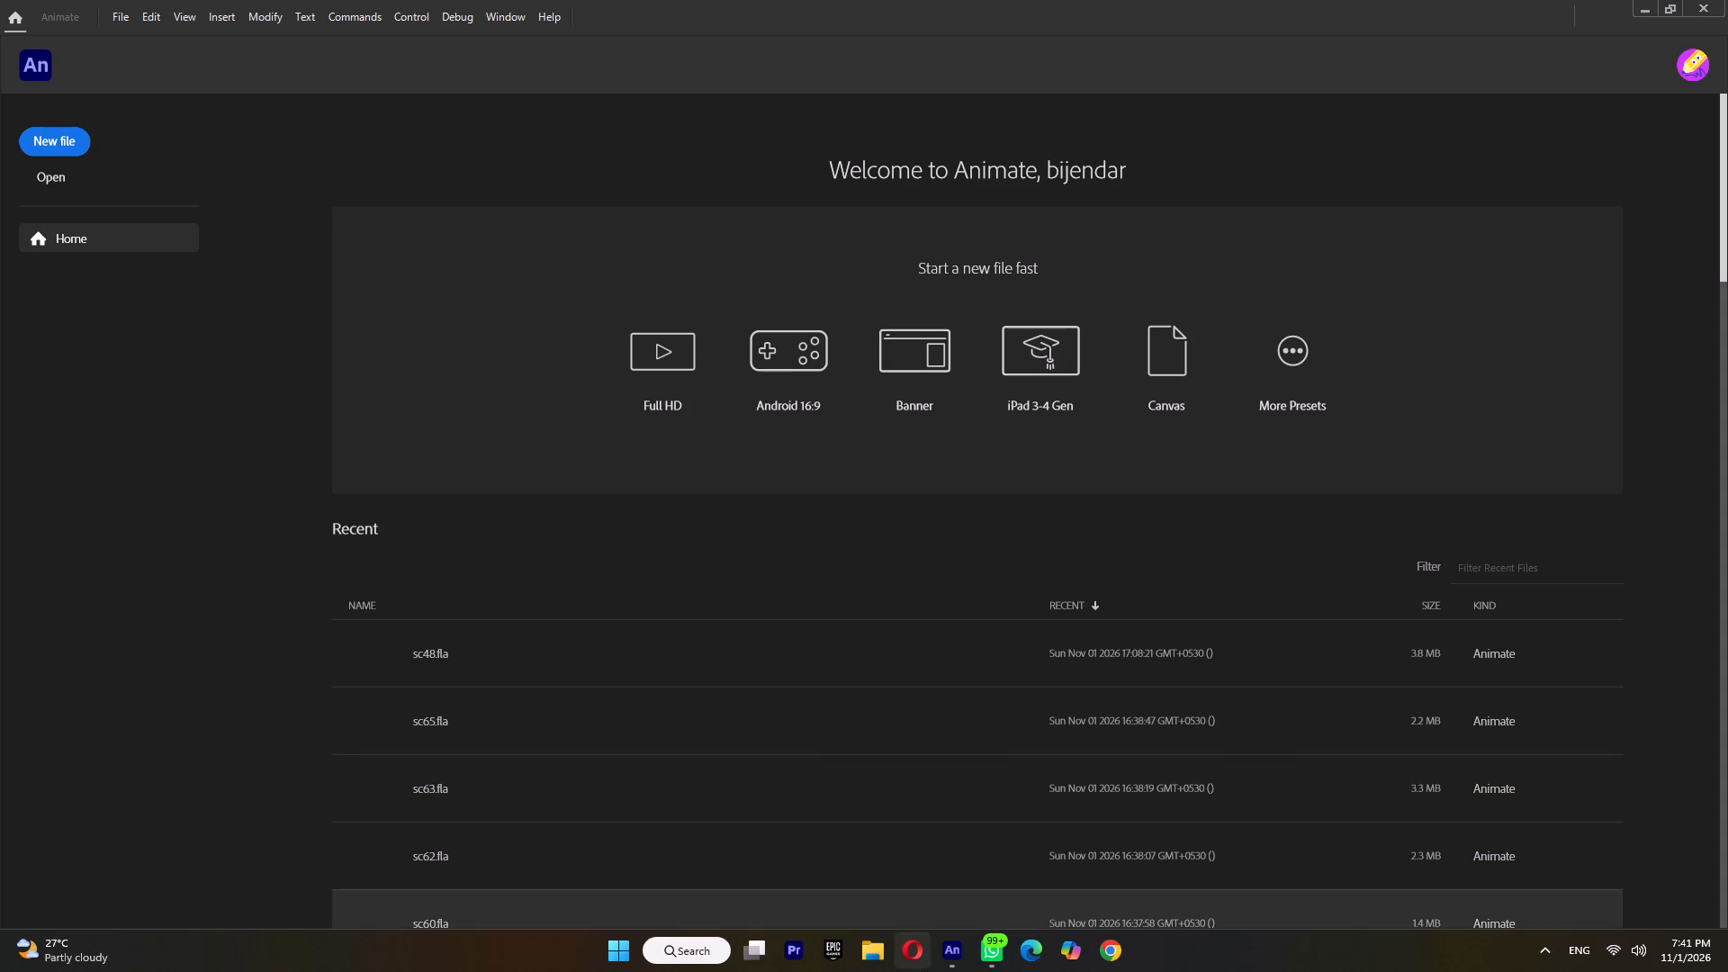
In File Explorer, check the video folder inside ep06's shots folder, then open sc48.fla from shots in Animate.
left_click(878, 967)
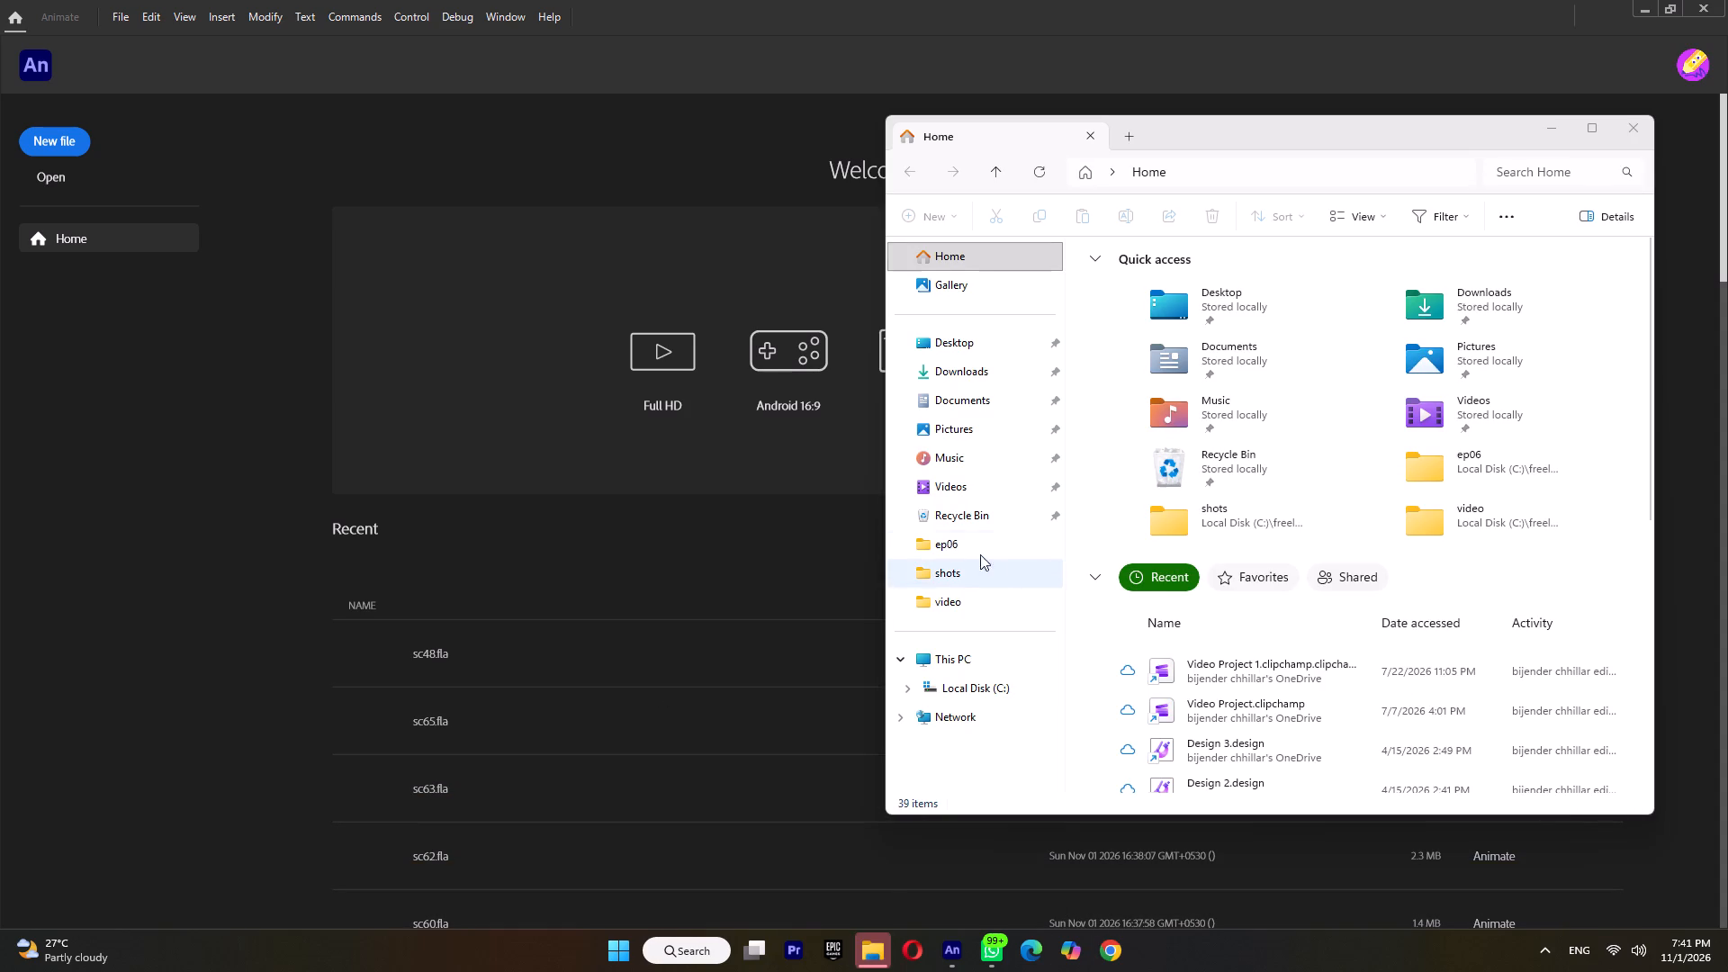
left_click(977, 551)
double_click(1104, 307)
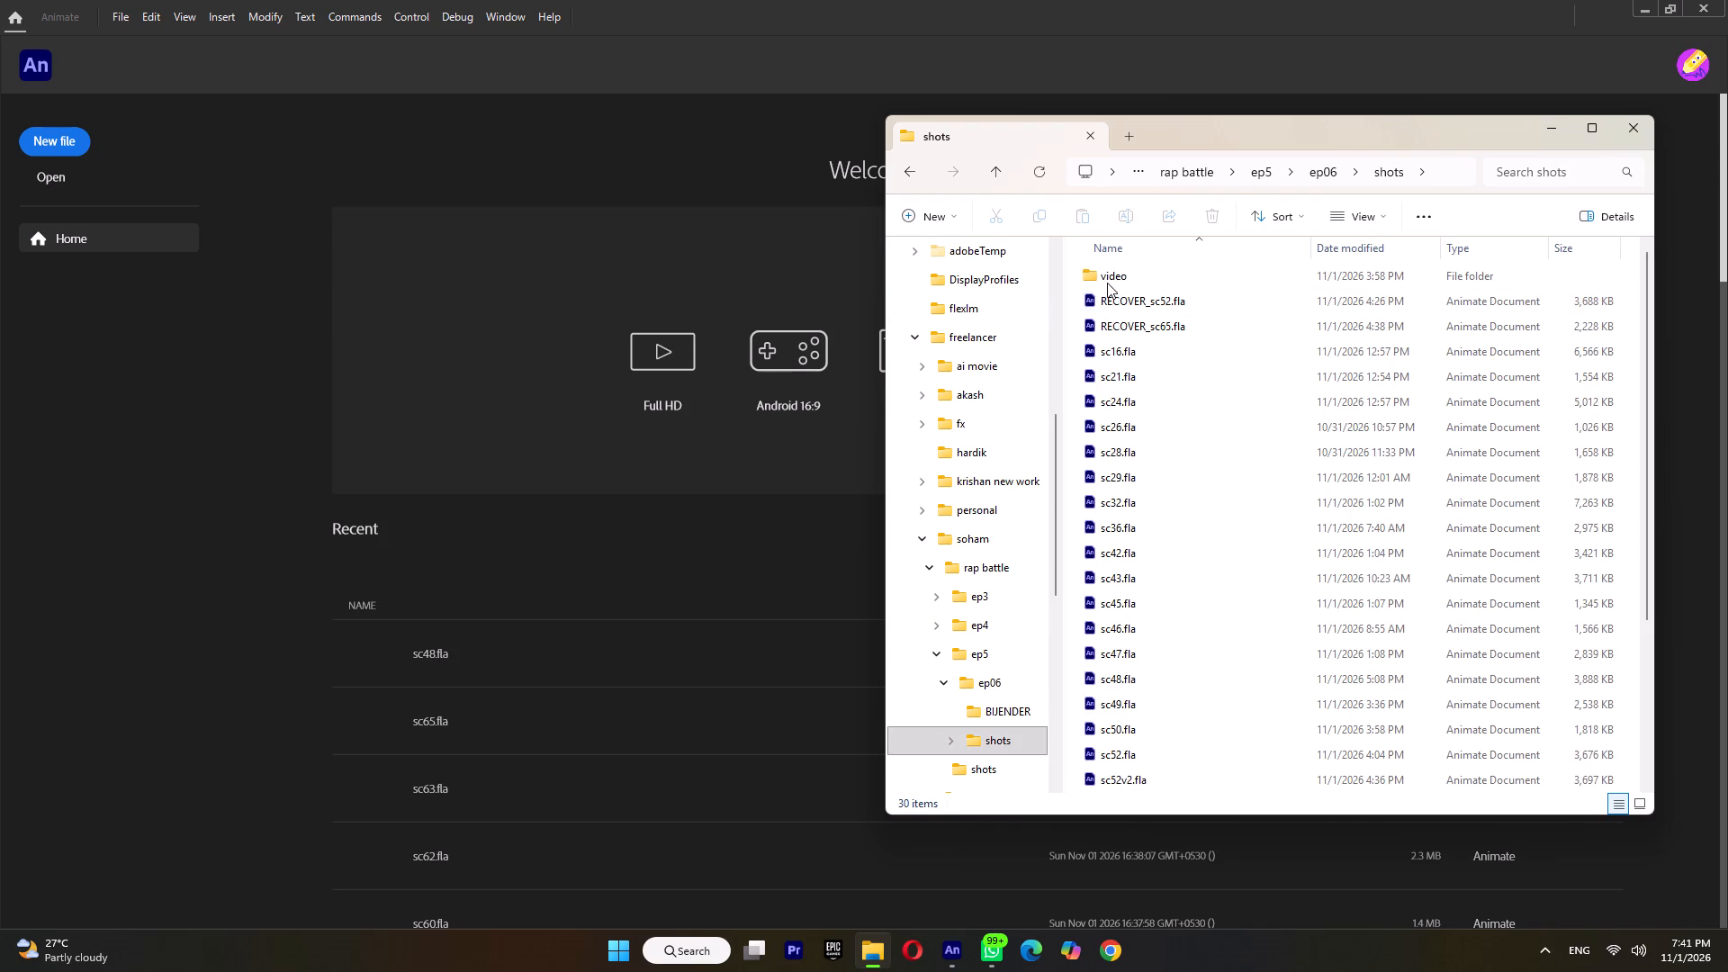
double_click(1107, 282)
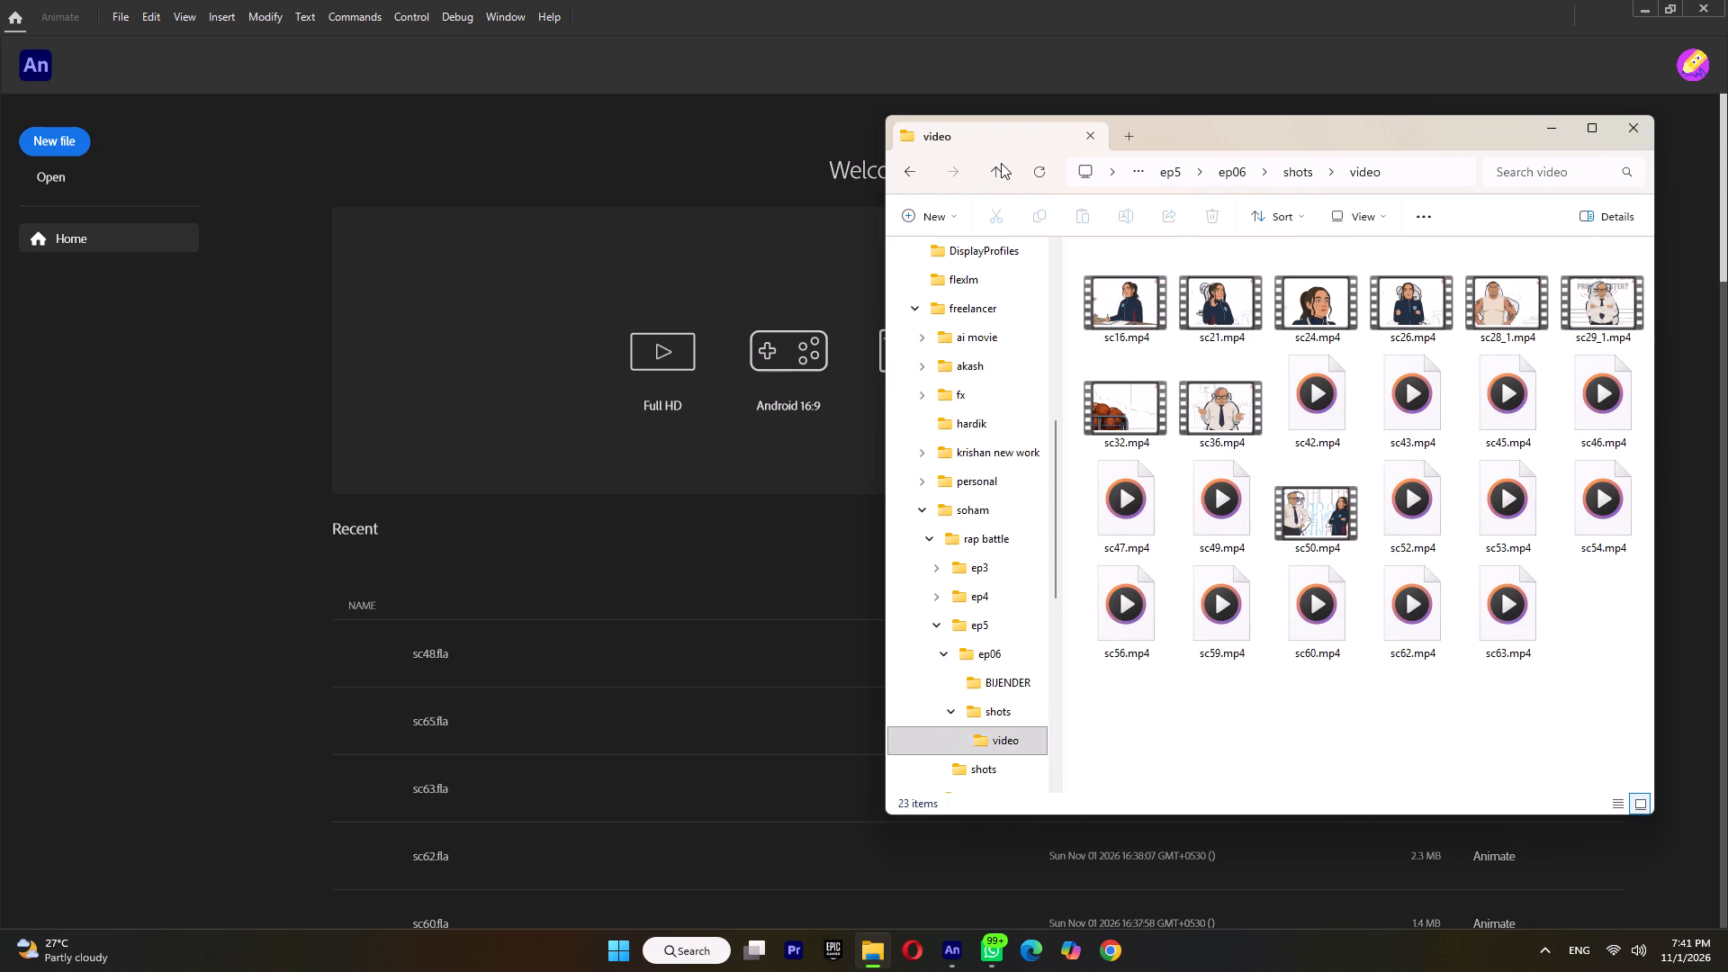
left_click(996, 167)
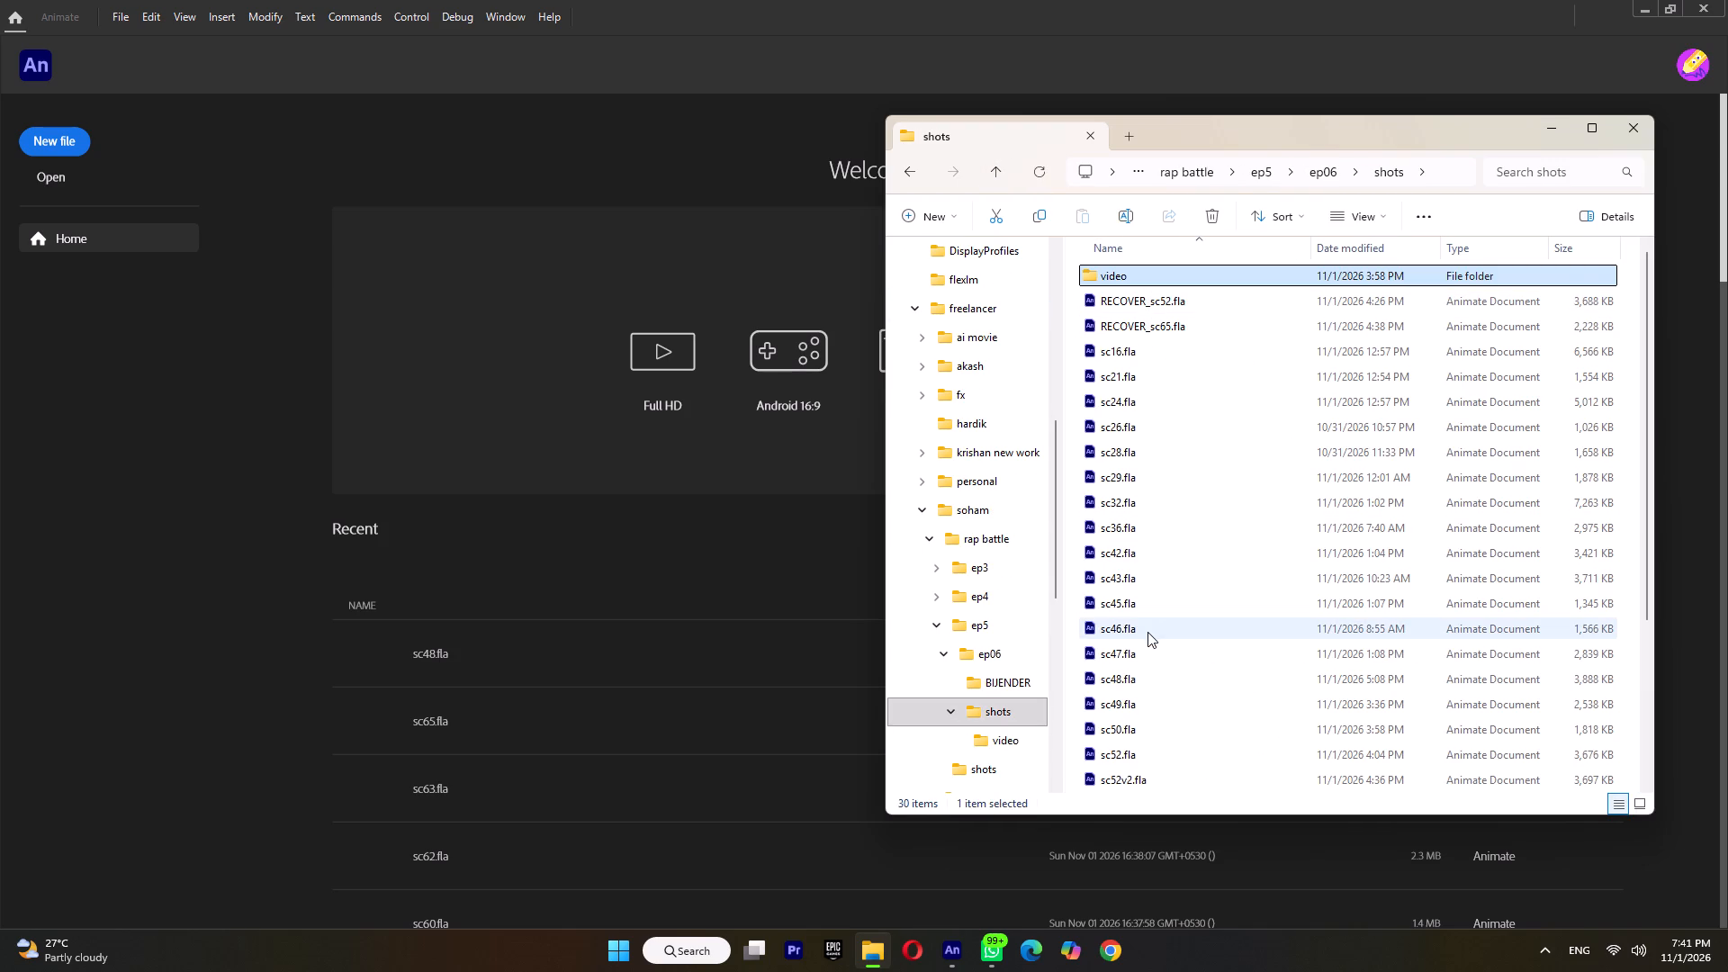
double_click(1149, 681)
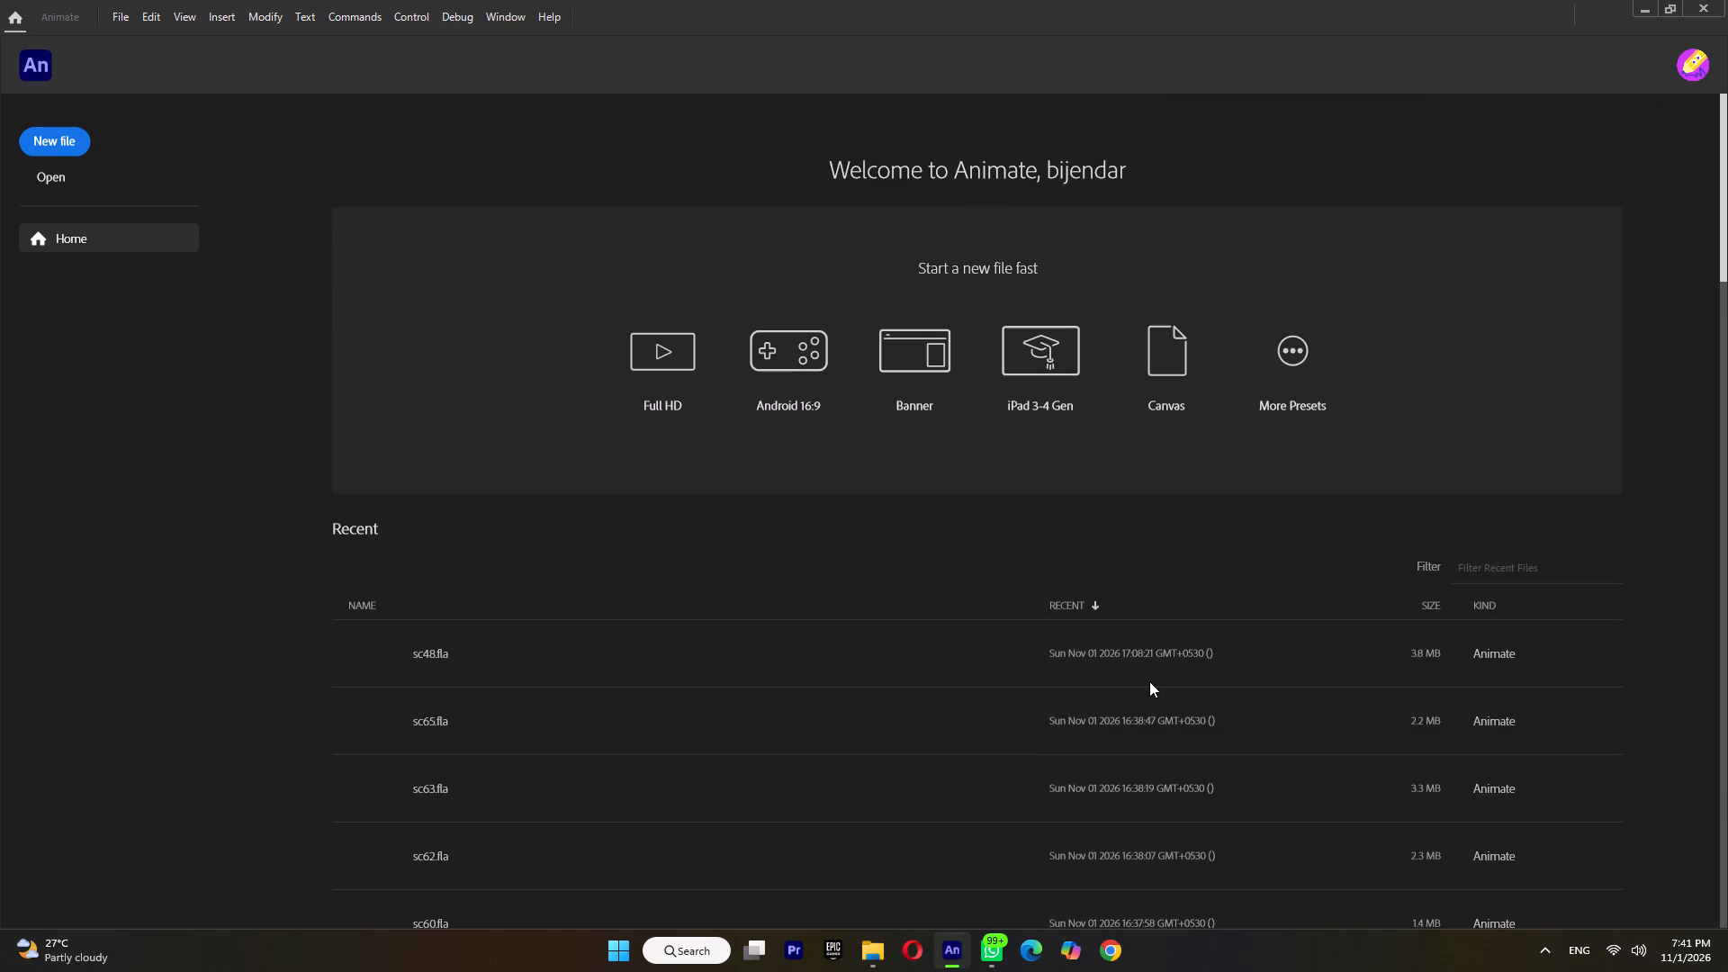
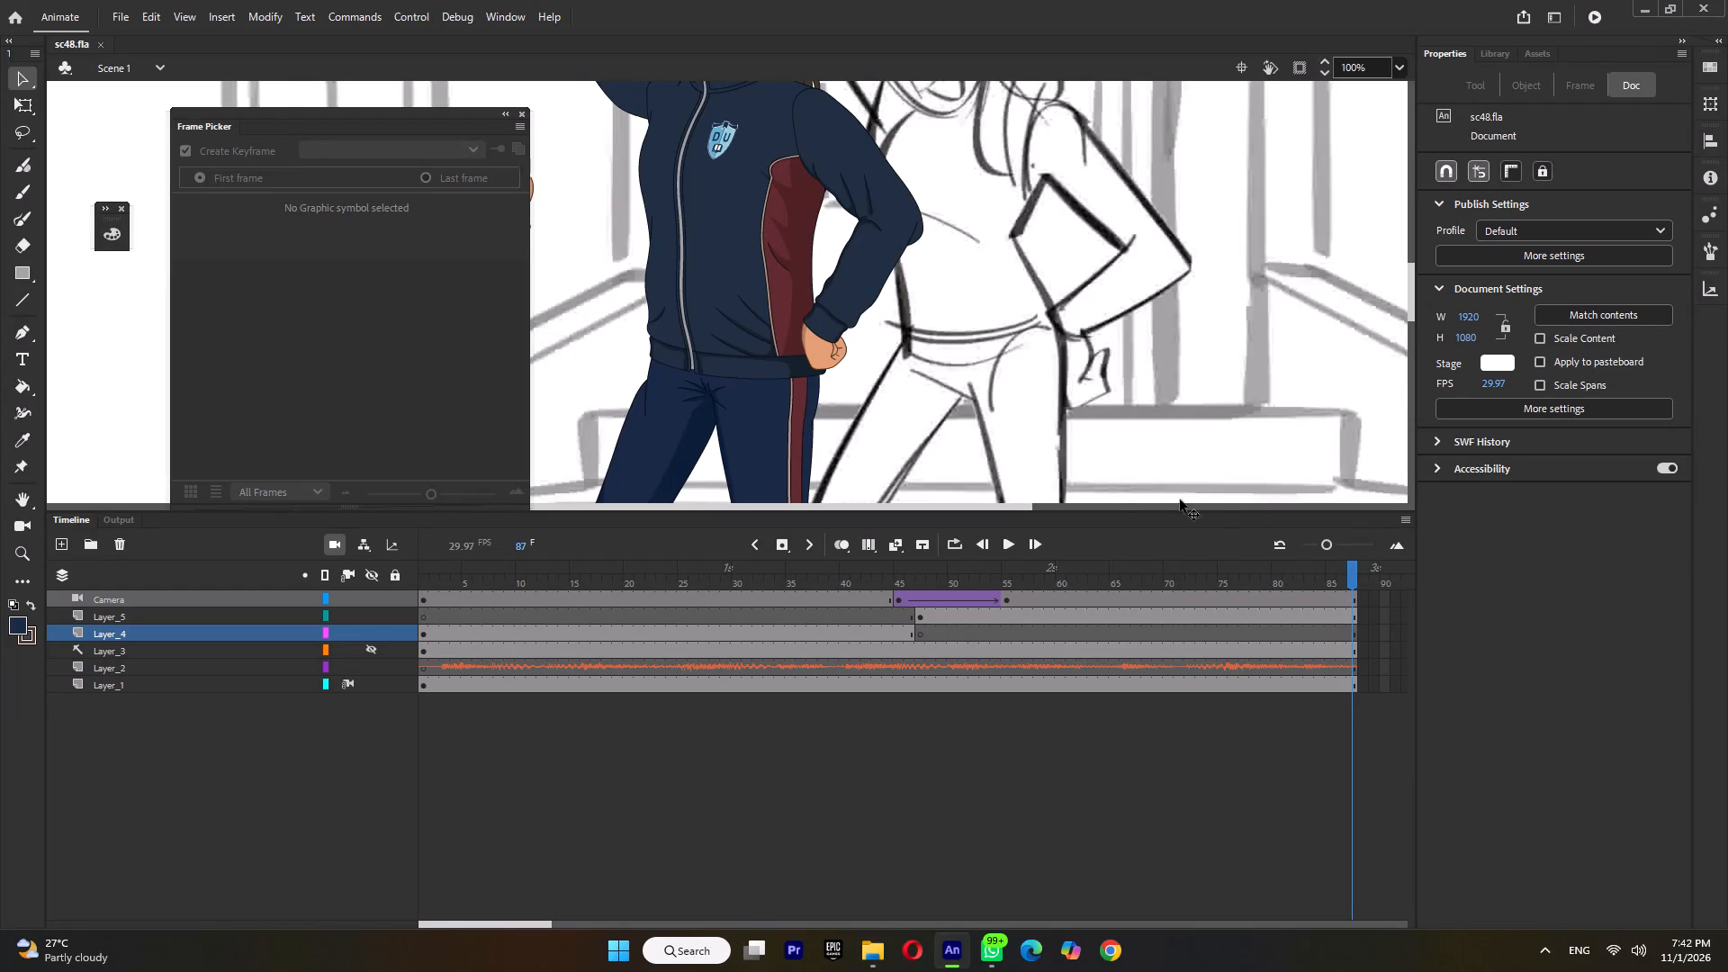
Play back and scrub the sc48 shot to review the seated character's current poses against the storyboard sketch.
scroll(1039, 346, "down", 7, "ctrl")
left_click_drag(475, 573, 379, 595)
key("Return")
key("Return")
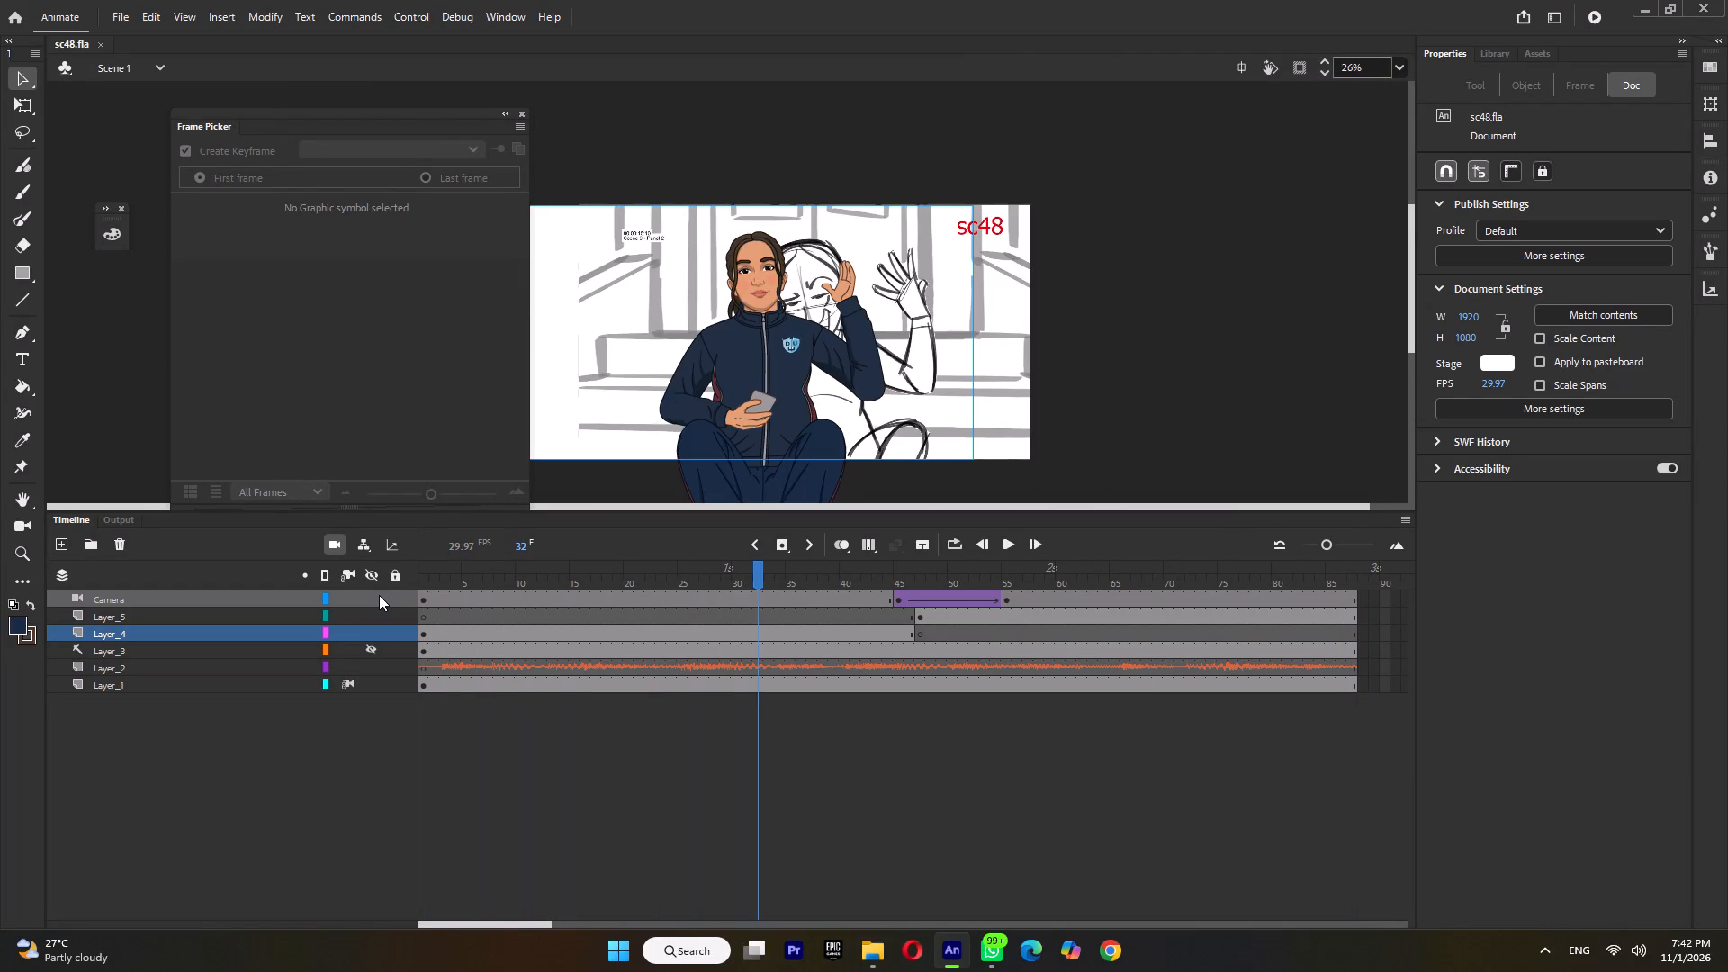
left_click_drag(447, 584, 379, 598)
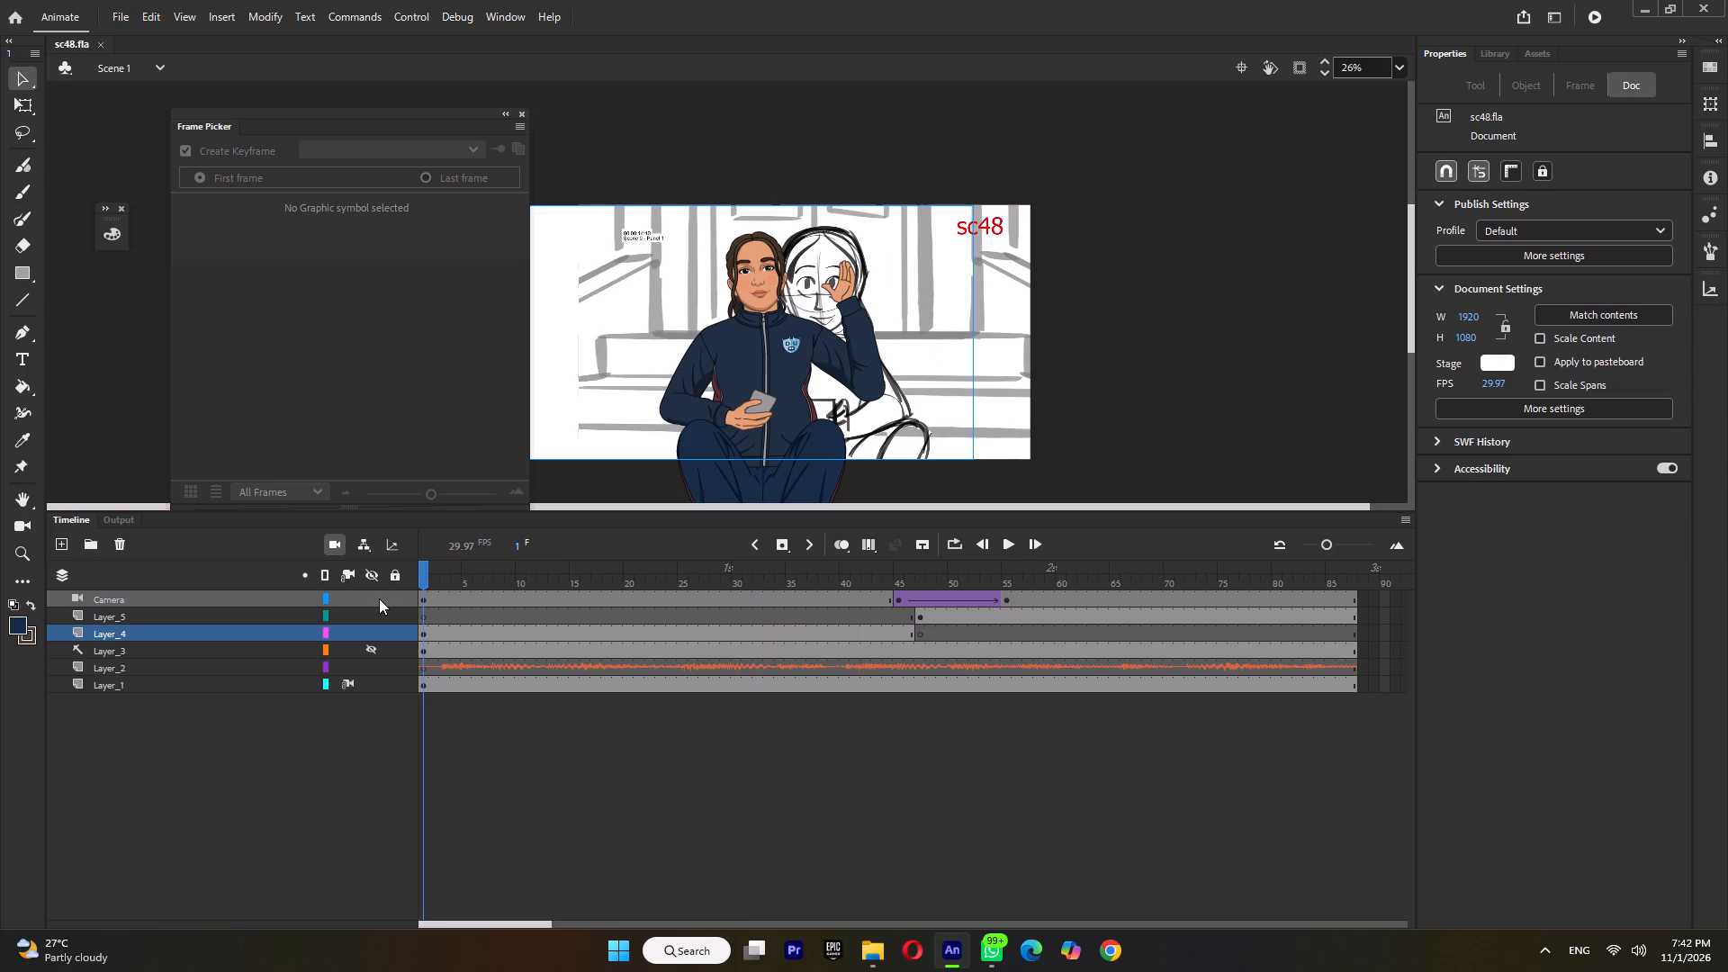
left_click_drag(481, 567, 567, 608)
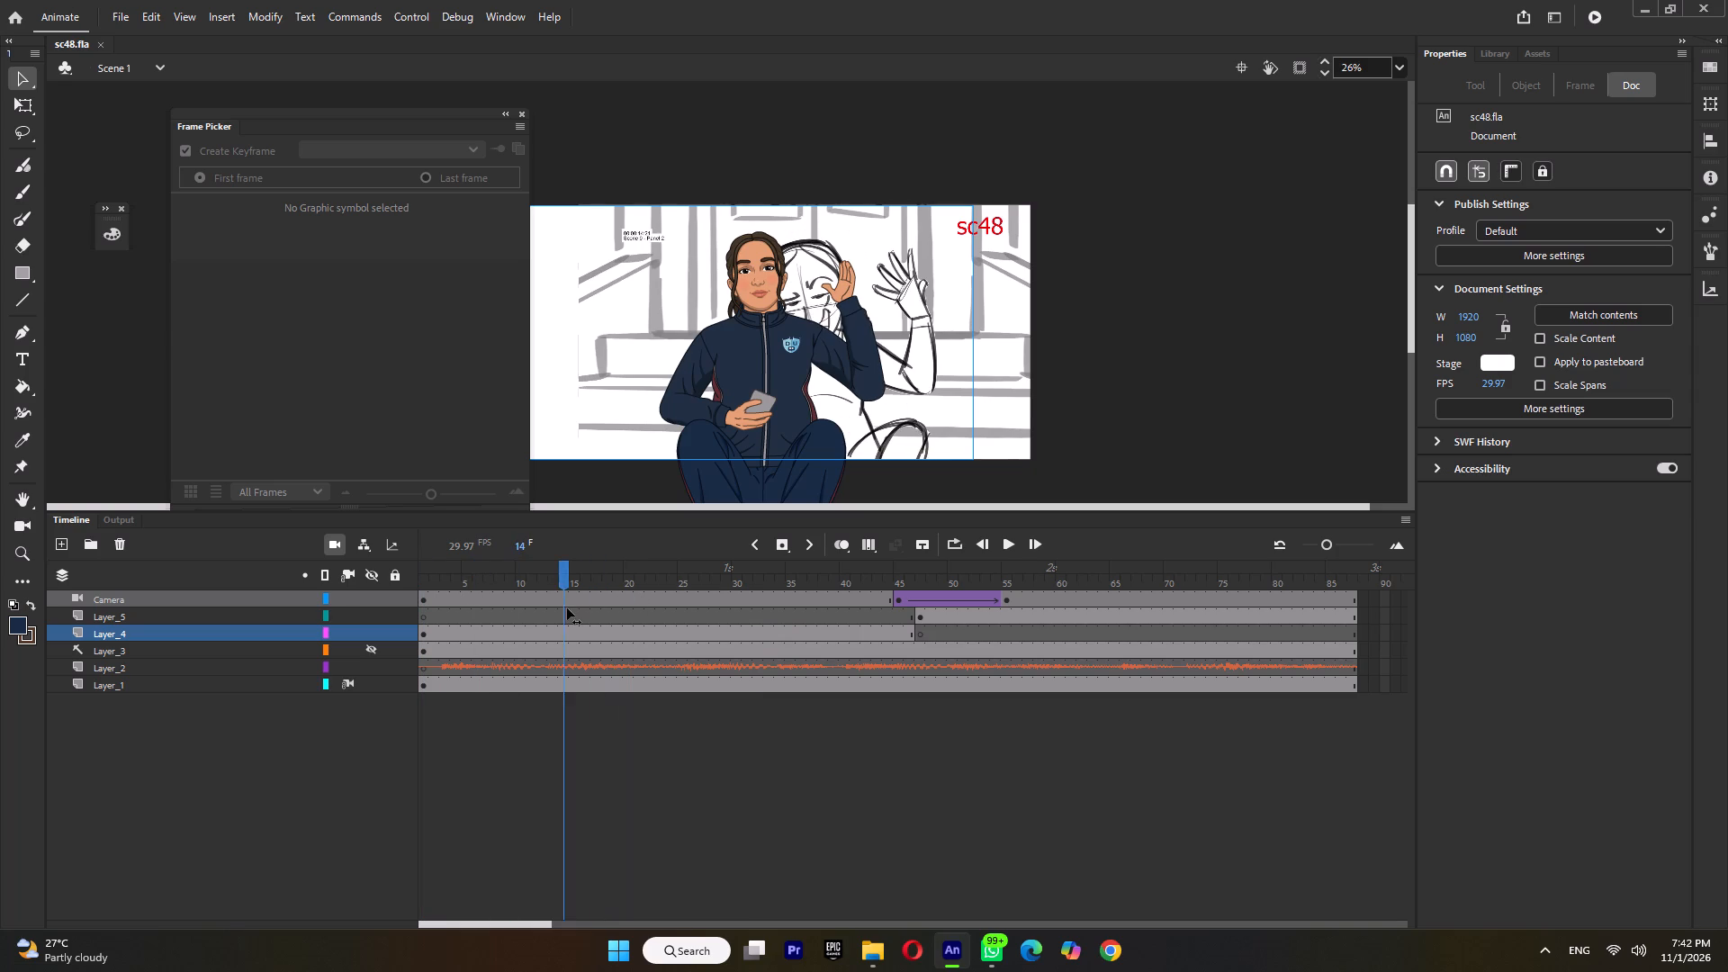
Inside the seated character's symbol (Symbol 3), insert keyframes on all layers at frame 13.
left_click_drag(567, 608, 551, 623)
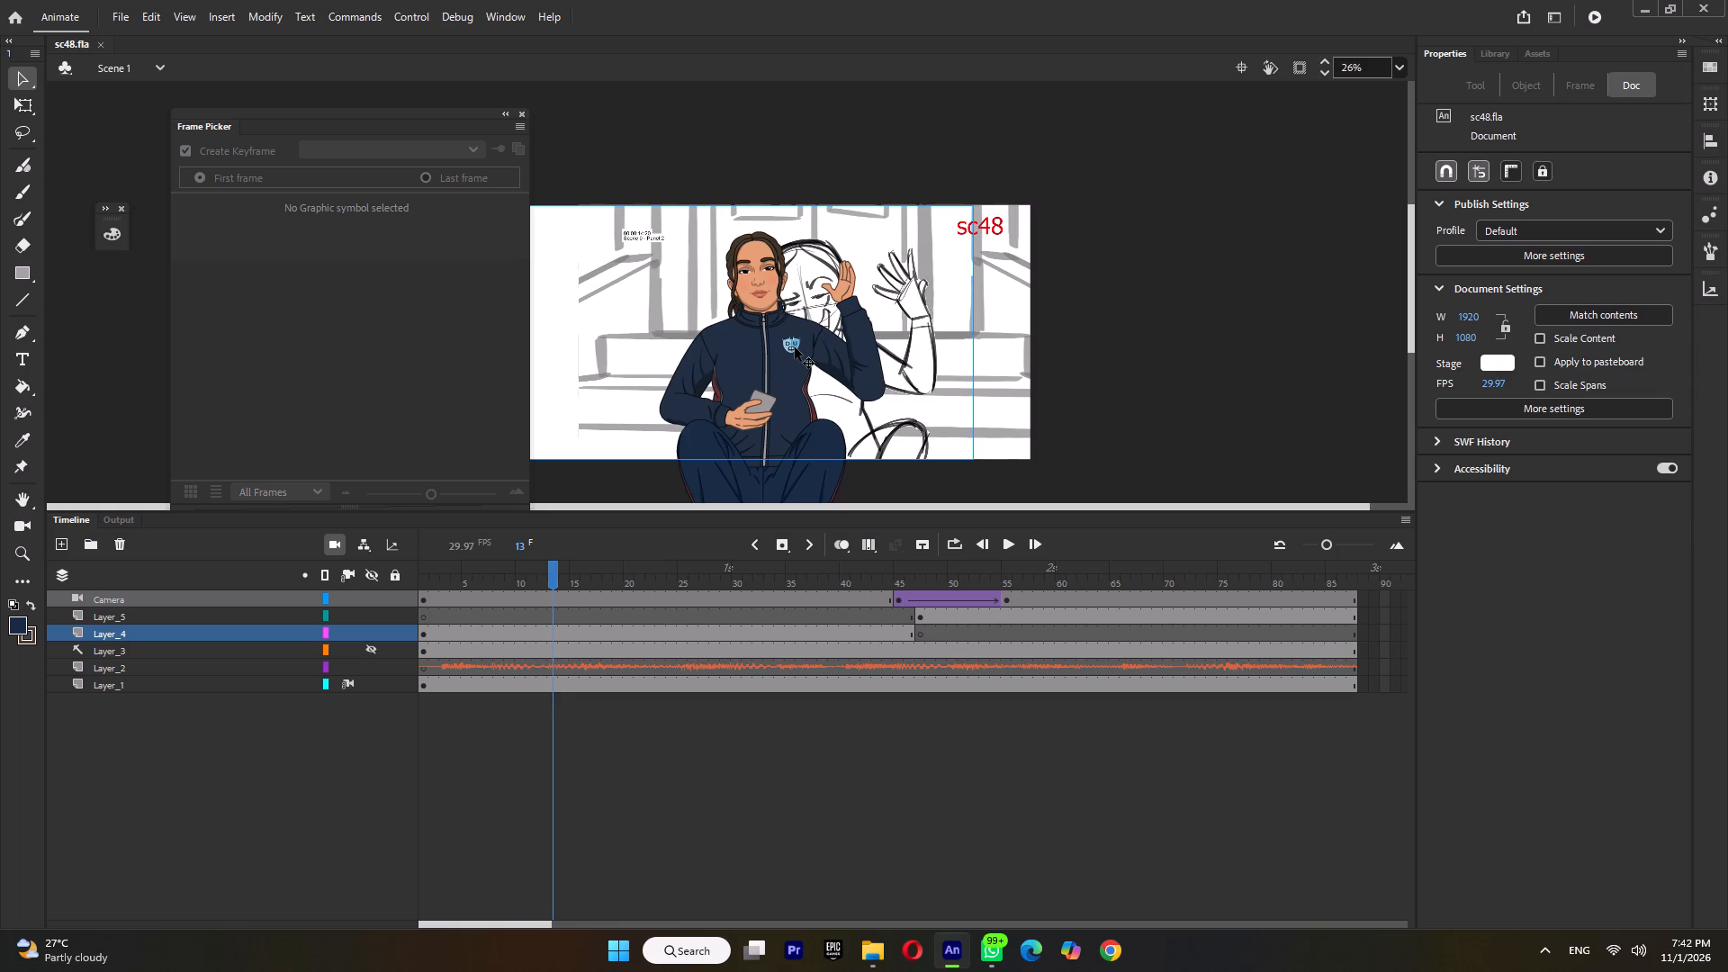
double_click(795, 347)
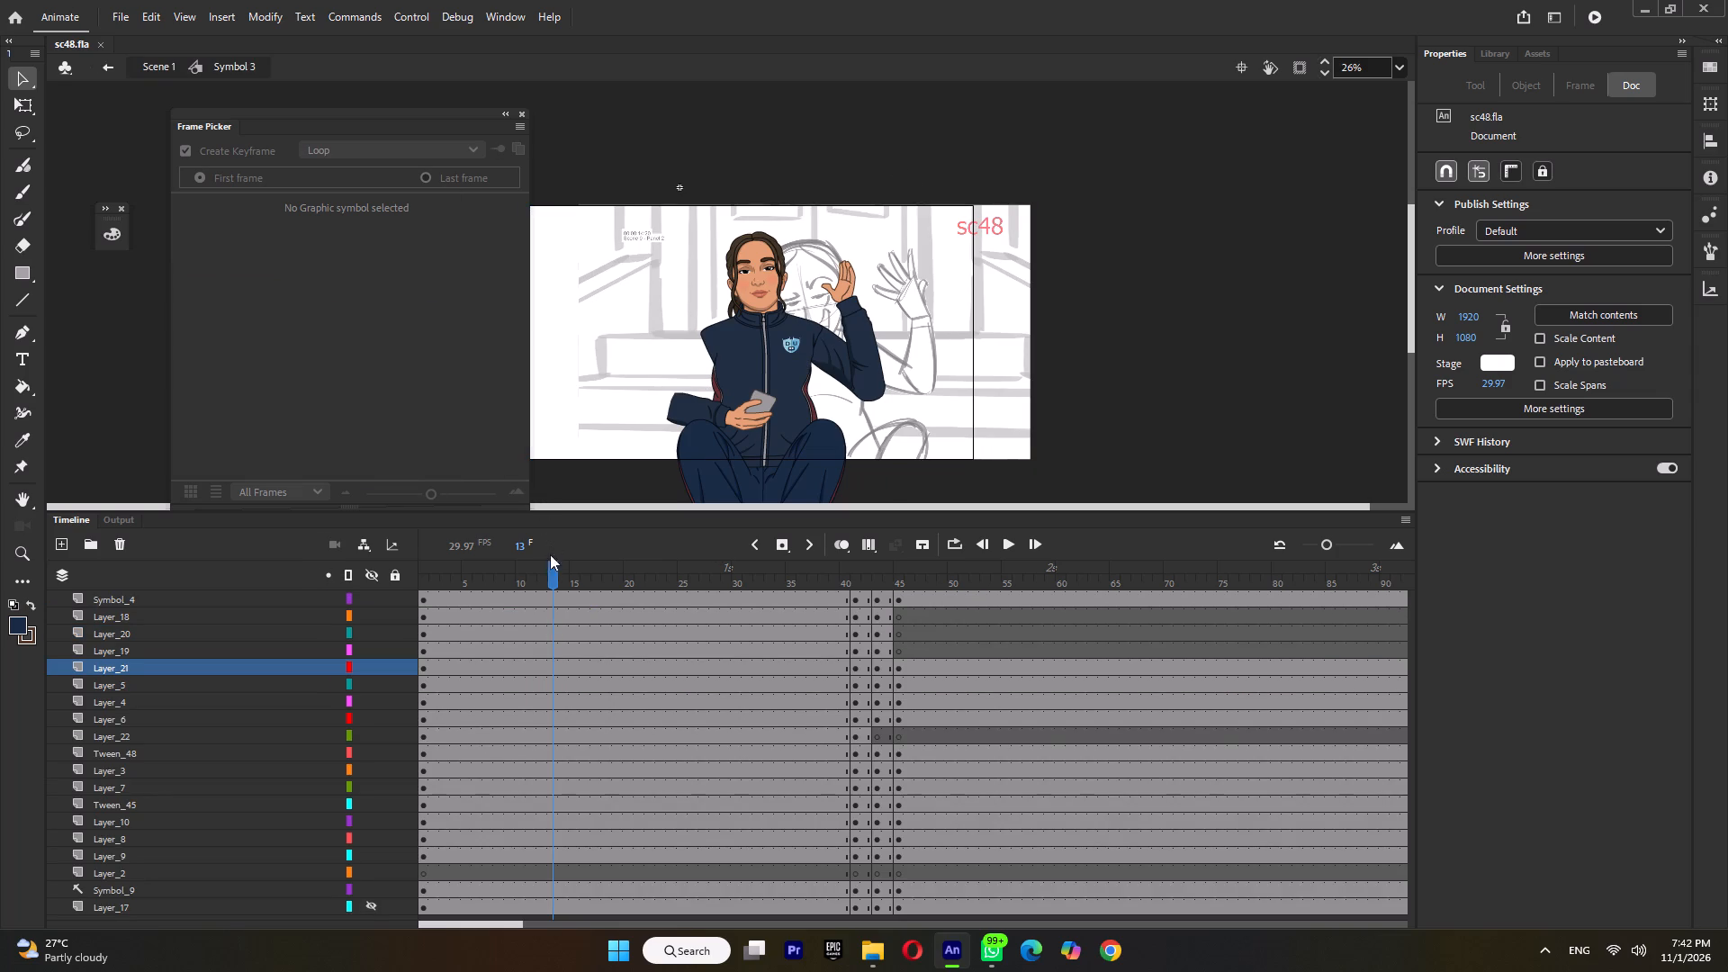
double_click(553, 576)
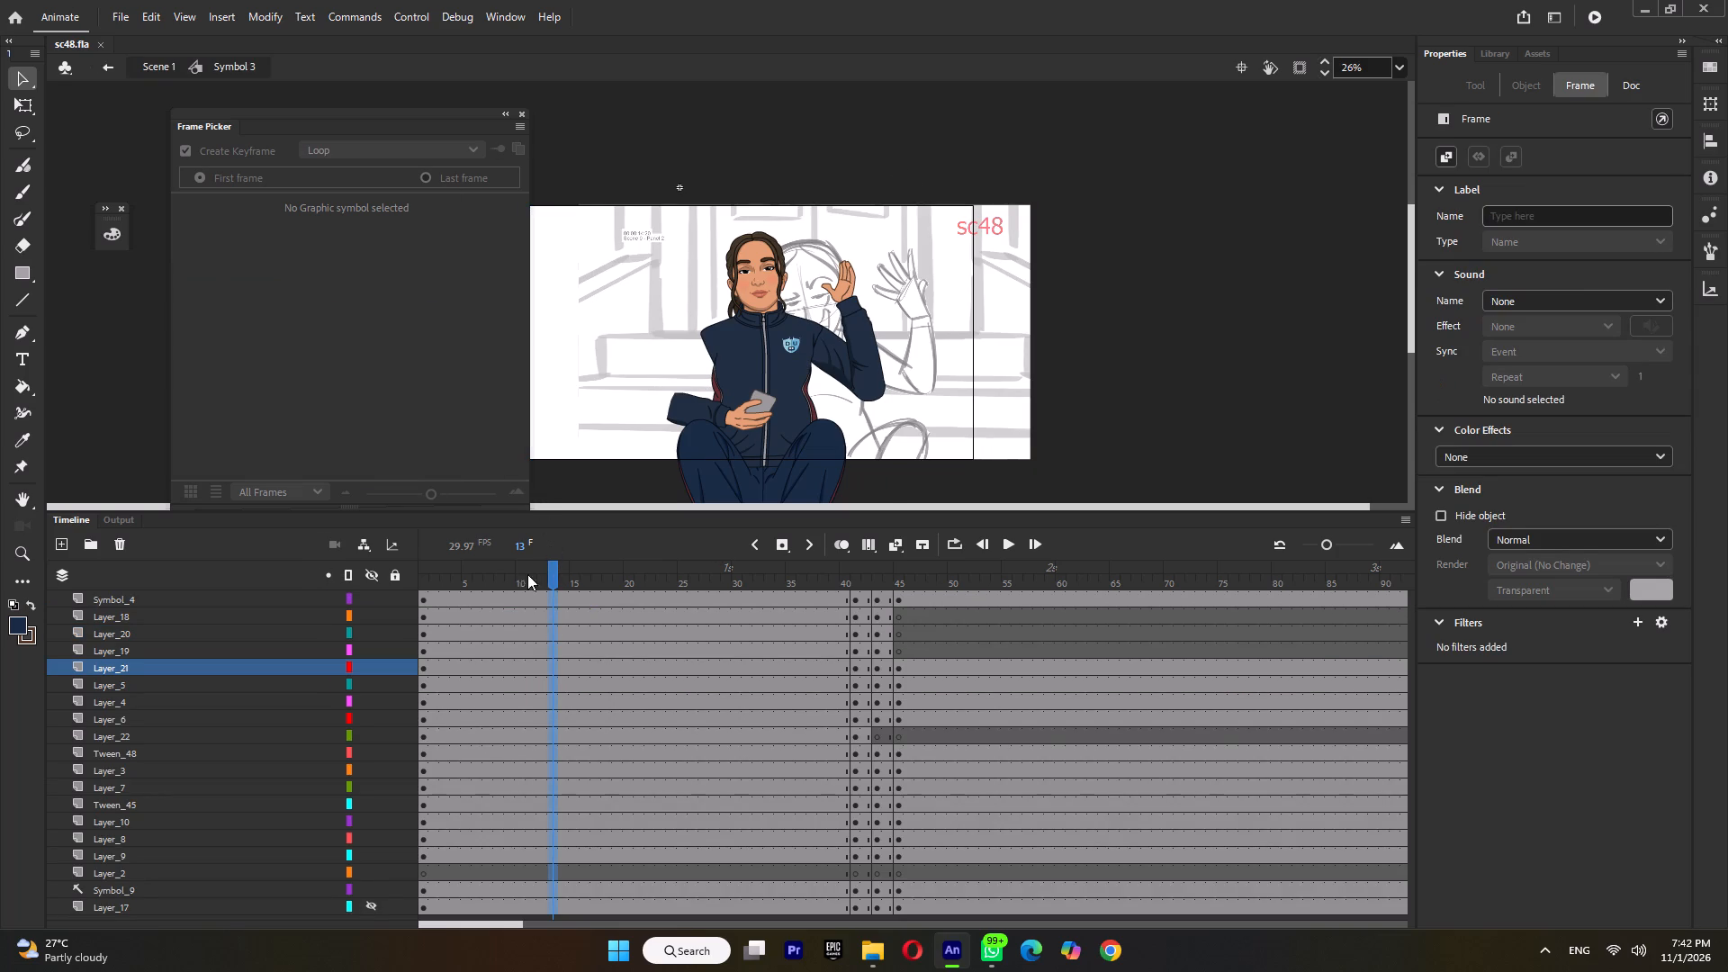
key("F6")
Make the hidden Layer_17 in Symbol 3 visible so the missing sleeve shows.
left_click_drag(484, 571, 447, 583)
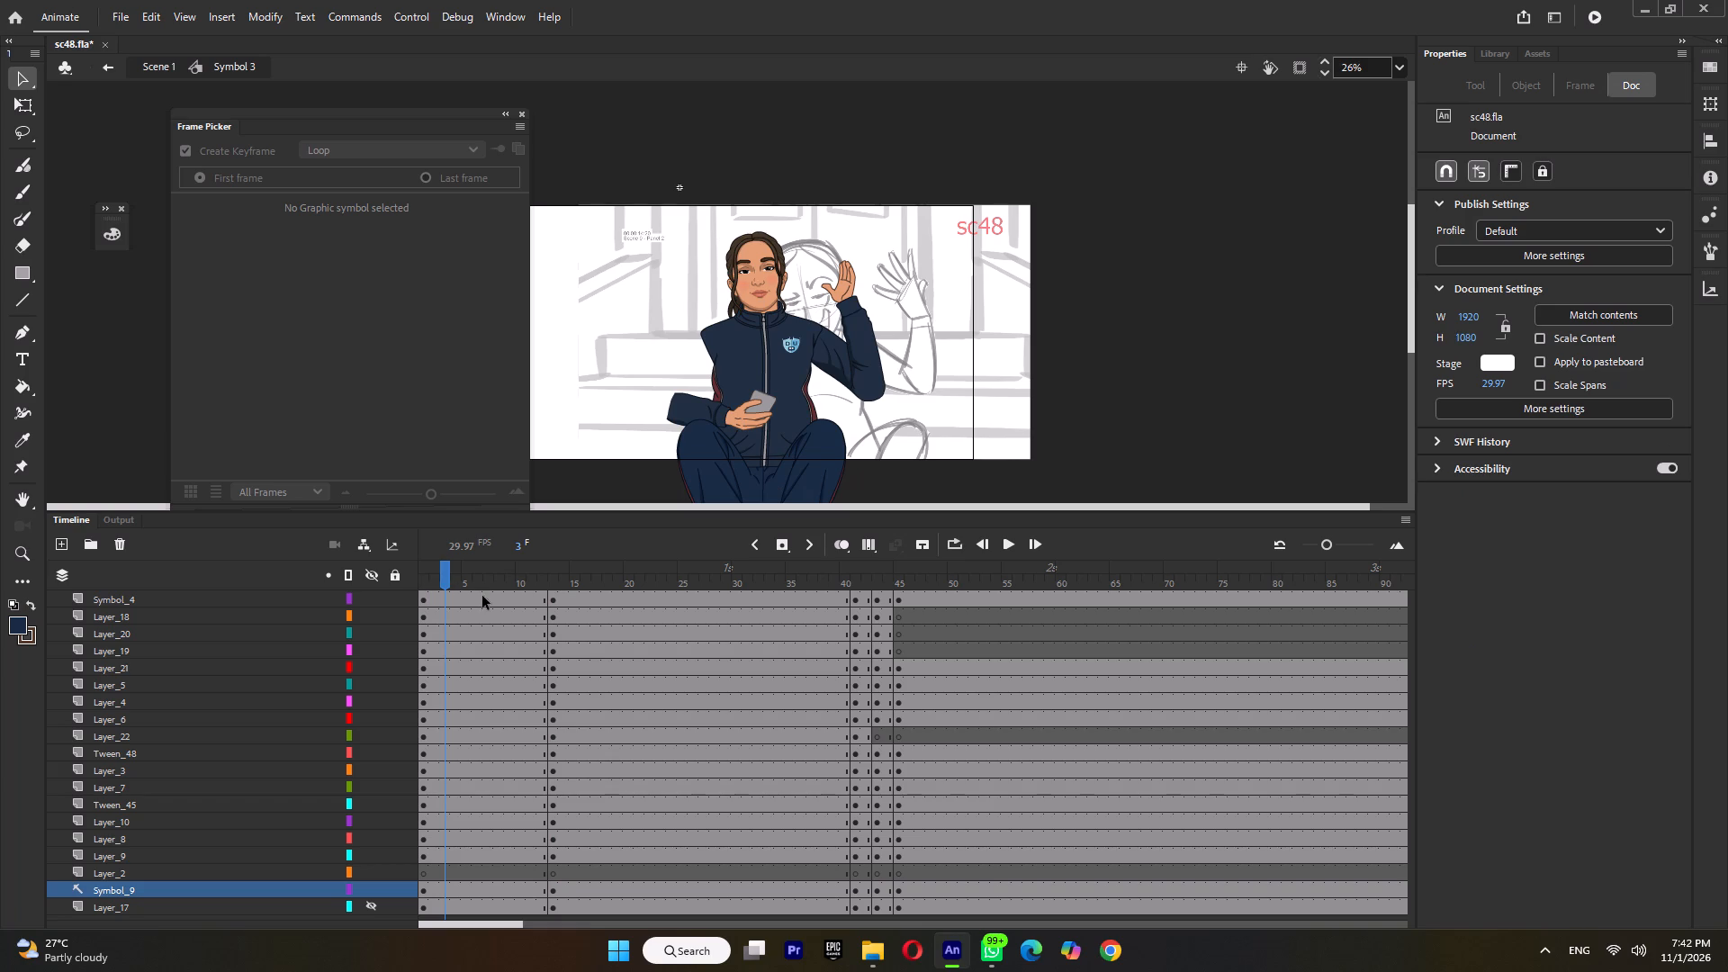
scroll(501, 644, "up", 6)
scroll(501, 644, "down", 3)
left_click(580, 580)
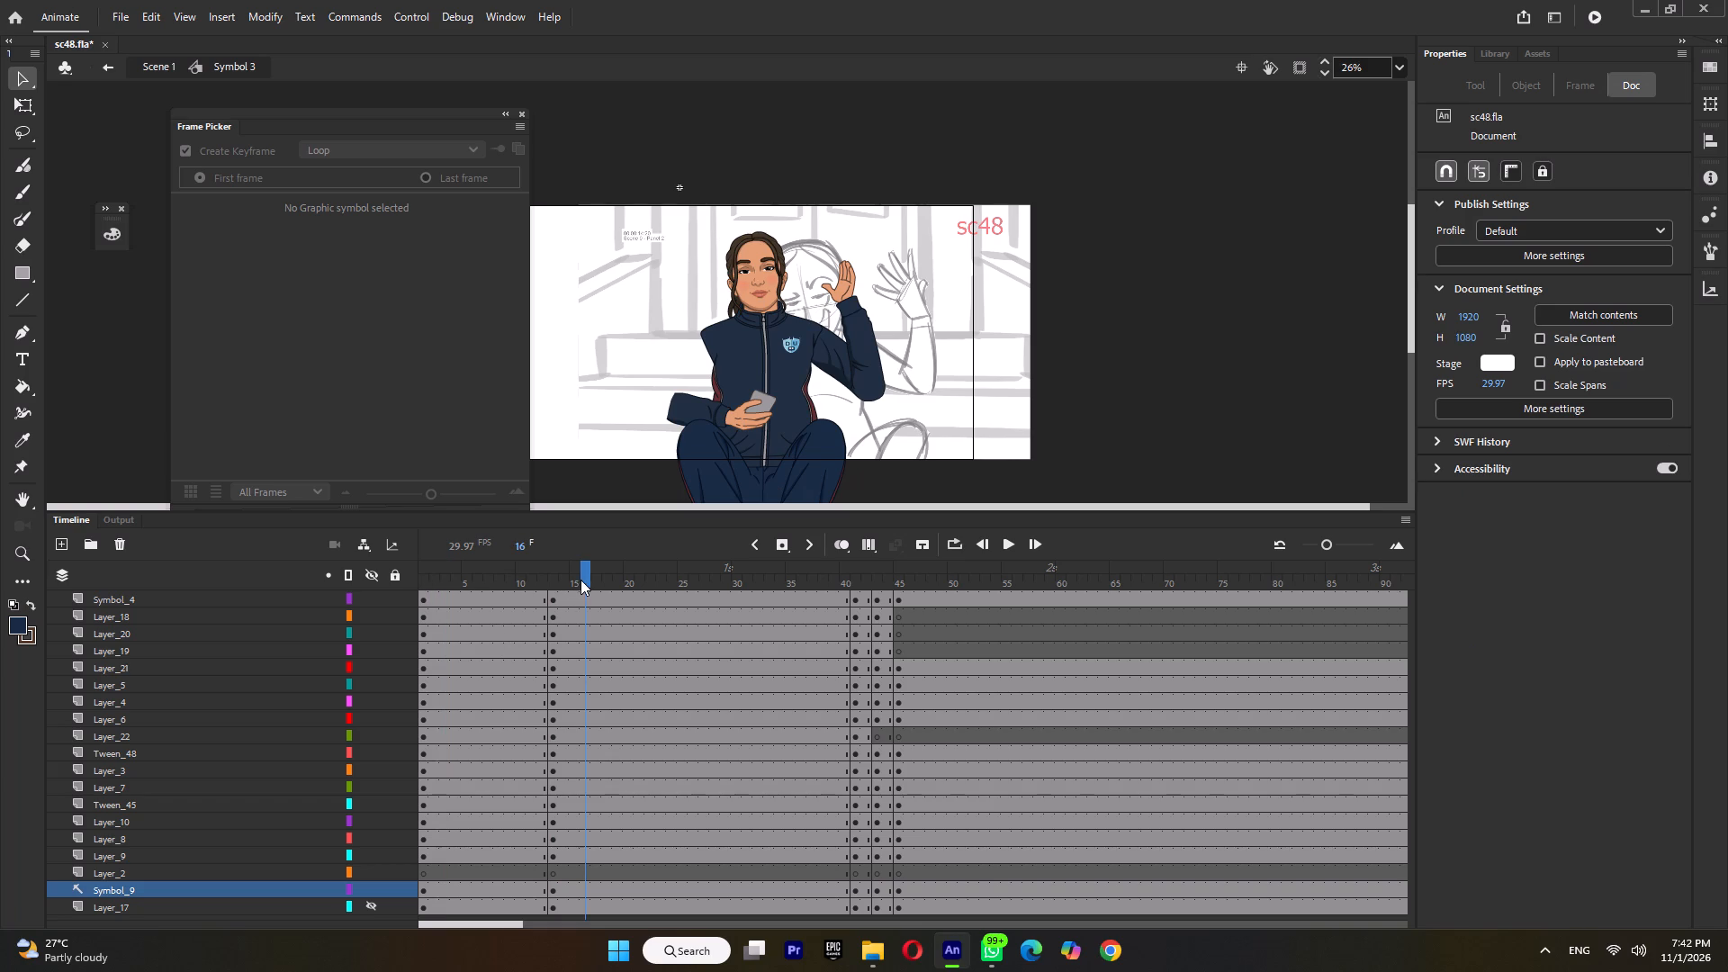
left_click(373, 904)
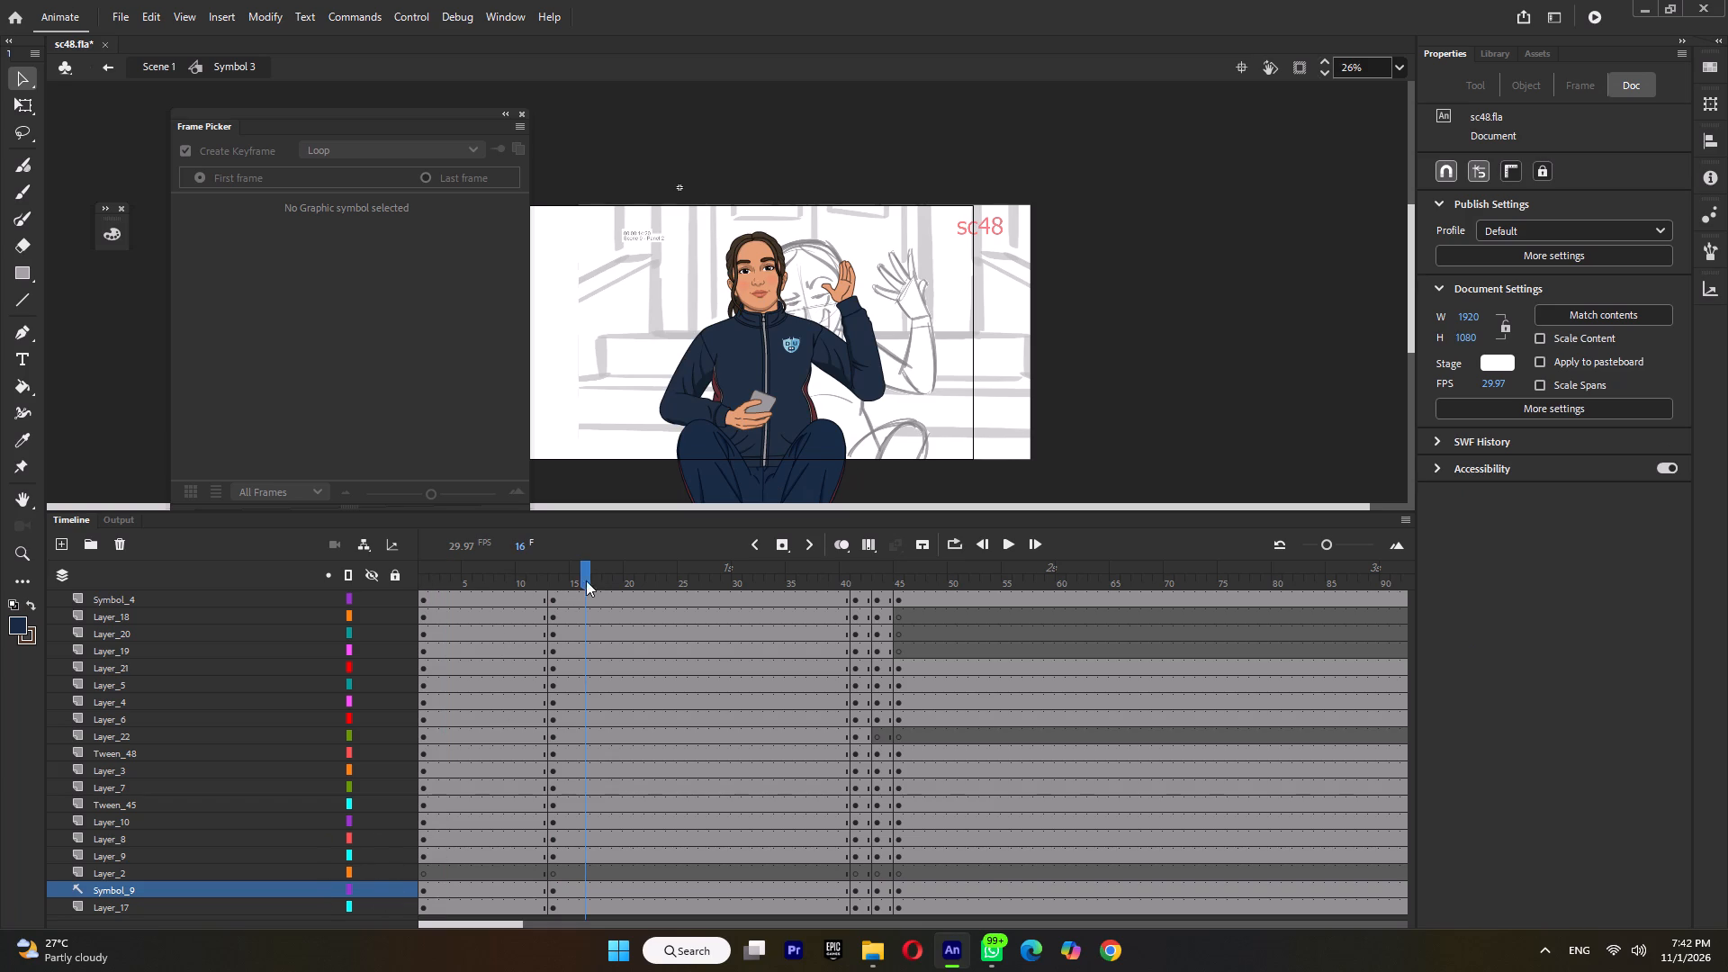
At frame 11, select the head, torso and both arms including the phone hand, and rotate them slightly clockwise around a waist pivot.
left_click(526, 579)
left_click_drag(649, 235, 874, 355)
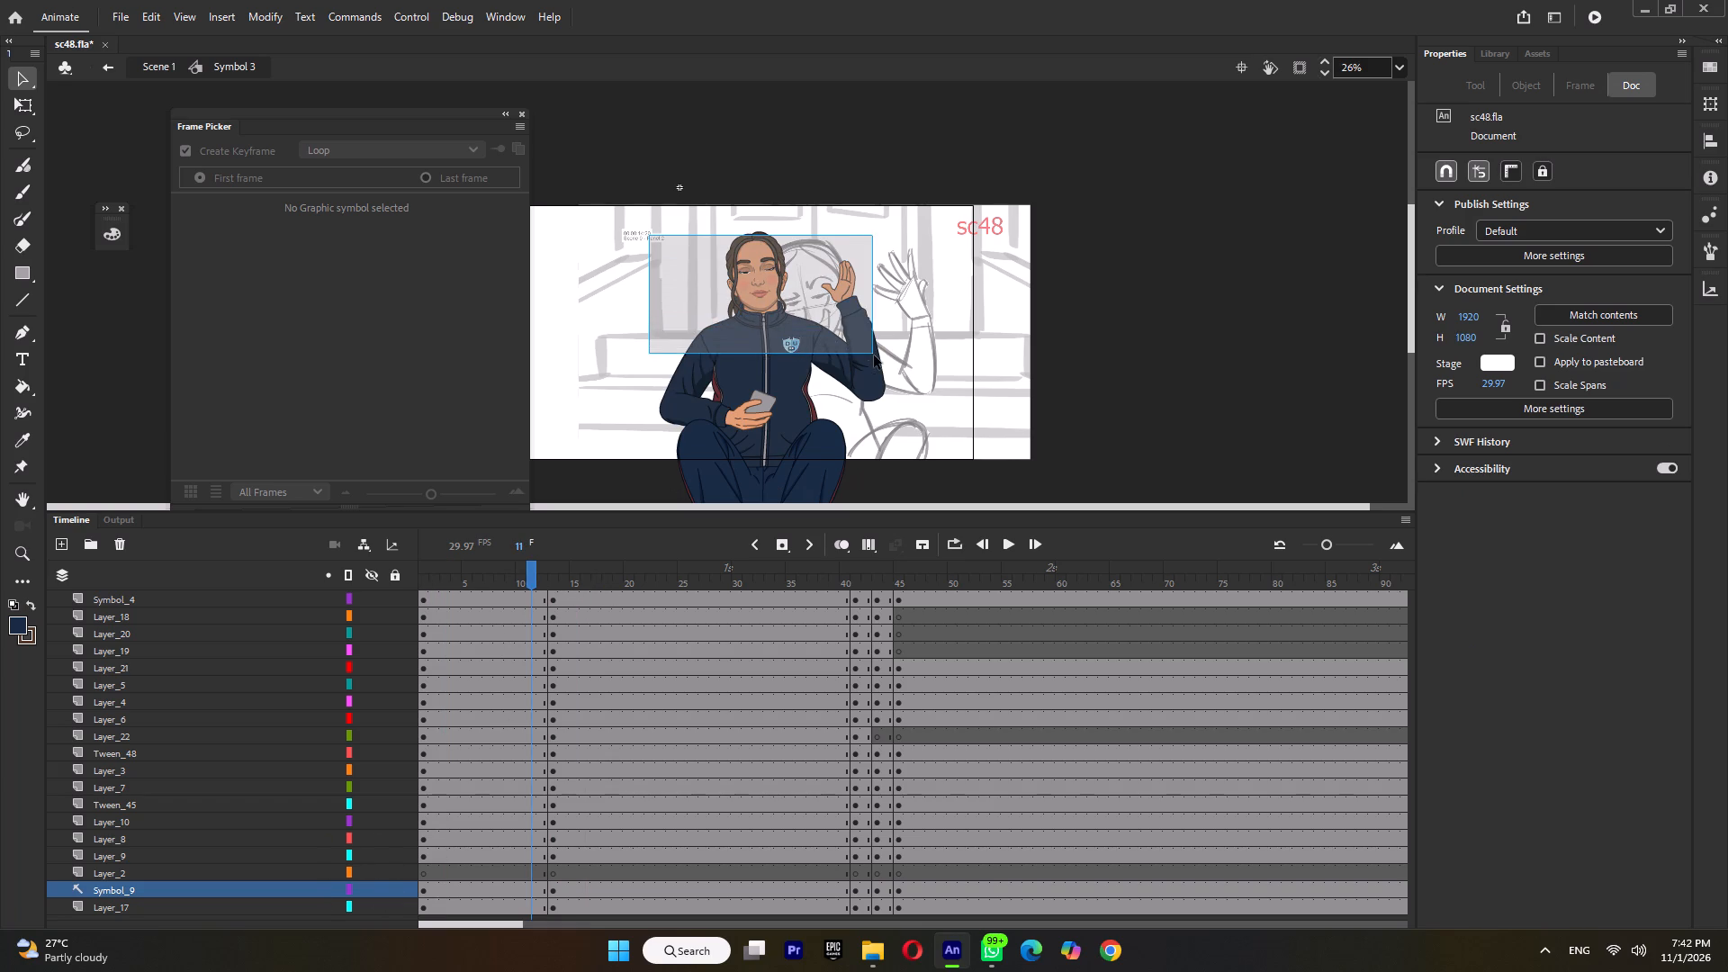
left_click_drag(874, 355, 876, 360)
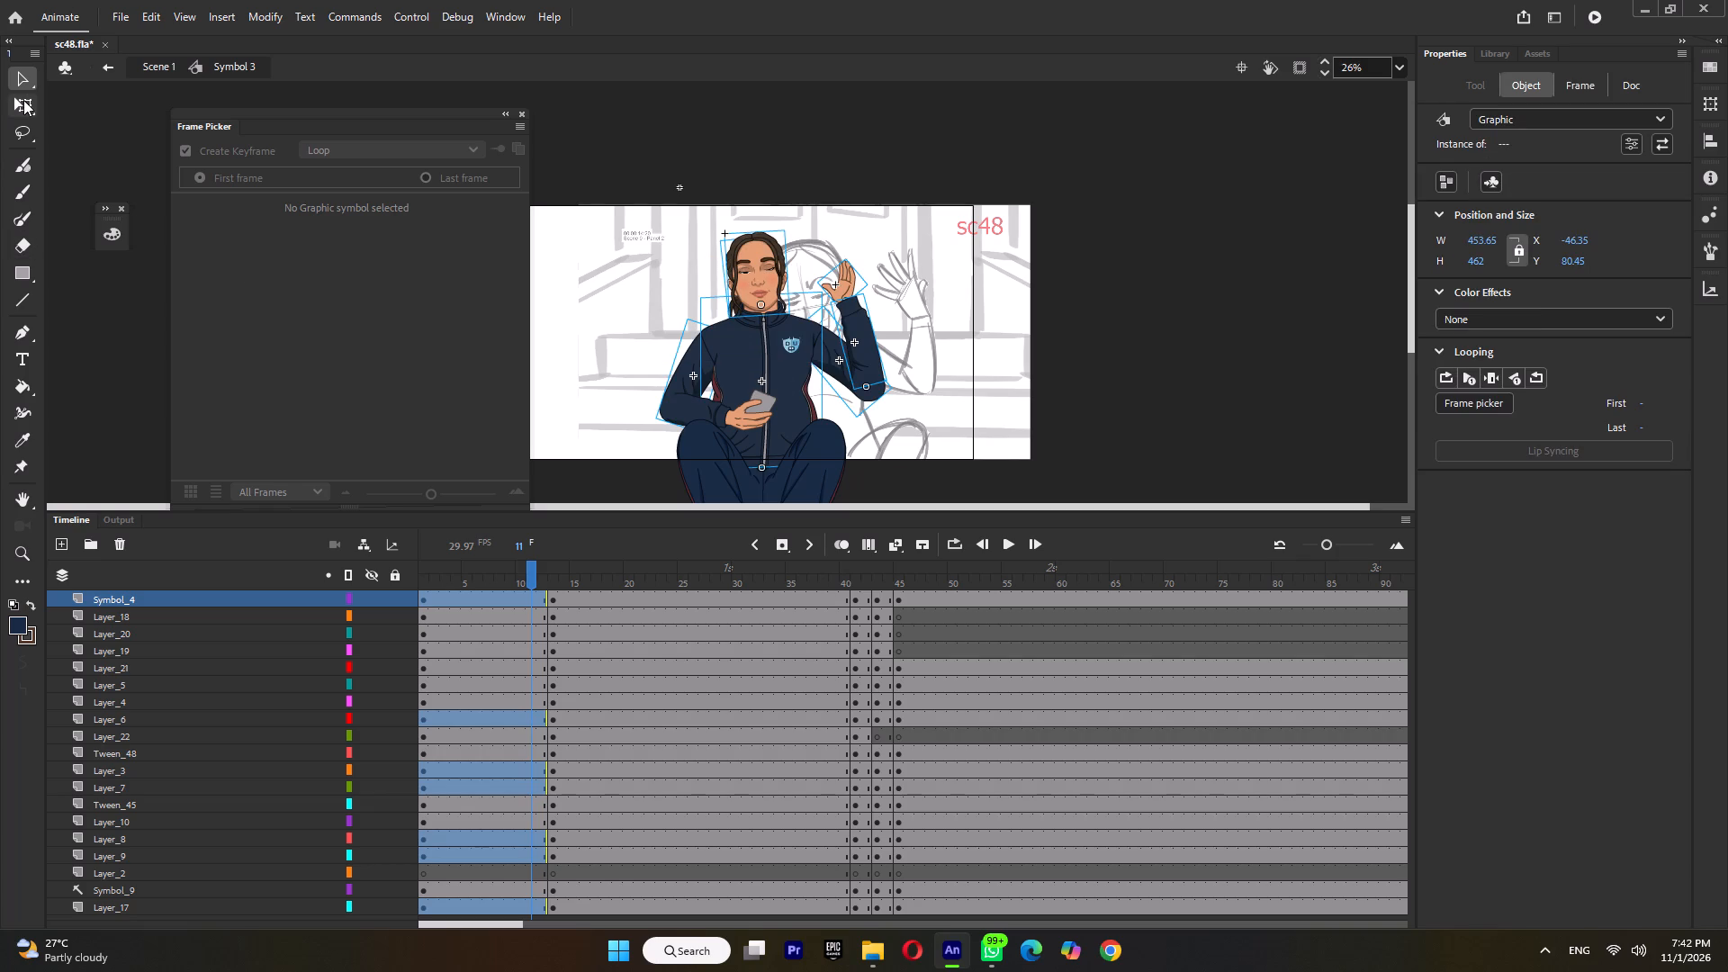
left_click(23, 100)
left_click(688, 405, "shift")
left_click(750, 413, "shift")
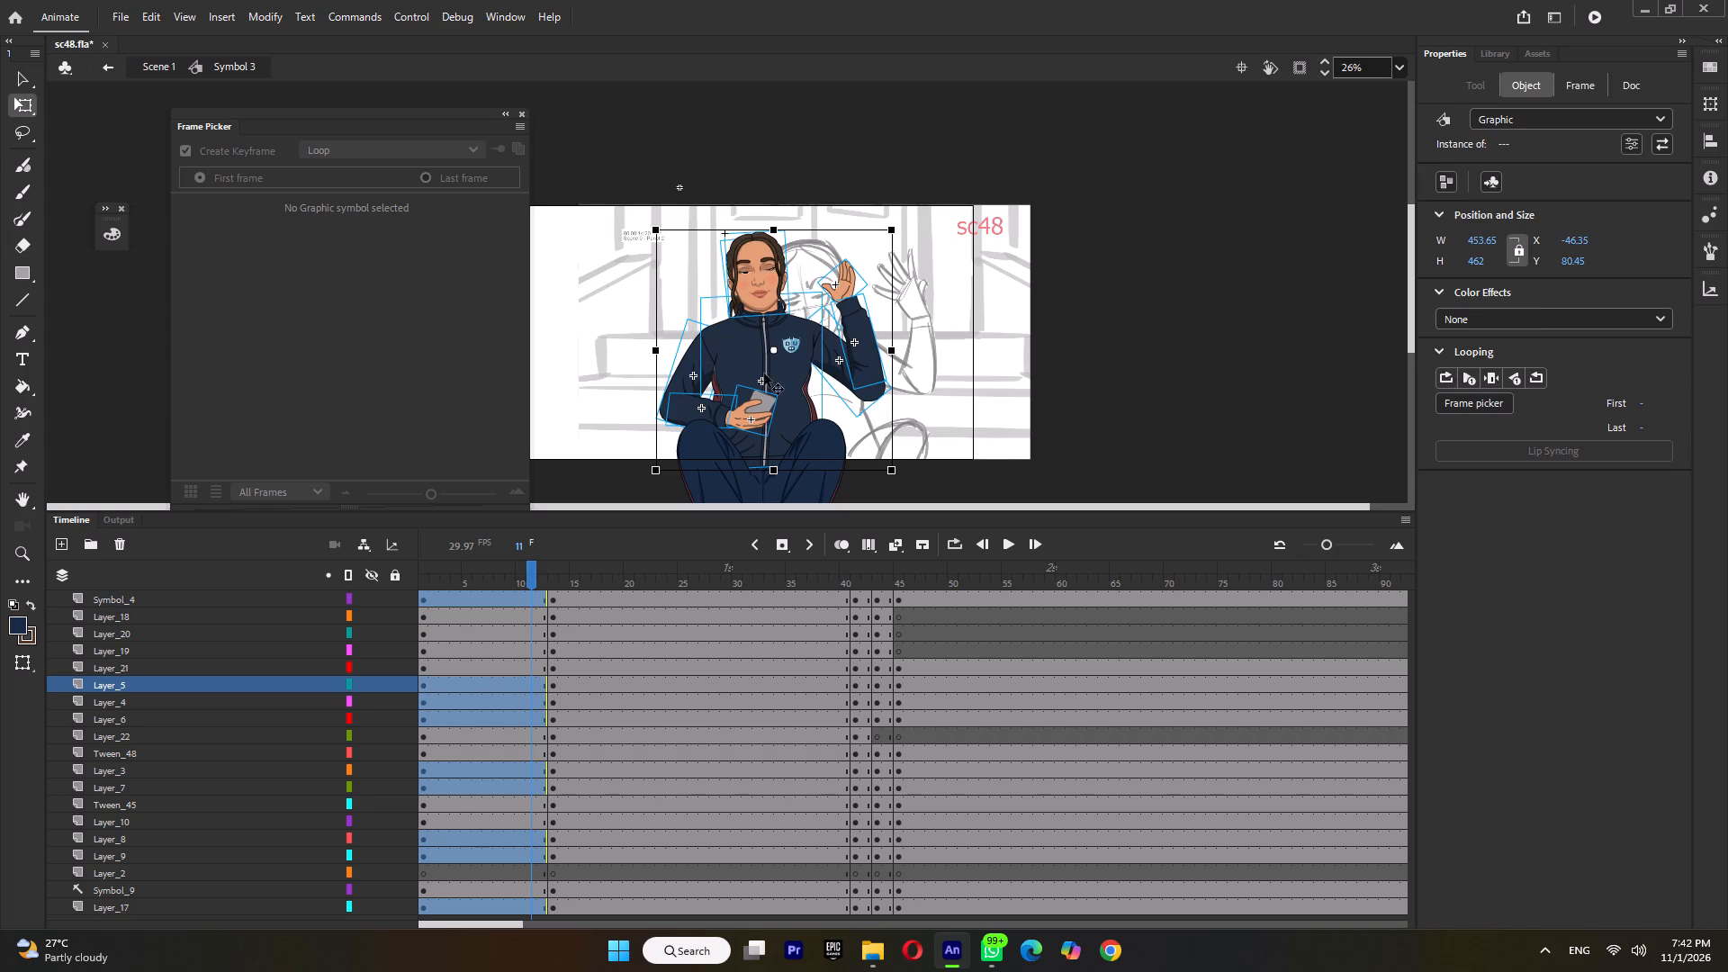
left_click_drag(774, 349, 767, 460)
left_click_drag(639, 234, 651, 232)
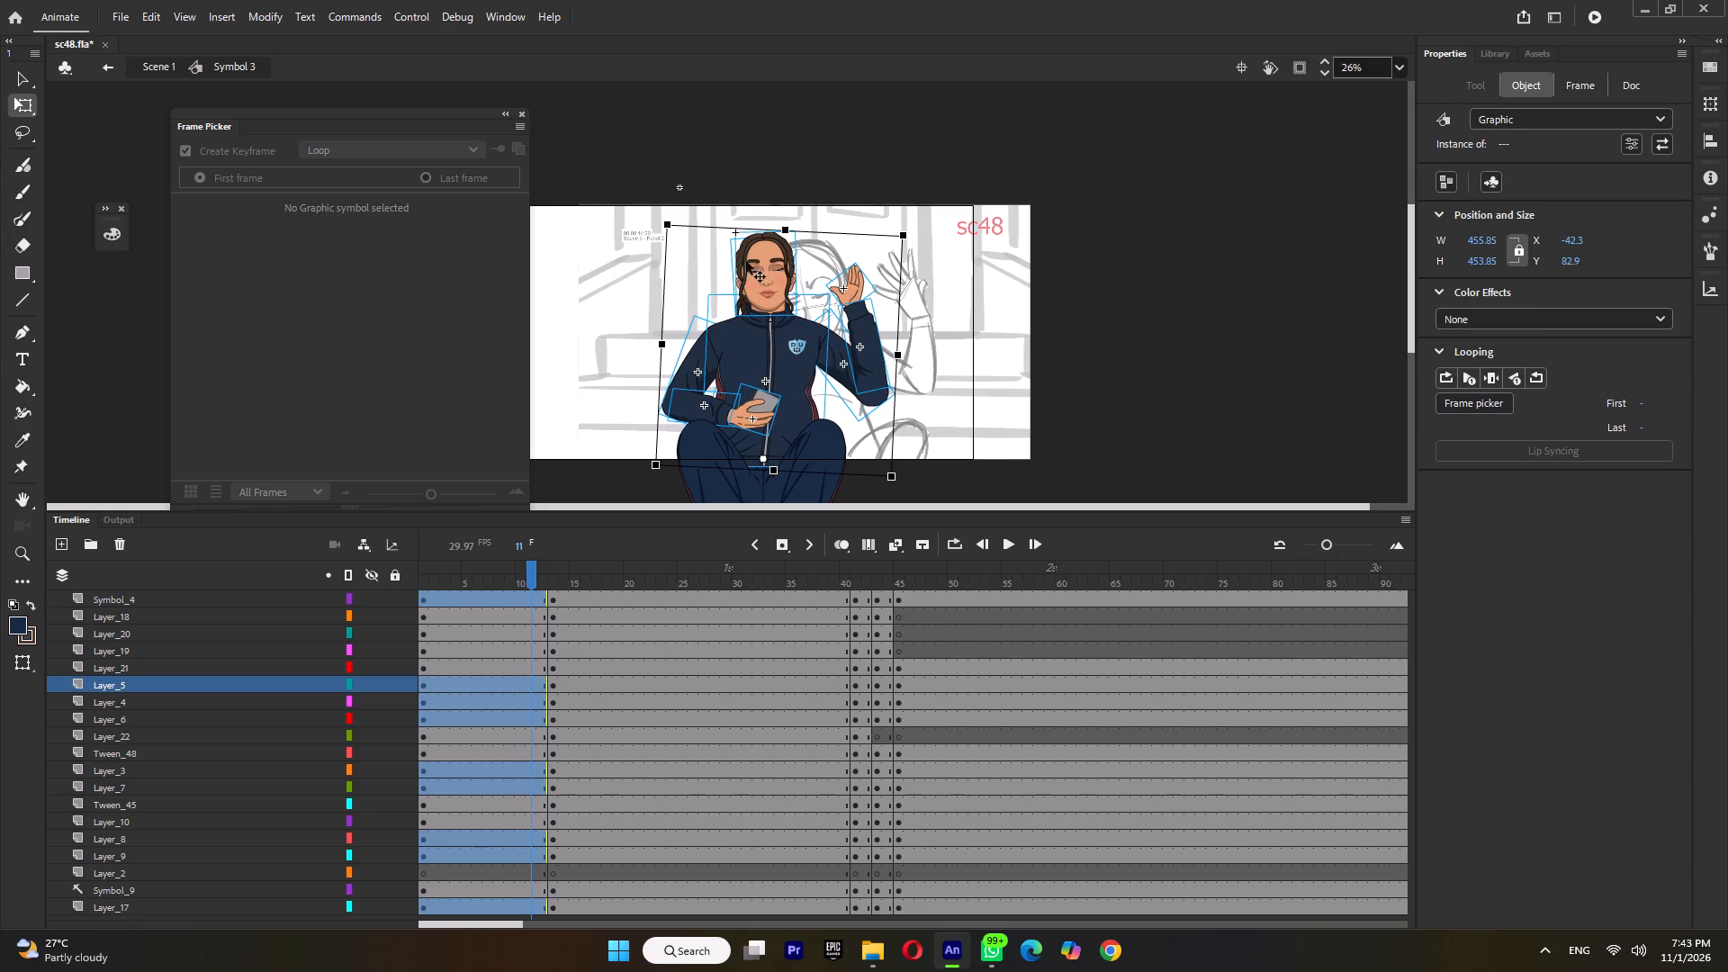
left_click(837, 230)
Open the torso symbol Tween 38 to check its two frames, and return to Symbol 3.
double_click(796, 372)
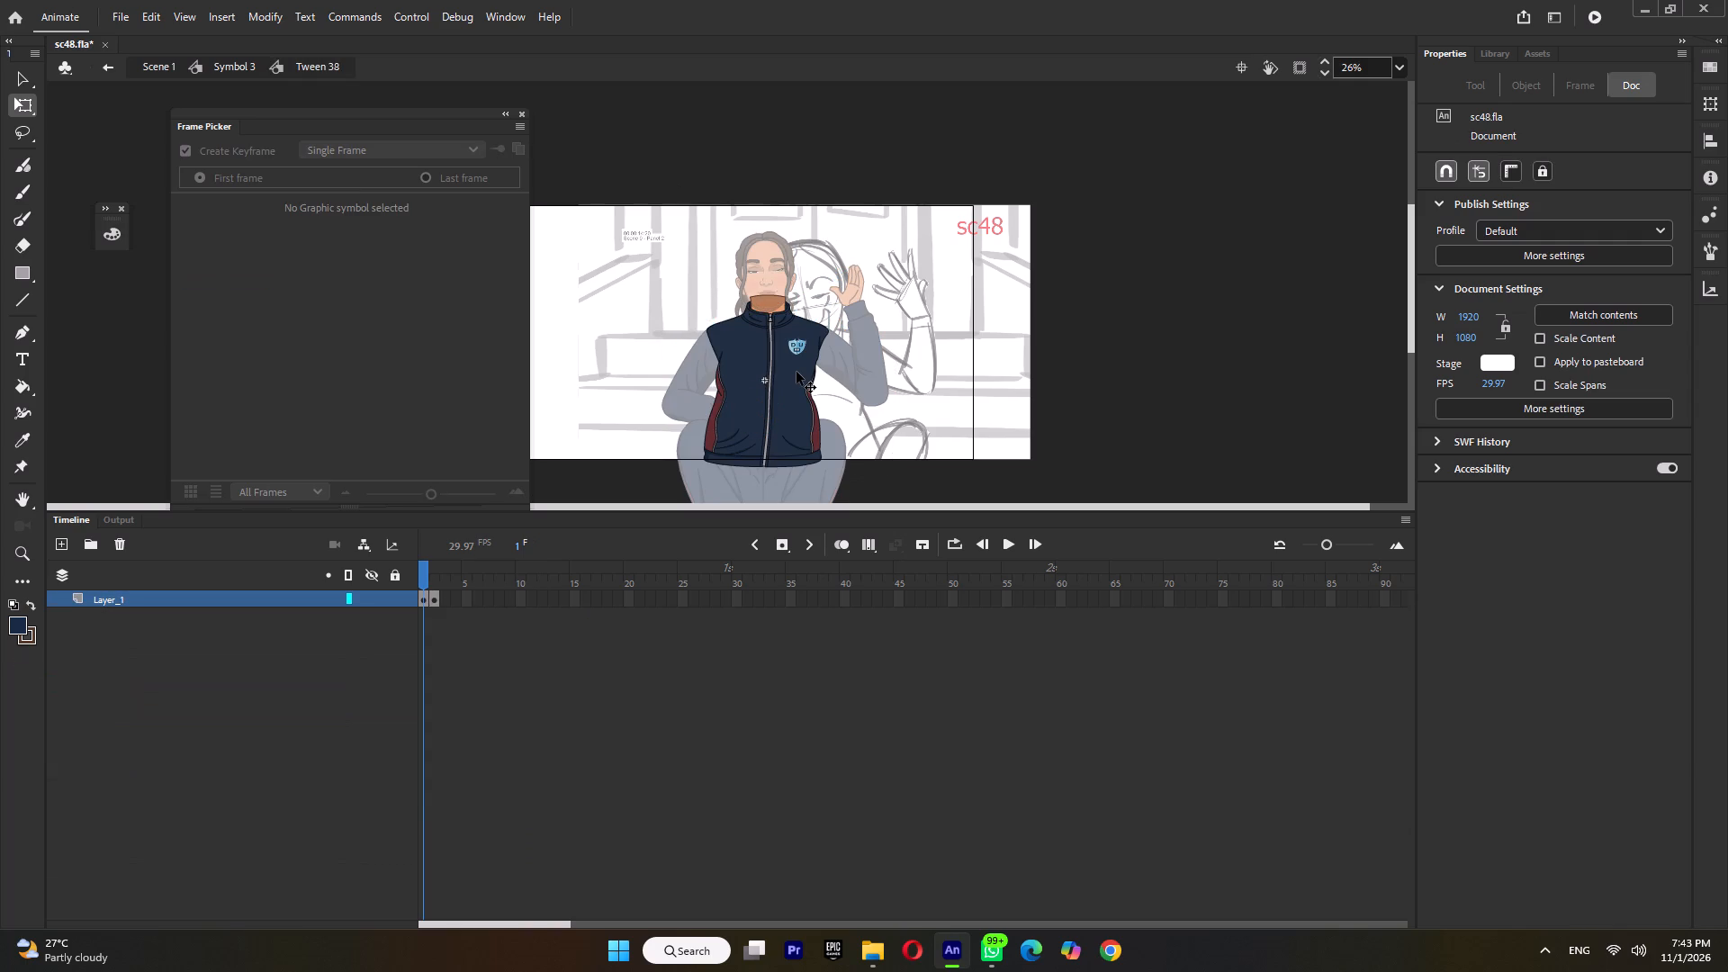
left_click(796, 372)
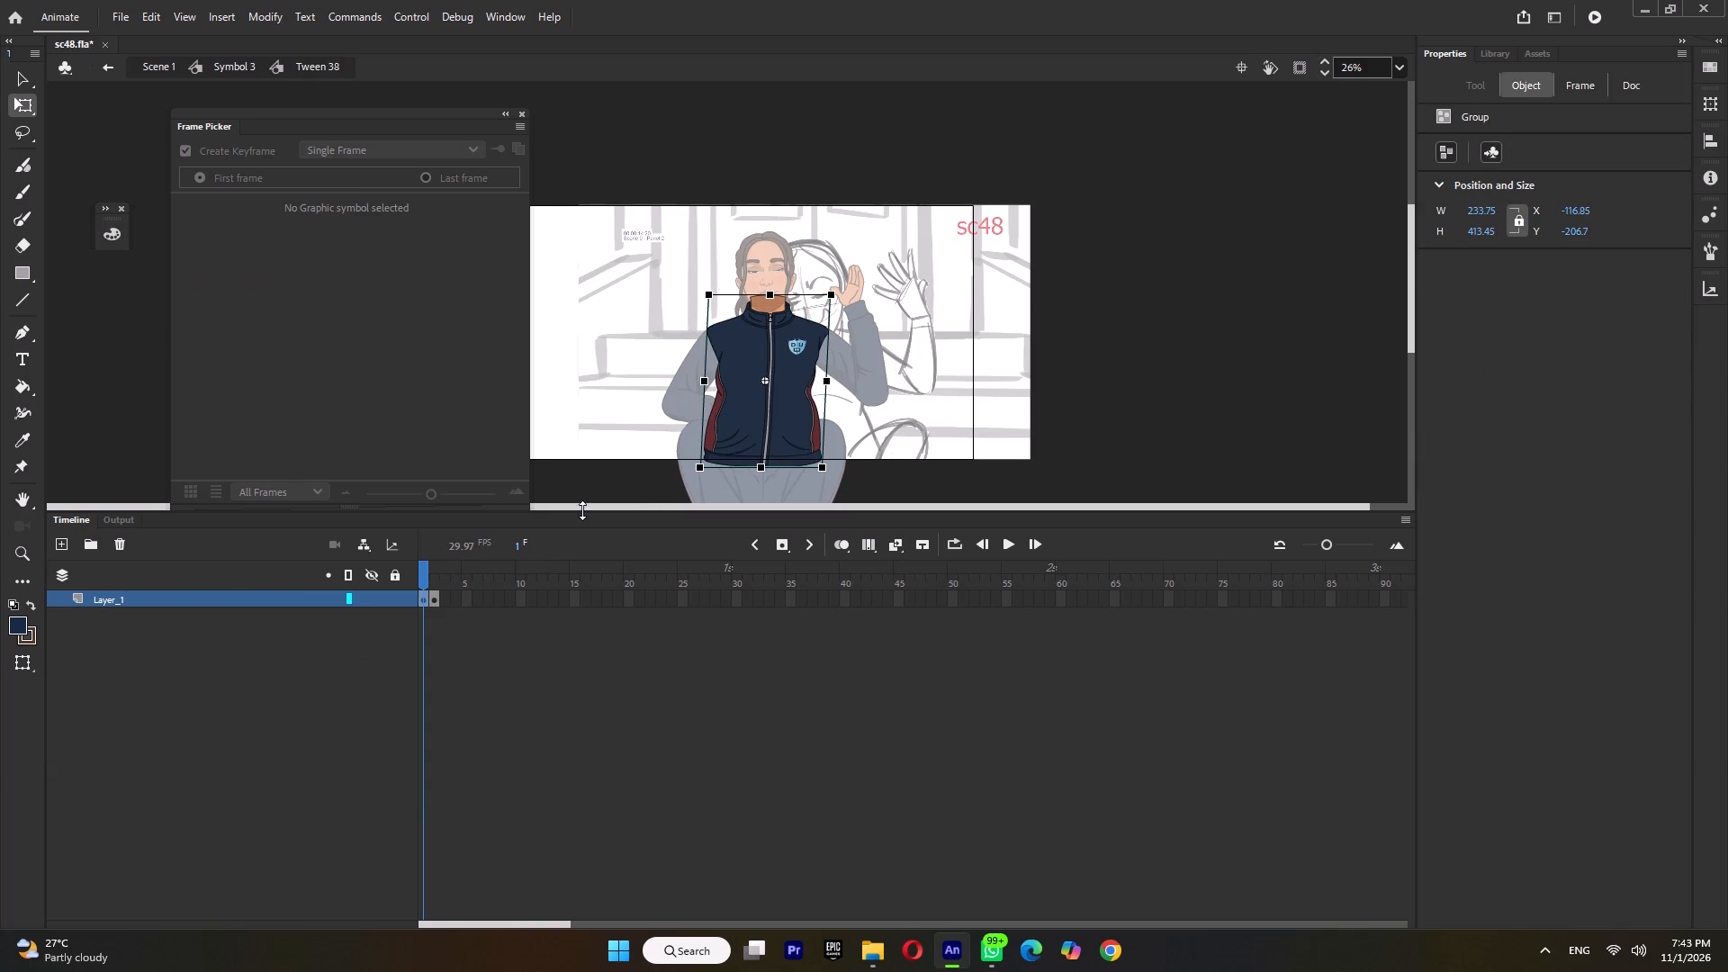
left_click(434, 571)
left_click(433, 572)
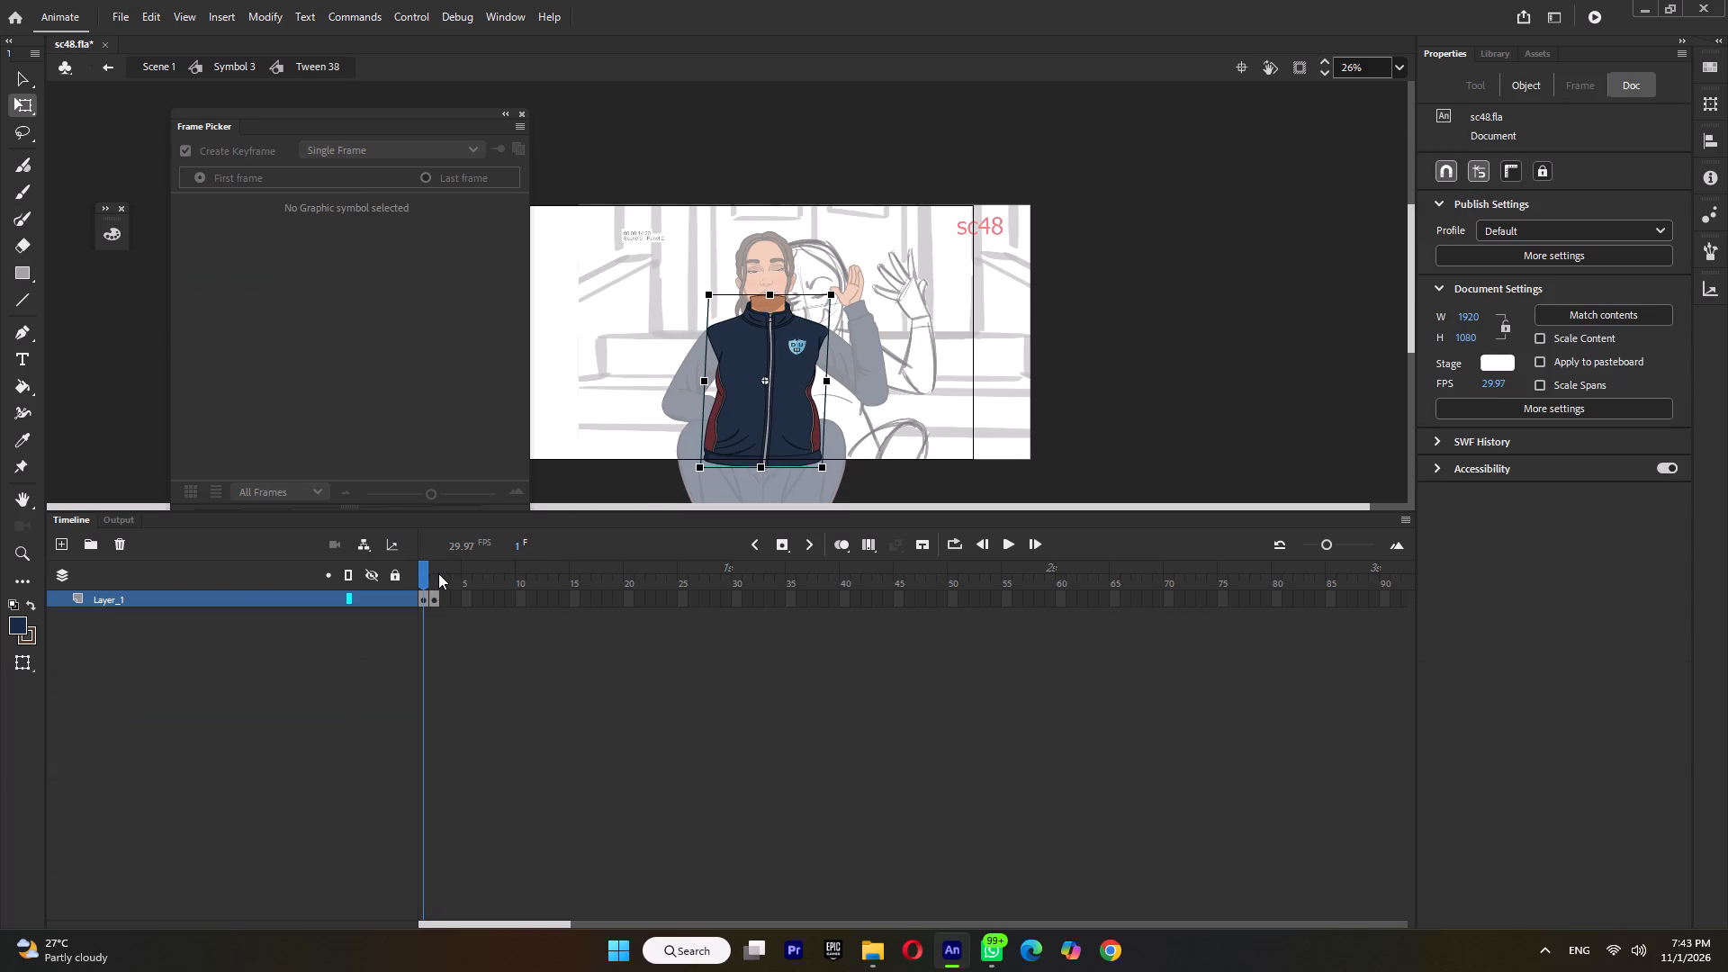
left_click(438, 576)
double_click(982, 400)
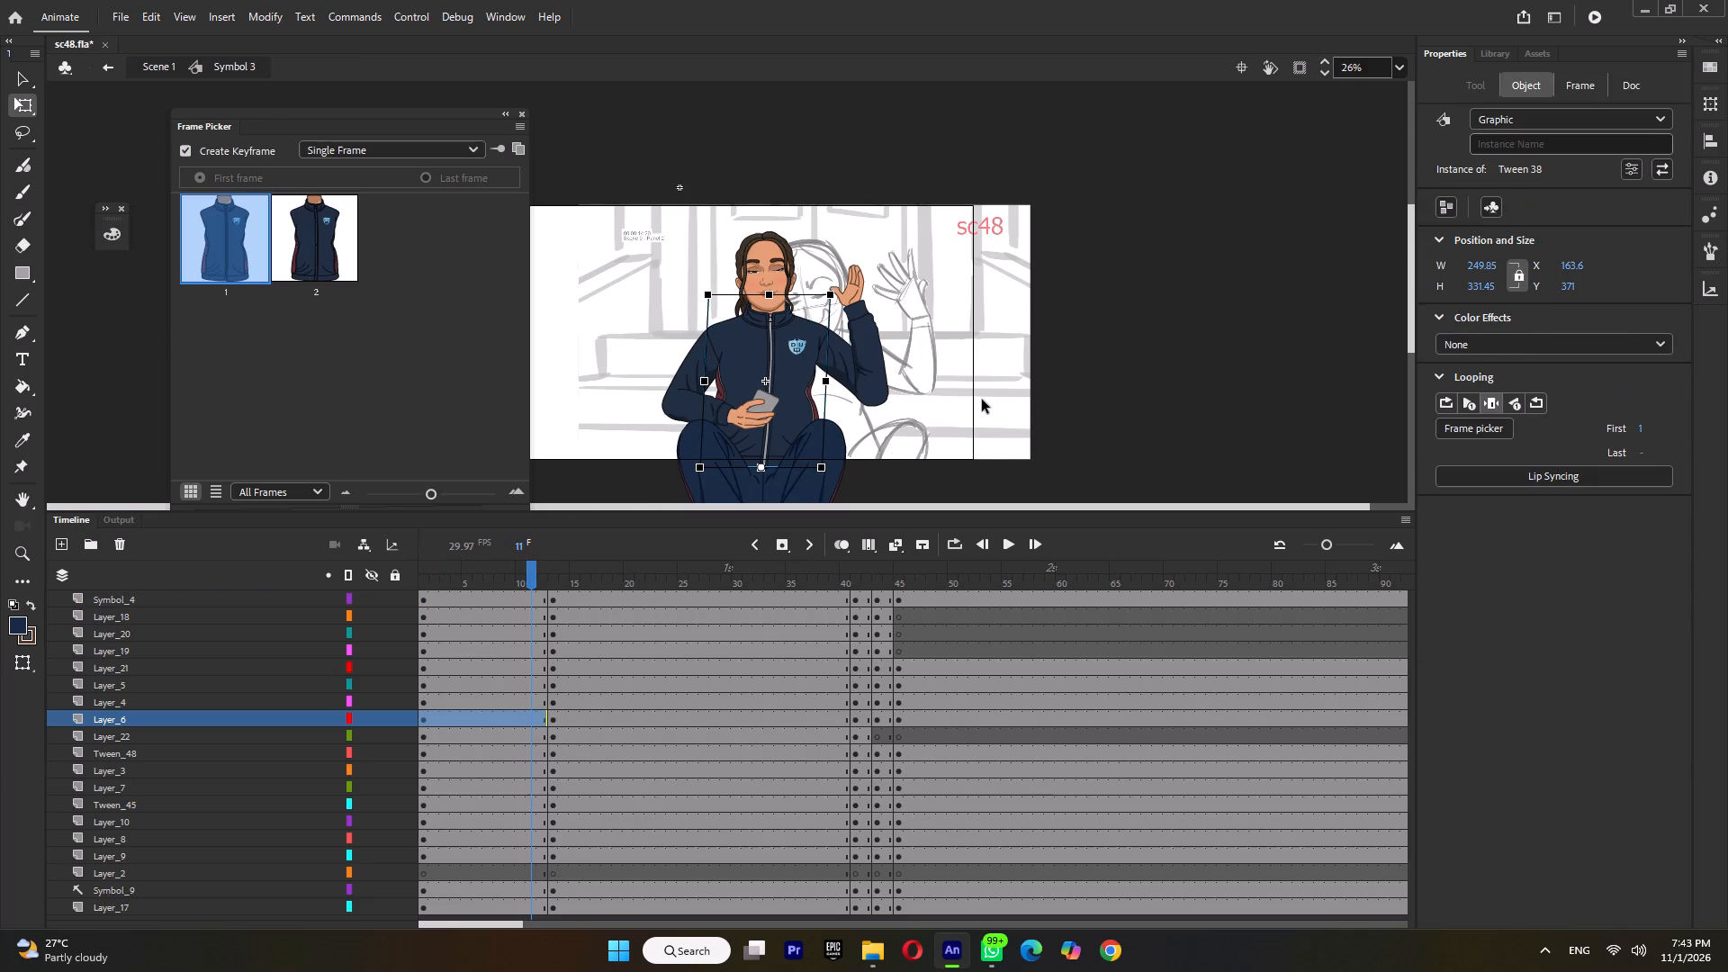
Reselect the upper body without the phone hand at frame 11 and rotate it slightly counterclockwise around a pivot at the waist.
left_click_drag(895, 256, 786, 292)
left_click_drag(786, 292, 652, 351)
left_click_drag(779, 350, 760, 467)
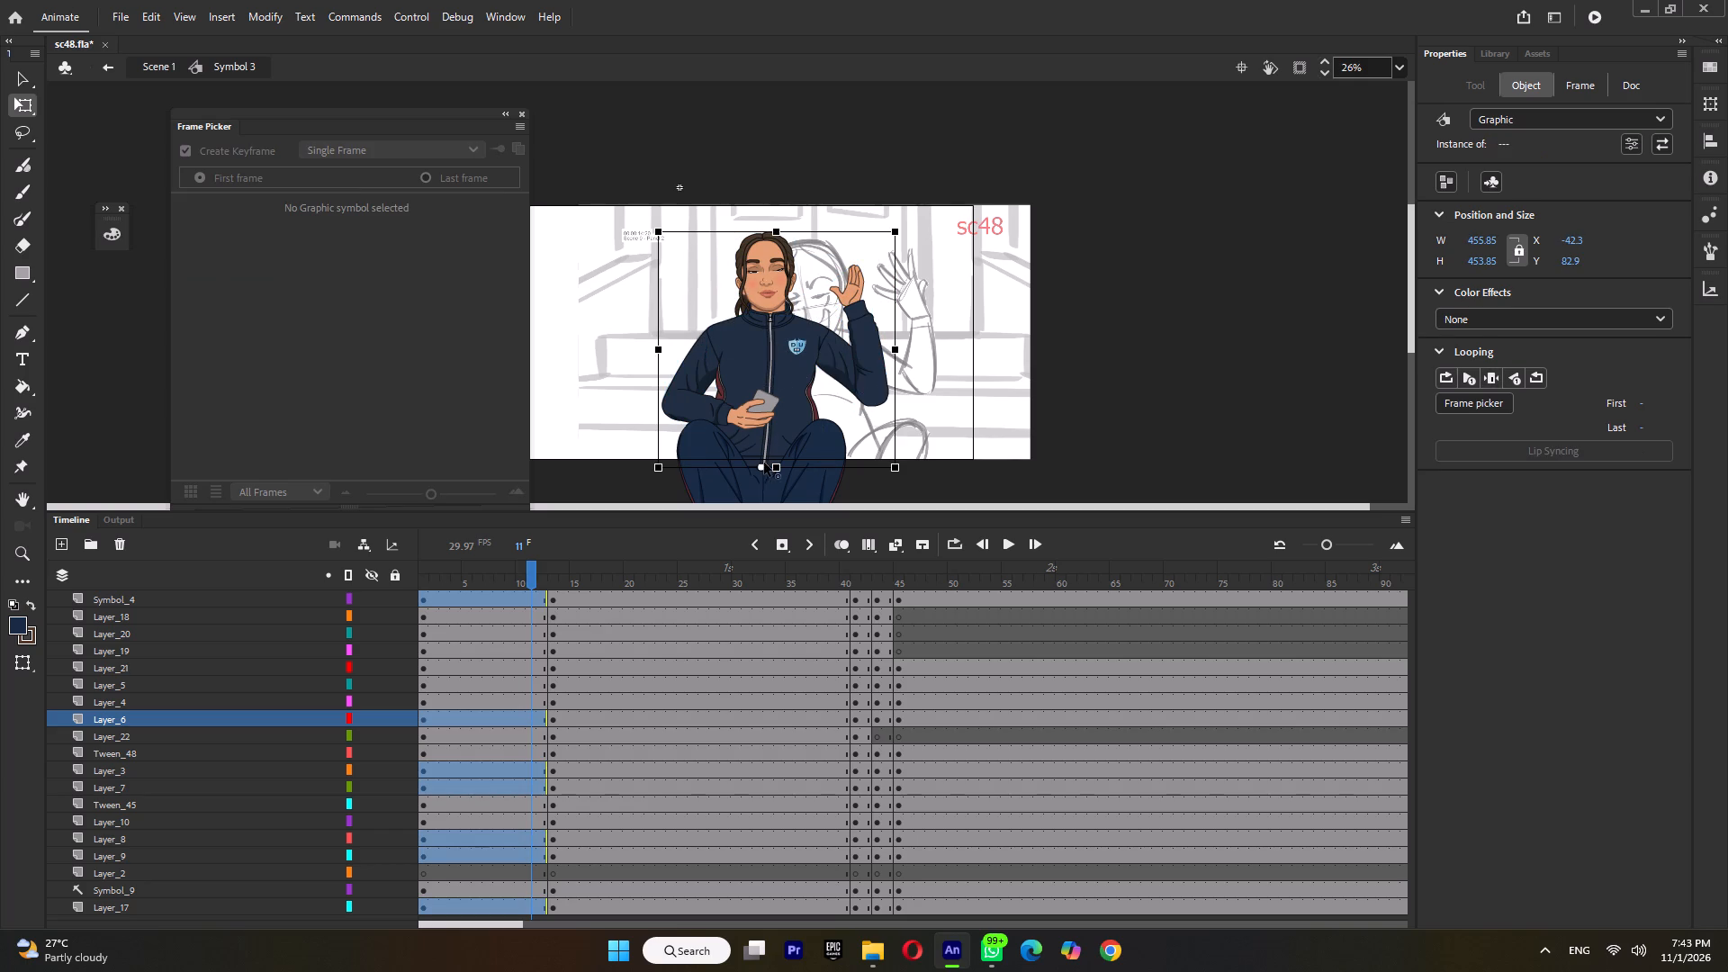
scroll(921, 231, "up", 2, "ctrl")
left_click_drag(929, 232, 914, 228)
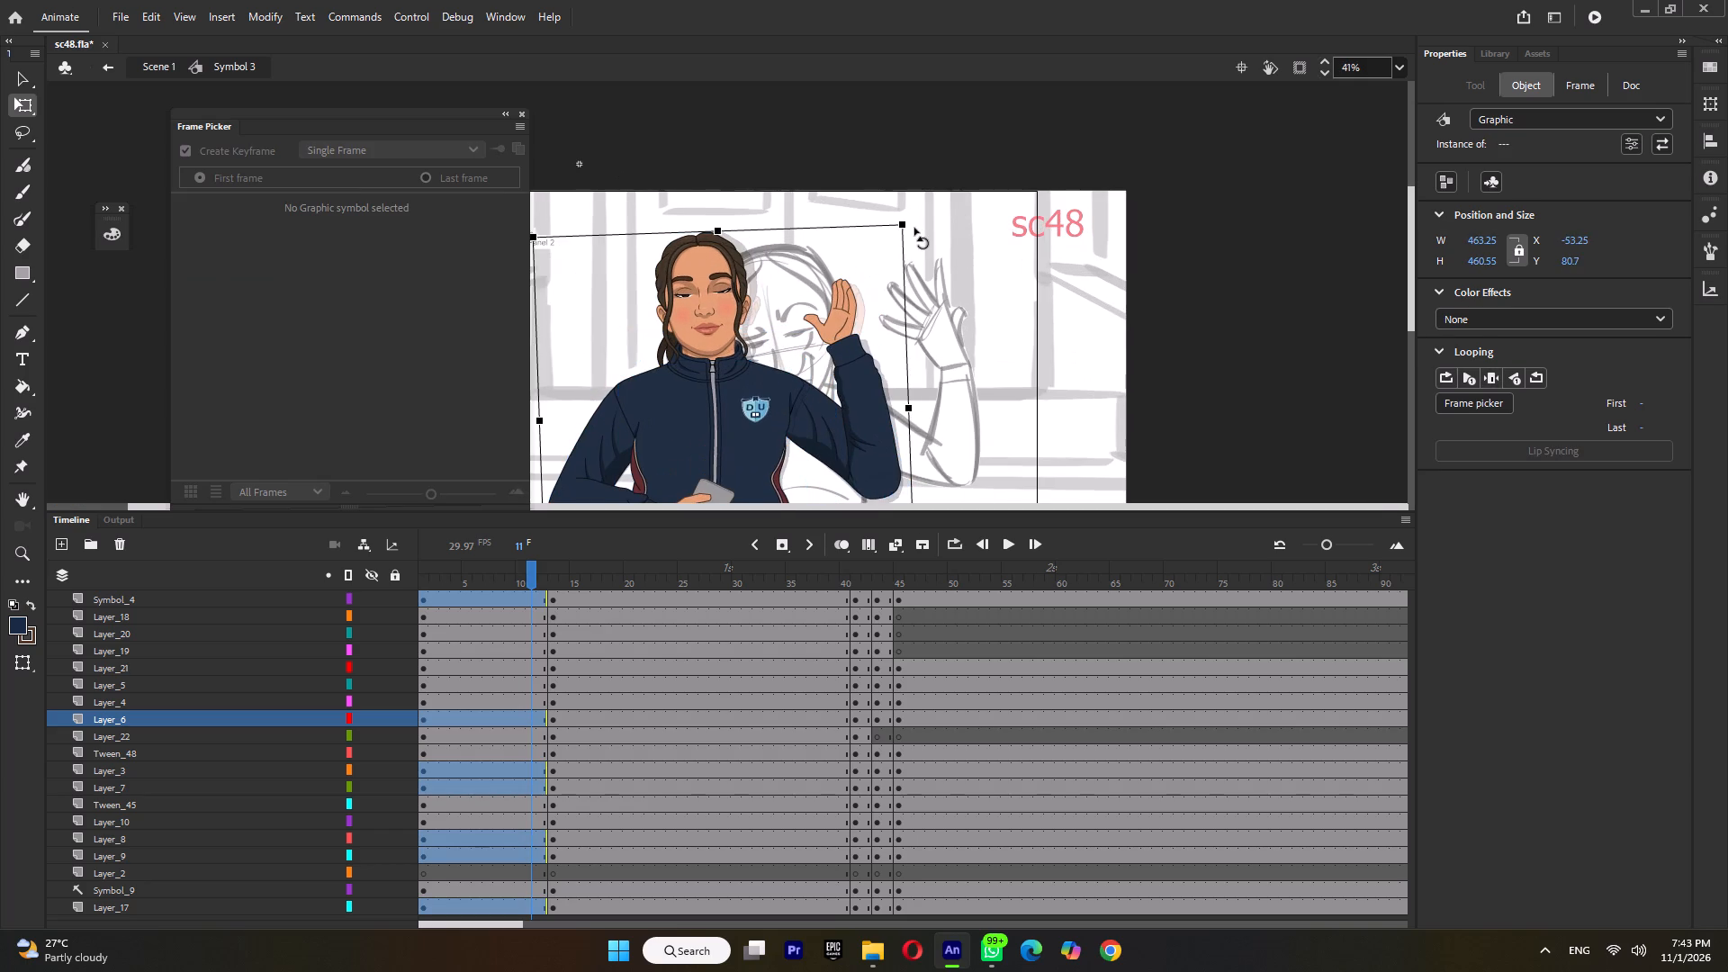
left_click_drag(914, 228, 916, 230)
scroll(926, 265, "down", 4, "ctrl")
left_click(961, 298)
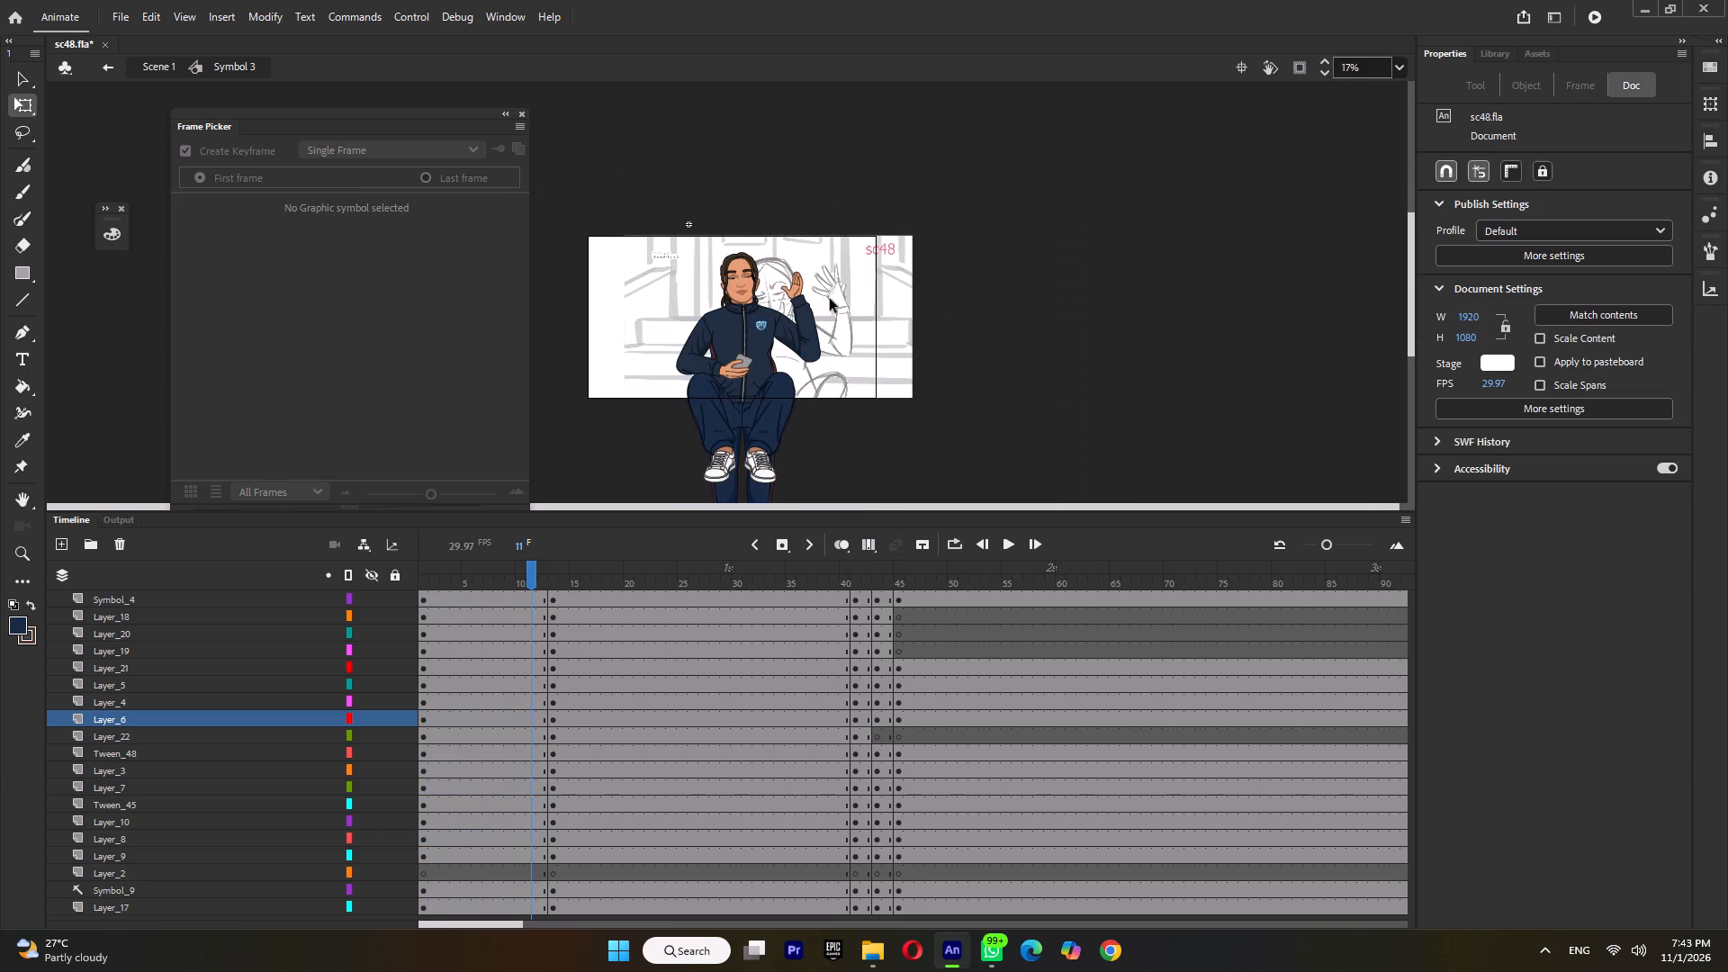
Select the head at frame 11, move its pivot to the base of the neck, and tilt it slightly clockwise.
scroll(748, 271, "up", 2, "ctrl")
left_click_drag(670, 236, 751, 275)
scroll(742, 301, "up", 4, "ctrl")
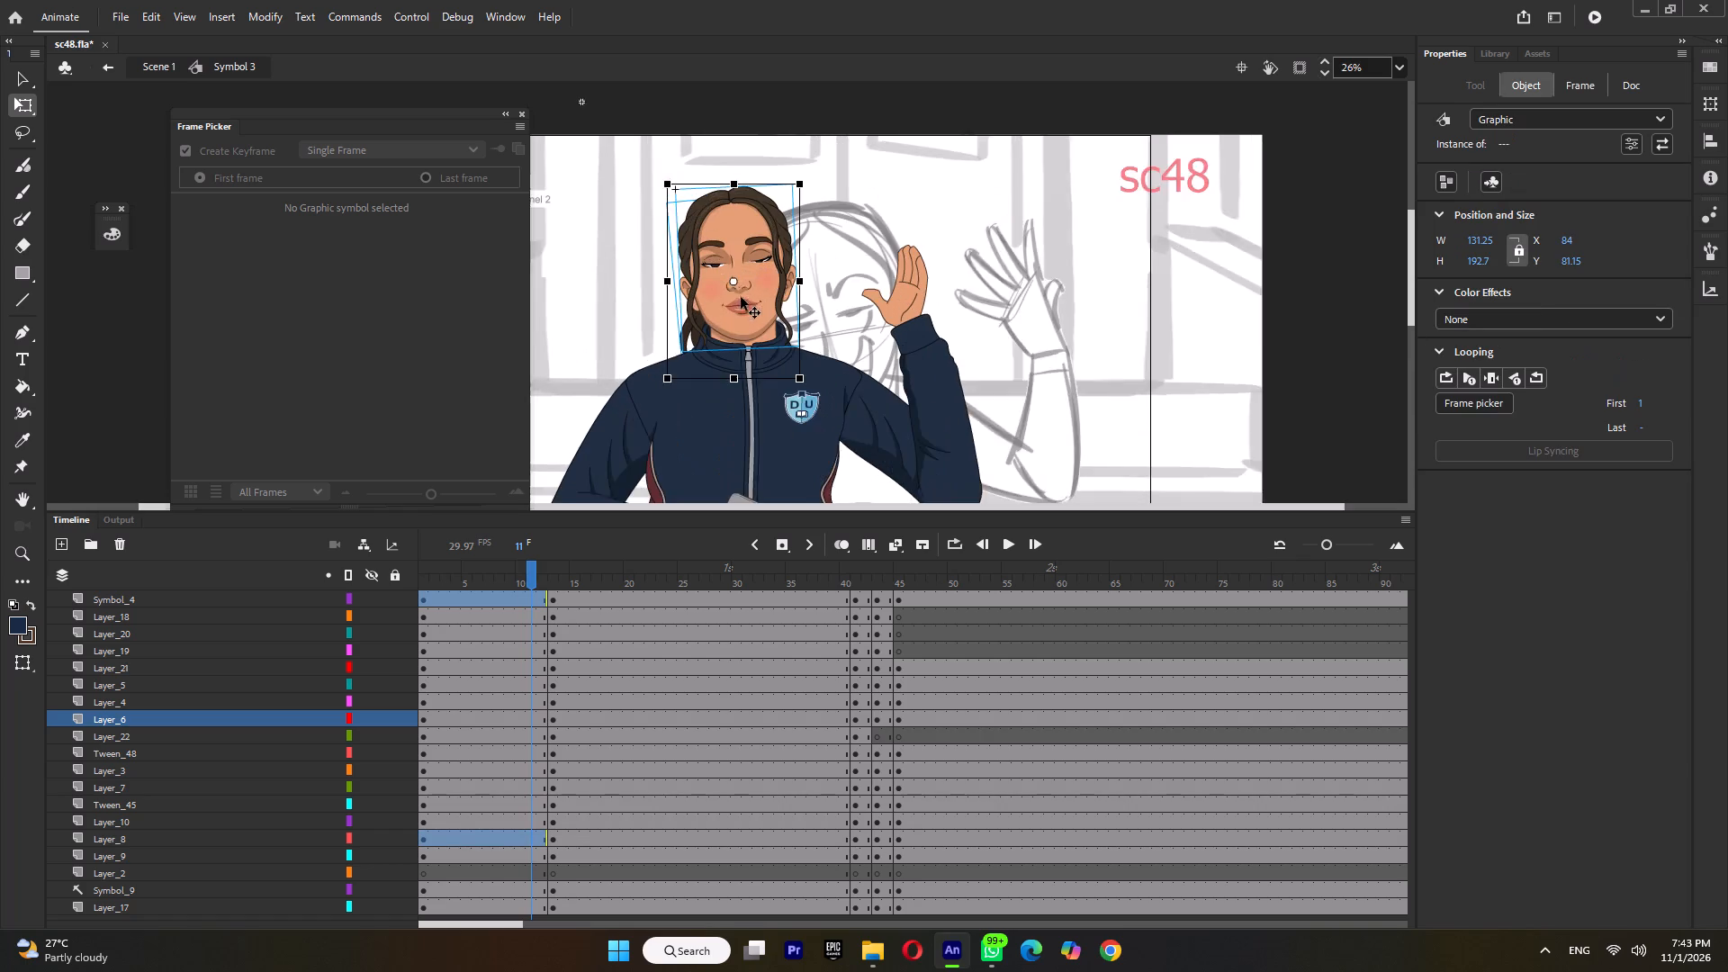
left_click_drag(733, 277, 740, 331)
left_click_drag(637, 166, 651, 156)
scroll(775, 288, "down", 5, "ctrl")
Save the sc48.fla document.
key("ctrl+s")
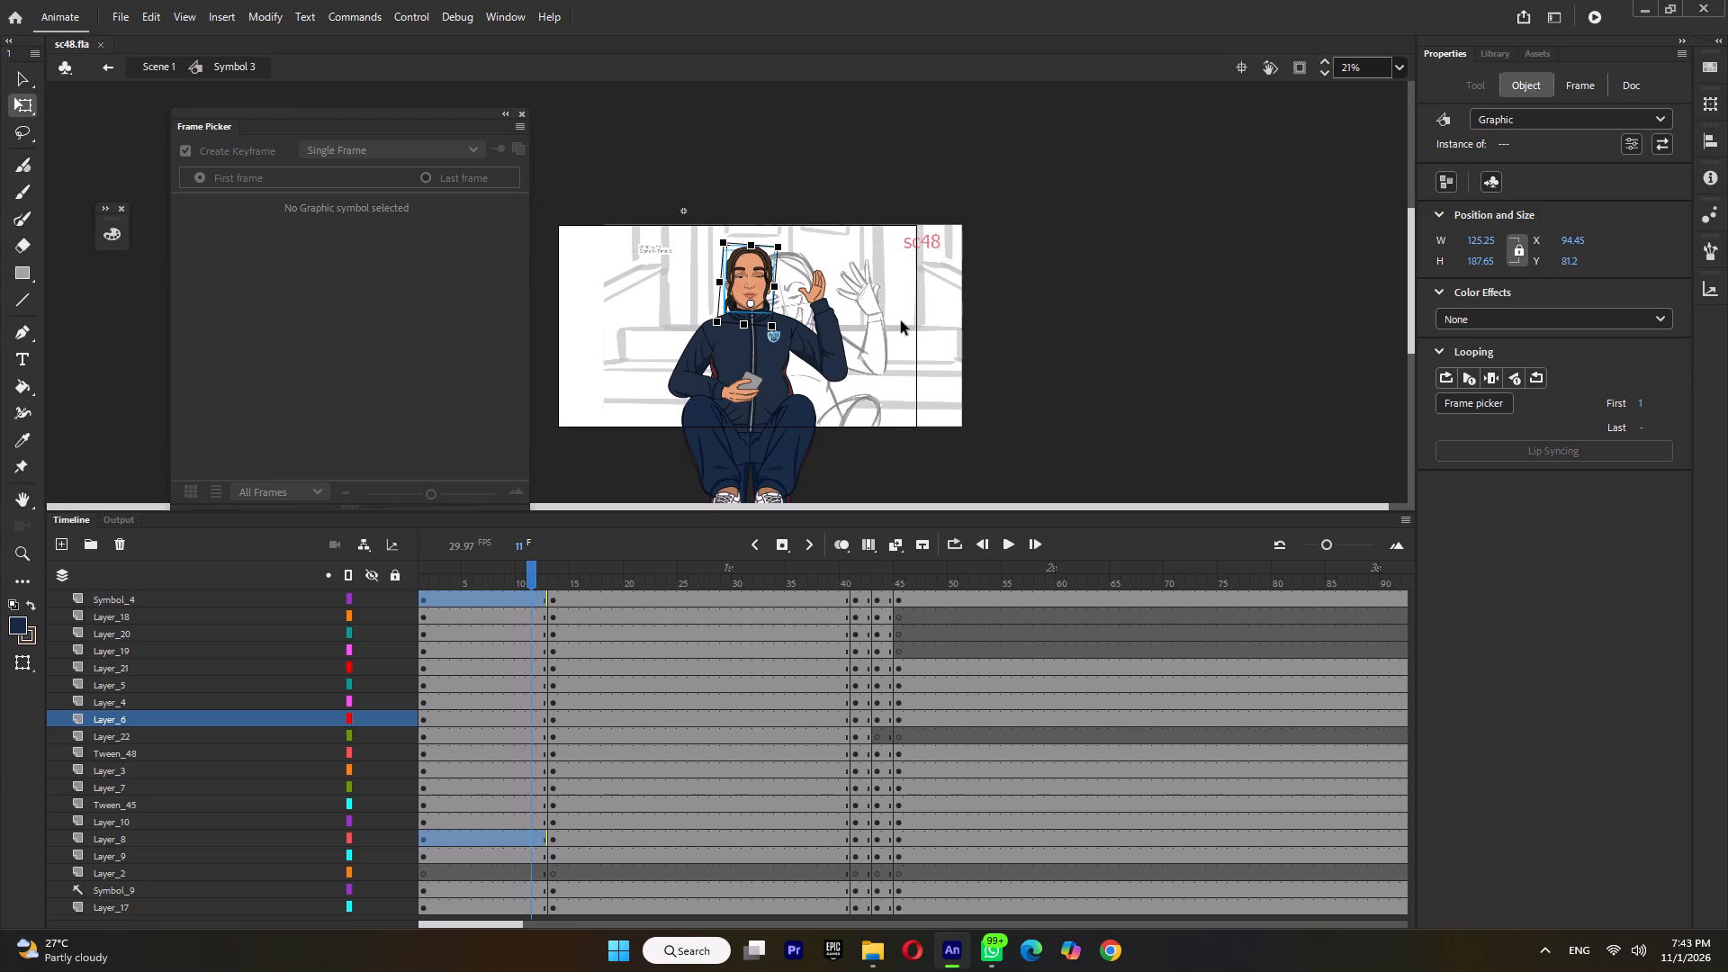
Switch to File Explorer.
left_click(867, 963)
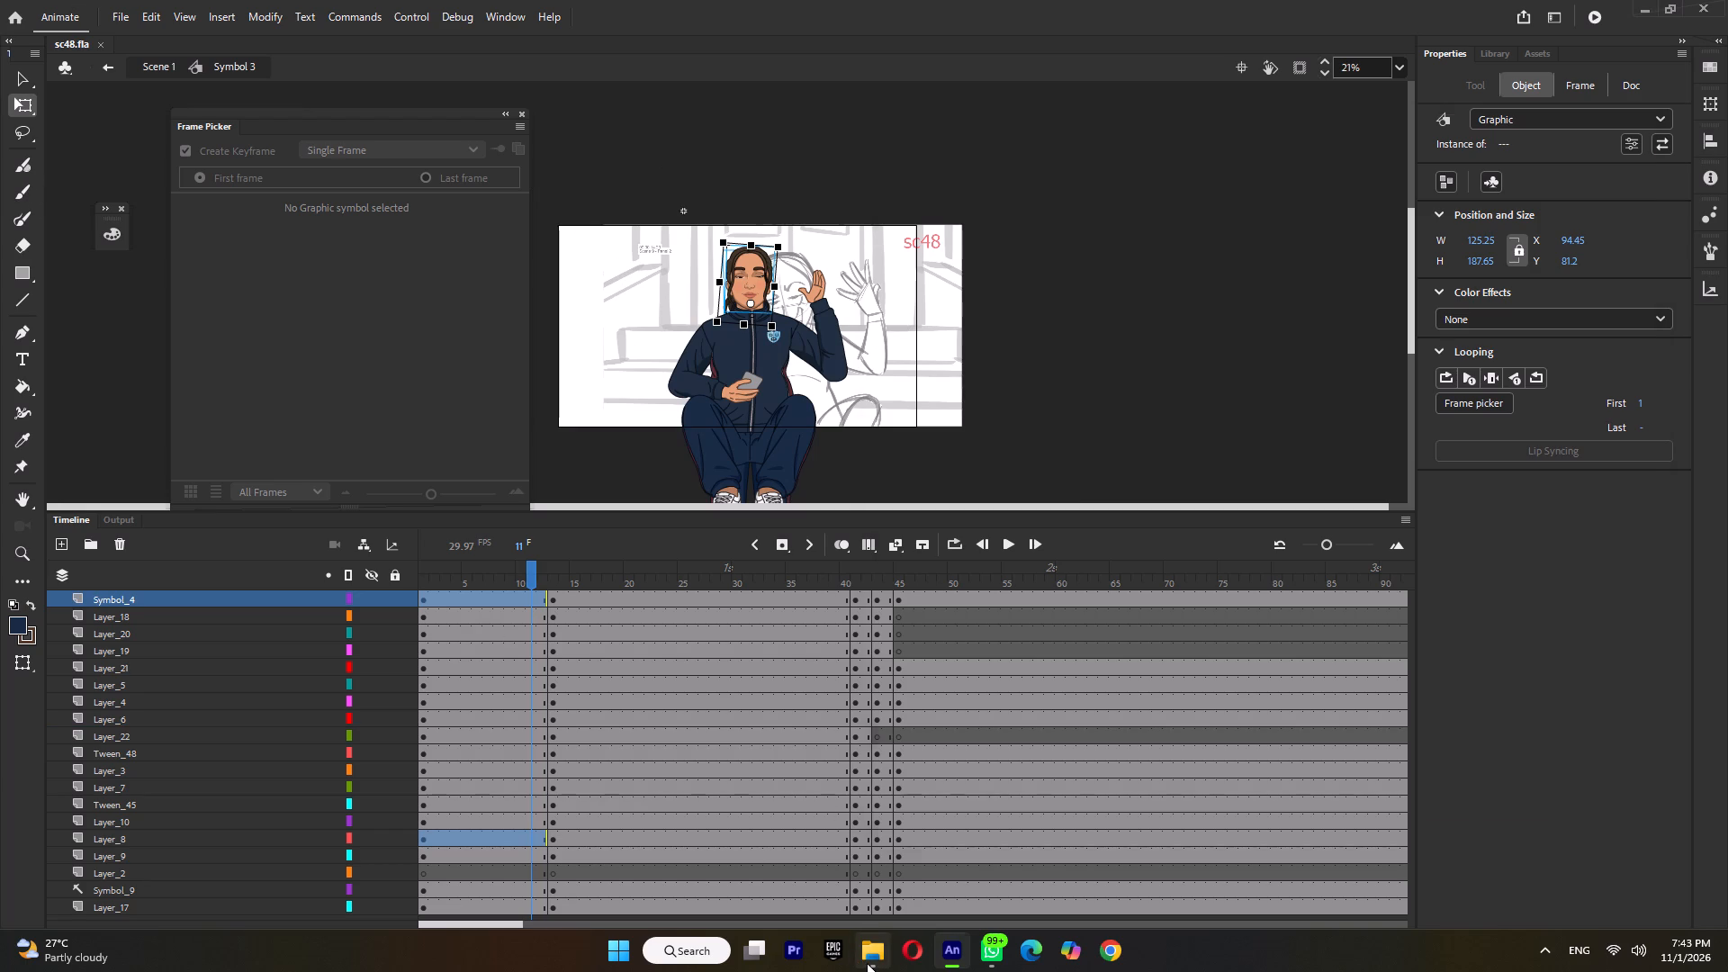
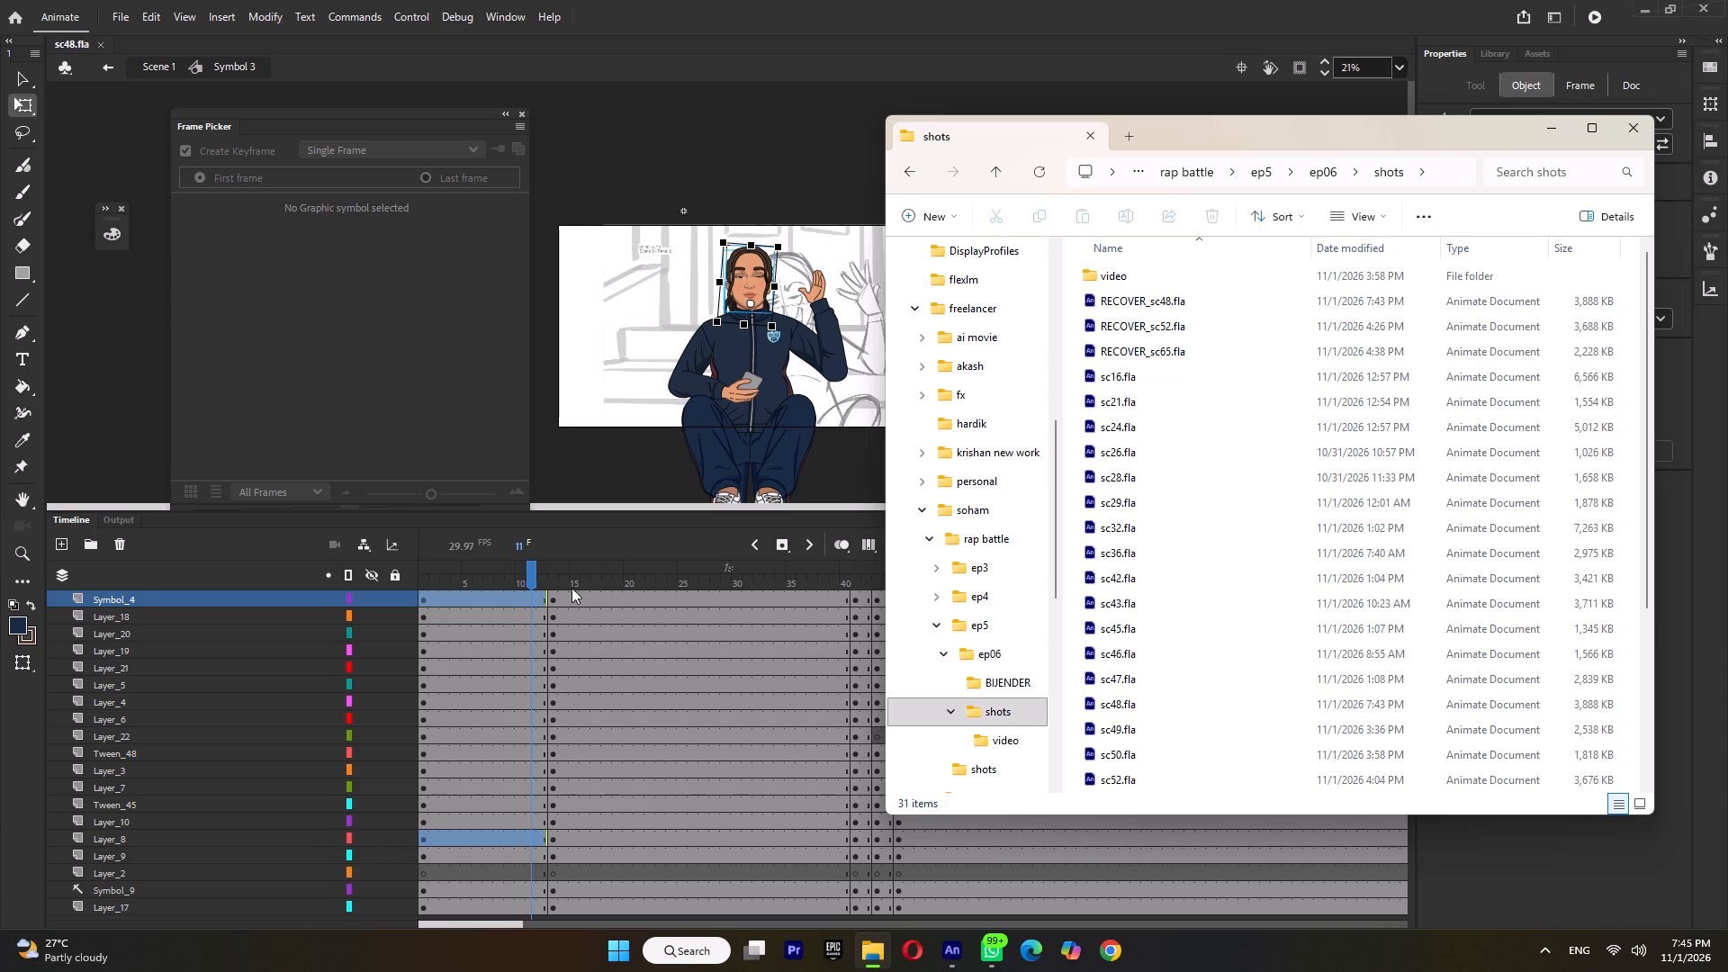
Switch back to Animate and rotate the phone arm's upper arm slightly counterclockwise around the shoulder at frame 11.
left_click_drag(517, 572, 536, 585)
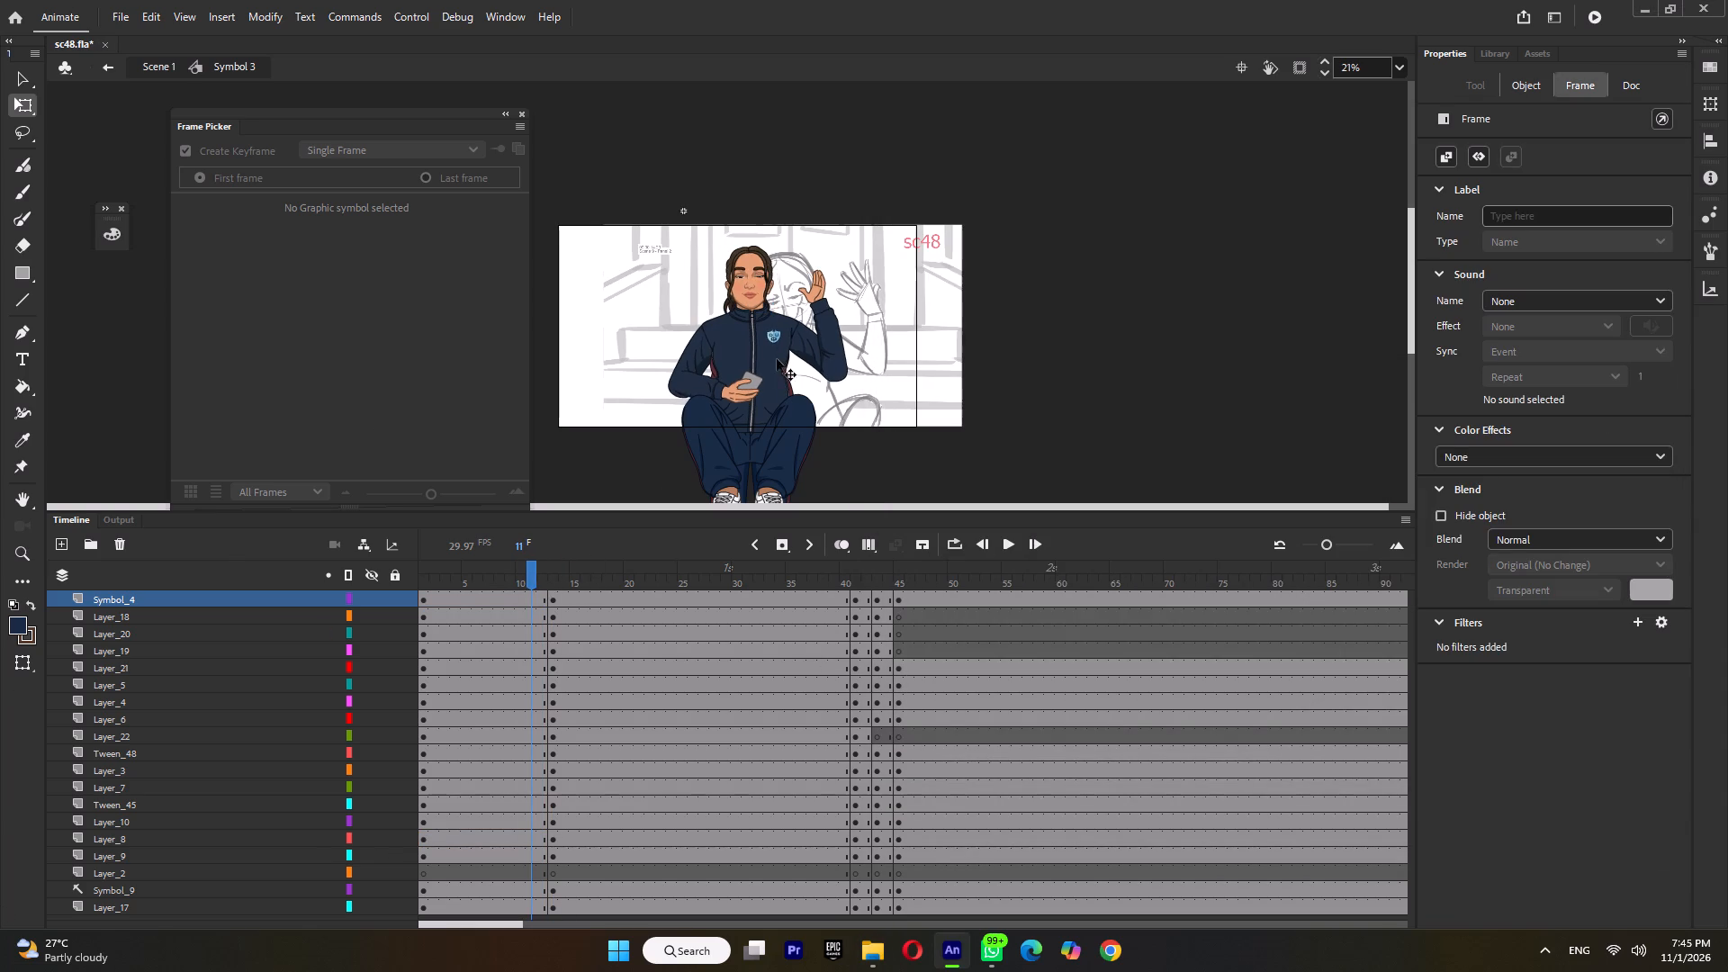
left_click(682, 353)
scroll(684, 380, "up", 6, "ctrl")
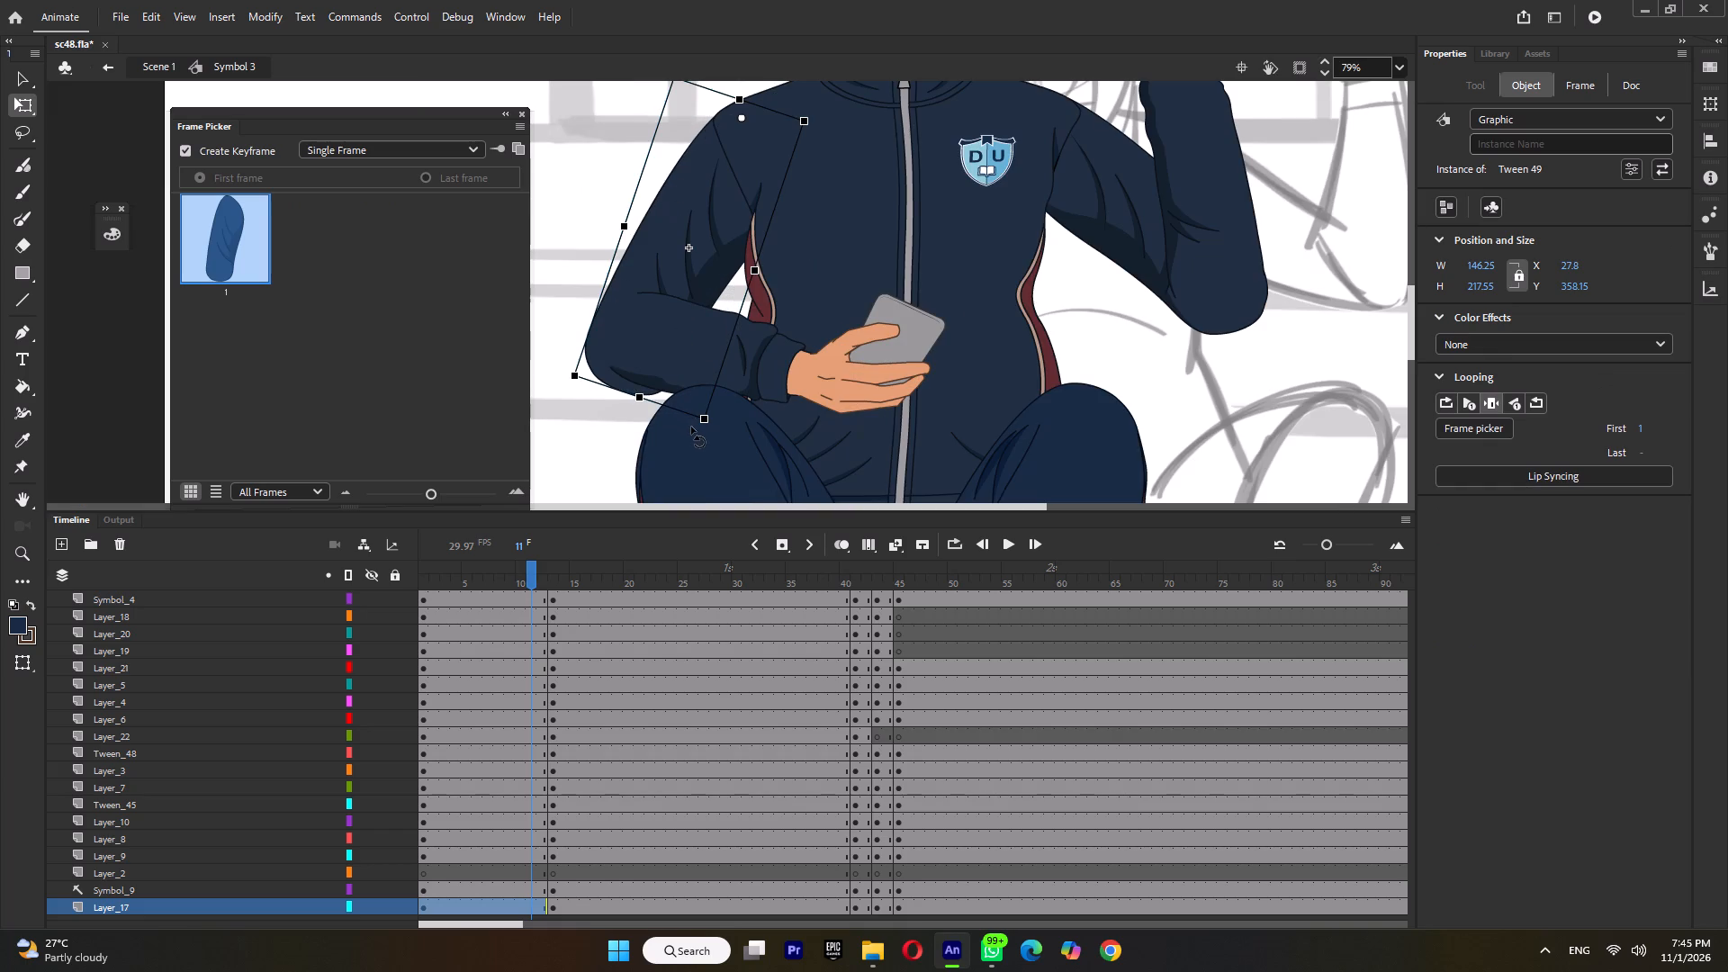
left_click_drag(691, 427, 719, 437)
Move the phone arm's forearm and the phone hand together slightly down and inward so they join the rotated upper arm.
left_click(692, 366)
left_click(885, 349, "shift")
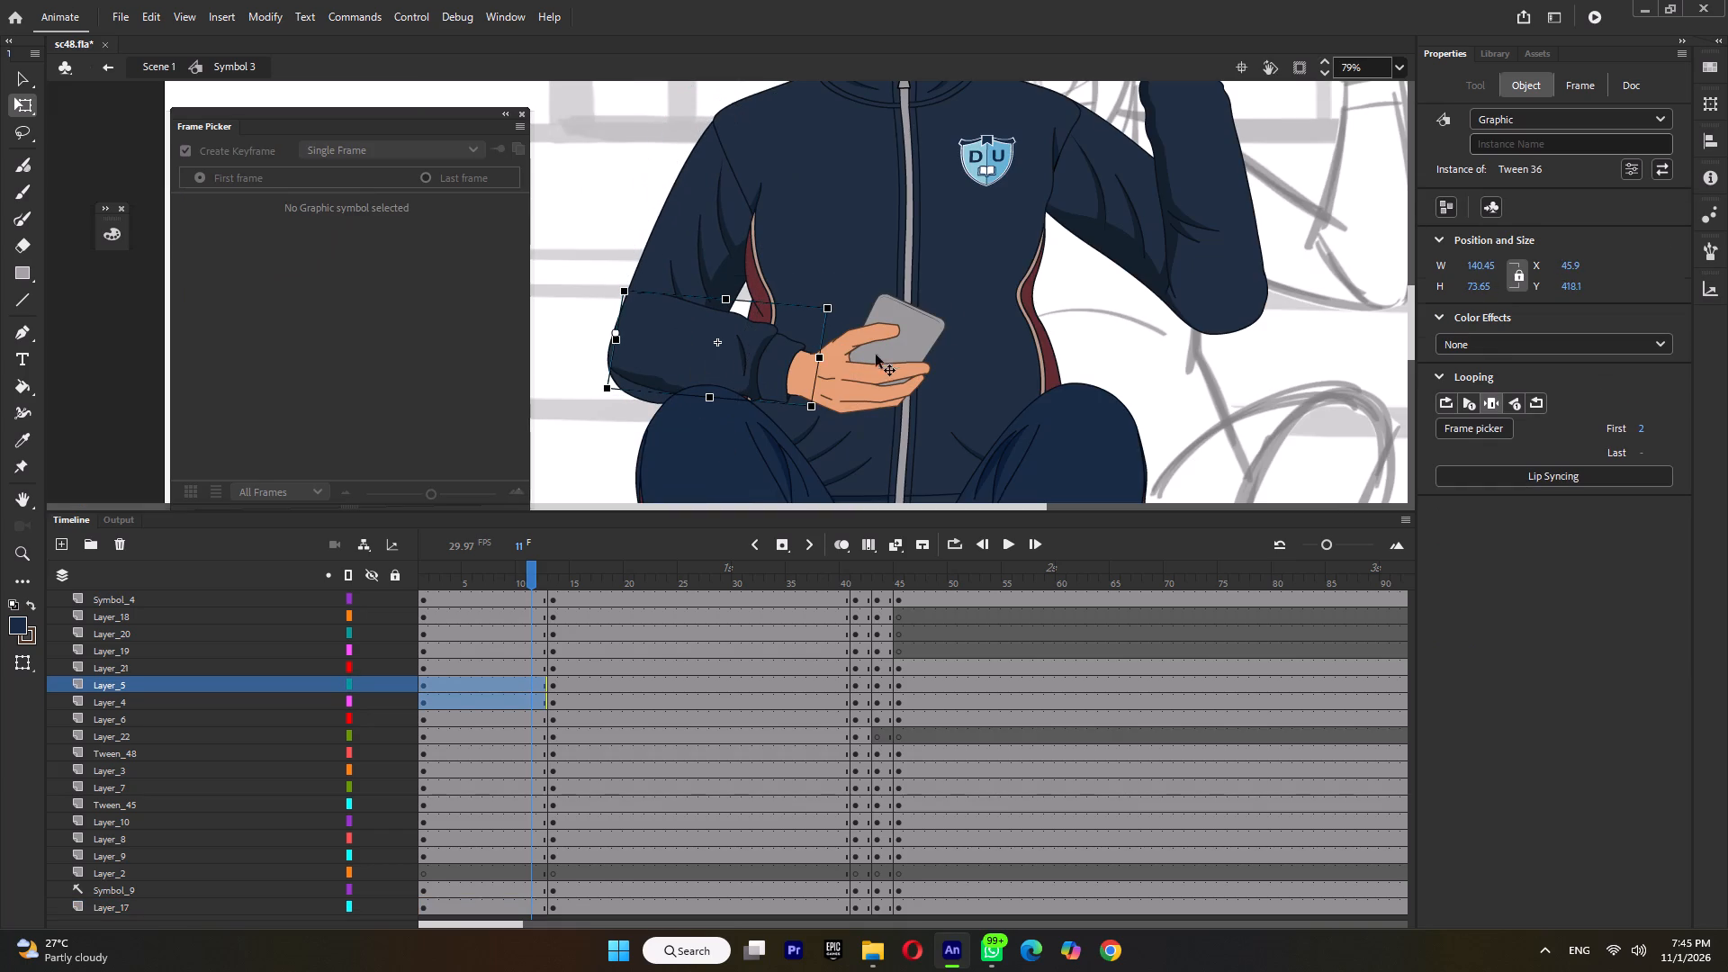
left_click_drag(711, 354, 728, 380)
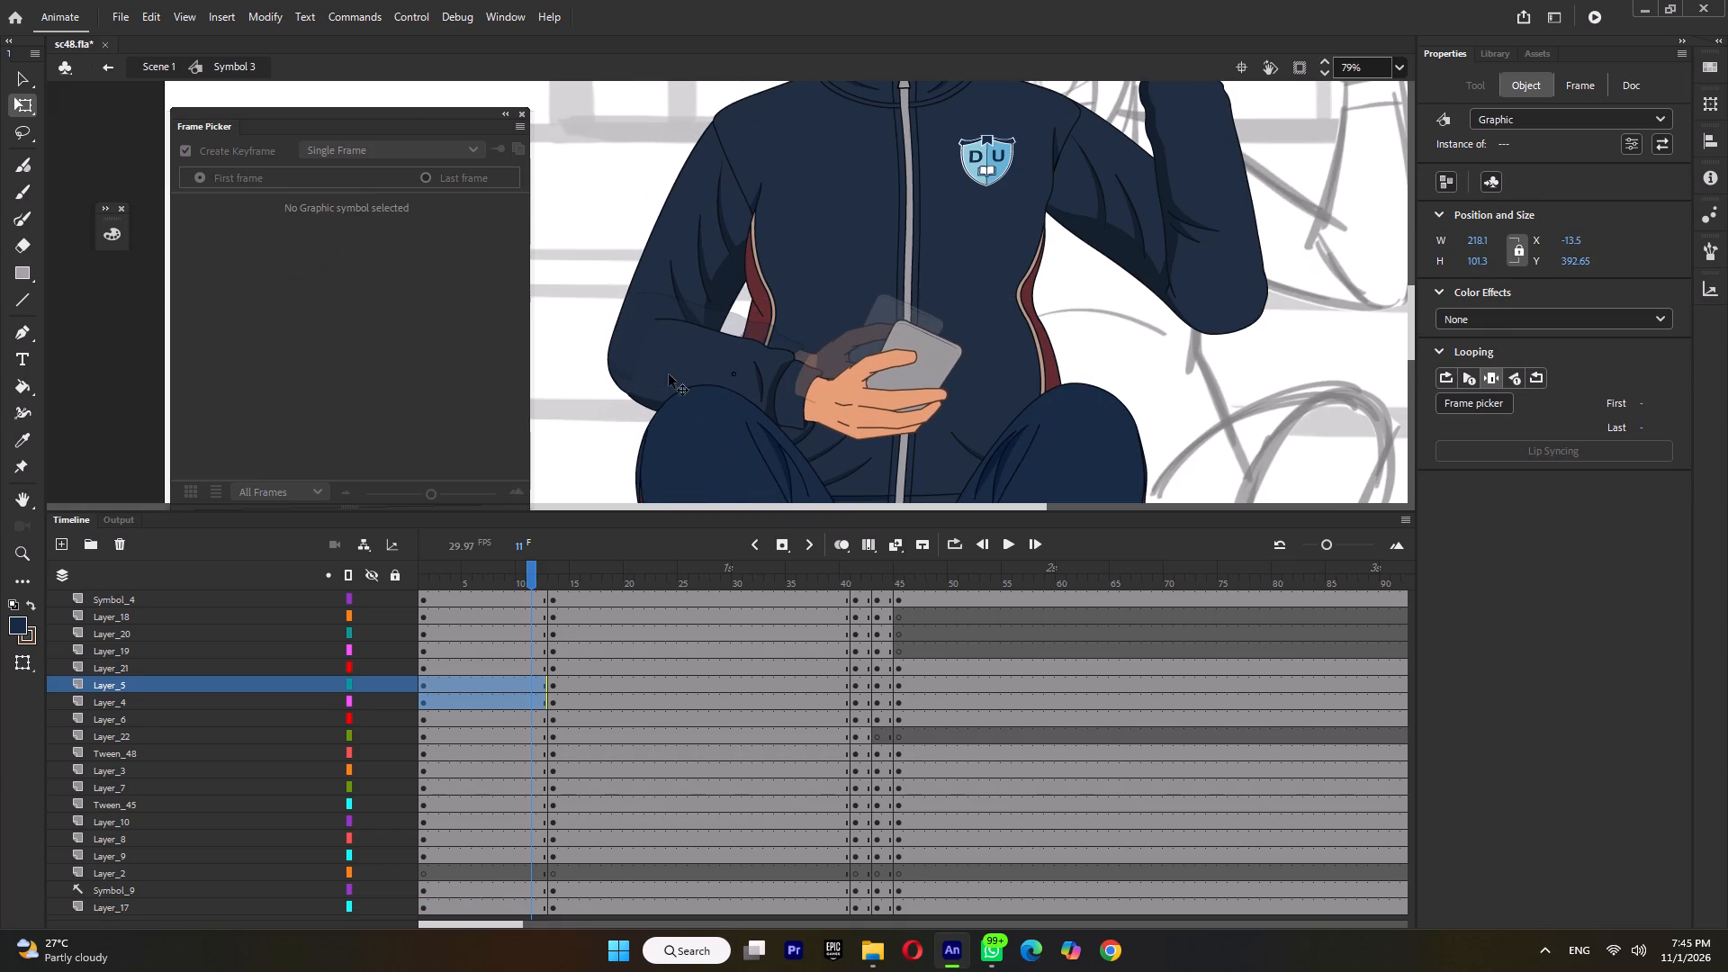
scroll(632, 368, "up", 6, "ctrl")
left_click_drag(688, 405, 663, 386)
scroll(663, 386, "down", 9, "ctrl")
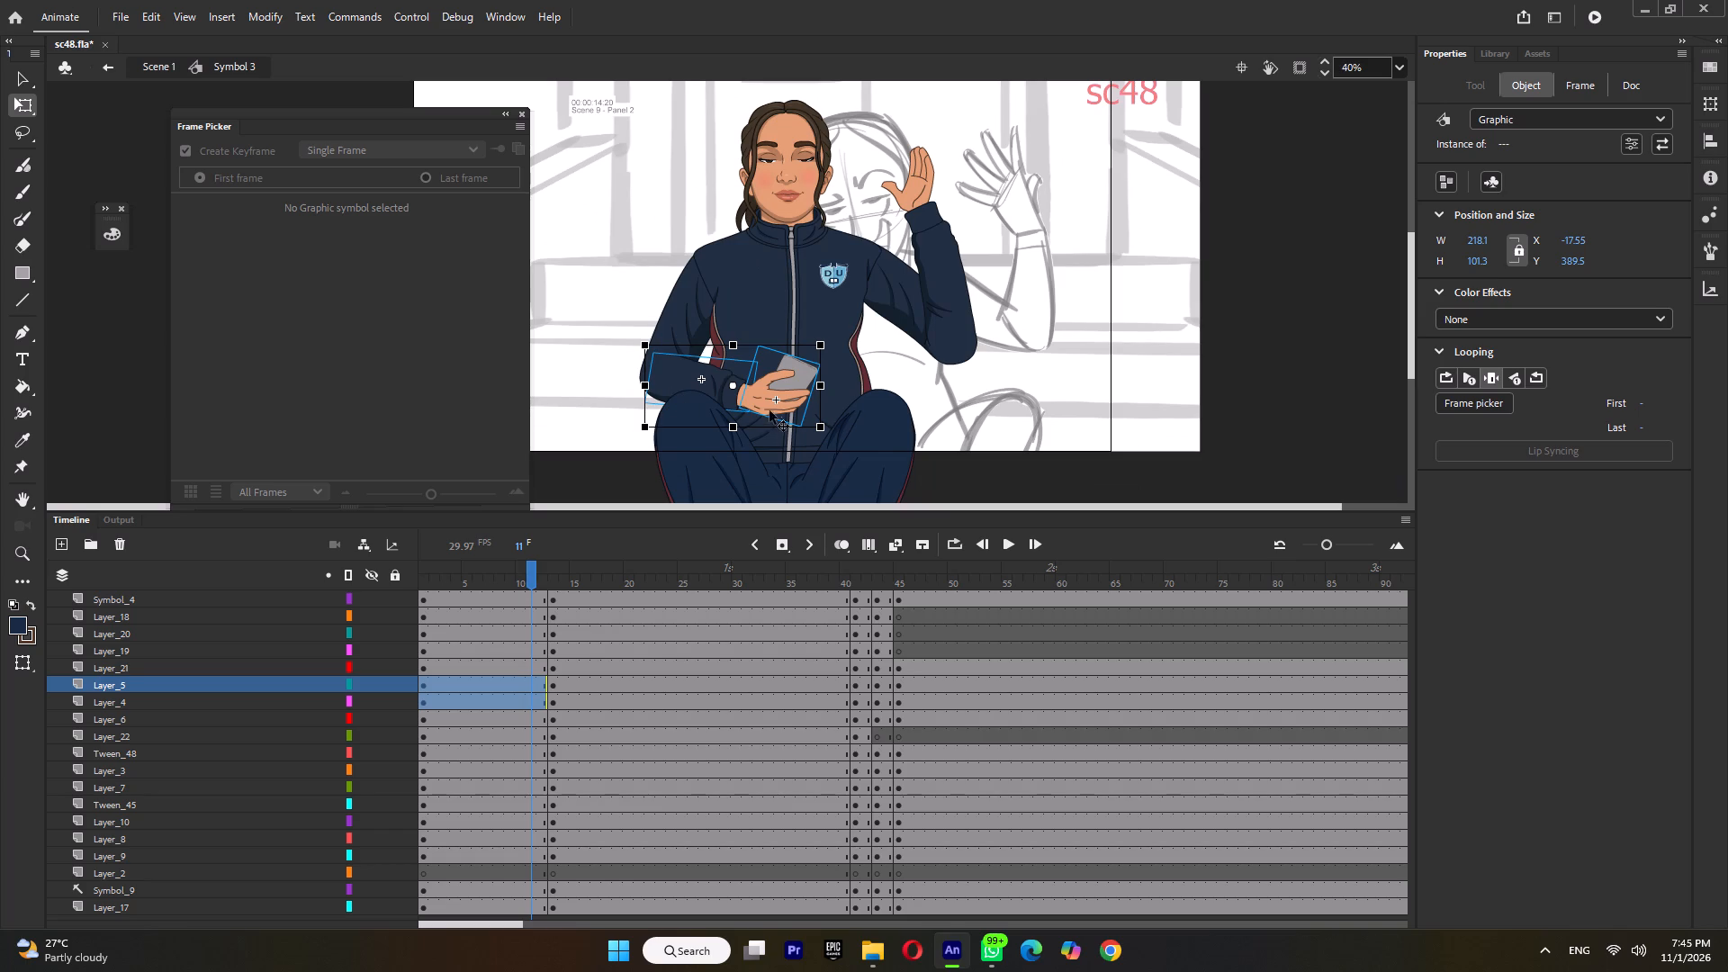
Rotate the hand holding the phone slightly clockwise around its wrist at frame 11.
left_click(1003, 378)
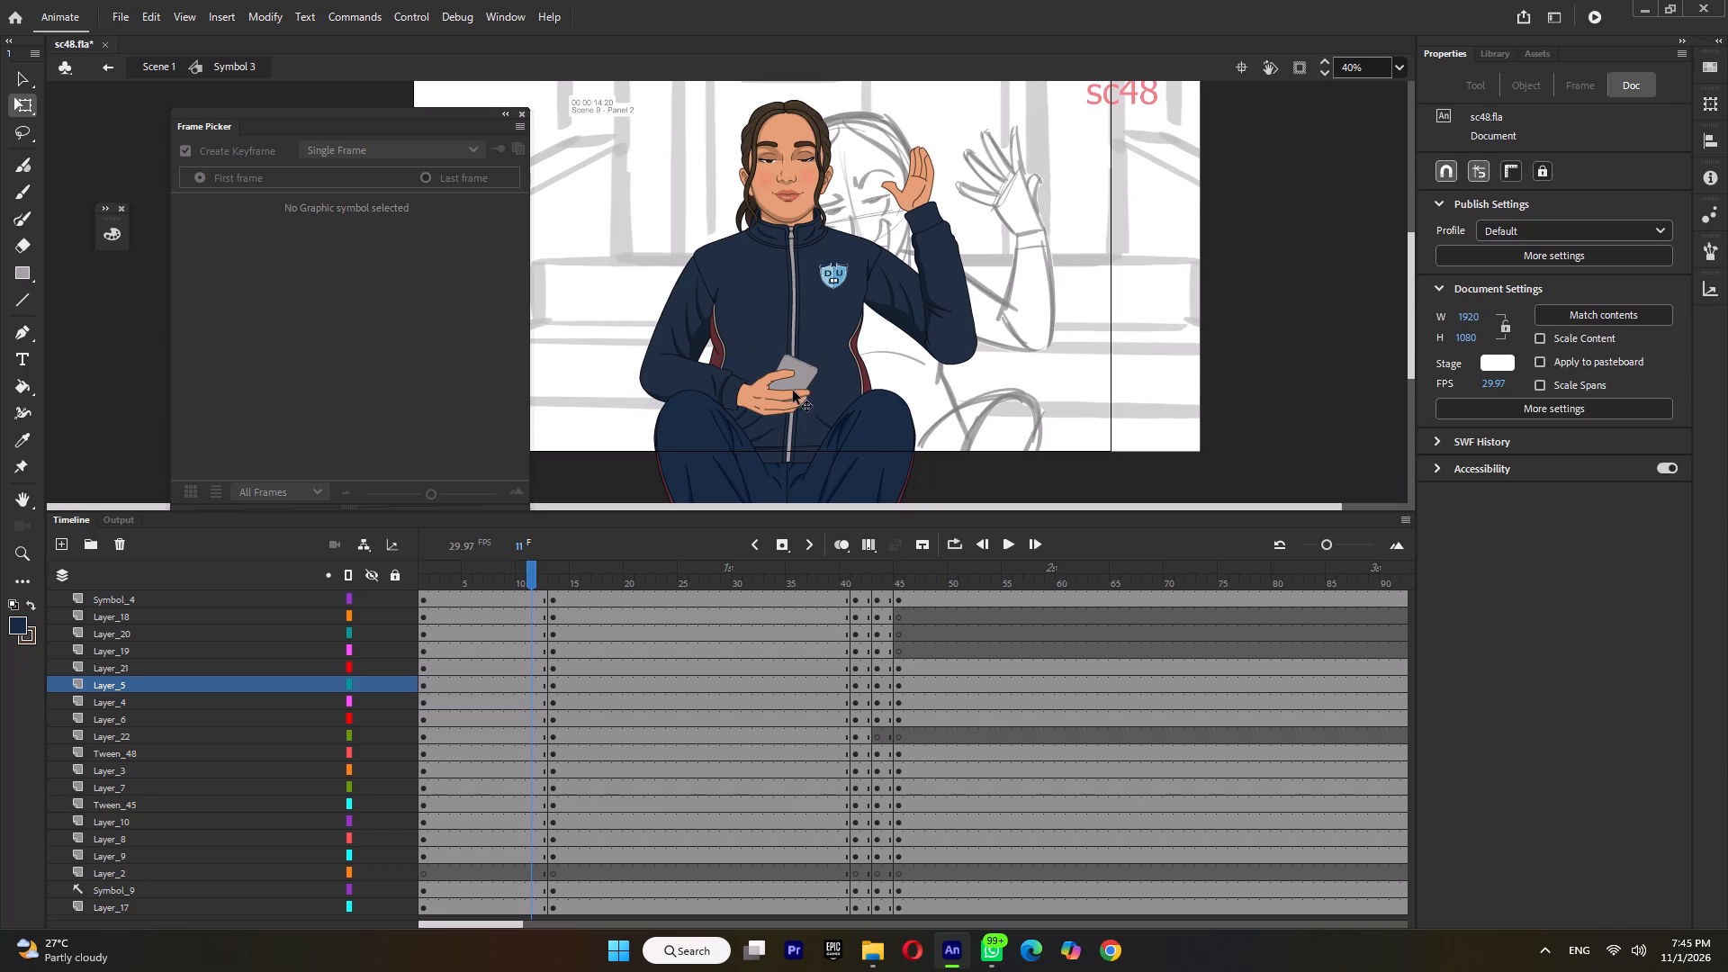
left_click(787, 391)
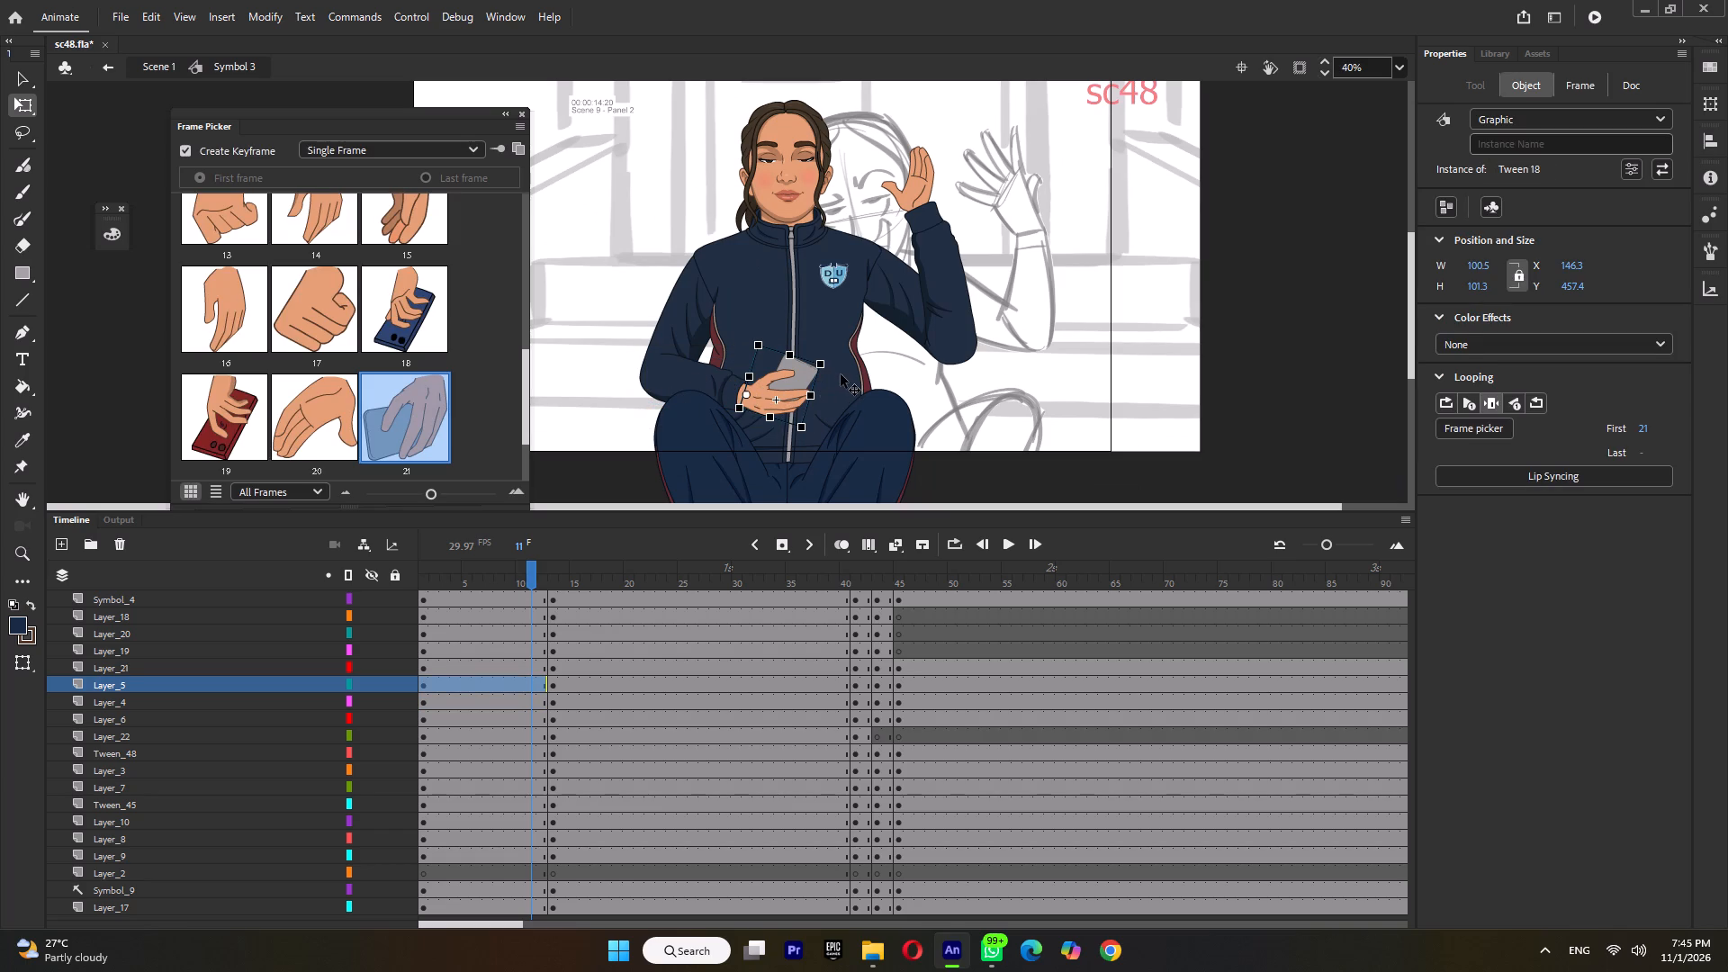
left_click_drag(835, 372, 840, 382)
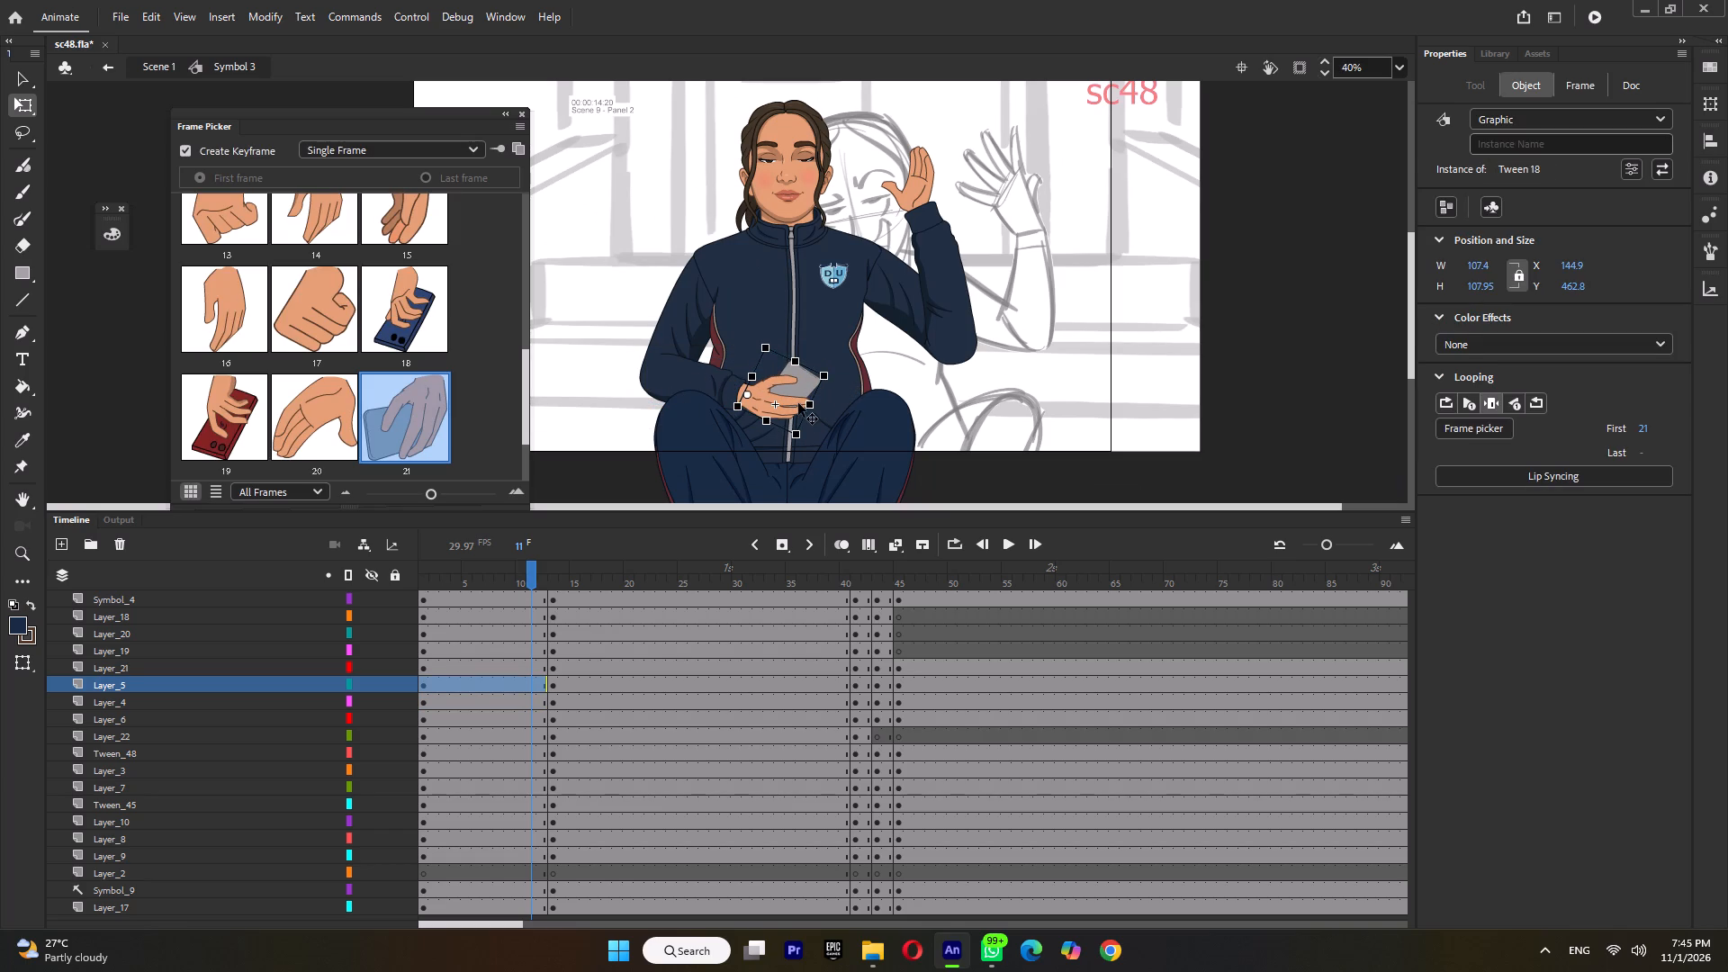
scroll(764, 403, "up", 6, "ctrl")
scroll(751, 398, "down", 3, "ctrl")
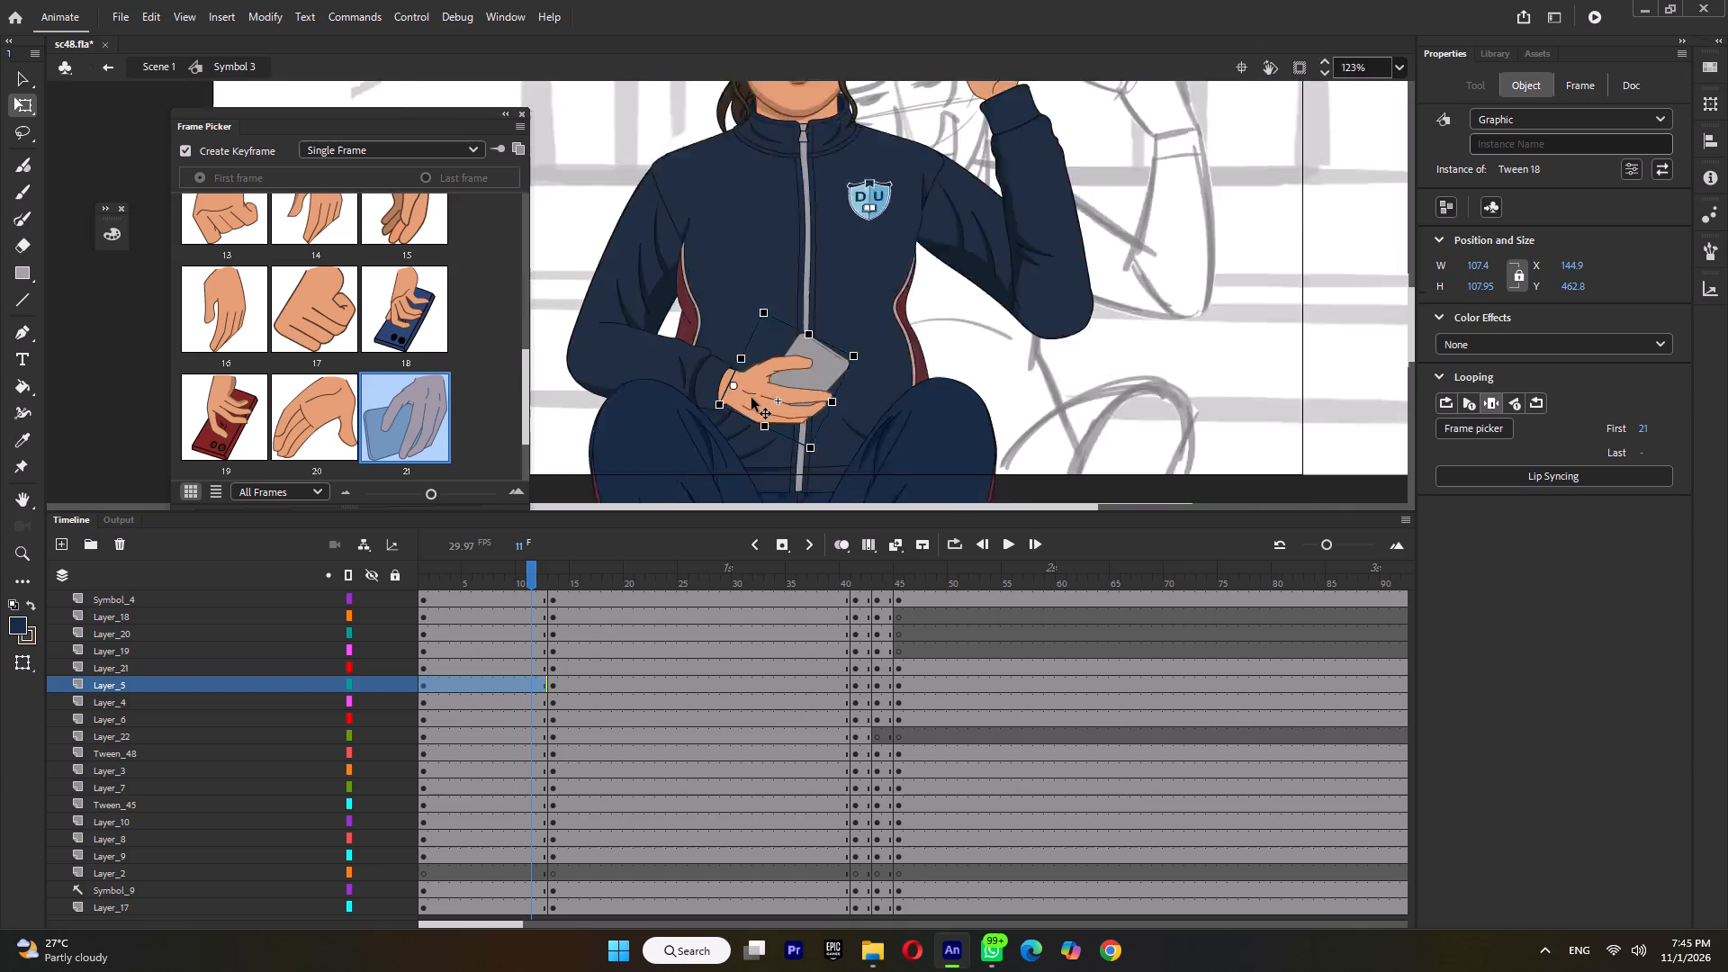
scroll(751, 398, "down", 2, "ctrl")
Save the sc48.fla document.
key("ctrl+s")
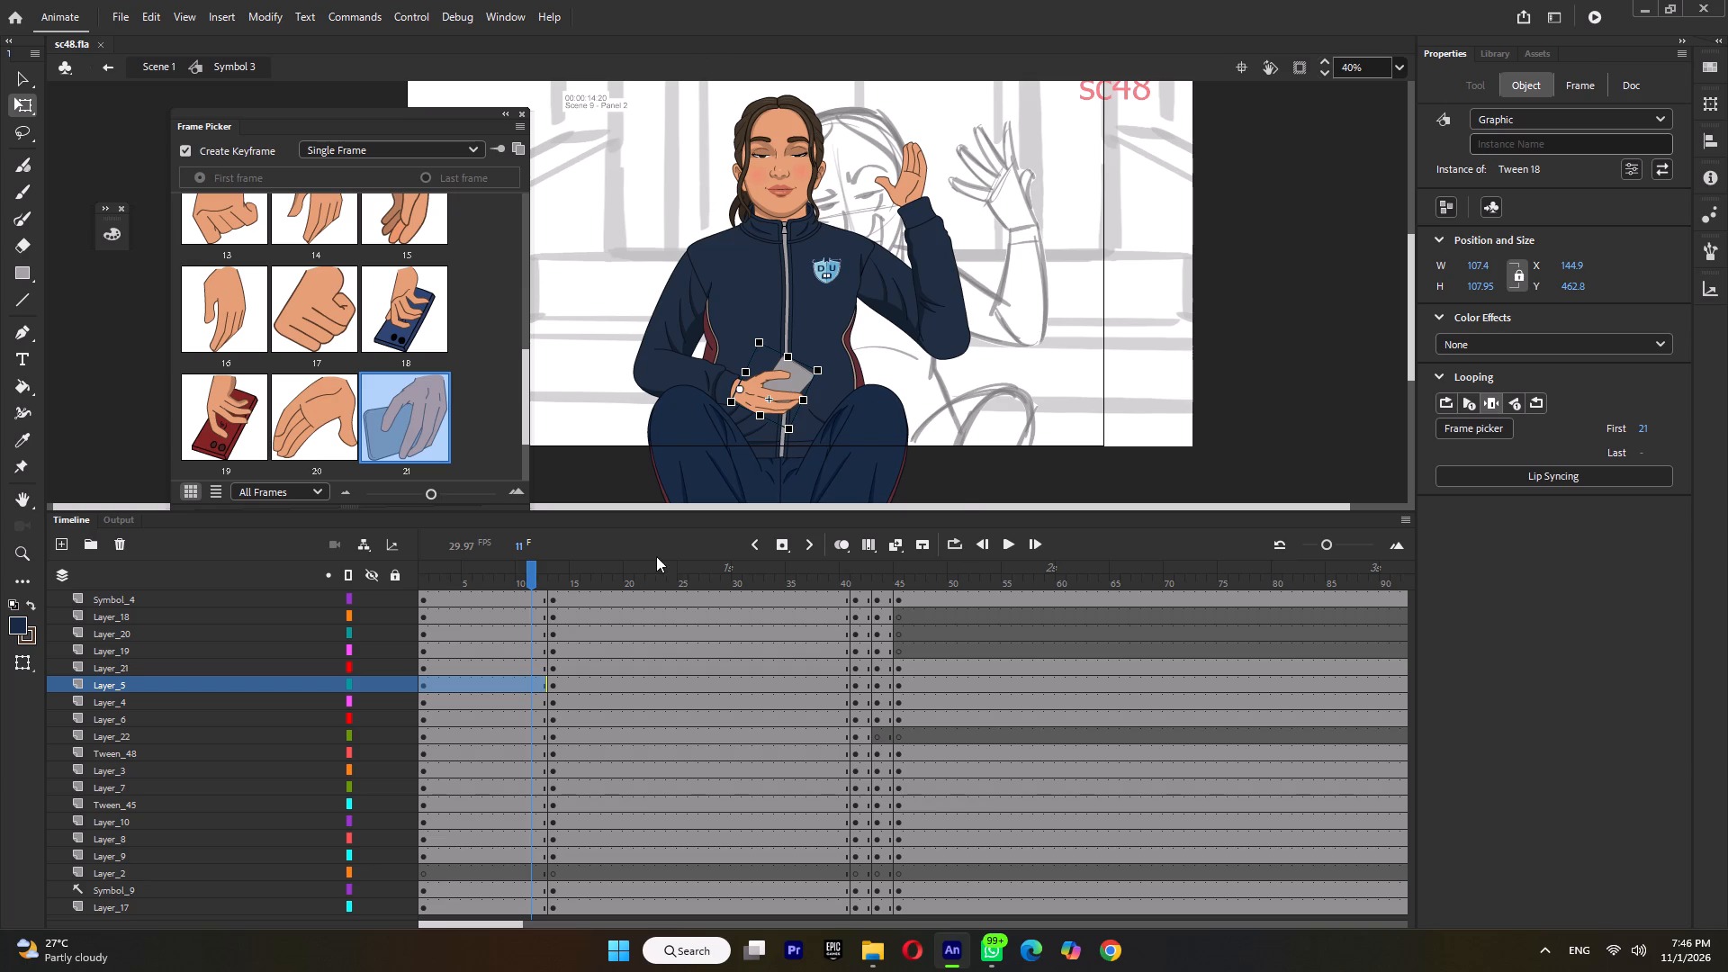
At frame 9, swap the raised forearm to pose 1 and rotate it 90° counterclockwise around the elbow, across the torso.
left_click(560, 572)
left_click(517, 571)
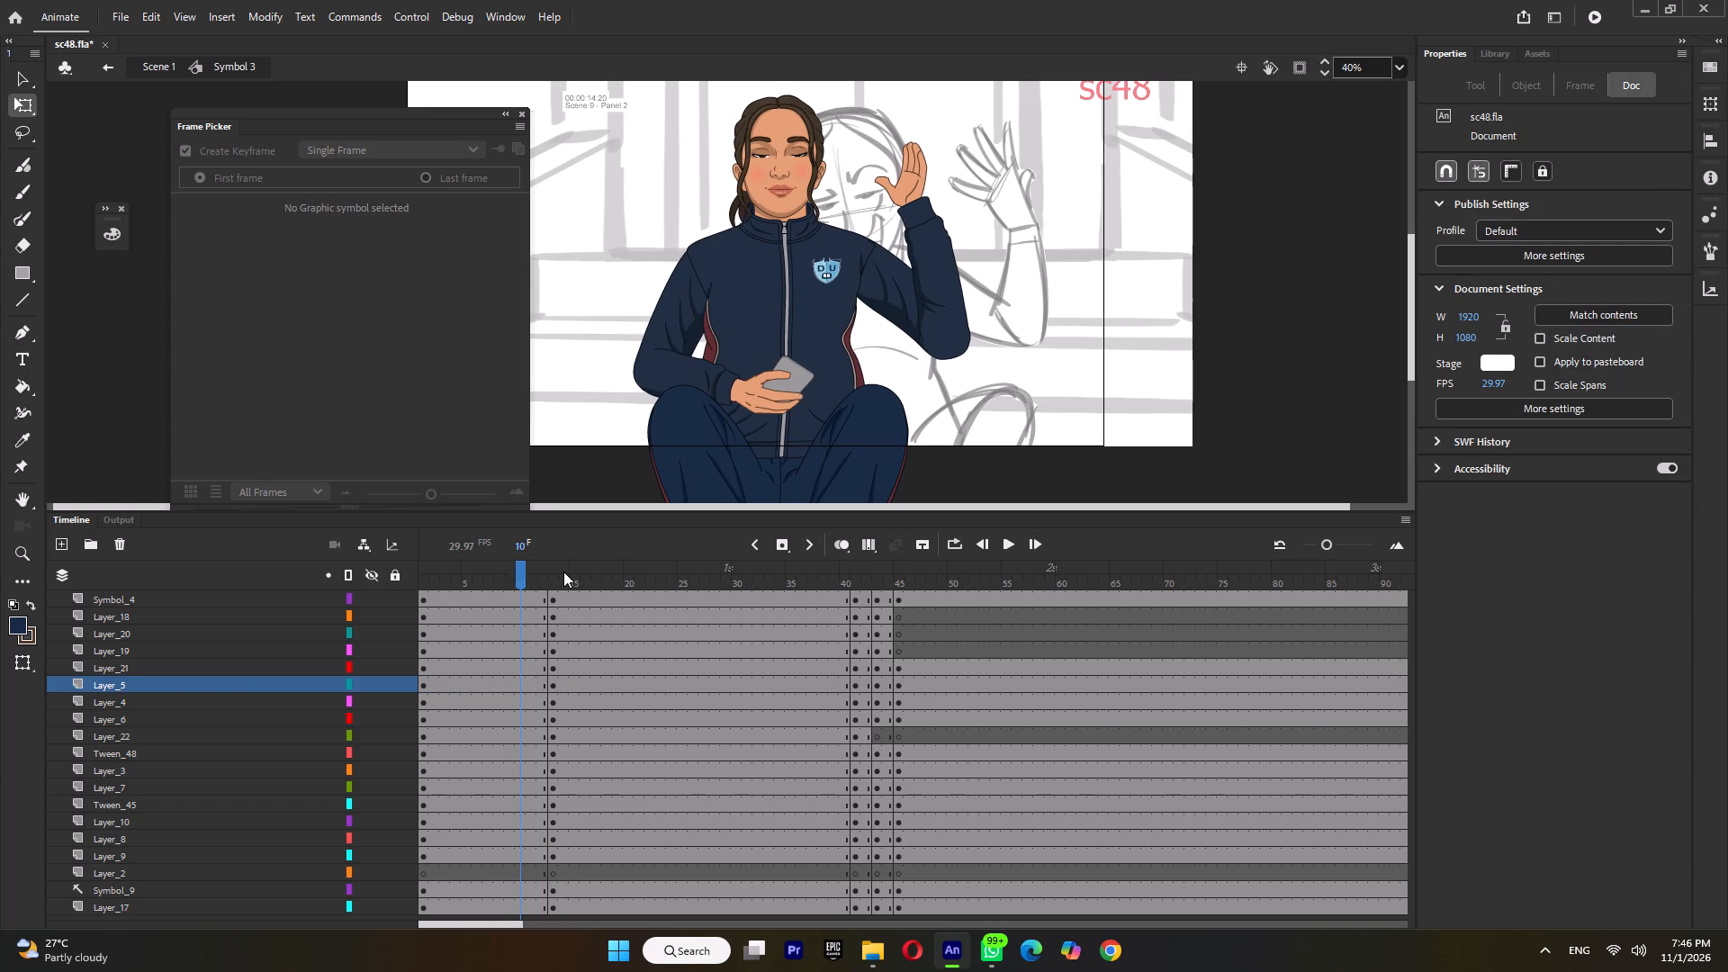
left_click(563, 571)
left_click(505, 571)
left_click(943, 305)
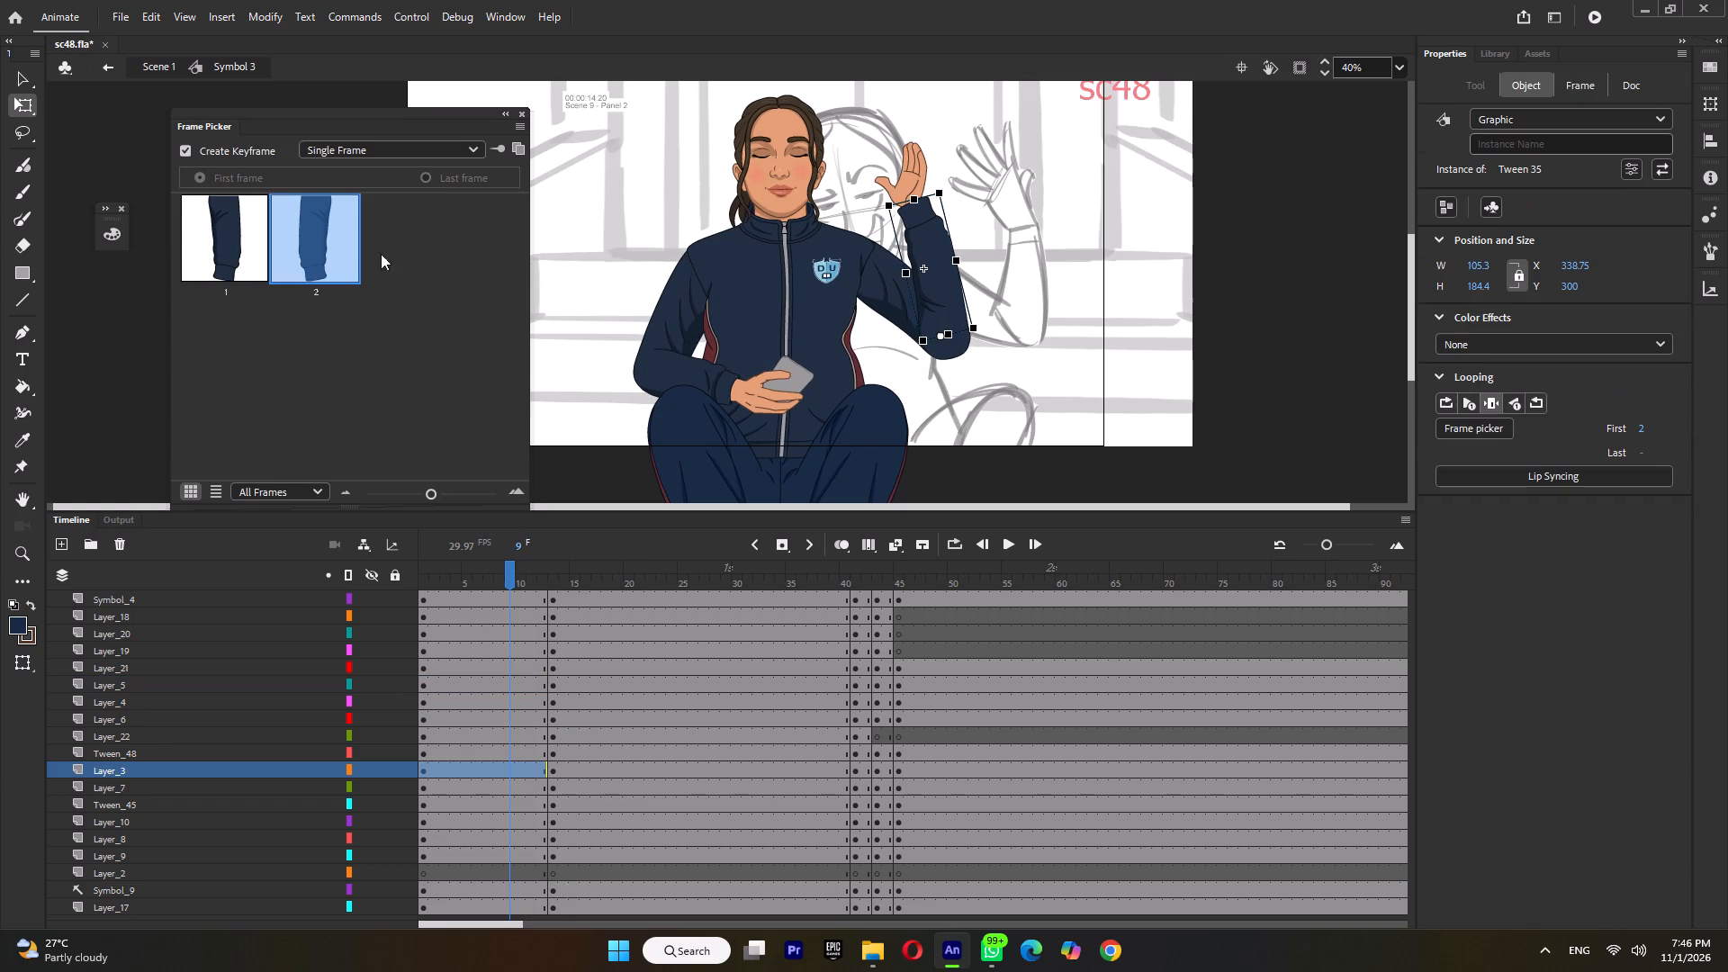
left_click(238, 260)
left_click_drag(950, 202, 891, 373)
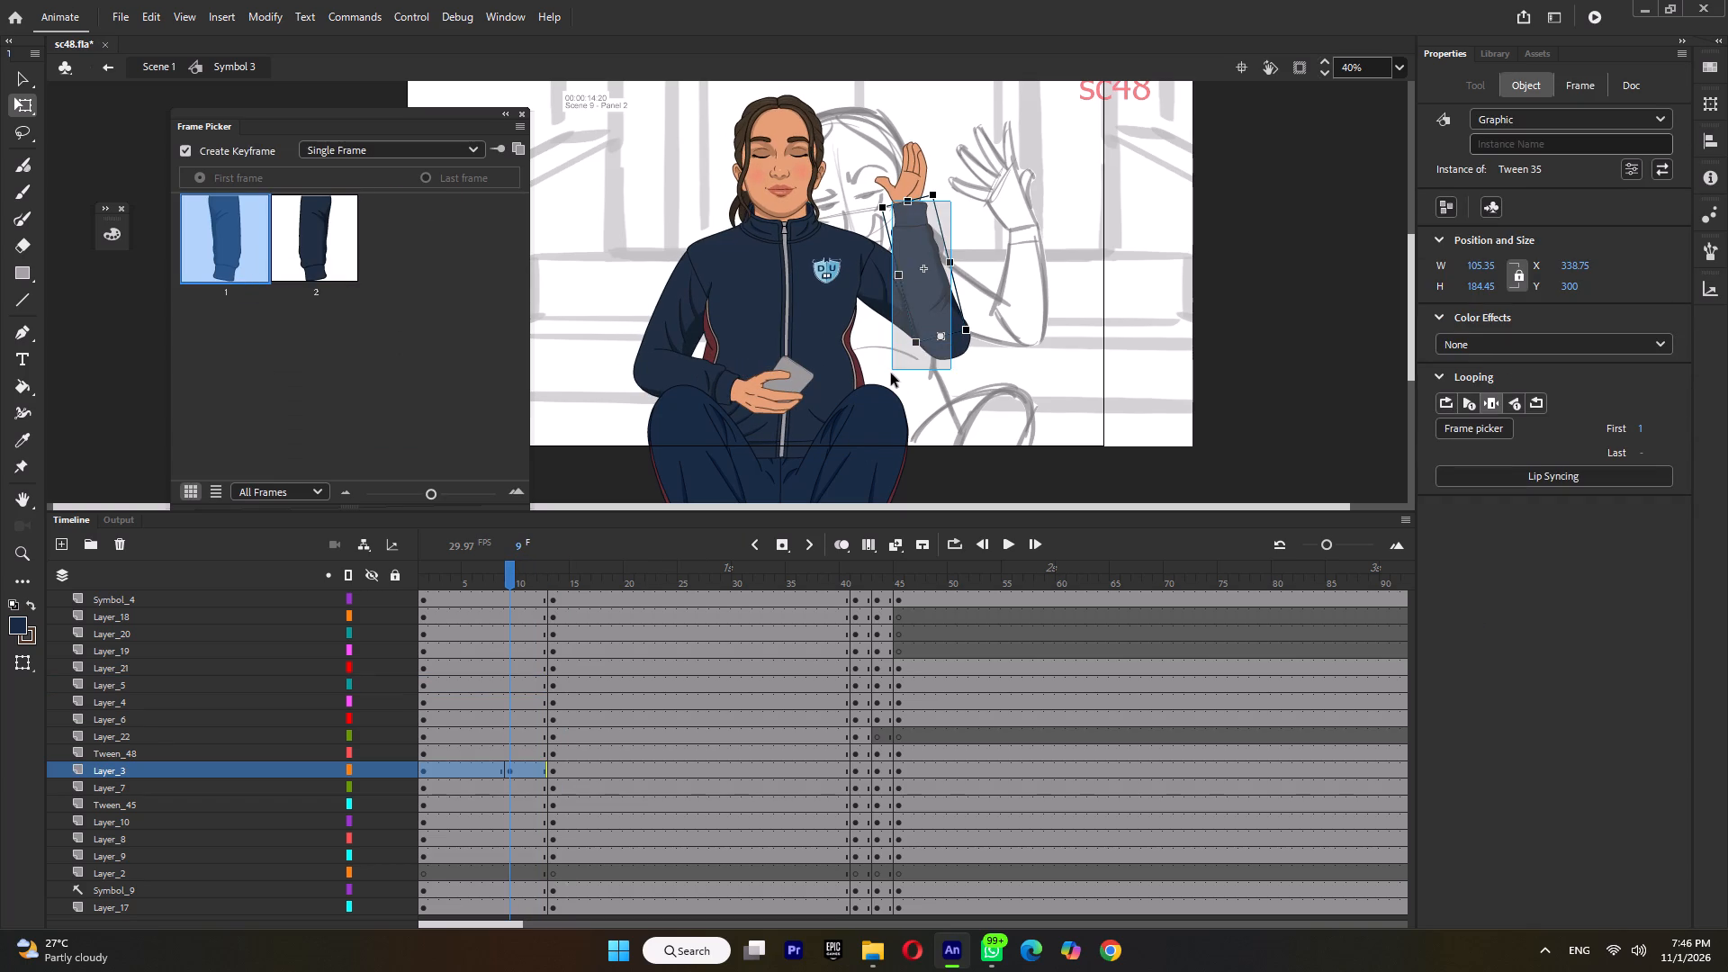
left_click_drag(891, 373, 998, 203)
left_click(900, 241)
left_click_drag(945, 190, 880, 271)
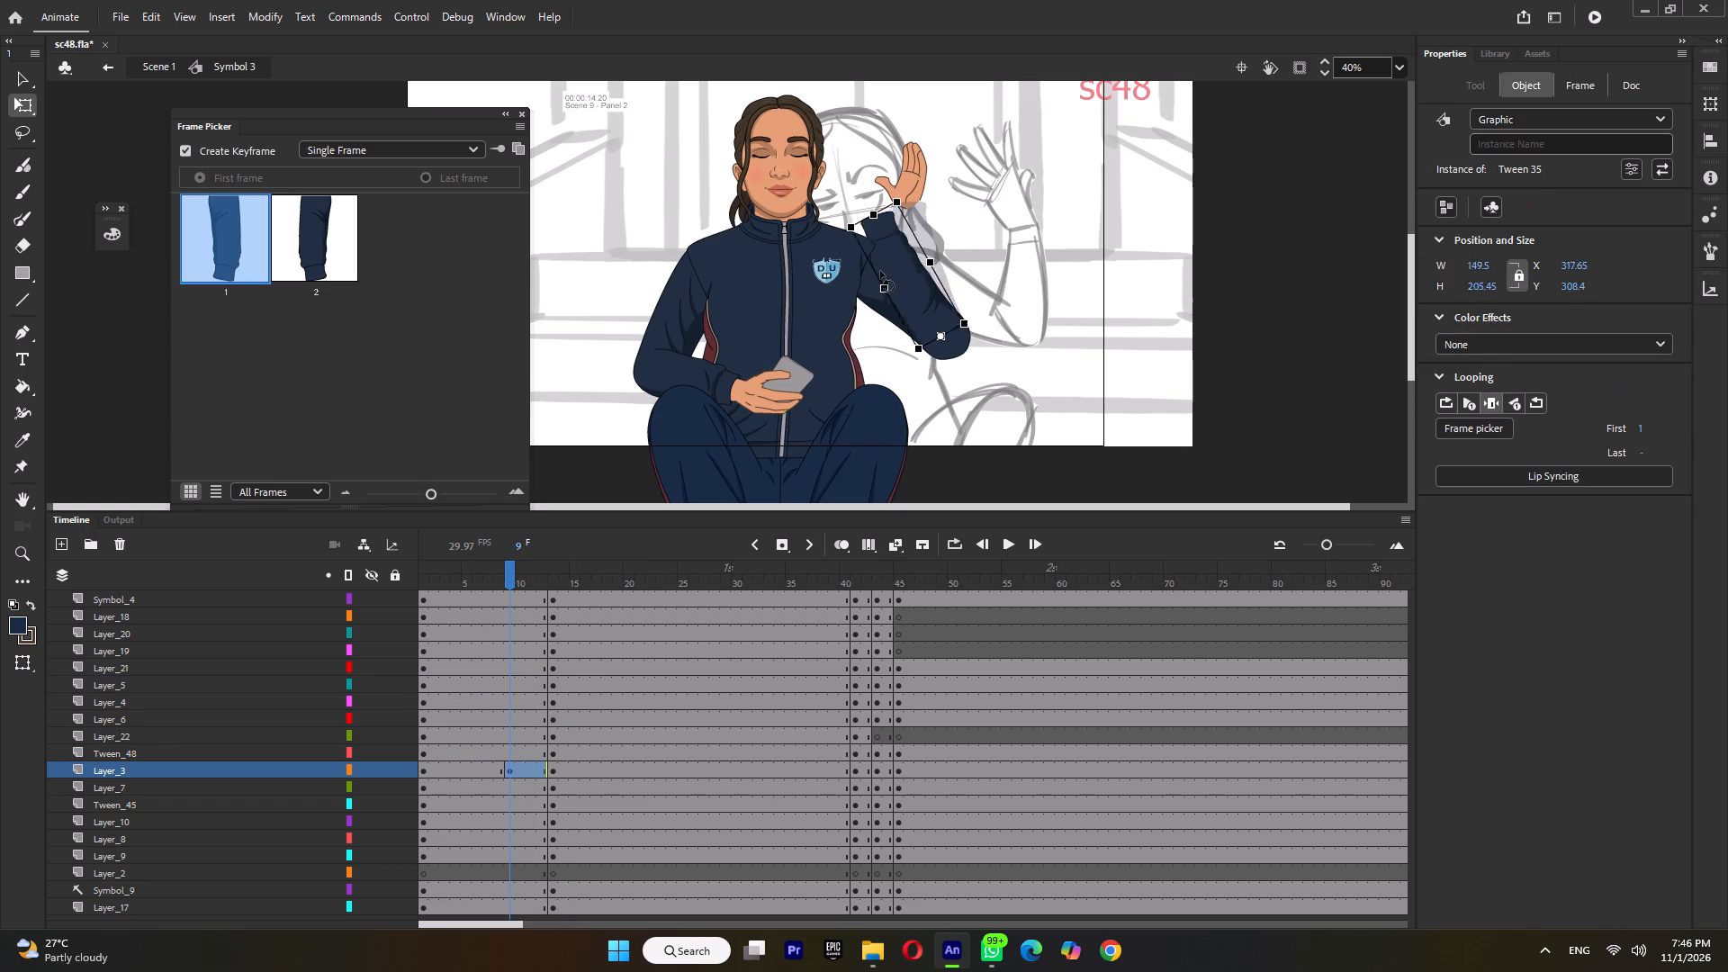
left_click_drag(880, 271, 856, 342)
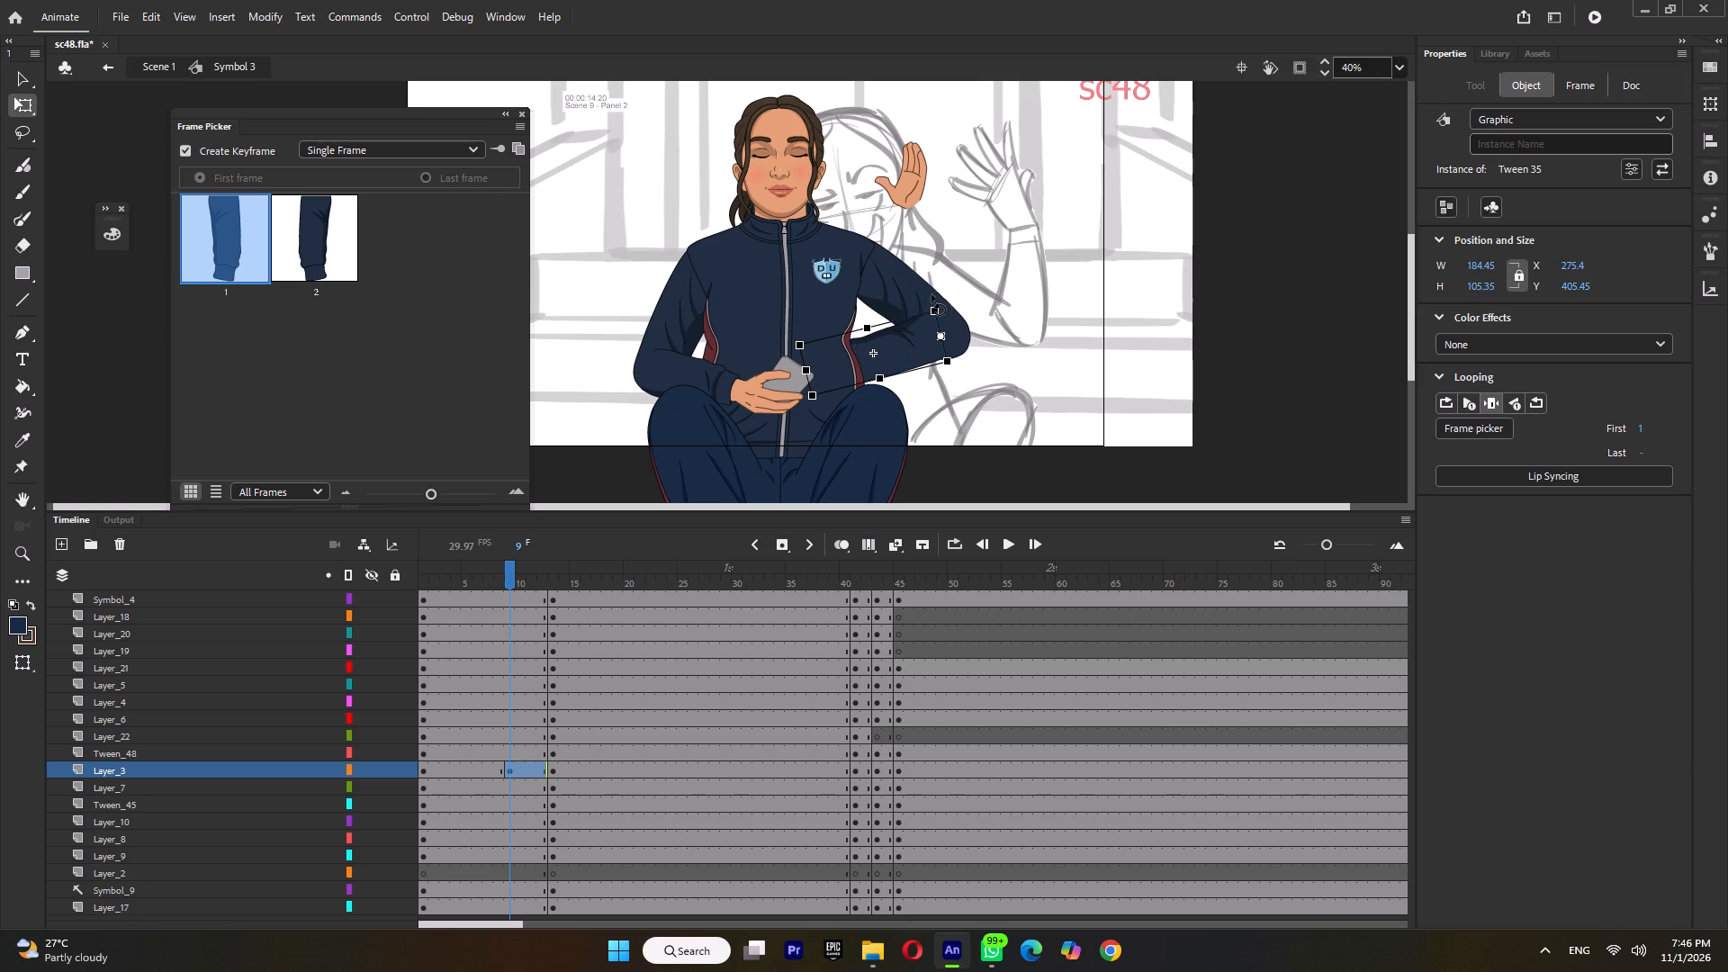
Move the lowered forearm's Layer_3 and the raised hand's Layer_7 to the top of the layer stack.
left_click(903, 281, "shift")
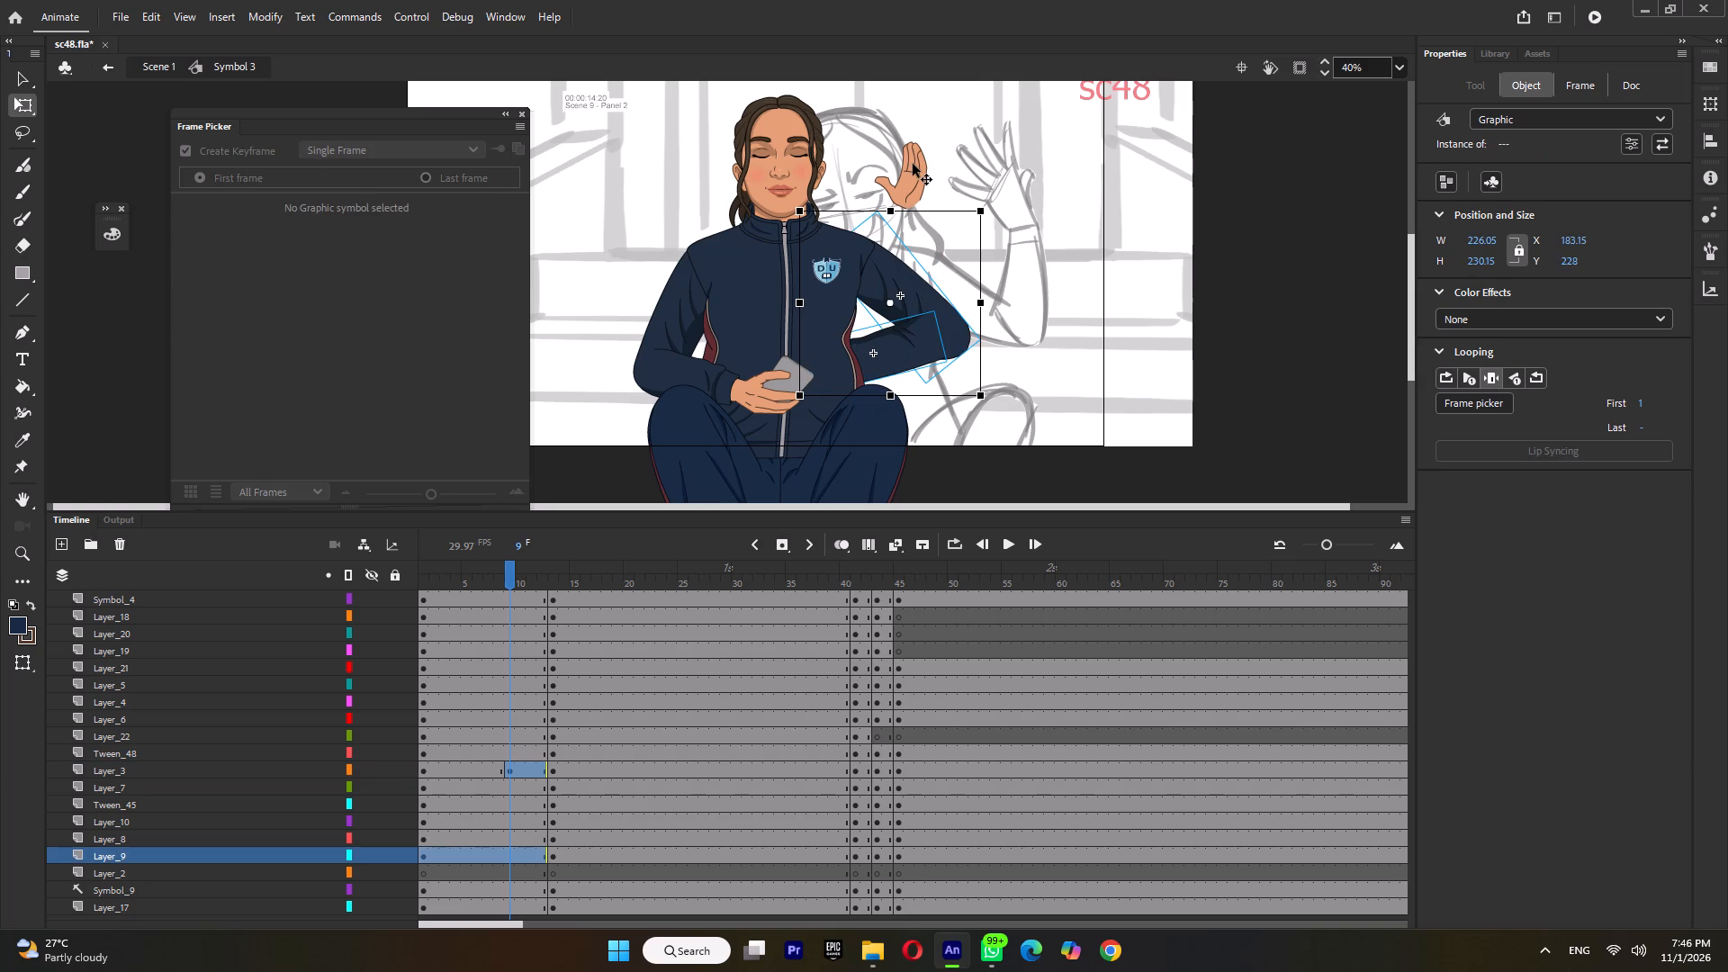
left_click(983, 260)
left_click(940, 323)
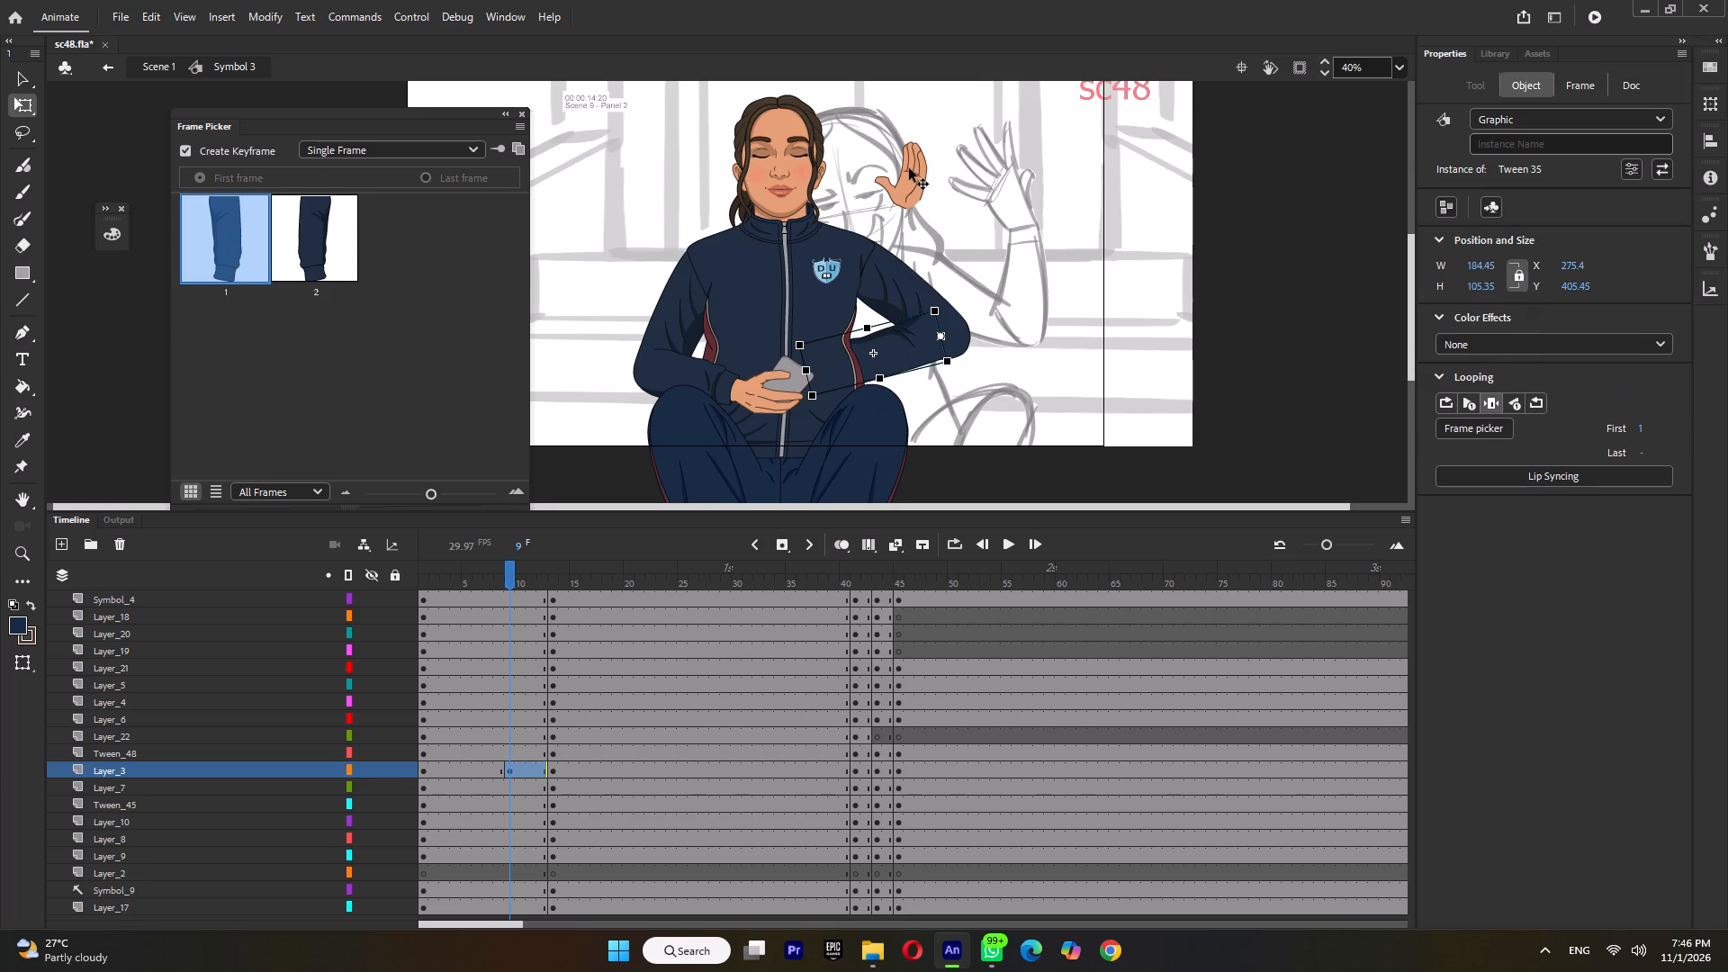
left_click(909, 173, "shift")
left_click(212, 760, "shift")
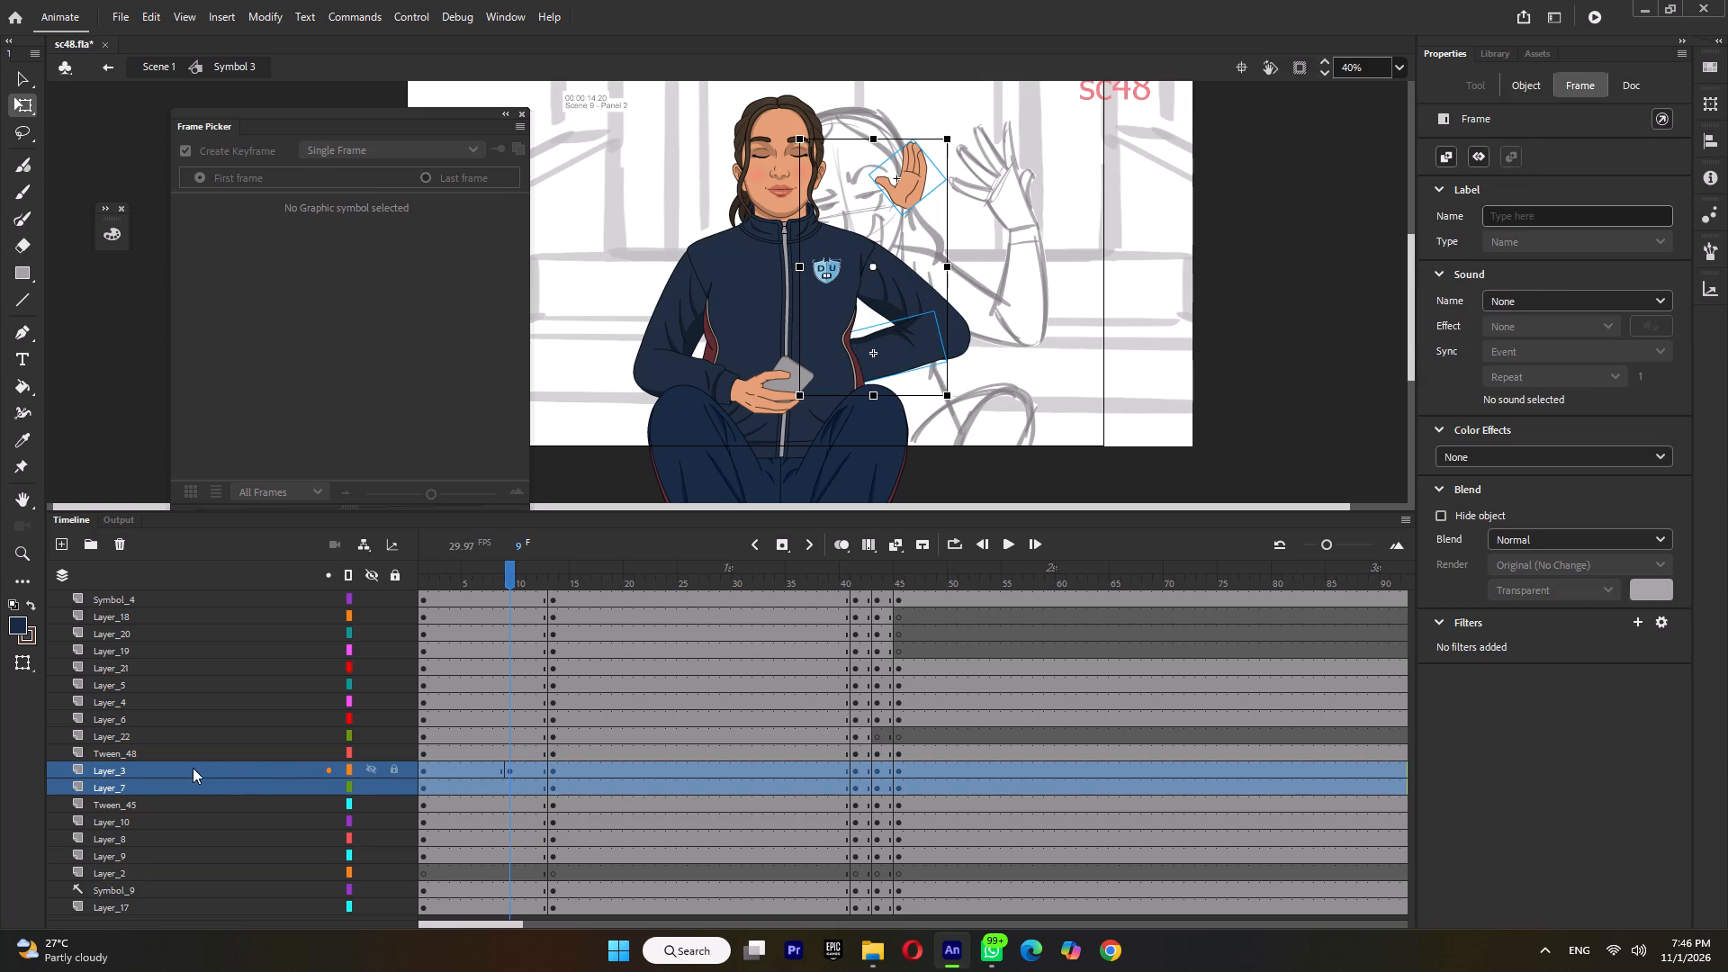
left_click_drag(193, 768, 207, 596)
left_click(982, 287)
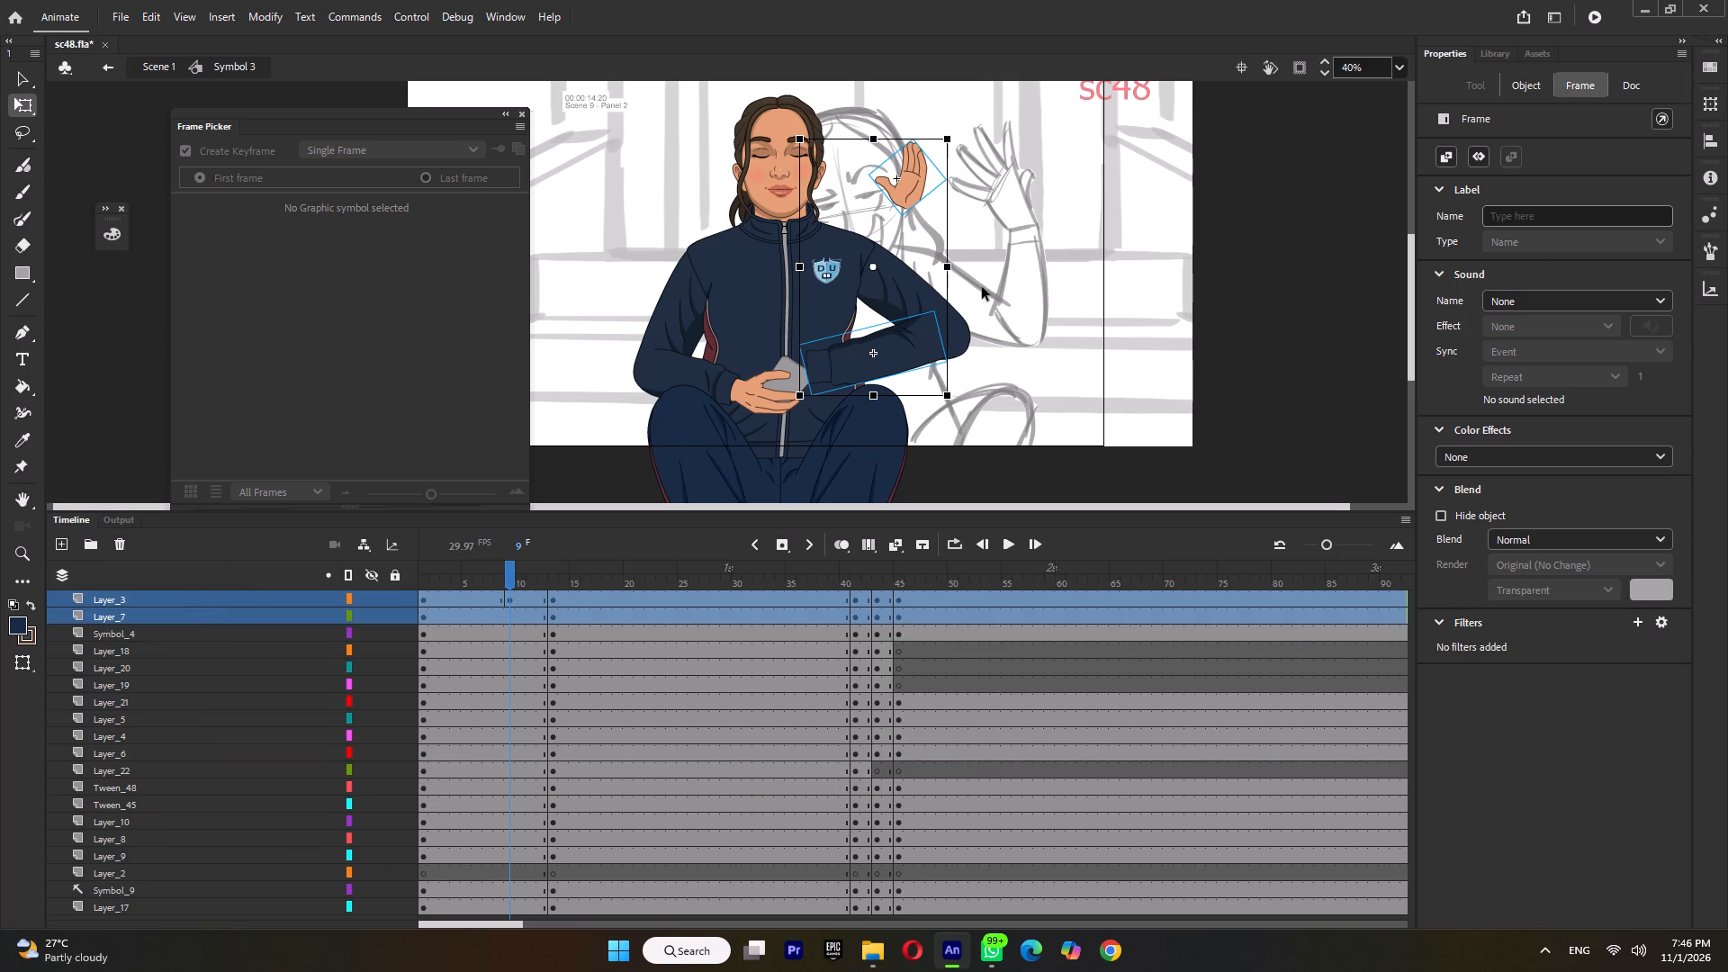
Move Layer_3 and Layer_7 directly below Layer_5, so the lowered forearm and its hand sit behind the phone hand.
left_click(760, 388)
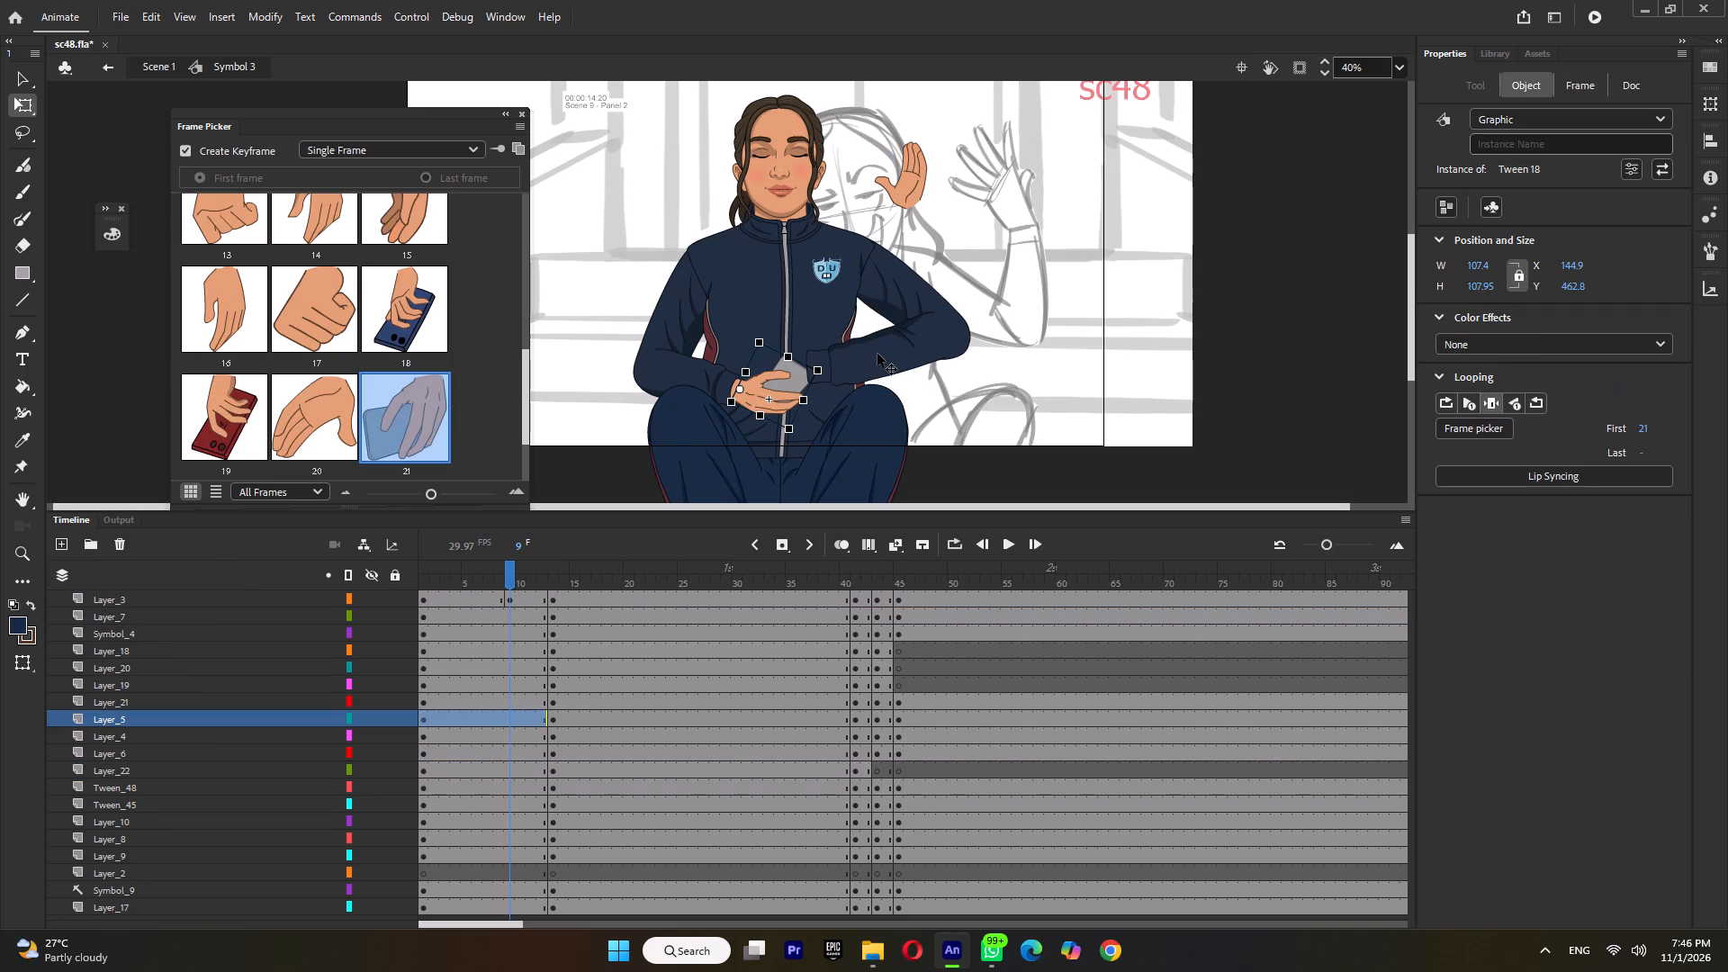
left_click(877, 354)
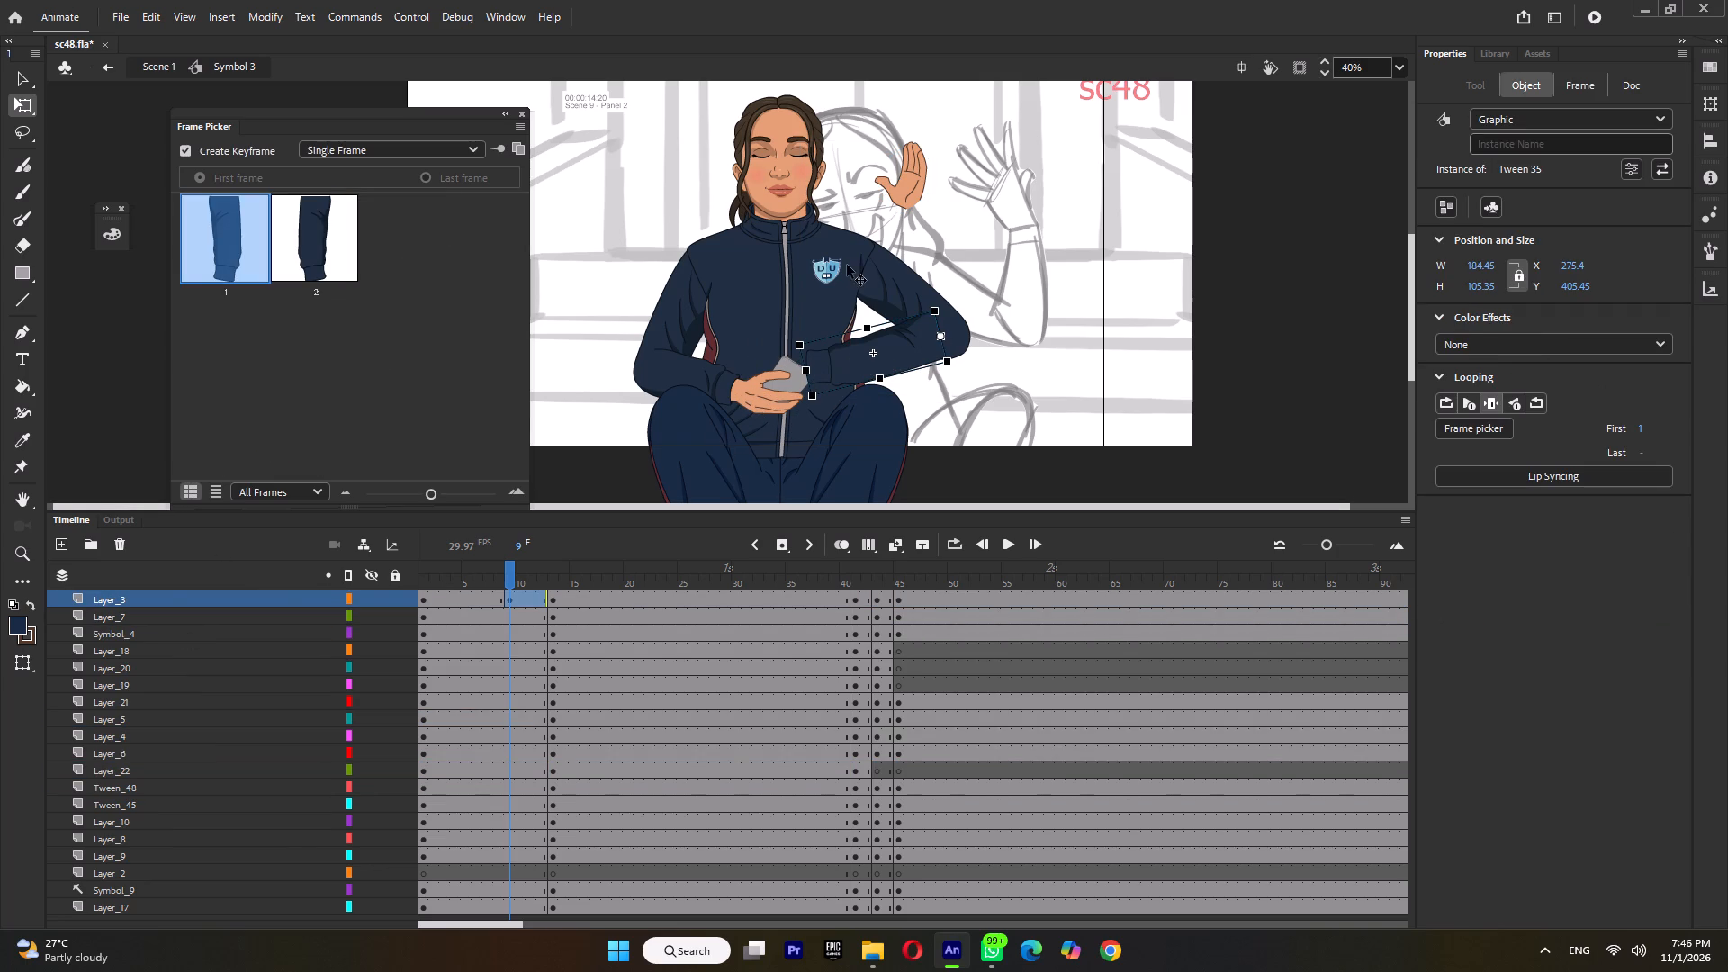
left_click(903, 181, "shift")
left_click(125, 599, "shift")
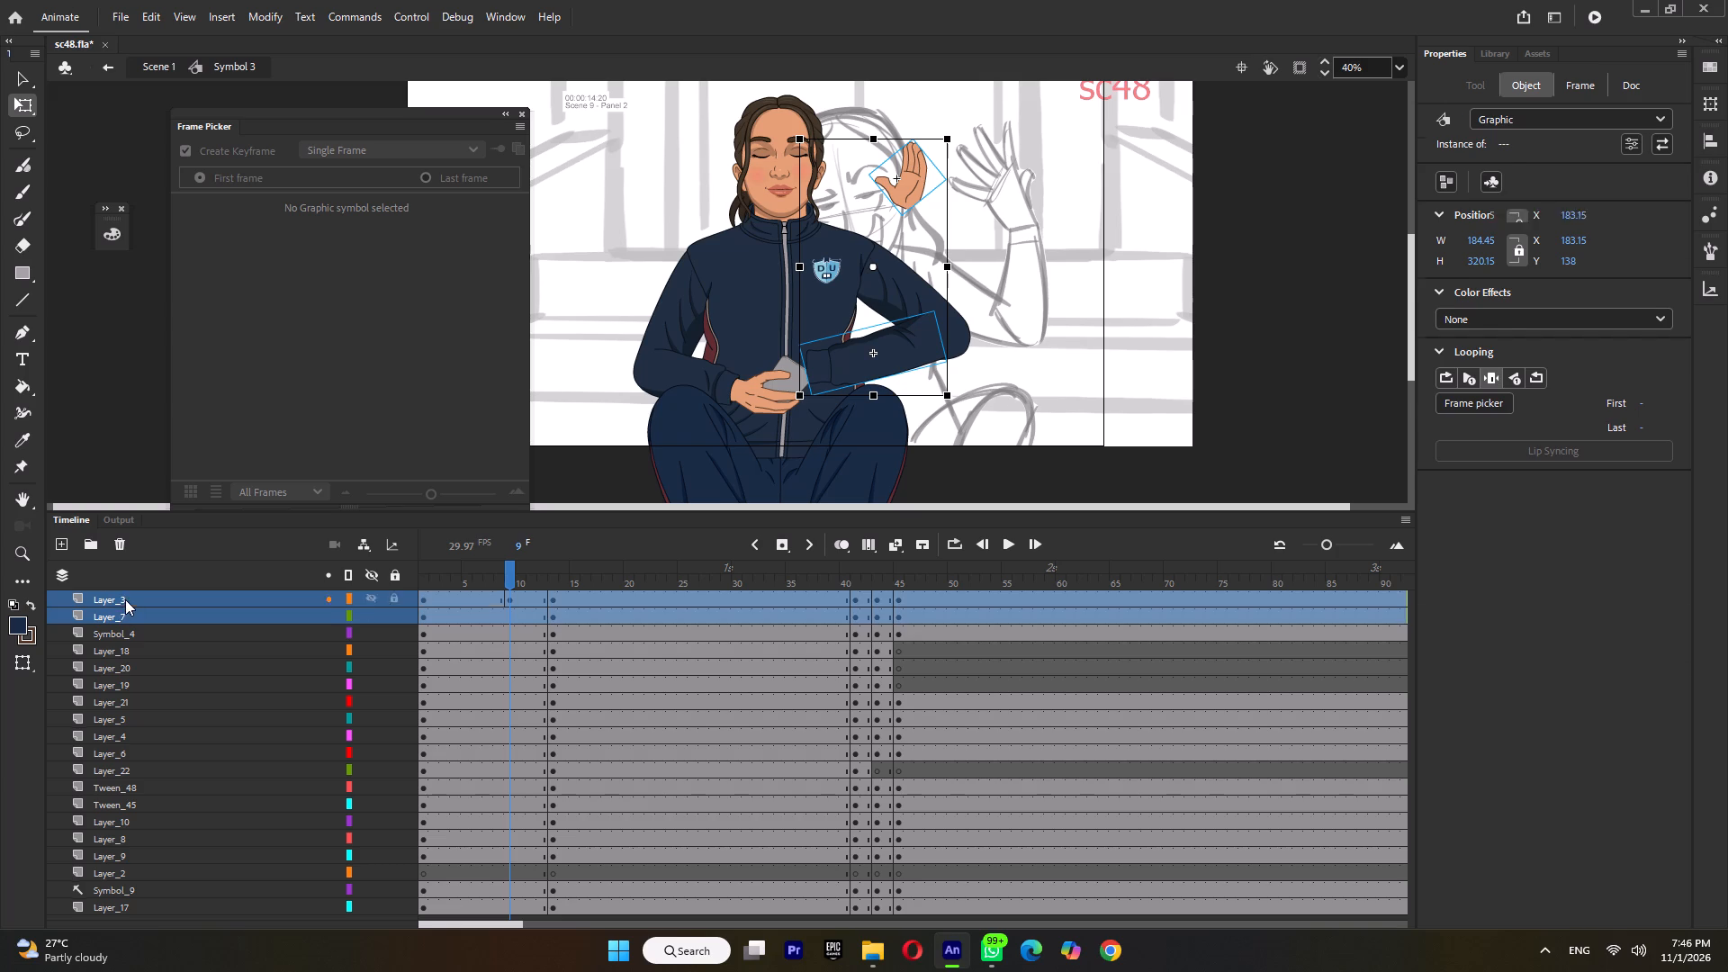
left_click_drag(124, 614, 117, 724)
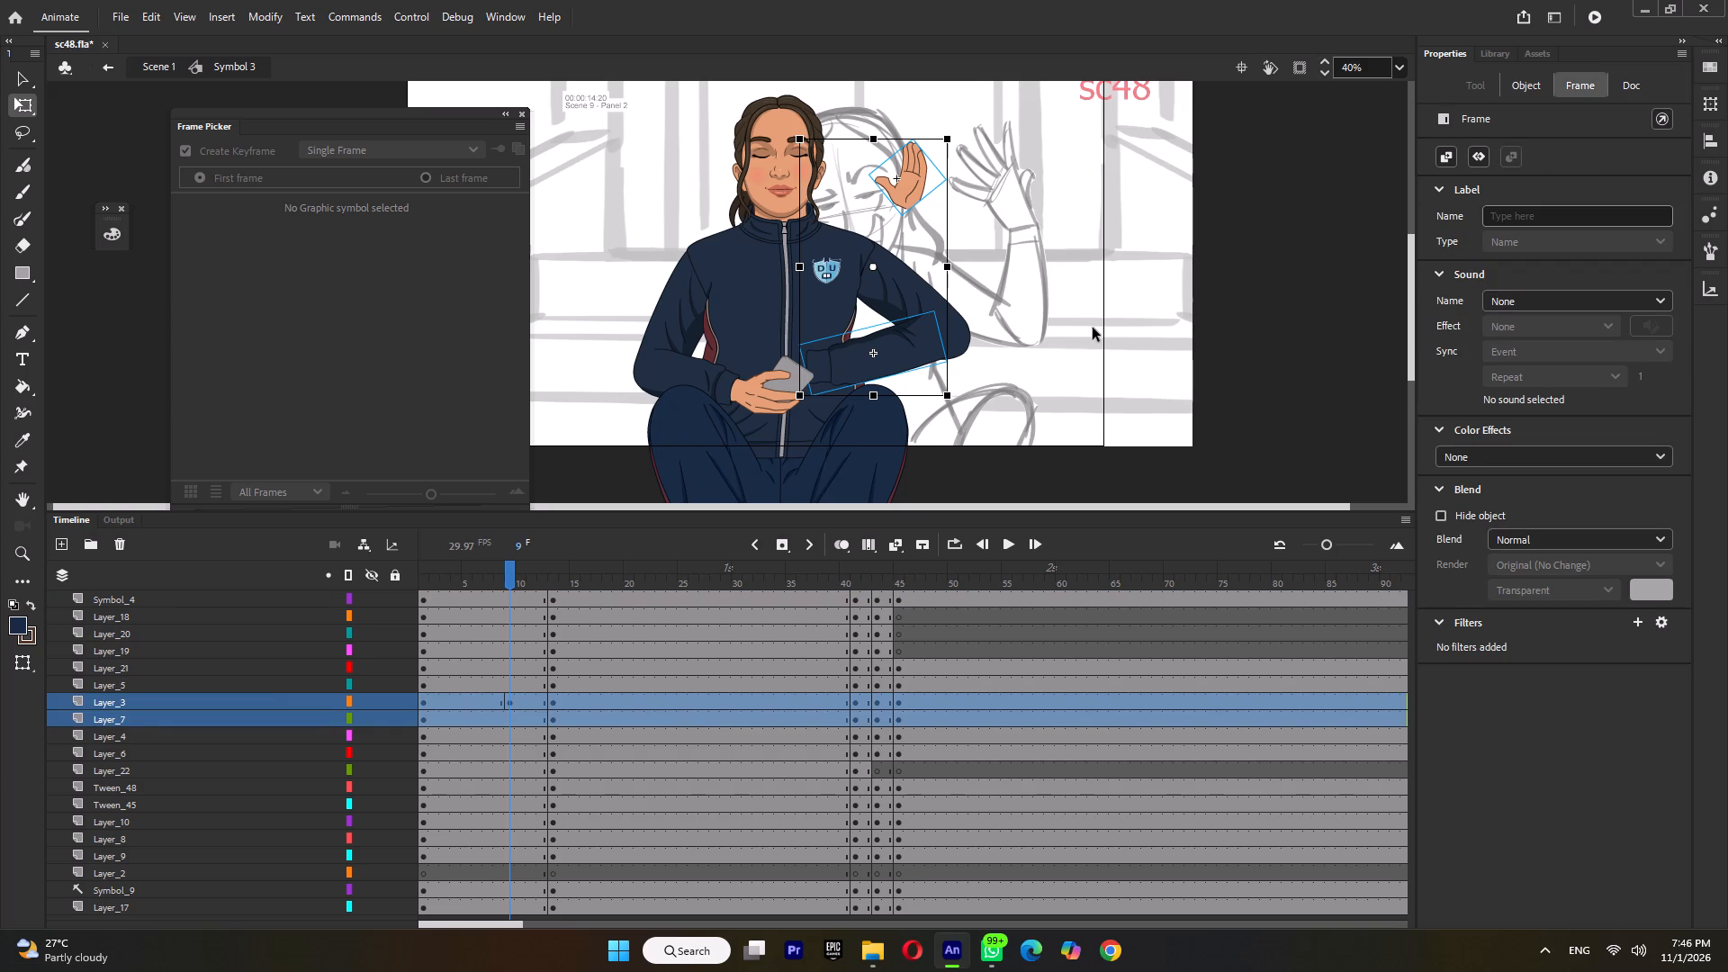
left_click(1103, 325)
Swap the raised hand to pose 13, rotate it about 90° counterclockwise, and place it at the forearm's cuff beside the phone hand.
left_click(912, 170)
left_click(231, 220)
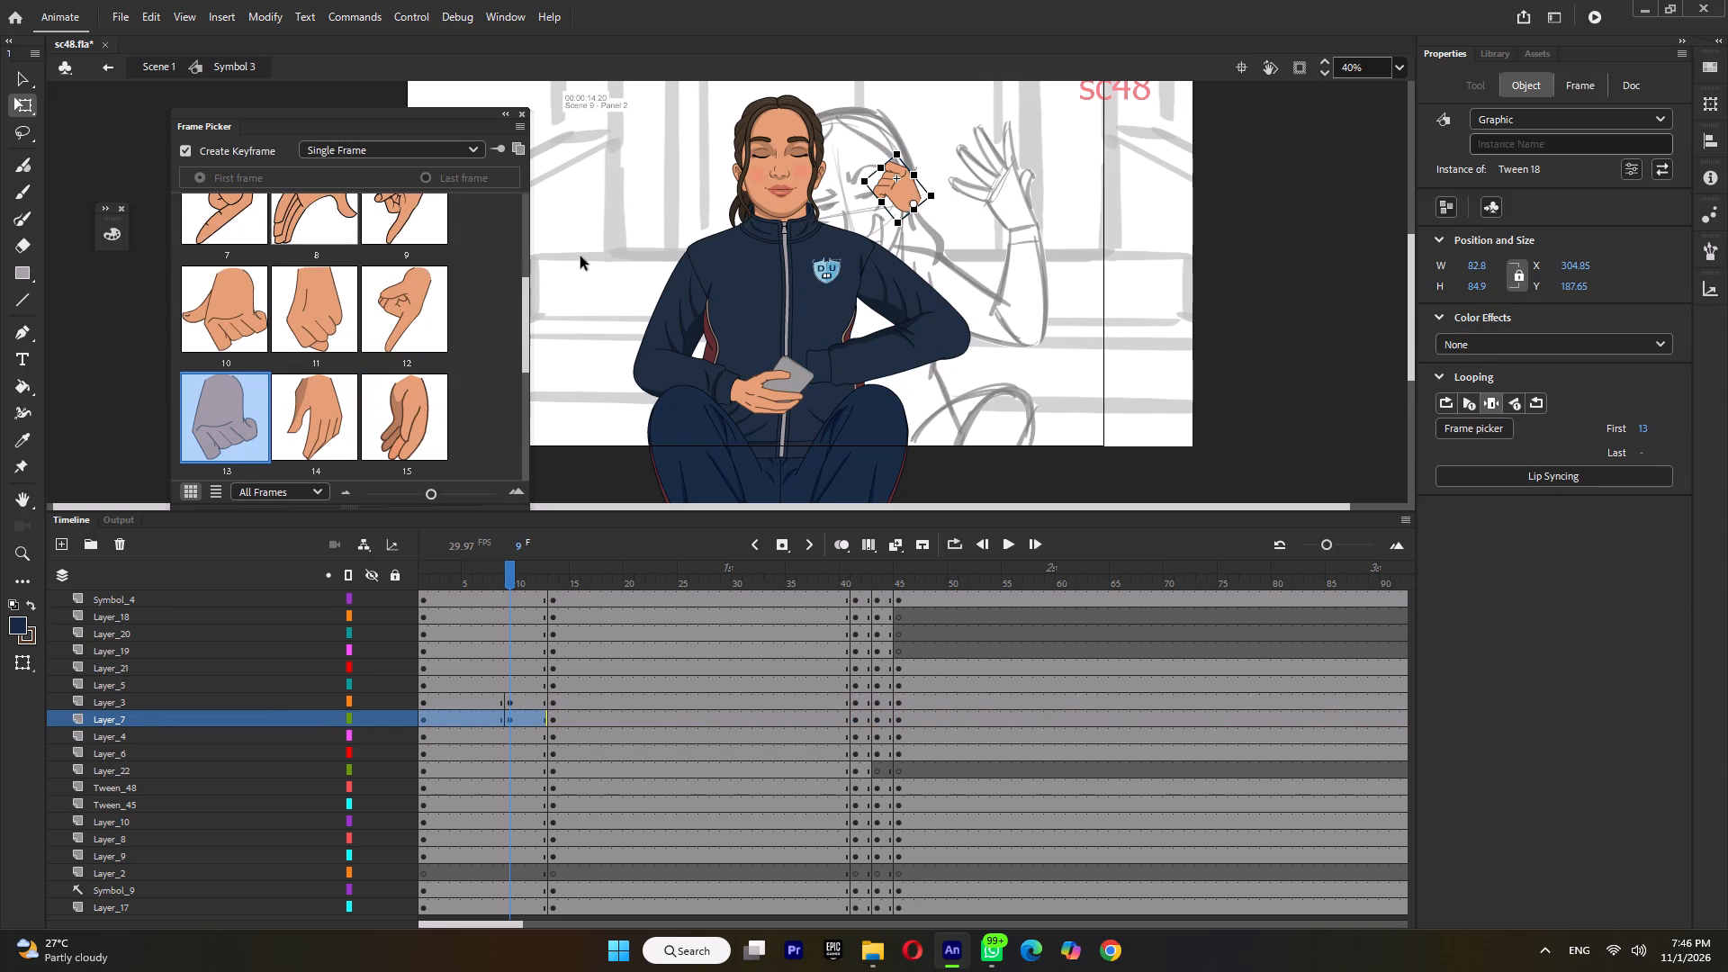
left_click_drag(859, 191, 860, 199)
left_click_drag(860, 199, 869, 300)
left_click_drag(897, 220, 804, 377)
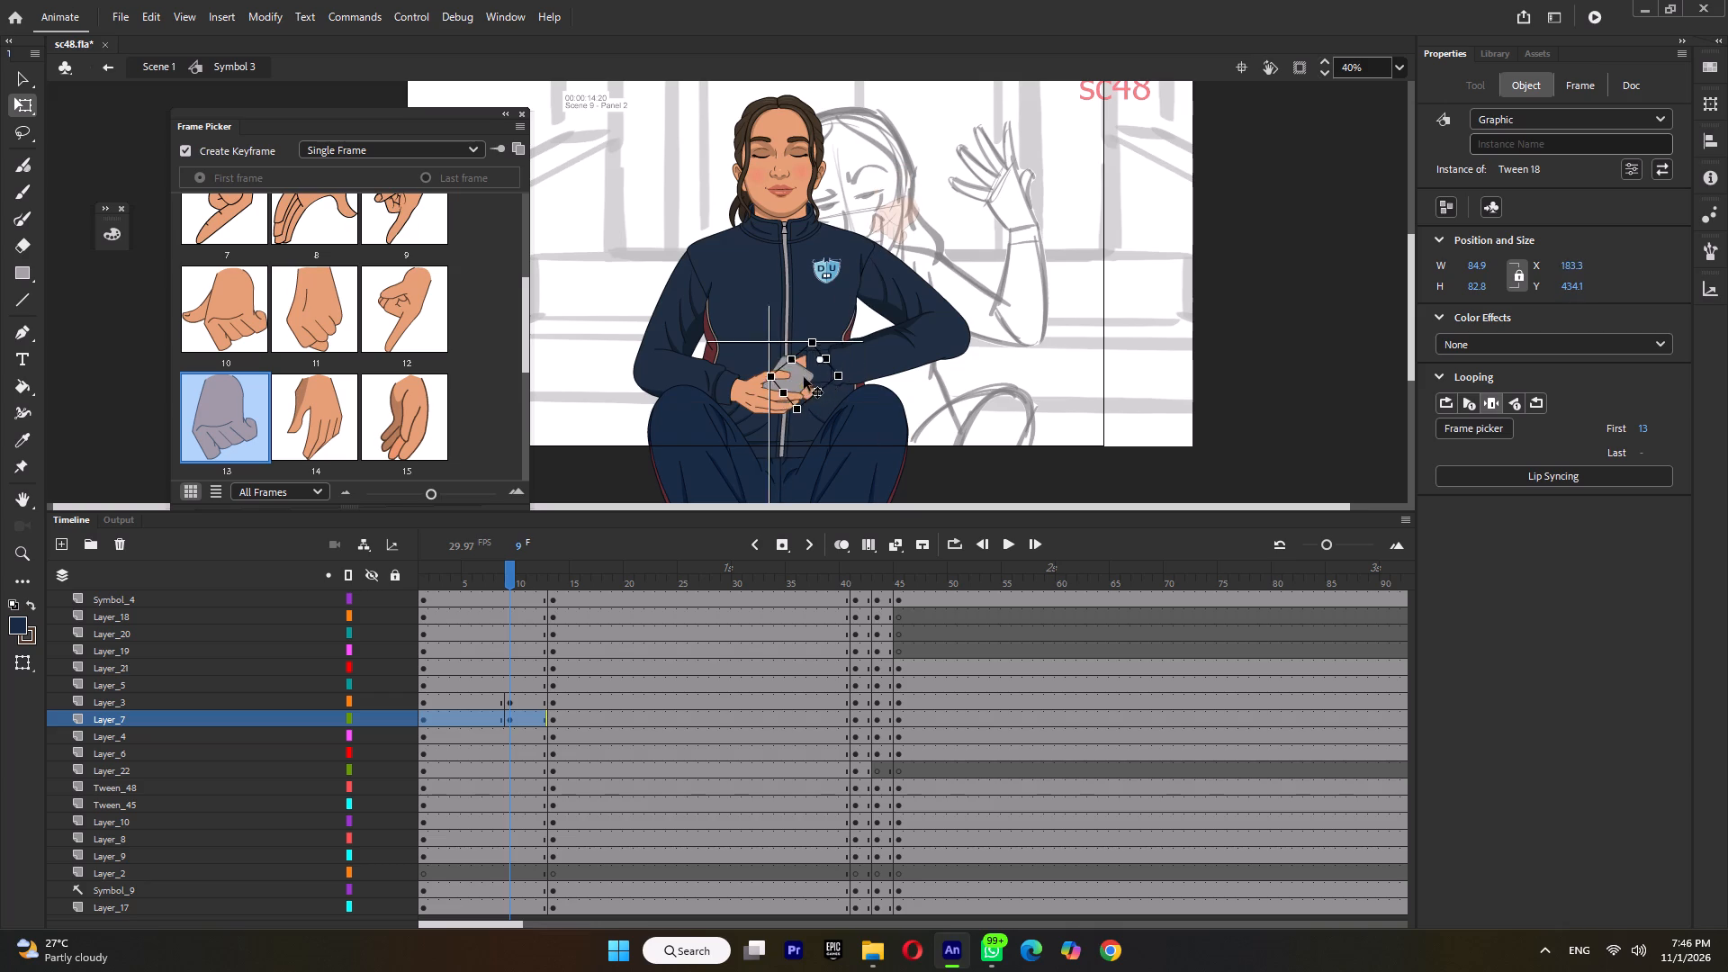
left_click_drag(804, 377, 795, 400)
Rotate the lowered arm's upper arm clockwise around the shoulder so it hangs closer to the torso, and shift it slightly outward and down.
left_click(916, 301)
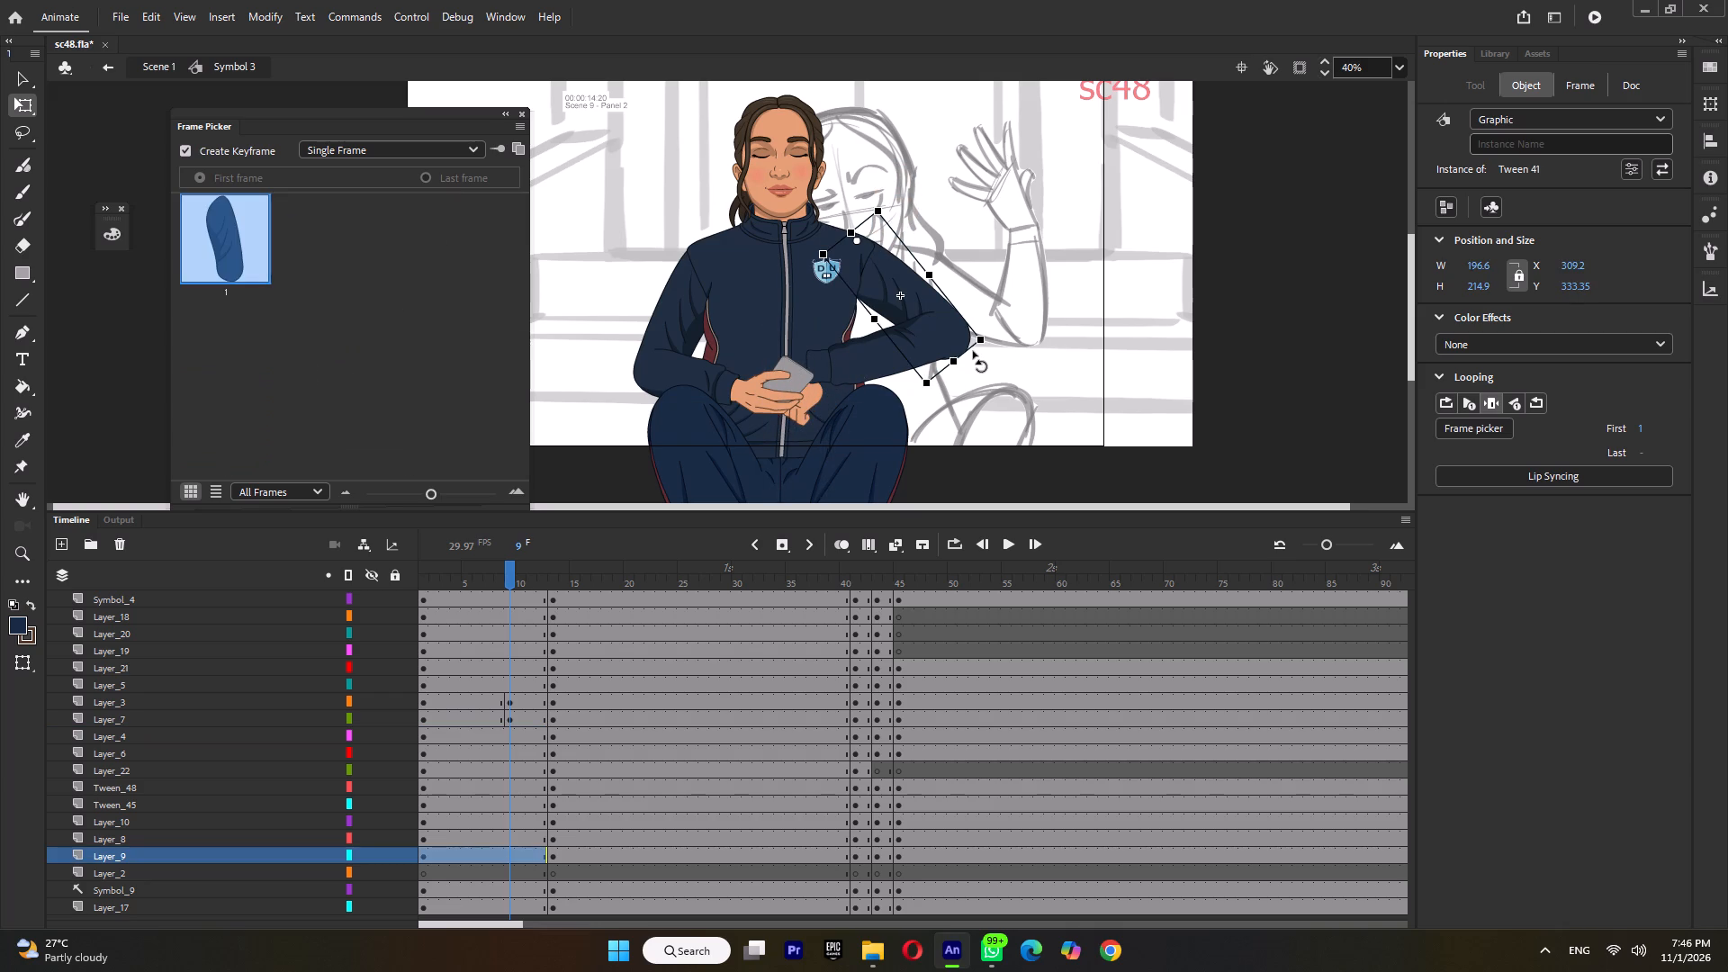
left_click_drag(977, 349, 952, 395)
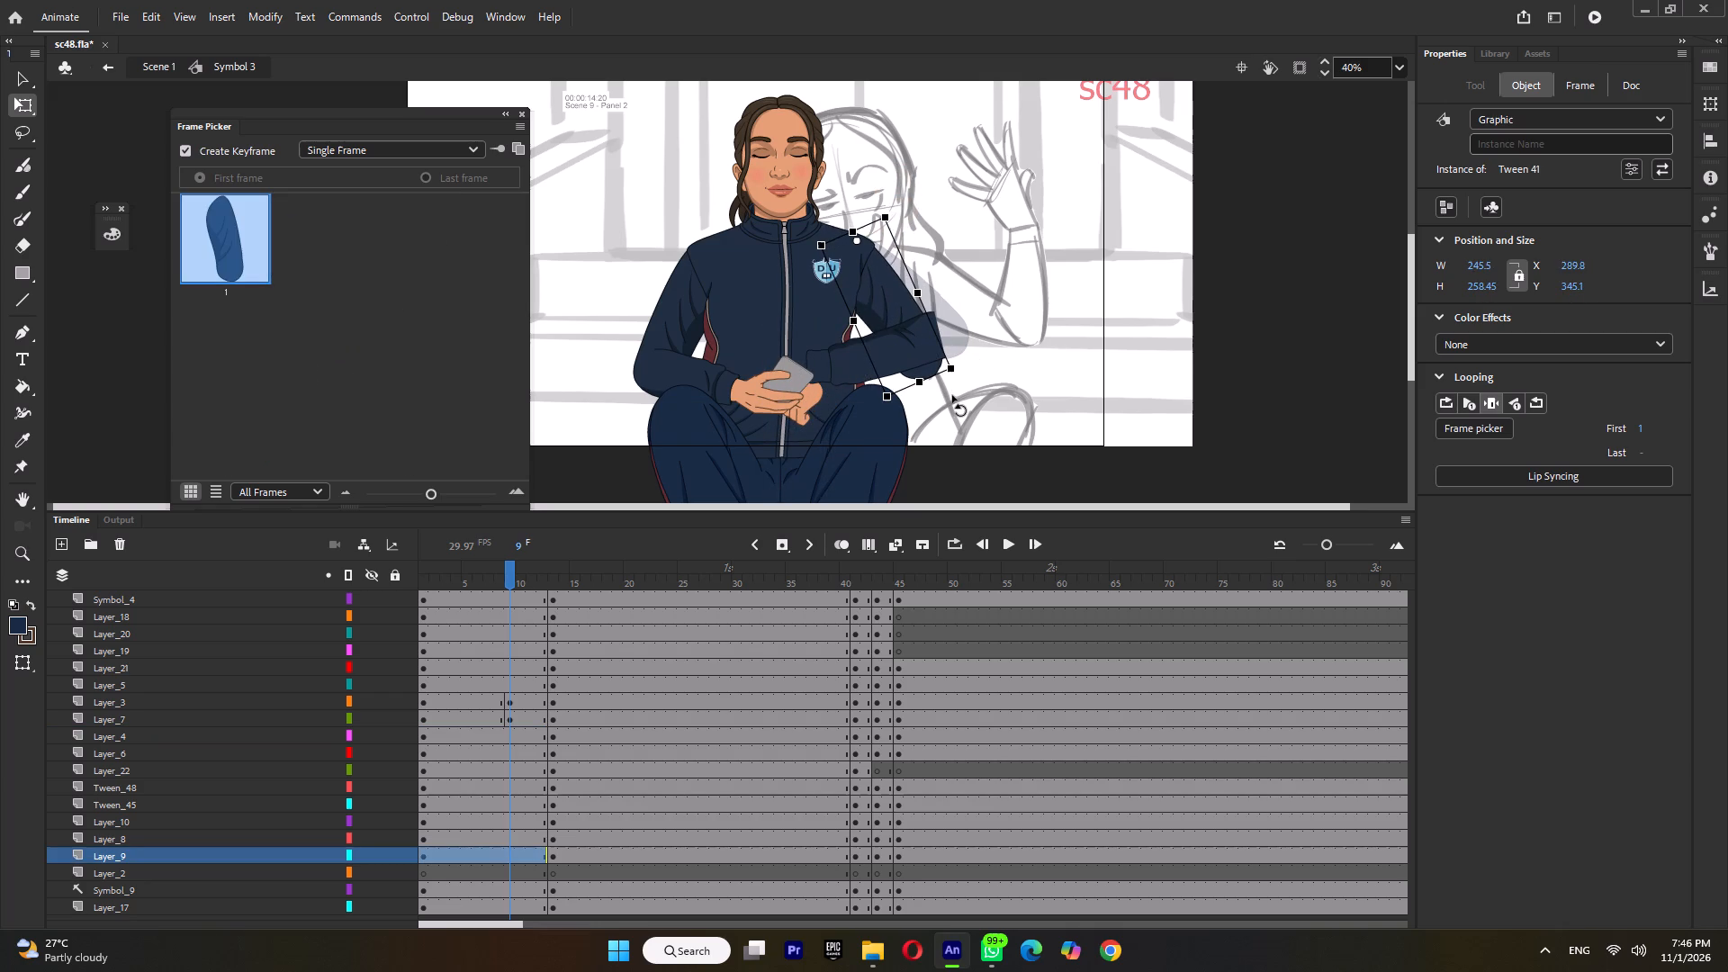
left_click_drag(952, 395, 950, 400)
scroll(892, 251, "up", 8, "ctrl")
left_click_drag(864, 282, 878, 287)
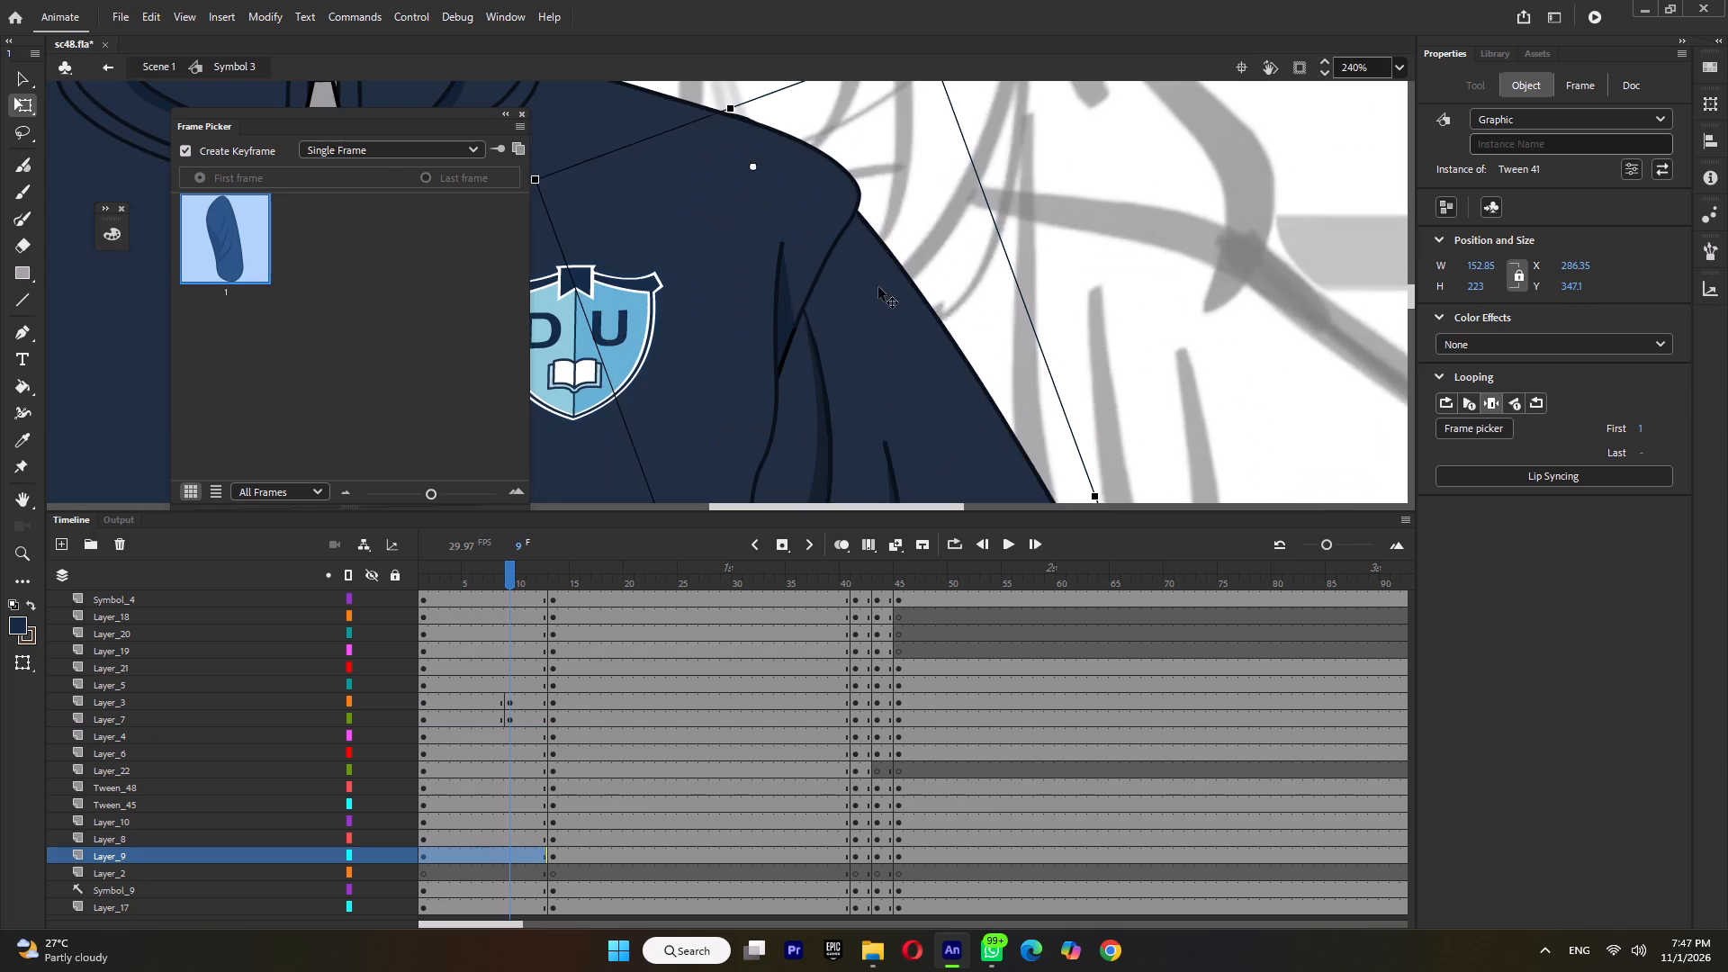
left_click_drag(878, 287, 931, 314)
scroll(931, 231, "down", 5, "ctrl")
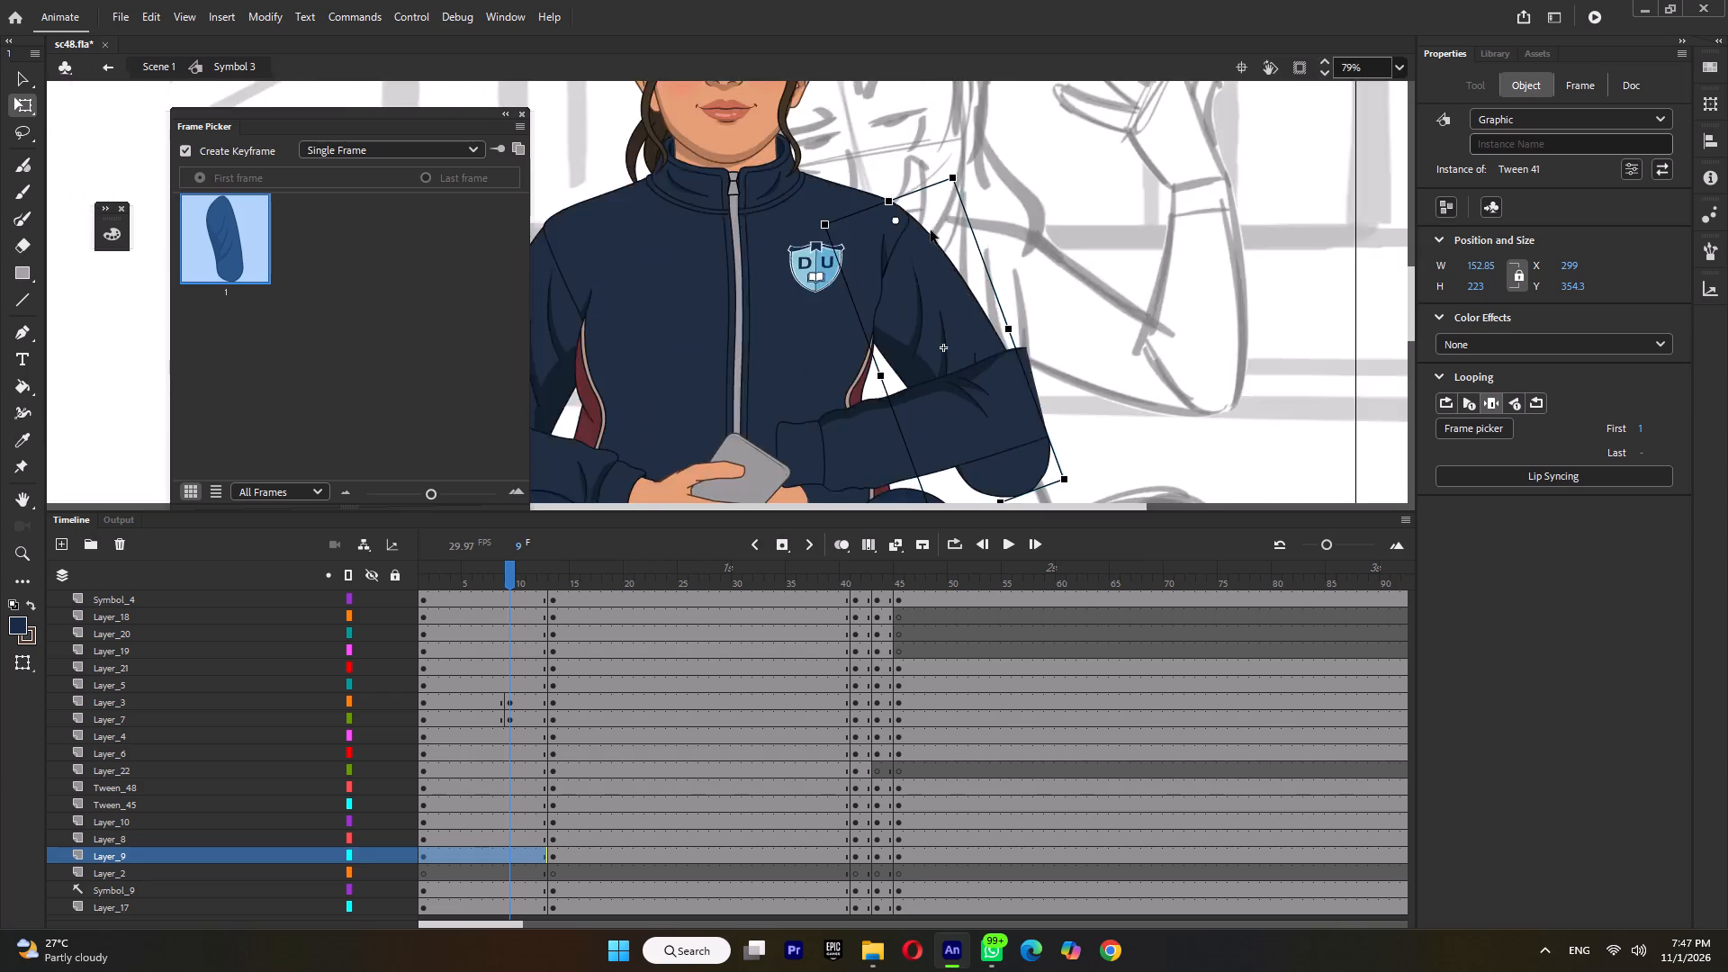
scroll(931, 230, "down", 6, "ctrl")
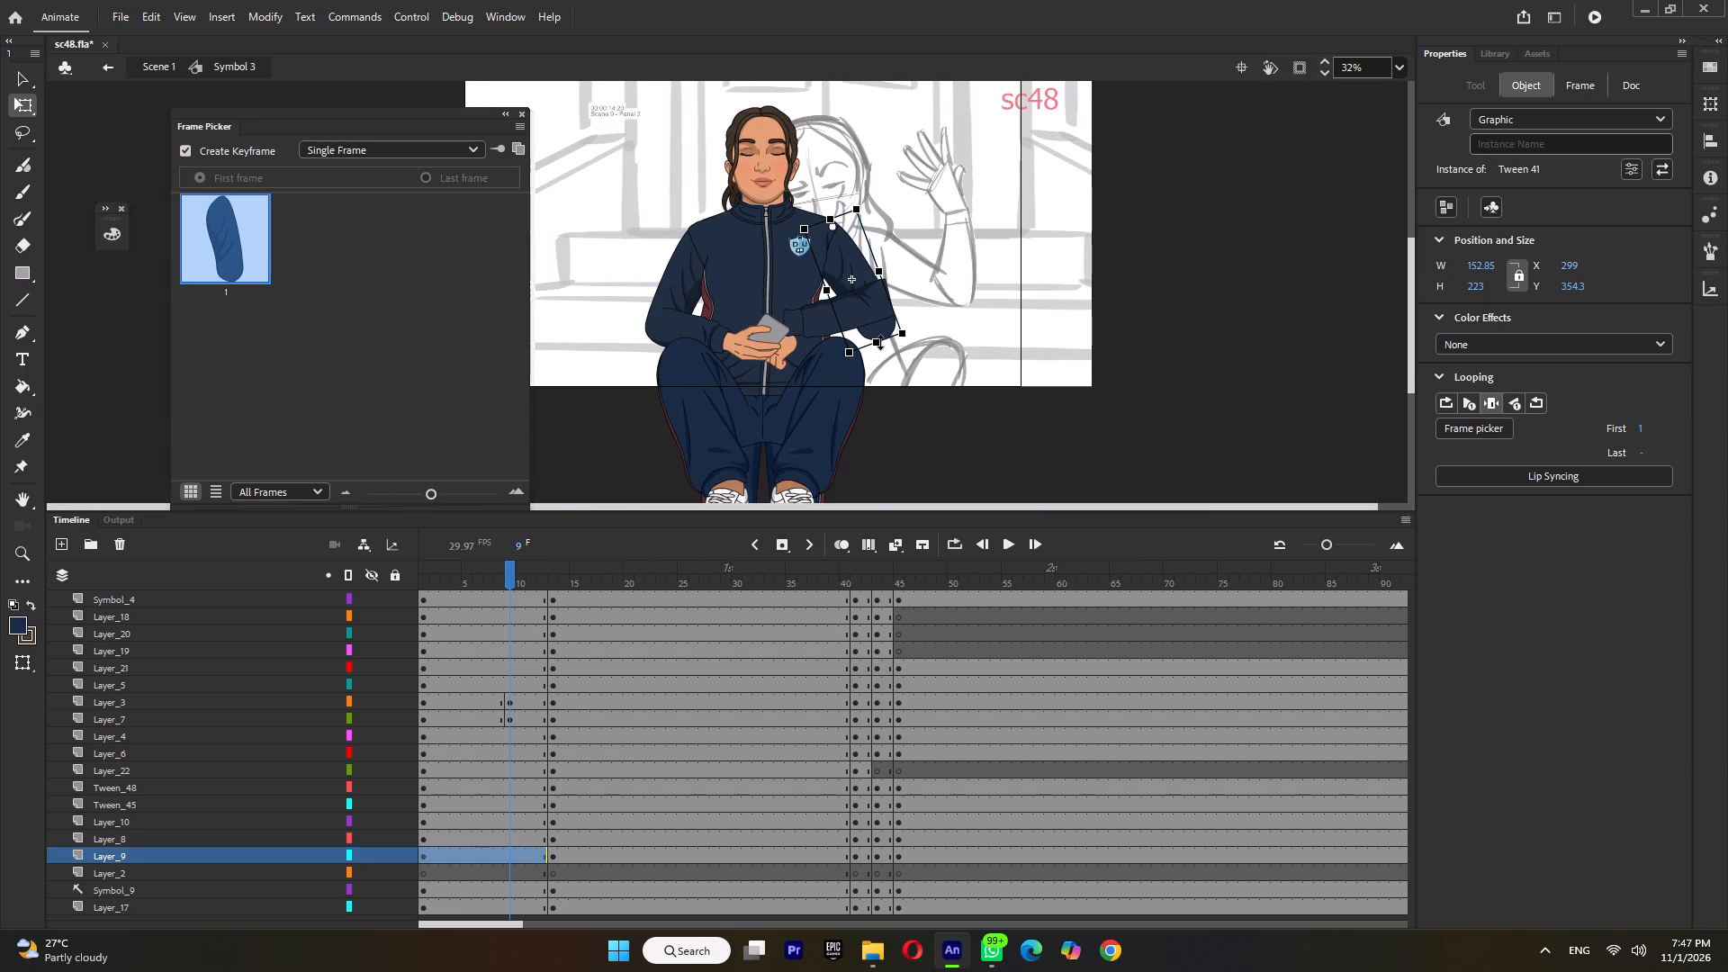
left_click(880, 342)
left_click_drag(899, 337, 886, 349)
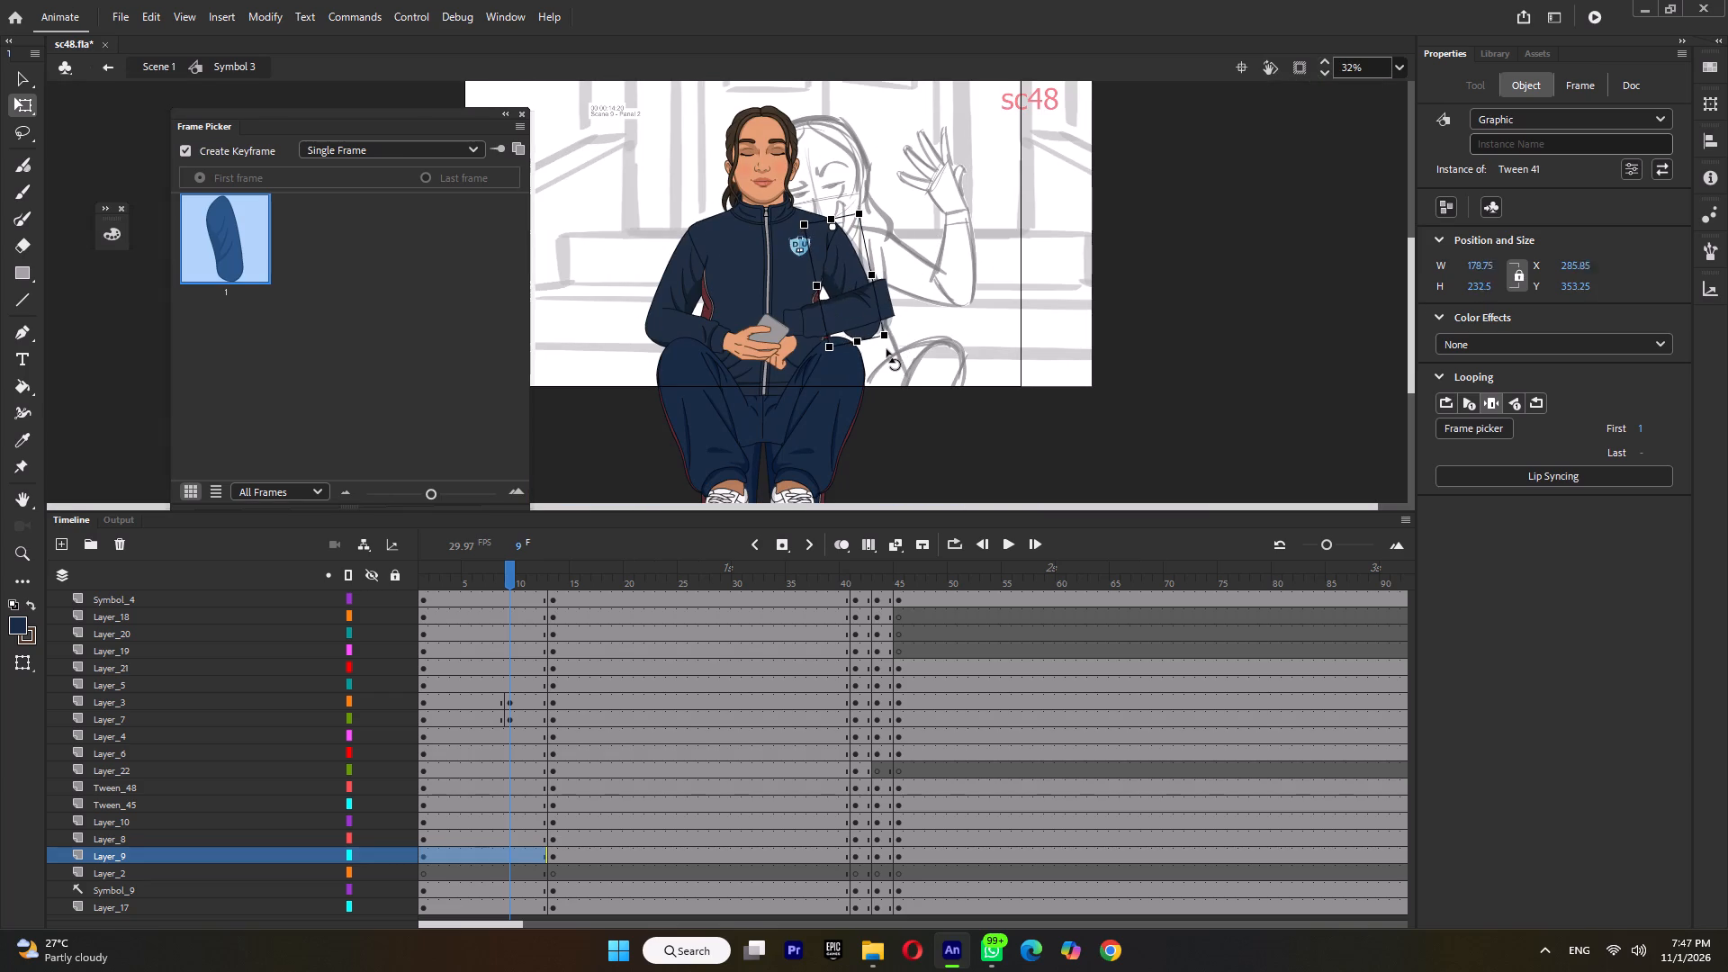
left_click_drag(886, 349, 899, 351)
Move the lowered forearm down and inward to about X 259.85, Y 431.95 so it meets the upper arm's elbow.
left_click(860, 310)
scroll(859, 314, "up", 5, "ctrl")
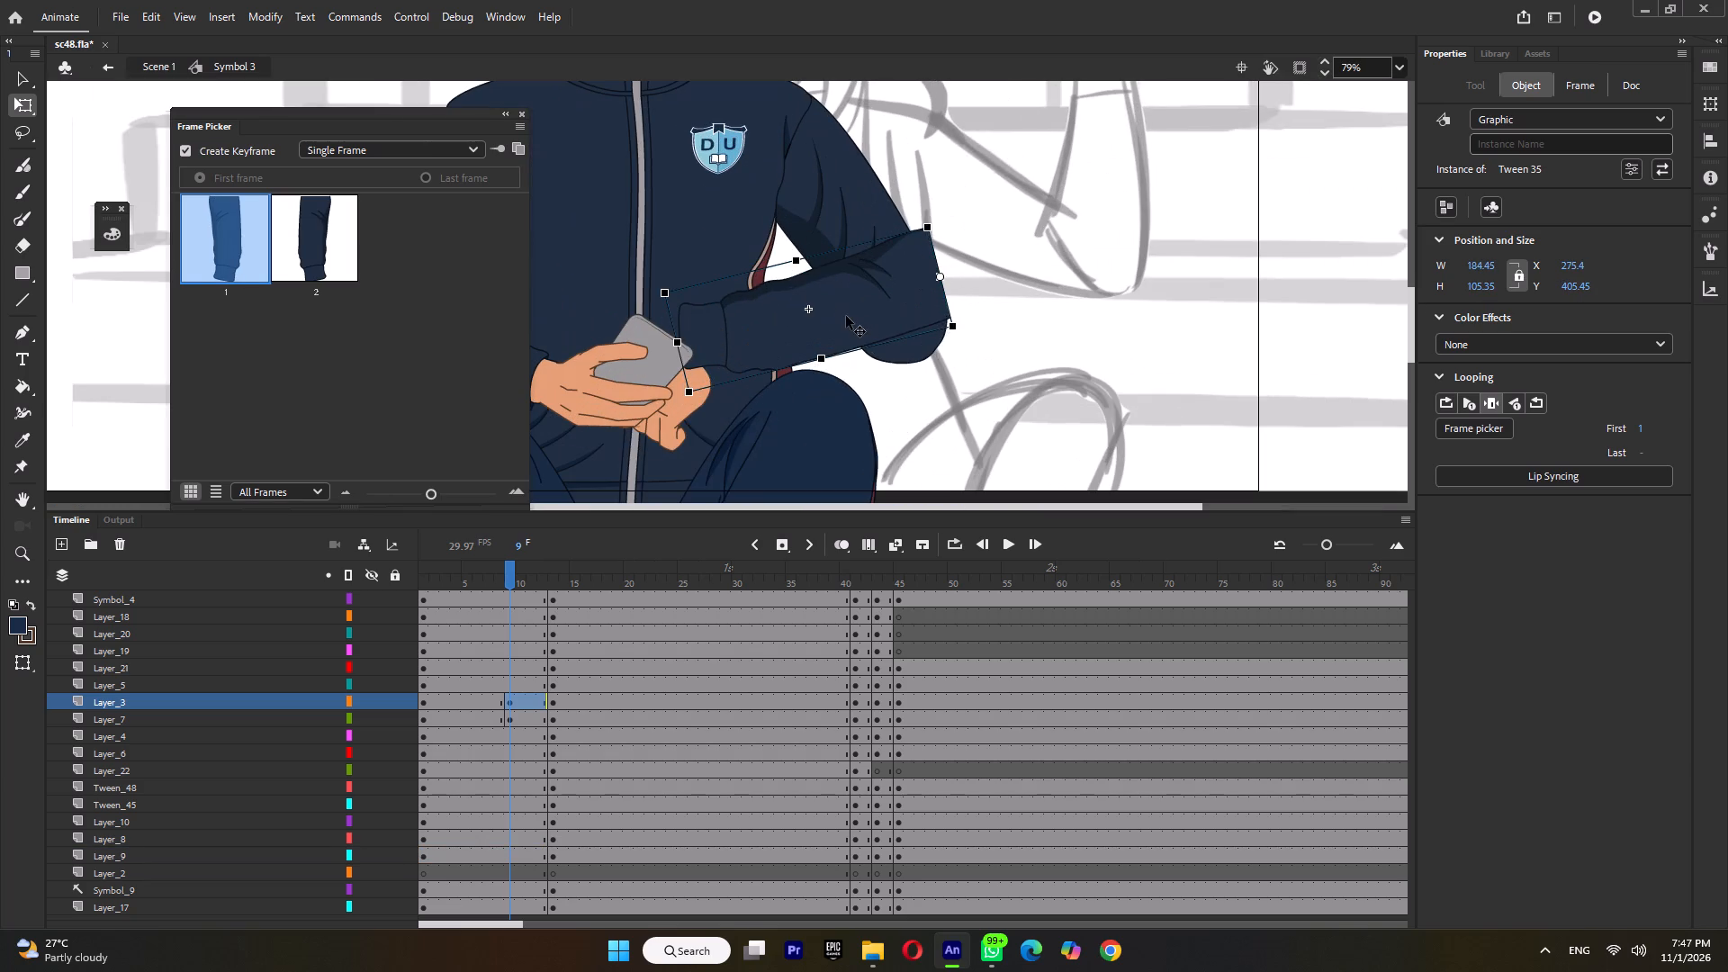
left_click_drag(846, 316, 823, 356)
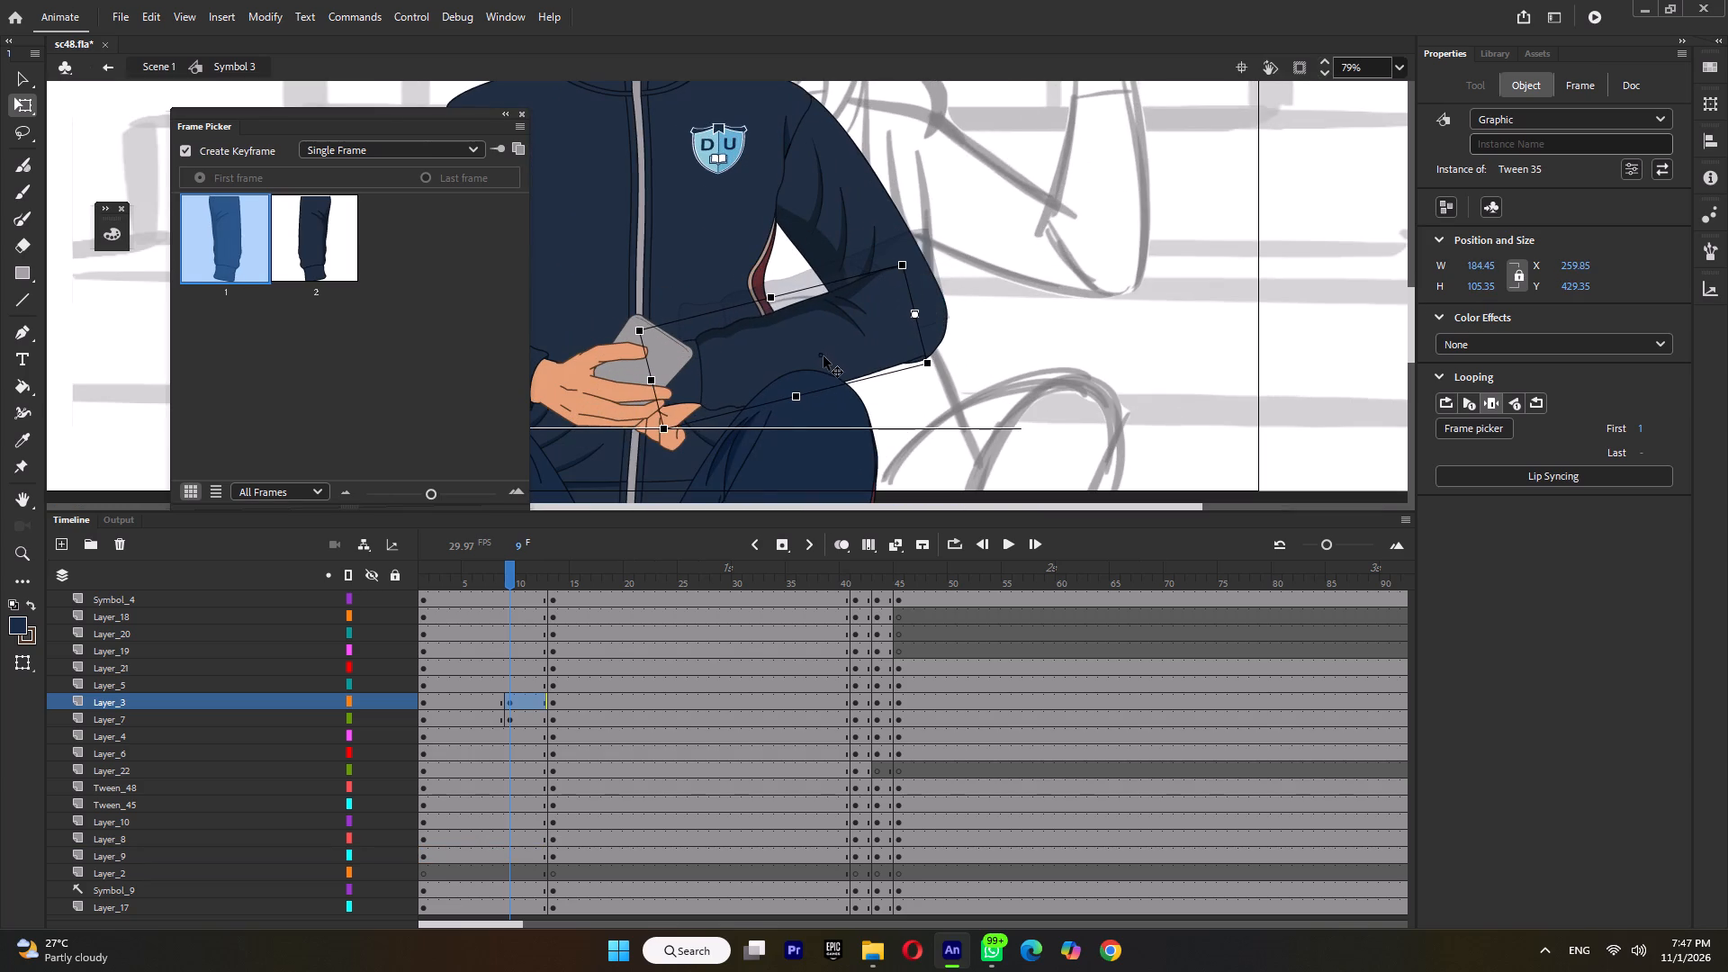
left_click_drag(823, 356, 822, 357)
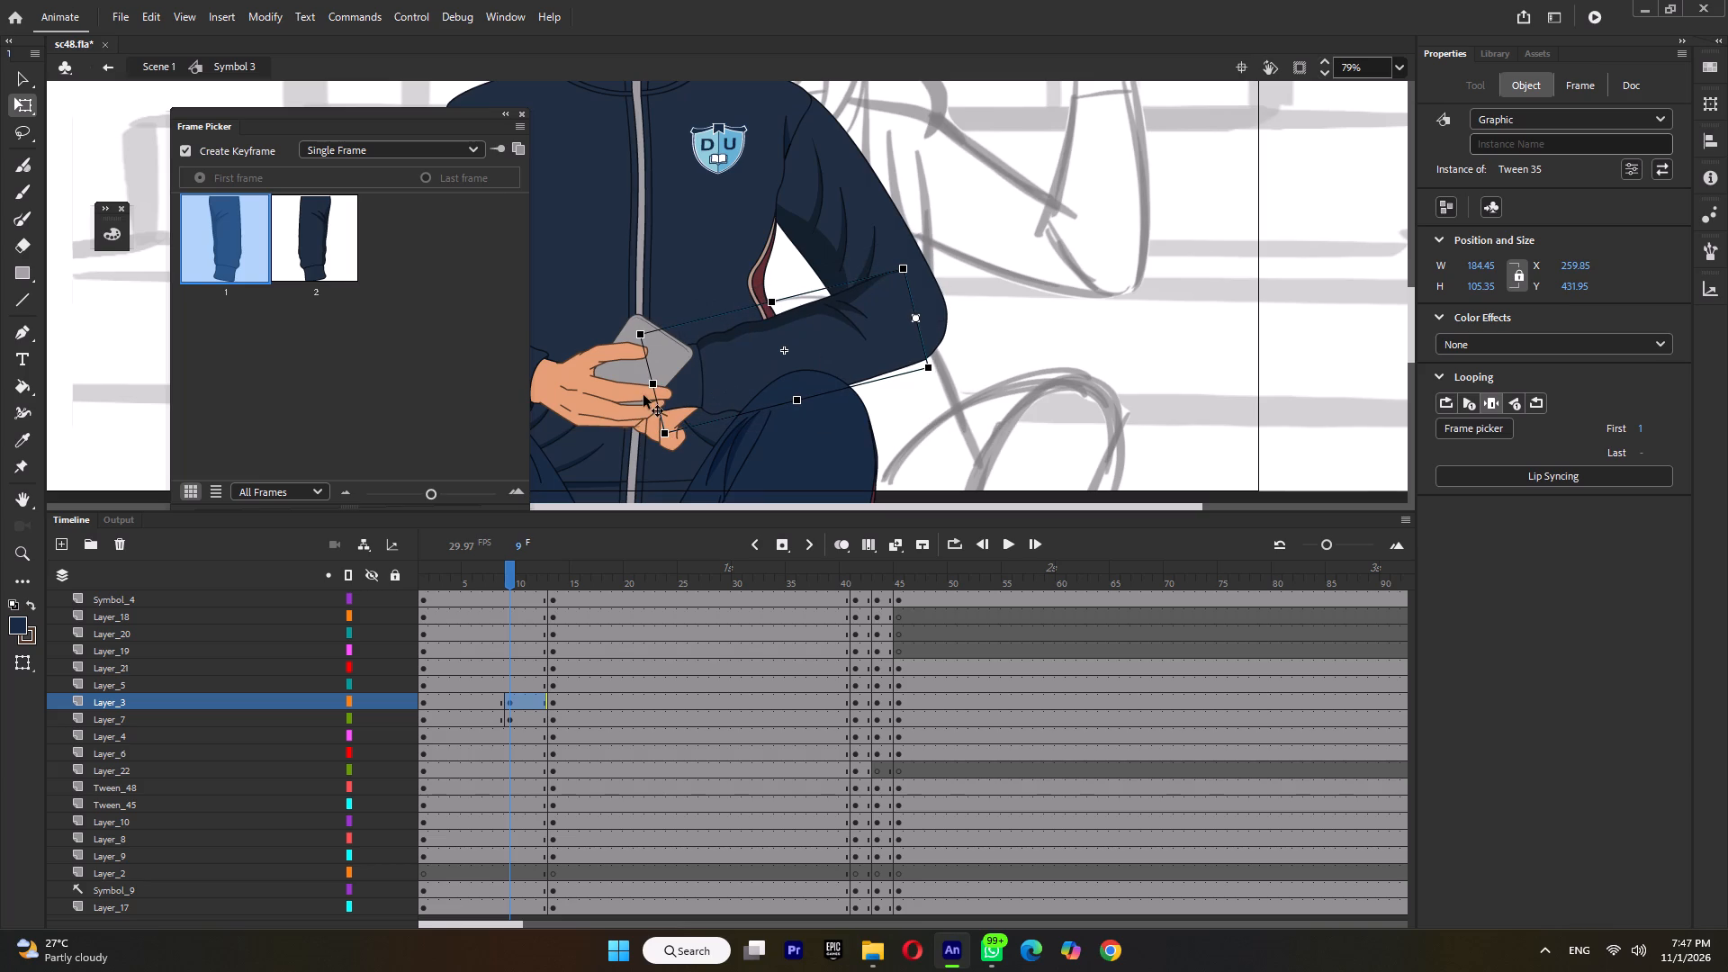
Shorten the lowered forearm toward the elbow to about 159 wide and rotate its cuff end slightly downward.
left_click_drag(653, 386, 695, 382)
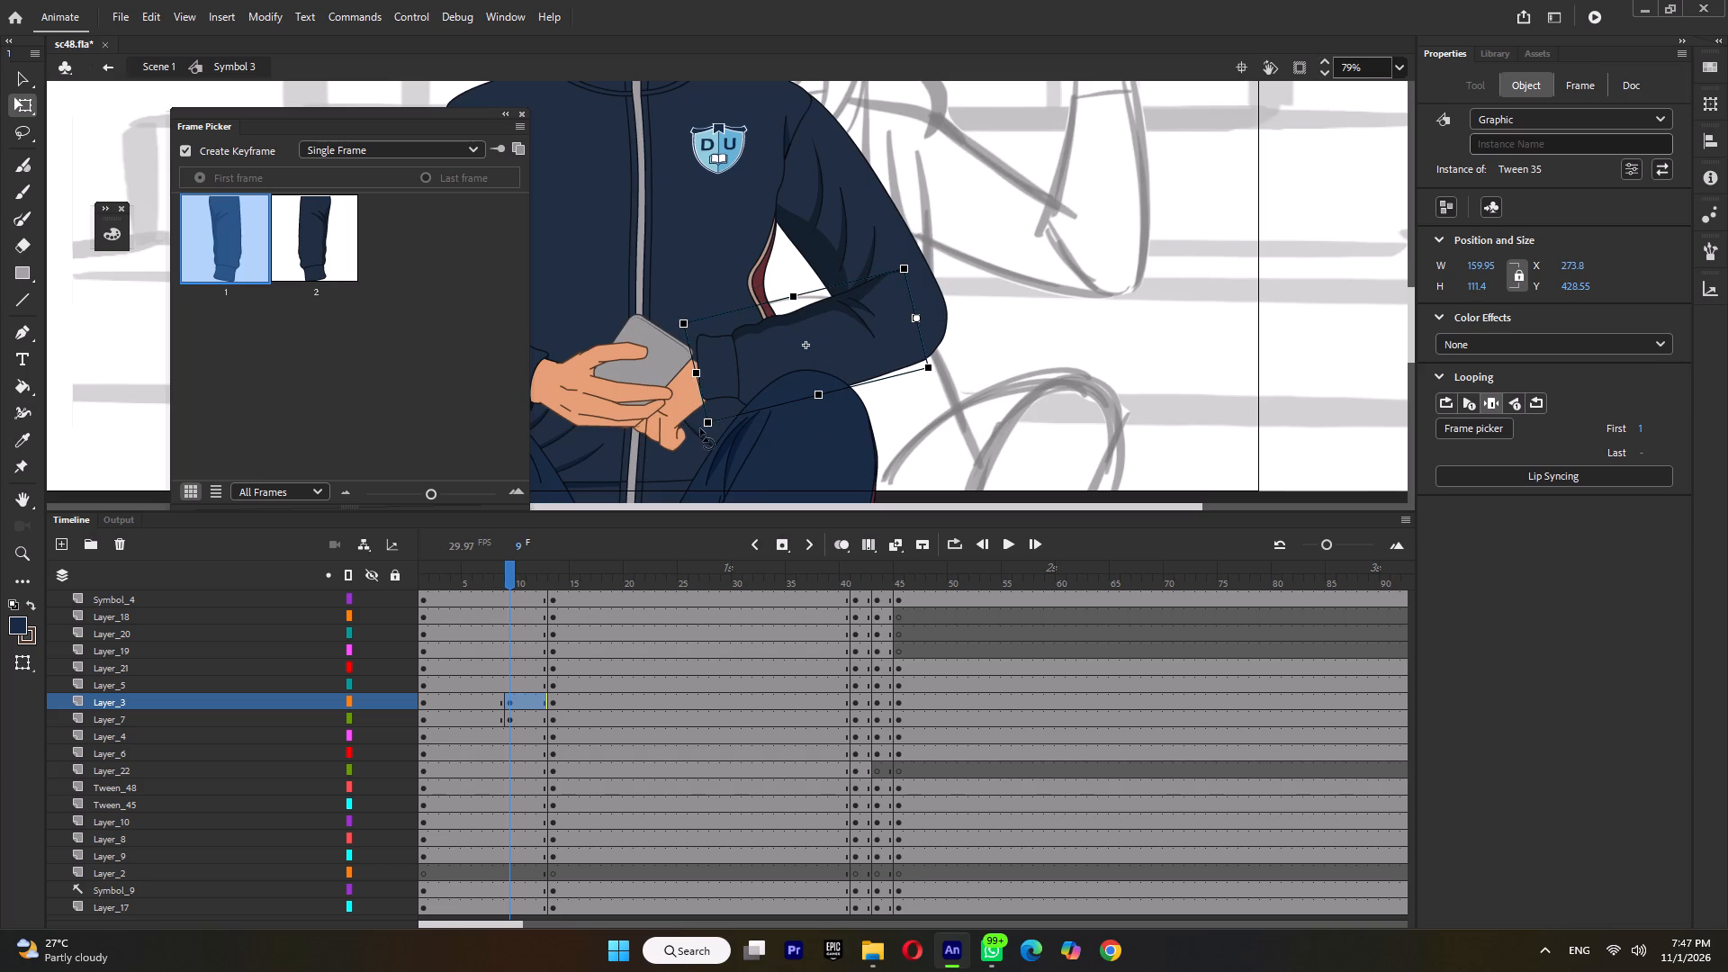
left_click_drag(701, 427, 707, 447)
Reposition the pose 13 hand at the shortened forearm's cuff, rotating it slightly clockwise, to about X 176.1, Y 461.75.
left_click(675, 426)
scroll(678, 406, "up", 2, "ctrl")
left_click_drag(681, 404, 696, 440)
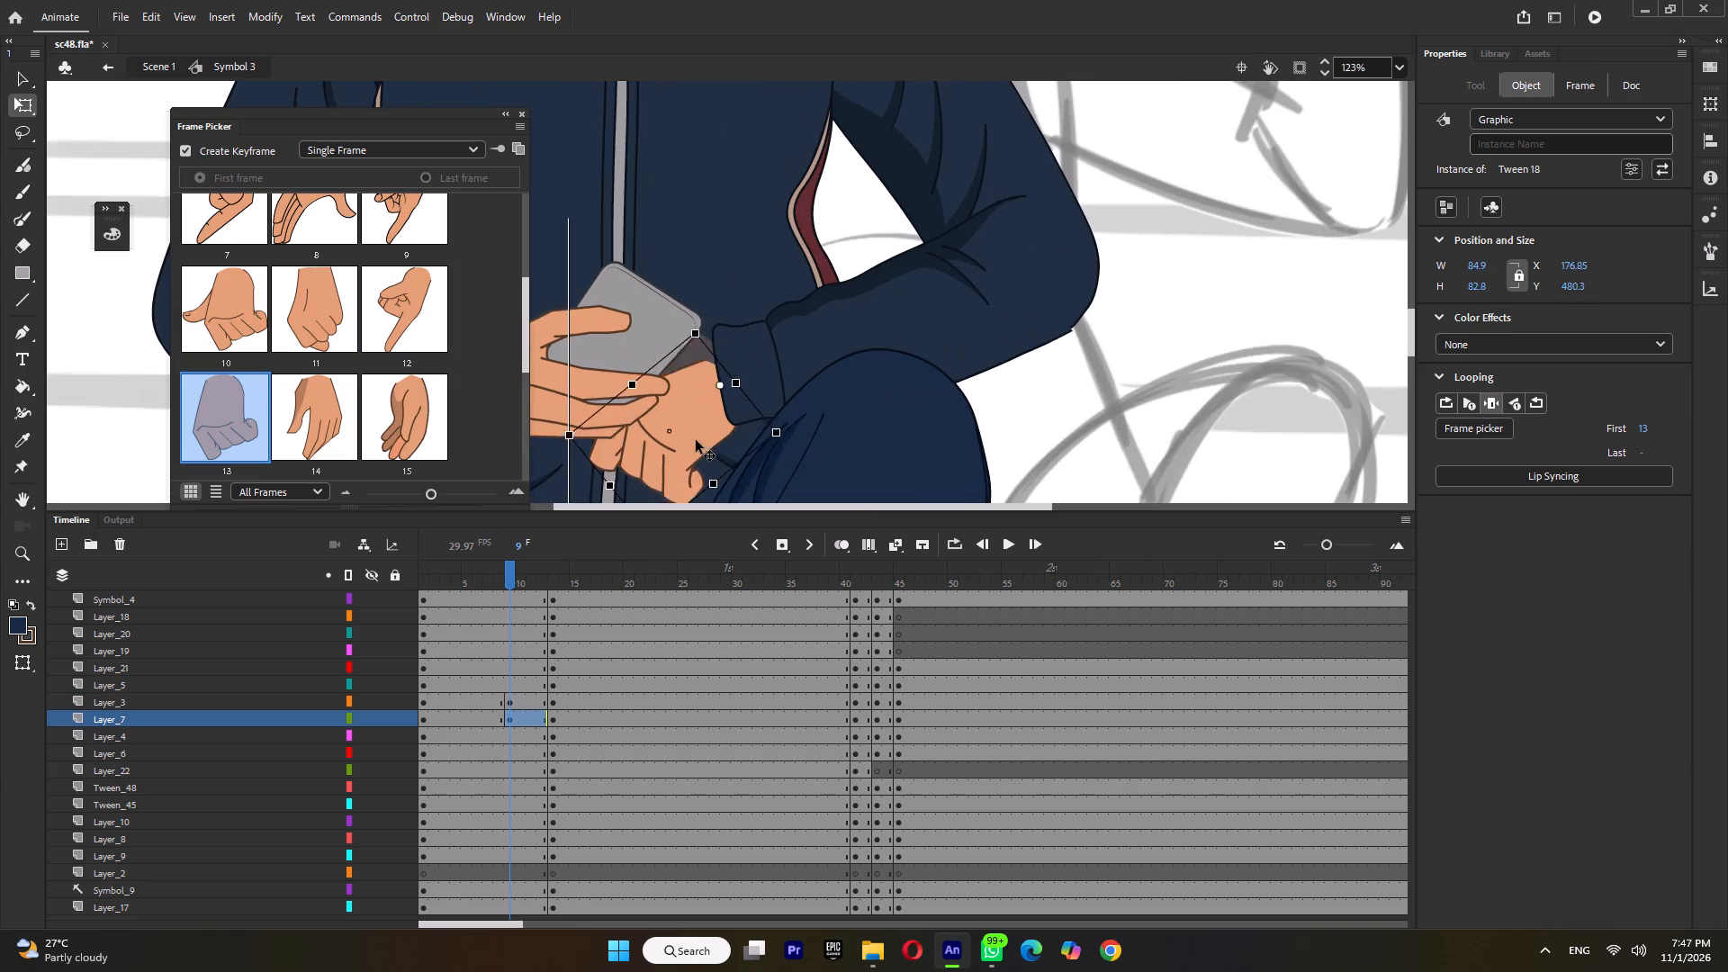
left_click_drag(696, 440, 703, 414)
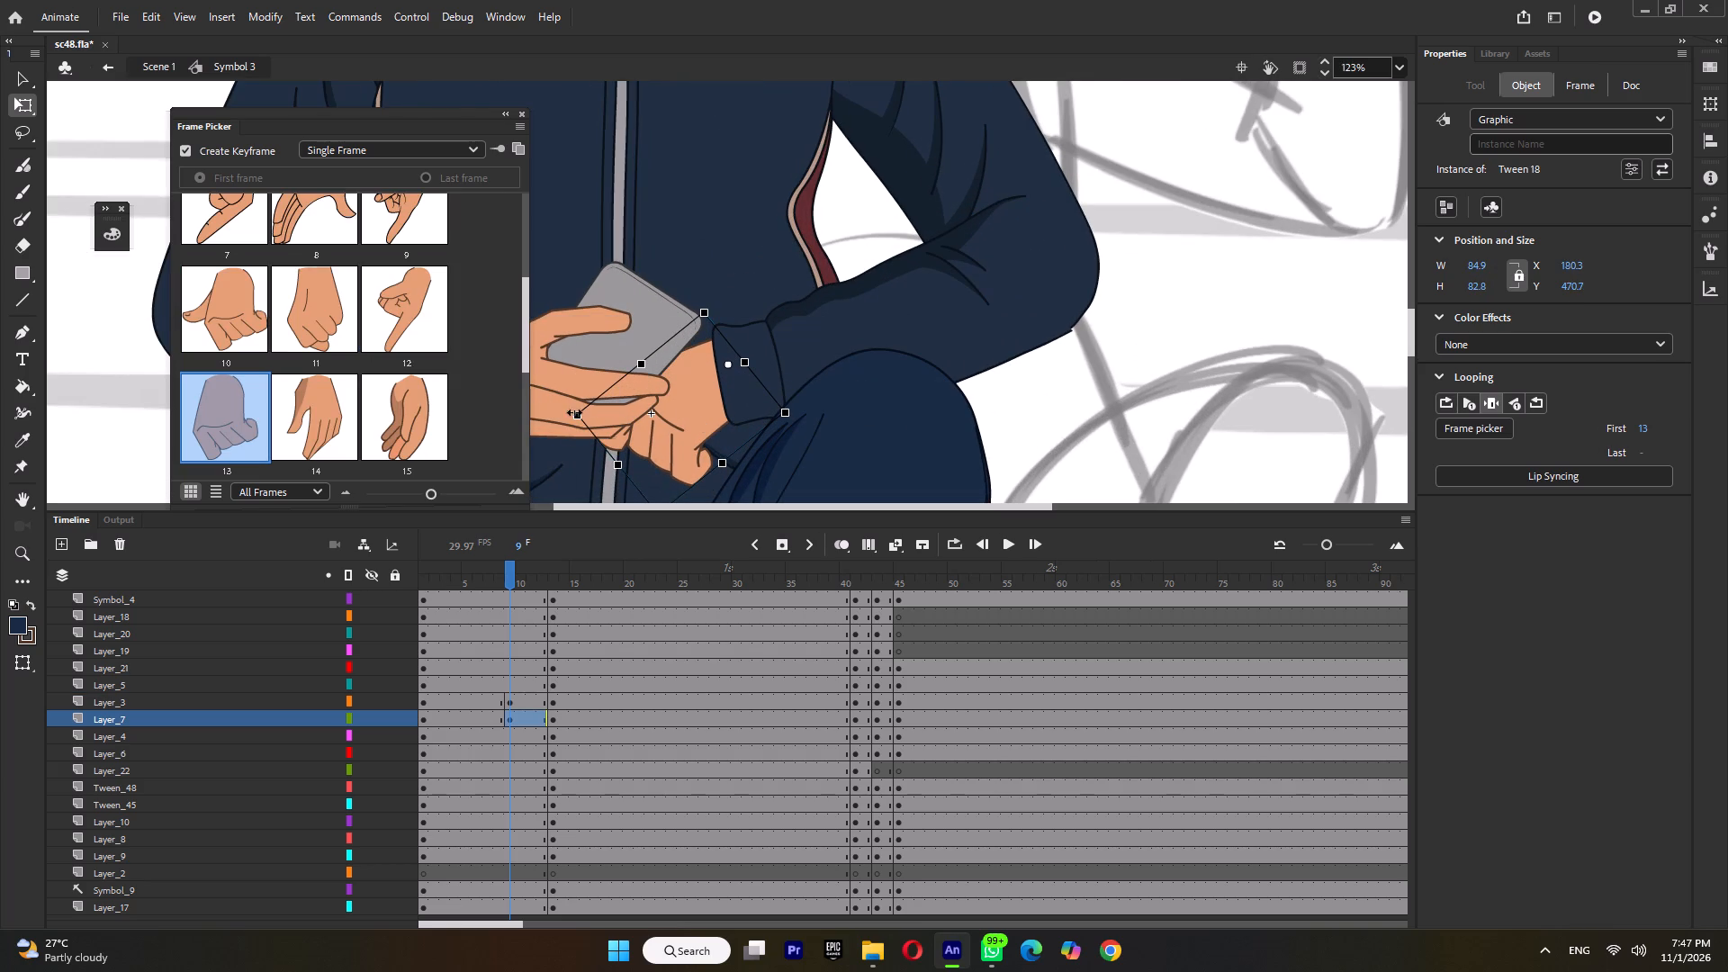
left_click_drag(569, 418, 569, 372)
scroll(727, 300, "down", 5, "ctrl")
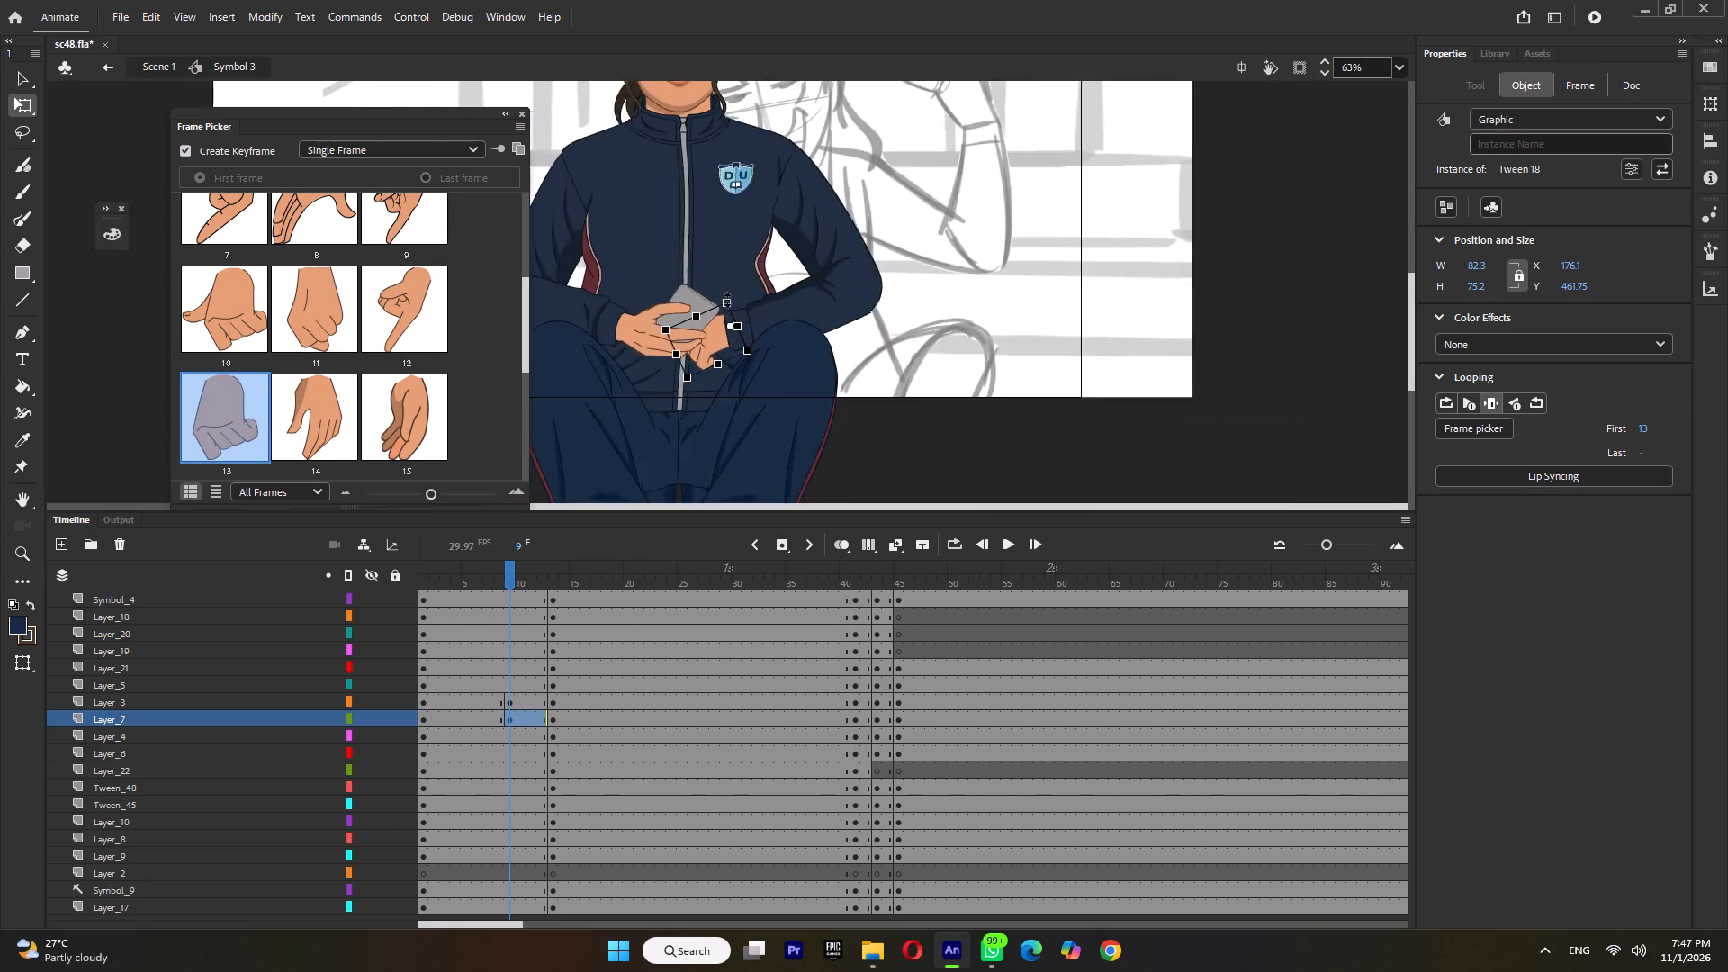
scroll(727, 300, "down", 2, "ctrl")
scroll(773, 284, "up", 2, "ctrl")
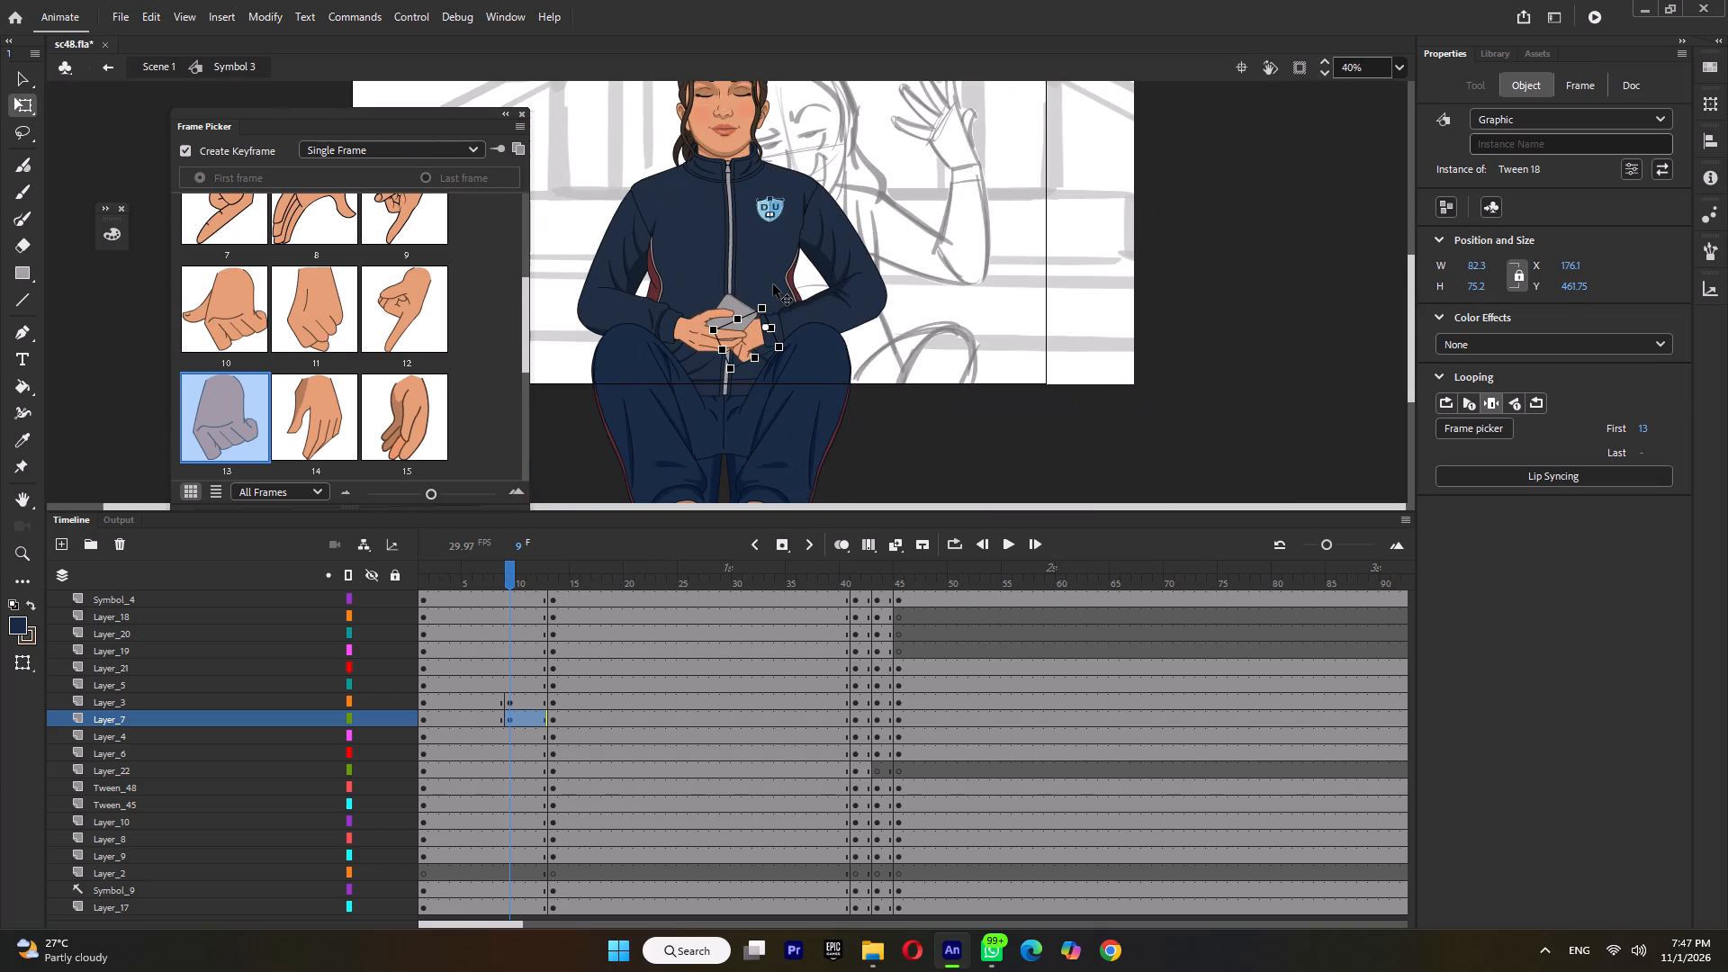
Save the file and swap the phone hand on Layer_5 to pose 19, holding the red phone, at frame 9.
left_click(699, 312)
left_click_drag(769, 314, 765, 287)
key("ctrl+z")
key("ctrl+s")
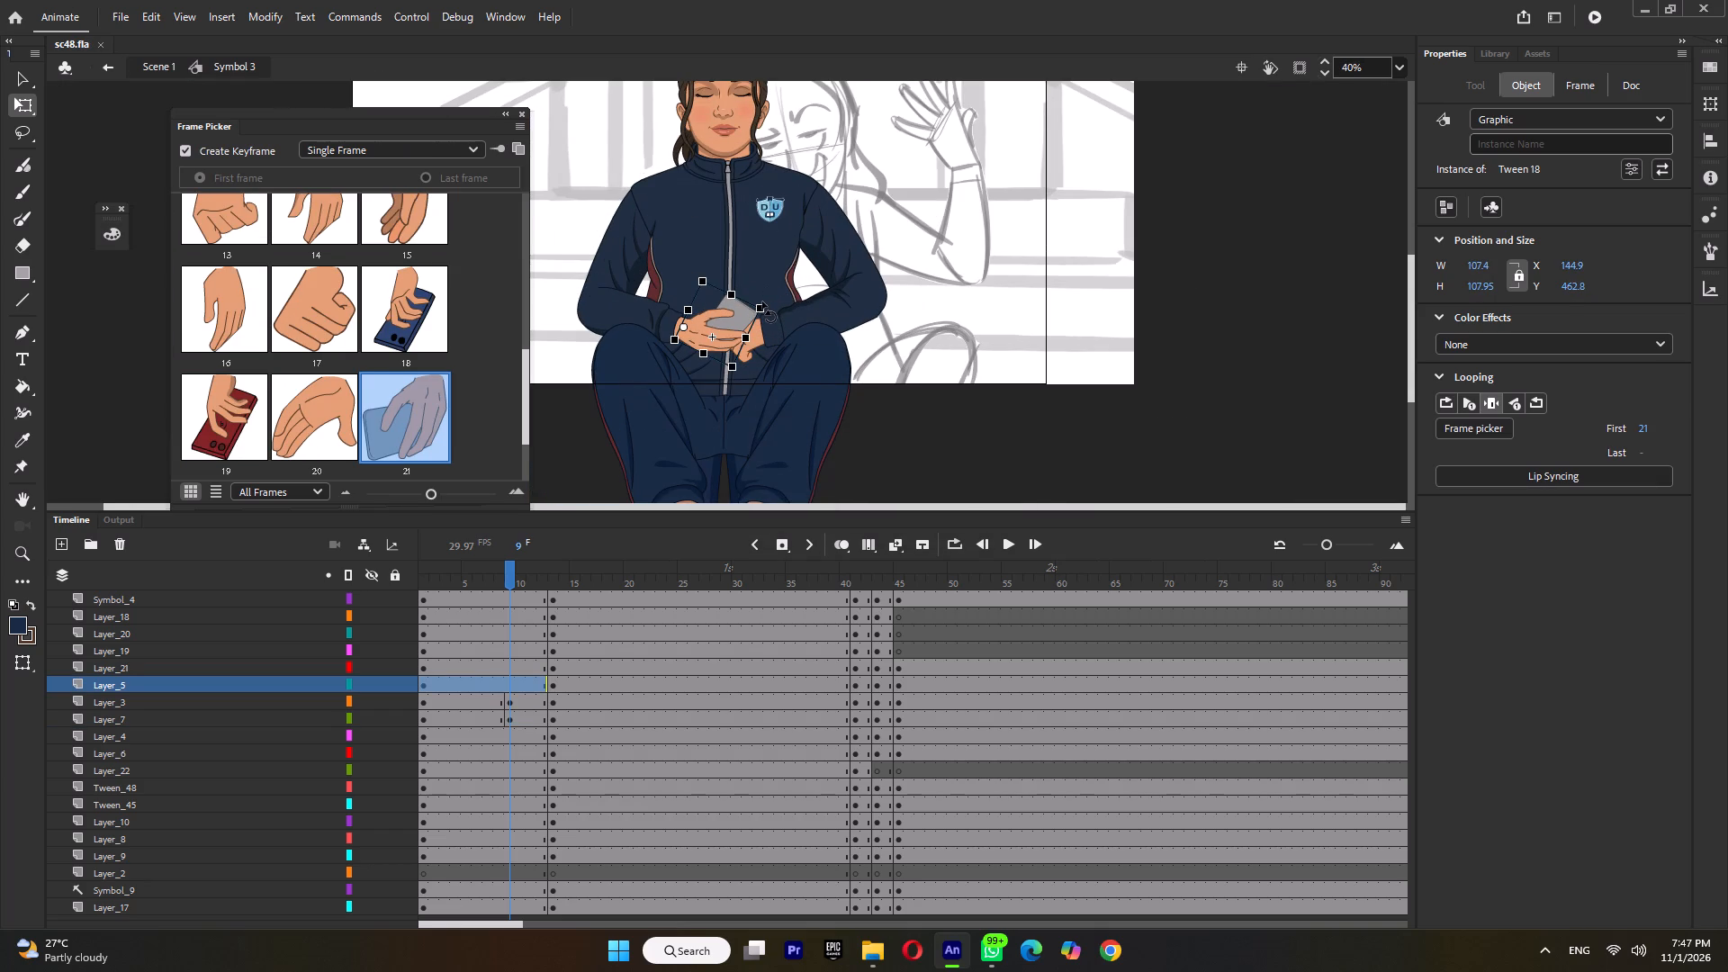
left_click(225, 413)
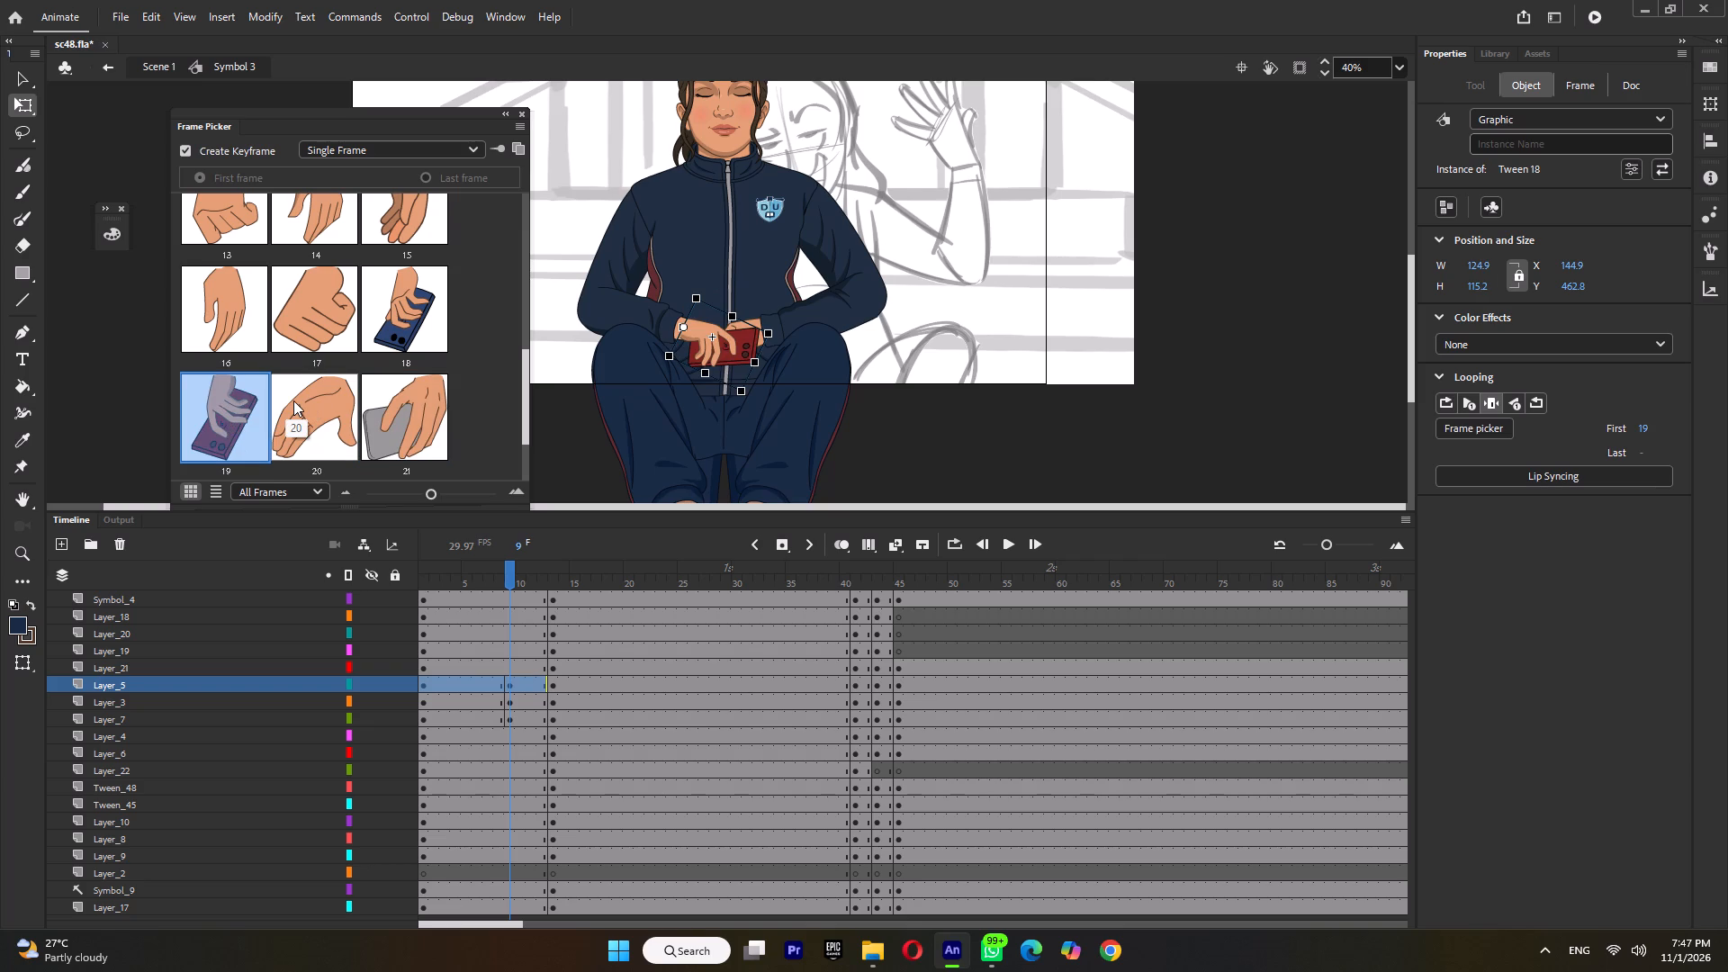
left_click(434, 318)
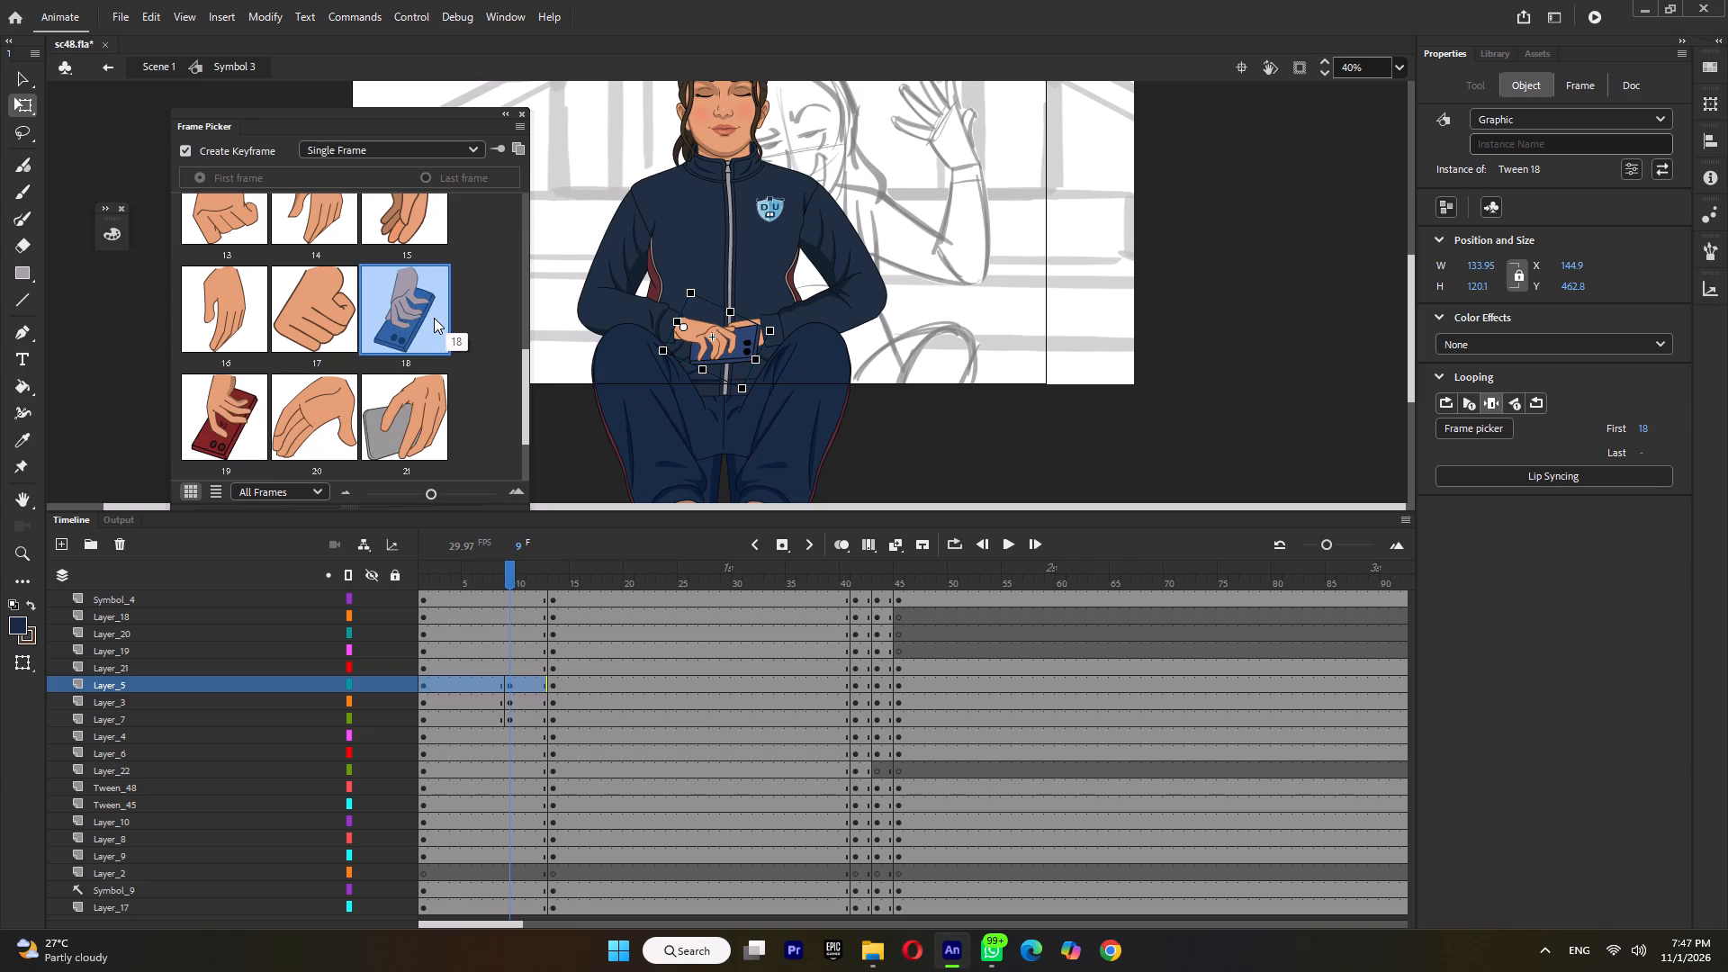
left_click(238, 423)
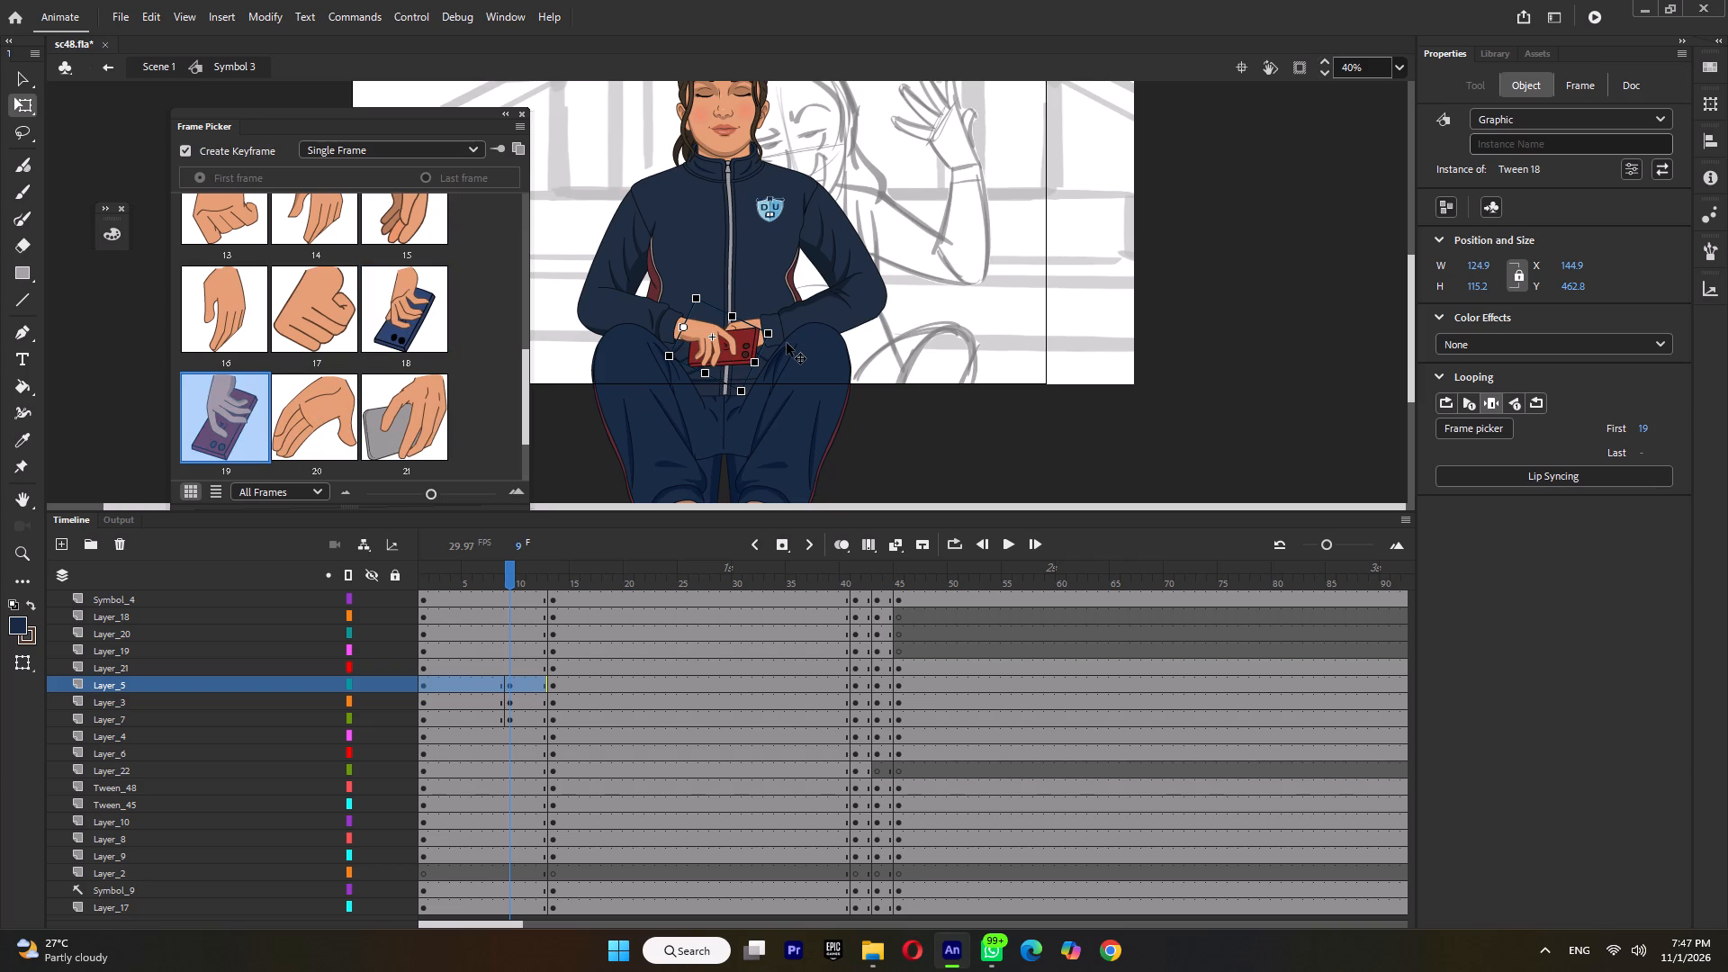
Rotate the upper arm on Layer_9 slightly clockwise around the shoulder, bringing the elbow closer to the torso.
left_click(855, 264)
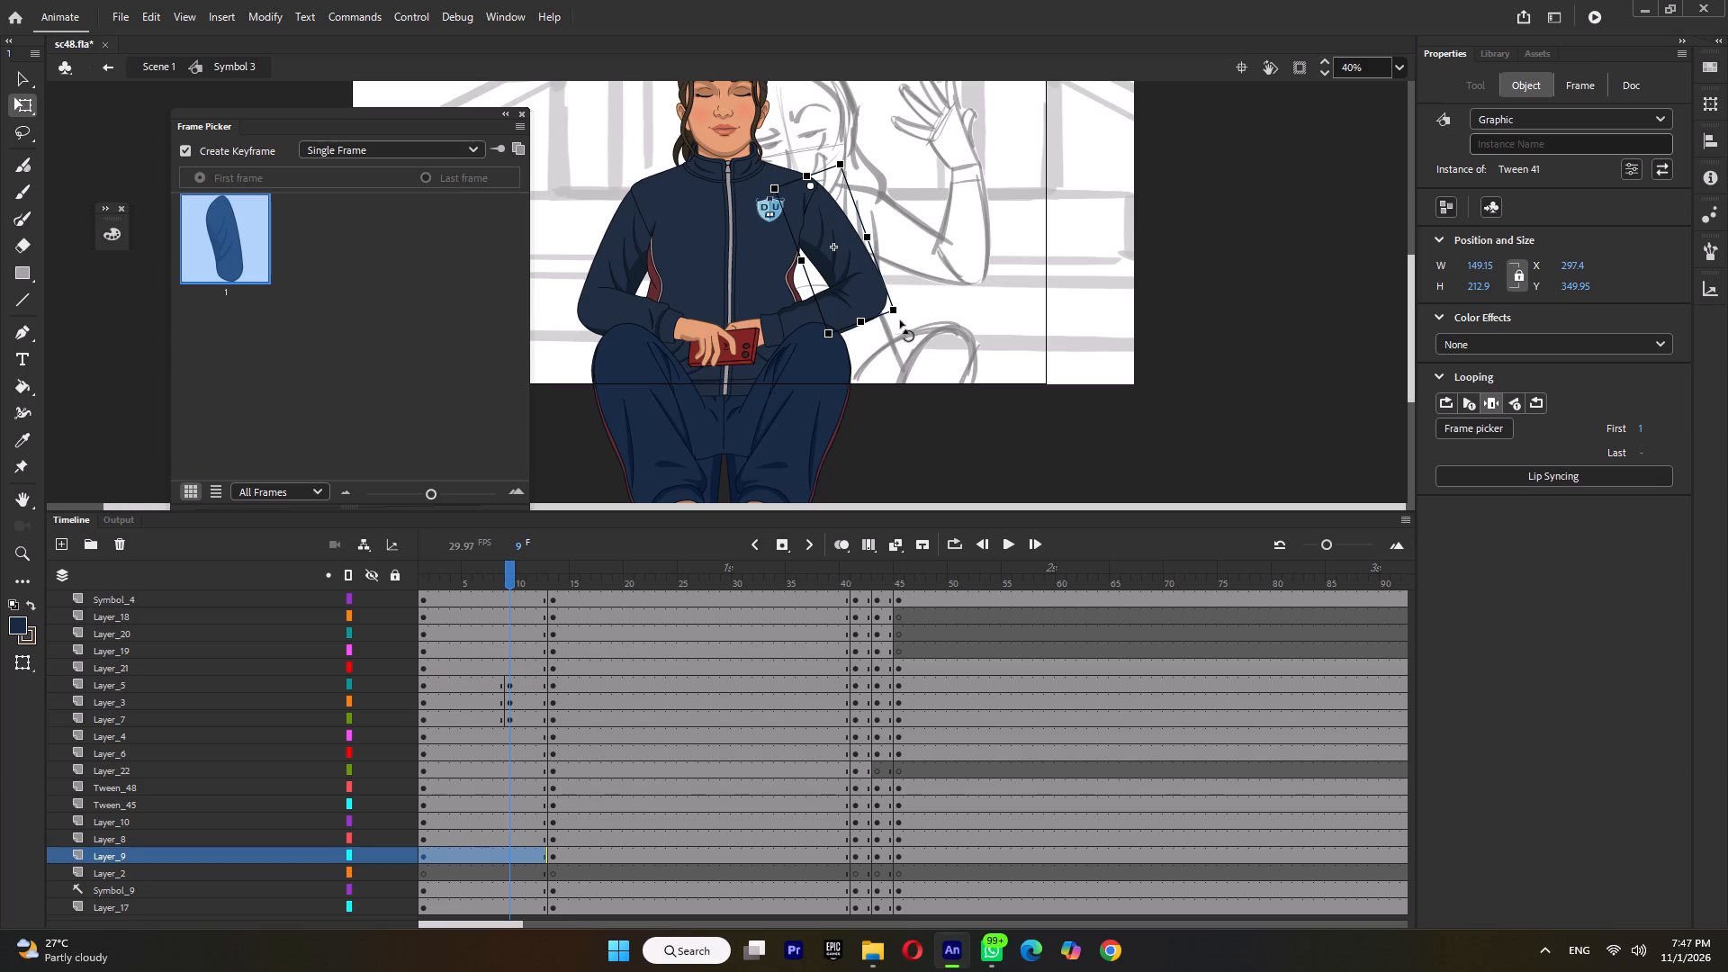
left_click_drag(900, 320, 894, 346)
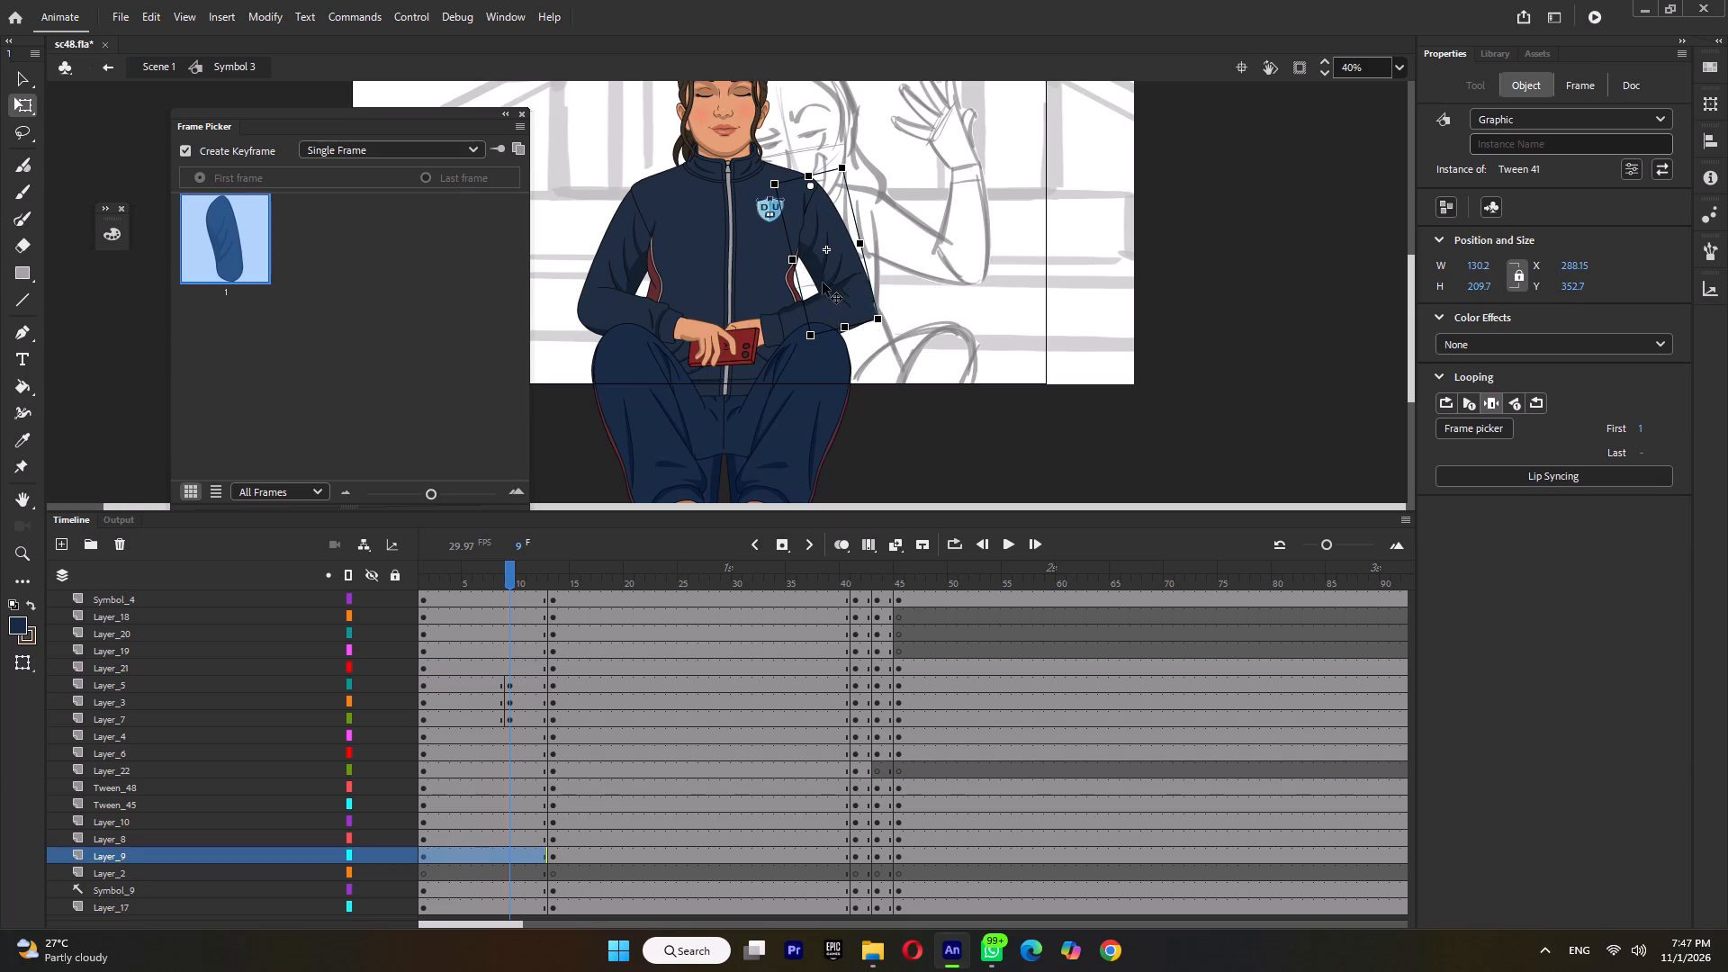
scroll(800, 195, "up", 4, "ctrl")
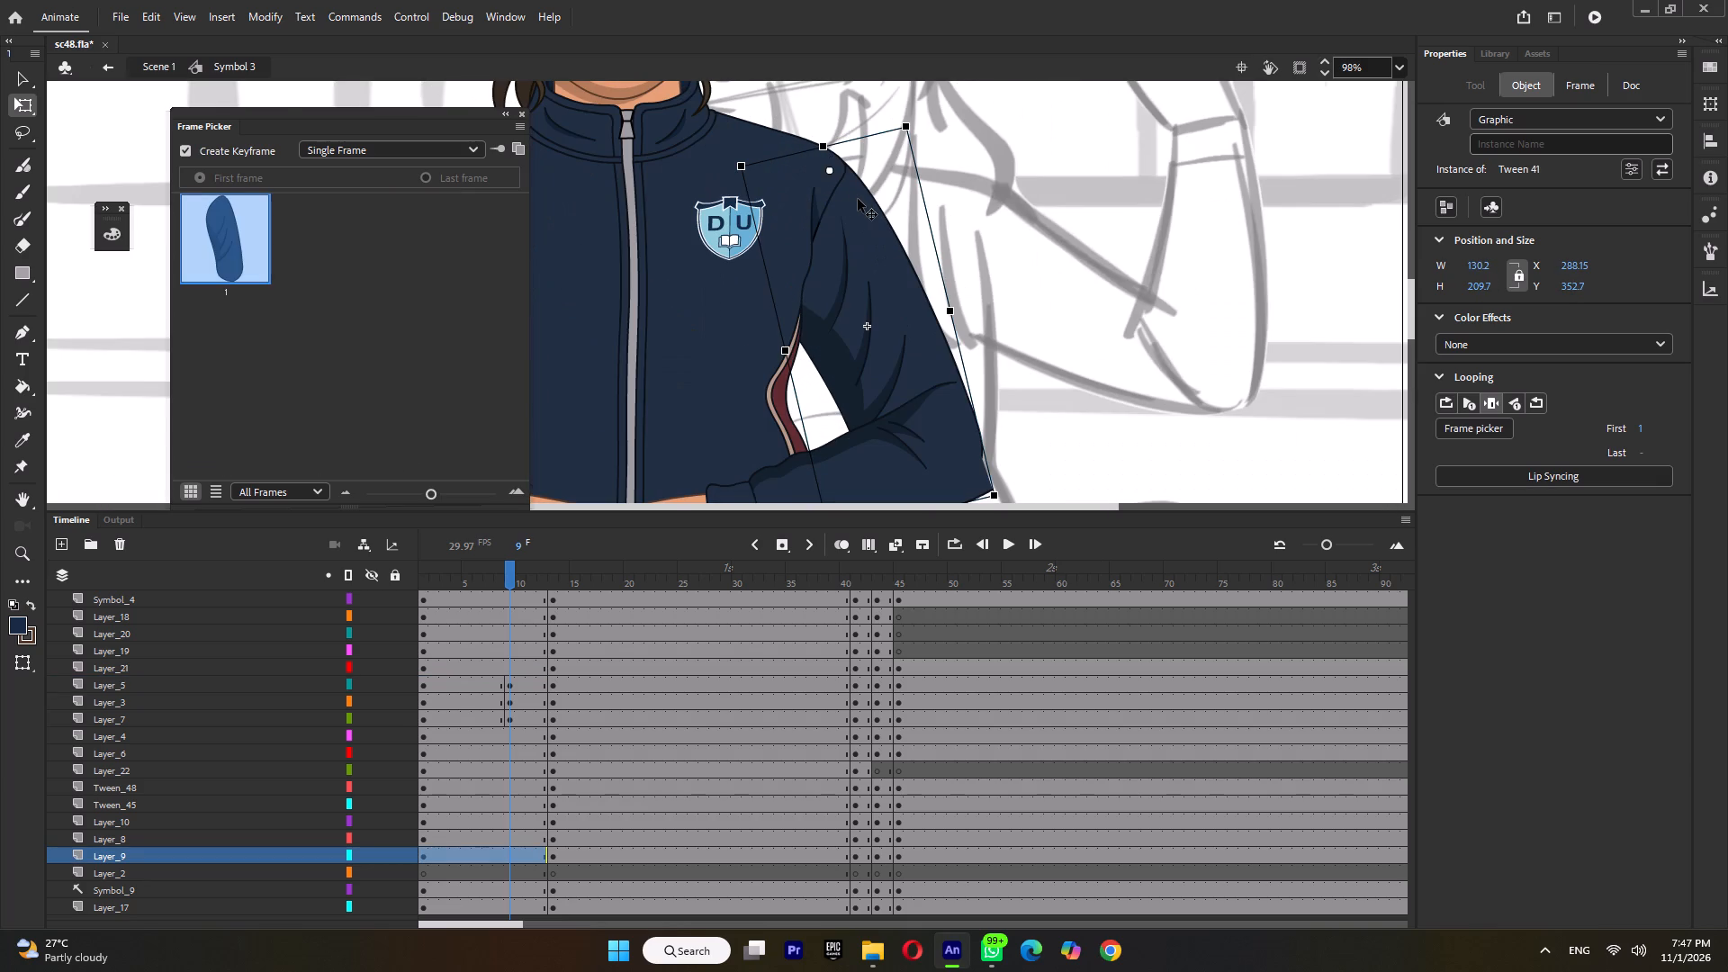
scroll(858, 203, "down", 3, "ctrl")
Rotate the Layer_3 forearm and its hand together clockwise to raise the fist over the jacket, and reseat them at the elbow.
left_click(857, 374)
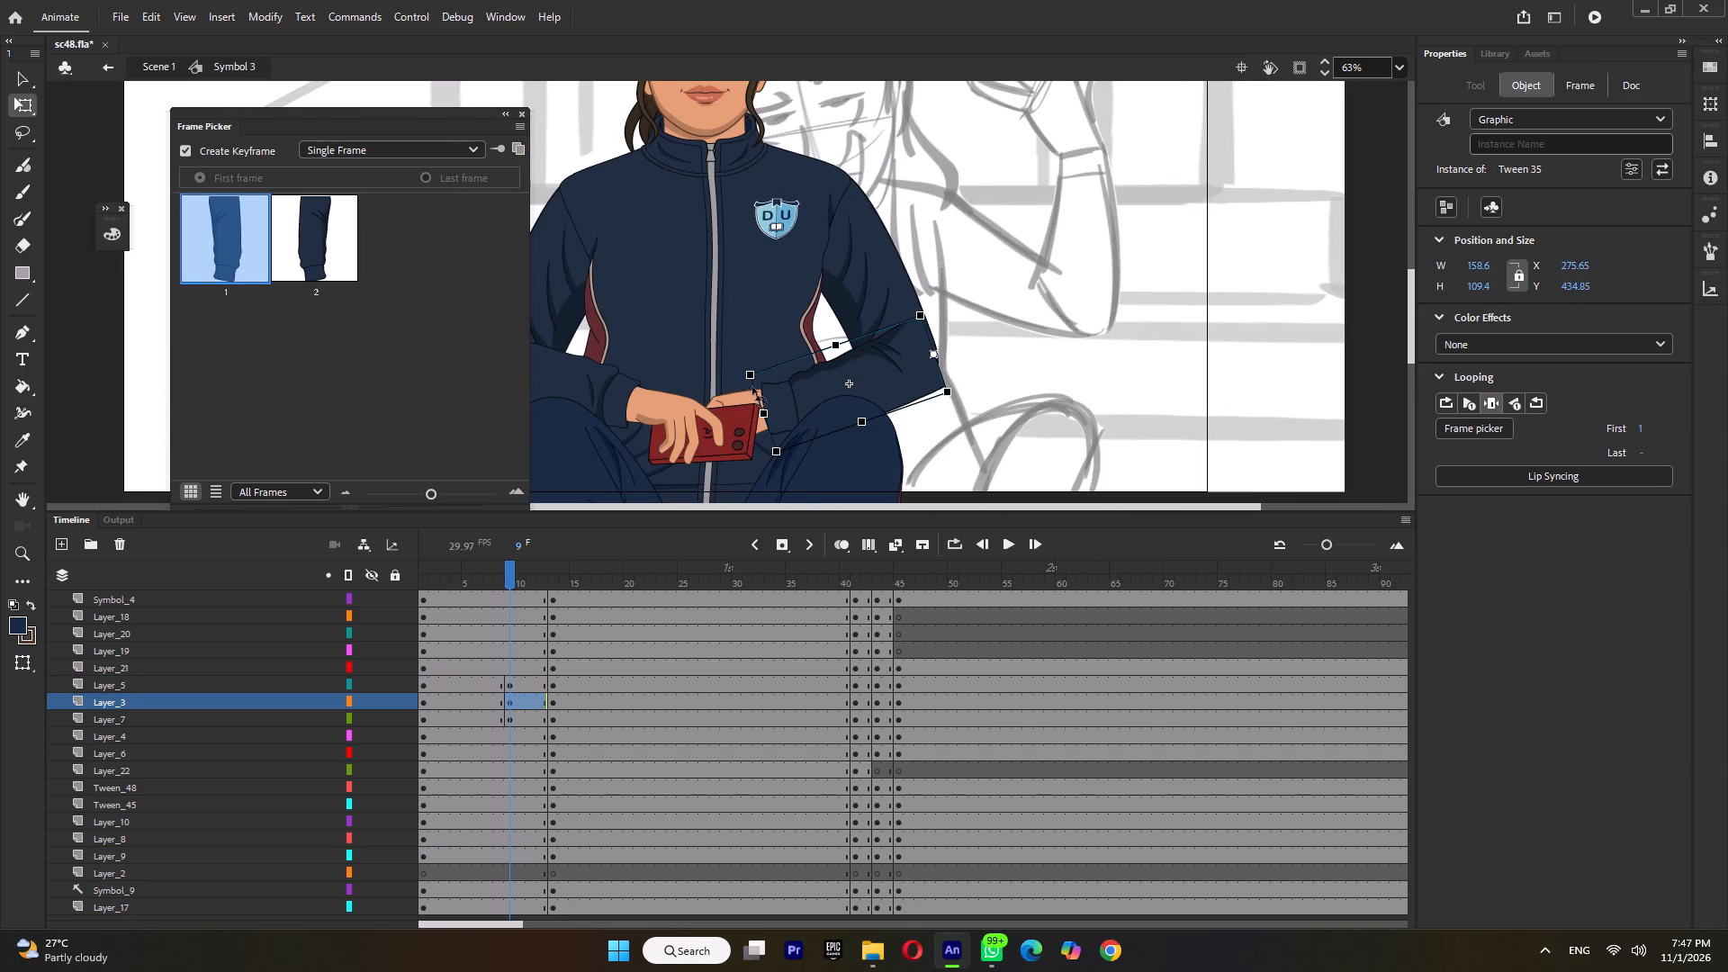
left_click(722, 399, "shift")
left_click_drag(819, 391, 880, 361)
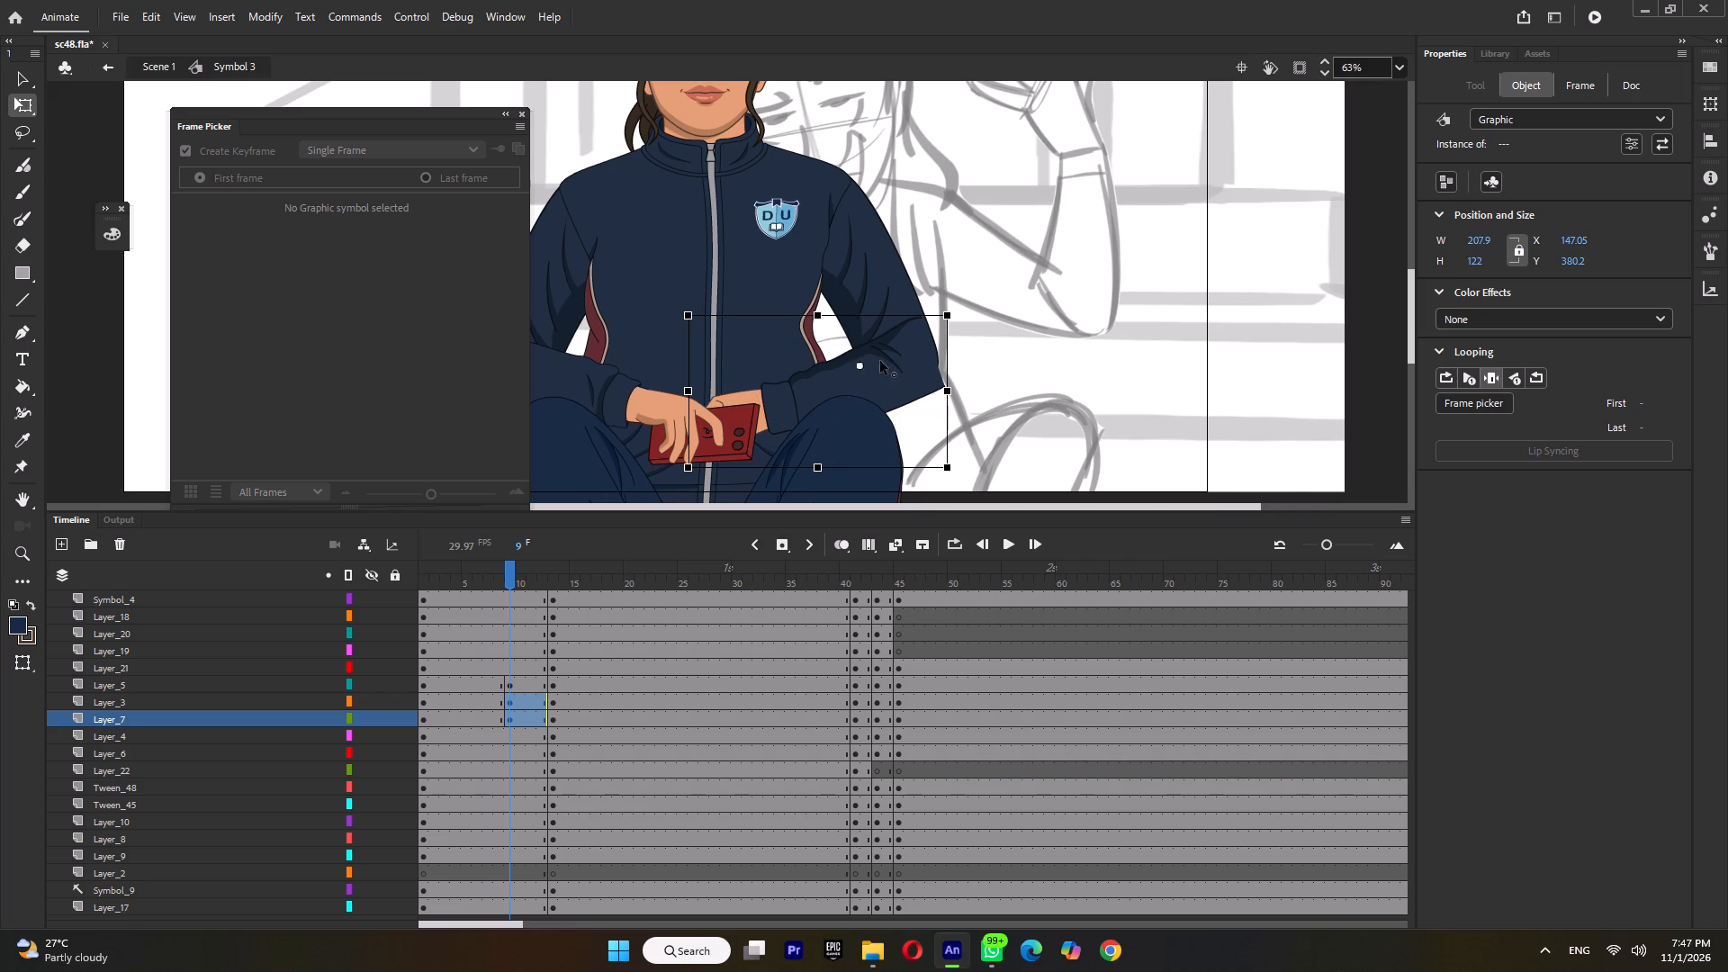
left_click_drag(880, 361, 927, 354)
left_click_drag(681, 333, 695, 245)
key("ctrl+z")
key("ctrl+z")
left_click_drag(679, 316, 689, 304)
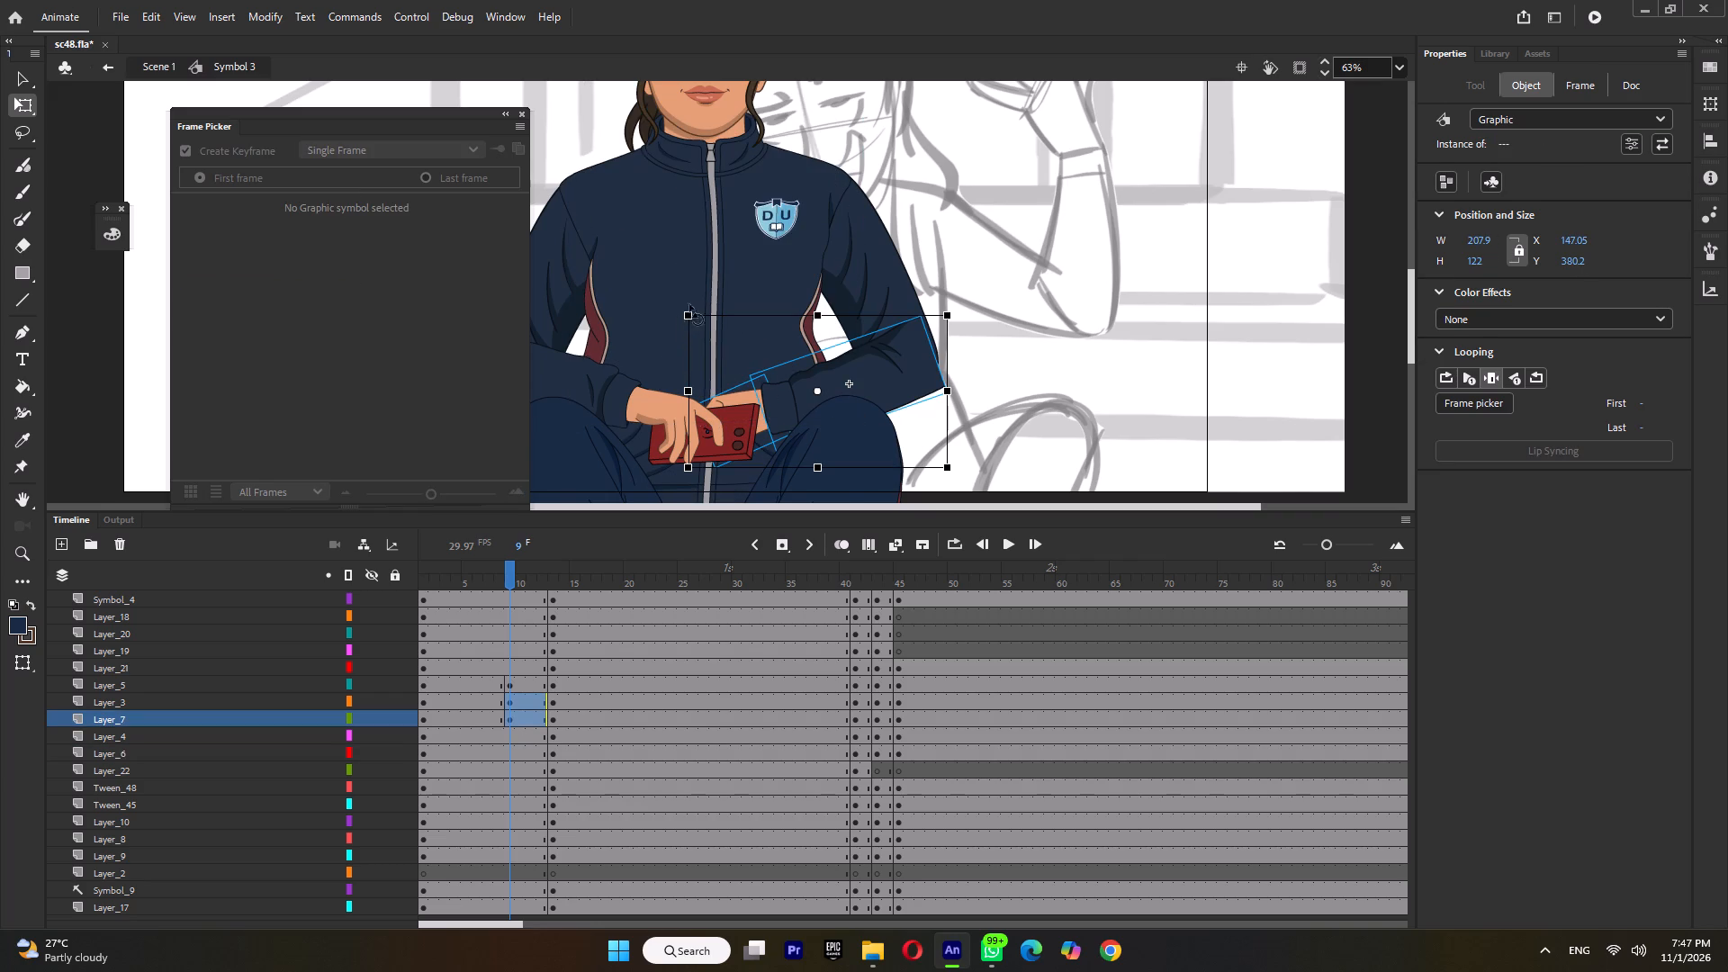
left_click_drag(689, 304, 743, 279)
left_click_drag(895, 409, 868, 361)
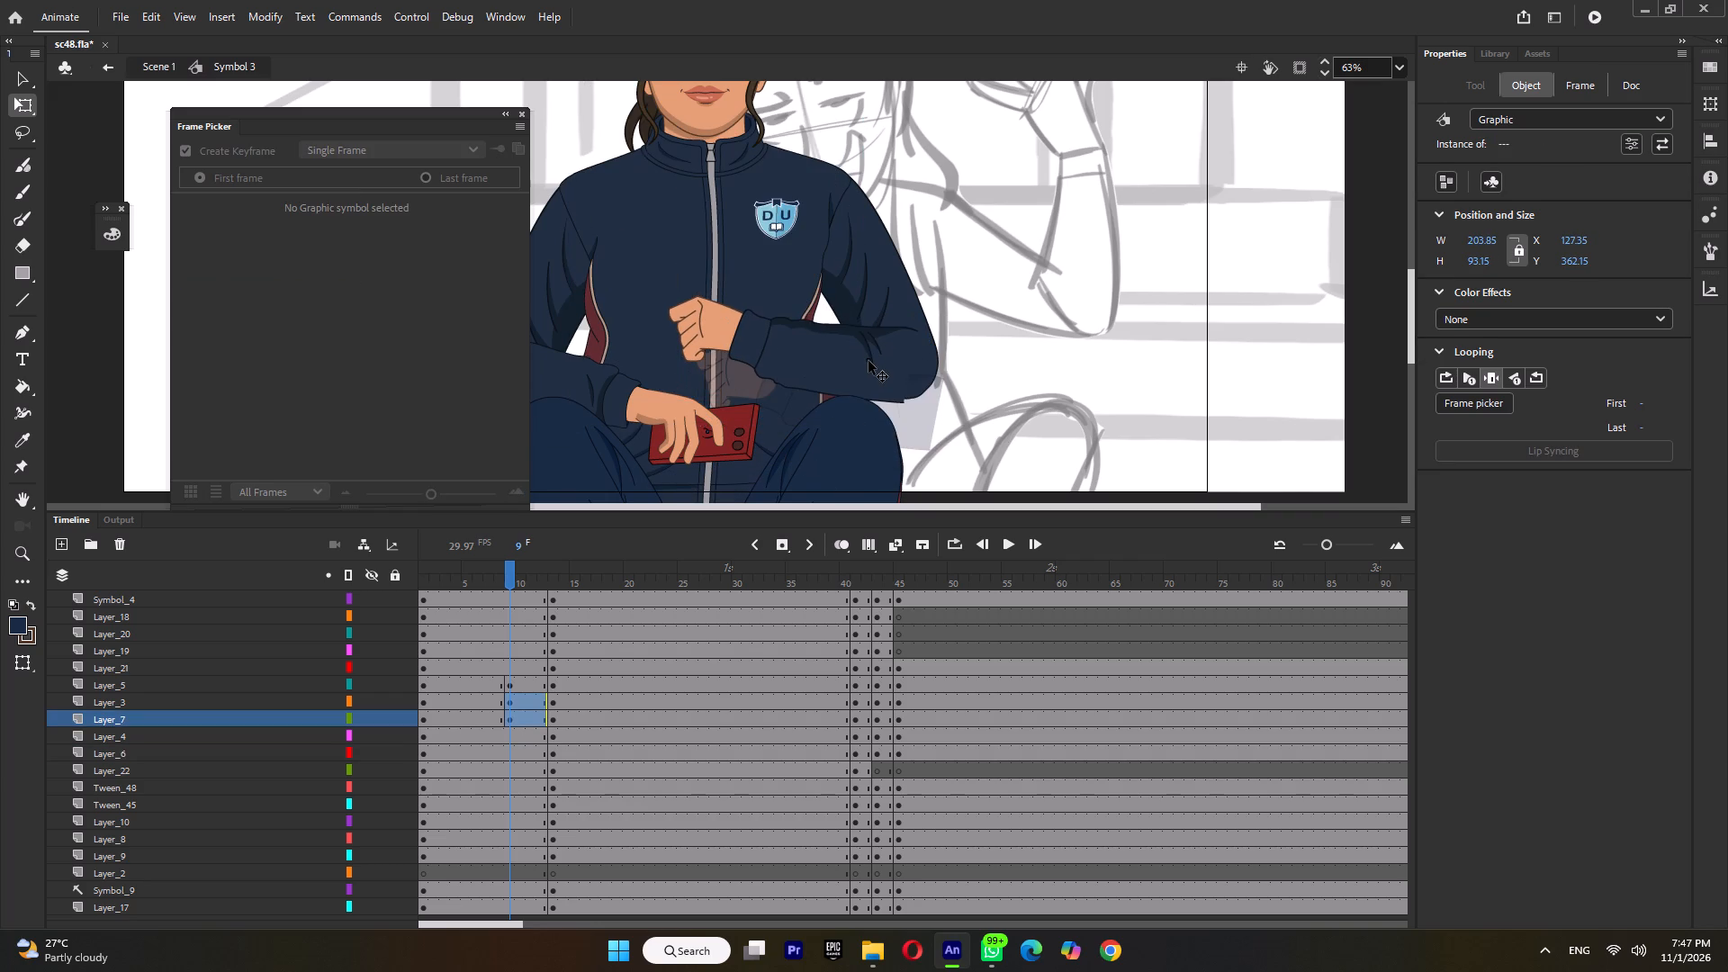
left_click_drag(868, 361, 868, 355)
Stretch the upper arm on Layer_9 slightly downward so it covers the elbow.
left_click(891, 296)
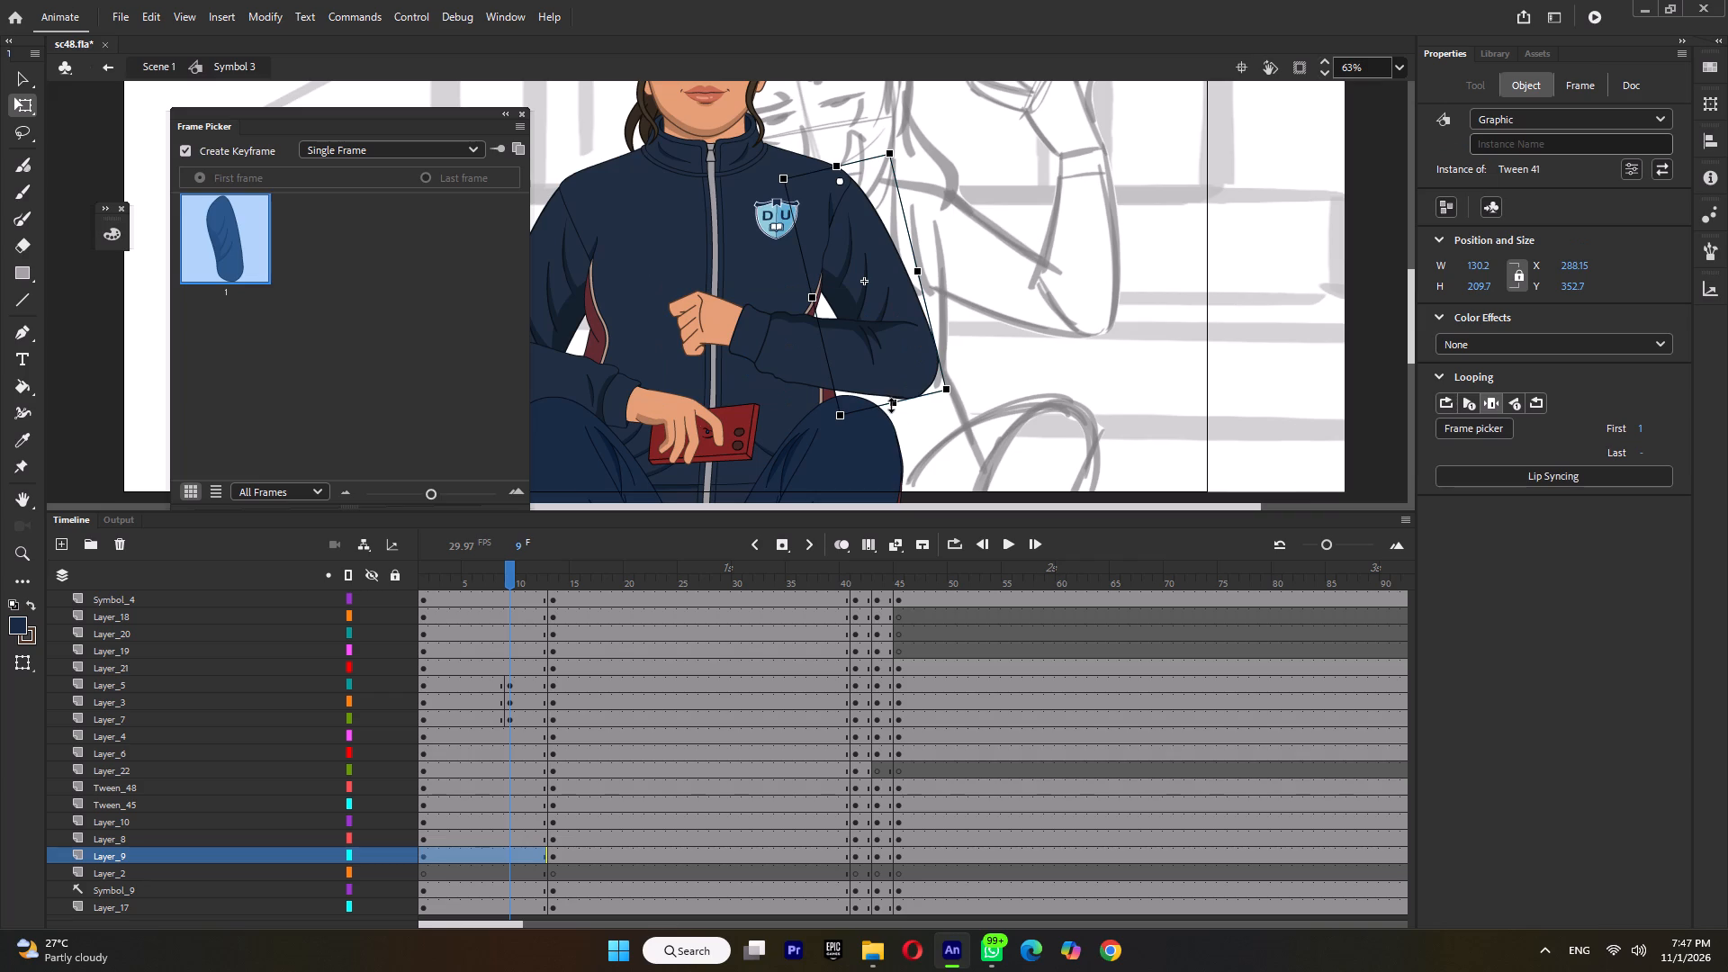
left_click_drag(893, 403, 897, 413)
Shift the forearm and fist together slightly outward and down to about X 131.35, Y 366.1, aligning them with the elbow.
left_click(858, 355)
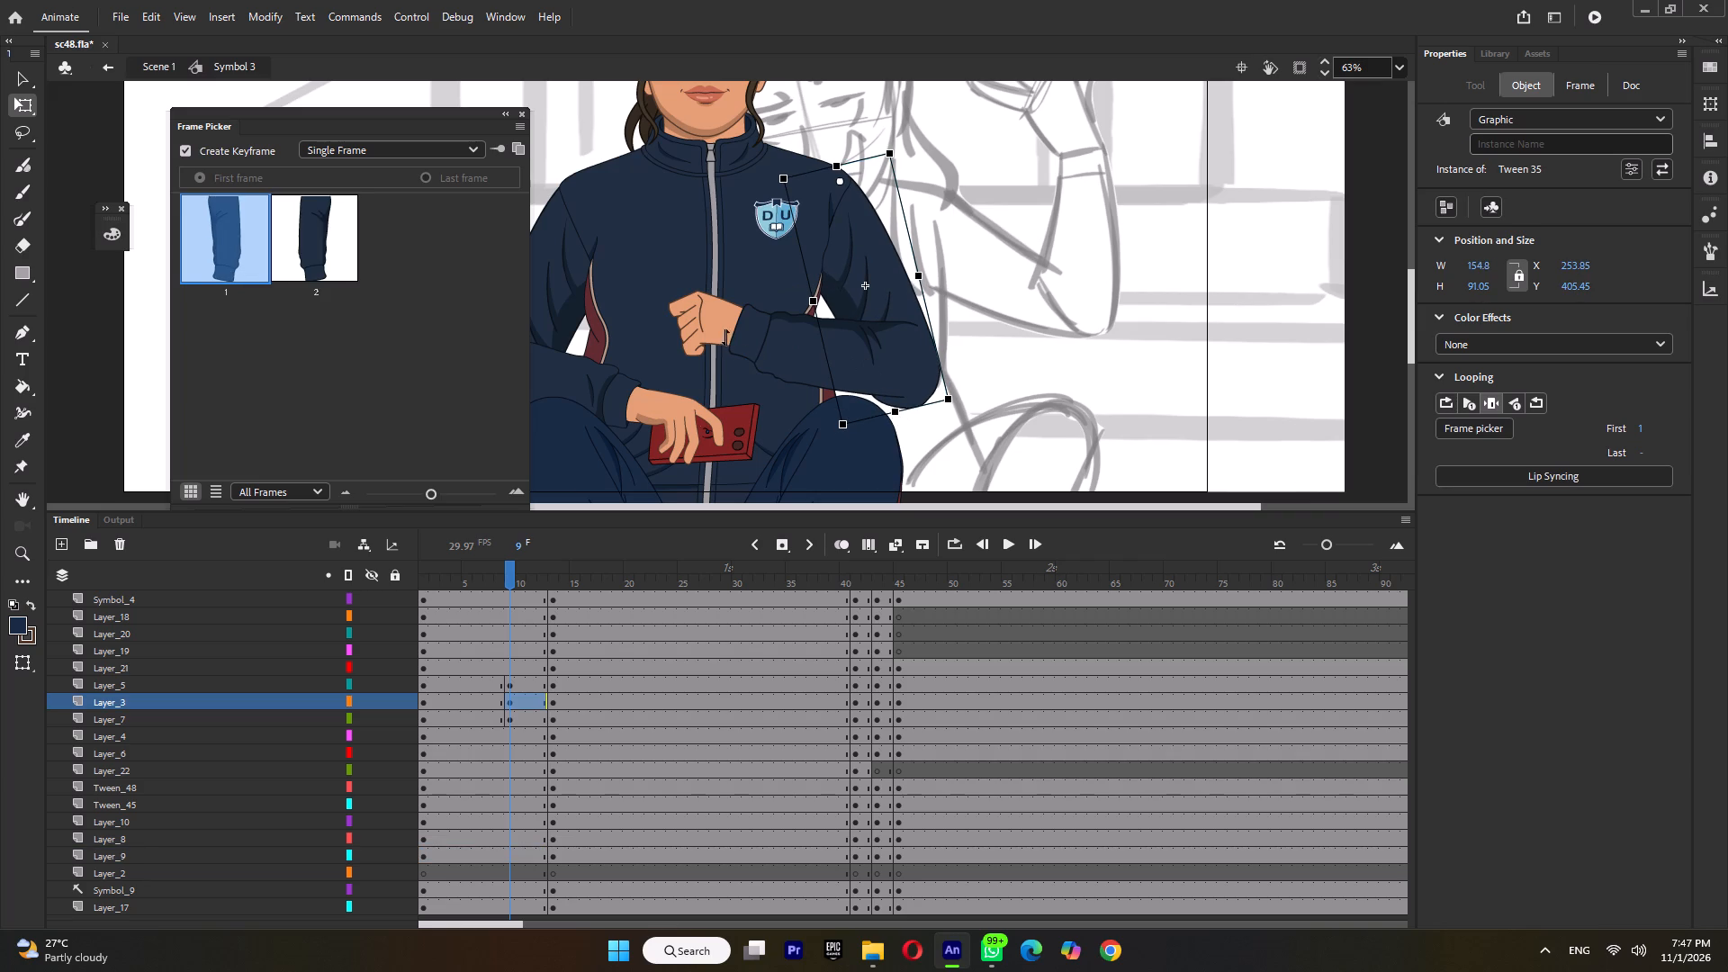
left_click(704, 326, "shift")
left_click_drag(902, 388, 909, 398)
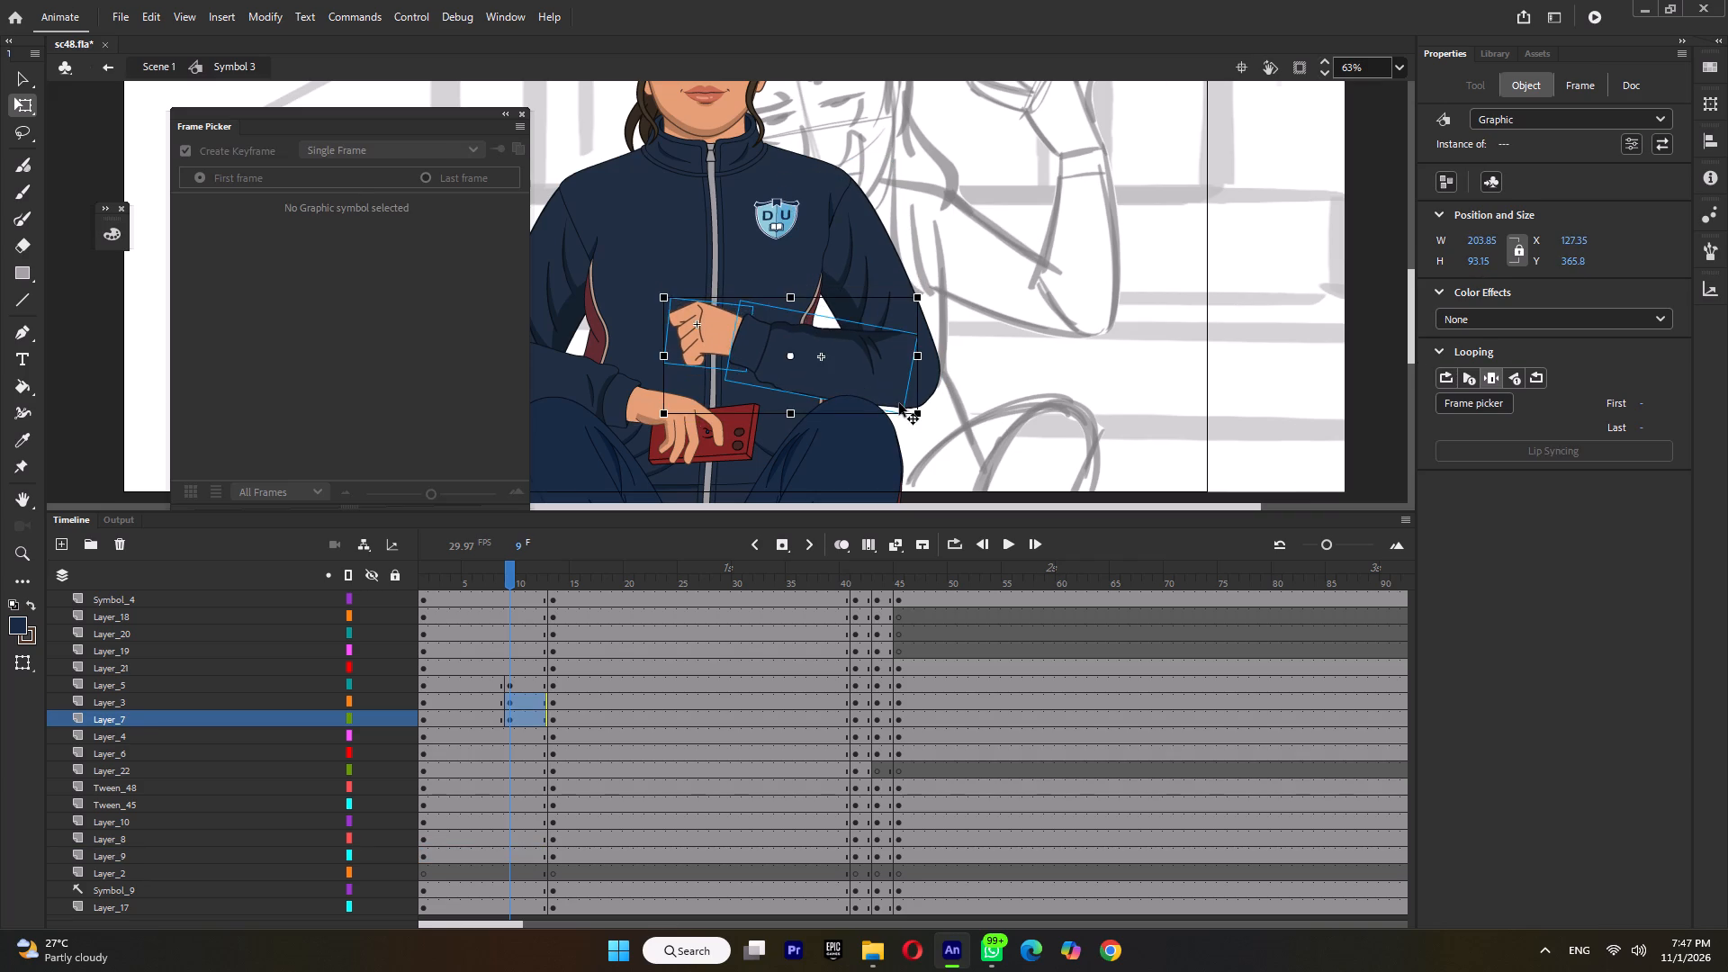
scroll(899, 403, "up", 5, "ctrl")
left_click_drag(864, 386, 879, 391)
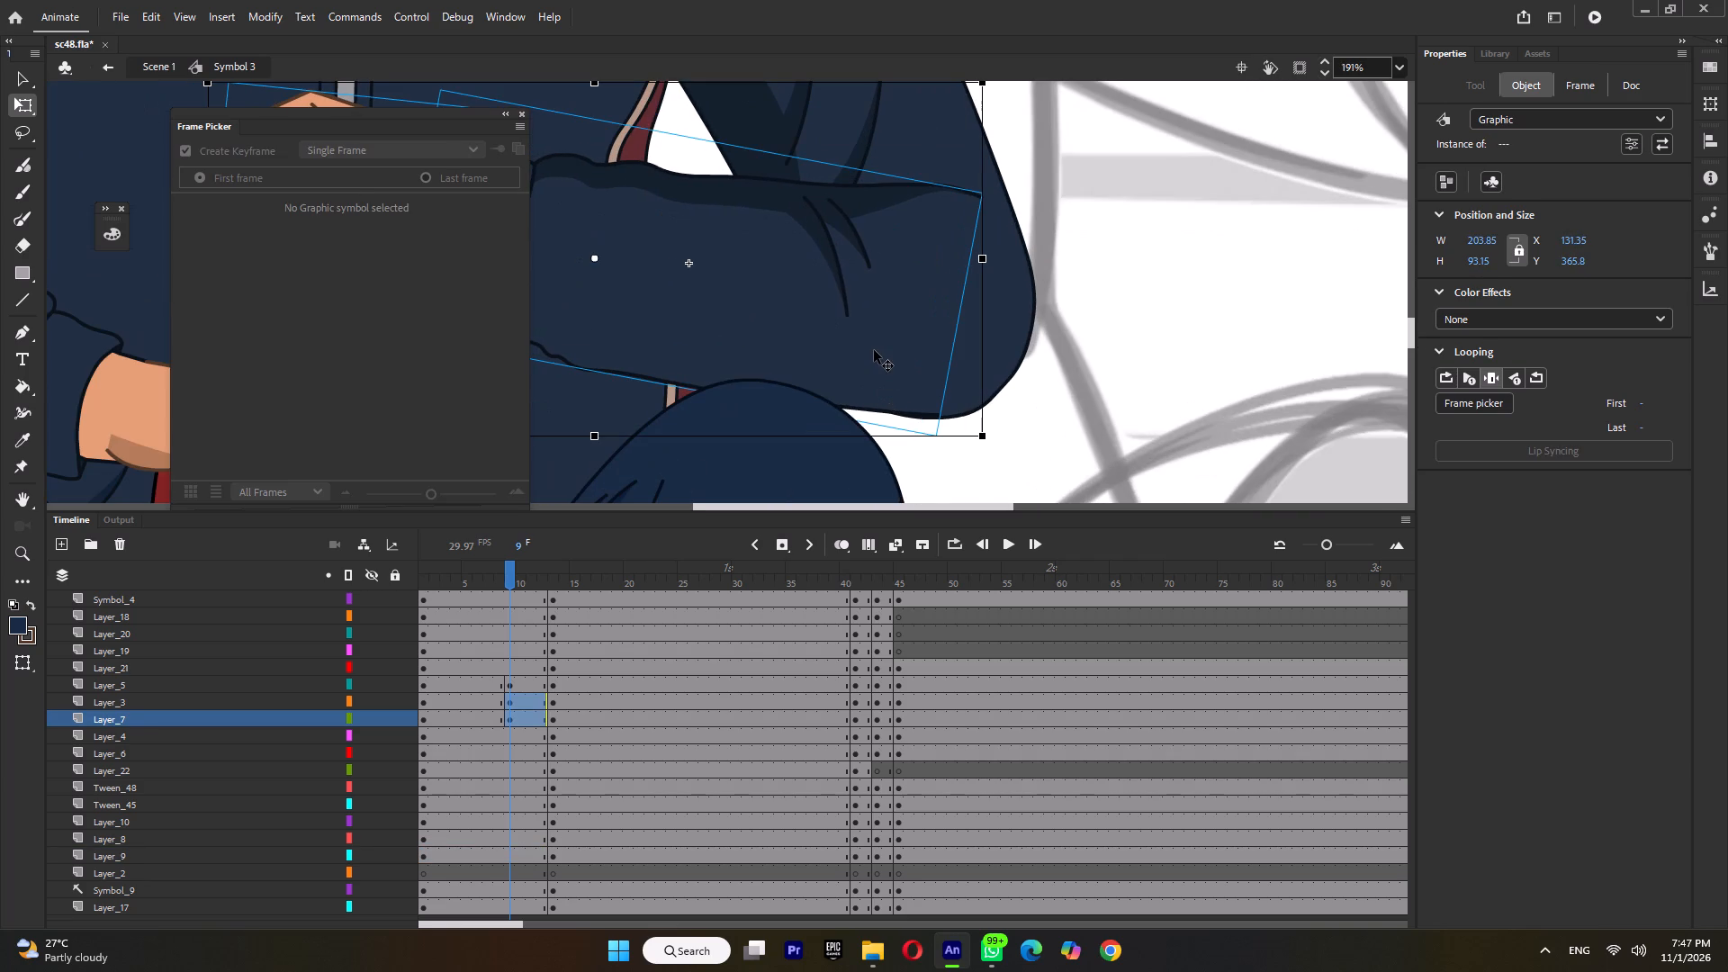
key("Down")
key("Down")
key("Down")
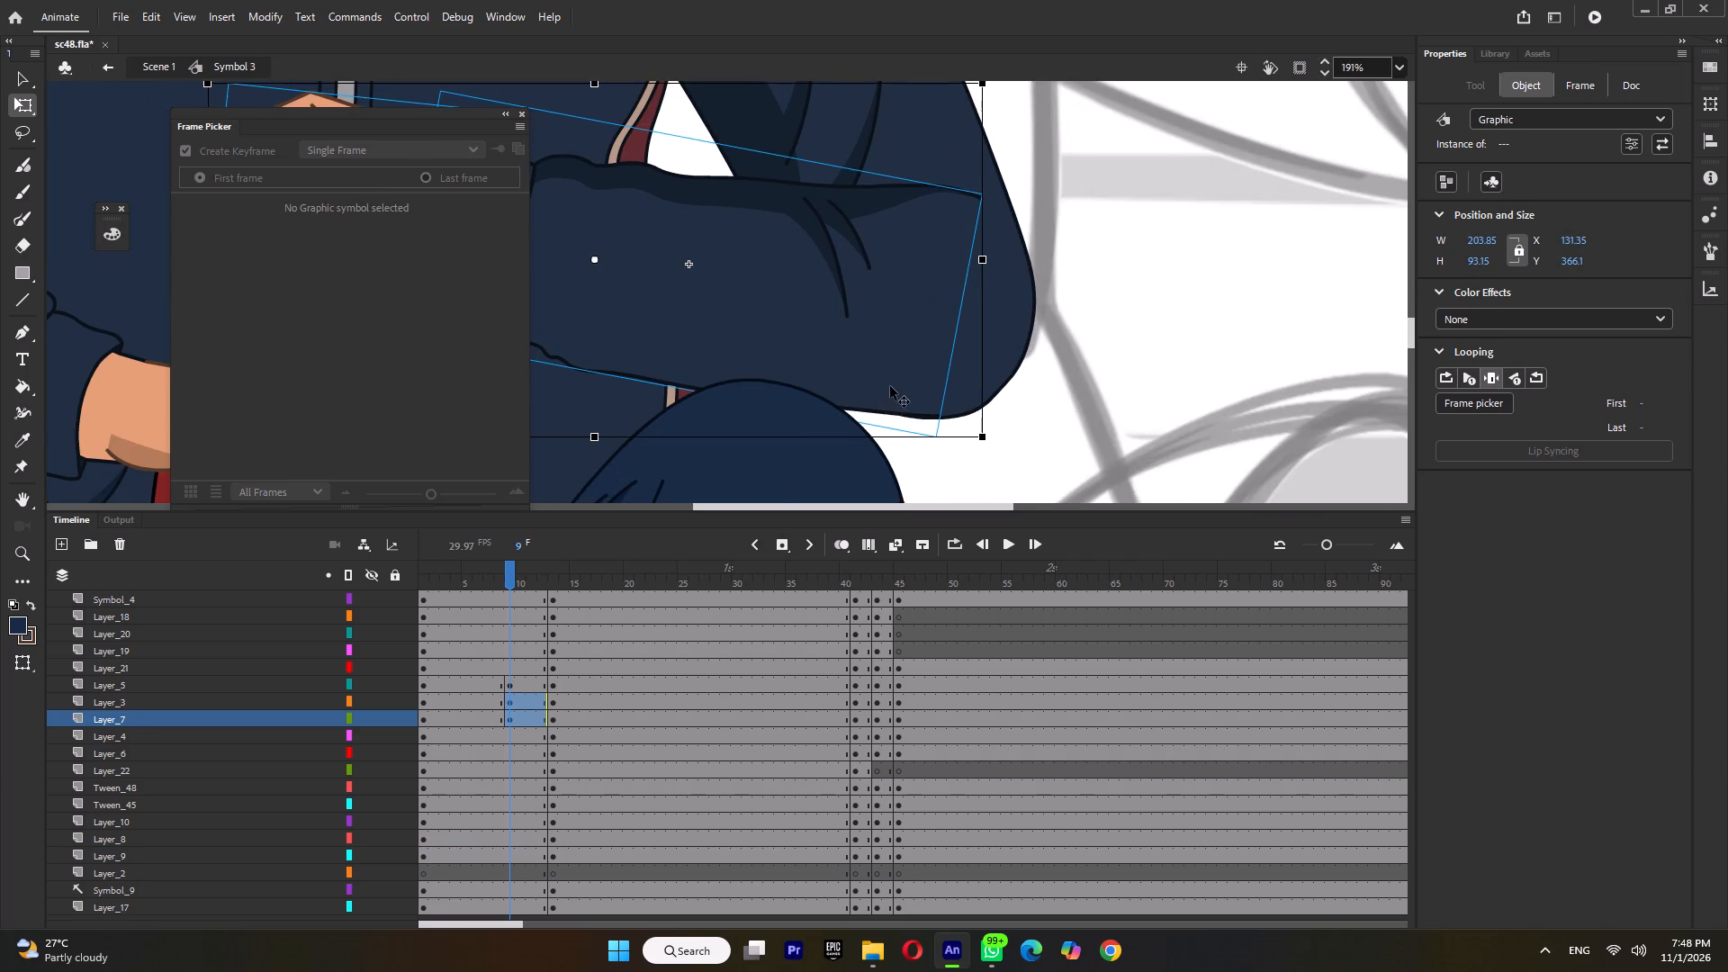
scroll(890, 386, "down", 8, "ctrl")
left_click(1004, 394)
Move the forearm and fist's shared pivot to the elbow and rotate them counterclockwise so the fist sits just above the phone hand.
left_click(765, 336)
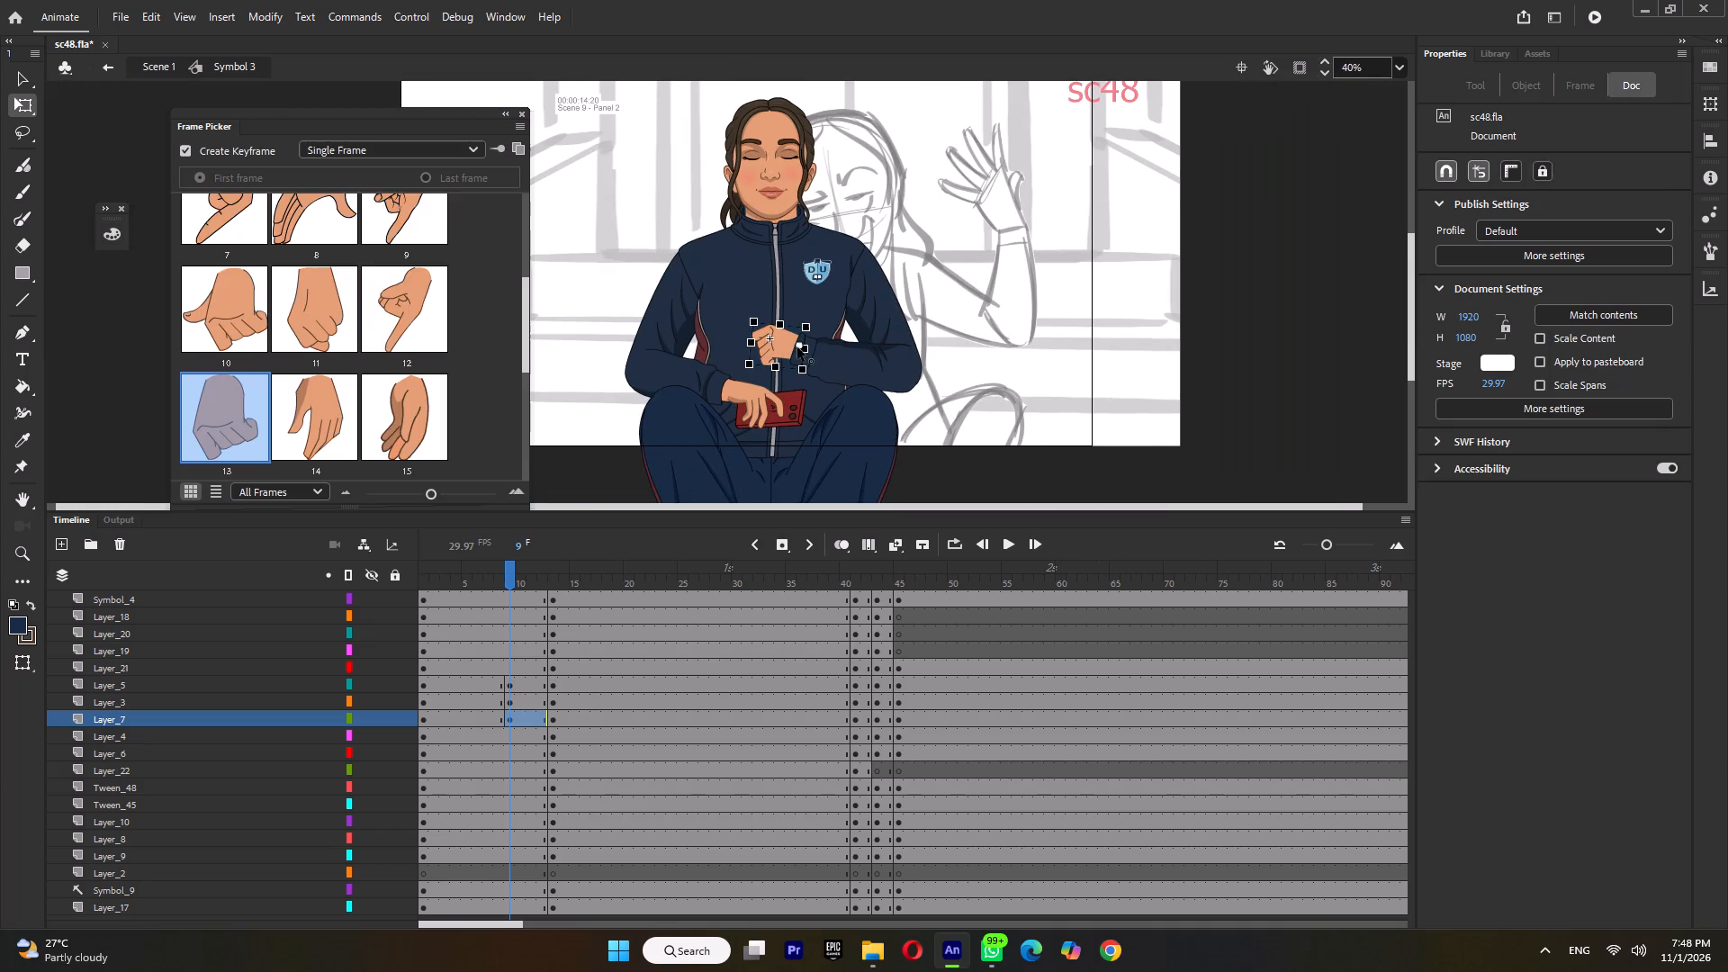
left_click(829, 353)
left_click_drag(831, 358, 895, 377)
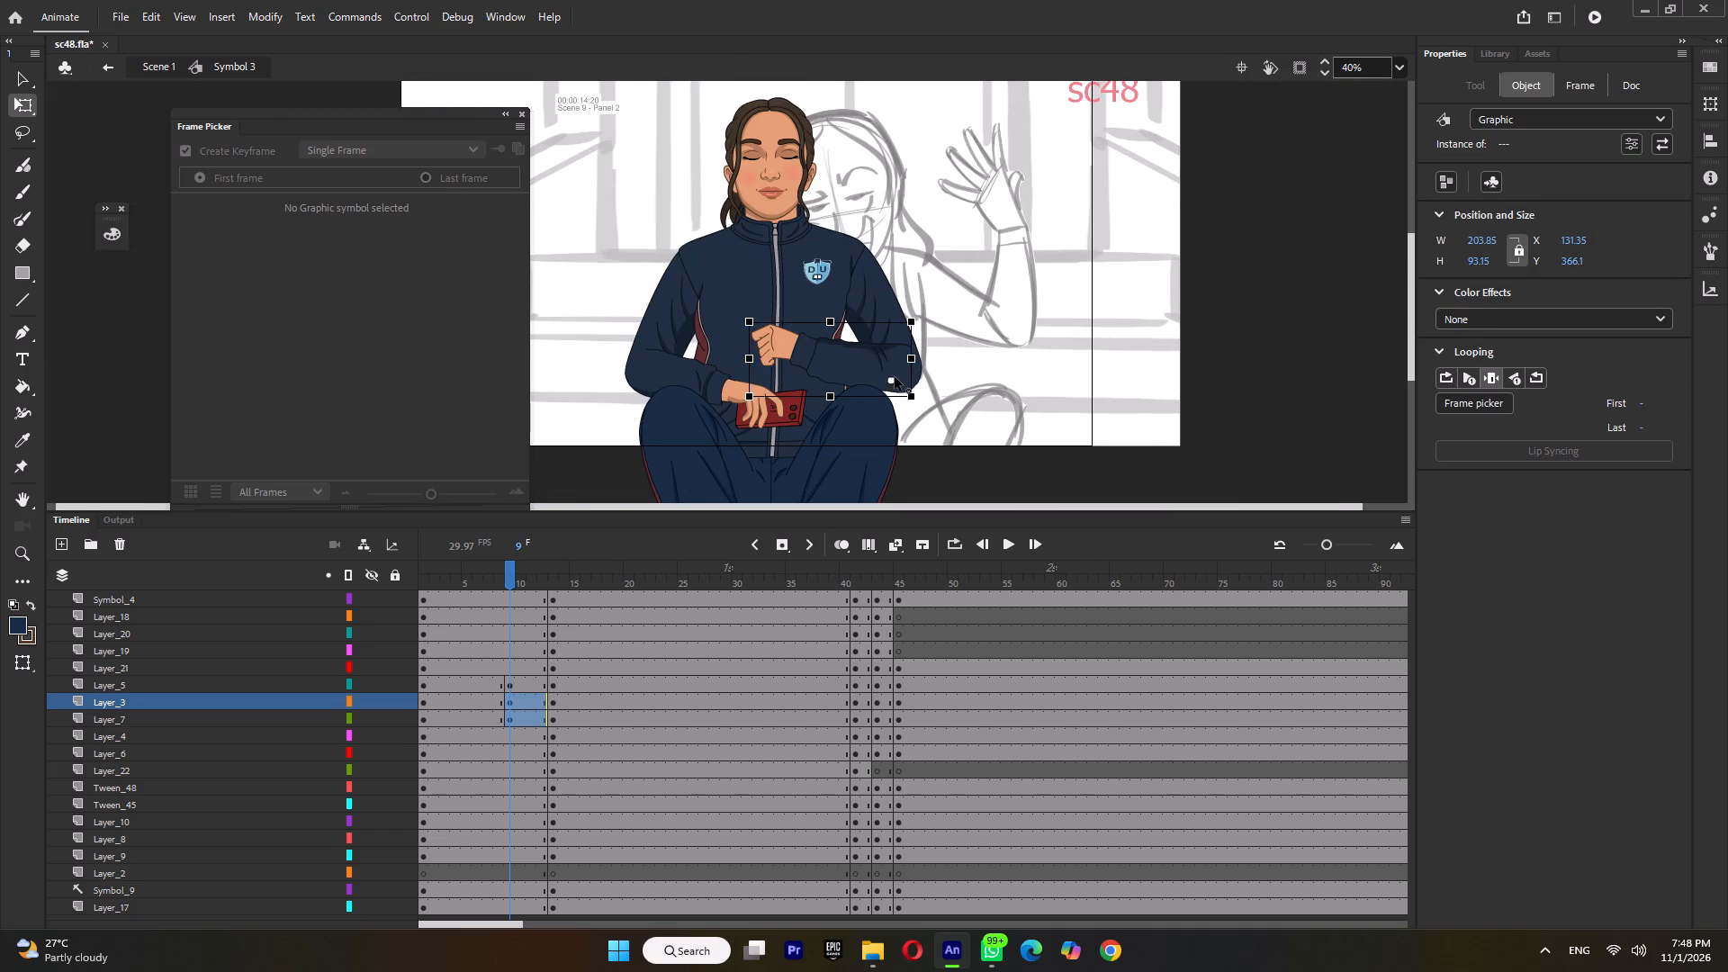
left_click_drag(895, 377, 900, 375)
left_click_drag(741, 404, 742, 431)
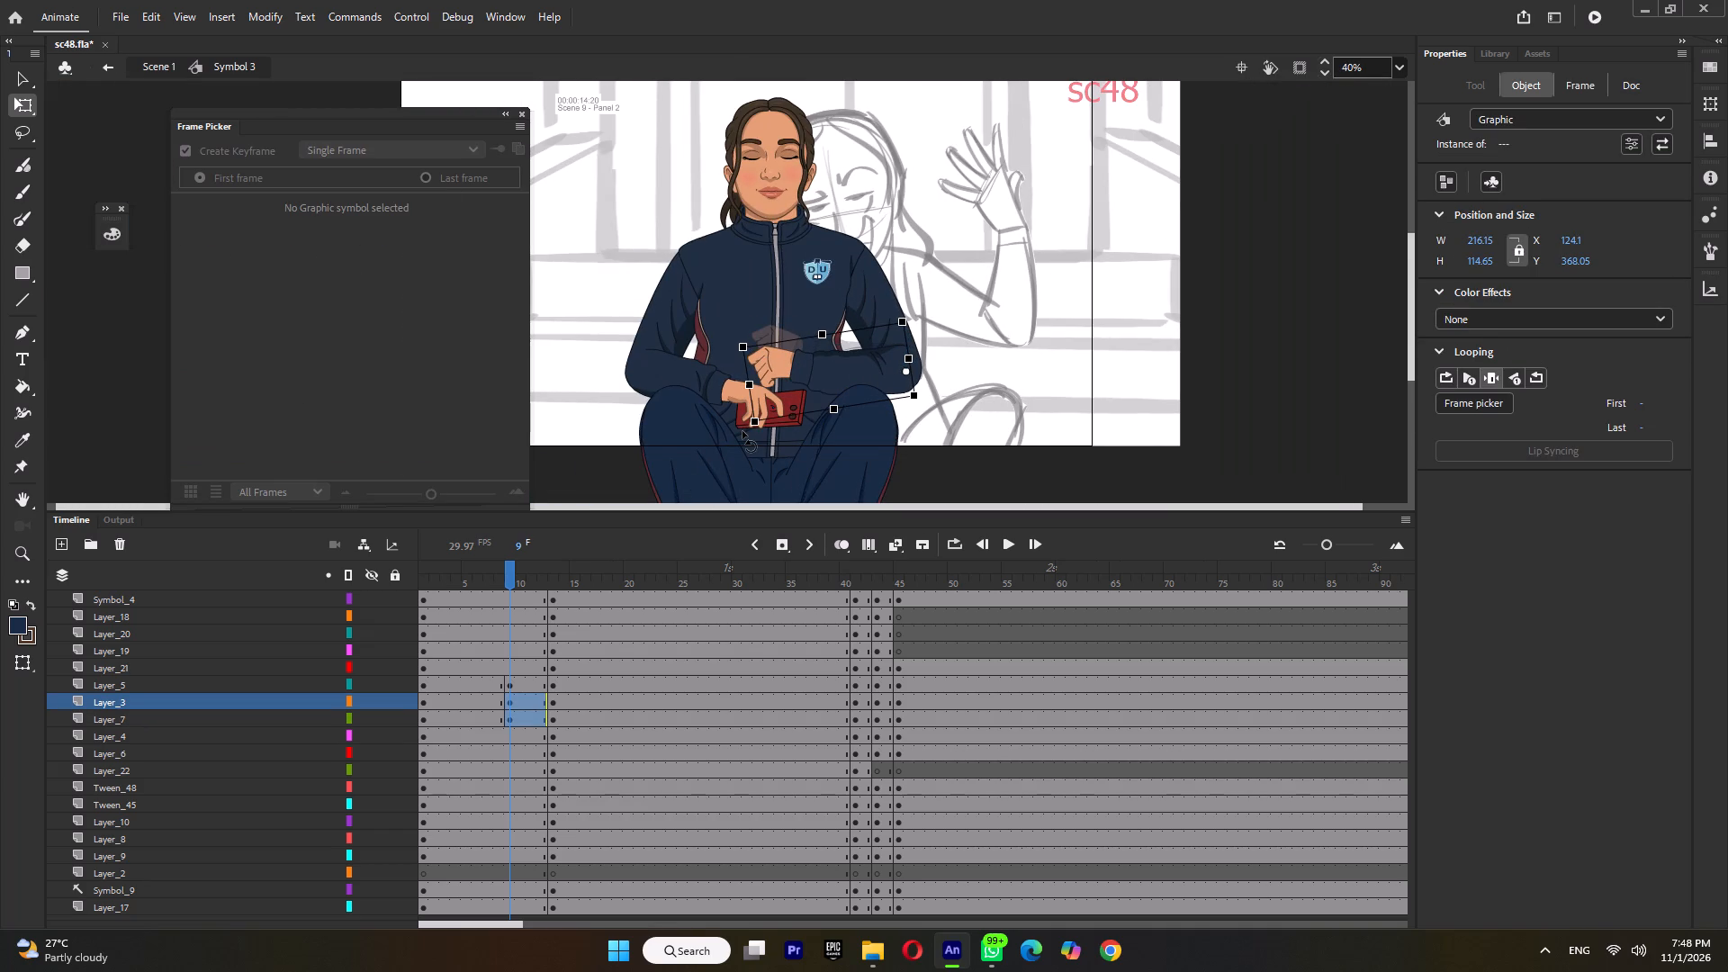
left_click_drag(742, 431, 742, 436)
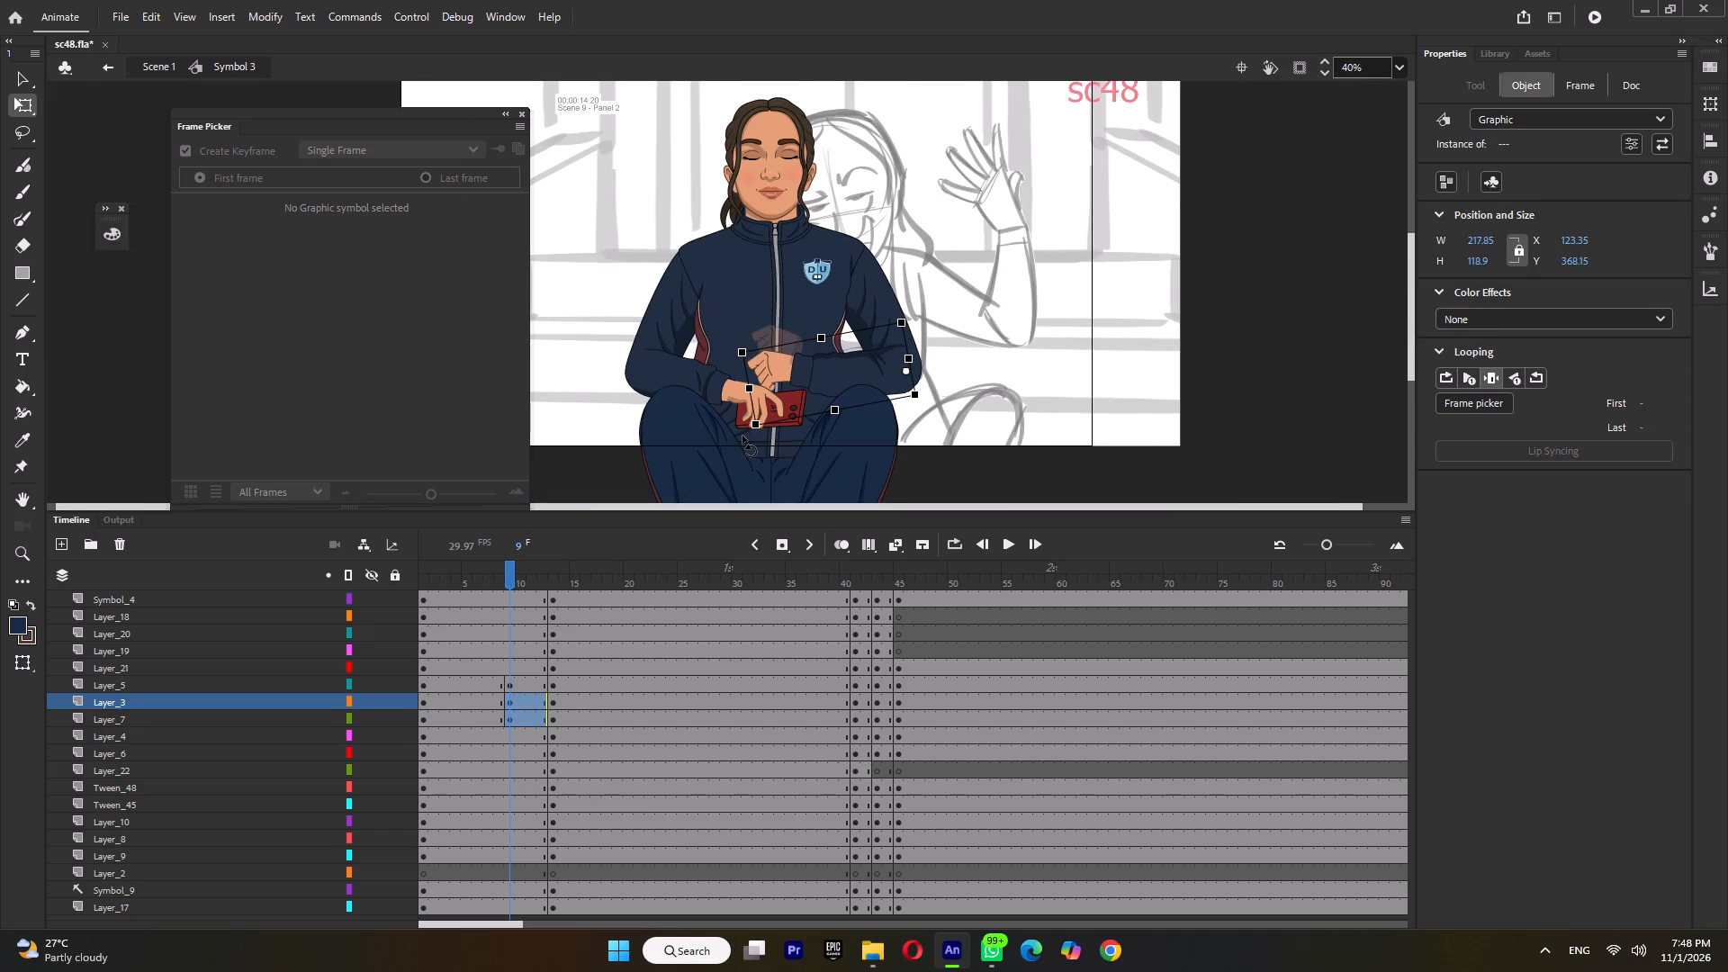
left_click_drag(742, 436, 742, 430)
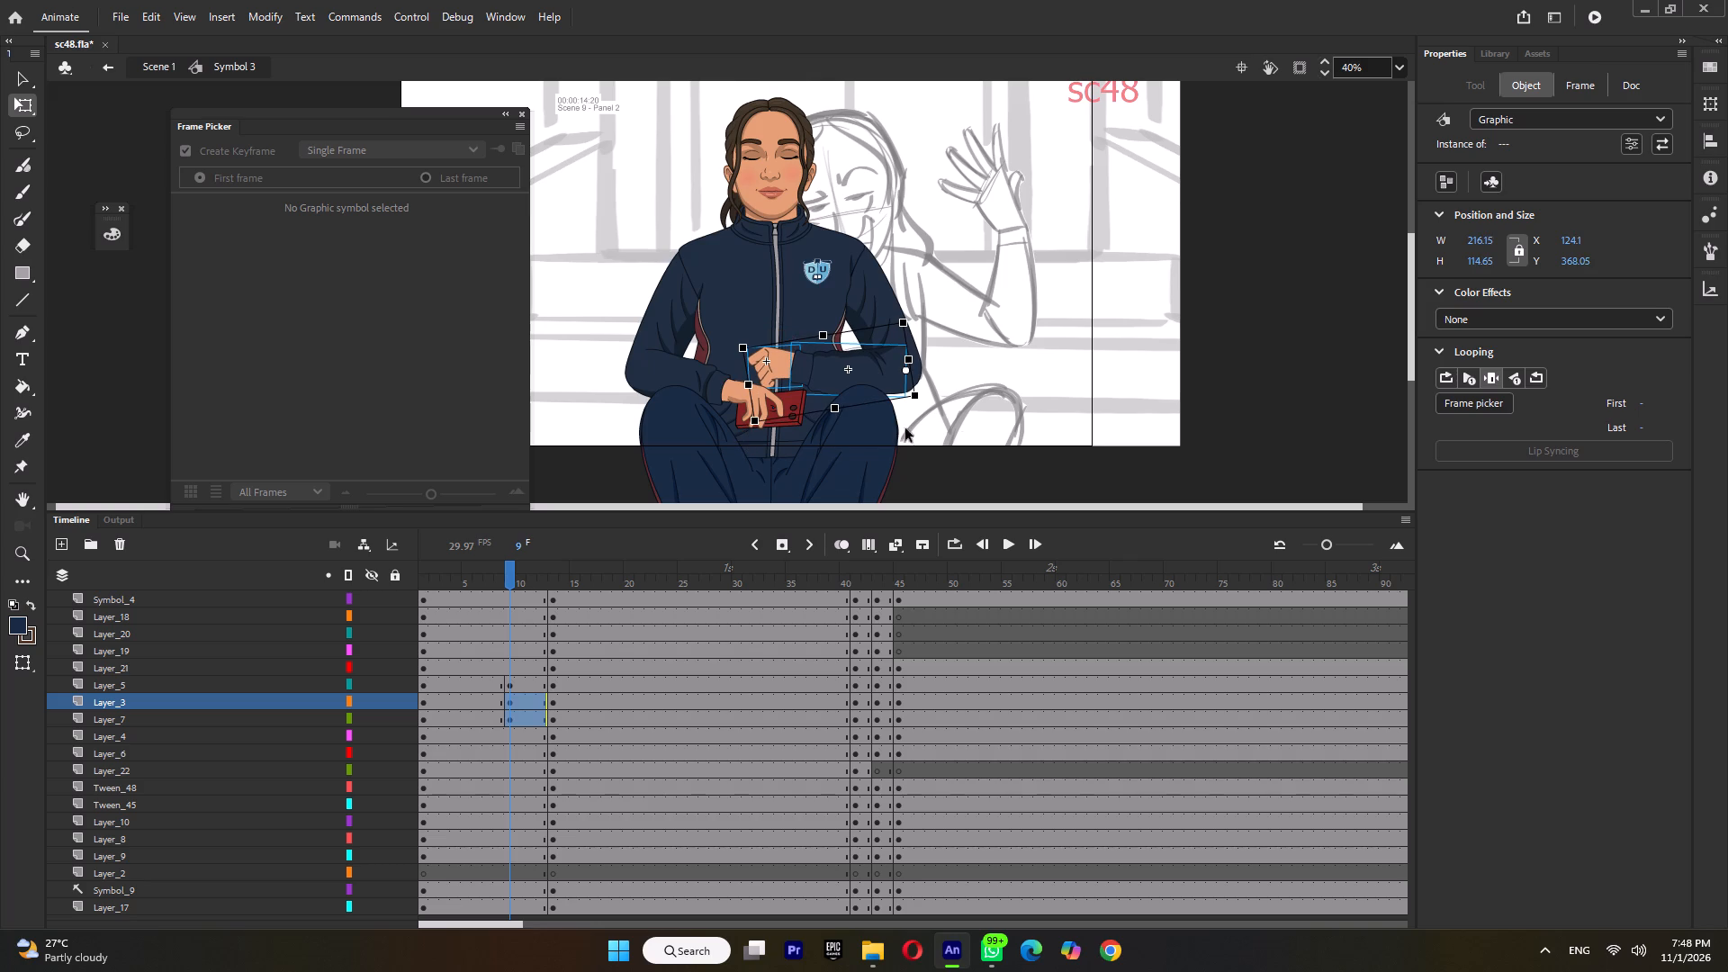
left_click(962, 432, "ctrl")
Save the file.
key("ctrl+s")
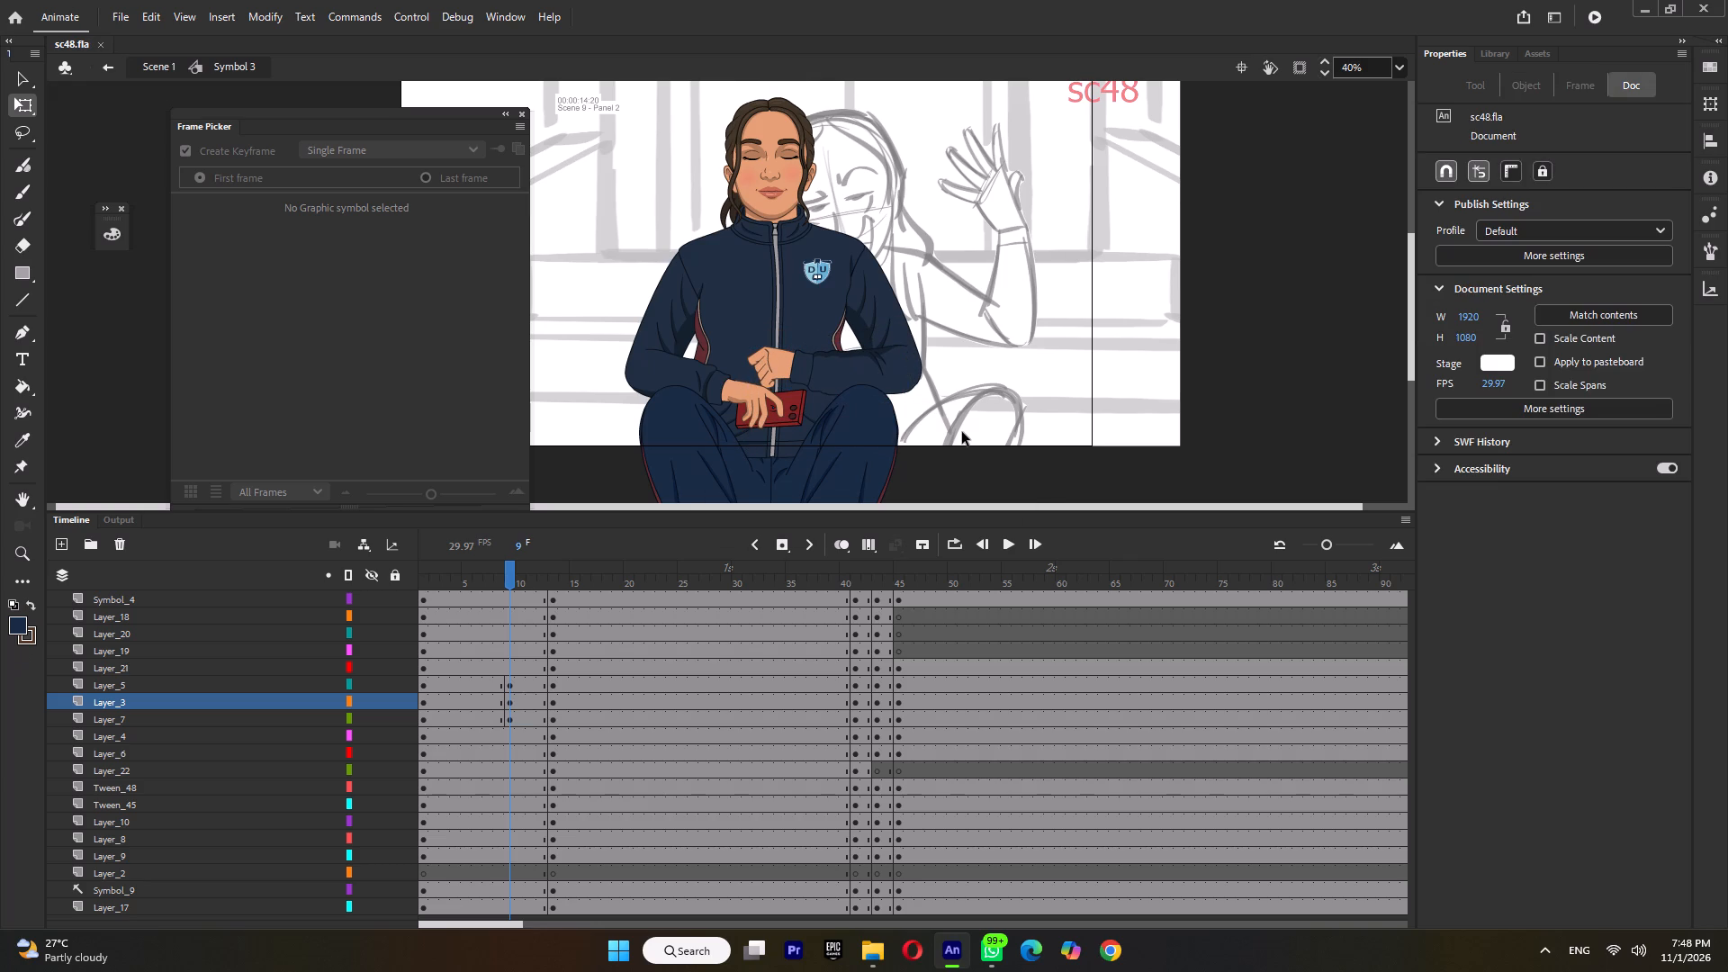
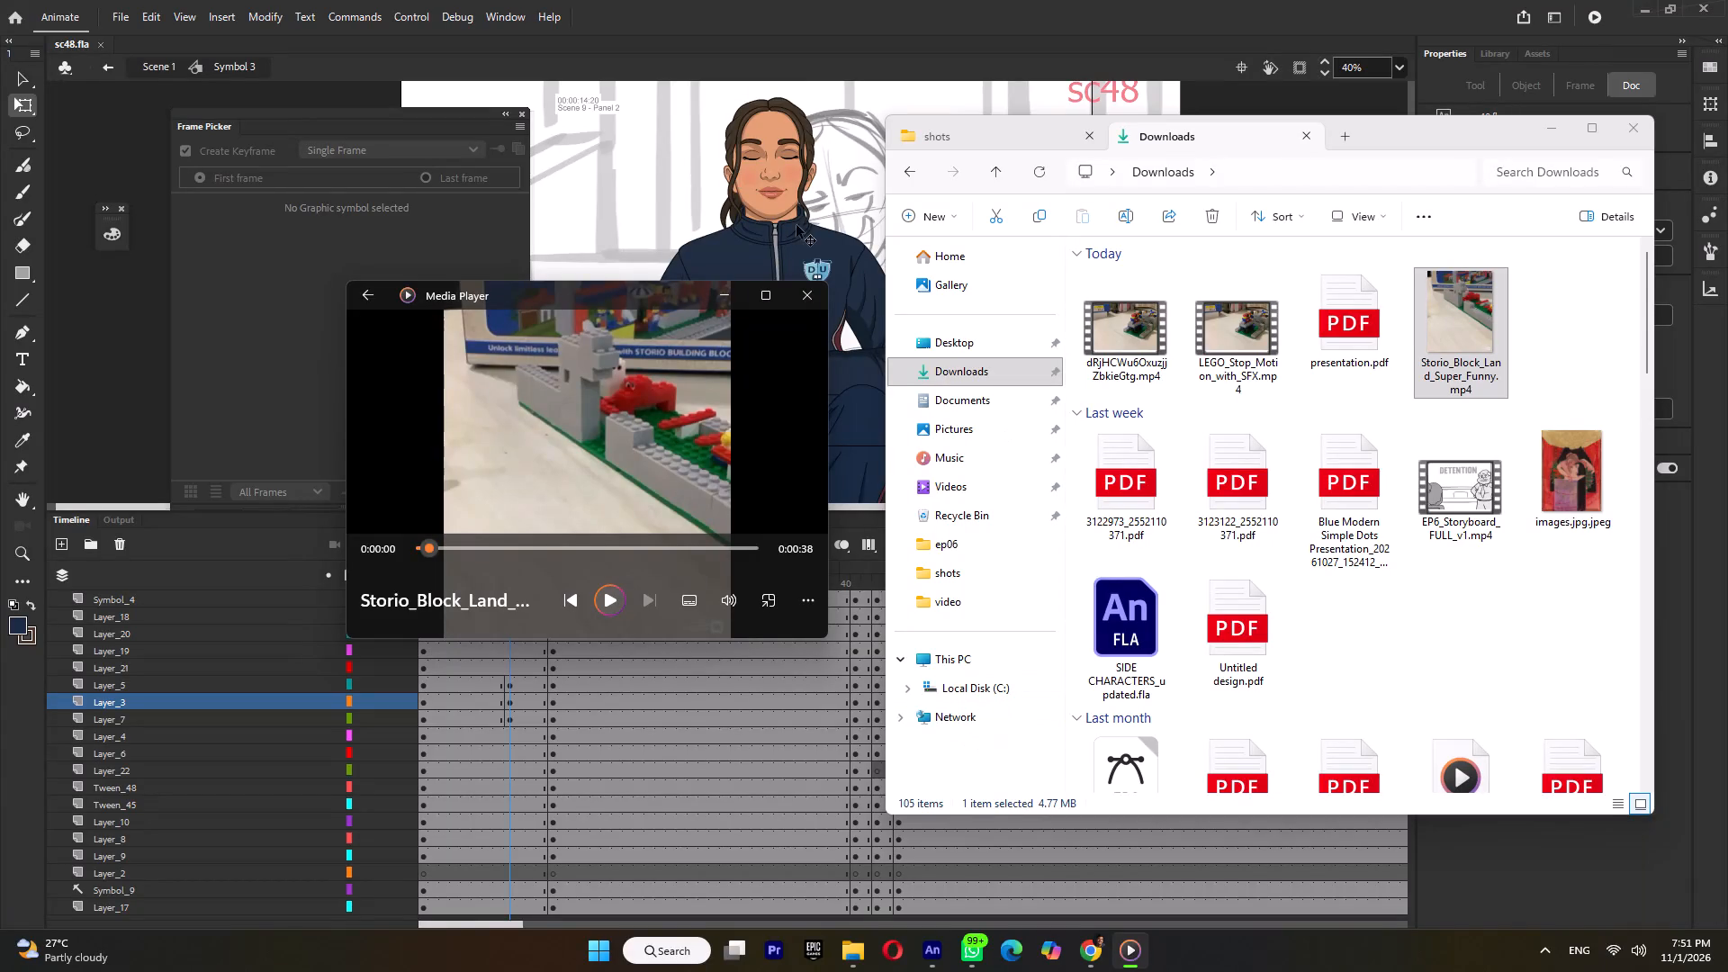
Move the frame 9 keyframes on Layer_5, Layer_3 and Layer_7 to frame 1 and scrub through the arm animation.
left_click(798, 301)
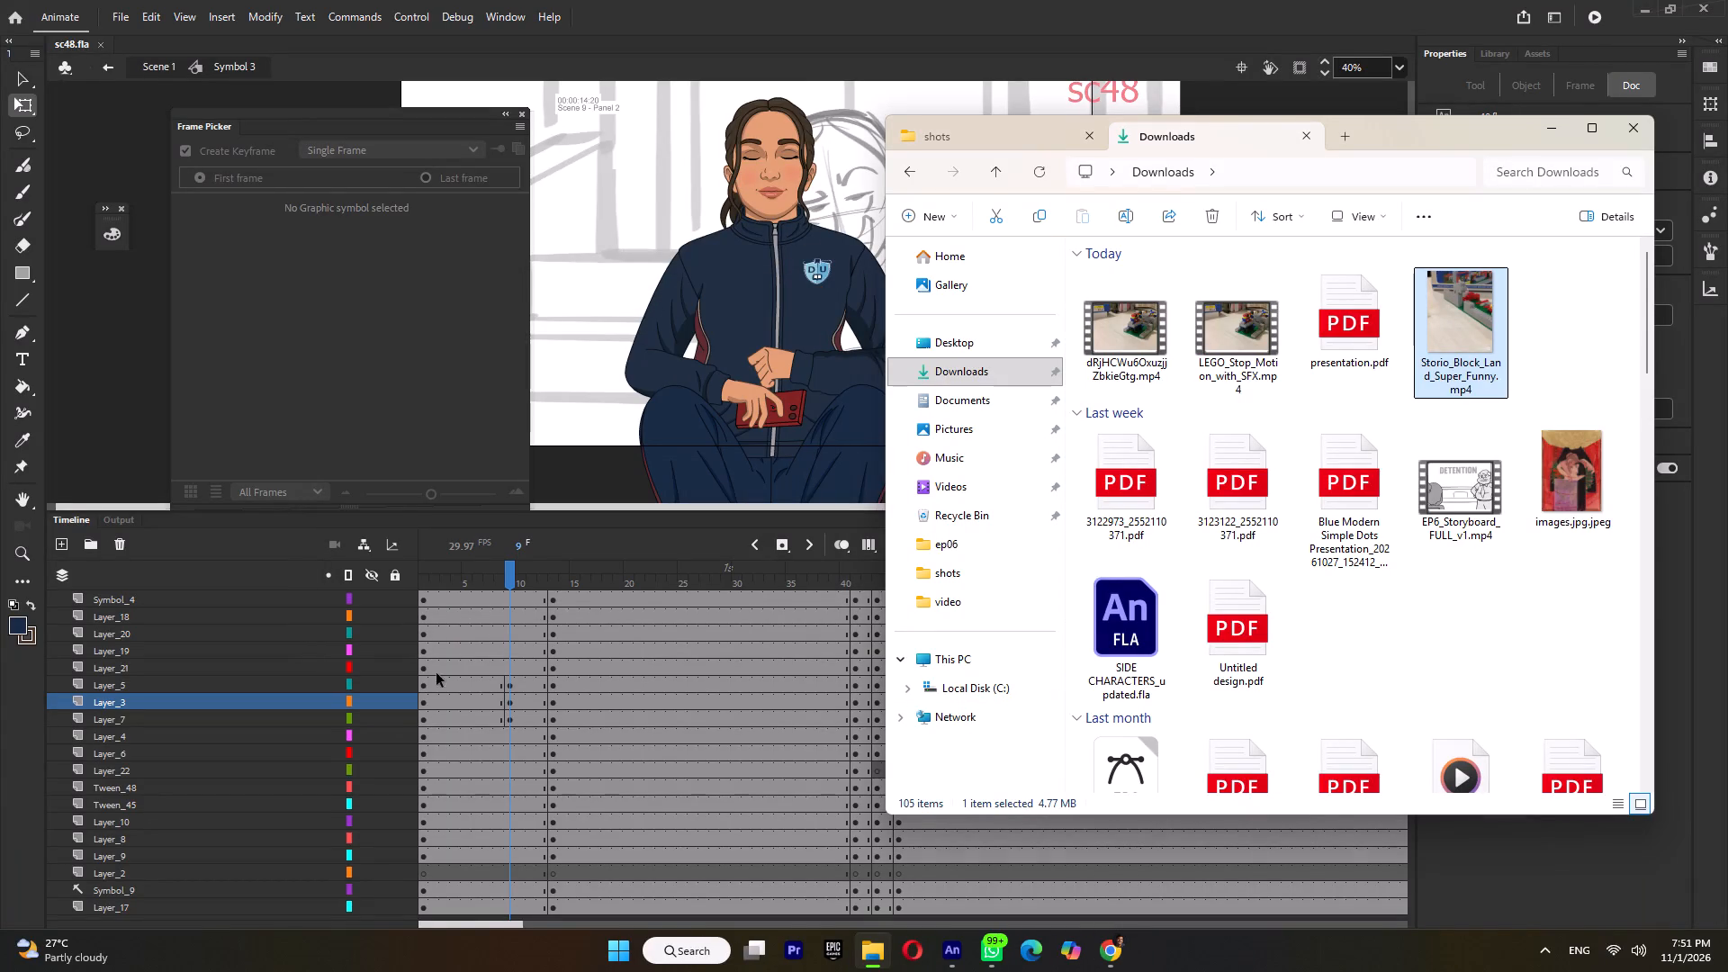
left_click(474, 681)
left_click_drag(509, 681, 508, 713)
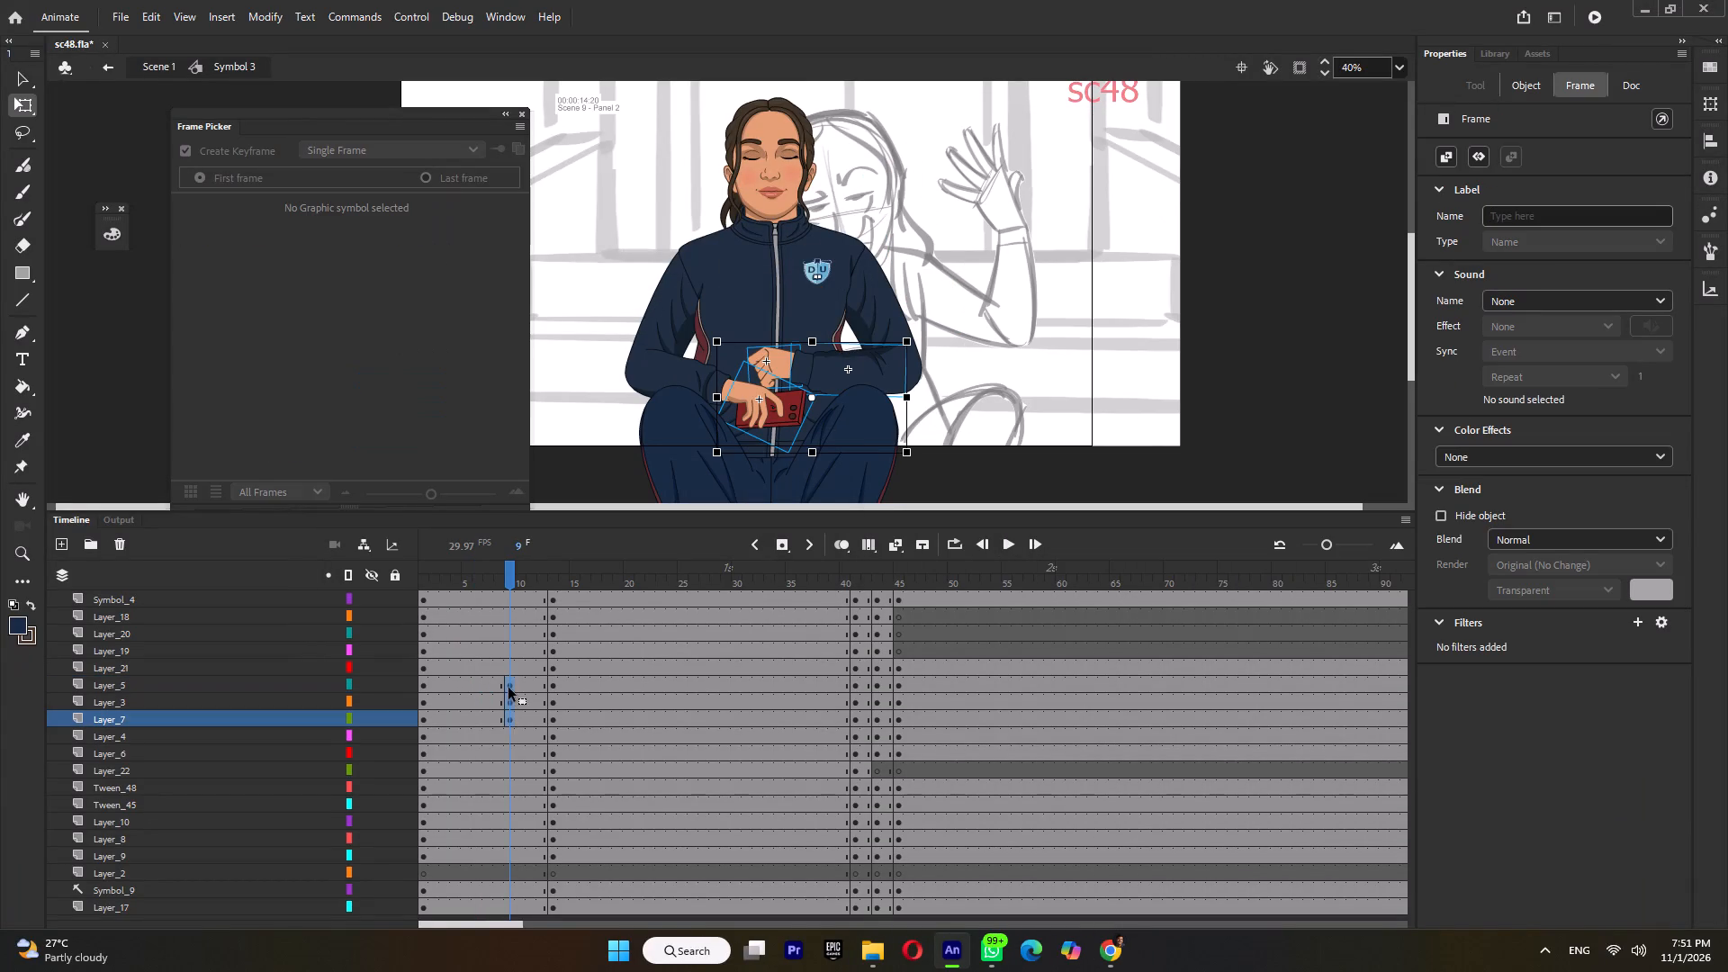
left_click_drag(508, 687, 423, 679)
left_click_drag(446, 575, 490, 580)
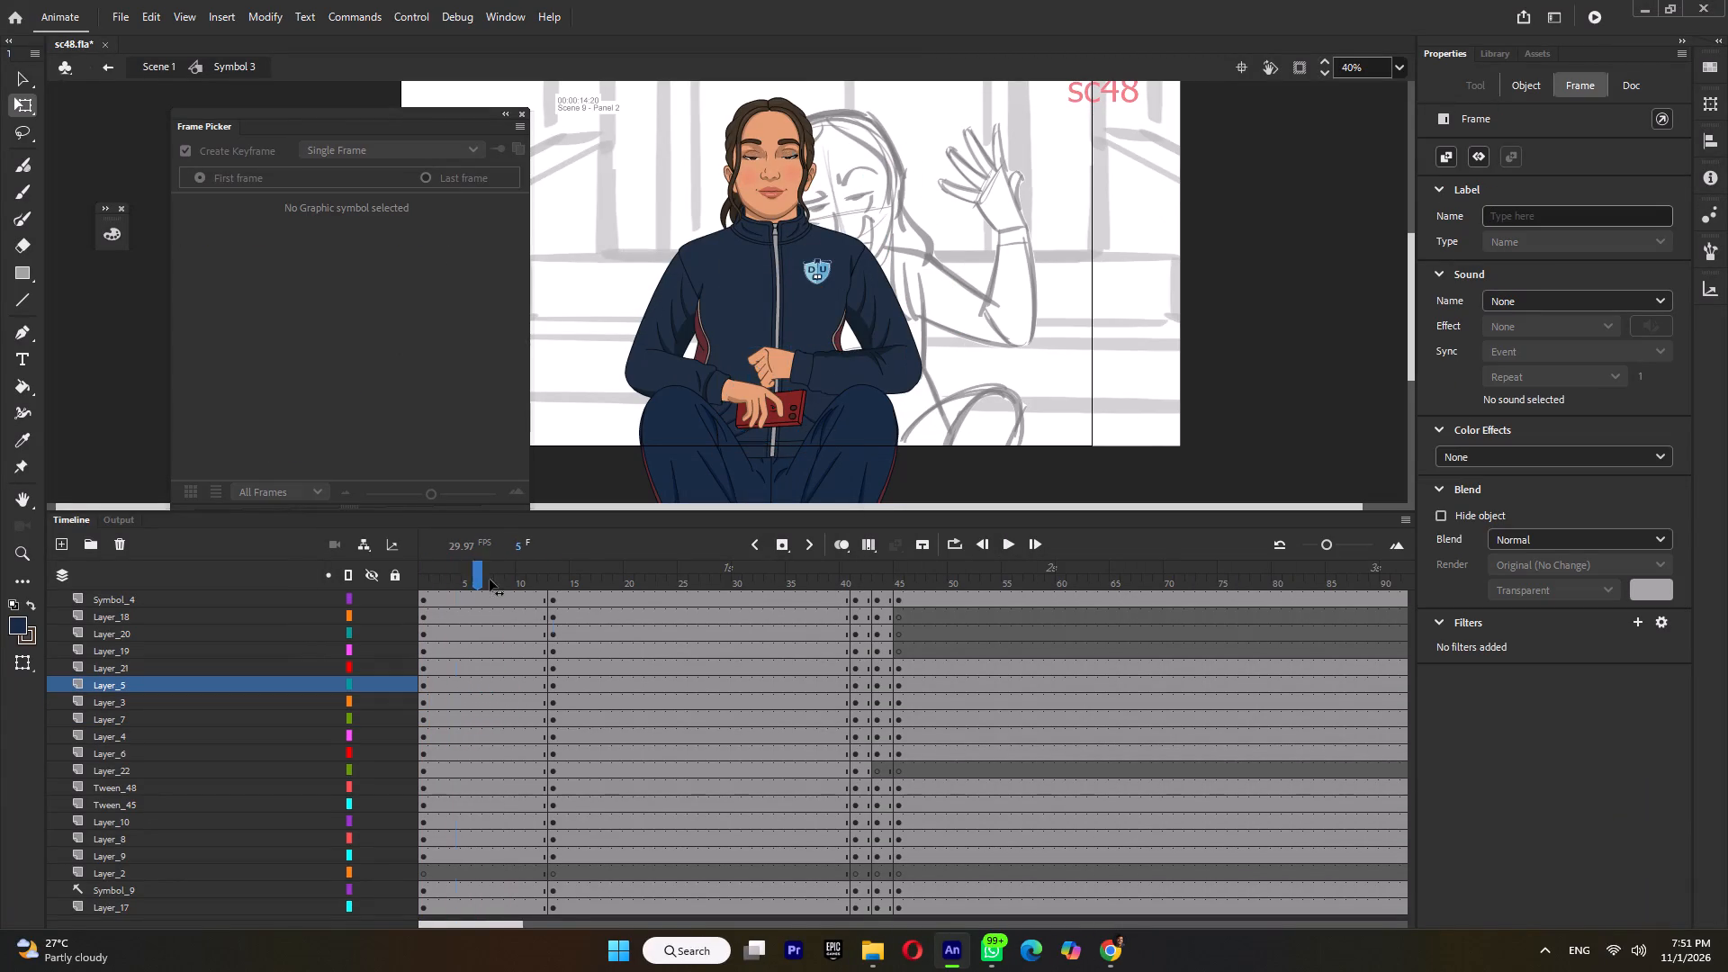
left_click_drag(490, 580, 563, 622)
Open PROPS.fla from the ep06 folder and look over the prop artwork on its stage.
left_click(877, 950)
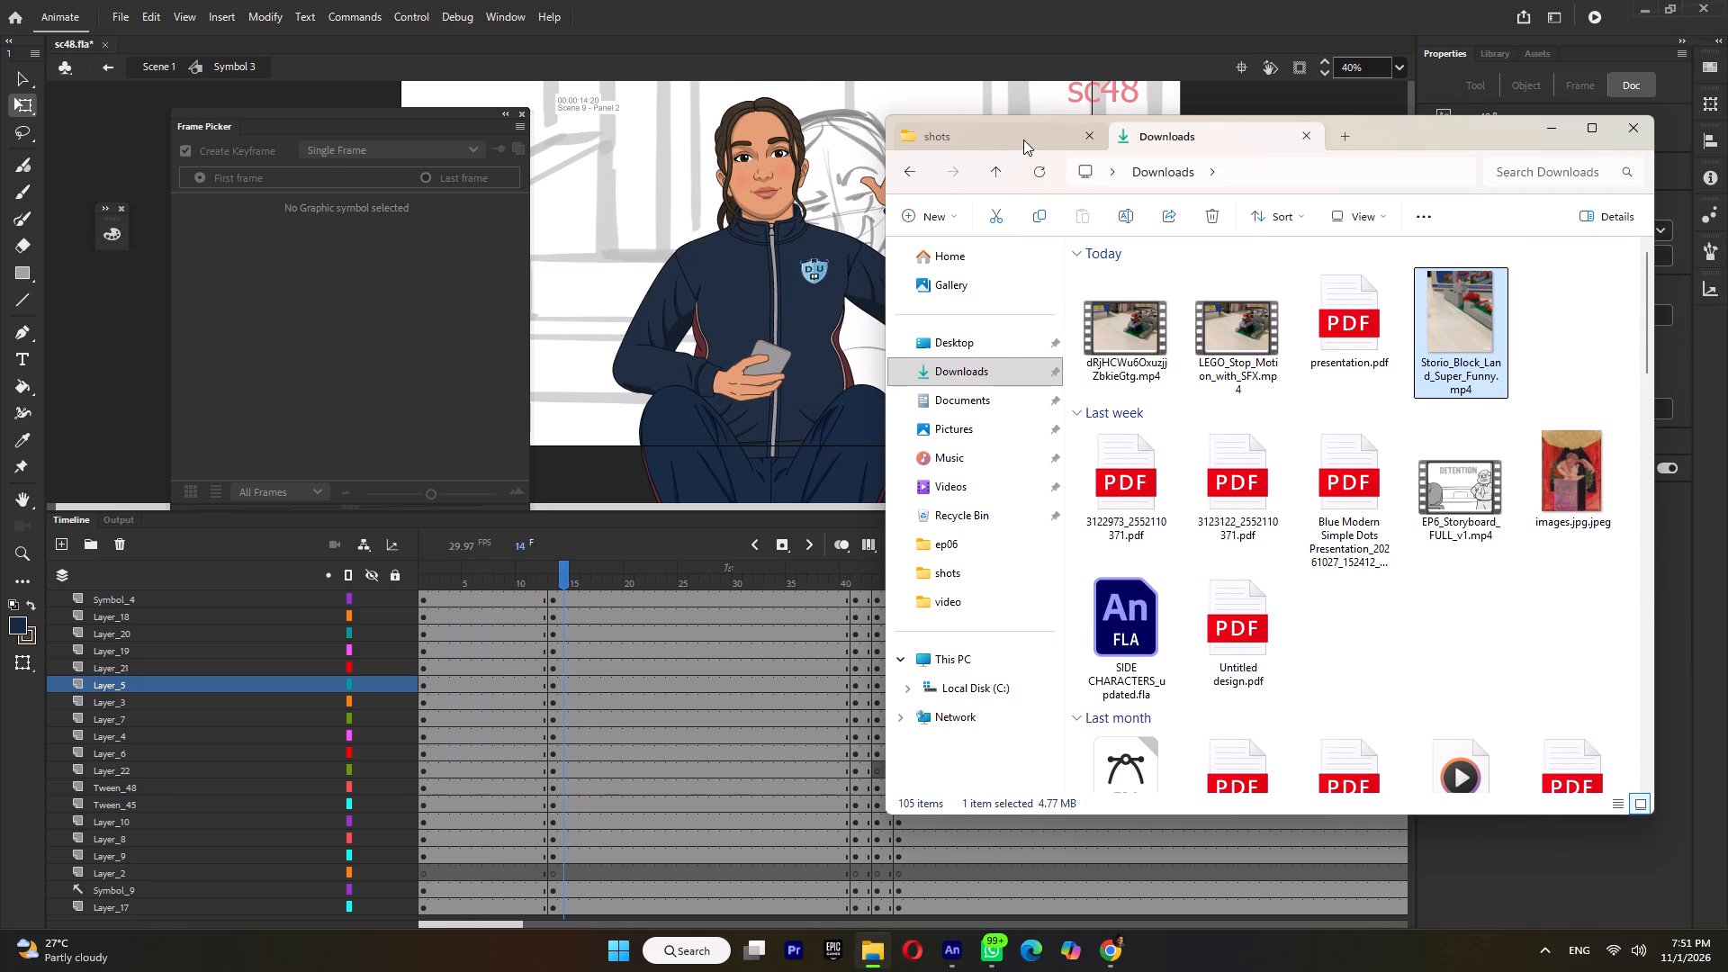
left_click(1023, 139)
left_click(995, 177)
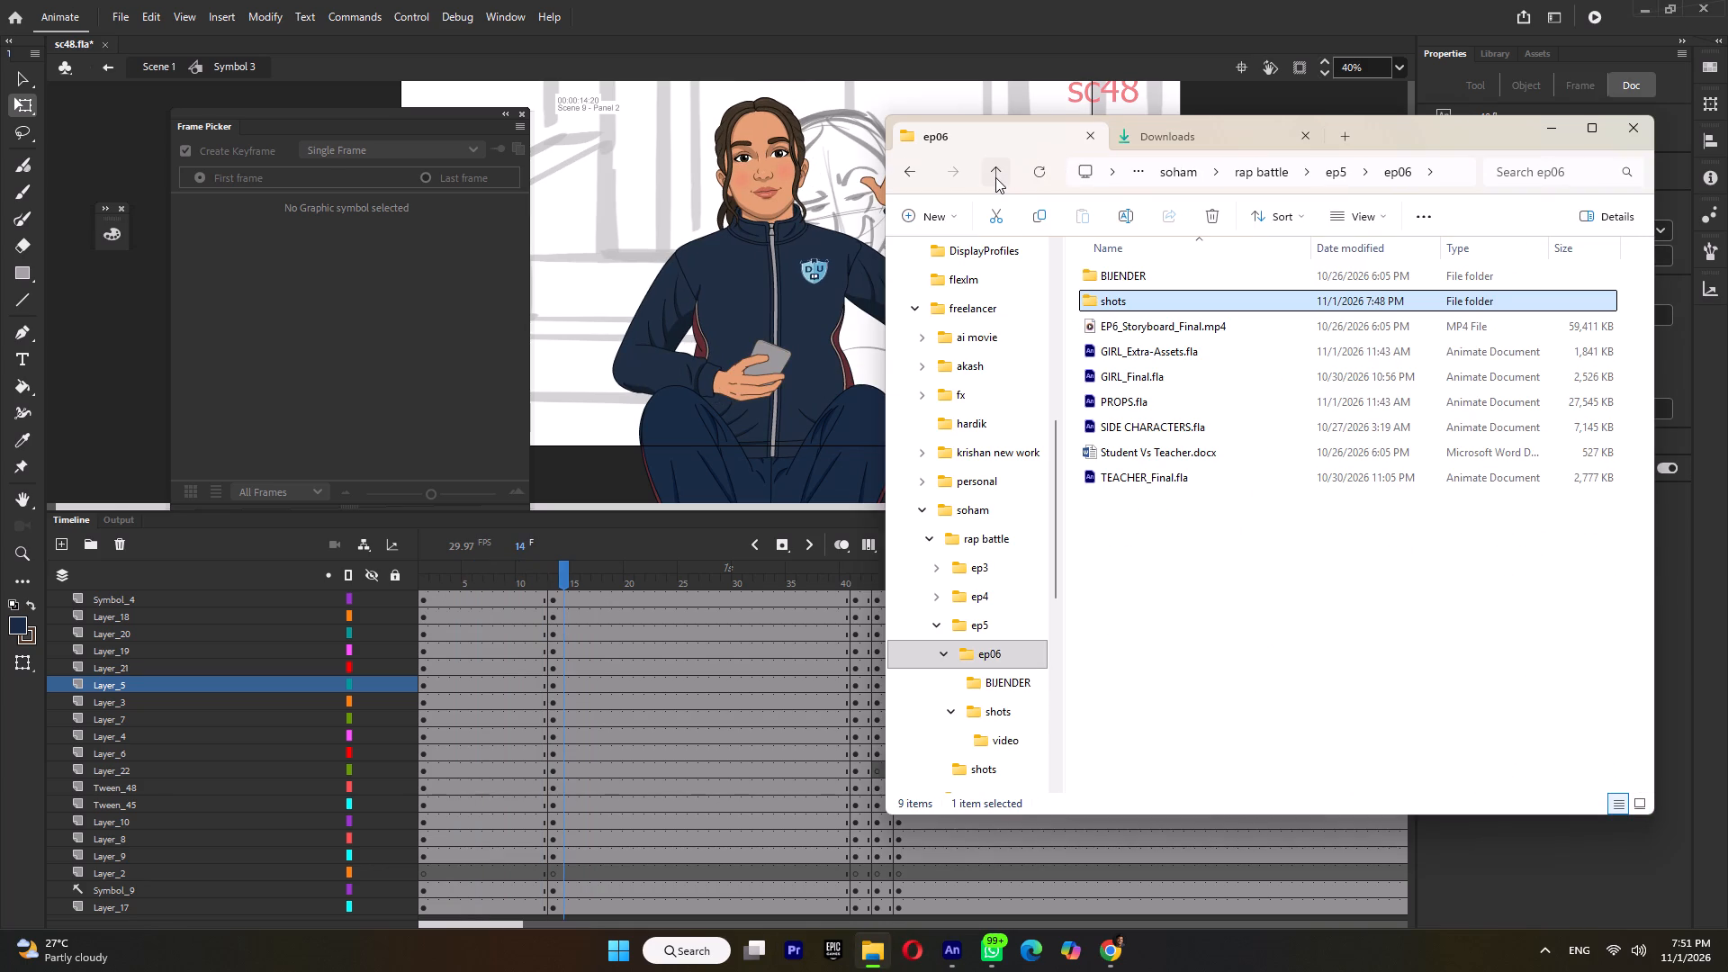
left_click(995, 177)
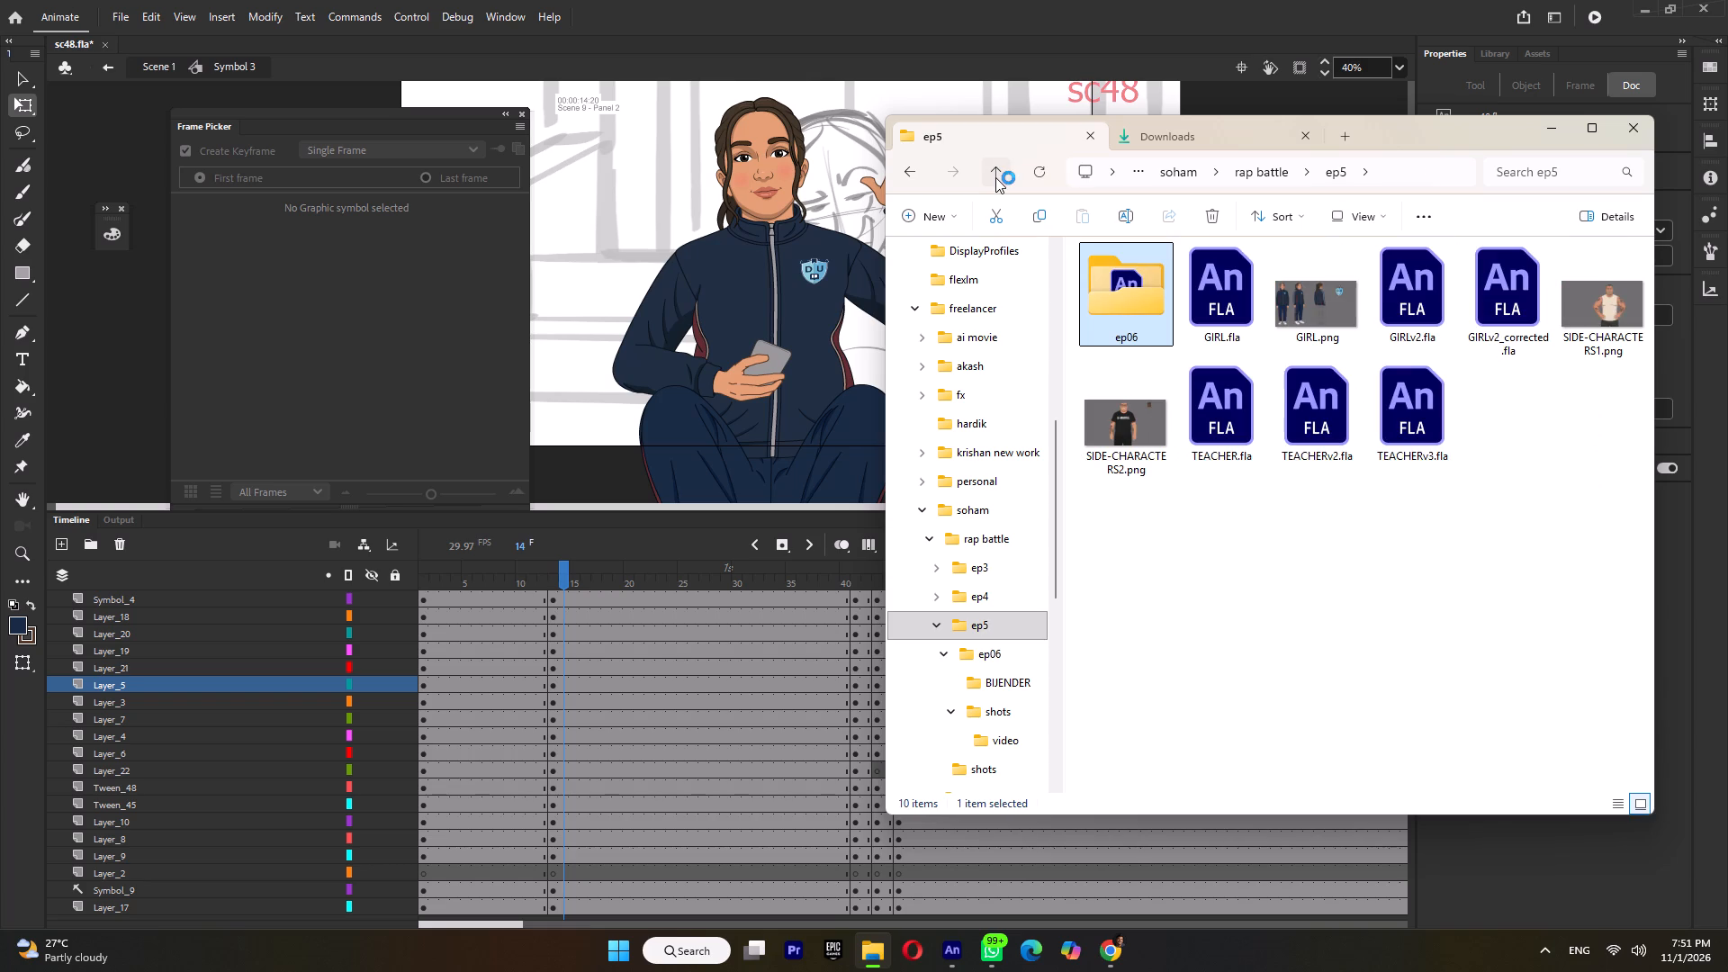
double_click(1108, 286)
double_click(1117, 400)
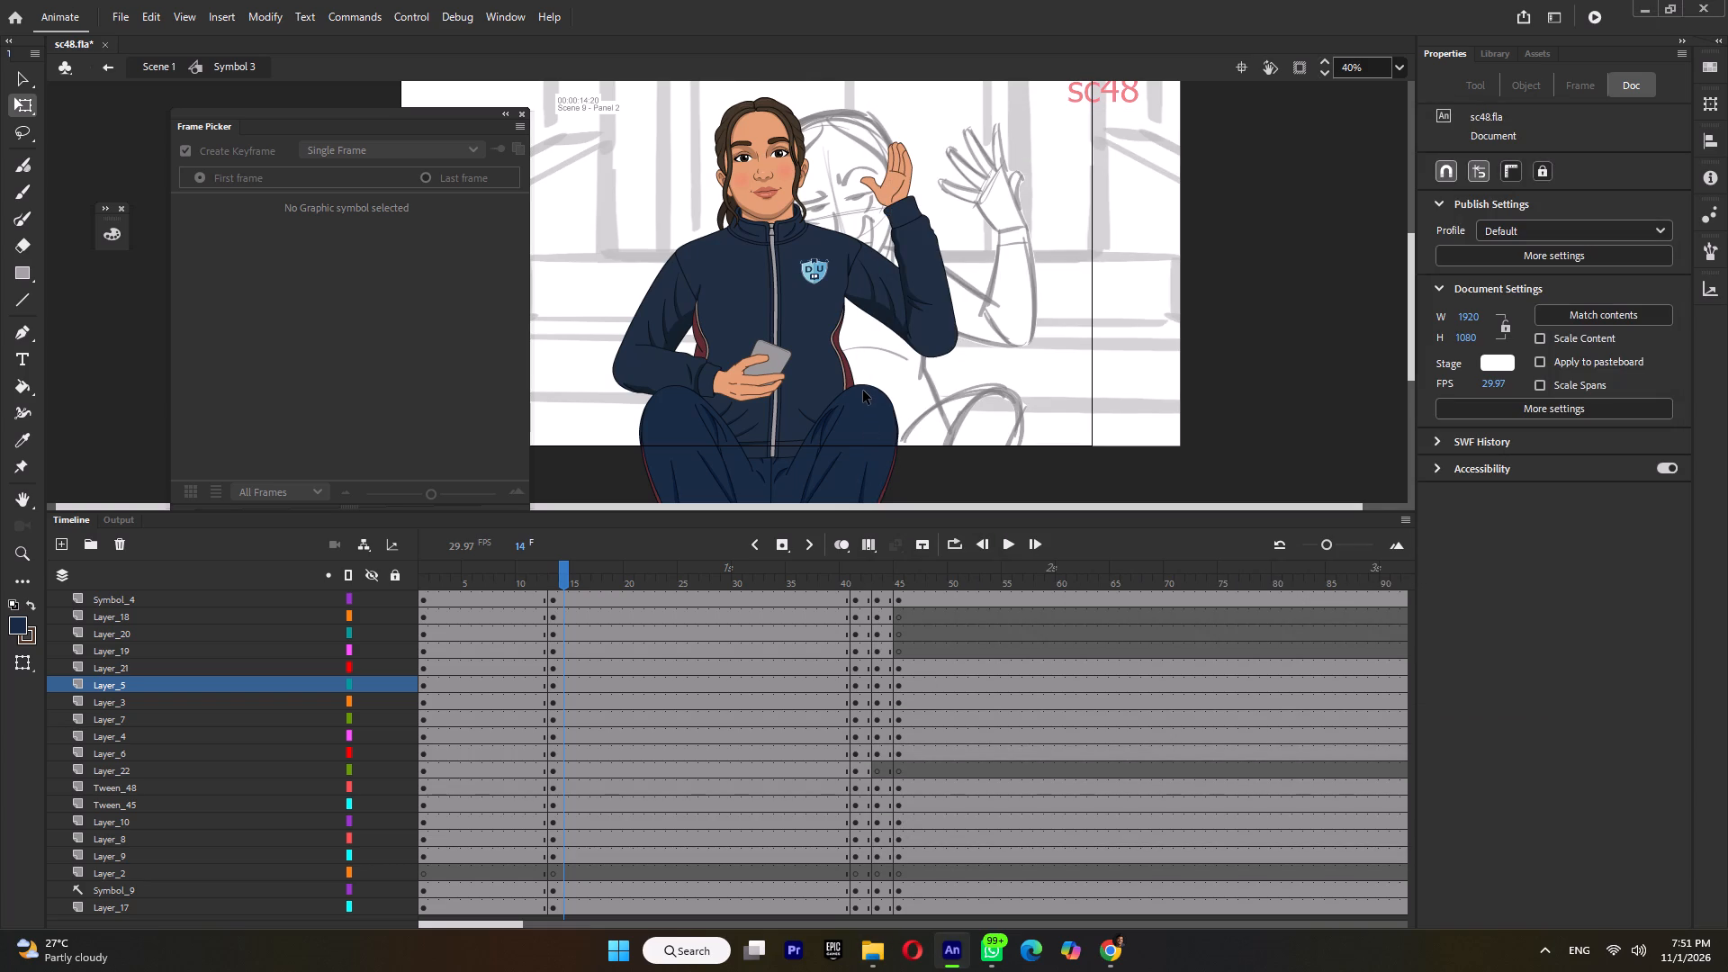
scroll(863, 391, "down", 6, "ctrl")
left_click(1020, 593)
scroll(852, 383, "down", 3, "ctrl")
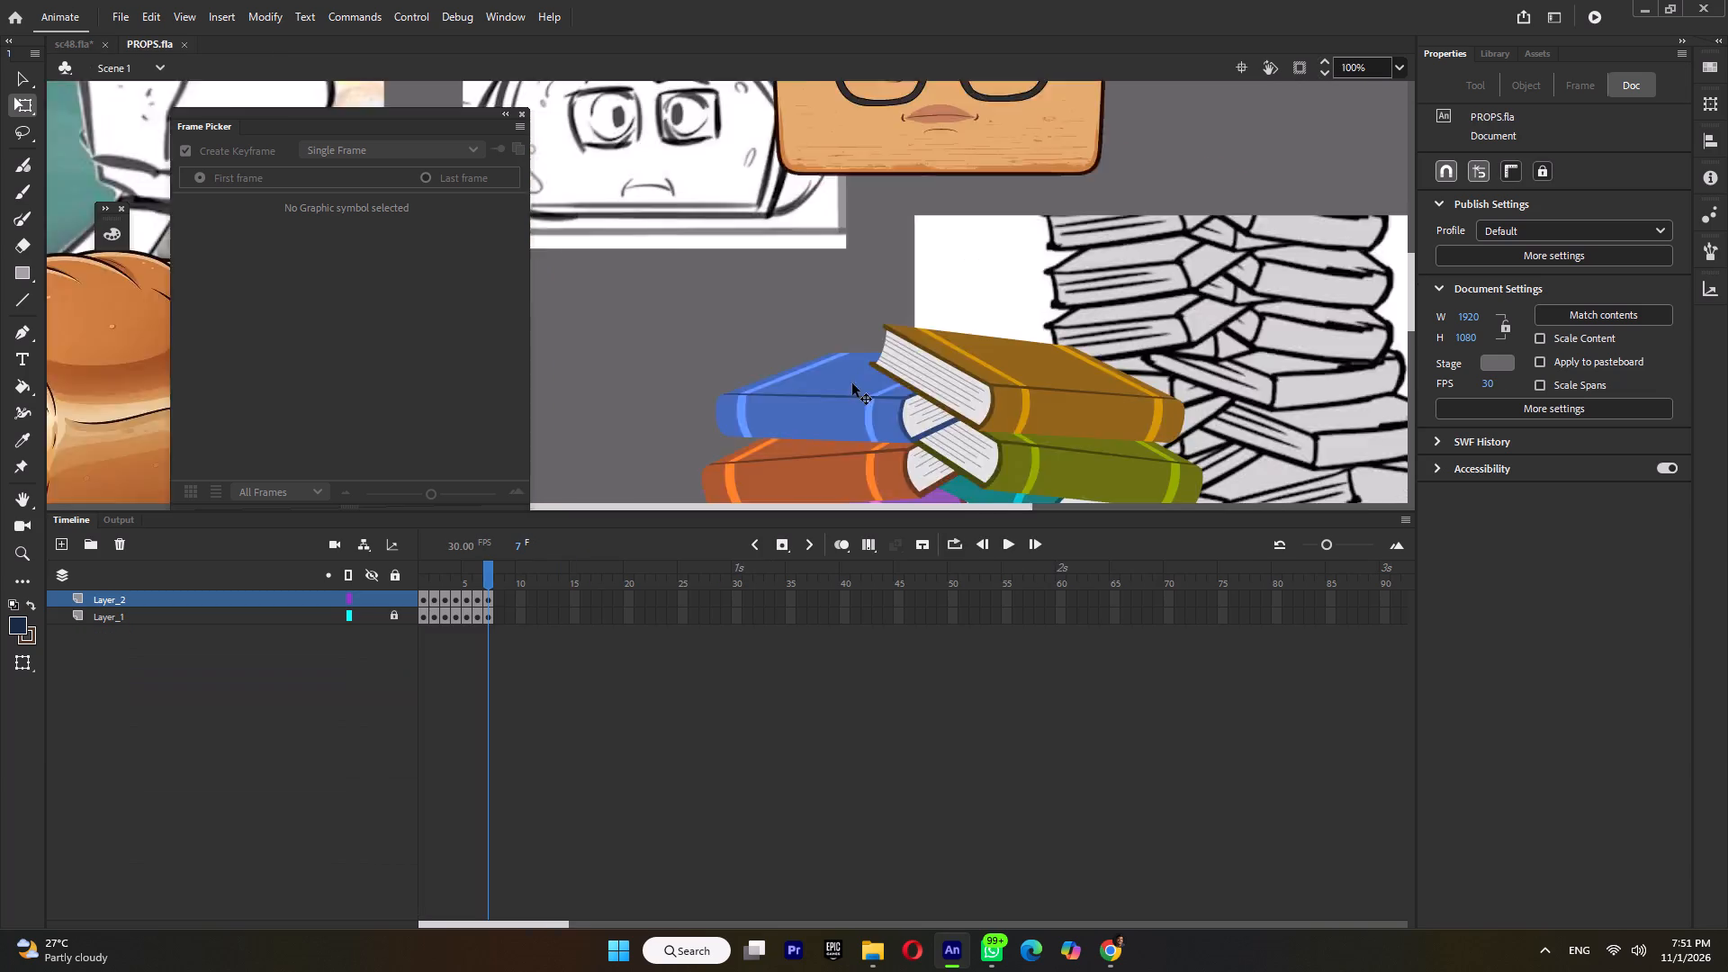
scroll(852, 383, "down", 8, "ctrl")
Open GIRL_Extra-Assets.fla from the ep06 folder to inspect the girl's additional artwork.
left_click(873, 950)
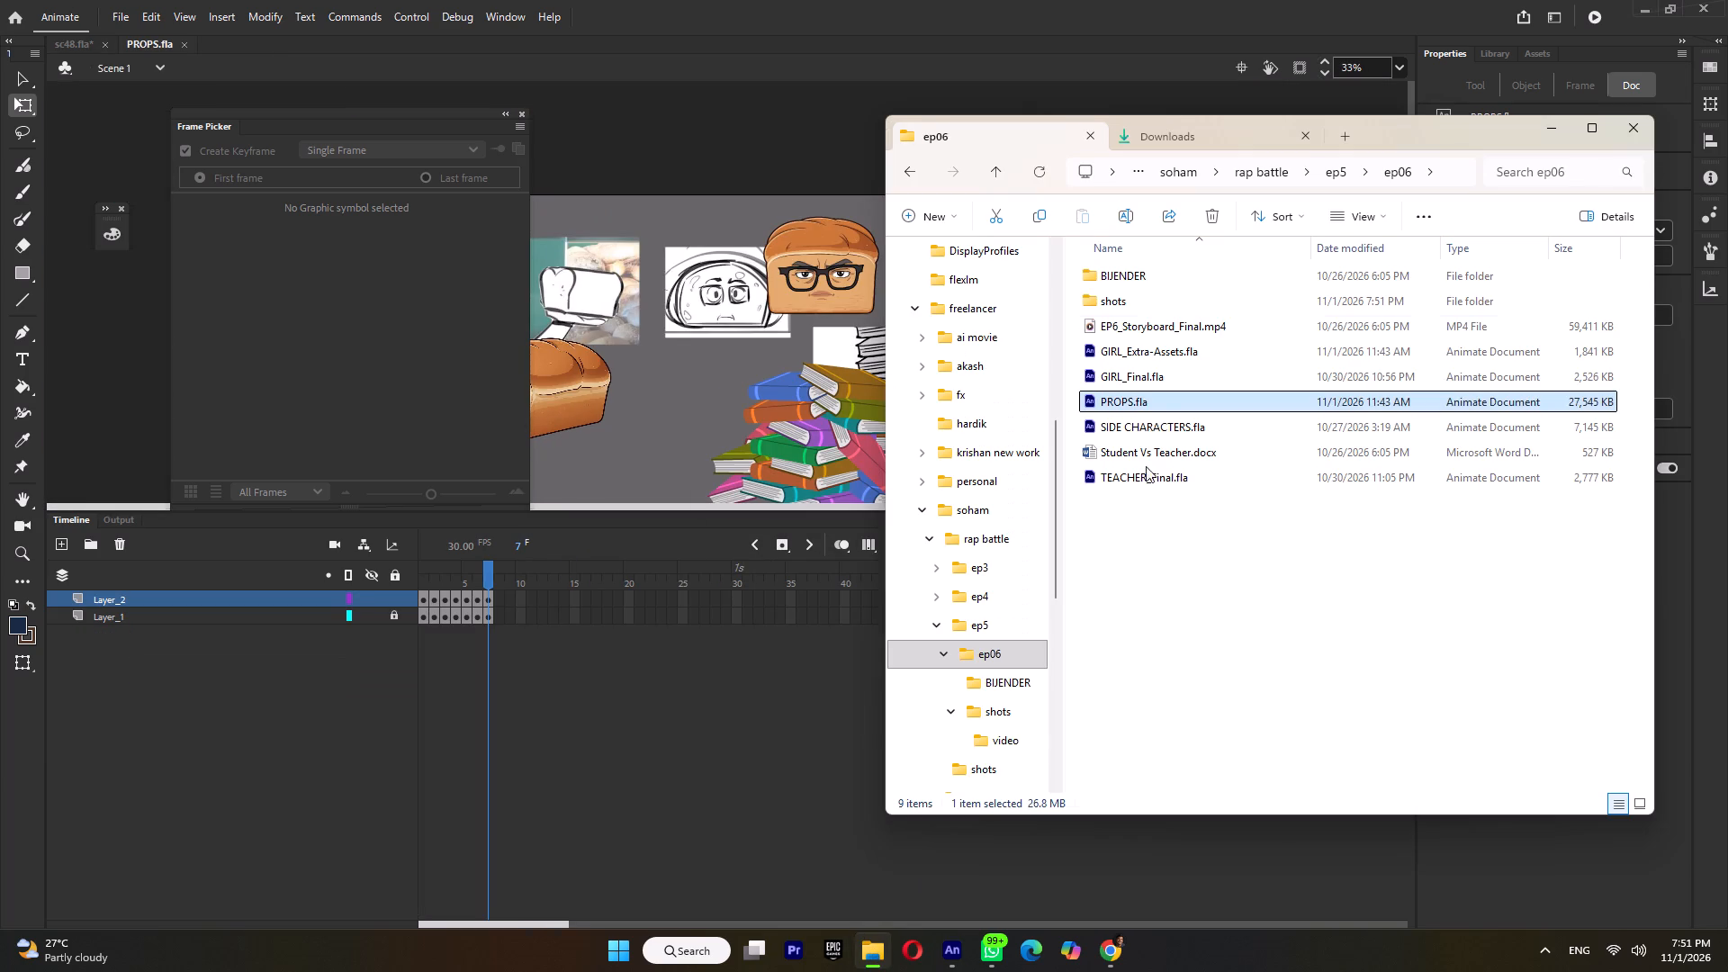
double_click(1150, 348)
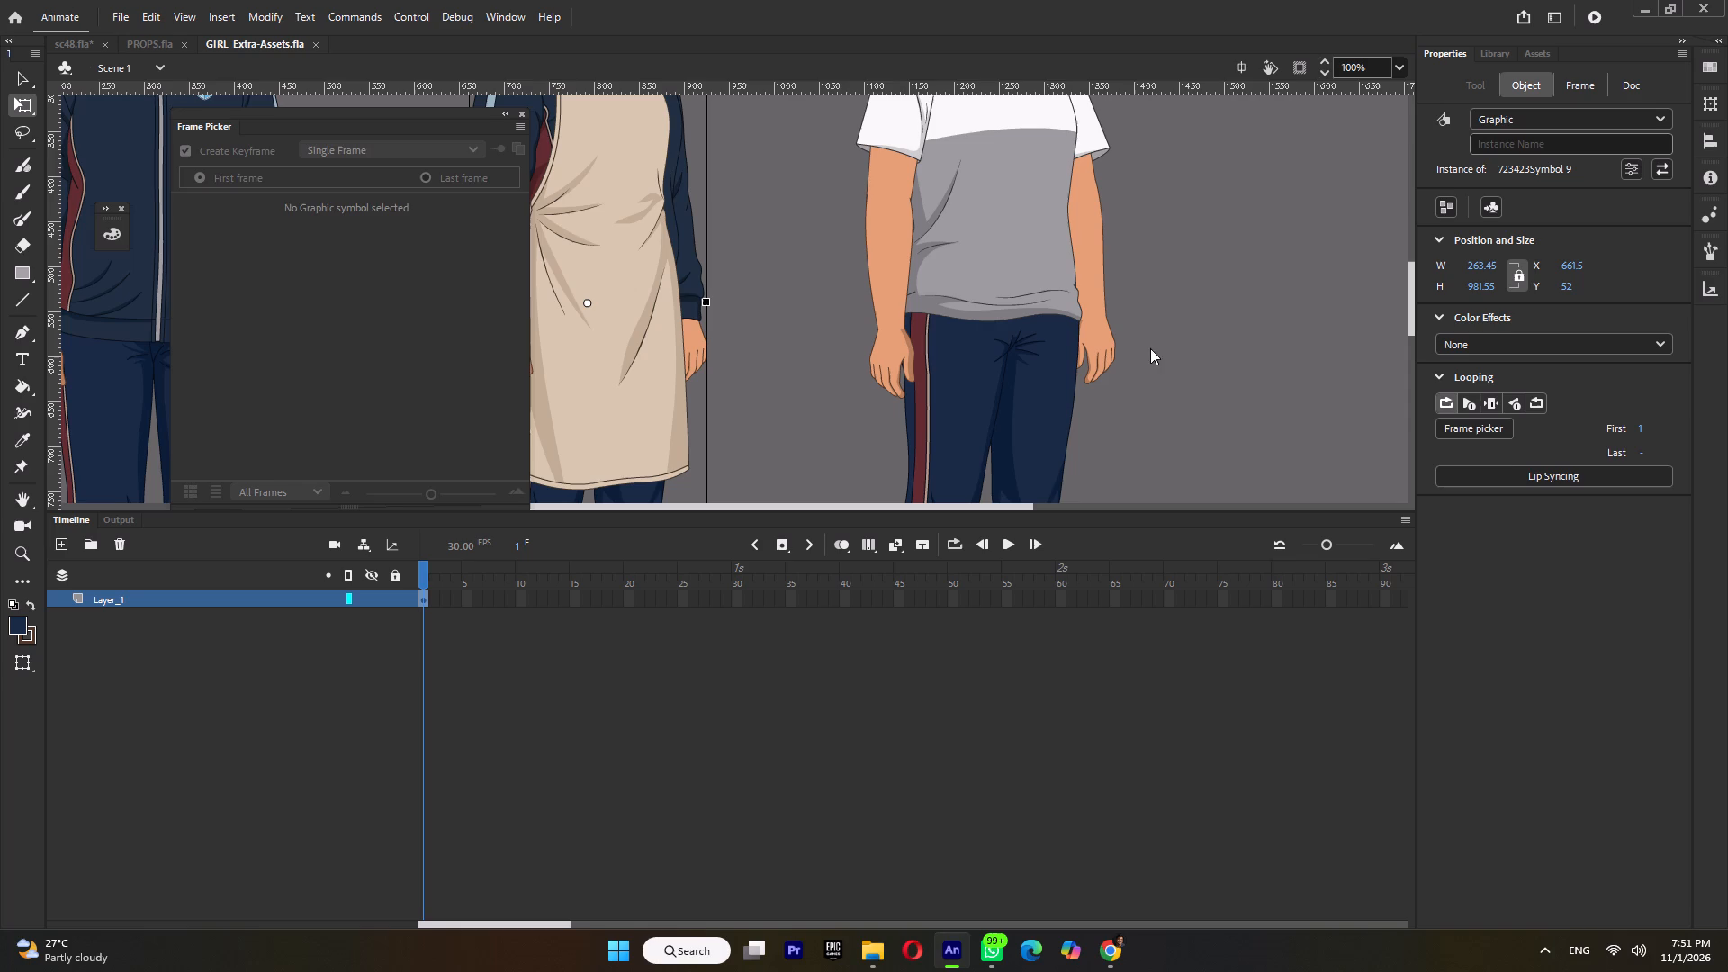
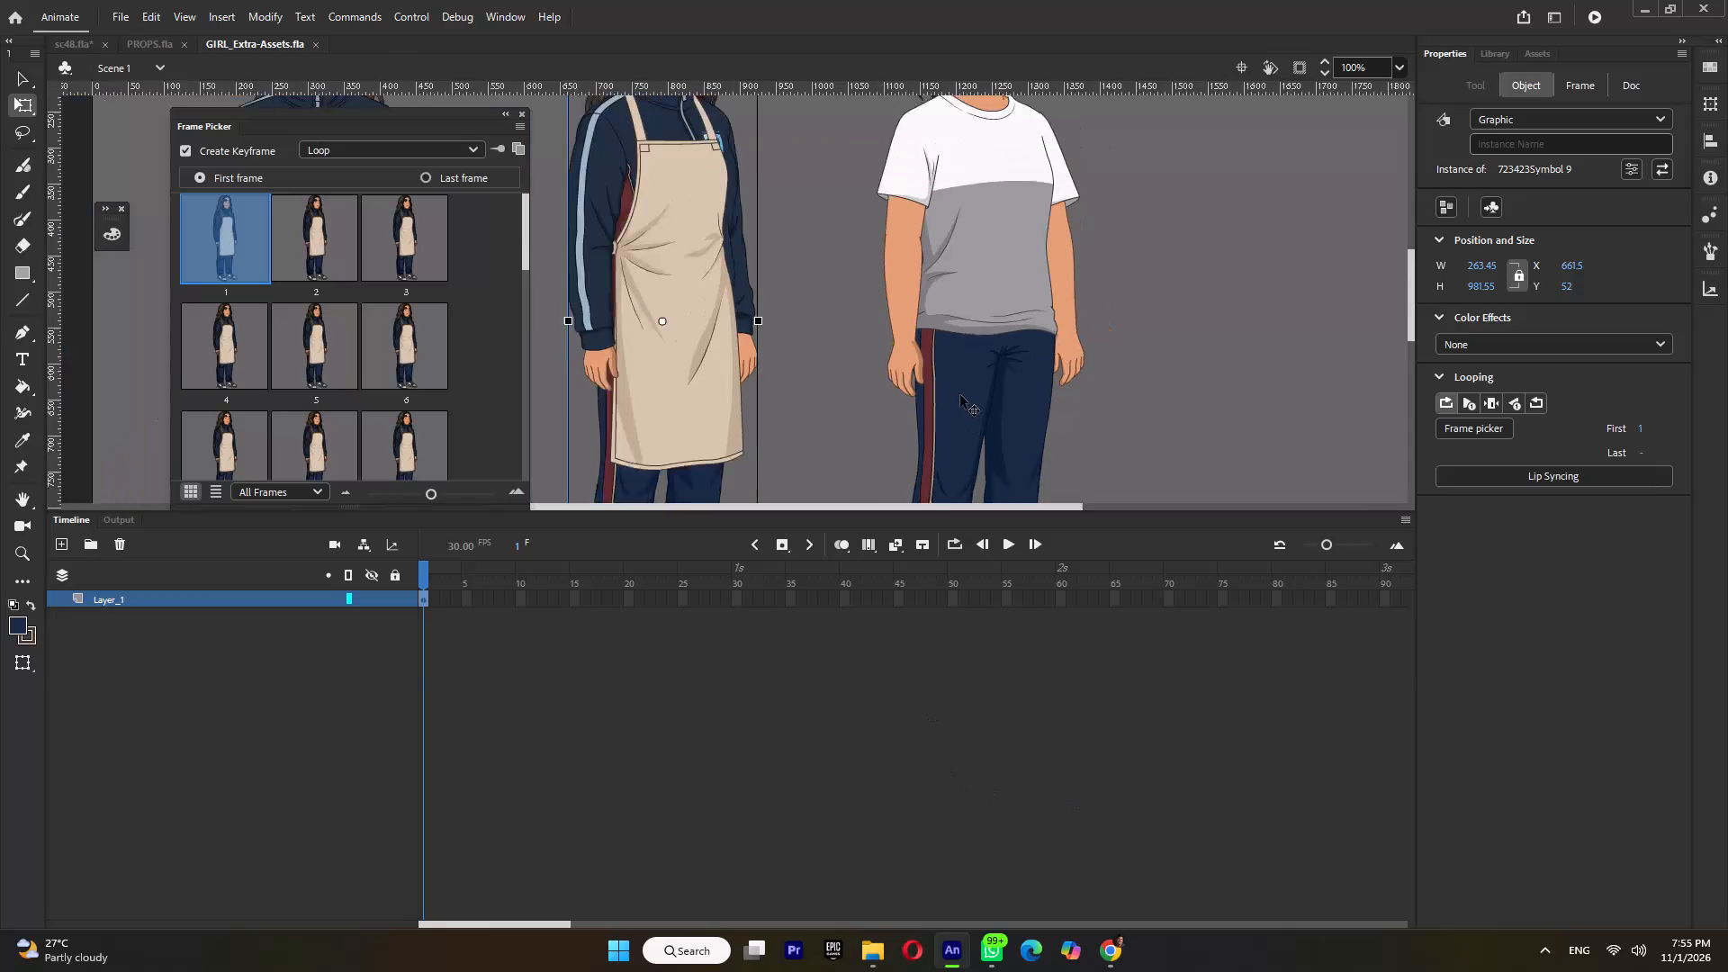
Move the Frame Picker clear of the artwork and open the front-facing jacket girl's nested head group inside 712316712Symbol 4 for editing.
scroll(962, 391, "down", 2, "ctrl")
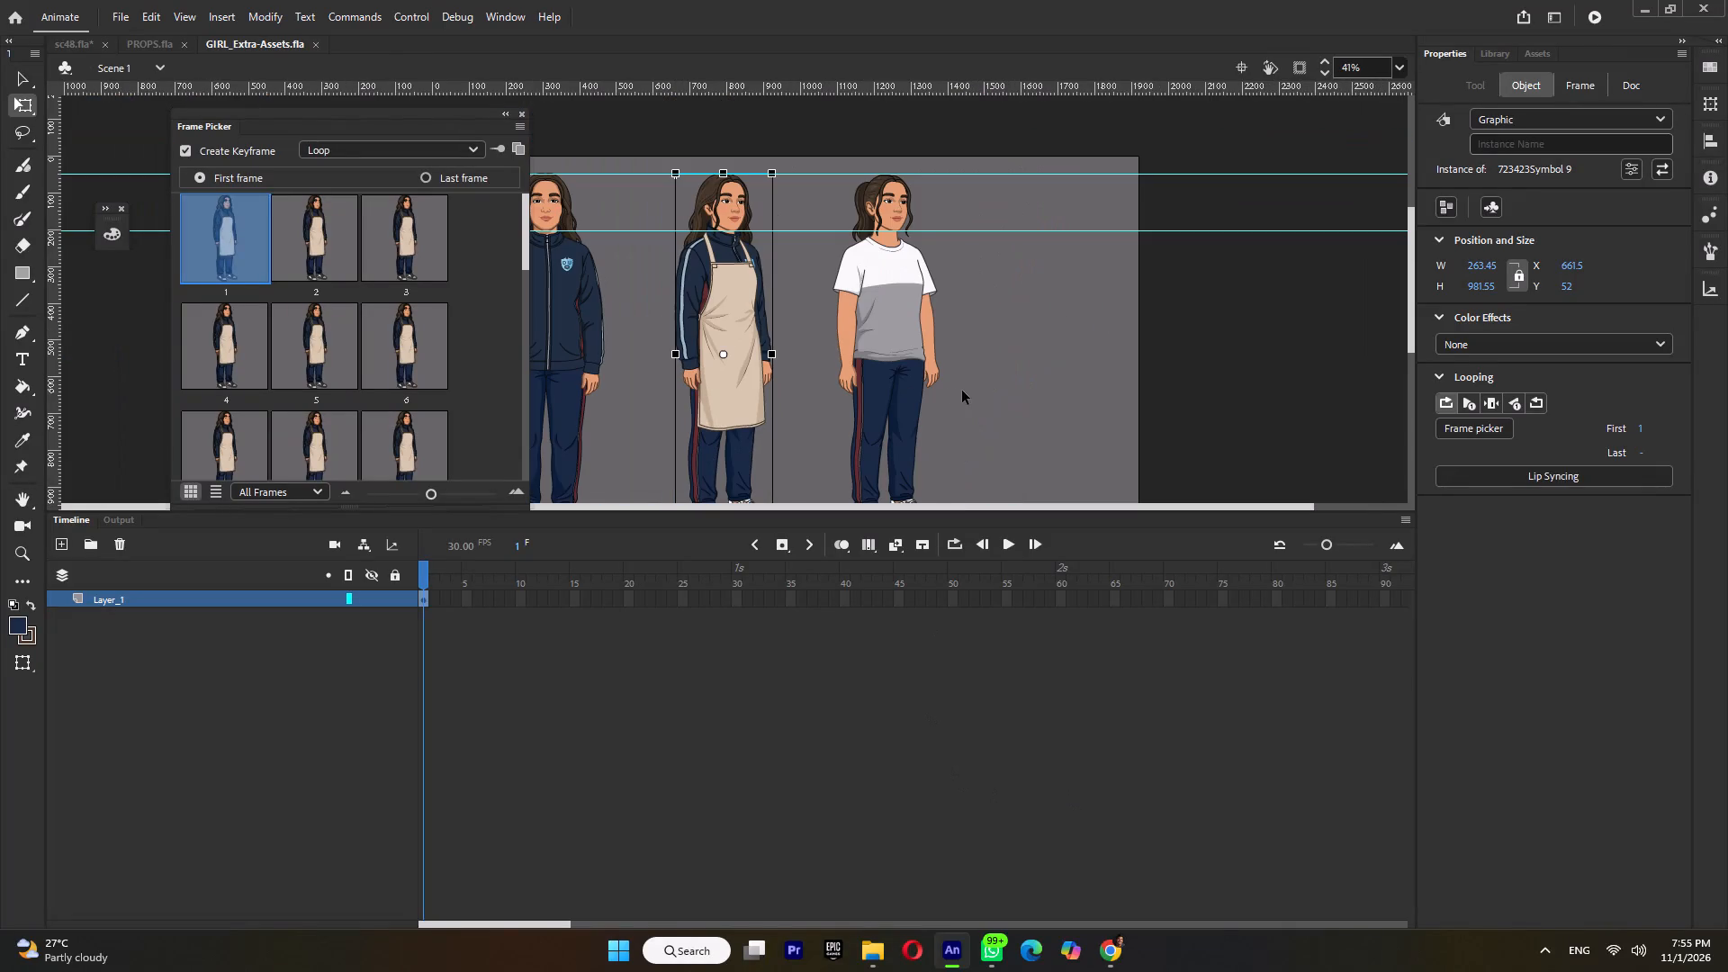
left_click_drag(483, 116, 1248, 202)
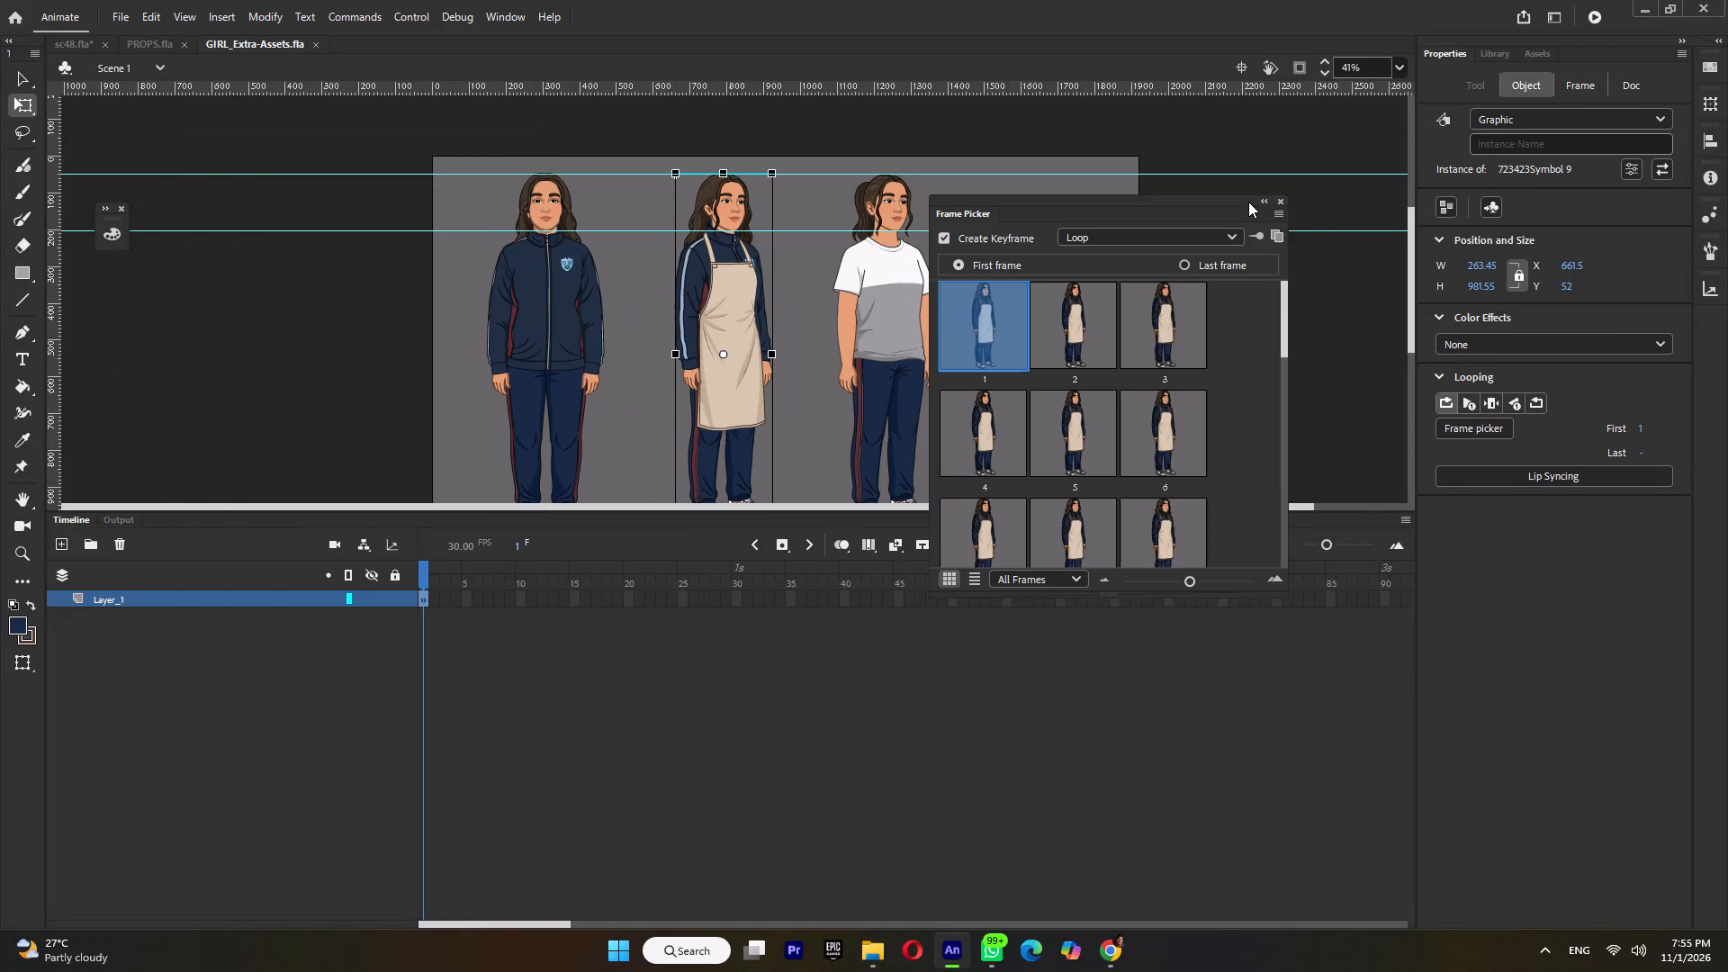
left_click_drag(1248, 202, 1376, 265)
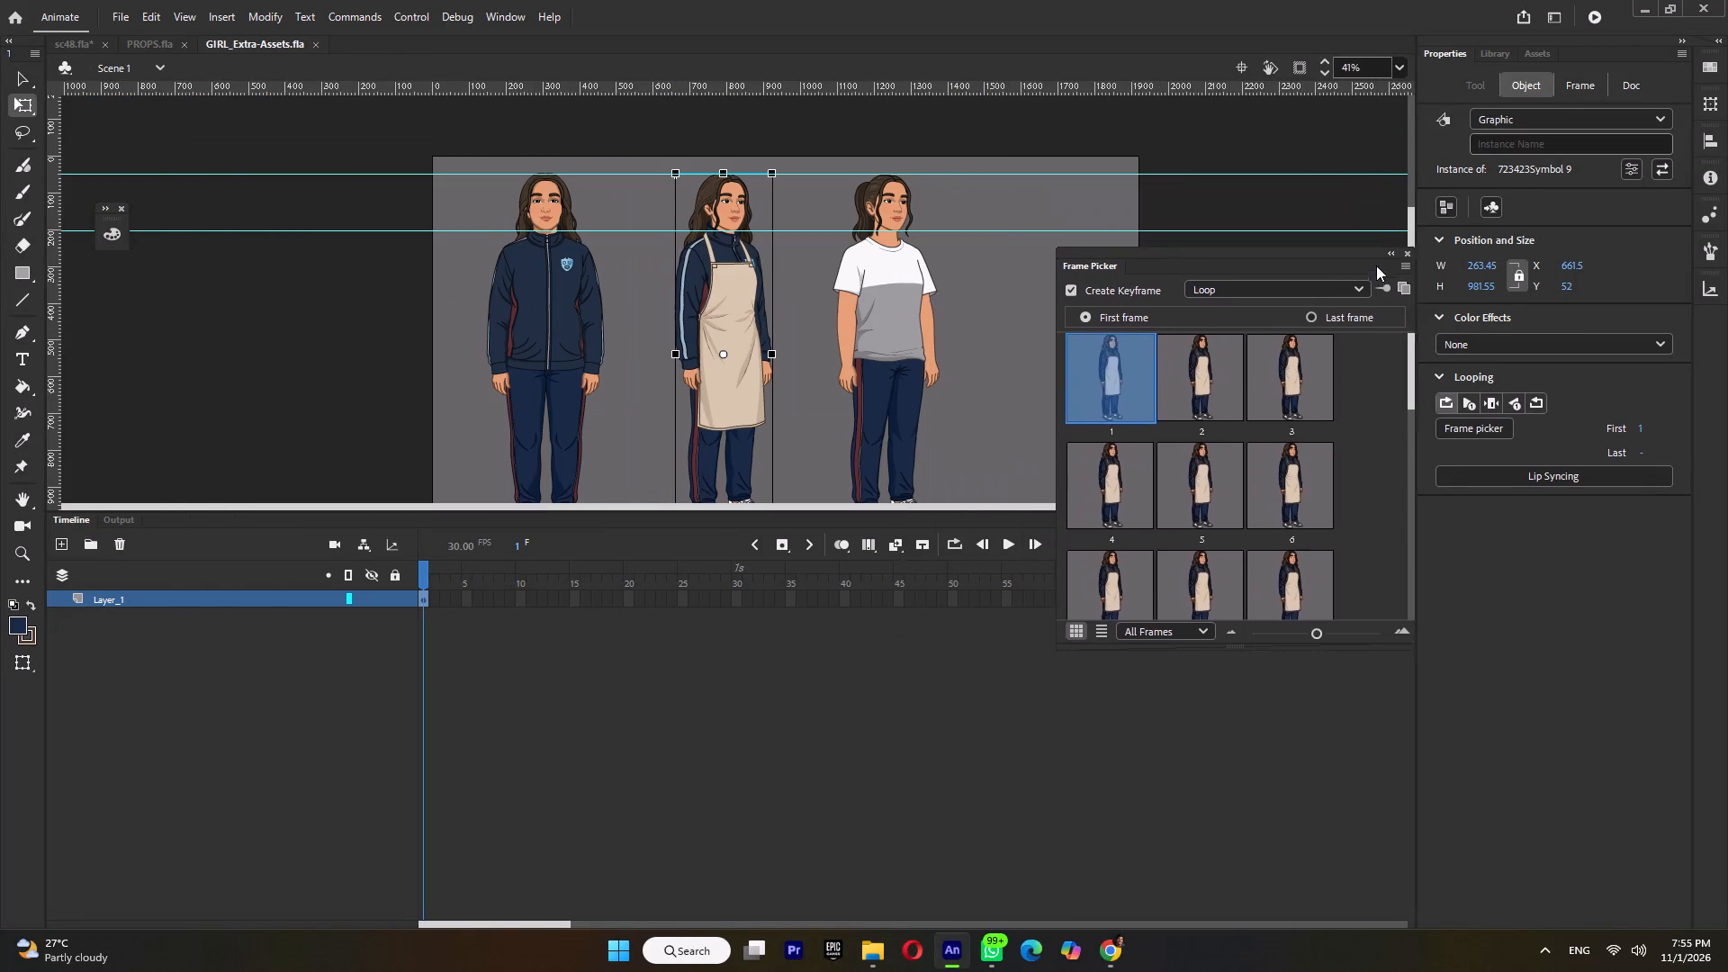
left_click_drag(1376, 265, 1318, 139)
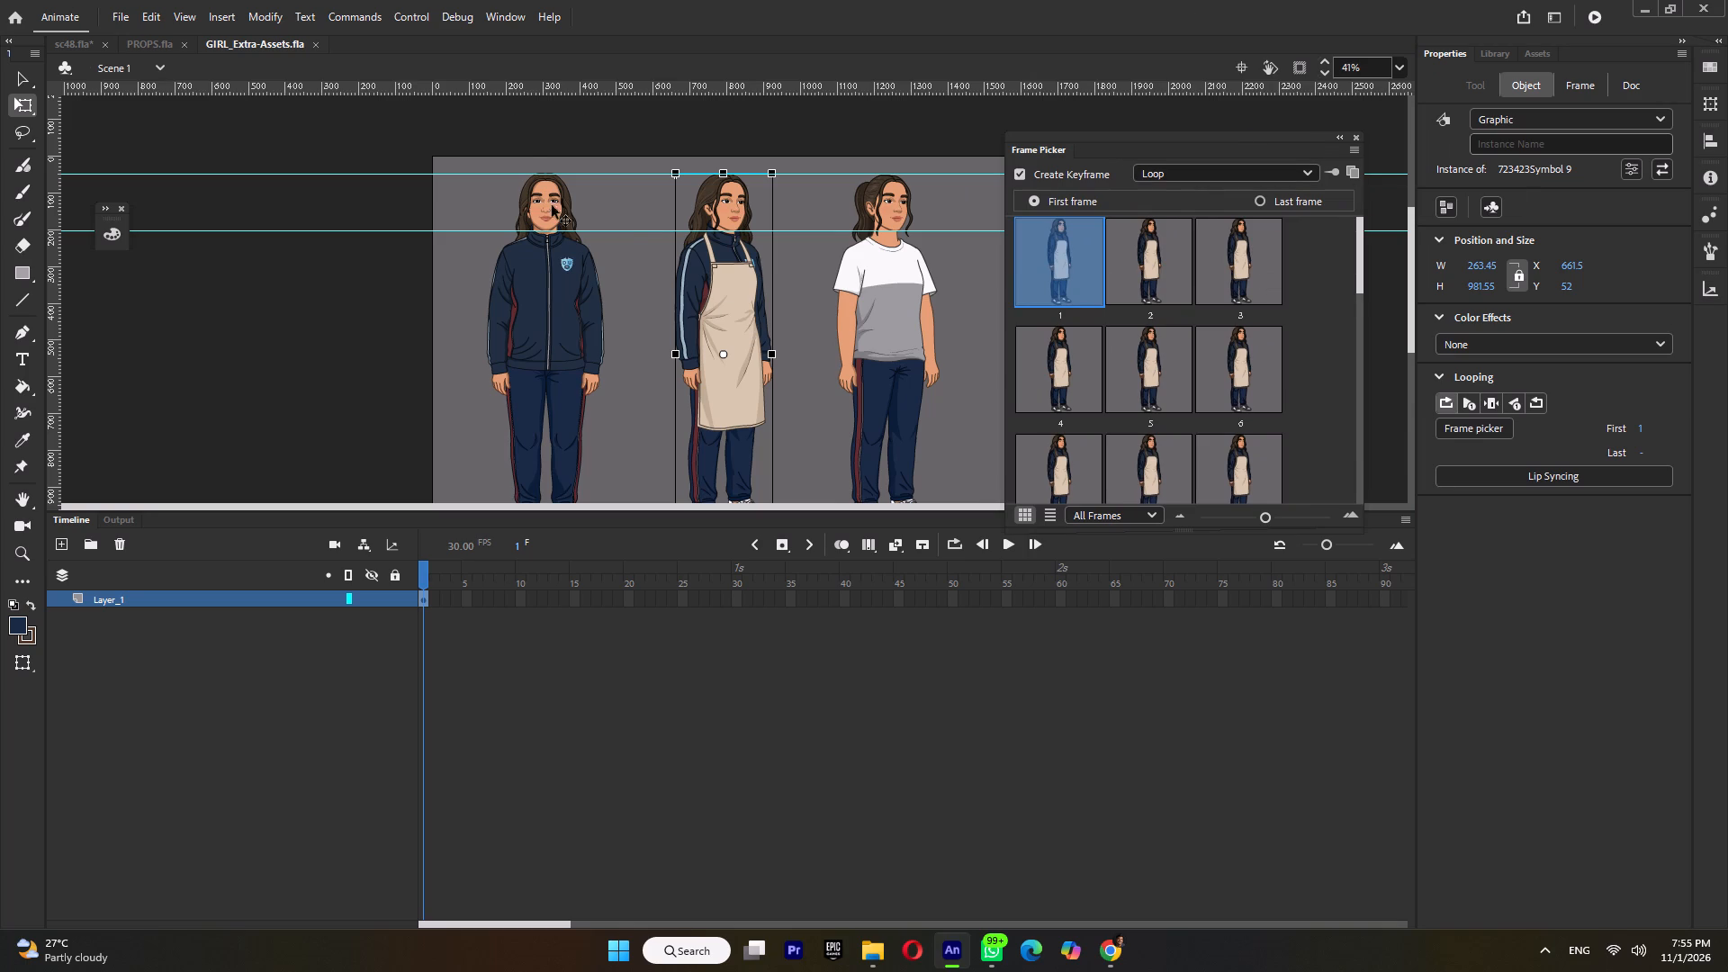
scroll(550, 200, "up", 8, "ctrl")
double_click(545, 168)
double_click(545, 168)
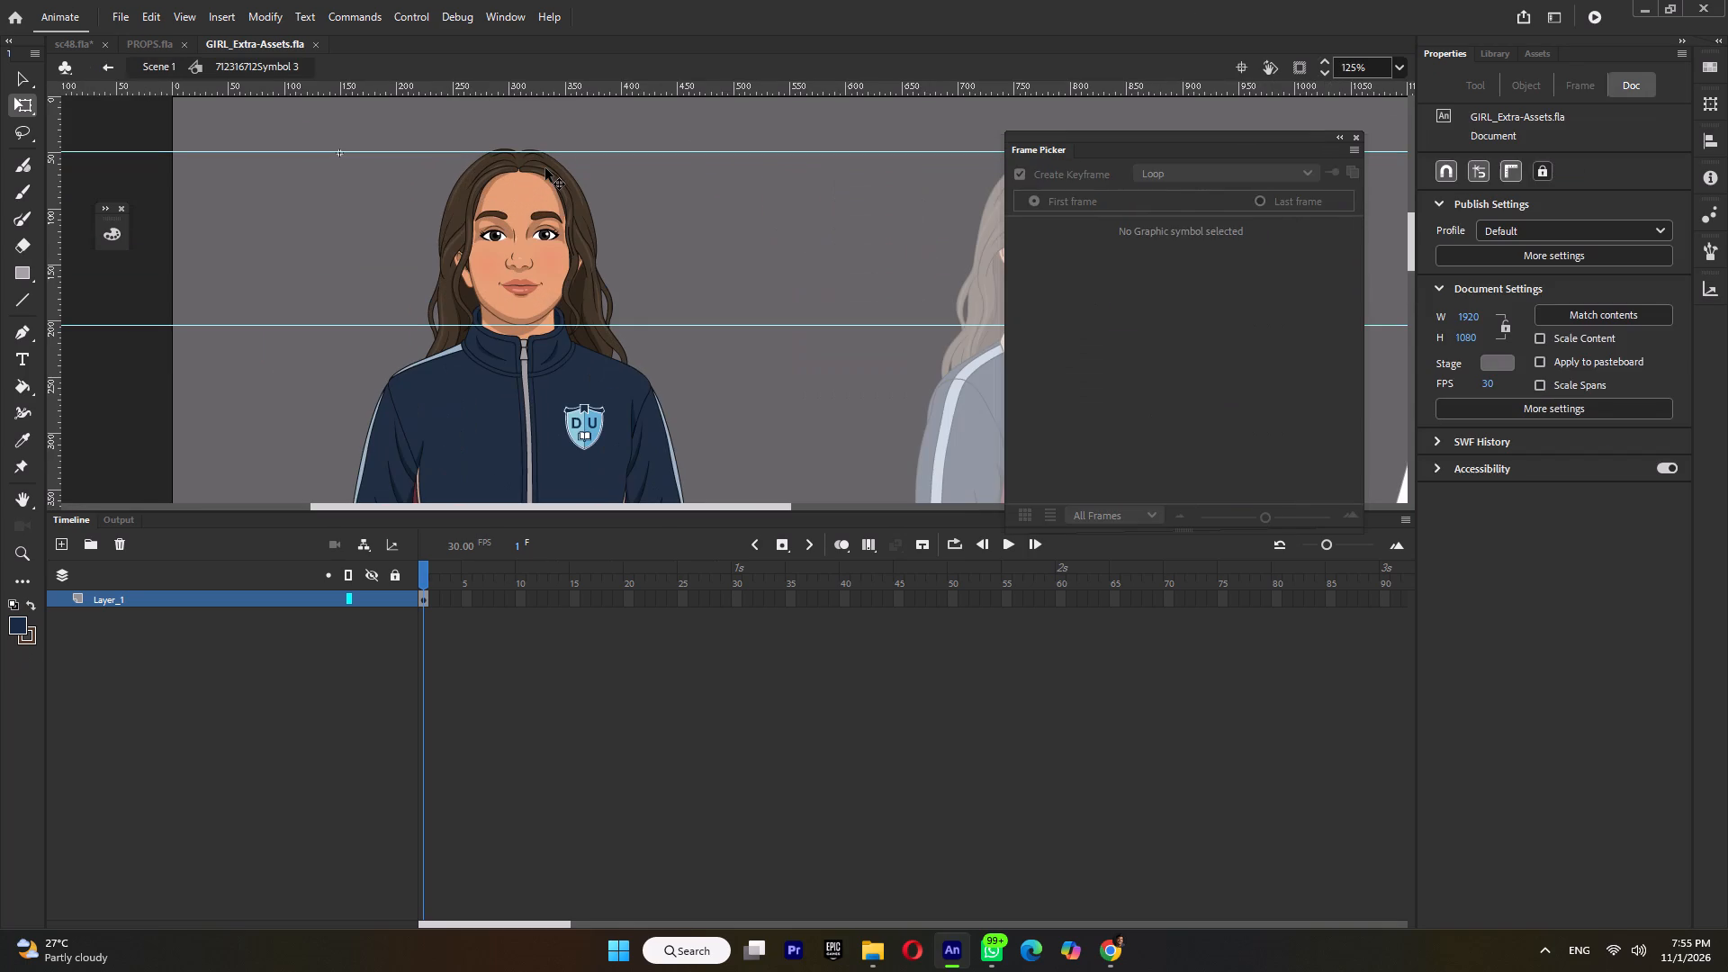
left_click(545, 168)
triple_click(558, 167)
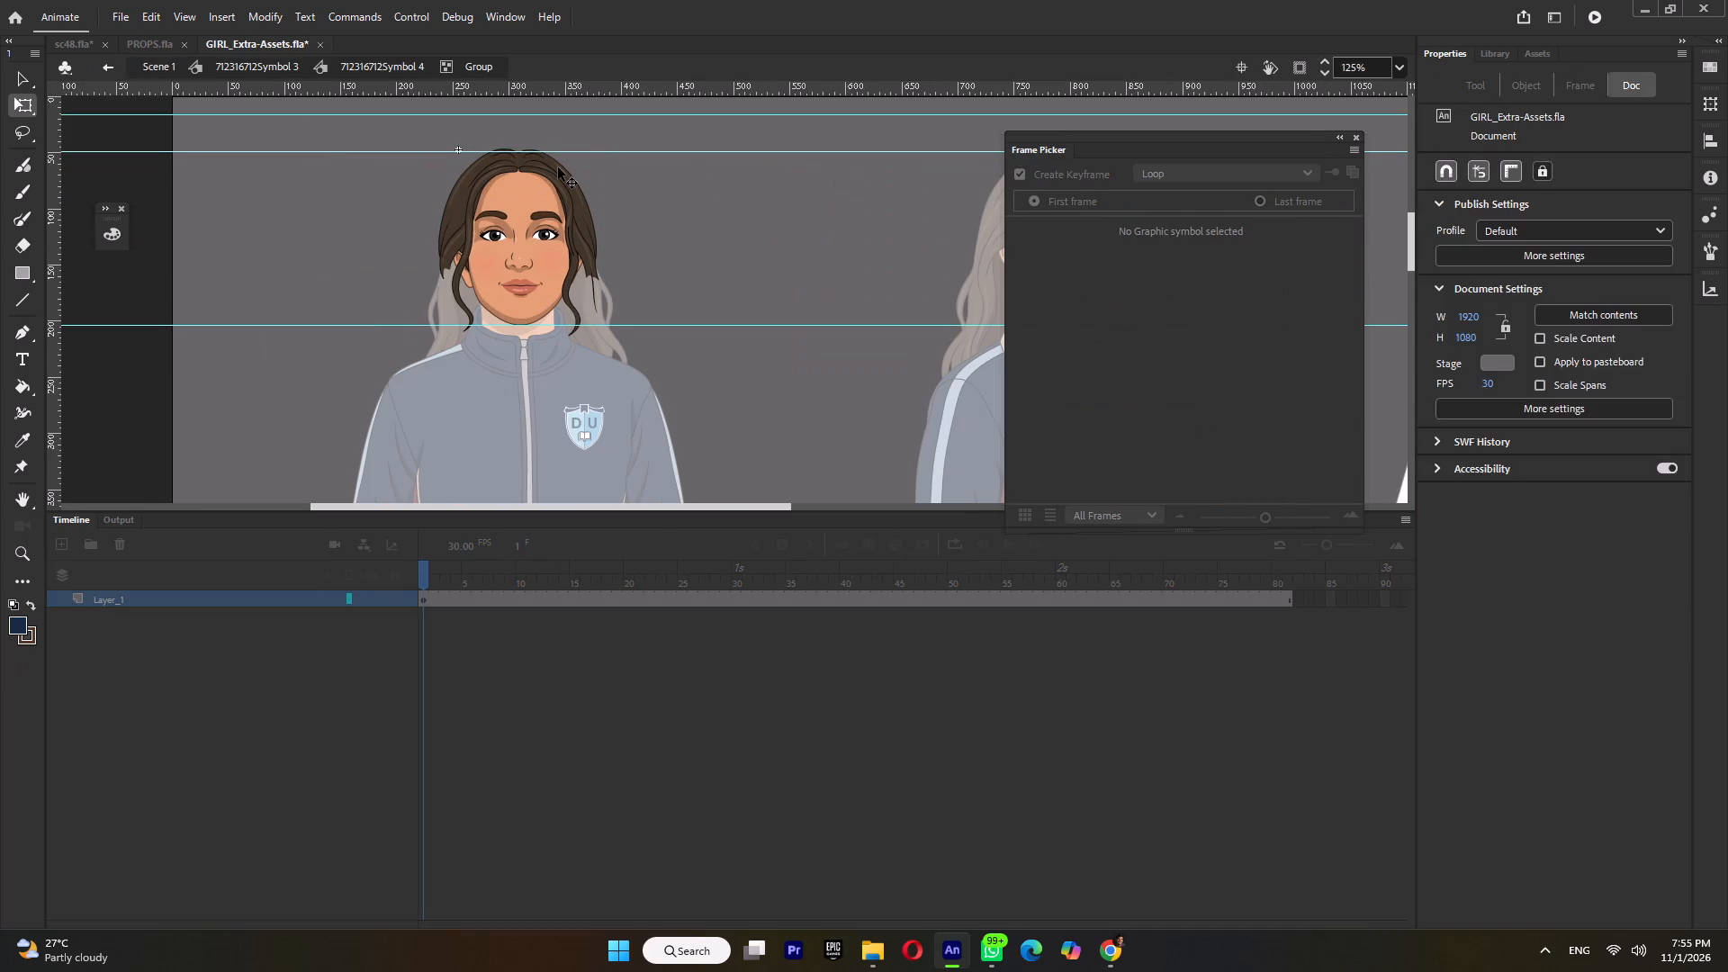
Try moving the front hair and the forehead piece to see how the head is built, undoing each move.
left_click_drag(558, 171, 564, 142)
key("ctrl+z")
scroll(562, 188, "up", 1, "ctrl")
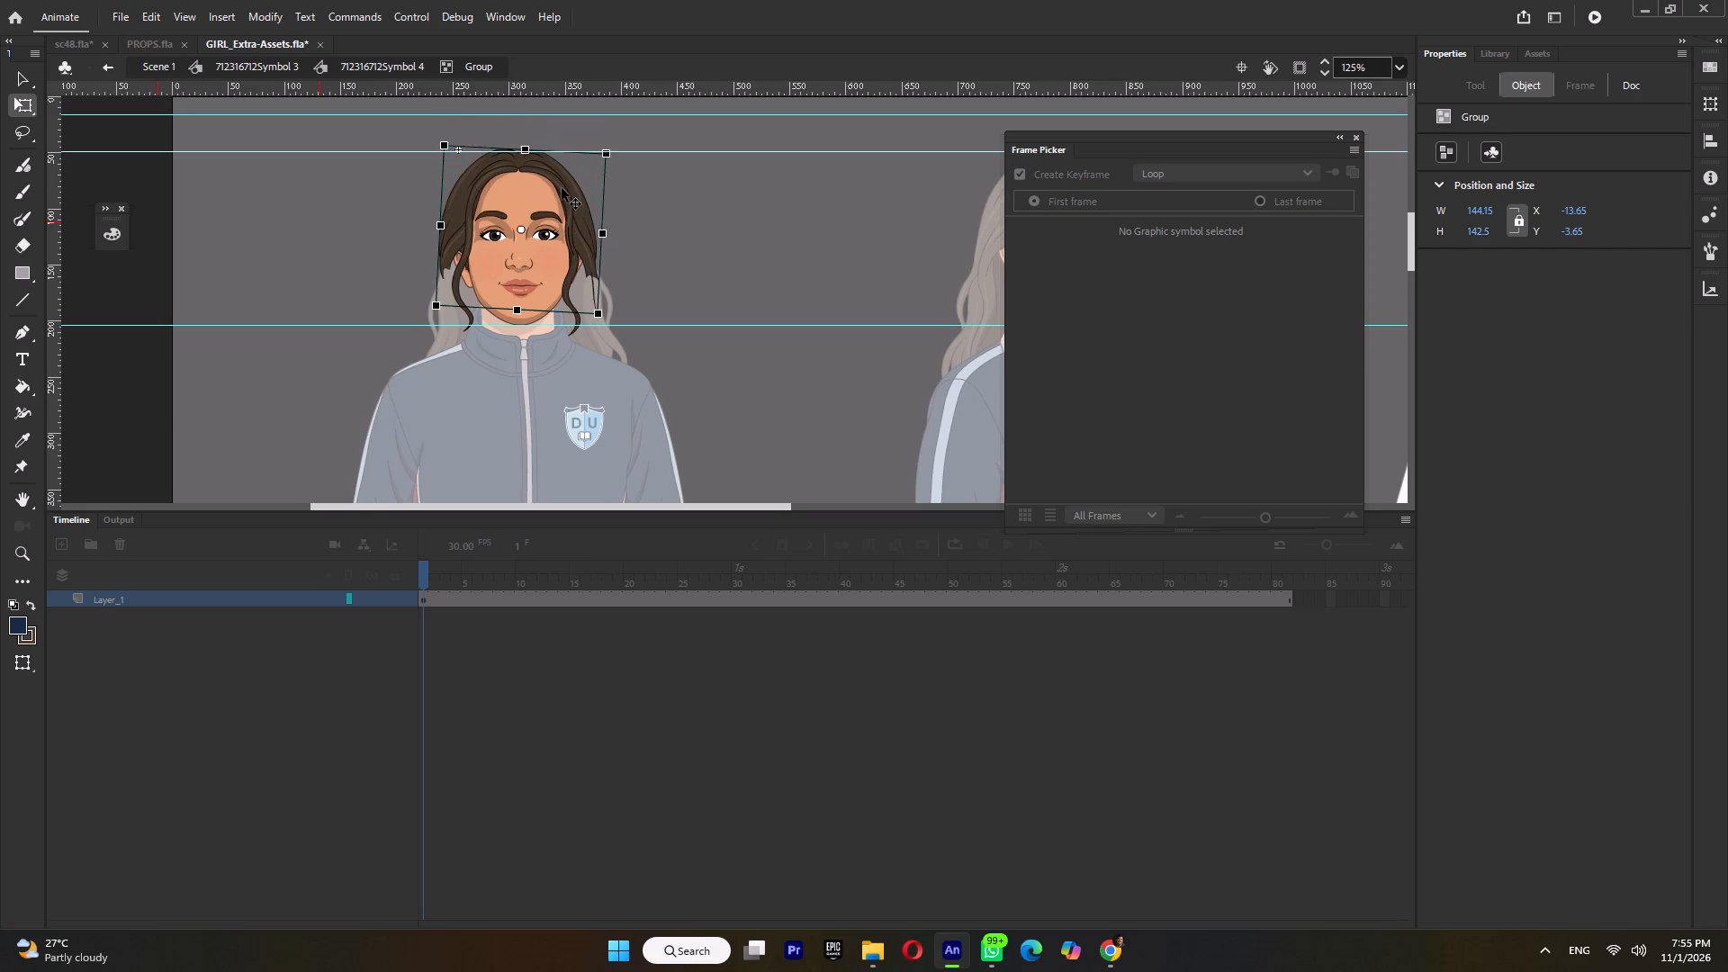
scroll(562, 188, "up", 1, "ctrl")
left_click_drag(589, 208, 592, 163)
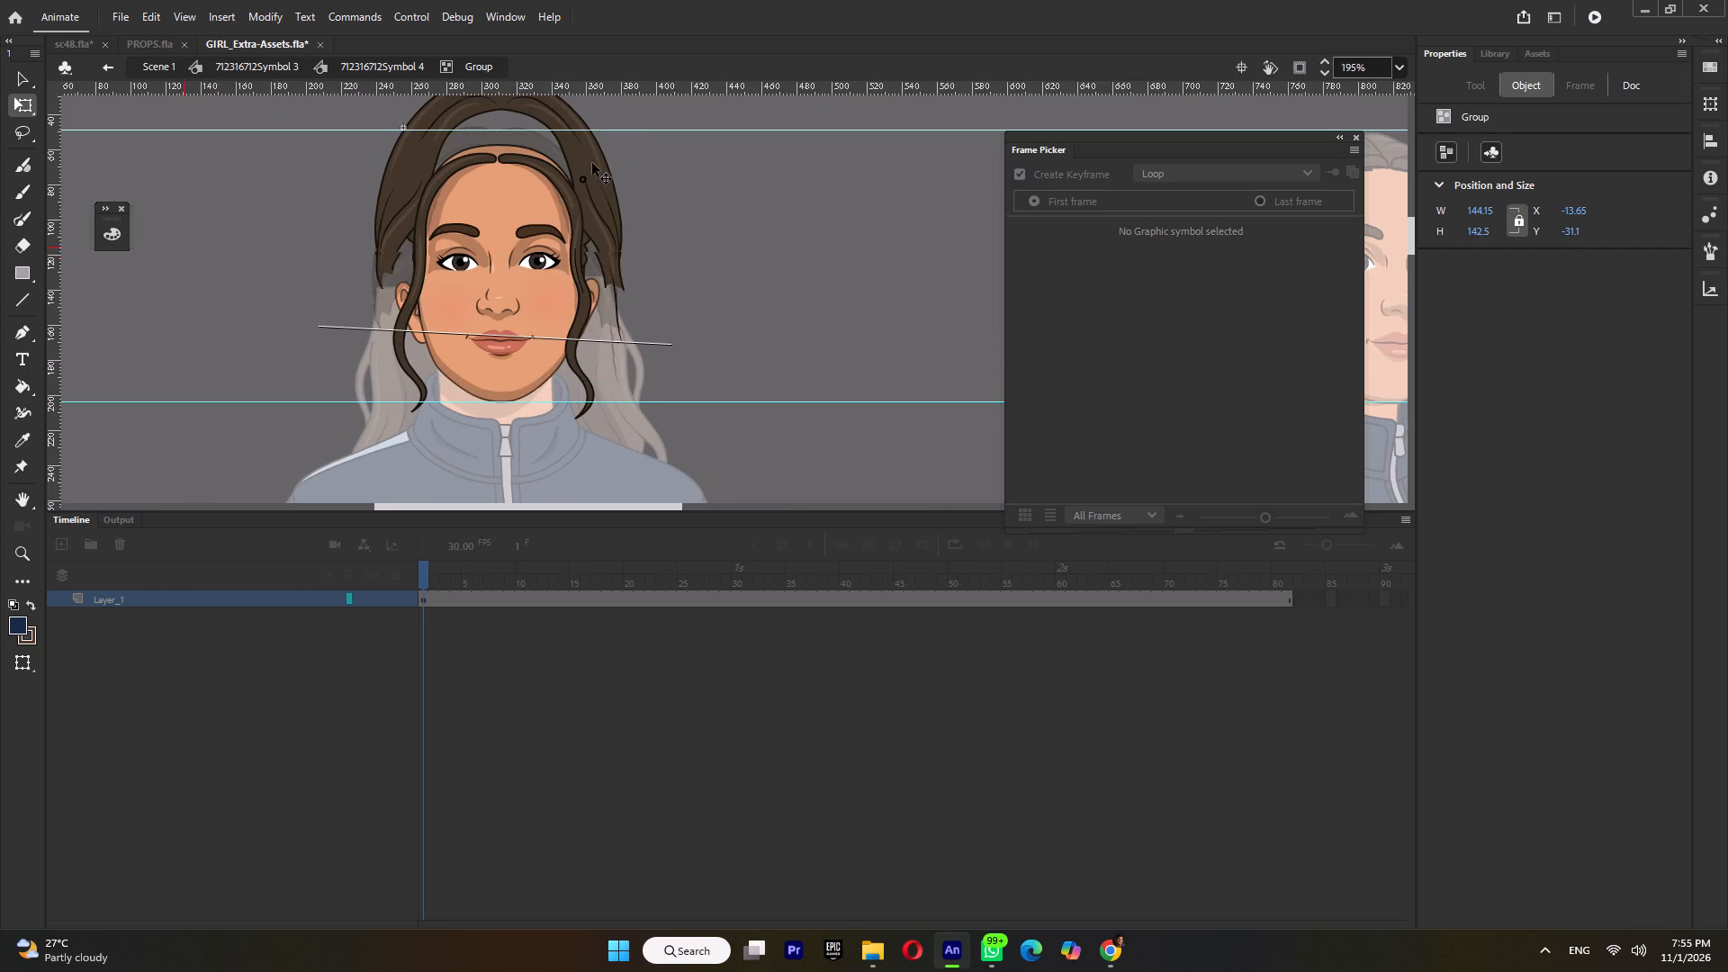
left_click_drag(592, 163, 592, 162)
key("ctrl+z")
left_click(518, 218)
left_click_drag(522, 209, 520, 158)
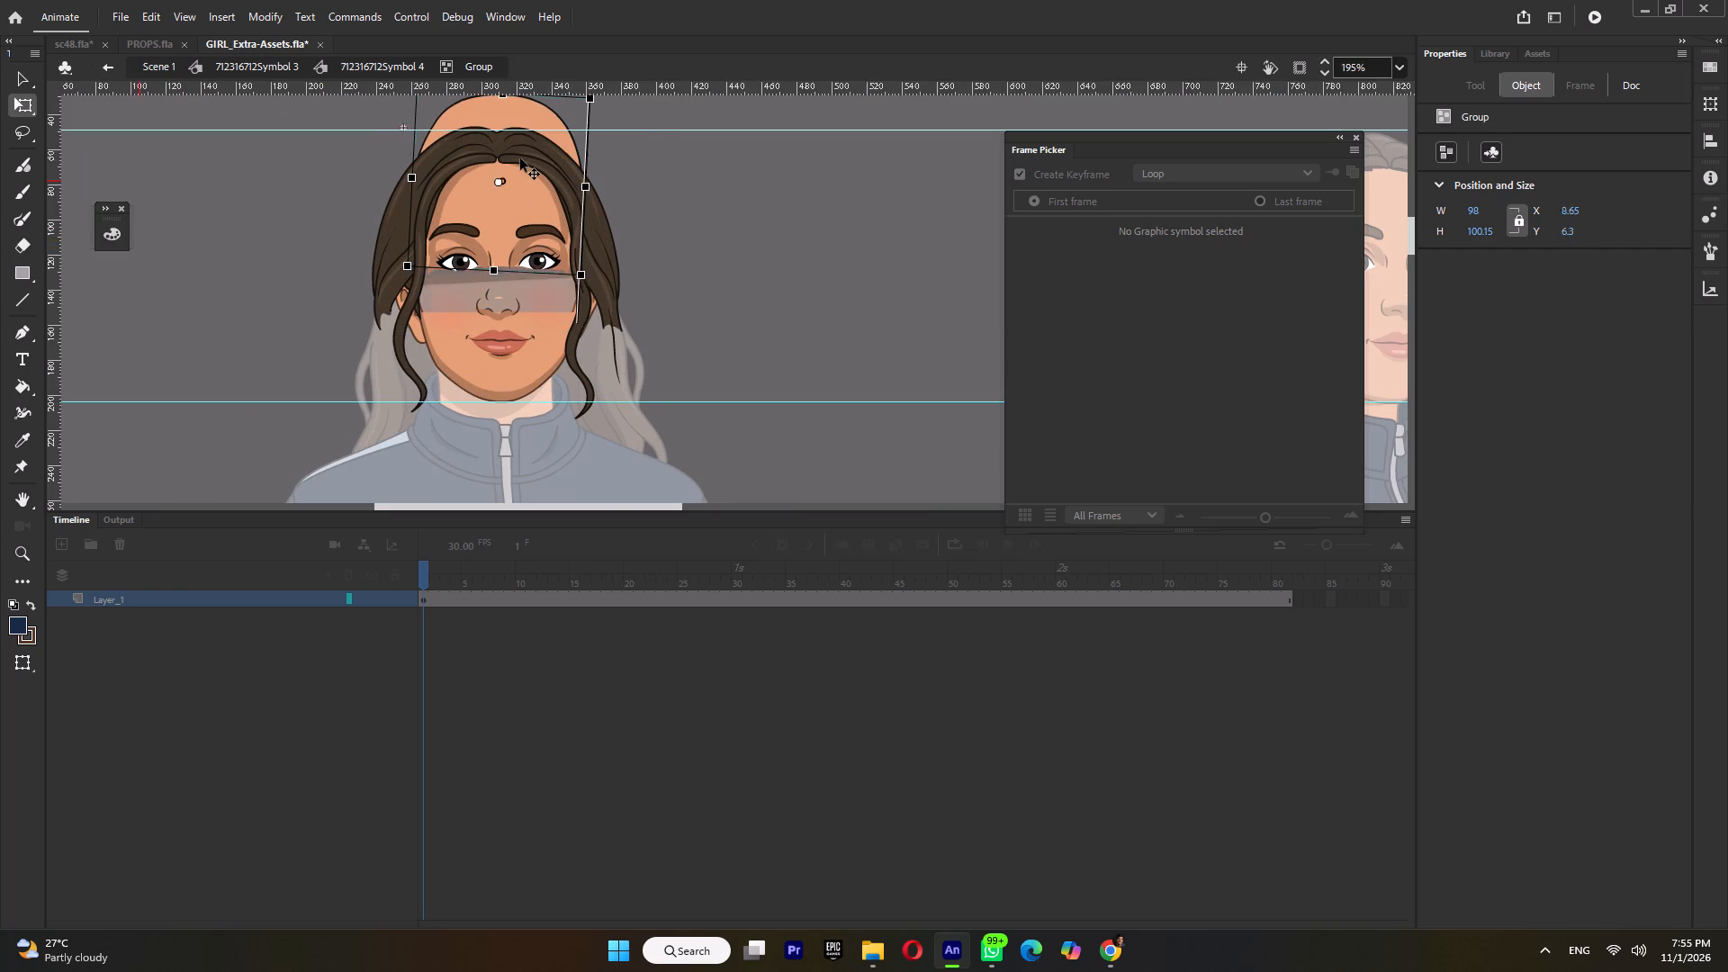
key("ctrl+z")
Copy the girl's front hair group and paste it in place on a new layer above Layer_5 in sc48.fla's Symbol 4.
left_click(602, 220)
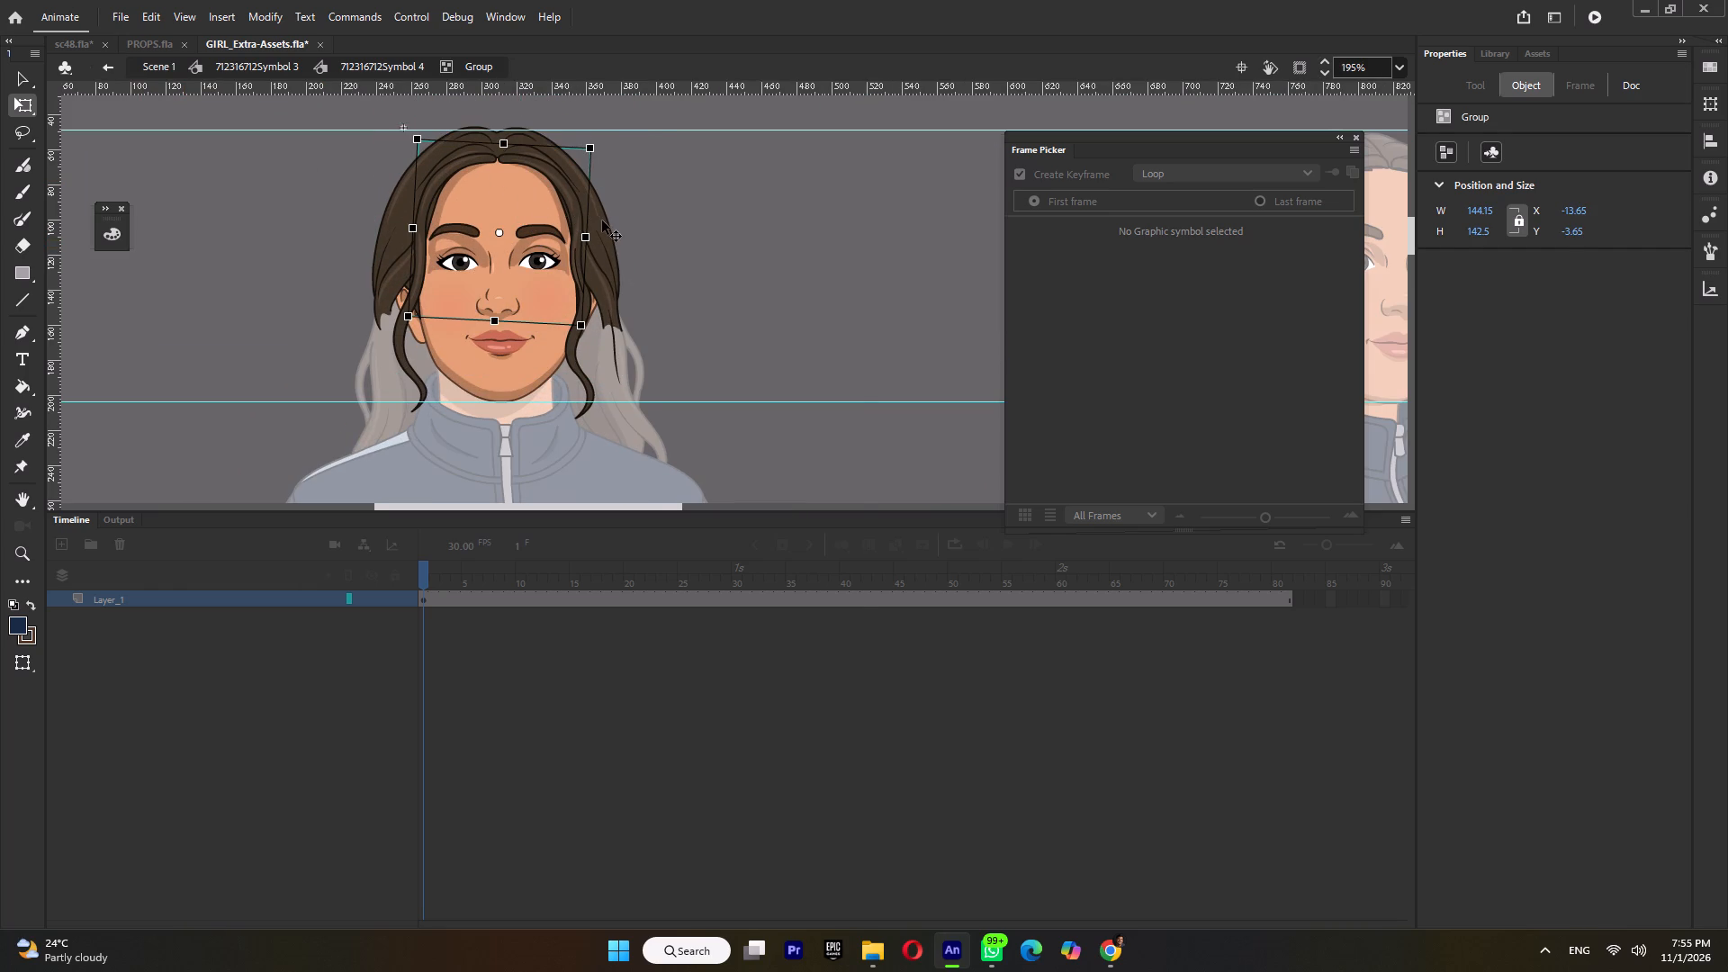
right_click(602, 220)
left_click(650, 317)
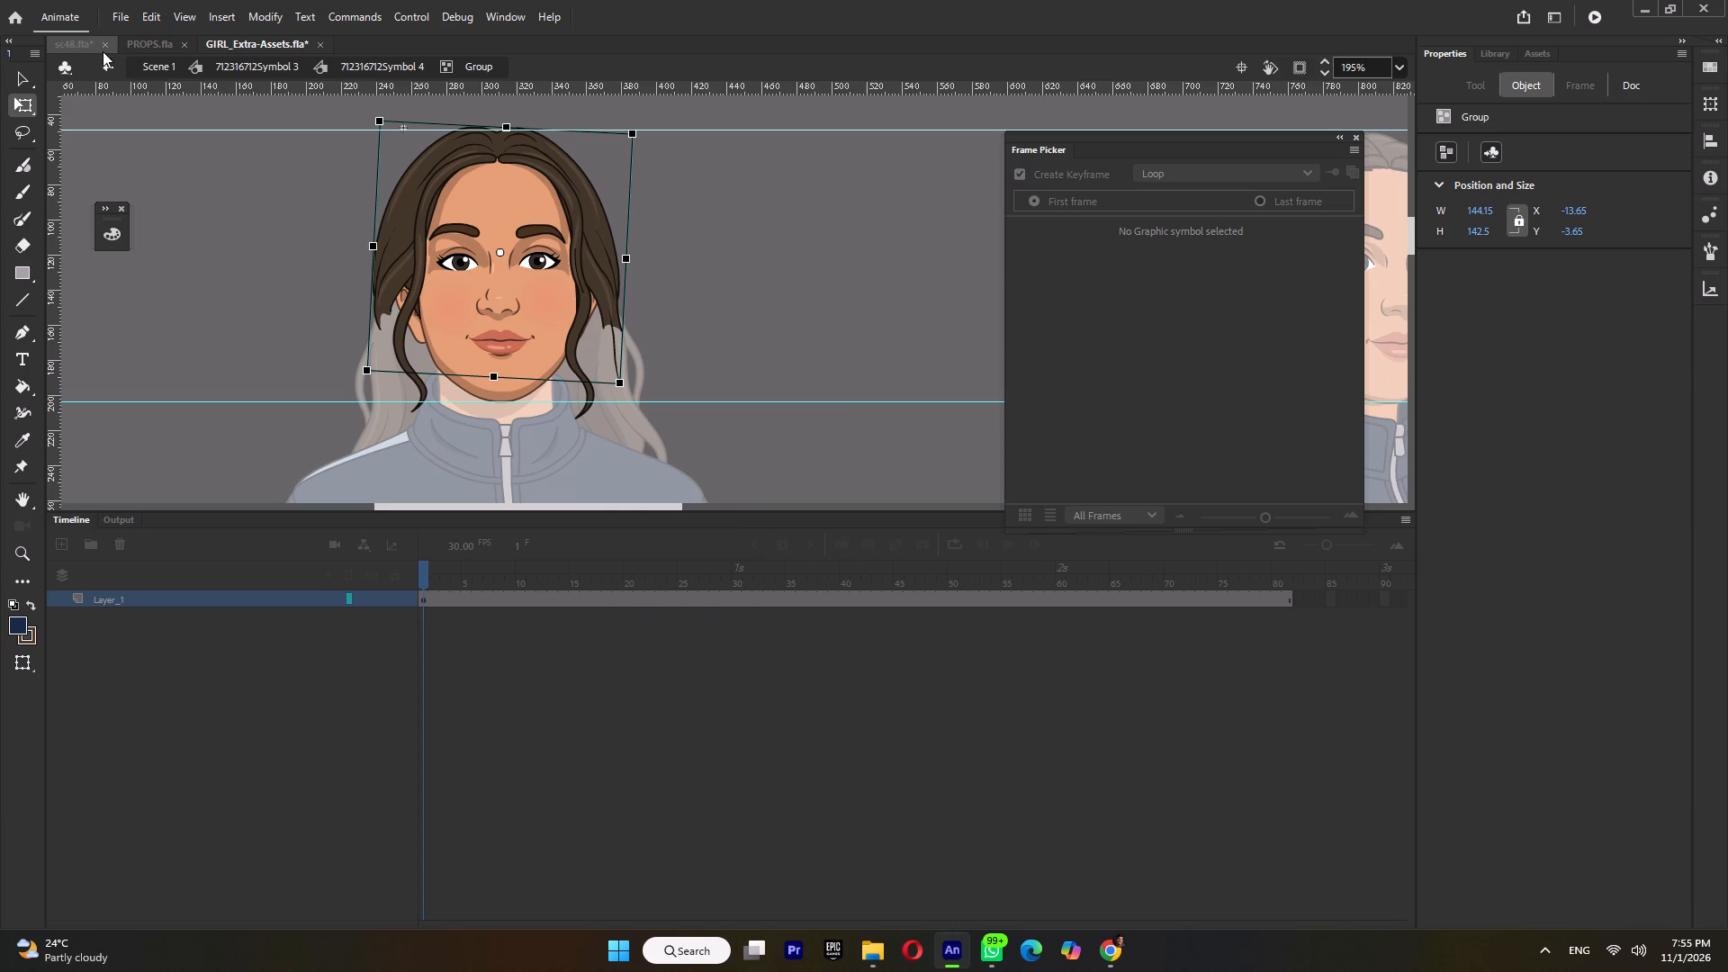
left_click(80, 48)
scroll(783, 121, "up", 4, "ctrl")
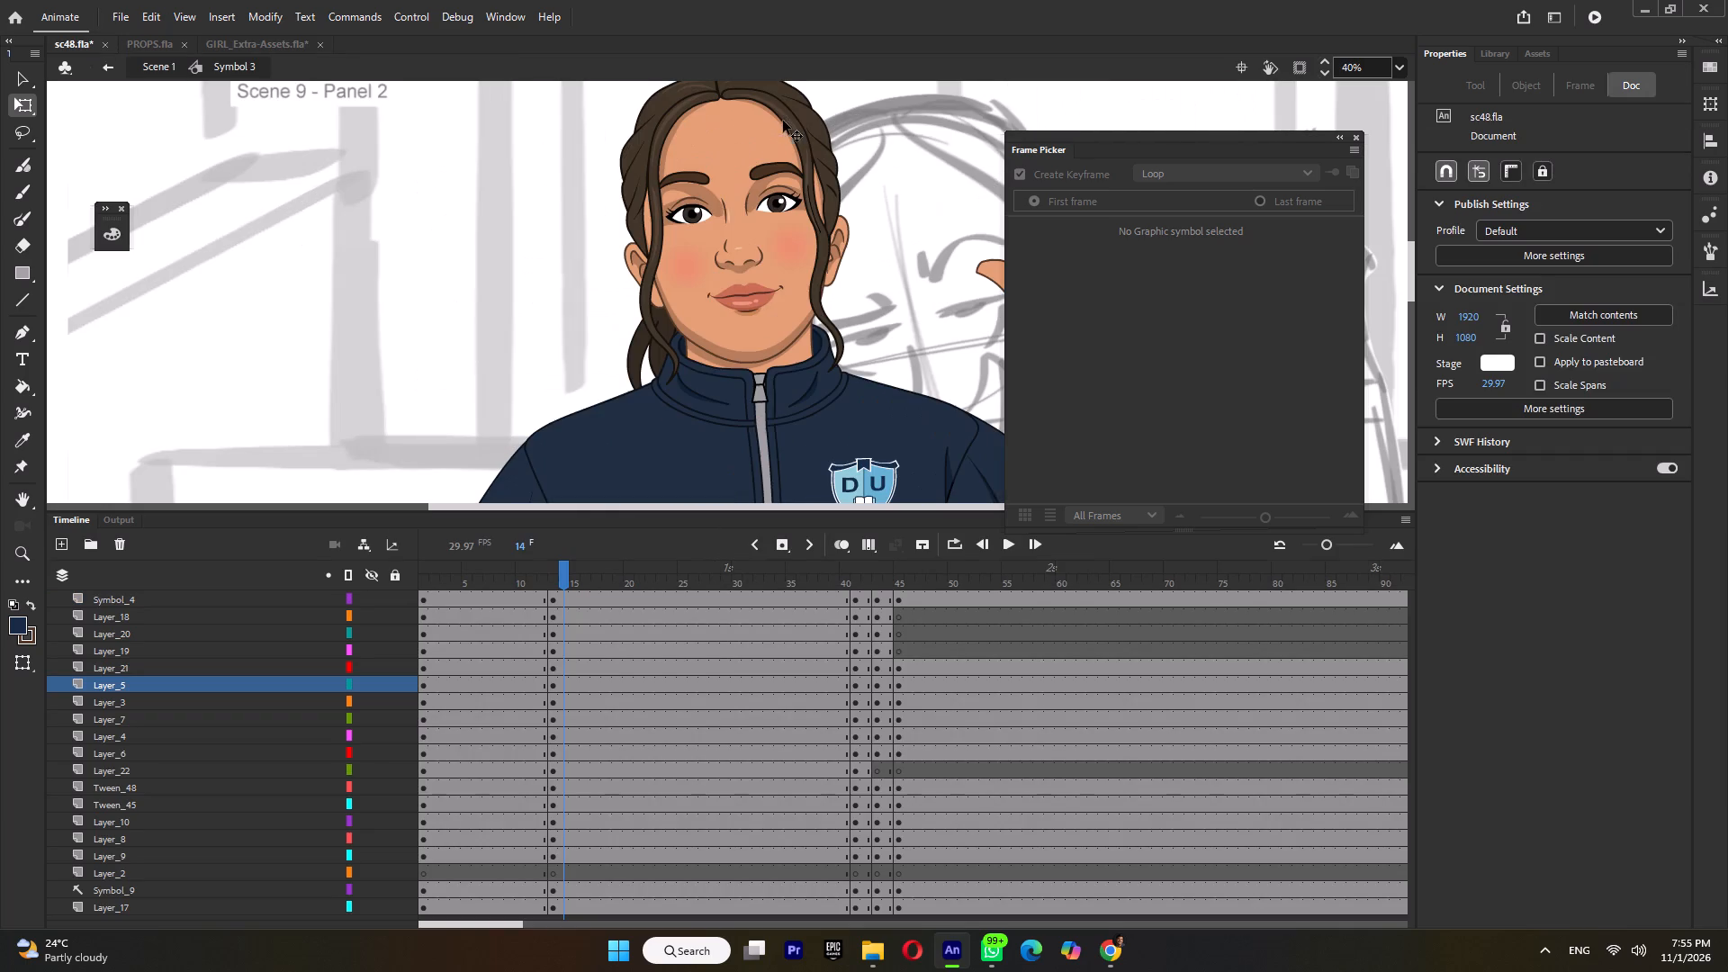
triple_click(797, 102)
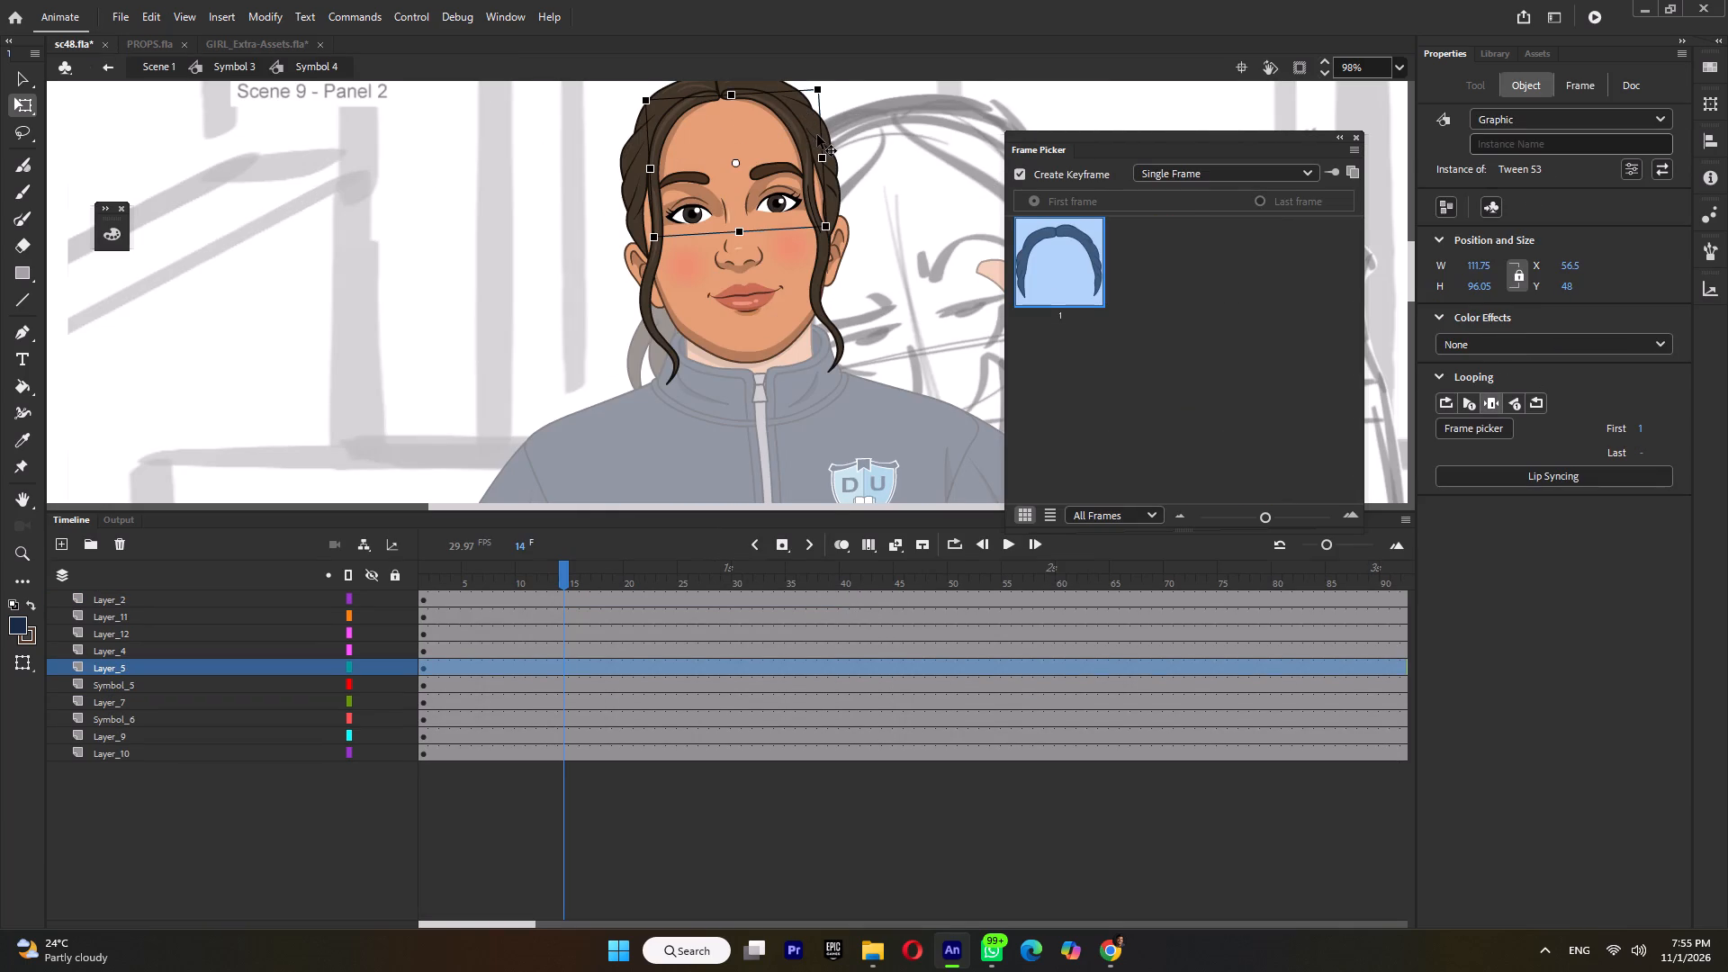
left_click(62, 548)
right_click(370, 356)
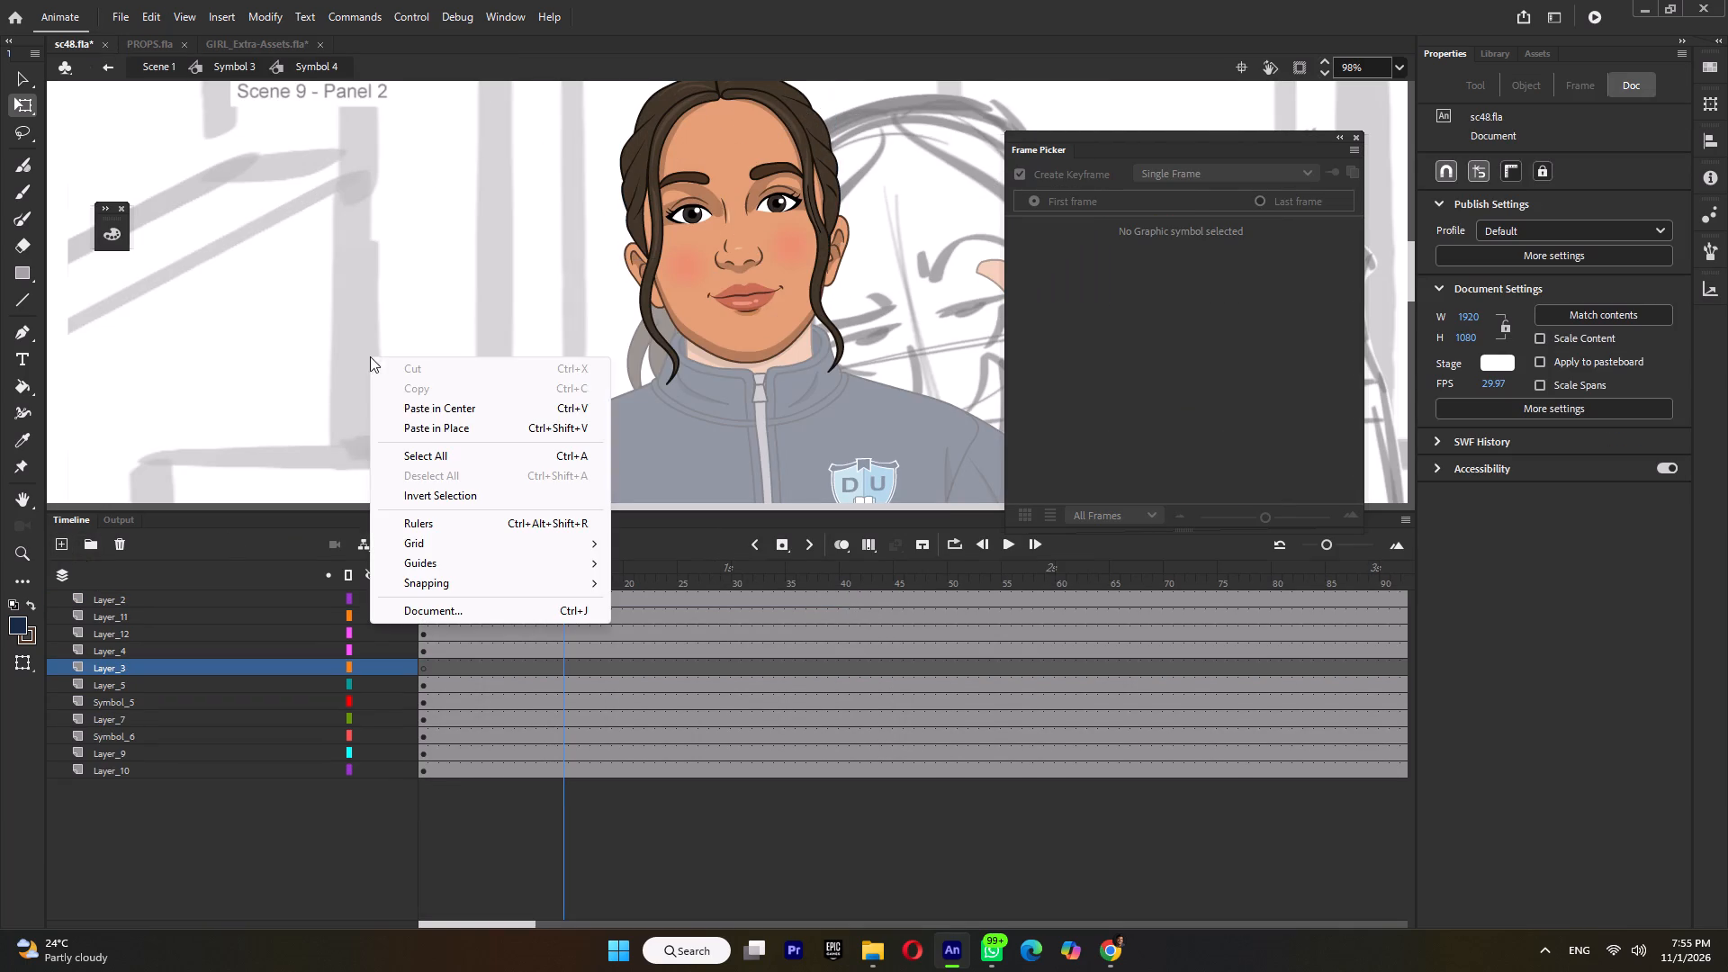
left_click(423, 423)
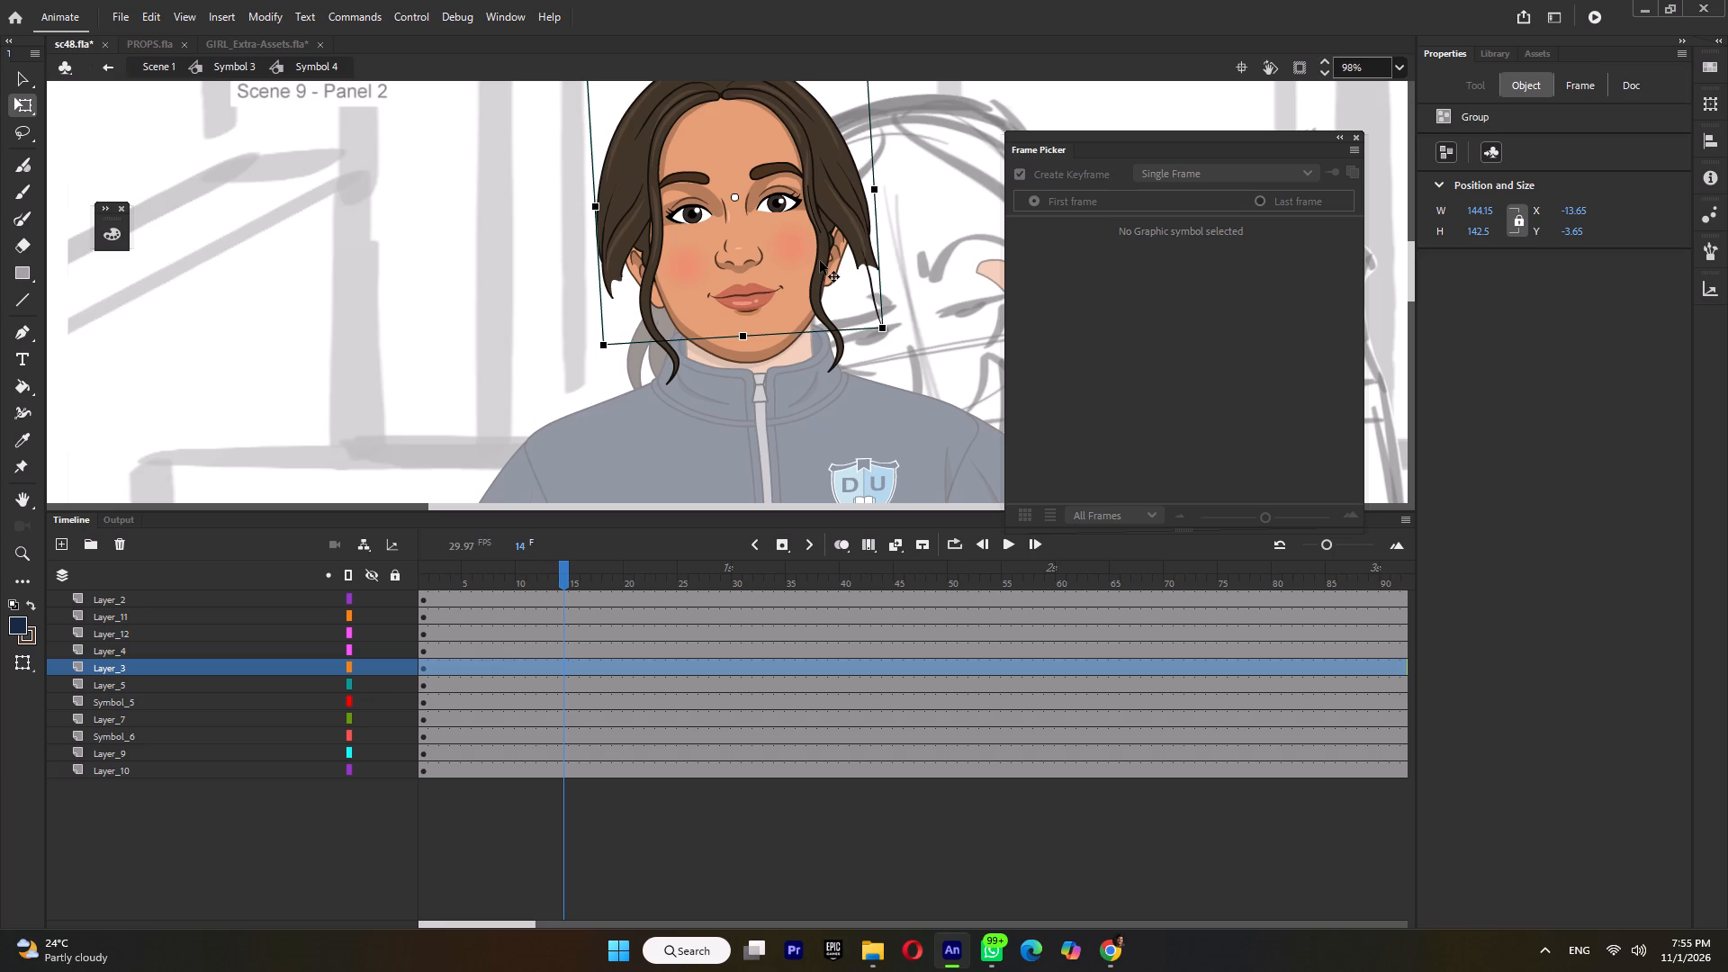
Turn the original hair layer, Layer_5, into a guide layer and hide it.
left_click(176, 685)
right_click(176, 685)
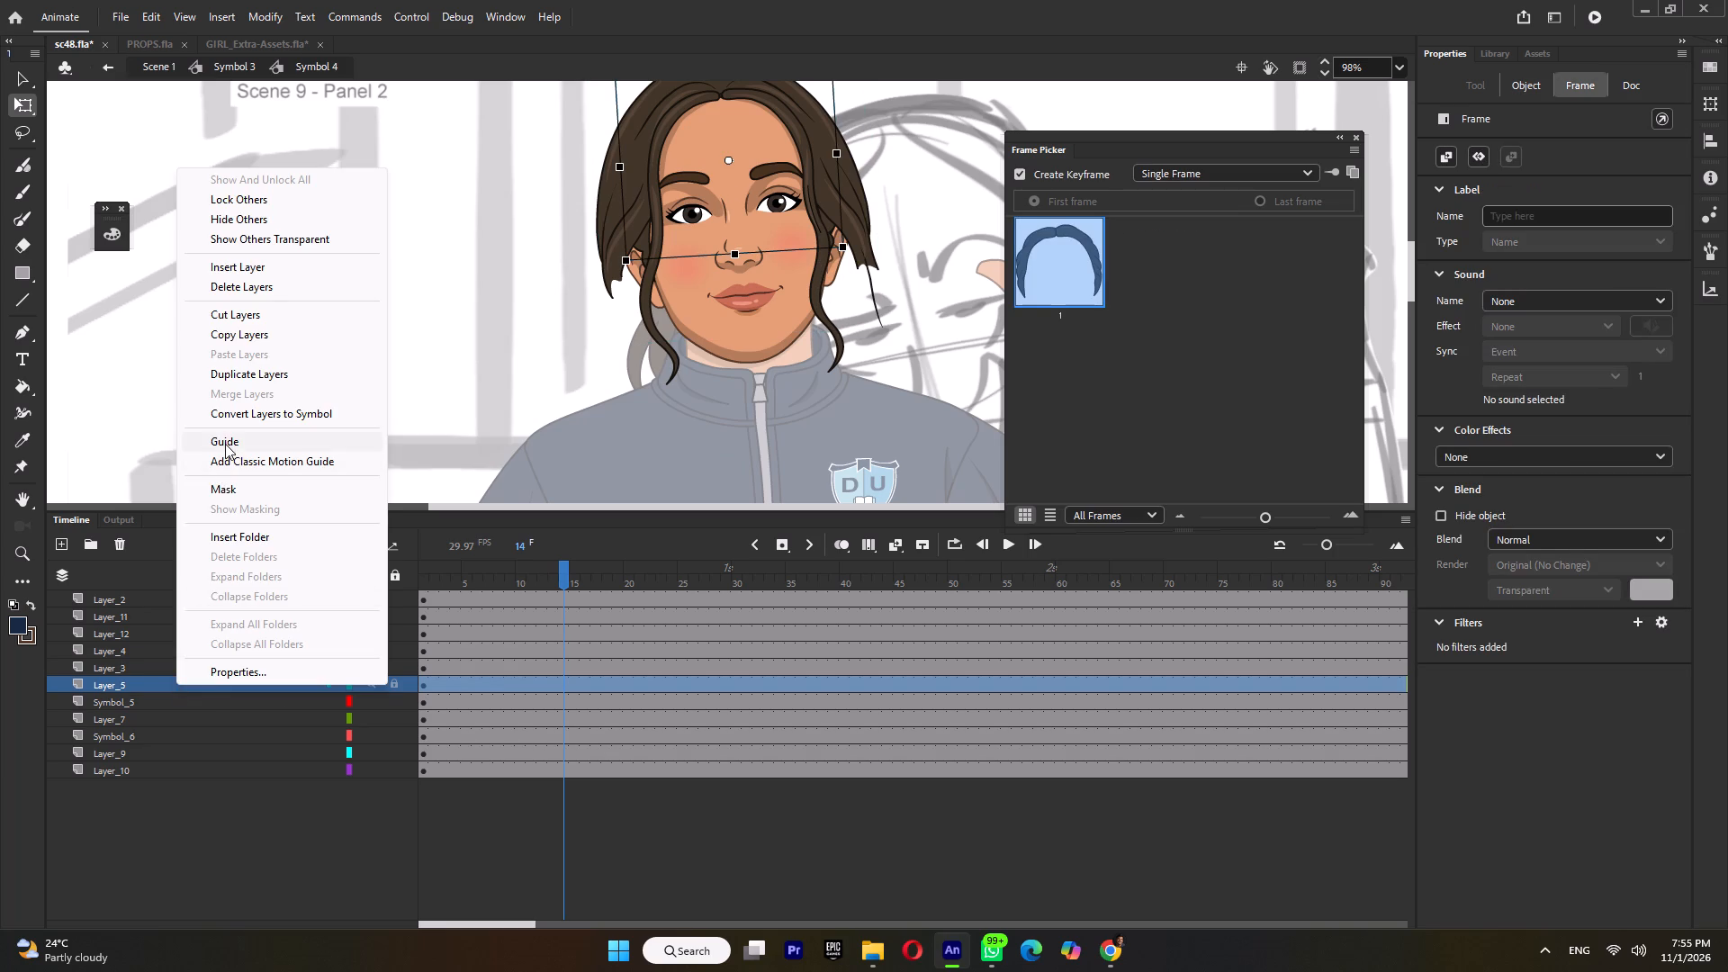
left_click(225, 444)
left_click(373, 679)
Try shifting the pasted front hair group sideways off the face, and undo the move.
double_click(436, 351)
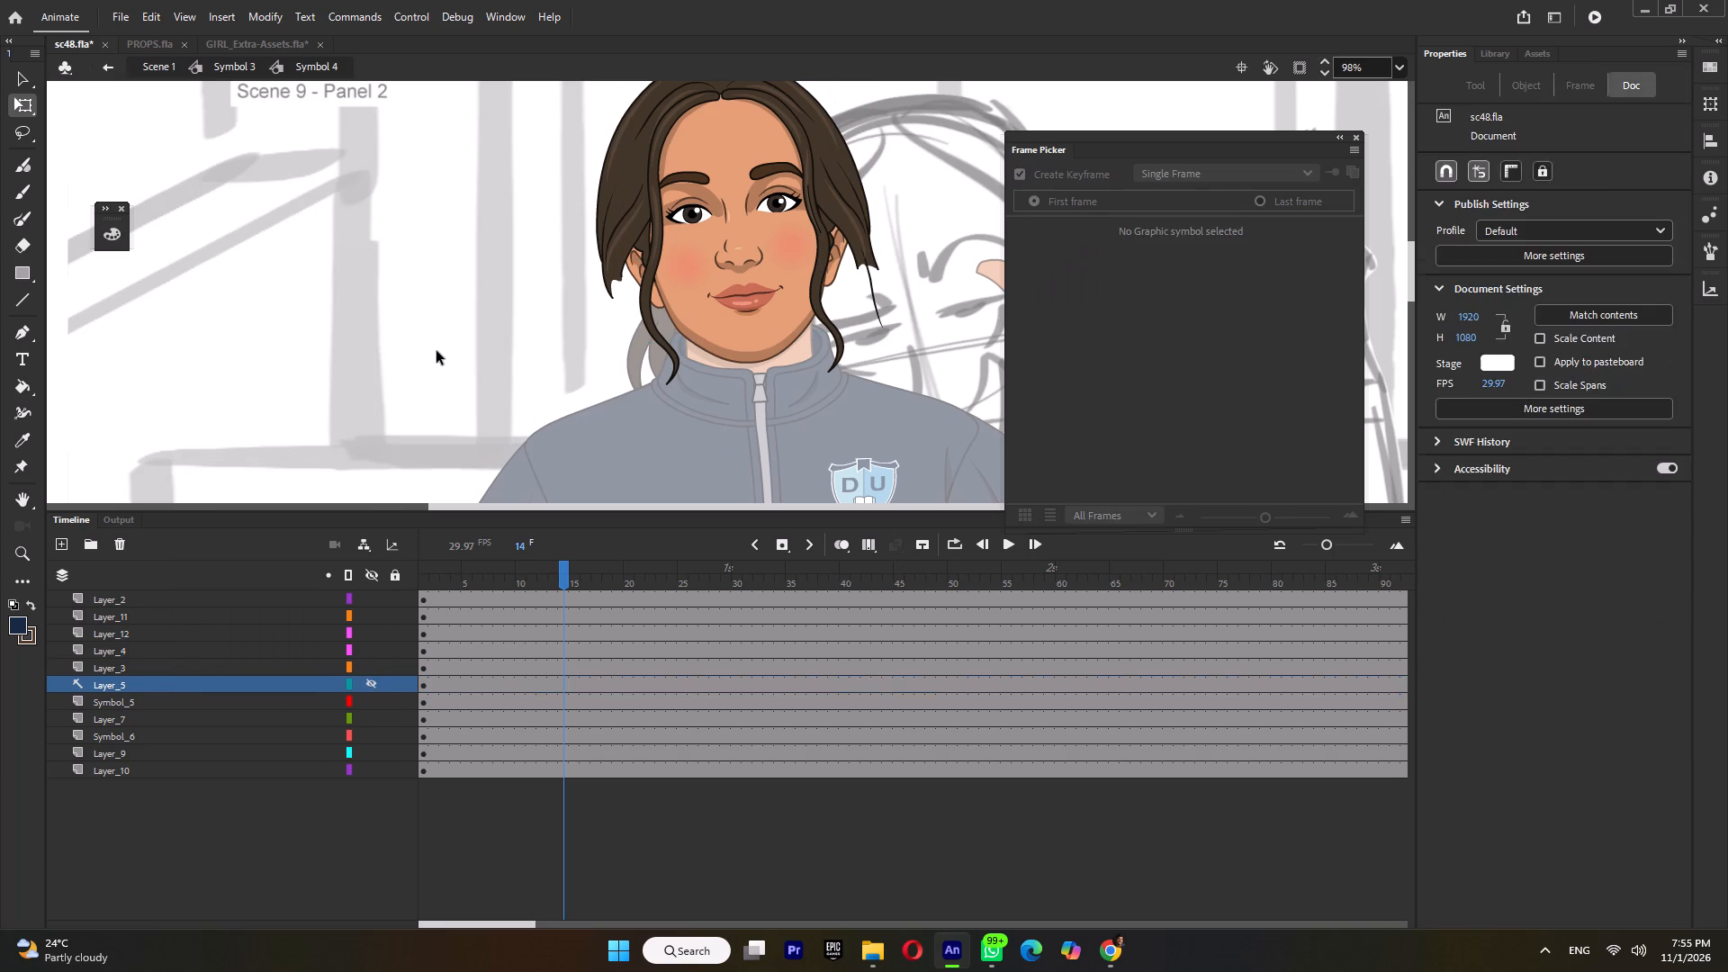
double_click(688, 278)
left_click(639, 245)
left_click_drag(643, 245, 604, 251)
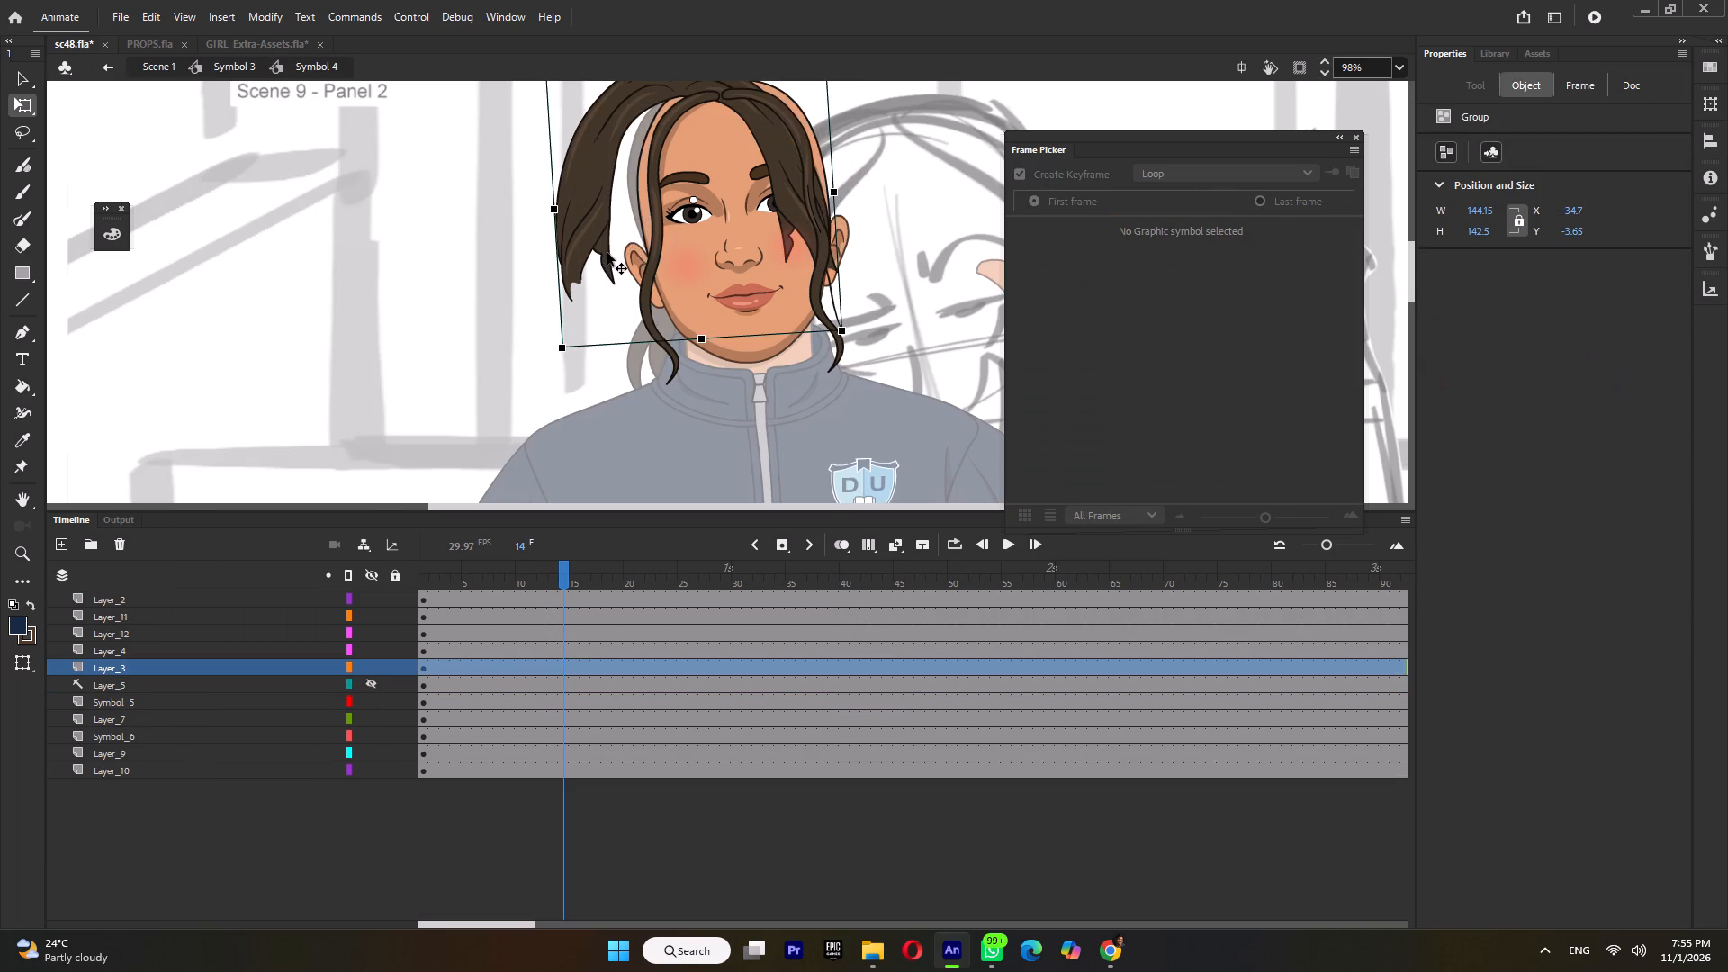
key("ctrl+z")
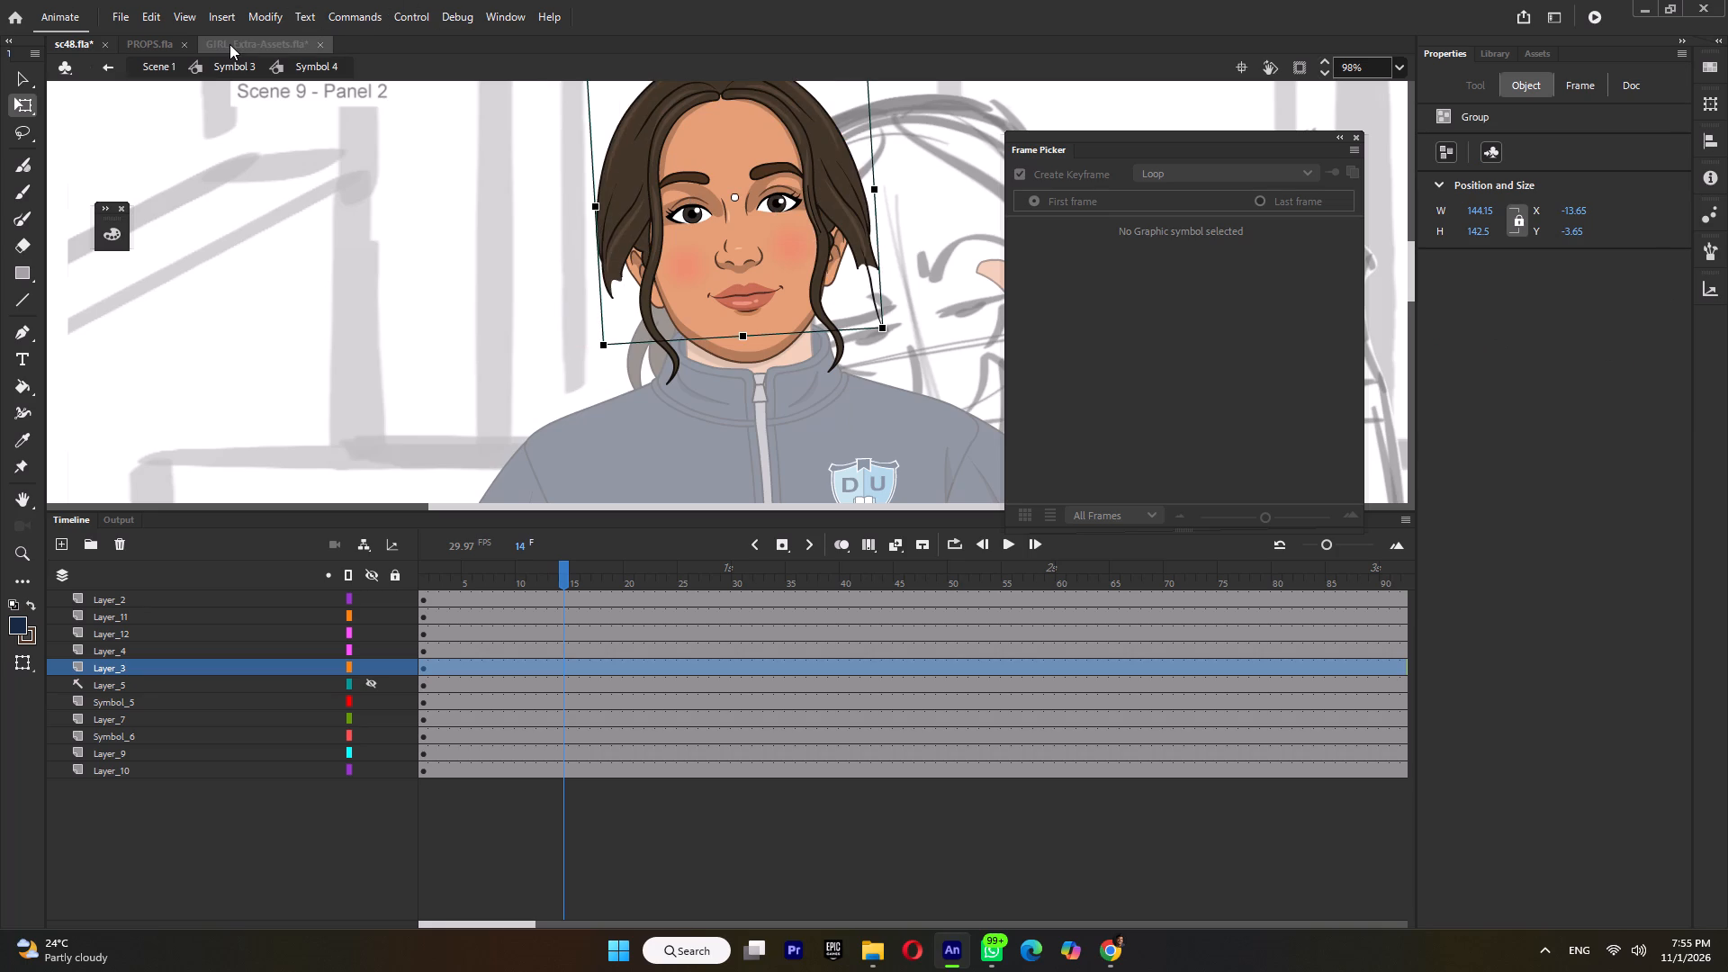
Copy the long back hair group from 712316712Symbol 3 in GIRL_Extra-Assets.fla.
left_click(226, 44)
double_click(688, 330)
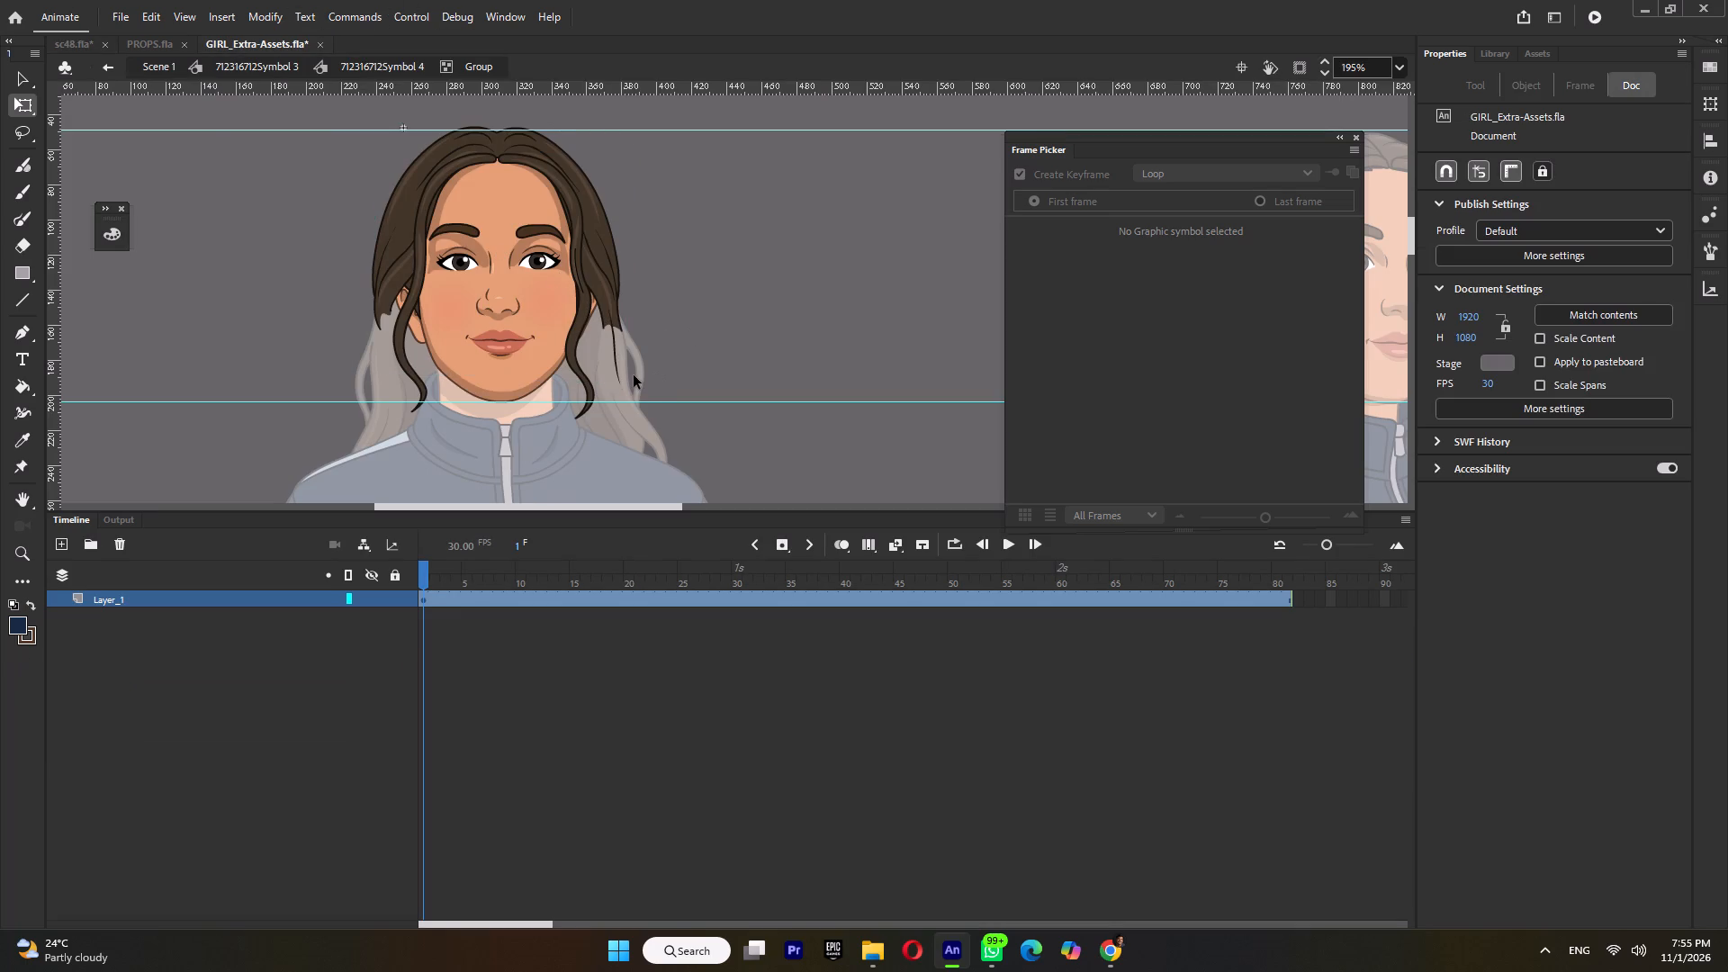
triple_click(634, 375)
right_click(634, 375)
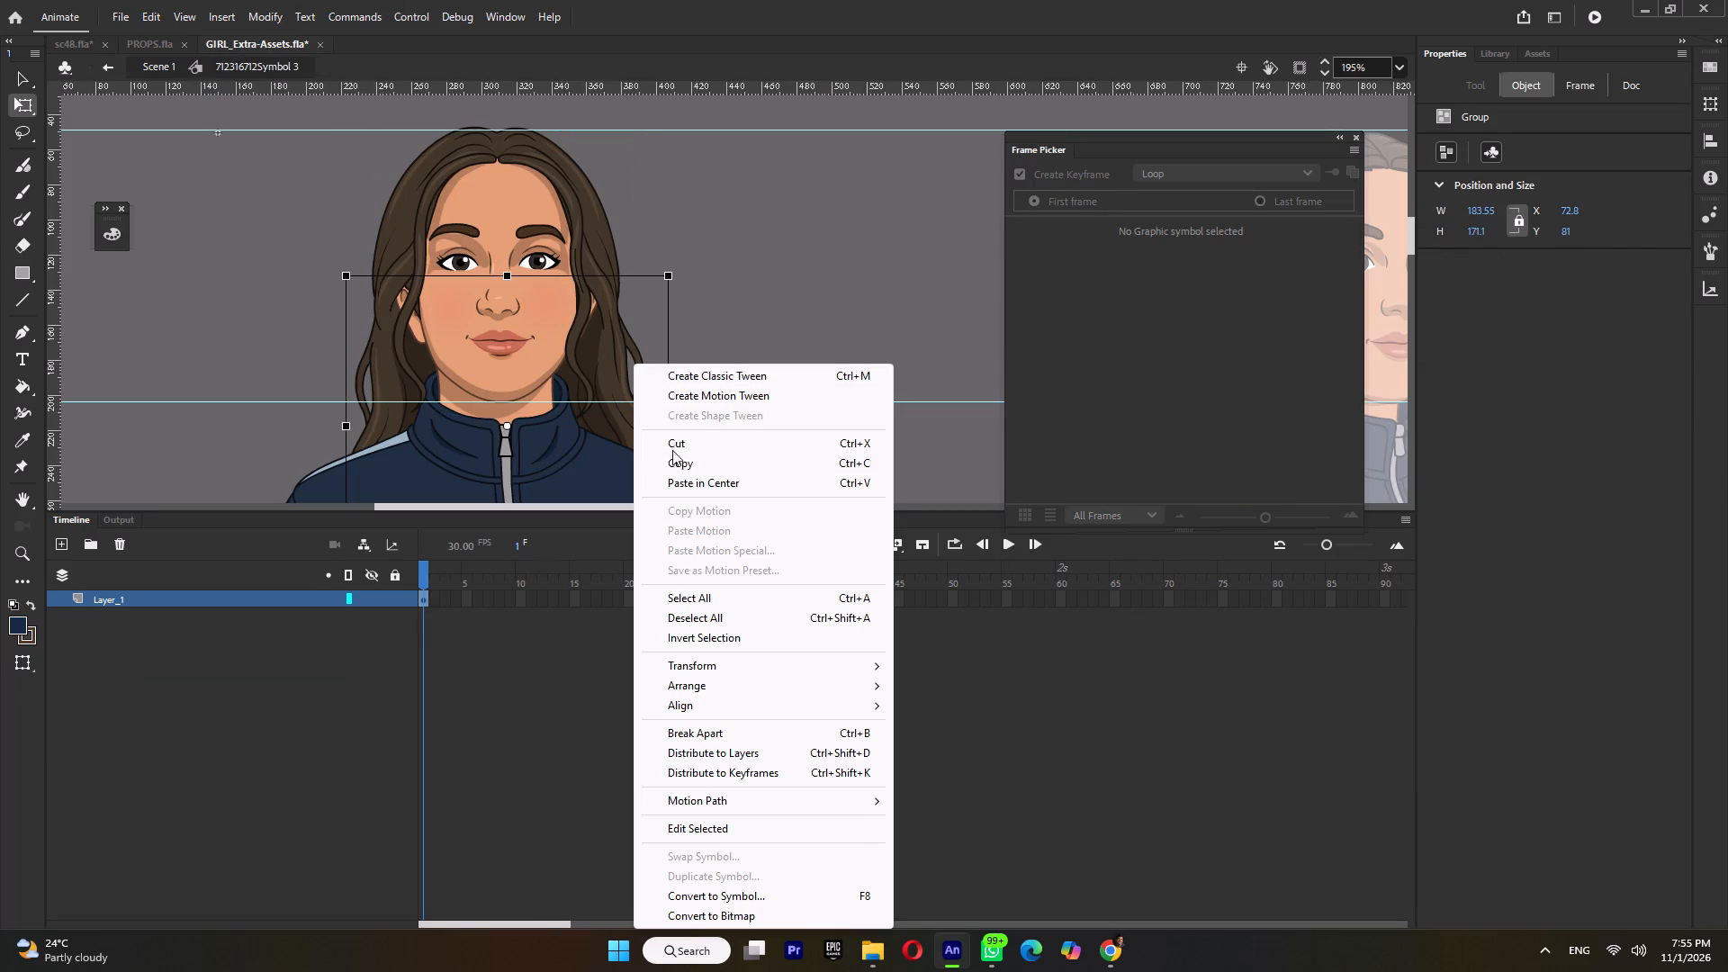
left_click(673, 459)
Return to sc48.fla, open Symbol 3 at frame 1 and move Layer_2 to the bottom of the layer stack.
left_click(81, 44)
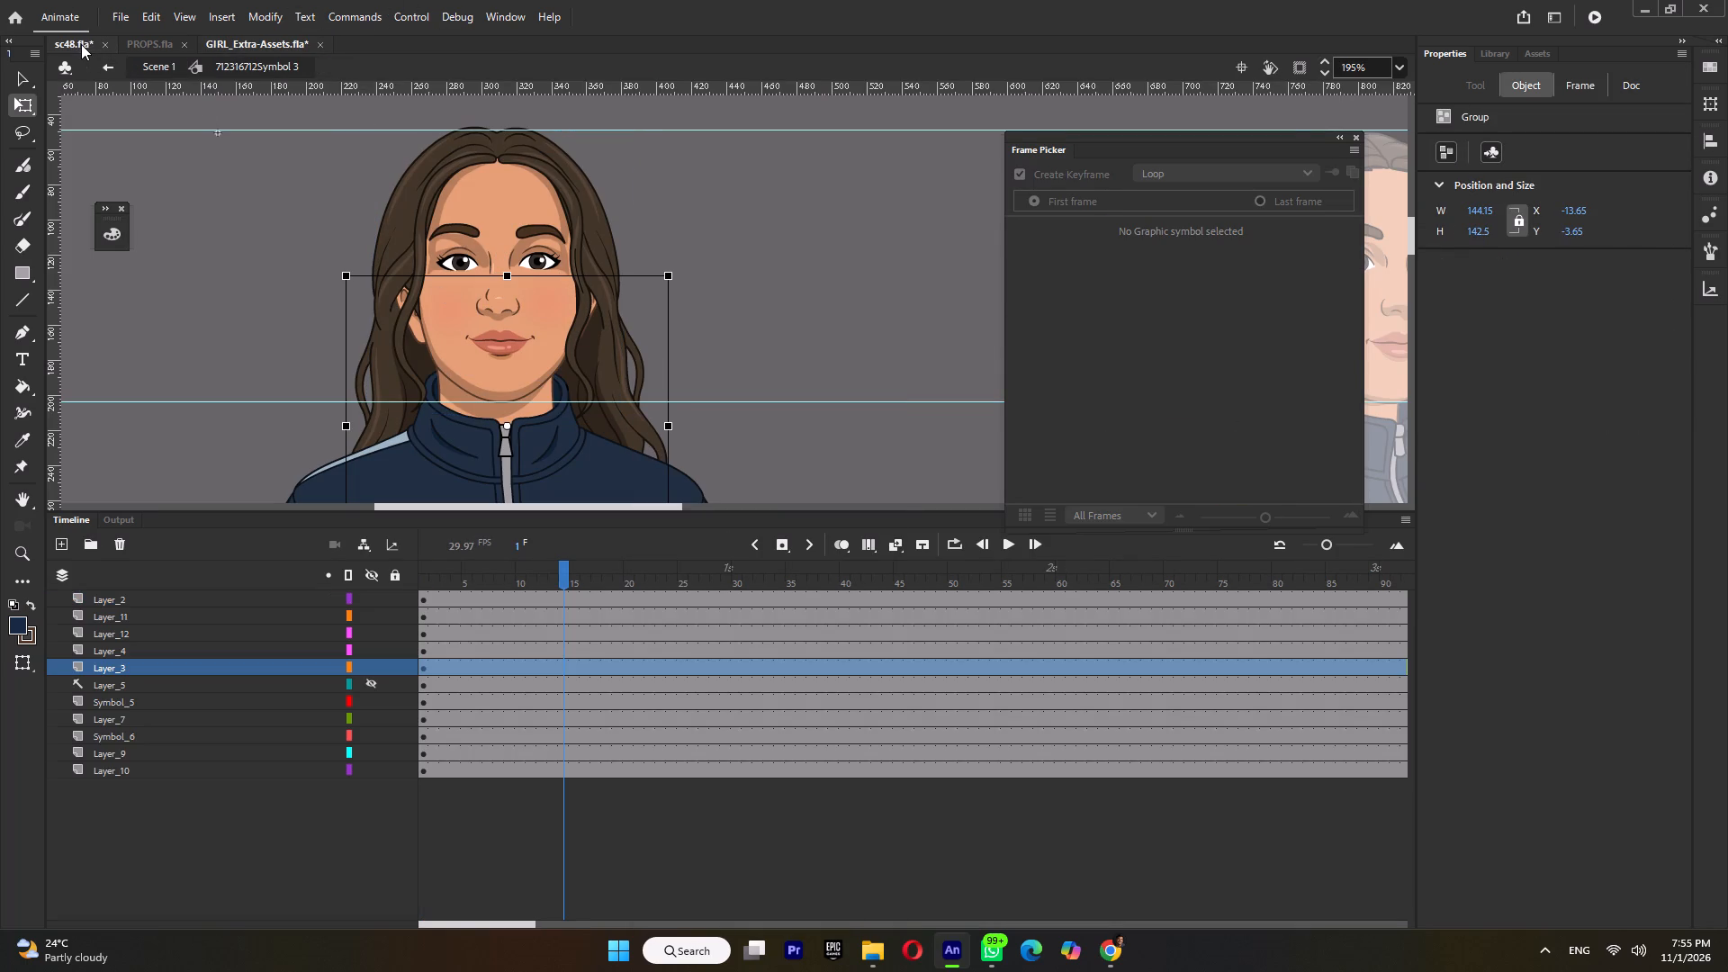
left_click(152, 68)
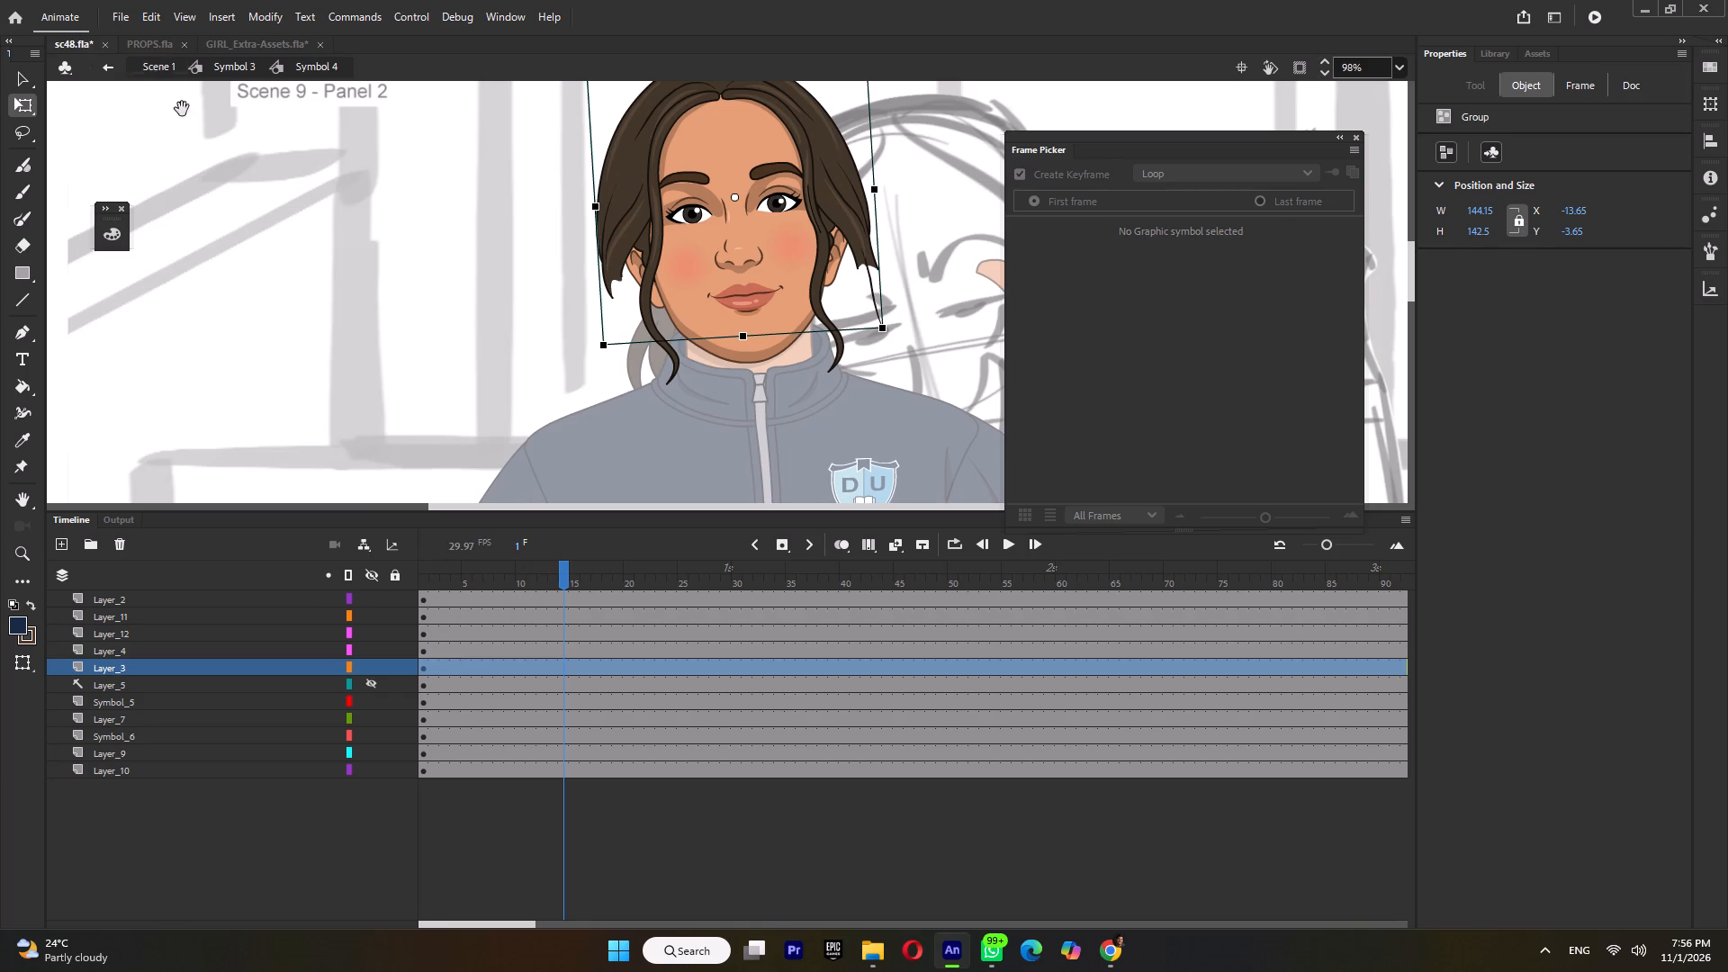
left_click_drag(445, 570, 359, 597)
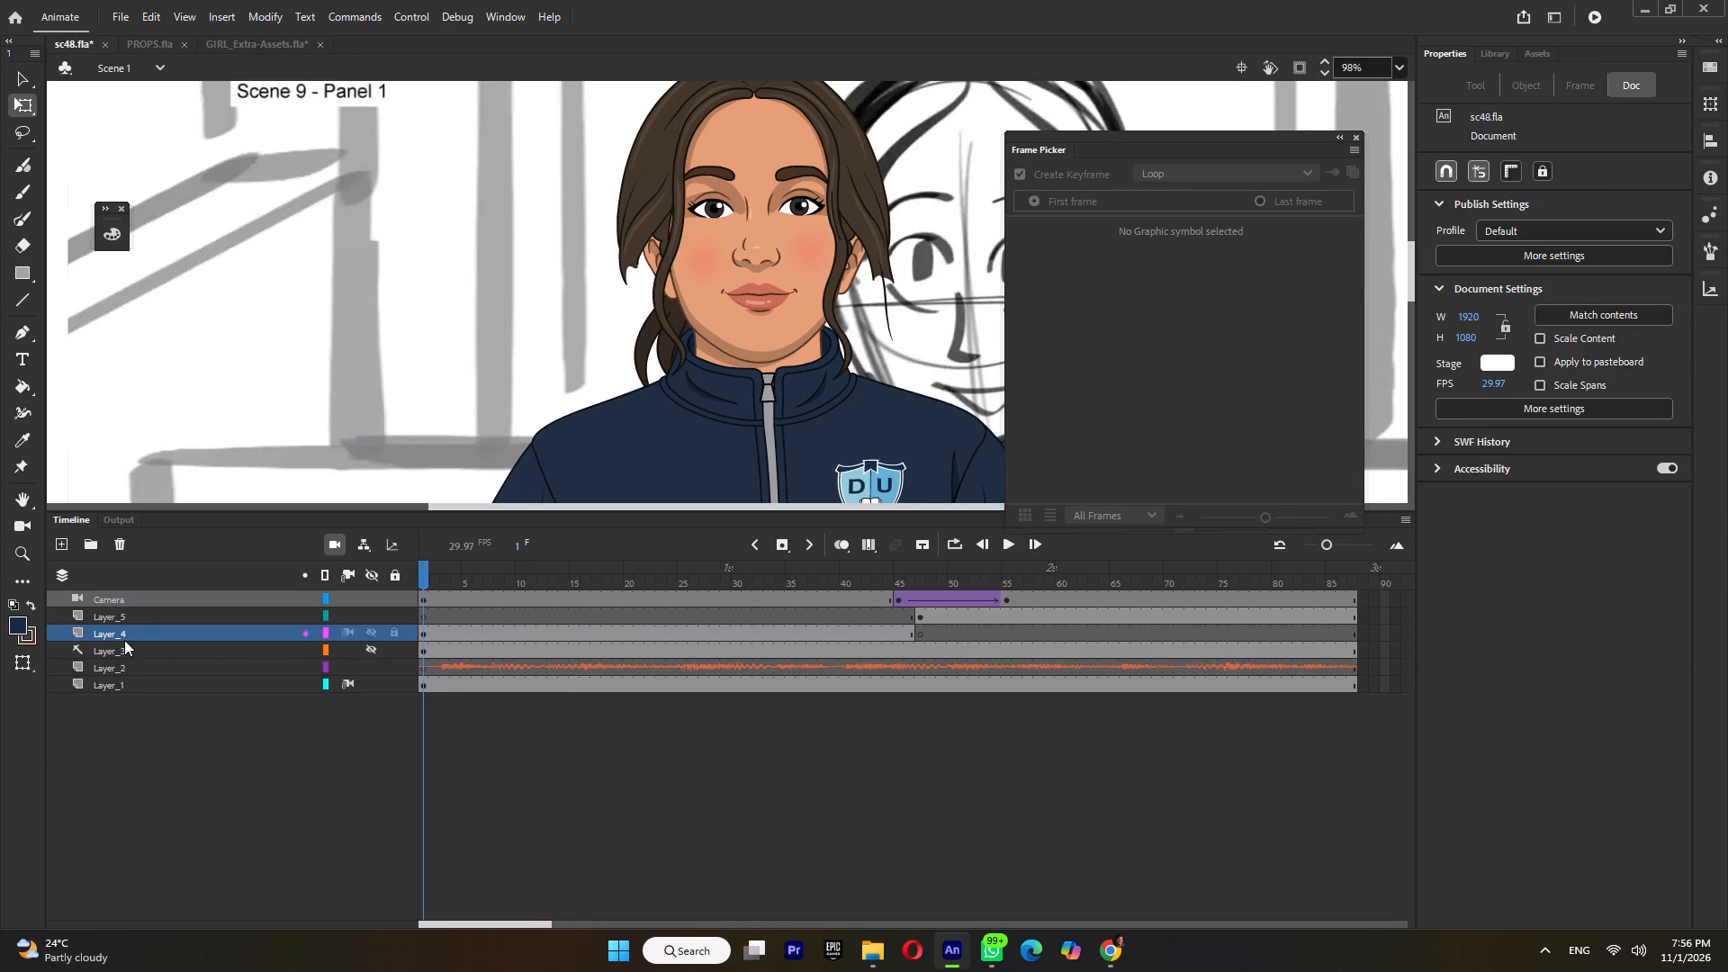
double_click(721, 287)
scroll(751, 290, "down", 3, "ctrl")
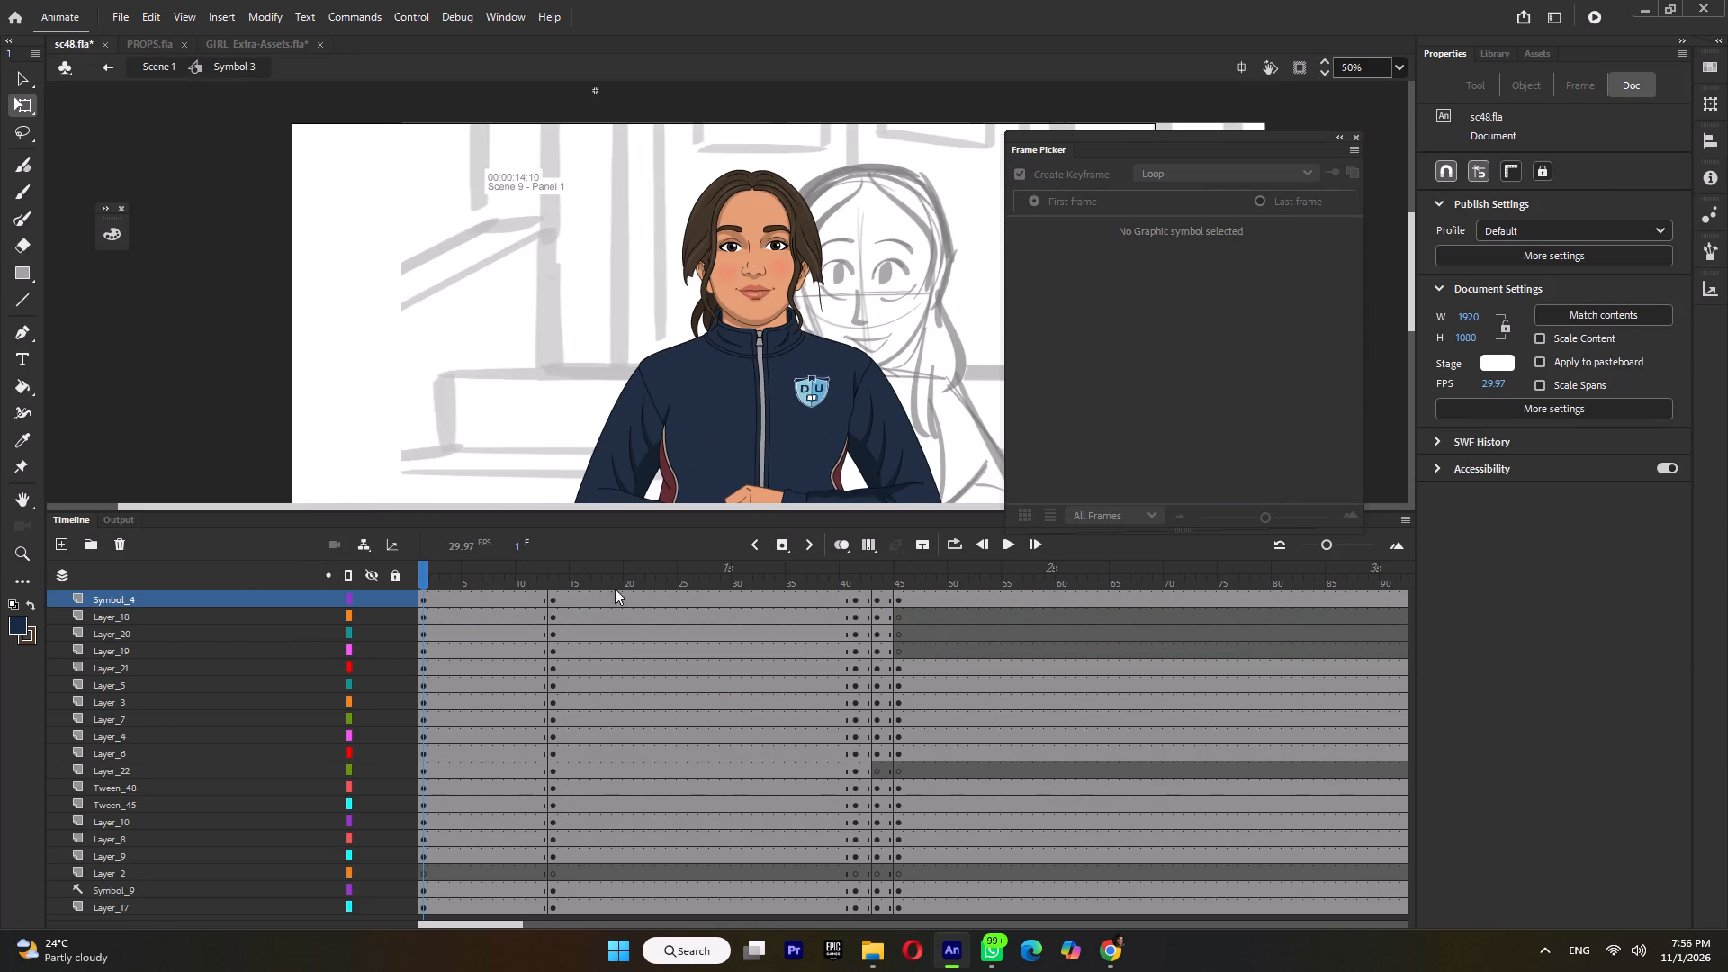
scroll(565, 734, "down", 6)
left_click(128, 869)
left_click_drag(113, 870, 106, 919)
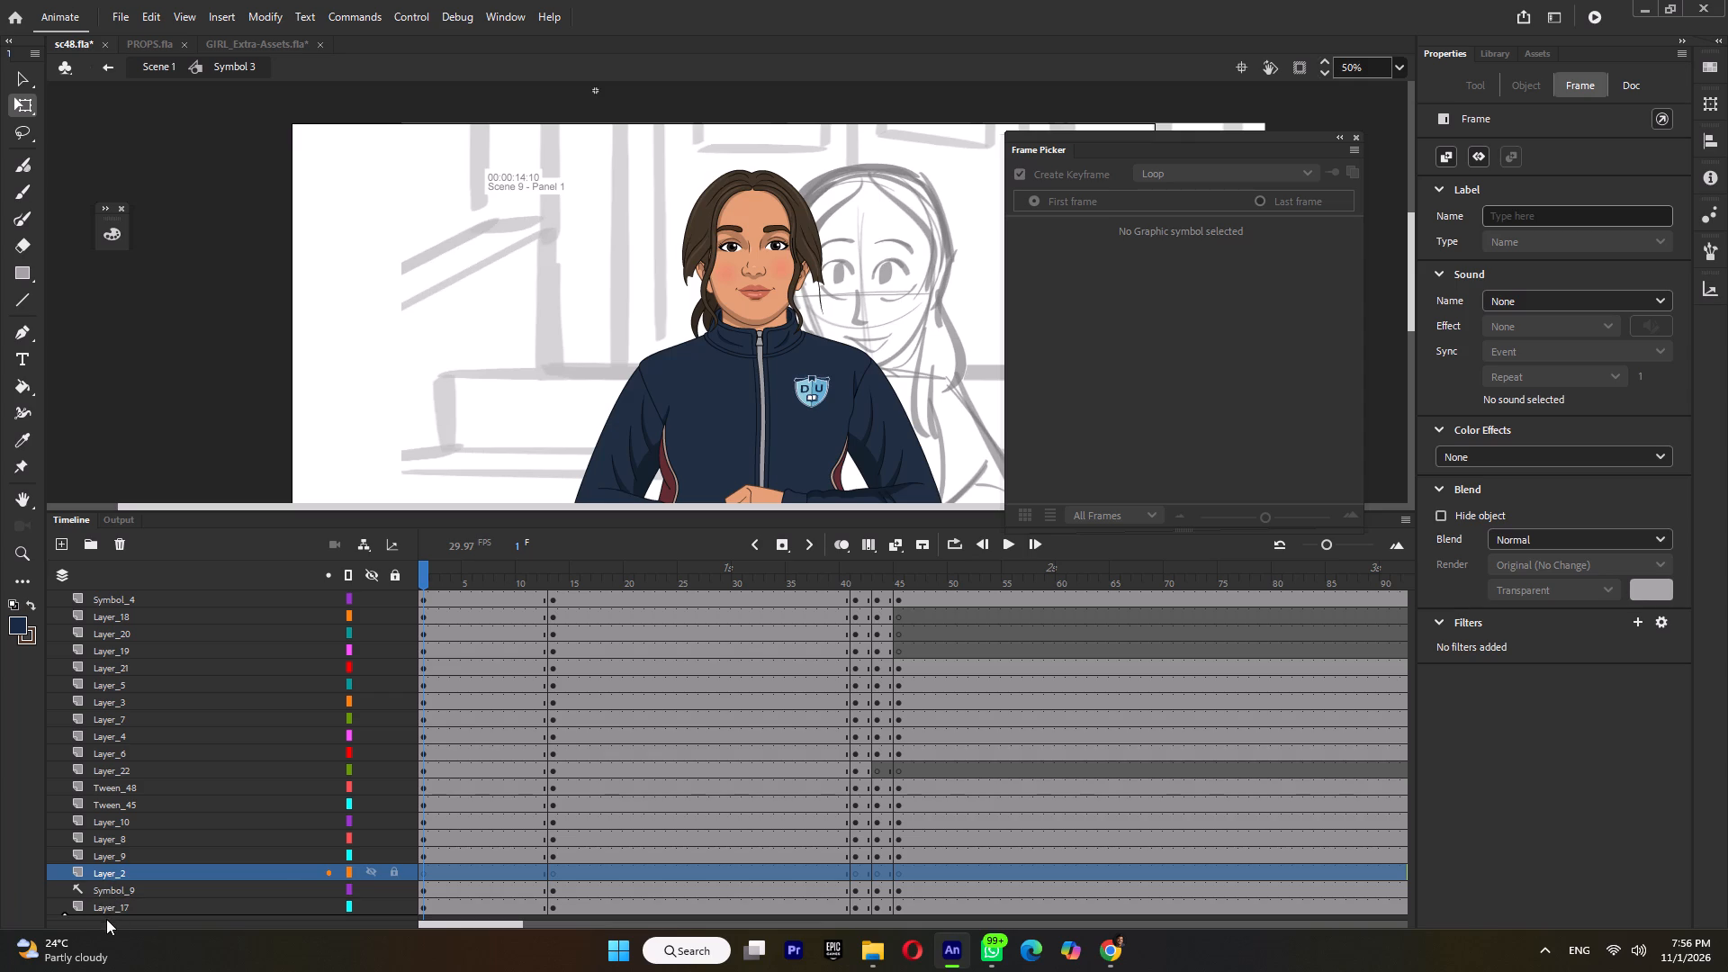
left_click_drag(106, 919, 97, 922)
Paste the back hair in place on Layer_2 at frame 1 and move it down behind the head to about Y 140.
left_click(427, 905)
right_click(439, 341)
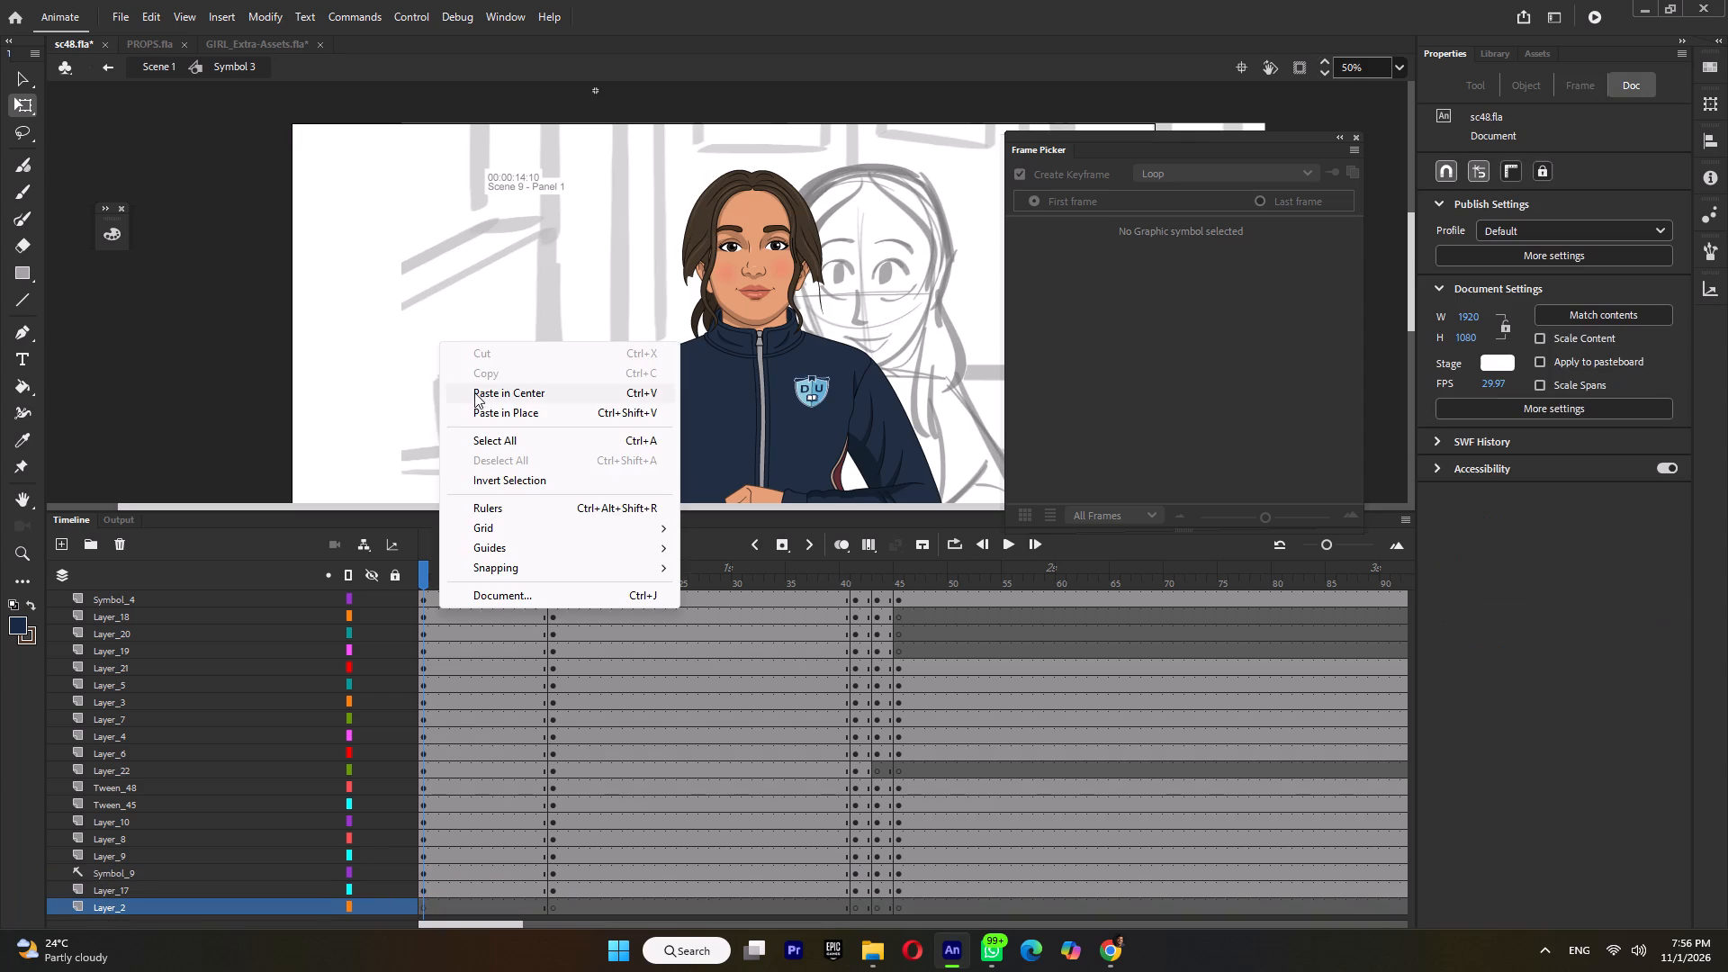
left_click(478, 409)
left_click_drag(825, 202, 824, 284)
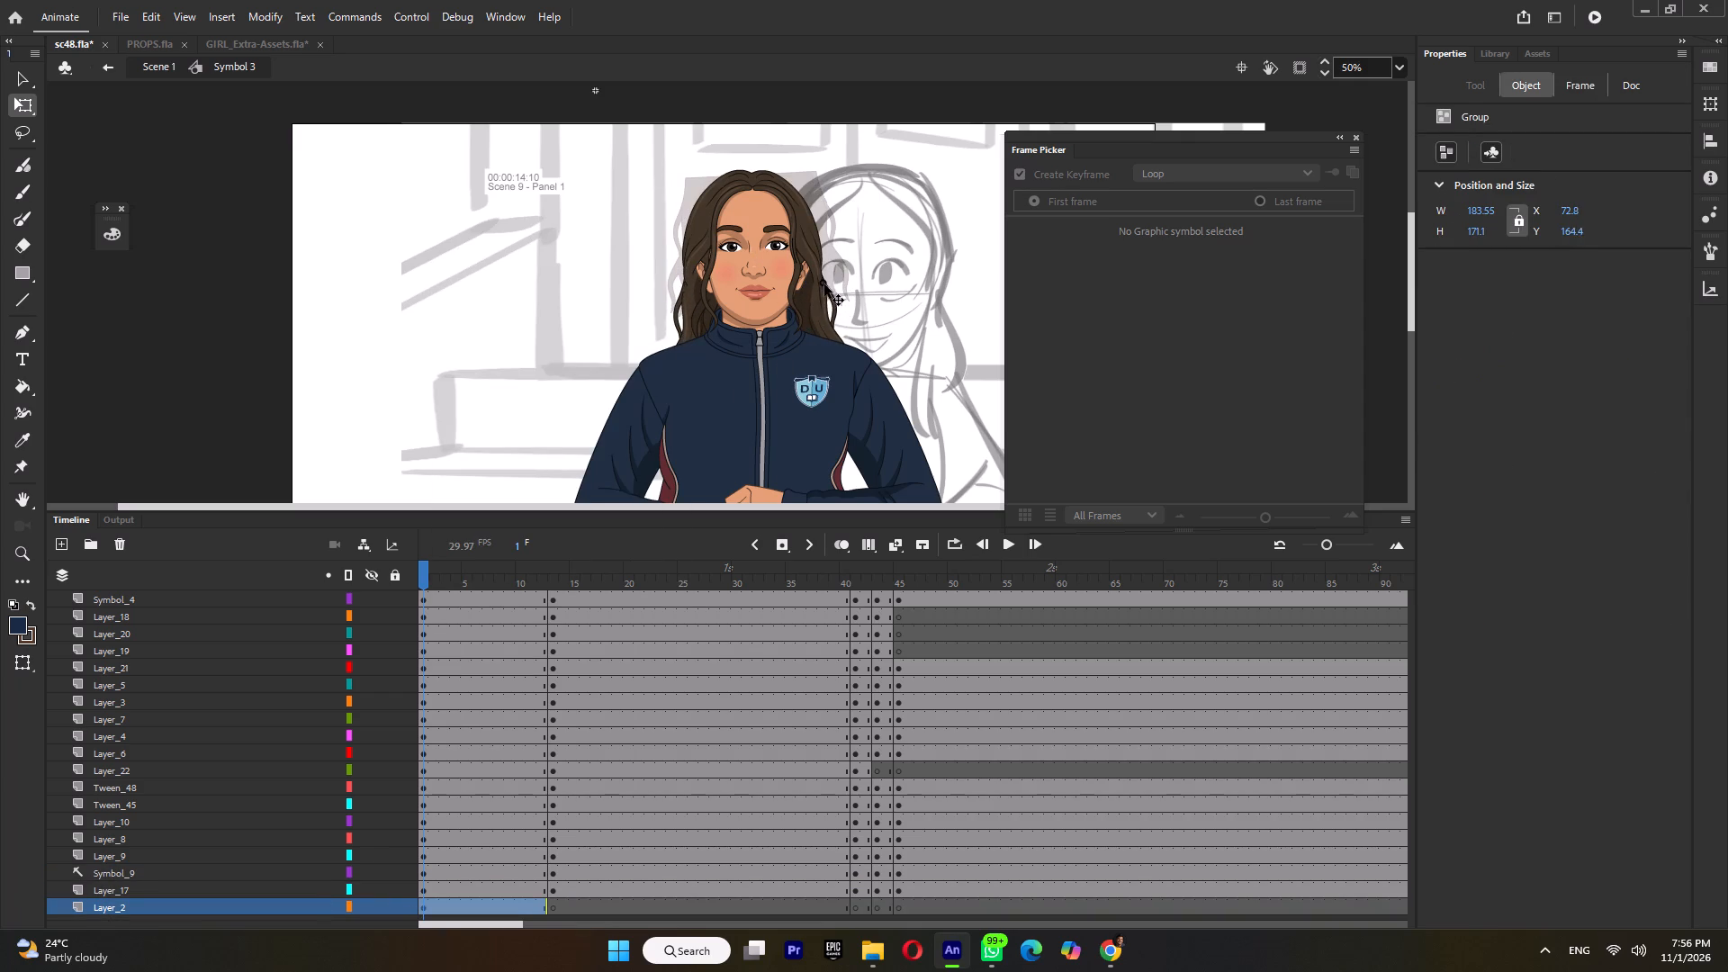
left_click_drag(824, 284, 824, 260)
scroll(832, 243, "up", 7, "ctrl")
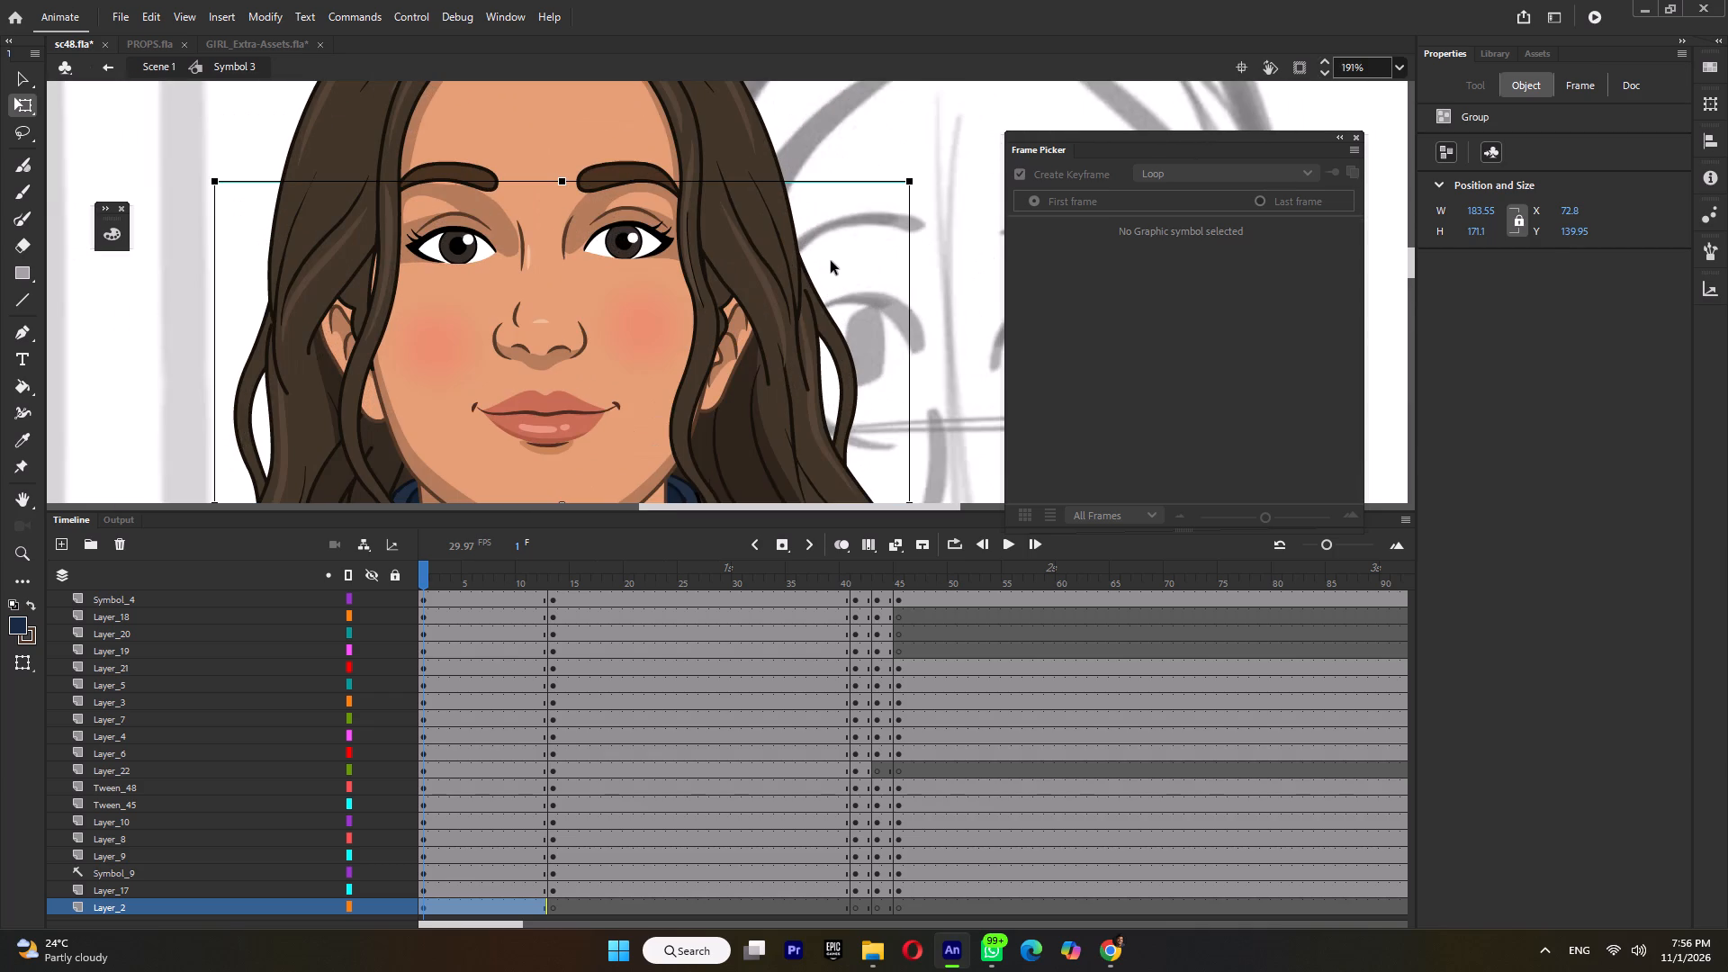
Check the original hair in GIRL_Extra-Assets.fla, then nudge the pasted back hair in sc48.fla down to about Y 152.7.
left_click(238, 44)
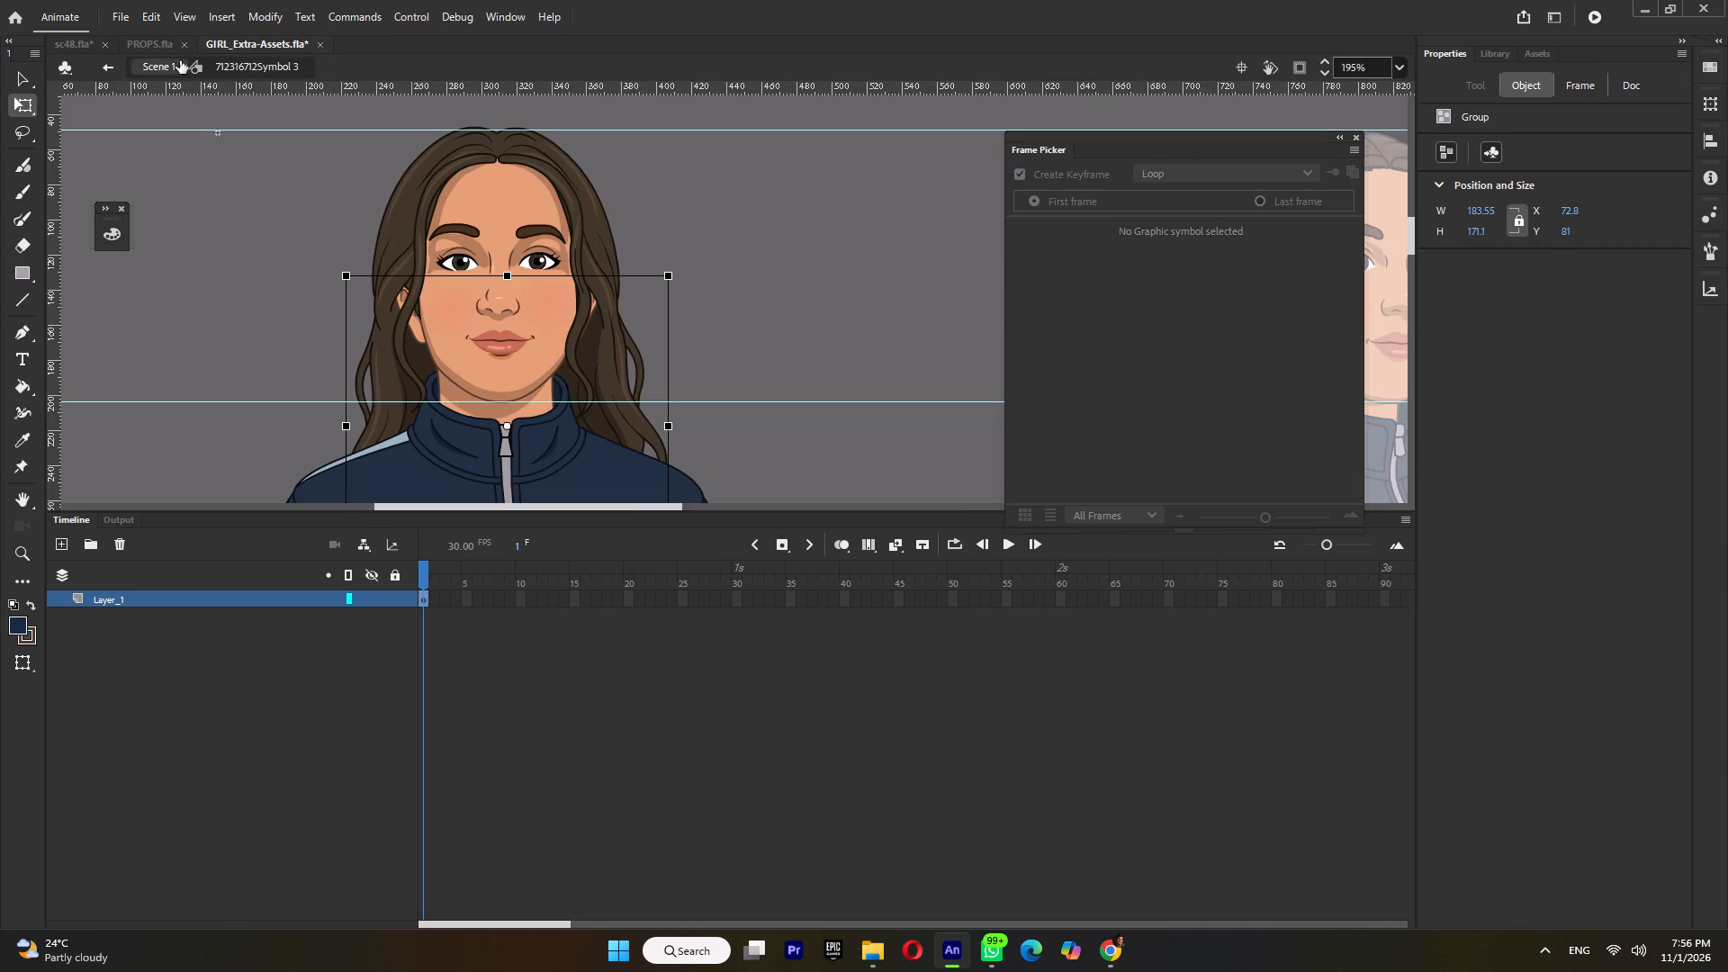
left_click(85, 49)
key("Down")
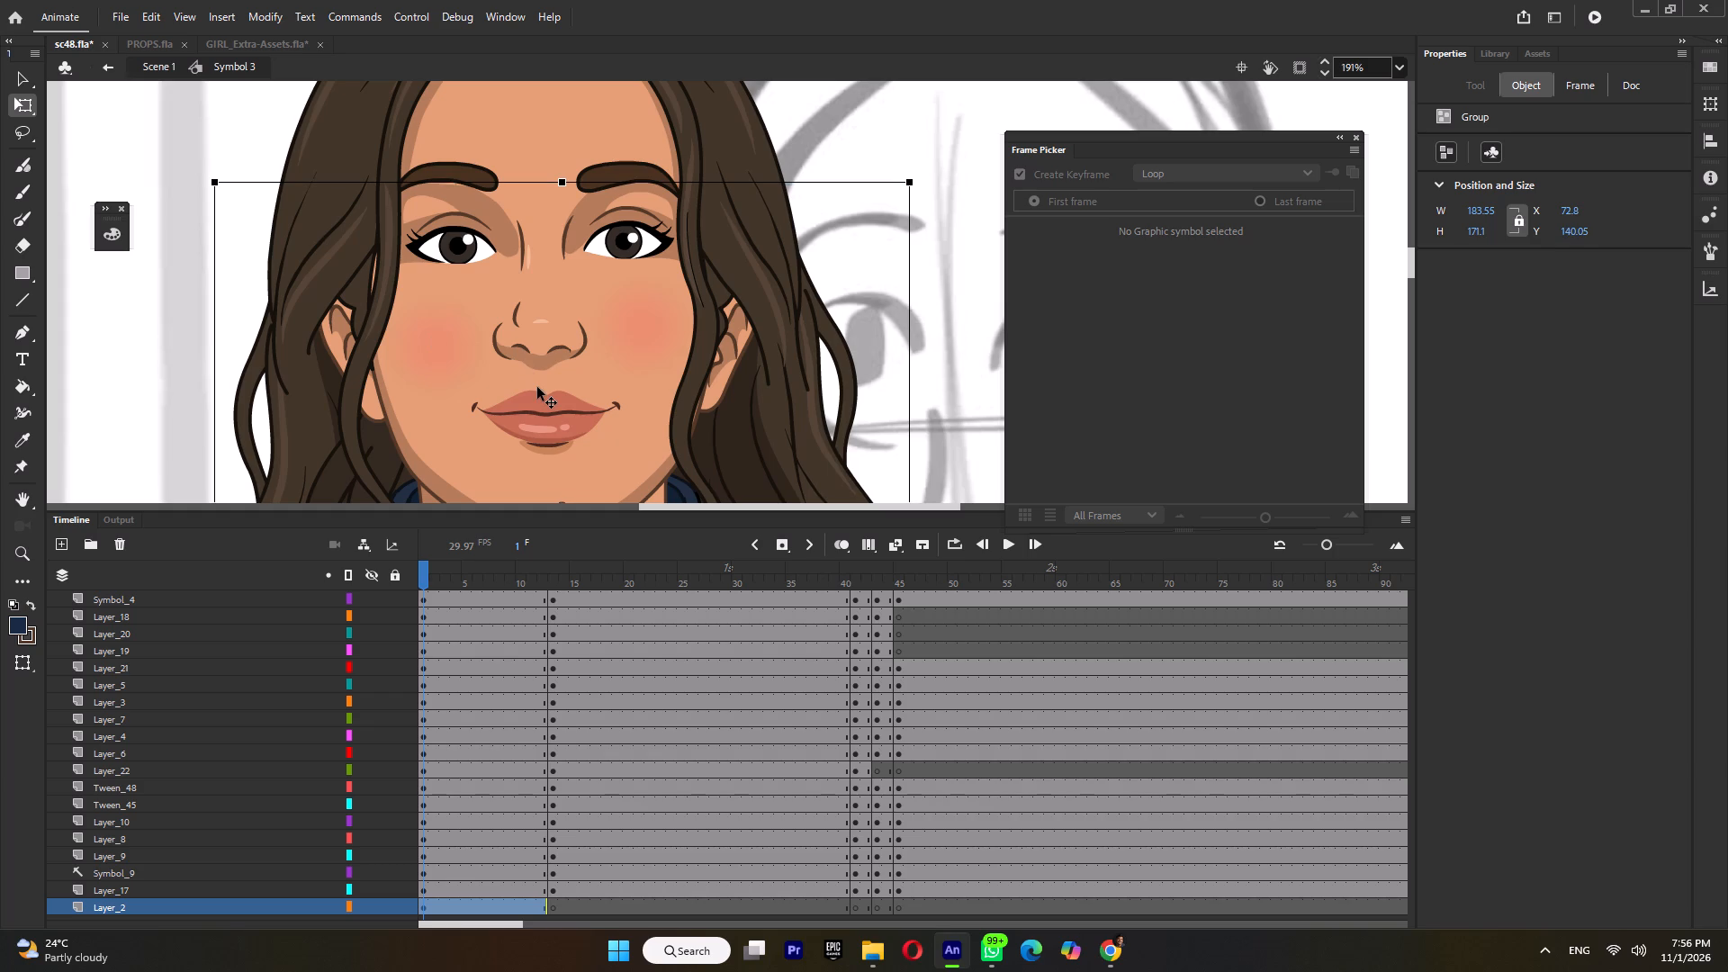
key("shift+Down")
key("shift+Down")
key("shift+Down")
key("shift+Down")
key("shift+Down")
key("shift+Down")
key("shift+Down")
key("shift+Down")
key("shift+Down")
key("shift+Down")
key("shift+Down")
key("shift+Down")
key("shift+Down")
key("shift+Down")
key("shift+Down")
key("shift+Down")
key("shift+Down")
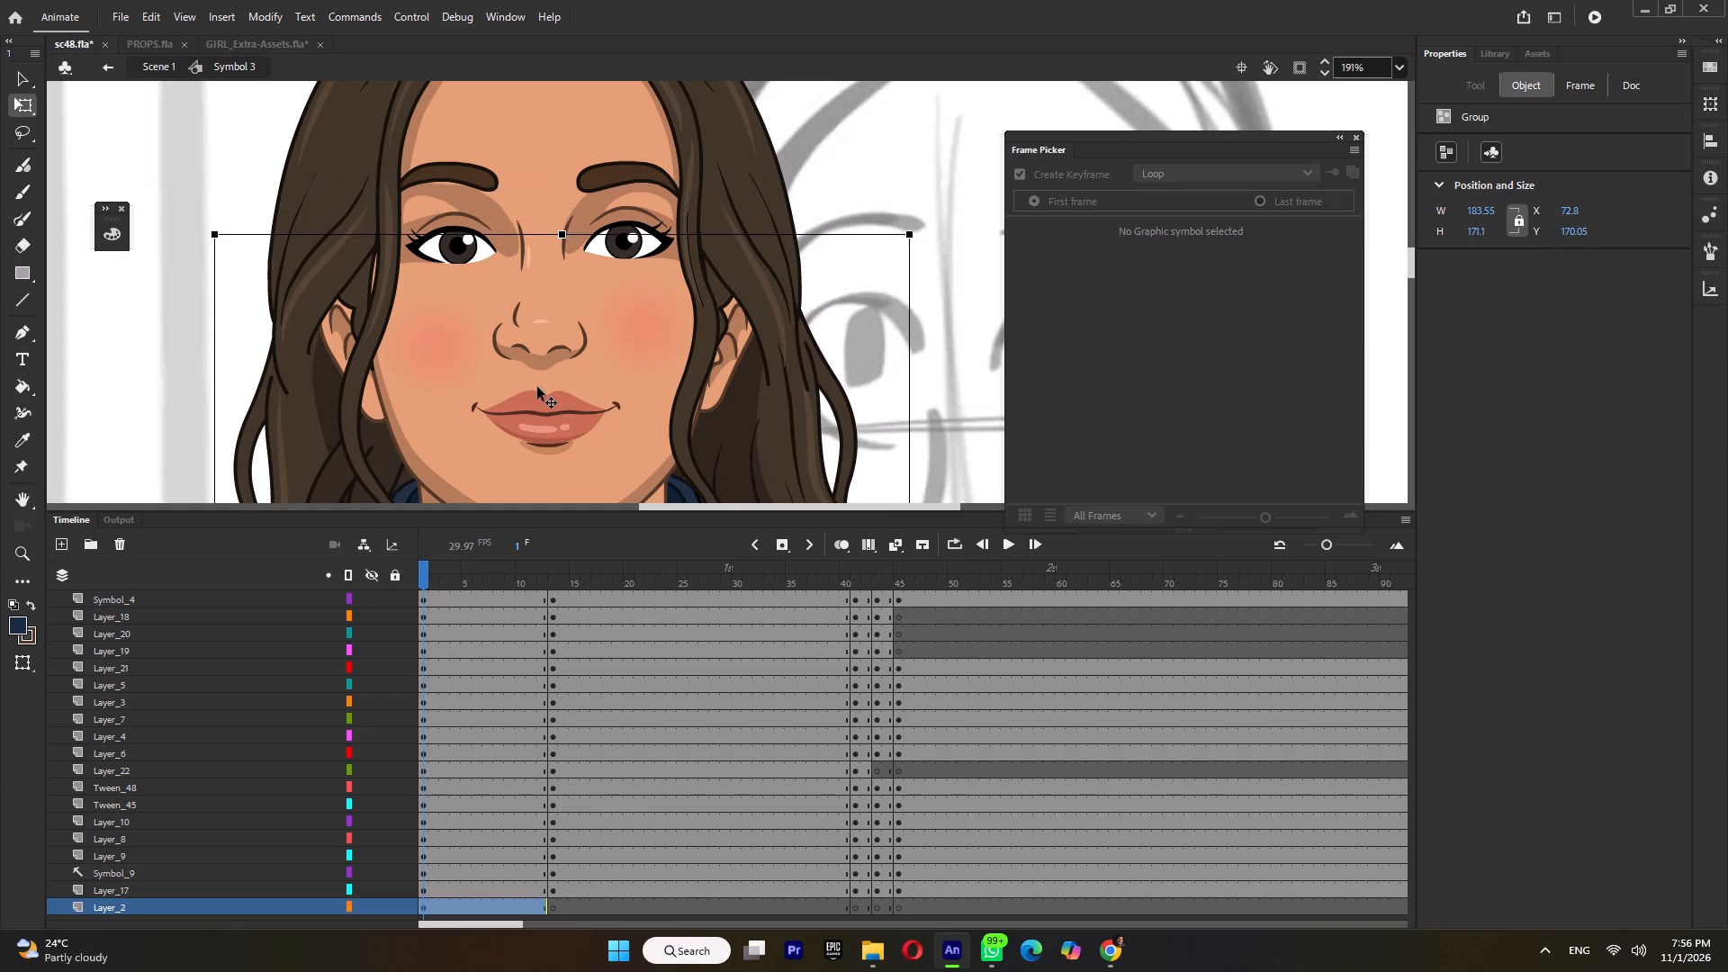
key("shift+Up")
key("shift+Up")
key("shift+Up")
key("shift+Up")
key("shift+Up")
key("shift+Up")
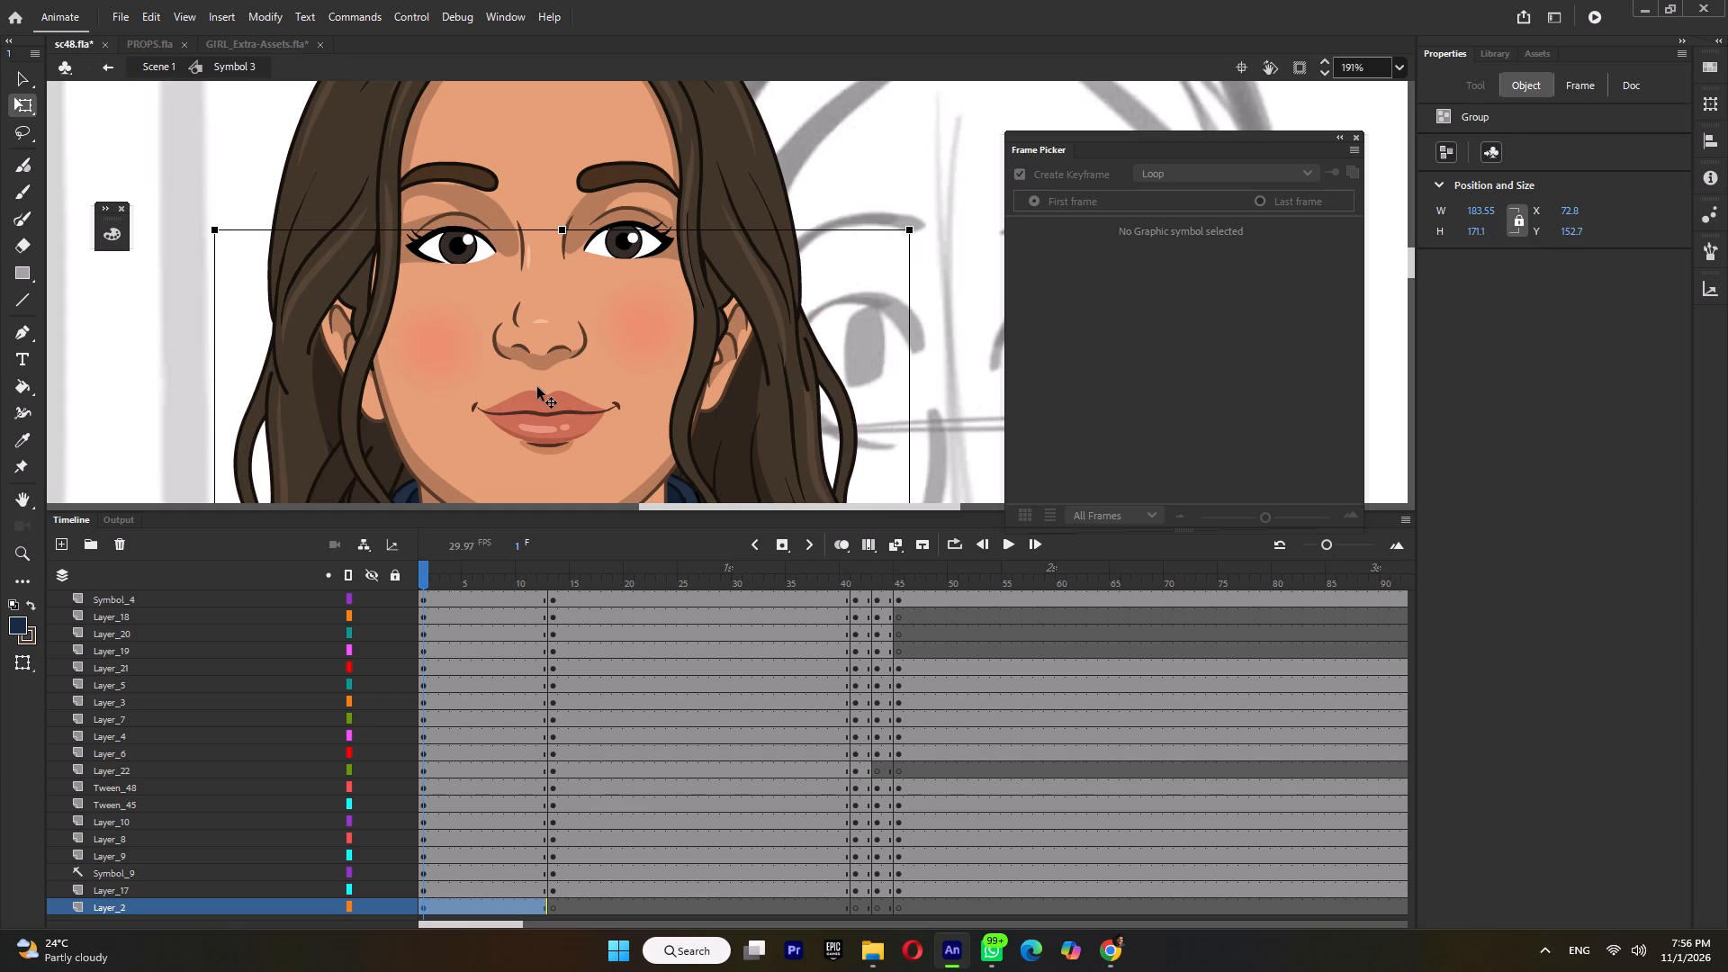
Nudge the pasted back hair on Layer_2 at frame 1 down to about Y 165.45.
key("shift+Down")
key("shift+Down")
key("shift+Down")
key("shift+Down")
key("shift+Down")
key("shift+Down")
key("shift+Down")
key("shift+Down")
key("shift+Down")
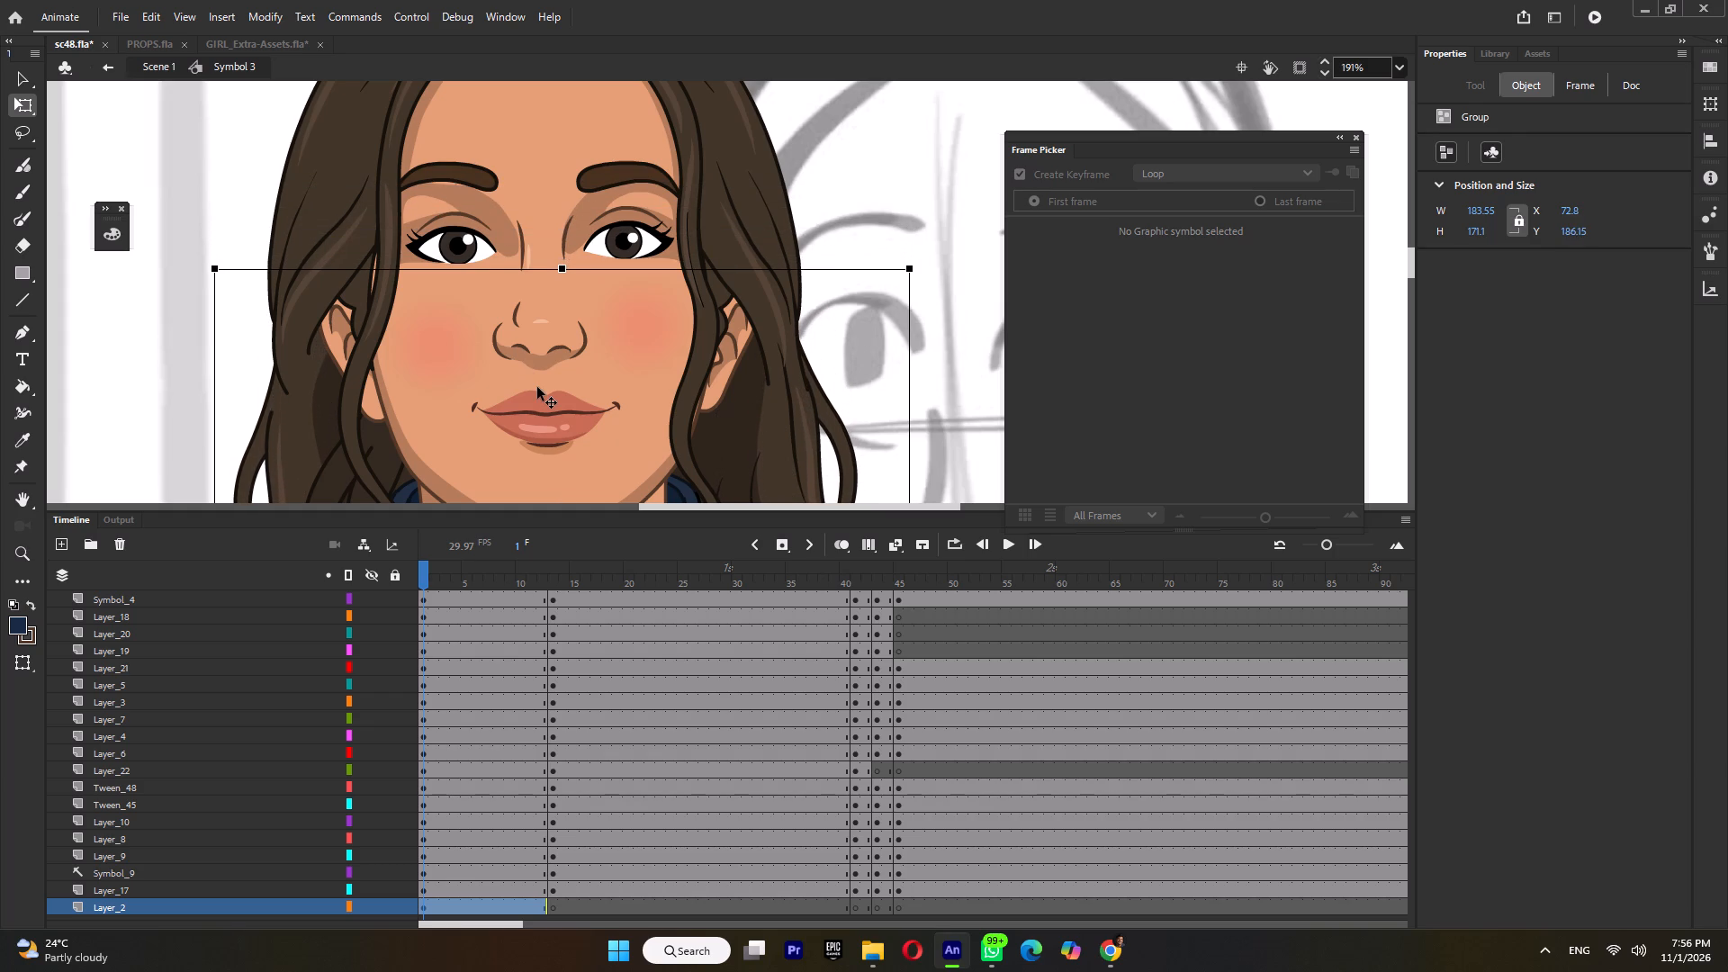
key("shift+Down")
key("shift+Down")
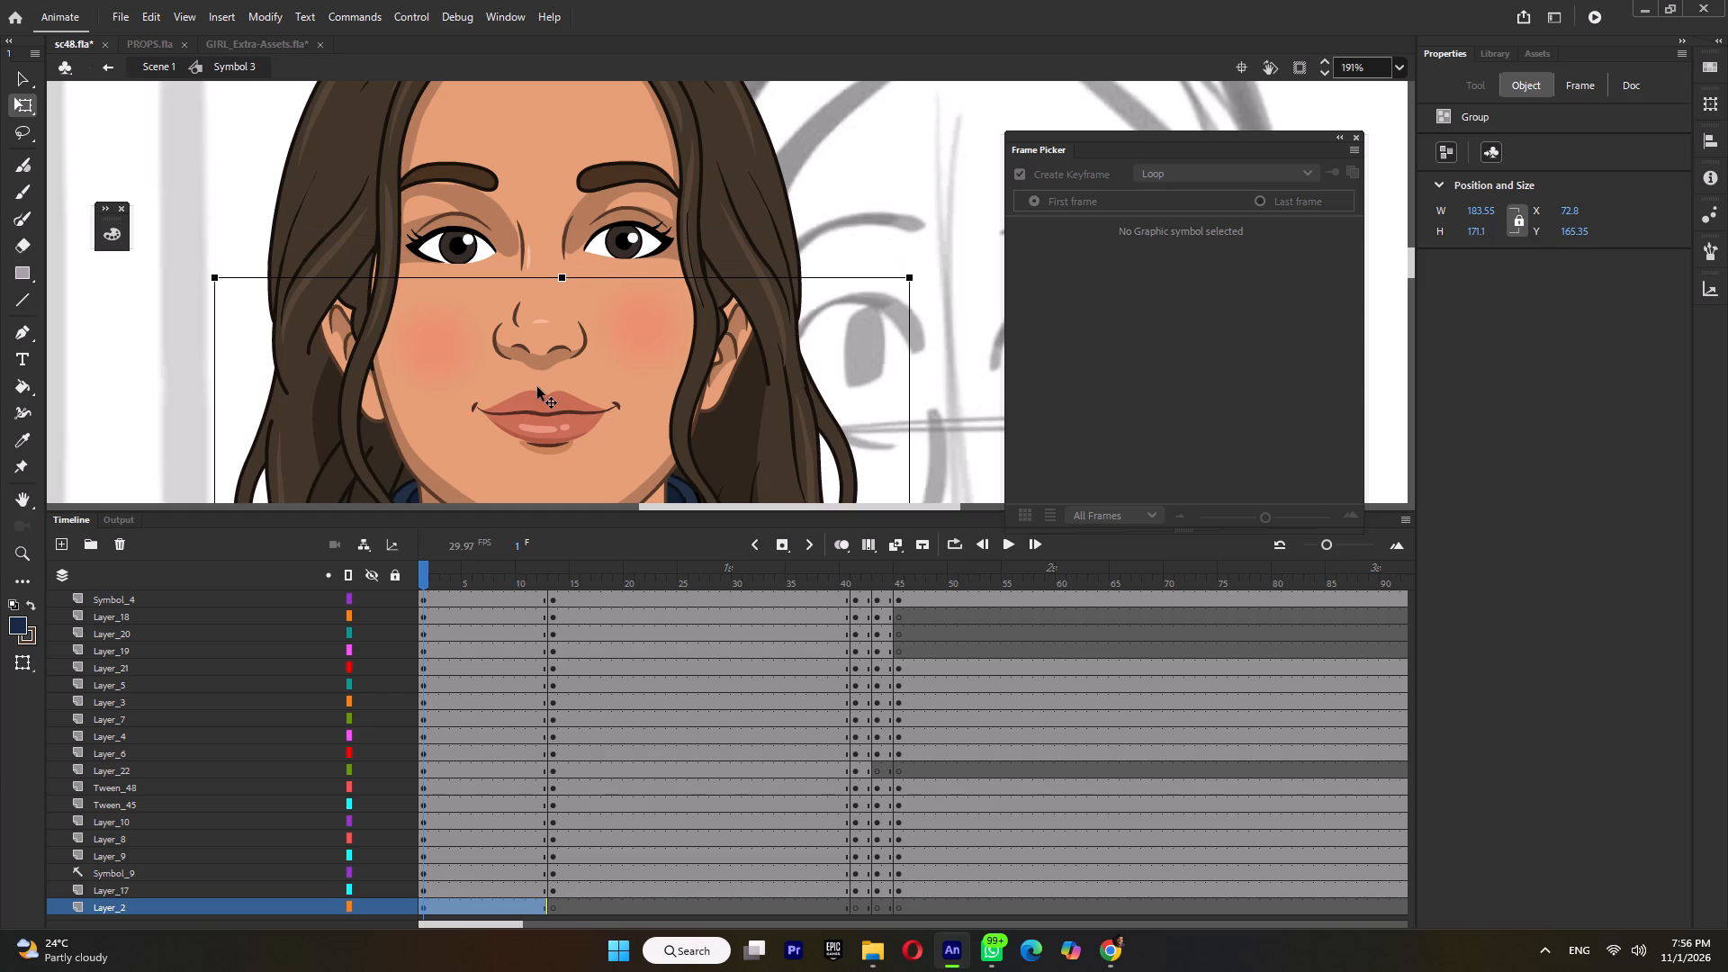
key("Down")
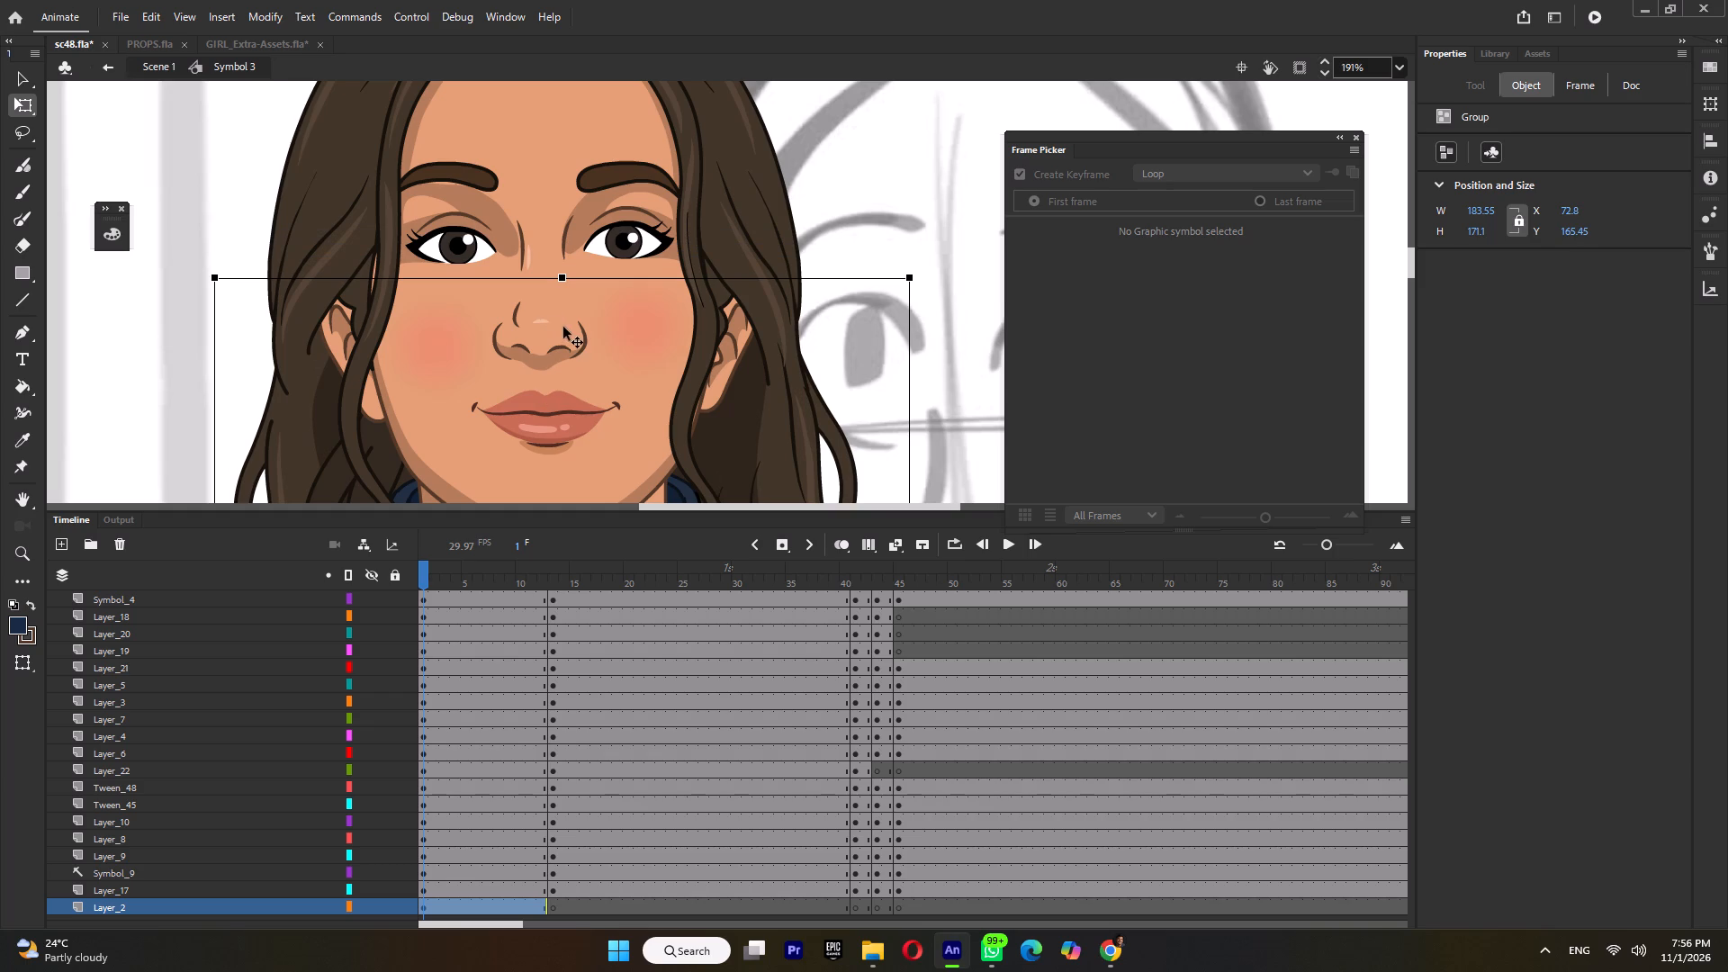
Convert the back hair group to a graphic symbol and move its transformation point to the middle of its top edge.
scroll(565, 307, "down", 10, "ctrl")
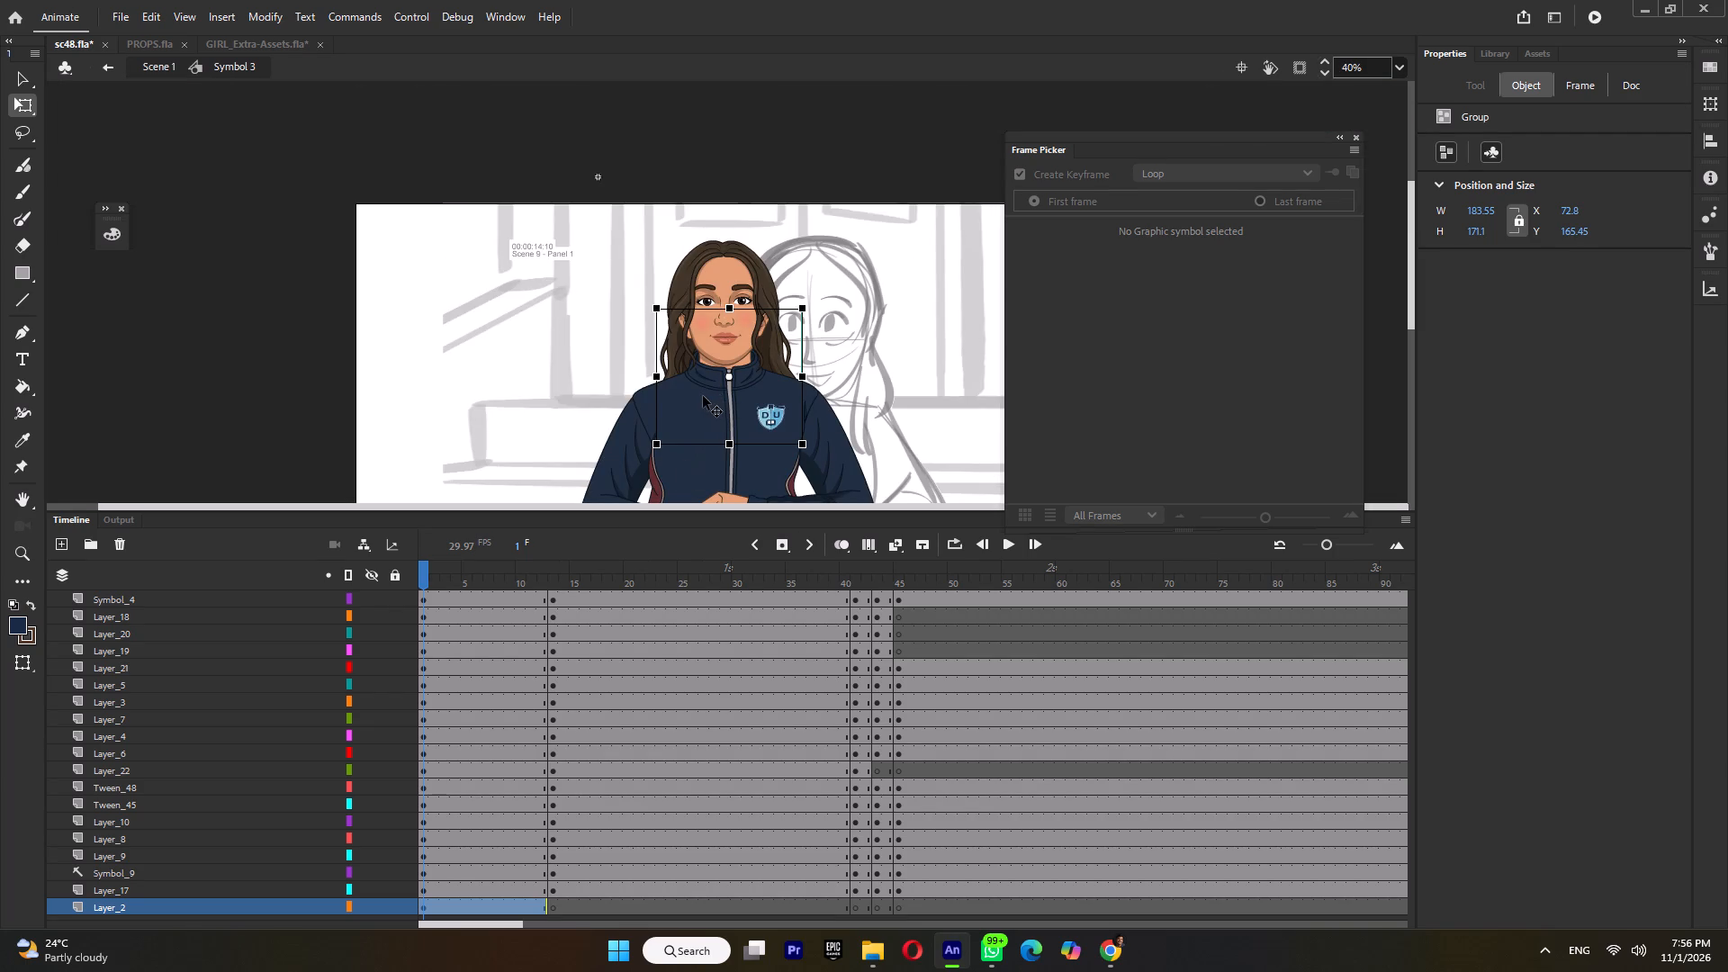
double_click(662, 347)
double_click(799, 283)
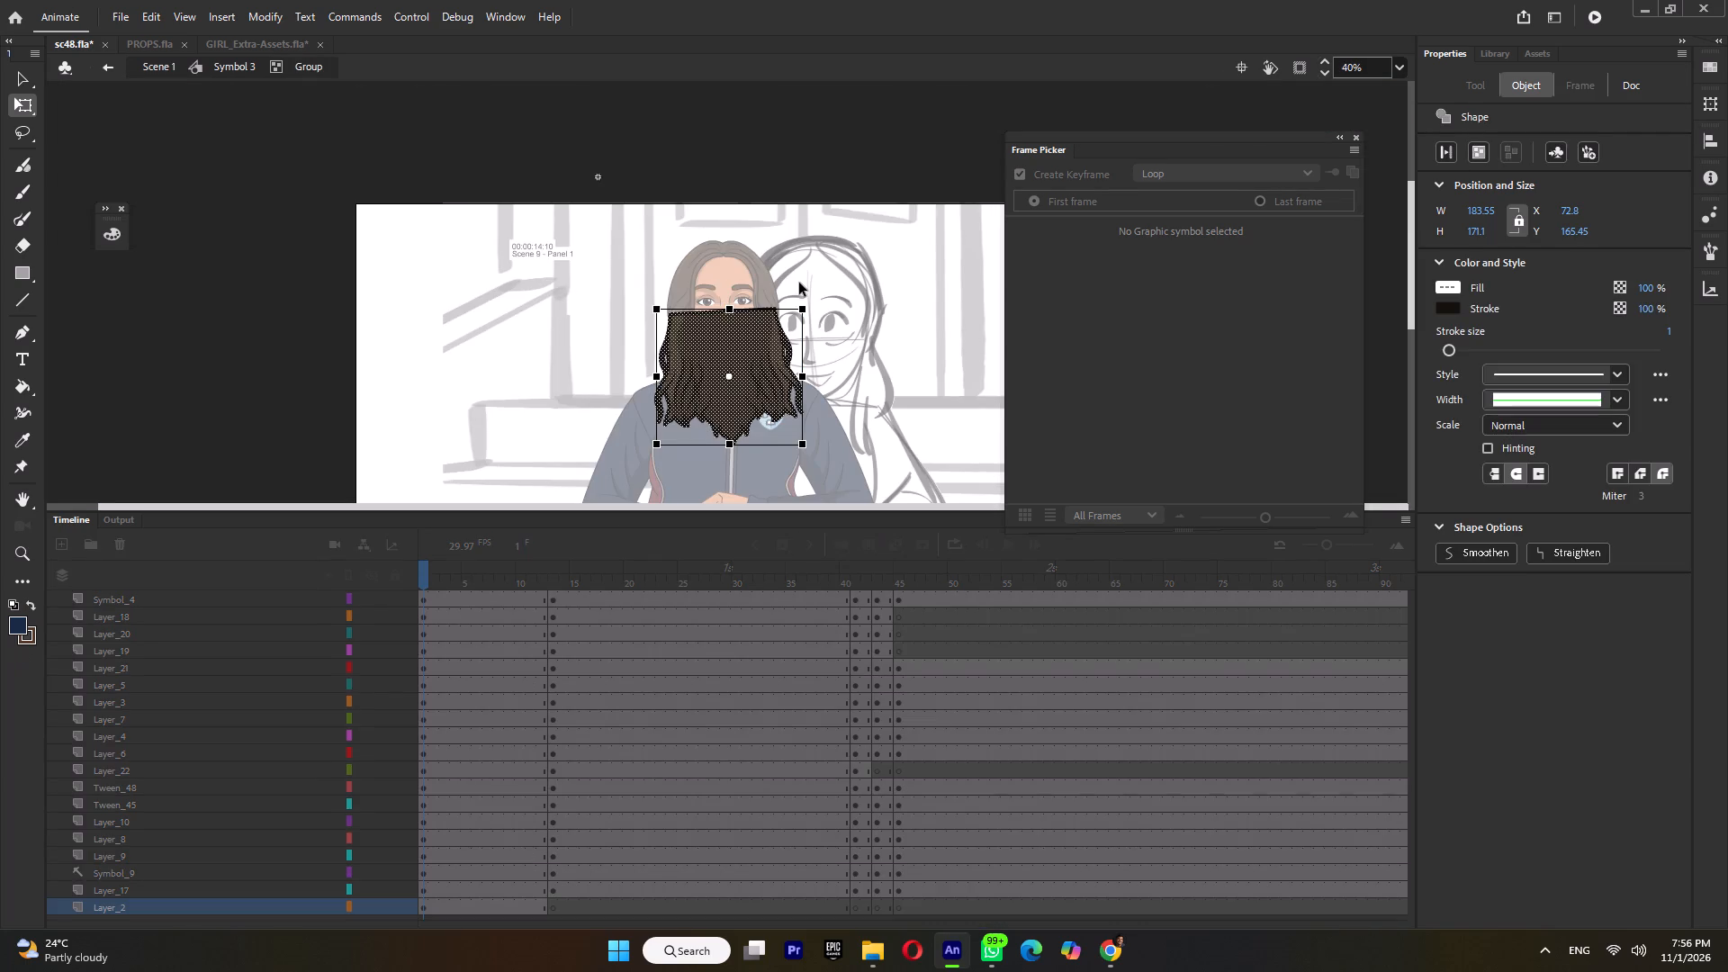
key("F8")
left_click(960, 221)
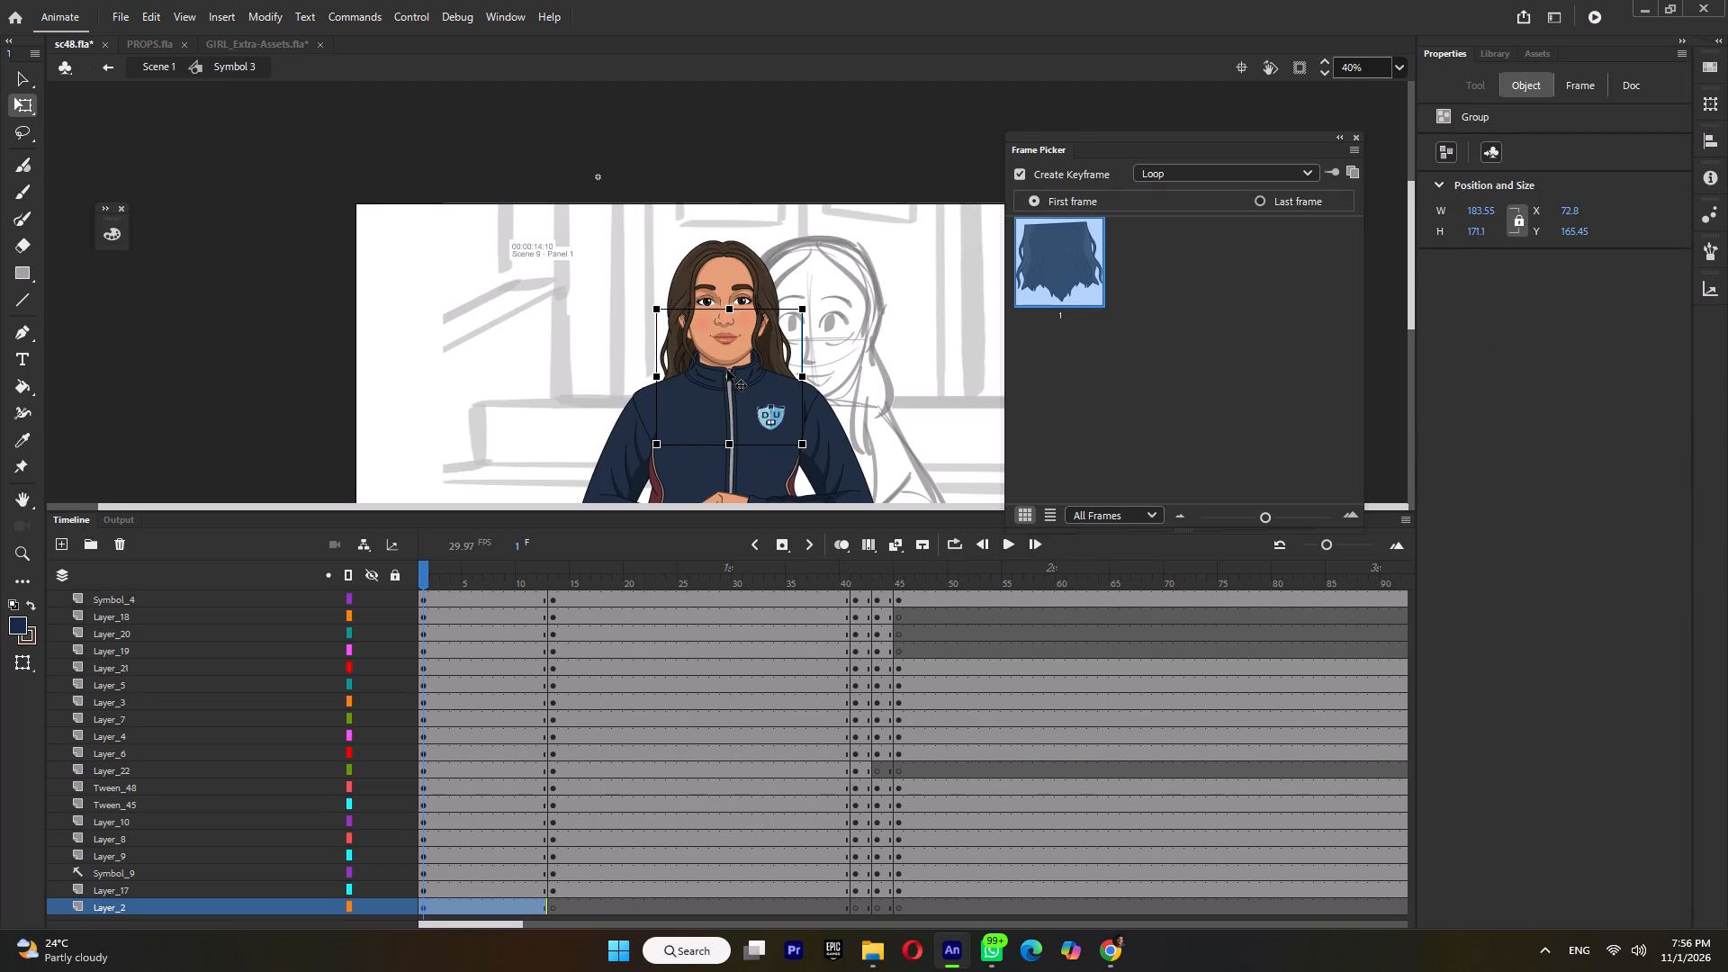
left_click_drag(730, 375, 728, 301)
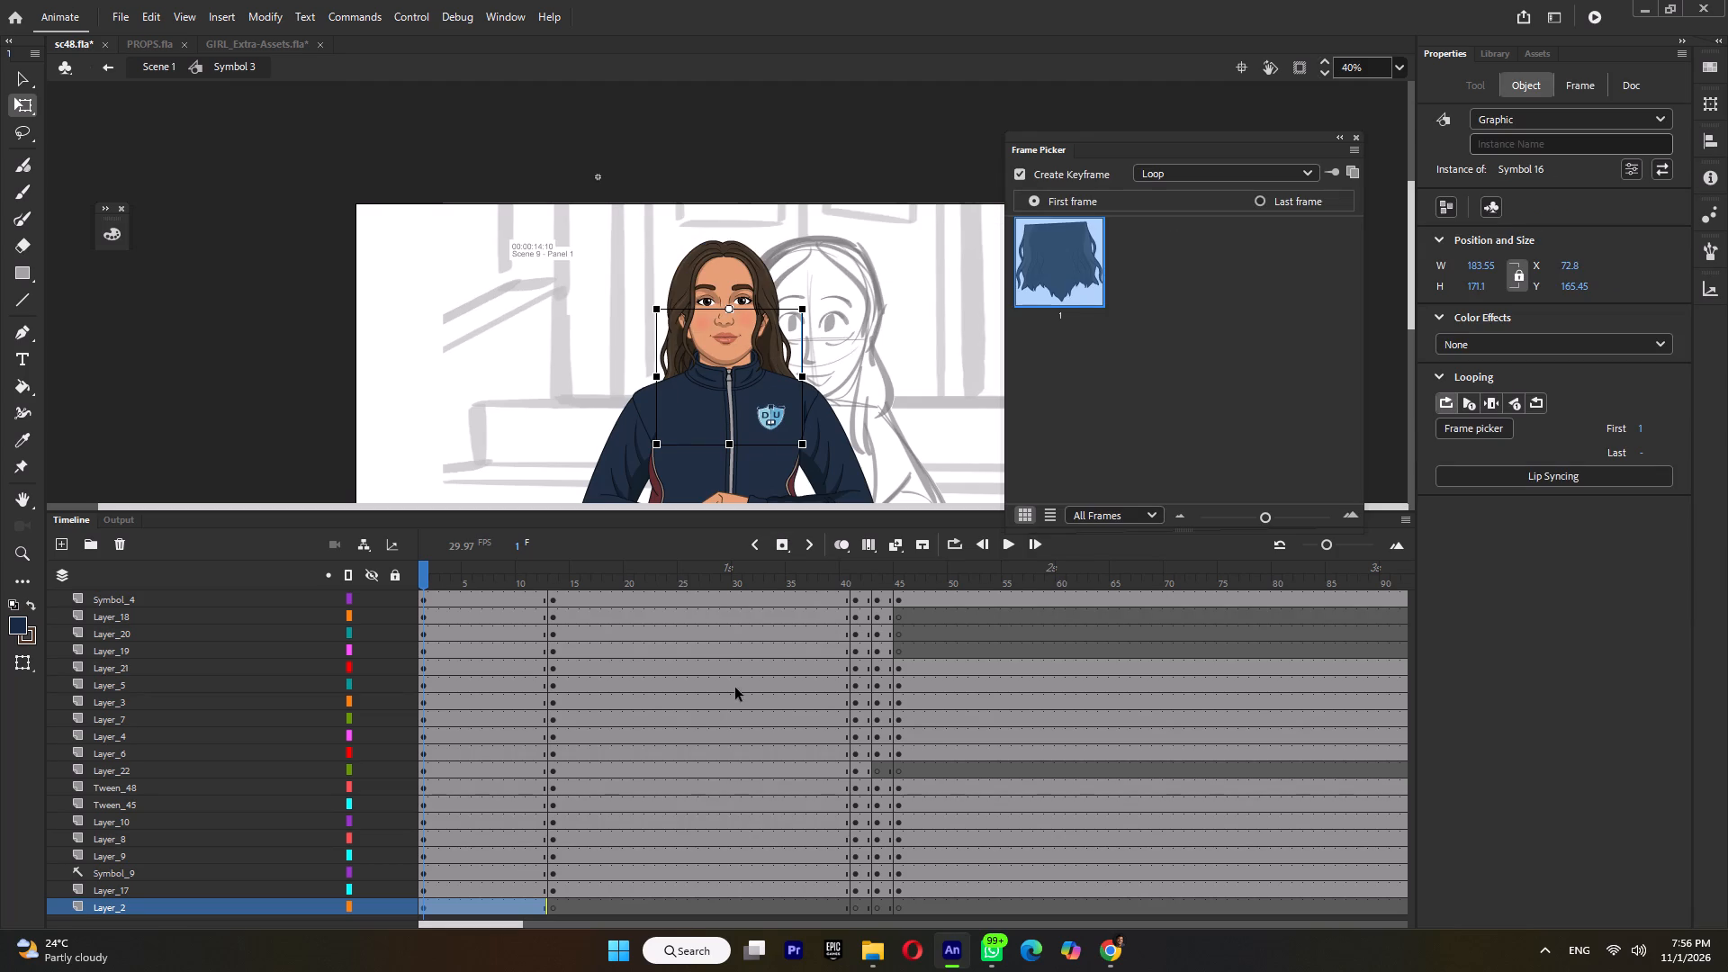
Clear Layer_2's keyframes at frame 13 and frames 41 to 45, and insert a keyframe holding the back hair at frame 41.
left_click(553, 904)
key("shift+F6")
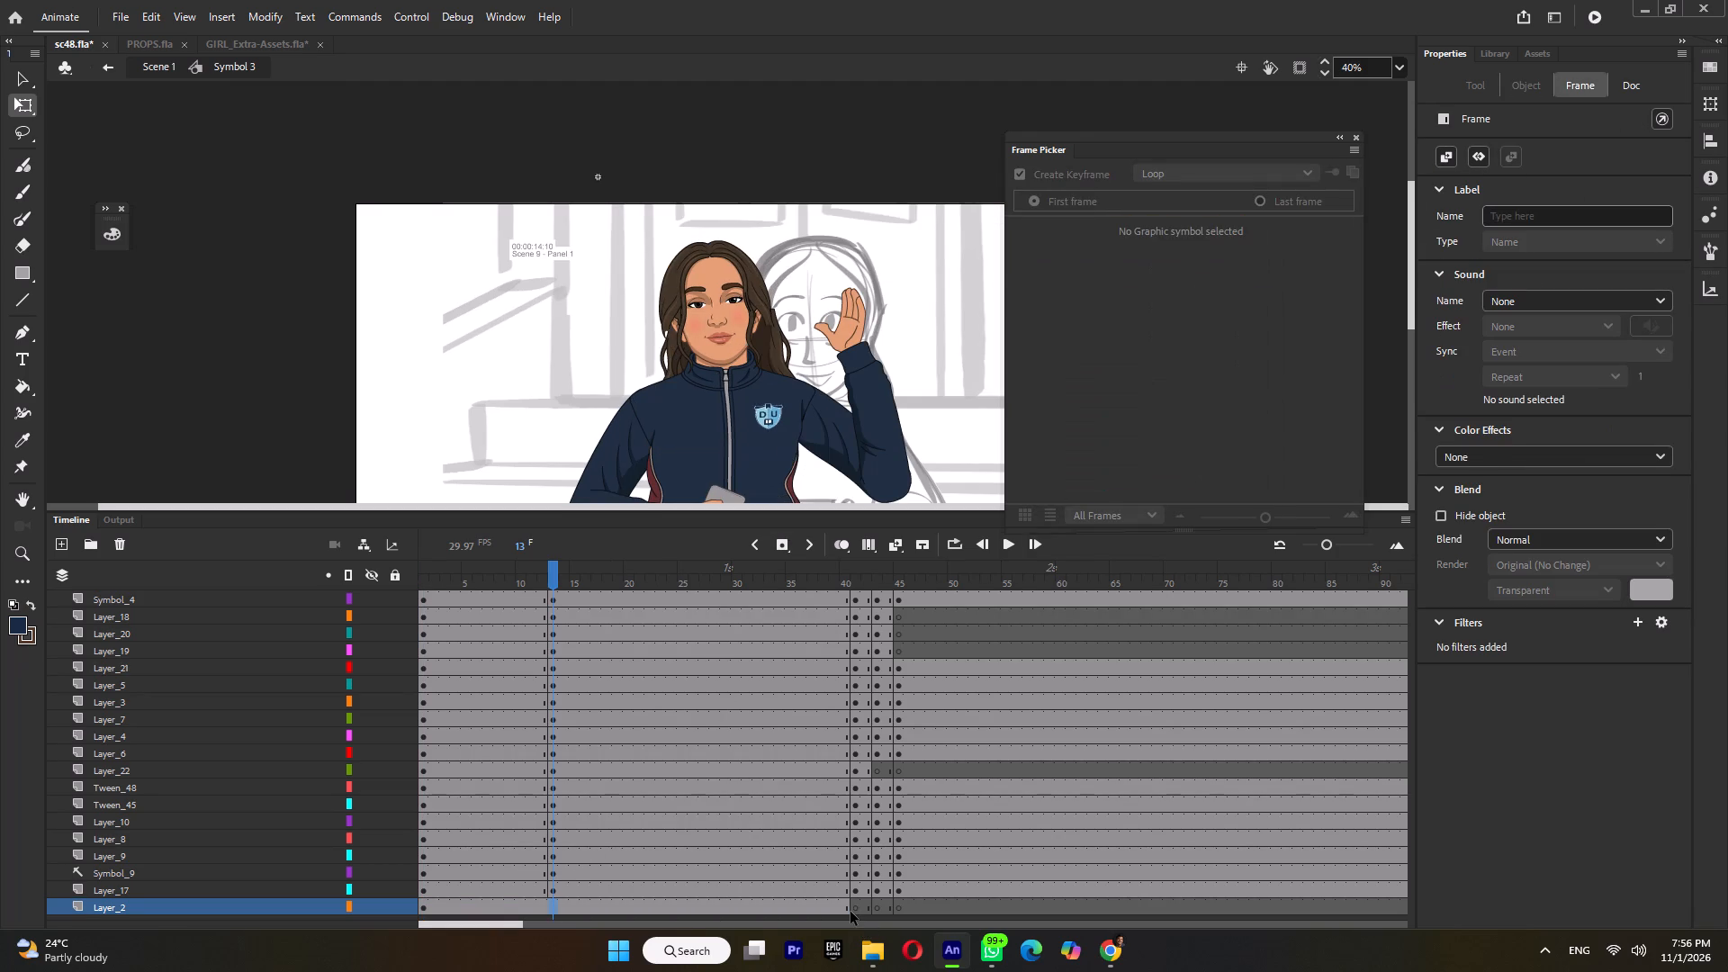
left_click_drag(854, 905, 905, 906)
key("shift+F6")
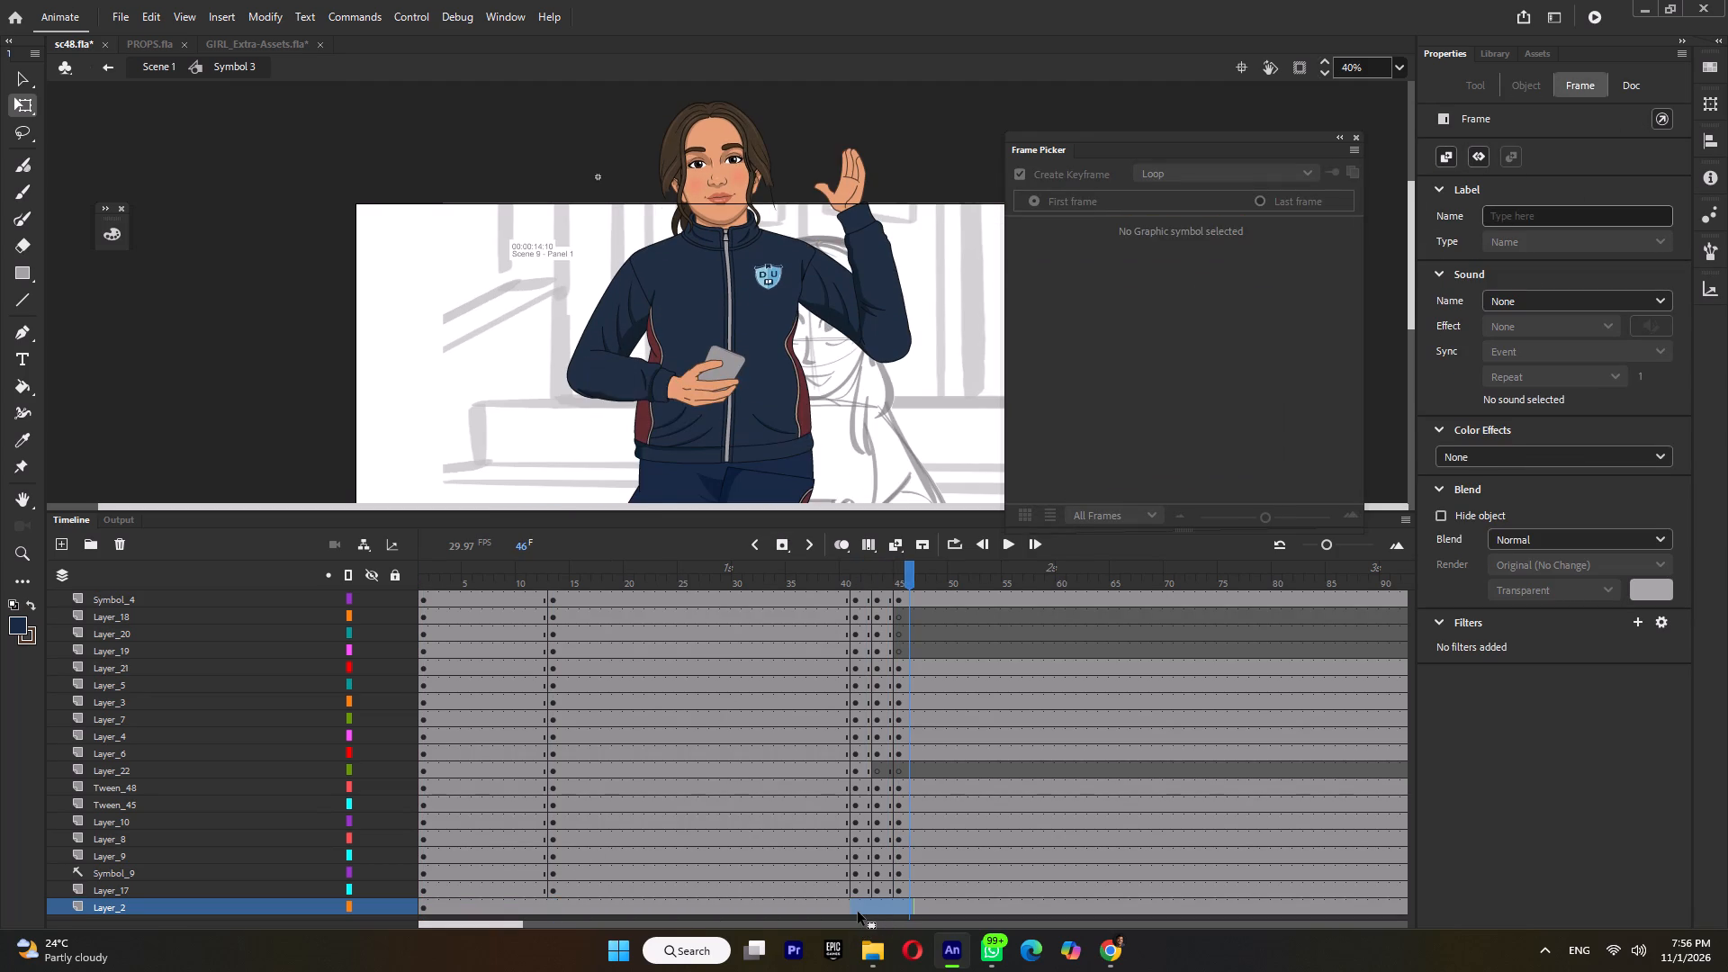
left_click(854, 910)
key("F6")
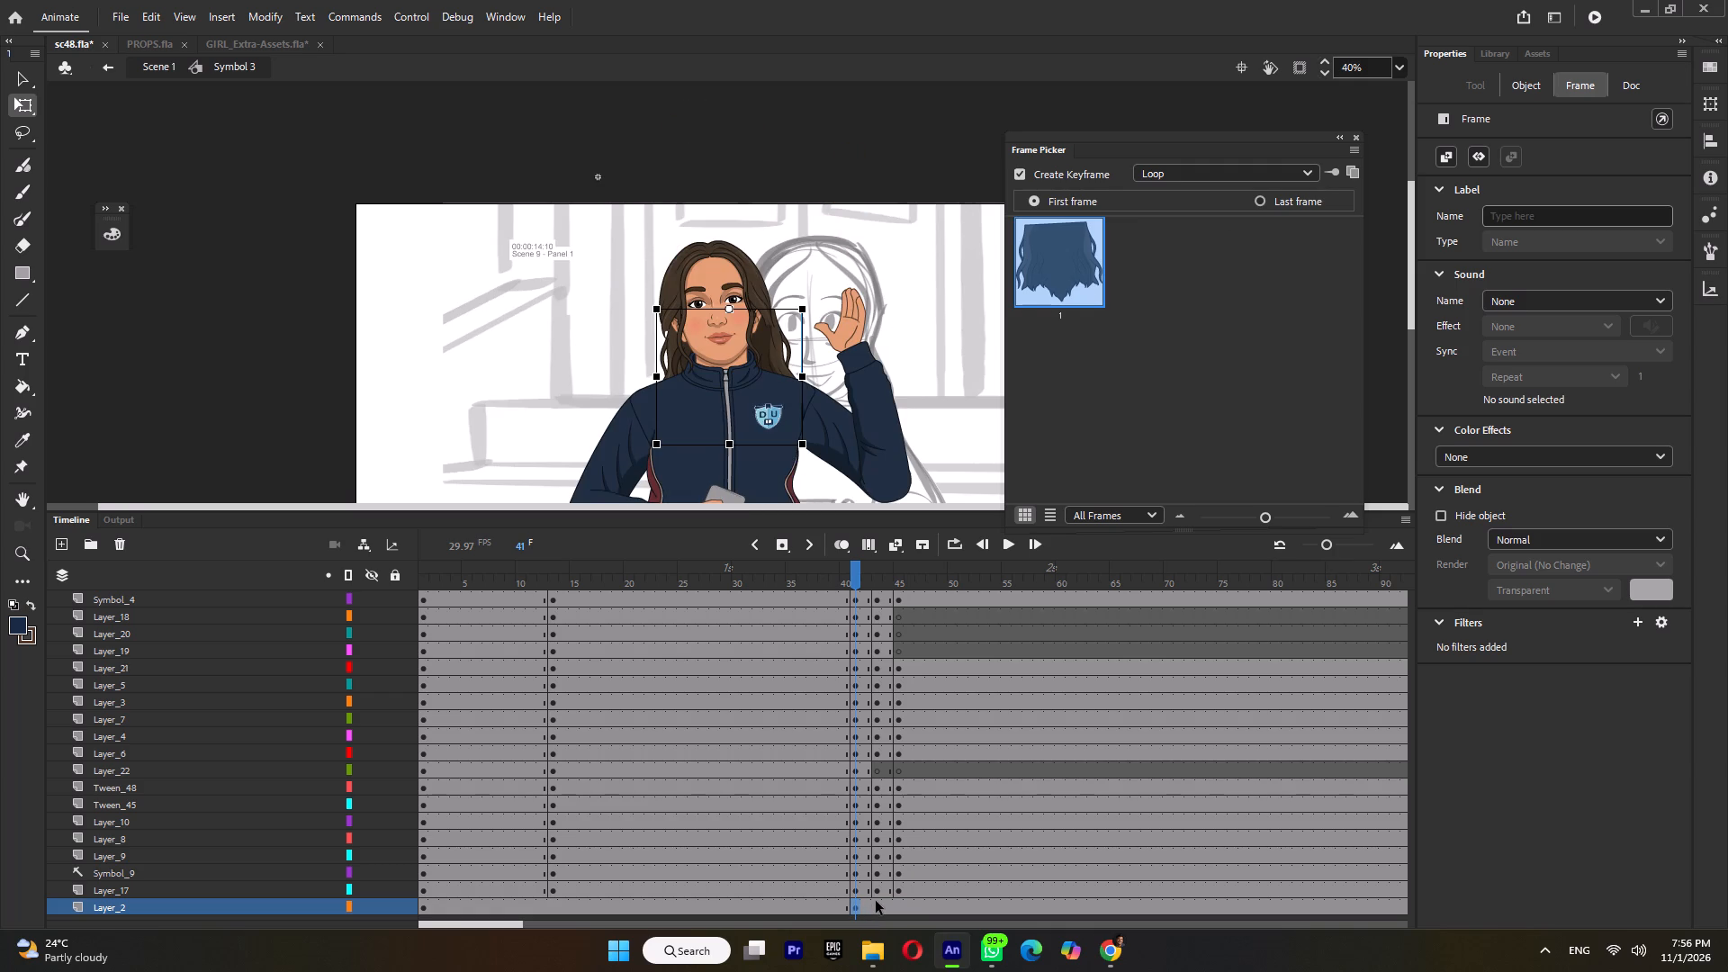
Find the layer holding the old ponytail at frame 45 and delete it (Layer_8).
left_click(877, 901)
left_click(899, 900)
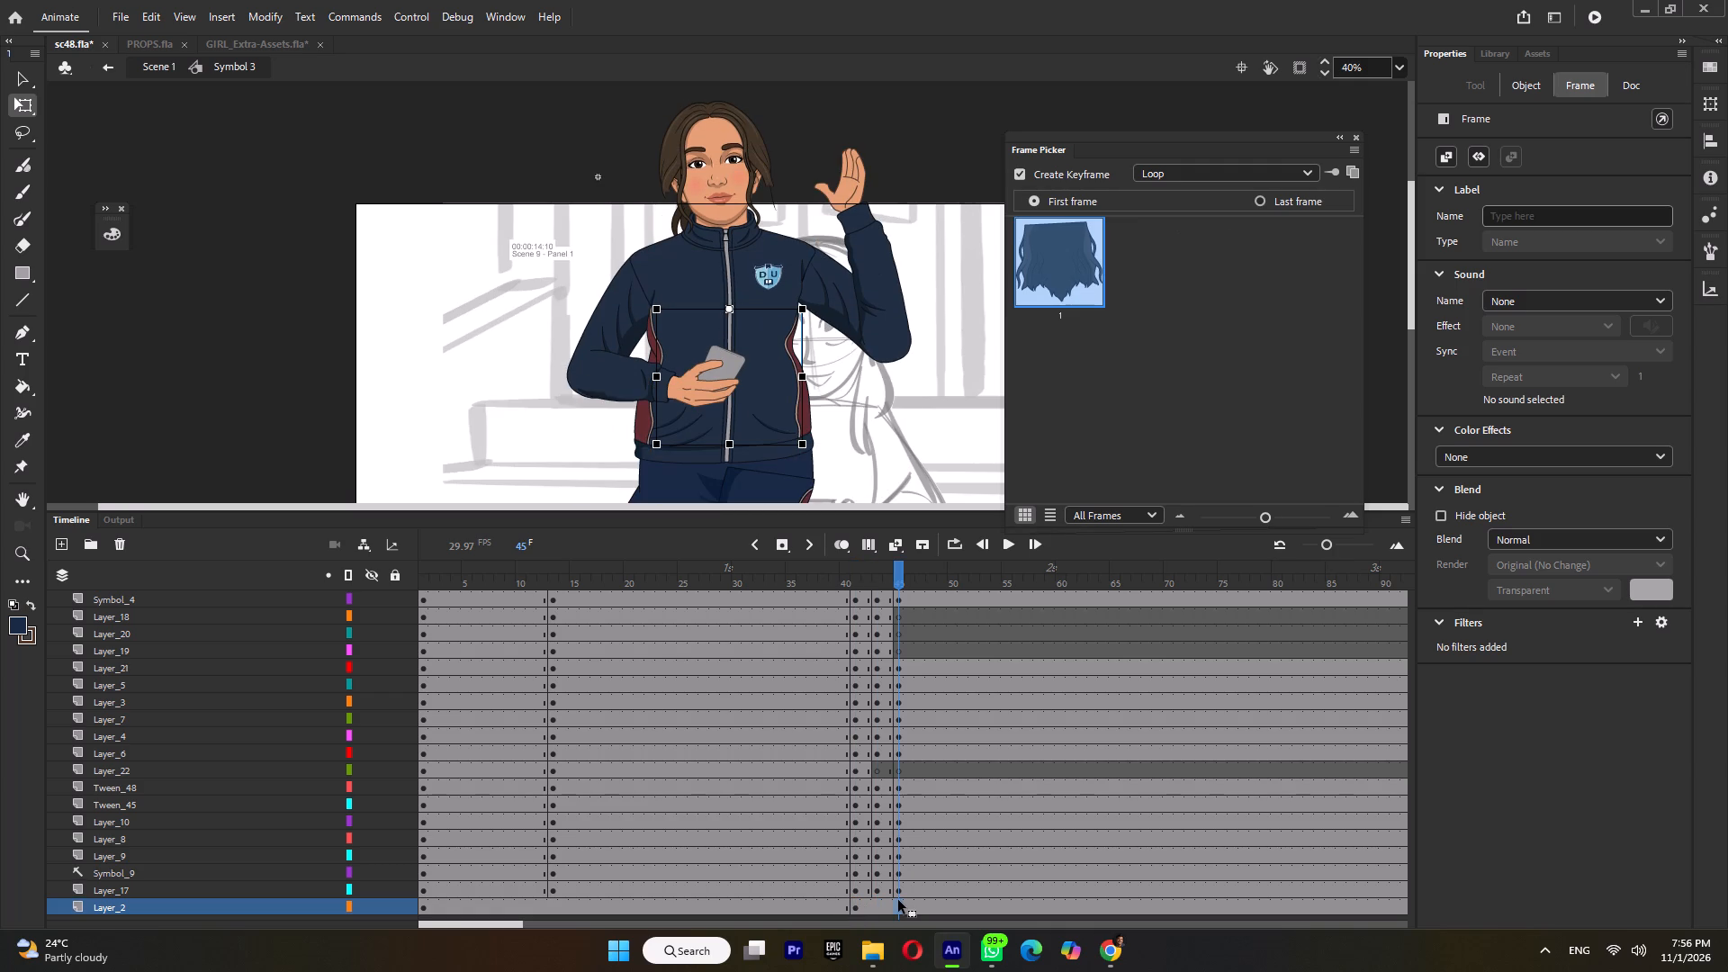
left_click(679, 220)
left_click(238, 840)
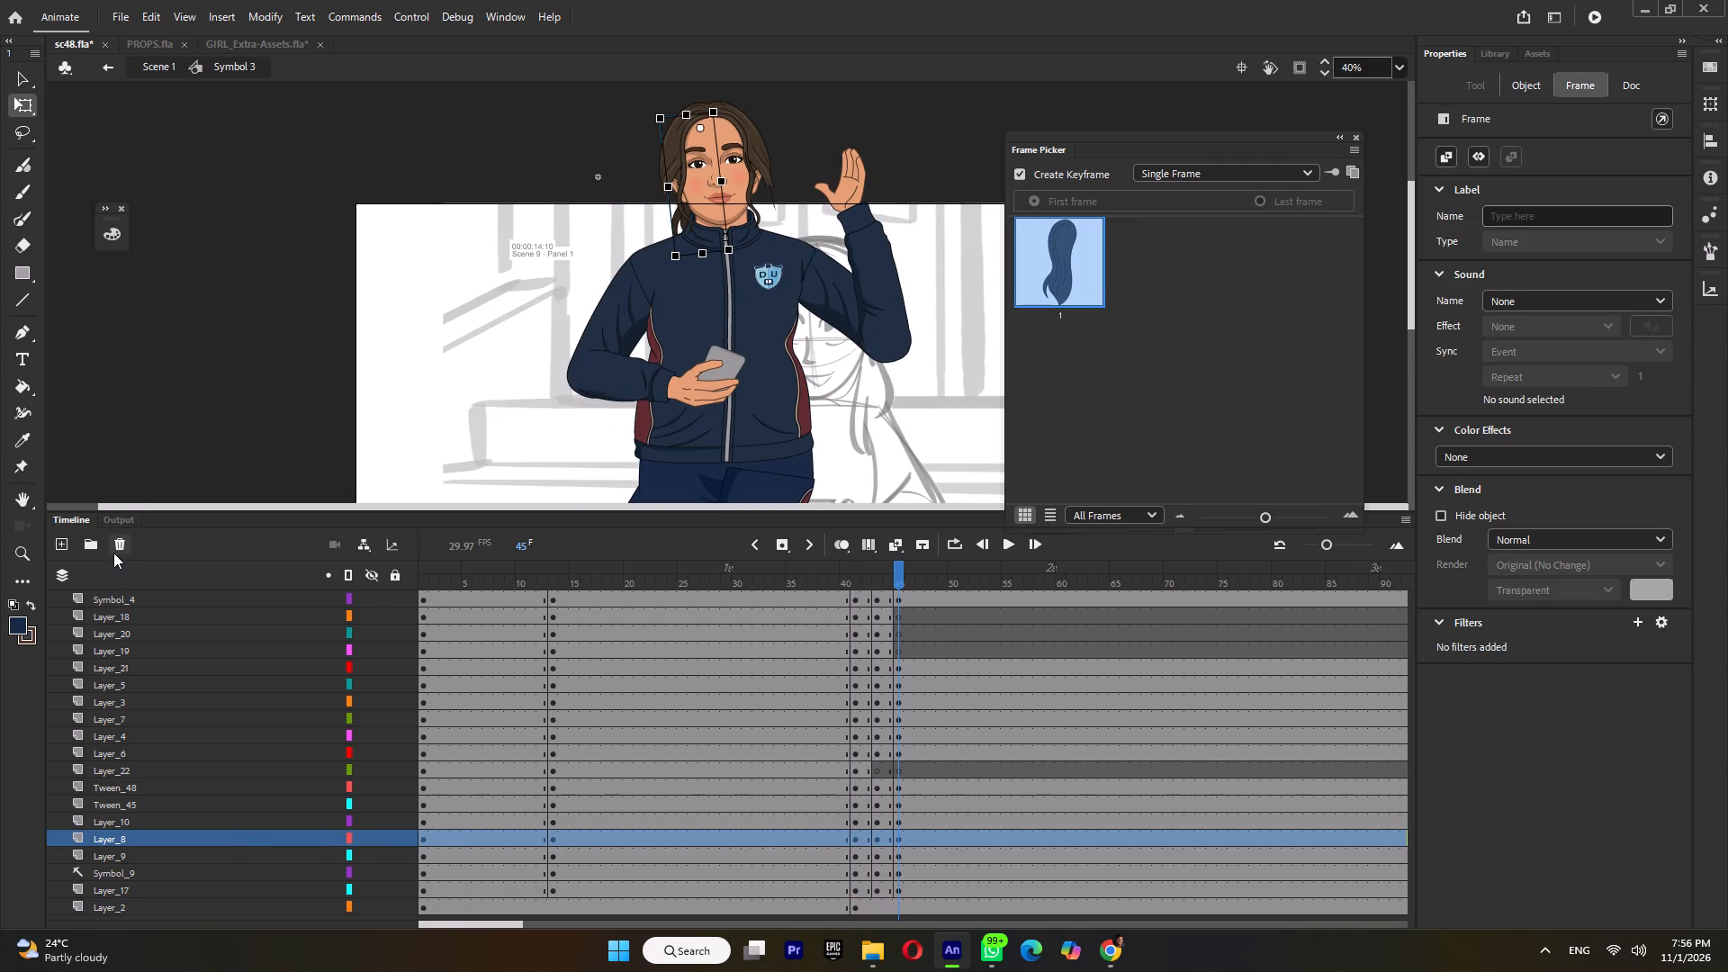
left_click(115, 548)
Compare frames 1 and 13, then insert a Layer_2 keyframe at frame 13.
left_click_drag(535, 577, 296, 589)
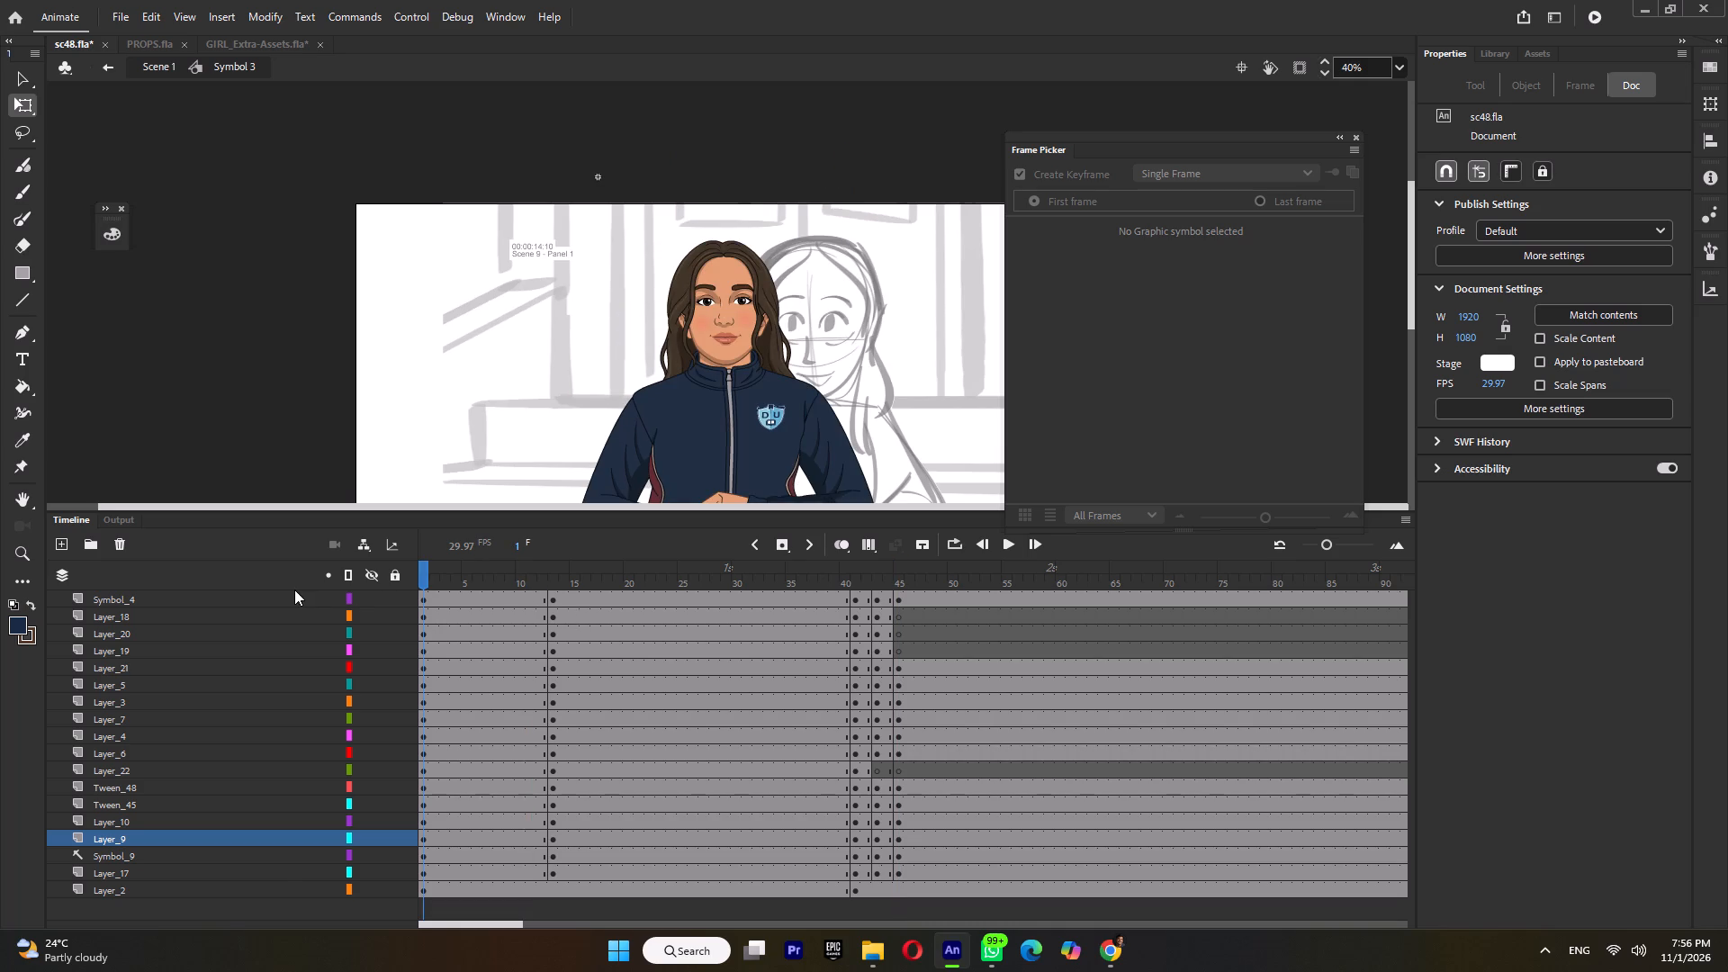
left_click(554, 576)
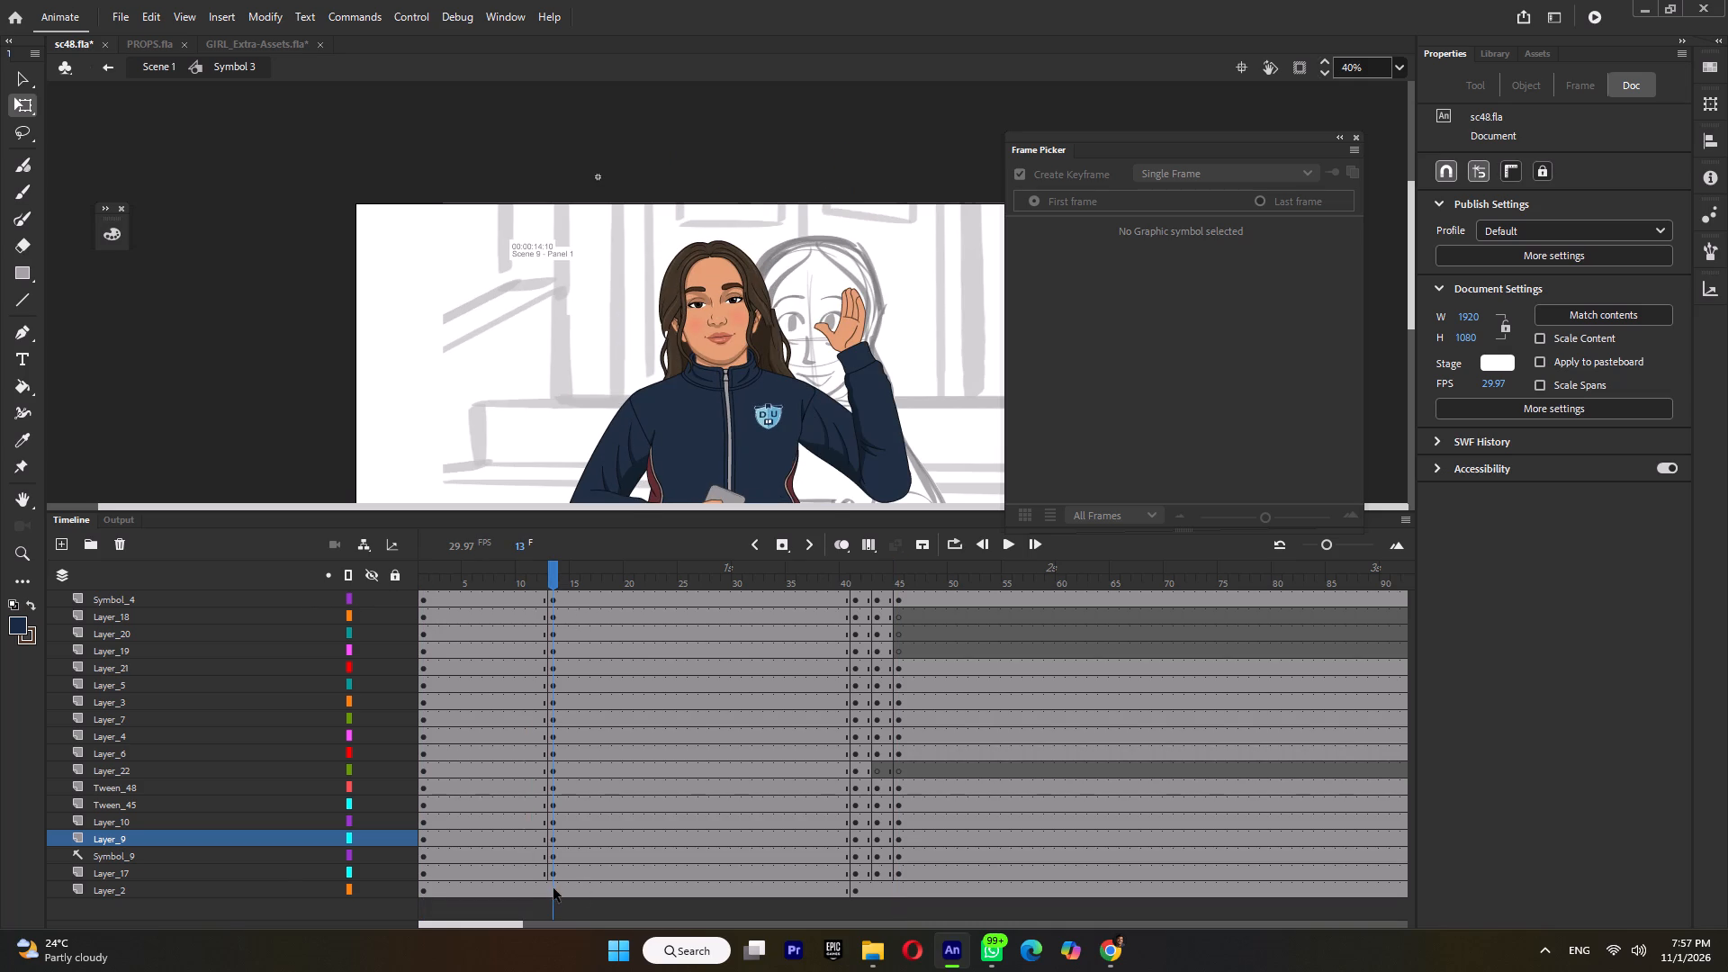
left_click(551, 889)
key("F6")
At frame 13, rotate the back hair slightly counterclockwise to follow the head tilt and nudge it sideways to about X 63.95.
scroll(780, 351, "up", 4, "ctrl")
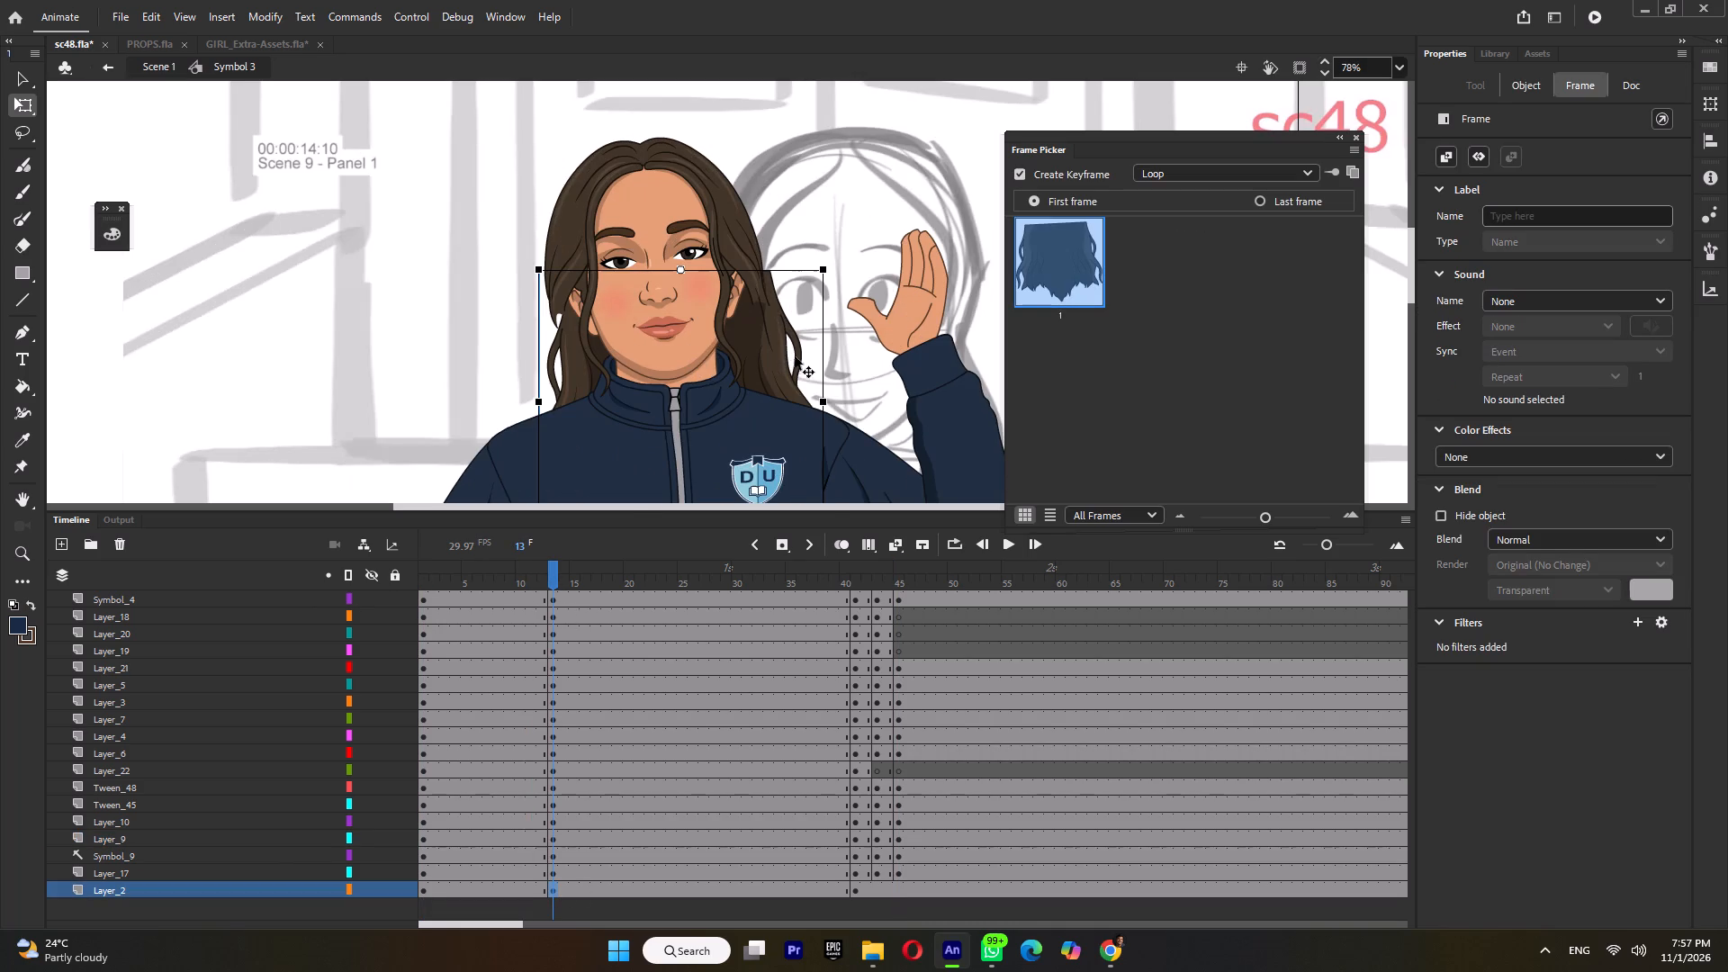
key("Left")
key("Left")
key("Left")
key("Left")
key("Left")
key("Left")
key("Left")
key("Left")
key("Left")
key("Left")
key("Left")
key("Left")
key("Left")
key("Left")
key("Left")
key("Left")
key("Left")
key("Left")
key("Left")
key("Left")
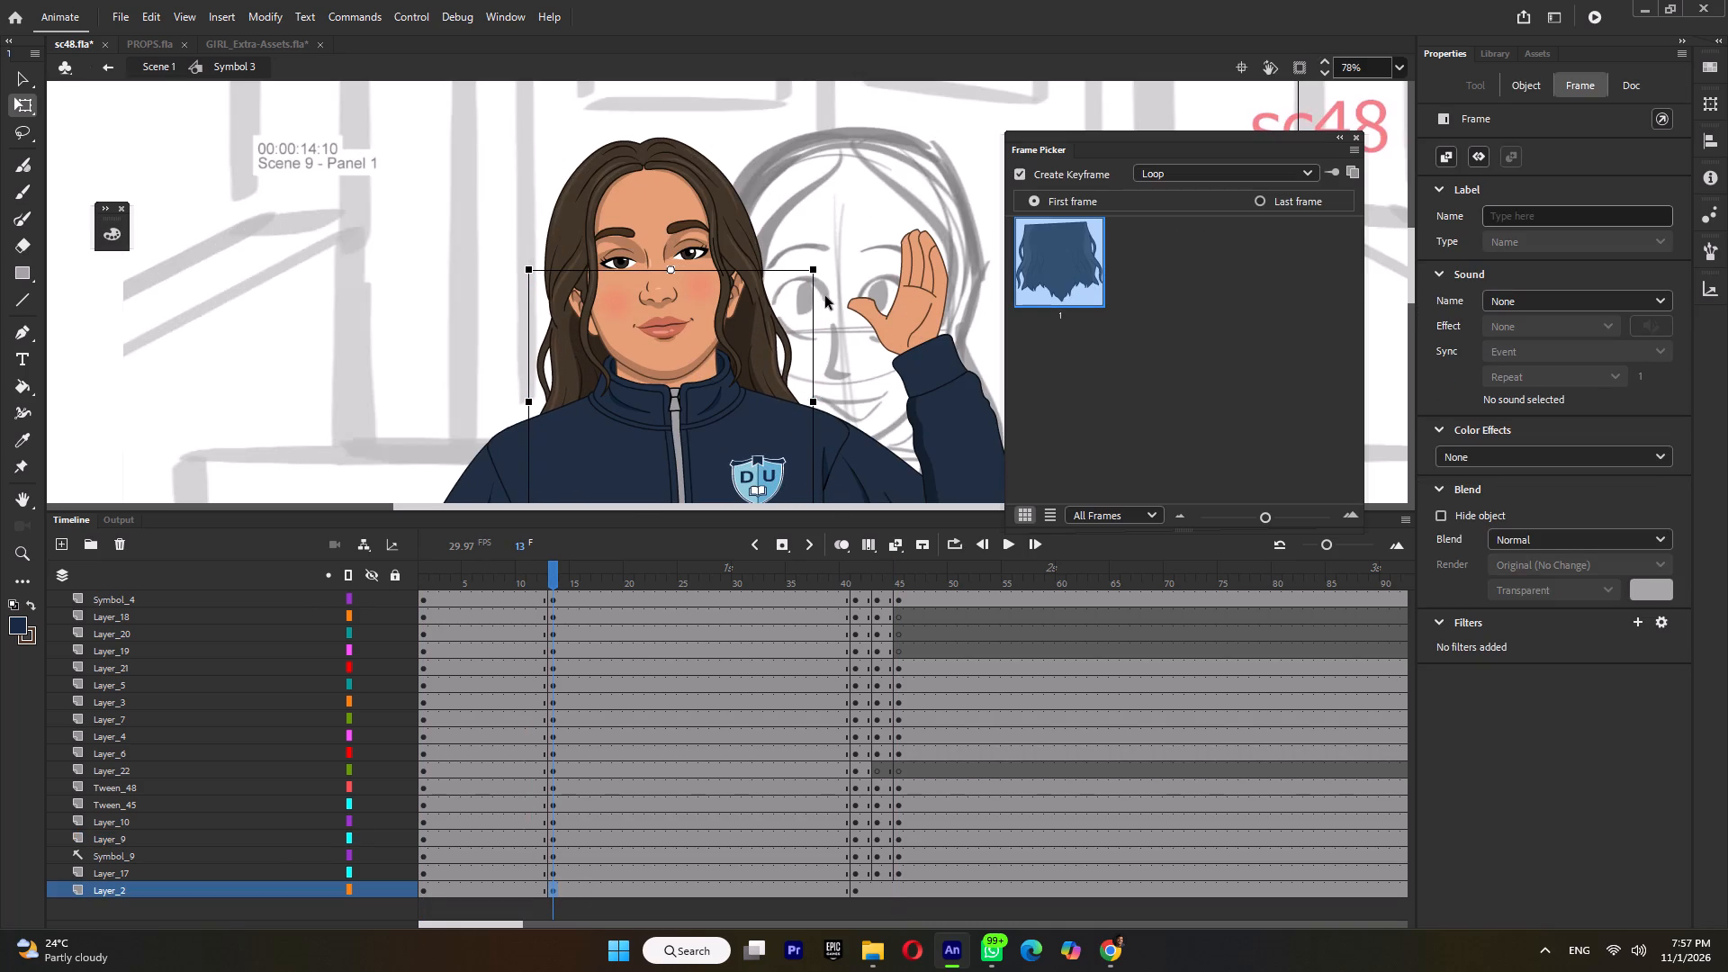
left_click_drag(825, 278, 831, 265)
key("Left")
key("Left")
key("Left")
key("Left")
key("Left")
key("Left")
key("Left")
key("Left")
key("Left")
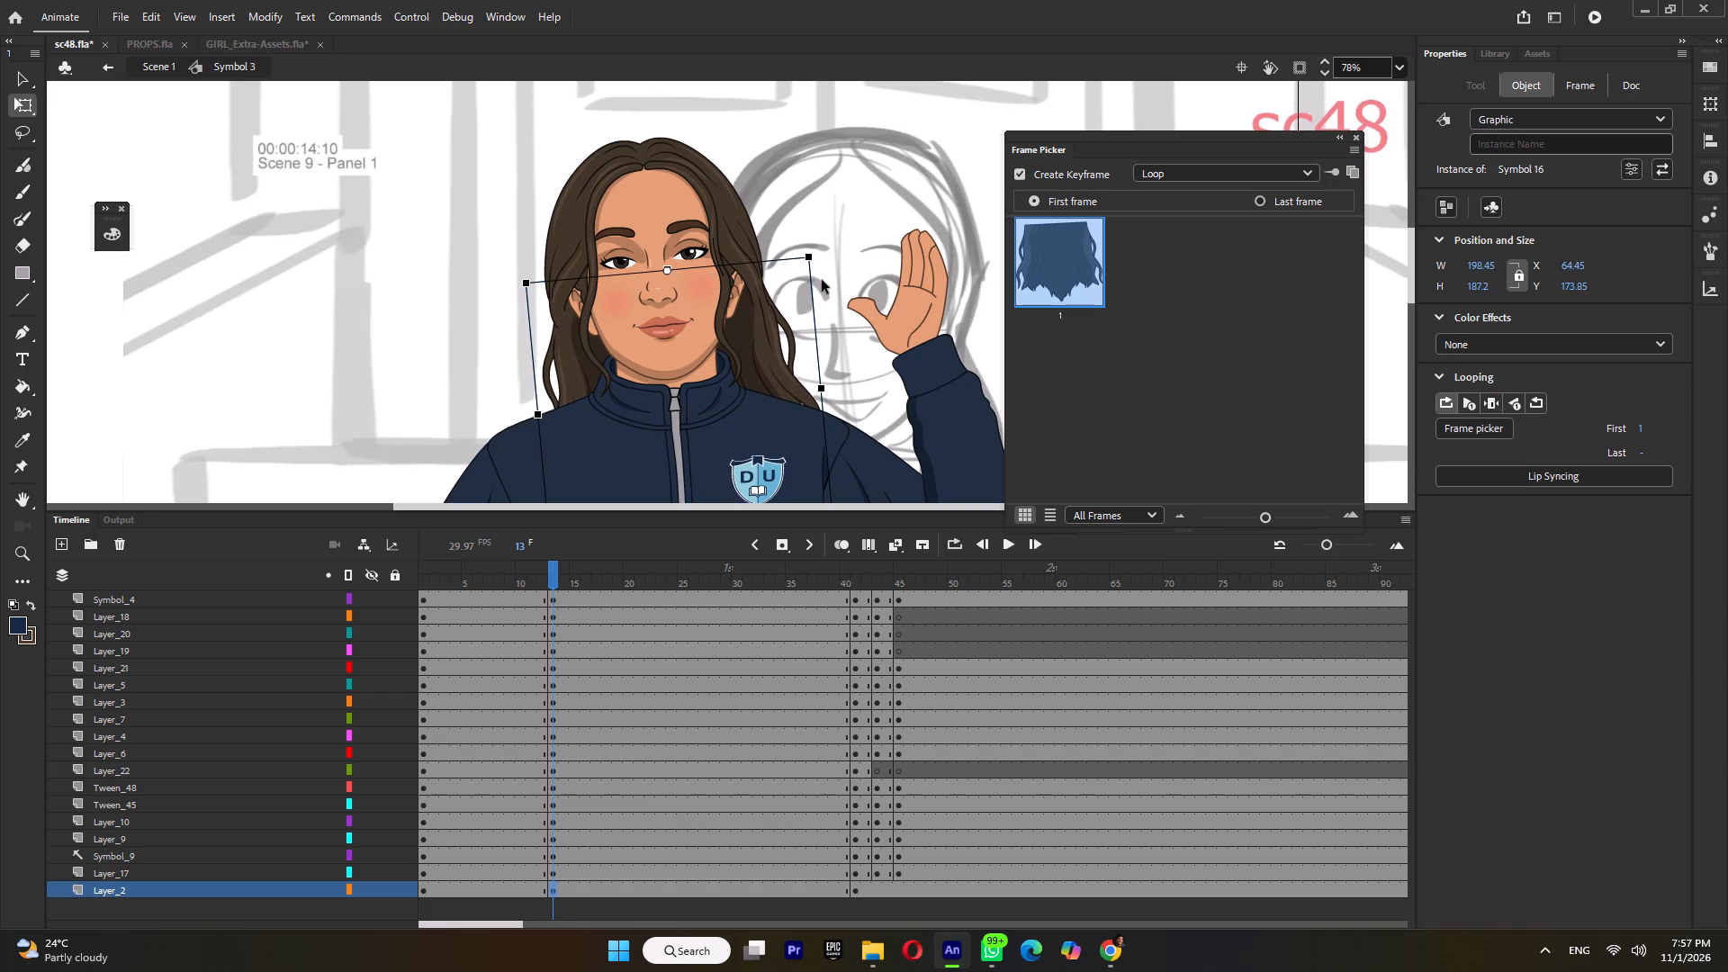
key("Left")
key("Left")
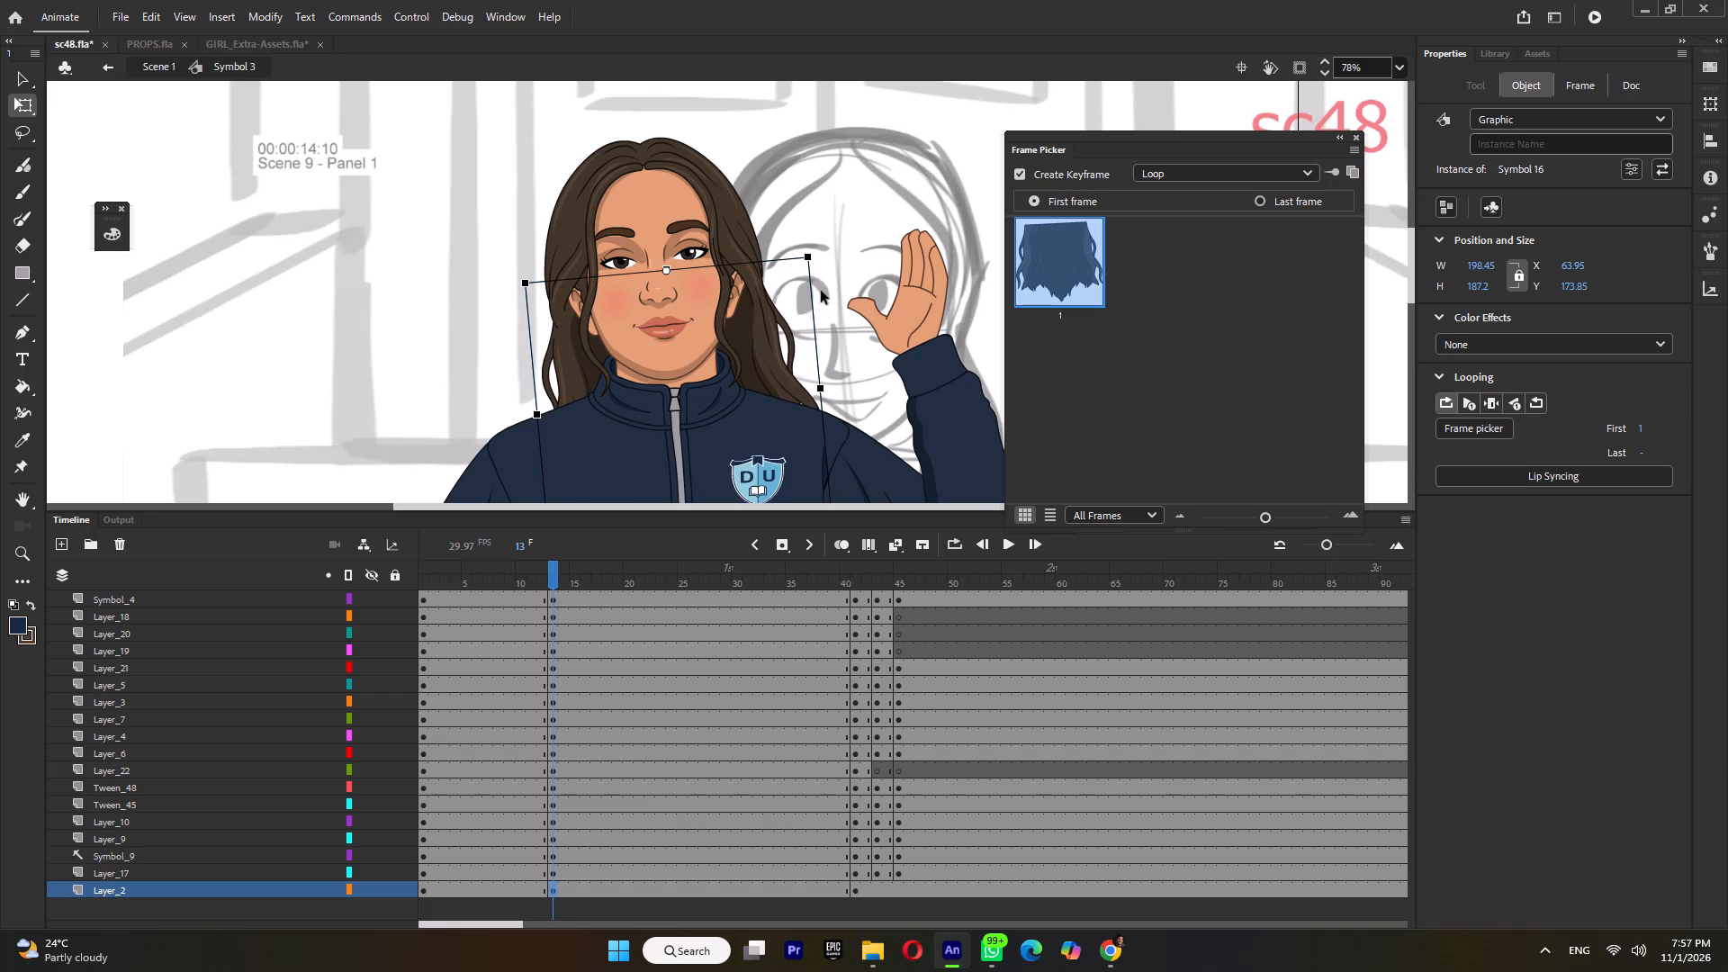
scroll(821, 291, "down", 2, "ctrl")
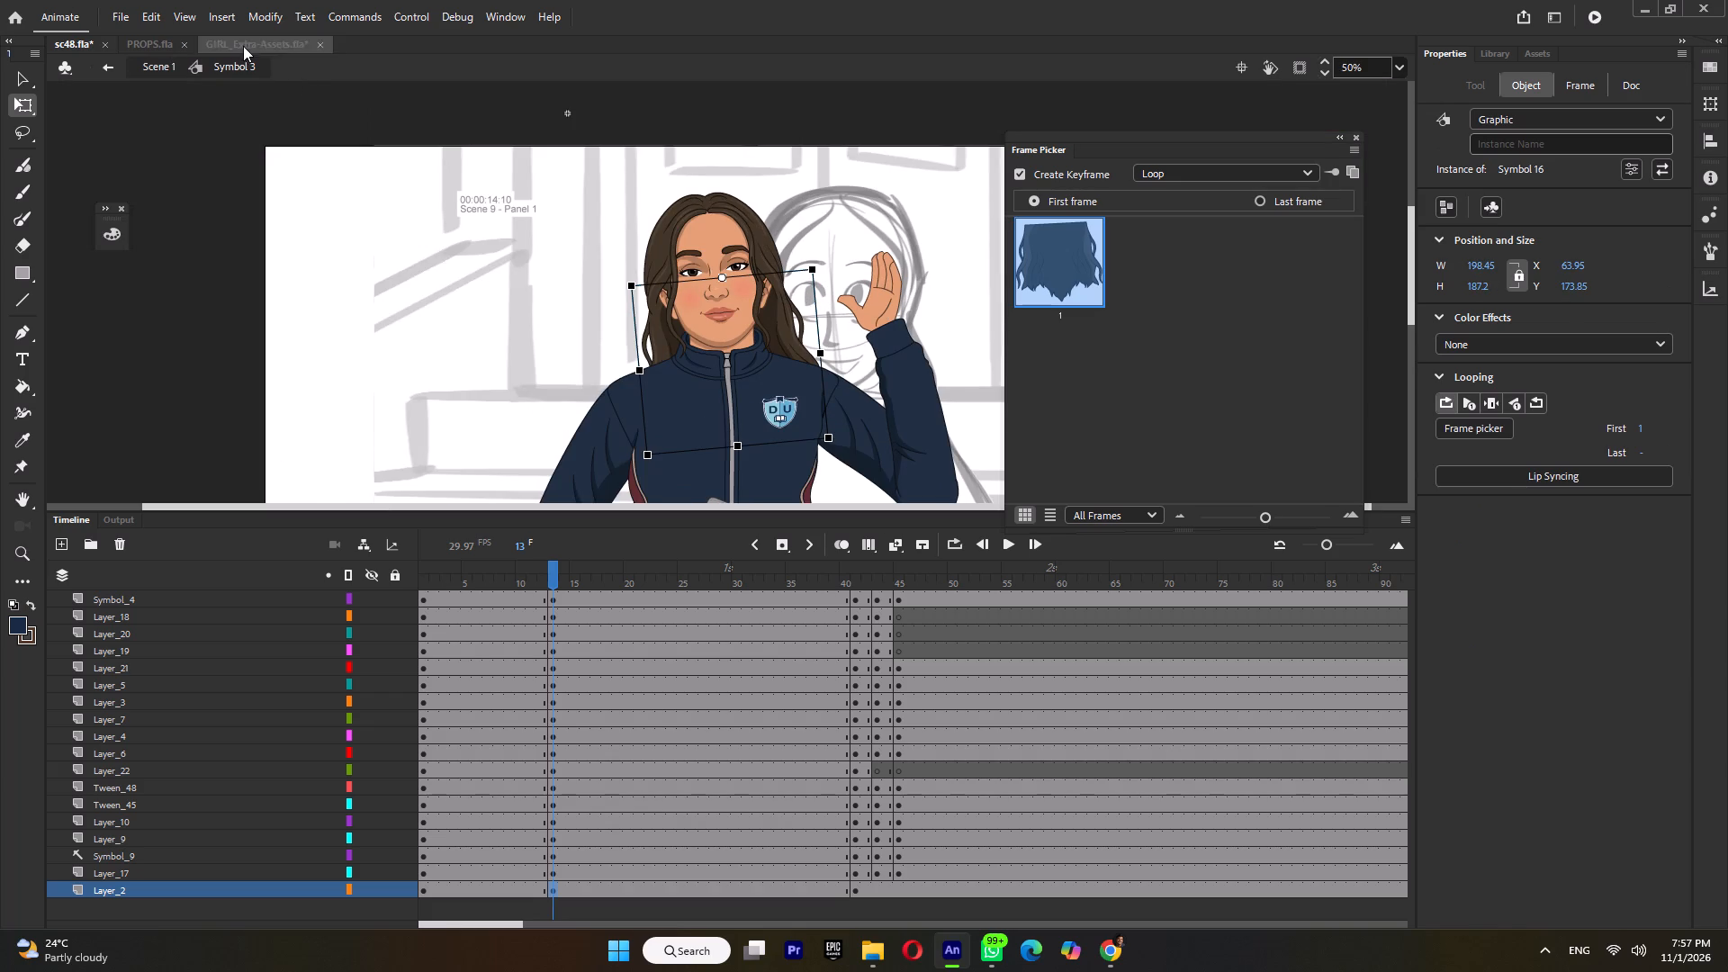
Check the original hair in GIRL_Extra-Assets.fla, then skew sc48.fla's frame 13 back hair to about 189 wide by 188 high.
left_click(243, 45)
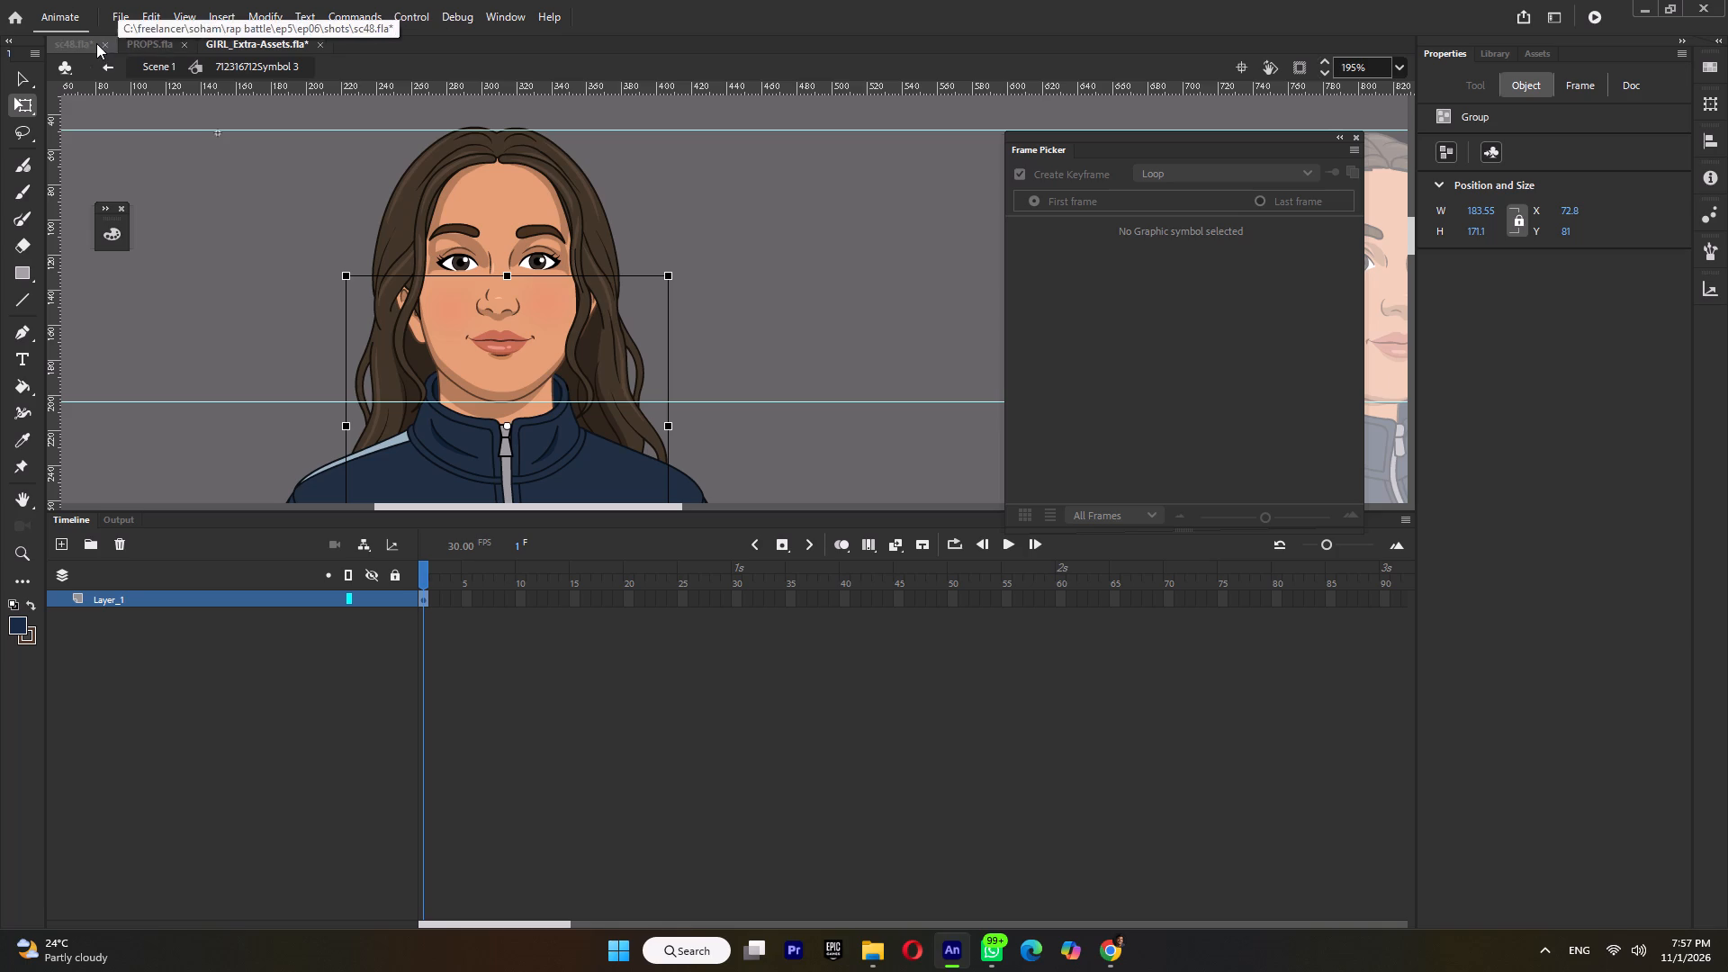
left_click(82, 47)
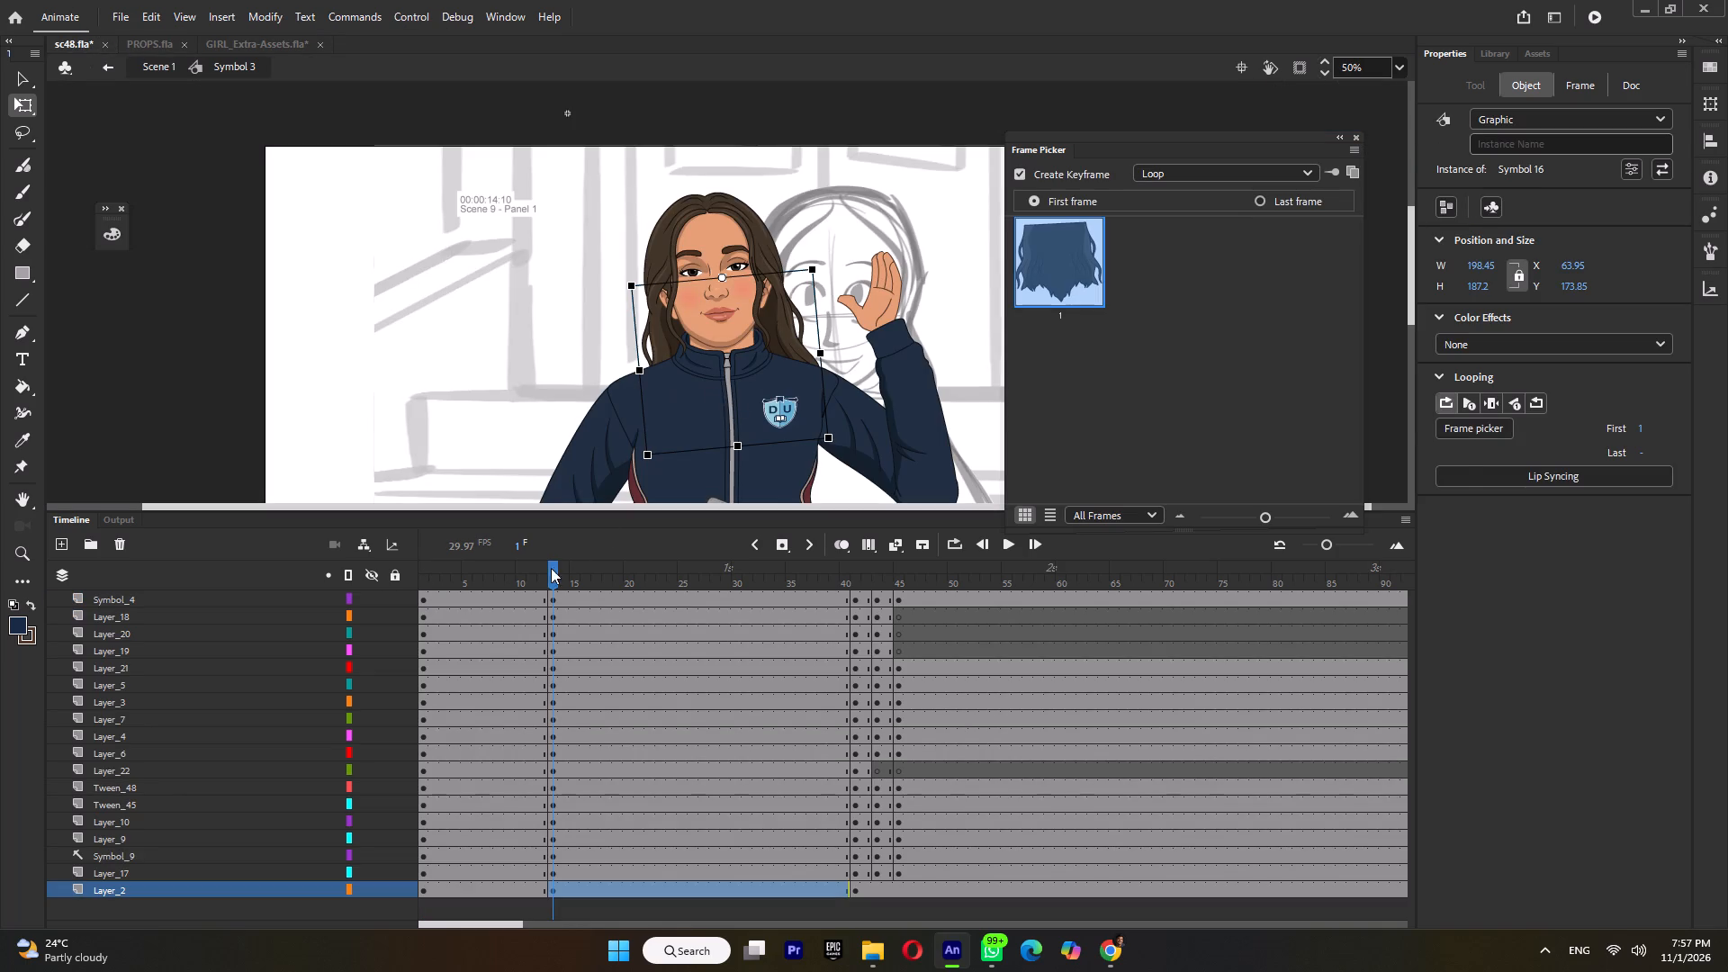
left_click(528, 580)
left_click(555, 578)
left_click(793, 324)
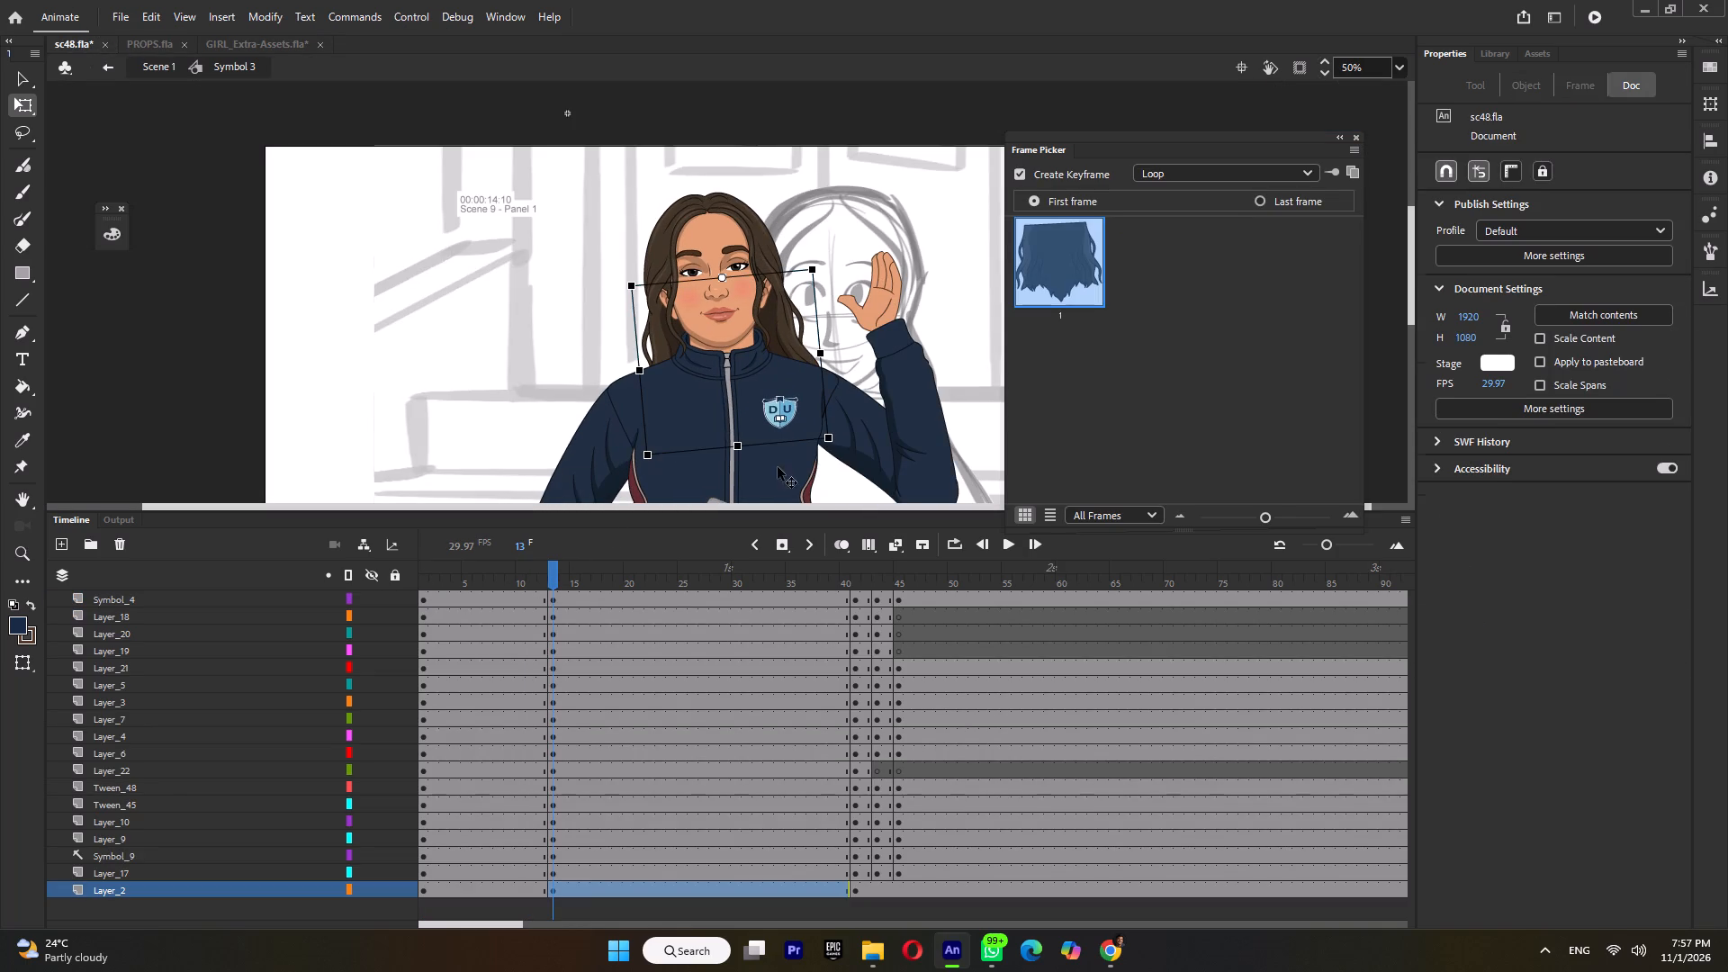
left_click_drag(773, 445, 764, 447)
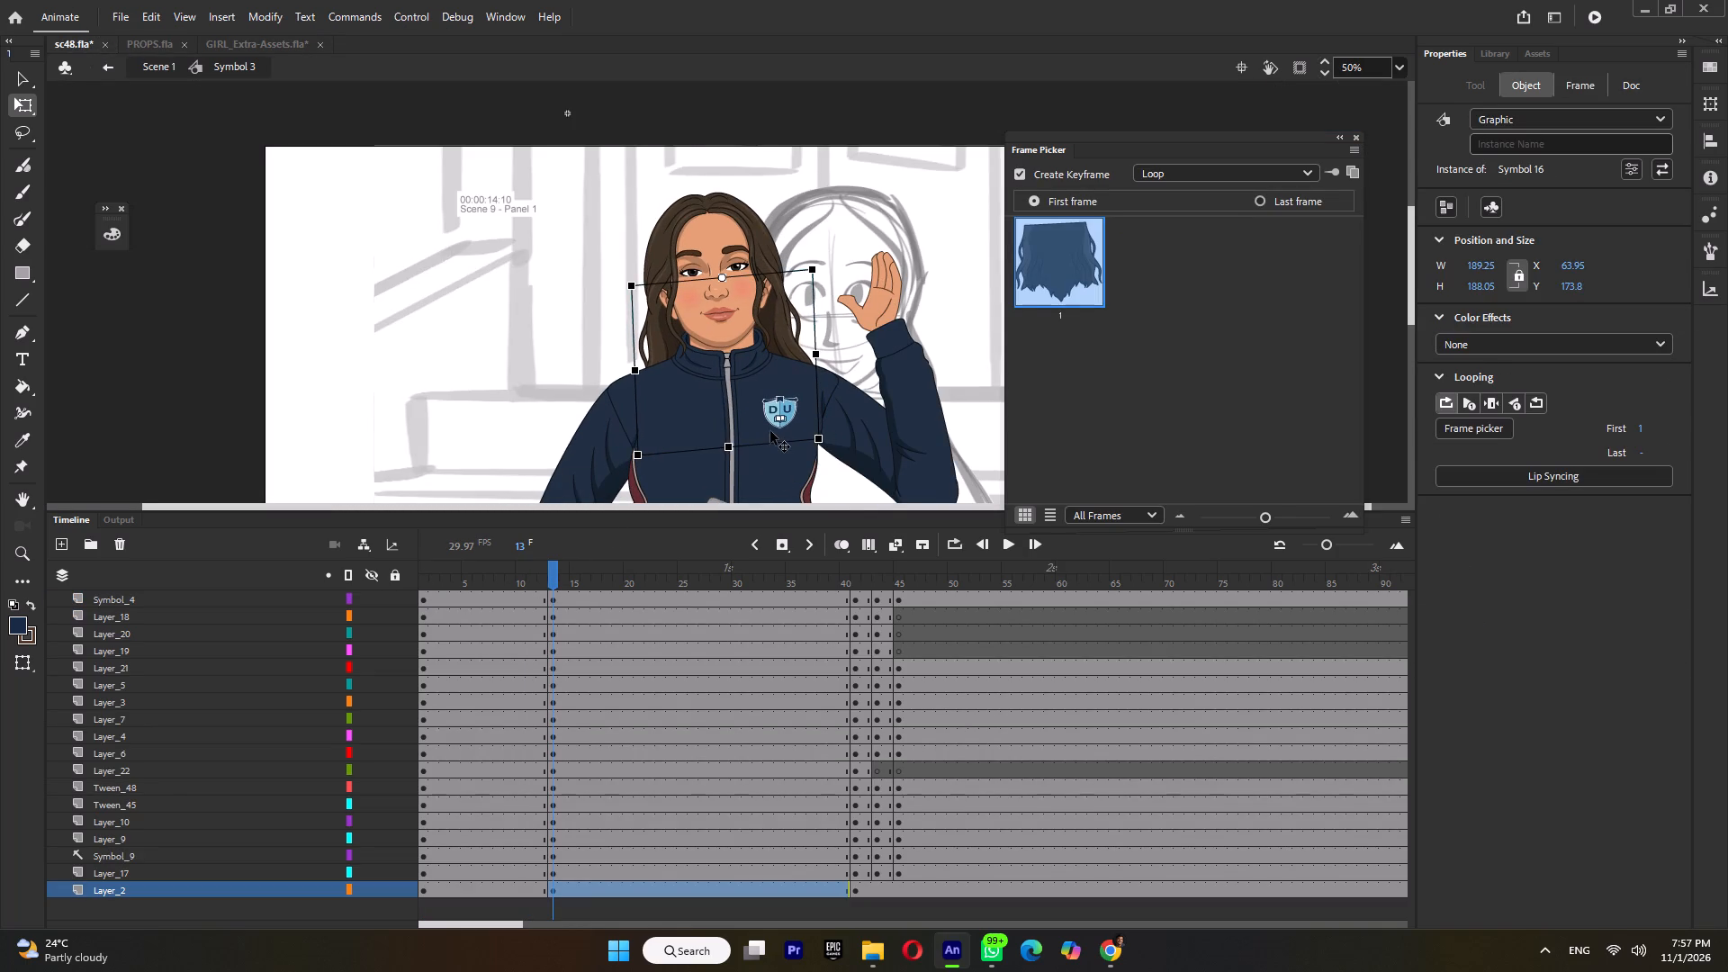
Review the hair change between frames 1 and 15 and save sc48.fla.
scroll(770, 433, "down", 3, "ctrl")
key("ctrl+s")
left_click(509, 586)
left_click(555, 579)
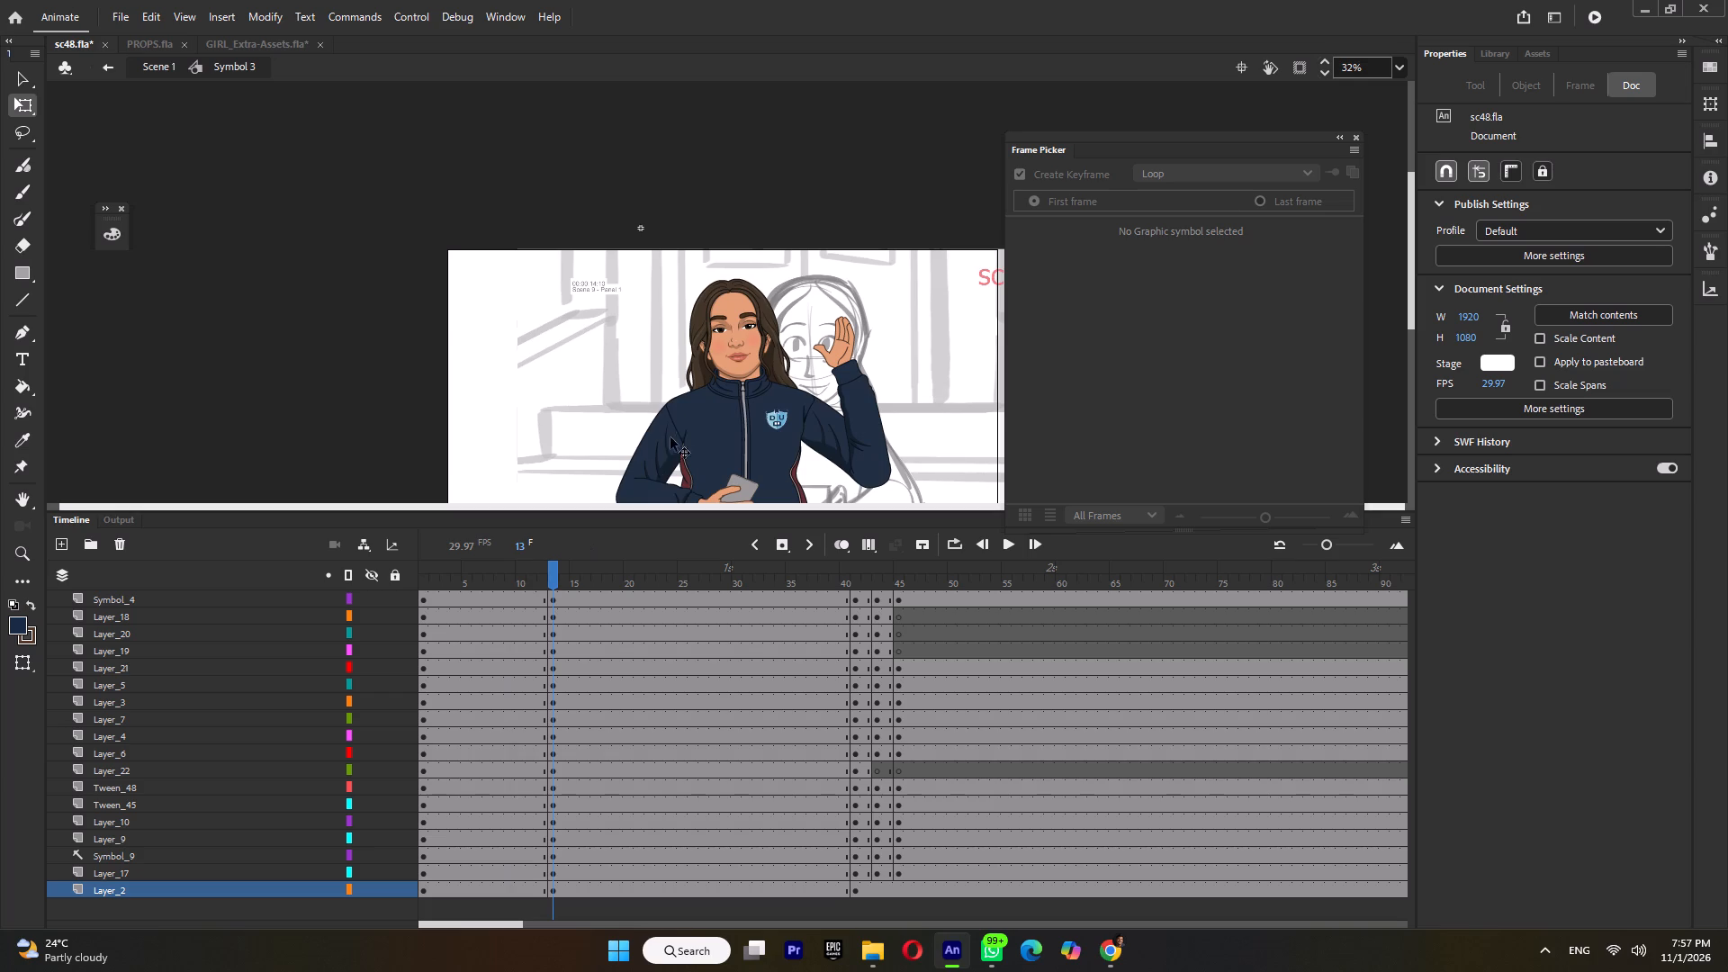
left_click_drag(524, 576, 578, 626)
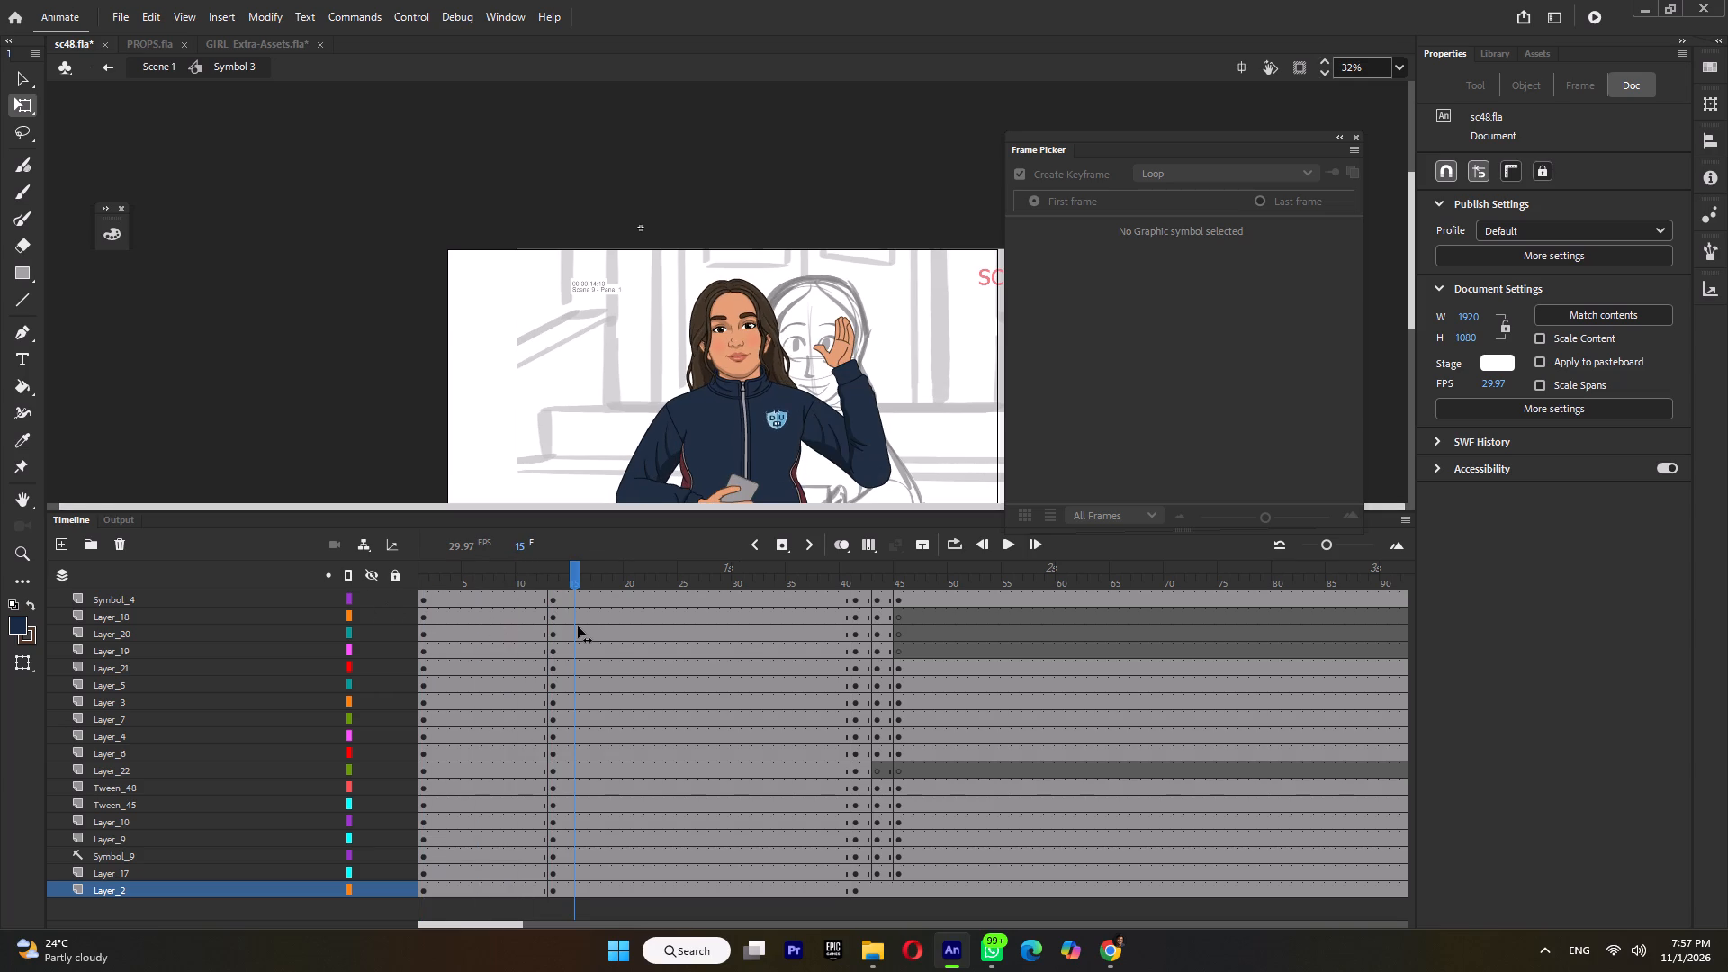
left_click_drag(578, 626, 558, 635)
key("ctrl+s")
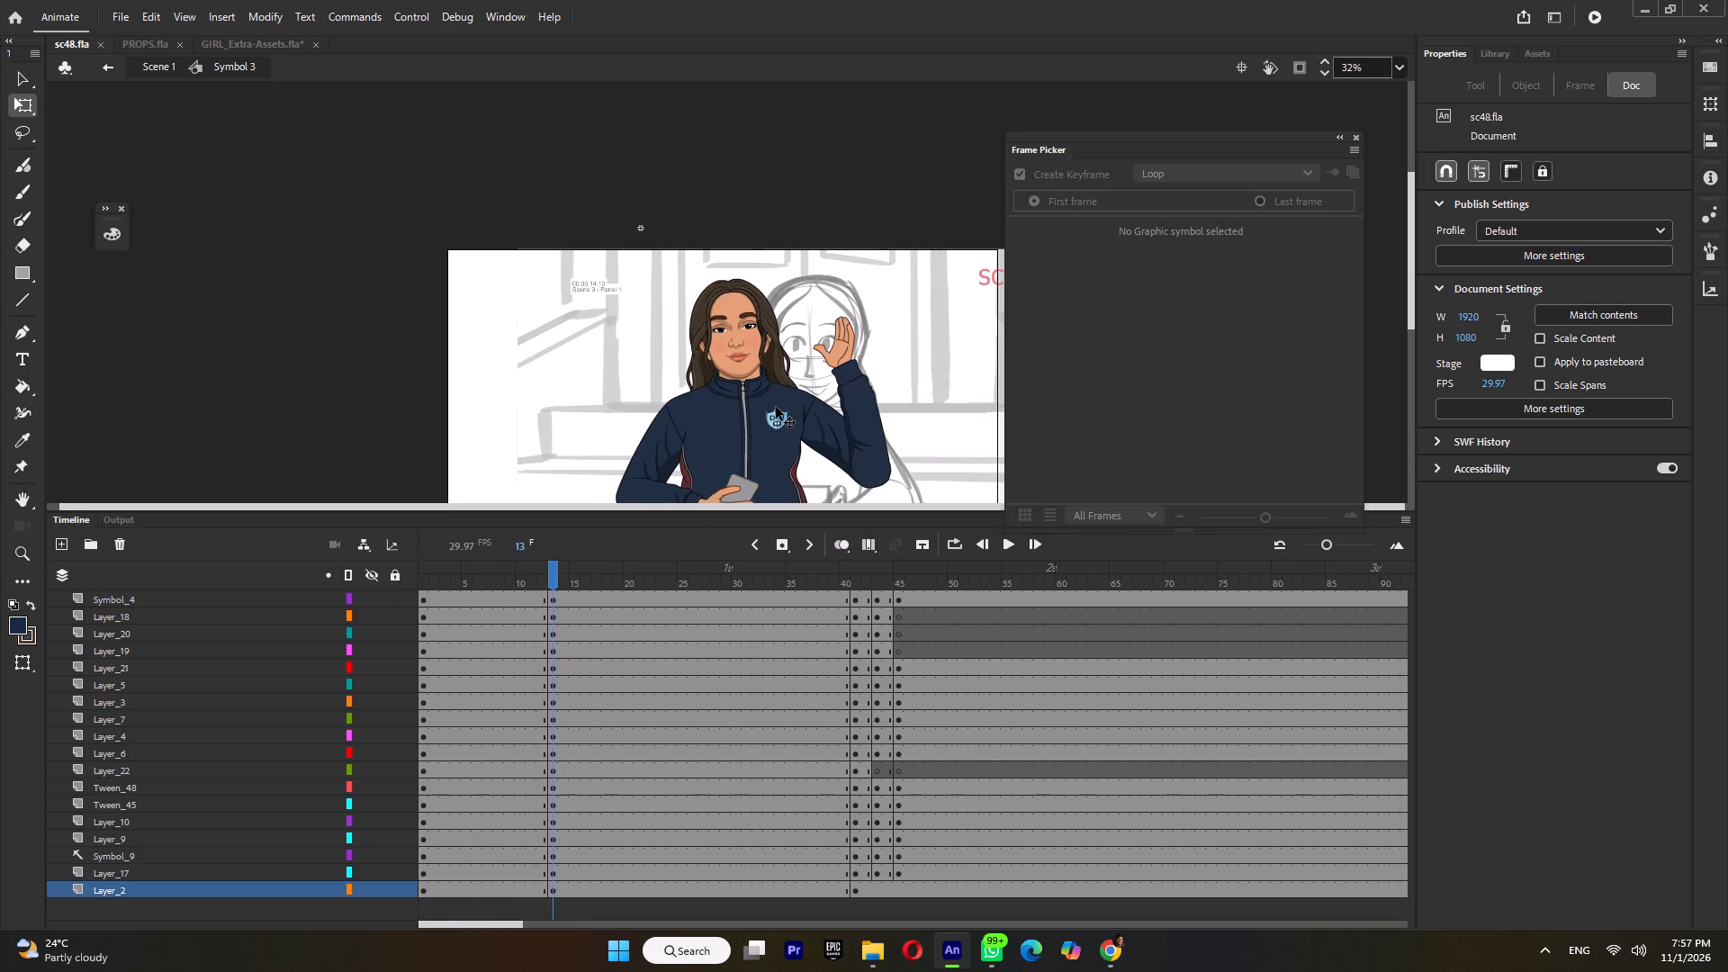
On frame 2 of the torso symbol Tween 38, reshape the badge-side jacket shoulder so it sits higher and rounder.
left_click(776, 405)
scroll(788, 400, "up", 4, "ctrl")
double_click(792, 393)
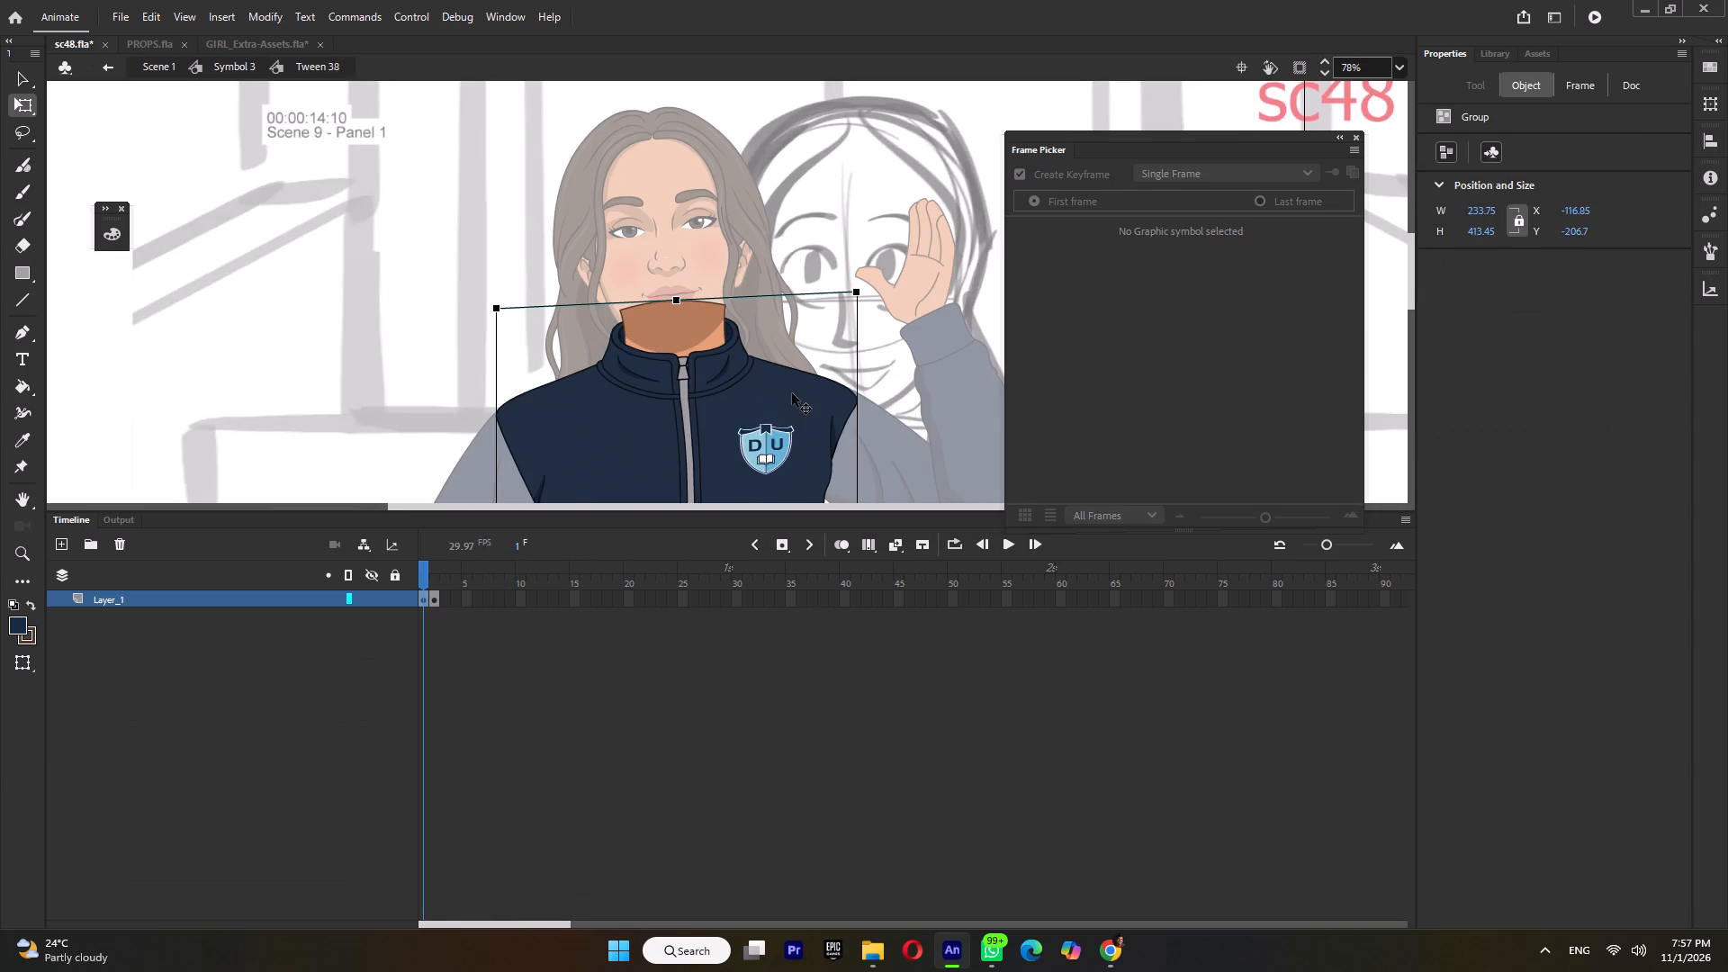
left_click(435, 594)
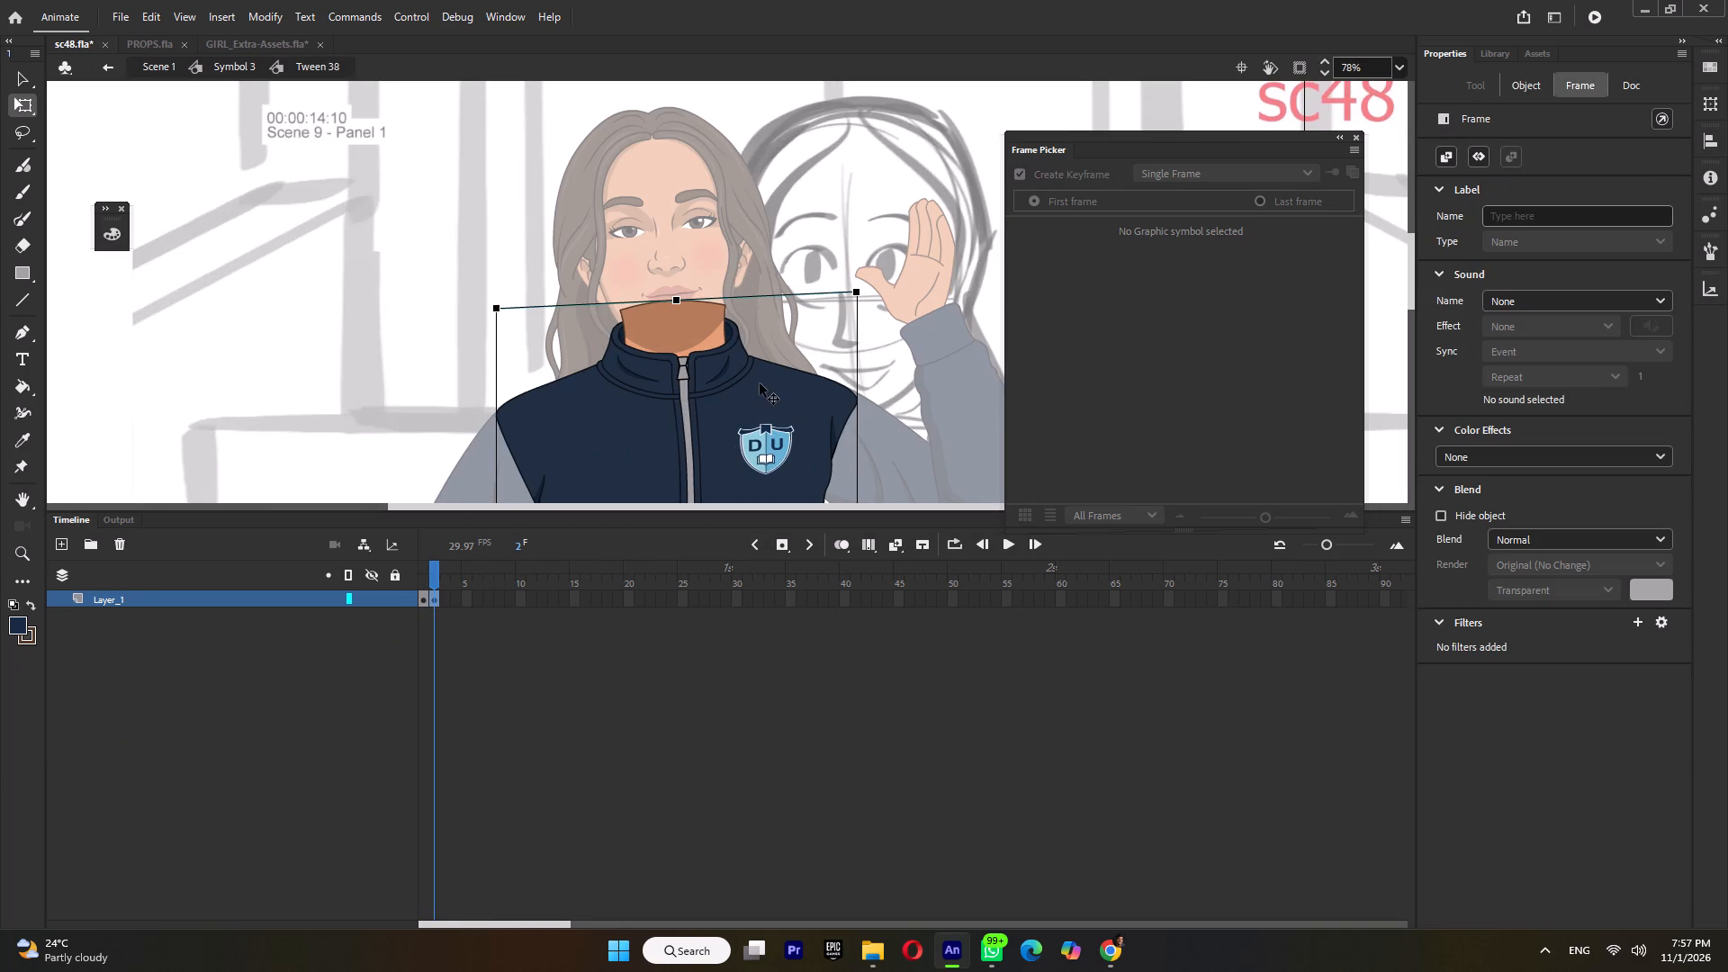
double_click(784, 373)
scroll(813, 381, "up", 2, "ctrl")
double_click(833, 390)
double_click(841, 384)
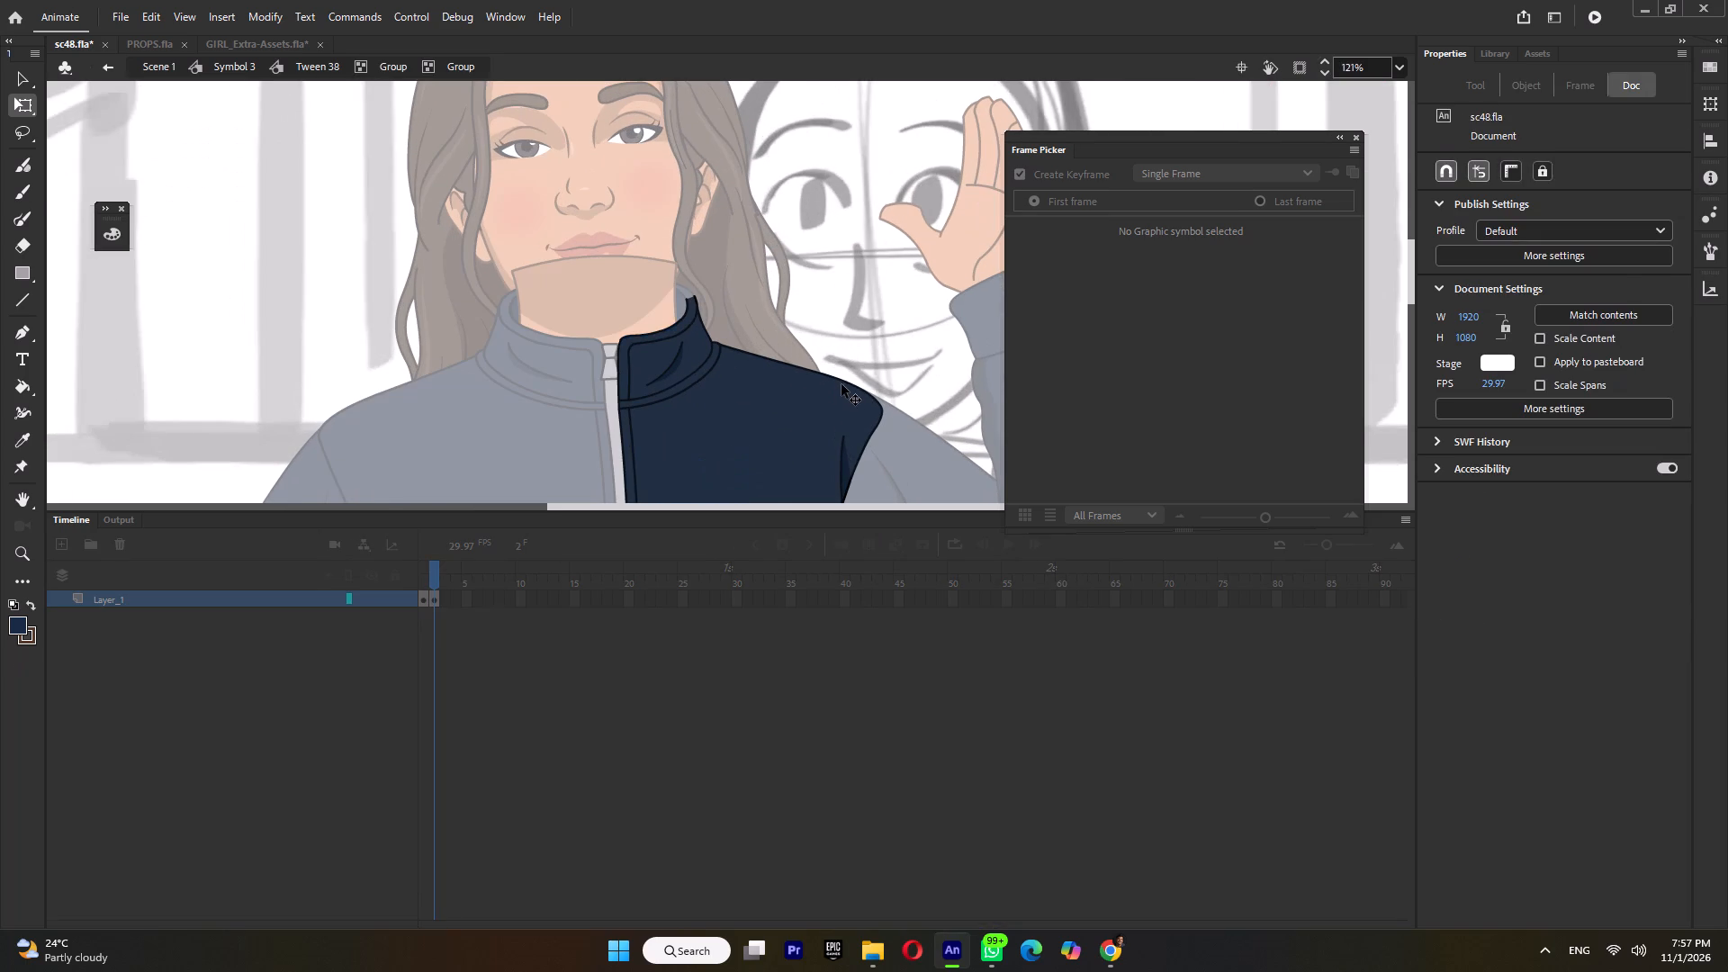
left_click(853, 371)
left_click_drag(854, 384, 852, 358)
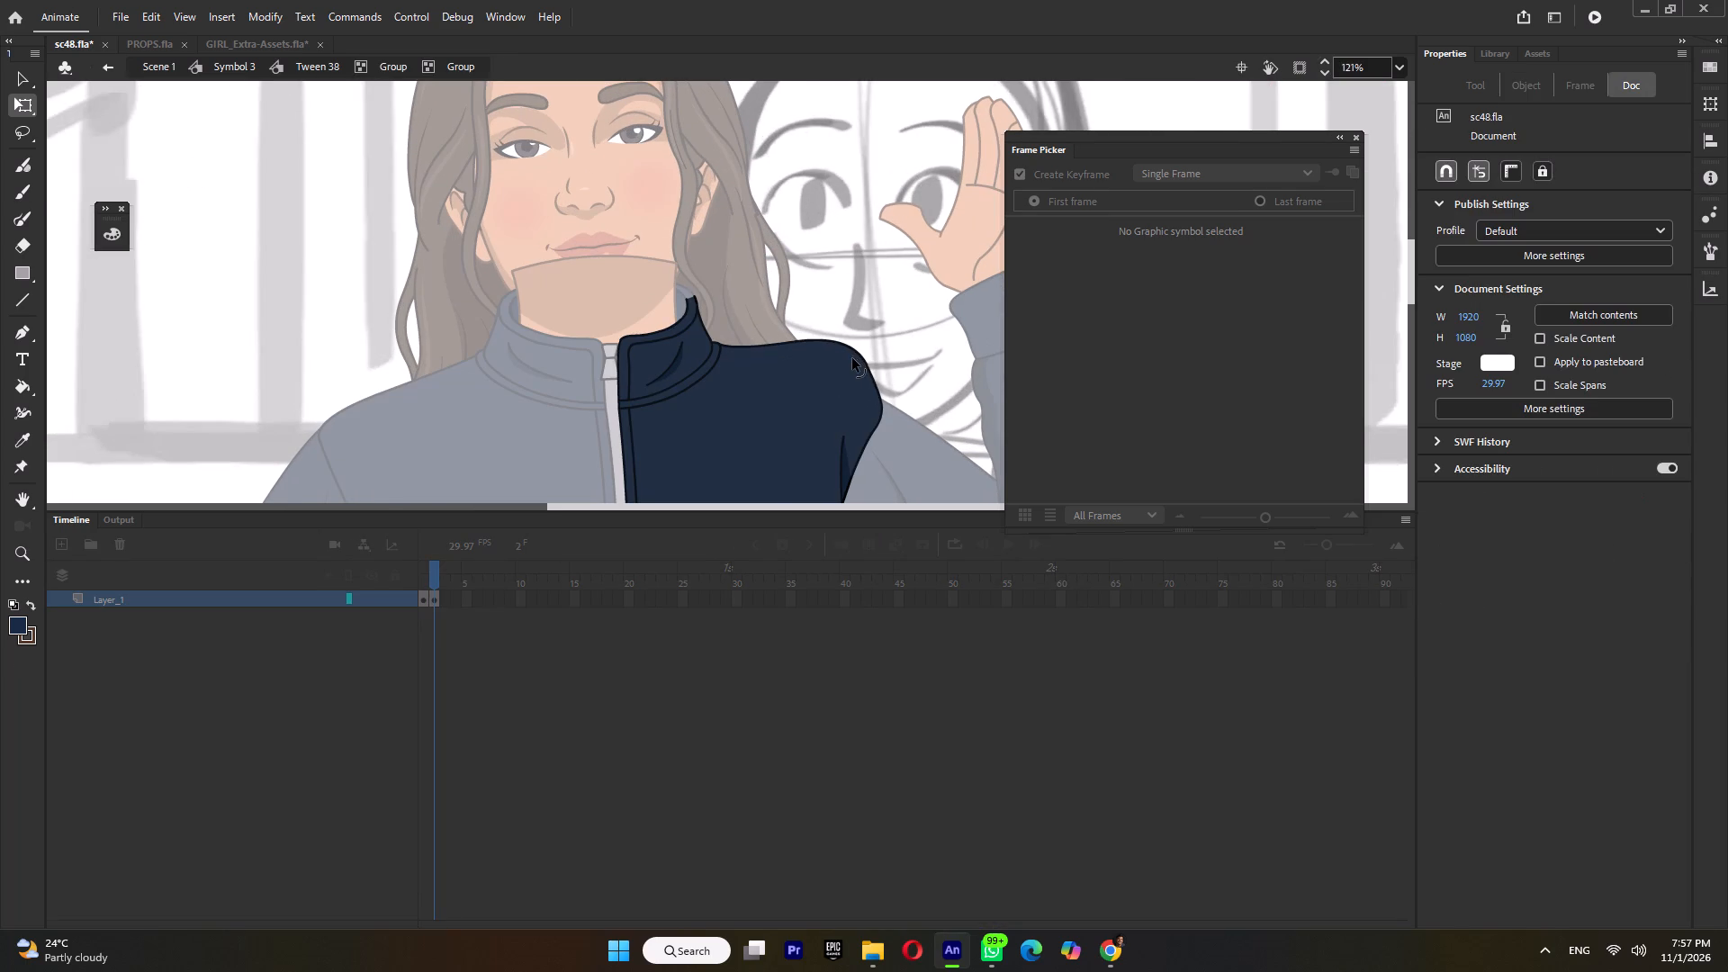
left_click_drag(852, 358, 846, 363)
left_click_drag(881, 408, 882, 389)
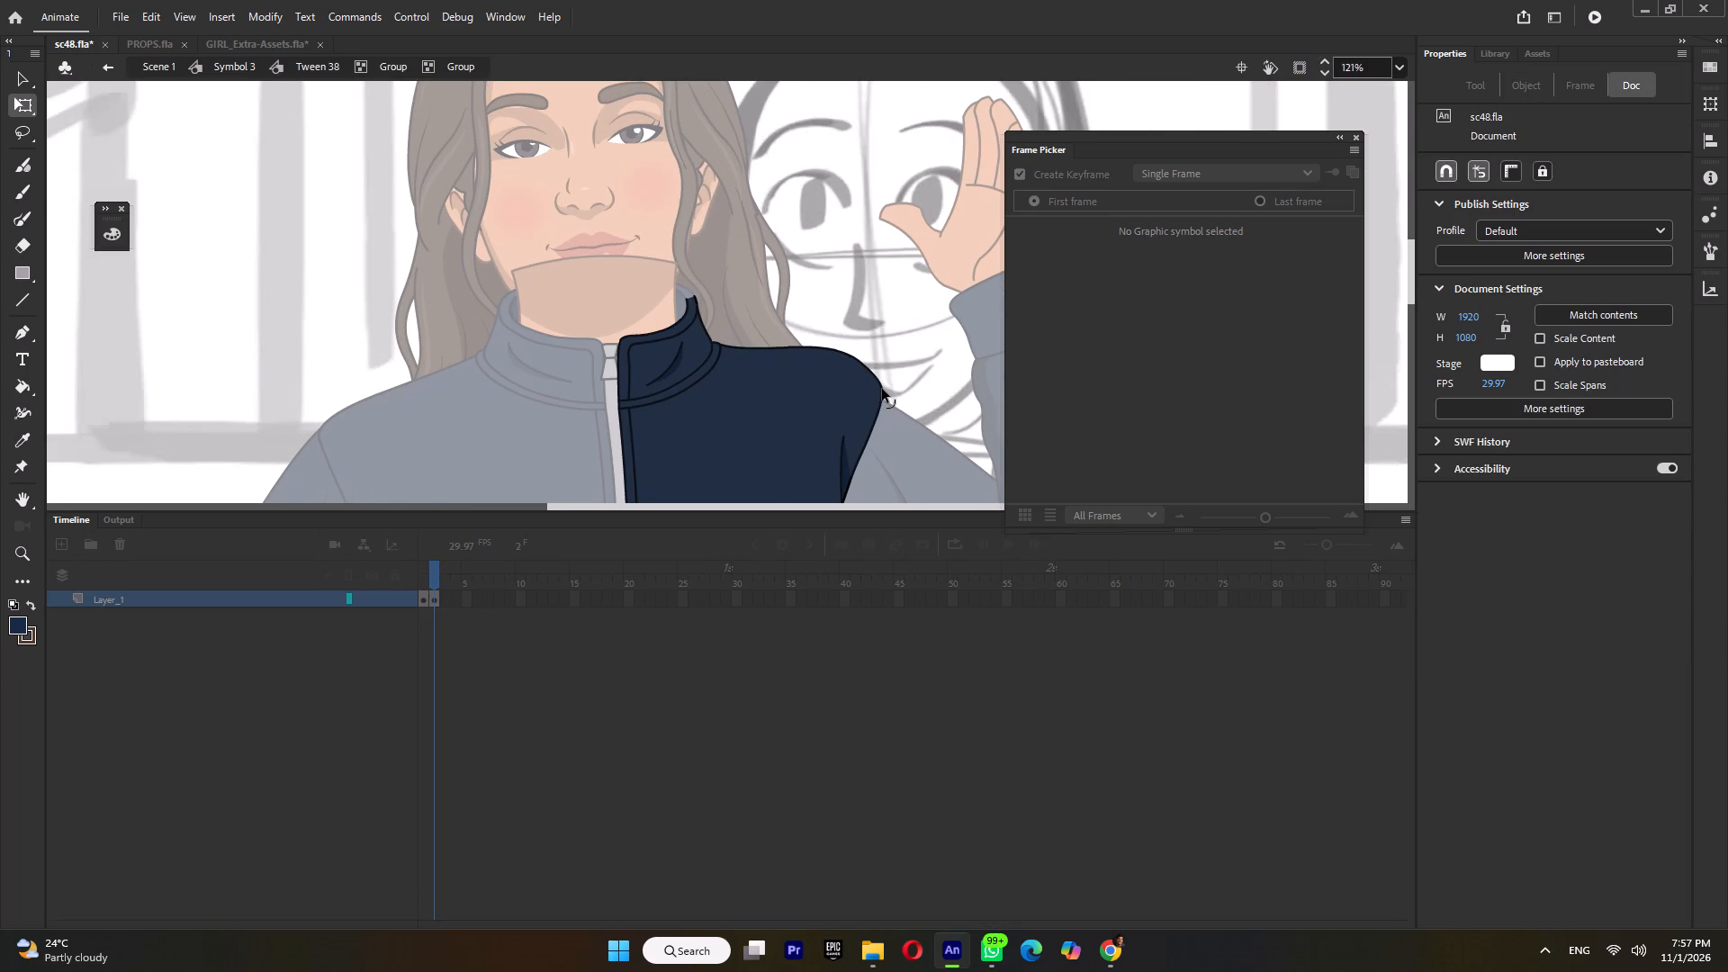
left_click_drag(882, 389, 881, 384)
left_click(748, 350)
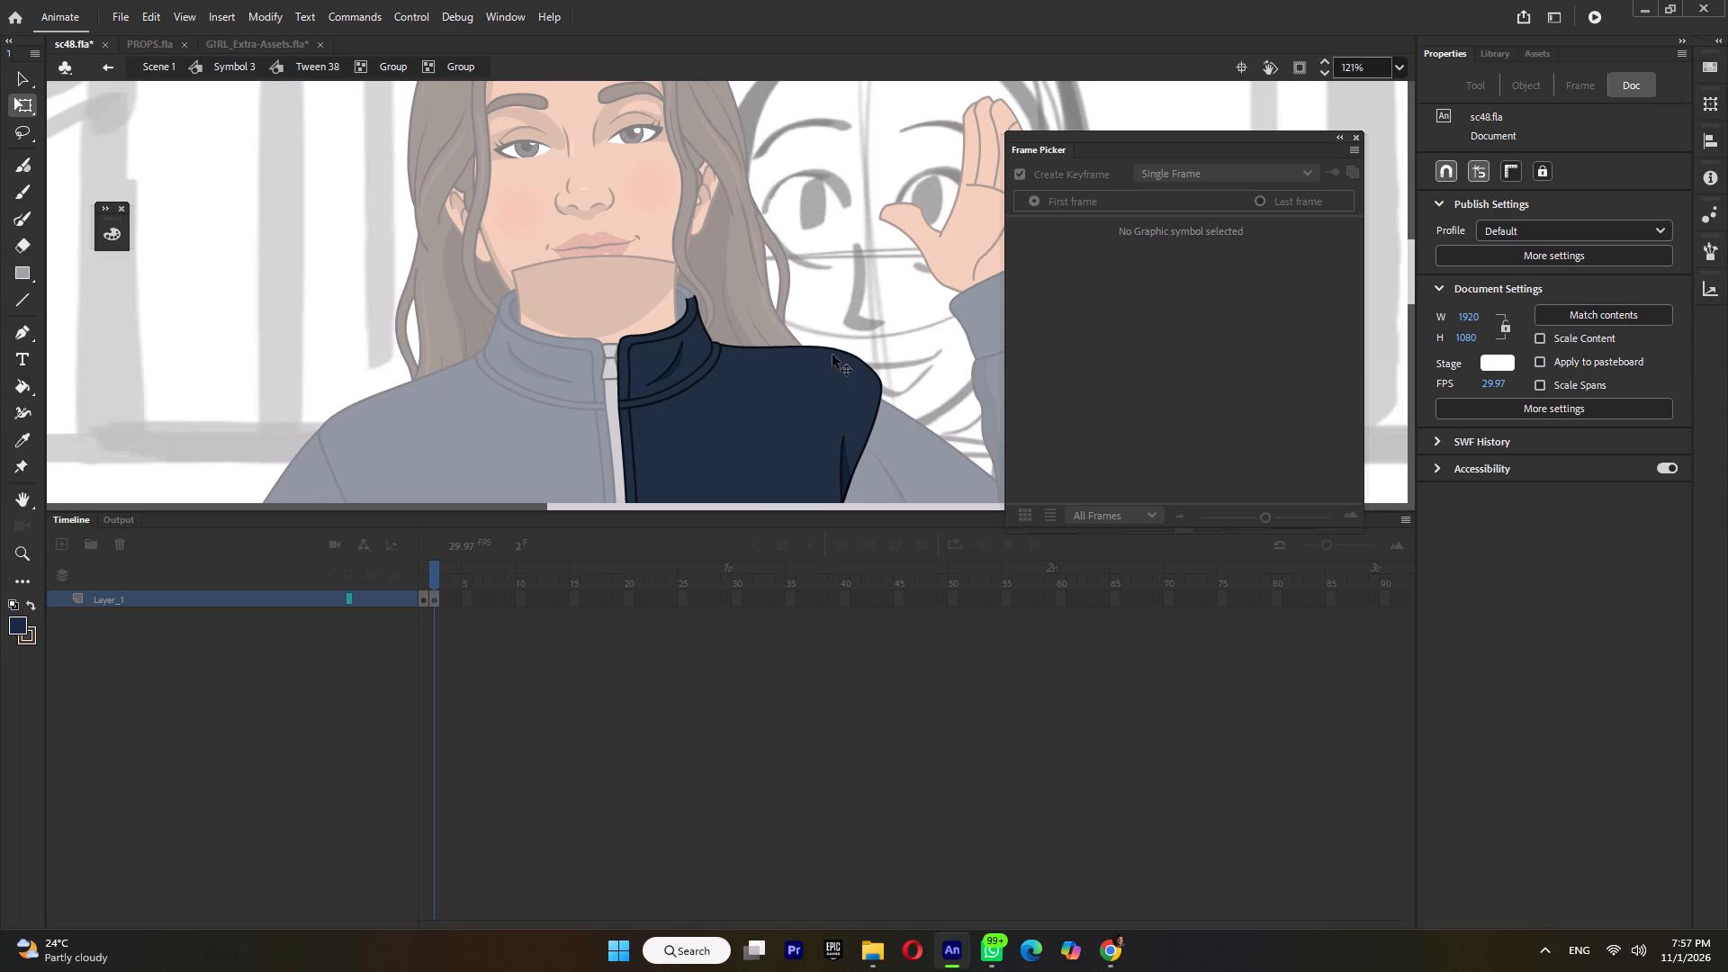
left_click(836, 348)
Return to Symbol 3 and set the torso instance at frame 13 to show frame 2 of Tween 38.
double_click(842, 301)
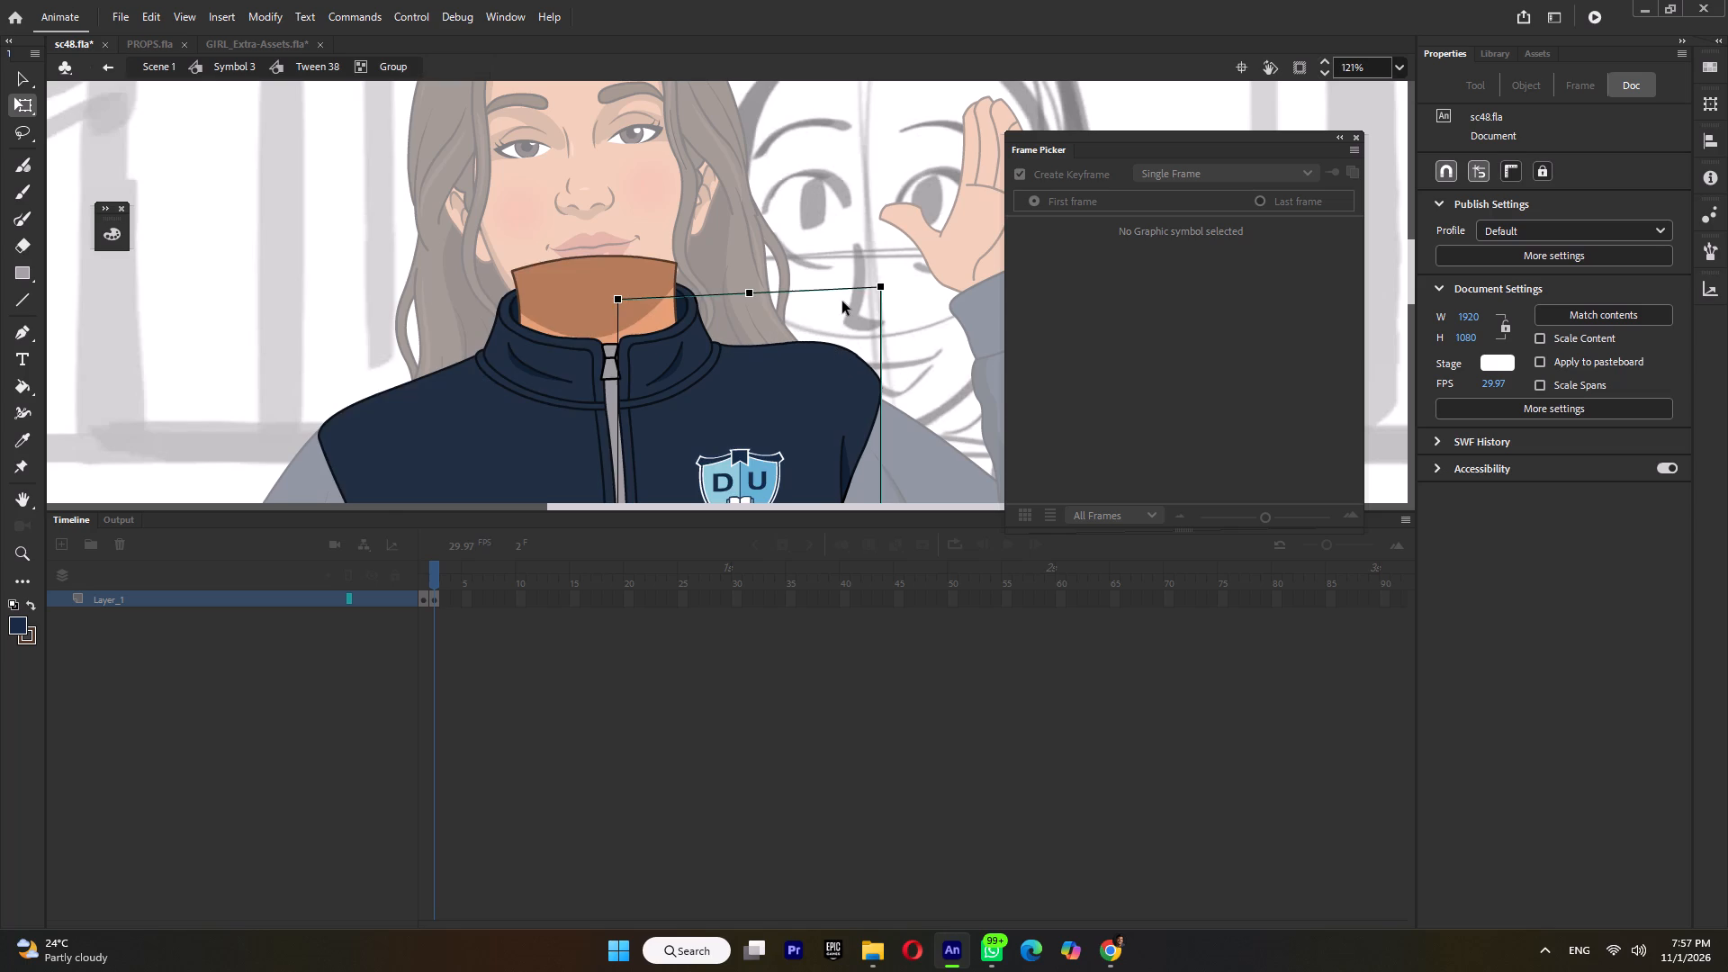
double_click(842, 301)
scroll(842, 301, "down", 4, "ctrl")
double_click(911, 335)
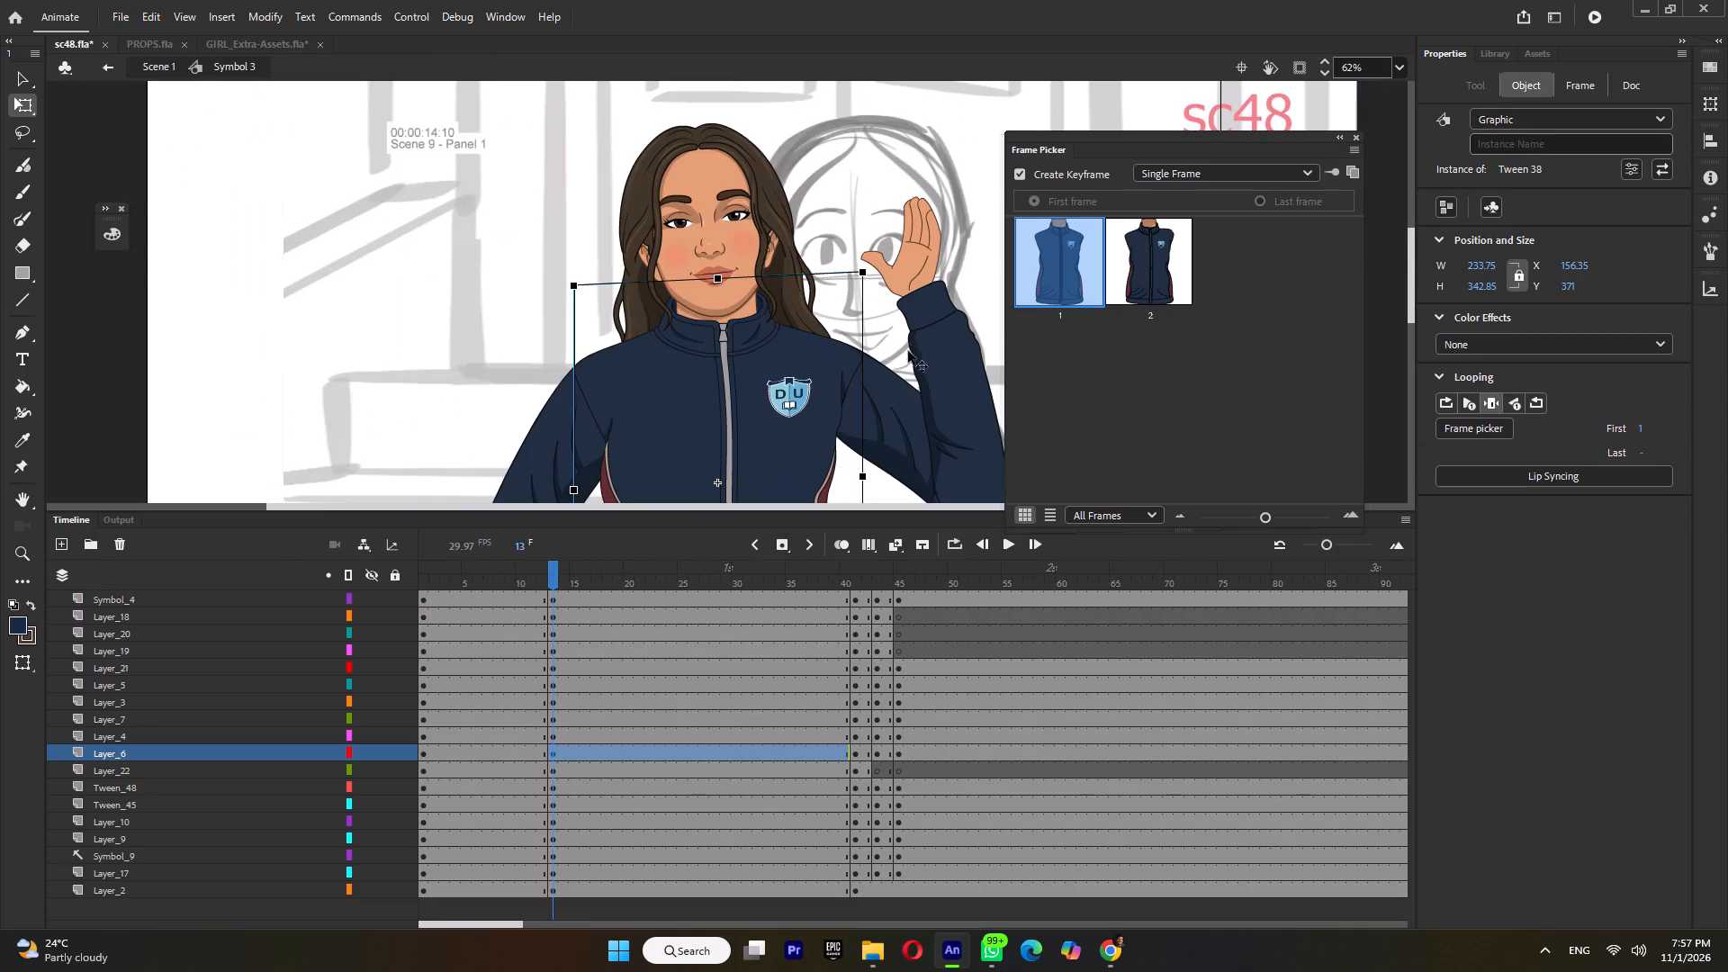
left_click(1168, 248)
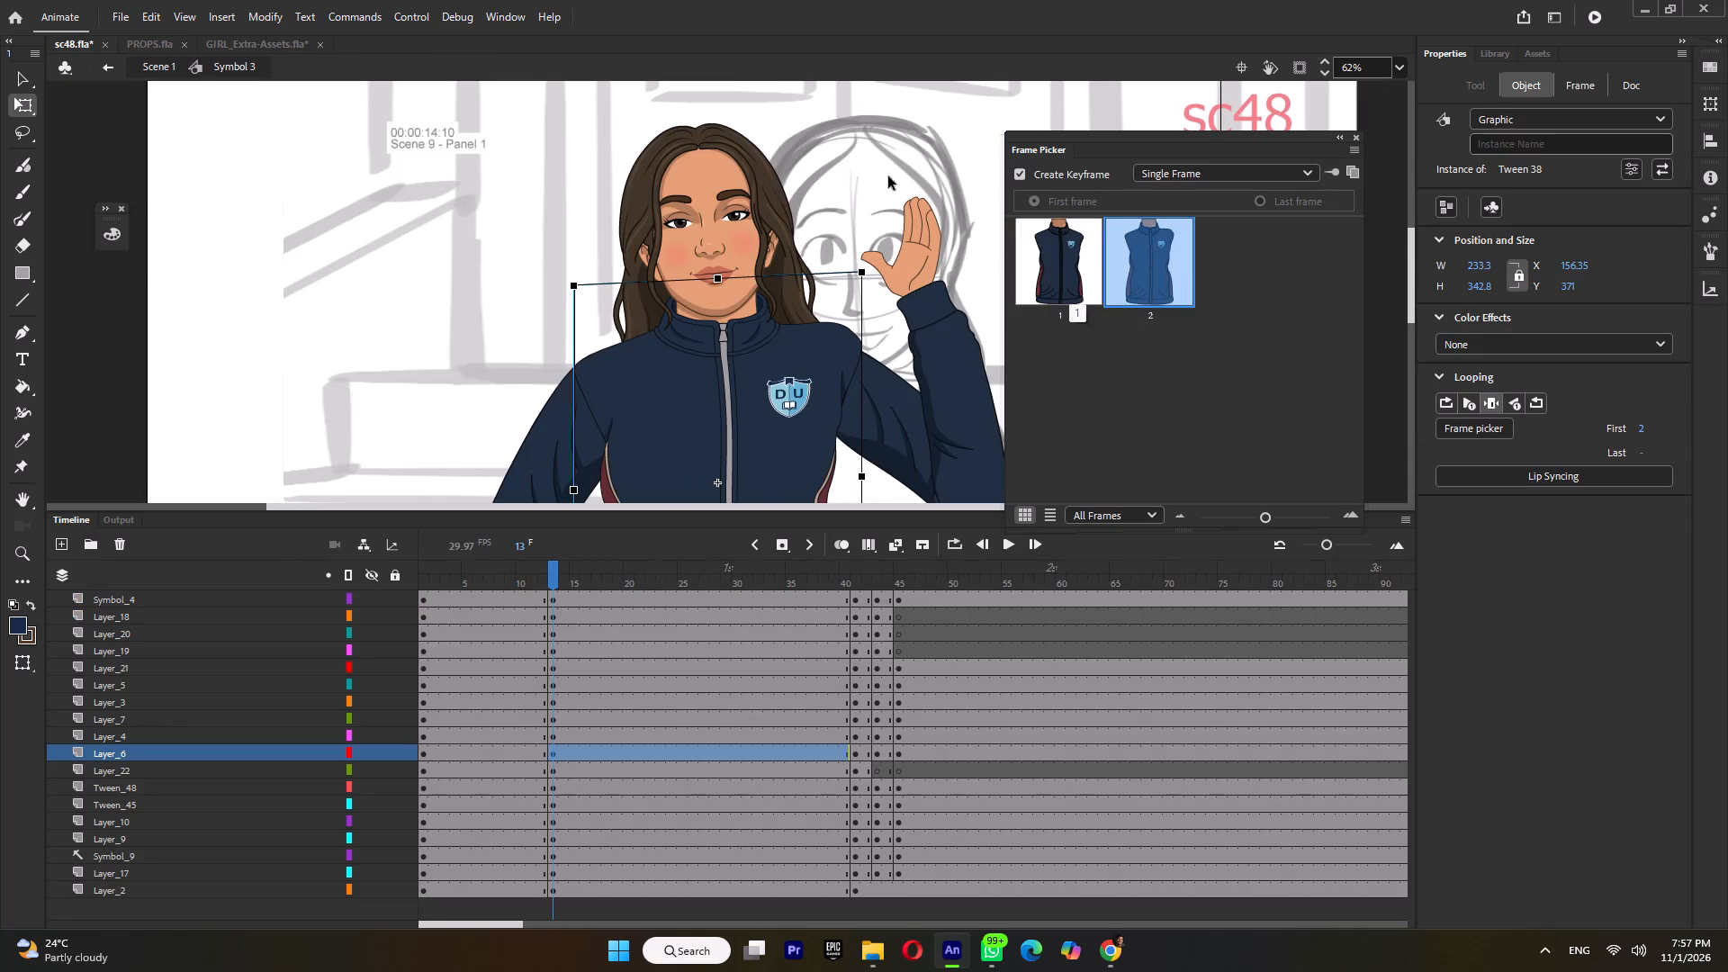
Move the raised arm's parts up to about Y 121.45 at frame 13 to meet the raised shoulder, and save the file.
left_click_drag(897, 148, 961, 455)
left_click_drag(898, 421, 900, 406)
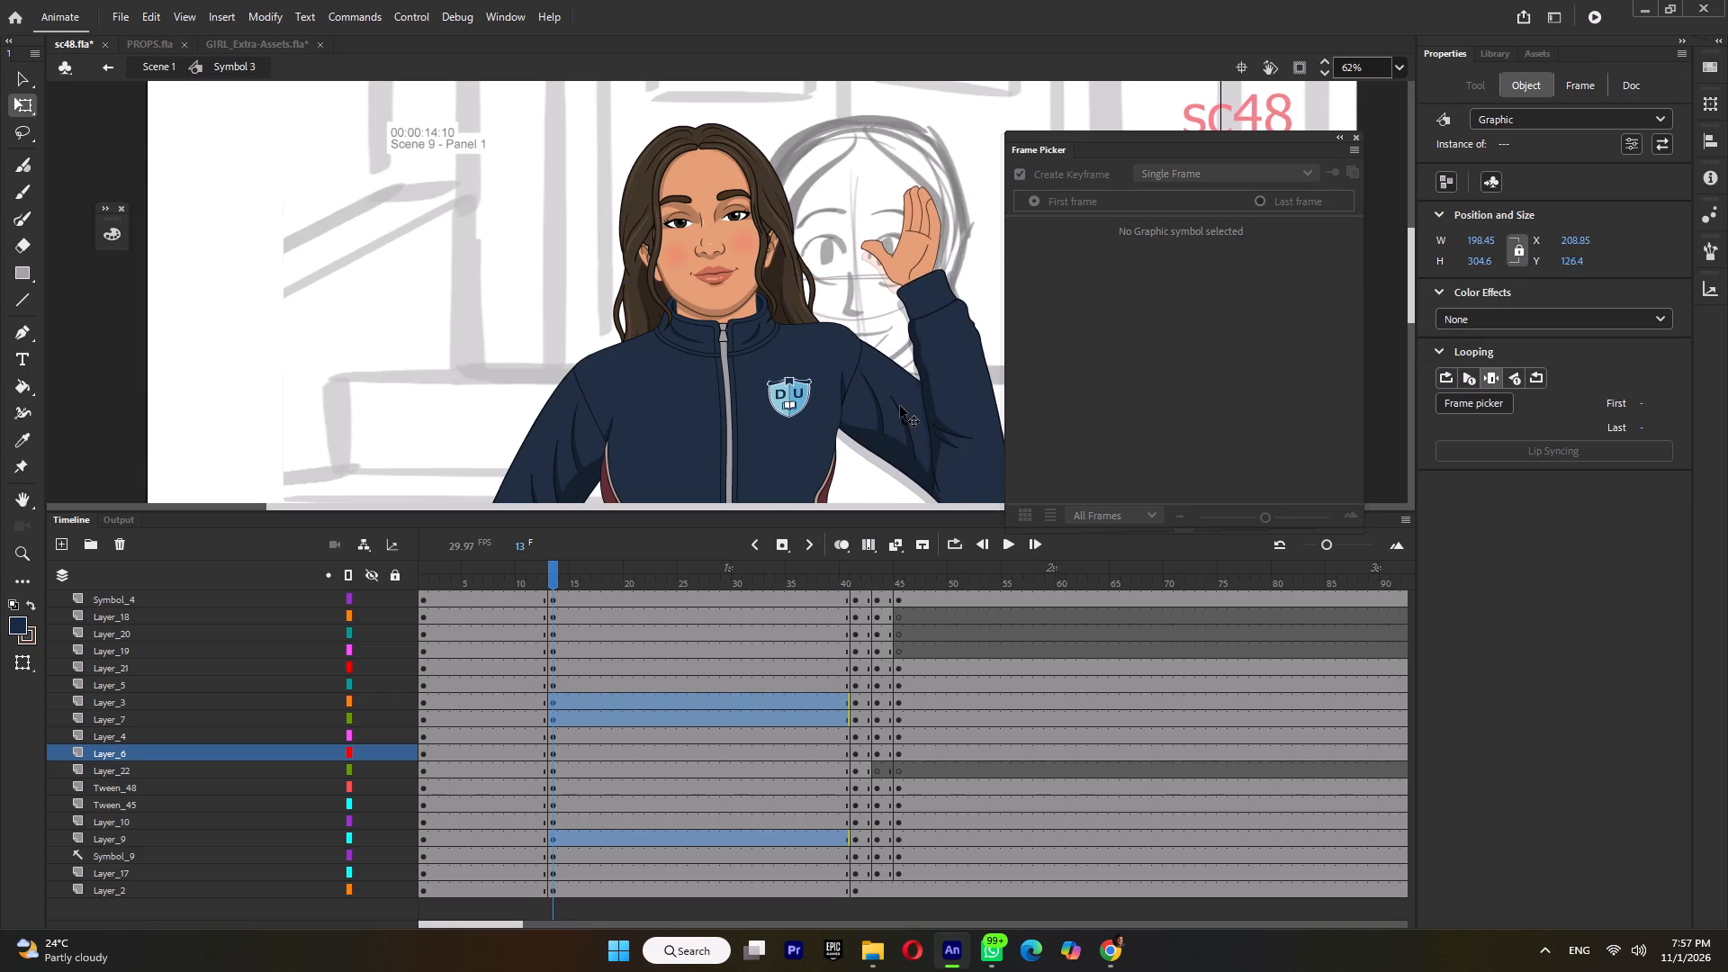
left_click_drag(900, 406, 900, 404)
scroll(900, 405, "down", 4, "ctrl")
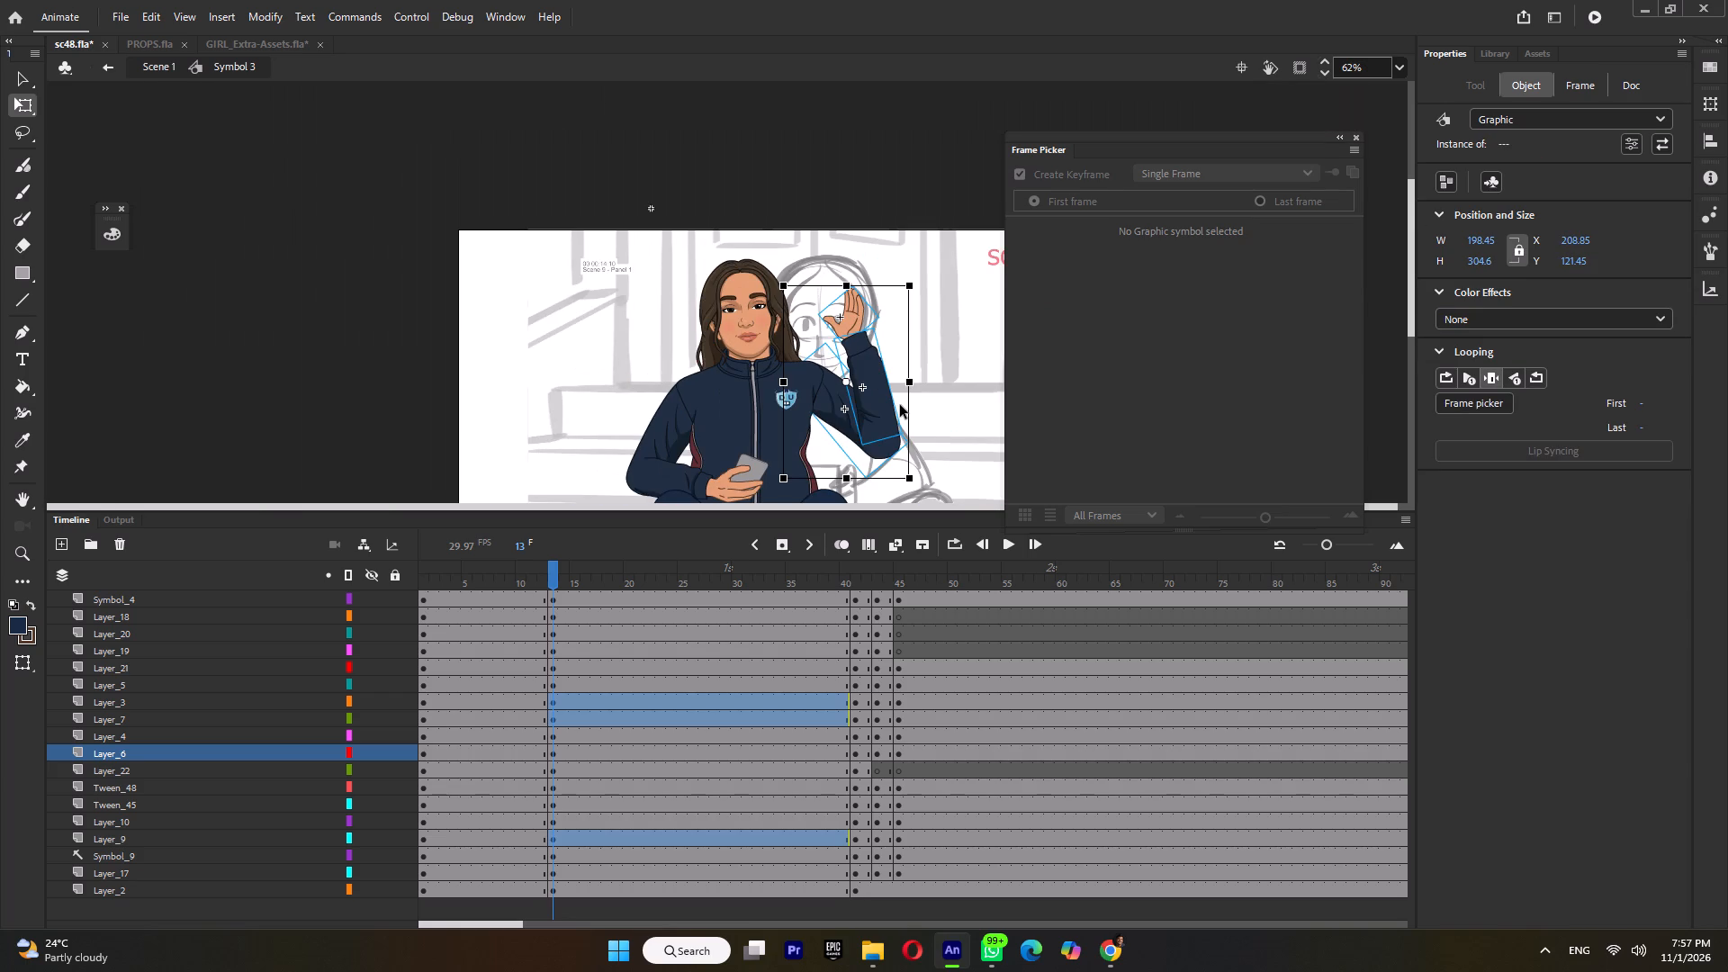
left_click(923, 364)
key("ctrl+s")
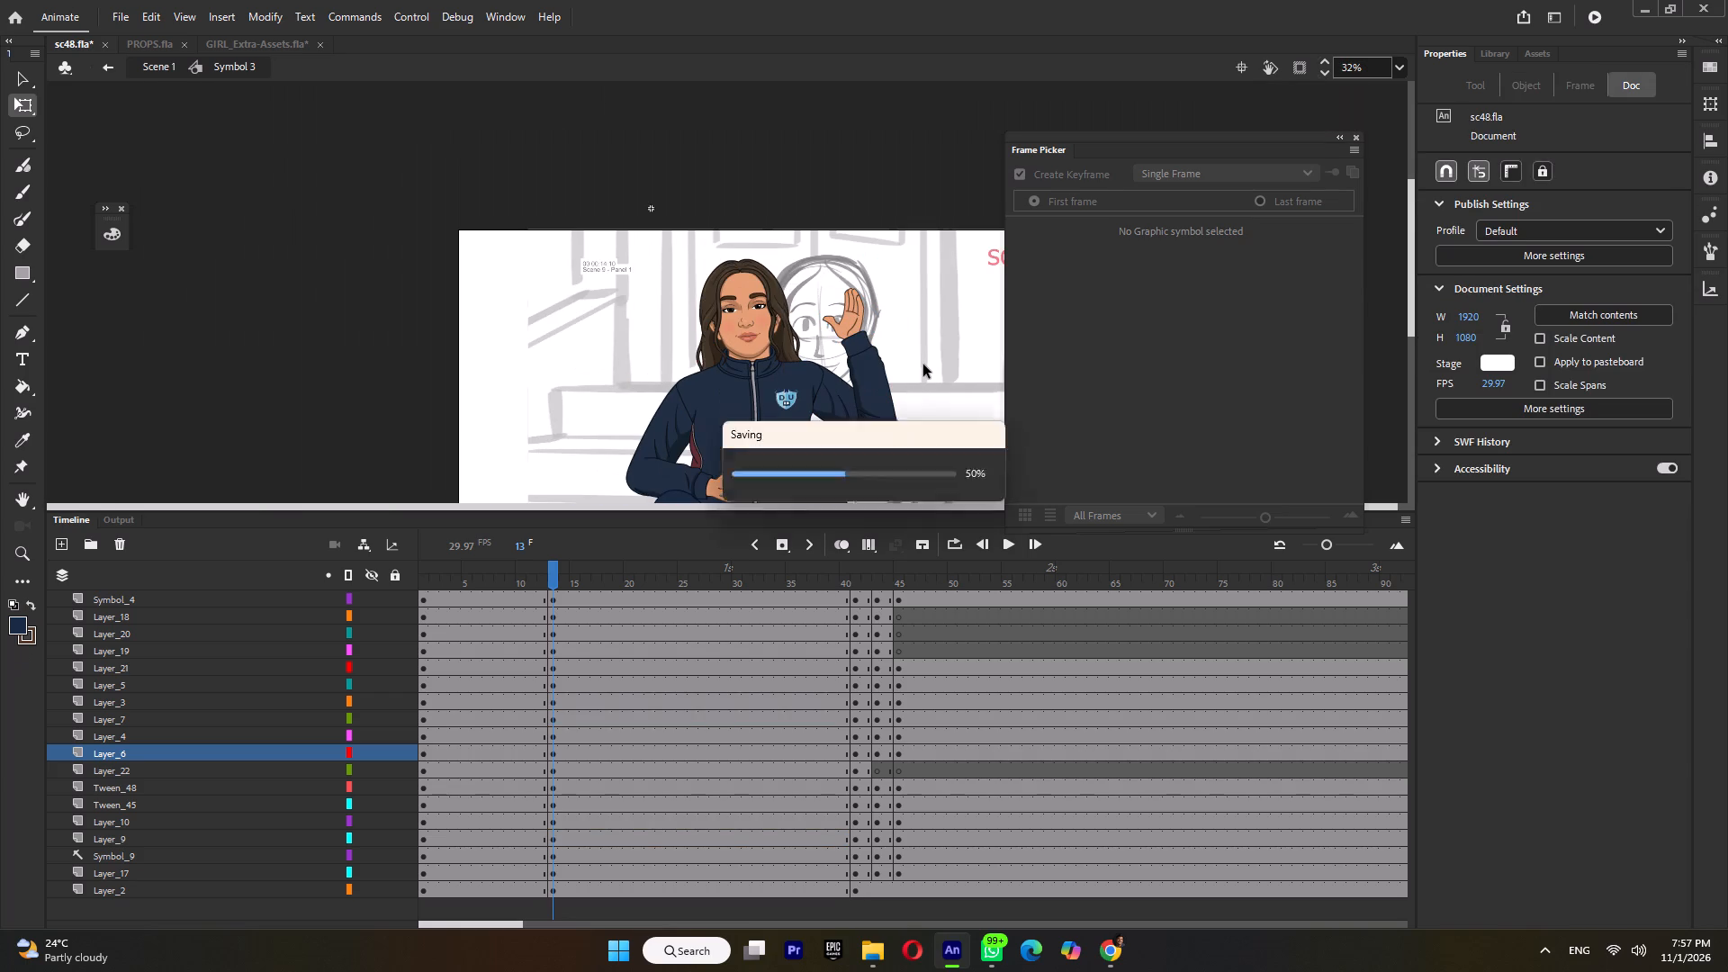
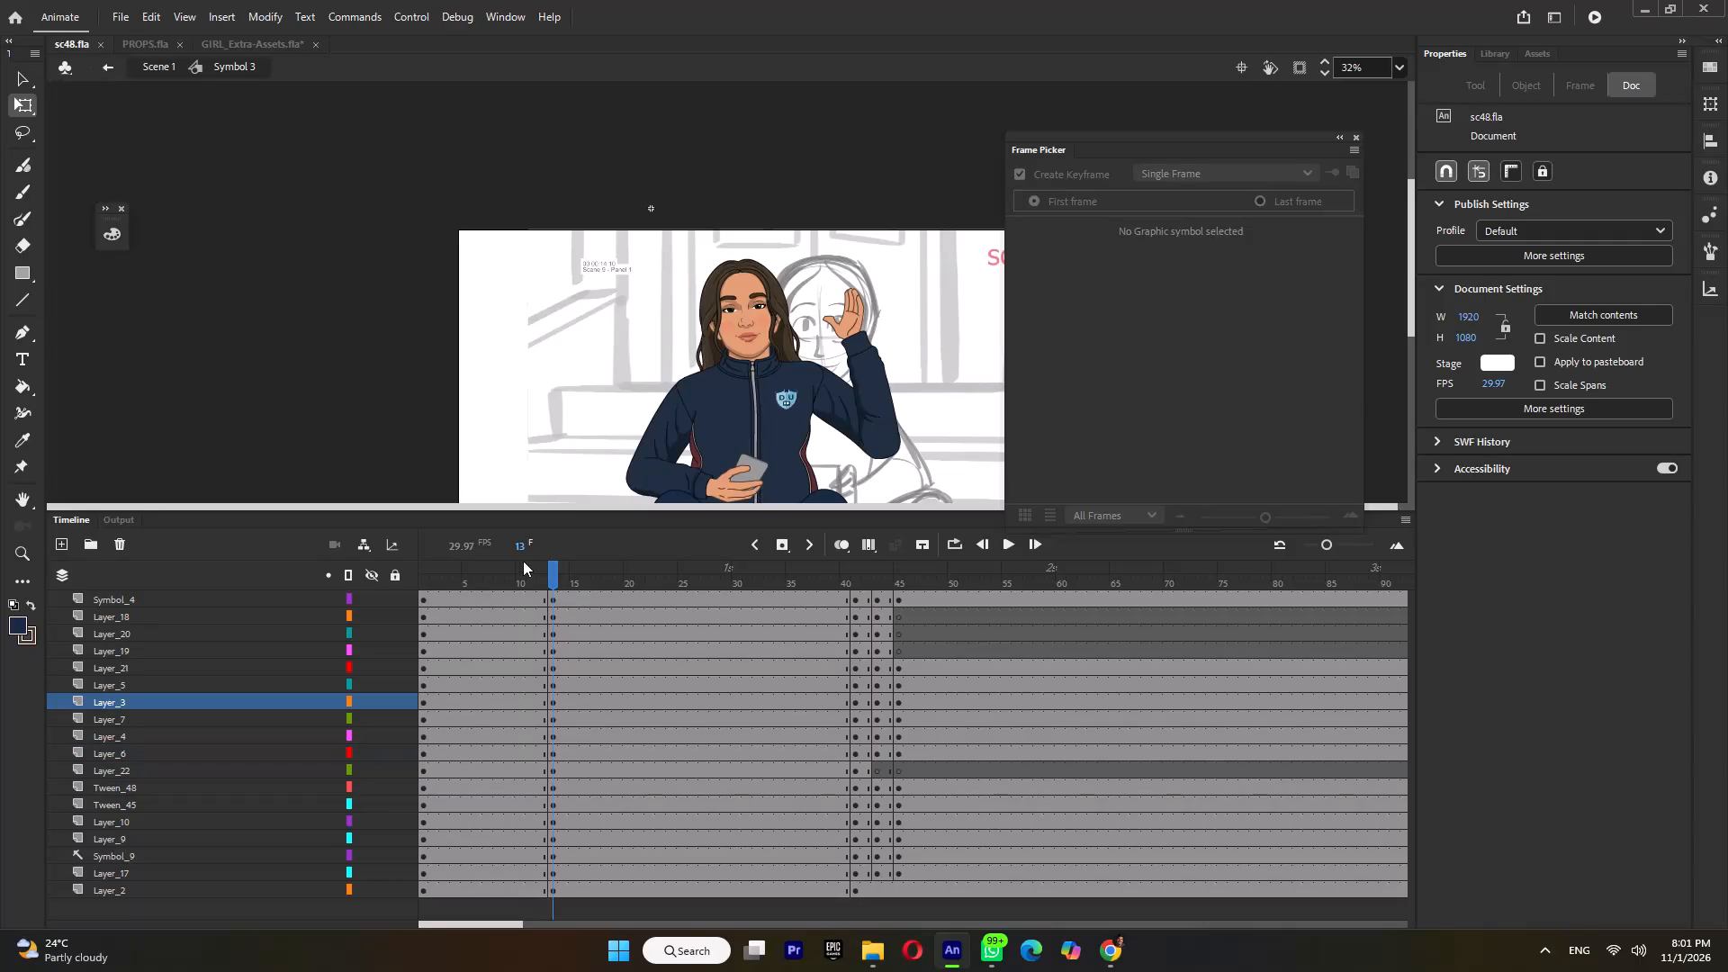
Recheck the raised-arm pose at frame 13 of Symbol 3 and save sc48.fla.
left_click(523, 561)
left_click(549, 569)
key("ctrl+s")
Switch to File Explorer and open Palm_Drawing[1].fla from the rap battle folder in Animate.
left_click(153, 47)
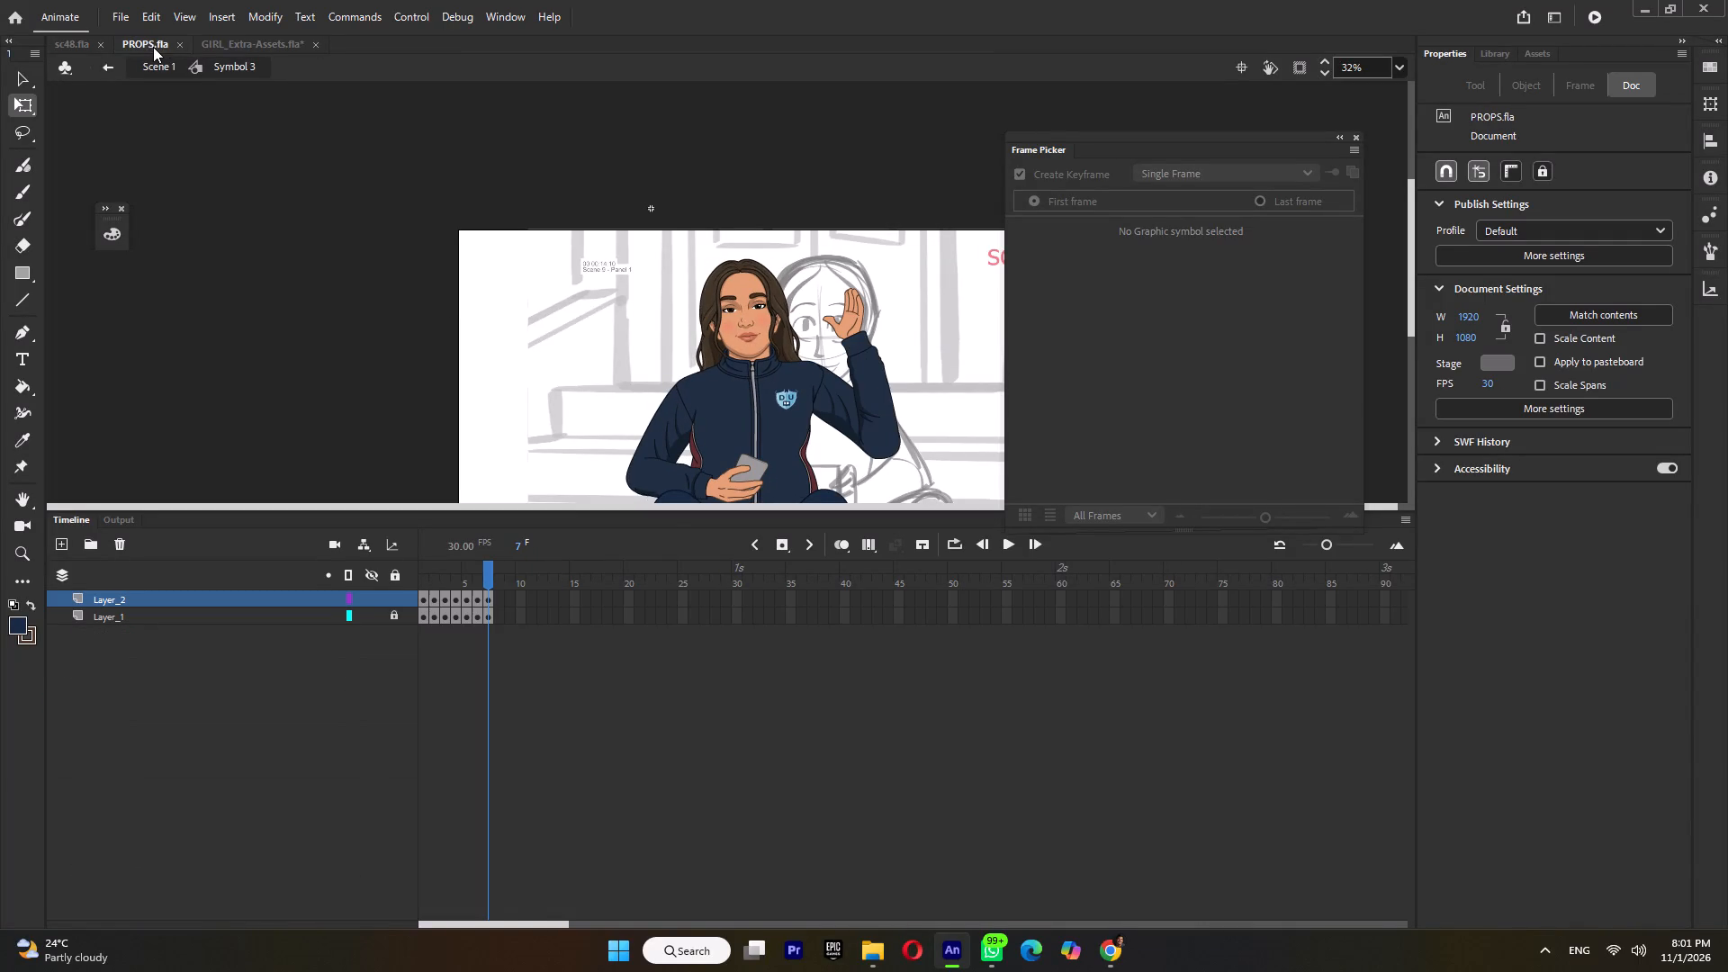
left_click(874, 954)
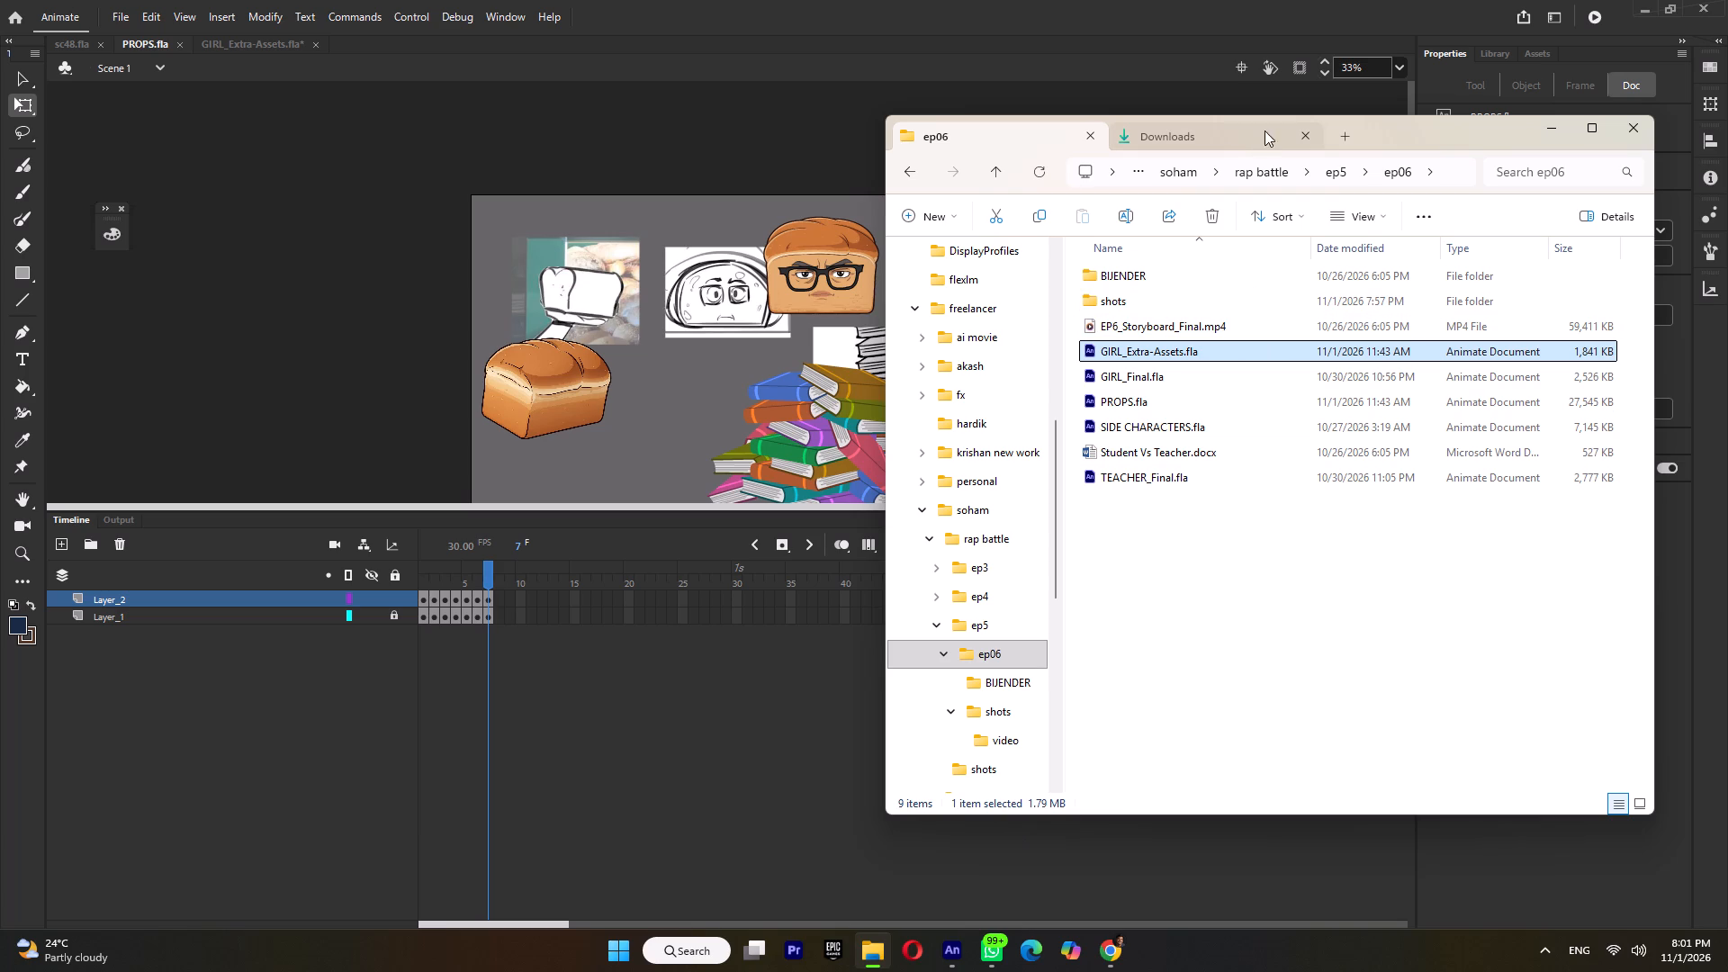
left_click(1262, 165)
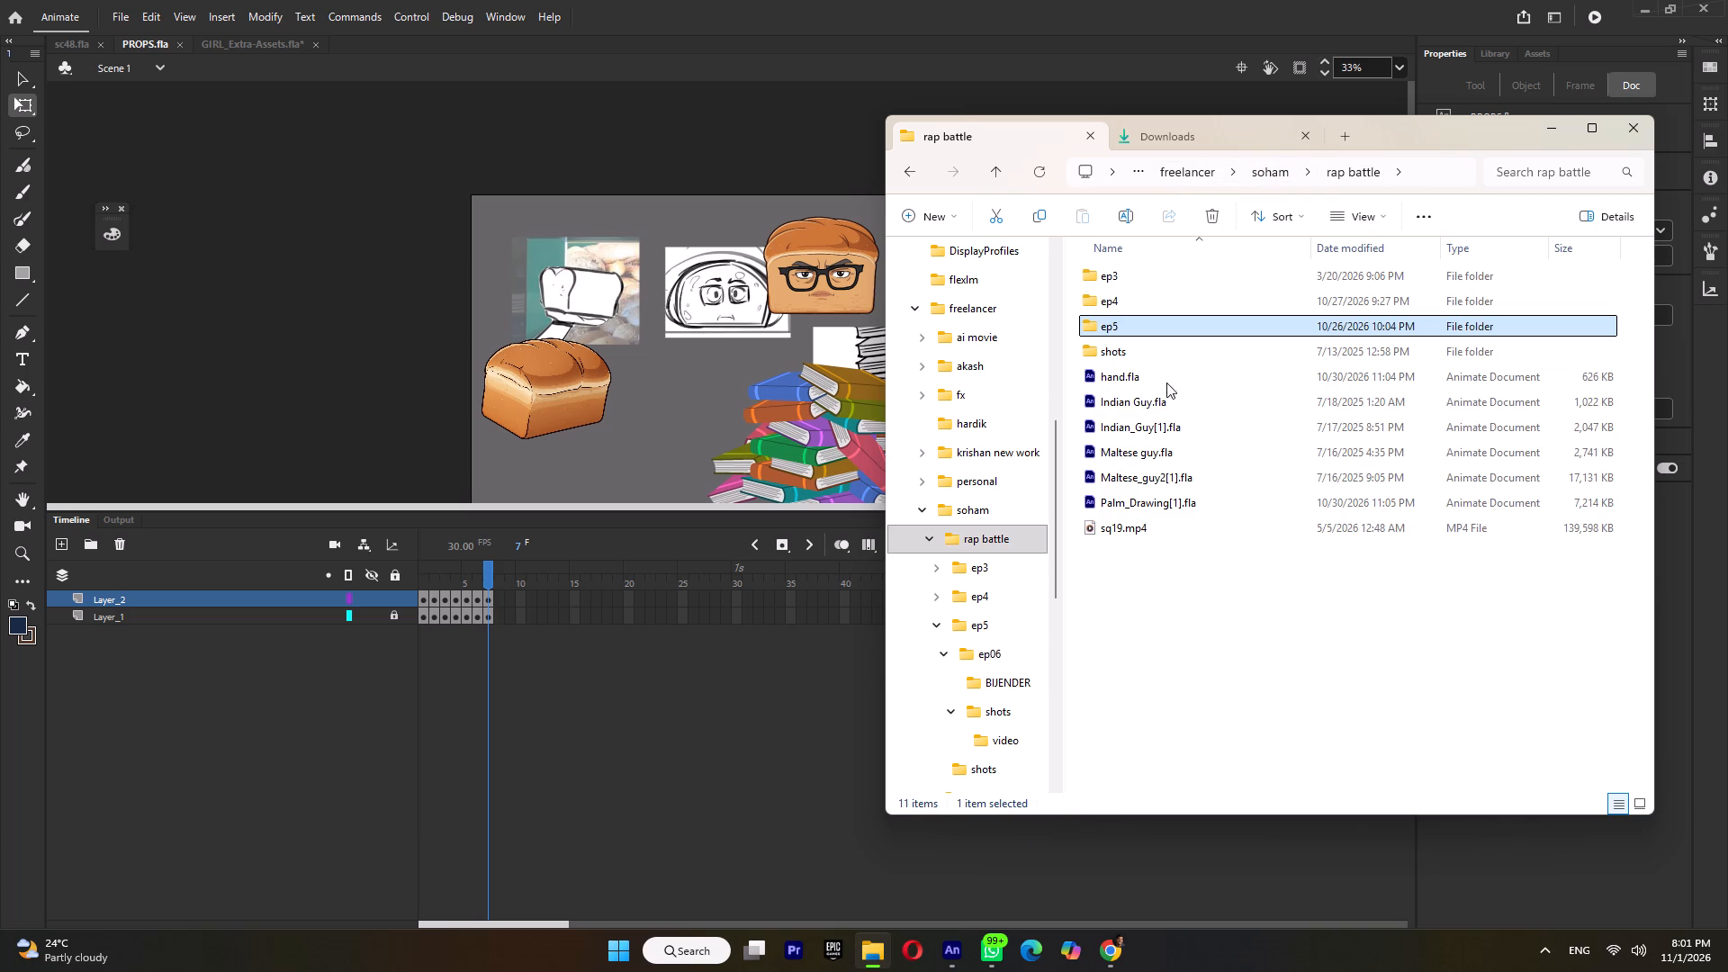
double_click(1151, 507)
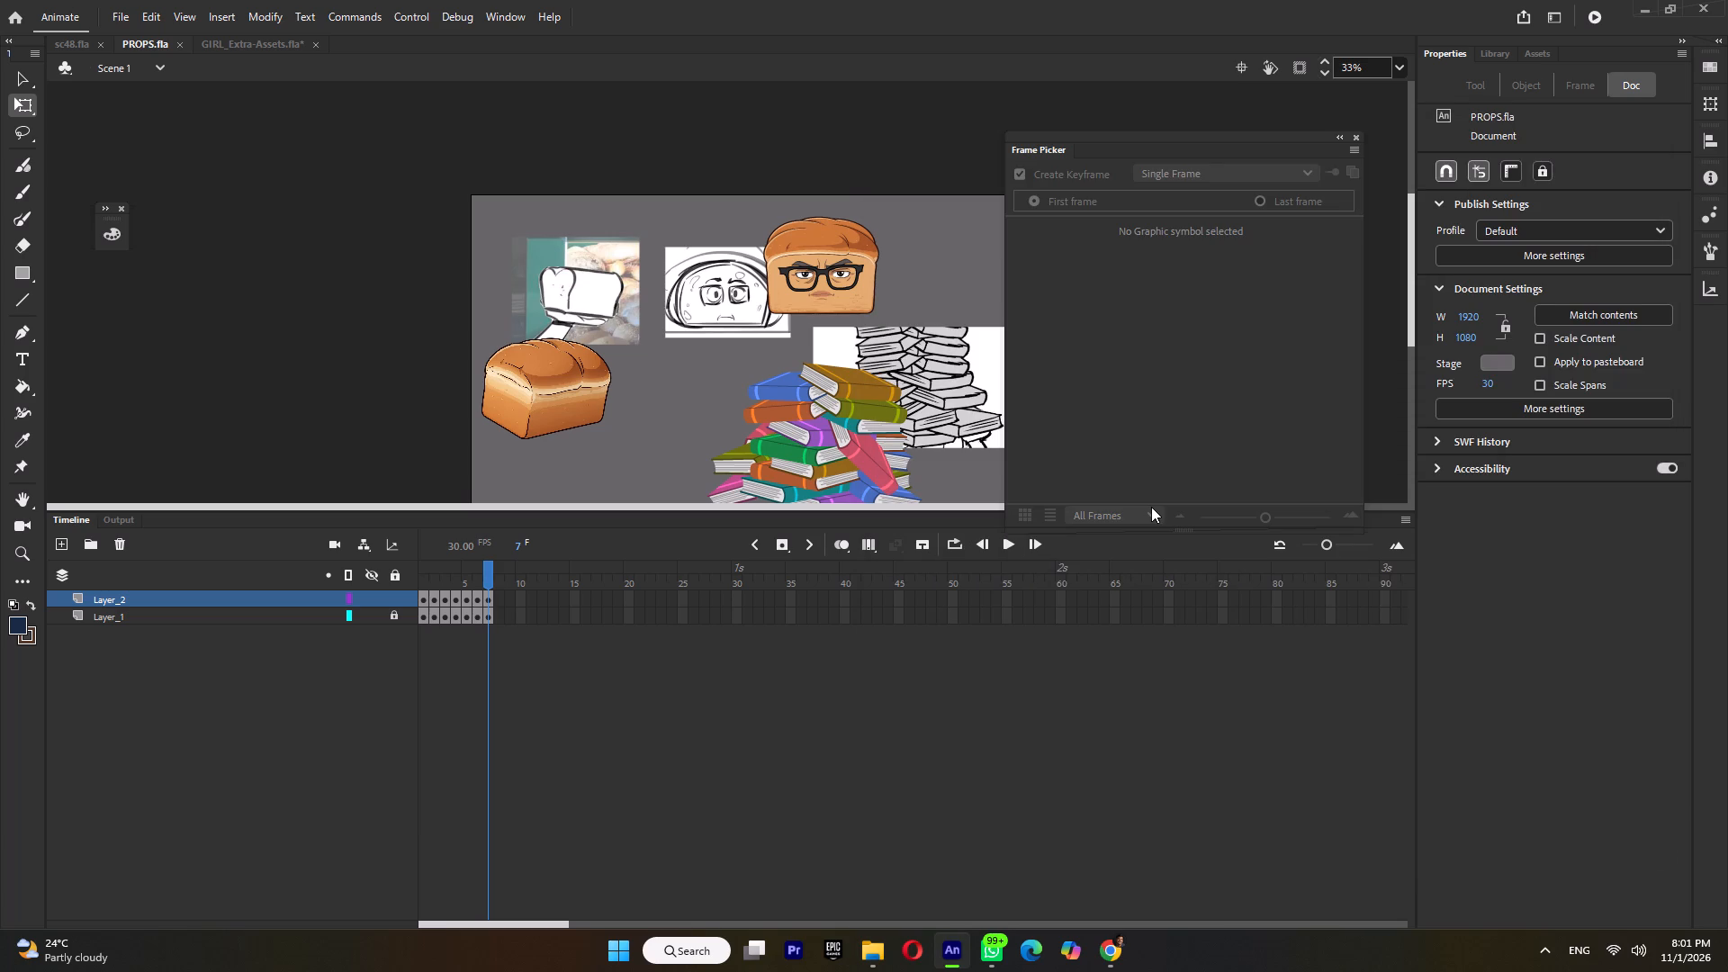
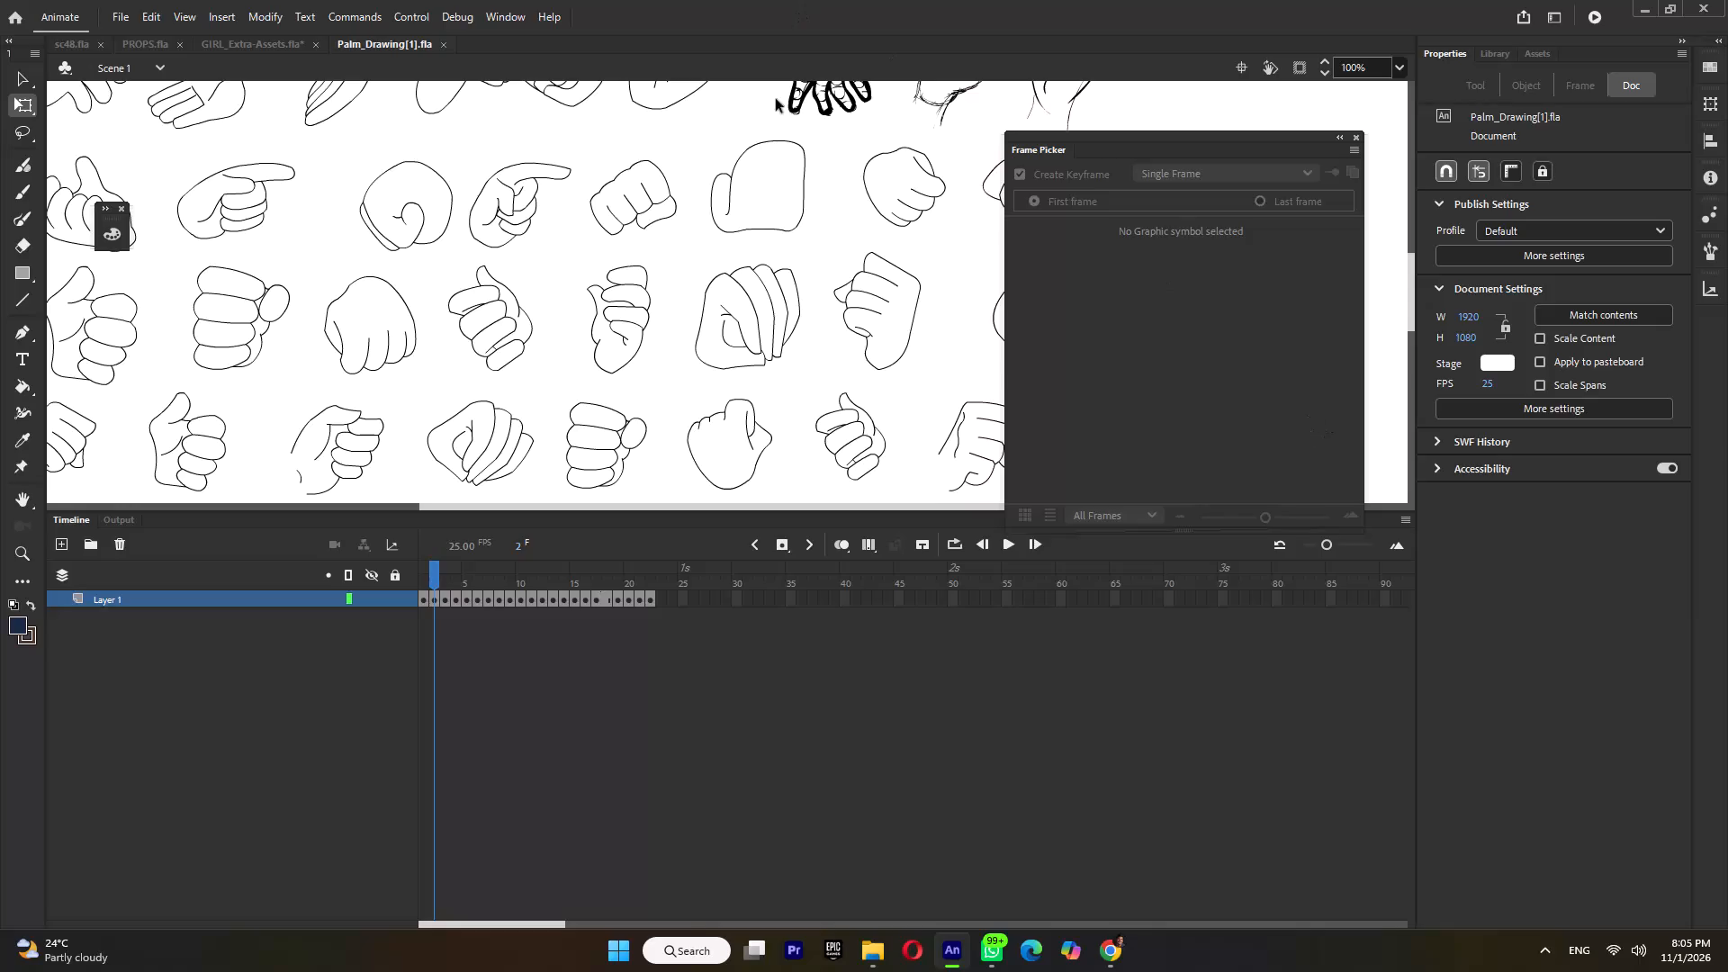
Examine the hand drawings on frames 2 and 1 of Palm_Drawing[1].fla for a suitable open palm.
scroll(779, 218, "up", 3)
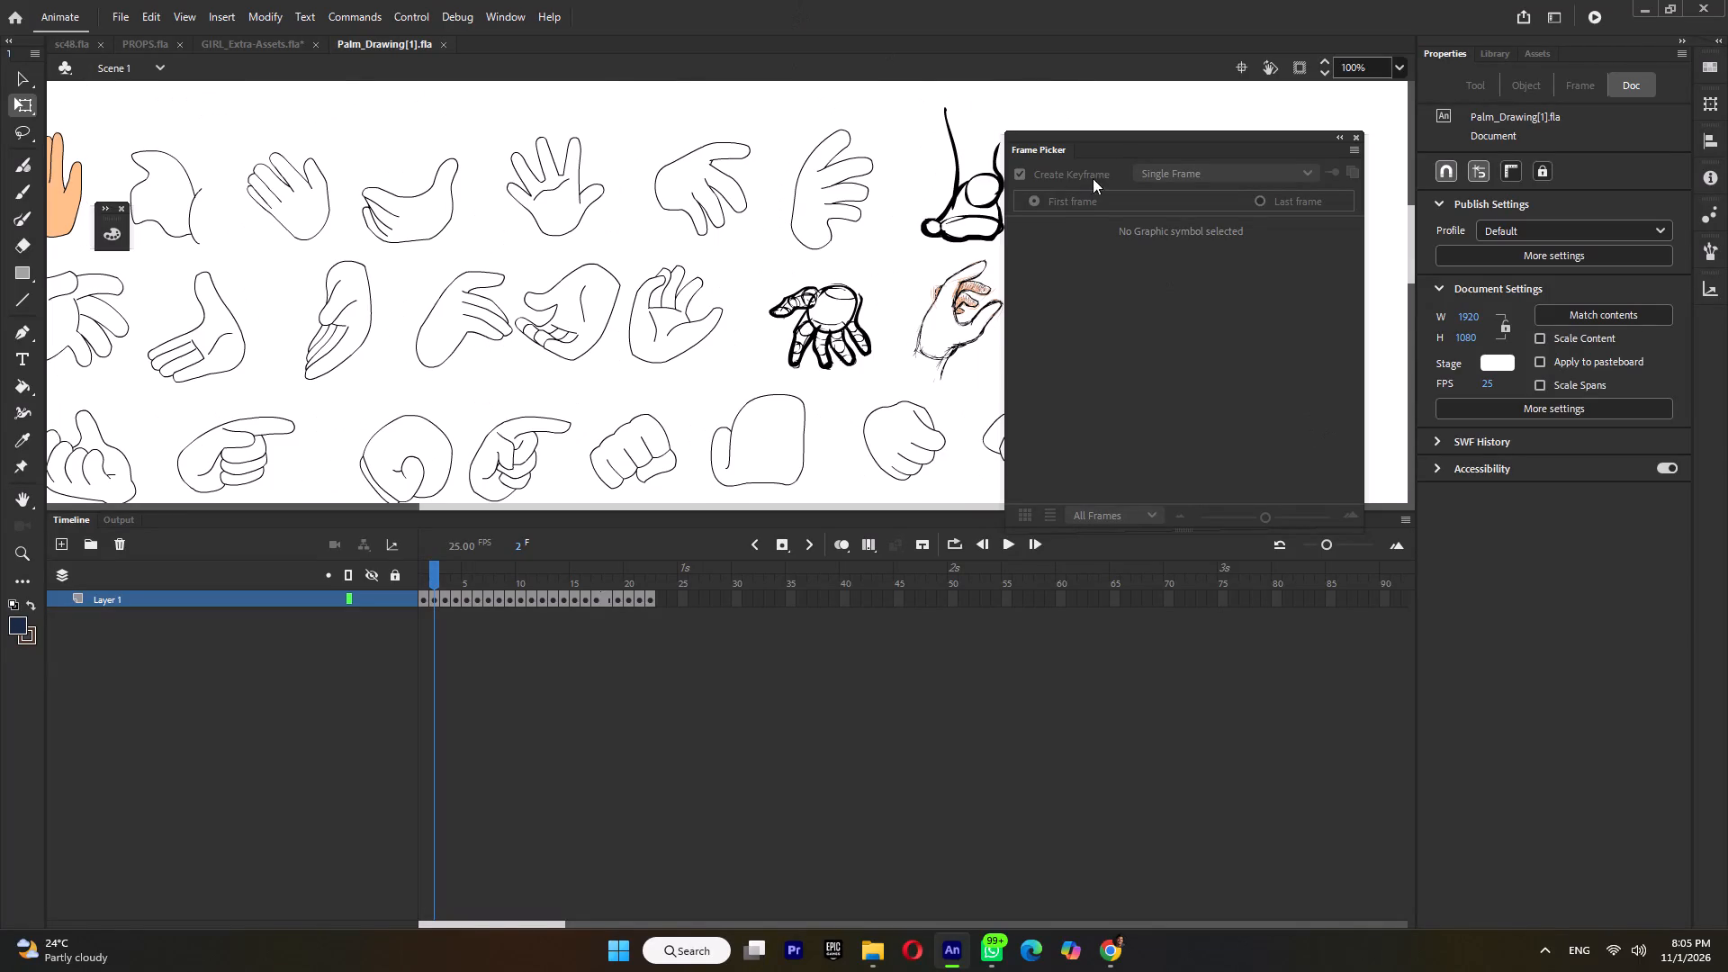
left_click(904, 96)
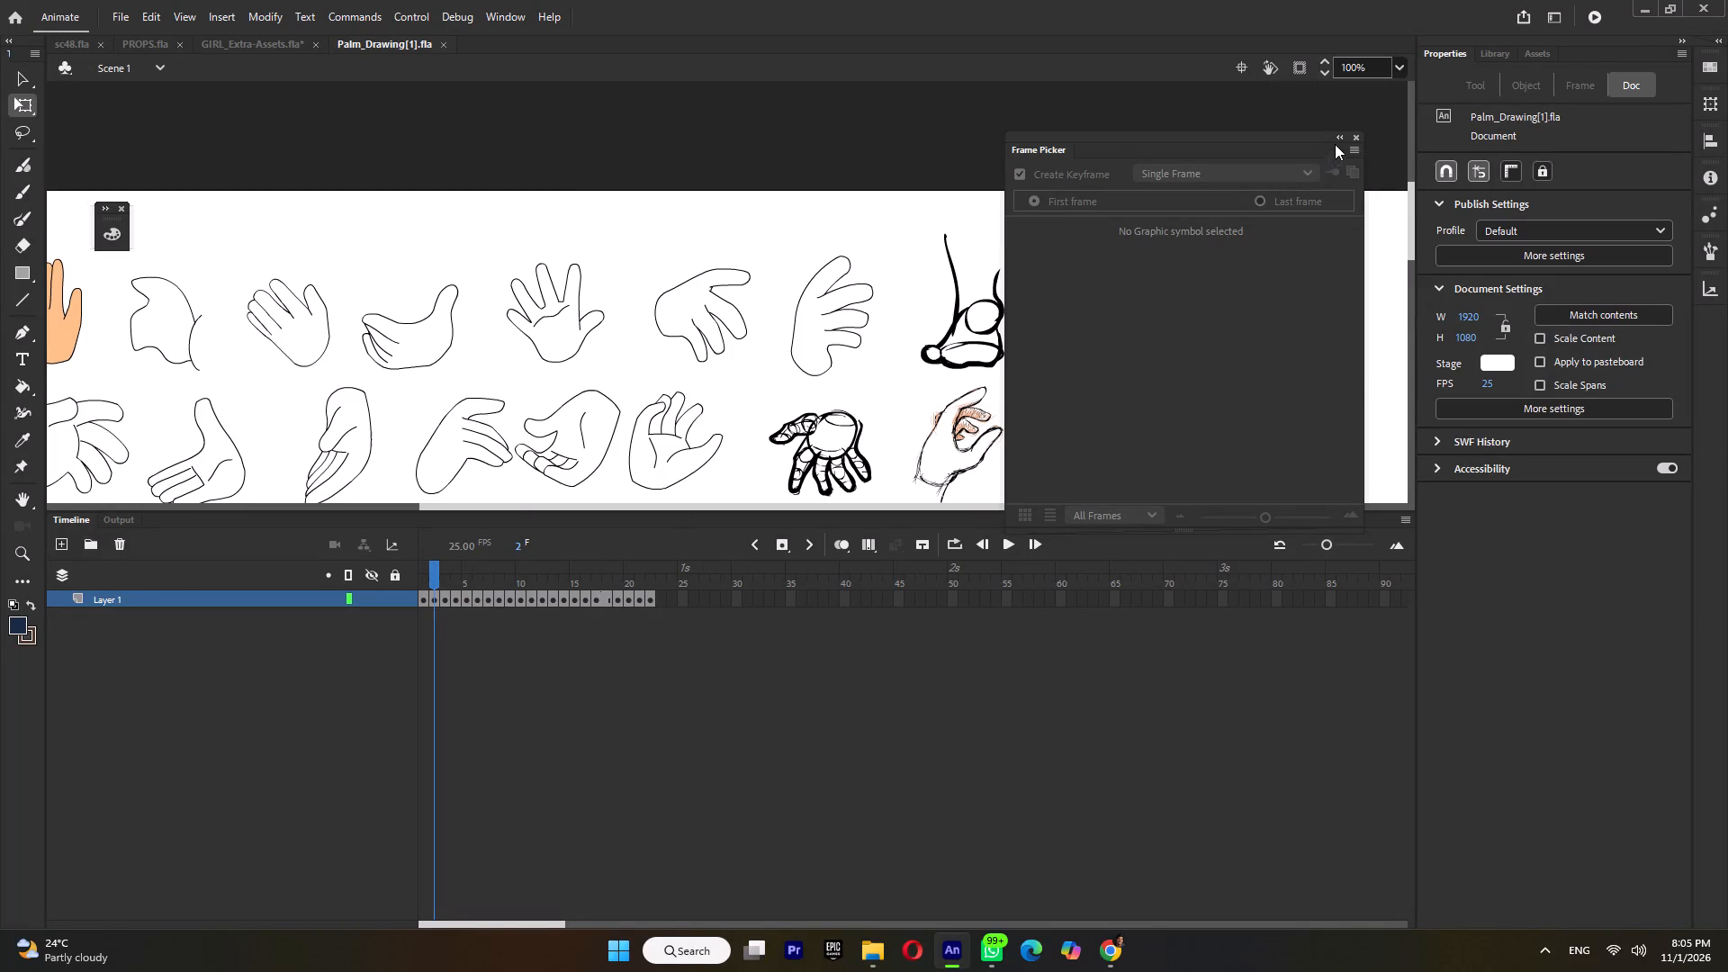
left_click(1336, 141)
scroll(646, 334, "down", 4, "ctrl")
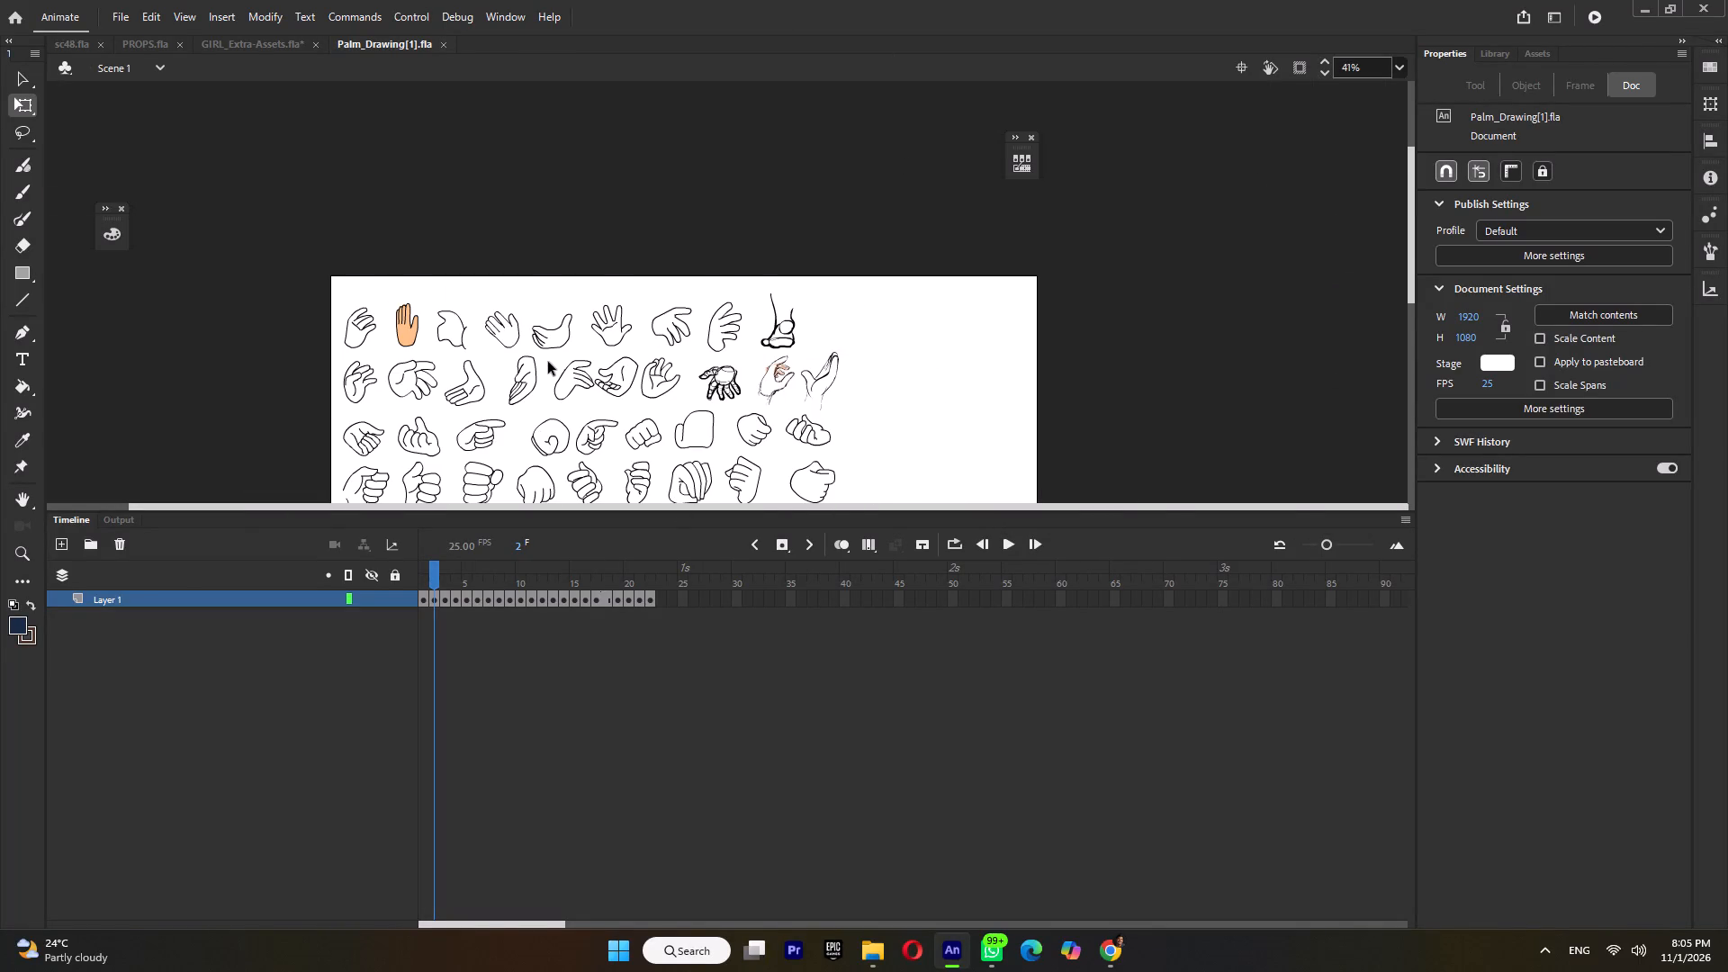
scroll(548, 362, "down", 2)
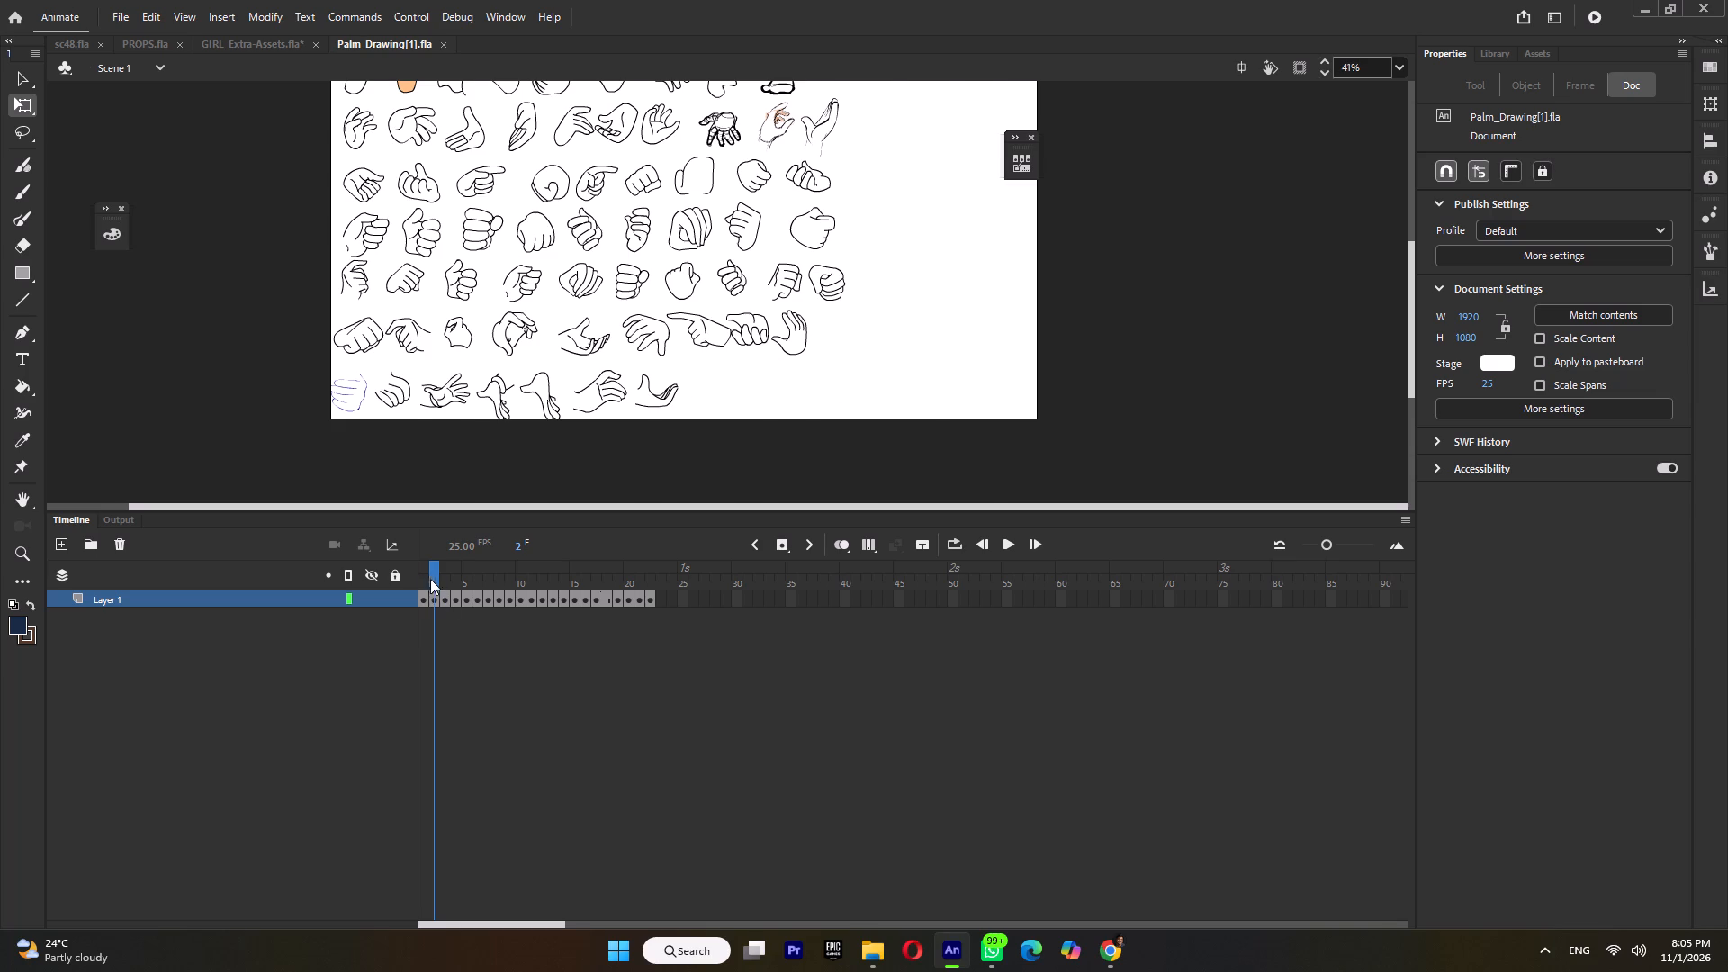
left_click(423, 578)
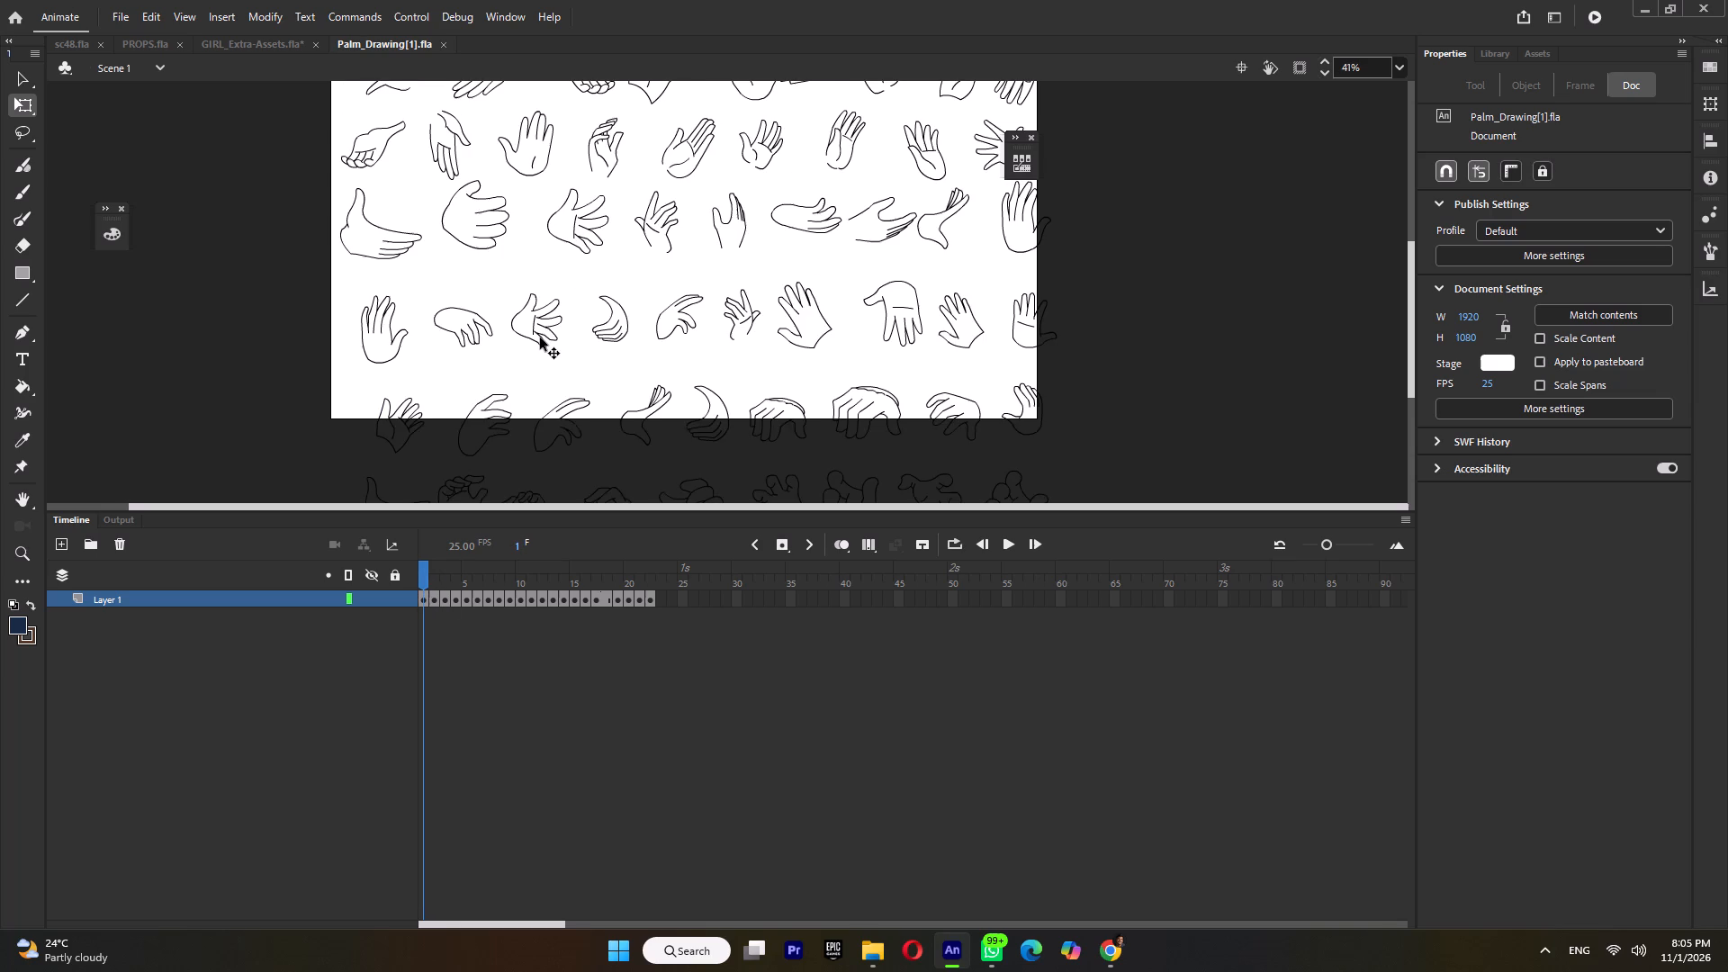
scroll(540, 337, "down", 3, "ctrl")
scroll(638, 209, "up", 1, "ctrl")
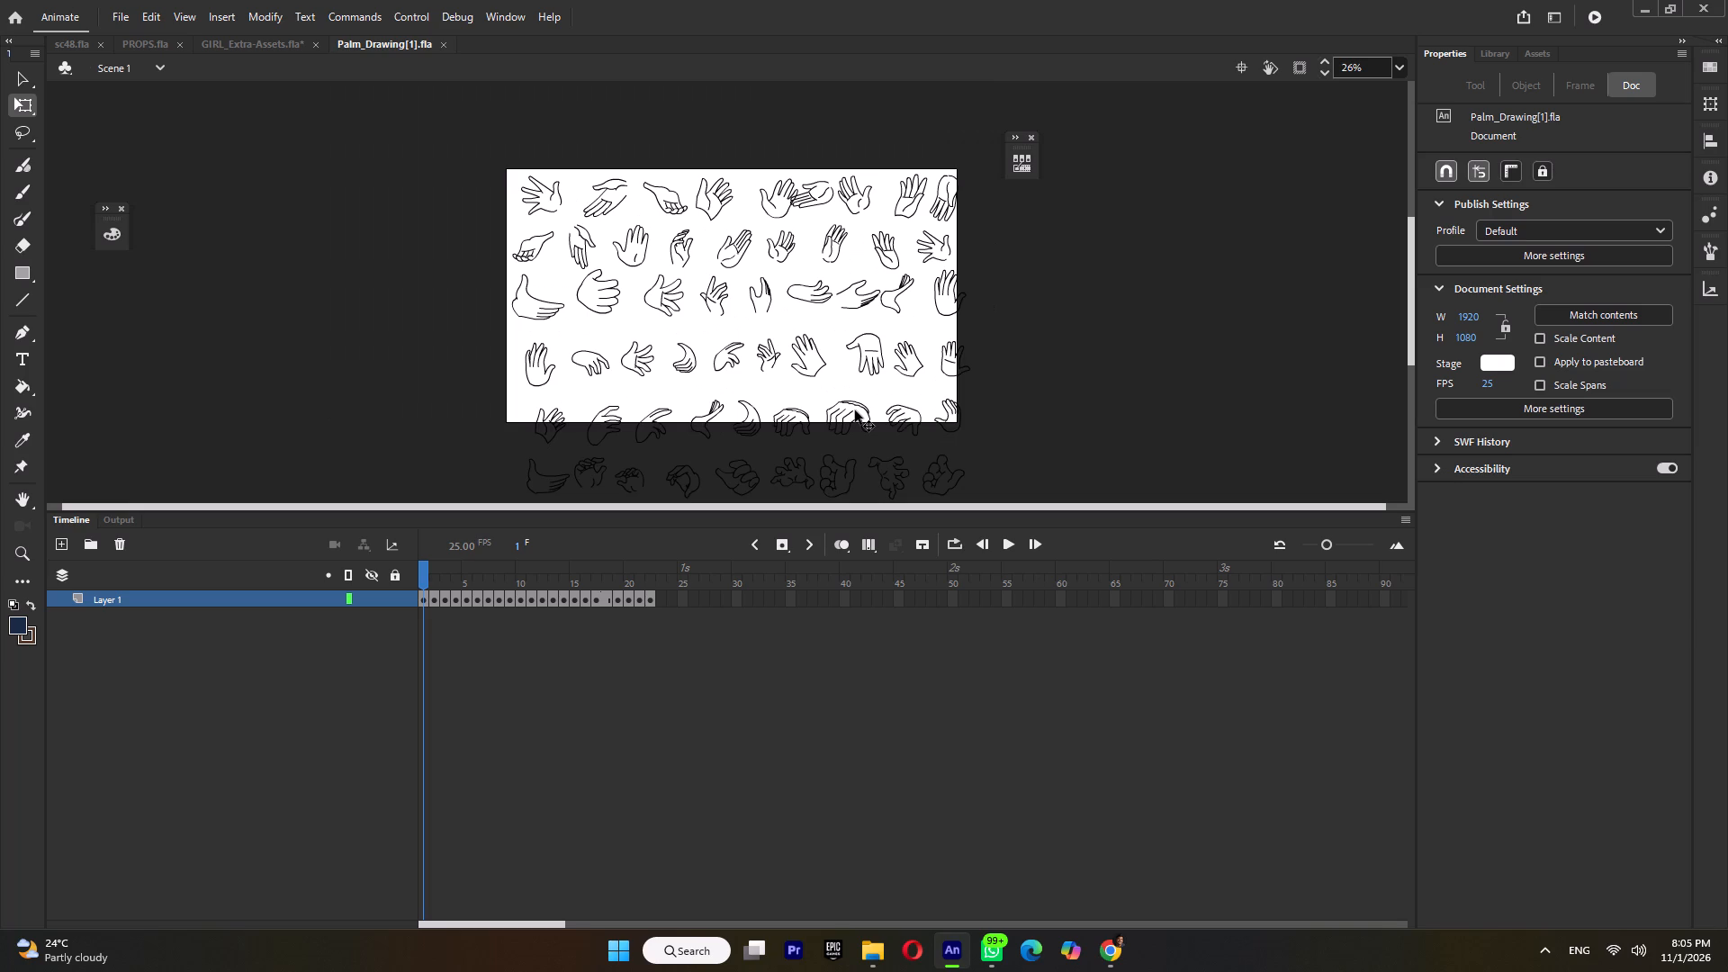
Rotate the spread-finger hand in the fourth row of frame 1 so its fingers point upward.
left_click(631, 363)
left_click(643, 360)
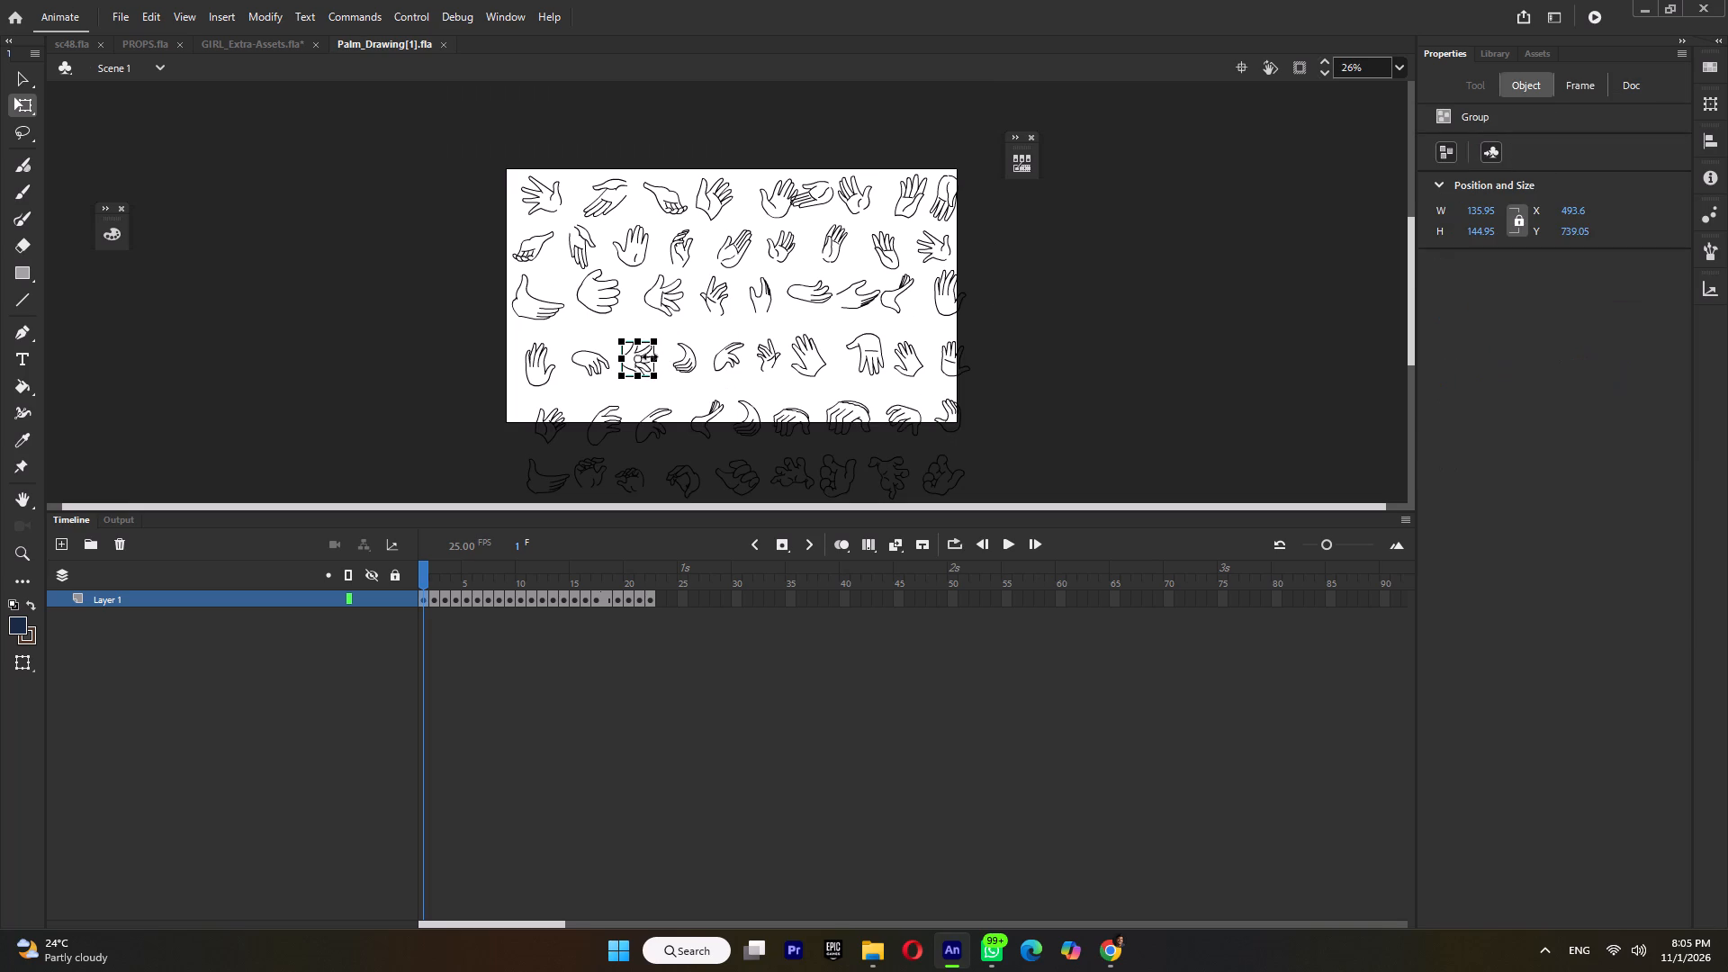
left_click_drag(663, 347, 585, 330)
left_click_drag(585, 330, 579, 340)
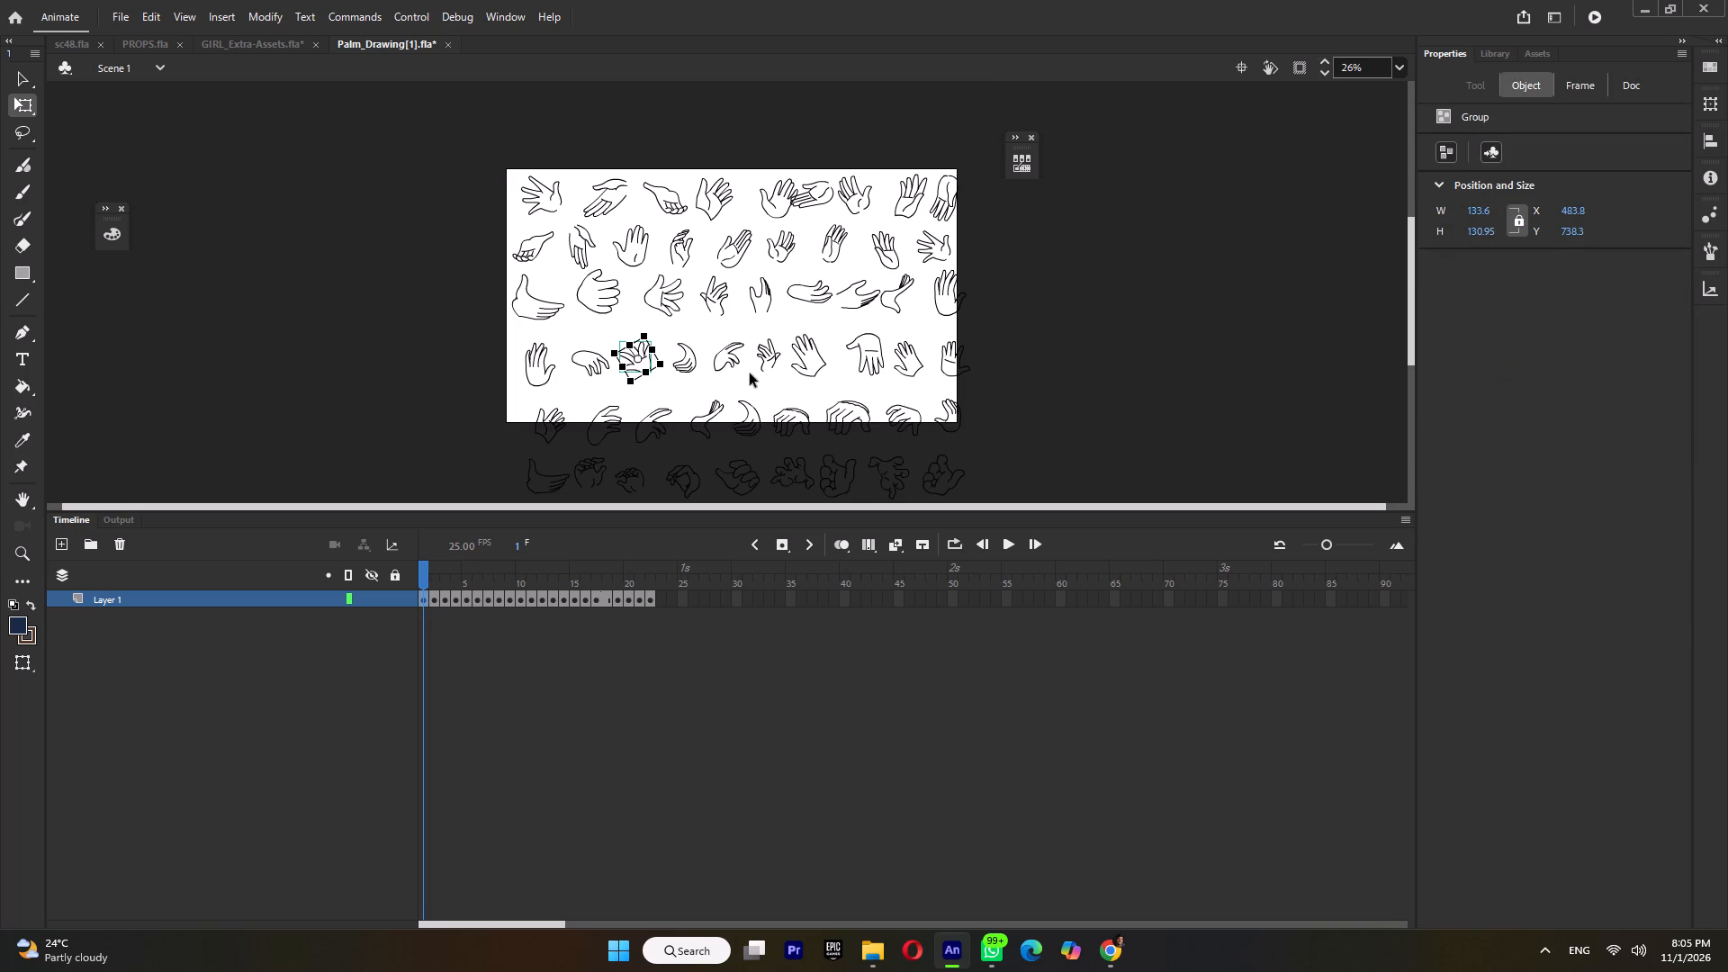
scroll(812, 387, "down", 3)
scroll(812, 387, "up", 4)
scroll(812, 387, "down", 3)
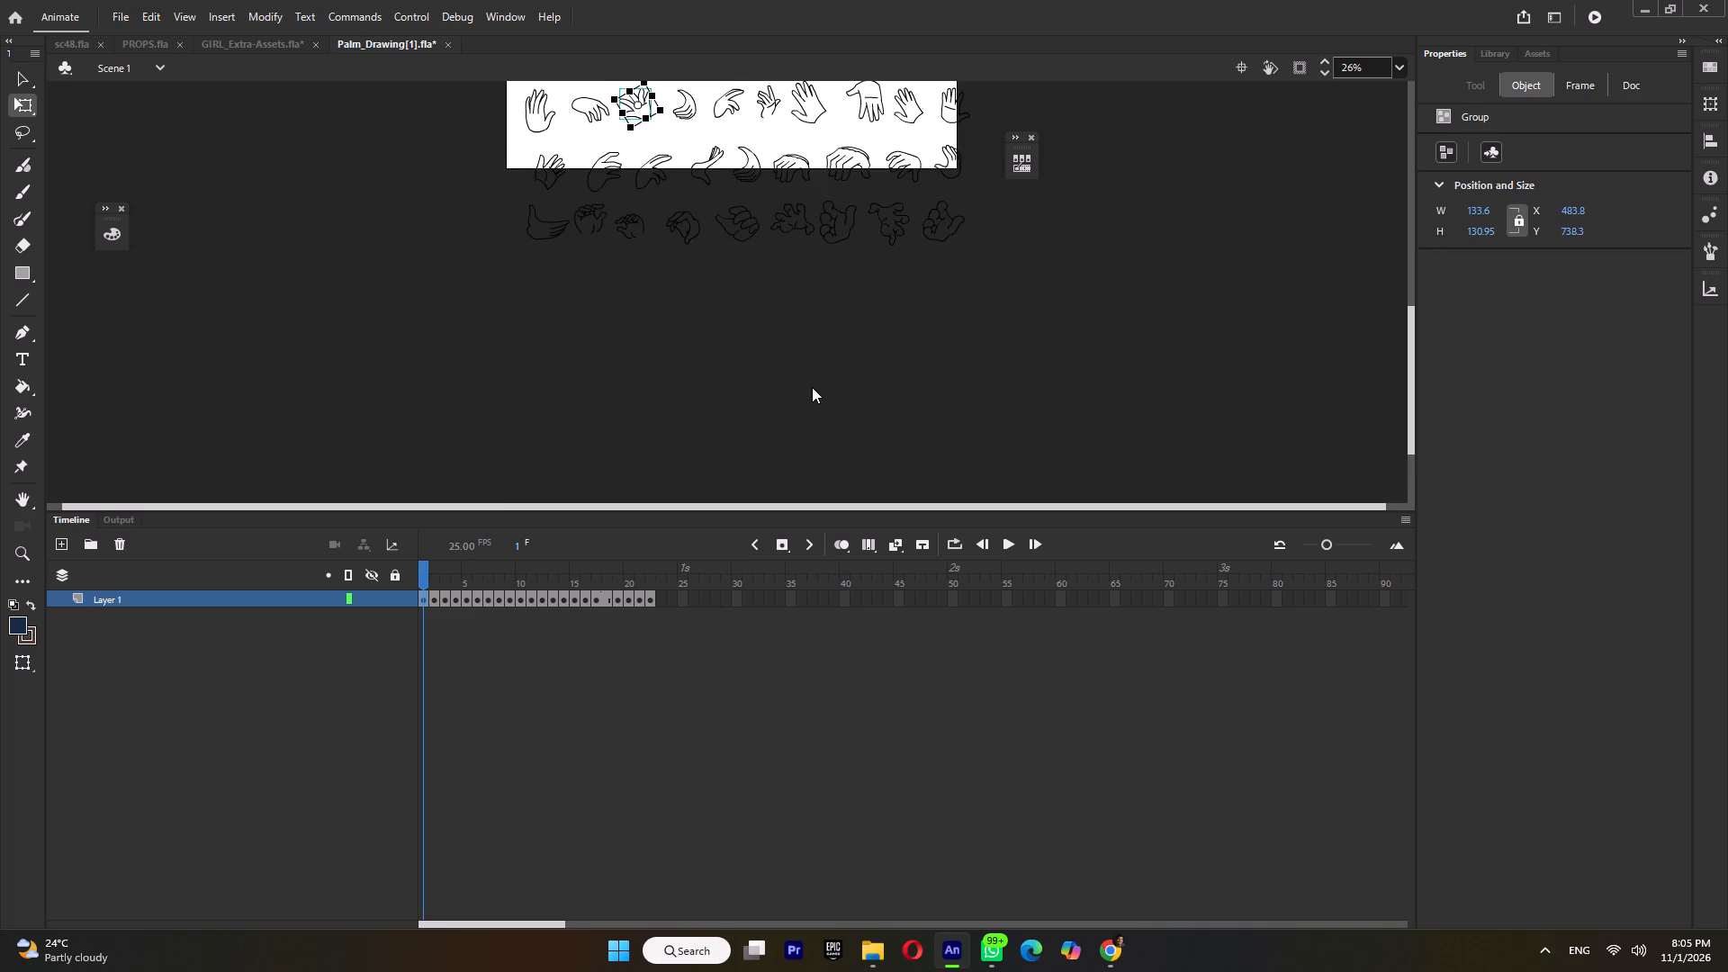
scroll(811, 385, "up", 2)
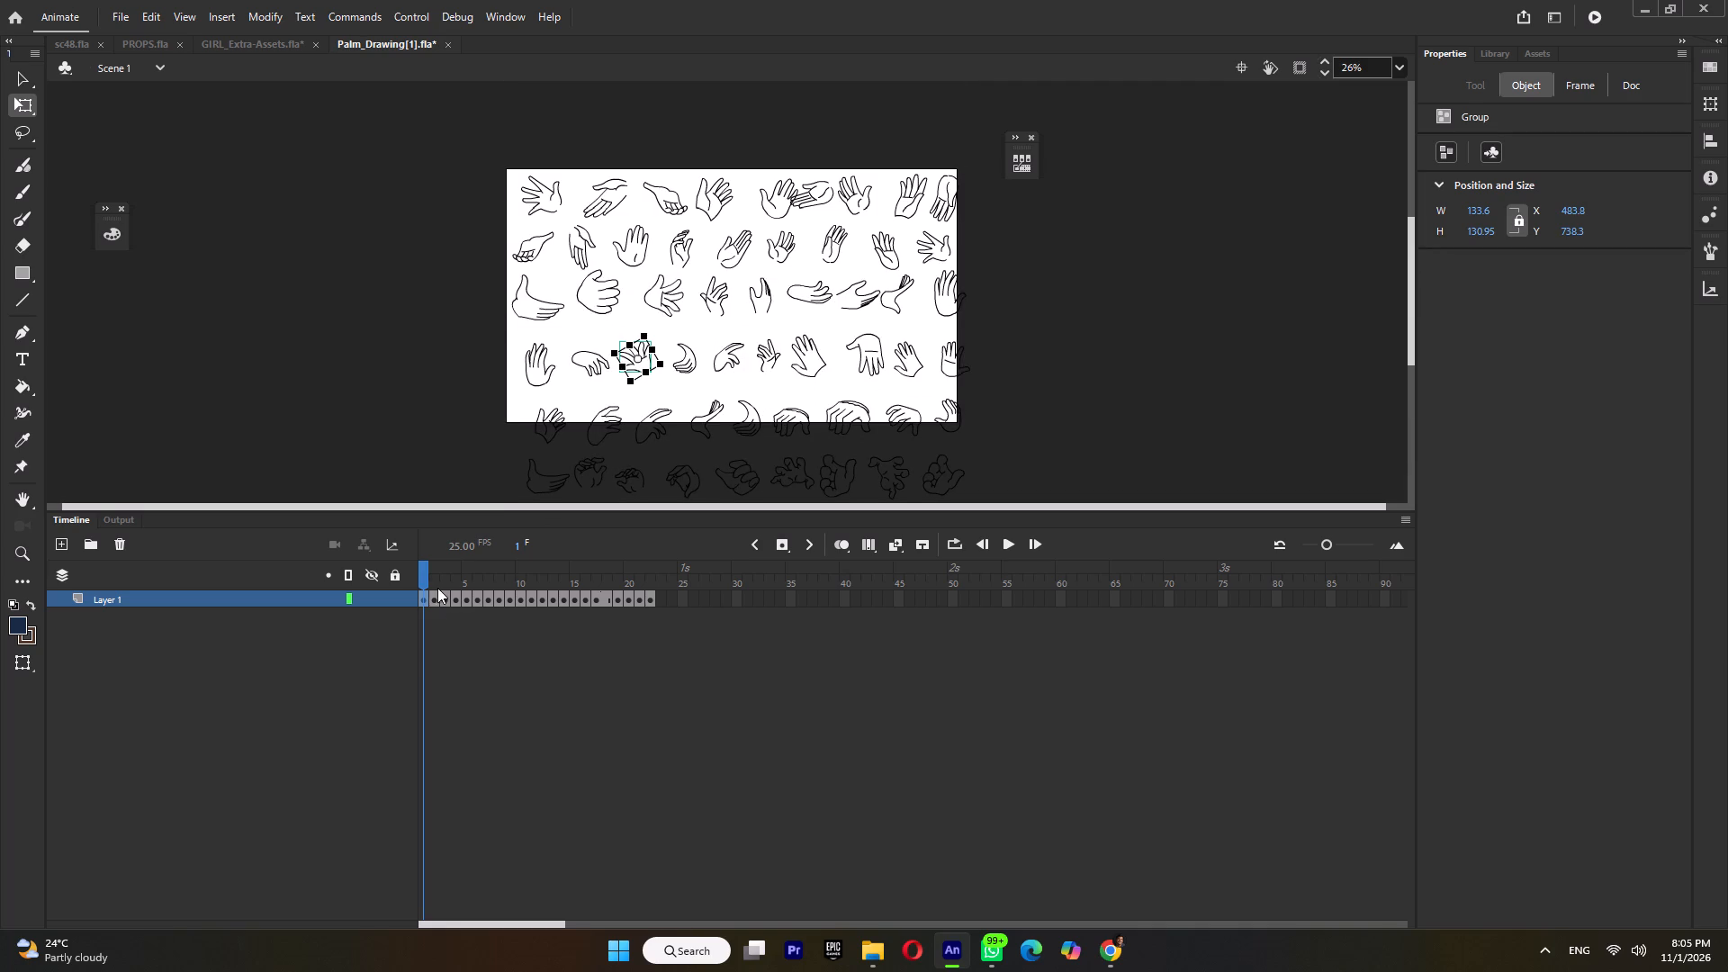
Rotate one of the open-hand outlines in the bottom row of frame 2 as a candidate pose.
left_click(434, 580)
scroll(743, 285, "up", 2, "ctrl")
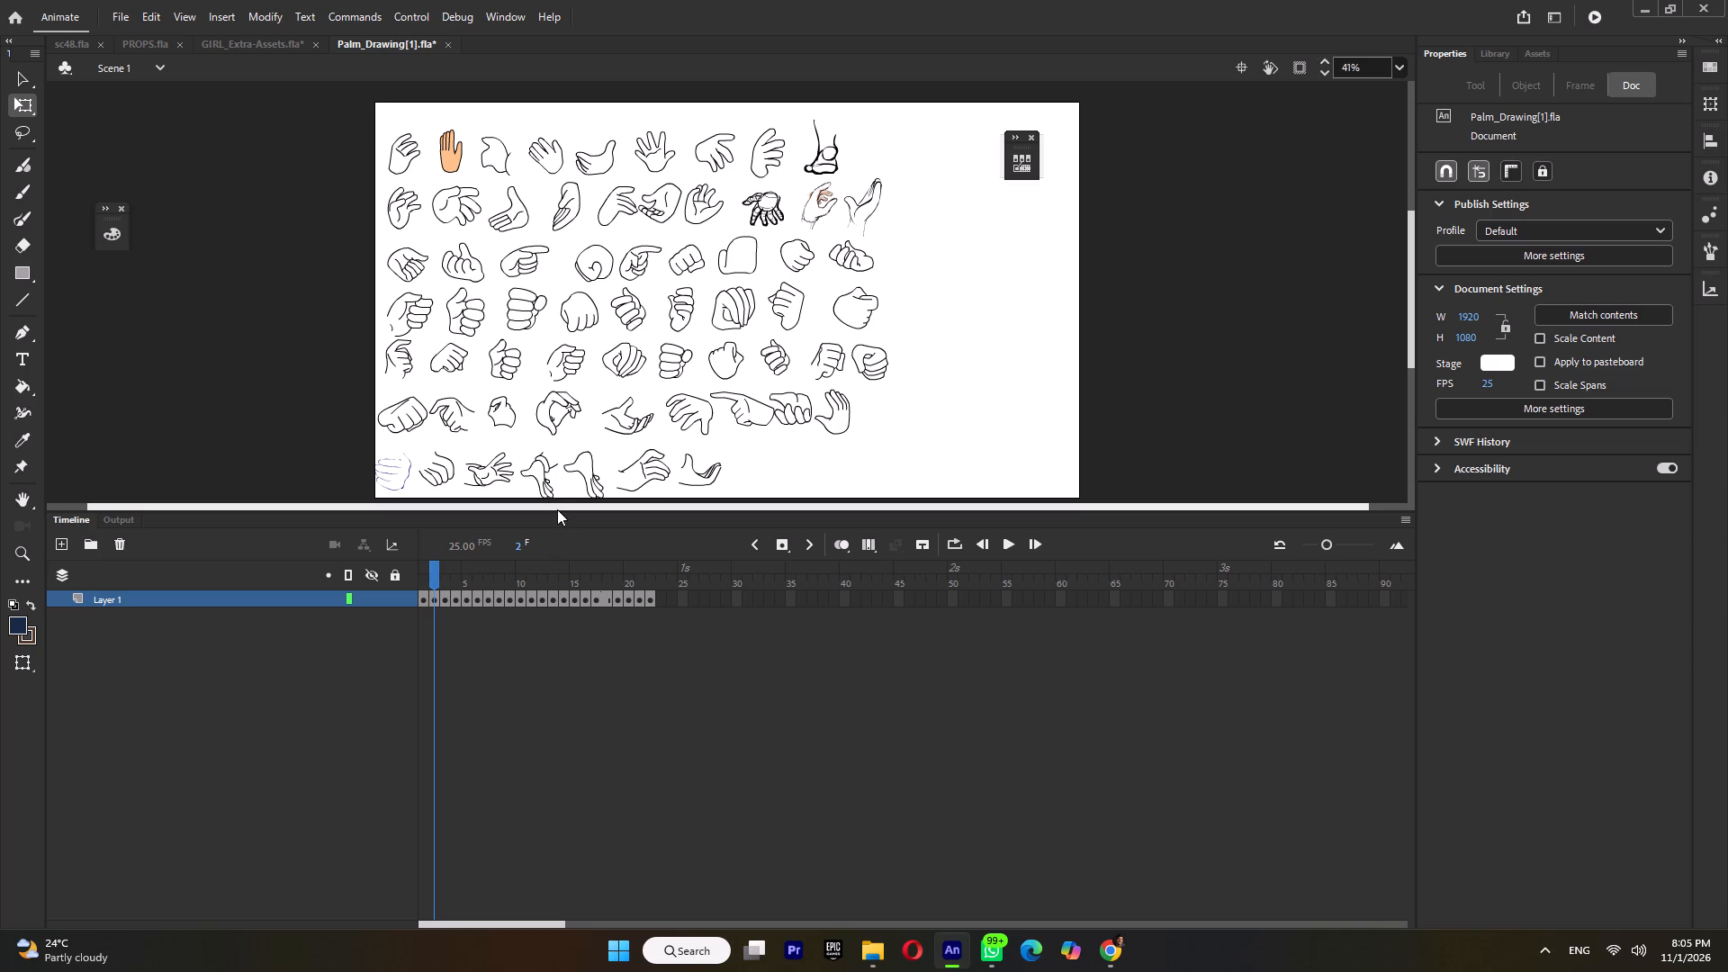
left_click(593, 478)
left_click_drag(614, 499, 575, 376)
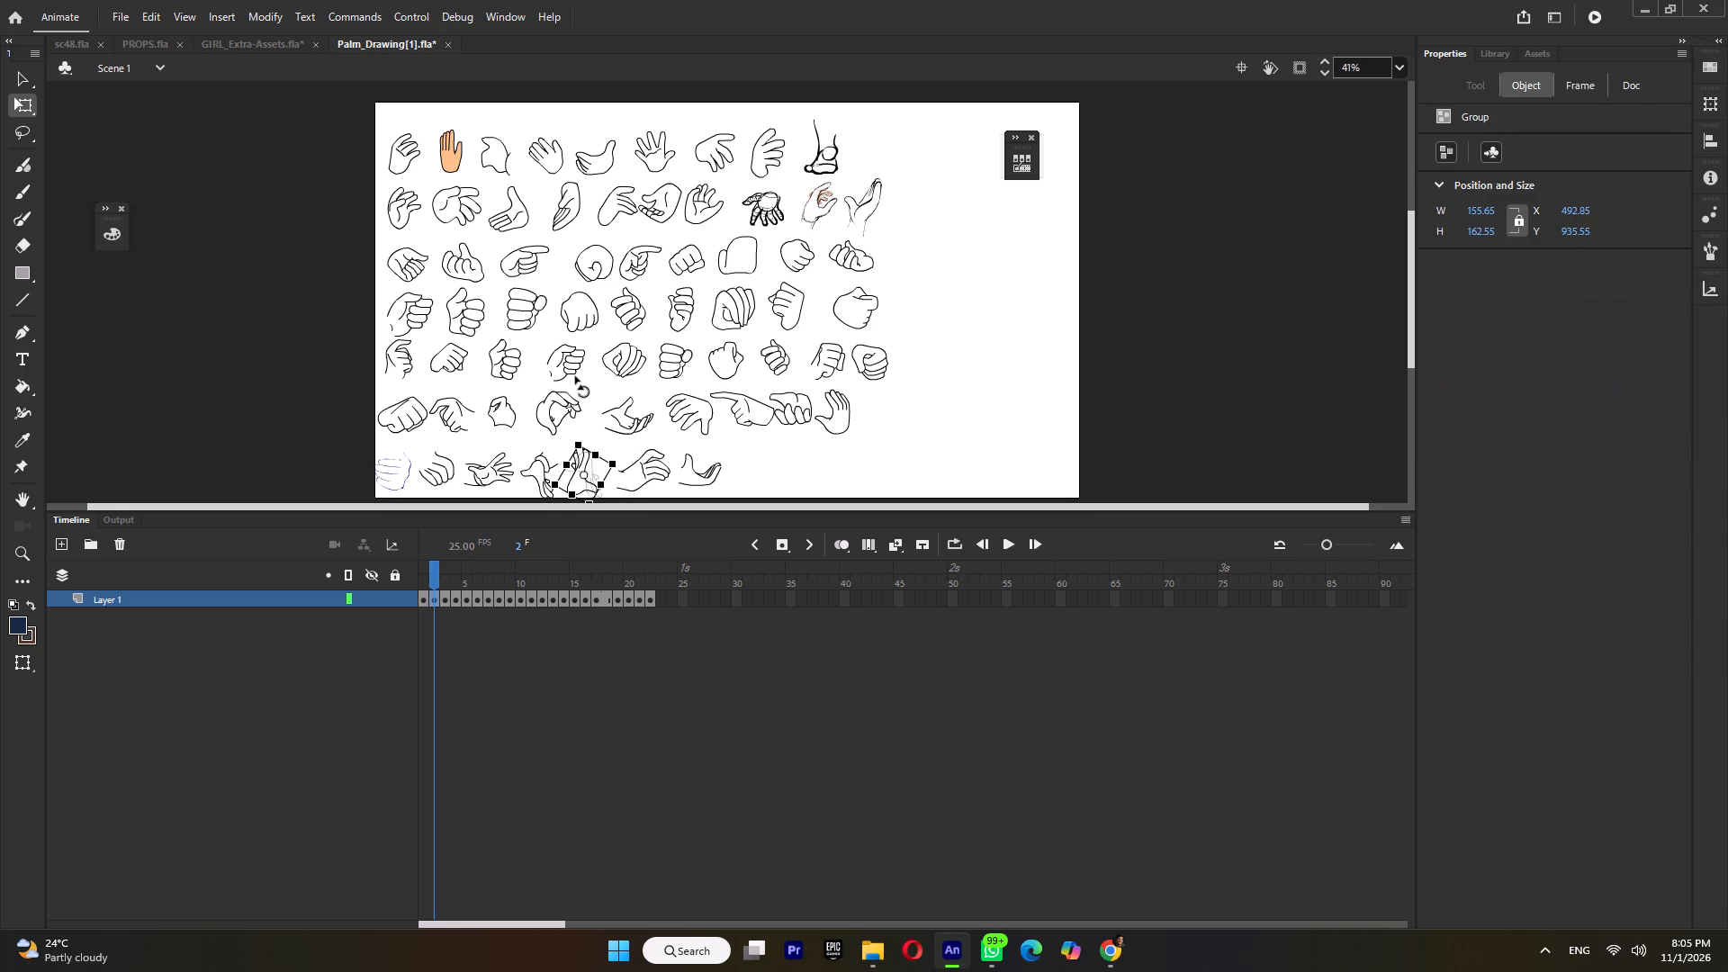
left_click_drag(575, 376, 551, 391)
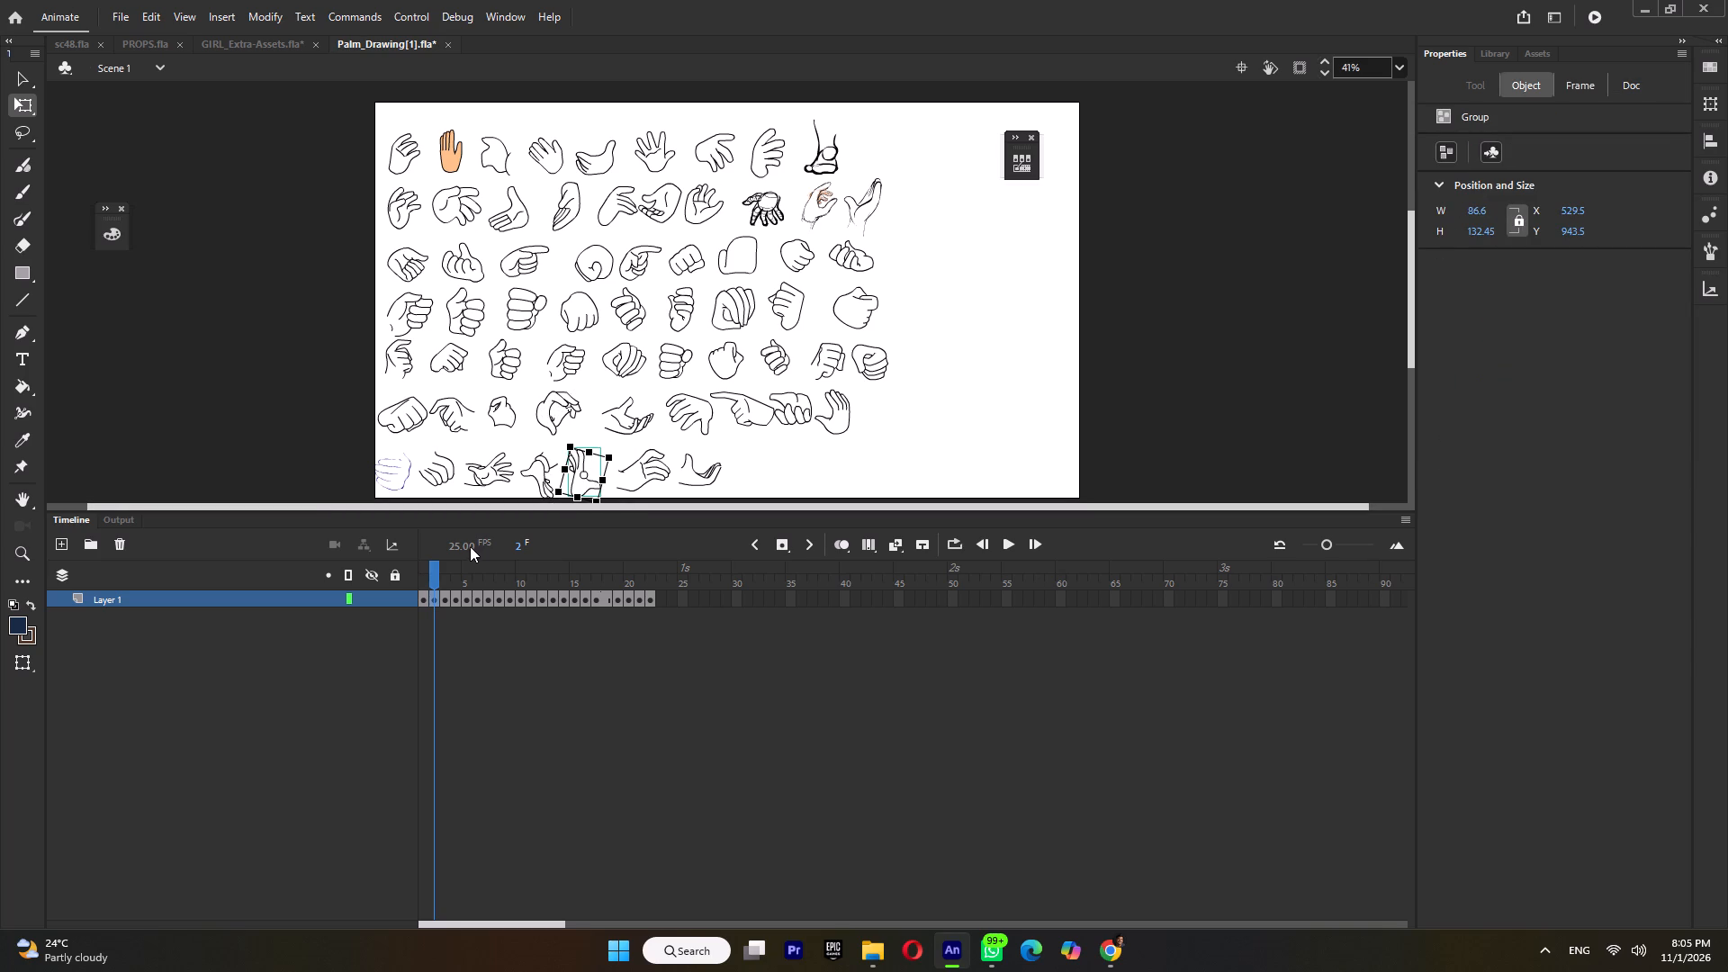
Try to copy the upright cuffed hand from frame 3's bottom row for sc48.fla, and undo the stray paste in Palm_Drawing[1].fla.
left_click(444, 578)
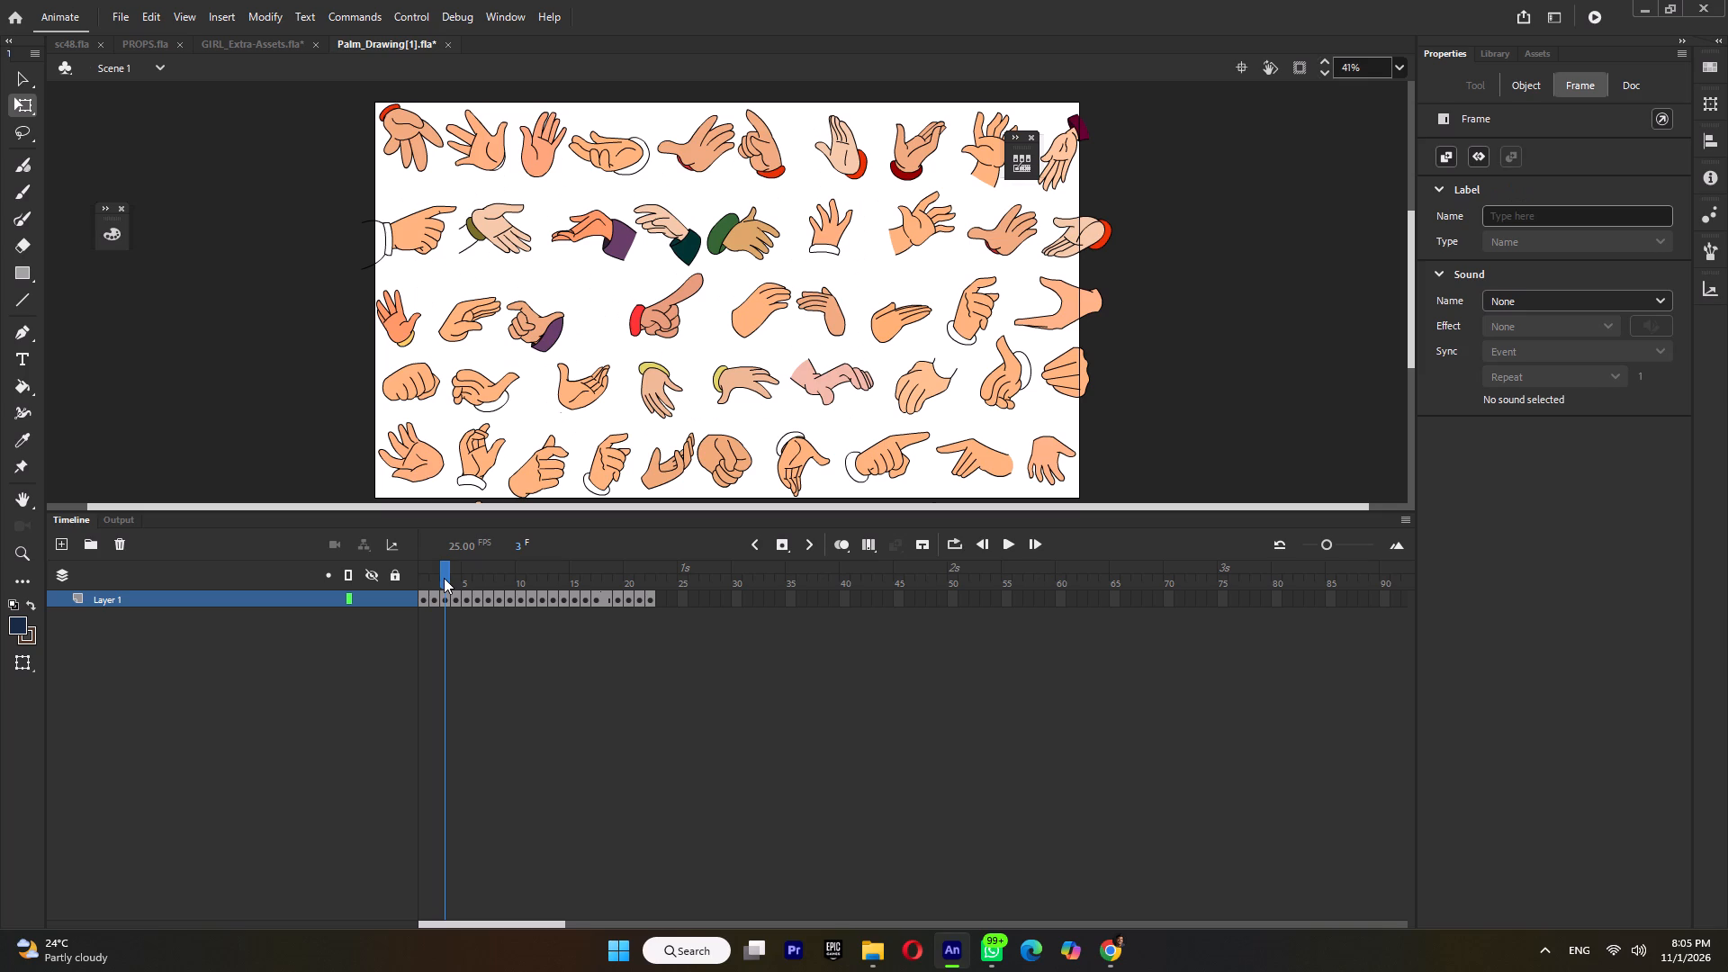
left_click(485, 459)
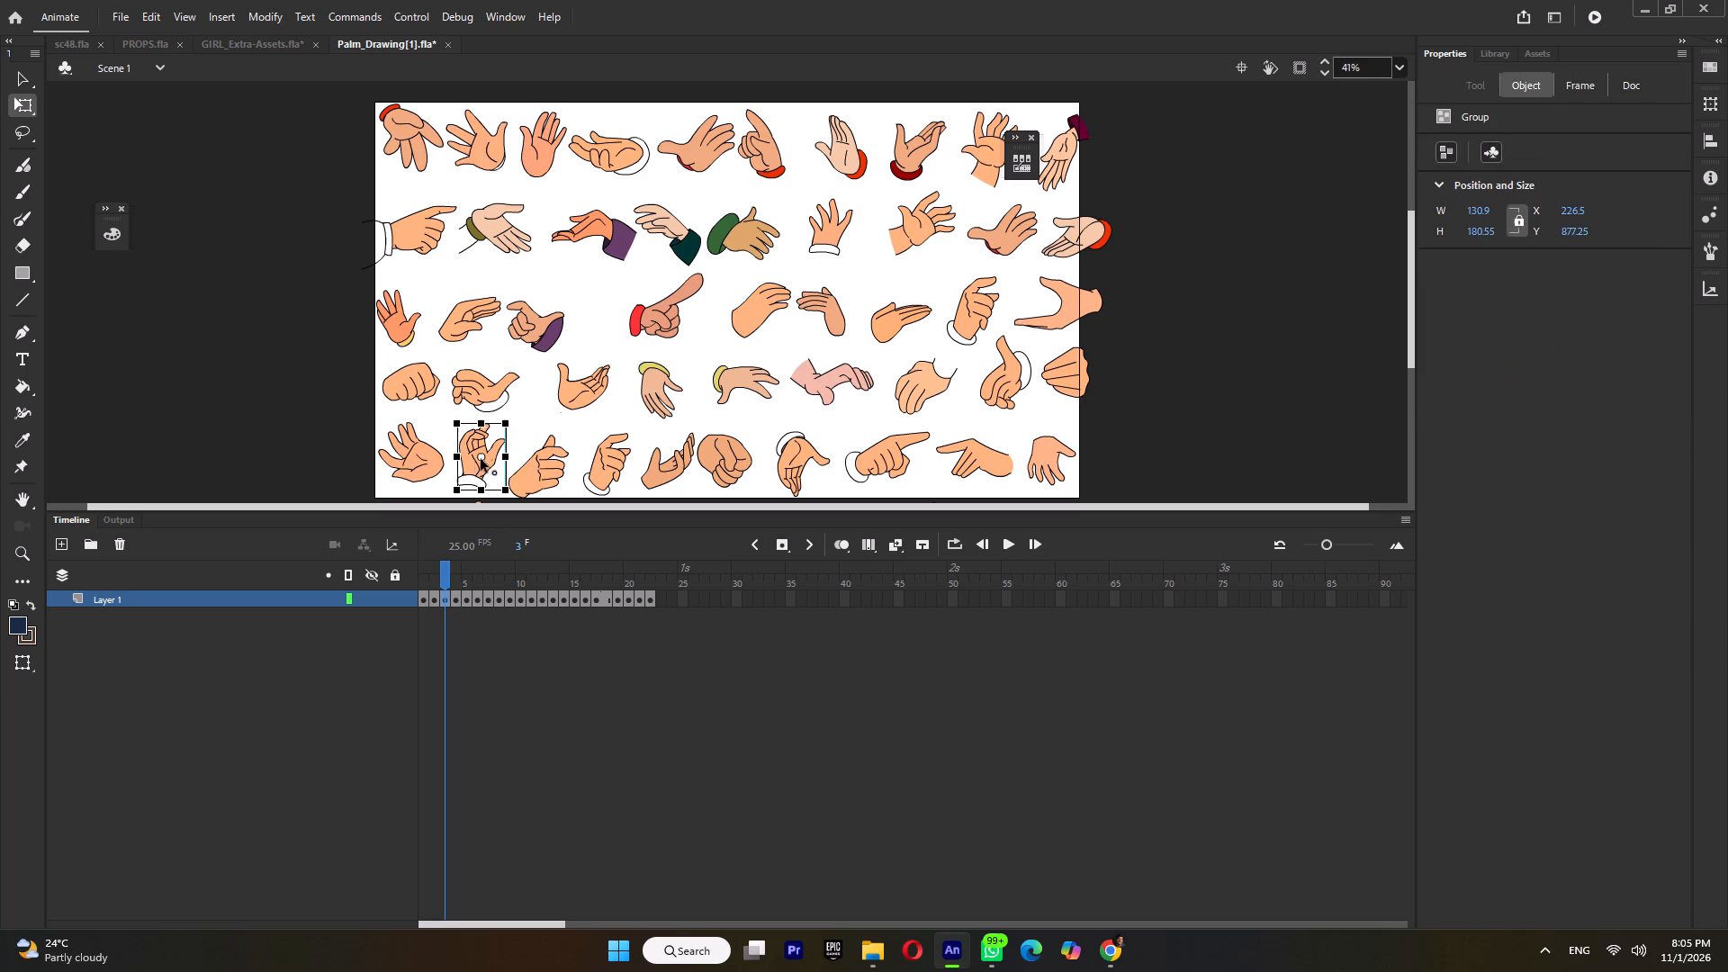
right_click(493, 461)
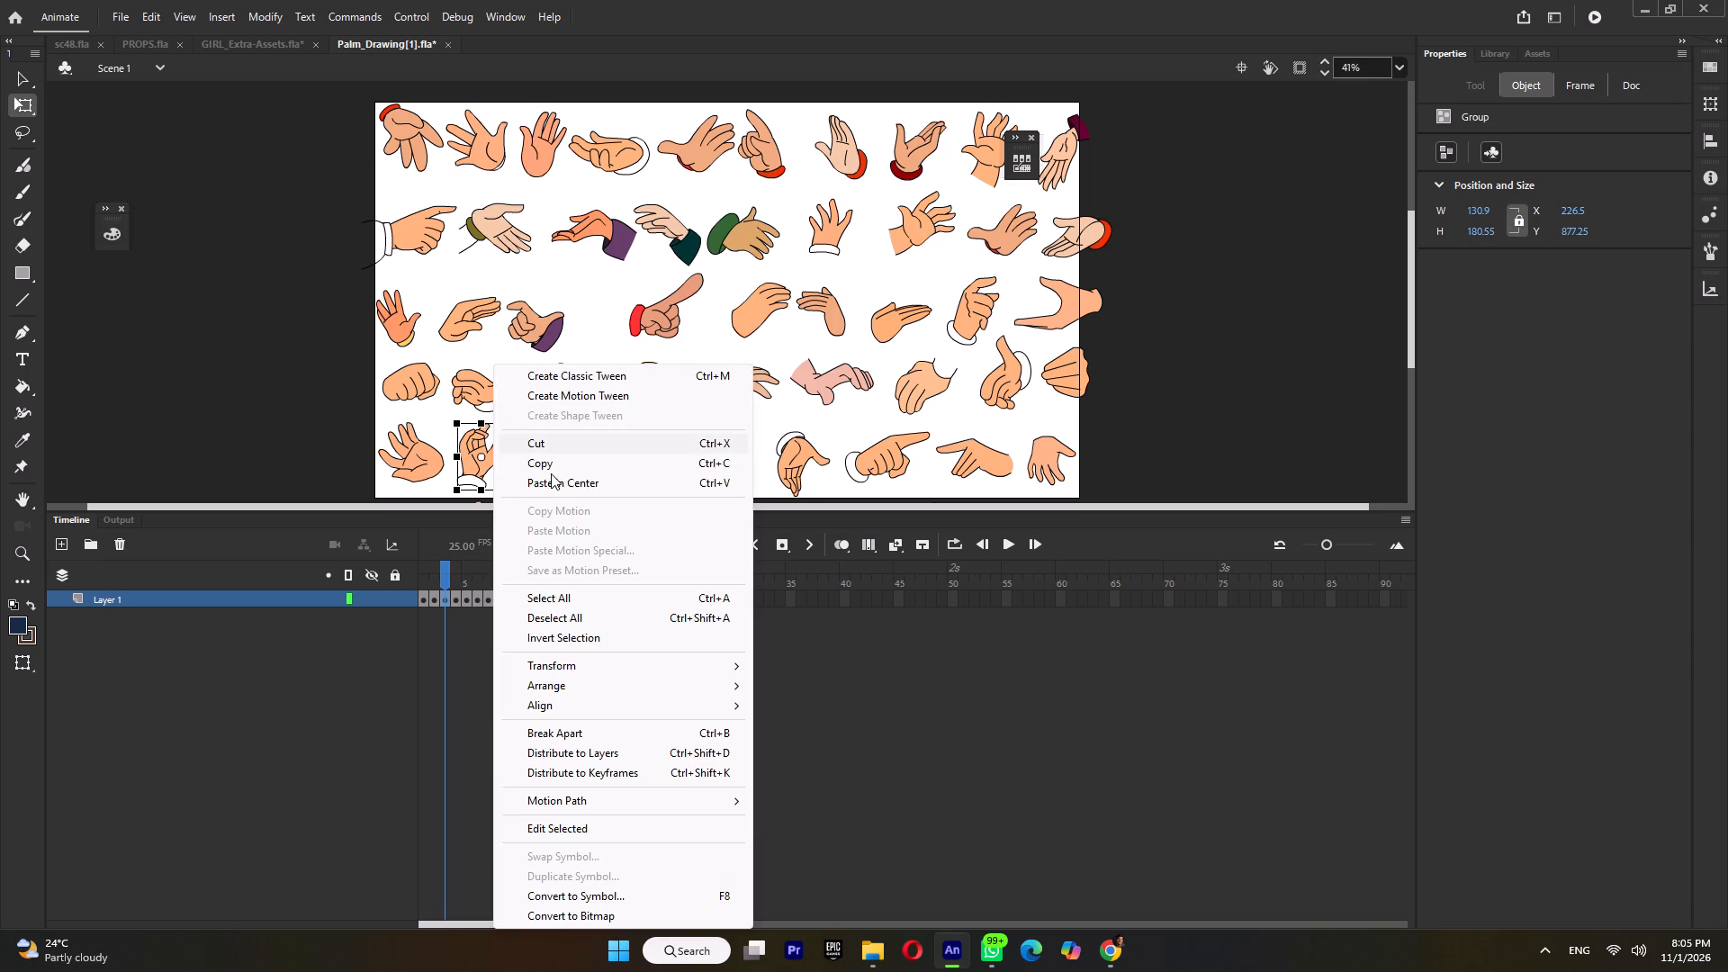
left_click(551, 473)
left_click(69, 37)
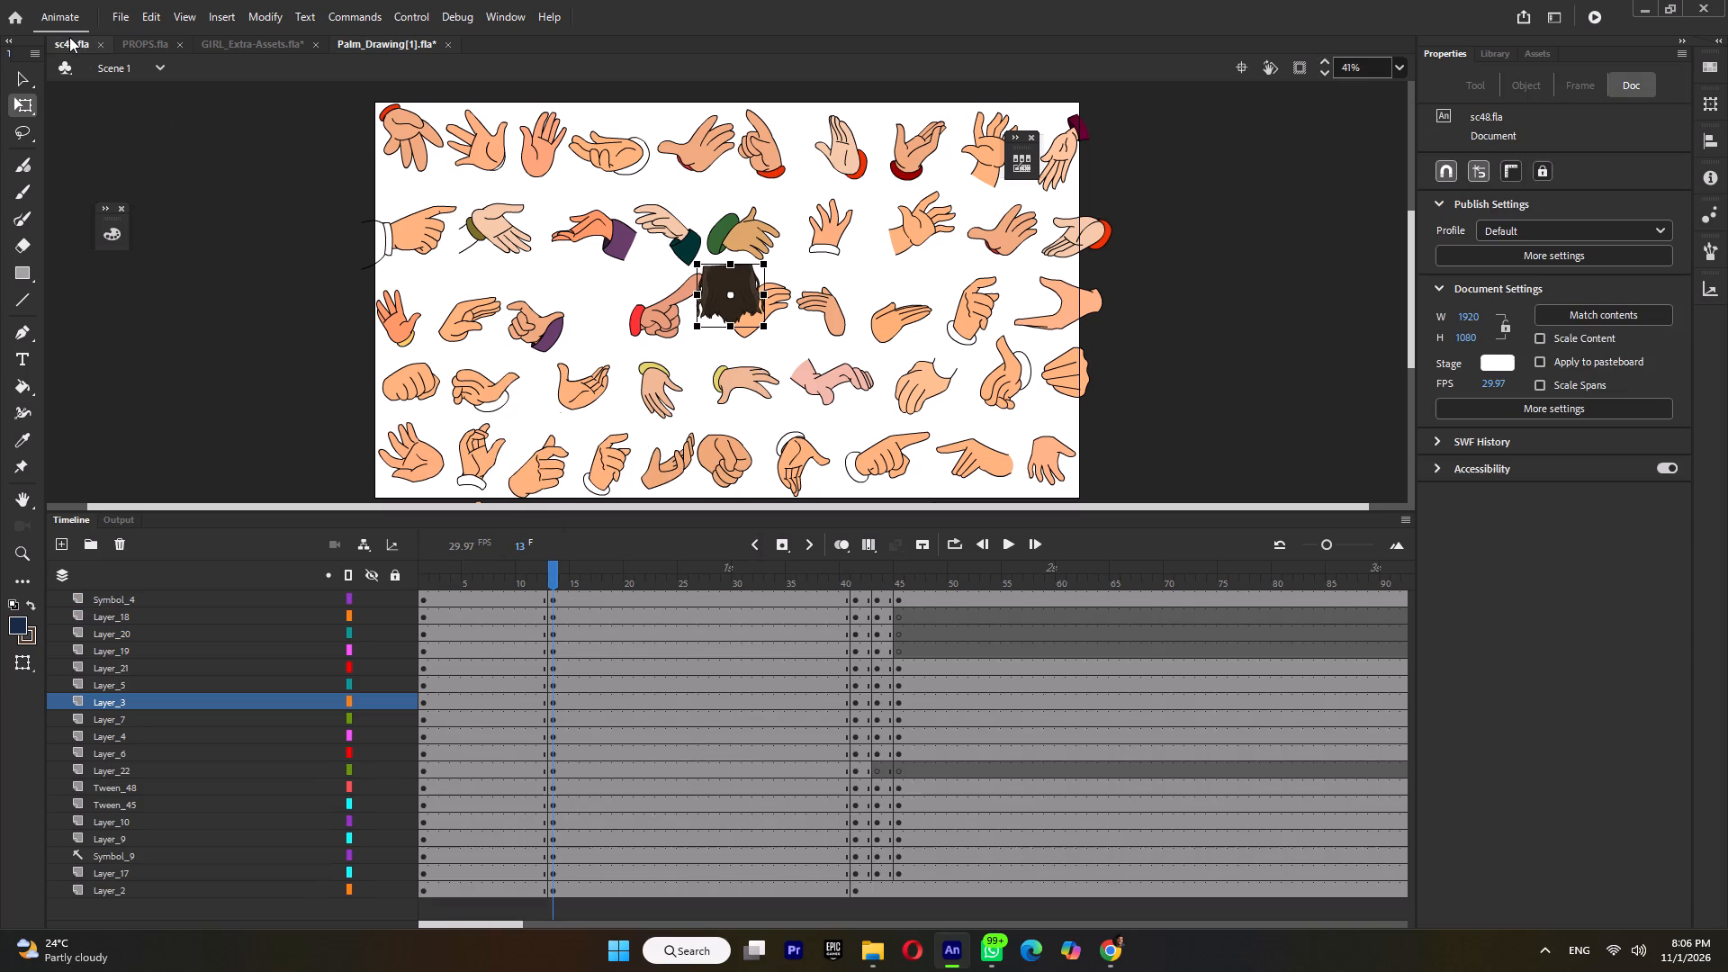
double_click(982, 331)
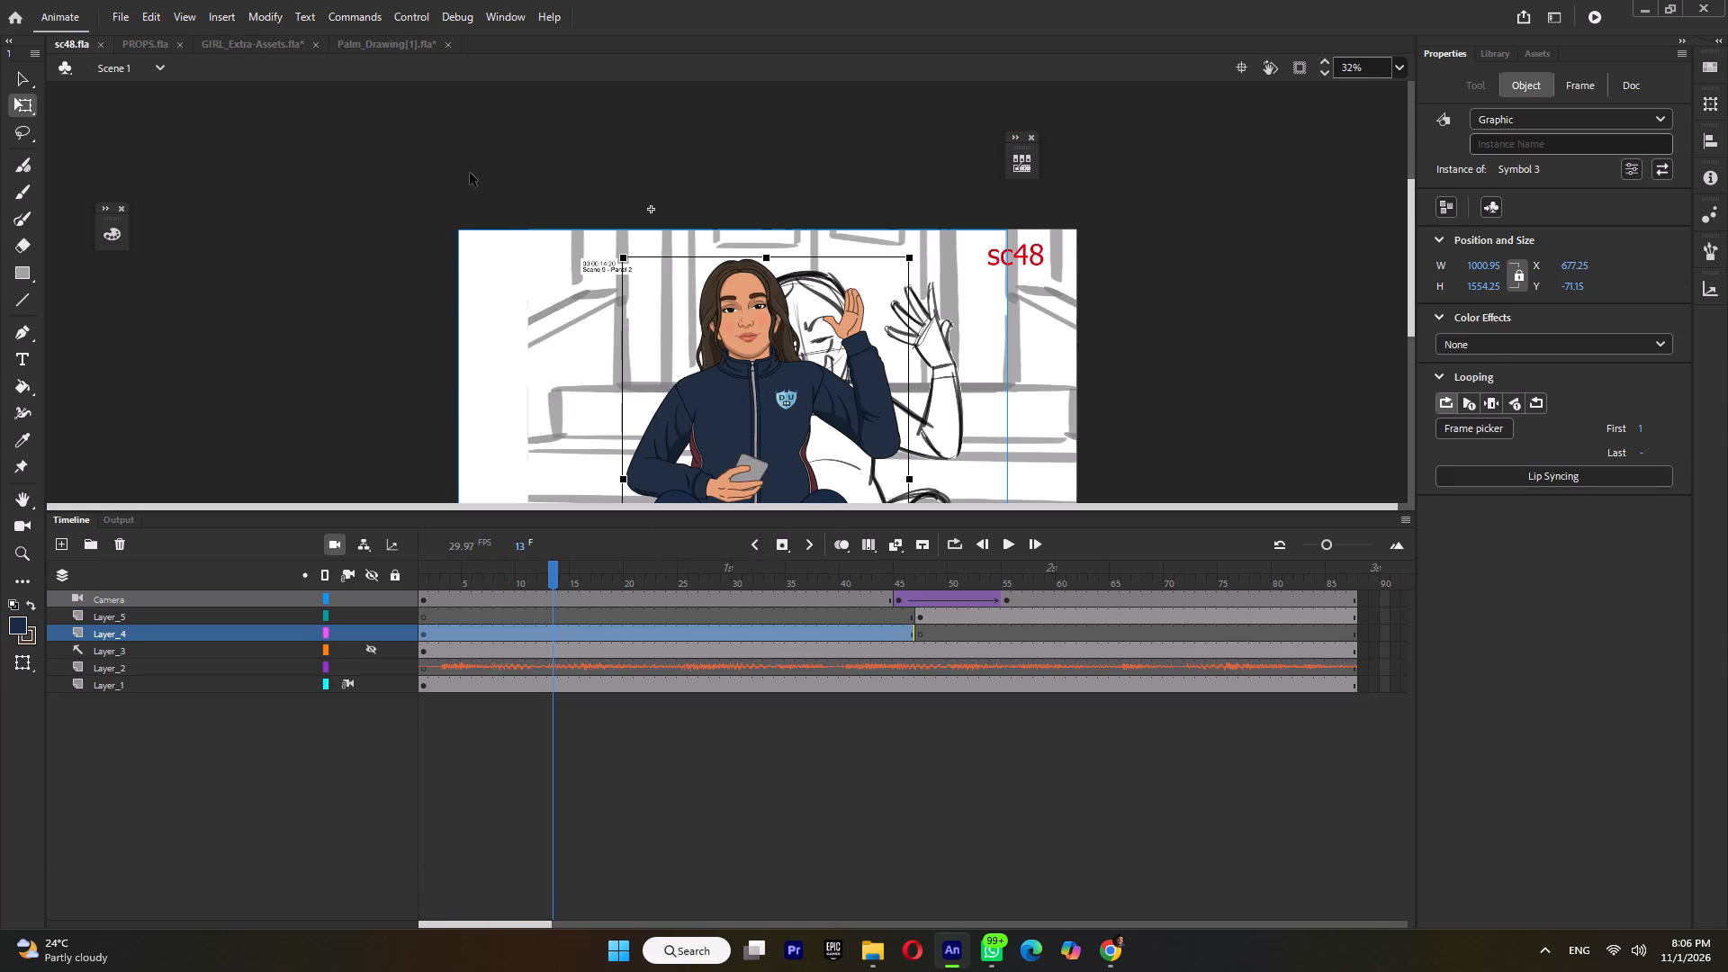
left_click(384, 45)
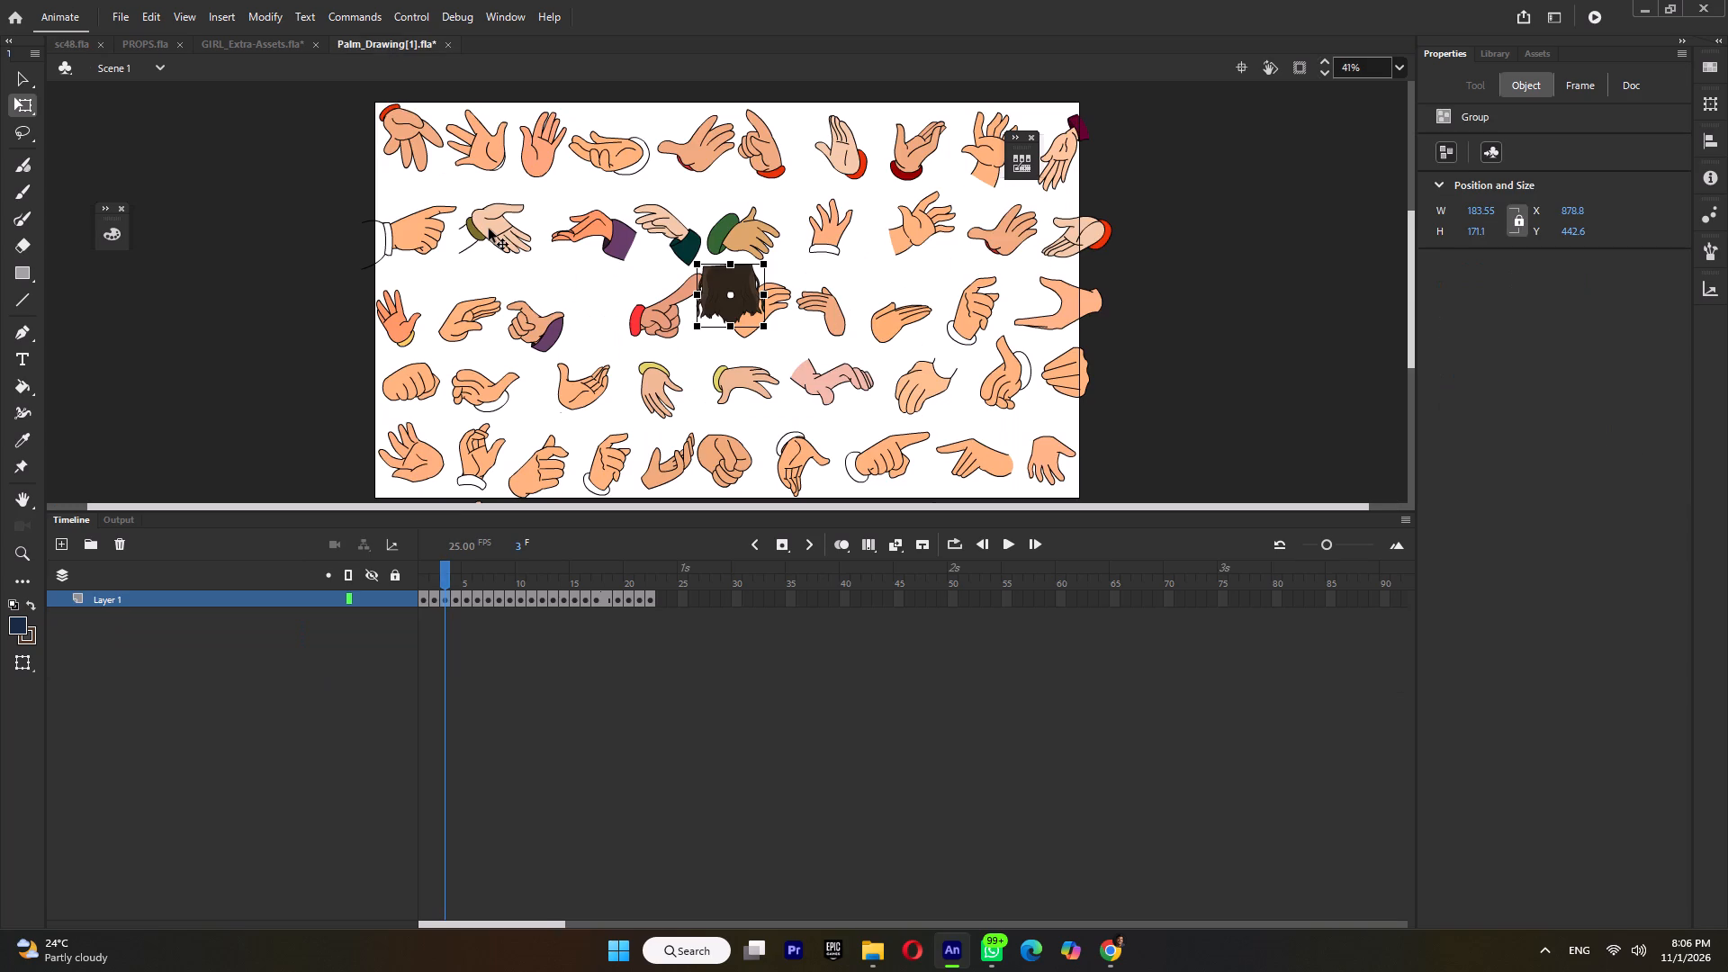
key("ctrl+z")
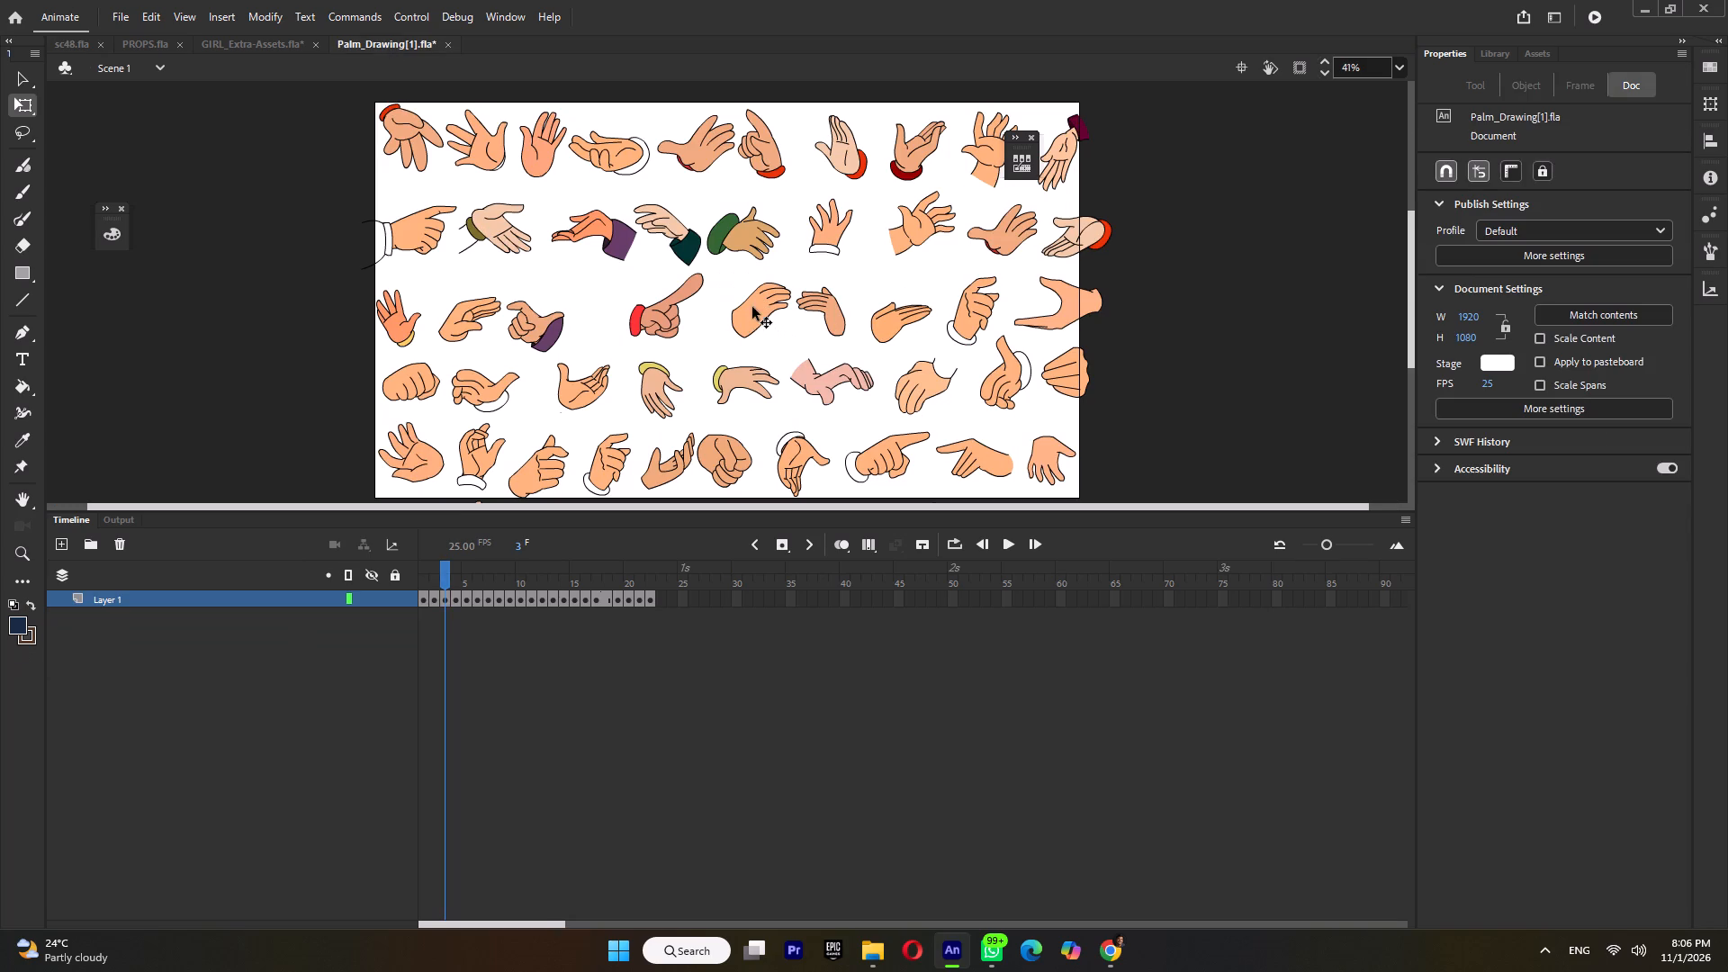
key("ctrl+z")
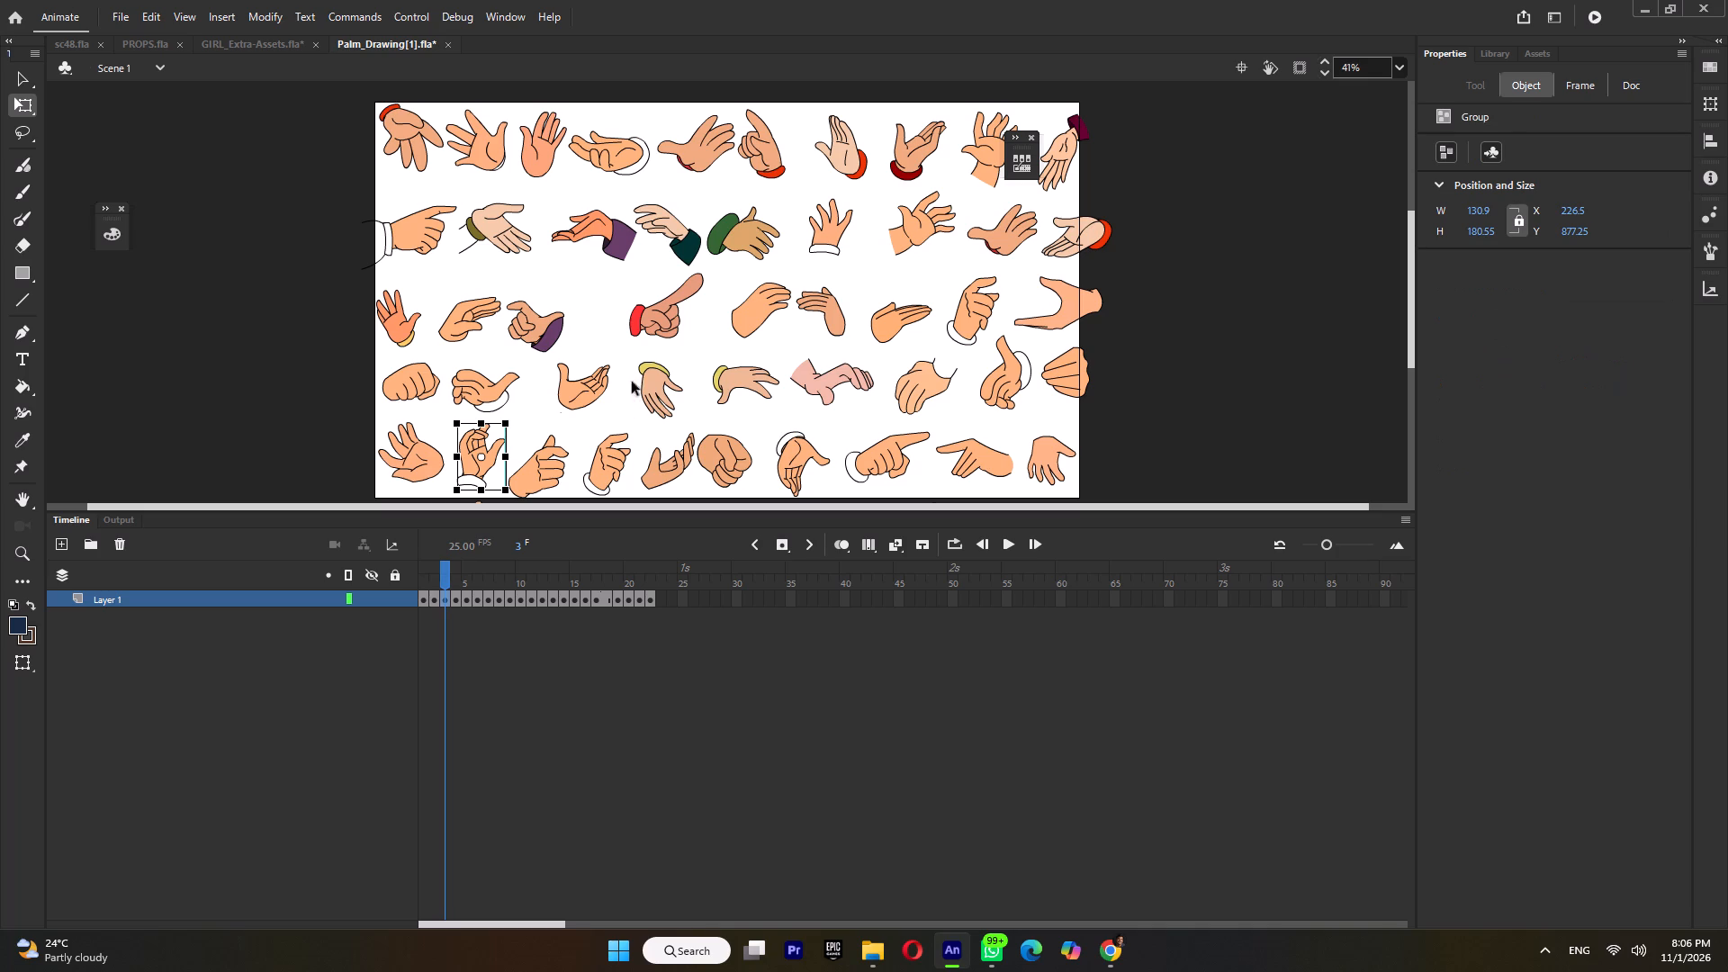
Rotate the last hand in the bottom stage row of frame 3 so its fingers point up, and flip it horizontally.
left_click(751, 243)
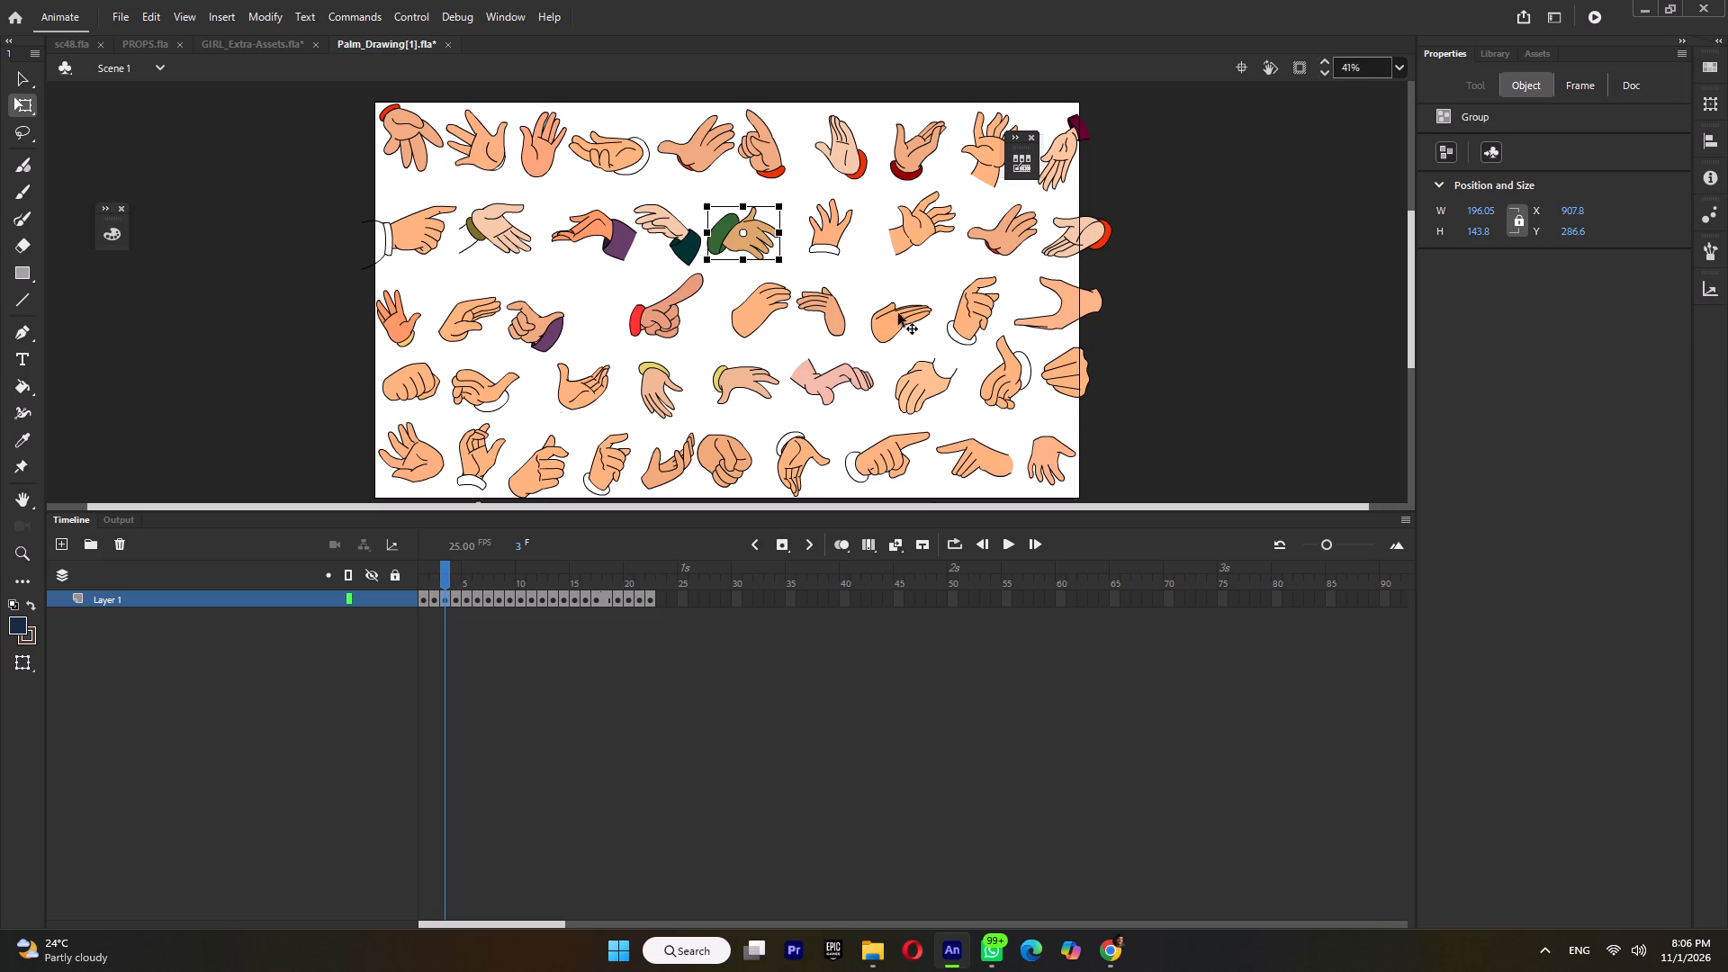
left_click(1043, 463)
left_click_drag(1087, 488, 1030, 483)
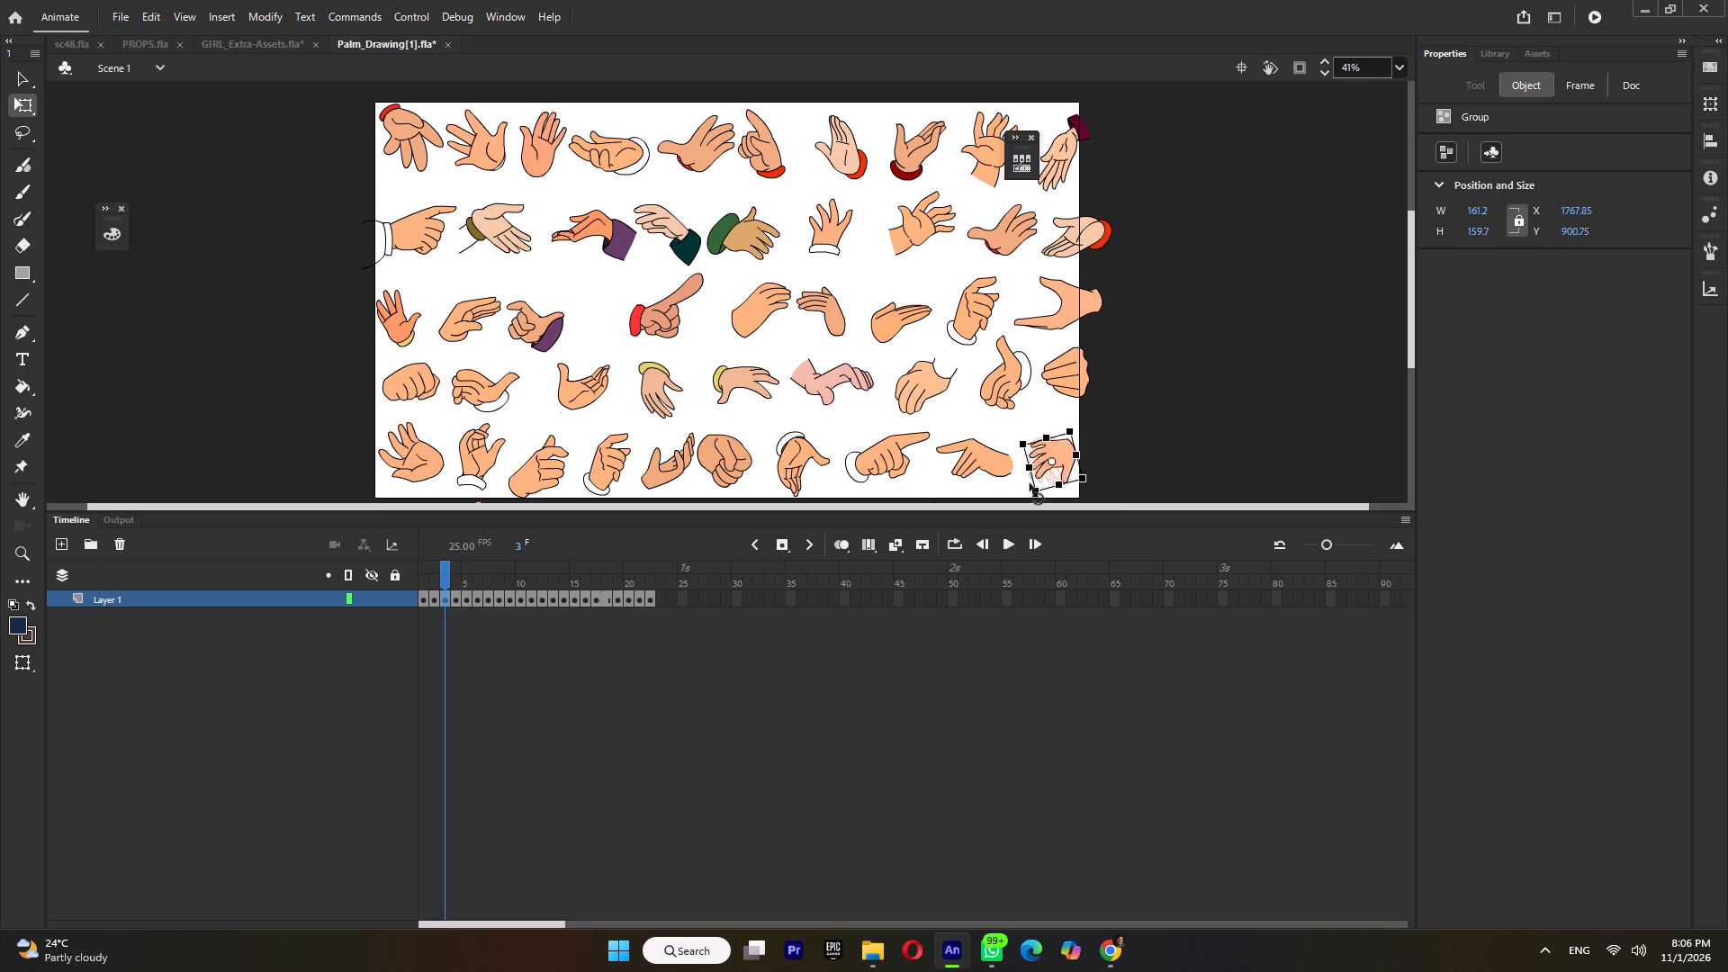
left_click_drag(1030, 483, 973, 416)
right_click(1061, 481)
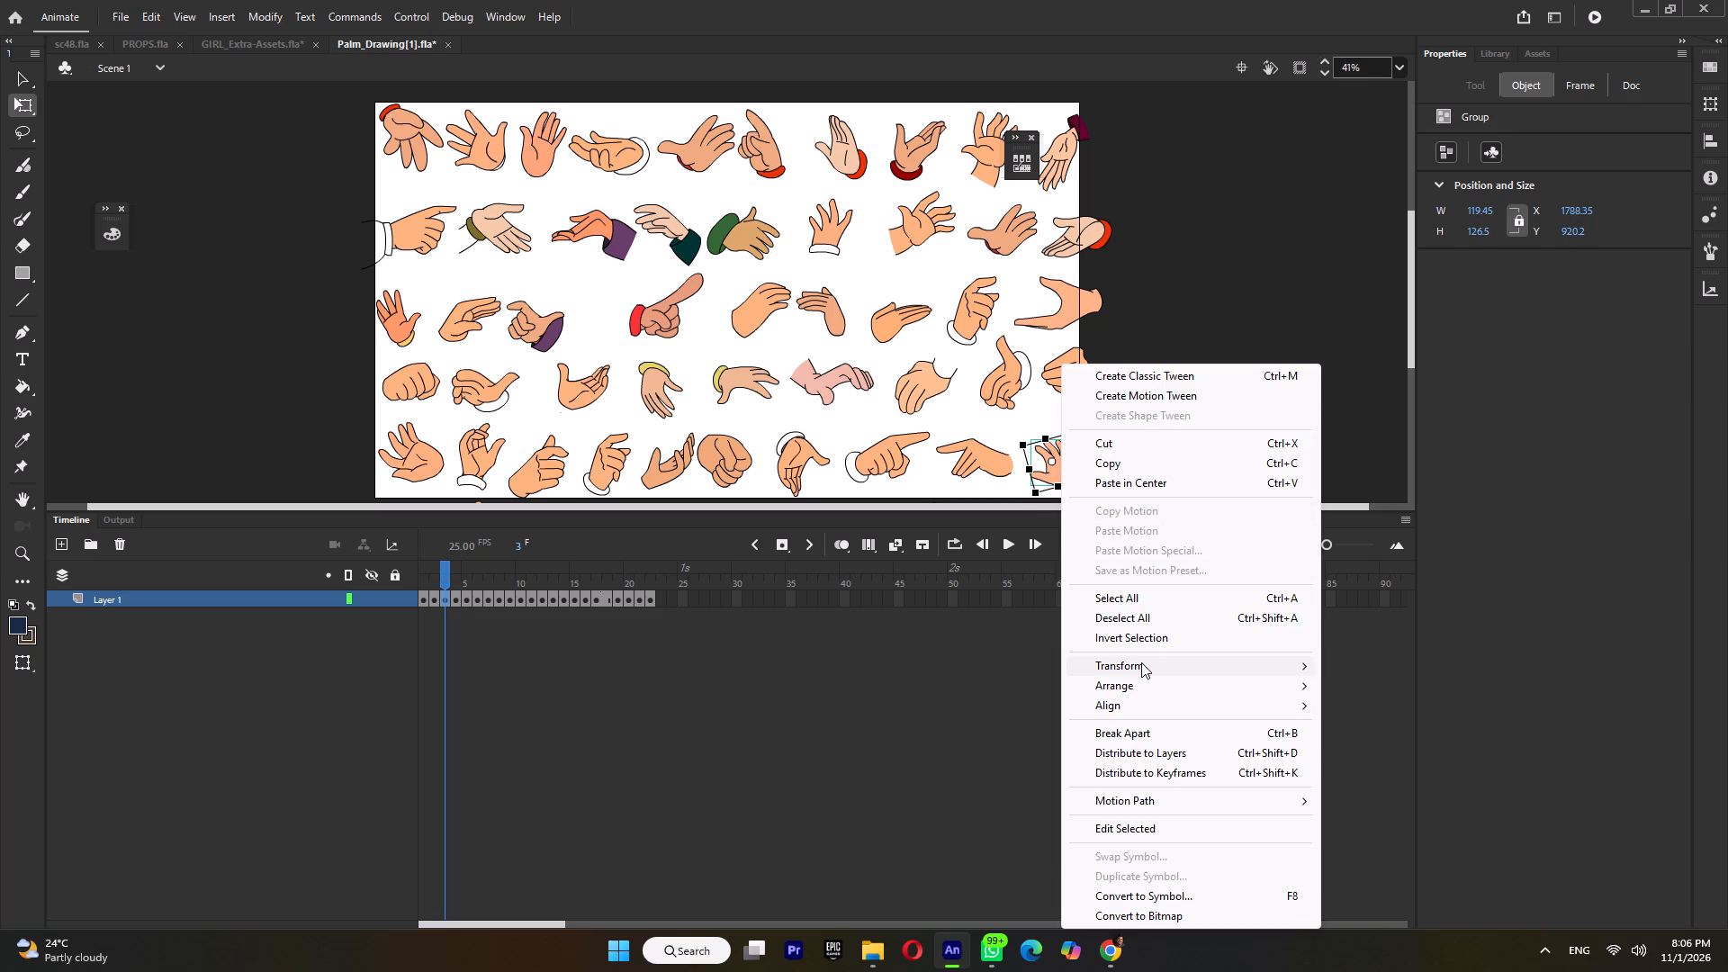
left_click(1141, 661)
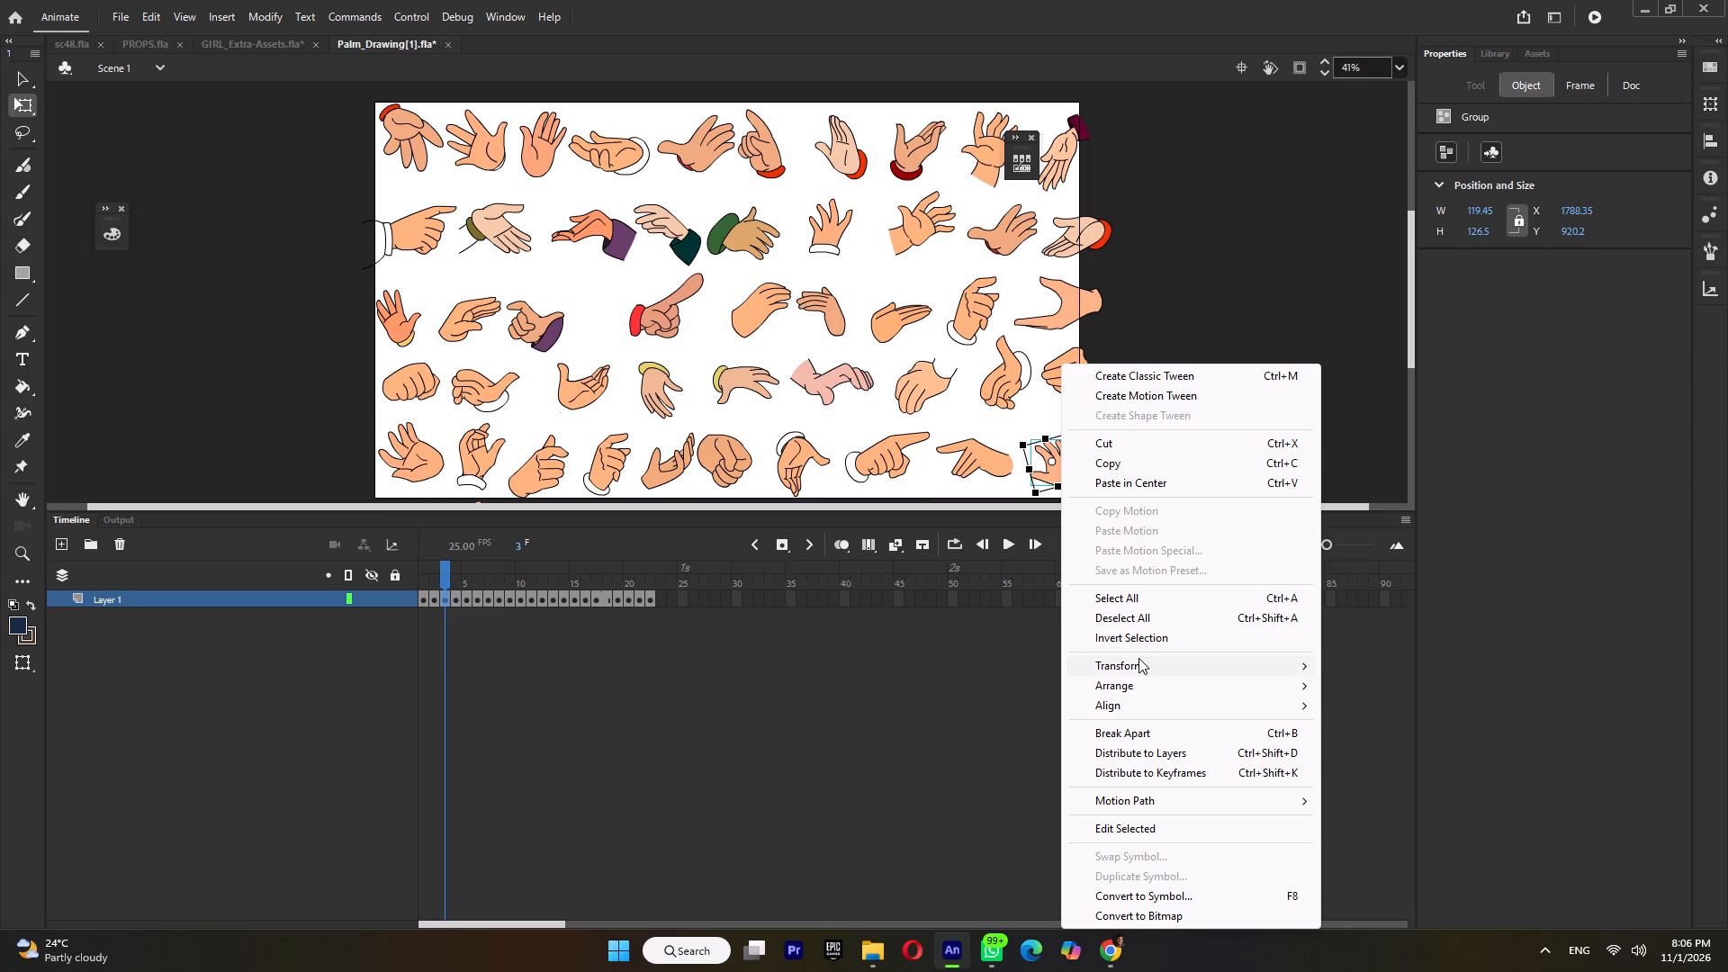
left_click(1138, 658)
left_click(1399, 853)
left_click(1175, 421)
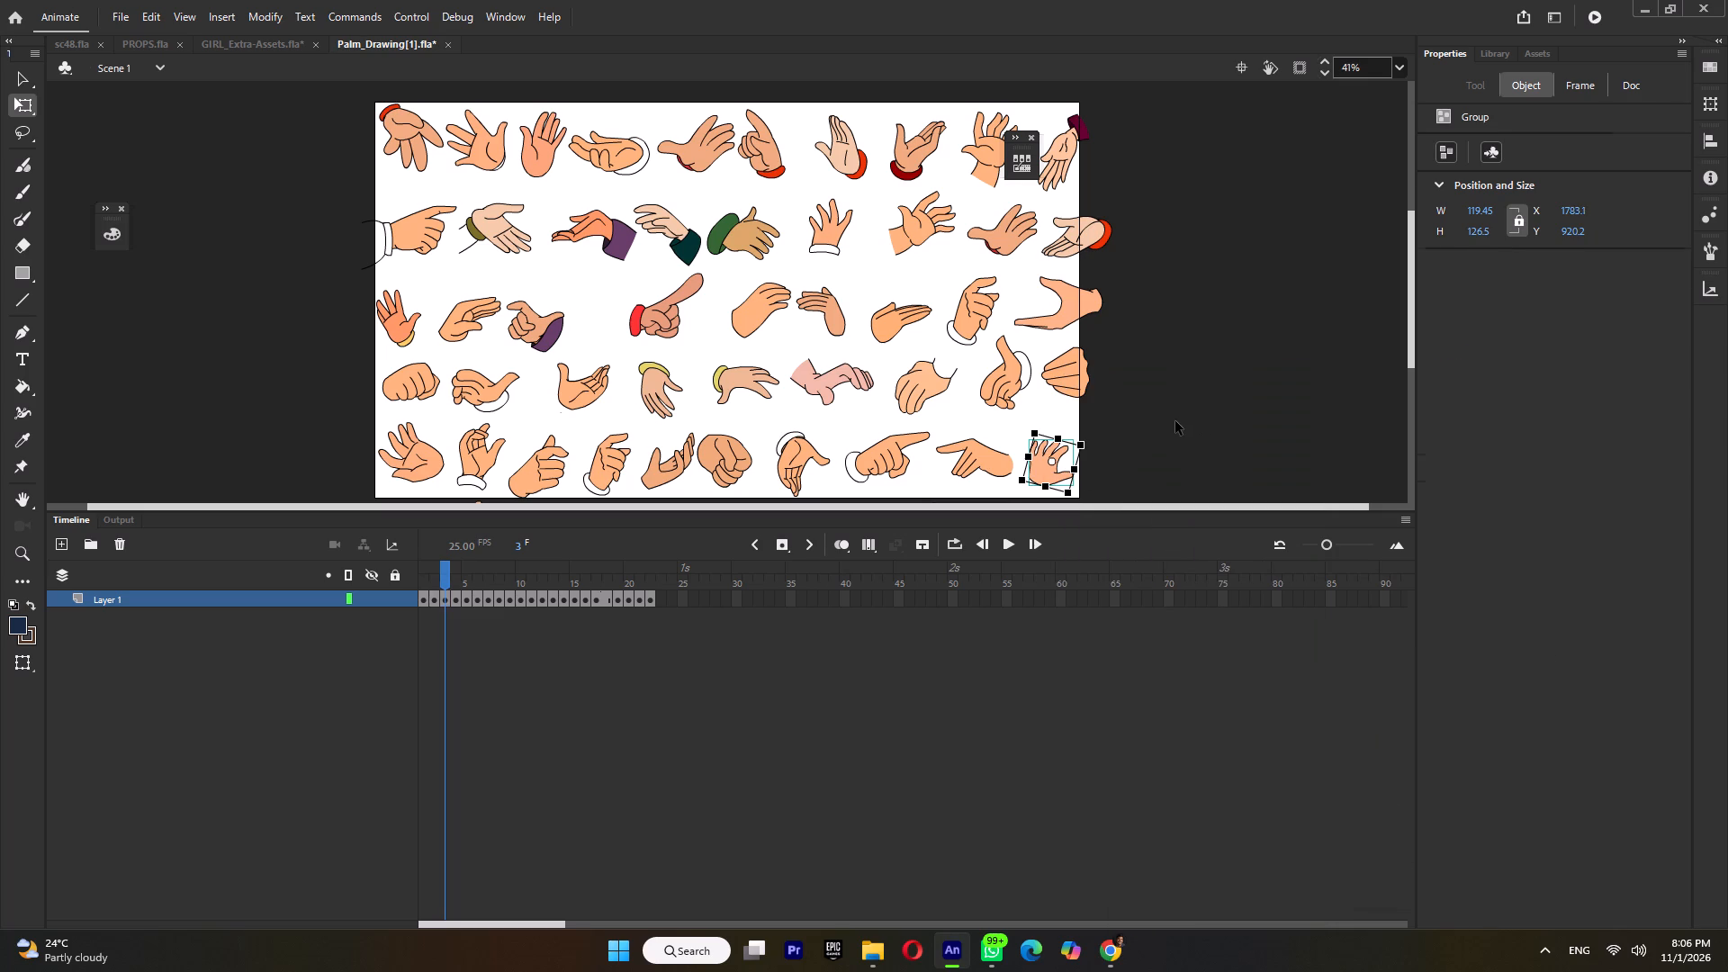
Rotate the cuffless spread-finger hand below the stage on frame 3 so its fingers point up, and copy it.
scroll(1175, 421, "down", 3)
scroll(1175, 421, "up", 1)
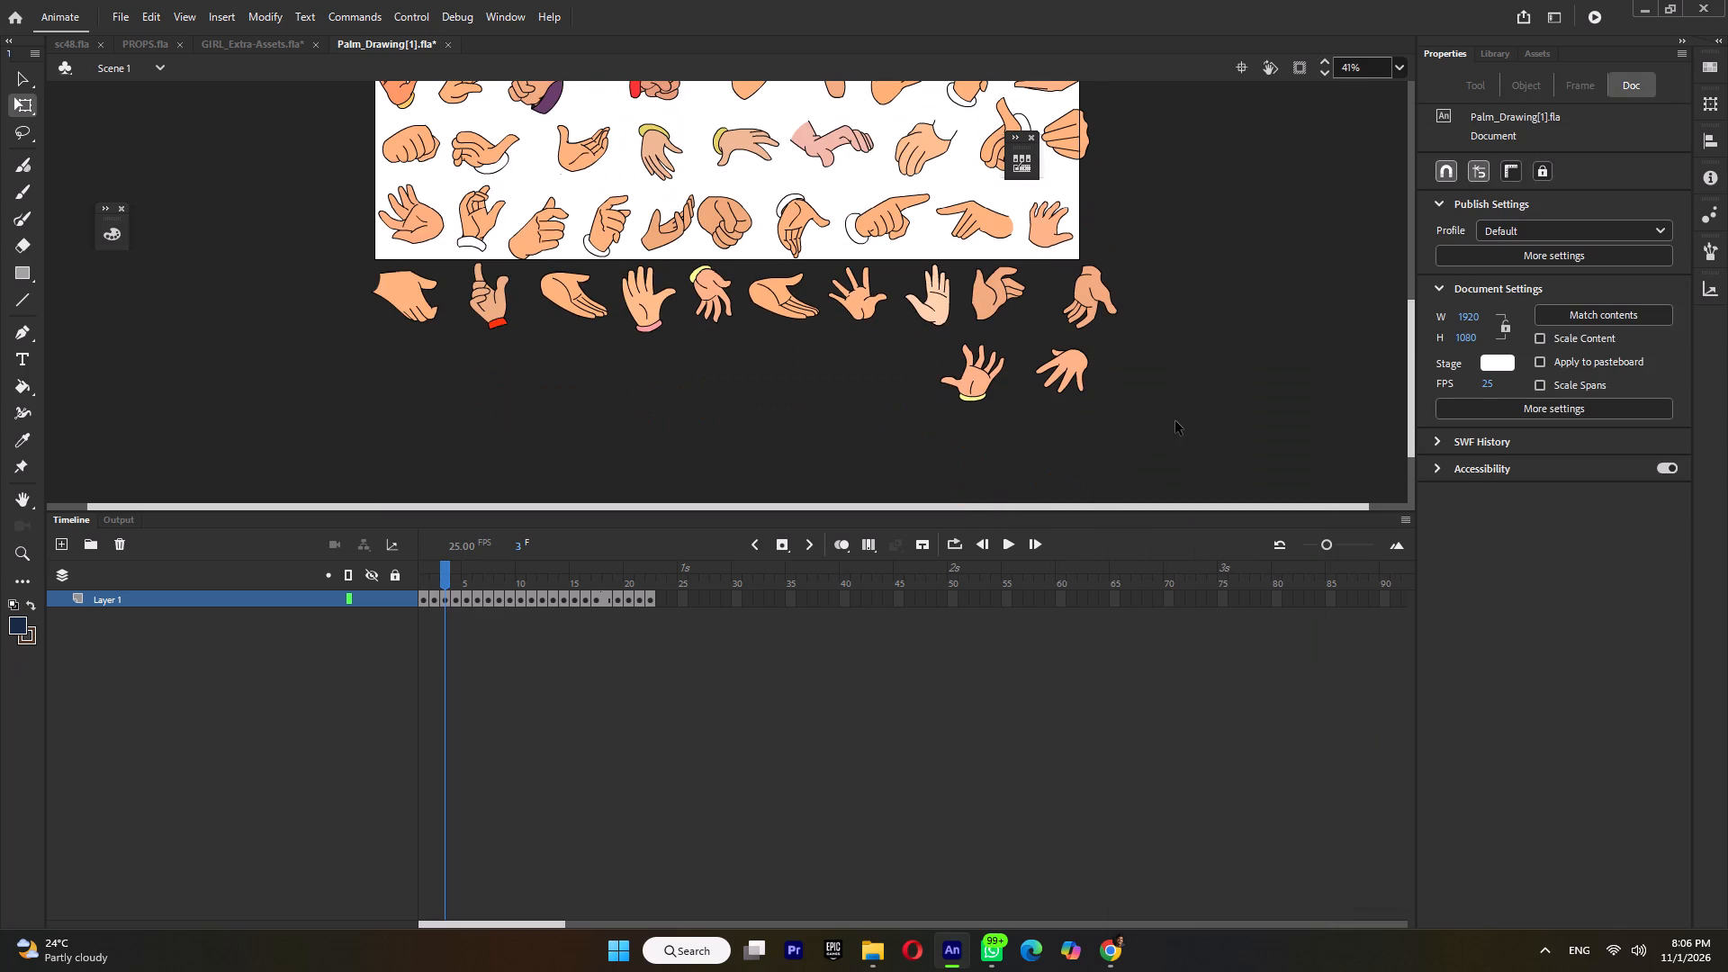
left_click(1064, 383)
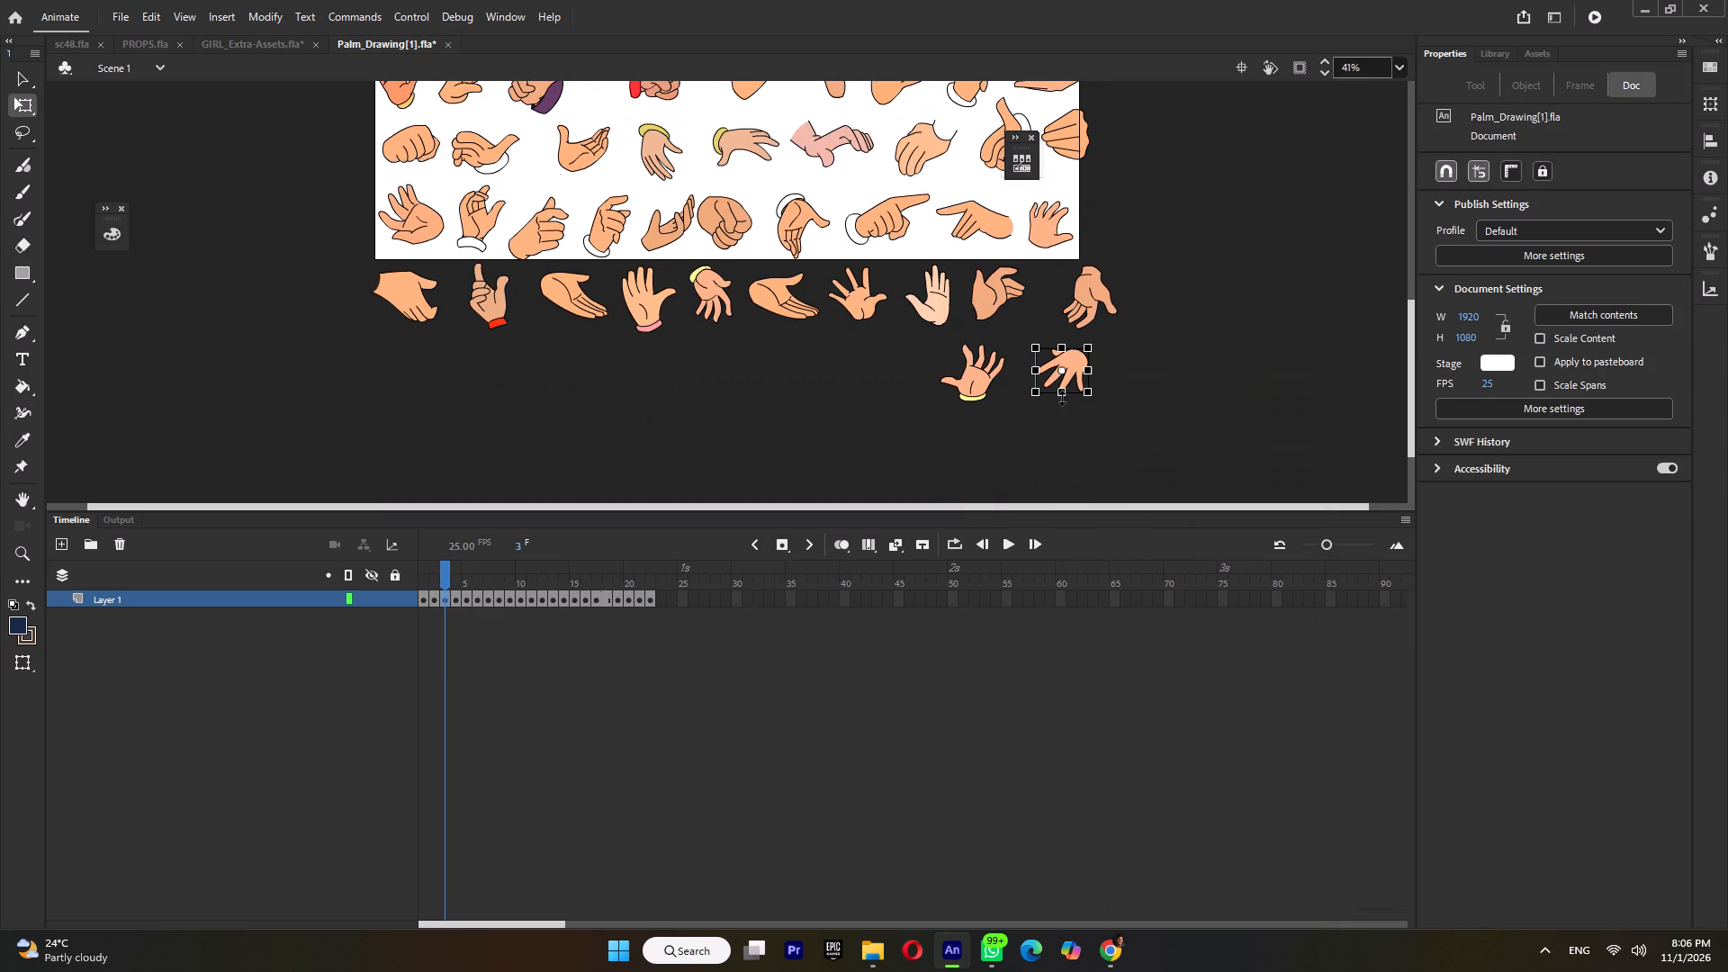
left_click_drag(1037, 402, 1023, 310)
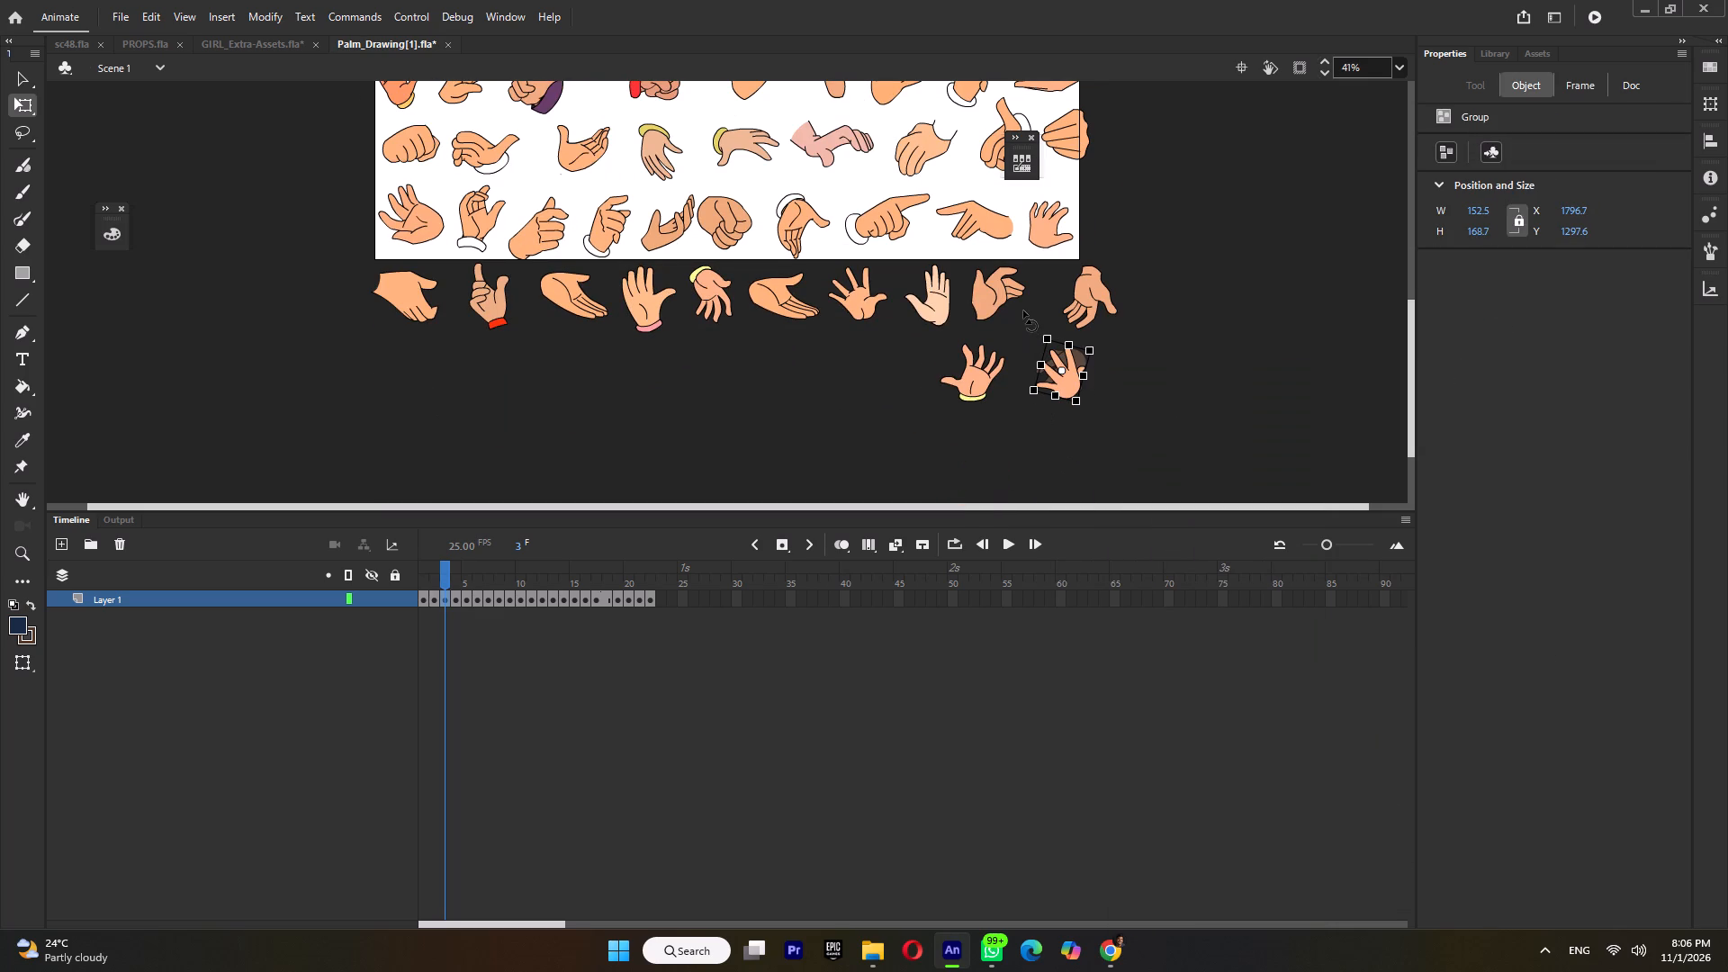
left_click_drag(1023, 310, 1022, 314)
right_click(1065, 382)
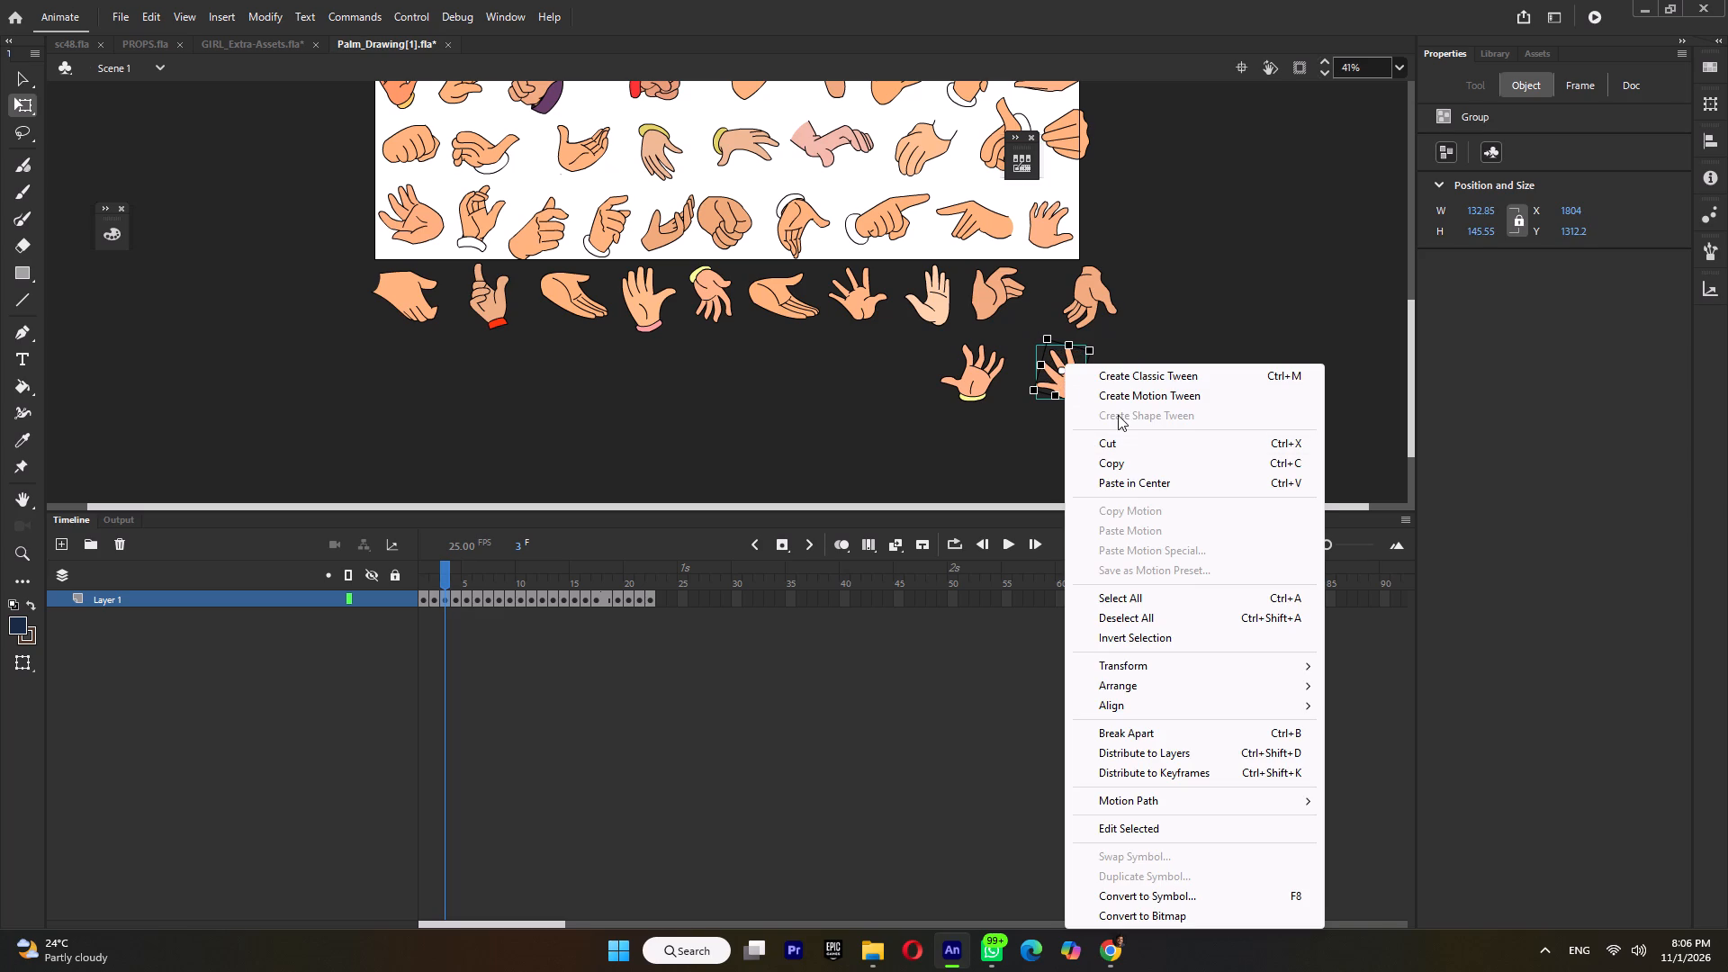
left_click(1119, 460)
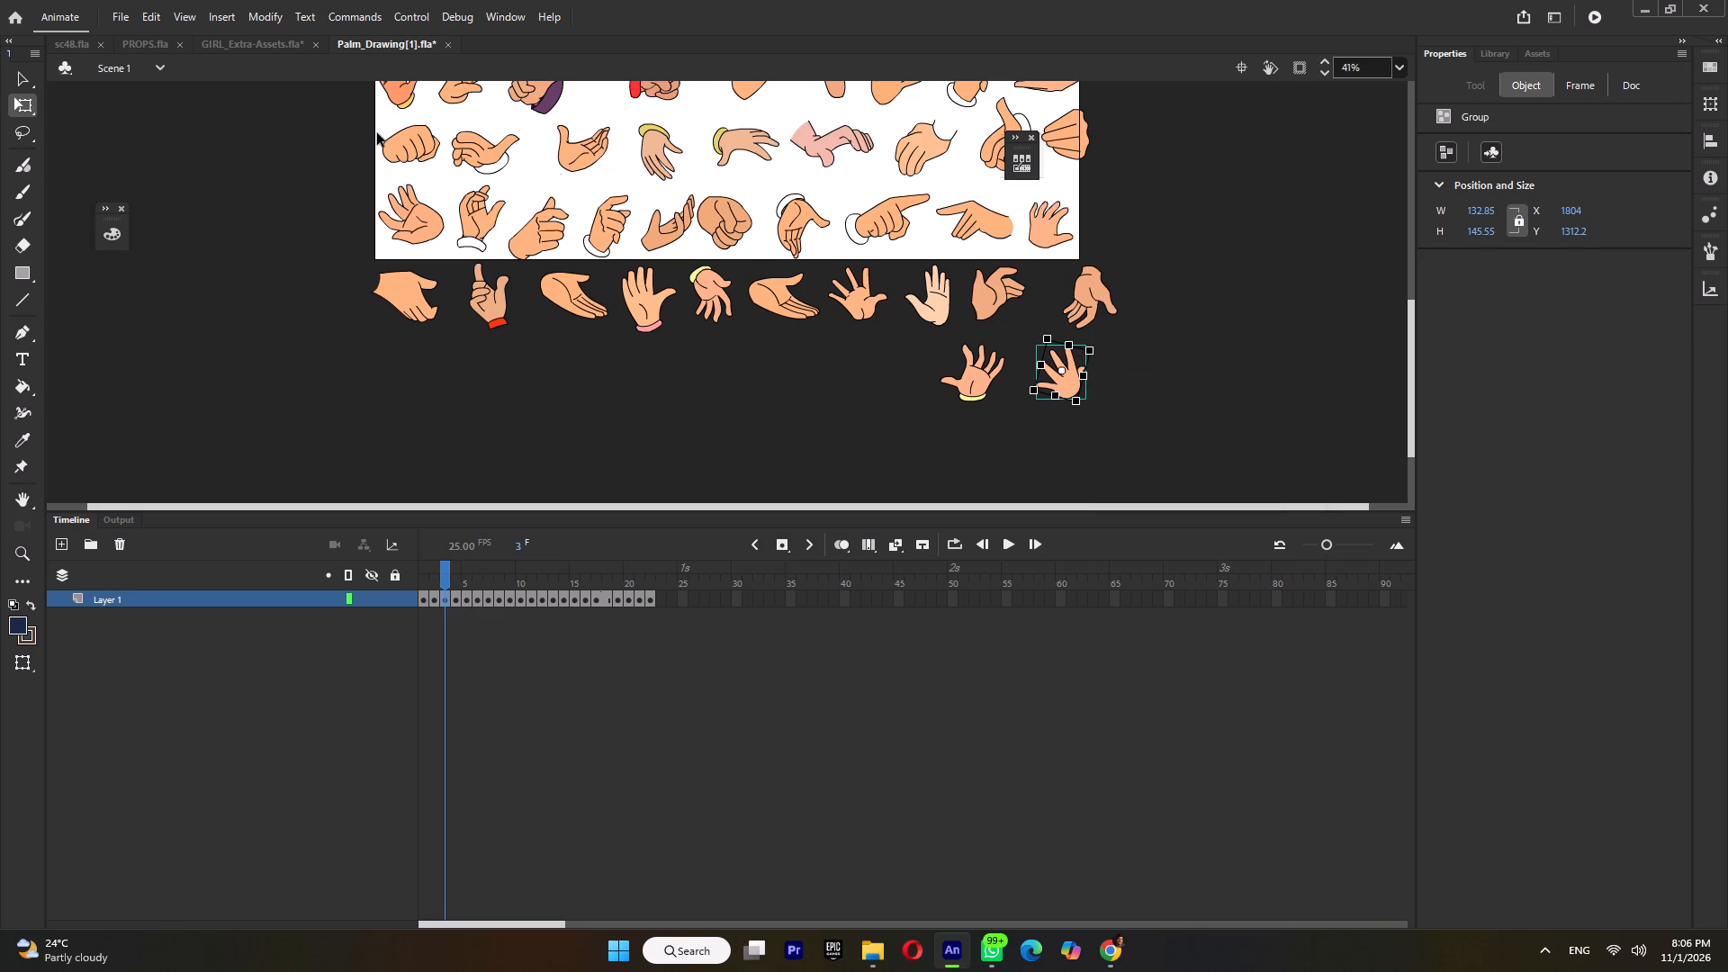
In sc48.fla, open the raised hand's Tween 18 inside Symbol 3 and insert a blank keyframe at frame 23 of Layer_1.
left_click(69, 49)
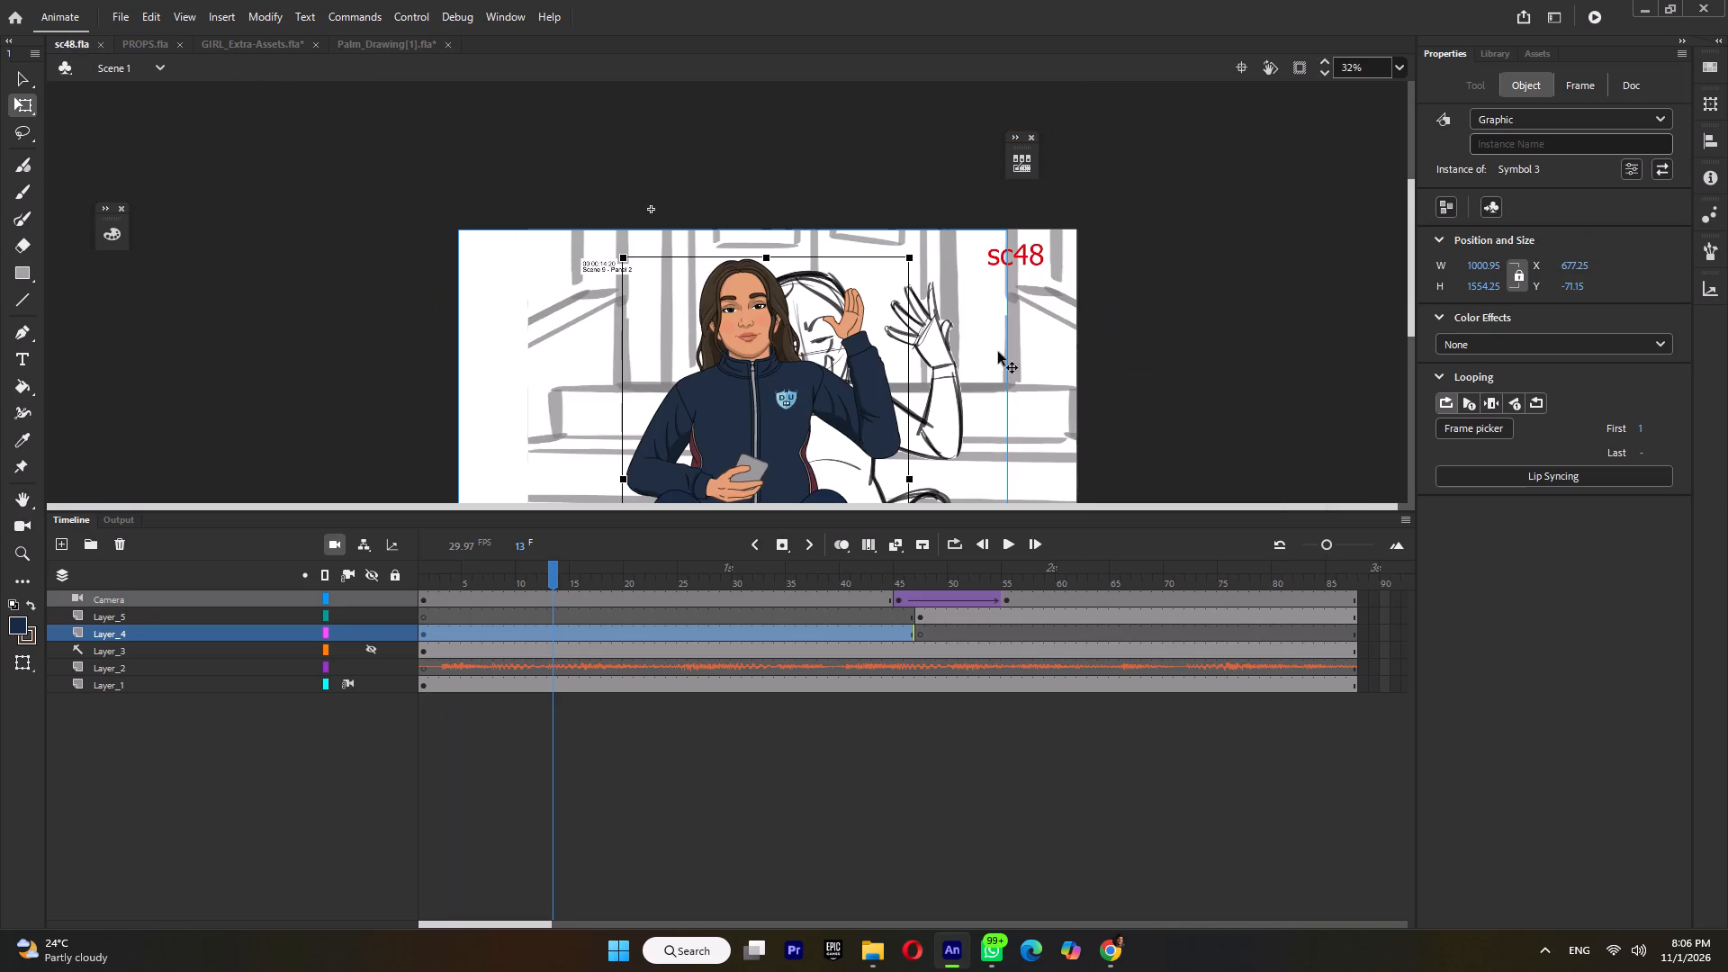
scroll(857, 318, "up", 3, "ctrl")
double_click(857, 318)
double_click(857, 318)
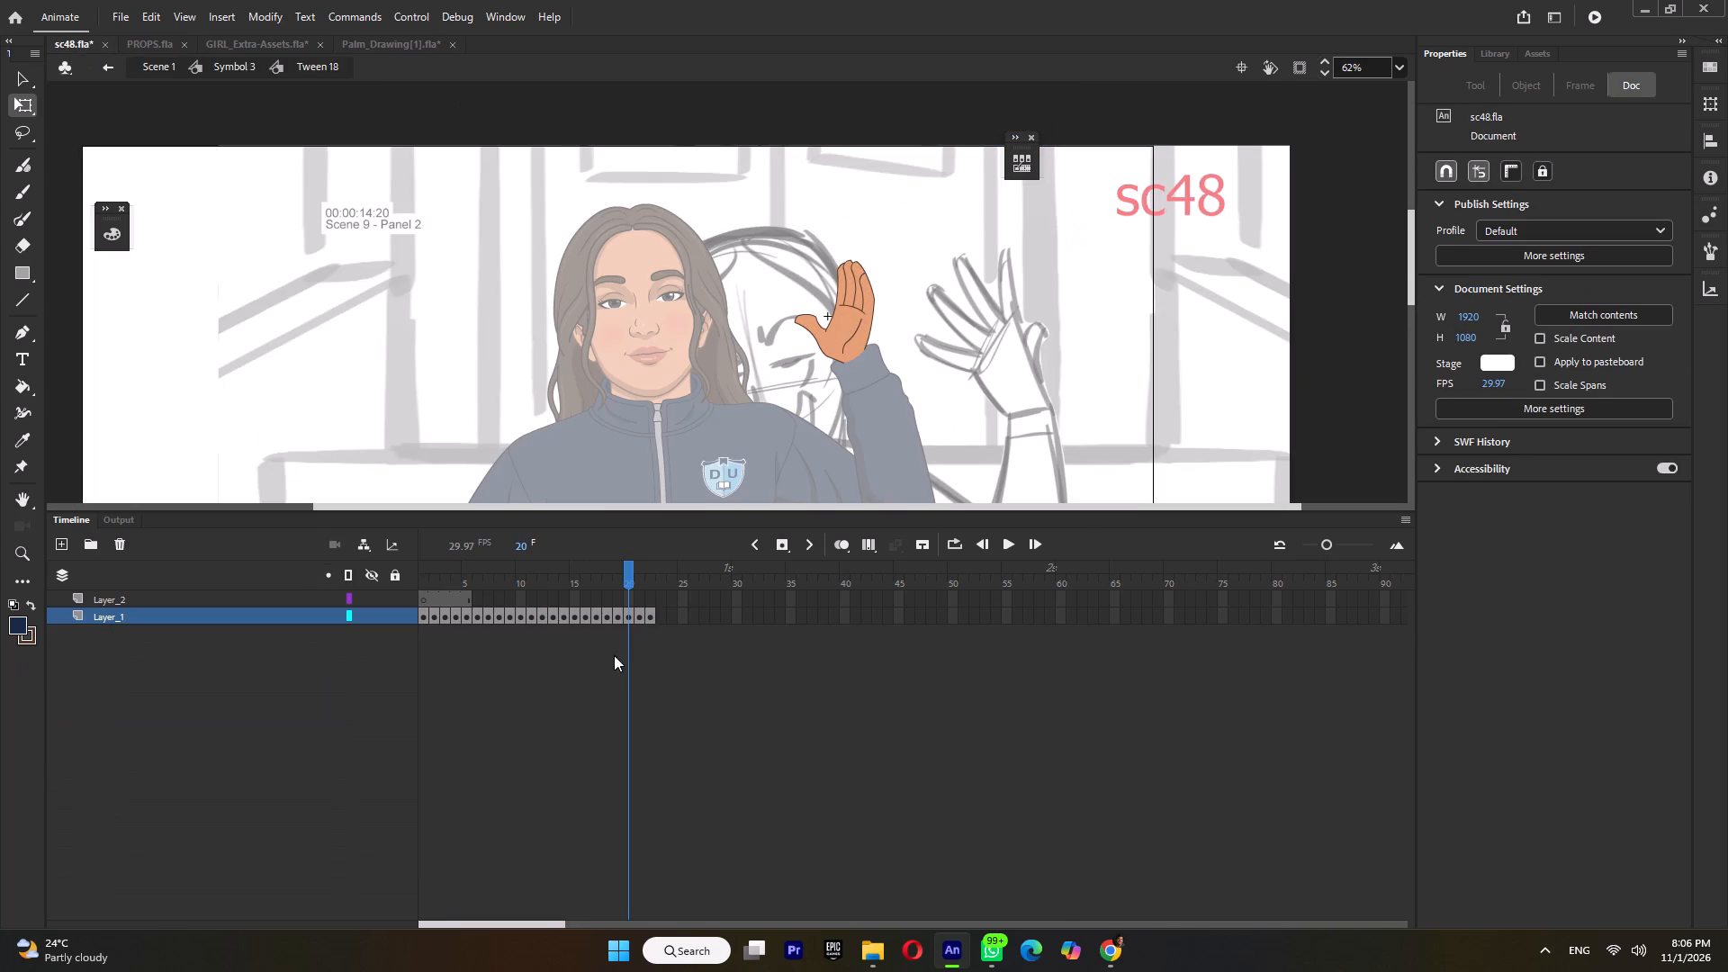
left_click(652, 620)
key("F7")
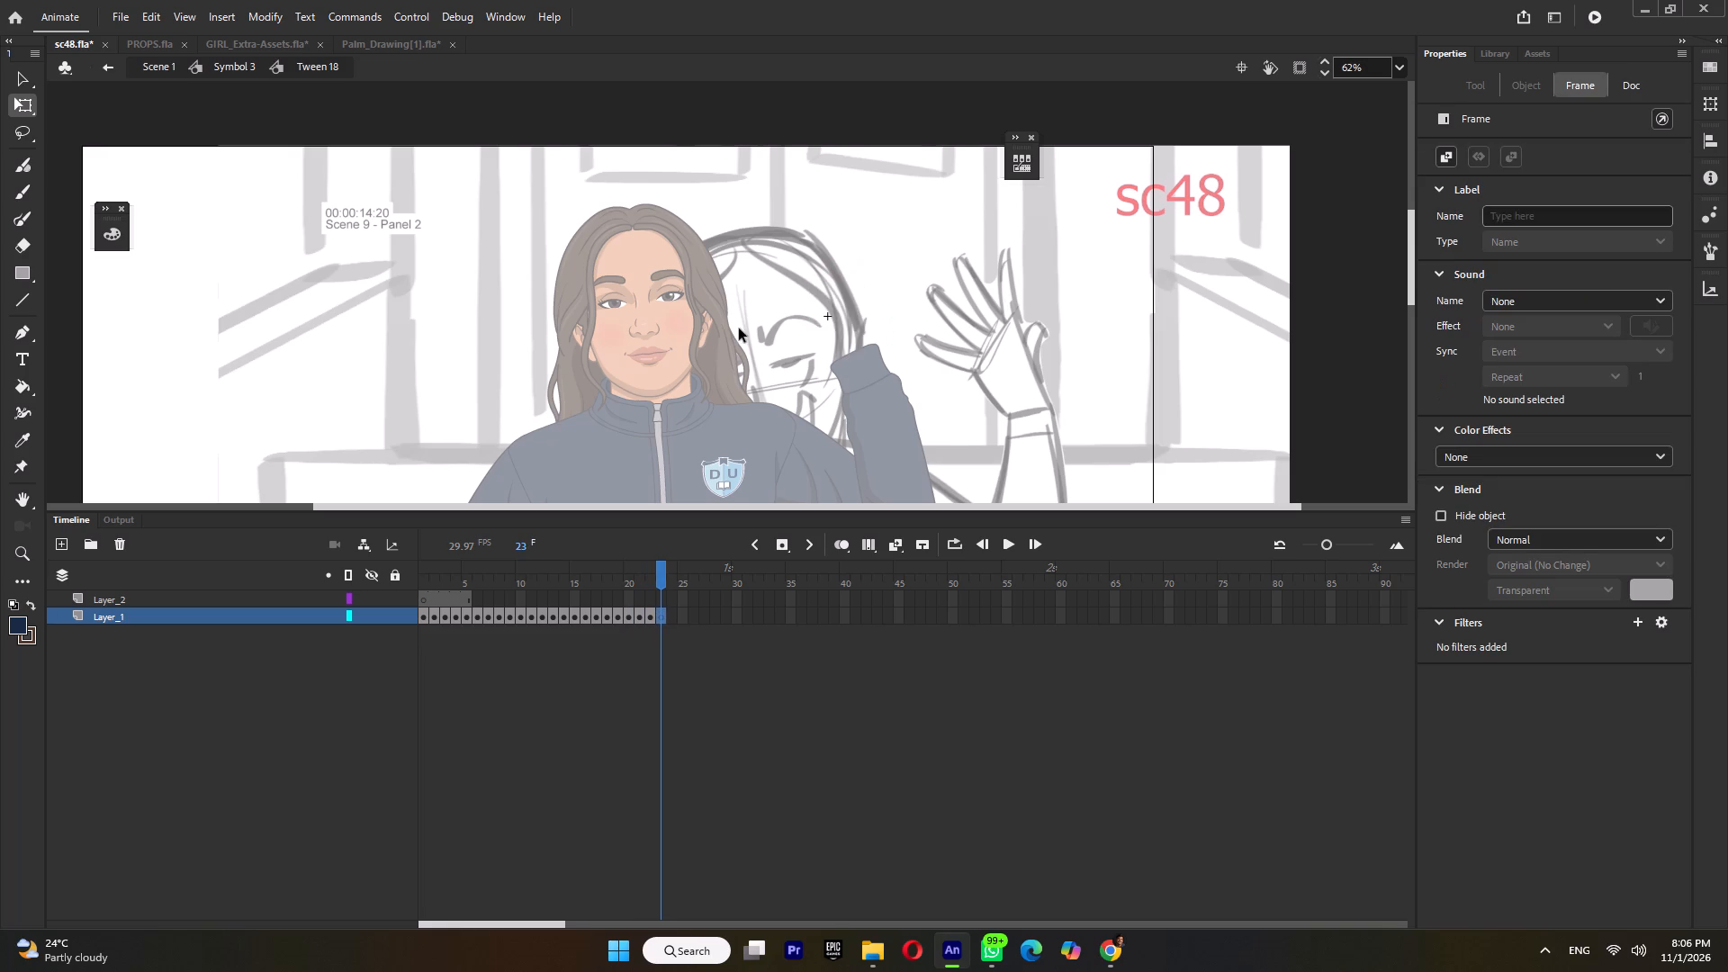
Paste the copied spread-finger hand into frame 23 and place it upright above the sleeve cuff, fingers pointing up.
right_click(746, 309)
left_click(785, 362)
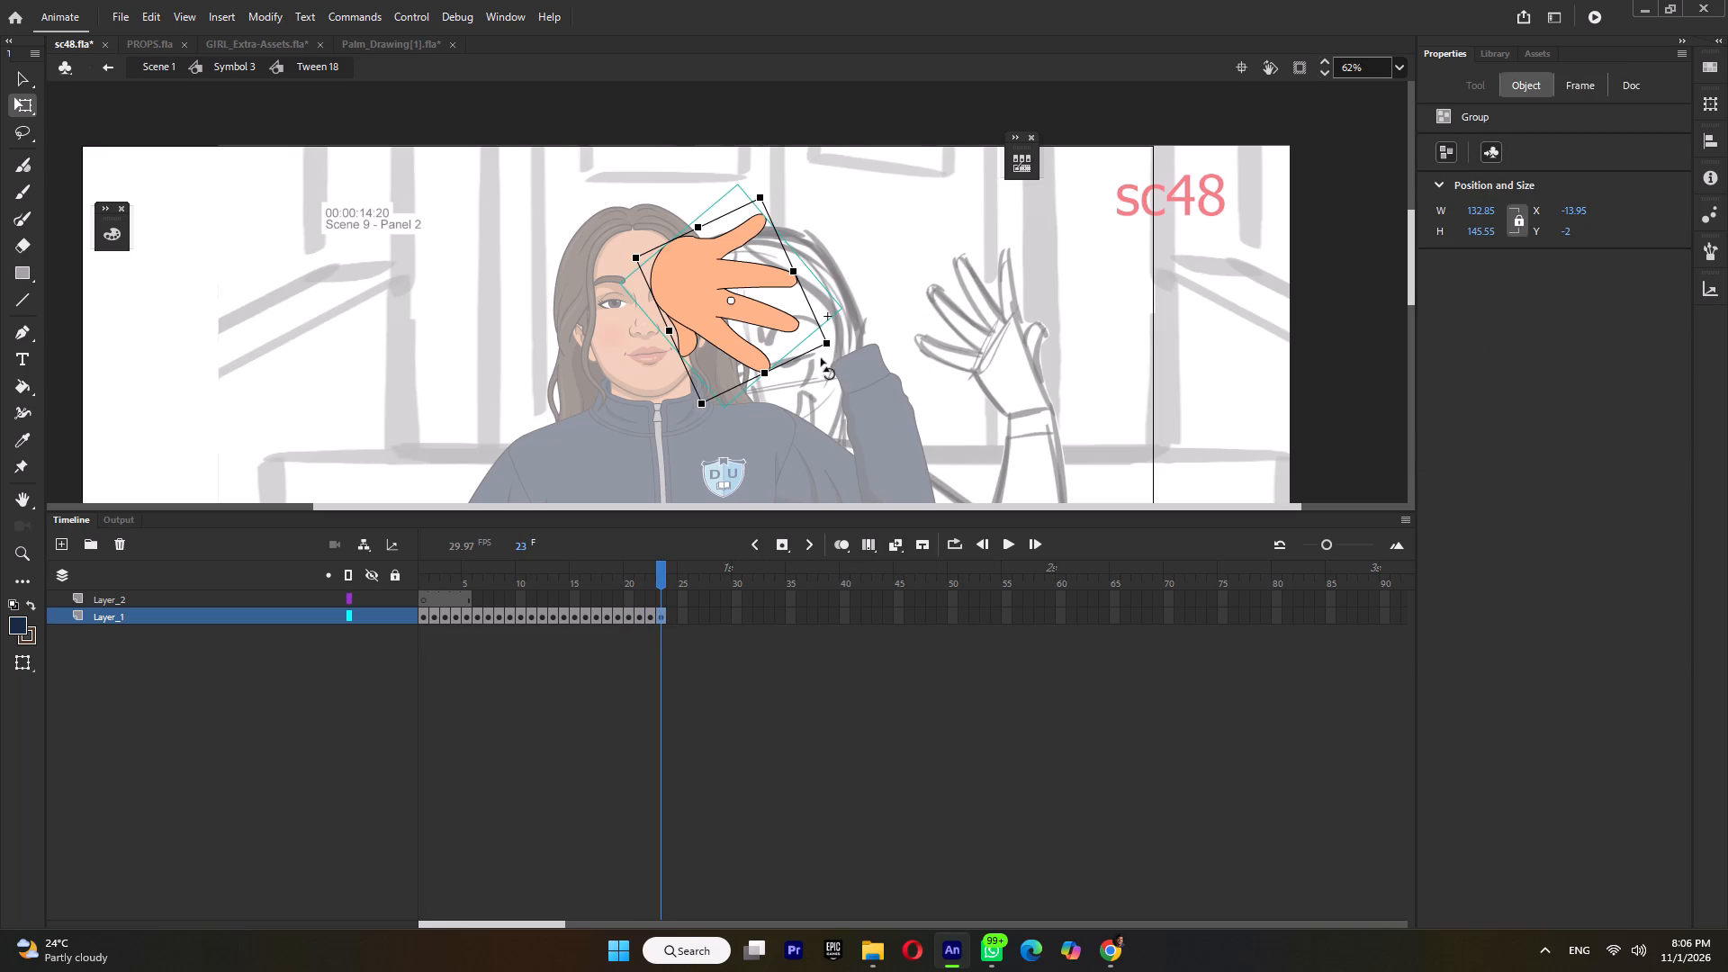
left_click_drag(829, 351, 664, 219)
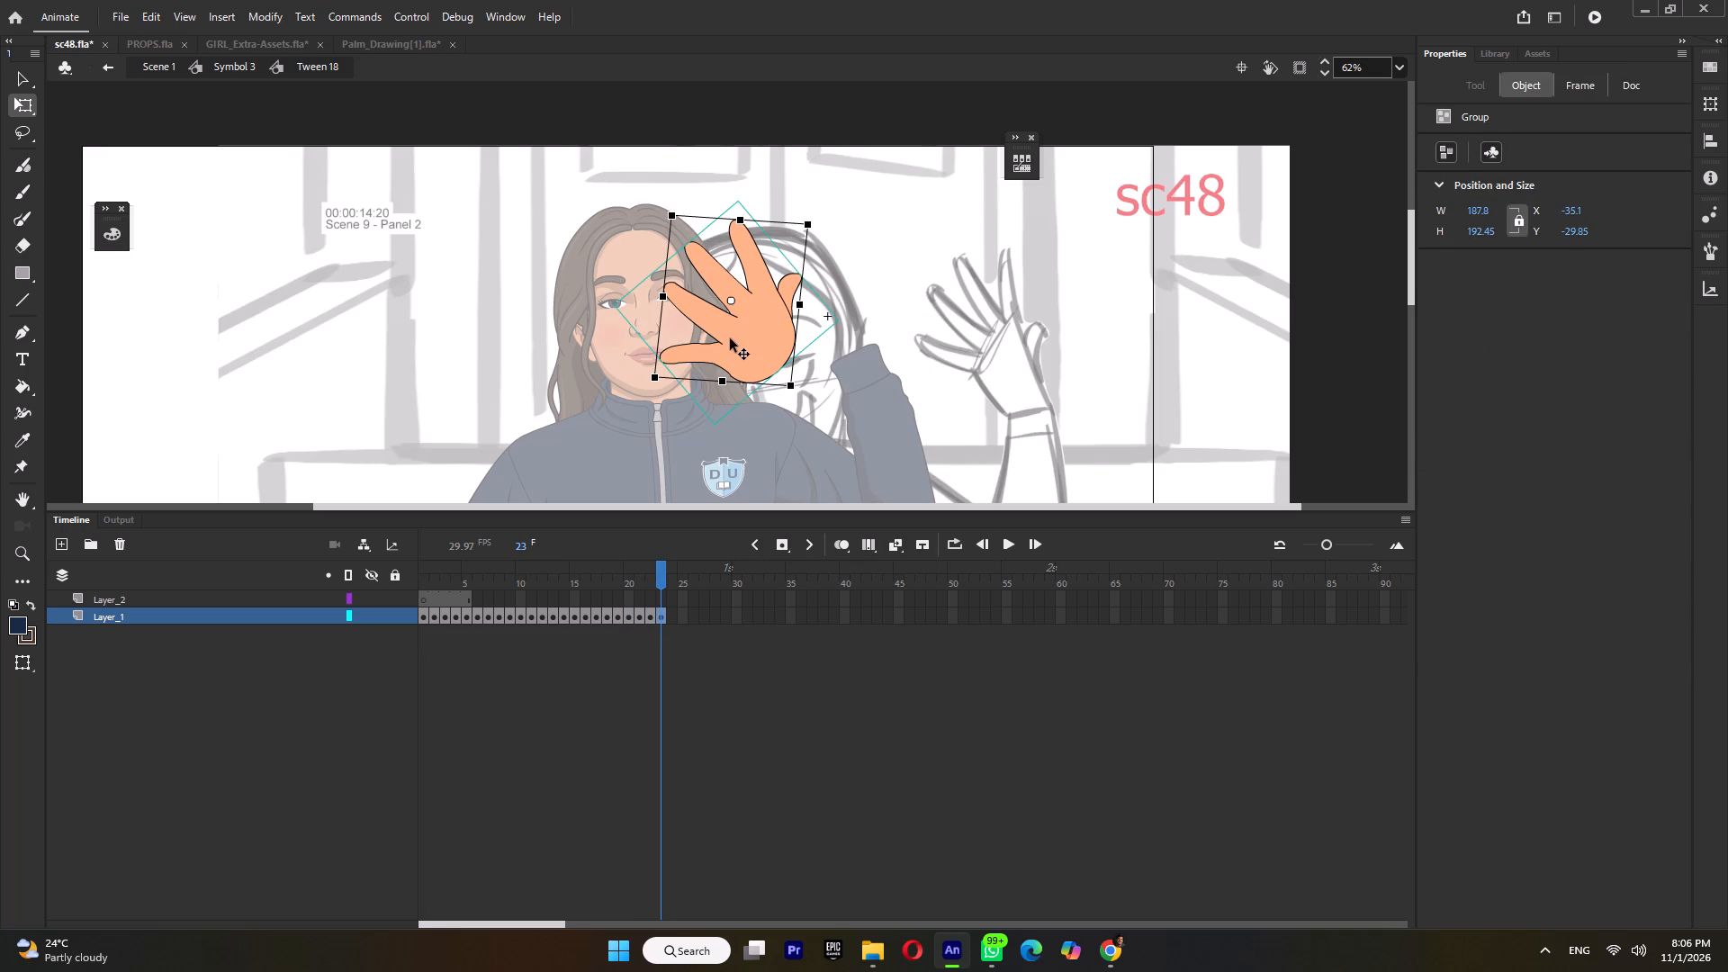
left_click_drag(728, 340, 805, 322)
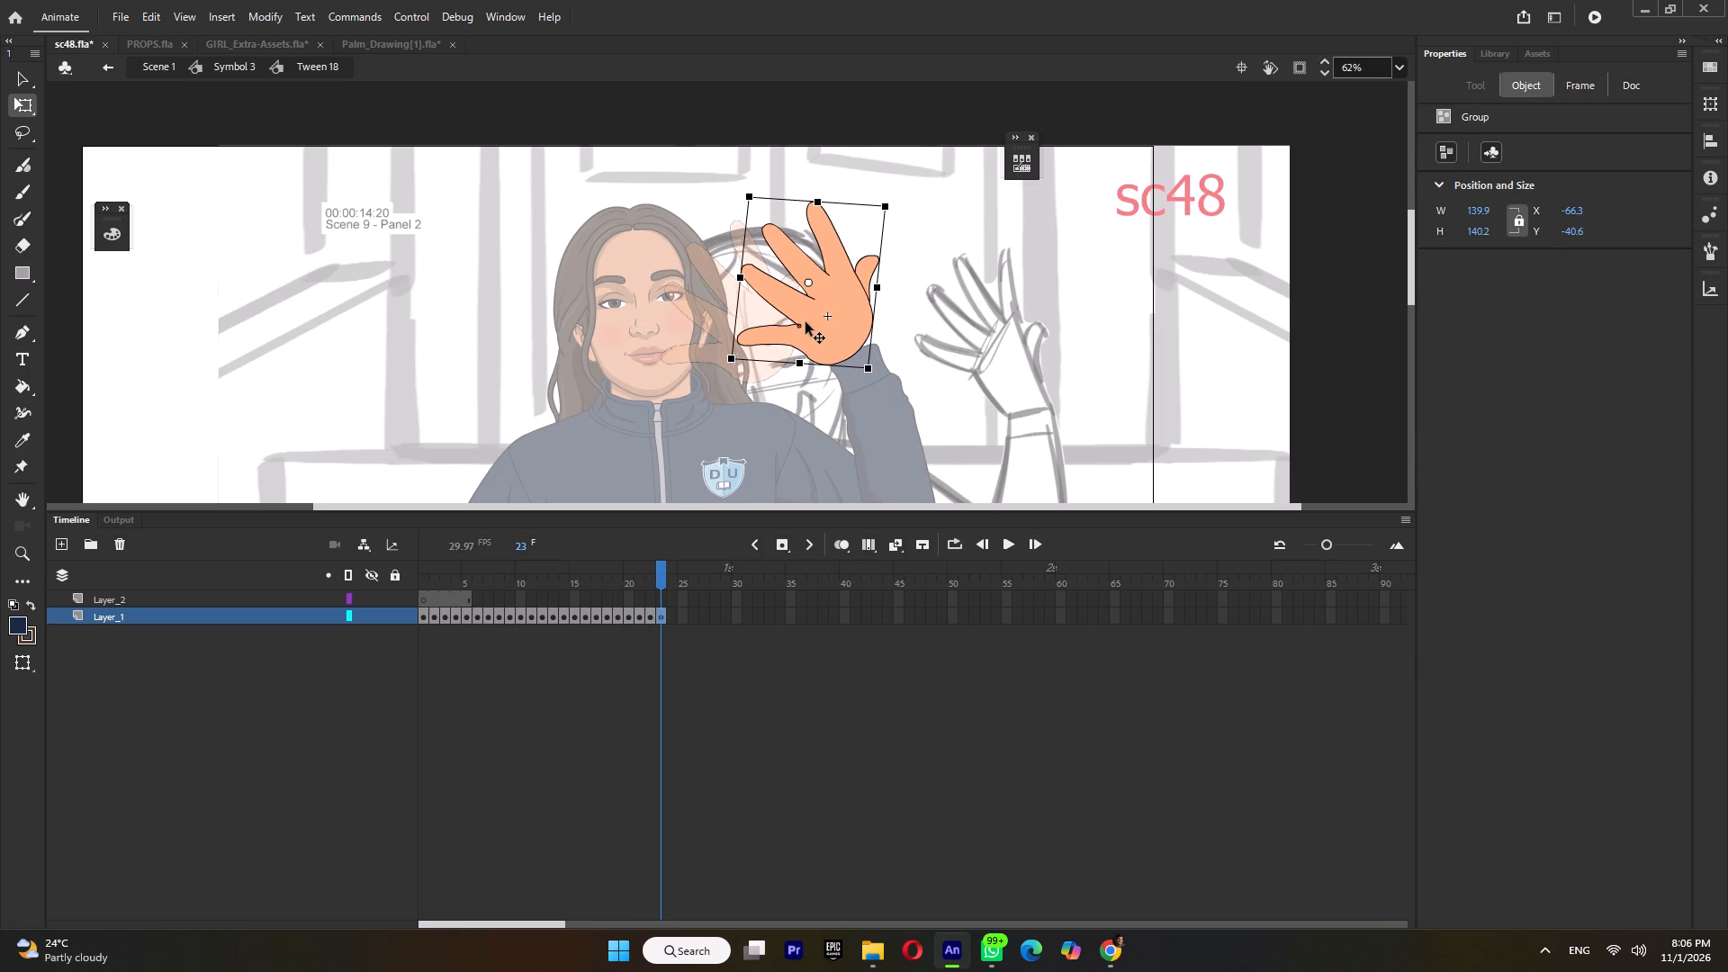
left_click_drag(805, 322, 805, 326)
Inside the hand group, reshape the base of the palm by pulling its rounded bottom outline down into a squarer wrist.
double_click(805, 326)
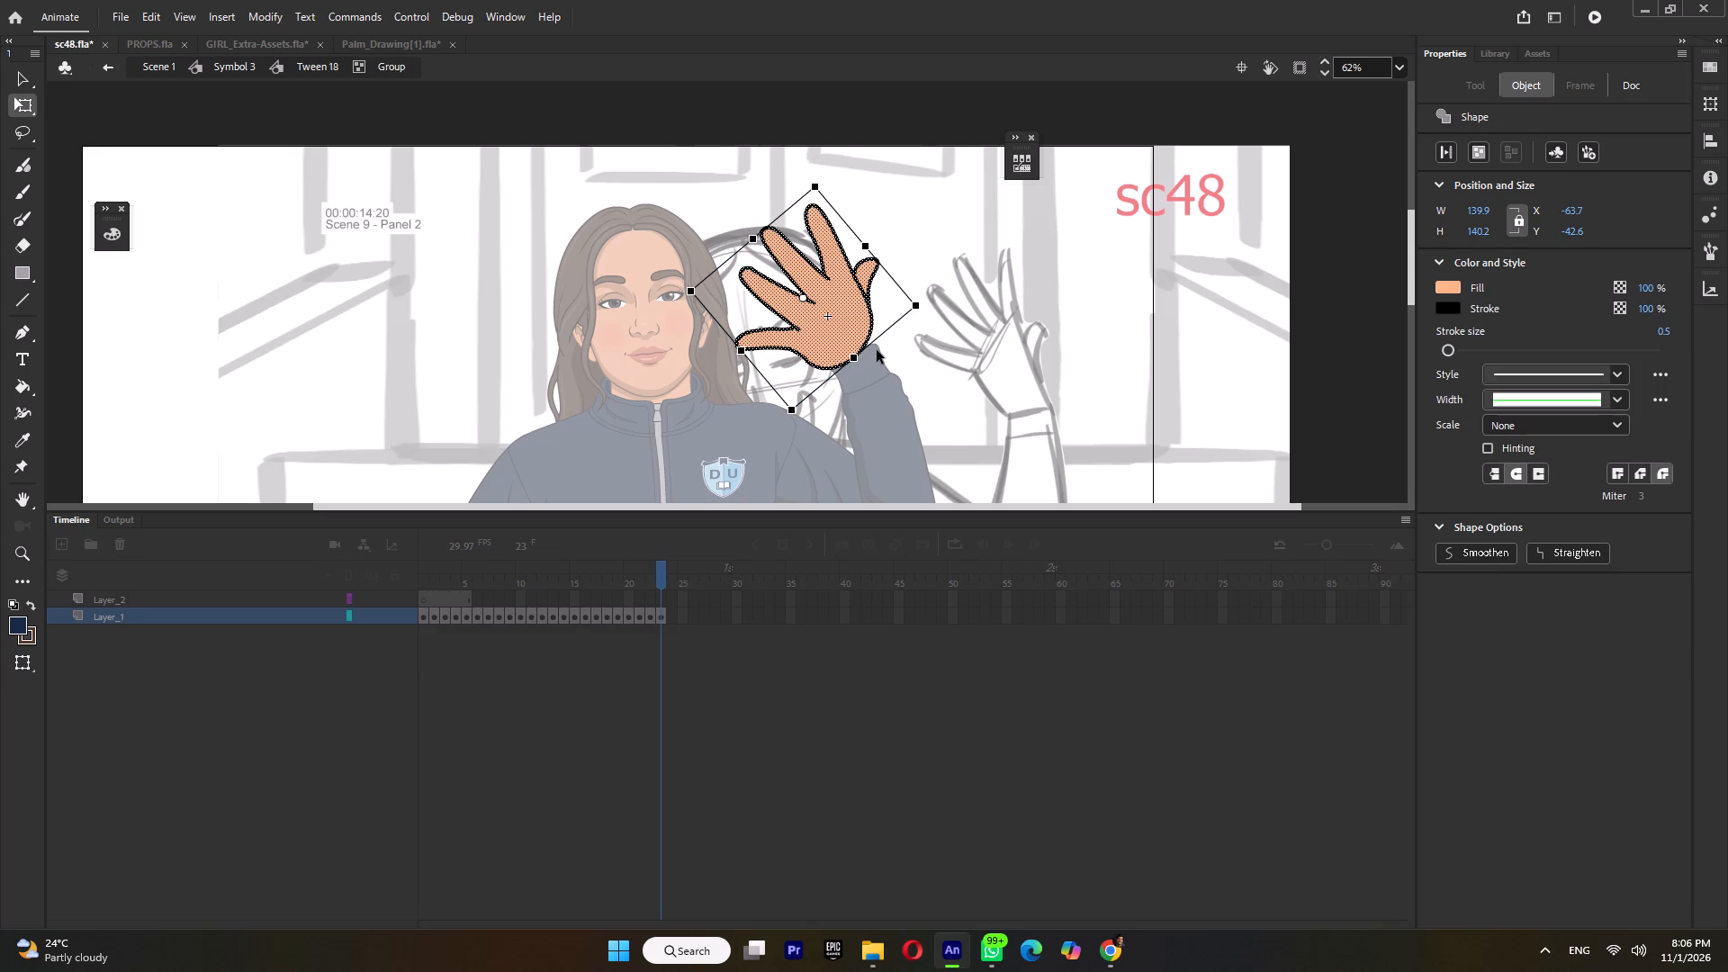
left_click(877, 362, "ctrl")
scroll(877, 355, "up", 2, "ctrl")
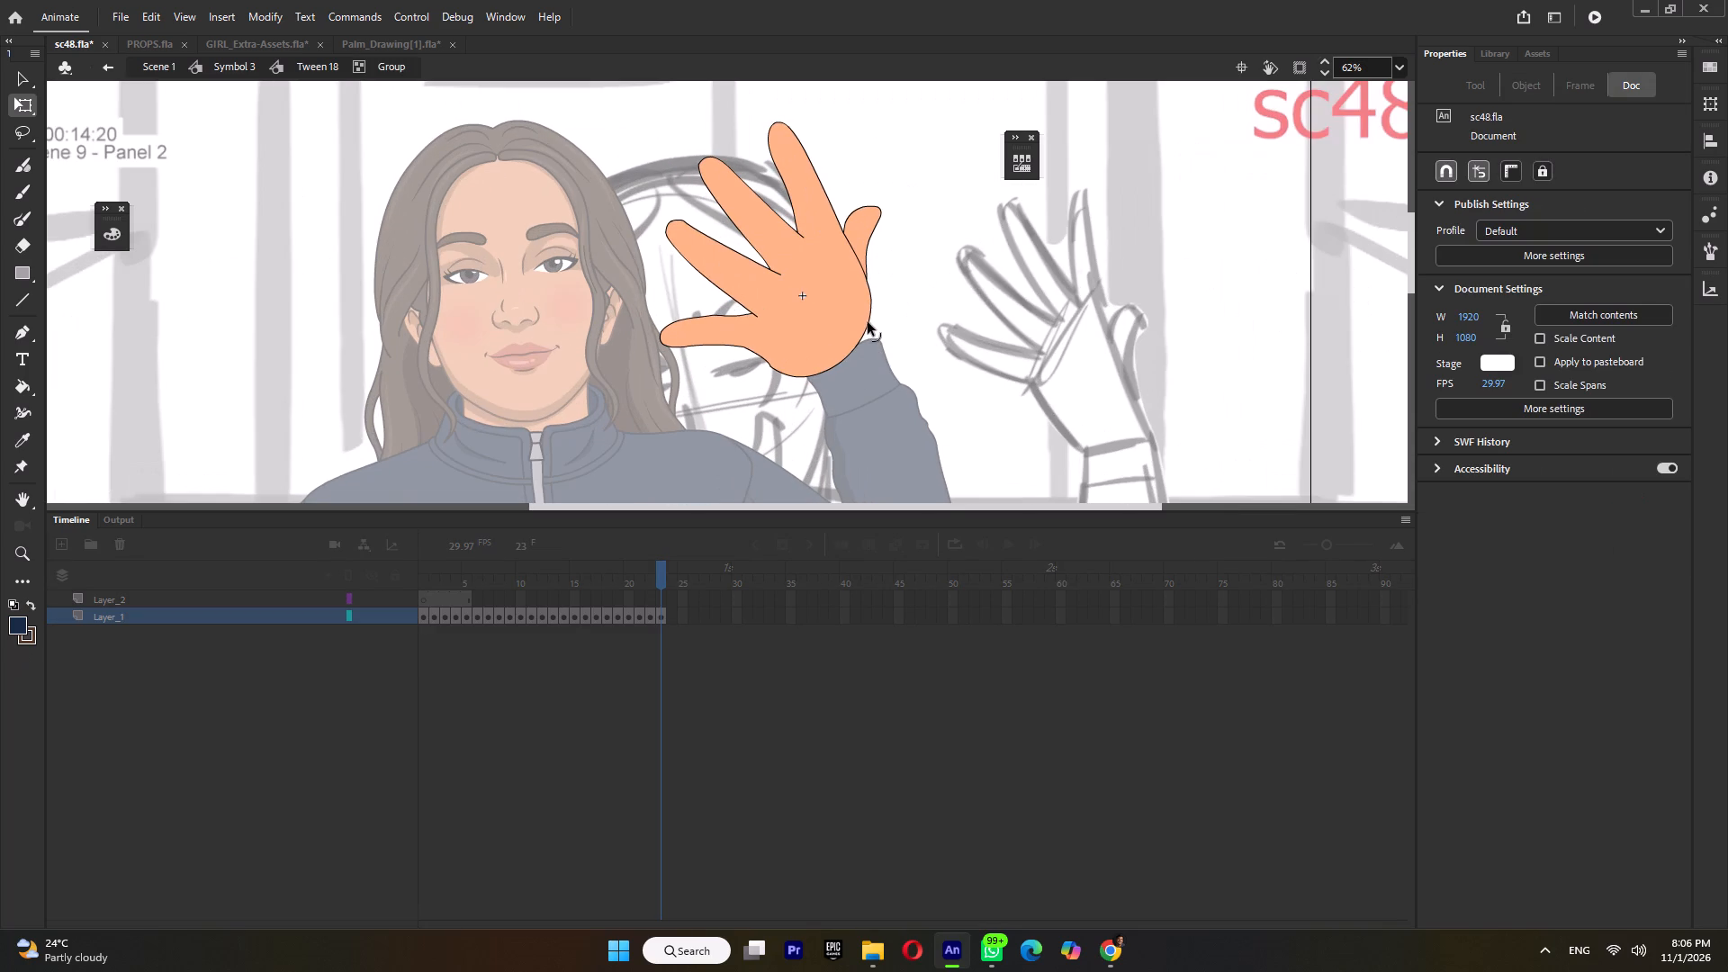
left_click_drag(868, 321, 870, 335)
left_click_drag(794, 377, 803, 378)
left_click(770, 366)
left_click_drag(850, 354, 853, 368)
left_click_drag(859, 348, 864, 363)
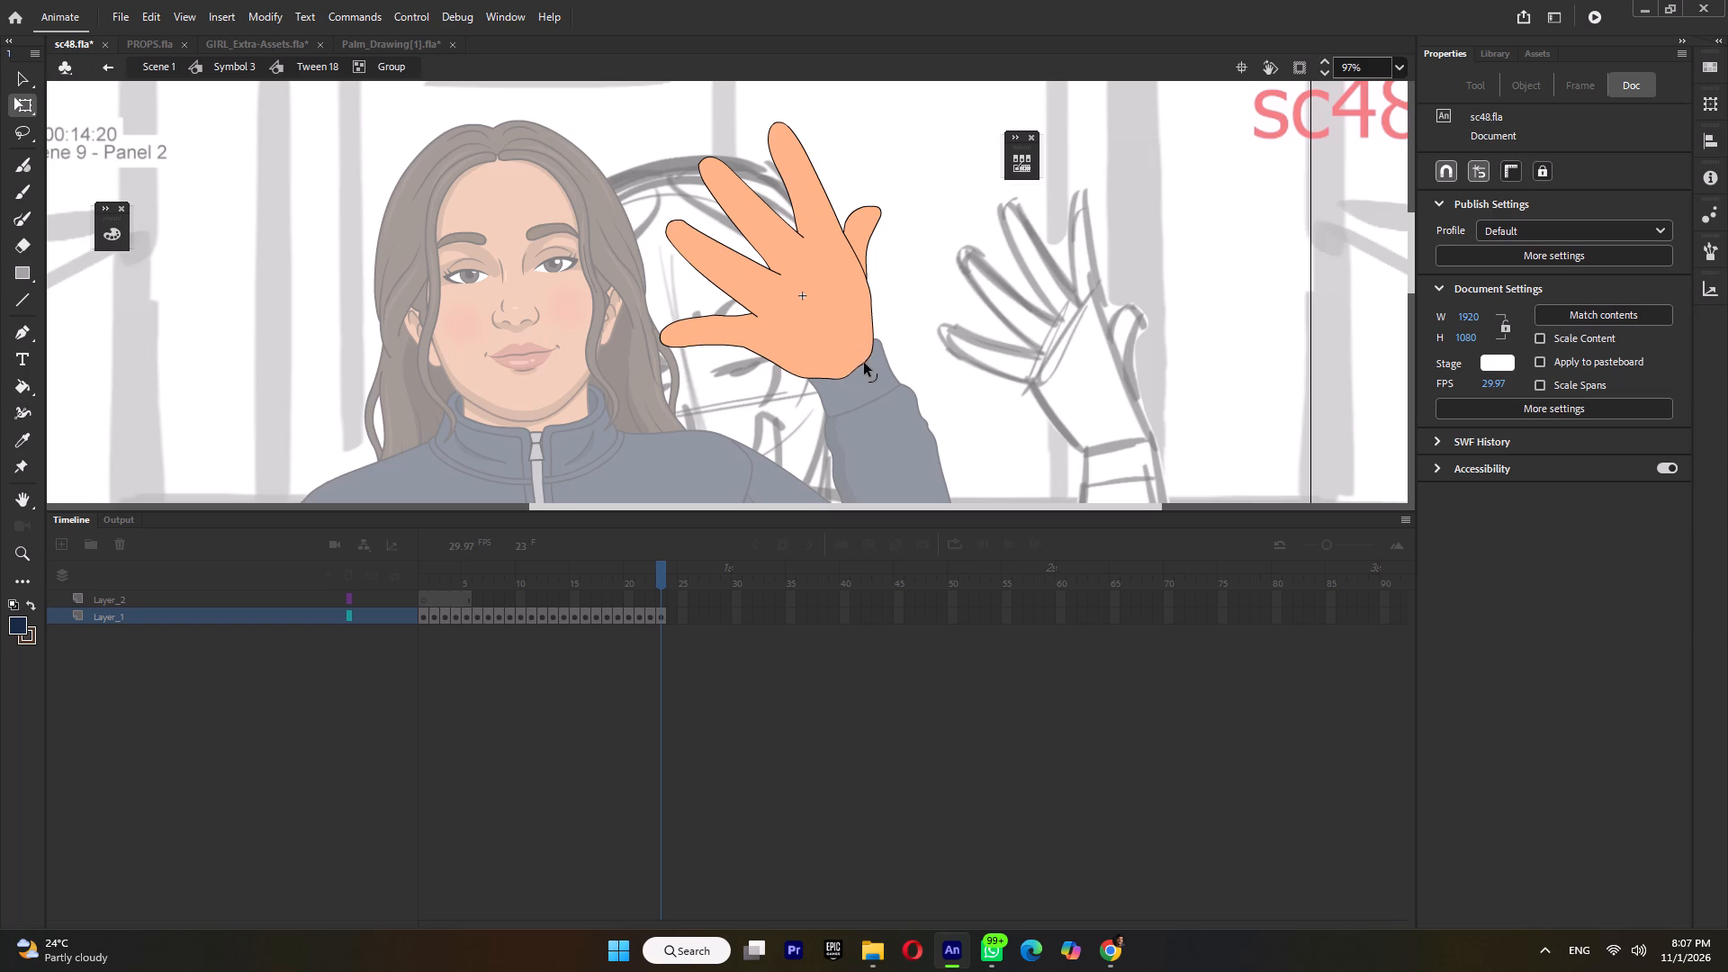
left_click_drag(864, 363, 865, 364)
double_click(887, 264)
Scale the hand group down to about 81 by 88 px and seat its wrist on the sleeve cuff.
left_click_drag(949, 294, 912, 296, "shift")
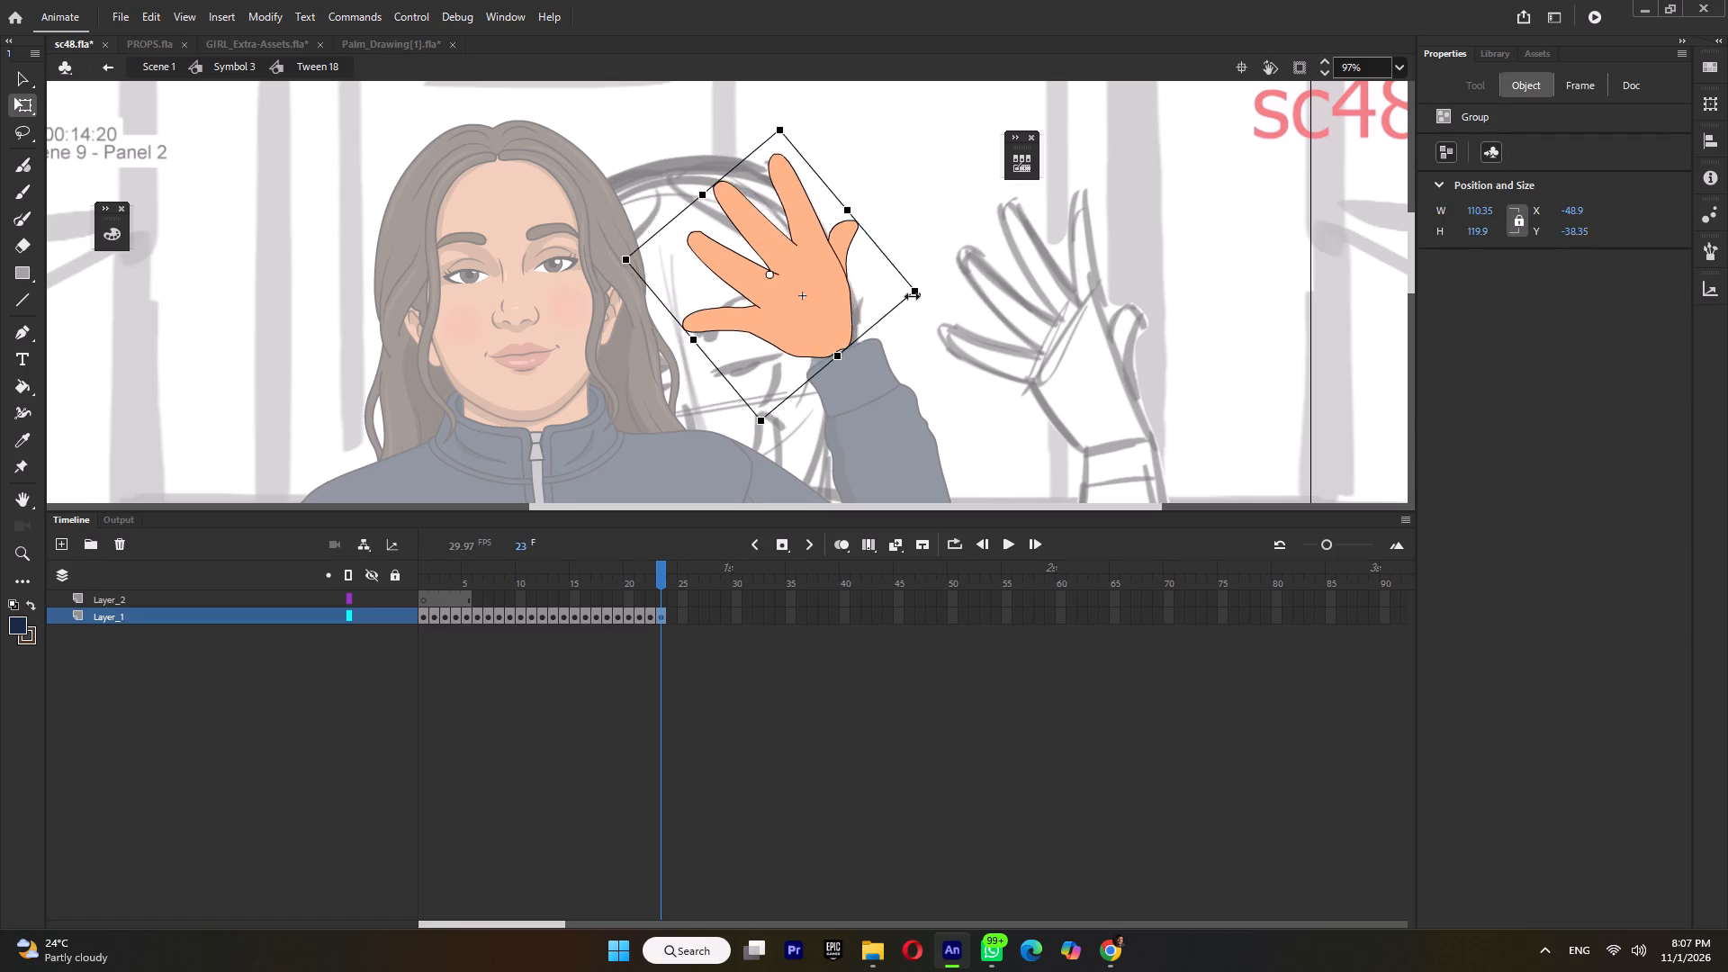
left_click_drag(912, 296, 889, 306, "shift")
left_click_drag(796, 295, 829, 332)
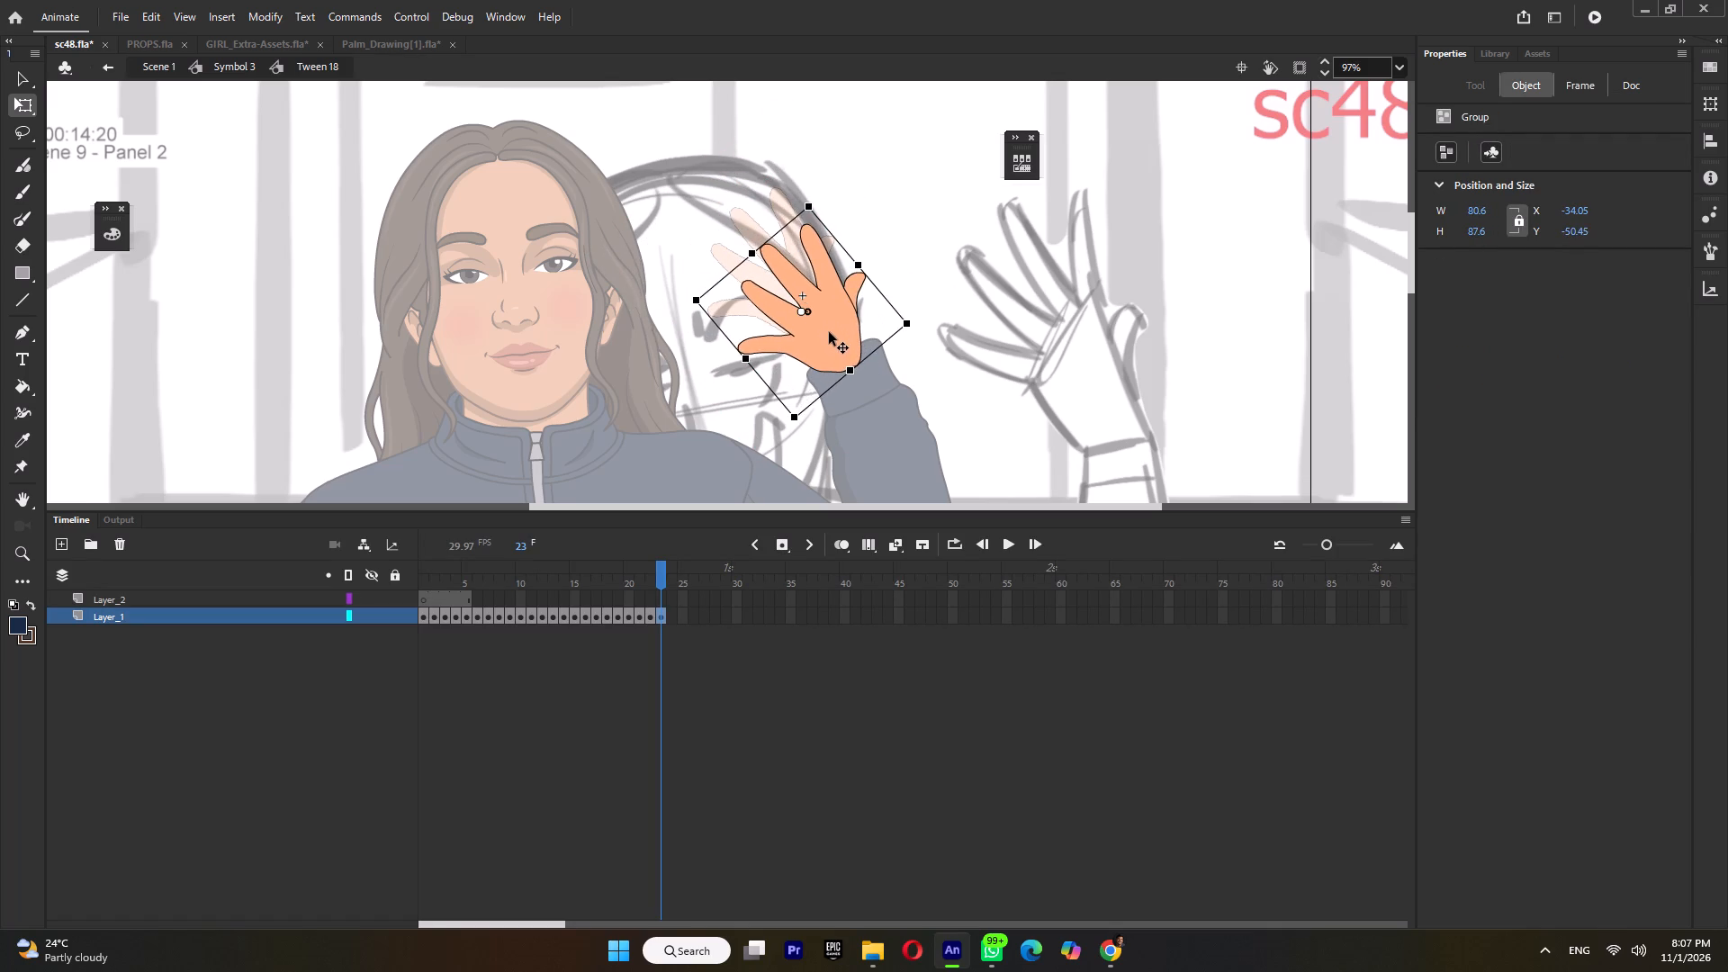
left_click_drag(829, 332, 832, 323)
left_click(829, 324)
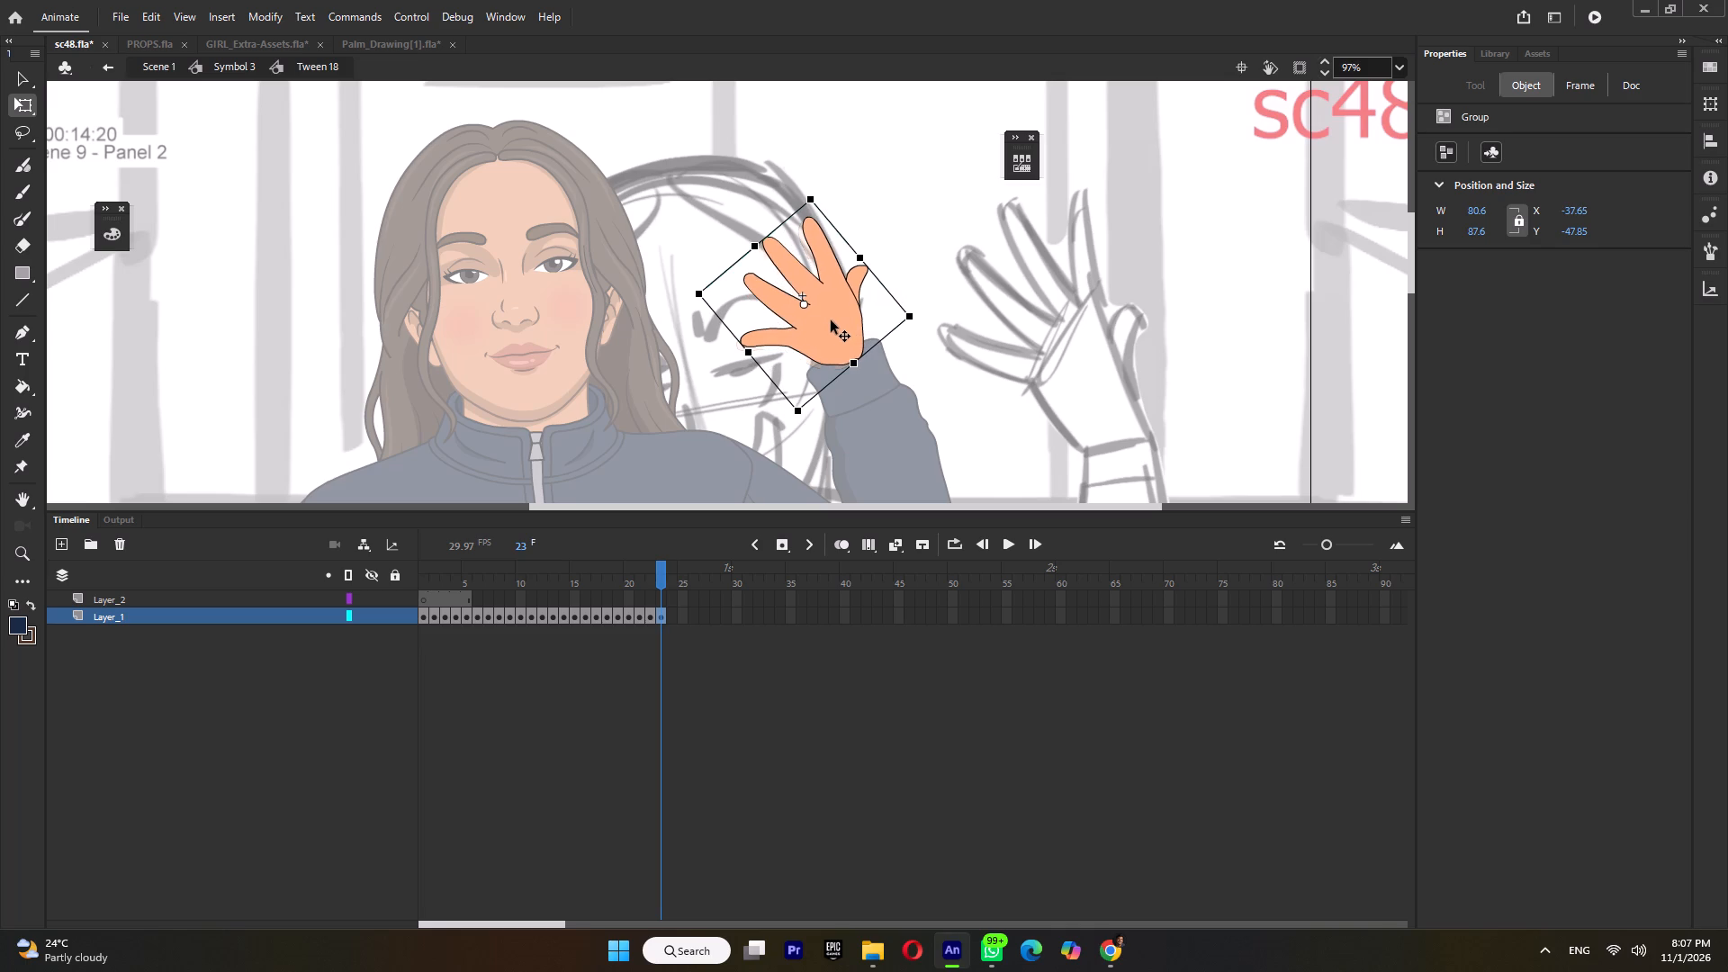
Inside the hand group, reshape the little finger so it angles slightly upward with a smooth rounded tip.
double_click(797, 328)
scroll(776, 332, "up", 3, "ctrl")
left_click_drag(706, 346, 706, 344)
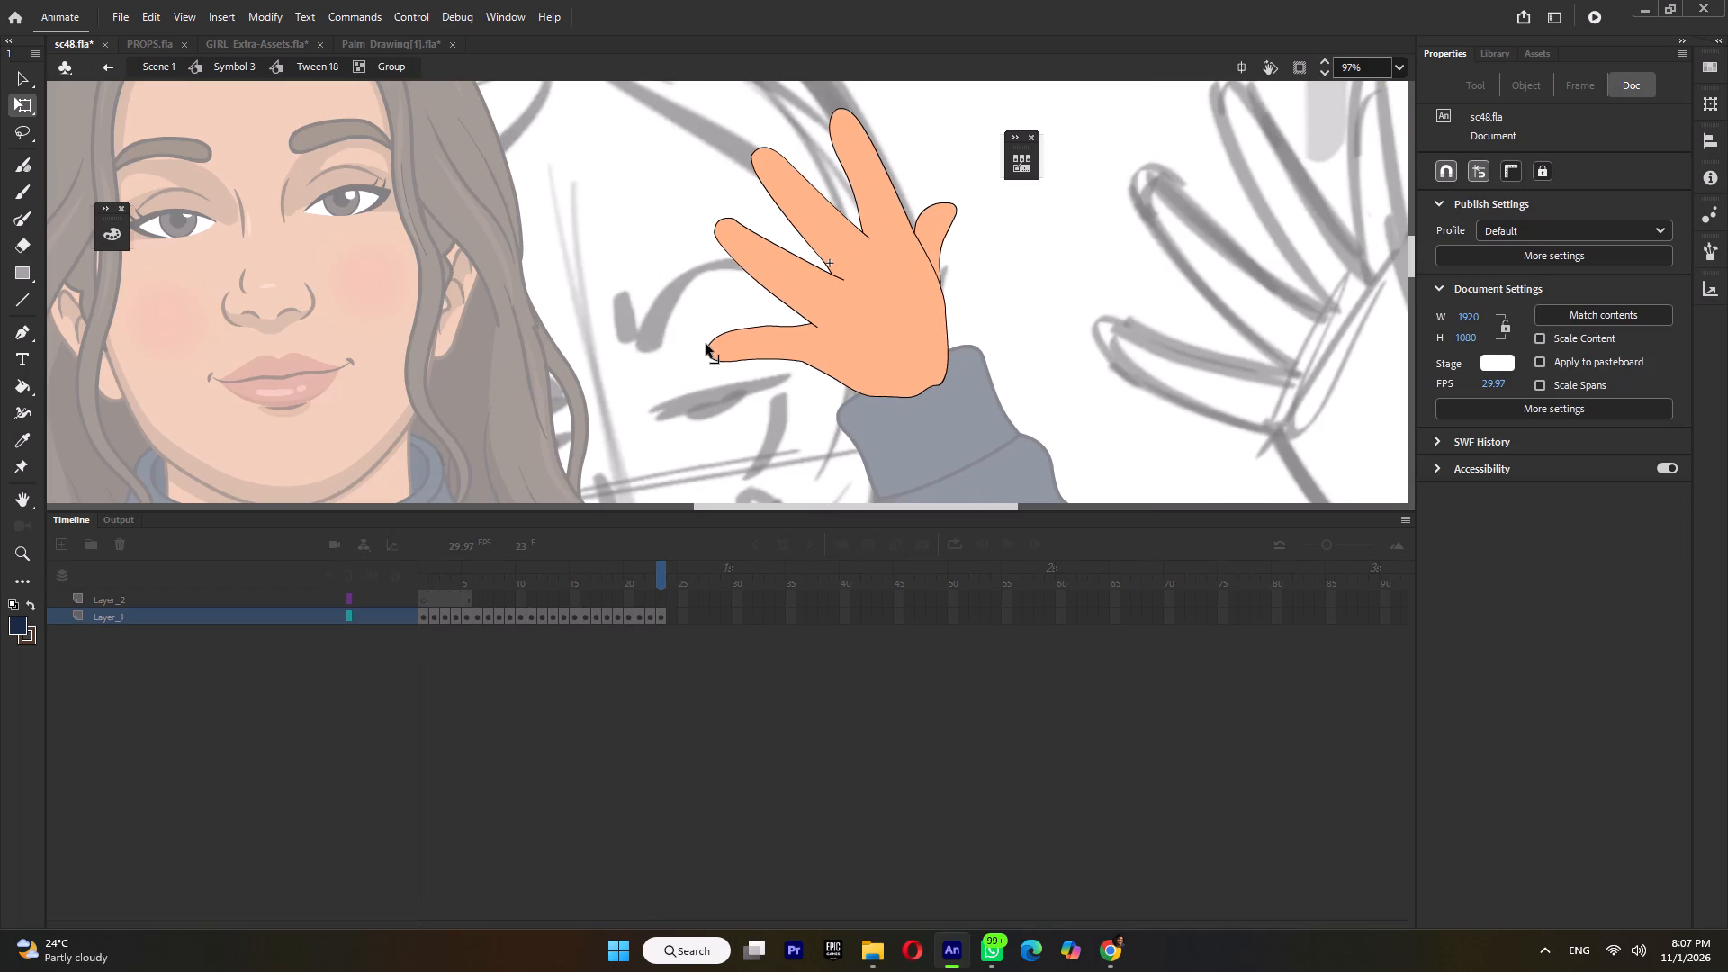
left_click_drag(706, 344, 706, 319)
left_click_drag(724, 331, 727, 322)
left_click_drag(711, 347, 709, 332)
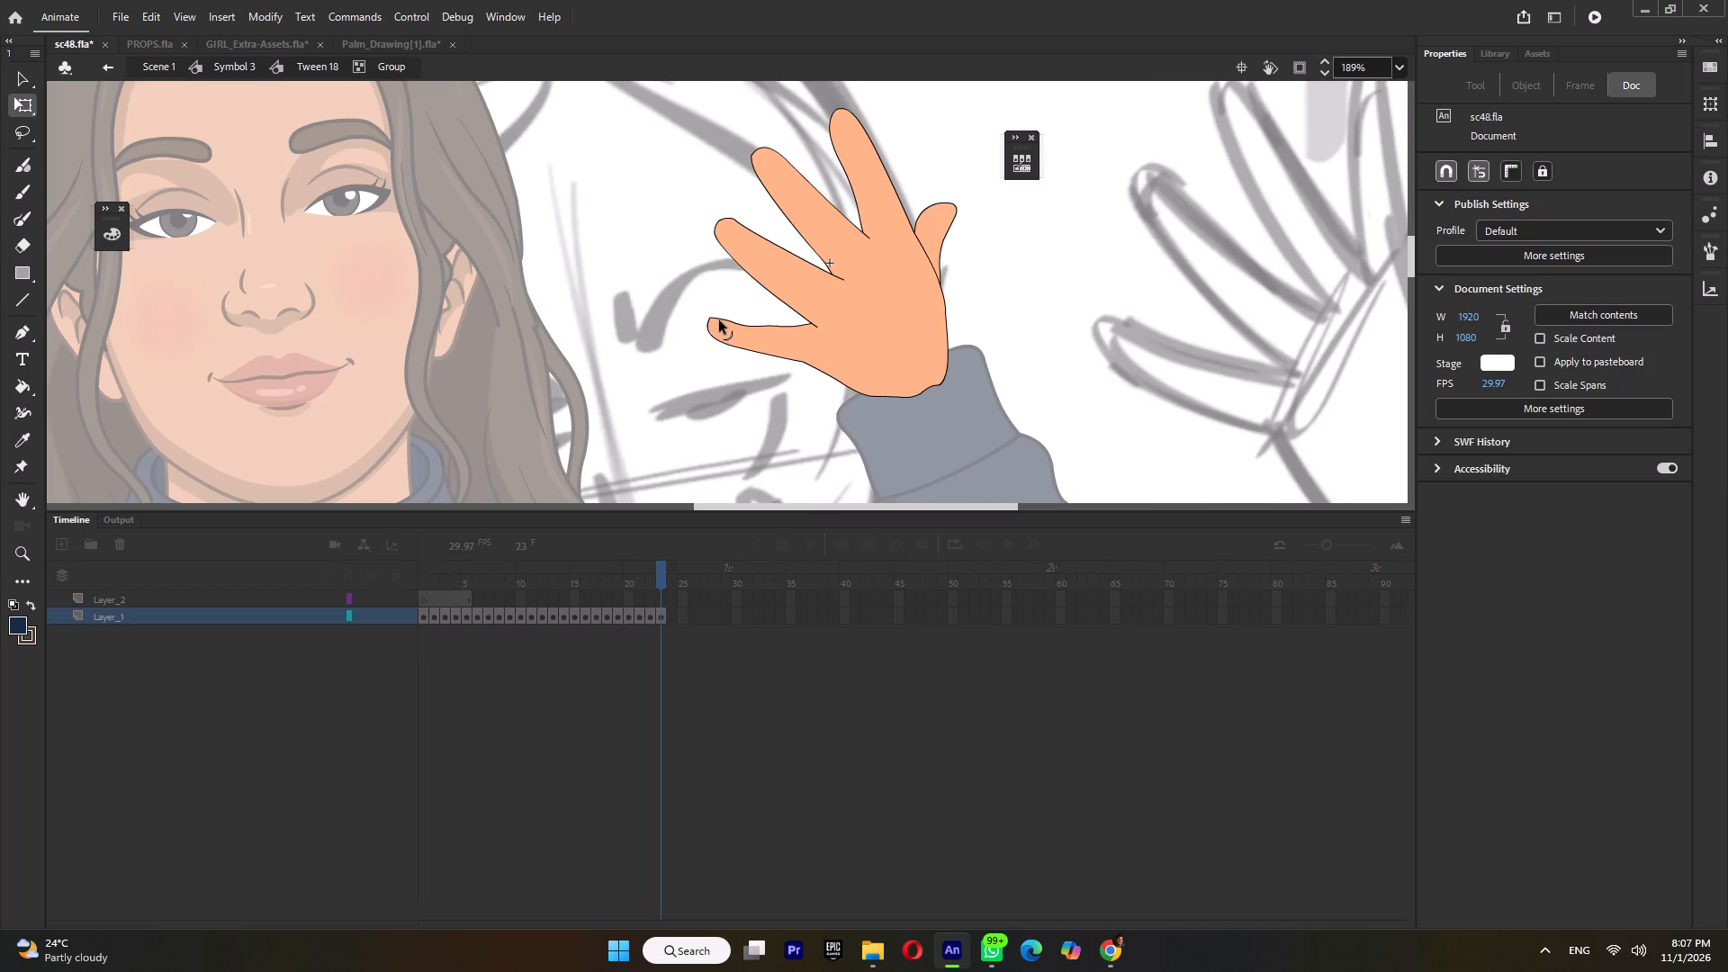
left_click(718, 319)
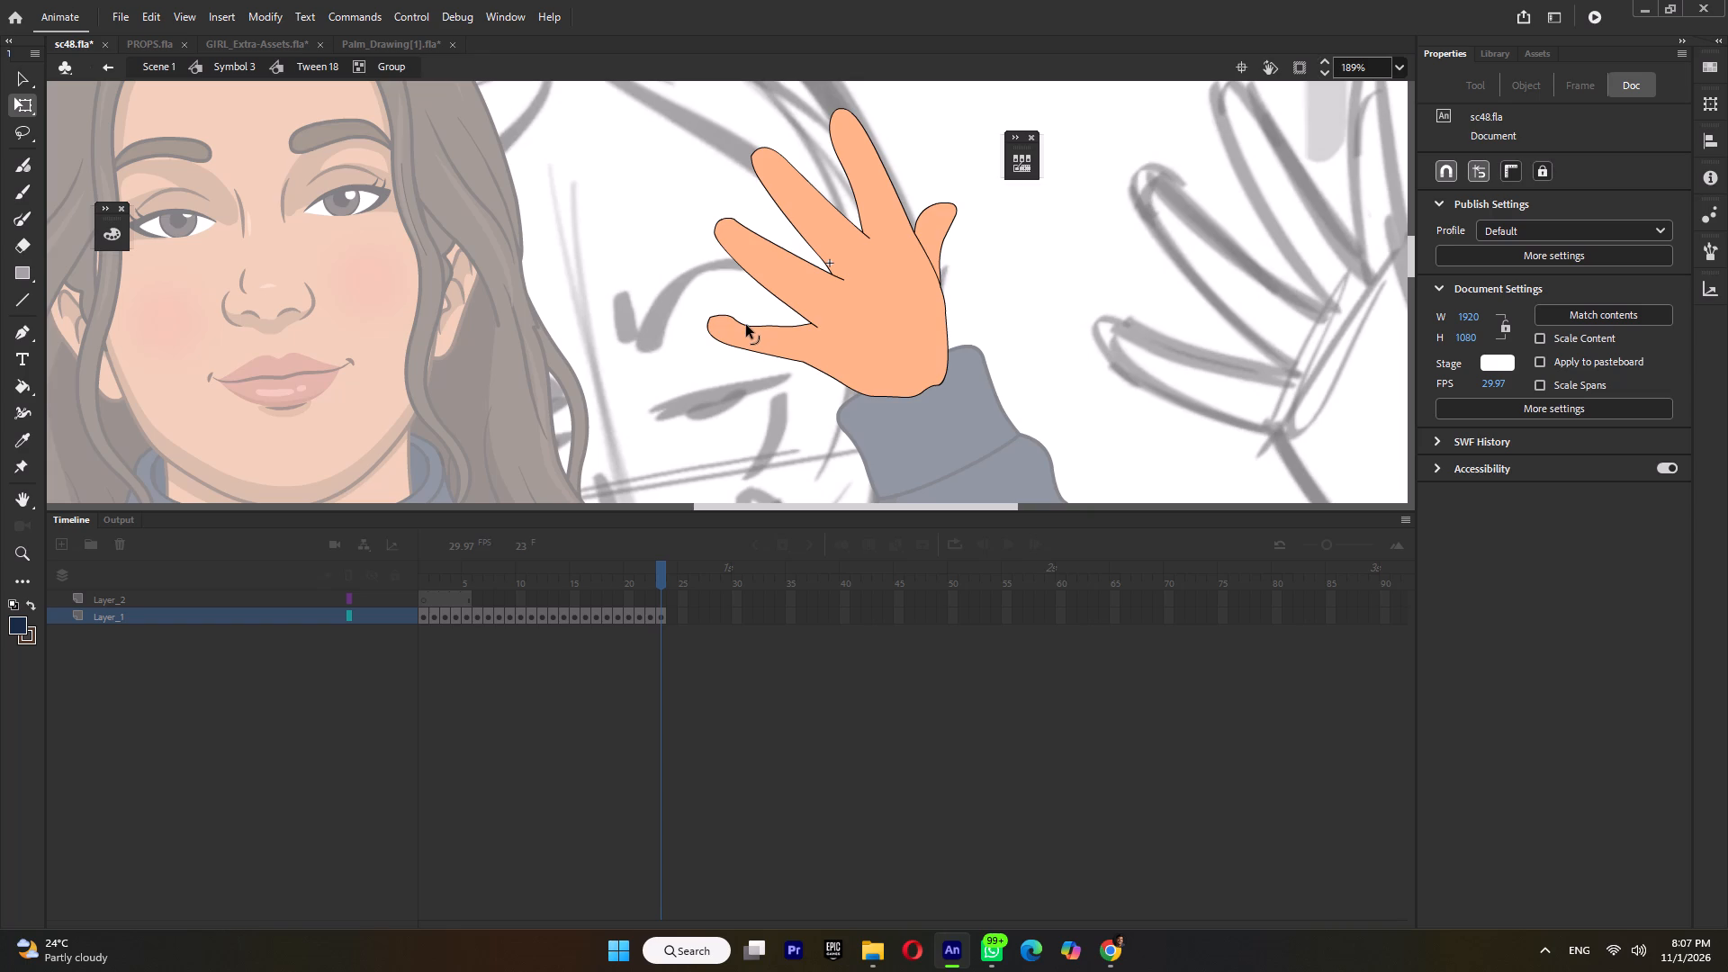
left_click(746, 325)
left_click(710, 324)
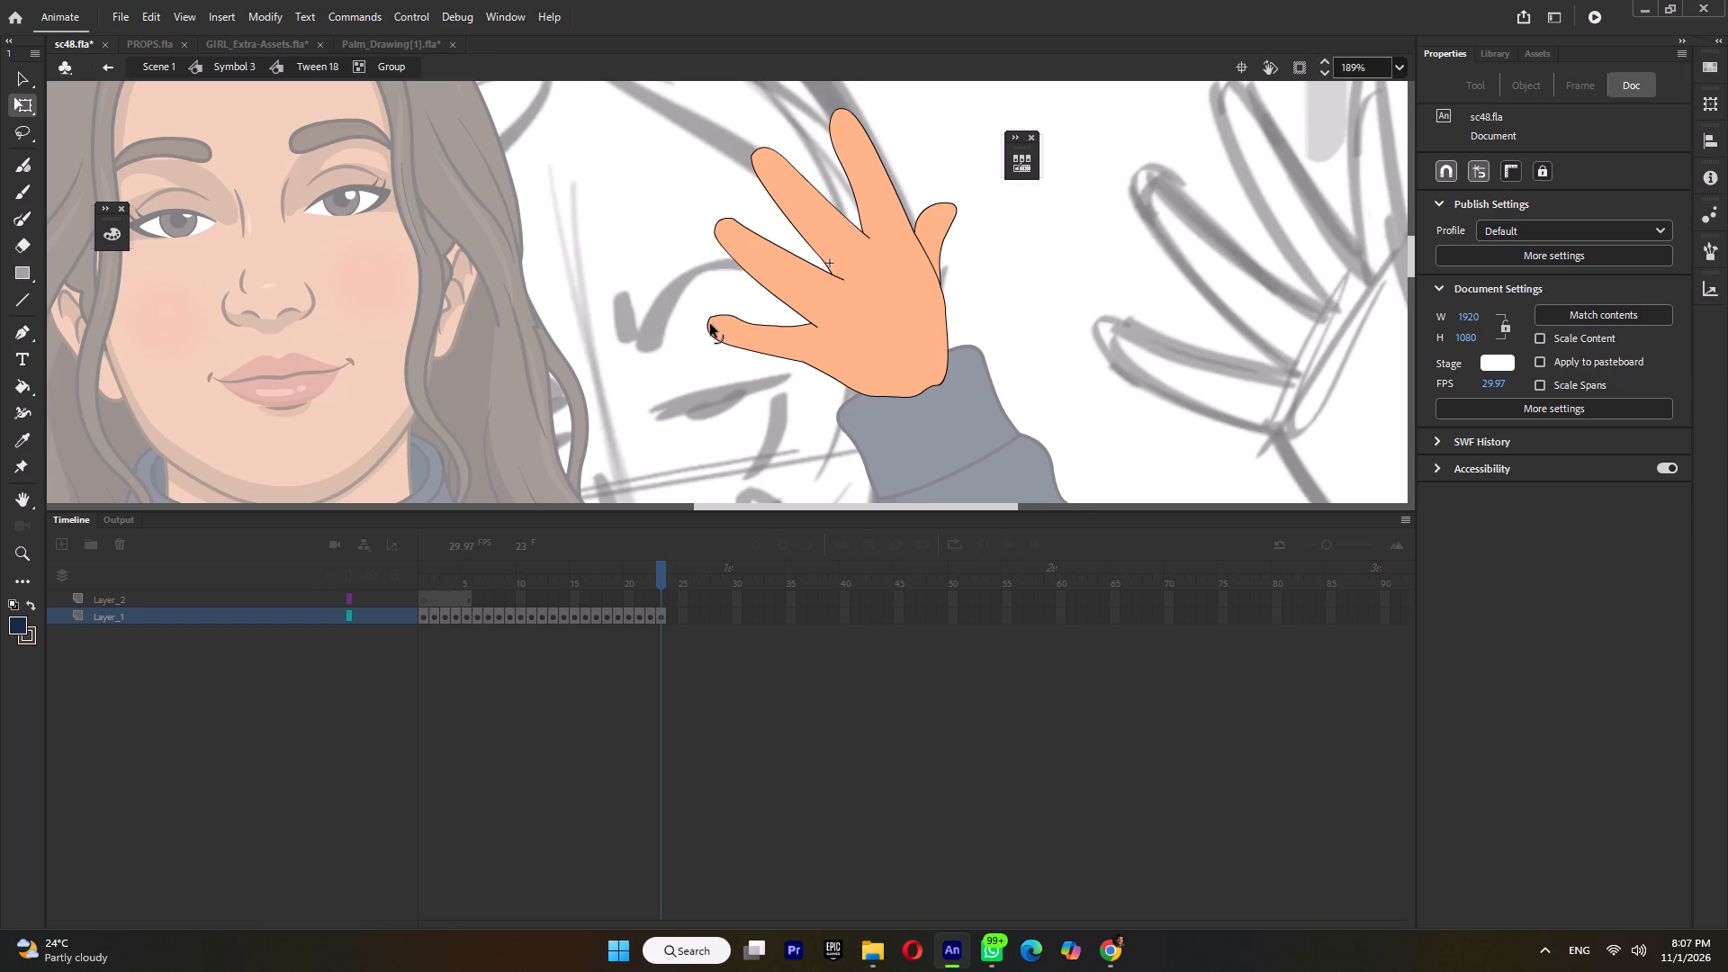
left_click(688, 340)
left_click(706, 320)
left_click_drag(713, 316, 703, 314)
left_click_drag(703, 314, 703, 316)
Extend the wrist outline down over the cuff's opening with a squared corner on the thumb side, and leave the hand group.
left_click_drag(875, 394, 885, 408)
left_click_drag(920, 390, 922, 400)
left_click_drag(938, 387, 940, 400)
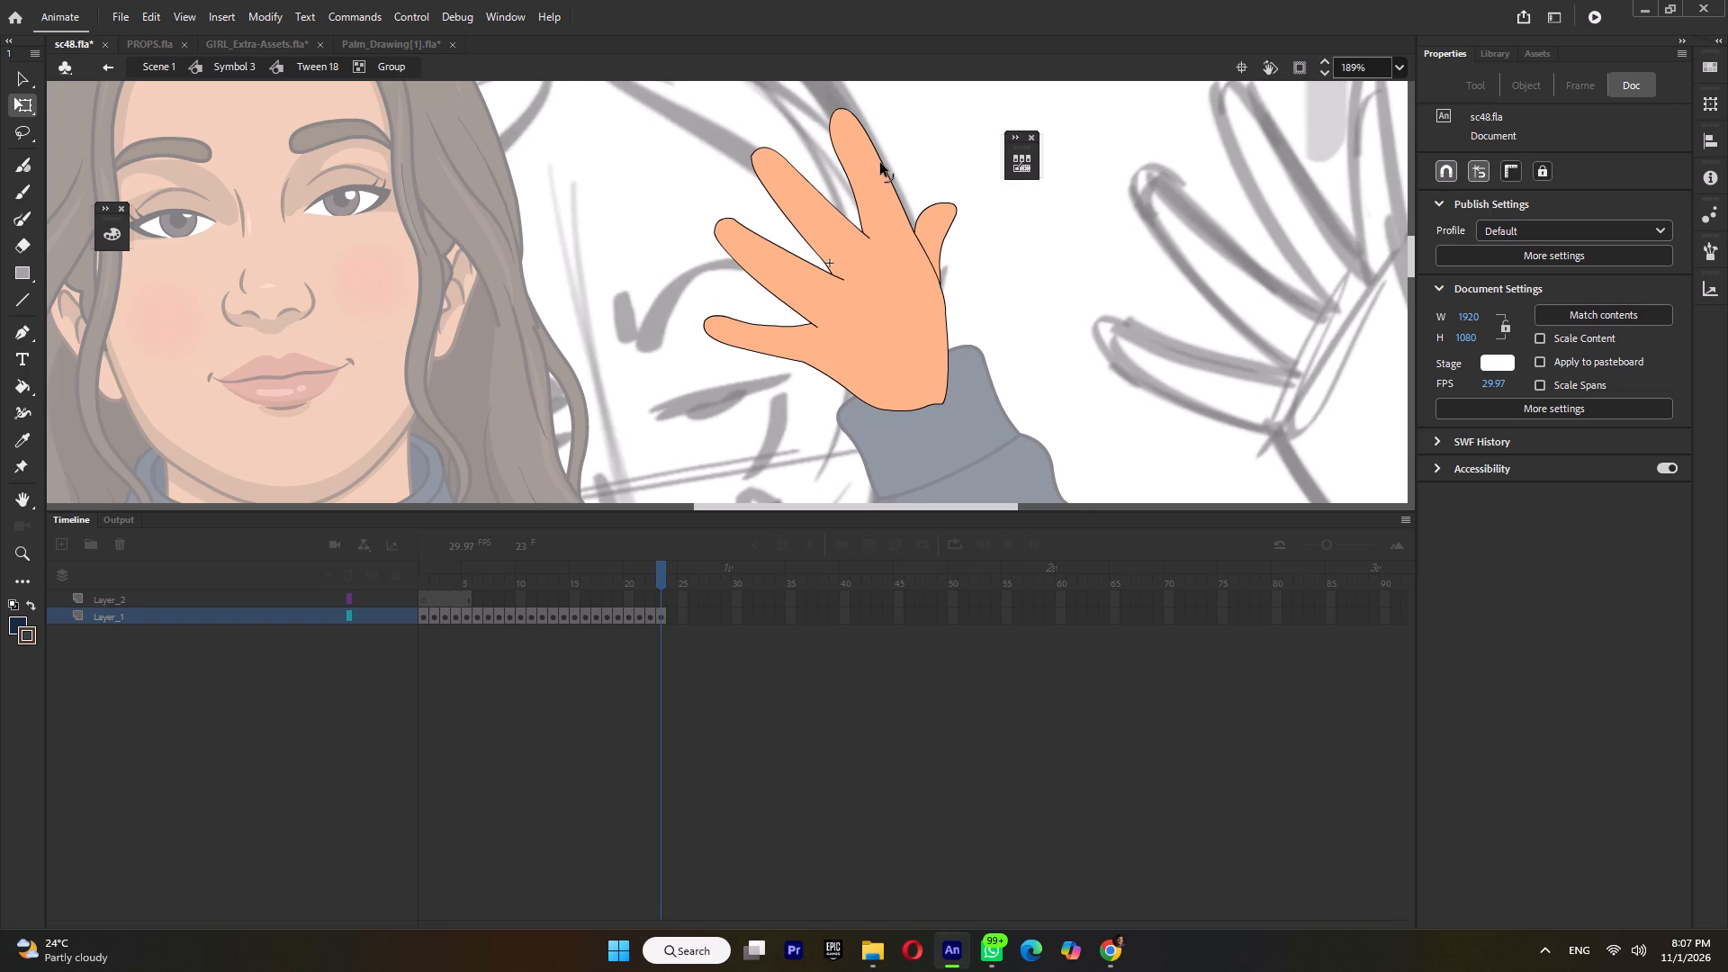
left_click(880, 163)
left_click(848, 113)
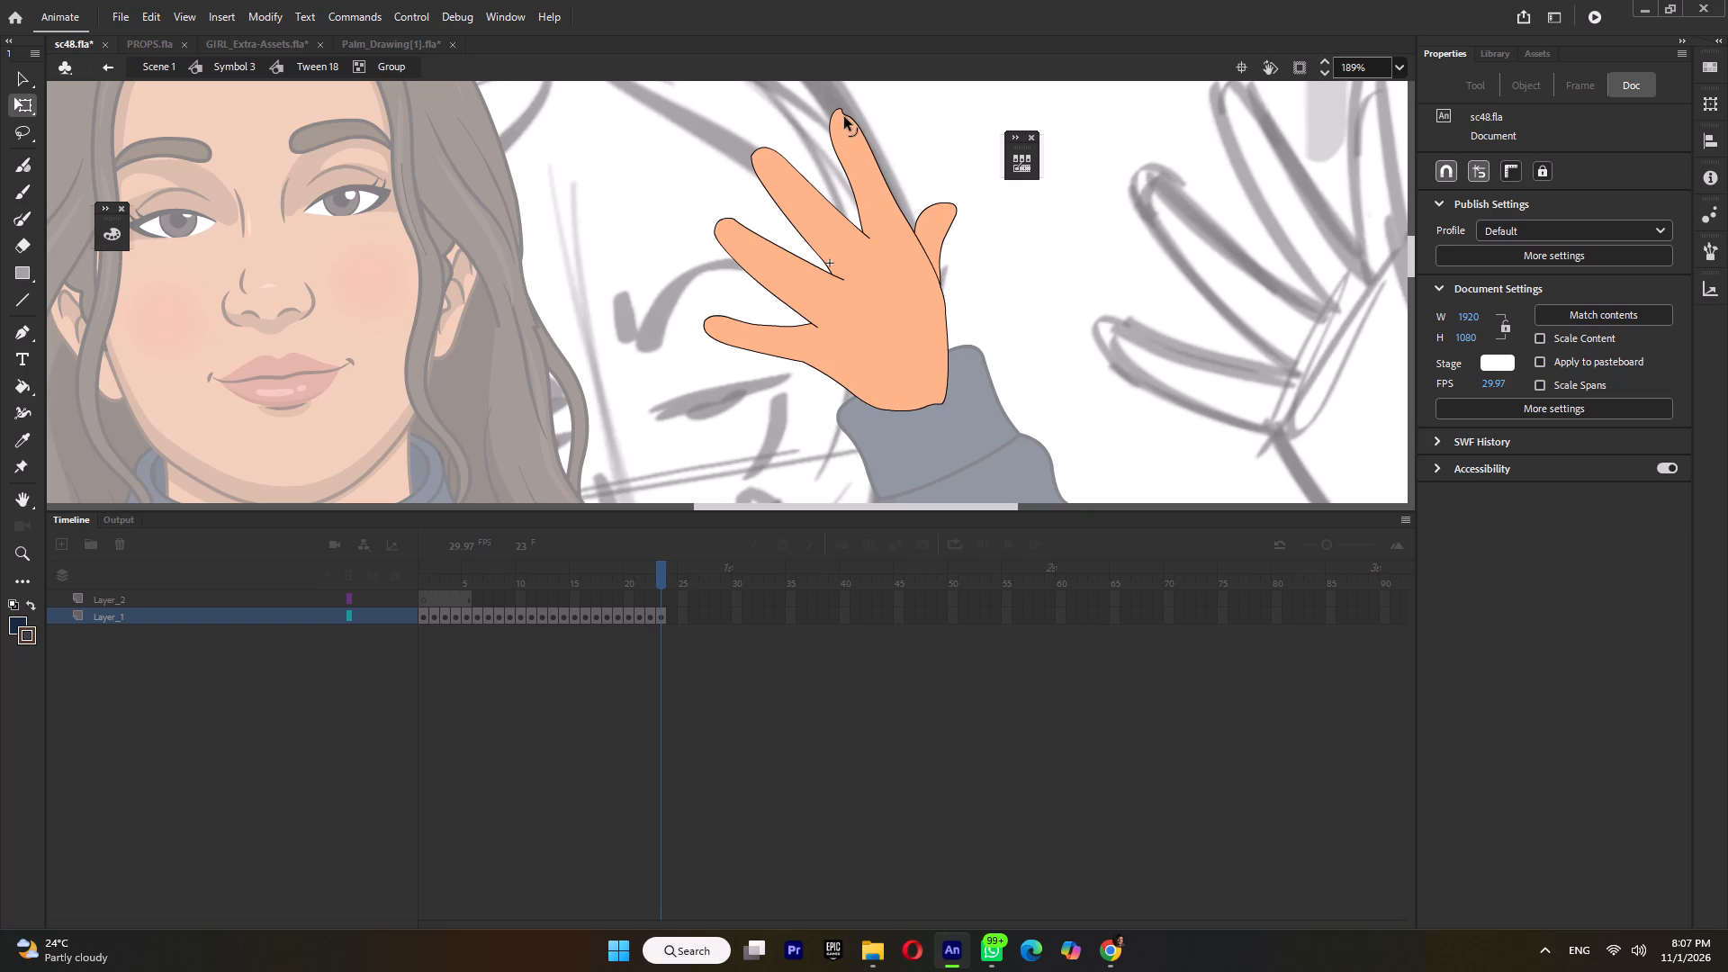
left_click(854, 114)
double_click(989, 274)
Recolour the frame 23 hand with frame 22's skin fill and a #543928 outline of stroke size 1.
left_click(651, 582)
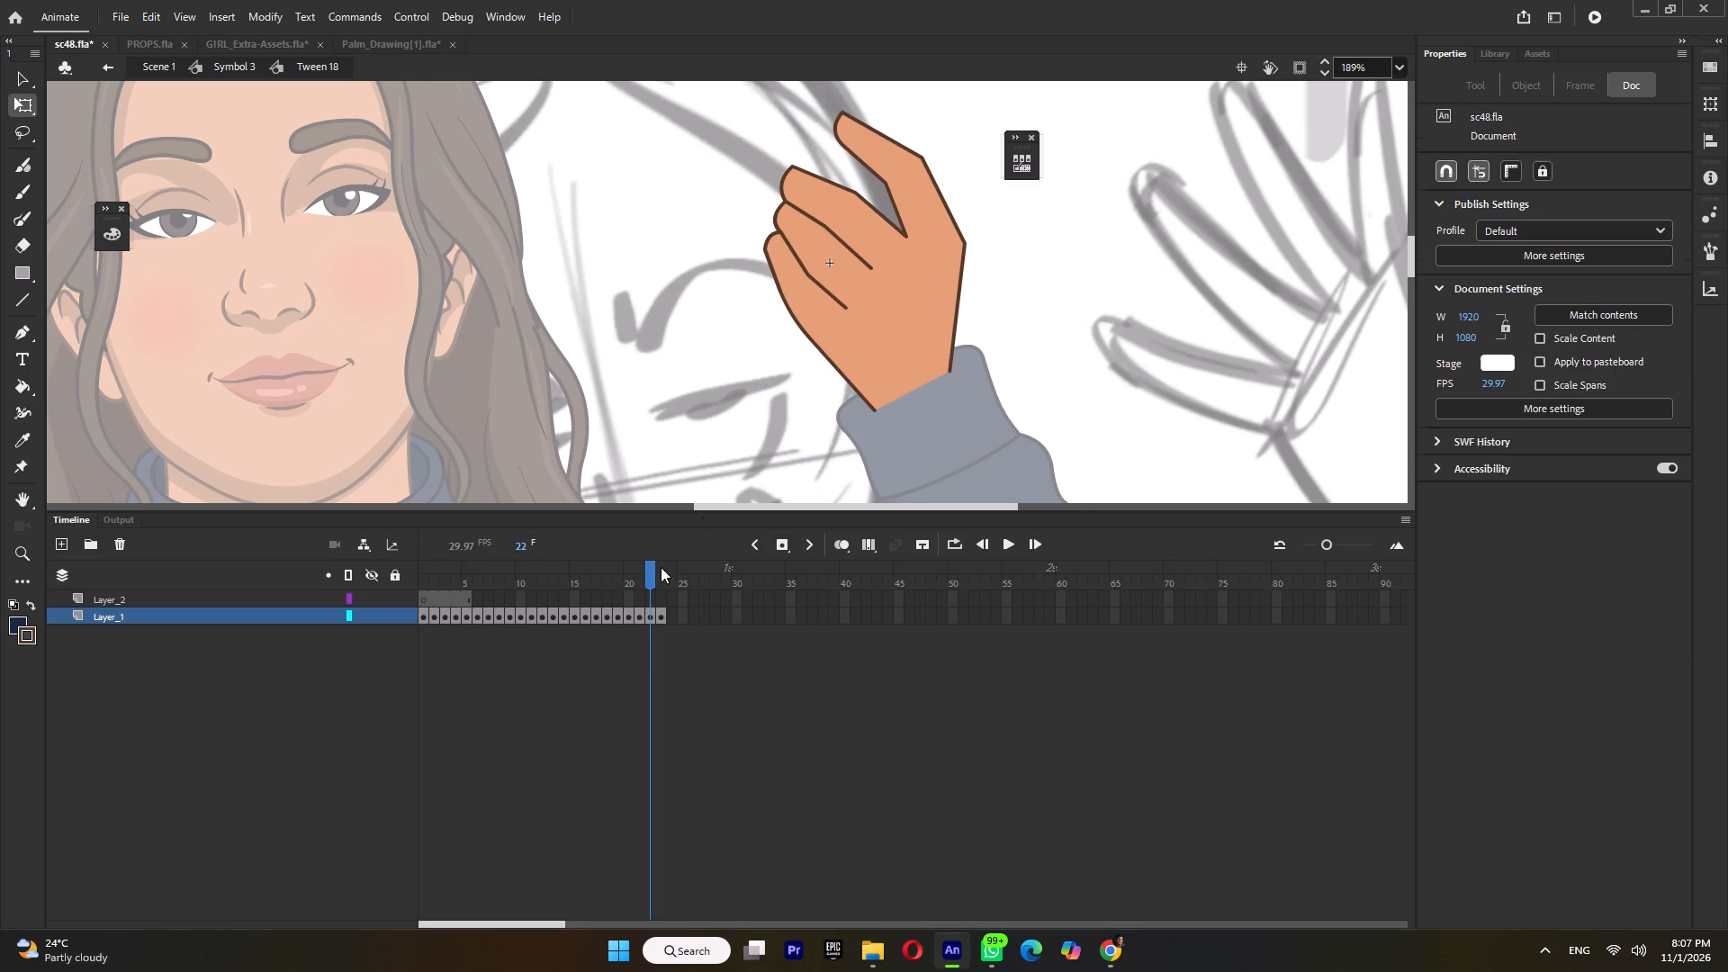
key("i")
left_click(899, 283)
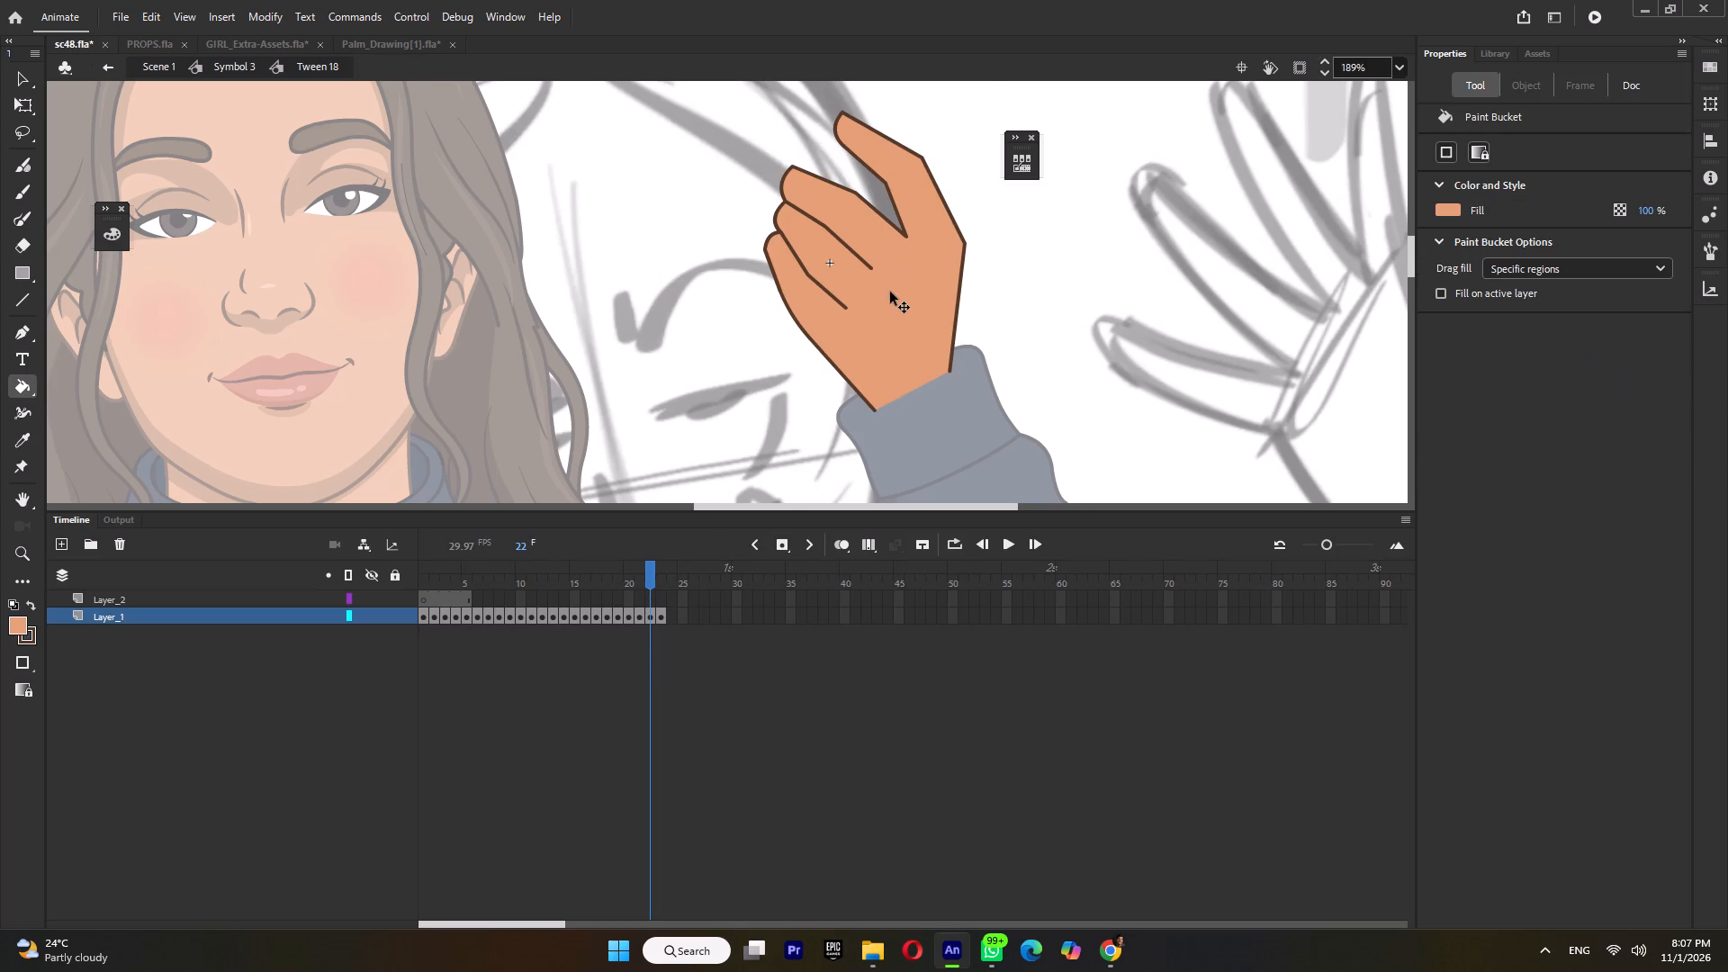
scroll(882, 294, "up", 3, "ctrl")
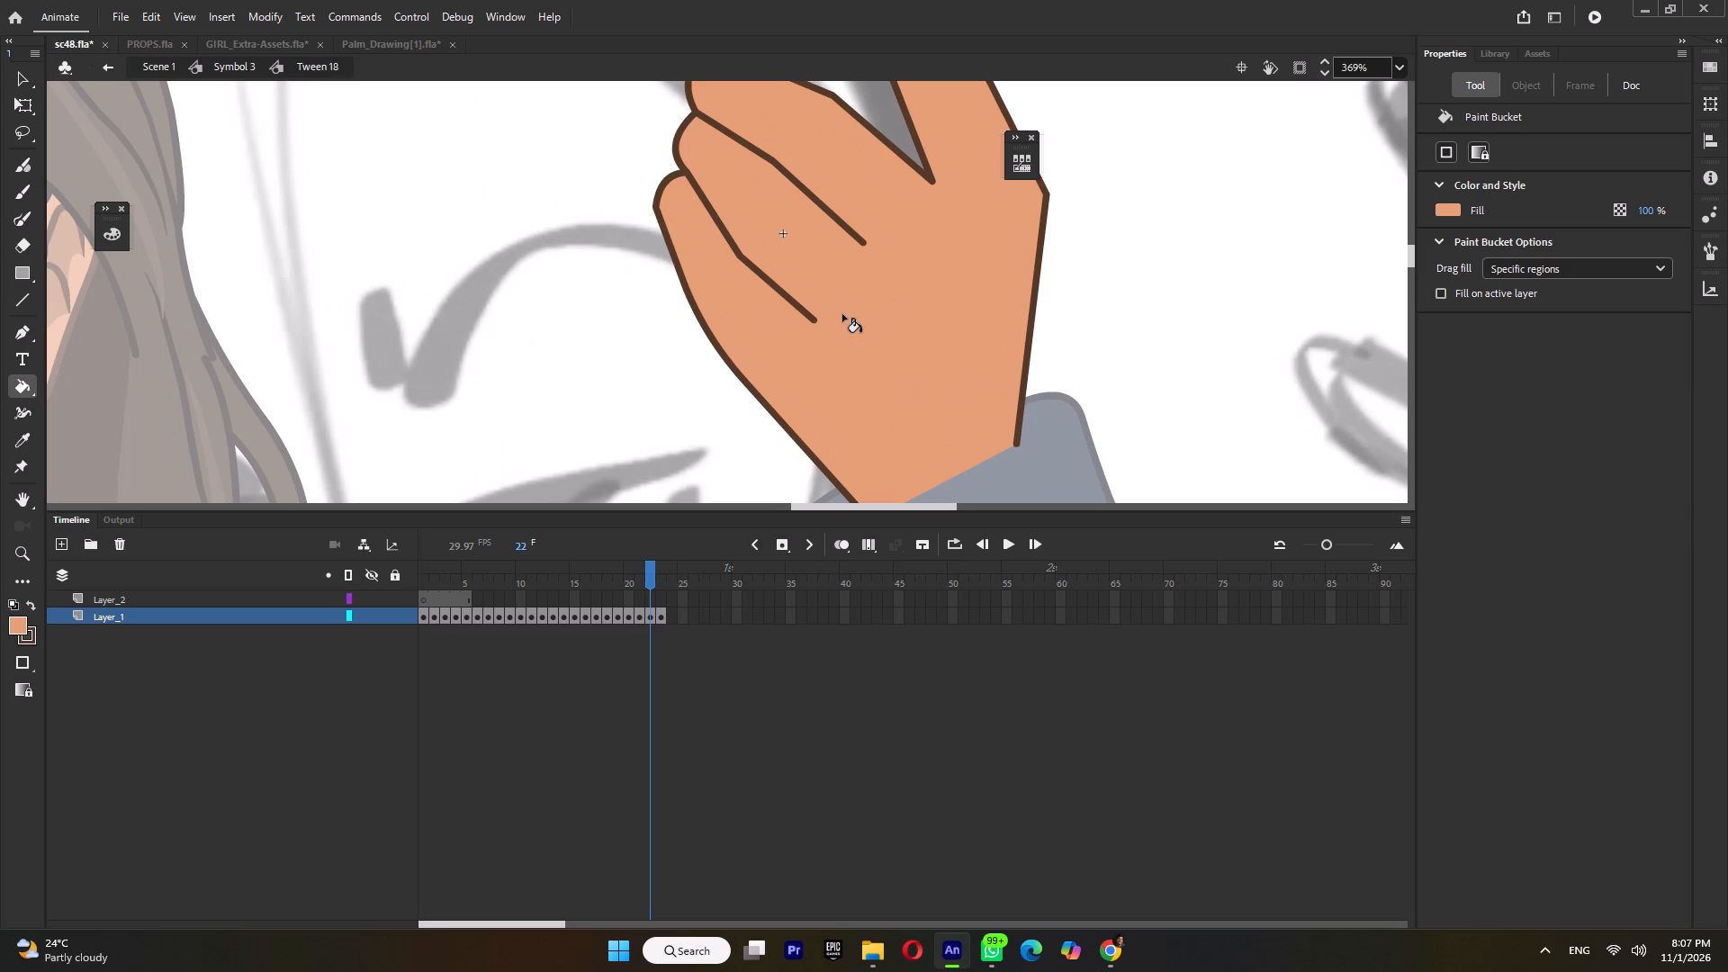
key("s")
left_click(1453, 172)
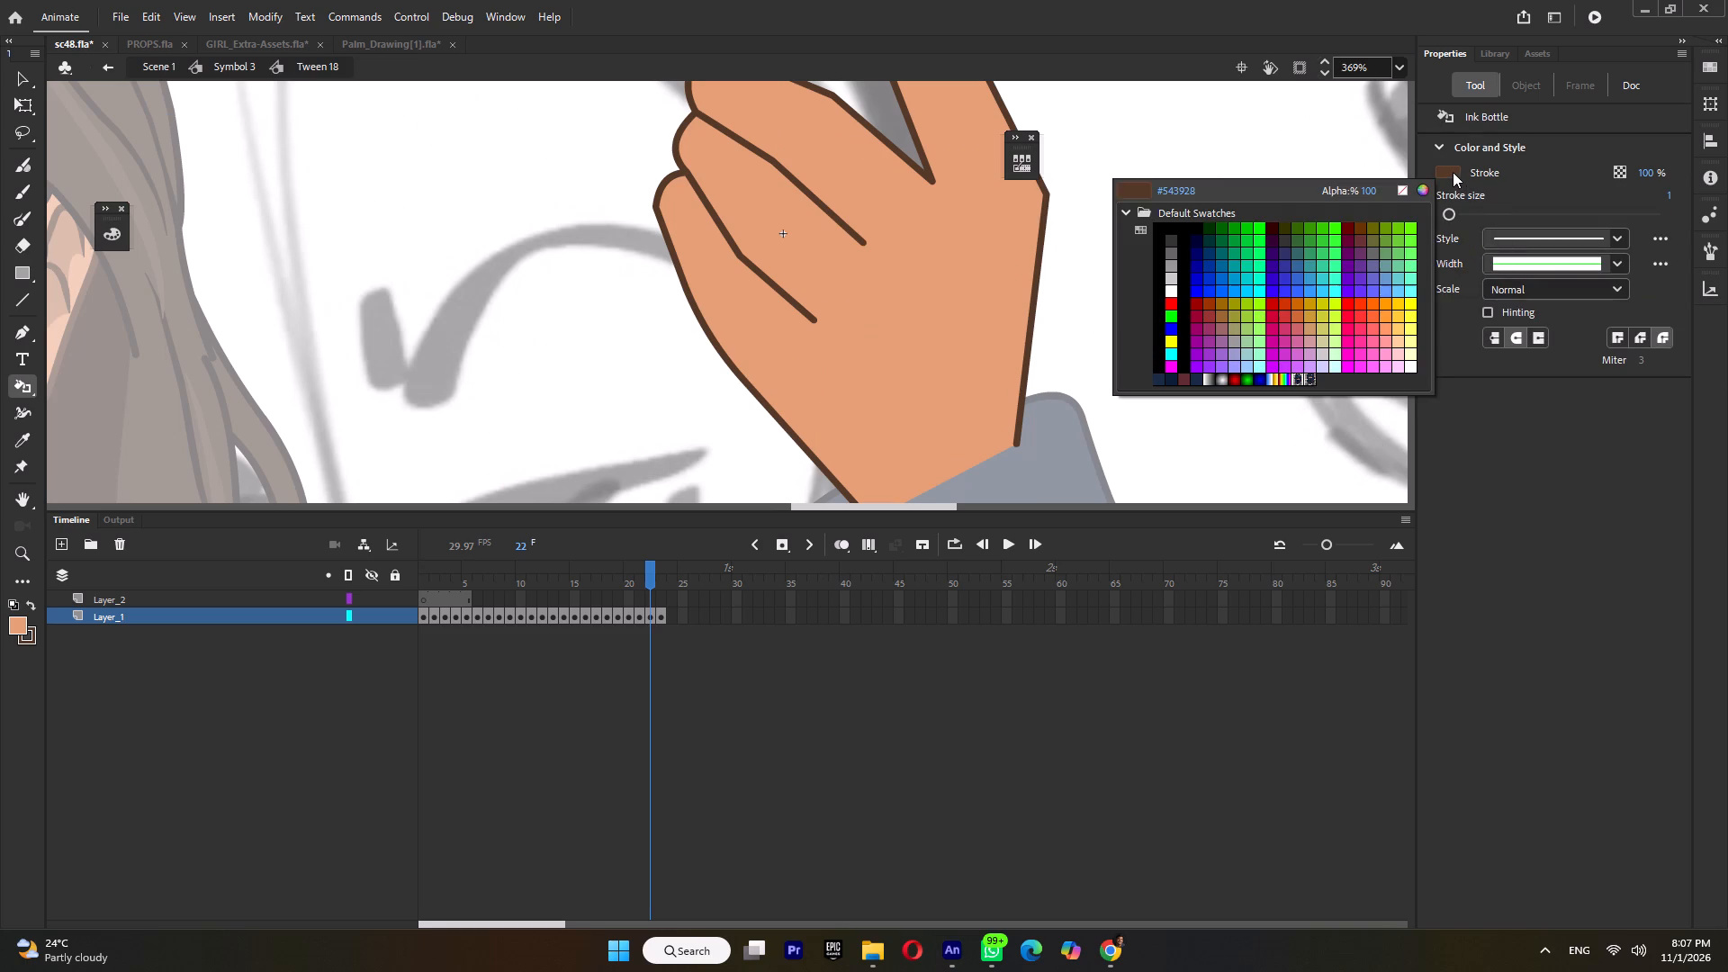
left_click(1047, 198)
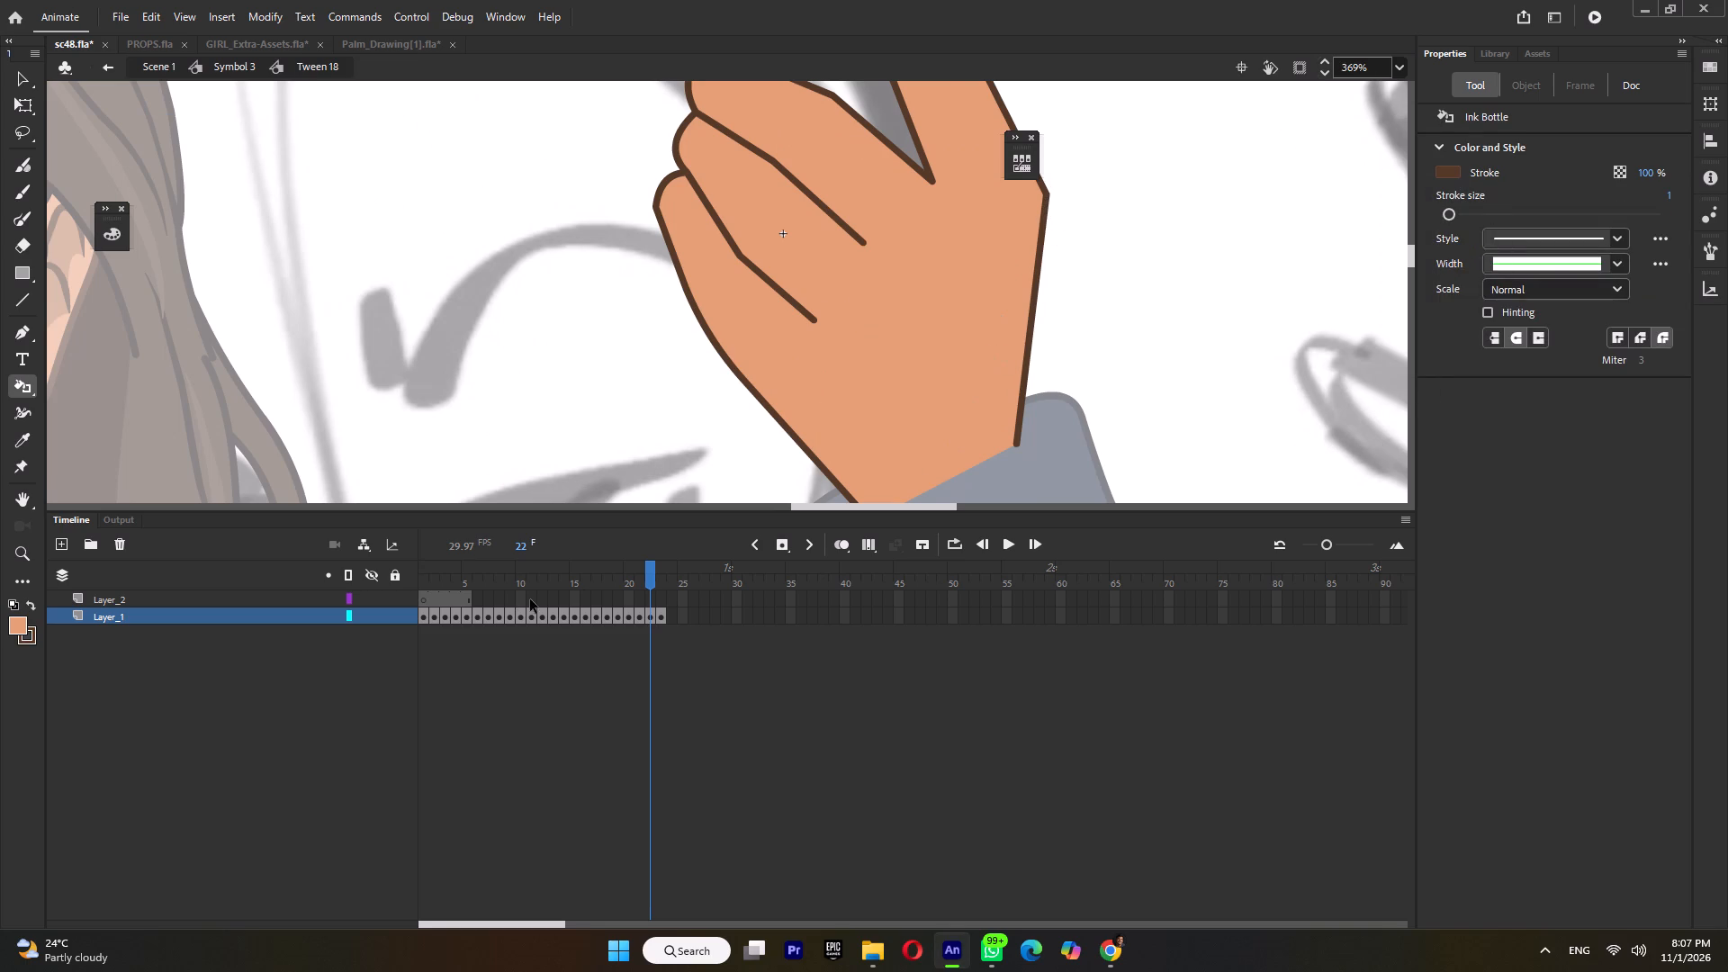
left_click_drag(632, 578, 661, 580)
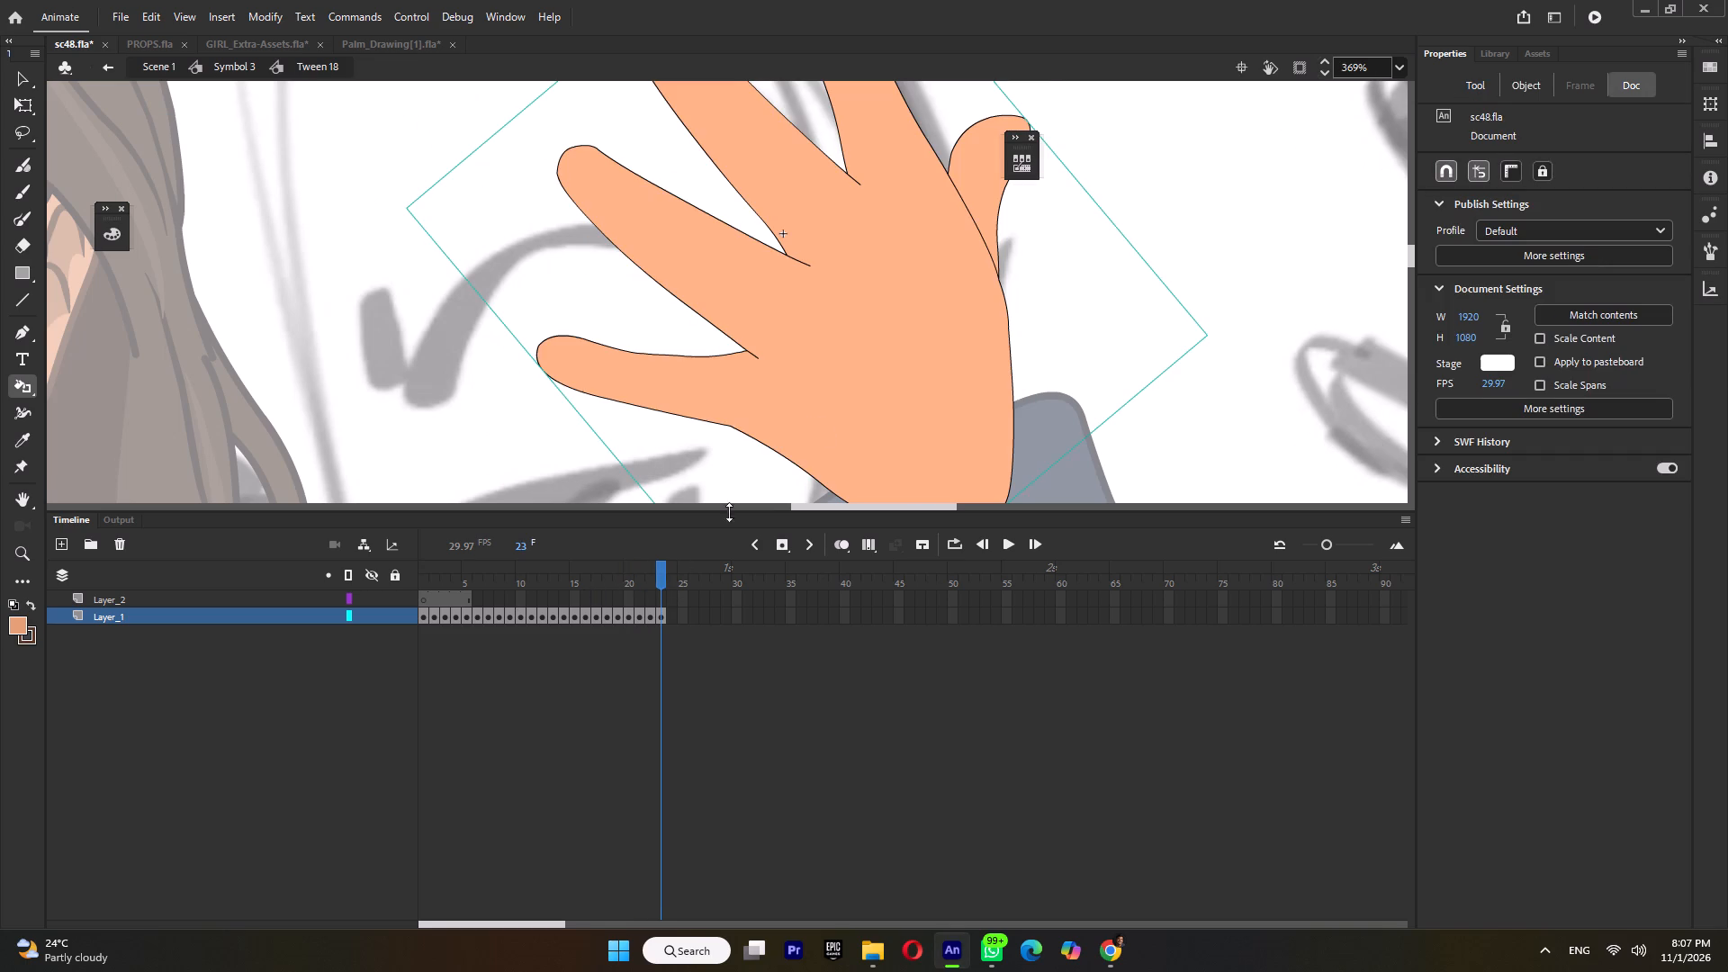
double_click(849, 353, "ctrl")
scroll(849, 353, "down", 6, "ctrl")
left_click_drag(650, 189, 1067, 537, "ctrl")
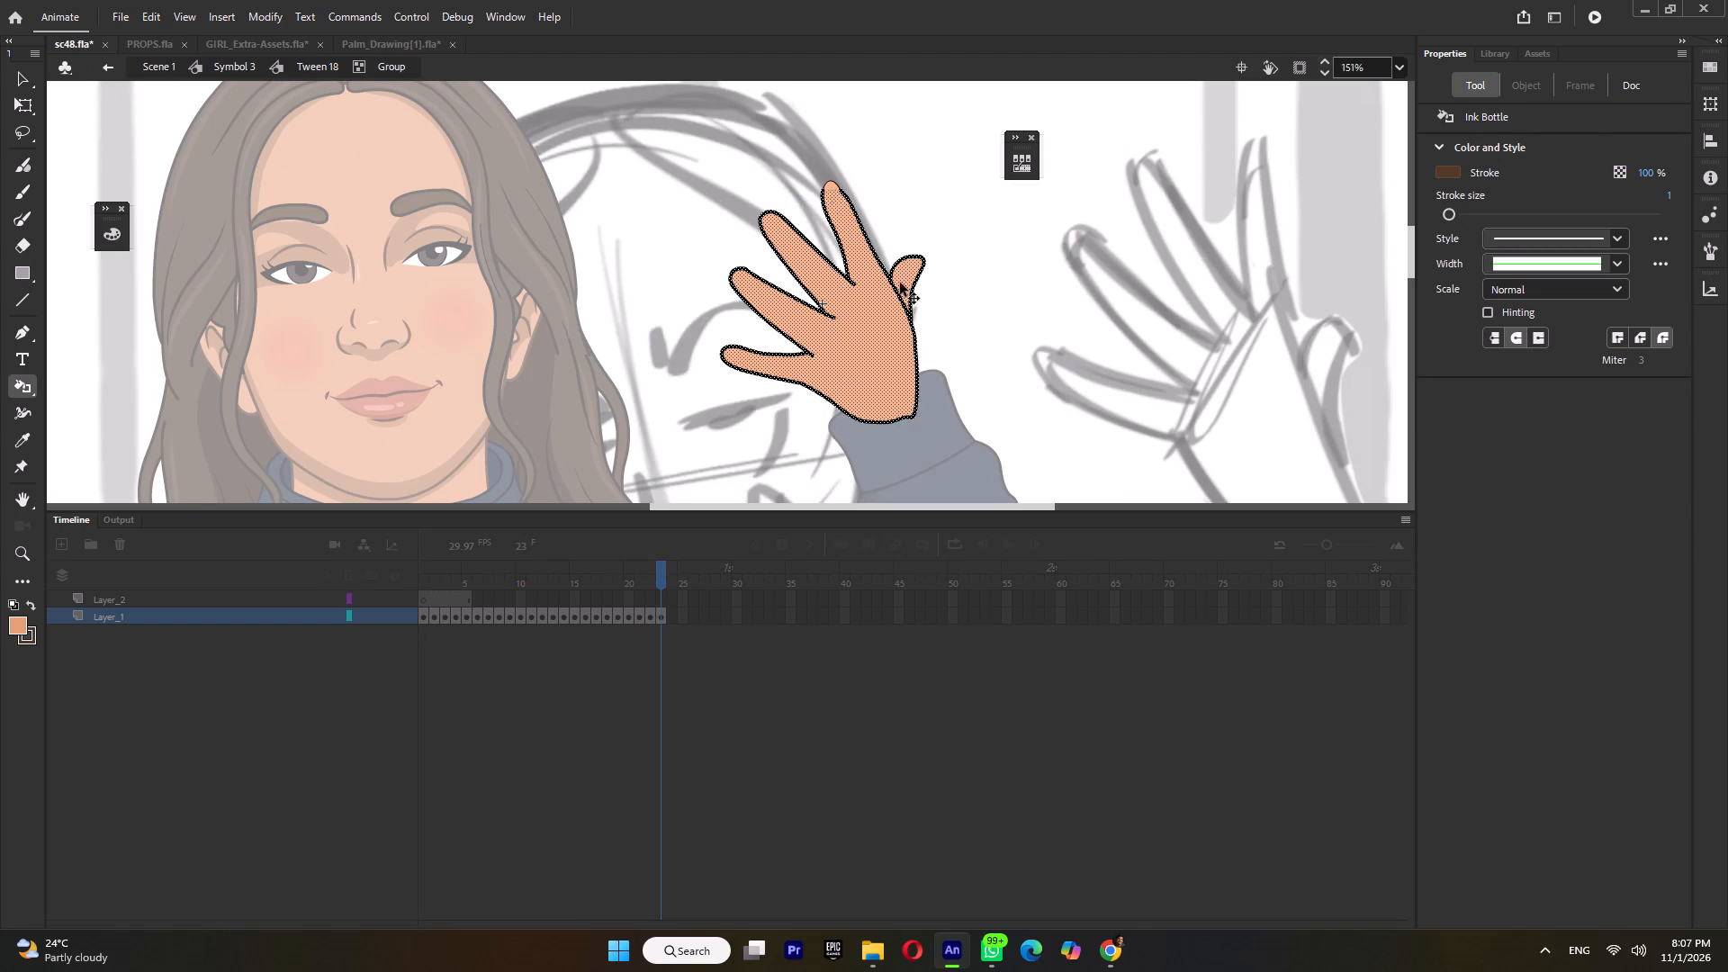
left_click_drag(646, 128, 1148, 637, "ctrl")
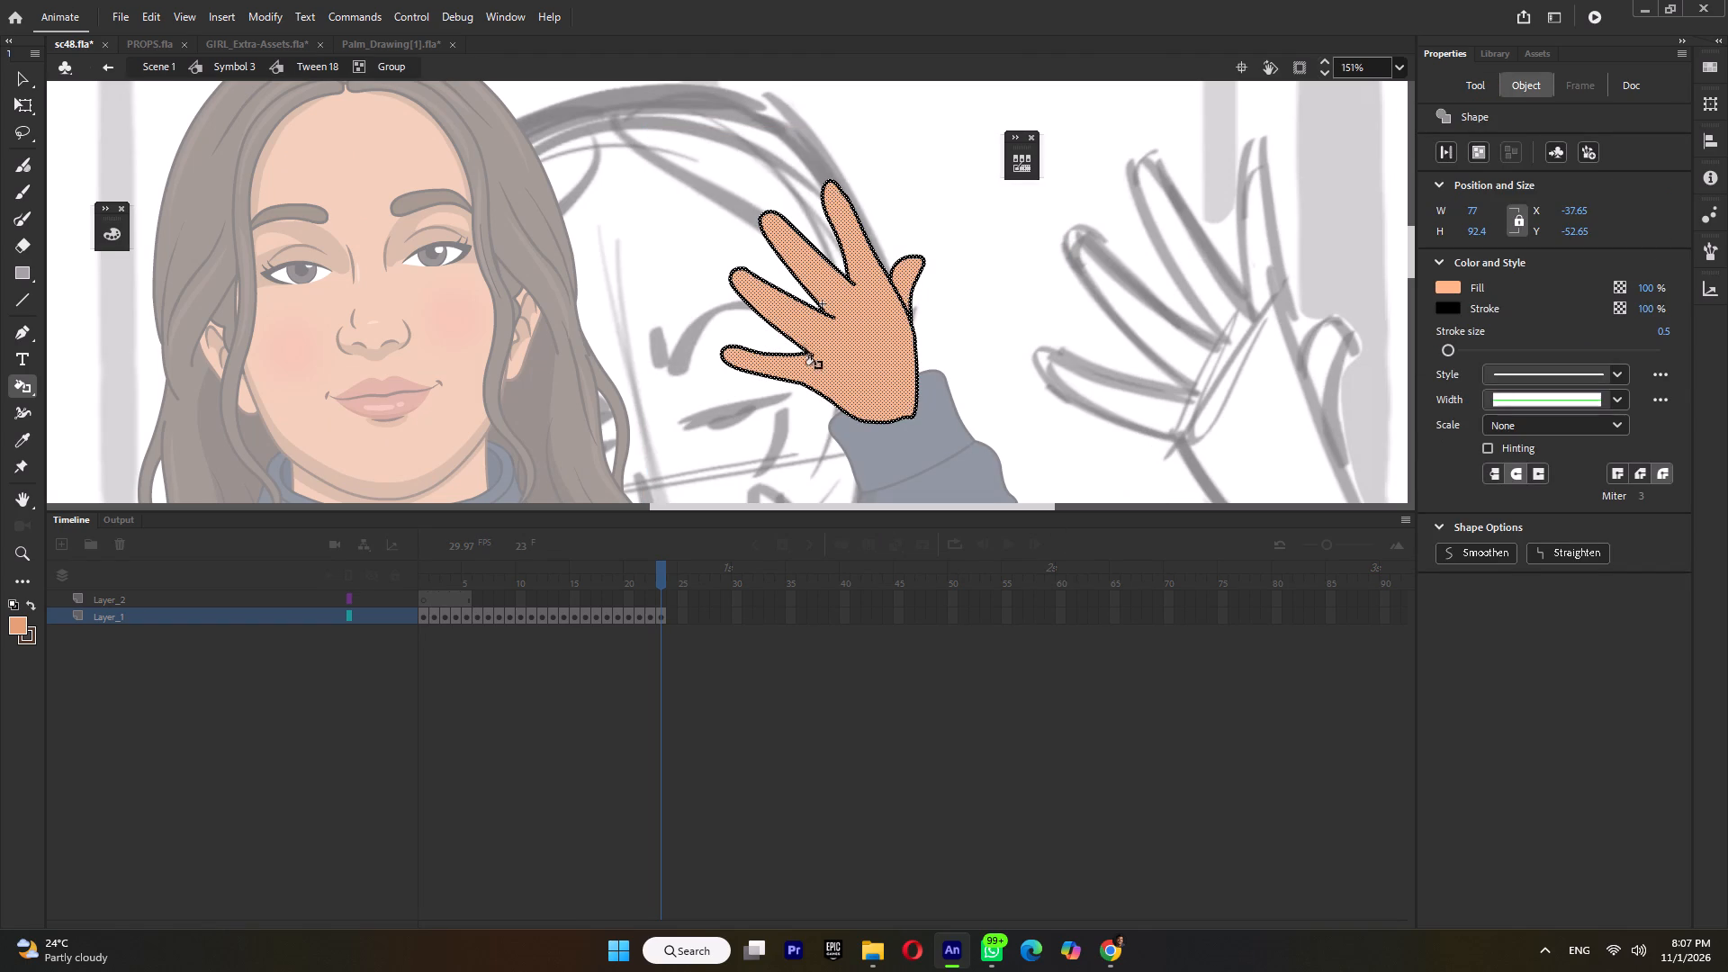
left_click(806, 353)
key("k")
left_click(877, 351)
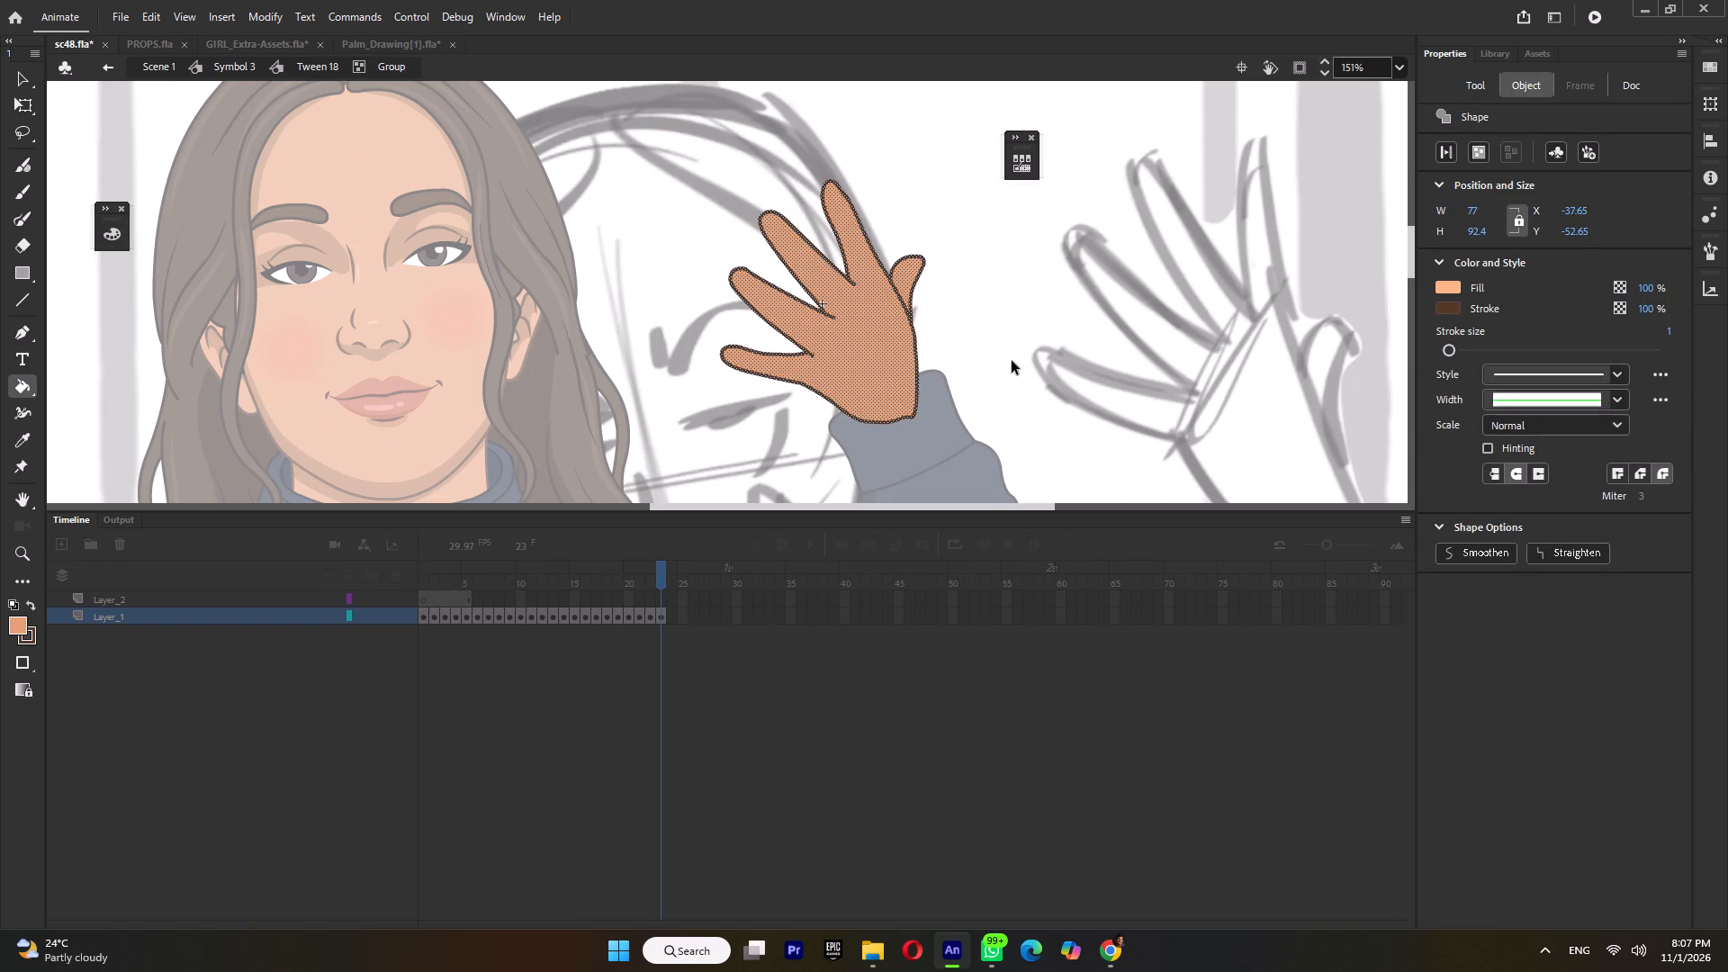
double_click(1012, 361, "ctrl")
Return to Symbol 3 and set the Tween 18 hand at frame 13 of Layer_7 to show frame 23.
double_click(1012, 361, "ctrl")
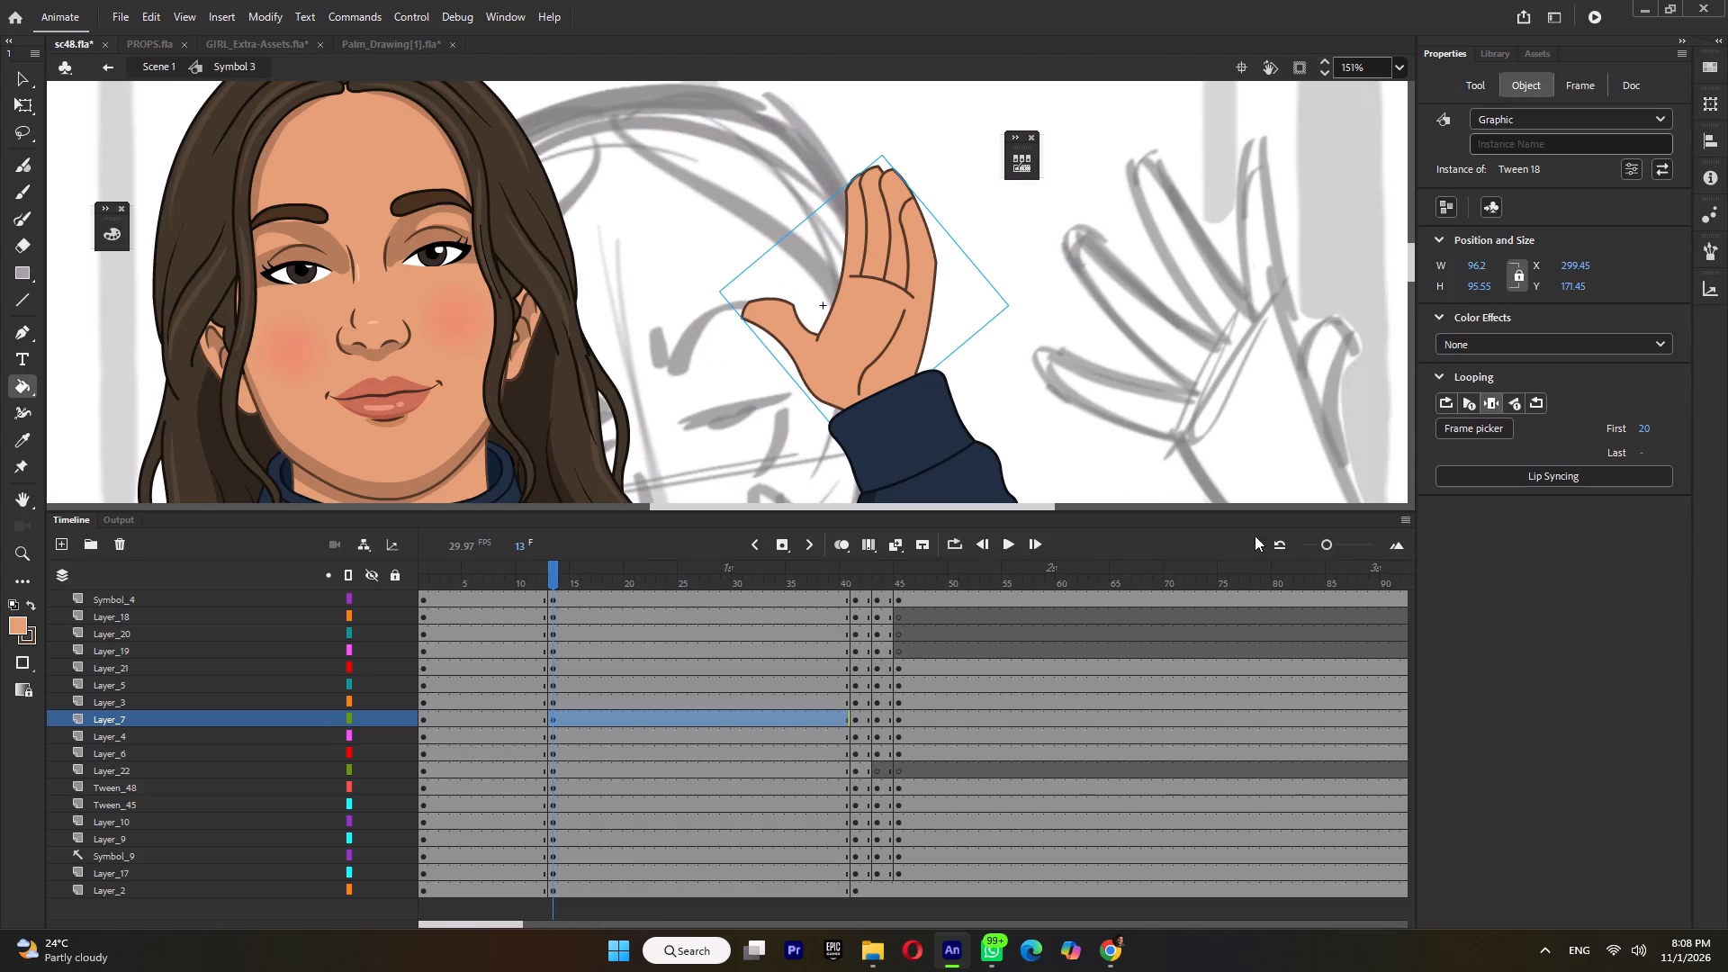
left_click(1477, 431)
scroll(885, 447, "down", 5)
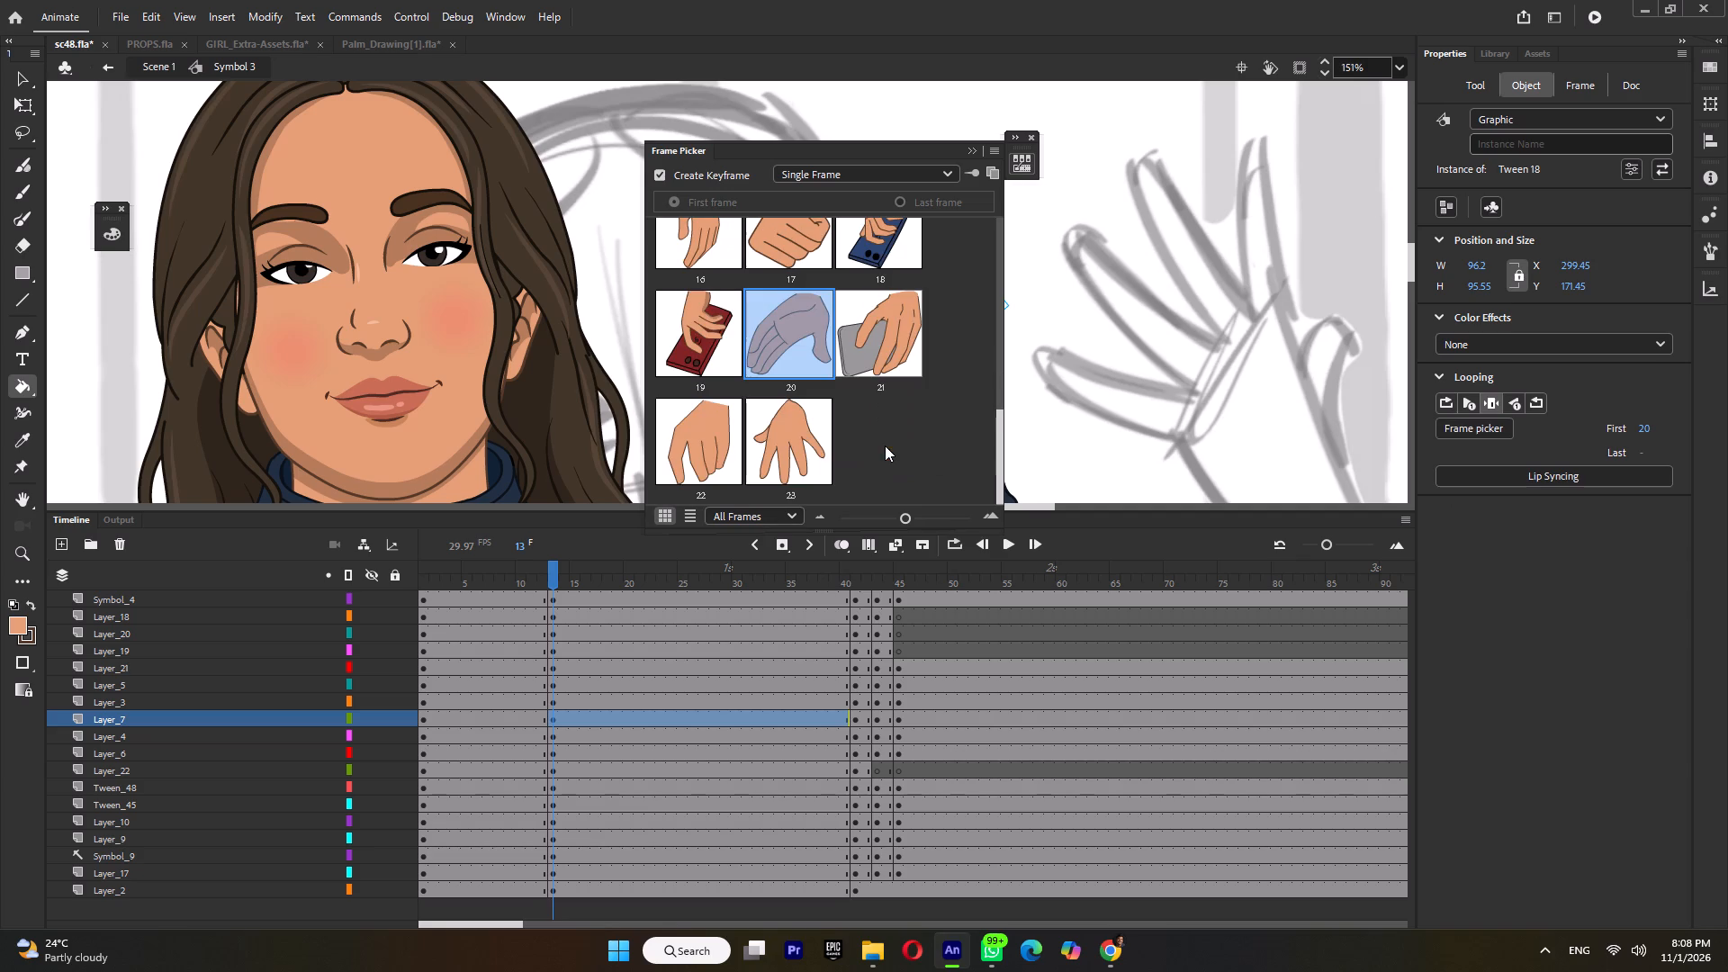
left_click(805, 439)
scroll(843, 401, "down", 6, "ctrl")
left_click(1130, 354, "ctrl")
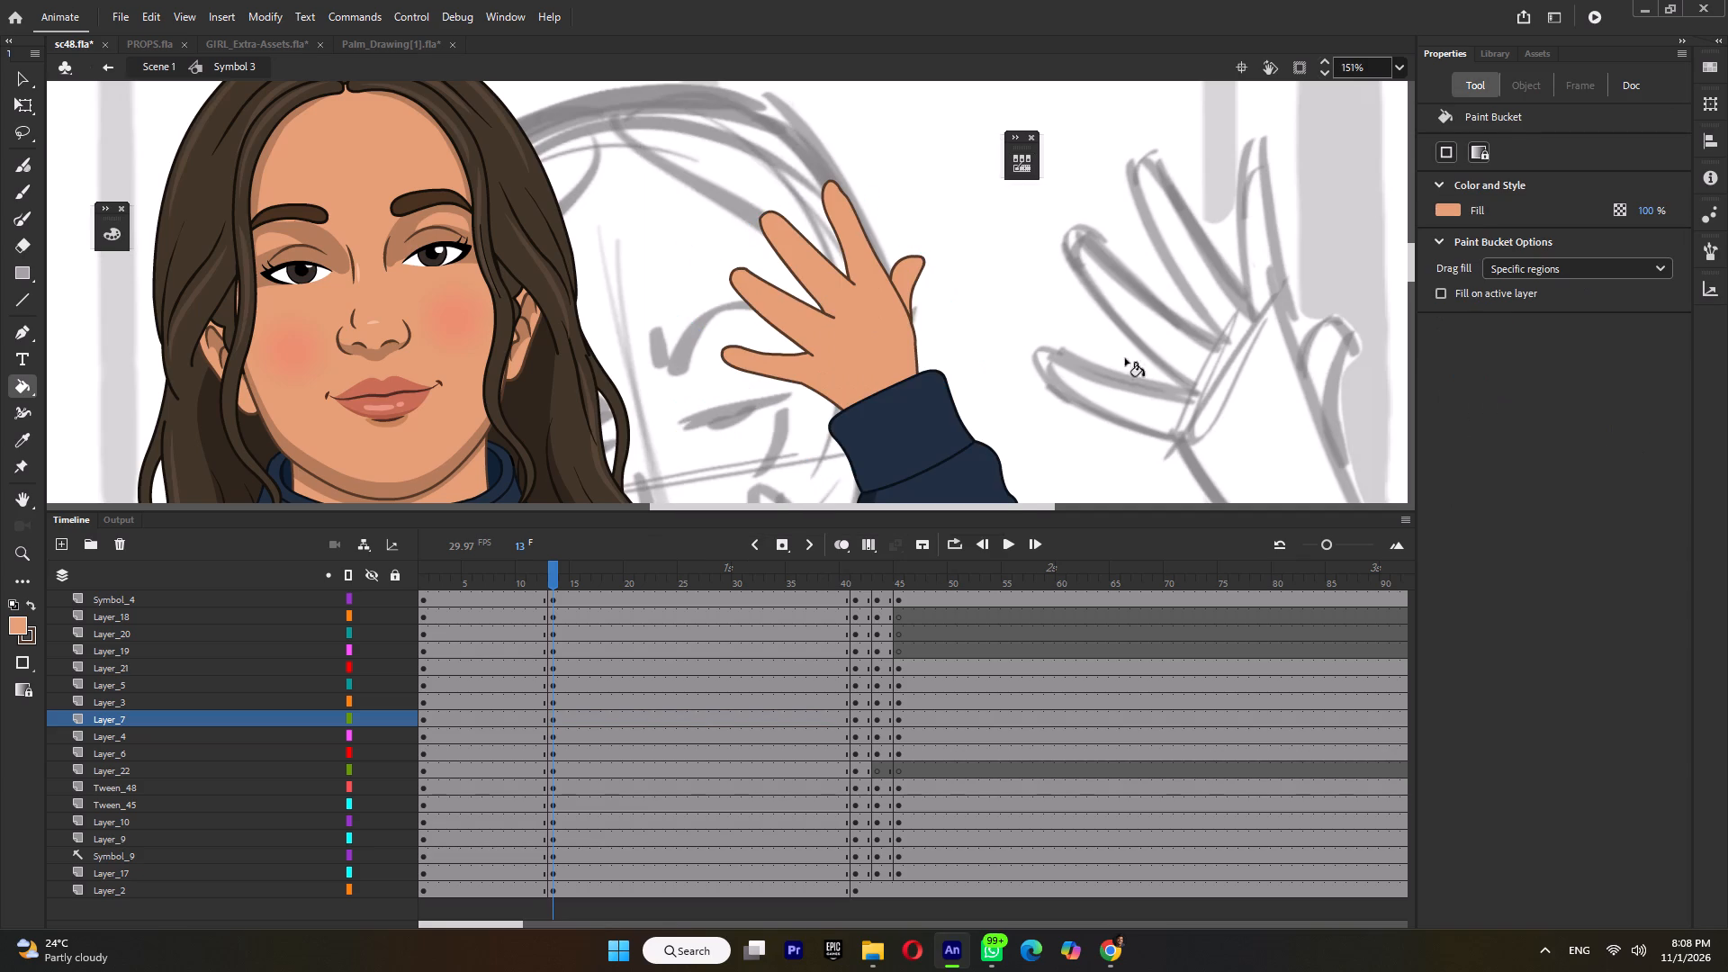
Save sc48.fla.
left_click(15, 104, "ctrl")
scroll(902, 317, "down", 9, "ctrl")
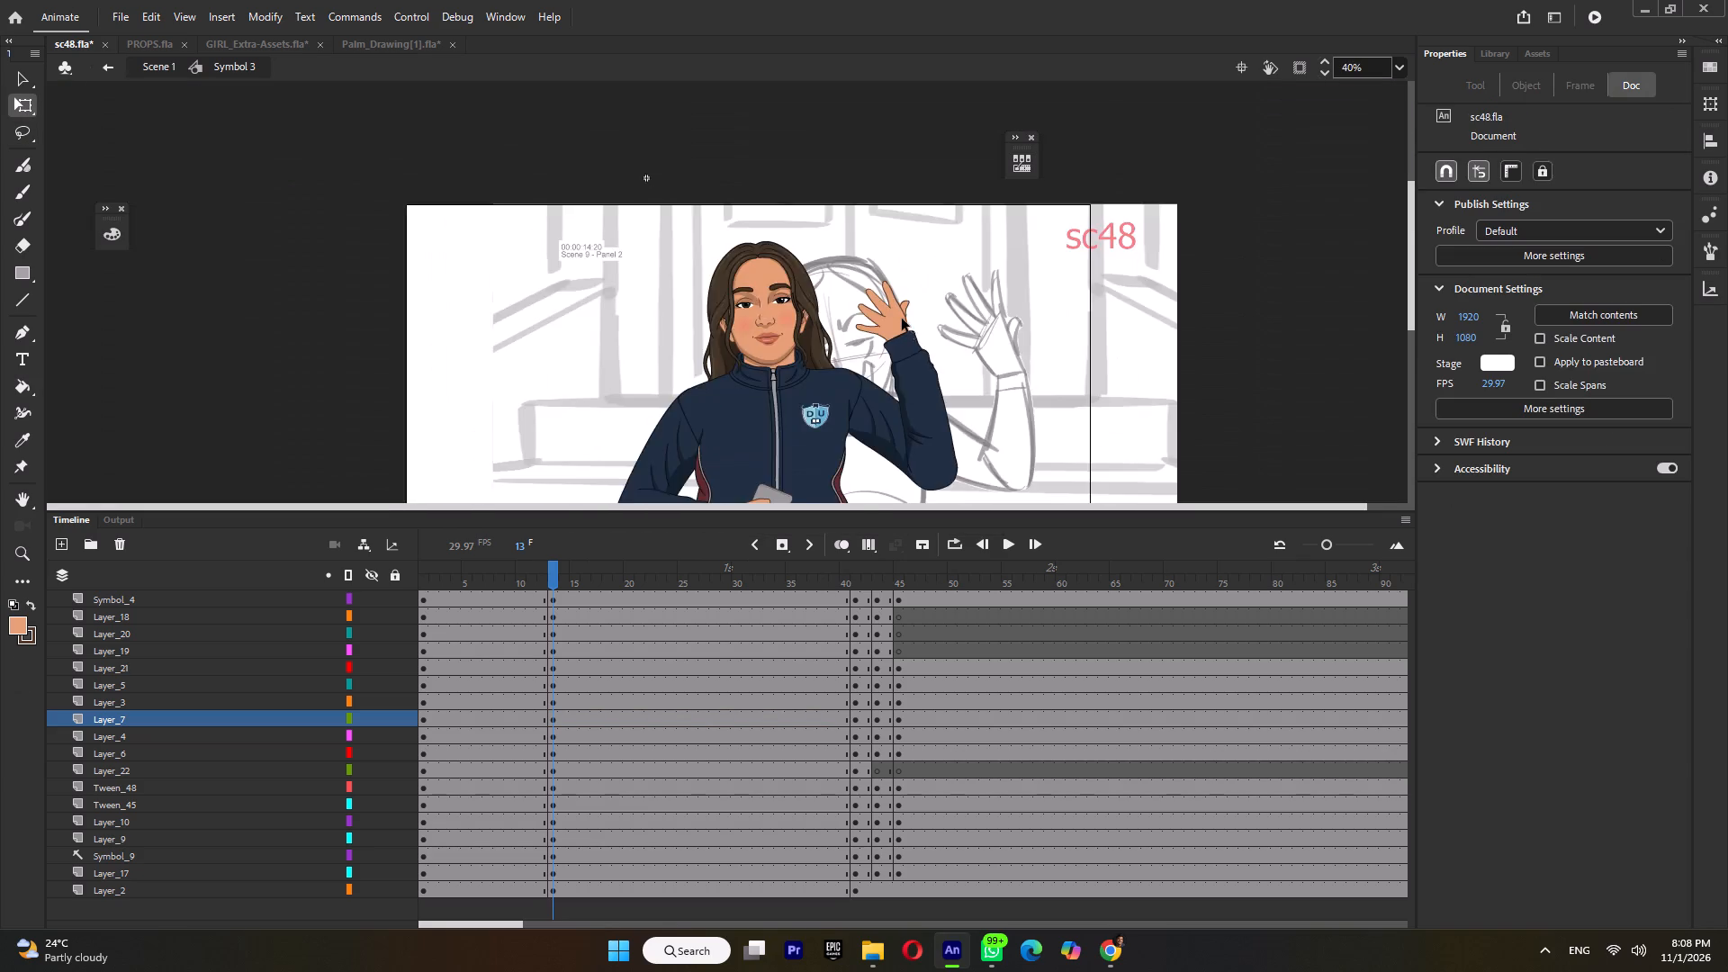
scroll(902, 319, "down", 1, "ctrl")
key("ctrl+s")
In Palm_Drawing[1].fla's frame 5, rotate the downward-pointing spread hand beside the upright palm so its fingers point up, and copy it.
left_click(373, 41)
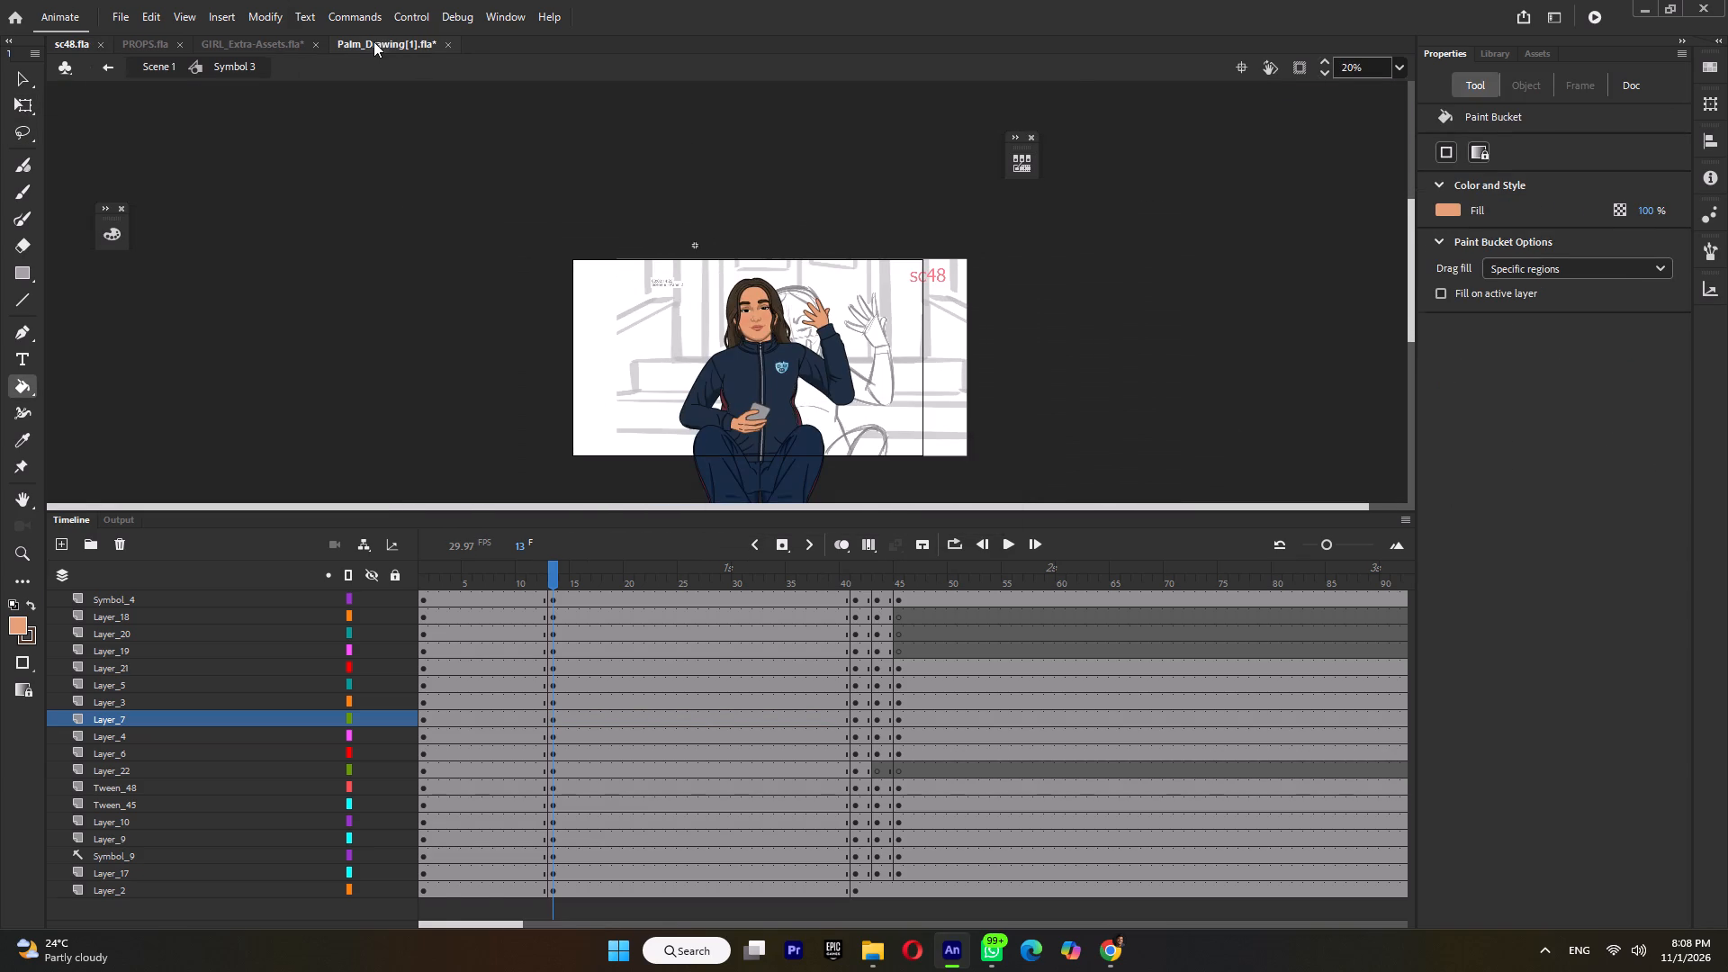
scroll(693, 359, "up", 2)
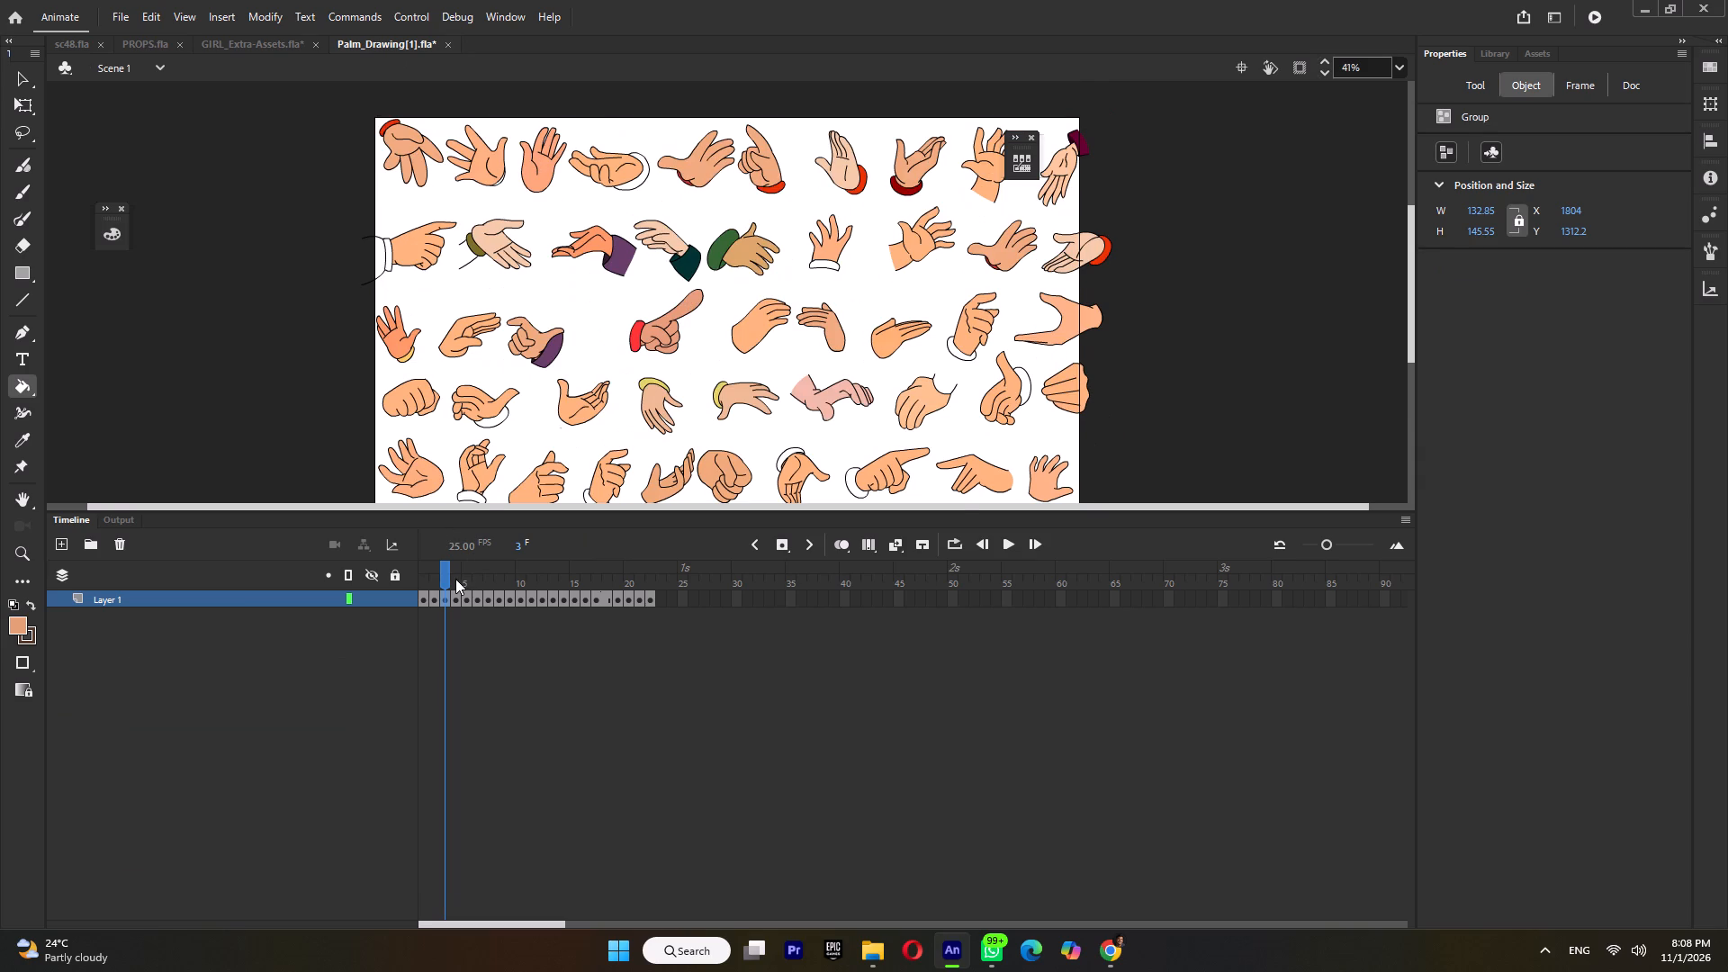
left_click(455, 579)
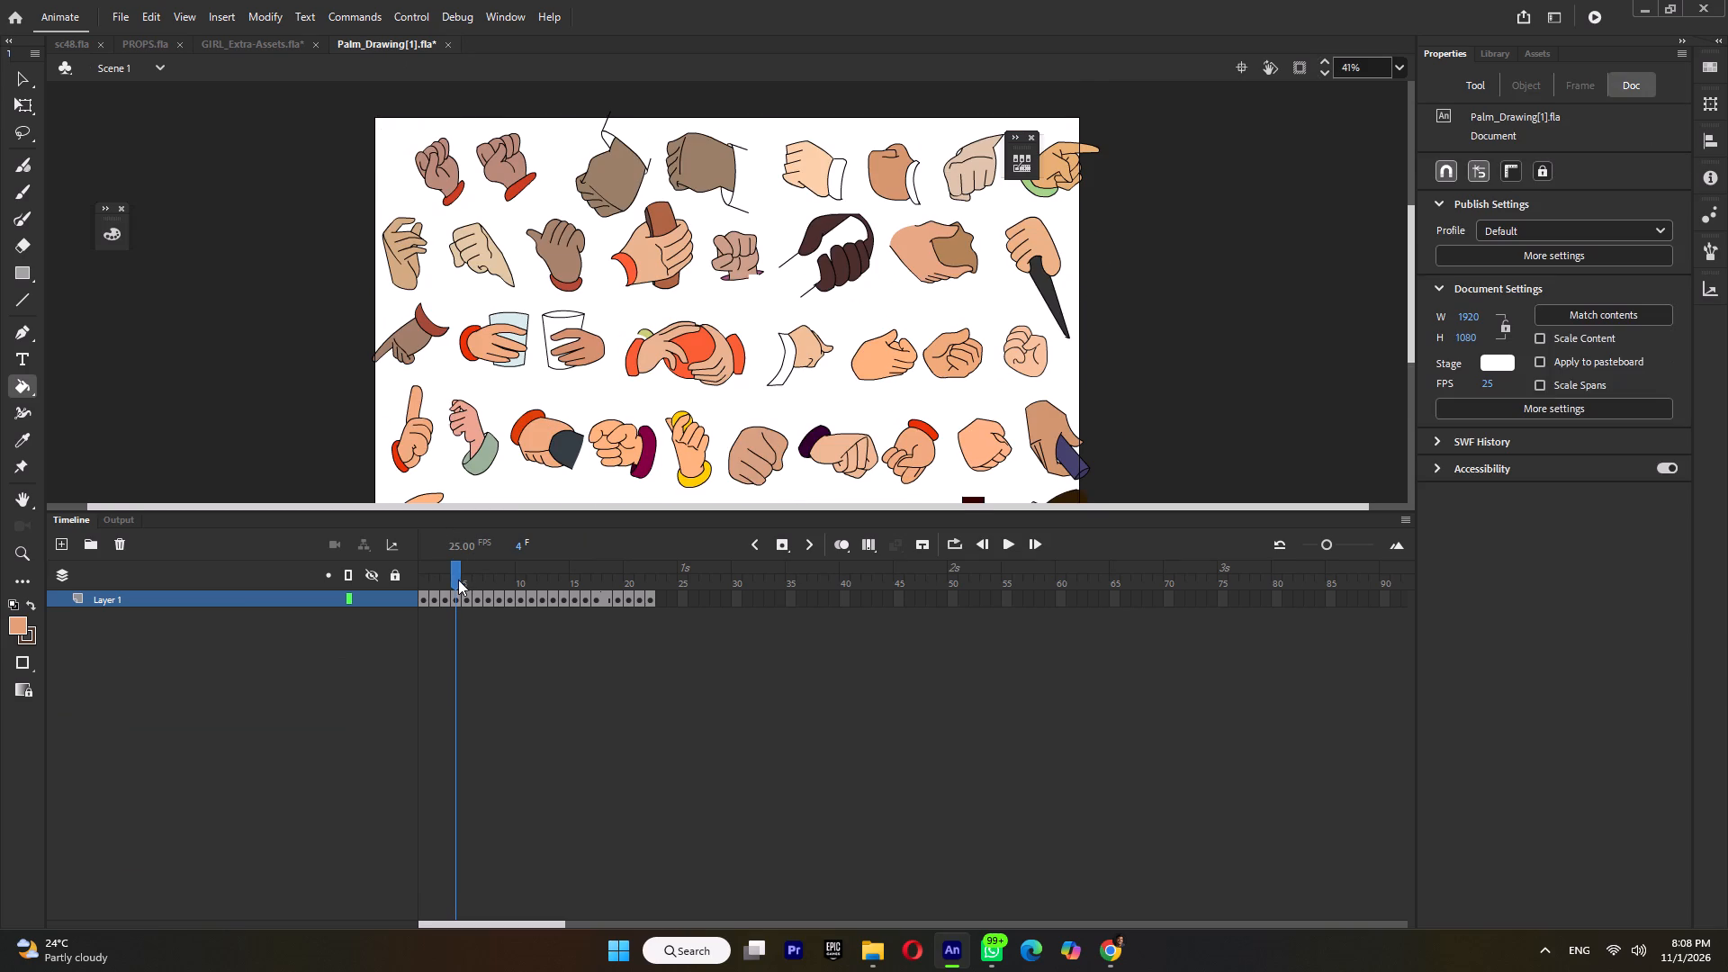
left_click(460, 580)
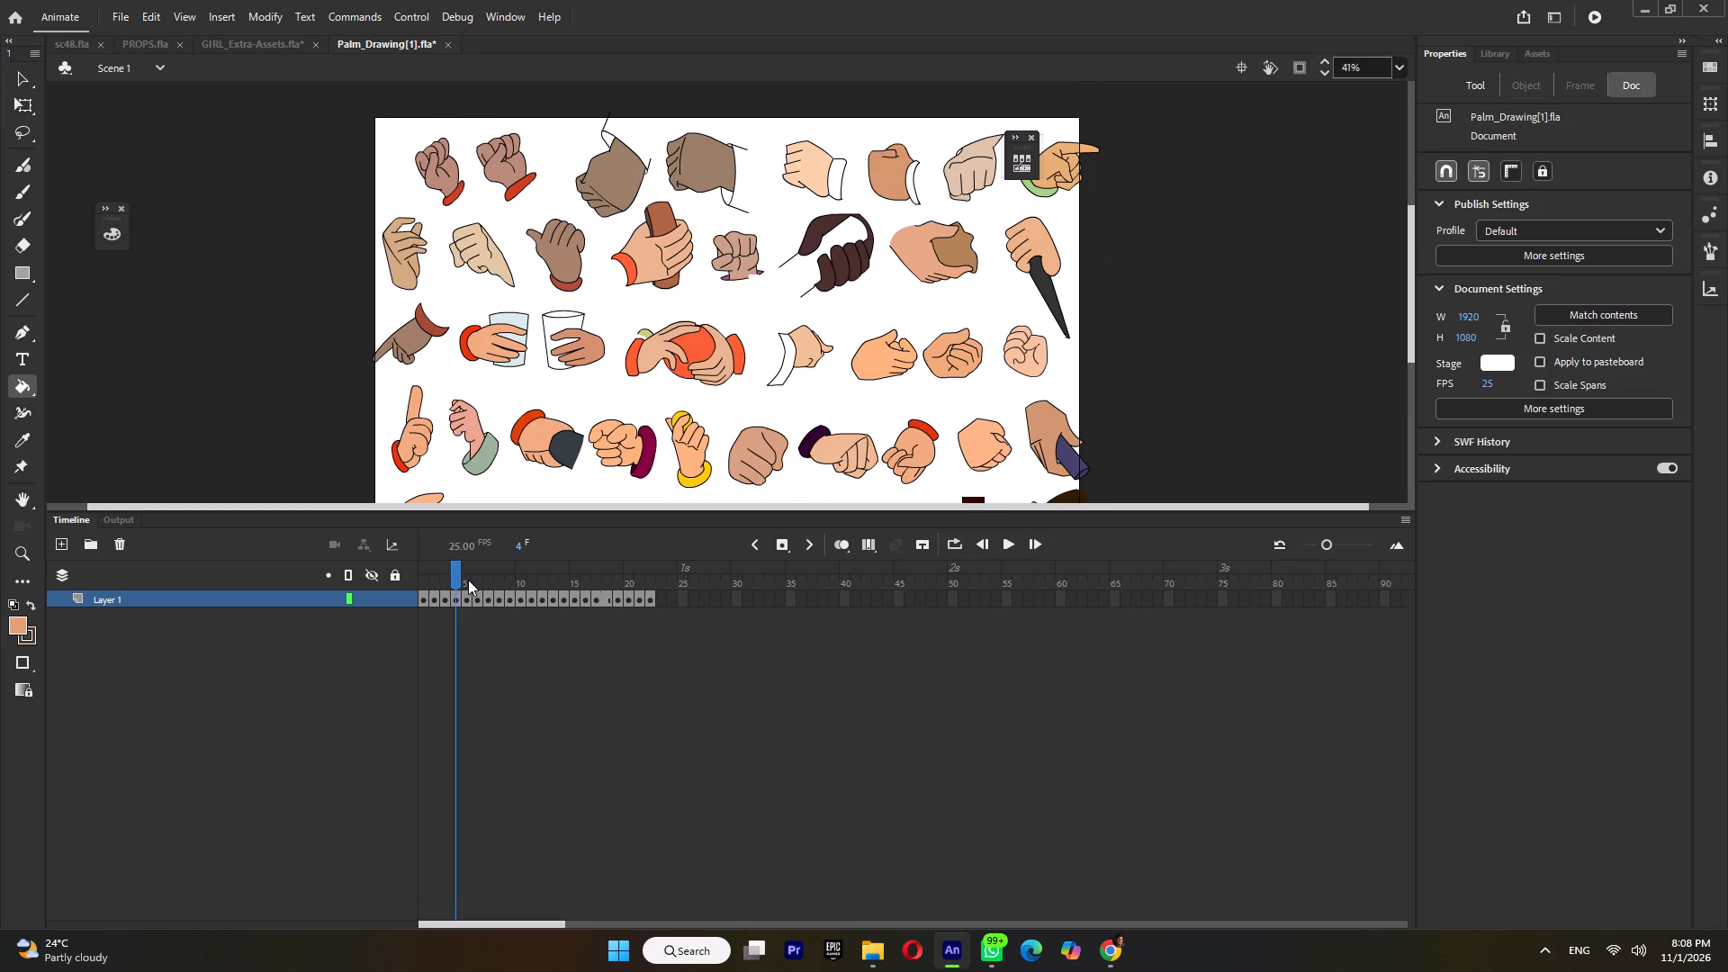
left_click(468, 580)
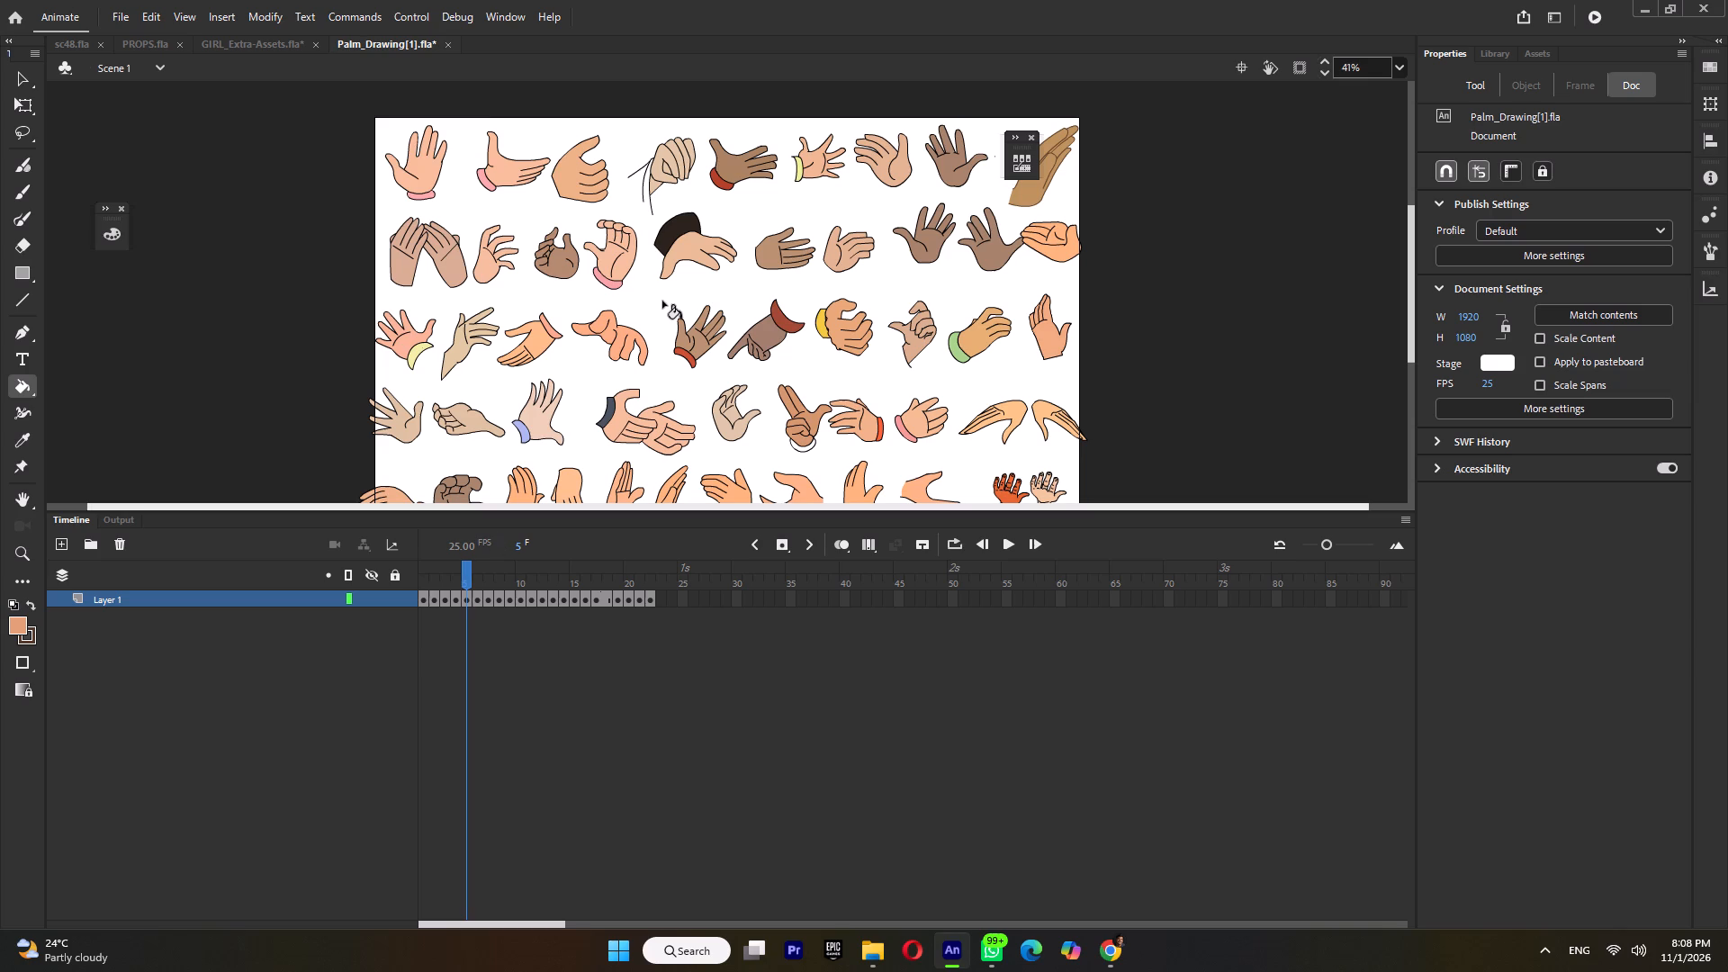
scroll(688, 298, "down", 1)
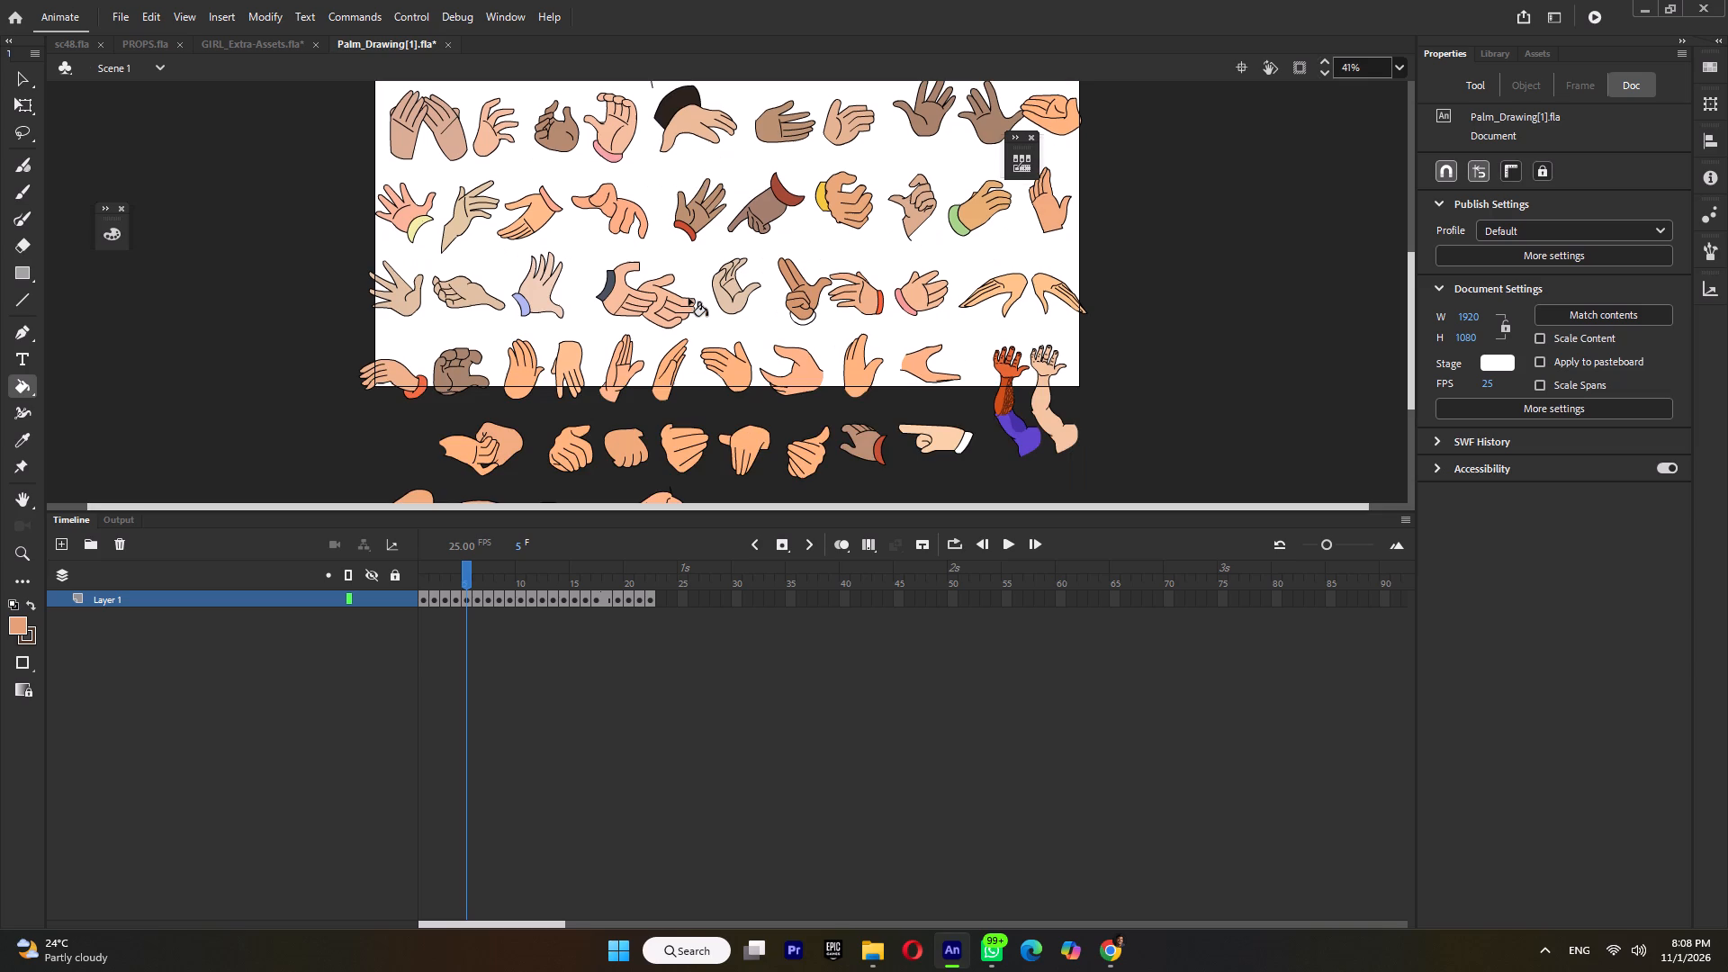
left_click(576, 364)
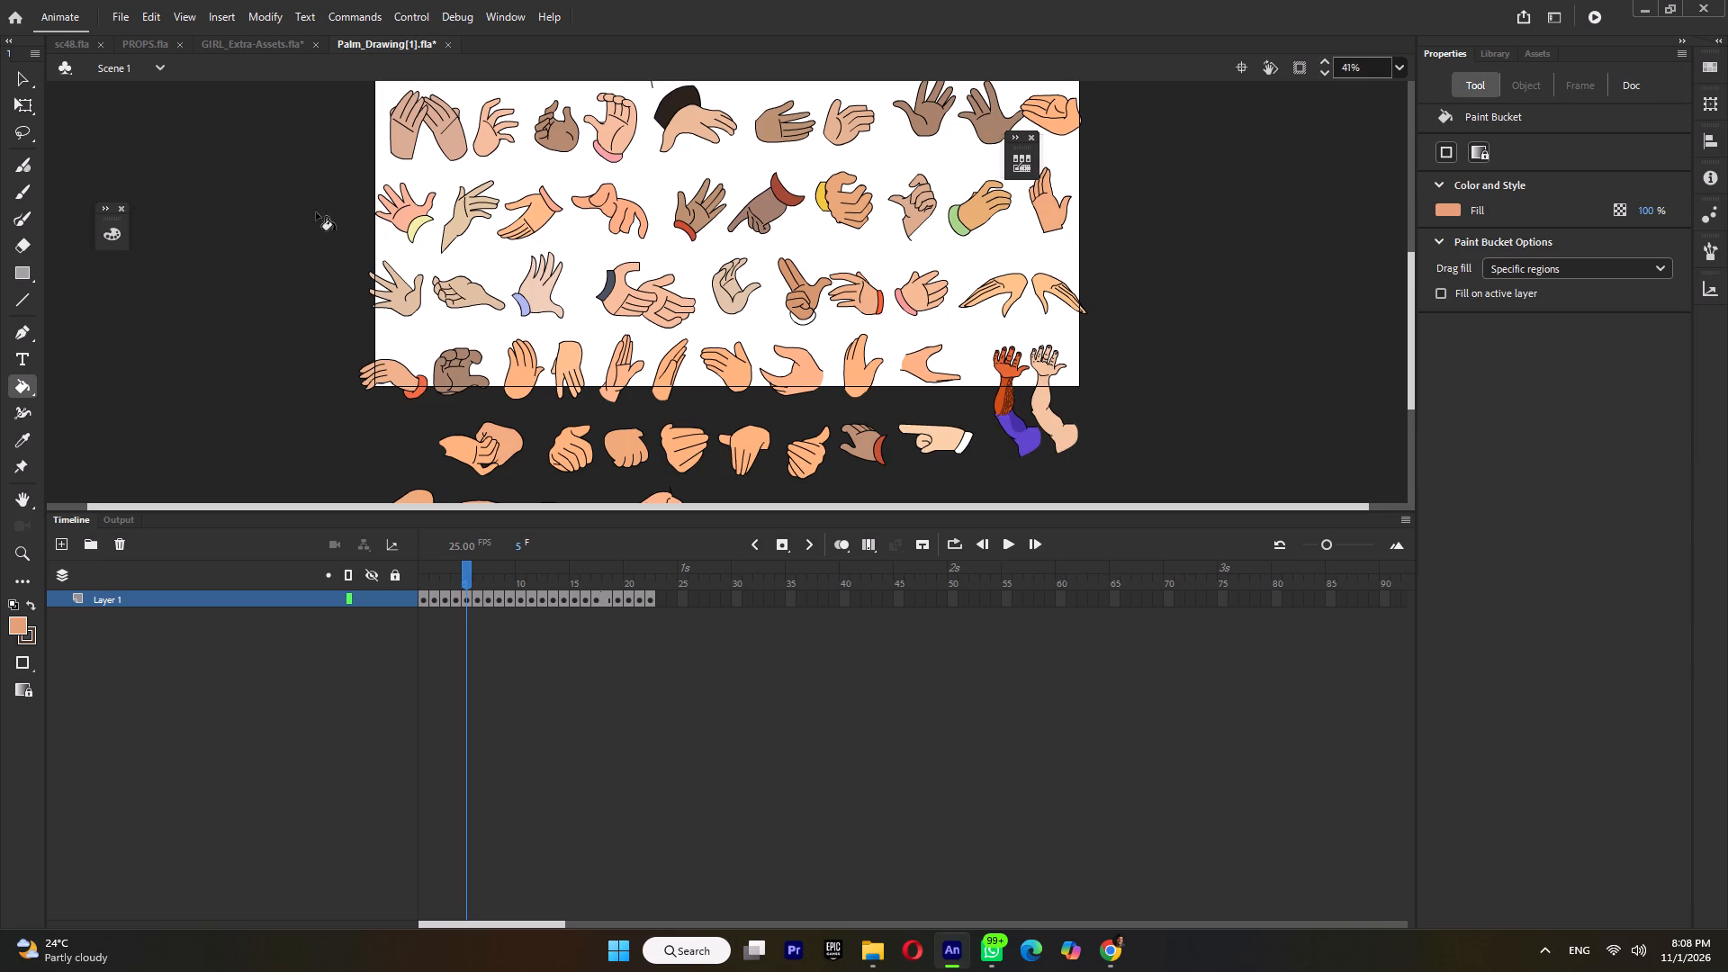
left_click(21, 108)
left_click(634, 357)
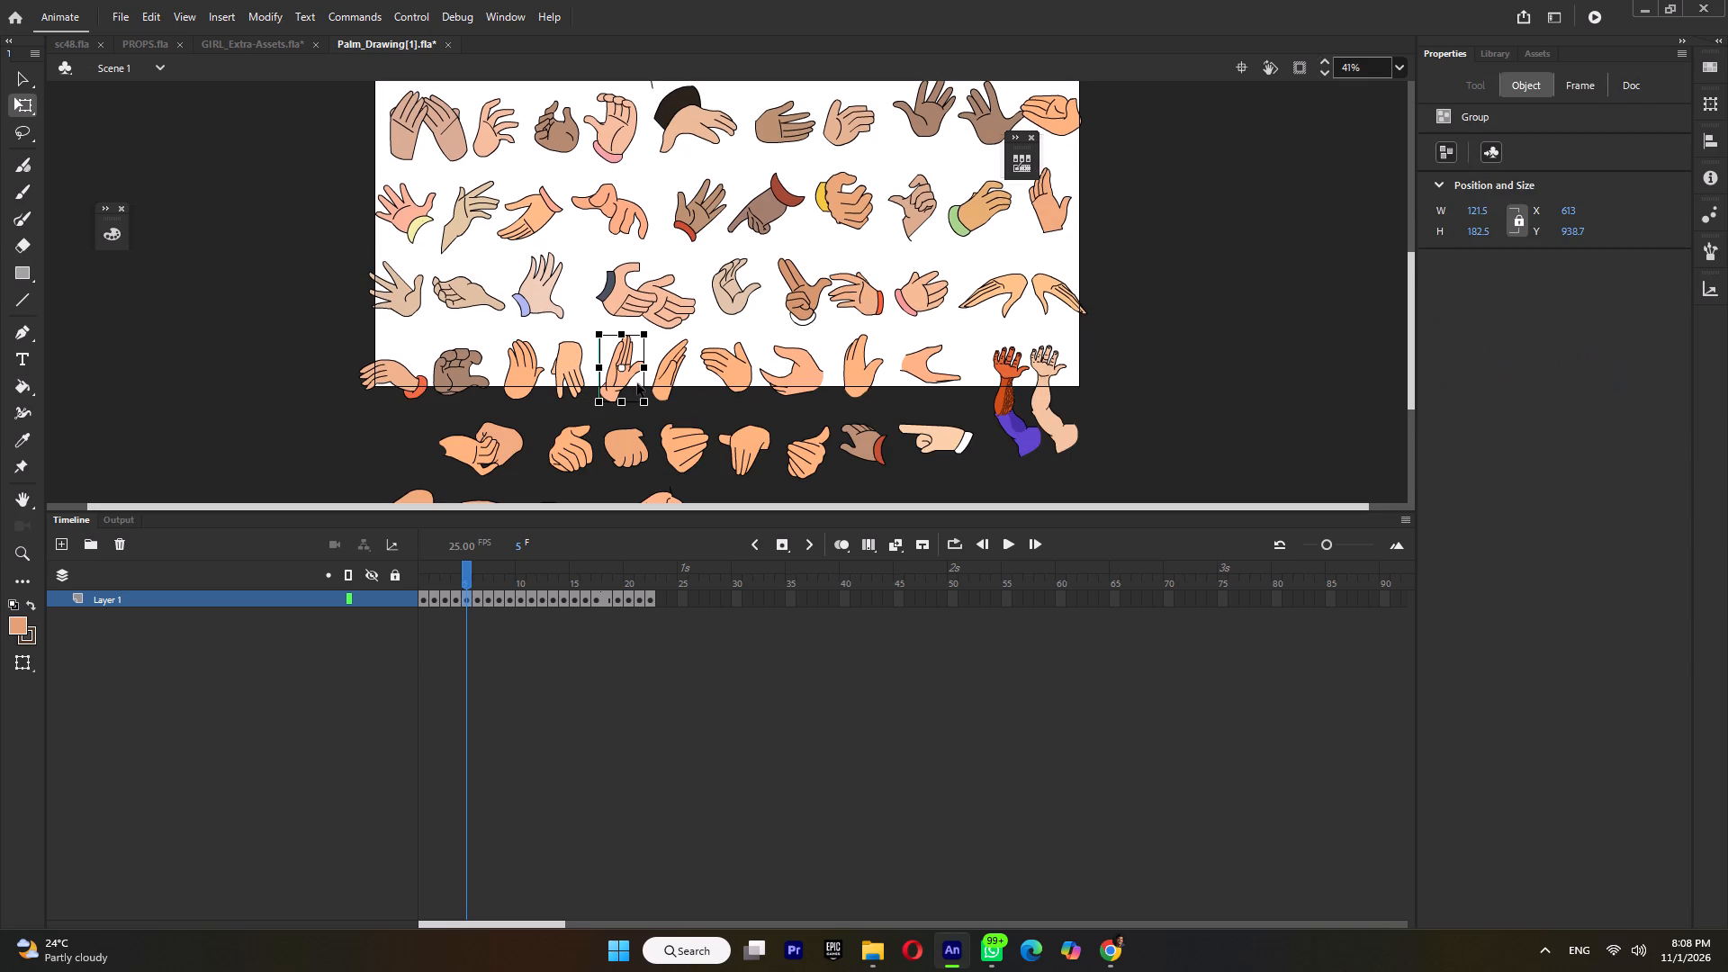
left_click(568, 382)
left_click_drag(591, 409, 503, 287)
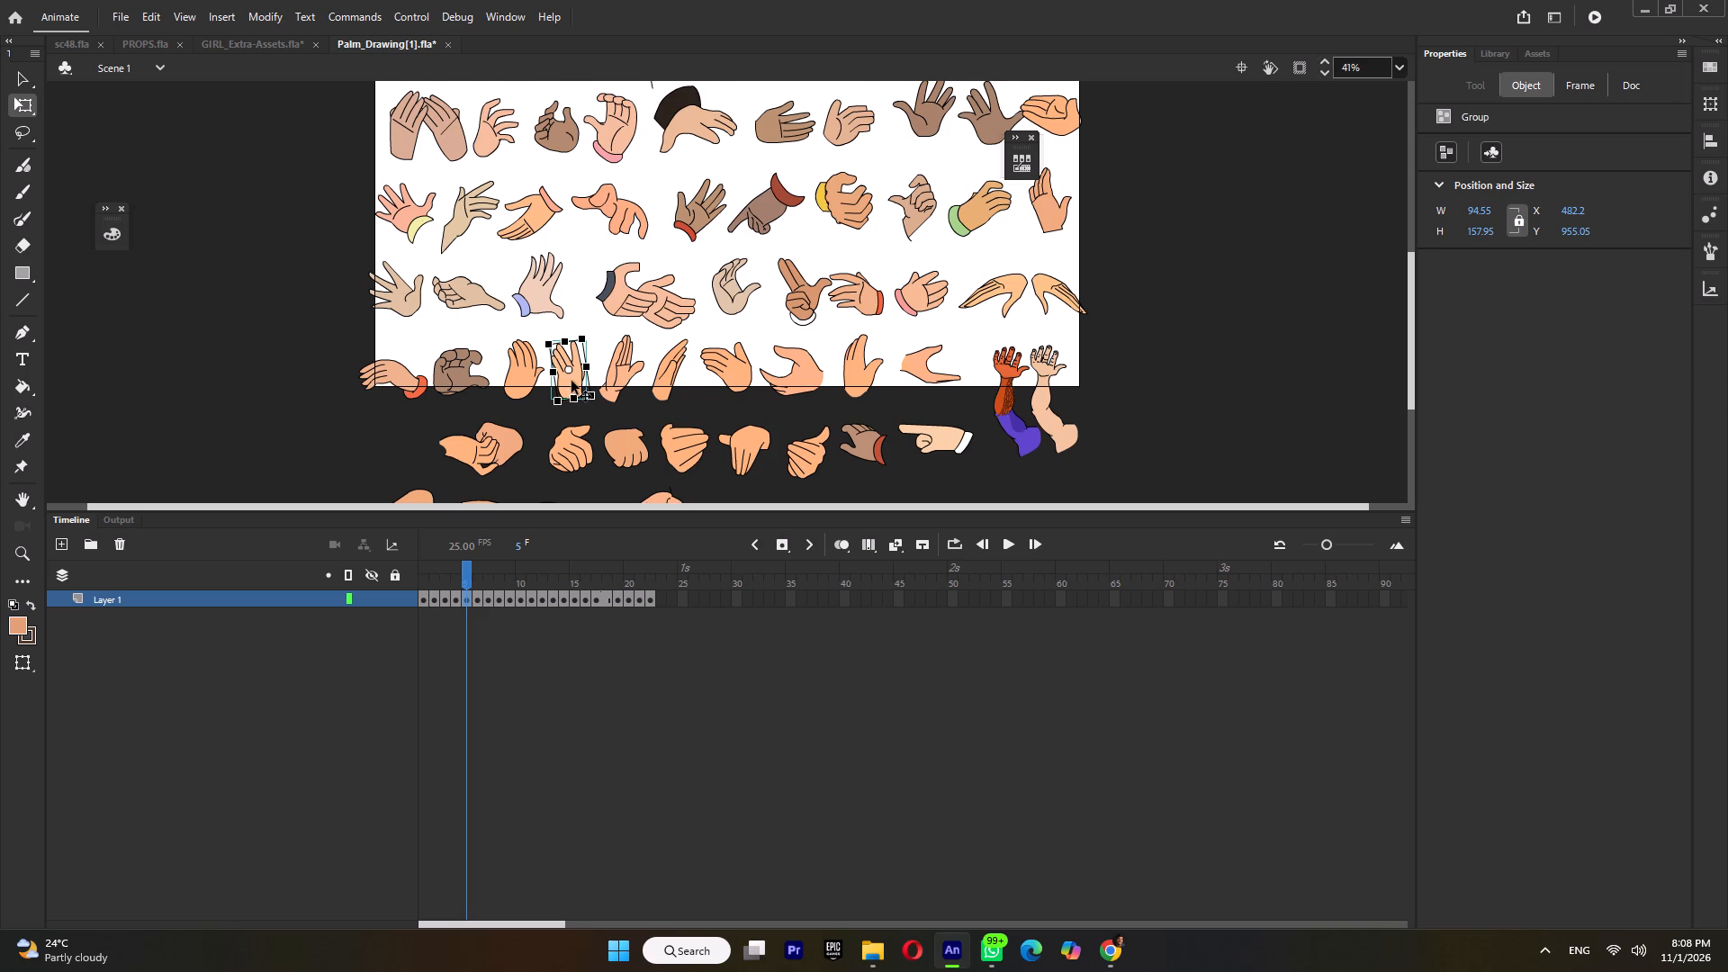
scroll(571, 381, "down", 1)
right_click(562, 262)
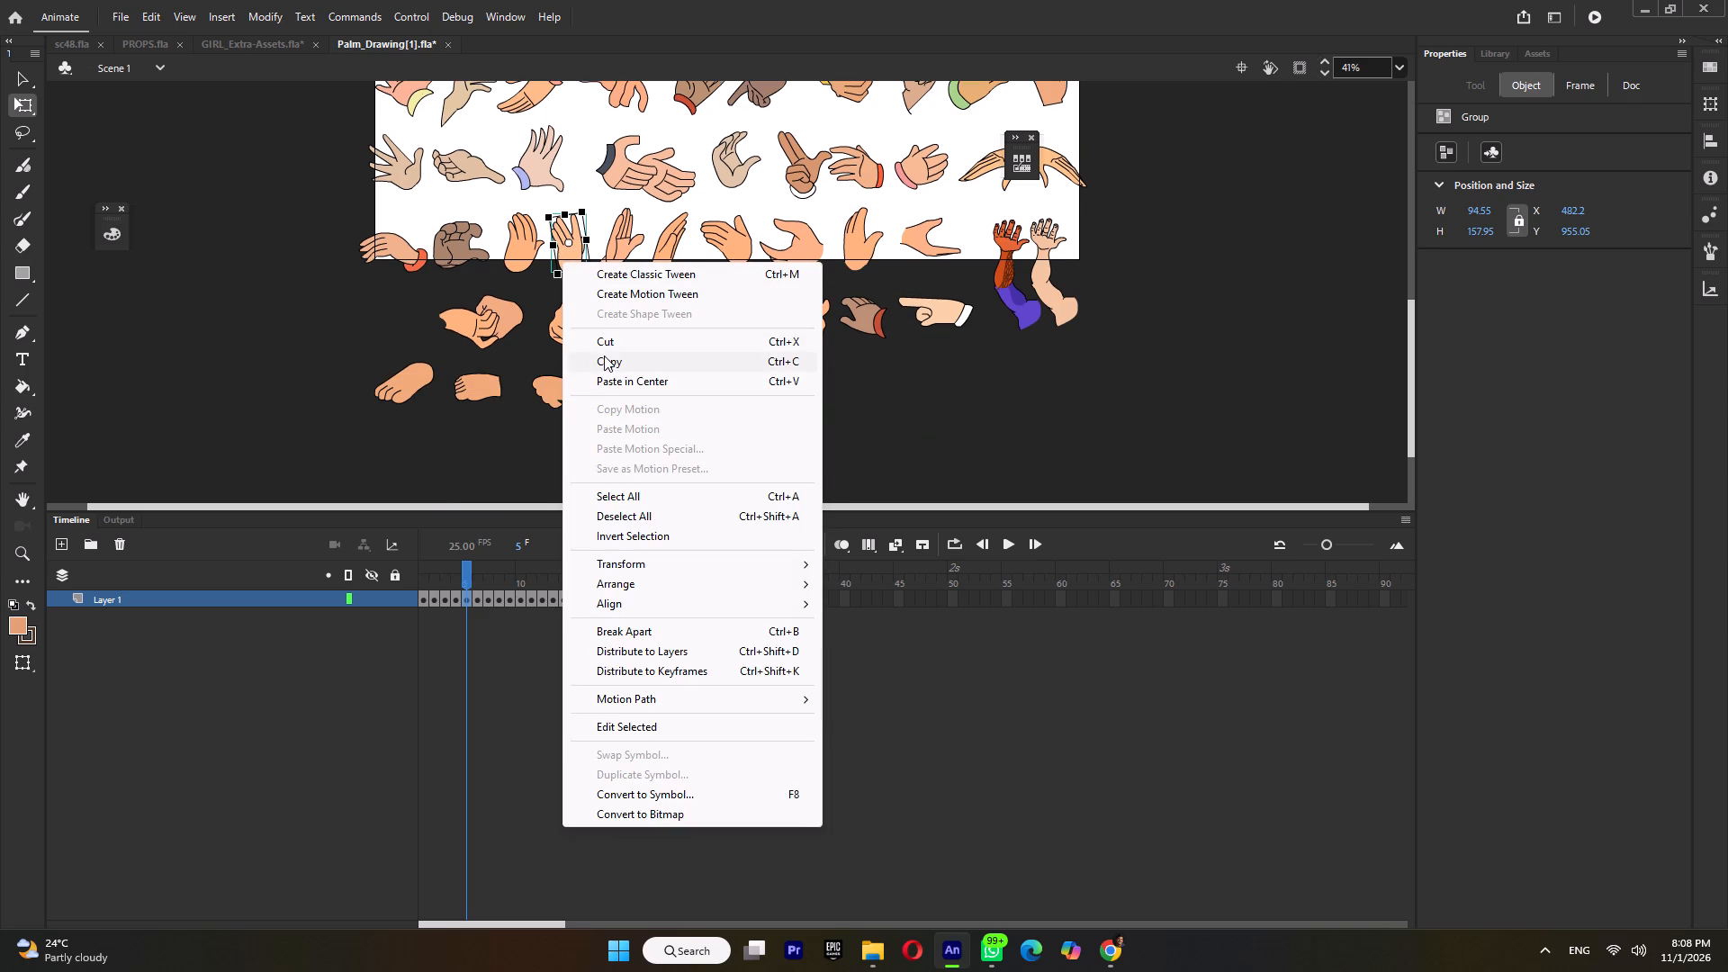
left_click(604, 356)
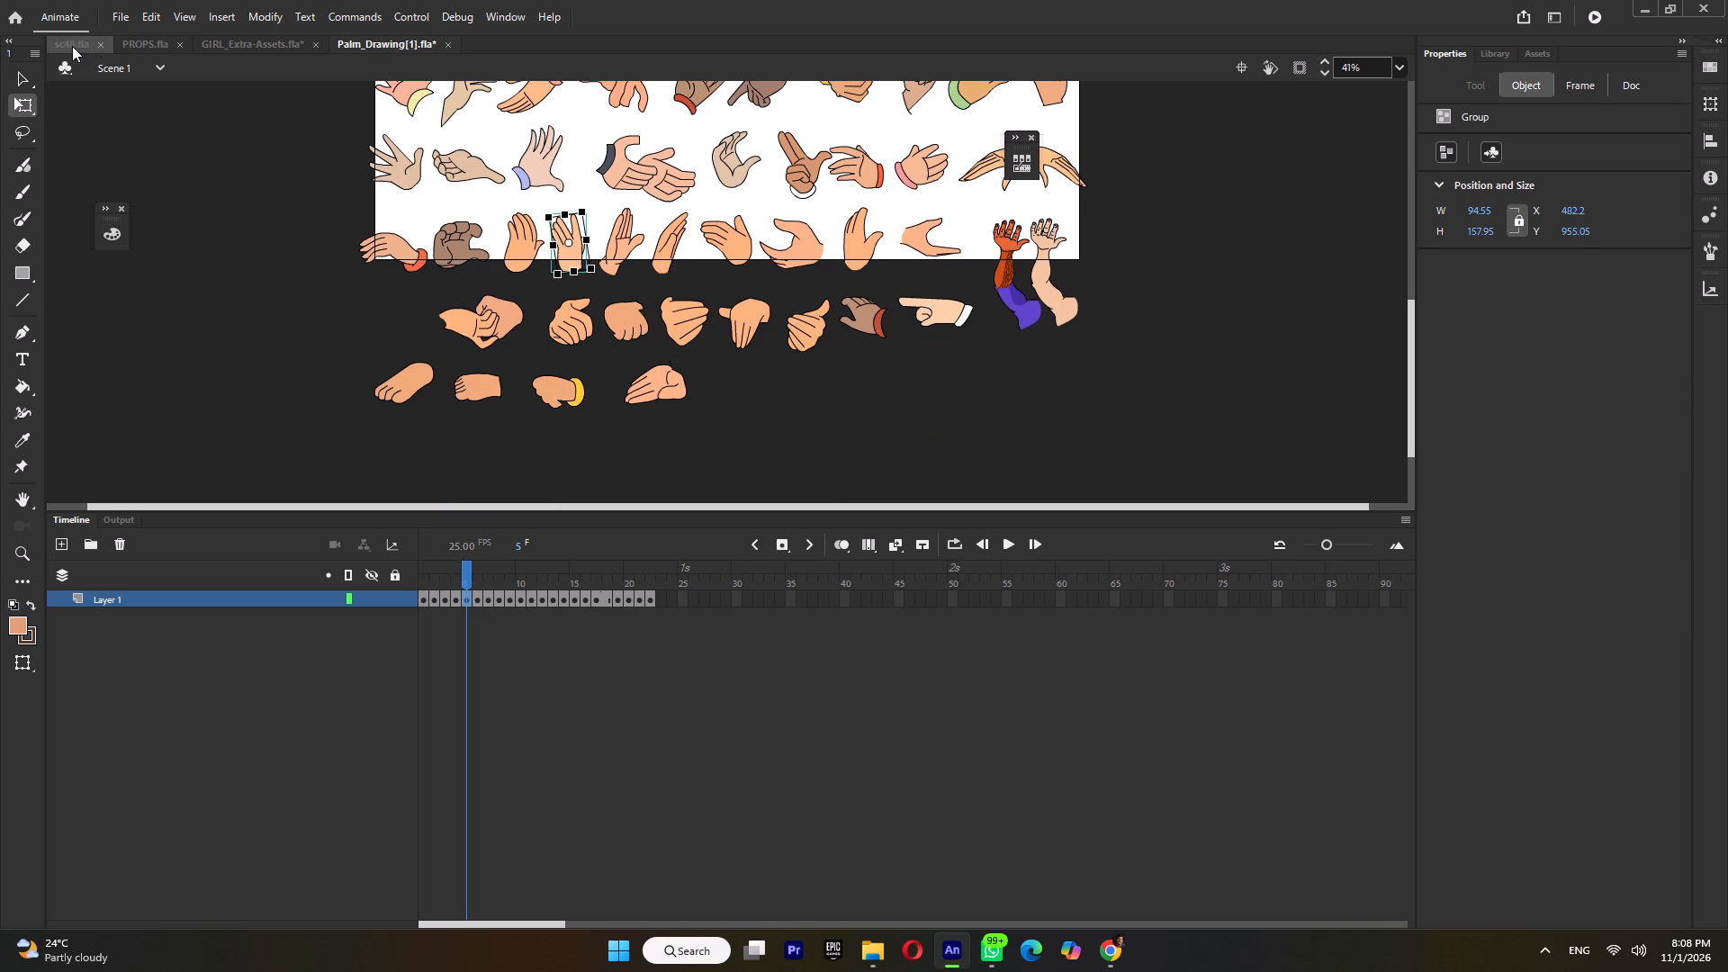
Save sc48.fla and paste the copied hand into a new blank keyframe at frame 24 of Tween 18's Layer_1.
left_click(72, 46)
key("ctrl+s")
double_click(818, 307, "ctrl")
scroll(818, 307, "up", 5, "ctrl")
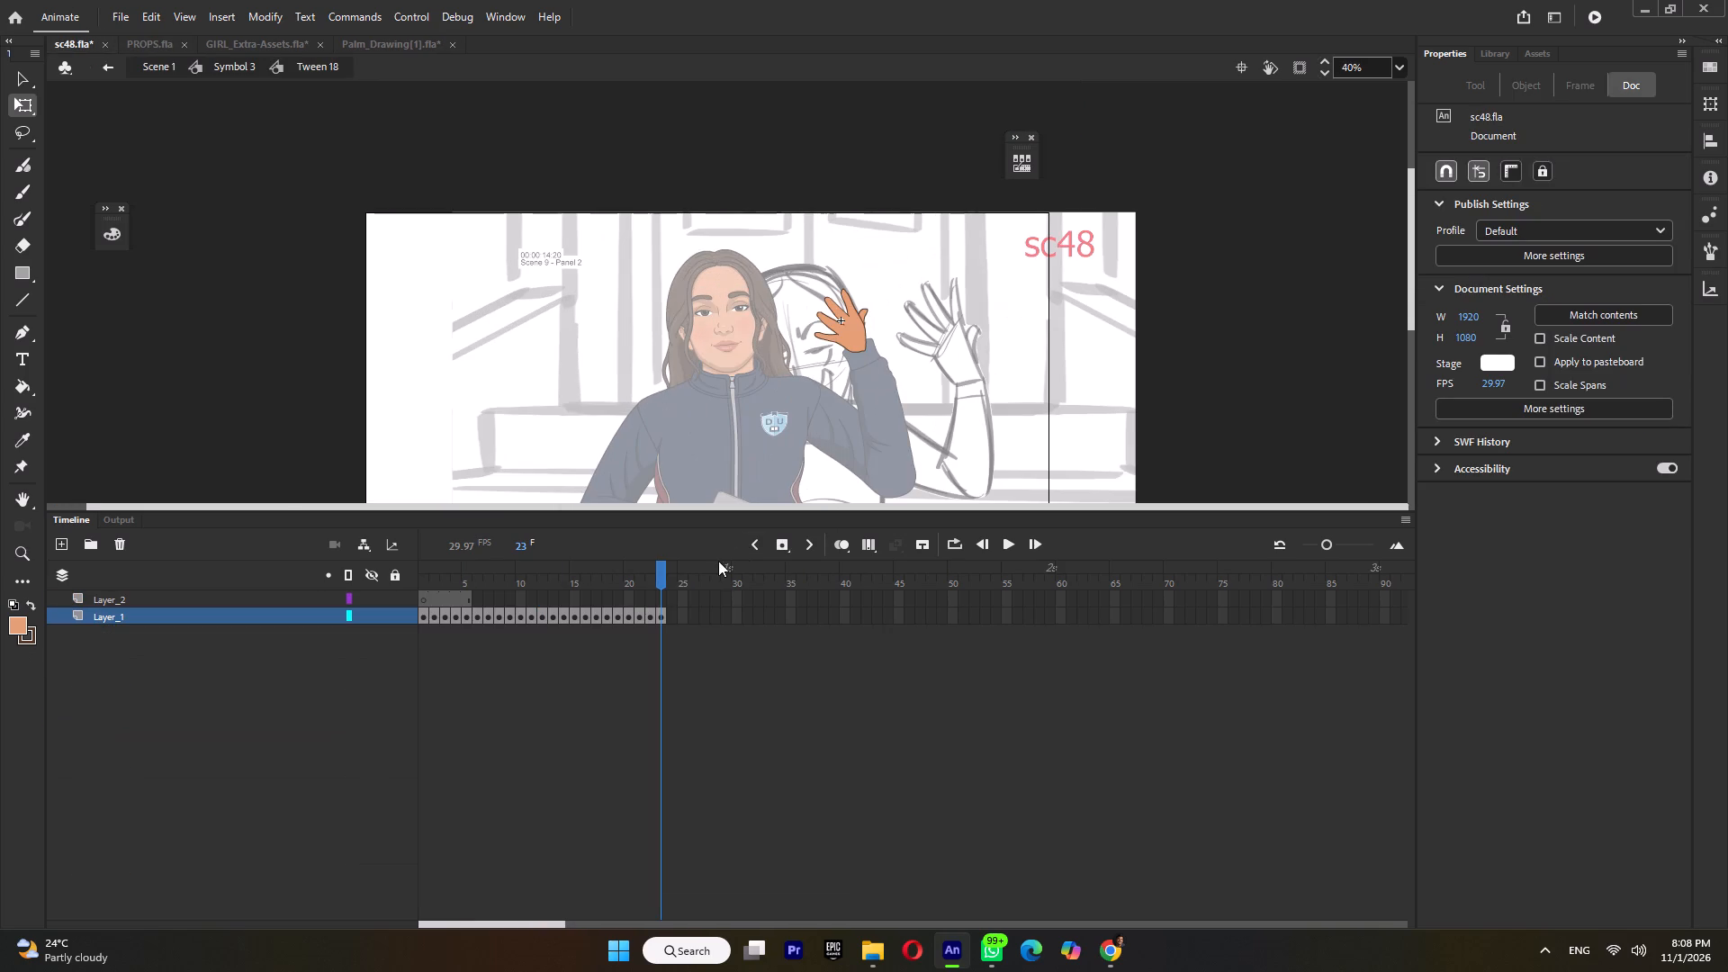
key("F7")
right_click(726, 314)
left_click(774, 369)
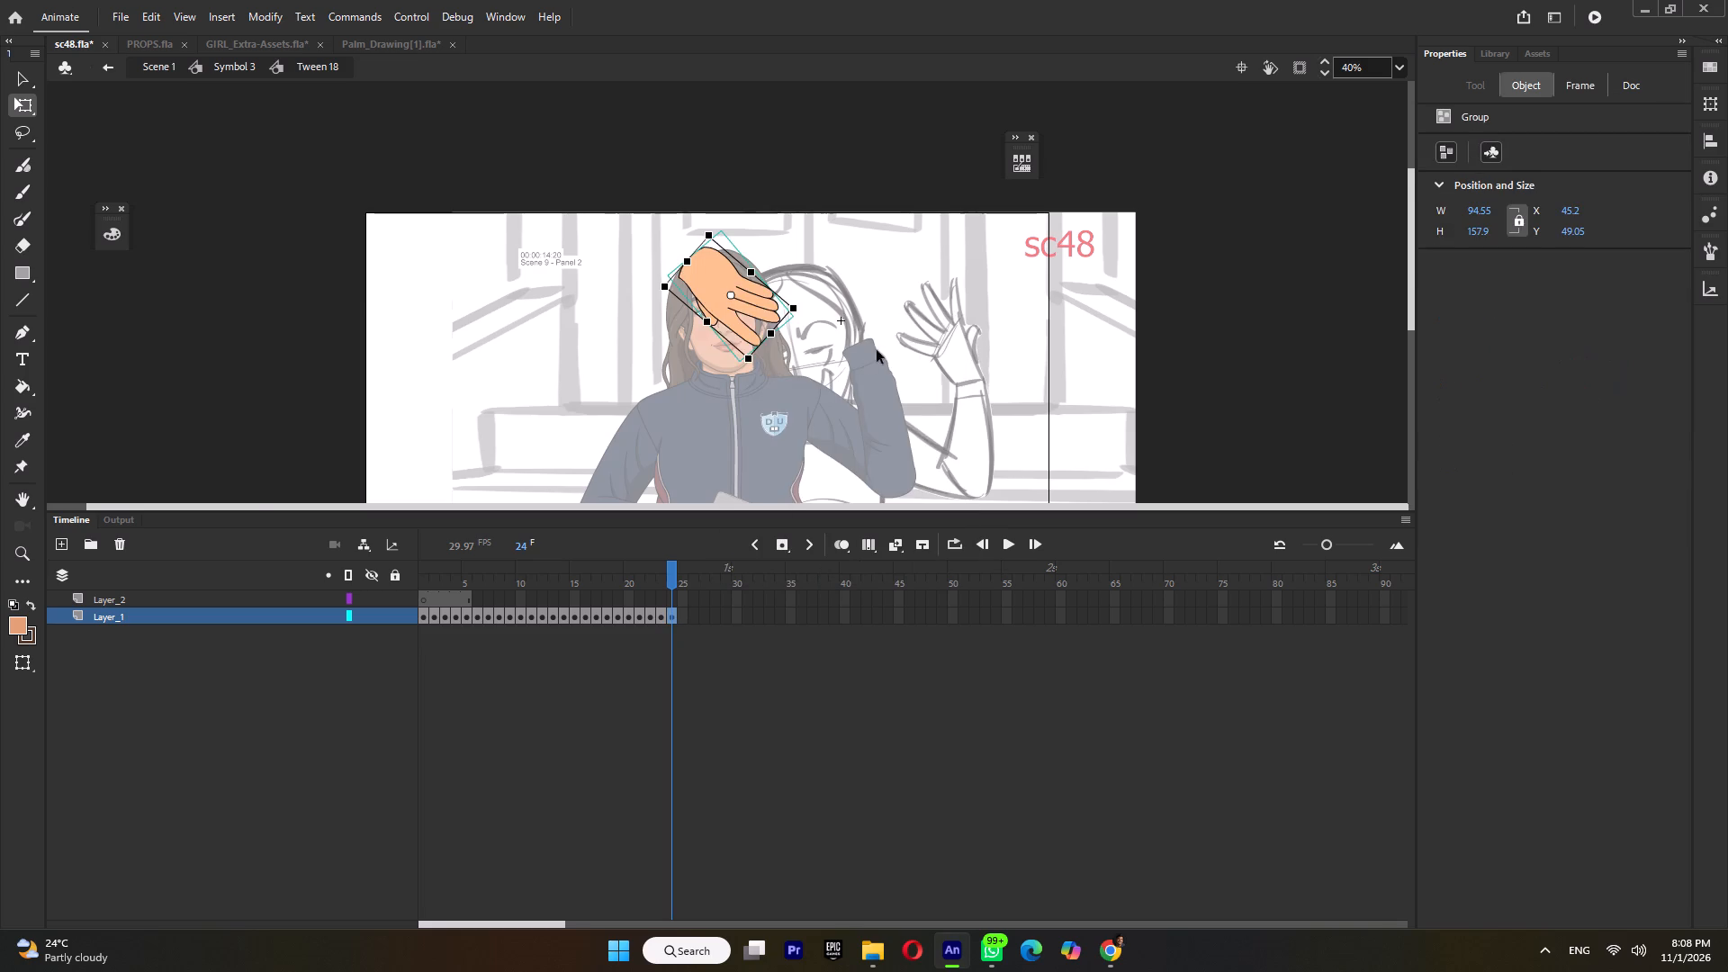
Rotate the pasted hand upright, scale it to about 52.5 × 91.7, and seat its wrist on the raised sleeve cuff.
scroll(750, 301, "up", 2, "ctrl")
left_click_drag(817, 321, 607, 247)
left_click_drag(770, 352, 936, 373)
left_click_drag(978, 355, 949, 351, "shift")
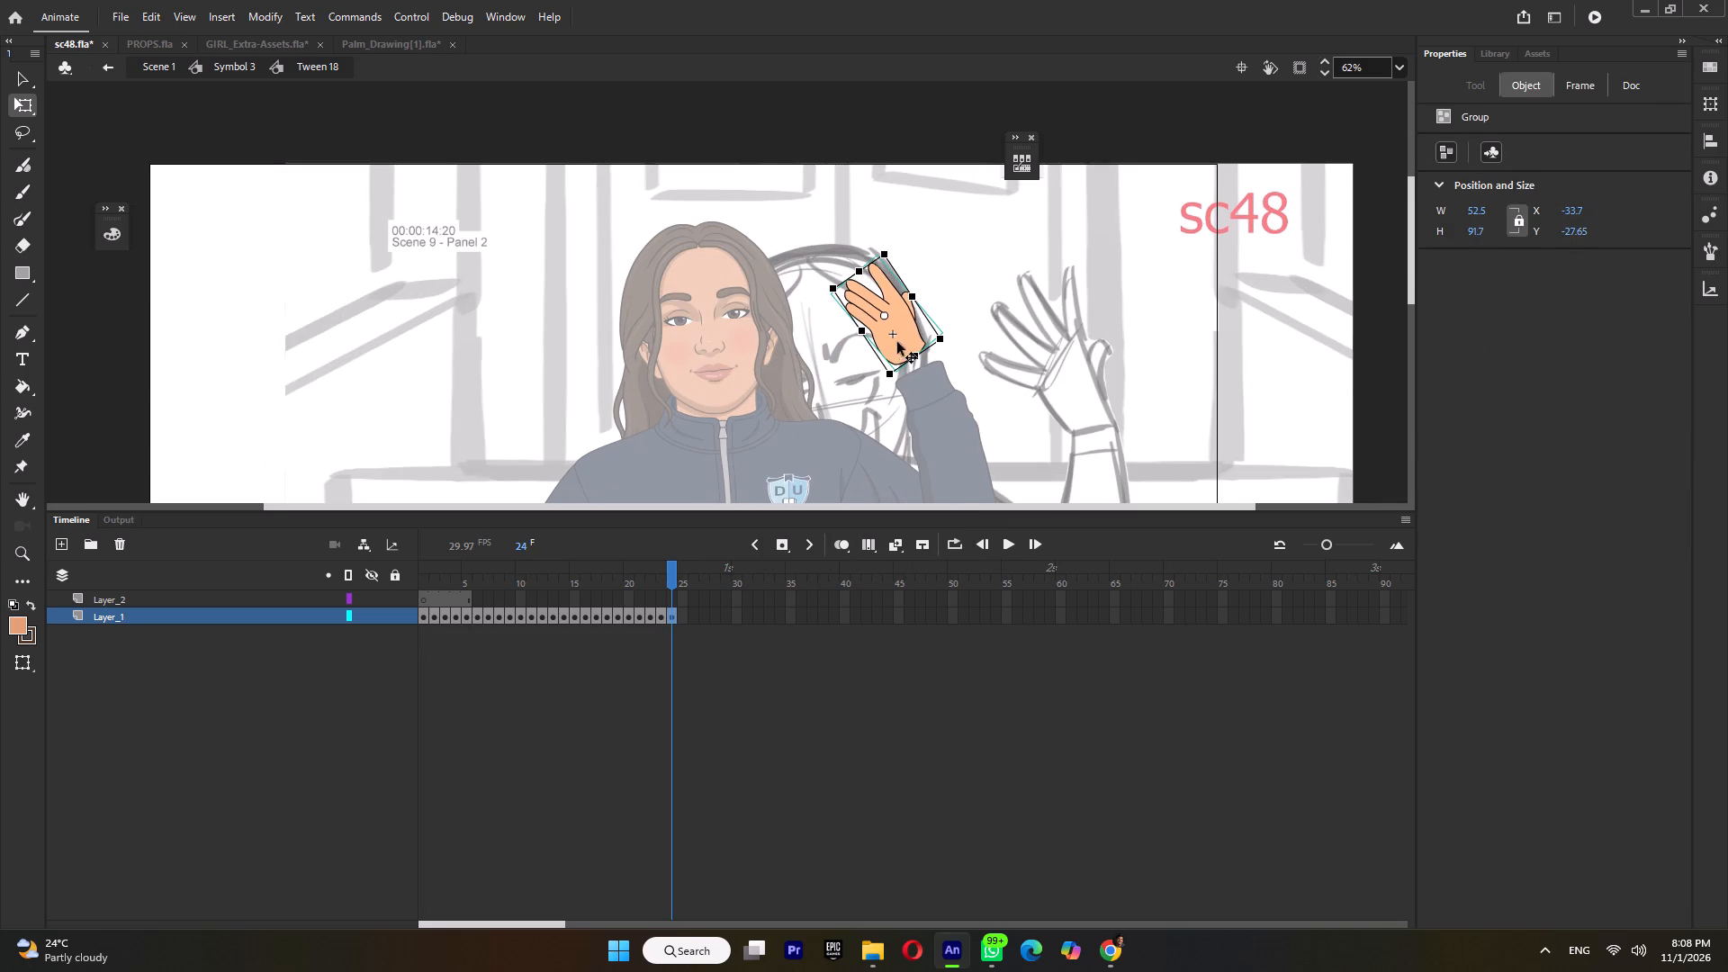
left_click_drag(902, 339, 912, 363)
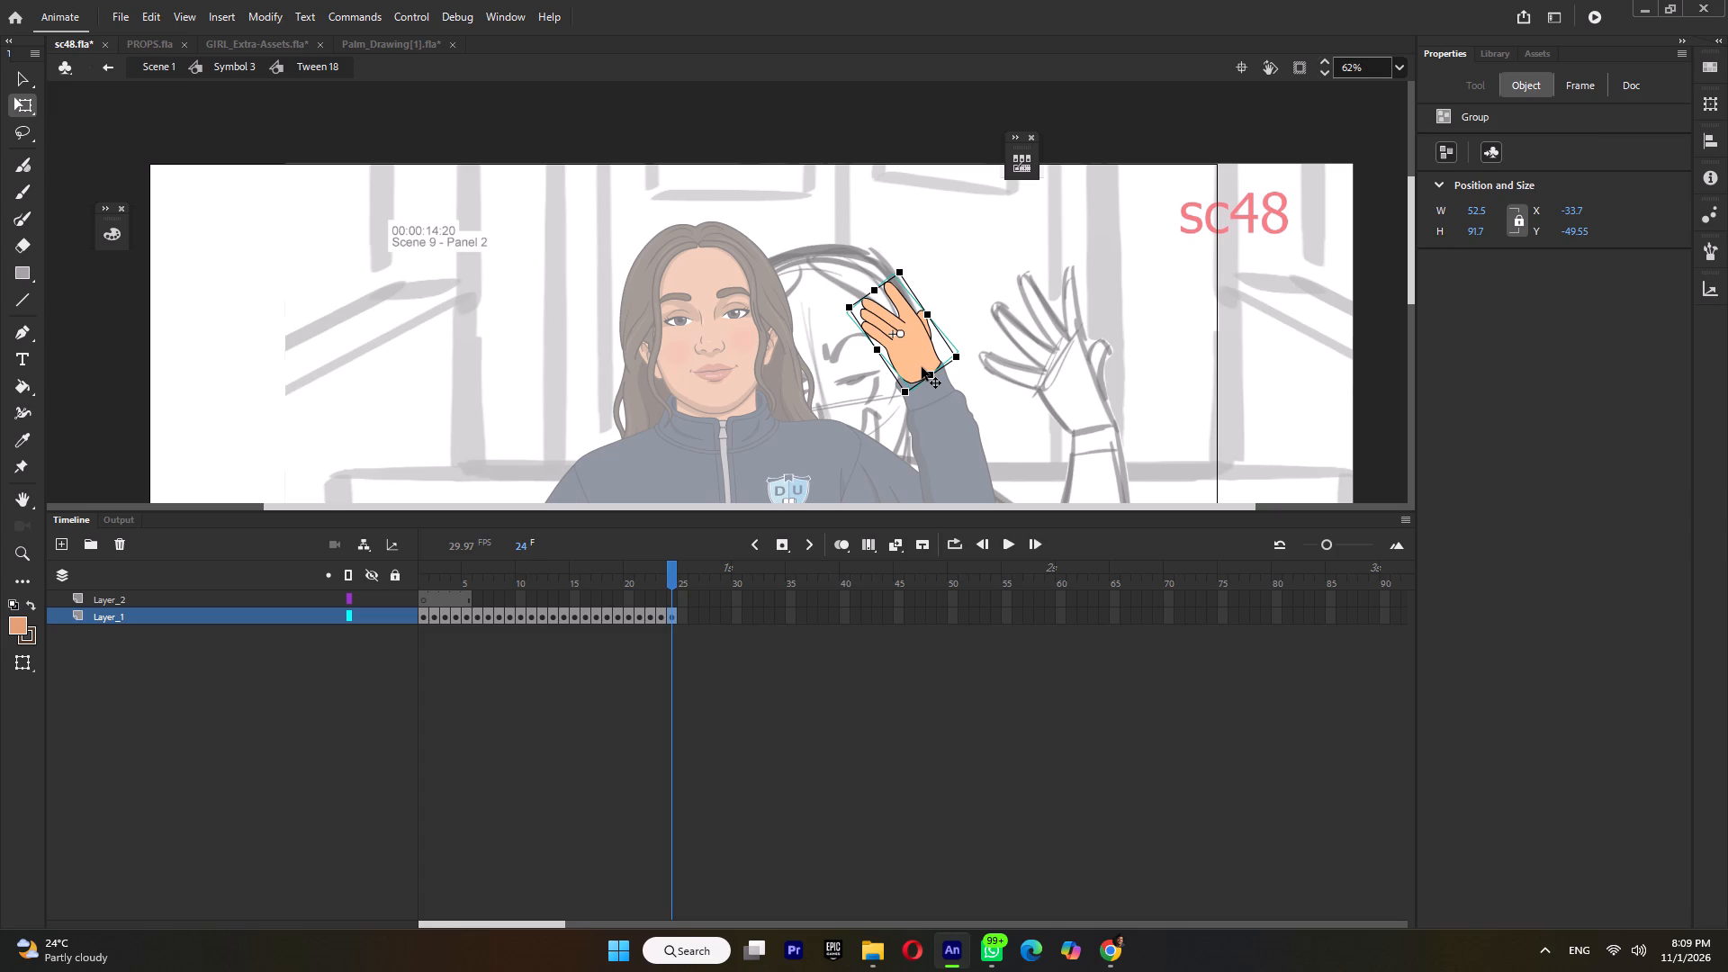
Inside the frame 24 hand group, apply the dark brown outline at stroke size 1 and the skin fill, including the thumb.
double_click(922, 367, "ctrl")
key("s")
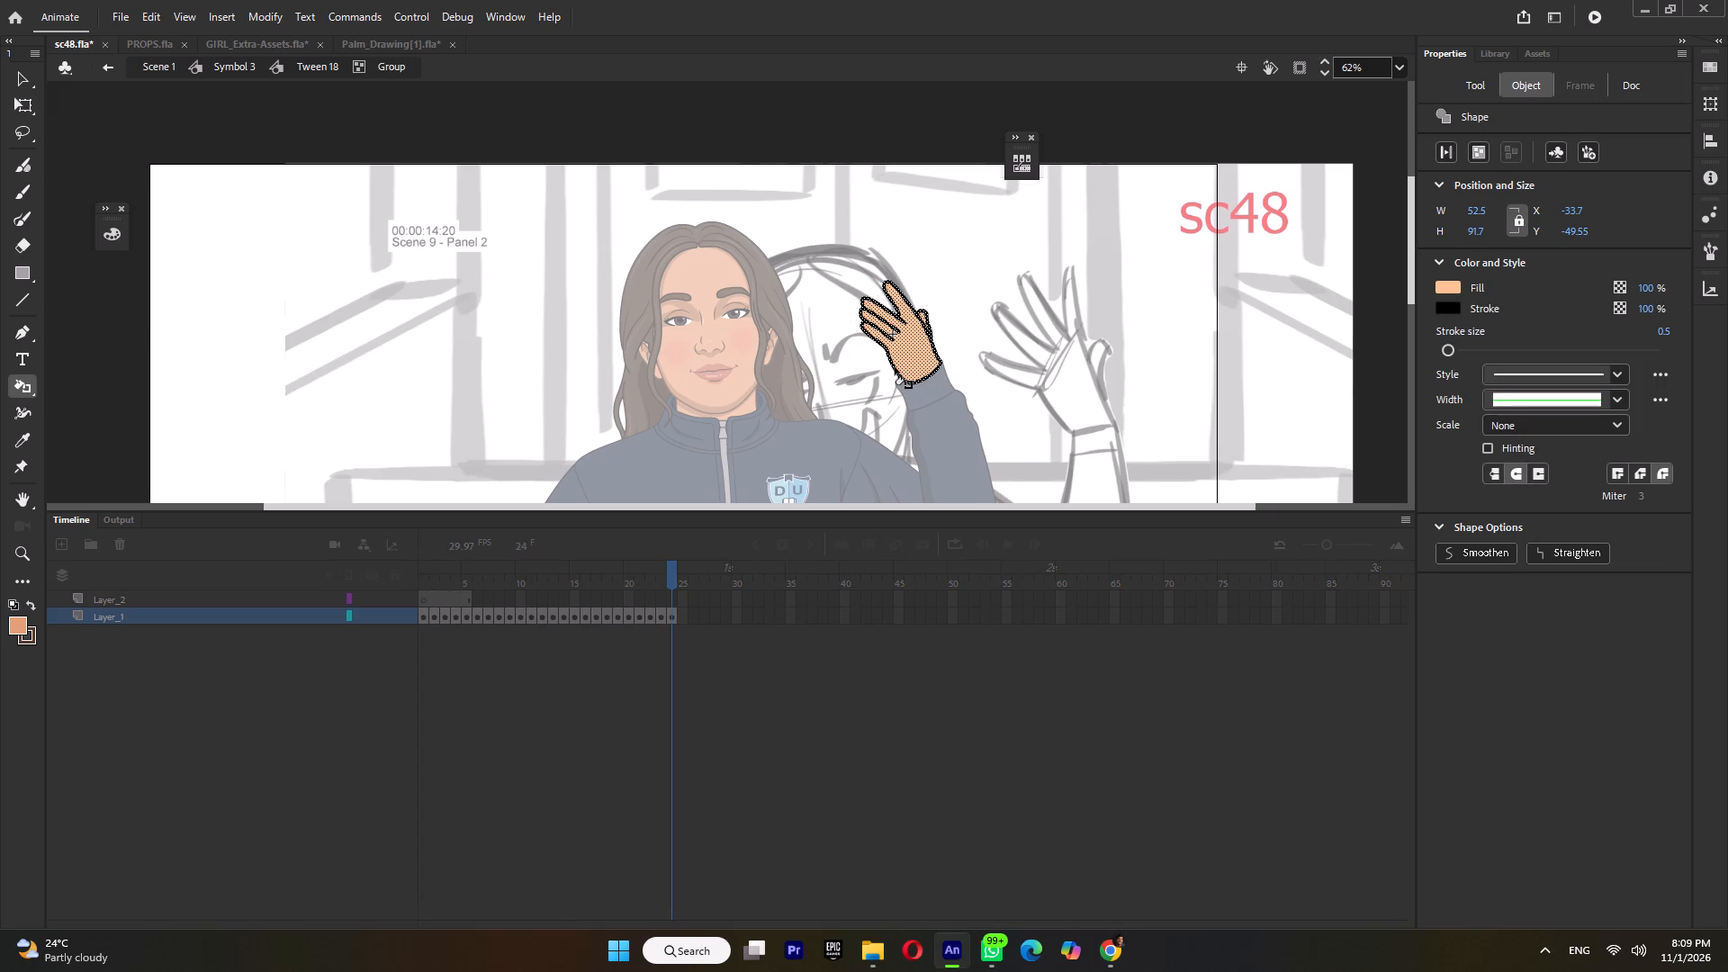
left_click(895, 367)
key("k")
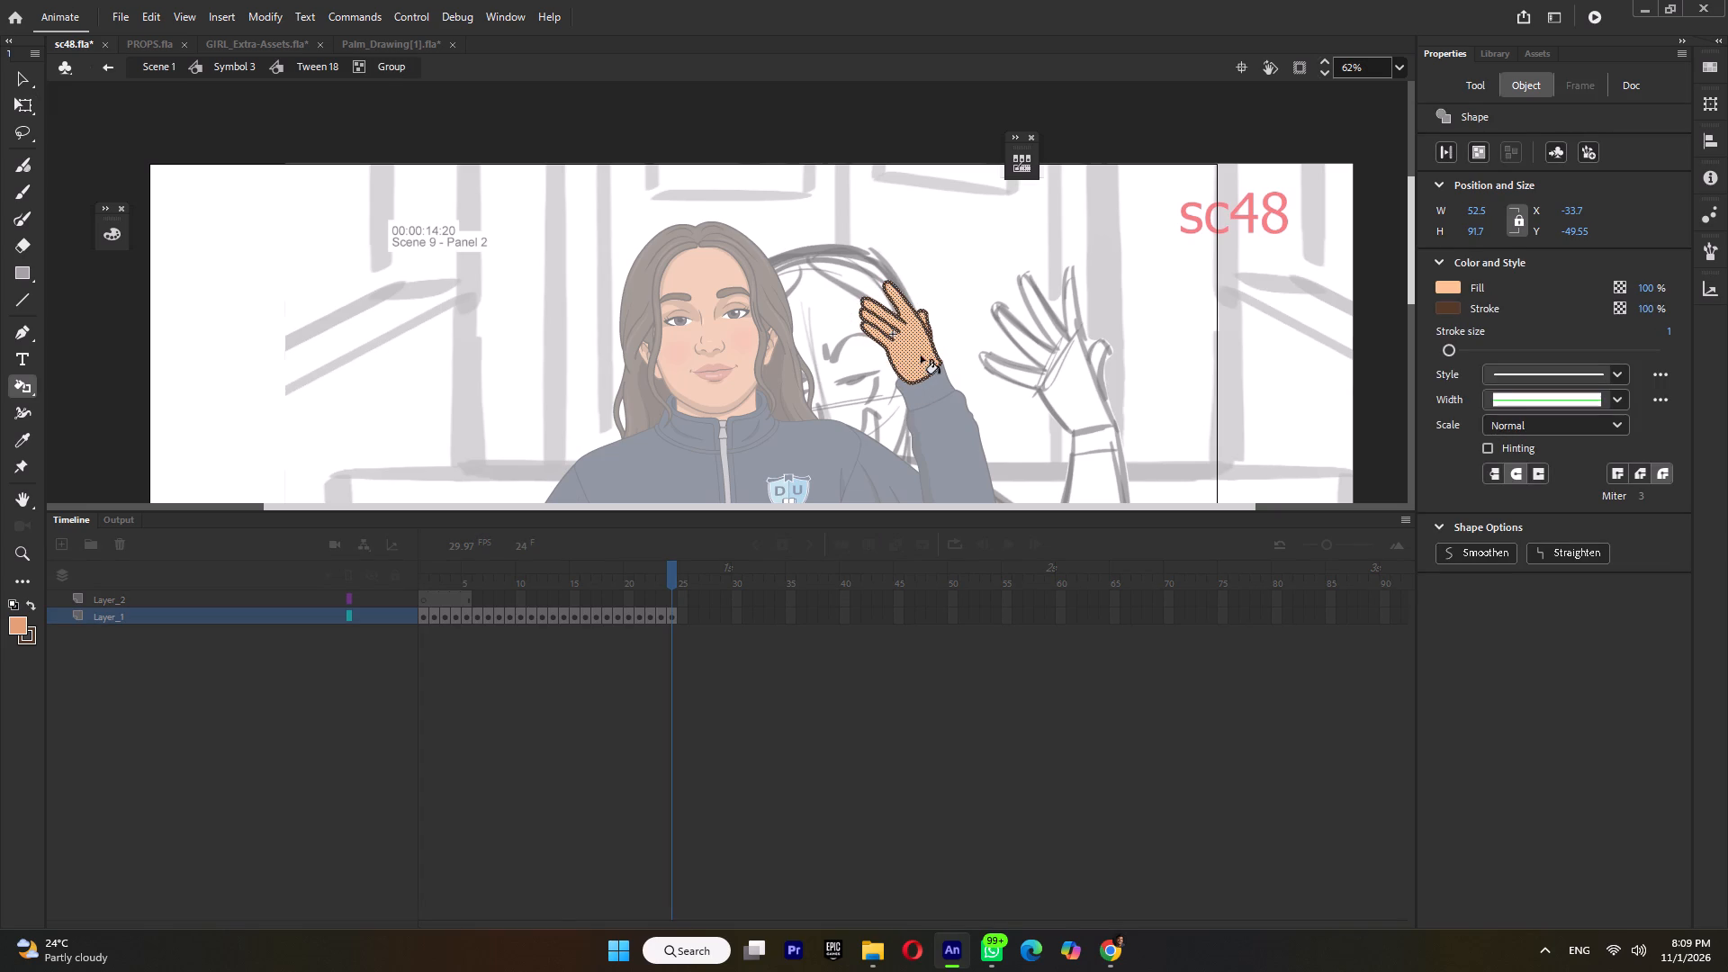
left_click(917, 355)
left_click(980, 347, "ctrl")
scroll(931, 337, "up", 1, "ctrl")
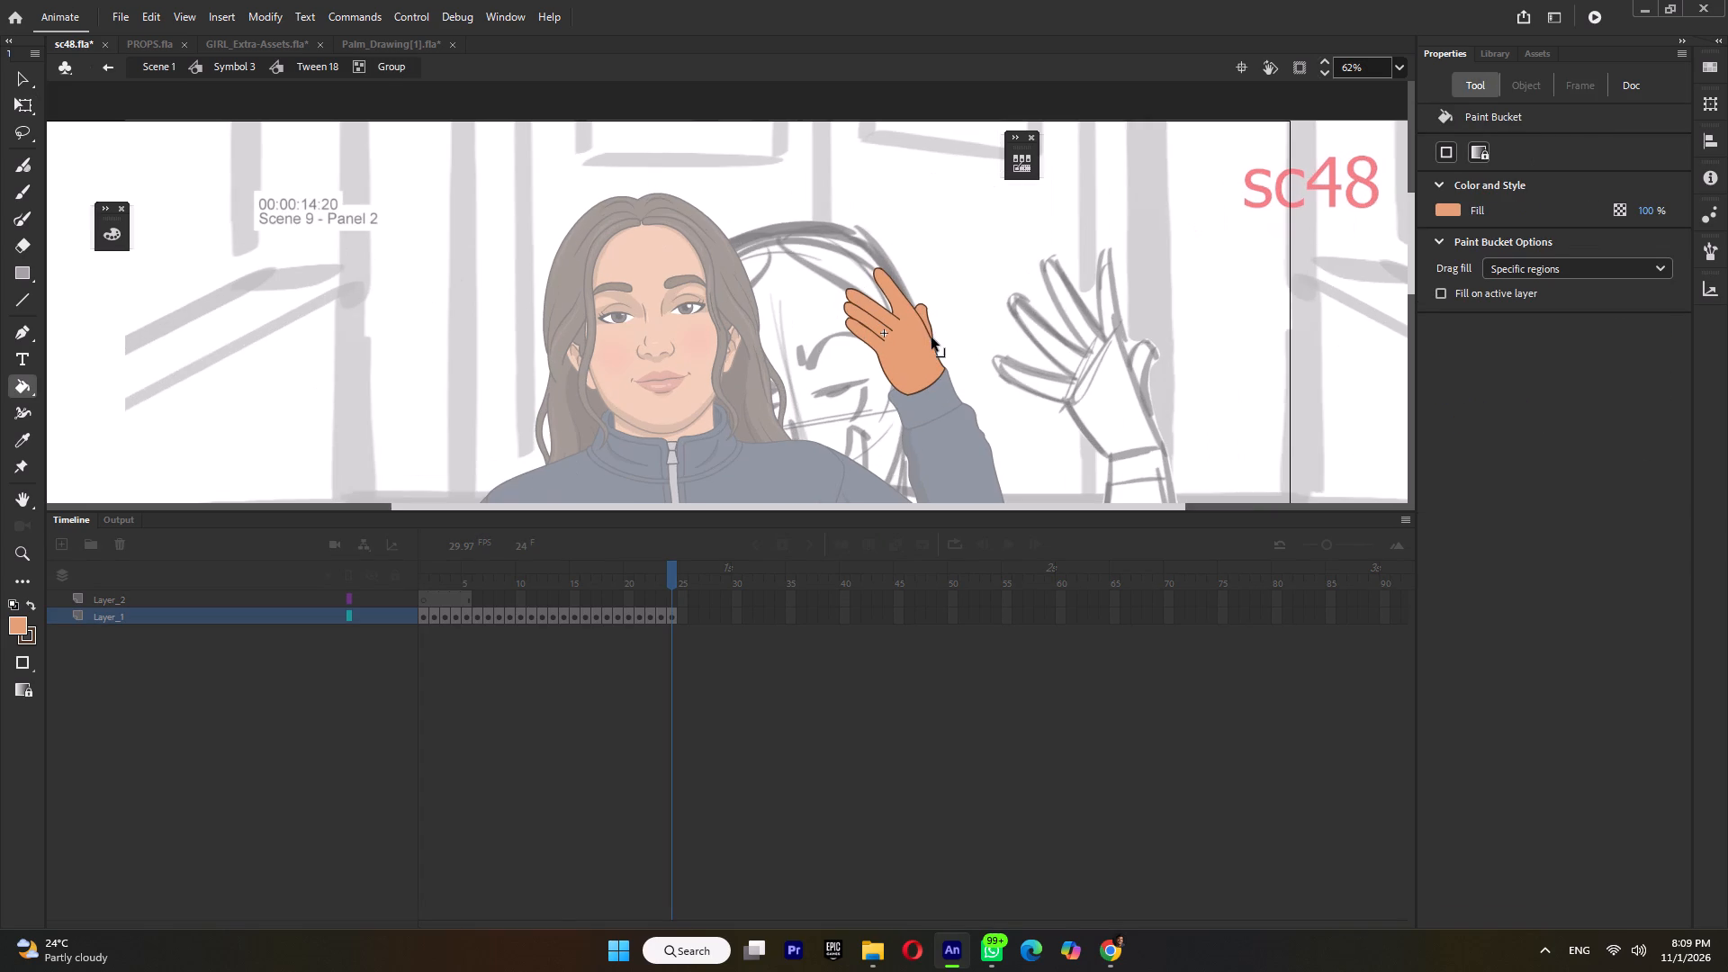
scroll(949, 360, "up", 4, "ctrl")
left_click_drag(942, 385, 933, 403, "ctrl")
left_click(935, 374, "ctrl")
double_click(959, 359, "ctrl")
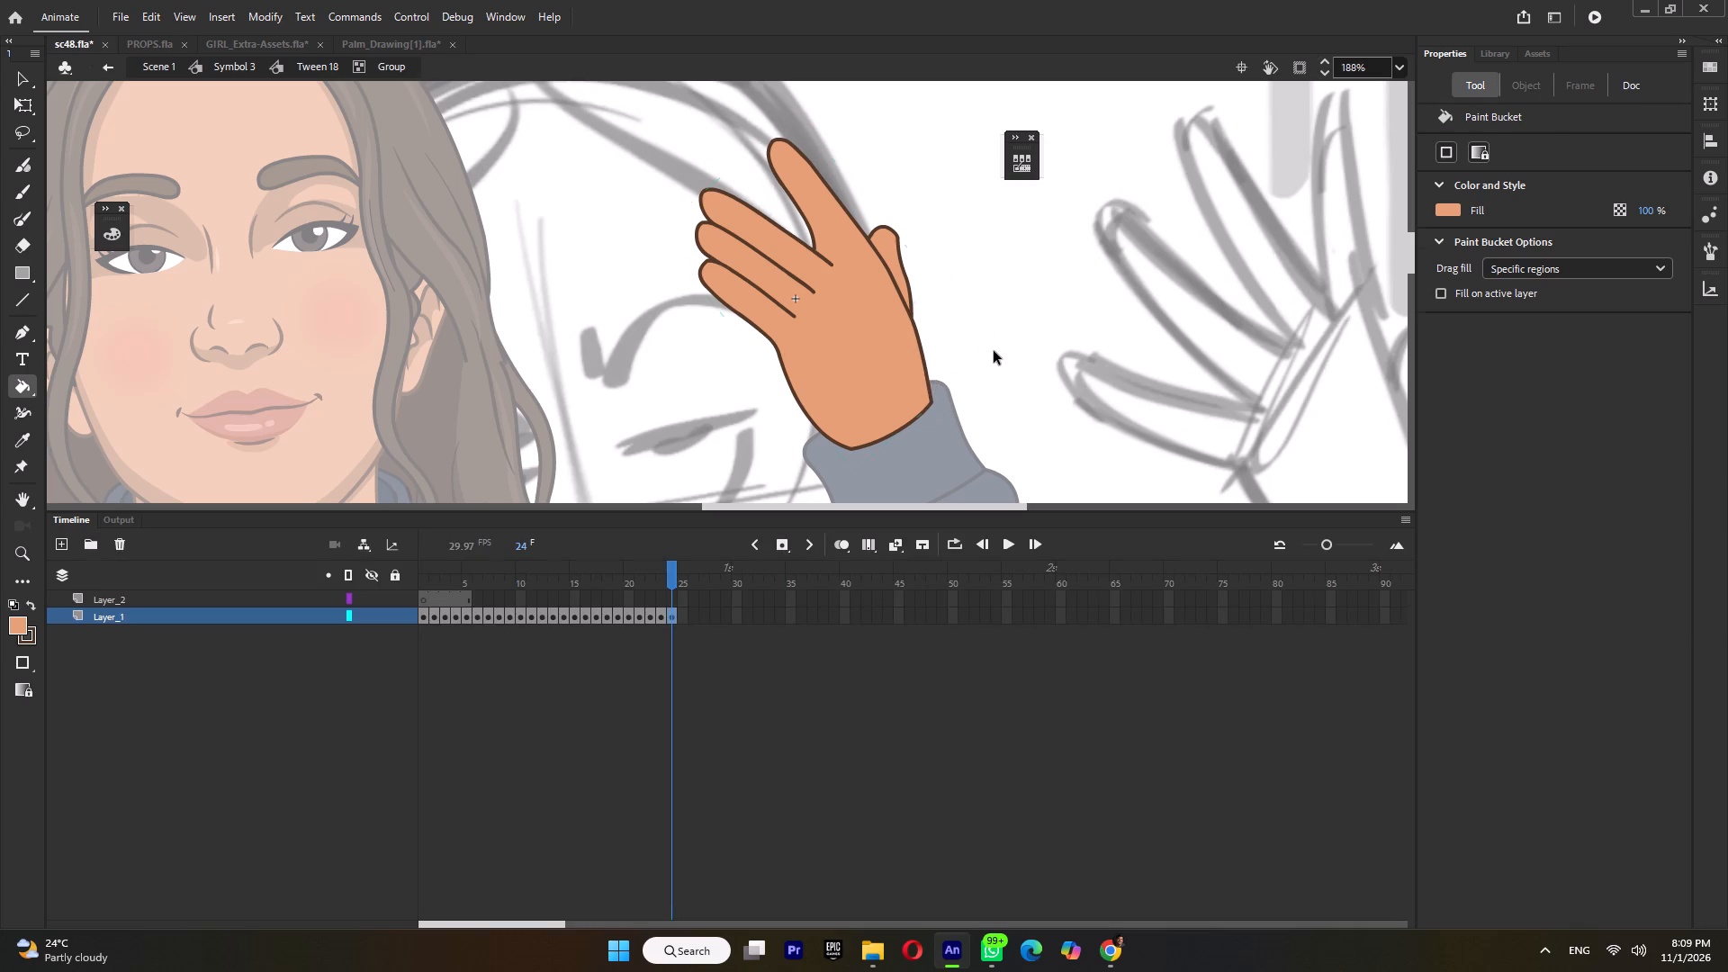
Return to Symbol 3 and set the Tween 18 hand at frame 13 of Layer_7 to show frame 24.
double_click(994, 351, "ctrl")
scroll(994, 354, "down", 4, "ctrl")
left_click(1465, 426)
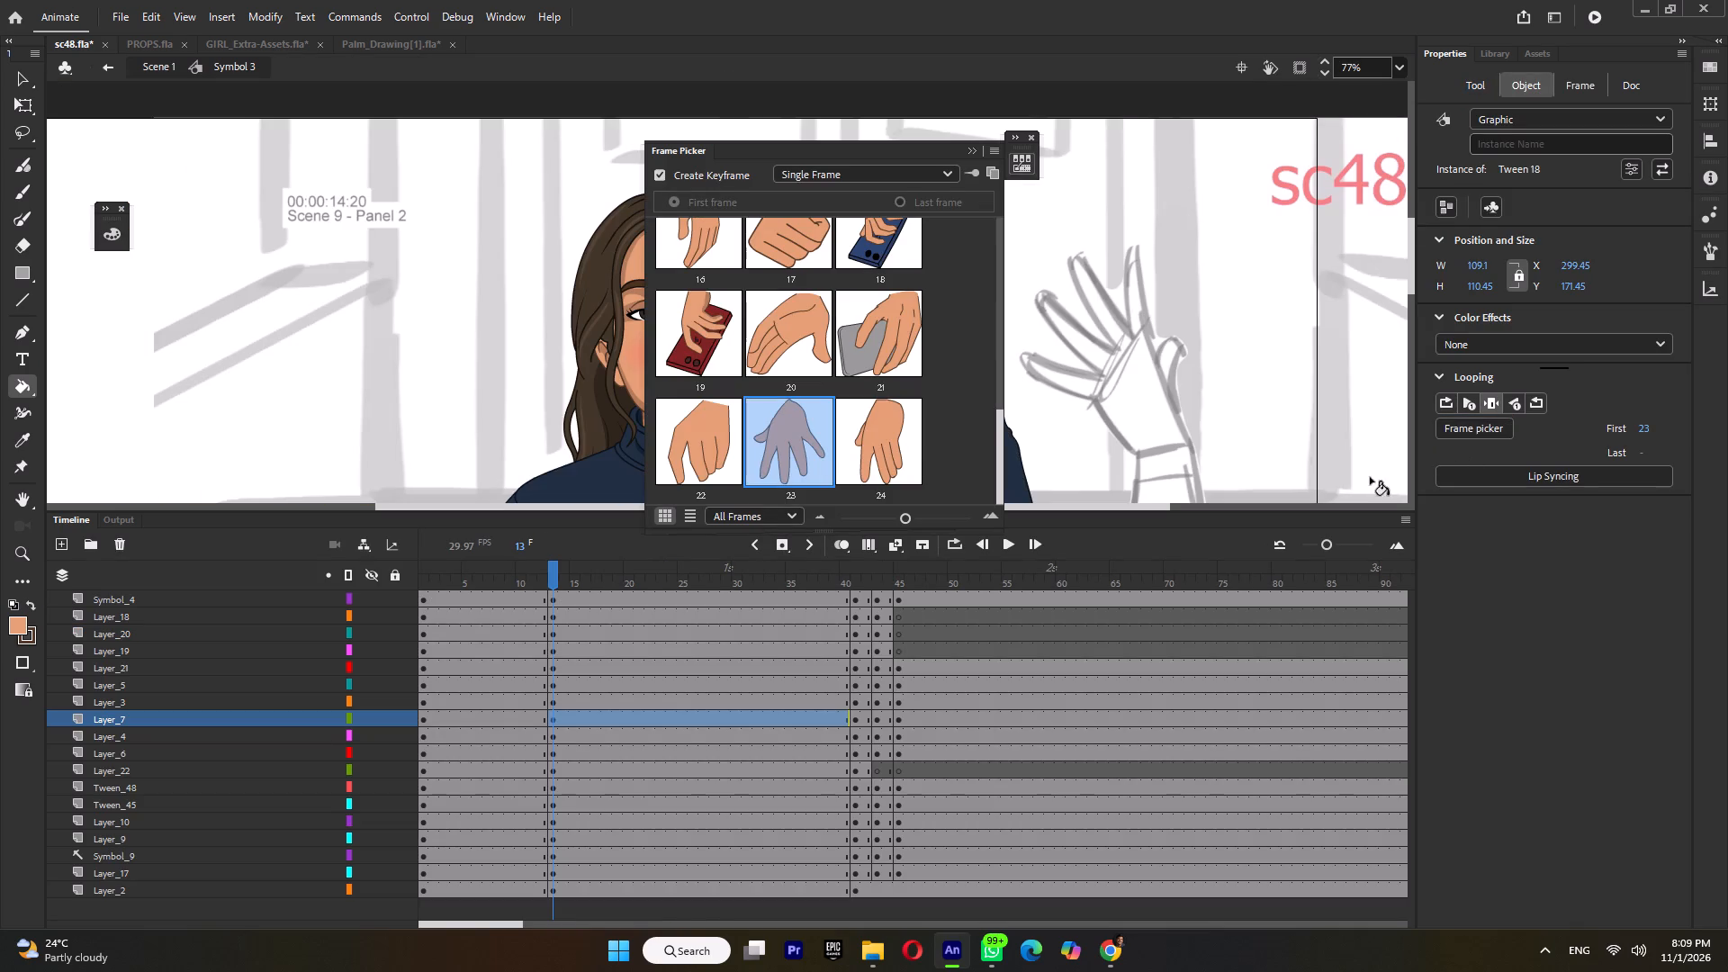
left_click(914, 444)
scroll(976, 384, "down", 5, "ctrl")
Return to Scene 1 and save sc48.fla.
double_click(1093, 332, "ctrl")
scroll(1093, 332, "down", 5, "ctrl")
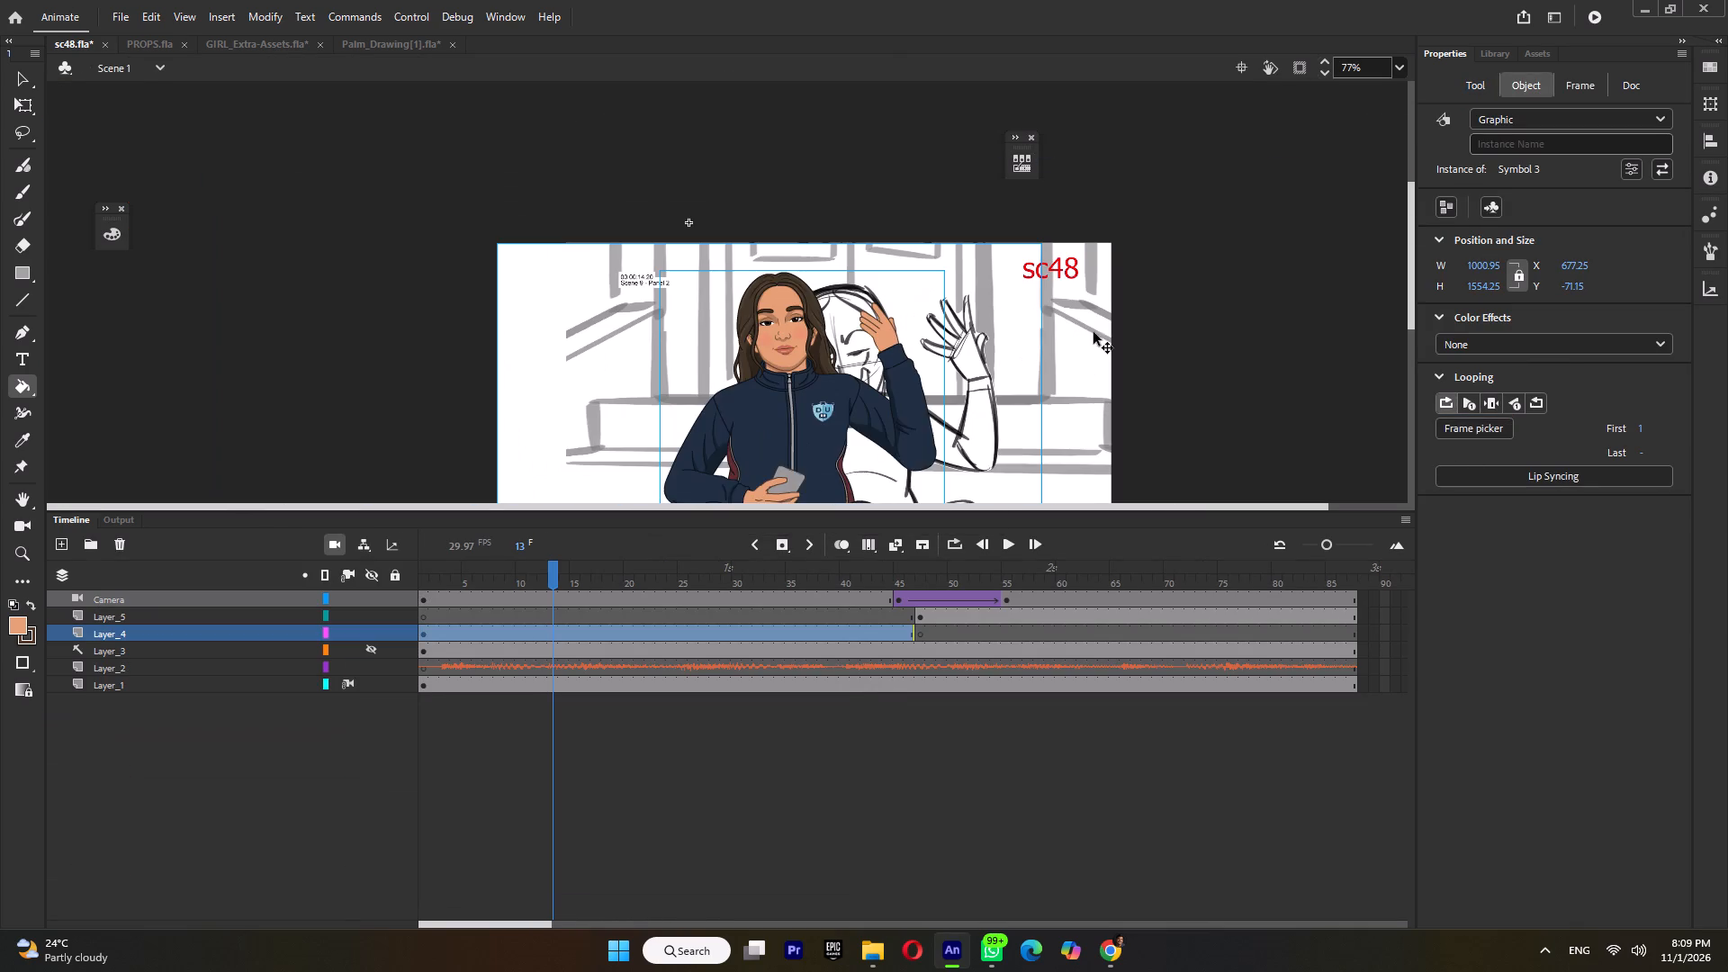
key("ctrl+s")
Play the opening of the Scene 1 animation several times to review the change into the raised-hand pose.
left_click_drag(451, 577, 369, 599)
key("Return")
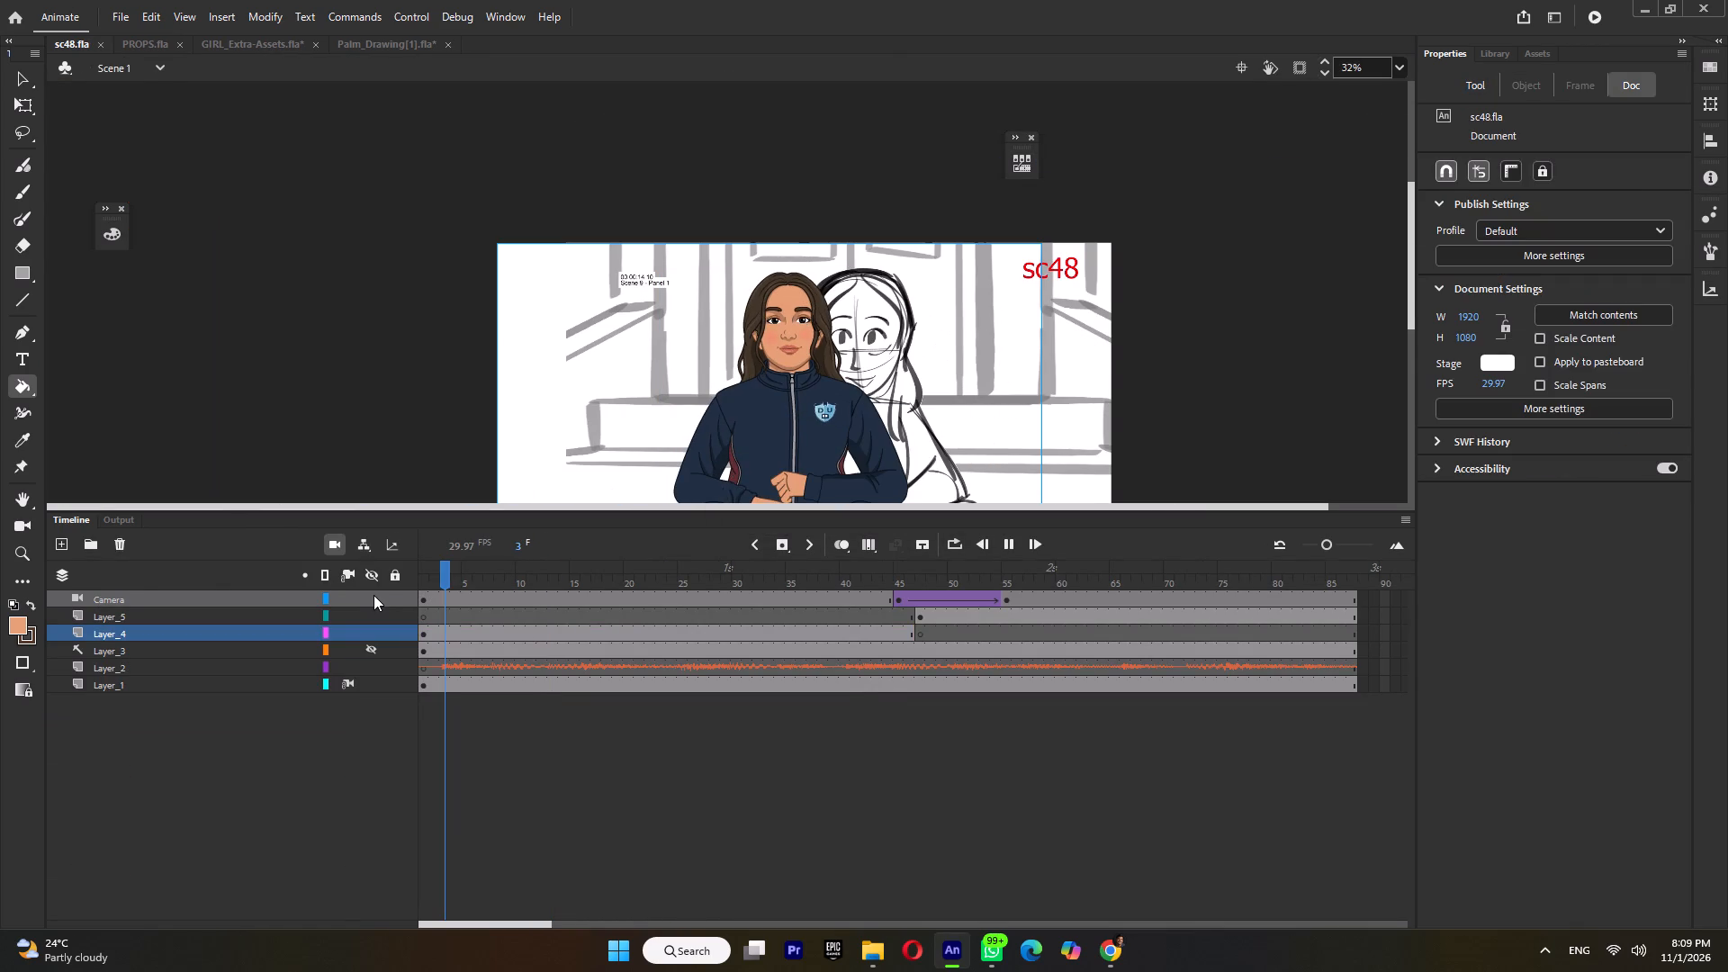
key("Return")
left_click_drag(475, 576, 323, 594)
key("Return")
key("Return")
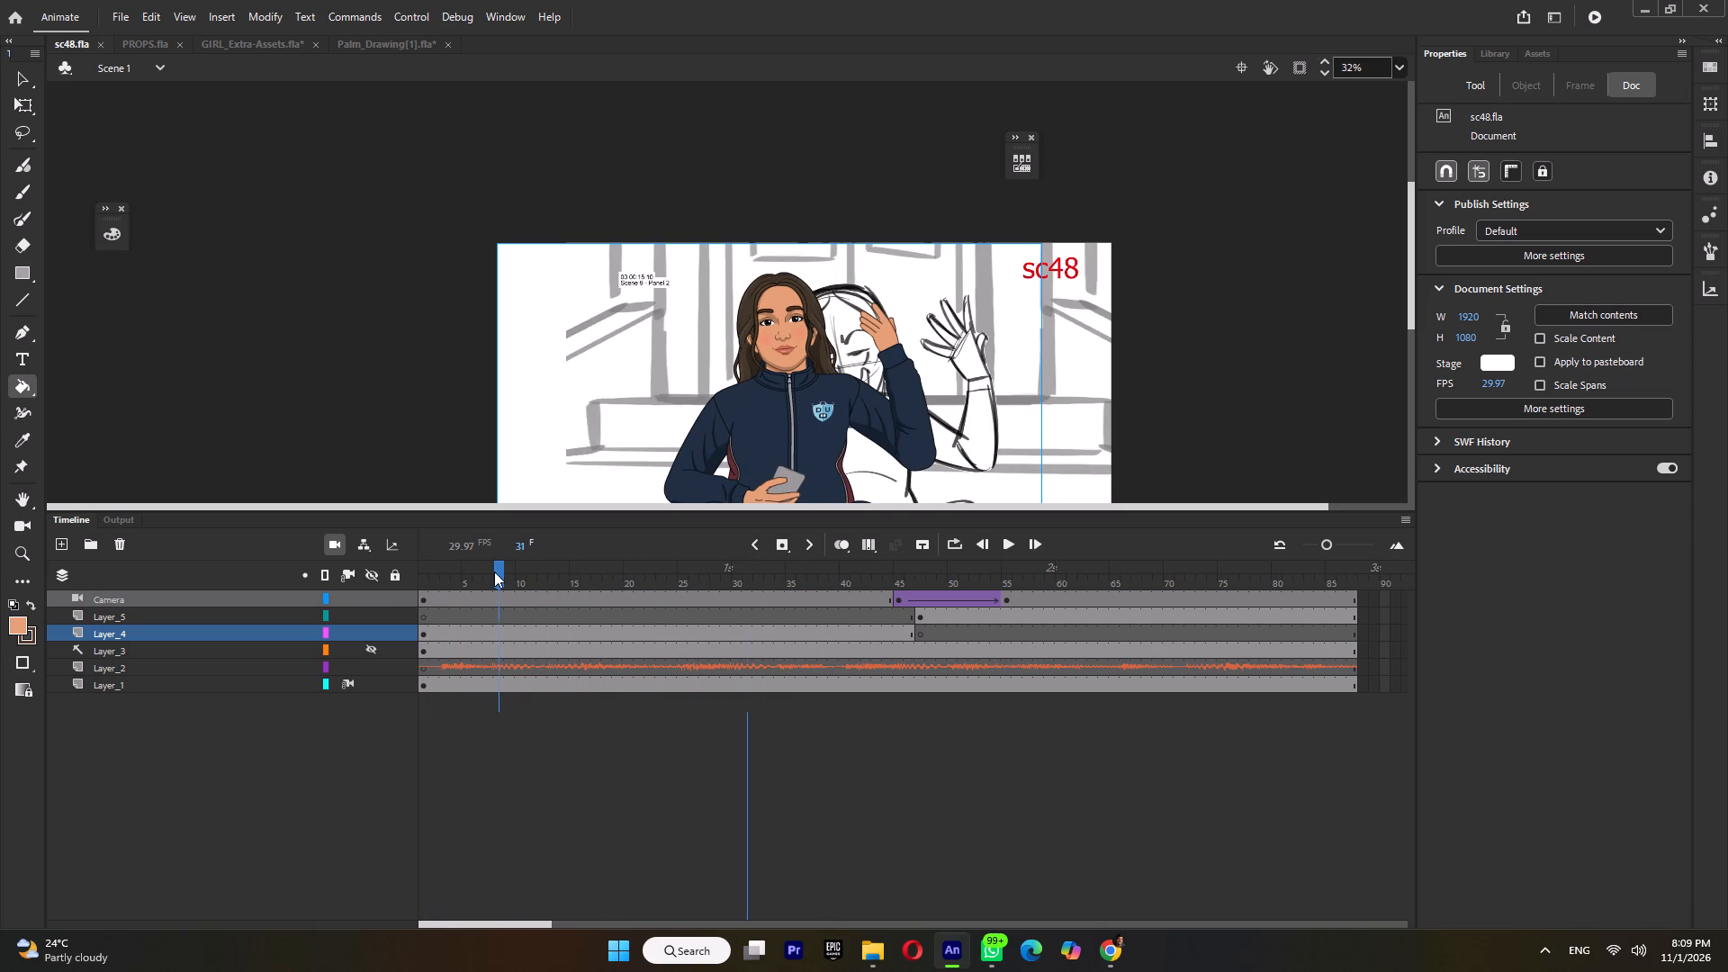
left_click(494, 571)
key("Return")
key("Return")
left_click(703, 576)
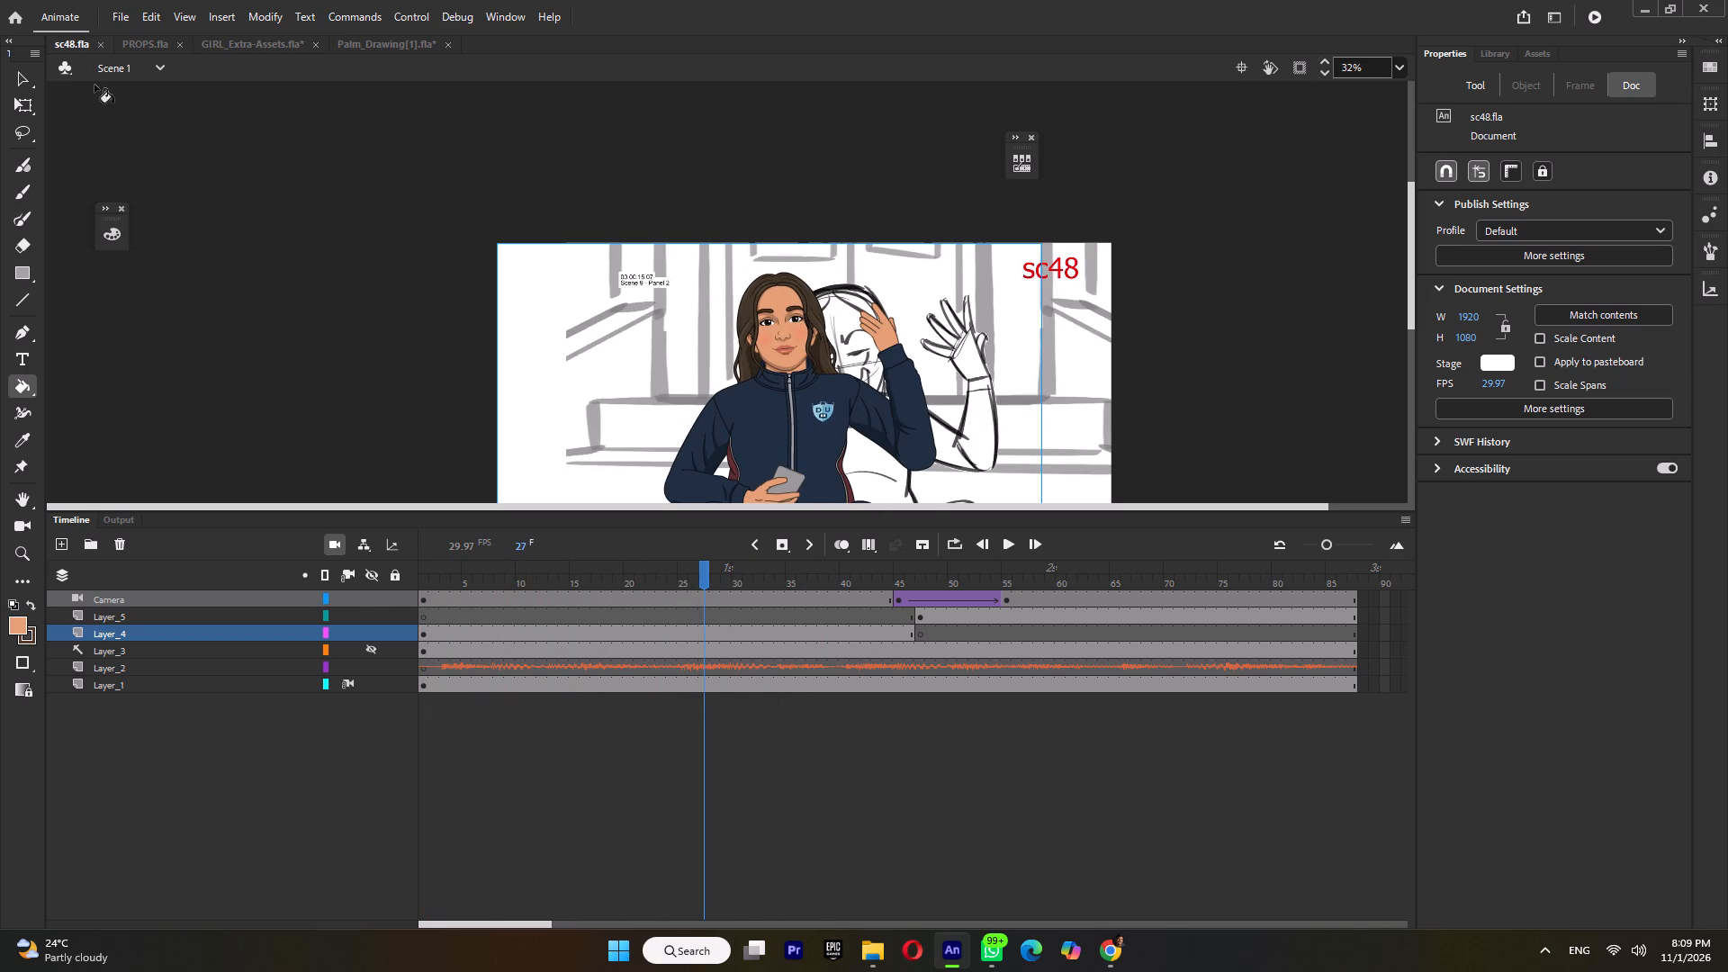
Open Symbol 3 and play its timeline to check the raised-hand pose.
left_click(22, 107)
double_click(814, 418)
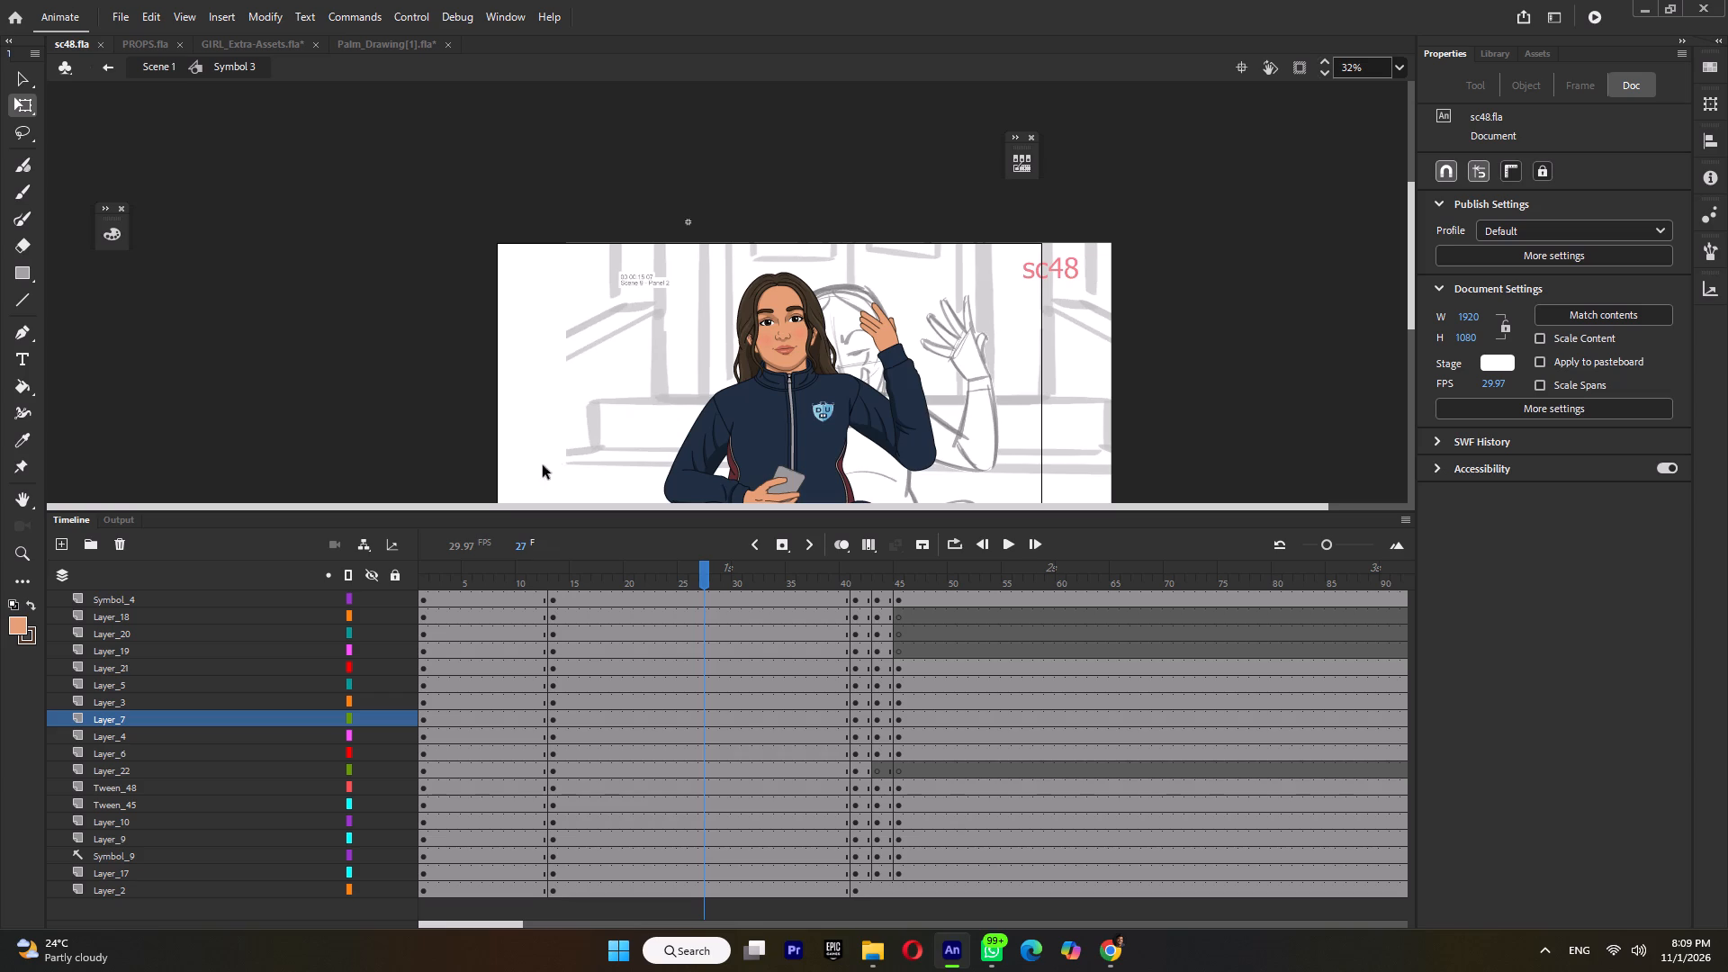
left_click(475, 562)
key("Return")
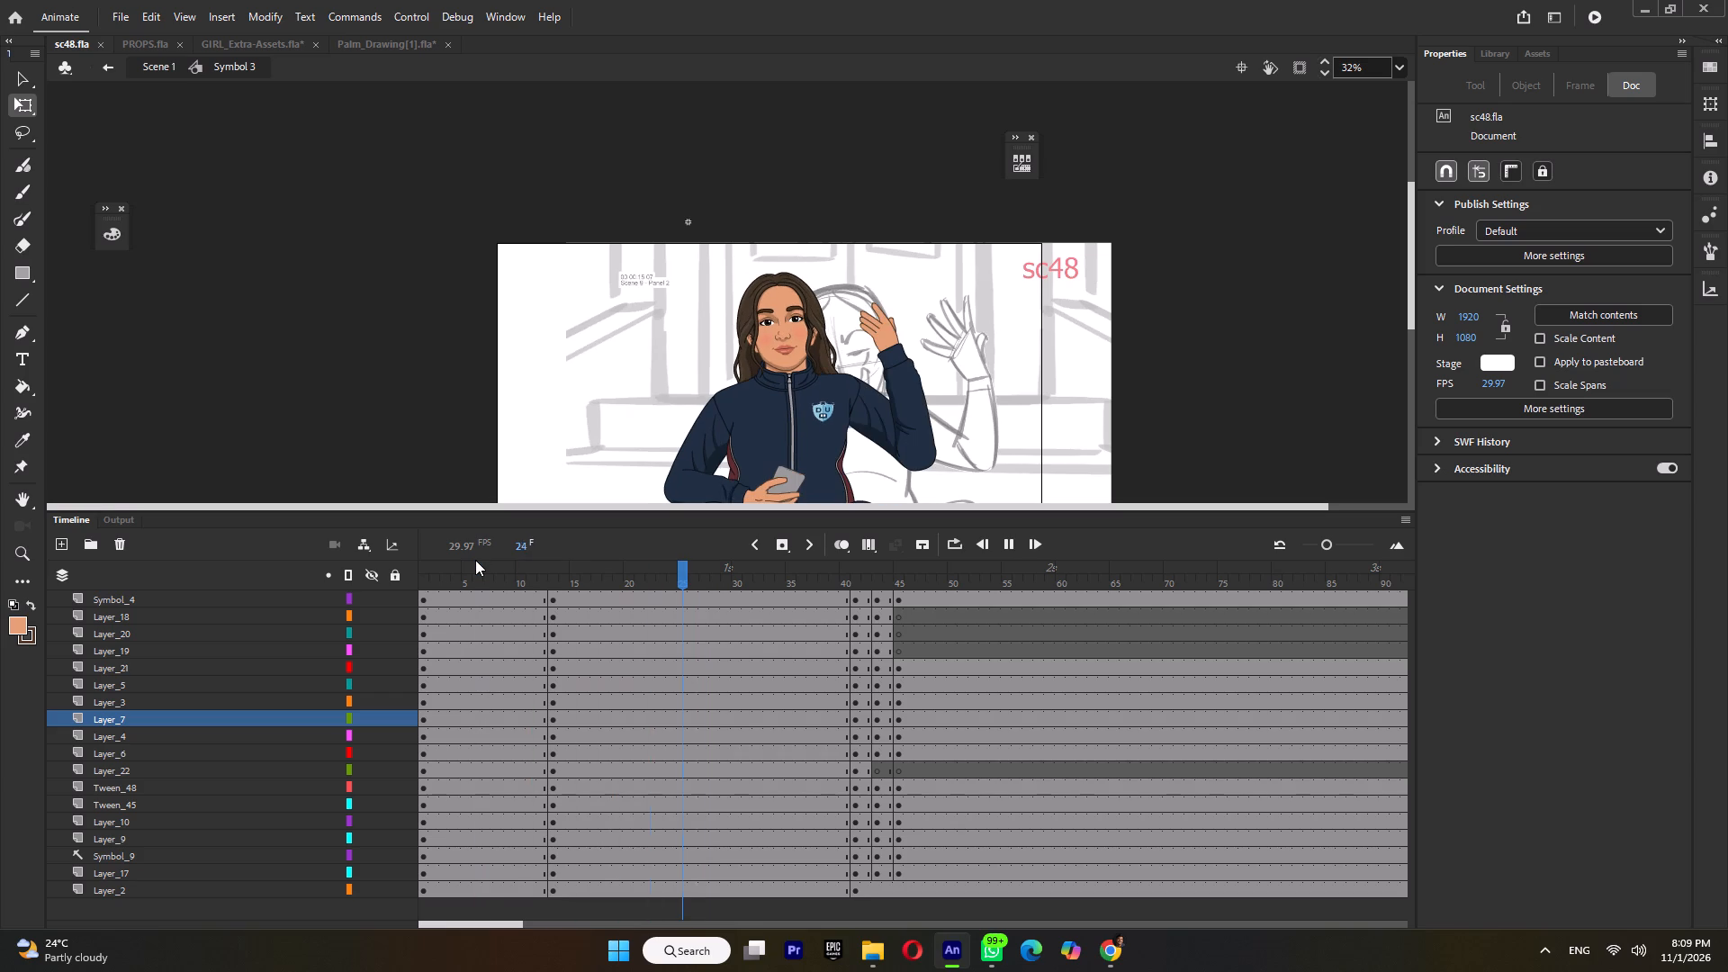
key("Return")
In Palm_Drawing[1].fla at frame 6, flip the open-hand outline near the sheet's bottom edge horizontally, rotate it fingers-up and copy it.
left_click(364, 38)
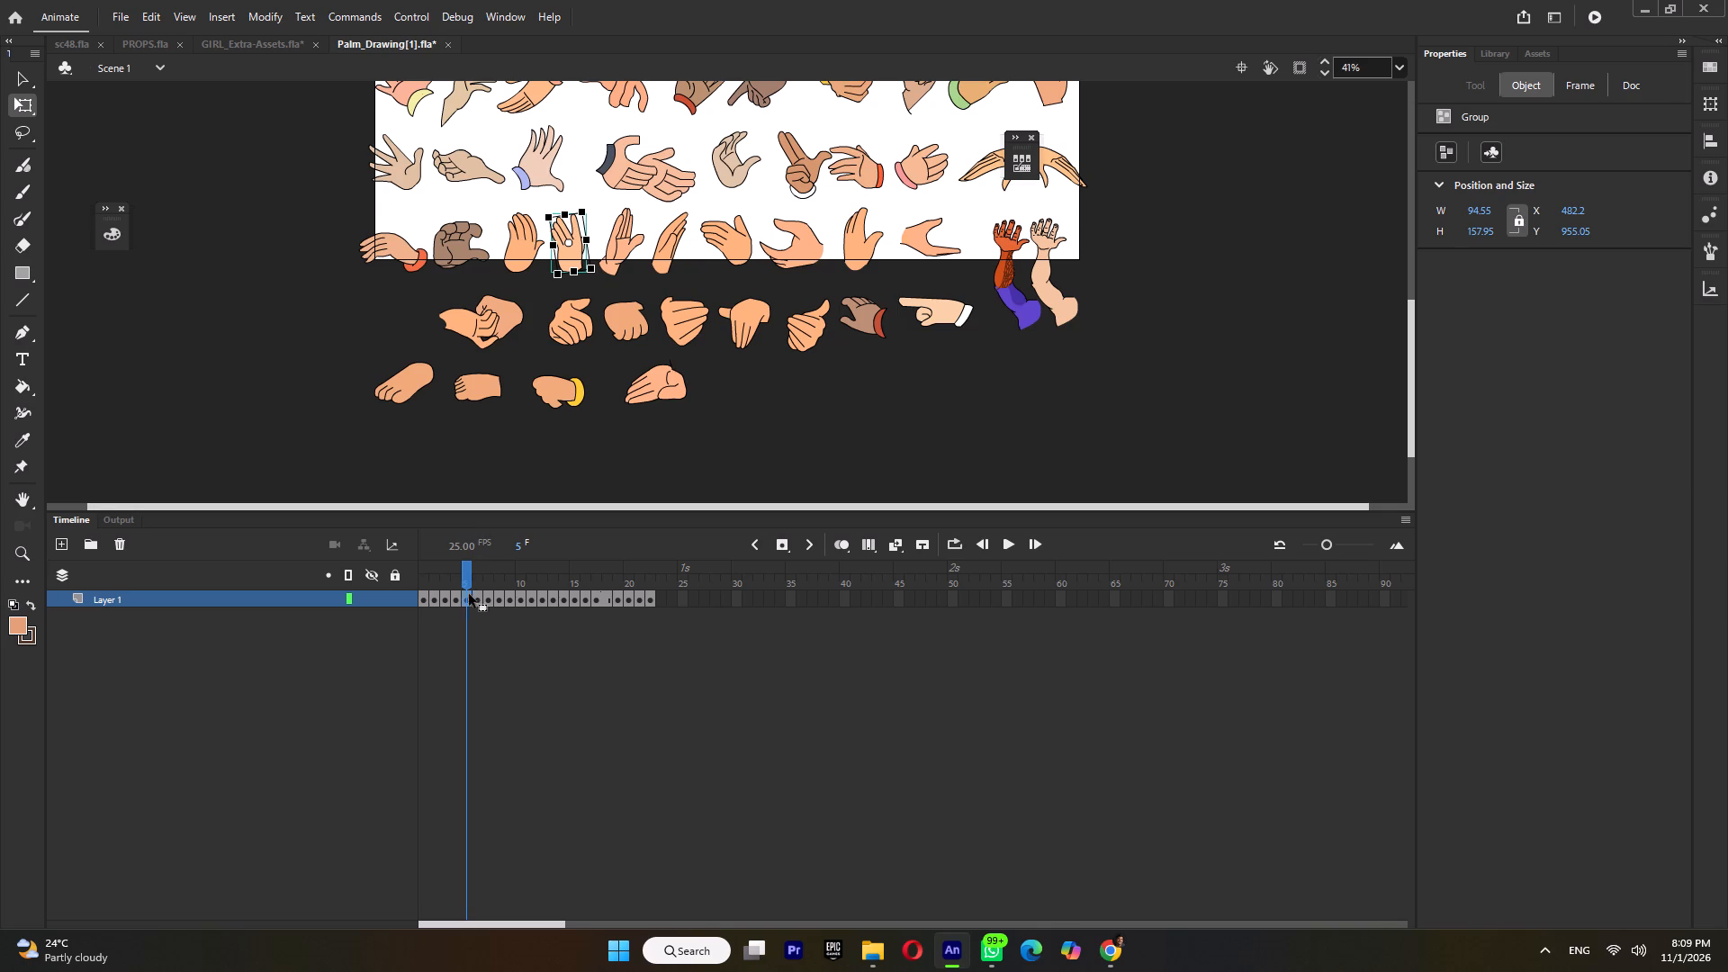
left_click(480, 580)
scroll(670, 392, "up", 1)
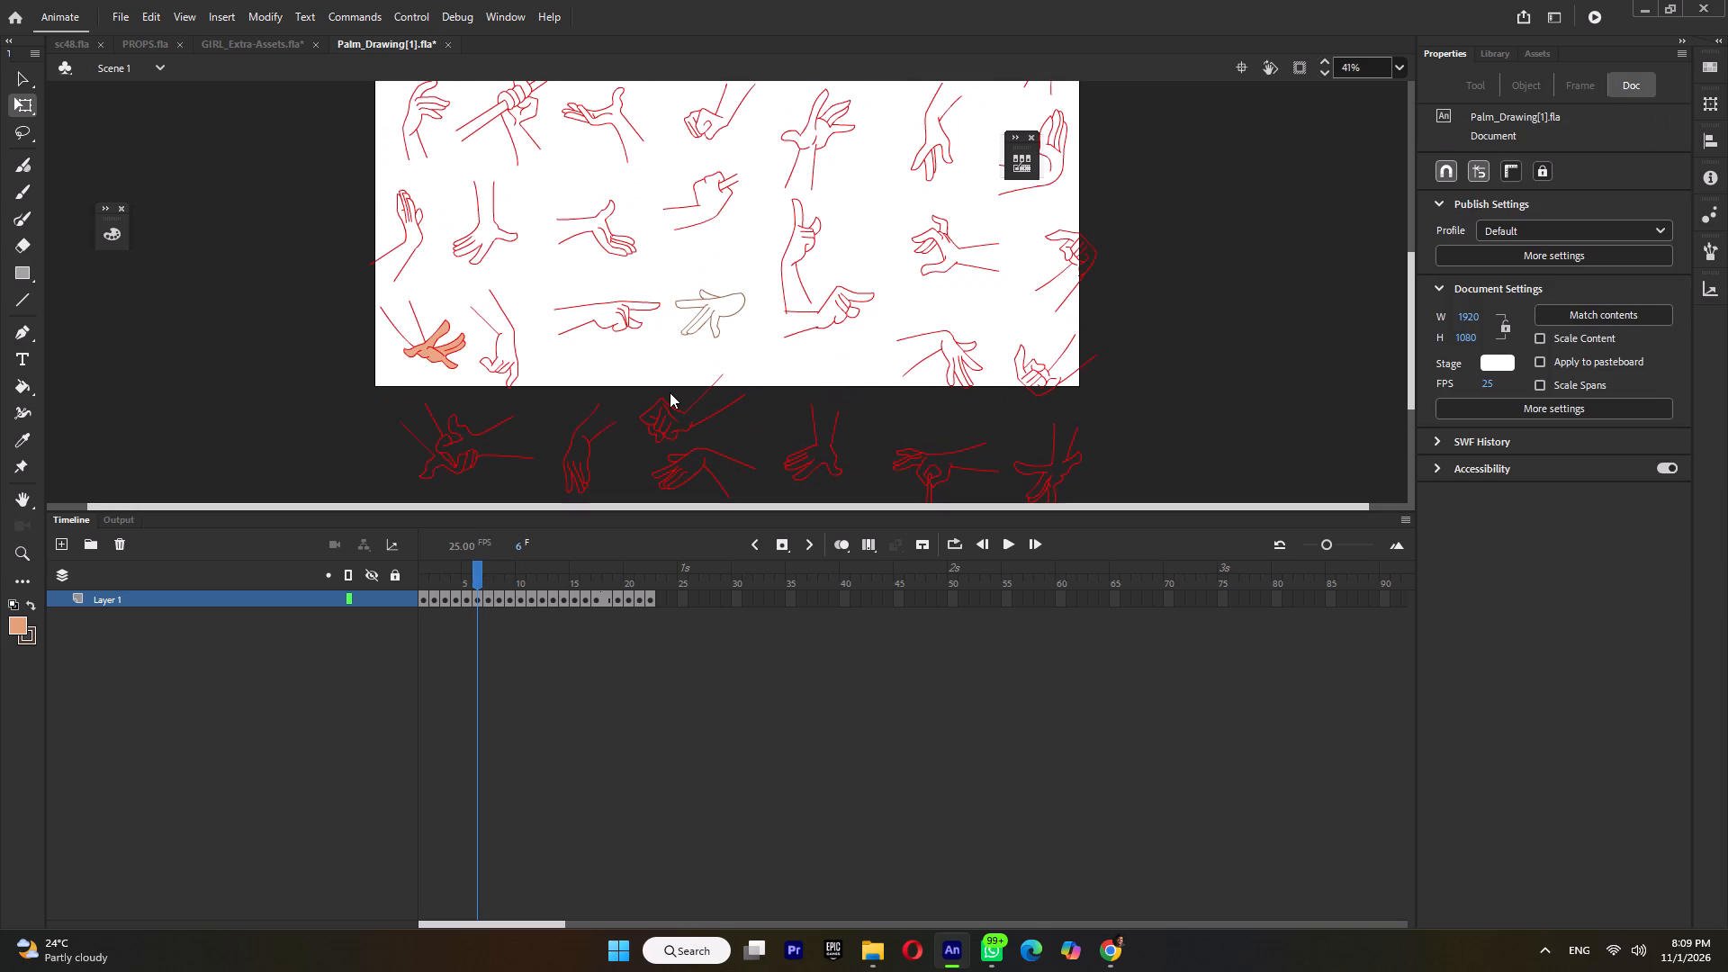
scroll(670, 392, "up", 1)
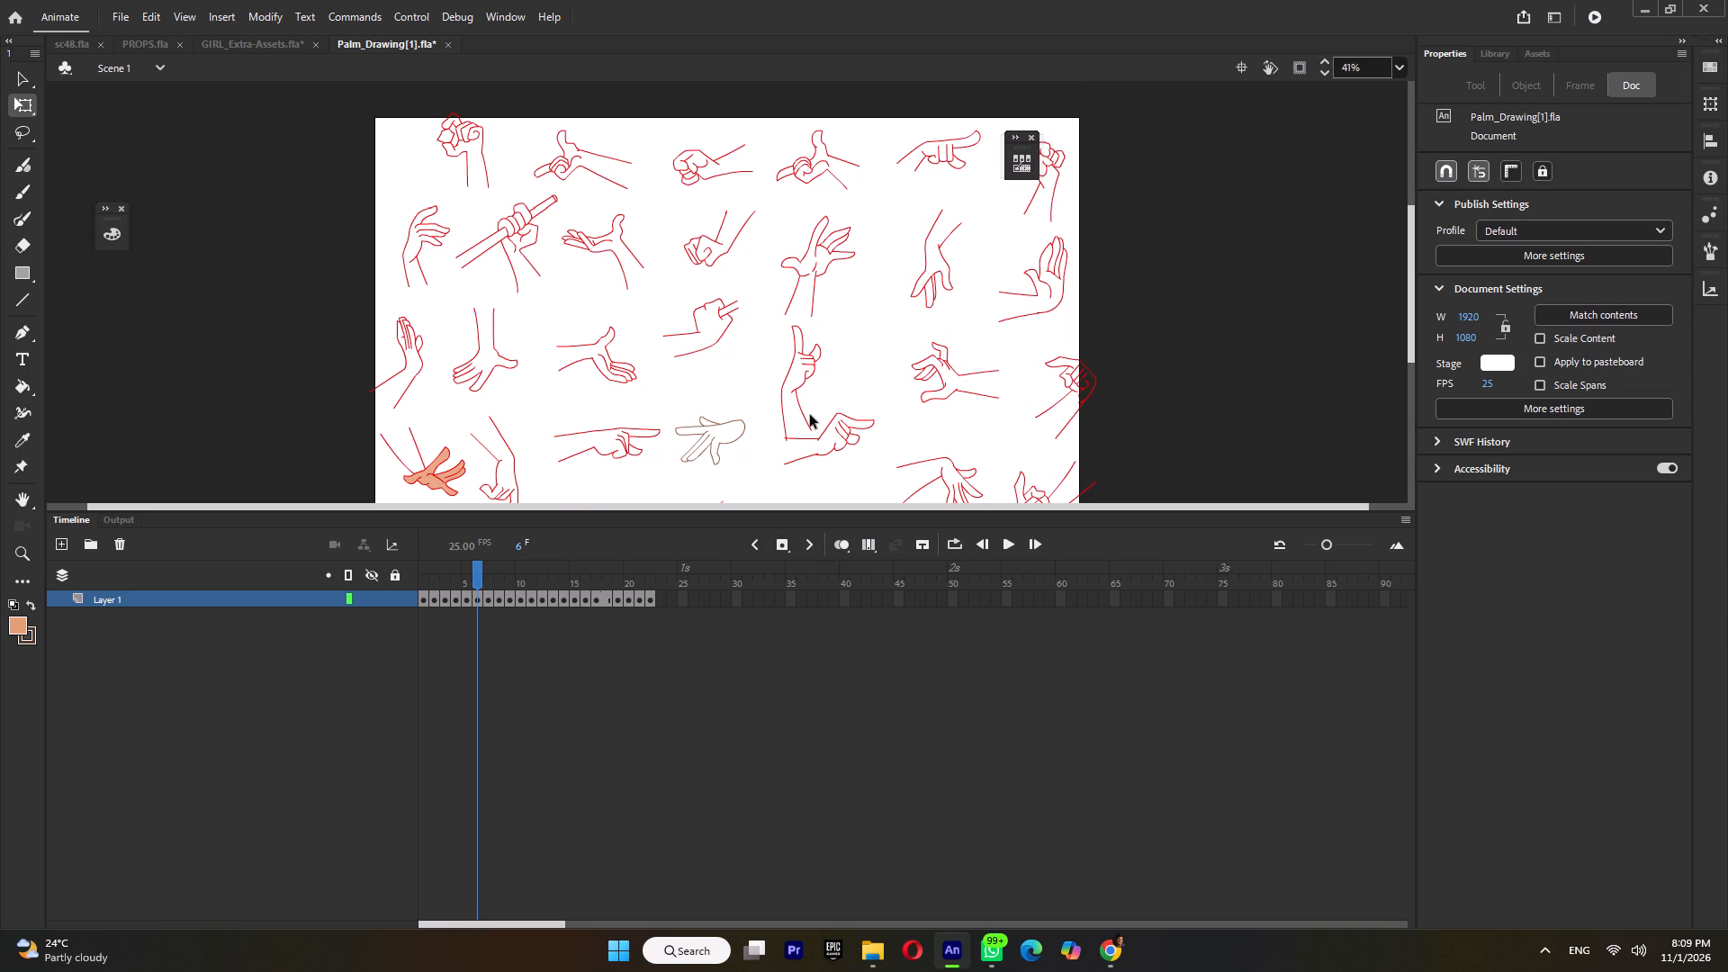
left_click(965, 485)
right_click(965, 486)
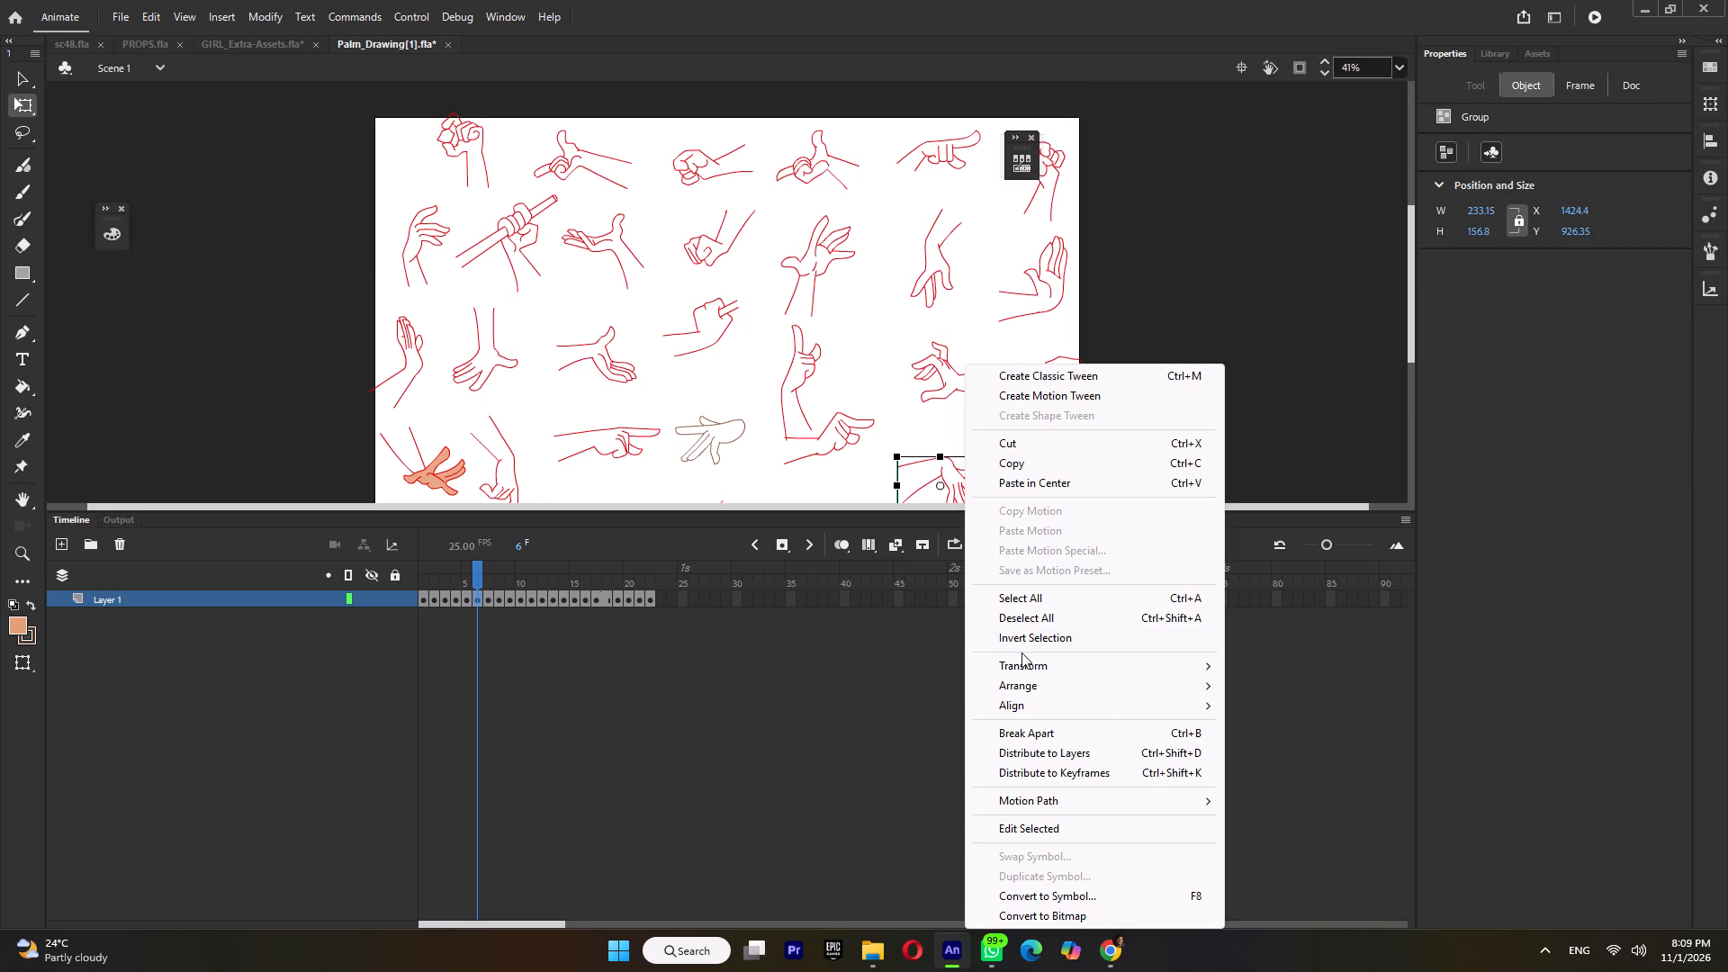
left_click(1021, 664)
left_click(1320, 860)
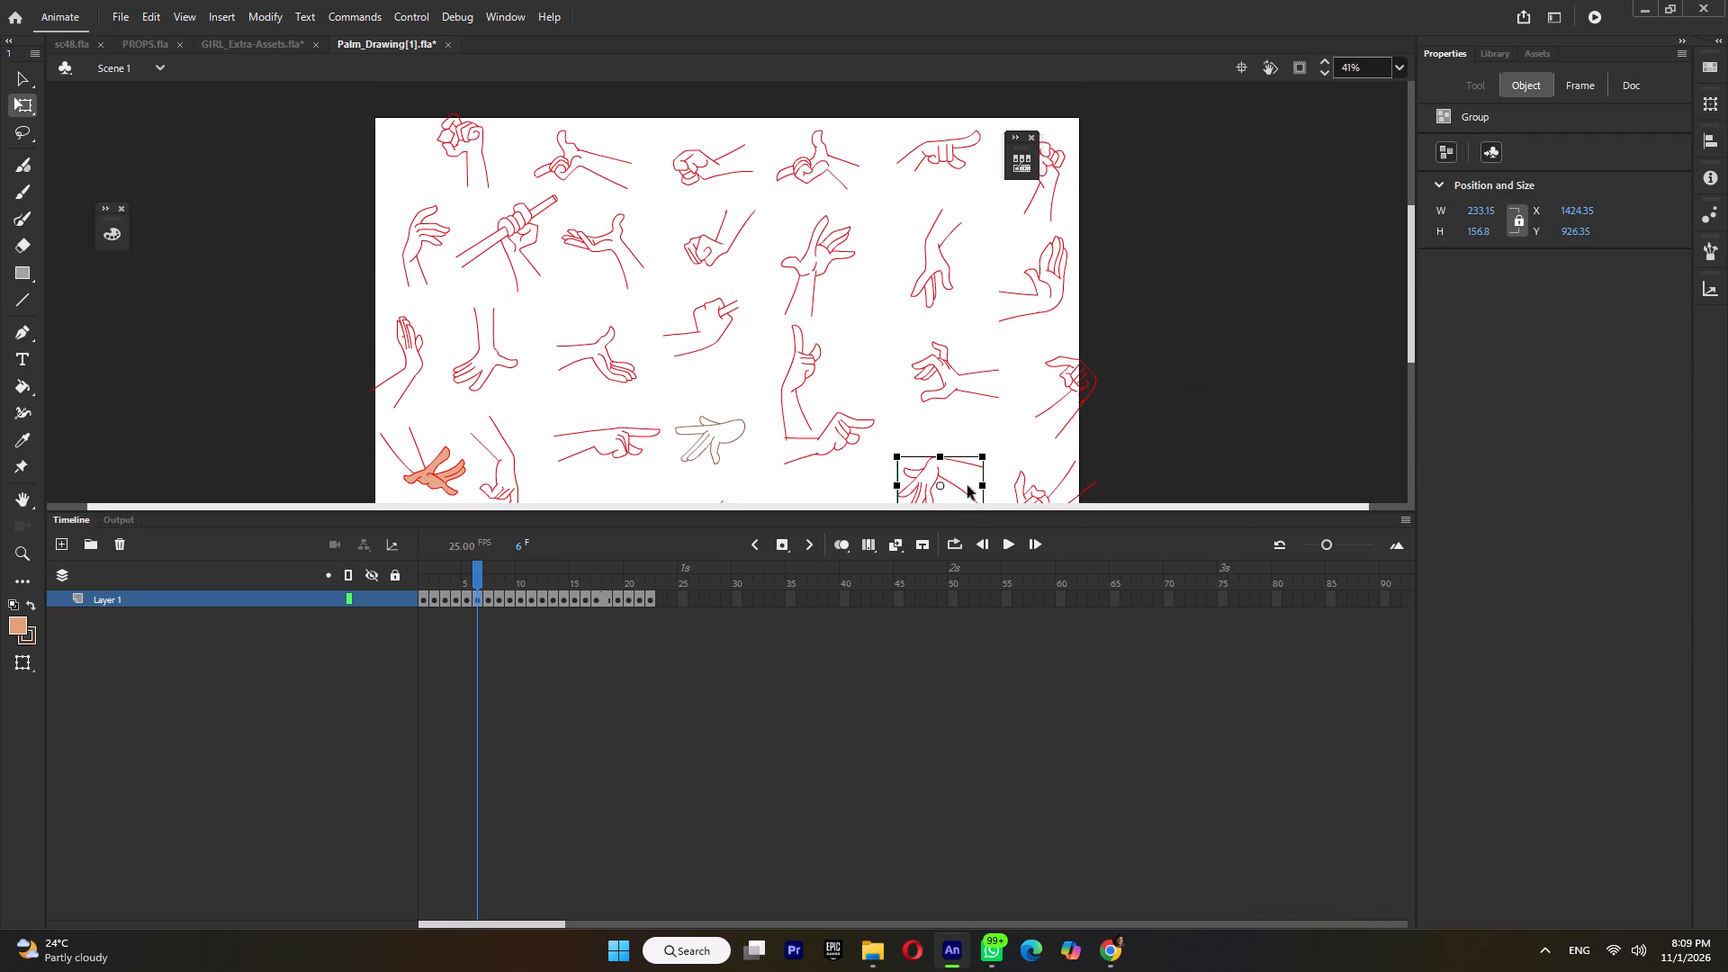
left_click_drag(886, 460, 997, 473)
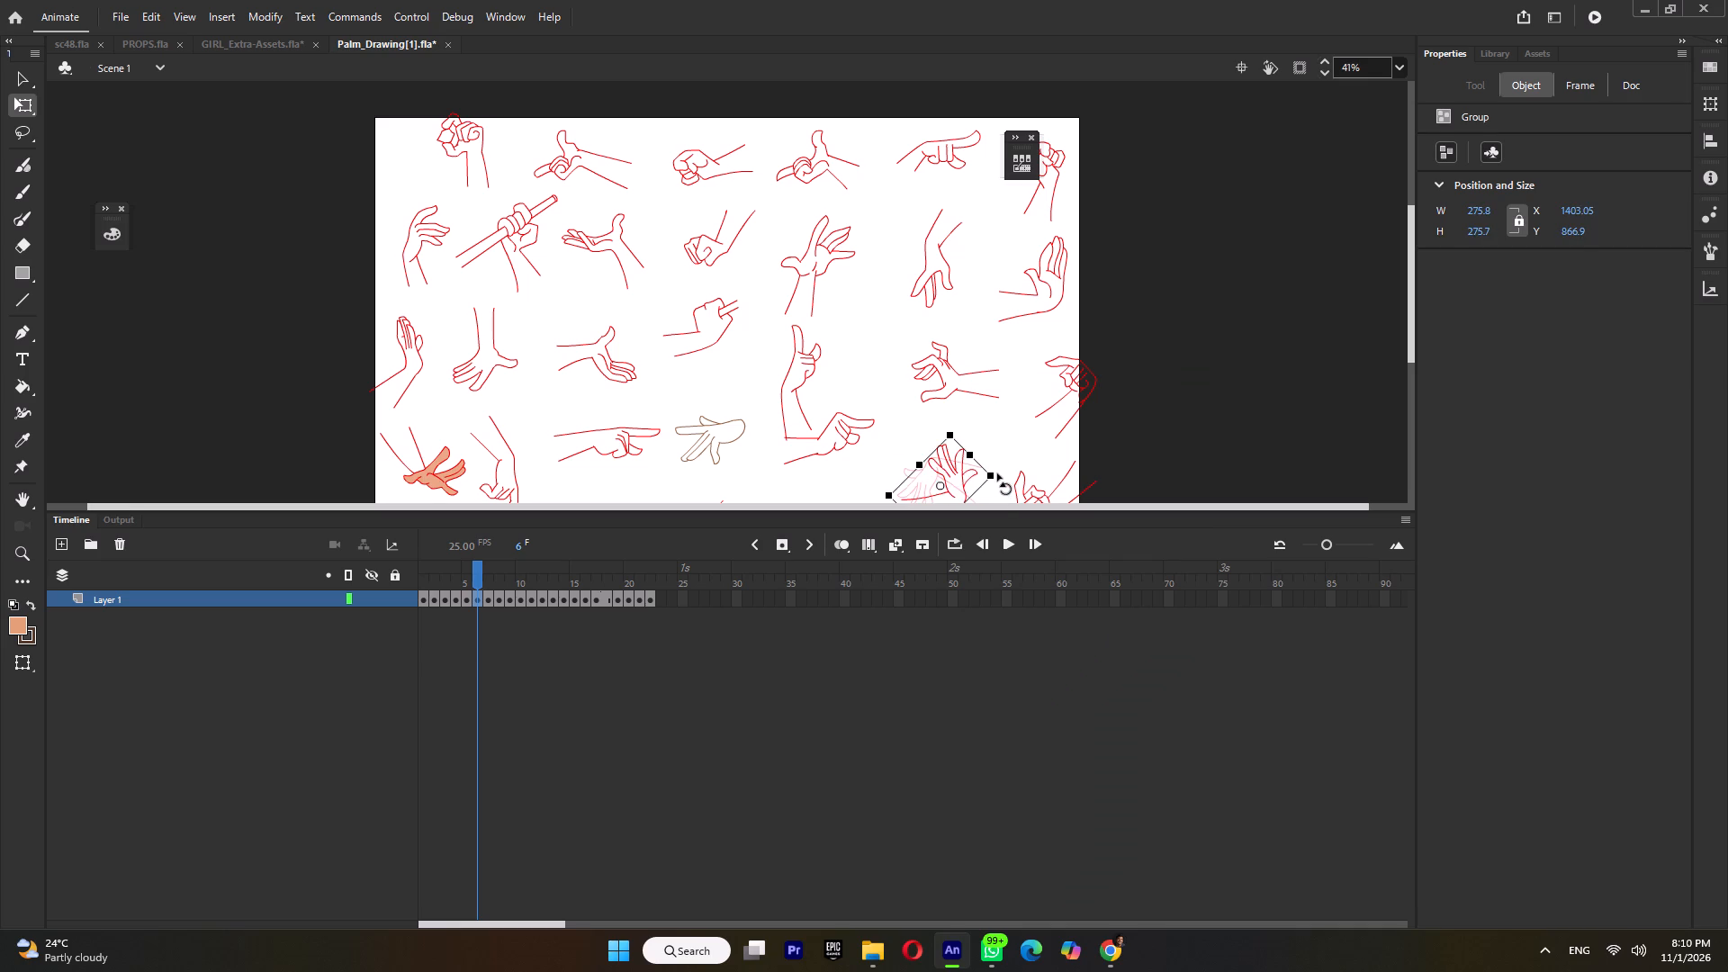
left_click_drag(997, 473, 995, 461)
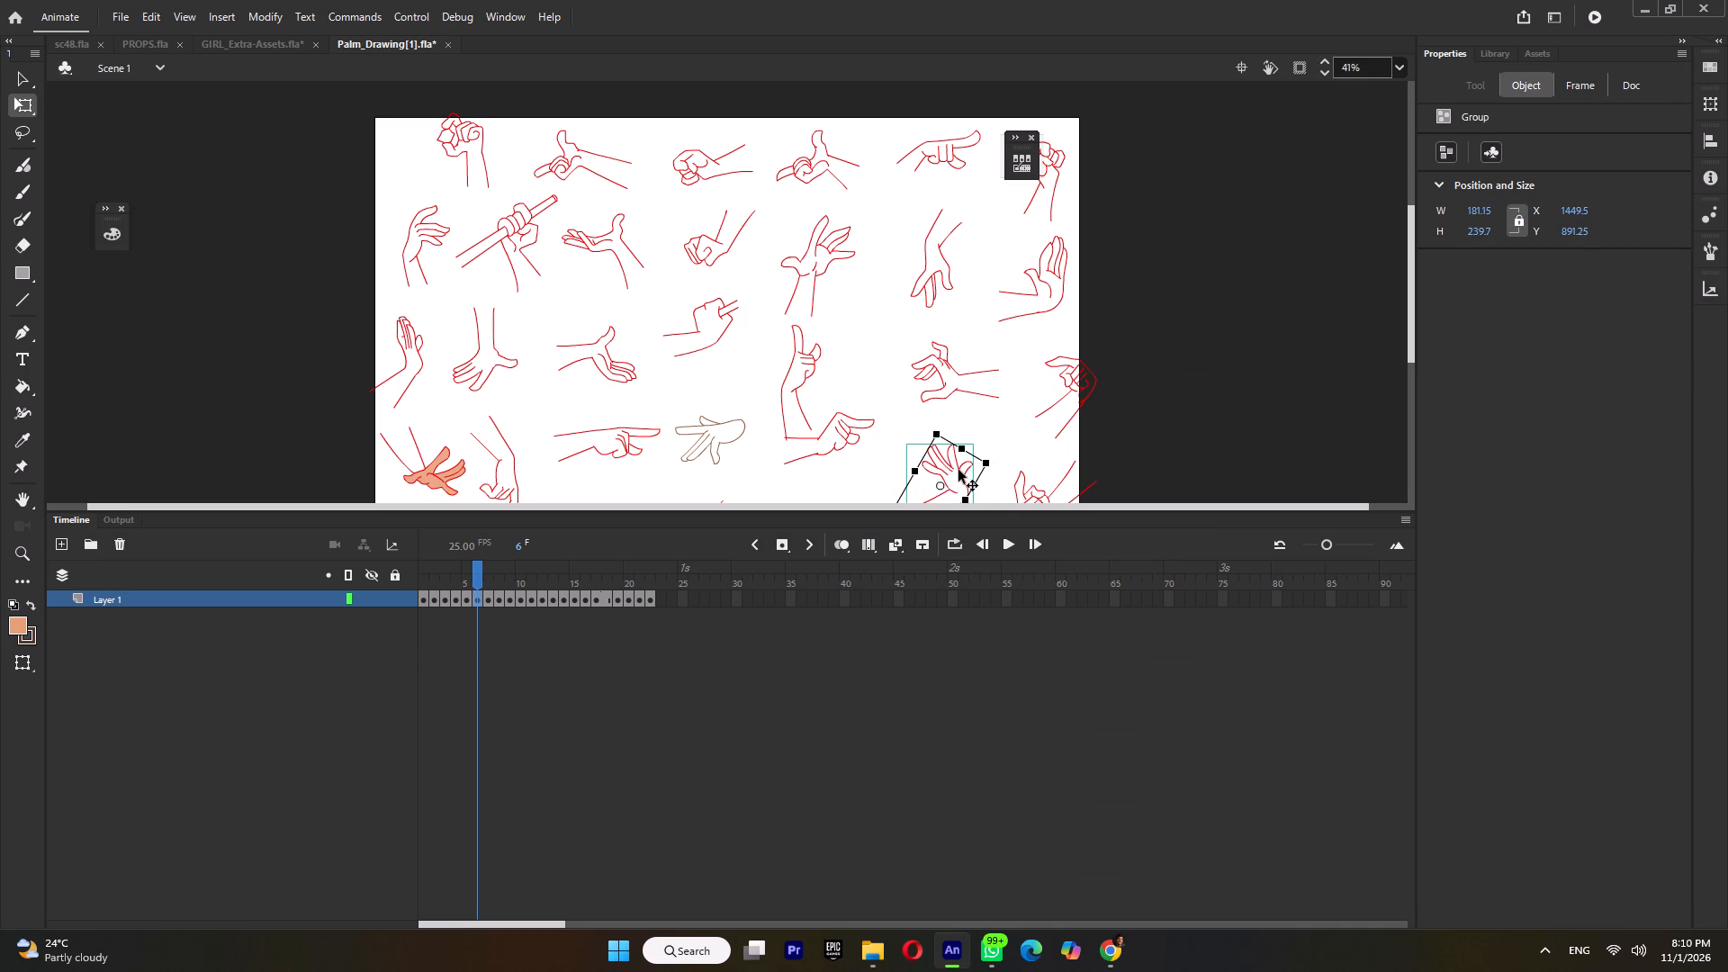
right_click(958, 470)
left_click(1003, 464)
Rotate the brown spread-finger hand outline upright and copy it.
left_click(721, 439)
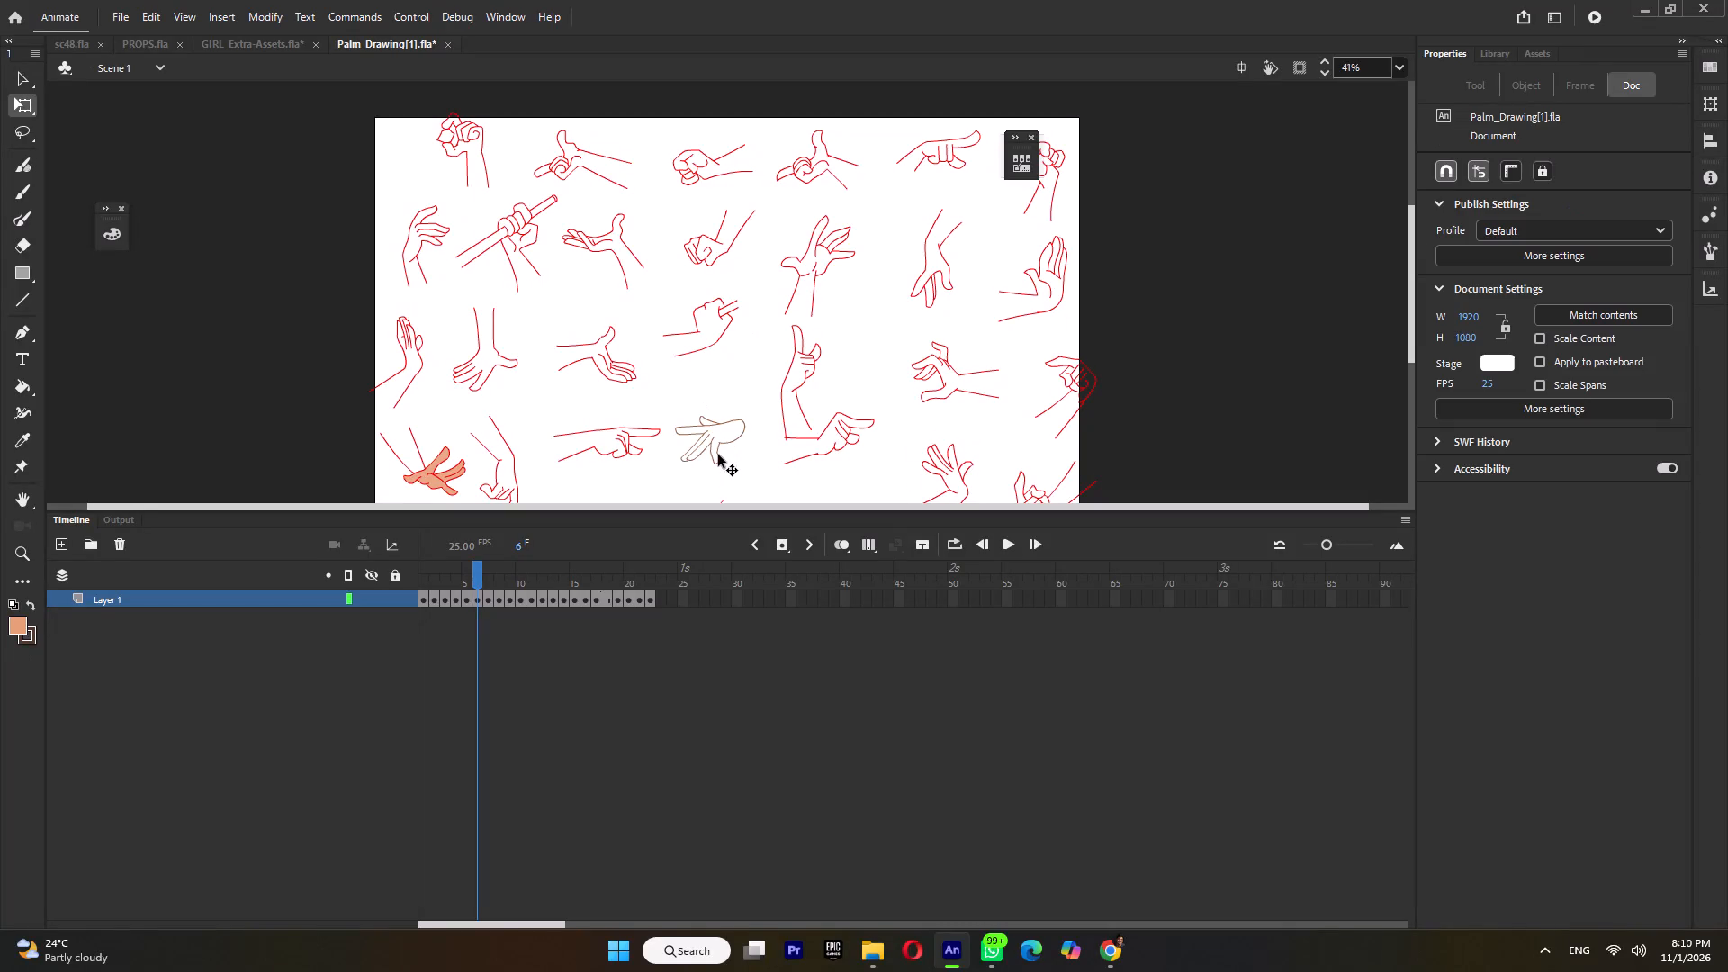
left_click(717, 454)
left_click_drag(672, 471, 674, 382)
right_click(702, 424)
left_click(749, 463)
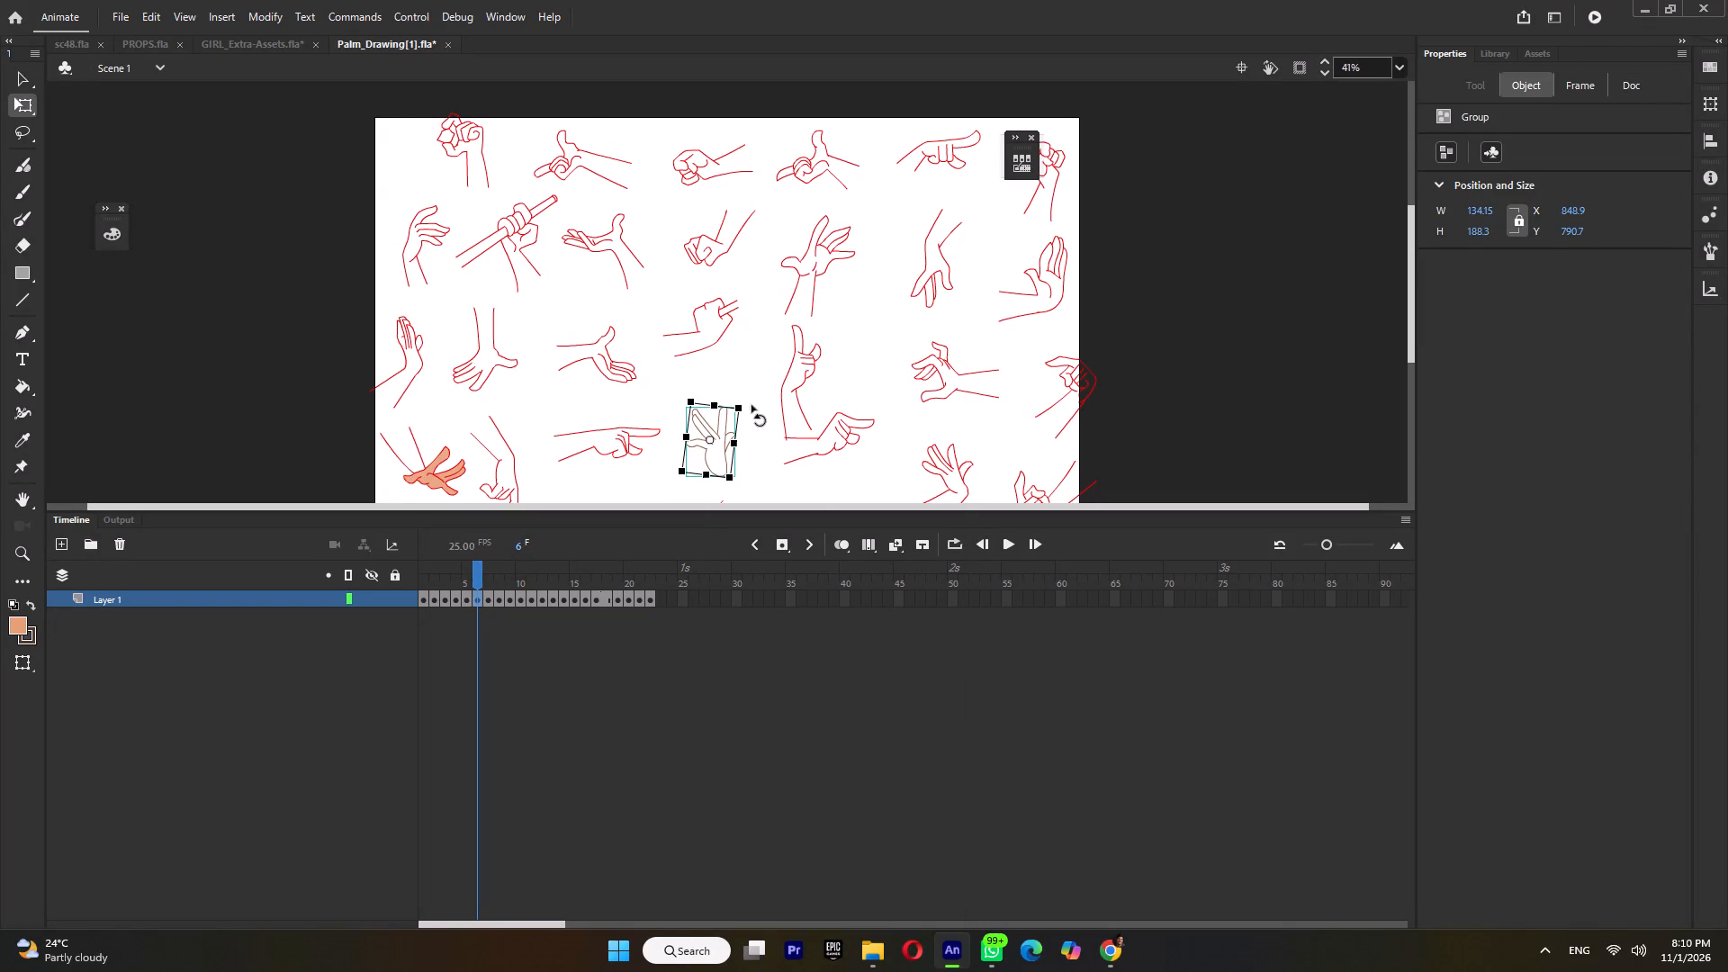
scroll(743, 350, "down", 2)
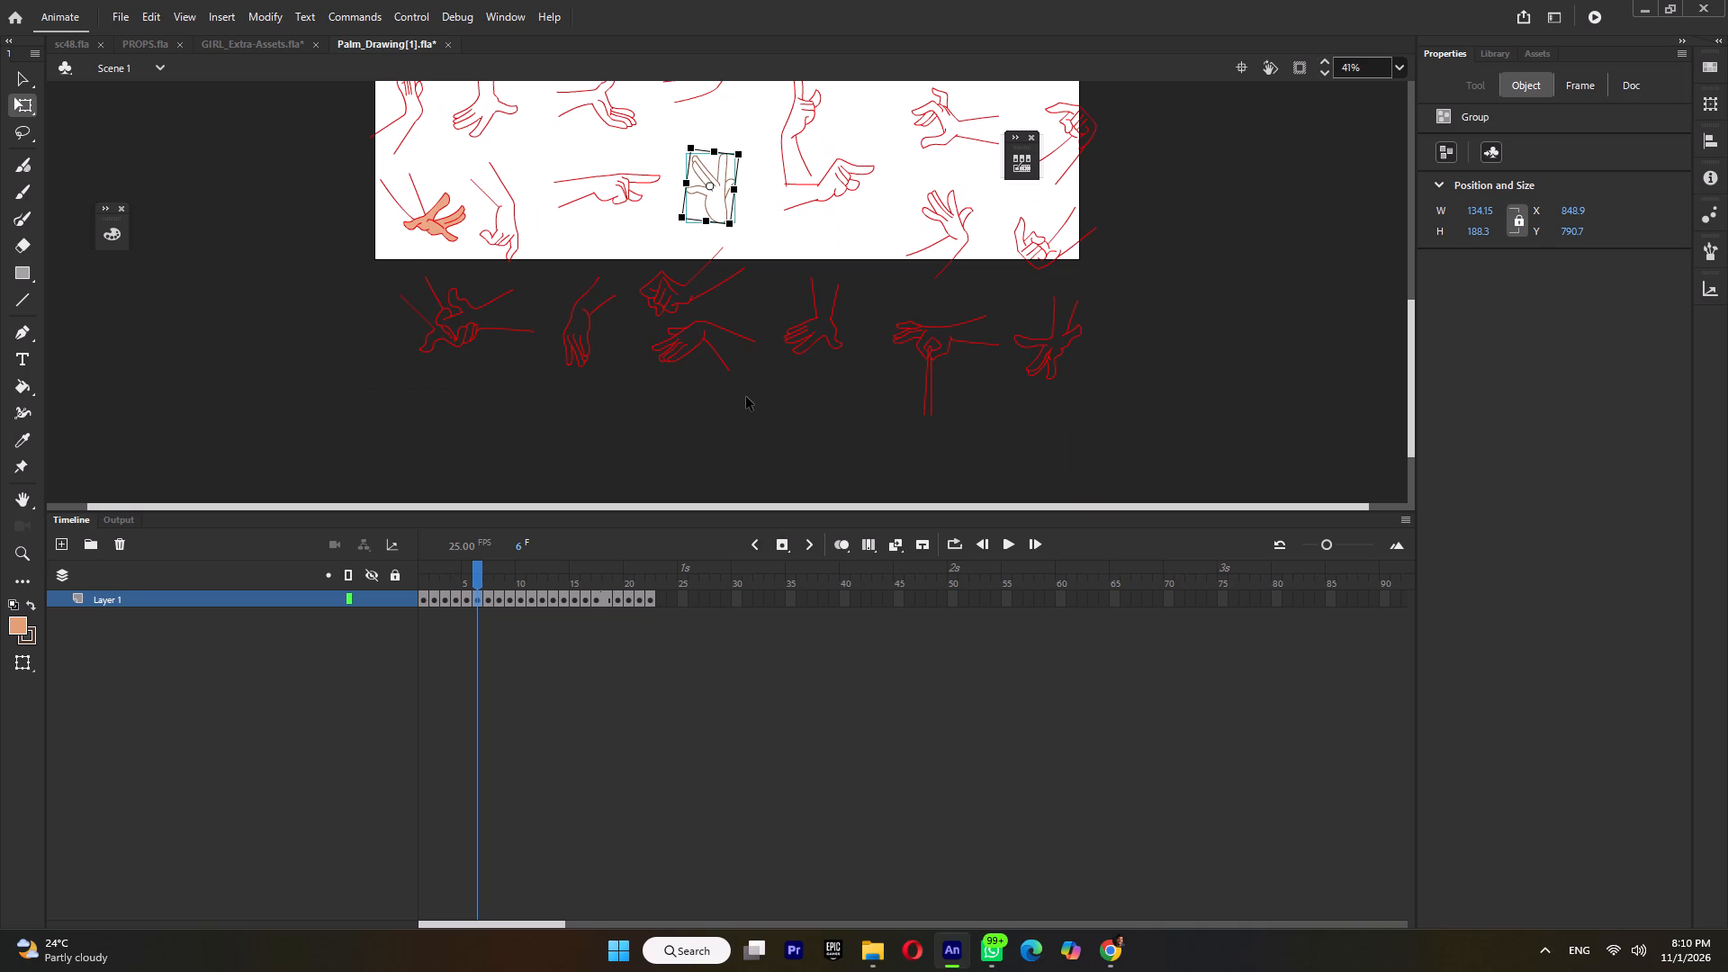
Back in sc48.fla, open the girl's Tween 18 hand and paste the copied outline into a new blank keyframe at frame 25 of Layer_1.
left_click(50, 47)
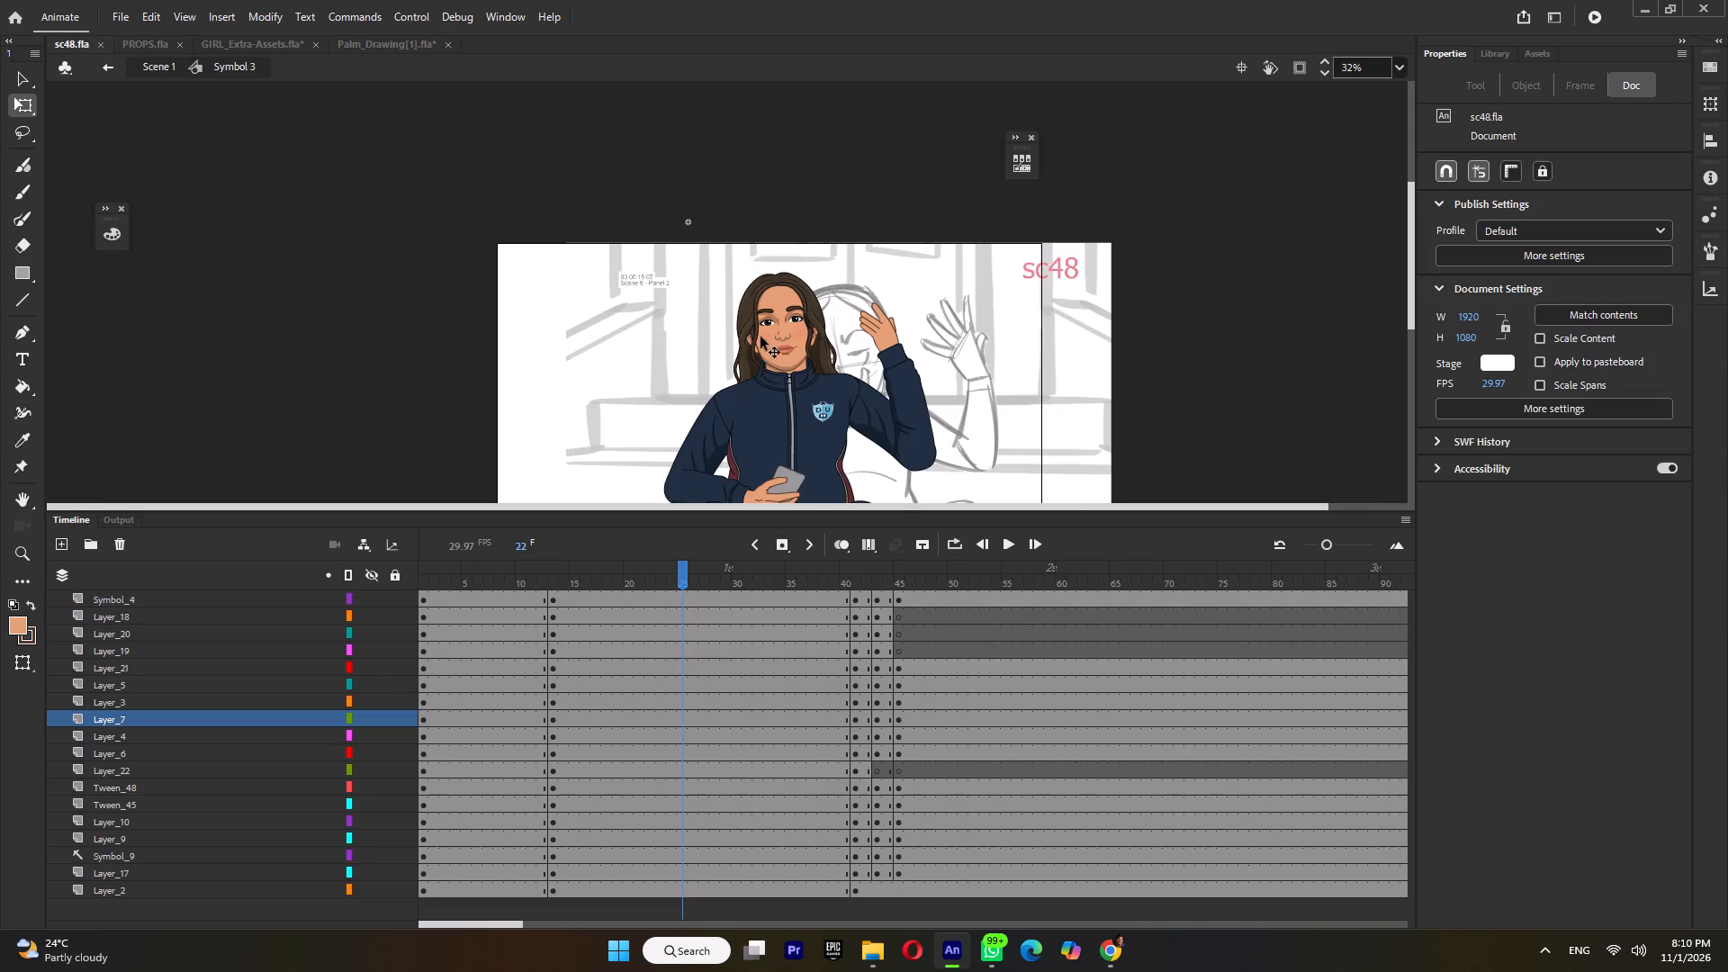
scroll(913, 324, "up", 3, "ctrl")
double_click(869, 335)
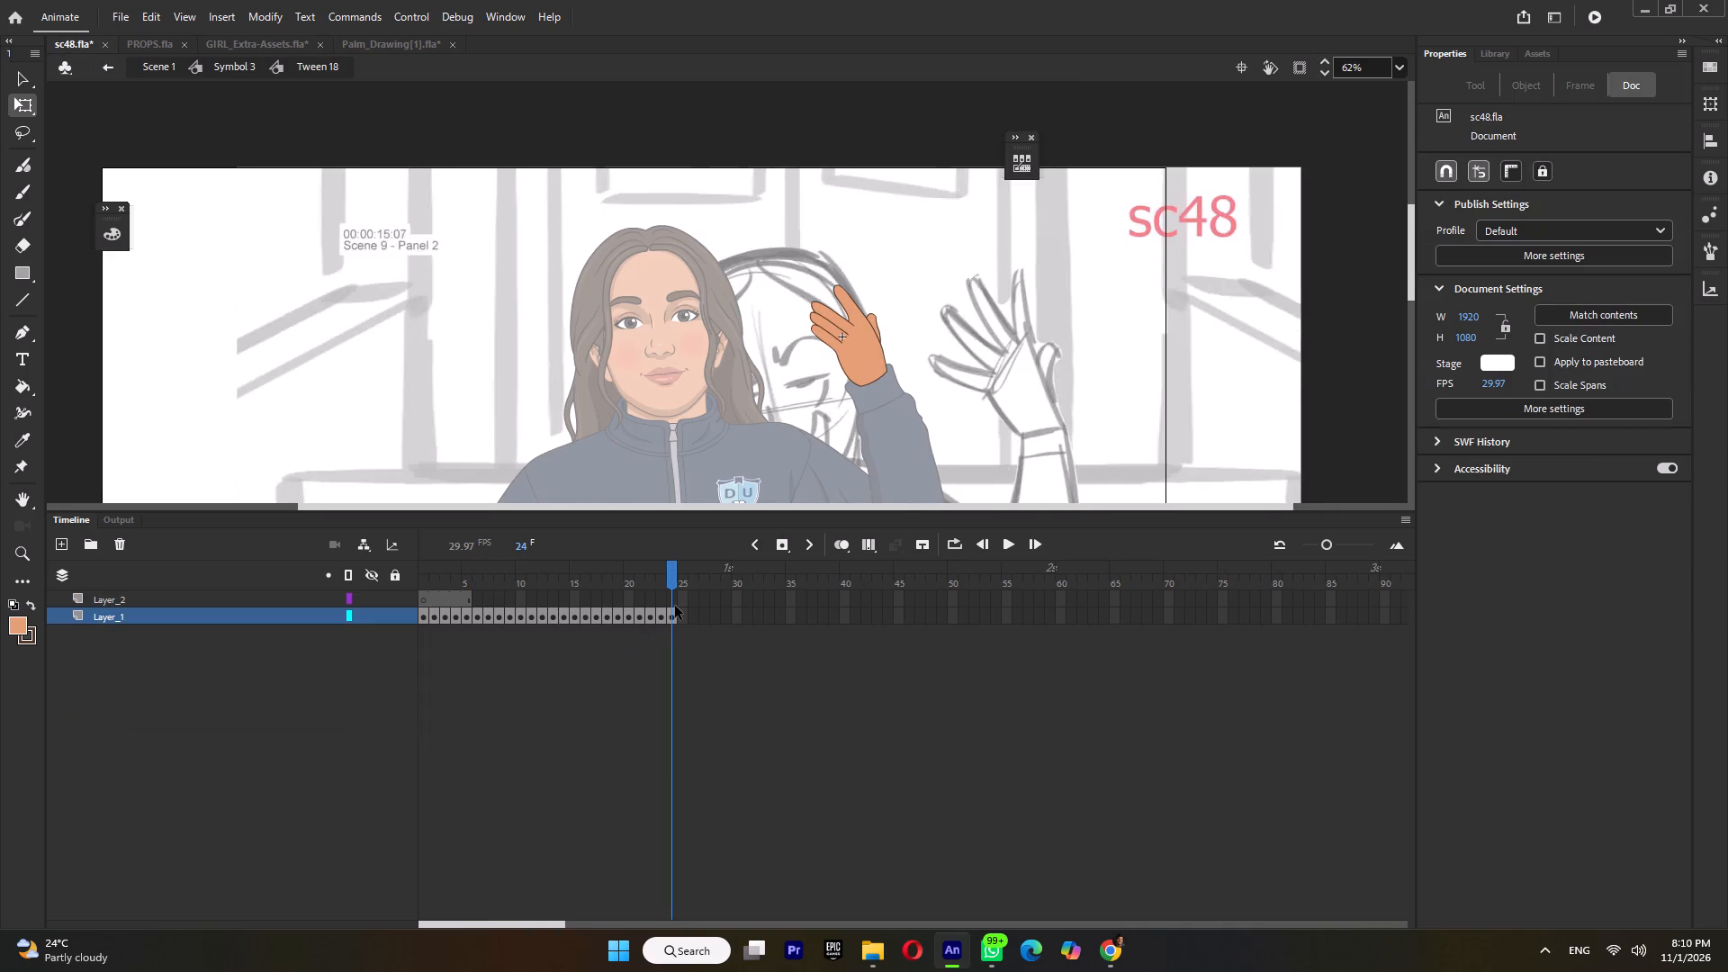
key("F7")
right_click(730, 391)
left_click(786, 445)
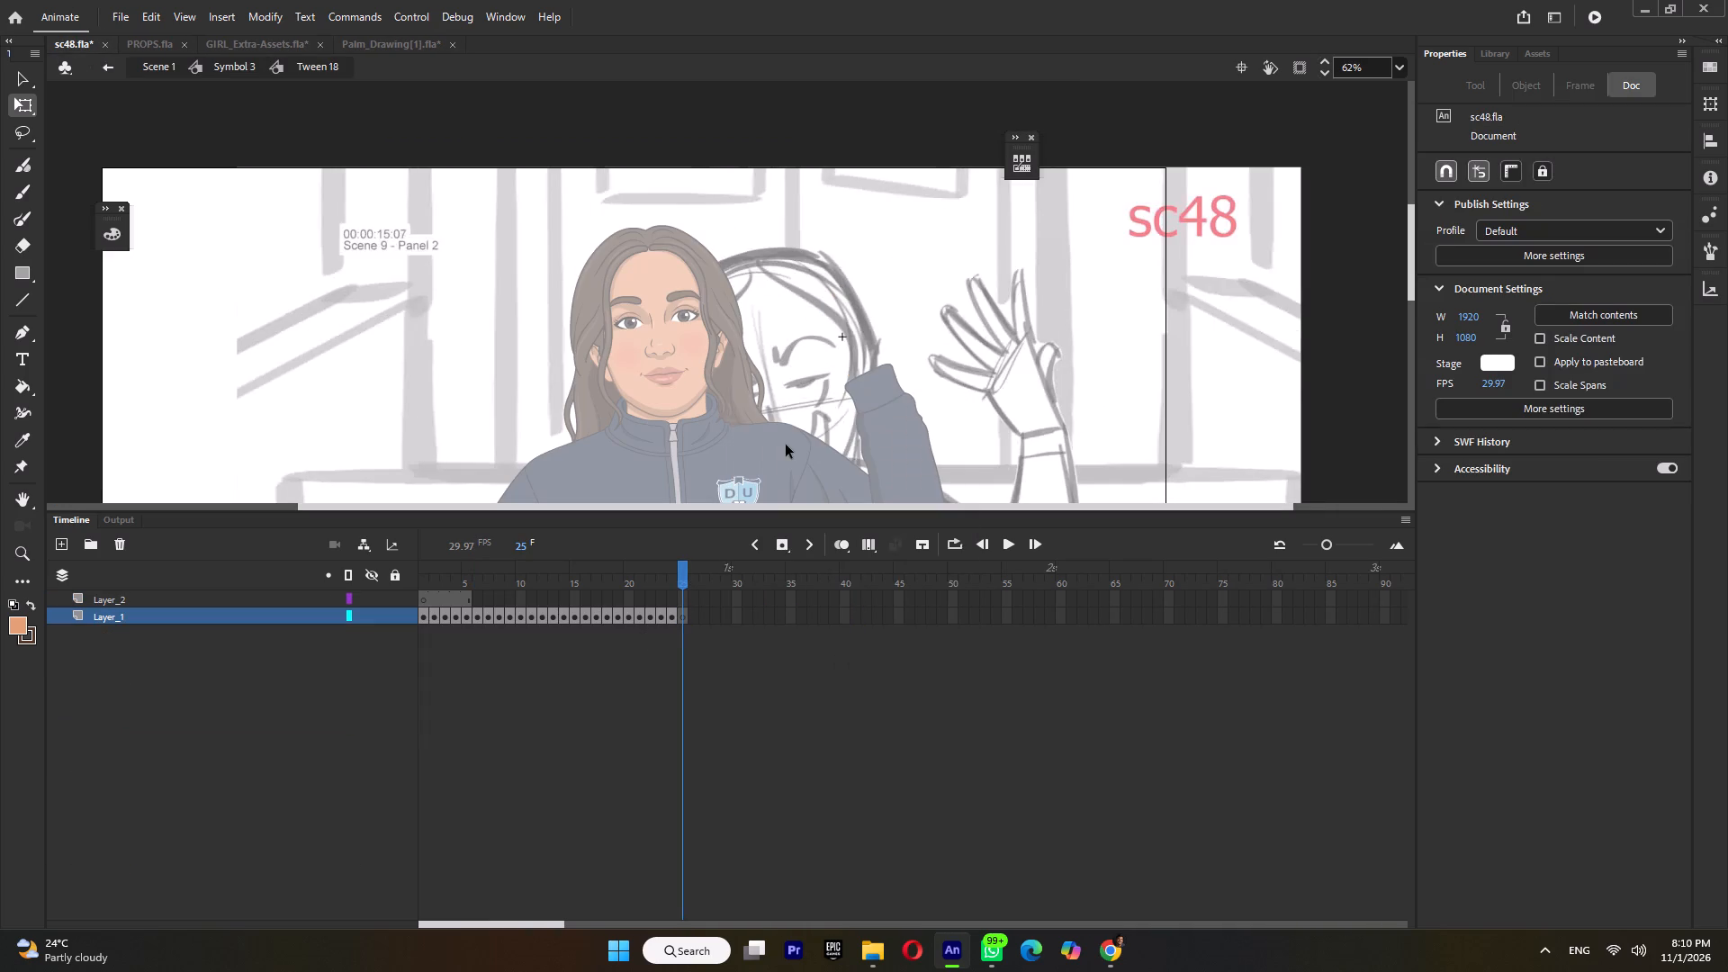
Rotate the pasted hand upright, scale it to about 85 × 116 px and place it on the raised sleeve's wrist.
left_click_drag(859, 357, 654, 289)
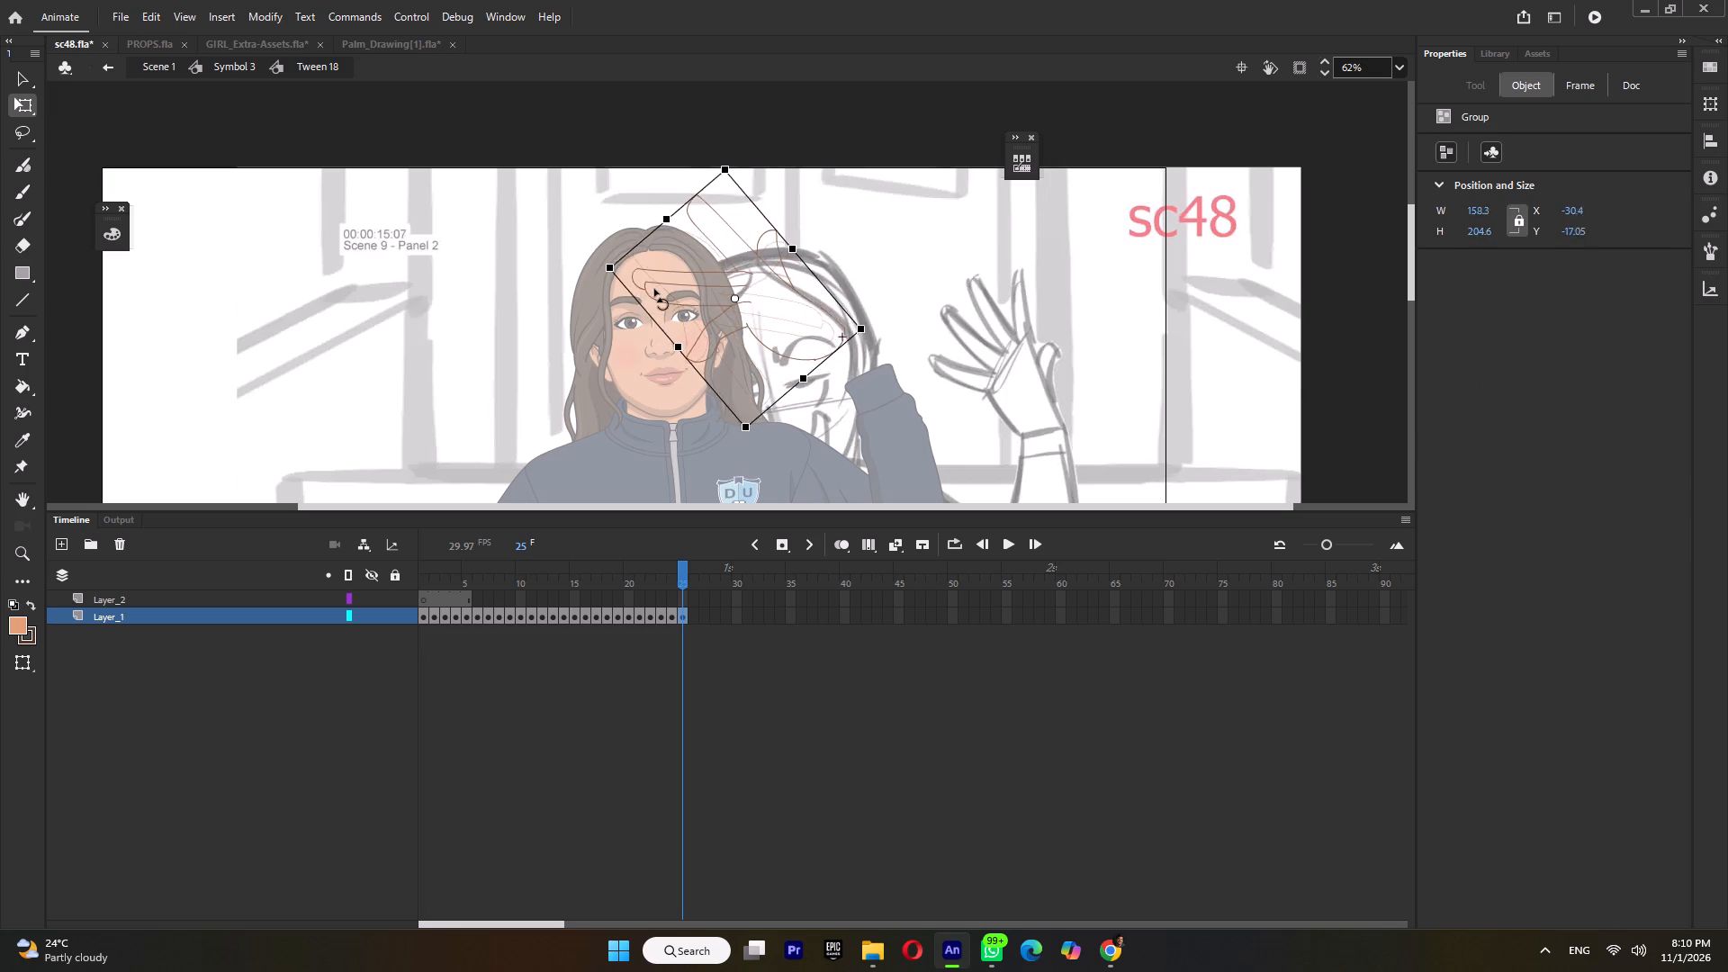
left_click_drag(654, 289, 715, 284)
left_click_drag(810, 189, 814, 258, "shift")
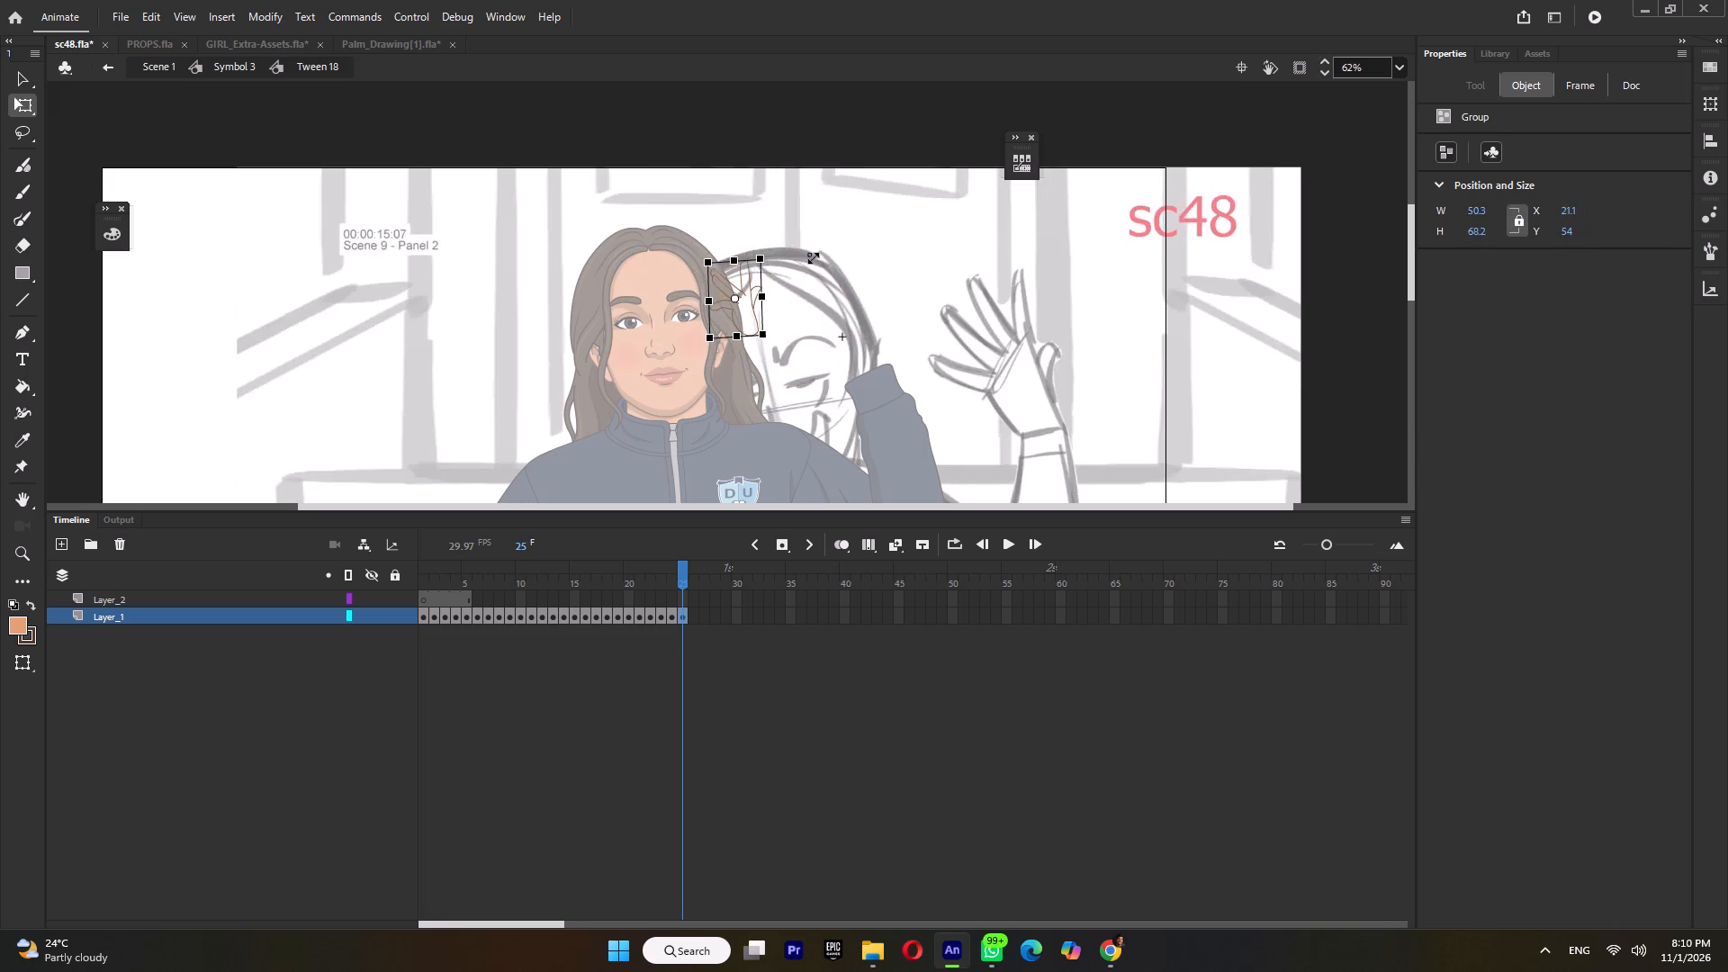
left_click_drag(814, 258, 819, 232, "shift")
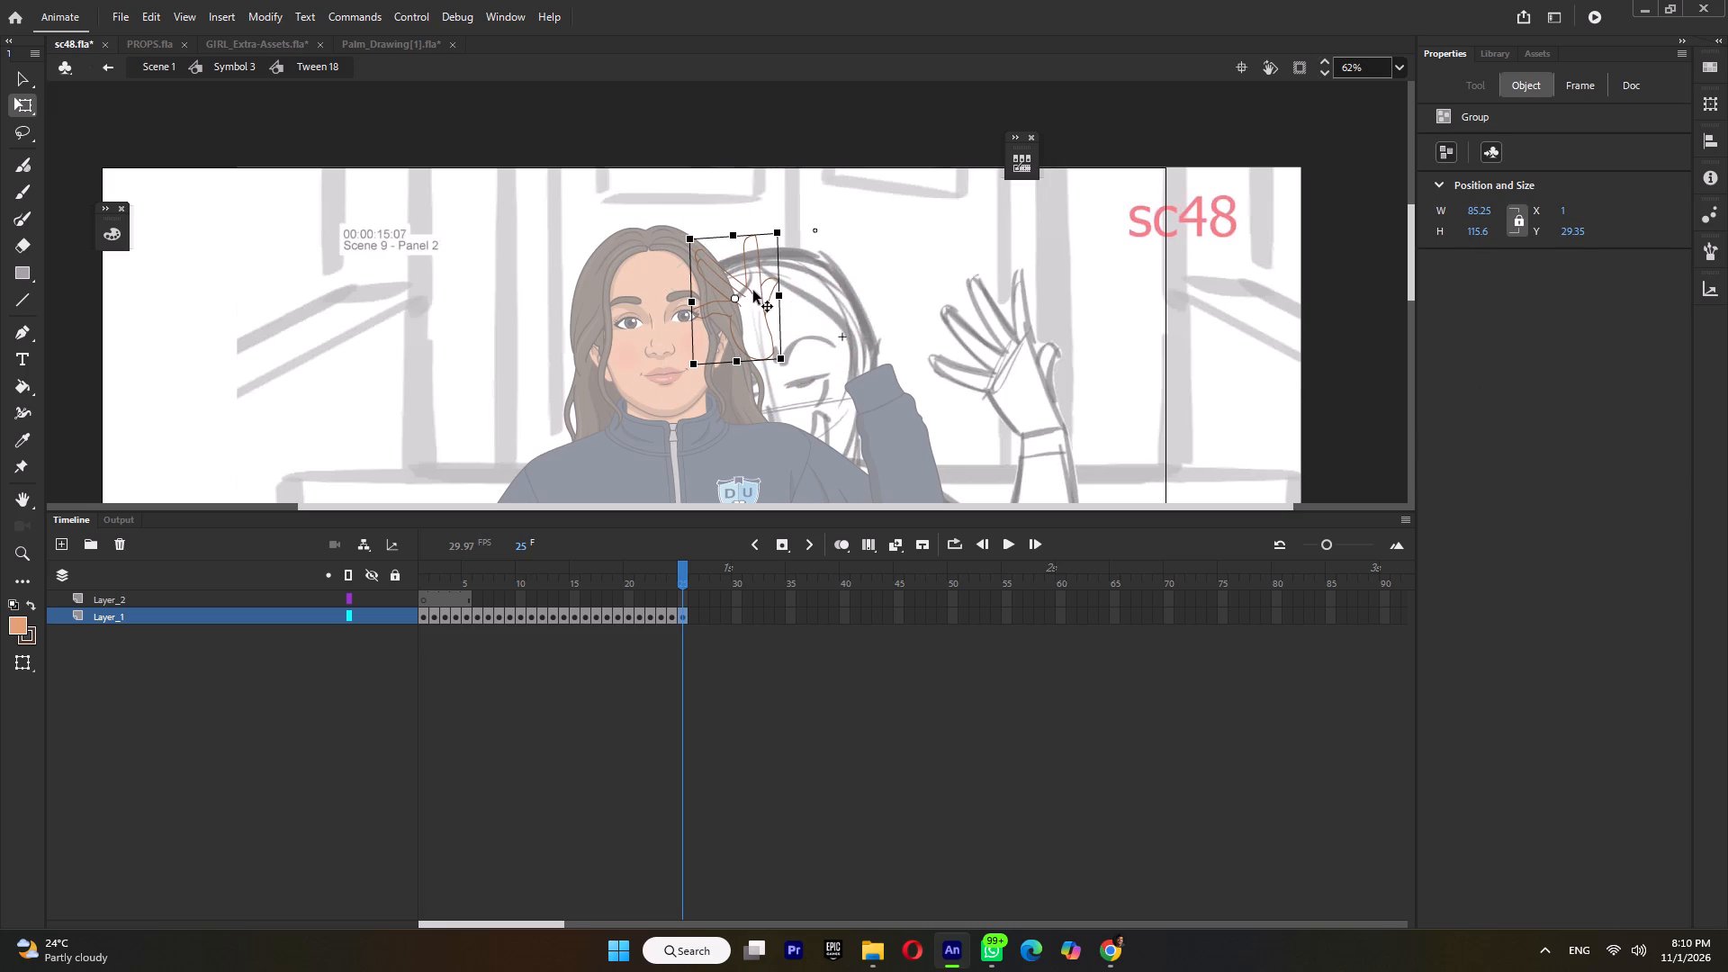
left_click_drag(751, 292, 861, 314)
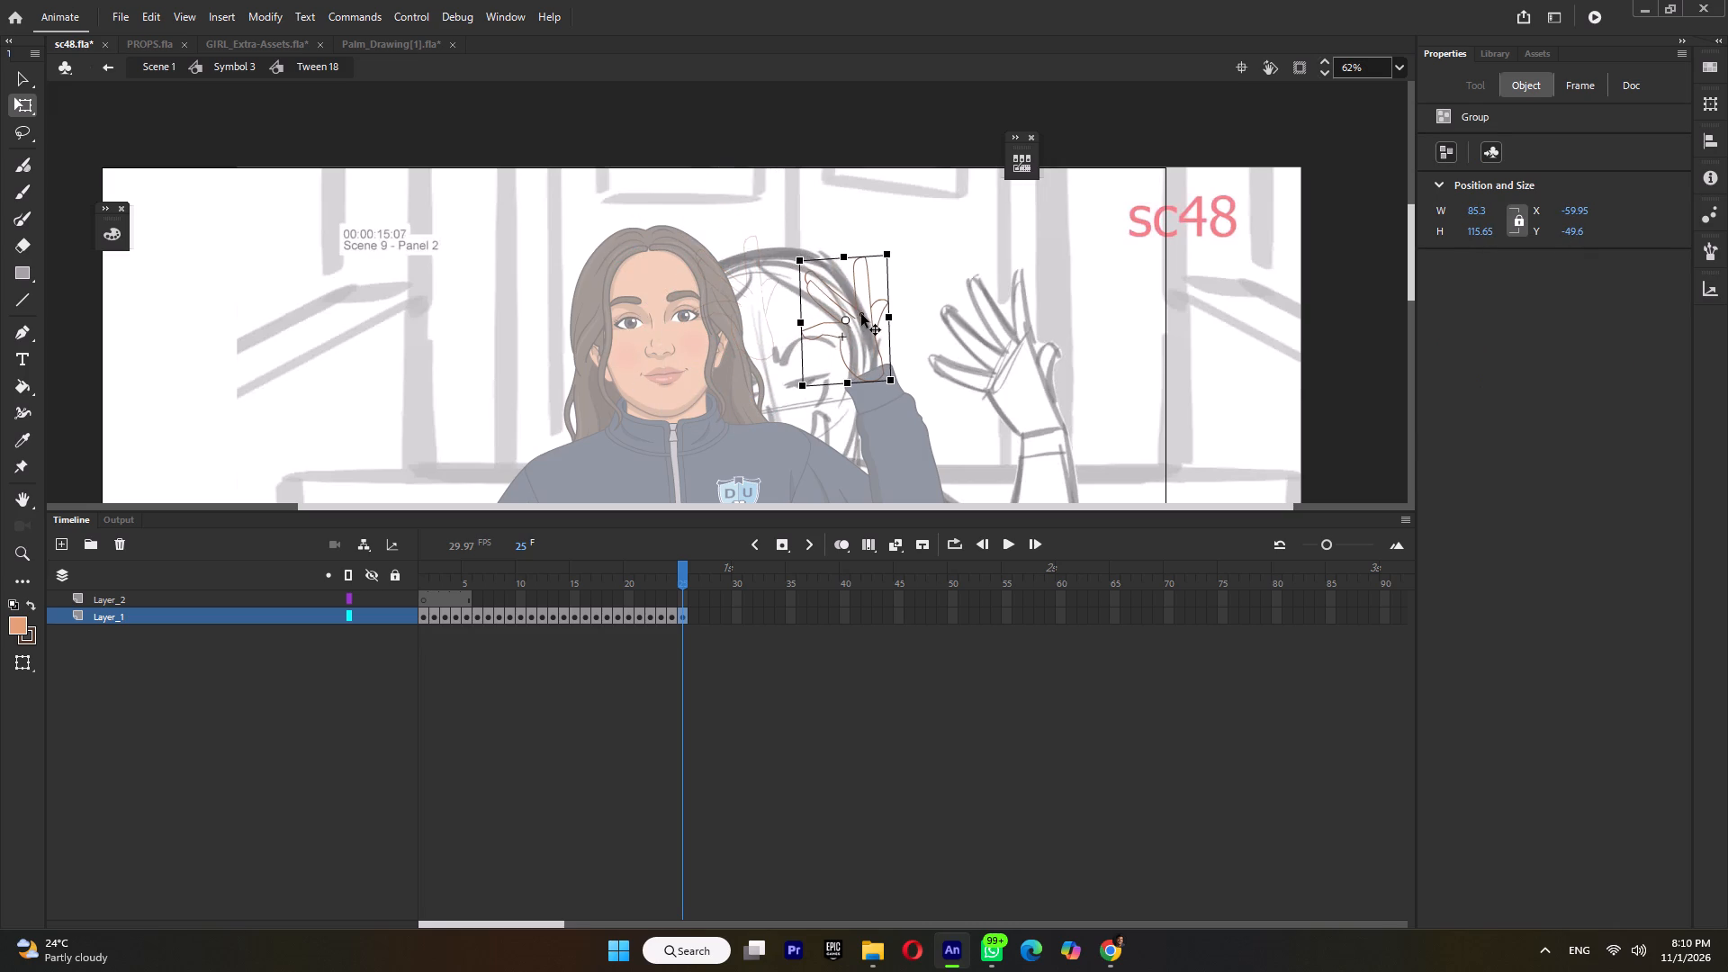
Inside the hand group, recolour the outline dark brown and fill the palm, fingers and thumb with the orange skin colour.
double_click(861, 314)
key("s")
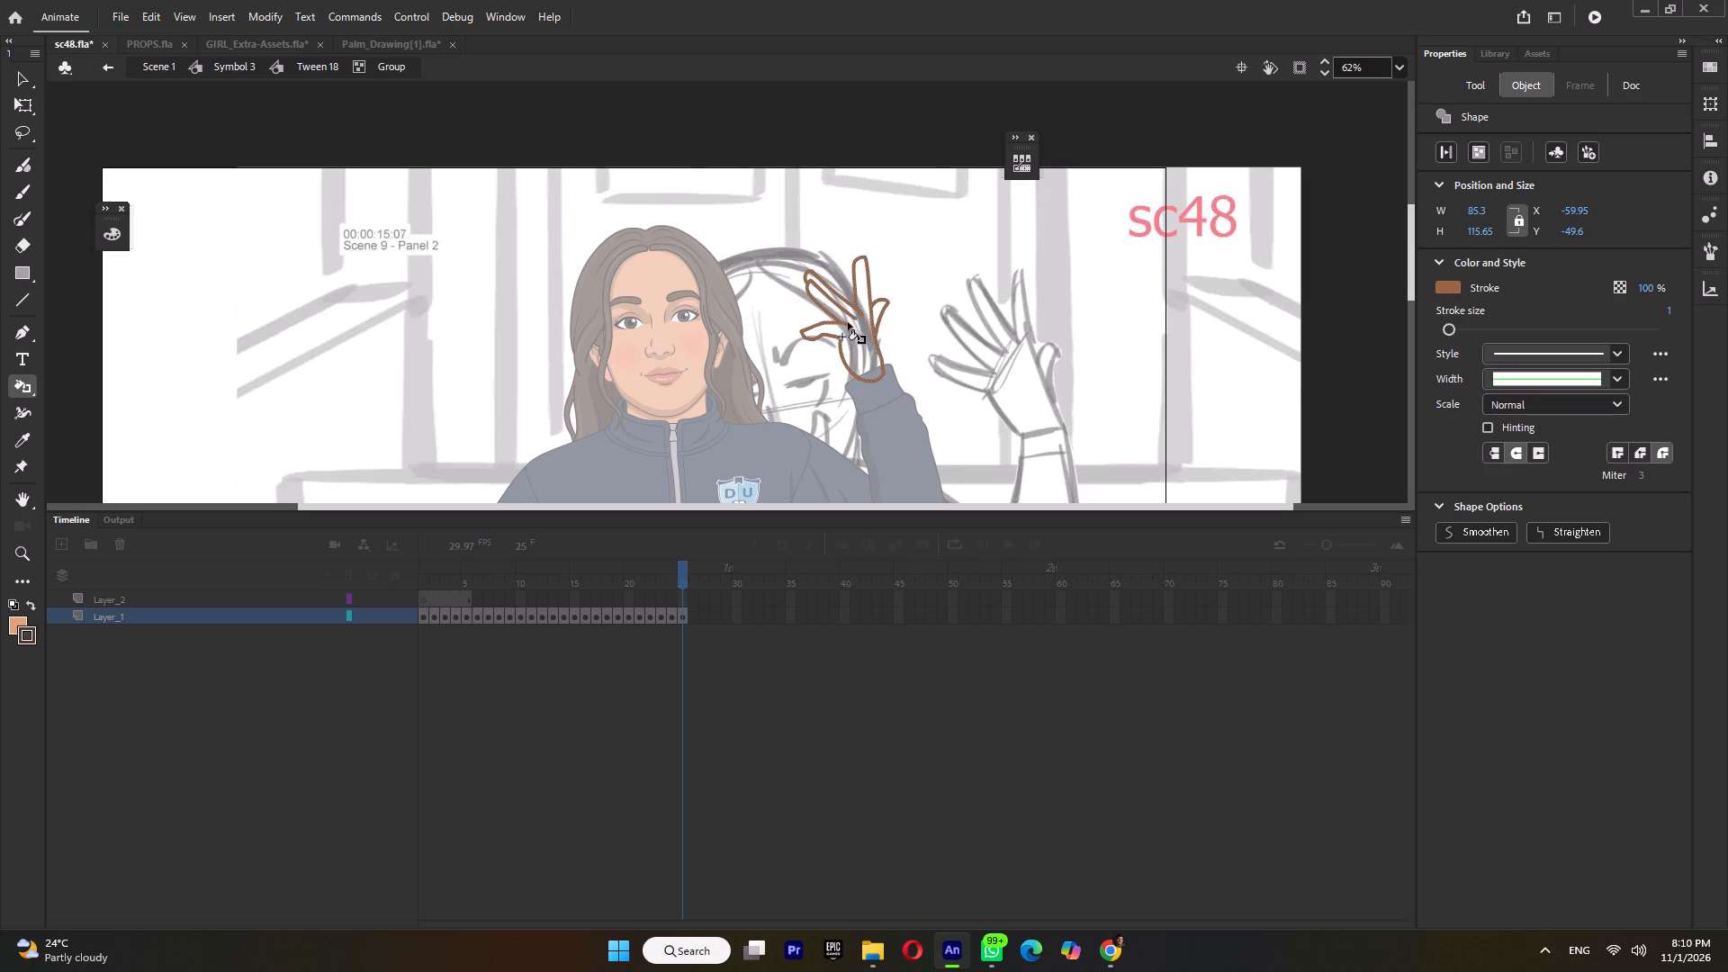
left_click(854, 320)
key("k")
left_click(866, 337)
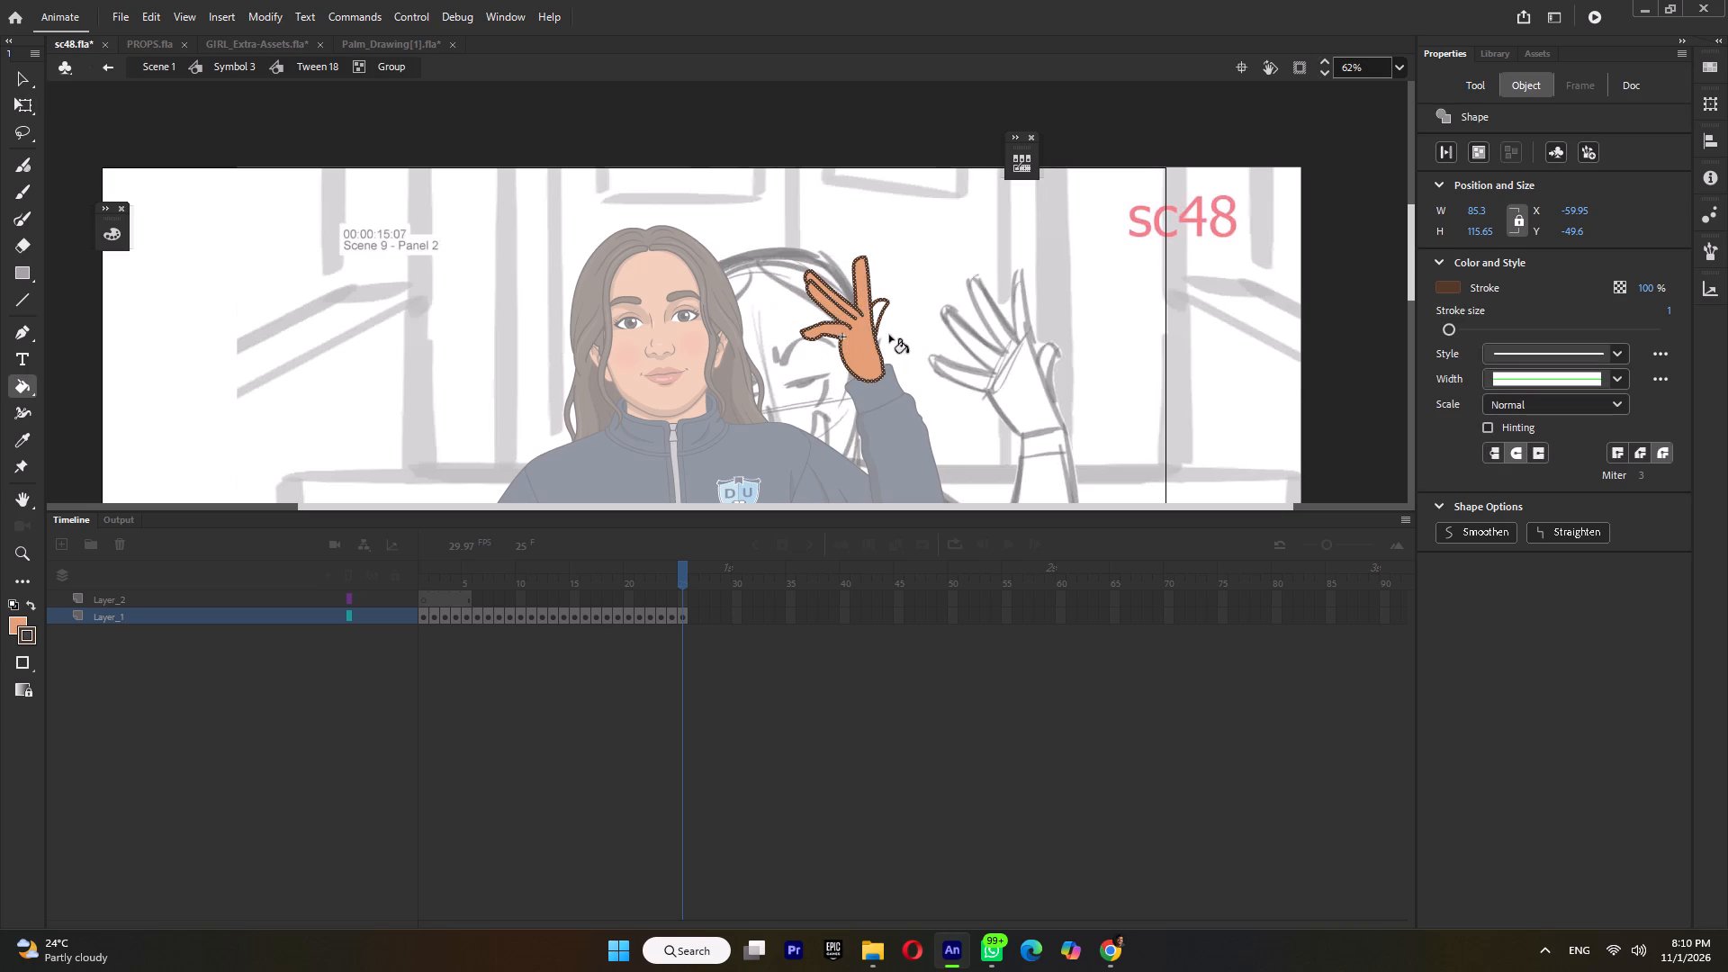
left_click(884, 312)
left_click(880, 311)
left_click(896, 319, "ctrl")
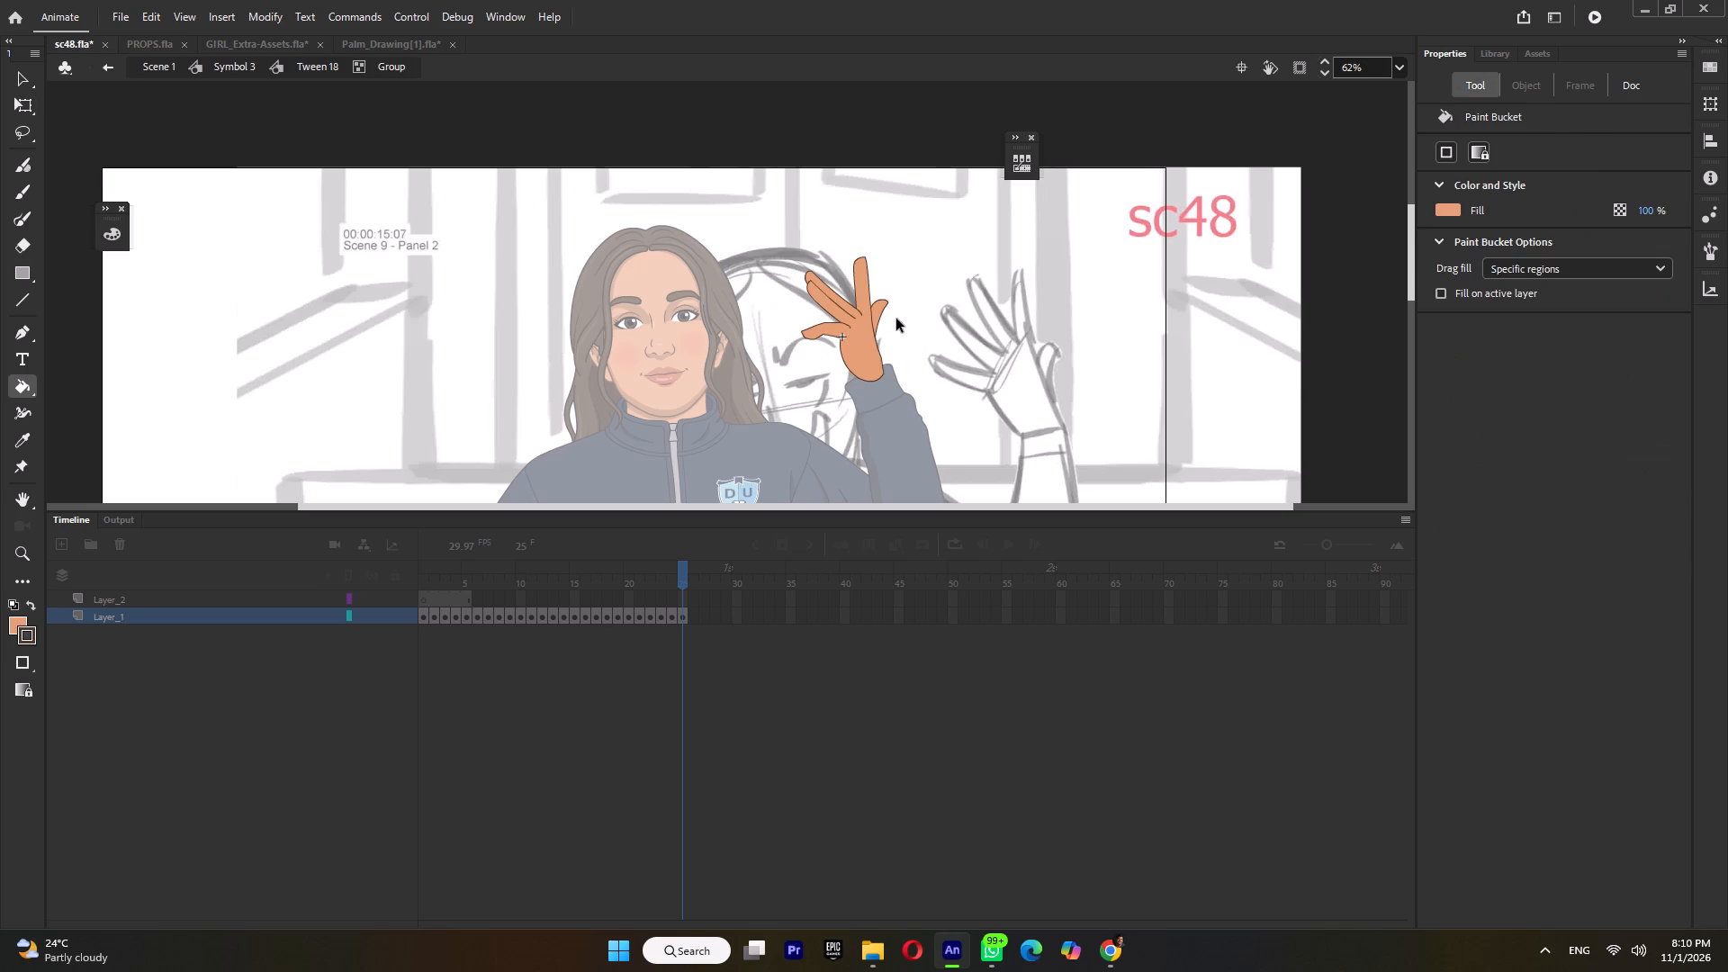
double_click(896, 319, "ctrl")
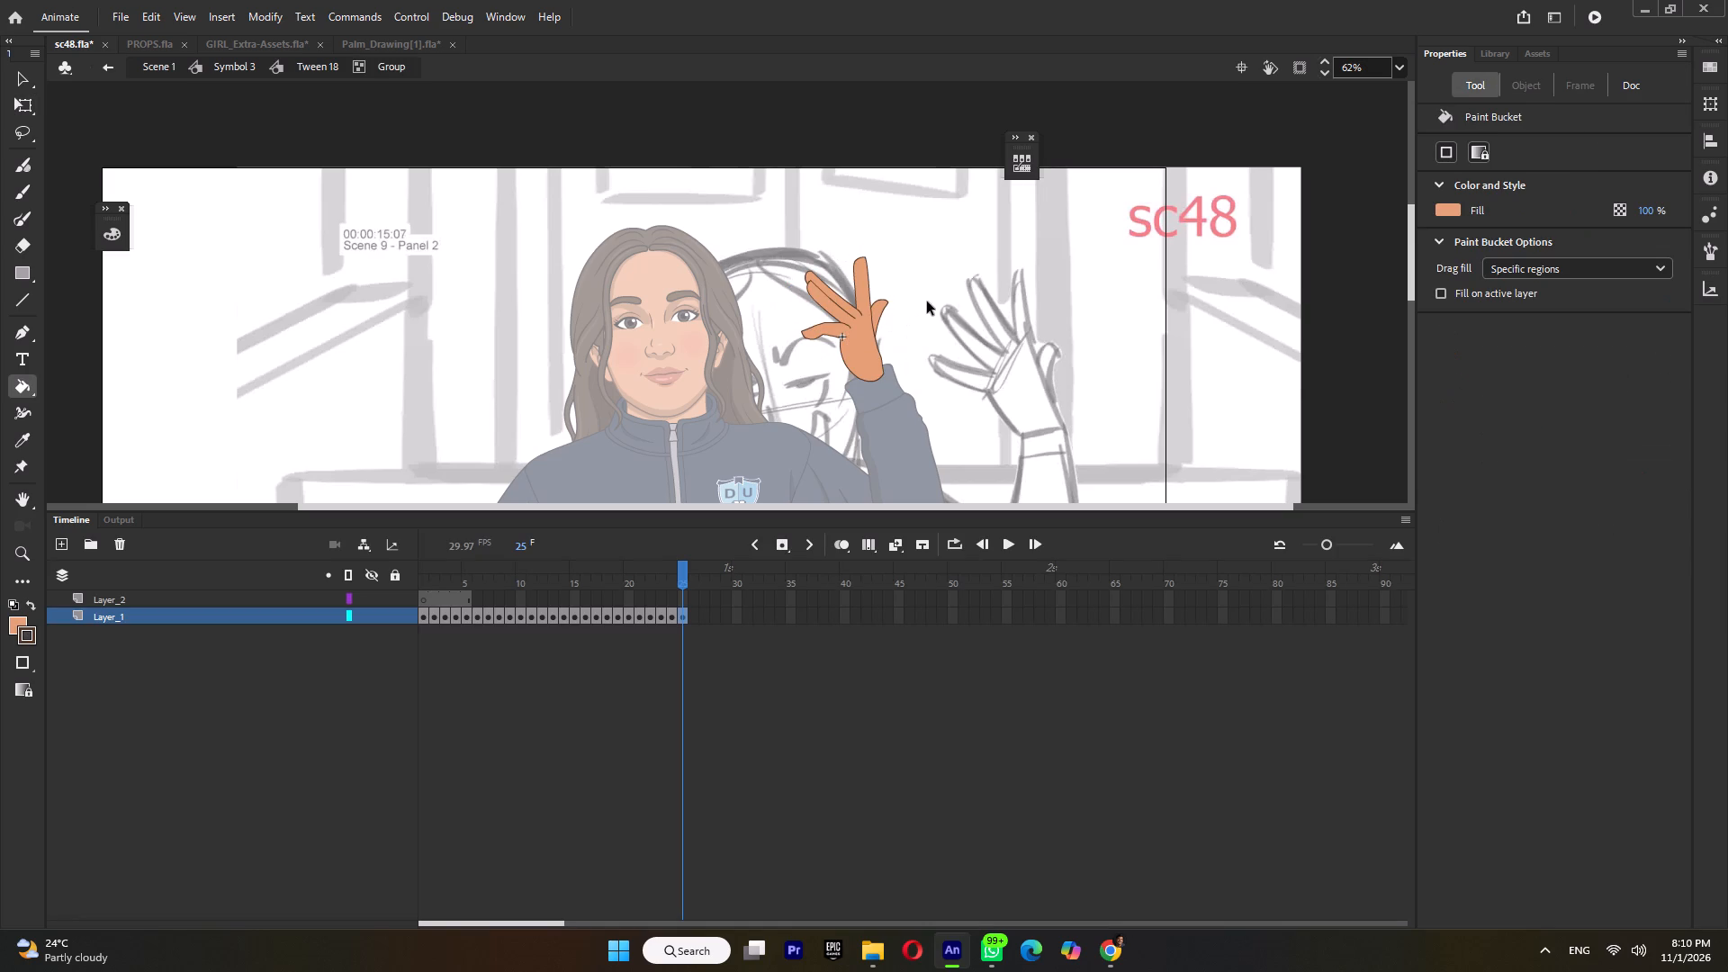
Return to Symbol 3 and set the Tween 18 hand at frame 13 of Layer_7 to show frame 25.
scroll(898, 313, "down", 3, "ctrl")
double_click(932, 290, "ctrl")
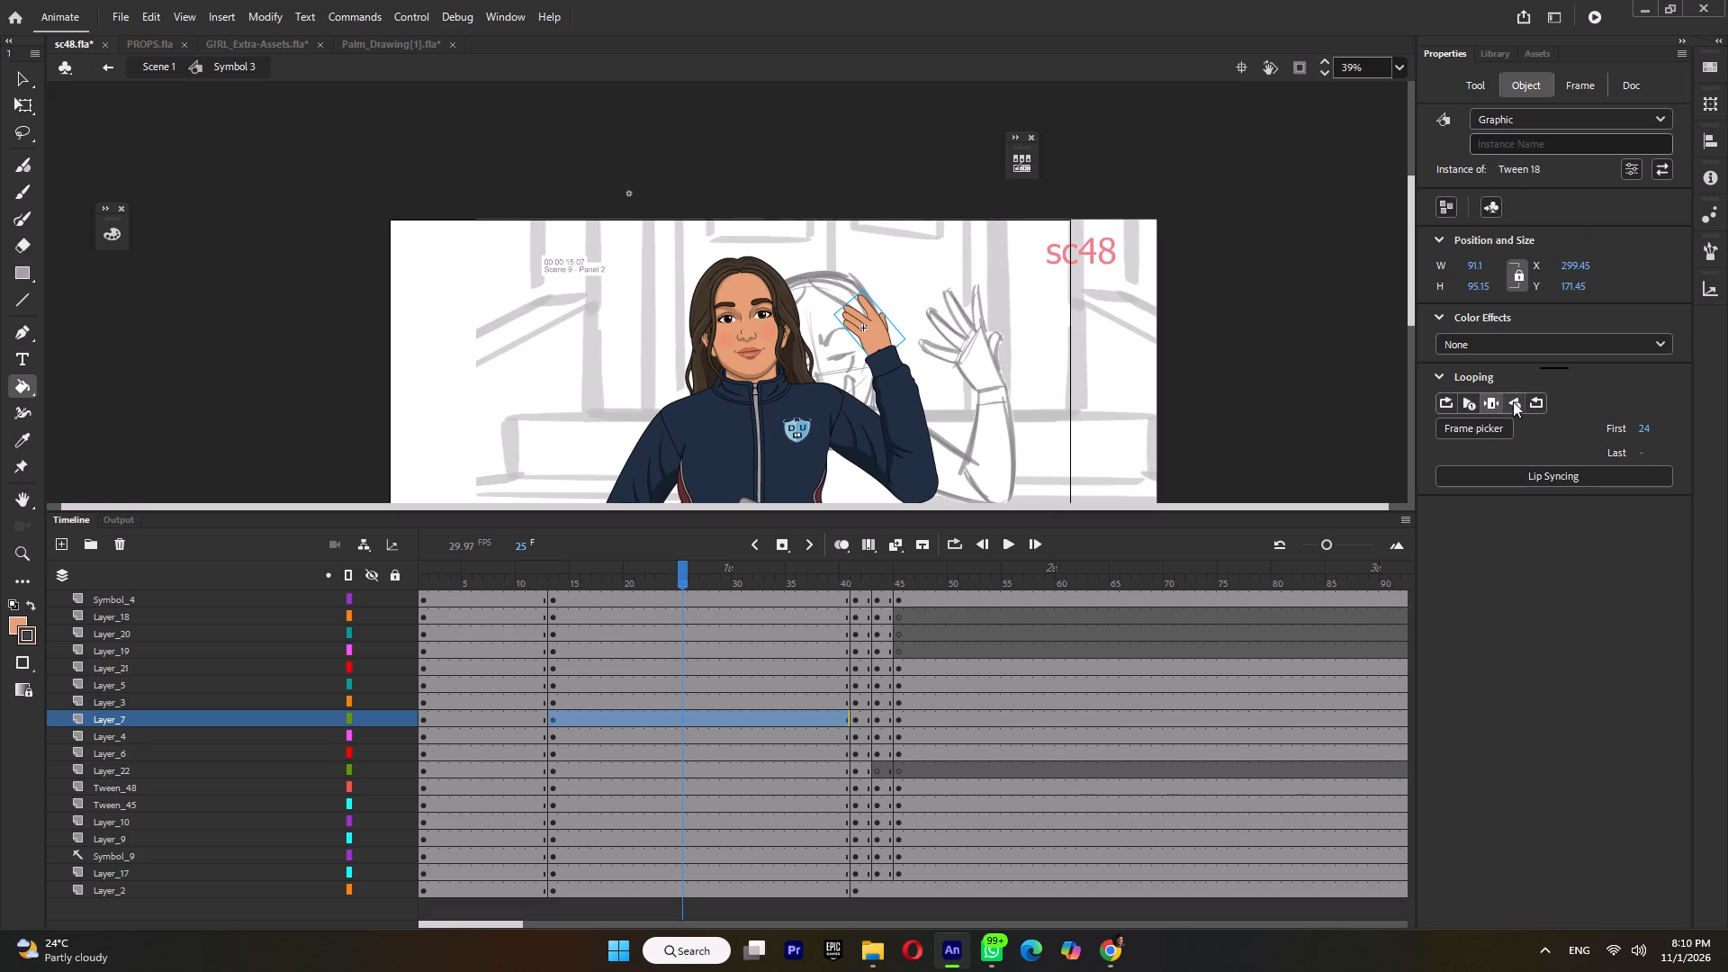
left_click(1499, 428)
left_click(552, 719)
left_click(1535, 81)
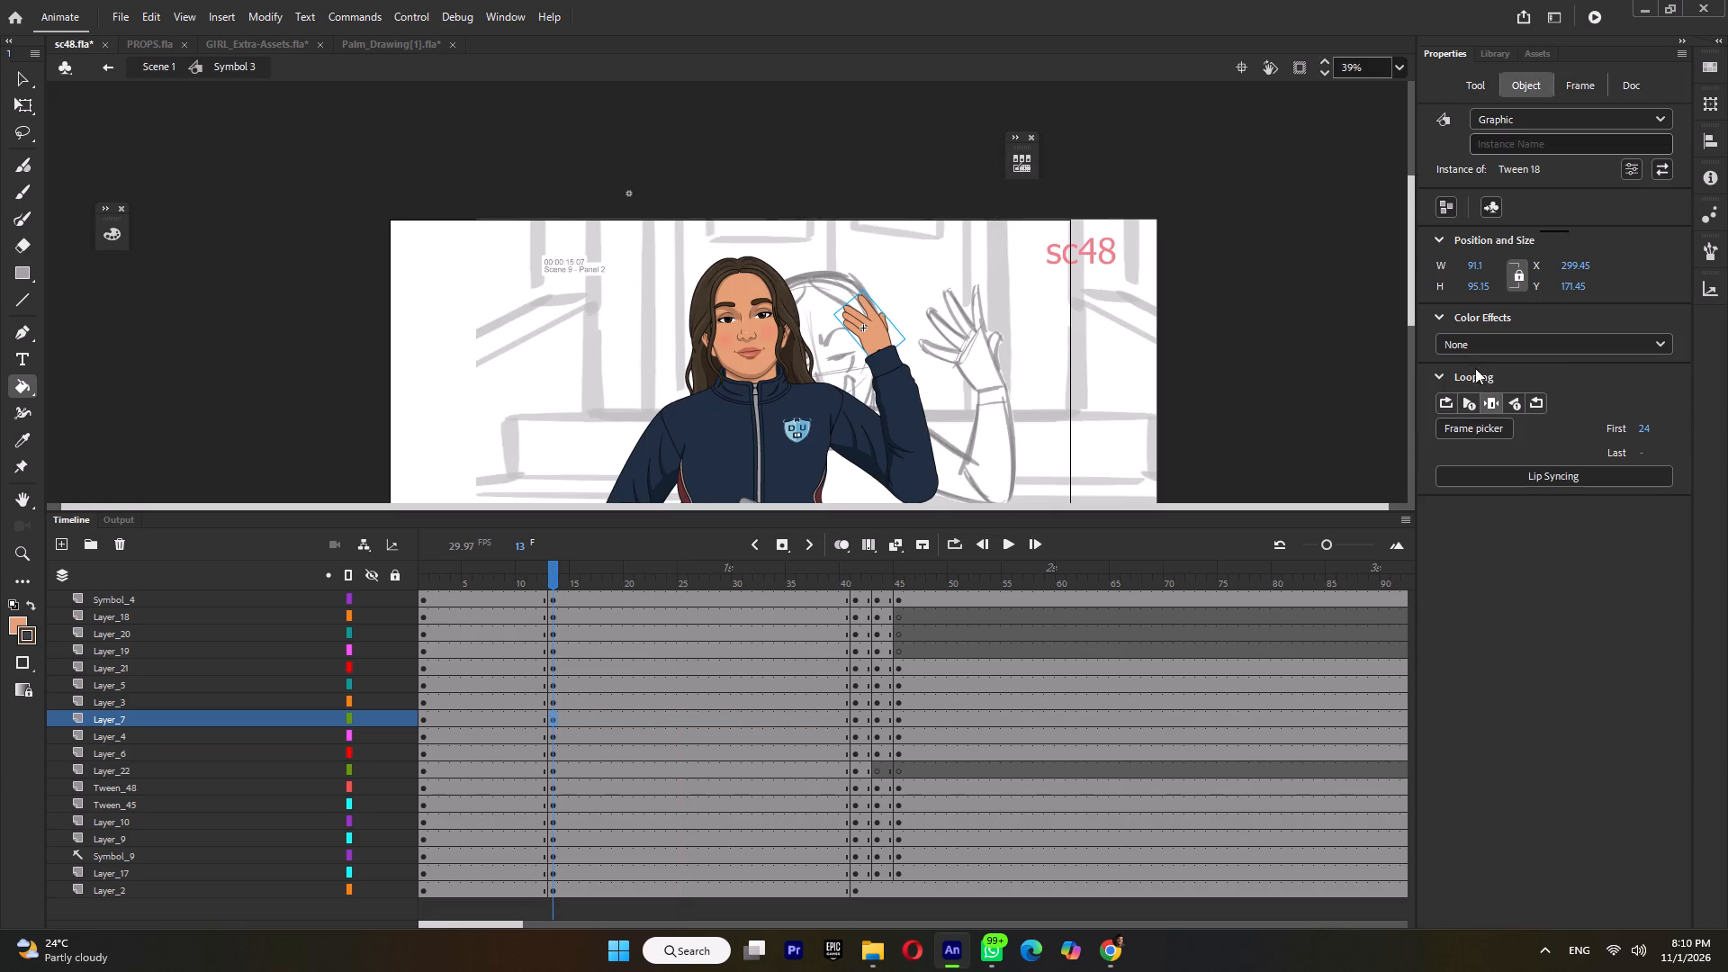
left_click(1479, 426)
scroll(874, 452, "down", 5)
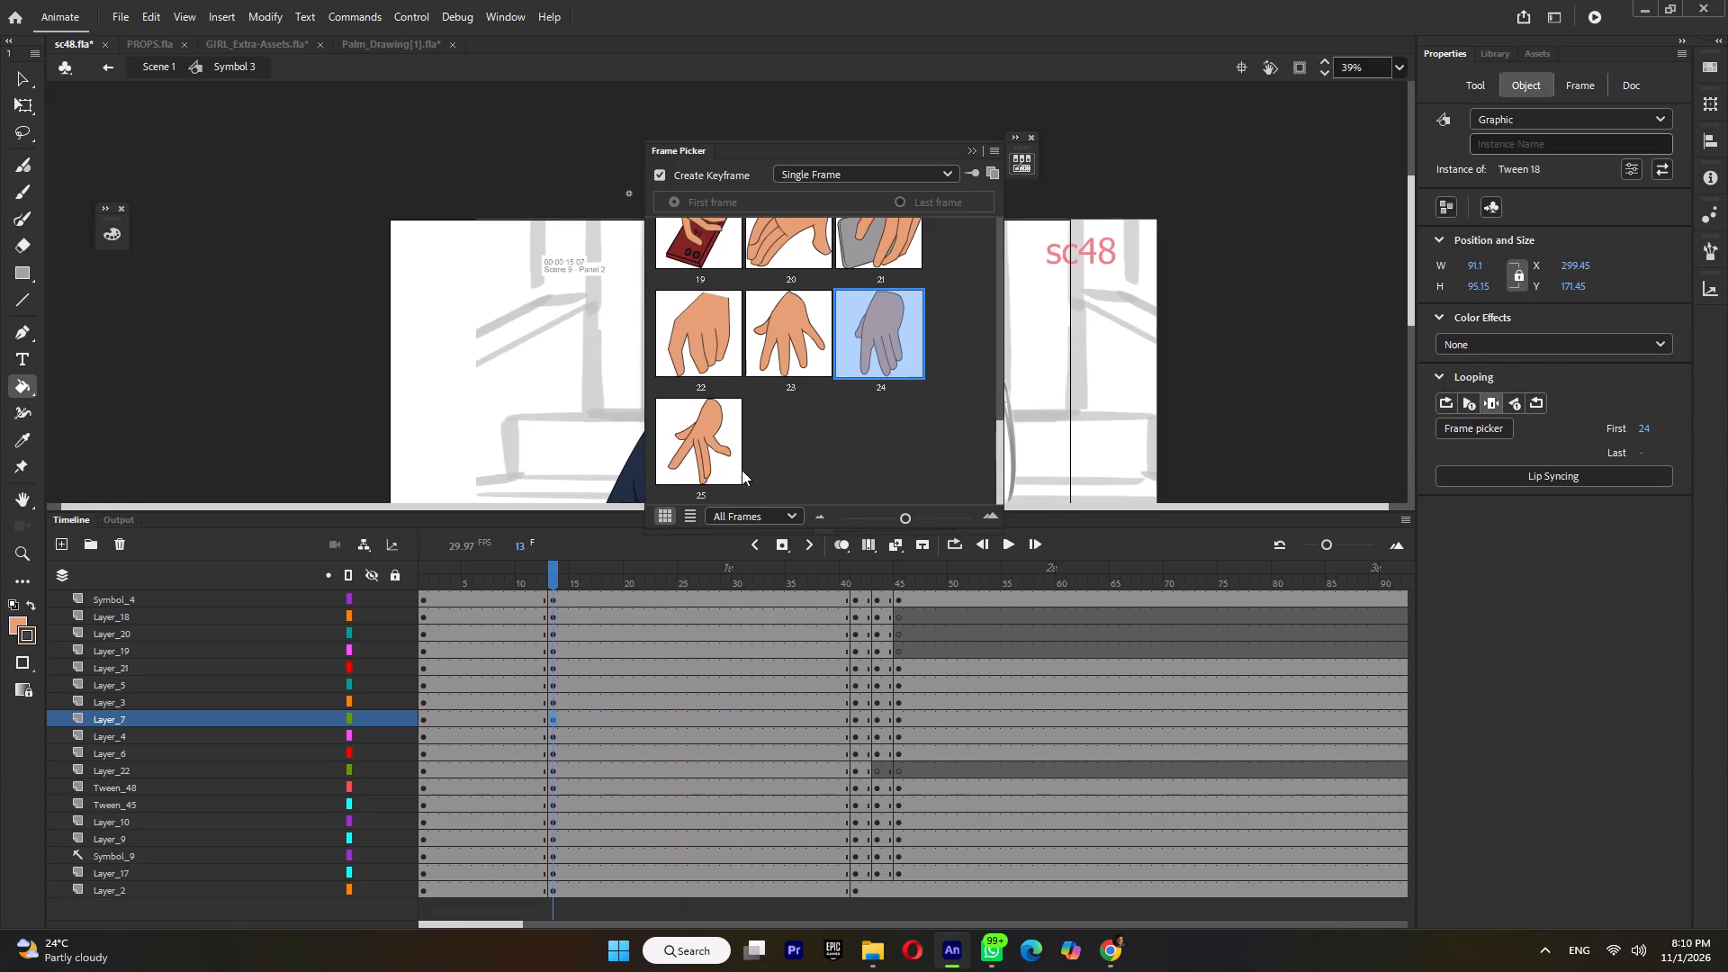
left_click(704, 436)
left_click(24, 104)
Return to Scene 1 and save sc48.fla.
double_click(371, 273)
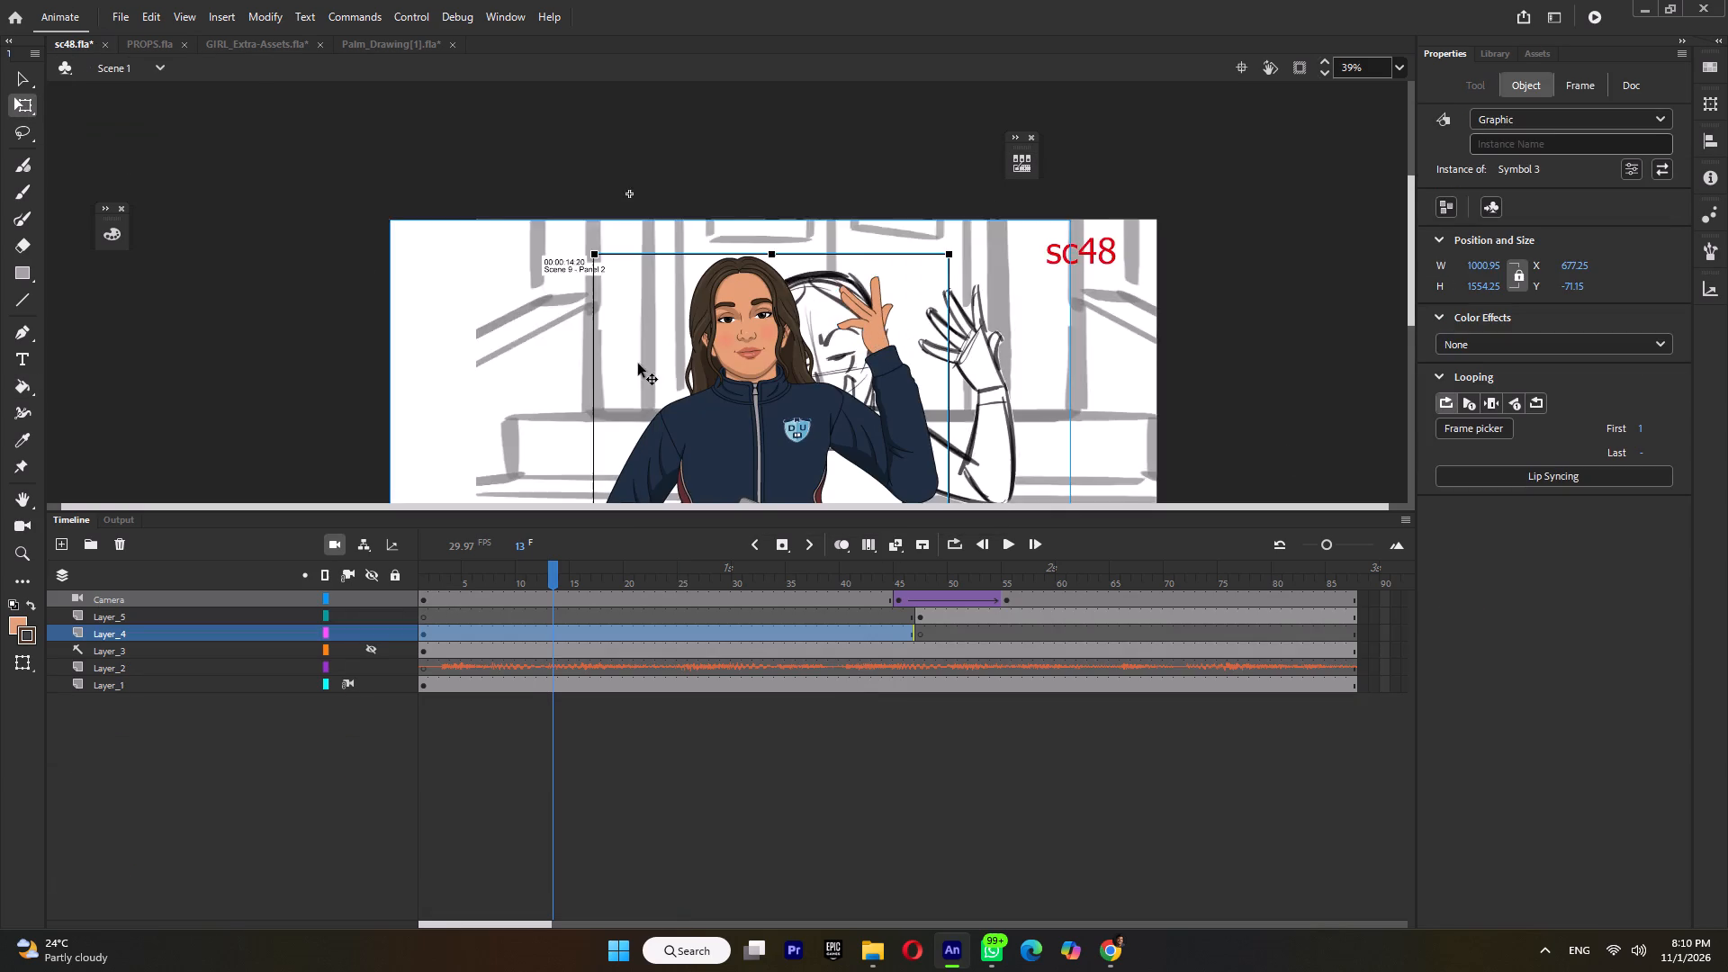
scroll(638, 364, "down", 6, "ctrl")
key("ctrl+s")
Play the Scene 1 animation from the start and from about frame 19 to review the new raised hand.
left_click_drag(446, 573, 357, 594)
key("Return")
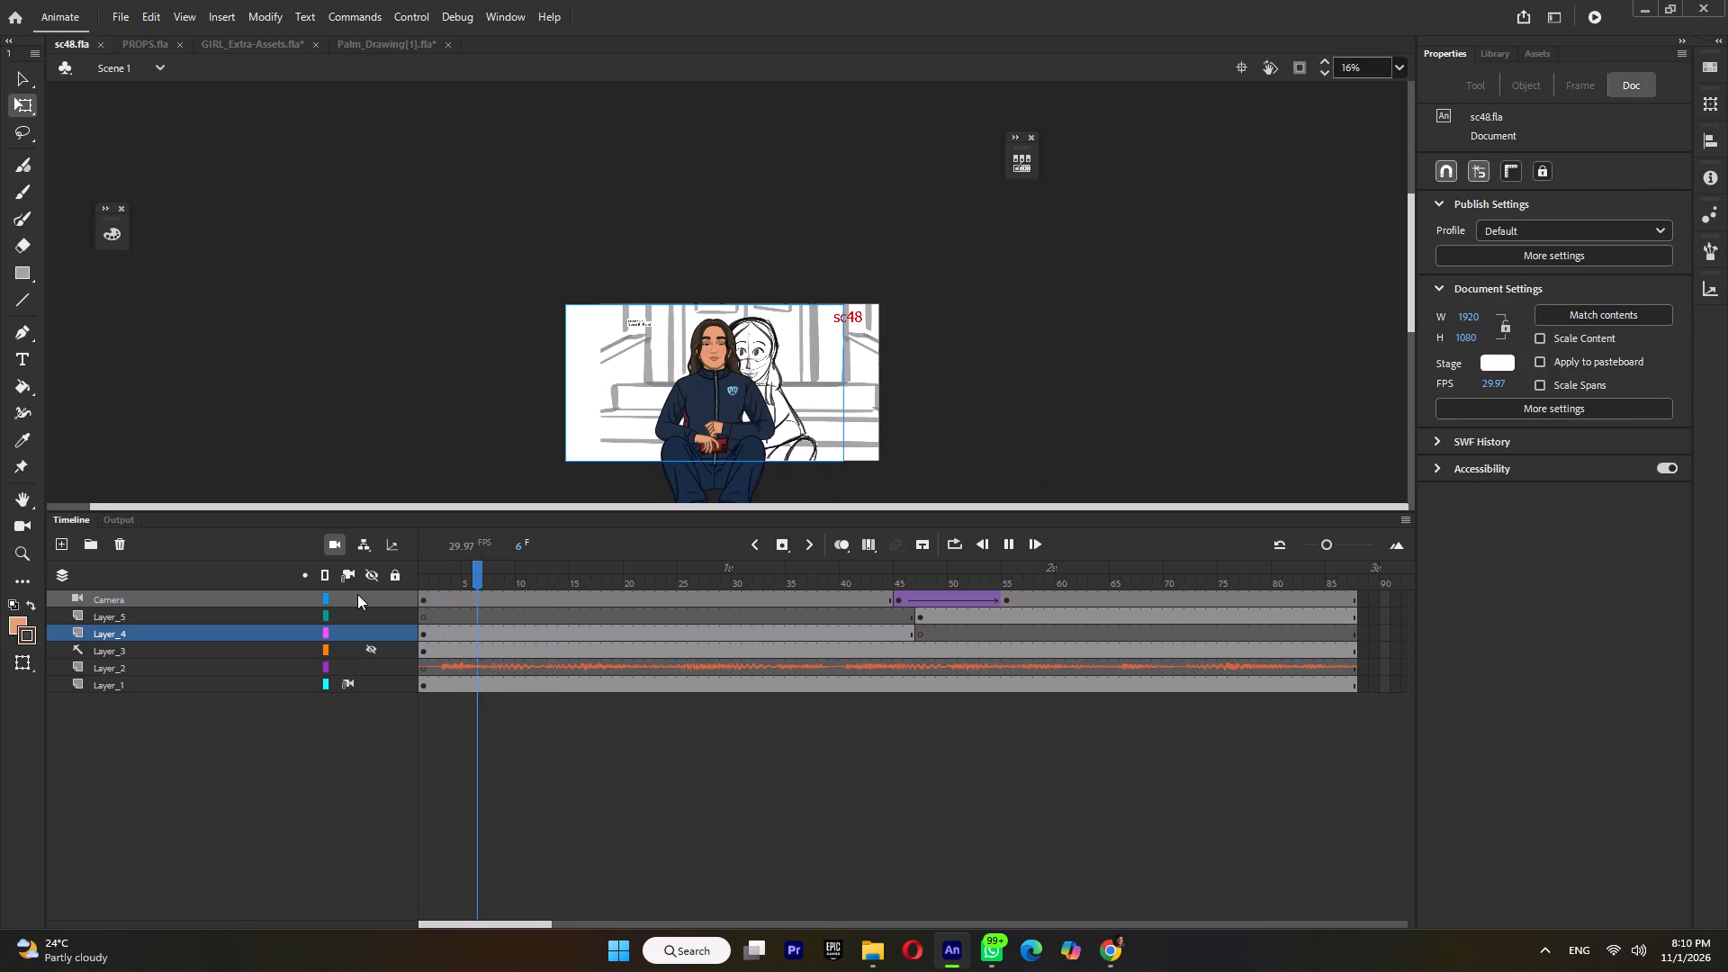
key("Return")
left_click_drag(508, 574, 400, 606)
key("Return")
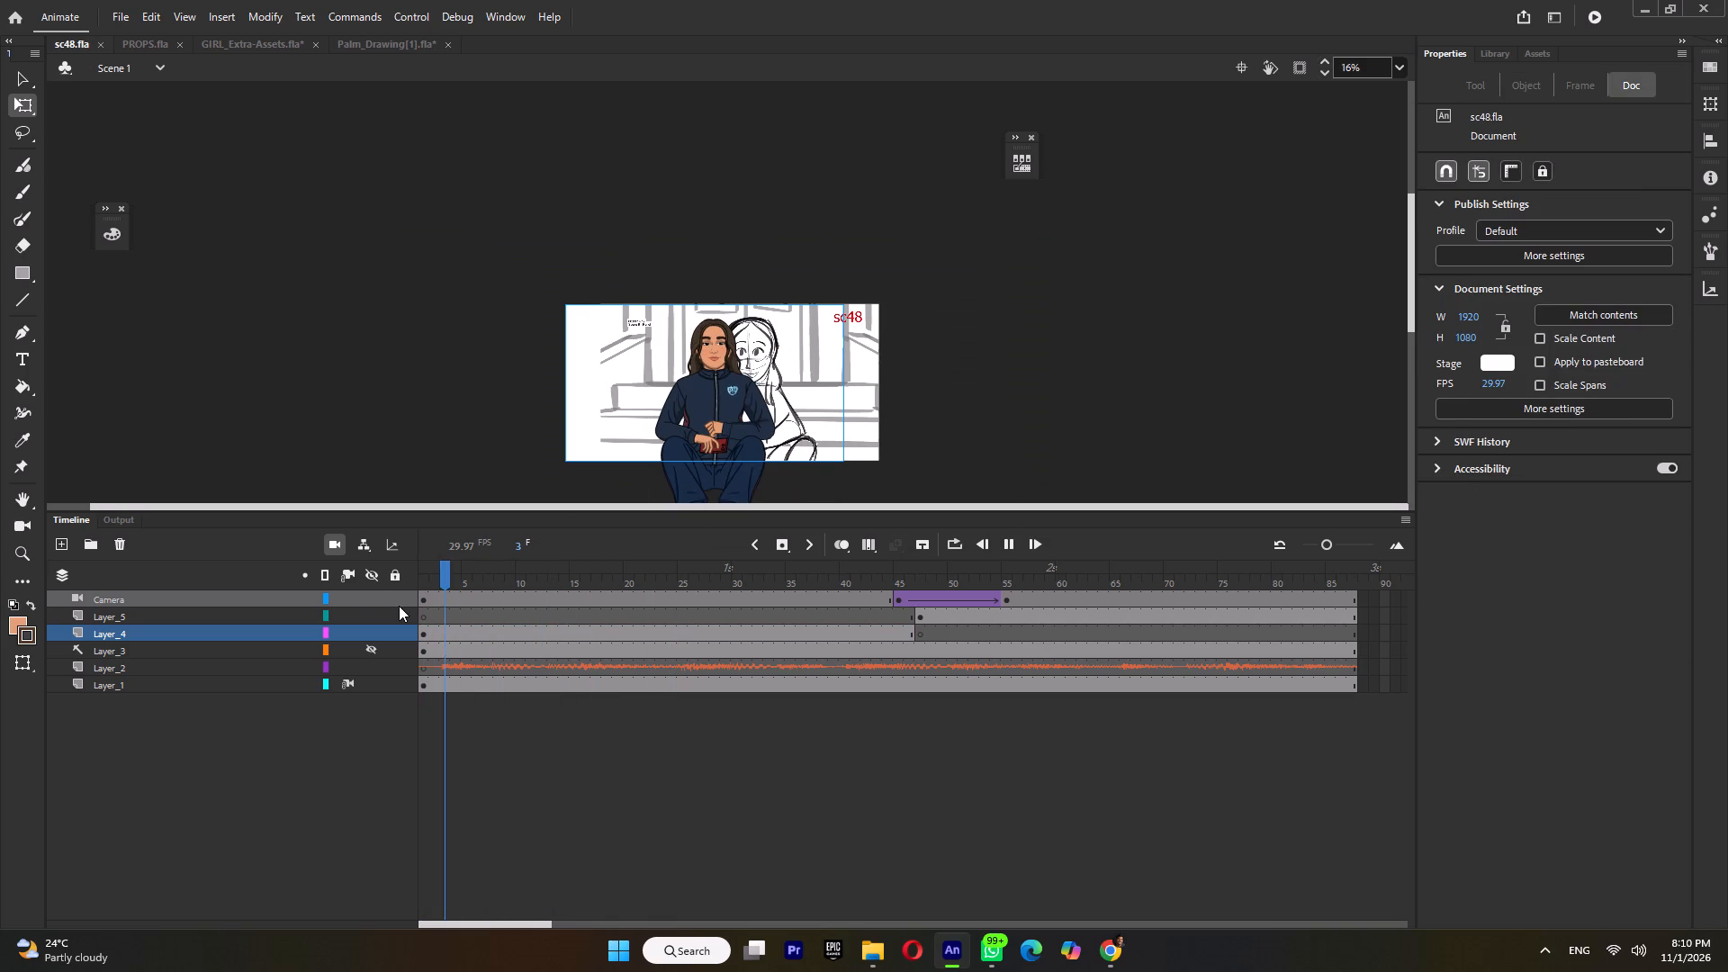
key("Return")
left_click(620, 586)
key("Return")
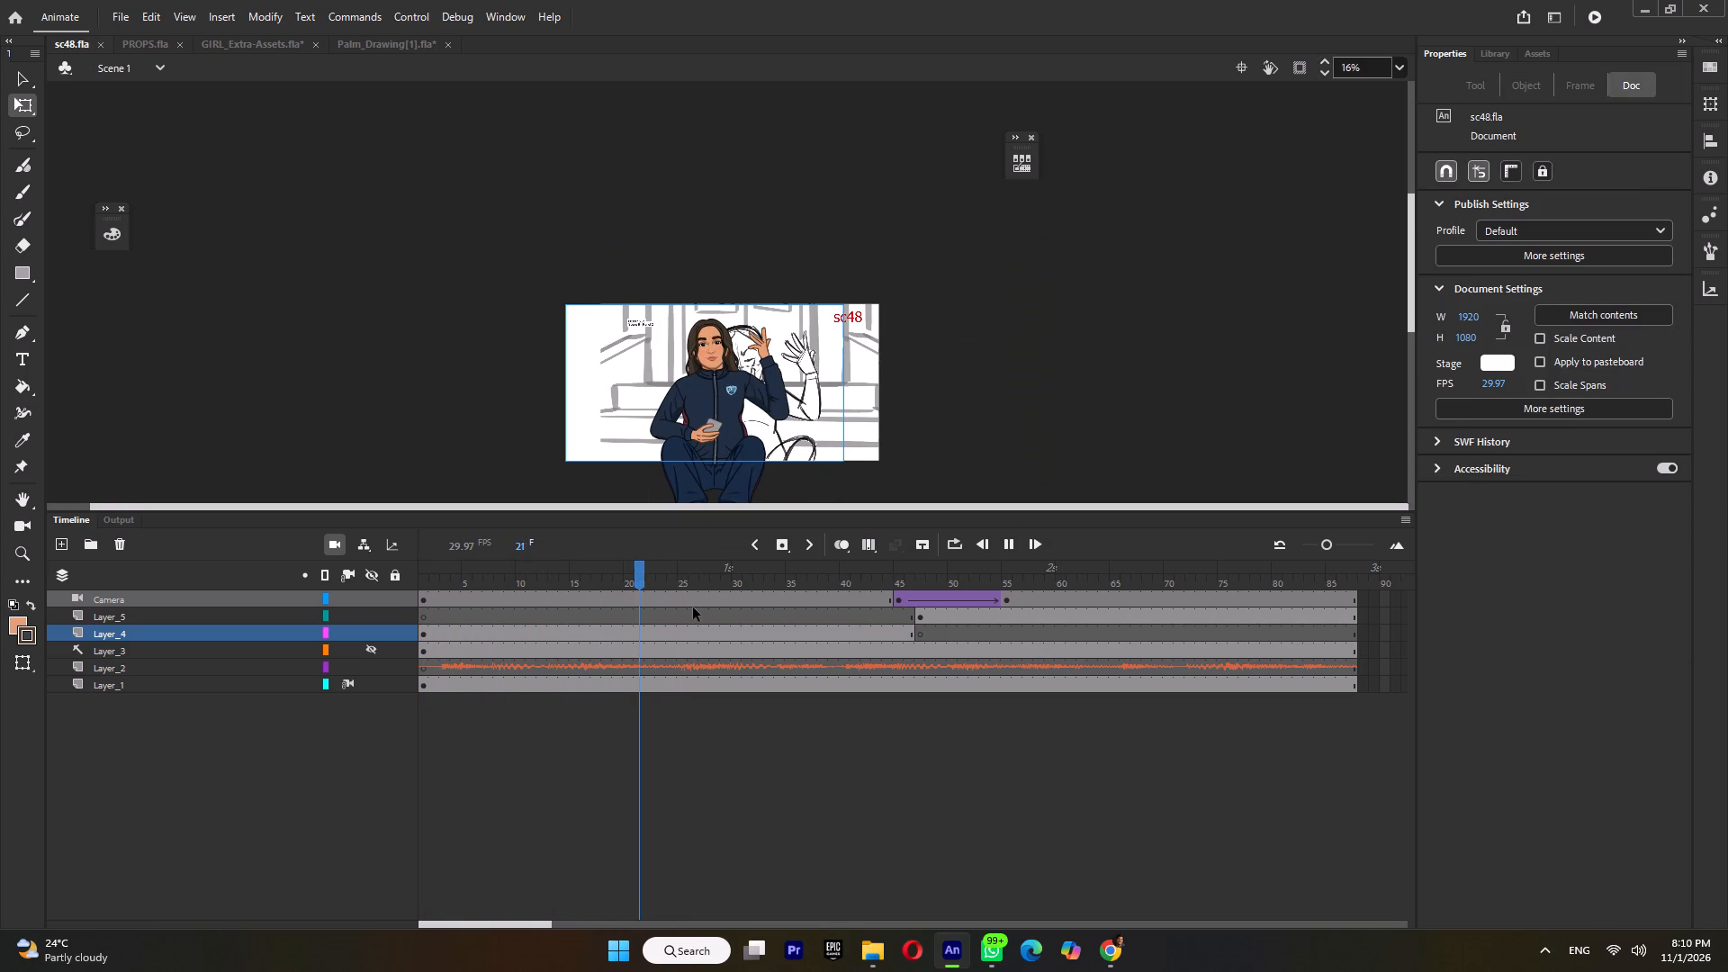
key("Return")
left_click(690, 589)
left_click(703, 578)
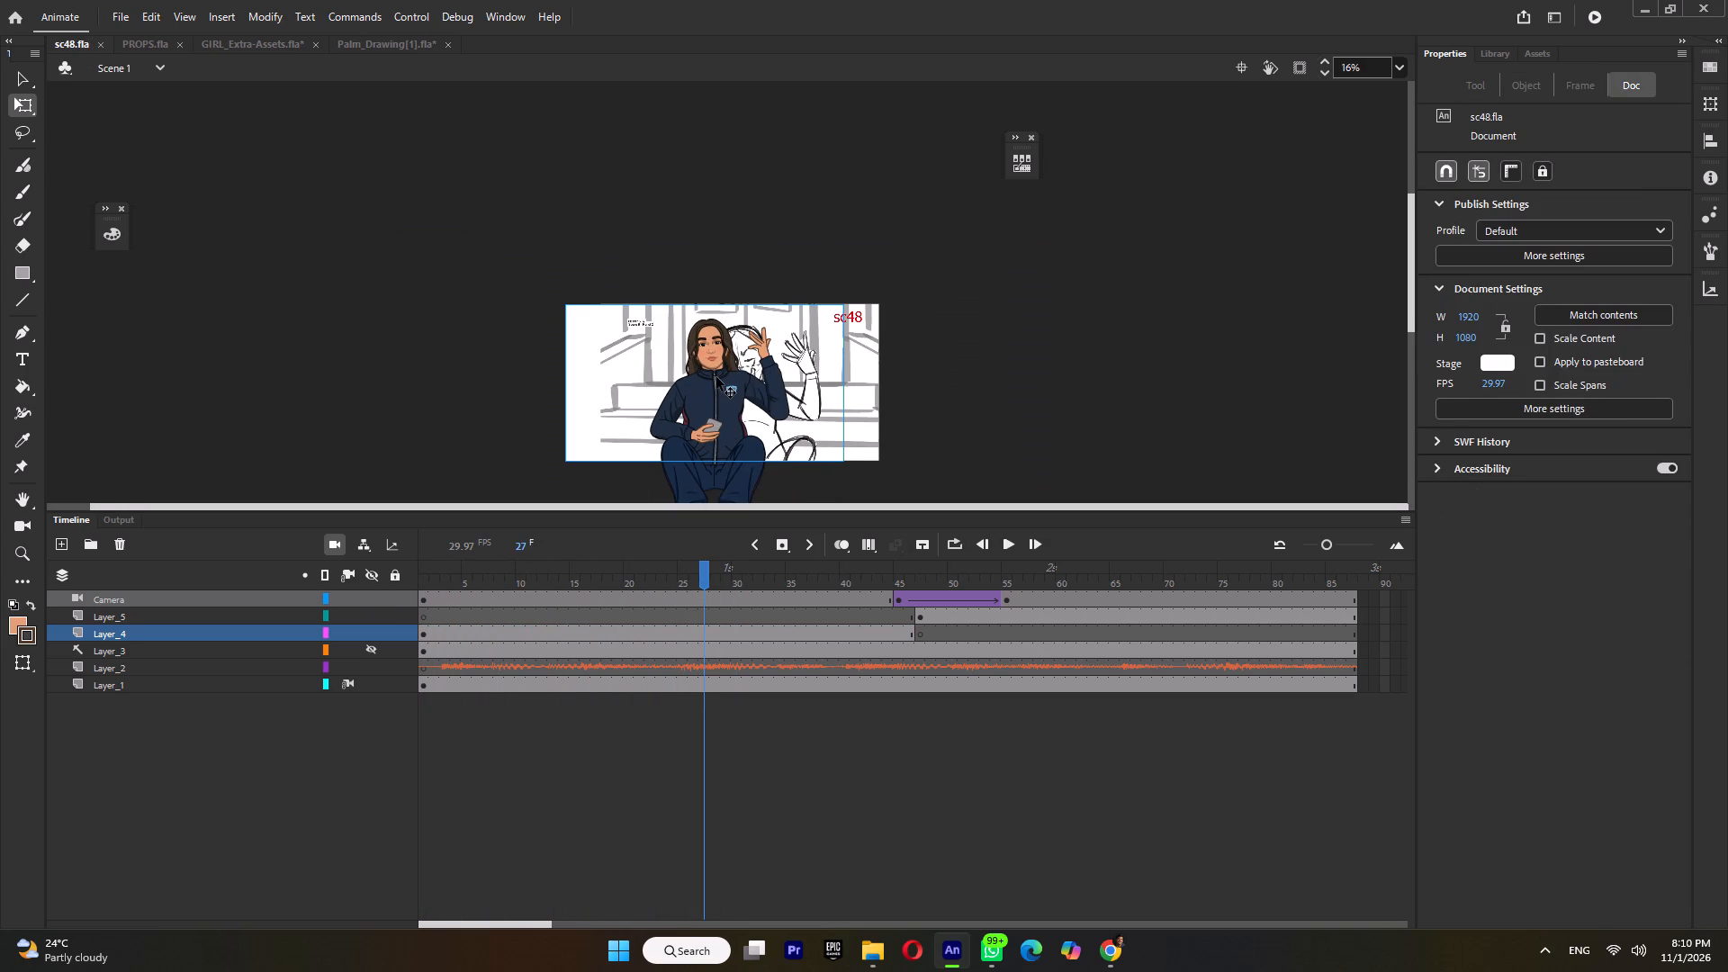
Open Symbol 3 and insert keyframes on all layers at frames 26 and 32.
double_click(716, 377)
scroll(716, 377, "up", 3, "ctrl")
double_click(697, 580)
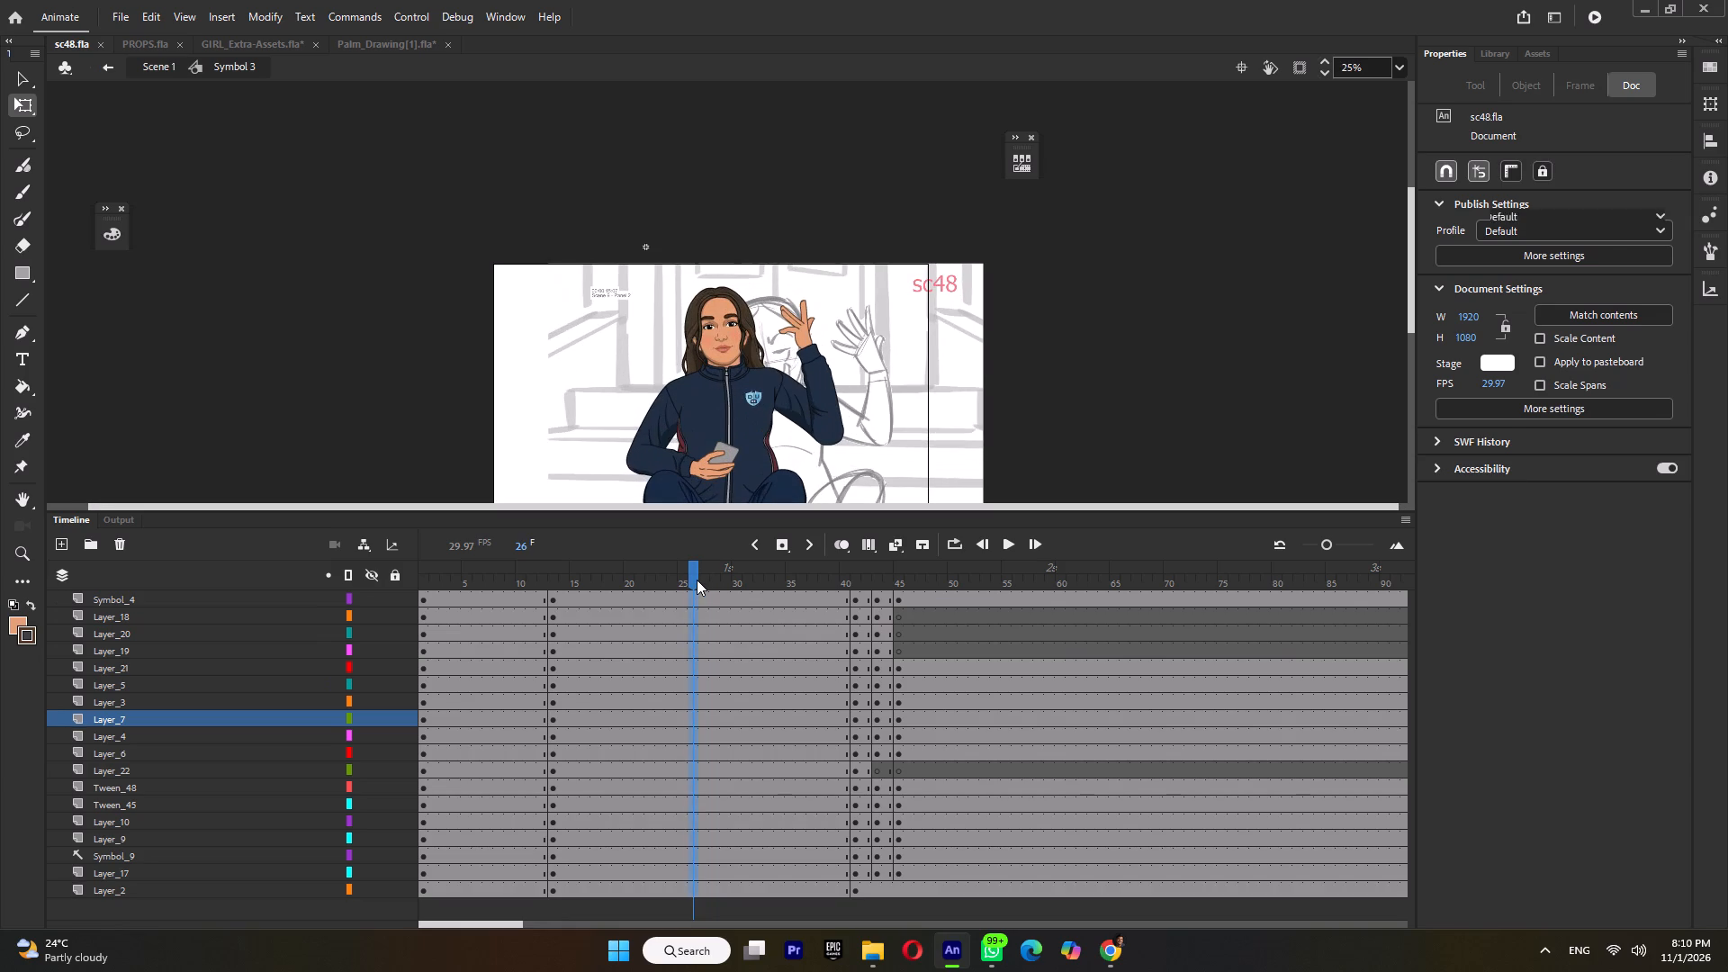
key("F6")
left_click(749, 577)
double_click(756, 577)
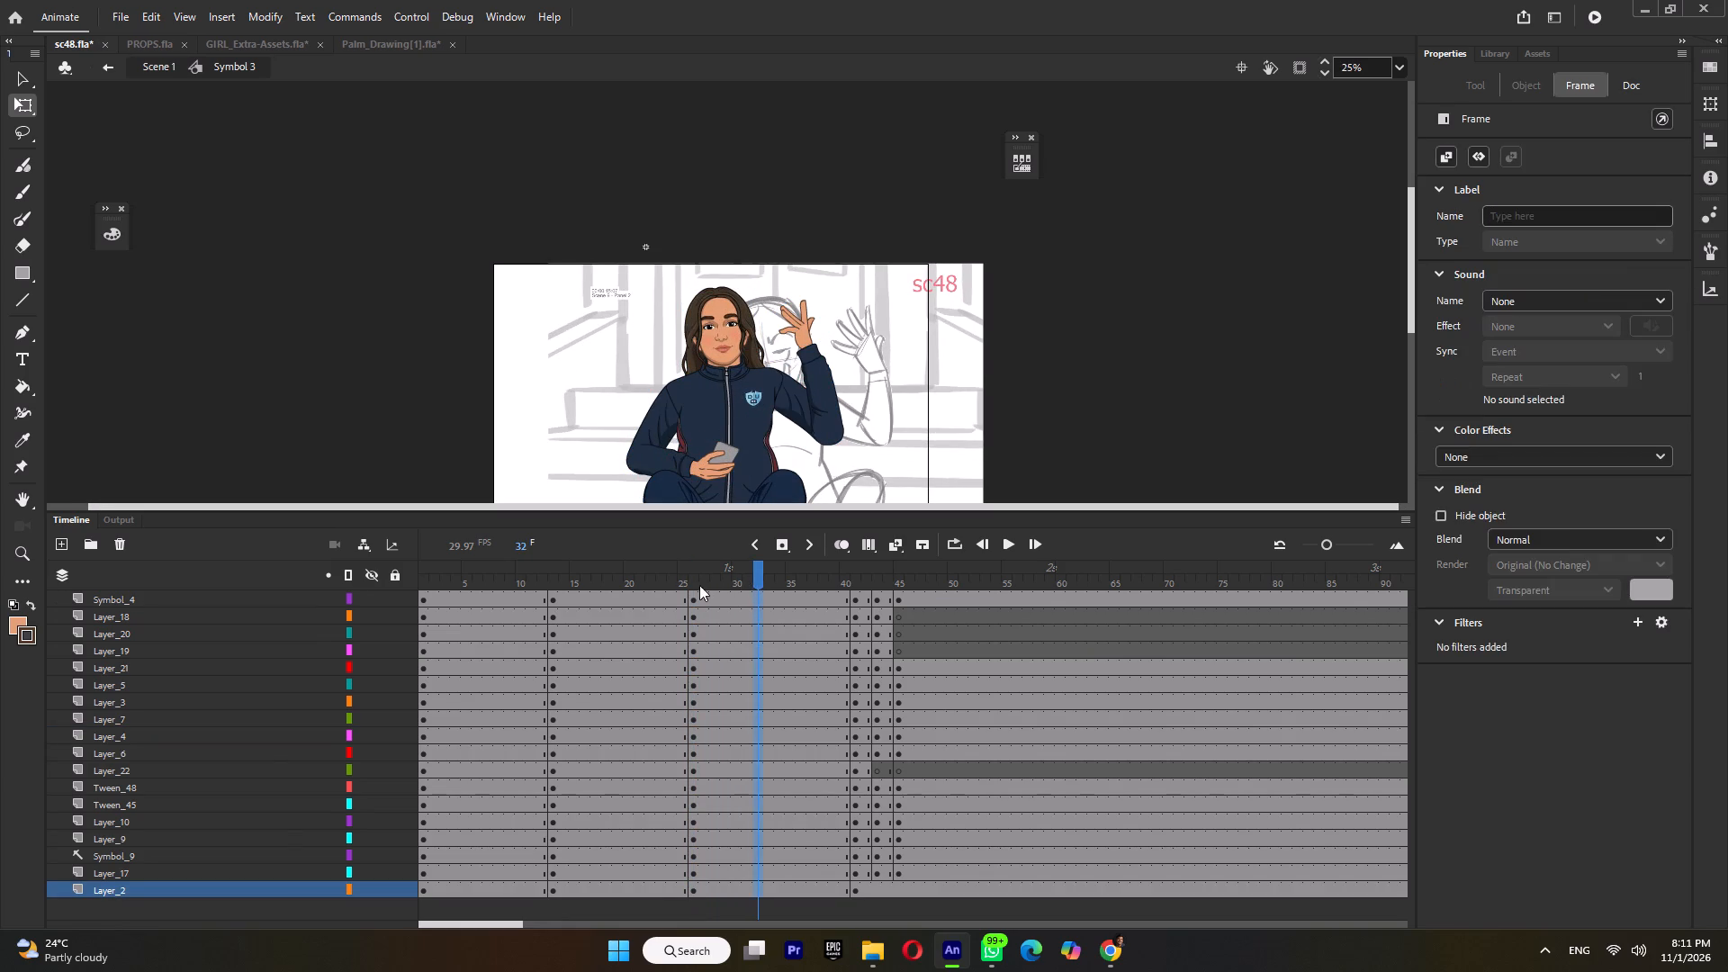
key("F6")
Clear the keyframes at frame 41 on all layers and insert new ones that carry over the spread-fingered raised-hand pose.
left_click(660, 583)
left_click(691, 578)
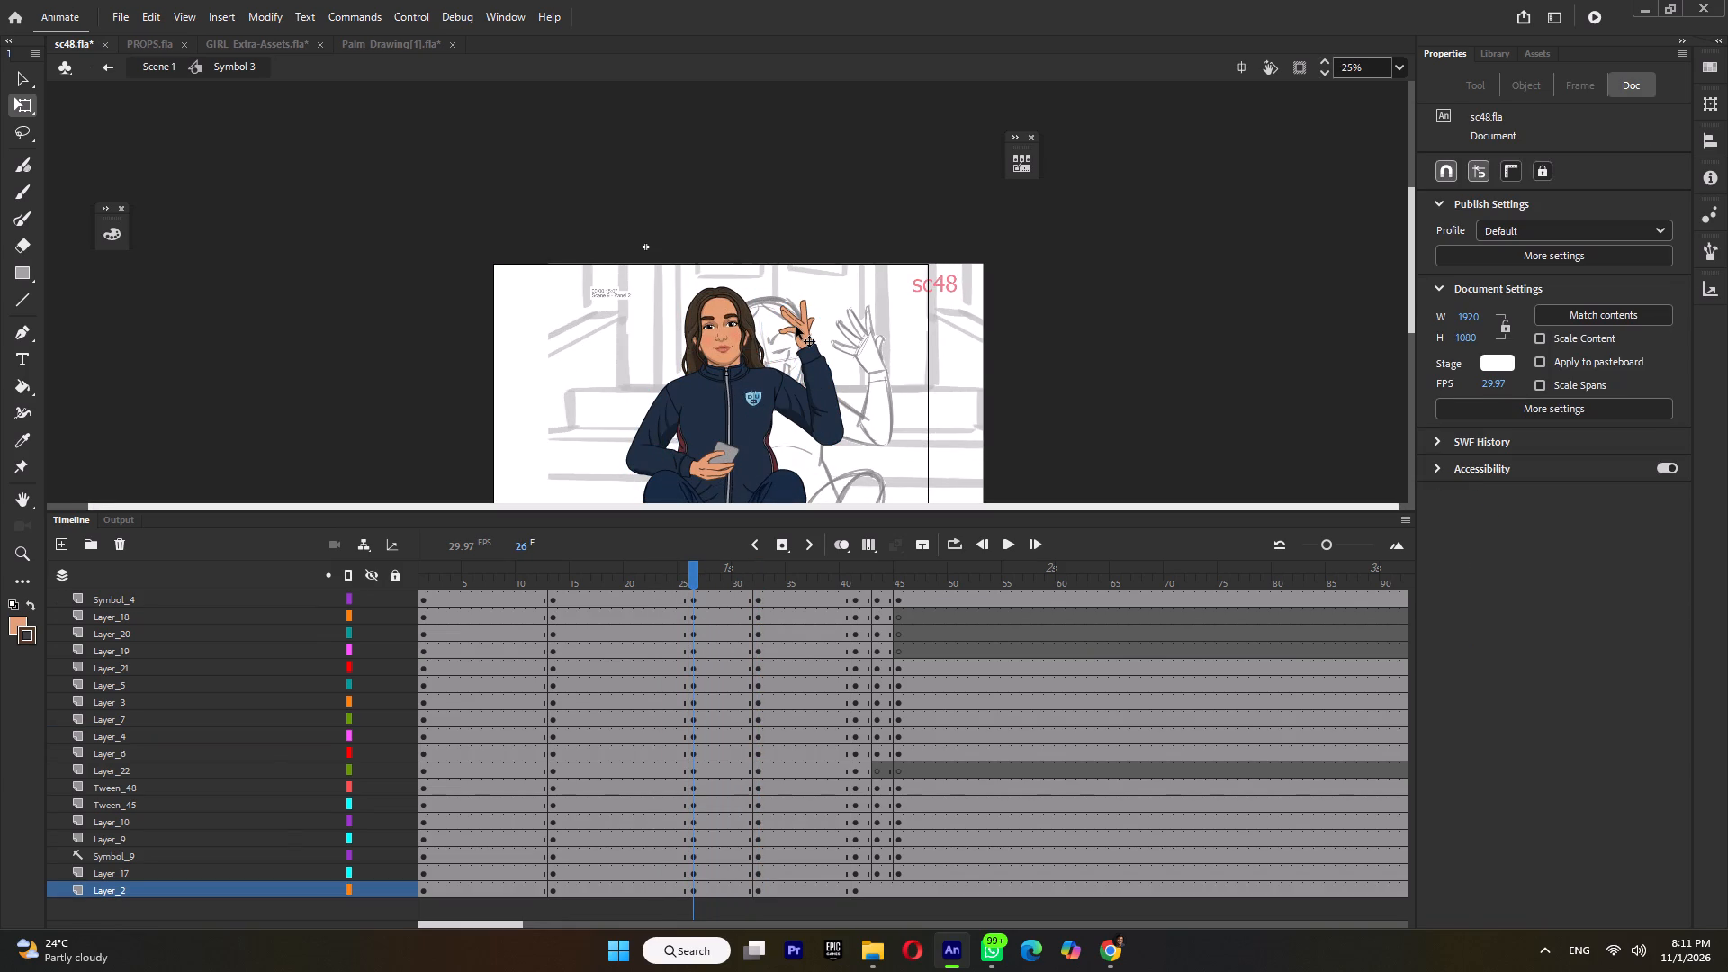
left_click_drag(790, 583, 867, 592)
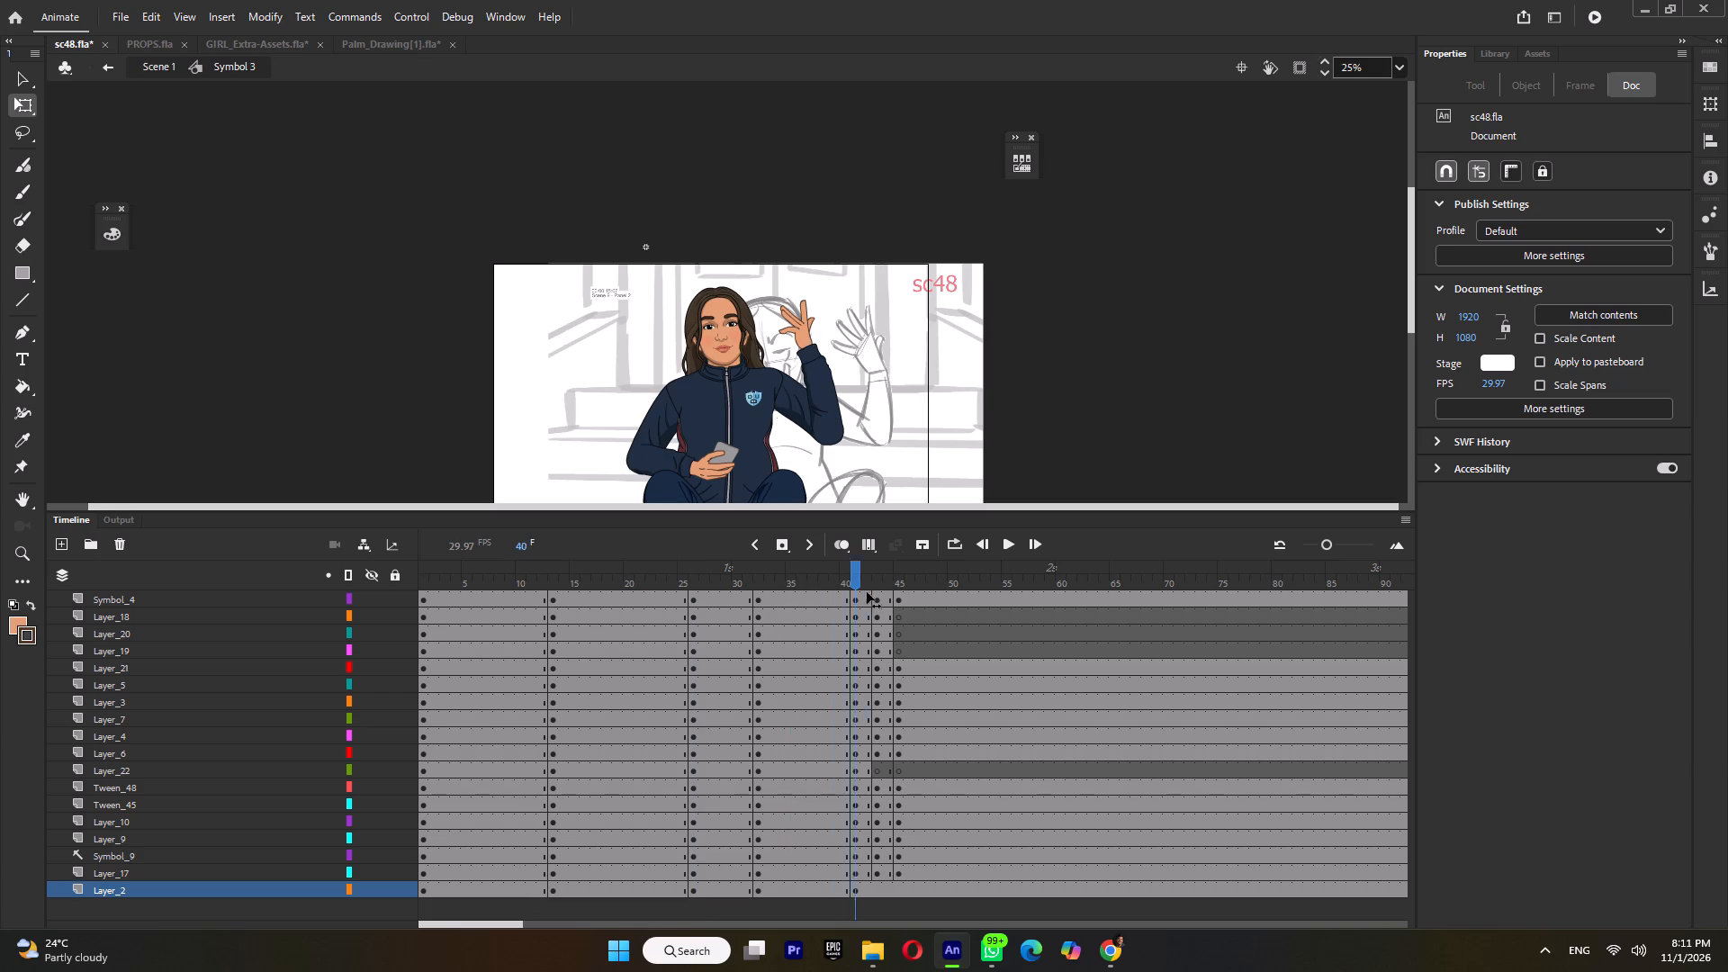
left_click_drag(867, 592, 850, 598)
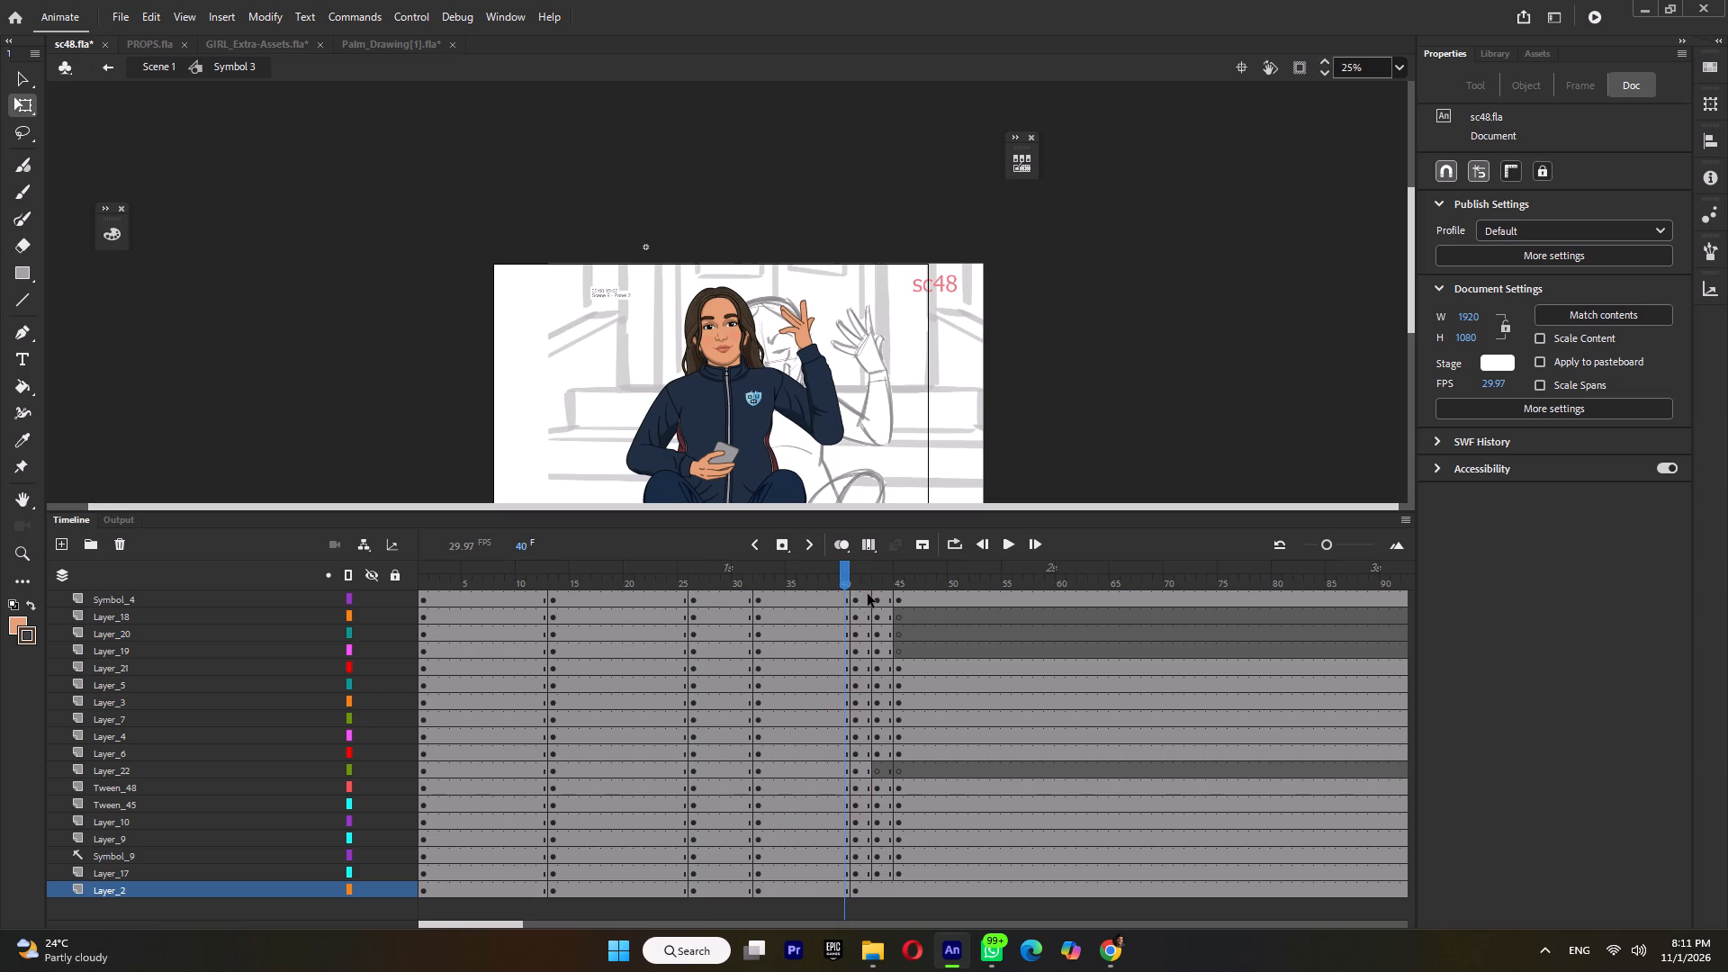
double_click(855, 580)
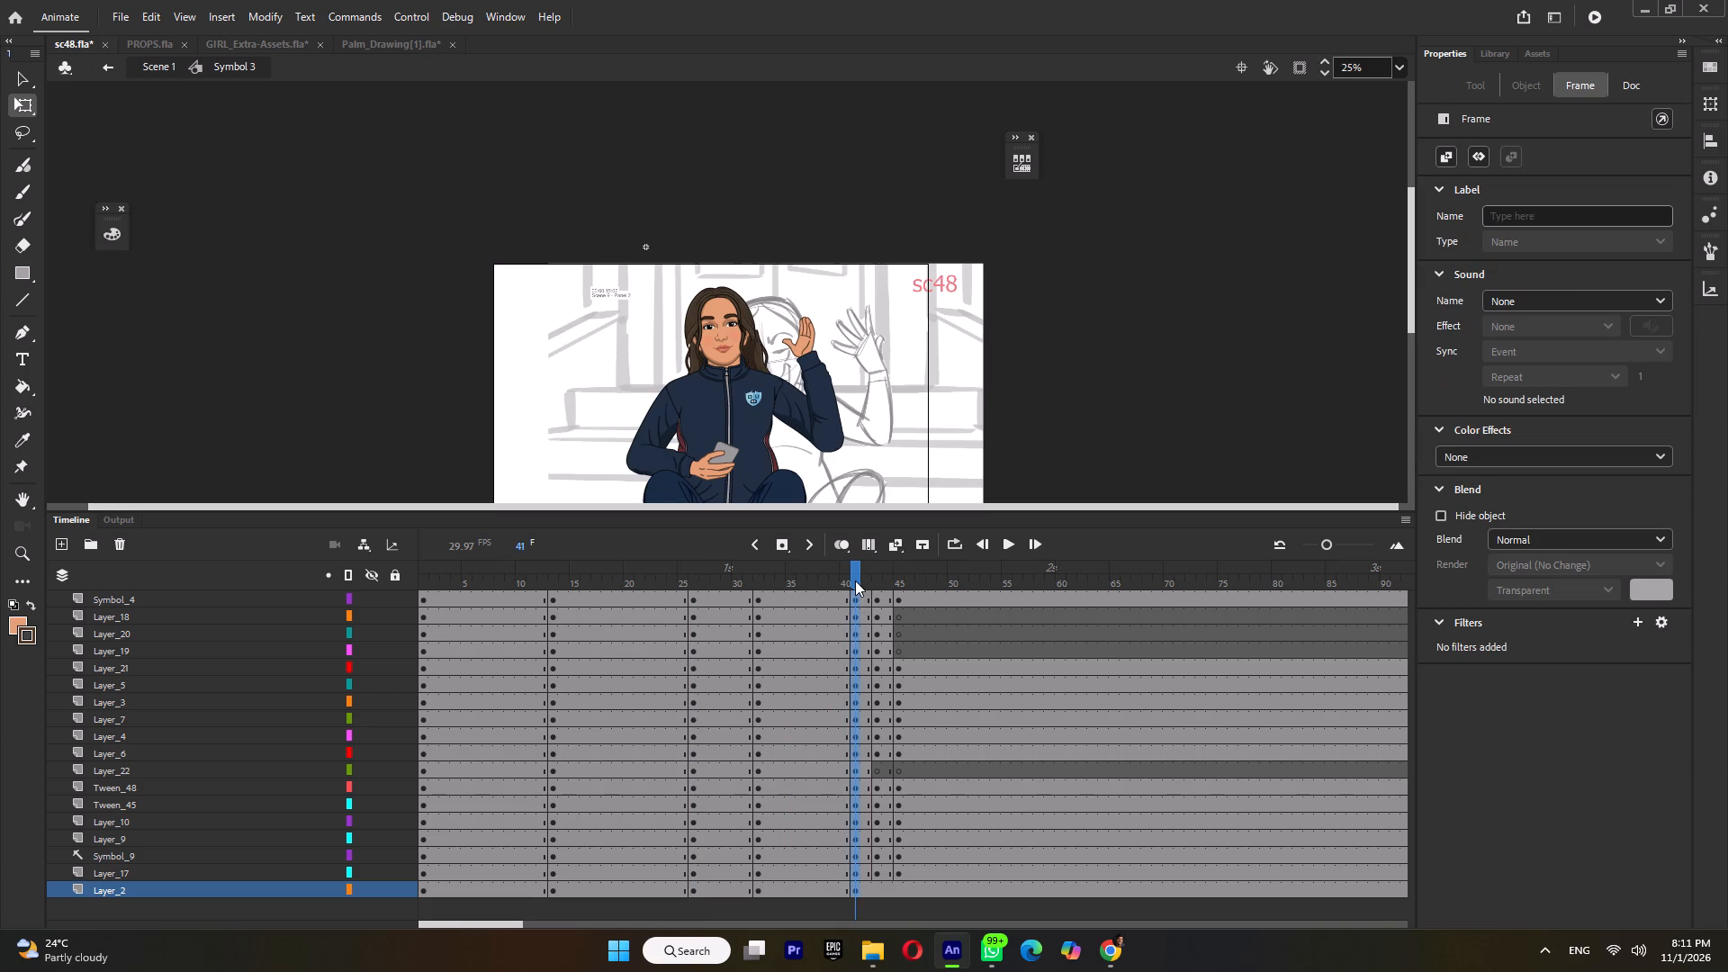
key("shift+F6")
key("shift+F6")
left_click(886, 413)
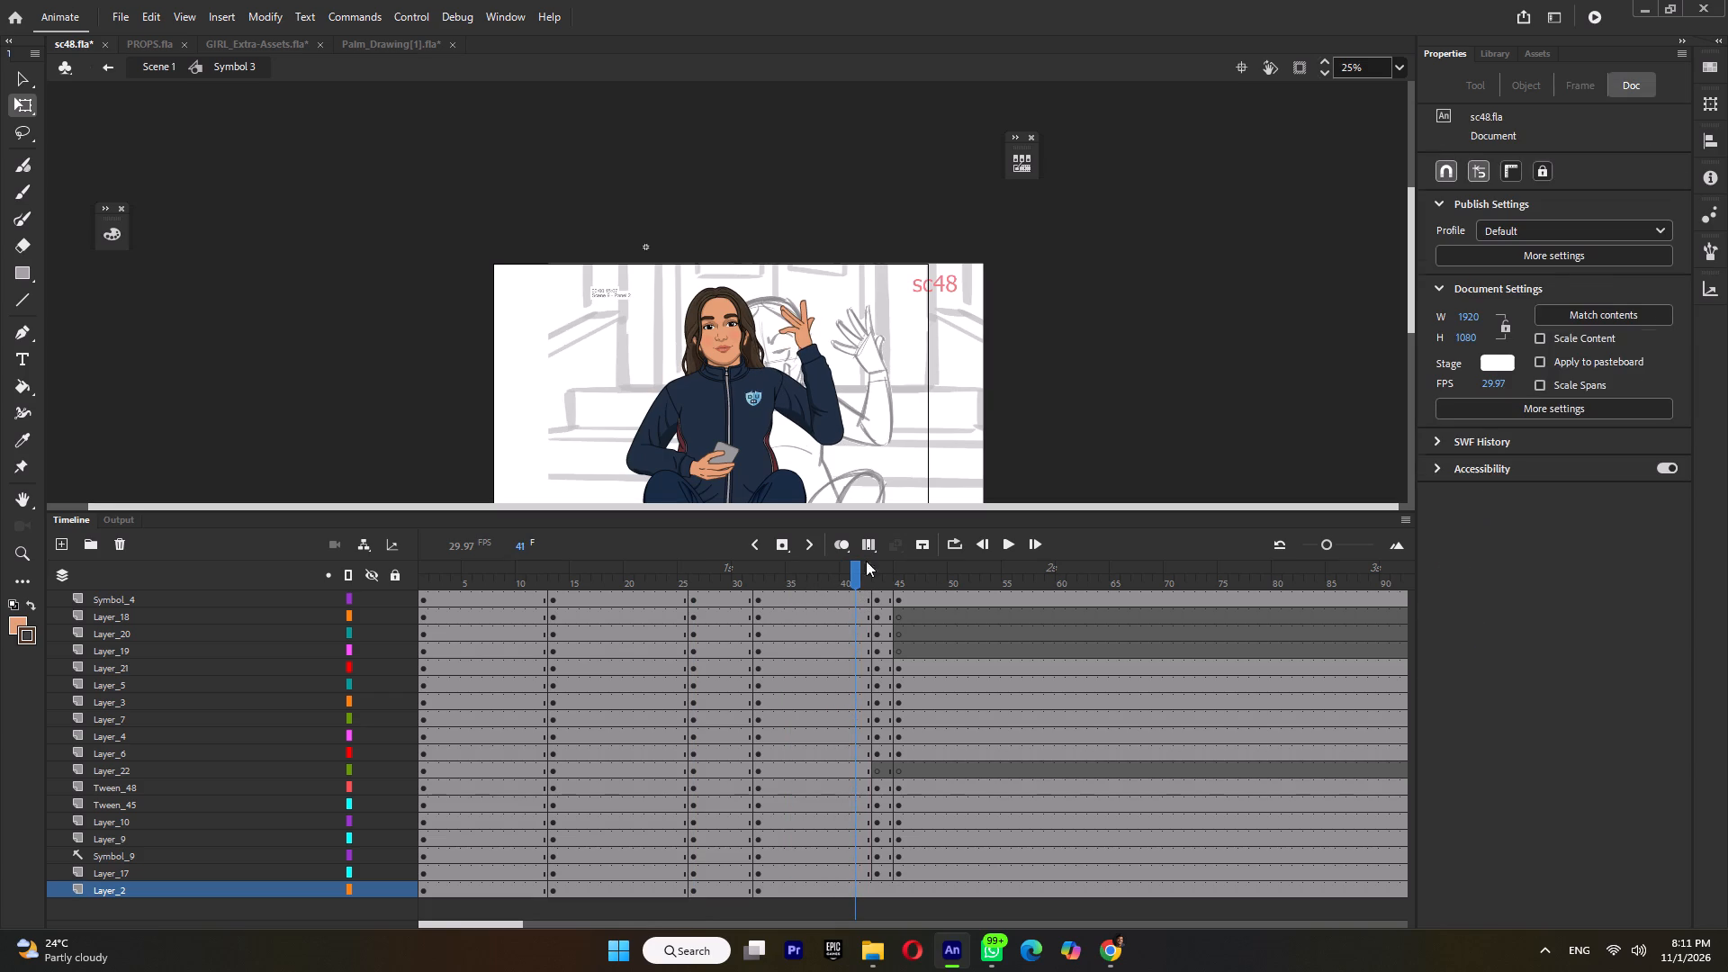
left_click(852, 580)
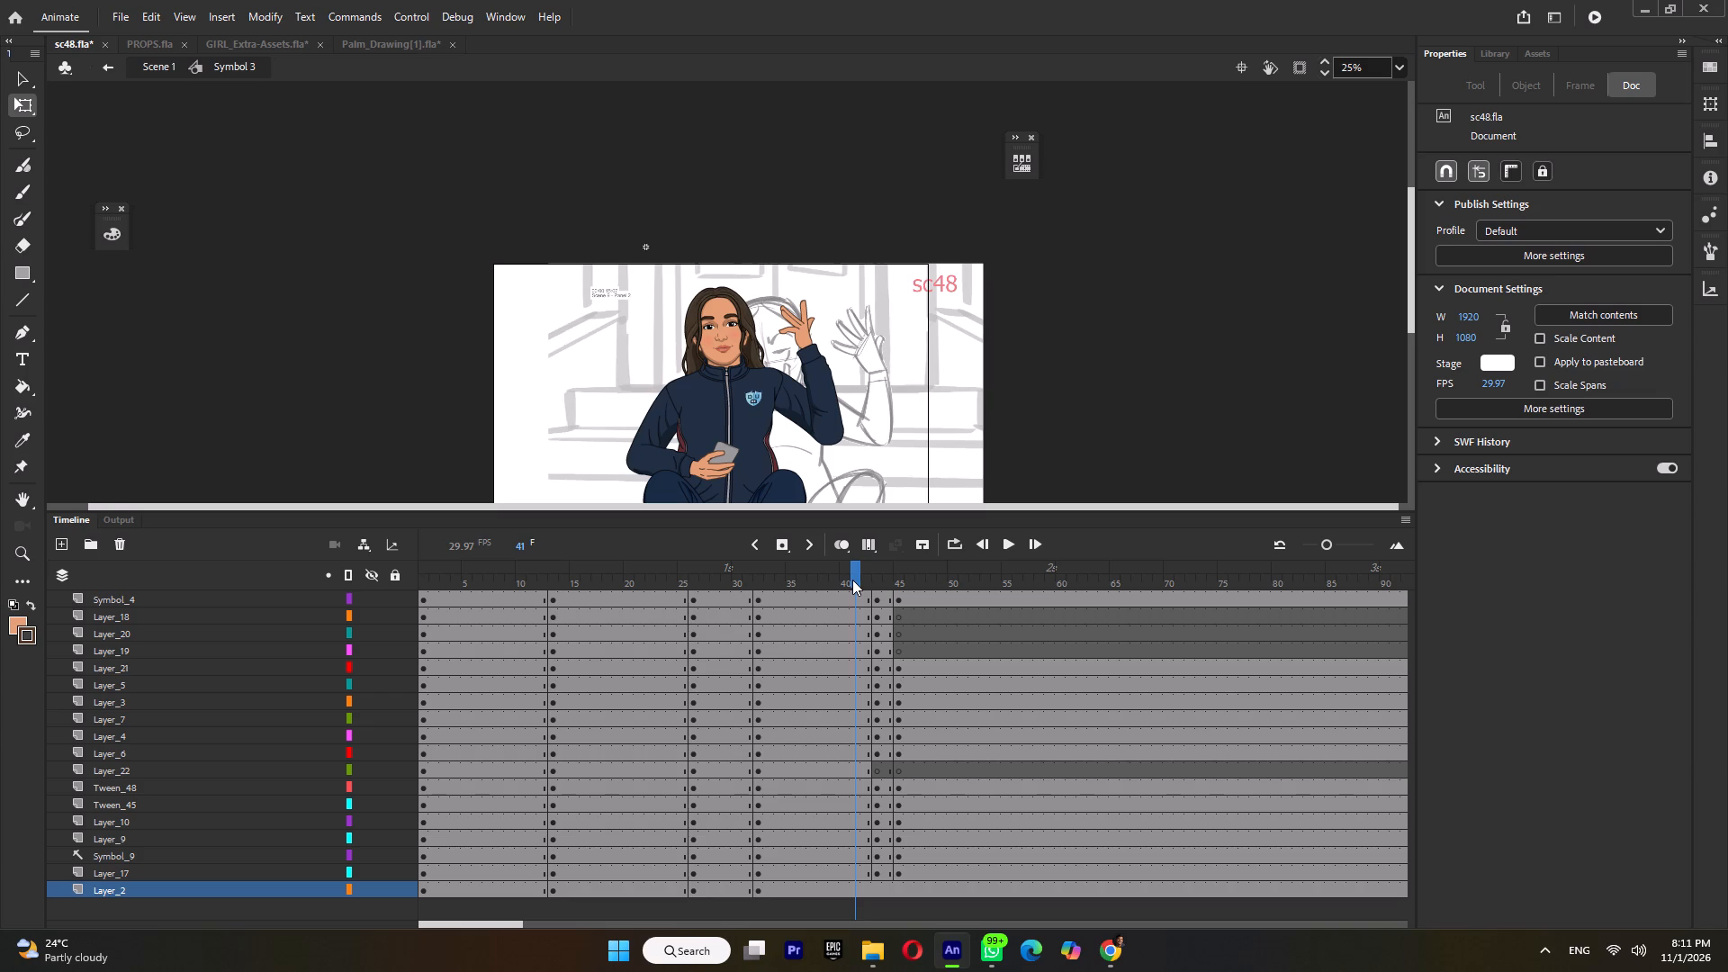
key("F6")
double_click(855, 577)
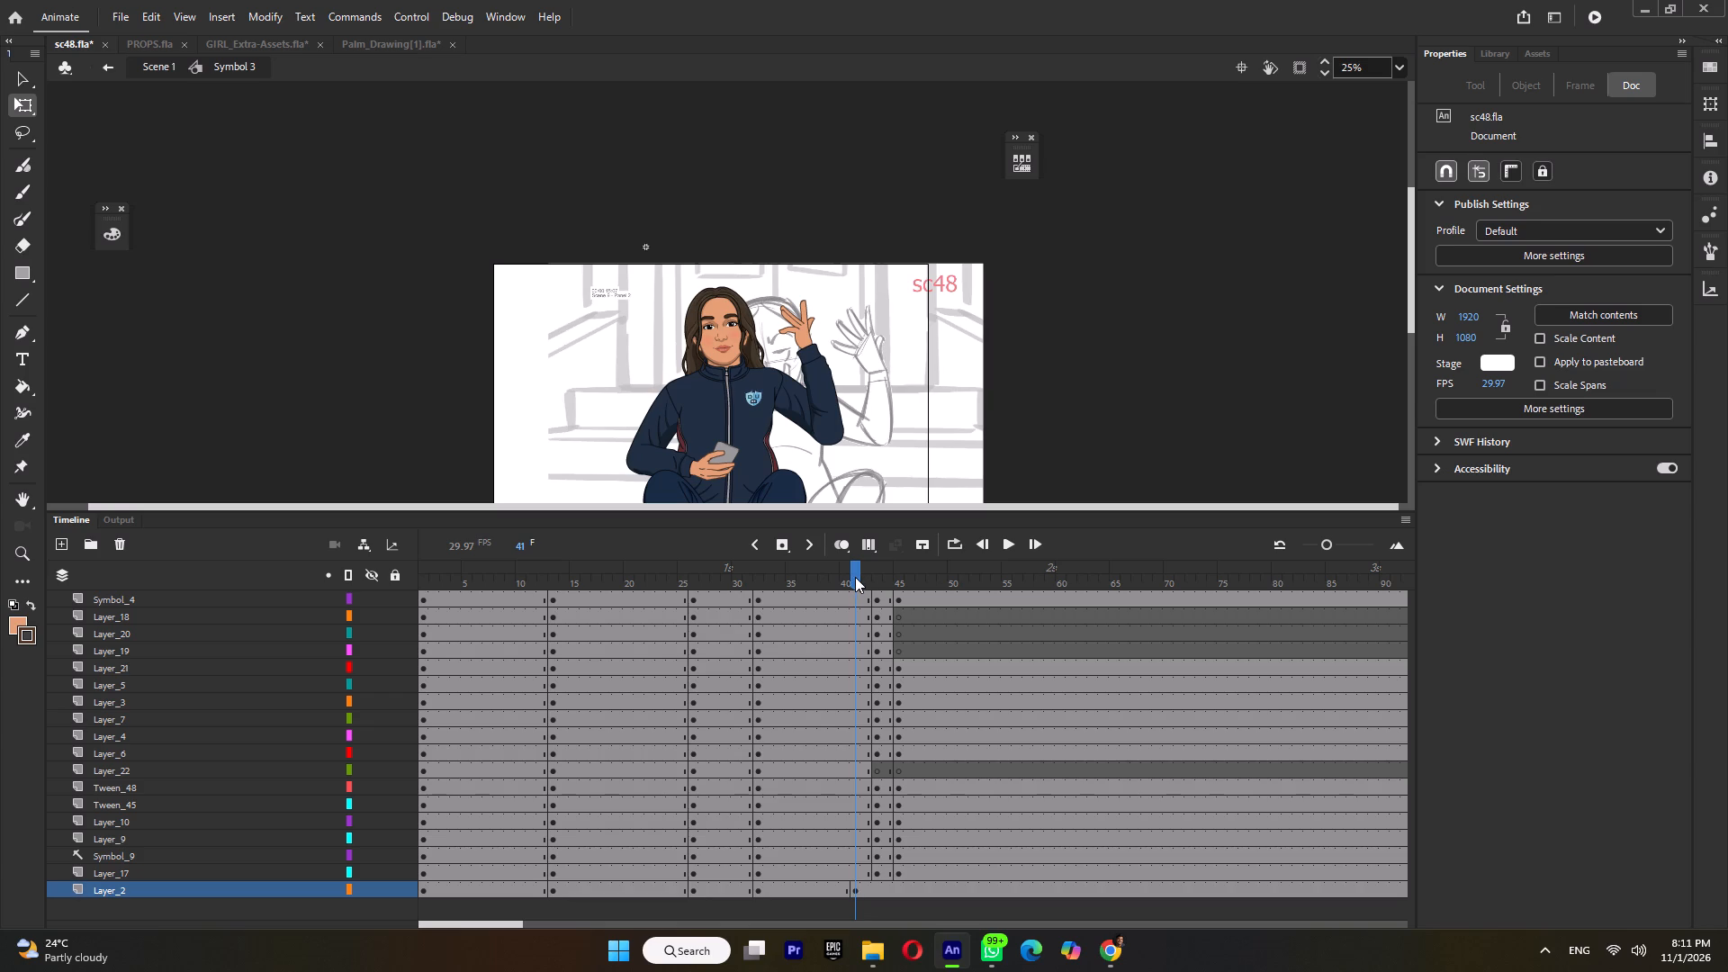
key("F6")
Insert a keyframe at frame 43 of Layer_2 and move the back hair up behind the raised head.
left_click(875, 575)
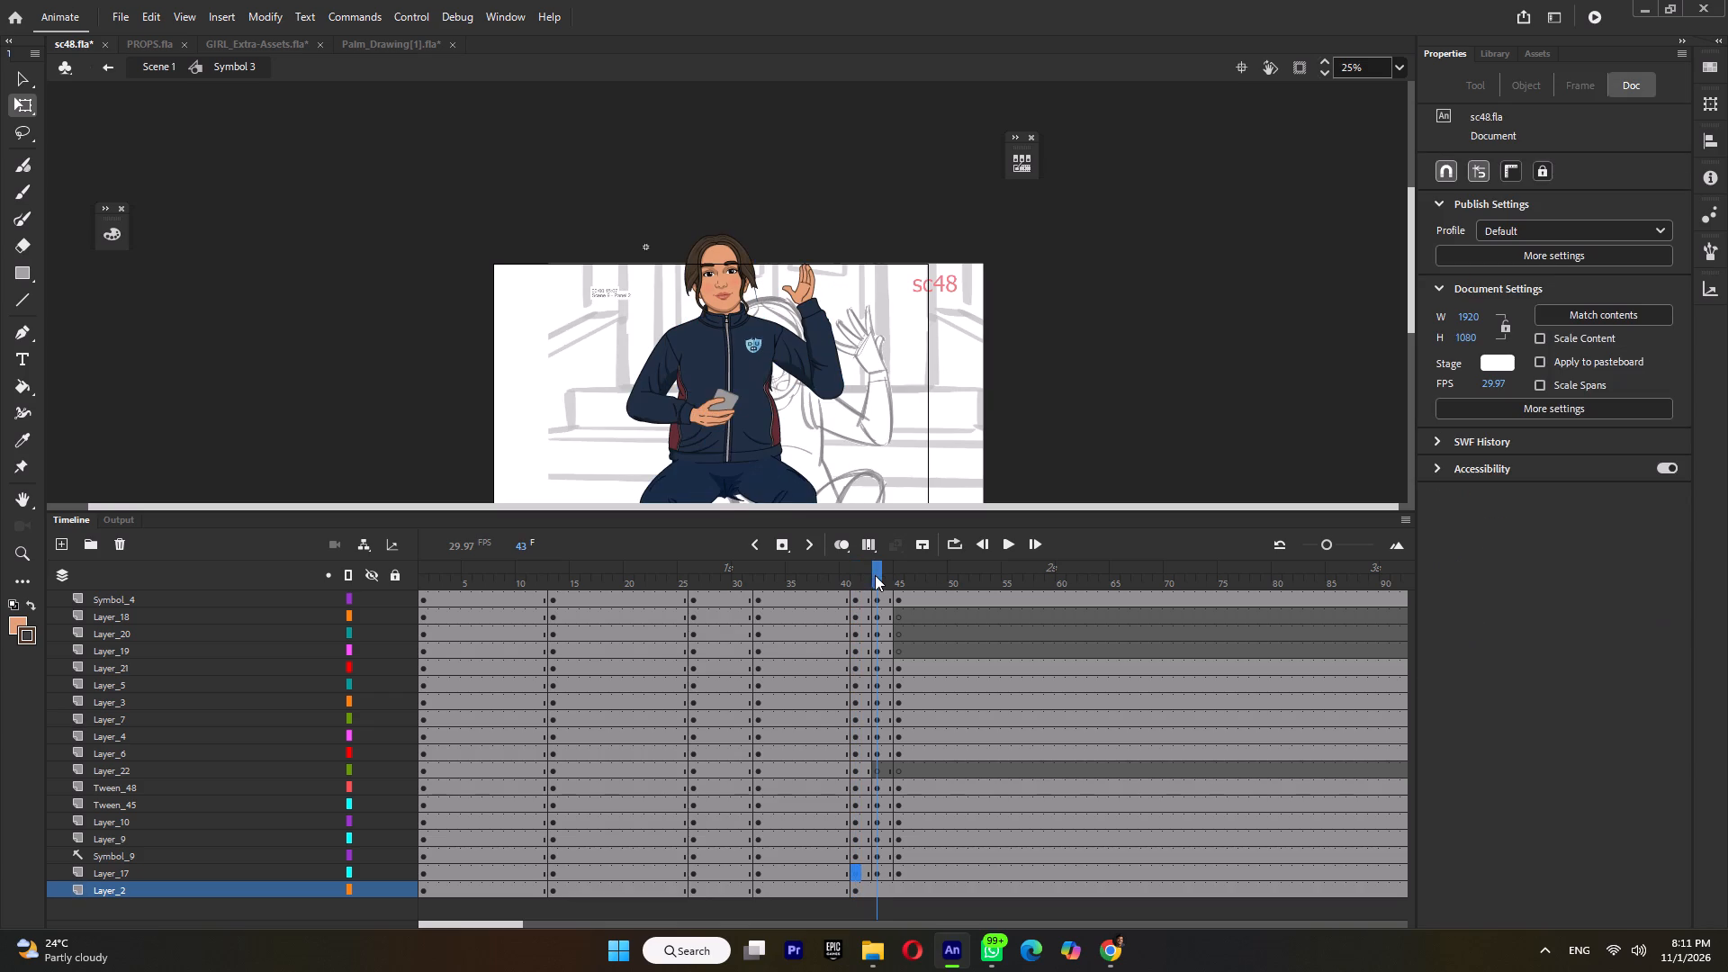
left_click(877, 883)
key("F6")
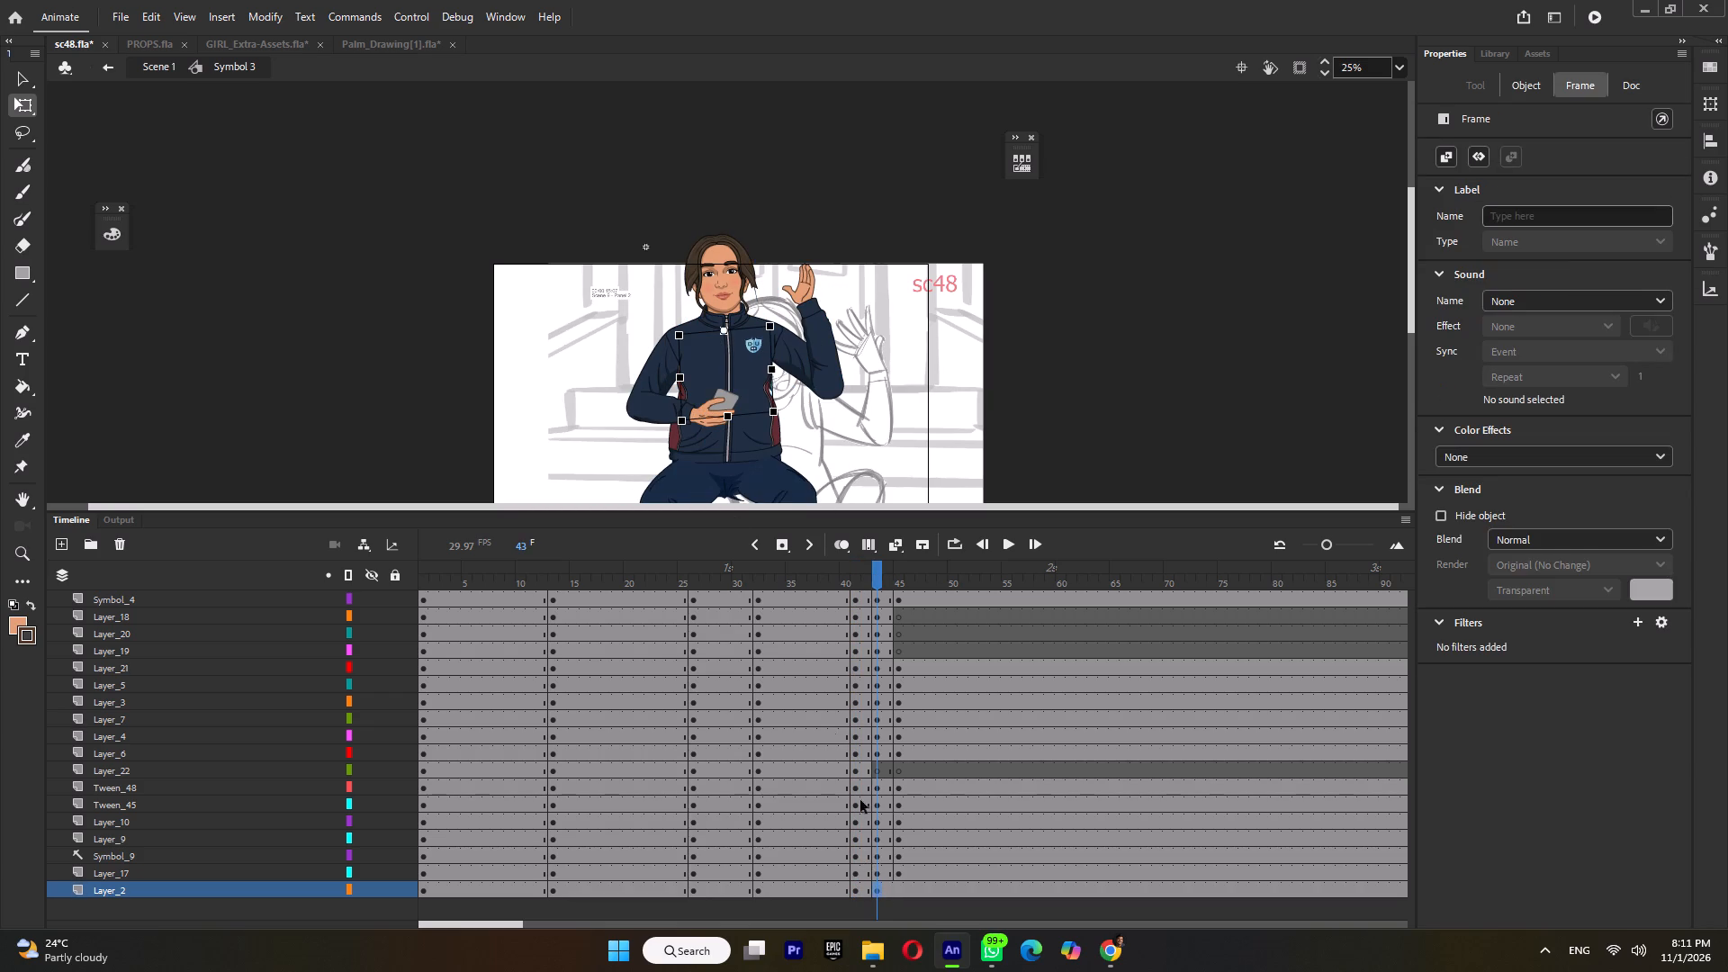
key("shift+Up")
key("shift+Up")
key("shift+Up")
key("shift+Up")
key("shift+Up")
key("shift+Up")
key("shift+Up")
key("shift+Up")
key("shift+Up")
key("shift+Up")
key("shift+Up")
key("shift+Up")
key("shift+Up")
key("shift+Up")
key("shift+Up")
key("shift+Up")
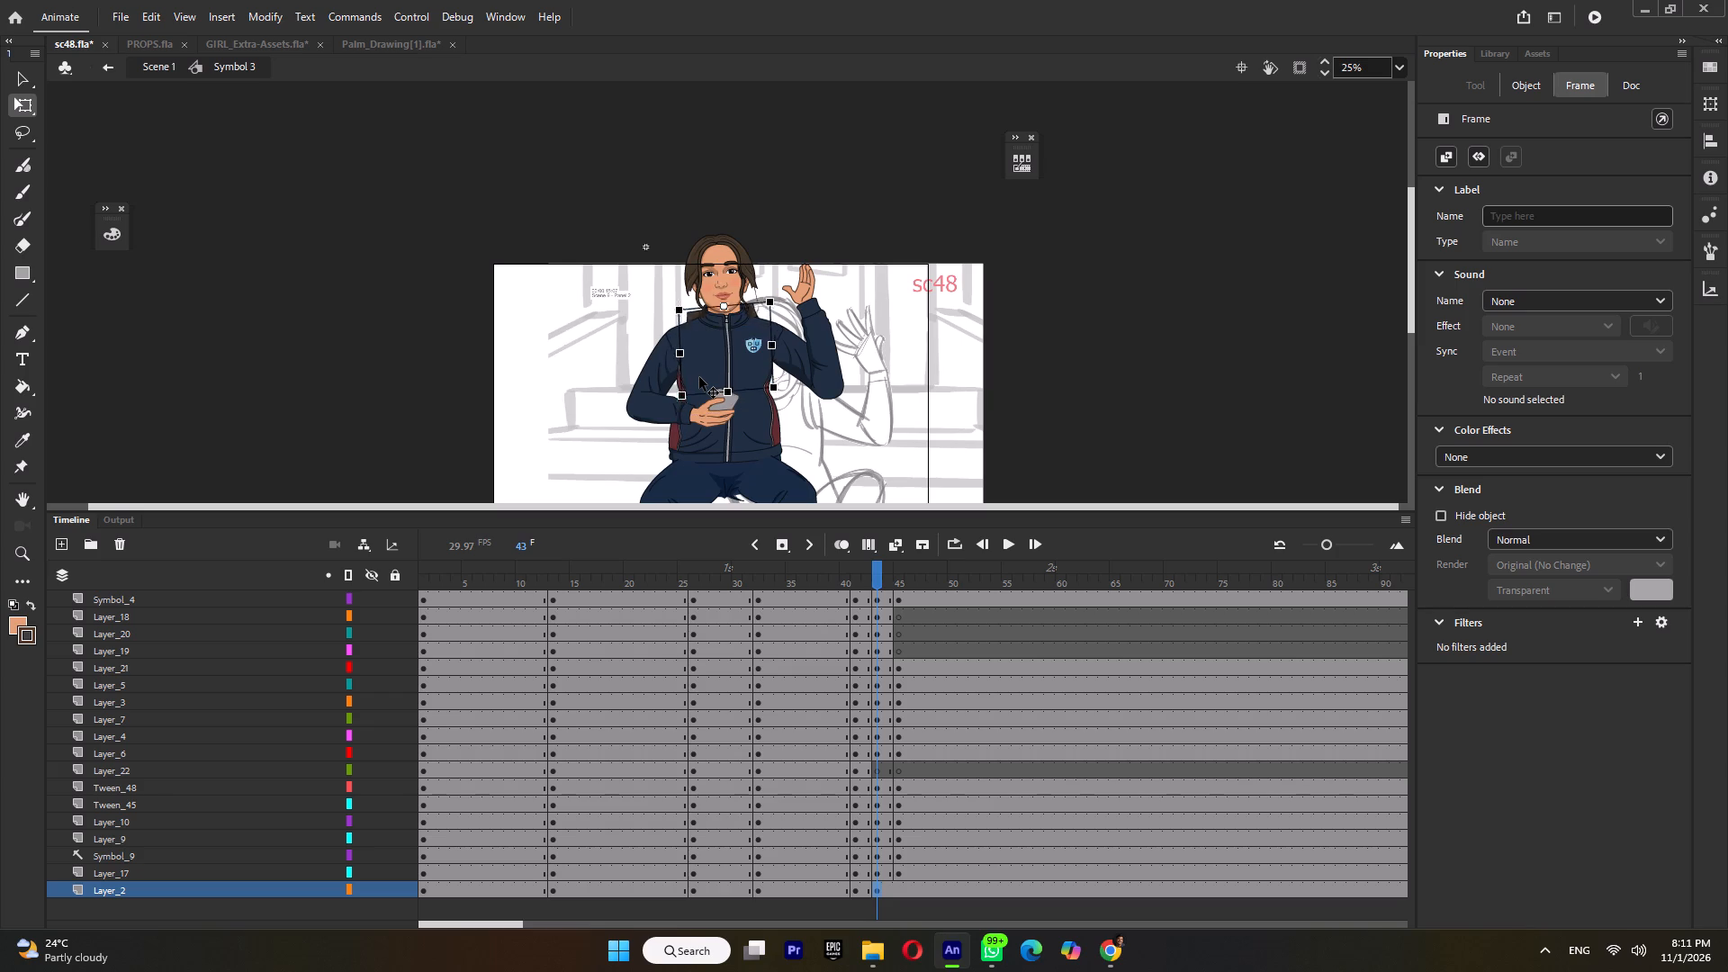
key("shift+Down")
key("shift+Down")
key("shift+Up")
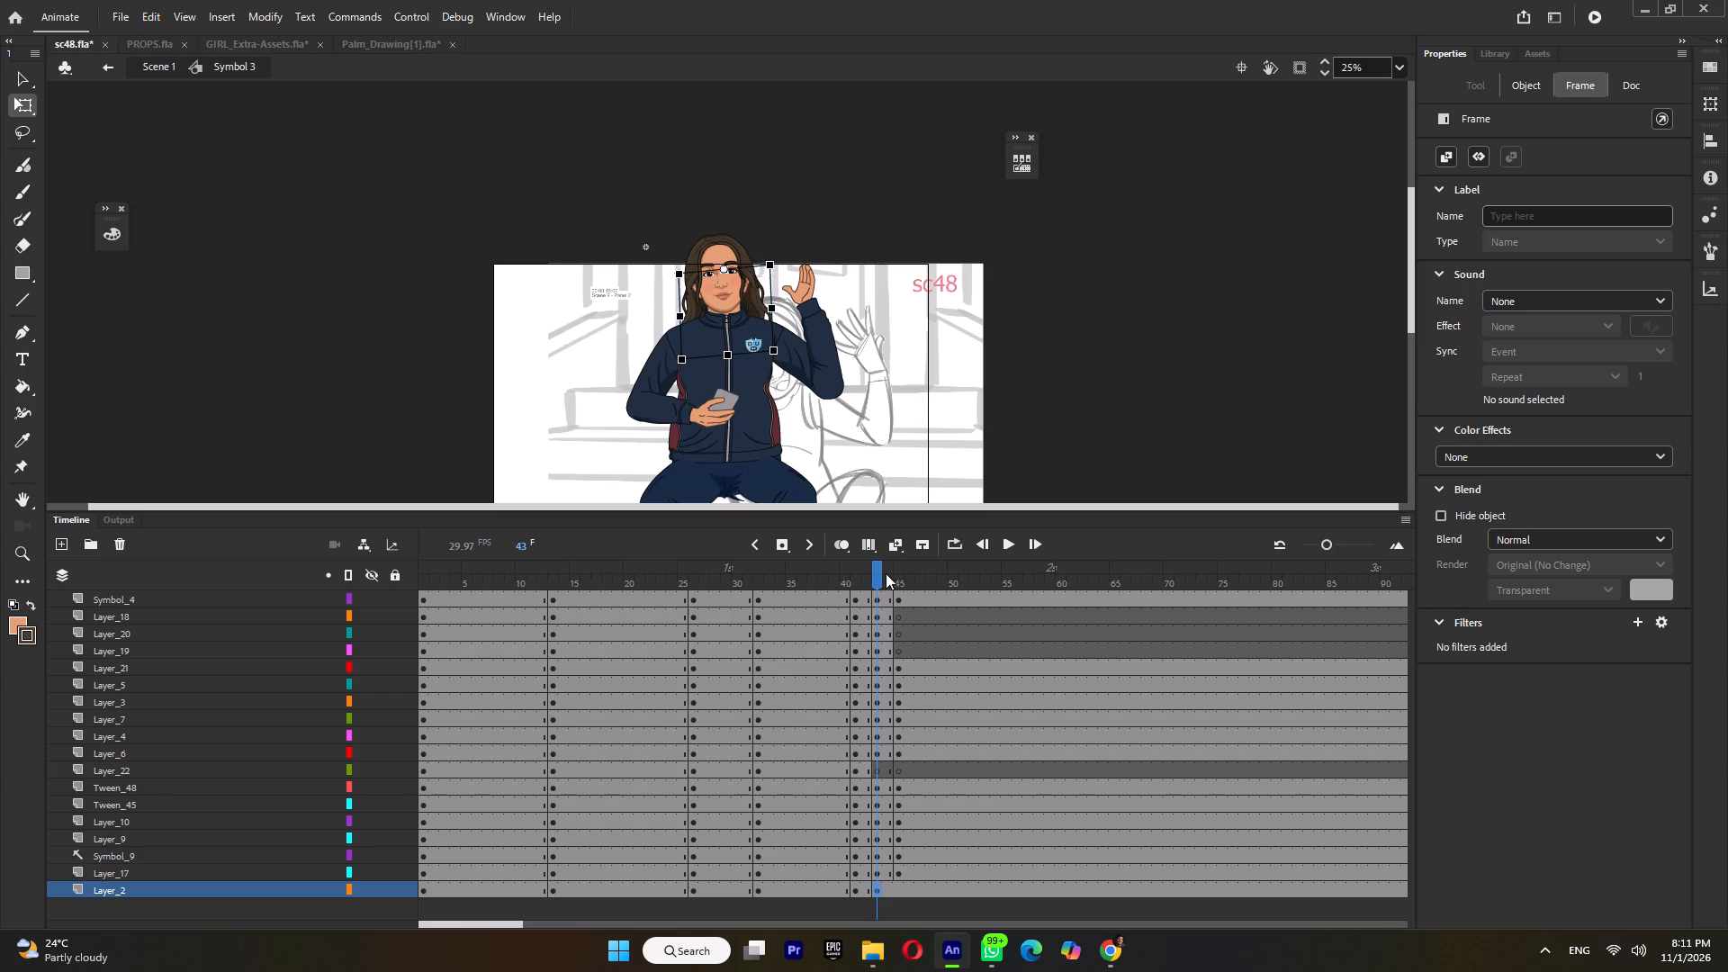
Insert a keyframe at frame 45 of Layer_2 and move the back hair up to match the standing girl's head.
left_click(899, 574)
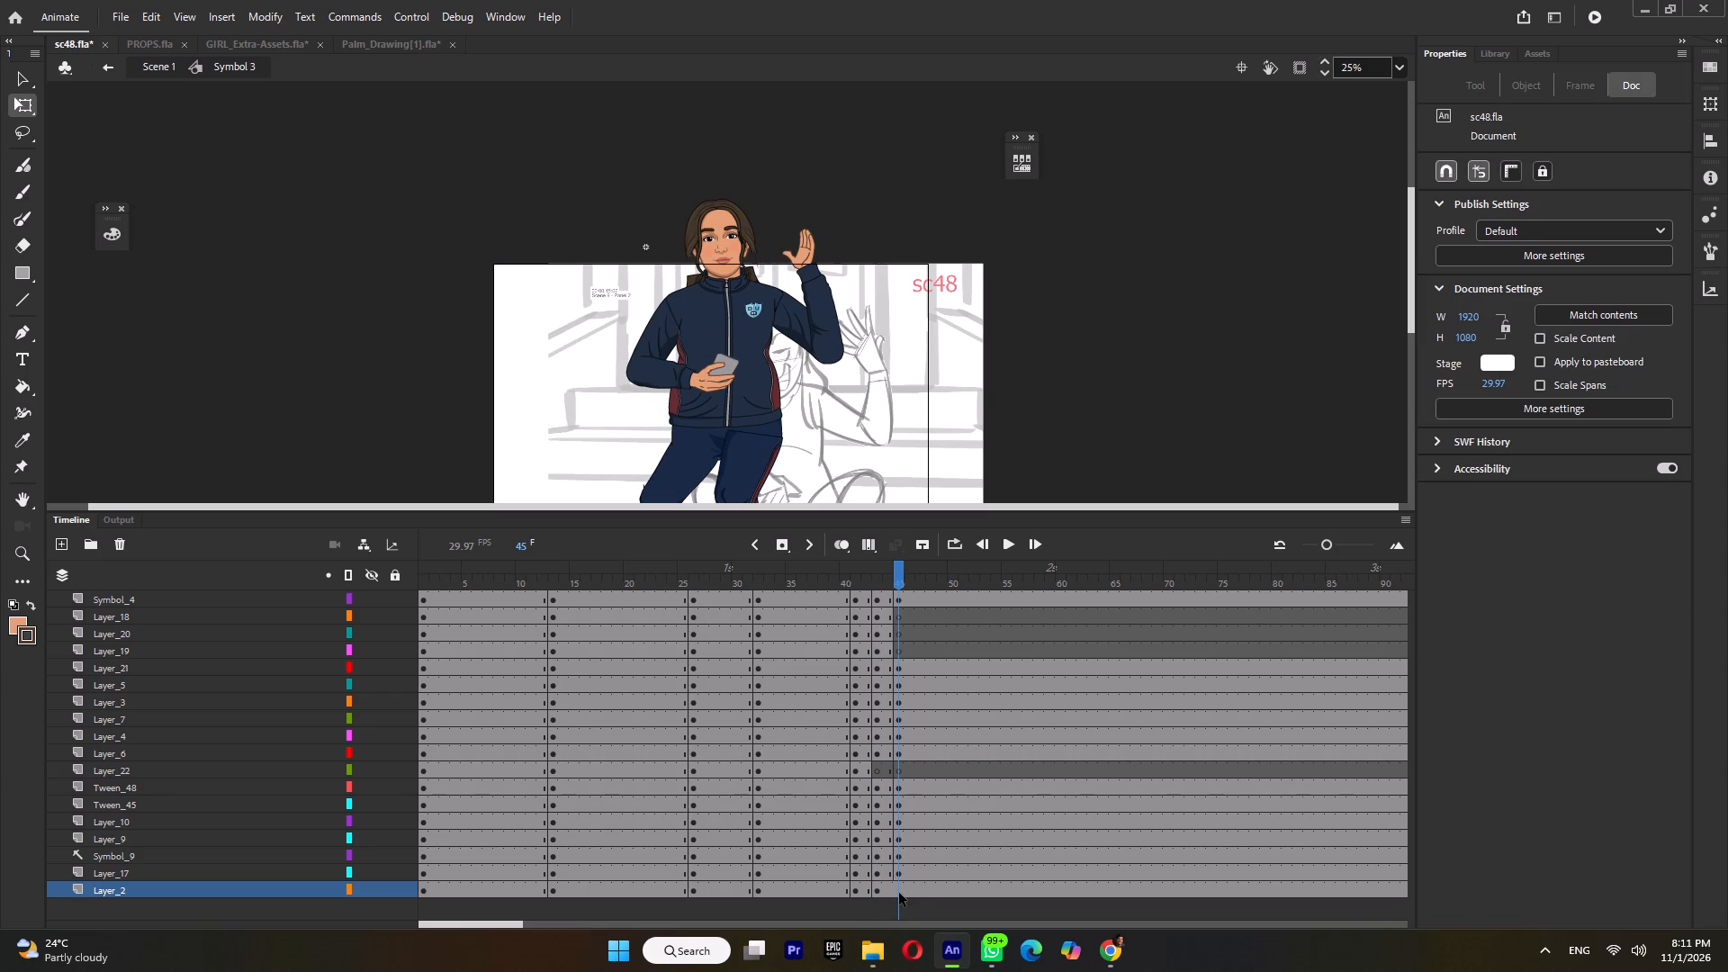
left_click(899, 893)
key("F6")
key("shift+Up")
key("shift+Up")
key("shift+Up")
key("shift+Up")
key("shift+Up")
key("shift+Up")
key("shift+Up")
key("shift+Up")
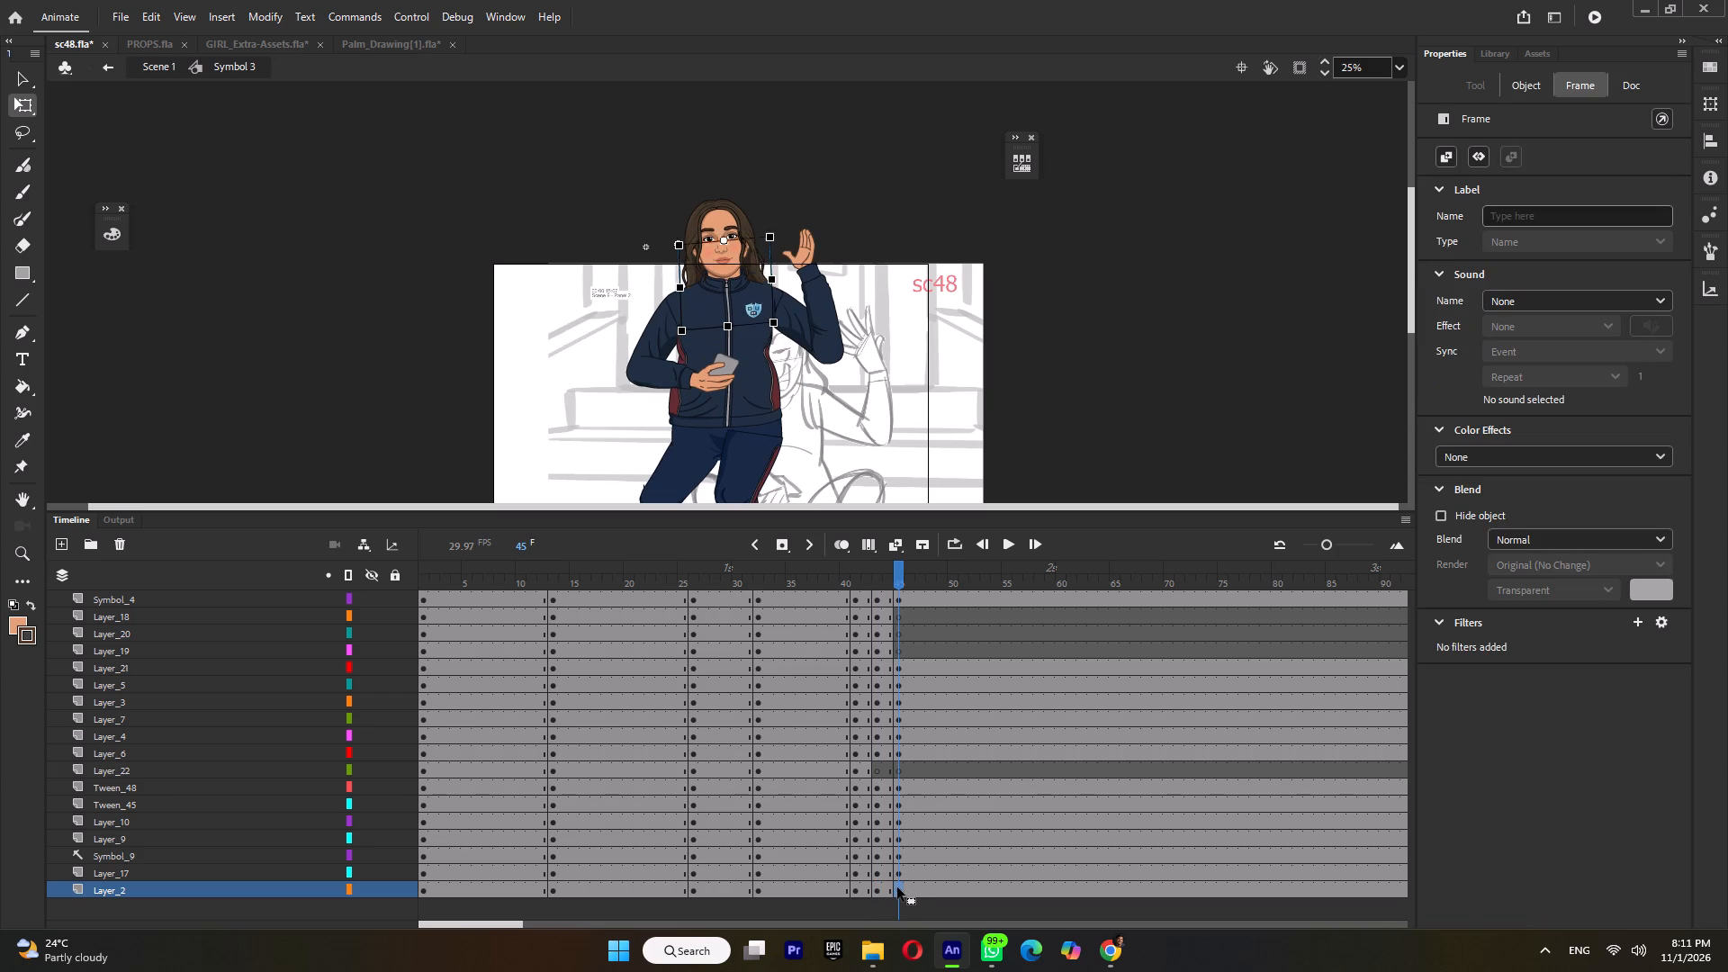
Play Symbol 3 from the start and check frames up to 26 to review the change into the raised-hand pose.
left_click_drag(742, 578, 251, 616)
key("Return")
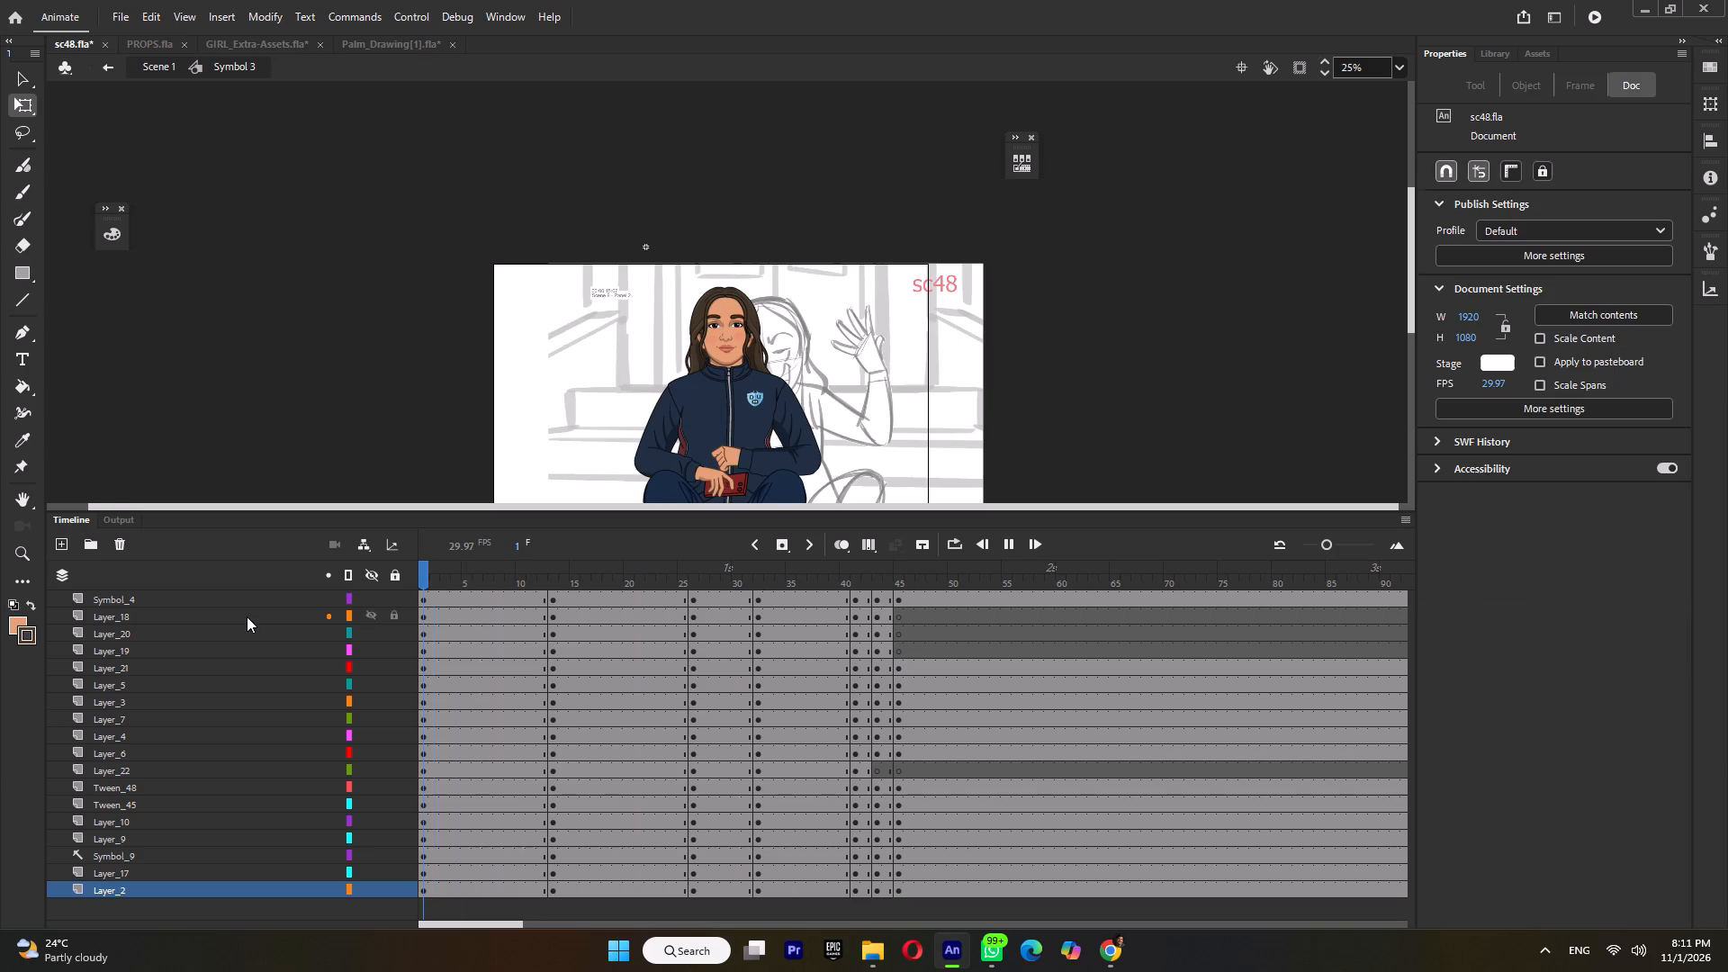
key("Return")
left_click(653, 583)
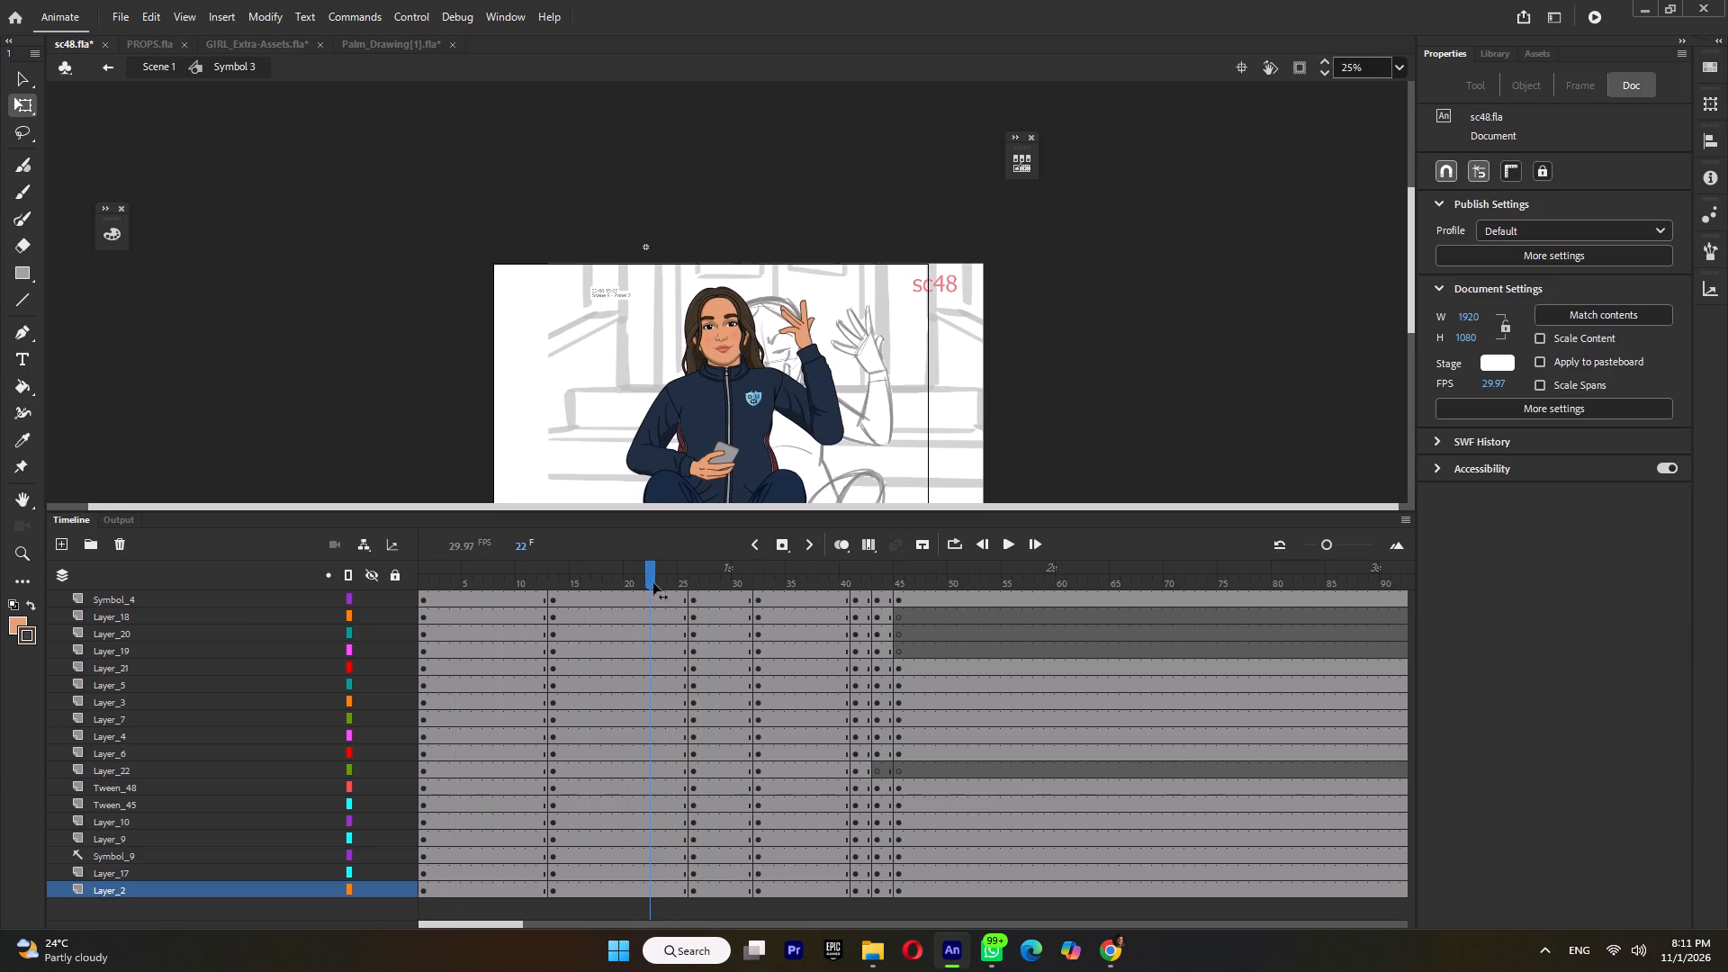
left_click(684, 579)
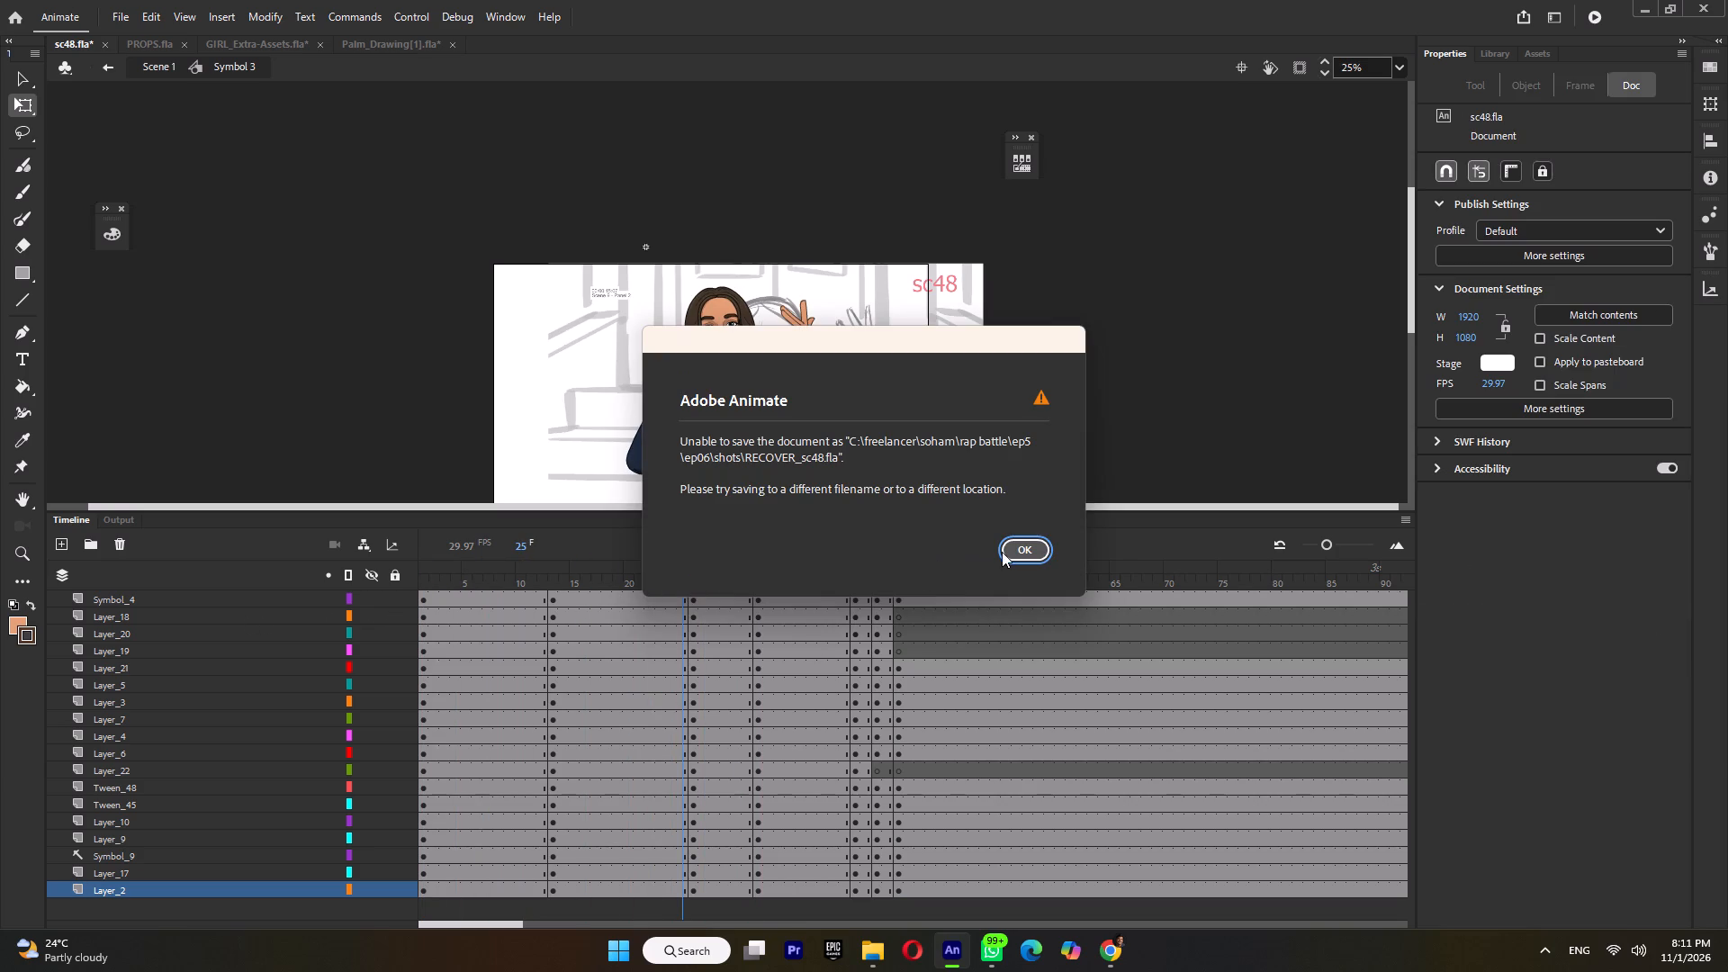
left_click(1002, 552)
left_click(537, 577)
left_click(501, 577)
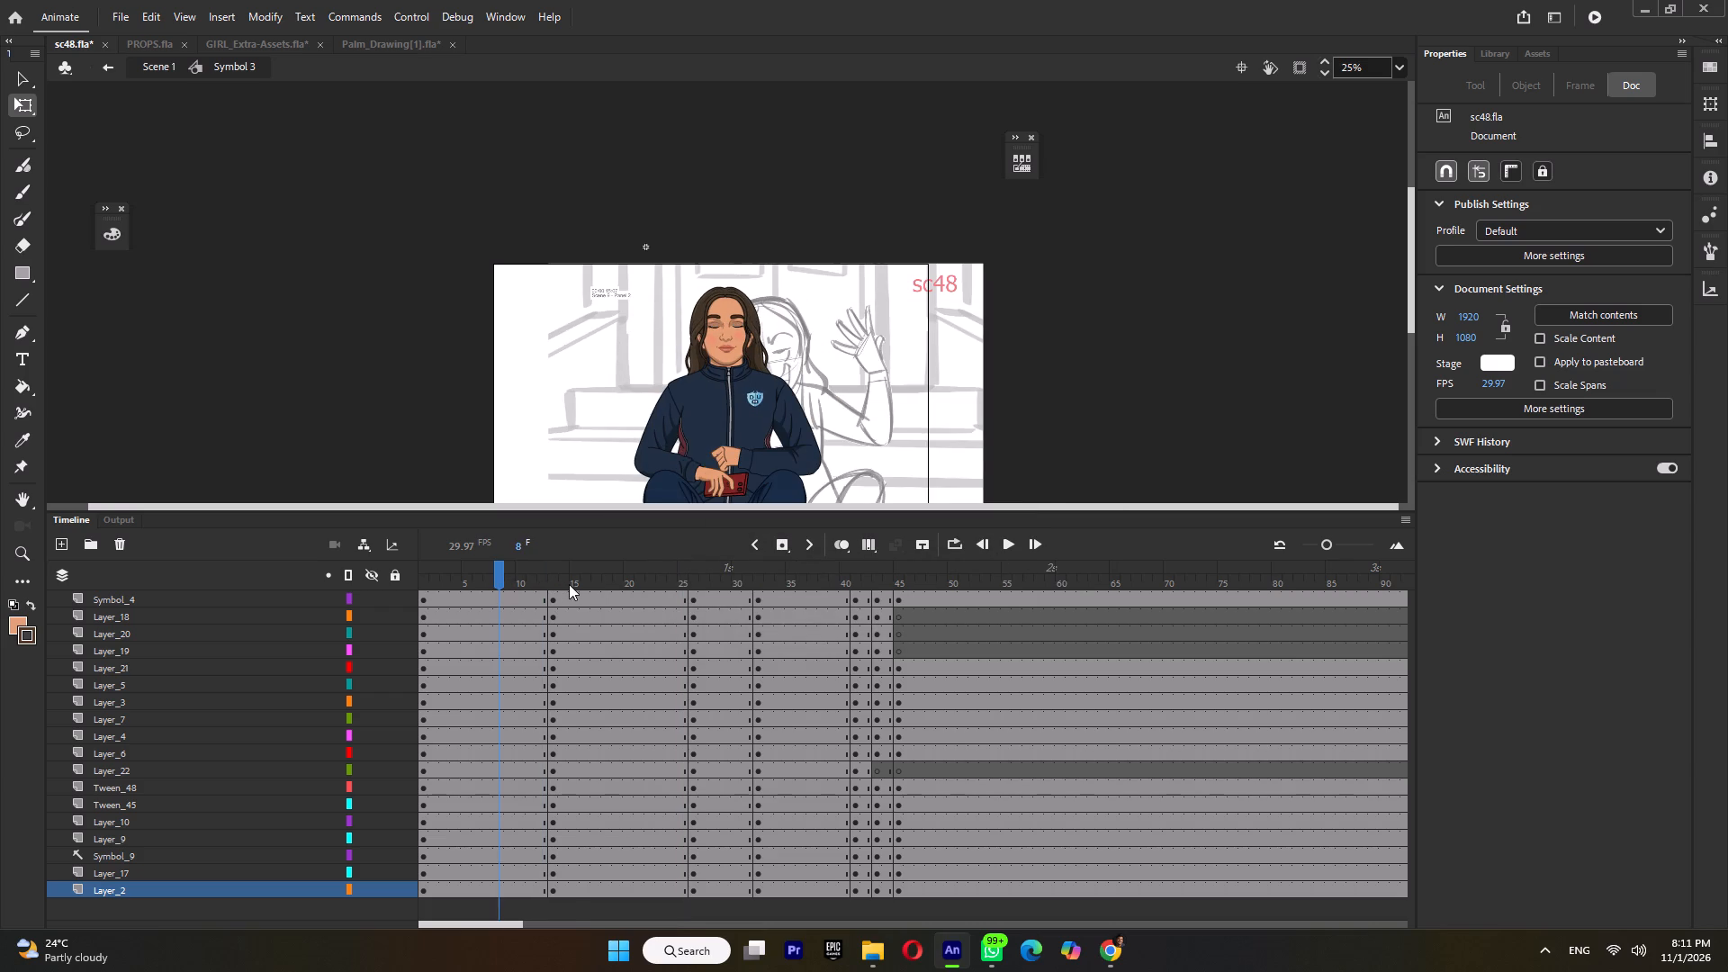
left_click(571, 584)
left_click(692, 575)
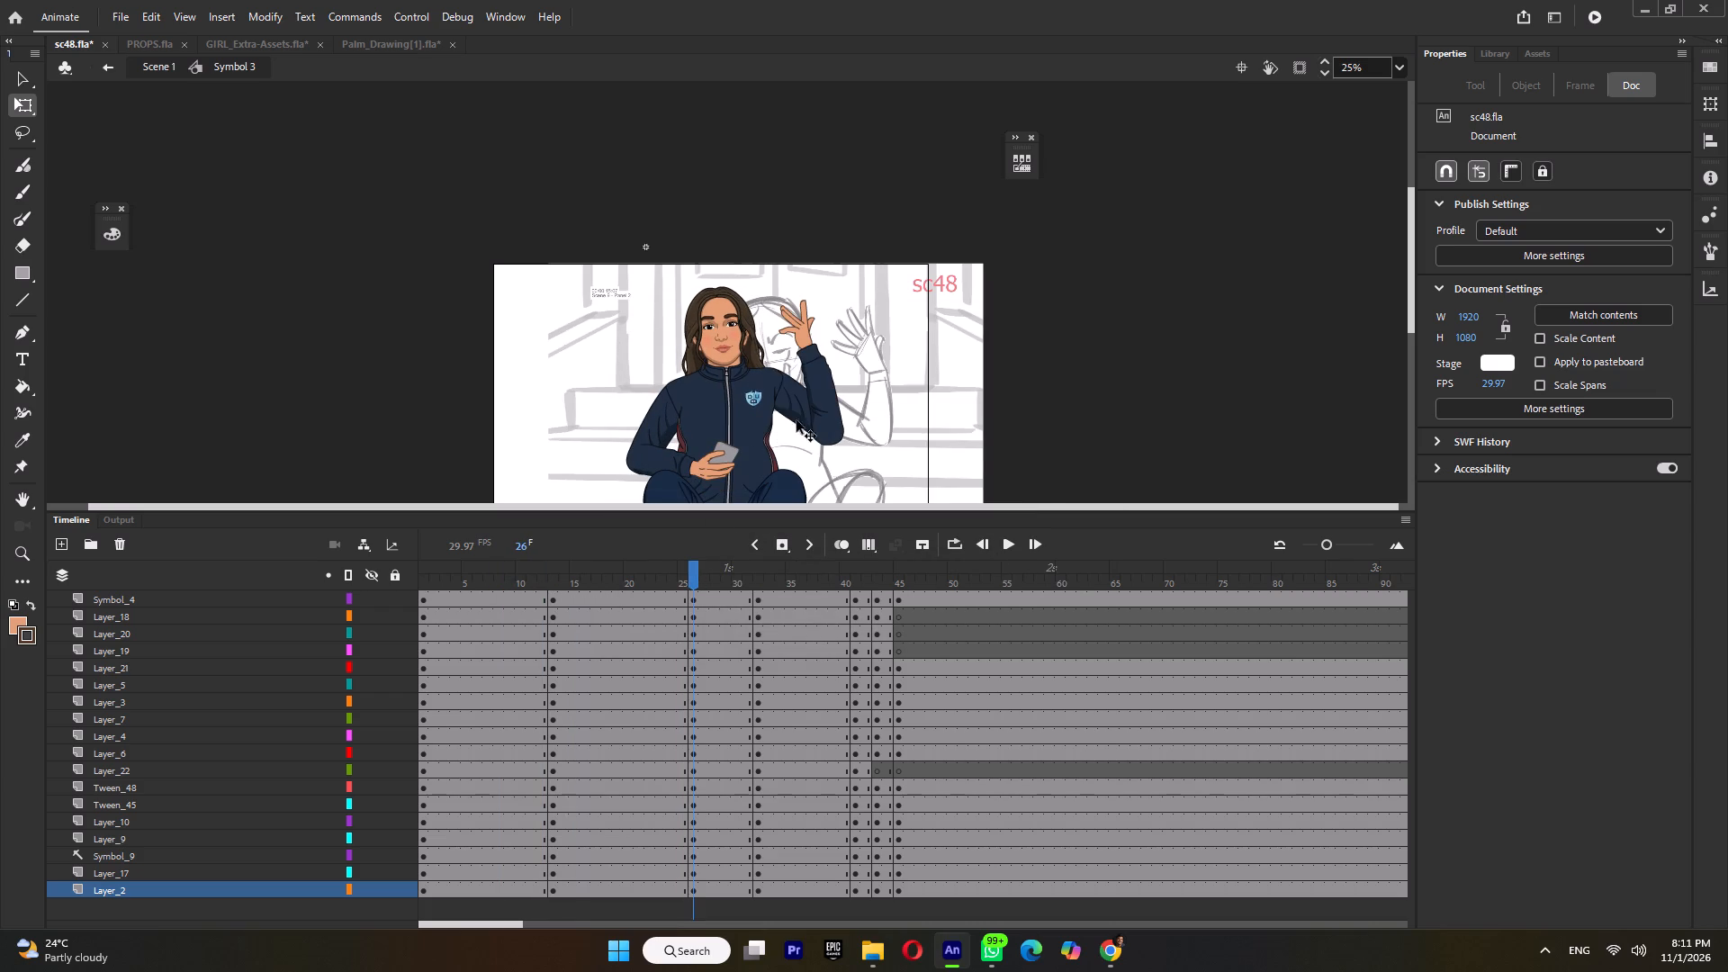
Insert keyframes on all layers at frames 8 and 18.
left_click(499, 584)
left_click(490, 582)
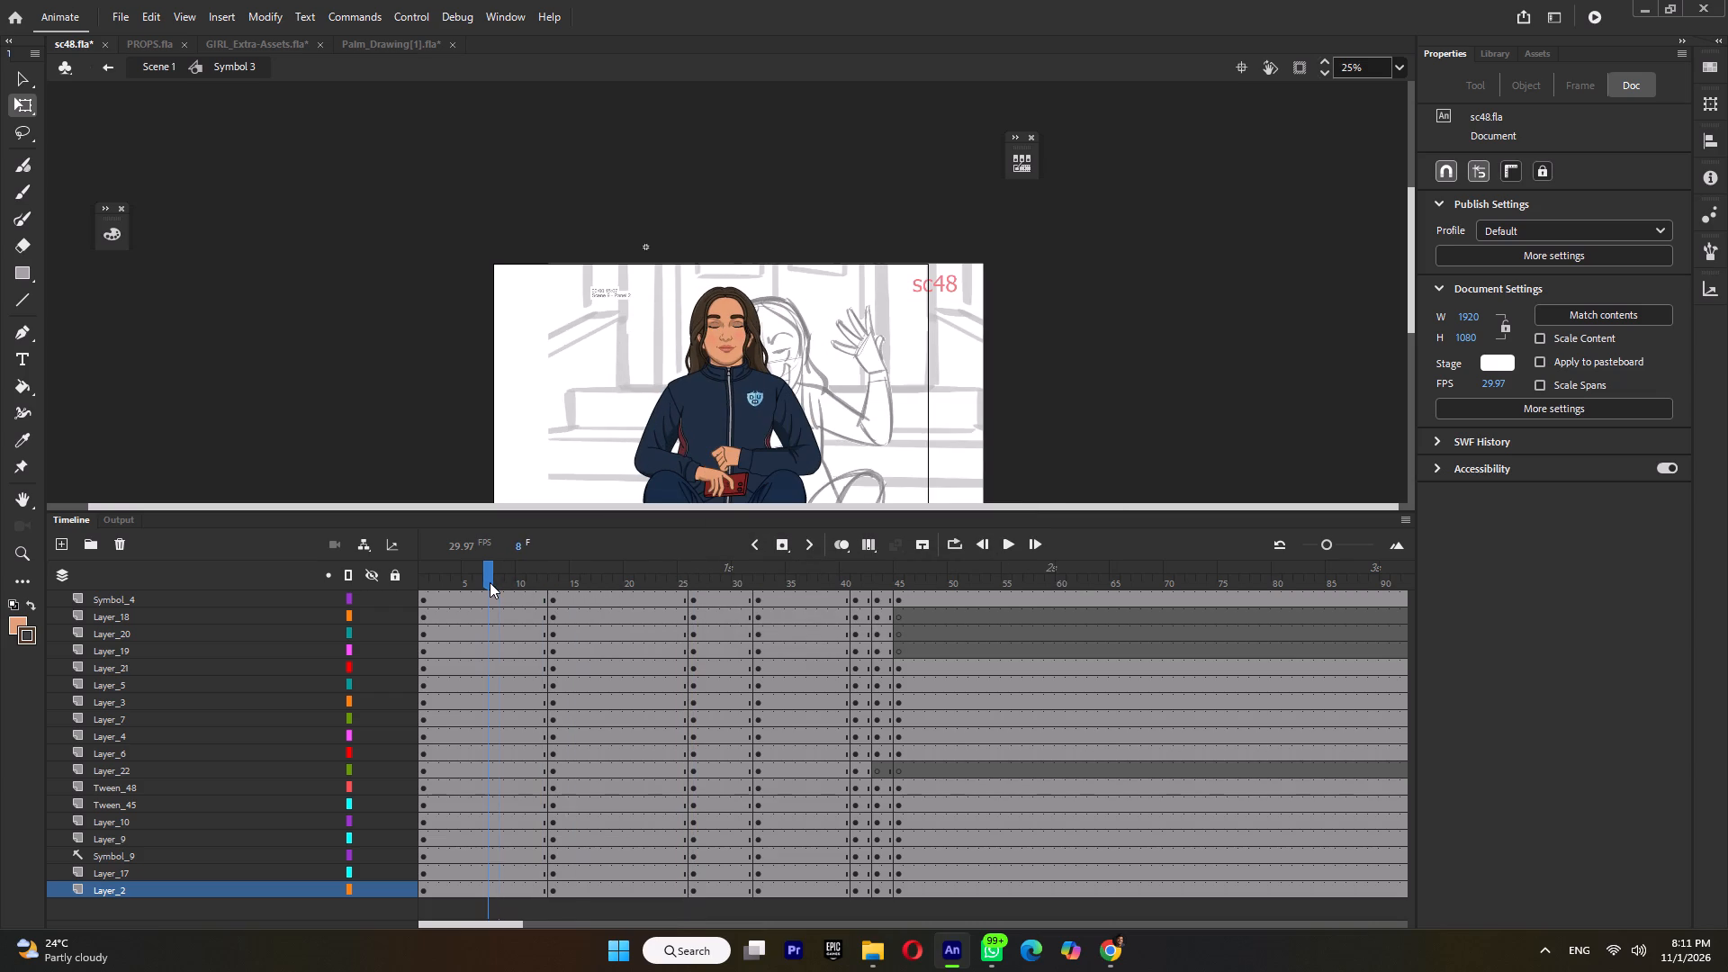
left_click(497, 576)
double_click(495, 580)
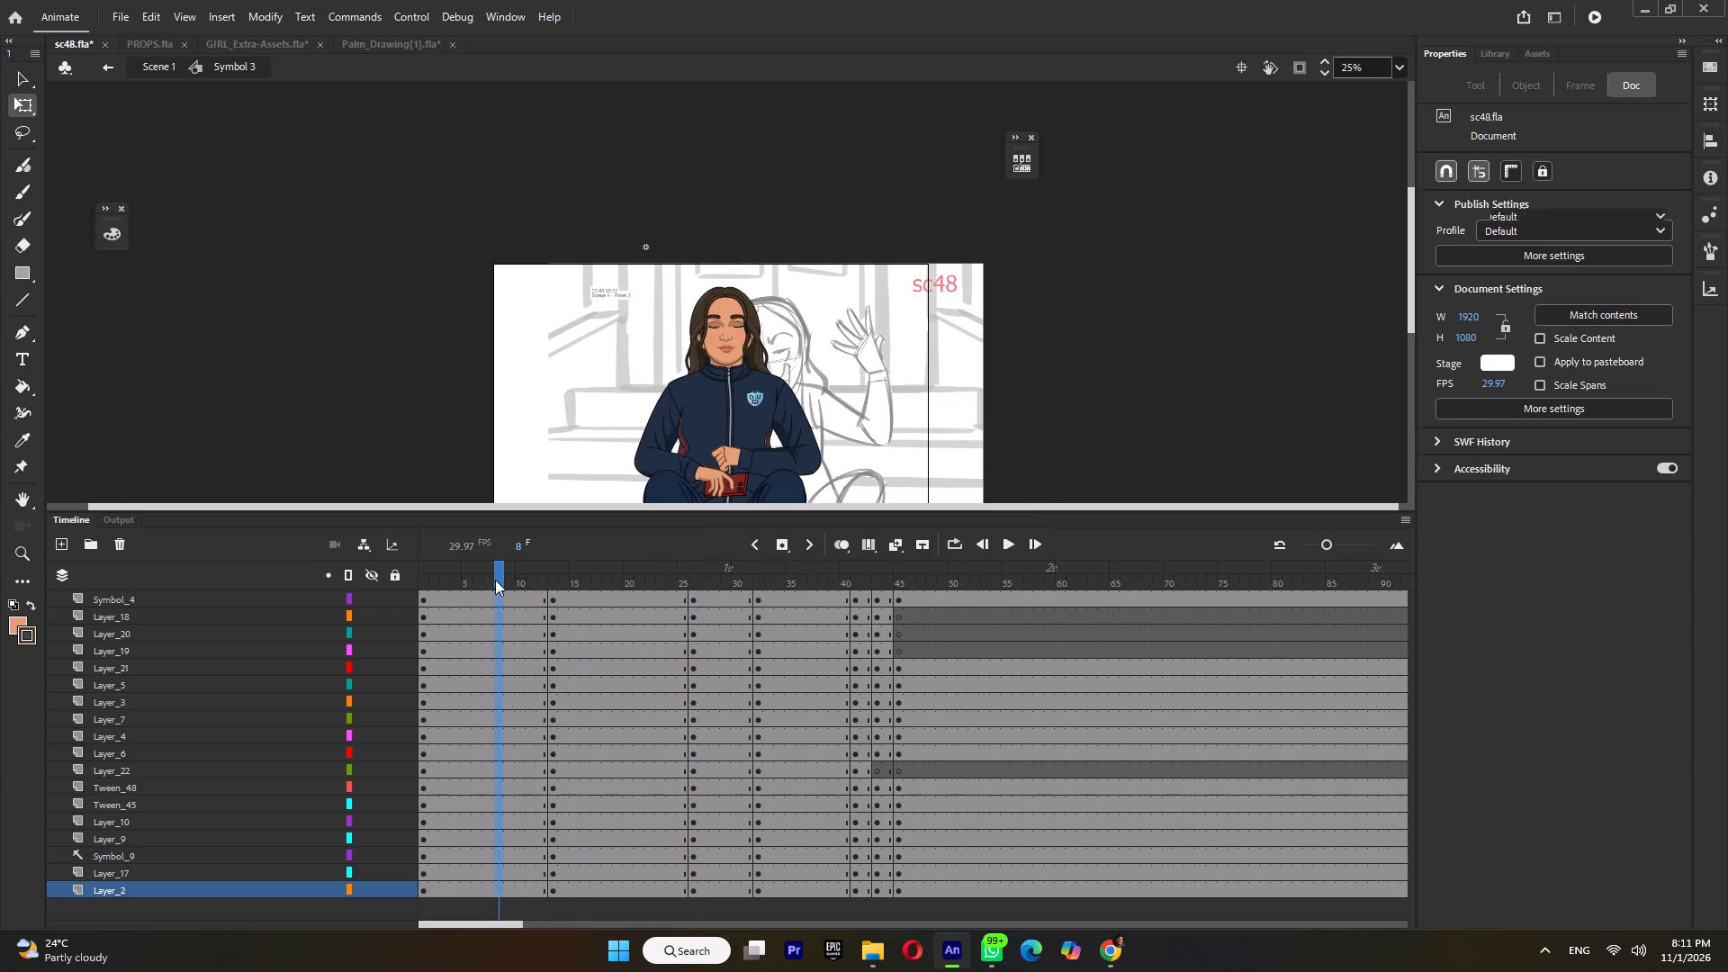
key("F6")
left_click(592, 580)
double_click(602, 578)
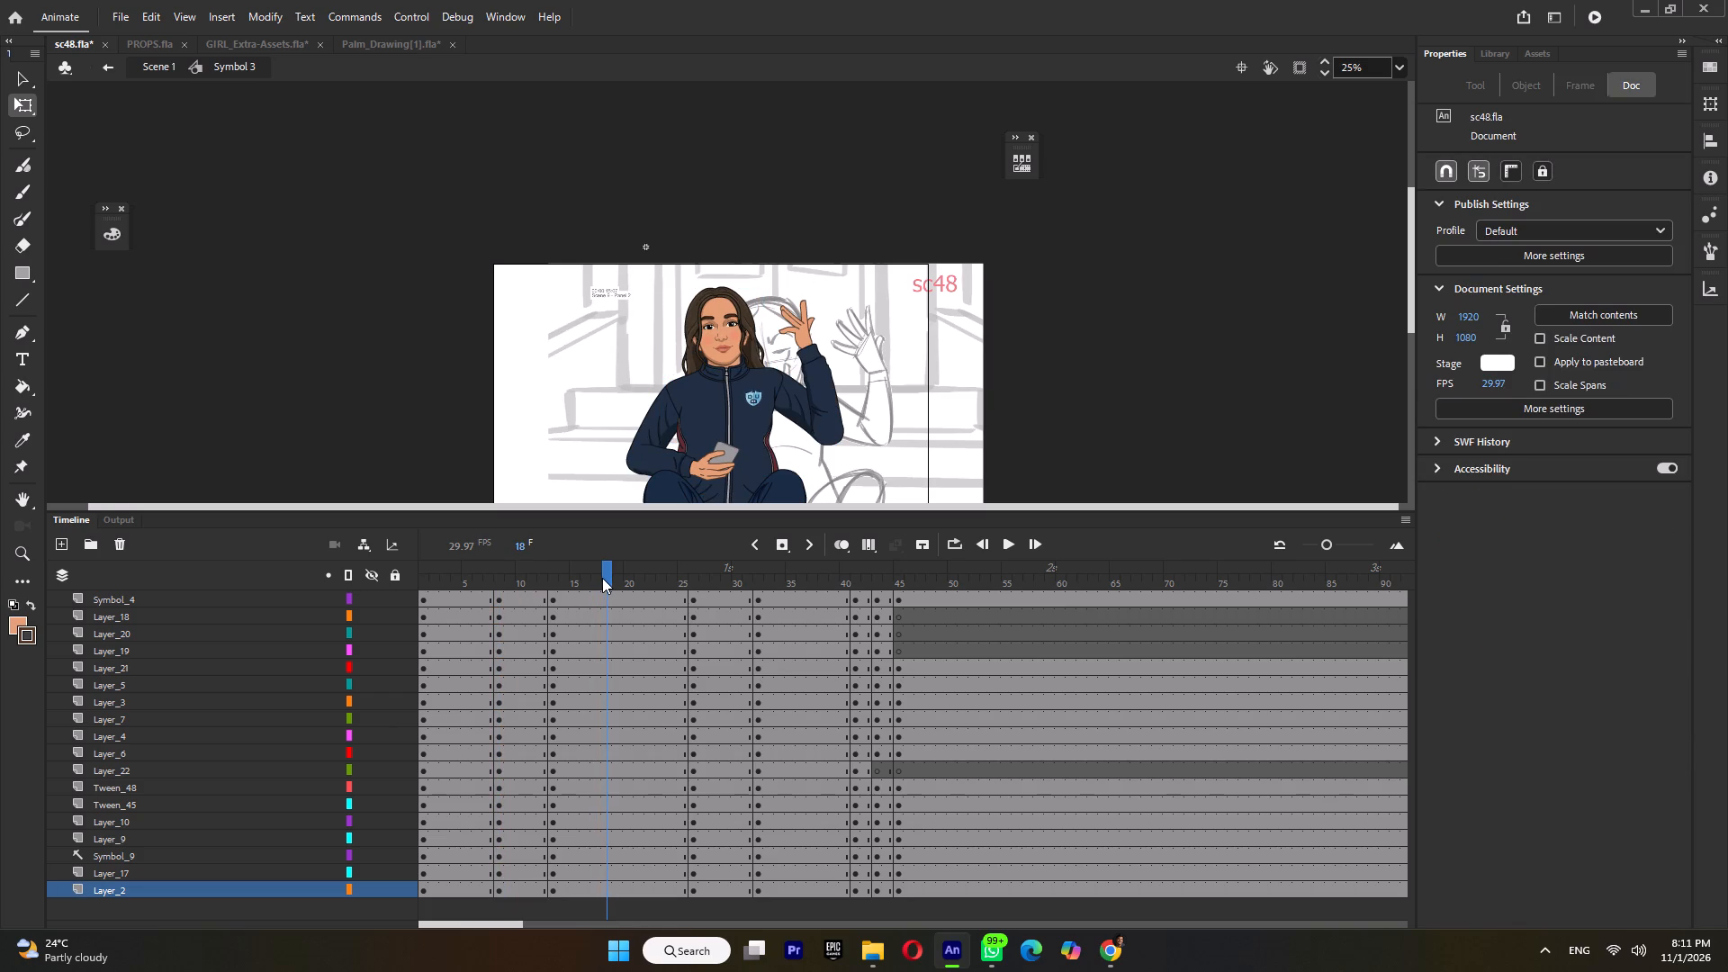
left_click(599, 576)
double_click(601, 576)
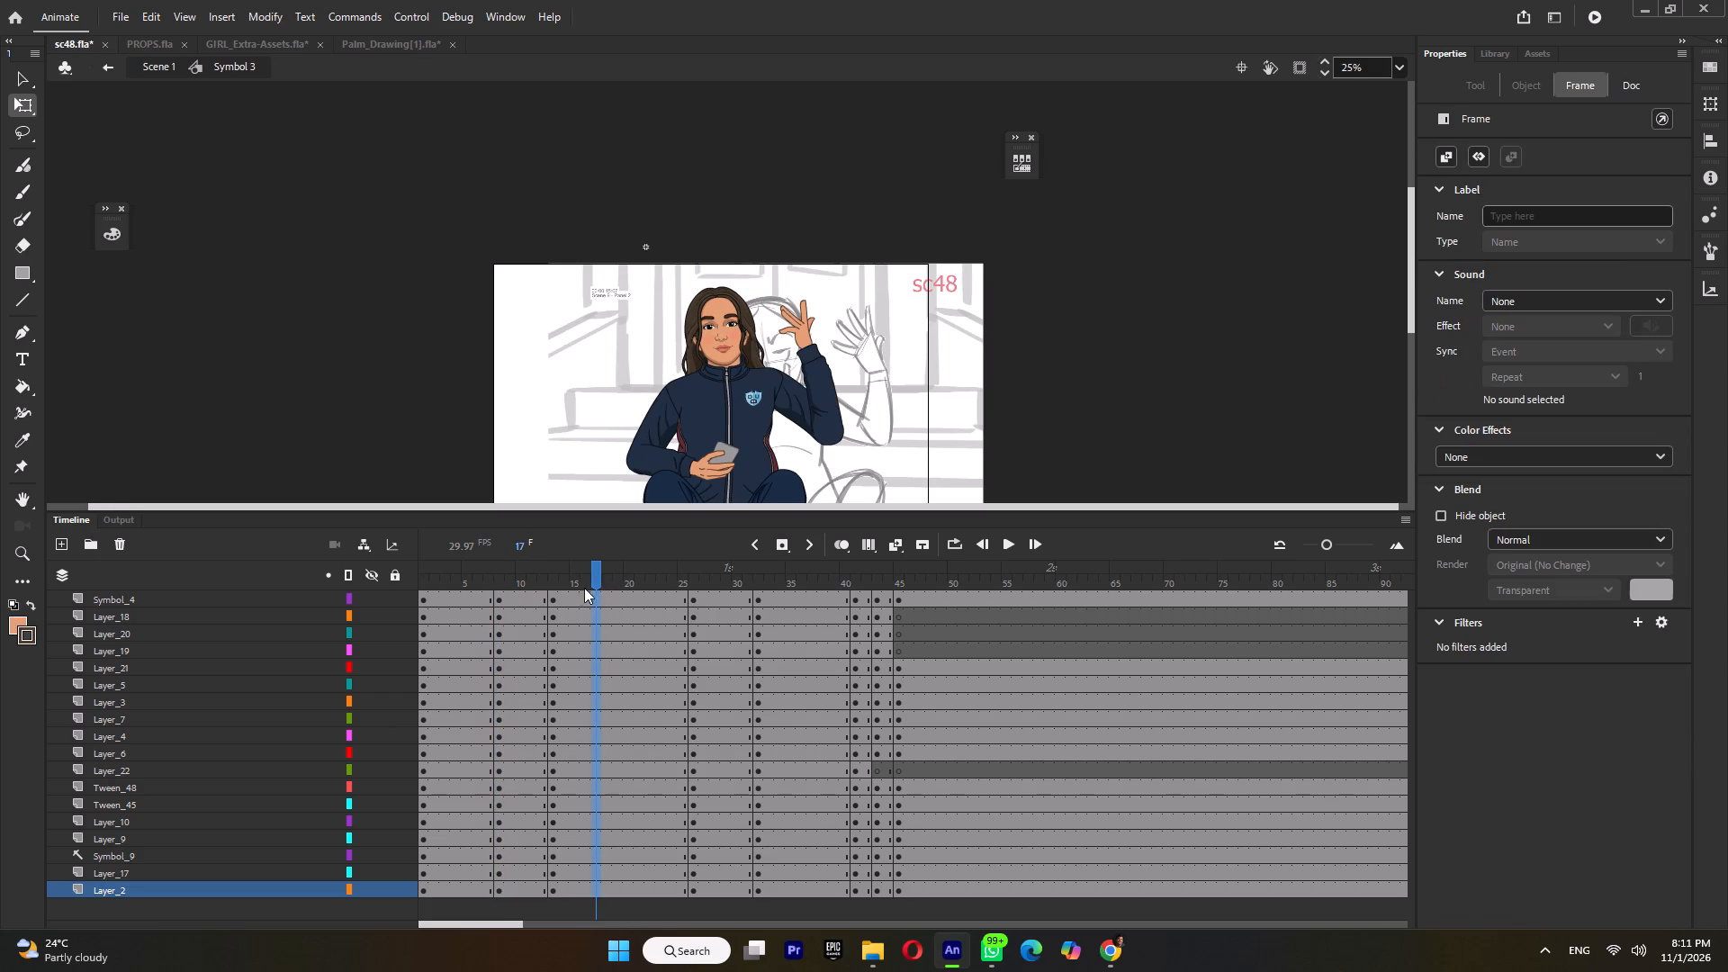
double_click(606, 574)
key("F6")
At frame 8, squash the girl's upper body slightly to about 460 px high, pivoting from its bottom centre.
left_click(479, 586)
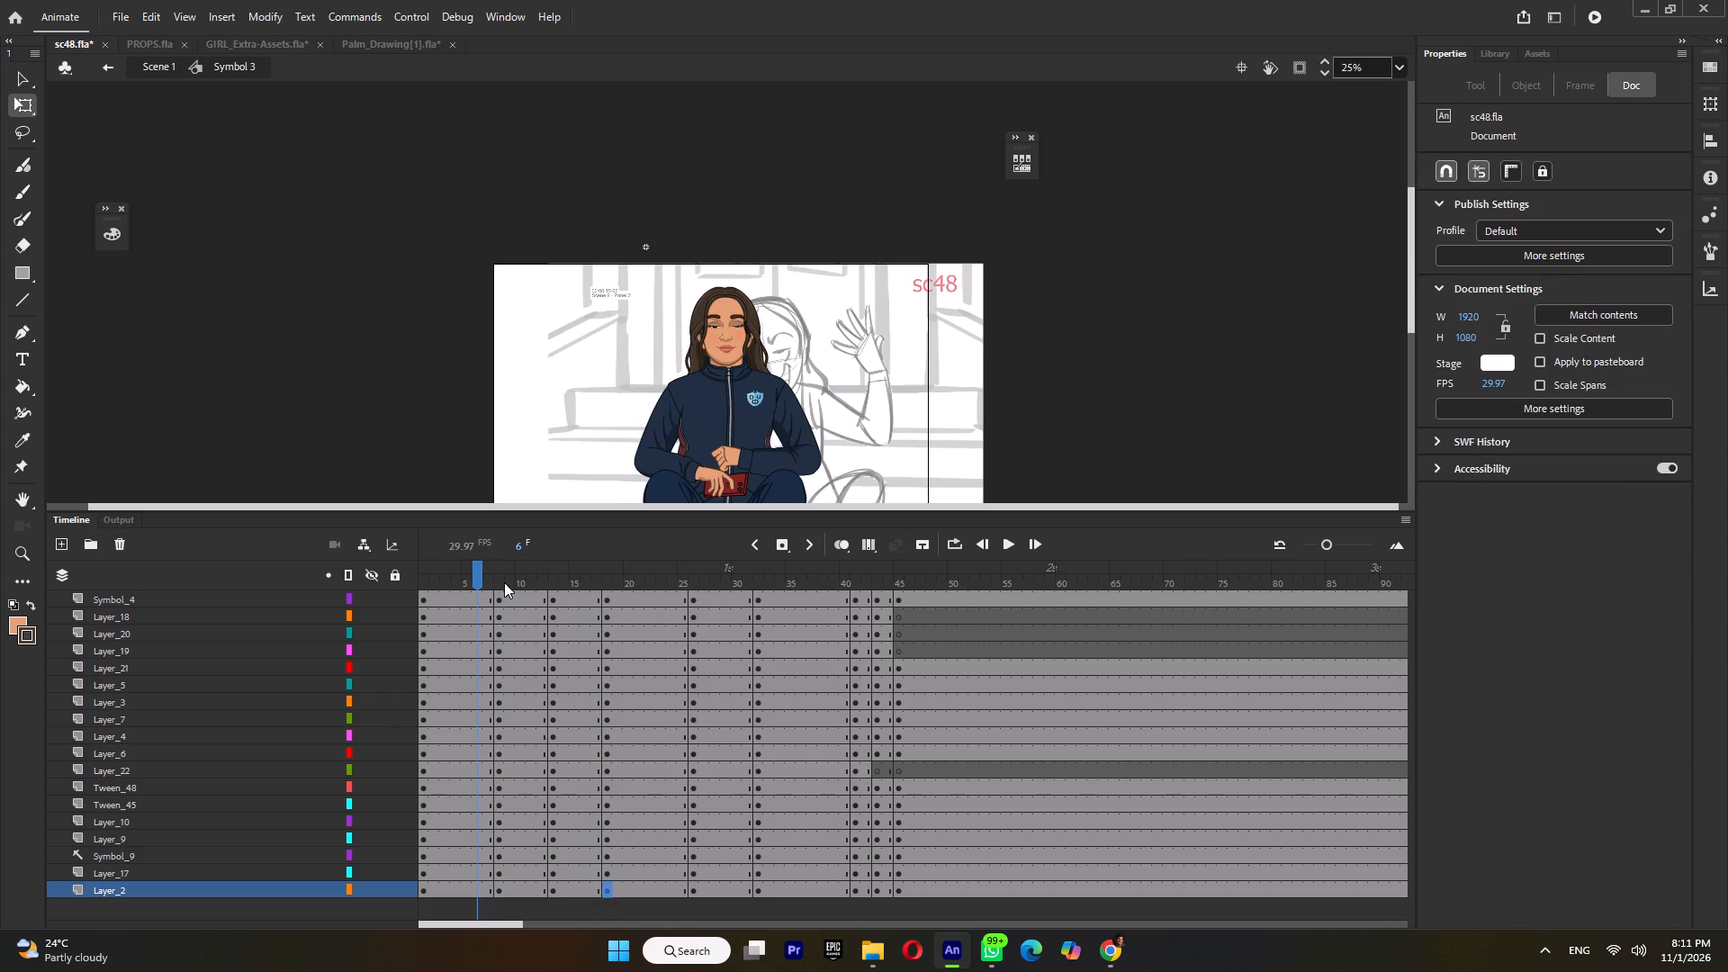
left_click(504, 582)
left_click_drag(580, 292, 858, 457)
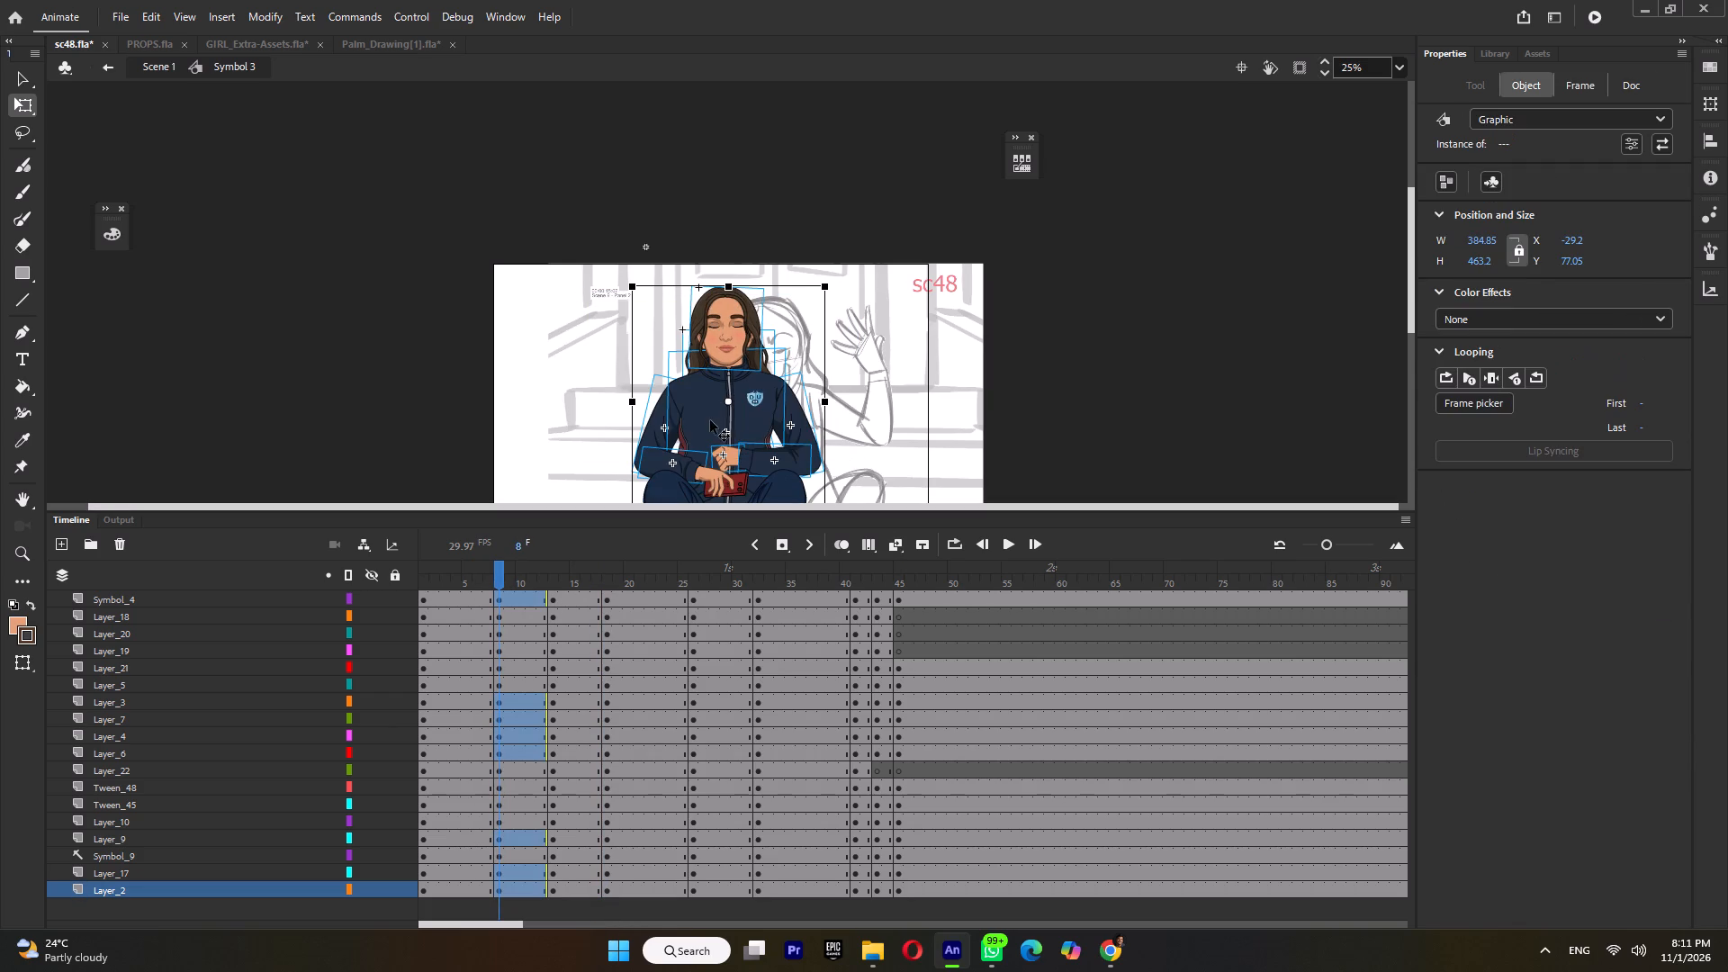
left_click_drag(730, 402, 728, 509)
scroll(761, 381, "down", 2, "ctrl")
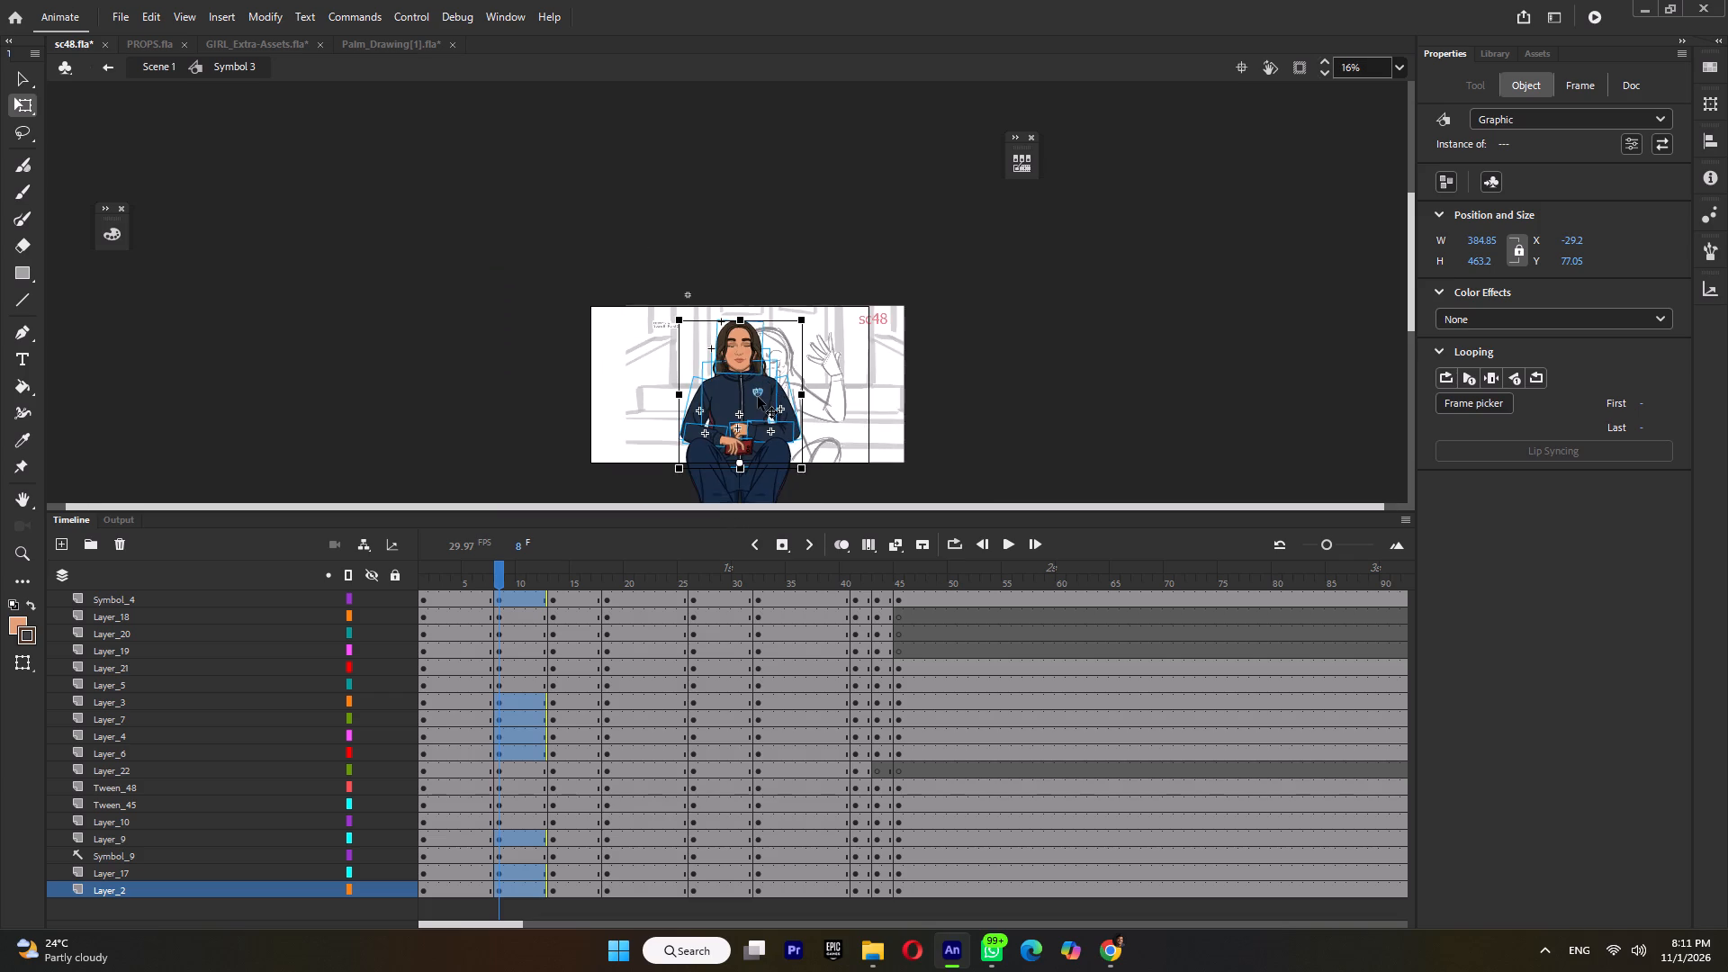
scroll(756, 351, "up", 8, "ctrl")
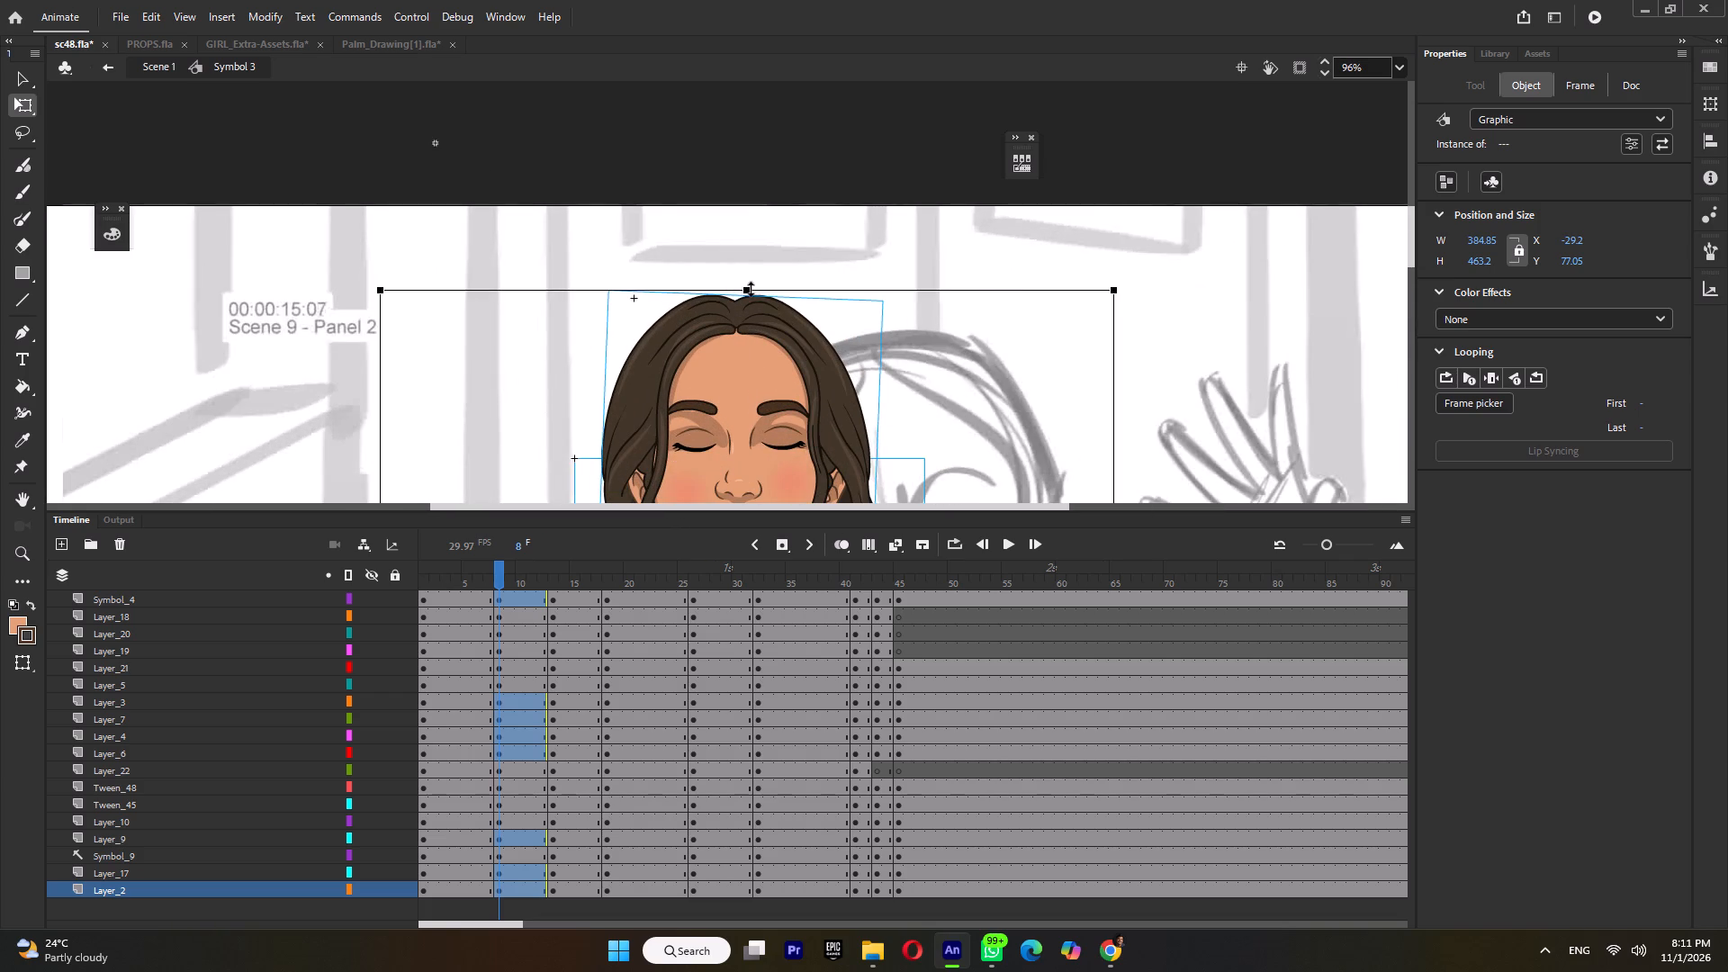
left_click(751, 289)
left_click(760, 296)
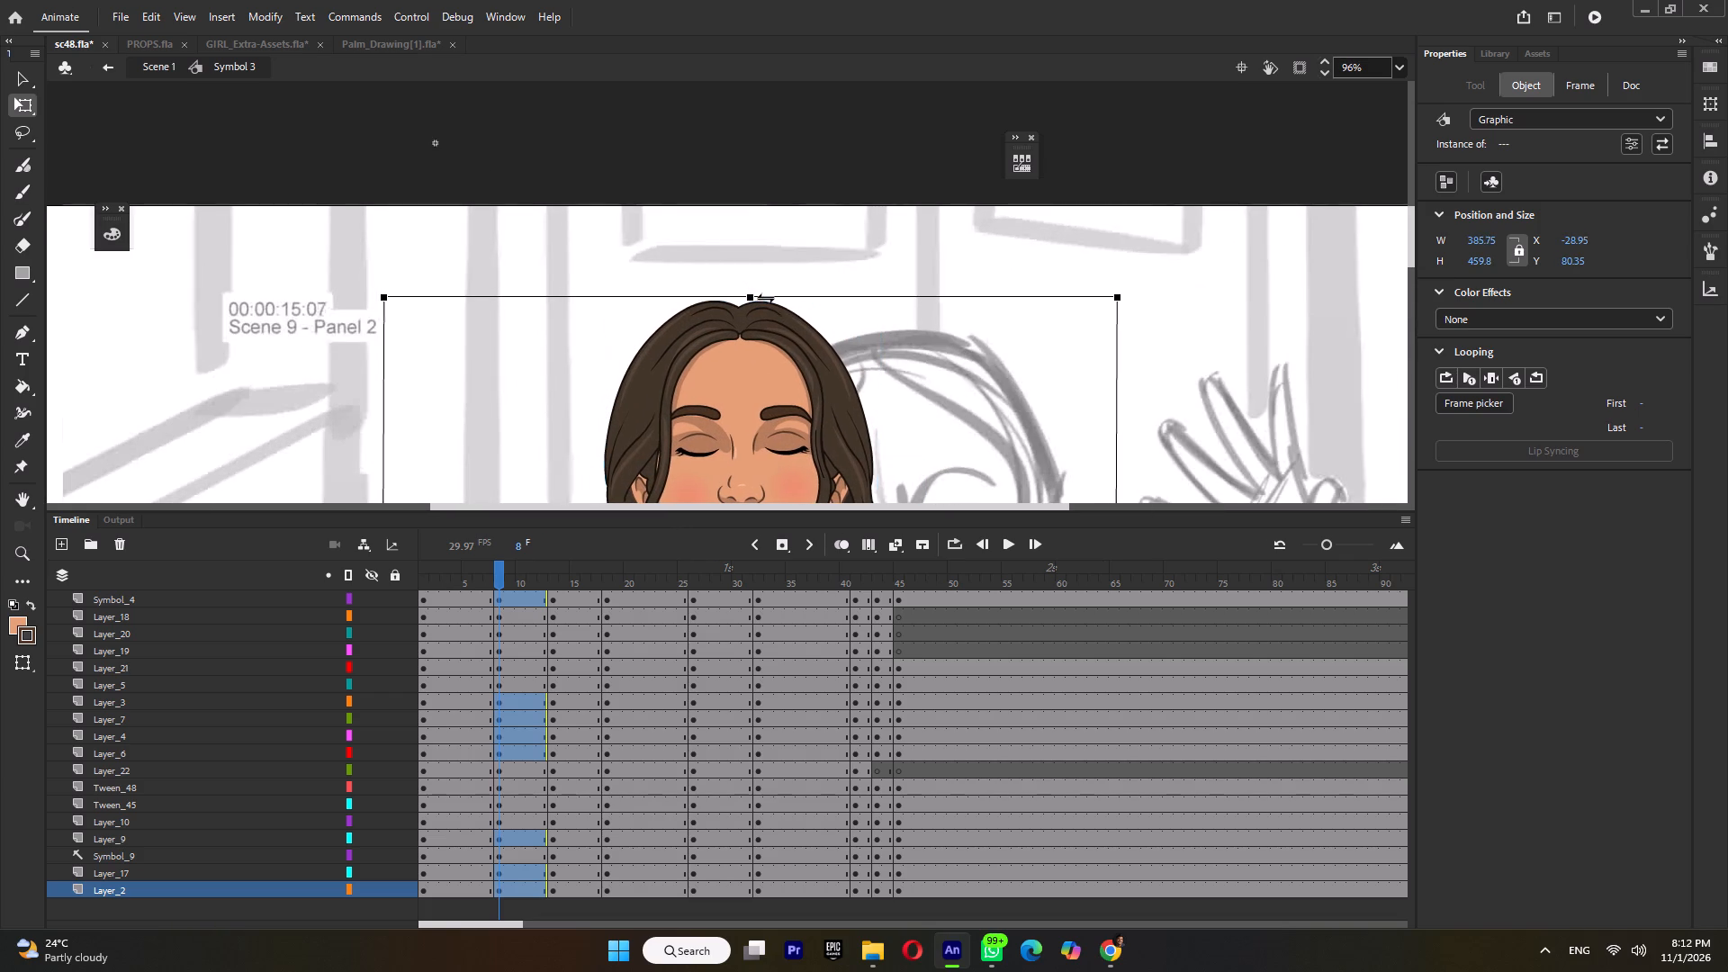
At frame 8, nudge the girl's head down slightly, tilt it a little clockwise, and check the motion across neighbouring frames.
scroll(761, 299, "down", 5, "ctrl")
left_click(781, 240)
left_click_drag(602, 312, 806, 376)
key("Down")
key("Down")
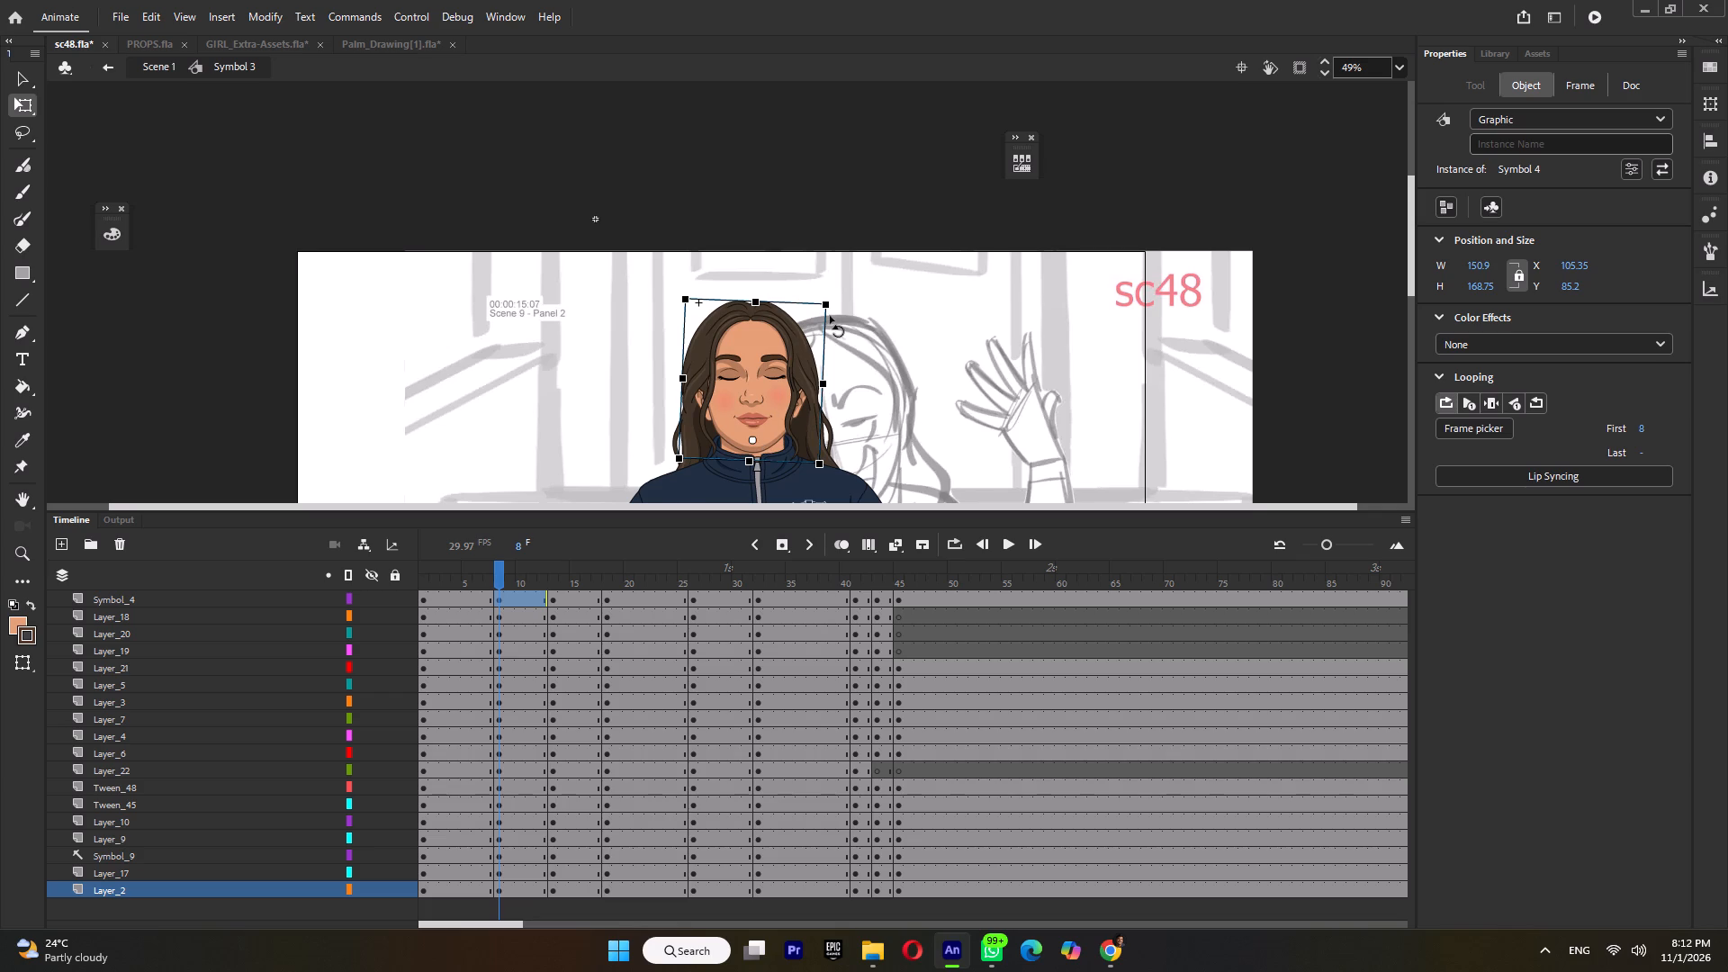
scroll(832, 312, "up", 1, "ctrl")
left_click_drag(832, 303, 840, 310)
scroll(838, 311, "down", 5, "ctrl")
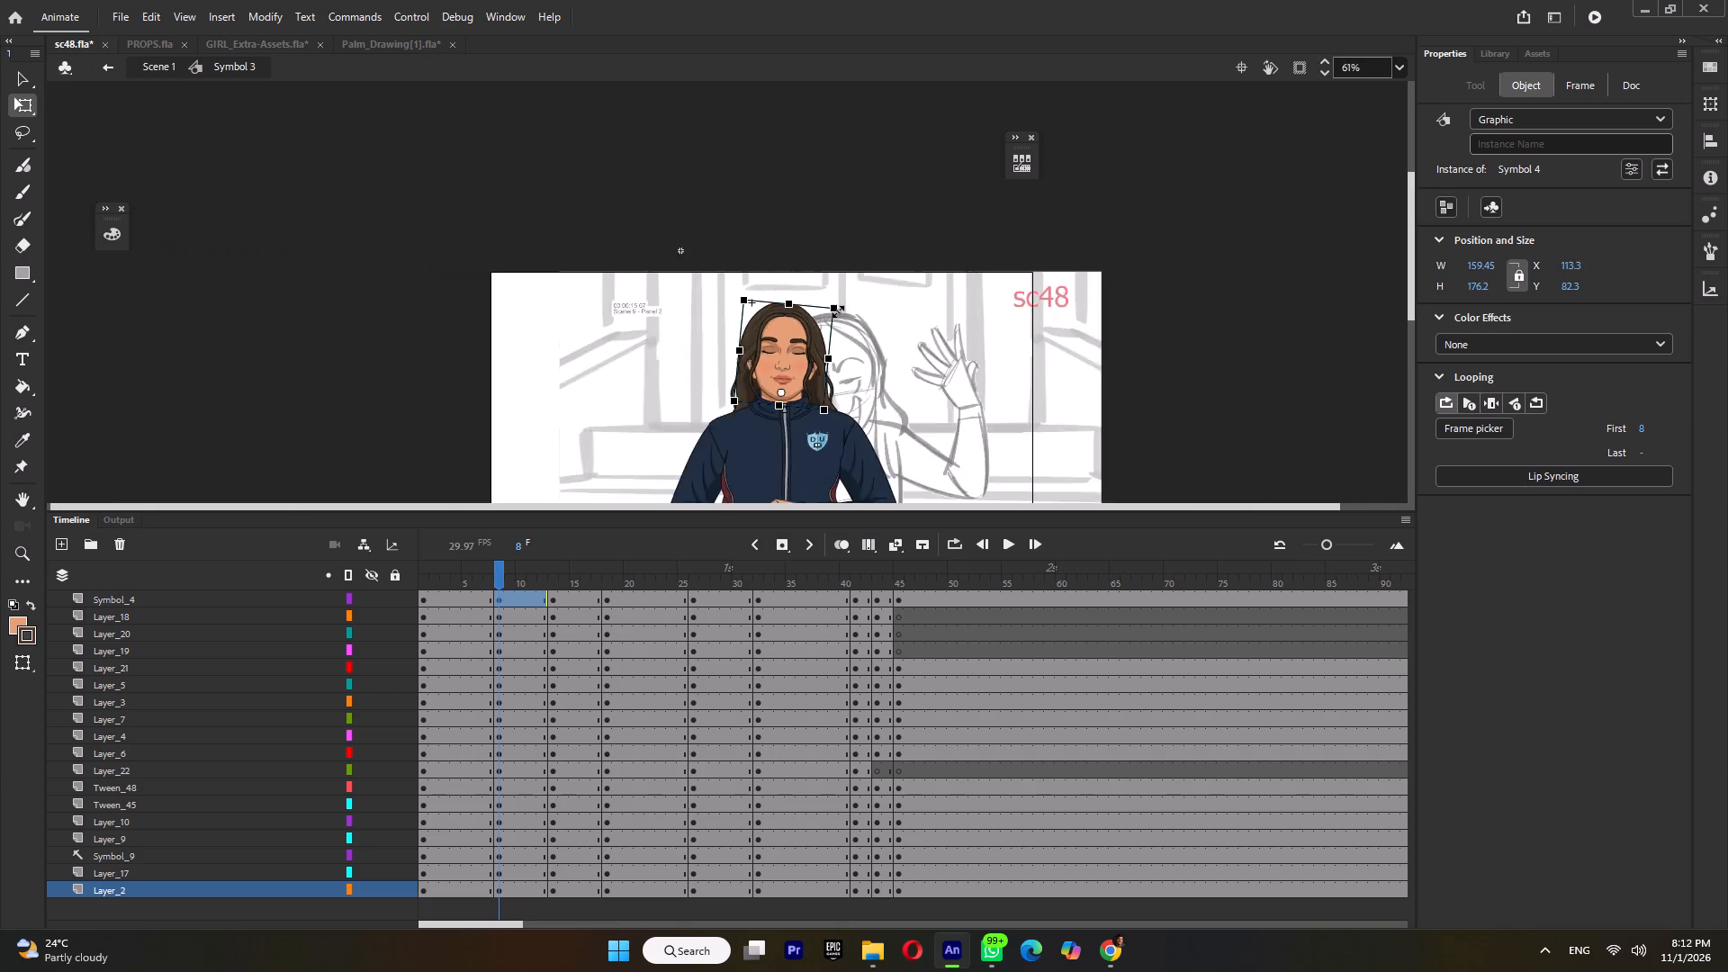
scroll(838, 311, "down", 4, "ctrl")
left_click(574, 579)
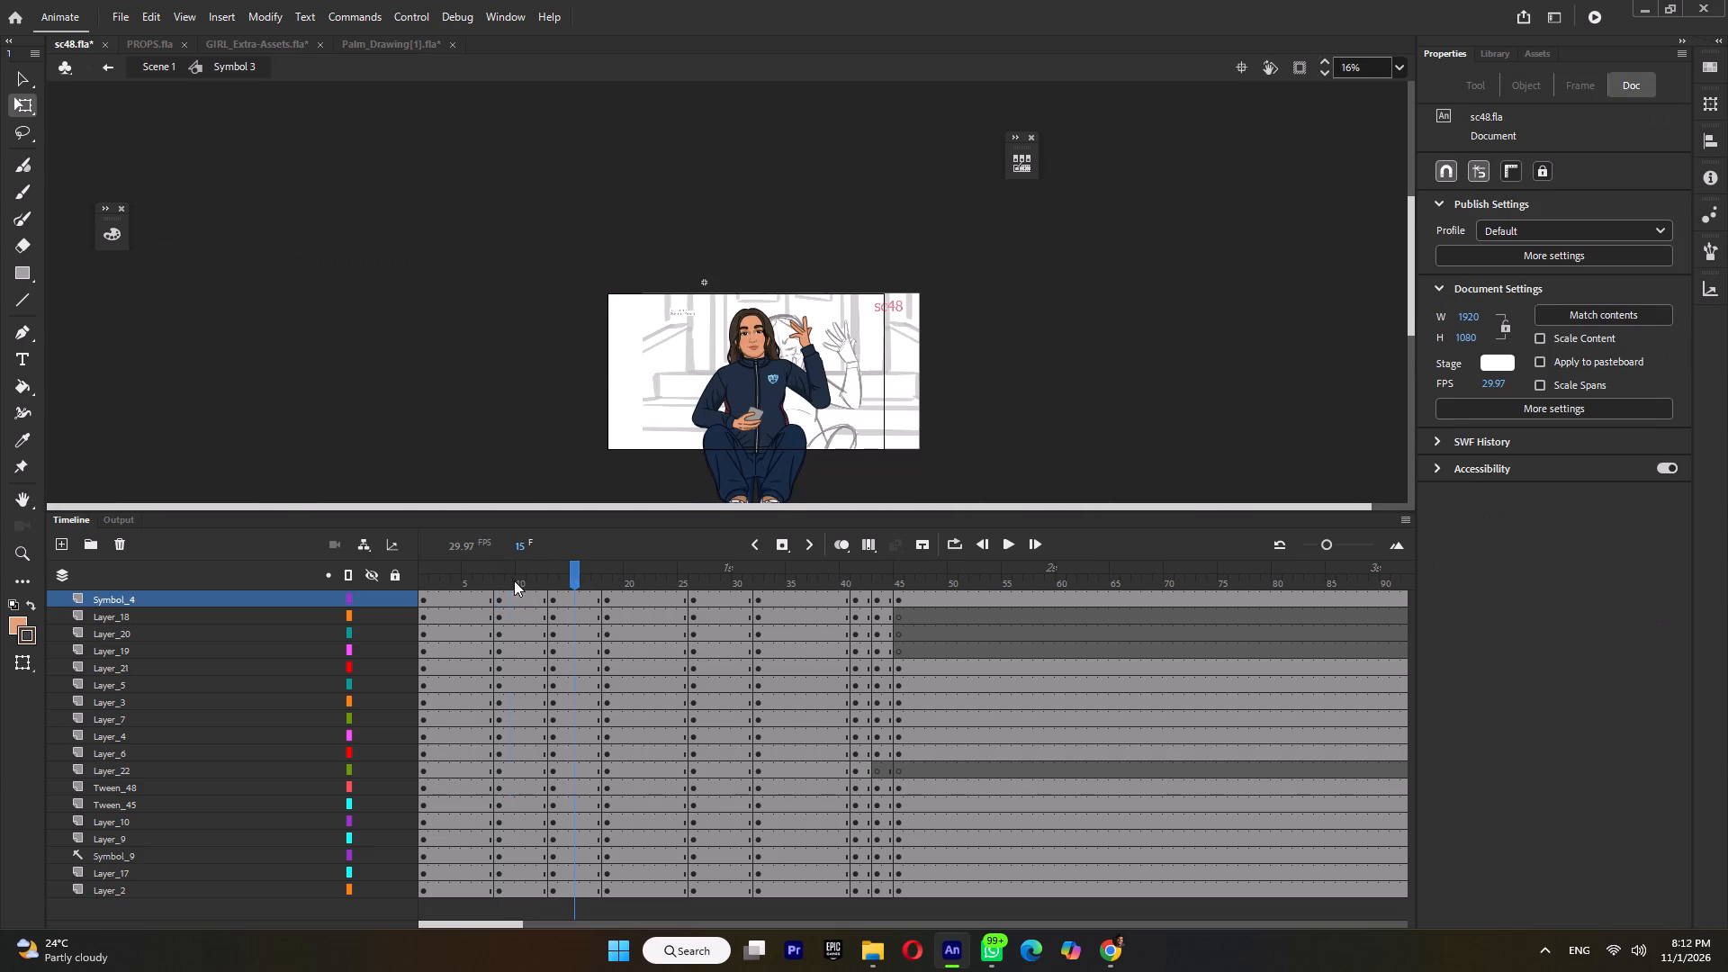
left_click(514, 580)
left_click(554, 580)
left_click(454, 578)
left_click(526, 576)
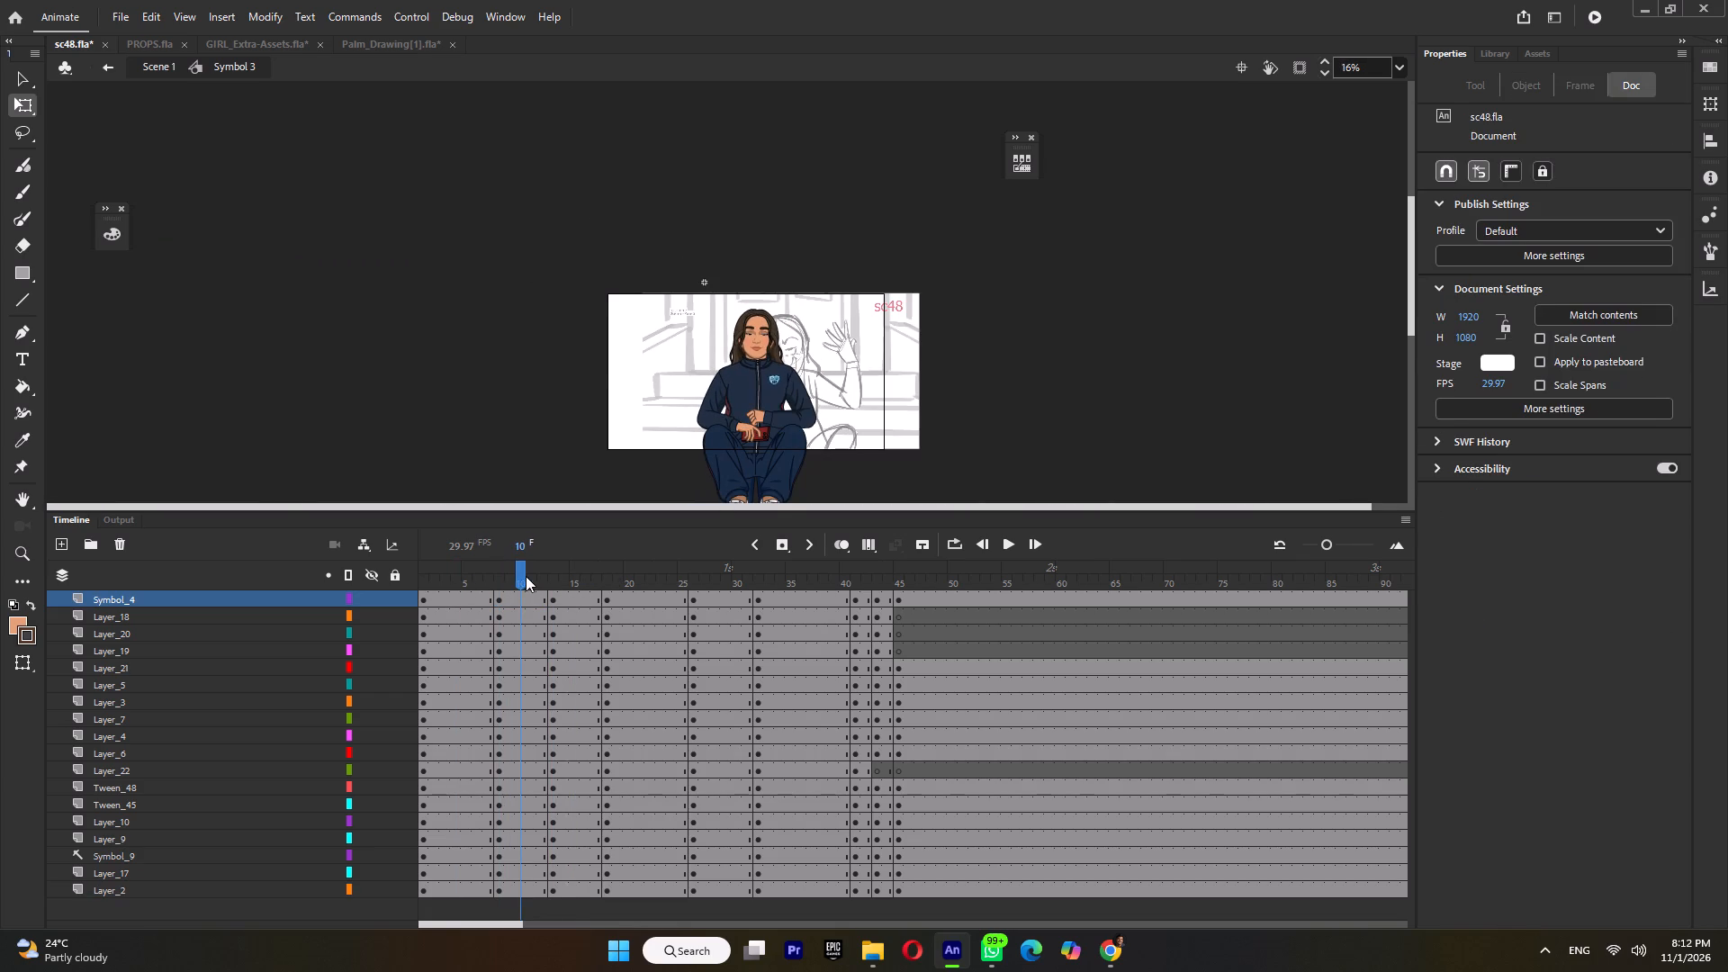
In the frame 8 pose, rotate the phone-holding upper arm, forearm and hand together slightly clockwise about the shoulder.
scroll(711, 417, "up", 4, "ctrl")
left_click(638, 366)
left_click(650, 405, "shift")
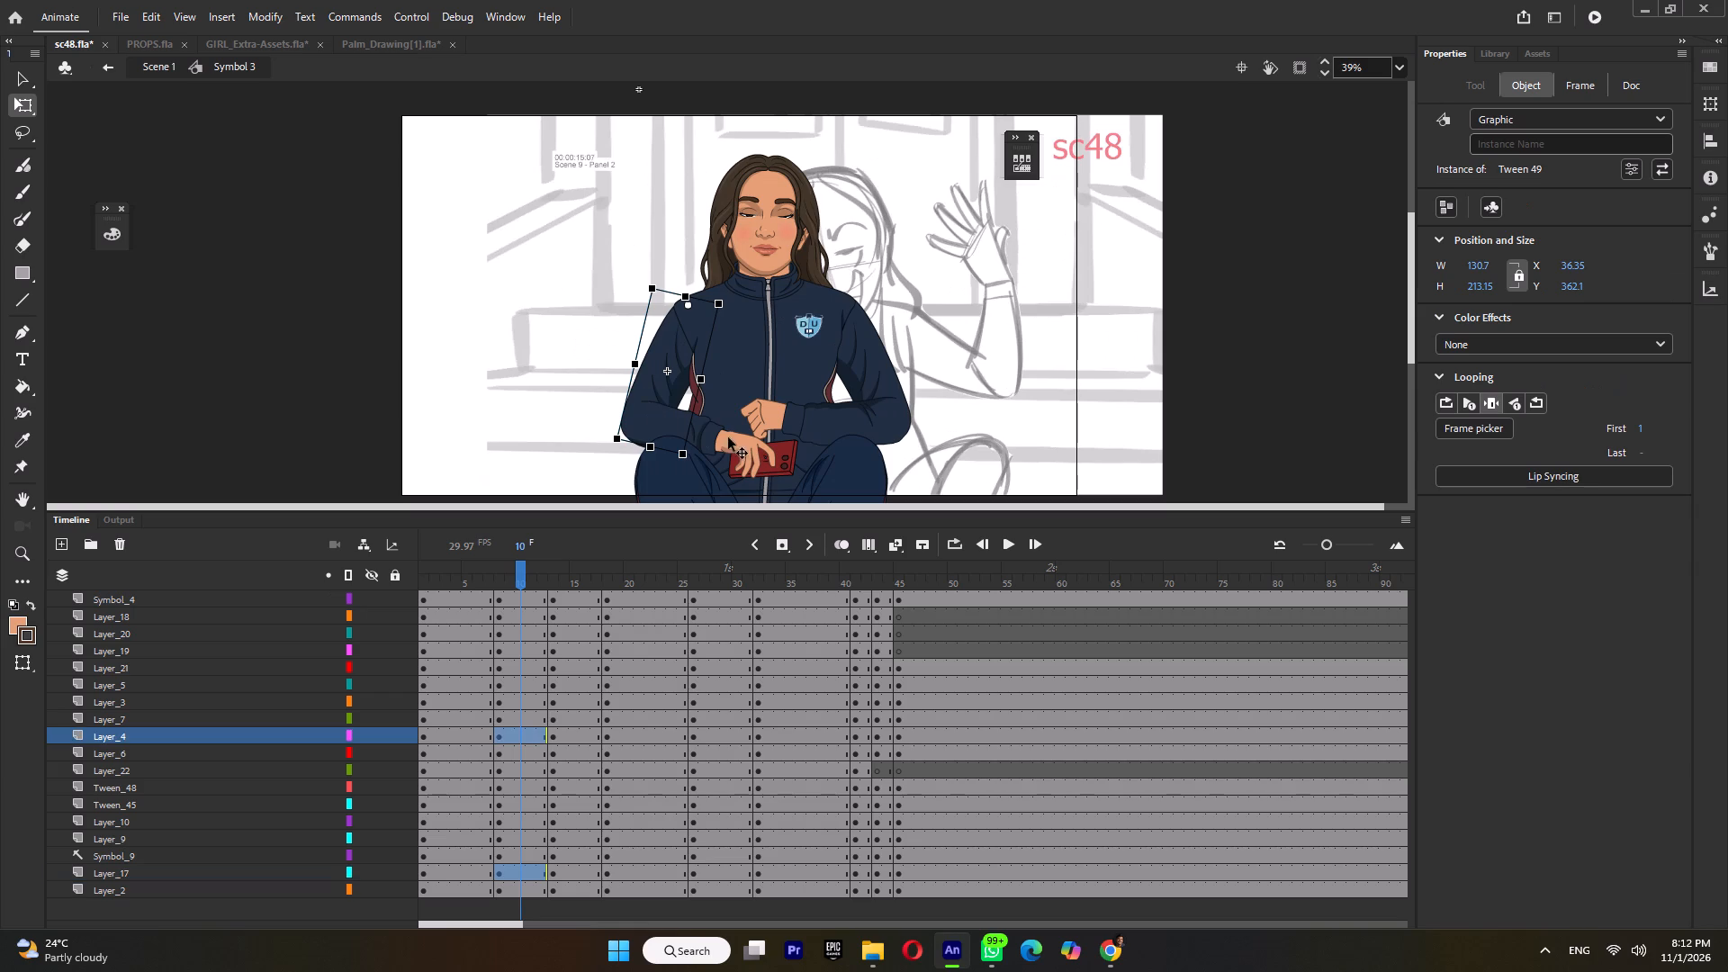
left_click(733, 439, "shift")
left_click_drag(714, 396, 684, 312)
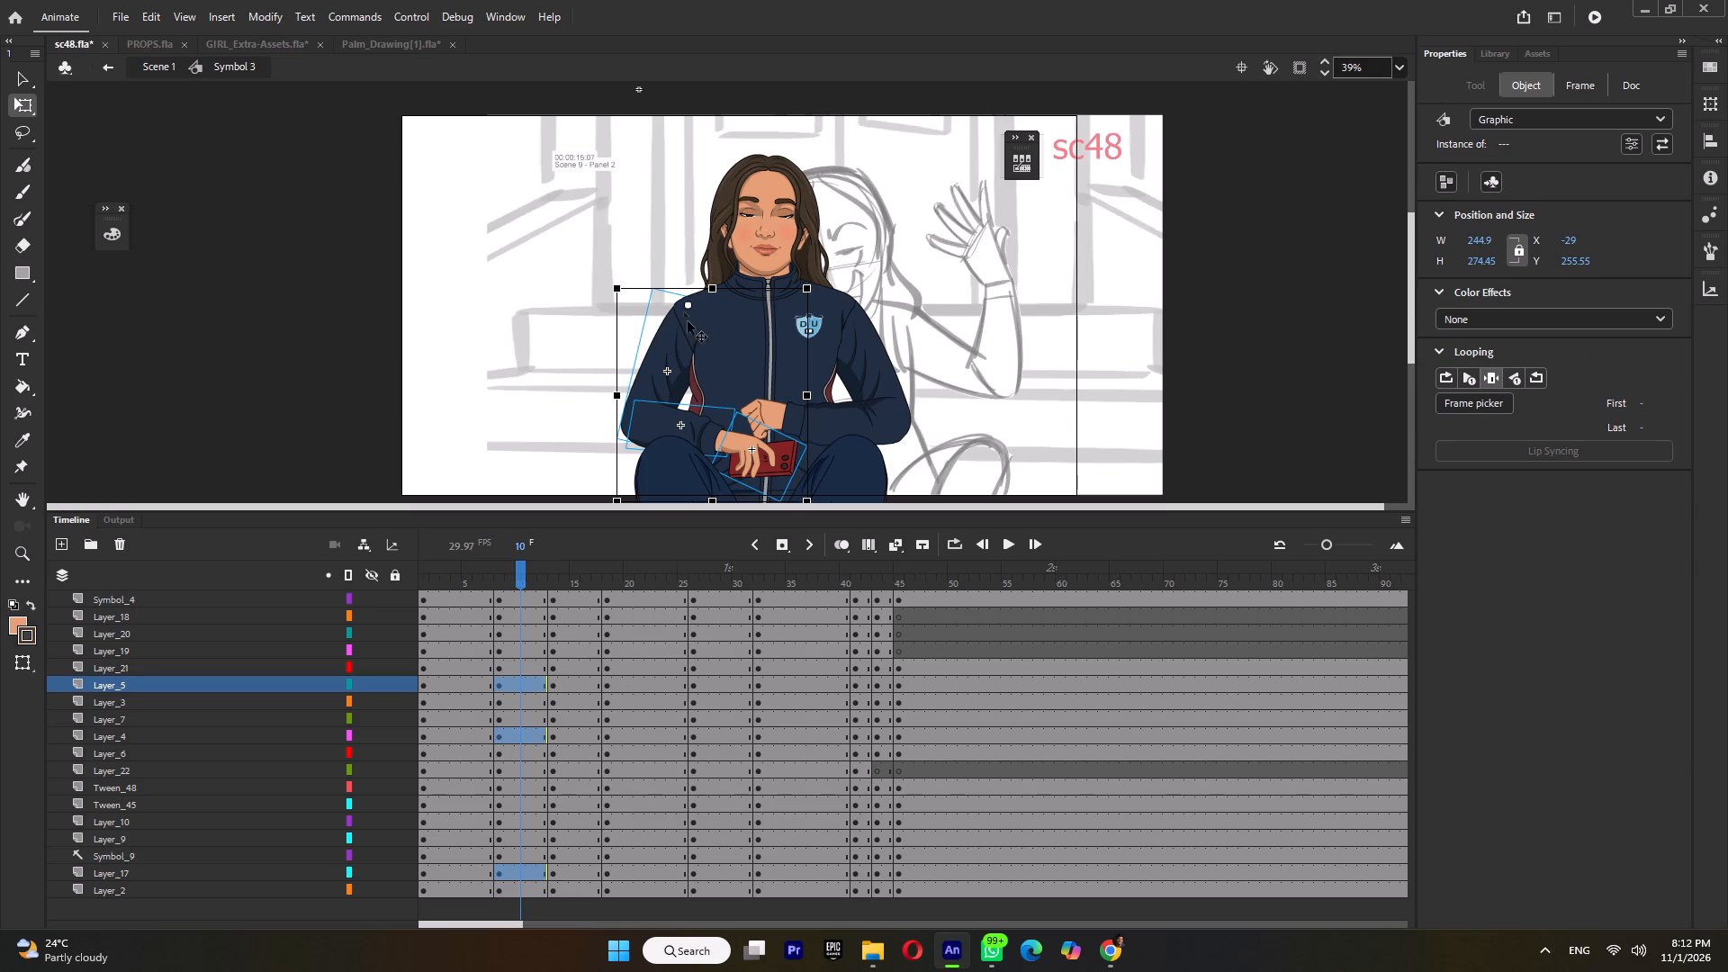
scroll(818, 496, "up", 4, "ctrl")
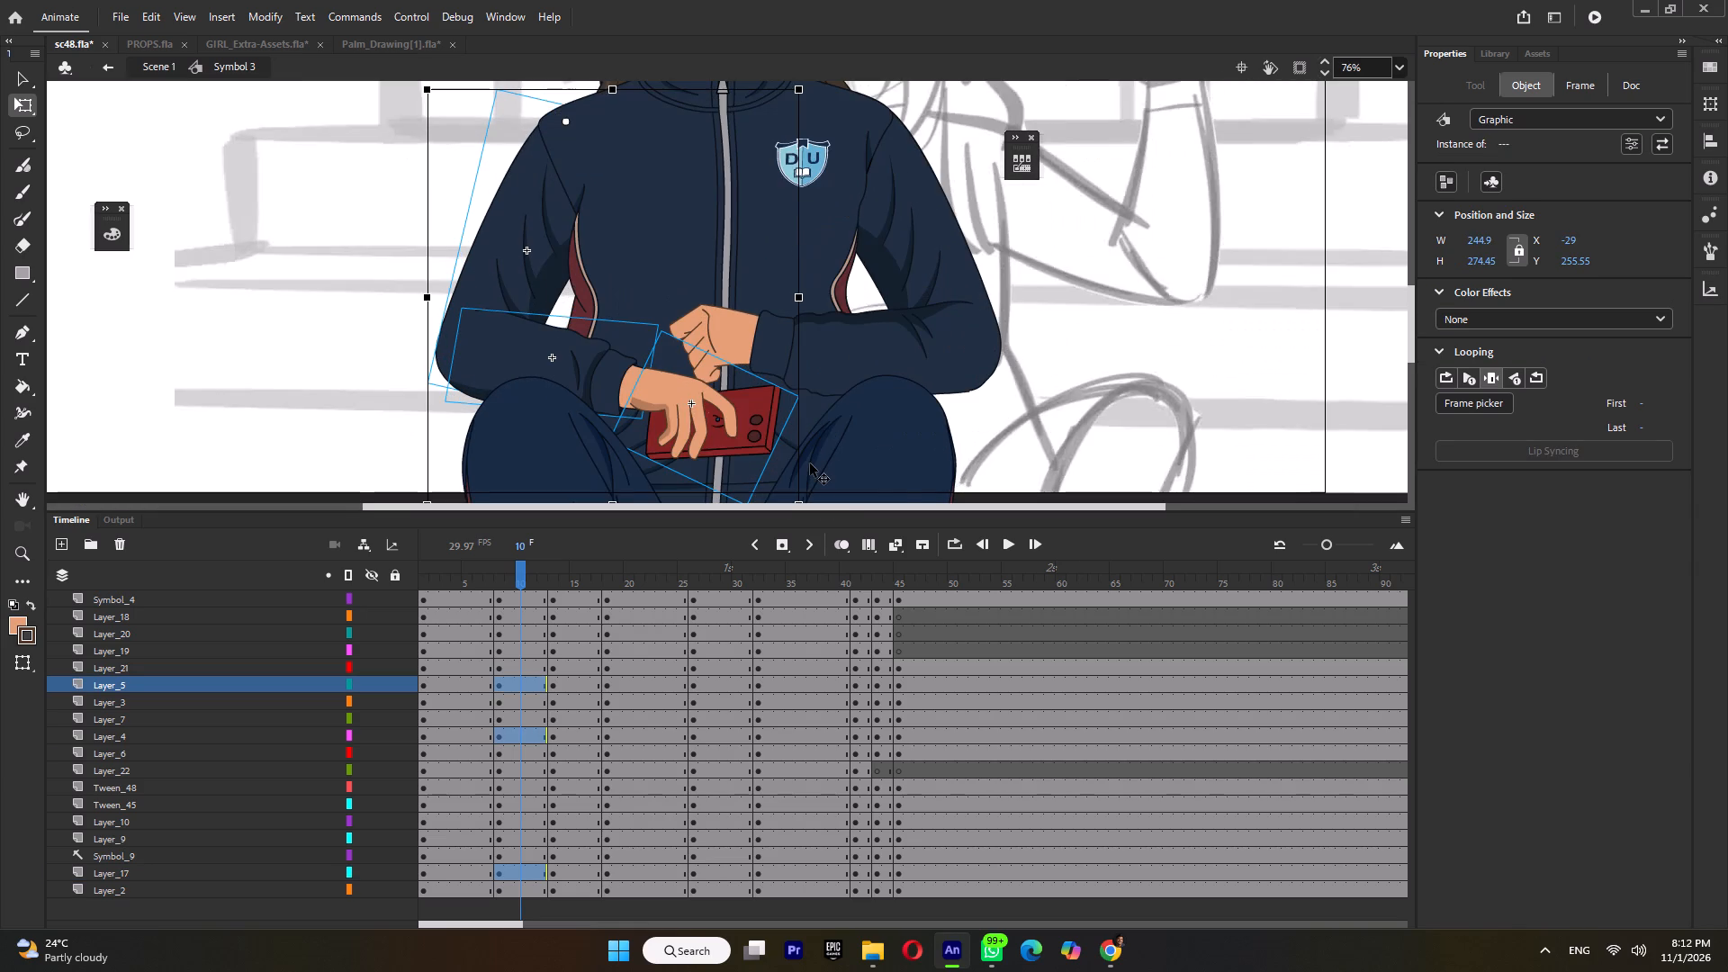
scroll(810, 463, "down", 1)
left_click_drag(811, 372, 800, 378)
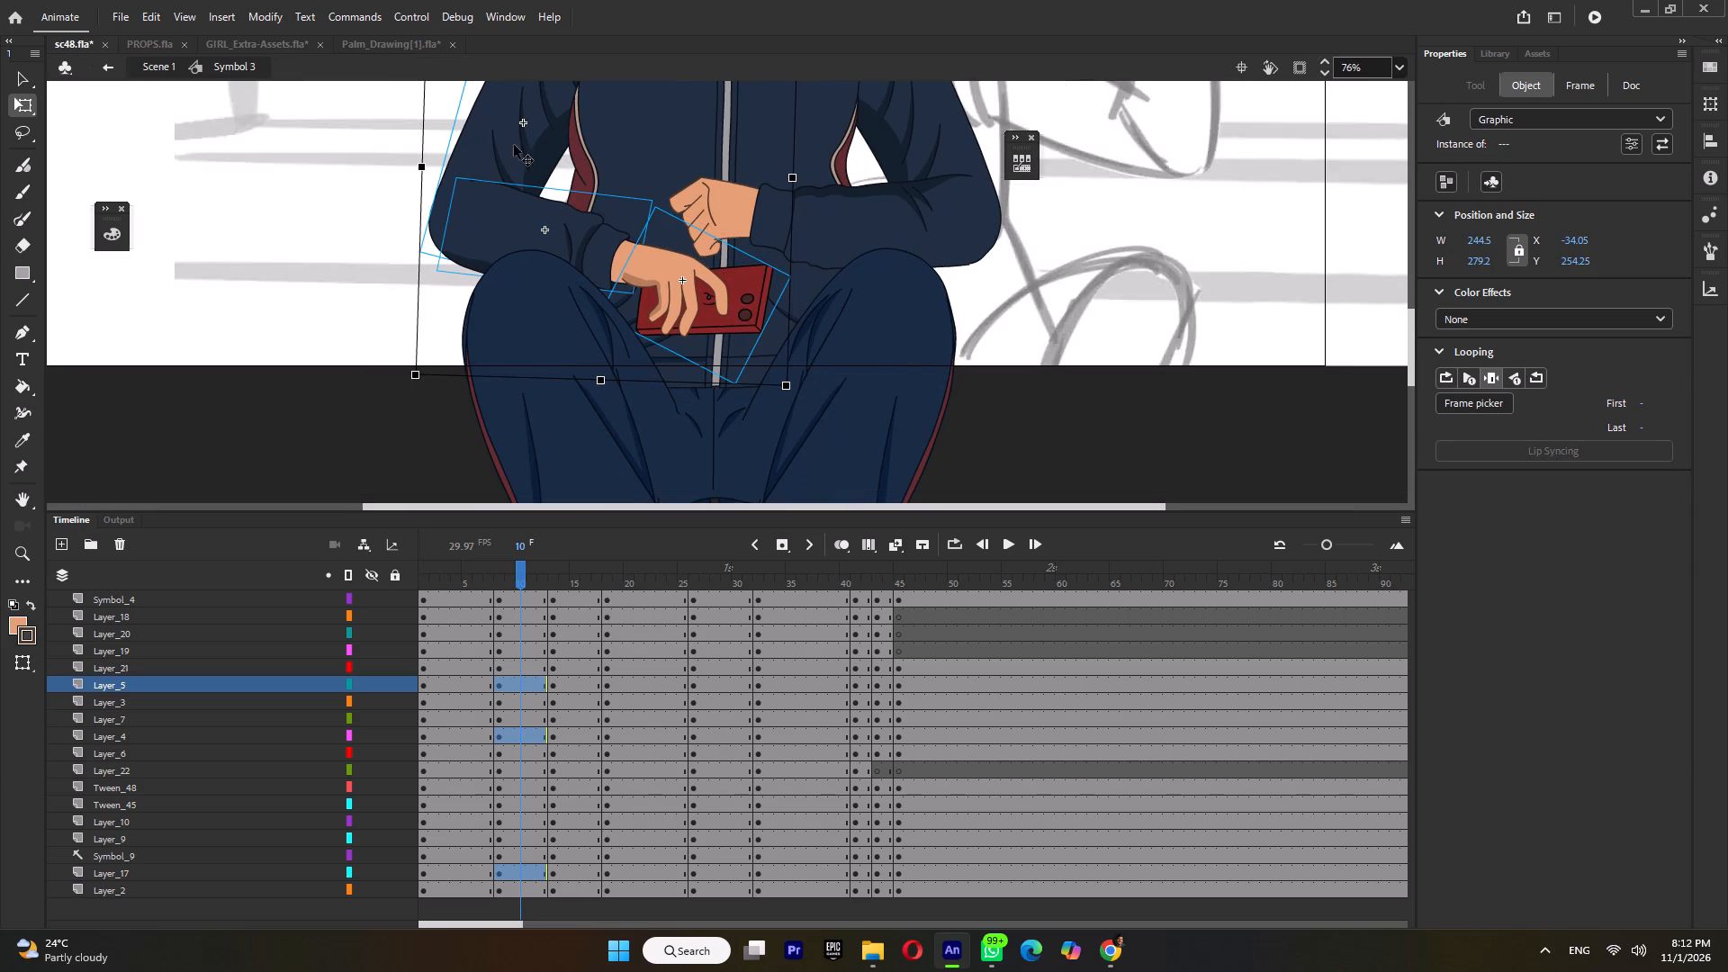
In the frame 8 pose, rotate the phone-side forearm and hand together slightly counterclockwise, pivoting about the elbow.
left_click(488, 119, "shift")
left_click_drag(616, 283, 463, 223)
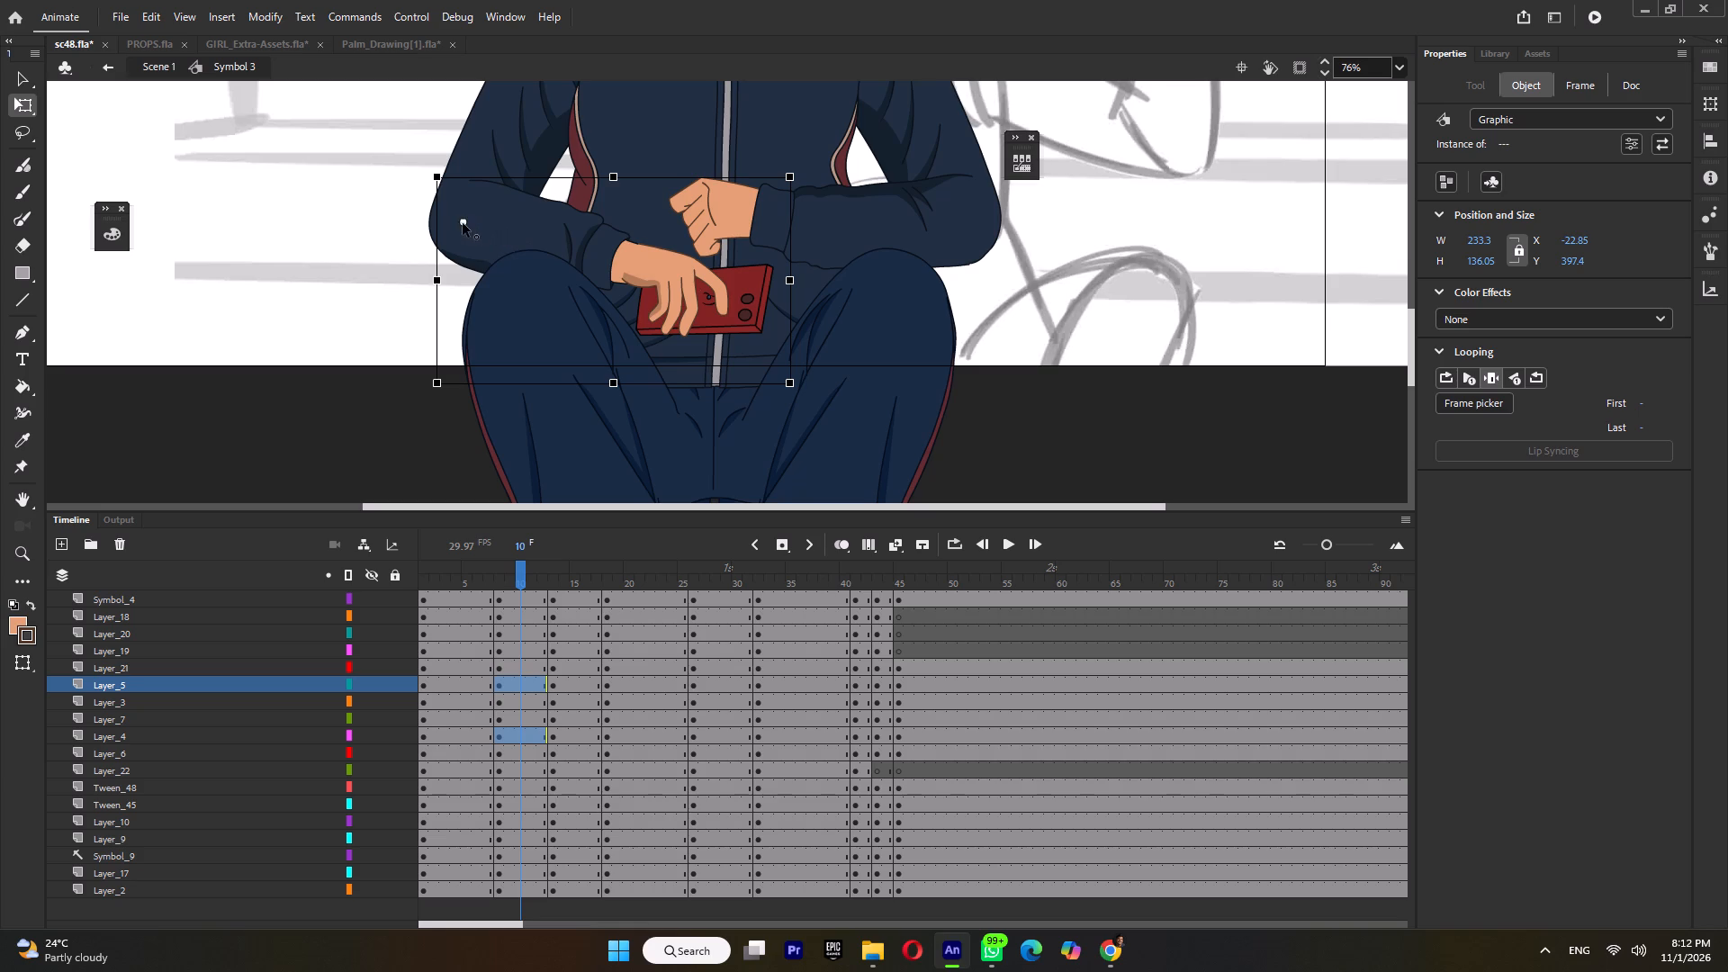
left_click_drag(463, 223, 454, 222)
left_click_drag(796, 400, 805, 392)
left_click(1162, 336)
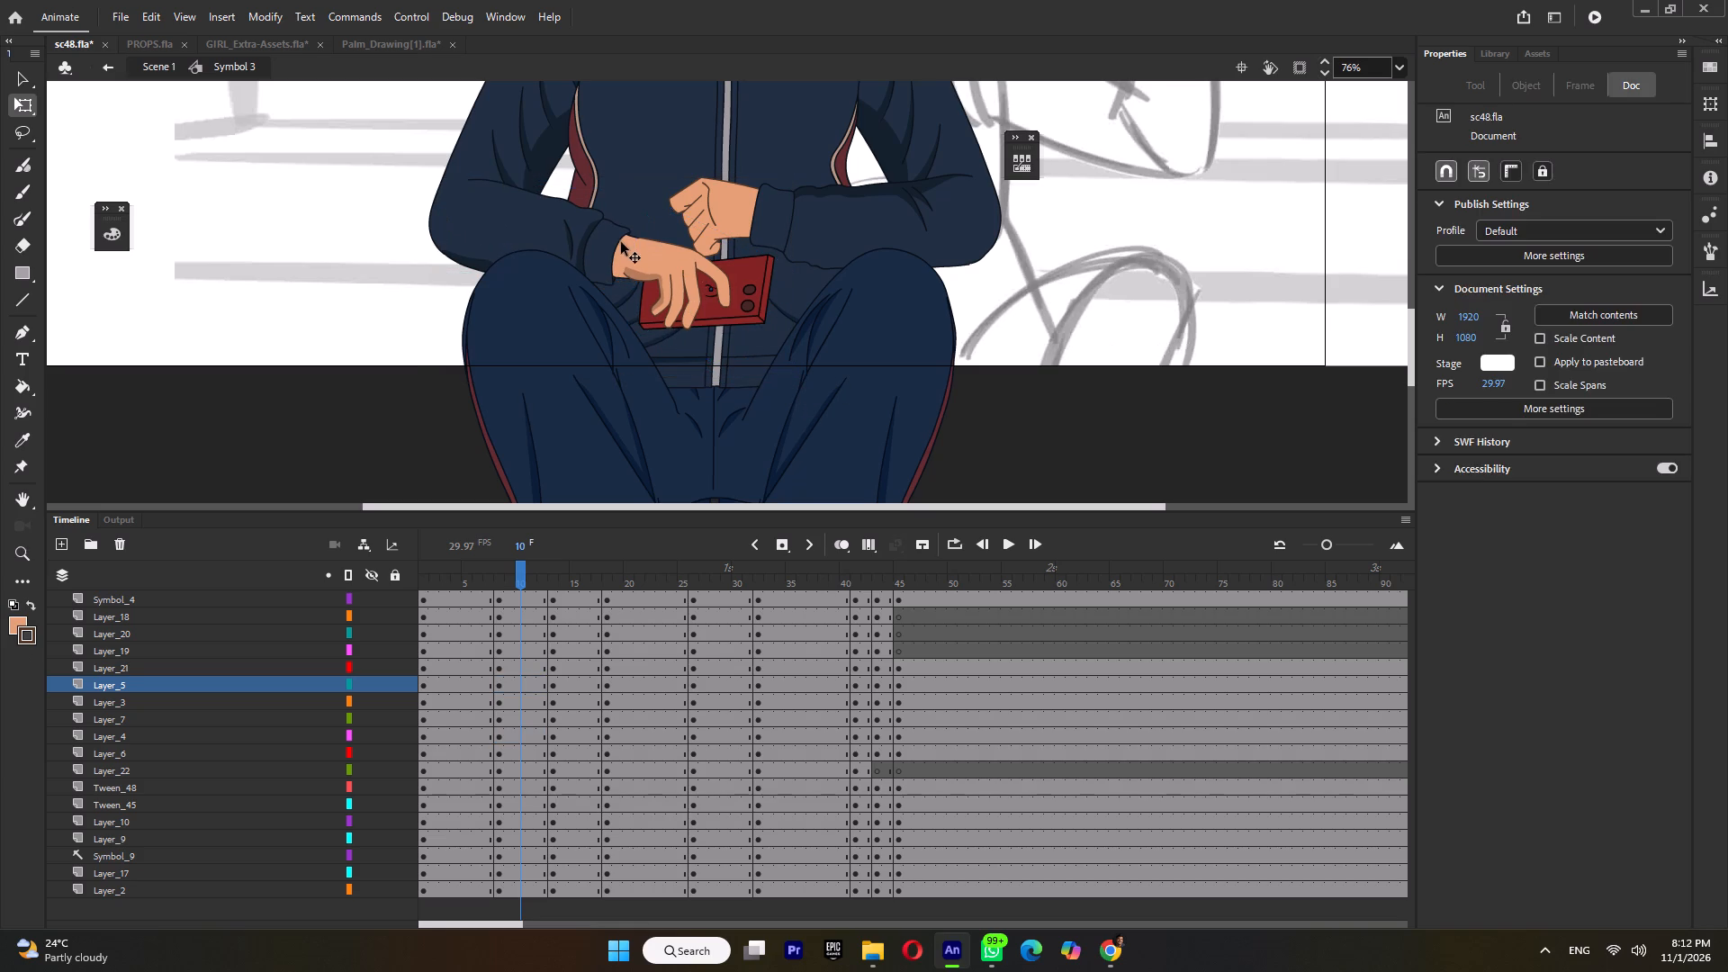
In the frame 8 pose, nudge the phone-holding hand down slightly so its wrist lines up with the forearm.
left_click(641, 266)
scroll(646, 268, "up", 7, "ctrl")
left_click_drag(650, 262, 650, 272)
Inside the forearm symbol, recolour the upper and lower black wrist outlines brown with the Ink Bottle to match the hand's outline.
key("s")
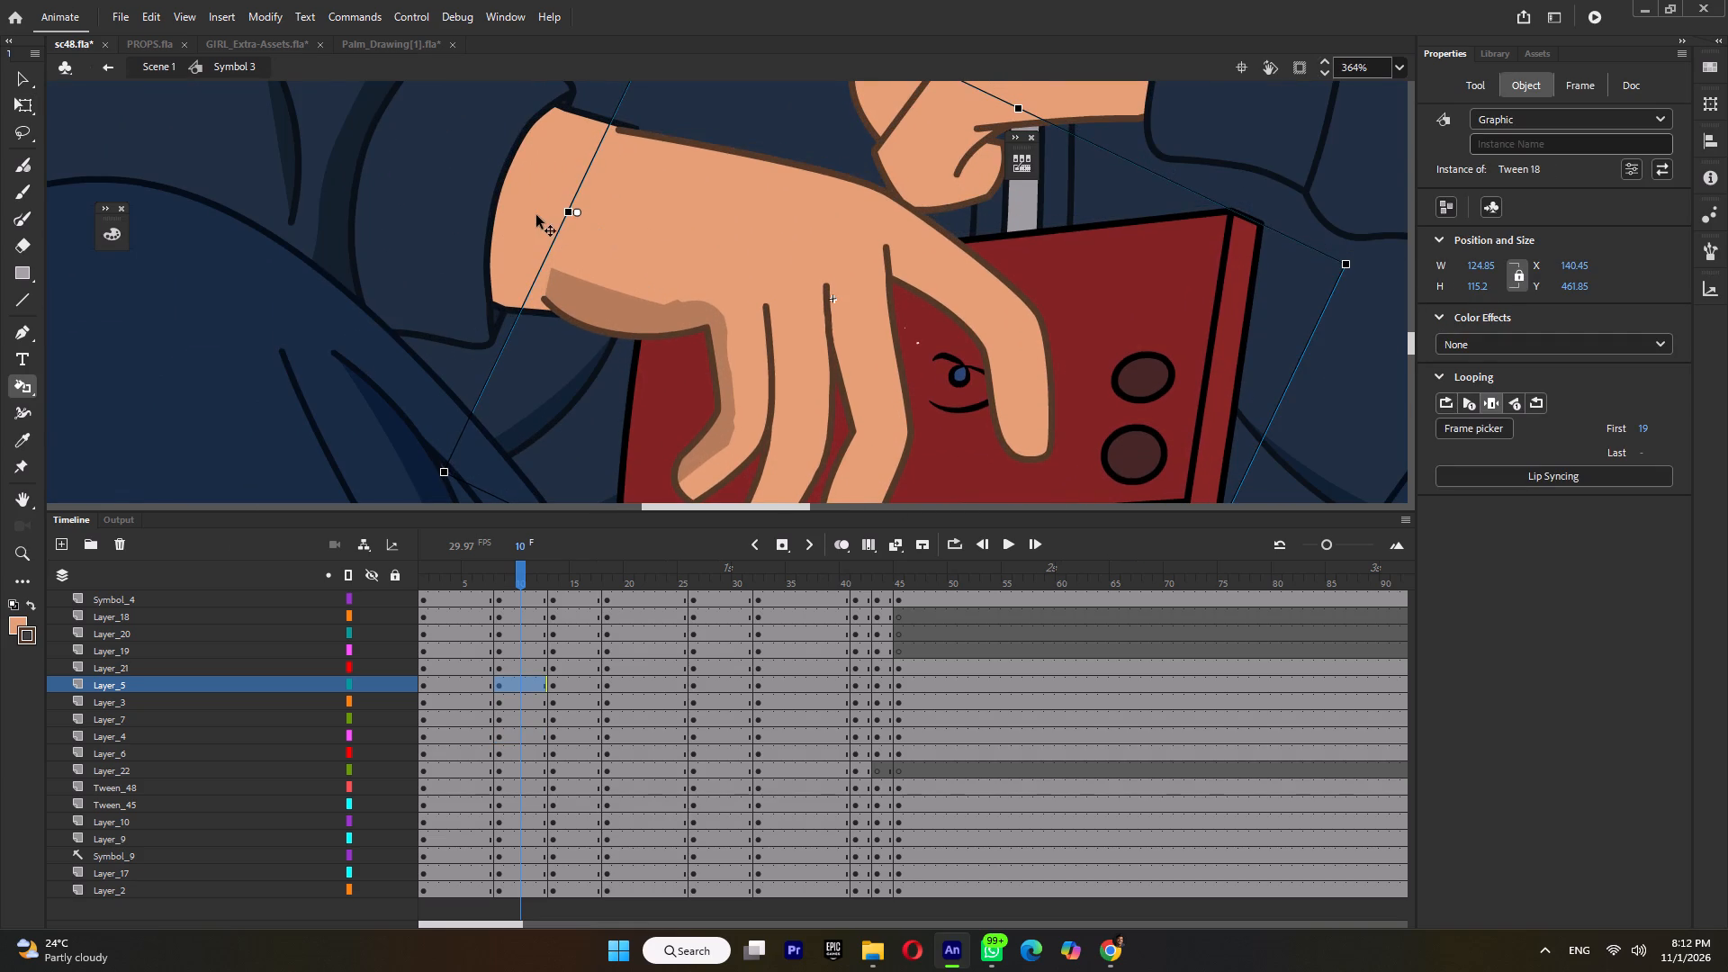
double_click(535, 215, "ctrl")
left_click(610, 119)
double_click(609, 123, "ctrl")
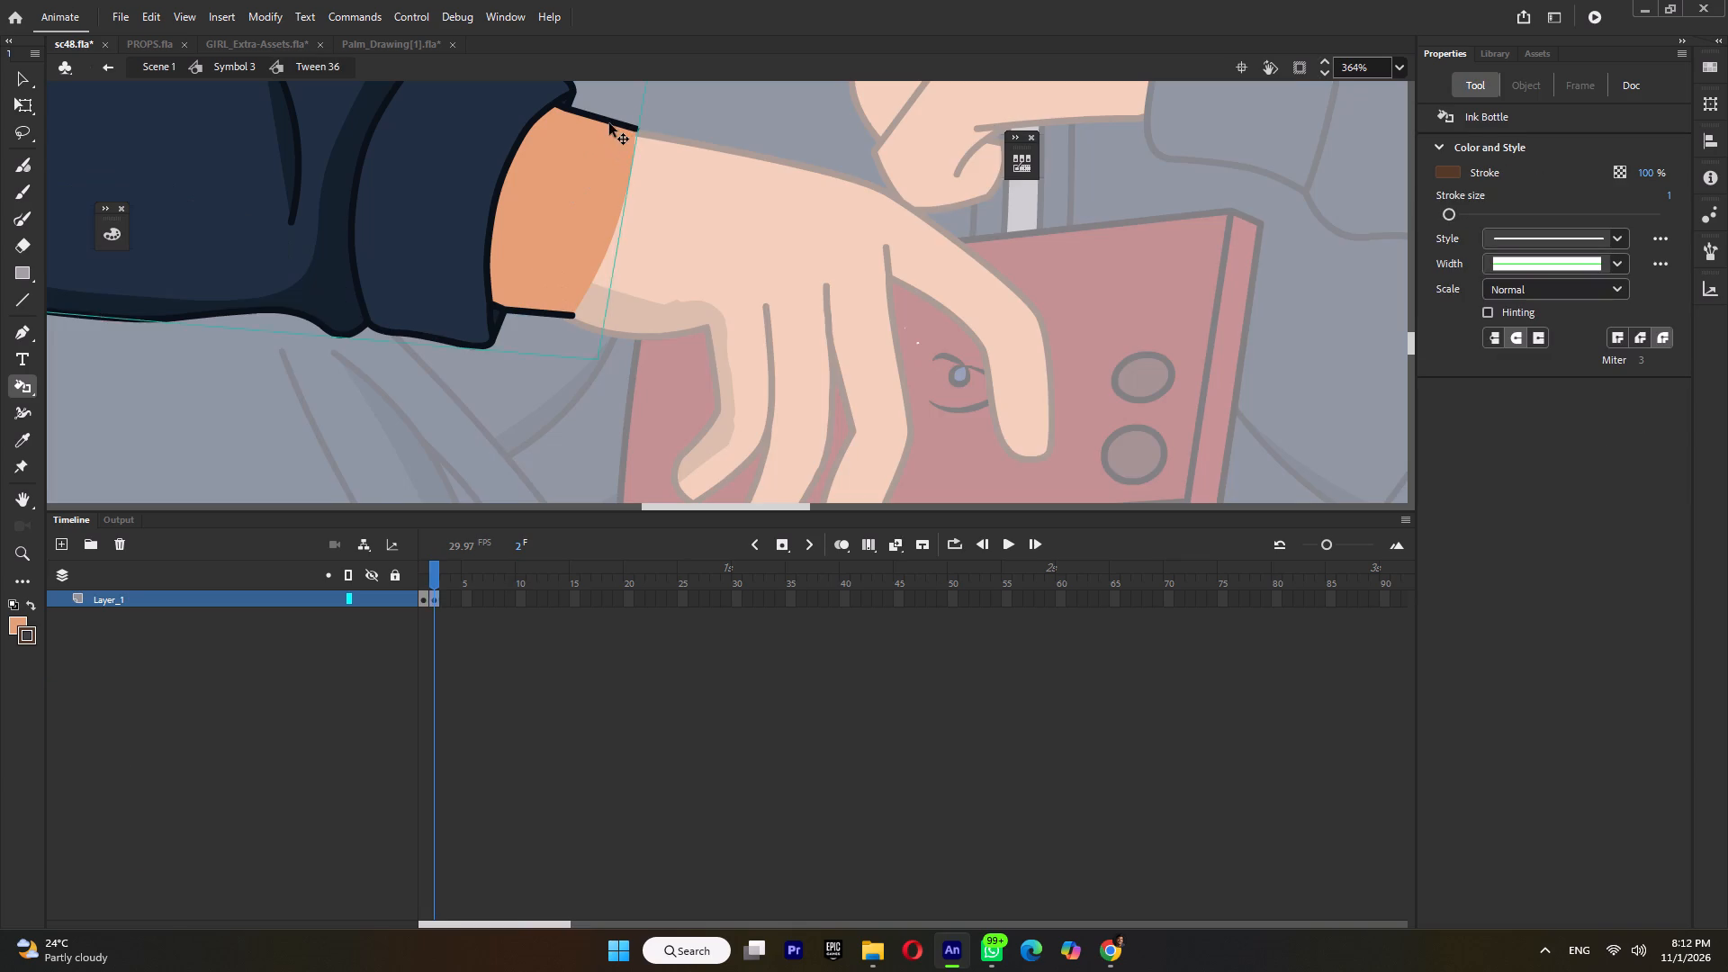
left_click(616, 123)
left_click(533, 311)
triple_click(706, 149, "ctrl")
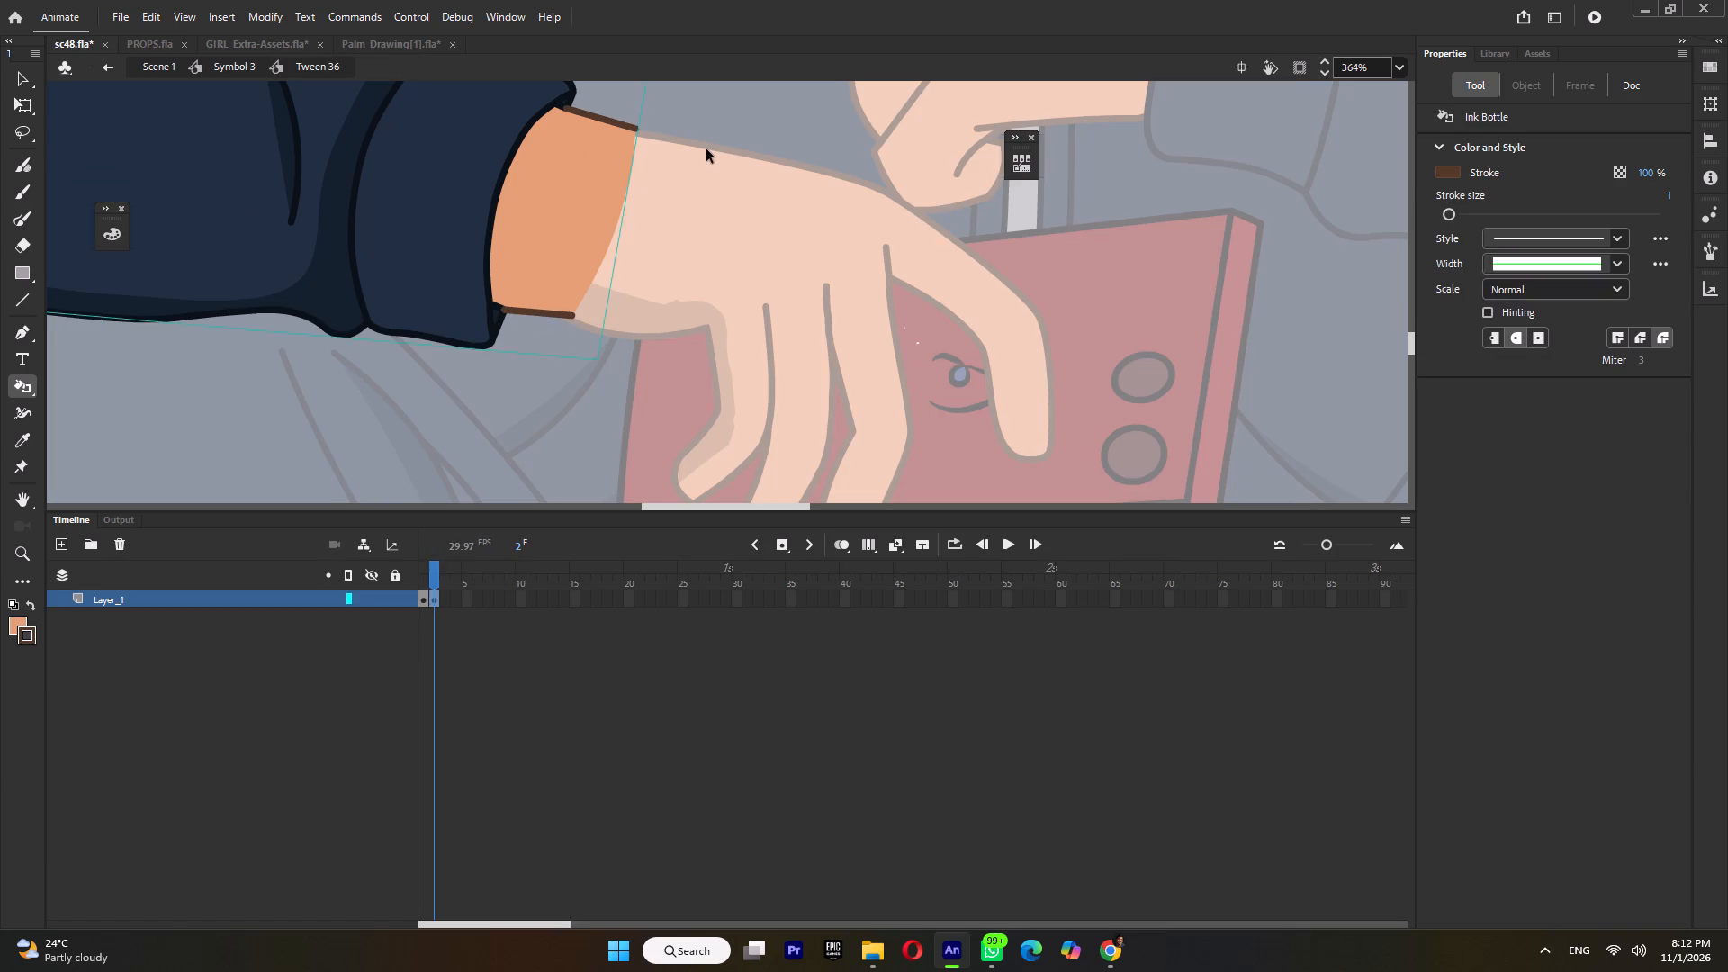
left_click(706, 149, "ctrl")
Inside the phone-holding hand symbol's group, reshape the palm shadow's upper edge downward so it tapers at the wrist, and return to Symbol 3.
double_click(569, 292, "ctrl")
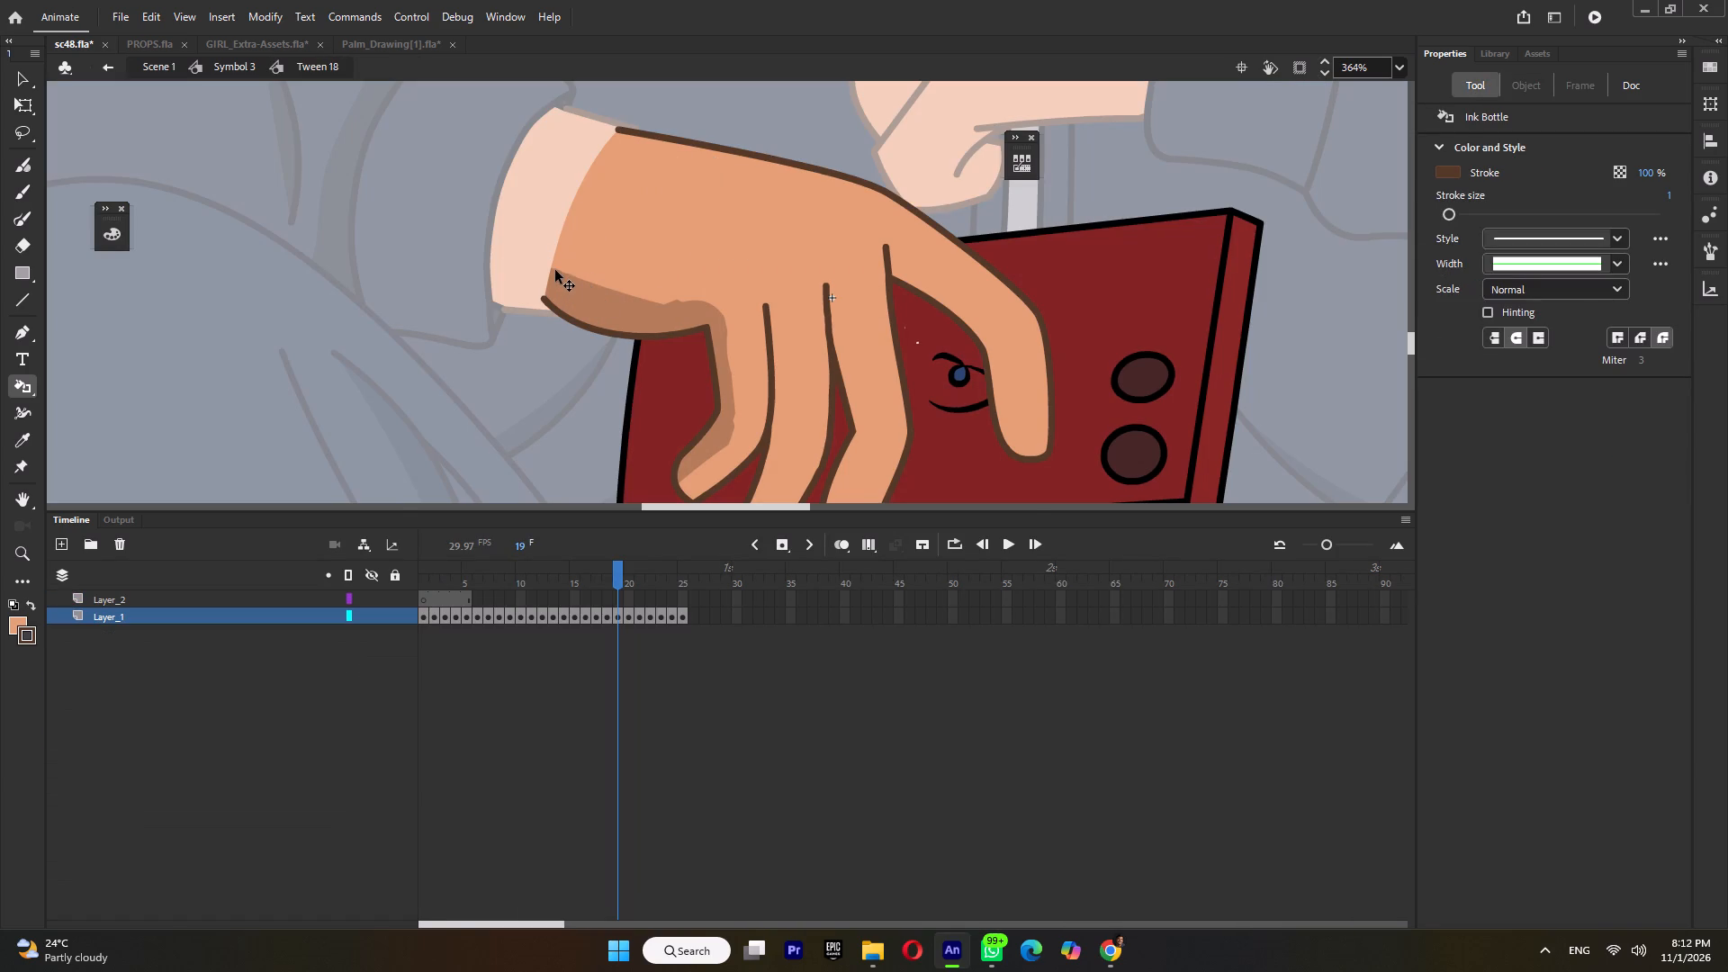
double_click(552, 270, "ctrl")
left_click_drag(552, 270, 546, 300, "ctrl")
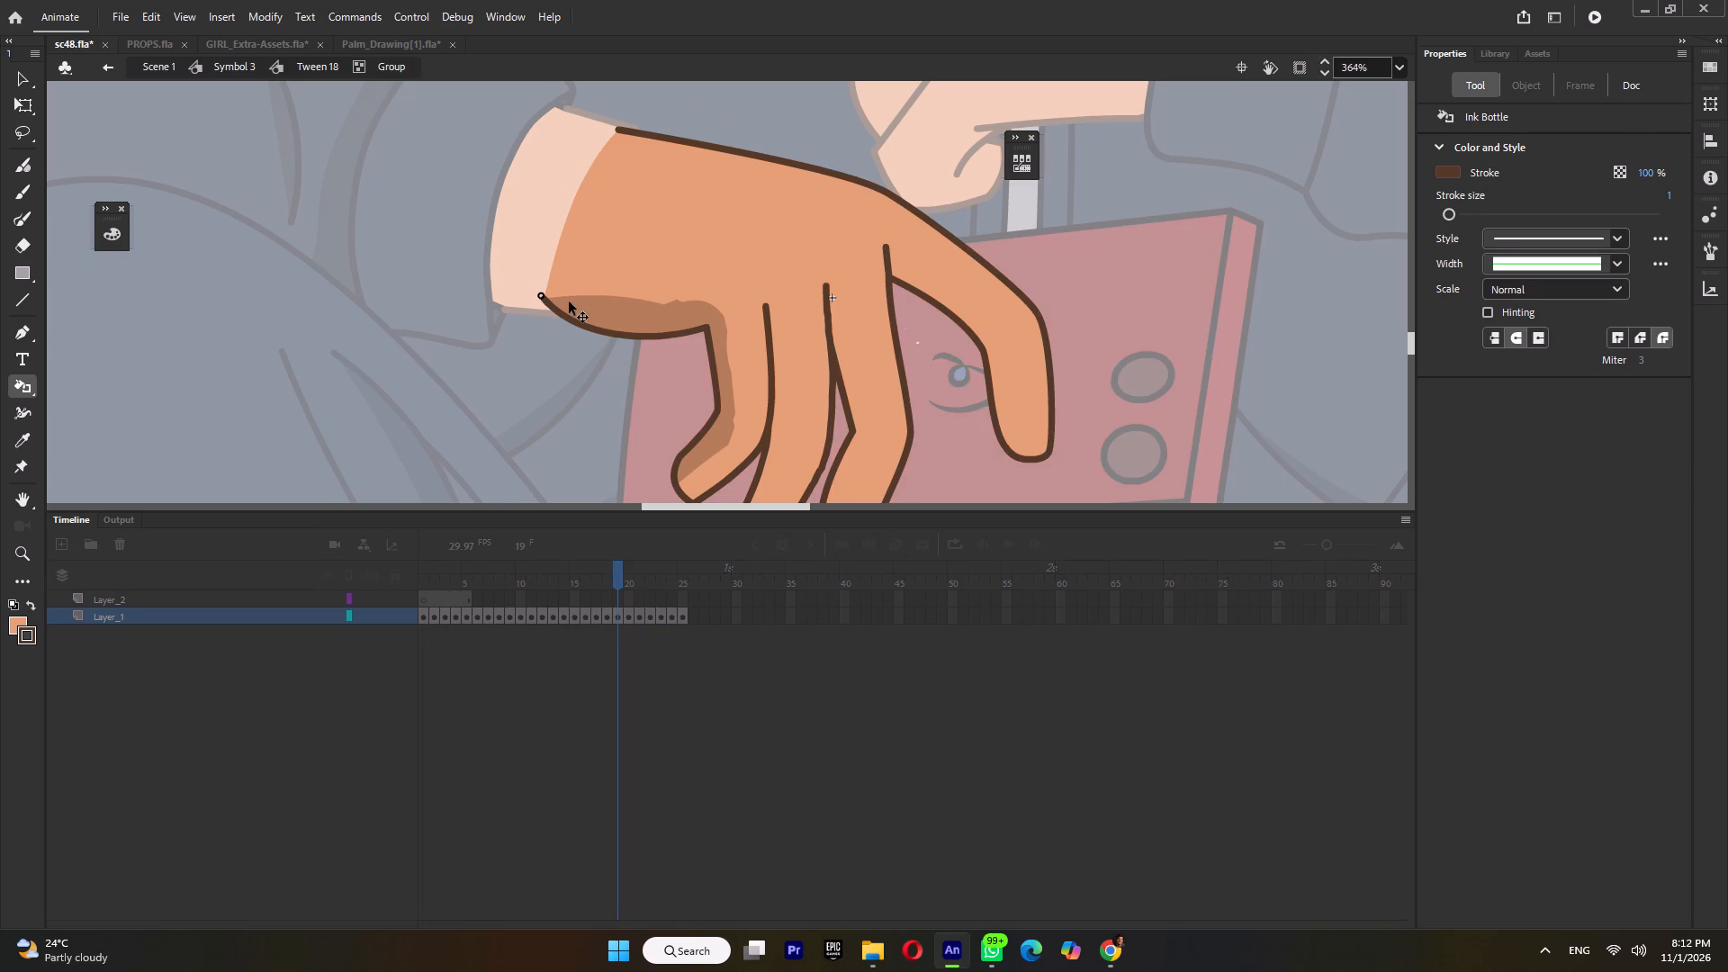
left_click_drag(600, 293, 598, 311, "ctrl")
left_click_drag(675, 299, 638, 311, "ctrl")
scroll(704, 299, "down", 5, "ctrl")
triple_click(780, 206, "ctrl")
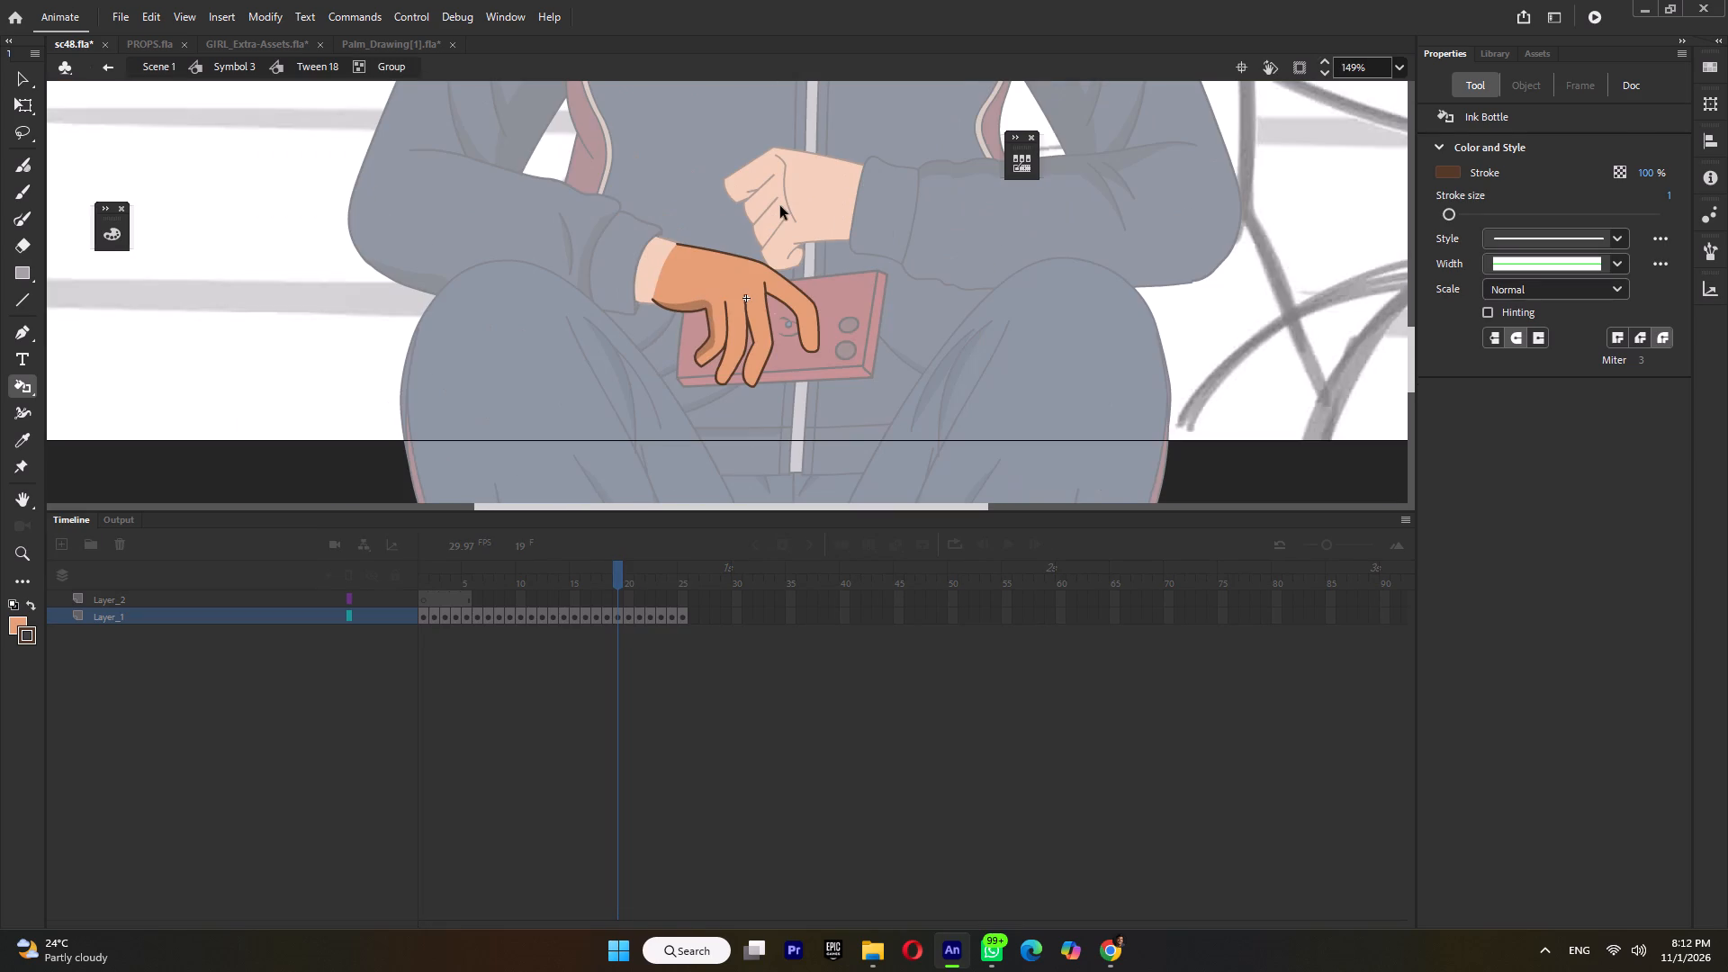
left_click(780, 206, "ctrl")
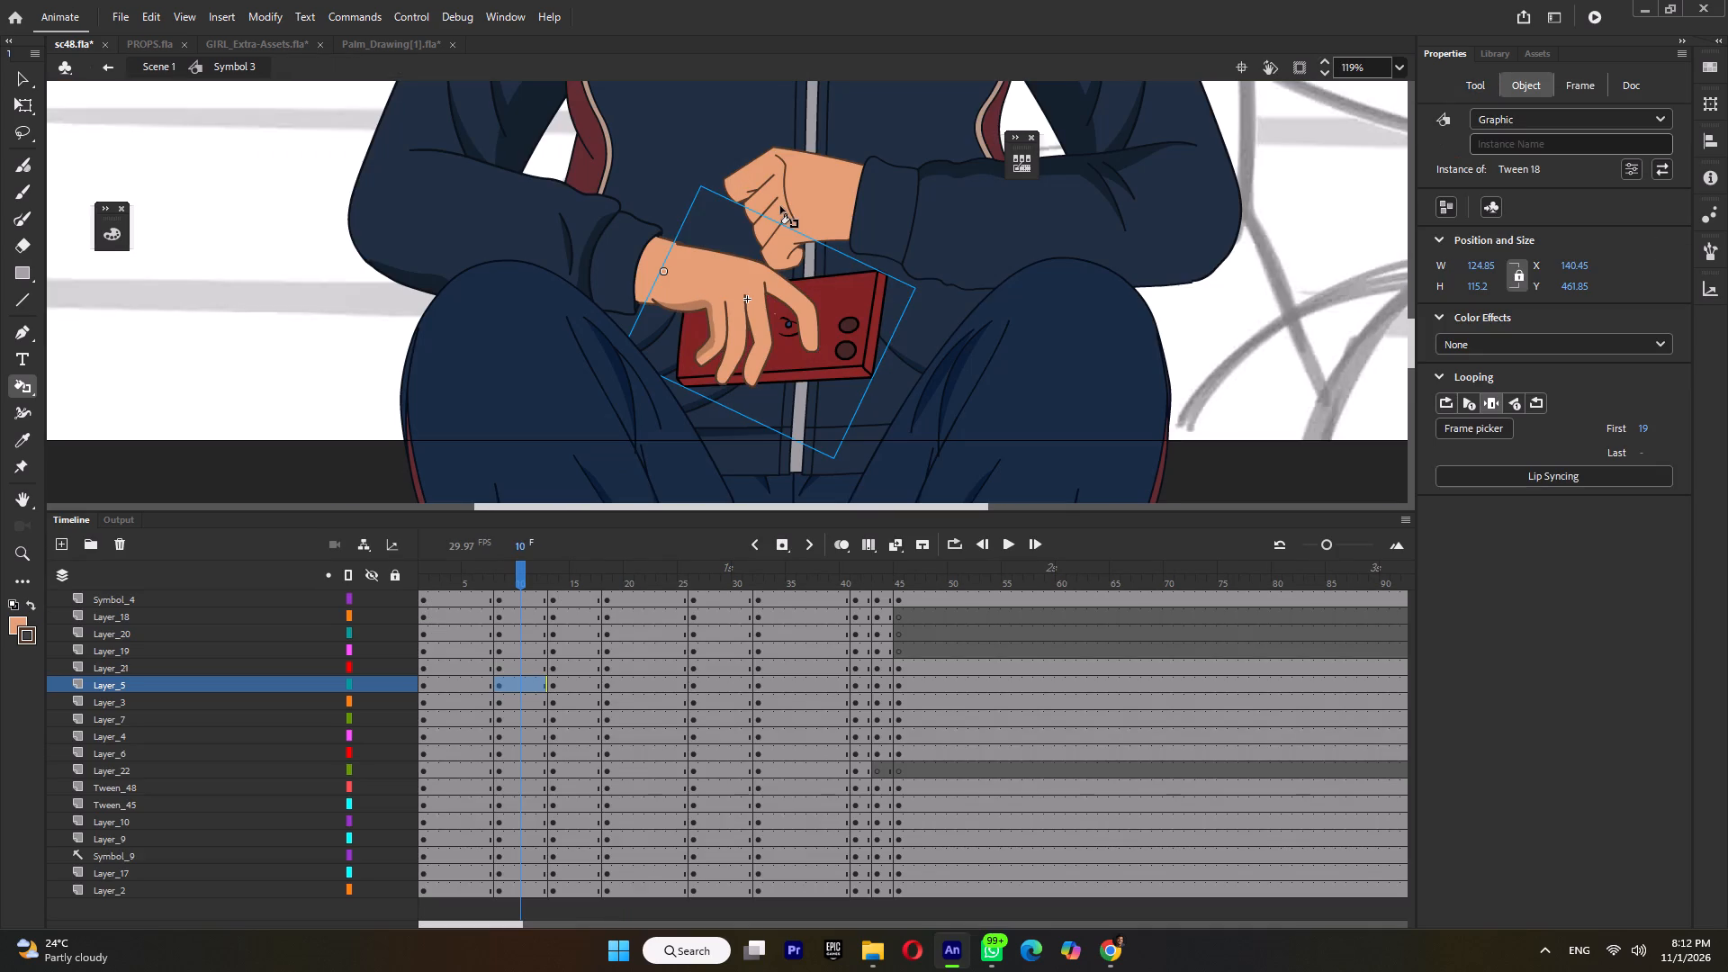
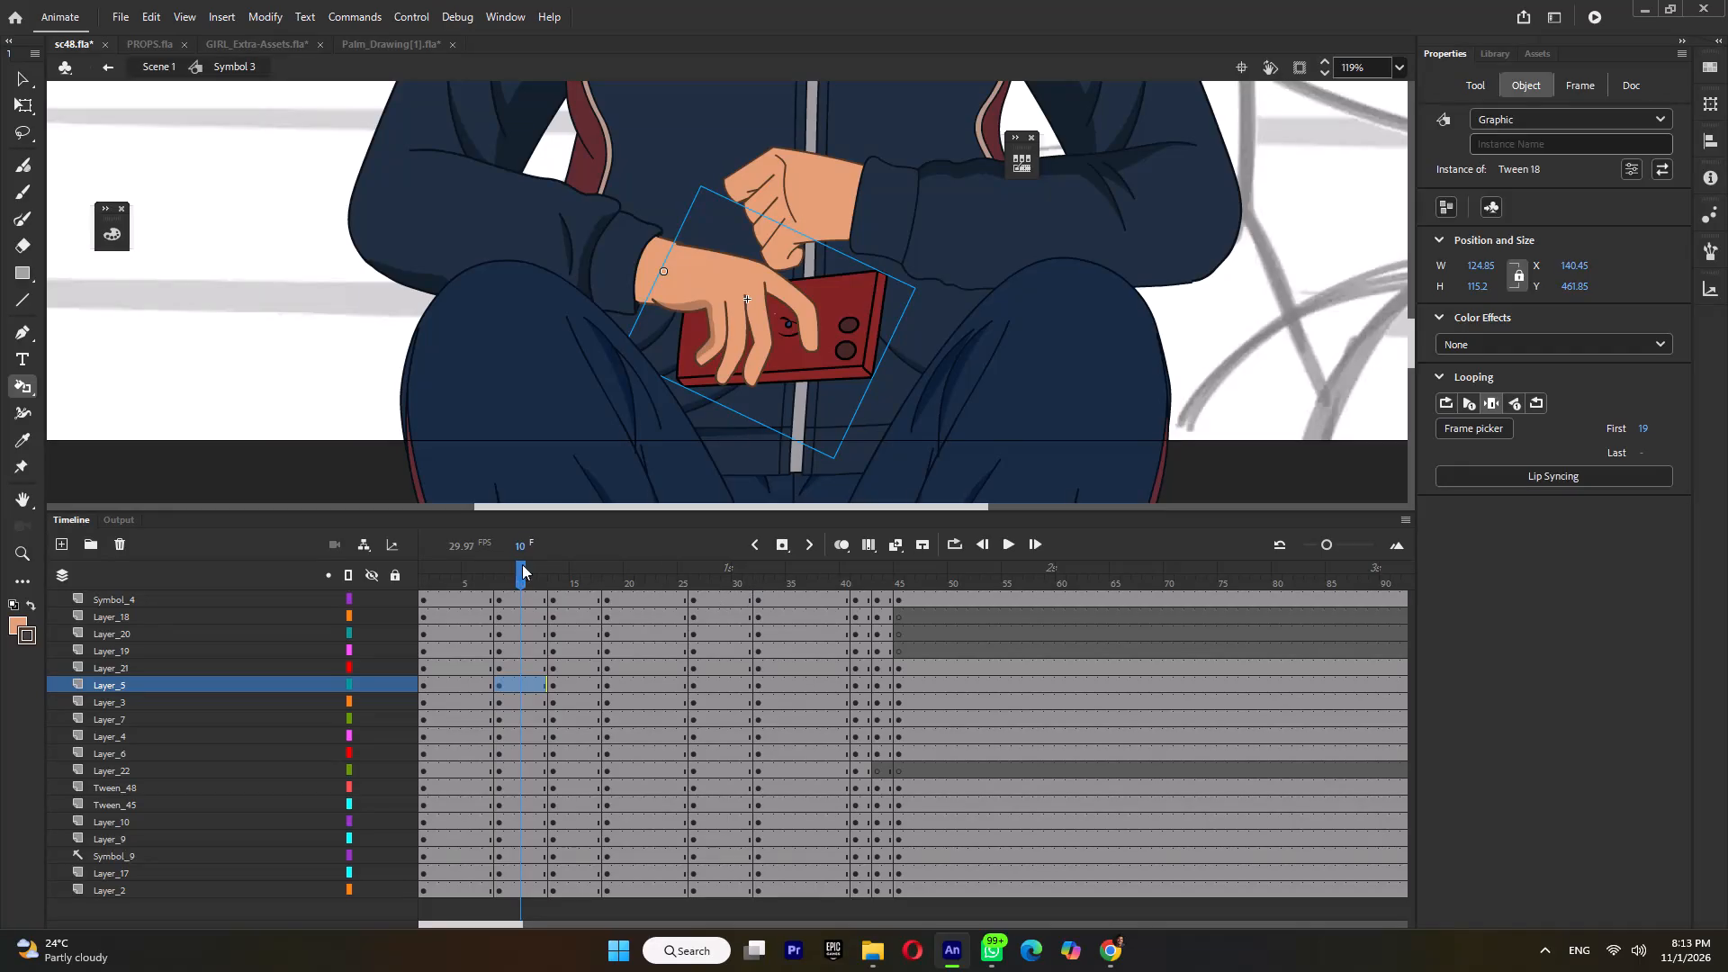
In the frame 8 pose, rotate the phone-side forearm and hand together slightly counterclockwise, pivoting about the elbow.
left_click_drag(490, 567, 505, 581)
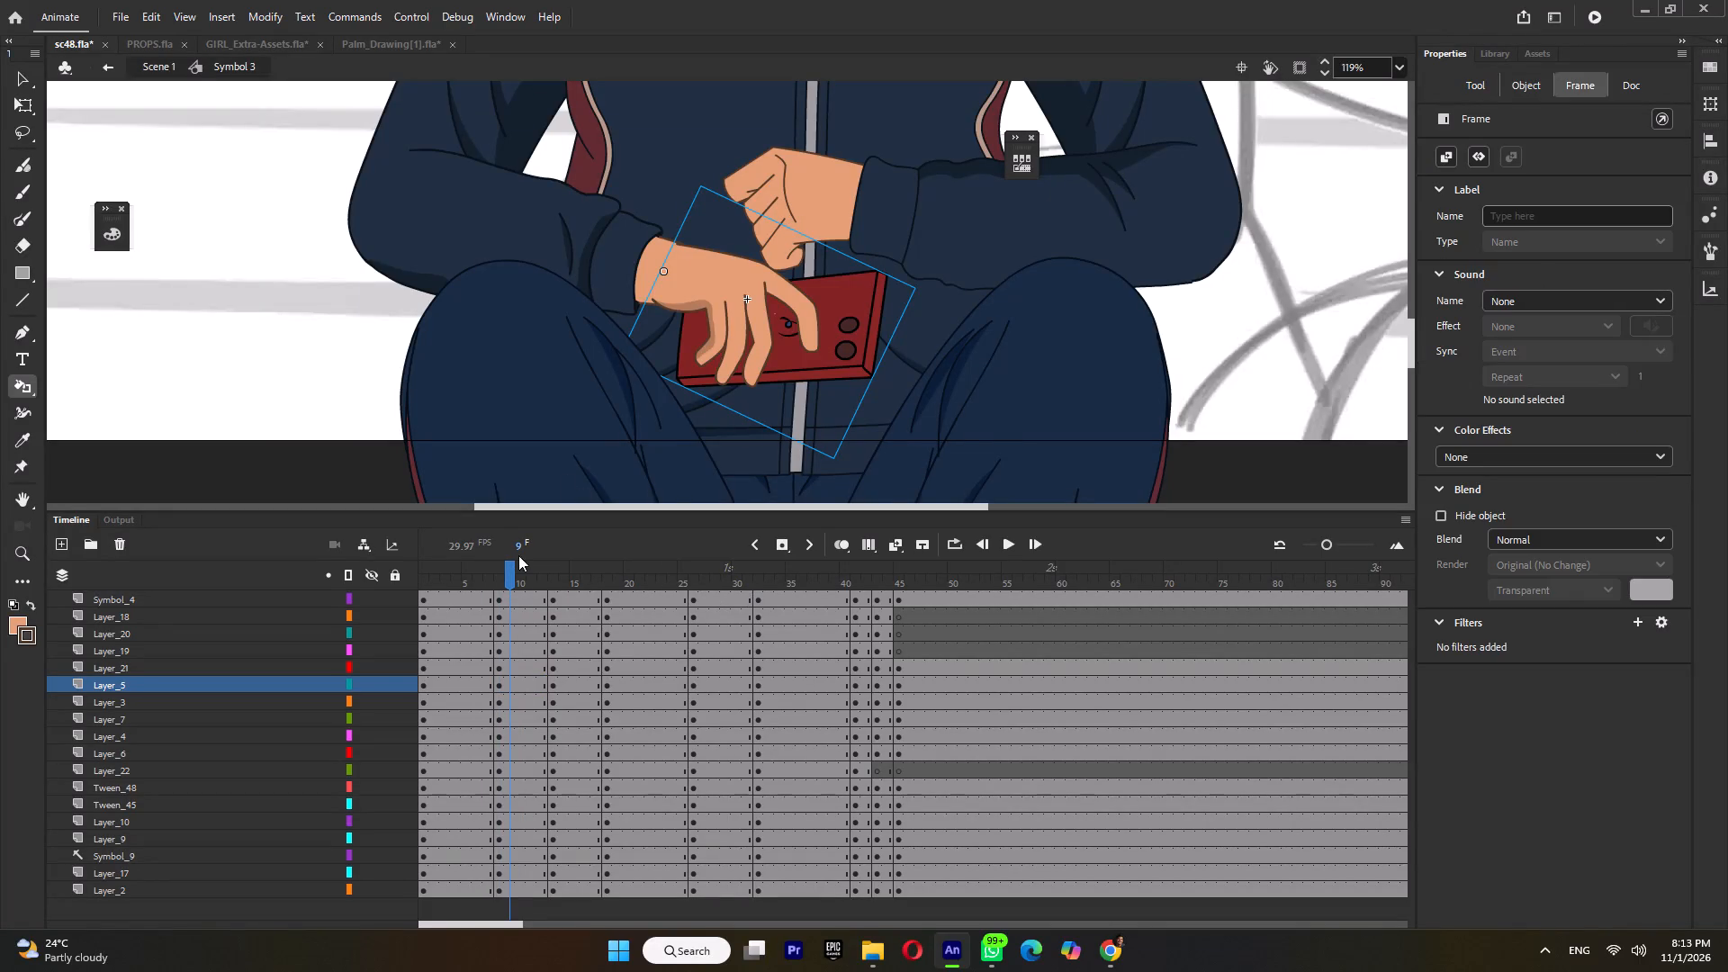
scroll(646, 331, "down", 5, "ctrl")
left_click(487, 572)
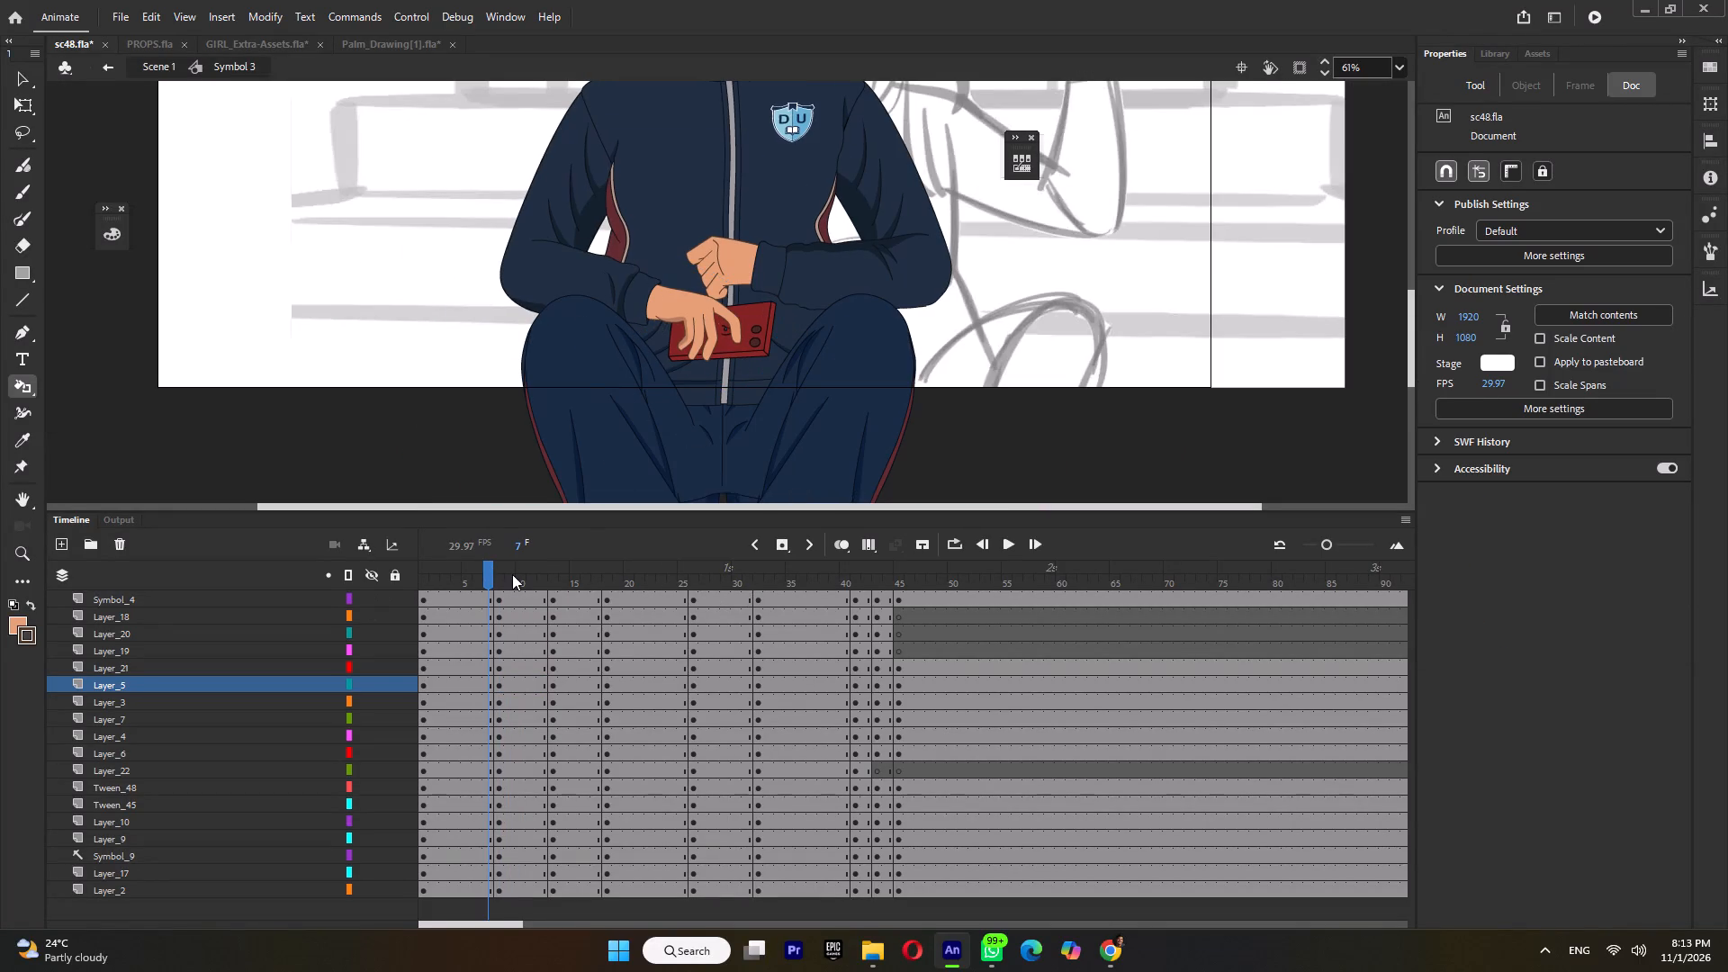
left_click(514, 574)
left_click(574, 266)
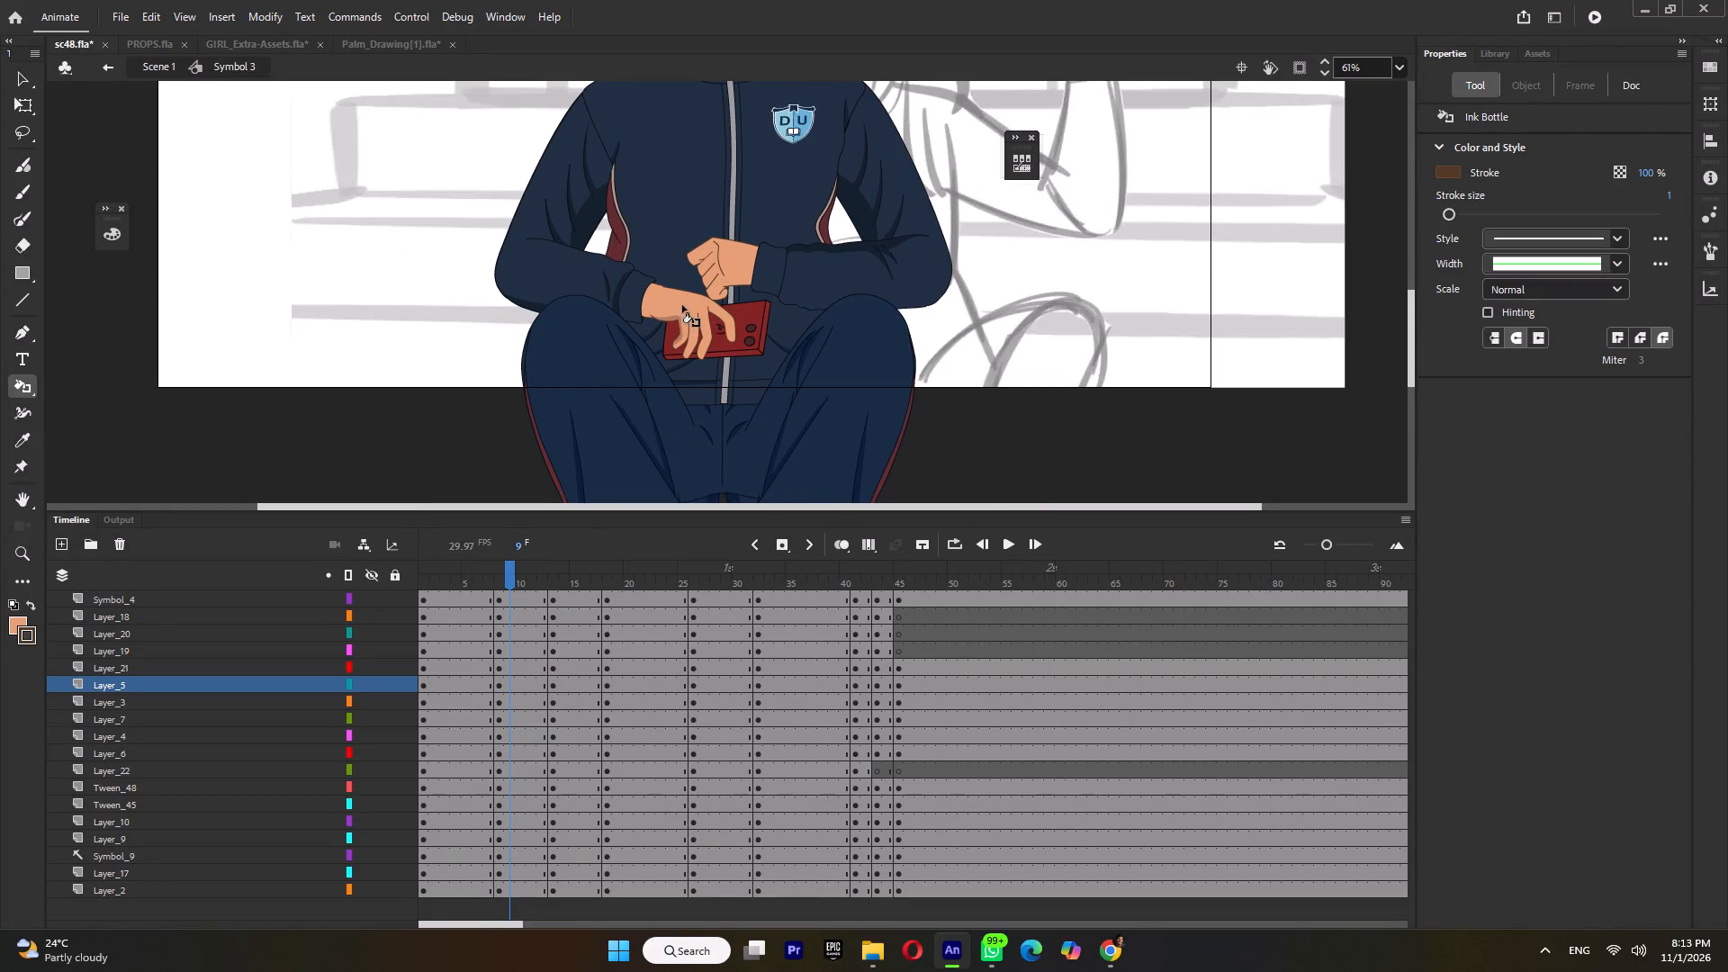
left_click(24, 106)
left_click(609, 289)
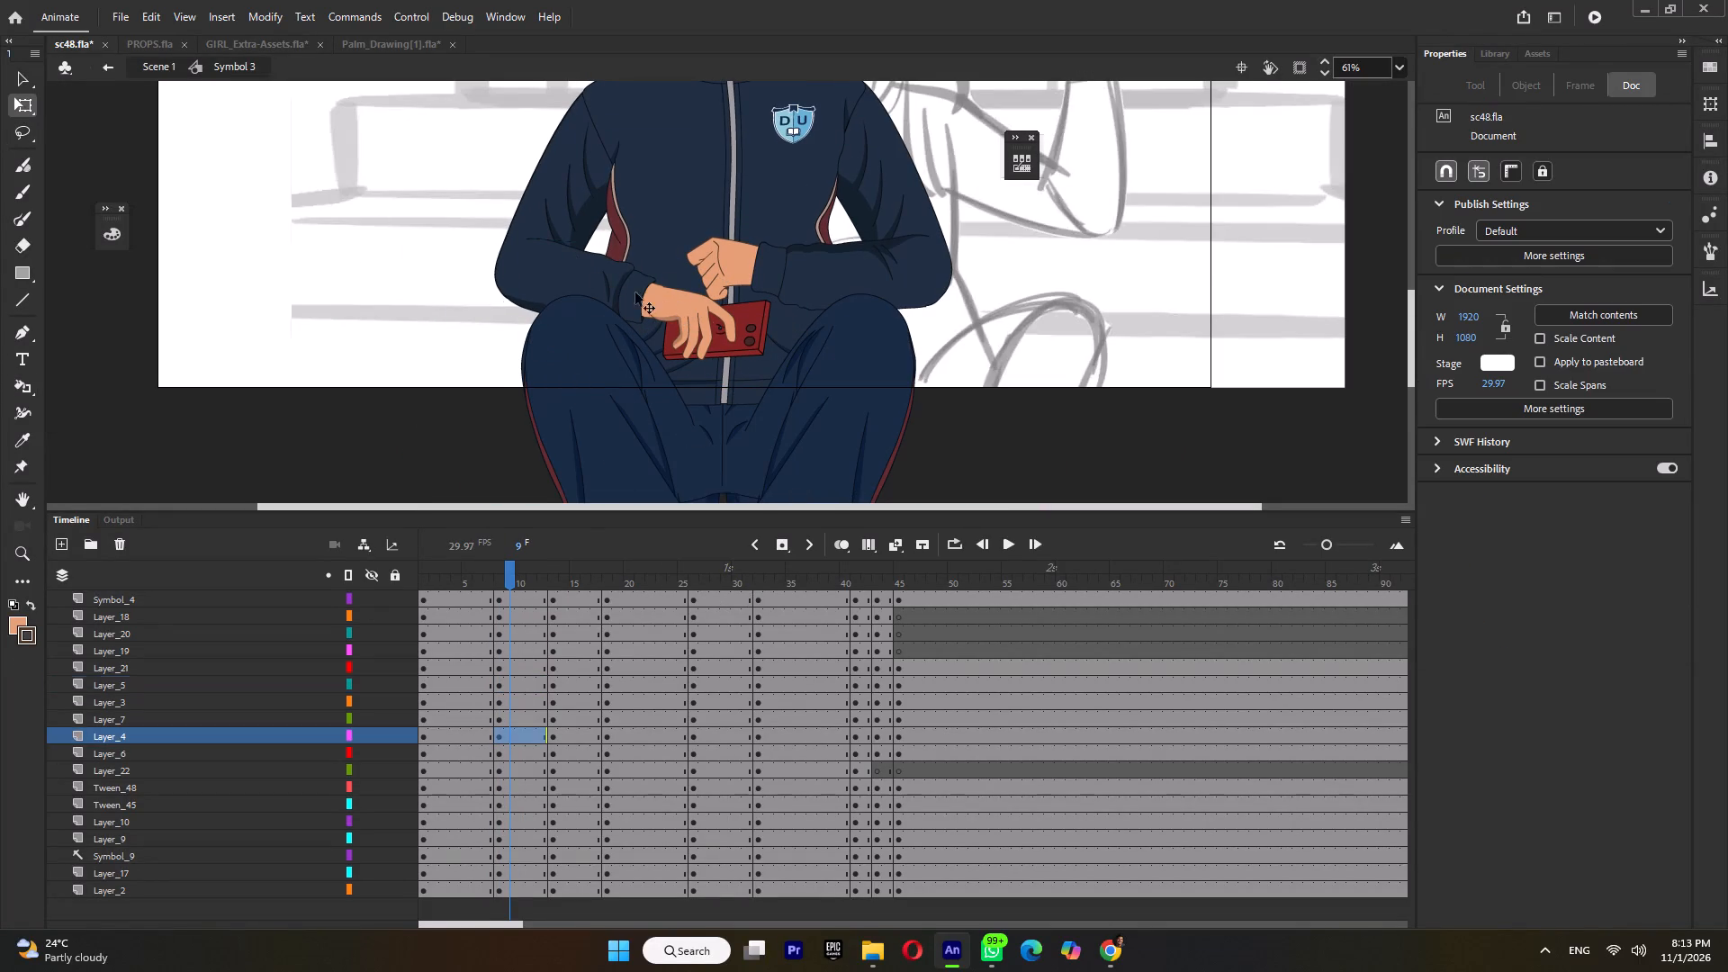
left_click(707, 315, "shift")
left_click_drag(644, 317, 523, 265)
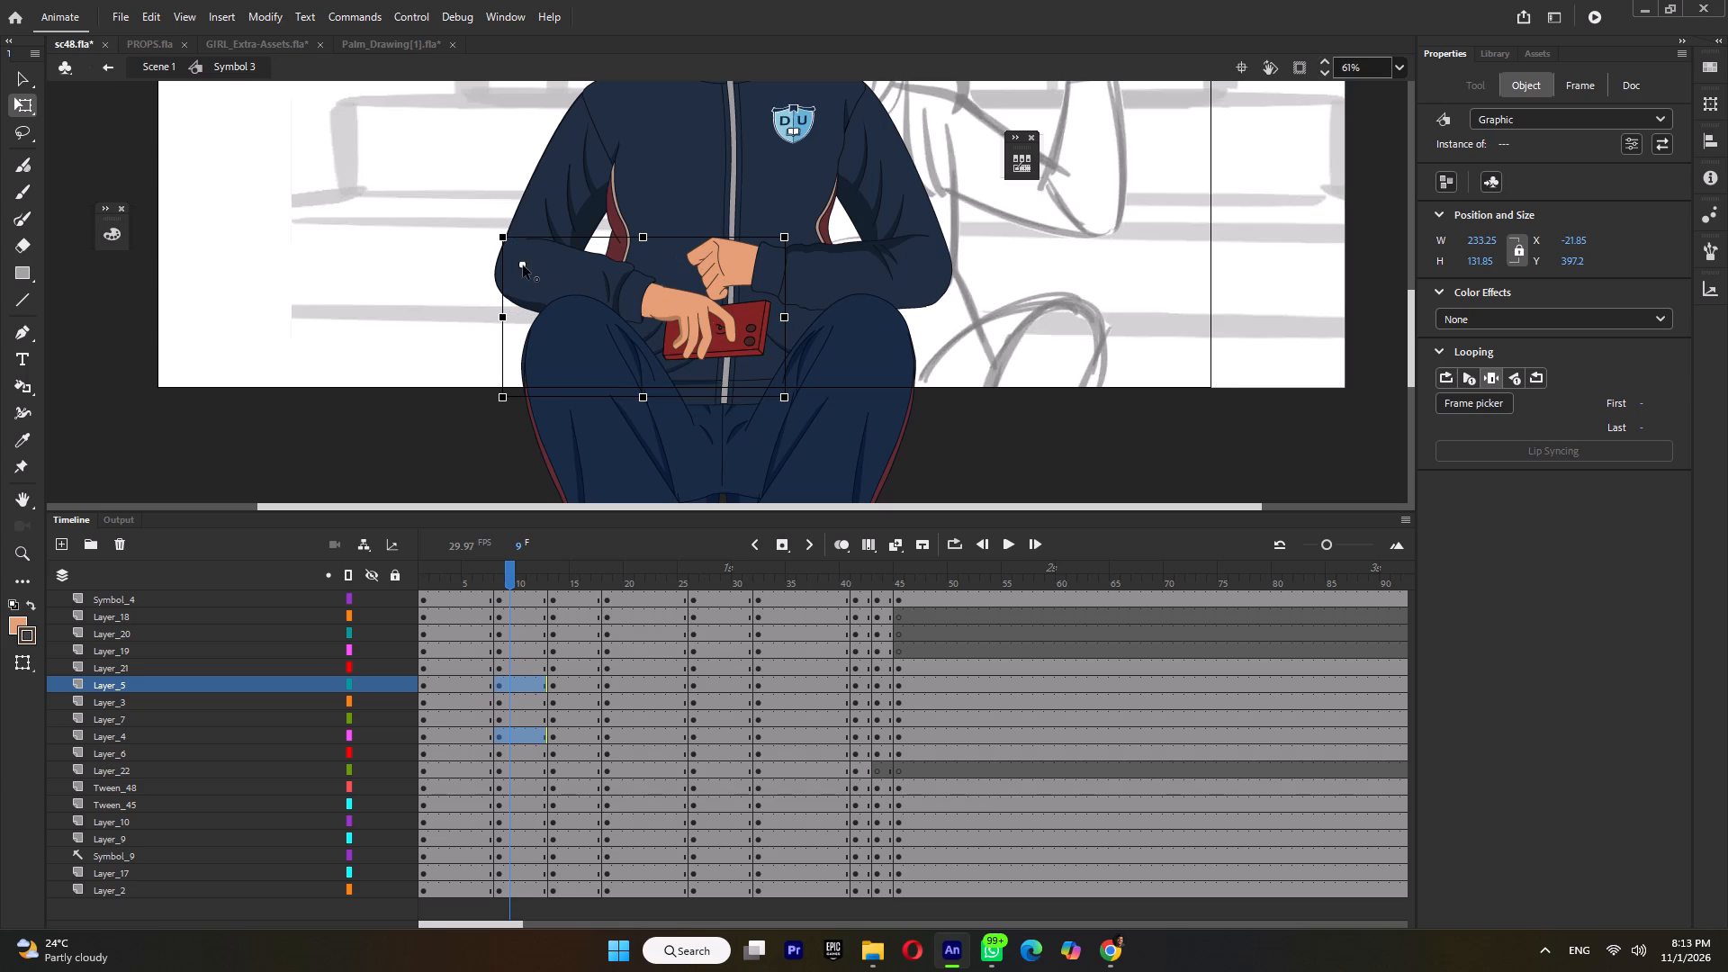
left_click_drag(523, 265, 518, 269)
left_click_drag(796, 240, 796, 228)
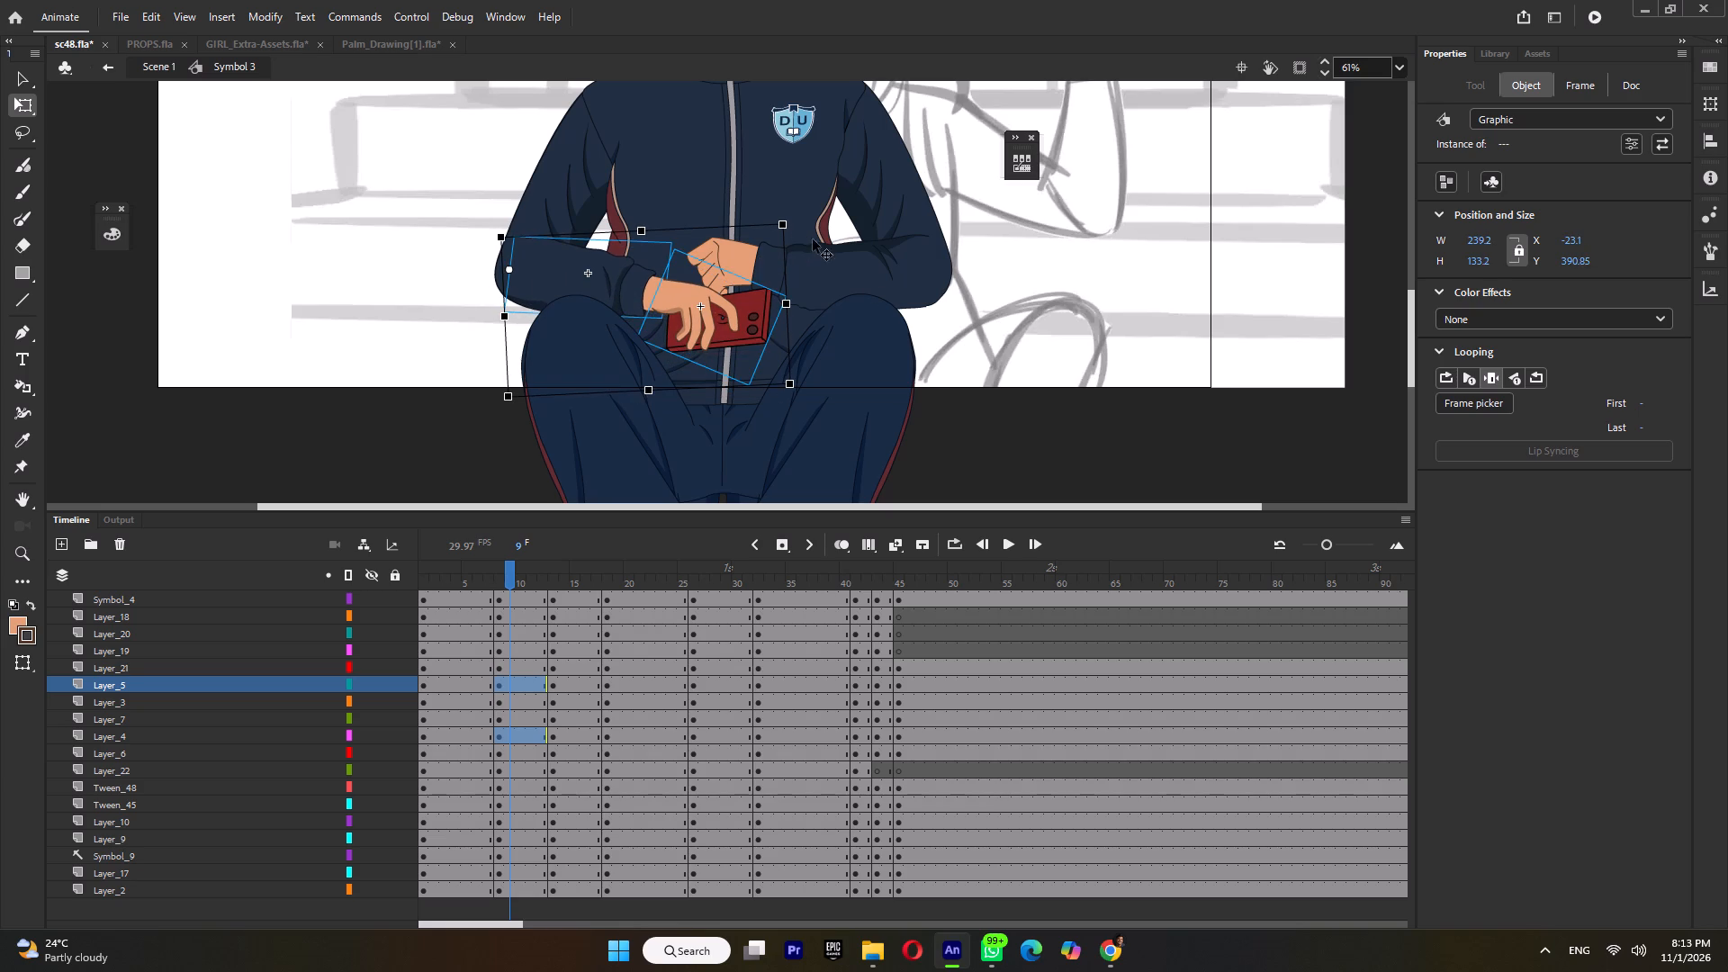
left_click(1025, 373)
In the frame 8 pose, rotate the phone-holding hand slightly clockwise about its wrist so the phone tilts back down.
left_click(747, 347)
left_click_drag(788, 309, 790, 310)
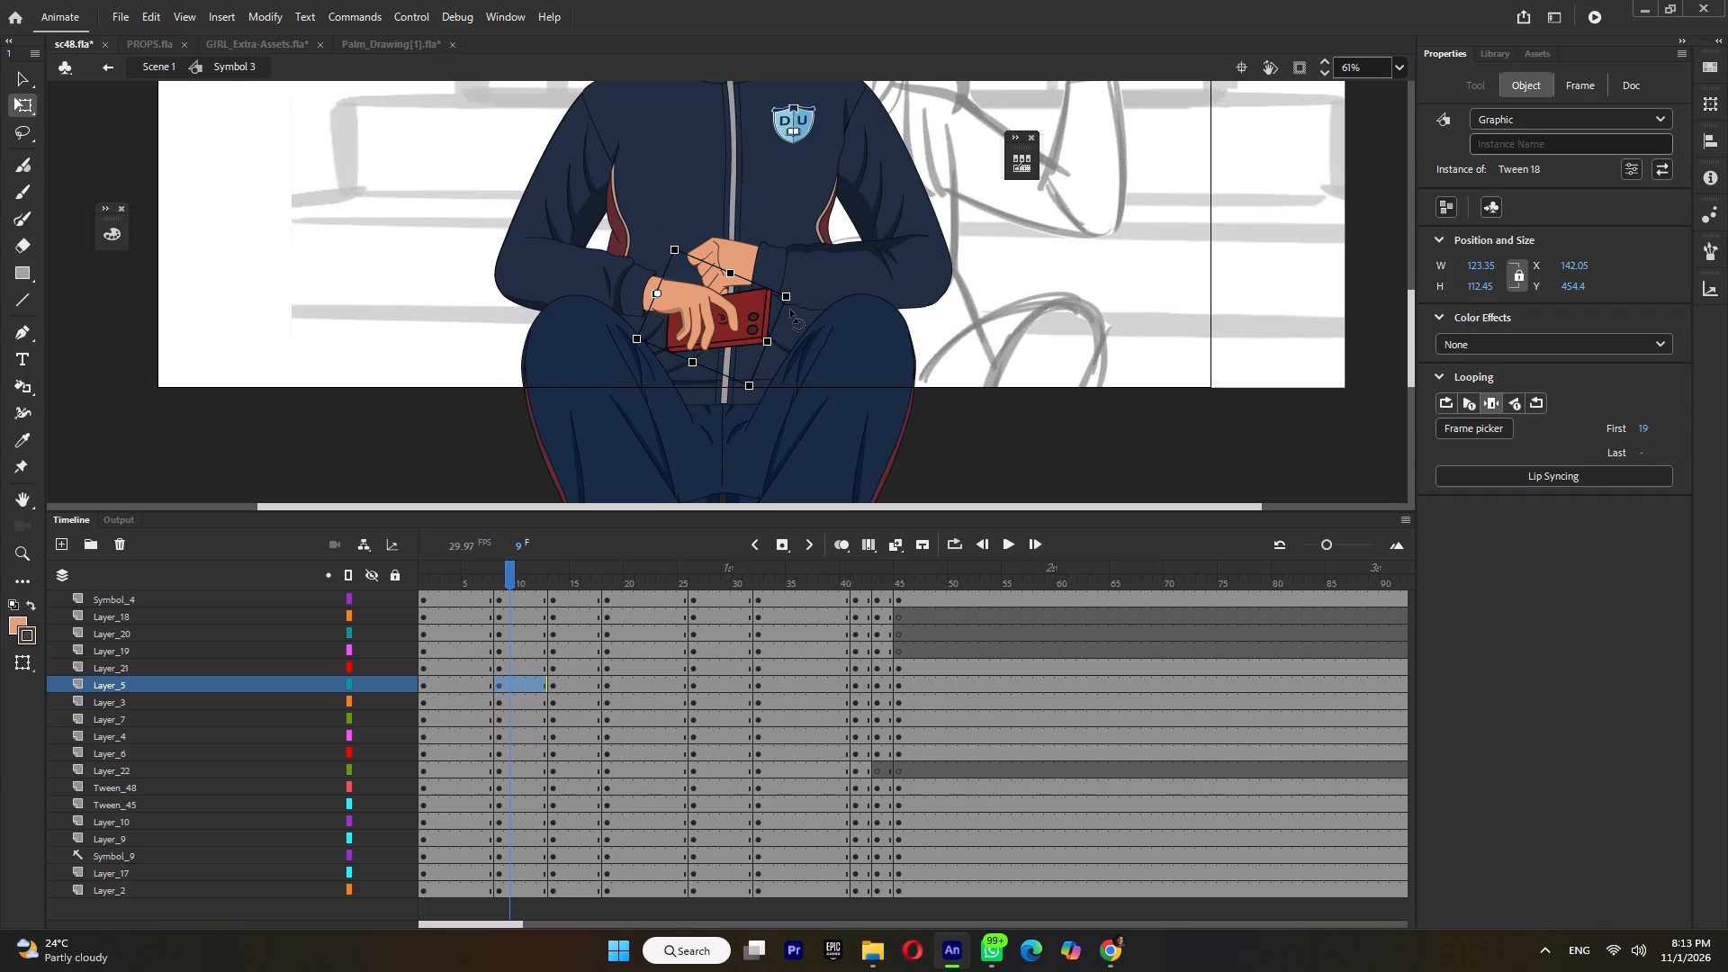
left_click_drag(790, 310, 788, 320)
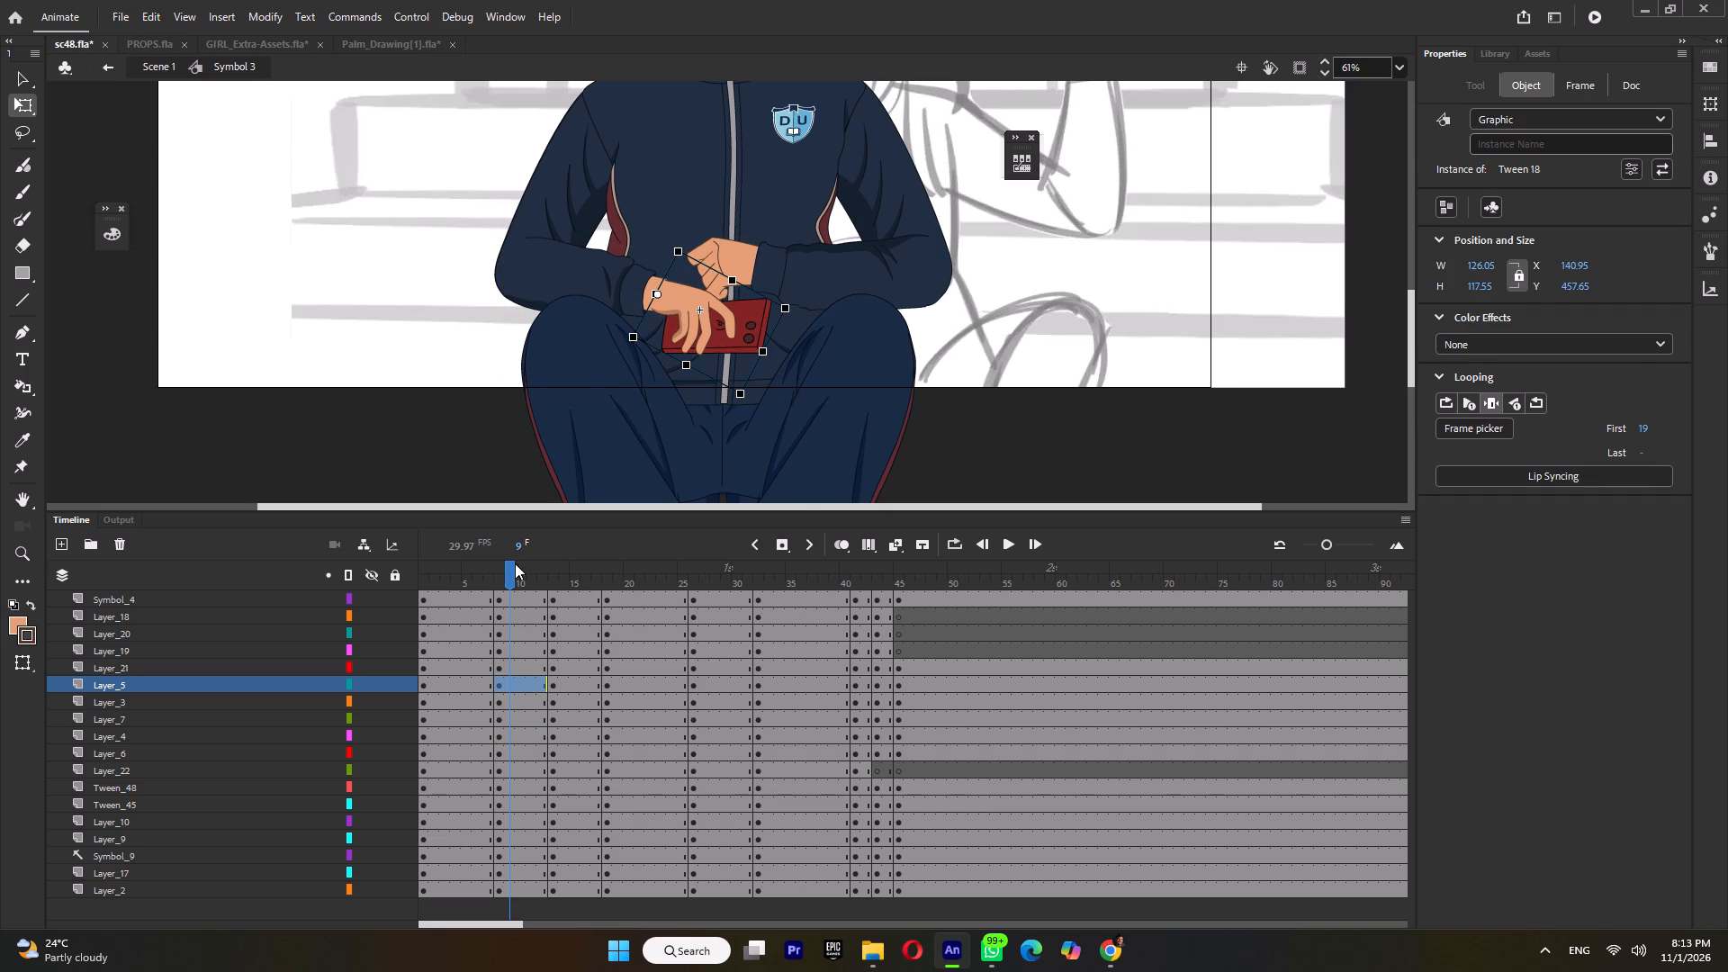
left_click(472, 579)
left_click(510, 581)
In the frame 8 pose, rotate the free arm's upper arm, forearm and fist together slightly counterclockwise, pivoting about the shoulder.
left_click(926, 206)
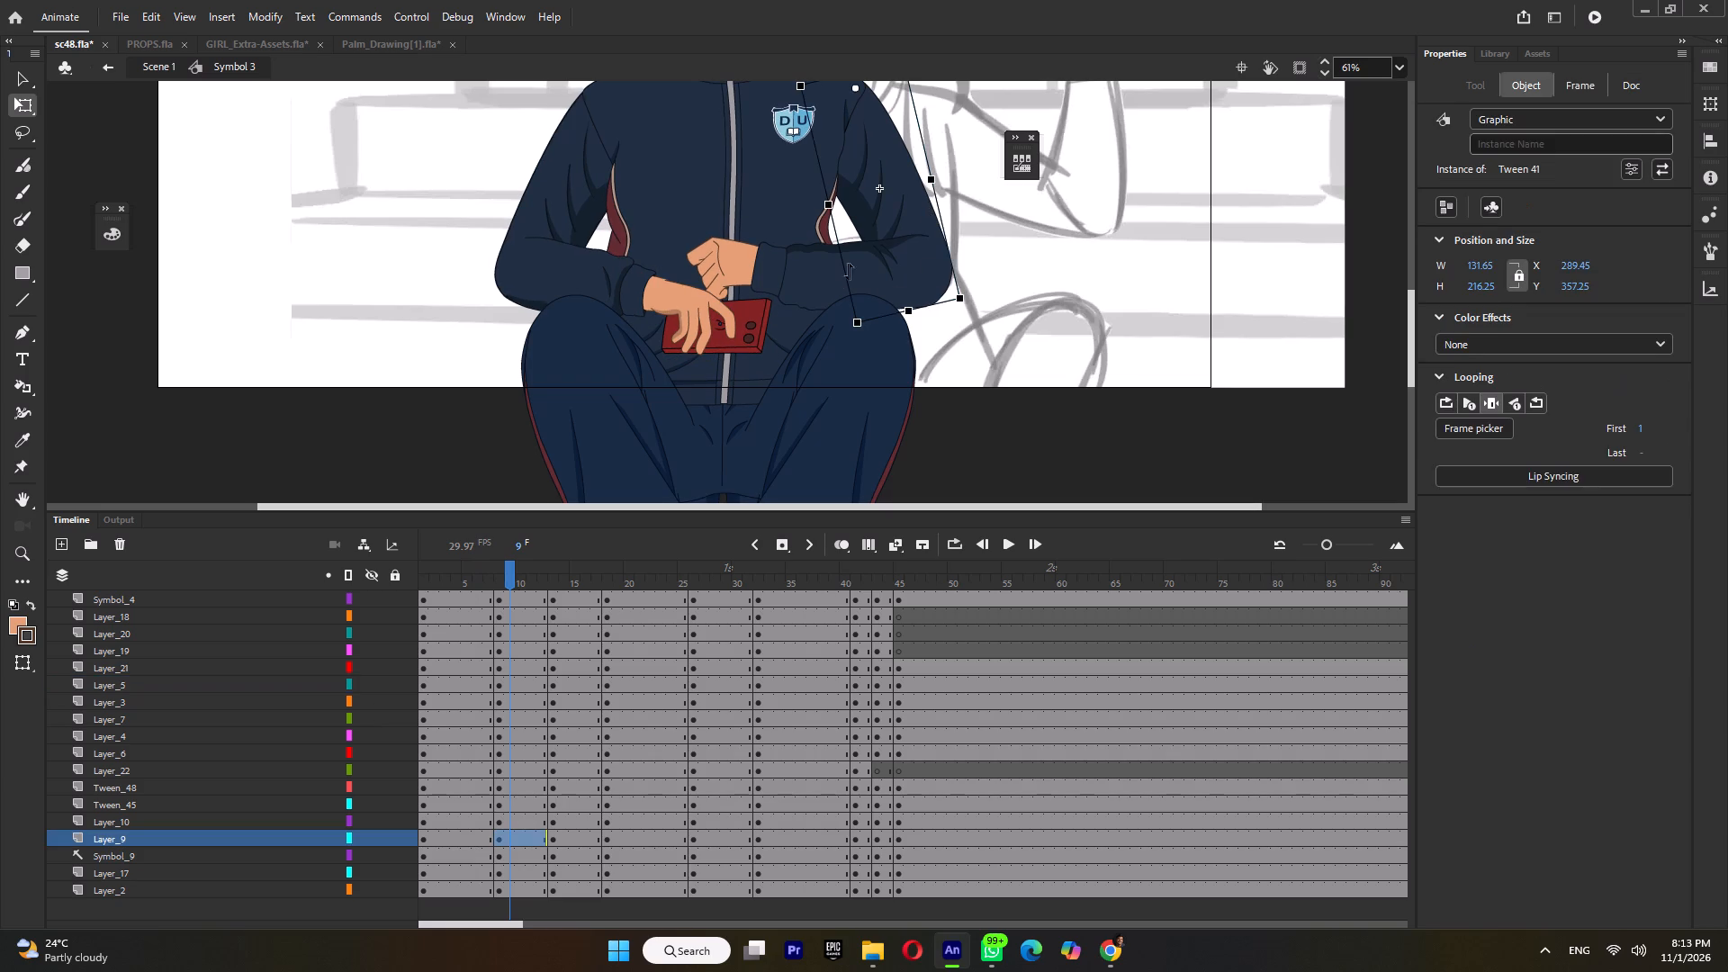
left_click(830, 265, "shift")
left_click(716, 256, "shift")
left_click_drag(824, 192, 823, 89)
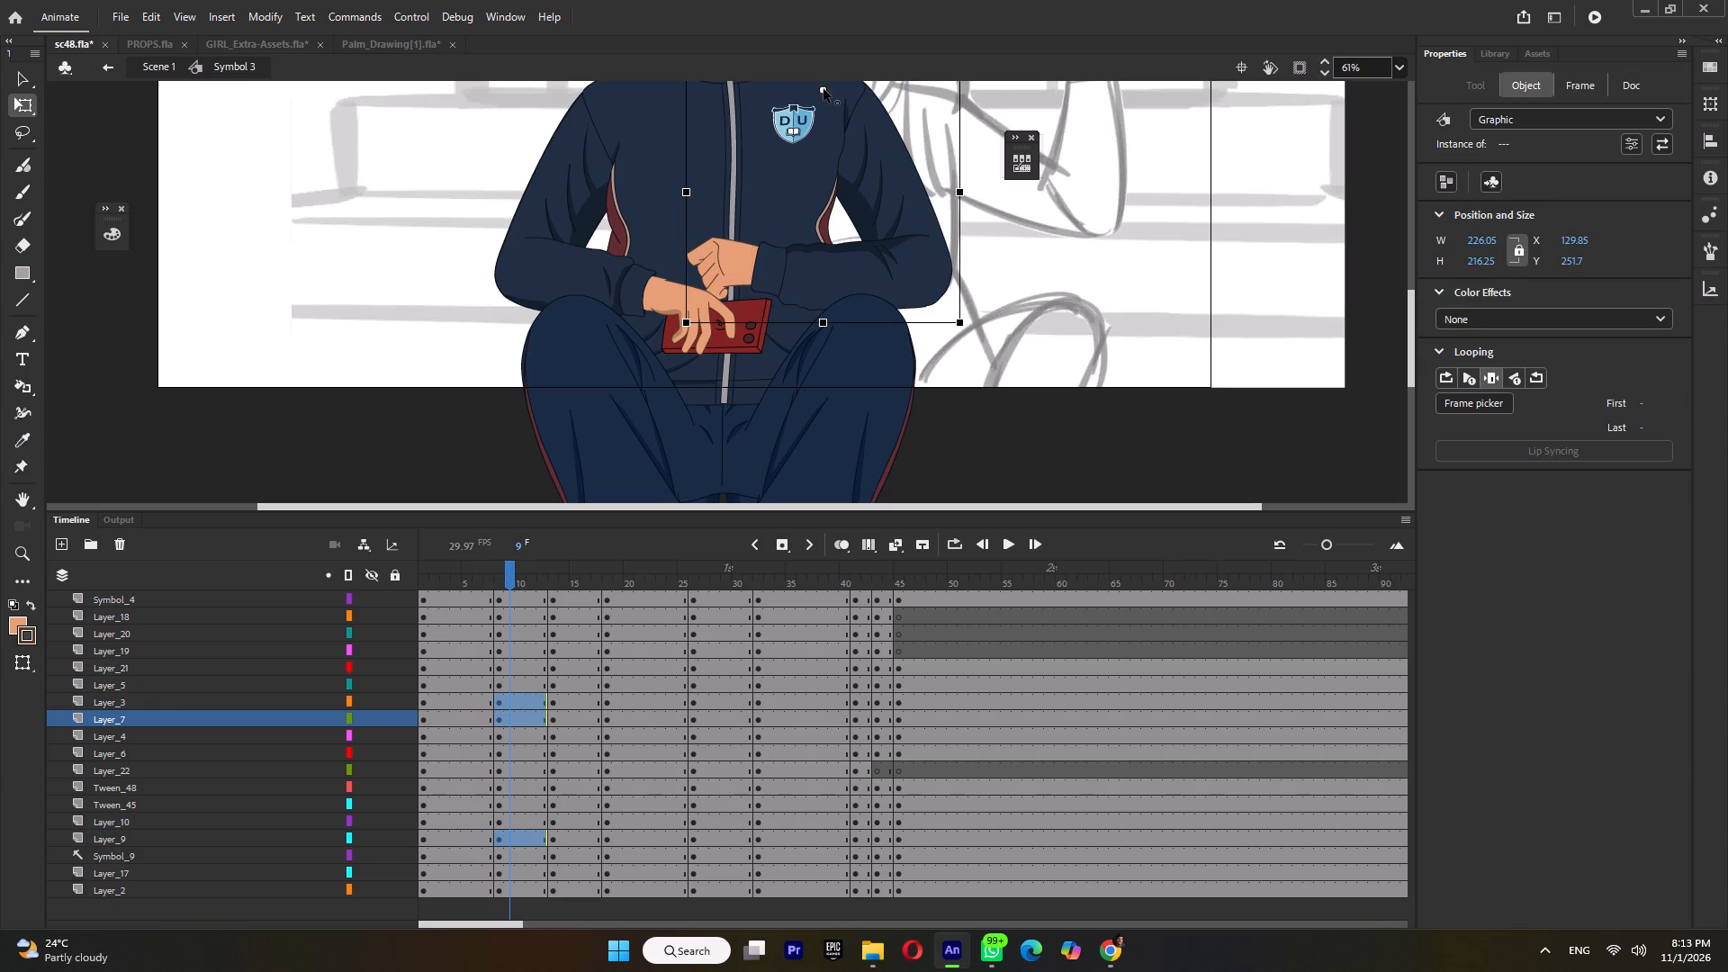
left_click_drag(823, 89, 840, 86)
left_click_drag(957, 332, 970, 334)
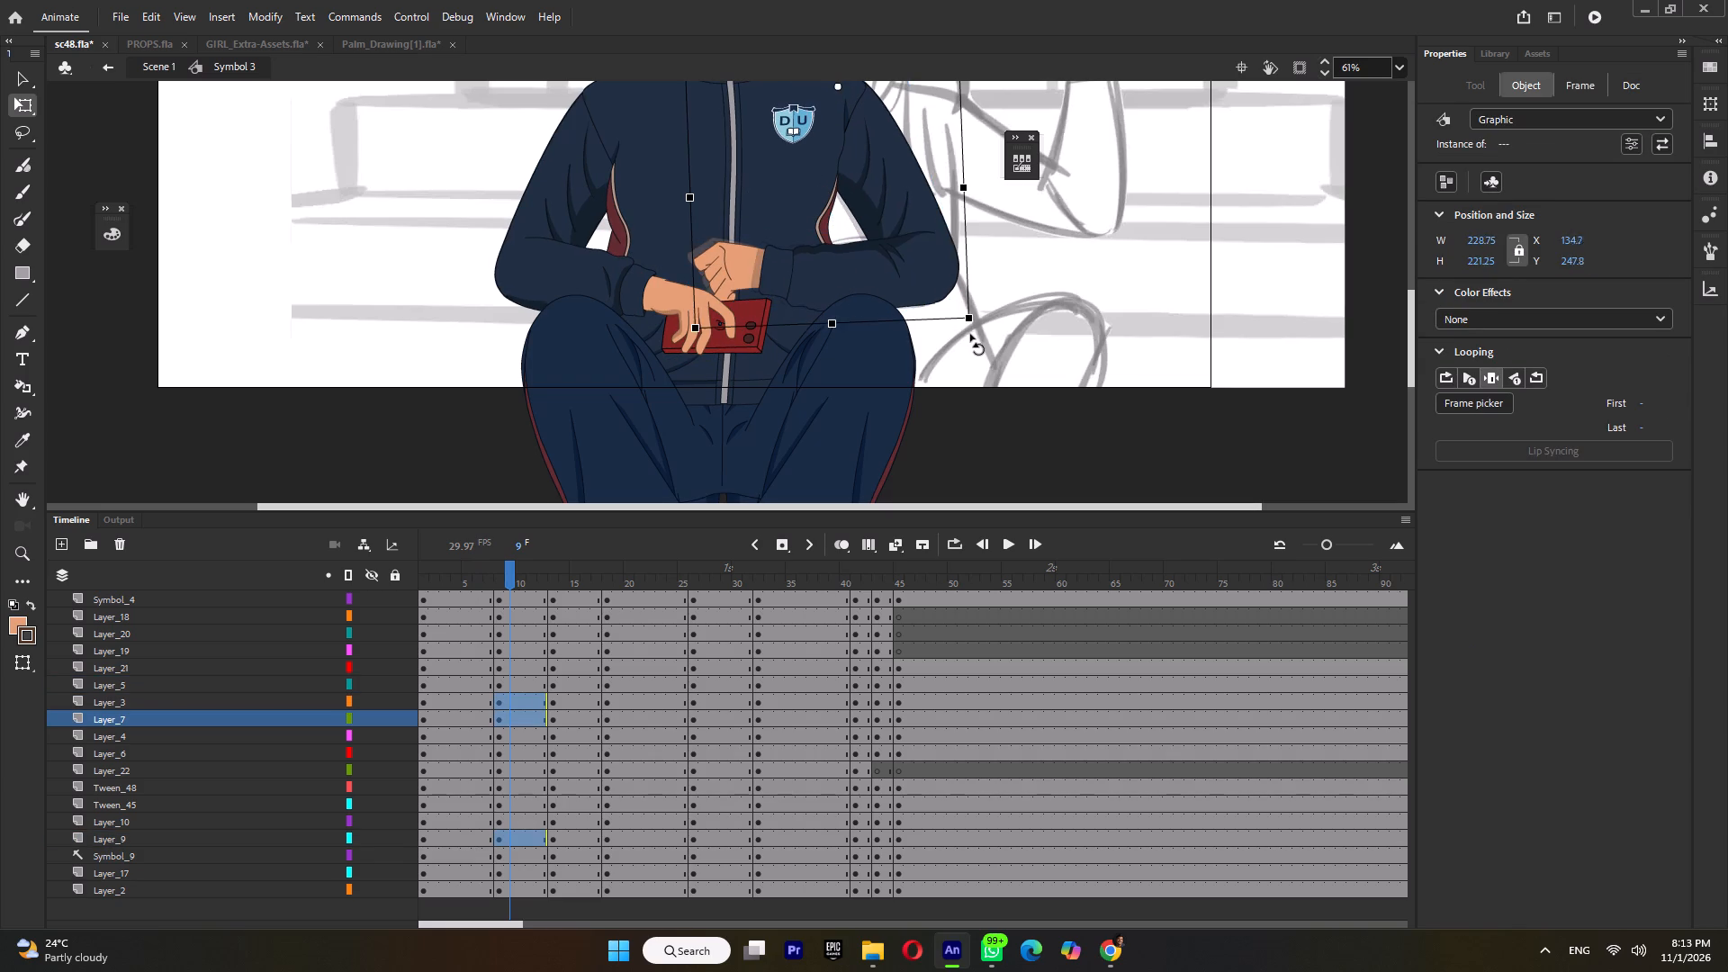
left_click_drag(970, 334, 973, 335)
In the frame 8 pose, rotate the free arm's forearm and fist together slightly clockwise, pivoting about the elbow.
left_click(886, 165, "shift")
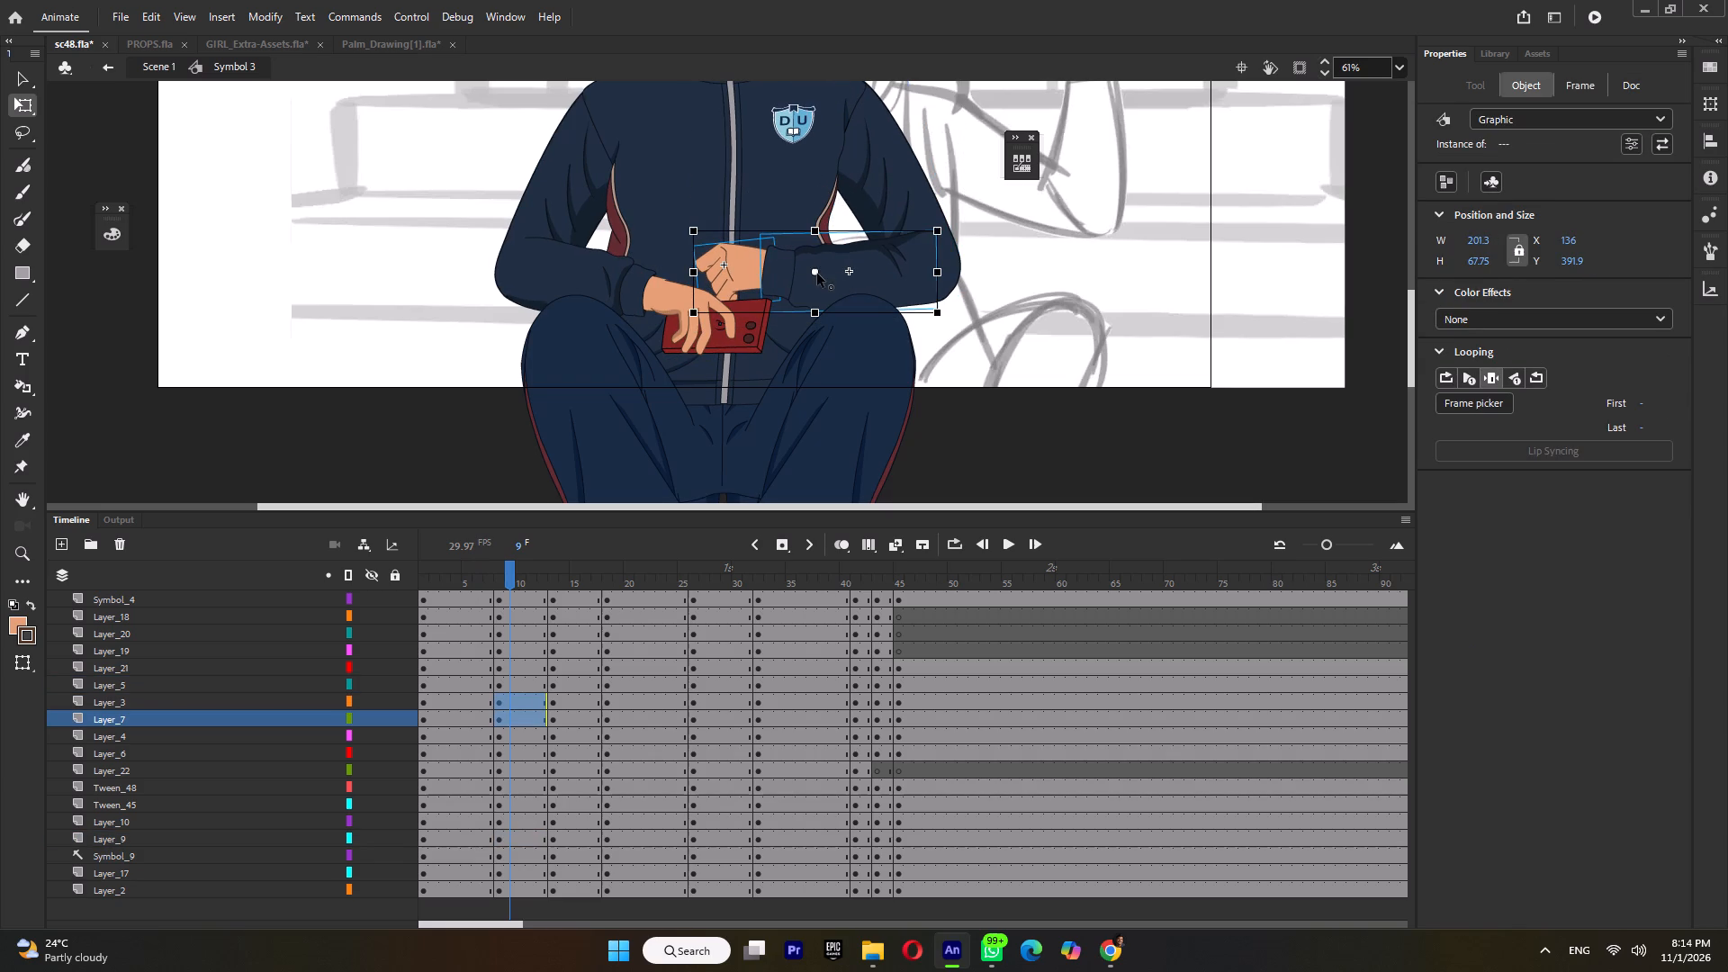
left_click_drag(817, 274, 930, 272)
left_click_drag(687, 320, 687, 310)
left_click(1030, 383)
In the frame 8 pose, rotate the free hand's fist slightly clockwise about its wrist.
left_click(689, 263)
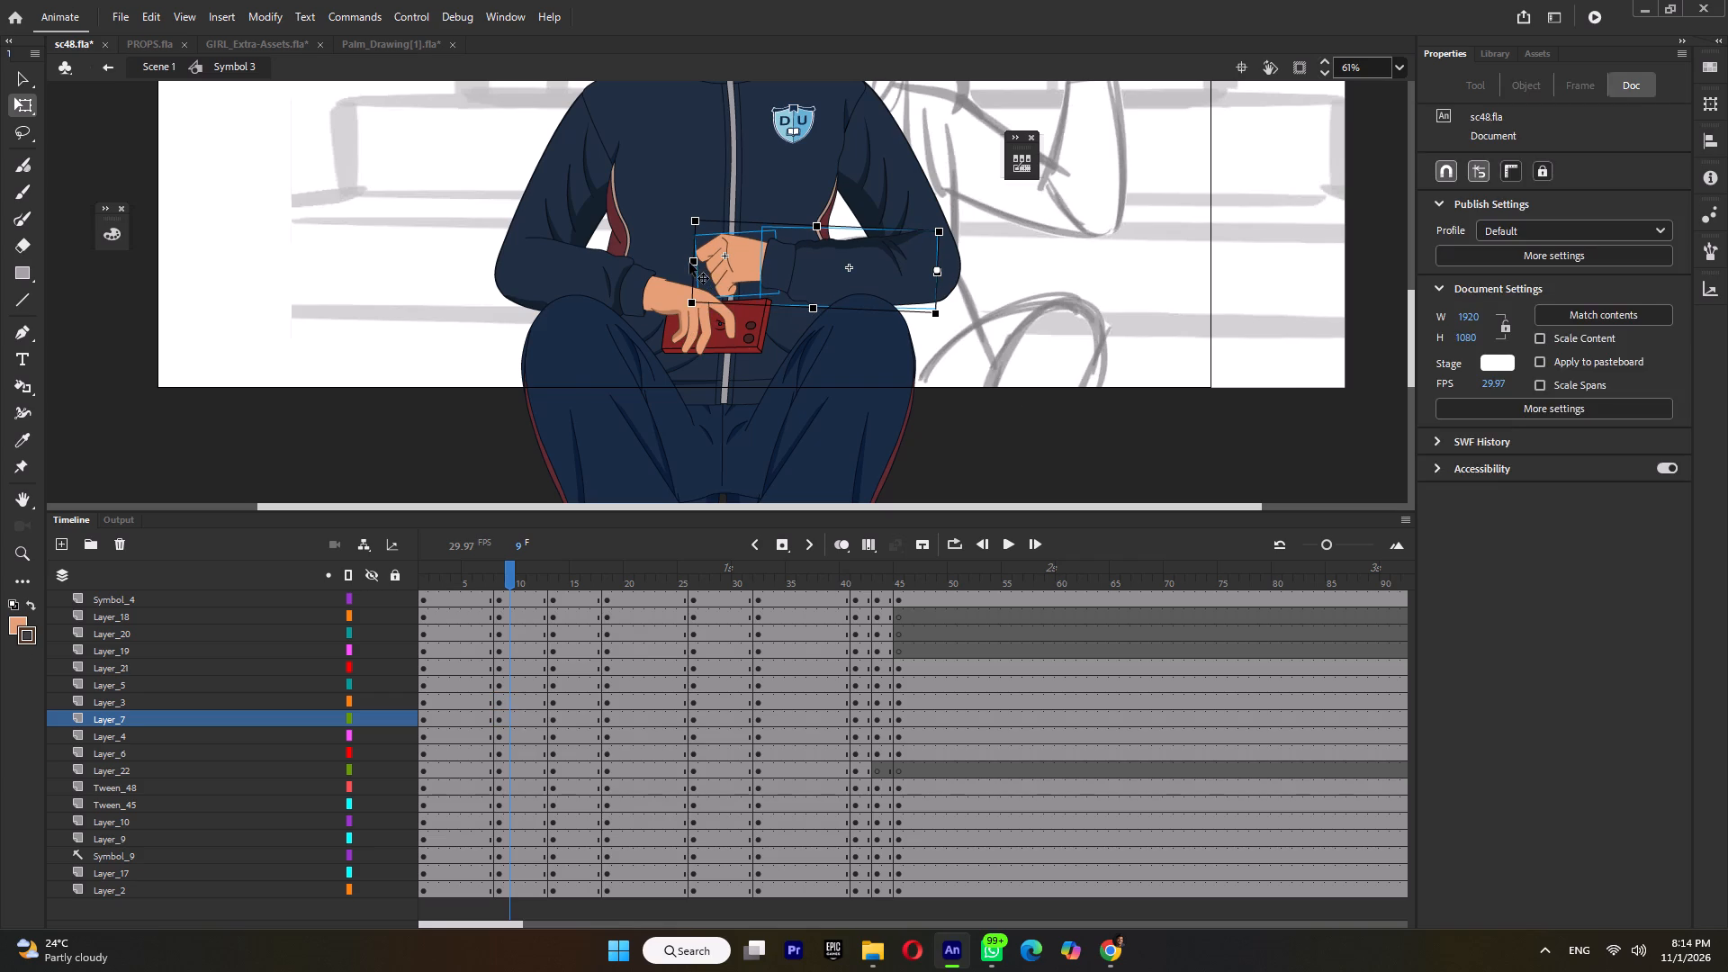
left_click(714, 260)
left_click_drag(684, 244, 688, 236)
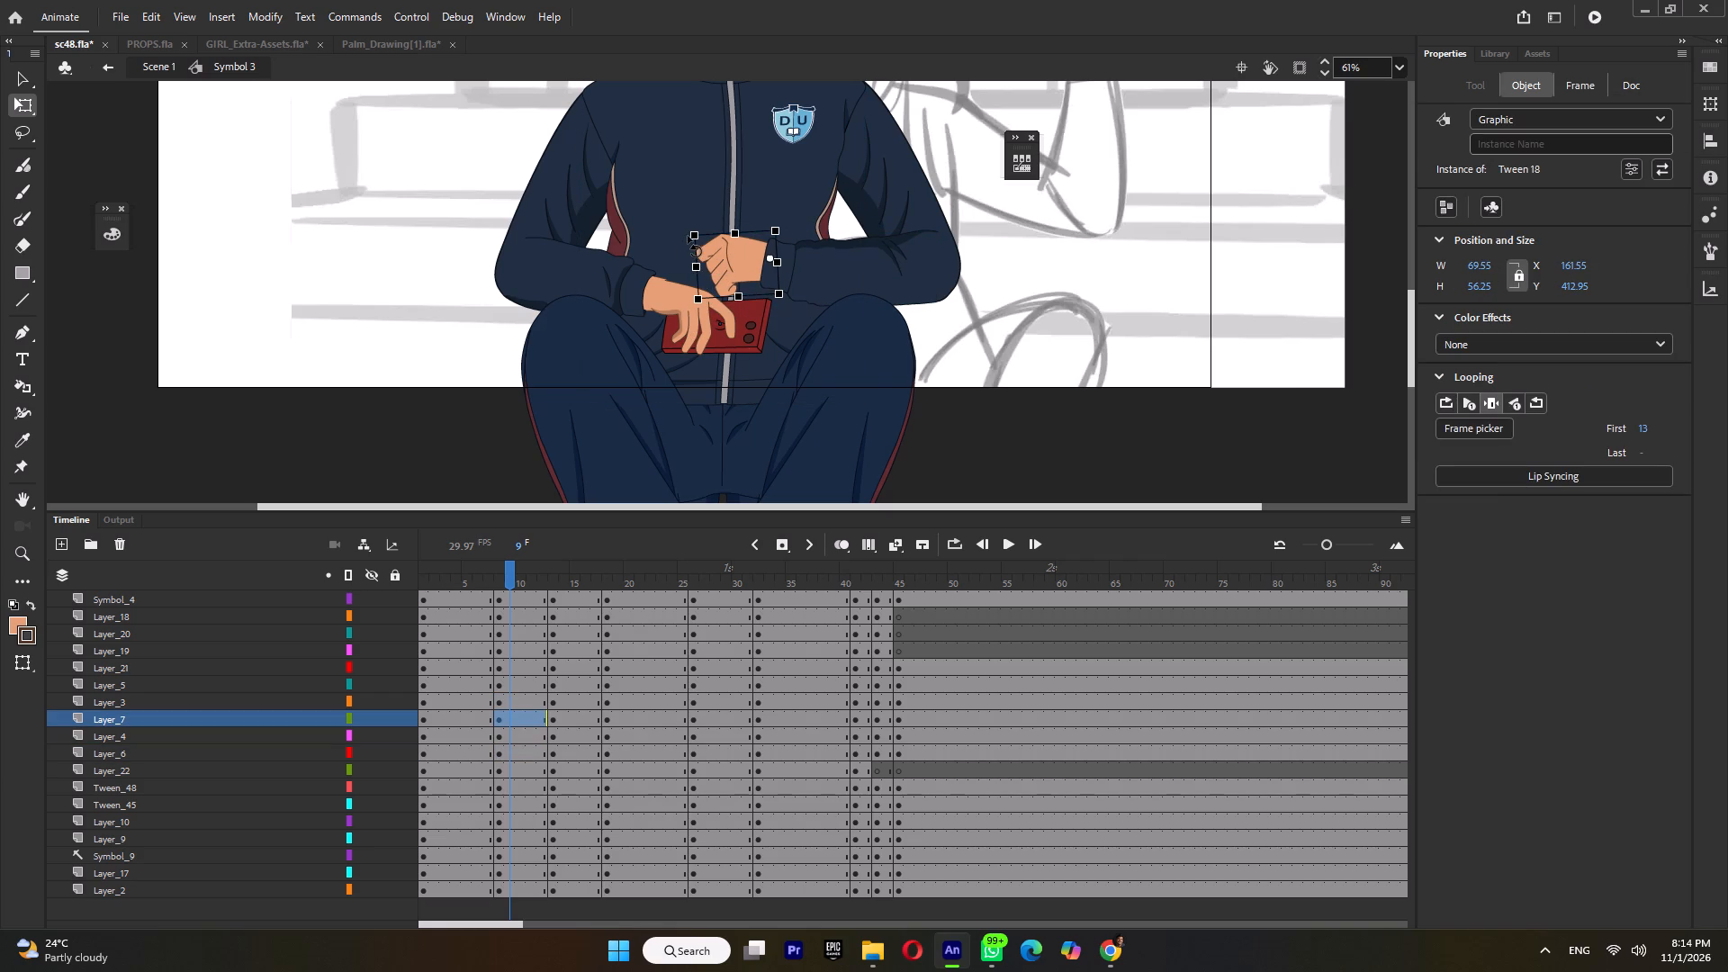
left_click_drag(688, 236, 688, 234)
Scrub between the opening, frame 8 and frame 13 poses to check how the full figure moves into the raised-arm pose.
scroll(688, 234, "down", 4, "ctrl")
left_click(571, 572)
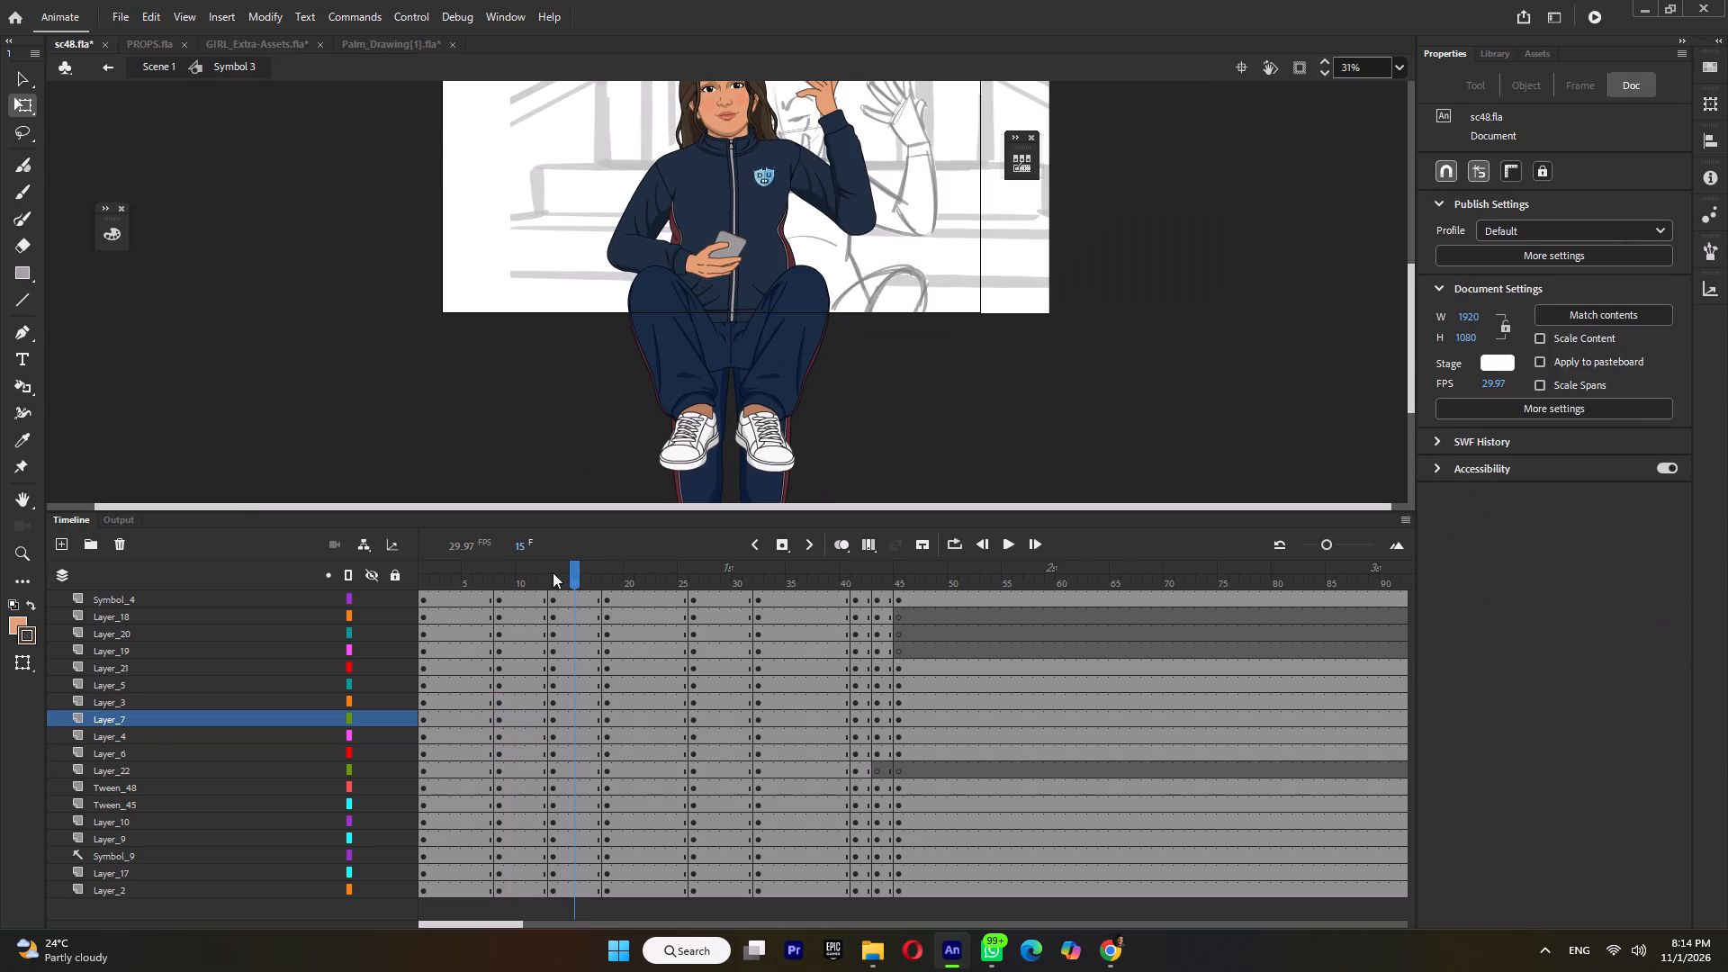
left_click(505, 574)
left_click(479, 580)
left_click(525, 585)
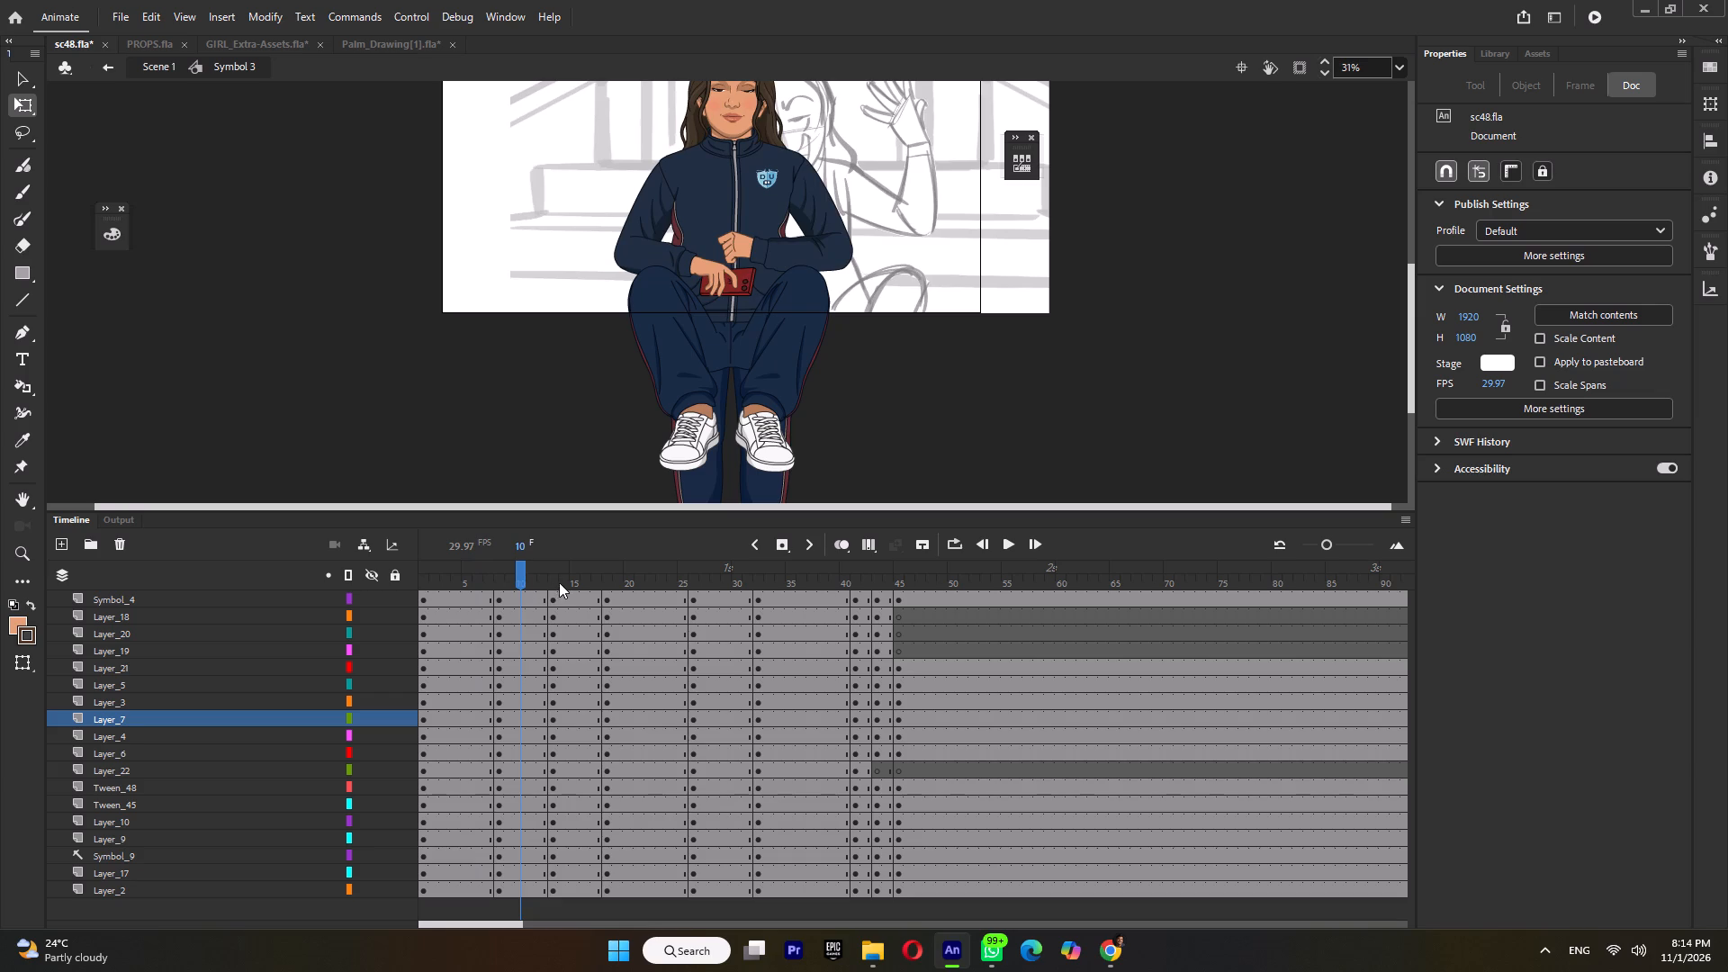
left_click(559, 582)
left_click(544, 580)
left_click(560, 580)
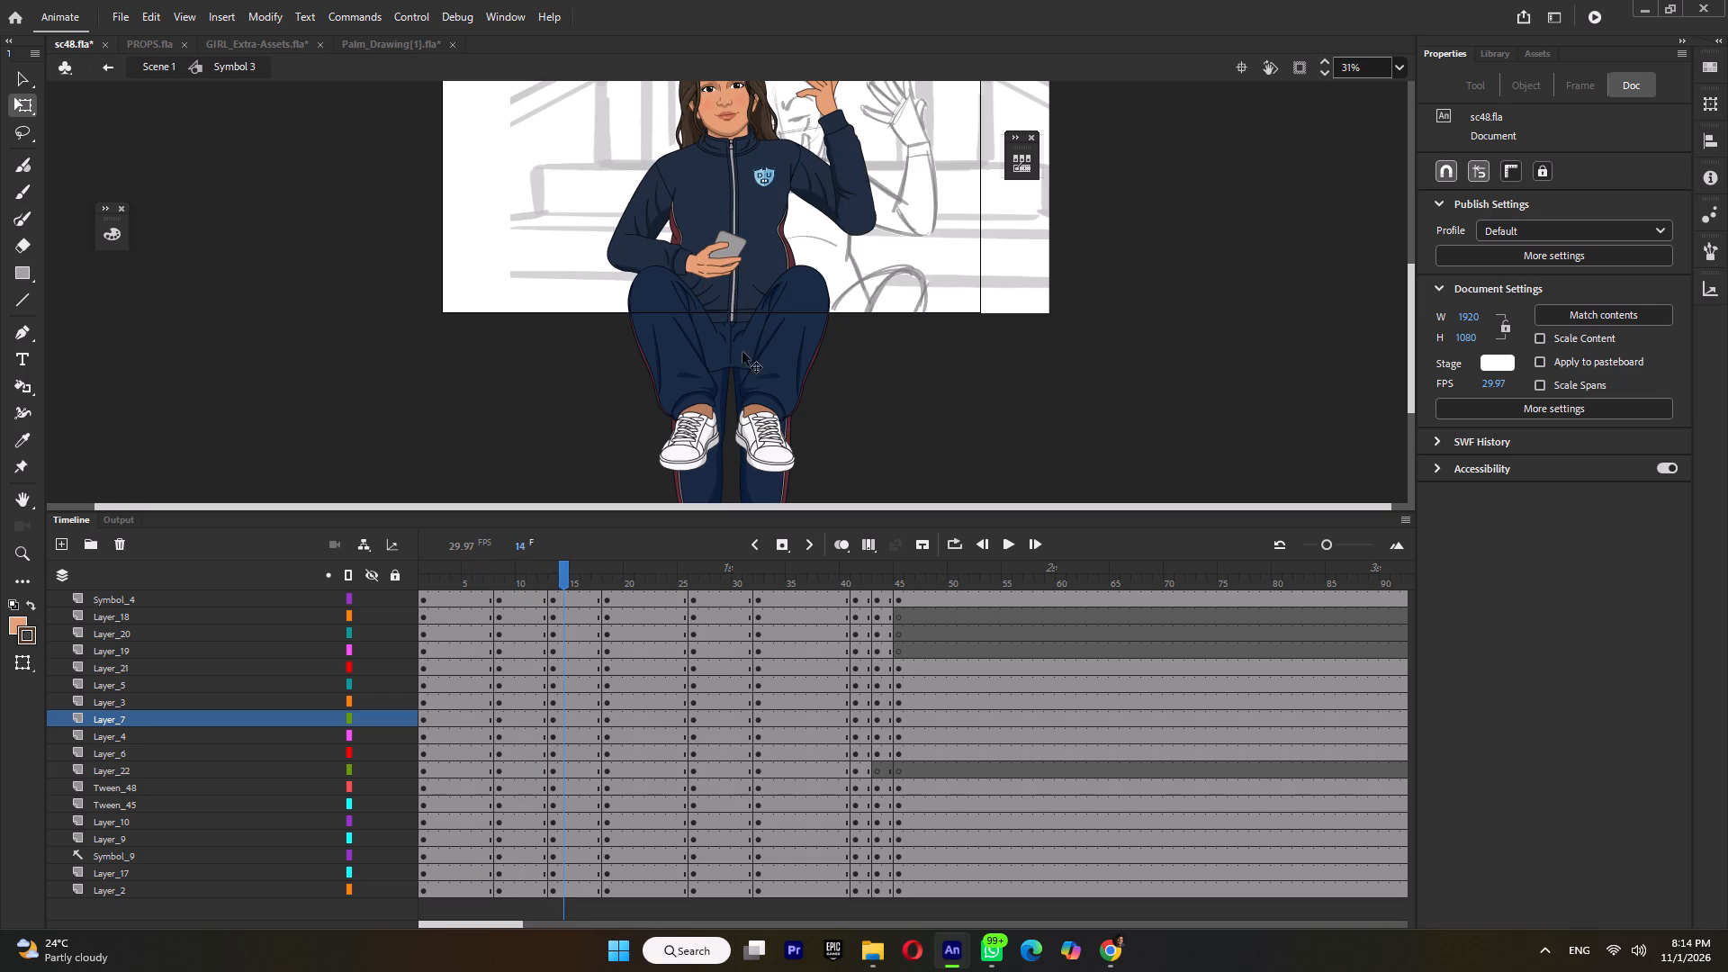
scroll(860, 265, "down", 6, "ctrl")
scroll(814, 153, "up", 4, "ctrl")
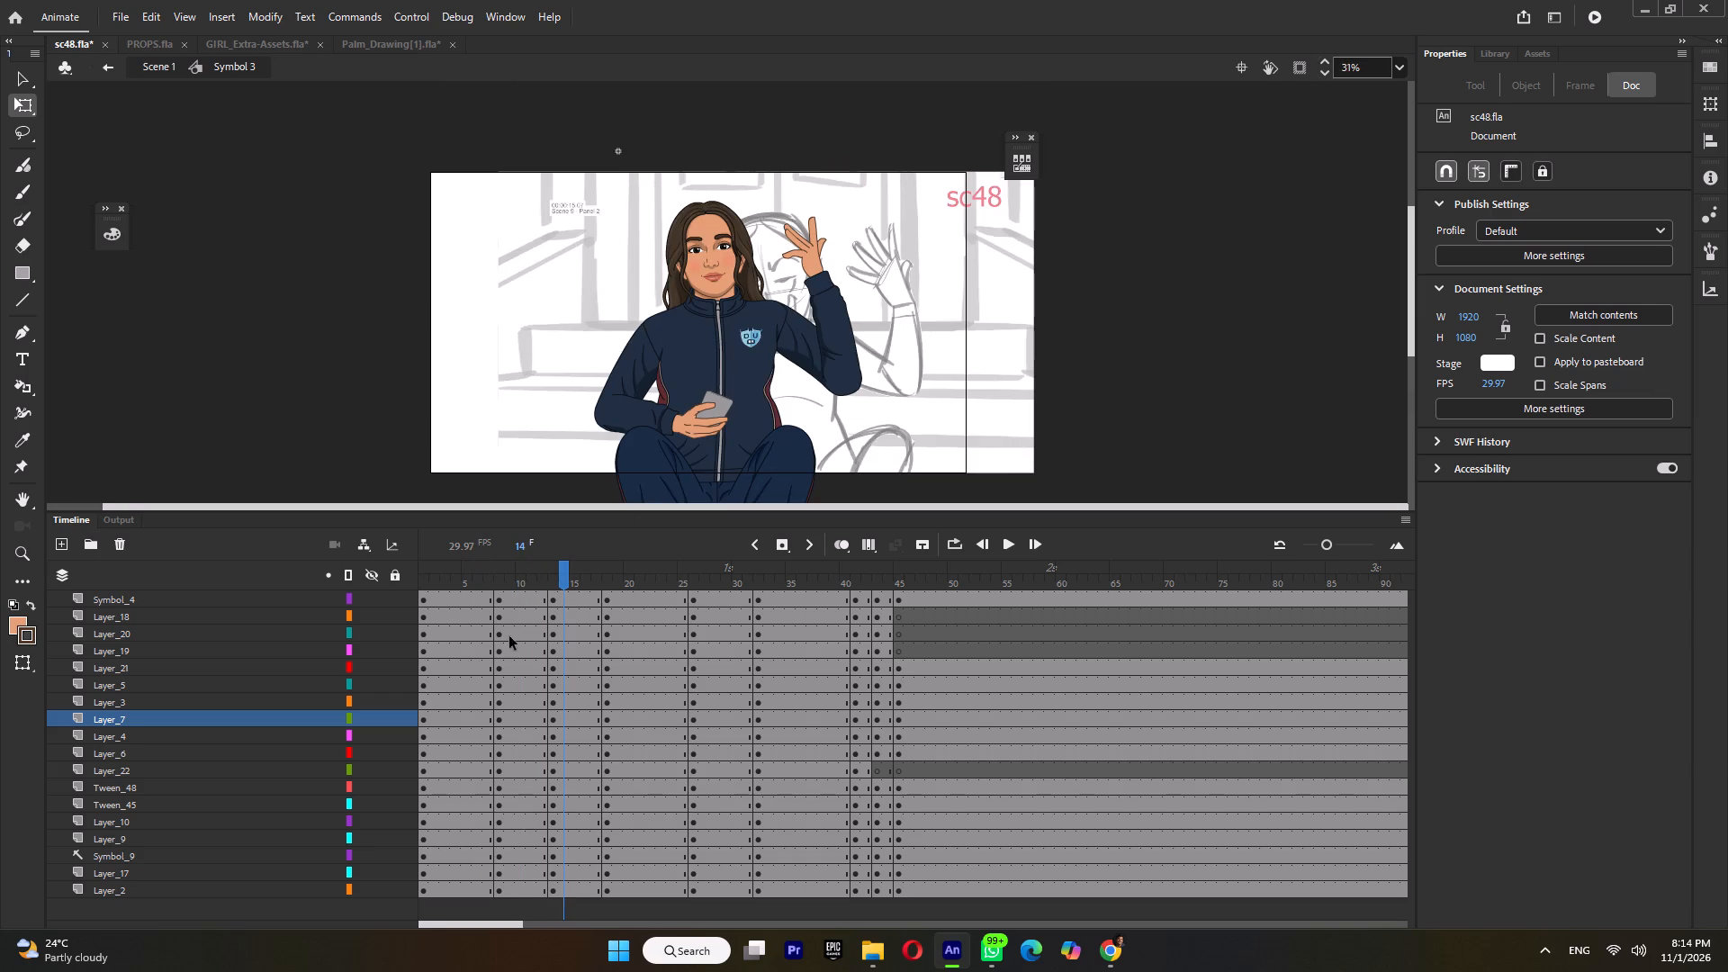
left_click(532, 586)
In the frame 13 pose, stretch the whole upper body slightly upward from the waist and skew it slightly toward the phone-holding arm.
left_click(572, 575)
left_click_drag(928, 195, 556, 353)
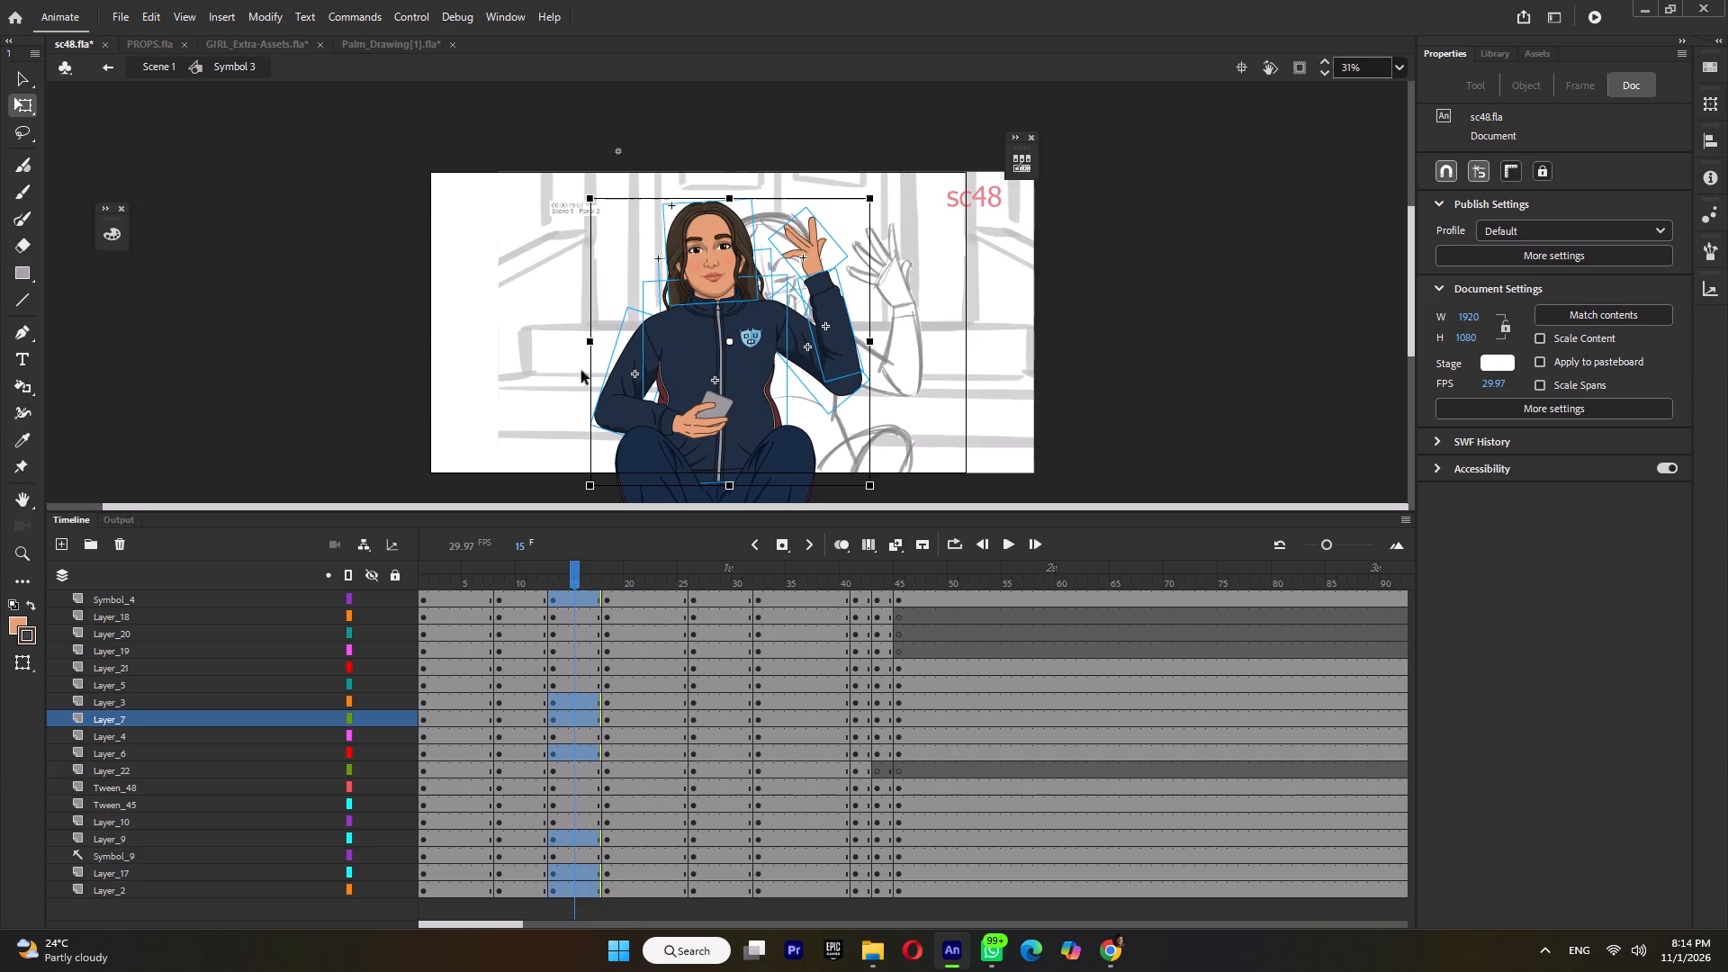
left_click_drag(732, 340, 720, 490)
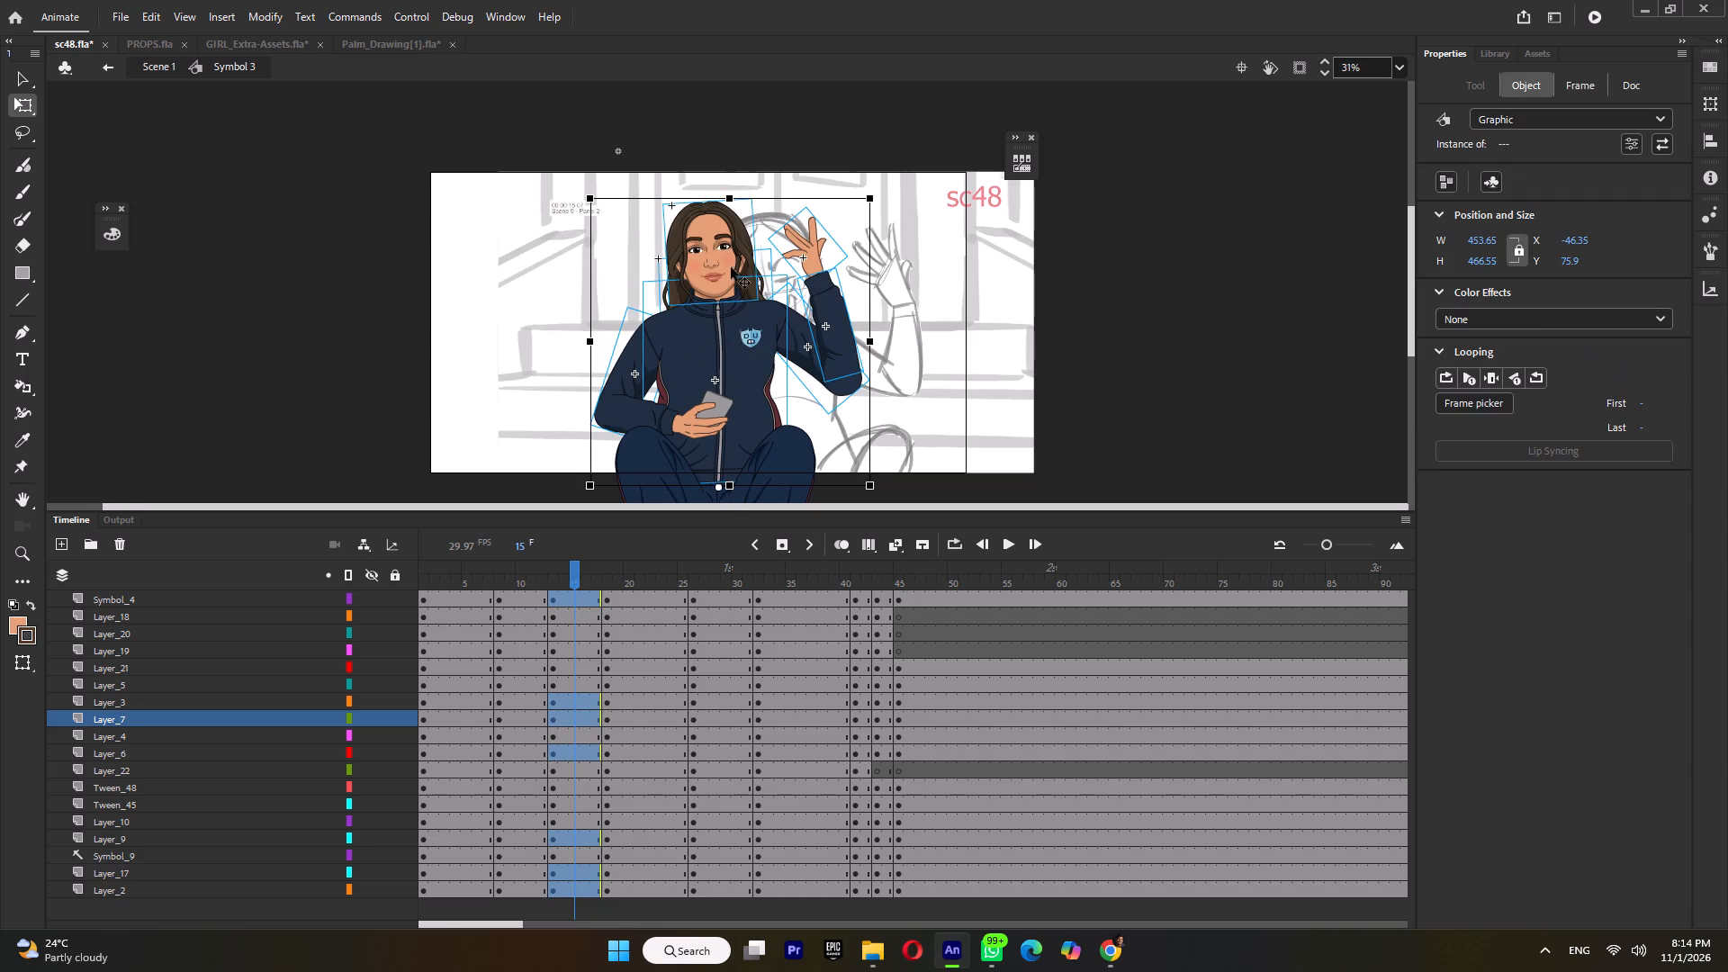
scroll(728, 204, "up", 7, "ctrl")
left_click(806, 195)
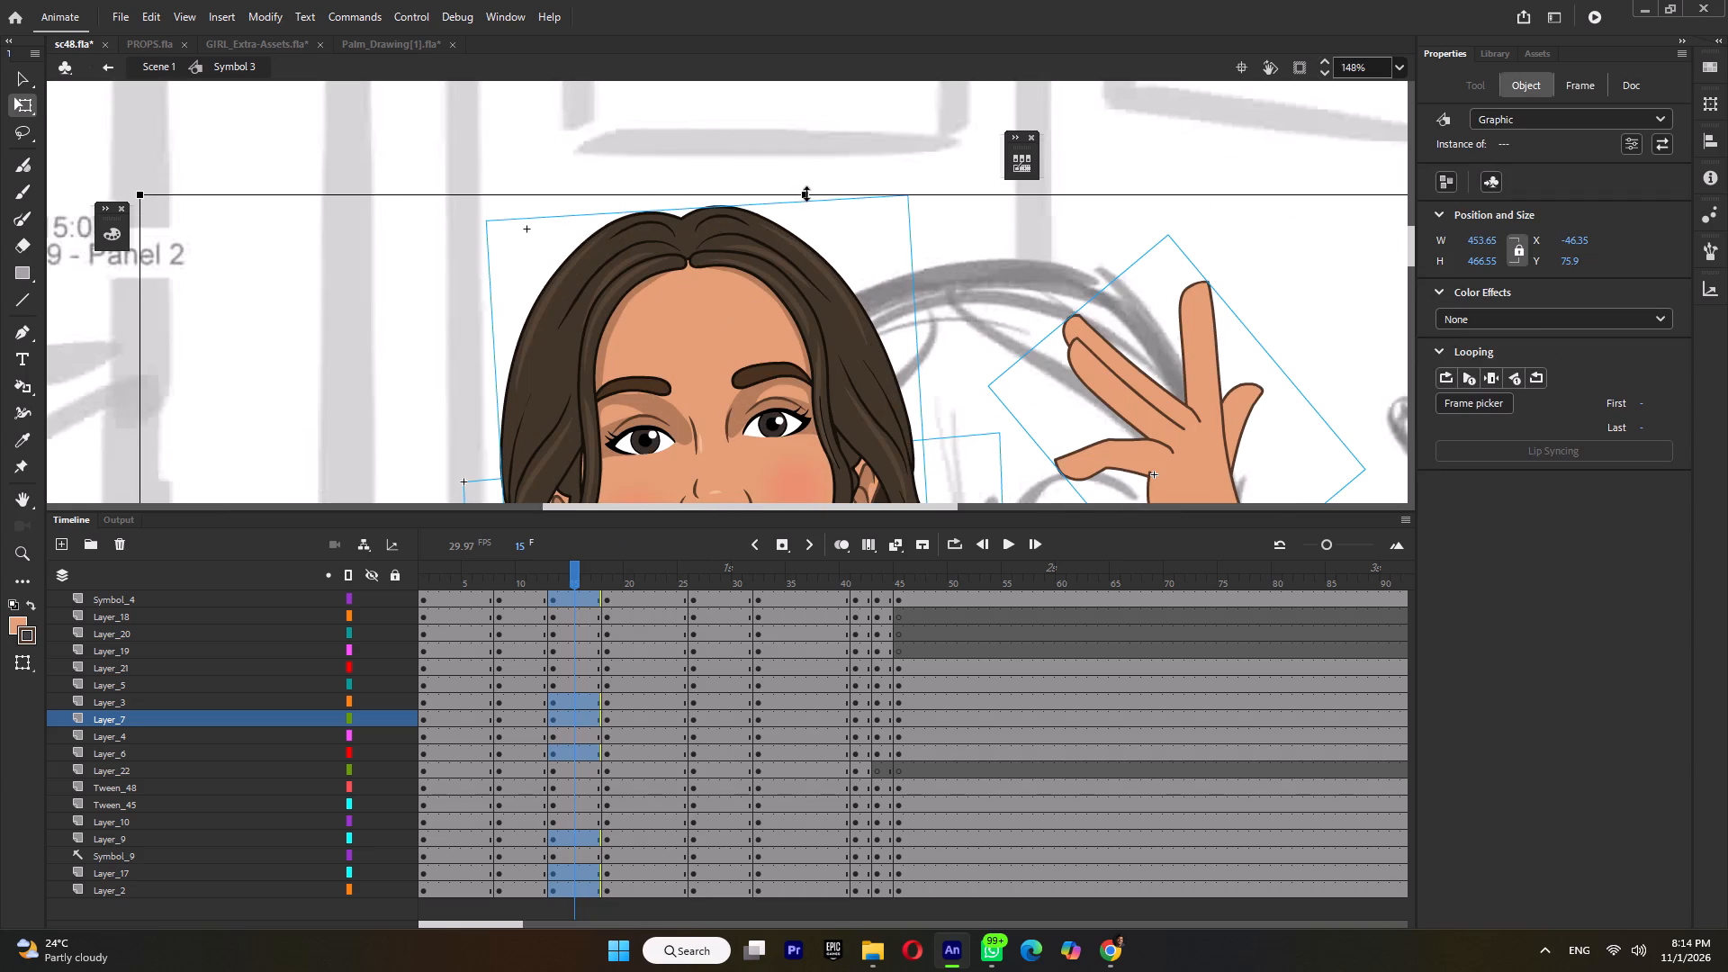
left_click_drag(822, 188, 813, 188)
scroll(809, 188, "down", 9, "ctrl")
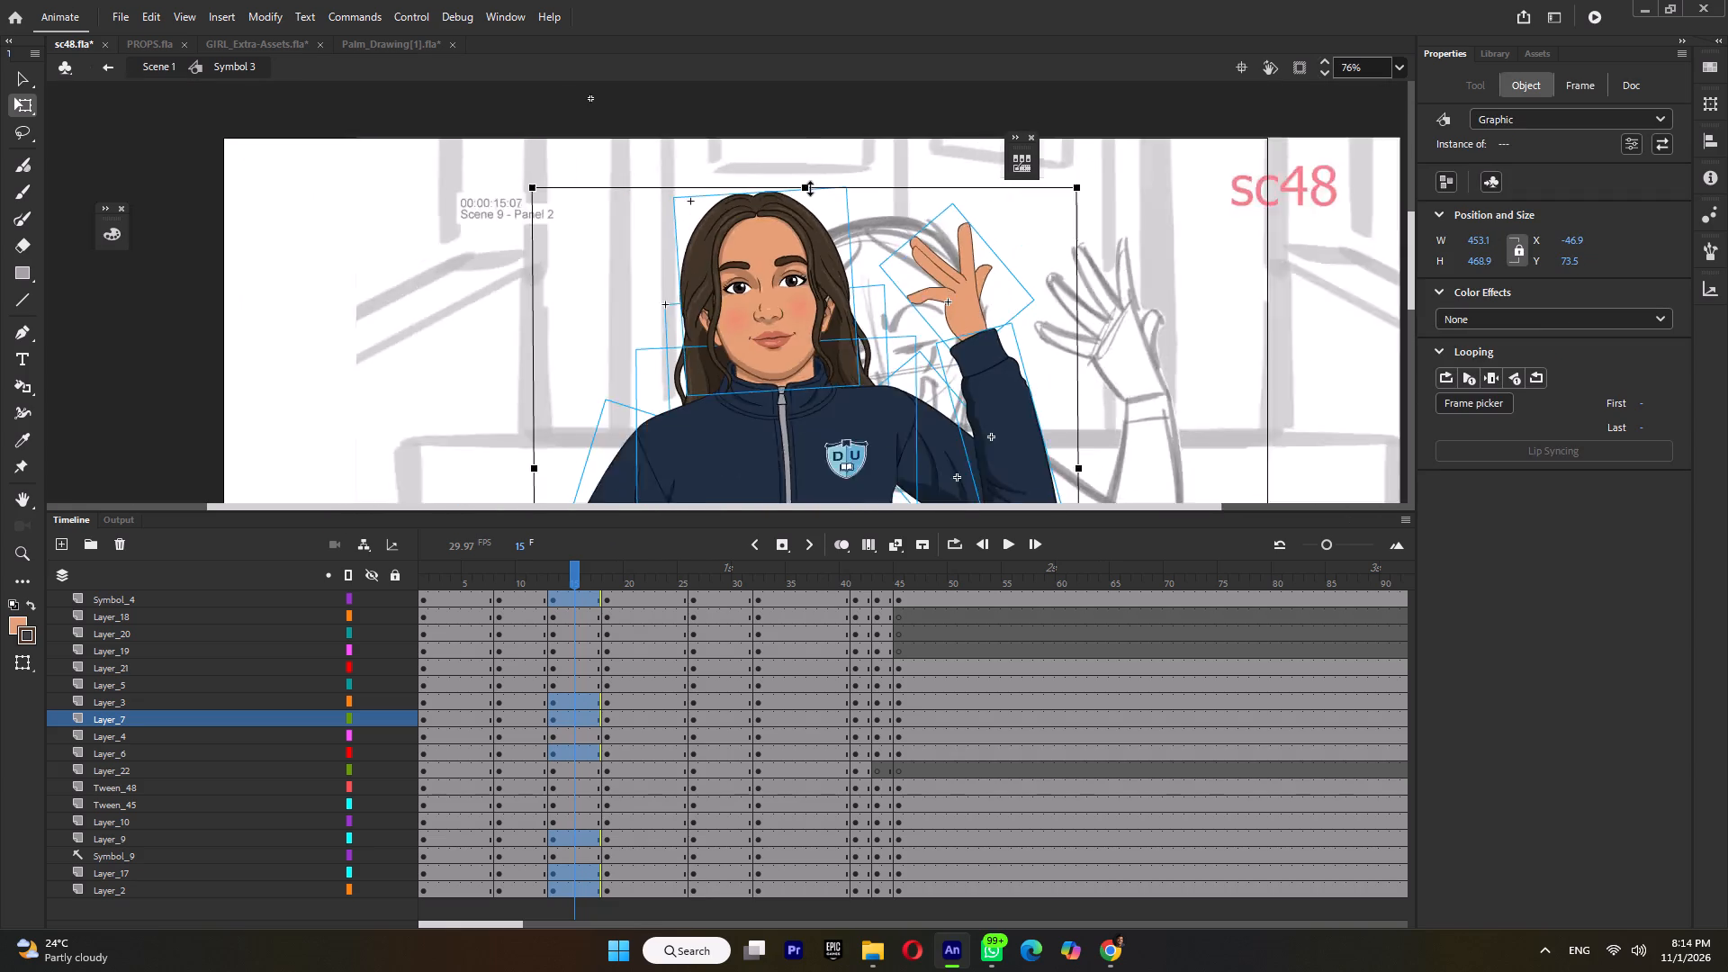
scroll(810, 188, "down", 2, "ctrl")
left_click(509, 574)
left_click(569, 572)
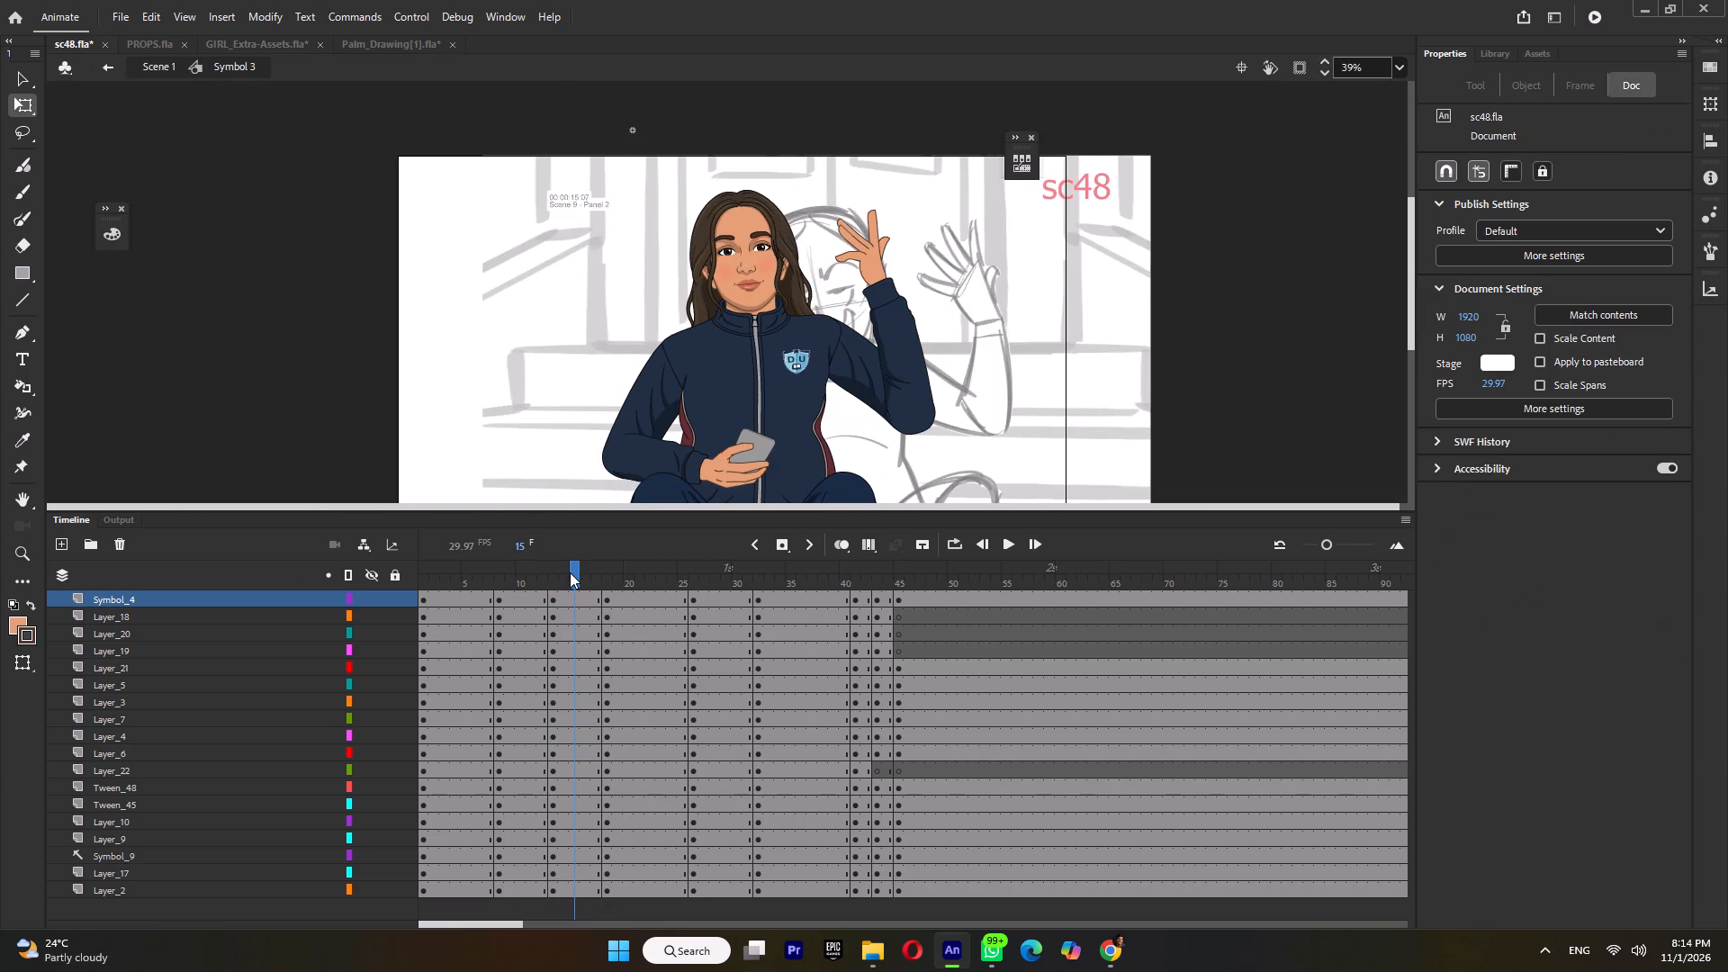
left_click(439, 573)
left_click(522, 582)
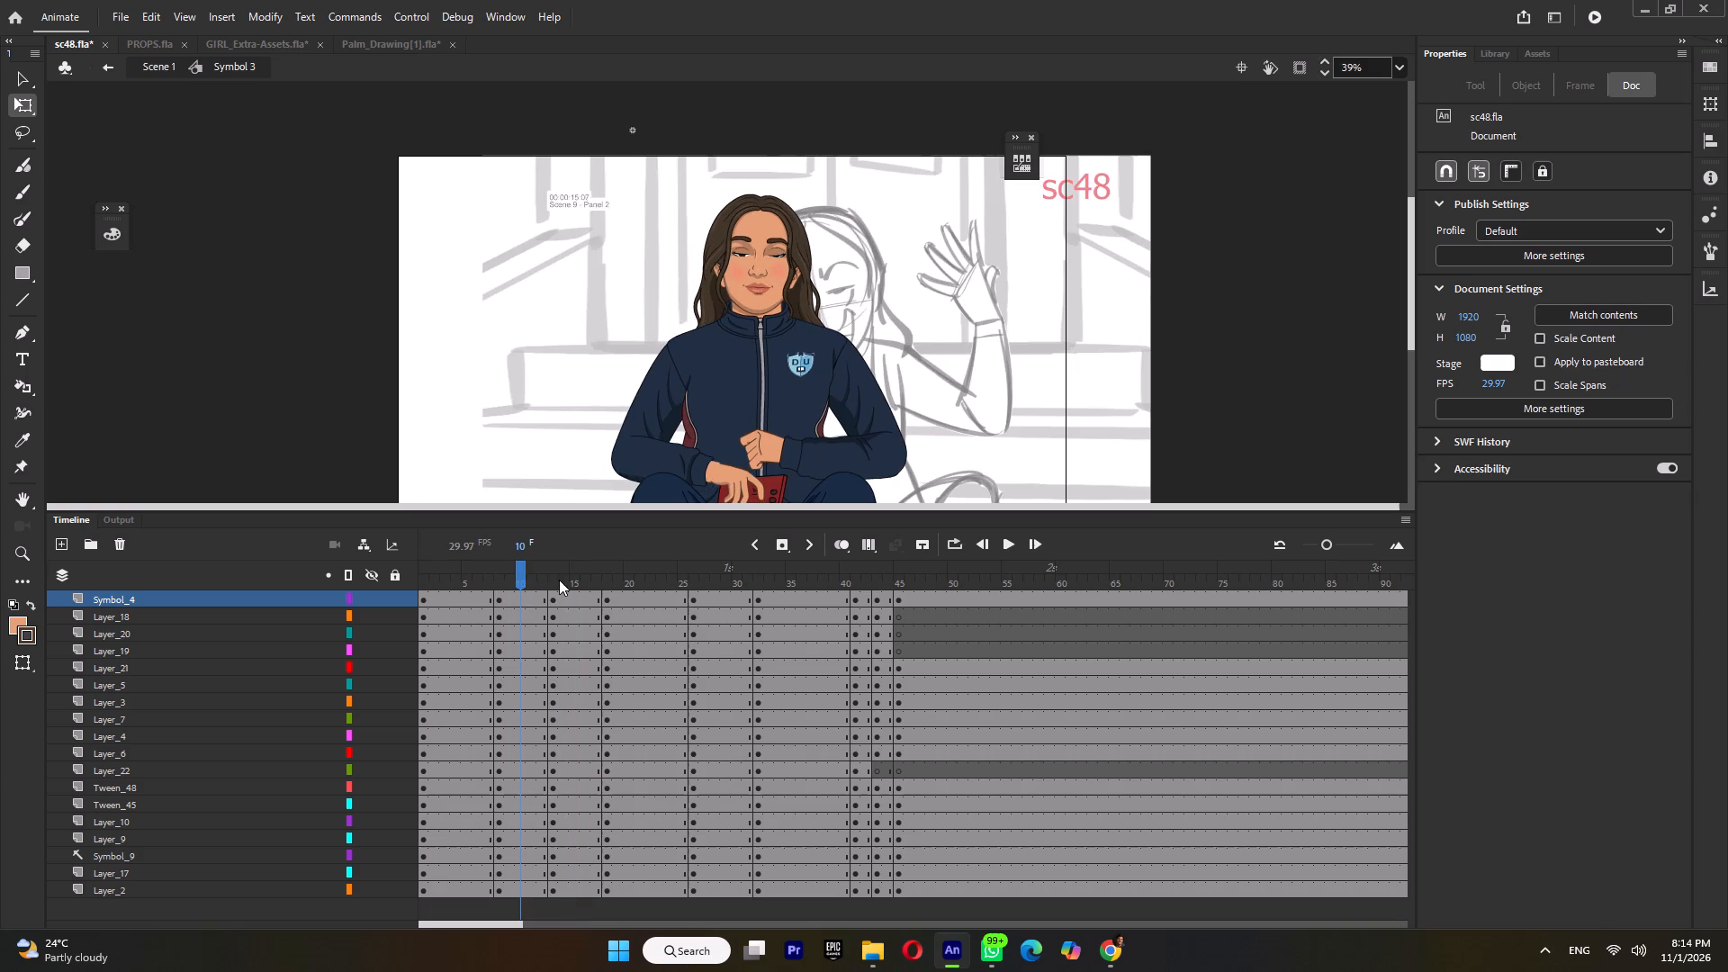
At frame 13 on Layer_5, swap the phone-holding hand to drawing 19, the red-phone hand, using the Frame Picker.
left_click(559, 580)
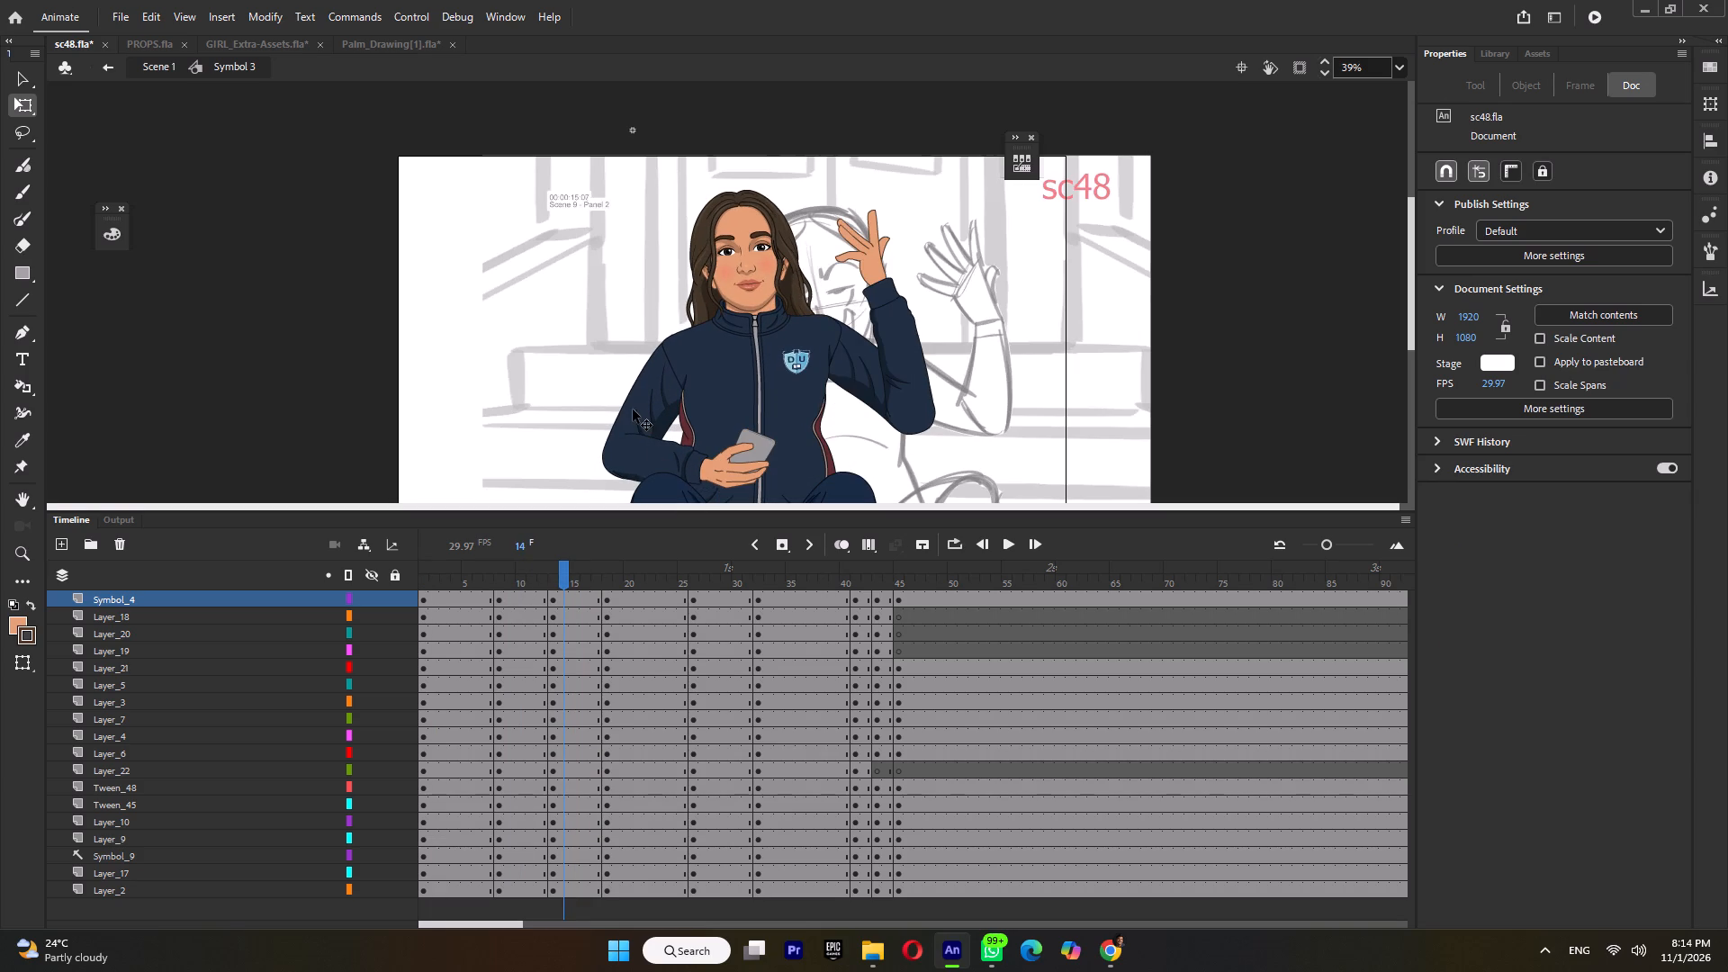
left_click(688, 459)
left_click(735, 461)
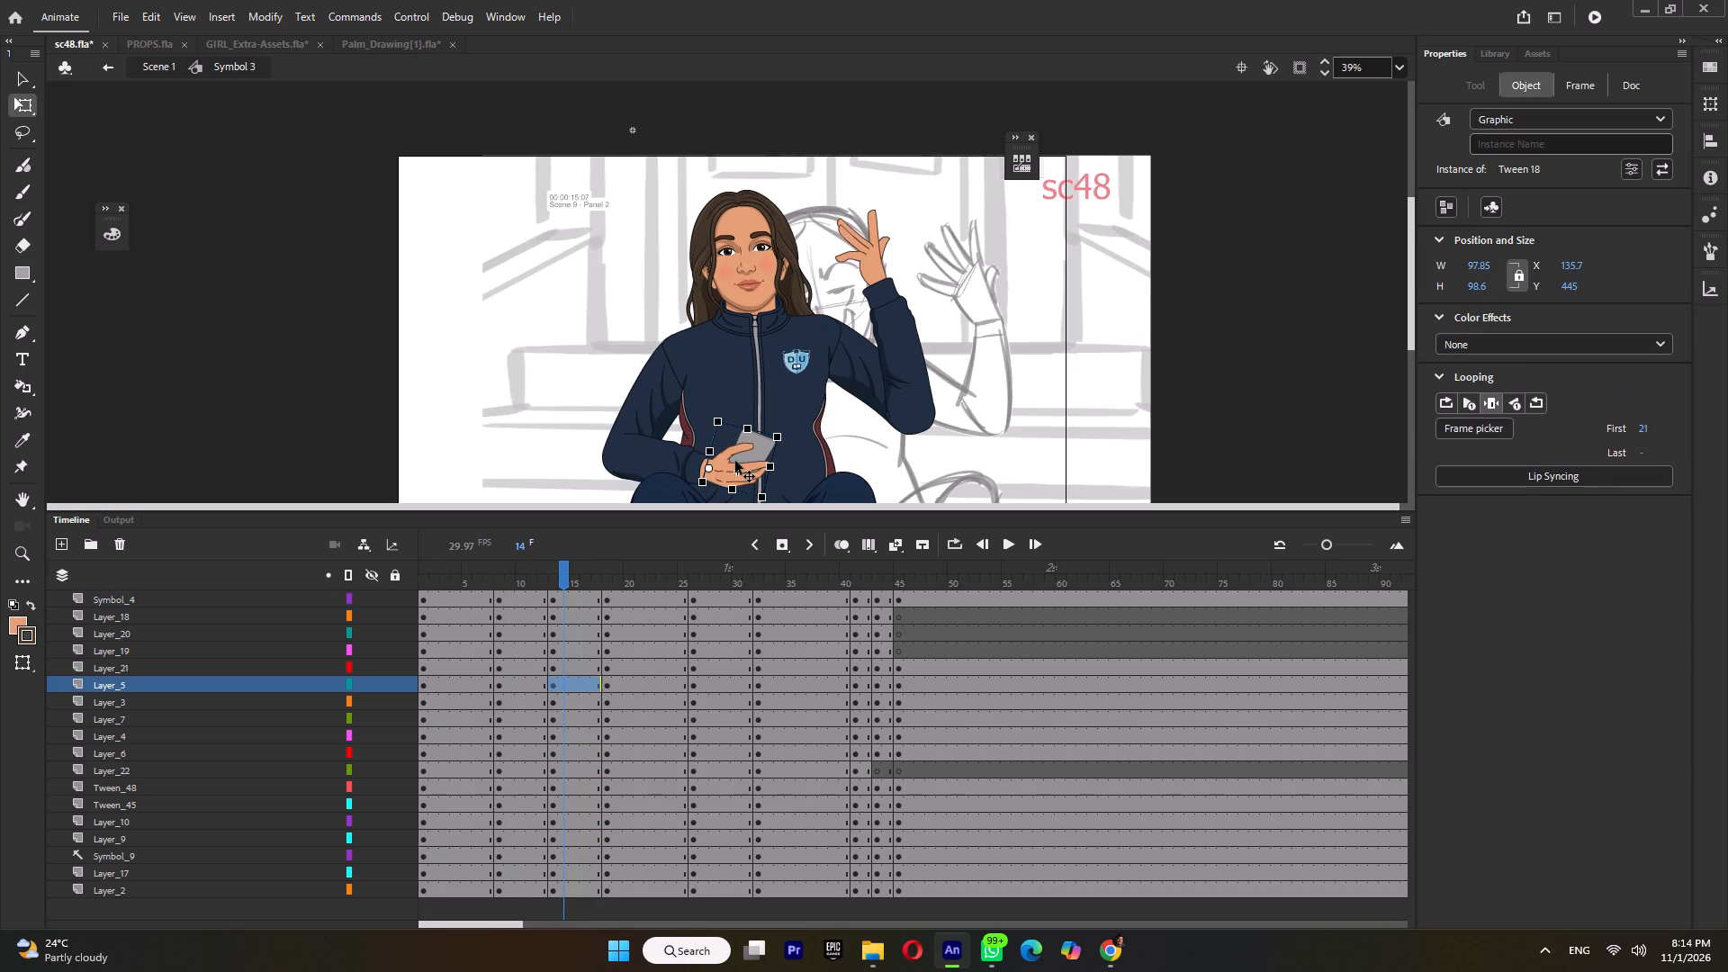
left_click(531, 687)
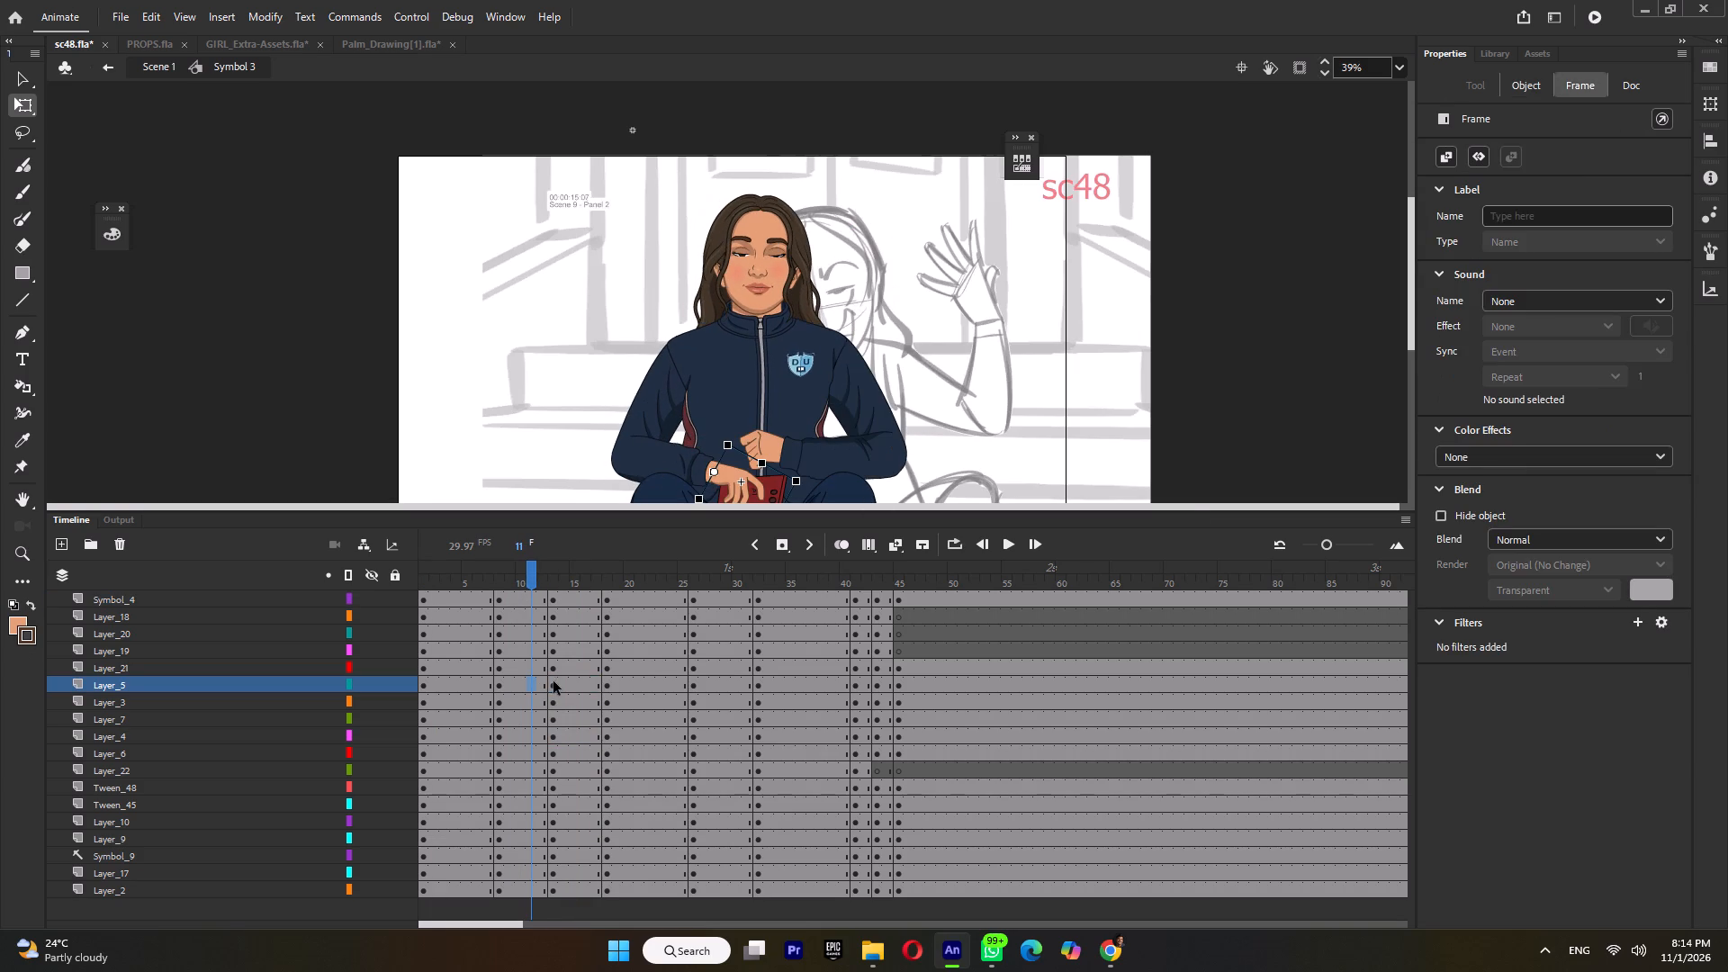
left_click(553, 681)
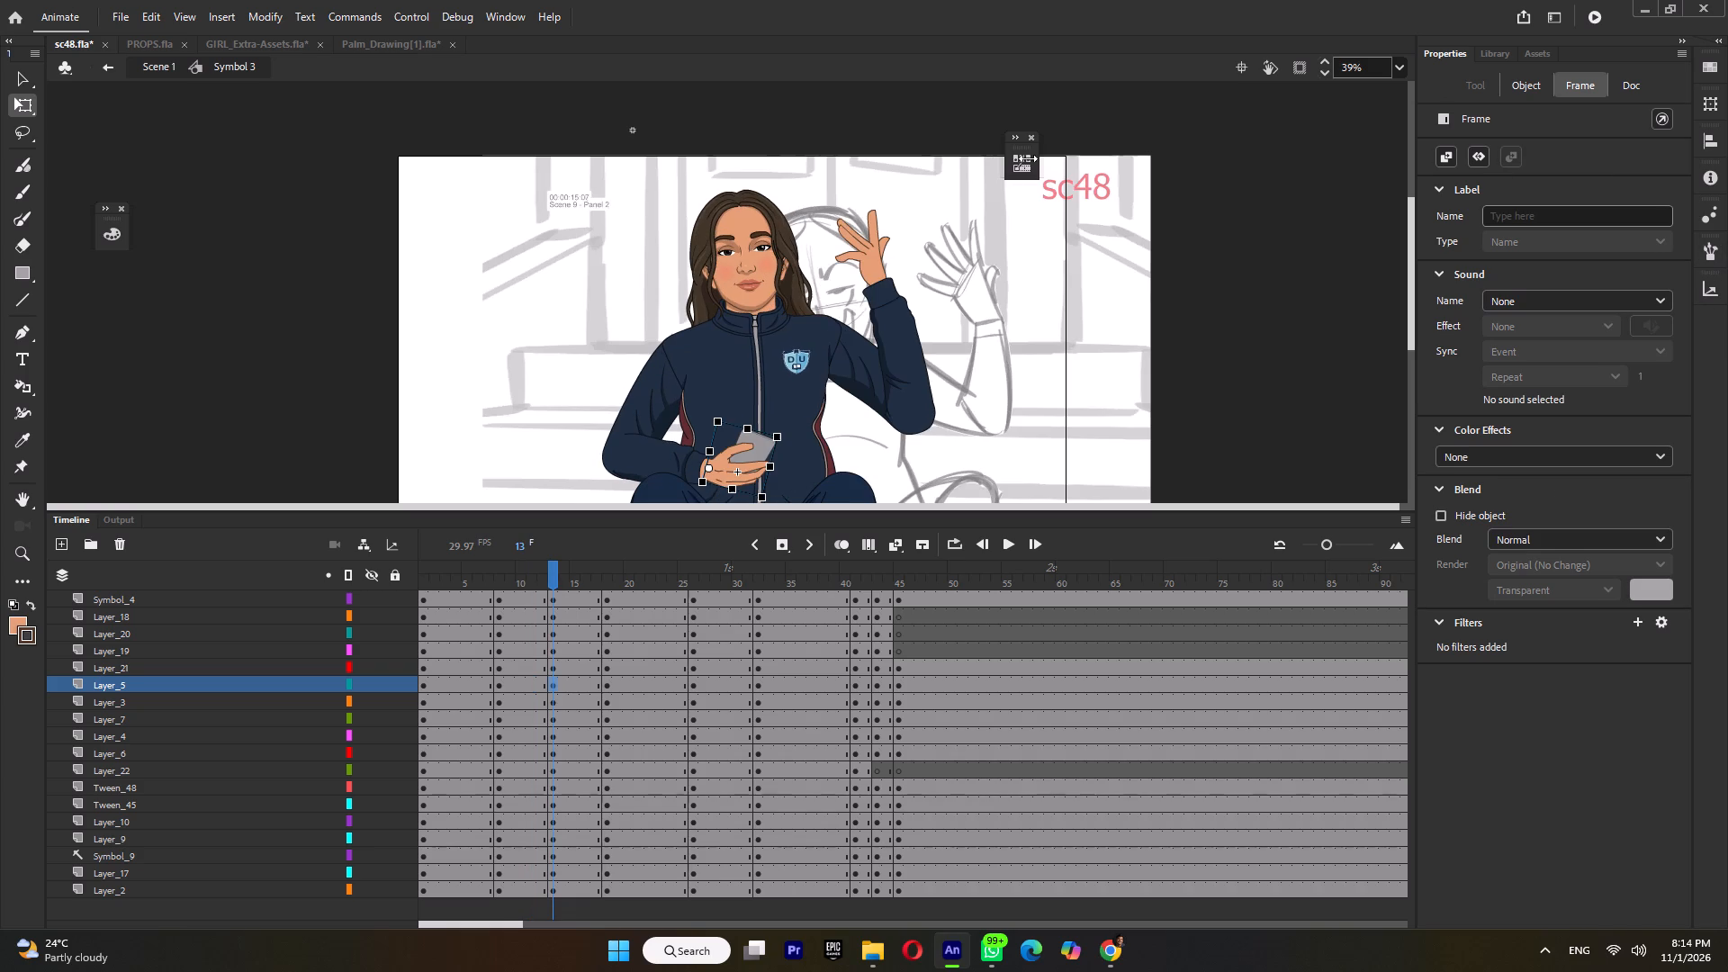
left_click(1011, 137)
left_click(1065, 410)
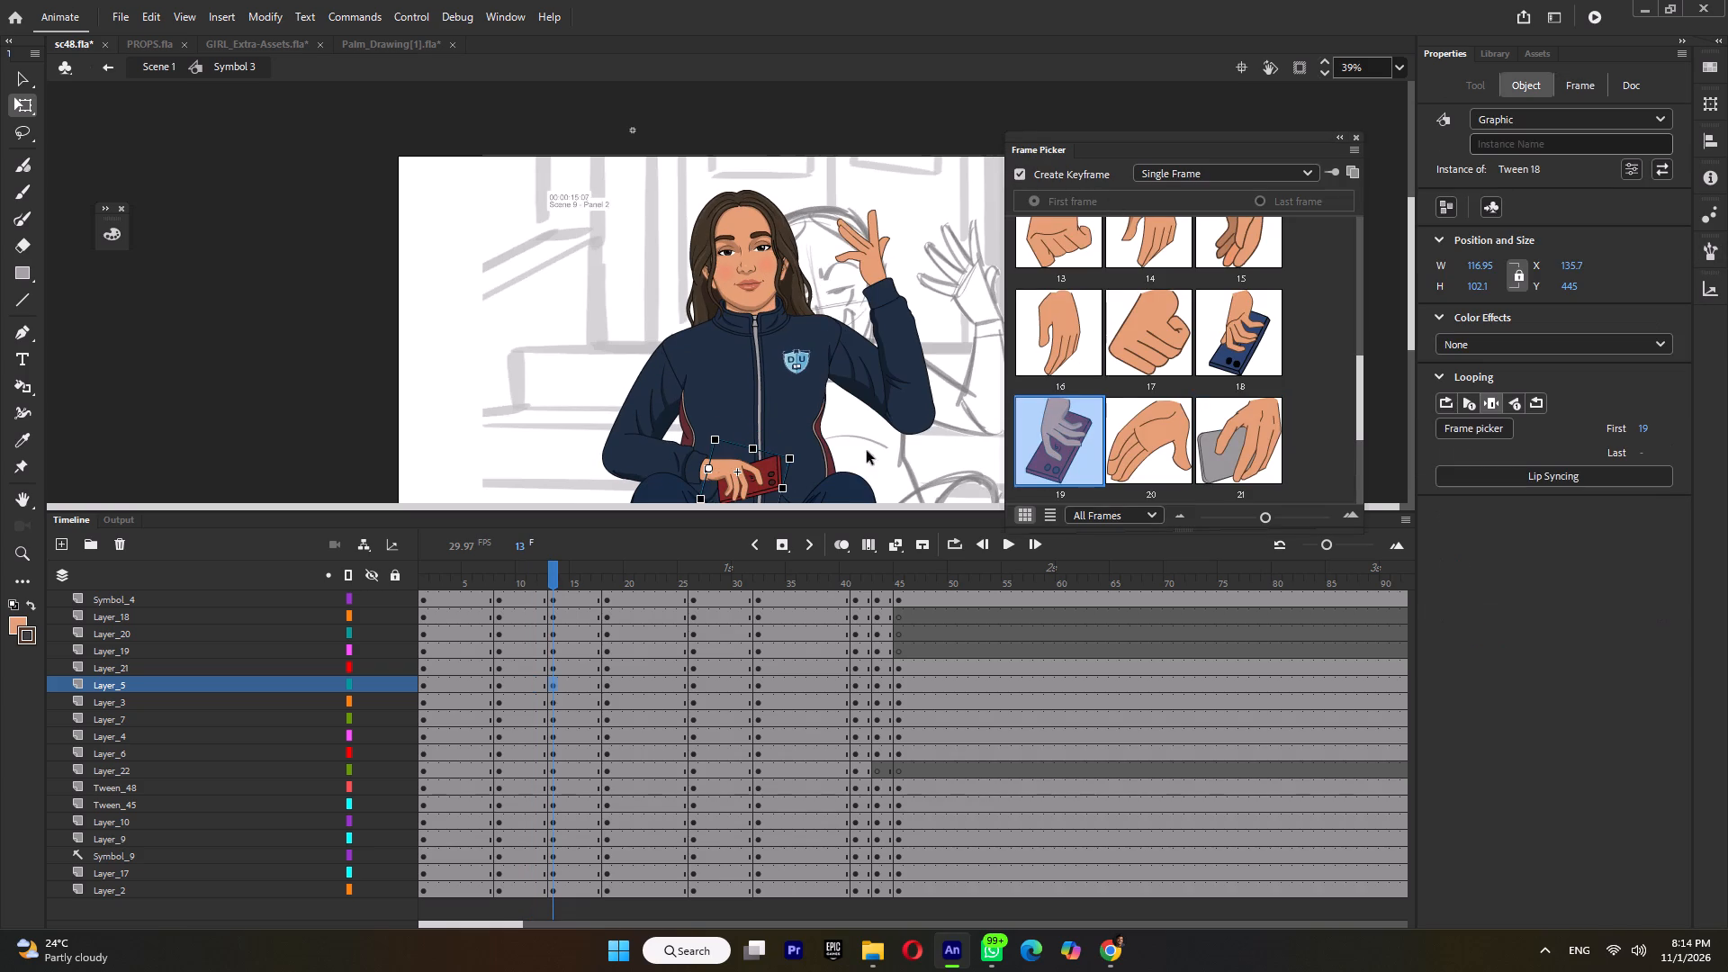
In the frame 13 pose, rotate the swapped red-phone hand clockwise about its wrist to line up with the forearm.
left_click_drag(797, 470, 796, 489)
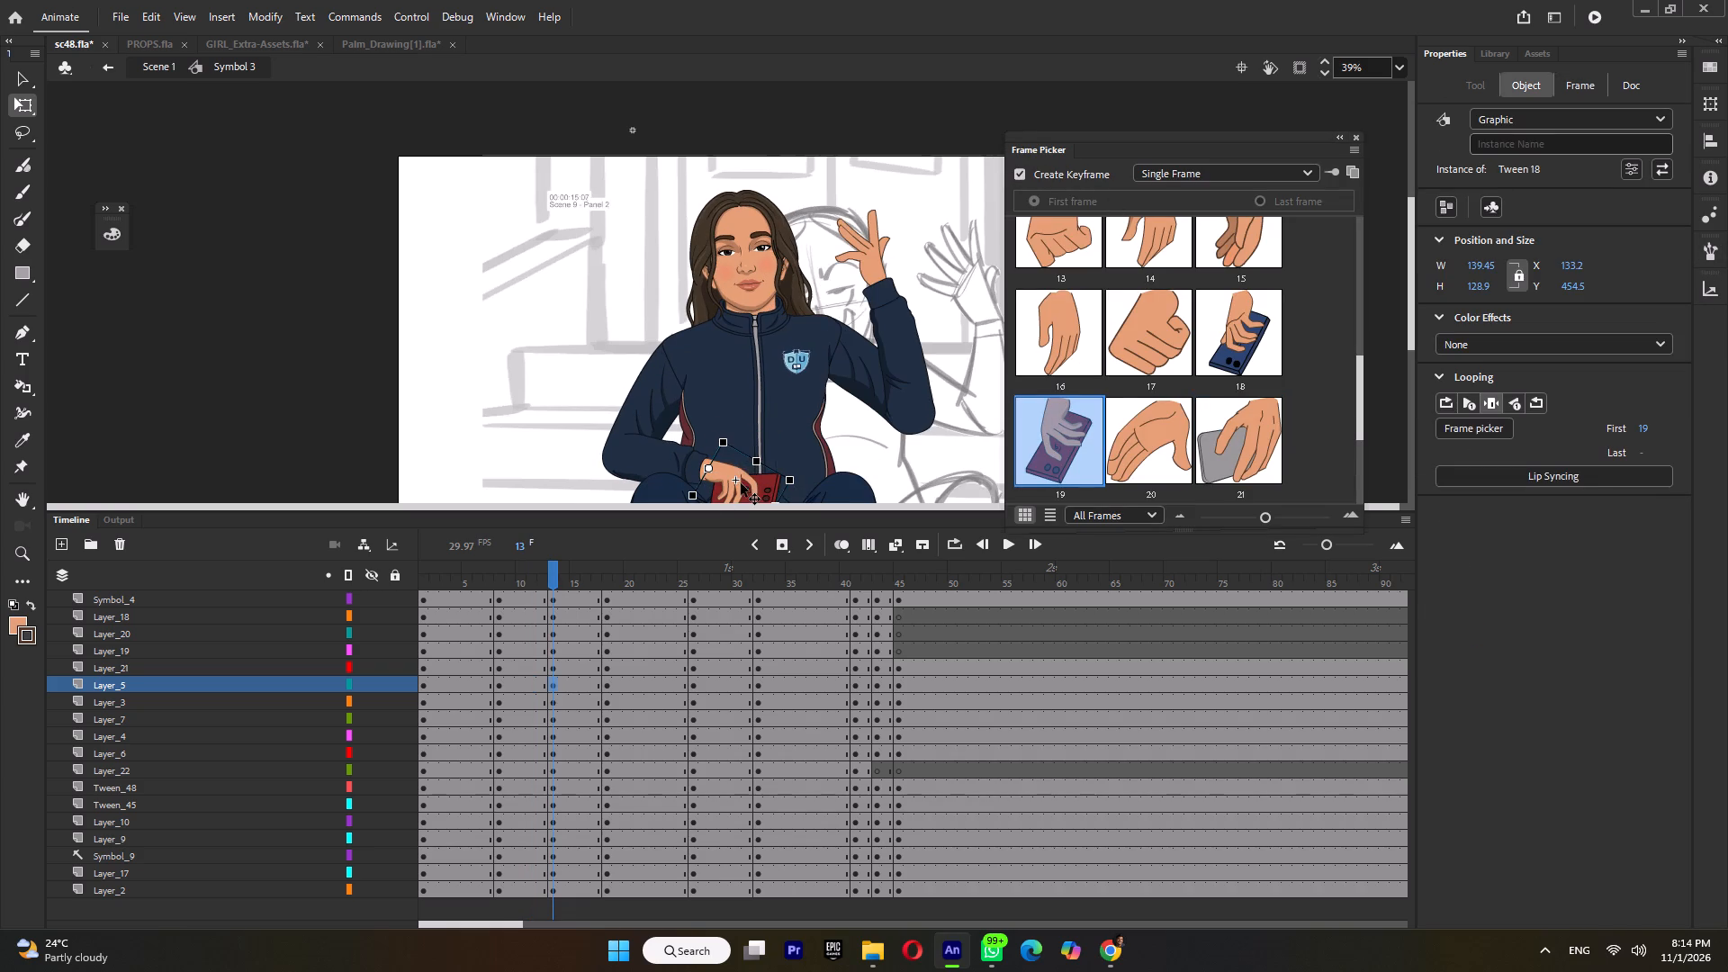
scroll(738, 483, "up", 8, "ctrl")
scroll(715, 435, "down", 8, "ctrl")
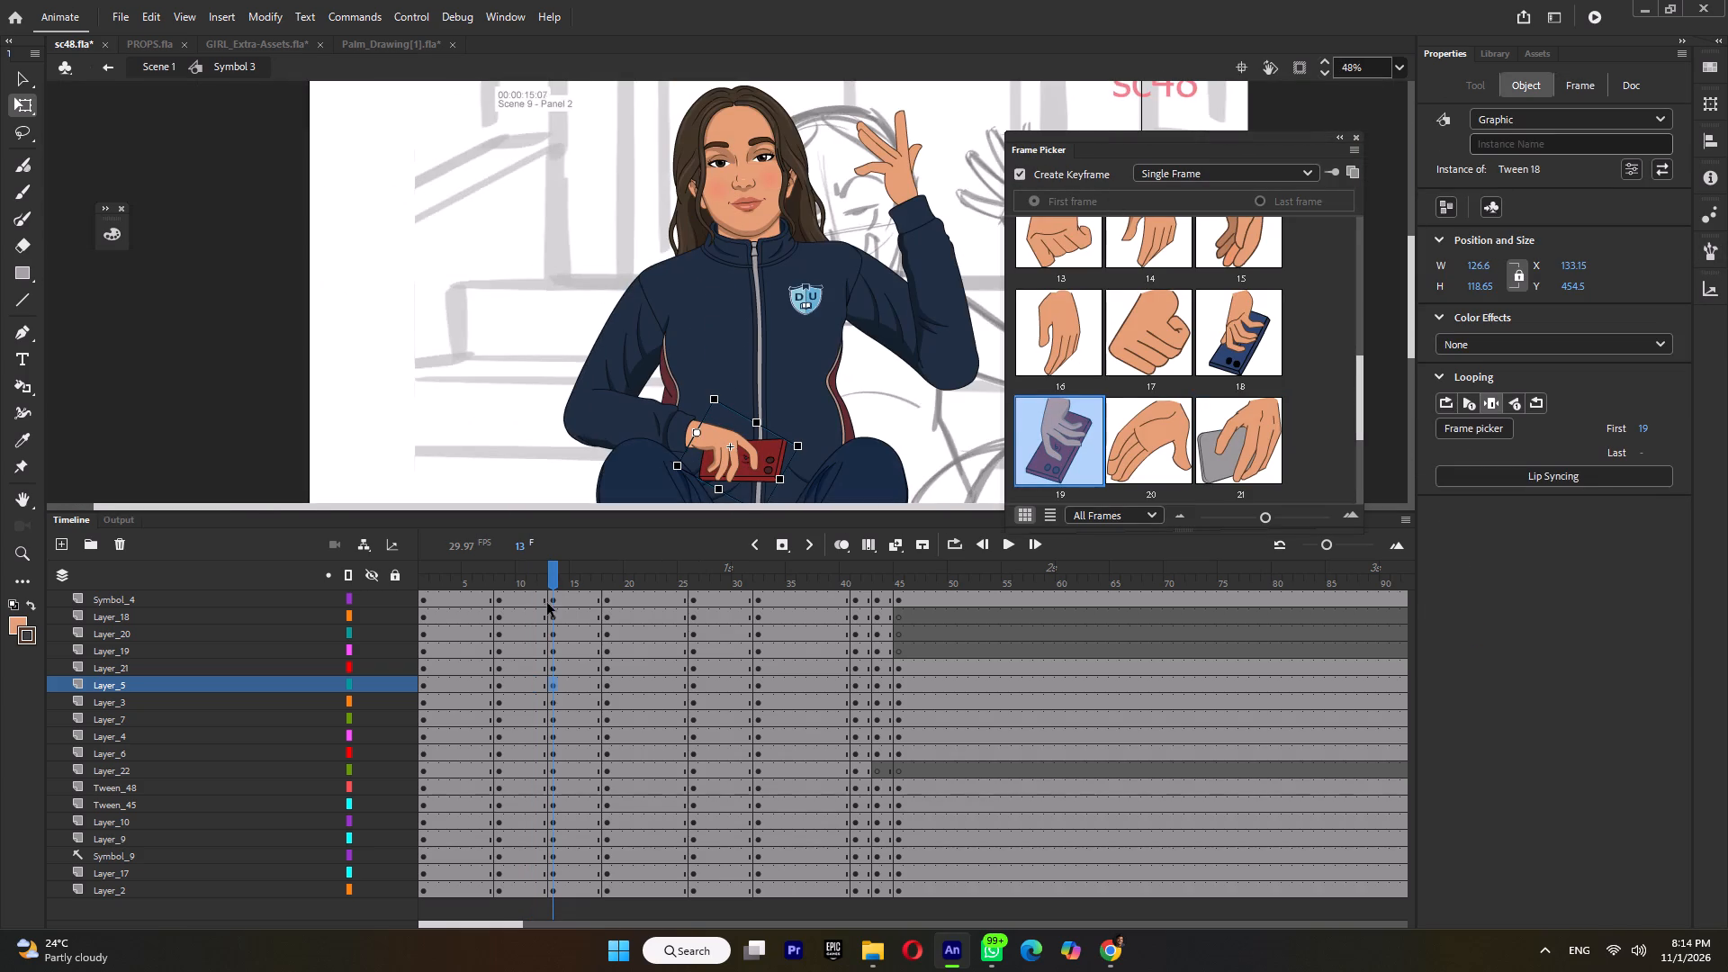
At frame 18 on Layer_5, swap the phone-holding hand to drawing 19 using the Frame Picker, and check the frame 12–14 transition.
left_click(608, 580)
left_click(733, 440)
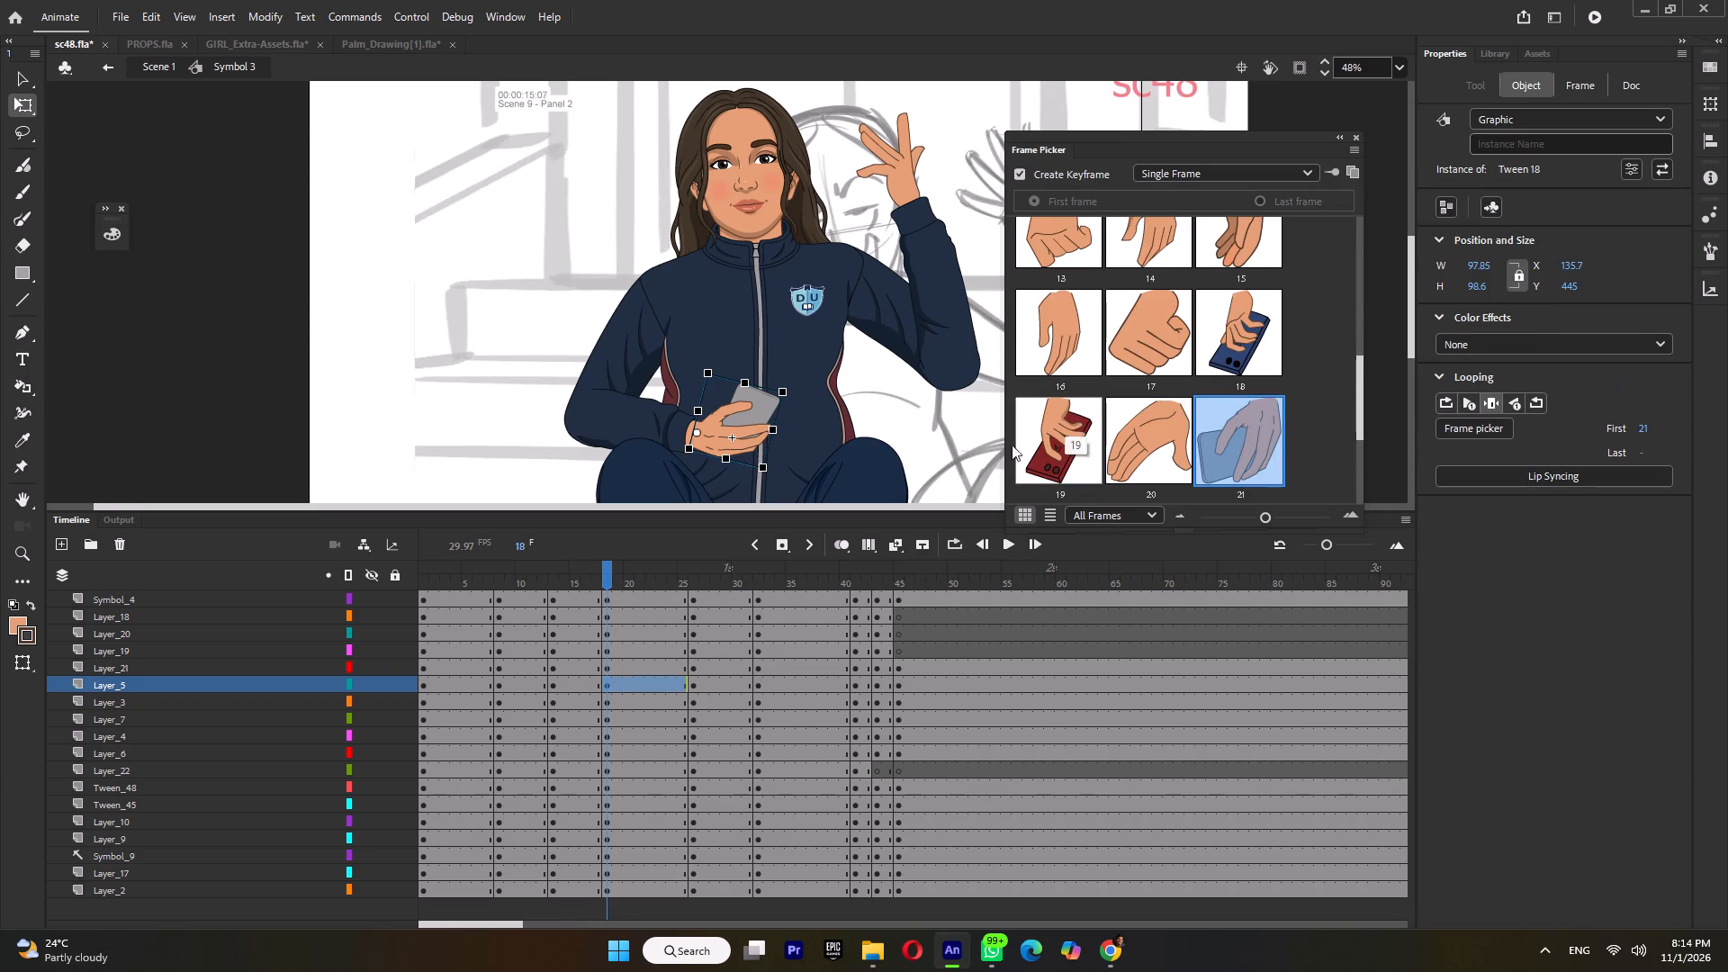
left_click(1006, 452)
left_click(1041, 445)
left_click(544, 577)
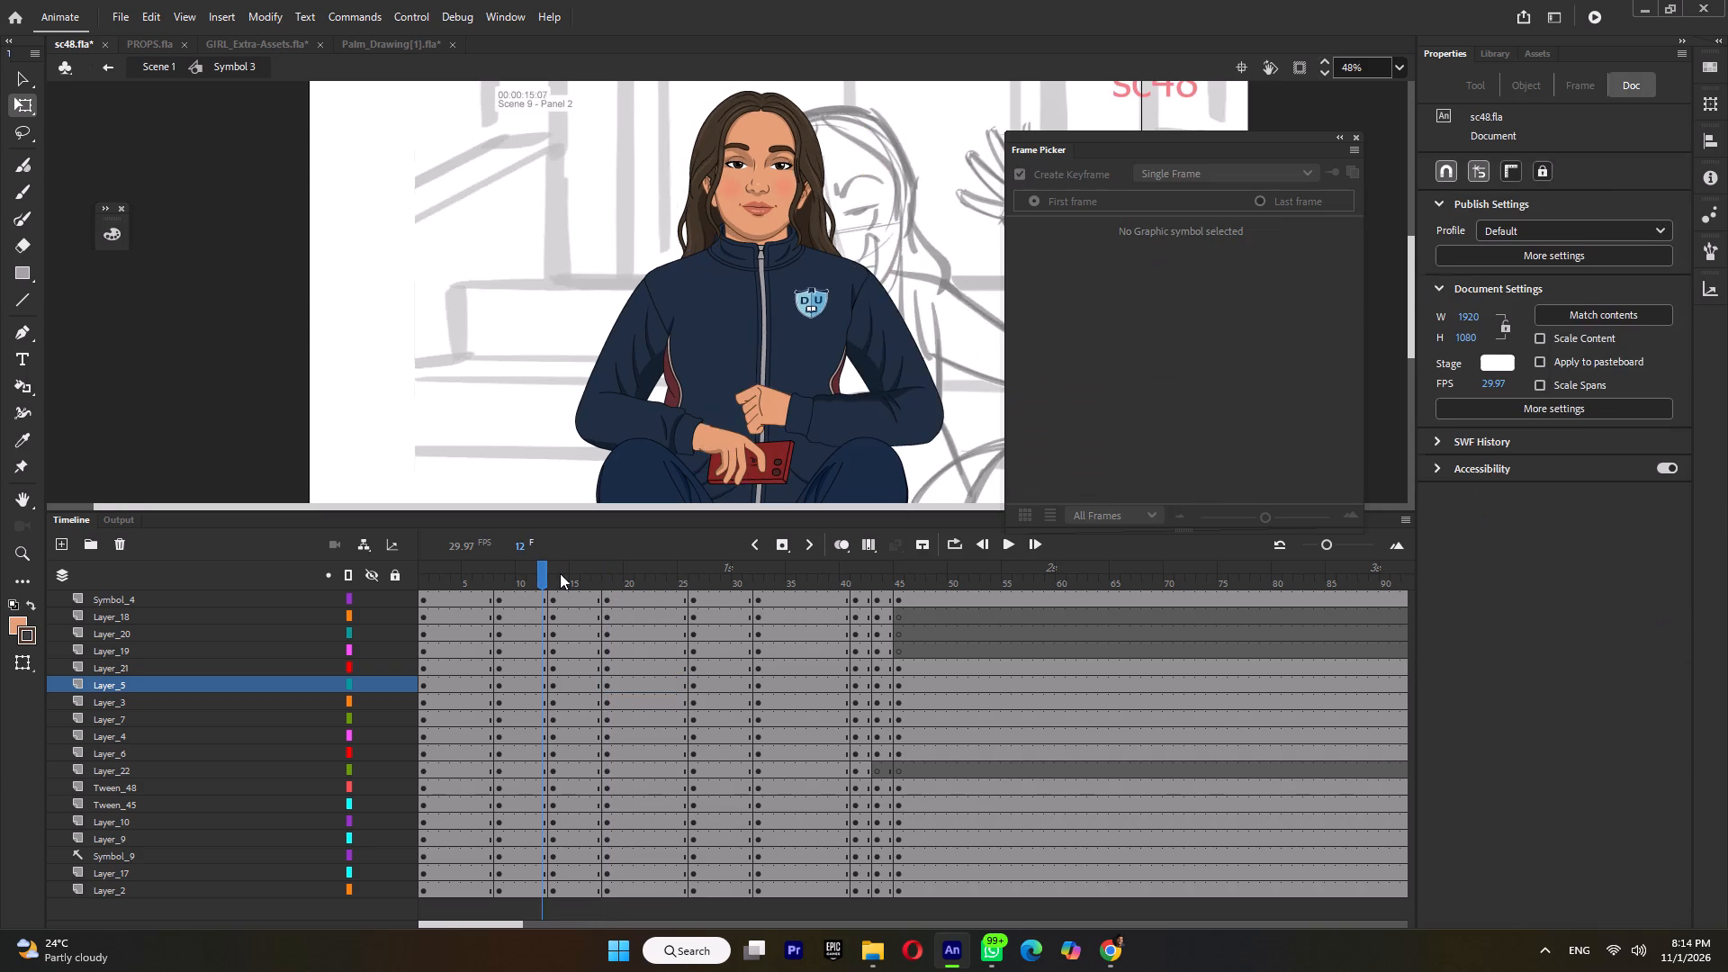
left_click(562, 571)
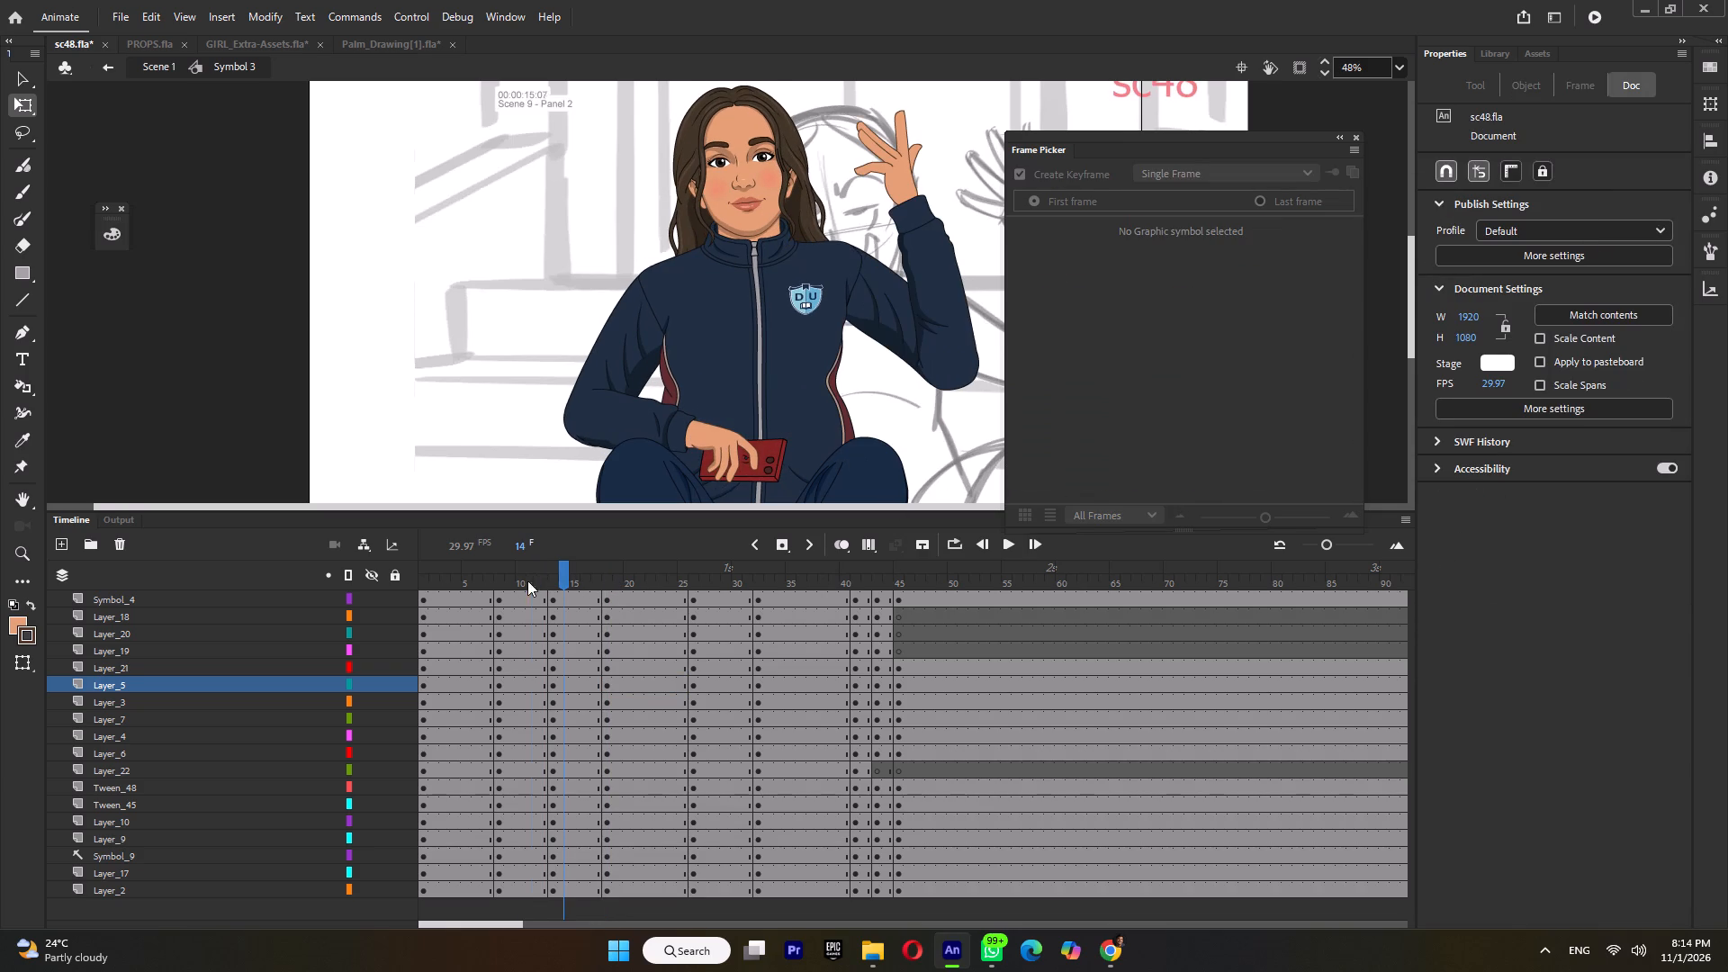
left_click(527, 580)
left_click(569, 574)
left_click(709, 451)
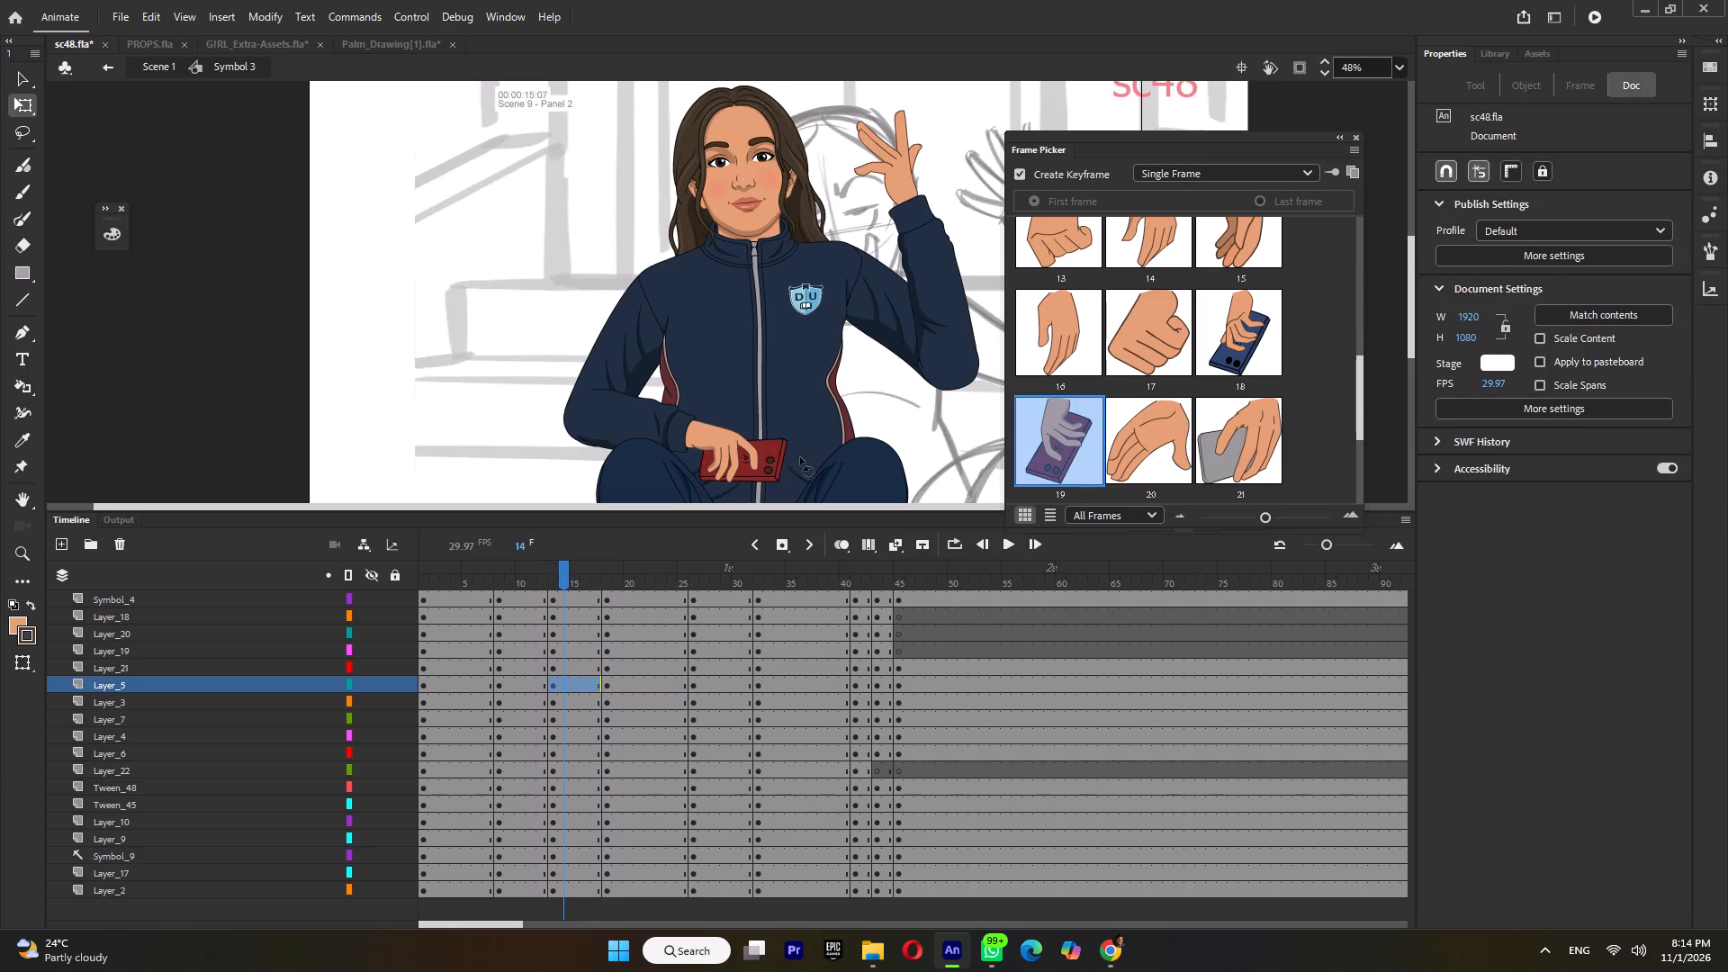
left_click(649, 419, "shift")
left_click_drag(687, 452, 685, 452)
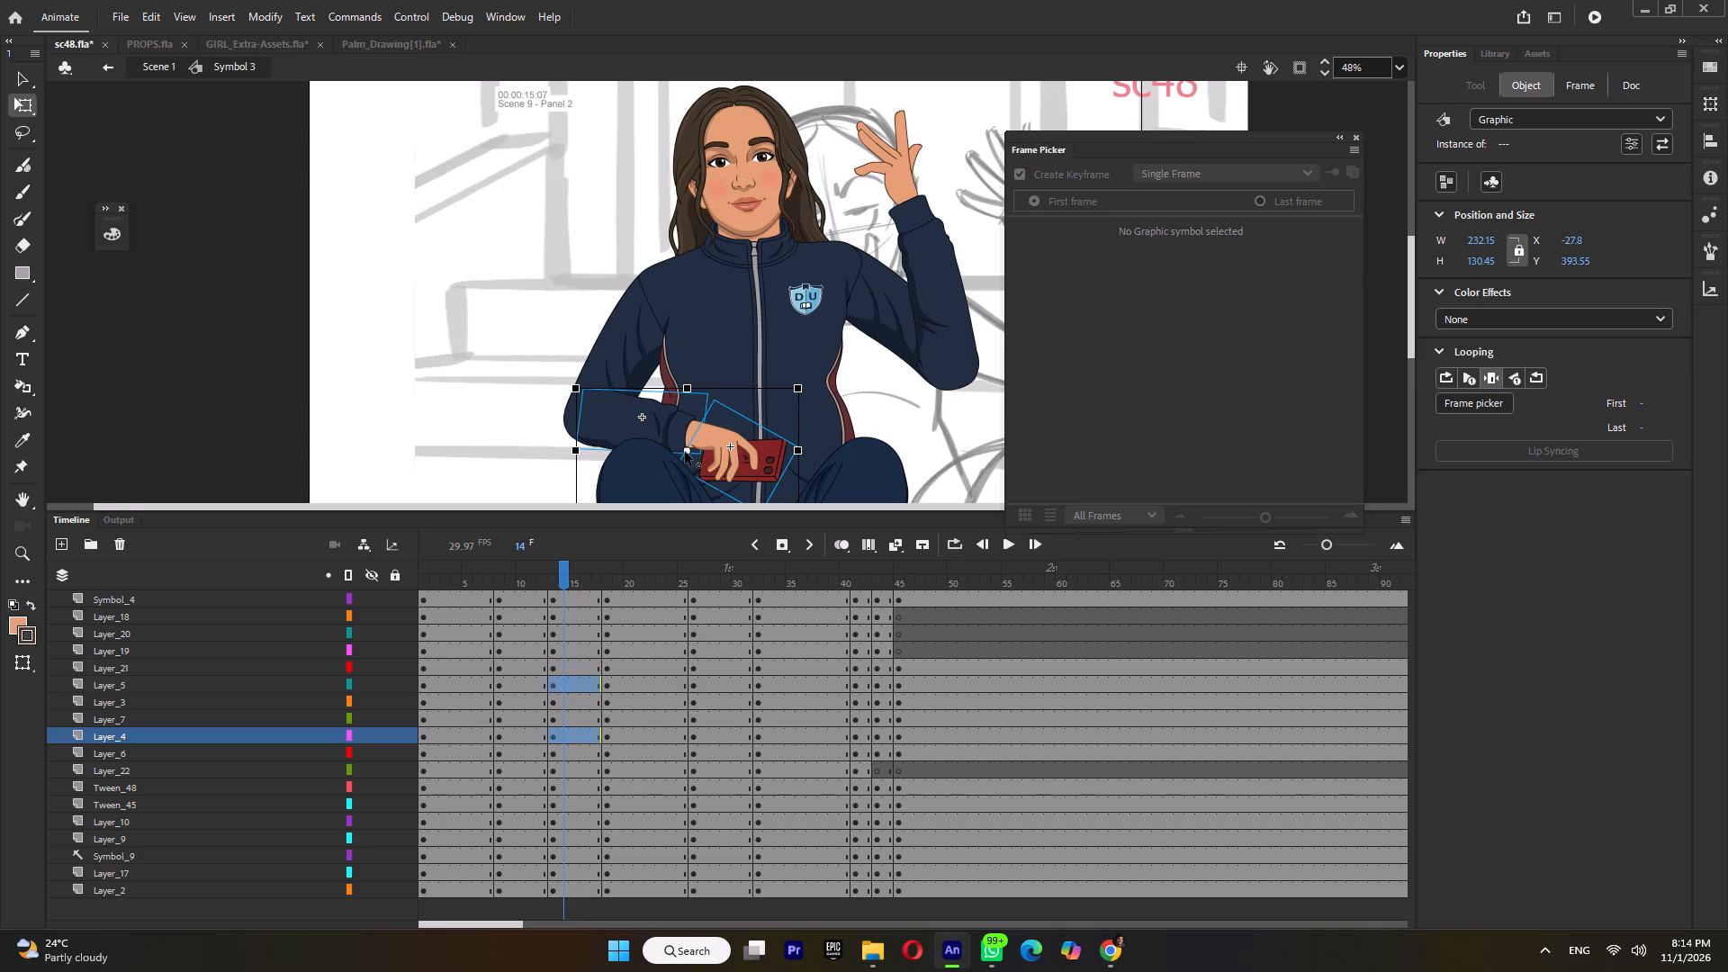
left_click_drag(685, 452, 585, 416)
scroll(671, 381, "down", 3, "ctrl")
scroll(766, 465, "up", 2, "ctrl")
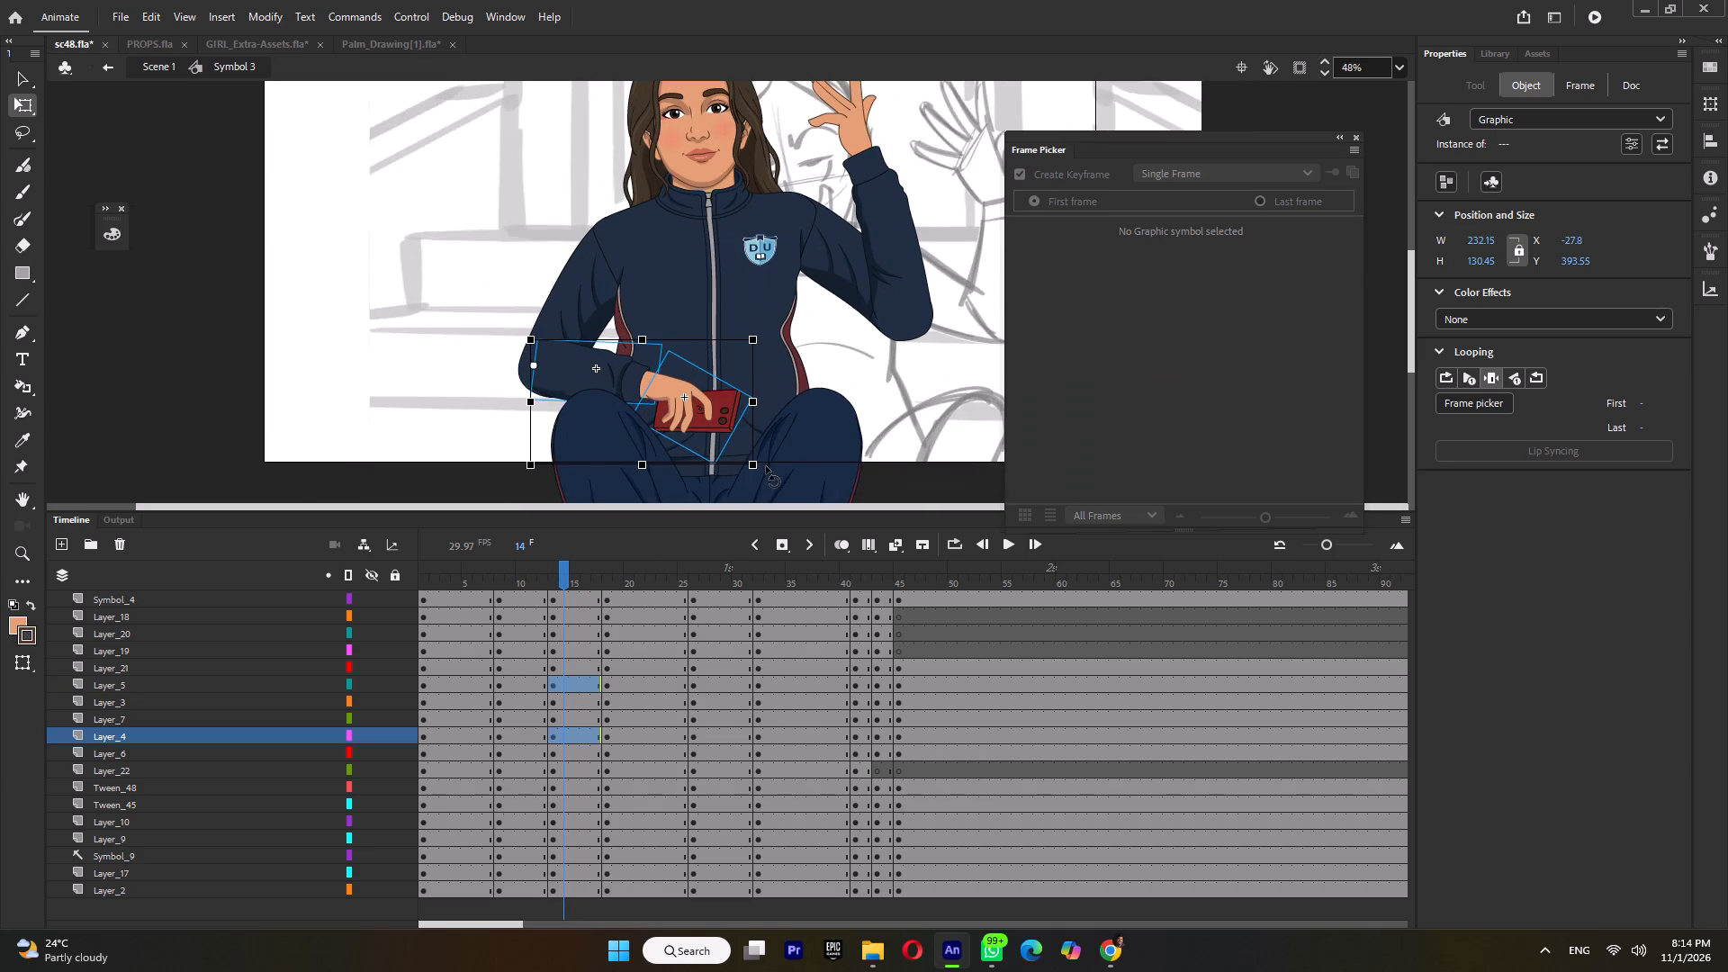
At frame 18, rotate the phone-holding forearm and hand slightly counterclockwise about the elbow, and play back the transition from frame 9.
left_click(610, 580)
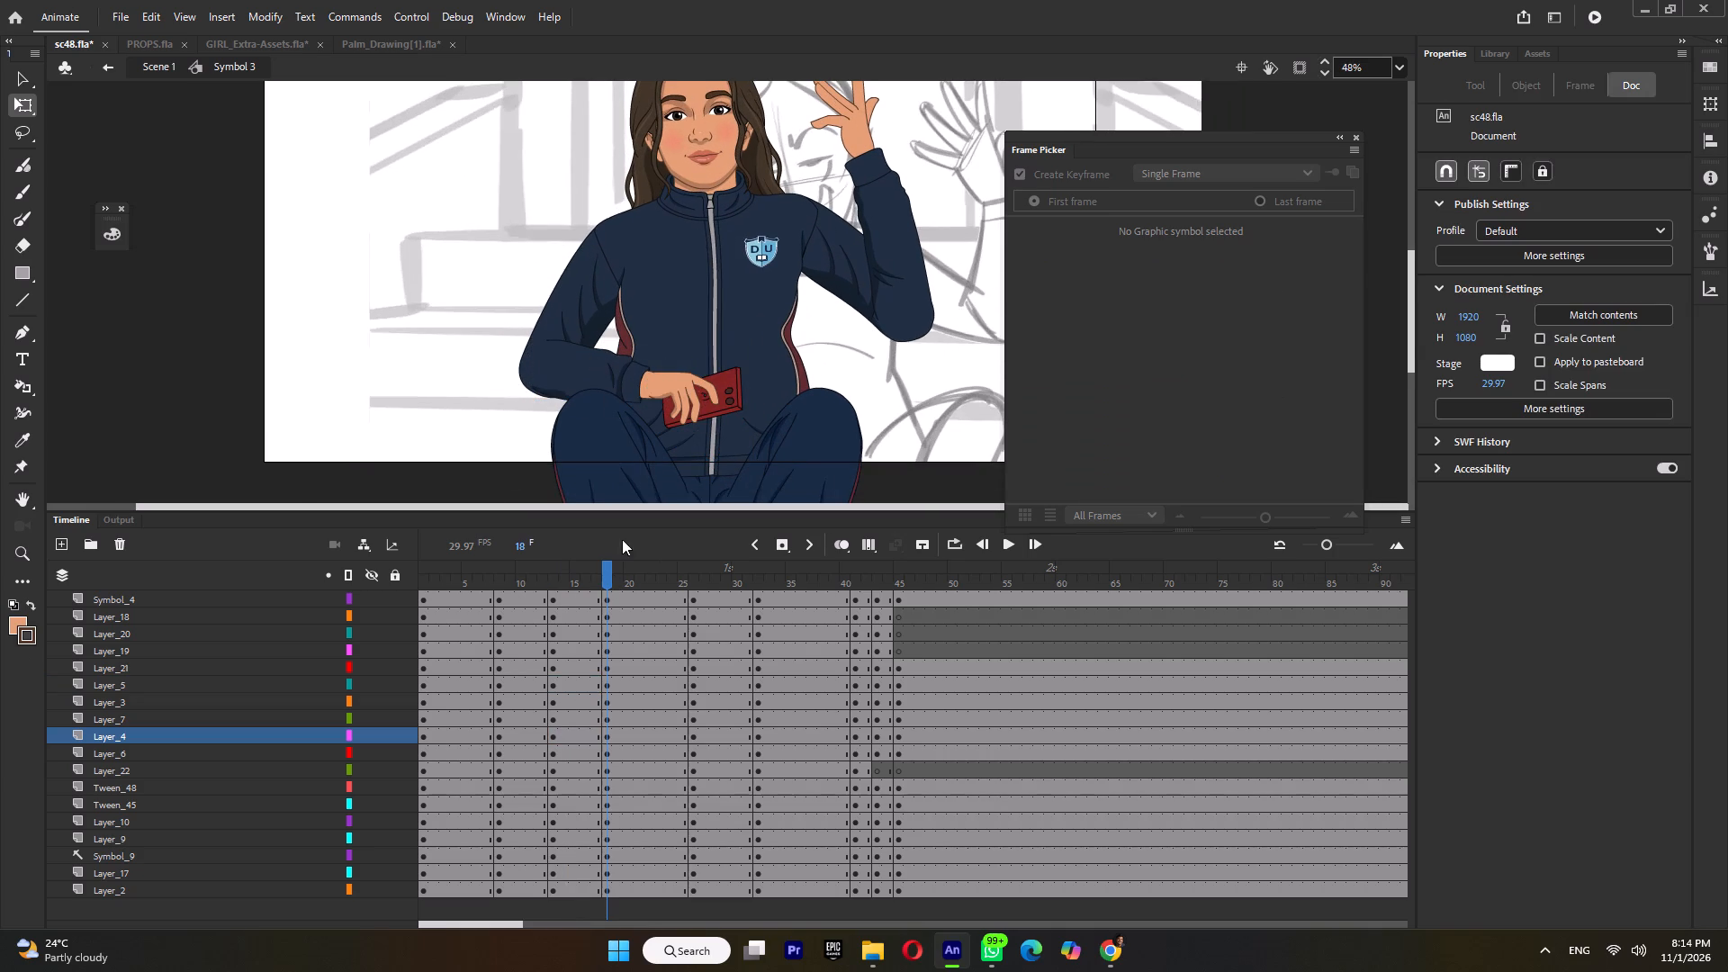
left_click(598, 374)
left_click(688, 386, "shift")
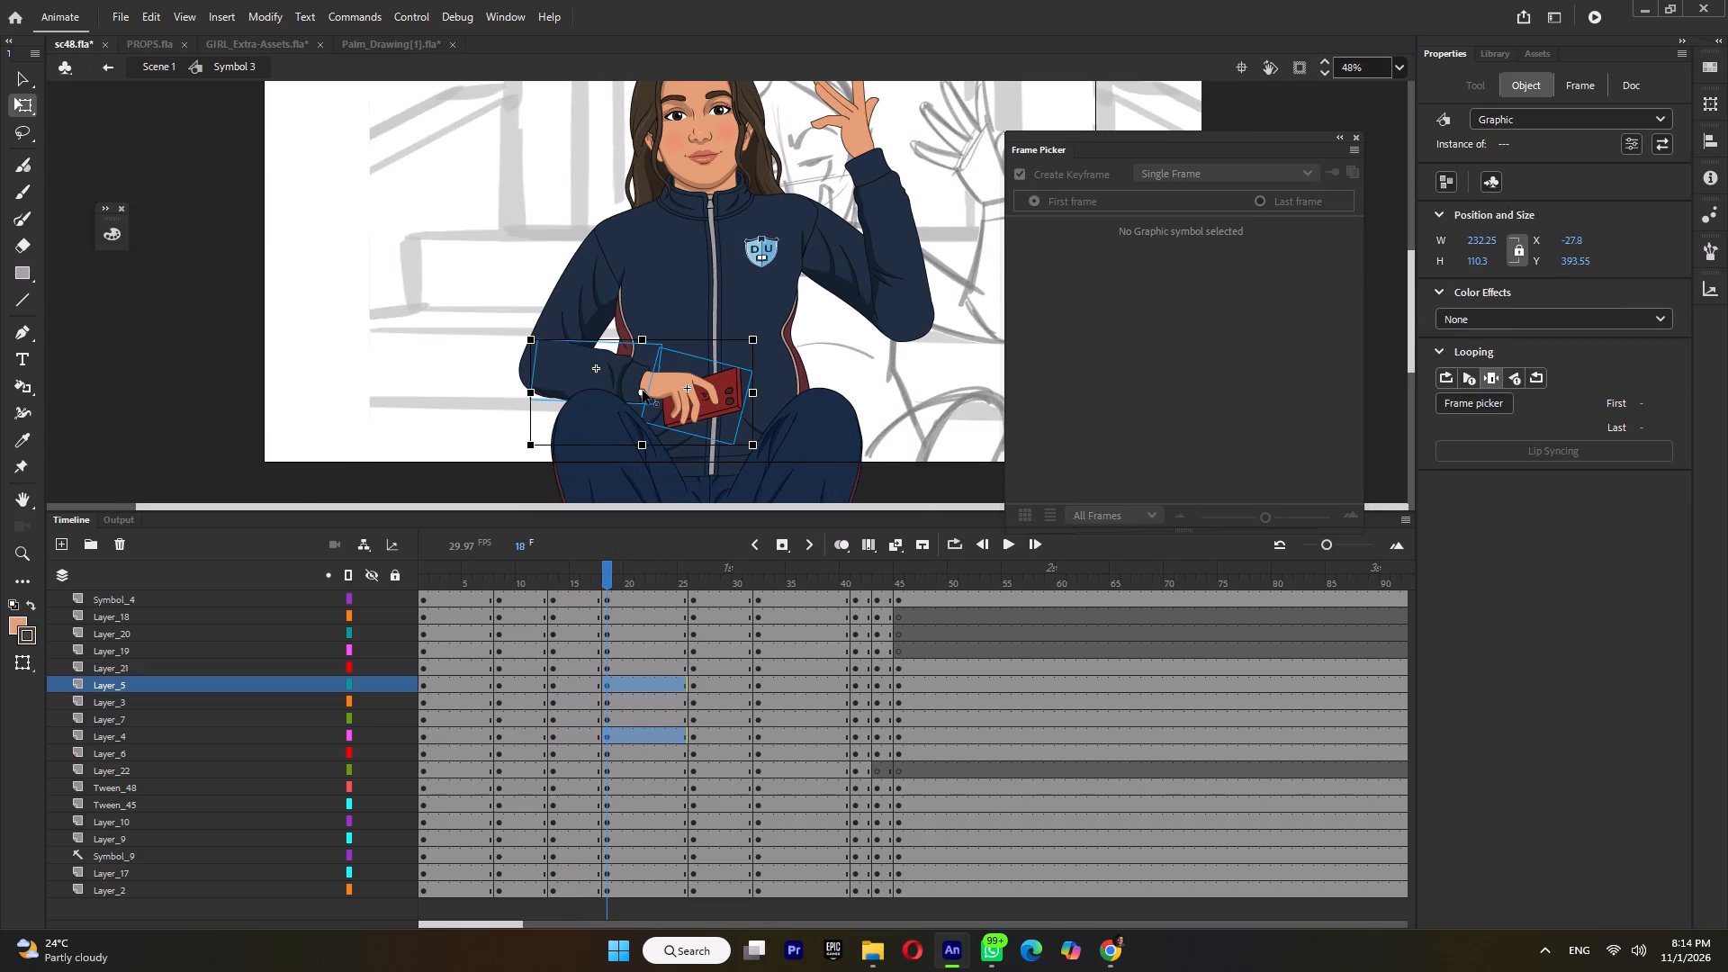
left_click_drag(643, 391, 542, 361)
scroll(753, 362, "up", 5, "ctrl")
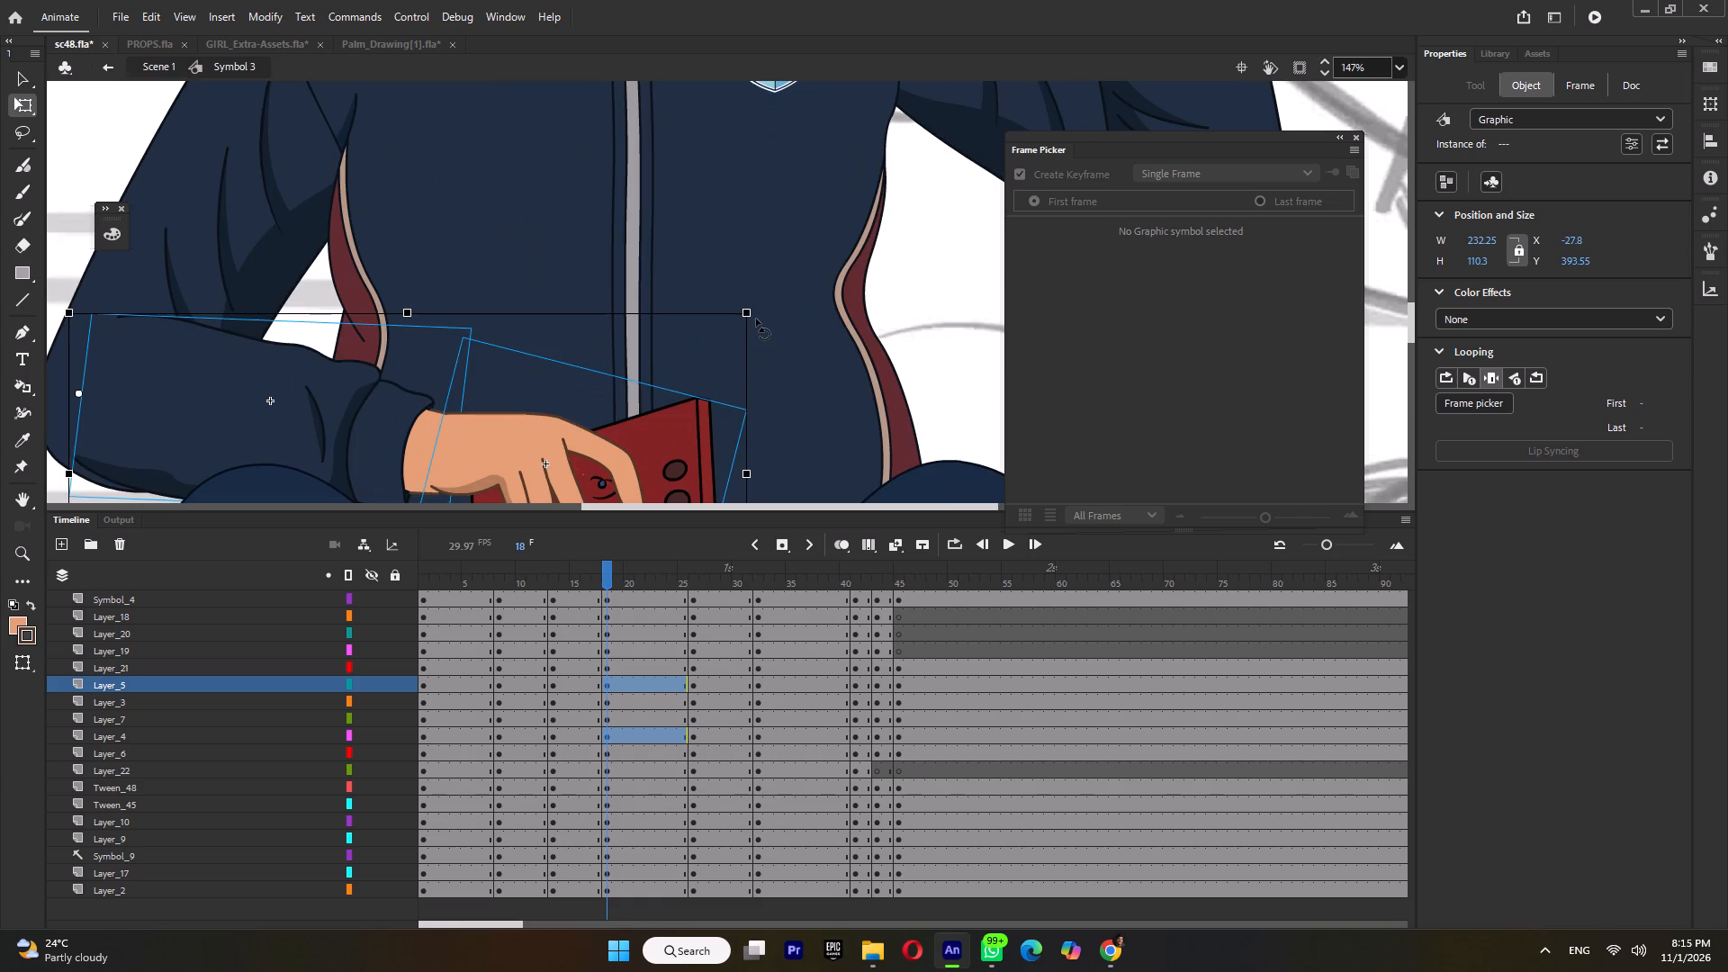
left_click_drag(756, 319, 758, 306)
scroll(758, 306, "down", 8, "ctrl")
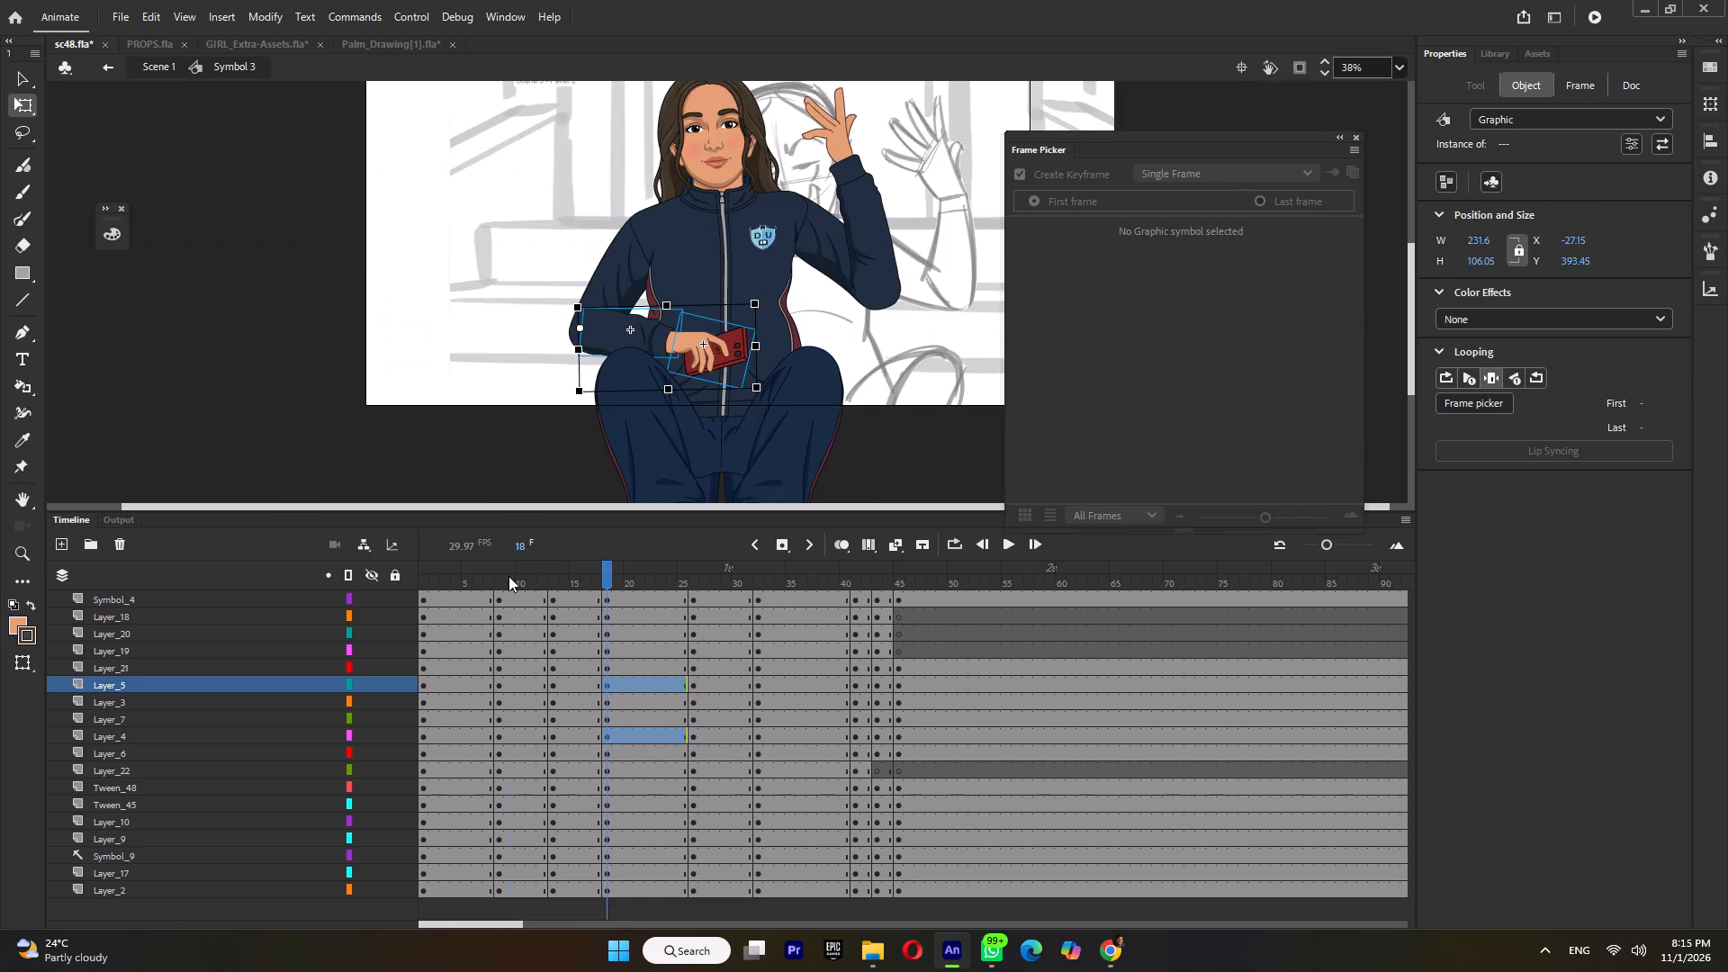
left_click(508, 576)
key("Return")
left_click(508, 576)
key("Return")
key("Return")
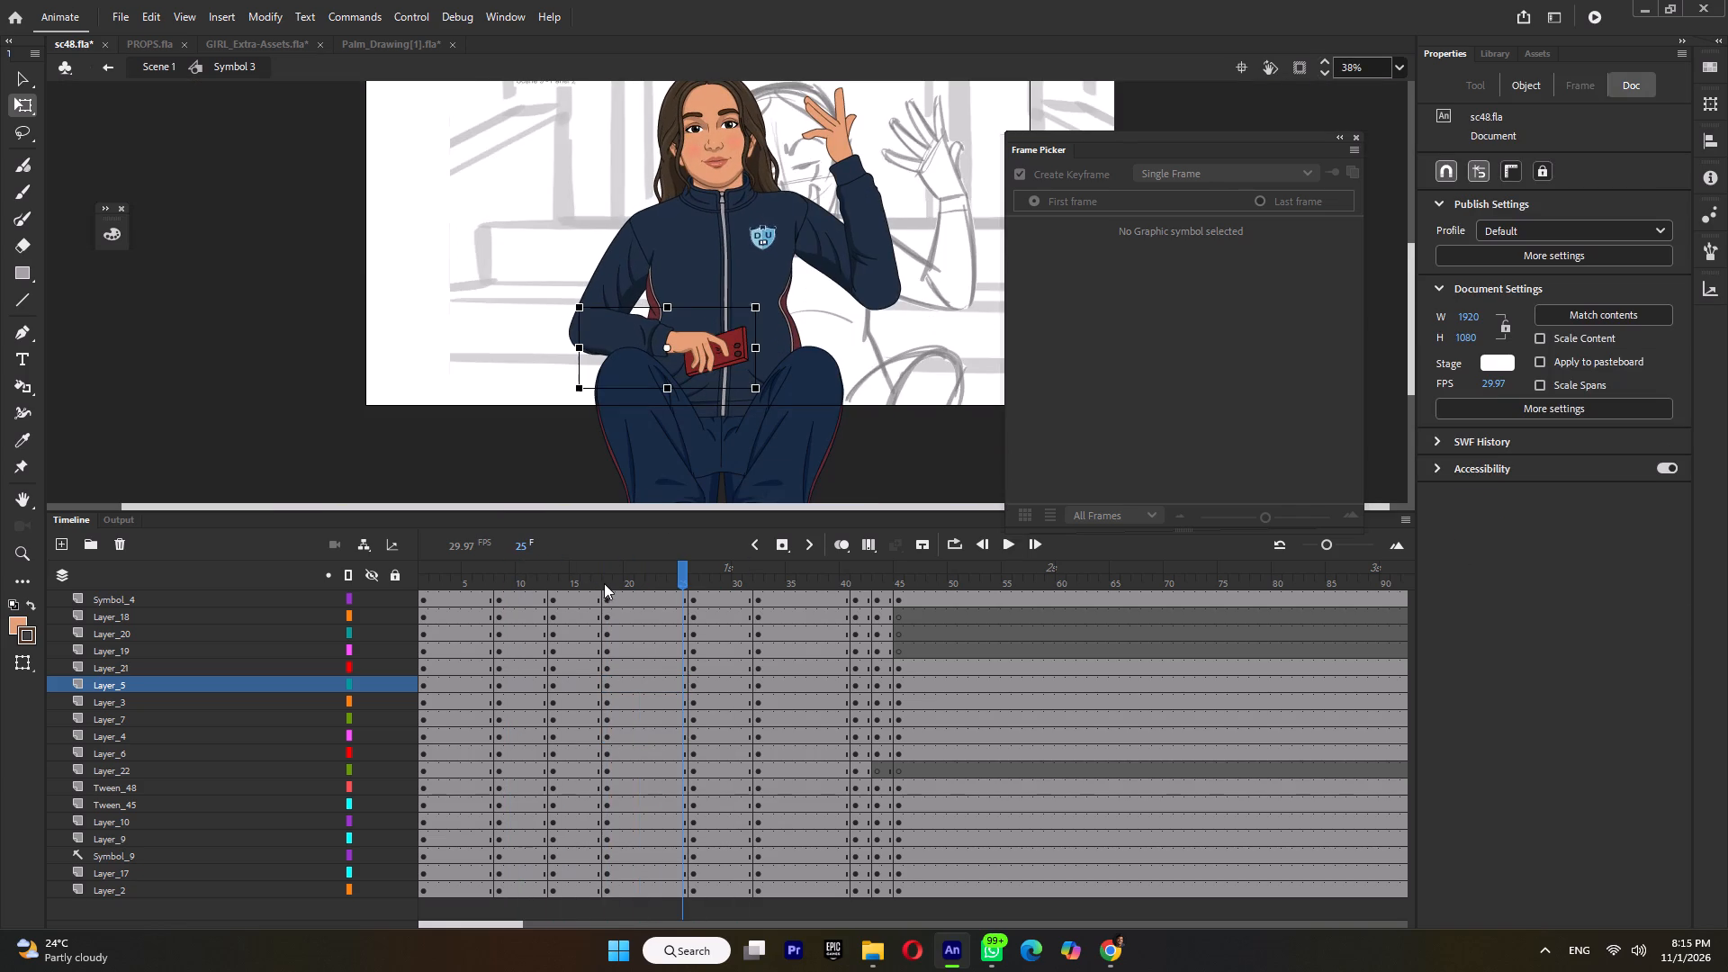
At frame 26 on Layer_5, swap the phone-holding hand to drawing 19, the red-phone hand, using the Frame Picker.
left_click(695, 578)
left_click(698, 345)
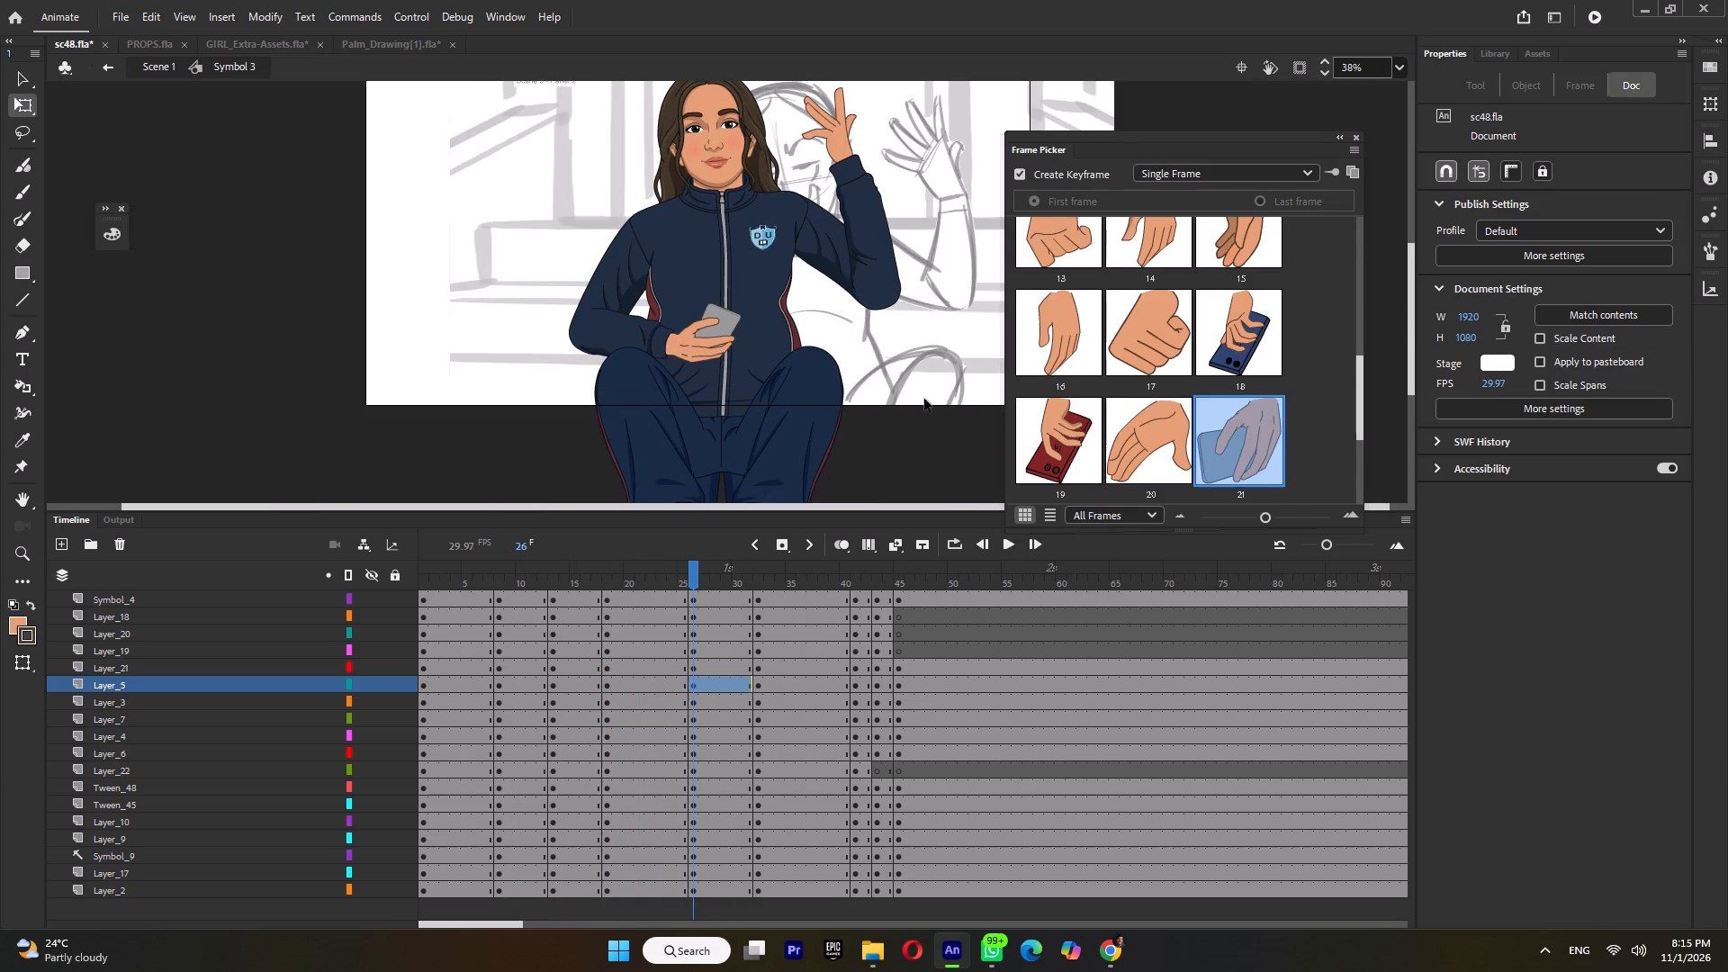
left_click(1012, 424)
left_click(1062, 417)
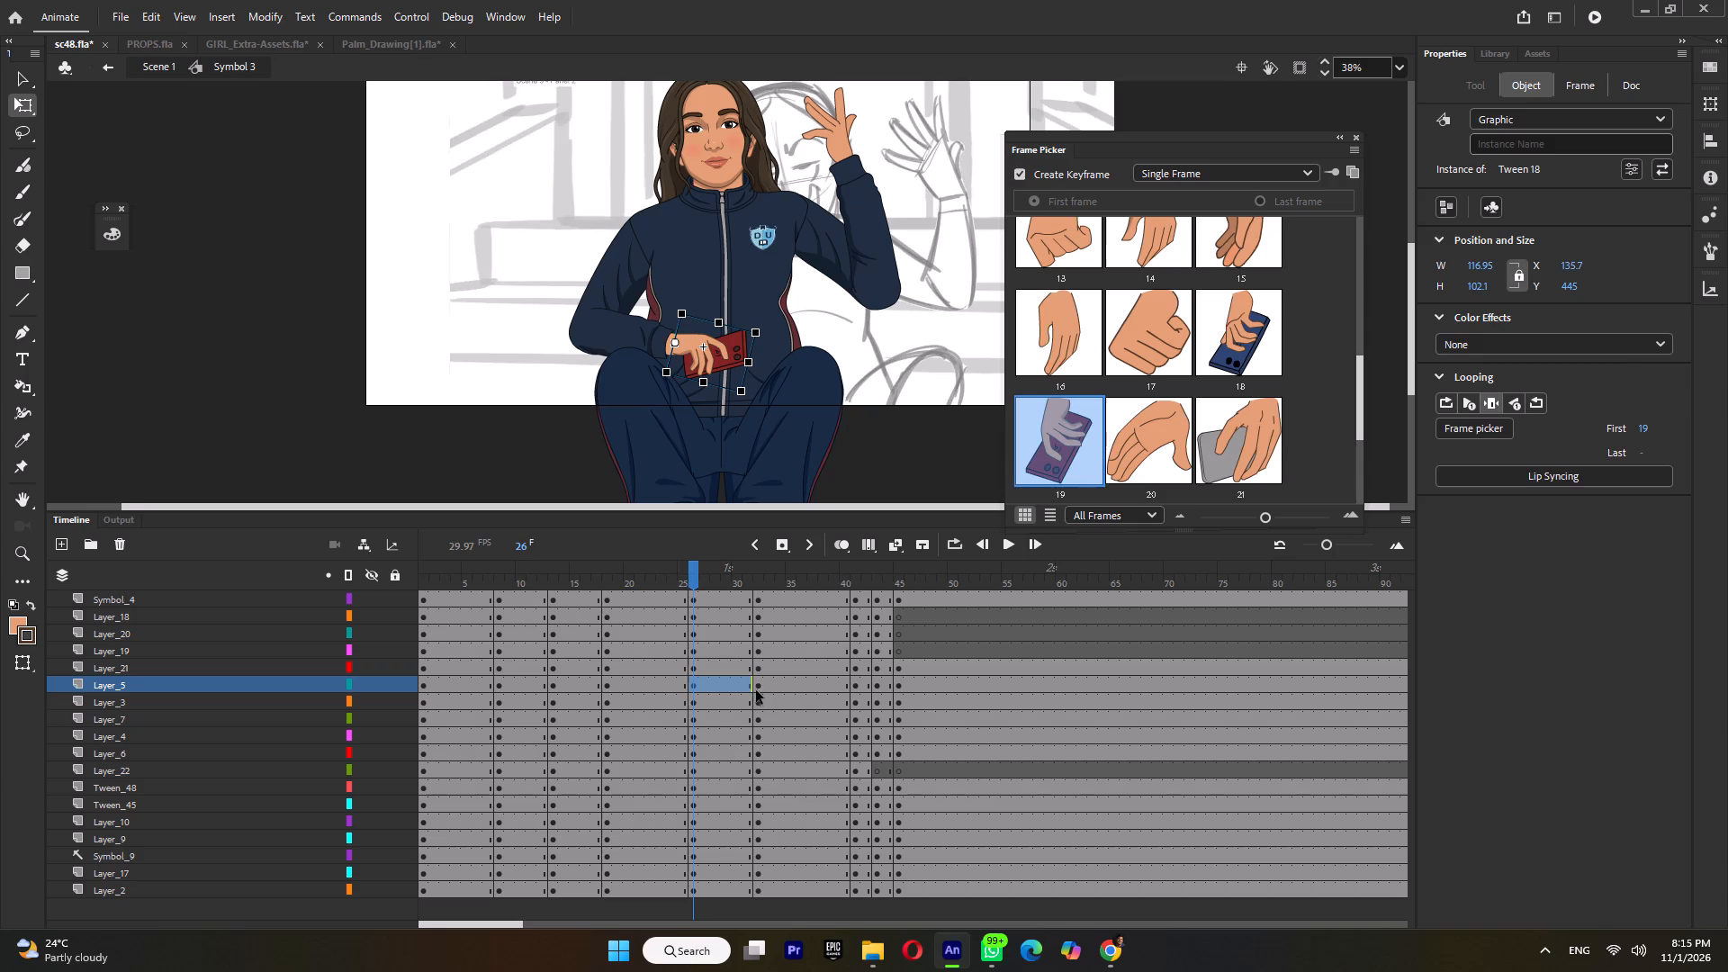
Clear Layer_5's keyframe at frame 32 and reinsert it so the red-phone hand carries over from frame 26.
left_click(756, 685)
key("shift+F6")
key("F6")
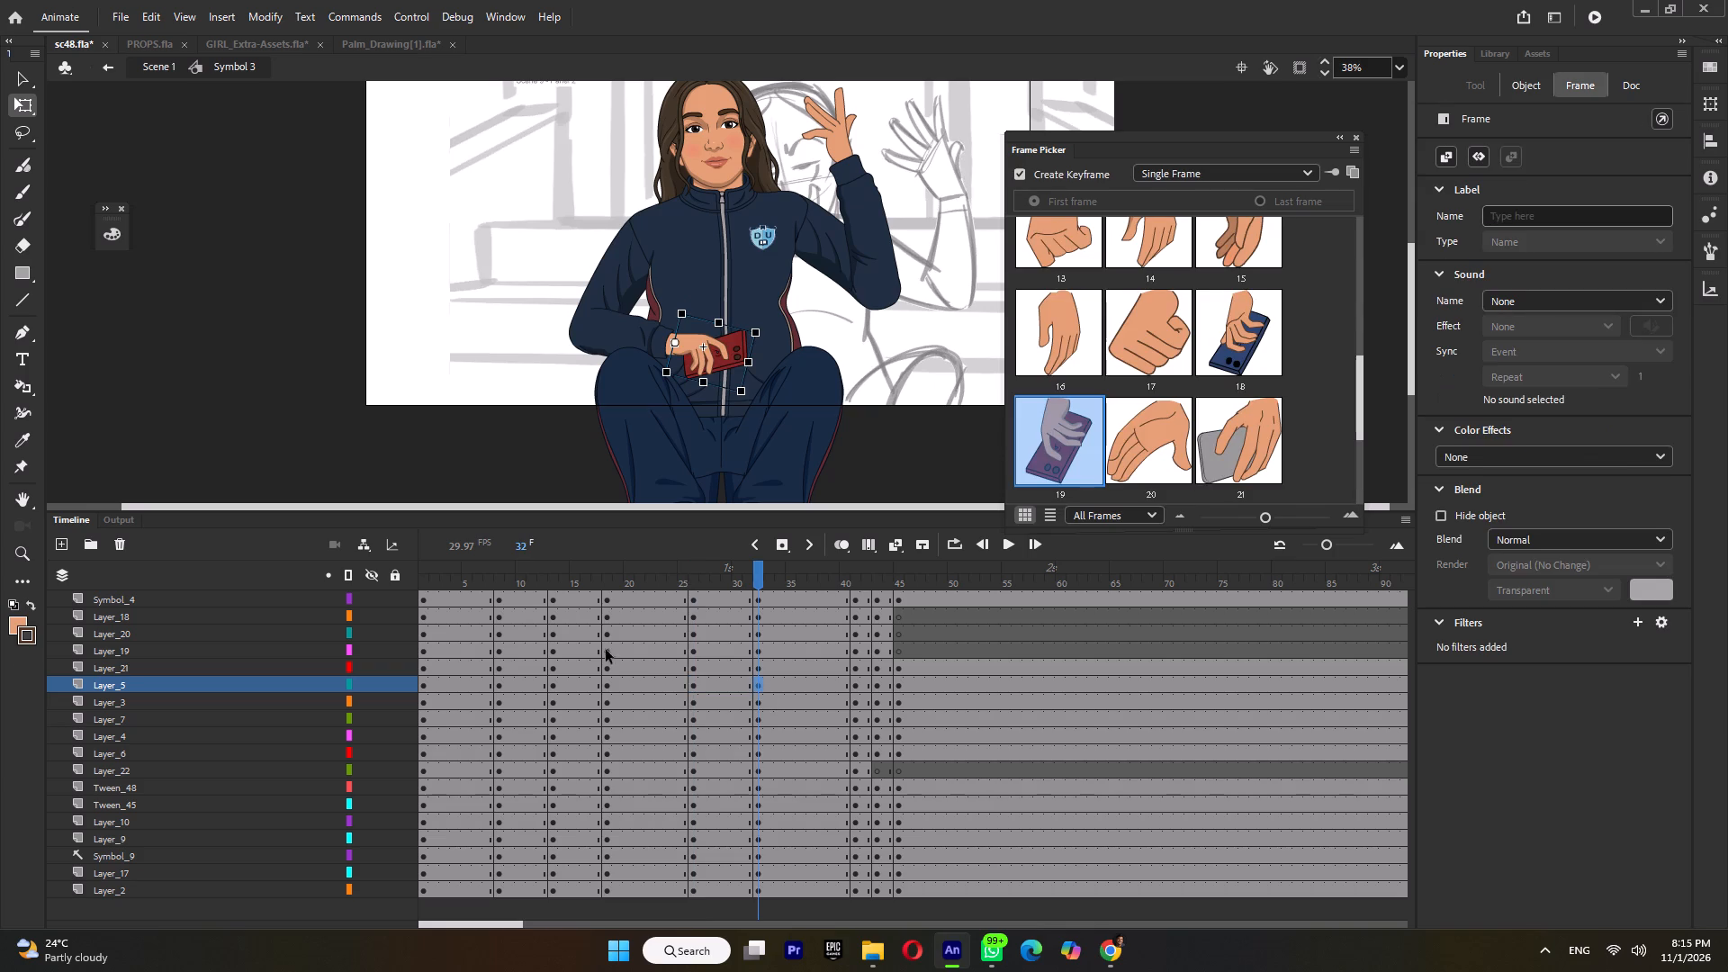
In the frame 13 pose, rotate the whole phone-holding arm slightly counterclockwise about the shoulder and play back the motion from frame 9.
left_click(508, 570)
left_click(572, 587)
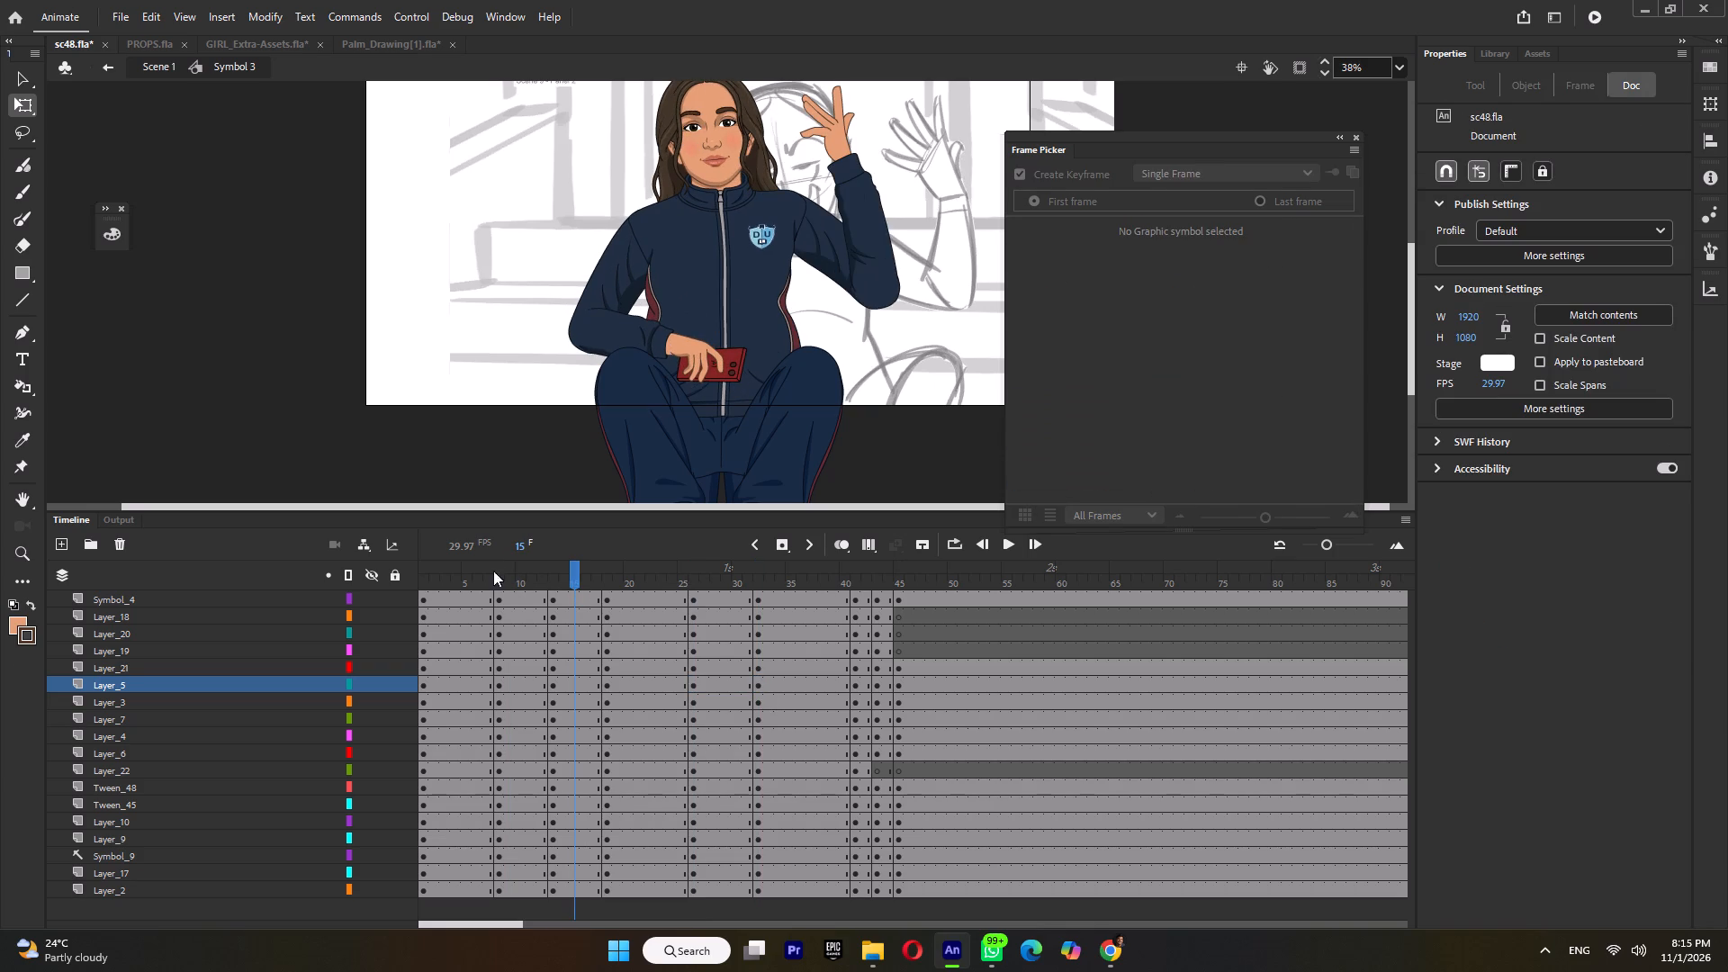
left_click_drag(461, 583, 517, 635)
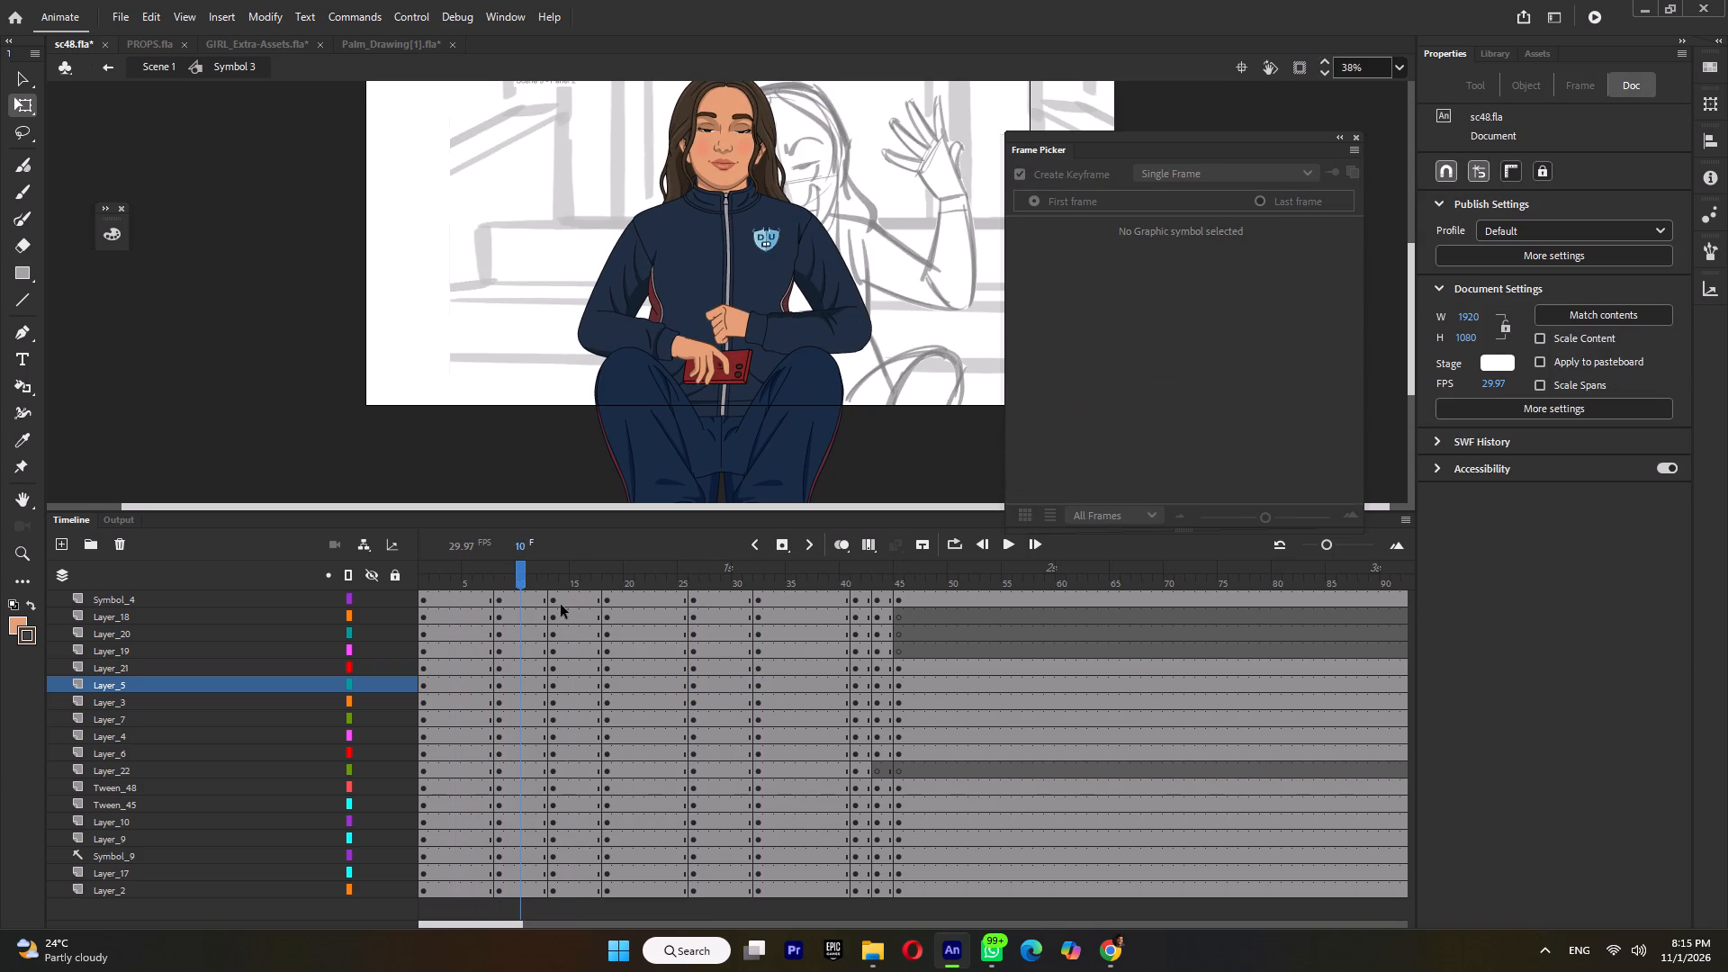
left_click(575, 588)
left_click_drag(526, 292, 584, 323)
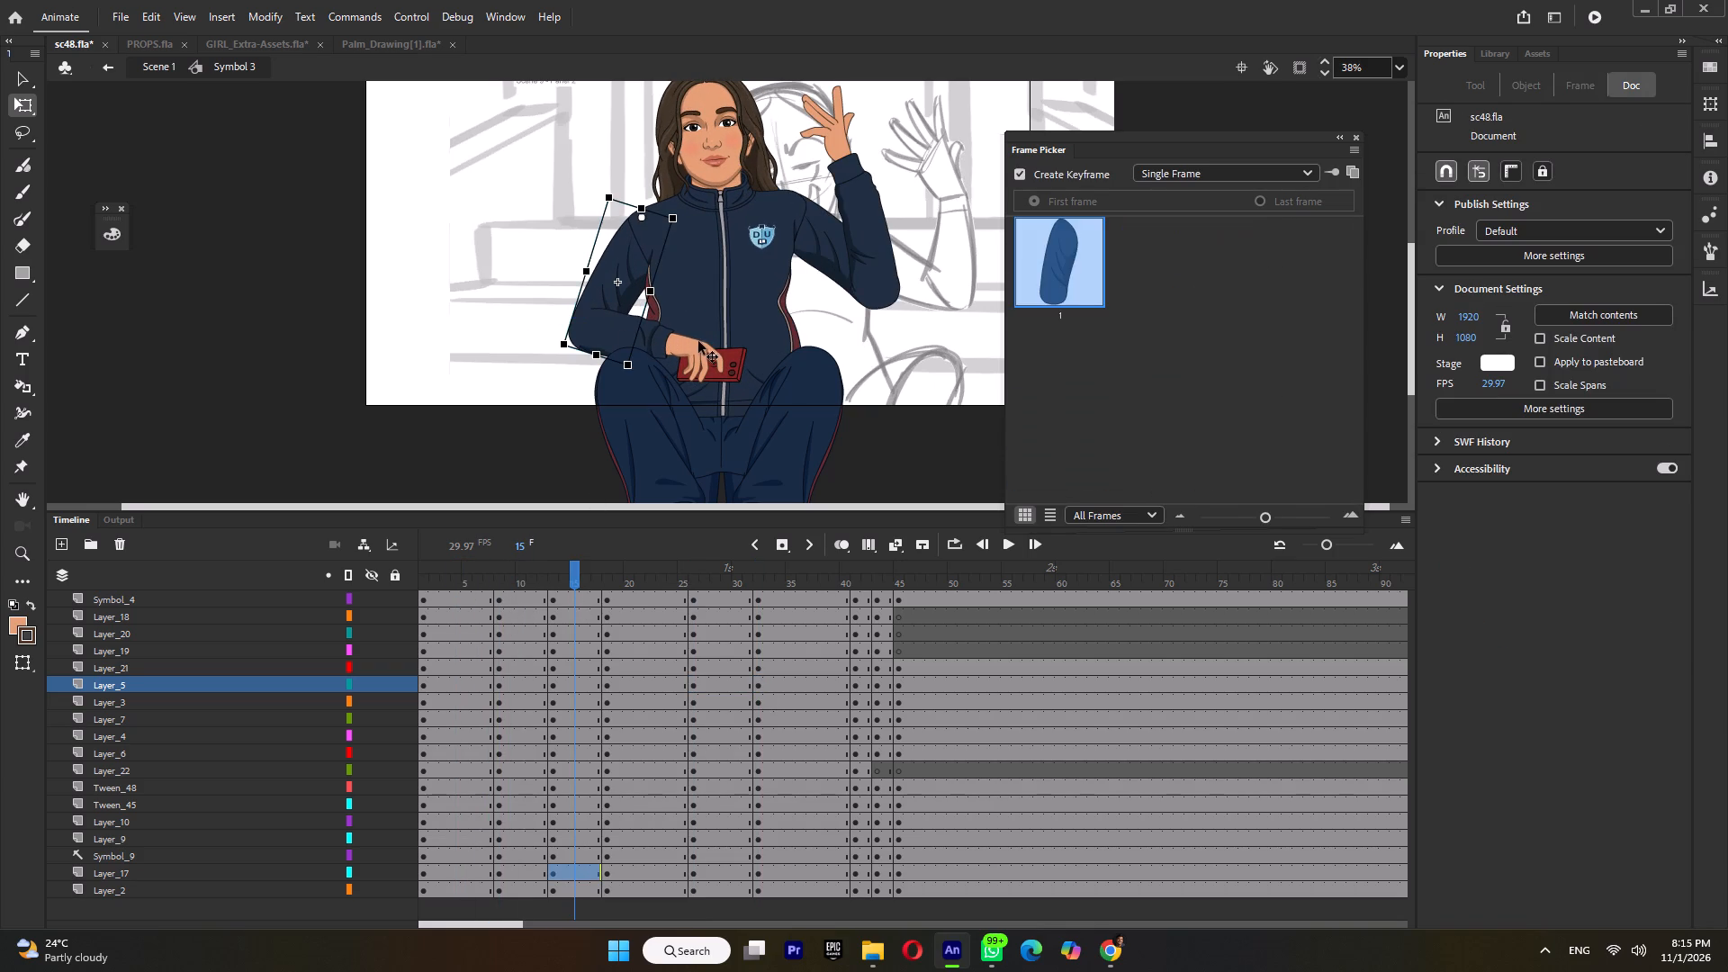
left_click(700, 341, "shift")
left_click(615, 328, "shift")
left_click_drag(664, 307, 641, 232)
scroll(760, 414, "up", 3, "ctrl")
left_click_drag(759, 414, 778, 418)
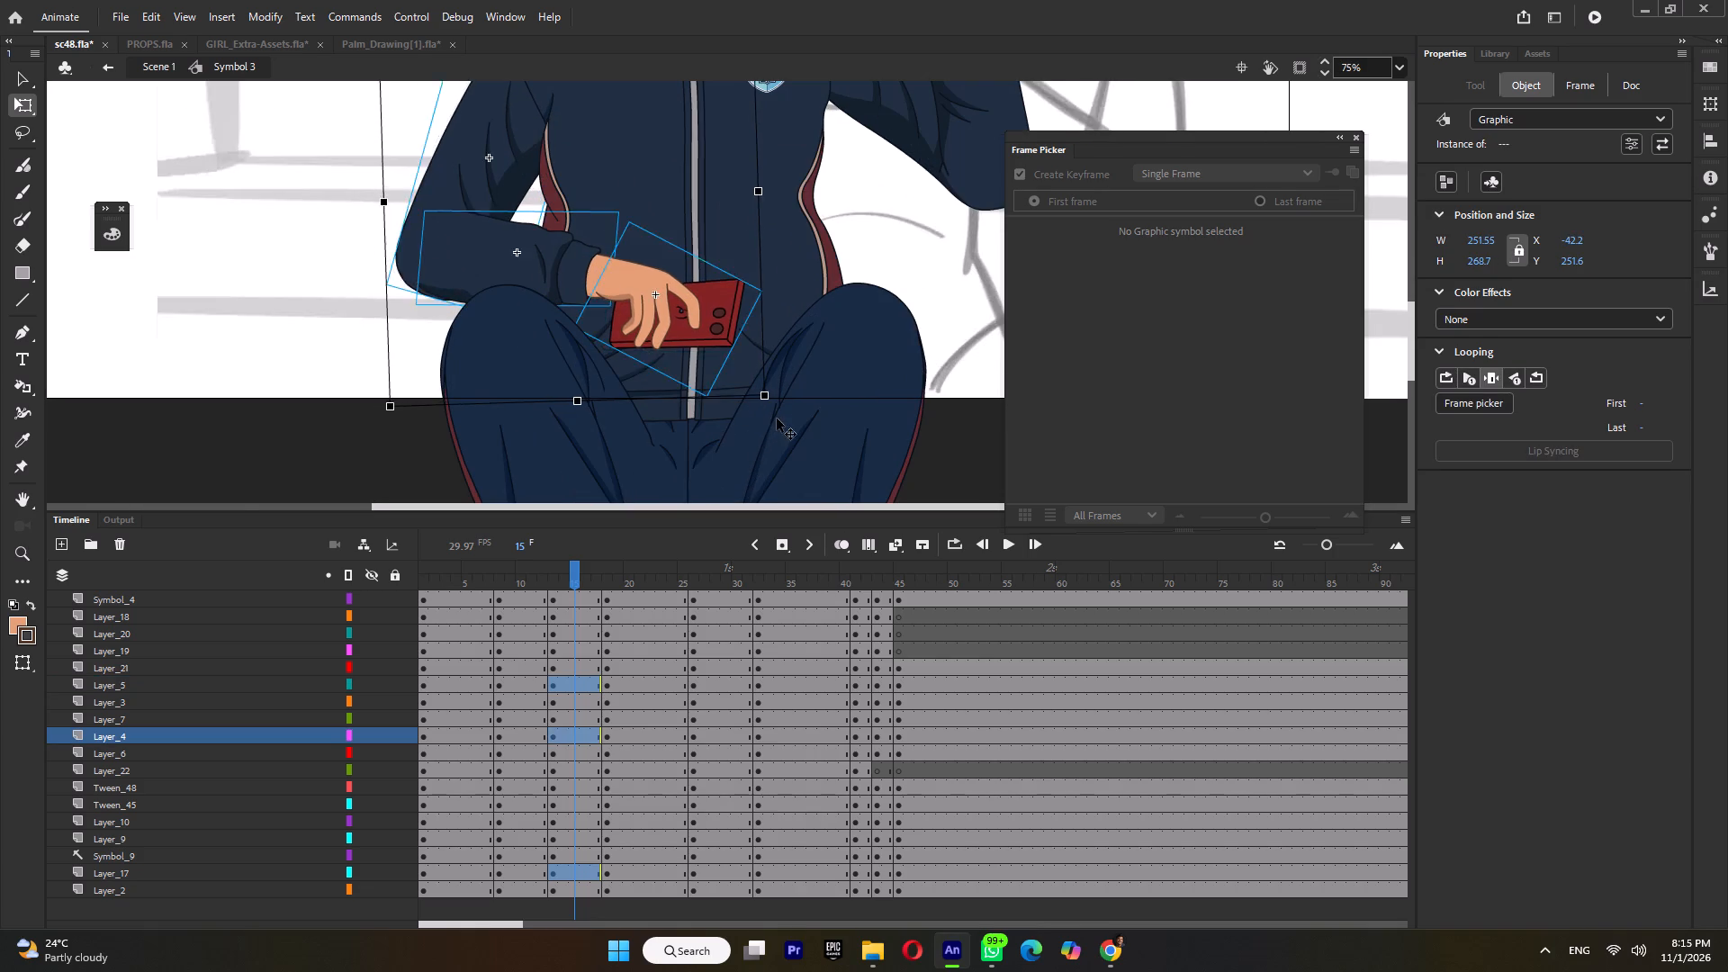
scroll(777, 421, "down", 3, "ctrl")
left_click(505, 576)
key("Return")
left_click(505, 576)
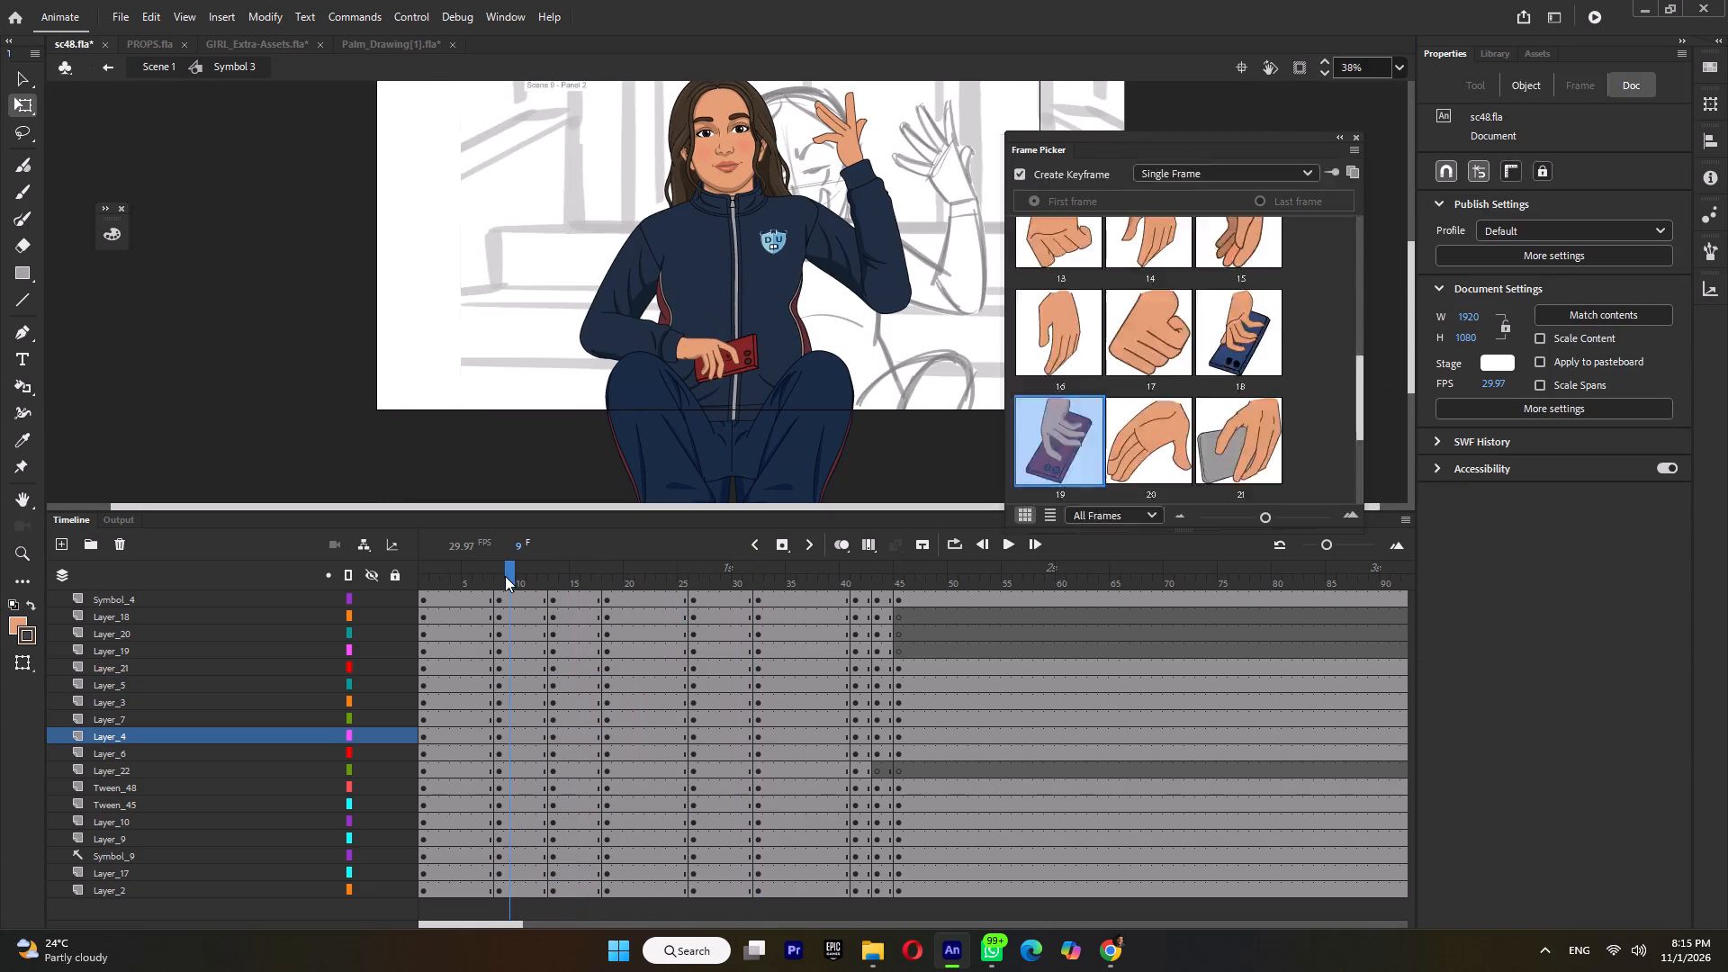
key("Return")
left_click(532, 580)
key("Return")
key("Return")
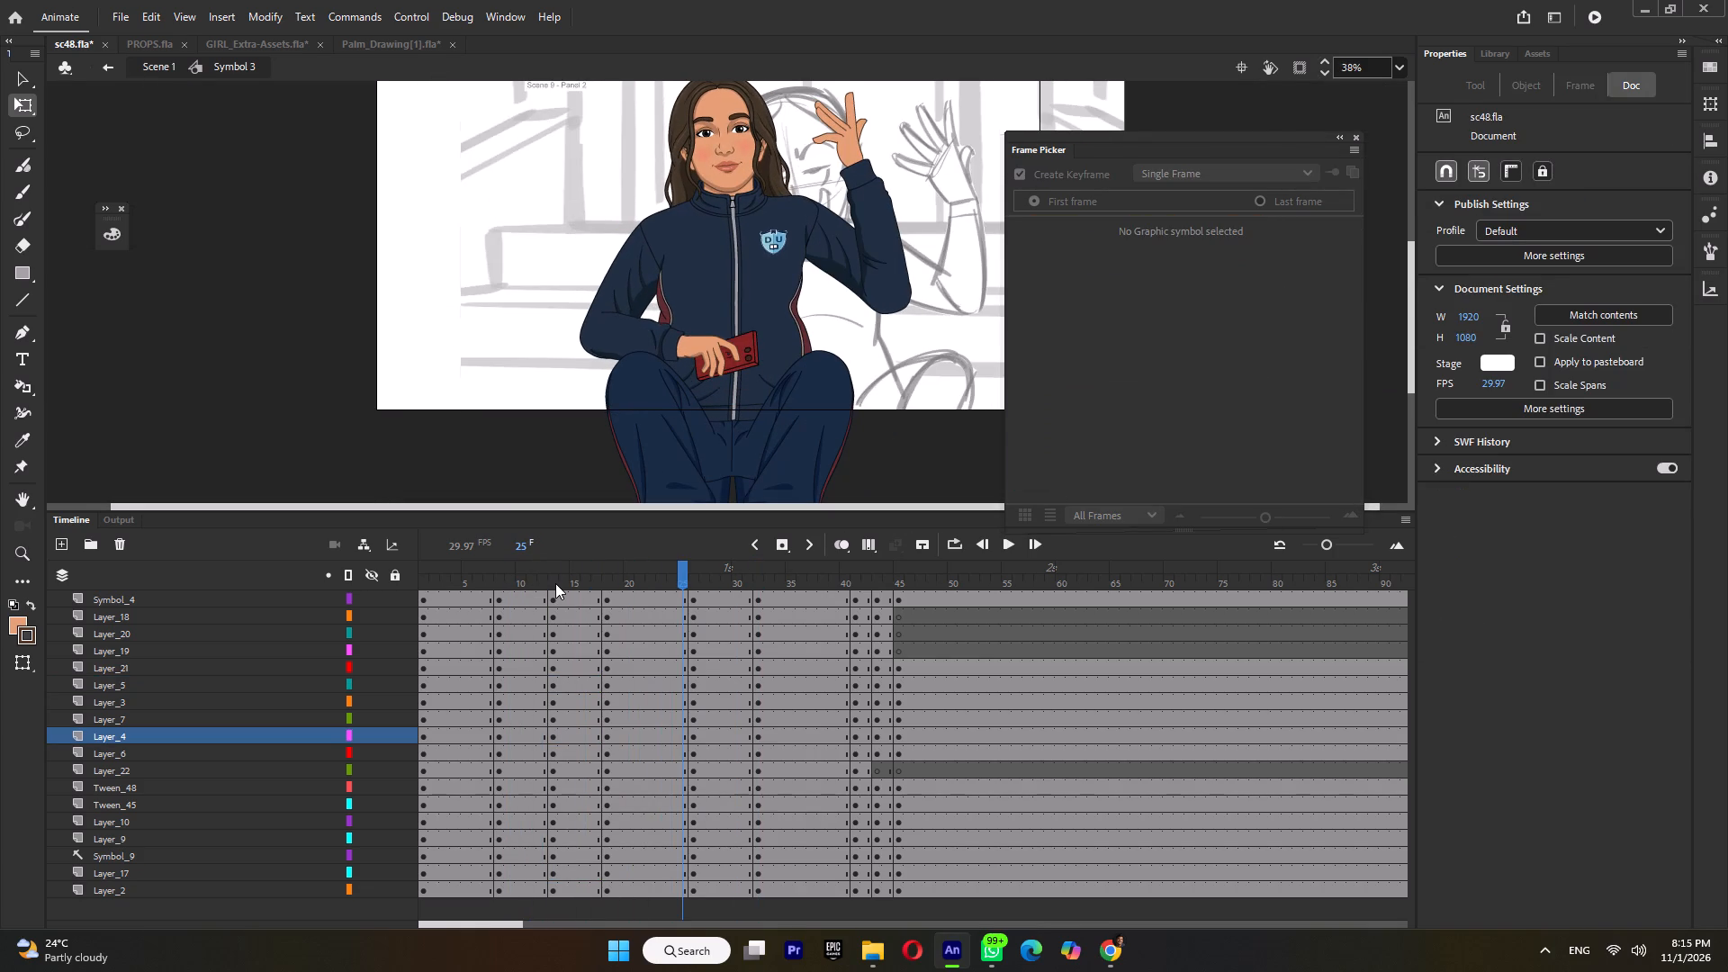
Move the frame 18 keyframes on all layers to frame 13, replacing the pose there, and insert keyframes on all layers at frame 17.
left_click(551, 580)
double_click(609, 581)
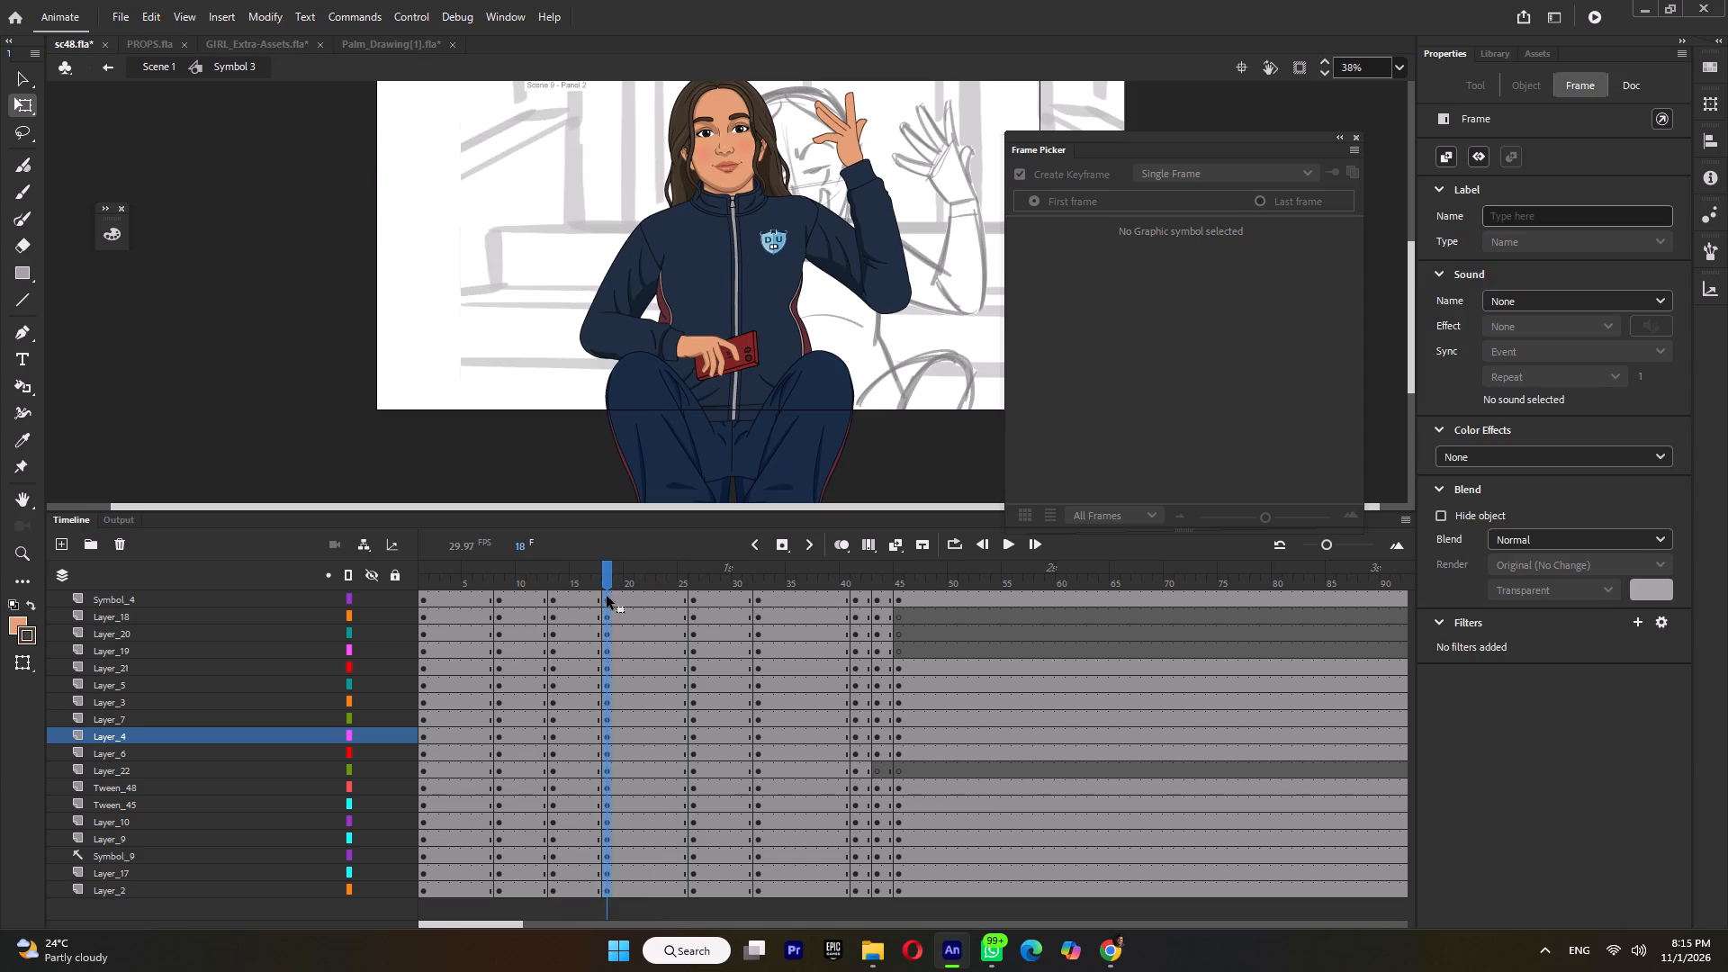
left_click_drag(607, 596, 556, 598)
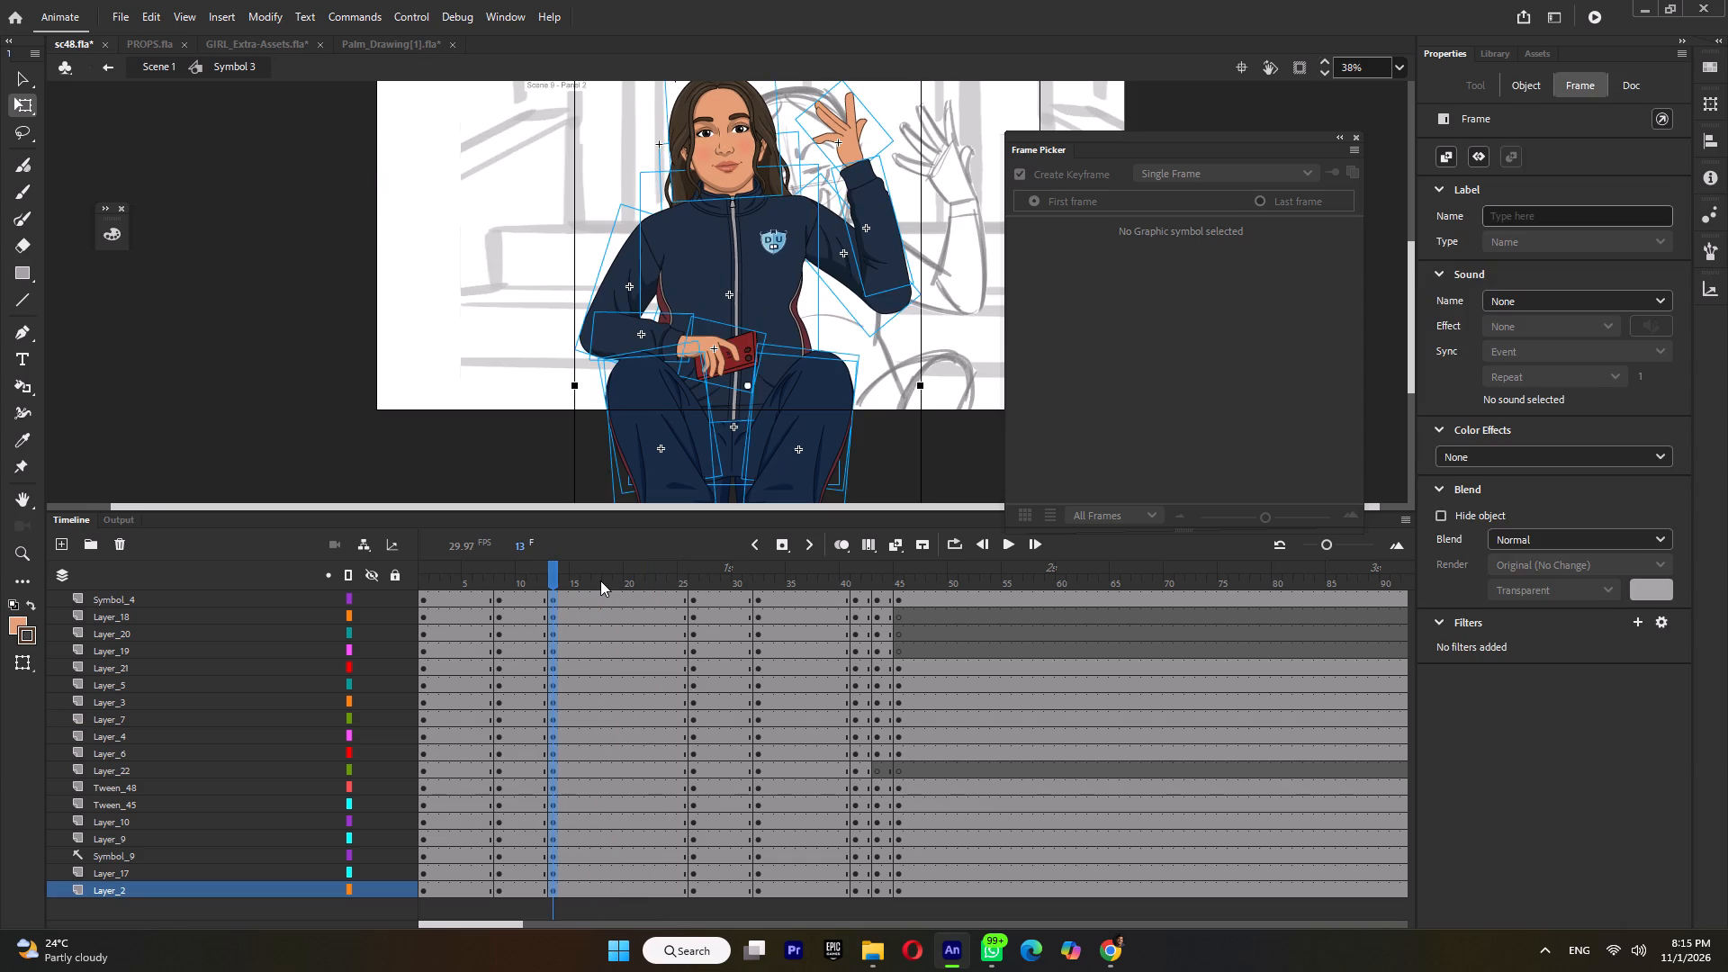
double_click(600, 580)
double_click(601, 580)
key("F6")
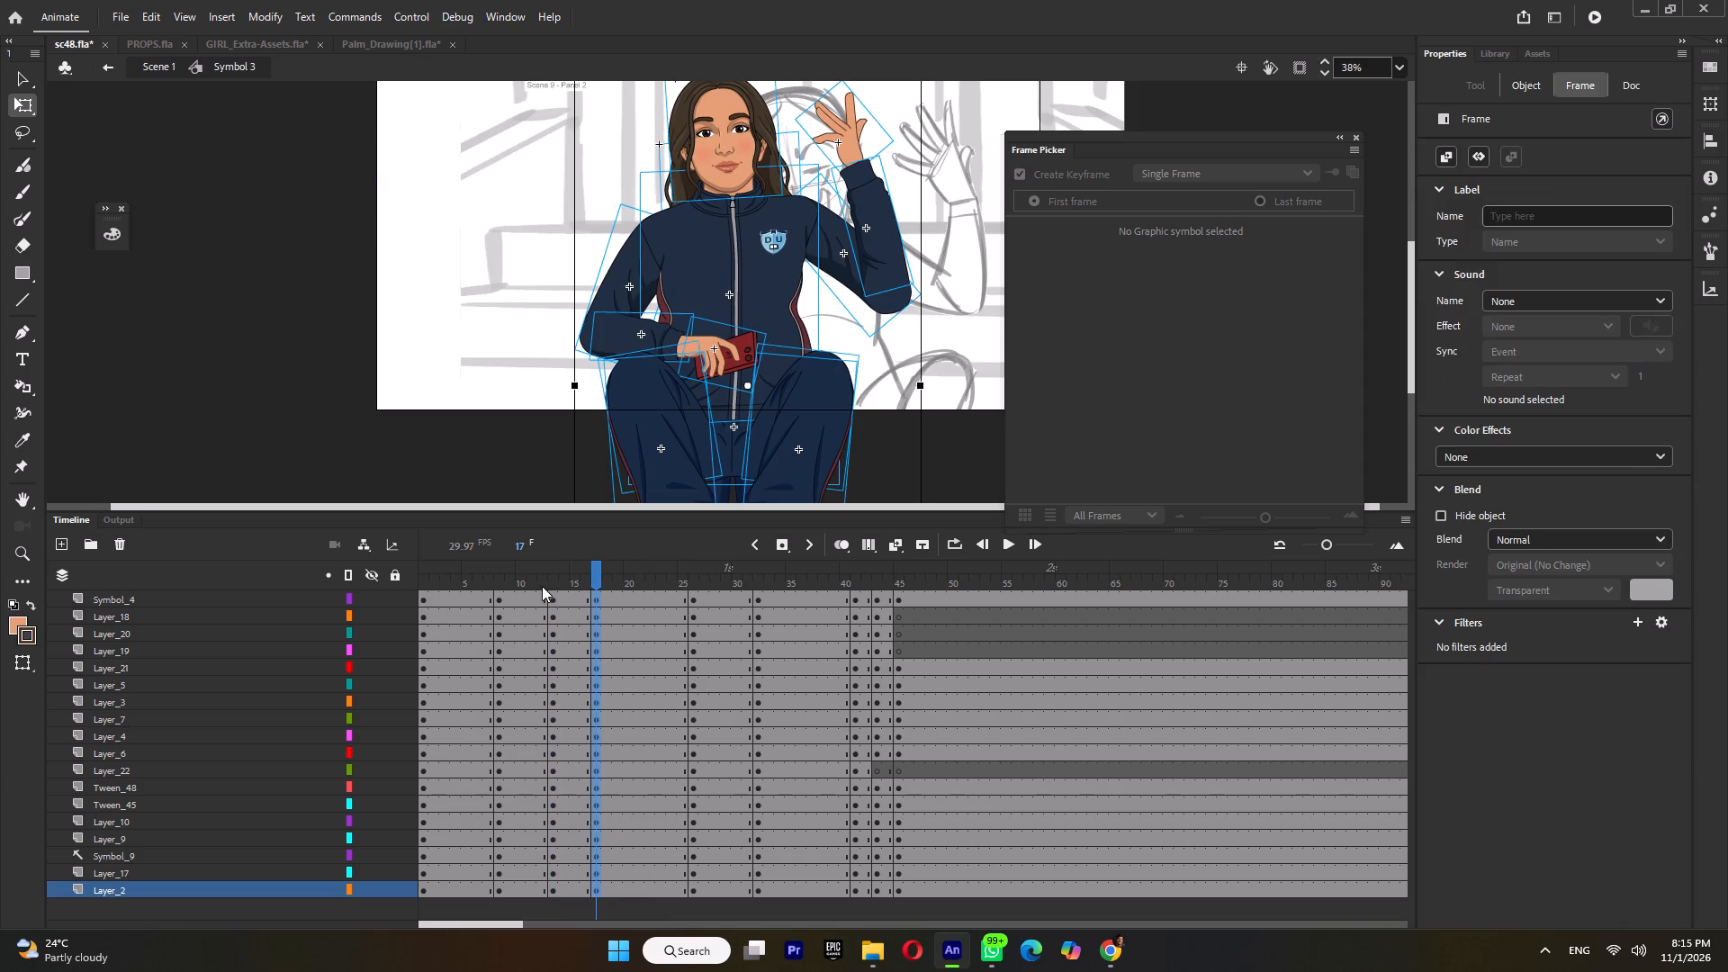
In the frame 13 pose, rotate the raised forearm and hand slightly clockwise about the elbow.
left_click(519, 584)
left_click(562, 571)
left_click_drag(937, 103, 858, 156)
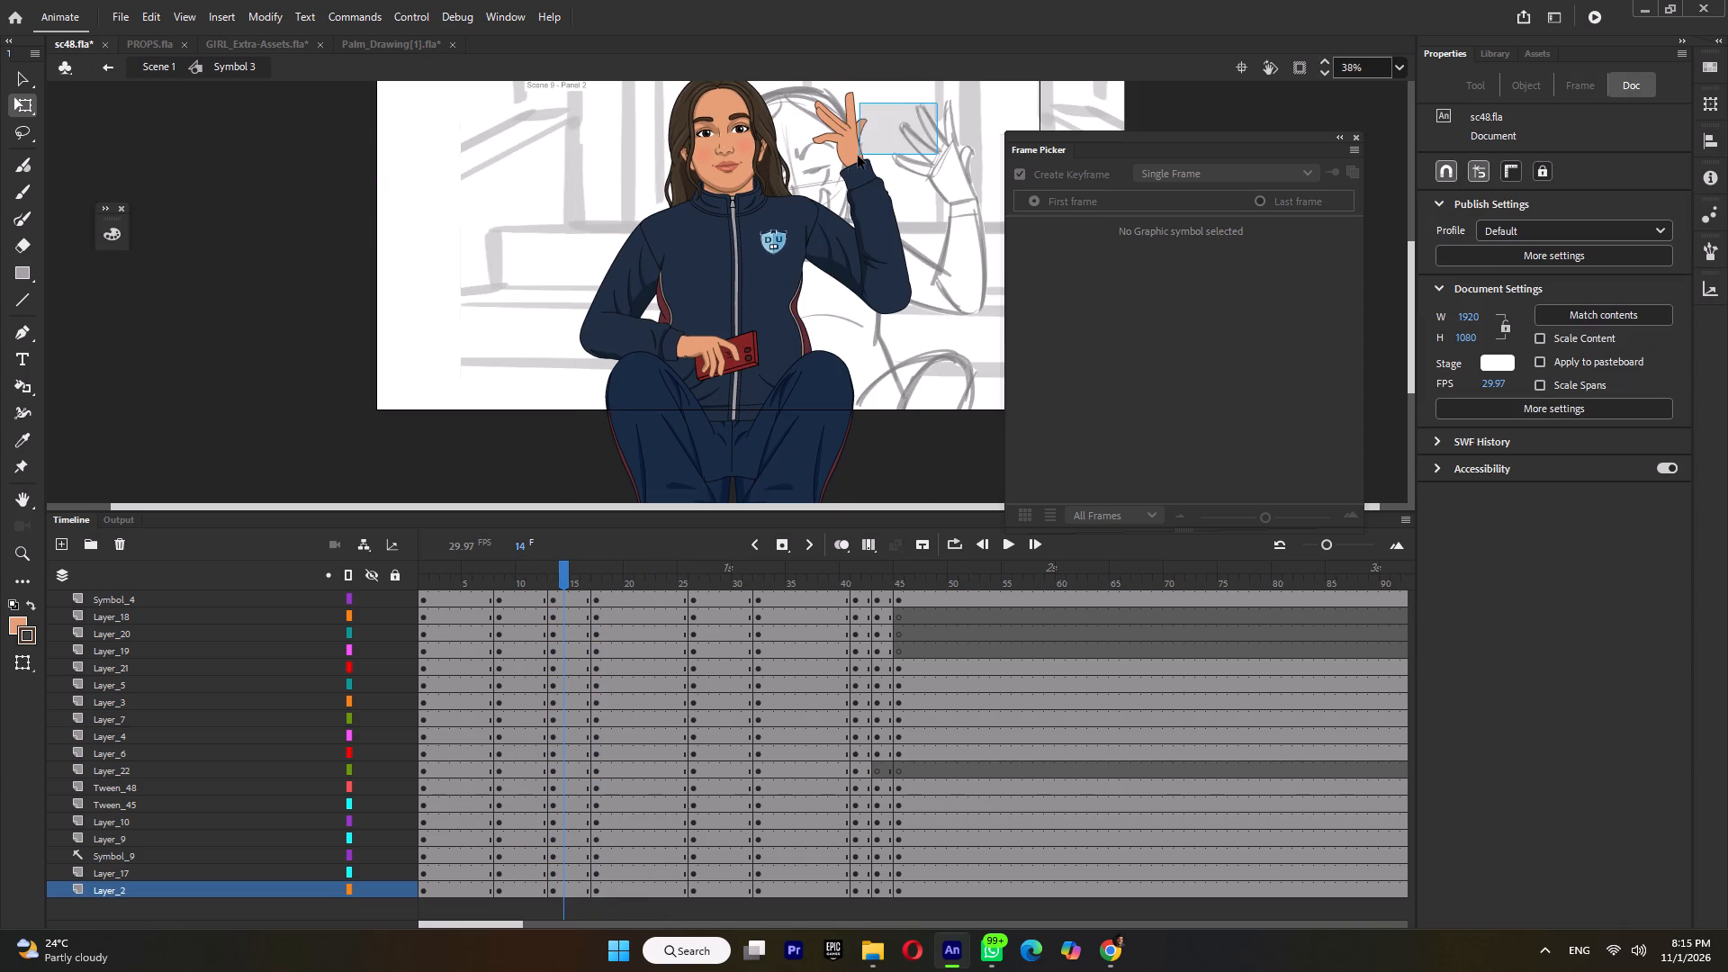
left_click_drag(858, 156, 847, 172)
left_click_drag(856, 189, 884, 290)
scroll(929, 279, "up", 8, "ctrl")
scroll(906, 329, "down", 9, "ctrl")
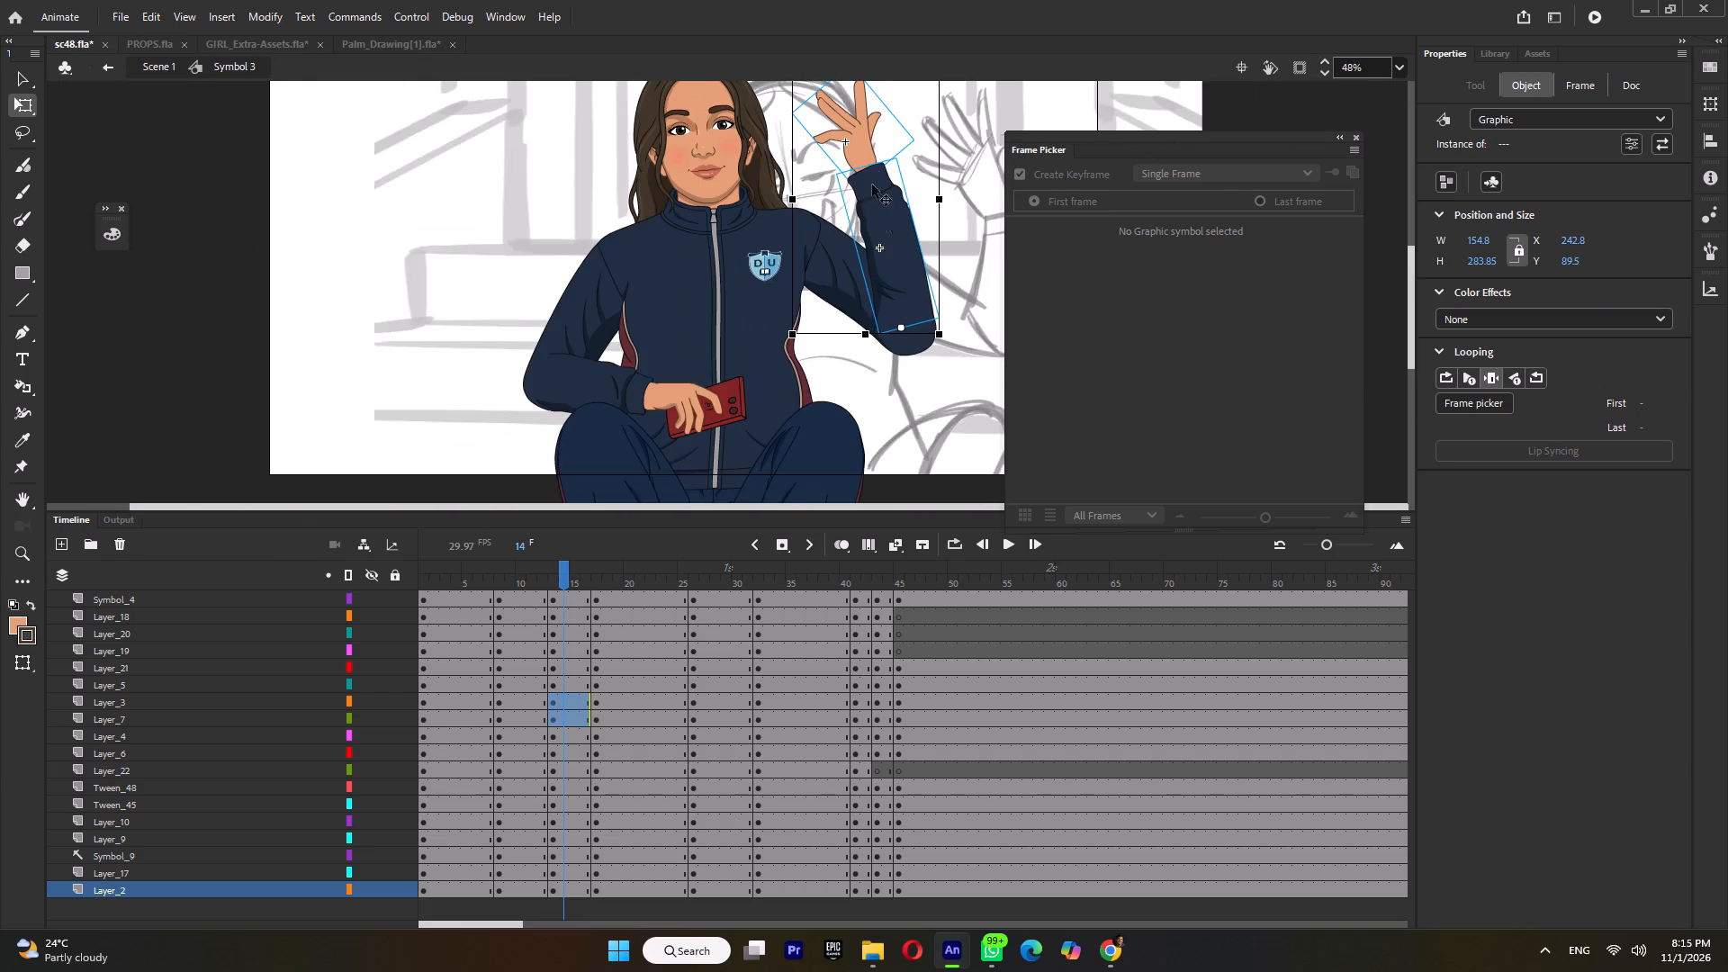
scroll(825, 76, "up", 2, "ctrl")
scroll(826, 235, "down", 3, "ctrl")
scroll(815, 133, "up", 4, "ctrl")
scroll(733, 163, "up", 3, "ctrl")
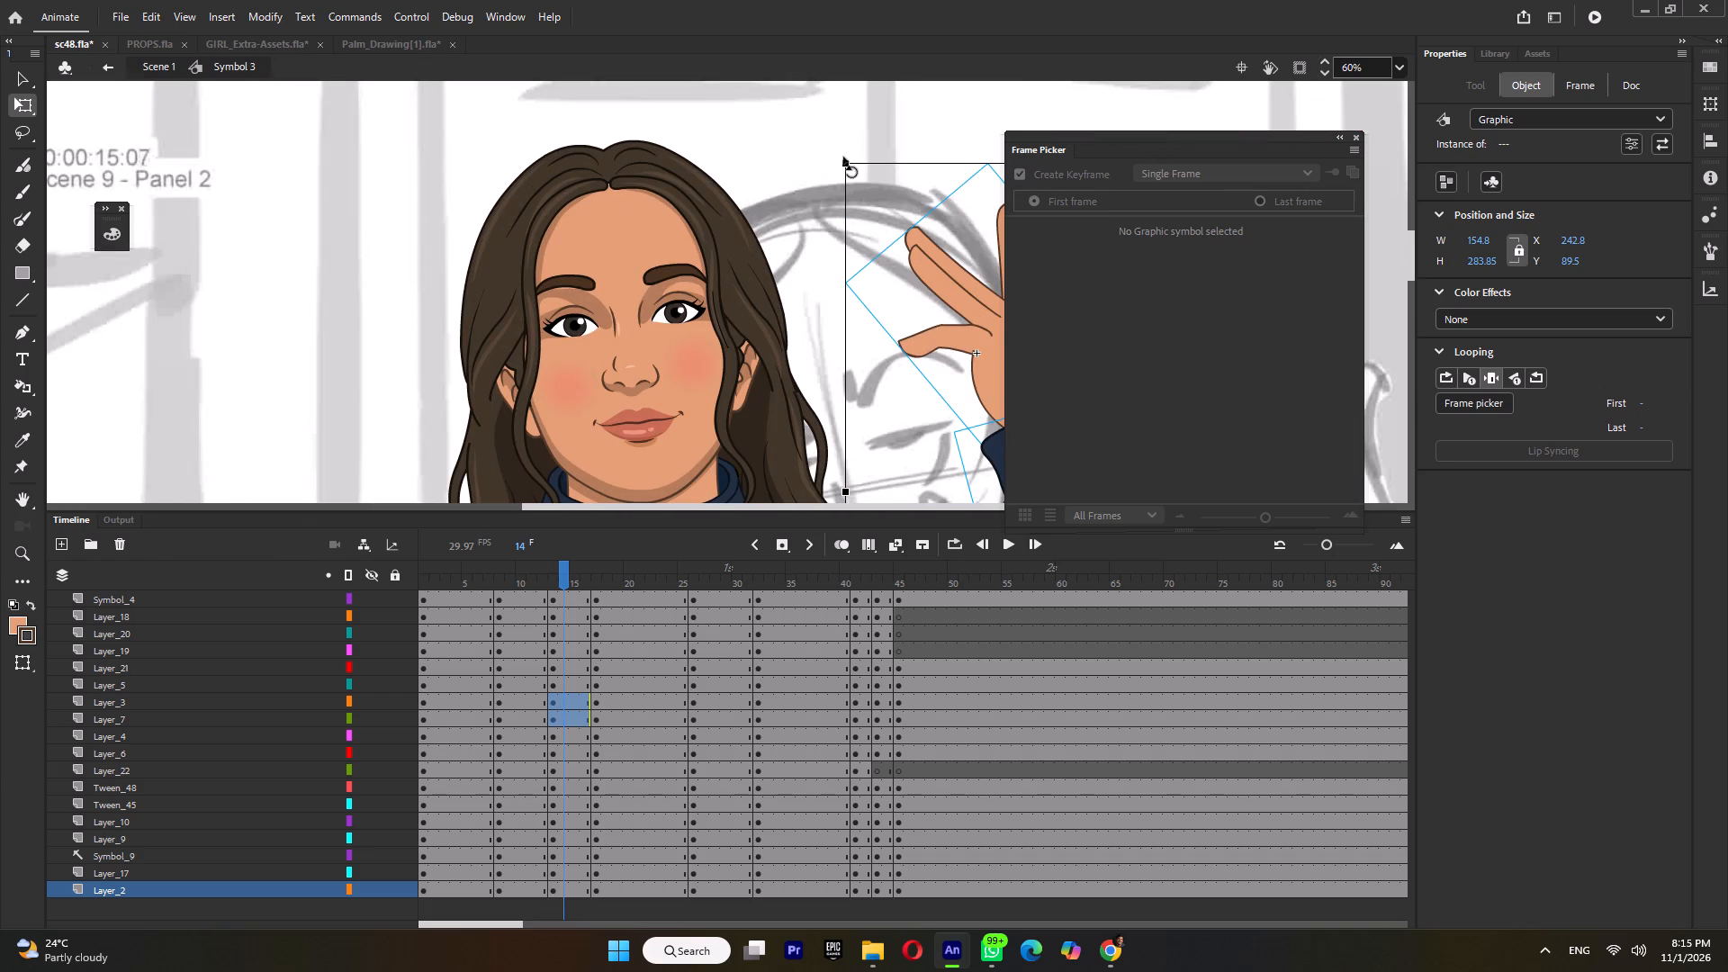
left_click_drag(850, 153, 865, 149)
scroll(848, 175, "down", 5, "ctrl")
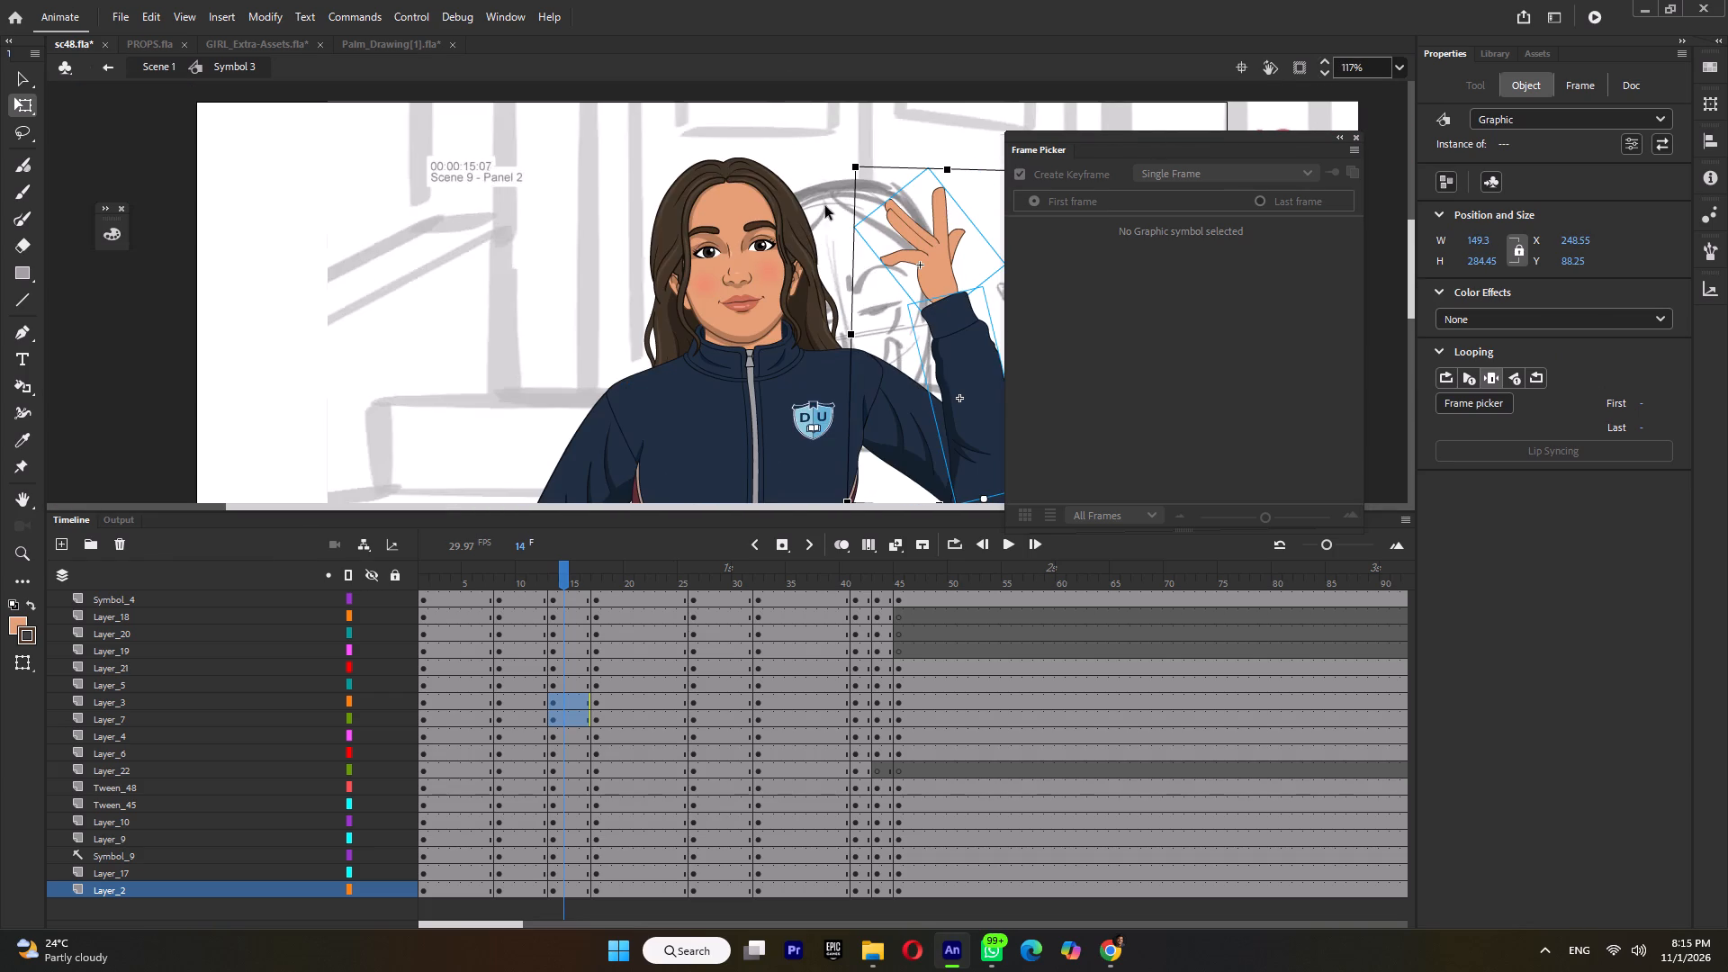
In the frame 13 pose, rotate the raised open hand slightly clockwise about the wrist and check it against the neighbouring poses.
left_click(832, 196)
left_click(913, 236)
left_click_drag(850, 236, 858, 226)
scroll(857, 226, "down", 3, "ctrl")
left_click(511, 573)
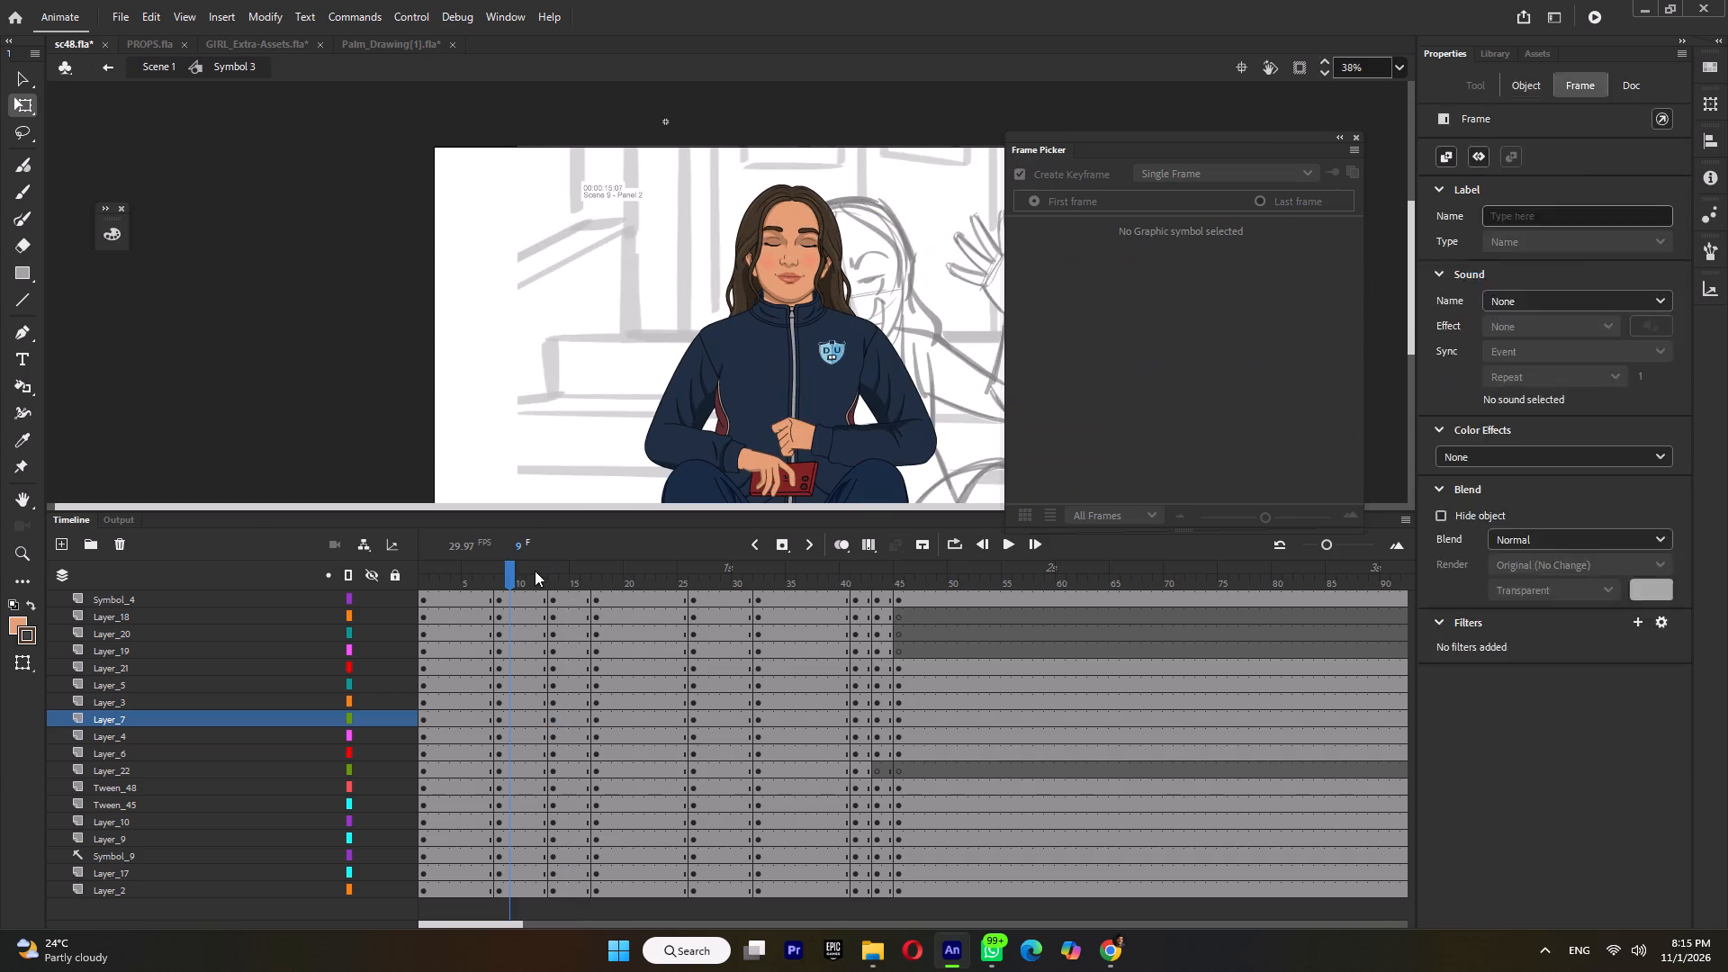
left_click(559, 570)
left_click(623, 575)
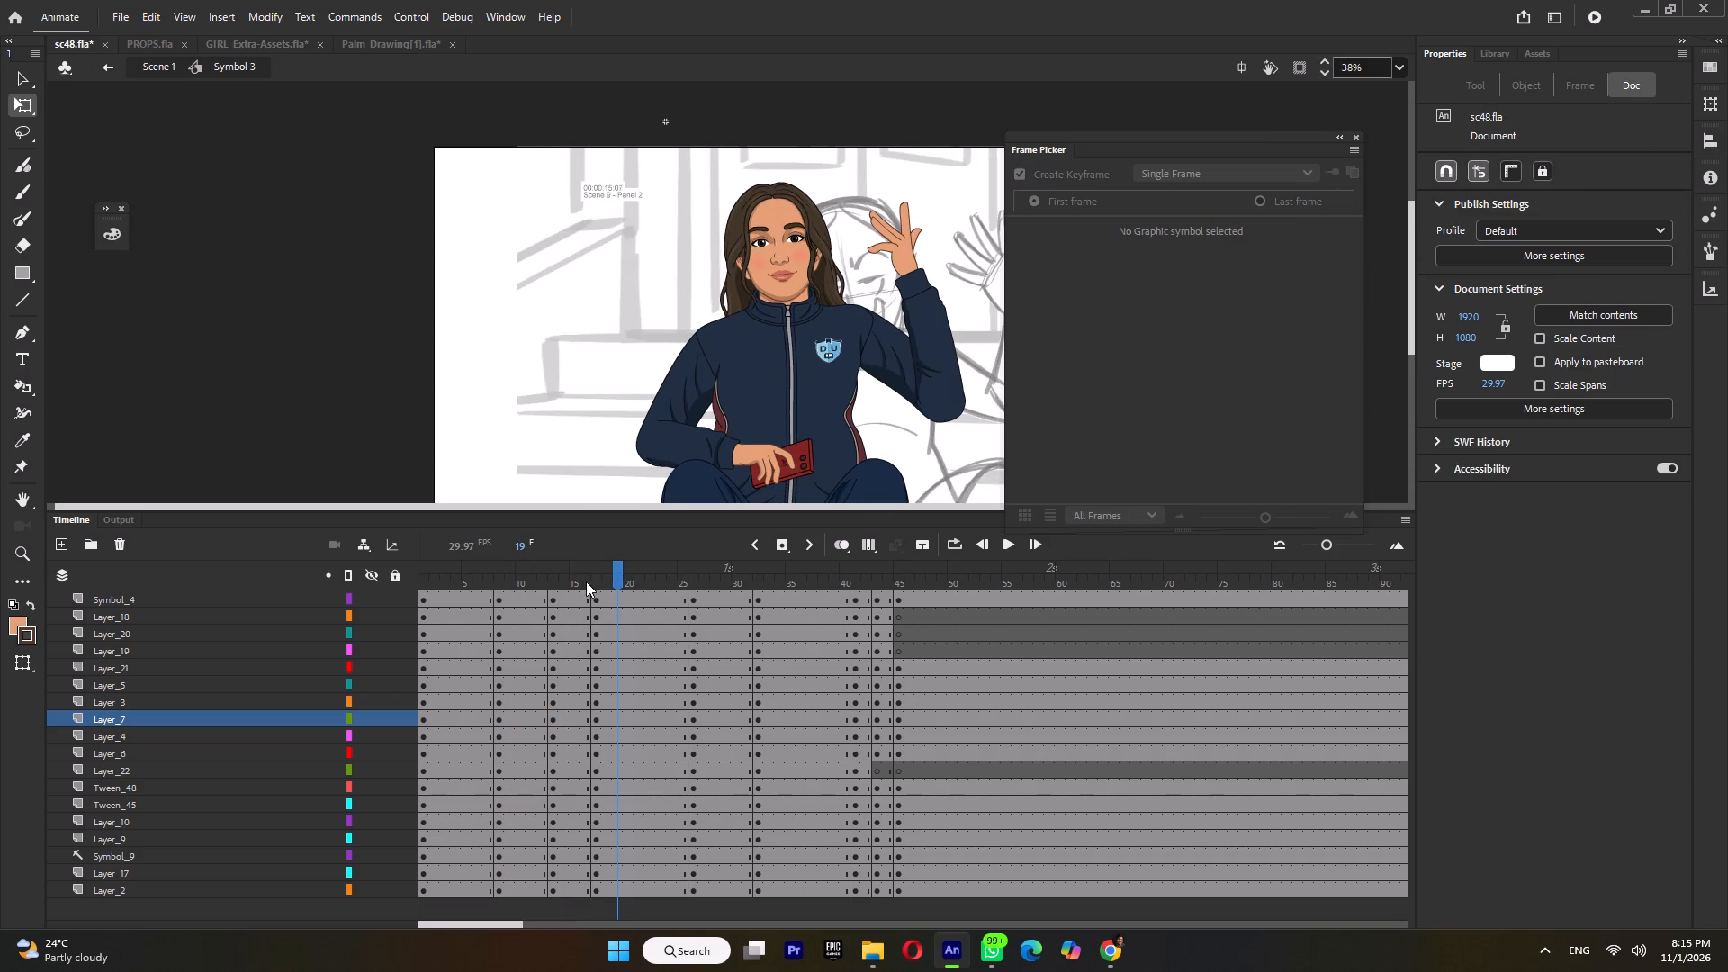
left_click(520, 580)
left_click(562, 577)
left_click(601, 574)
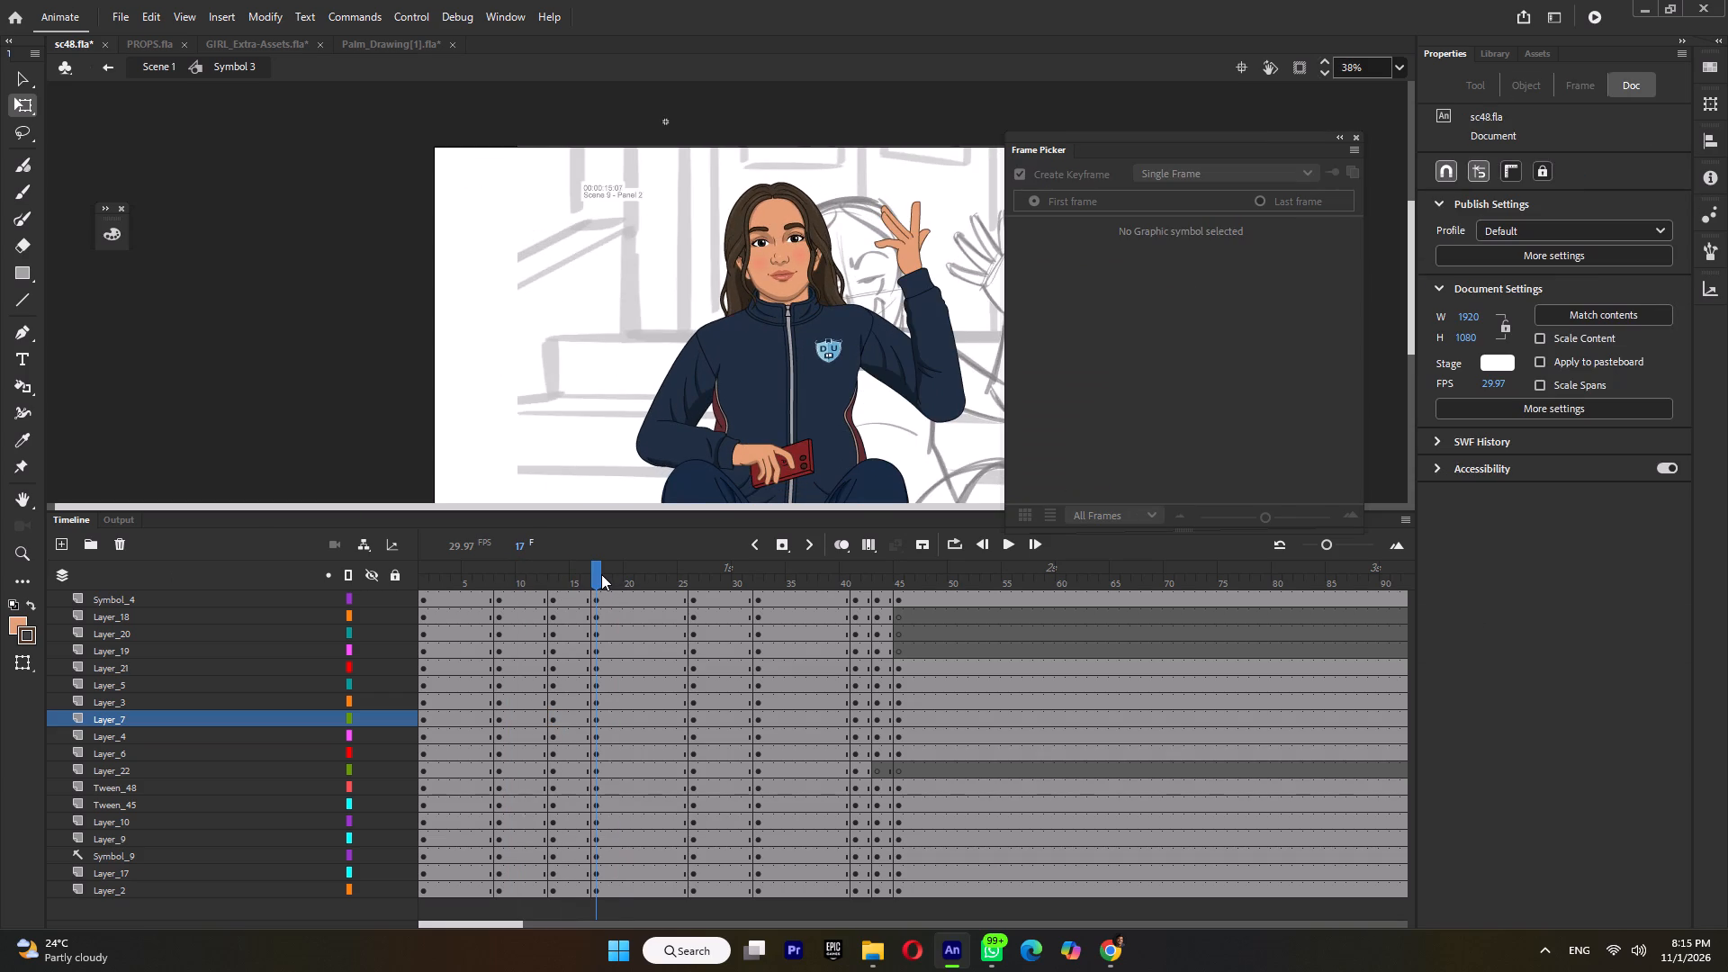
At frame 17 on Layer_7, rotate the raised open hand counterclockwise about the wrist and check the surrounding frames.
left_click(878, 244)
scroll(878, 244, "up", 3, "ctrl")
left_click_drag(824, 219, 824, 222)
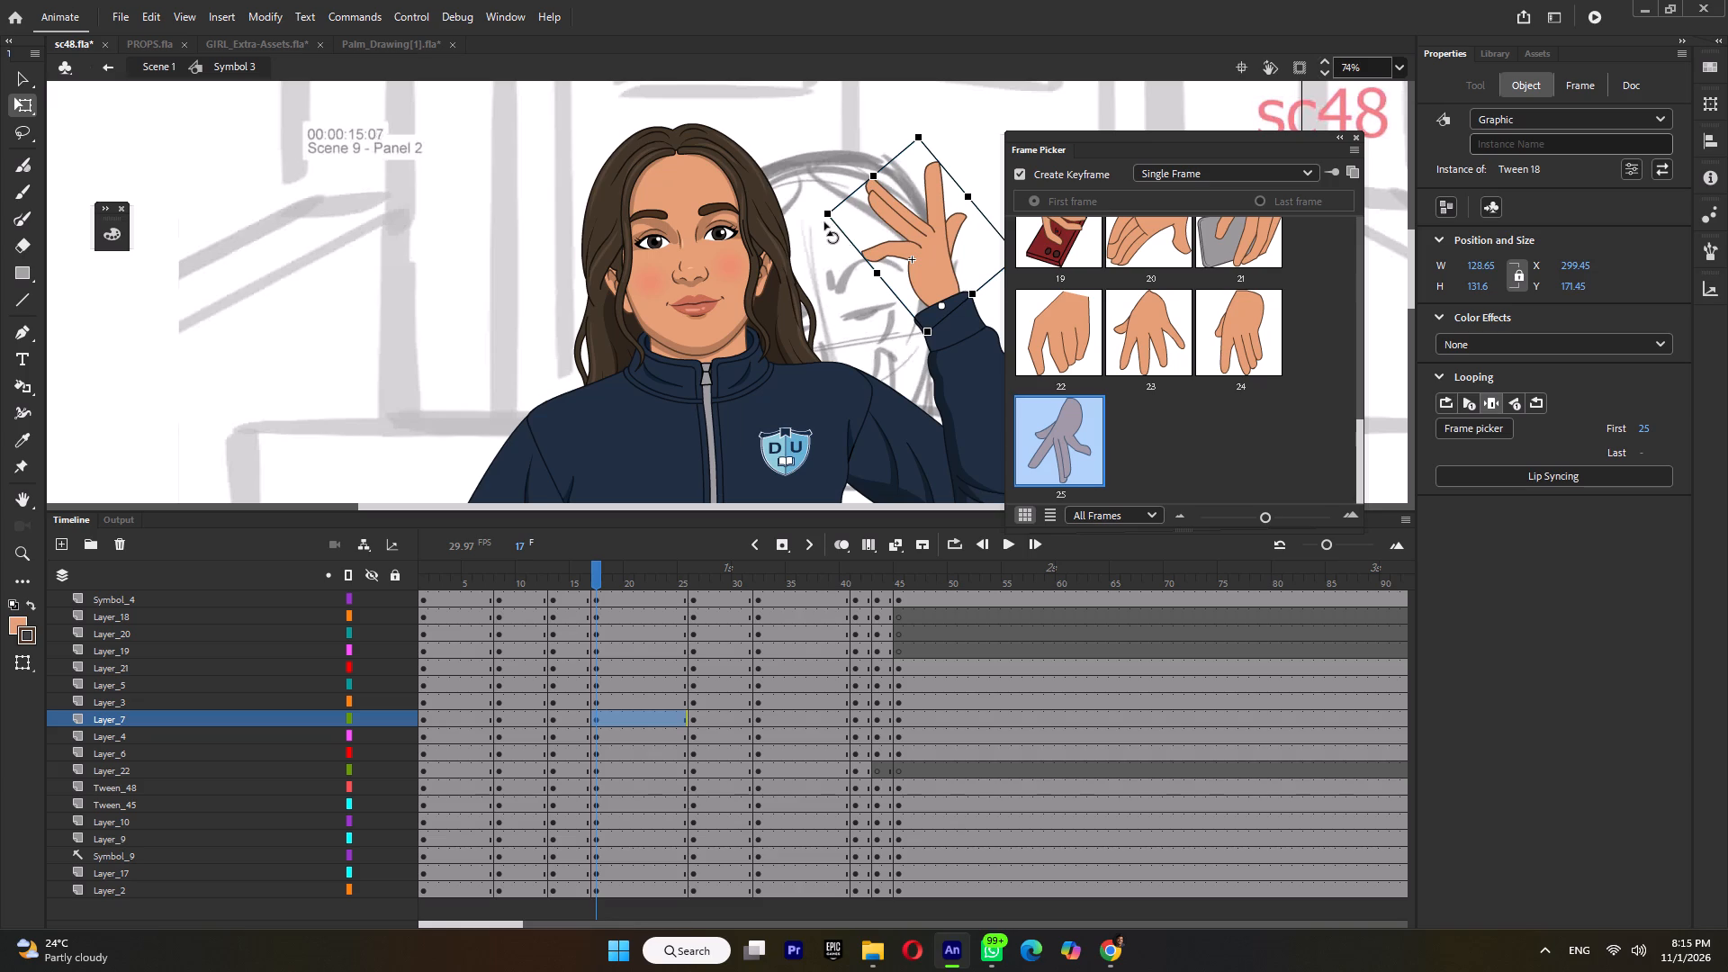
left_click_drag(824, 222, 825, 248)
key("ctrl+z")
left_click_drag(823, 223, 825, 260)
scroll(826, 260, "down", 7, "ctrl")
left_click(532, 571)
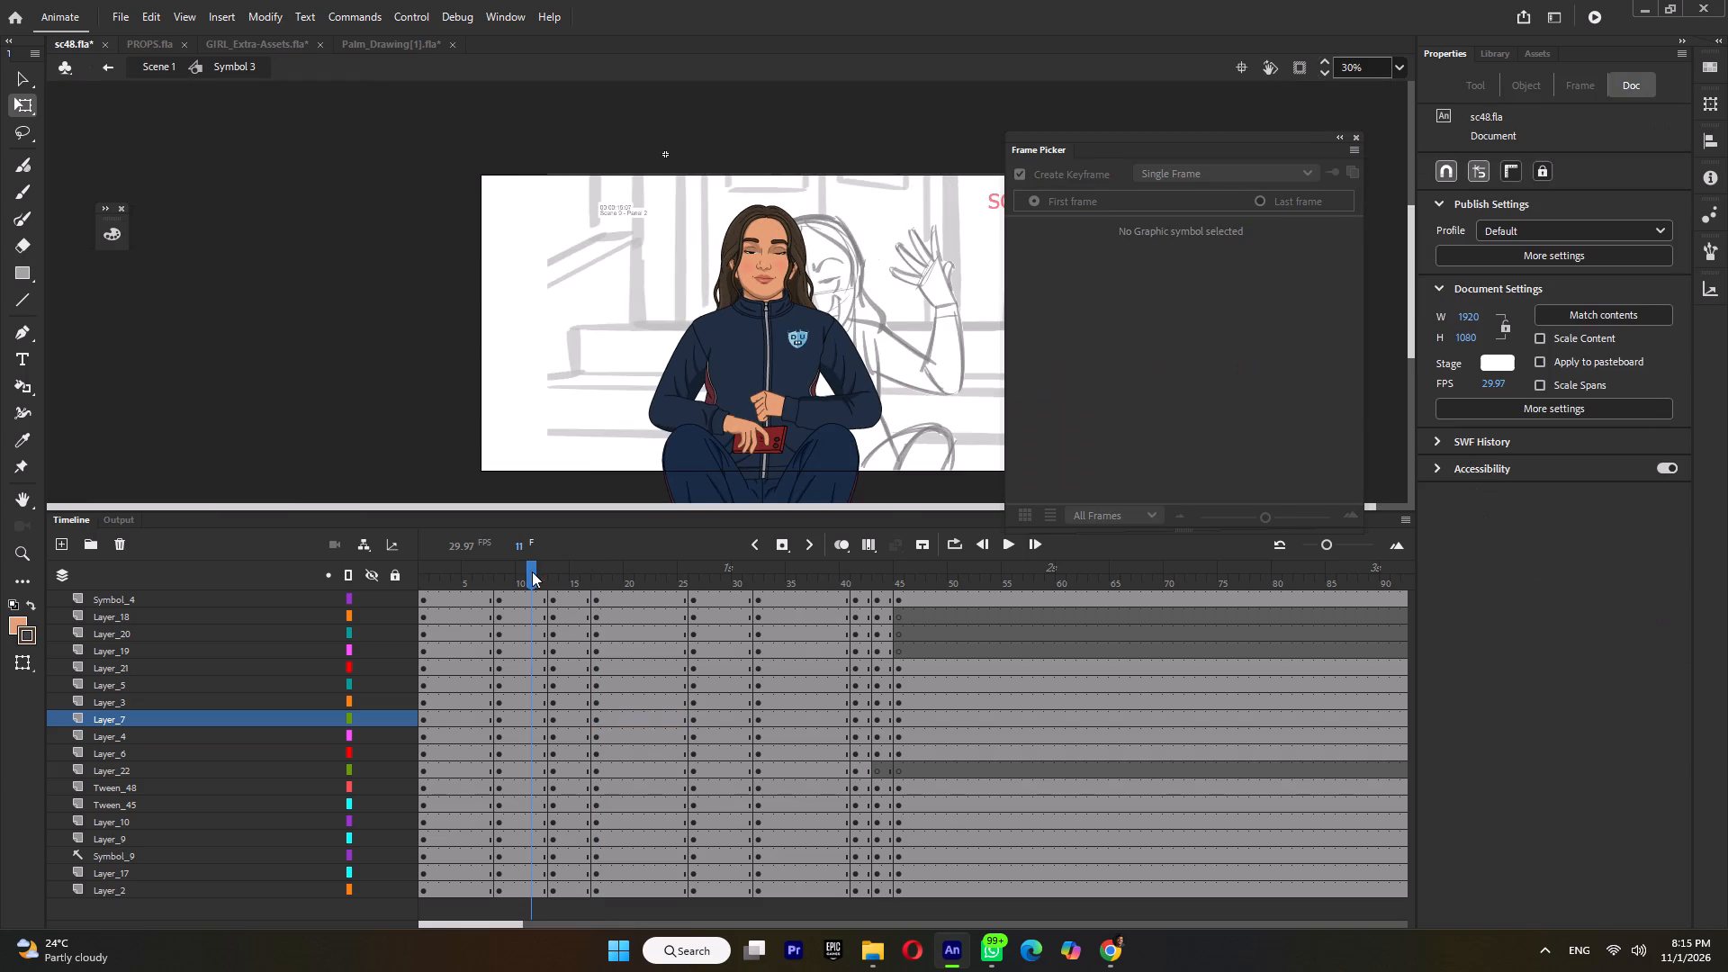
left_click(488, 579)
left_click(507, 580)
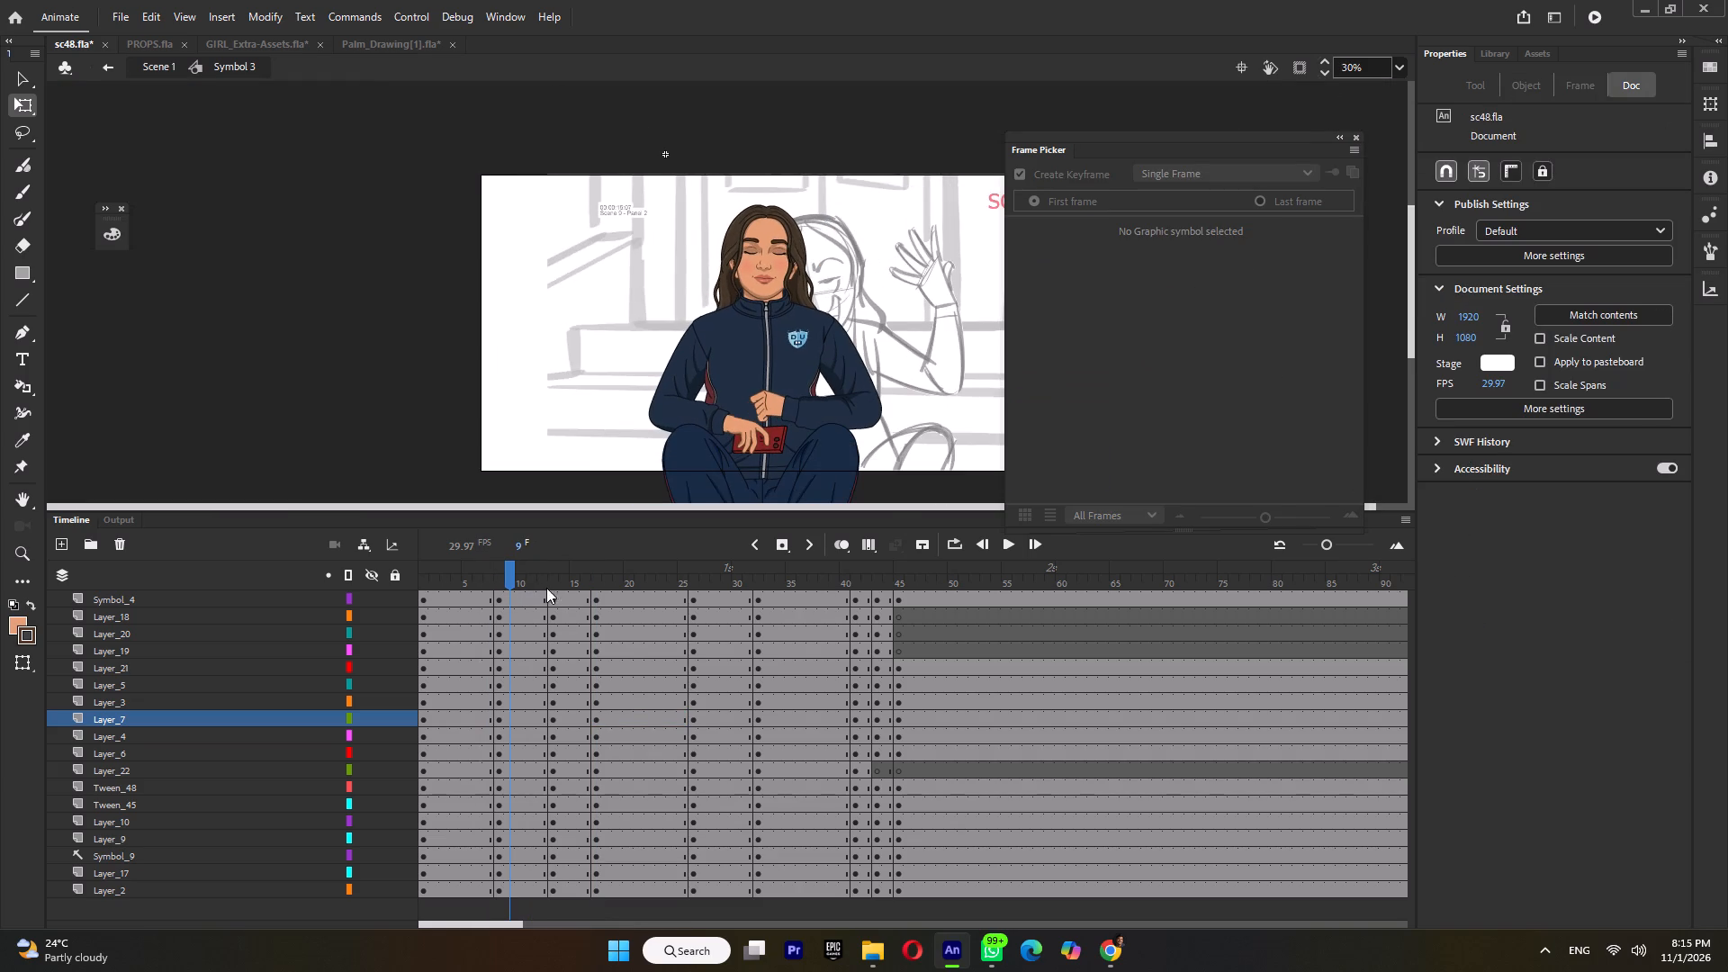
In the frame 13 pose, rotate the lower forearm and phone hand slightly counterclockwise about the elbow, after comparing with the frame 8 pose.
left_click(561, 582)
left_click(698, 412)
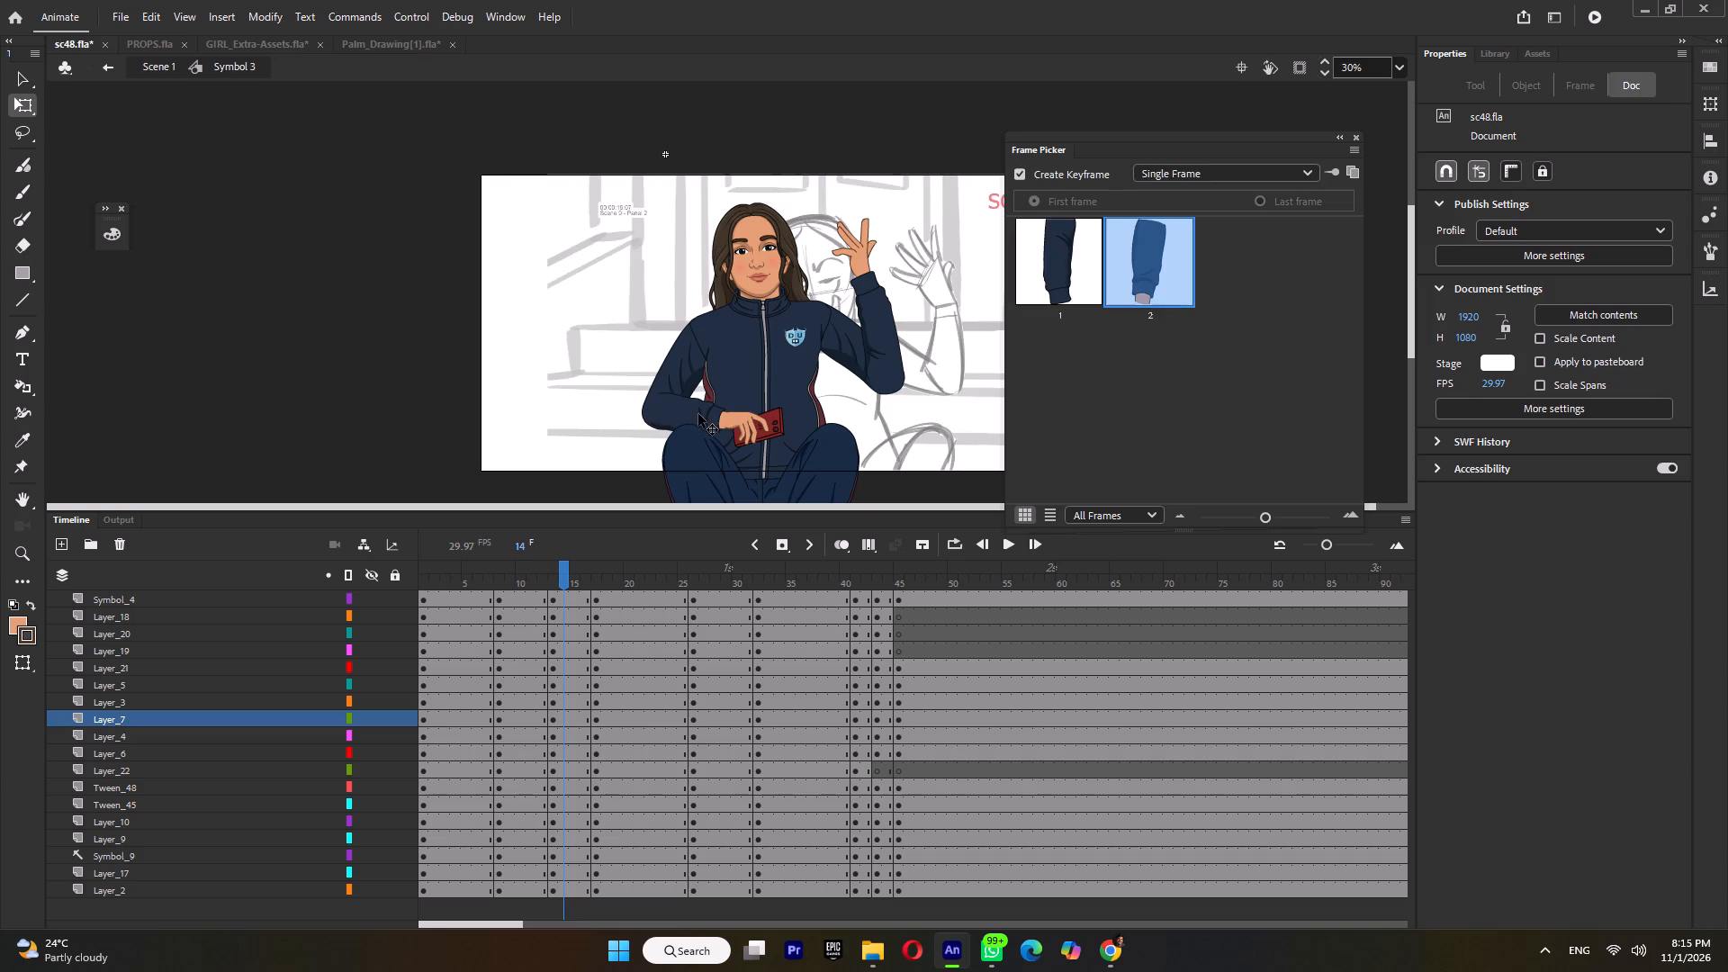
left_click(759, 416, "shift")
scroll(727, 420, "up", 1, "ctrl")
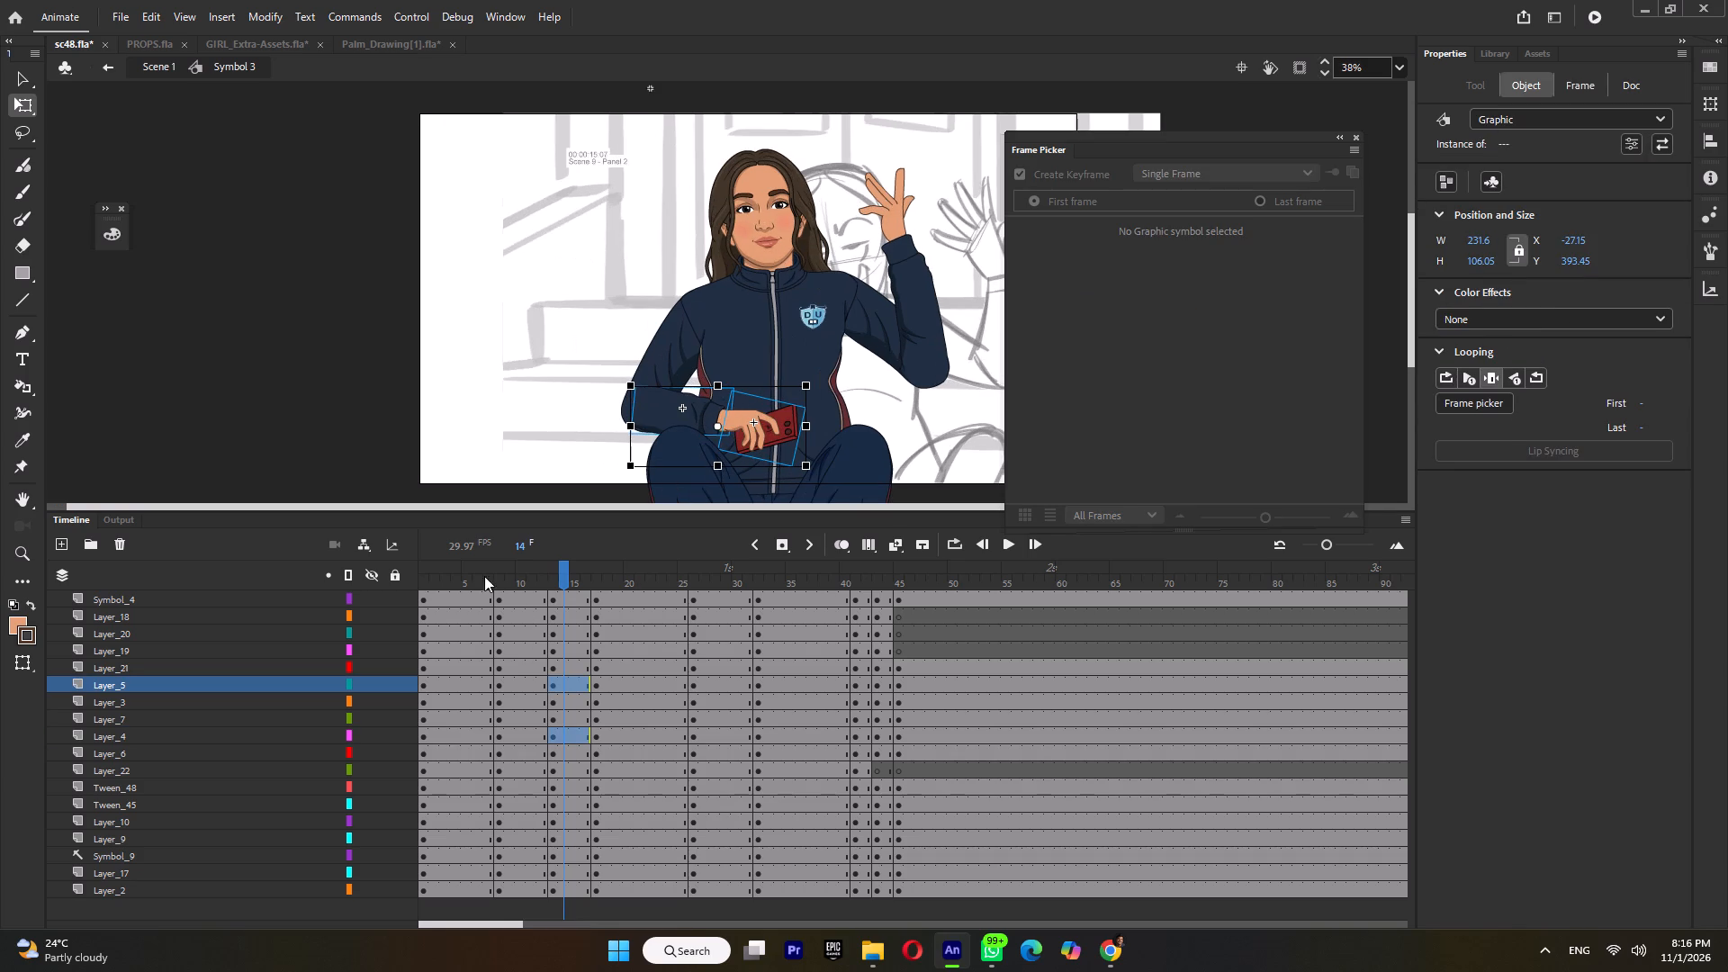
left_click(484, 576)
left_click(506, 578)
left_click(688, 419)
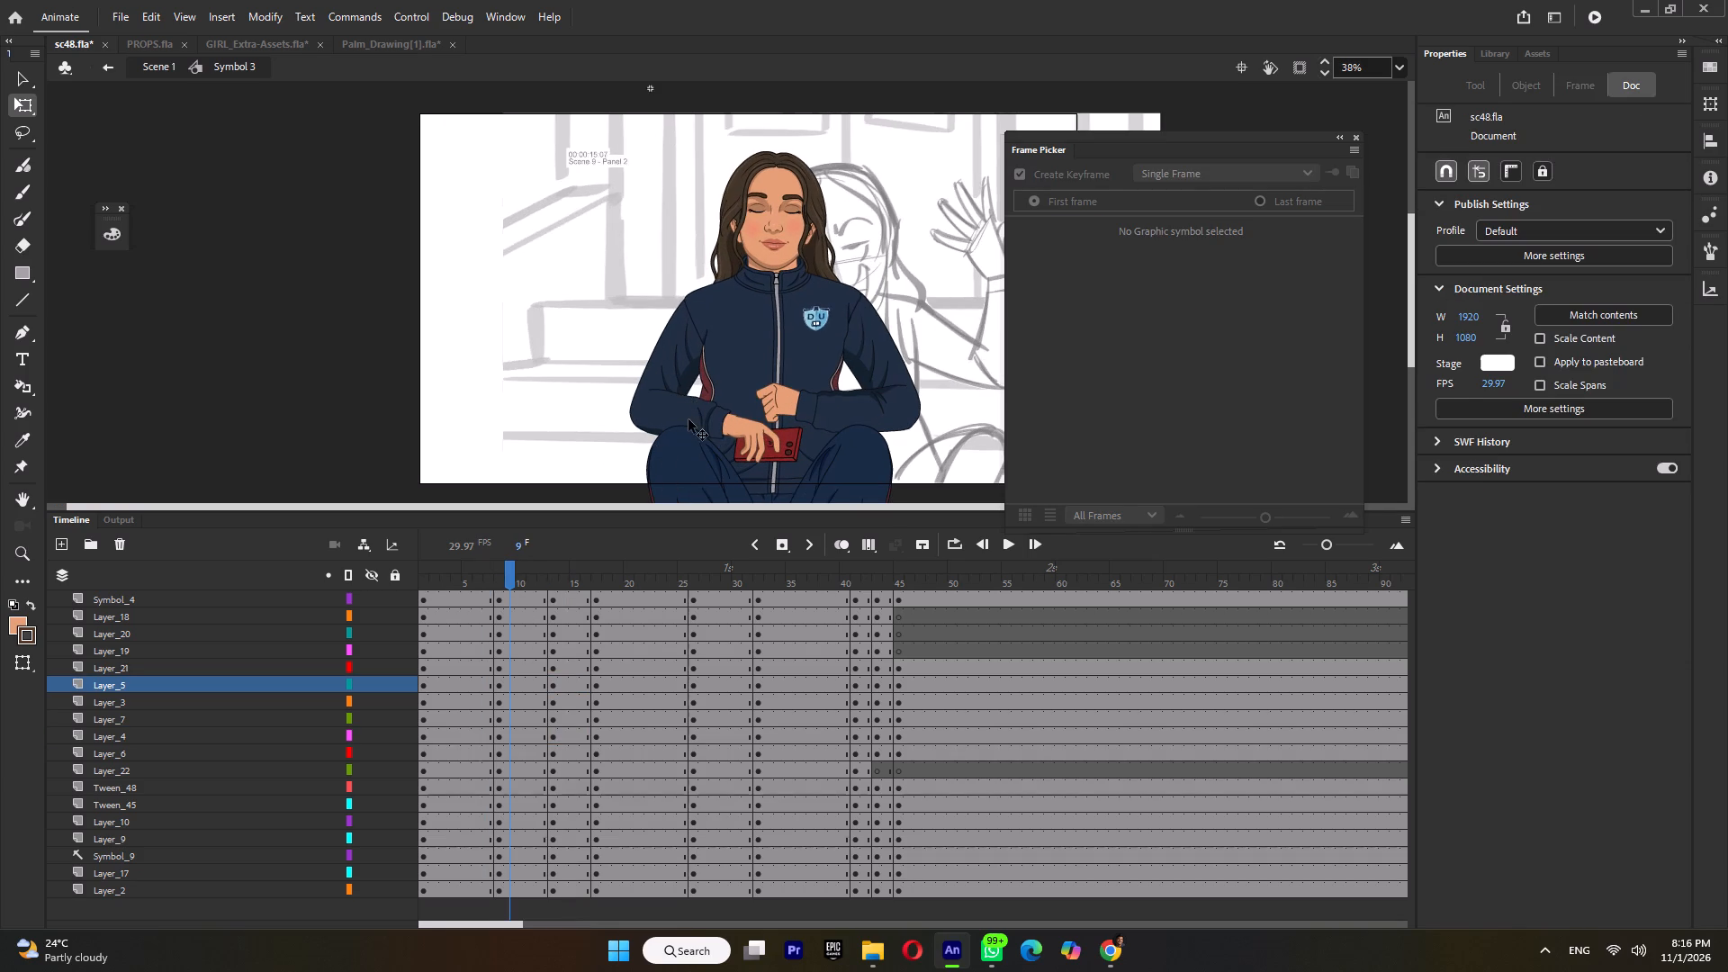
left_click(756, 426, "shift")
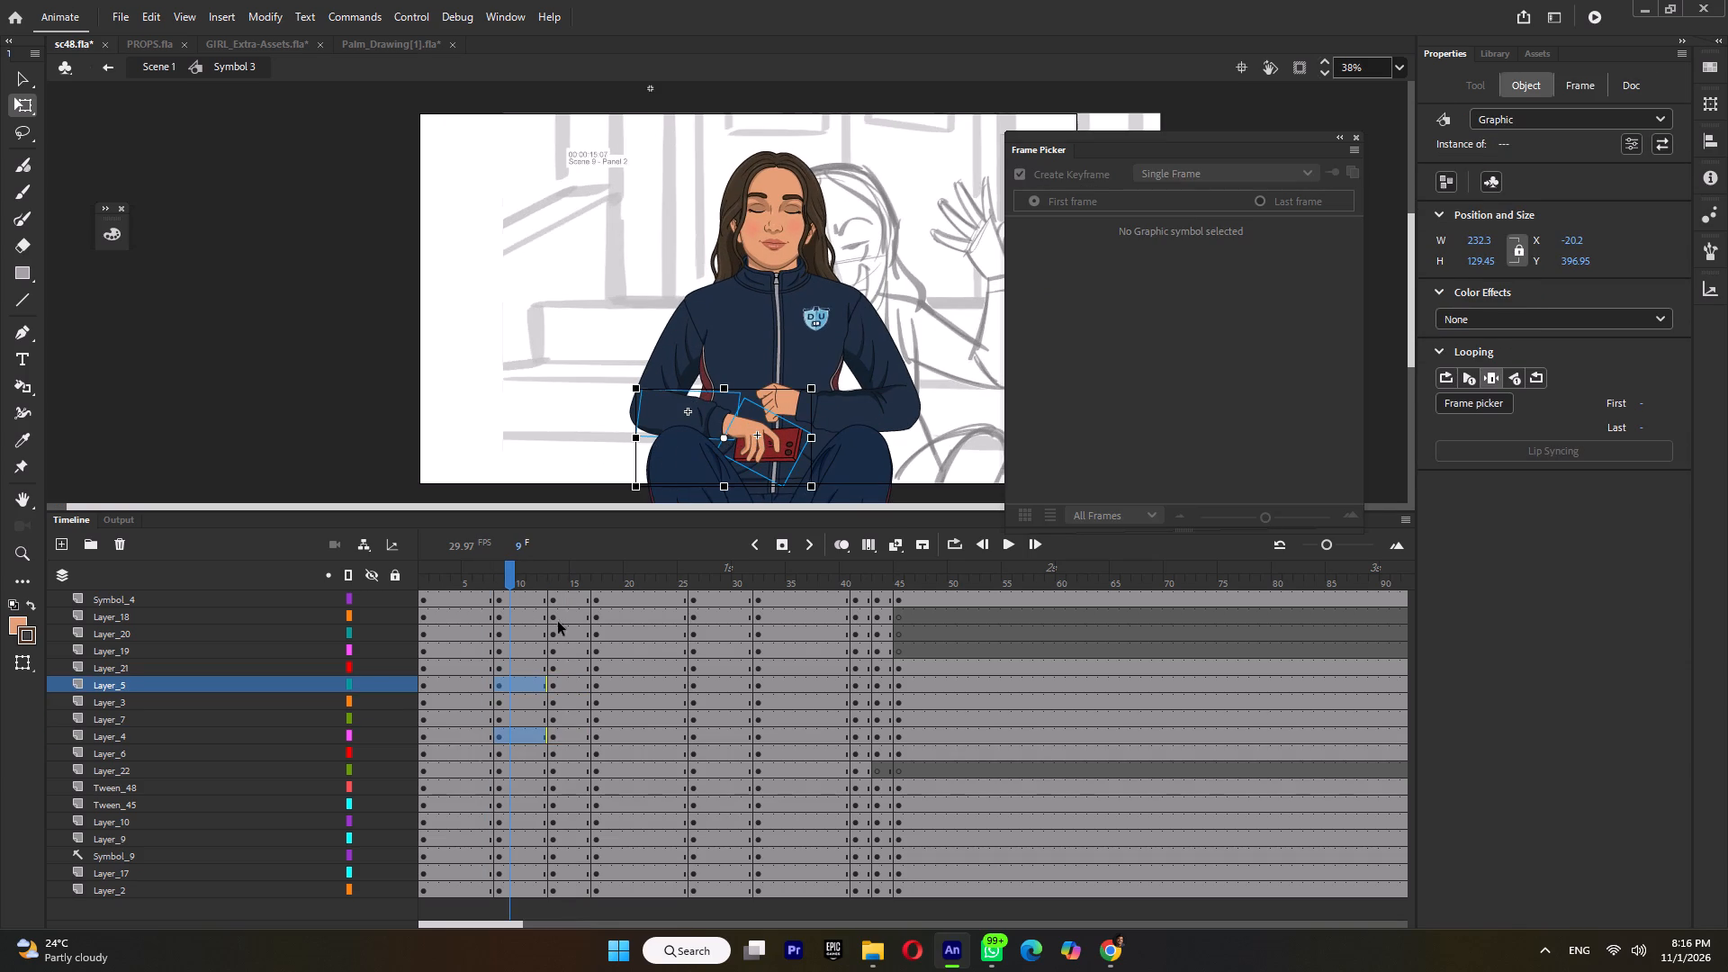
left_click(562, 587)
left_click(695, 418)
left_click(762, 417, "shift")
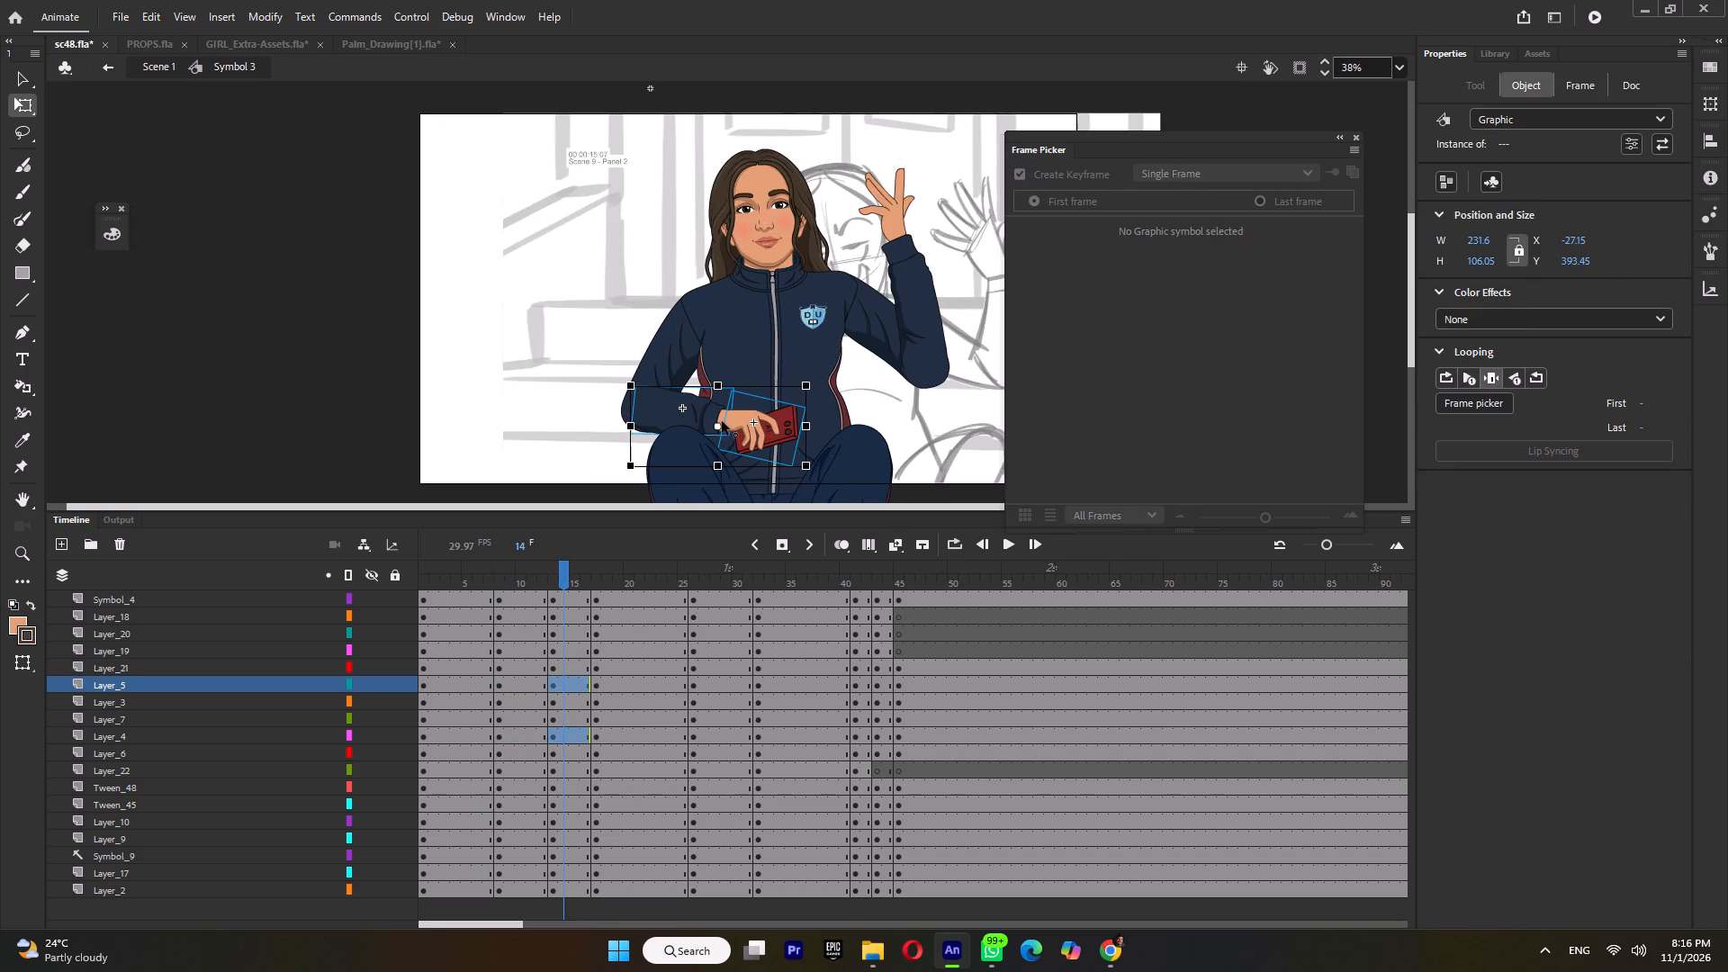
left_click_drag(716, 426, 643, 409)
scroll(826, 464, "up", 6, "ctrl")
left_click_drag(777, 469, 777, 466)
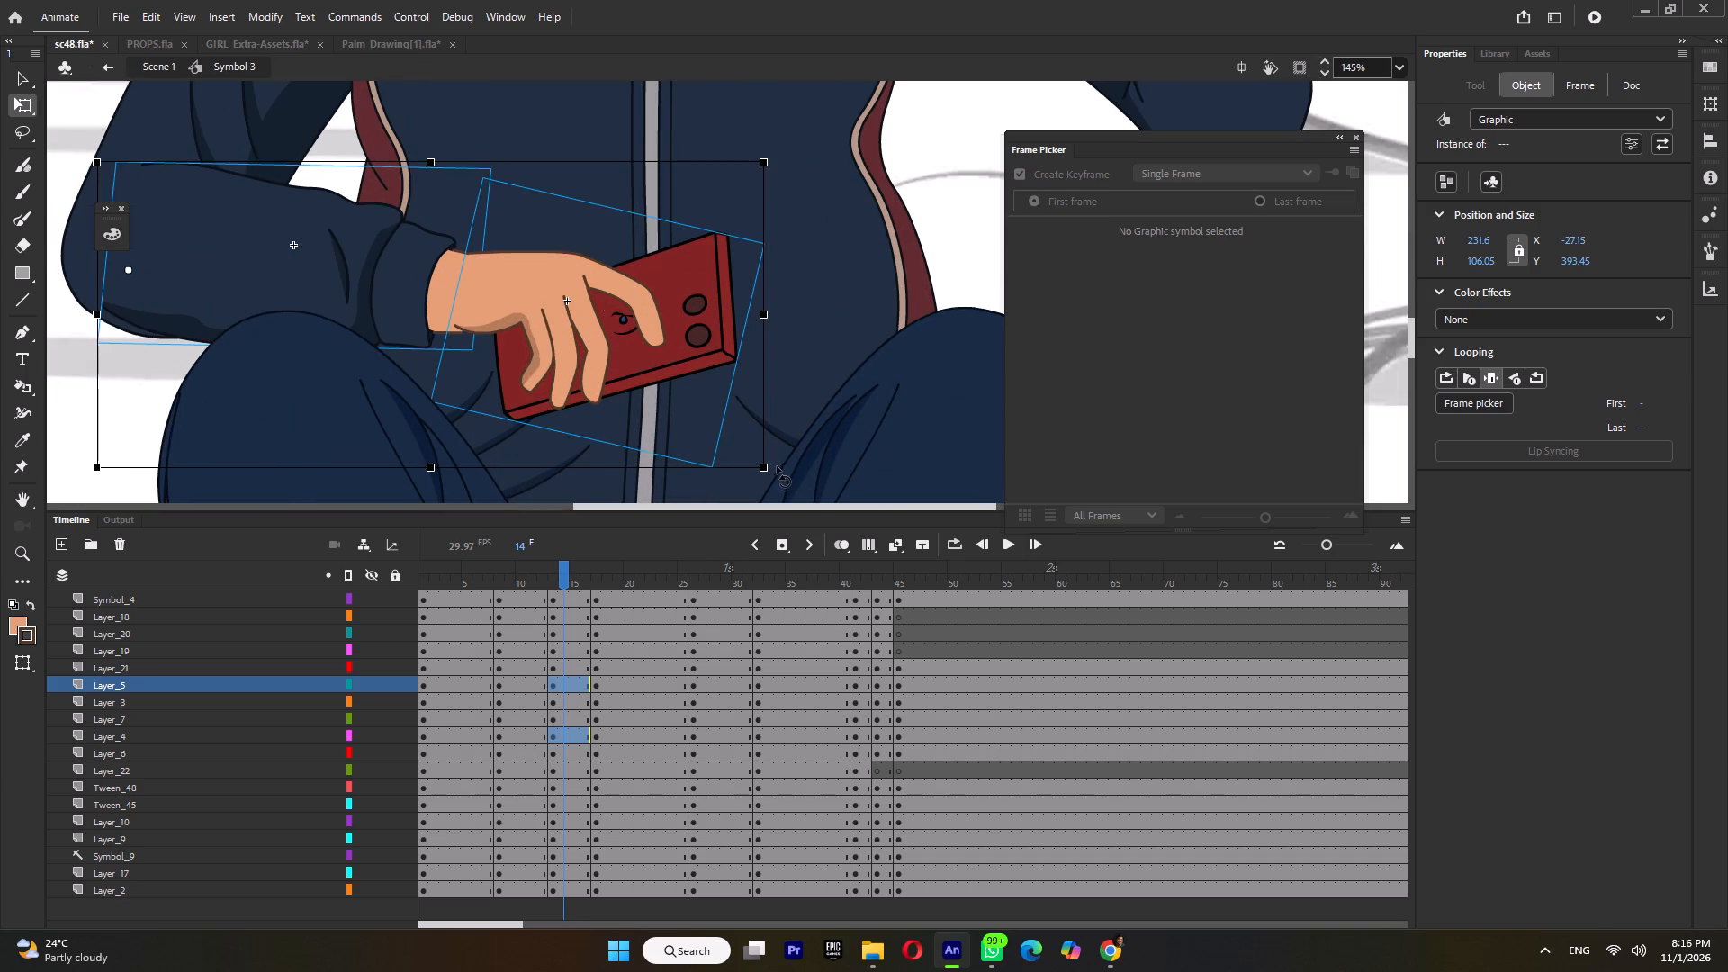
left_click_drag(777, 466, 786, 459)
In the frame 13 pose on Layer_5, rotate the phone hand slightly counterclockwise about the wrist and check it against the neighbouring poses.
scroll(787, 429, "down", 3, "ctrl")
left_click(877, 278)
left_click(682, 352)
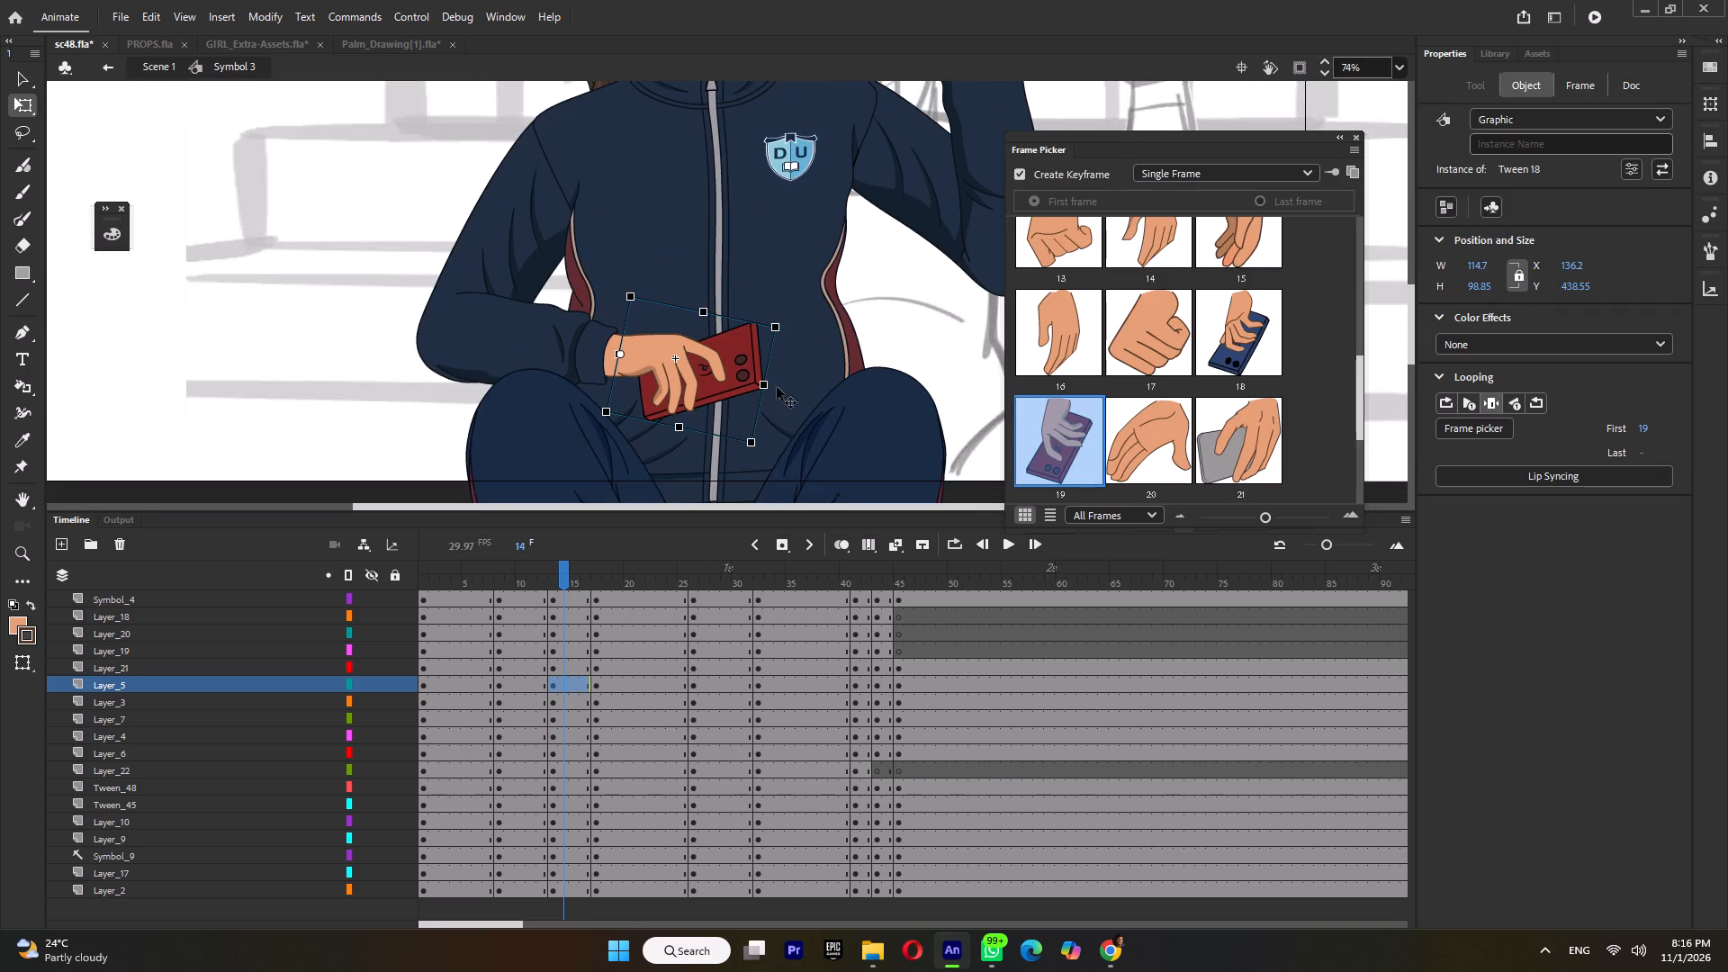
left_click_drag(782, 337, 793, 323)
scroll(793, 331, "down", 4, "ctrl")
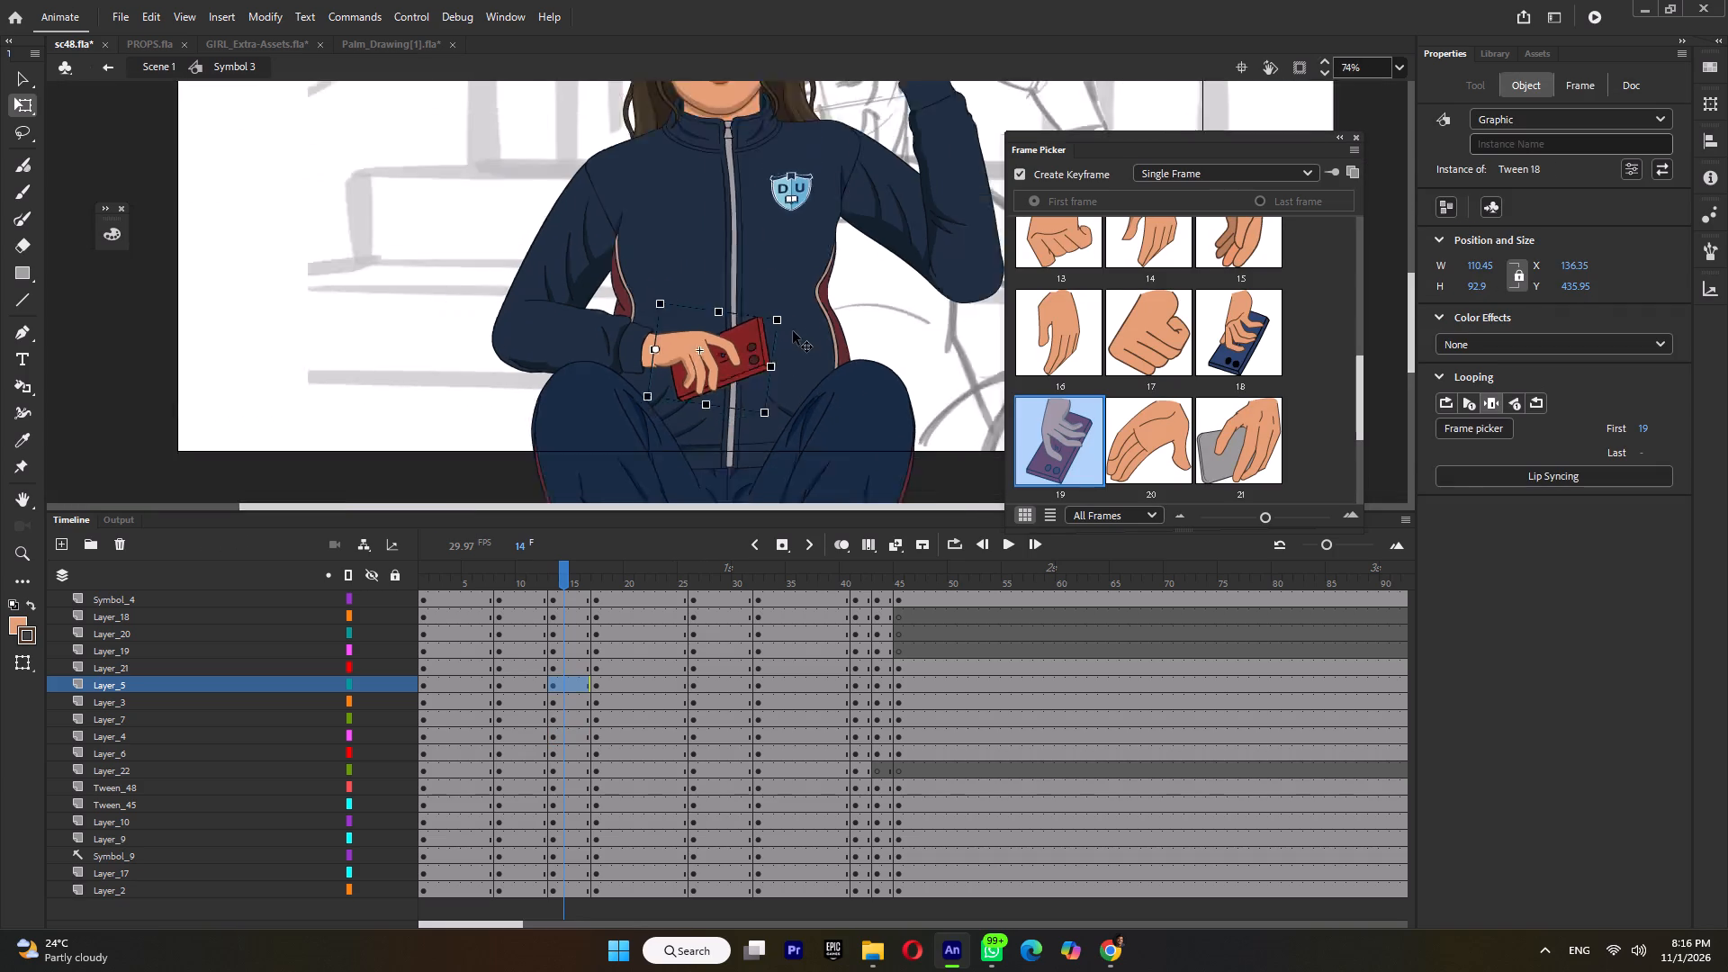
scroll(793, 331, "down", 2, "ctrl")
left_click(607, 587)
left_click(524, 584)
In the frame 13 pose, select the head, torso and both arms, set their pivot at the waist, and stretch them slightly taller.
left_click(571, 579)
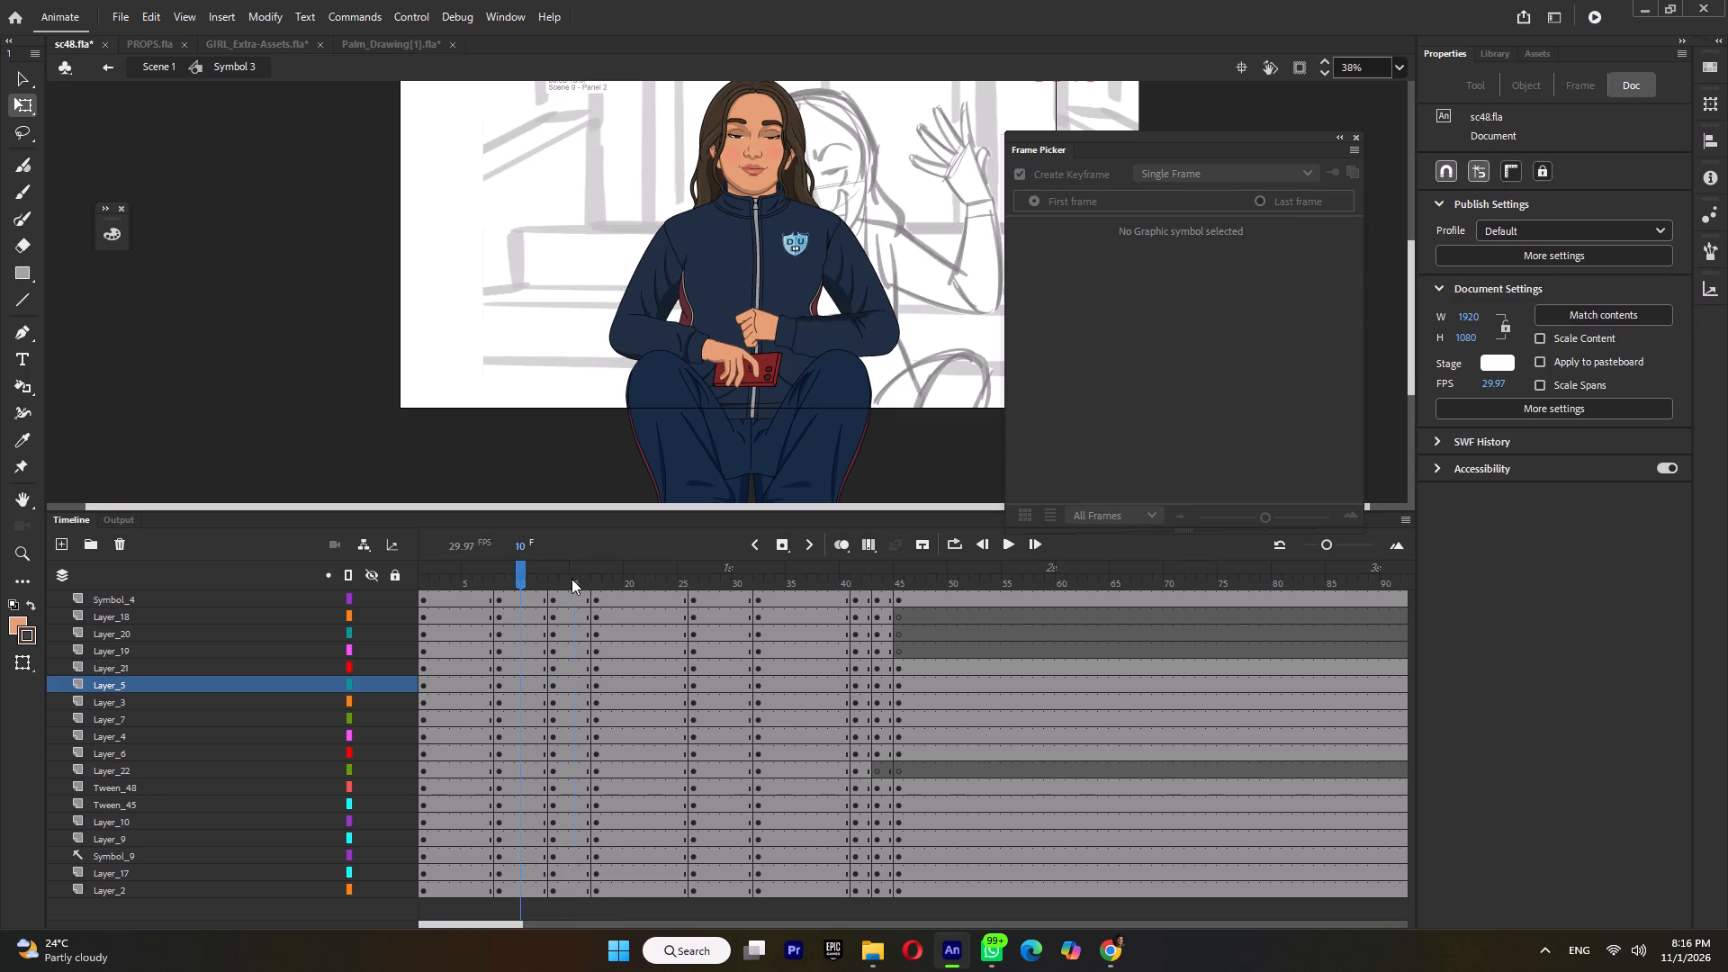
left_click_drag(526, 156, 959, 308)
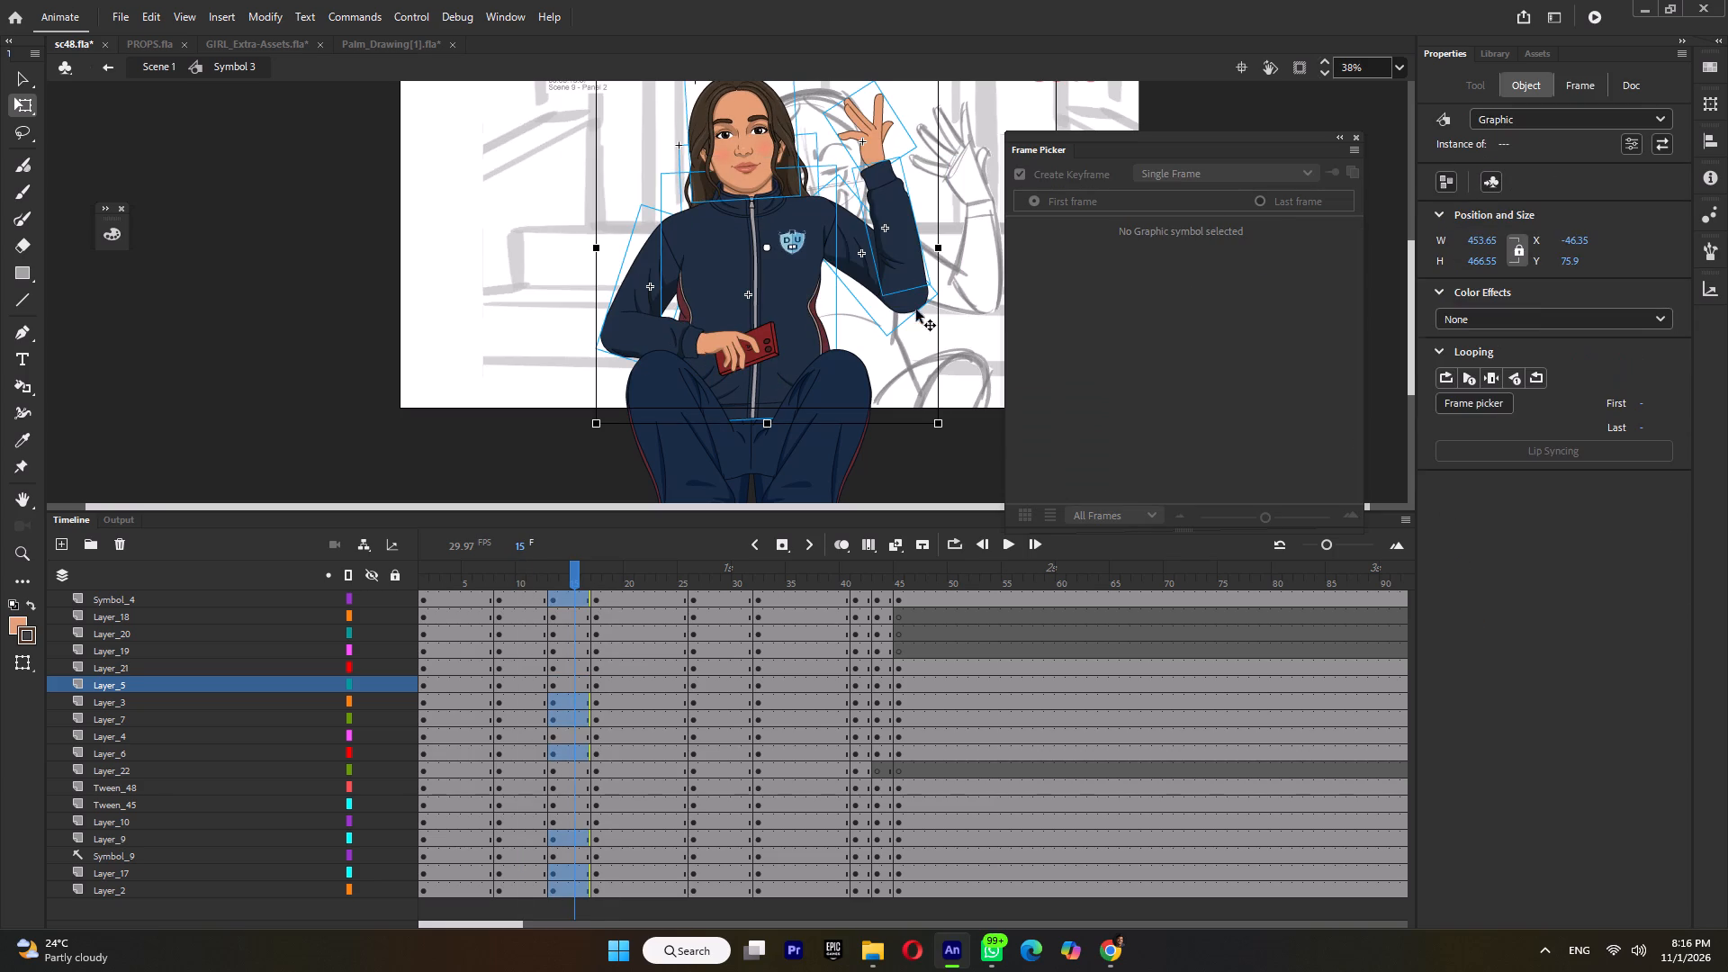
left_click(670, 329, "shift")
left_click(731, 346, "shift")
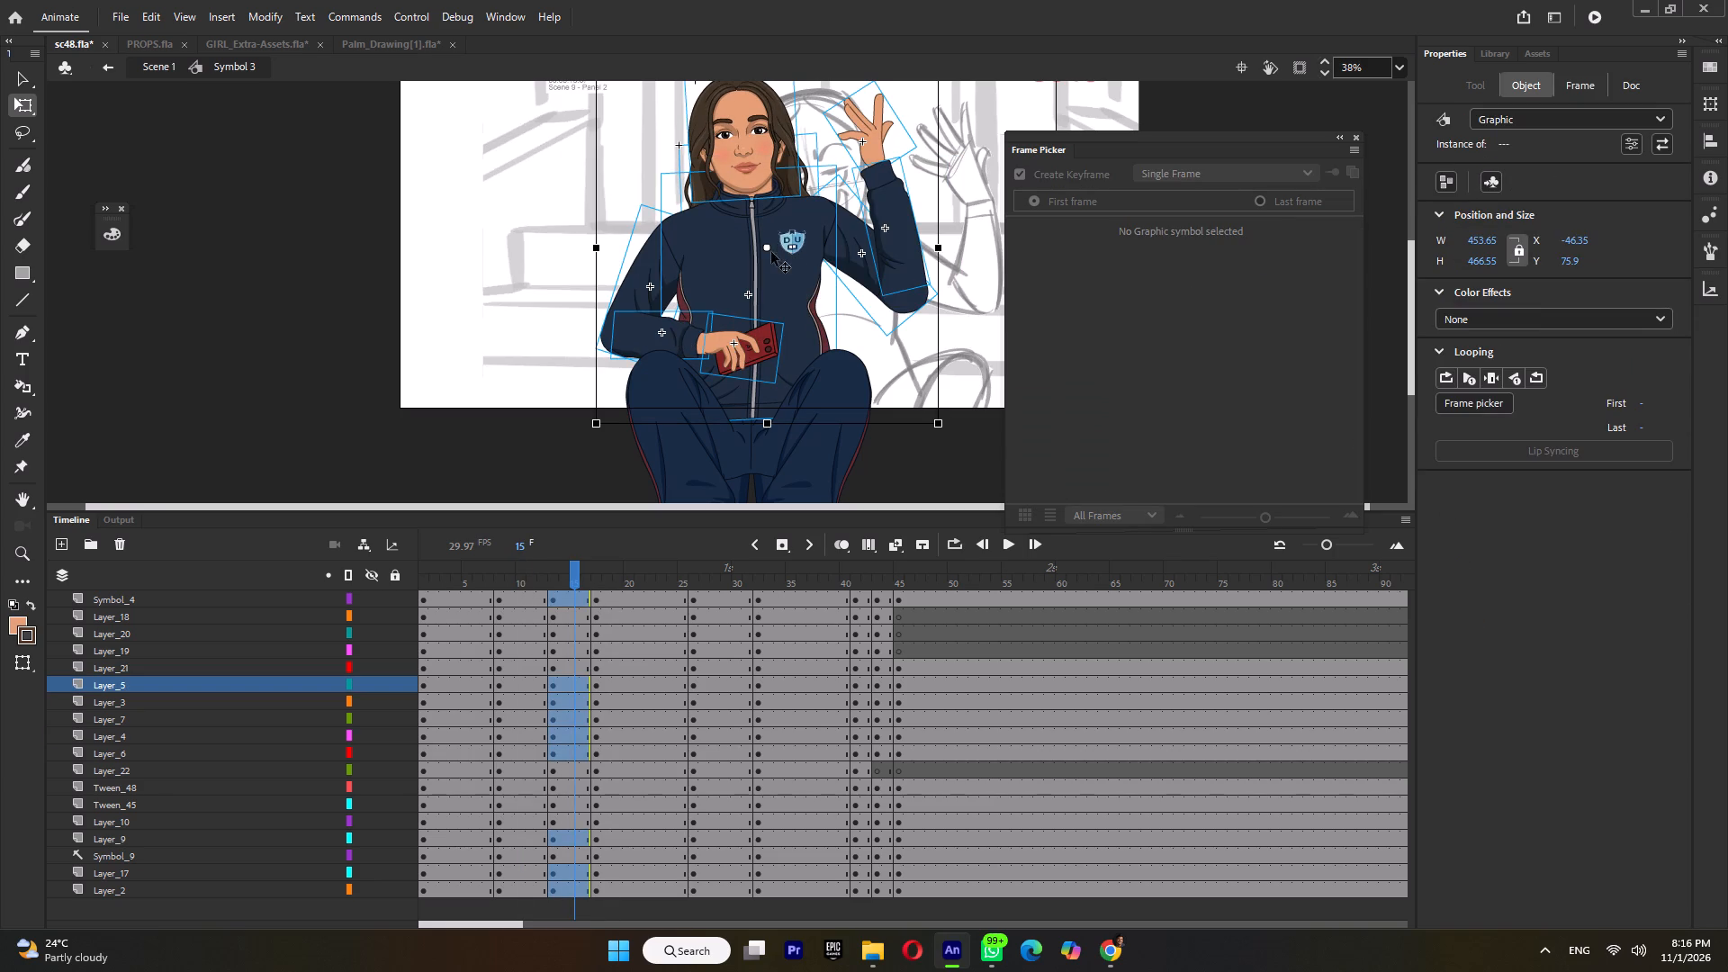
left_click_drag(771, 249, 763, 411)
scroll(772, 385, "down", 1, "ctrl")
scroll(771, 126, "up", 5, "ctrl")
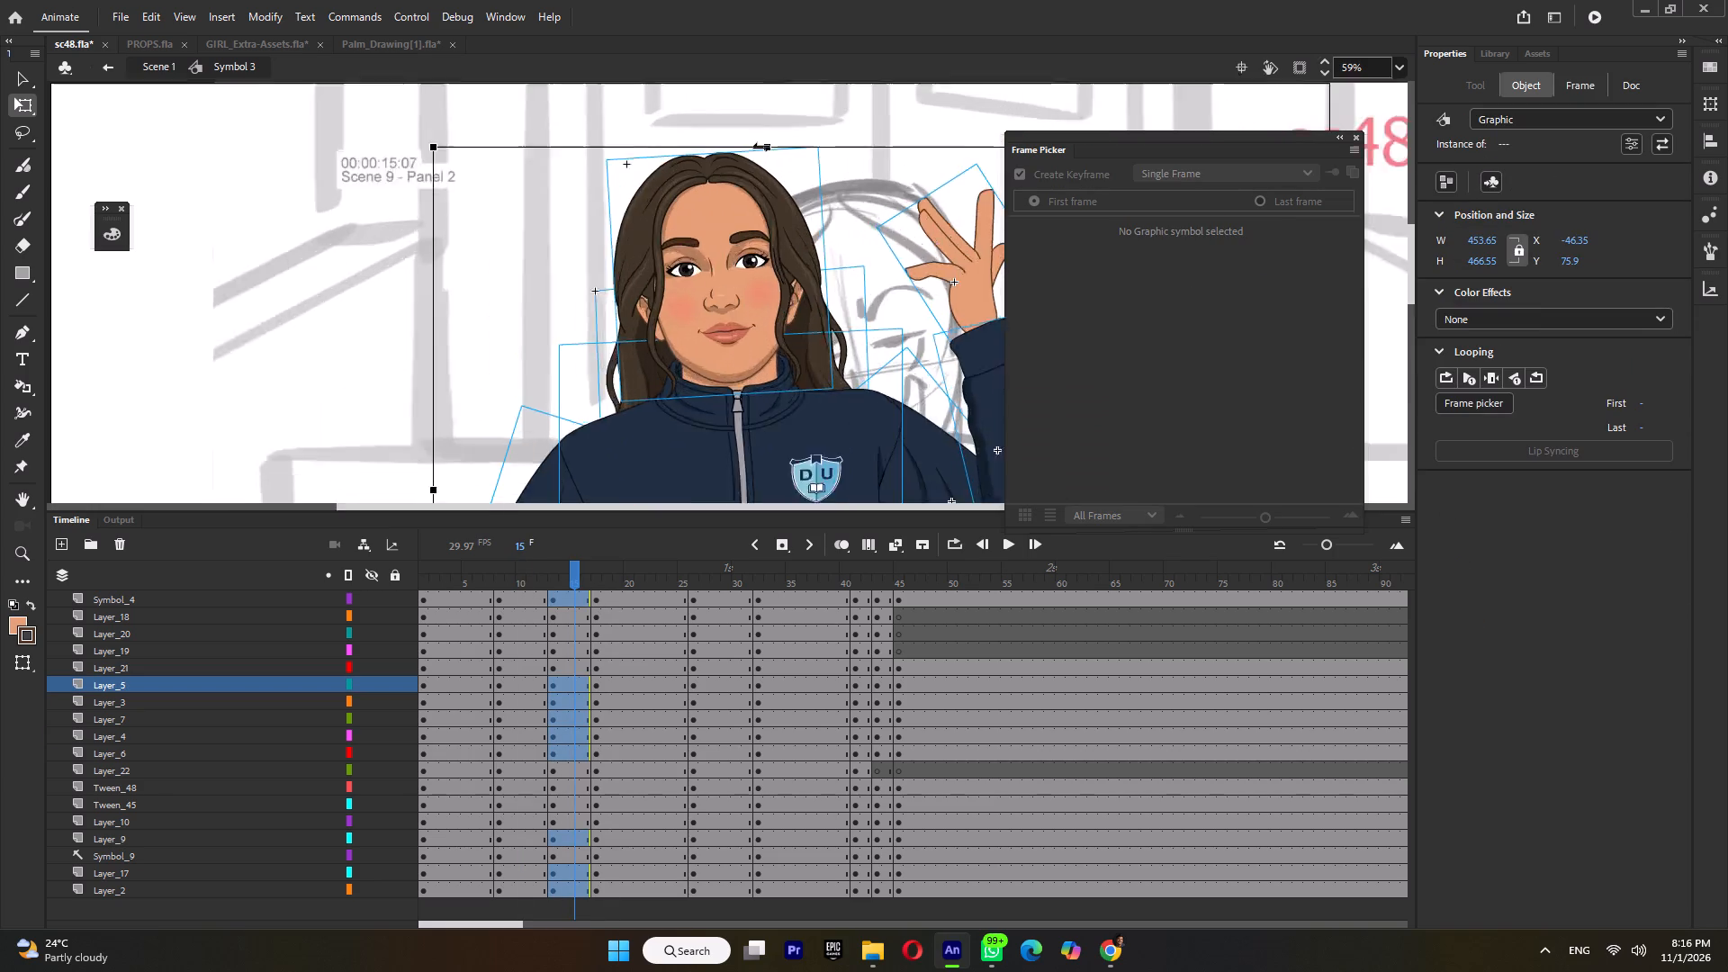
scroll(760, 147, "up", 1, "ctrl")
left_click_drag(774, 148, 774, 137)
left_click(789, 136)
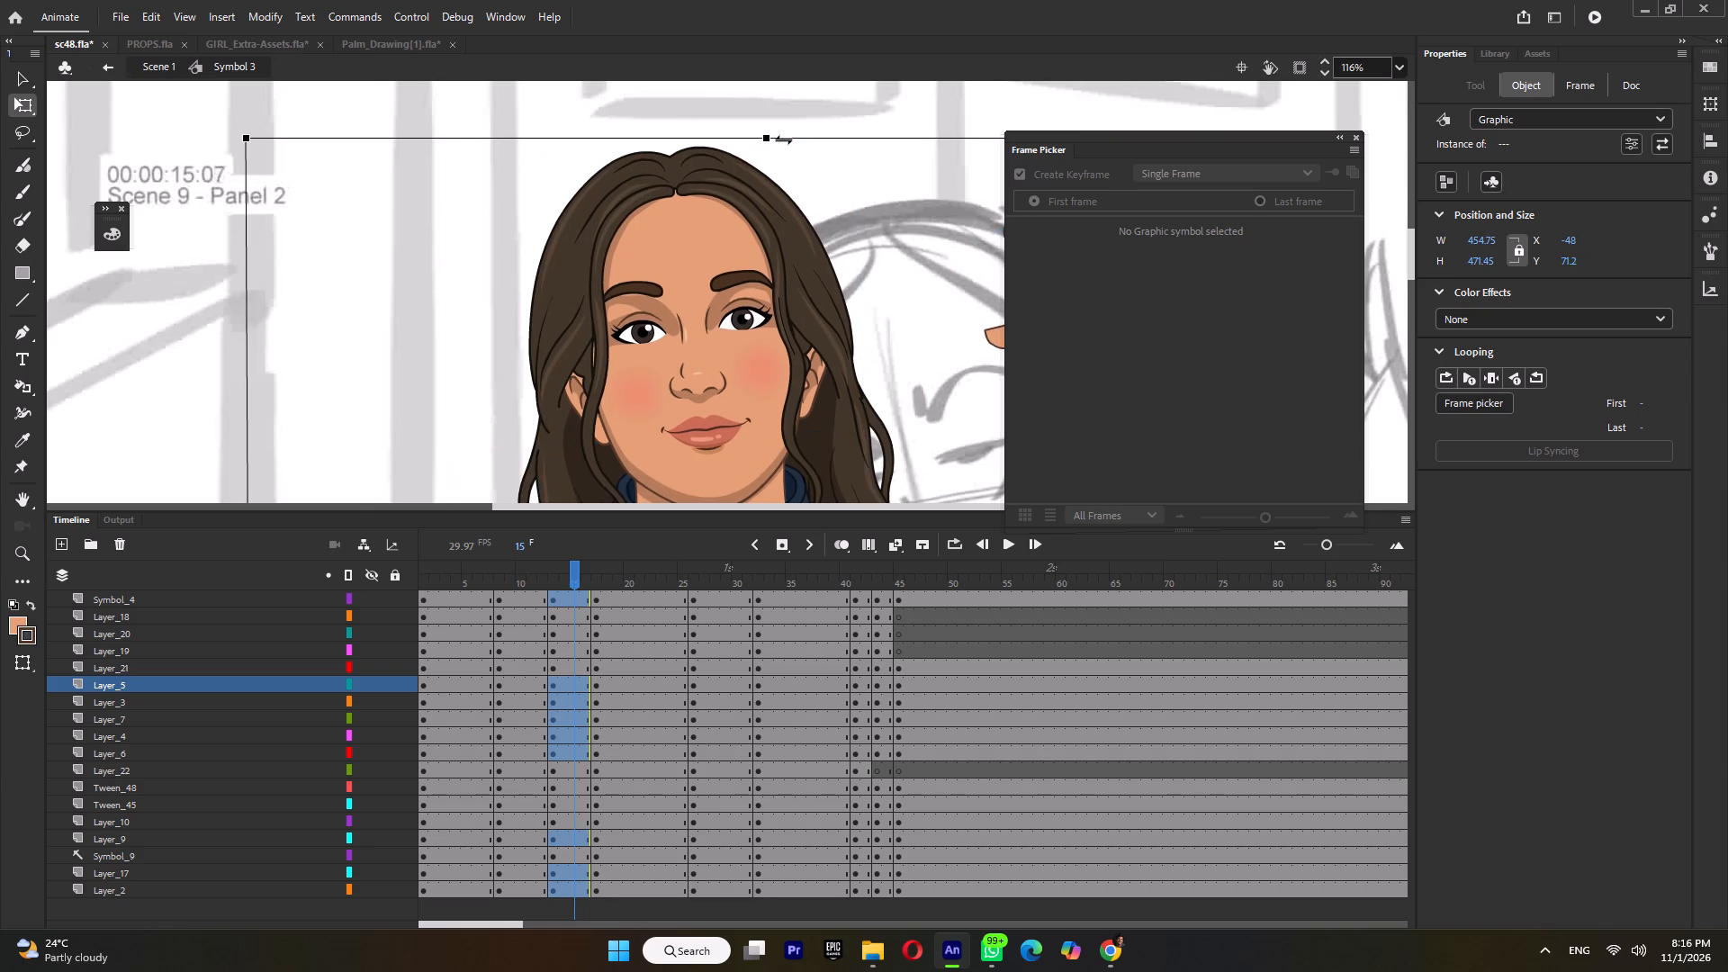
In the frame 13 pose, tilt the head and back hair together slightly counterclockwise about a pivot set at the chin.
scroll(782, 139, "down", 6, "ctrl")
left_click(589, 202)
left_click_drag(599, 182, 762, 215)
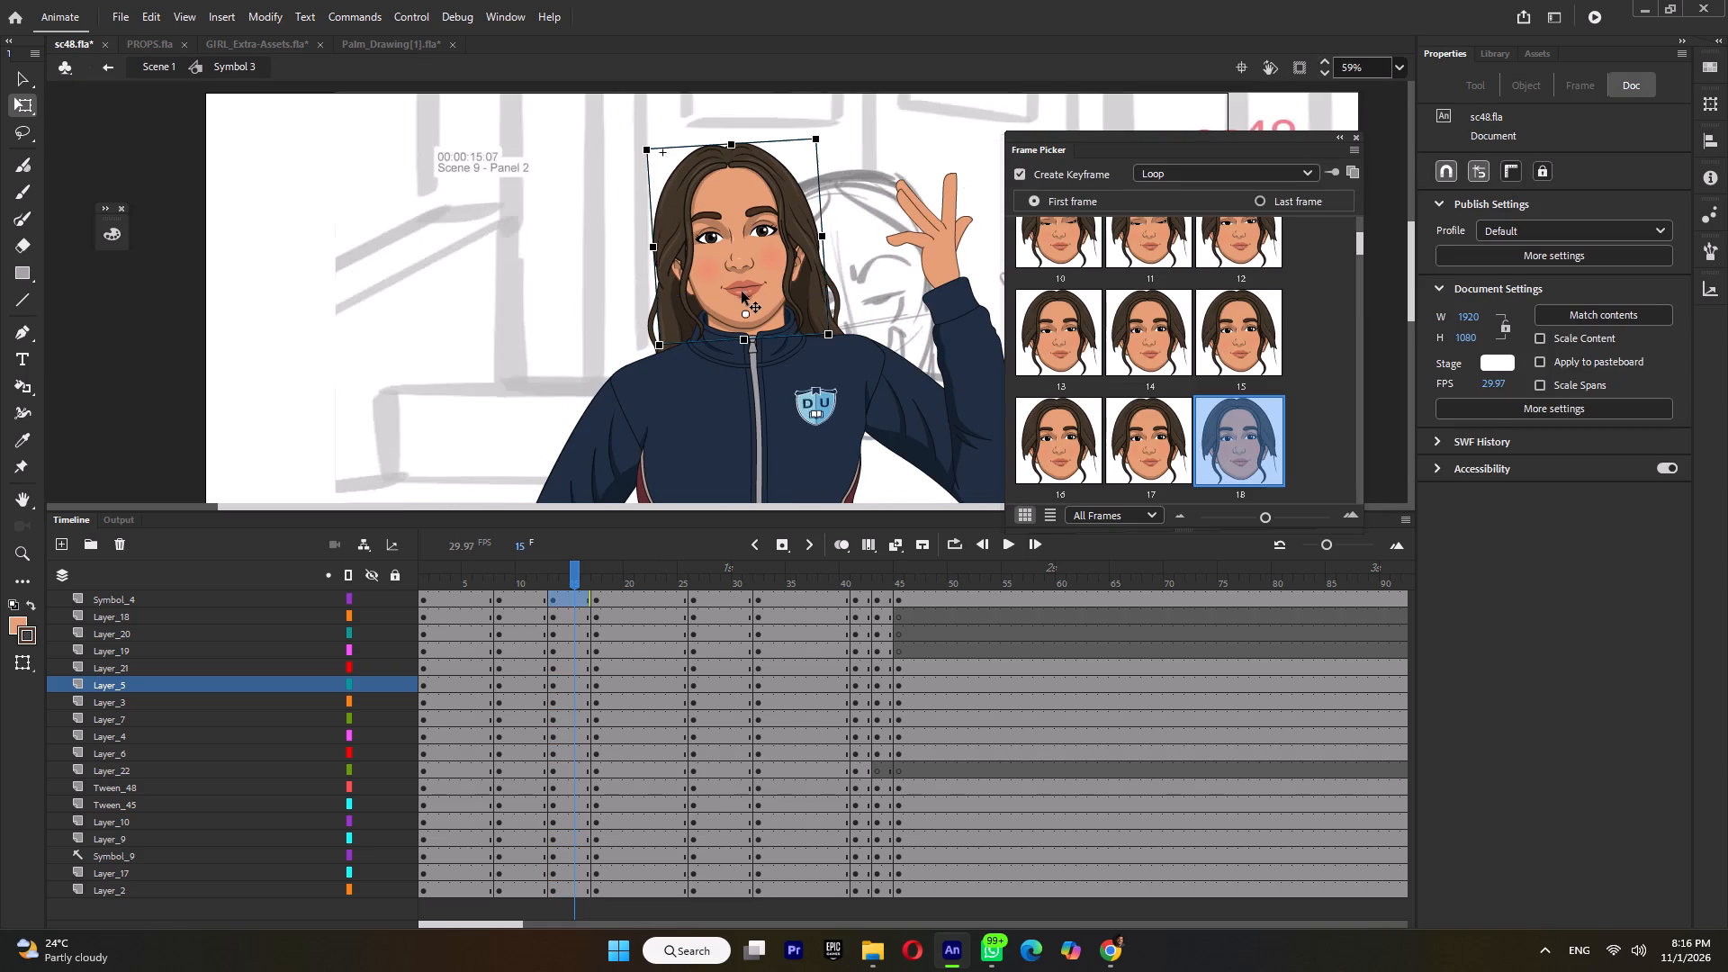
left_click_drag(612, 205, 725, 256)
left_click_drag(752, 295, 750, 312)
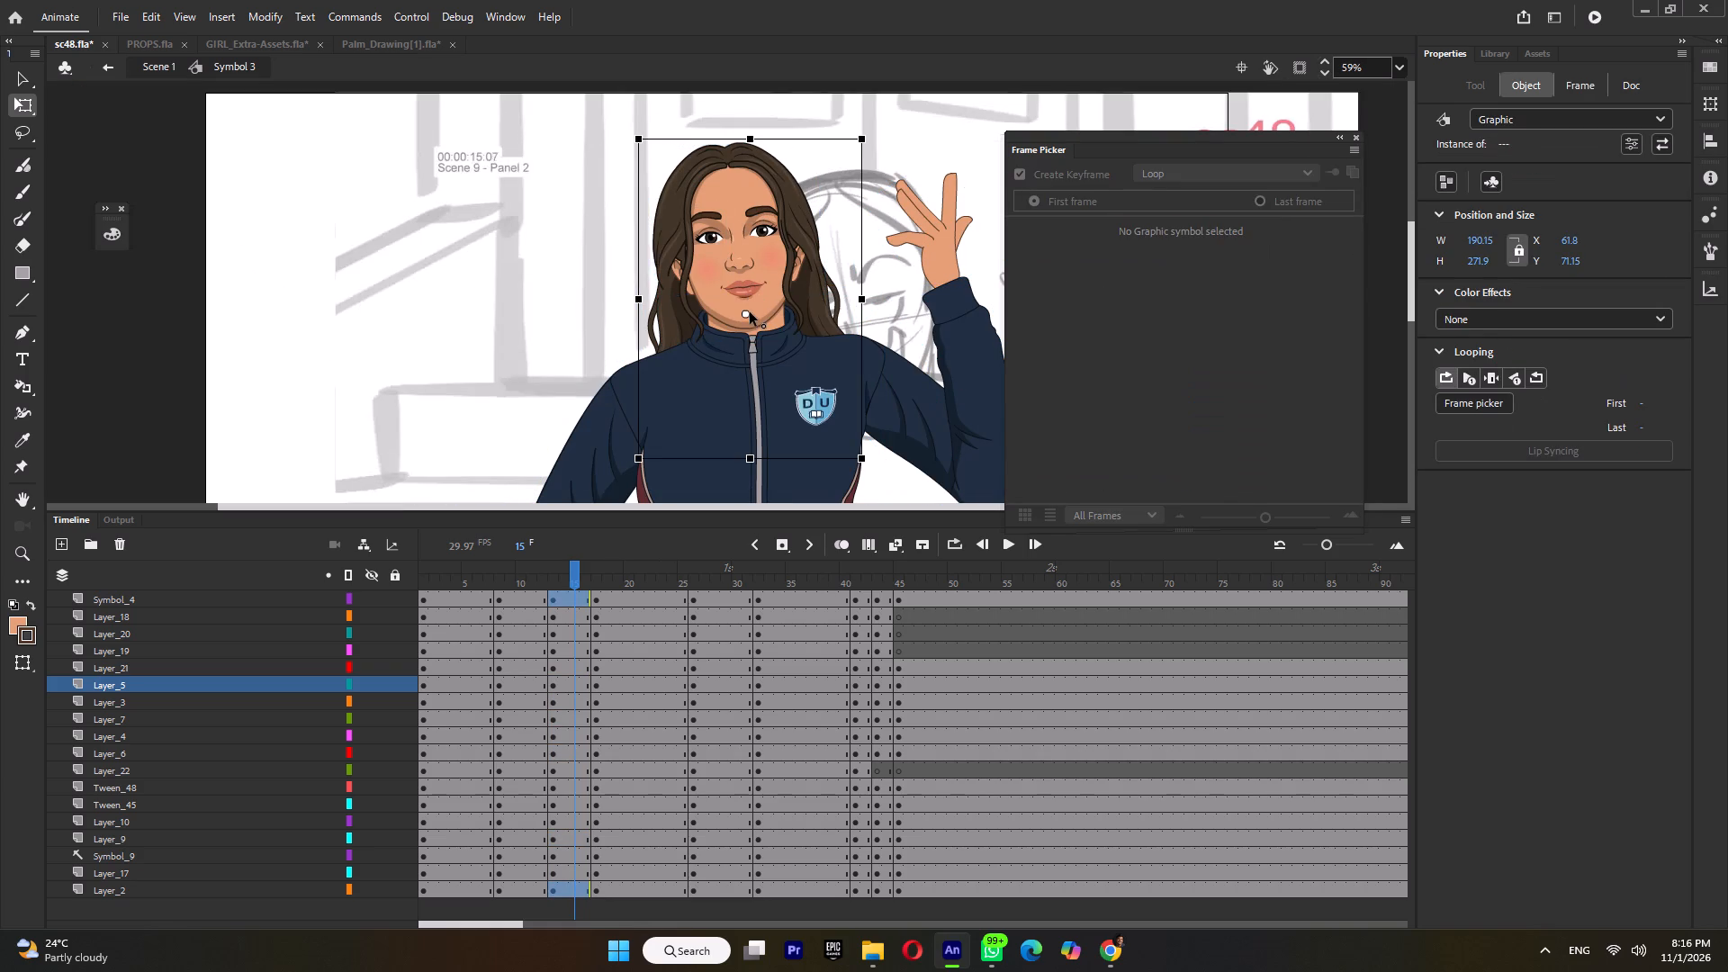
left_click_drag(750, 312, 750, 307)
left_click_drag(871, 137, 860, 131)
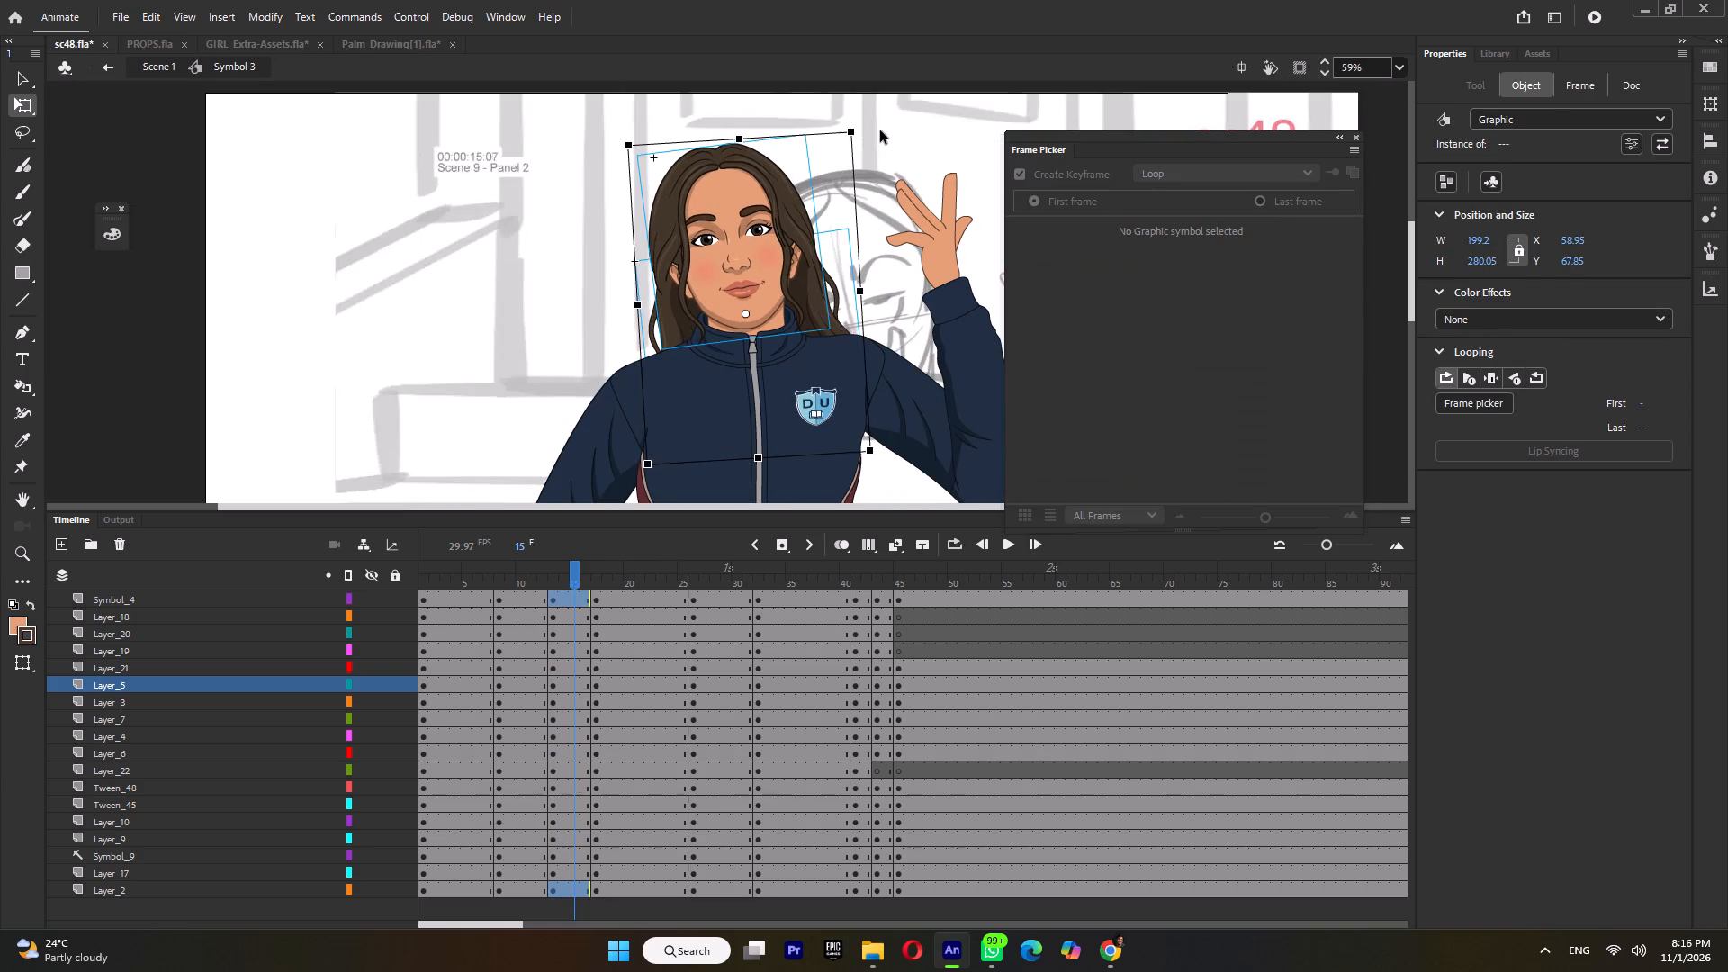
left_click(880, 130)
In the frame 13 pose on Layer_2, skew the back hair so its lower edge shifts slightly to the left.
left_click(661, 321)
left_click_drag(787, 448, 777, 453)
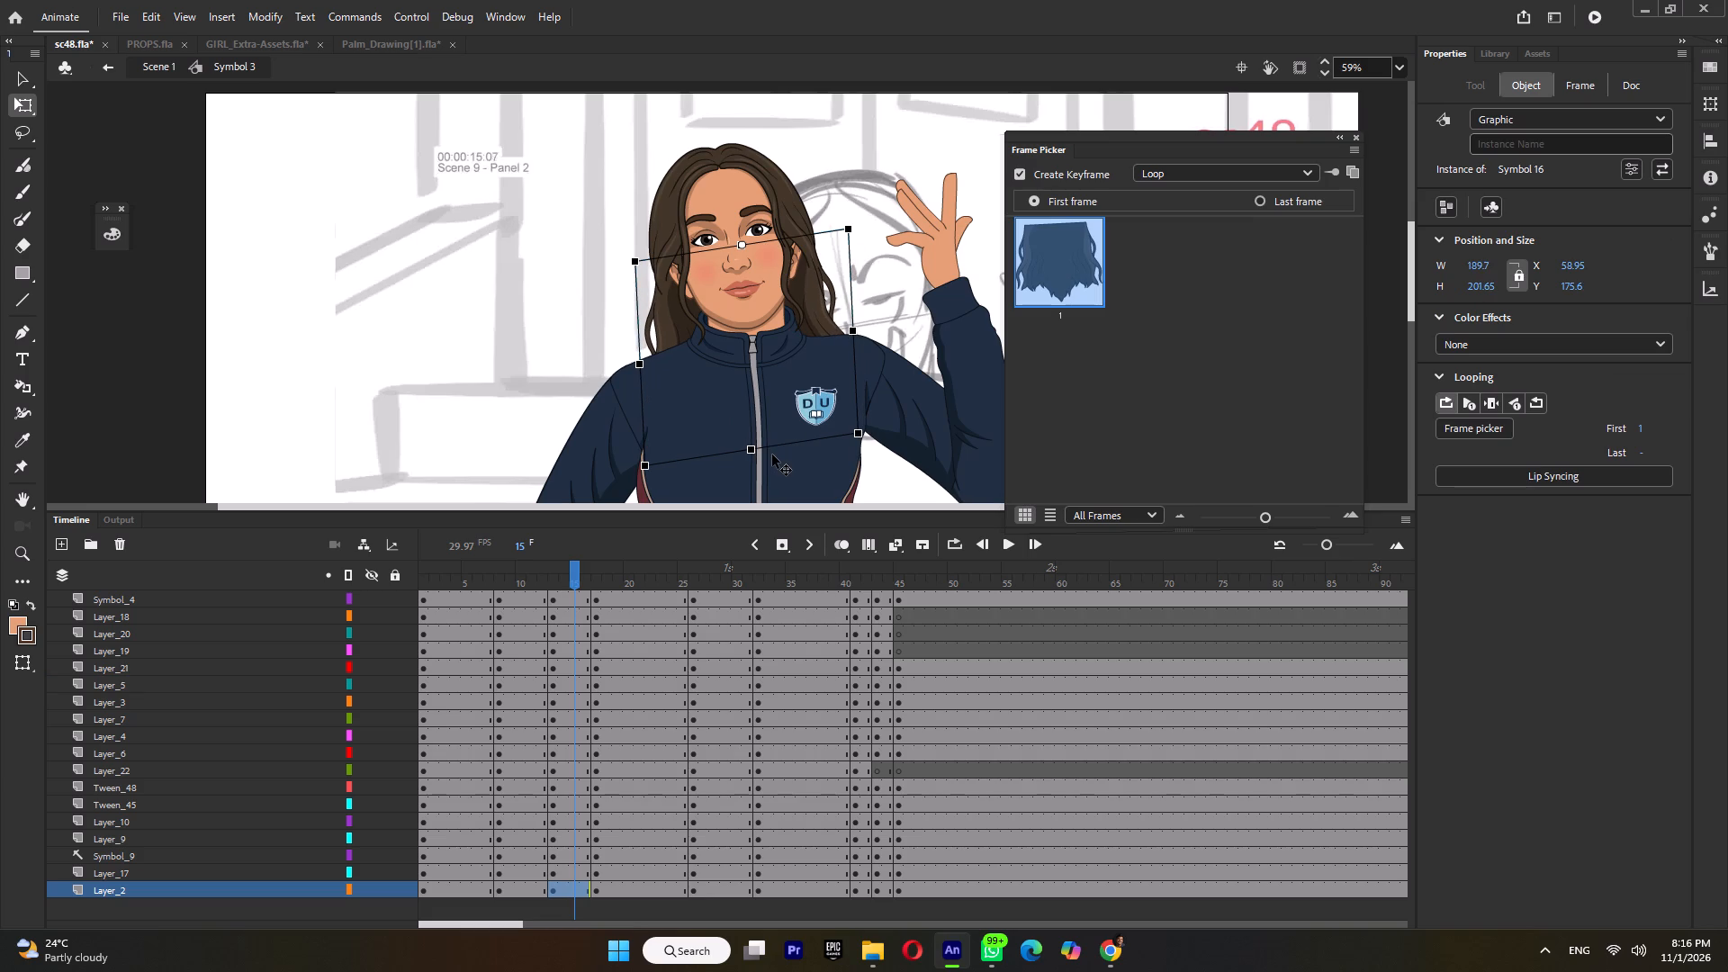
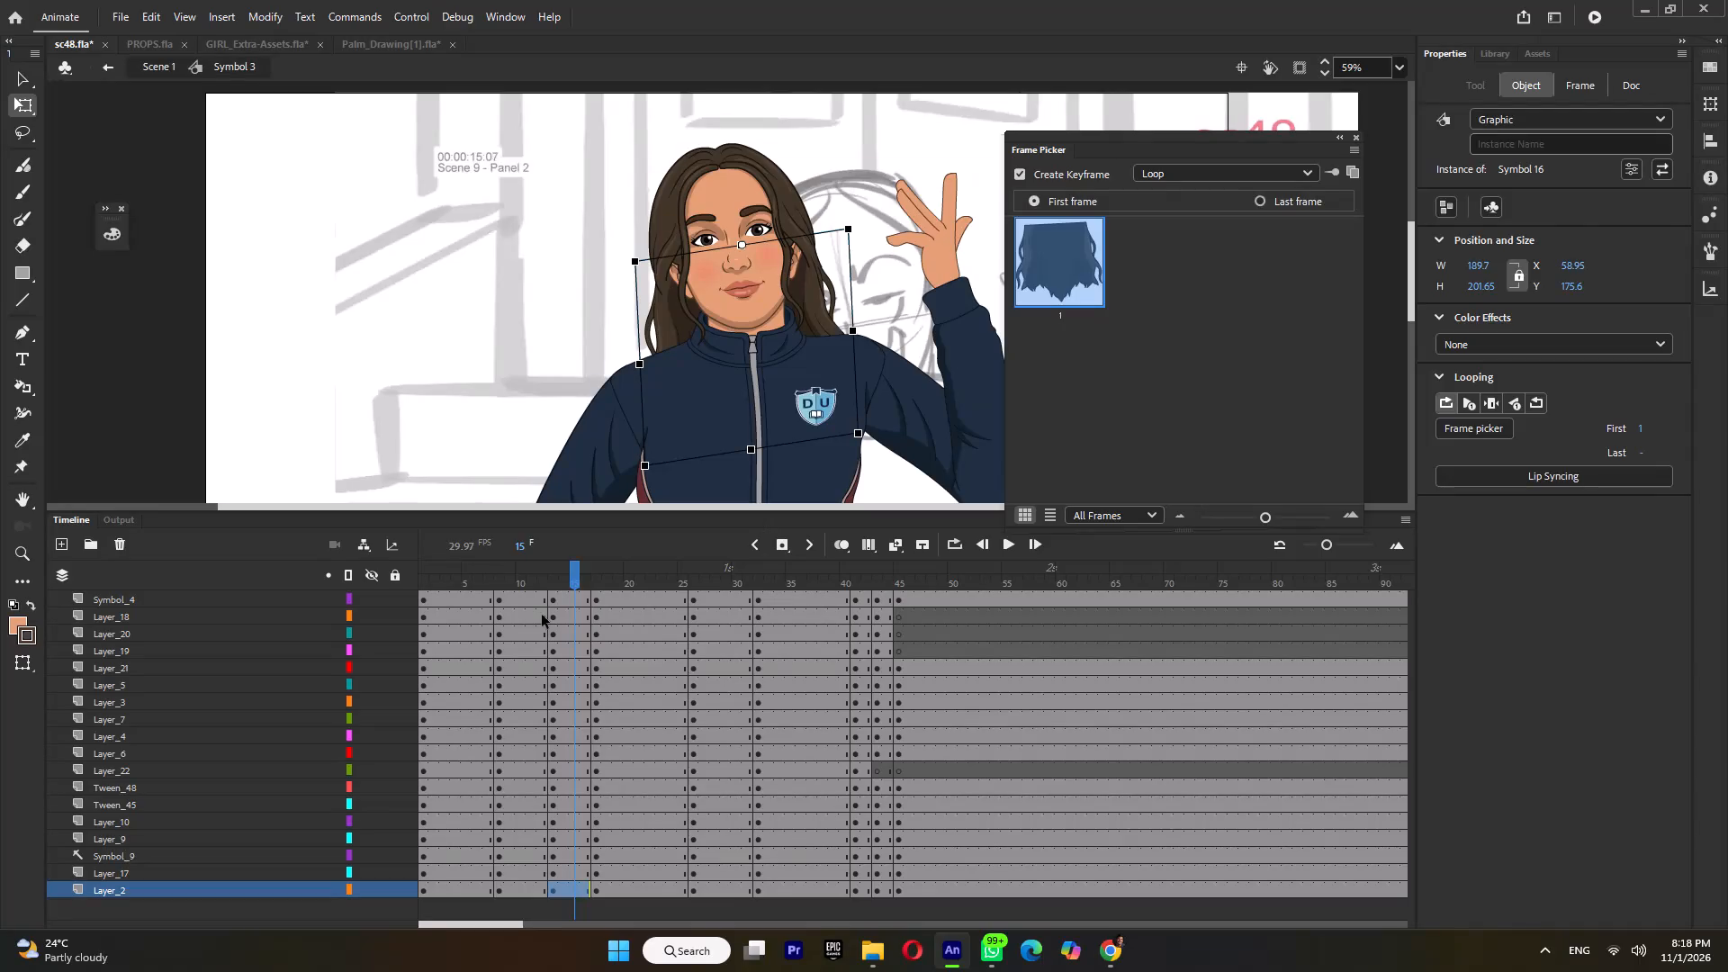
Shift the raised-hand pose one frame later by inserting keyframes on all layers at frame 18 and clearing those at frame 17.
left_click(510, 567)
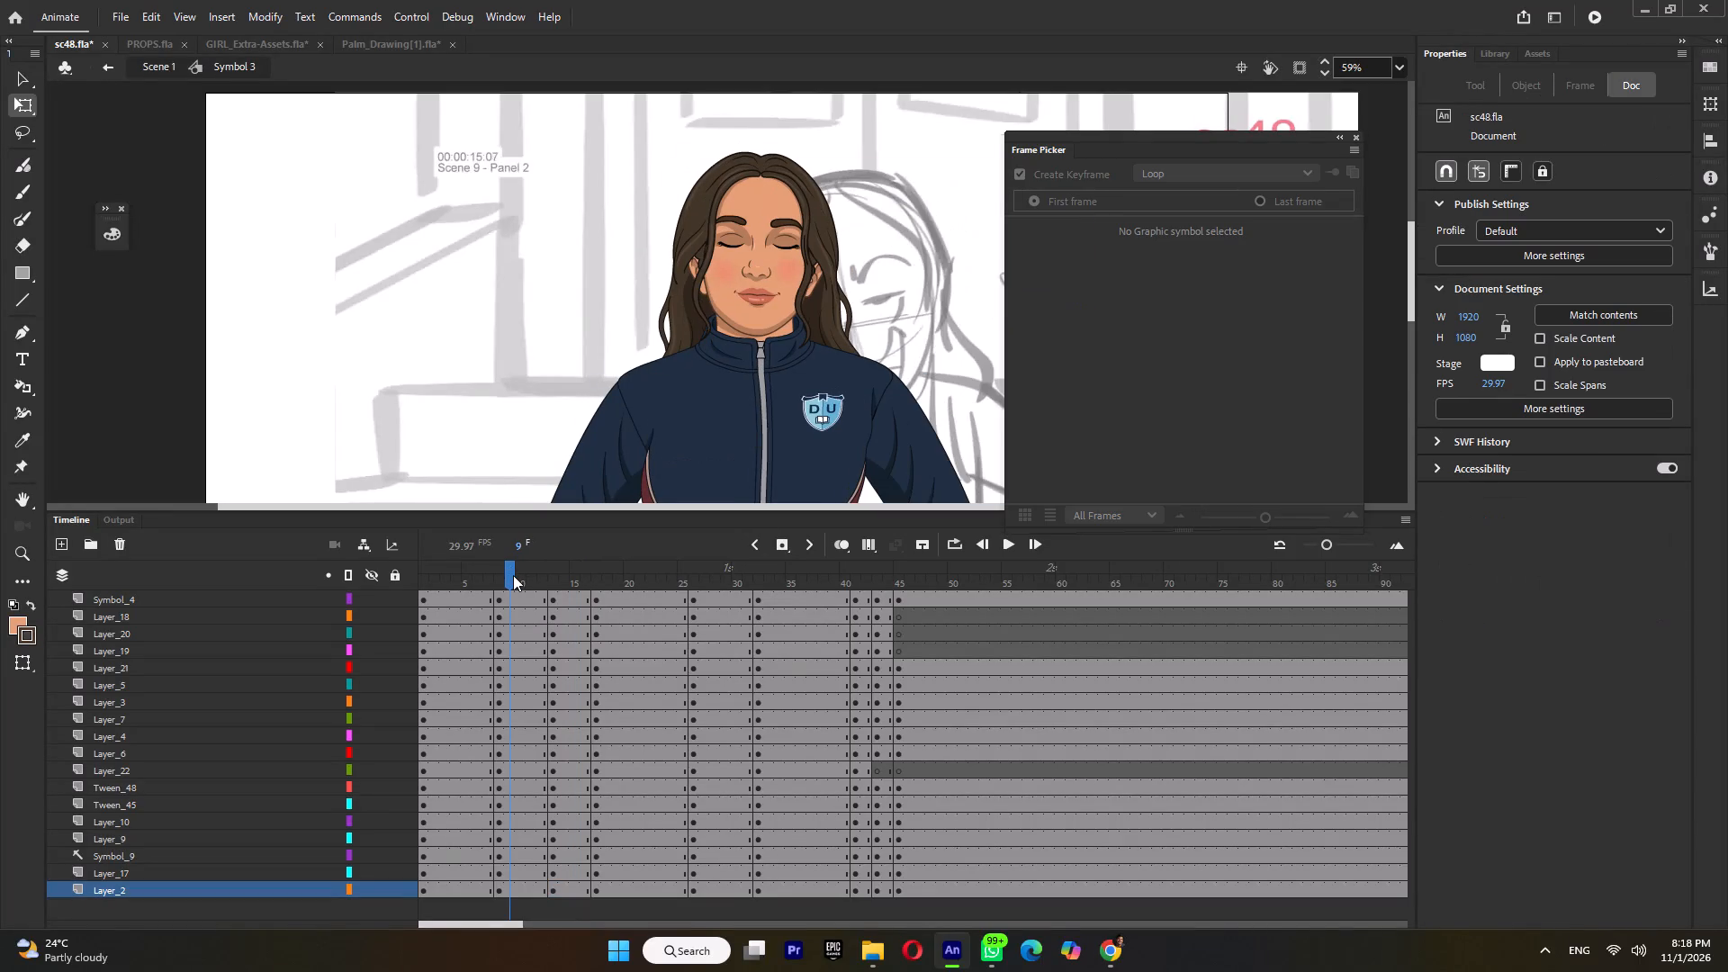
key("Return")
key("Return")
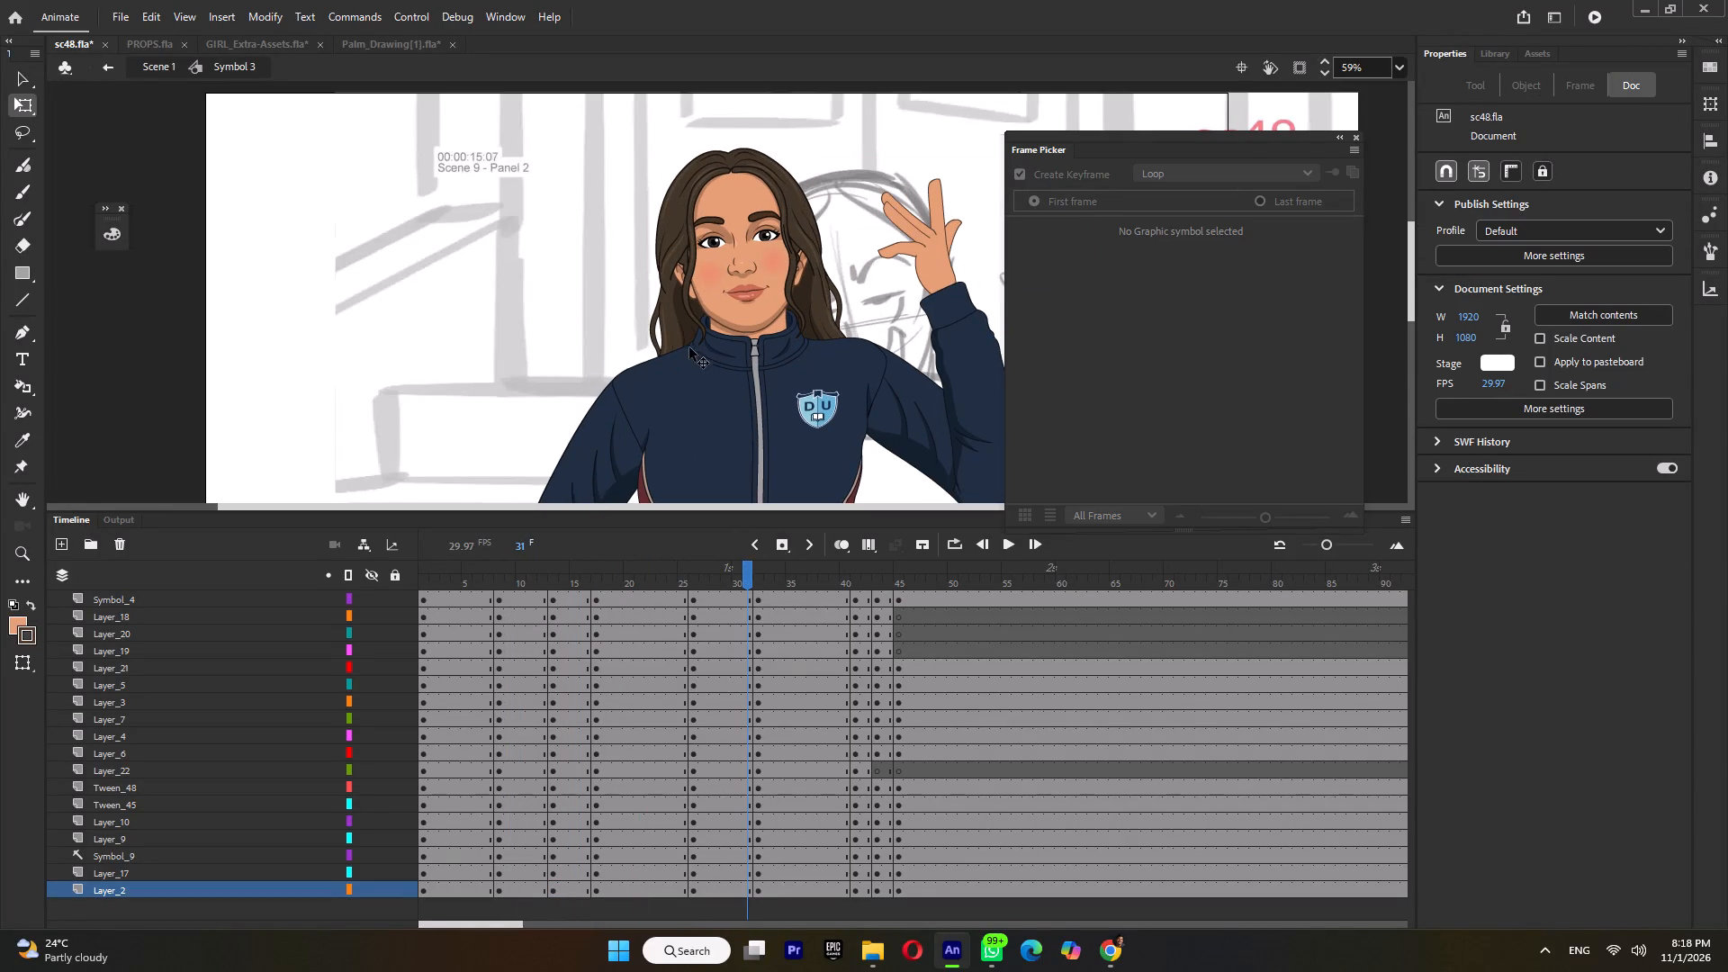
scroll(711, 292, "down", 5, "ctrl")
left_click(543, 588)
left_click(581, 573)
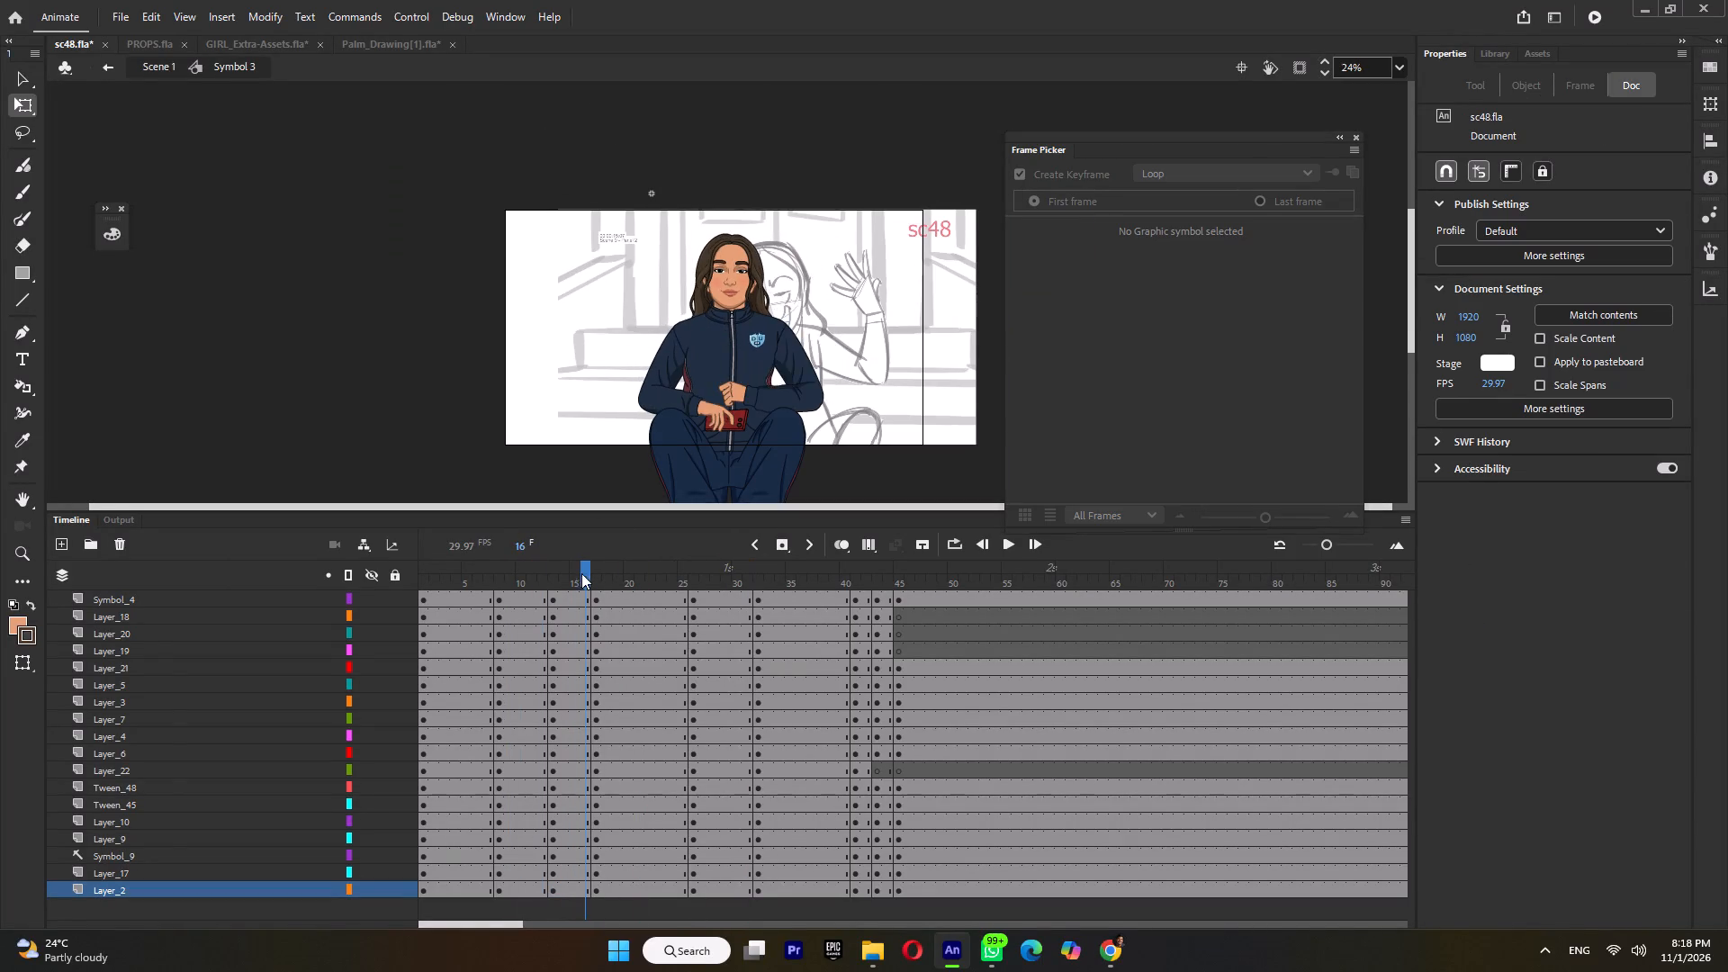
double_click(605, 574)
key("F6")
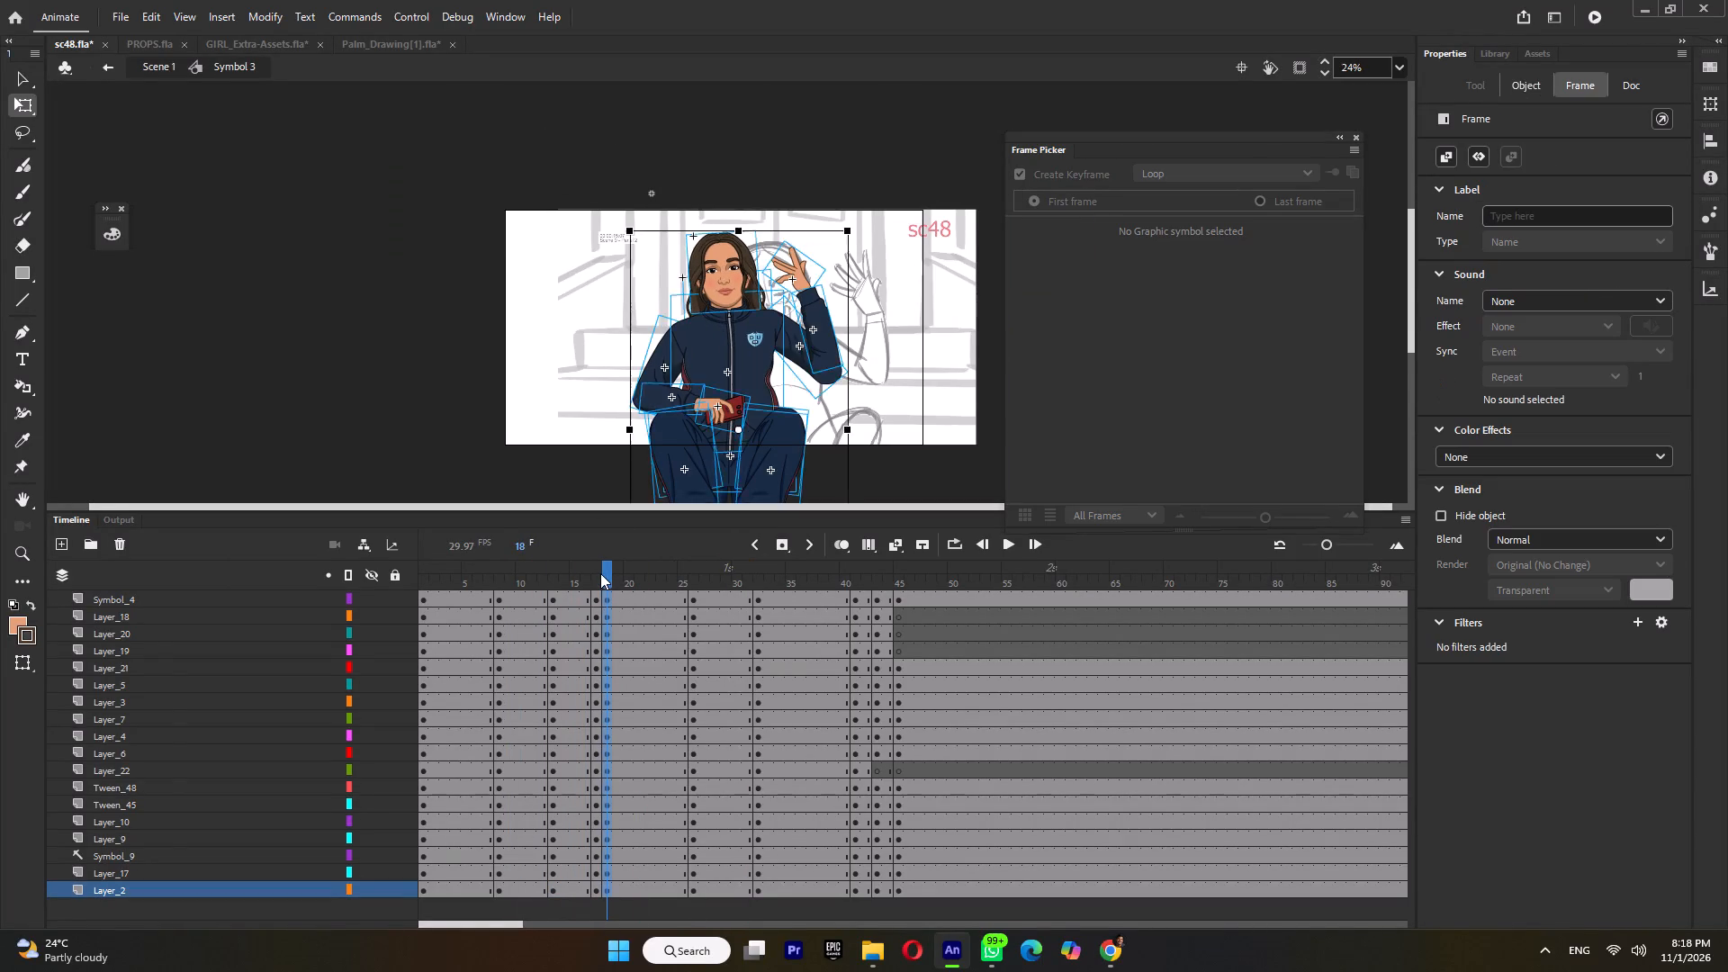
double_click(600, 573)
key("shift+F6")
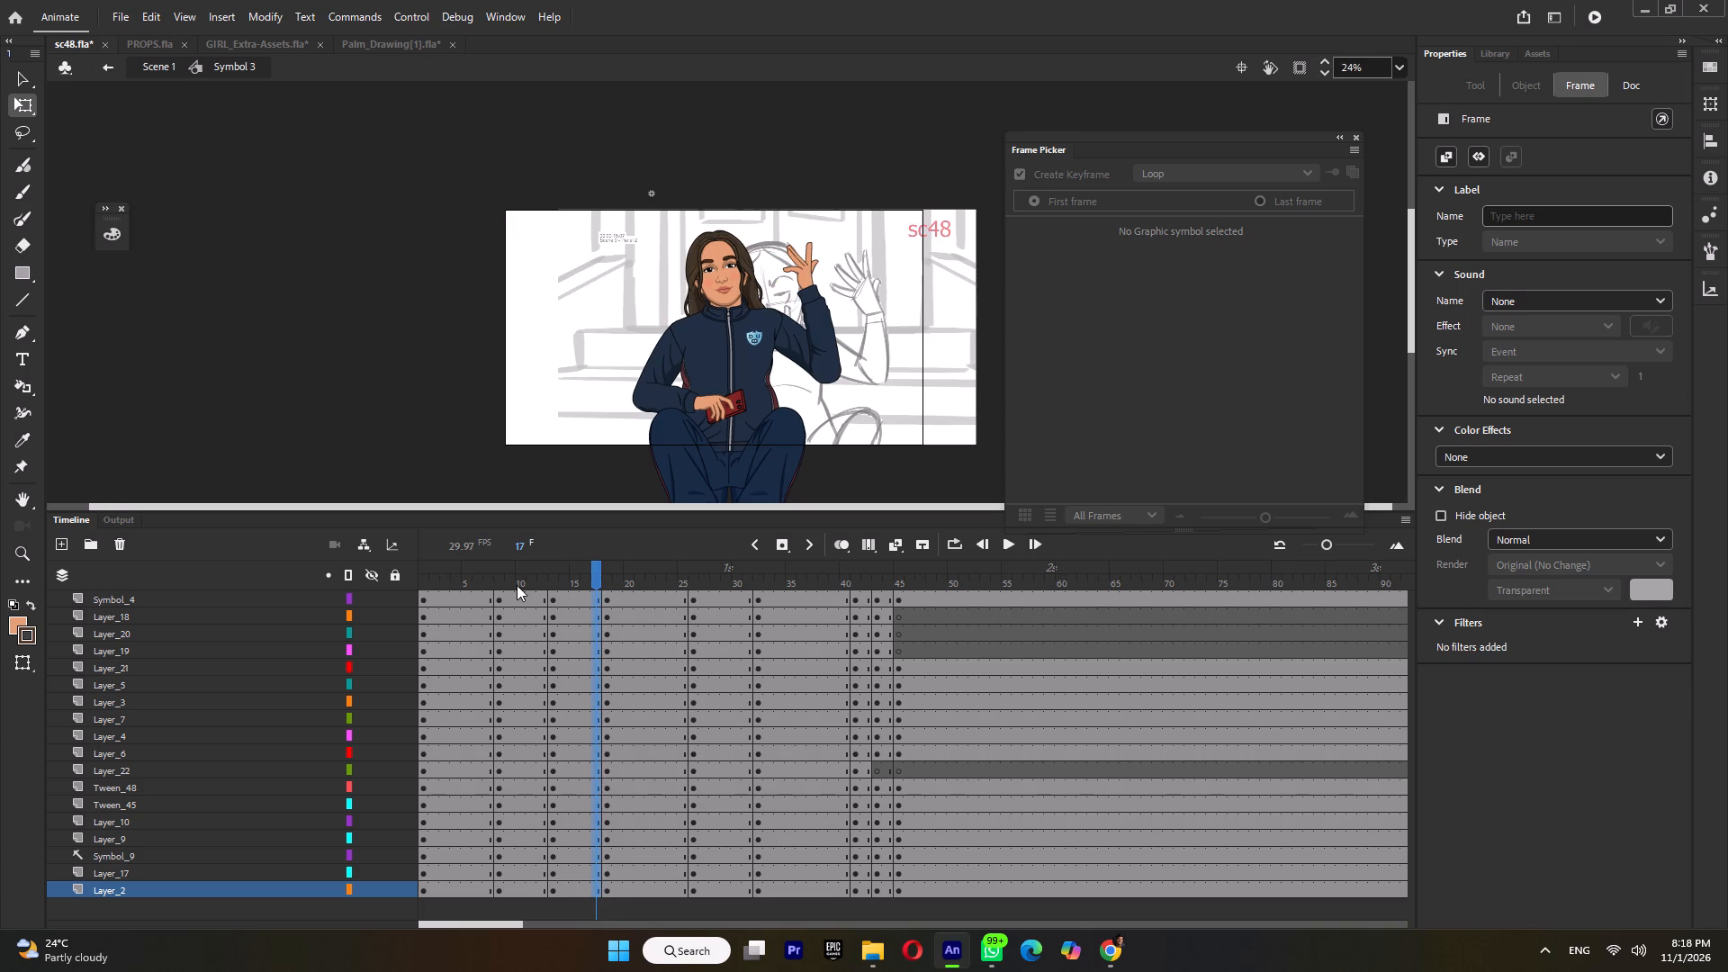
Play the arm raise repeatedly from frame 4 and step through the frame 13 and frame 18 poses to examine the timing.
left_click(461, 587)
key("Return")
left_click(461, 587)
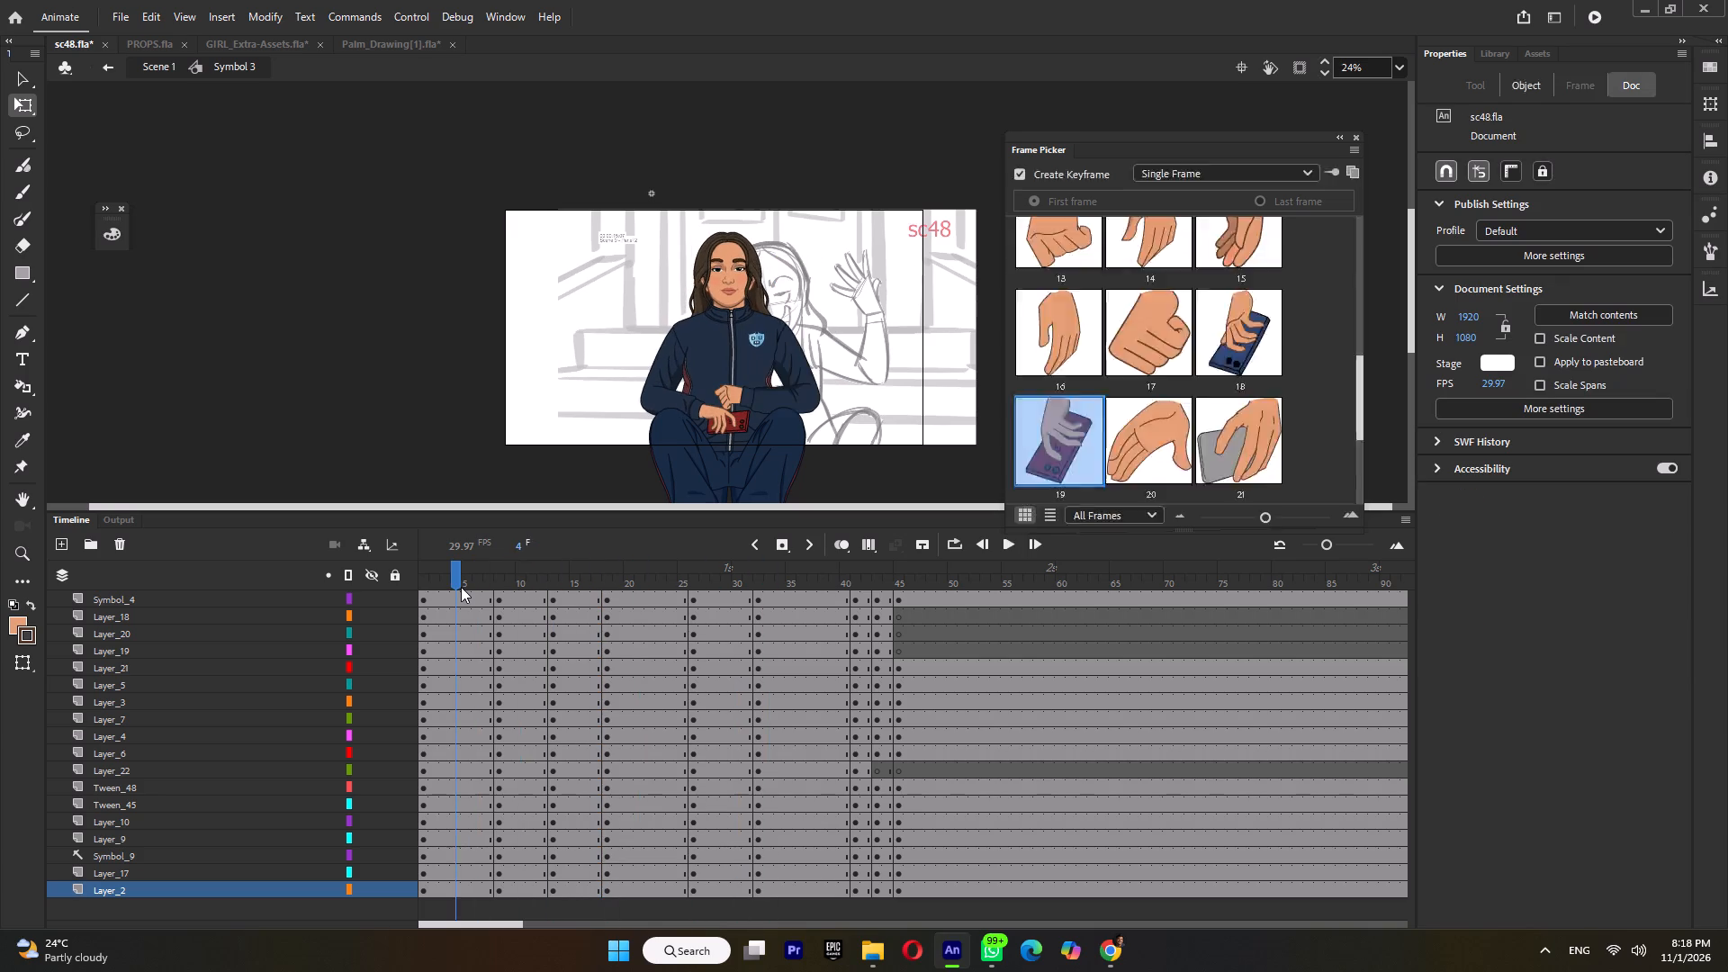
key("Return")
left_click(461, 587)
key("Return")
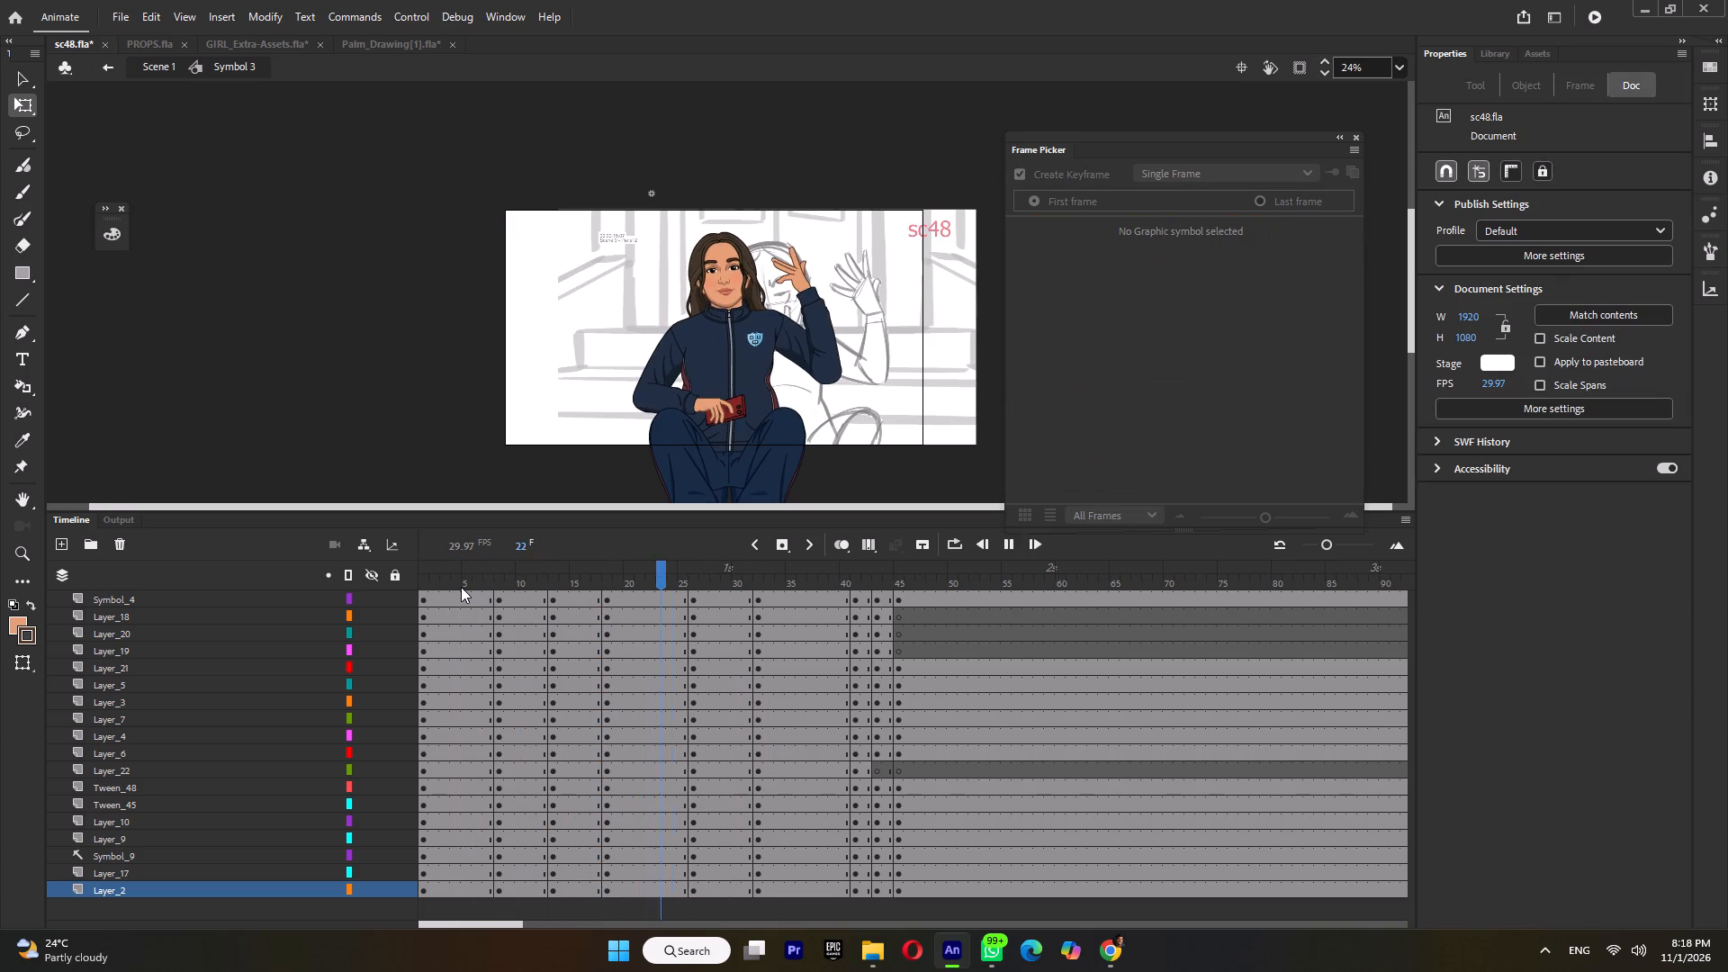
left_click(461, 587)
key("Return")
key("Return")
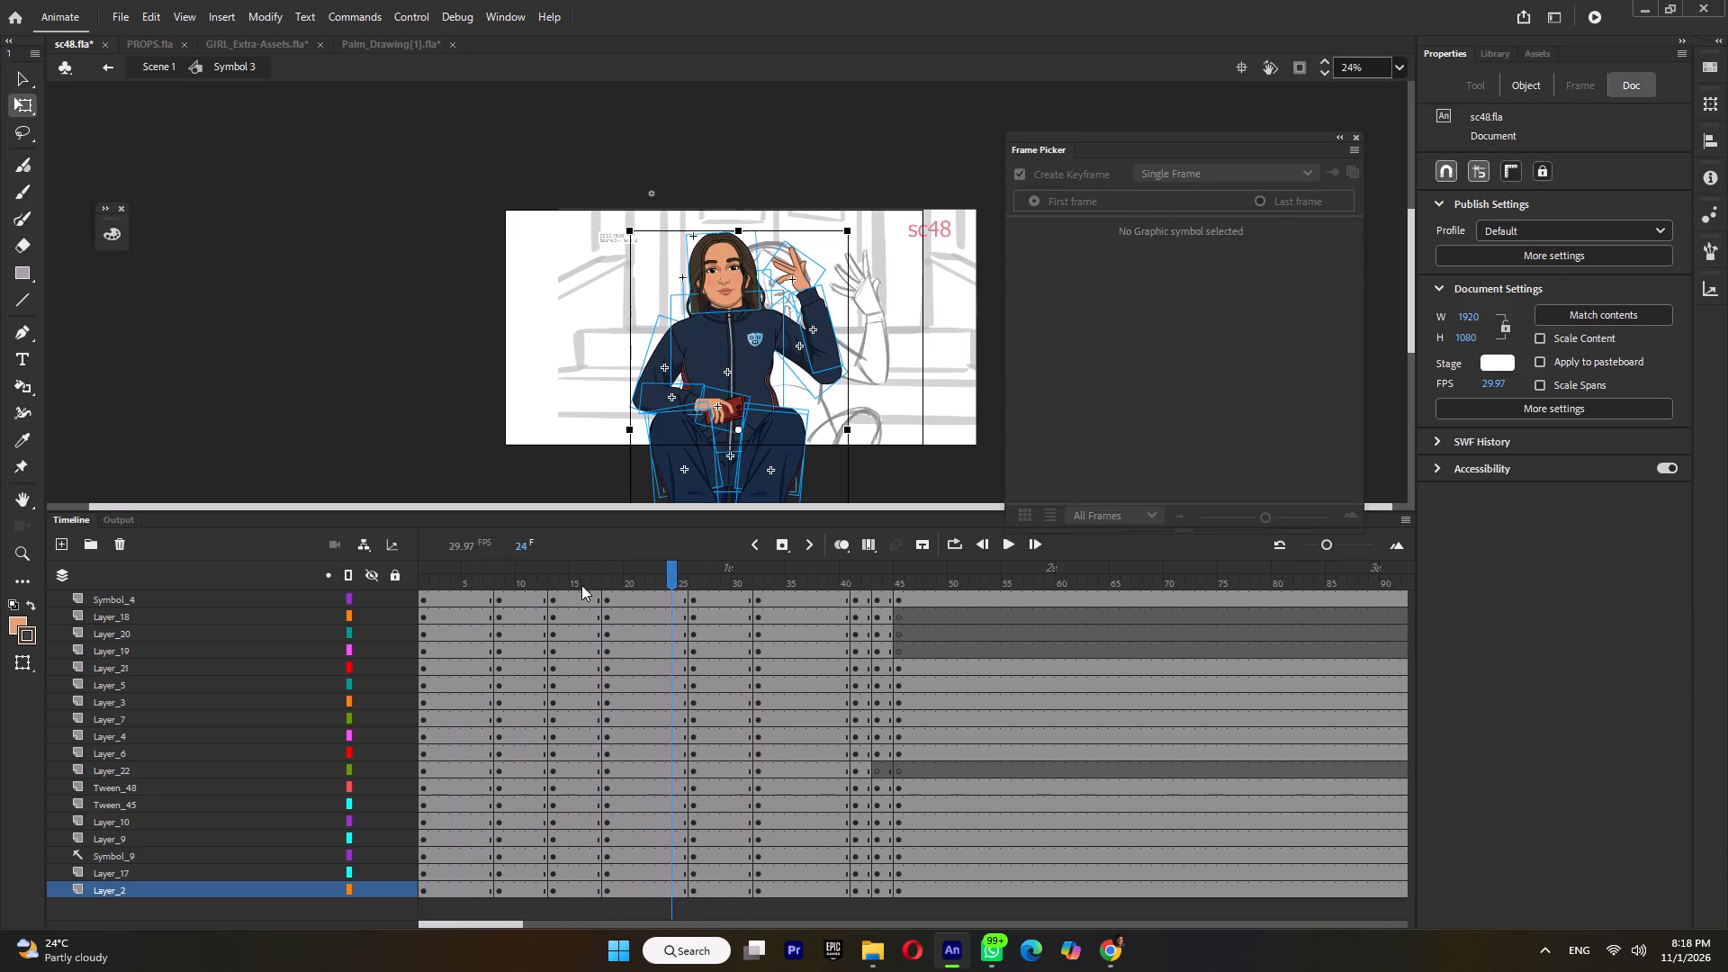
left_click(547, 580)
left_click(561, 581)
left_click(608, 577)
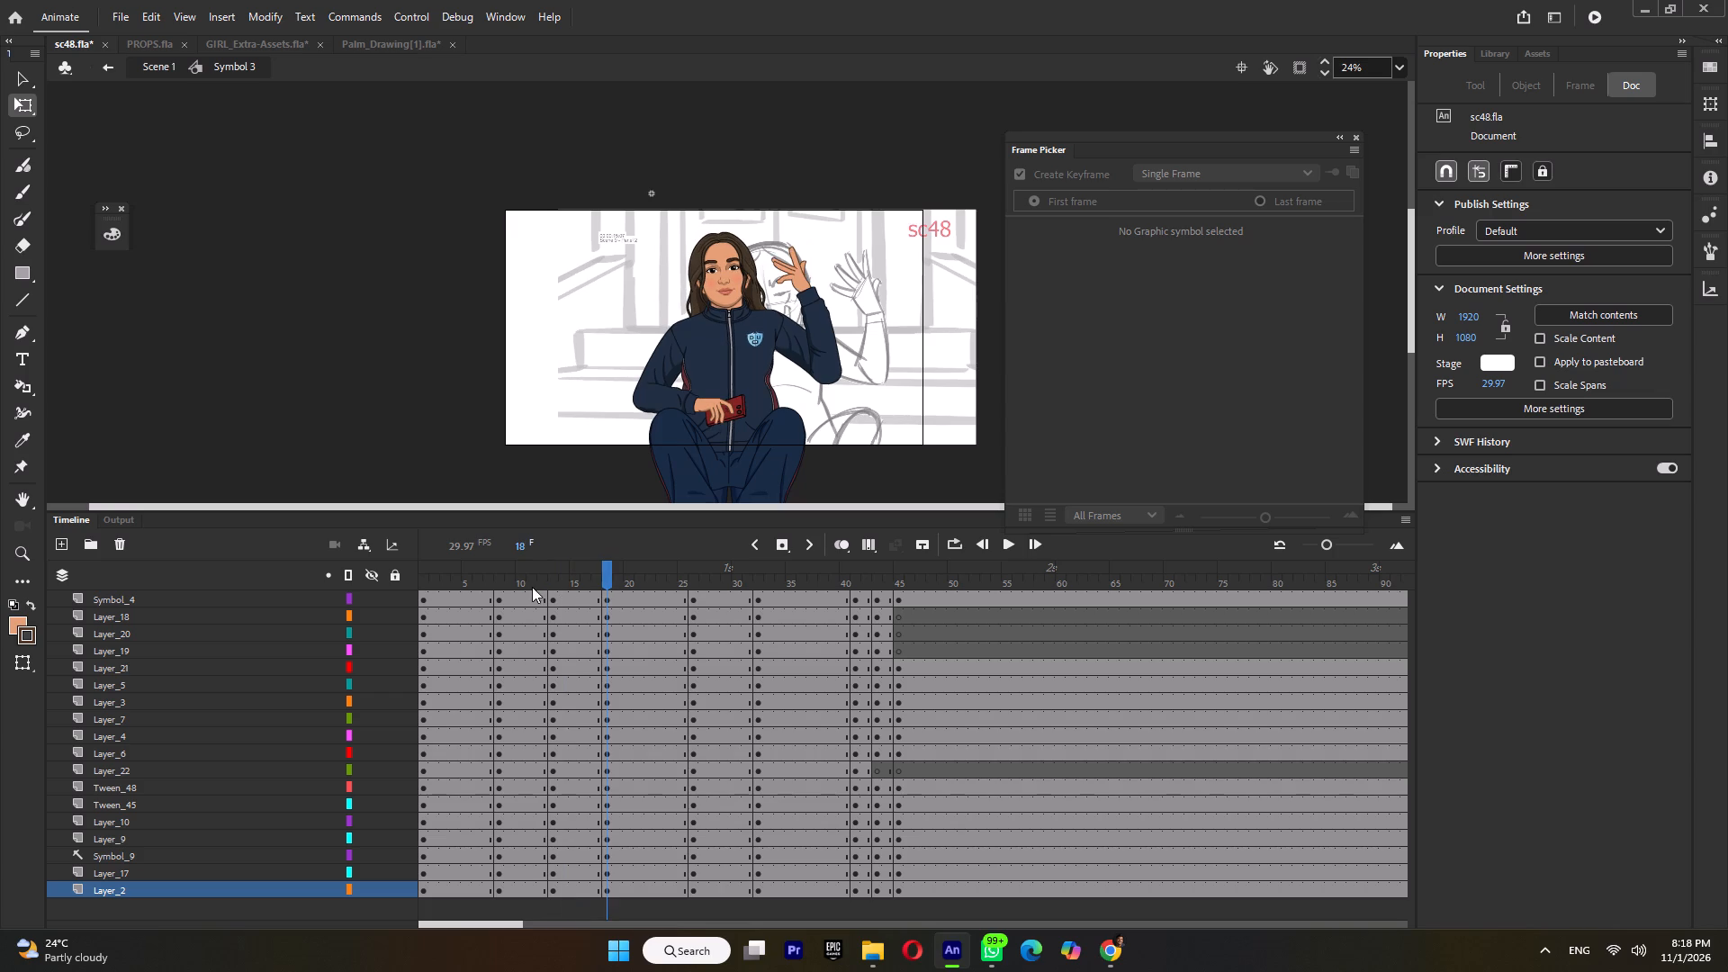
left_click(531, 588)
left_click(574, 589)
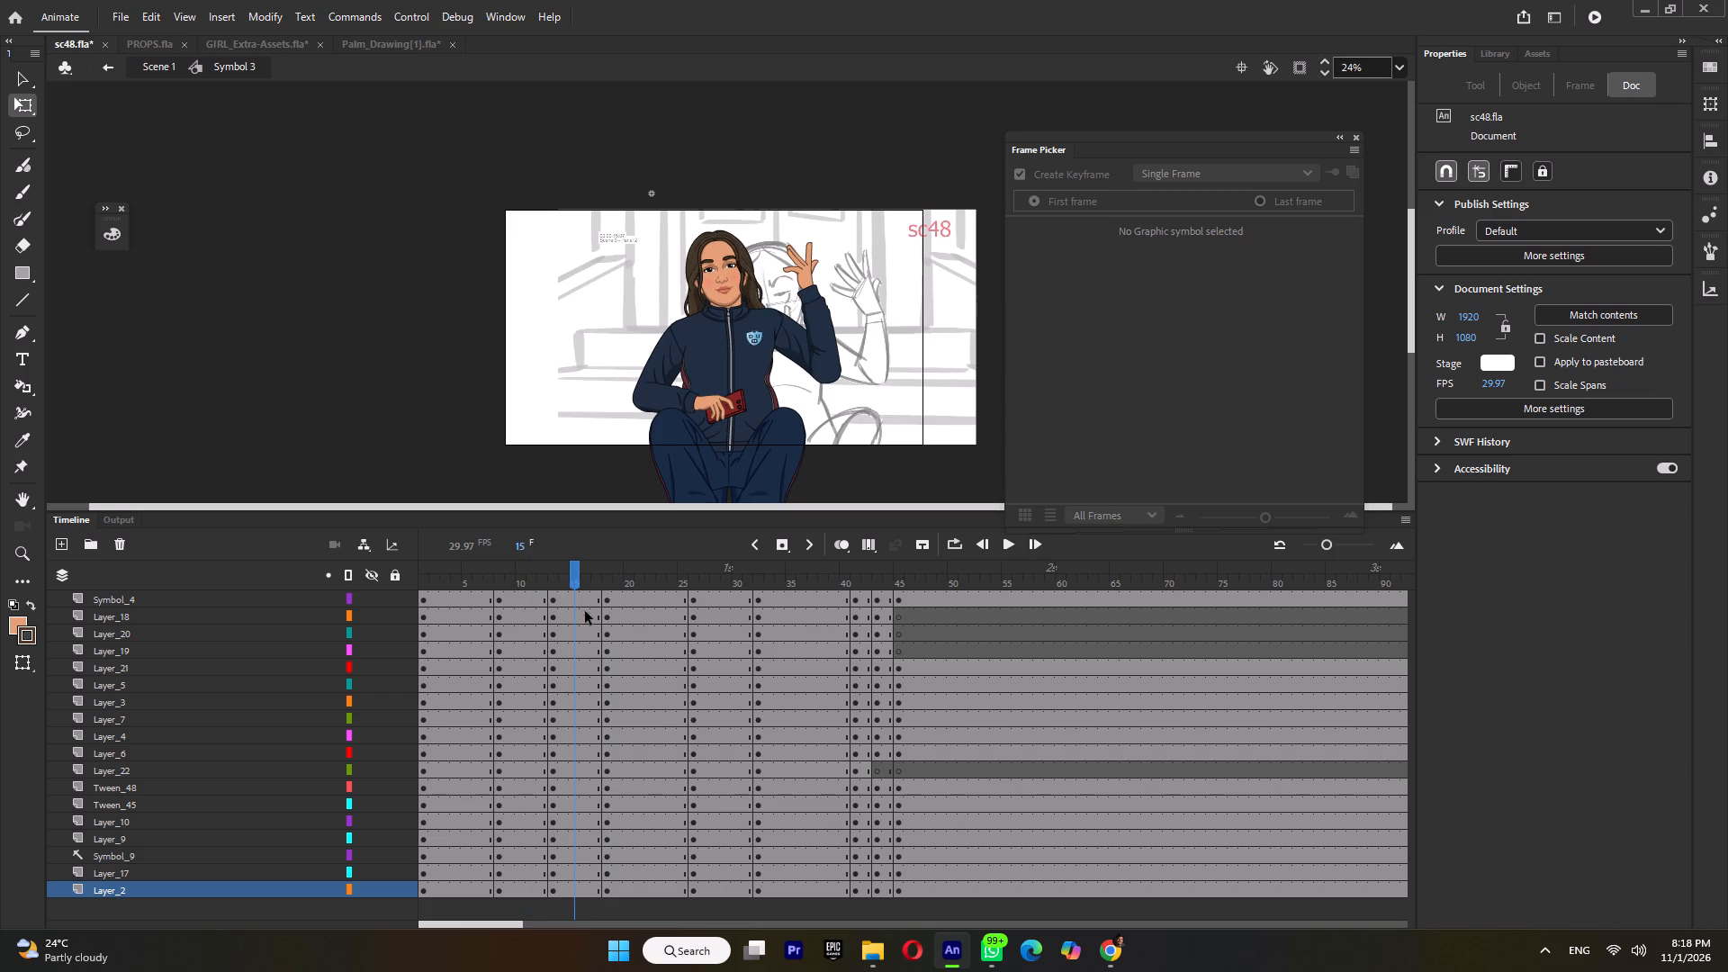
scroll(535, 607, "up", 2)
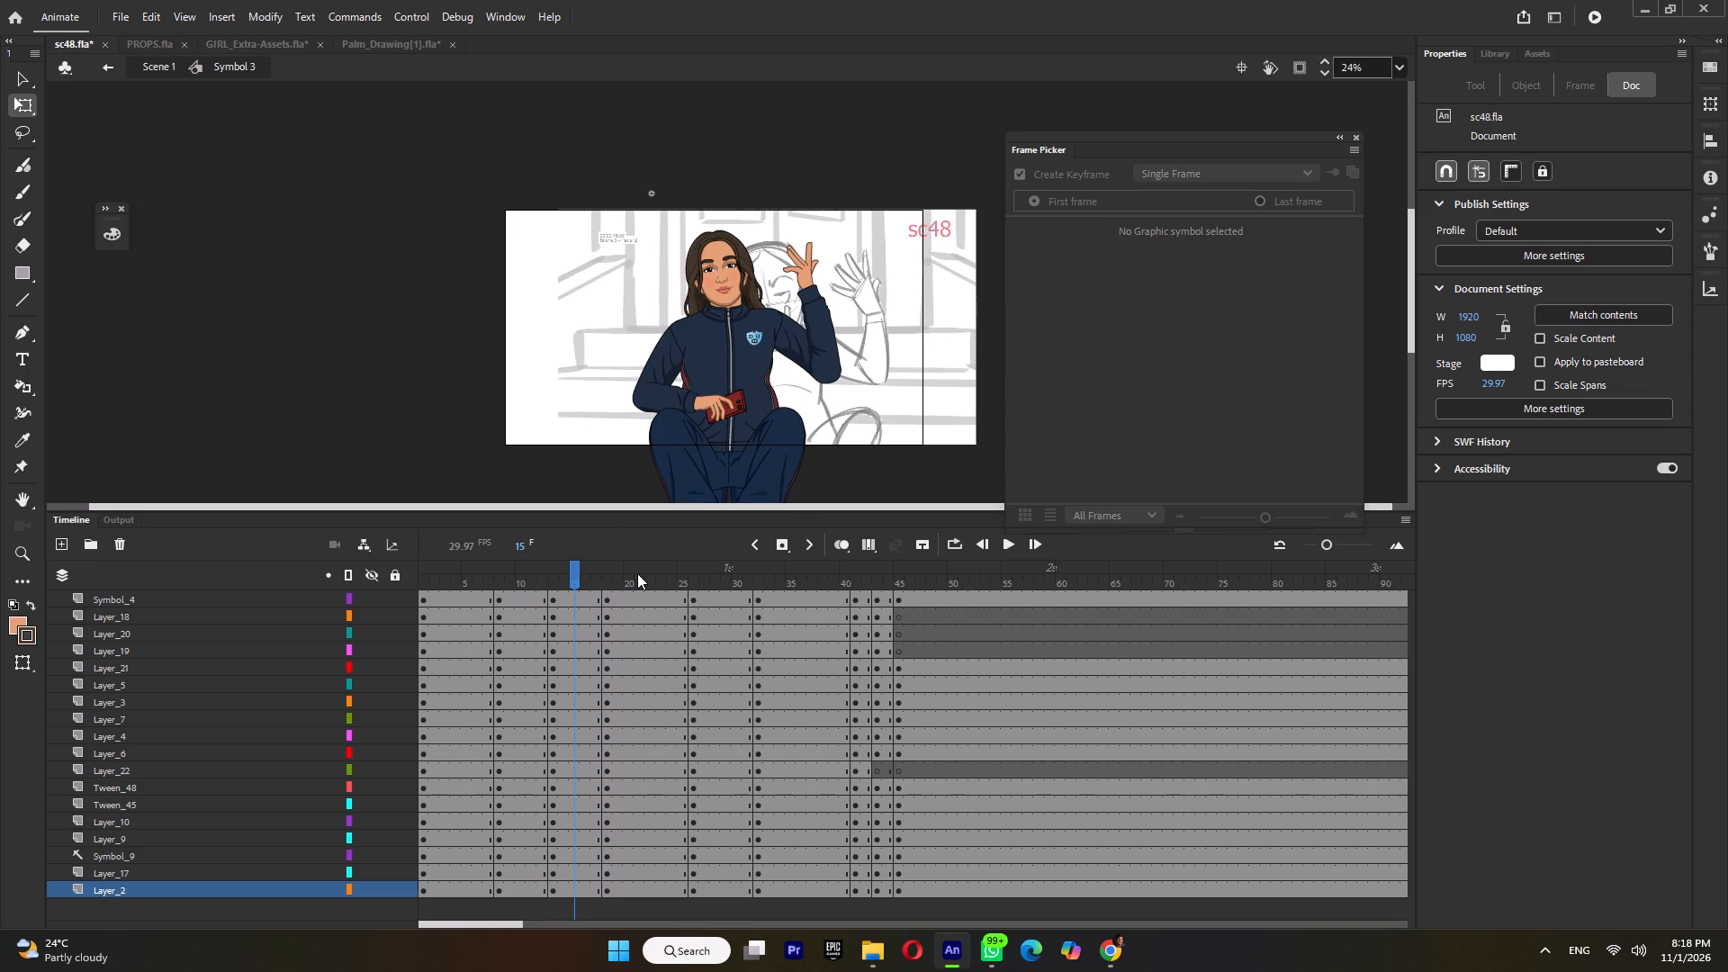
Insert keyframes on all layers at frame 21 and create classic tweens on all layers across the spans from frame 8 to 20.
double_click(643, 578)
key("F6")
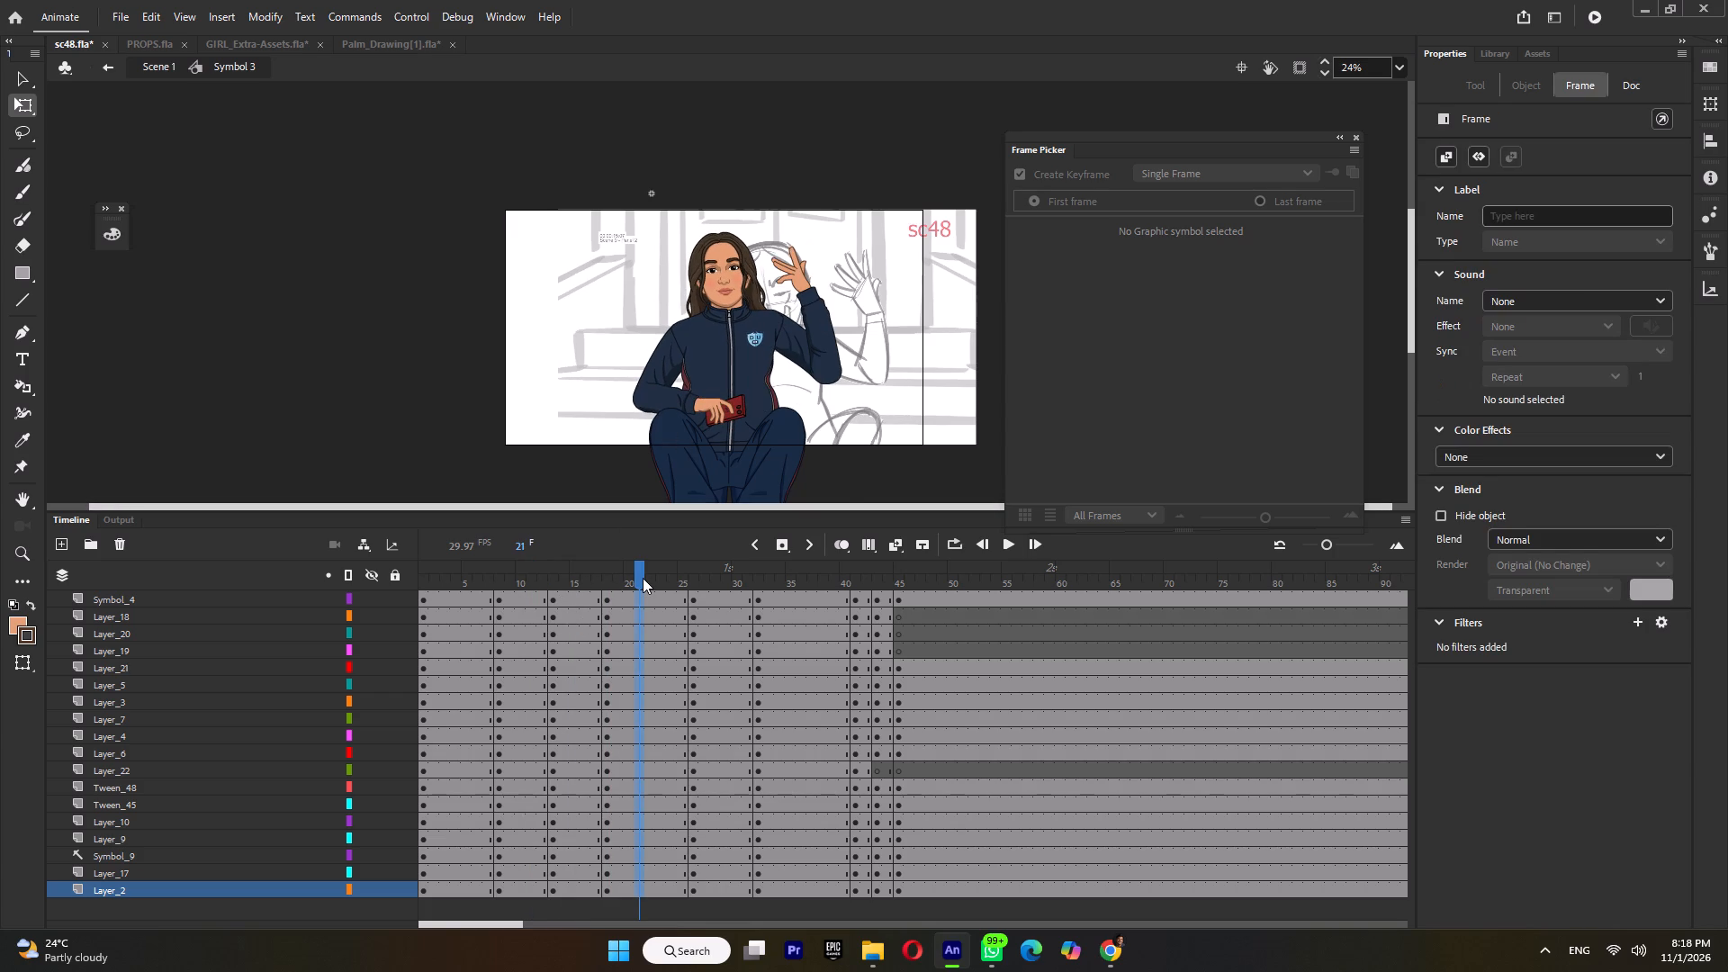
scroll(547, 598, "up", 6)
left_click_drag(528, 596, 618, 971)
key("ctrl+m")
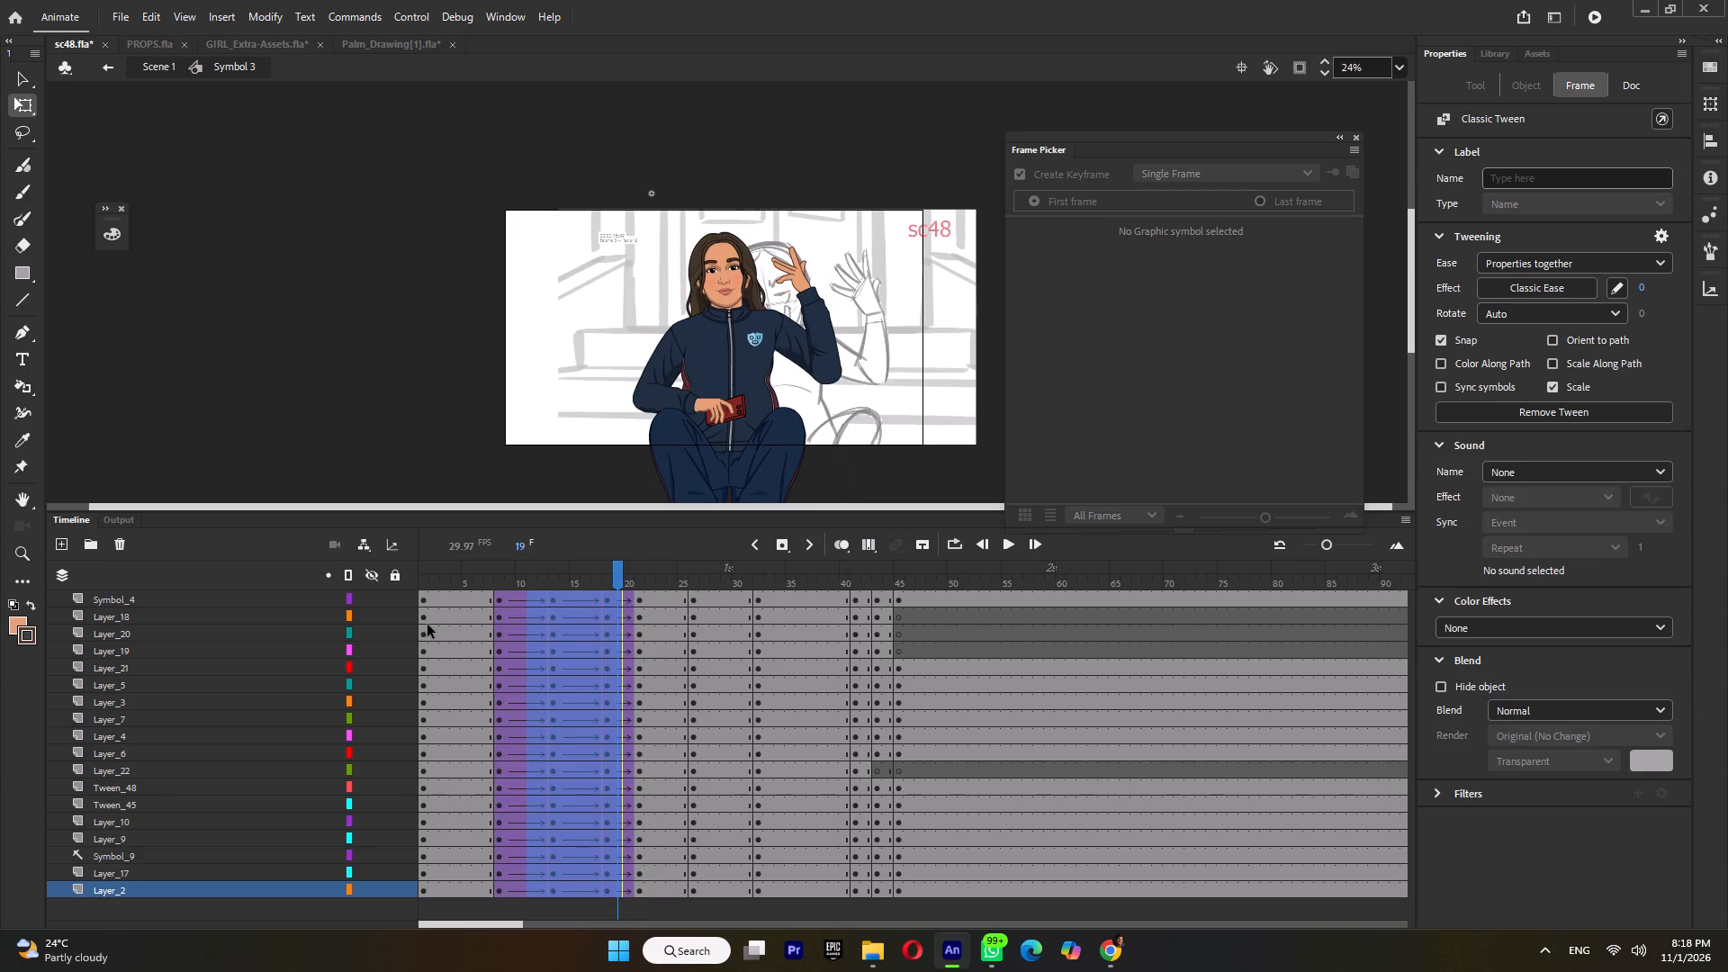
Insert keyframes on all layers at frame 4 and create classic tweens from there to the frame 8 pose.
left_click_drag(505, 579, 465, 605)
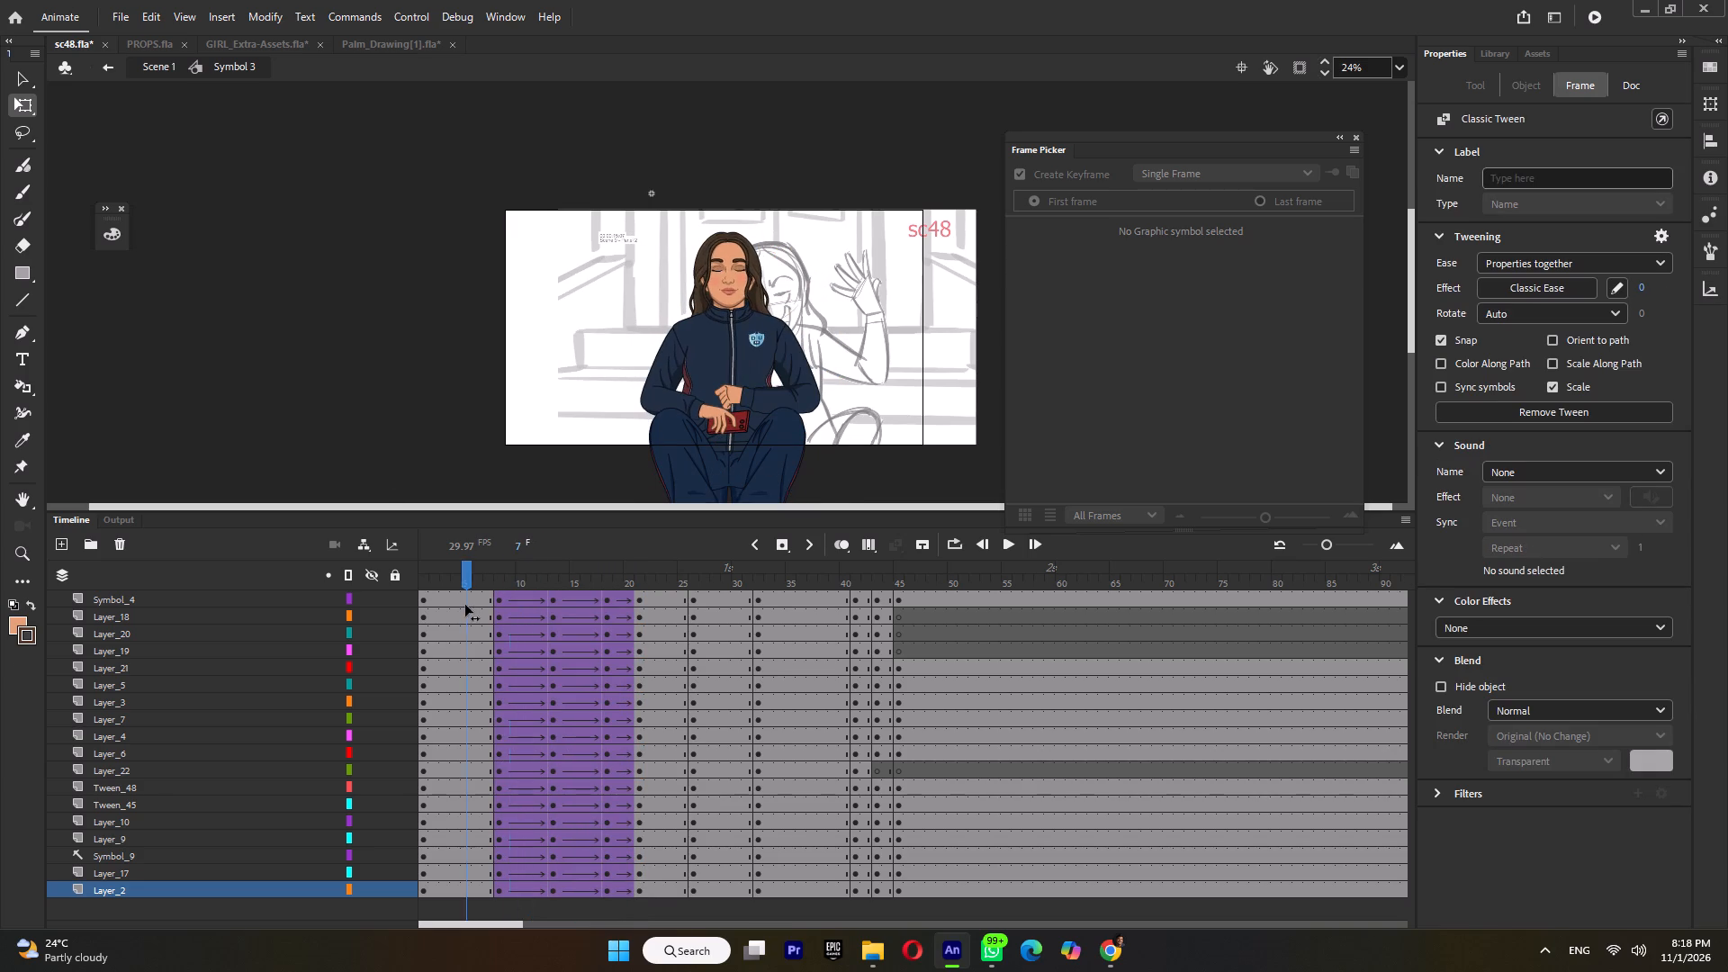
left_click_drag(465, 605, 459, 607)
double_click(454, 570)
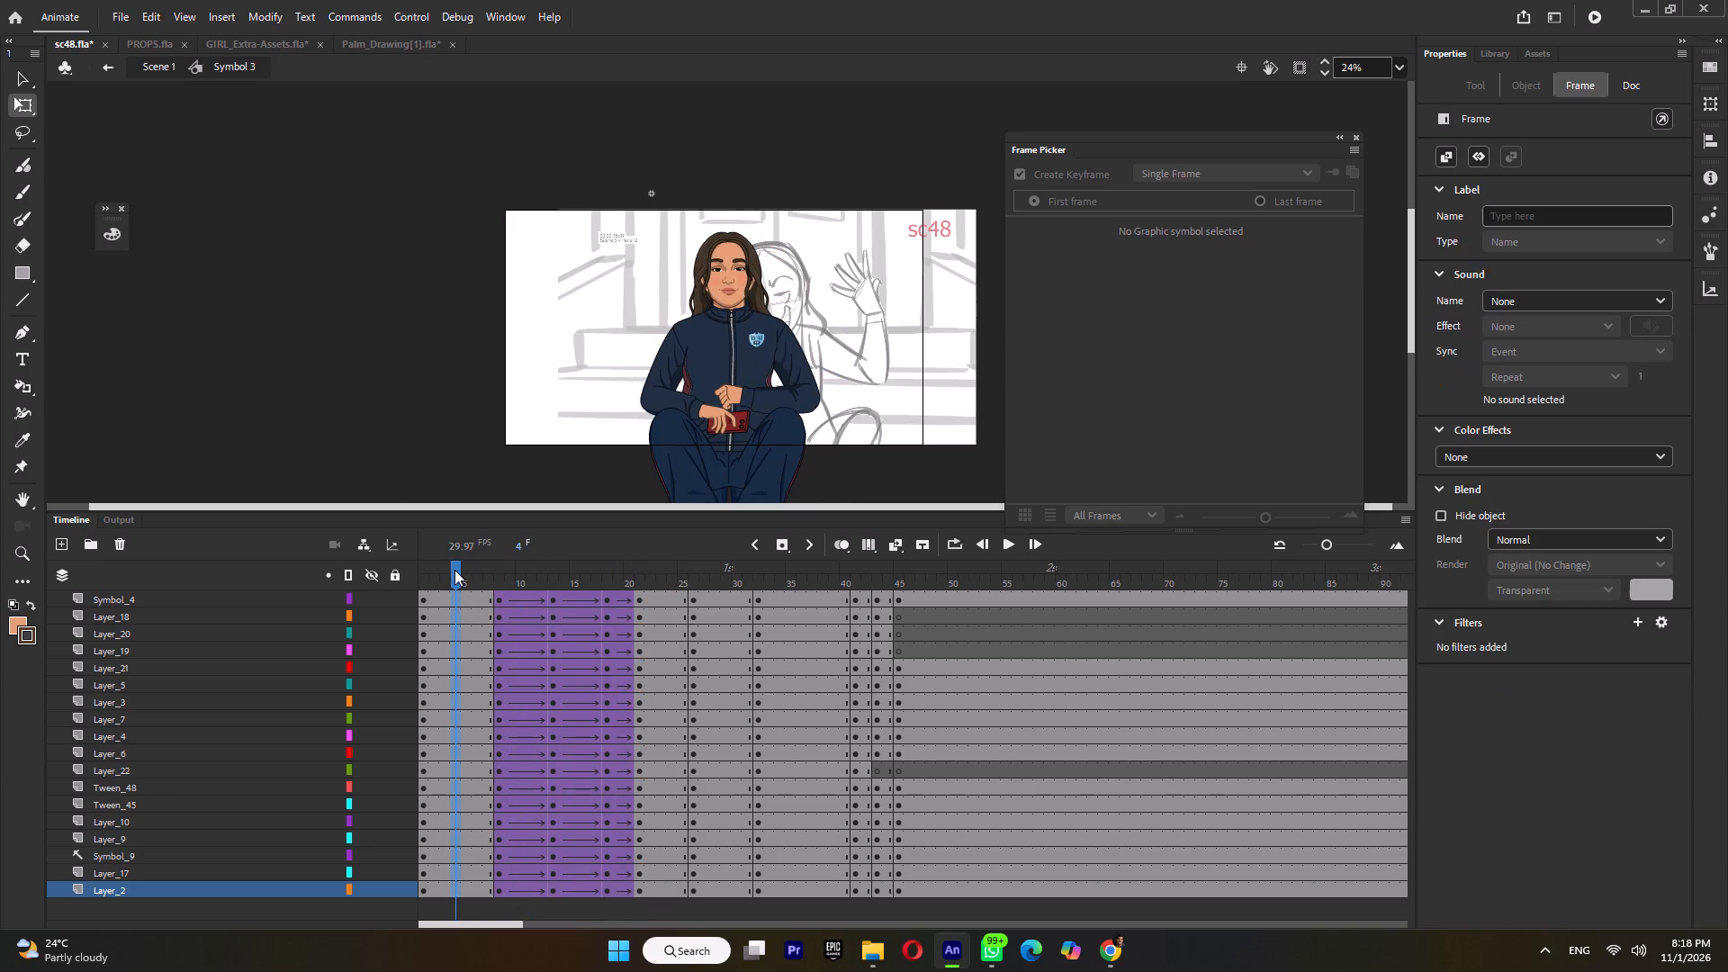
key("F6")
key("ctrl+m")
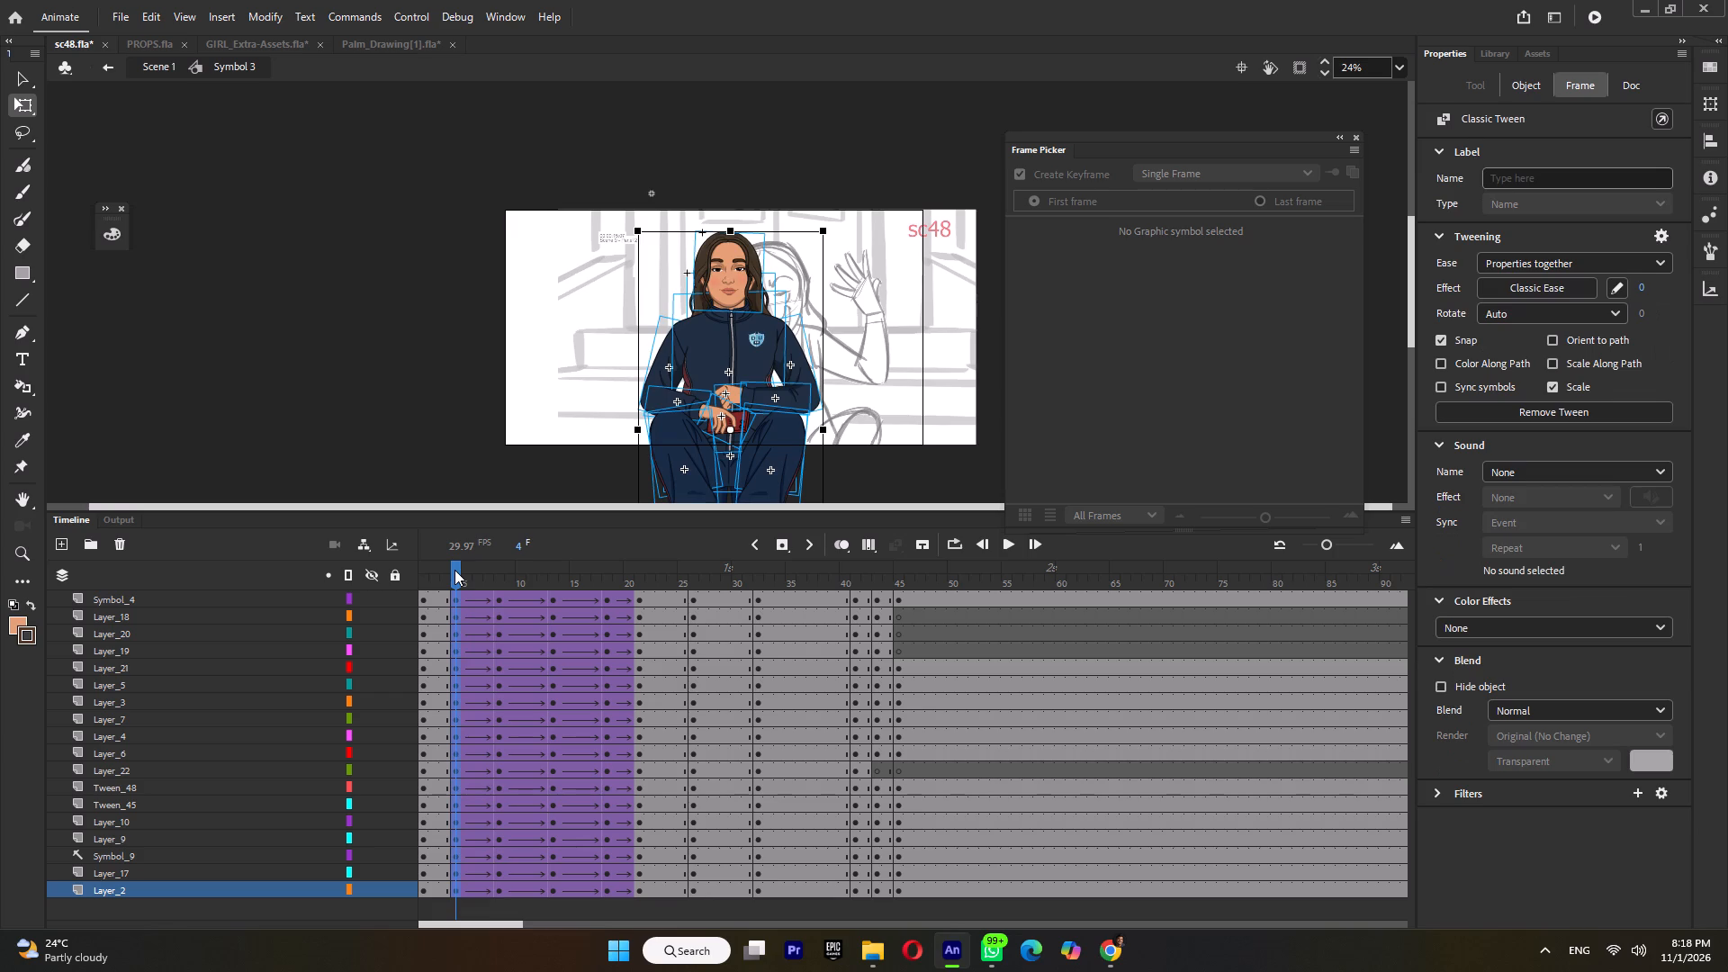
Play the tweened arm raise from frame 4 and examine how the raised hand settles between frames 13 and 18.
key("Return")
key("Return")
left_click(454, 570)
key("Return")
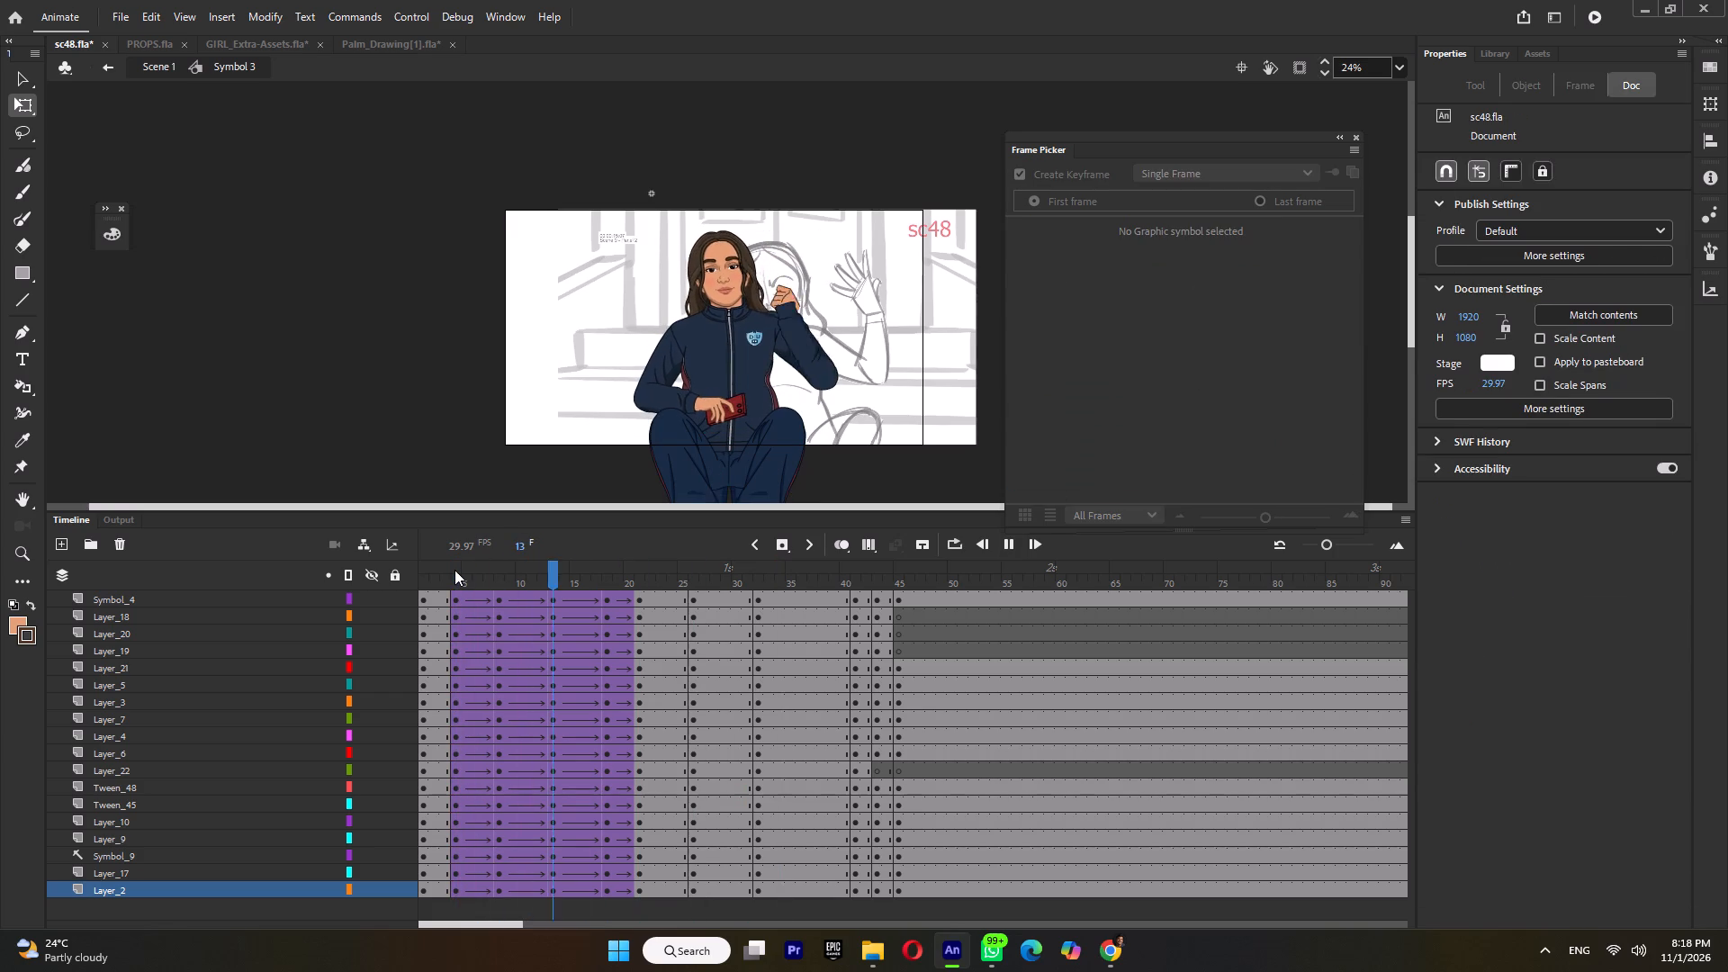
key("Return")
left_click(565, 567)
key("Return")
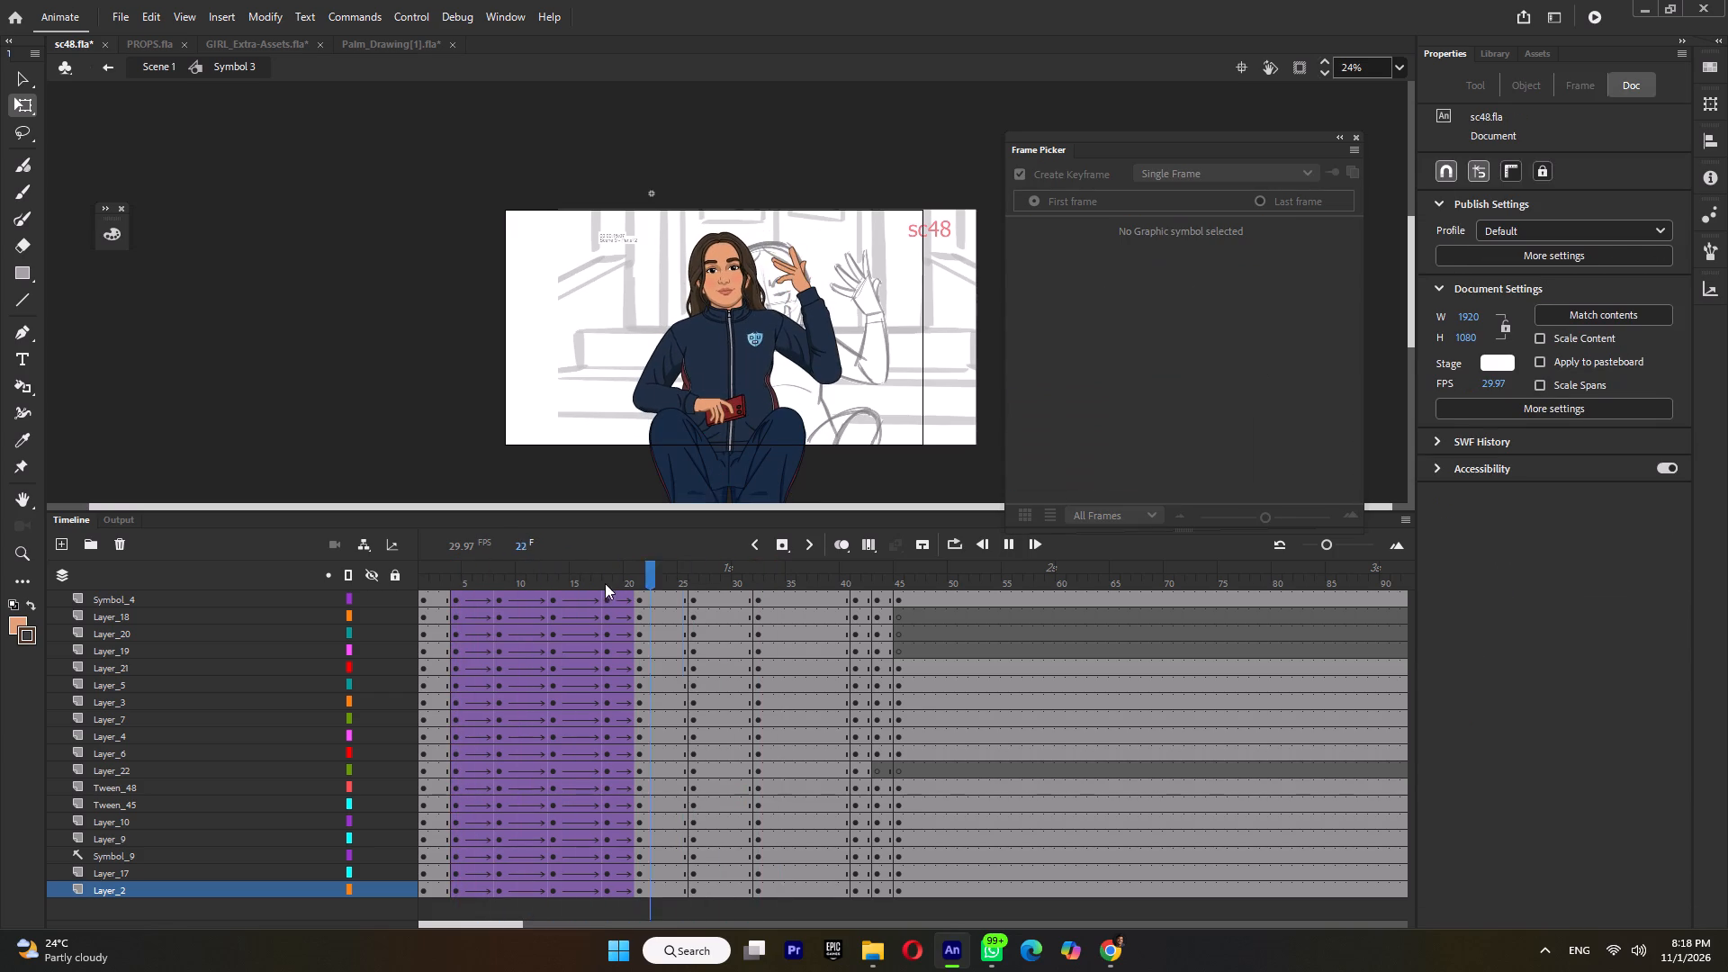
left_click(568, 579)
left_click(609, 575)
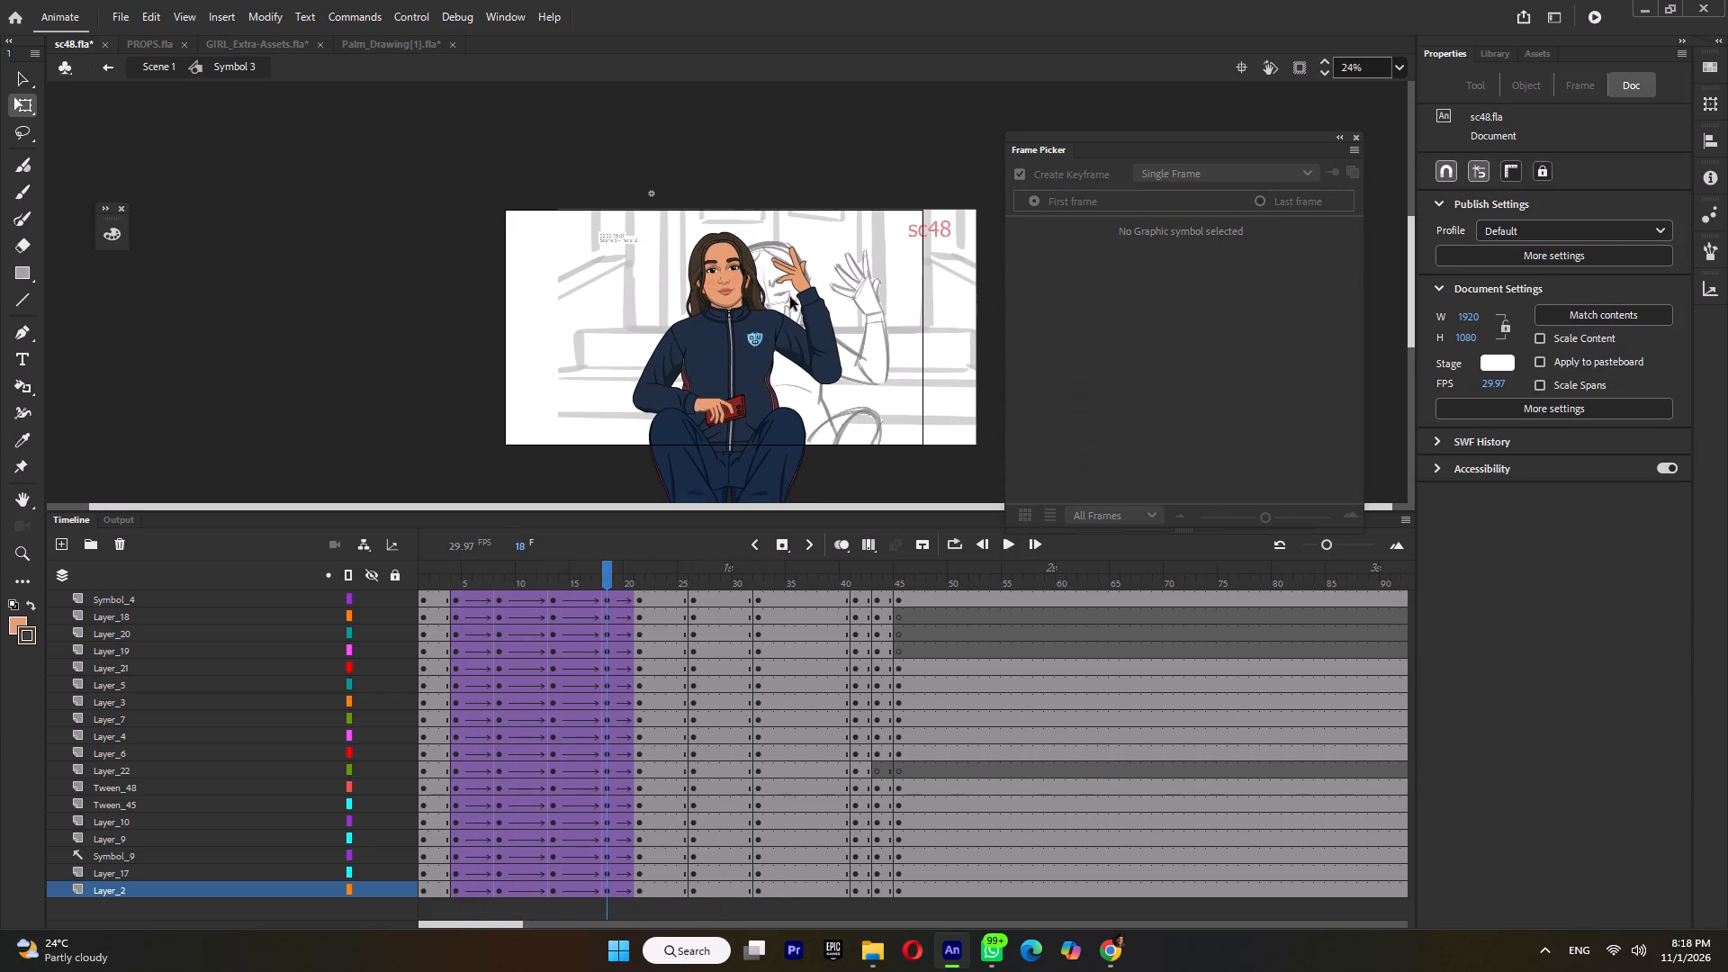
At frame 21 on Layer_7, rotate the raised hand slightly clockwise about the wrist.
left_click(638, 589)
left_click(798, 275)
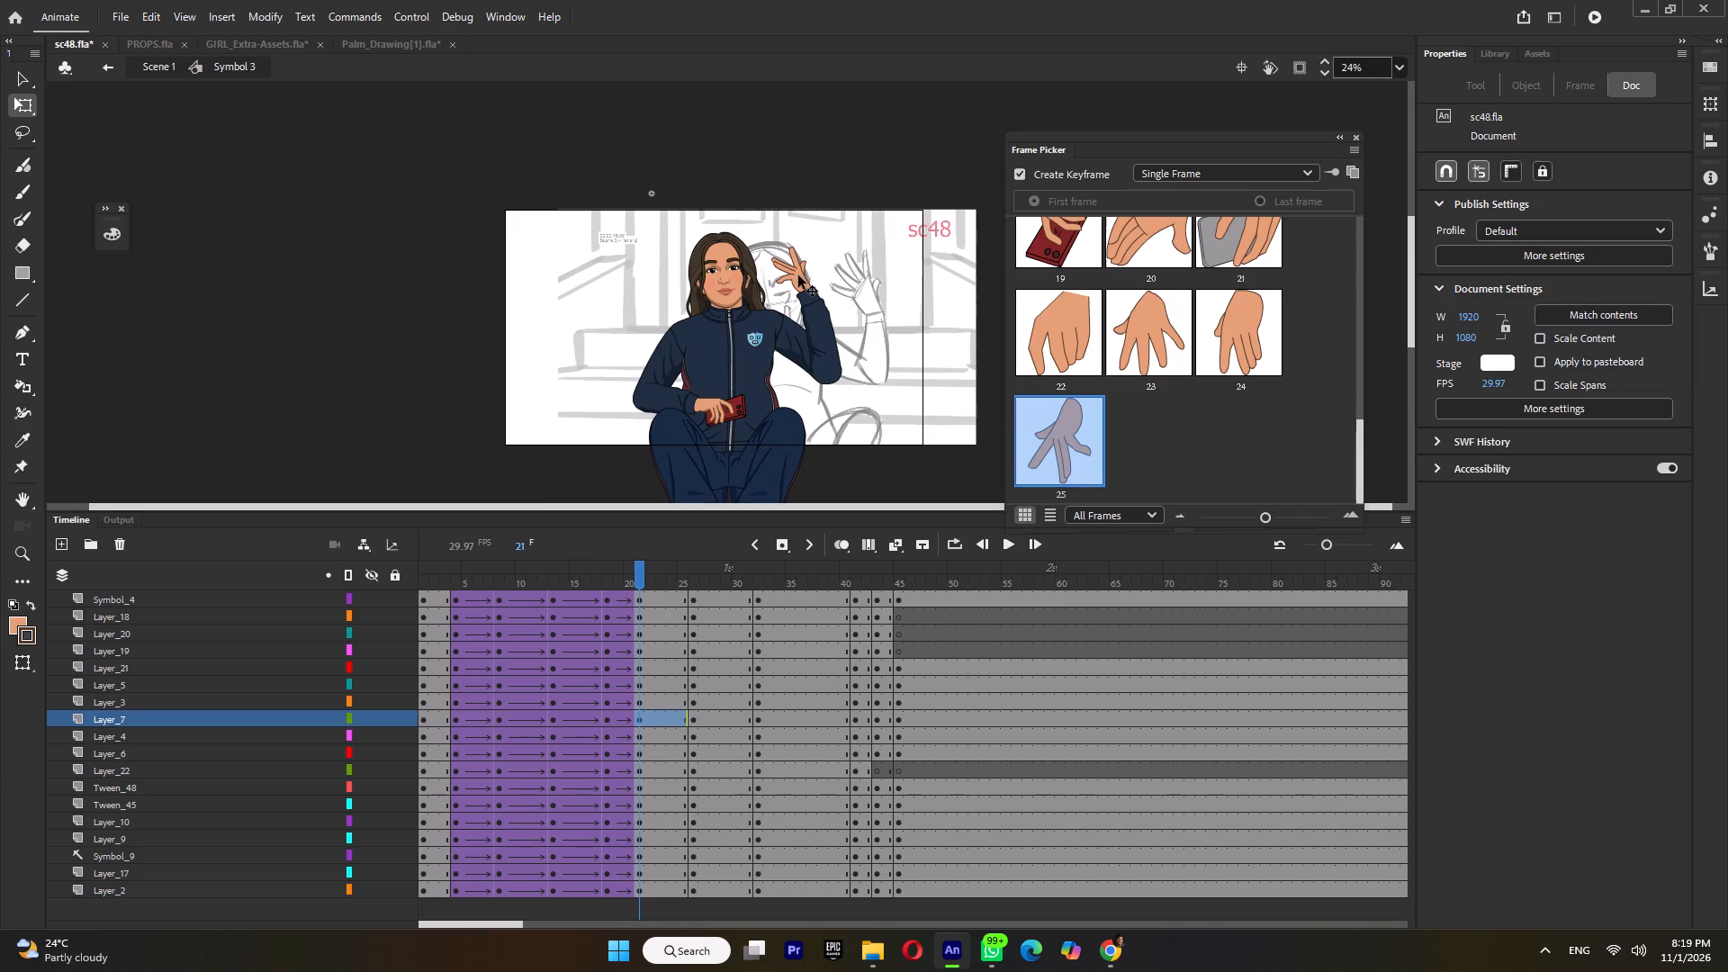
scroll(796, 267, "up", 4, "ctrl")
scroll(861, 192, "up", 2, "ctrl")
left_click_drag(841, 205, 853, 203)
scroll(851, 206, "down", 4, "ctrl")
Play the arm raise repeatedly from frame 3 to examine the motion with the adjusted hand.
left_click(447, 589)
key("Return")
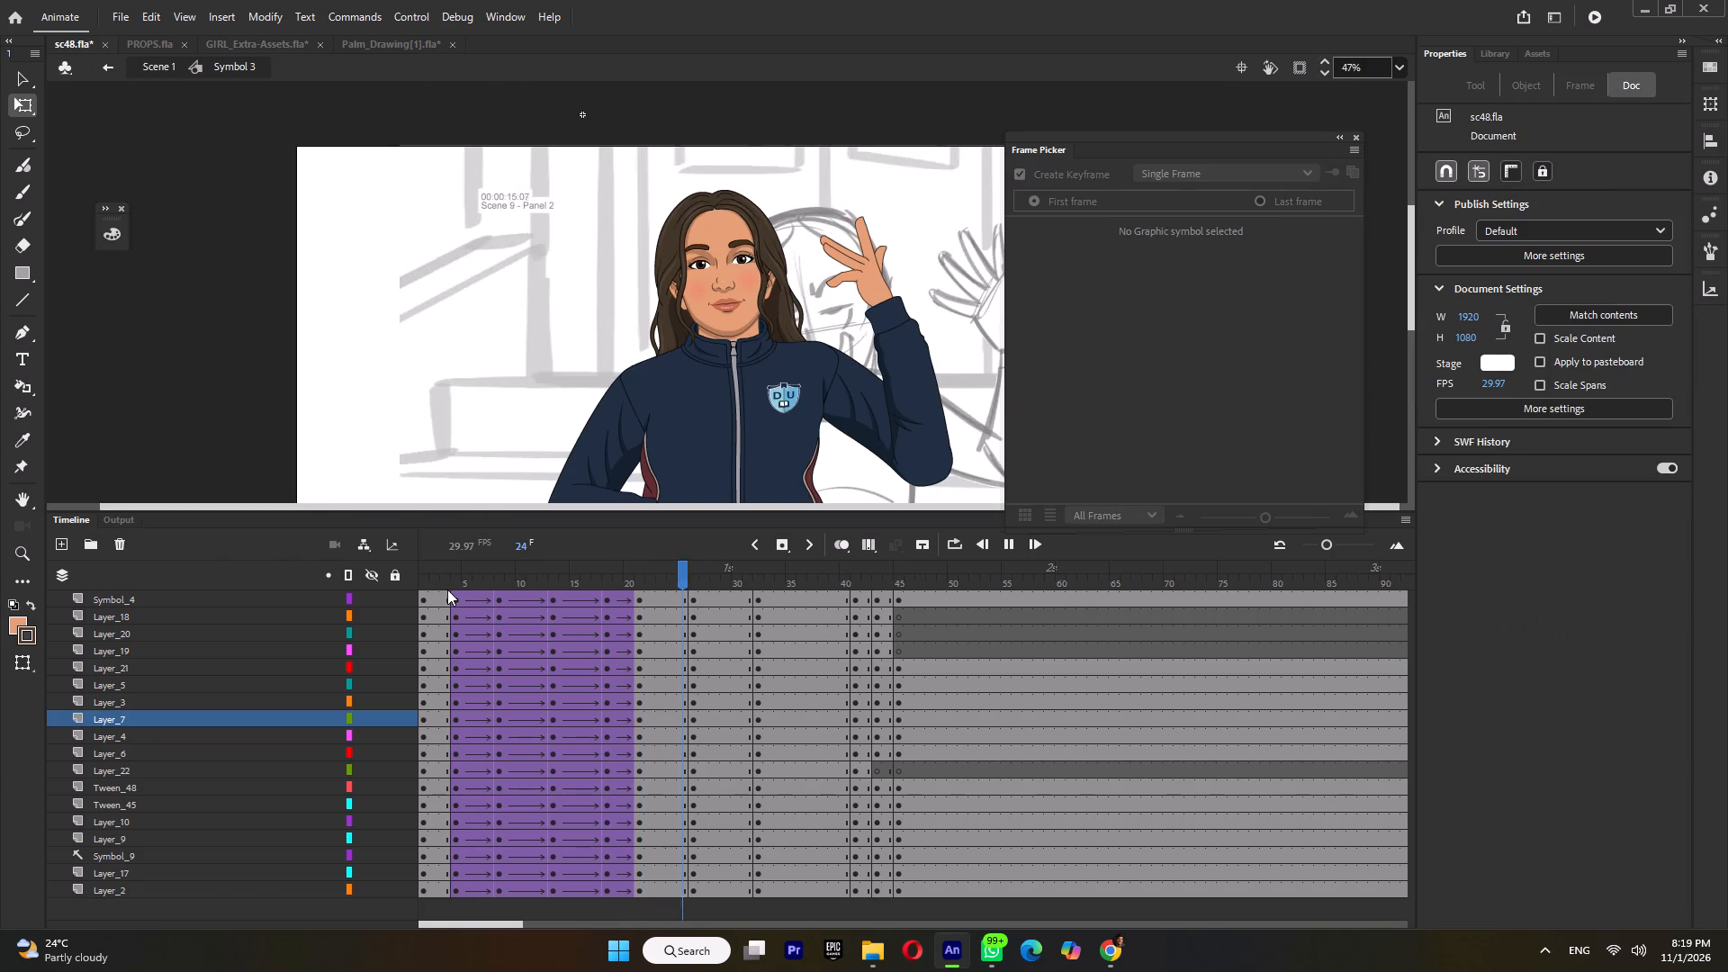
left_click(447, 580)
key("Return")
left_click(447, 580)
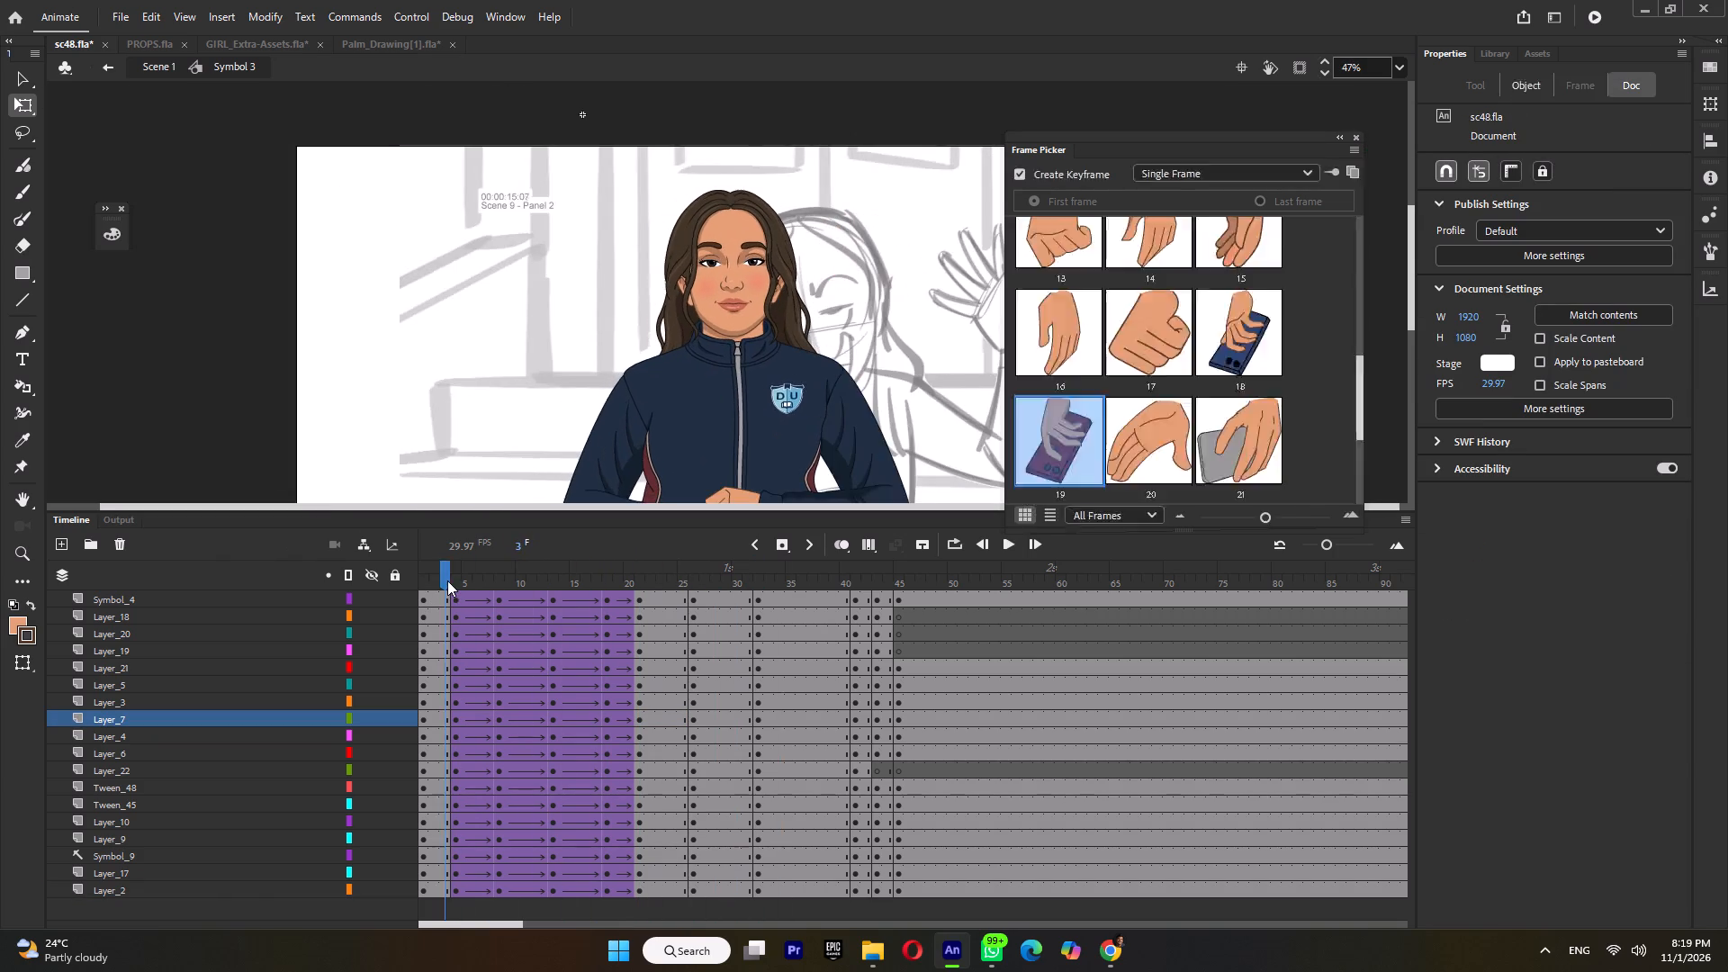
key("Return")
left_click(447, 580)
key("Return")
key("Return")
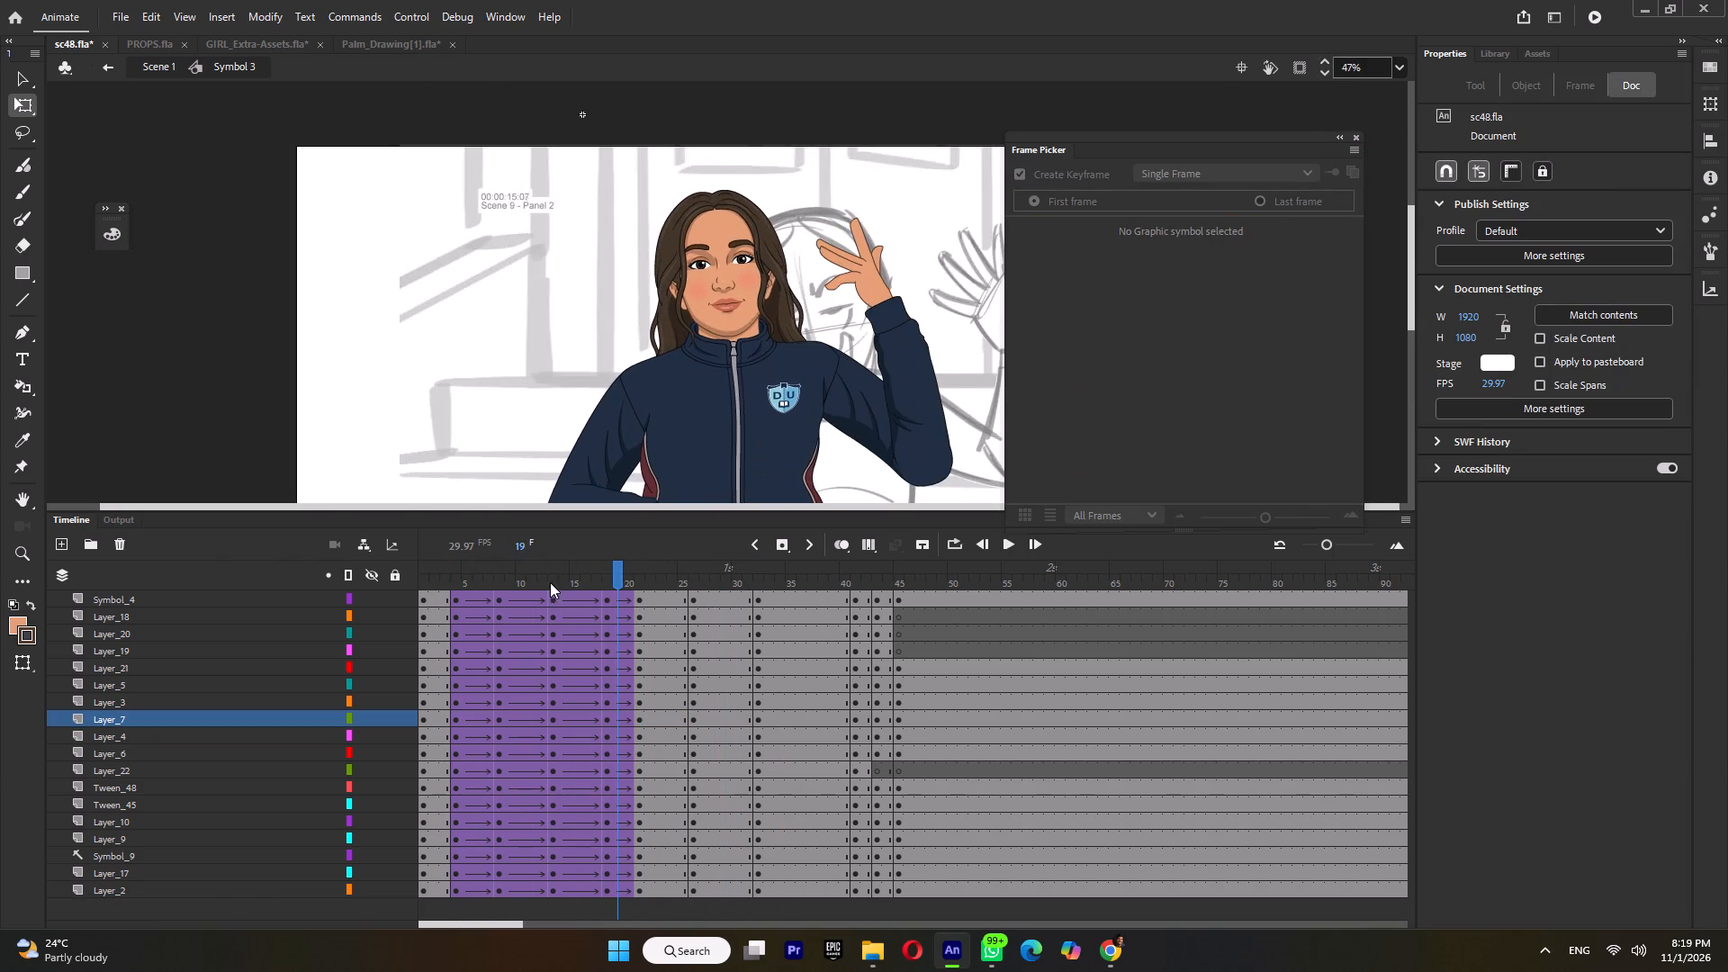
Insert keyframes on all layers at frame 11, midway through the arm raise.
left_click_drag(502, 578, 532, 587)
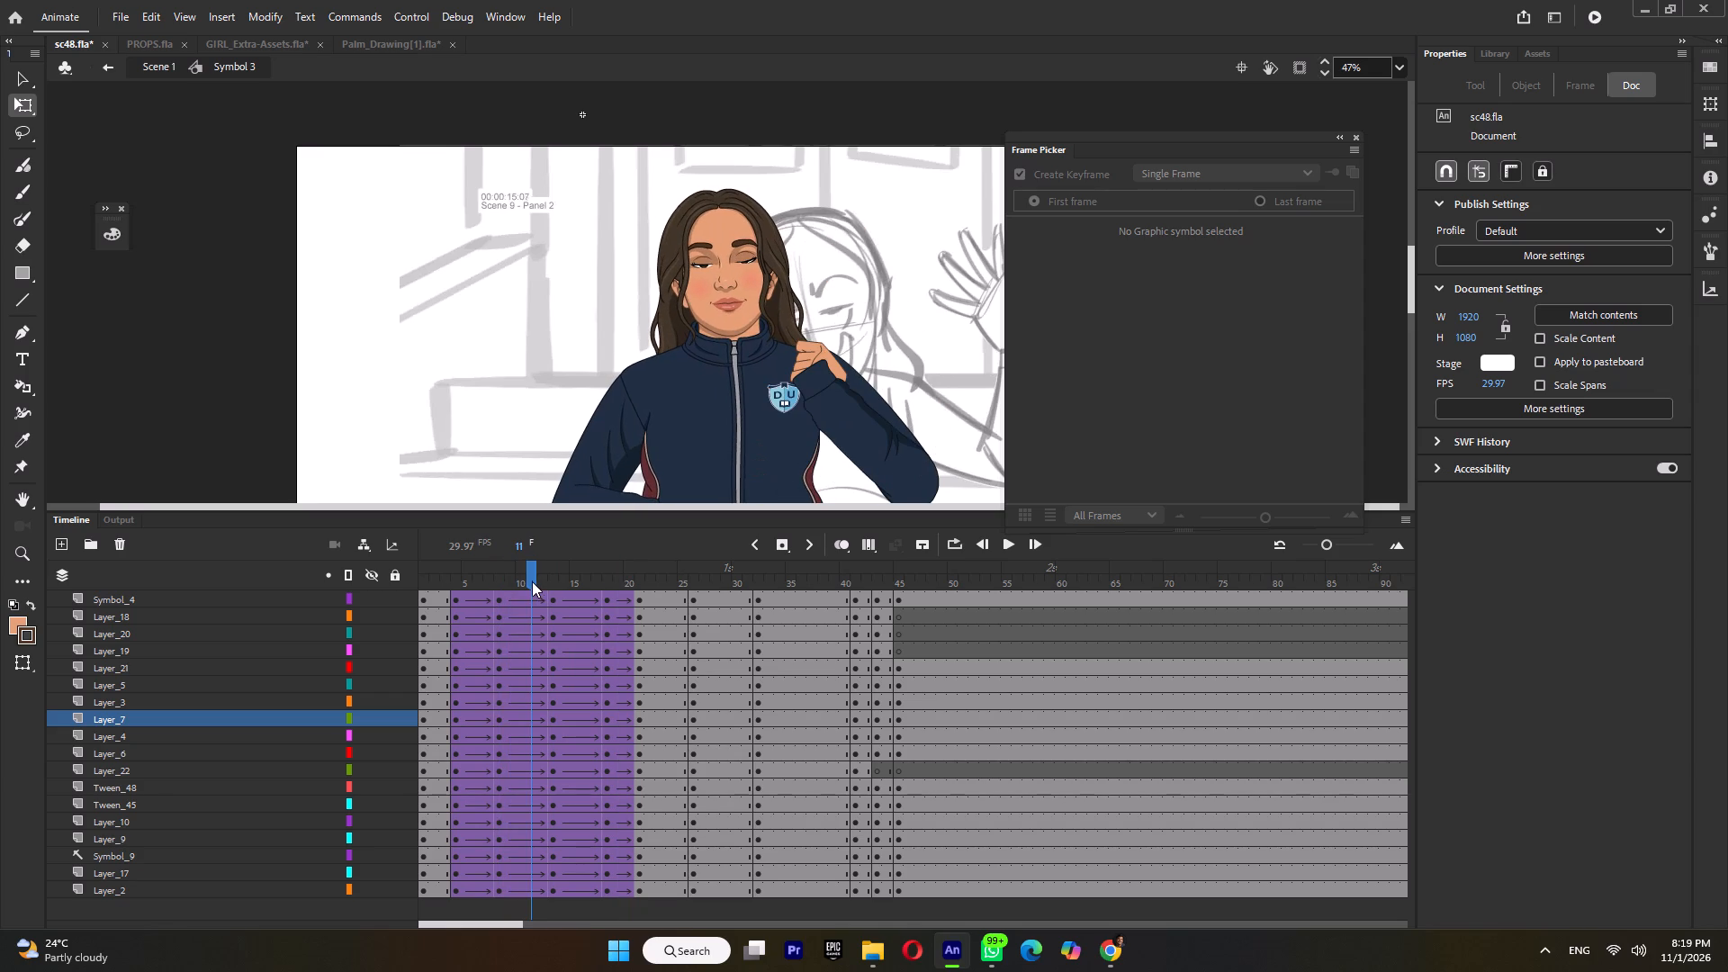
double_click(531, 574)
key("F6")
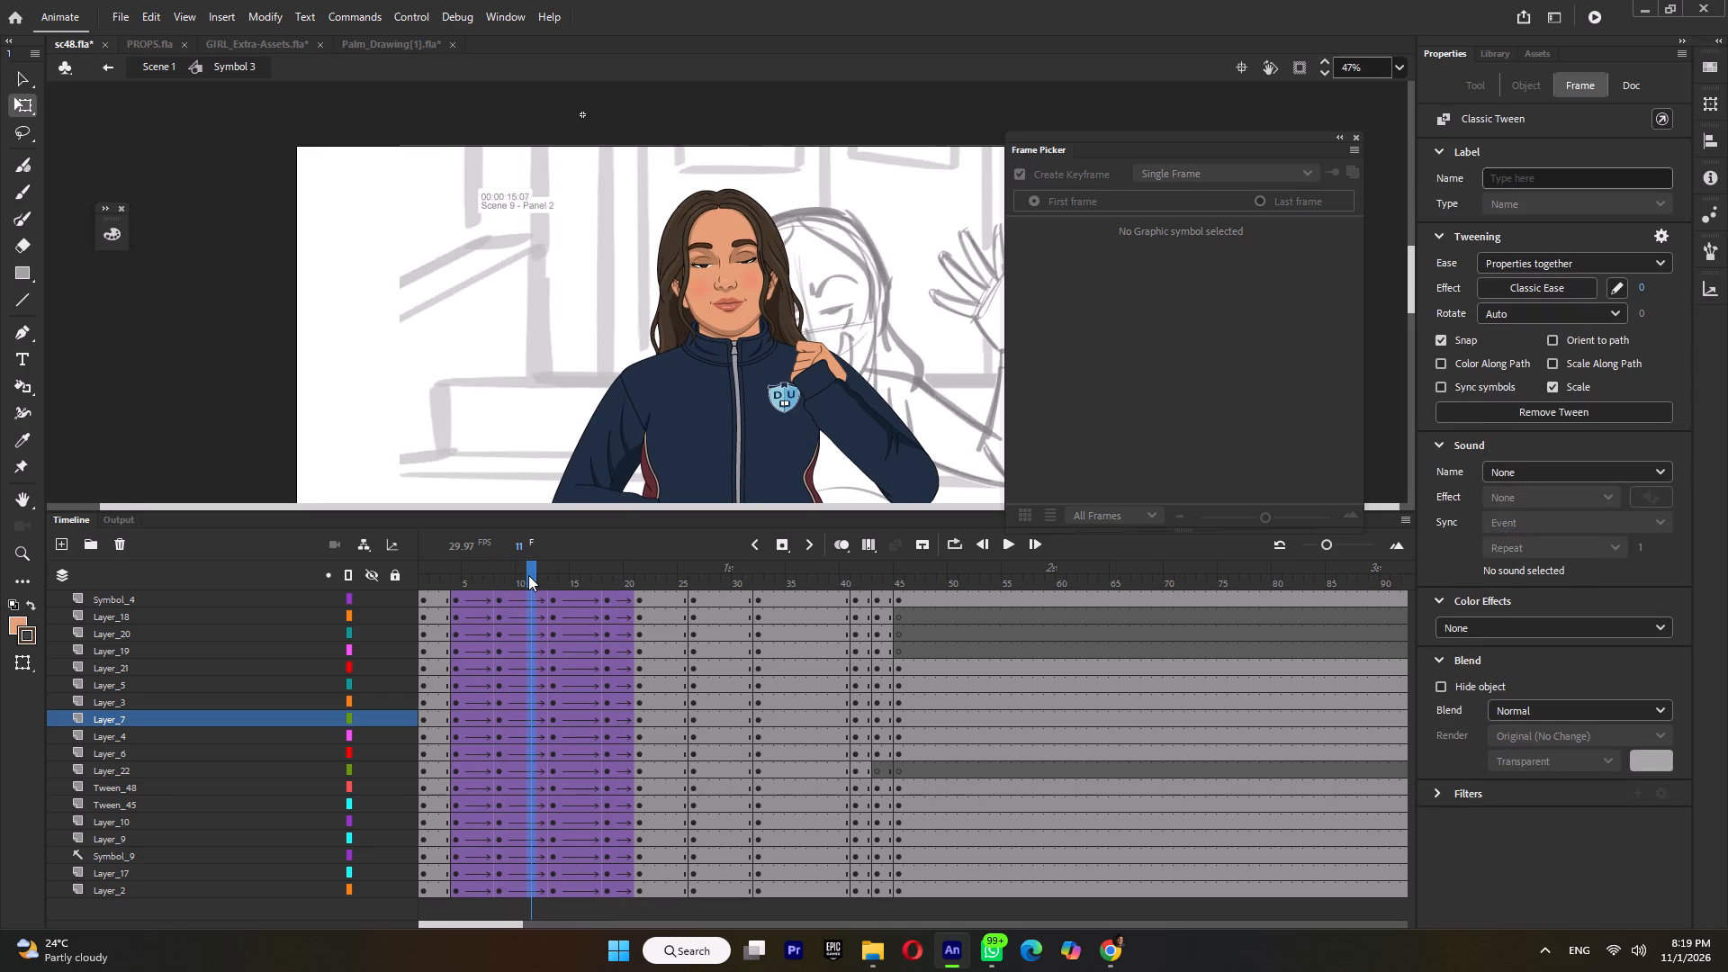
At frame 11 on Layer_7, move the raised hand up and inward towards the collar, to about X 214.55, Y 245.4.
left_click(524, 427)
left_click(824, 349)
scroll(823, 349, "up", 5, "ctrl")
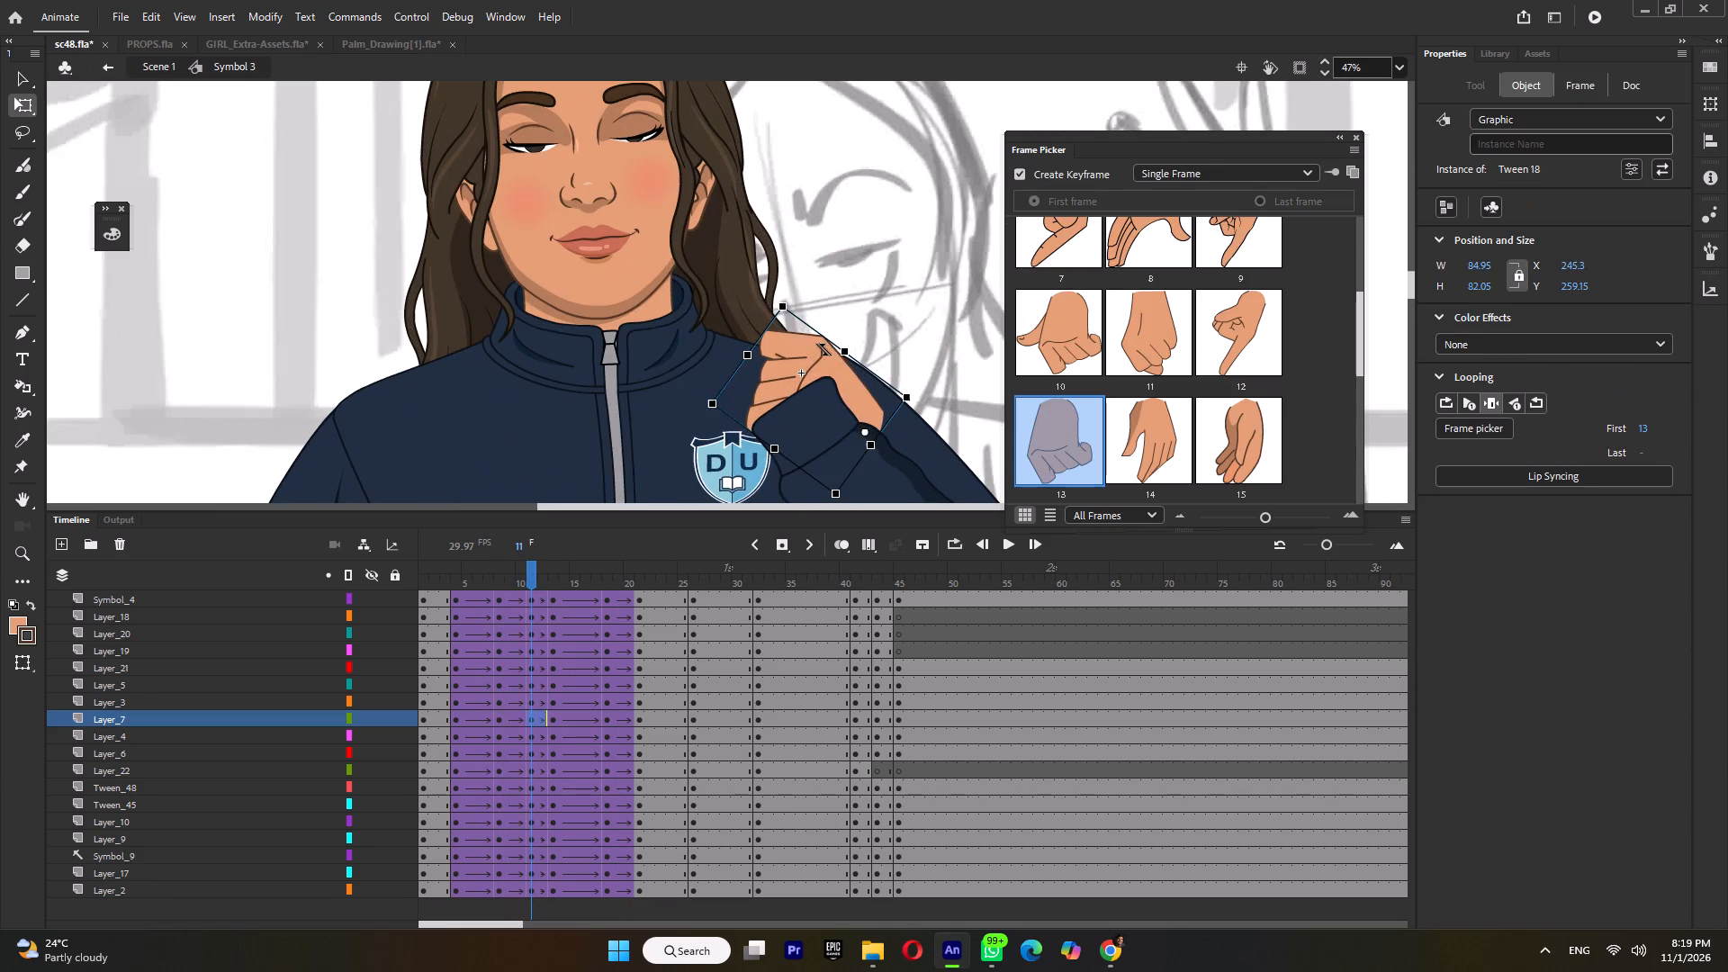
left_click_drag(821, 354, 751, 322)
scroll(751, 322, "down", 5, "ctrl")
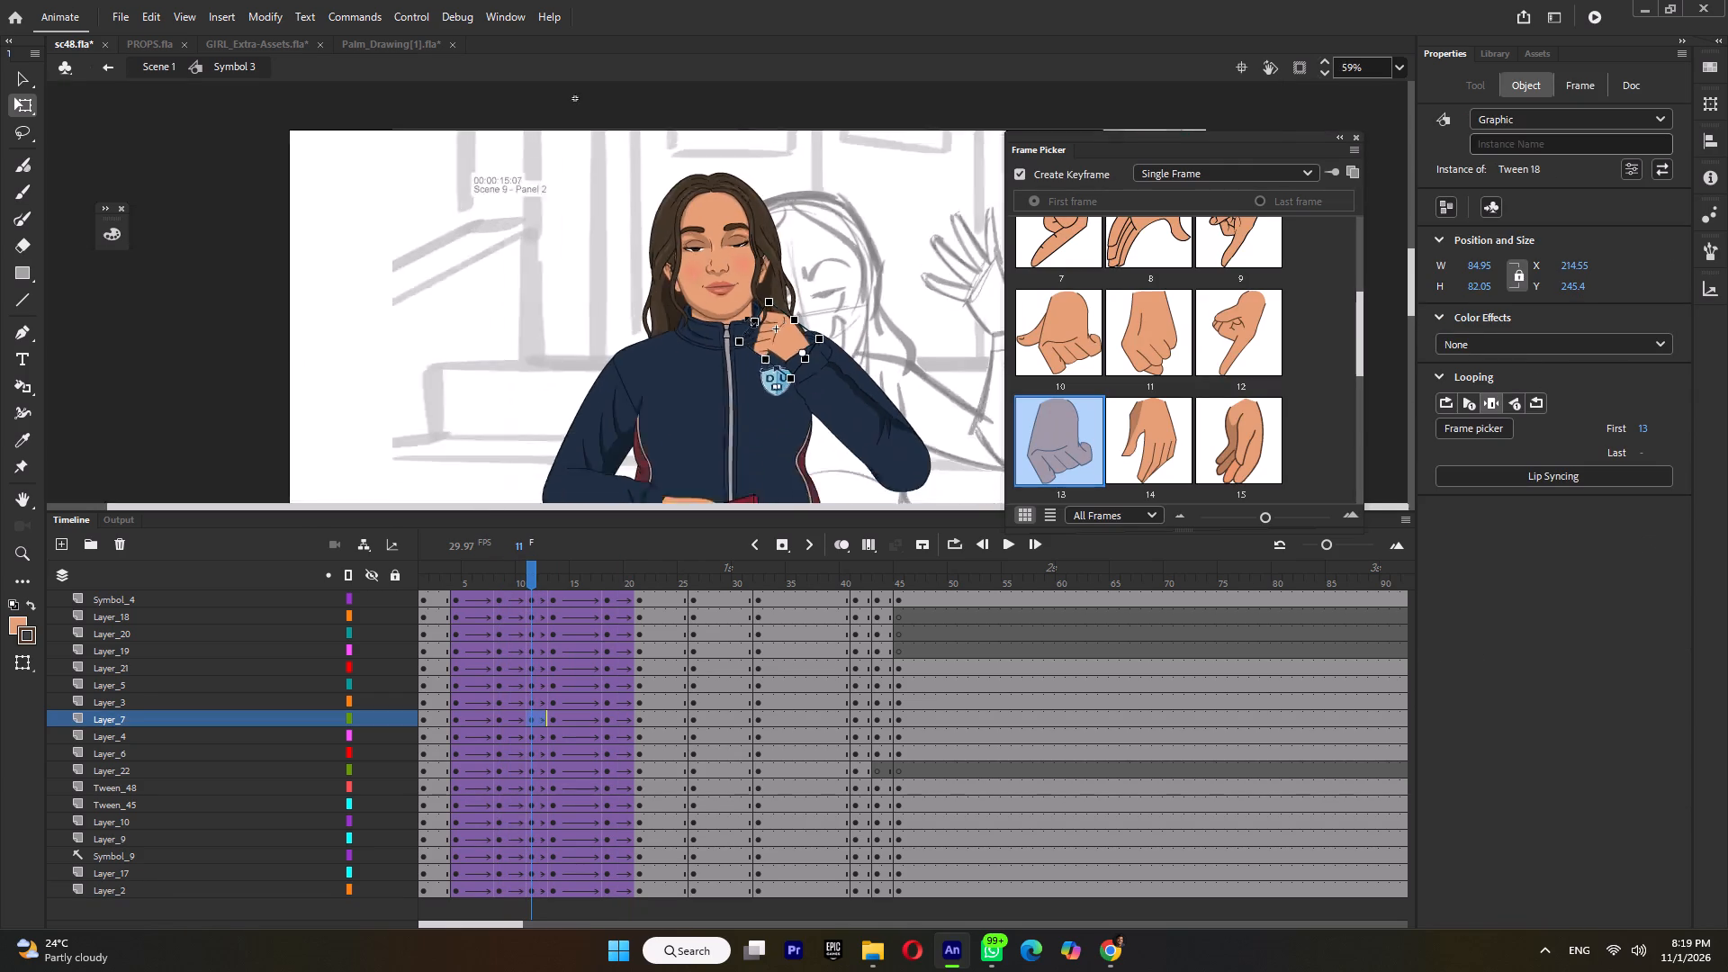
scroll(751, 322, "down", 2, "ctrl")
scroll(854, 434, "up", 4, "ctrl")
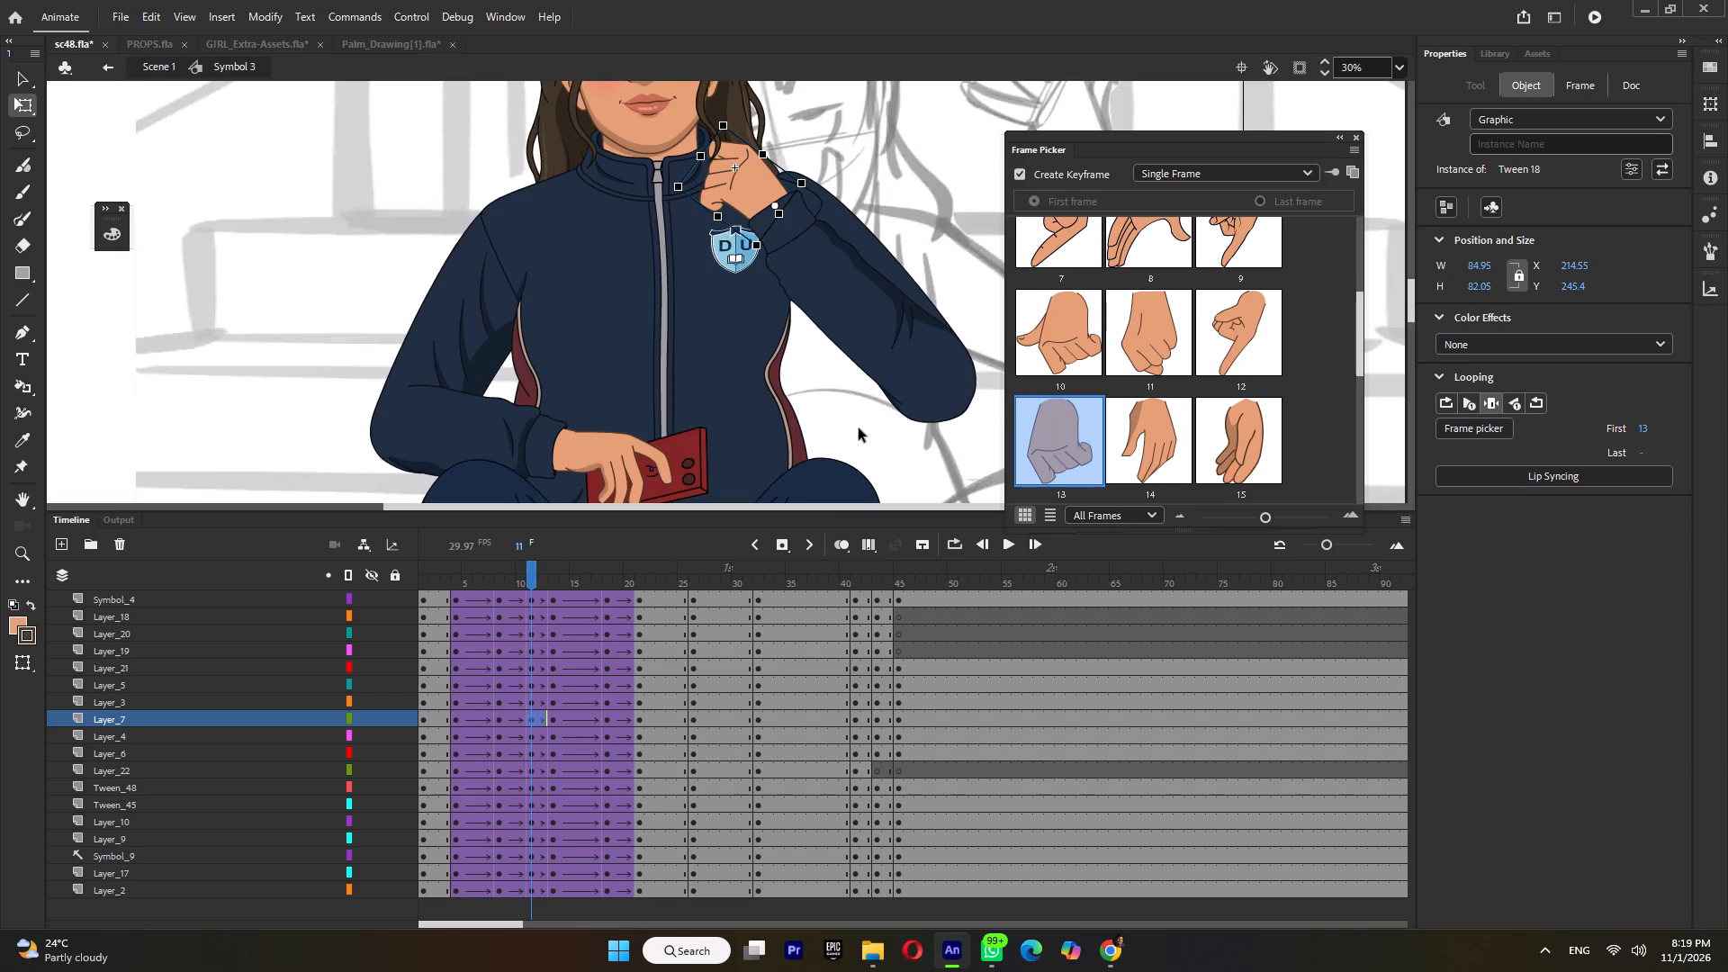
scroll(859, 428, "down", 4, "ctrl")
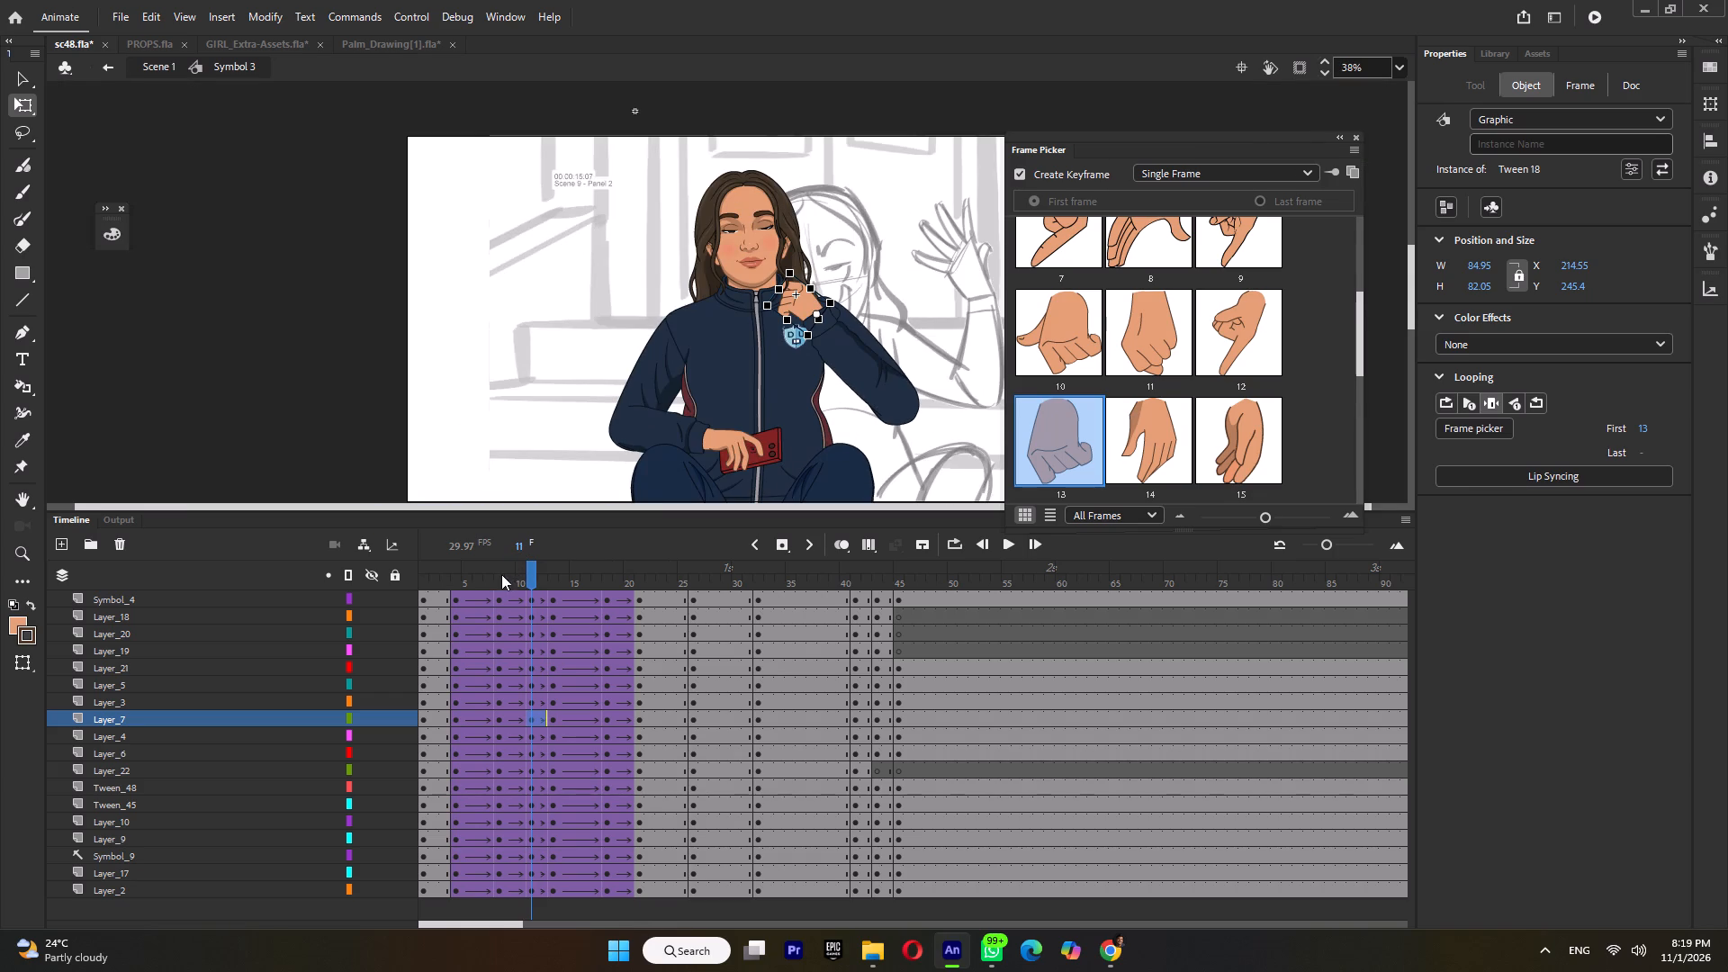
Compare frame 11 with its neighbouring poses and rotate its raised hand on Layer_7 slightly clockwise about the wrist.
left_click_drag(499, 576, 520, 608)
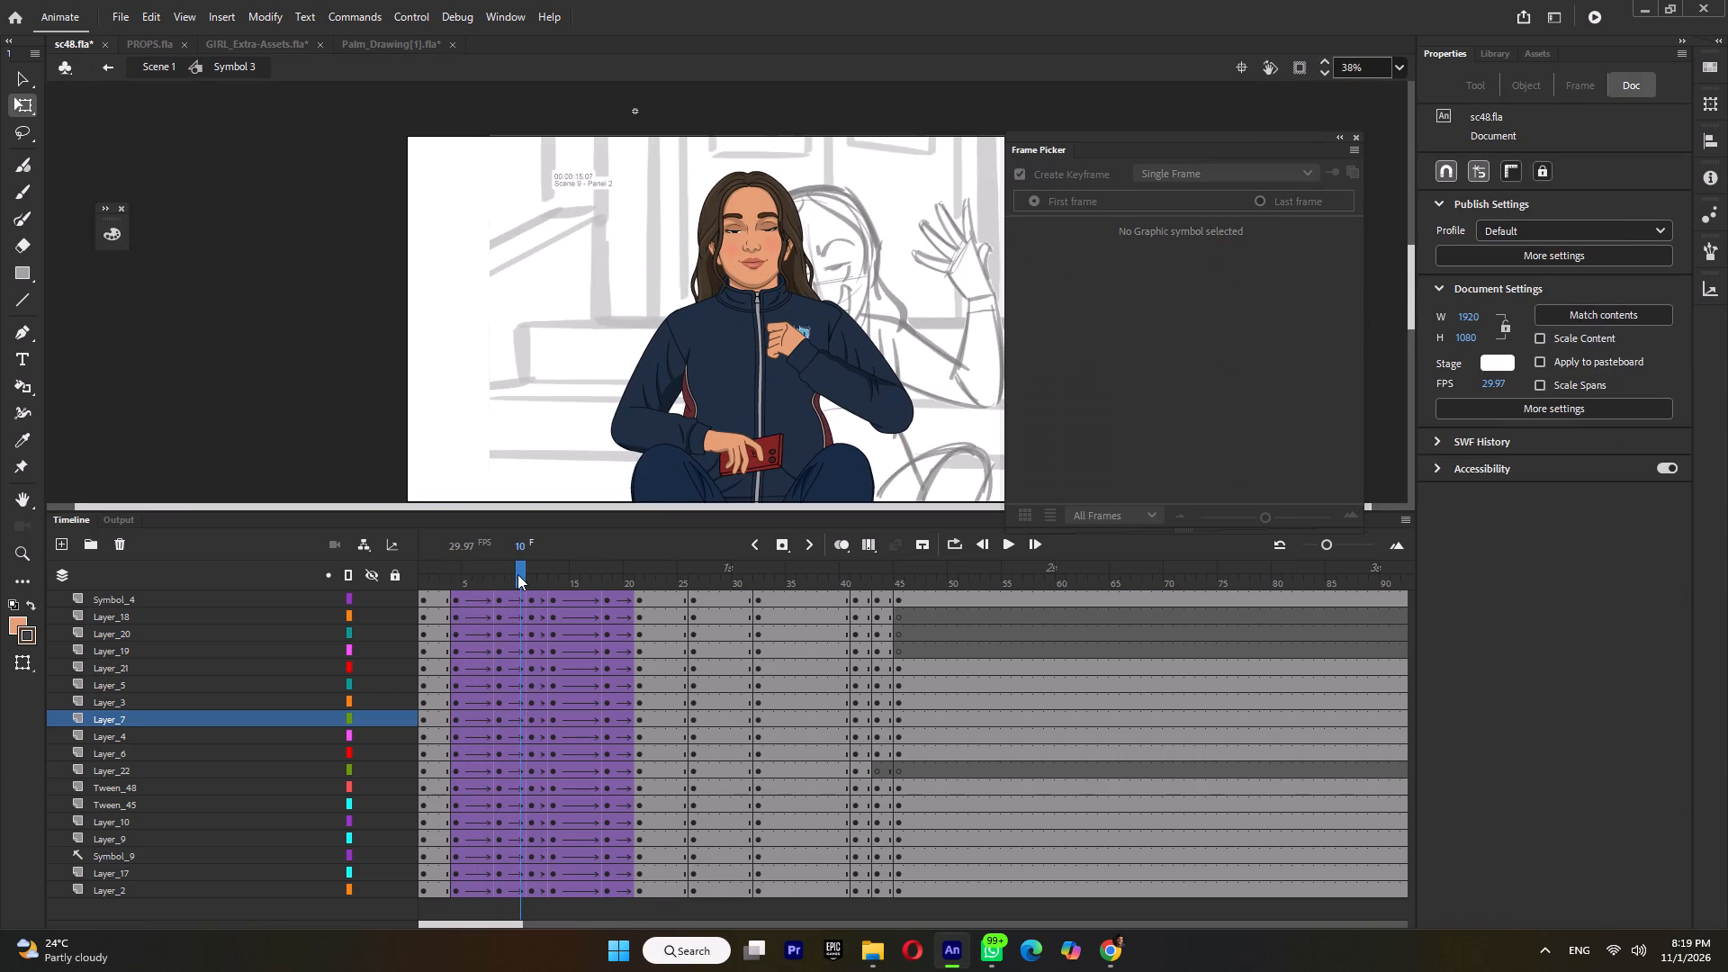
left_click(526, 575)
left_click(551, 575)
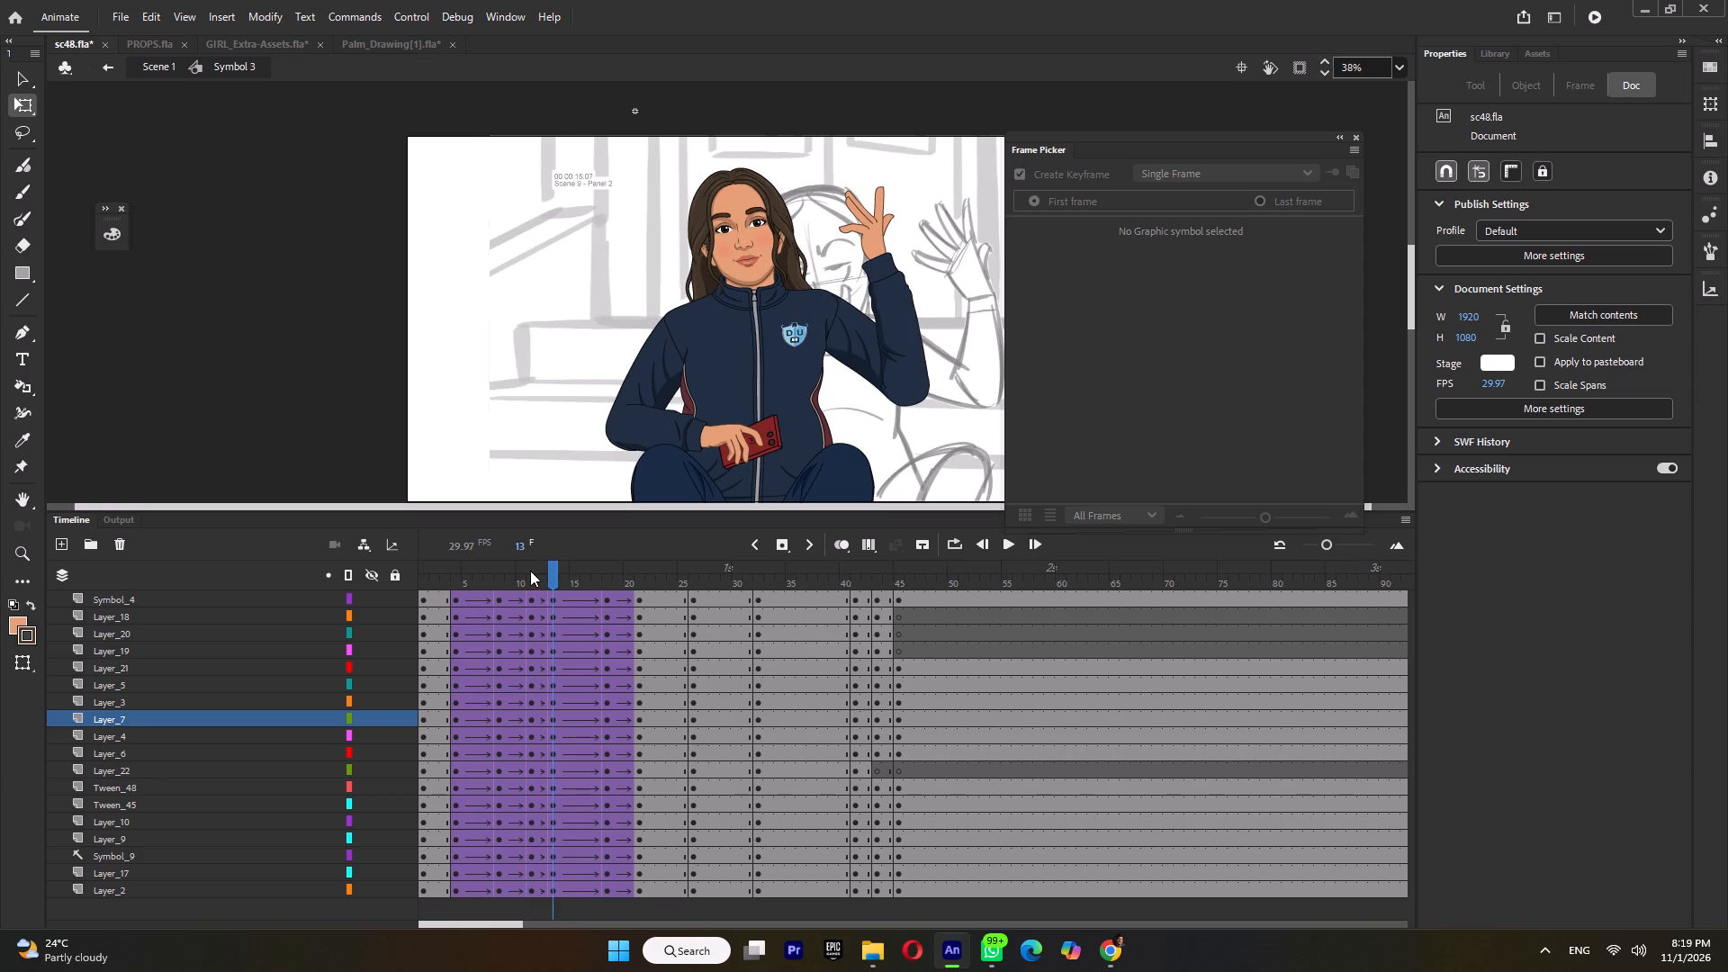
left_click(530, 571)
left_click(808, 300)
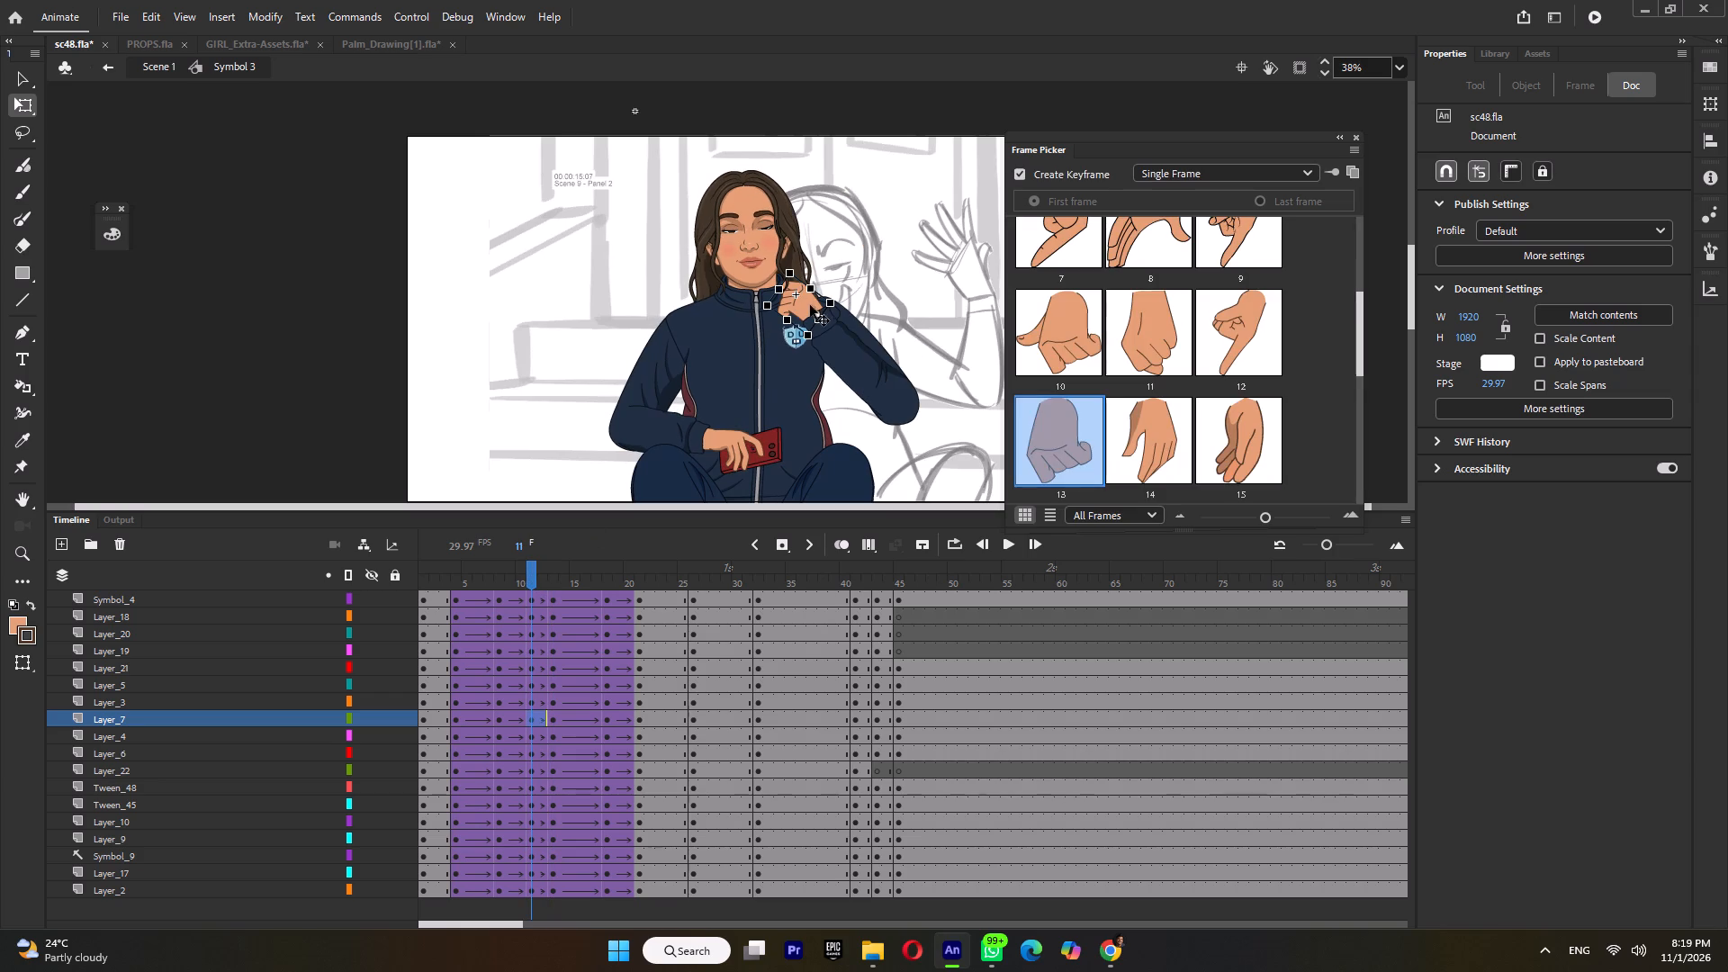
left_click_drag(795, 269, 805, 264)
At frame 11, switch the raised hand to open-hand drawing 25 and rotate it counterclockwise so the fingers trail towards the chin.
scroll(1194, 443, "down", 3)
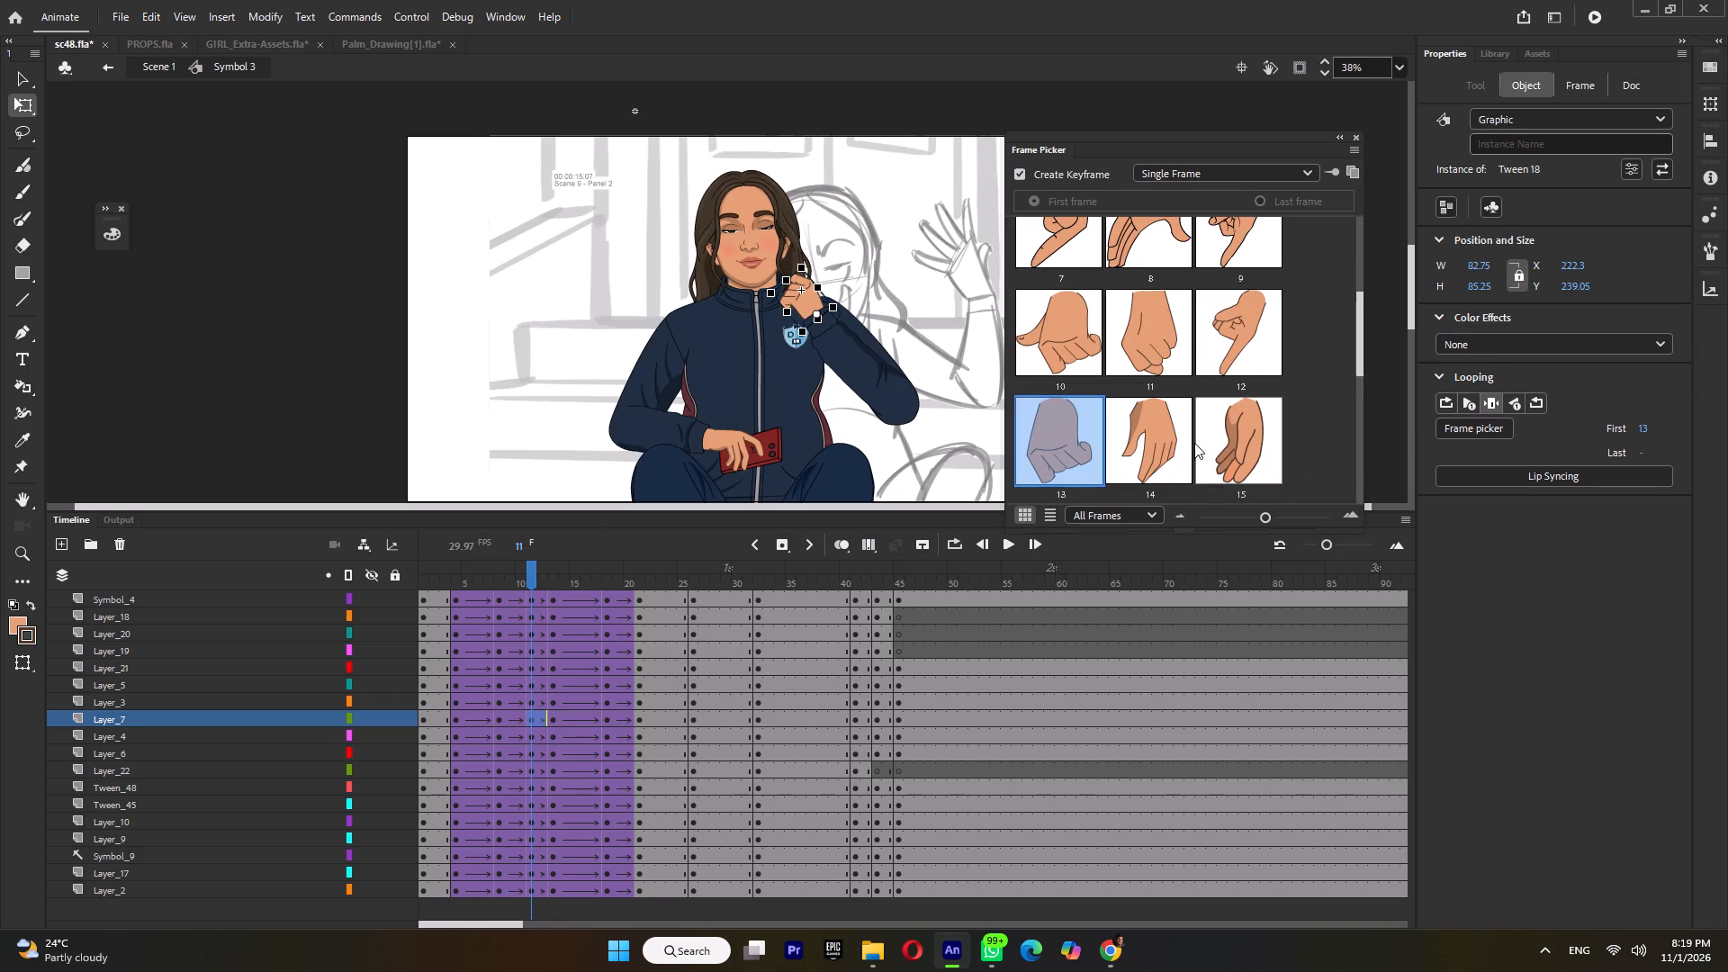
scroll(1194, 443, "down", 2)
left_click(1088, 444)
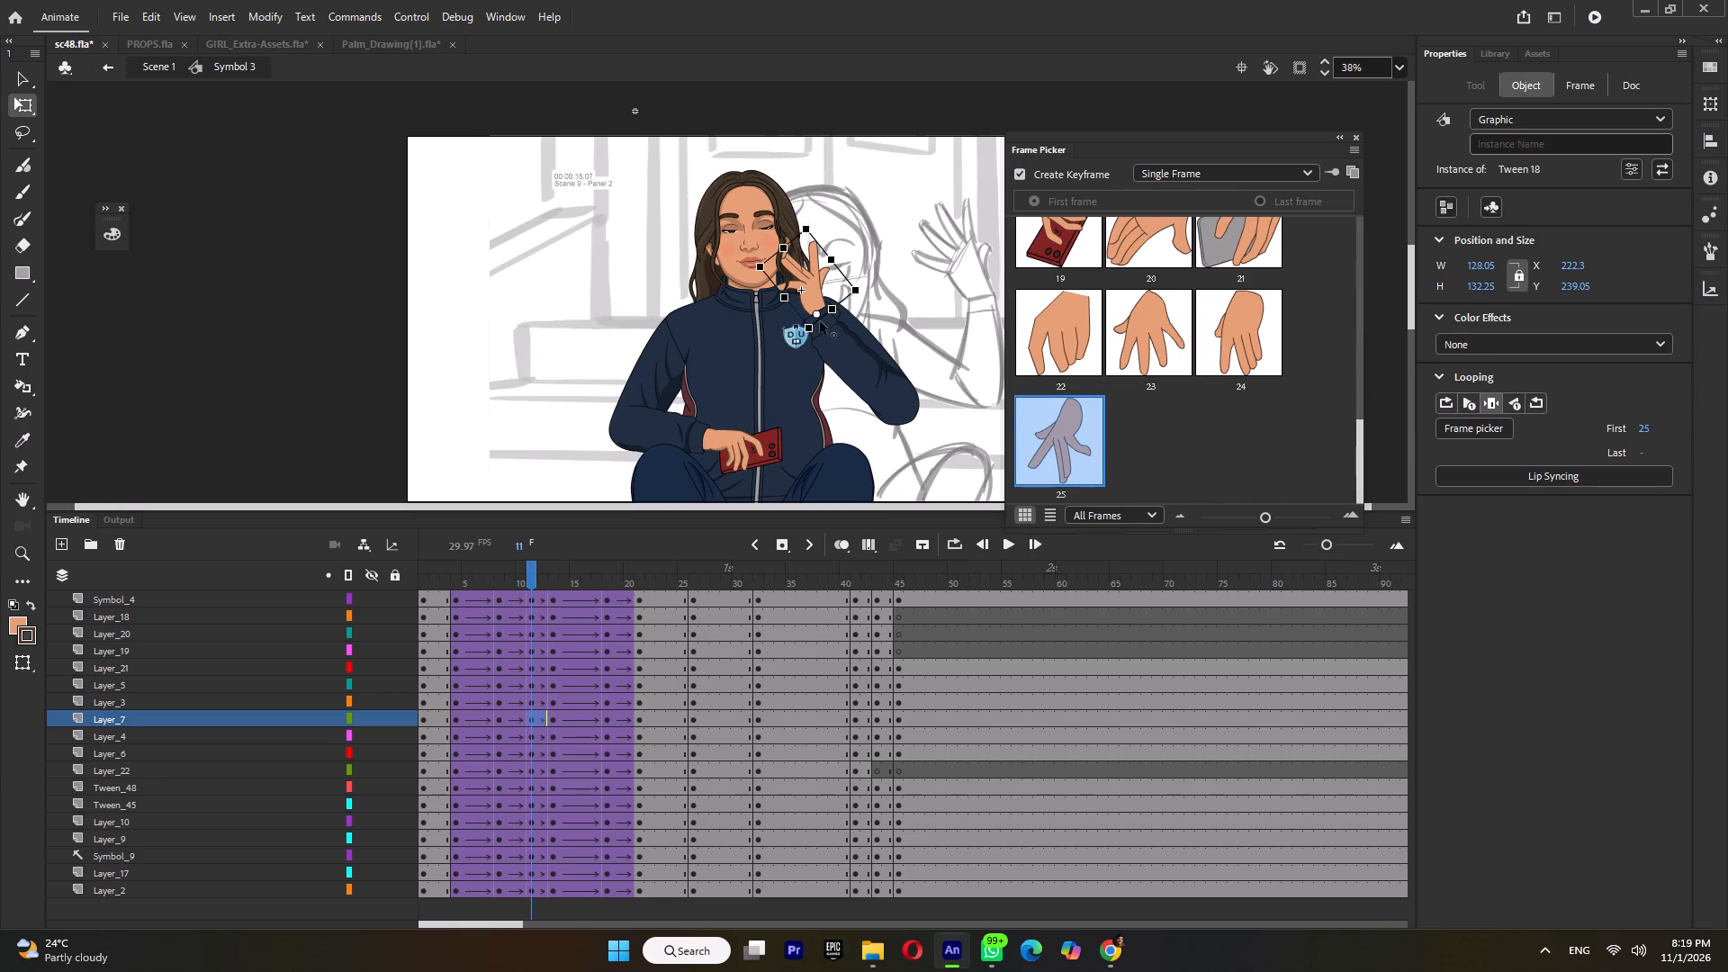
left_click_drag(761, 284, 758, 333)
Move Layer_21, Layer_5, Layer_3 and Layer_7 together above Layer_19 in the layer stack.
left_click(853, 366, "shift")
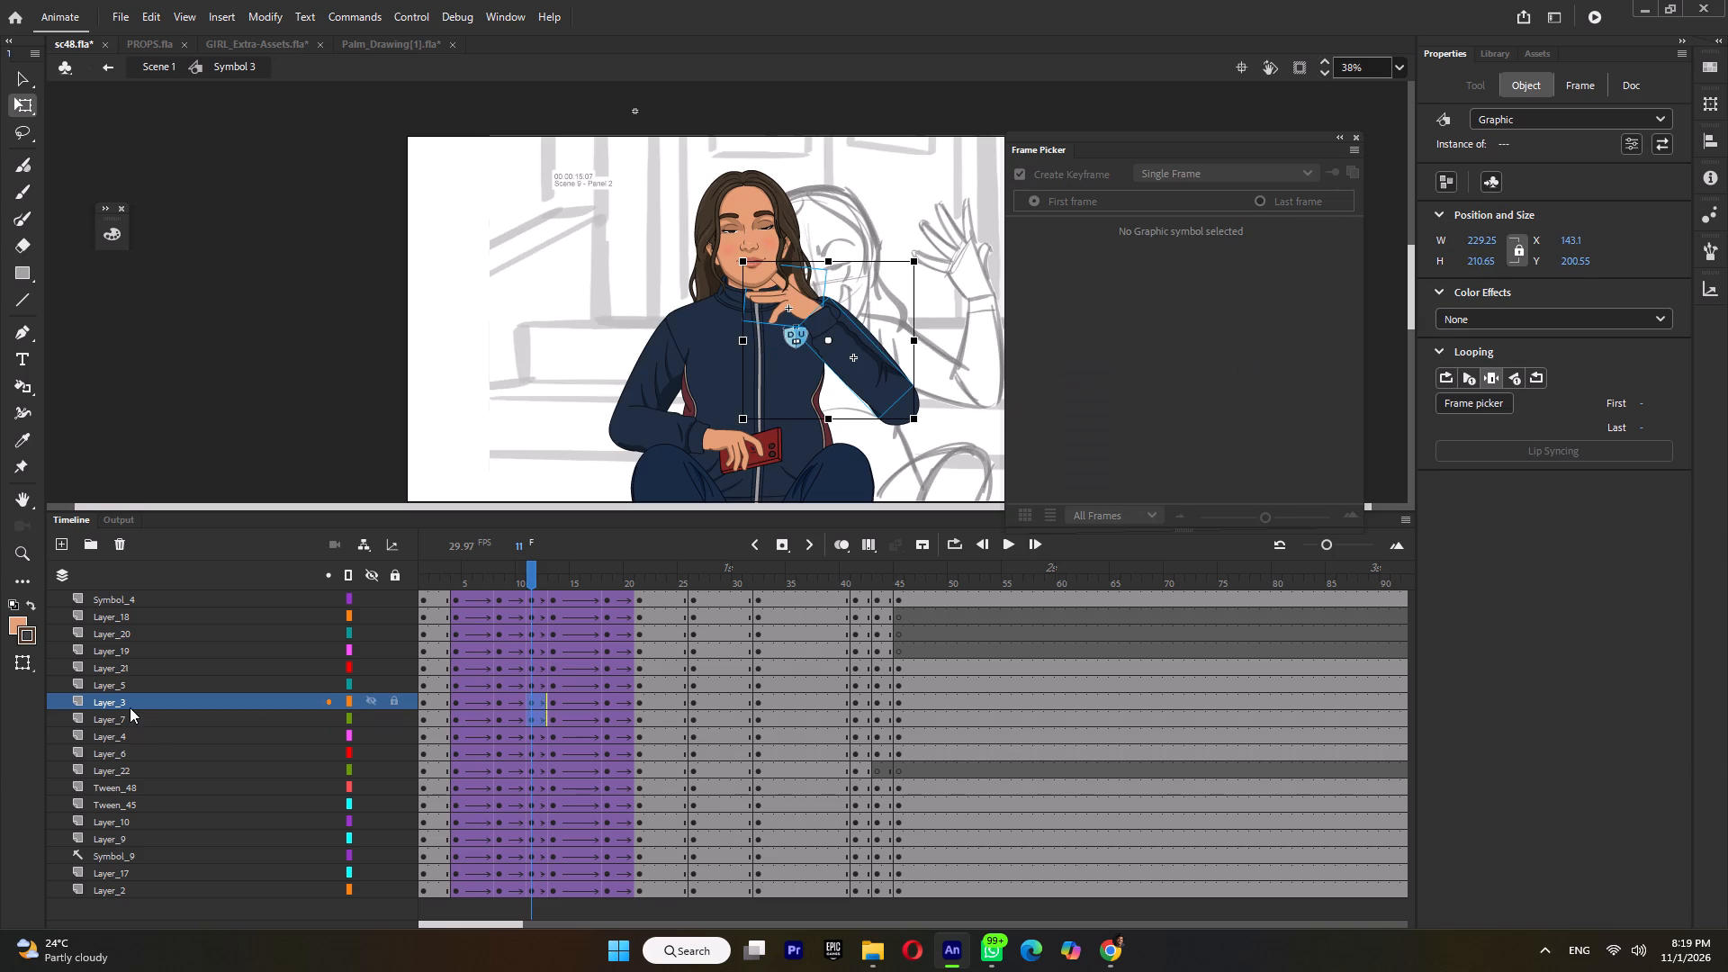
left_click(127, 715, "shift")
left_click(131, 685, "shift")
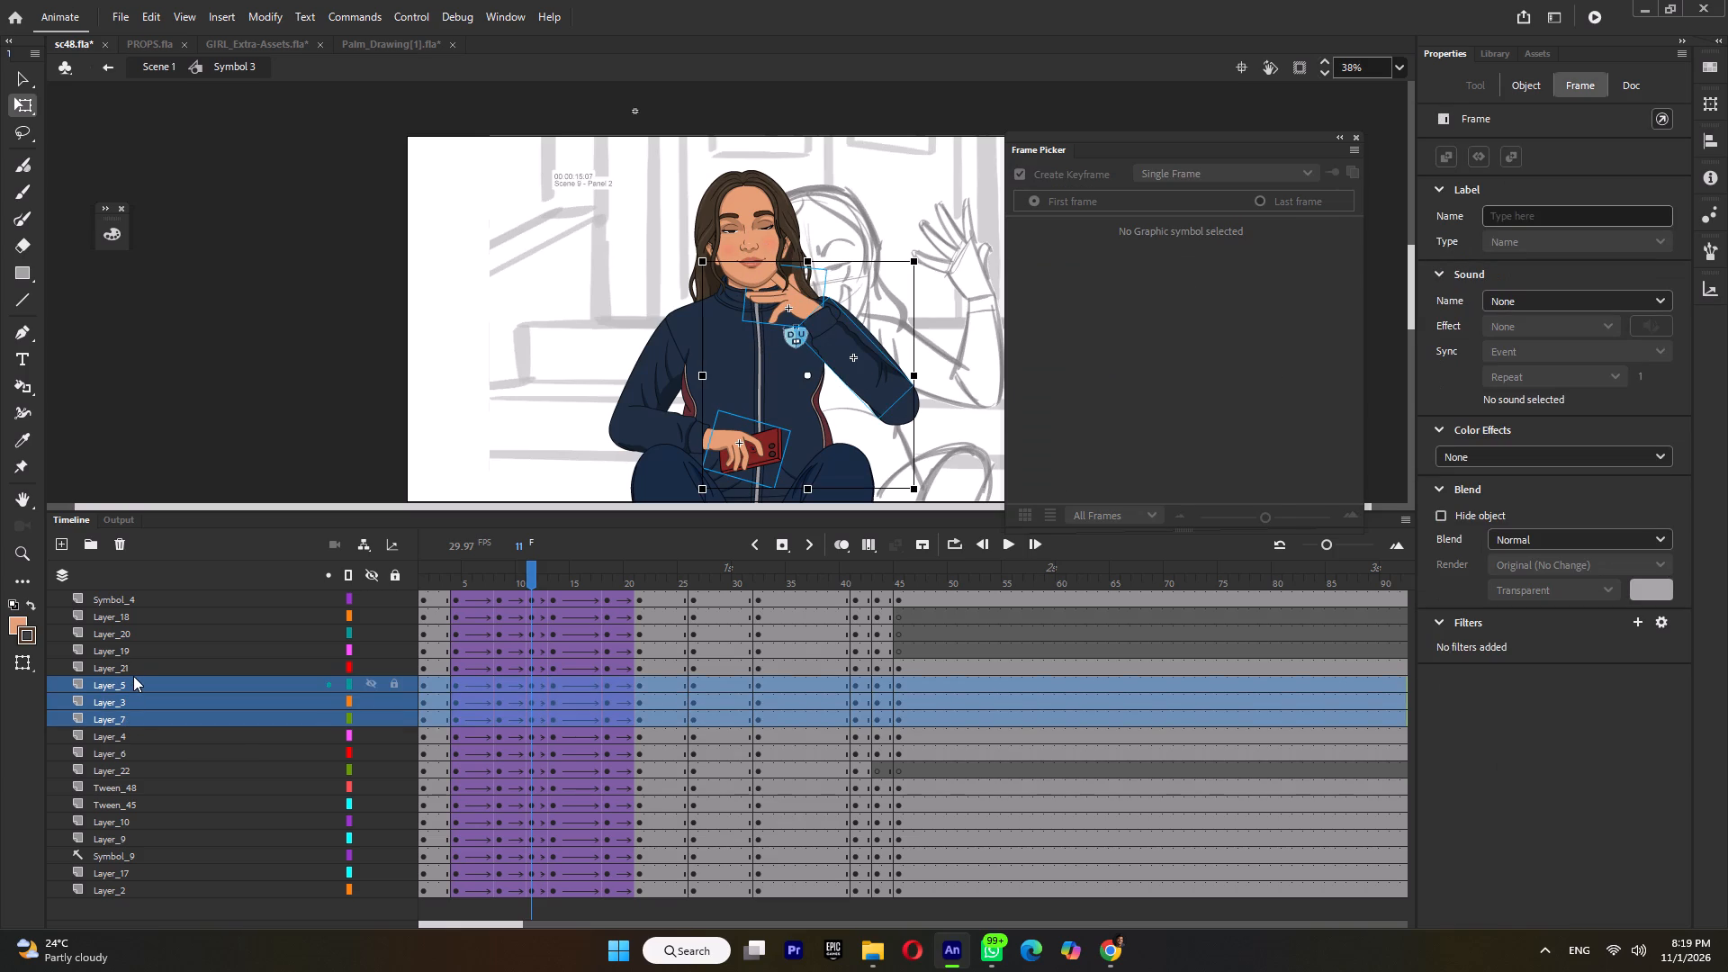
left_click(134, 669, "shift")
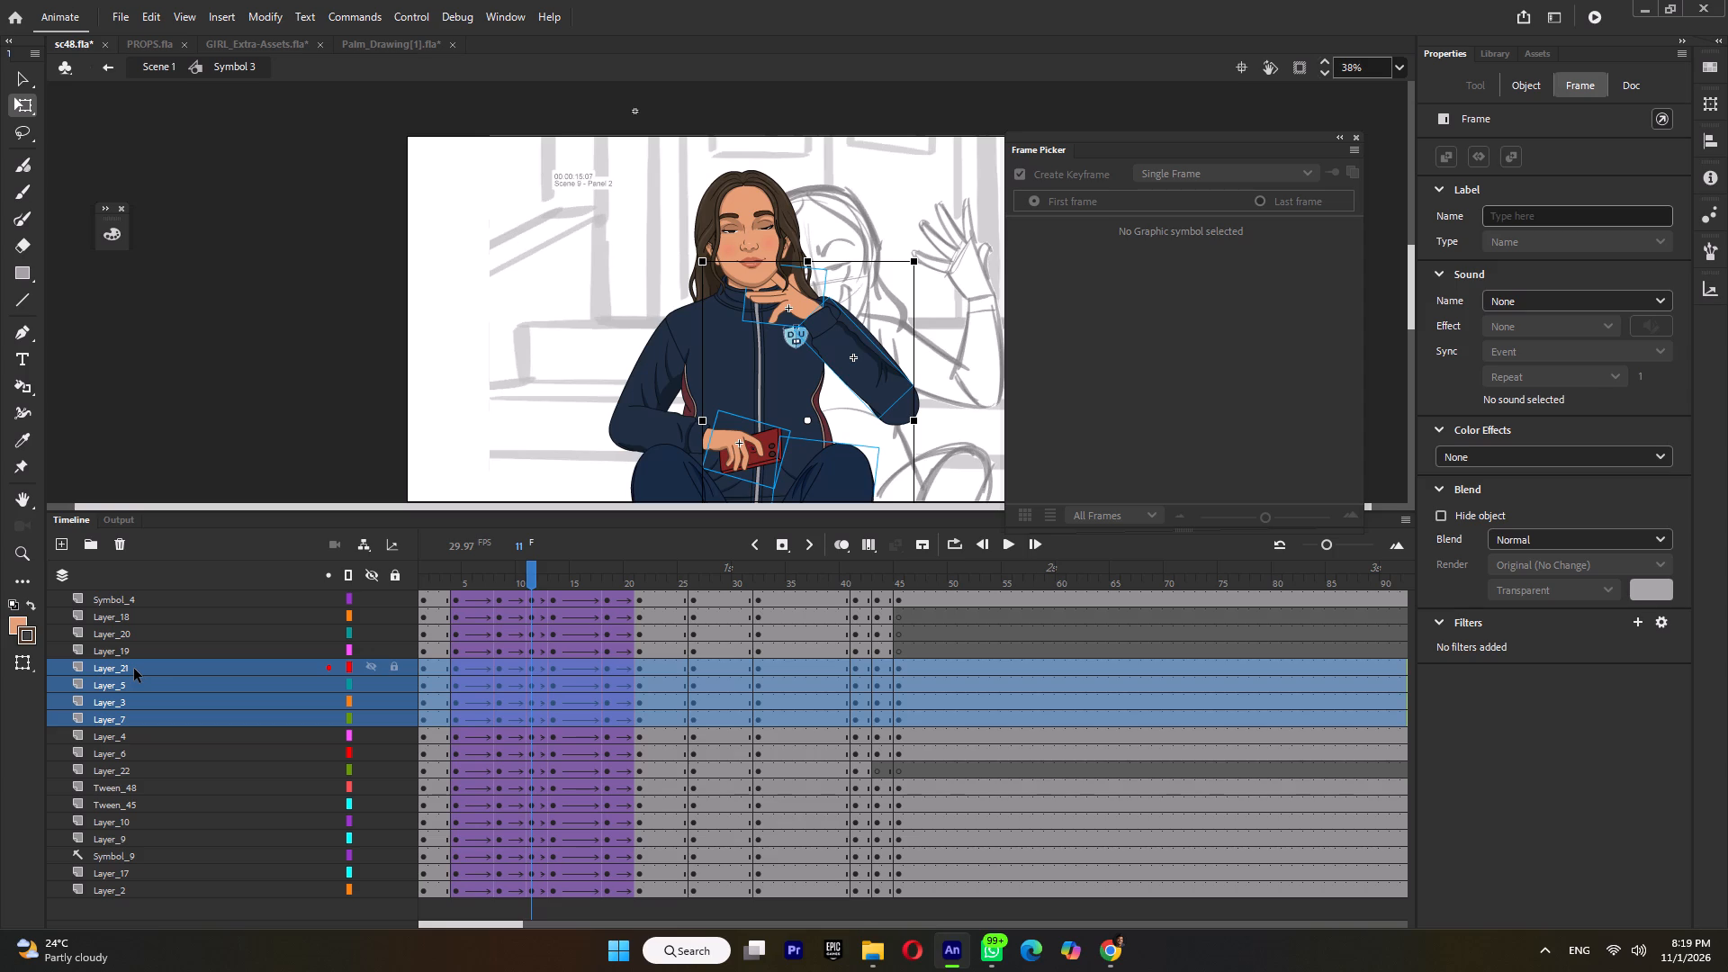
left_click_drag(134, 669, 135, 651)
Move the head layer Symbol_4 down the layer stack, directly below Layer_7, so the raised hand passes in front of the face.
left_click(760, 211)
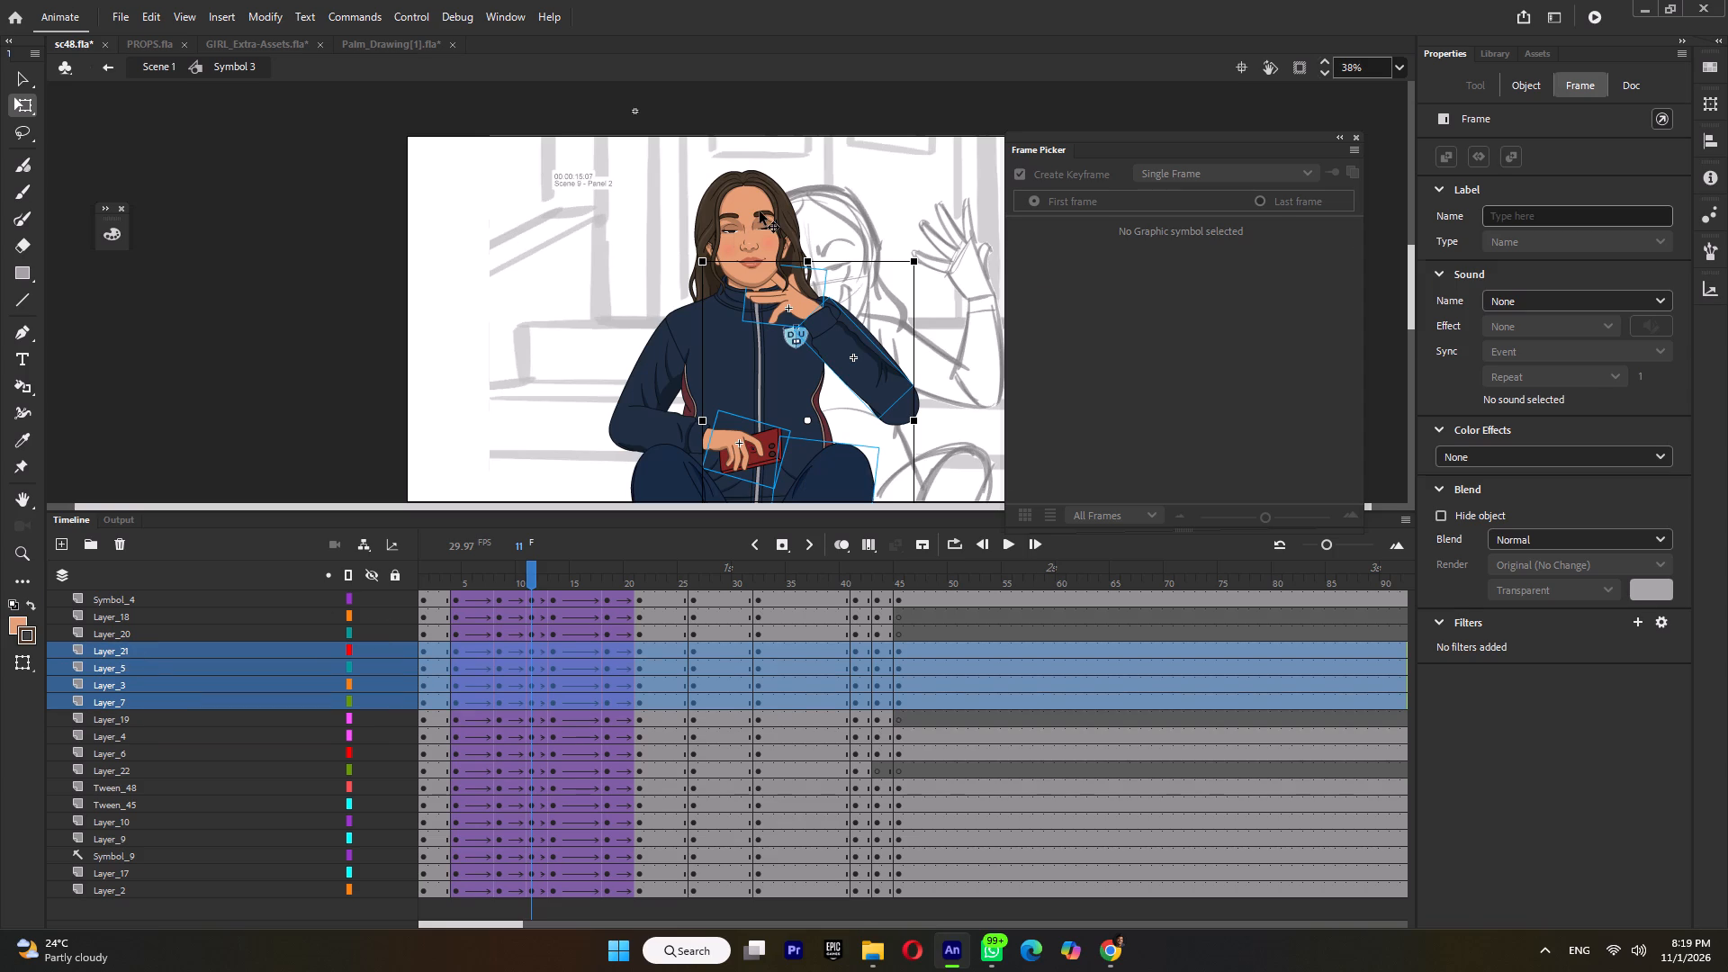
left_click_drag(139, 596, 128, 649)
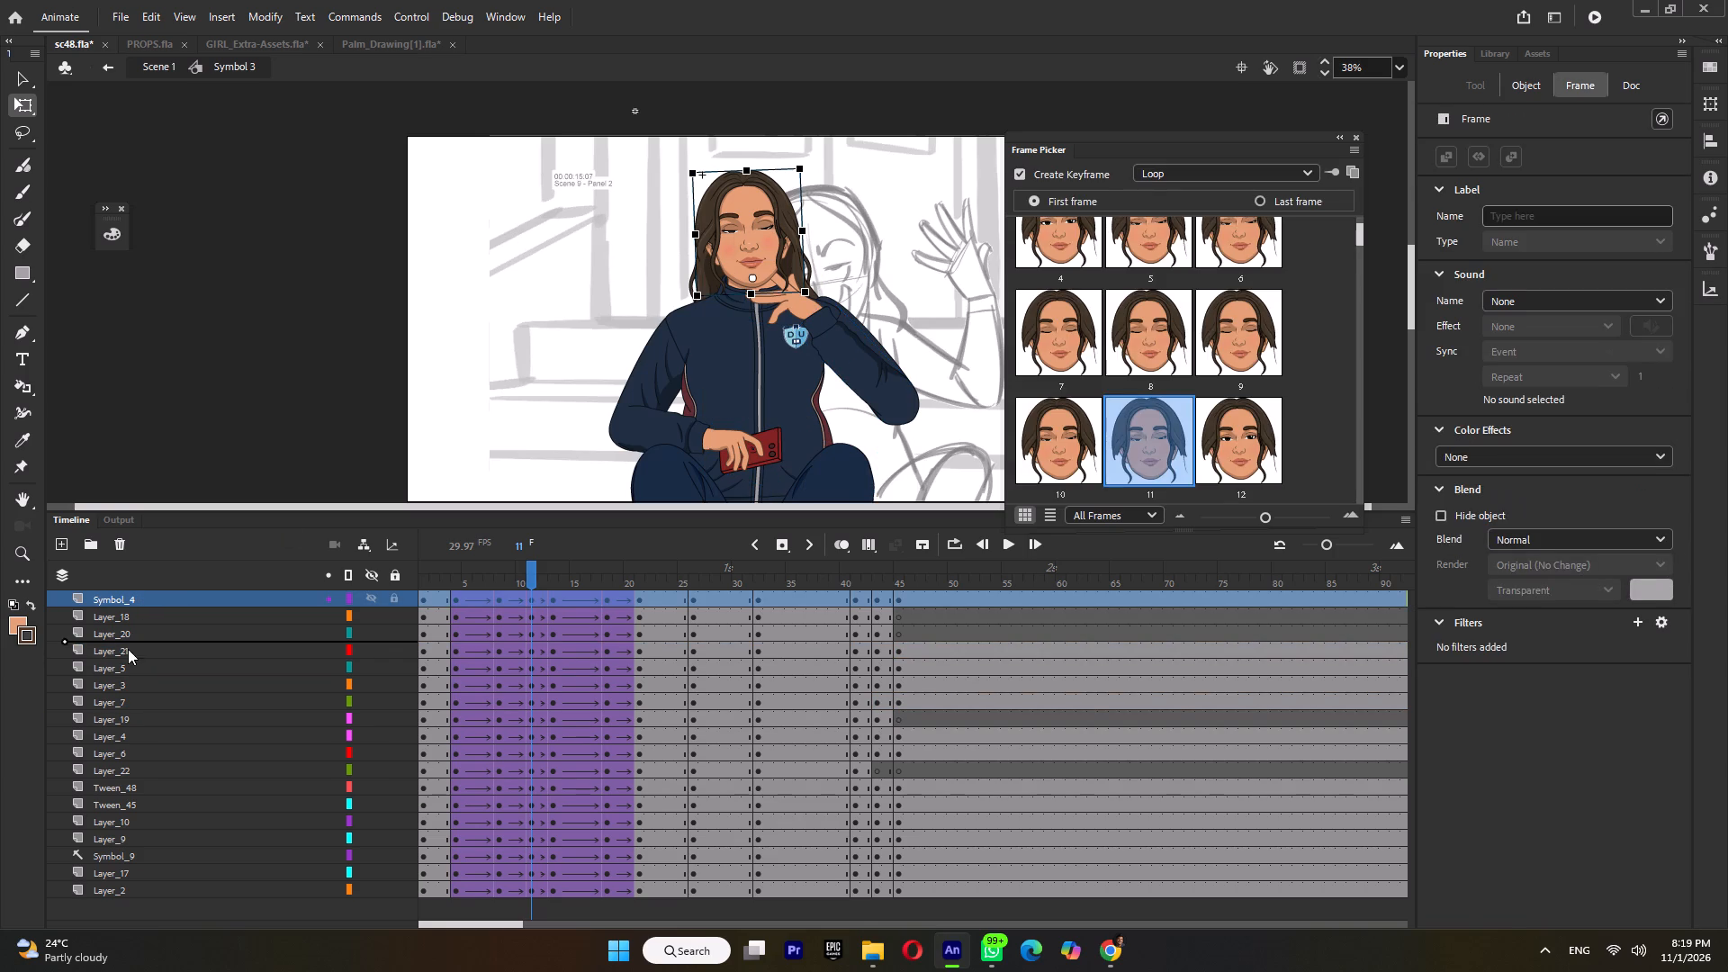
left_click_drag(128, 649, 136, 697)
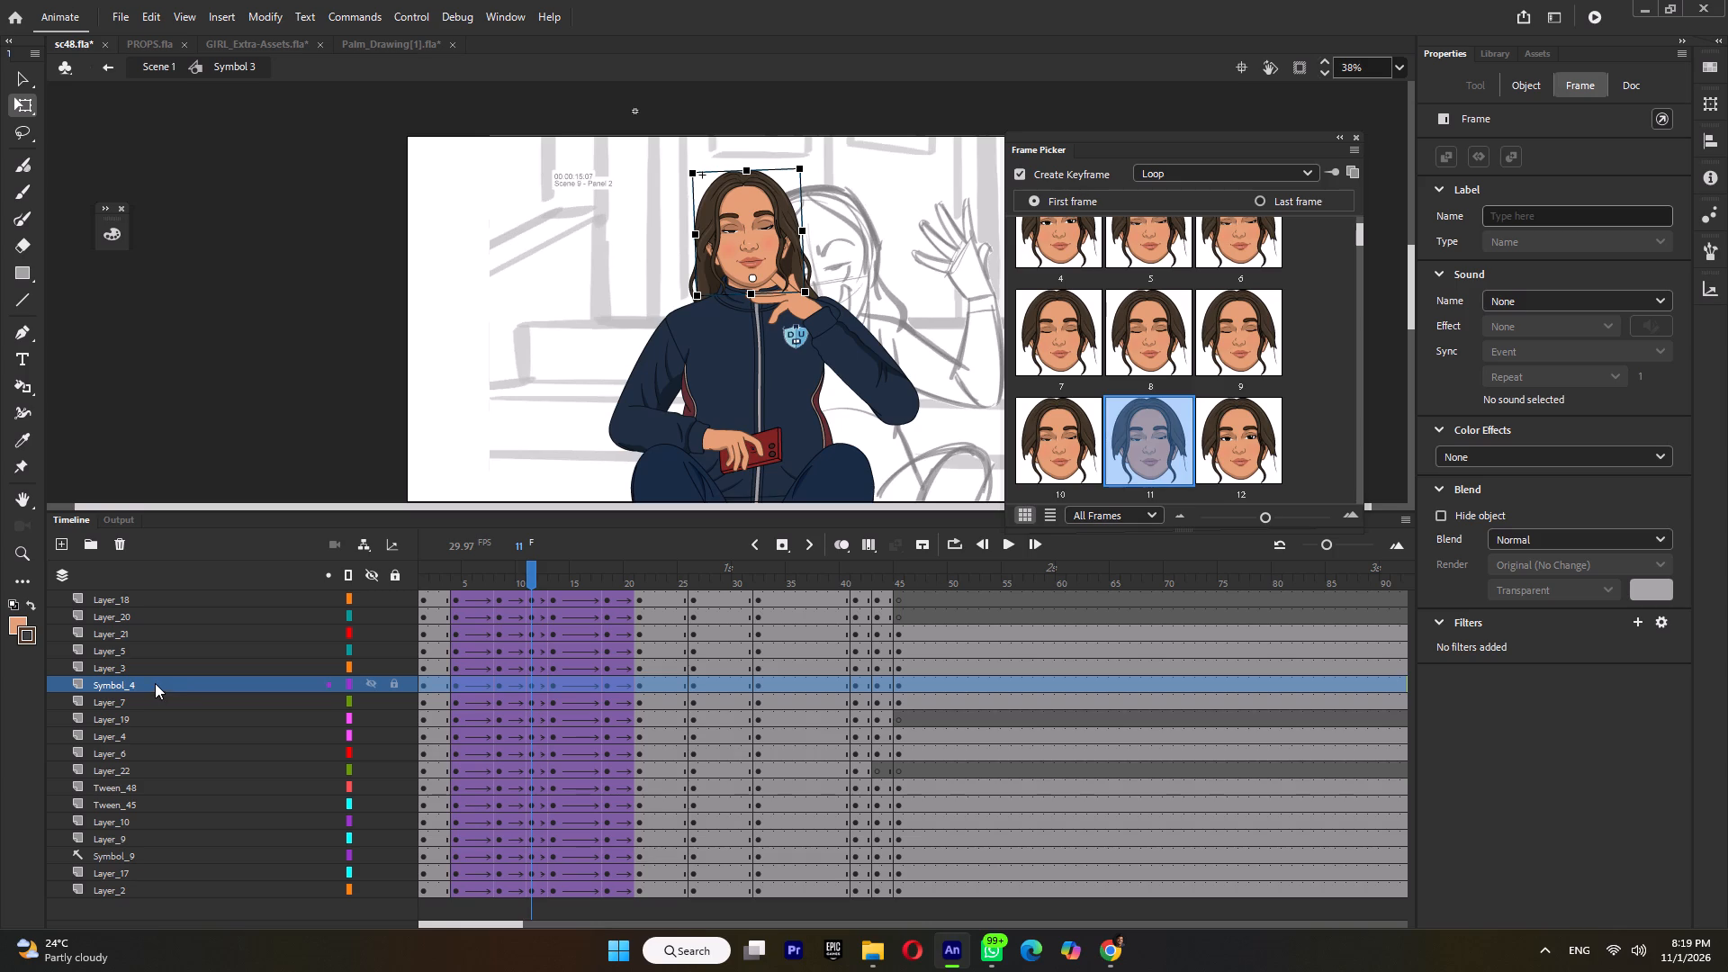
left_click_drag(155, 683, 155, 704)
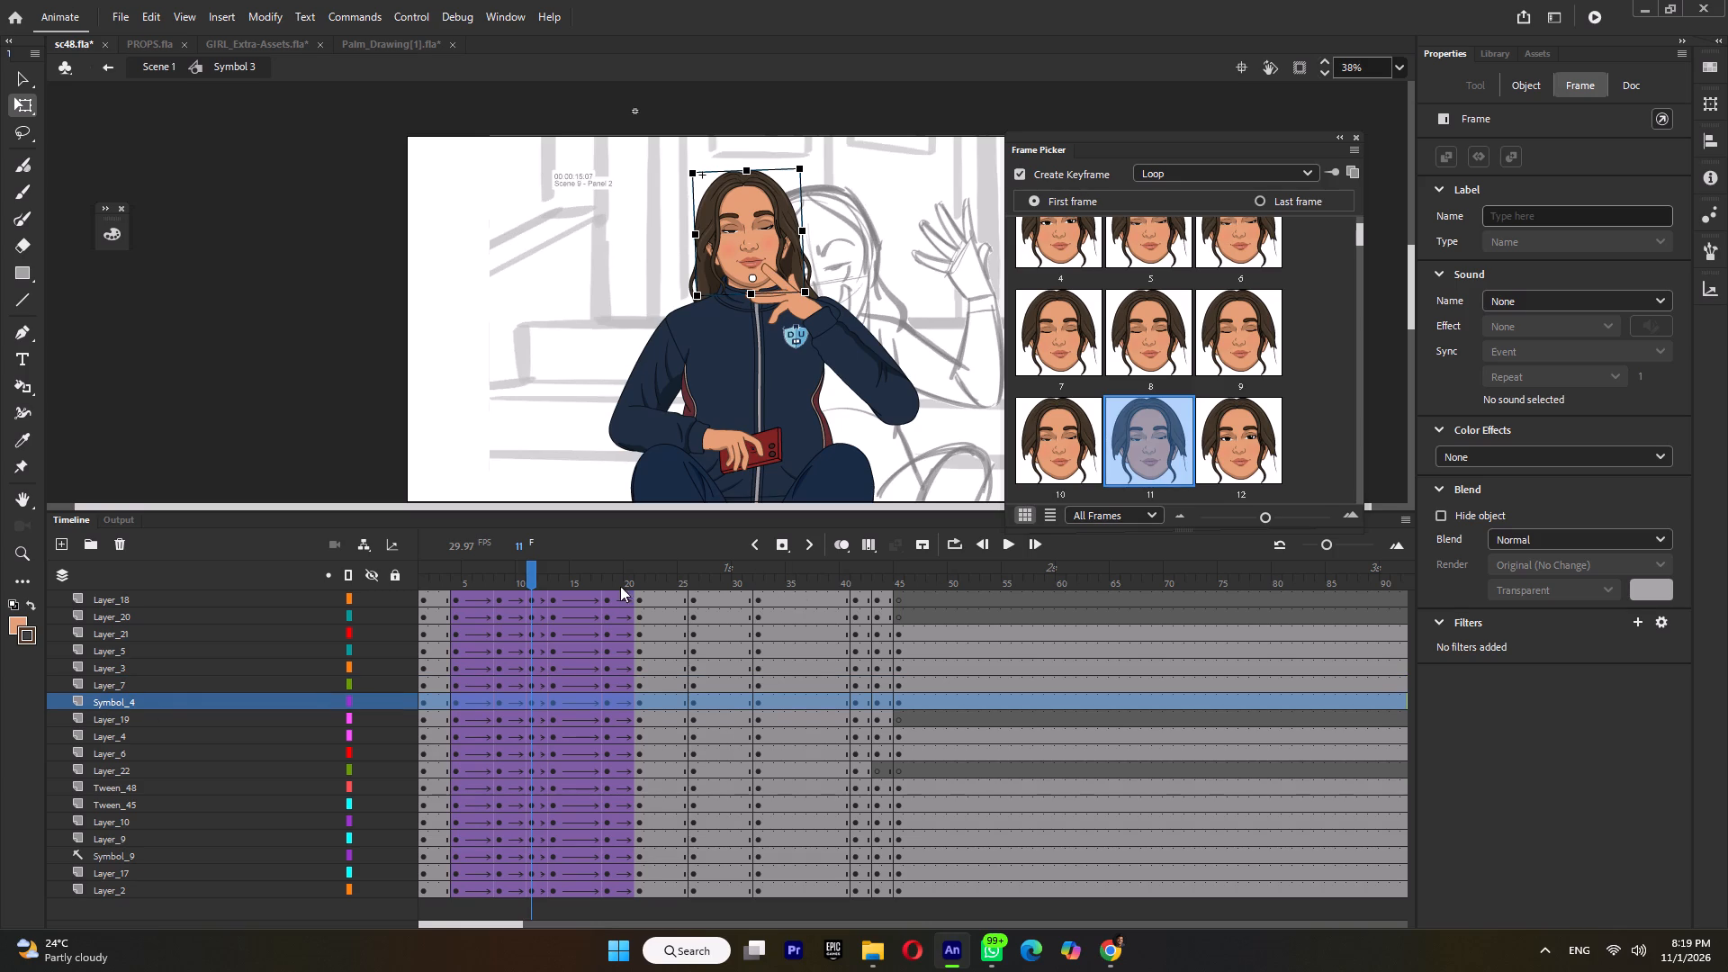
At frame 11 on Layer_7, shift the raised hand slightly outward and down on the wrist, to about X 210.35, Y 266.75.
left_click(505, 577)
left_click(535, 574)
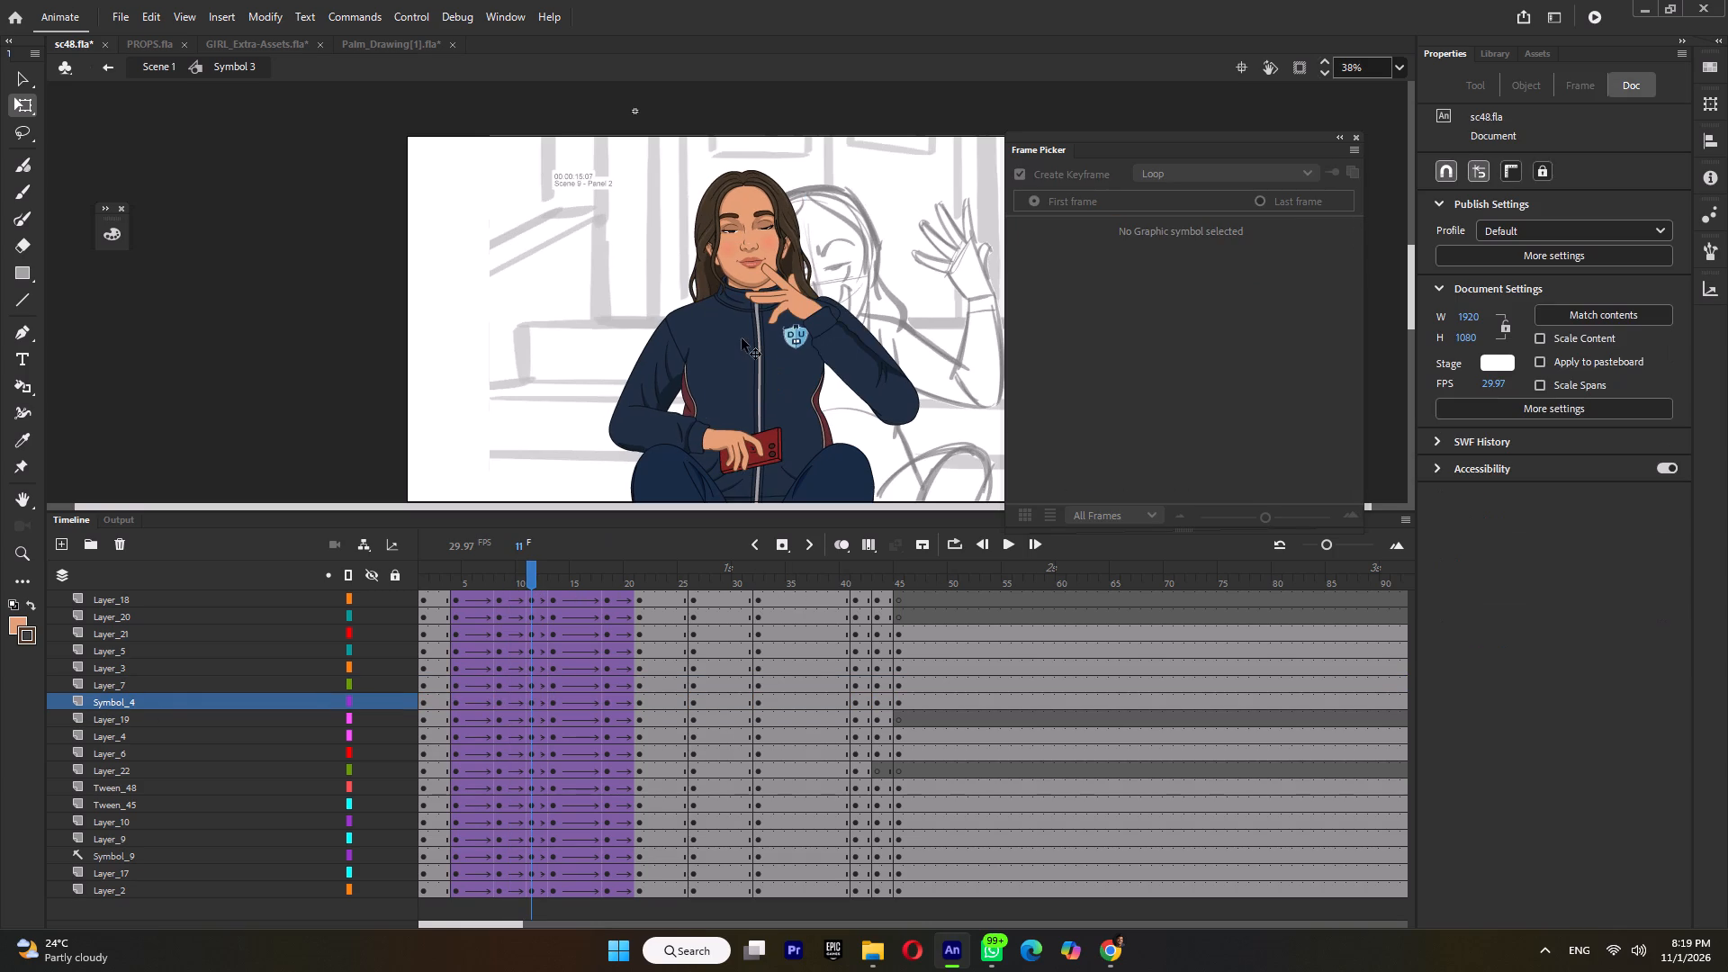
scroll(793, 296, "up", 8, "ctrl")
left_click(796, 301)
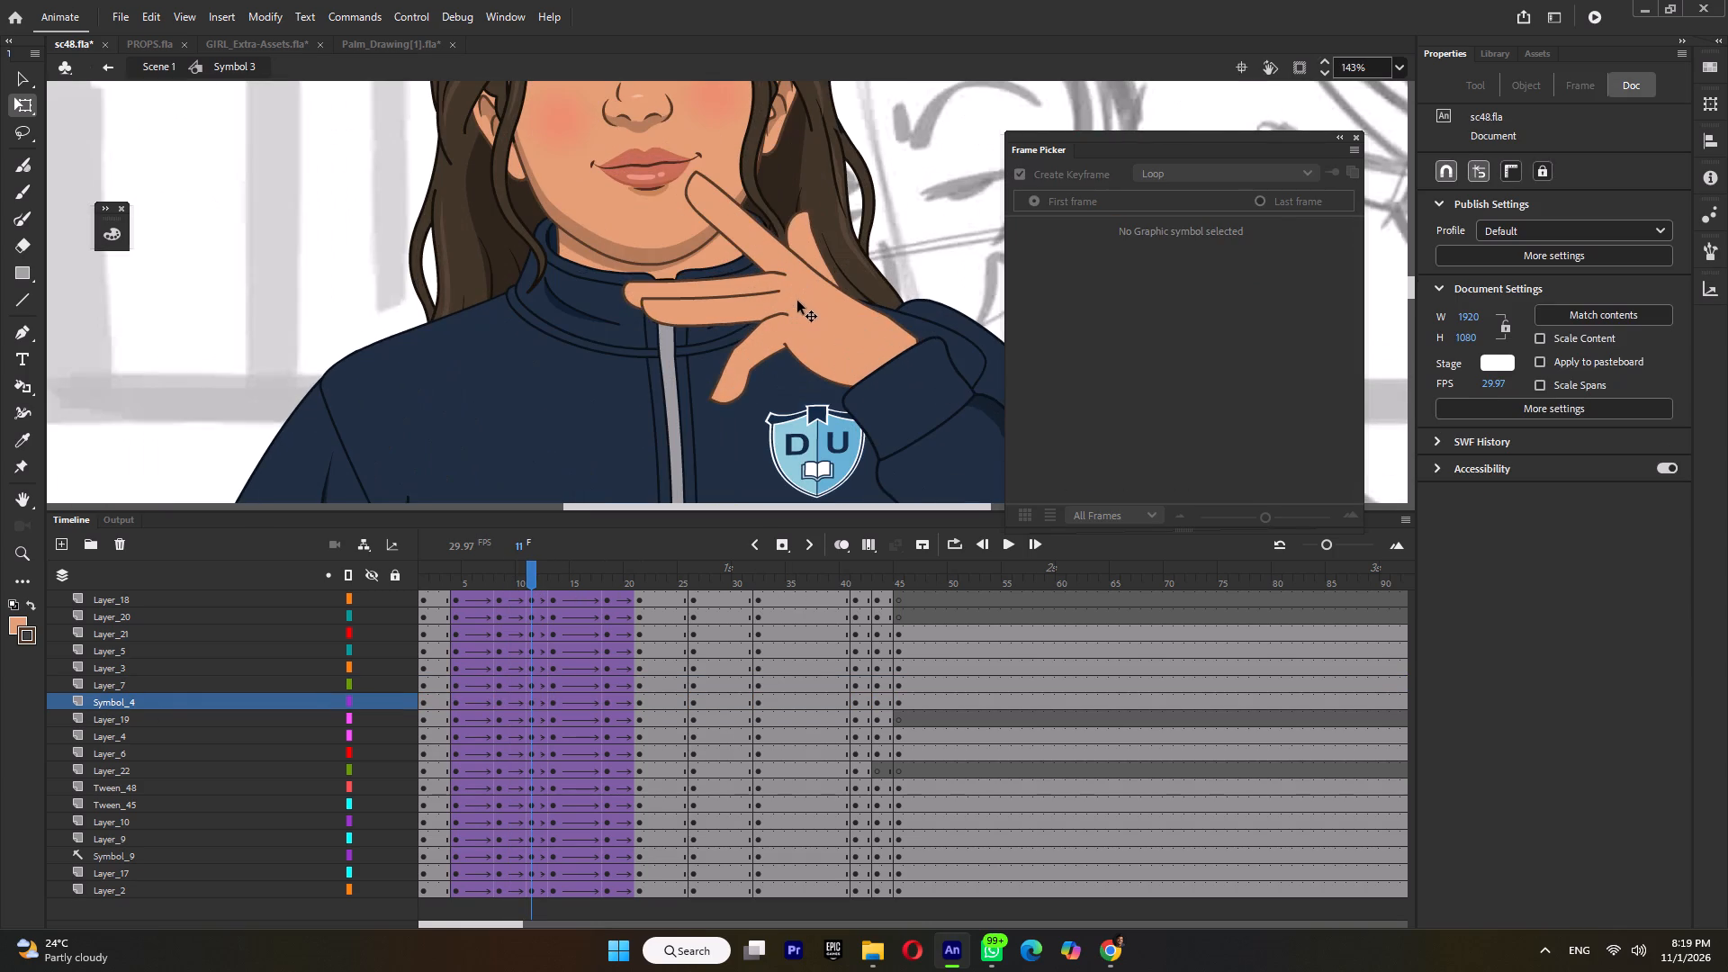
left_click_drag(814, 307, 828, 318)
scroll(741, 323, "down", 5, "ctrl")
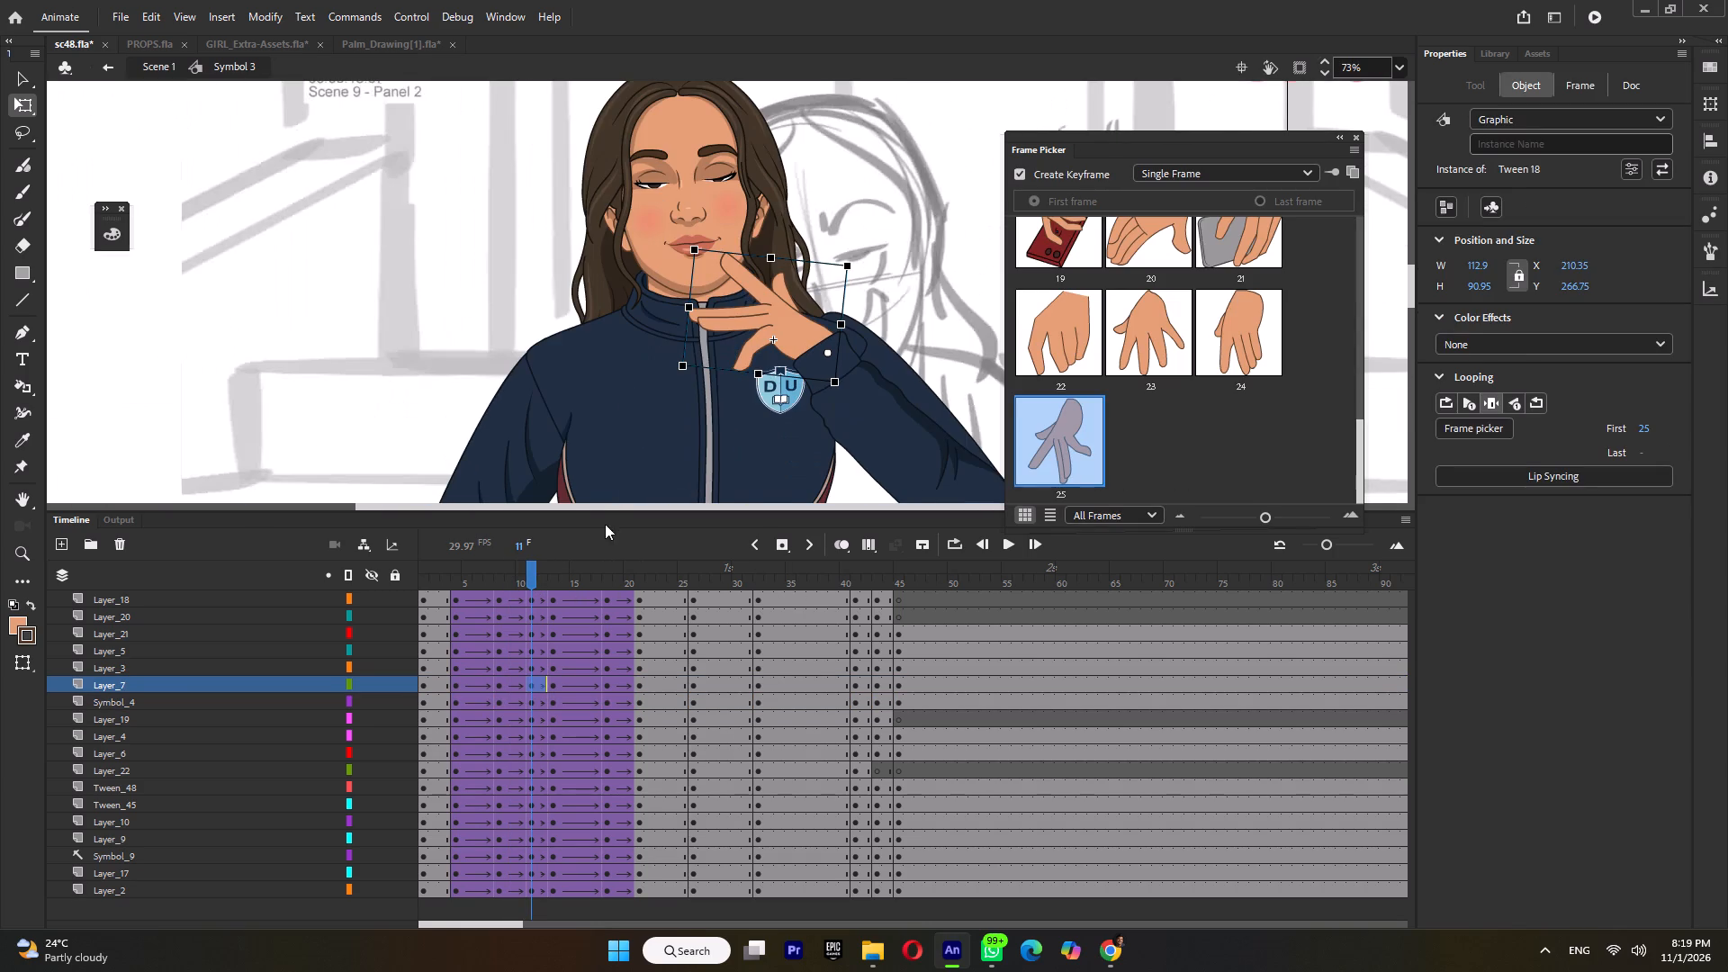
Compare with frame 13, and at frame 11 rotate the raised forearm and hand together slightly clockwise about the elbow.
left_click(553, 576)
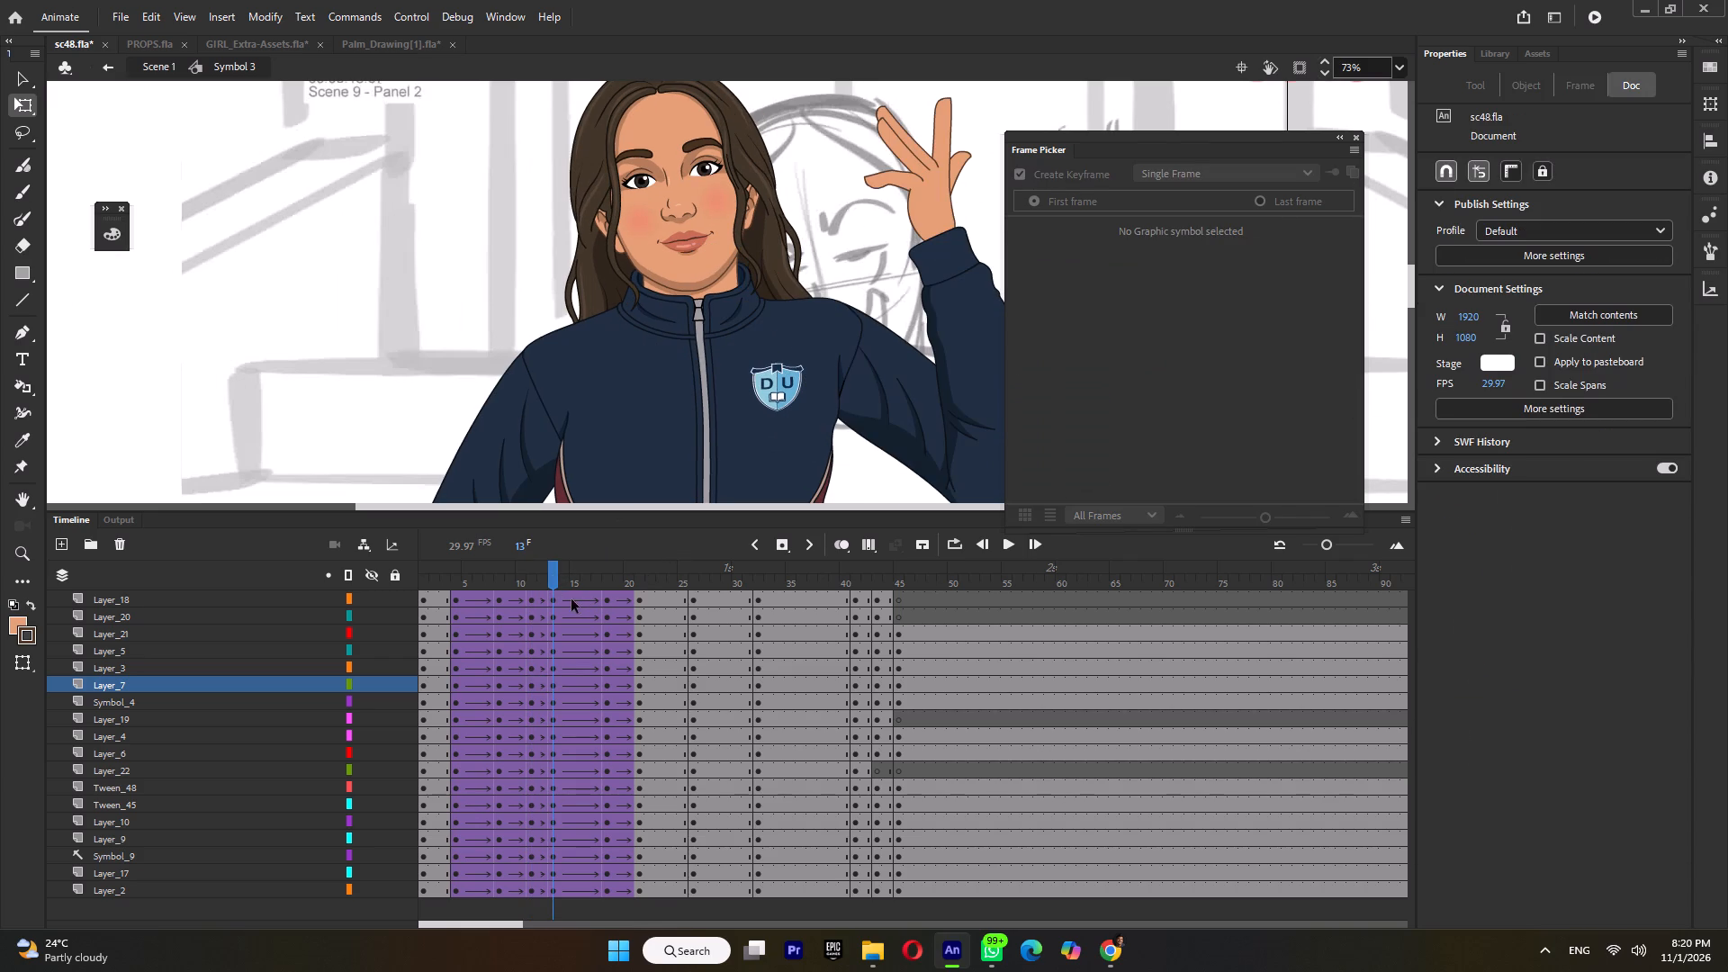
left_click(530, 583)
left_click(824, 395)
left_click(769, 318, "shift")
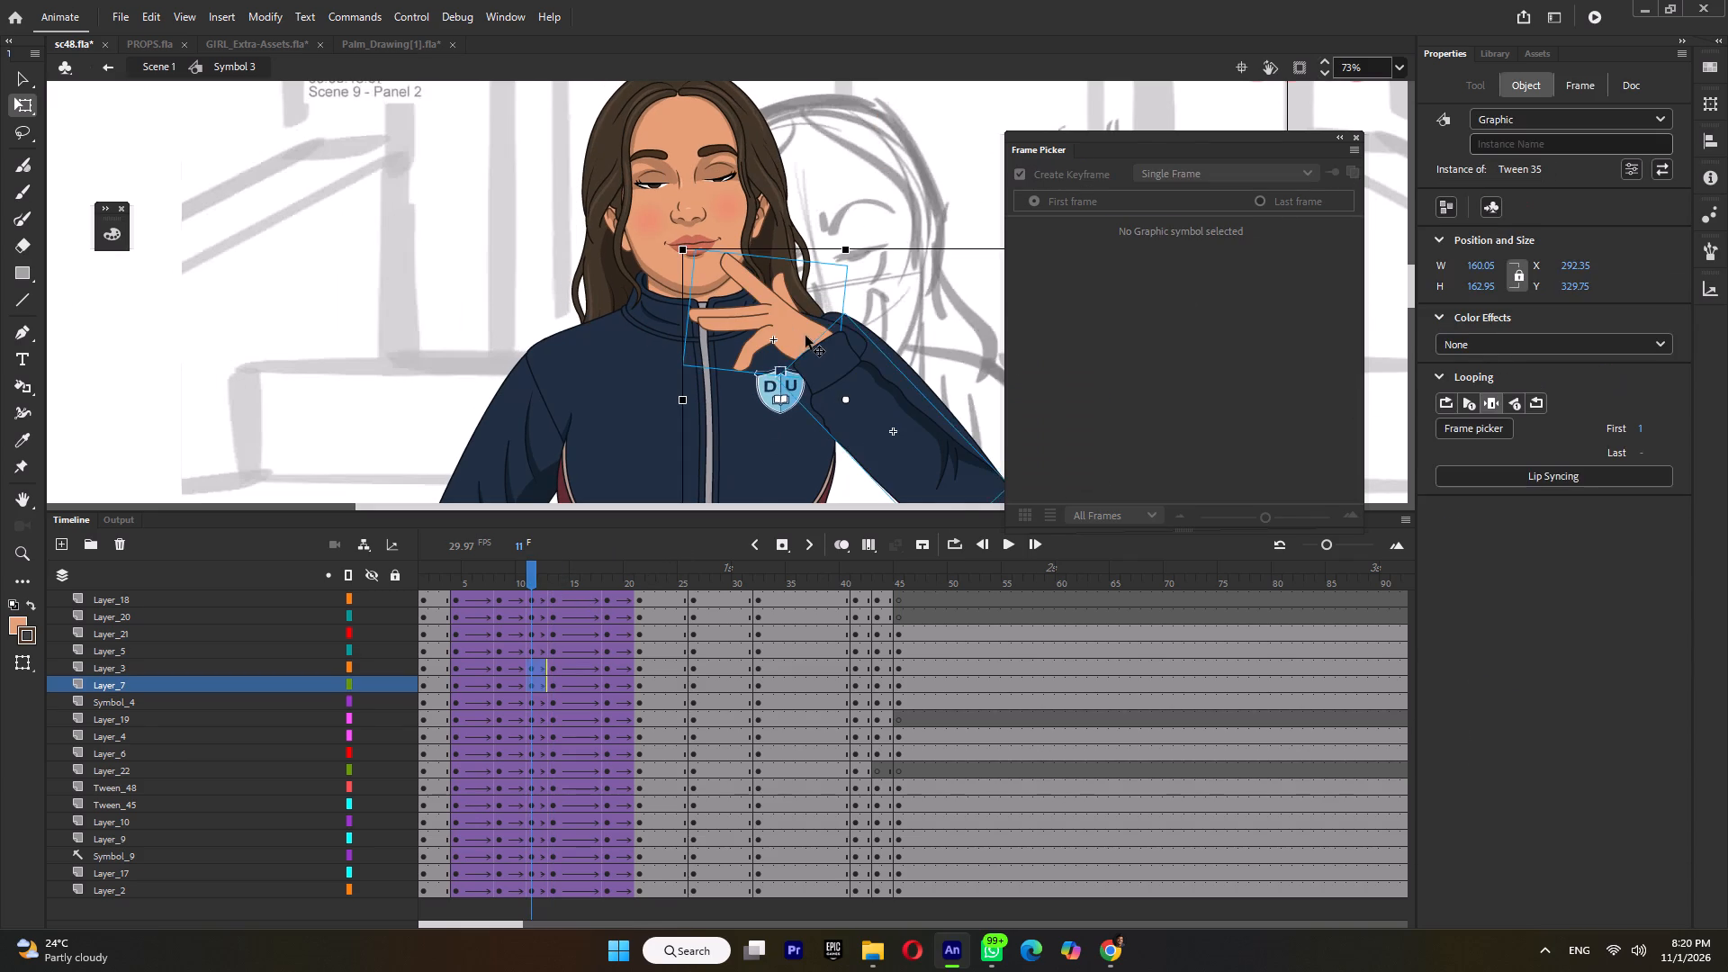
scroll(808, 346, "down", 2, "ctrl")
left_click_drag(833, 380, 913, 456)
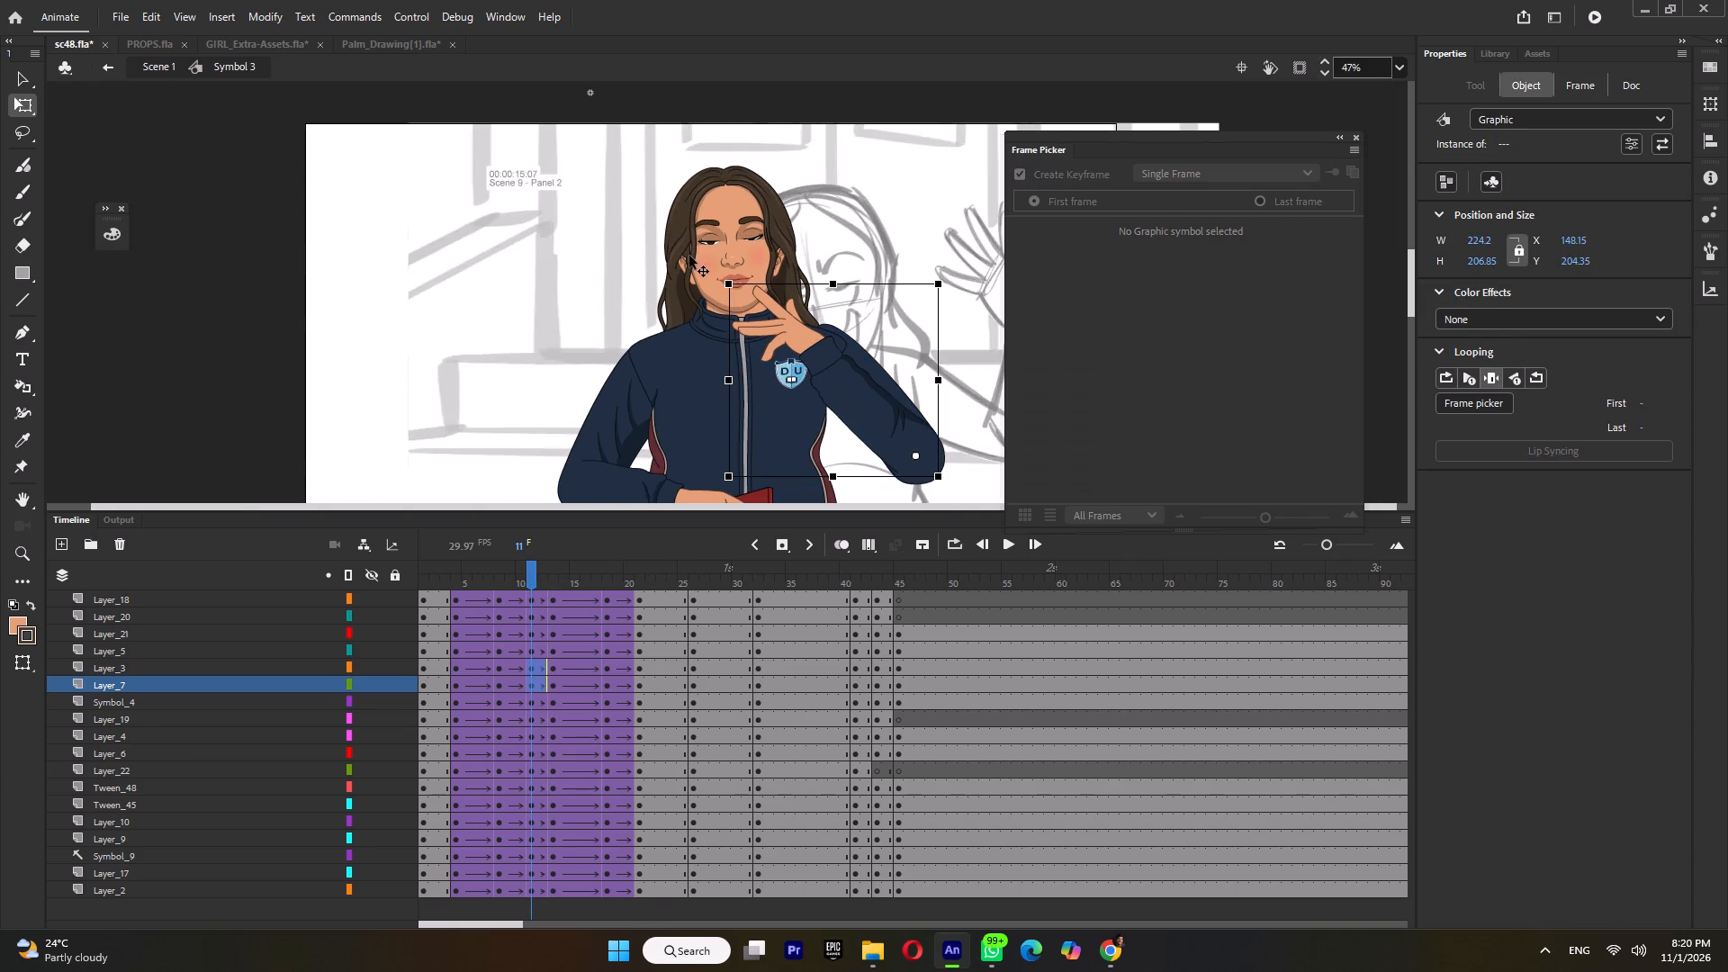
left_click_drag(723, 292, 739, 266)
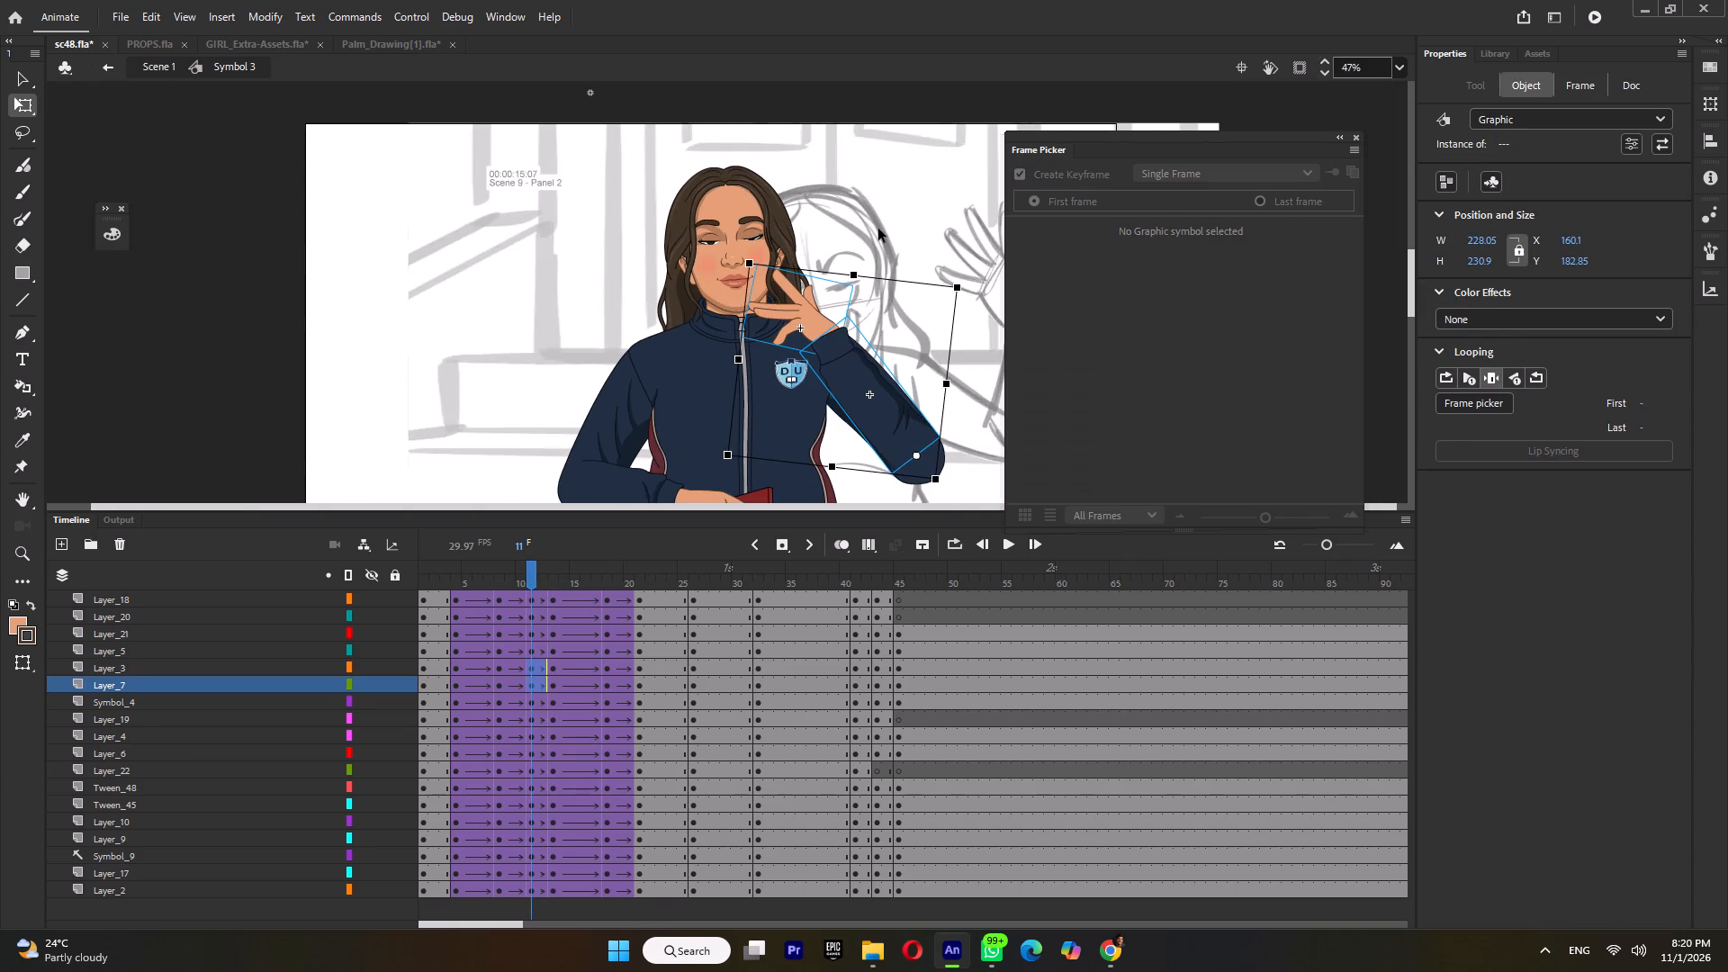
At frame 11 on Layer_3, switch the raised forearm sleeve to drawing 2.
left_click(878, 229)
left_click(853, 391)
left_click(1124, 277)
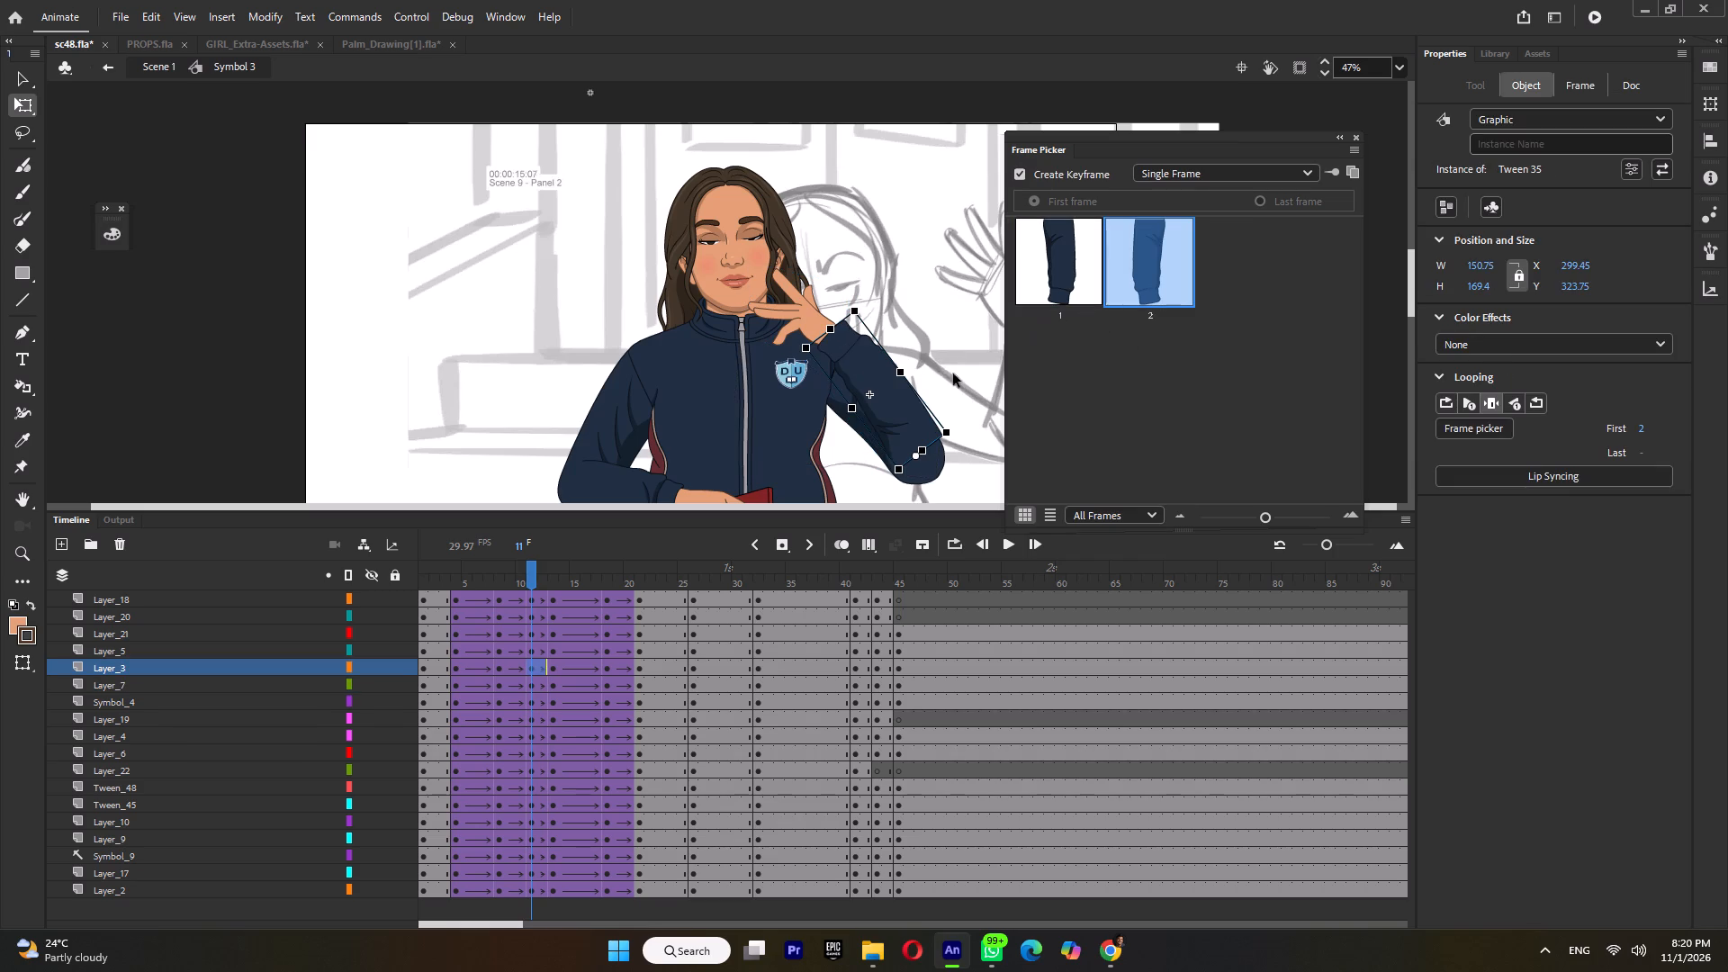
Compare with frame 13, and at frame 11 nudge the raised forearm and hand together onto the elbow, to about X 159.8, Y 190.45.
left_click(551, 576)
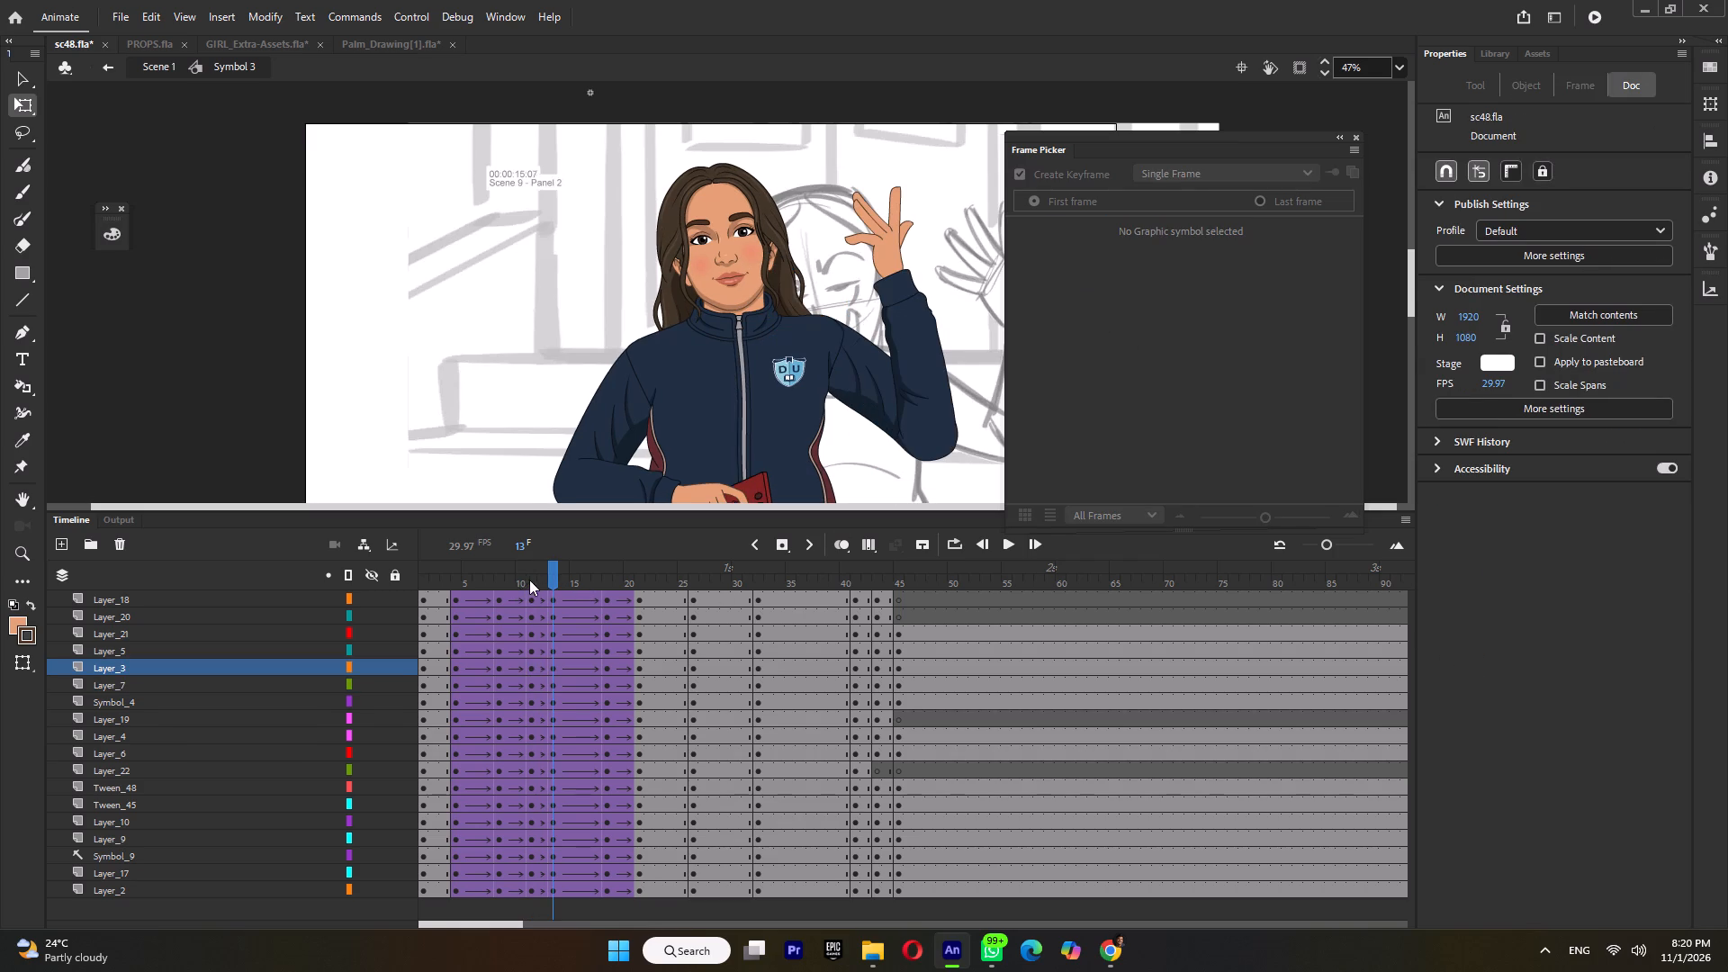
left_click(529, 580)
left_click(904, 415, "shift")
left_click(796, 310, "shift")
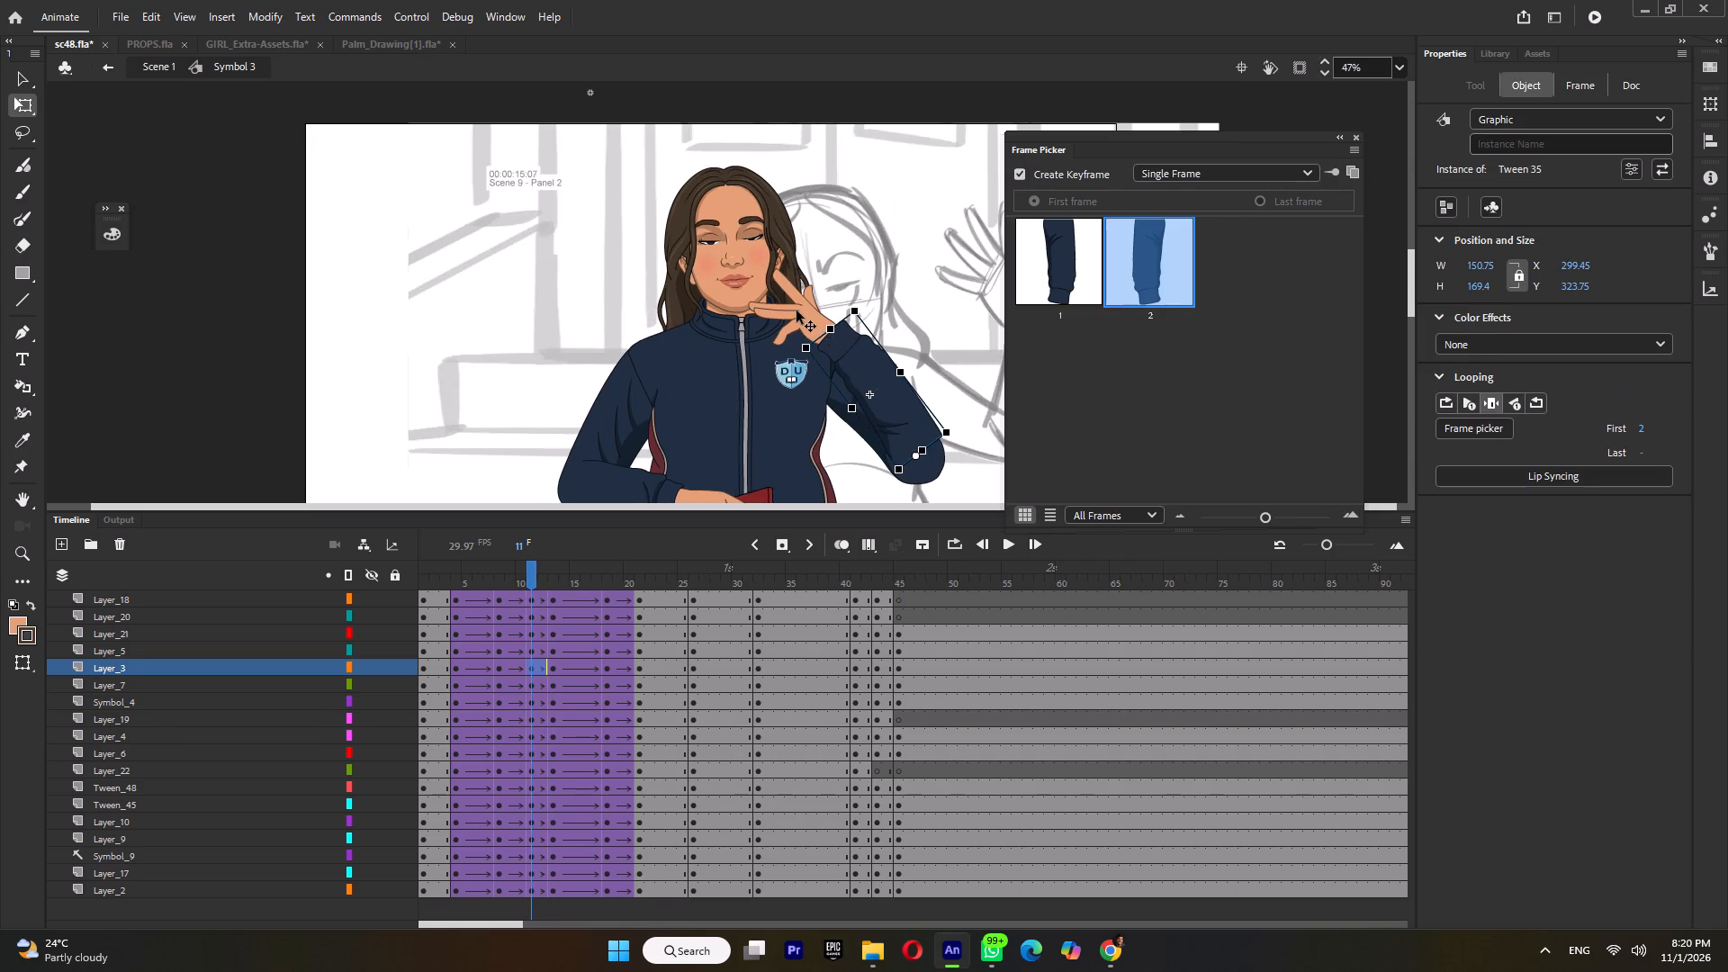
scroll(924, 479, "up", 6, "ctrl")
left_click_drag(916, 376, 911, 391)
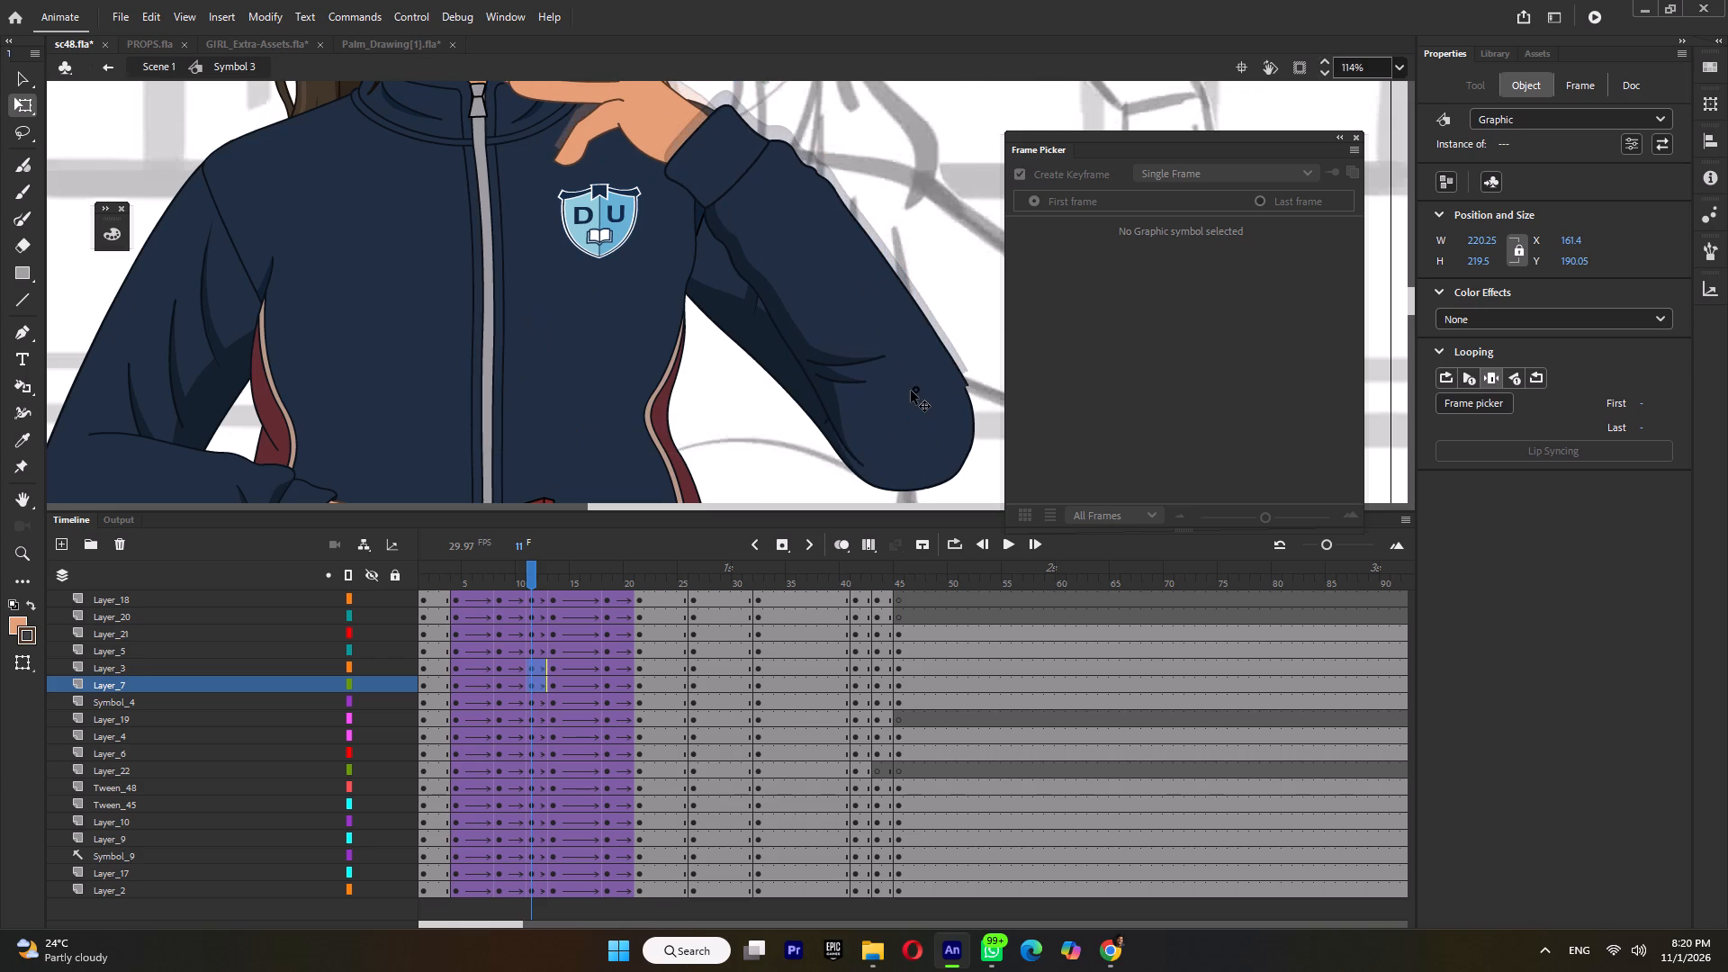
left_click_drag(911, 391, 911, 391)
key("Left")
key("Left")
key("Left")
key("Left")
key("Left")
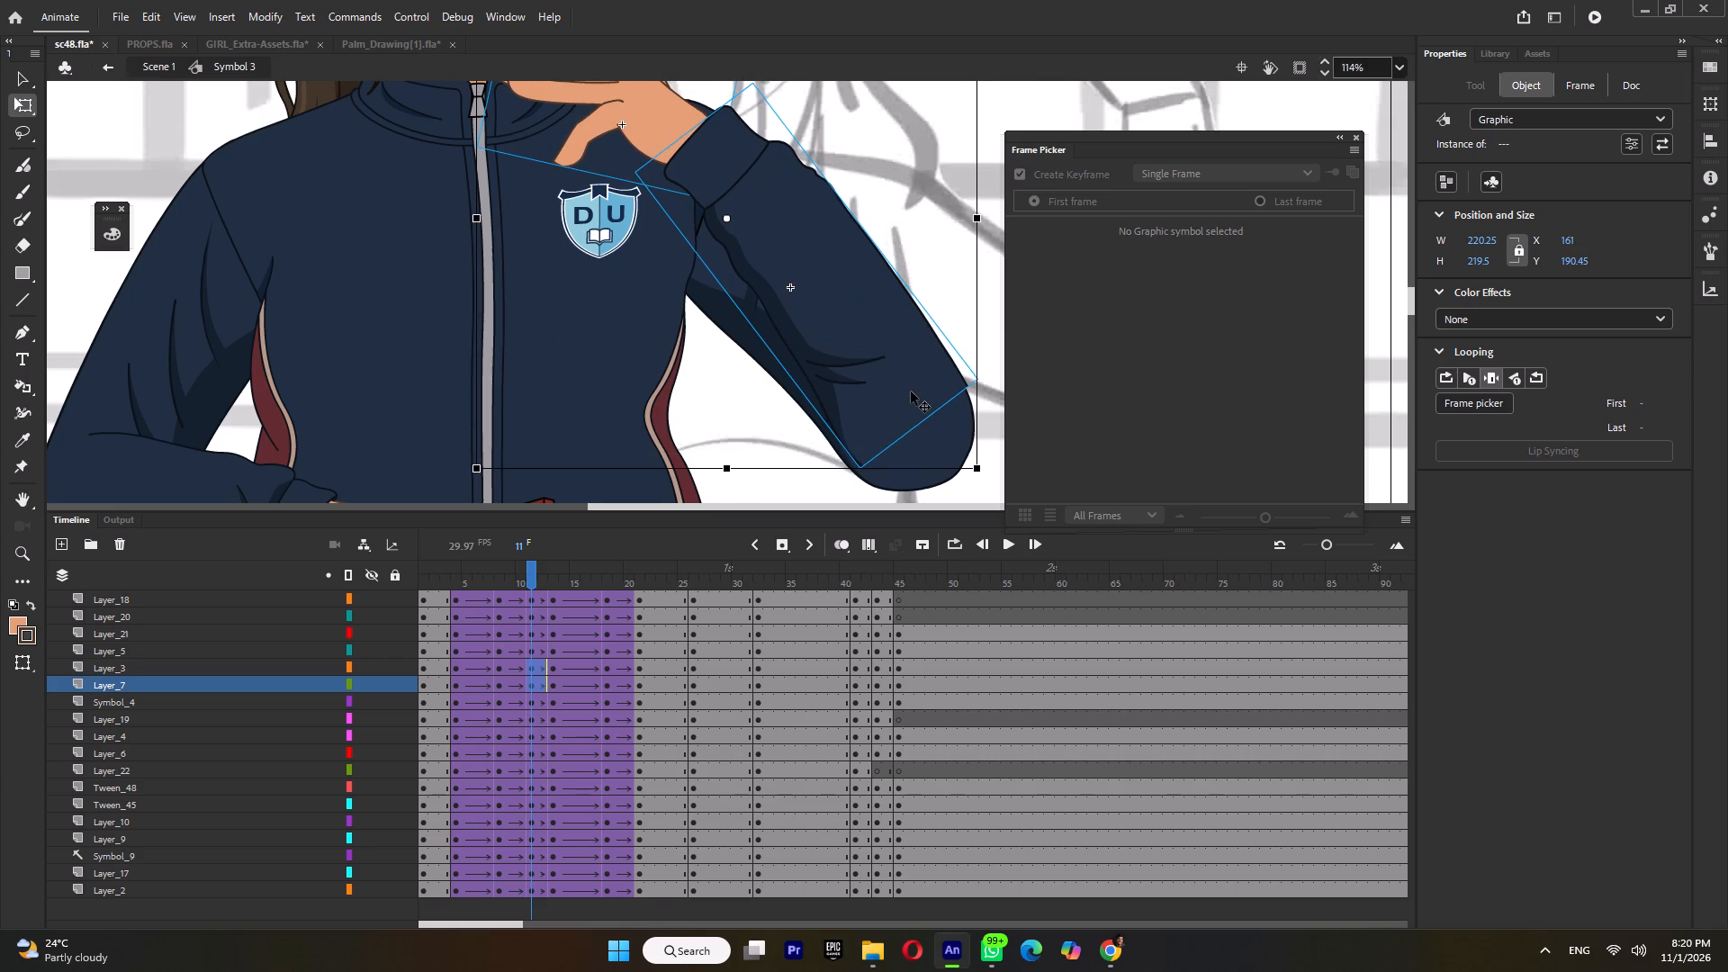
key("Left")
key("Left")
key("Left")
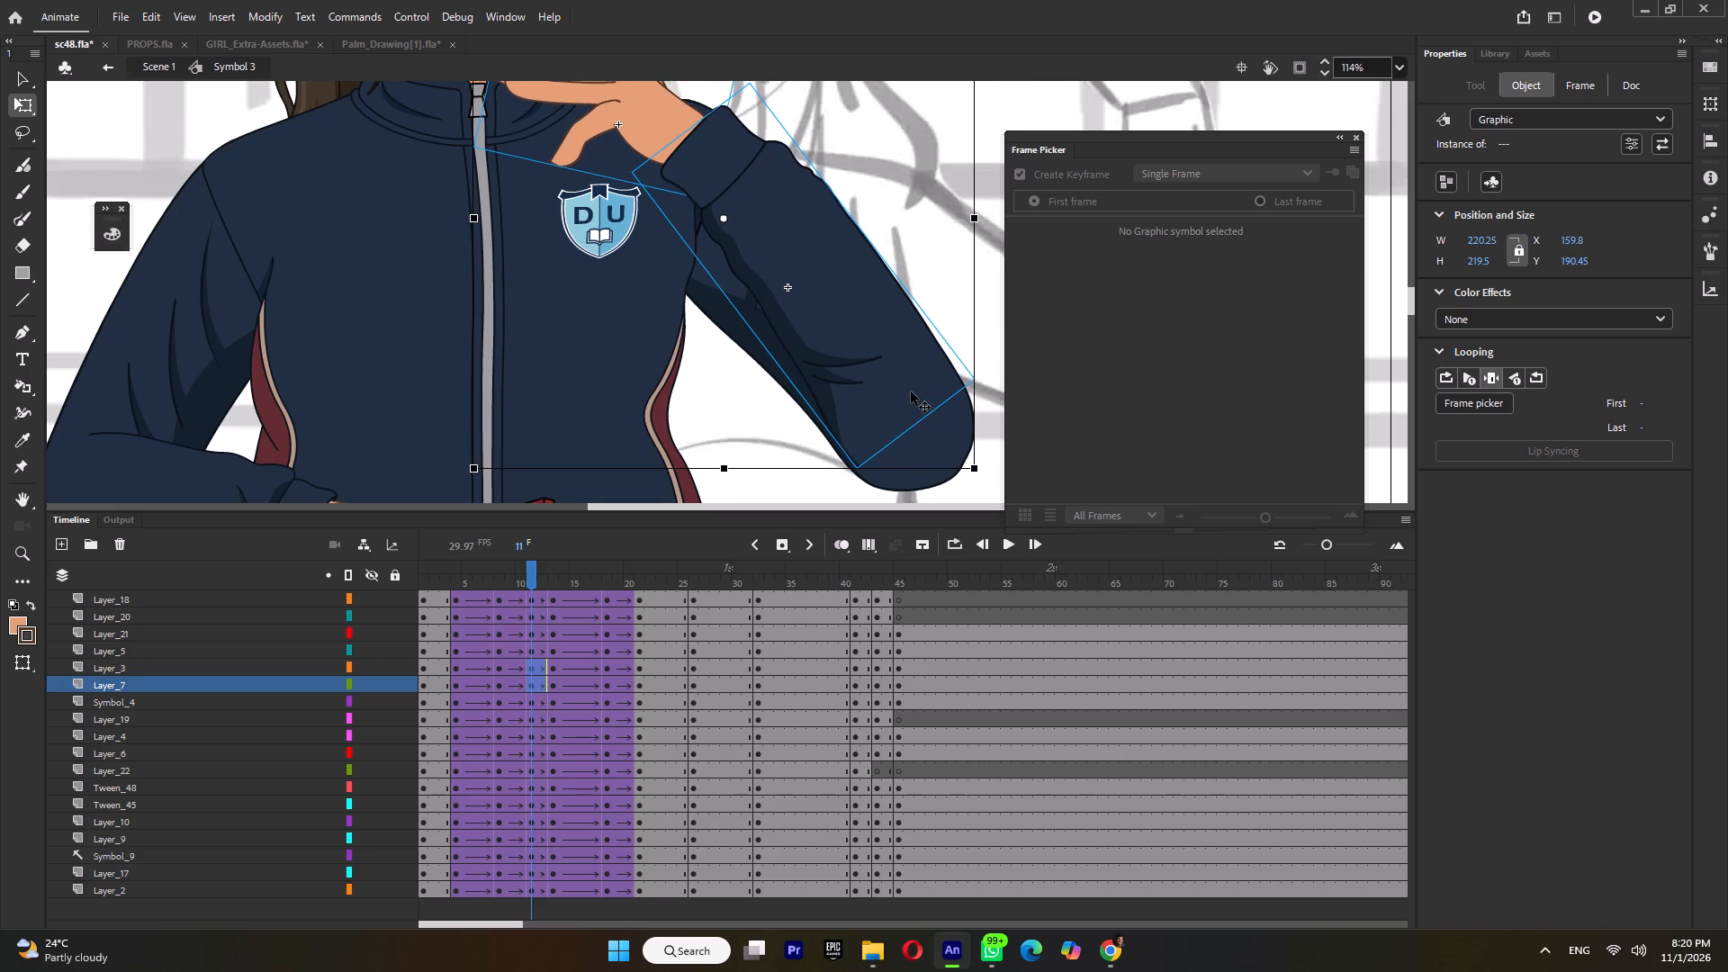
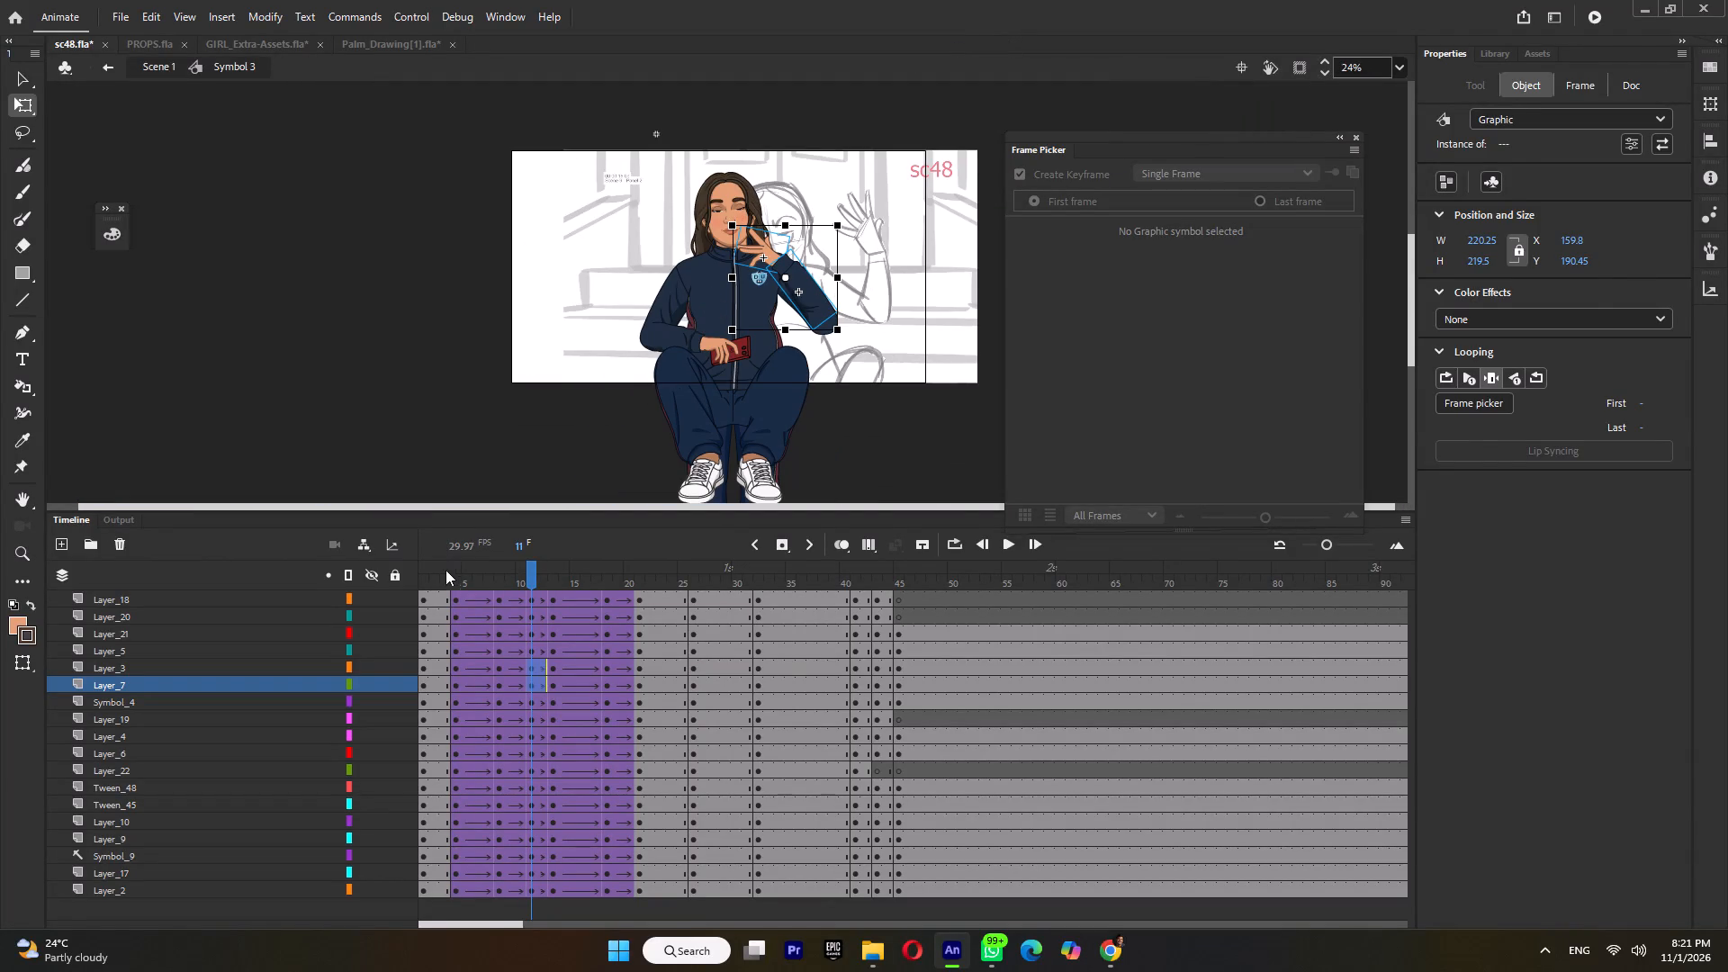
Play back the arm raise several times, starting around frames 3 and 4, to examine its timing.
left_click(445, 571)
key("backslash")
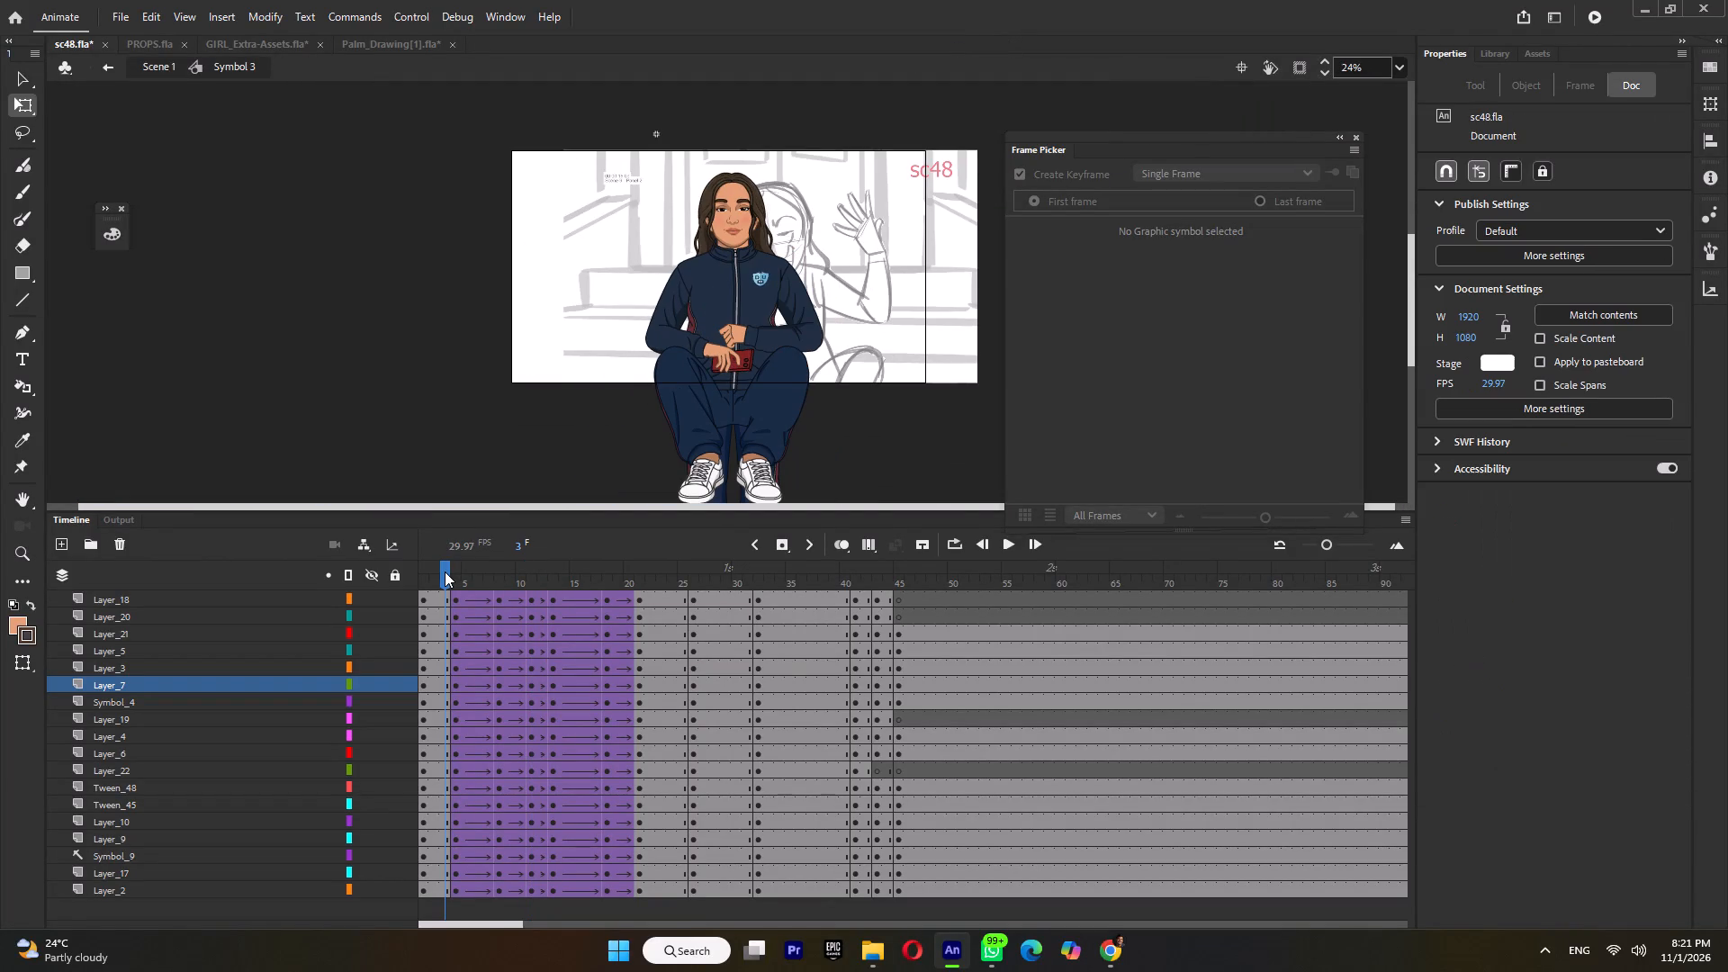
key("Return")
key("Return")
left_click(455, 576)
key("Return")
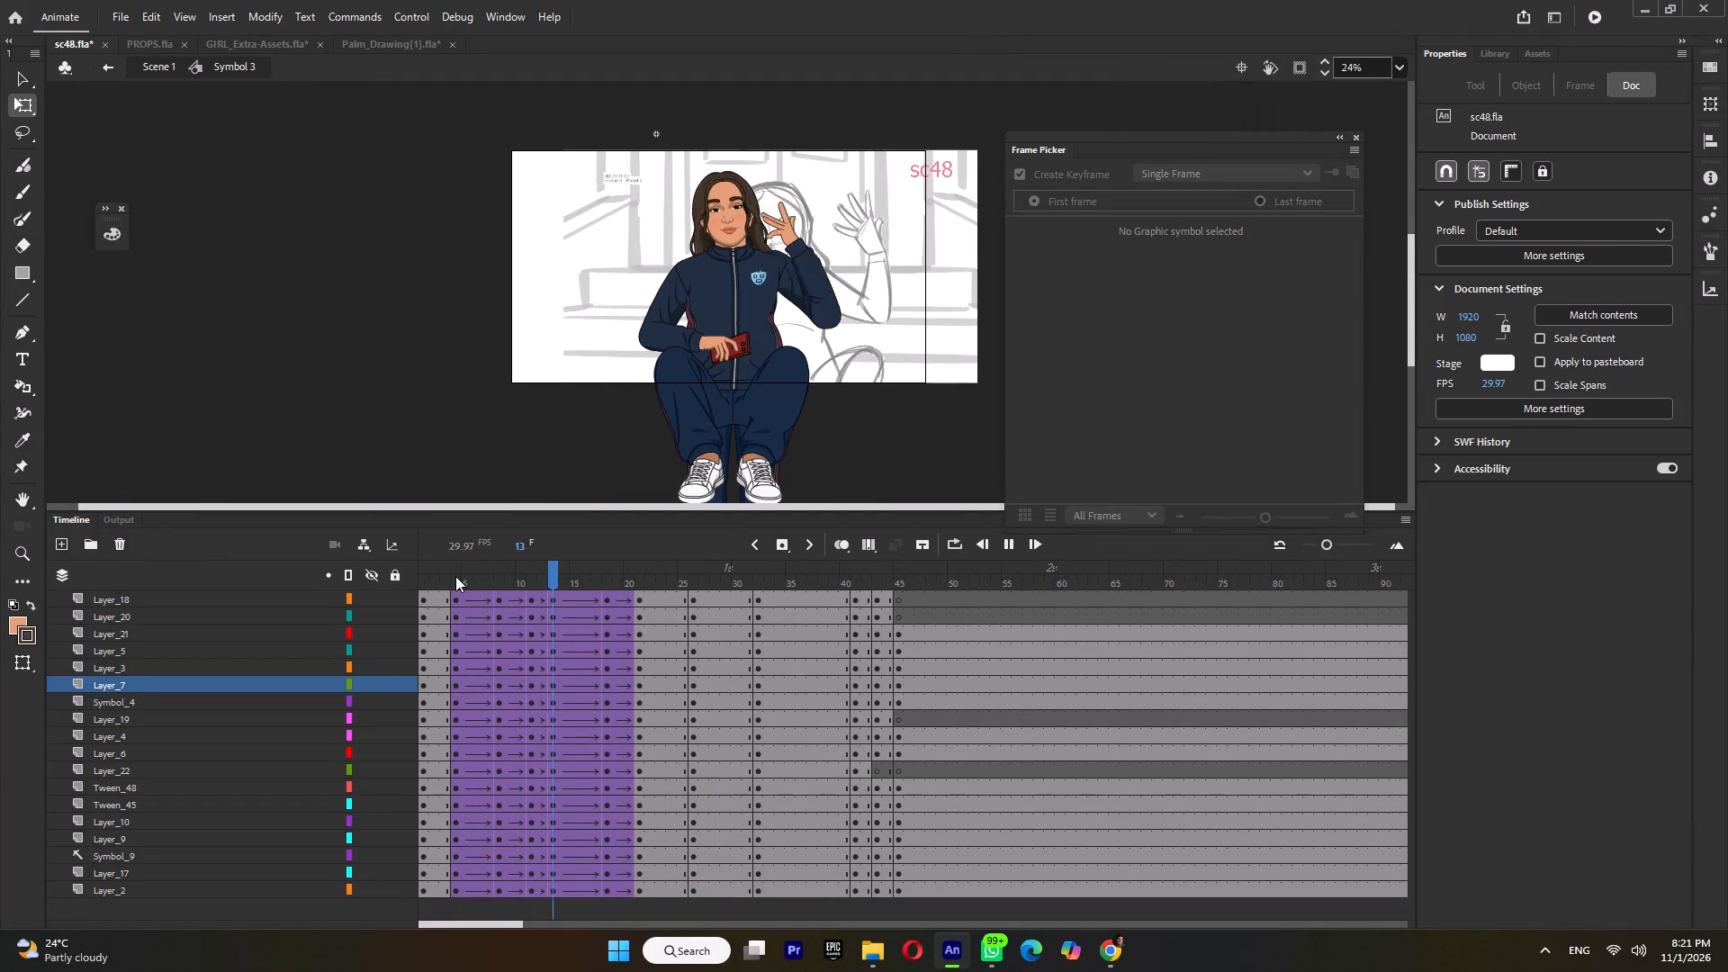
left_click(455, 576)
key("Return")
key("Return")
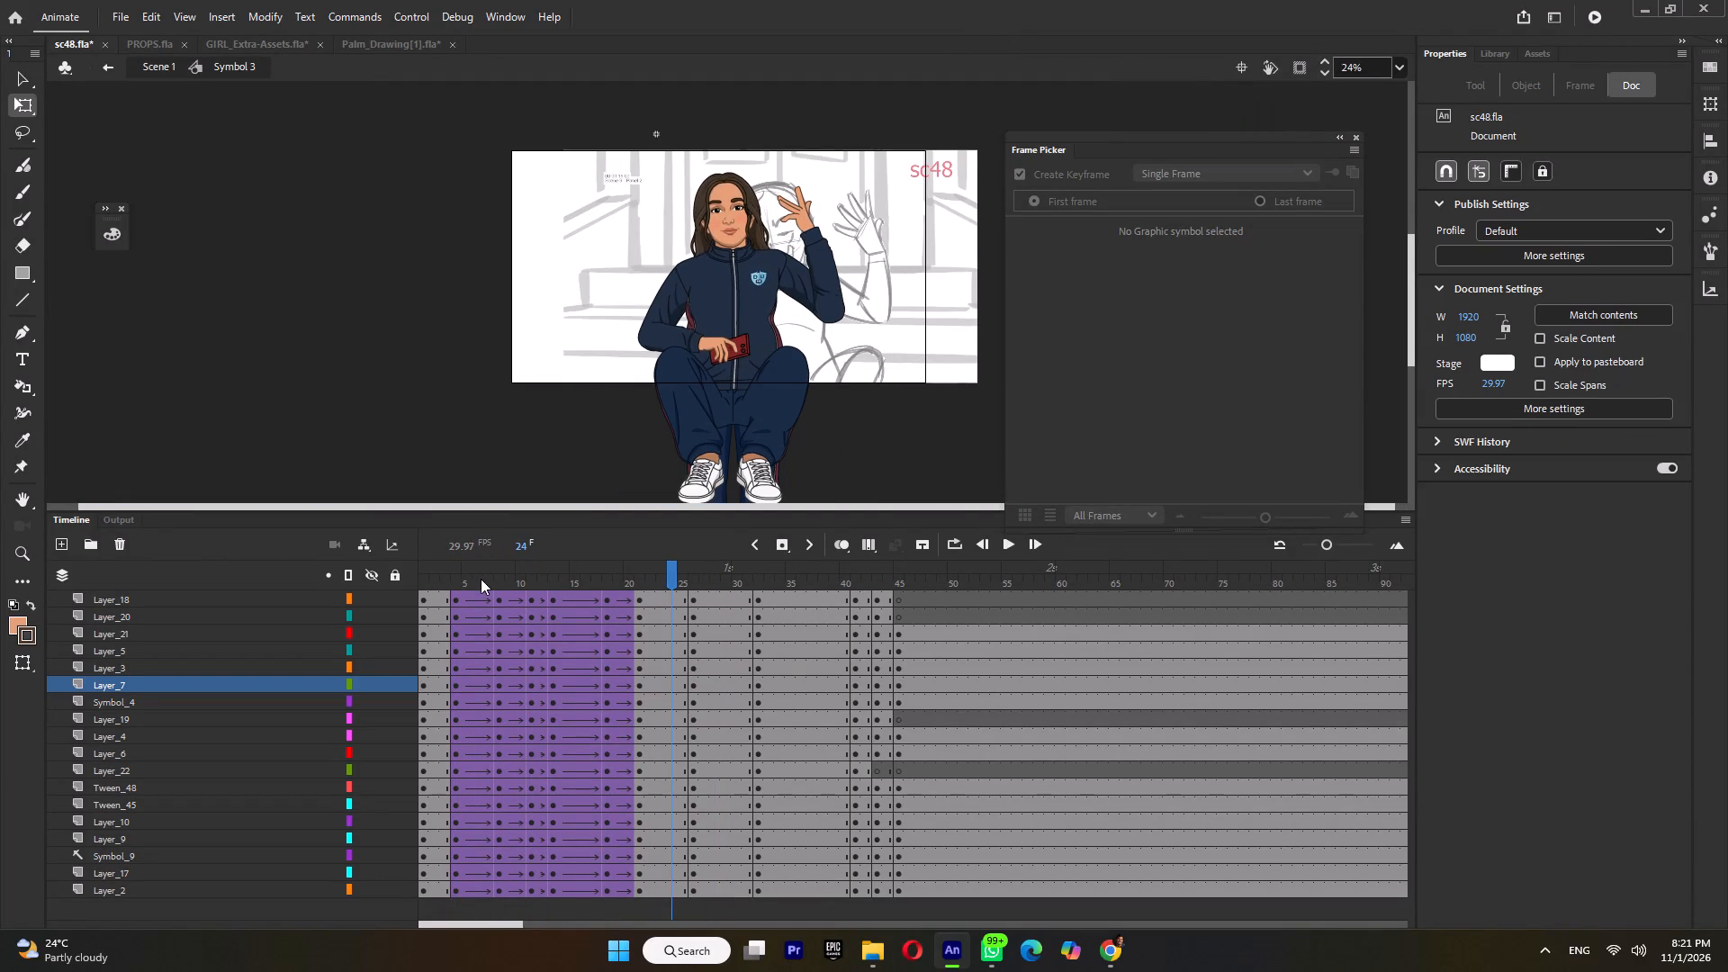
Insert keyframes at frame 6 on all layers and replay the arm raise.
double_click(475, 580)
key("F6")
left_click(446, 575)
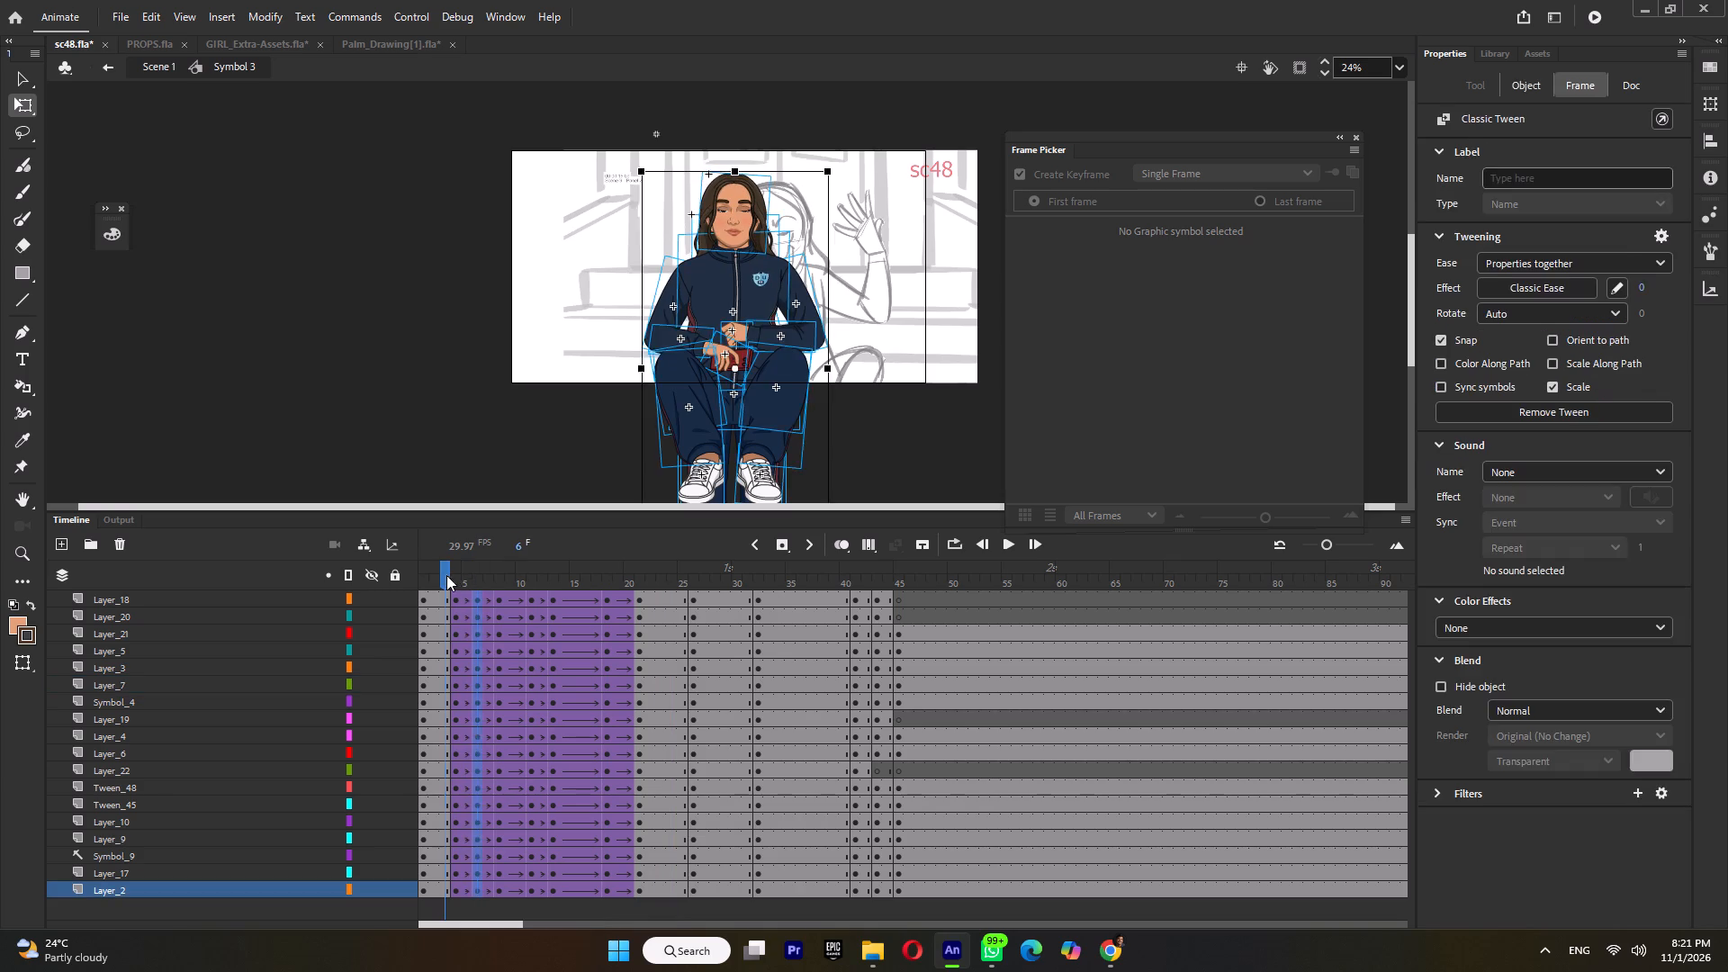
key("Return")
left_click(446, 575)
key("Return")
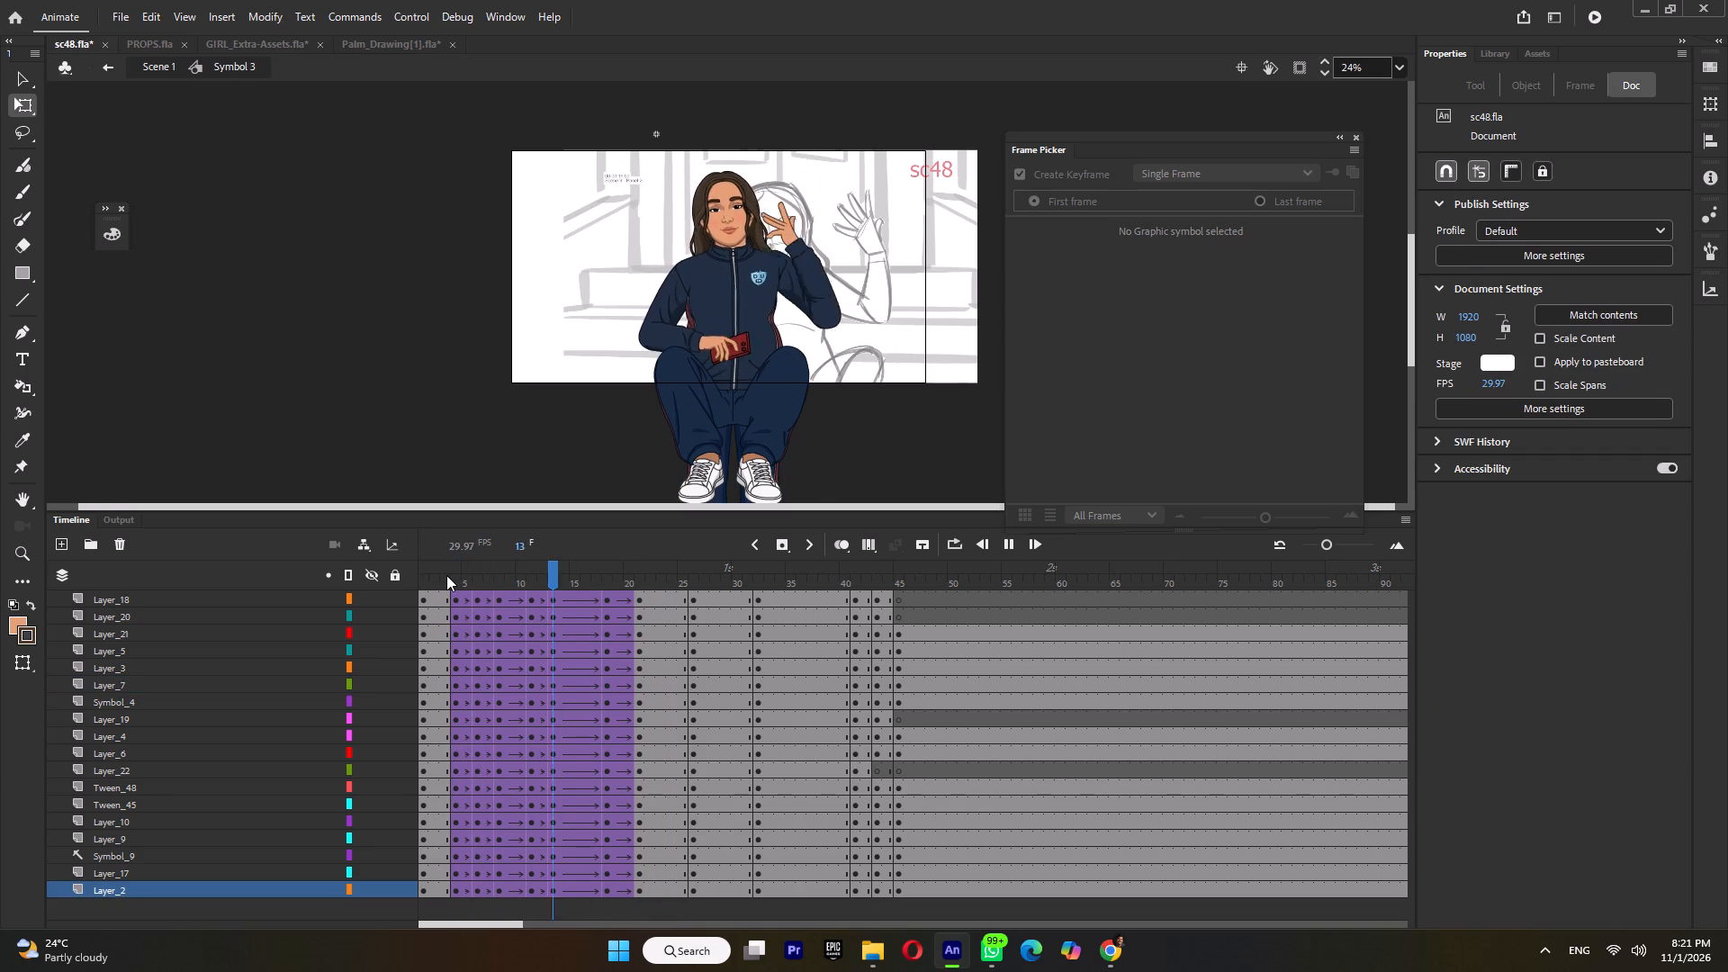
key("Return")
Dismiss the recovery-save dialog and save sc48.fla.
left_click(476, 577)
left_click(454, 578)
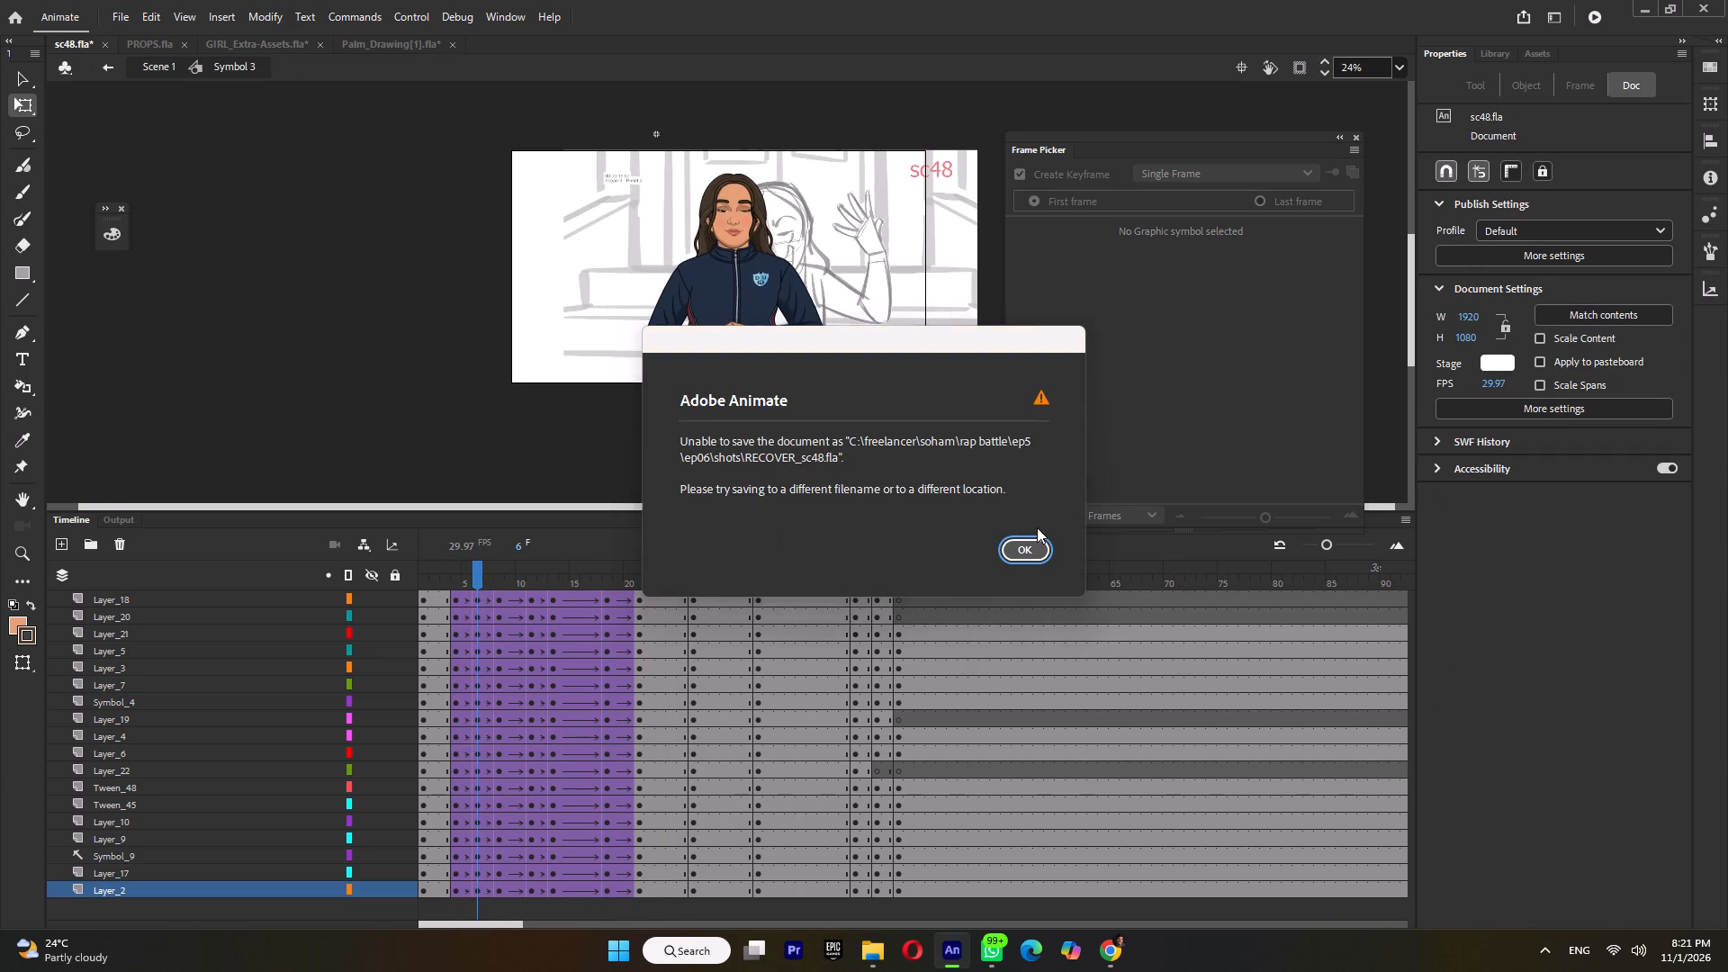
left_click(1027, 549)
key("ctrl+s")
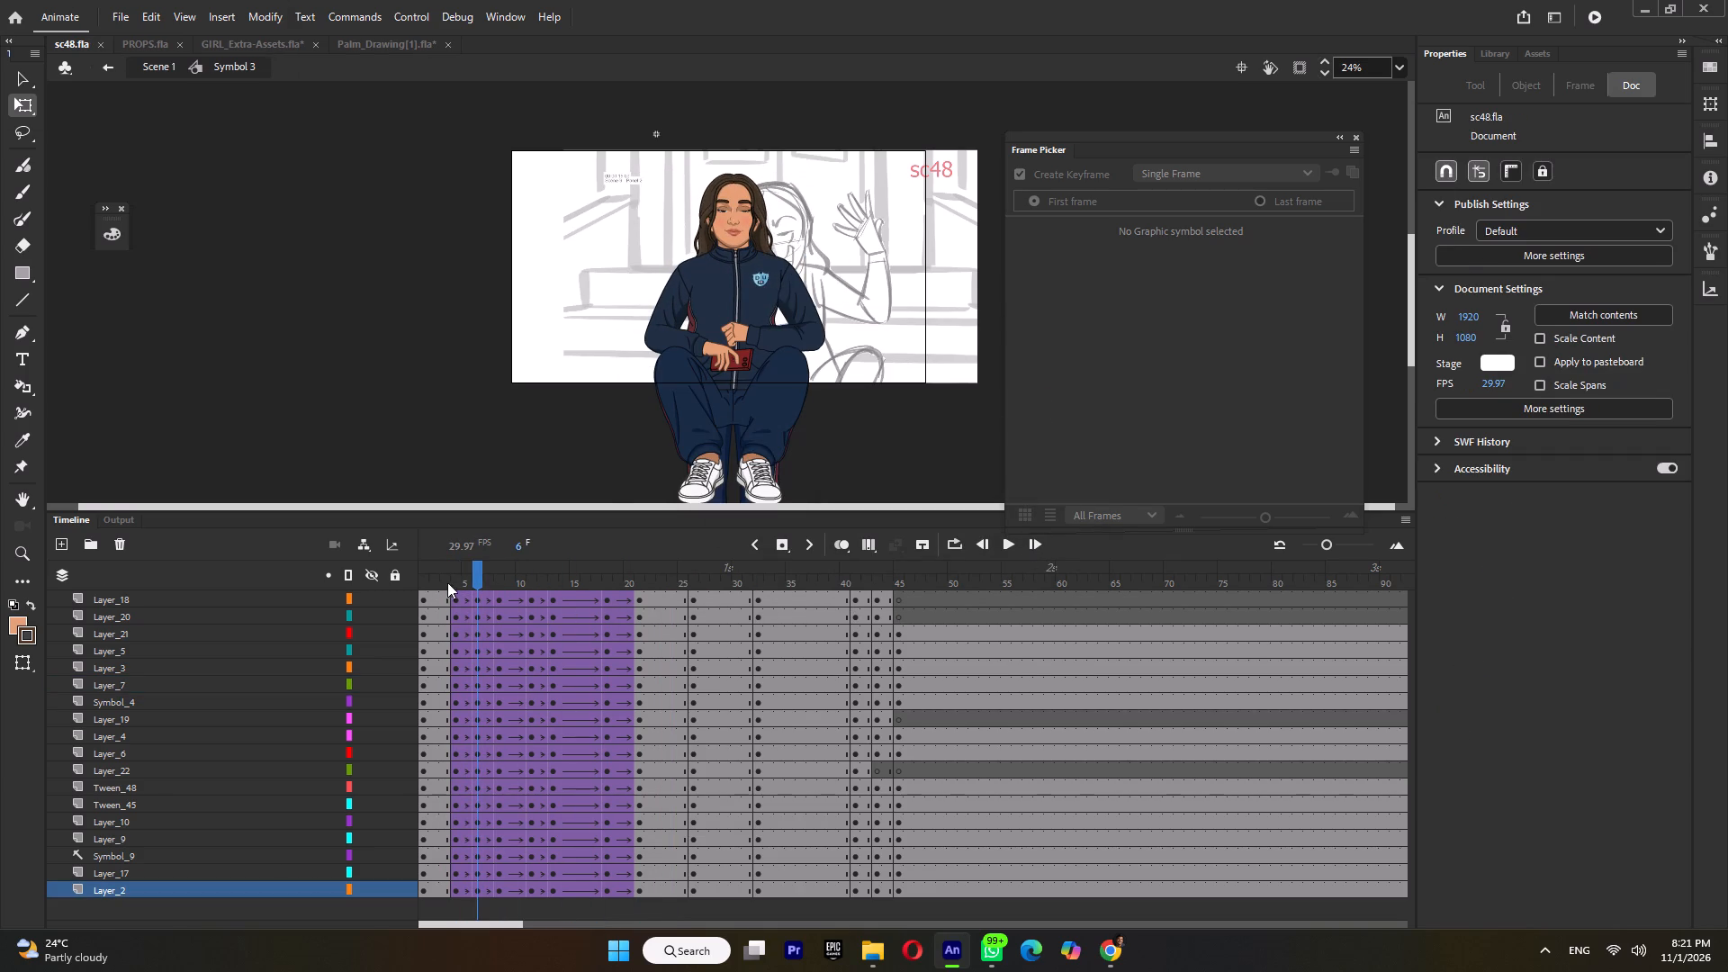
At frames 6 and 8 on Layer_7, rotate the fisted hand slightly counterclockwise about the wrist so it drags behind the arm.
left_click(455, 580)
left_click(478, 583)
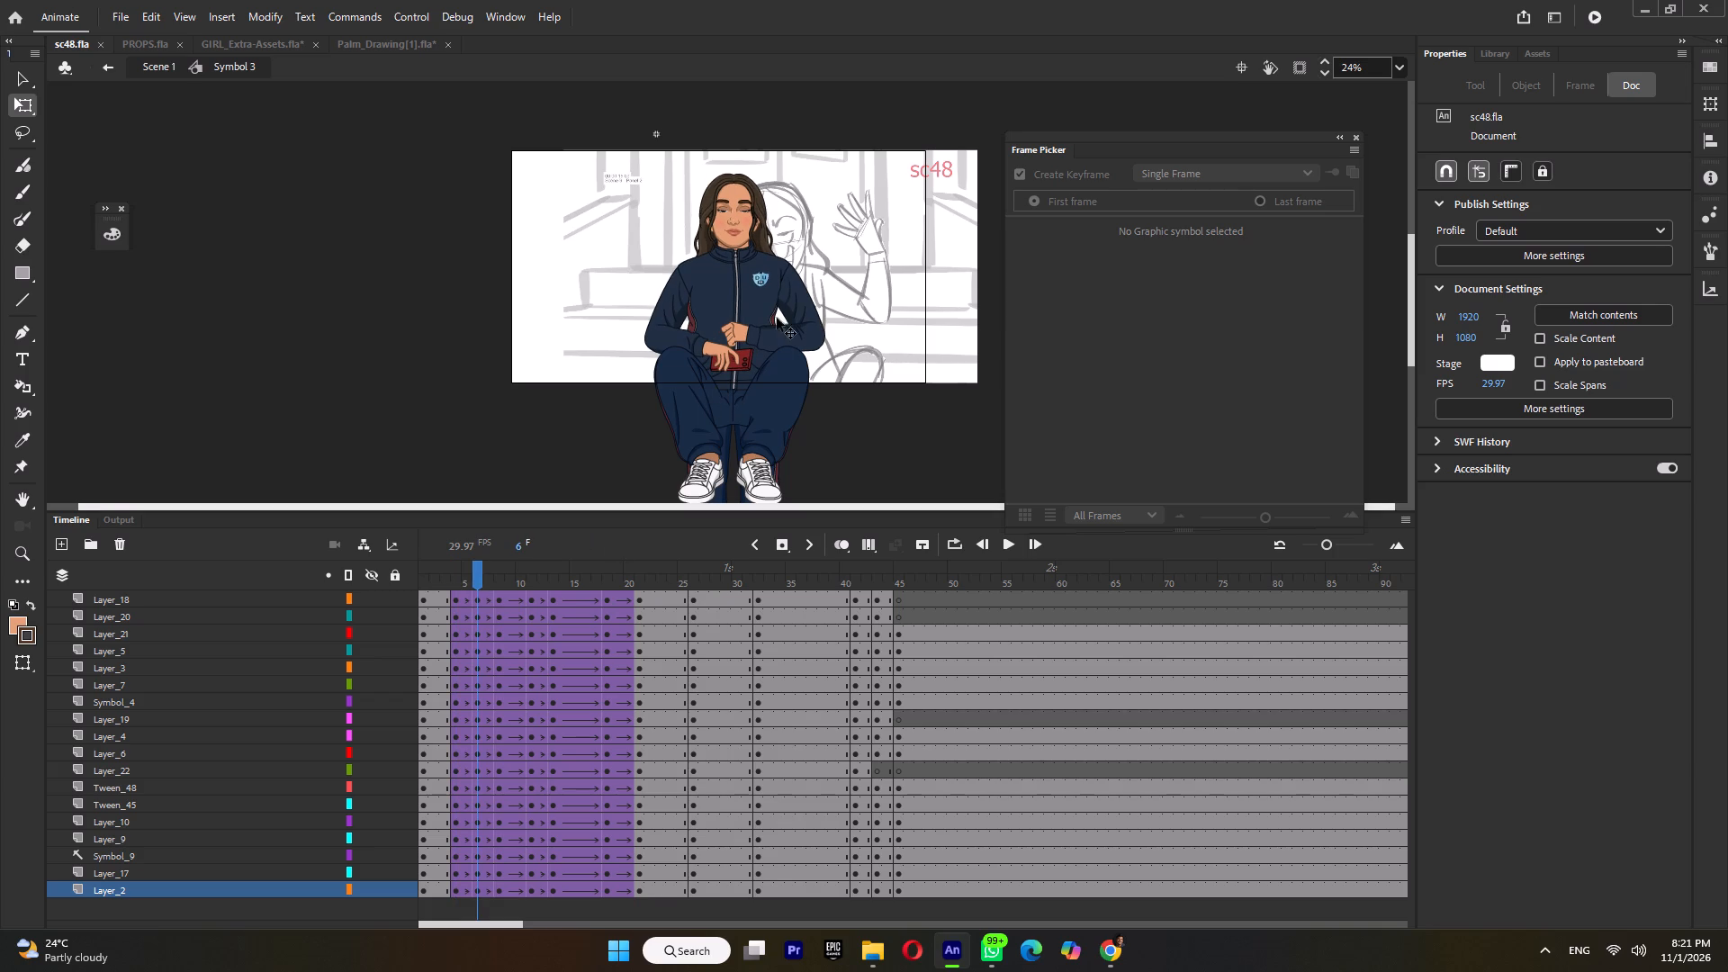
left_click(731, 328)
scroll(734, 346, "up", 9, "ctrl")
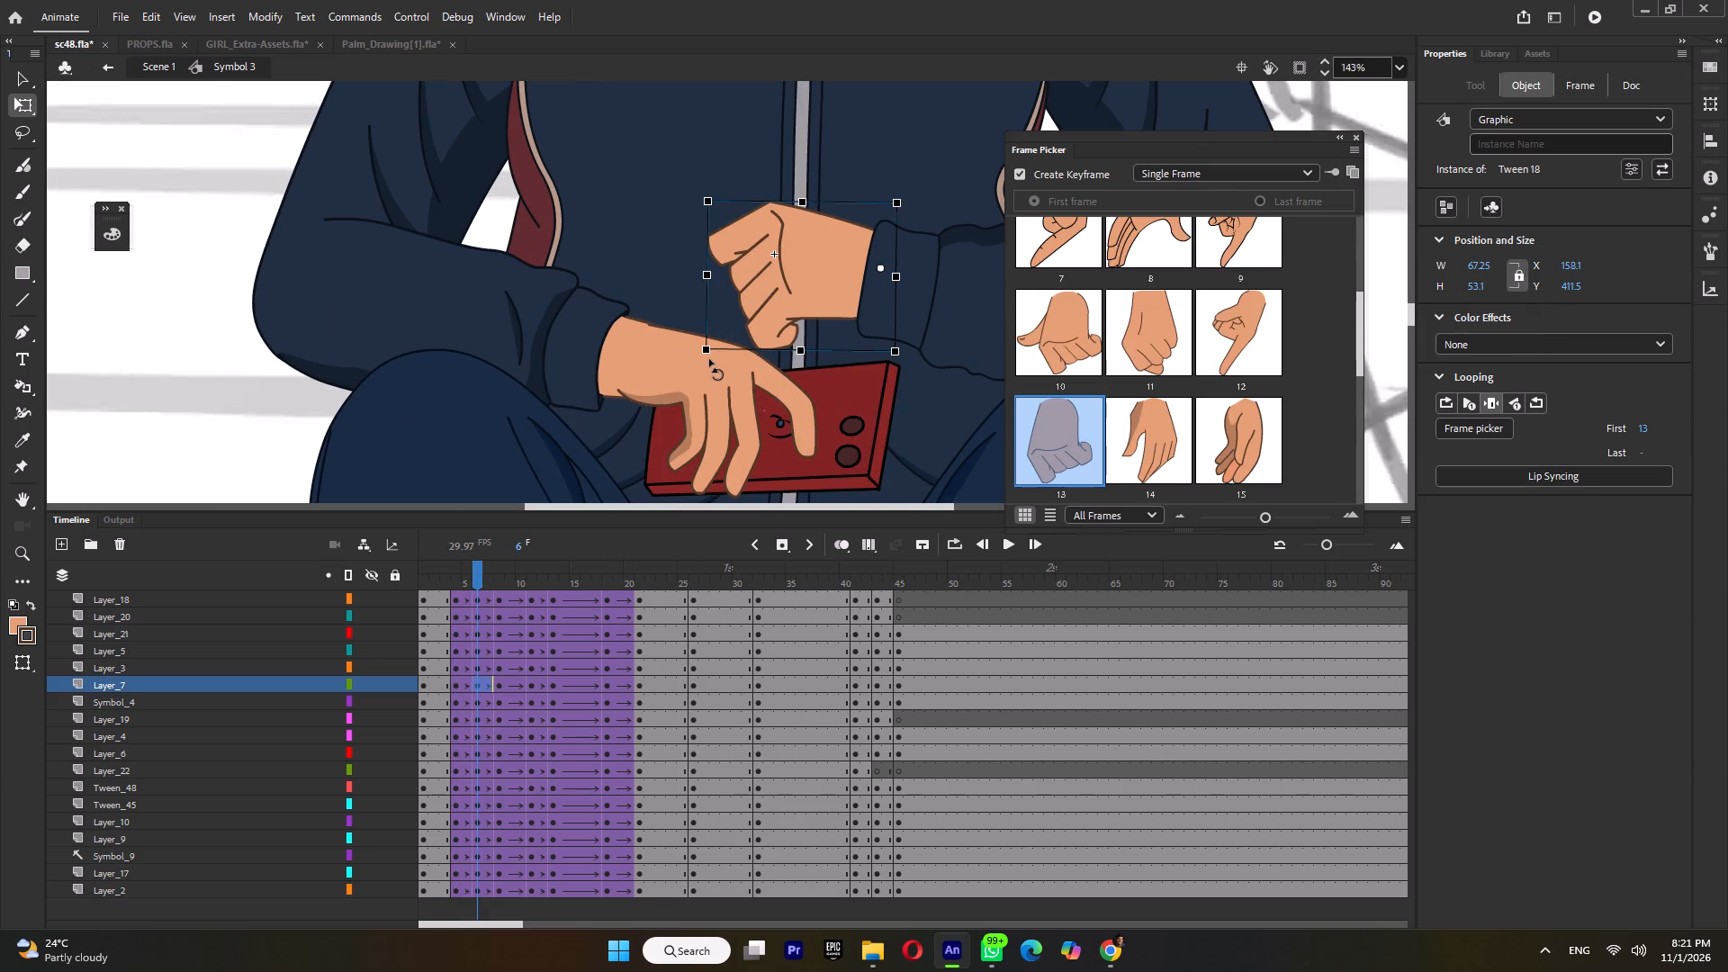
left_click_drag(704, 359, 704, 383)
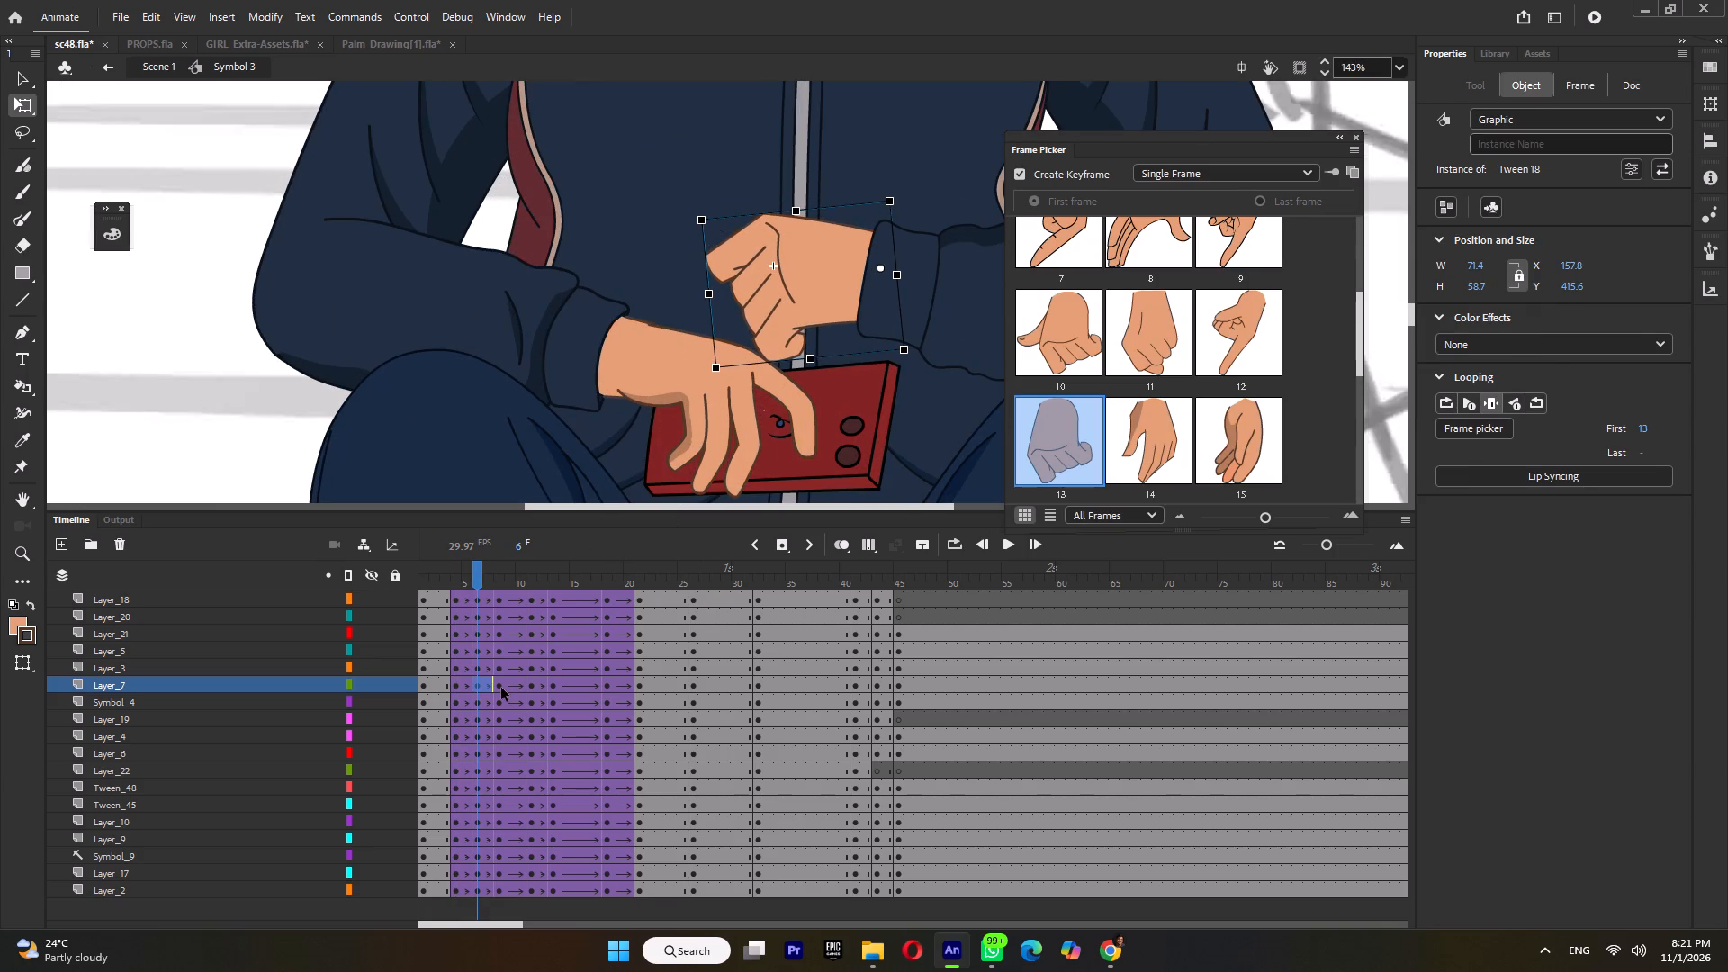
left_click(501, 688)
left_click_drag(708, 342, 715, 380)
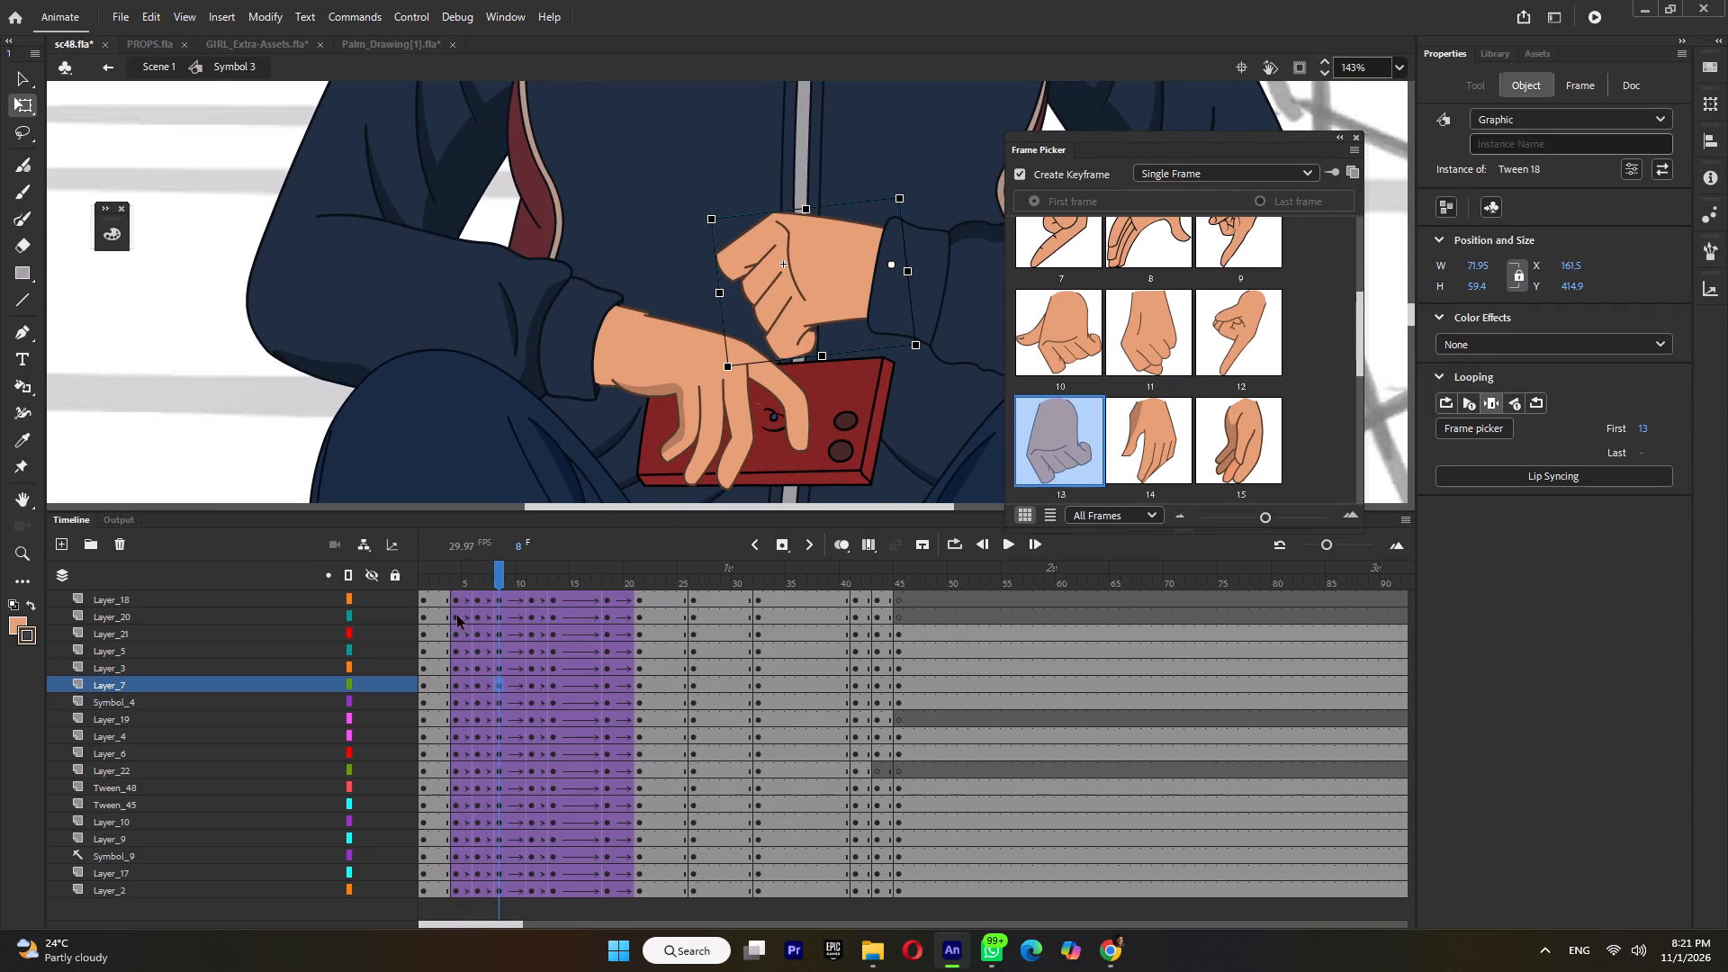
Replay the arm raise and move the keyframes at frame 13 to frame 14 on all layers, checking the timing again.
left_click(519, 573)
left_click(529, 575)
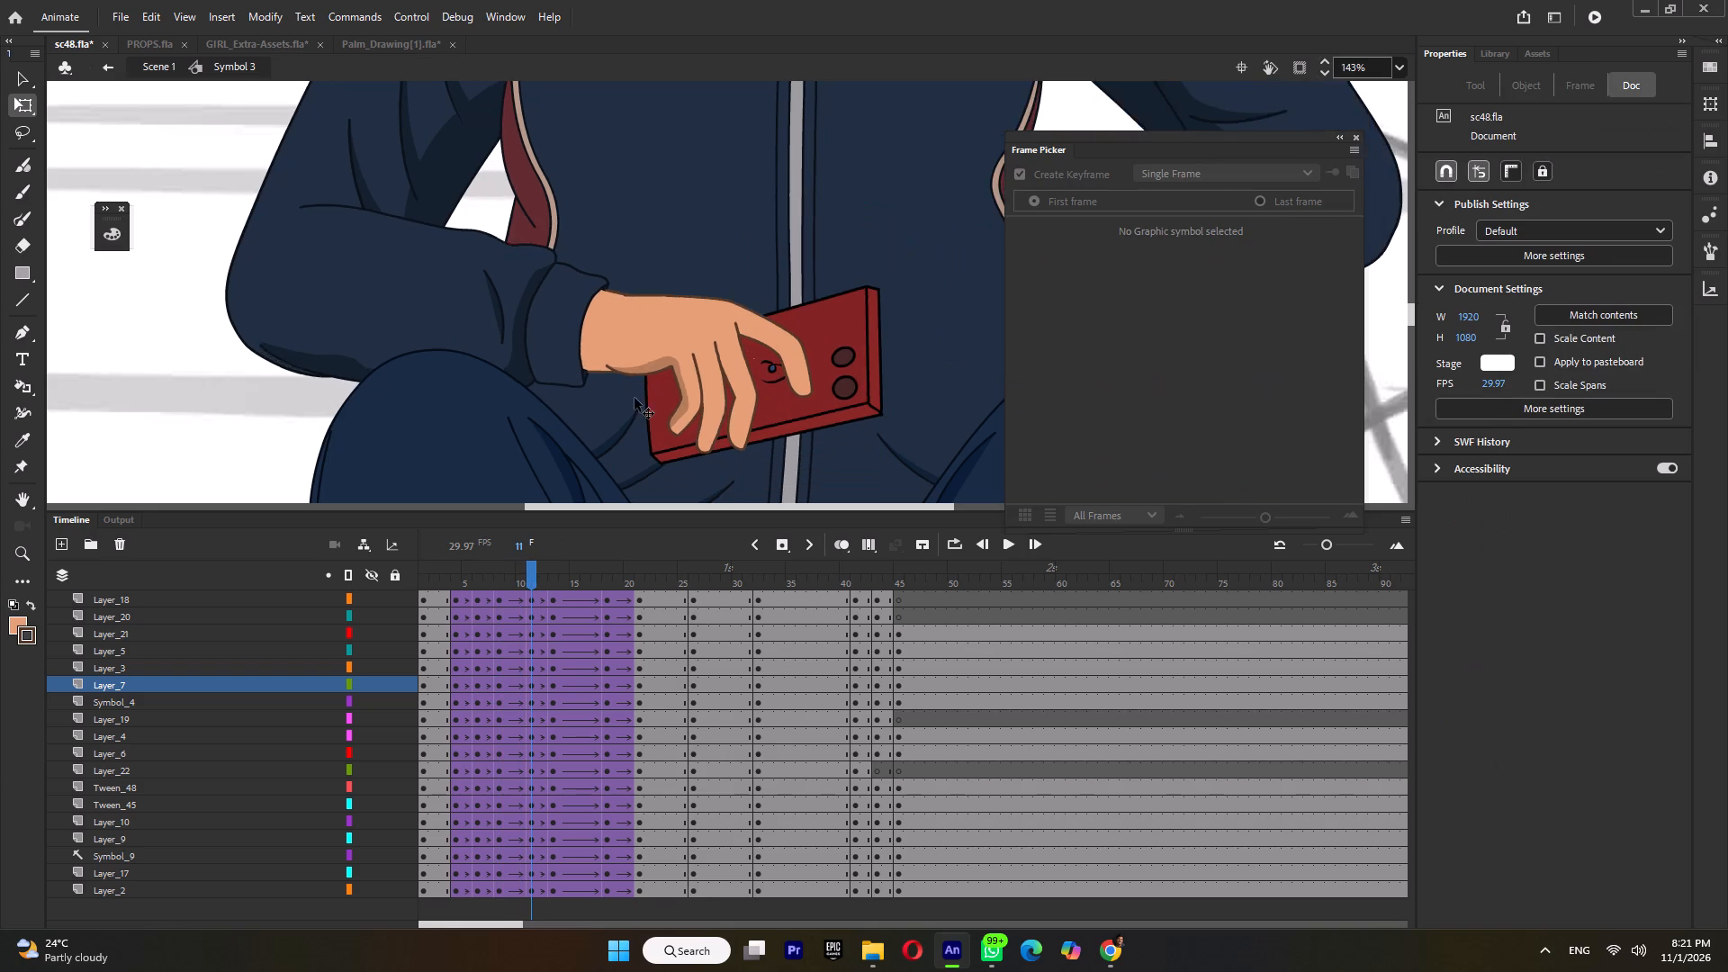
scroll(643, 378, "down", 9, "ctrl")
left_click(452, 577)
key("Return")
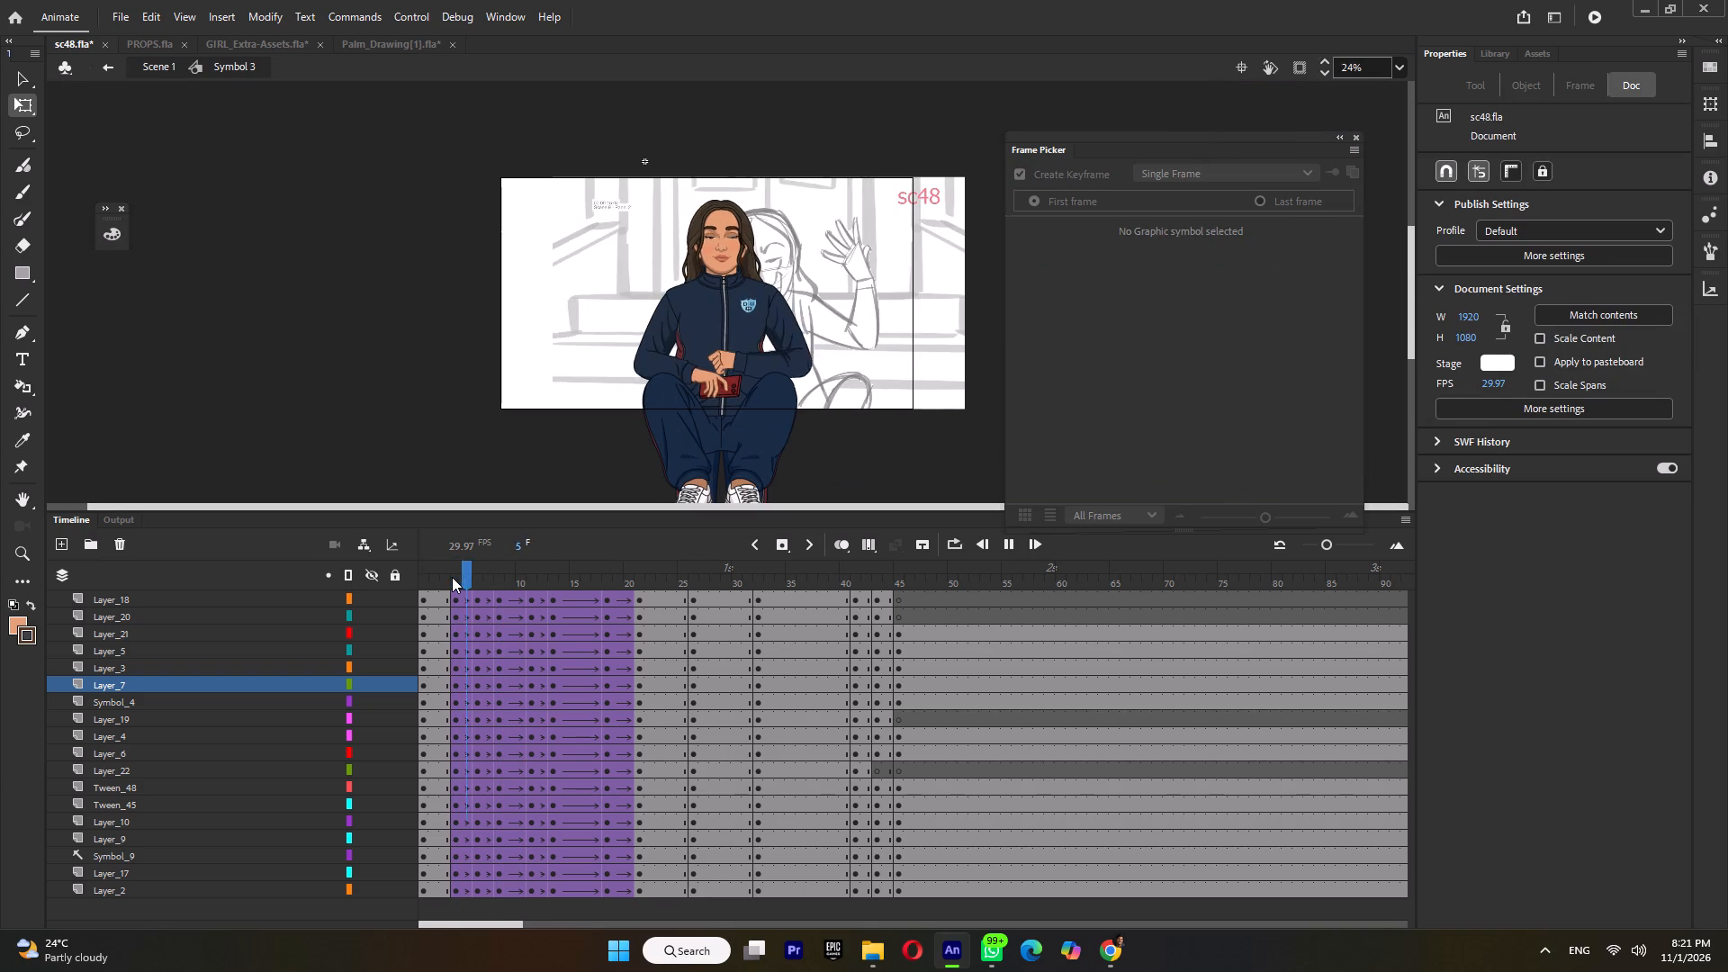
key("Return")
double_click(549, 578)
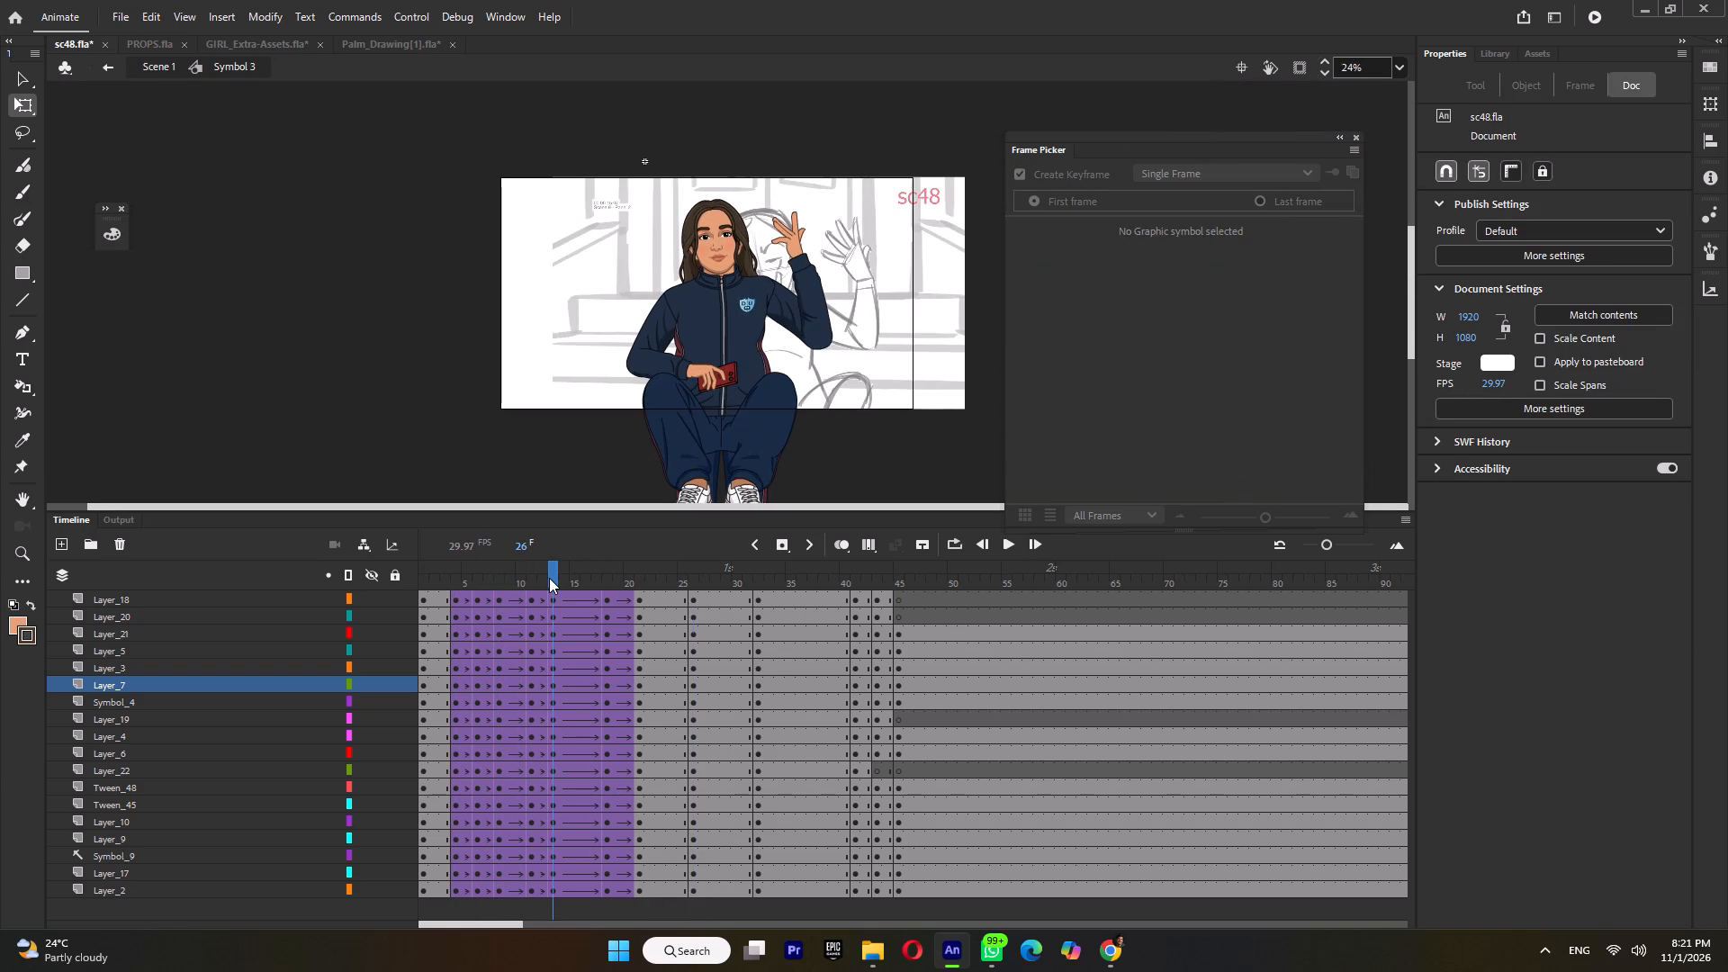
left_click_drag(554, 577, 613, 590)
double_click(550, 571)
left_click_drag(553, 596, 561, 598)
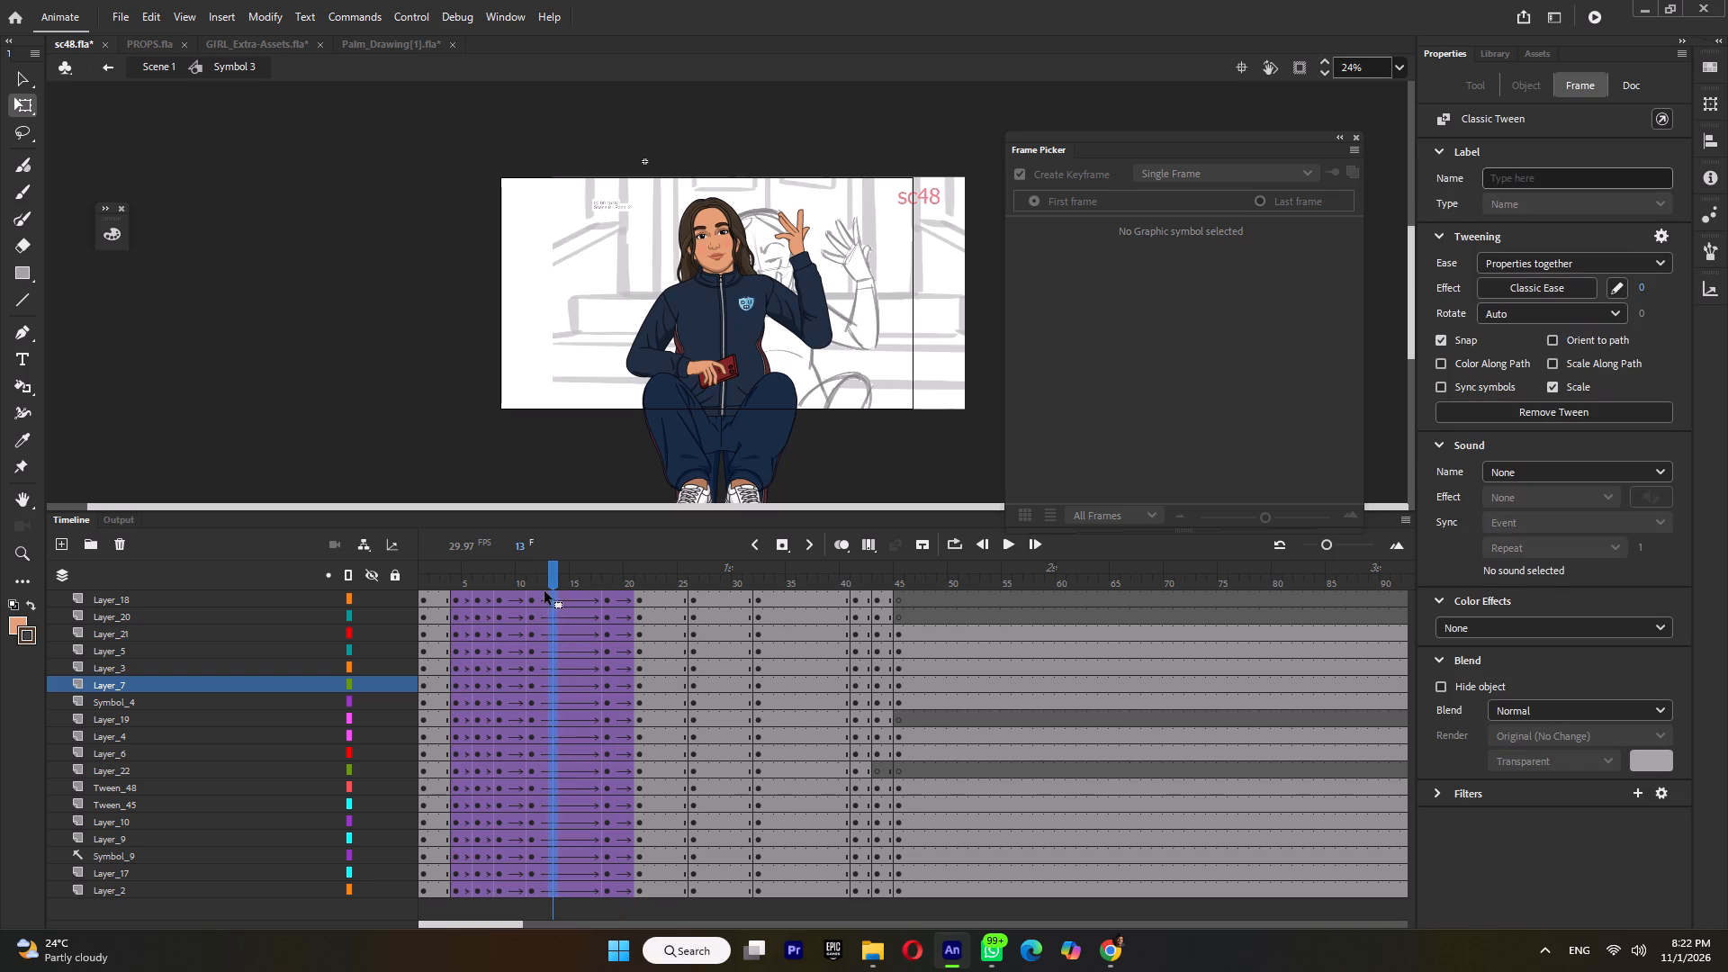
left_click(465, 577)
key("Return")
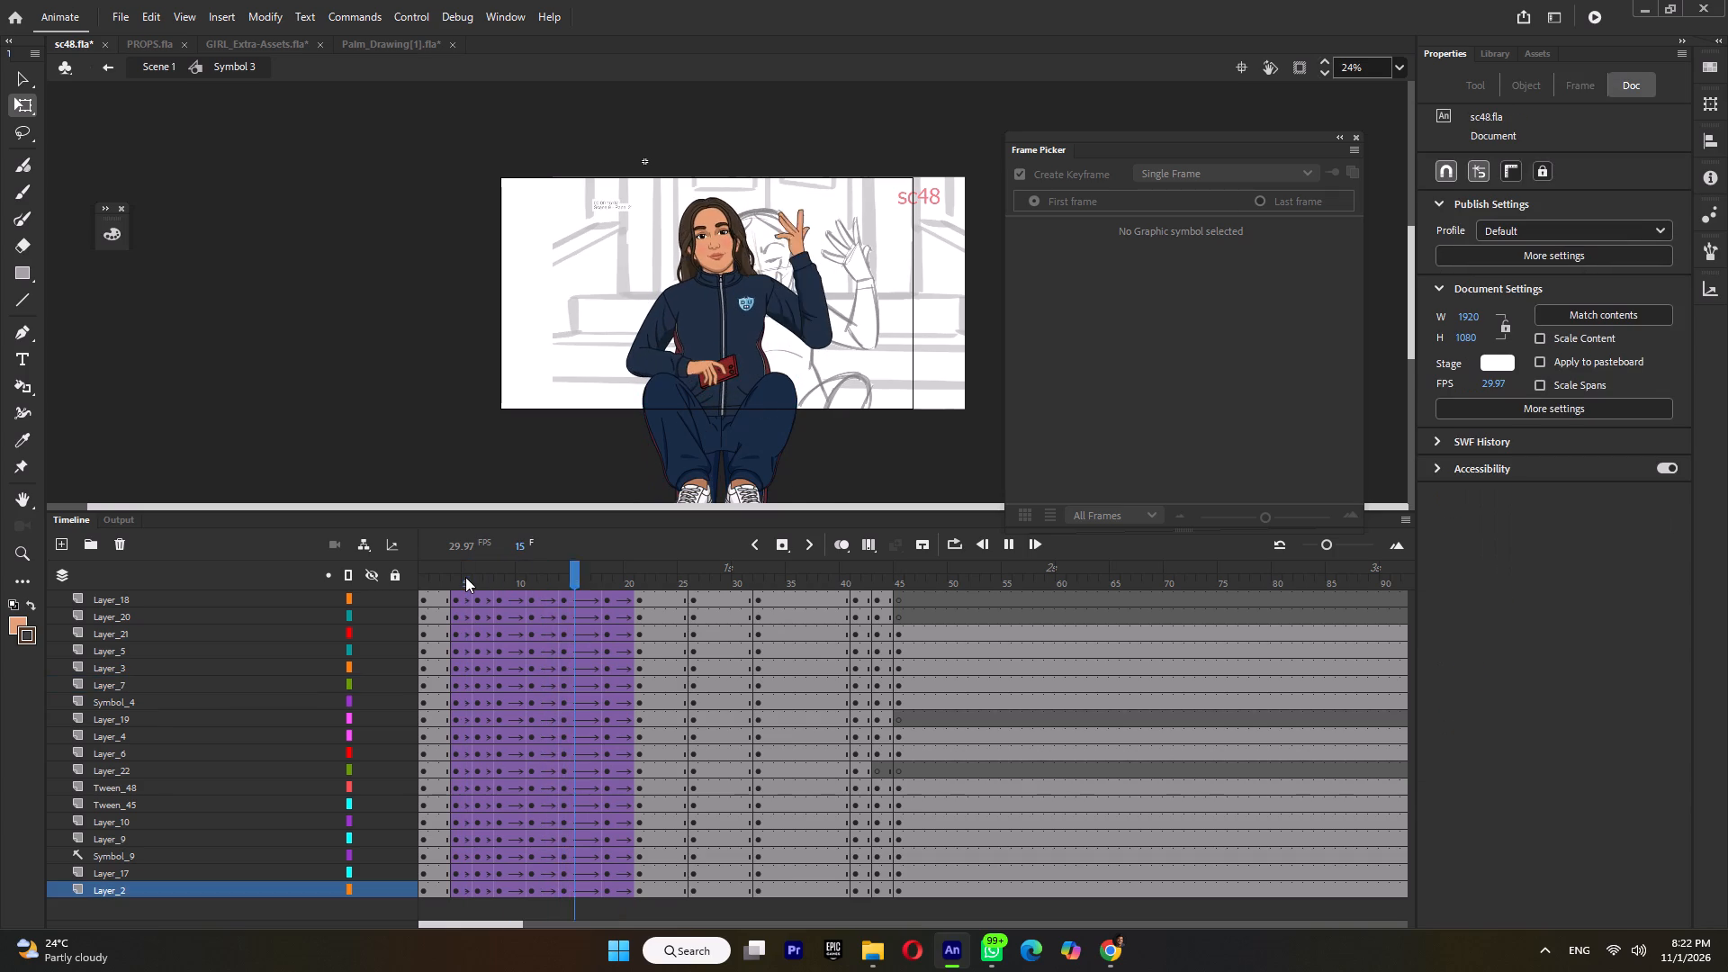
key("Return")
On all layers, replace the keyframes at frame 11 with keyframes at frames 12 and 10.
double_click(535, 575)
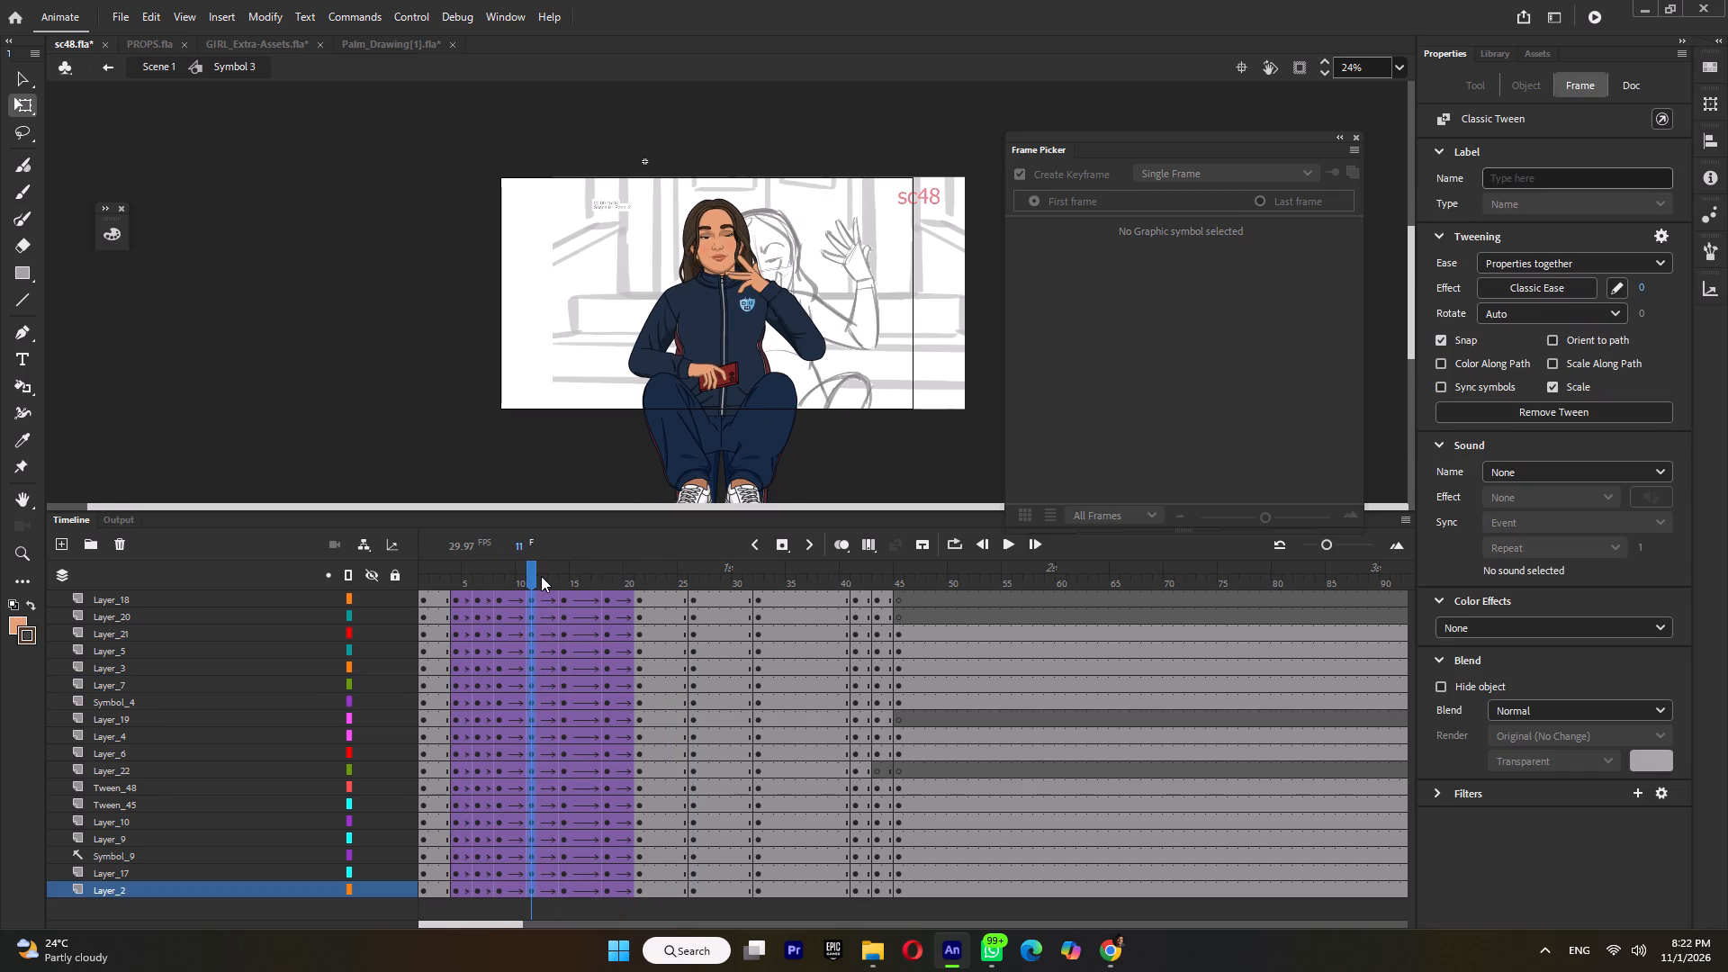
double_click(541, 576)
key("F6")
double_click(532, 573)
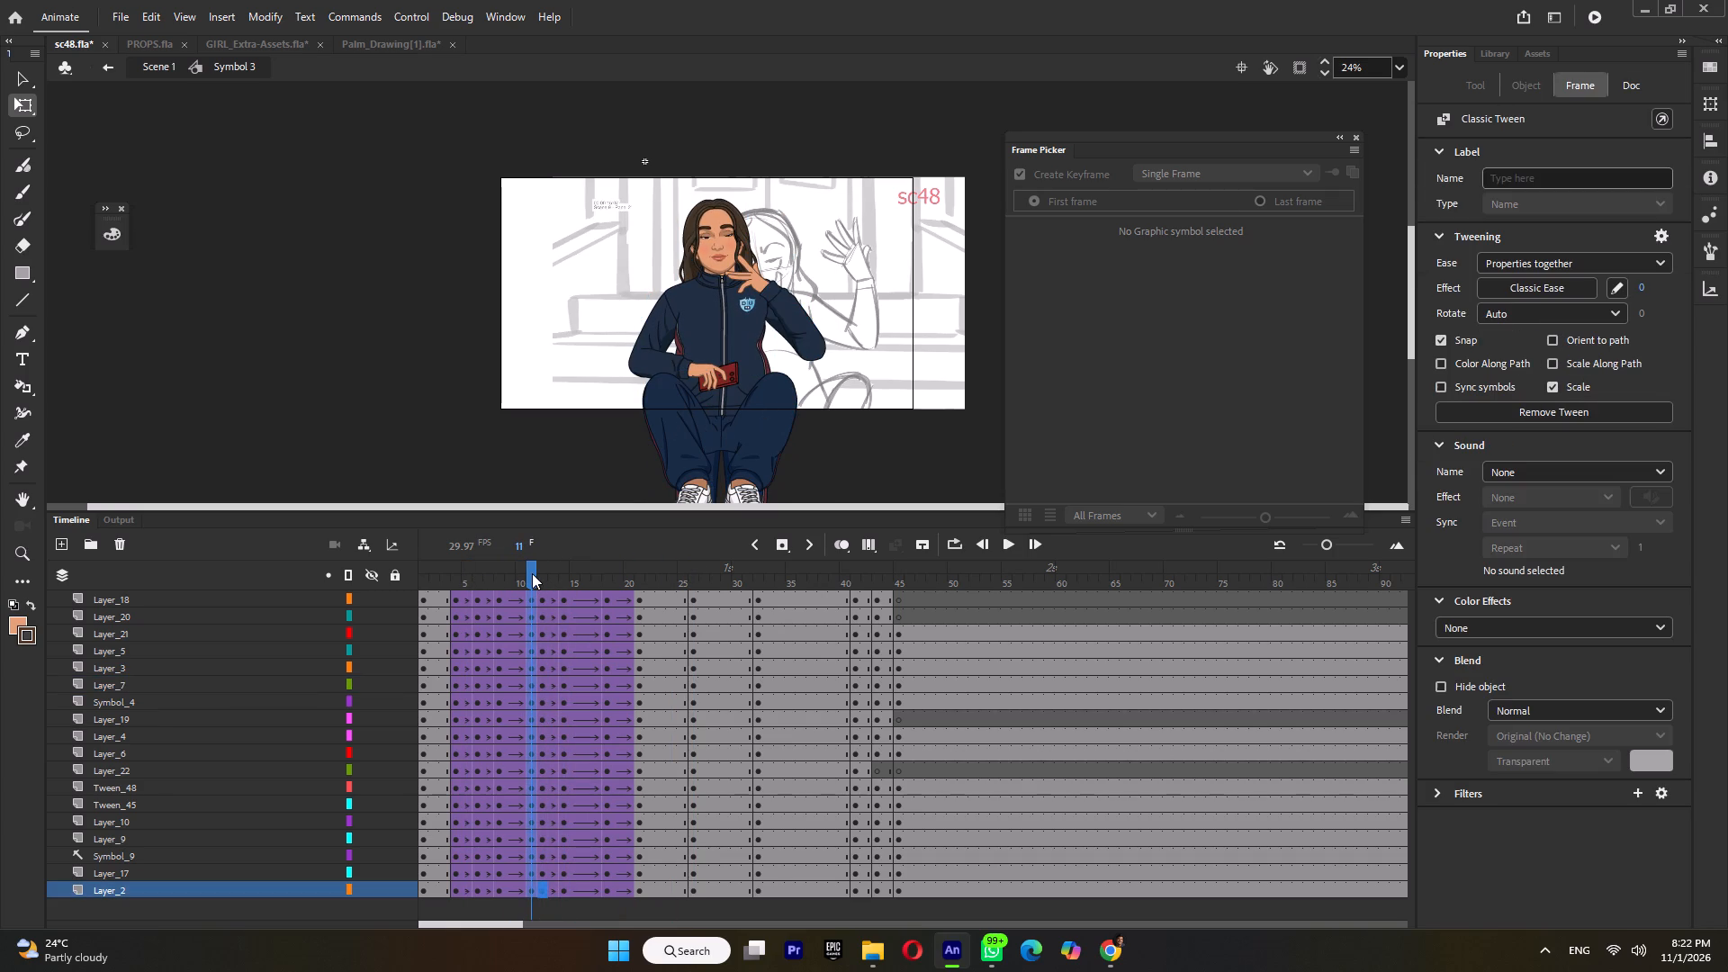
key("shift+F6")
double_click(525, 572)
key("F6")
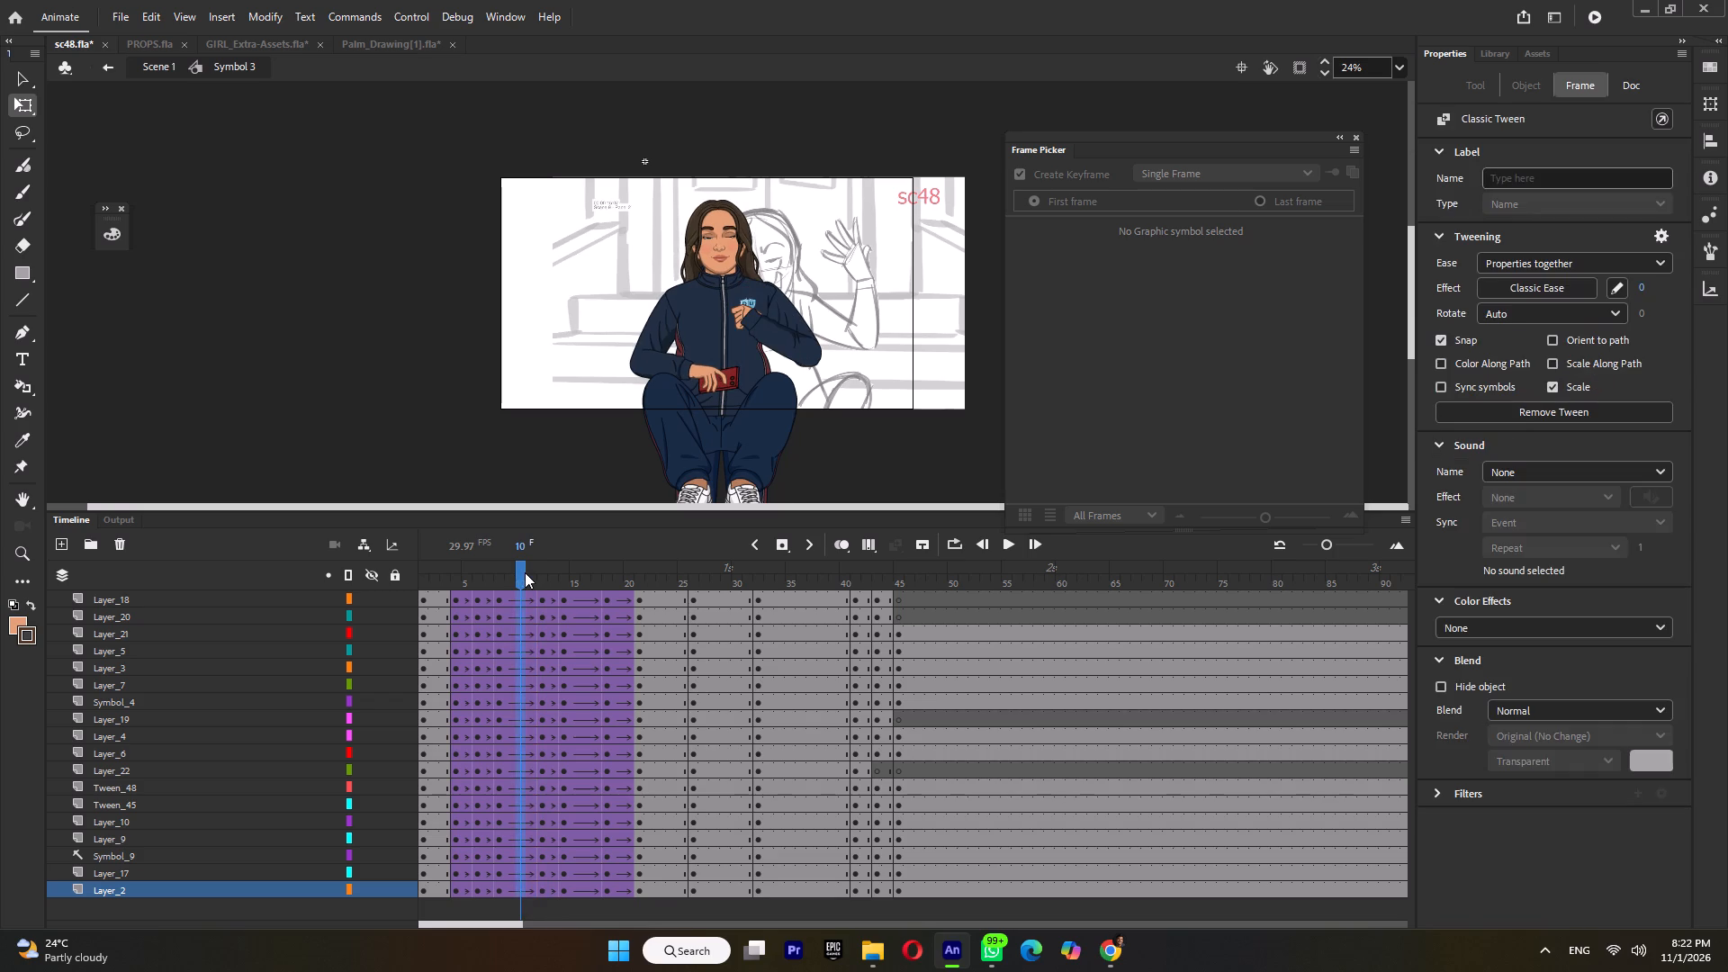
At frame 10 on Layer_7, shift the fisted hand out of the cuff and rotate it clockwise, to about X 192.1, Y 298.2, and save.
left_click(508, 574)
left_click(504, 578)
left_click(518, 575)
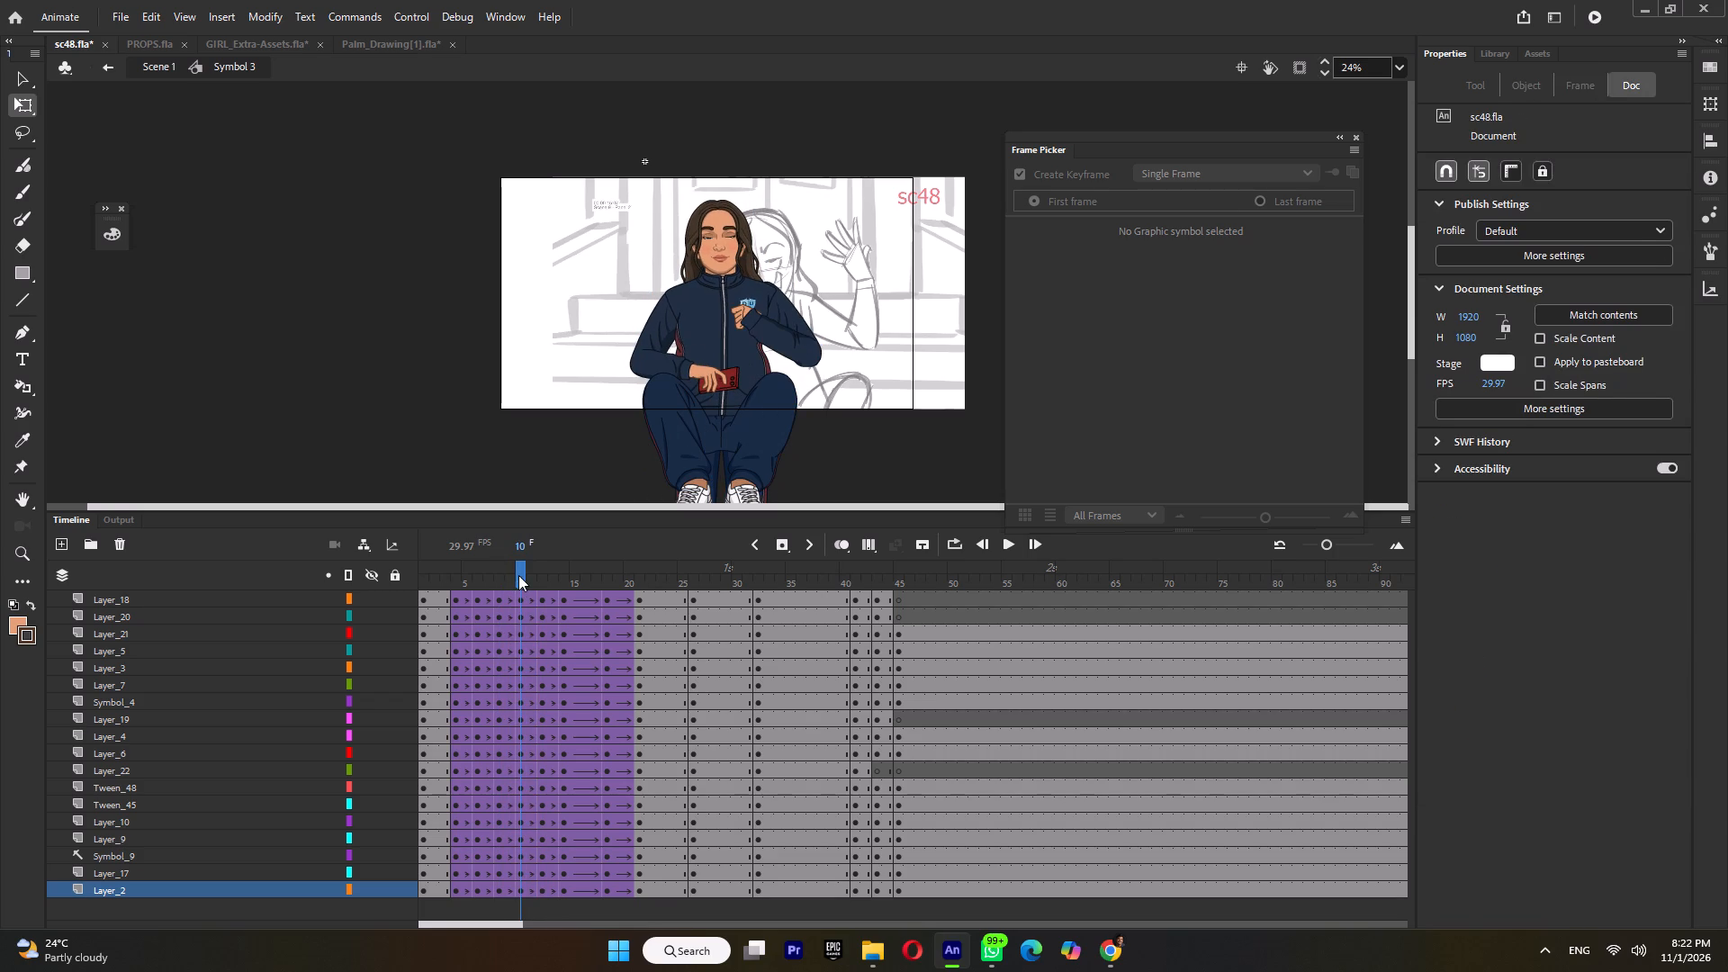
left_click(730, 318)
scroll(742, 318, "up", 5, "ctrl")
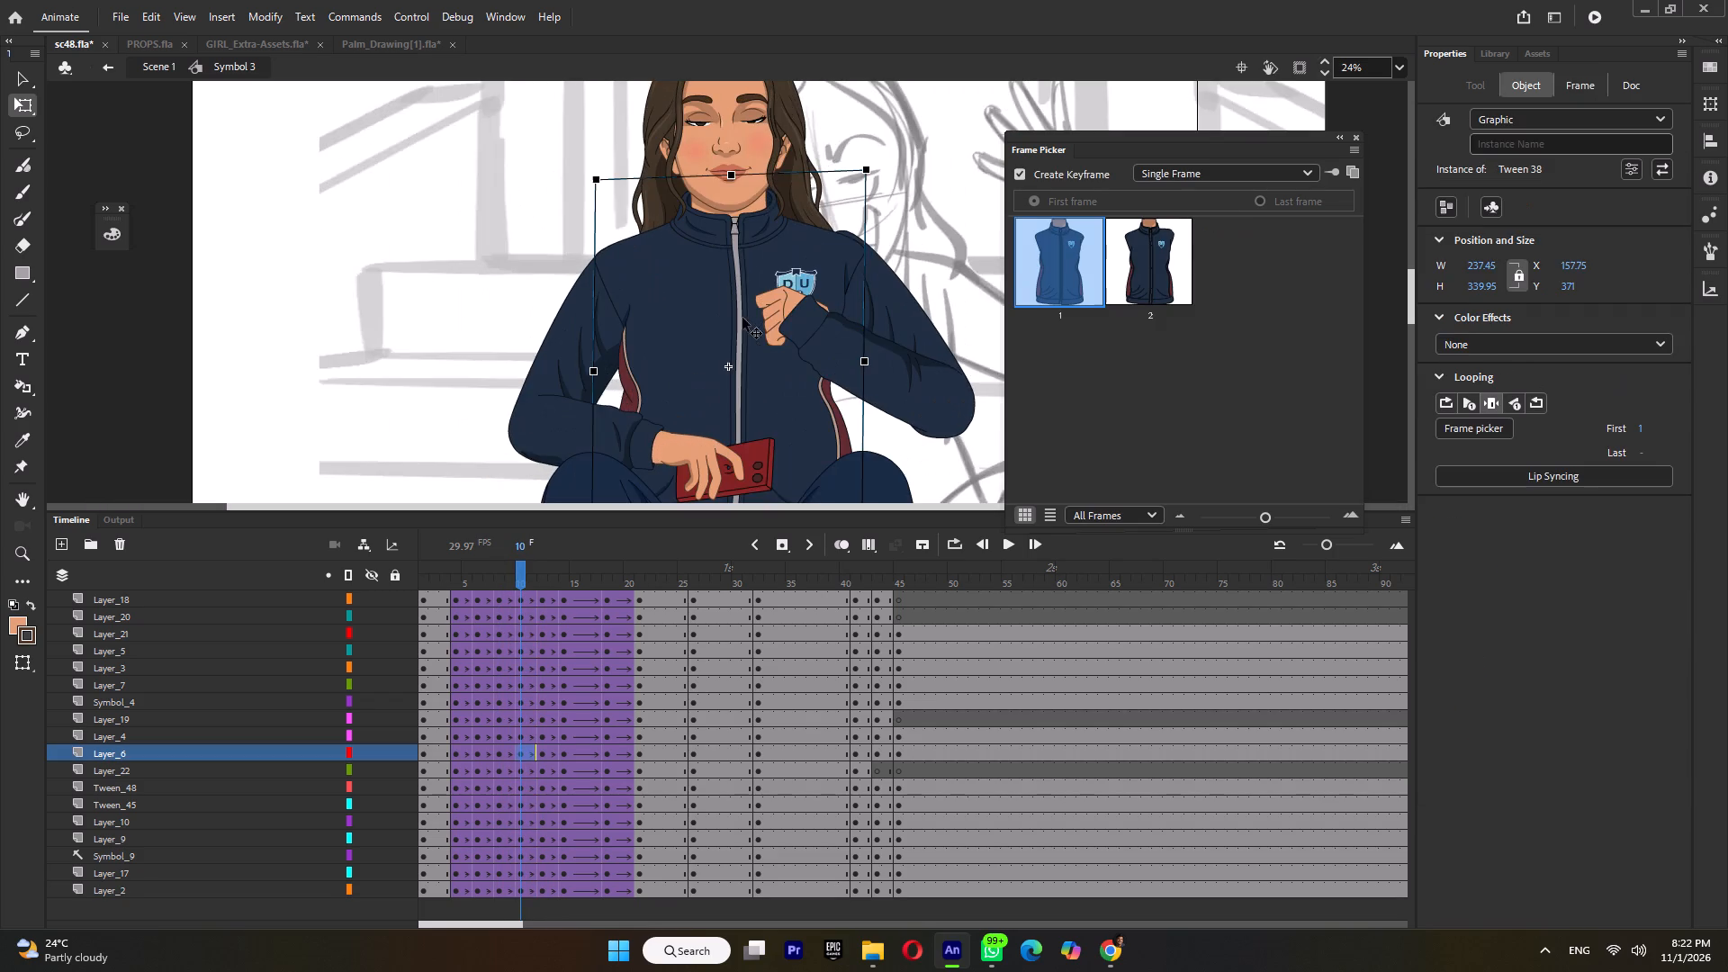
left_click(784, 300)
scroll(784, 300, "up", 4, "ctrl")
left_click_drag(784, 300, 739, 284)
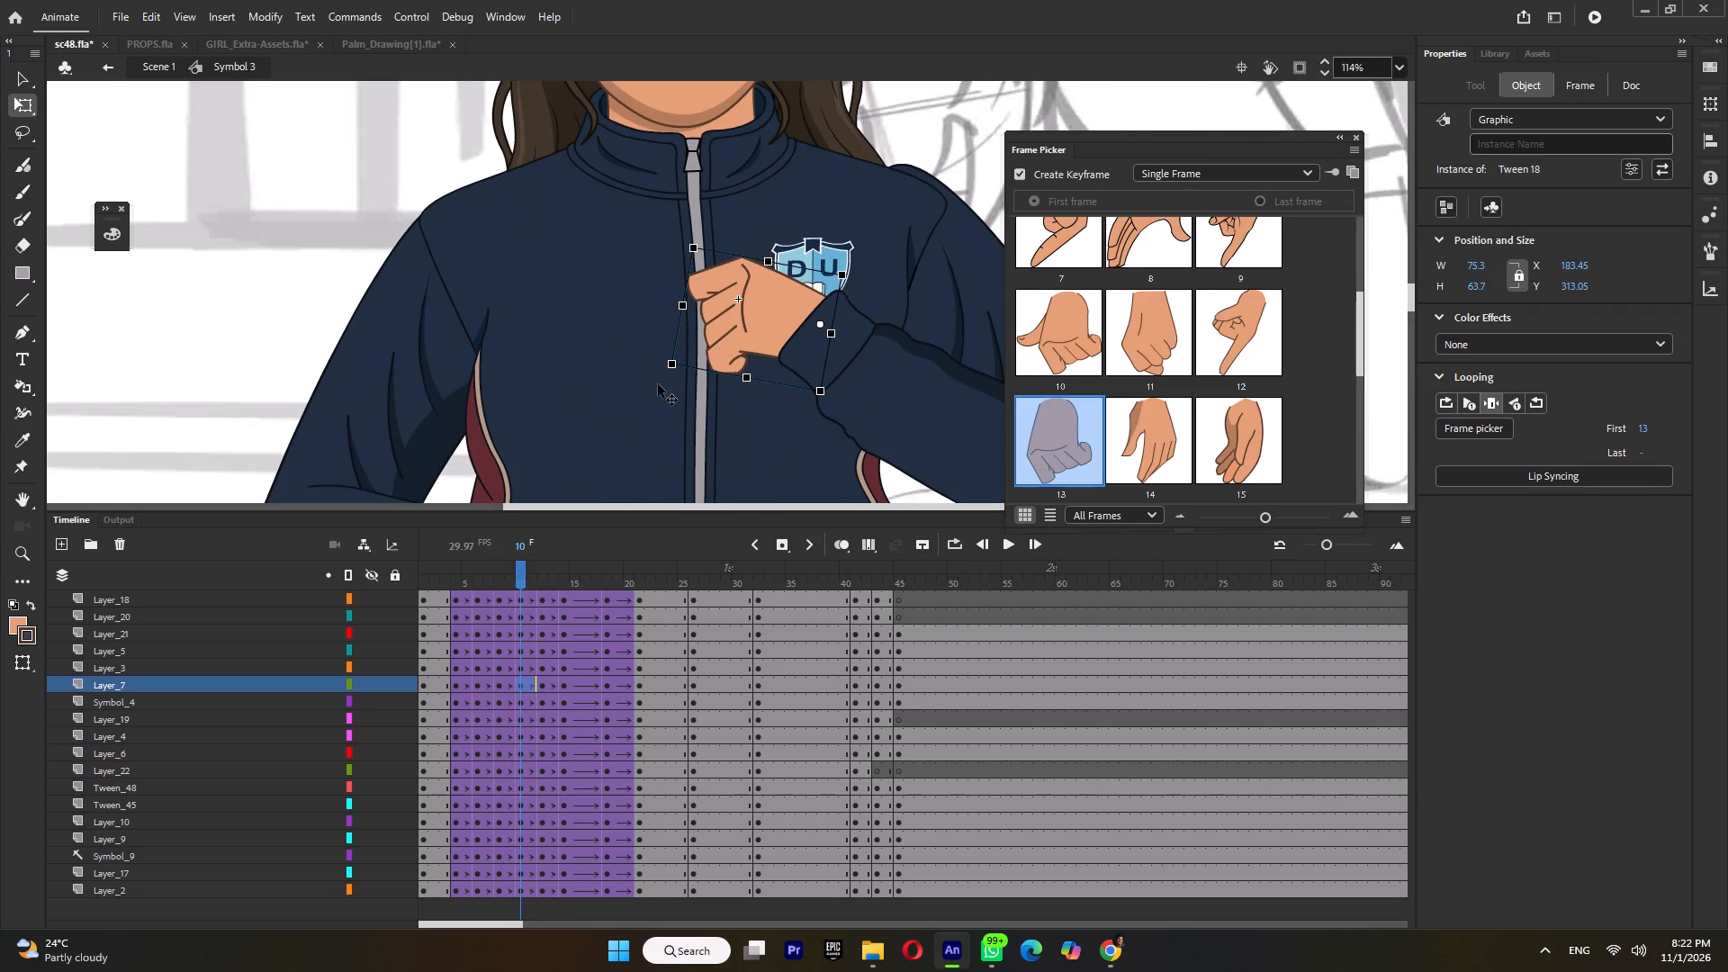
left_click_drag(665, 376, 660, 307)
scroll(729, 377, "down", 8, "ctrl")
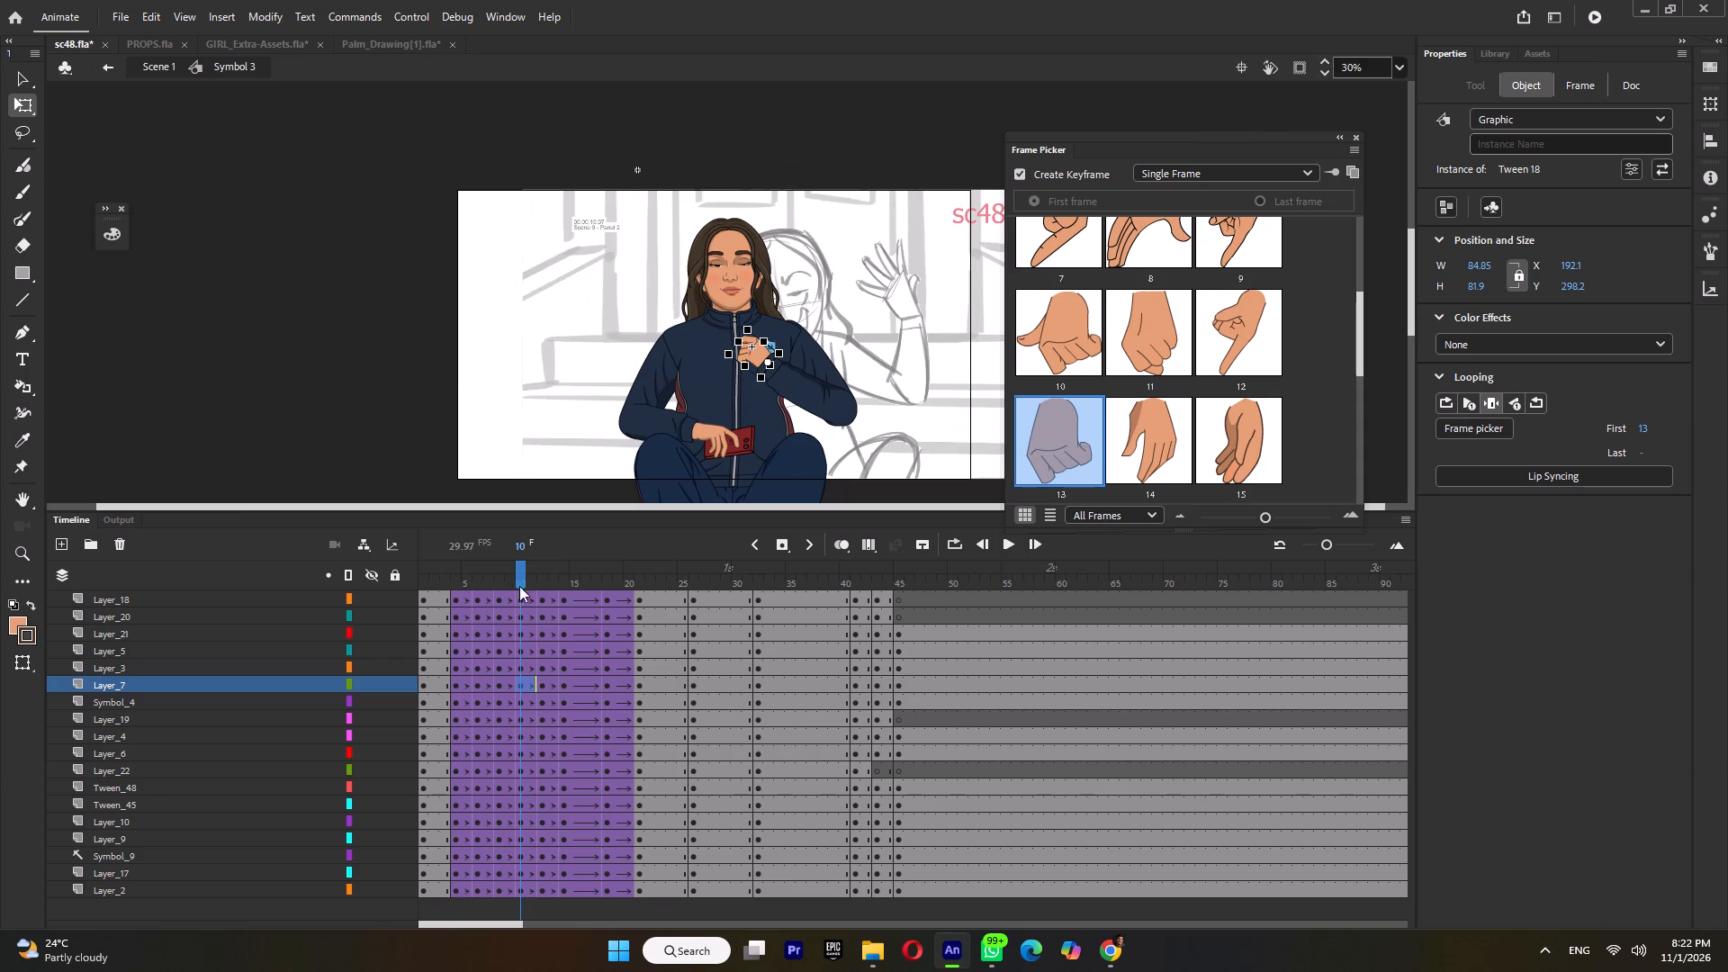
key("ctrl+s")
At frame 12 on Layer_7, rotate the open hand counterclockwise about the wrist and nudge it upward, to about X 243.85, Y 230.
left_click(537, 576)
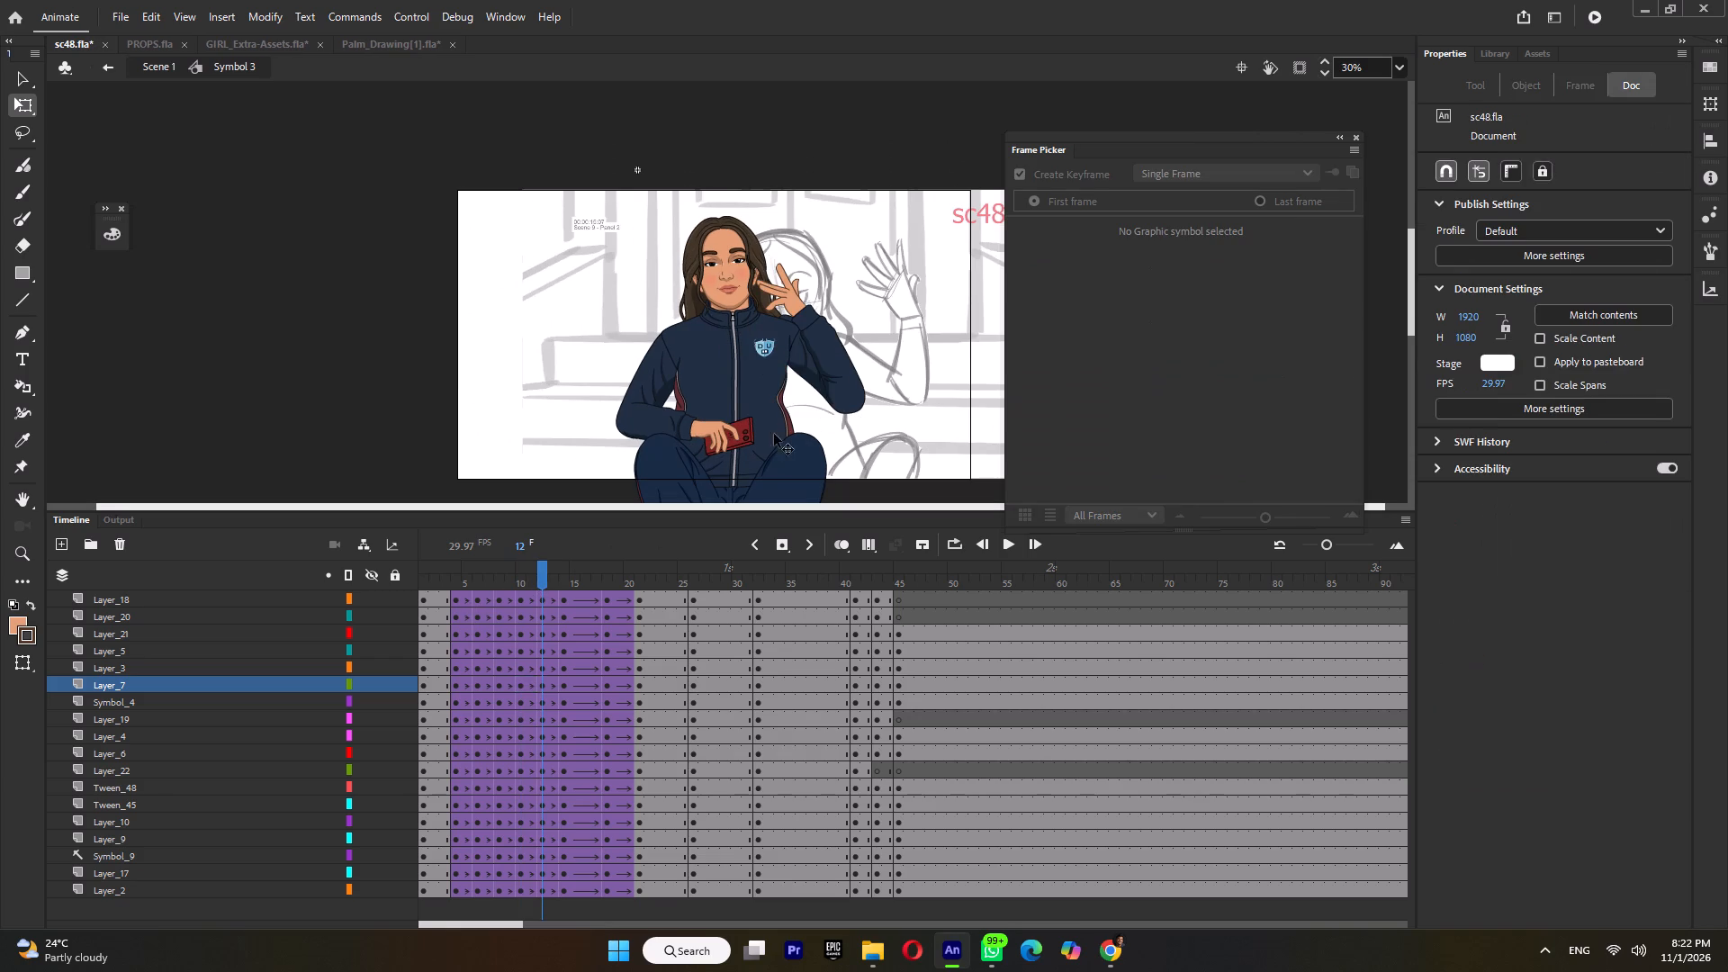
left_click(776, 299)
scroll(776, 299, "up", 5, "ctrl")
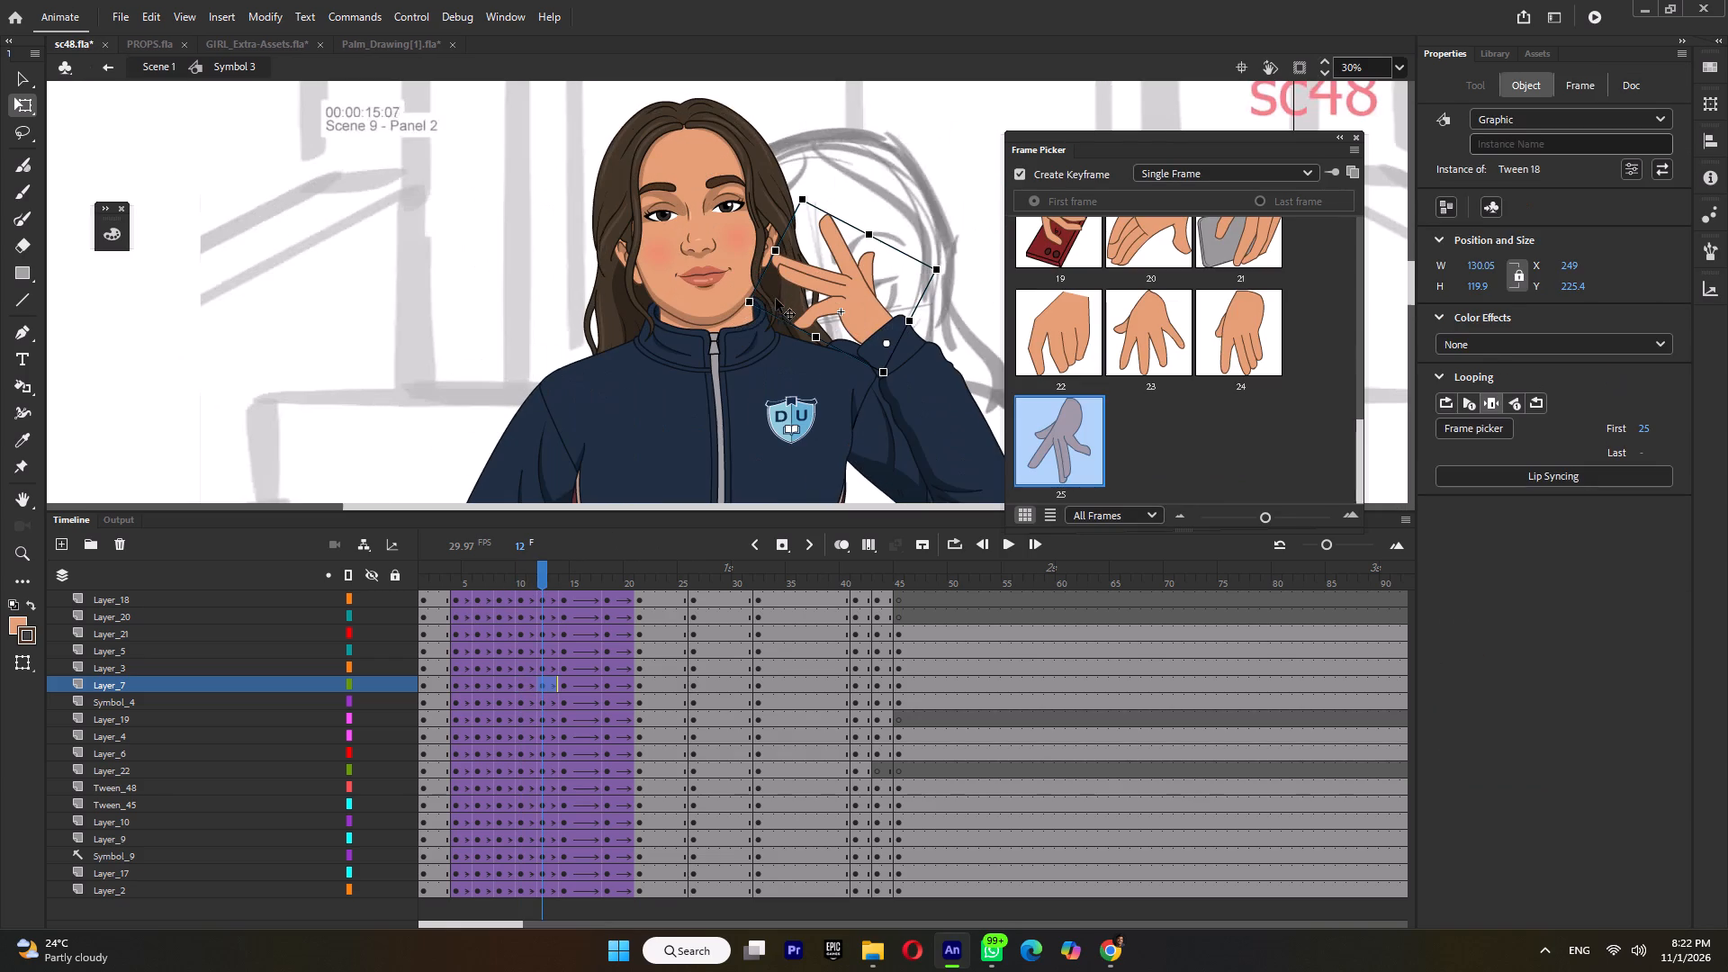
left_click_drag(744, 313, 744, 348)
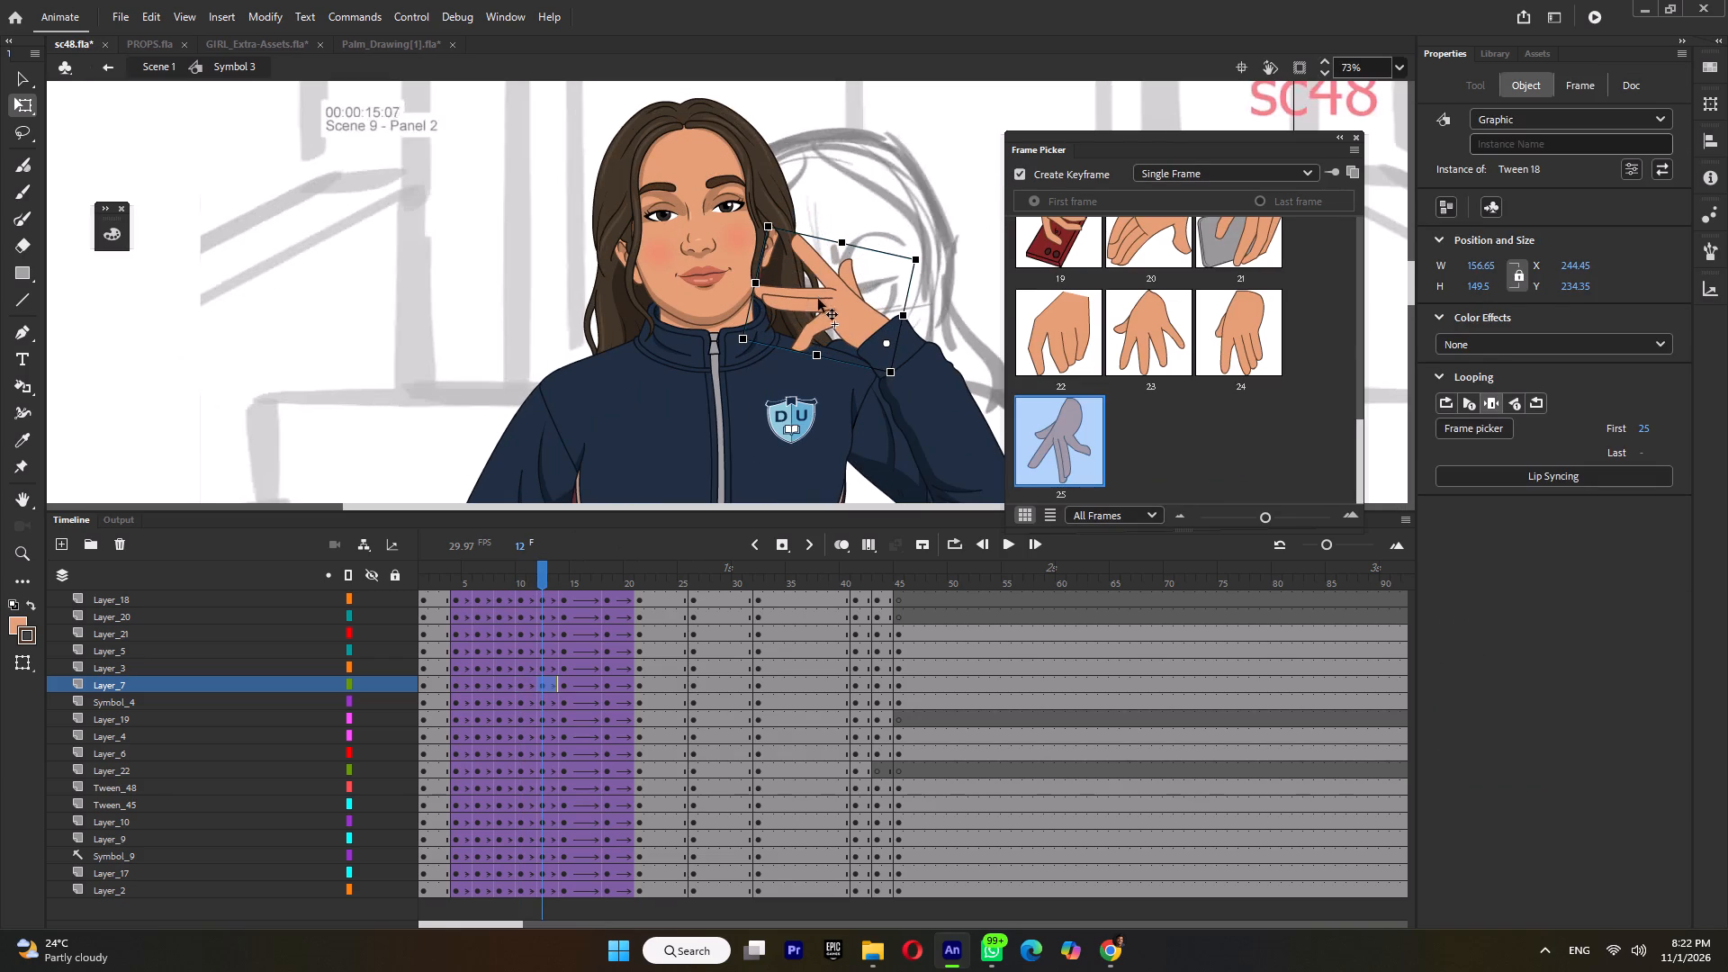
left_click(823, 288)
left_click(842, 295)
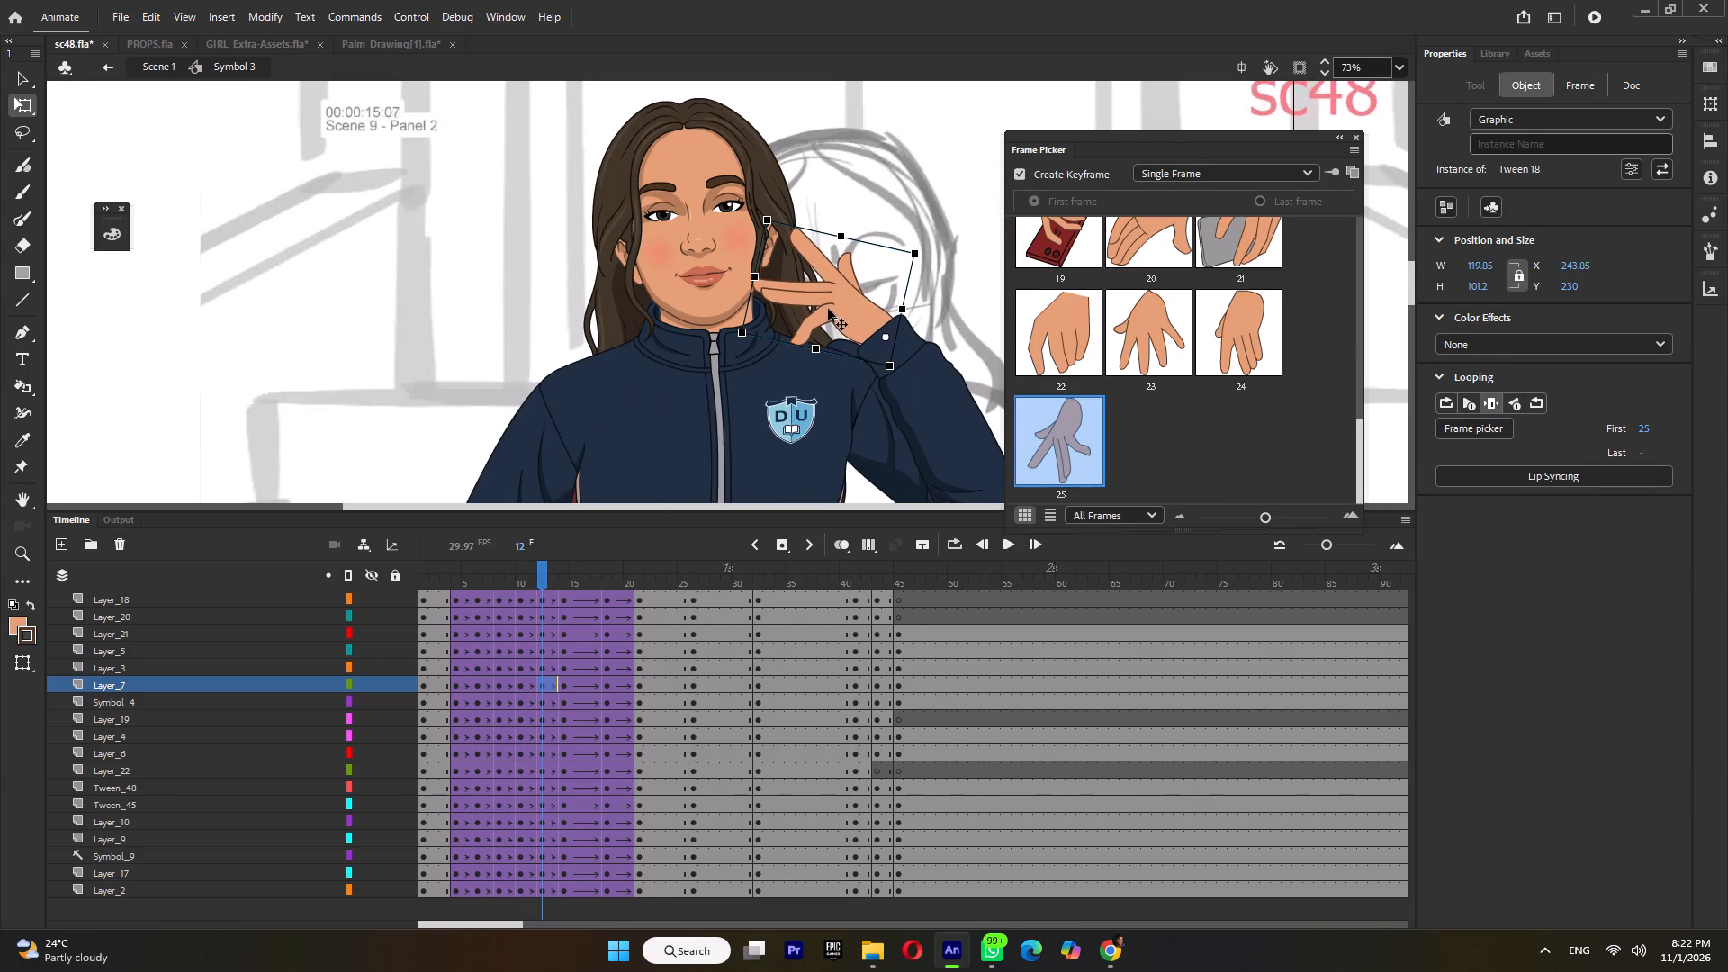
Compare the poses from frame 14 onward and insert keyframes at frame 16 on all layers.
left_click(560, 586)
scroll(794, 328, "down", 4, "ctrl")
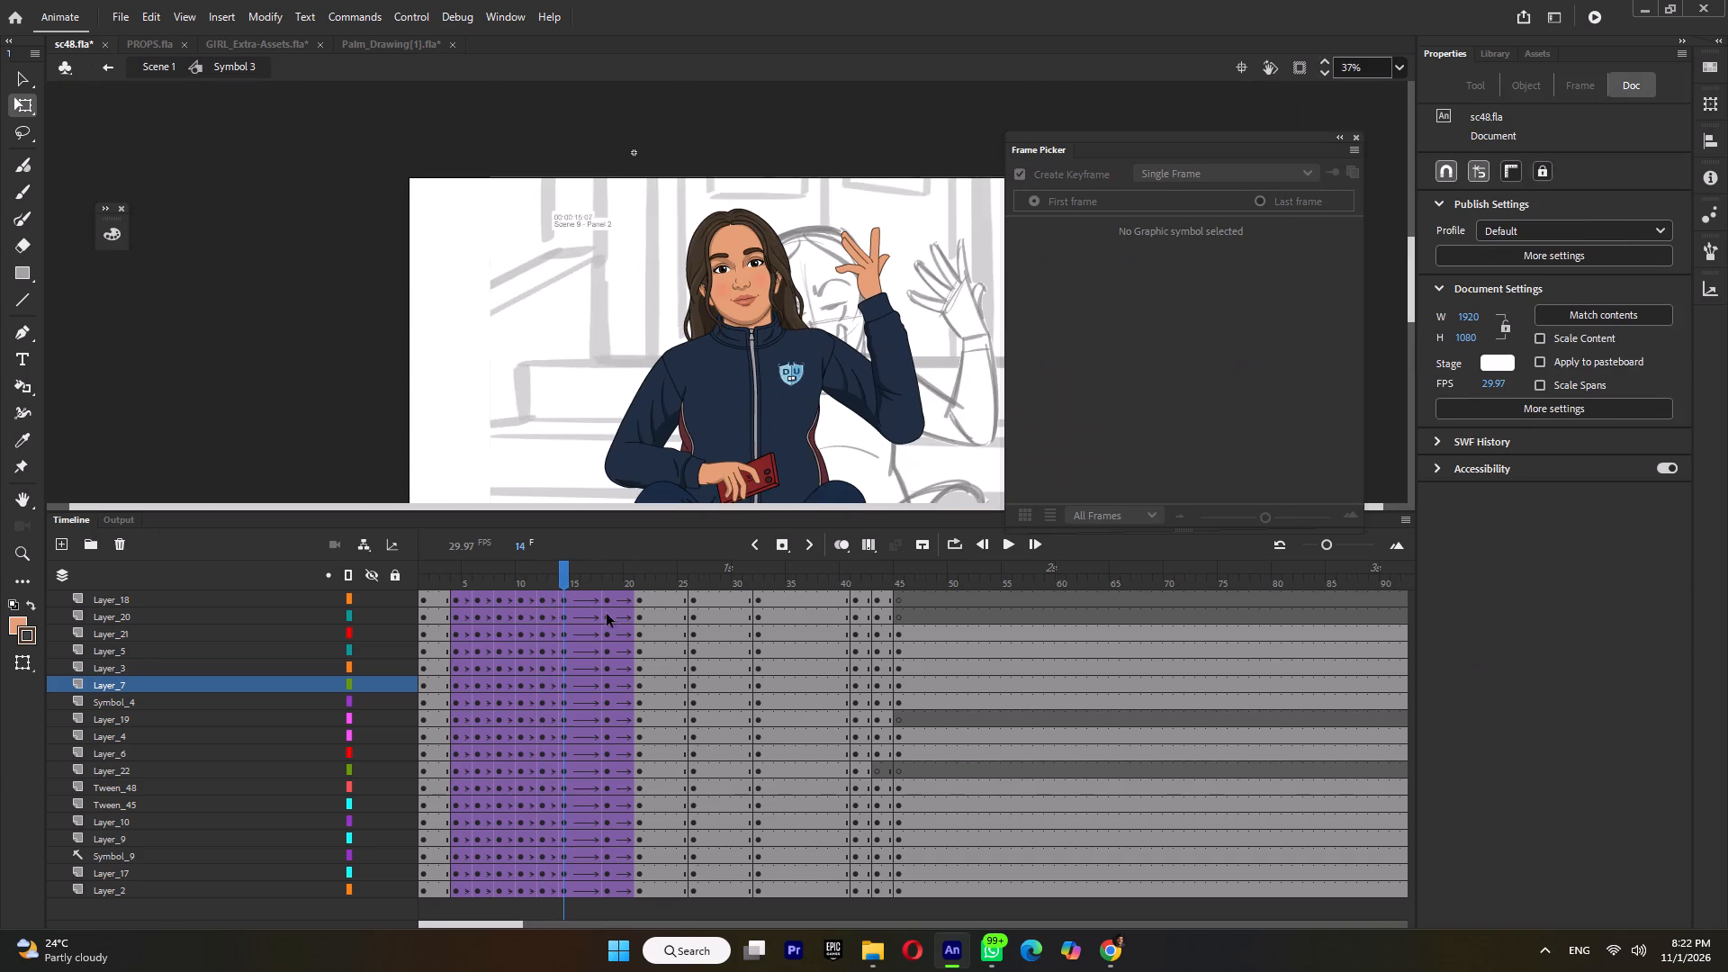
left_click_drag(567, 576, 582, 577)
double_click(586, 577)
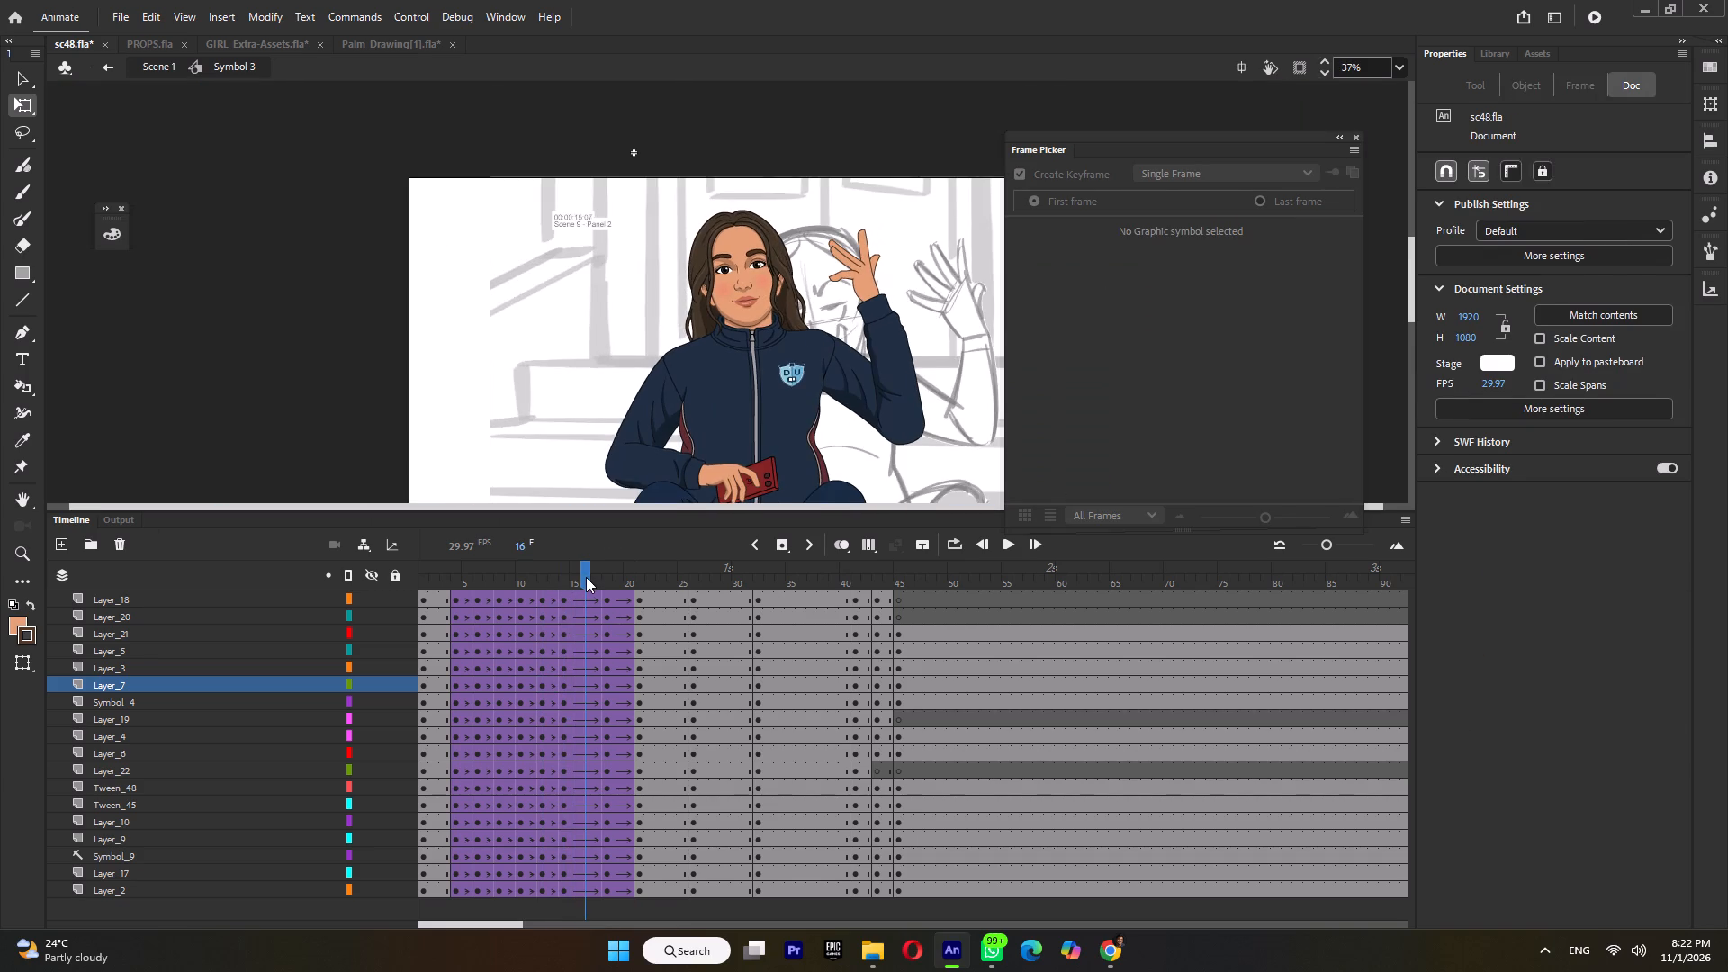
key("F6")
At frame 16 on Layer_7, rotate the raised hand slightly clockwise, to about X 302.7, Y 167.8, and replay the arm raise.
left_click(591, 340)
left_click(848, 275)
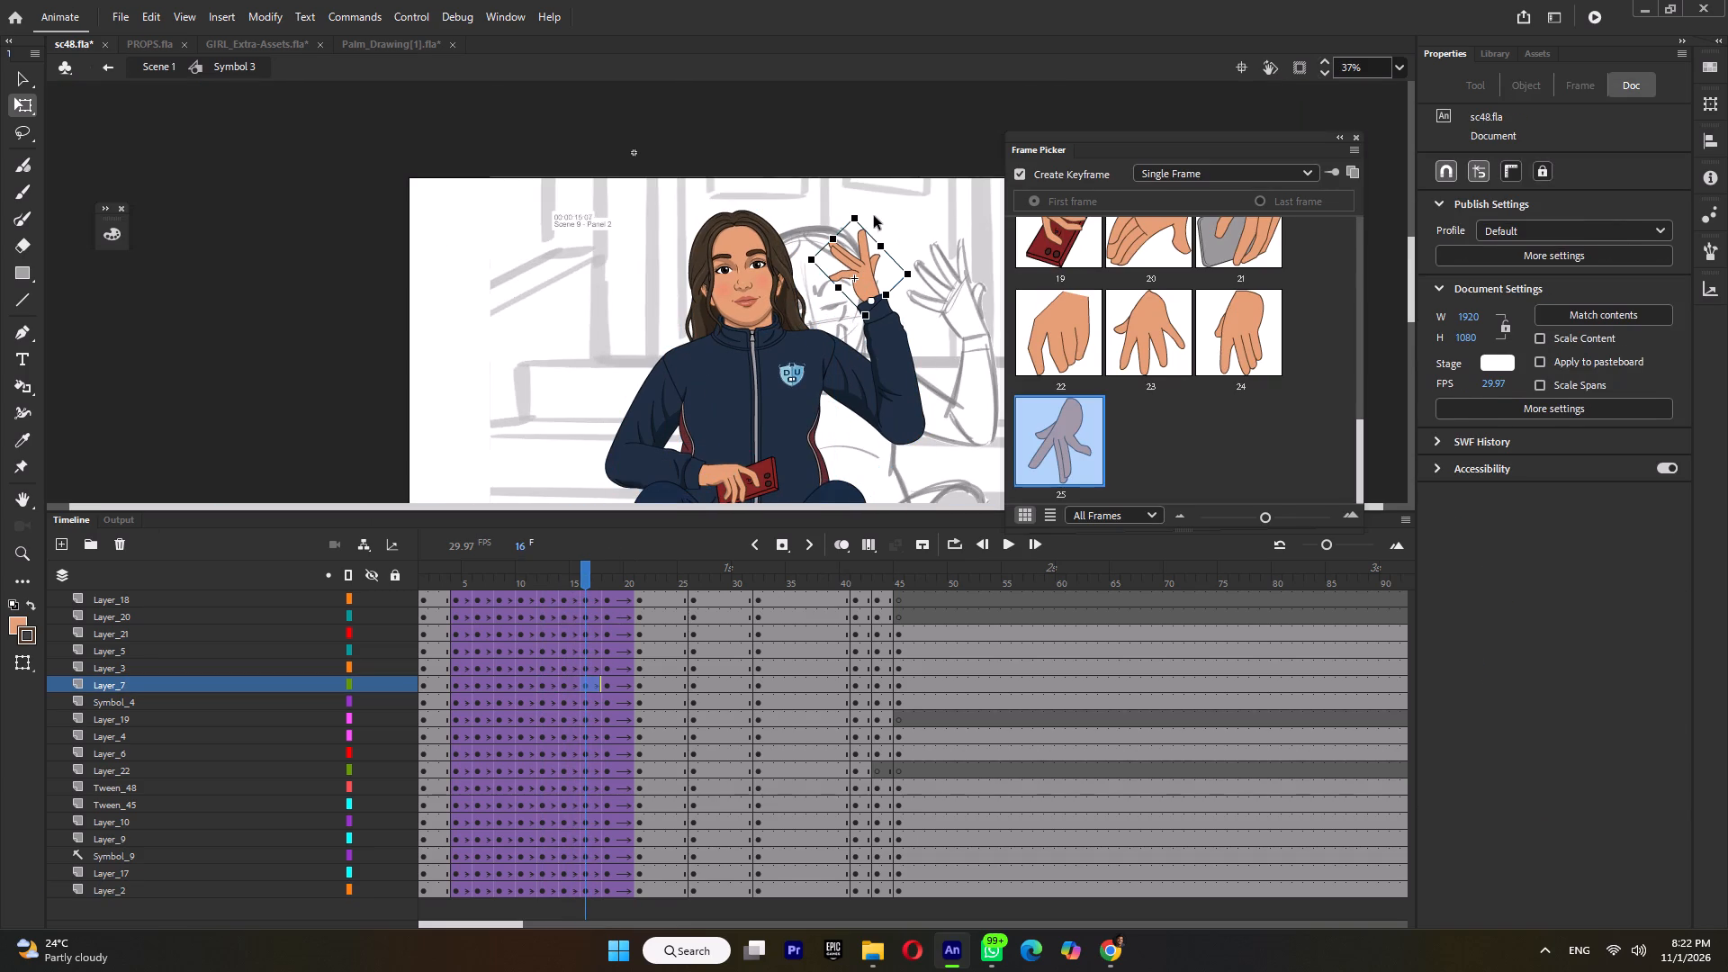
left_click_drag(865, 213, 877, 219)
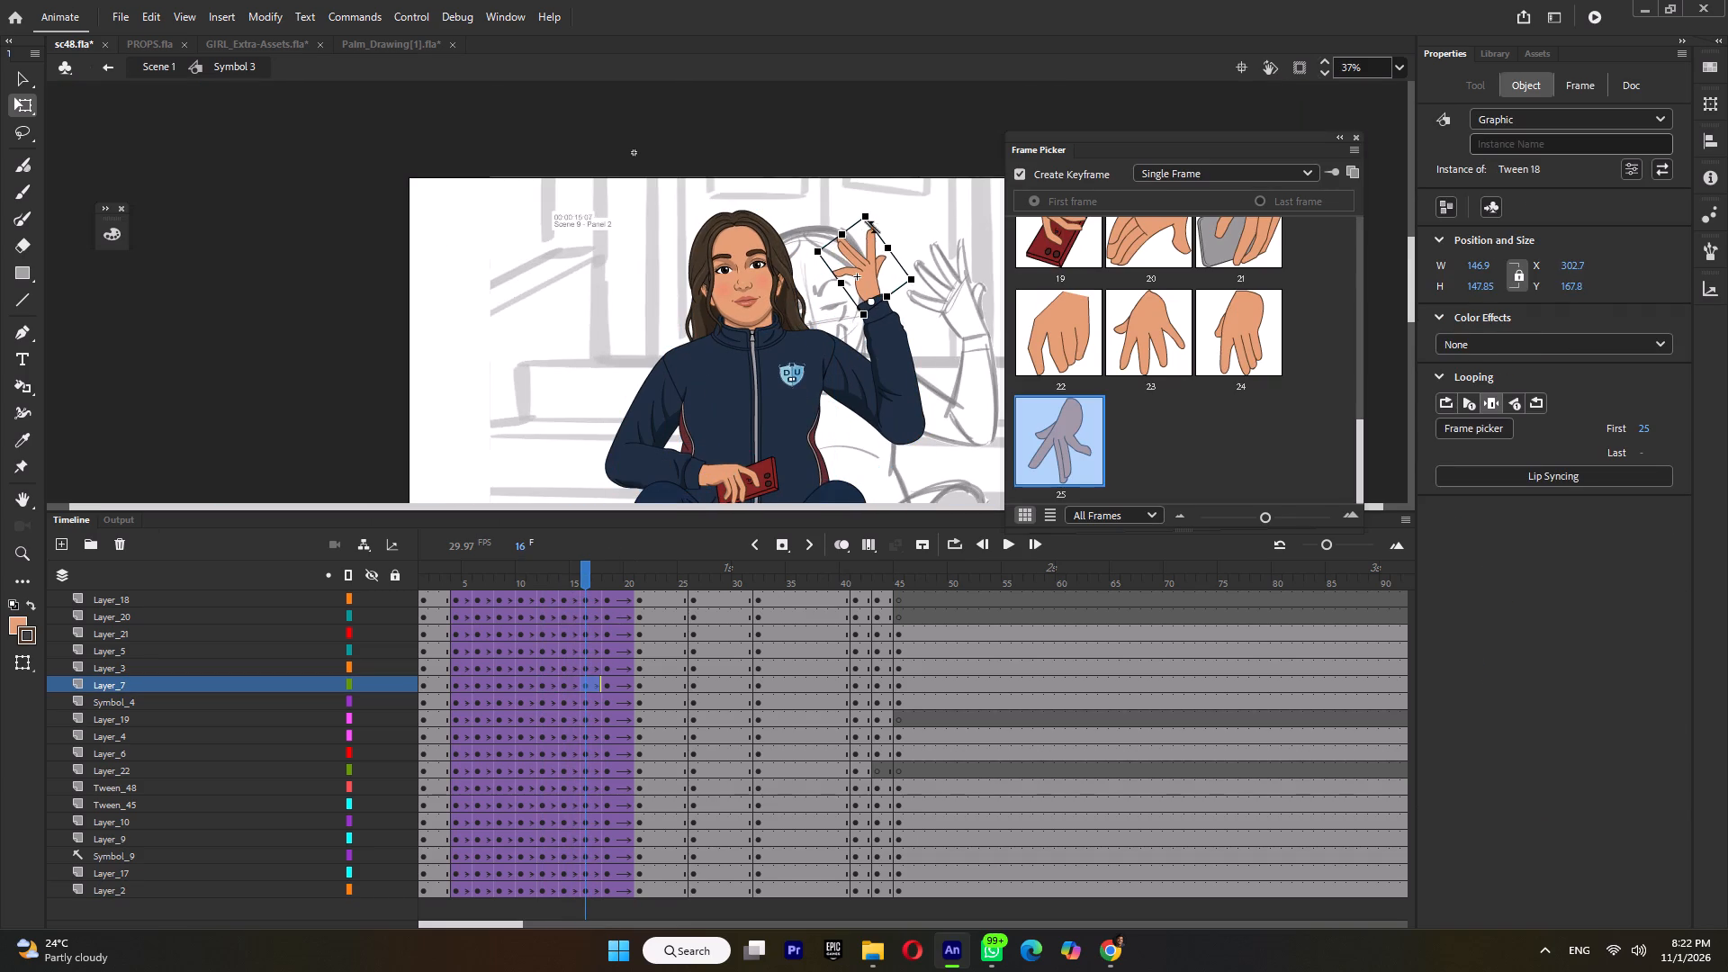
left_click(484, 579)
key("Return")
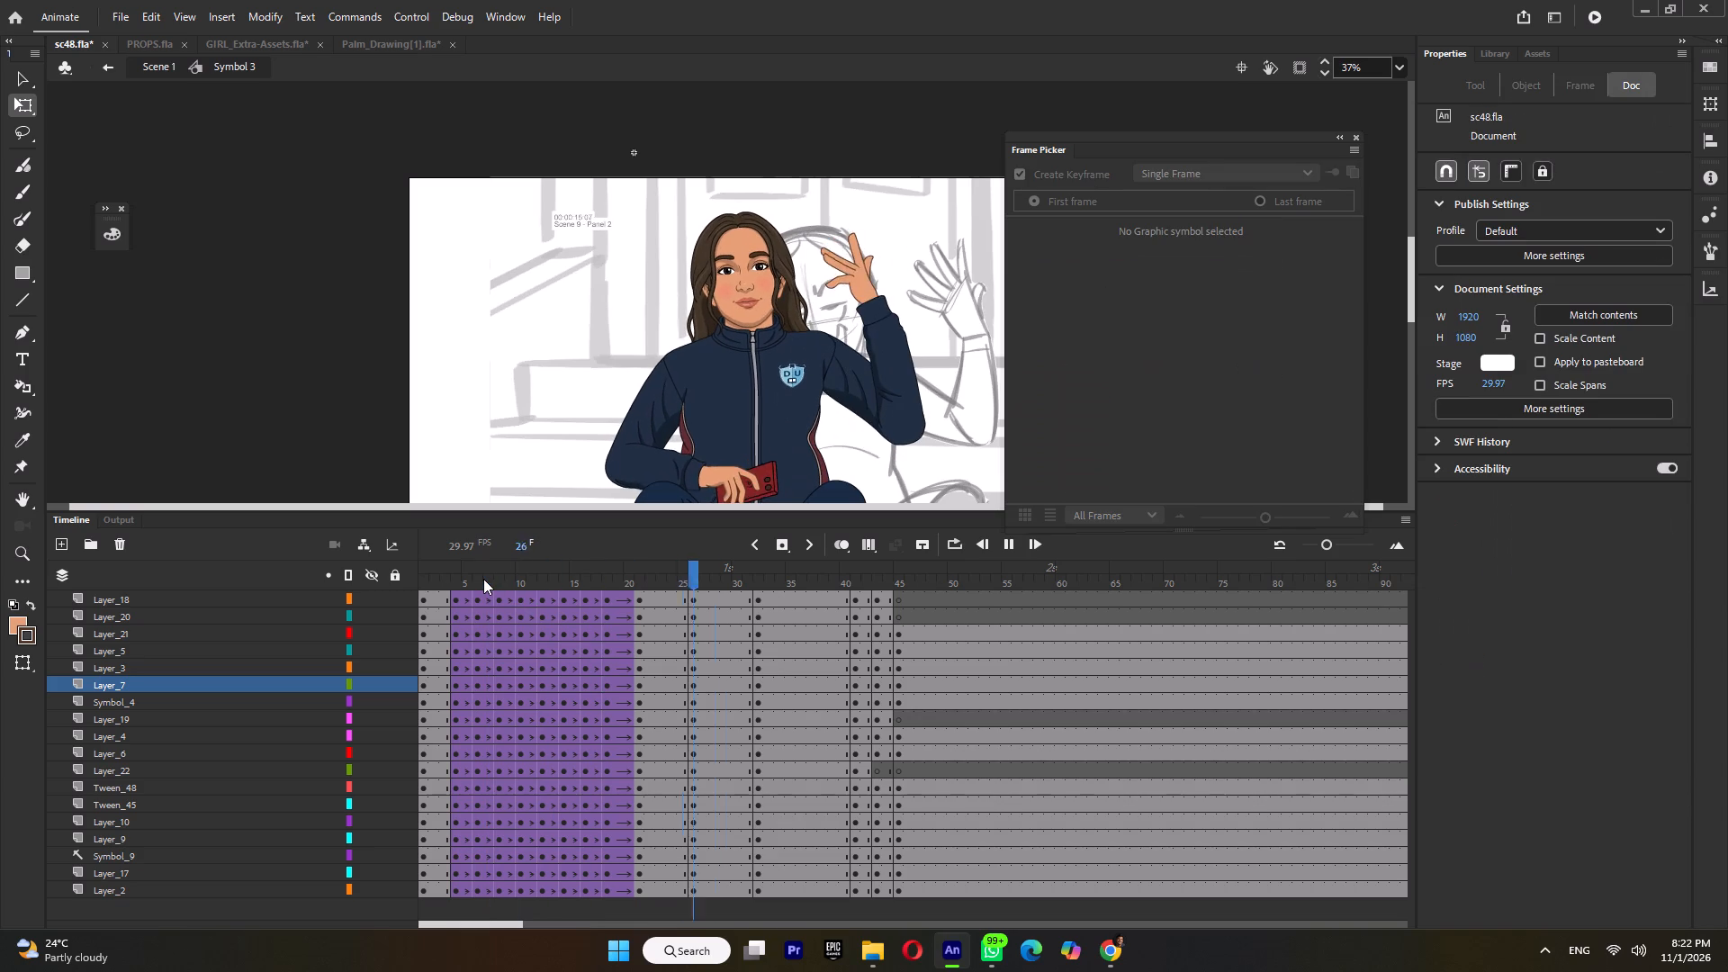
left_click(483, 579)
key("Return")
key("Return")
At frame 18 on Layer_7, rotate the raised hand slightly clockwise about the wrist and replay the arm raise.
left_click(583, 576)
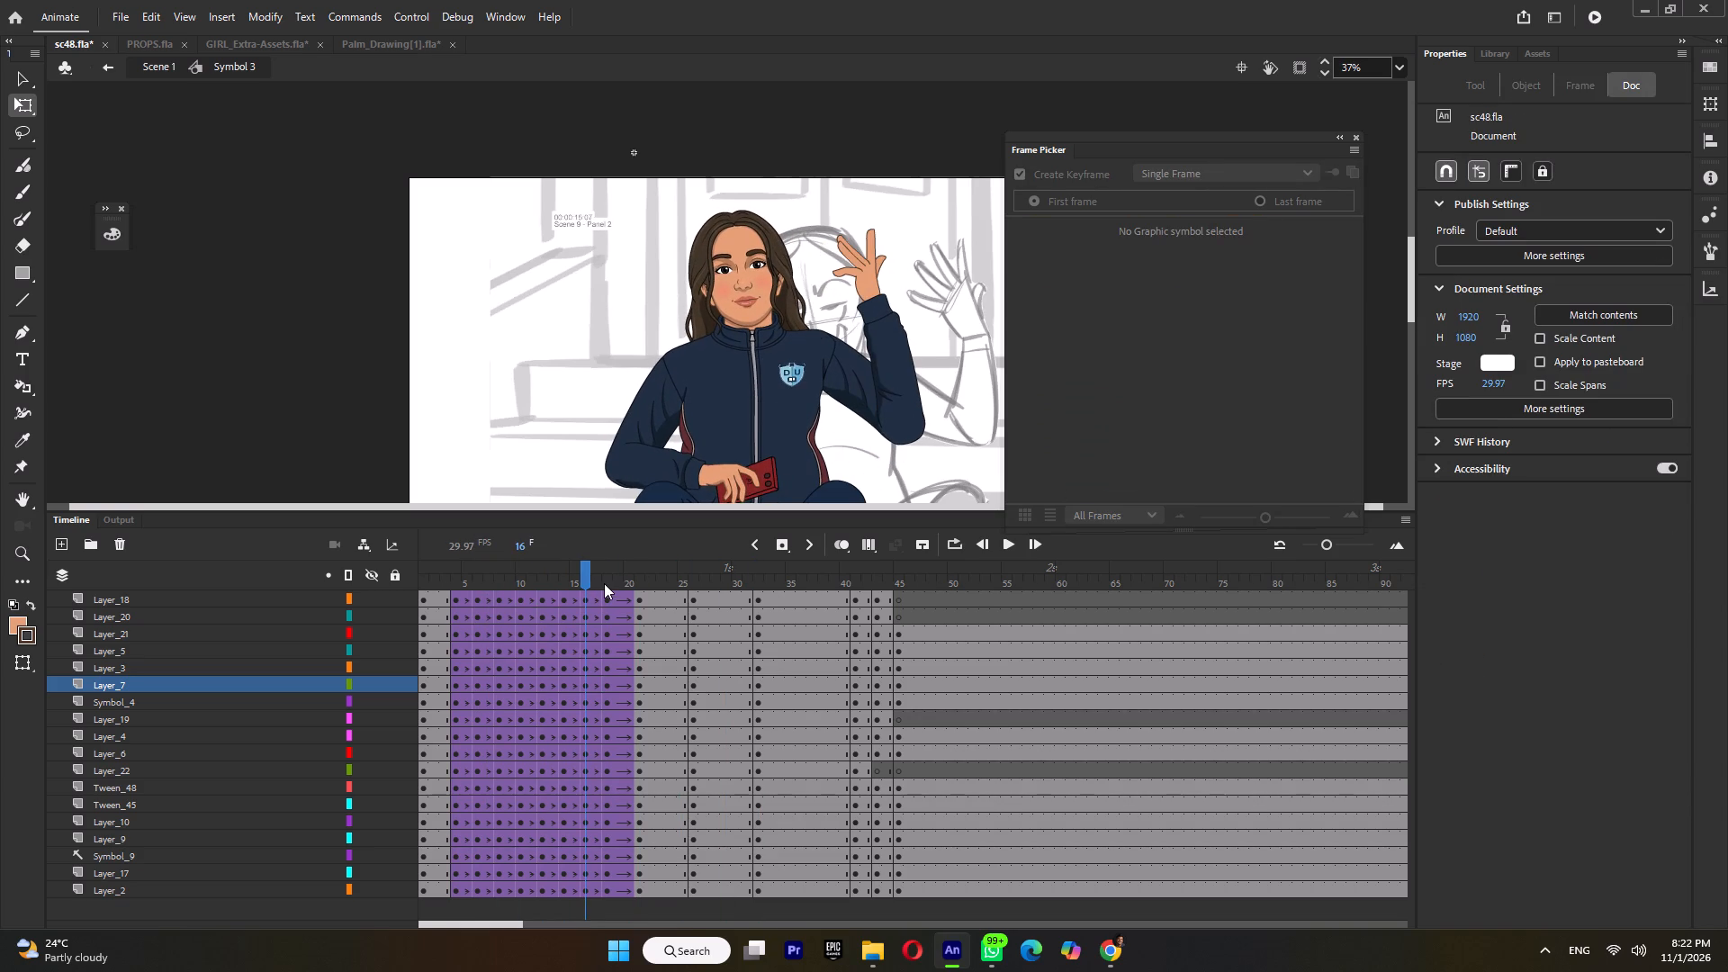
left_click(604, 583)
left_click(855, 277)
left_click_drag(846, 218, 857, 218)
left_click(464, 584)
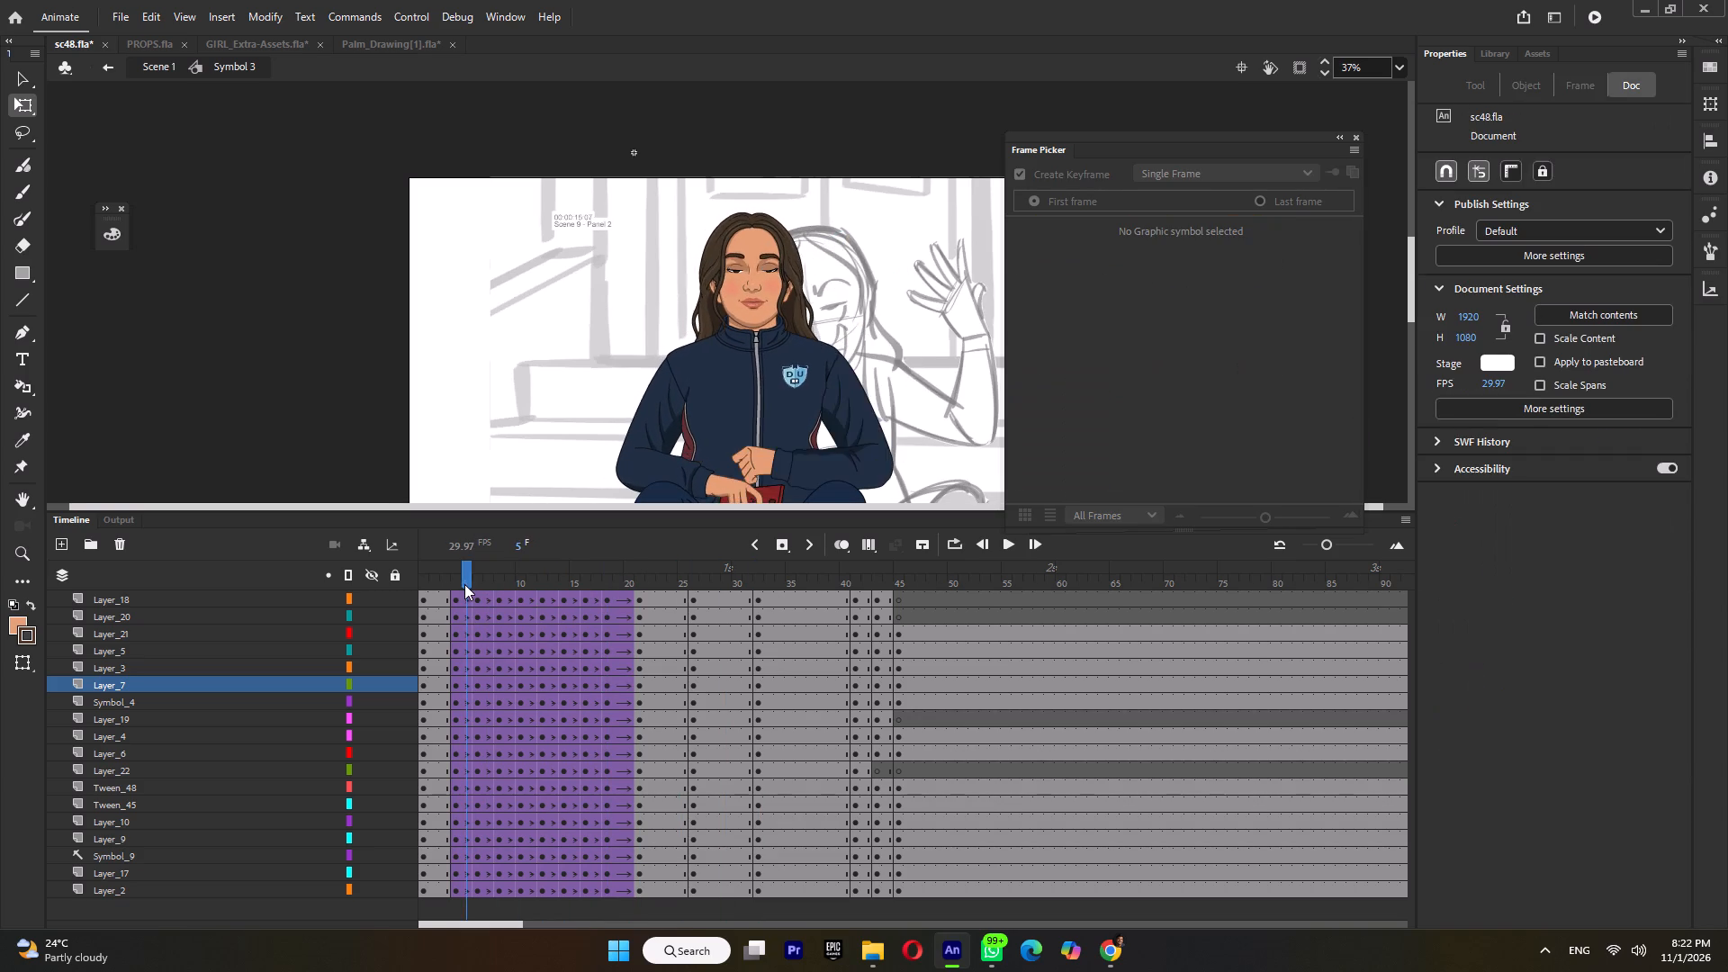
key("Return")
left_click(454, 580)
key("Return")
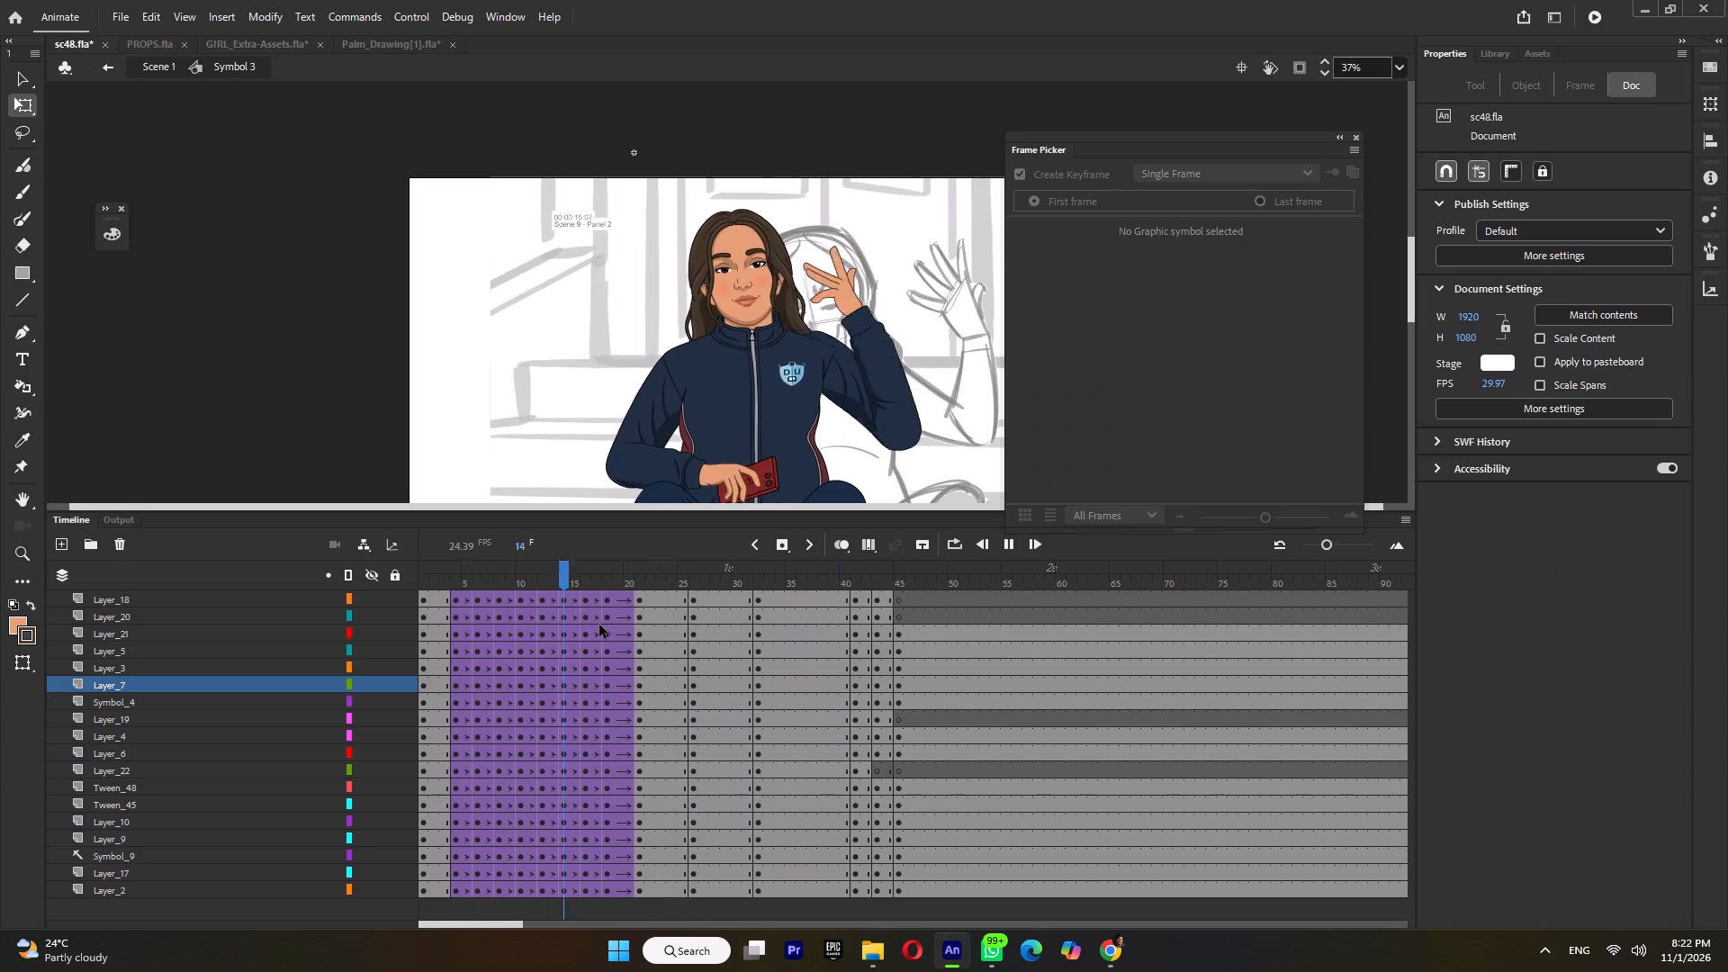
Replay the arm raise several times and compare the poses from frame 5 through frame 12.
key("Return")
left_click_drag(525, 580, 420, 591)
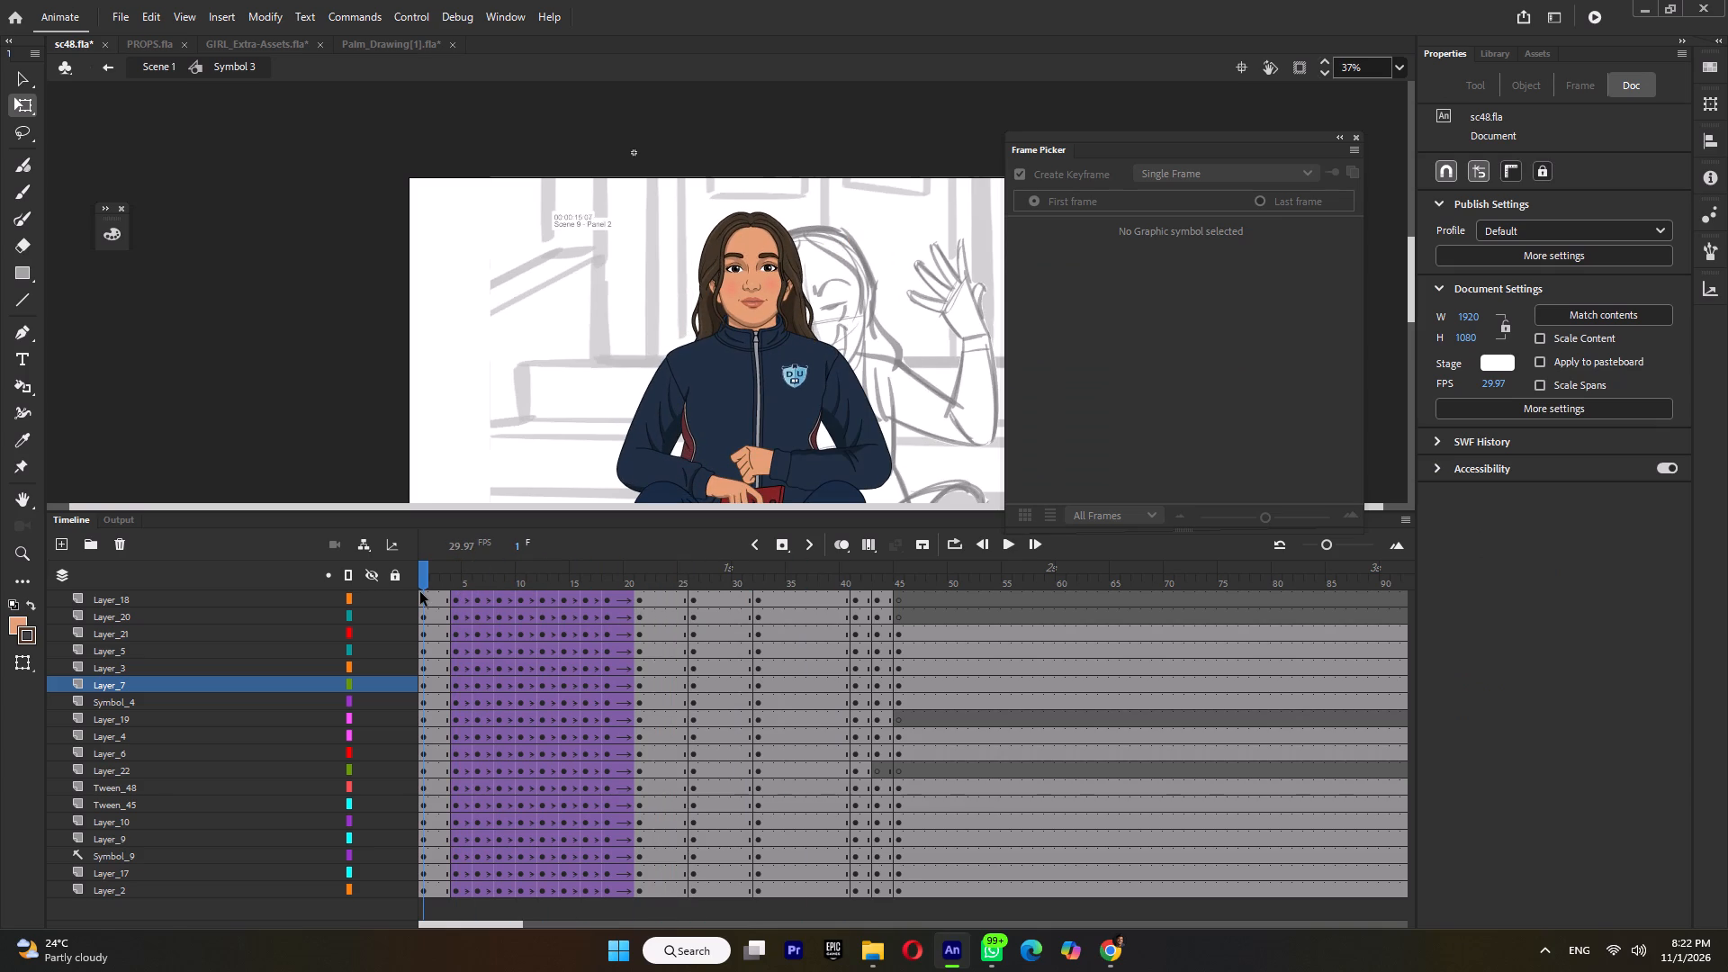
key("Return")
key("Return")
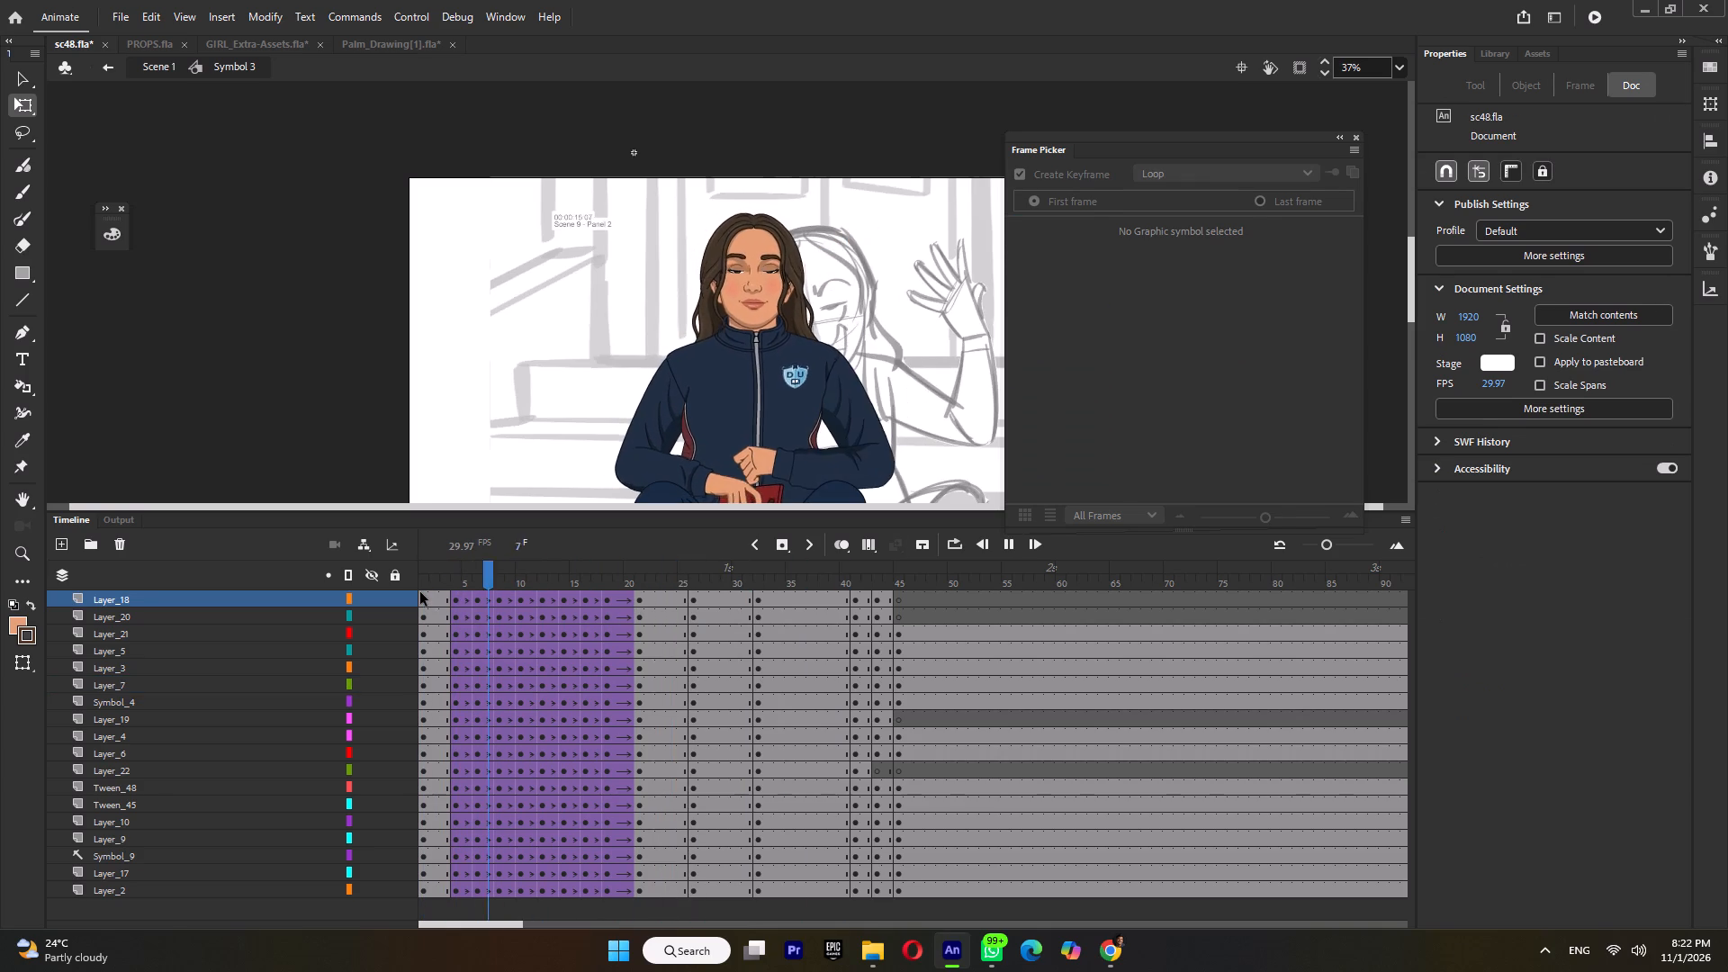
key("Return")
left_click(463, 582)
key("Return")
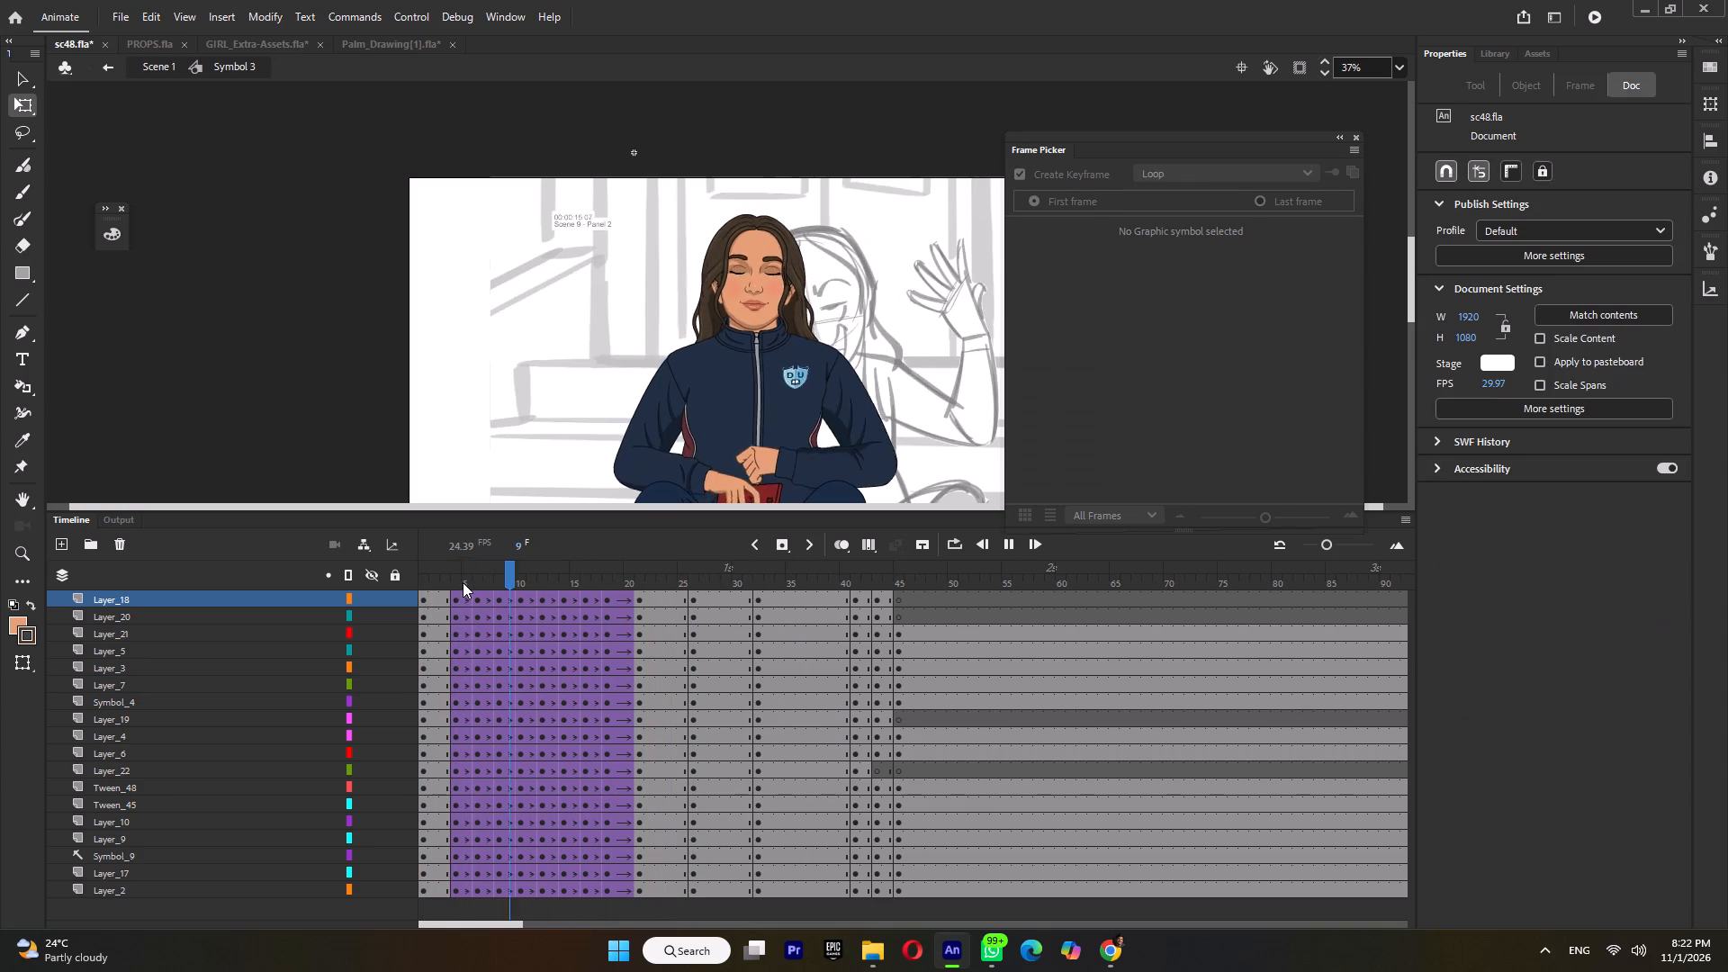
left_click(463, 582)
key("Return")
left_click(463, 582)
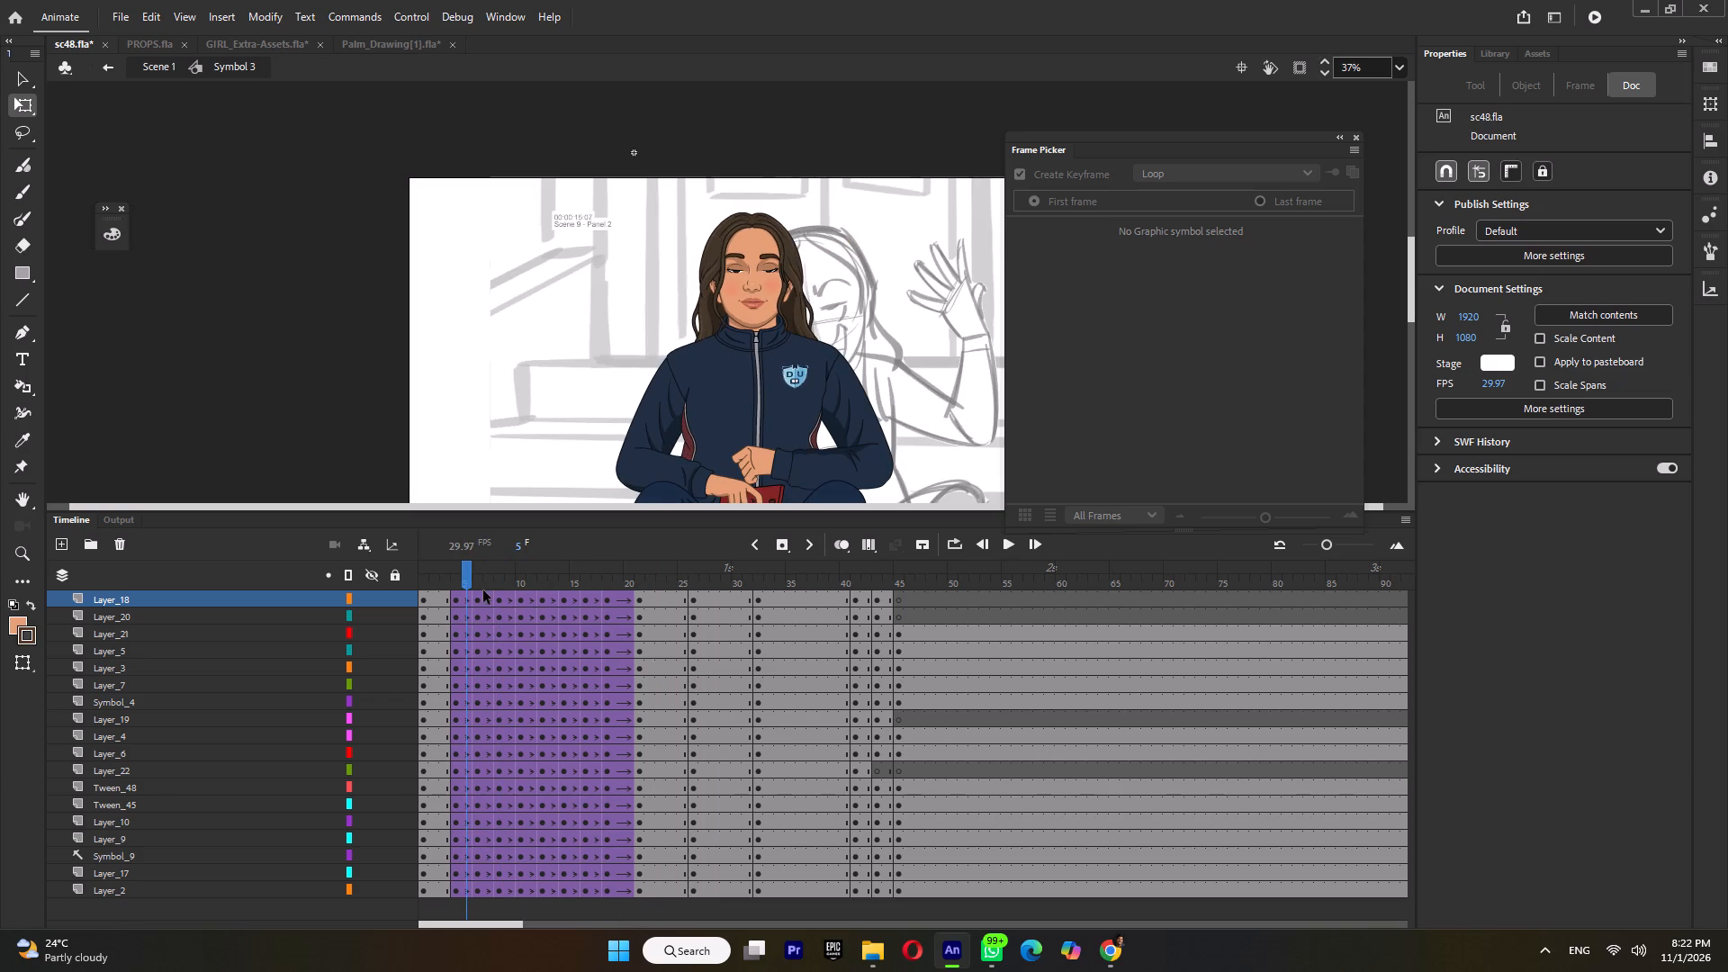
left_click(478, 583)
left_click(499, 584)
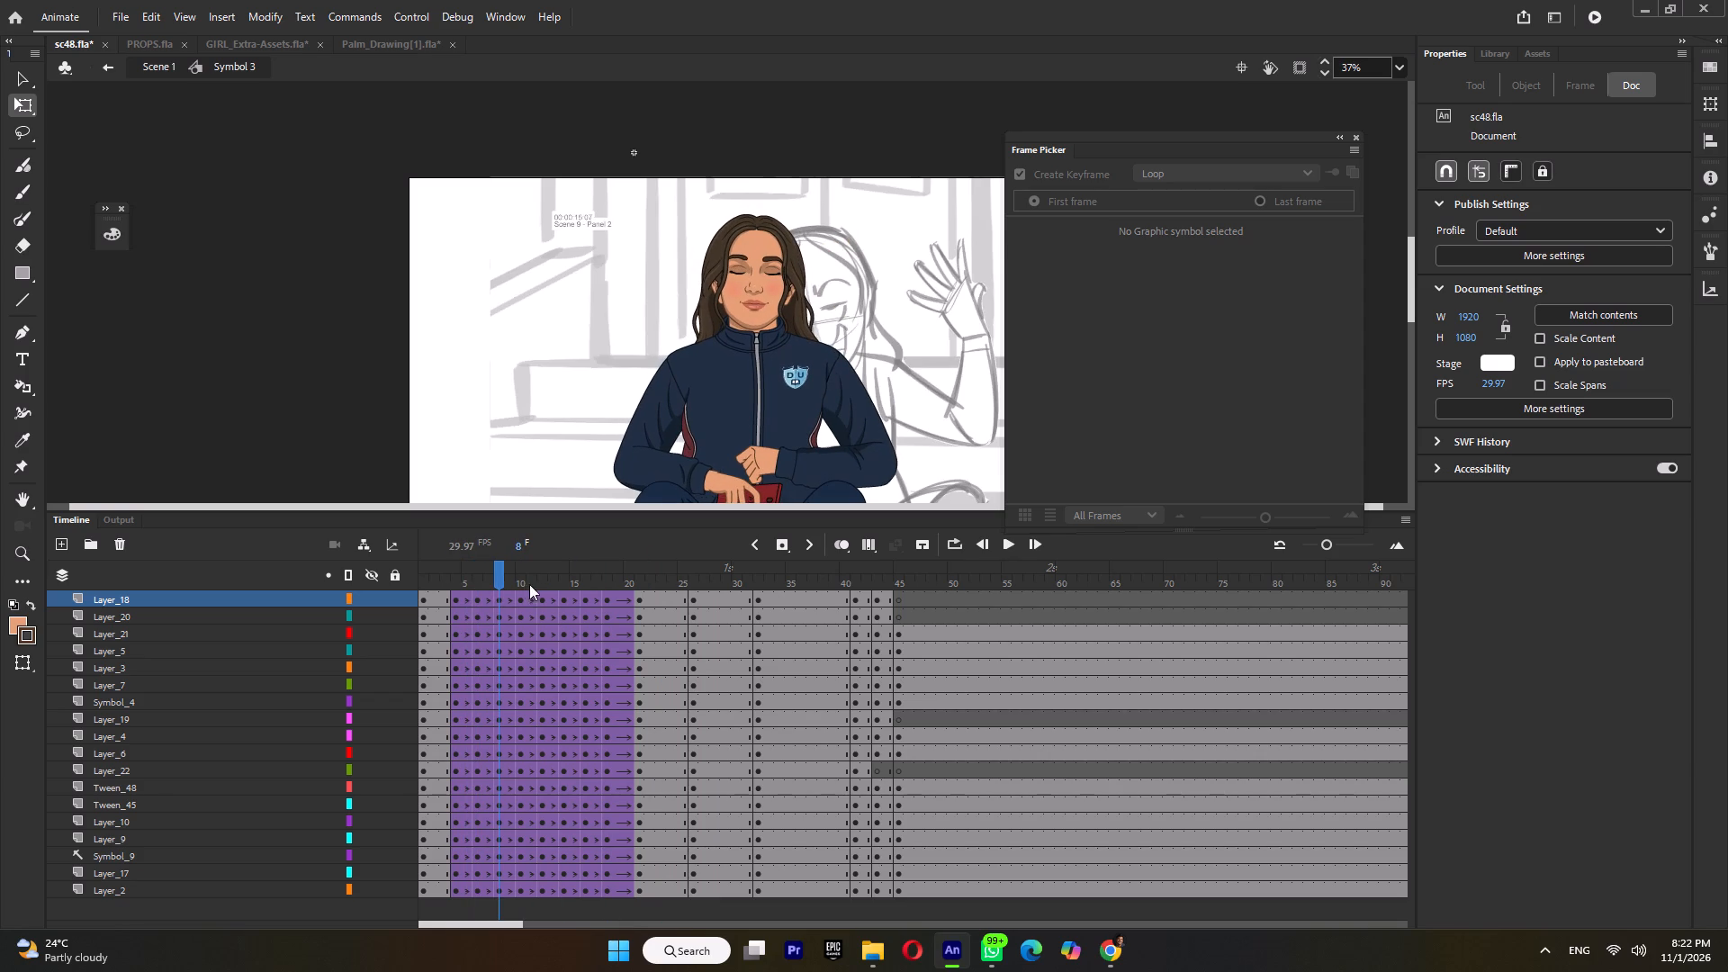
left_click(521, 583)
left_click(542, 580)
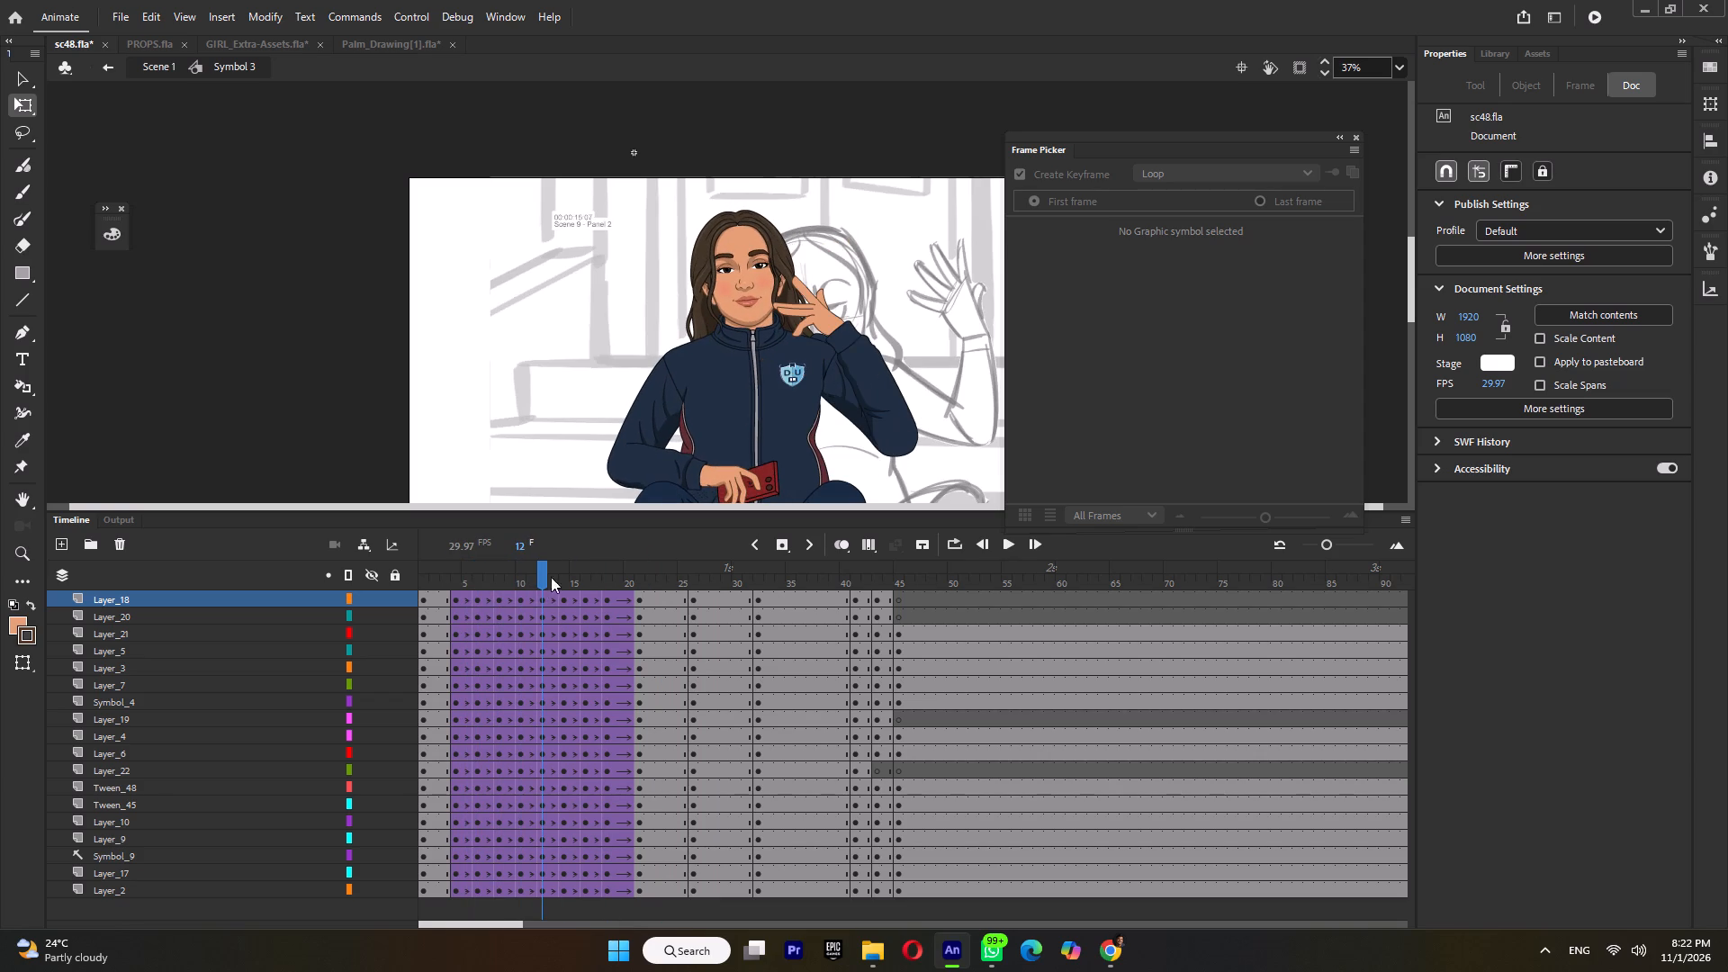
At frame 12 on Layer_6, select the jacket torso and choose drawing 2 for it.
left_click(740, 391)
left_click(1143, 280)
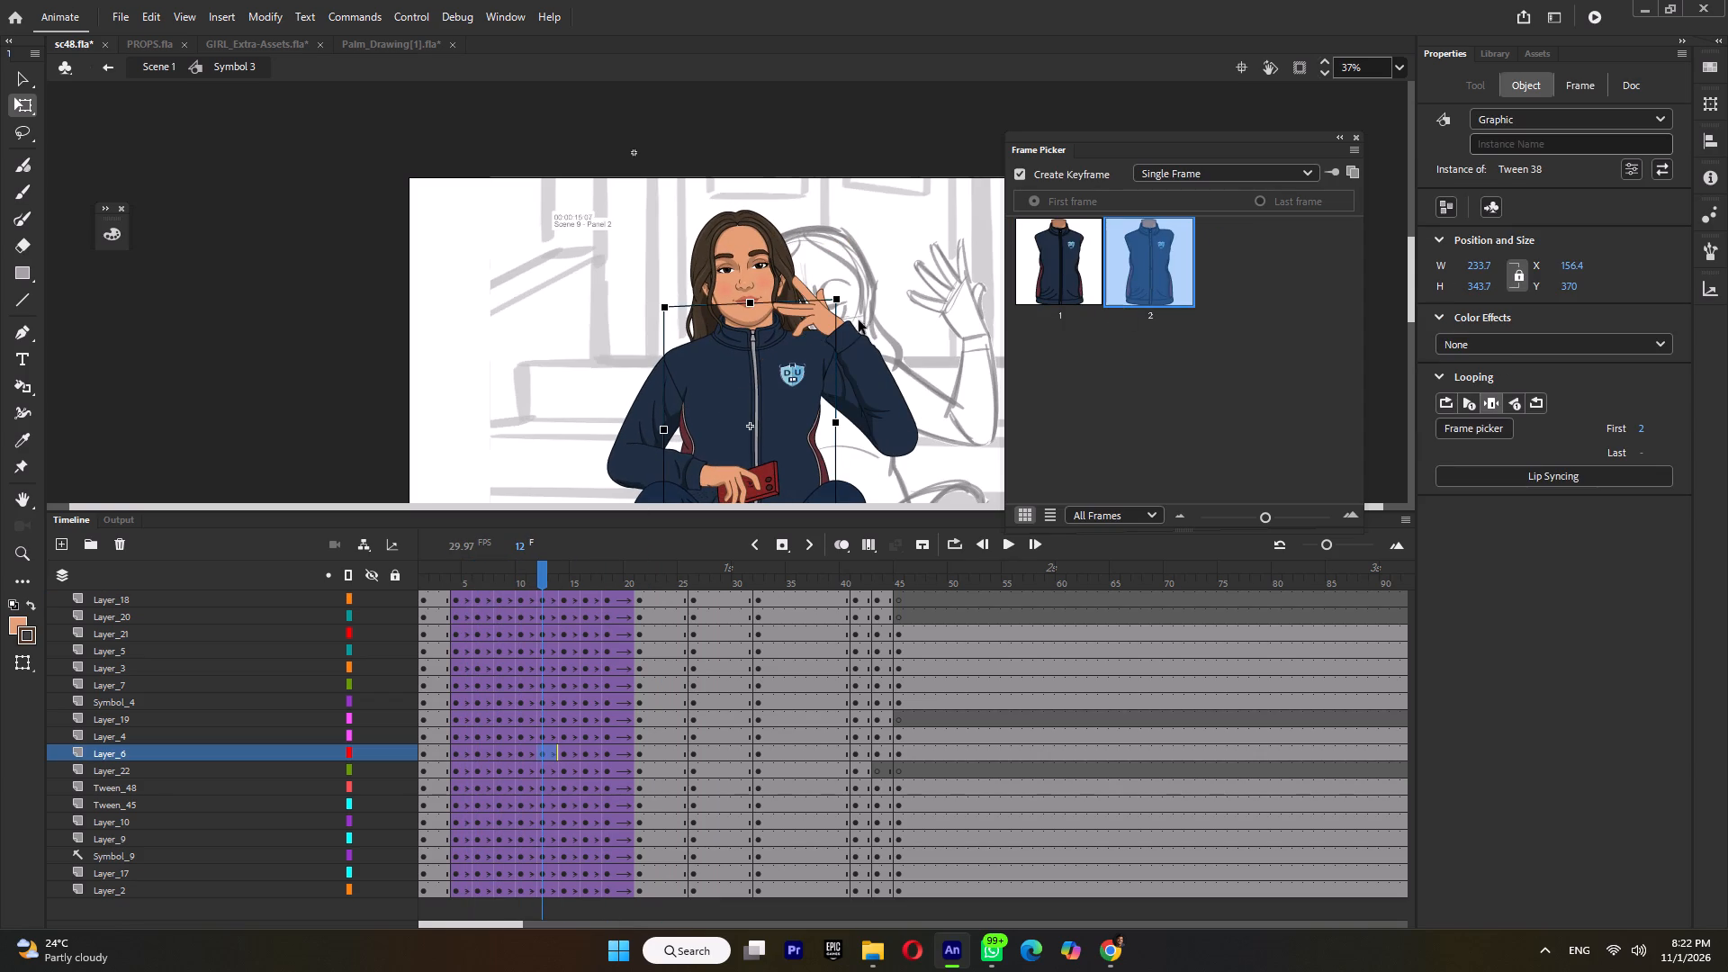
Remove the classic tweens on all layers from frame 4 up to frame 12, leaving the existing keyframes as stepped poses.
scroll(856, 323, "up", 8, "ctrl")
scroll(839, 361, "down", 6, "ctrl")
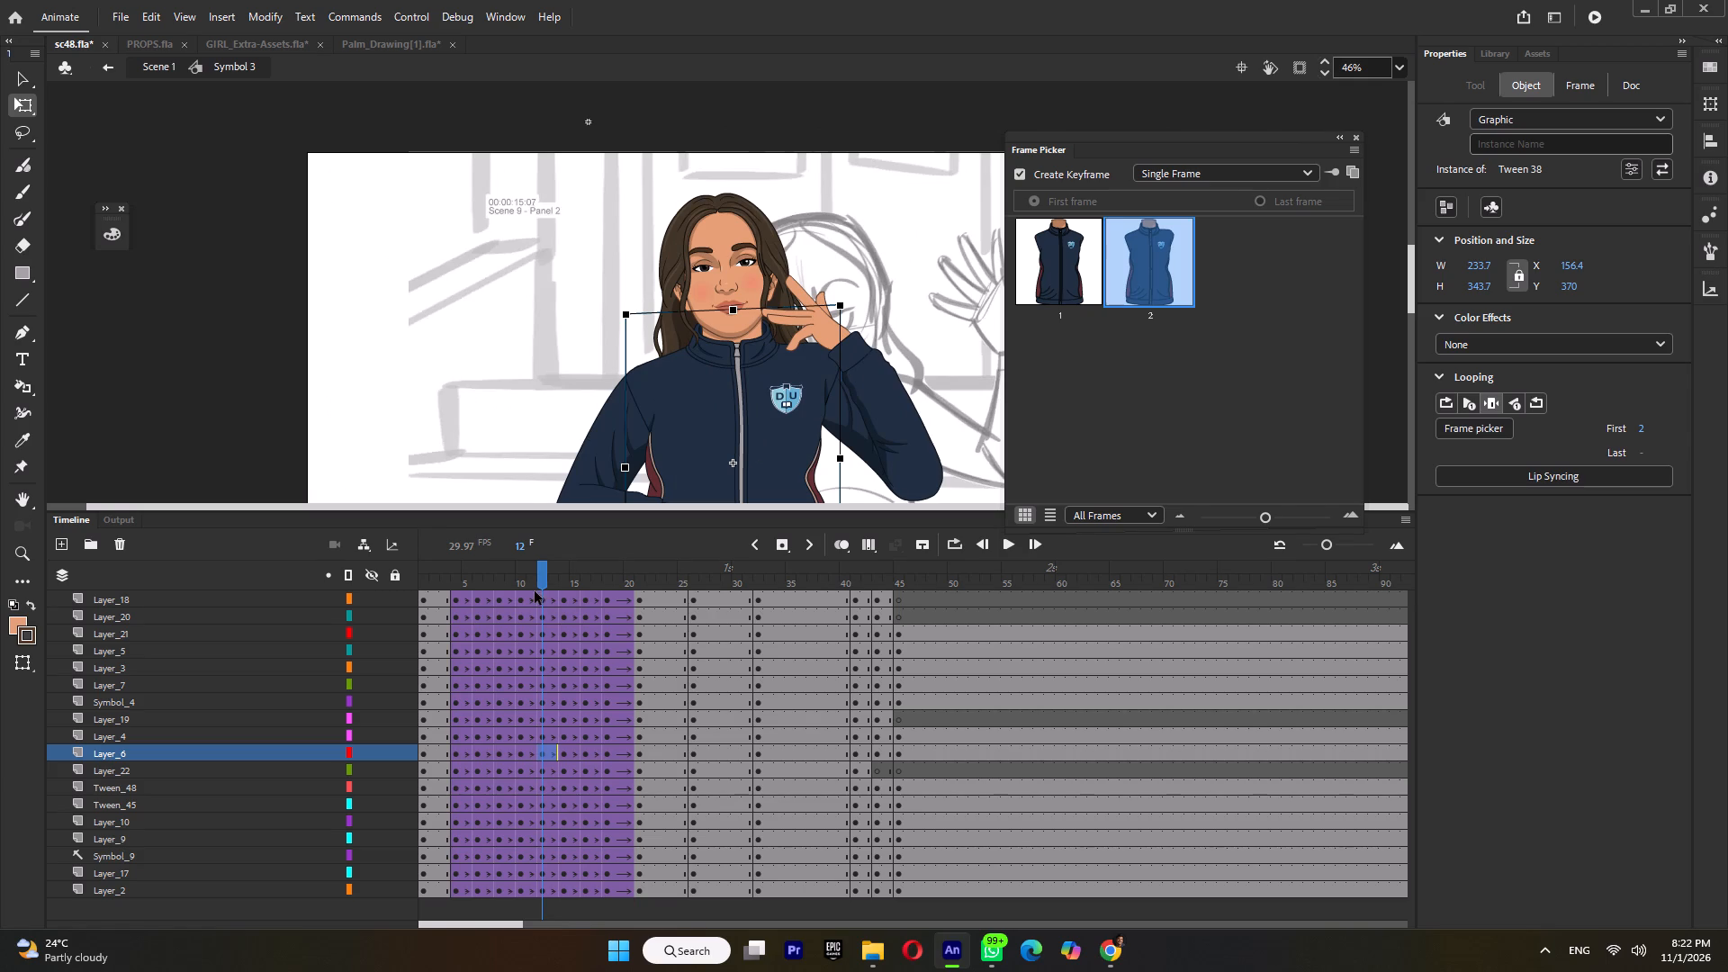
double_click(531, 586)
key("ctrl+m")
double_click(510, 580)
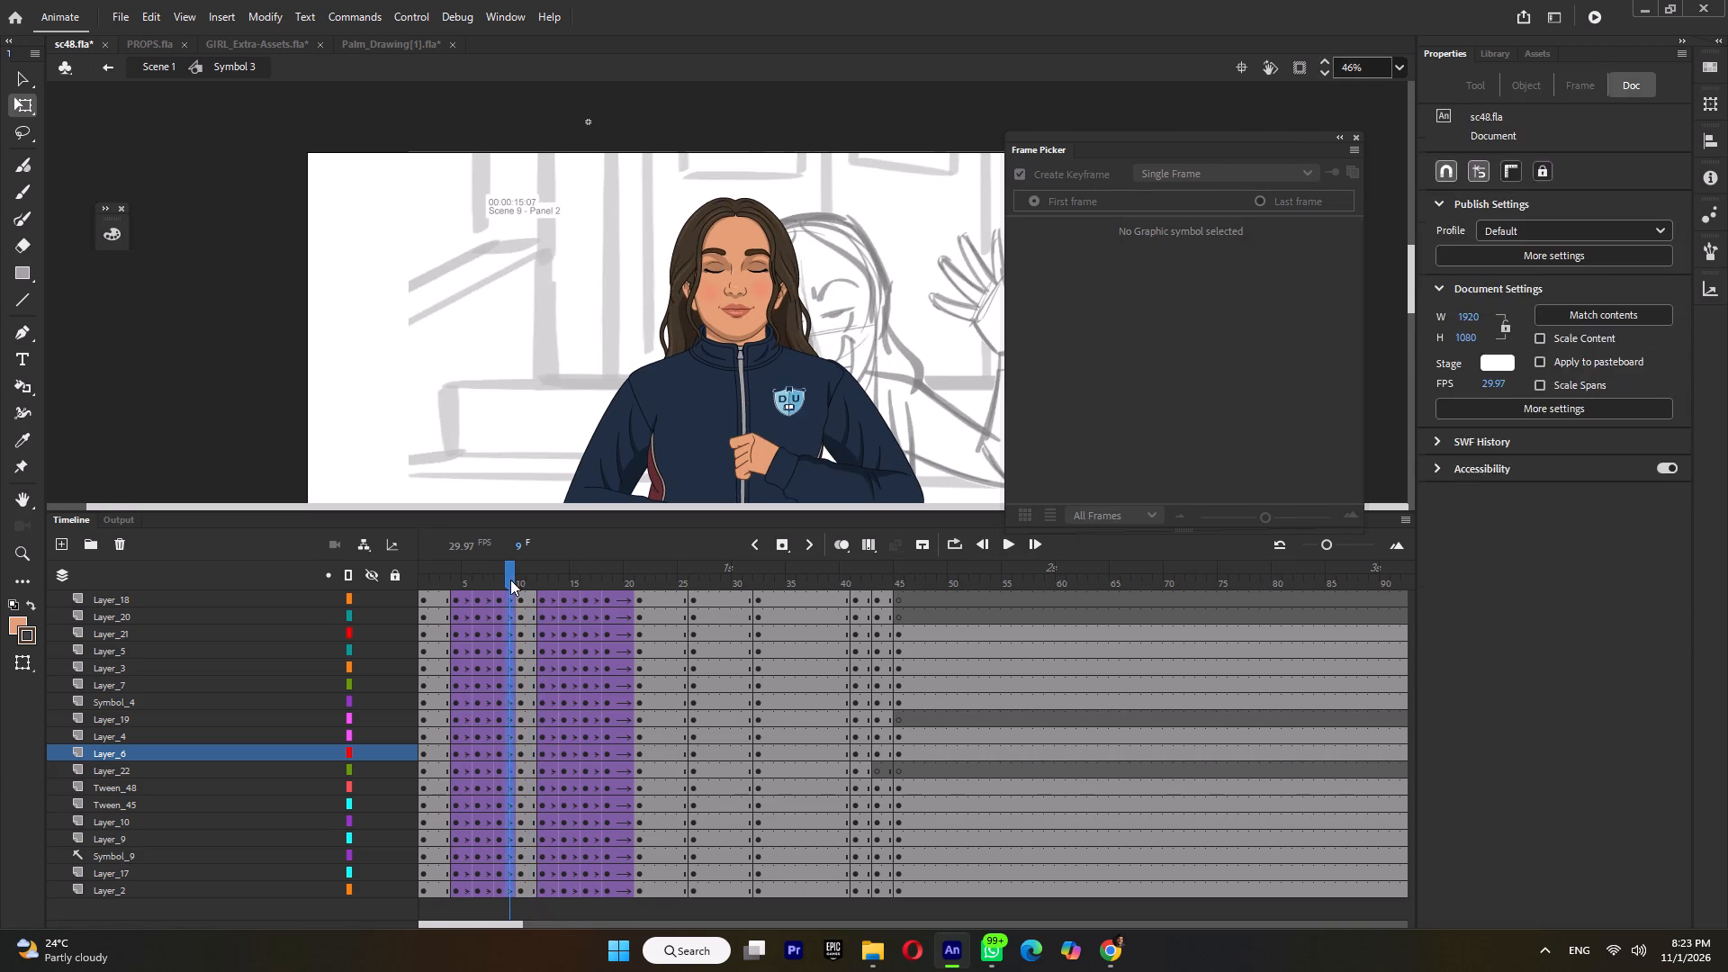
key("ctrl+m")
double_click(488, 577)
key("ctrl+m")
double_click(463, 578)
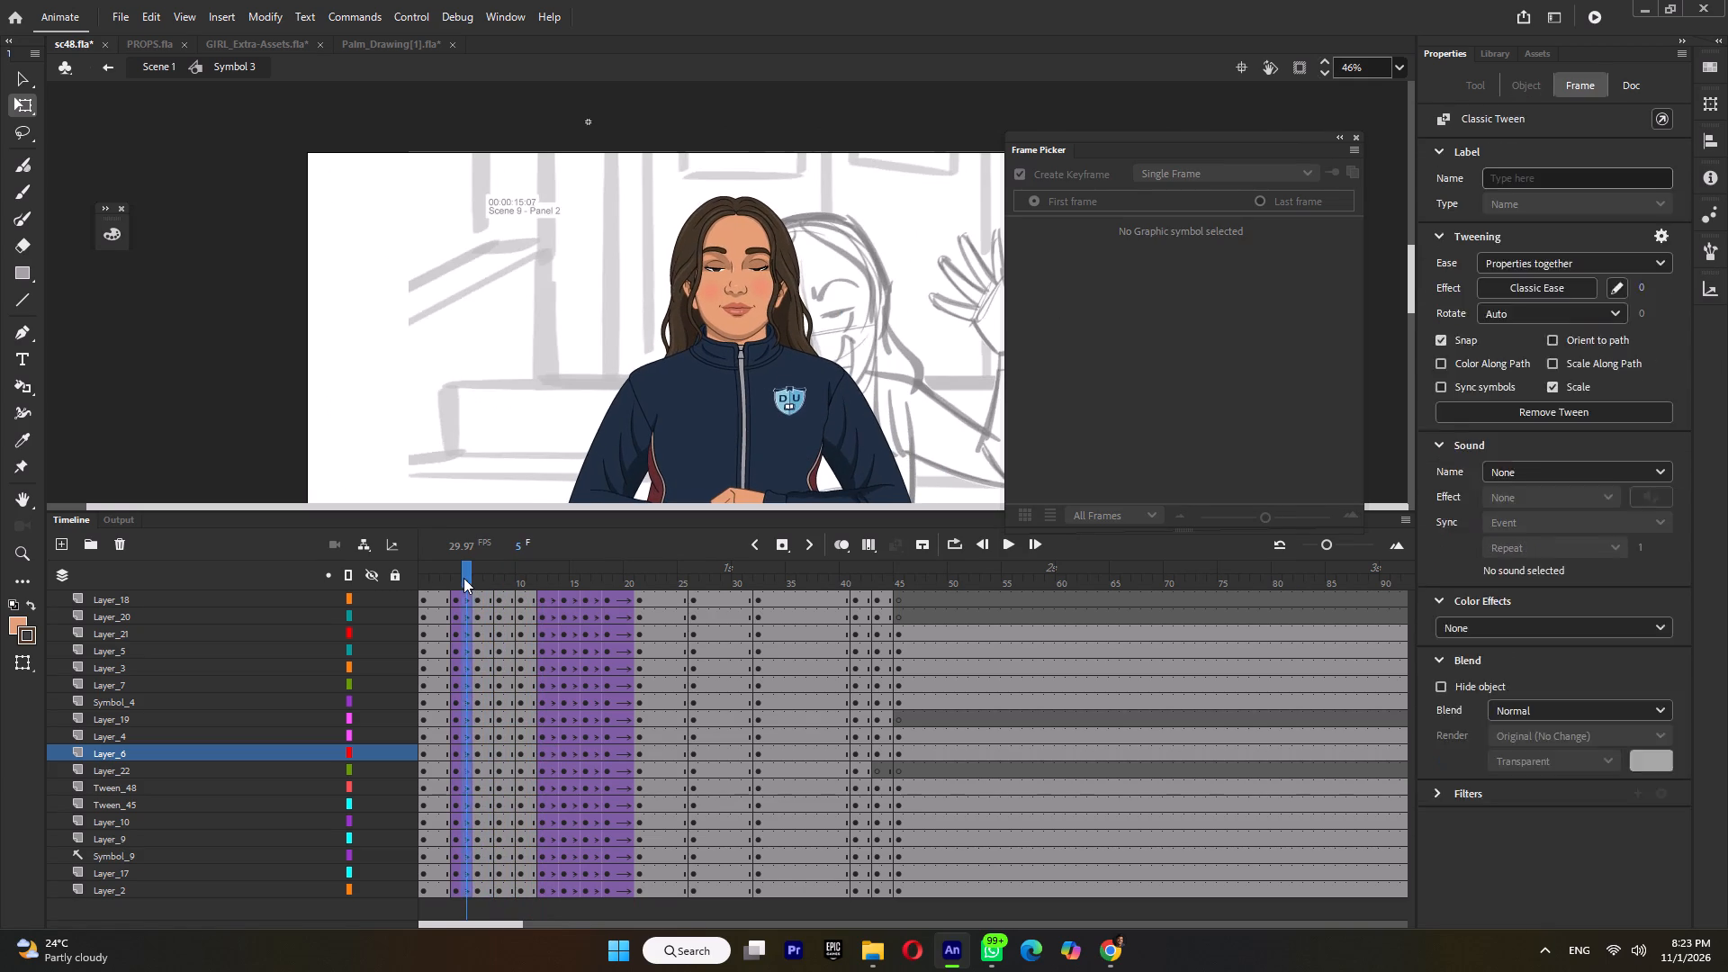
key("ctrl+m")
At frame 10, shift the raising arm and hand on Layer_3, Layer_7 and Layer_9 slightly down to about X 153.15, Y 238.6, and save.
left_click(496, 577)
left_click(522, 579)
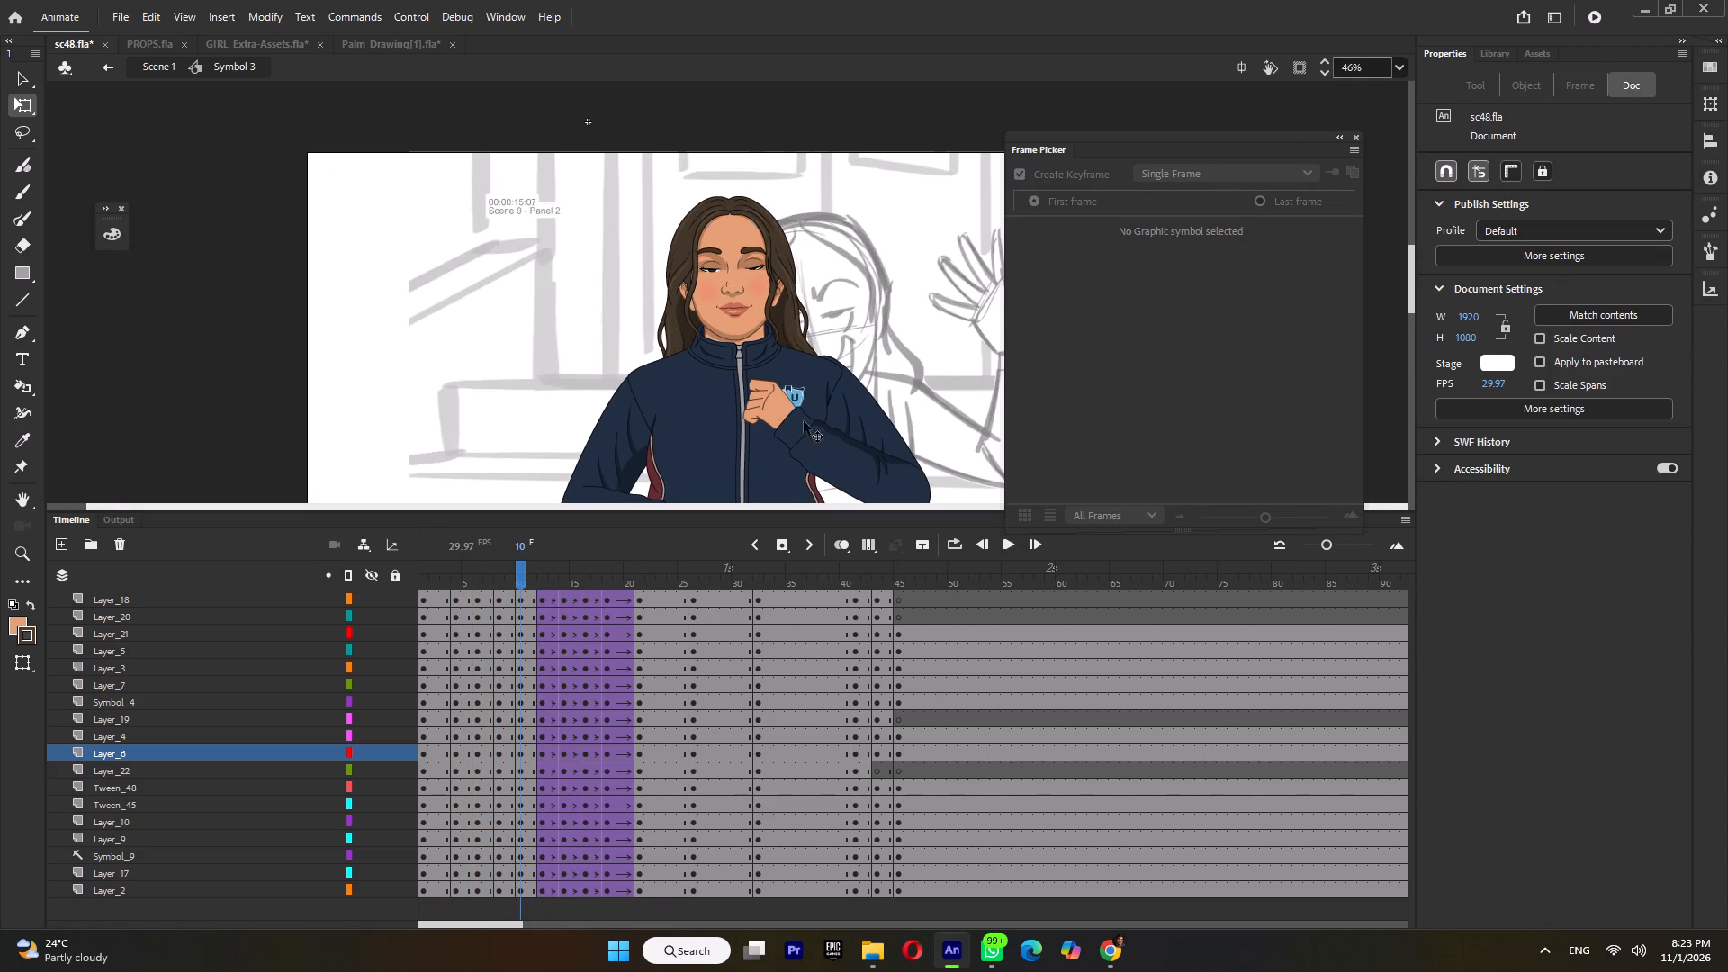
left_click_drag(921, 375, 877, 468)
left_click(760, 399, "shift")
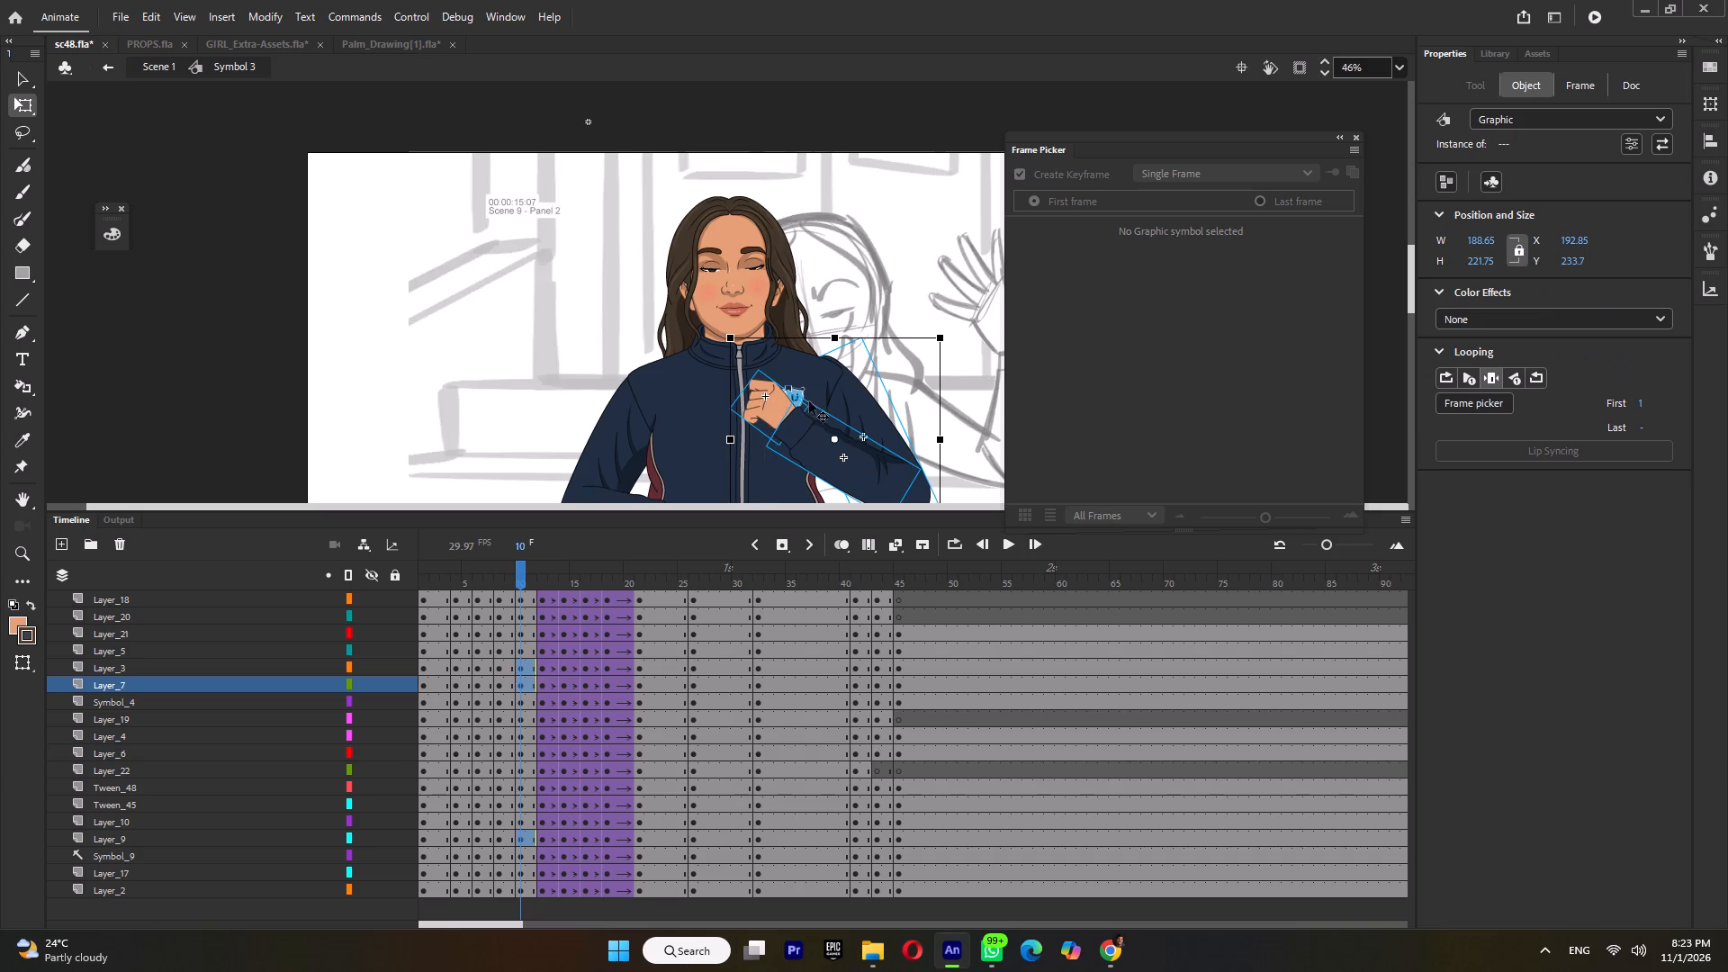
scroll(859, 369, "up", 9, "ctrl")
left_click_drag(871, 381, 877, 402)
scroll(876, 403, "down", 10, "ctrl")
key("ctrl+s")
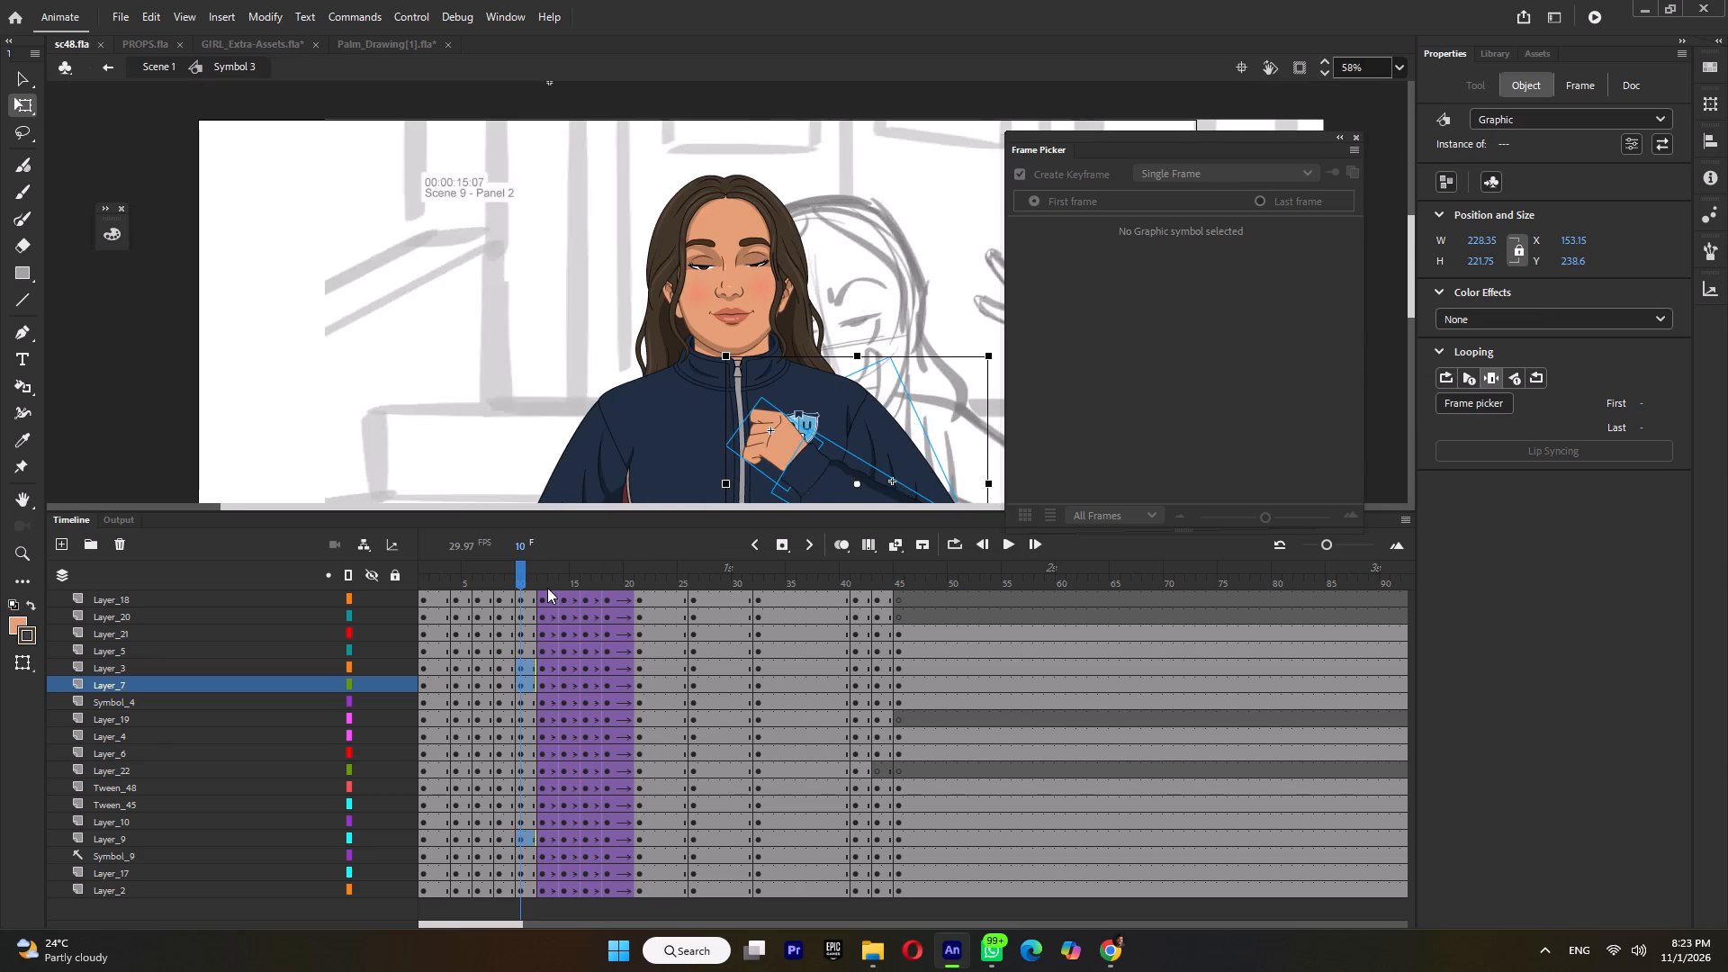
Remove the classic tweens on all layers from frame 12 up to frame 18.
double_click(548, 578)
key("ctrl+m")
double_click(565, 572)
key("ctrl+m")
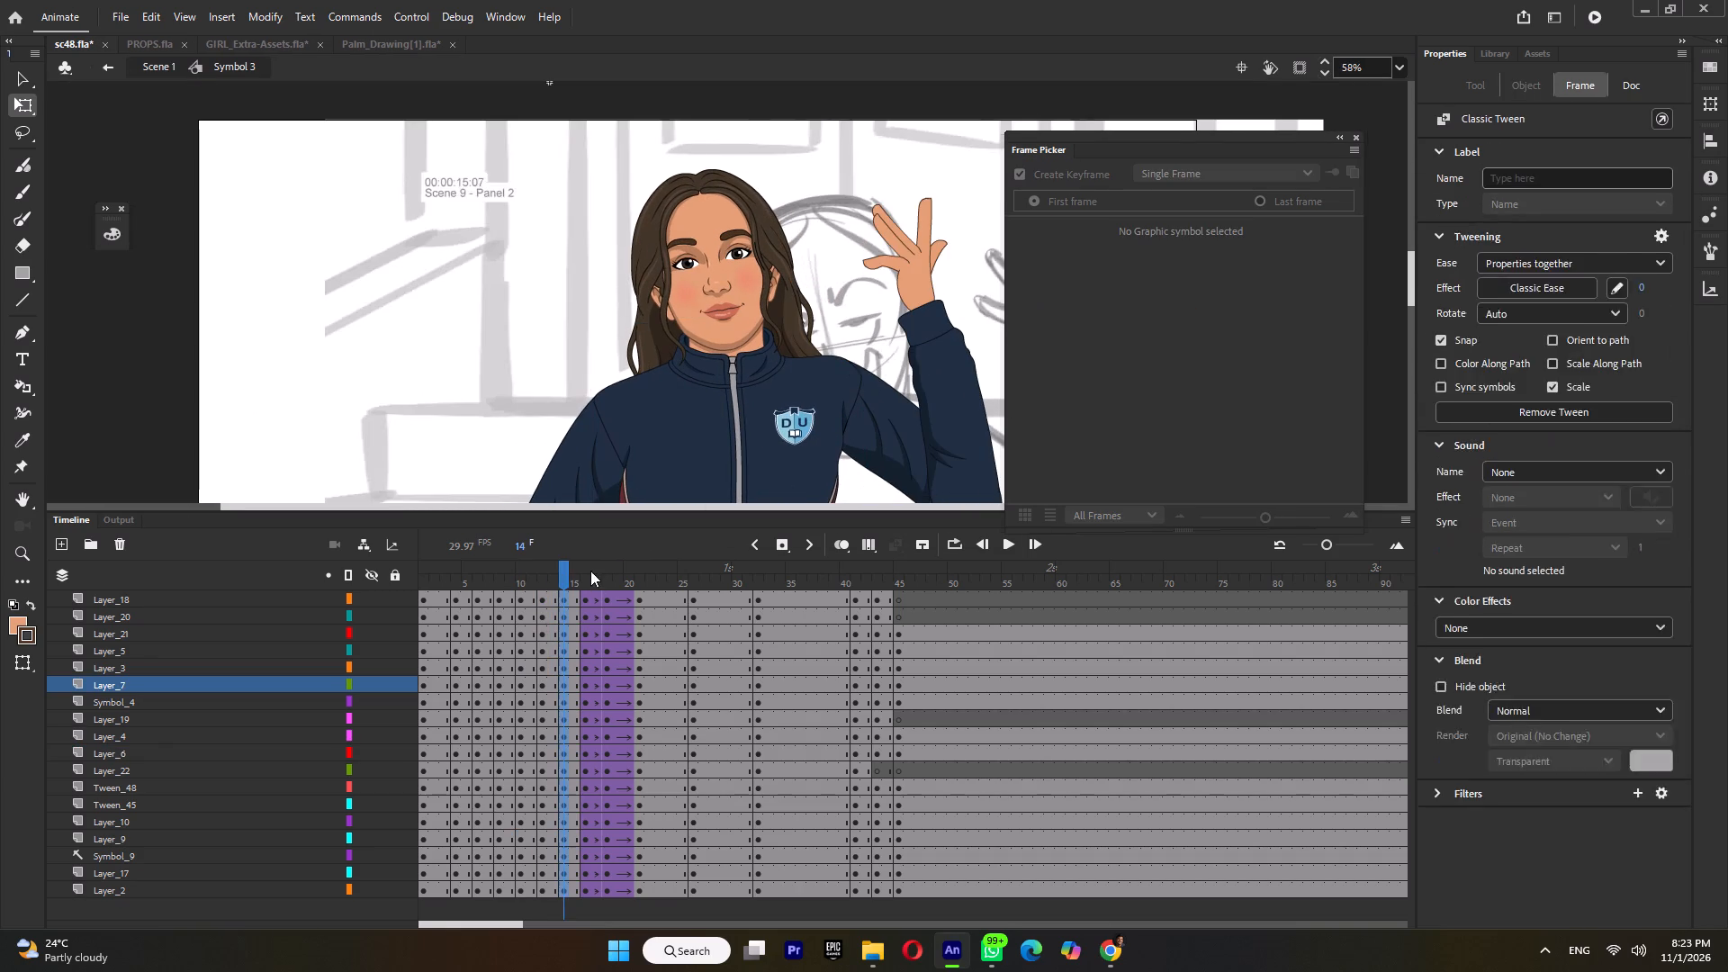
double_click(590, 571)
key("ctrl+m")
double_click(598, 571)
key("ctrl+m")
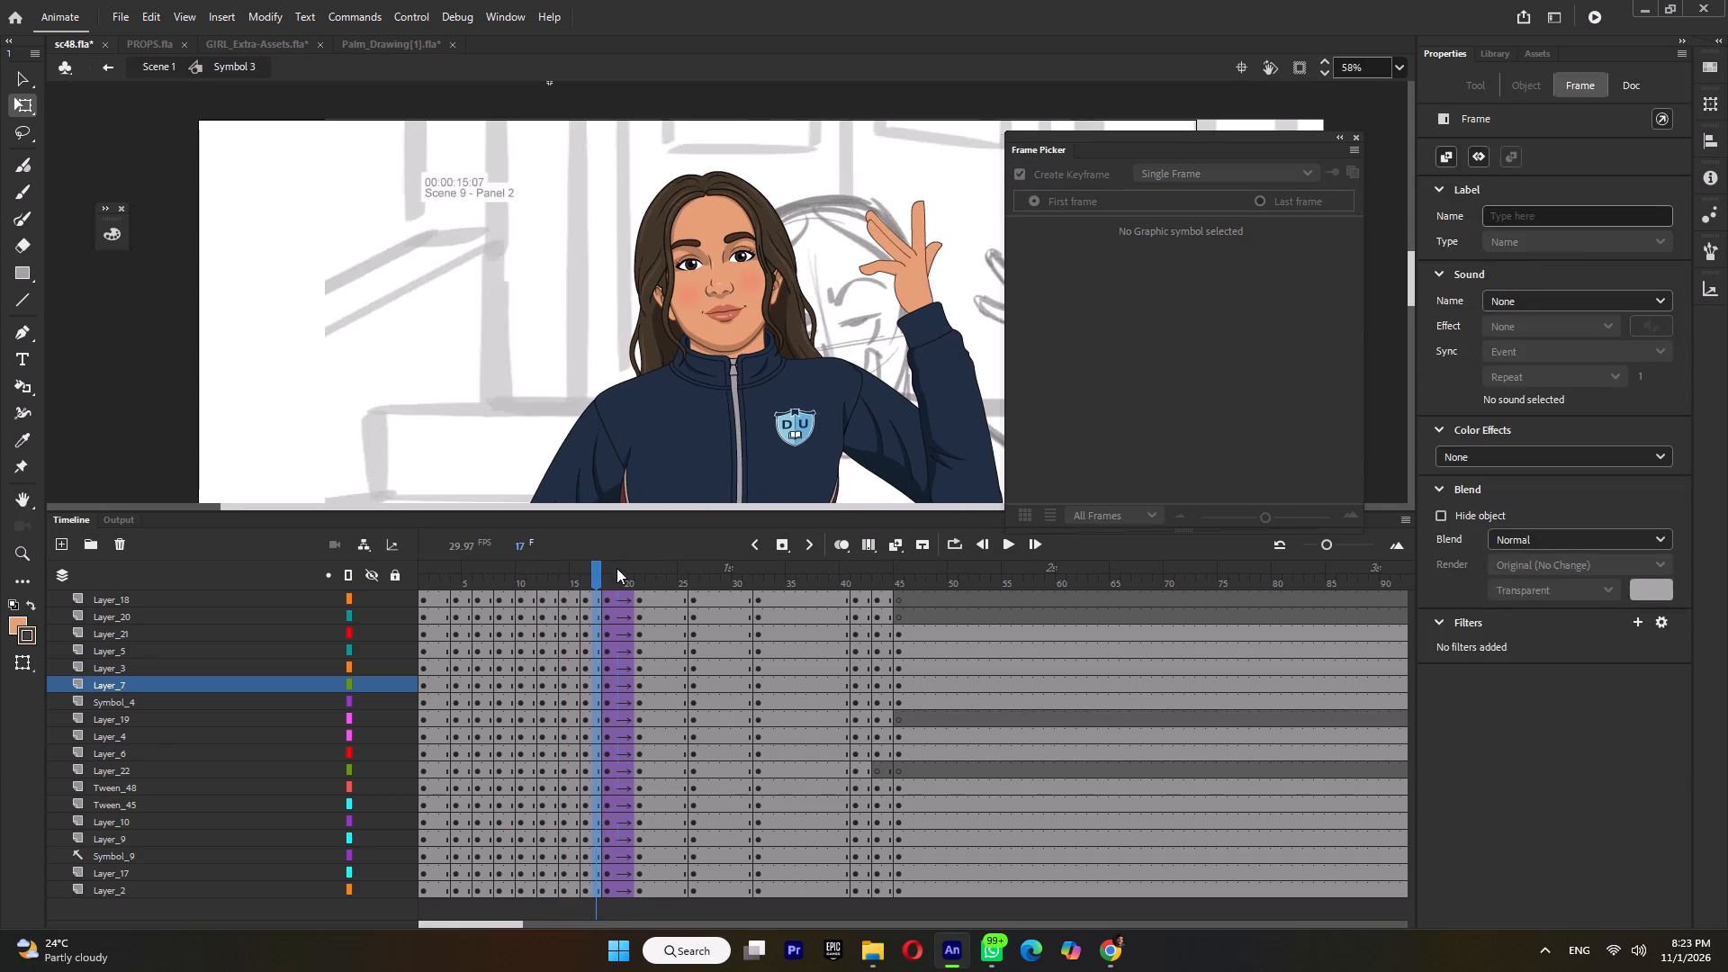
Move the keyframes of all layers from frame 21 to frame 20.
double_click(616, 568)
double_click(625, 572)
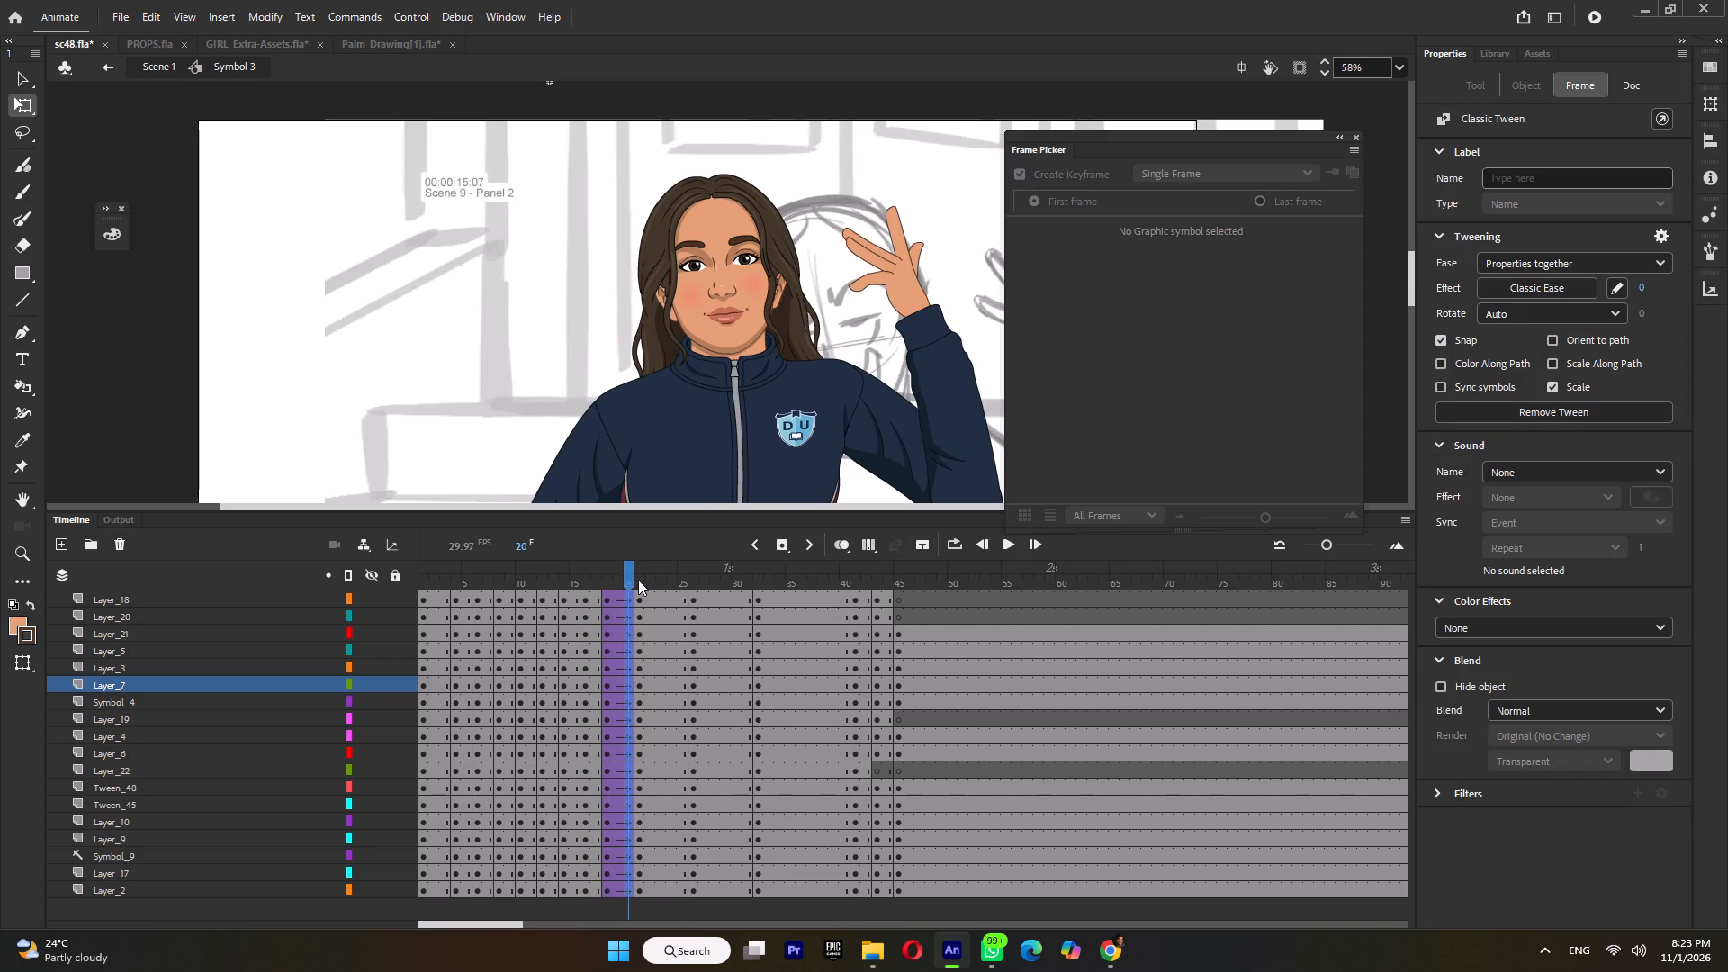
double_click(638, 580)
left_click(638, 599)
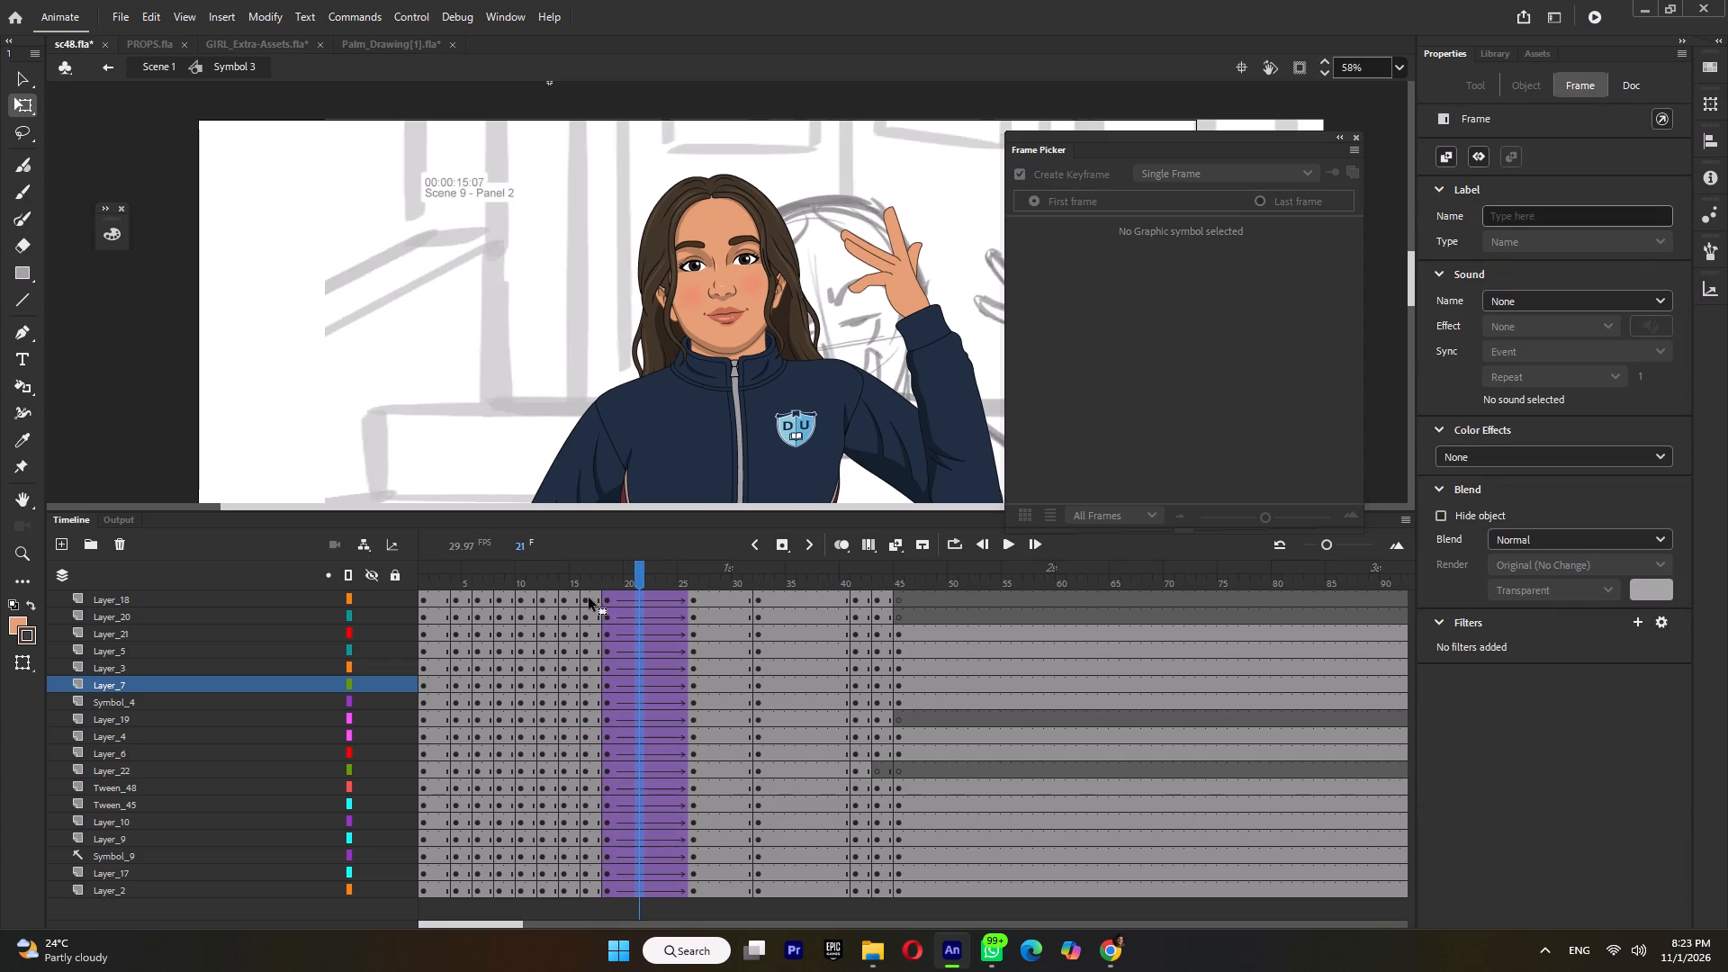
Replay the arm raise repeatedly from frame 3 to check the stepped motion and the settle timing.
left_click(447, 580)
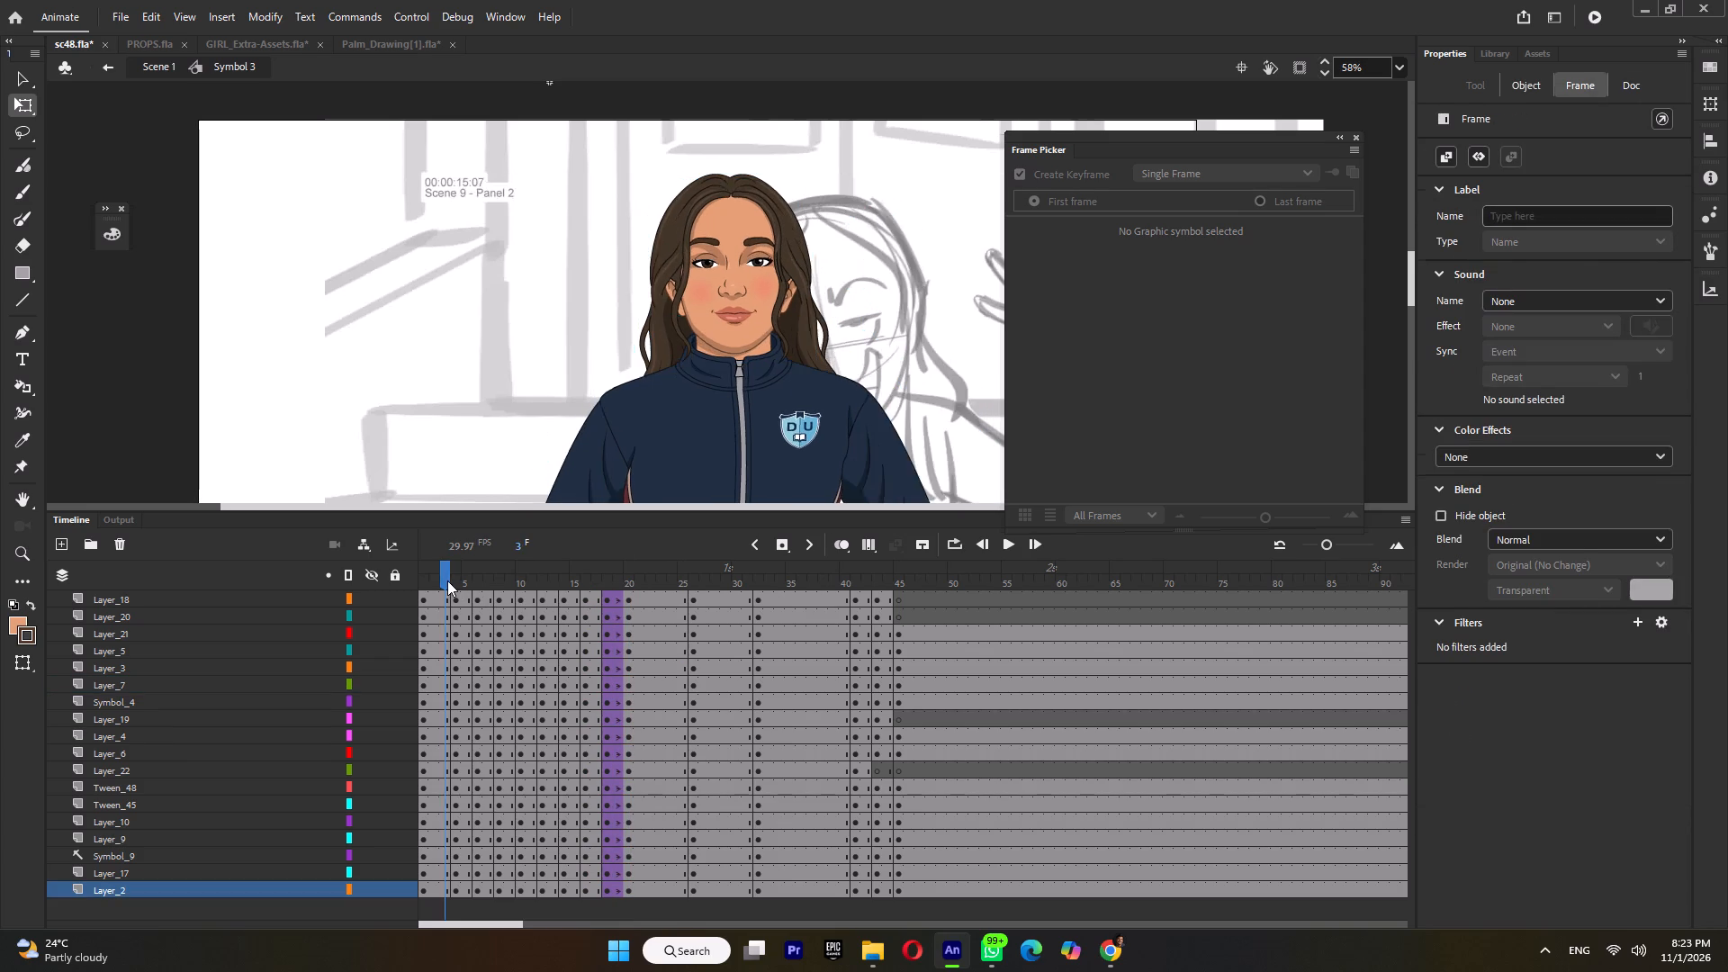
key("Return")
left_click(447, 580)
key("Return")
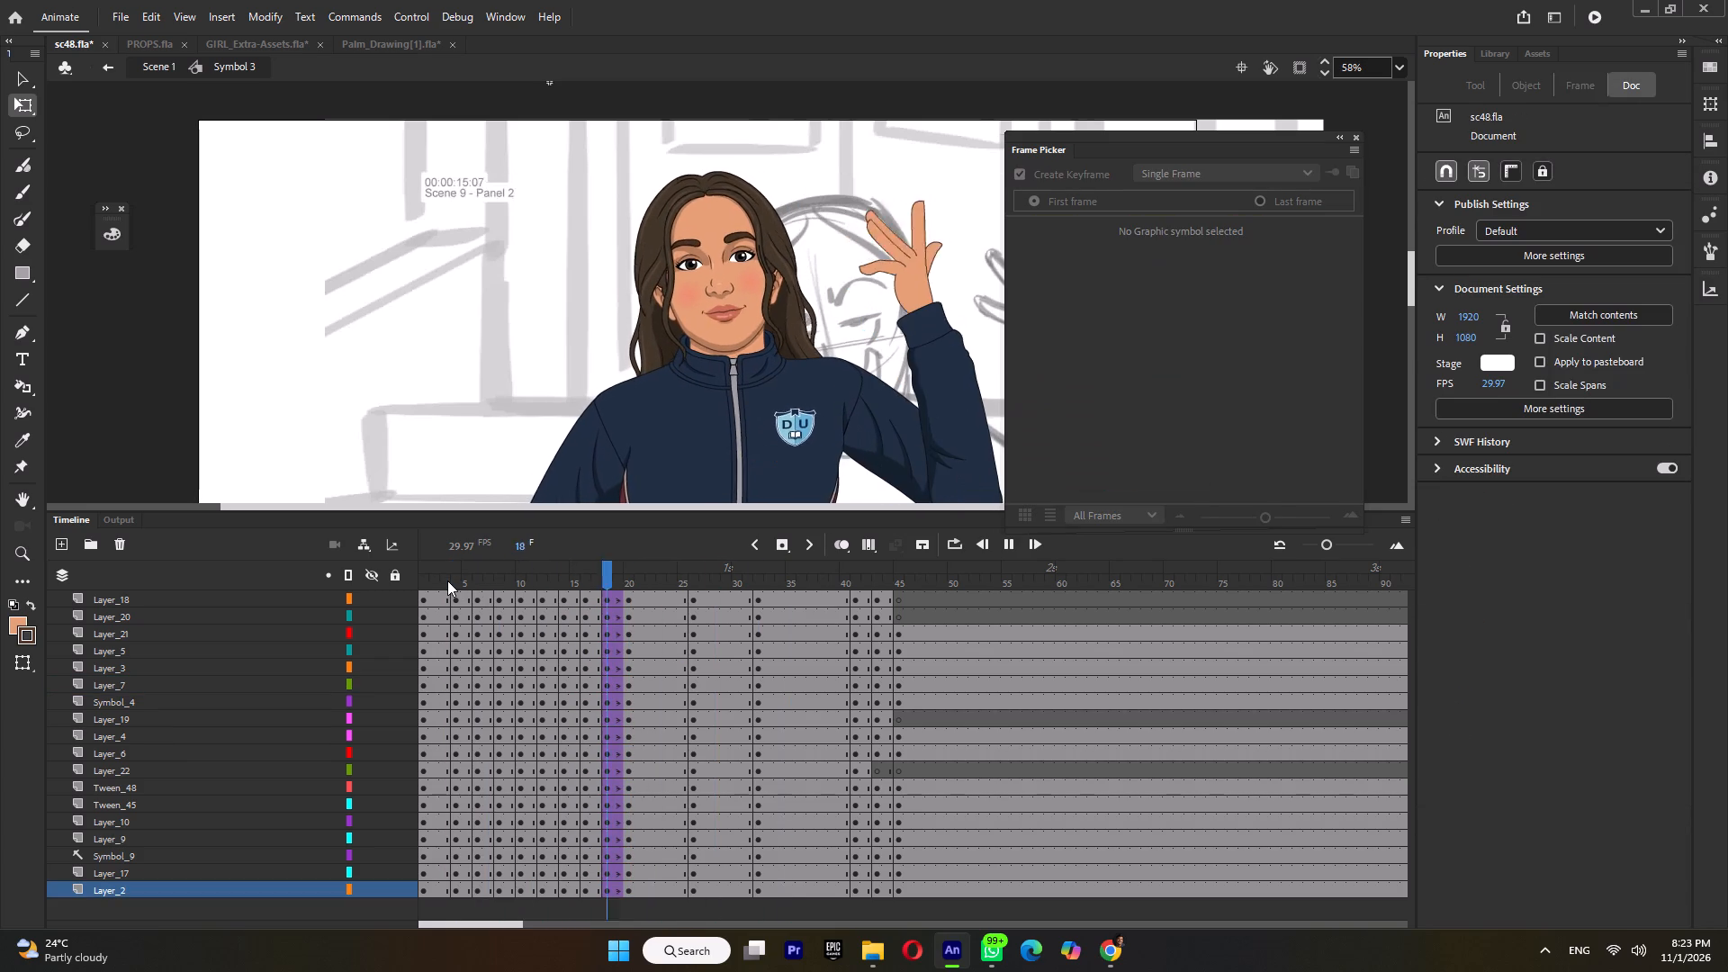
key("Return")
left_click(447, 580)
key("Return")
left_click(447, 580)
key("Return")
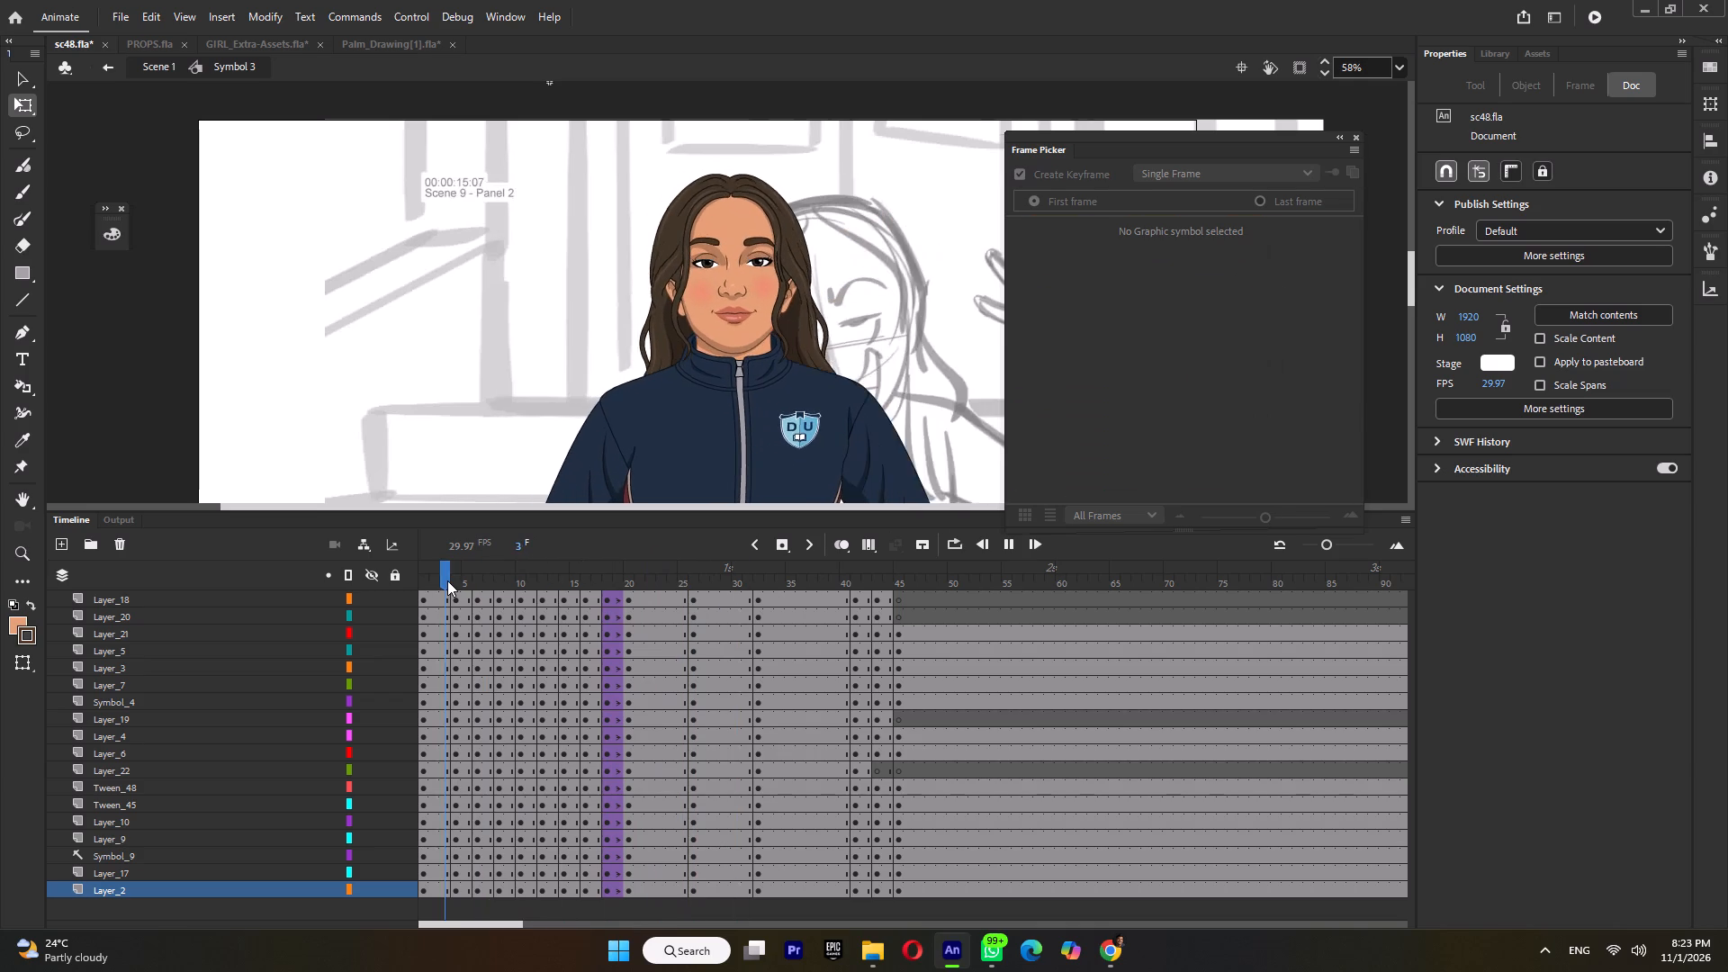
key("Return")
left_click(449, 580)
key("Return")
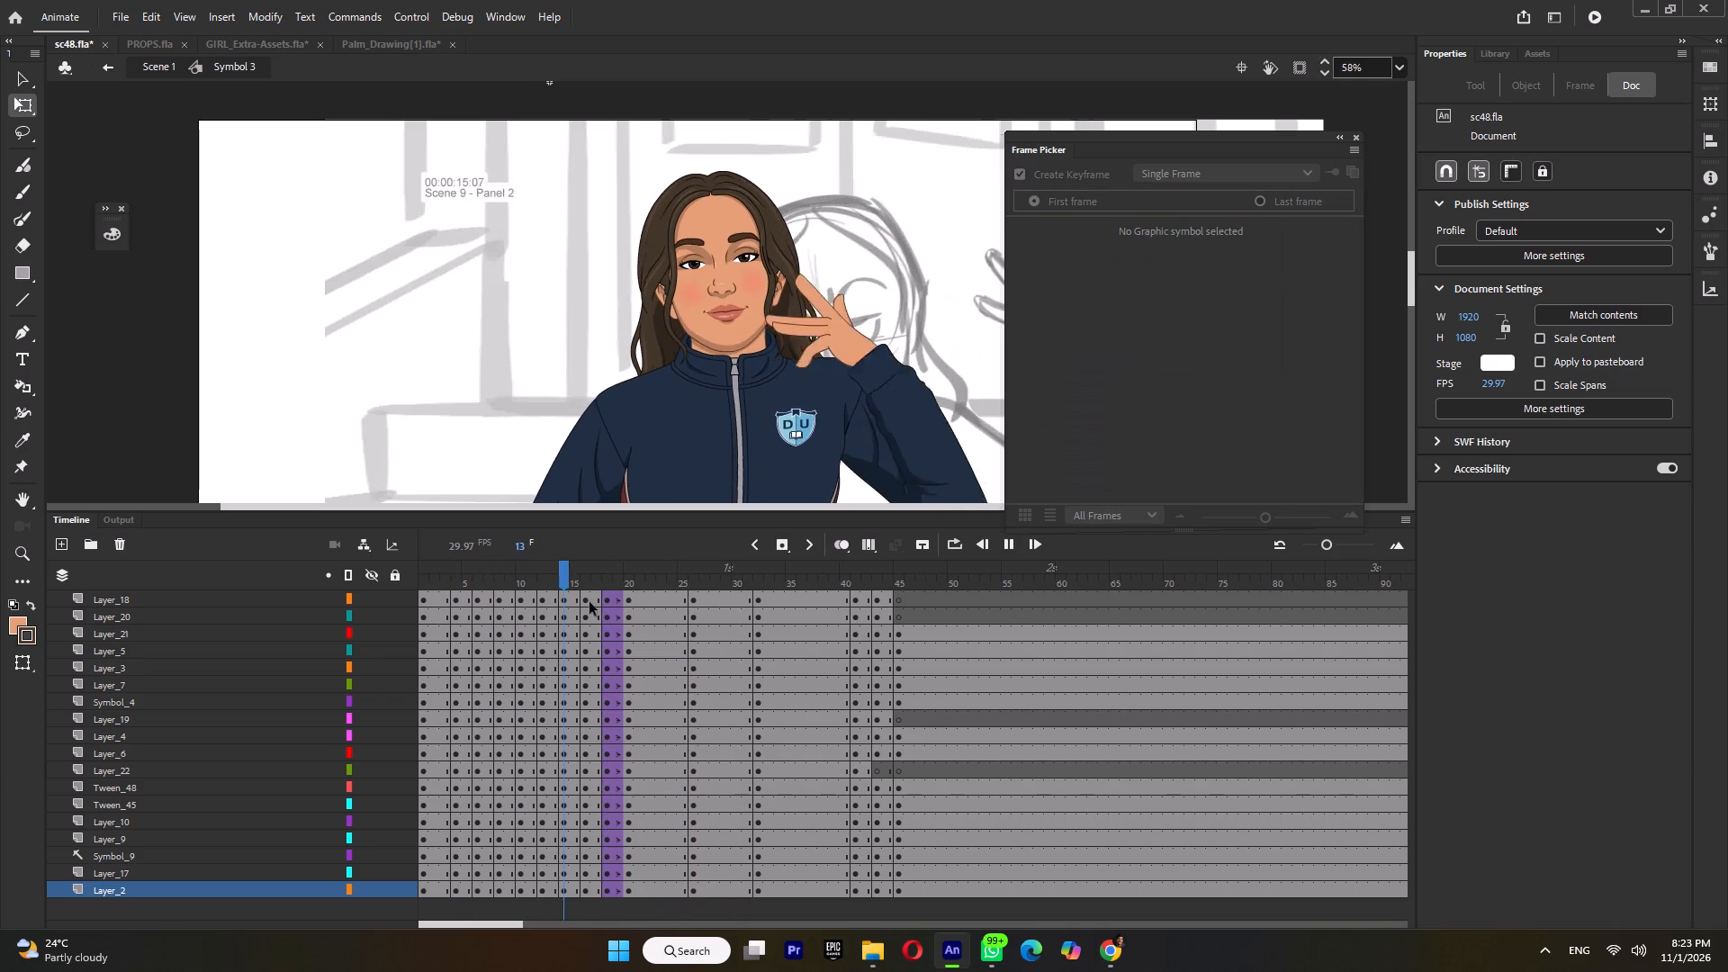
key("Return")
Remove the remaining classic tween between frames 18 and 20 on all layers.
double_click(616, 582)
key("ctrl+m")
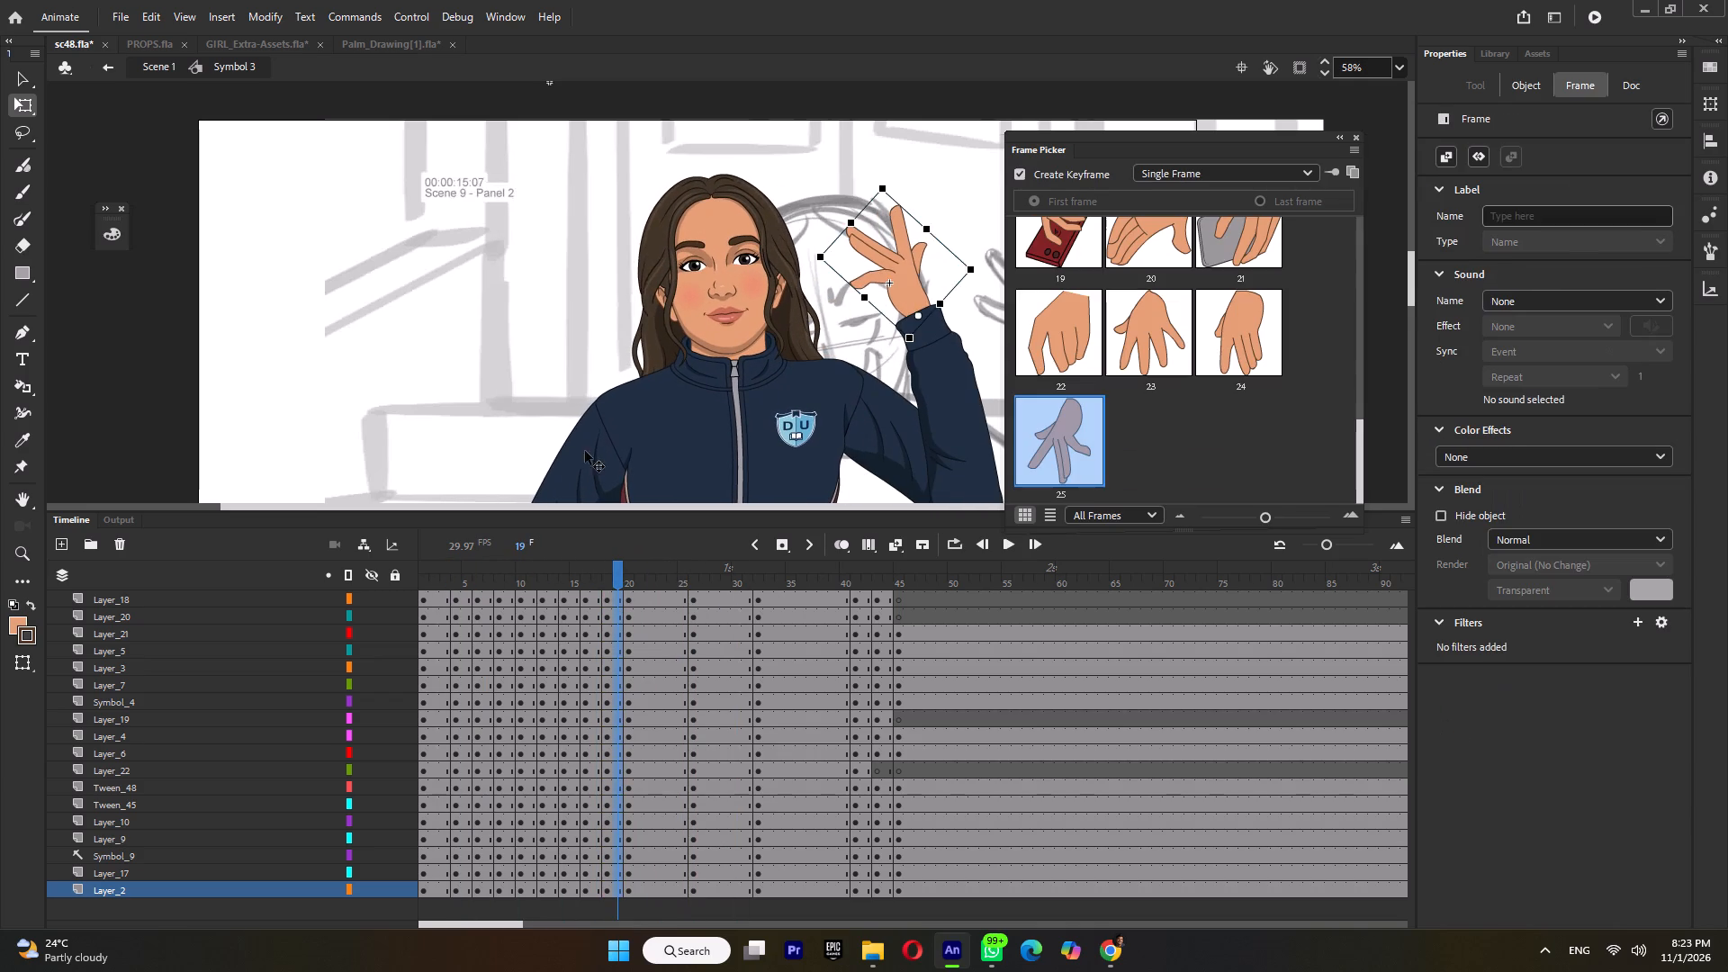
Review the whole animation with the full stage in view and compare the raised-hand poses from frame 20 to frame 40.
scroll(598, 428, "down", 10, "ctrl")
left_click(448, 583)
key("Return")
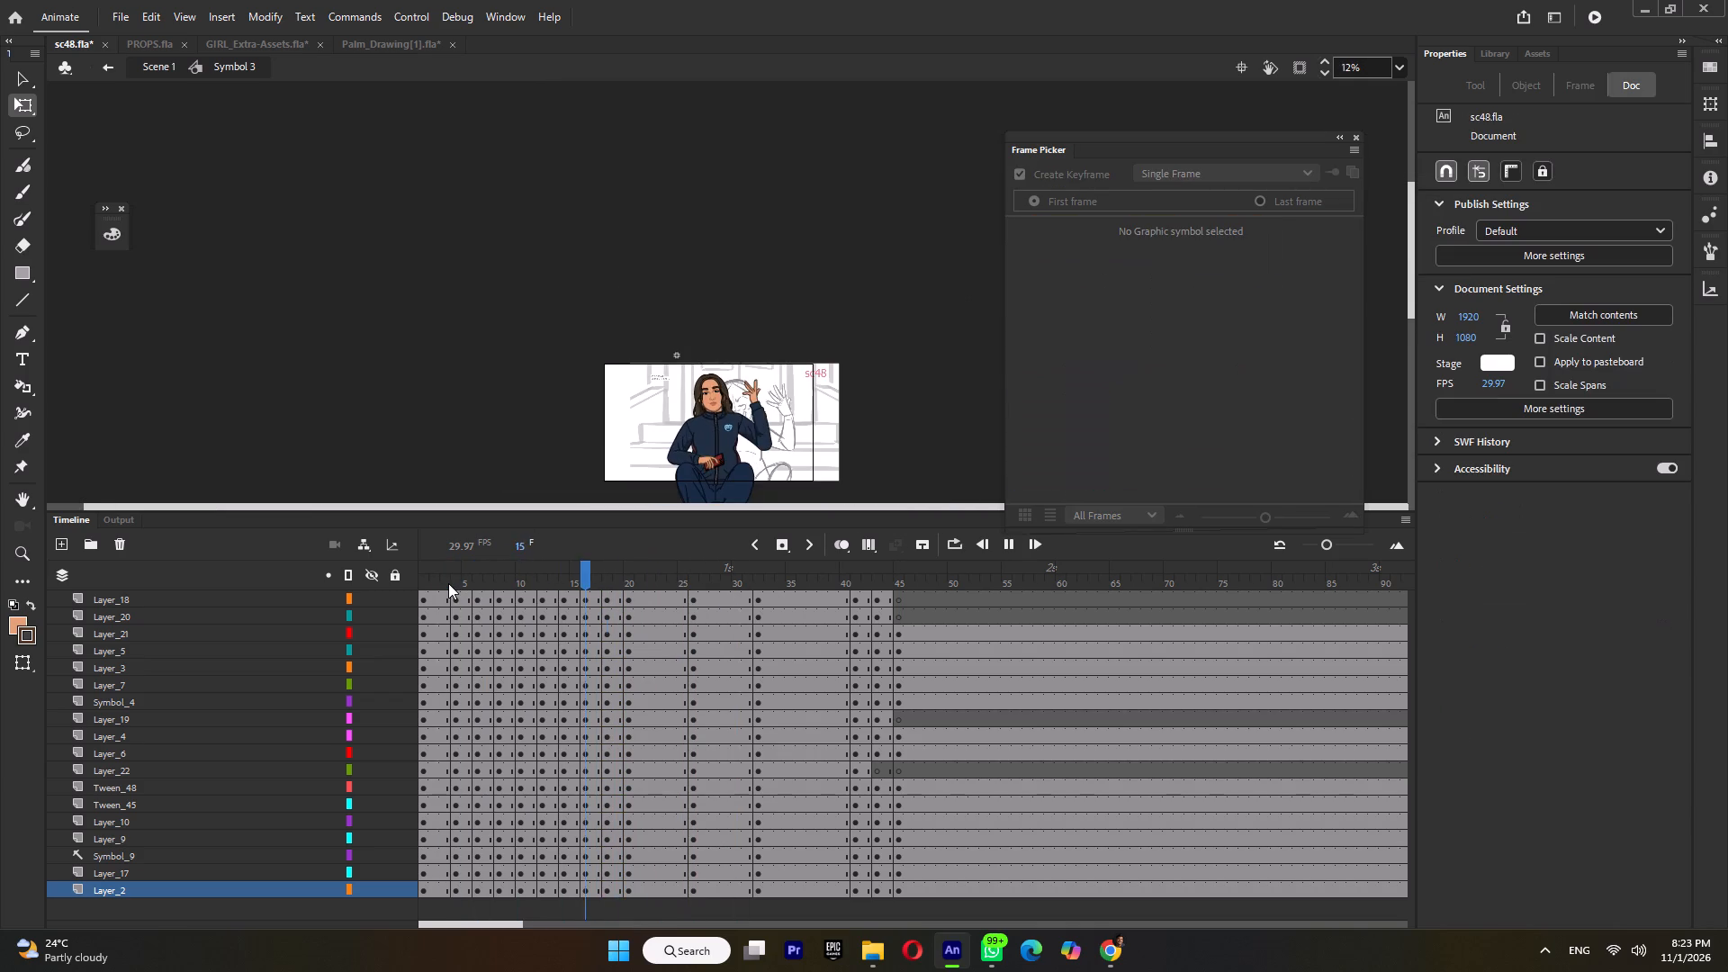
left_click(448, 583)
key("Return")
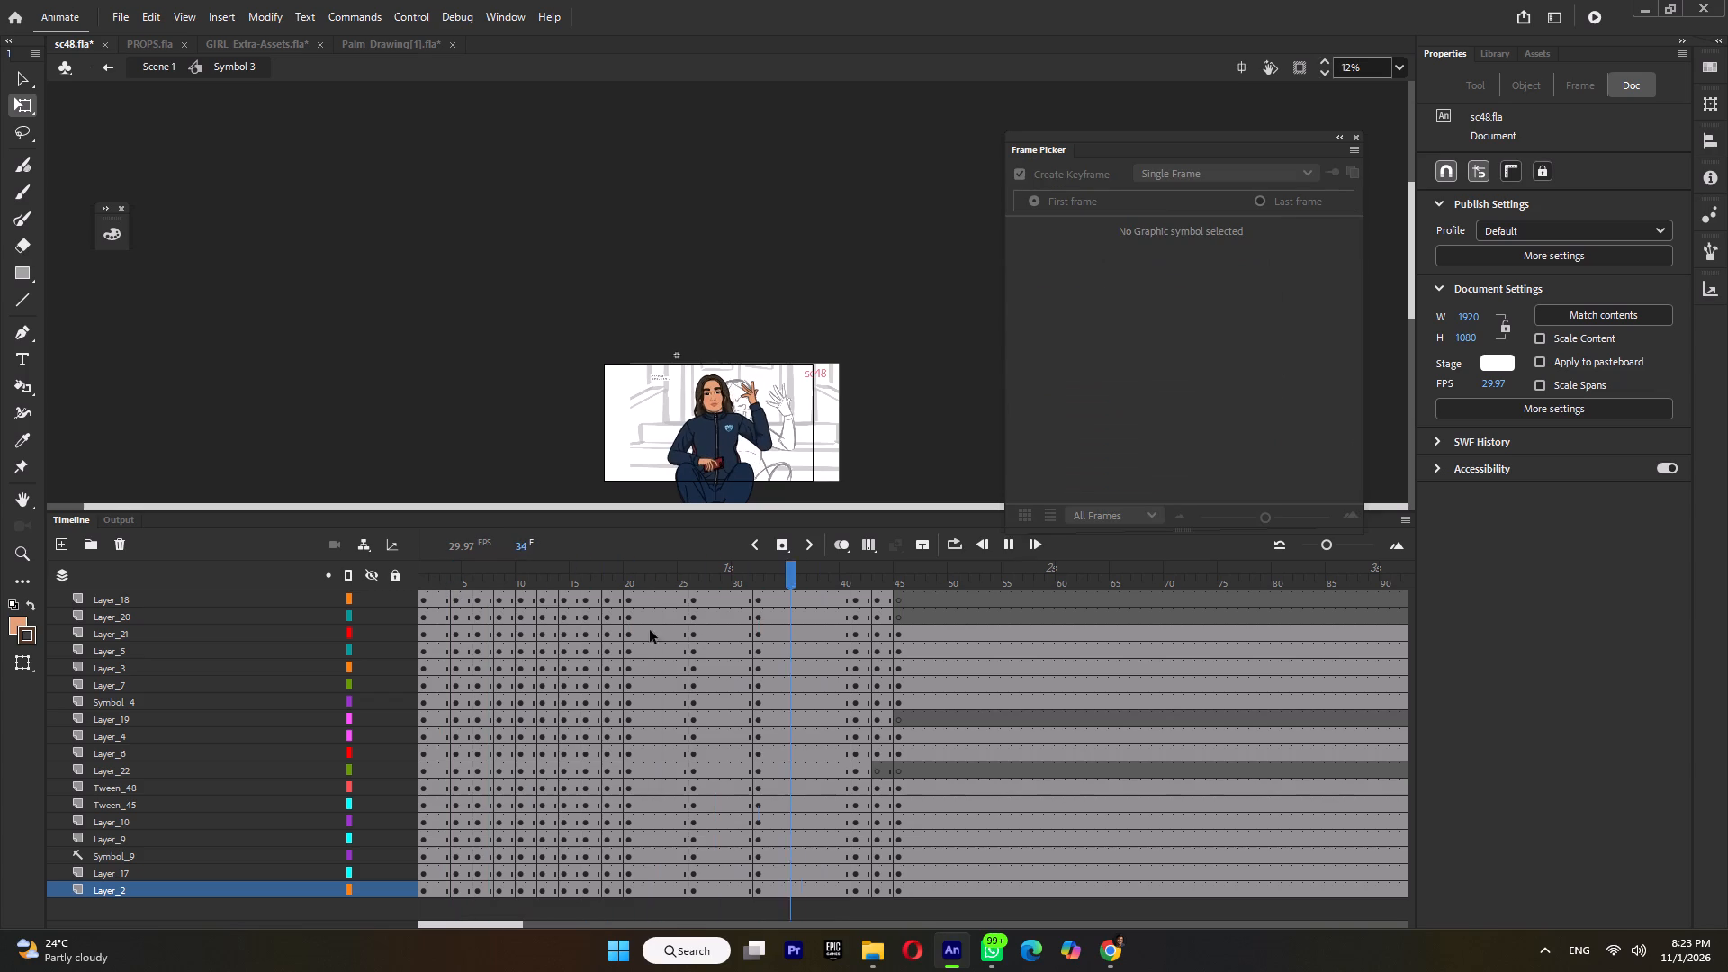
key("Return")
left_click_drag(735, 576, 854, 594)
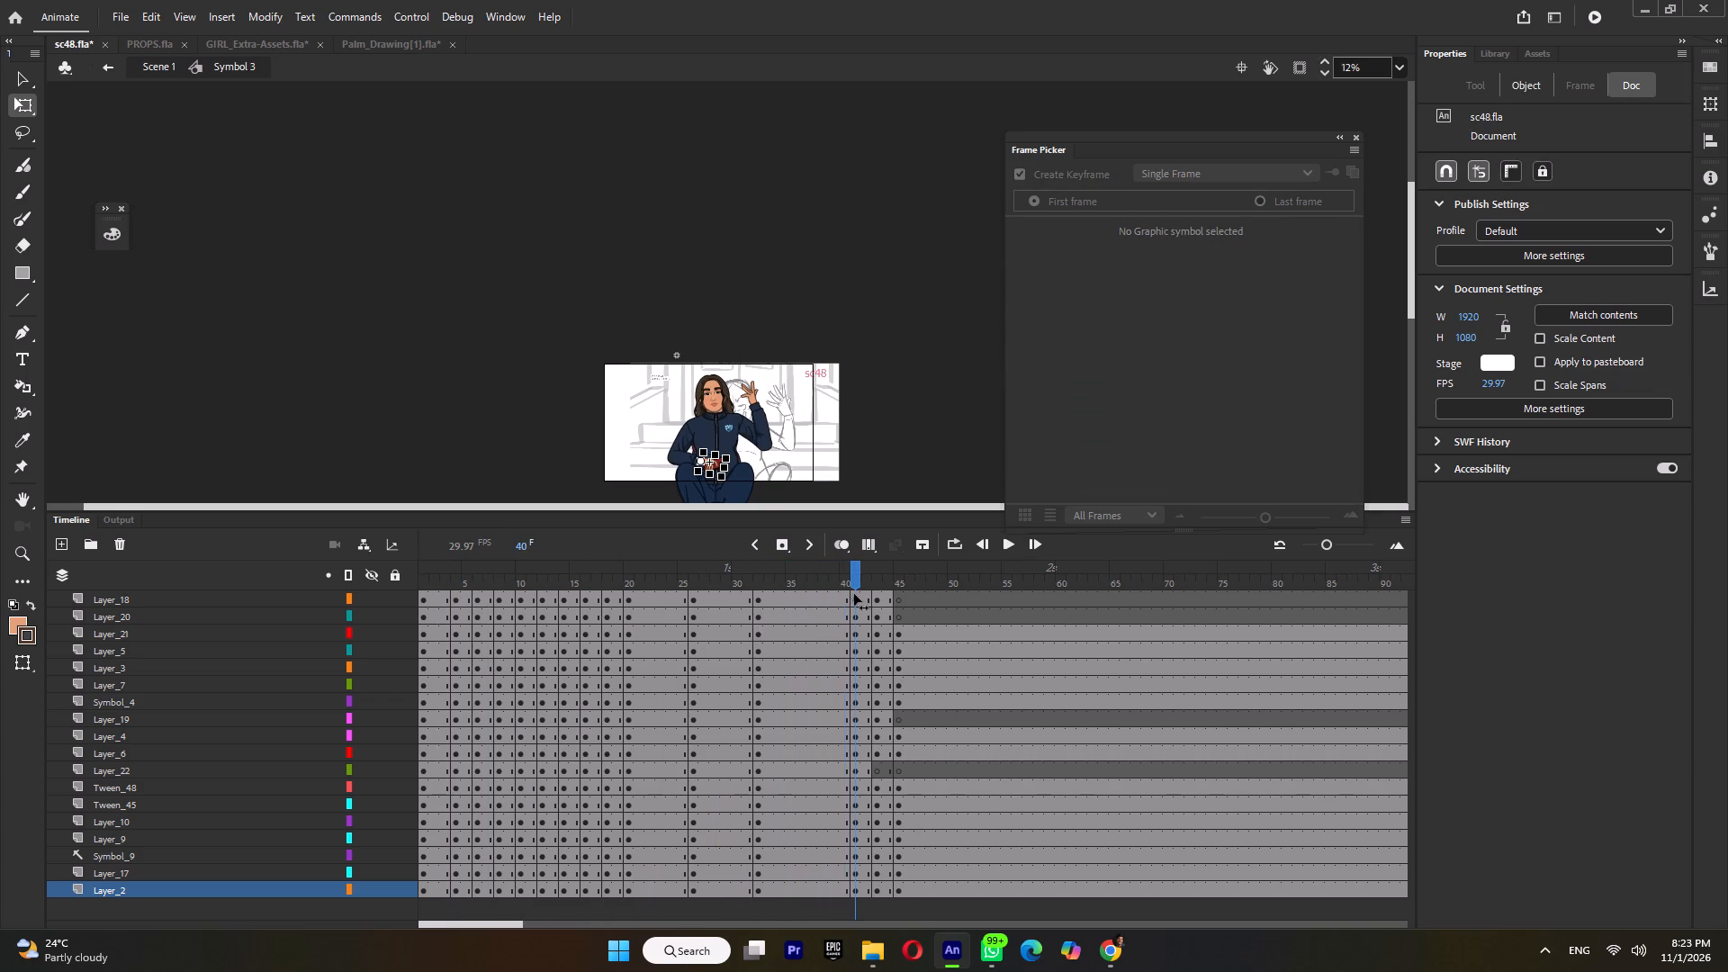
left_click_drag(854, 594, 855, 596)
left_click(758, 580)
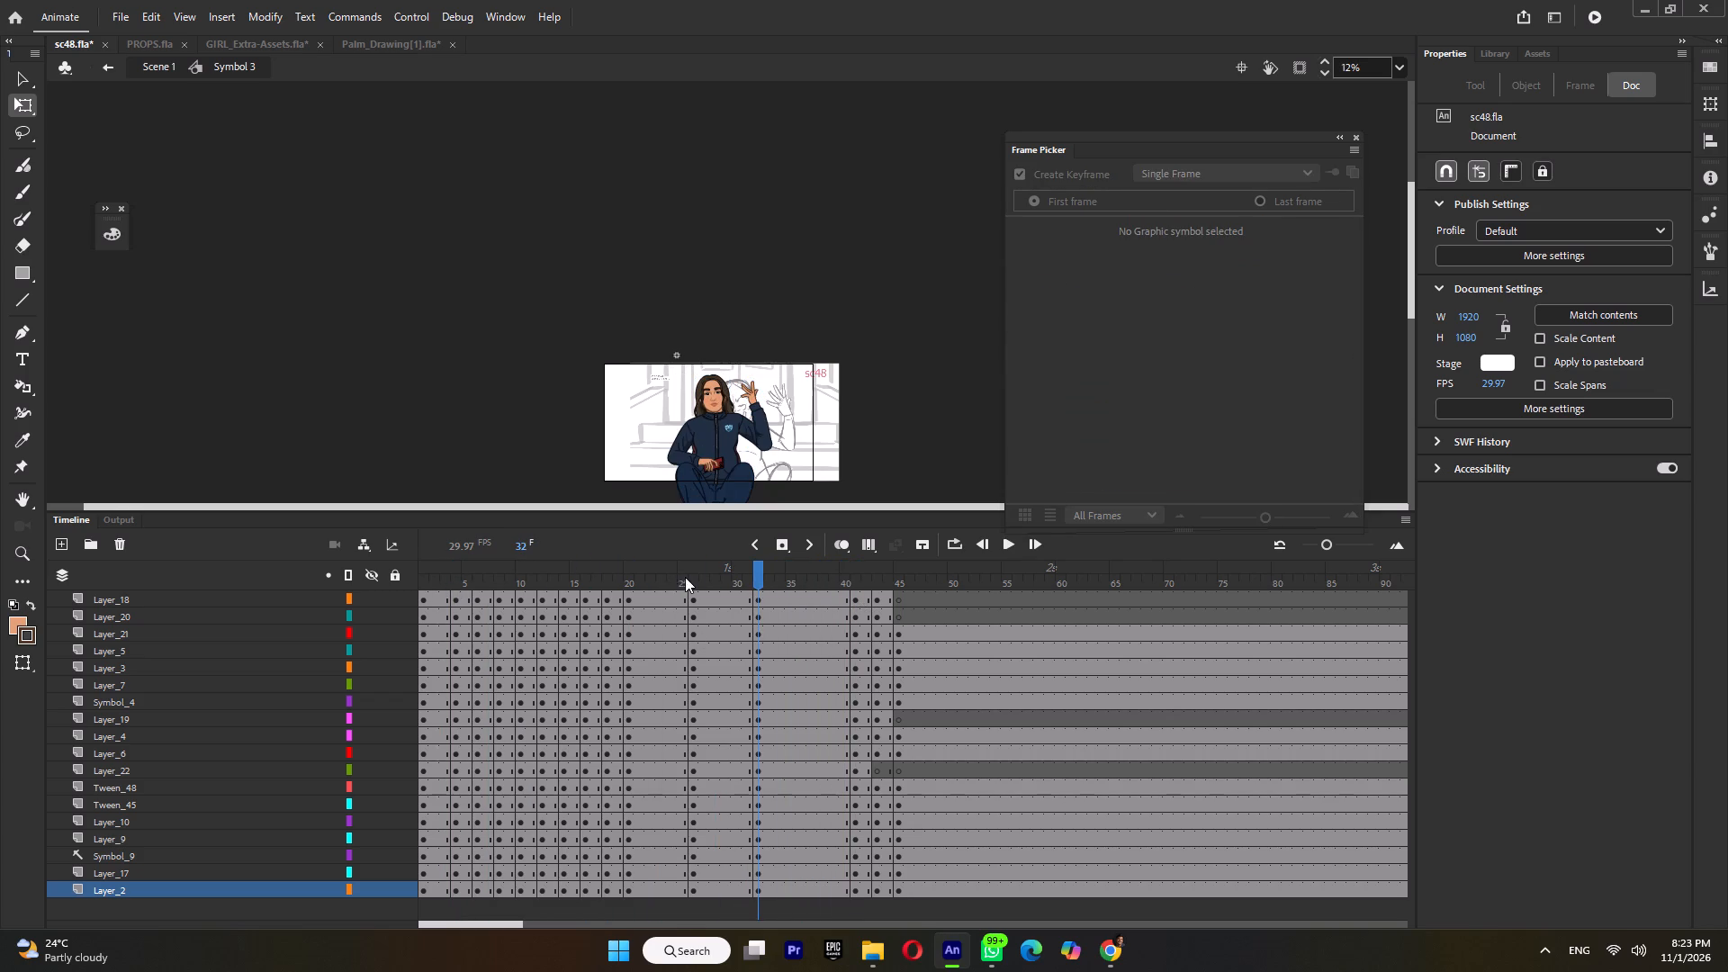
left_click_drag(632, 585, 713, 602)
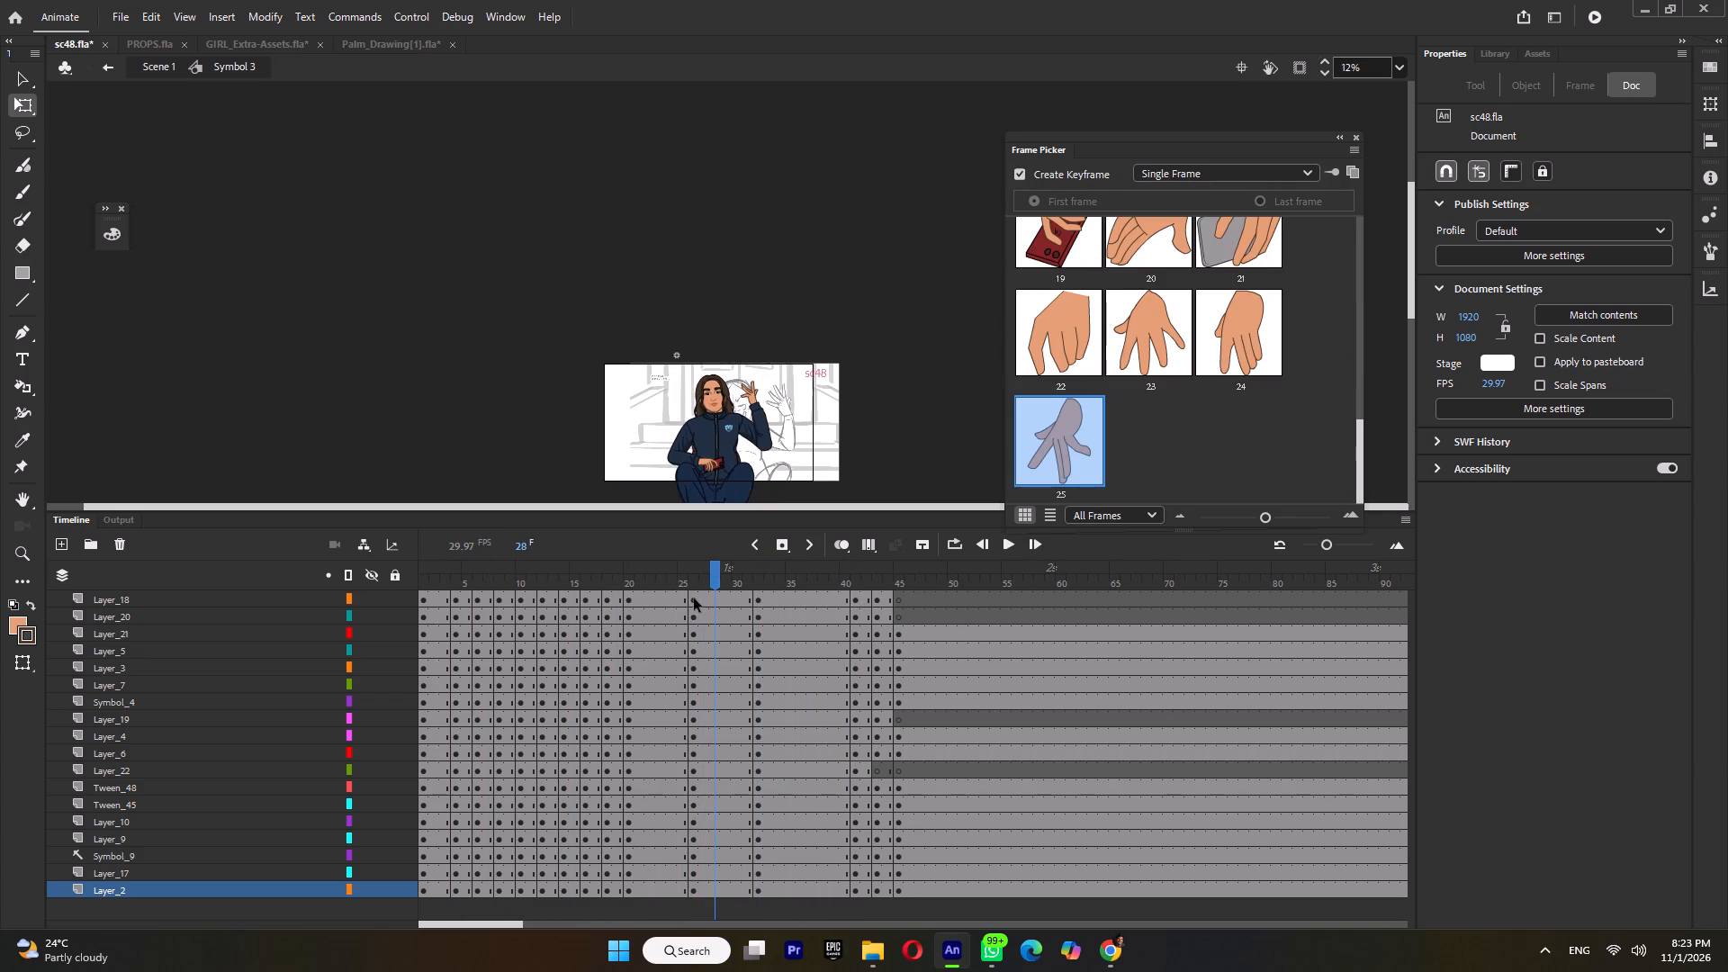
left_click_drag(677, 575, 687, 587)
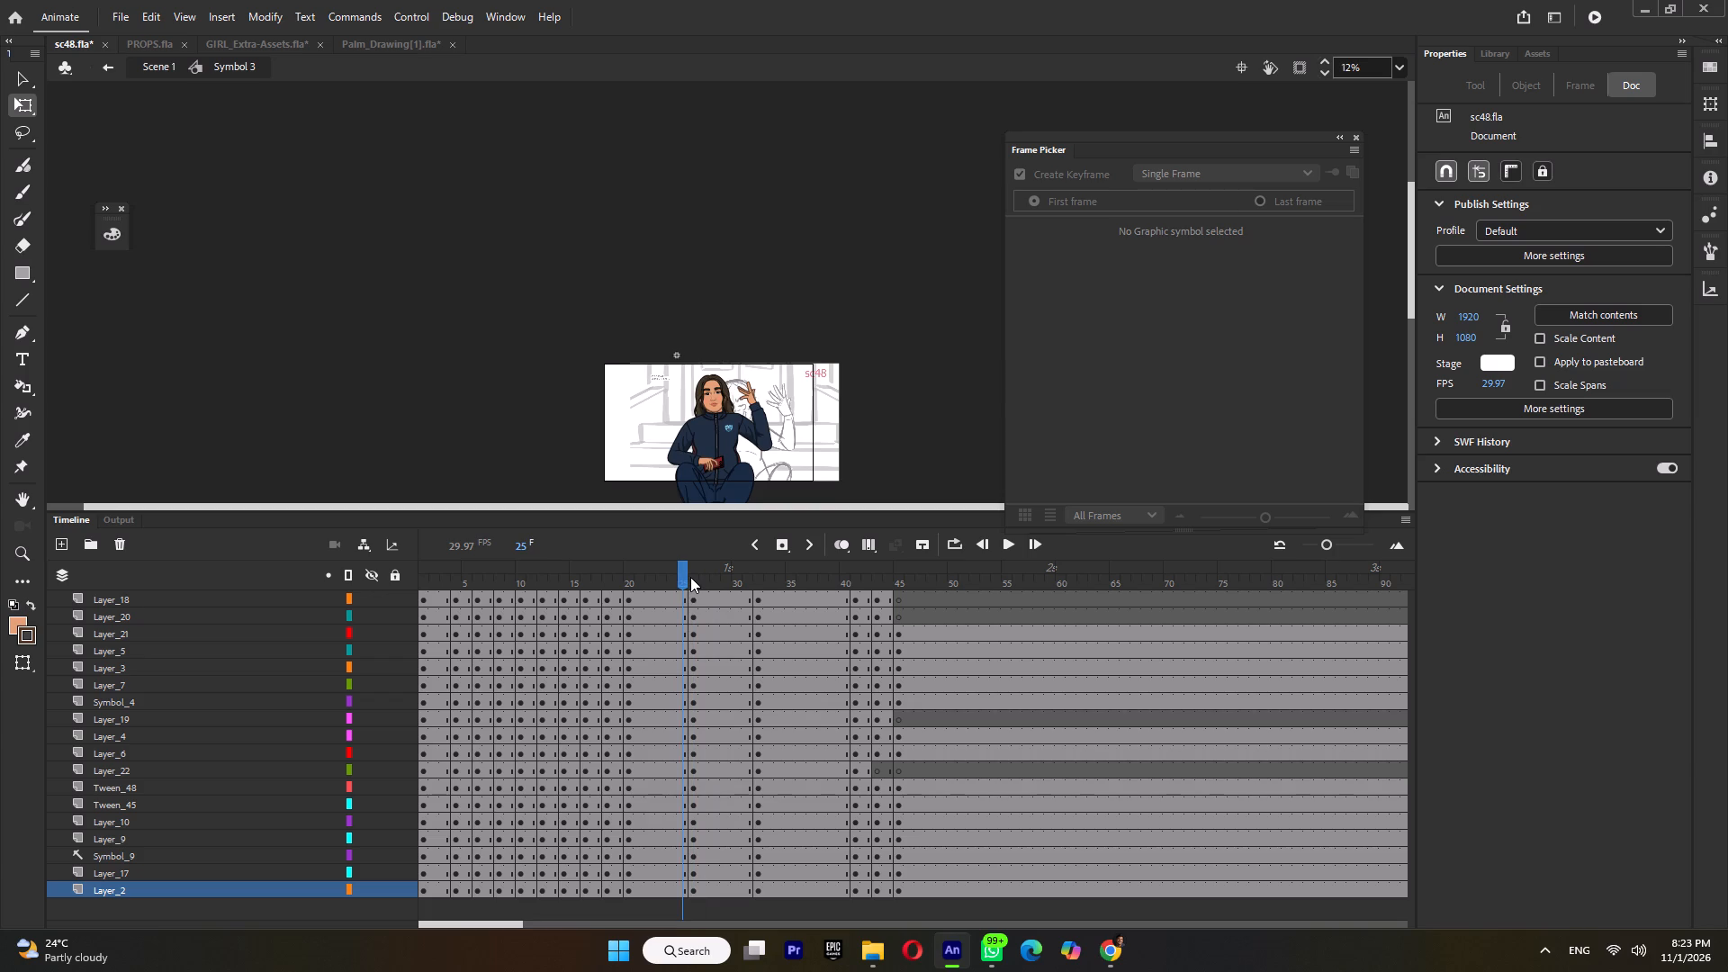
left_click_drag(679, 580, 703, 599)
left_click(695, 587)
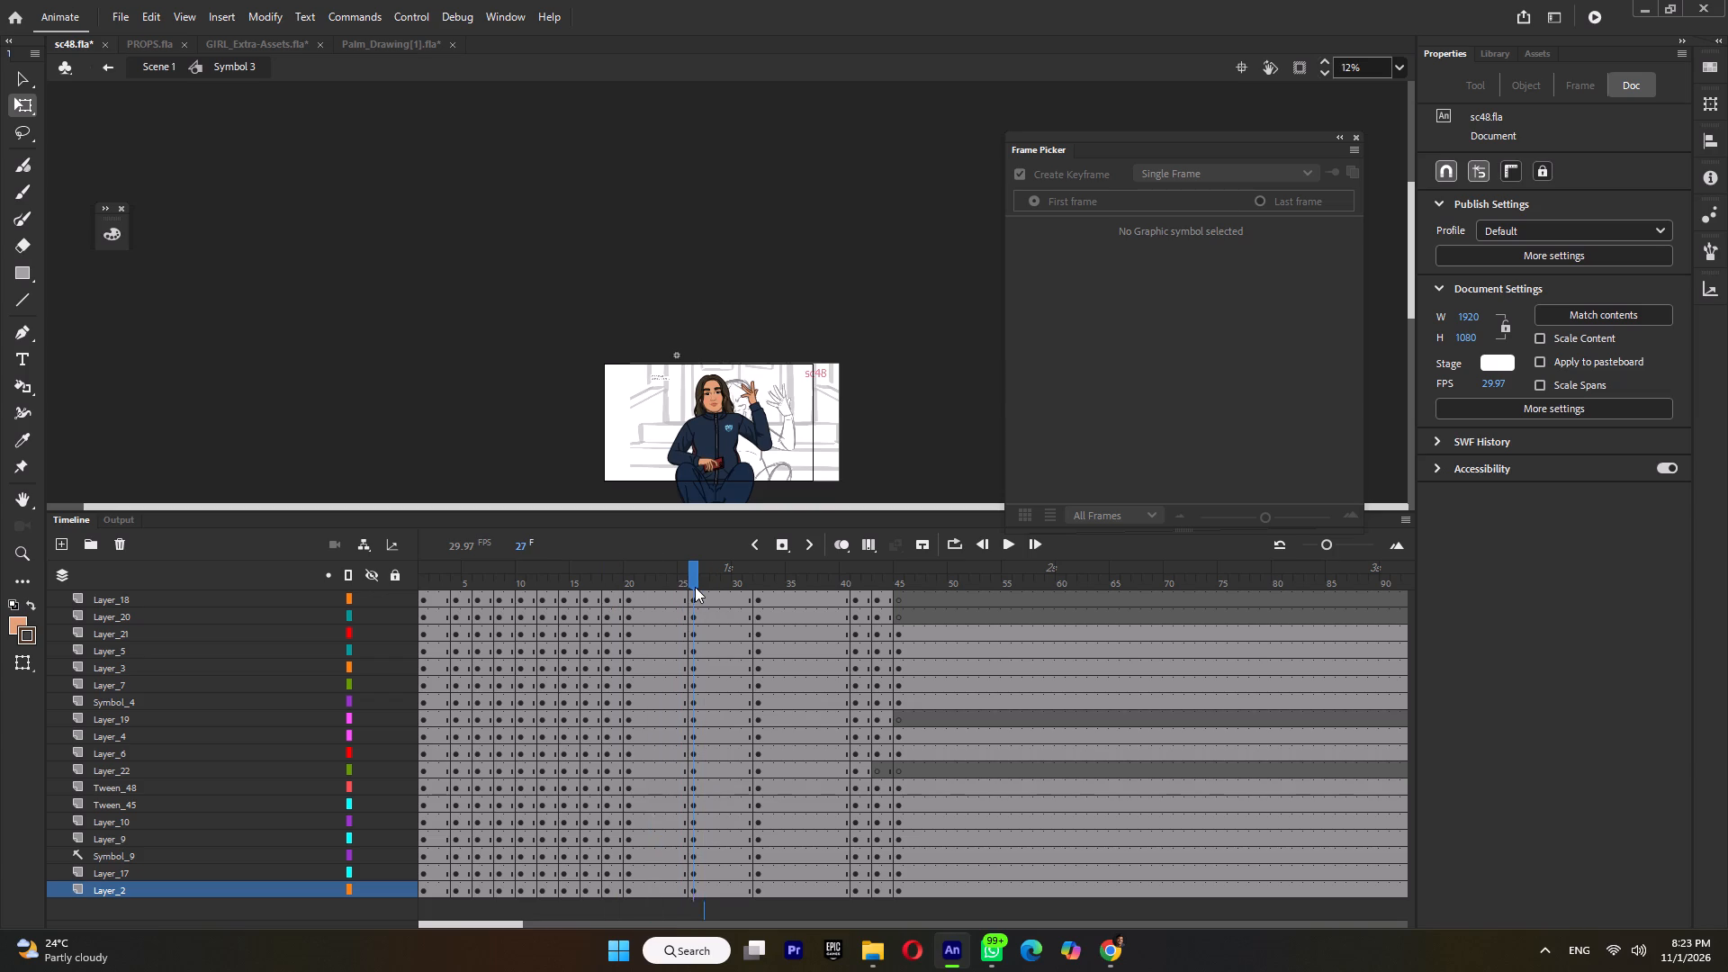
Clear and re-insert the keyframes at frames 26 and 32 on all layers so they hold the preceding pose.
double_click(694, 575)
key("shift+F6")
key("F6")
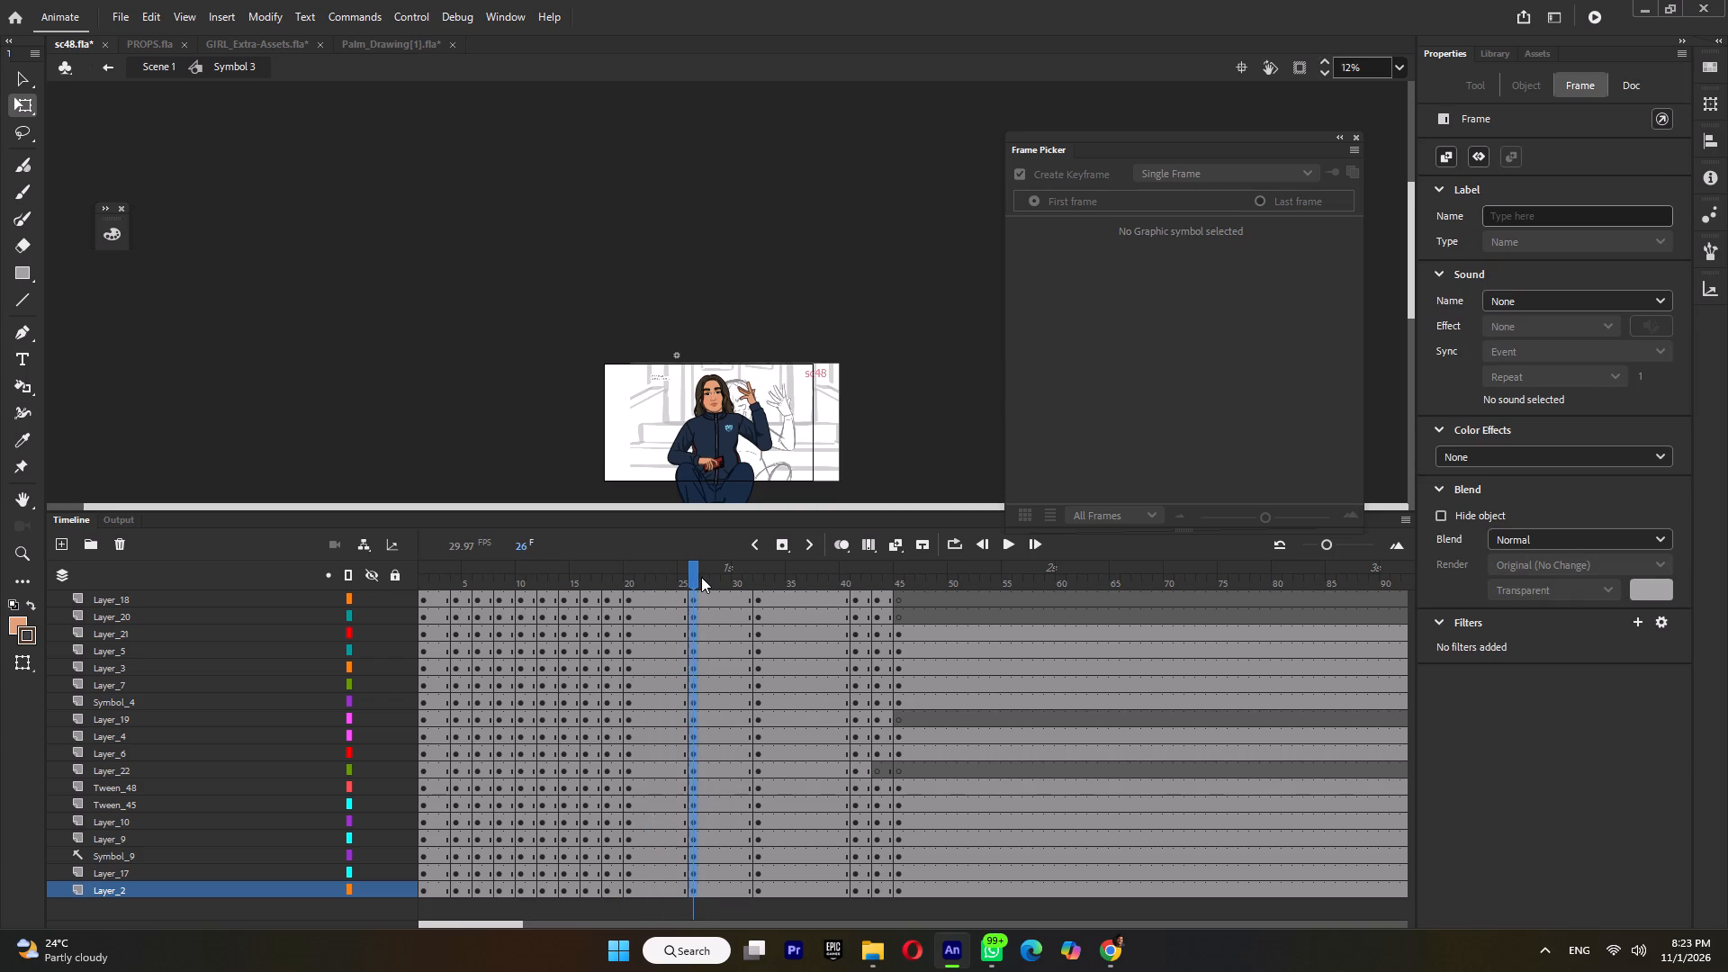
double_click(752, 576)
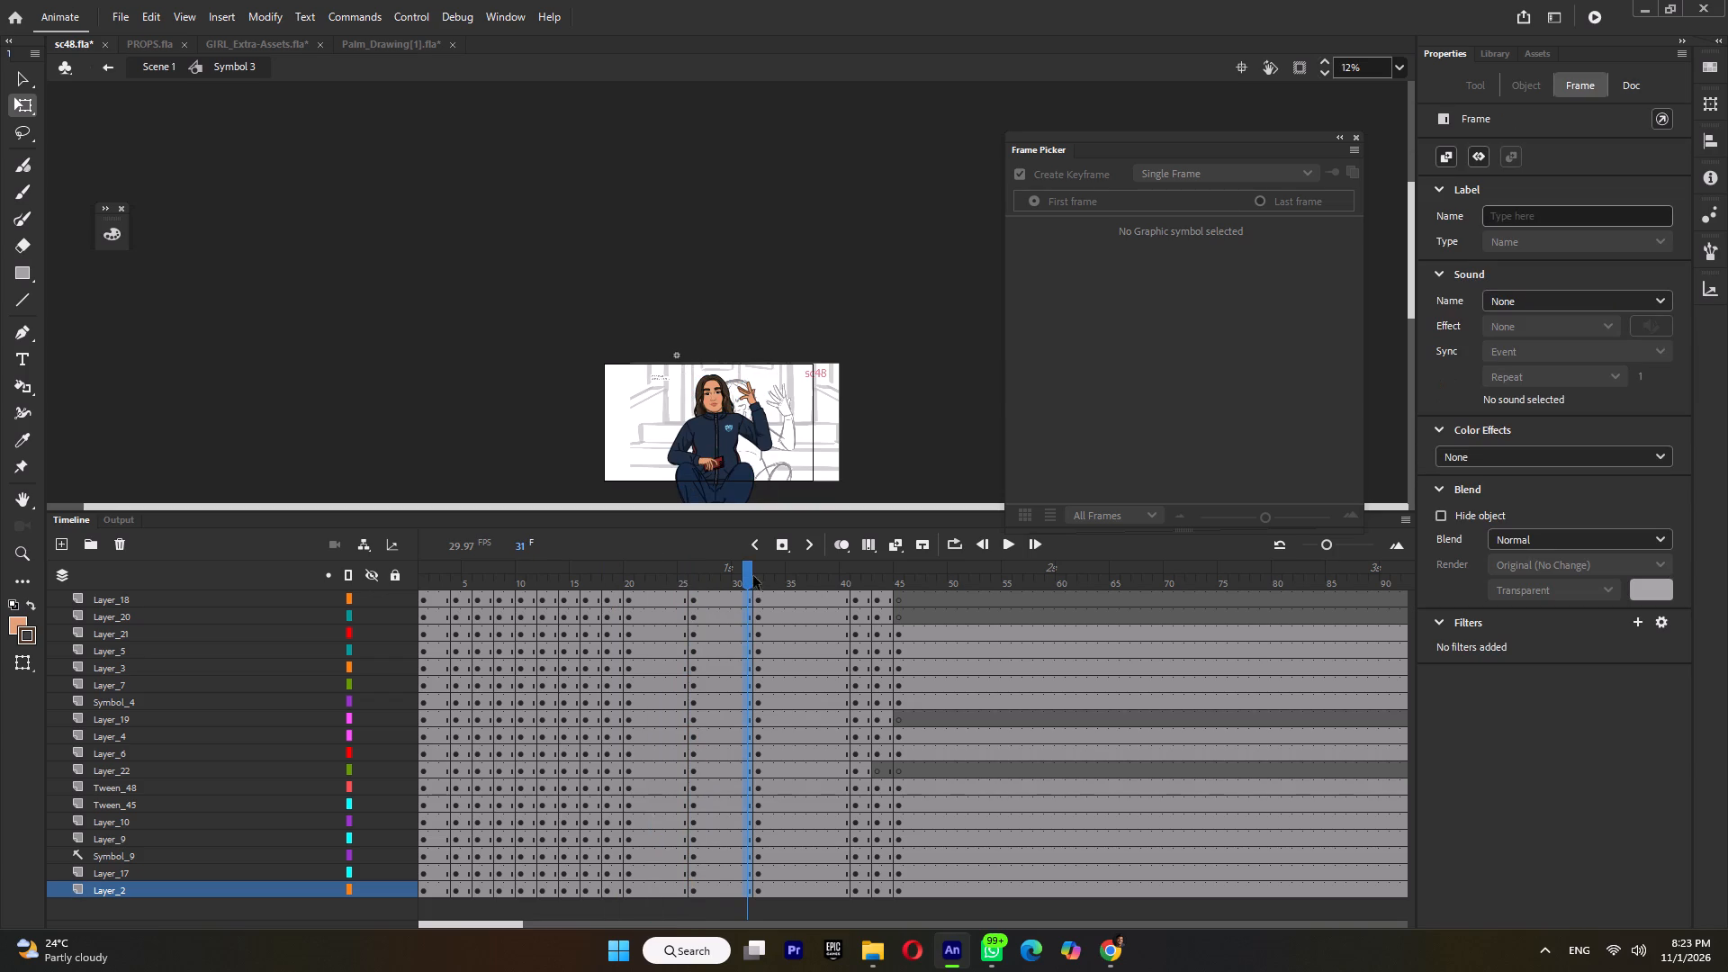
double_click(753, 576)
key("shift+F6")
key("F6")
Replay the arm raise from about frame 4, both with the full stage in view and closer in, to check the hold.
left_click(472, 581)
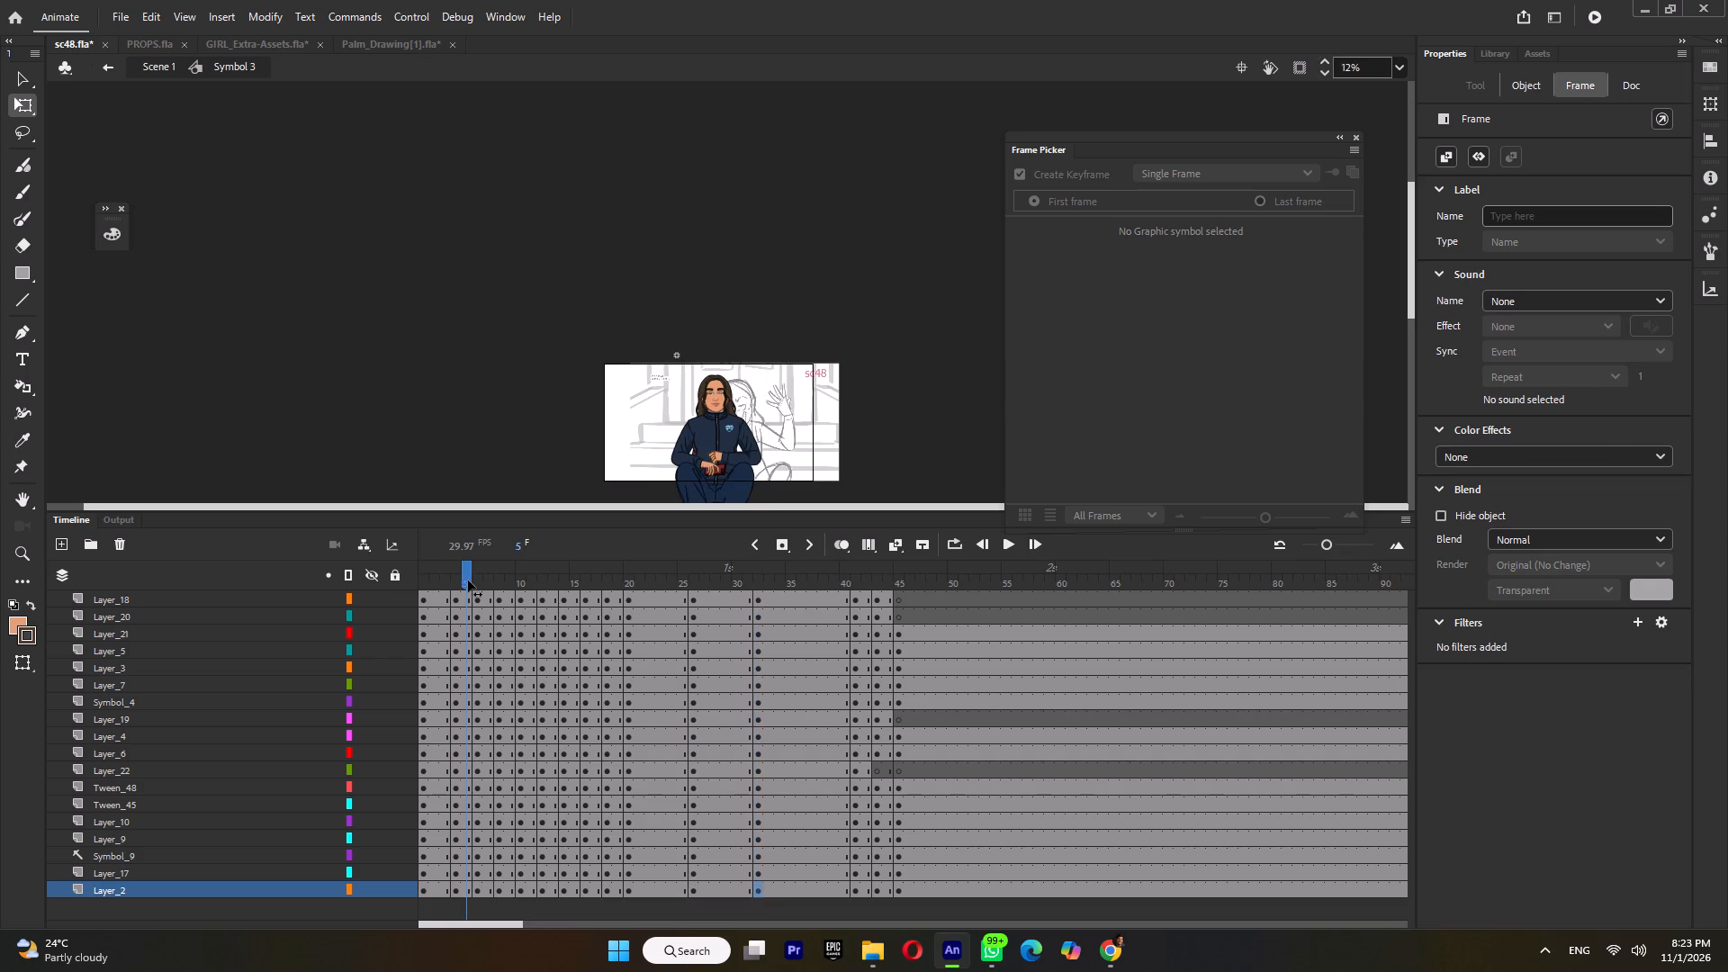
key("Return")
left_click(451, 580)
key("Return")
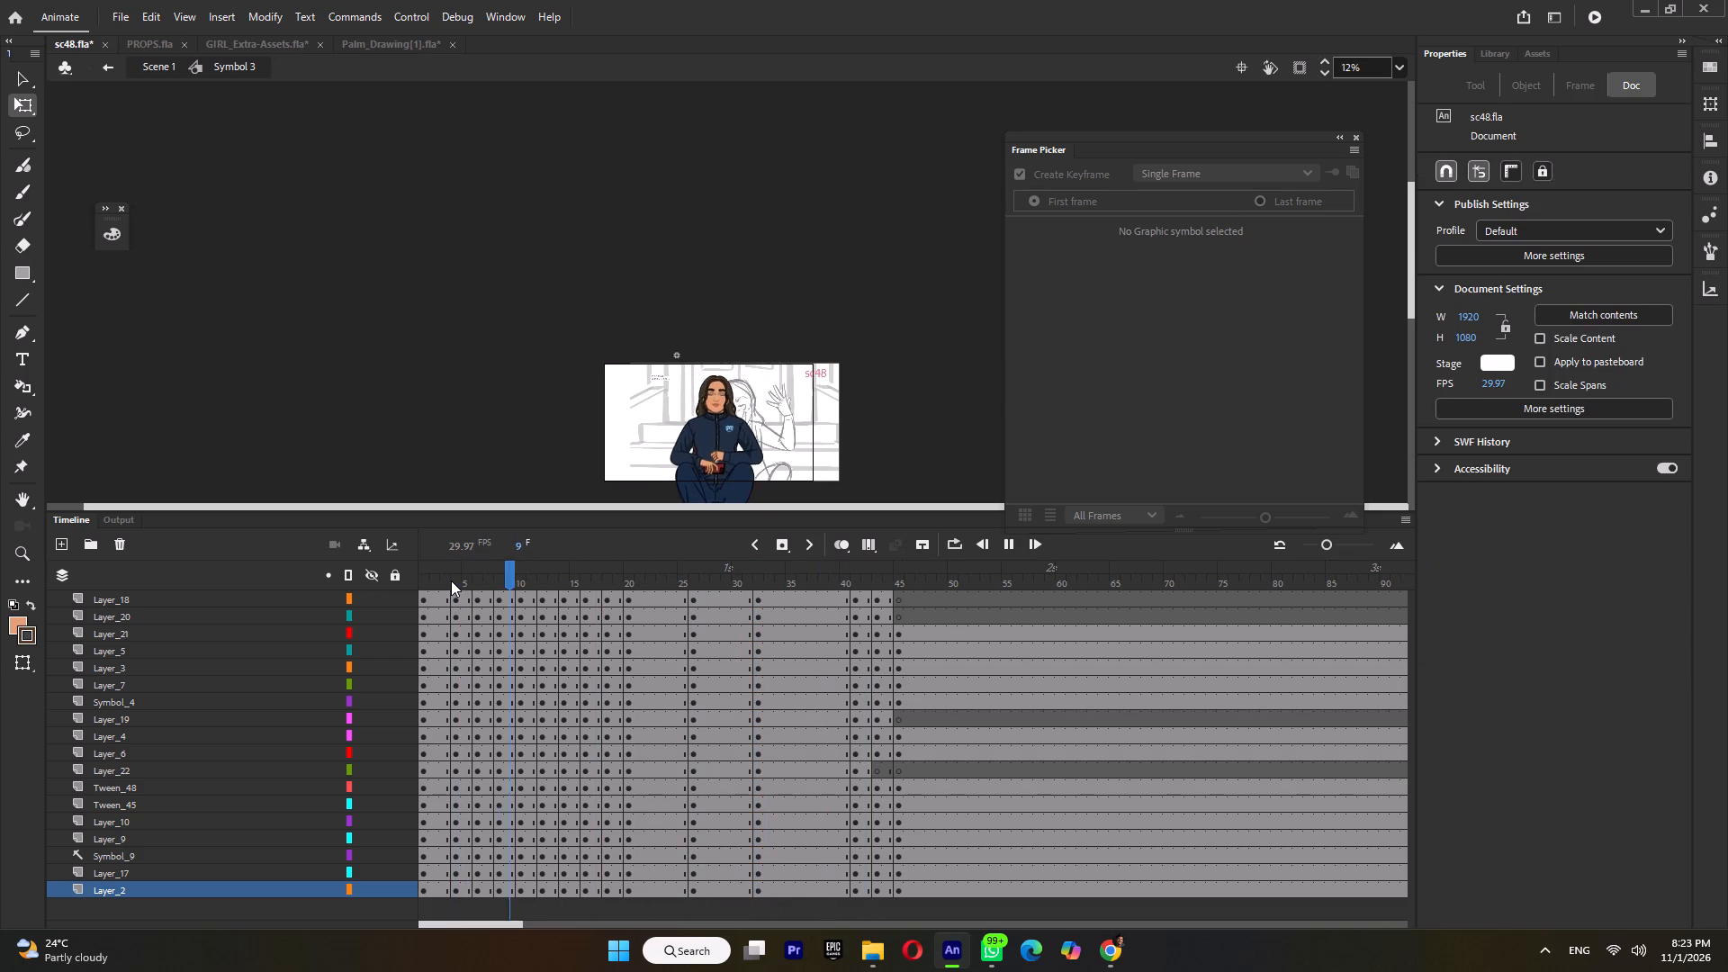
key("Return")
scroll(785, 400, "up", 3, "ctrl")
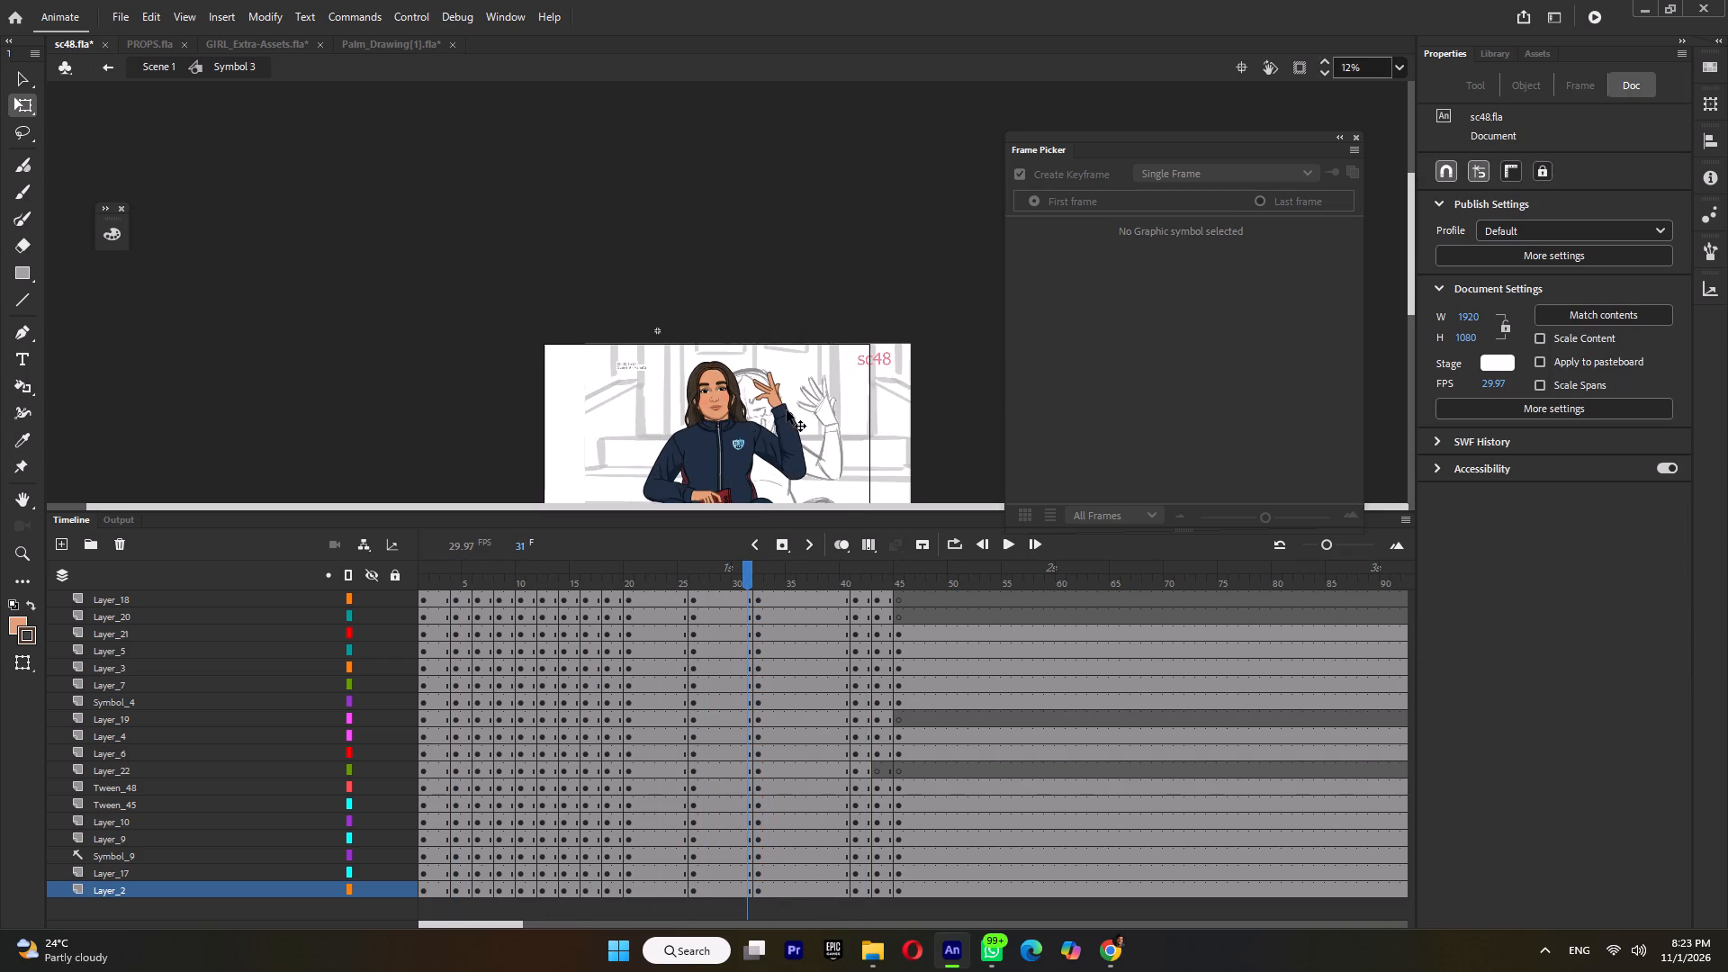
scroll(787, 410, "up", 4, "ctrl")
left_click(452, 578)
key("Return")
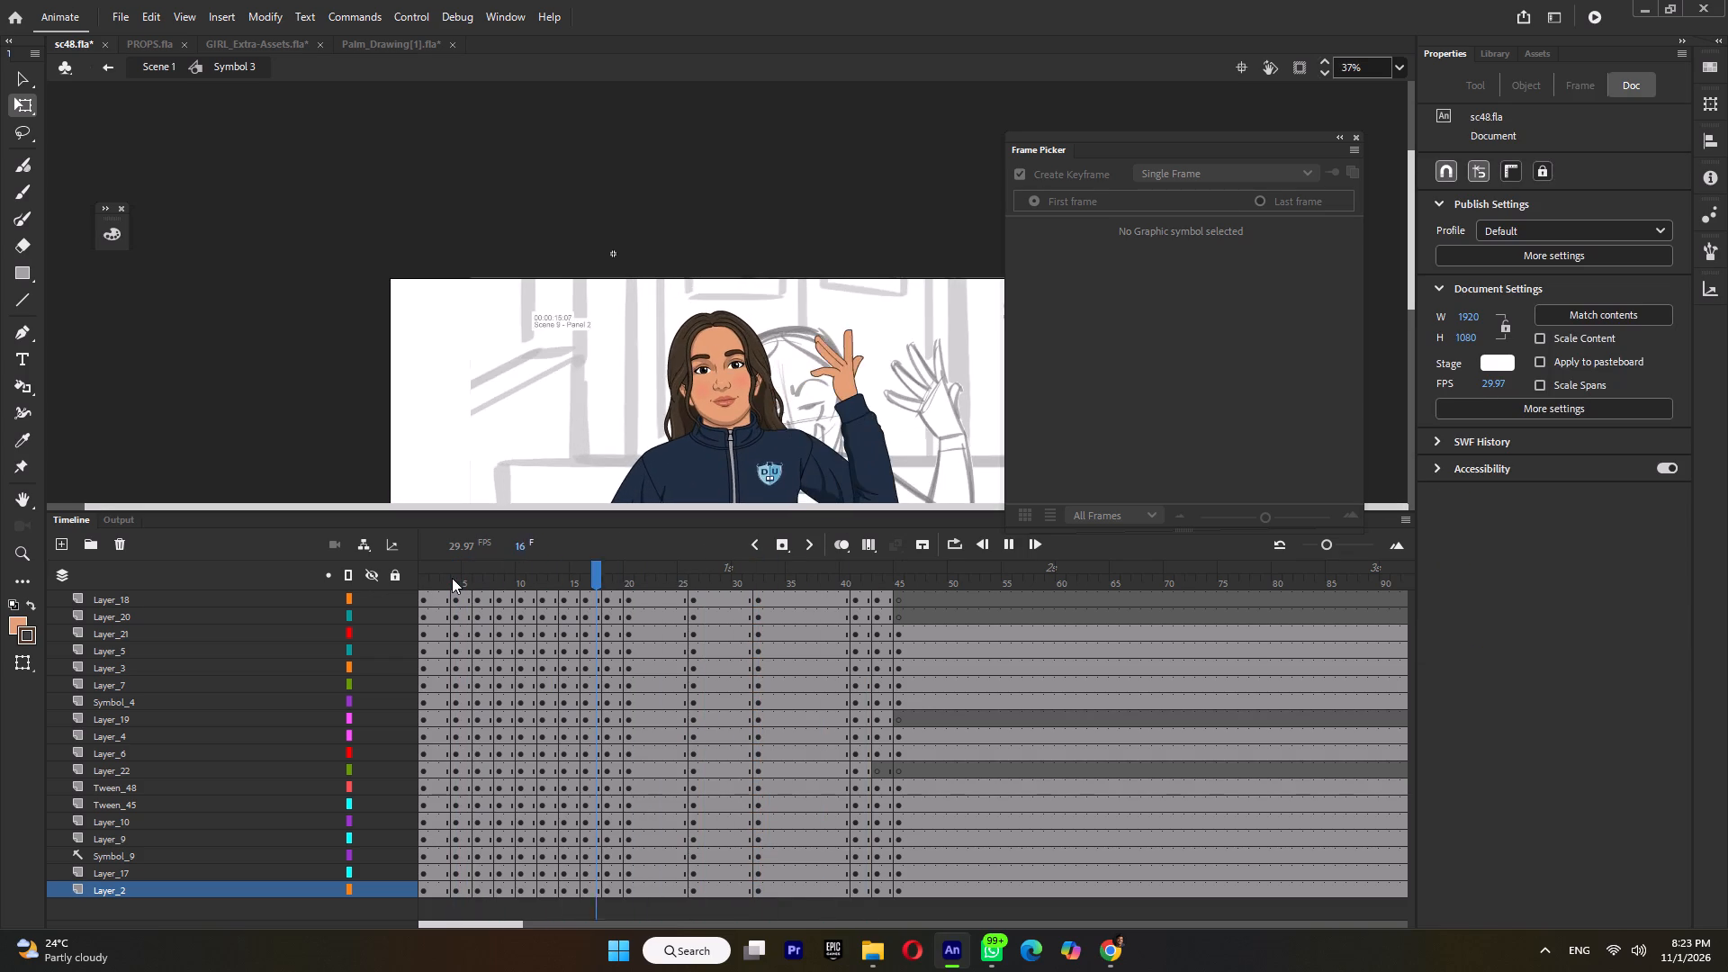
Replay the arm raise and scrub between about frames 4 and 26 to check the timing of the raised-hand hold.
left_click(452, 578)
key("Return")
key("Return")
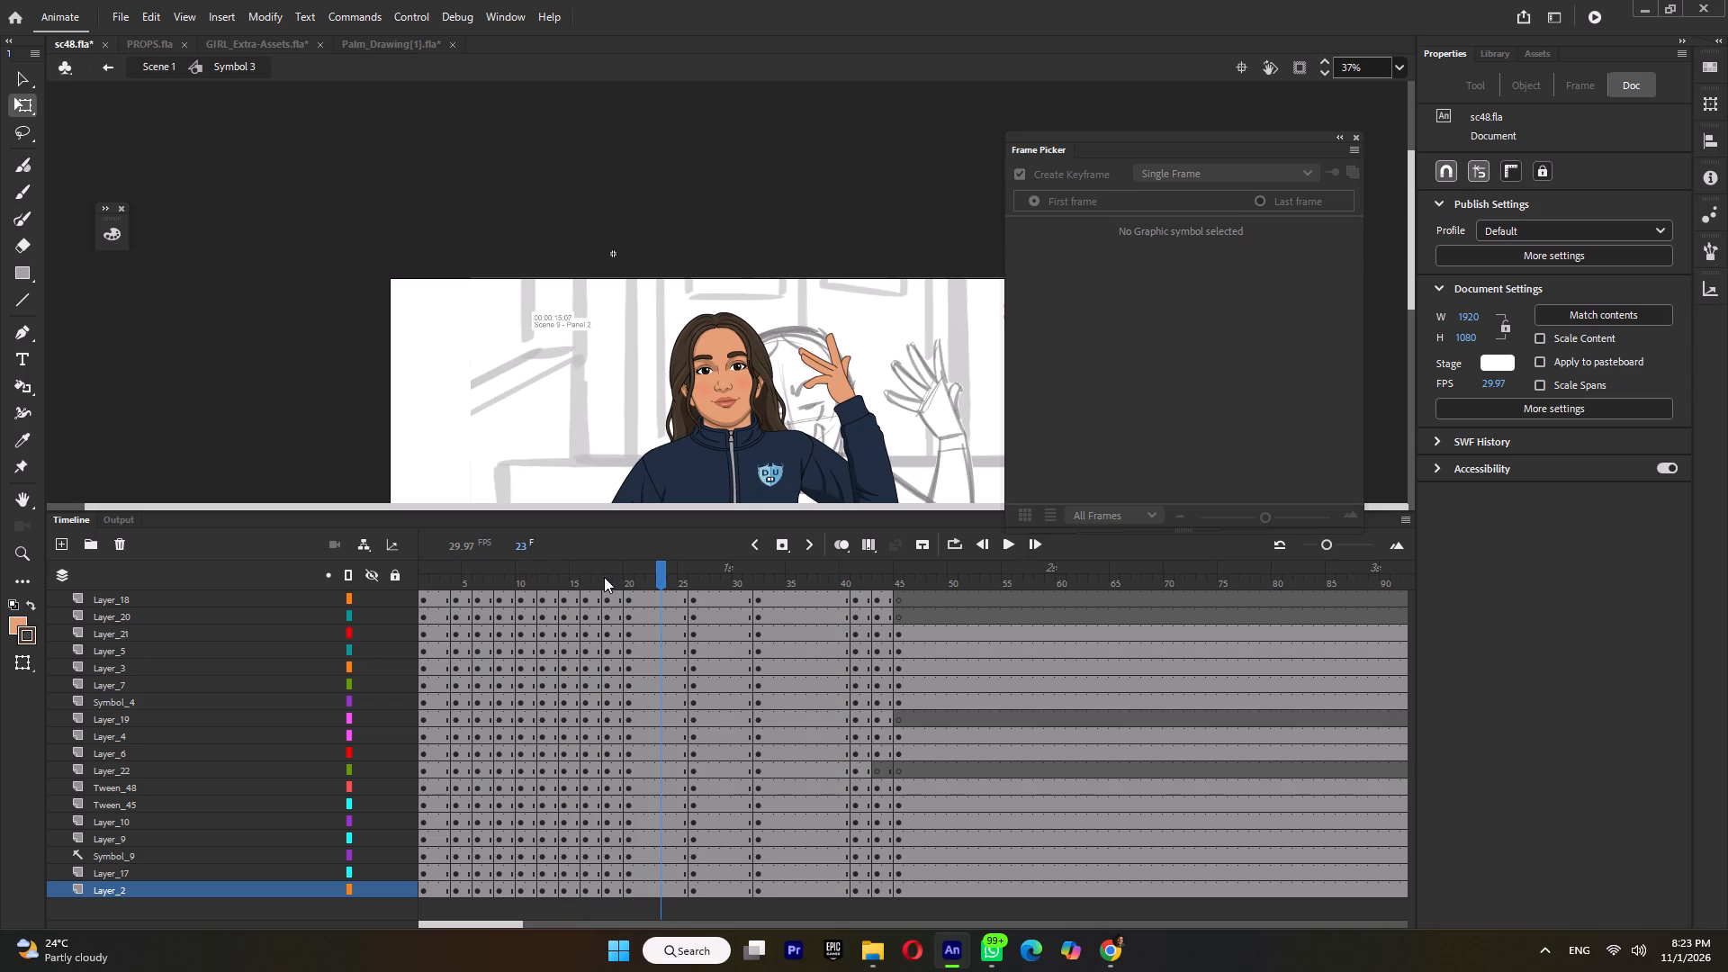
left_click_drag(604, 577, 617, 612)
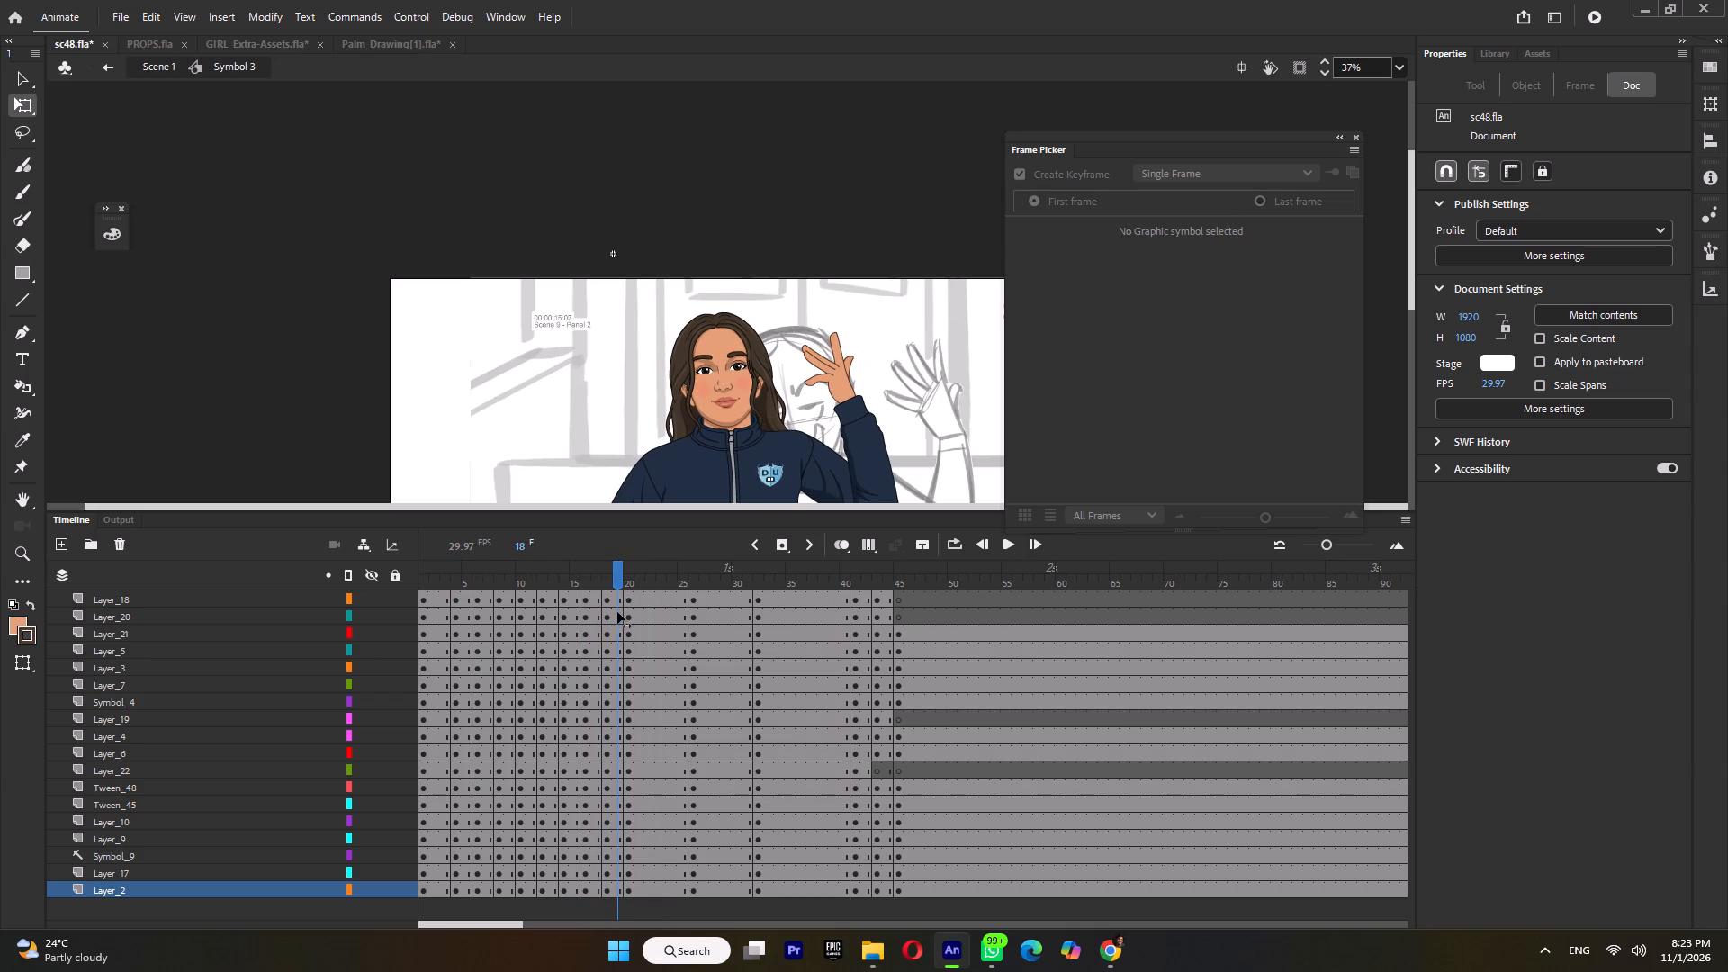
left_click_drag(617, 612, 650, 613)
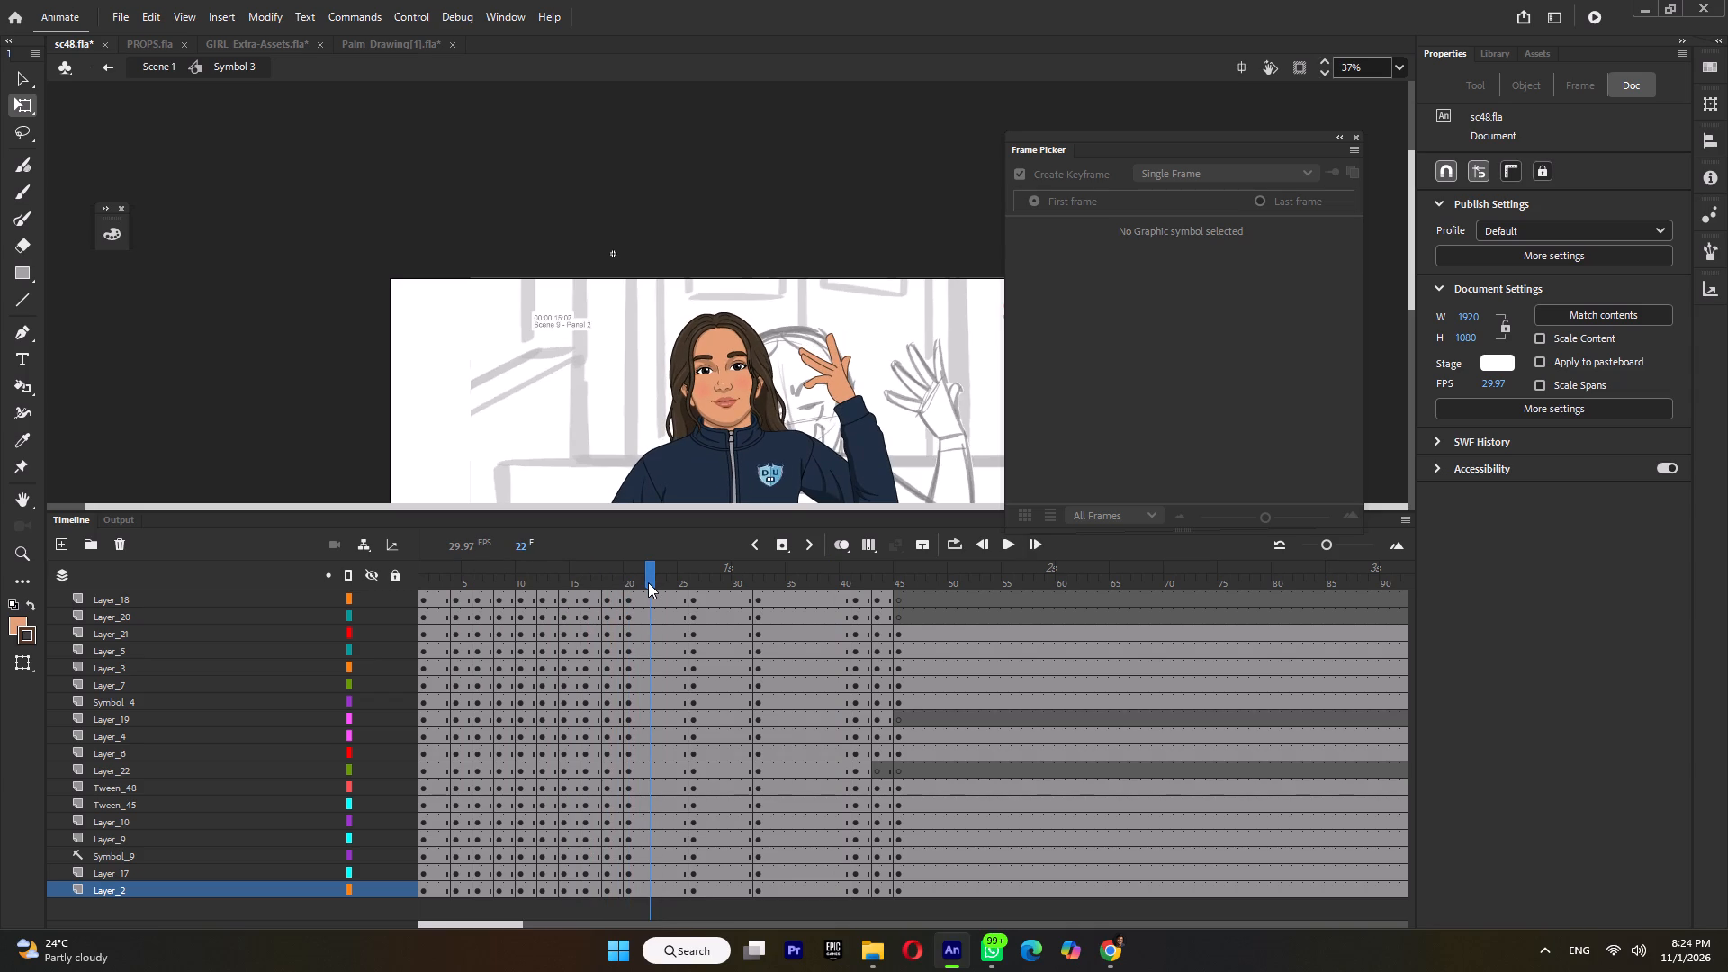
left_click(693, 577)
scroll(765, 328, "down", 6, "ctrl")
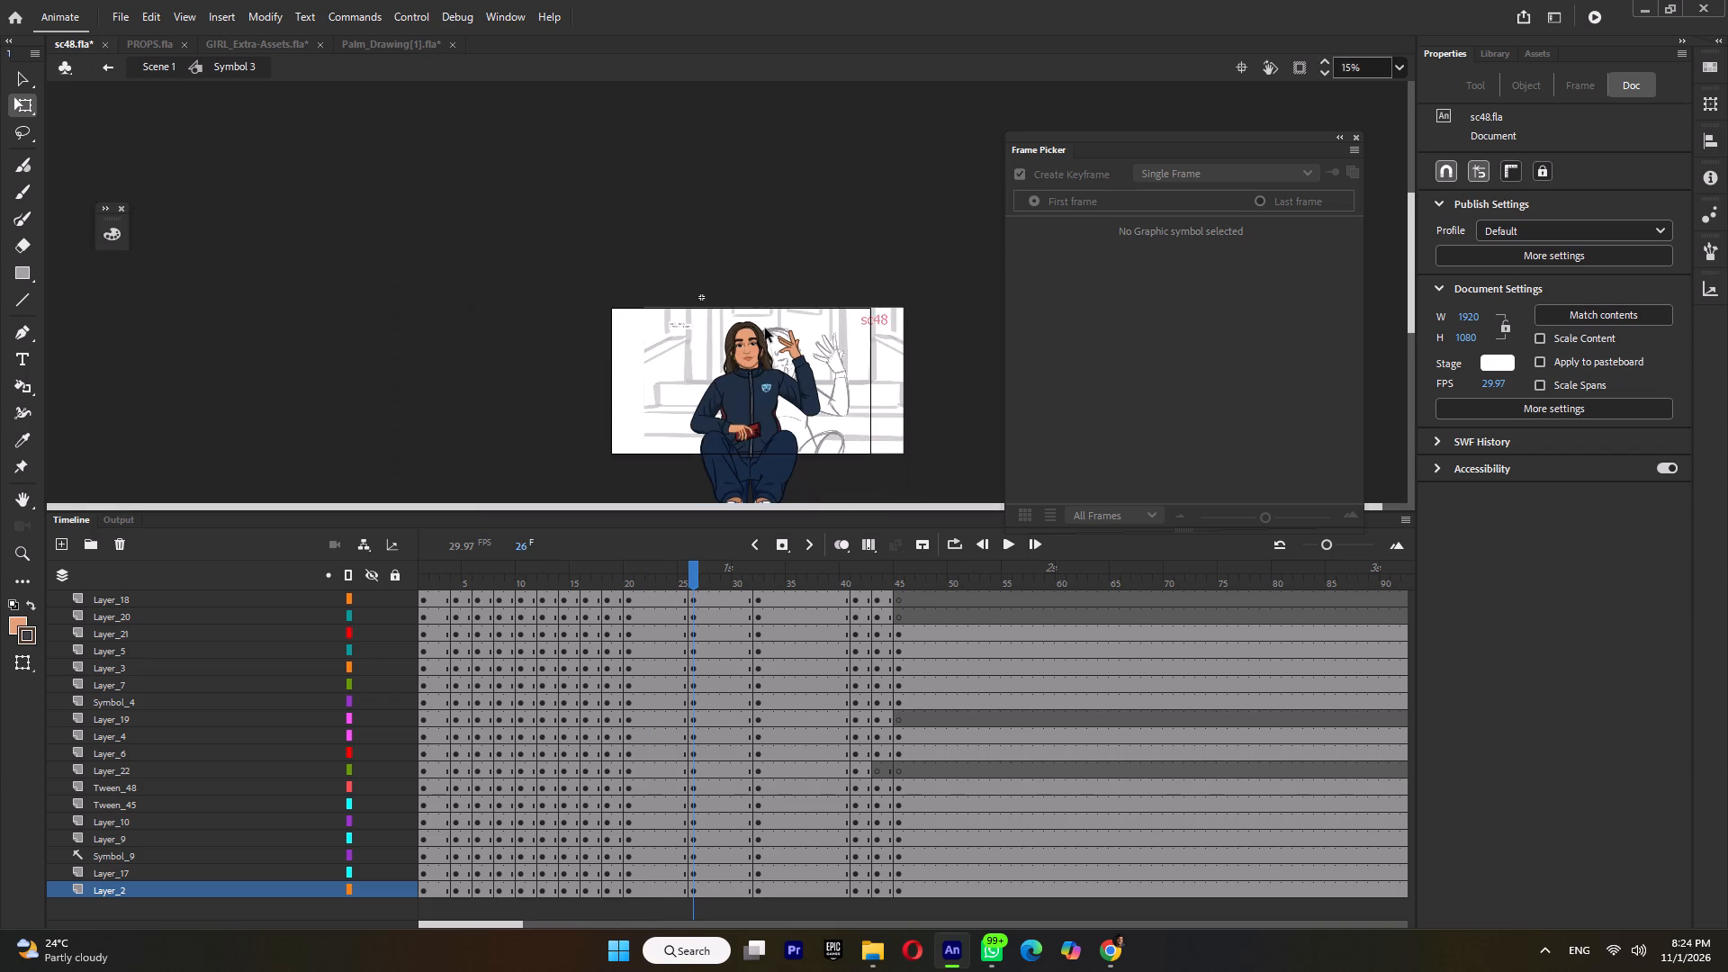
left_click_drag(462, 570, 693, 590)
left_click_drag(841, 294, 690, 382)
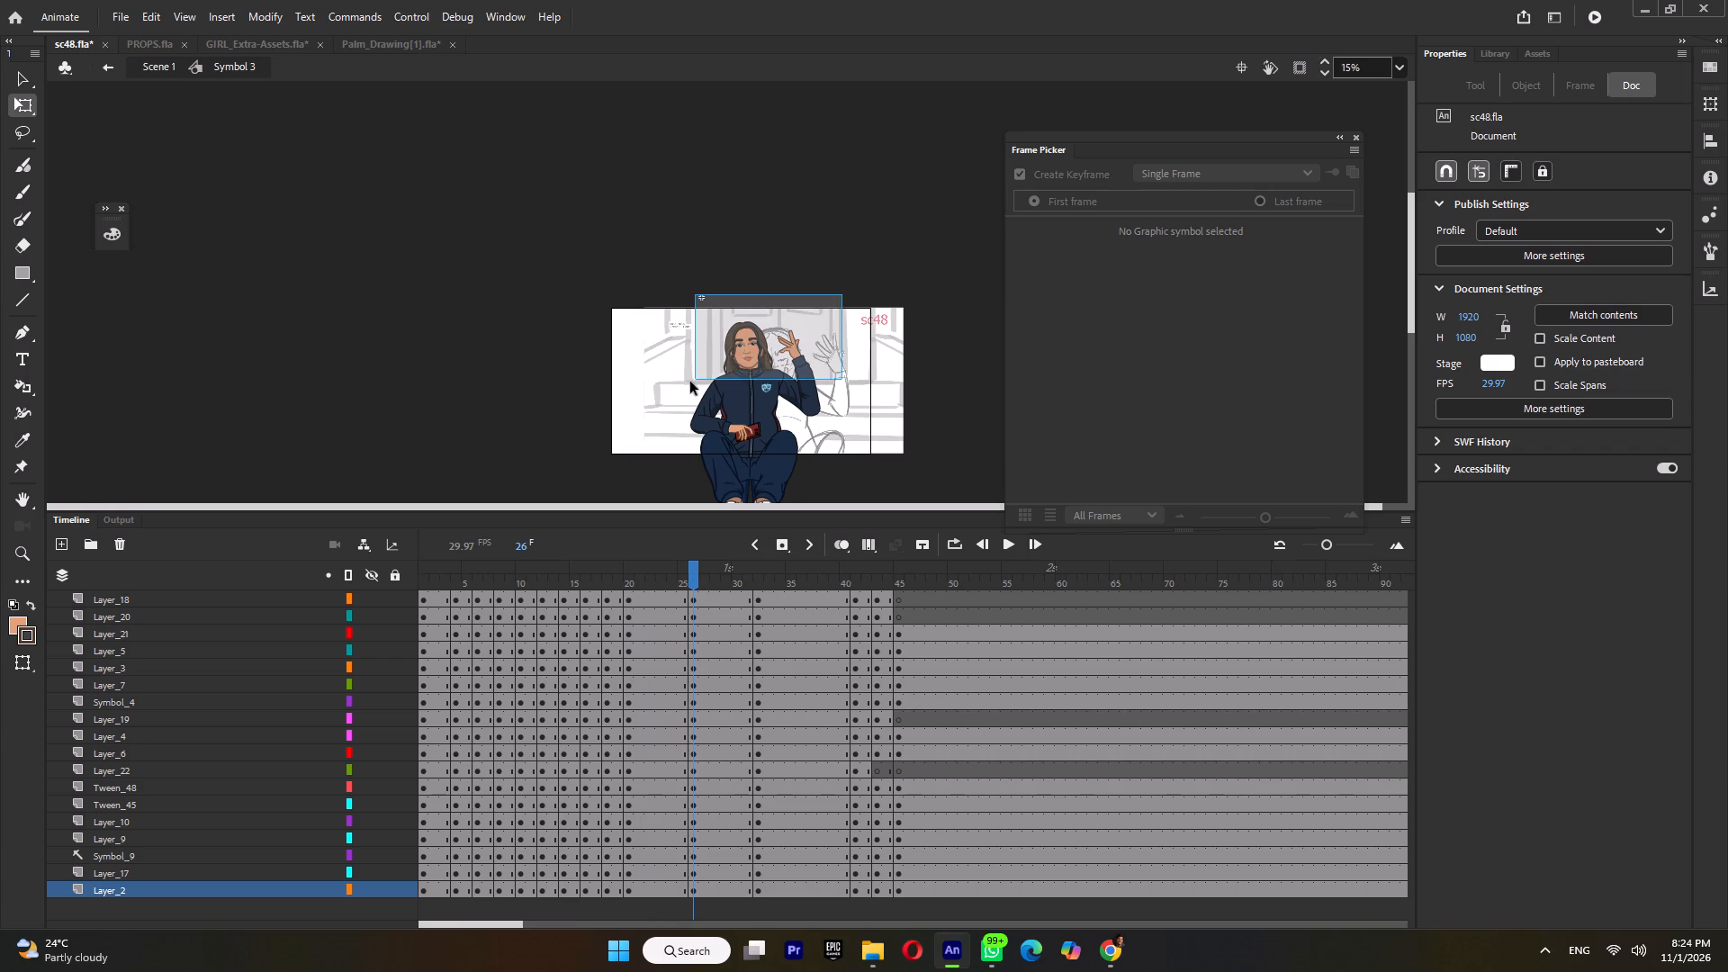
left_click_drag(690, 382, 660, 417)
left_click_drag(545, 577, 562, 580)
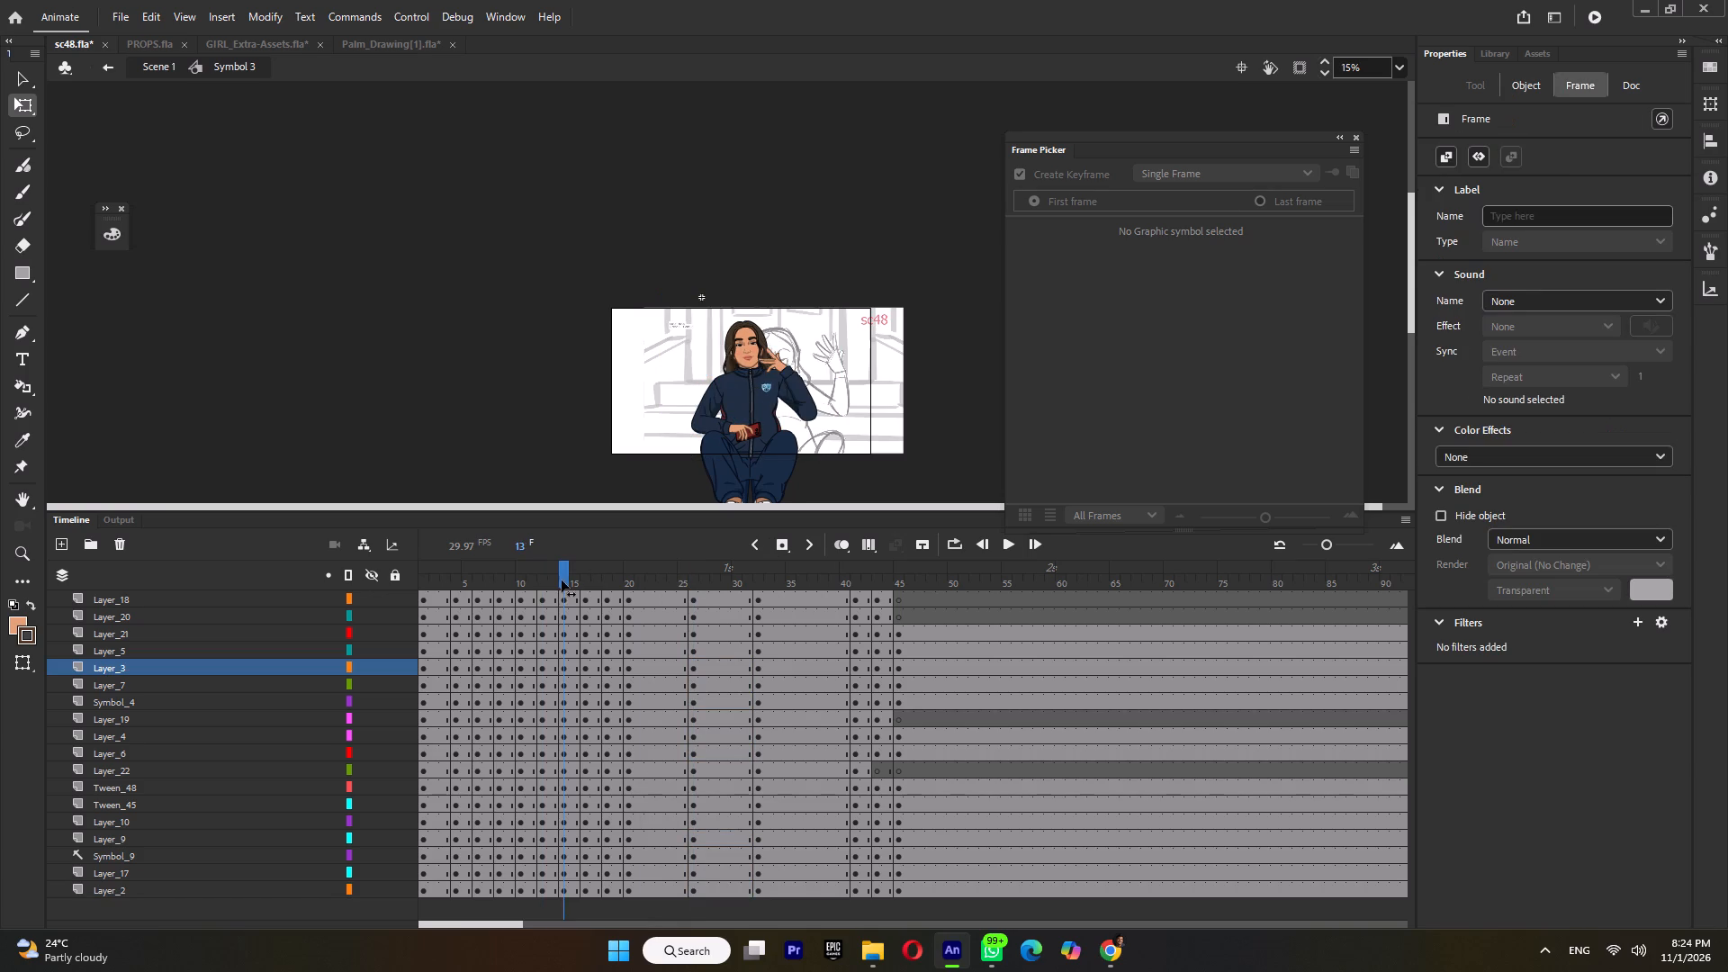
left_click_drag(562, 580, 653, 604)
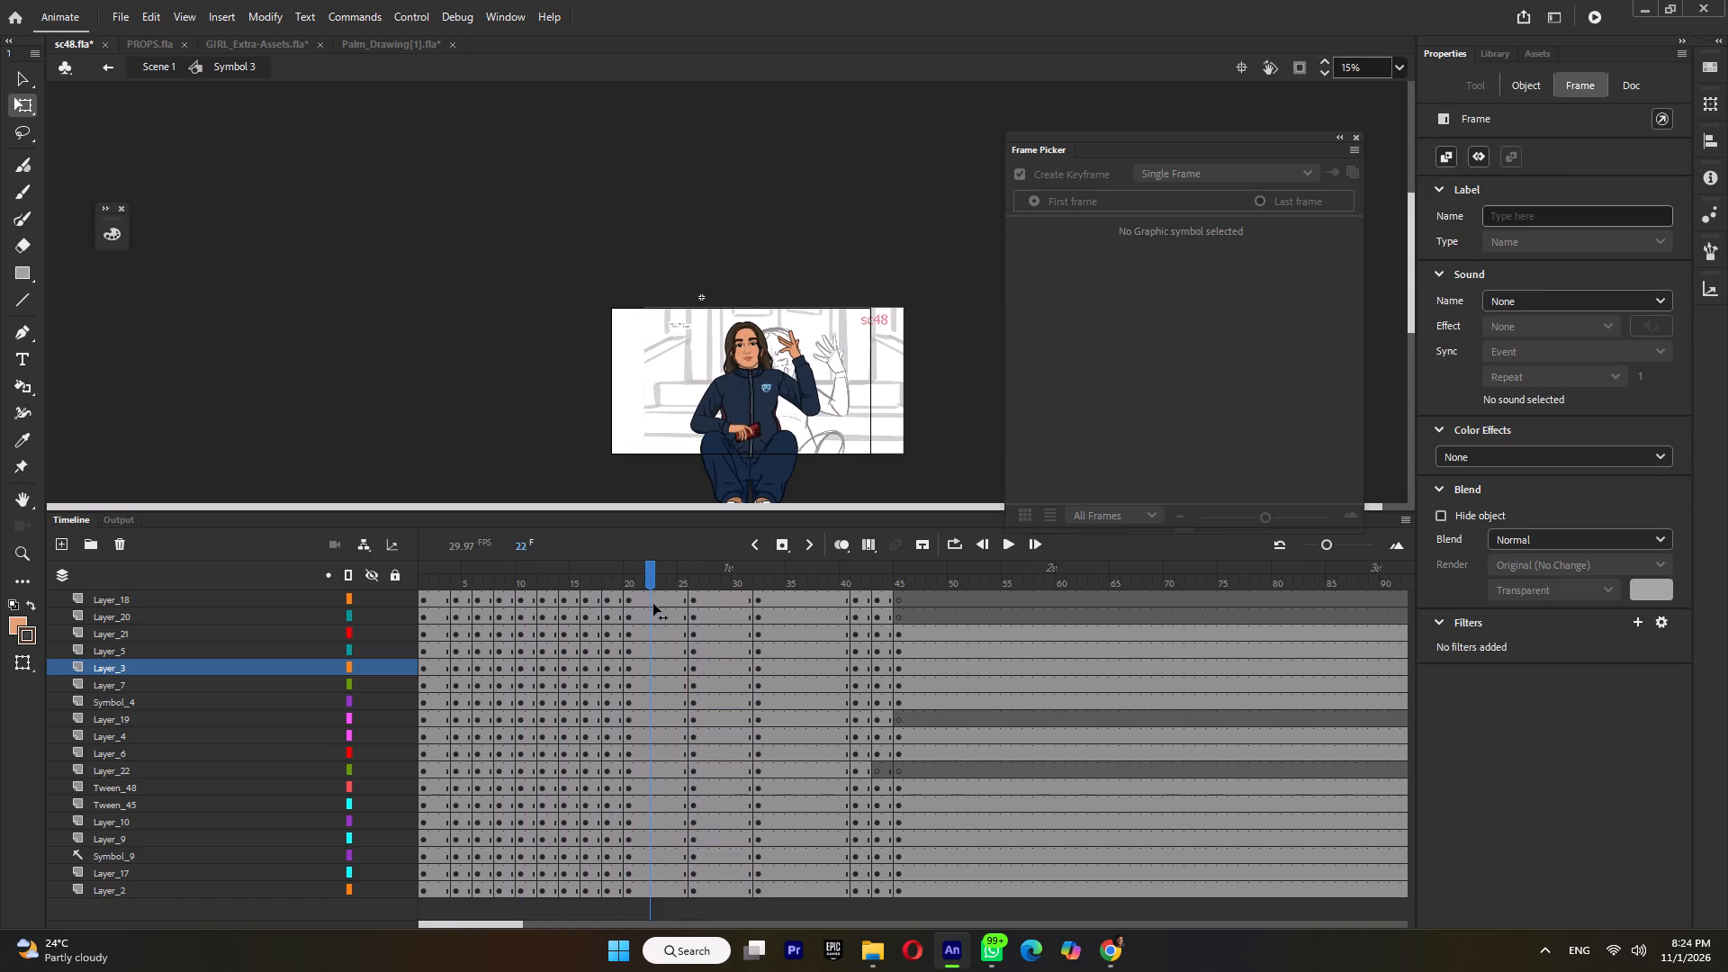
left_click_drag(653, 604, 661, 604)
left_click(696, 576)
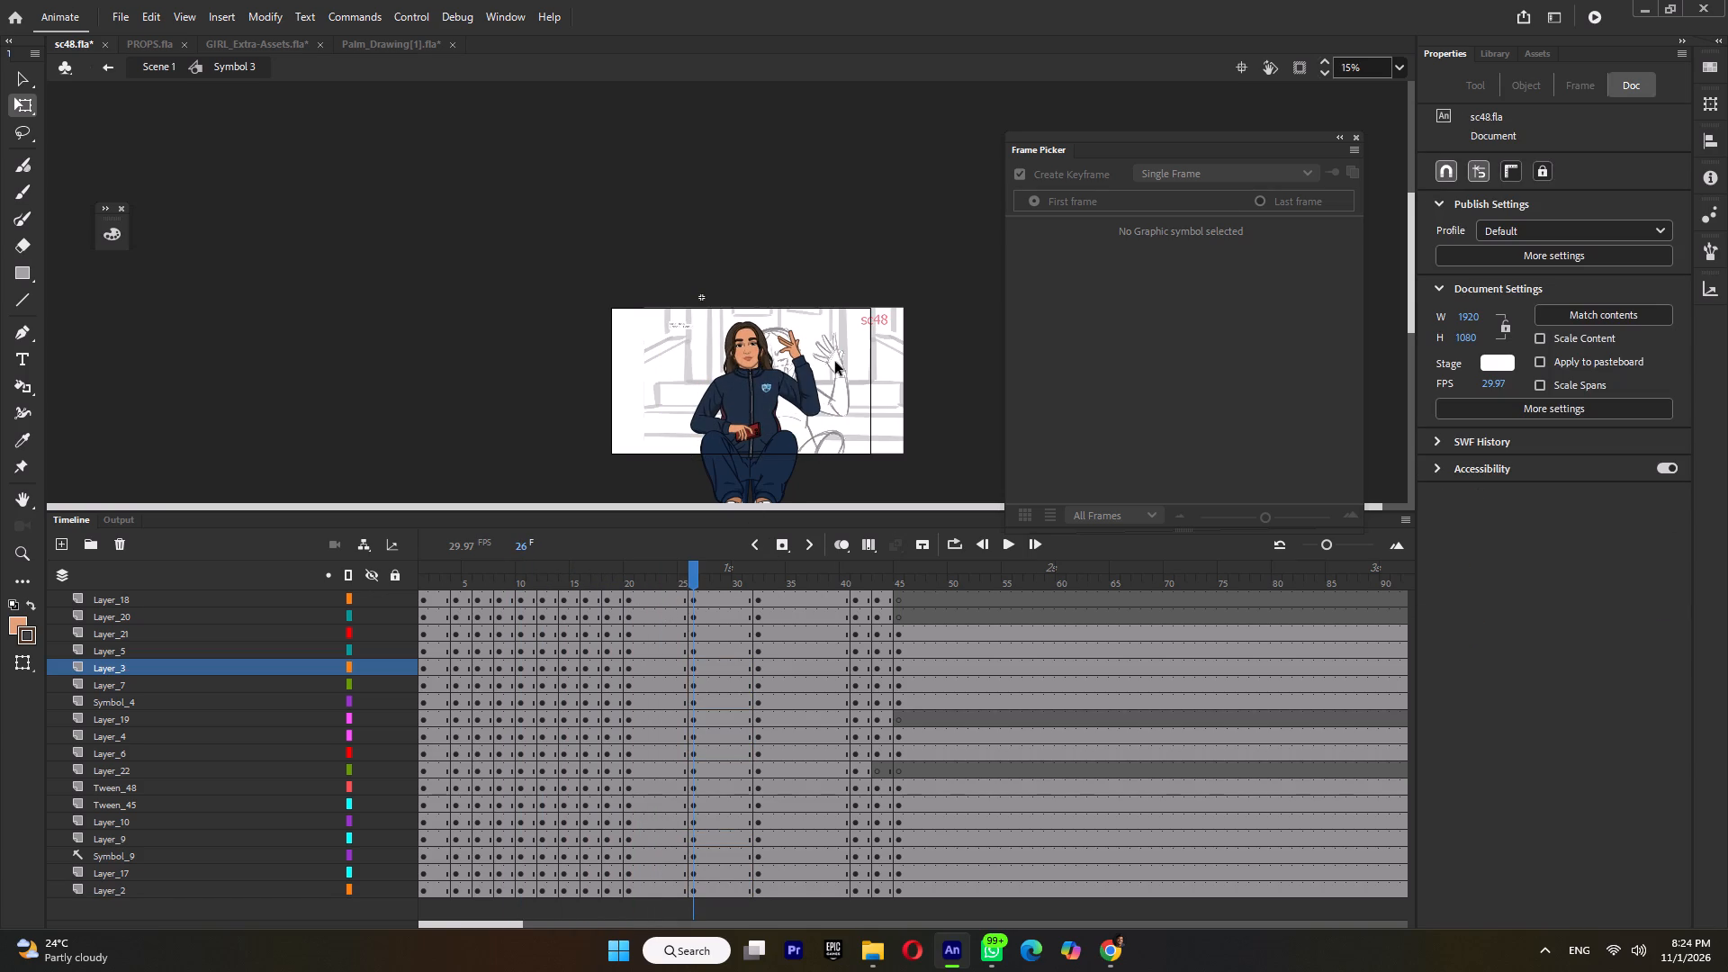
At frame 26, rotate the raised forearm and hand together about the elbow, bringing the hand down in front of the face.
left_click(809, 377)
left_click(790, 337, "shift")
scroll(806, 373, "up", 4, "ctrl")
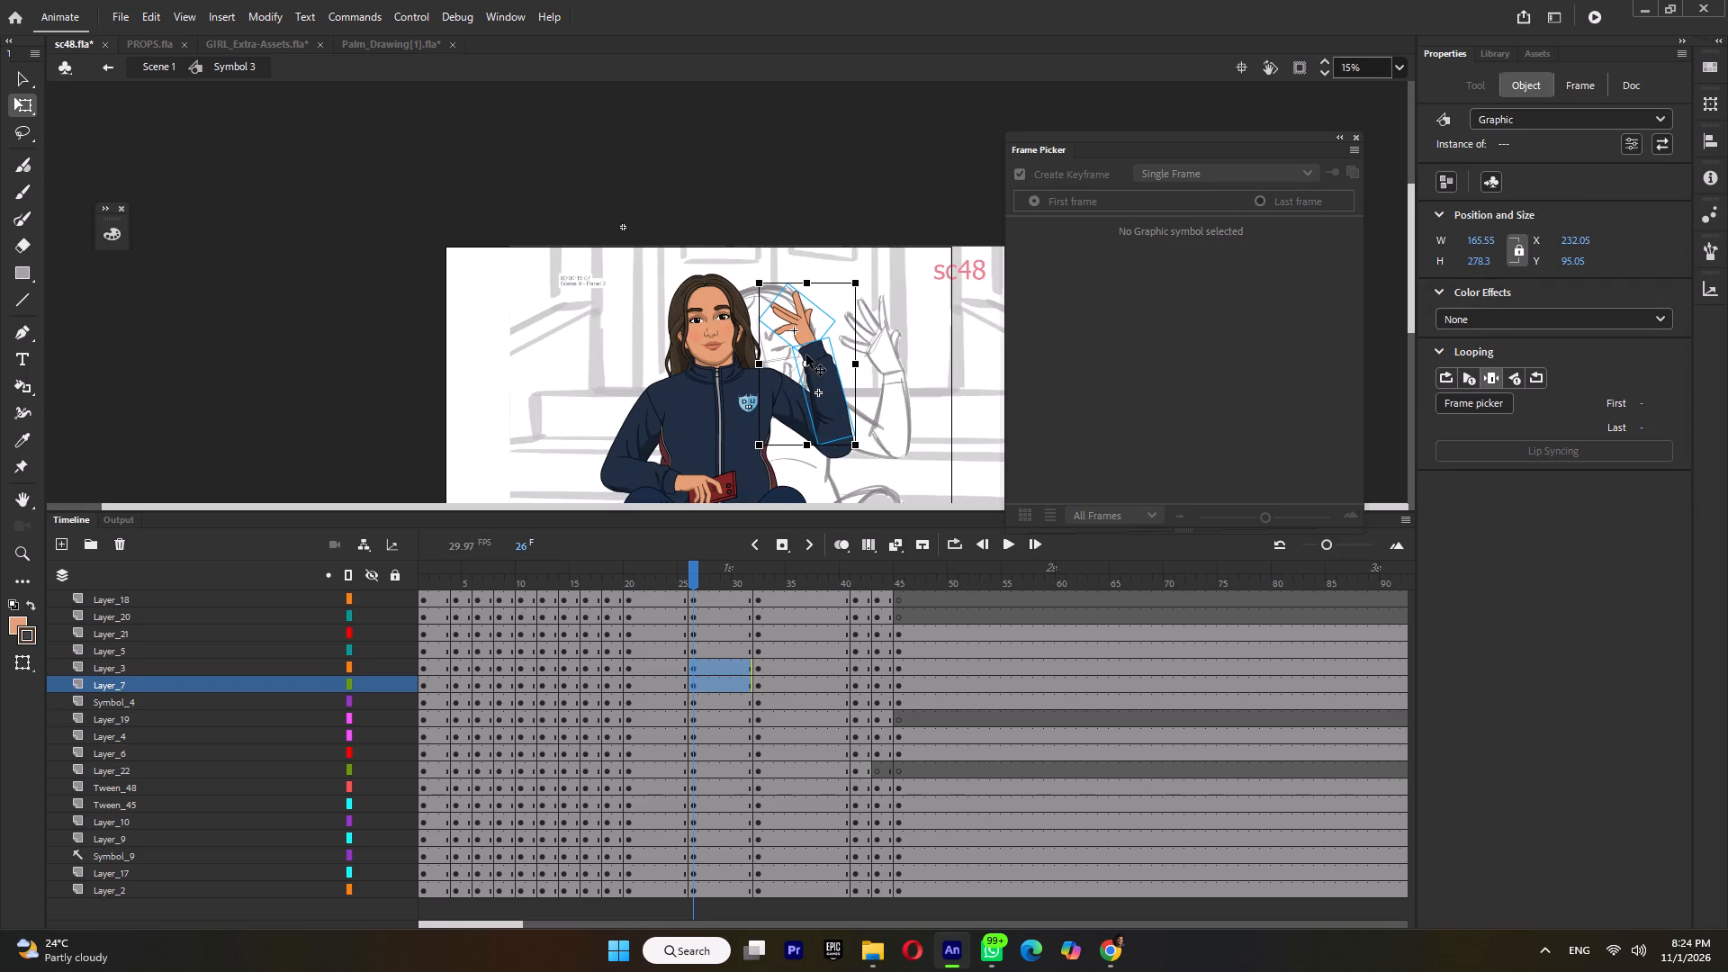
left_click_drag(810, 362, 840, 443)
left_click_drag(749, 286, 714, 371)
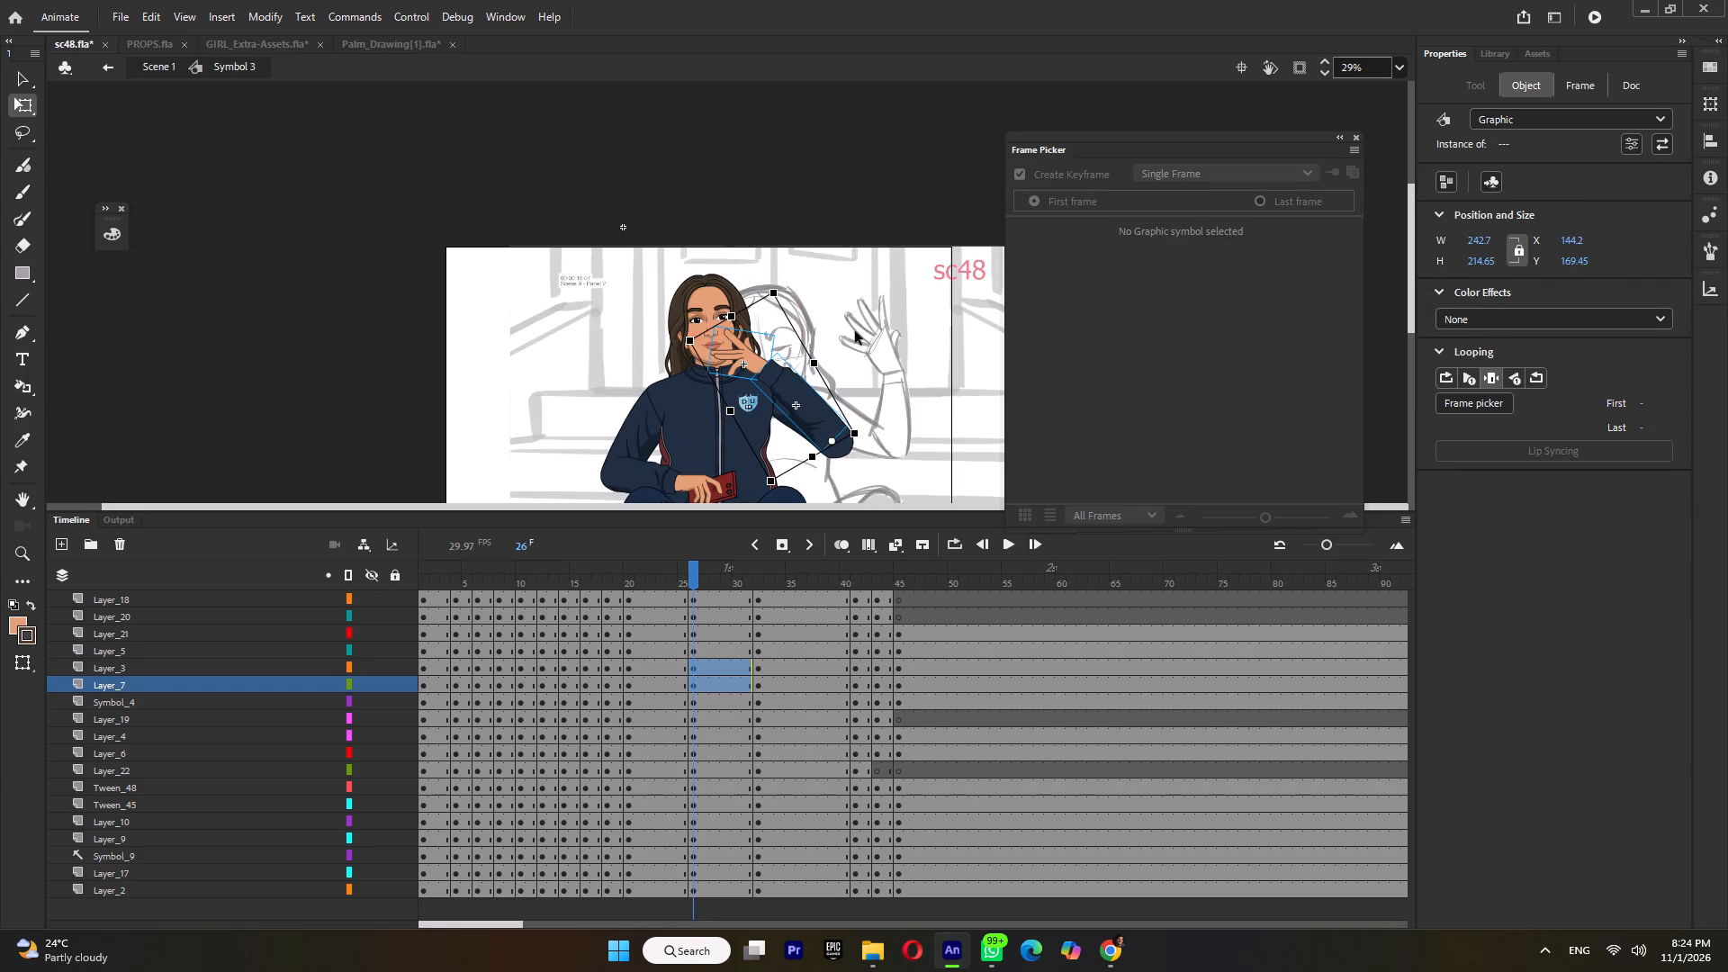
Shorten the rotated forearm slightly along its length and move the hand to fit the end of its cuff at frame 26.
left_click(843, 379)
left_click(796, 392)
left_click_drag(765, 366, 785, 385)
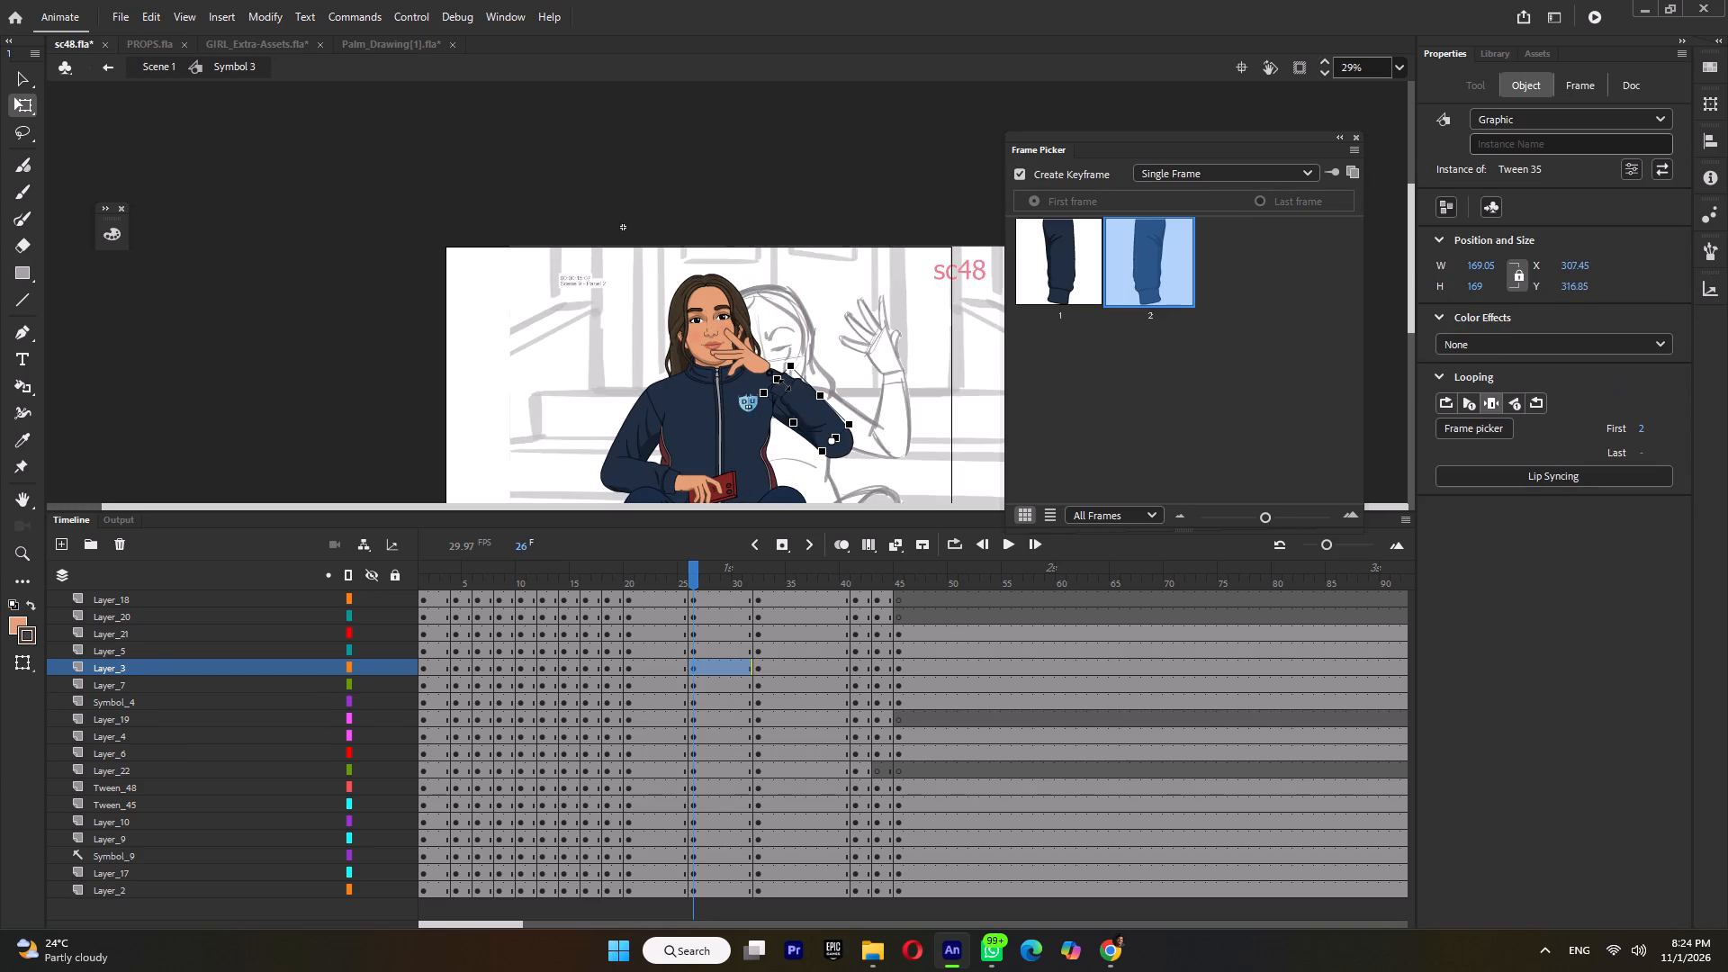
left_click_drag(785, 385, 776, 380)
left_click(753, 355)
scroll(760, 377, "up", 4, "ctrl")
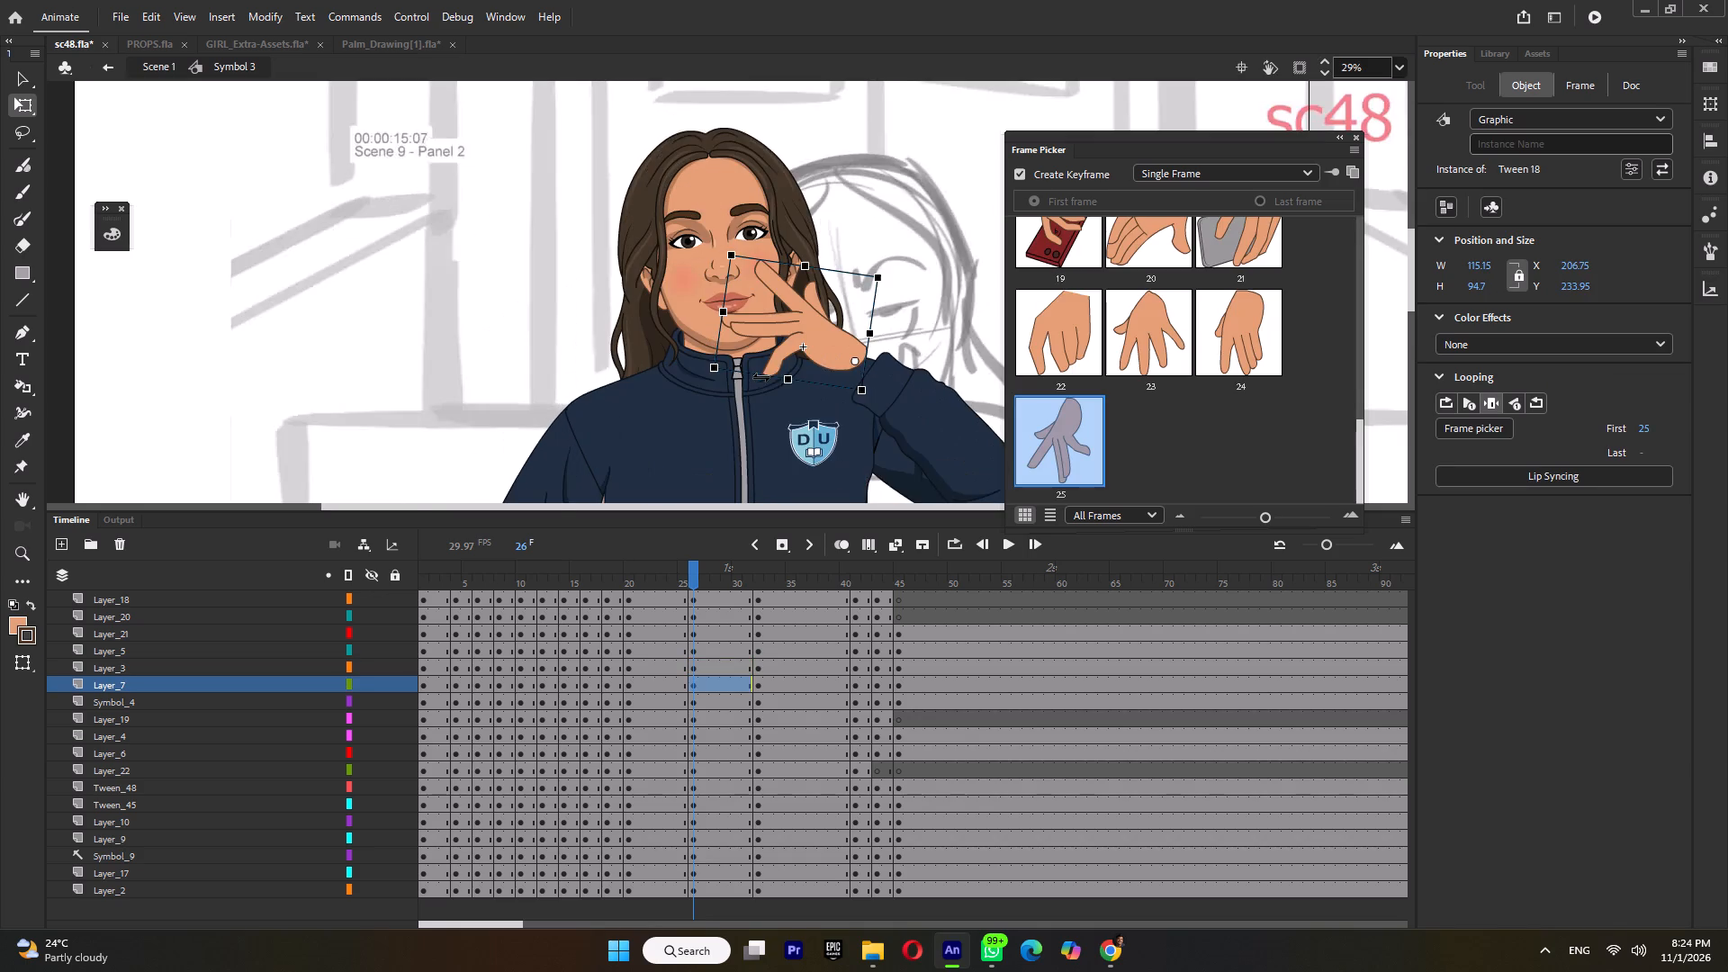
scroll(831, 356, "up", 4, "ctrl")
left_click_drag(852, 331, 894, 363)
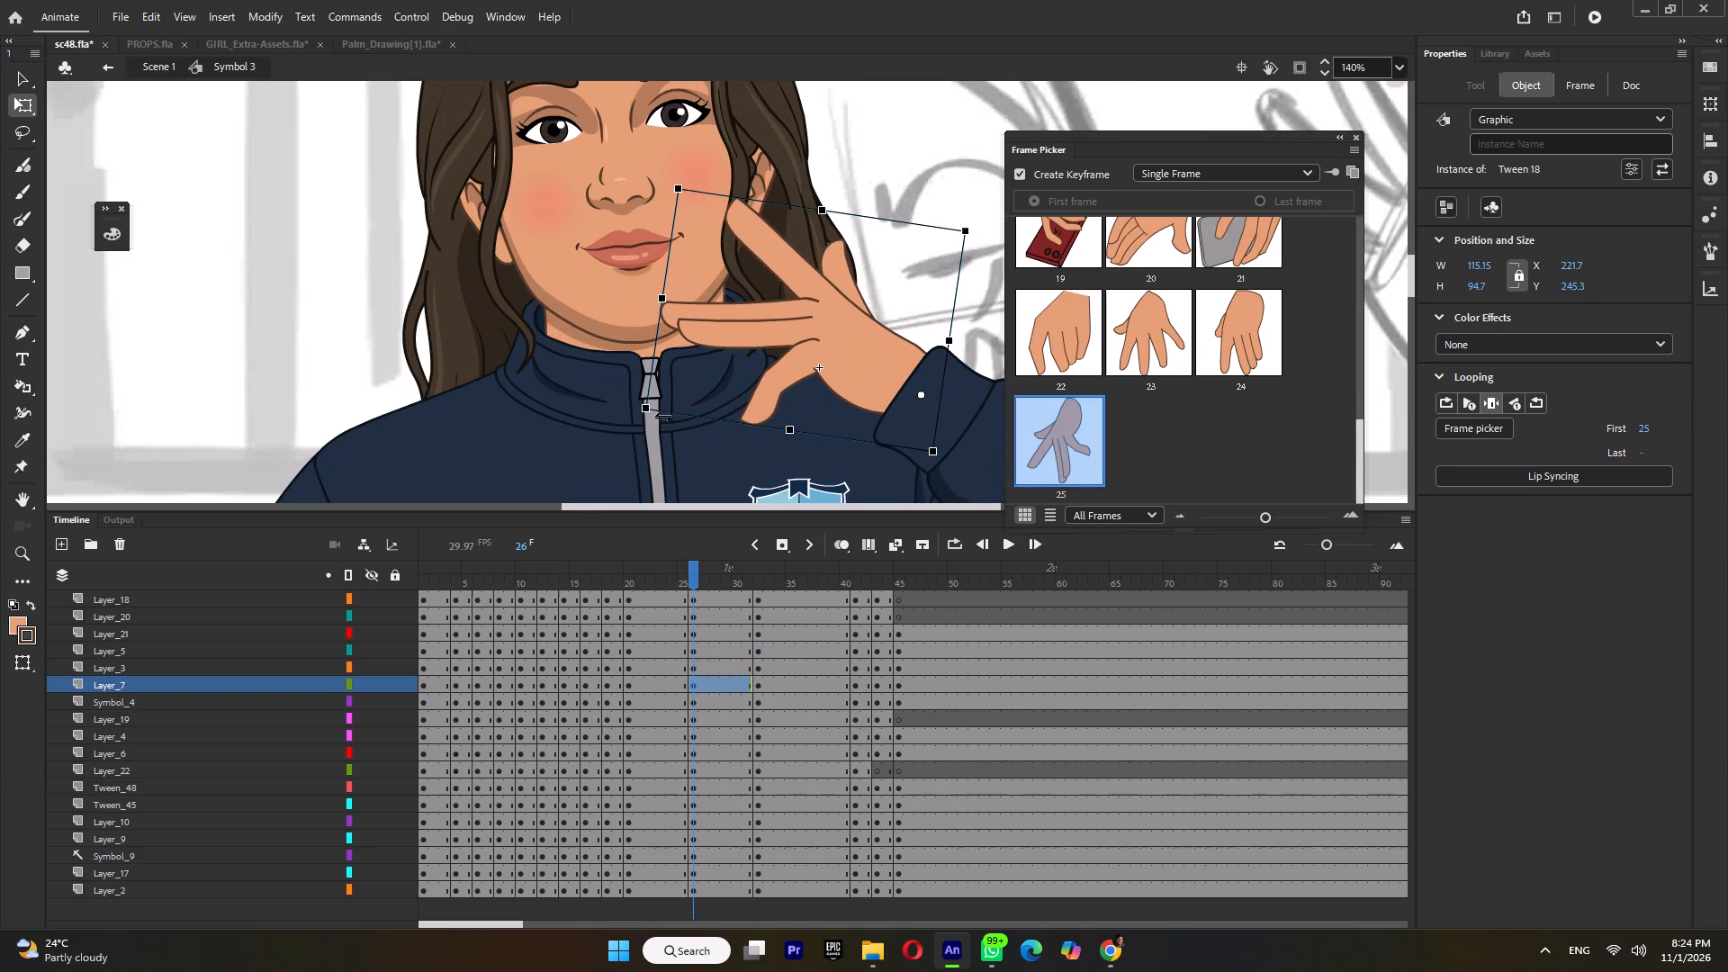
left_click_drag(661, 423, 661, 446)
key("ctrl+z")
Rotate the forearm and hand further down about the elbow at frame 26, bringing the hand to the upper chest.
scroll(709, 332, "down", 5, "ctrl")
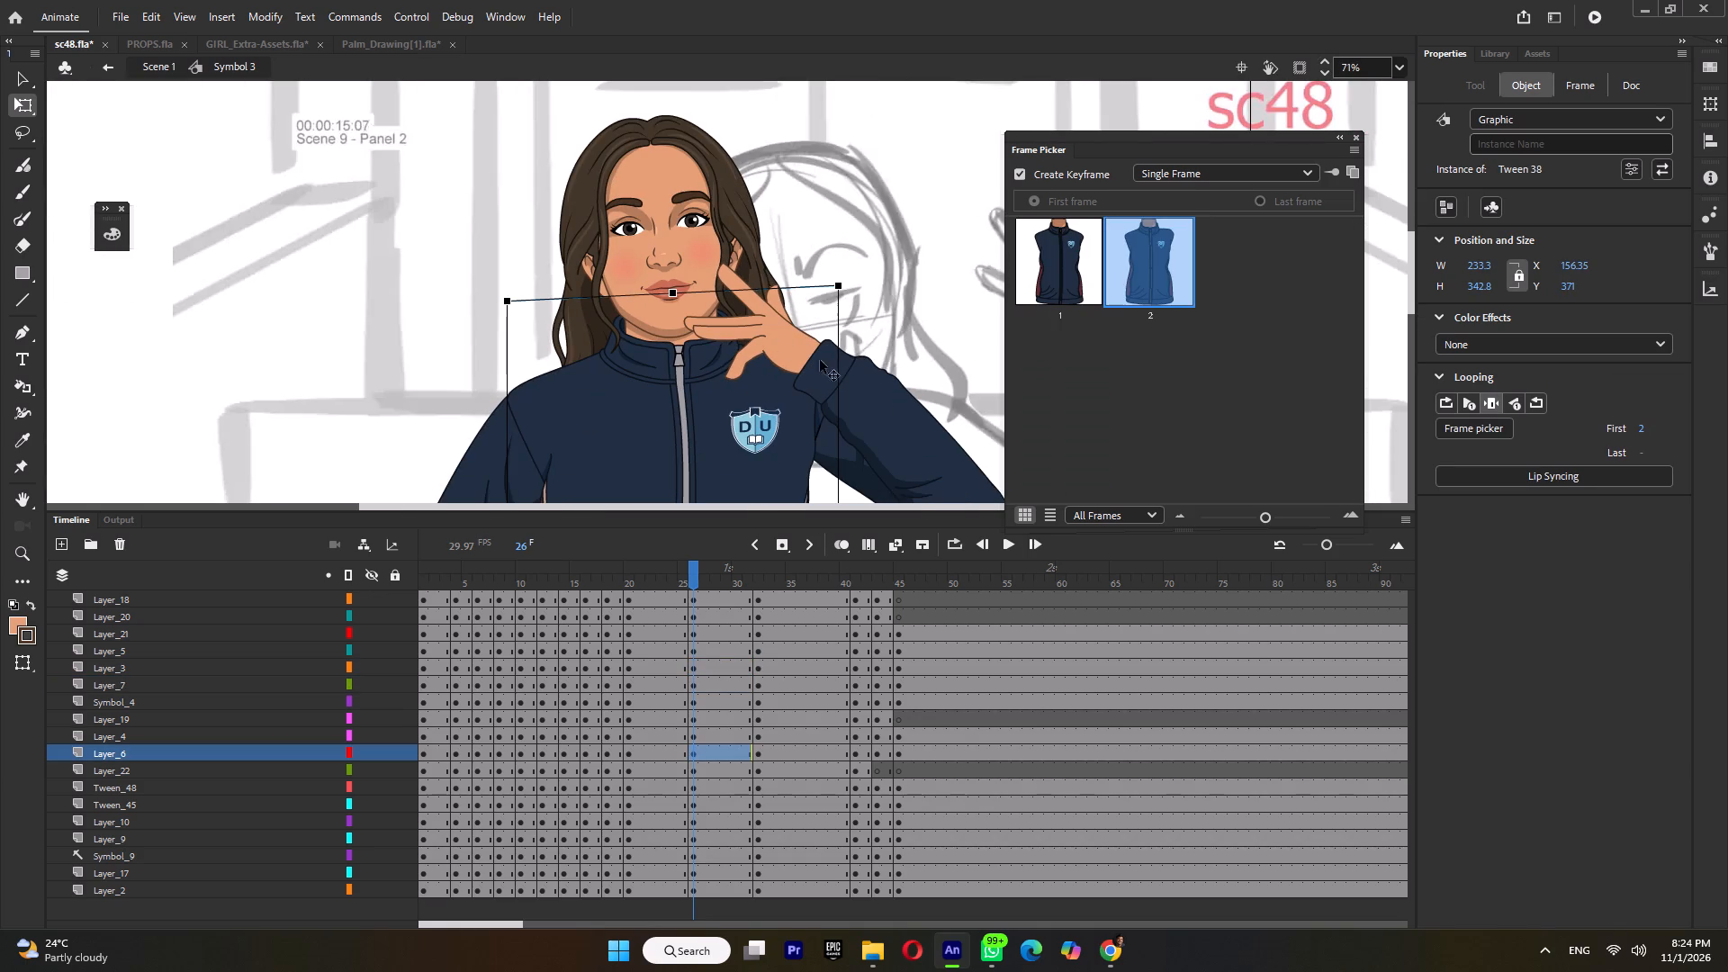
left_click(855, 376, "shift")
scroll(810, 346, "down", 4, "ctrl")
left_click(794, 333)
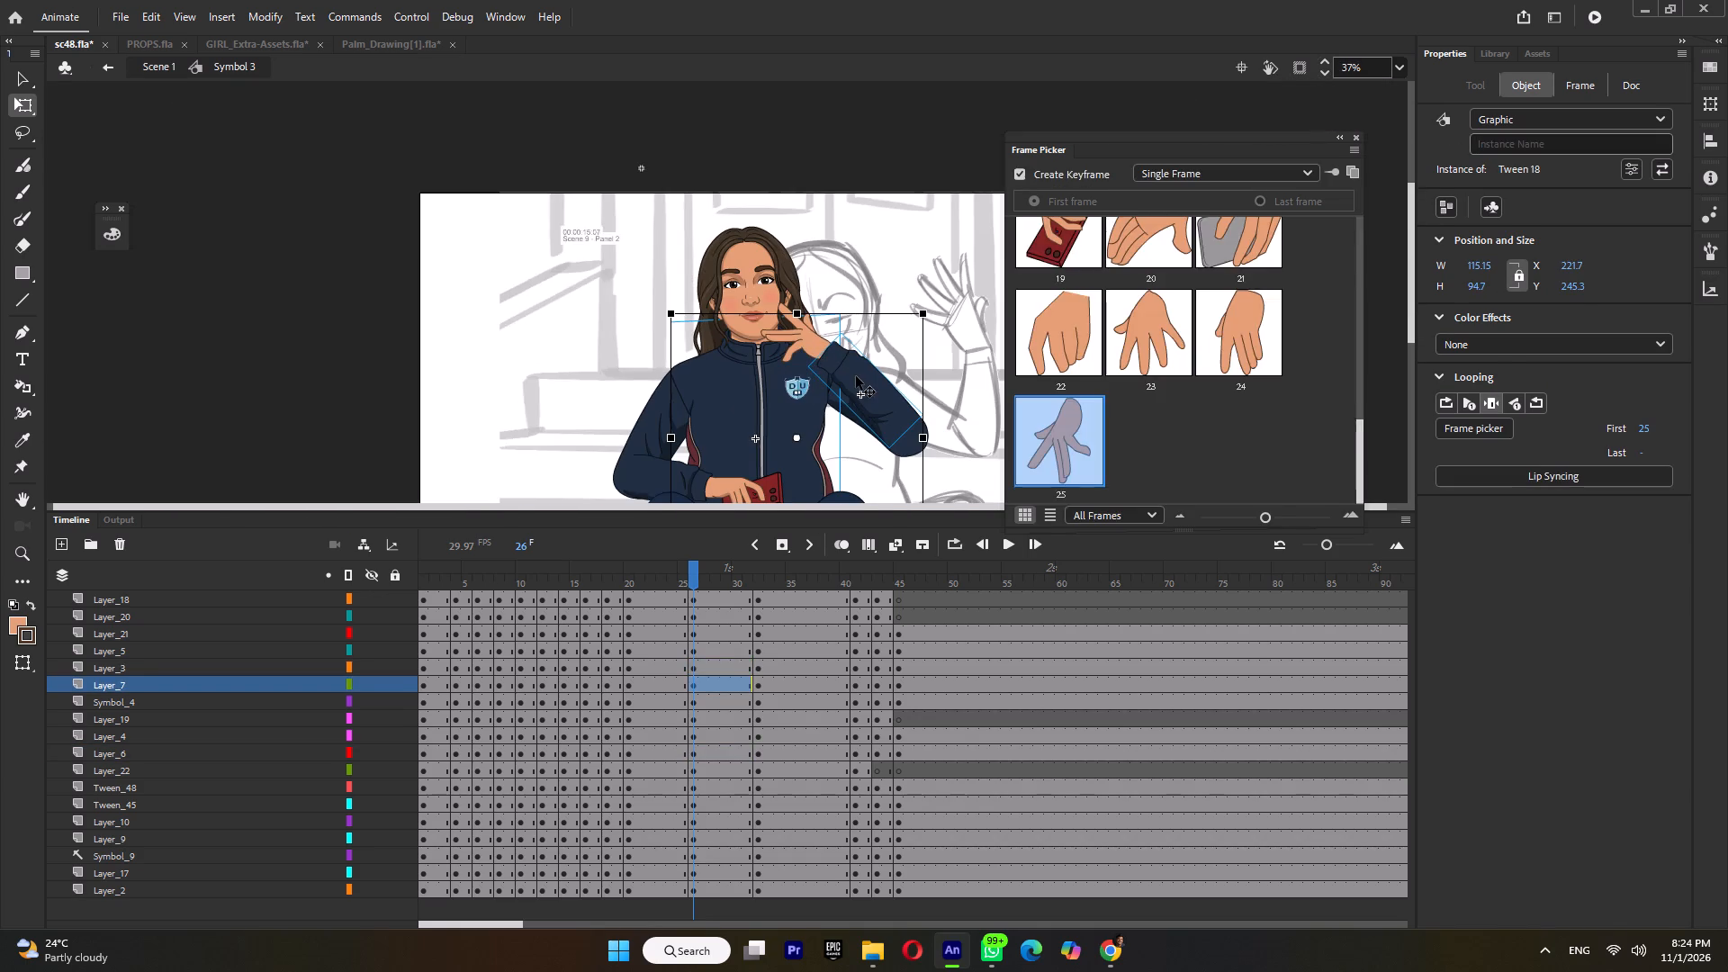
left_click(856, 376, "shift")
left_click_drag(842, 376, 904, 429)
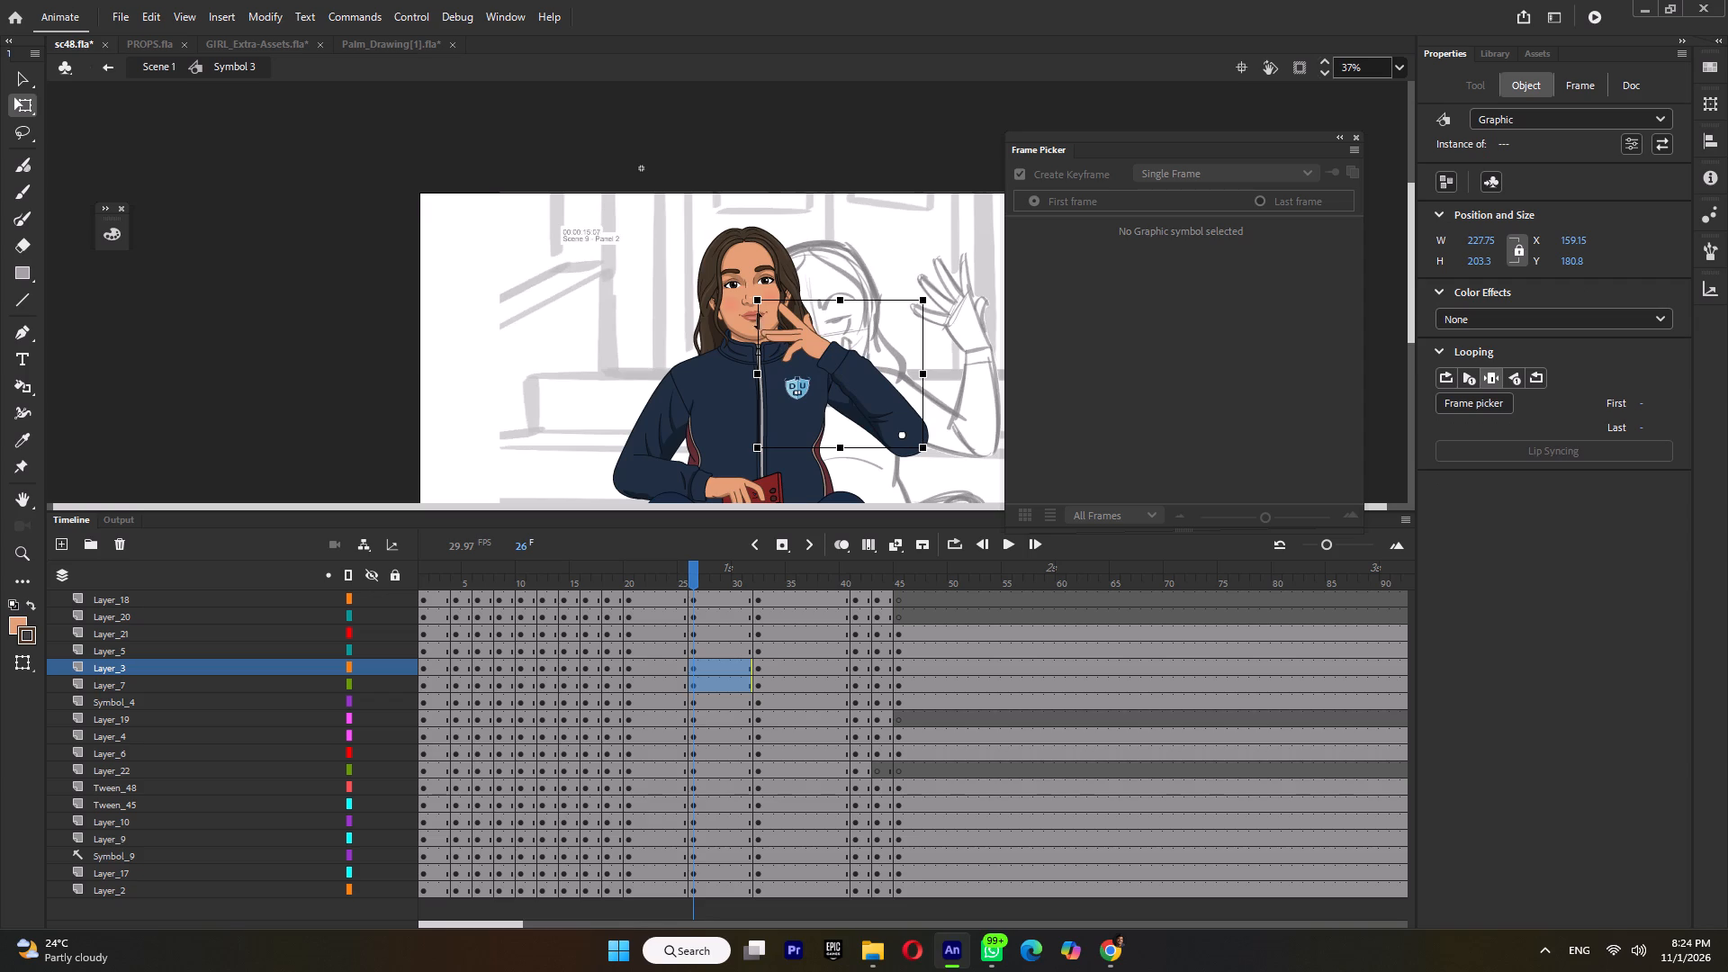
left_click_drag(751, 307, 758, 363)
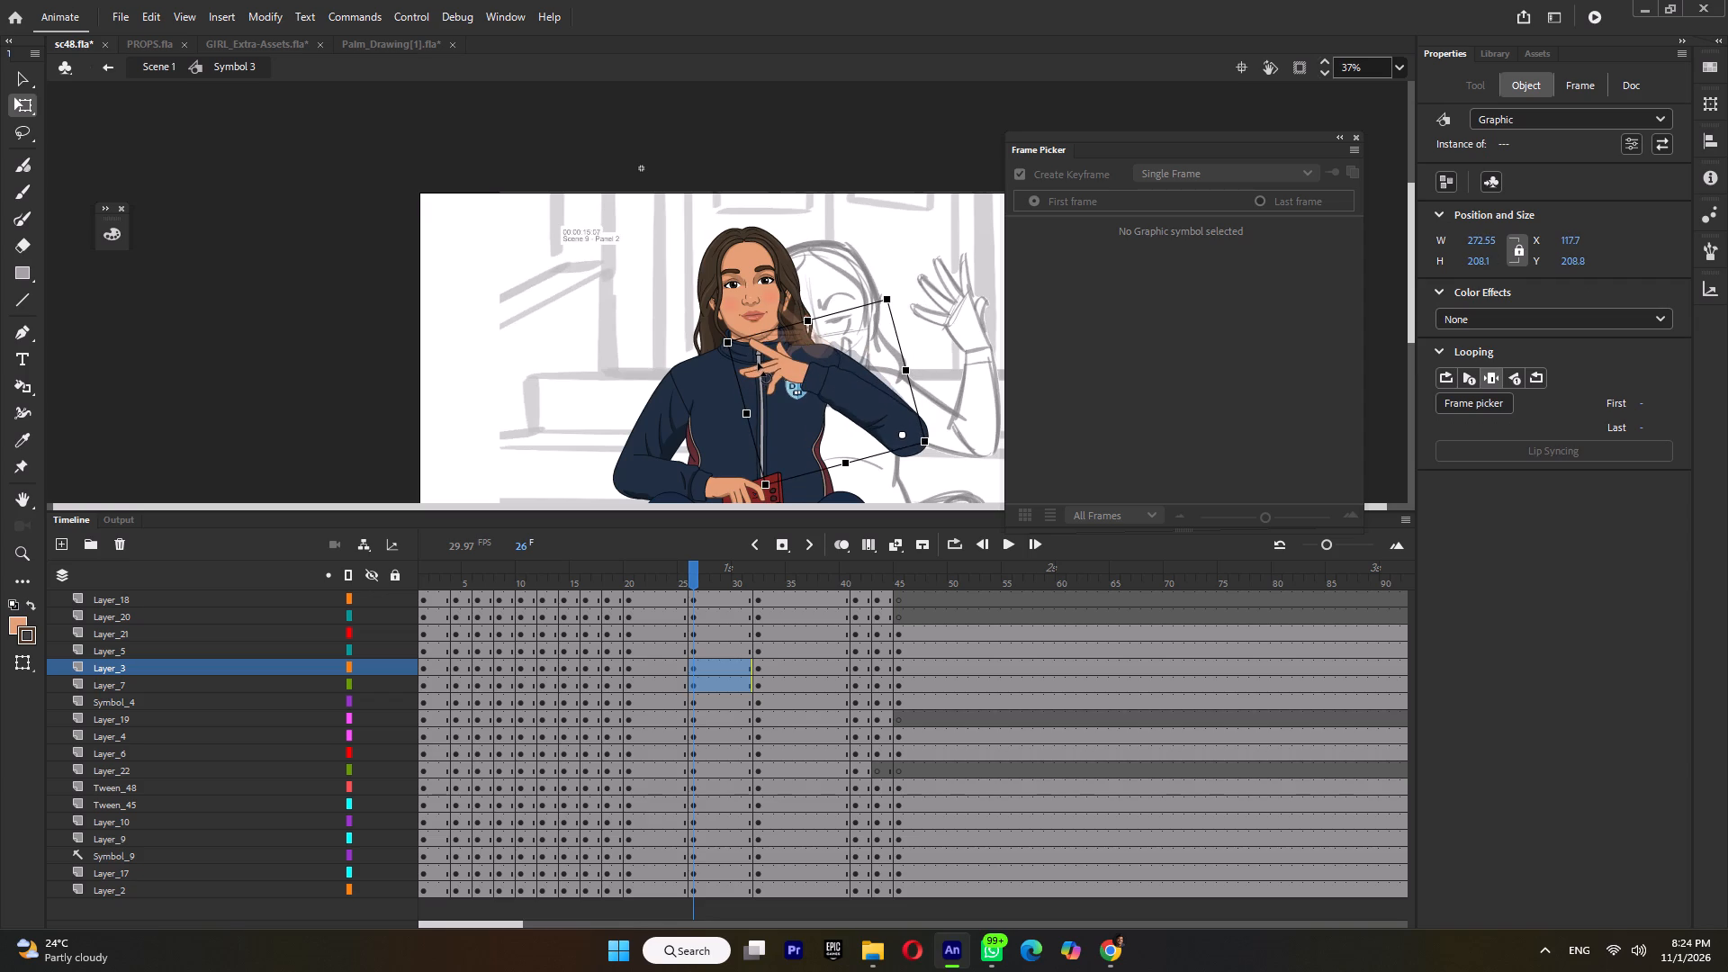
left_click_drag(758, 363, 759, 383)
Add the upper arm to the selection and rotate the whole arm slightly about the shoulder at frame 26.
left_click(871, 374, "shift")
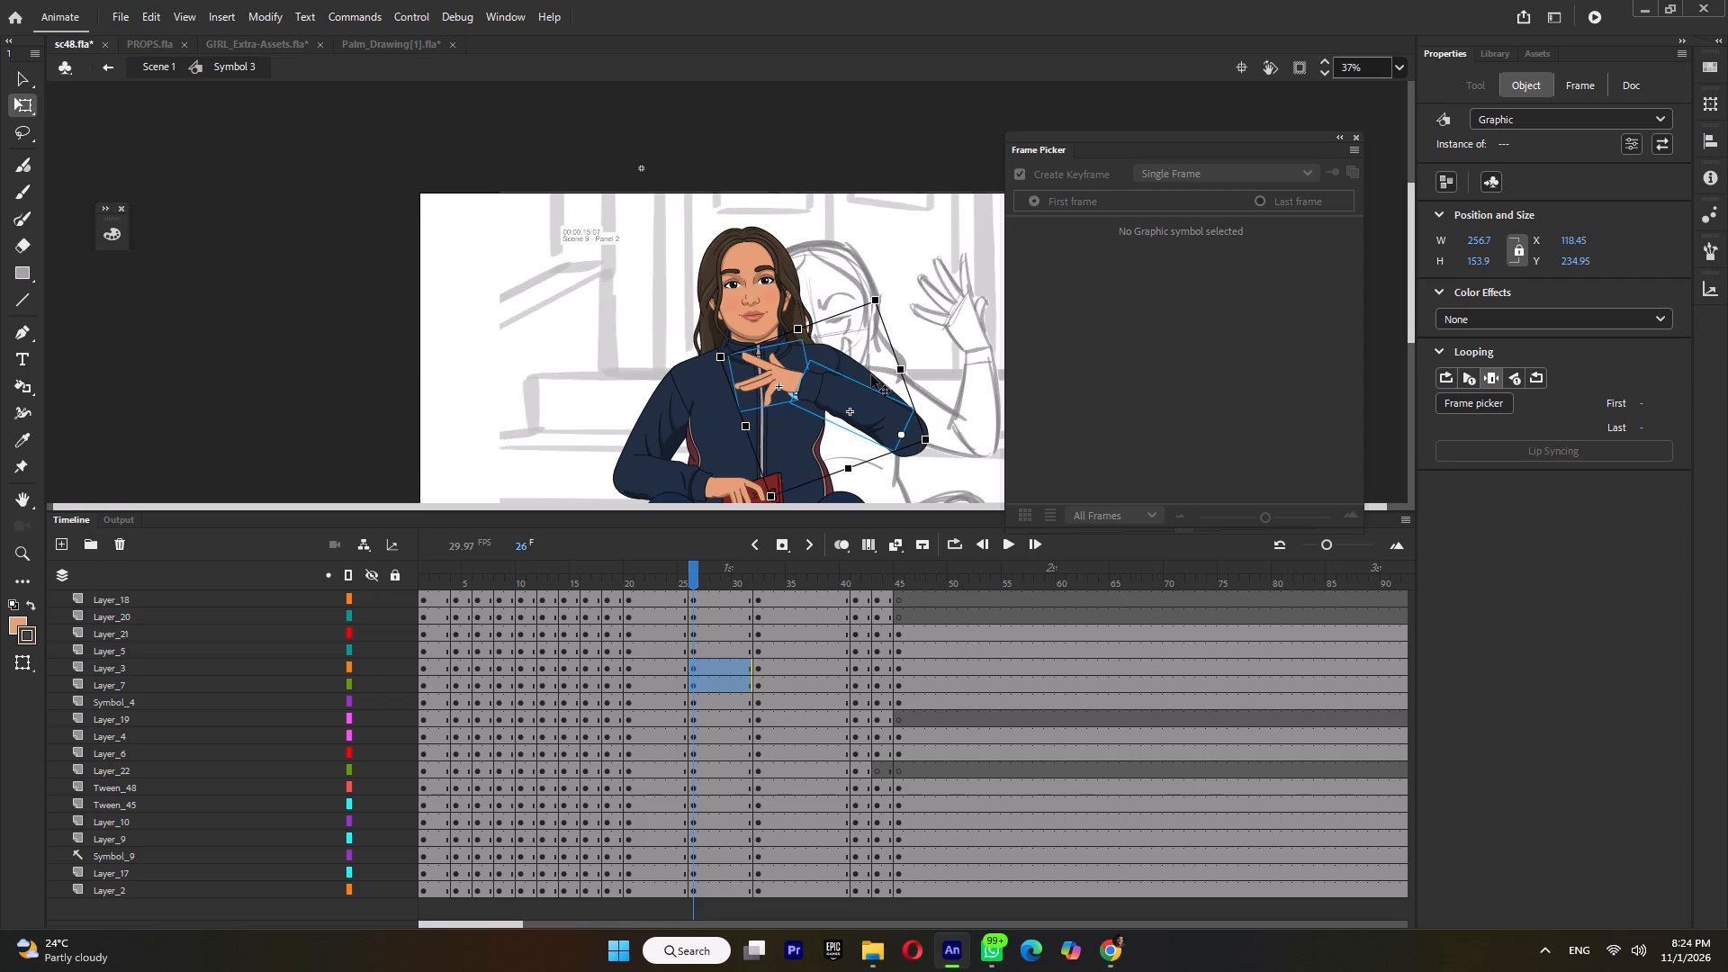
left_click_drag(836, 402, 826, 364)
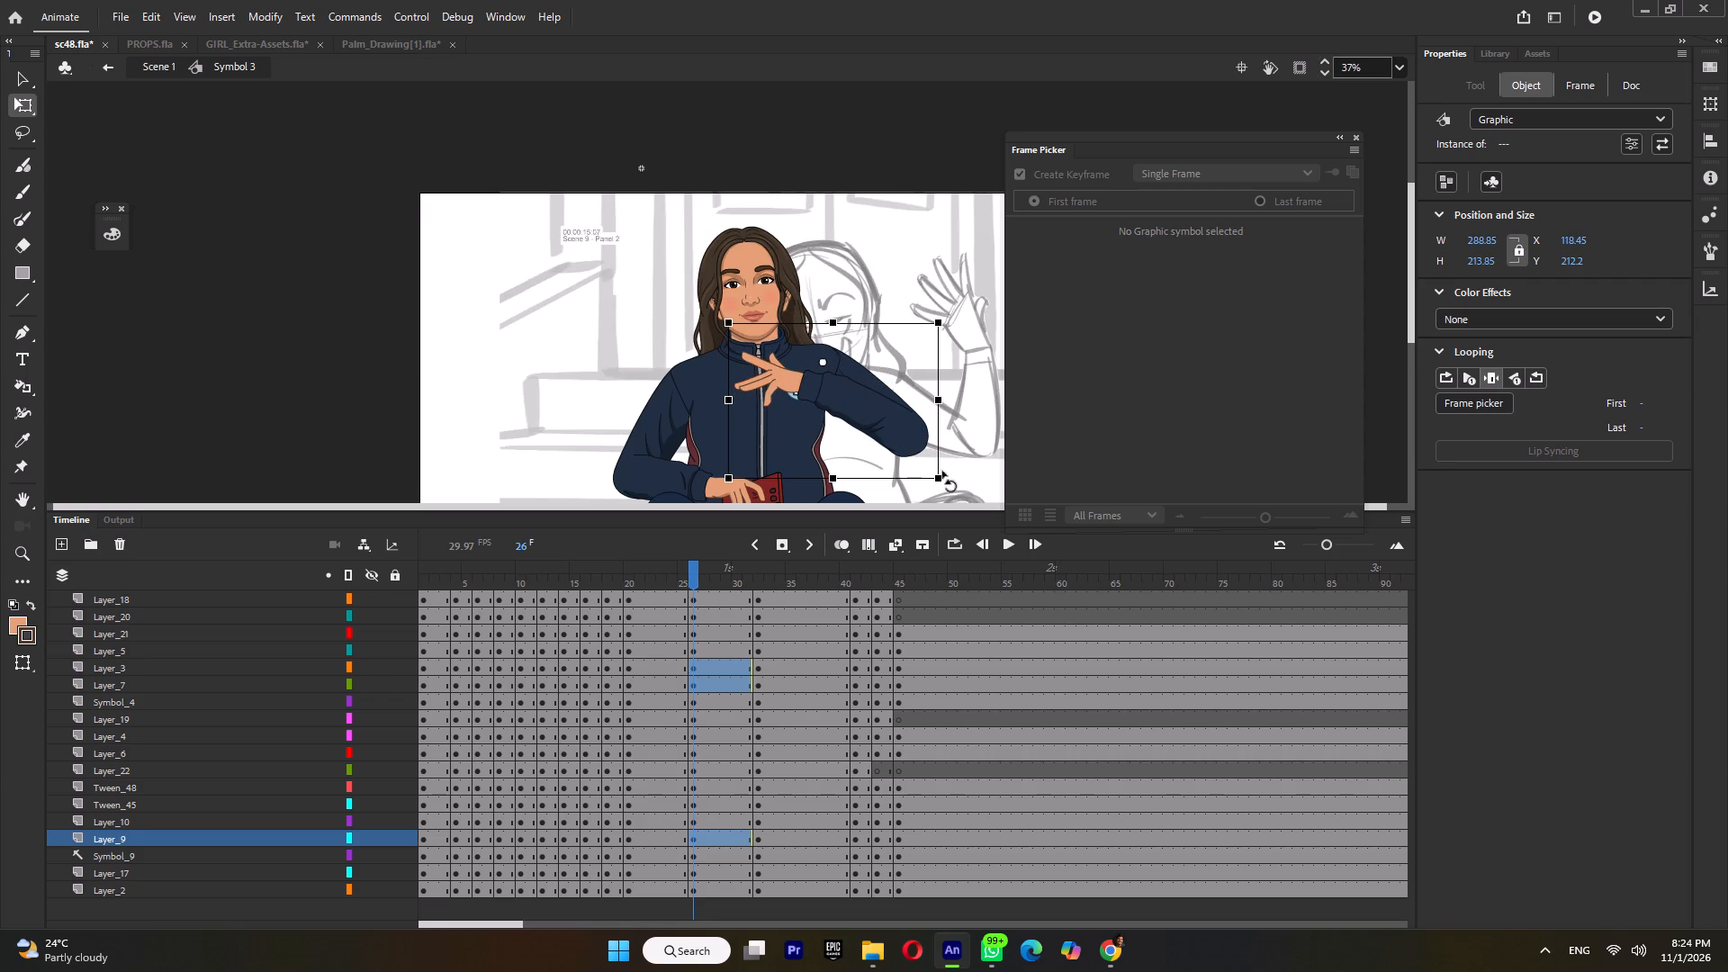
left_click_drag(949, 479, 946, 493)
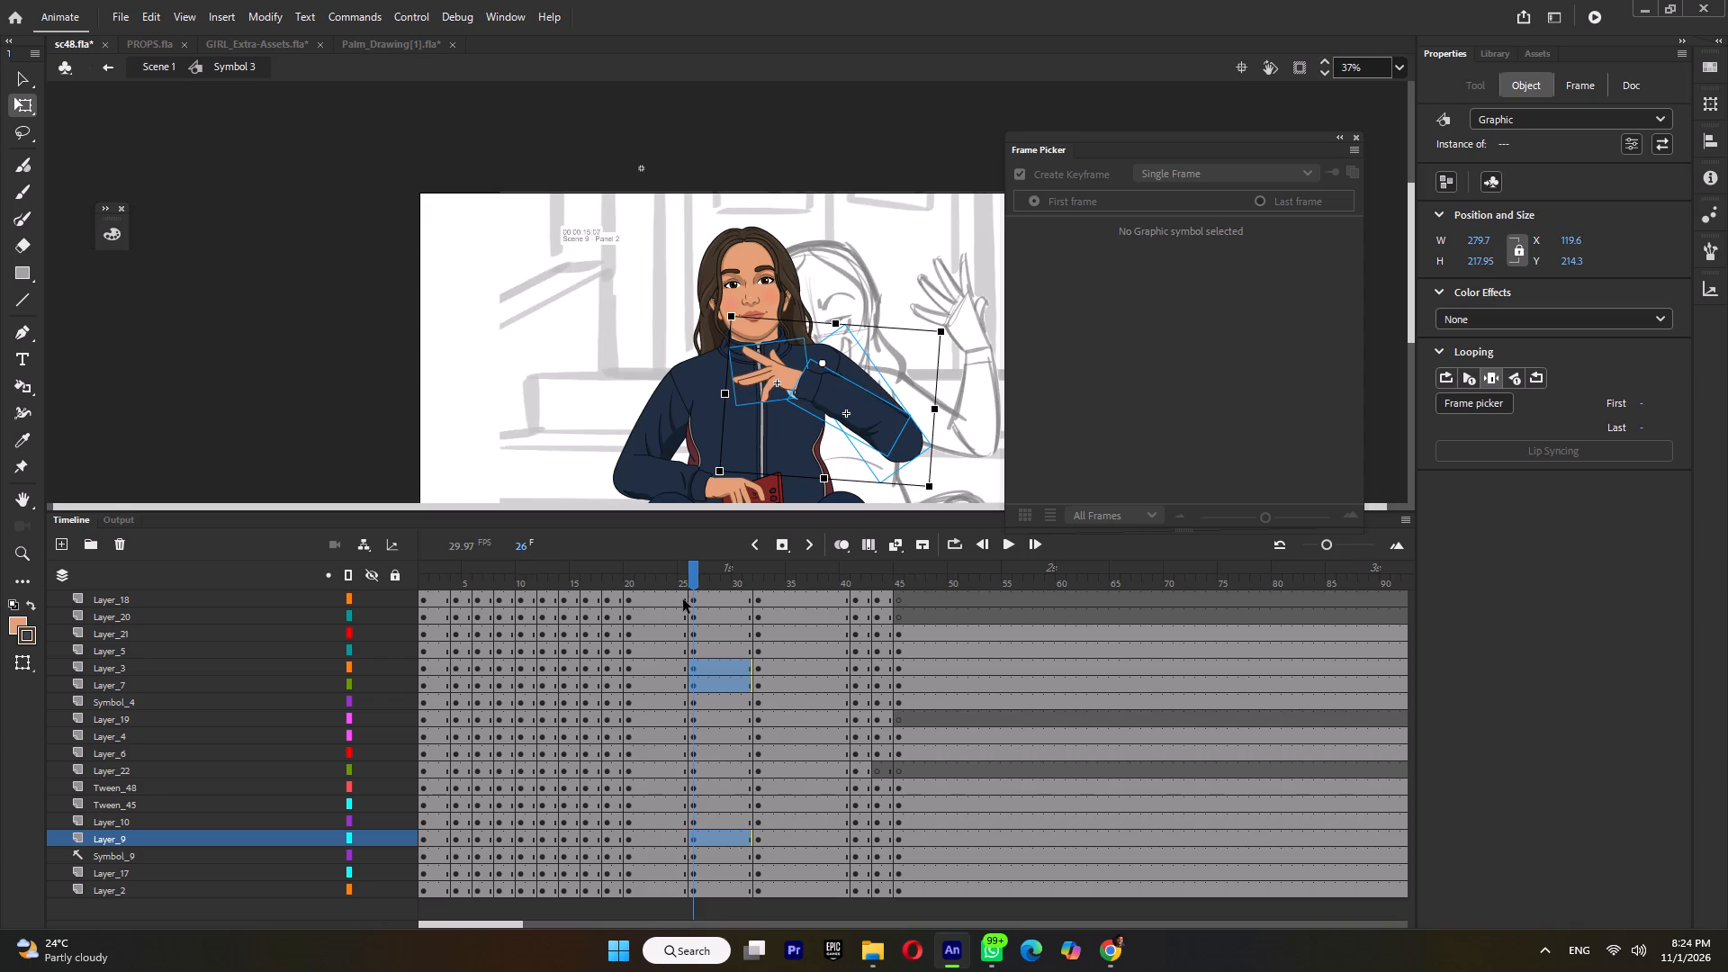
Compare the lowered arm with frame 25 and rotate the hand slightly about its wrist at frame 26.
left_click(673, 570)
left_click(689, 574)
left_click(680, 575)
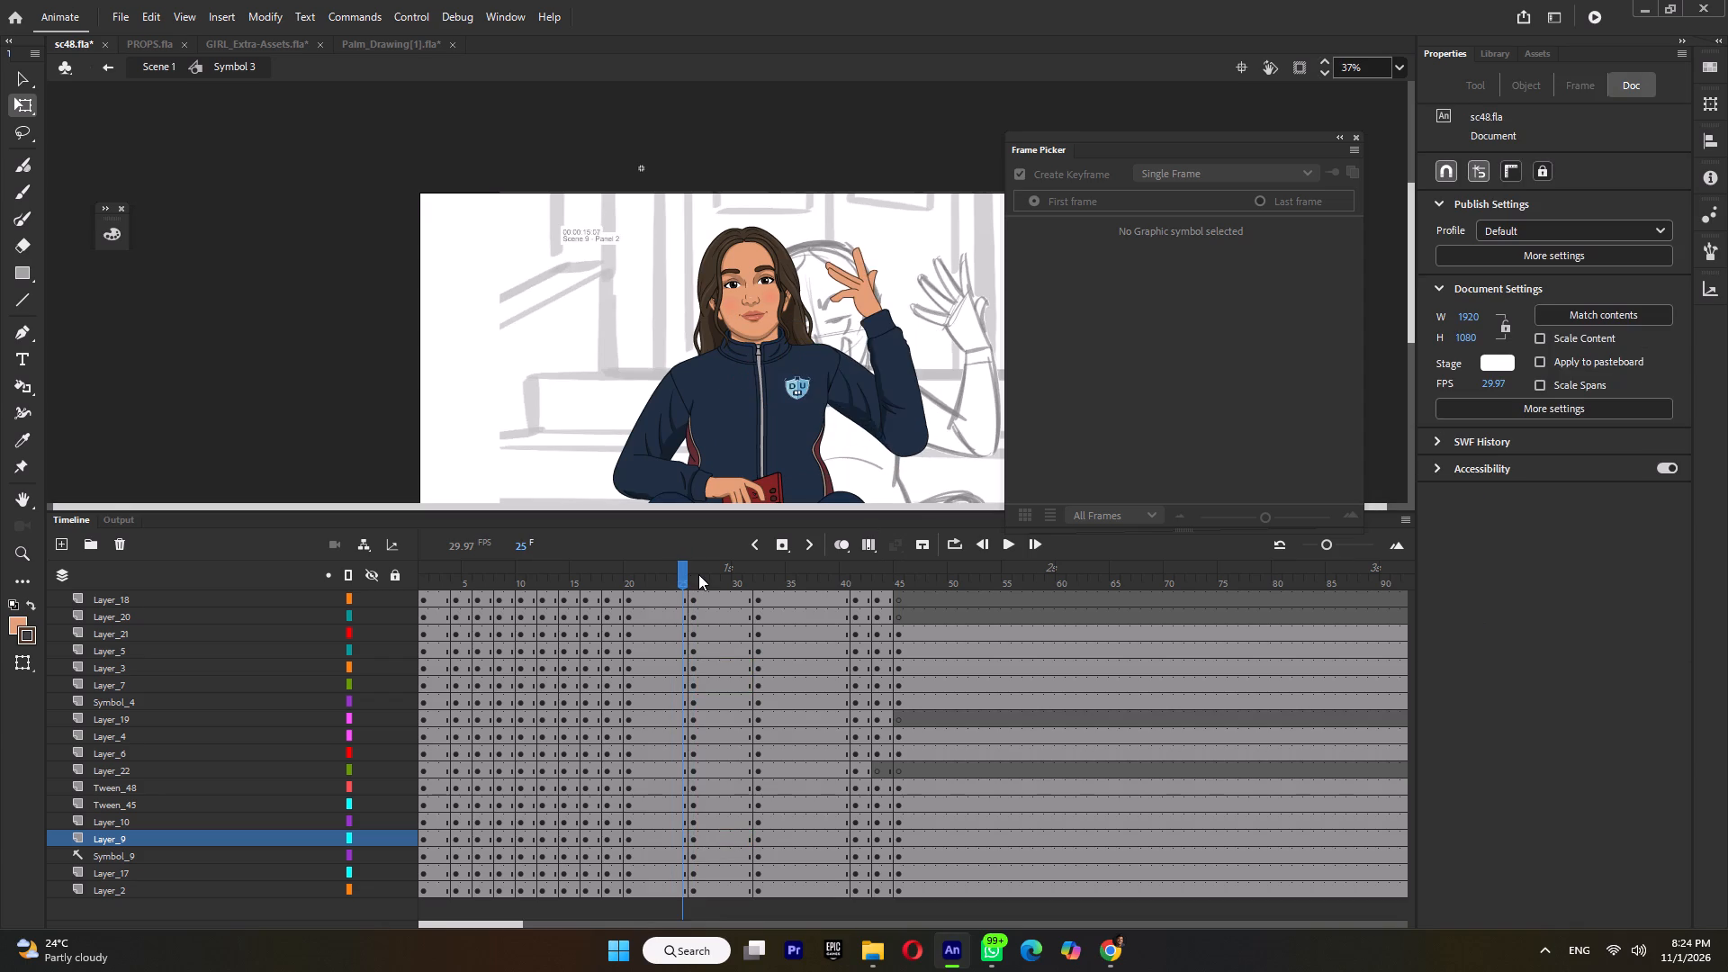
left_click(698, 574)
left_click(765, 388)
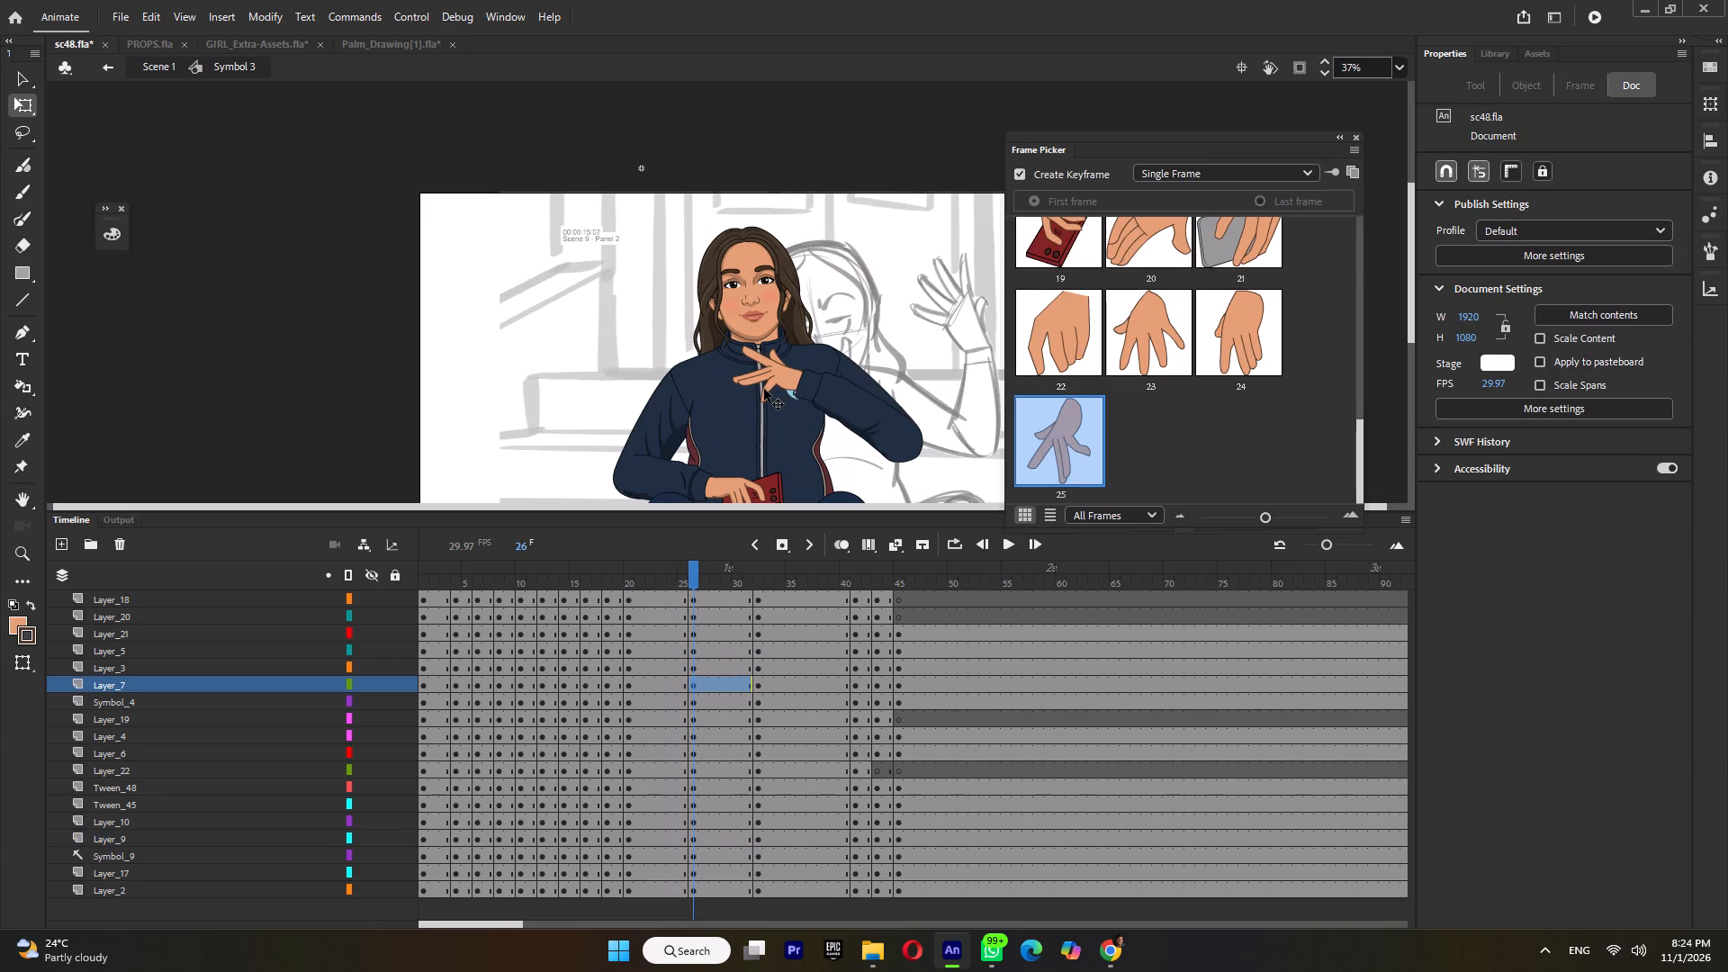
left_click_drag(726, 413, 730, 426)
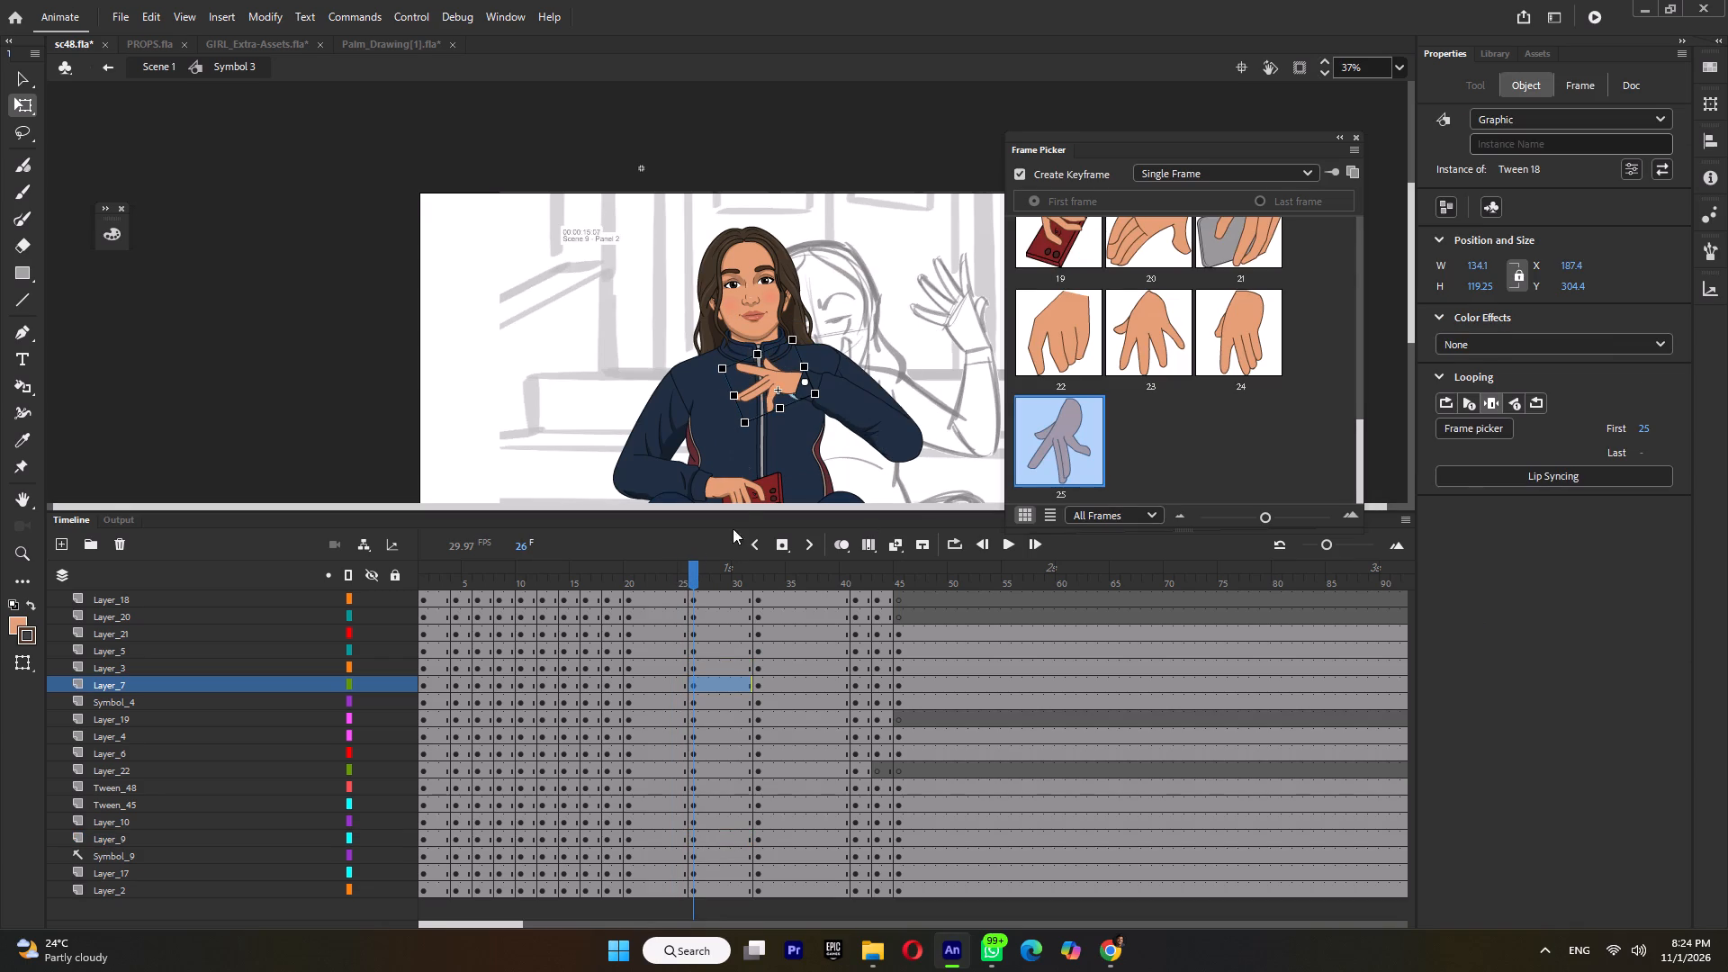
Stretch the upper body, arms and phone hand slightly upward from a waist pivot to a height of 469.4 in the frame 26 pose.
left_click_drag(725, 577, 765, 579)
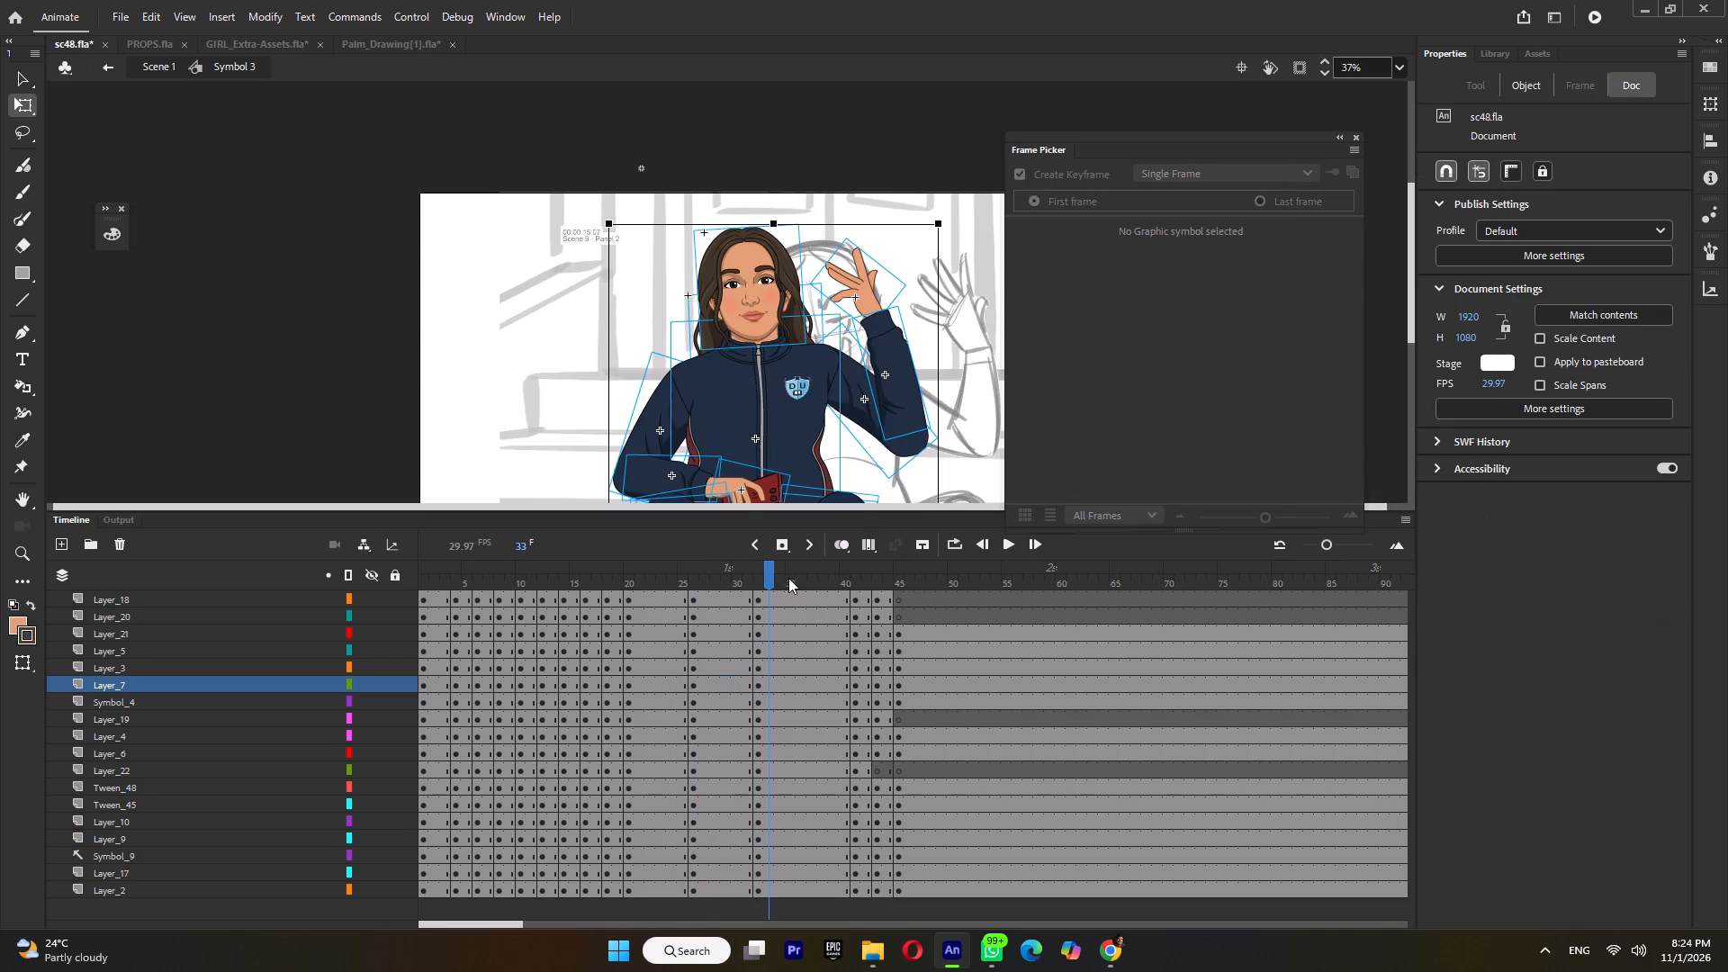
left_click(669, 576)
left_click(704, 577)
scroll(776, 355, "down", 2, "ctrl")
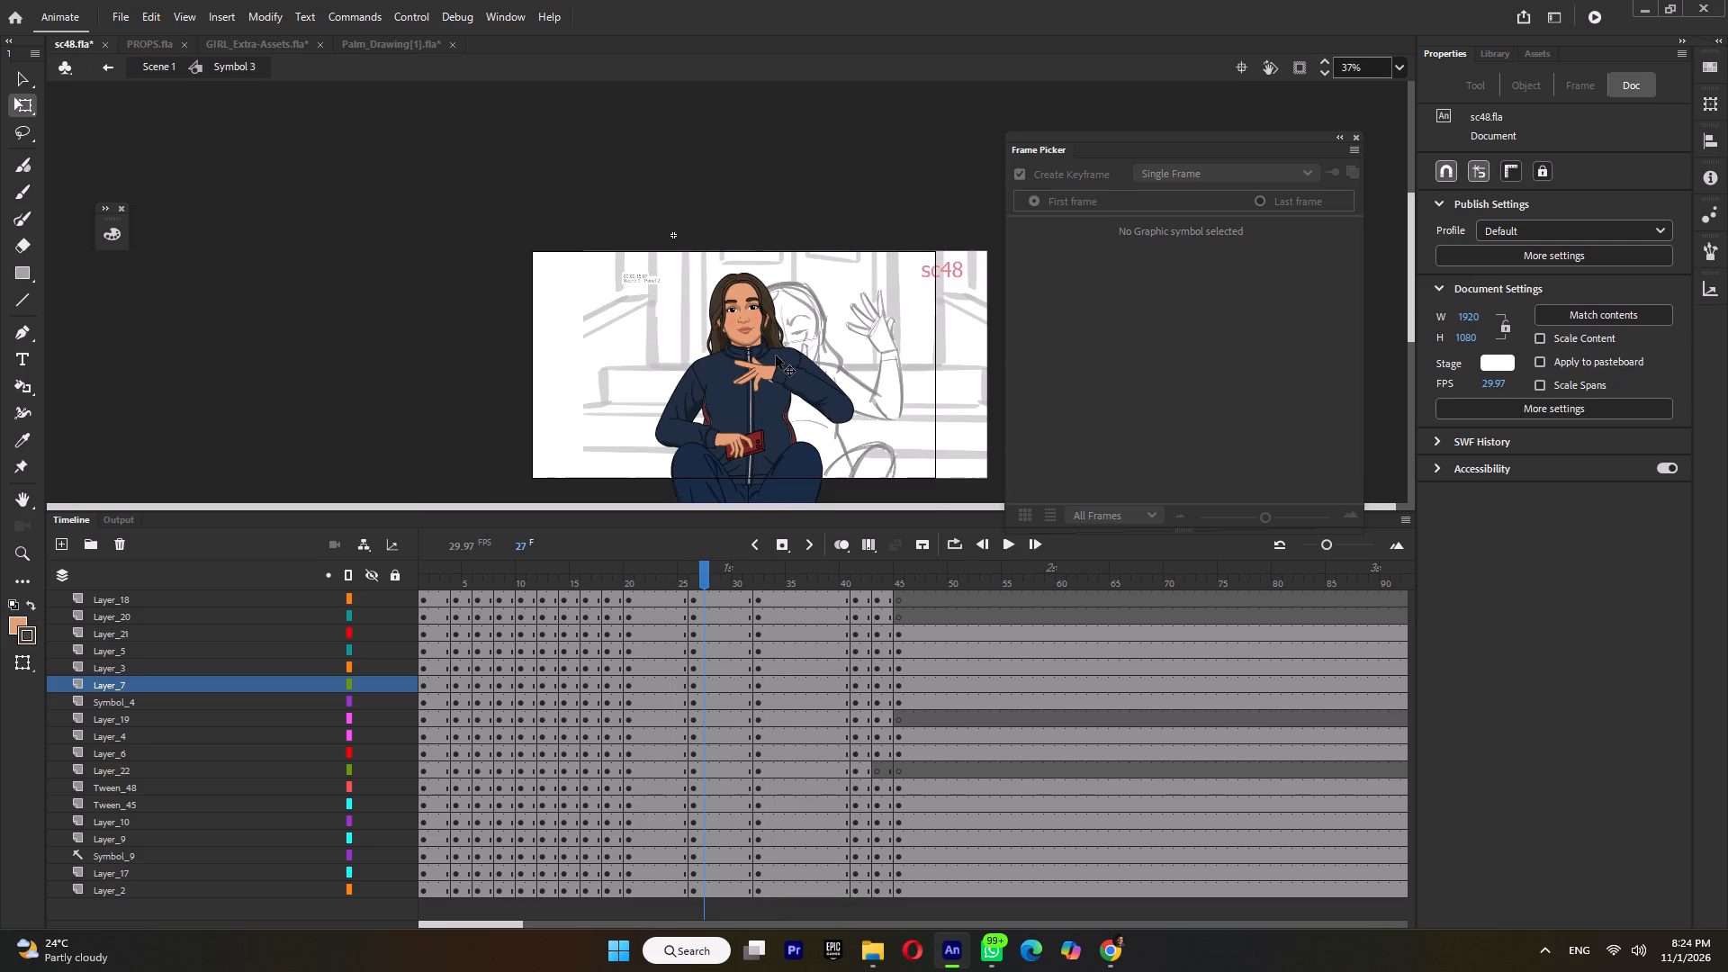
left_click_drag(608, 295, 842, 416)
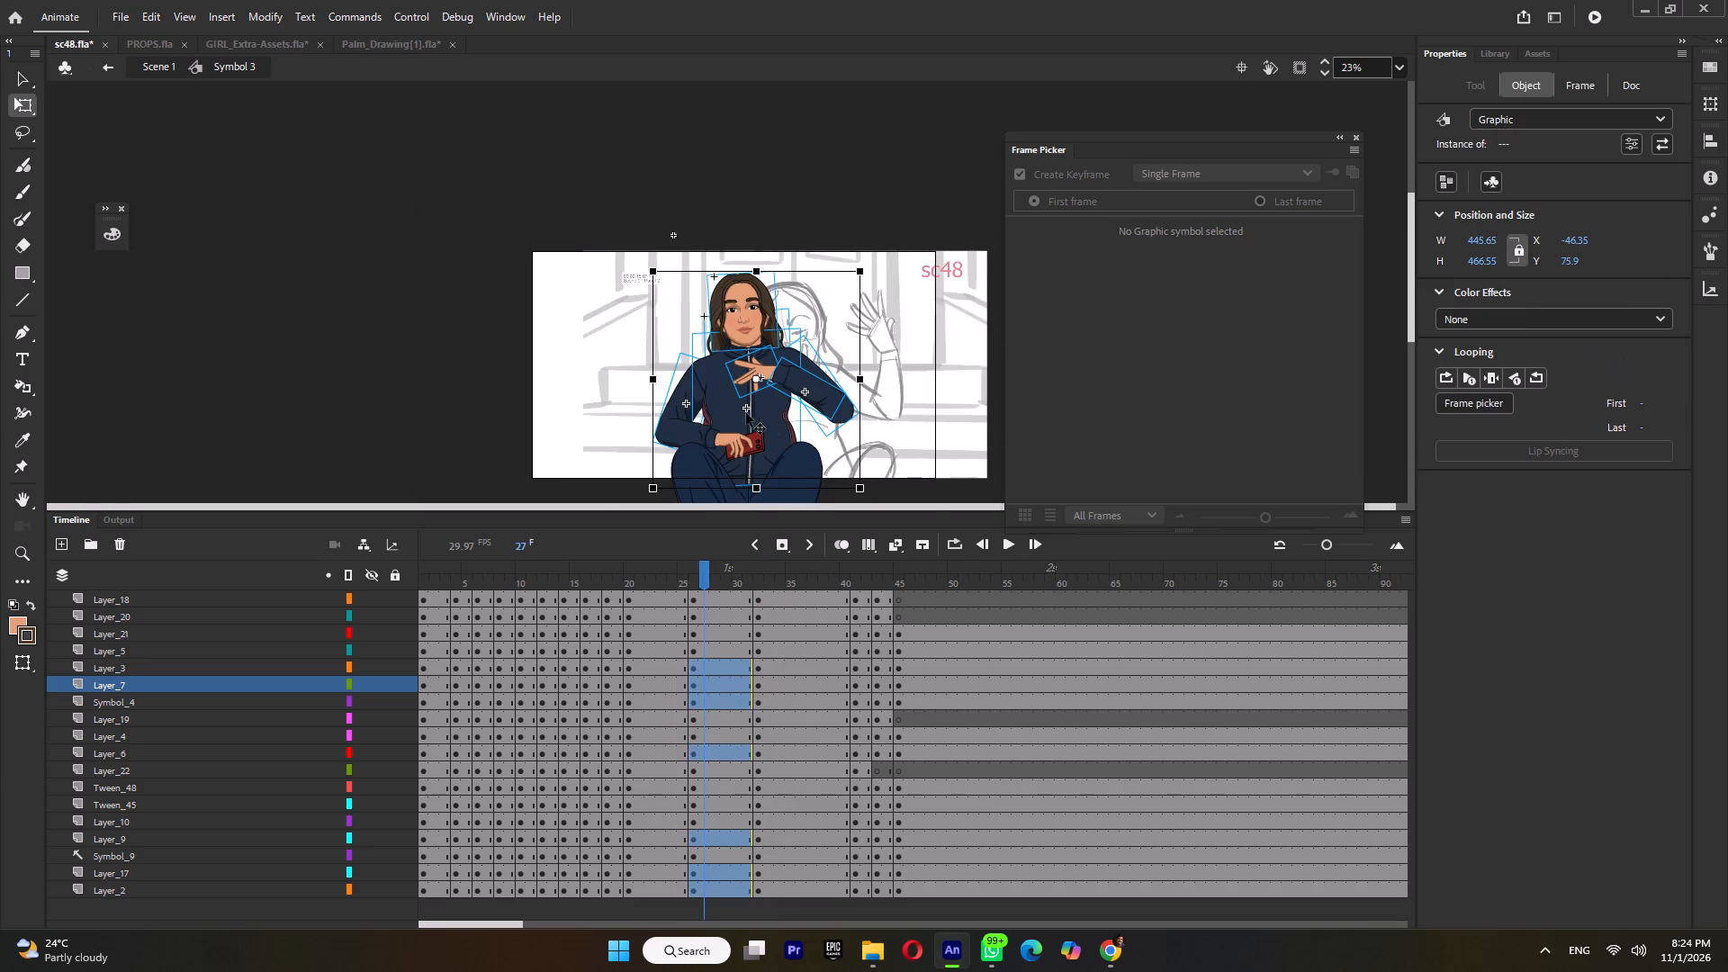
left_click(684, 422, "shift")
left_click(733, 435, "shift")
left_click_drag(760, 380, 755, 459)
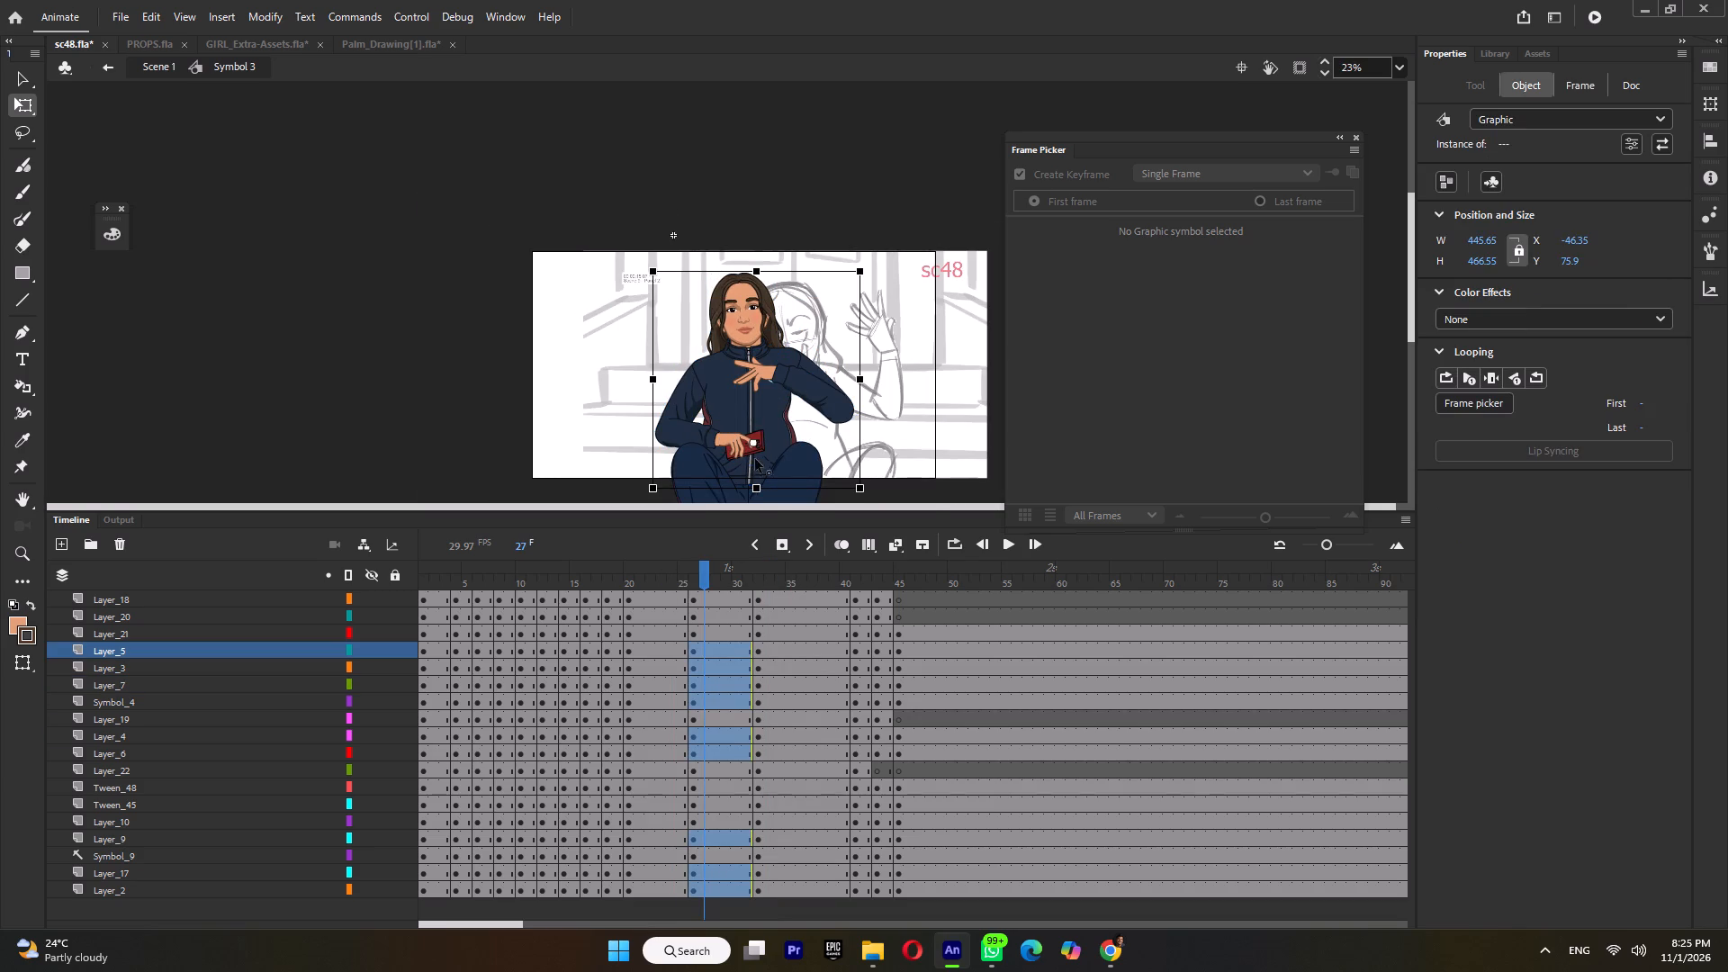
left_click_drag(755, 459, 752, 479)
scroll(766, 298, "up", 2, "ctrl")
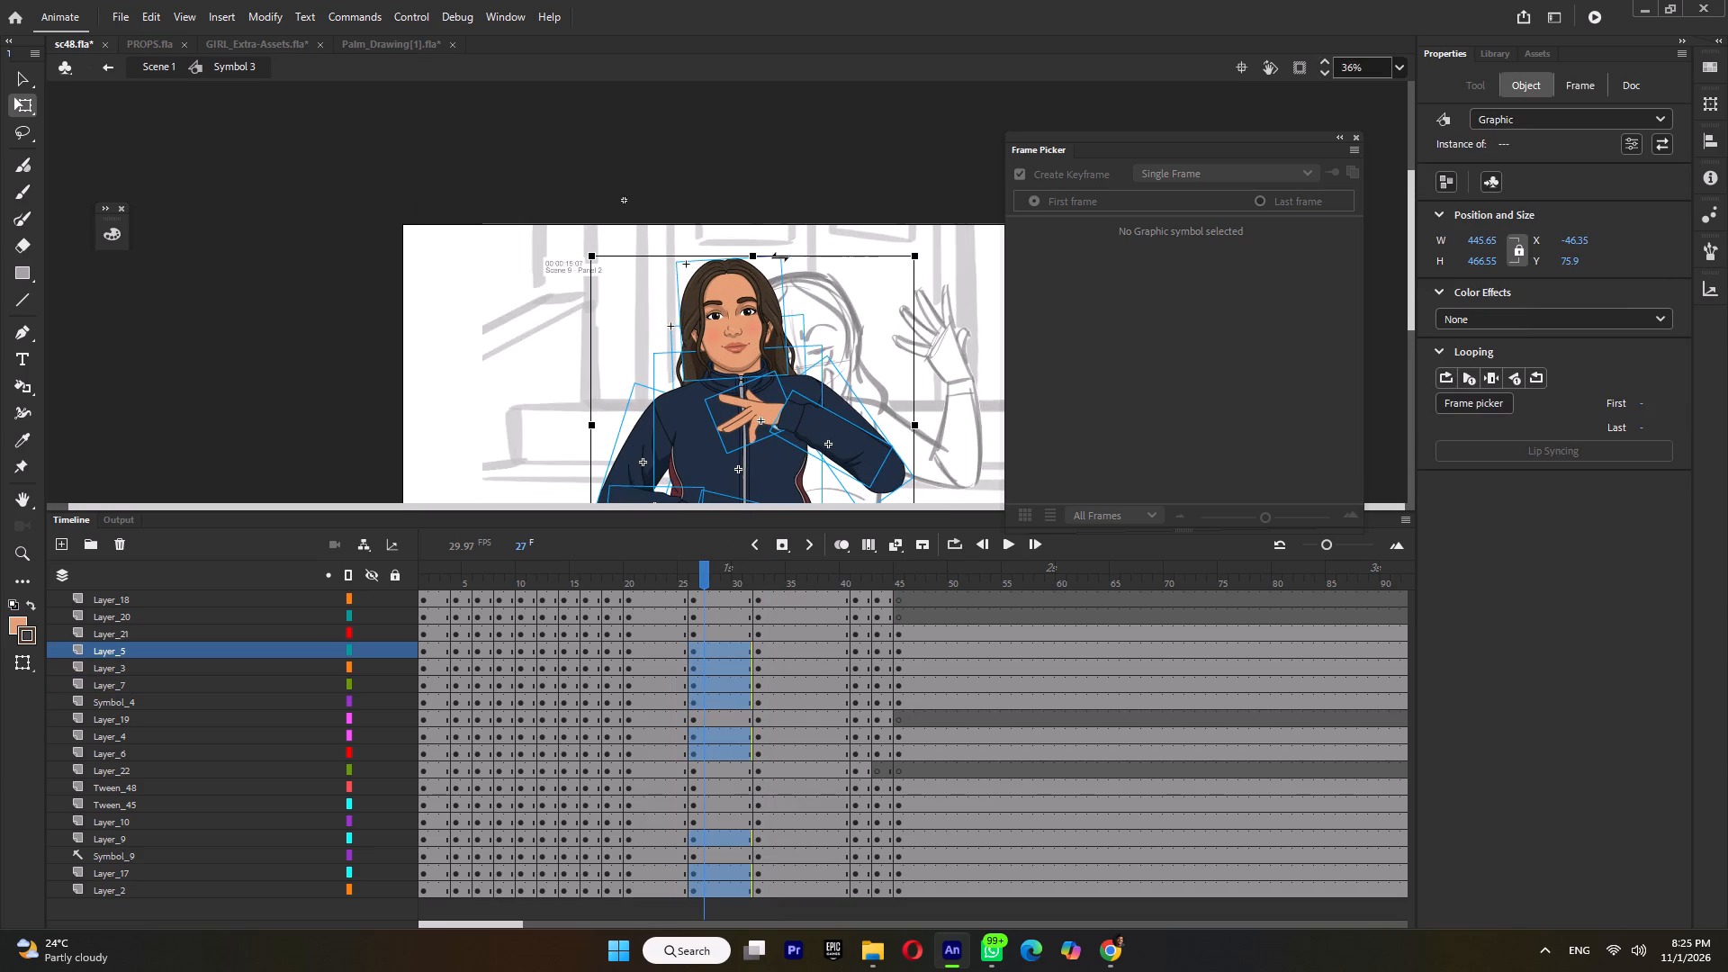
scroll(751, 259, "up", 3, "ctrl")
middle_click(751, 259, "ctrl")
scroll(765, 251, "up", 2, "ctrl")
left_click(770, 252)
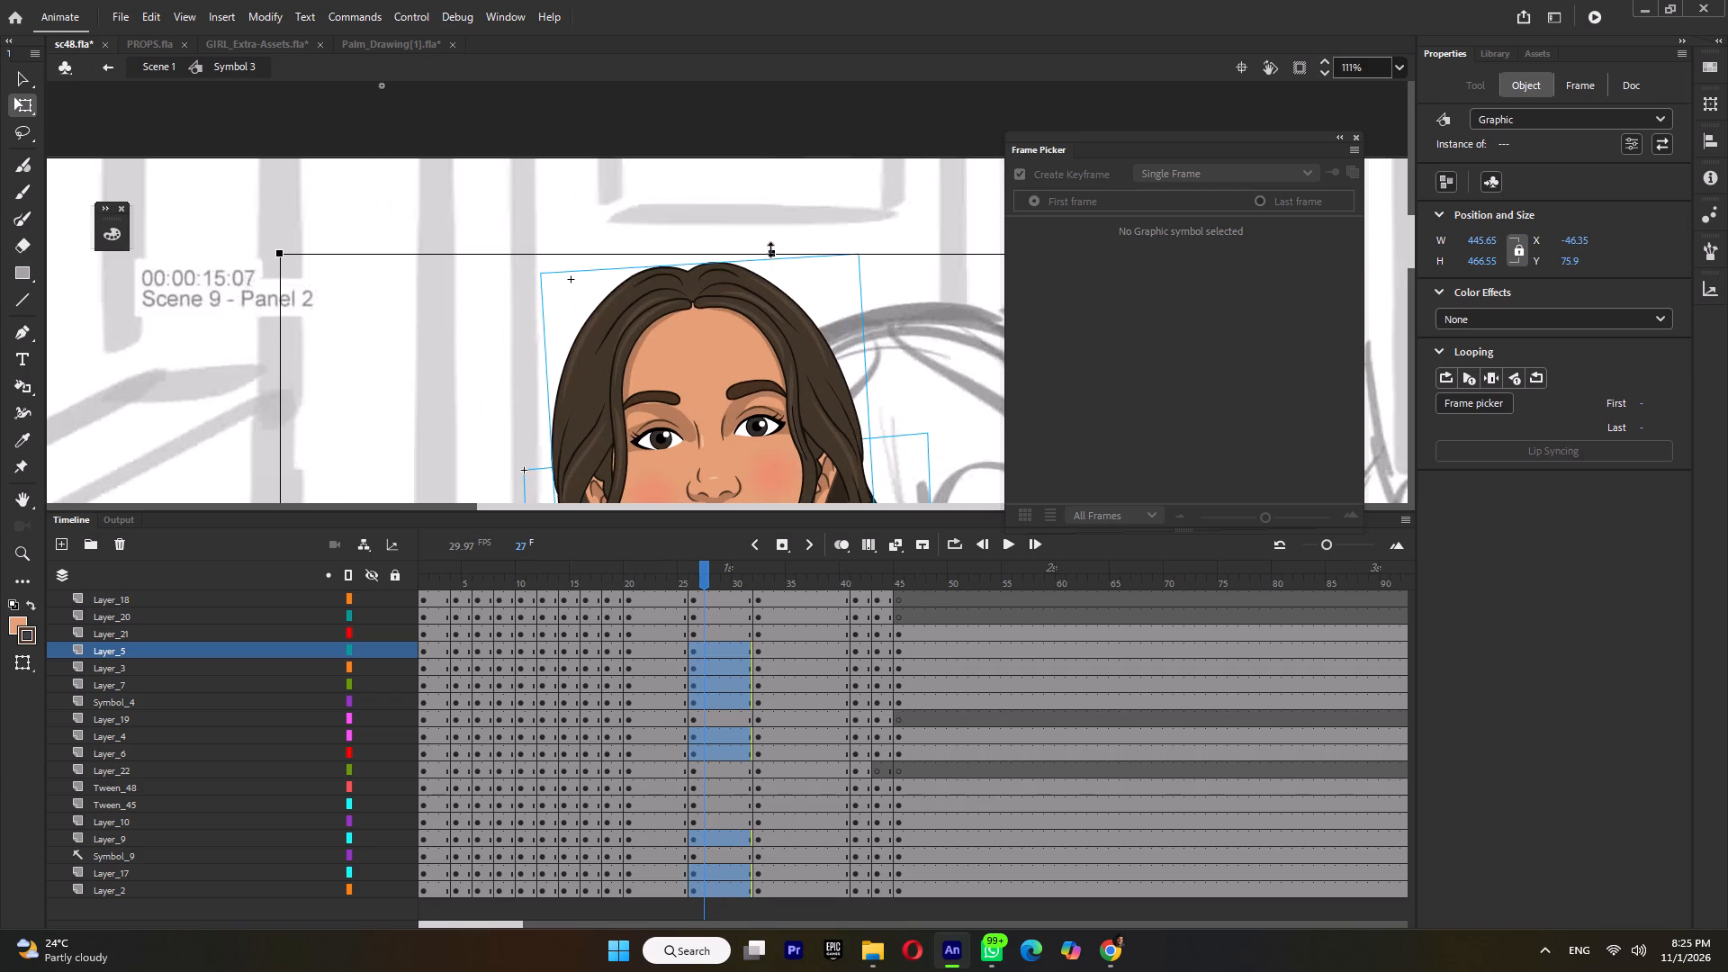
left_click(787, 247)
scroll(781, 248, "down", 7, "ctrl")
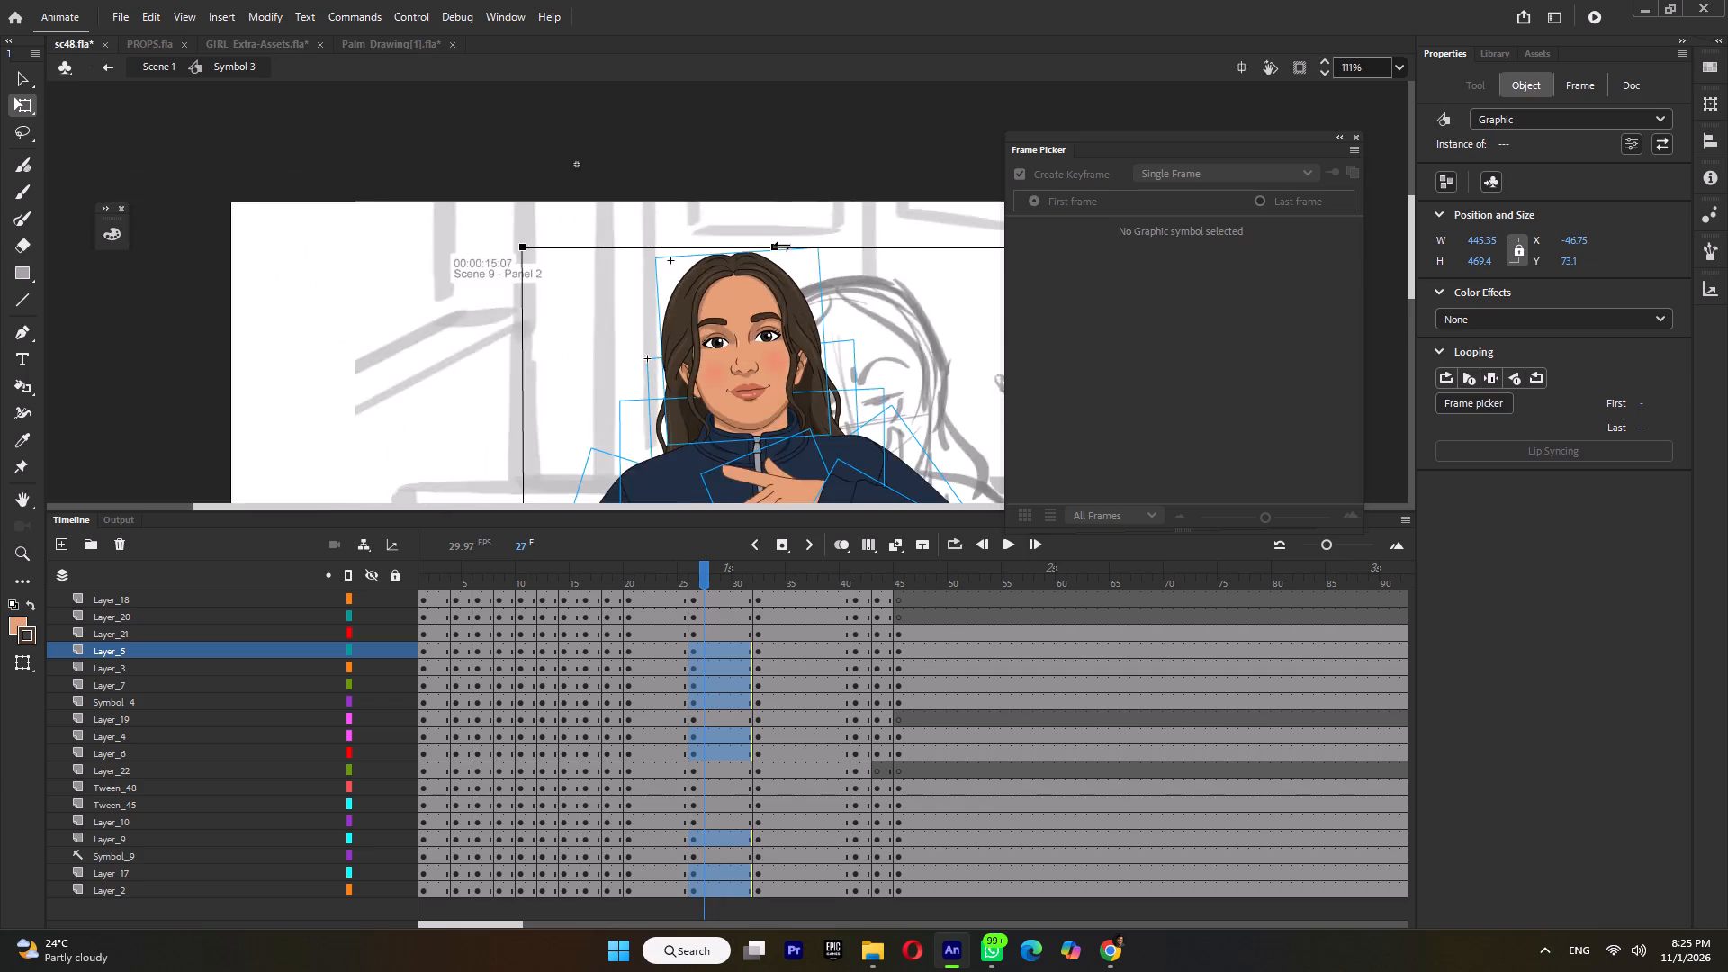
scroll(781, 246, "down", 3, "ctrl")
left_click(676, 573)
left_click(706, 575)
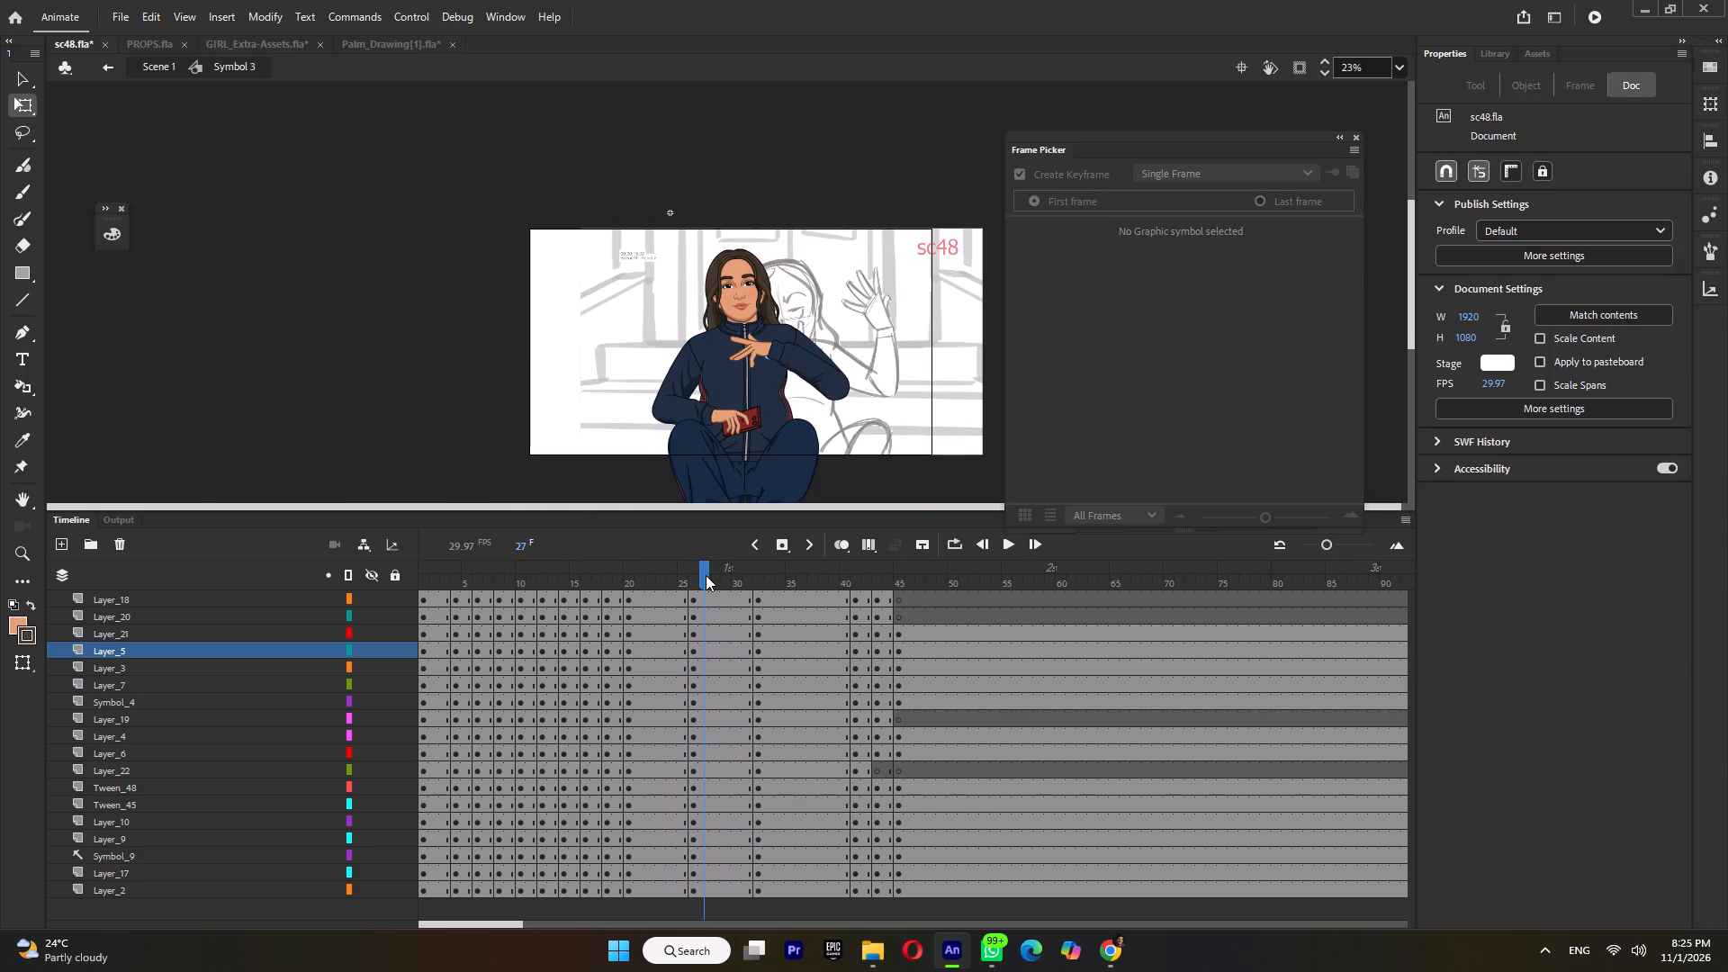
Rotate the whole phone arm, including its hand, slightly about the shoulder in the frame 26 pose.
left_click(694, 403)
scroll(694, 405, "up", 3, "ctrl")
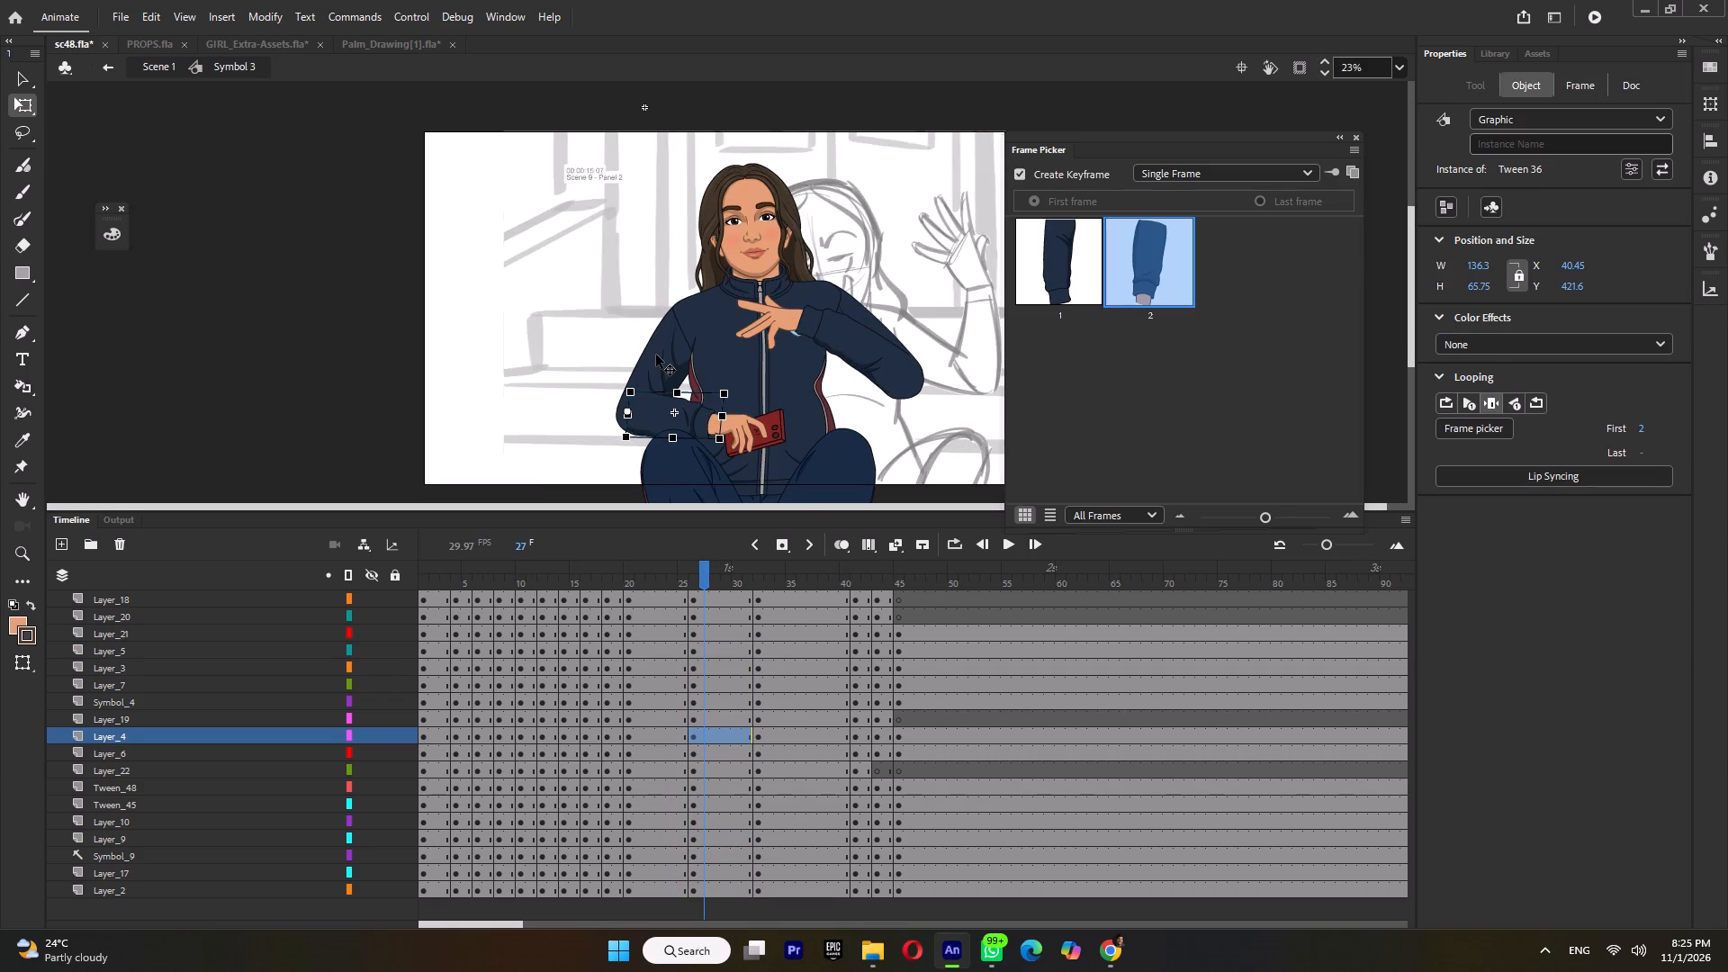
left_click(656, 355, "shift")
left_click(742, 428, "shift")
left_click_drag(704, 378, 687, 310)
scroll(719, 400, "down", 3, "ctrl")
scroll(759, 423, "up", 4, "ctrl")
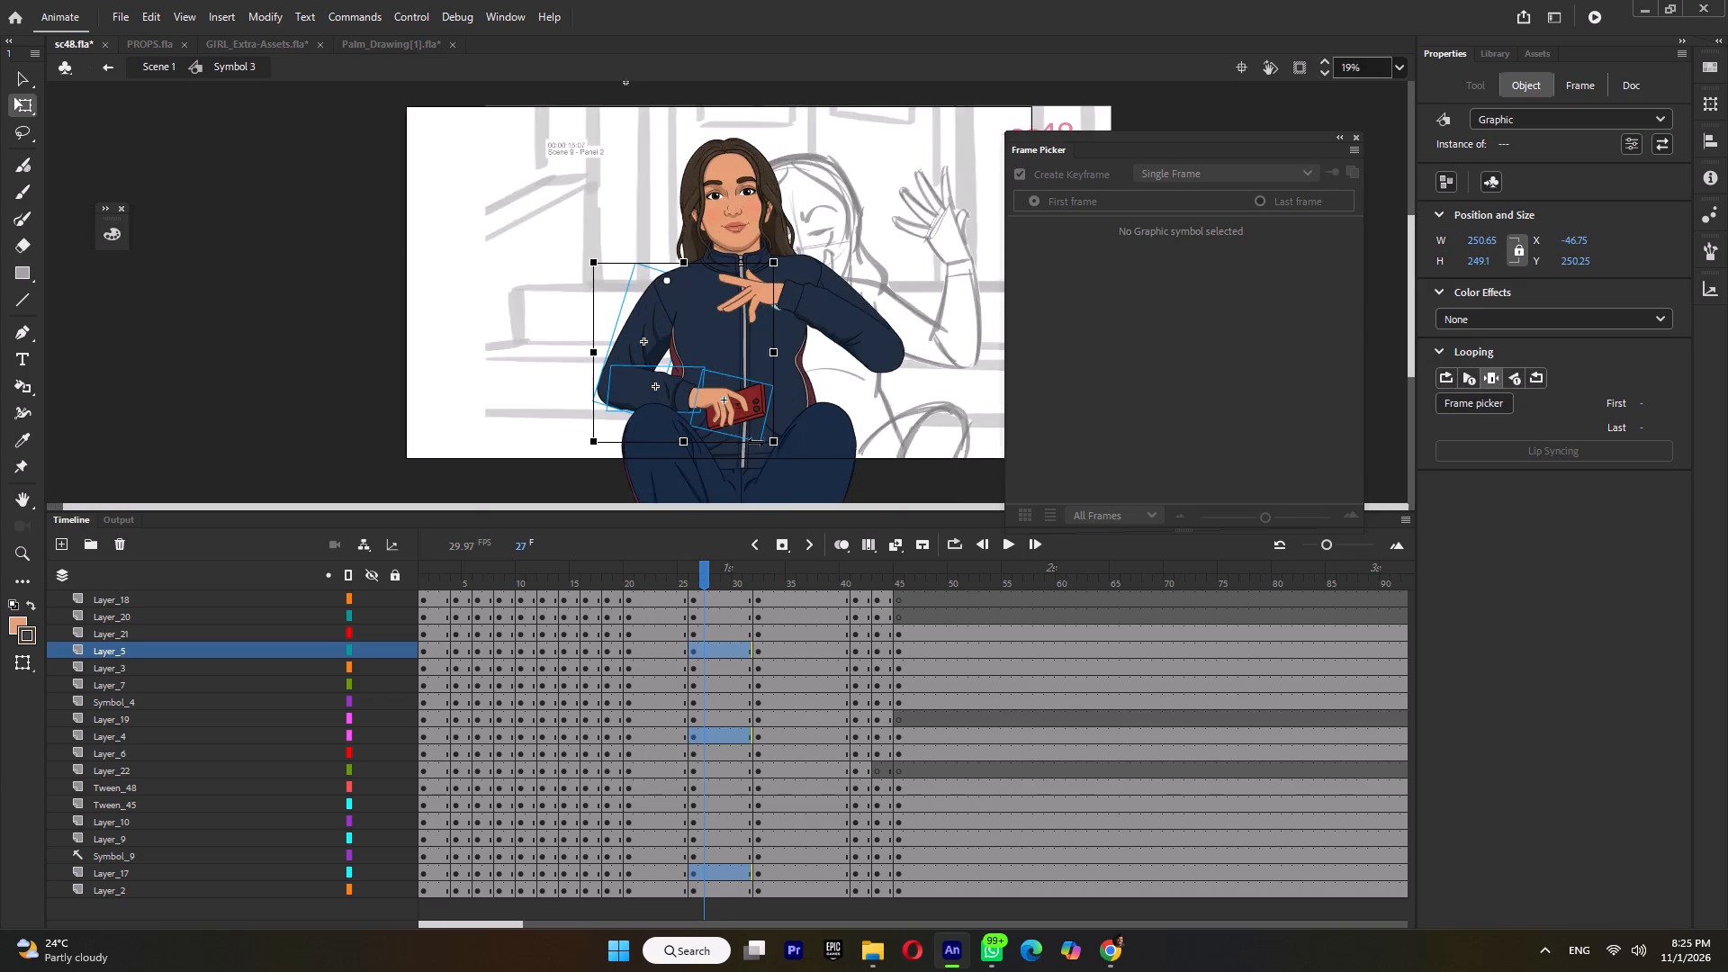
scroll(760, 445, "up", 5, "ctrl")
left_click_drag(813, 429, 827, 436)
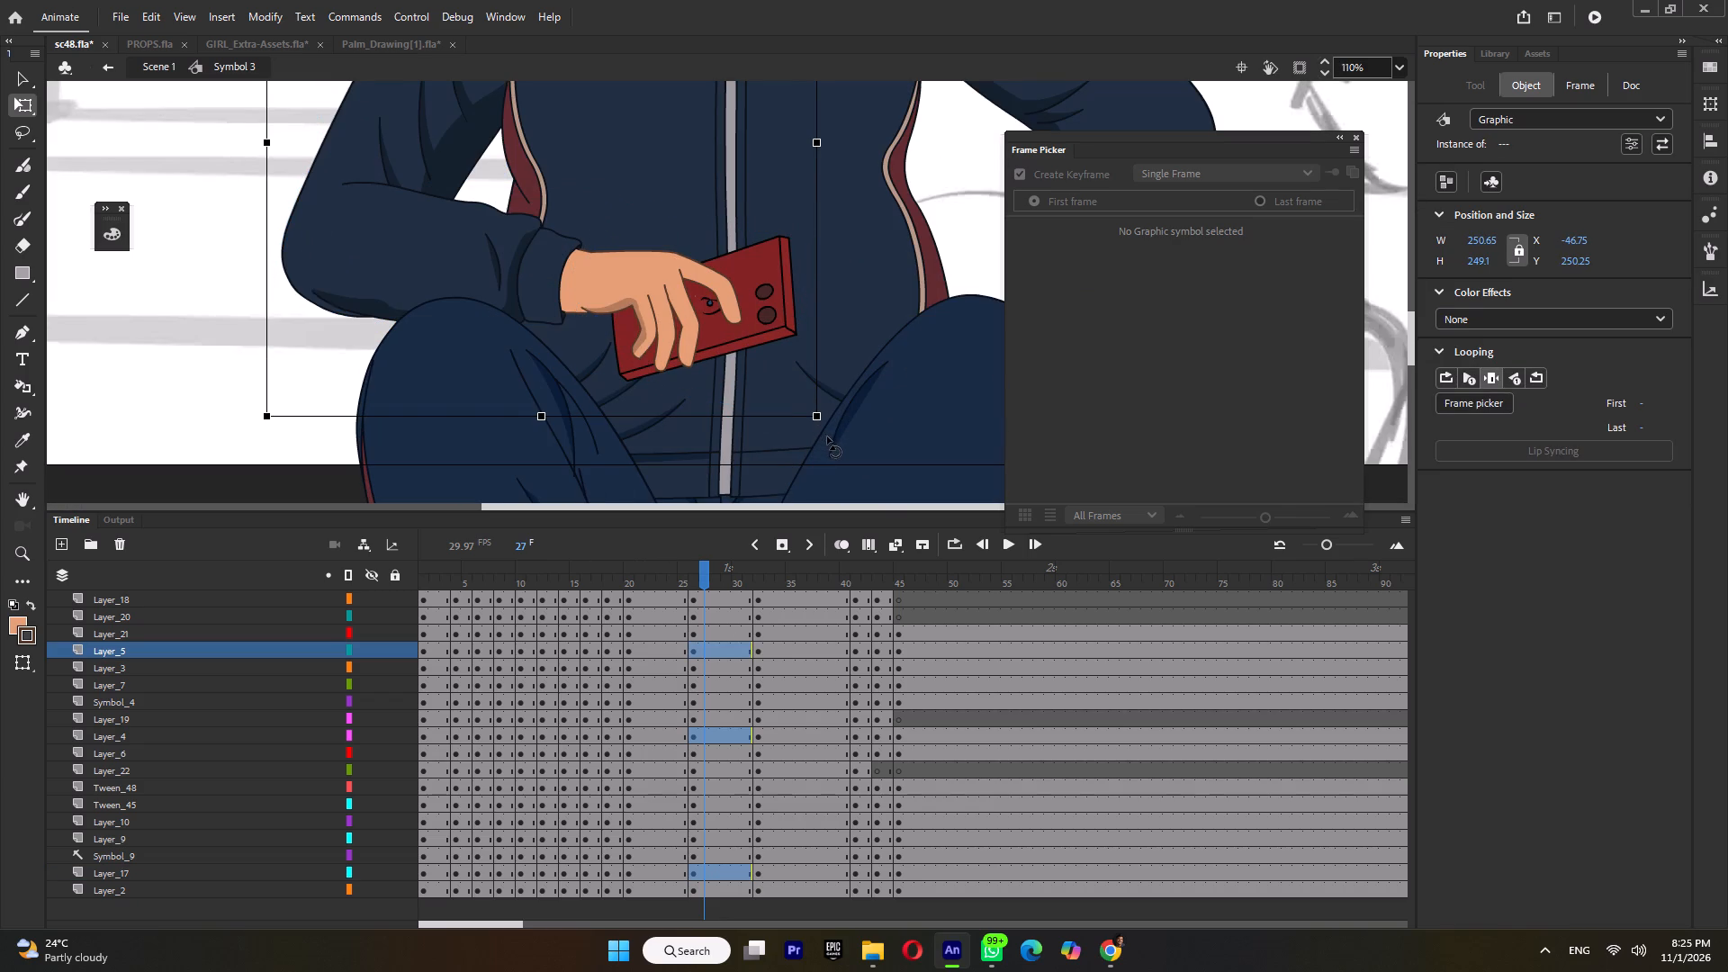
left_click_drag(827, 436, 830, 436)
Rotate only the phone arm's forearm and hand slightly clockwise about the elbow in the frame 26 pose.
left_click(442, 148, "shift")
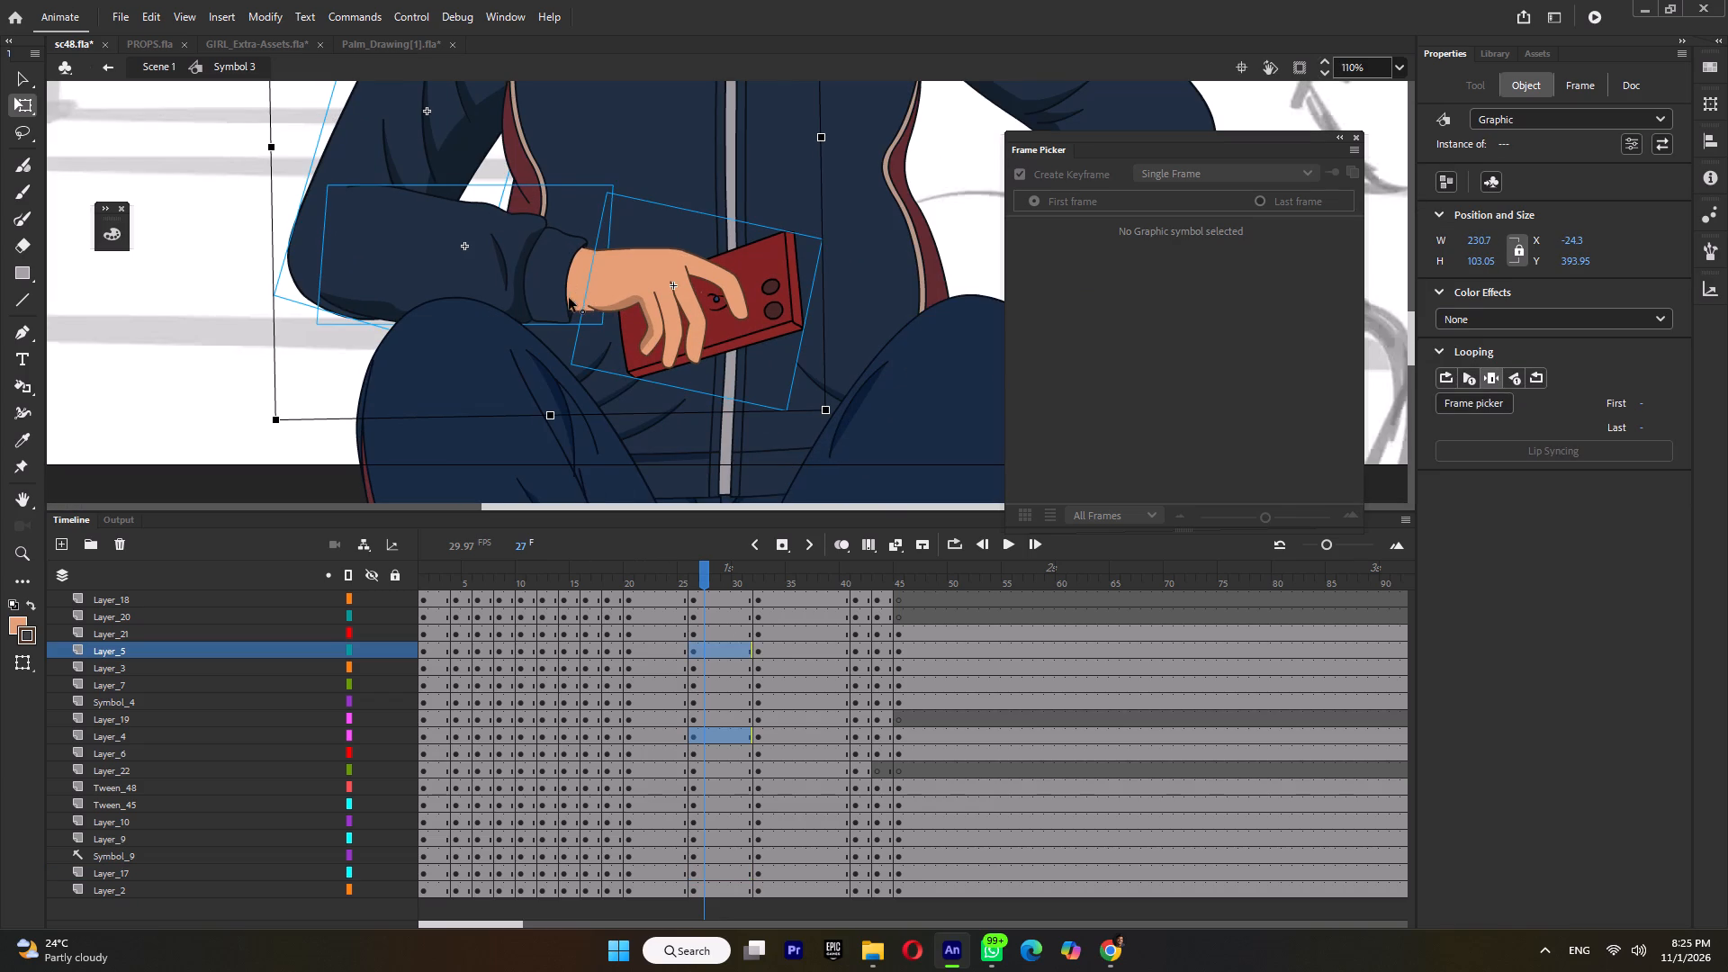
left_click_drag(570, 297, 330, 240)
scroll(829, 422, "up", 2, "ctrl")
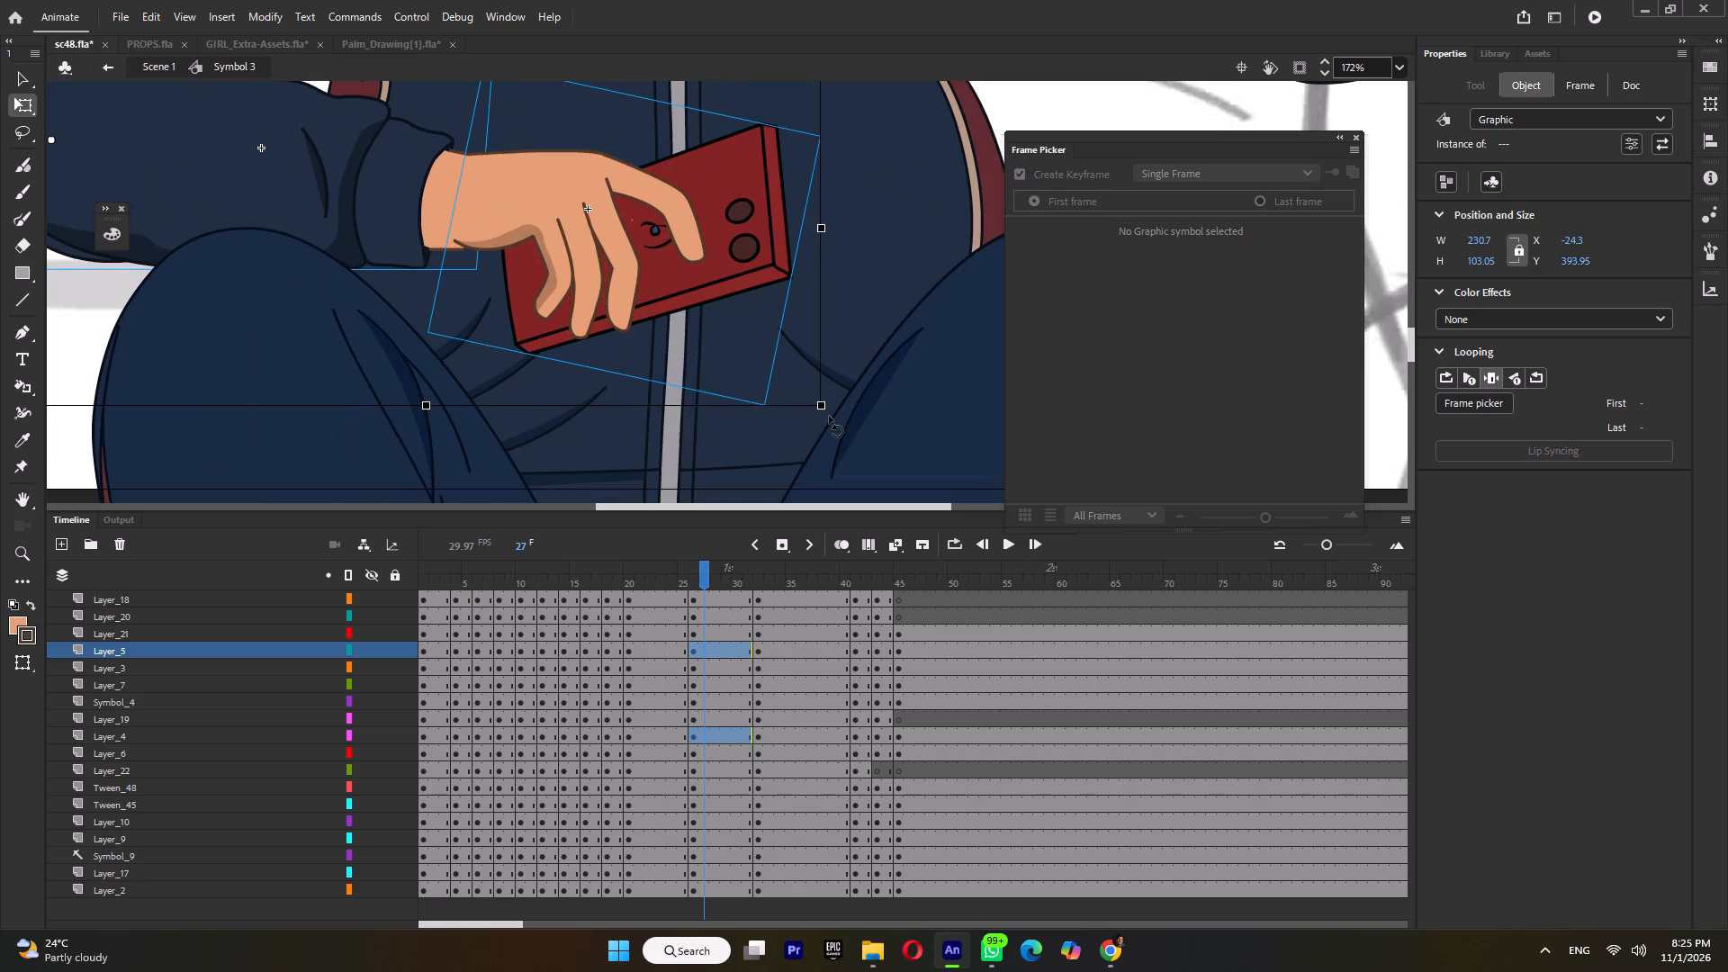
left_click_drag(833, 398, 833, 409)
scroll(833, 409, "down", 8, "ctrl")
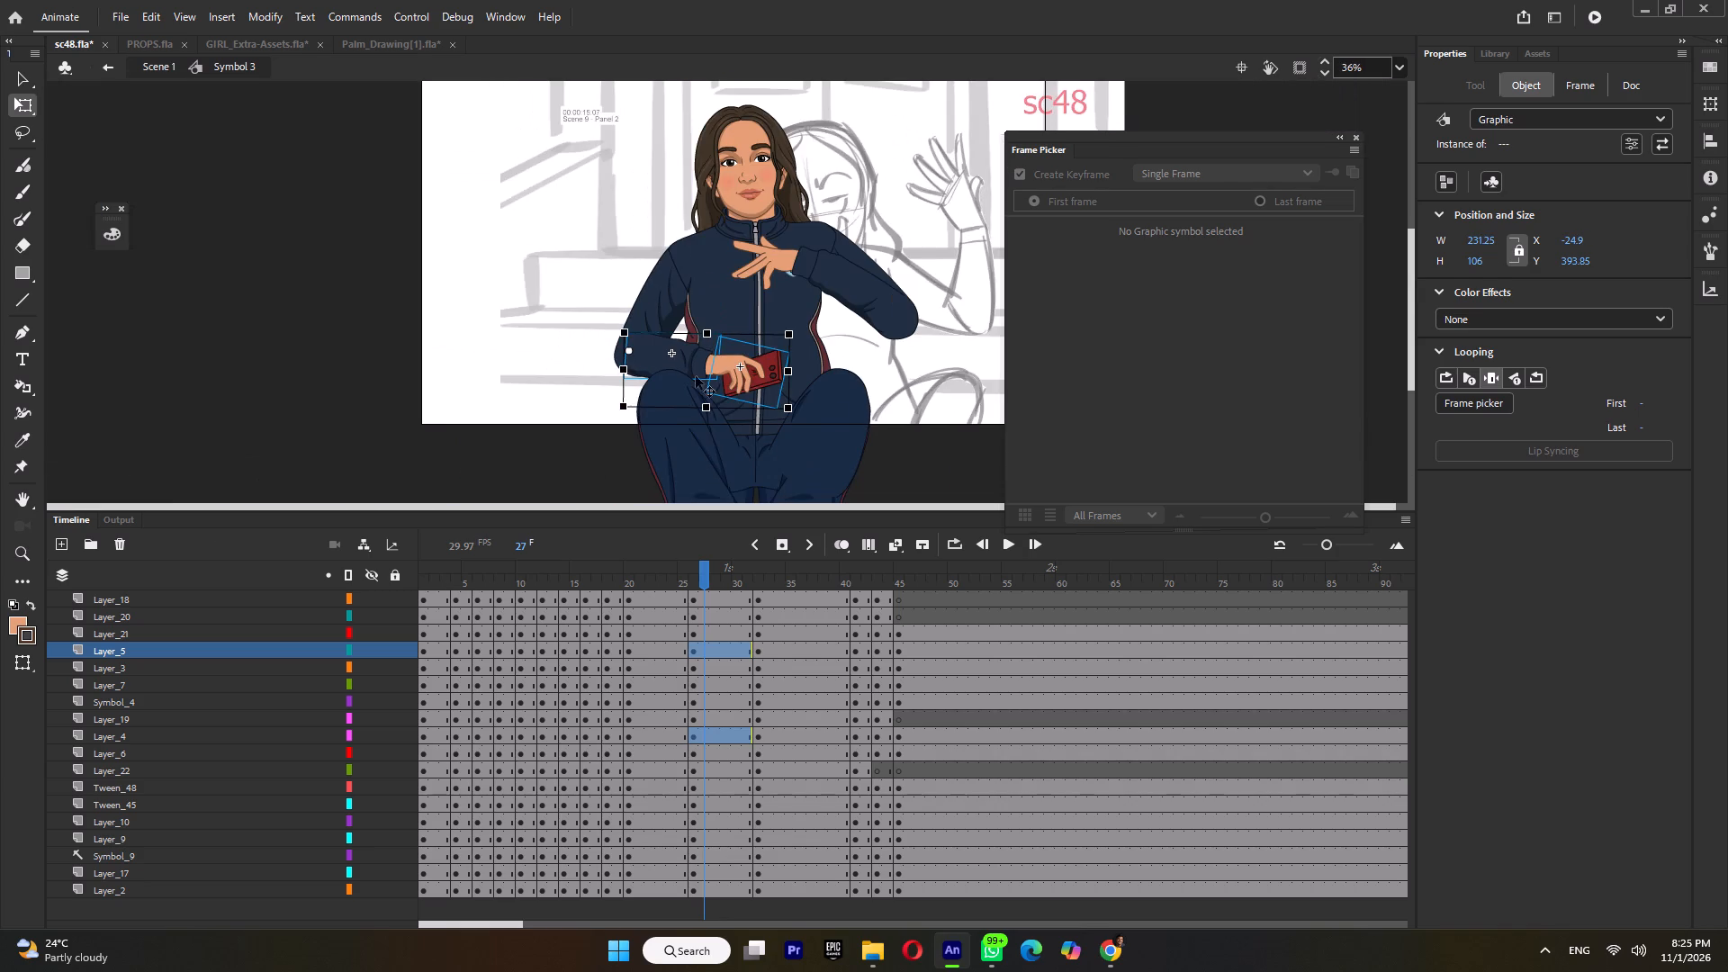
Rotate the hand holding the phone slightly clockwise about its wrist in the frame 26 pose.
left_click(520, 355)
left_click(769, 374)
scroll(780, 373, "up", 4, "ctrl")
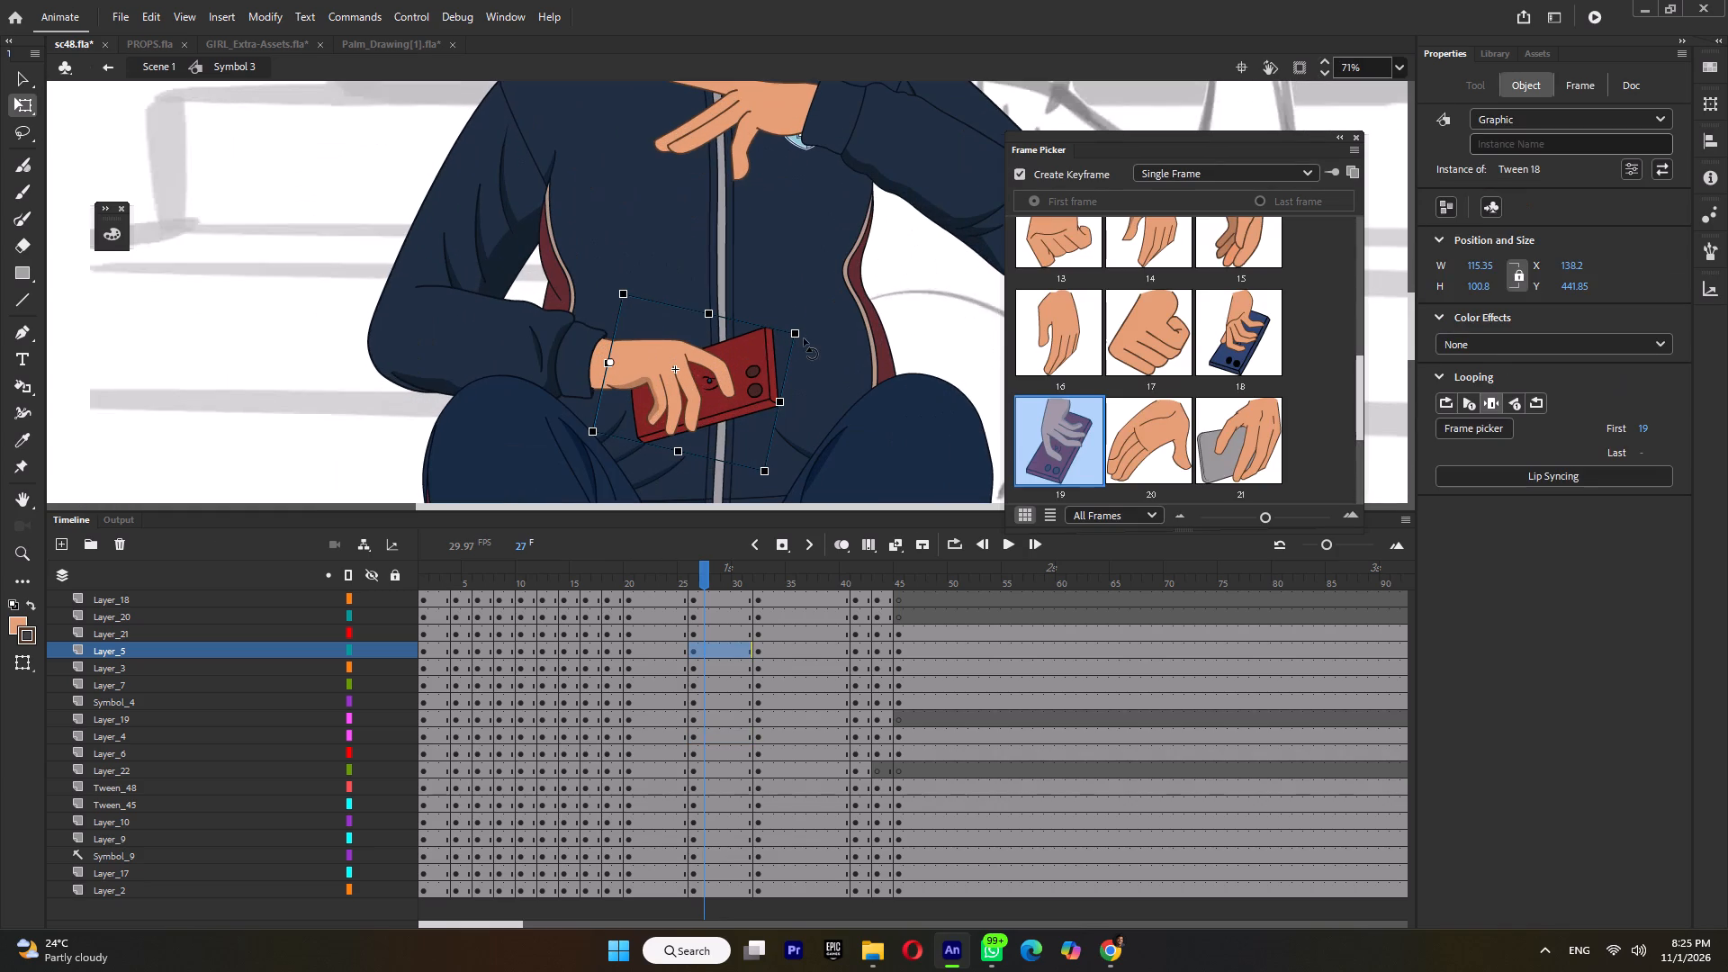
left_click_drag(805, 337, 810, 346)
scroll(810, 346, "down", 5, "ctrl")
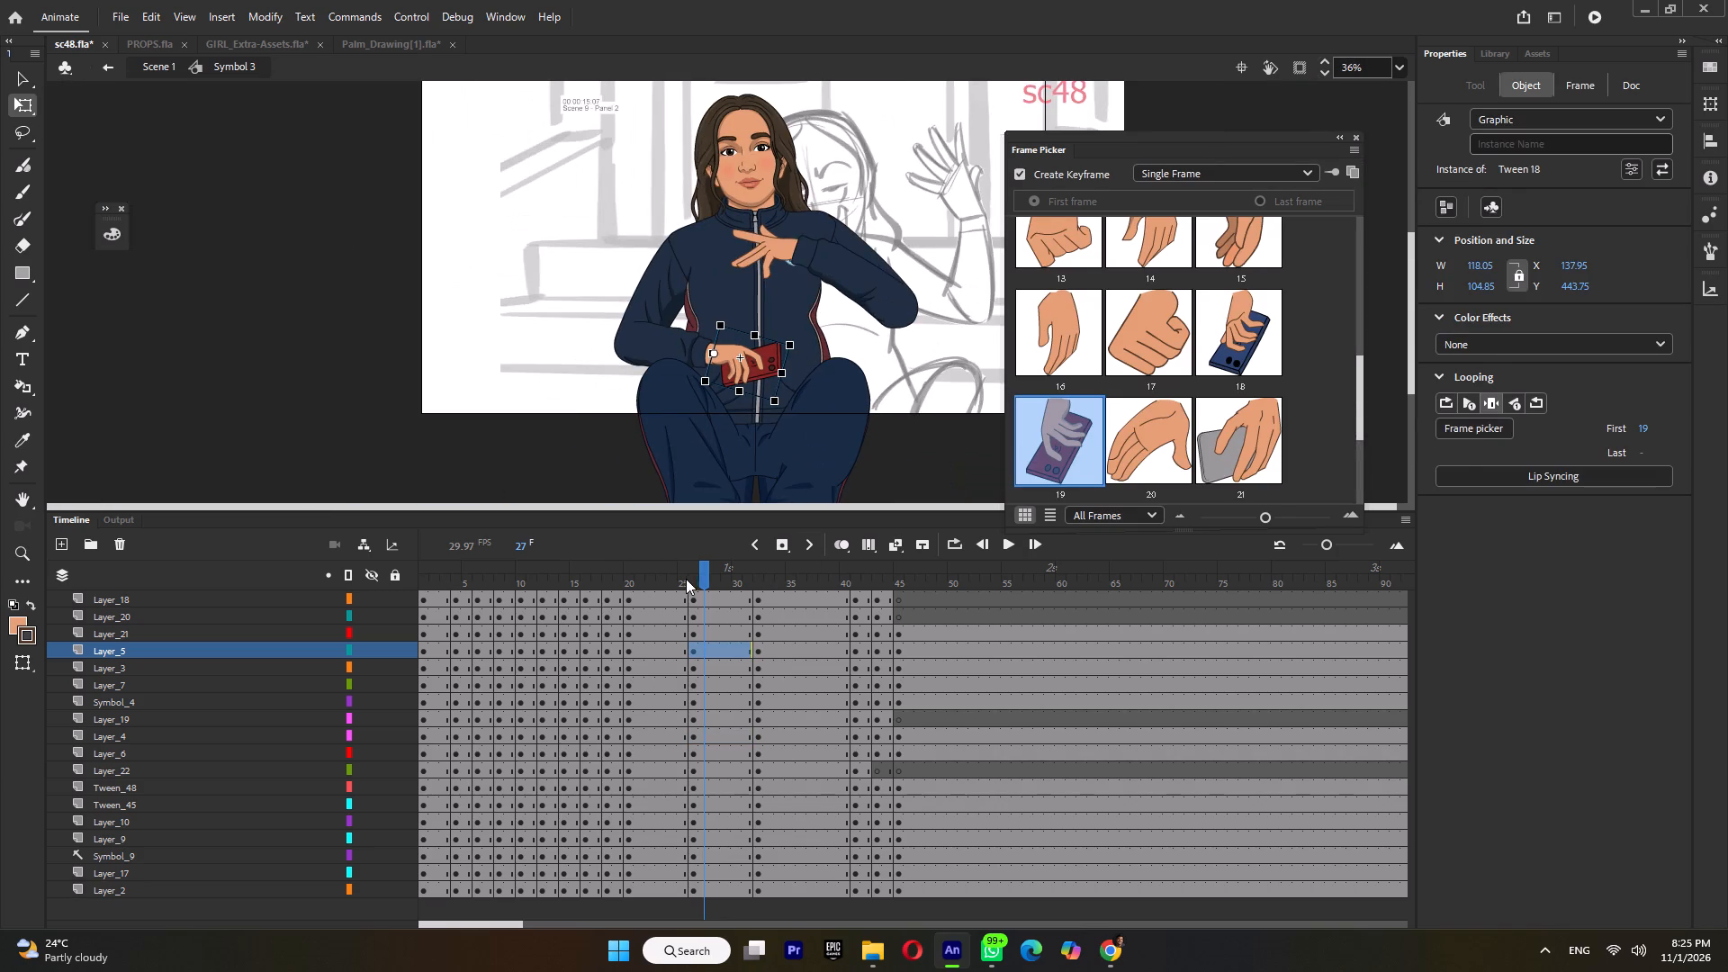
Compare the lowered-arm pose at frame 26 with the surrounding poses from frame 21 to frame 36.
left_click(686, 579)
left_click(699, 577)
left_click(773, 571)
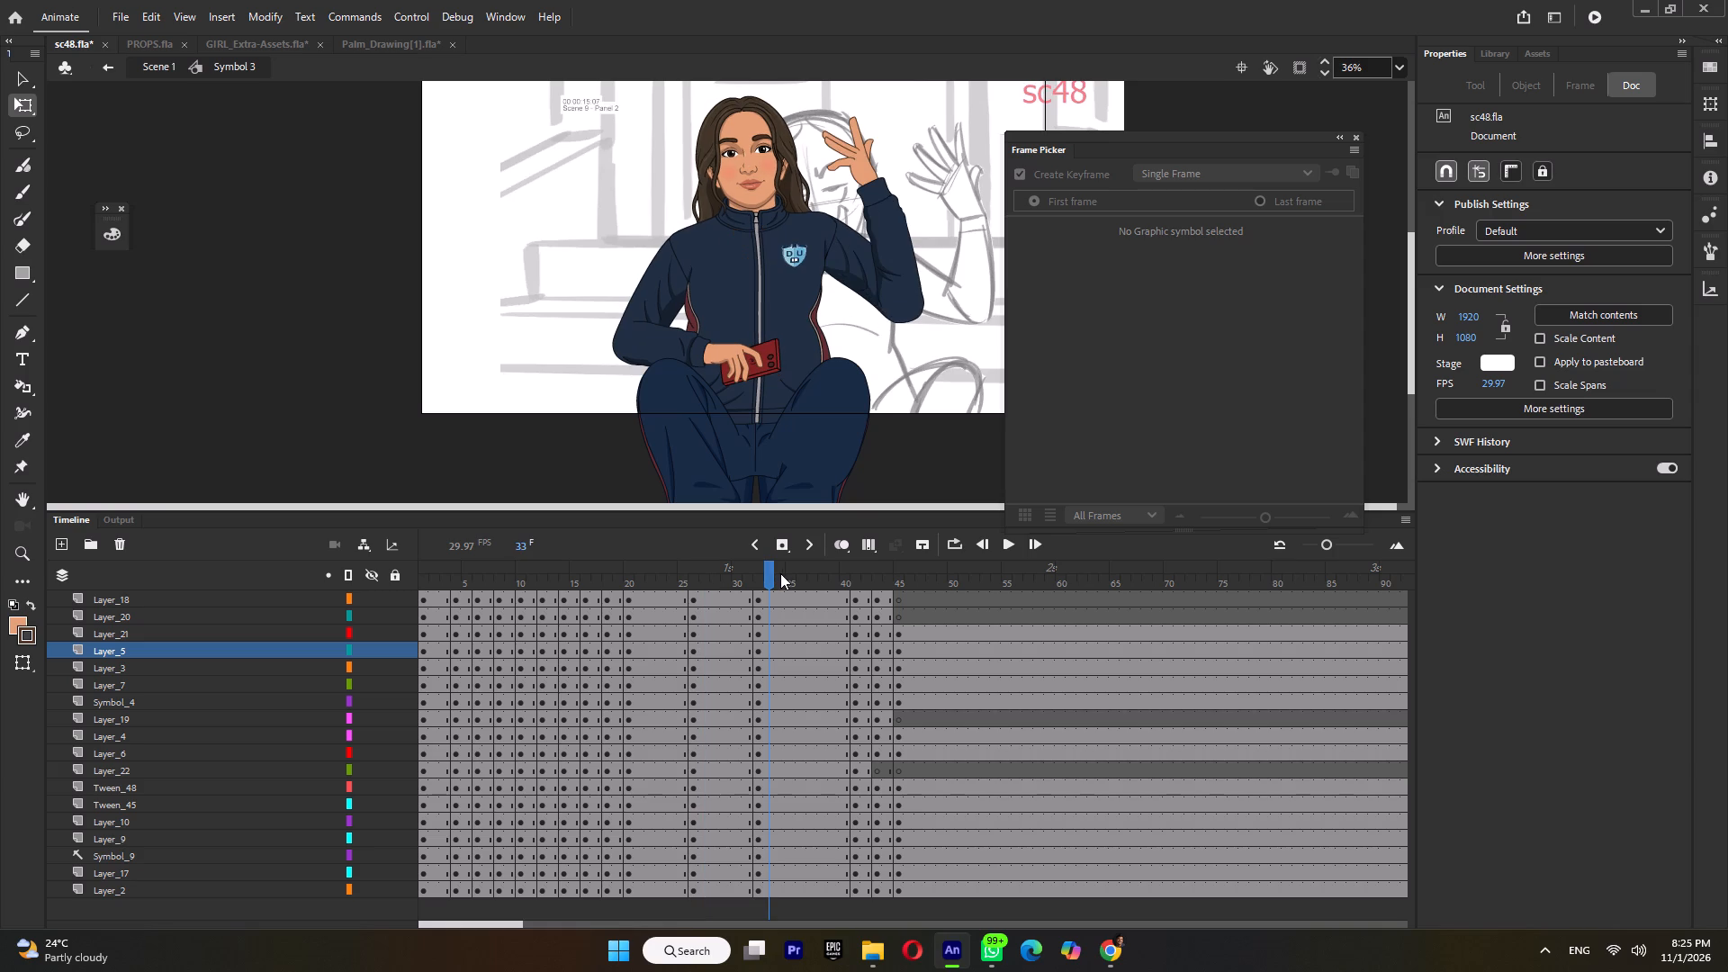
left_click(803, 575)
left_click(794, 579)
left_click_drag(755, 579, 654, 592)
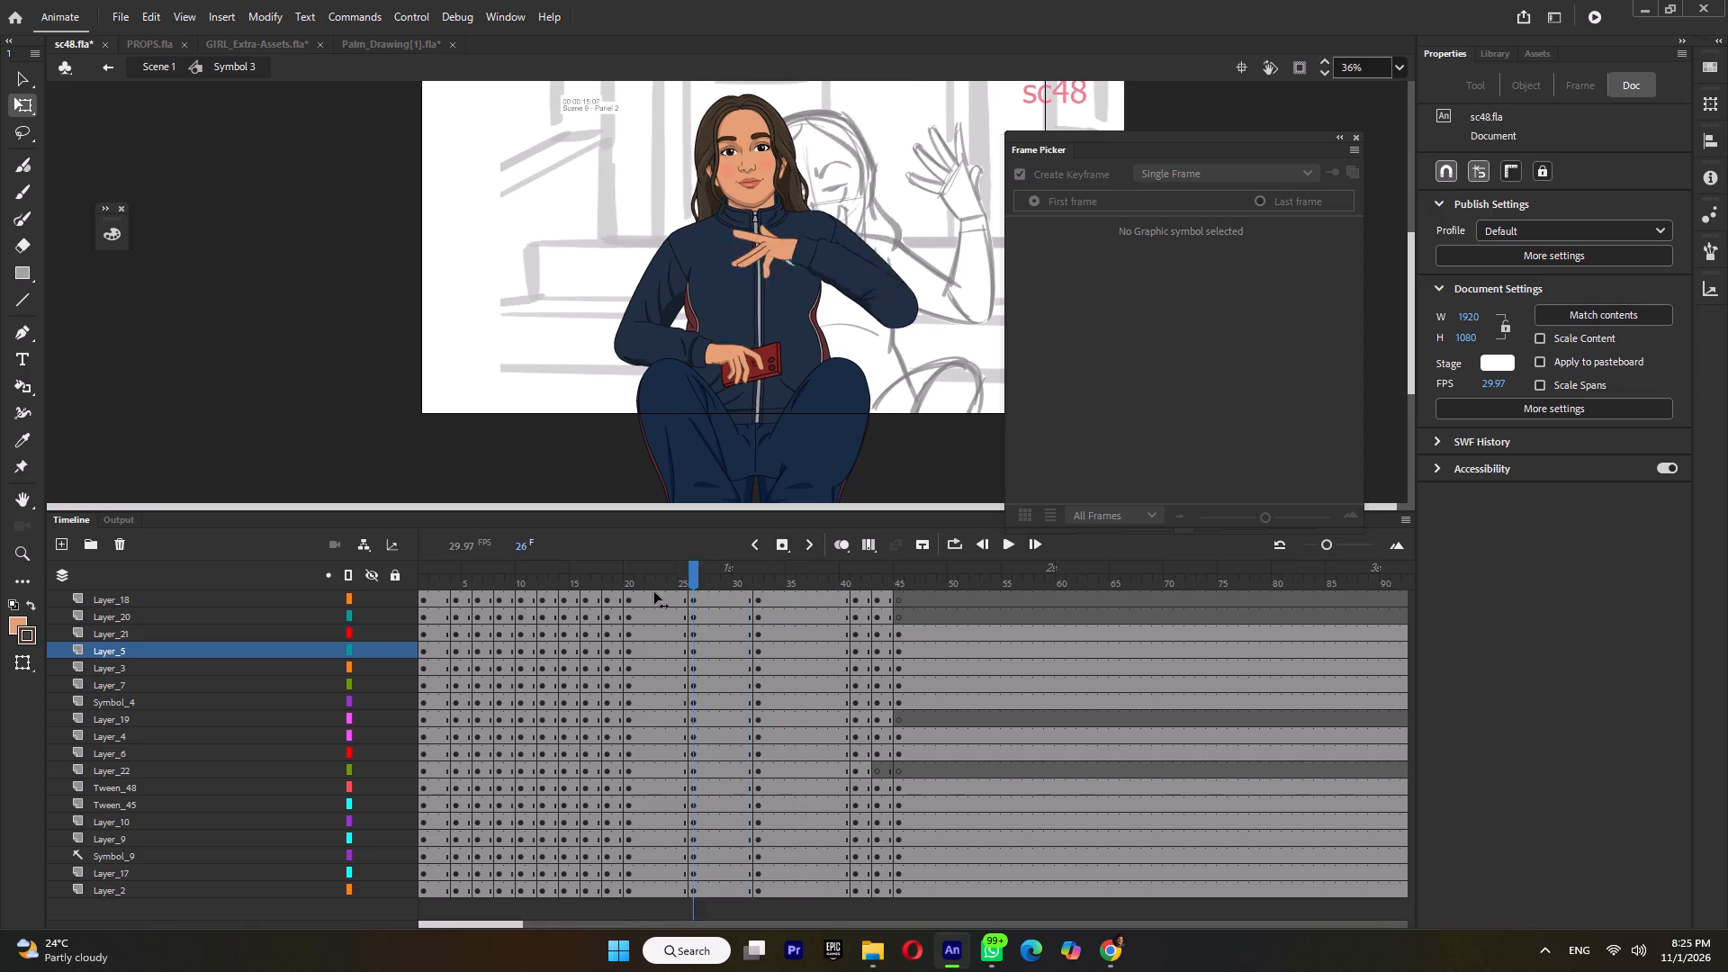
left_click_drag(654, 592, 643, 644)
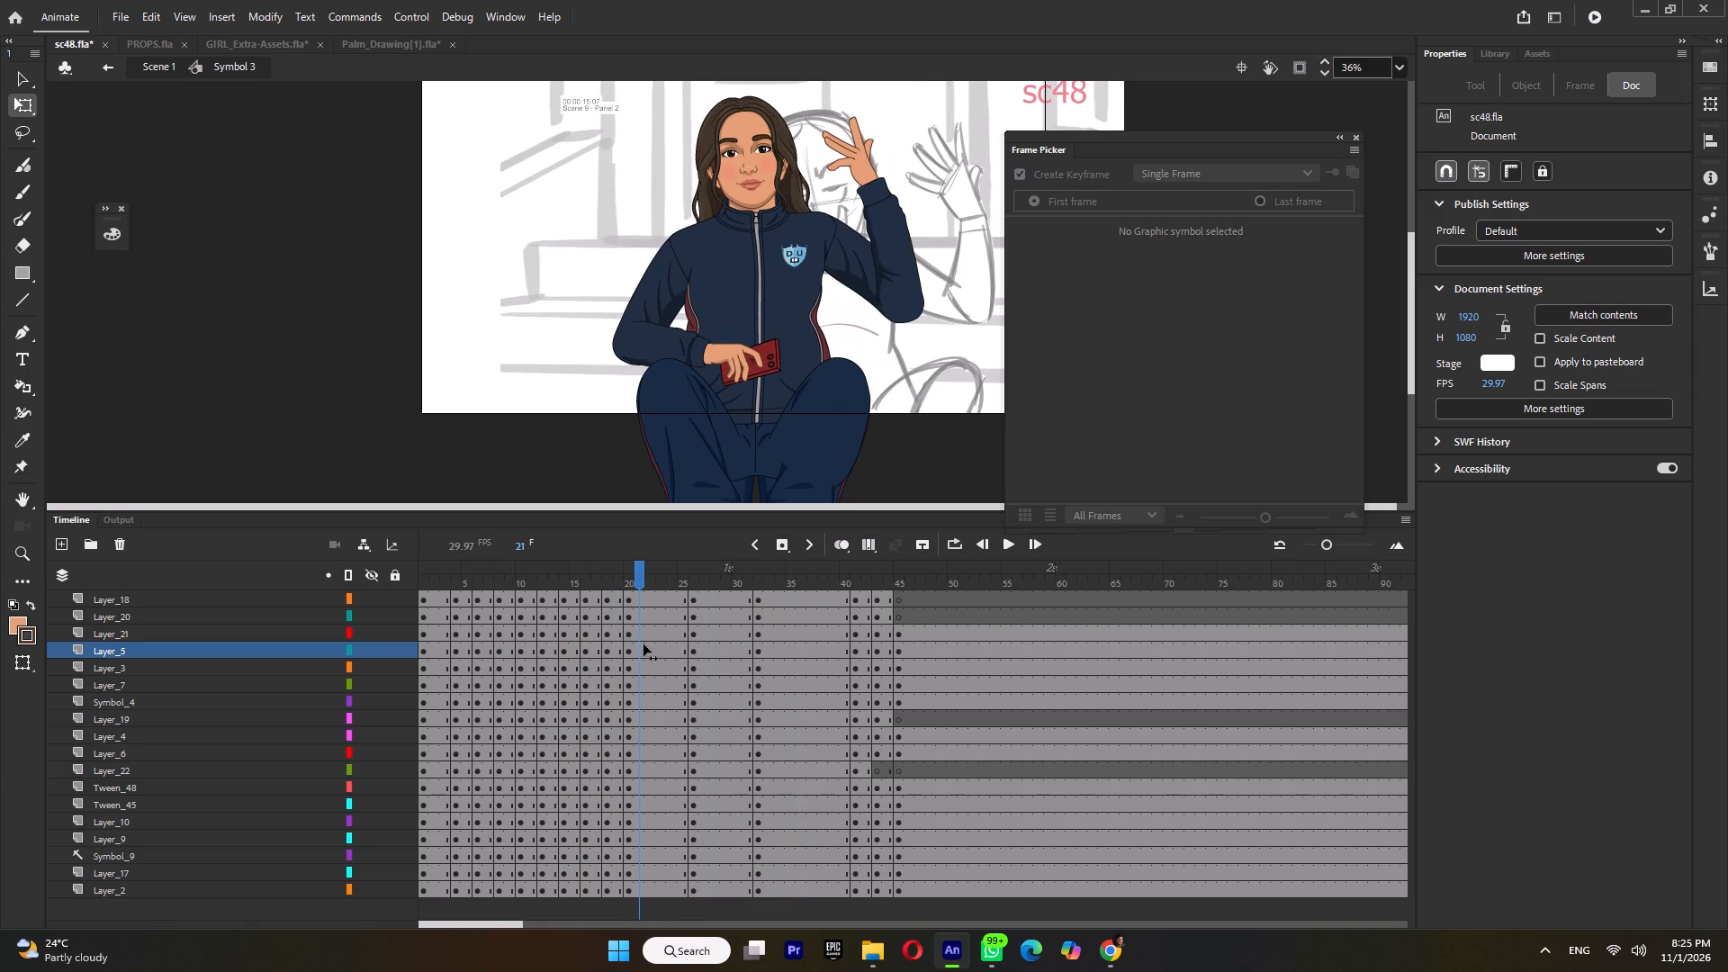
left_click_drag(643, 644, 643, 643)
Apply classic tweens on all layers to the spans from frame 20 to 26 and from frame 26 to 32.
double_click(666, 579)
key("ctrl+m")
double_click(703, 575)
key("ctrl+m")
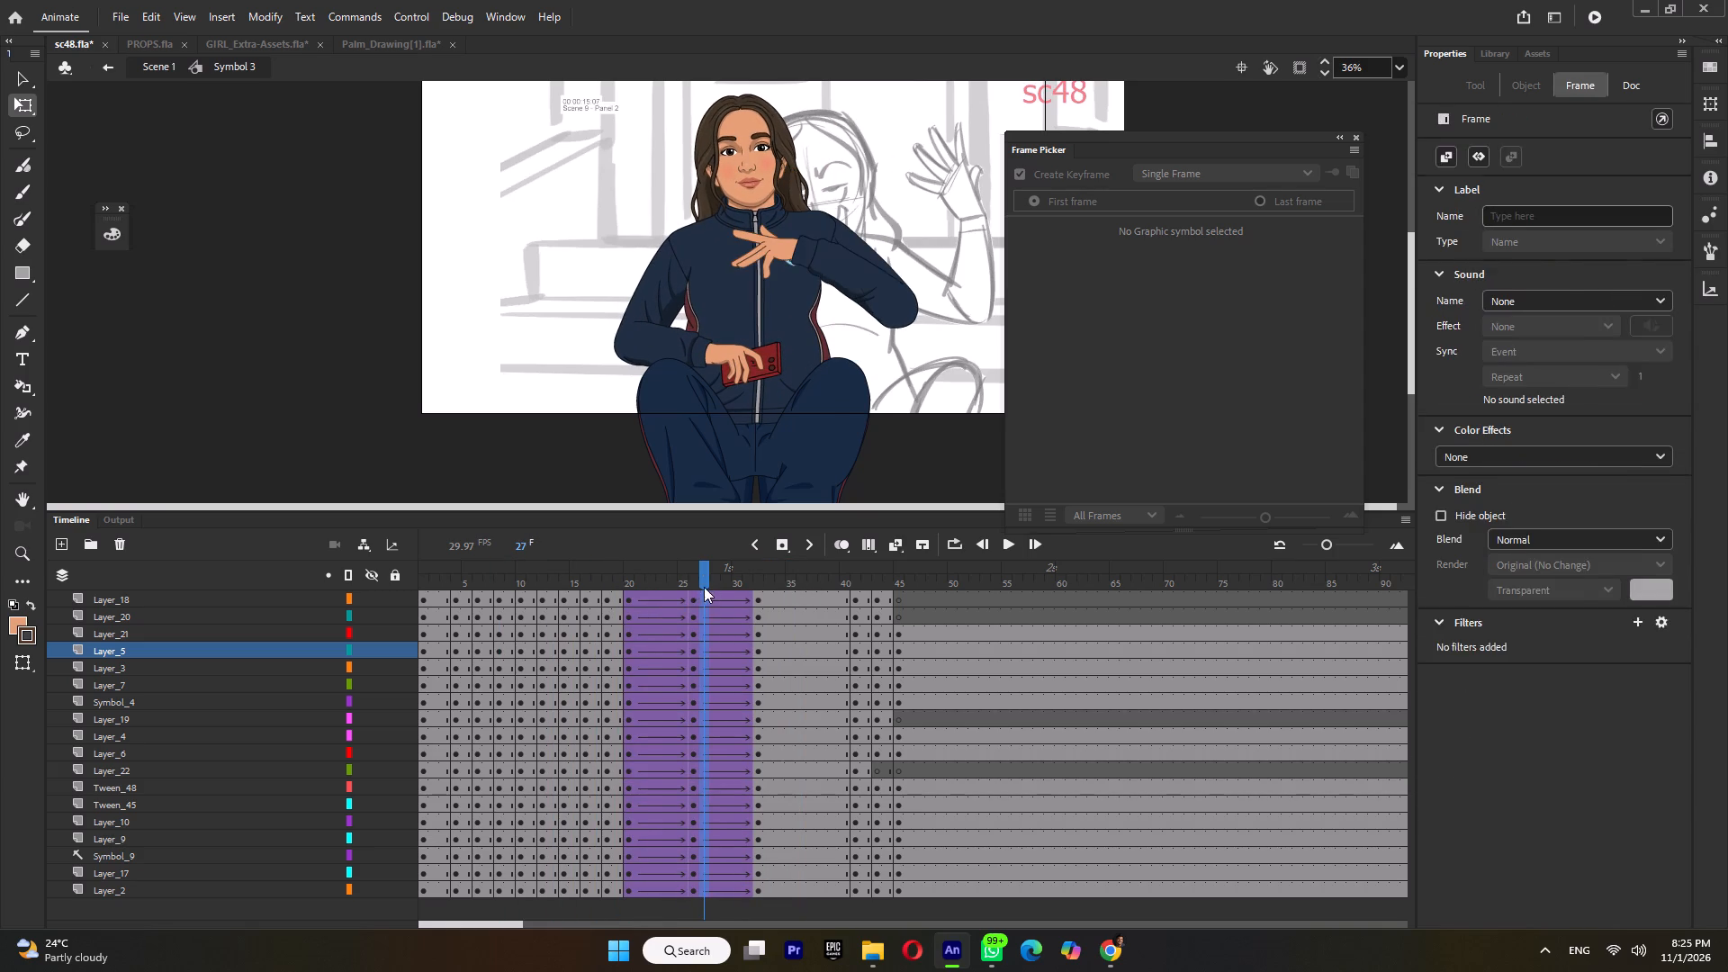
Play back the tweened arm motion from the start of the symbol and again from frame 20 to examine its timing.
scroll(676, 603, "up", 7)
left_click(518, 587)
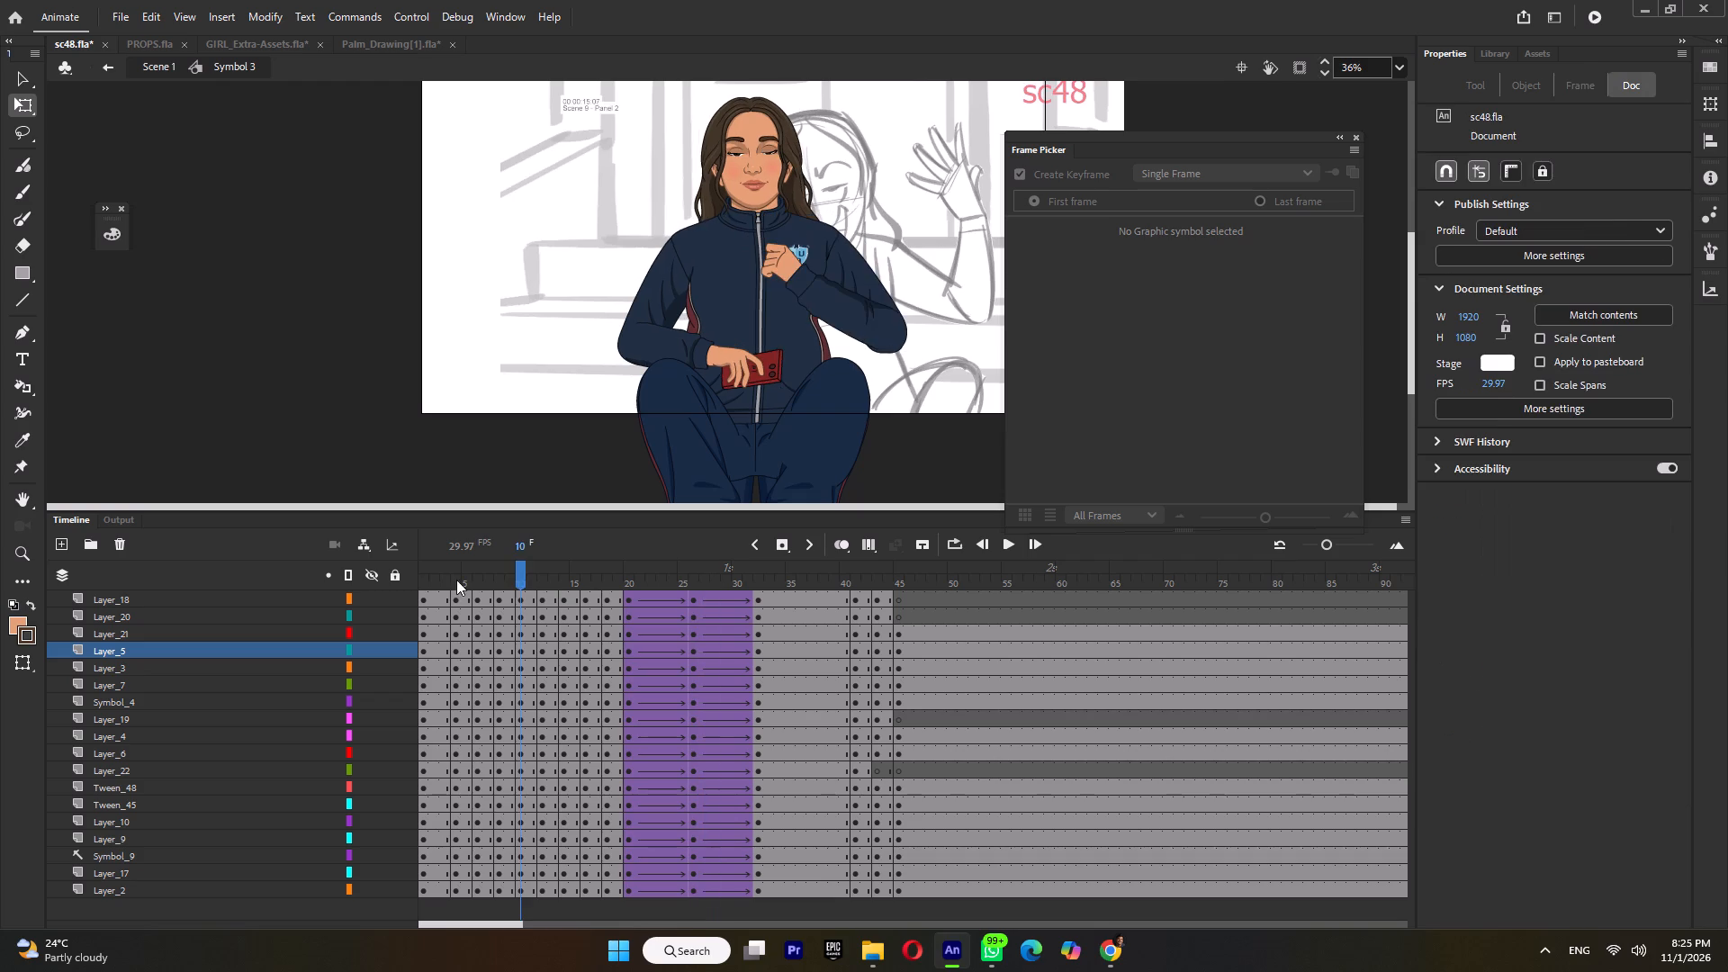
left_click(433, 580)
key("Return")
key("Return")
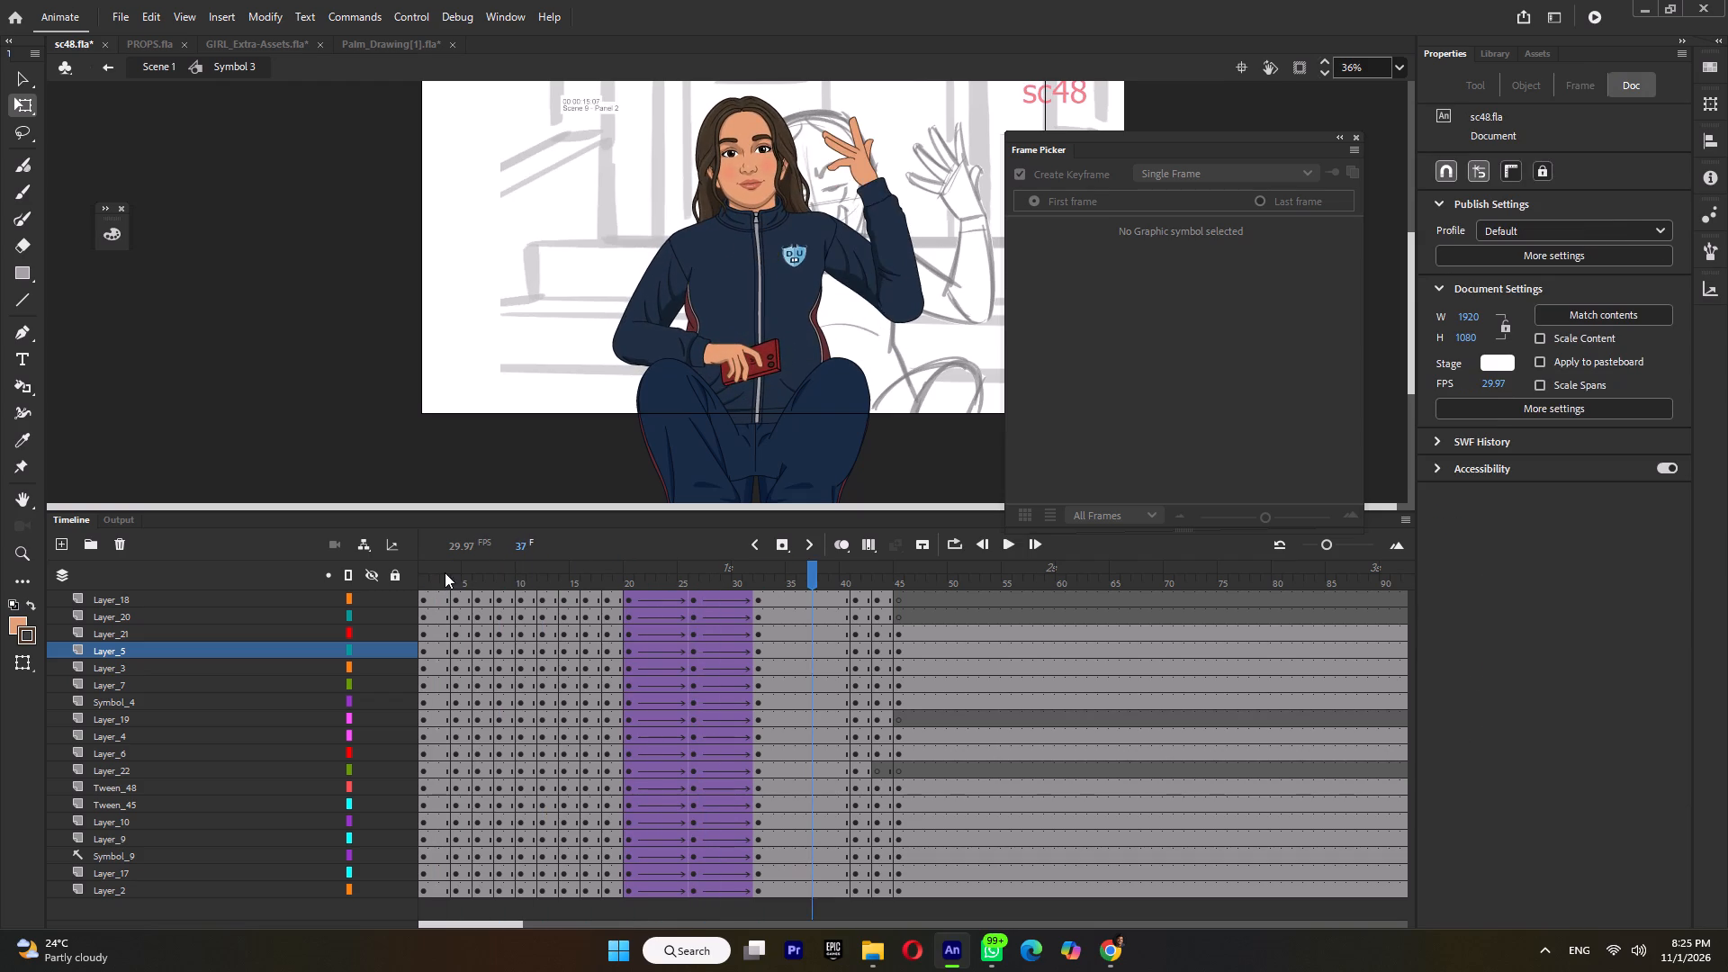
left_click(437, 578)
key("Return")
key("Return")
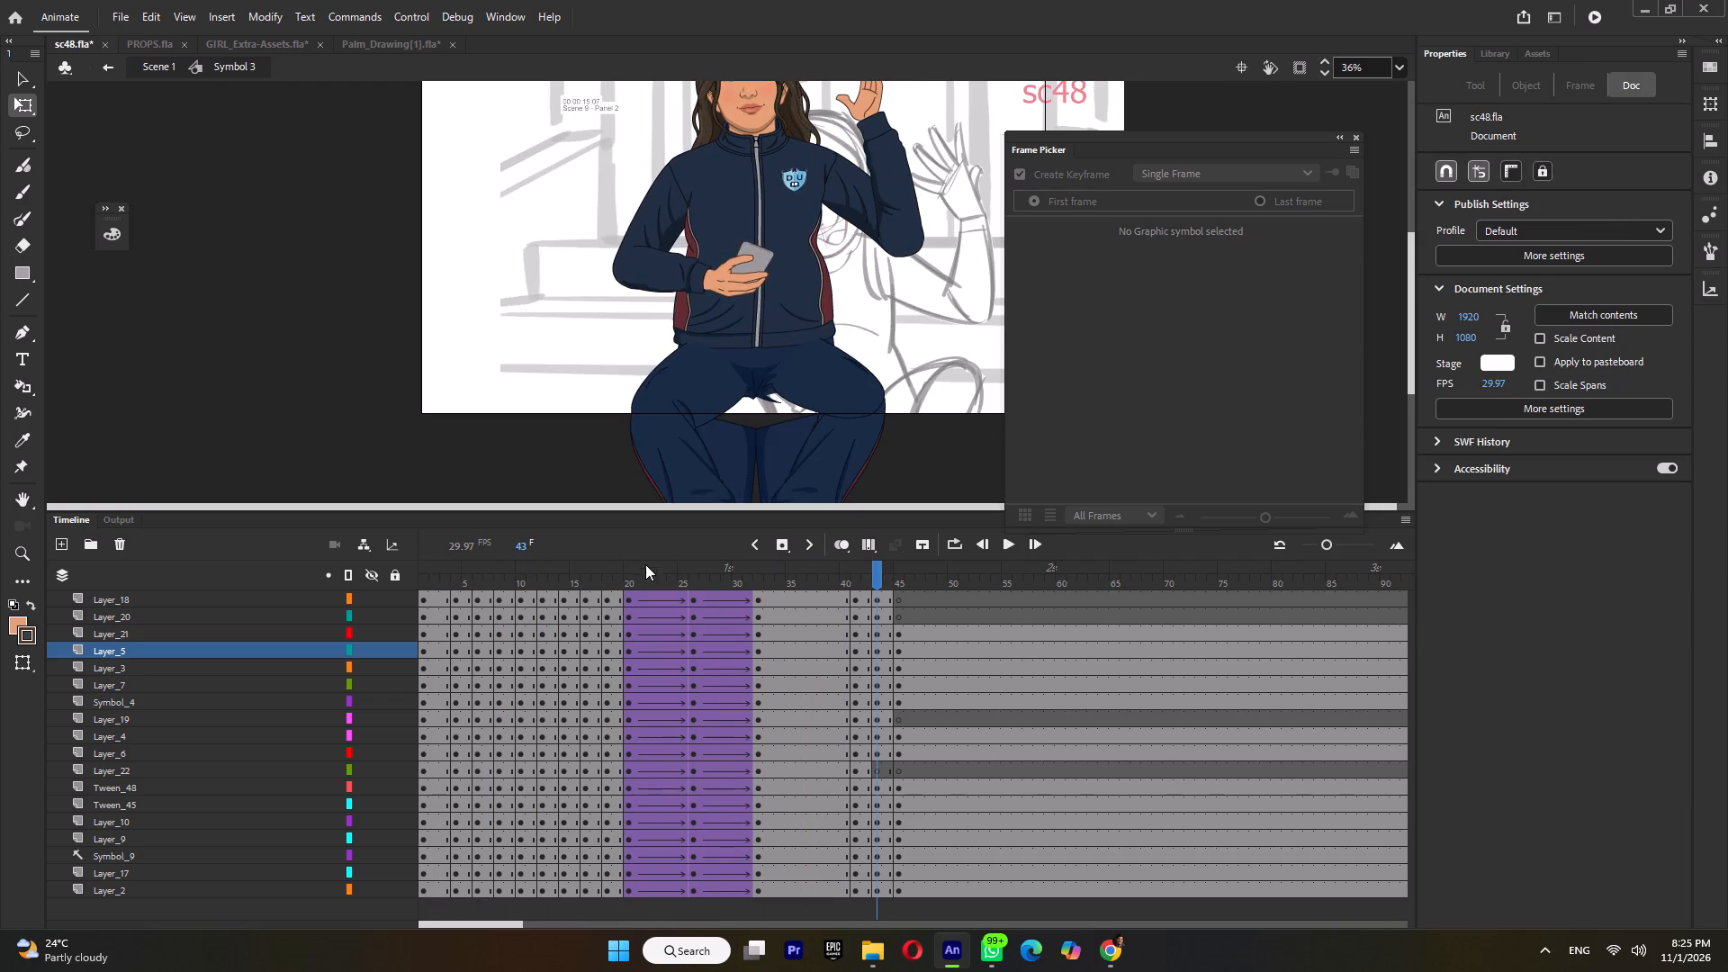
left_click(625, 575)
key("Return")
key("Return")
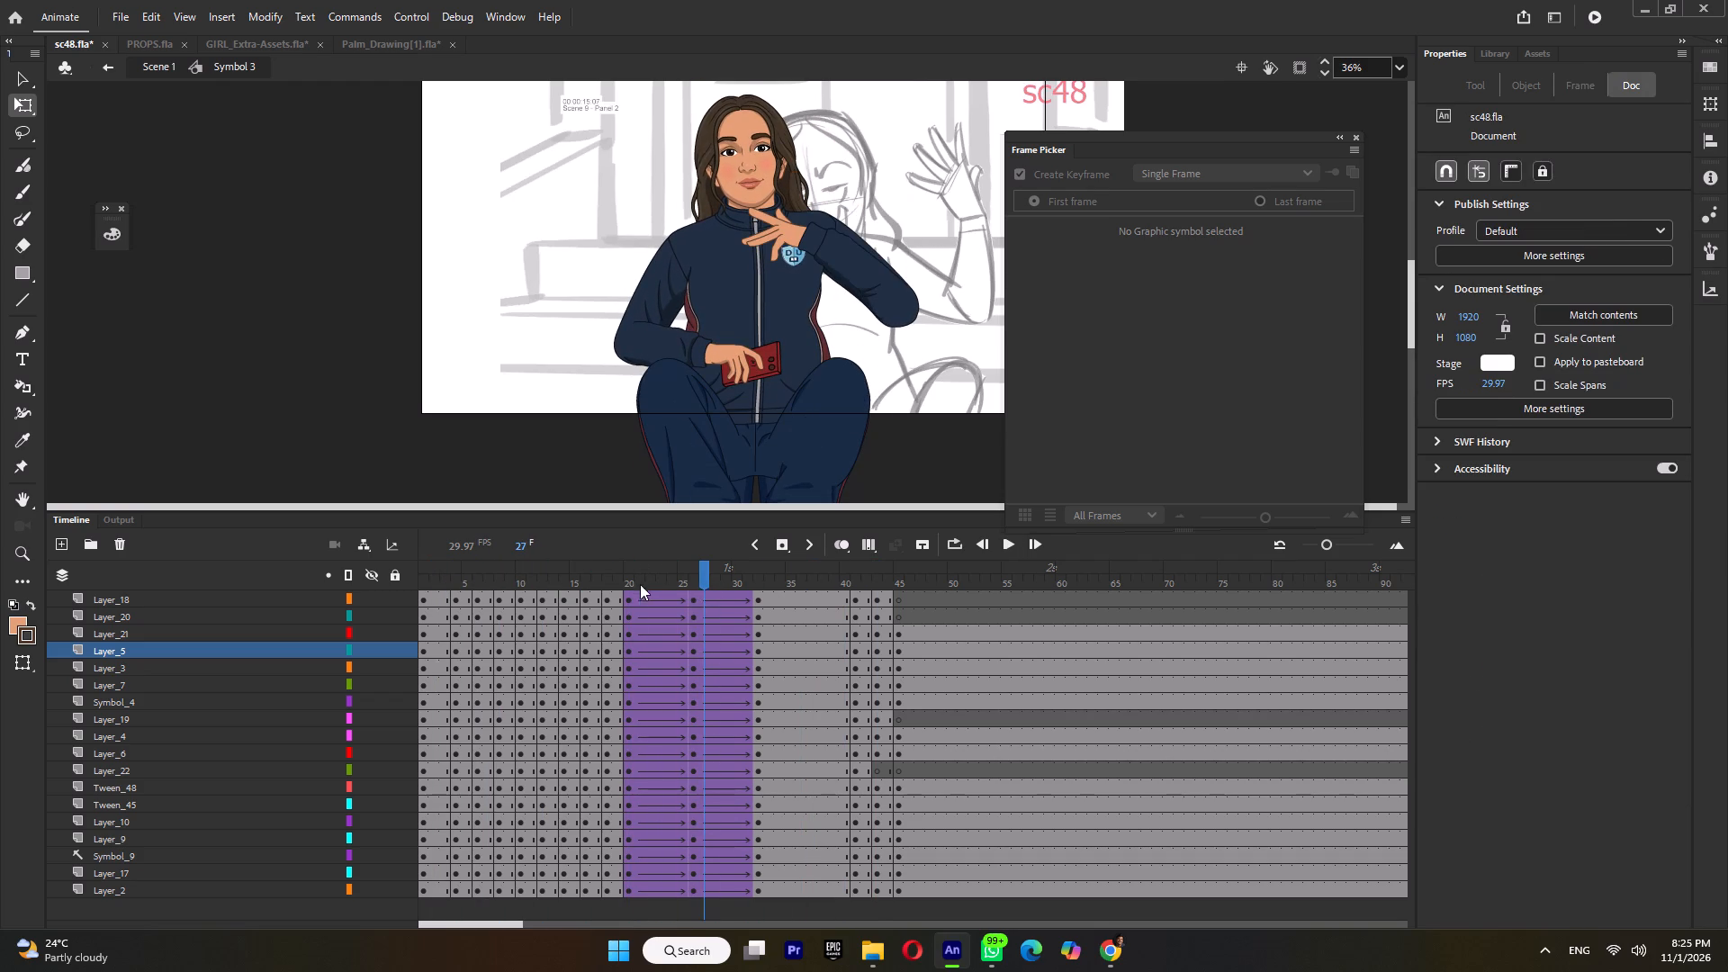
left_click_drag(640, 584, 685, 595)
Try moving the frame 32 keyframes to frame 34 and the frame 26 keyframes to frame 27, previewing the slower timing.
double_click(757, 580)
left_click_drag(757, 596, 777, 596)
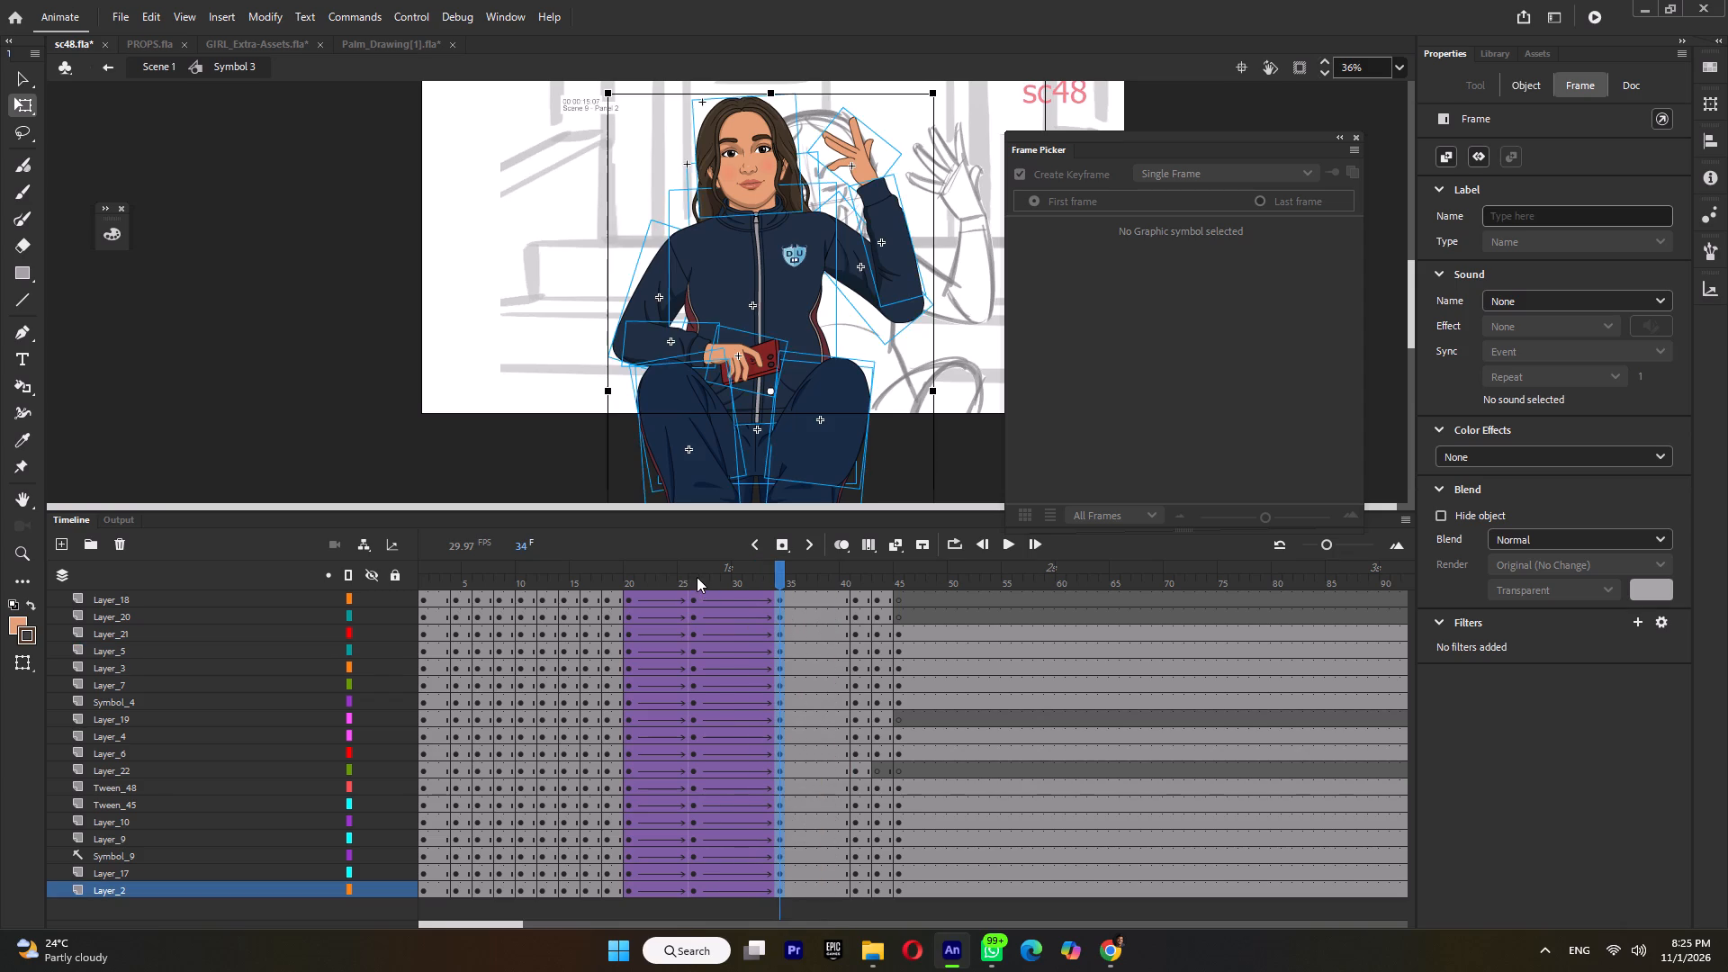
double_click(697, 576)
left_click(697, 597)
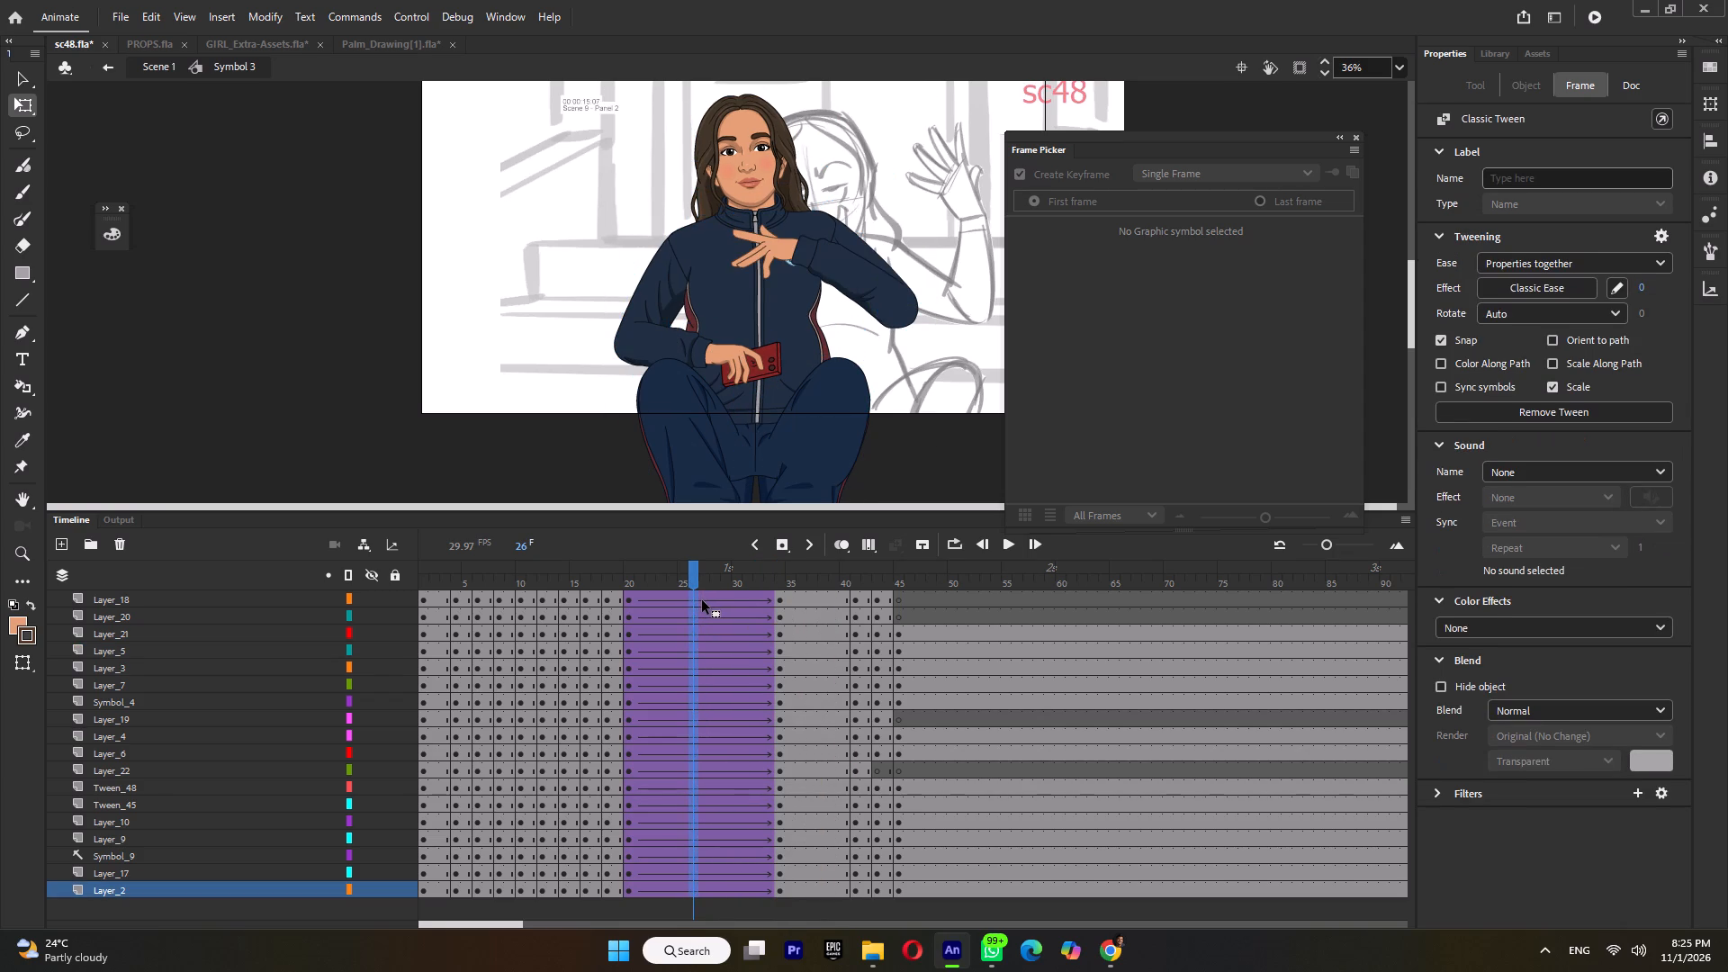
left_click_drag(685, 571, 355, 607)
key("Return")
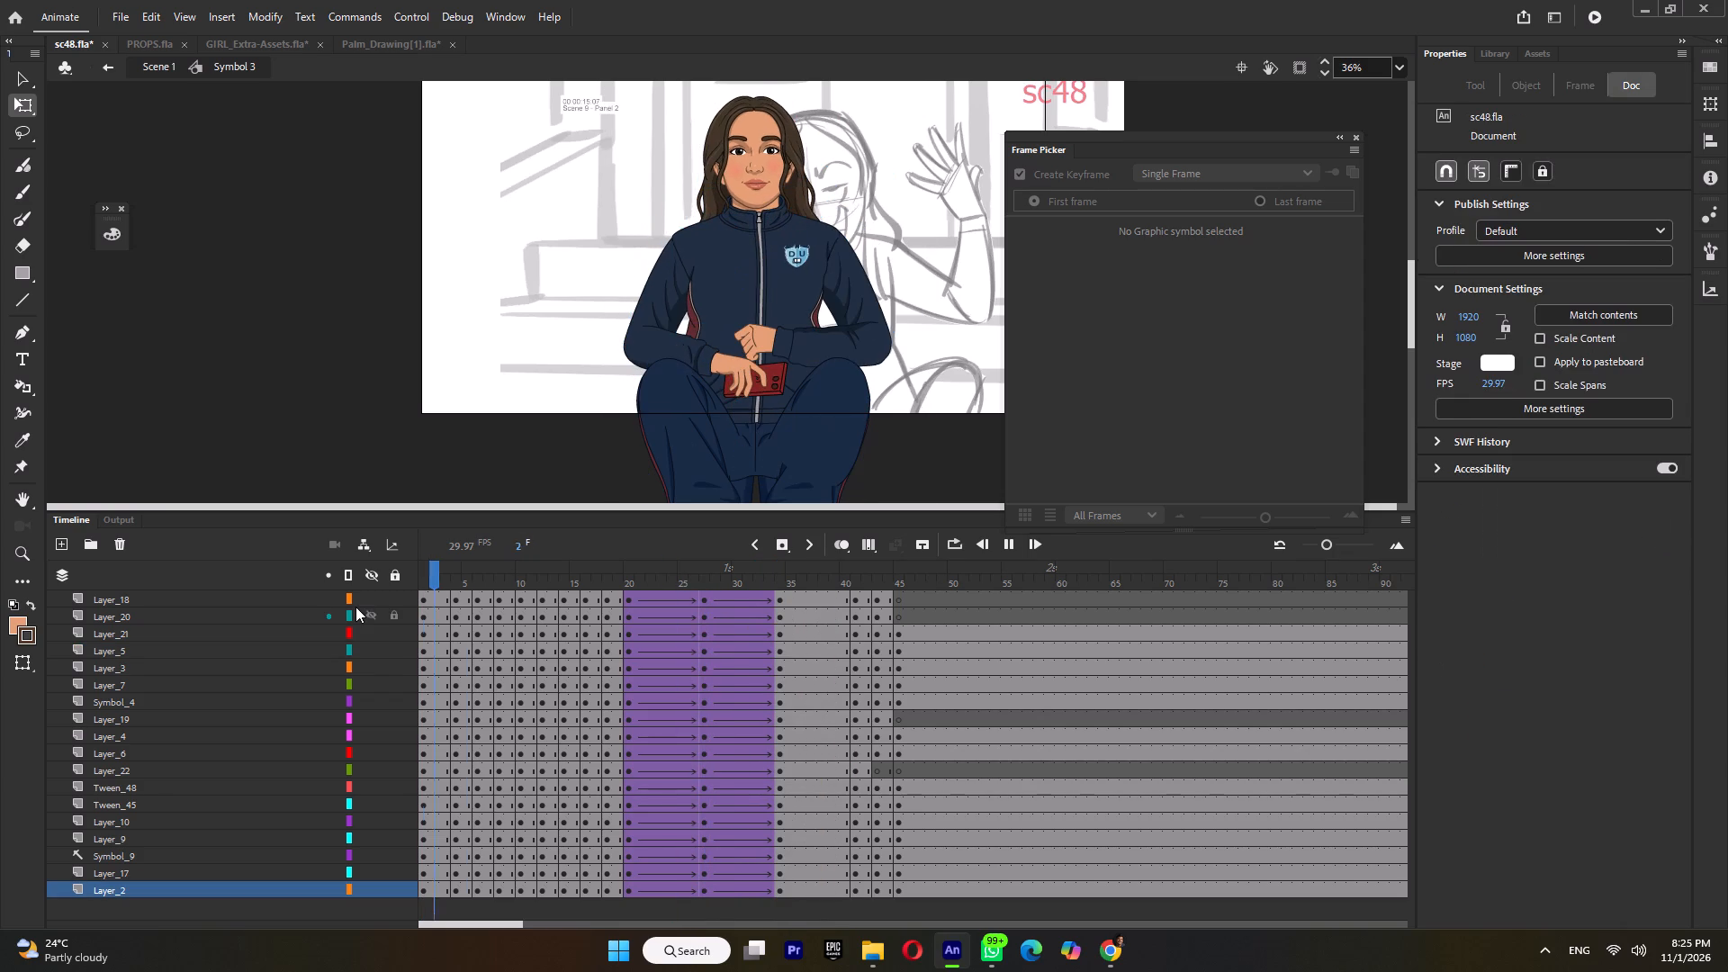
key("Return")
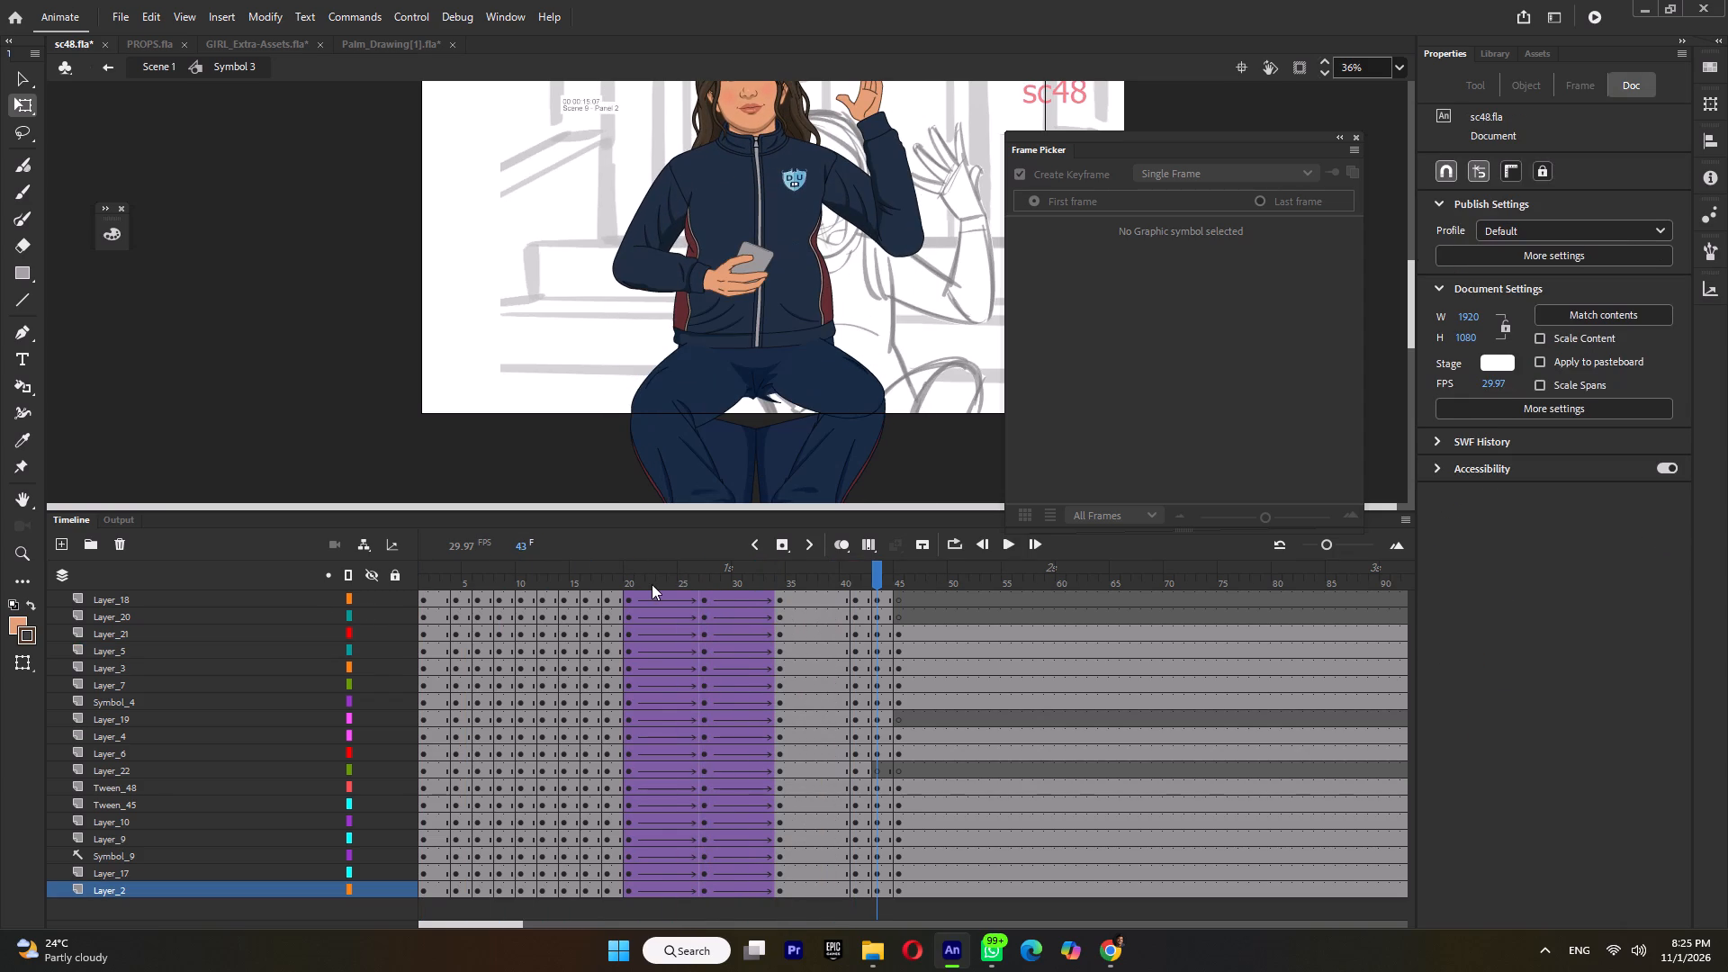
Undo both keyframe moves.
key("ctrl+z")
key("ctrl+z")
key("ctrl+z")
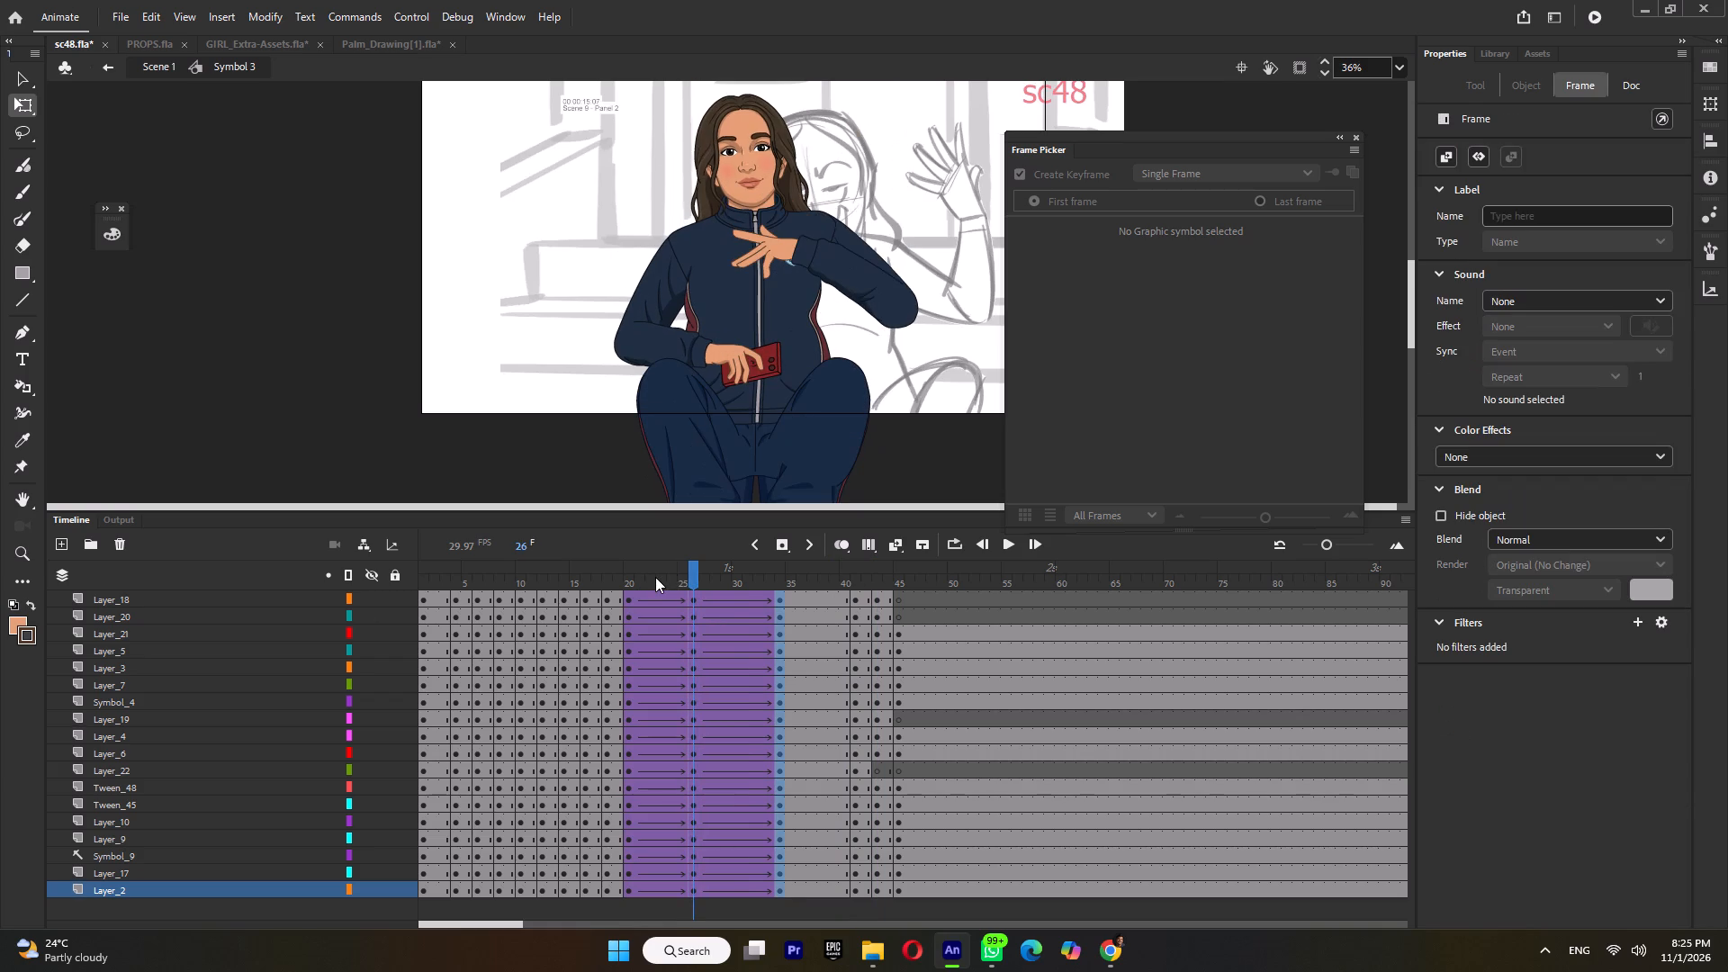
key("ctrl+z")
Rotate the lowered arm's forearm and open hand slightly upward about the elbow at frame 26.
left_click_drag(625, 573, 668, 591)
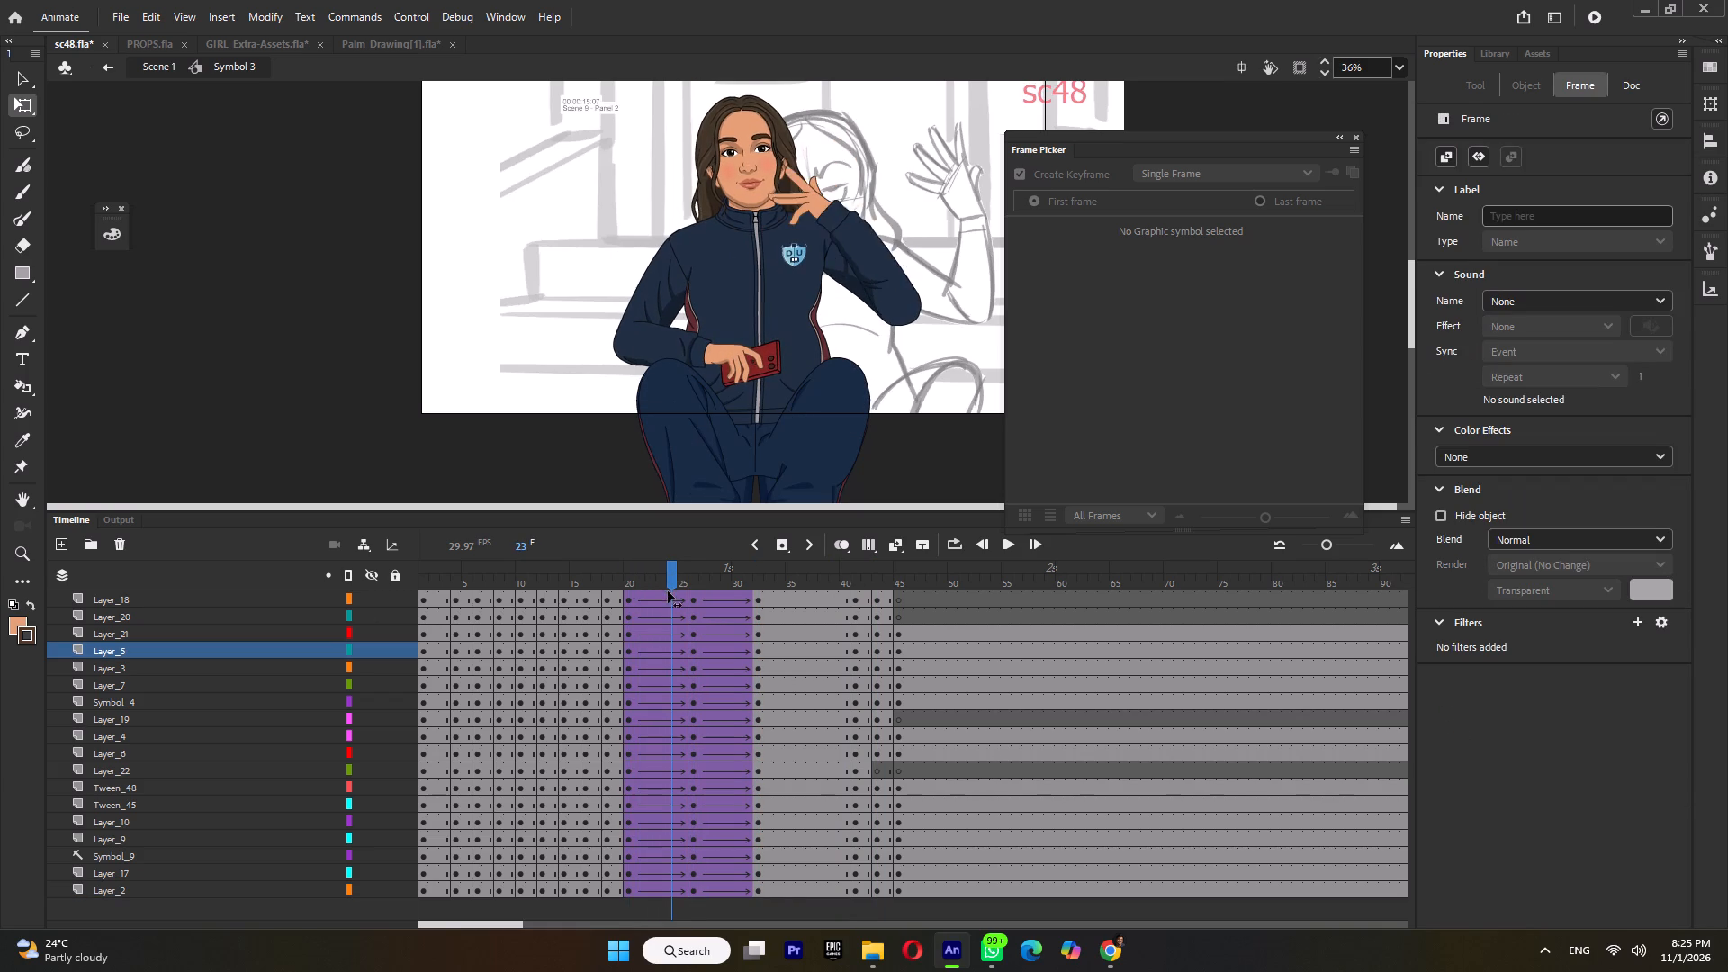
left_click_drag(668, 591, 689, 596)
left_click(761, 238)
left_click(847, 283, "shift")
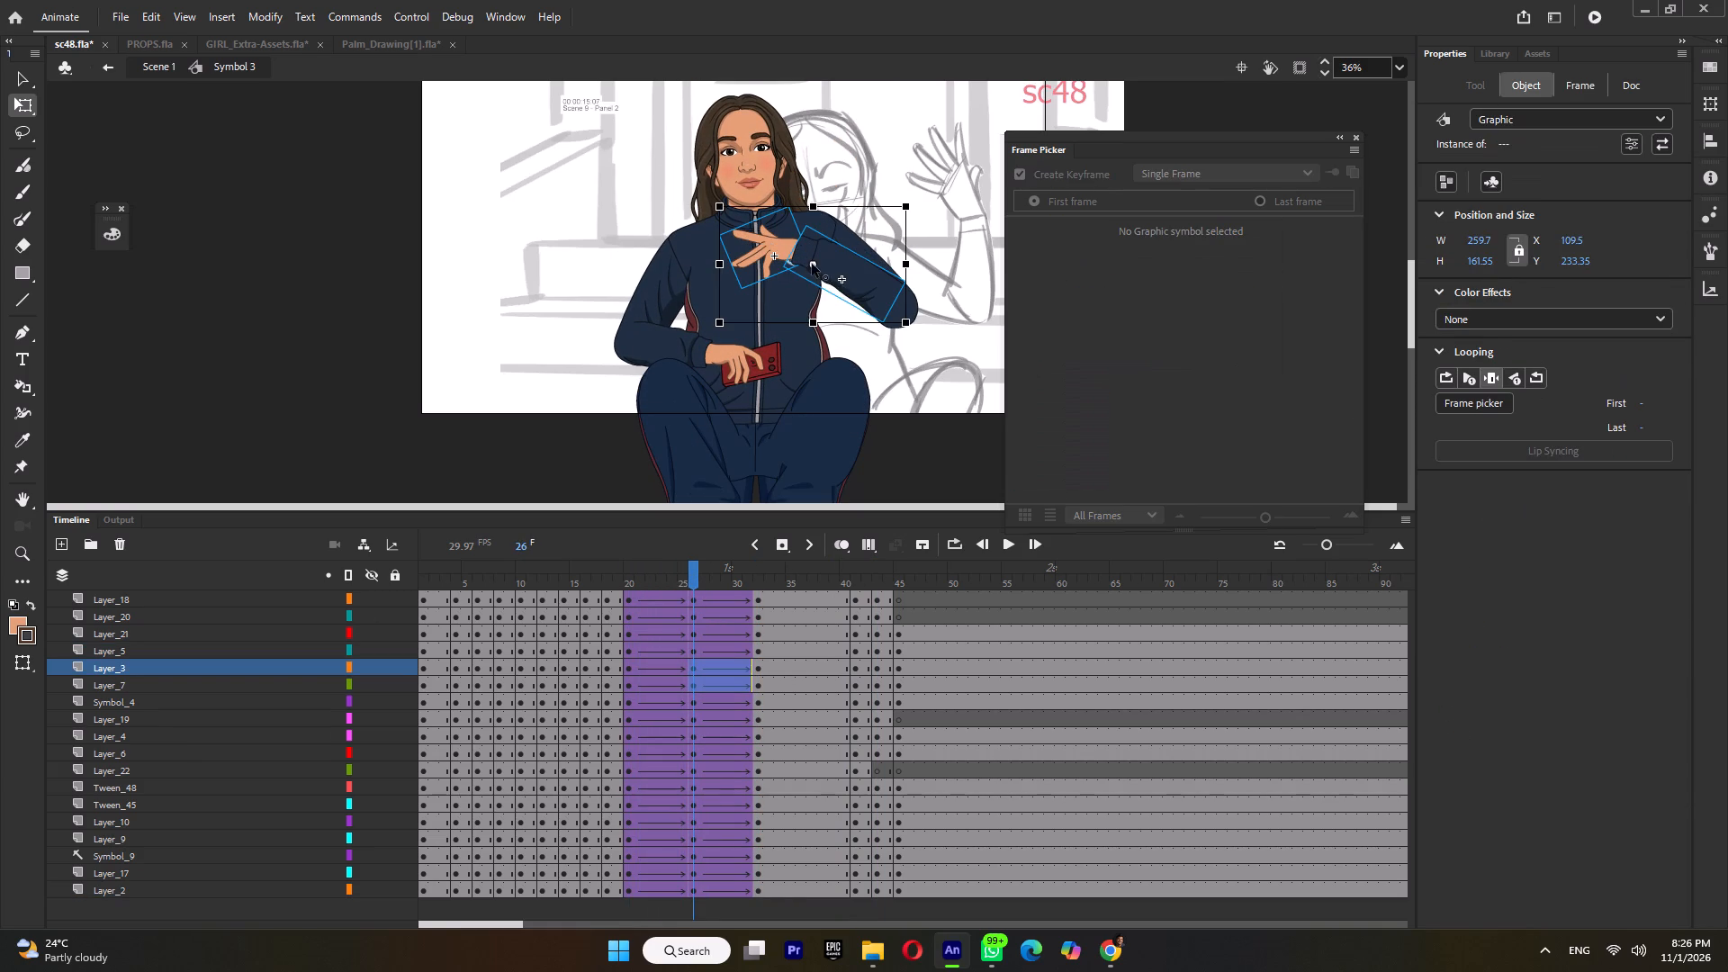
left_click_drag(812, 262, 886, 301)
left_click_drag(715, 214, 724, 196)
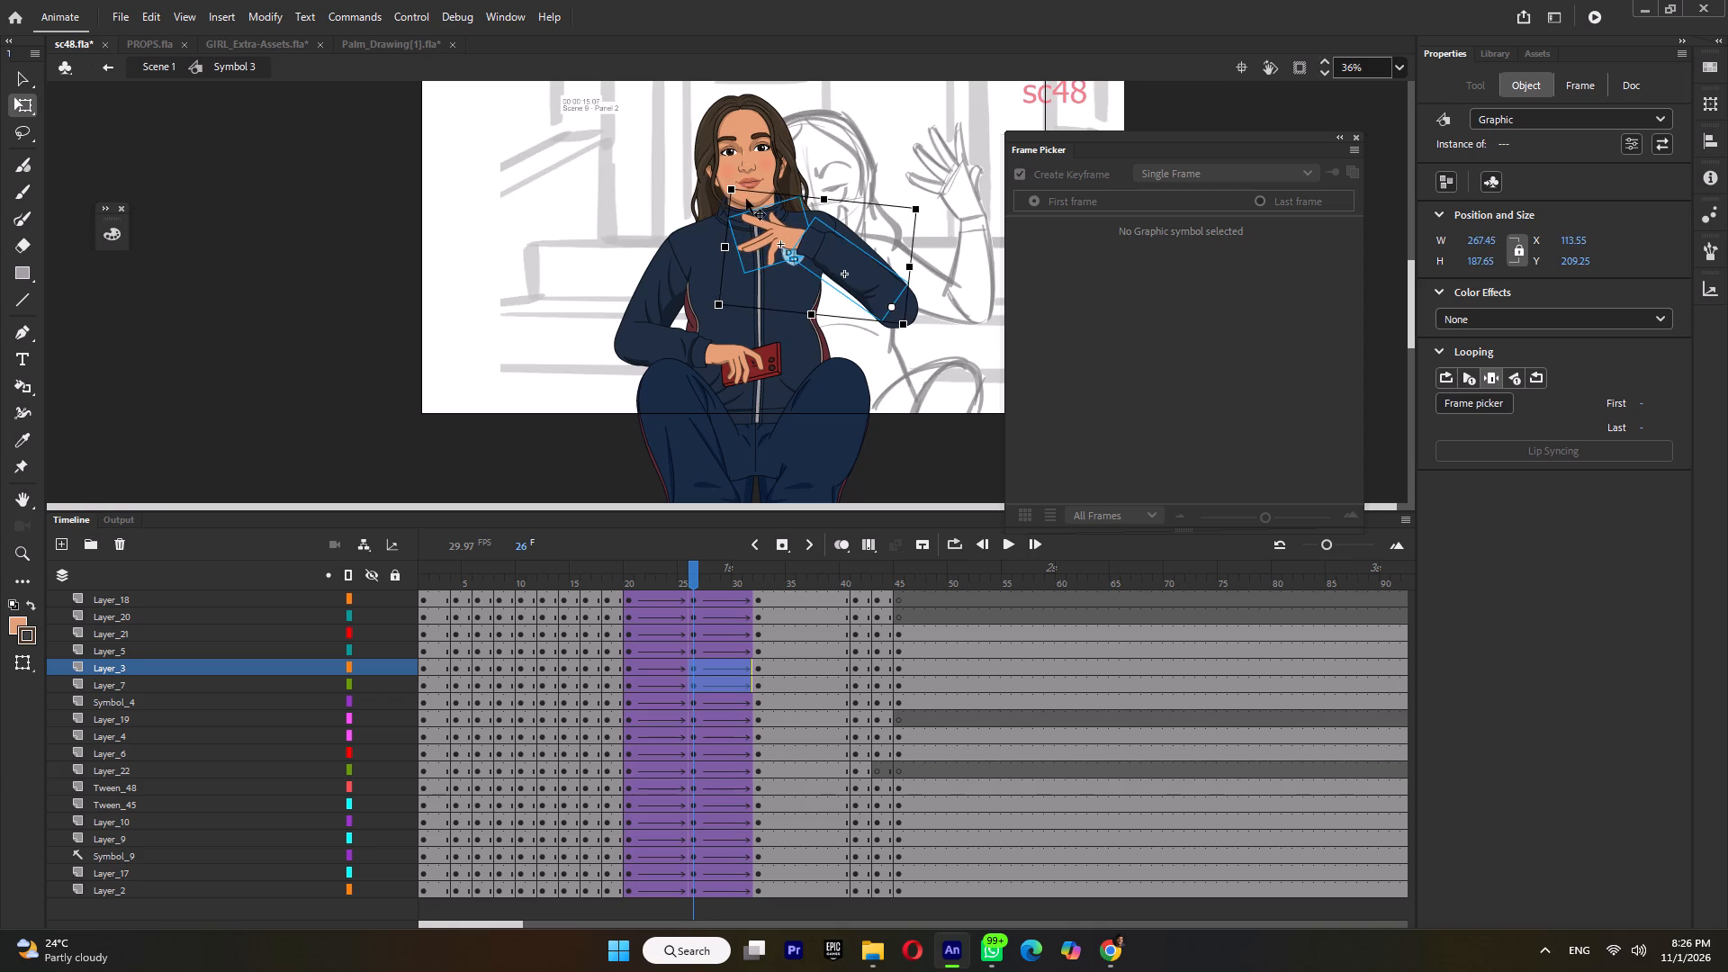
Rotate the open hand slightly clockwise about its wrist at frame 26 and preview the motion from frame 20.
left_click(860, 173)
left_click(749, 222)
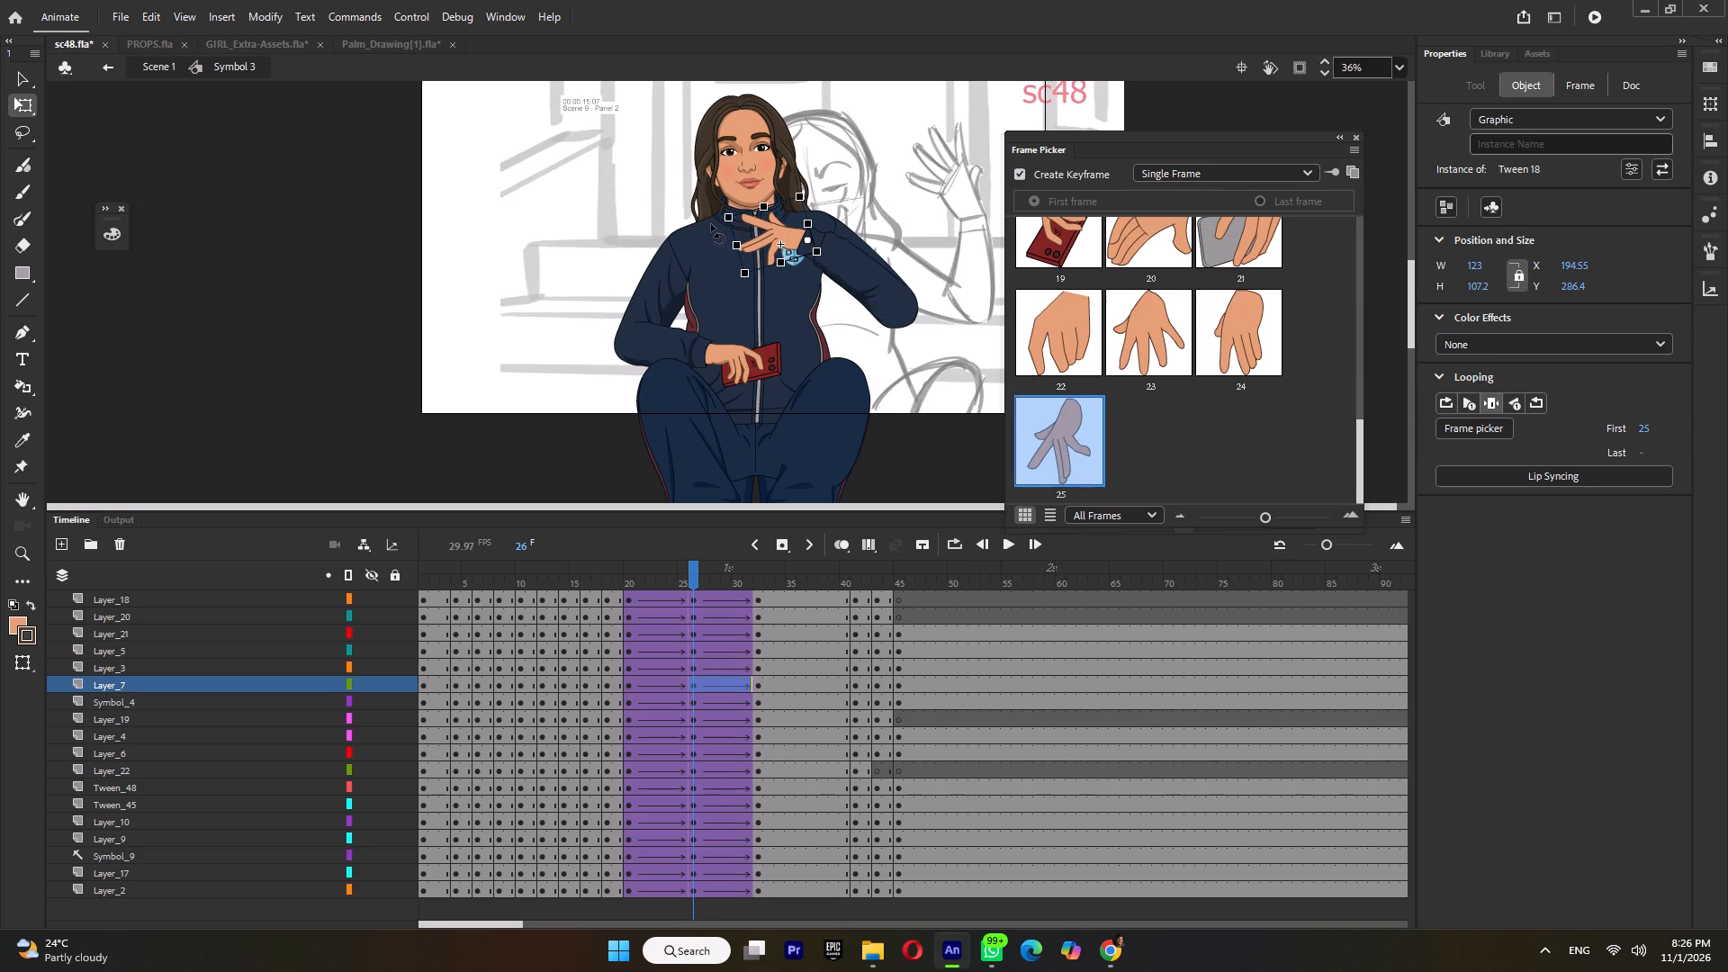
left_click_drag(711, 224, 720, 206)
scroll(795, 326, "down", 3, "ctrl")
left_click(627, 576)
key("Return")
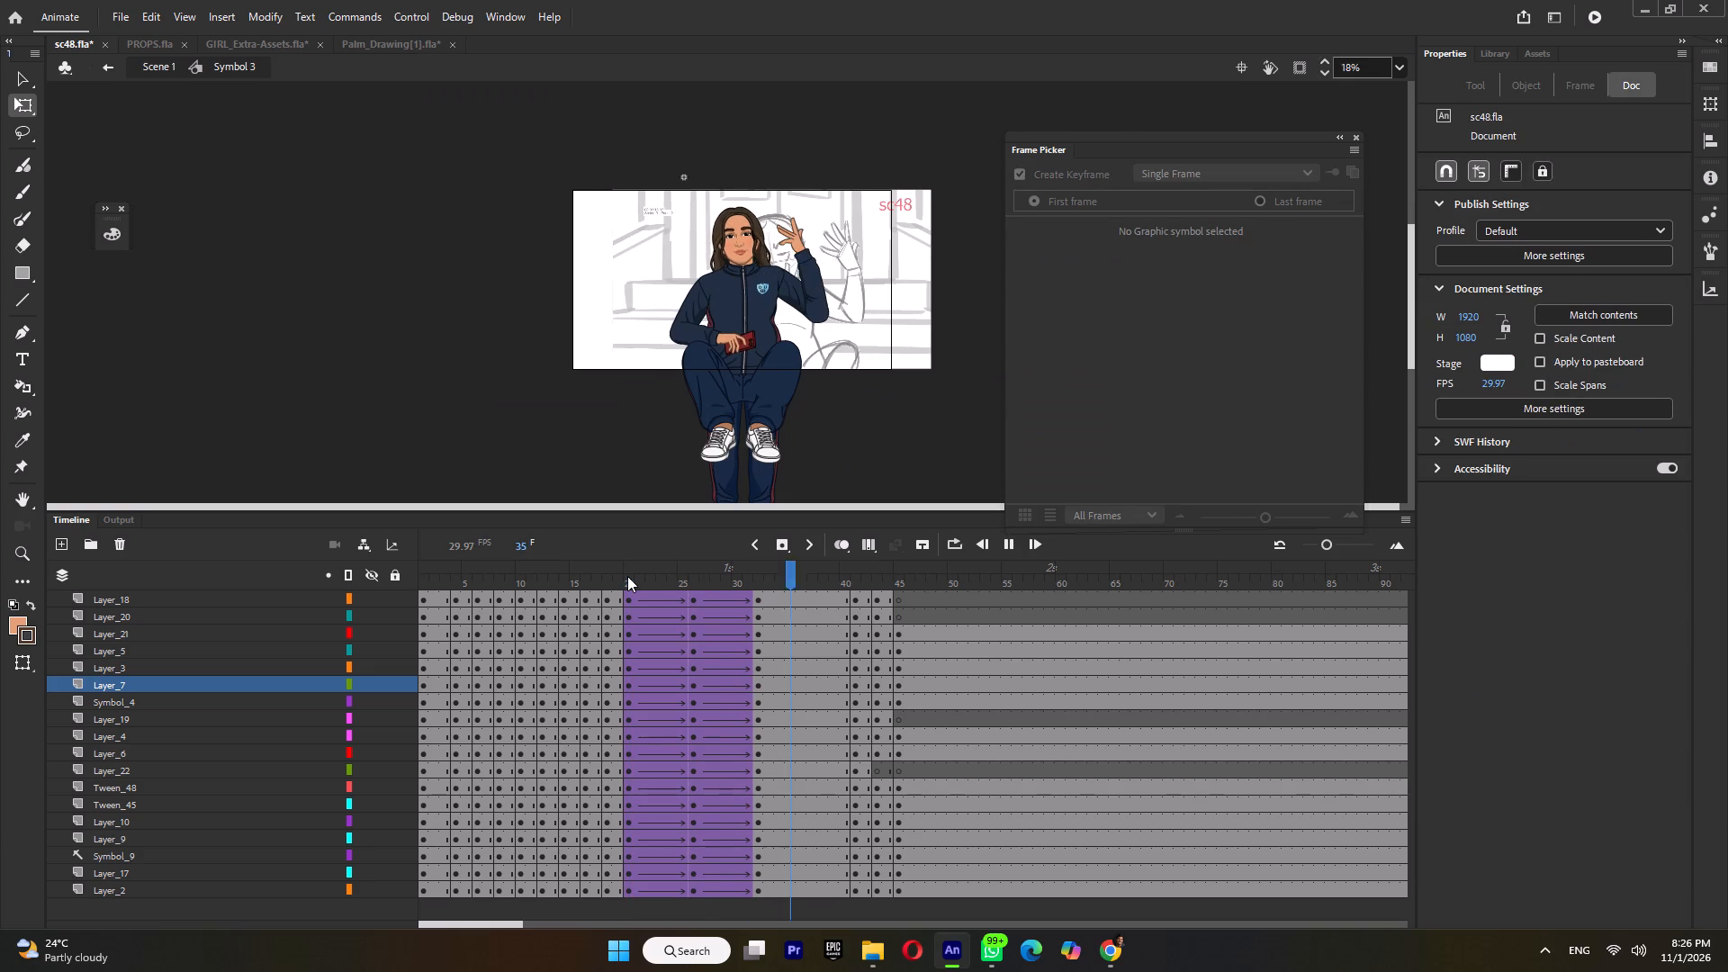
key("Return")
Insert keyframes across all layers at frames 24 and 22 within the arm-lowering tween.
left_click_drag(626, 570, 597, 606)
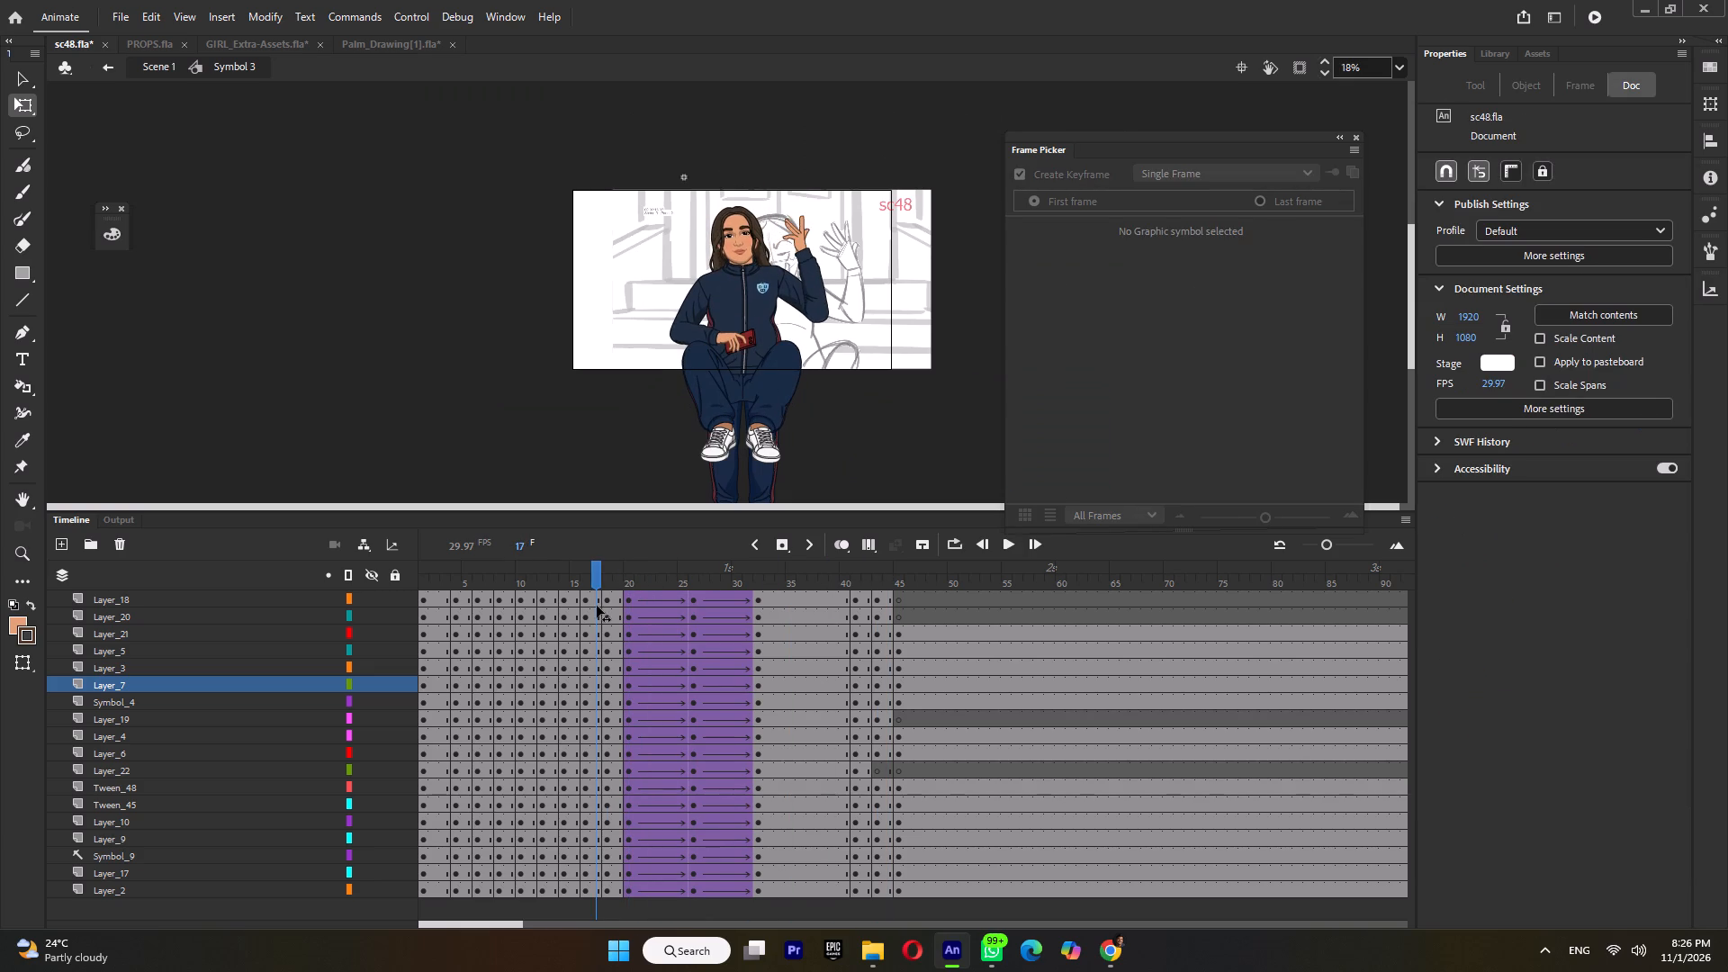
left_click_drag(597, 606, 634, 626)
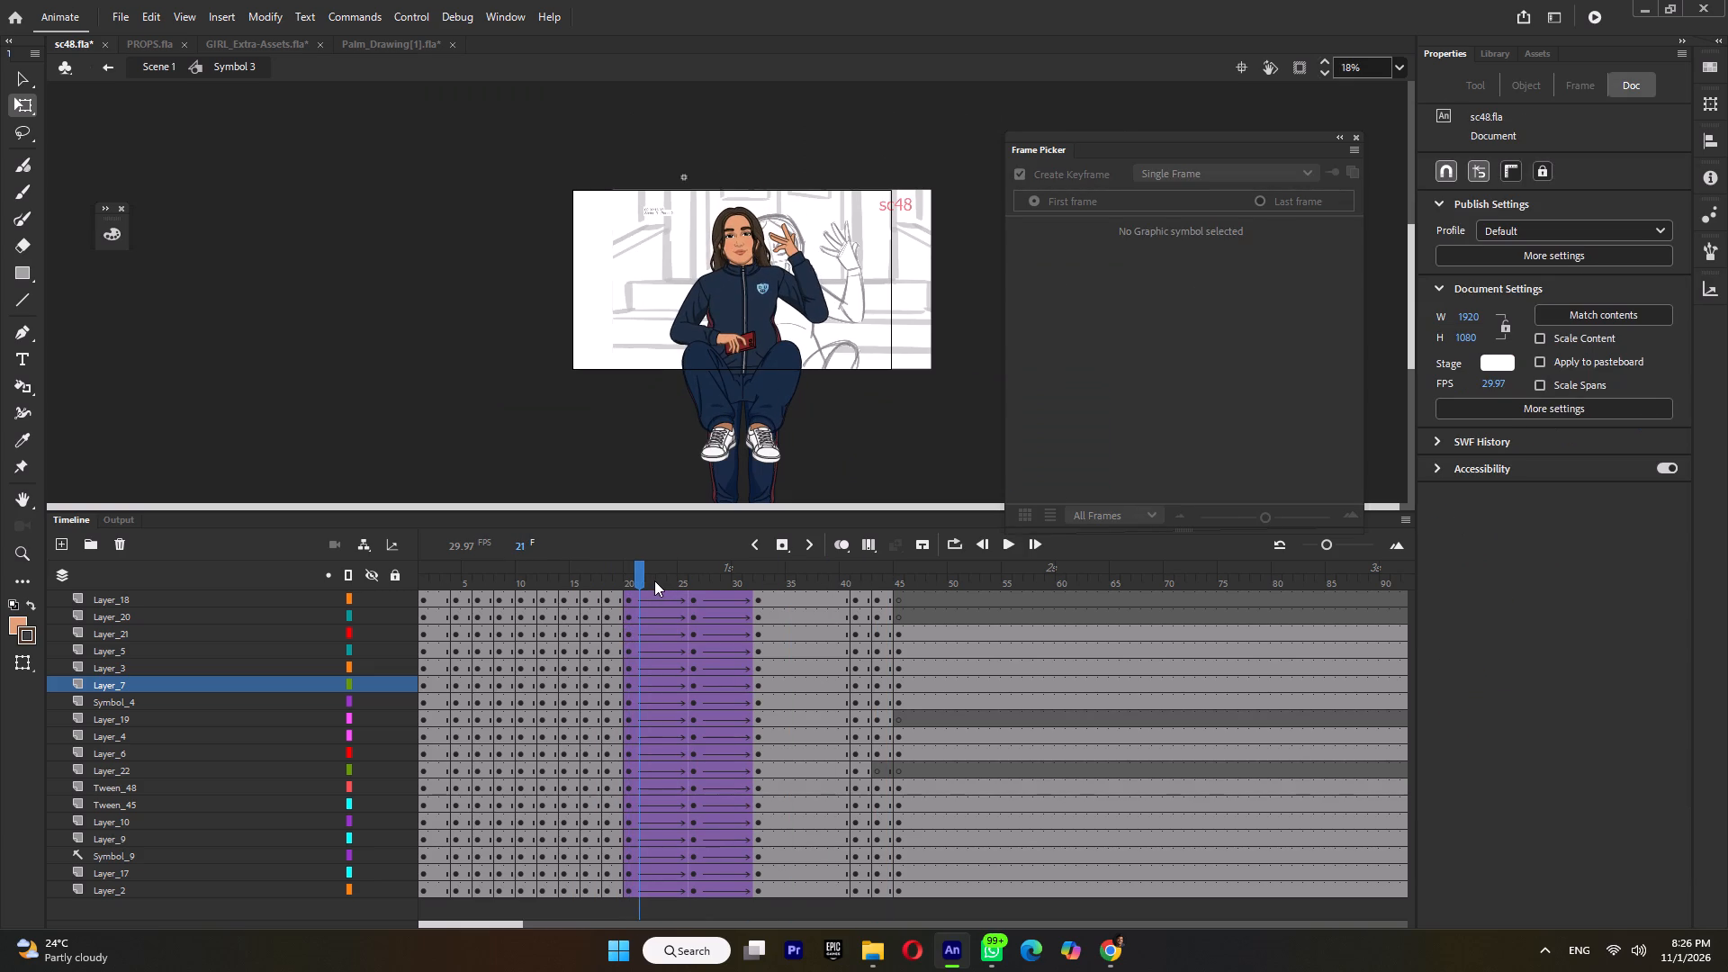
double_click(673, 575)
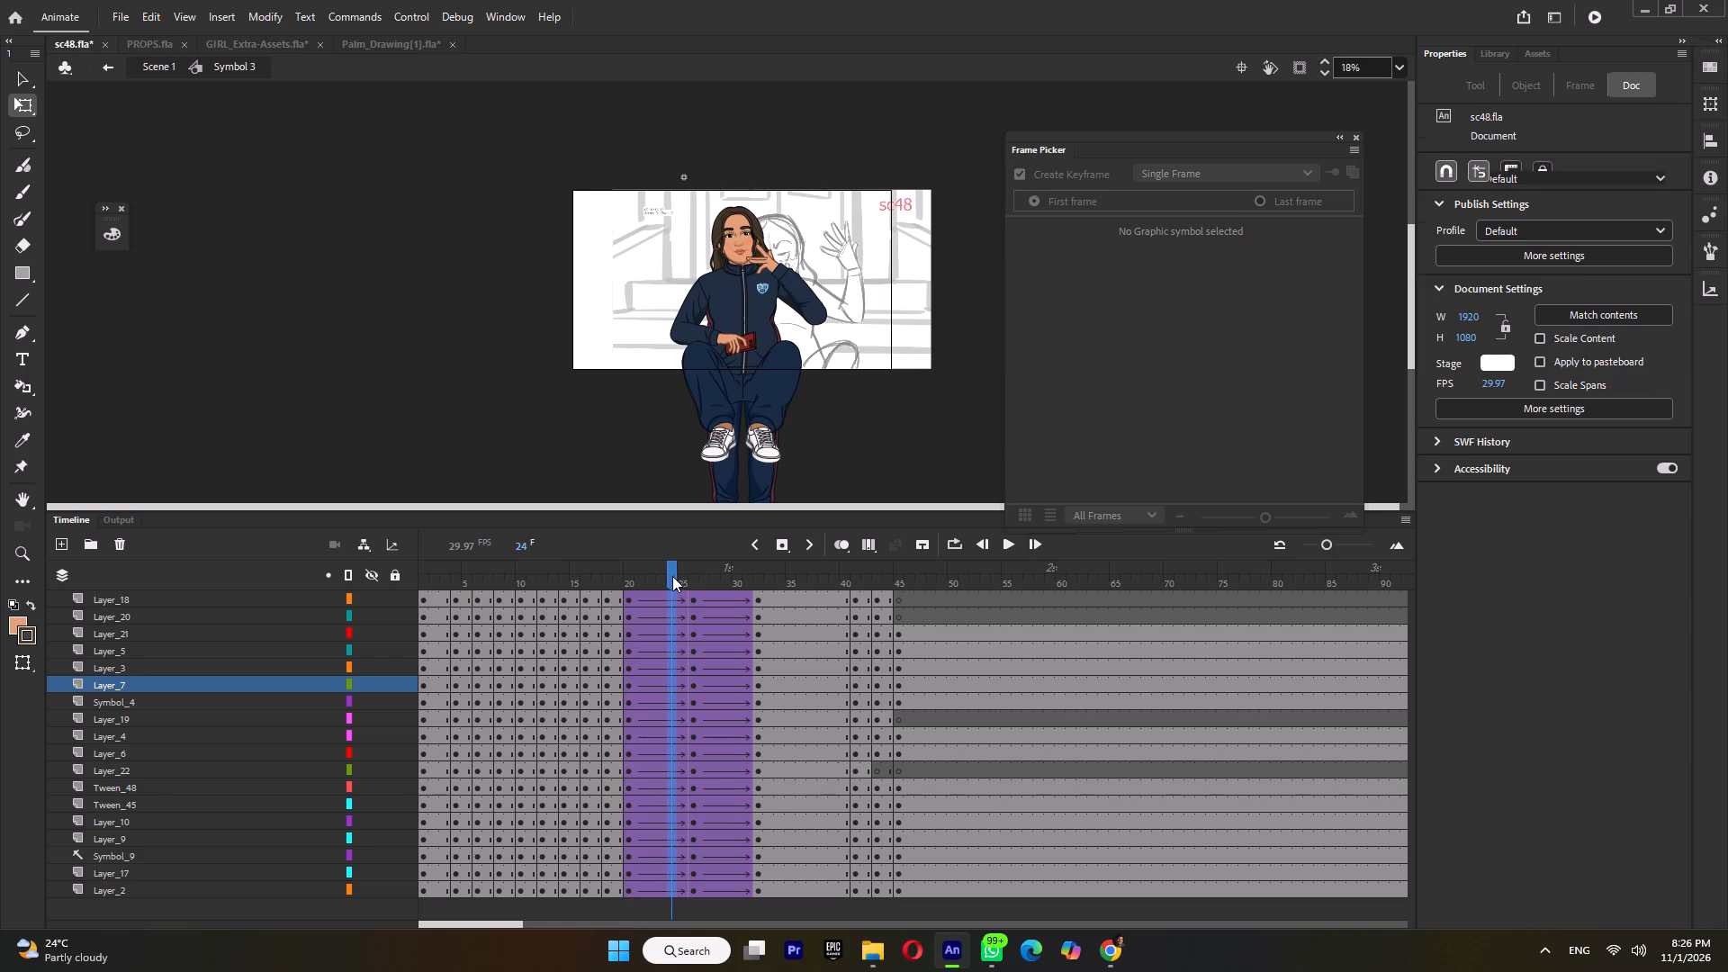
key("F6")
double_click(643, 577)
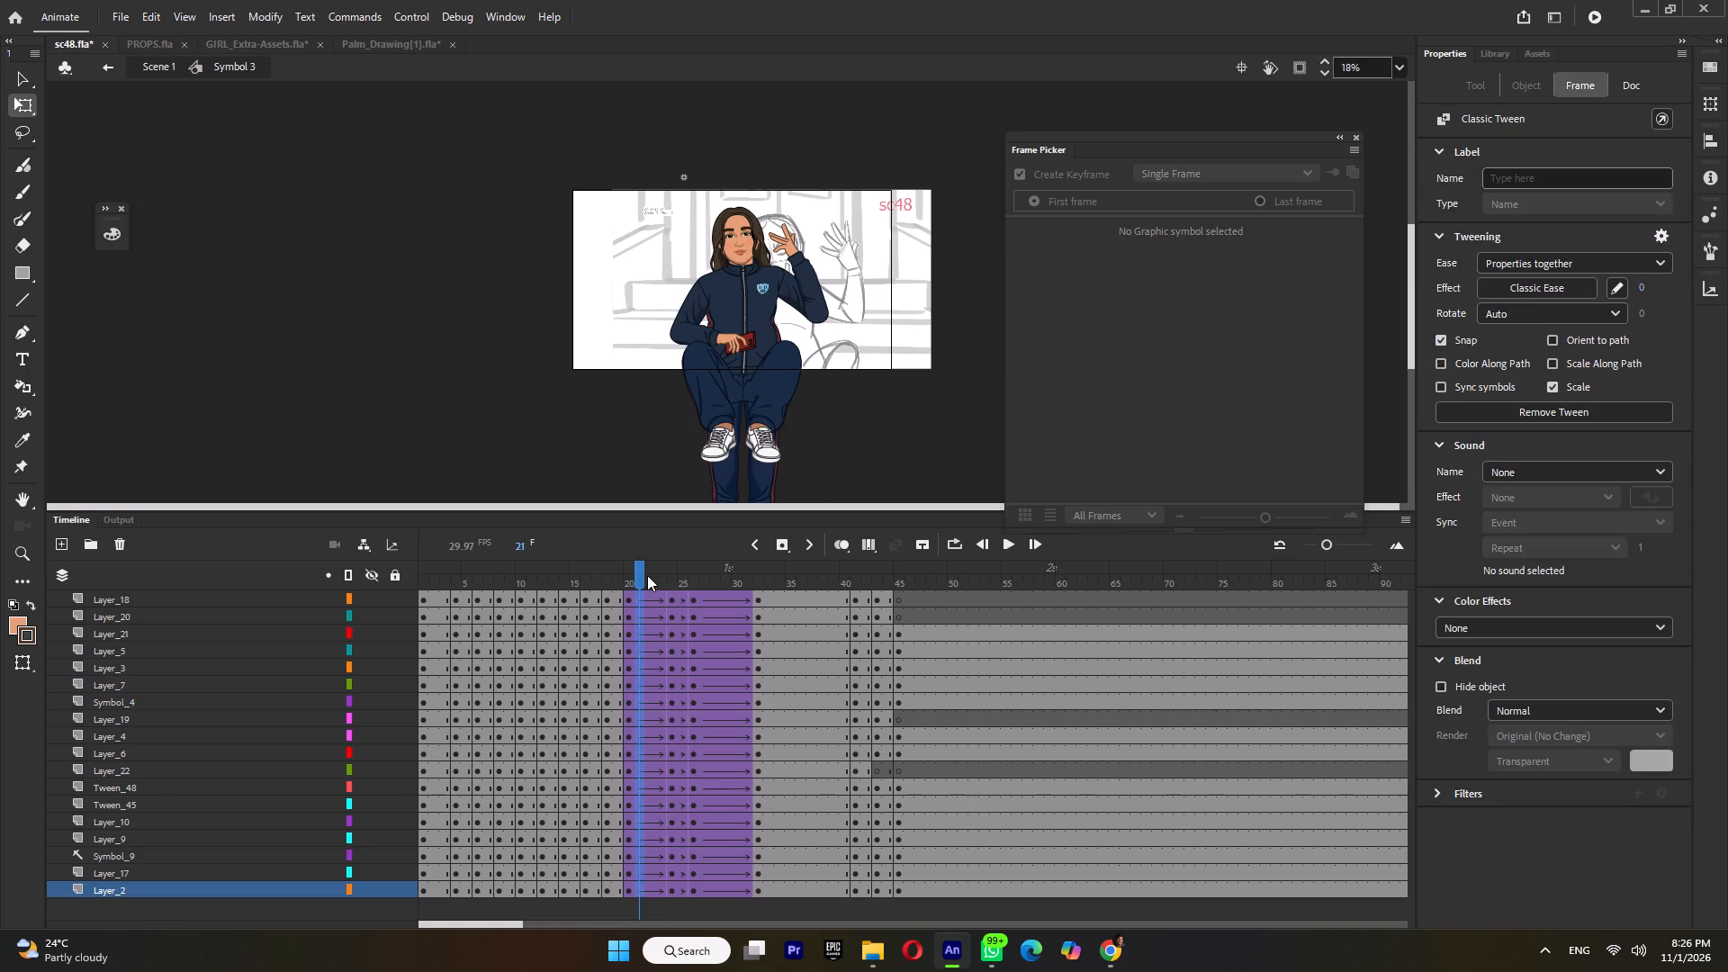
double_click(647, 574)
double_click(650, 576)
key("F6")
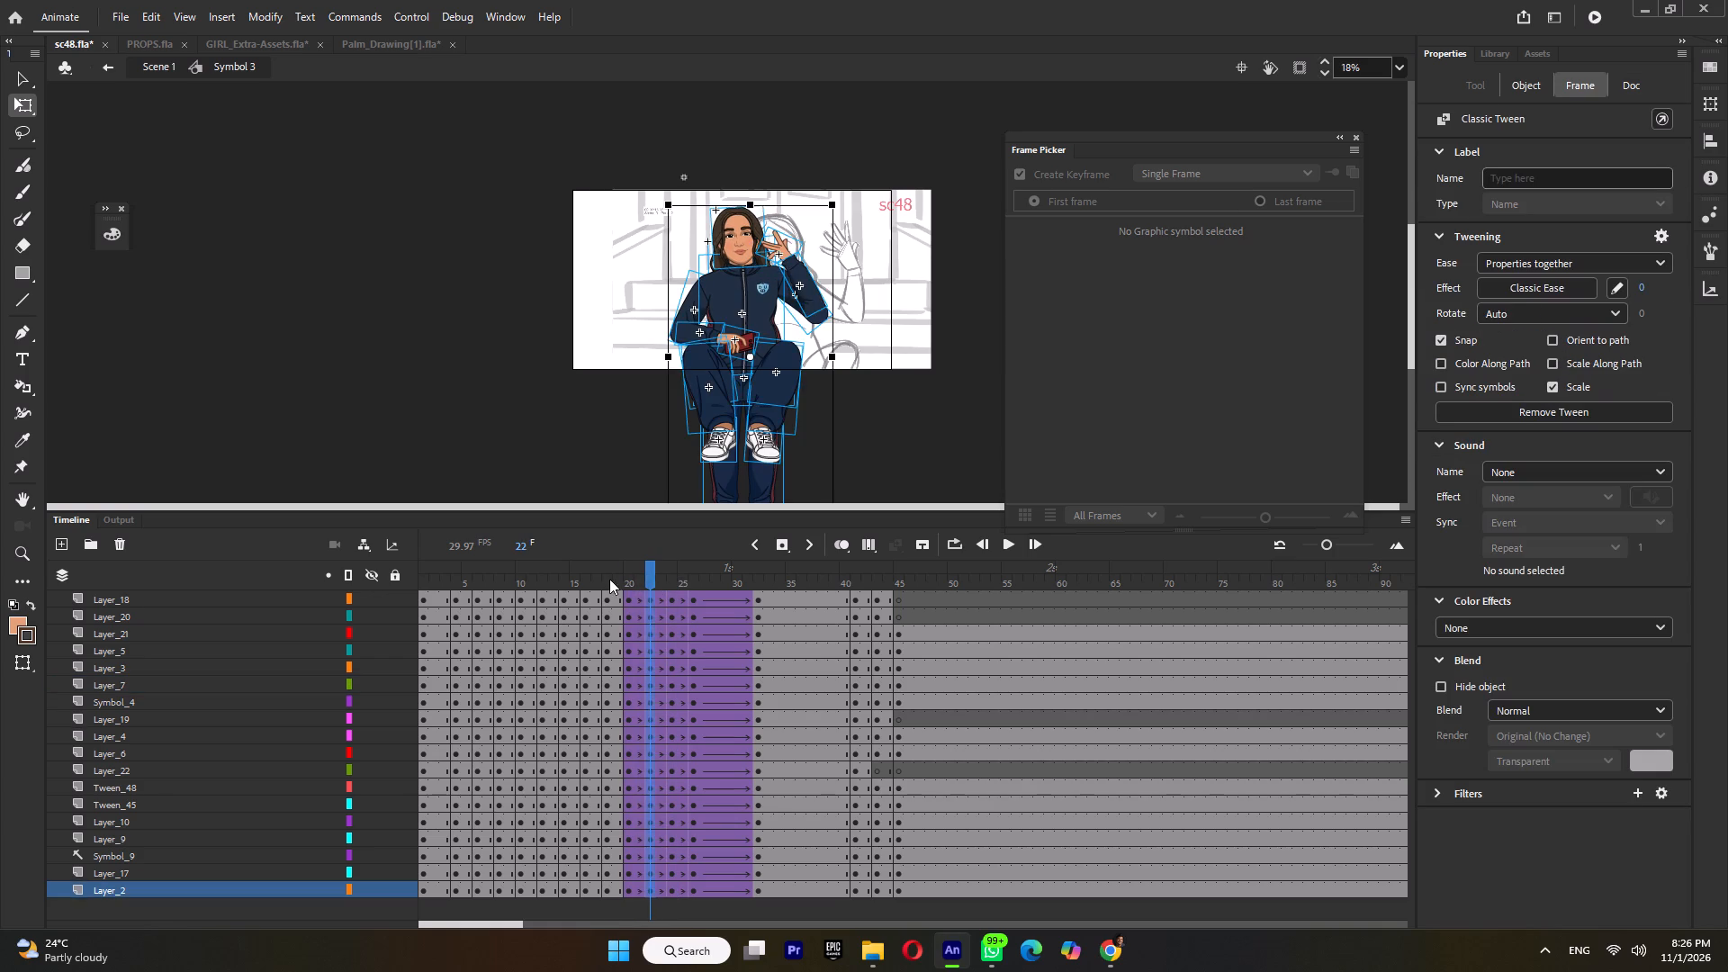
Rotate the open hand slightly clockwise about its wrist at the frame 22 keyframe.
left_click_drag(609, 579, 638, 585)
left_click(625, 573)
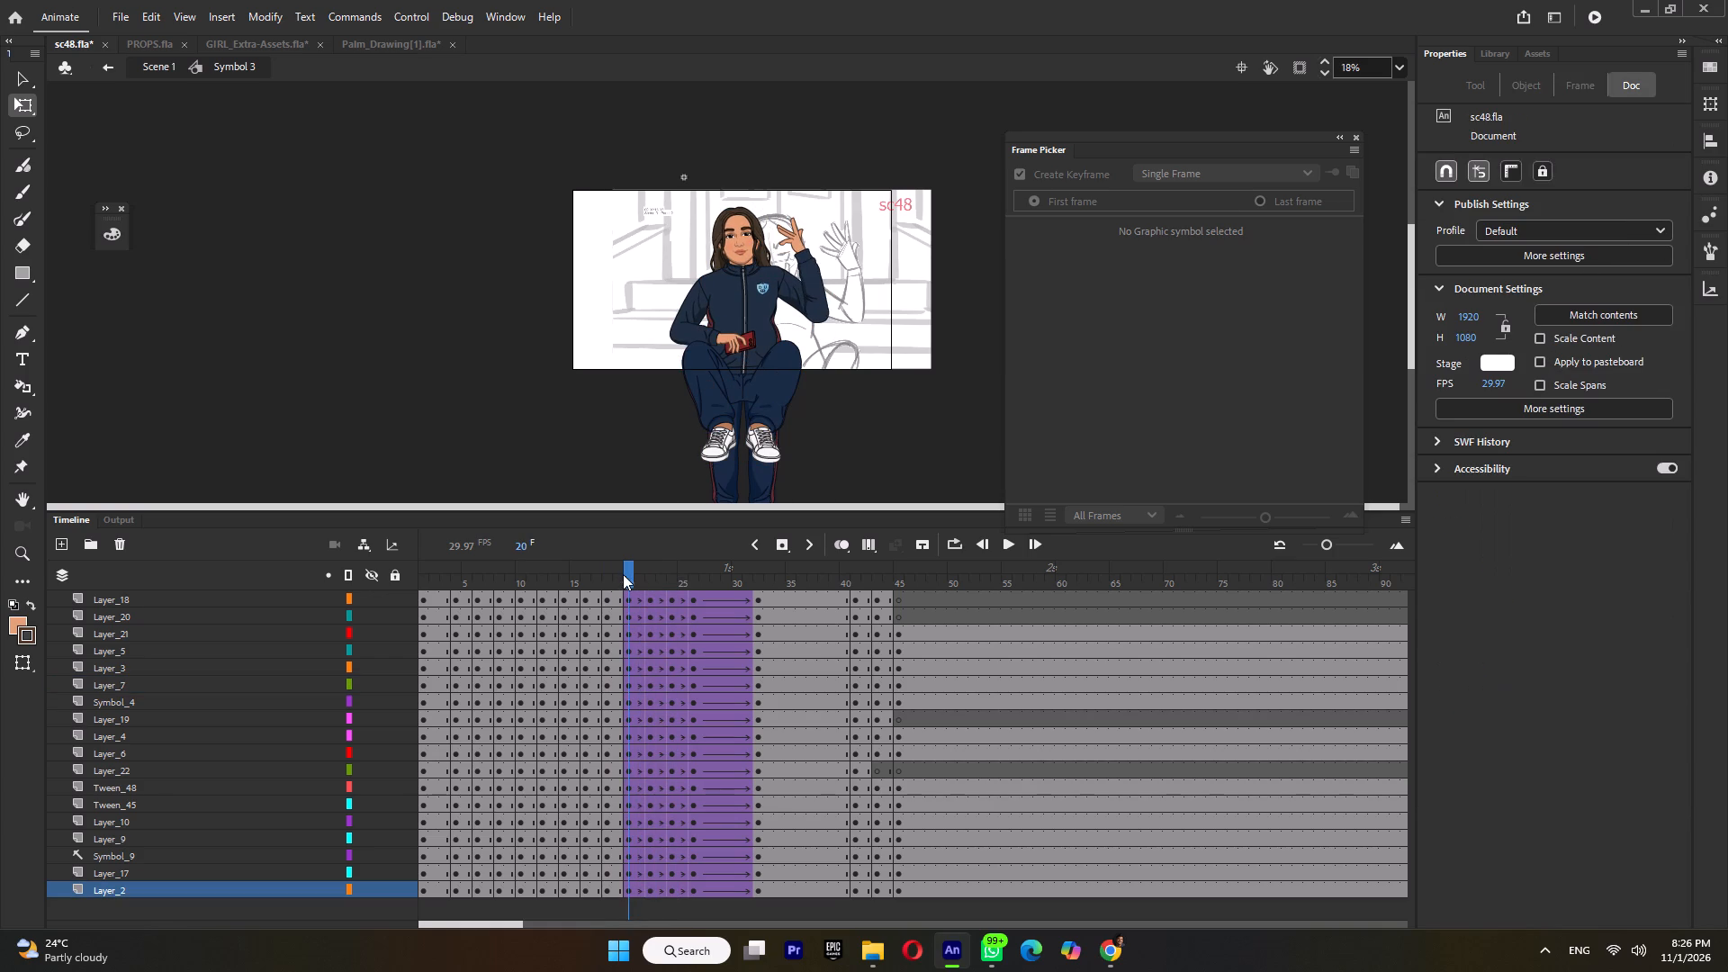
left_click(647, 576)
left_click(778, 249)
scroll(778, 249, "up", 10, "ctrl")
left_click_drag(773, 210, 787, 210)
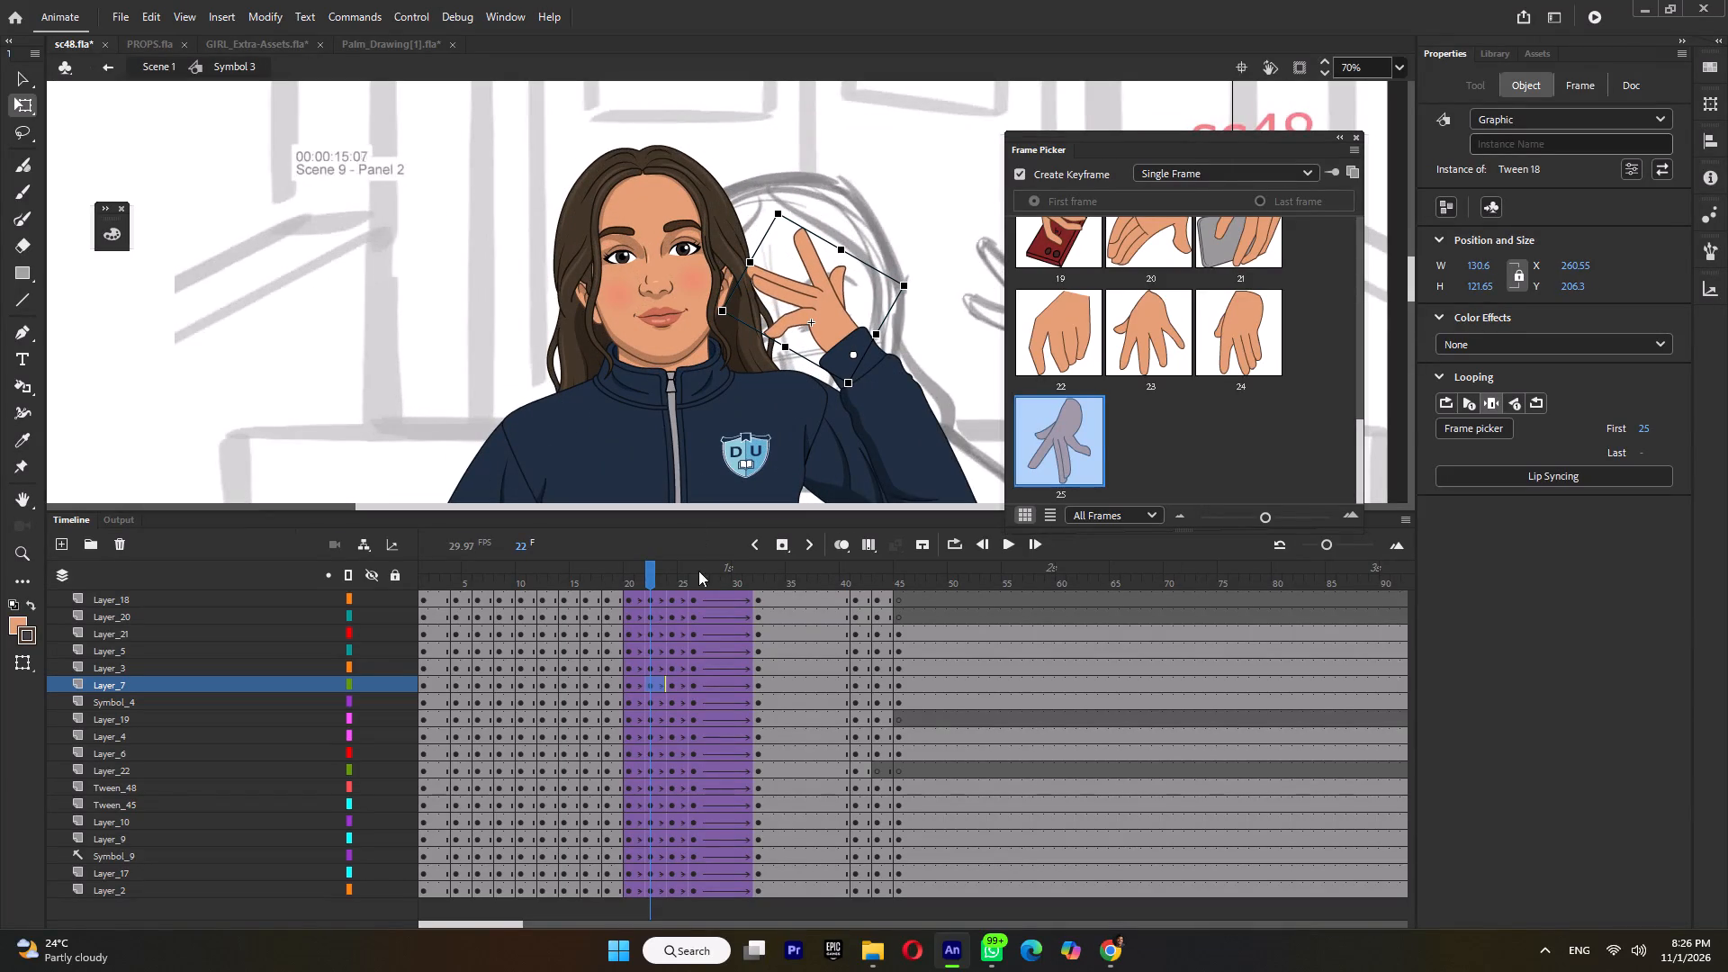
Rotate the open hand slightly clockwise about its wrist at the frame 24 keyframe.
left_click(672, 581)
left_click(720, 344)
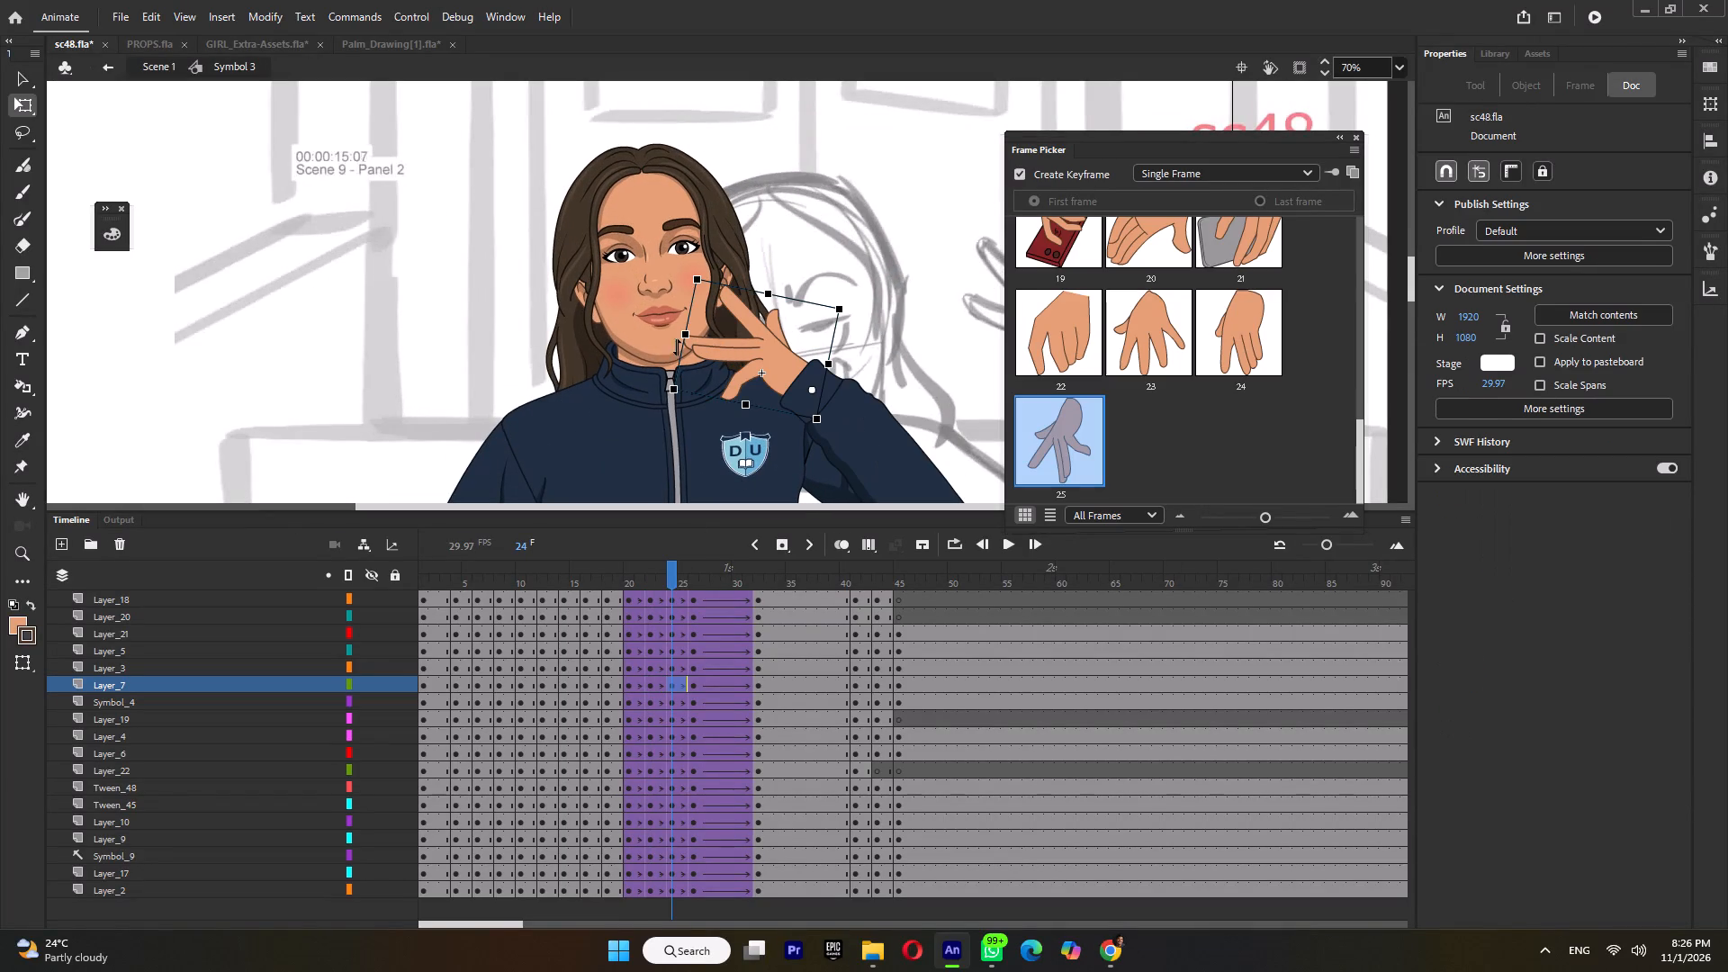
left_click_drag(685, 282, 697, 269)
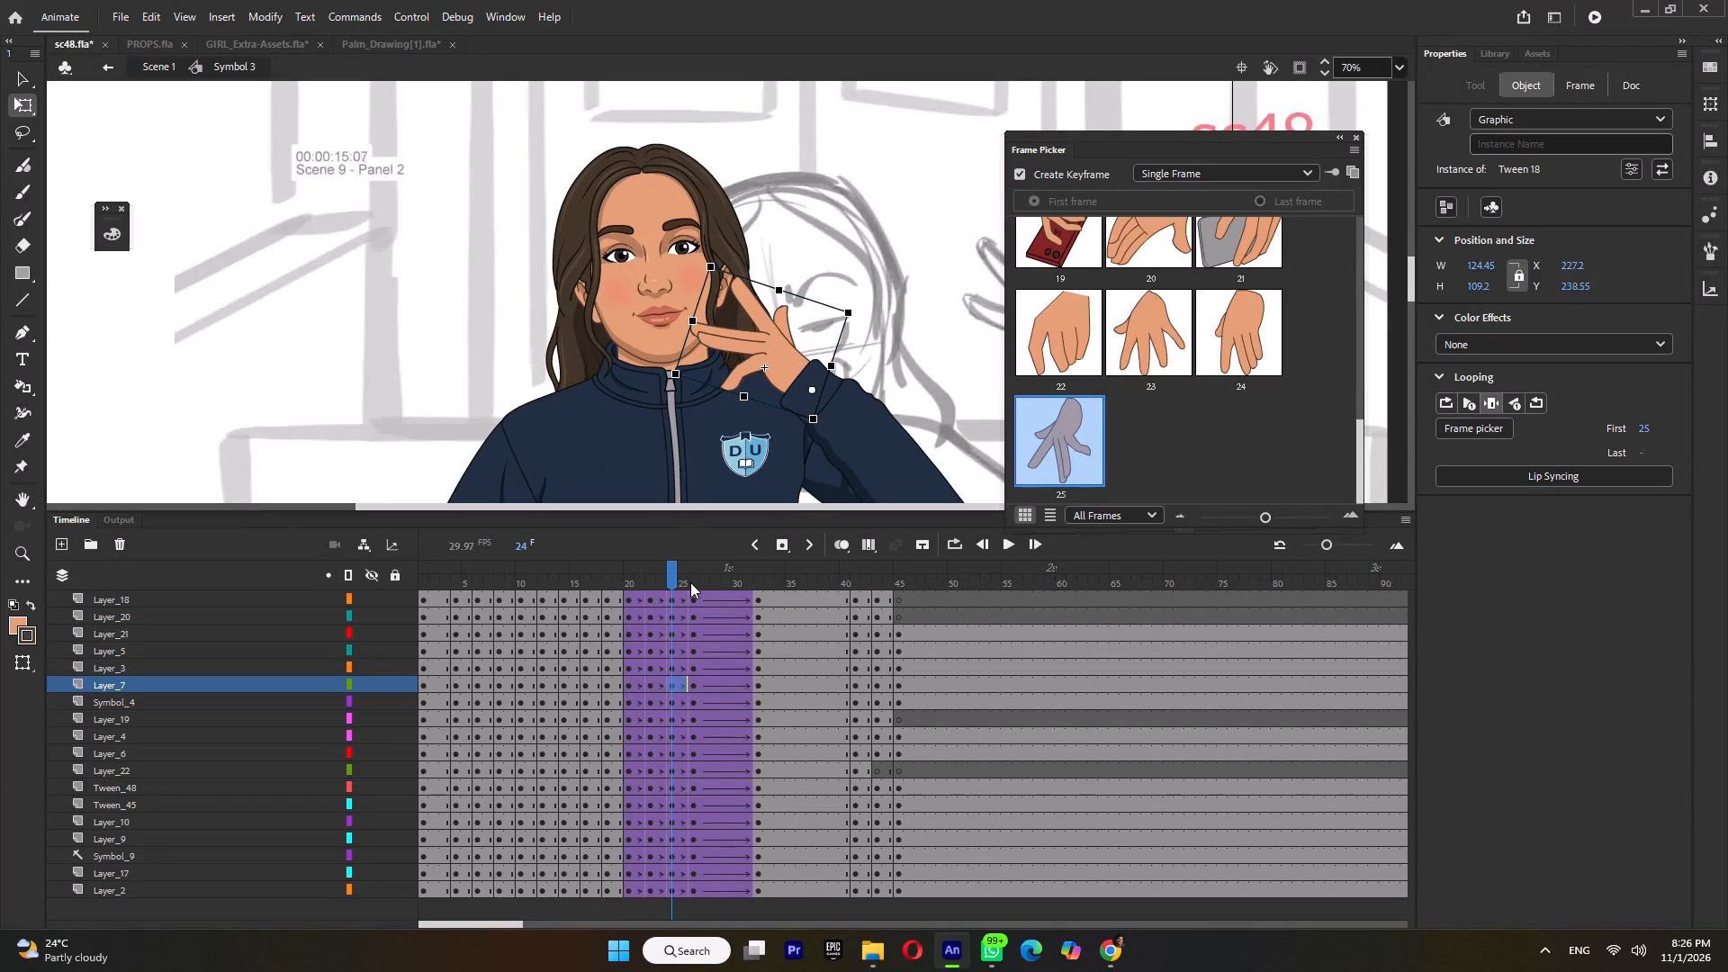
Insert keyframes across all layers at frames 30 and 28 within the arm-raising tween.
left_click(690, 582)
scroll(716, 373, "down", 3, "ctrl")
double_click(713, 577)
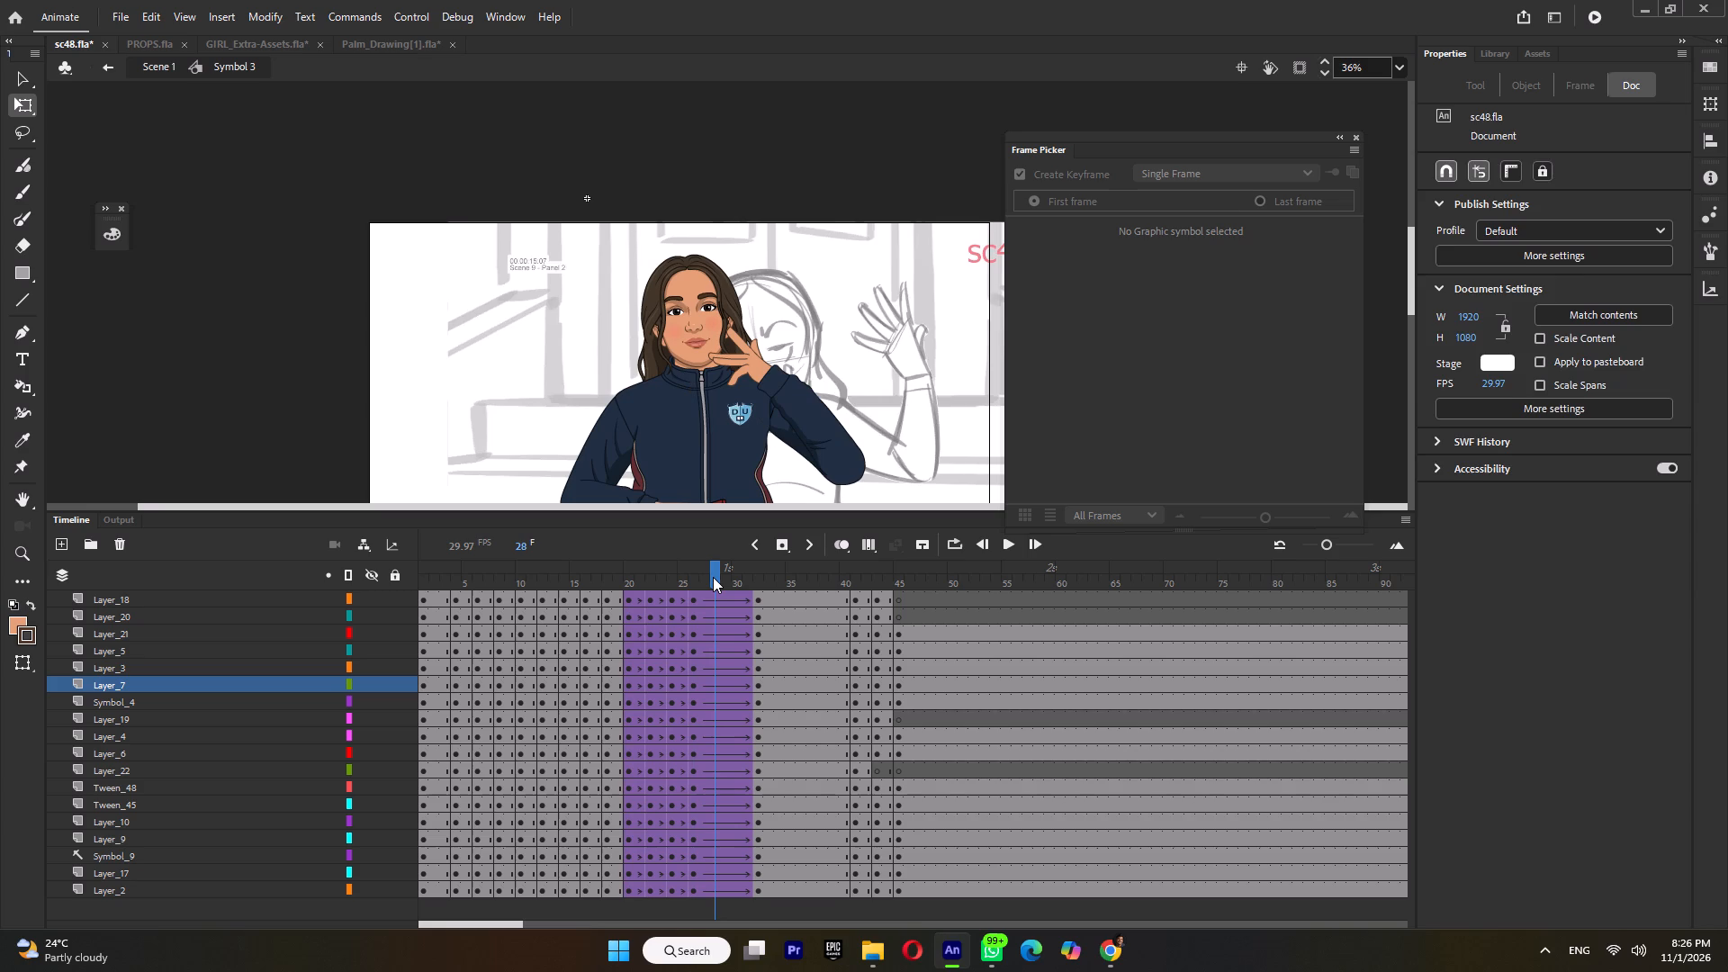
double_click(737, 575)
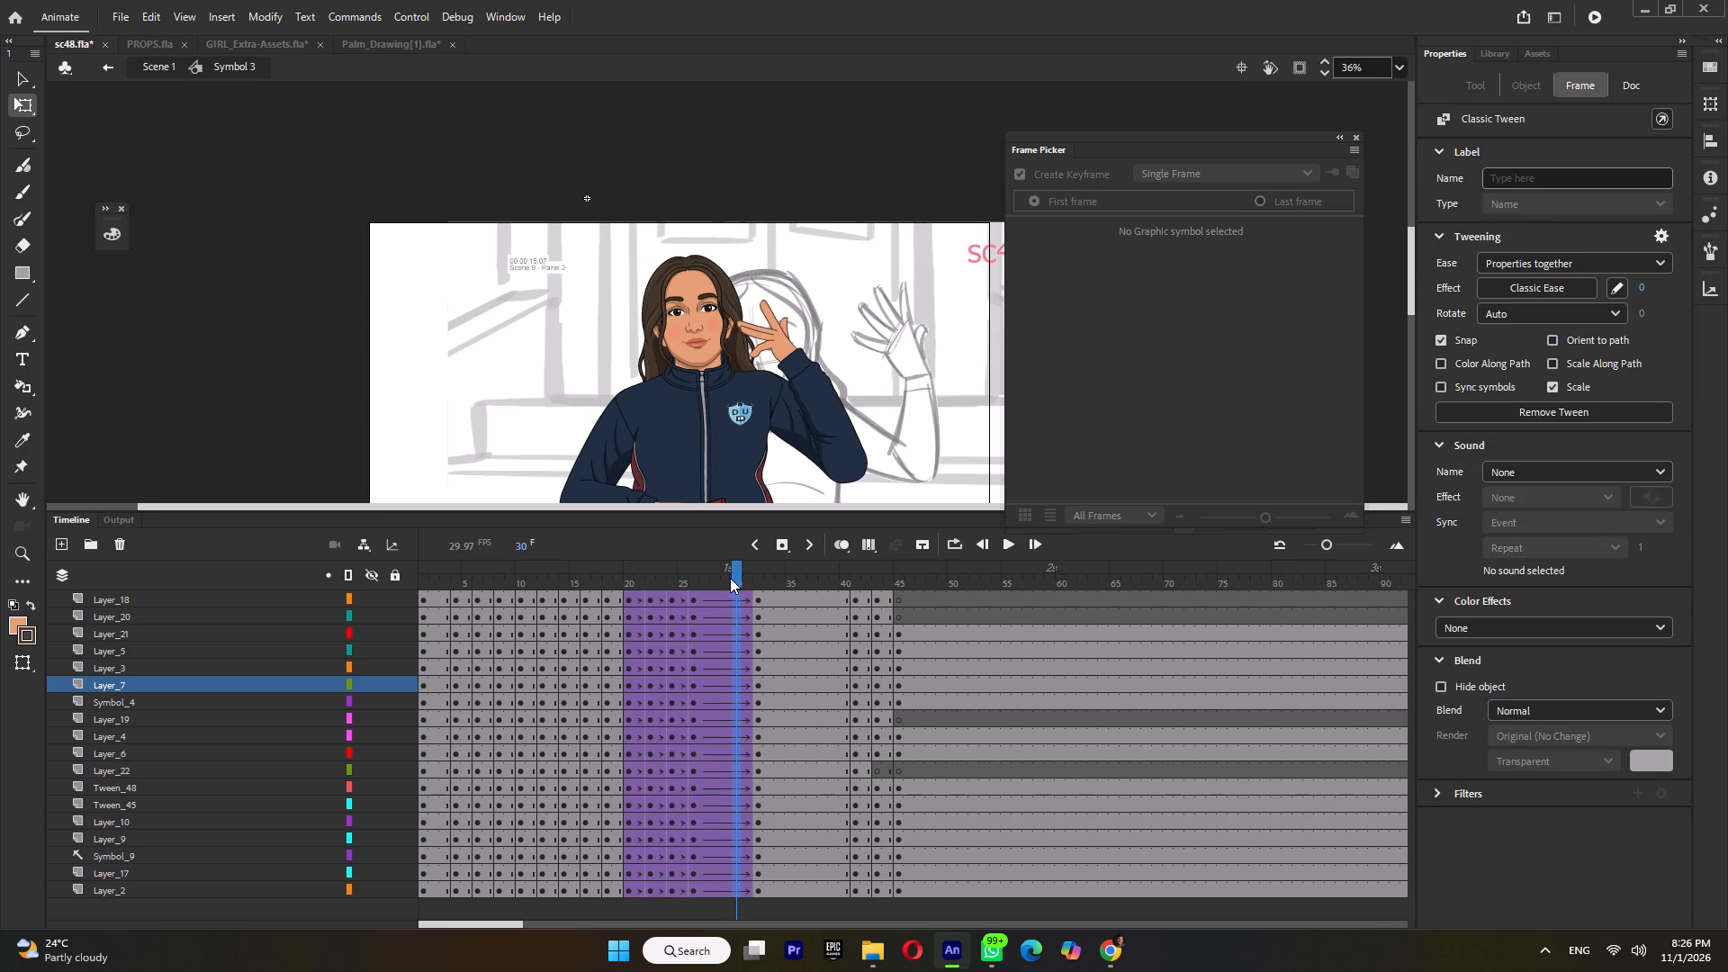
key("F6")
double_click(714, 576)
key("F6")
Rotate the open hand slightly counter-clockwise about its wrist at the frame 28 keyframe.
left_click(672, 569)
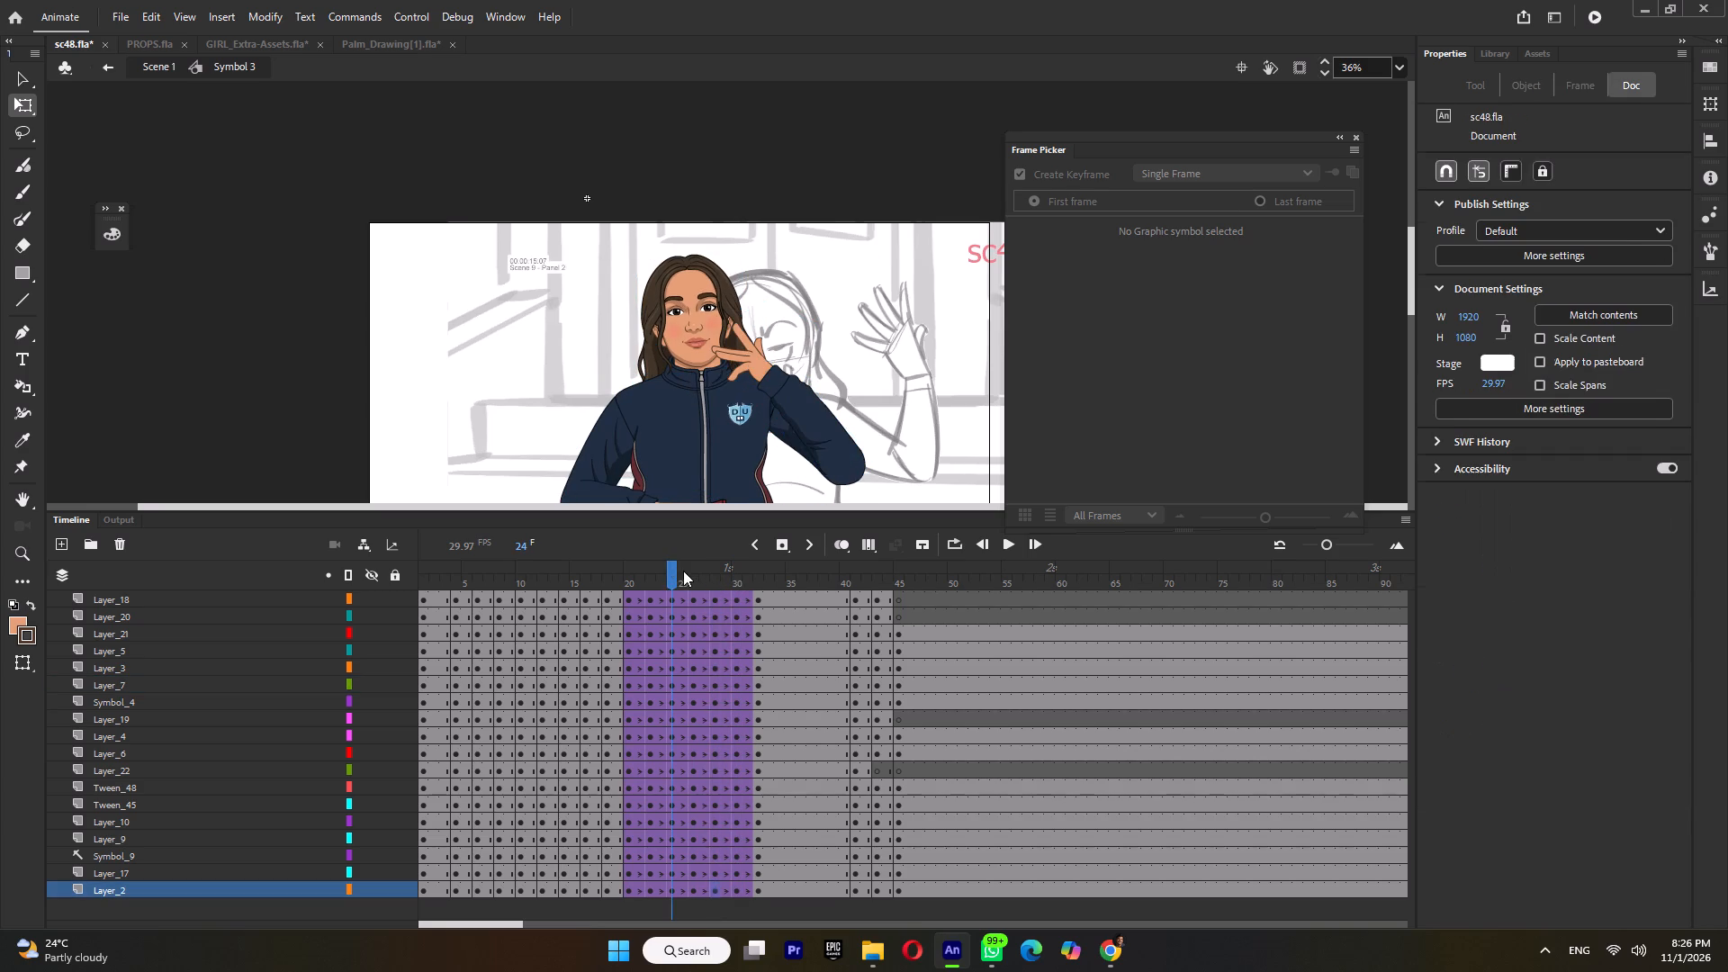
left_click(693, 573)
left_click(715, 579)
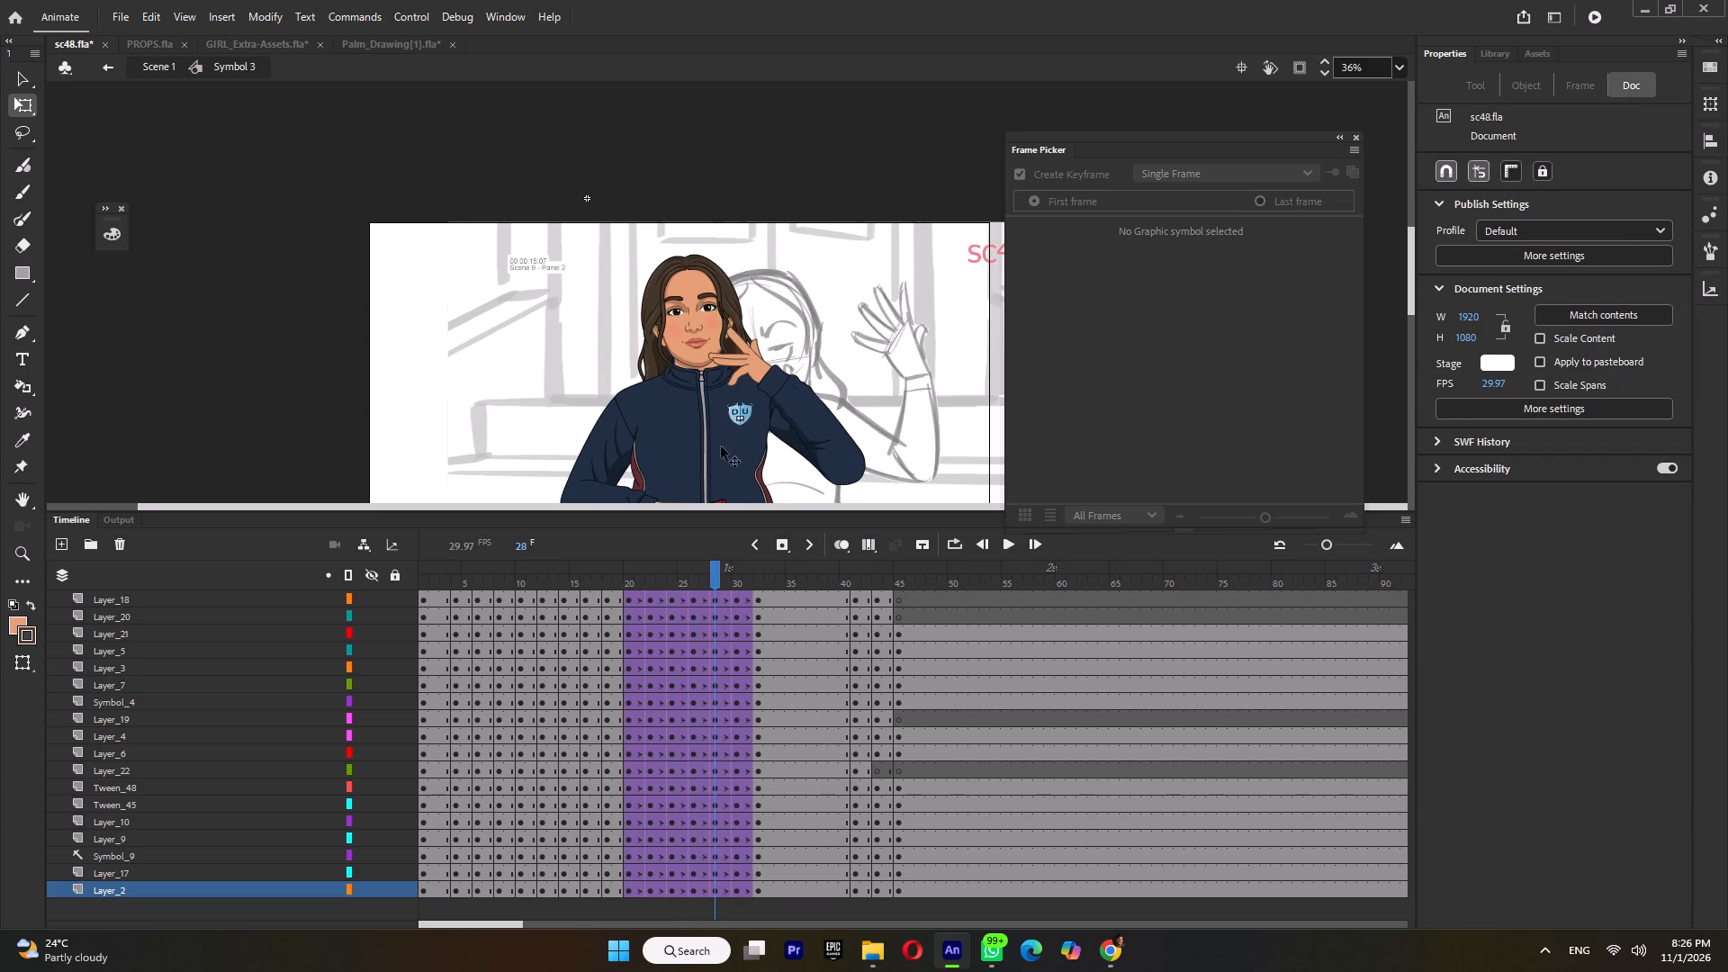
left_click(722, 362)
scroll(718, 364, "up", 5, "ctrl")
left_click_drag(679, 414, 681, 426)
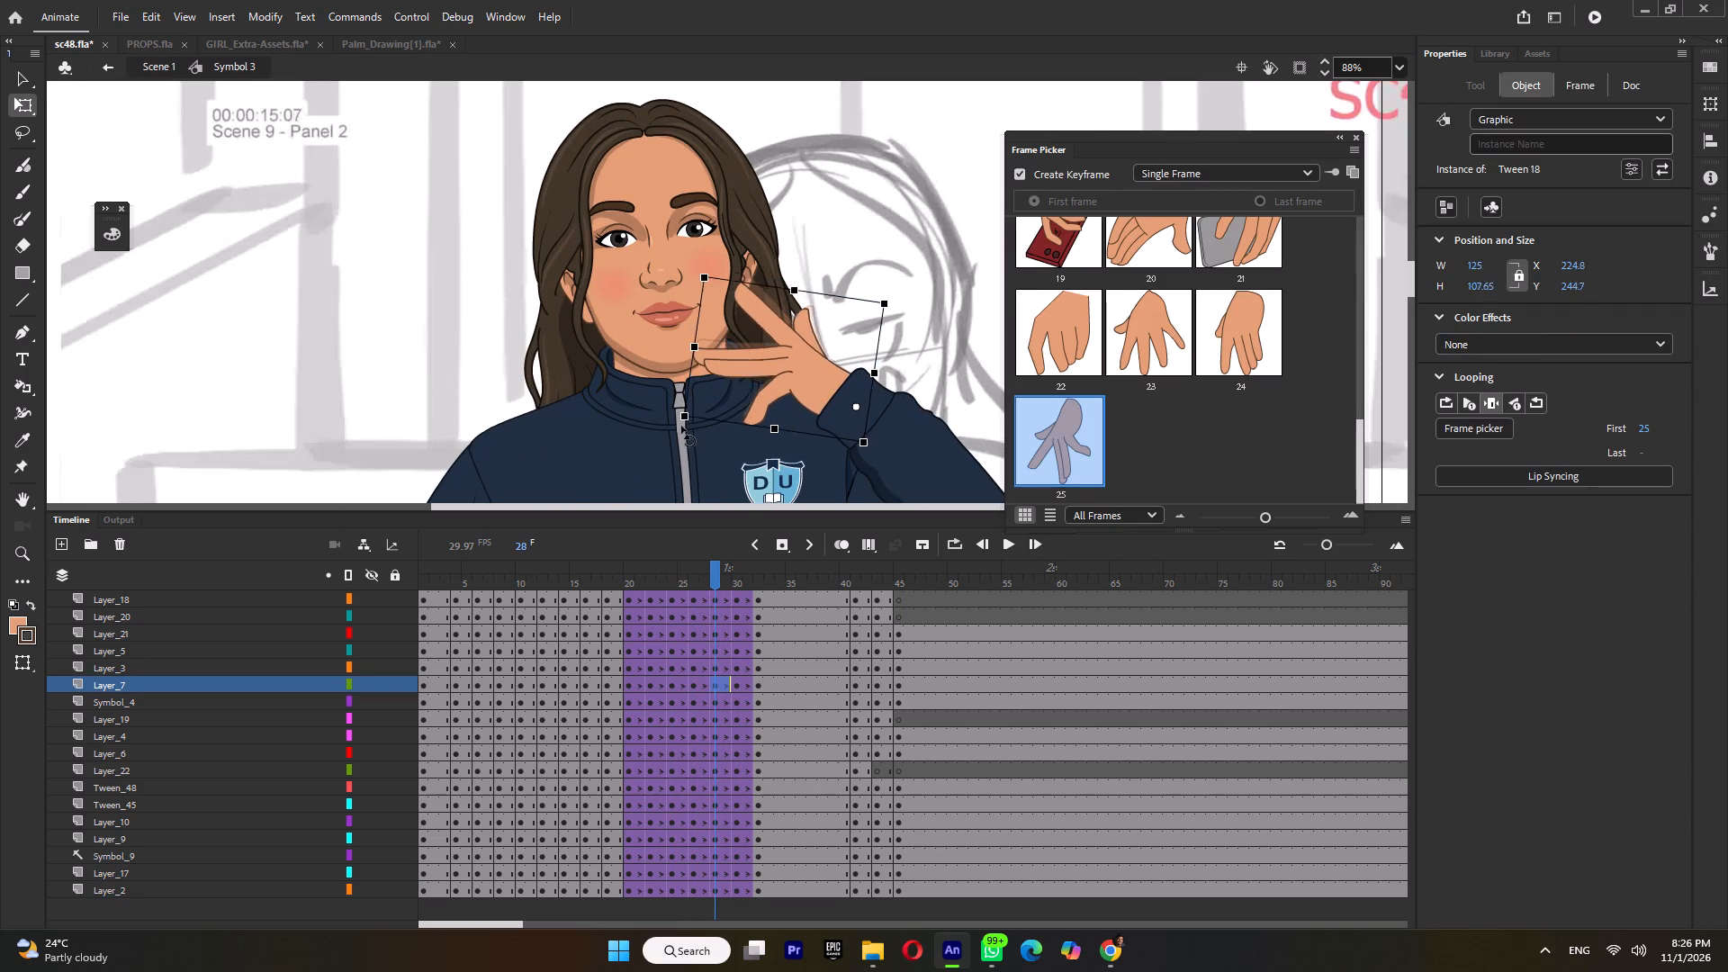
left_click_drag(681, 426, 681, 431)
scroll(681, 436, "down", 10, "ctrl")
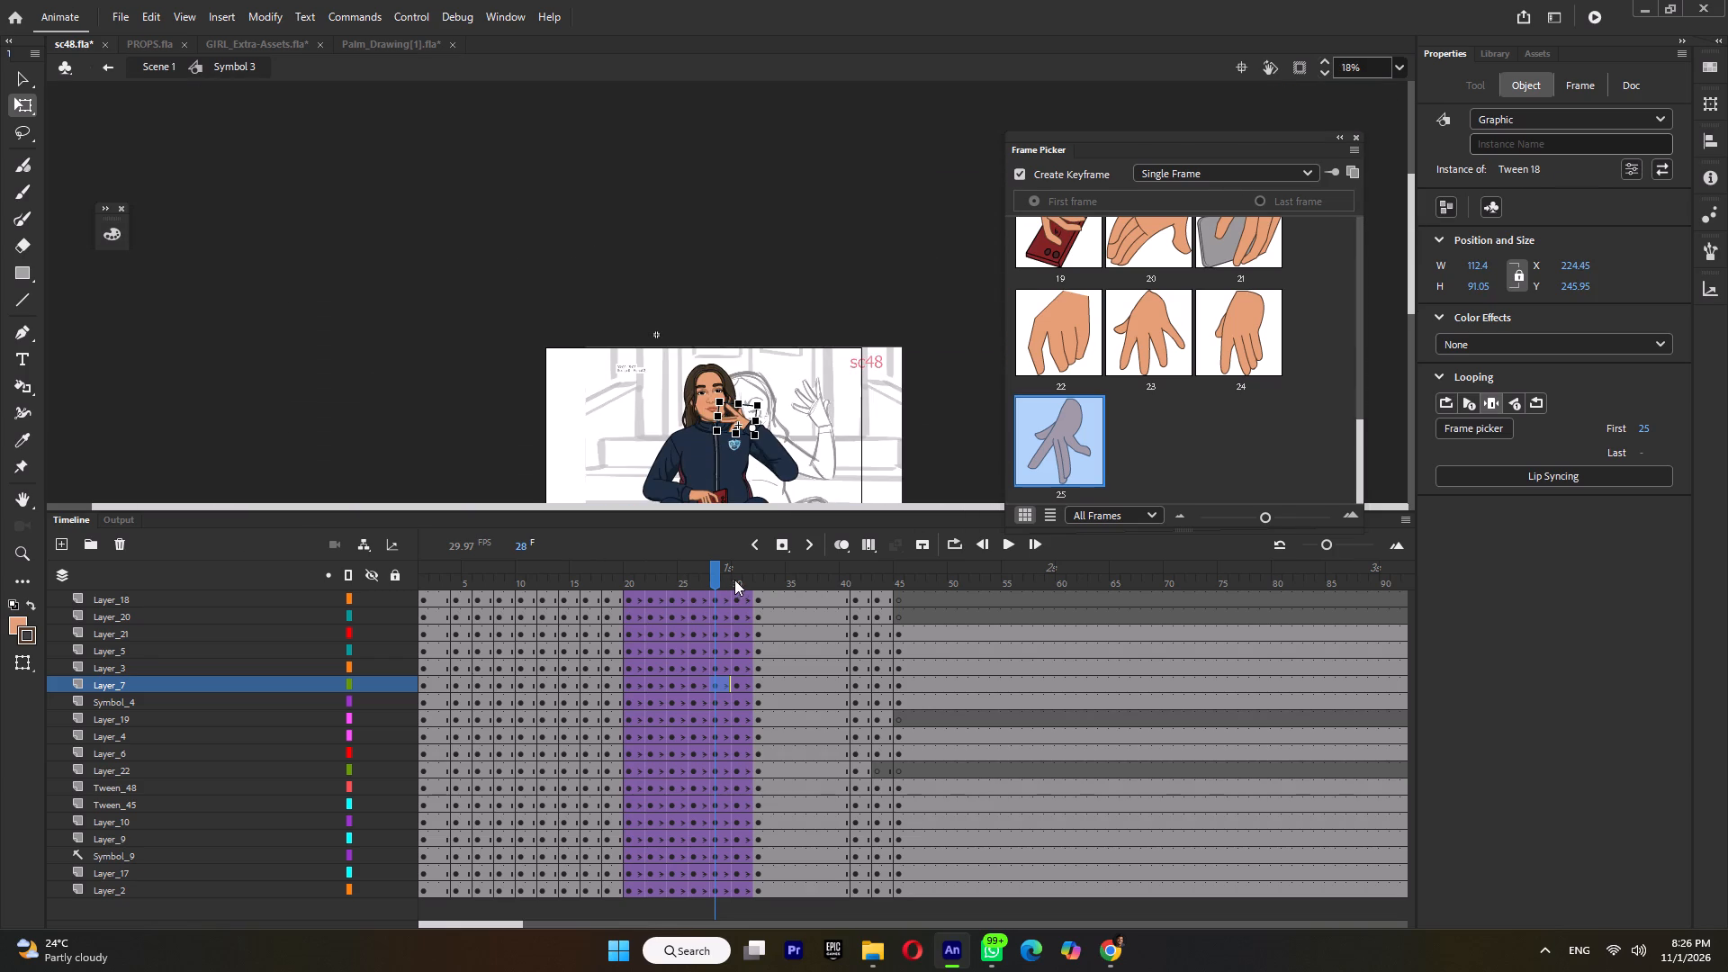
Insert a keyframe across all layers at frame 34, clearing the extra one made at frame 35.
left_click(734, 580)
left_click(756, 576)
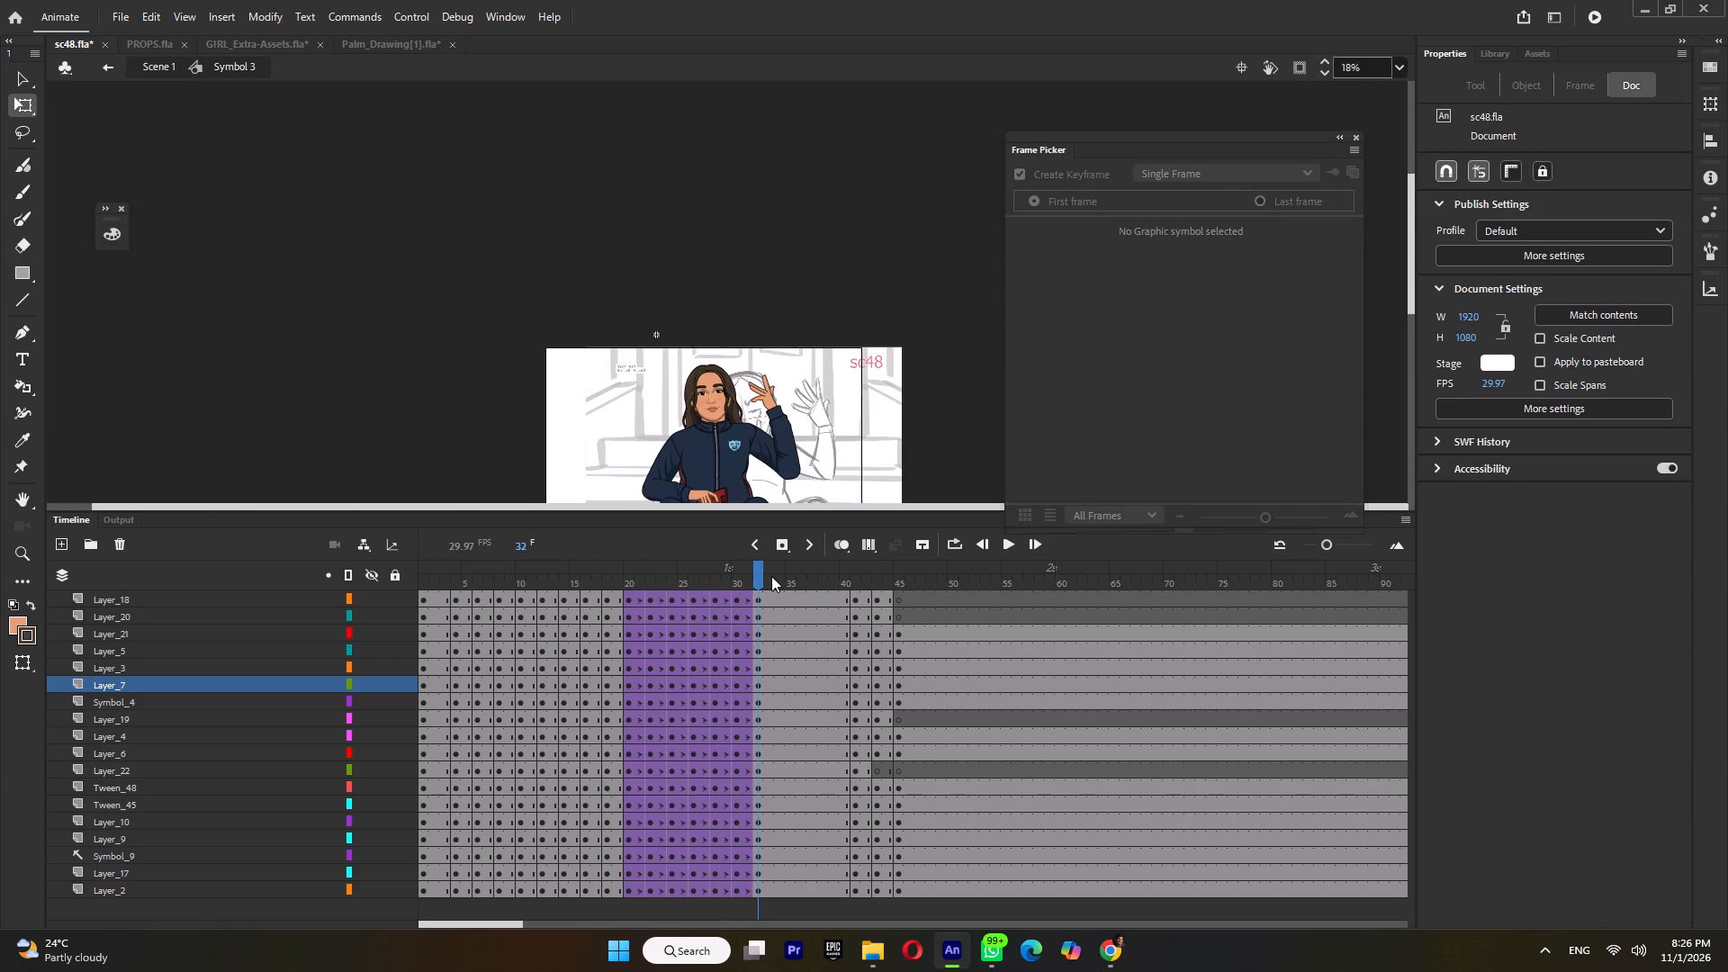
left_click(786, 579)
double_click(787, 580)
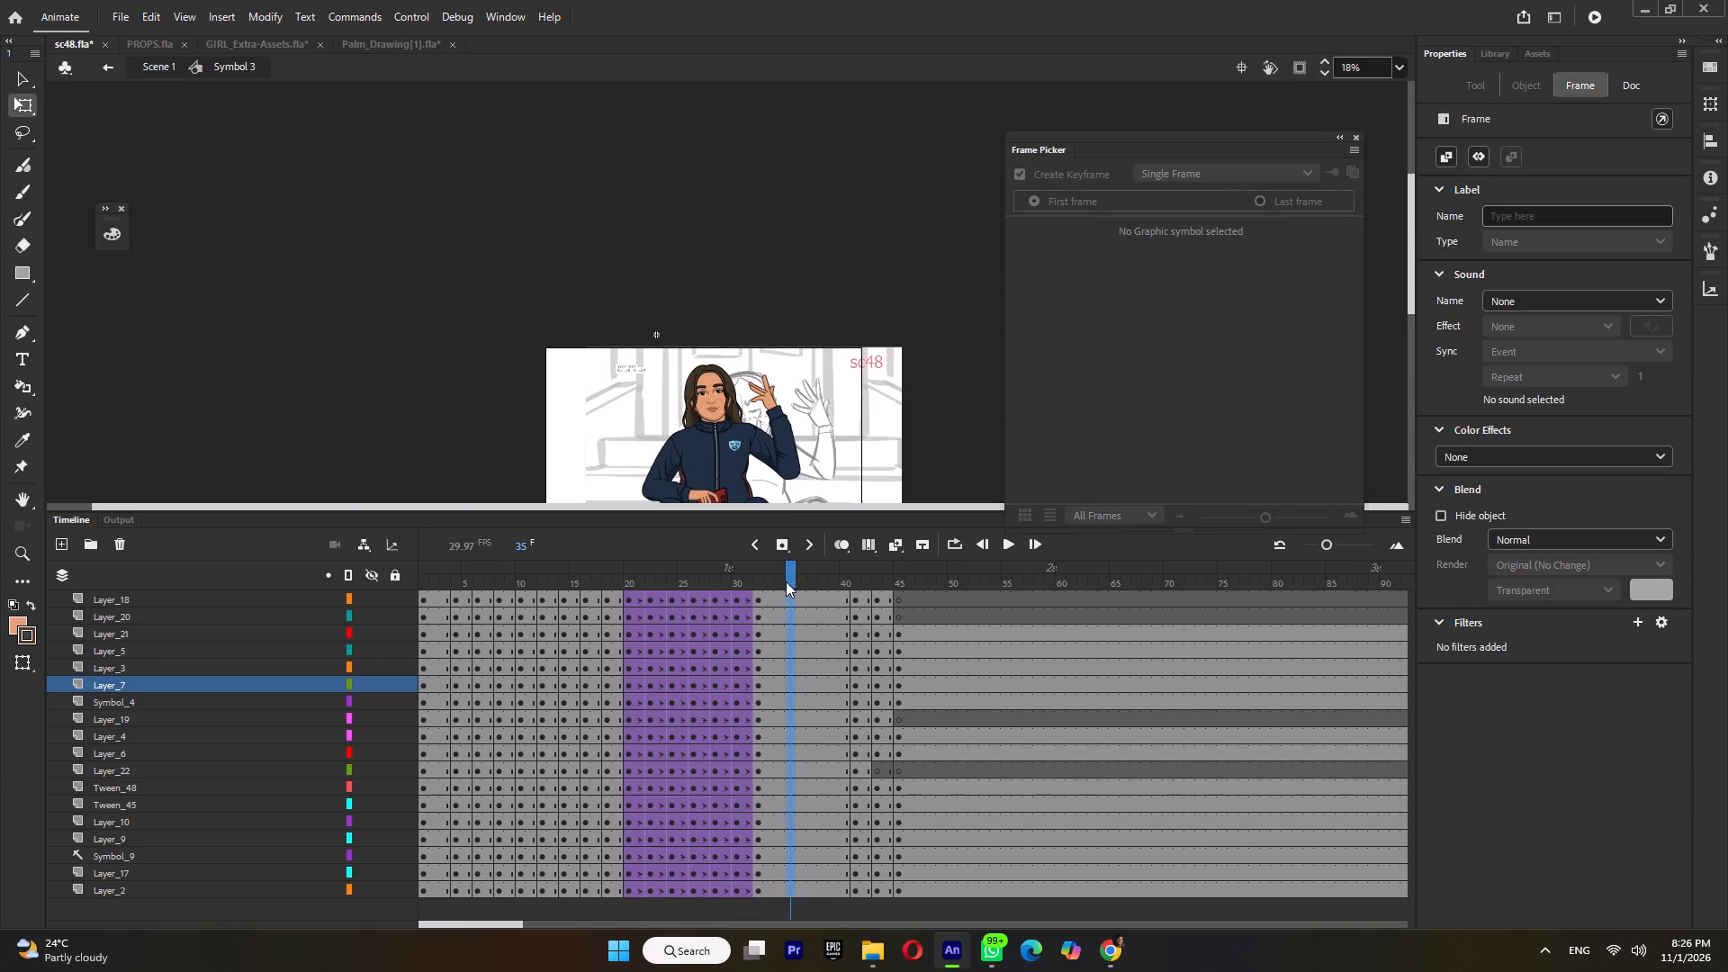
key("F6")
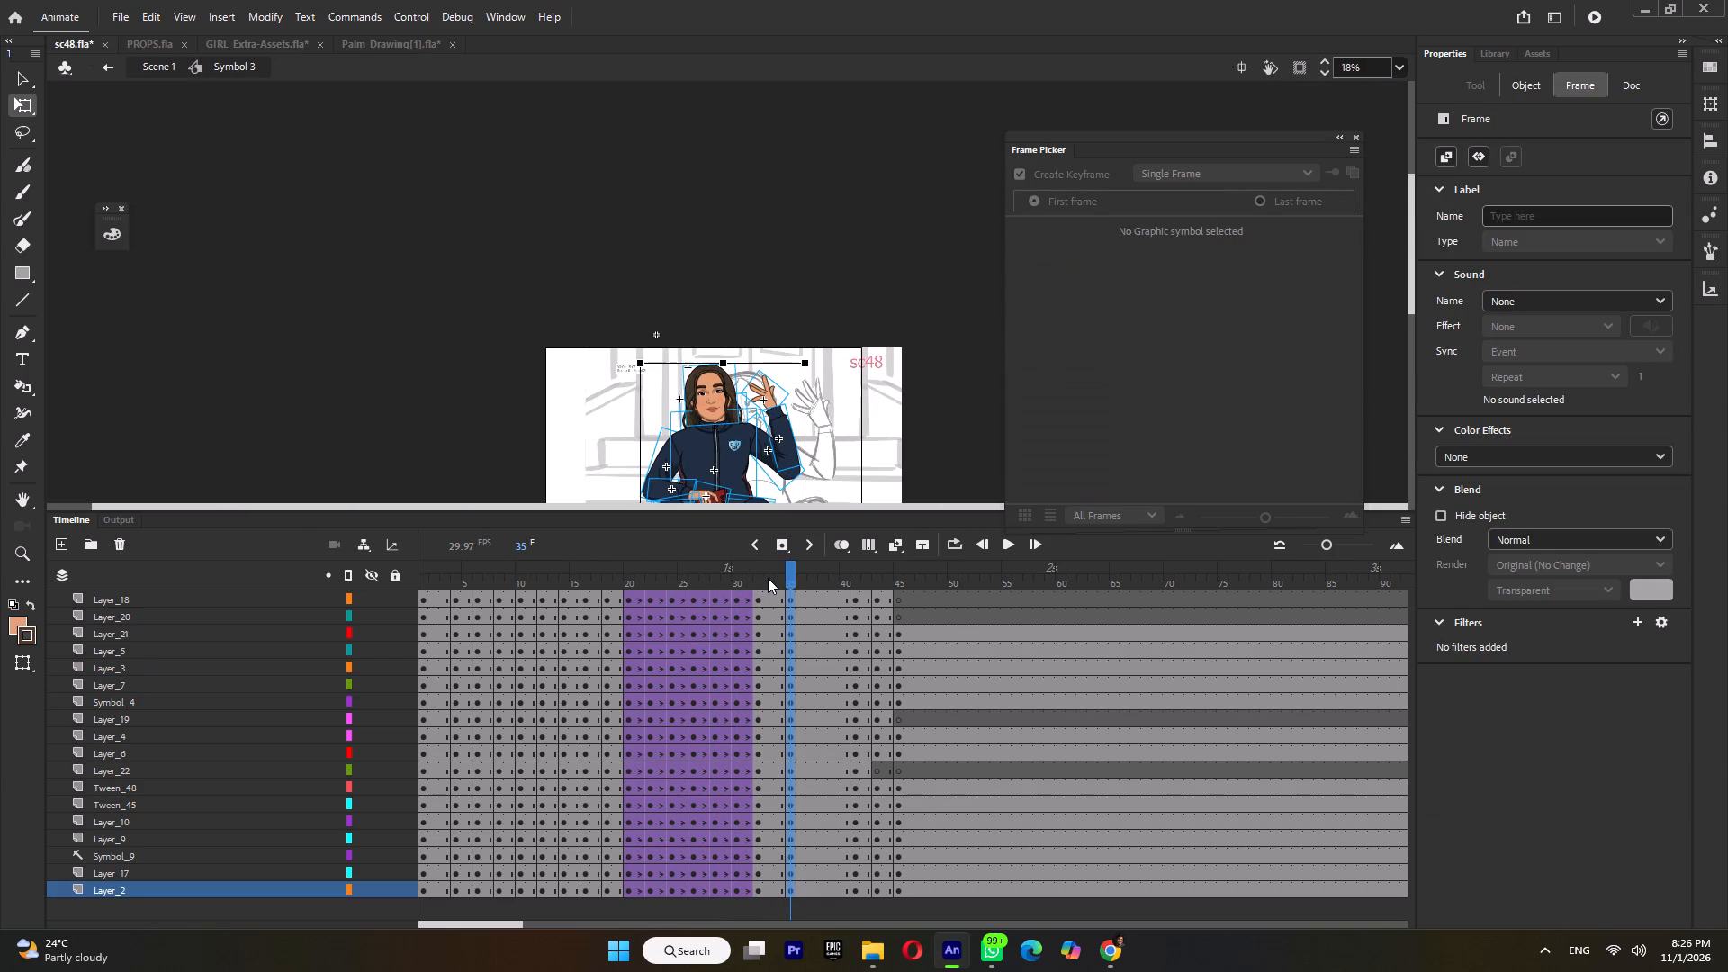
double_click(778, 574)
key("F6")
double_click(790, 577)
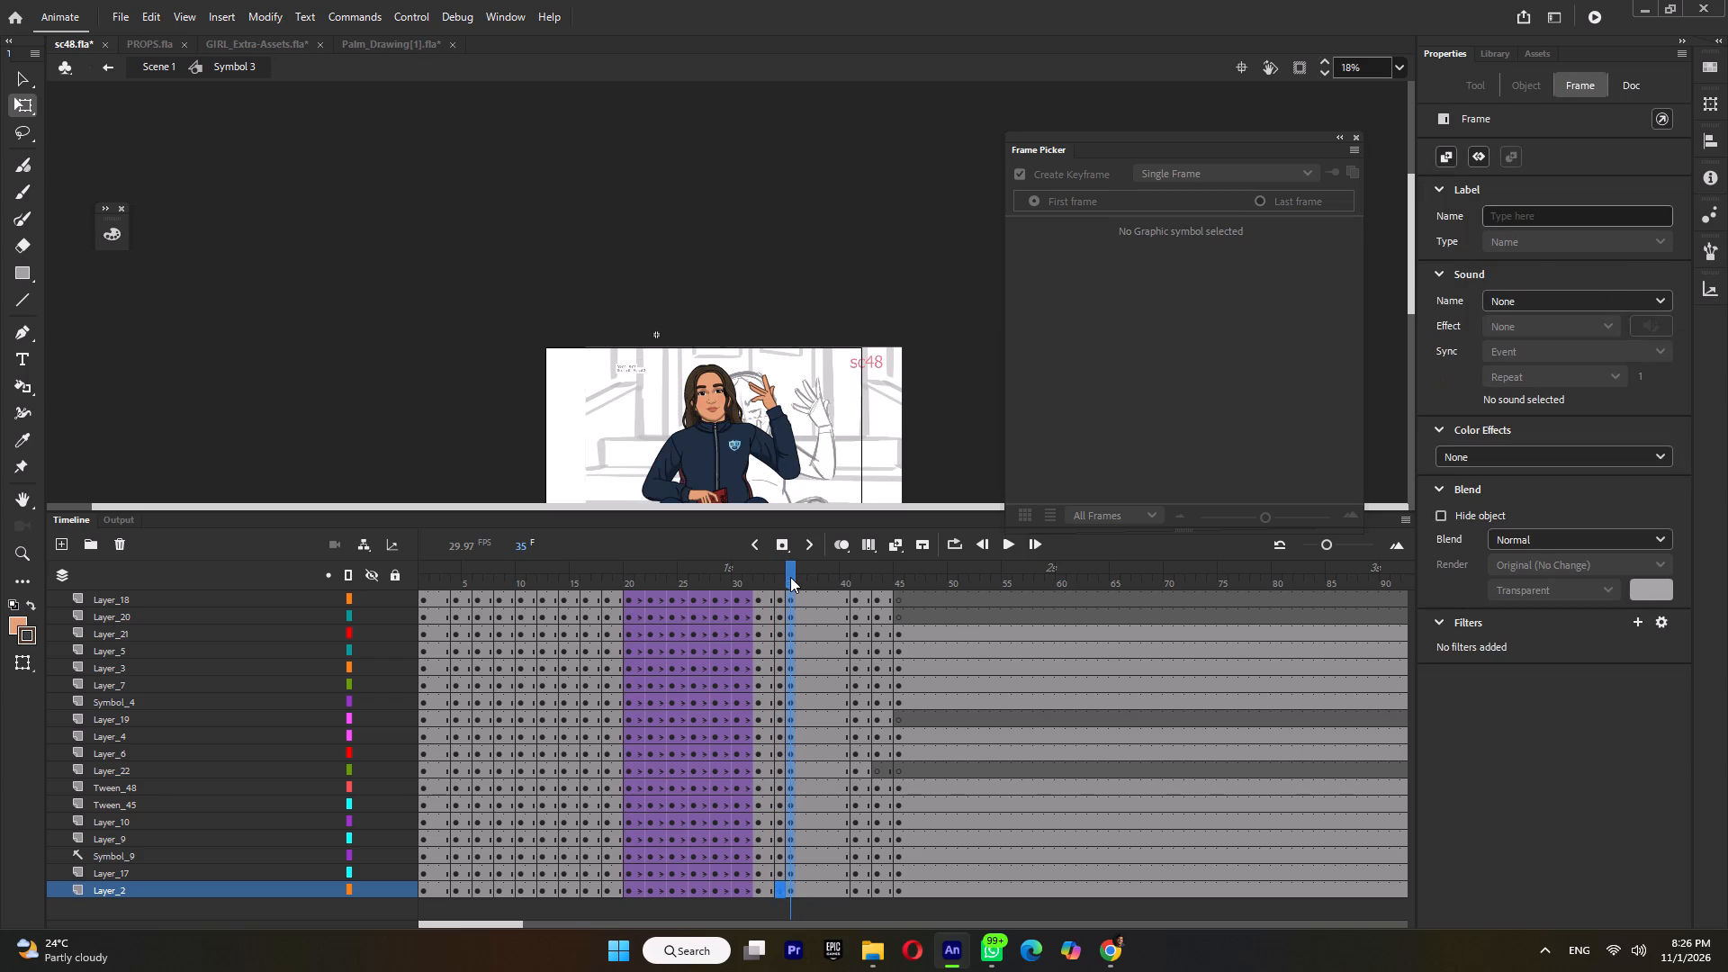
key("shift+F6")
Create a classic tween across all layers from frame 32 to frame 34 and preview the arm motion.
double_click(761, 573)
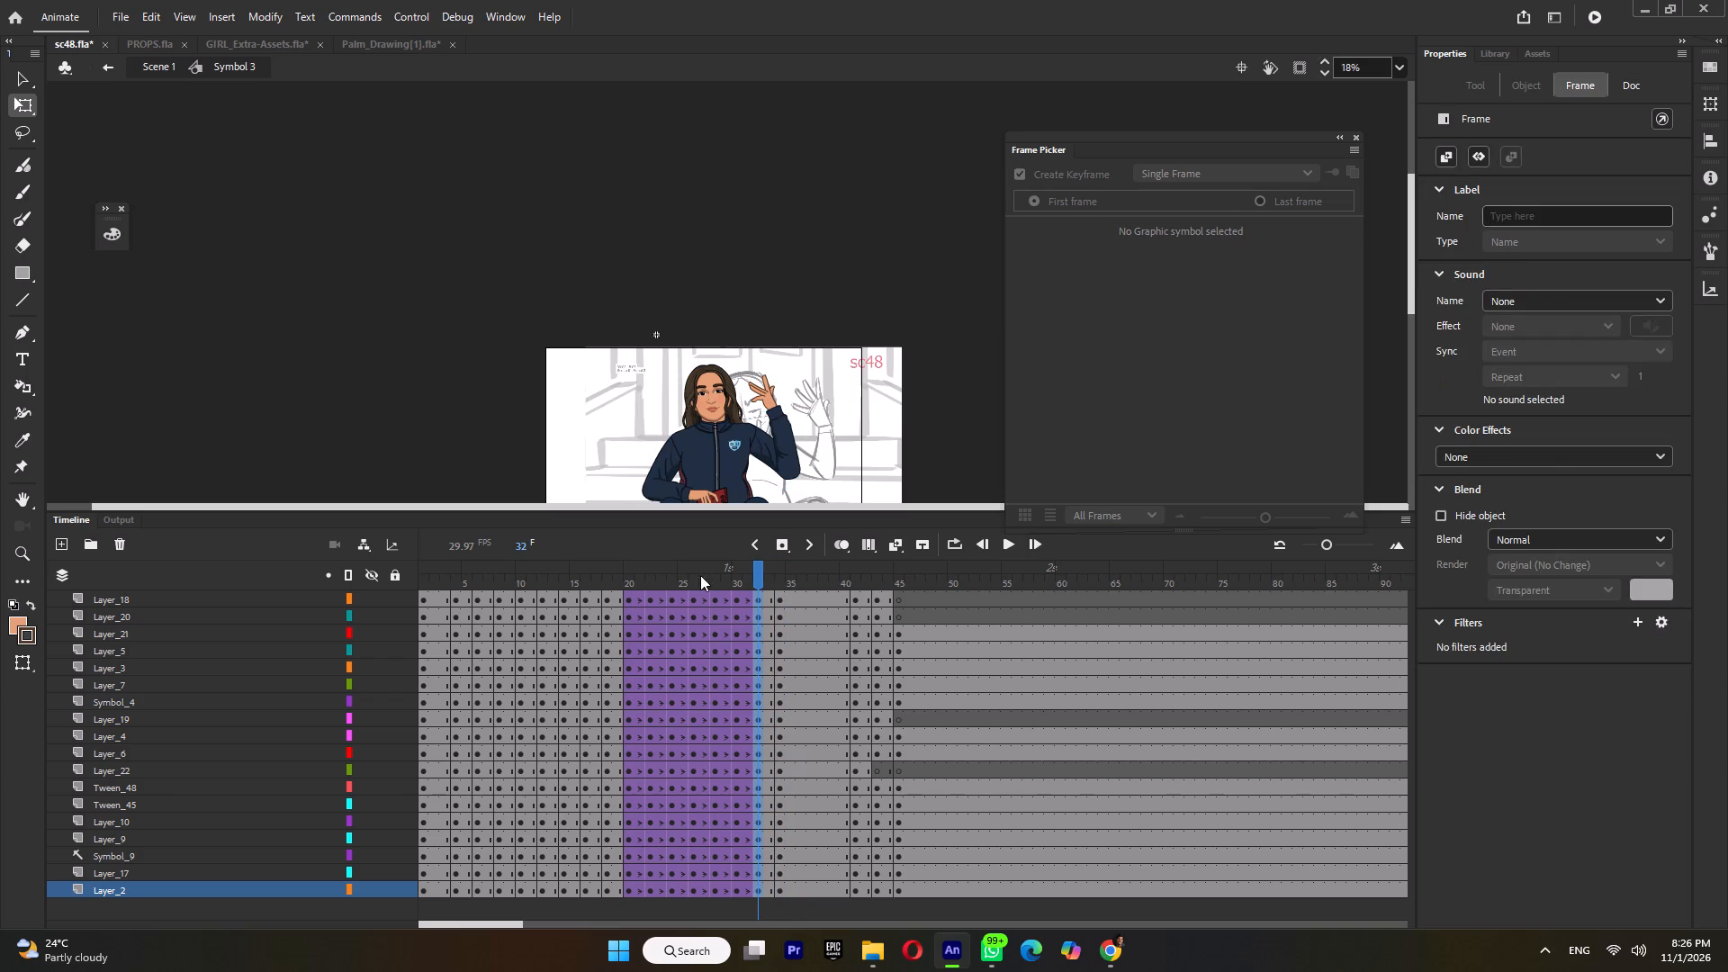
key("ctrl+m")
left_click(573, 575)
key("Return")
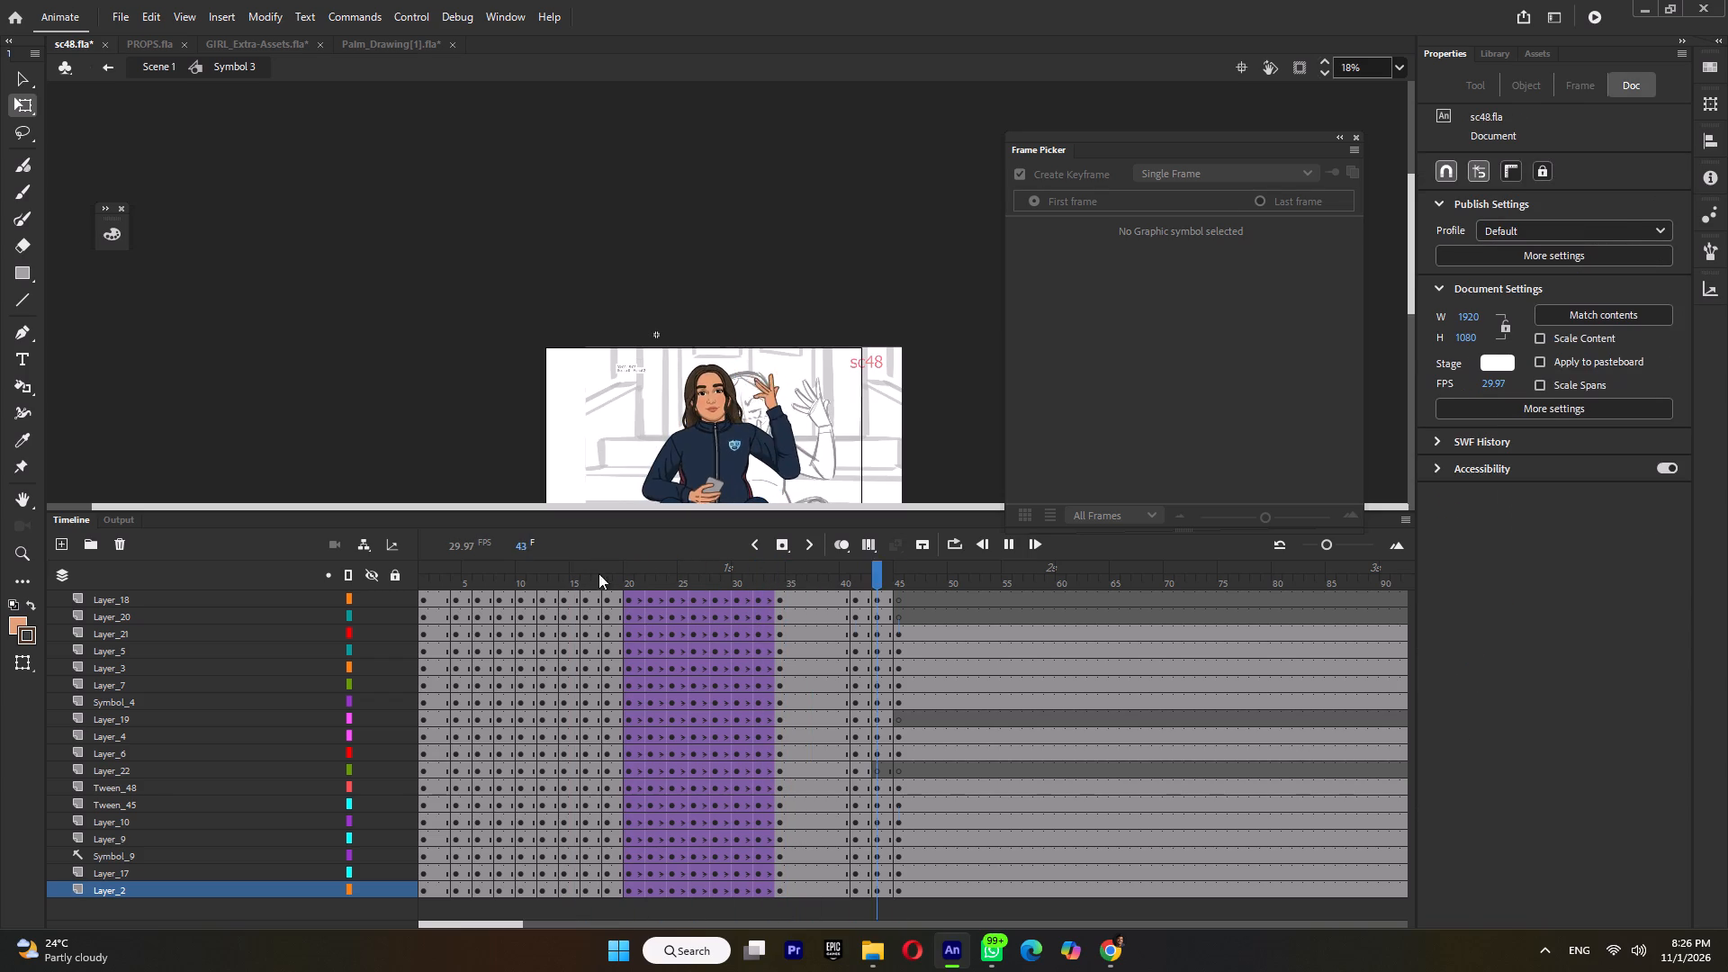
key("Return")
left_click(622, 564)
key("Return")
left_click_drag(628, 563, 641, 568)
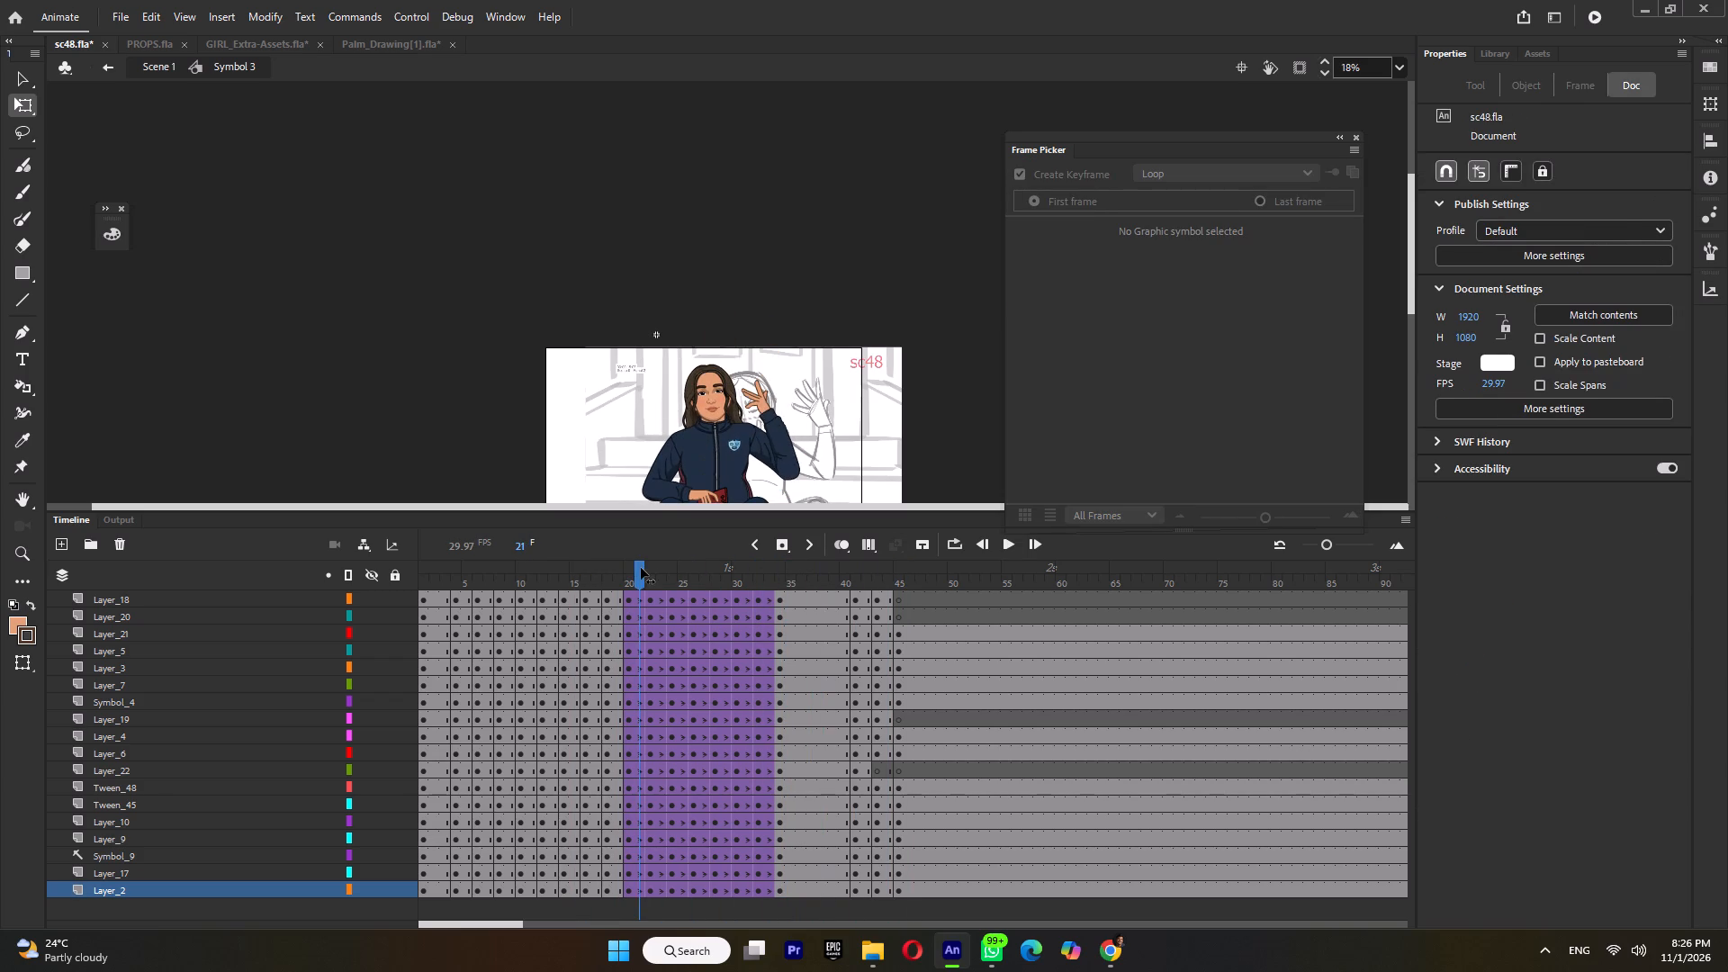
left_click_drag(641, 568, 643, 569)
Clear the in-between keyframes across all layers at frames 22, 24, 28 and 30.
double_click(650, 575)
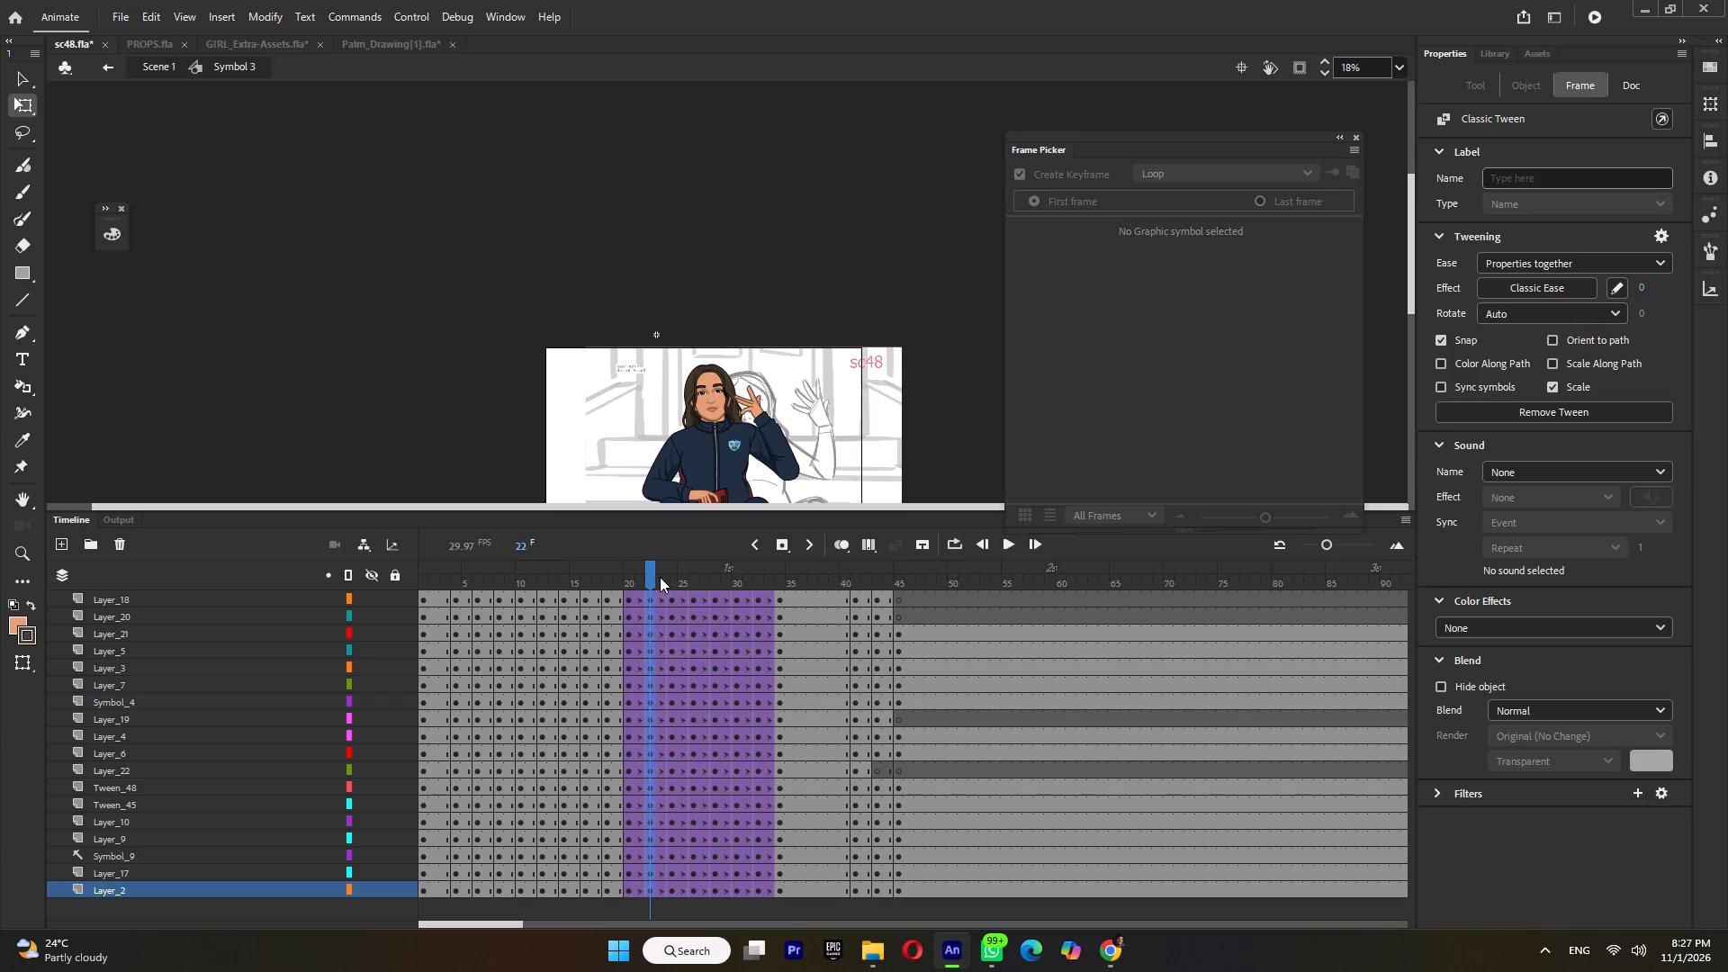
key("shift+F6")
double_click(668, 572)
key("shift+F6")
double_click(710, 571)
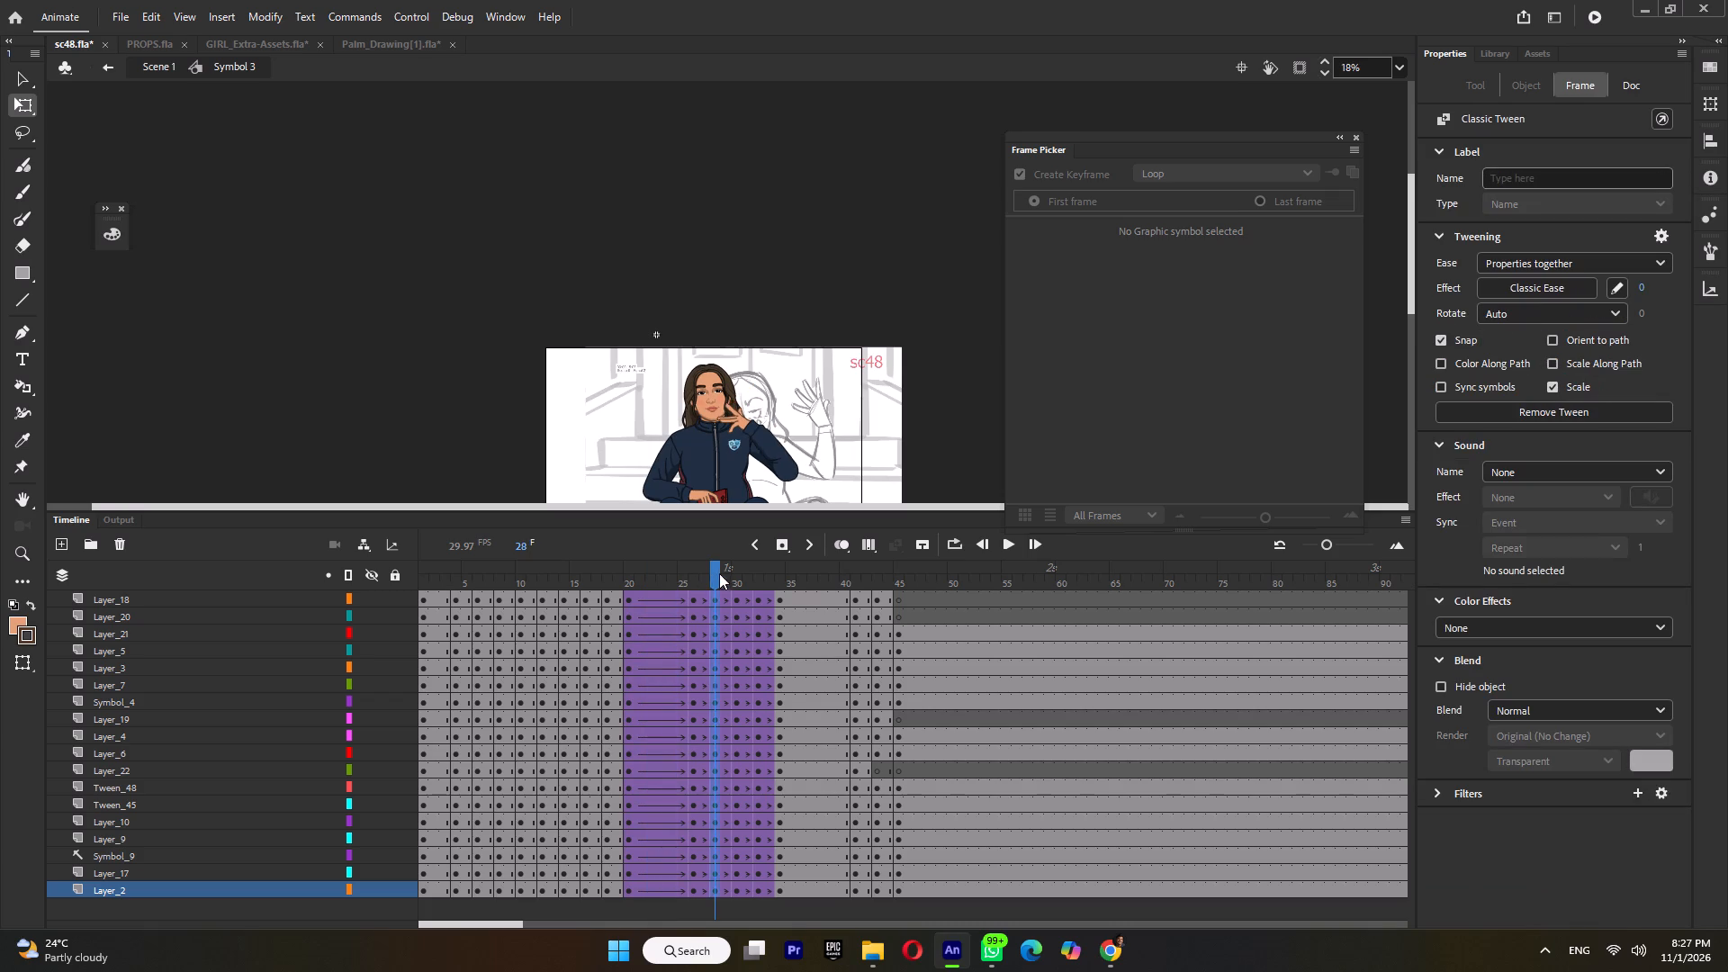
key("shift+F6")
double_click(733, 571)
key("shift+F6")
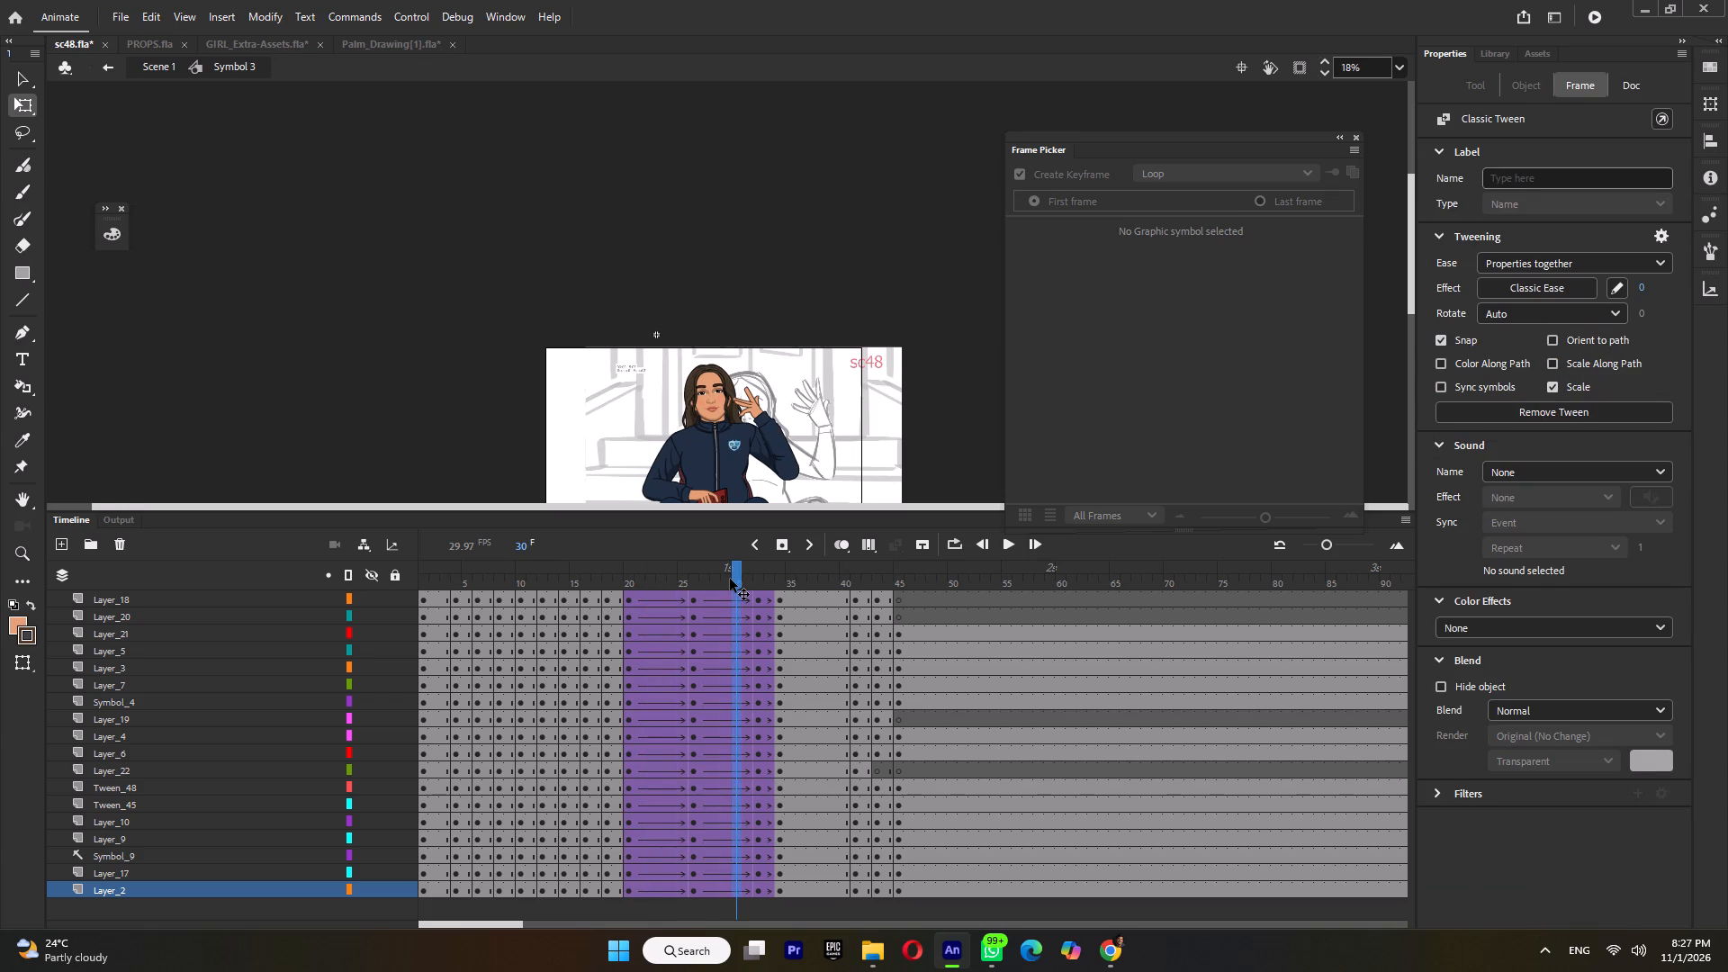
Apply Ease In Out Quad easing across all layers to the classic tweens before and after frame 26.
scroll(671, 599, "up", 5)
middle_click(671, 599)
left_click_drag(671, 599, 701, 940)
left_click(1557, 291)
left_click(1137, 369)
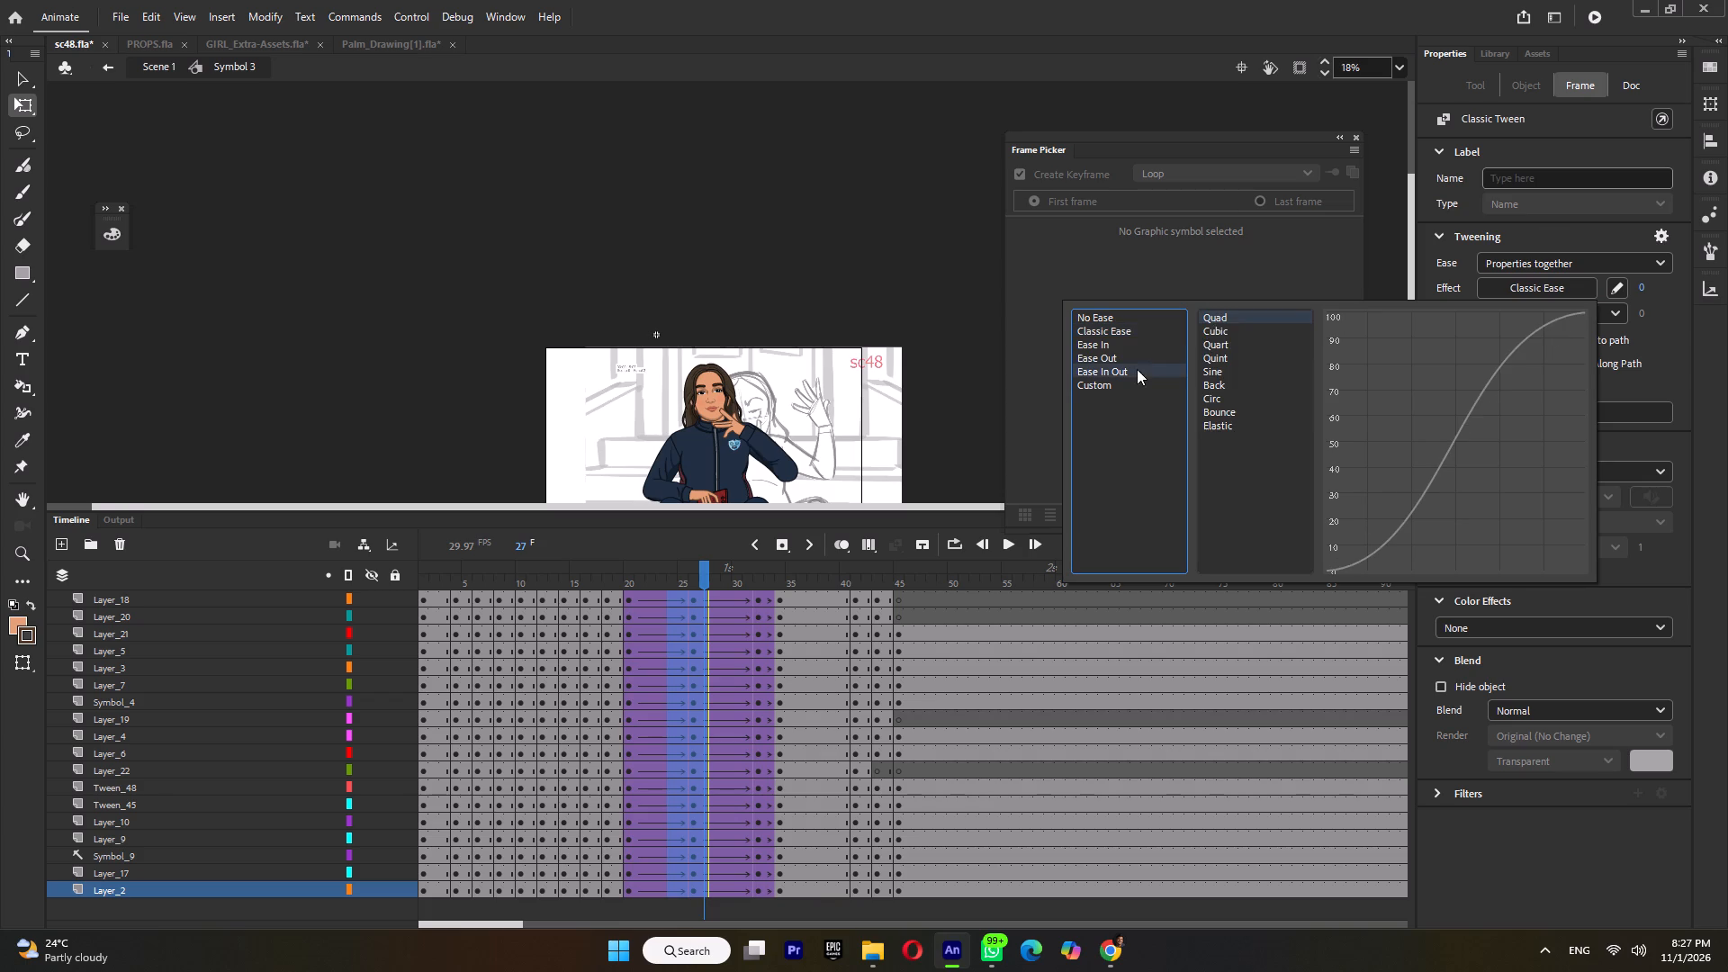
double_click(1223, 314)
Play back the animation to examine the eased arm motion around frames 20 to 34.
left_click(614, 594)
key("Return")
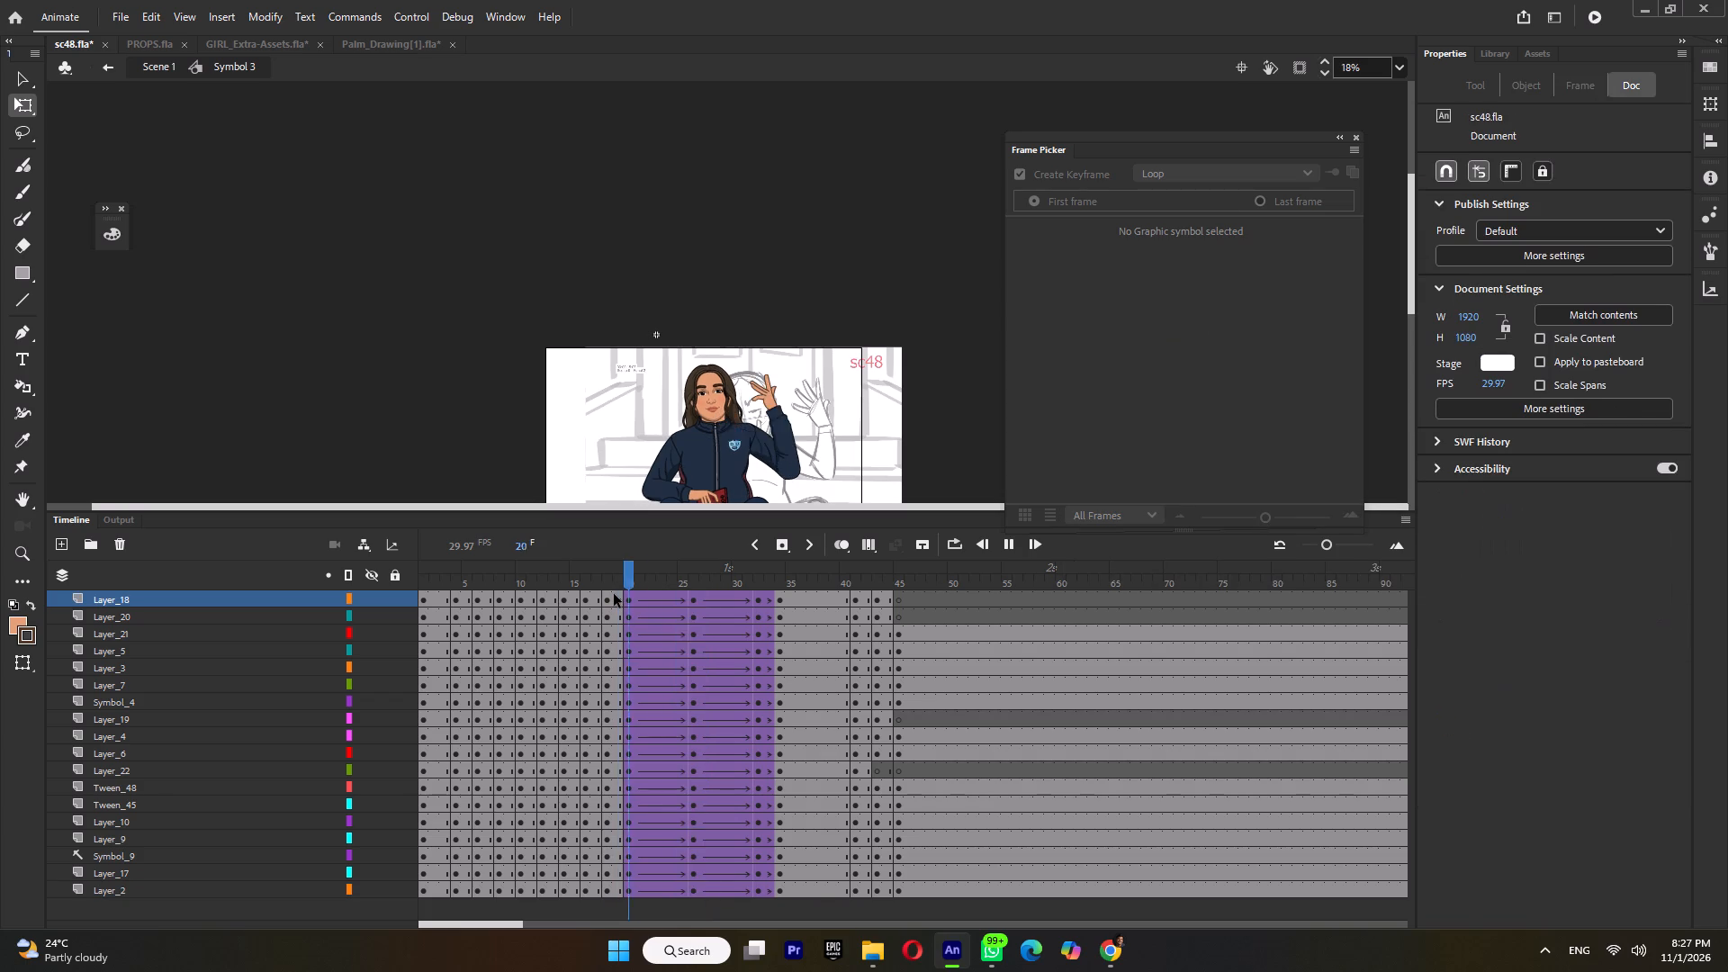
key("Return")
key("Return")
key("Return")
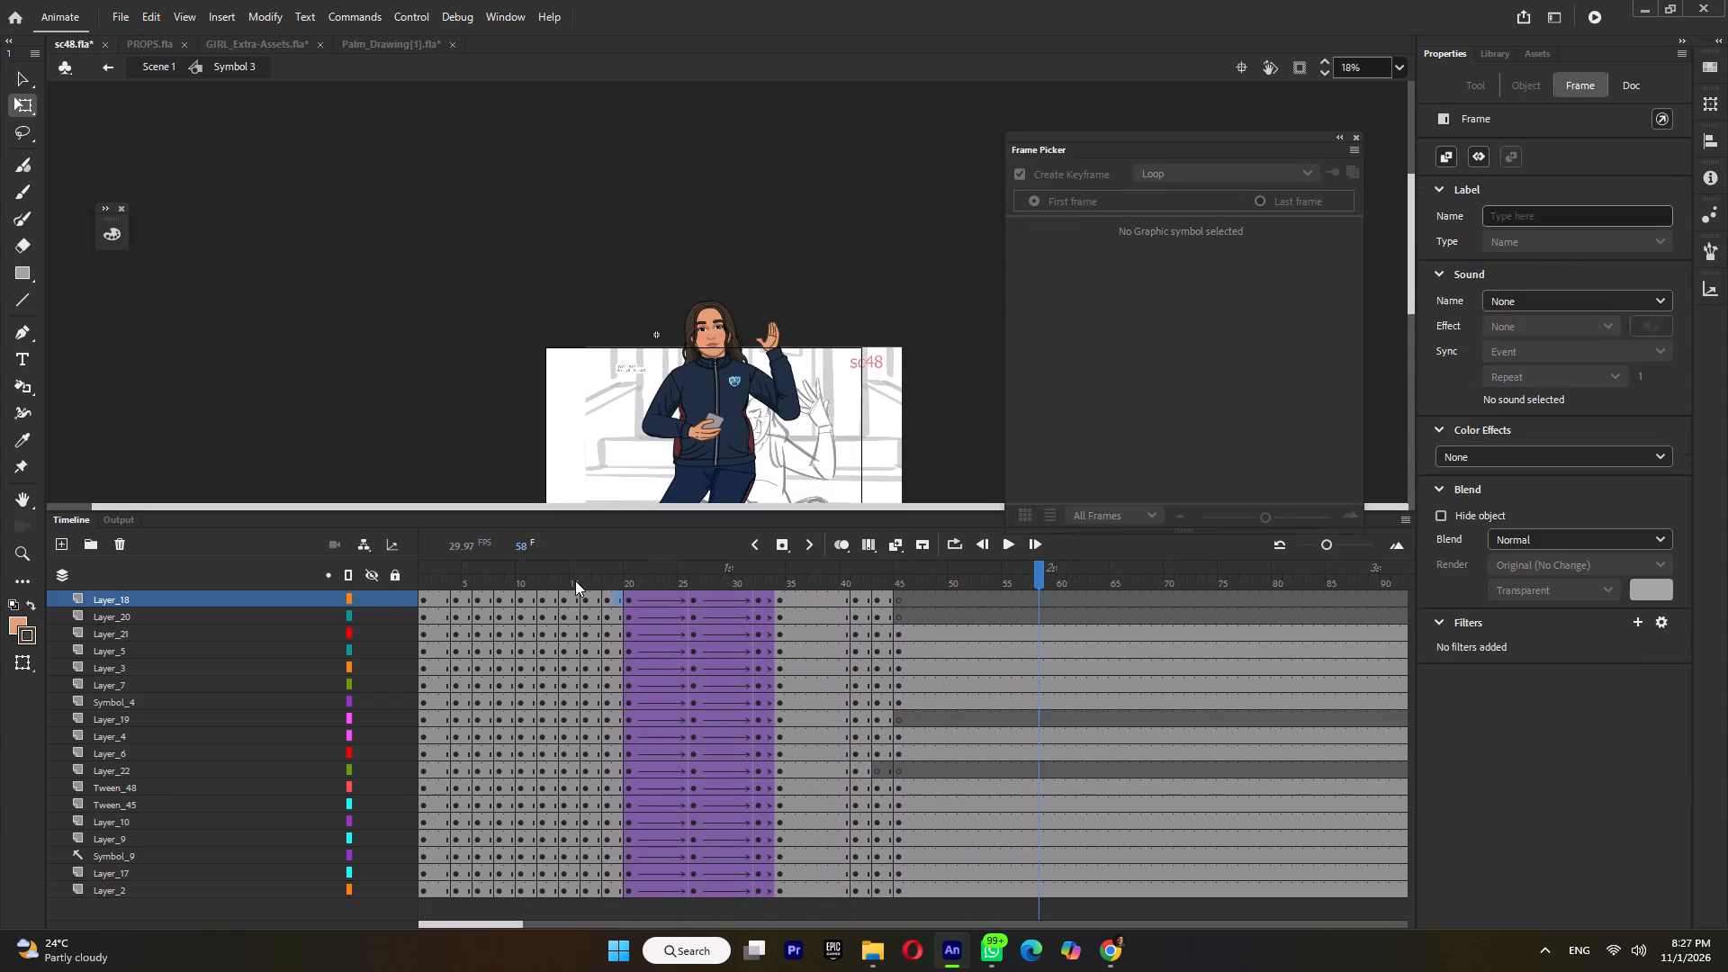
left_click_drag(574, 579, 352, 603)
key("Return")
key("Return")
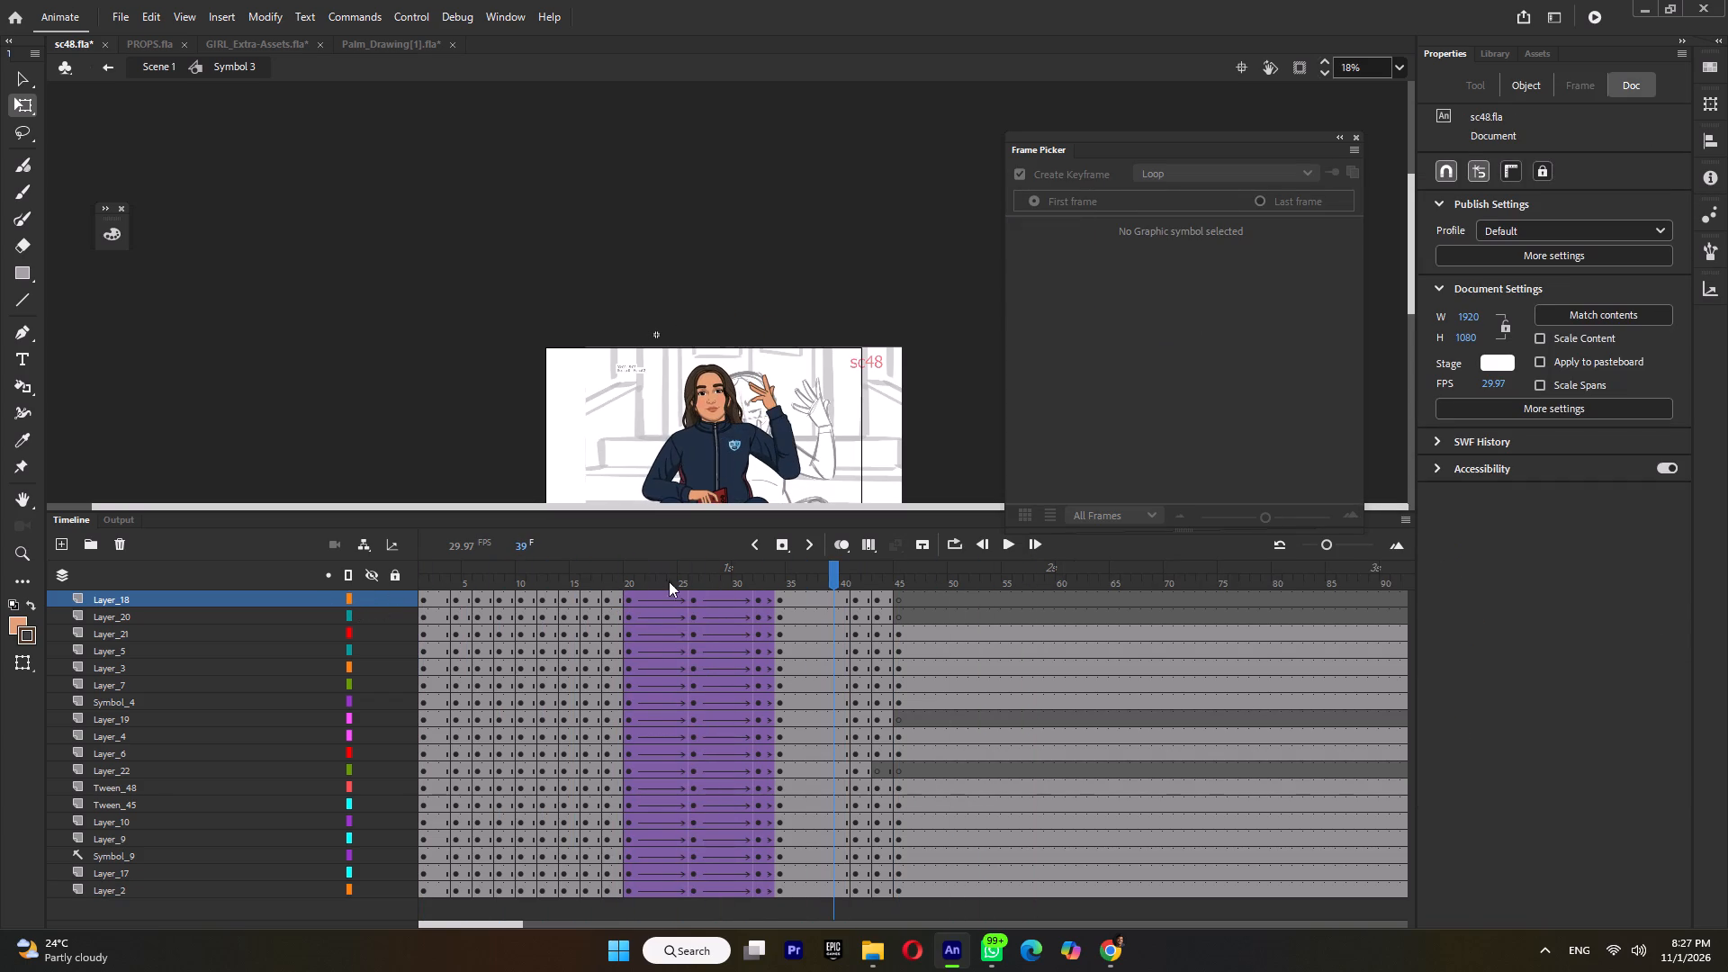
left_click(648, 580)
left_click(632, 579)
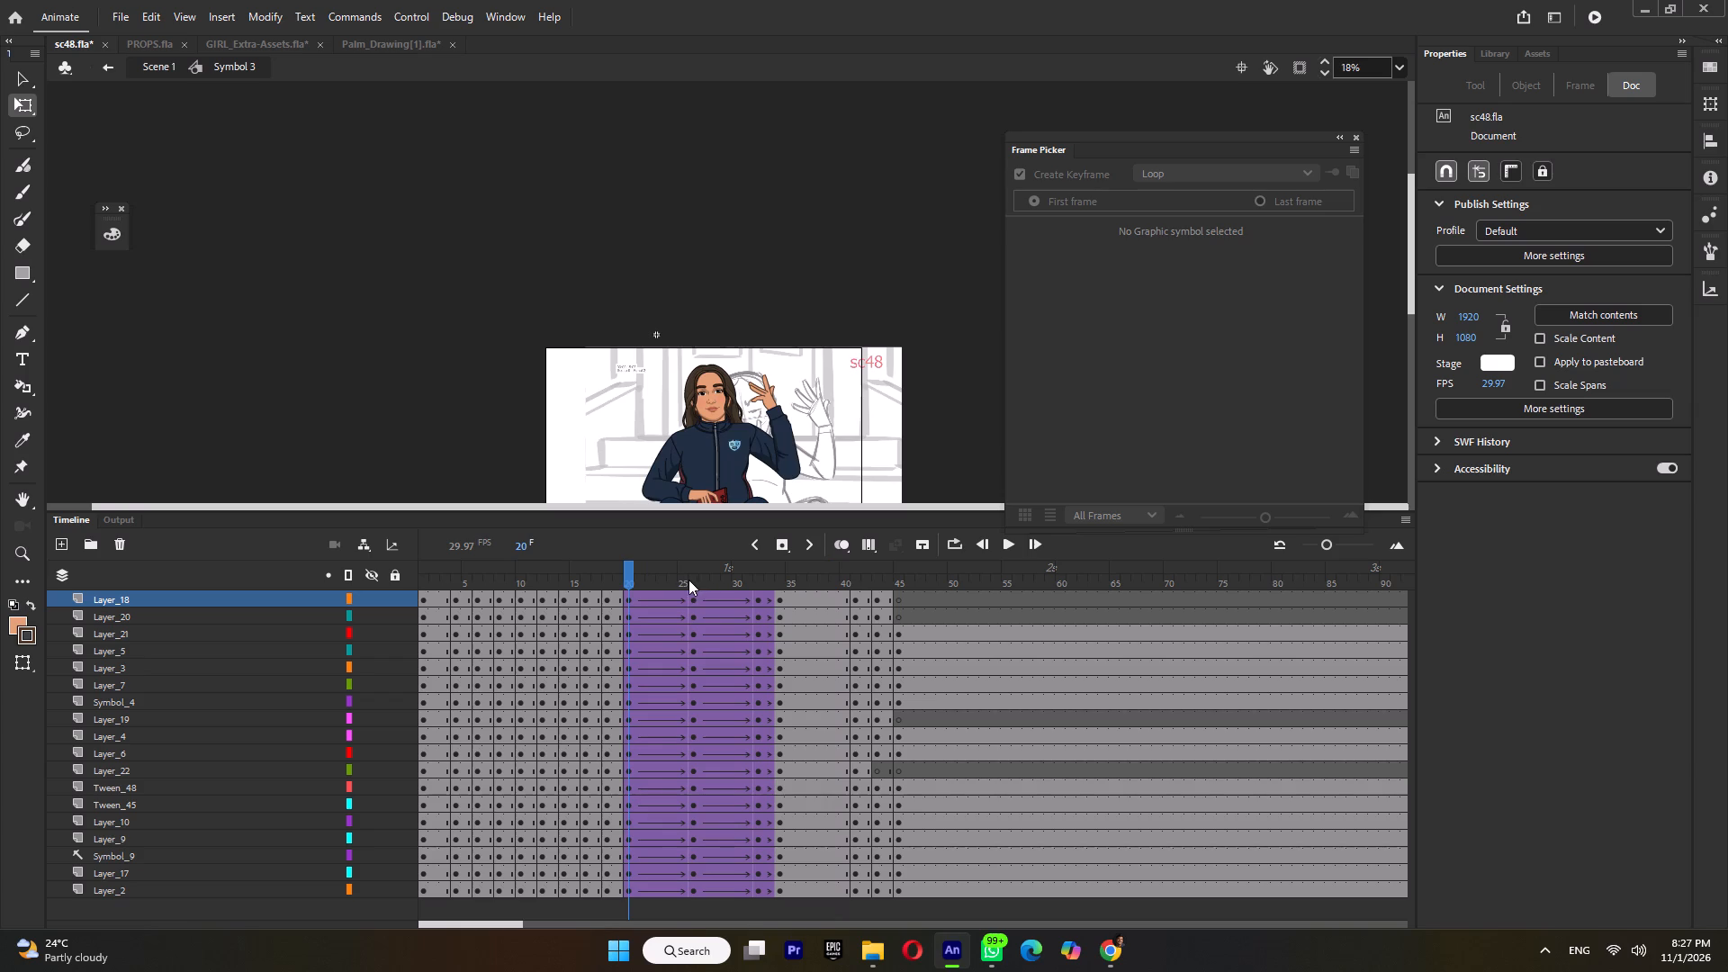
Rotate the lowered arm's forearm and hand upward about the elbow at frame 26 and preview the motion from frame 20.
left_click(688, 580)
left_click(760, 439)
scroll(758, 440, "up", 5, "ctrl")
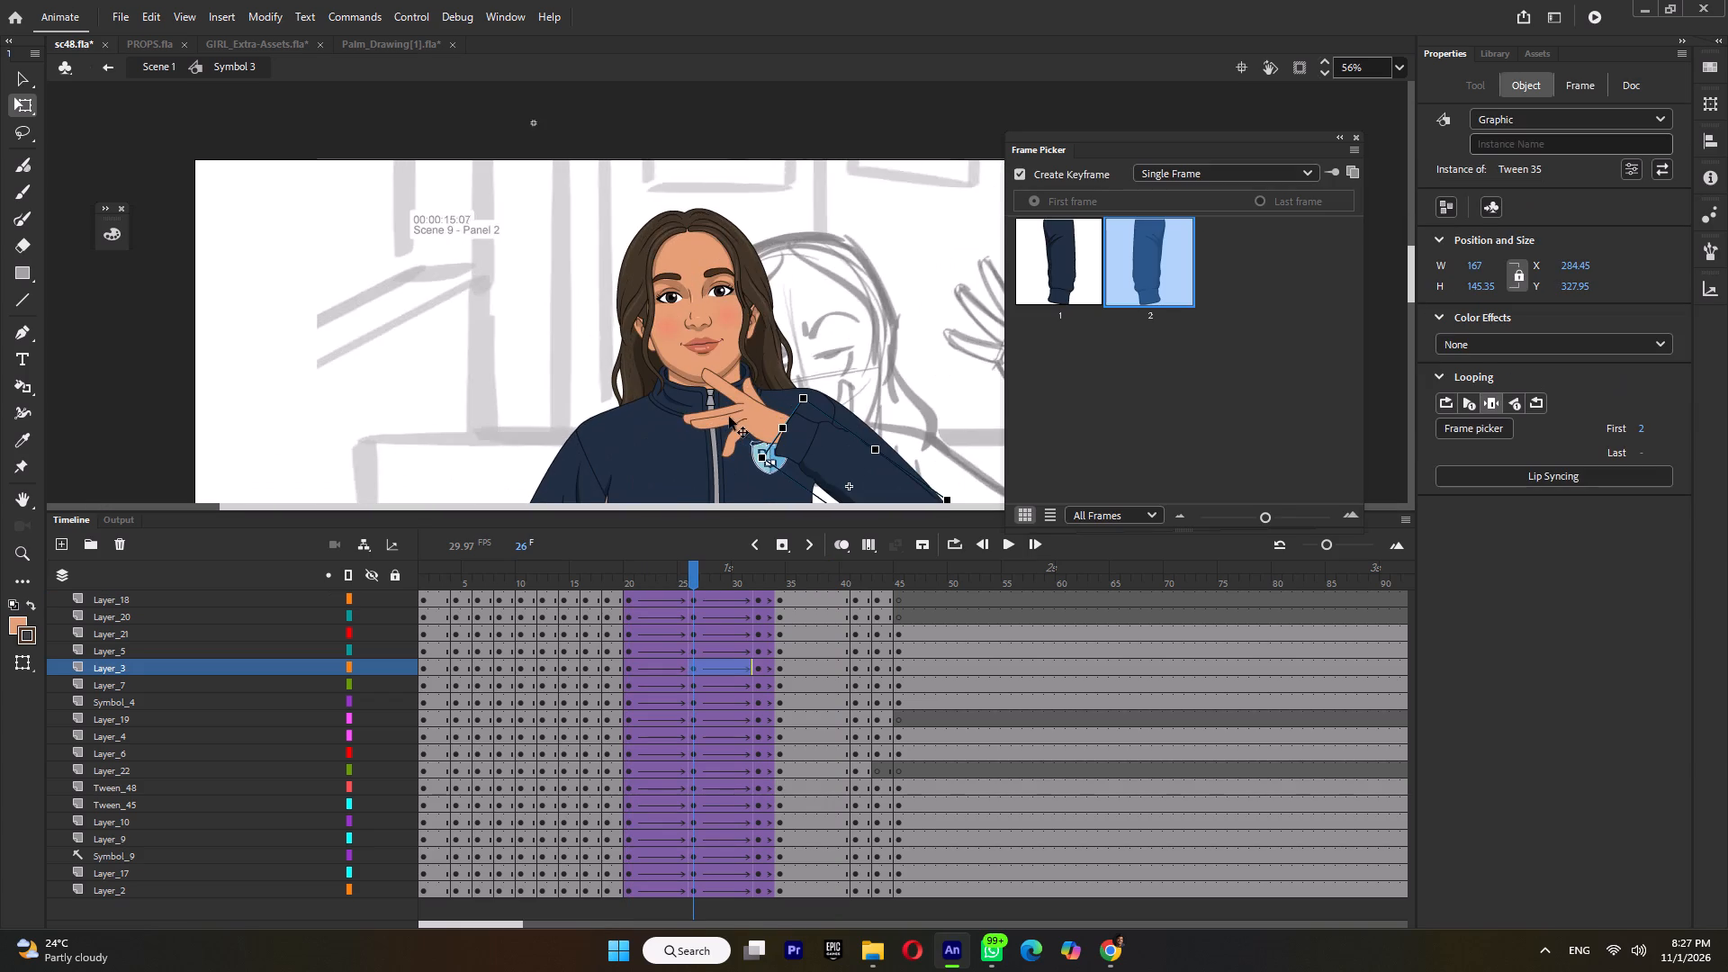
left_click(729, 417, "shift")
scroll(758, 392, "down", 3, "ctrl")
left_click_drag(786, 424, 841, 464)
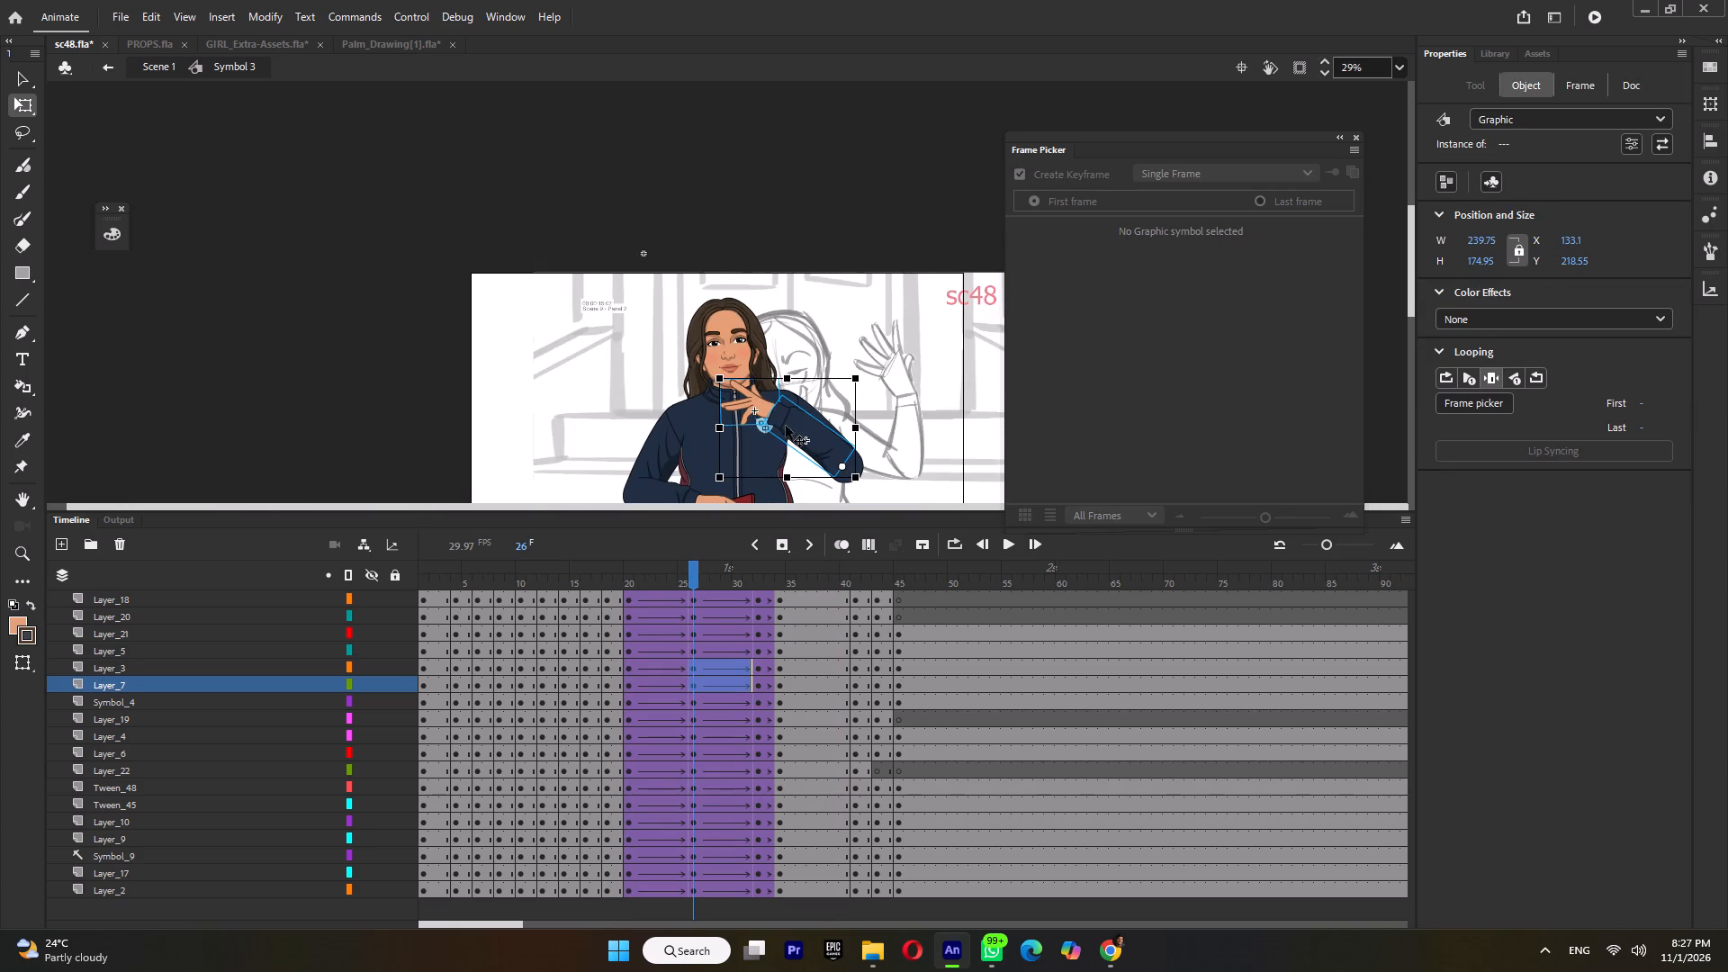
left_click_drag(712, 380, 741, 353)
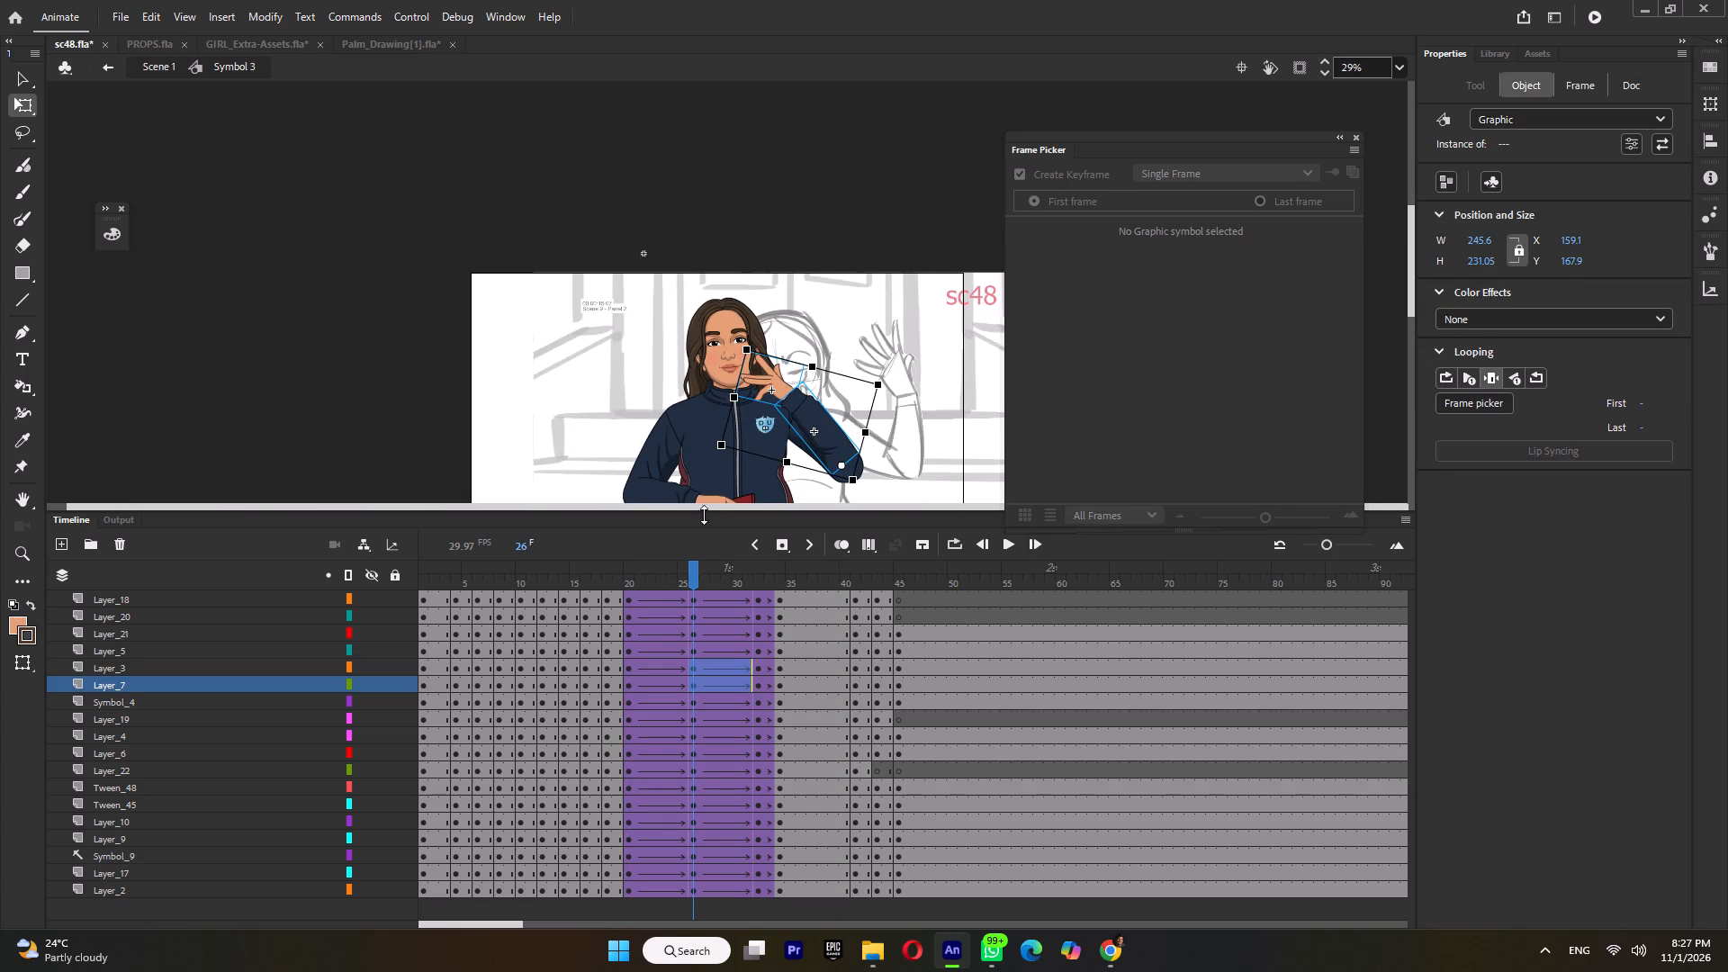
left_click(756, 584)
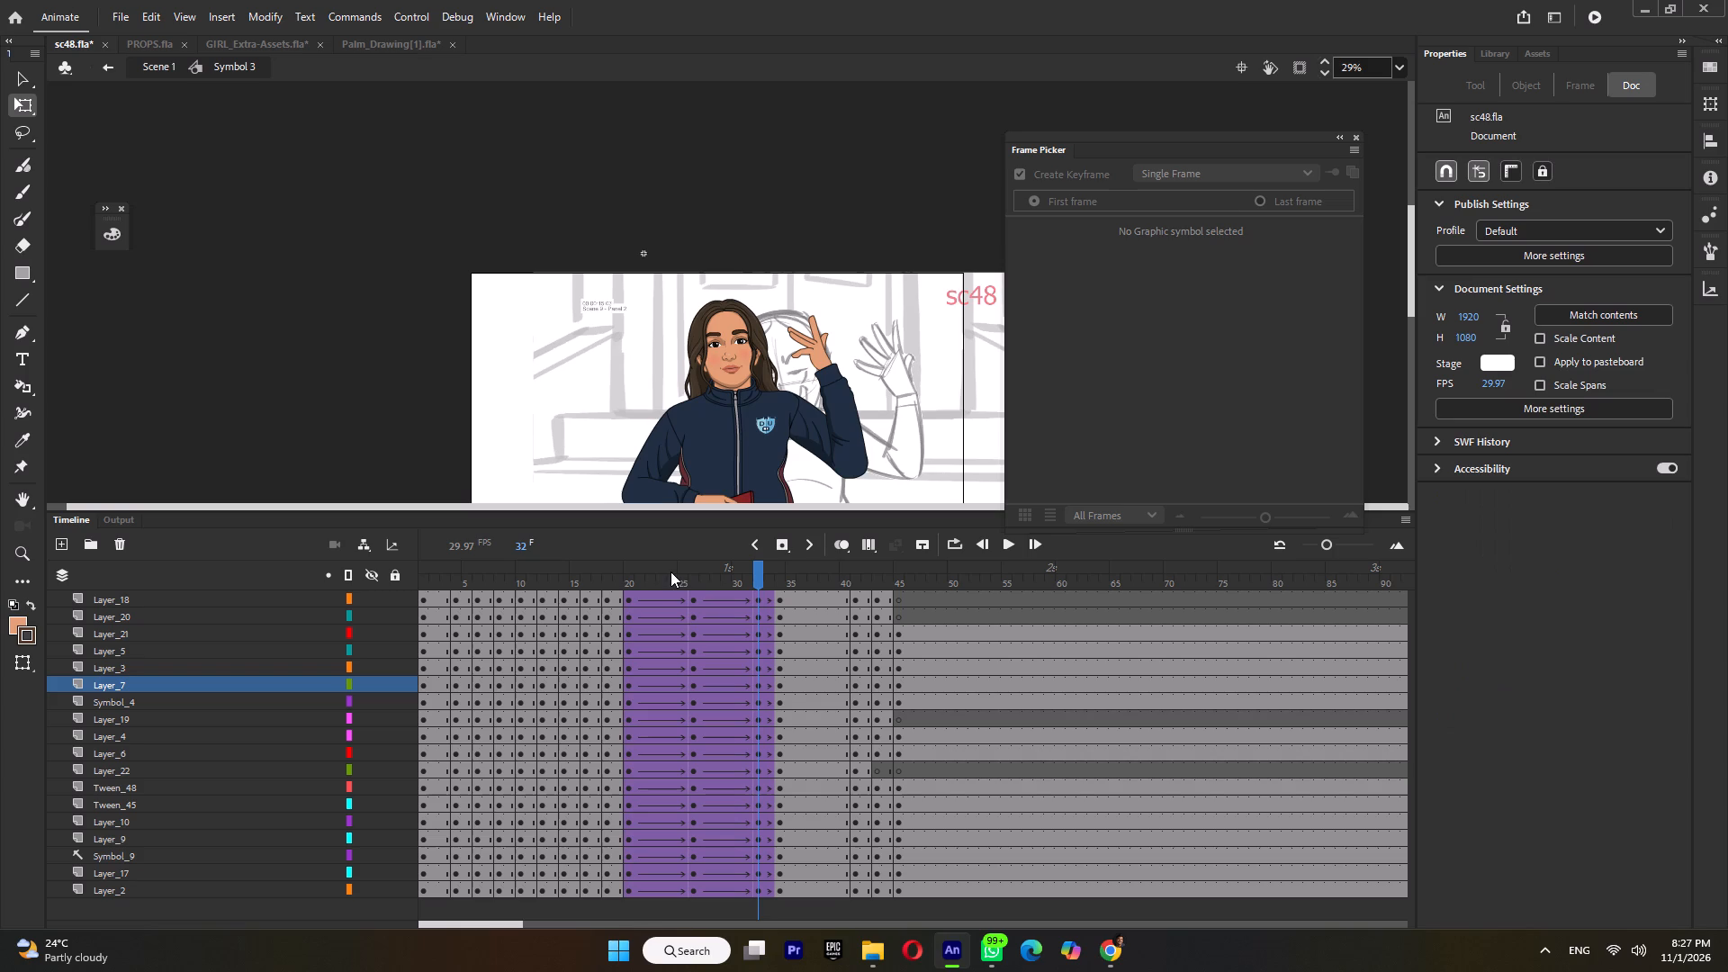
left_click_drag(608, 580, 578, 614)
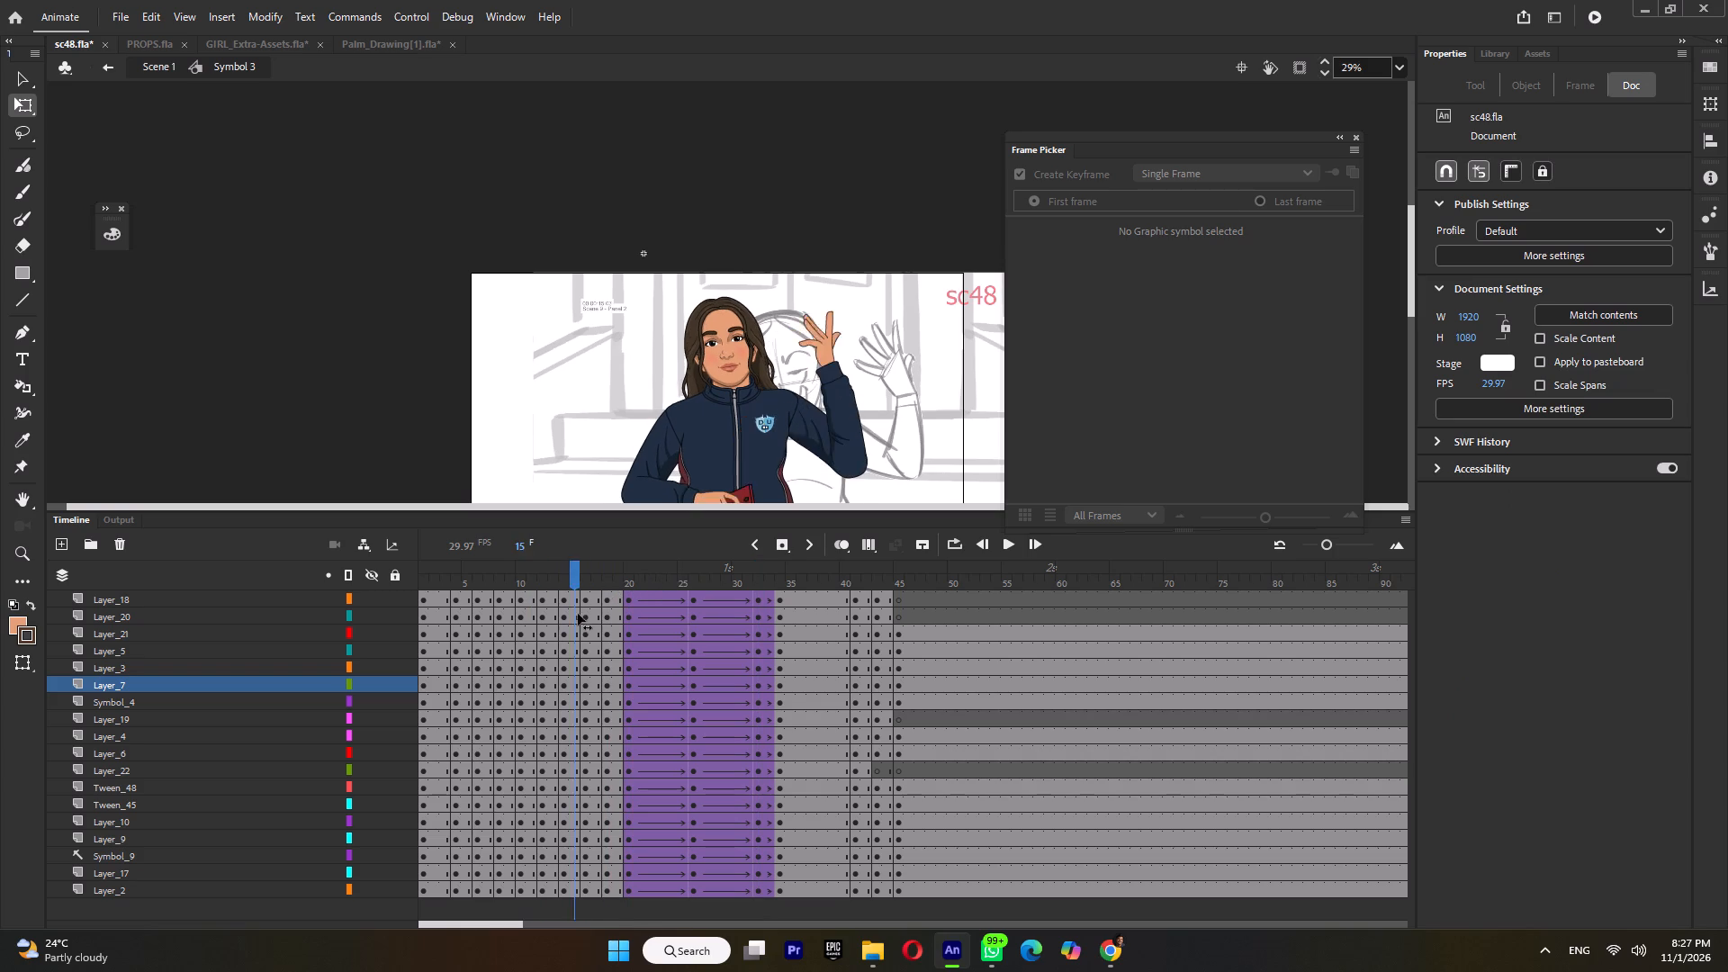
left_click_drag(578, 614, 630, 621)
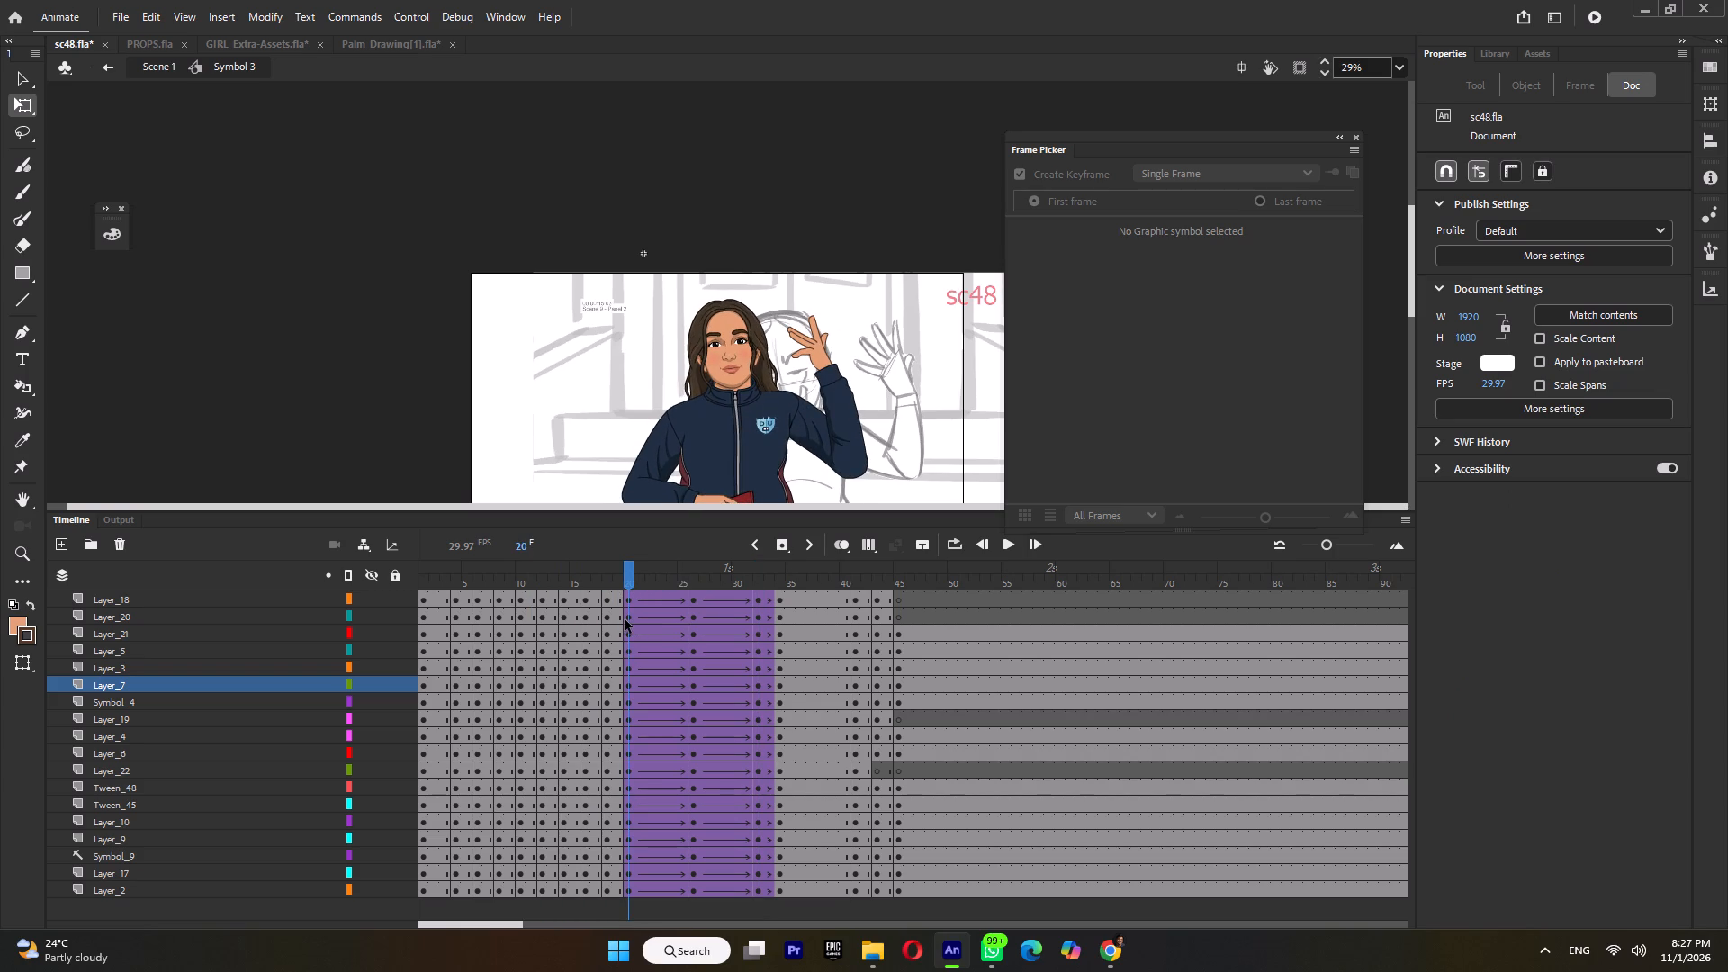
key("Return")
key("Return")
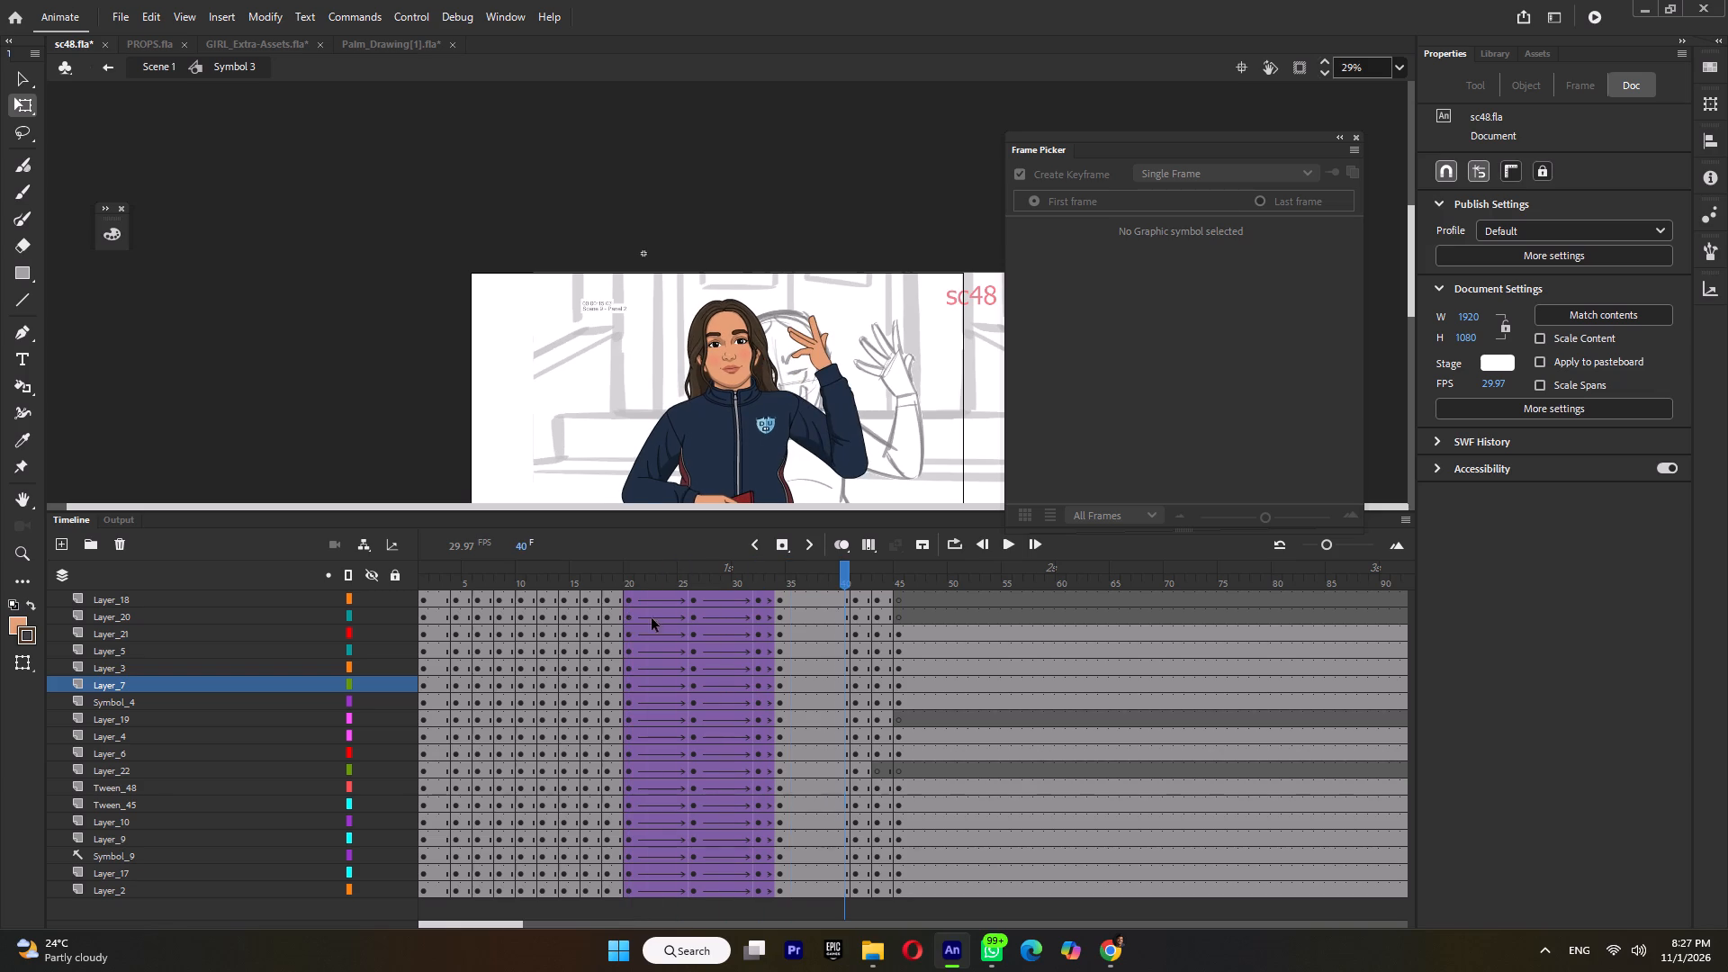
Rotate the forearm and open hand slightly further upward about the elbow at frame 26 and check neighbouring frames.
left_click(634, 585)
left_click(689, 583)
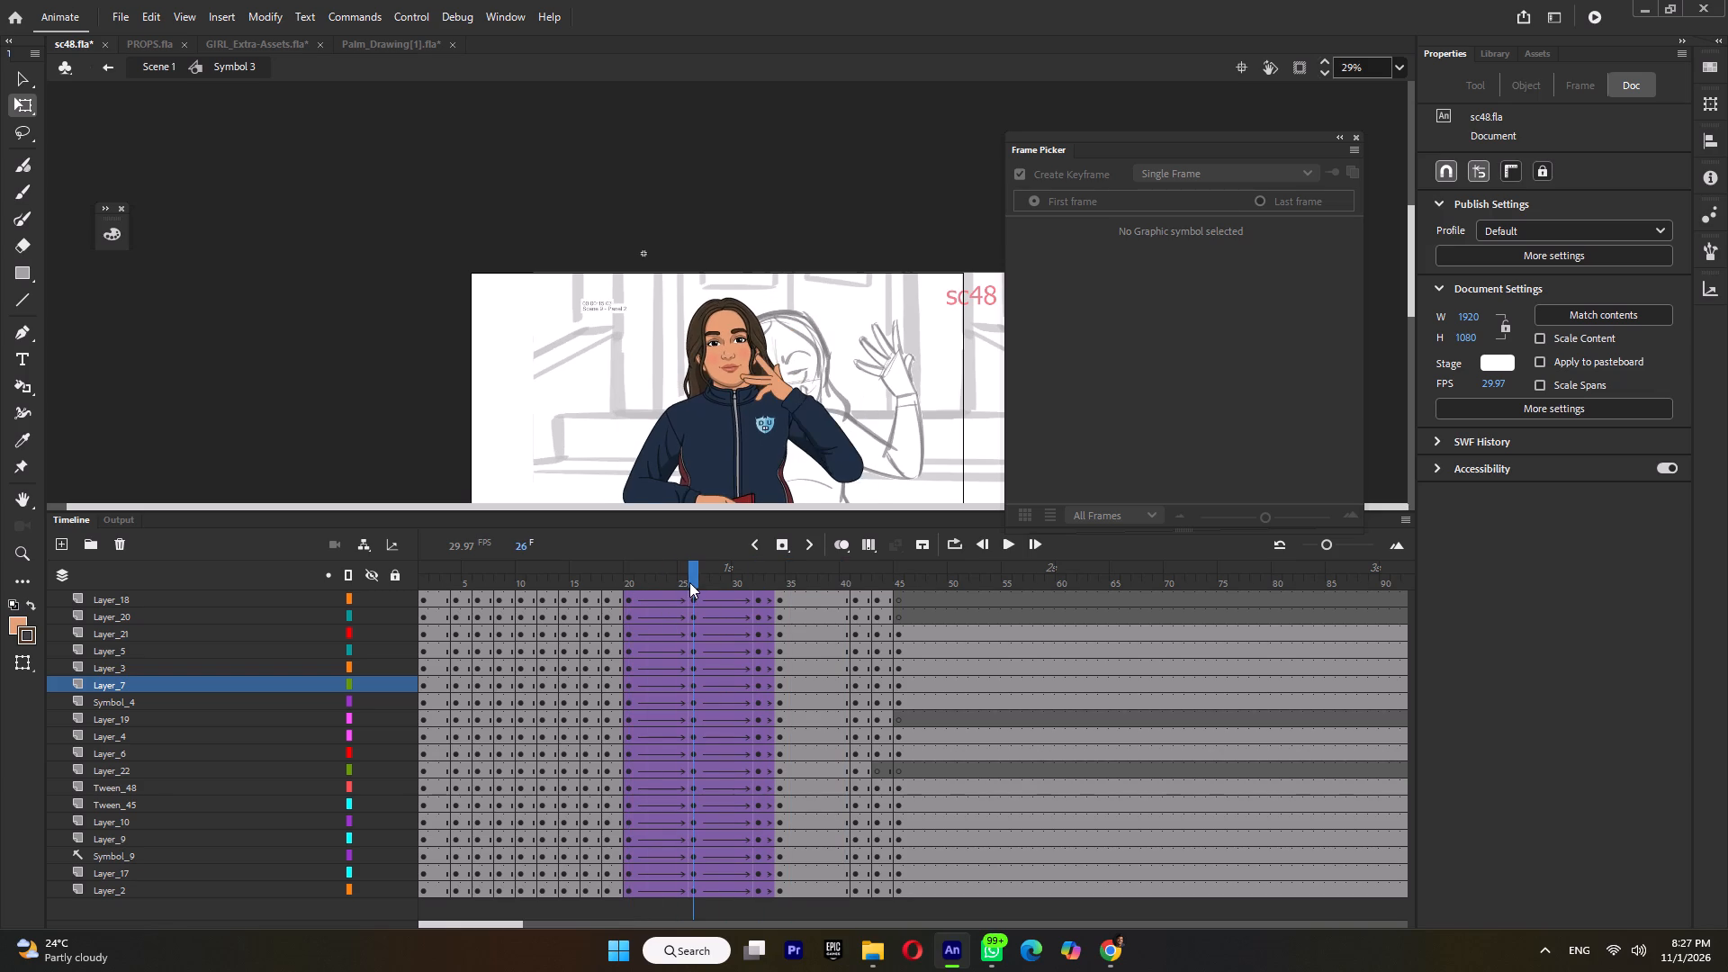
left_click(801, 400)
left_click(761, 377, "shift")
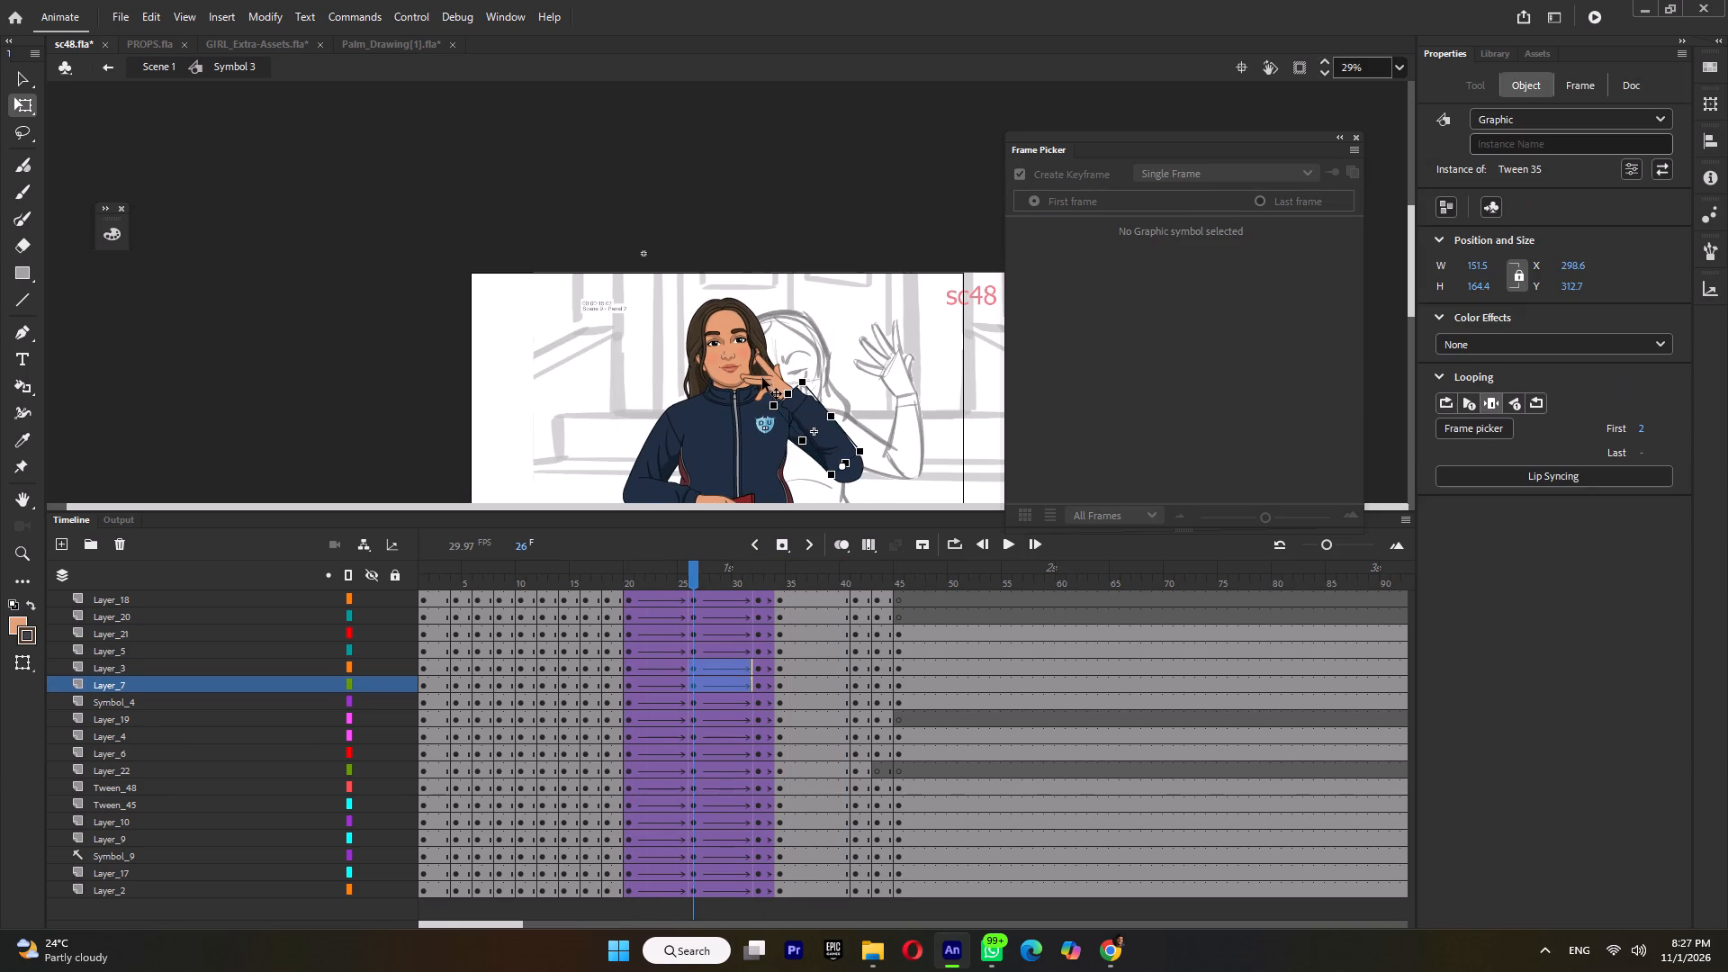
left_click_drag(797, 409, 846, 461)
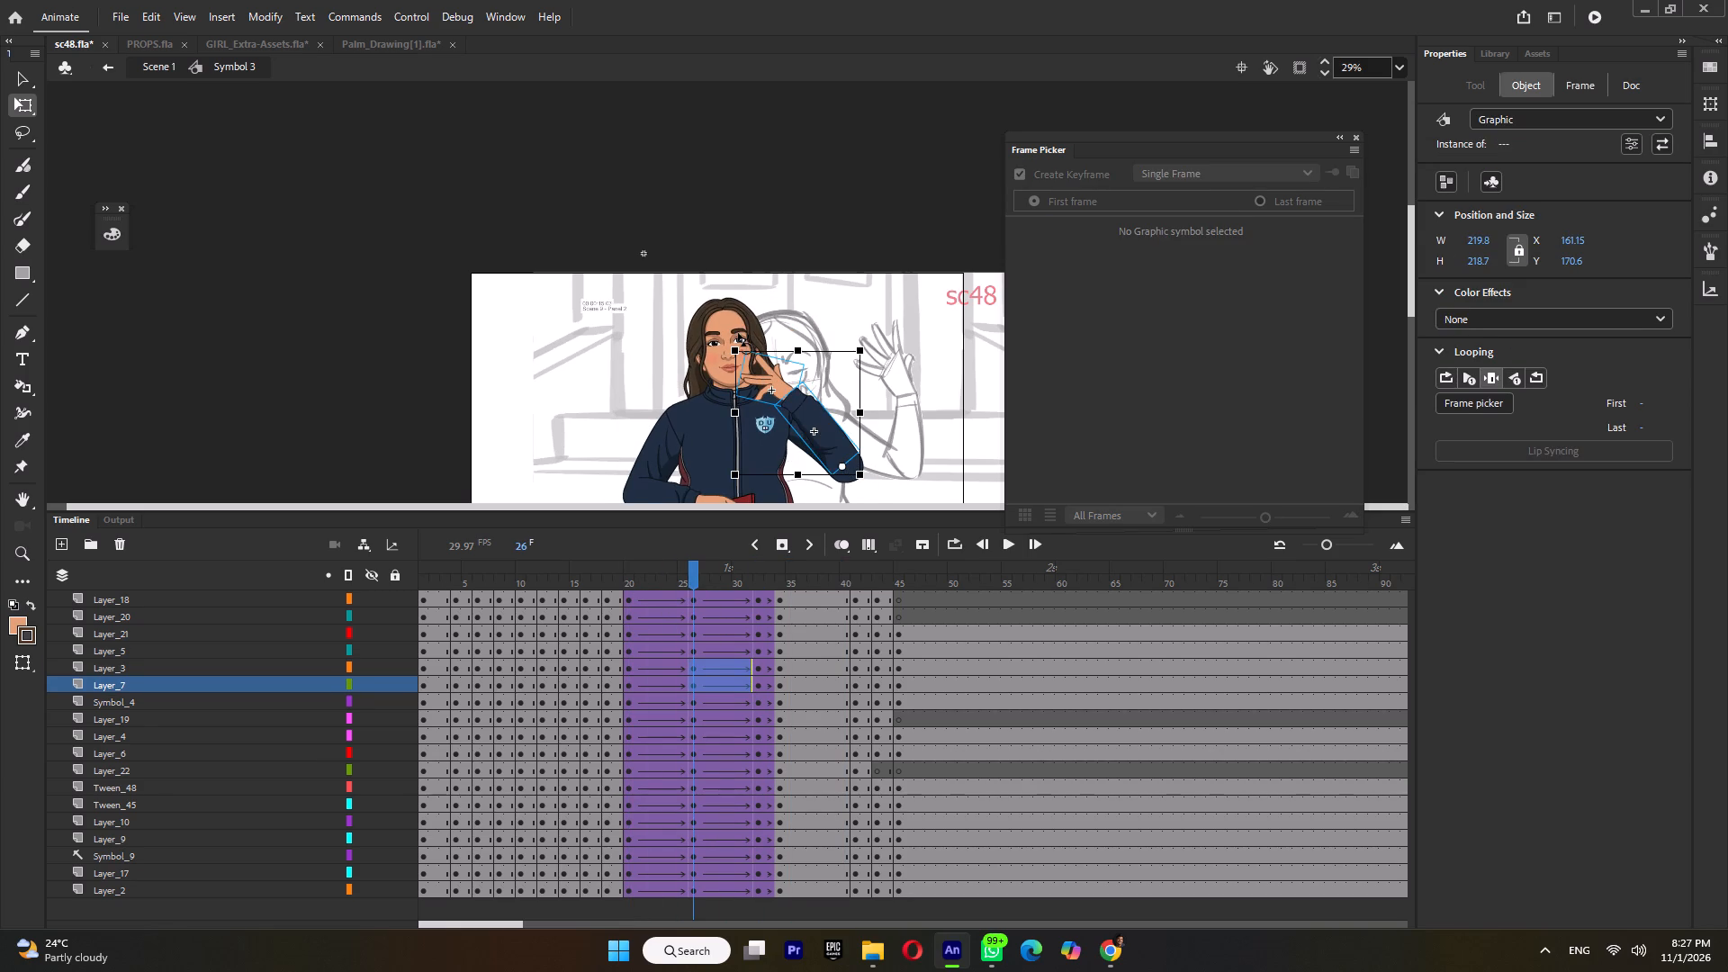
left_click_drag(737, 334, 752, 323)
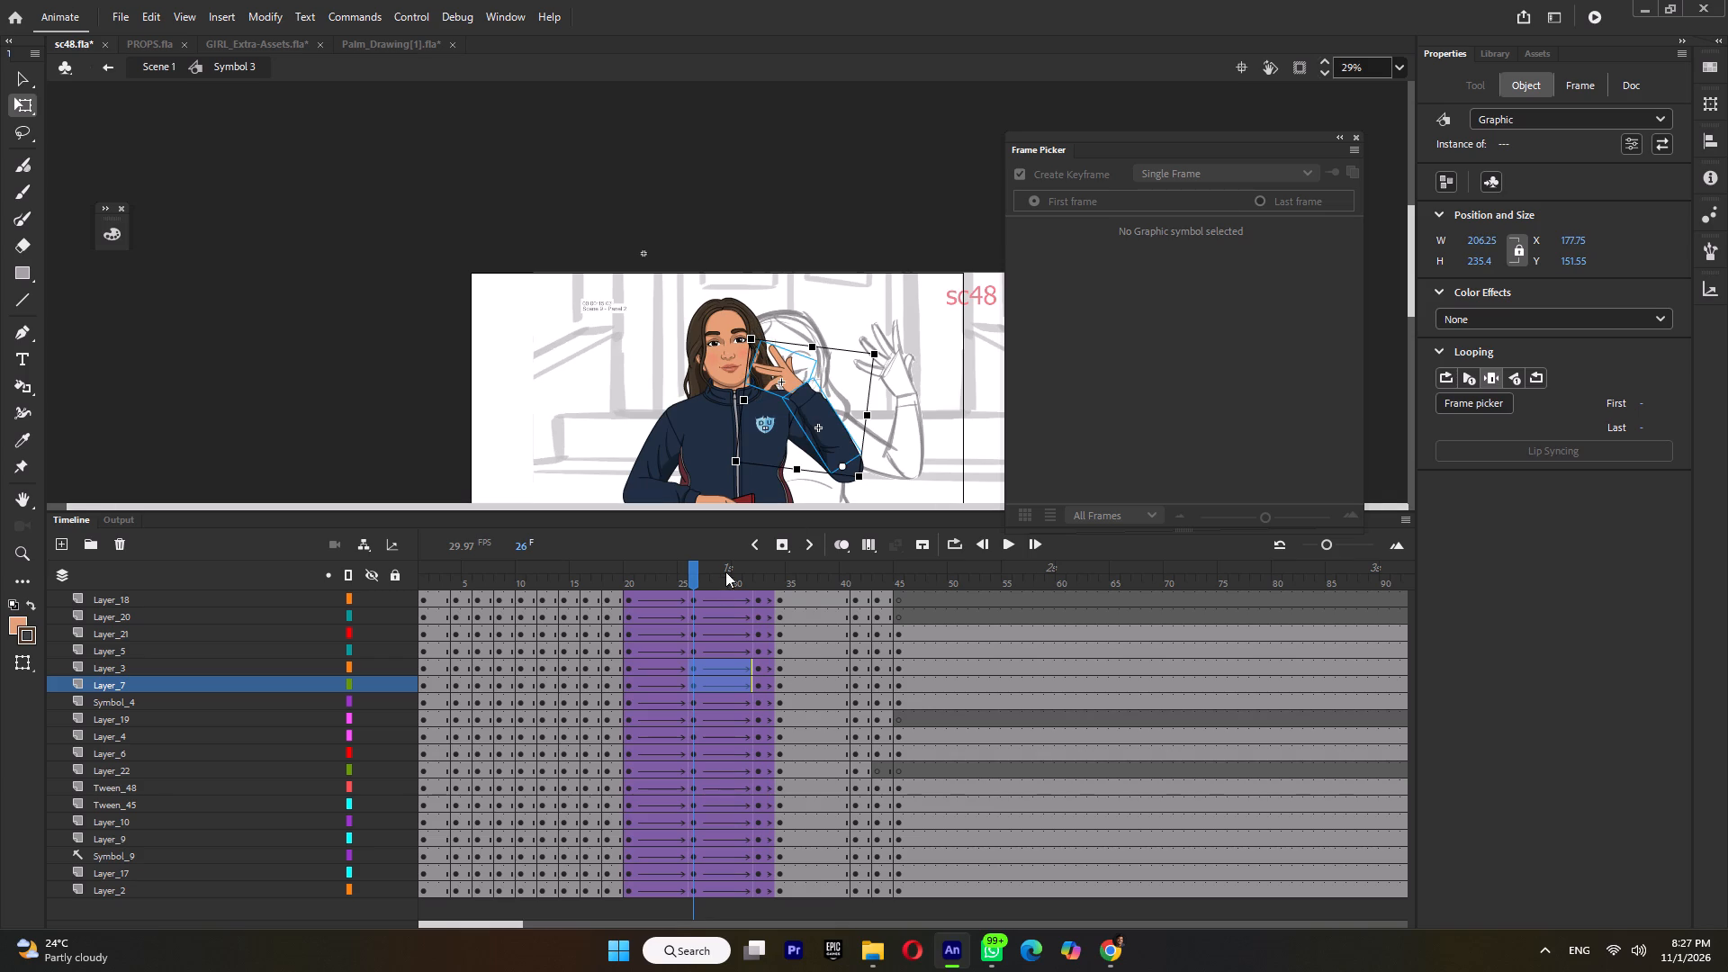
left_click(757, 582)
left_click(637, 582)
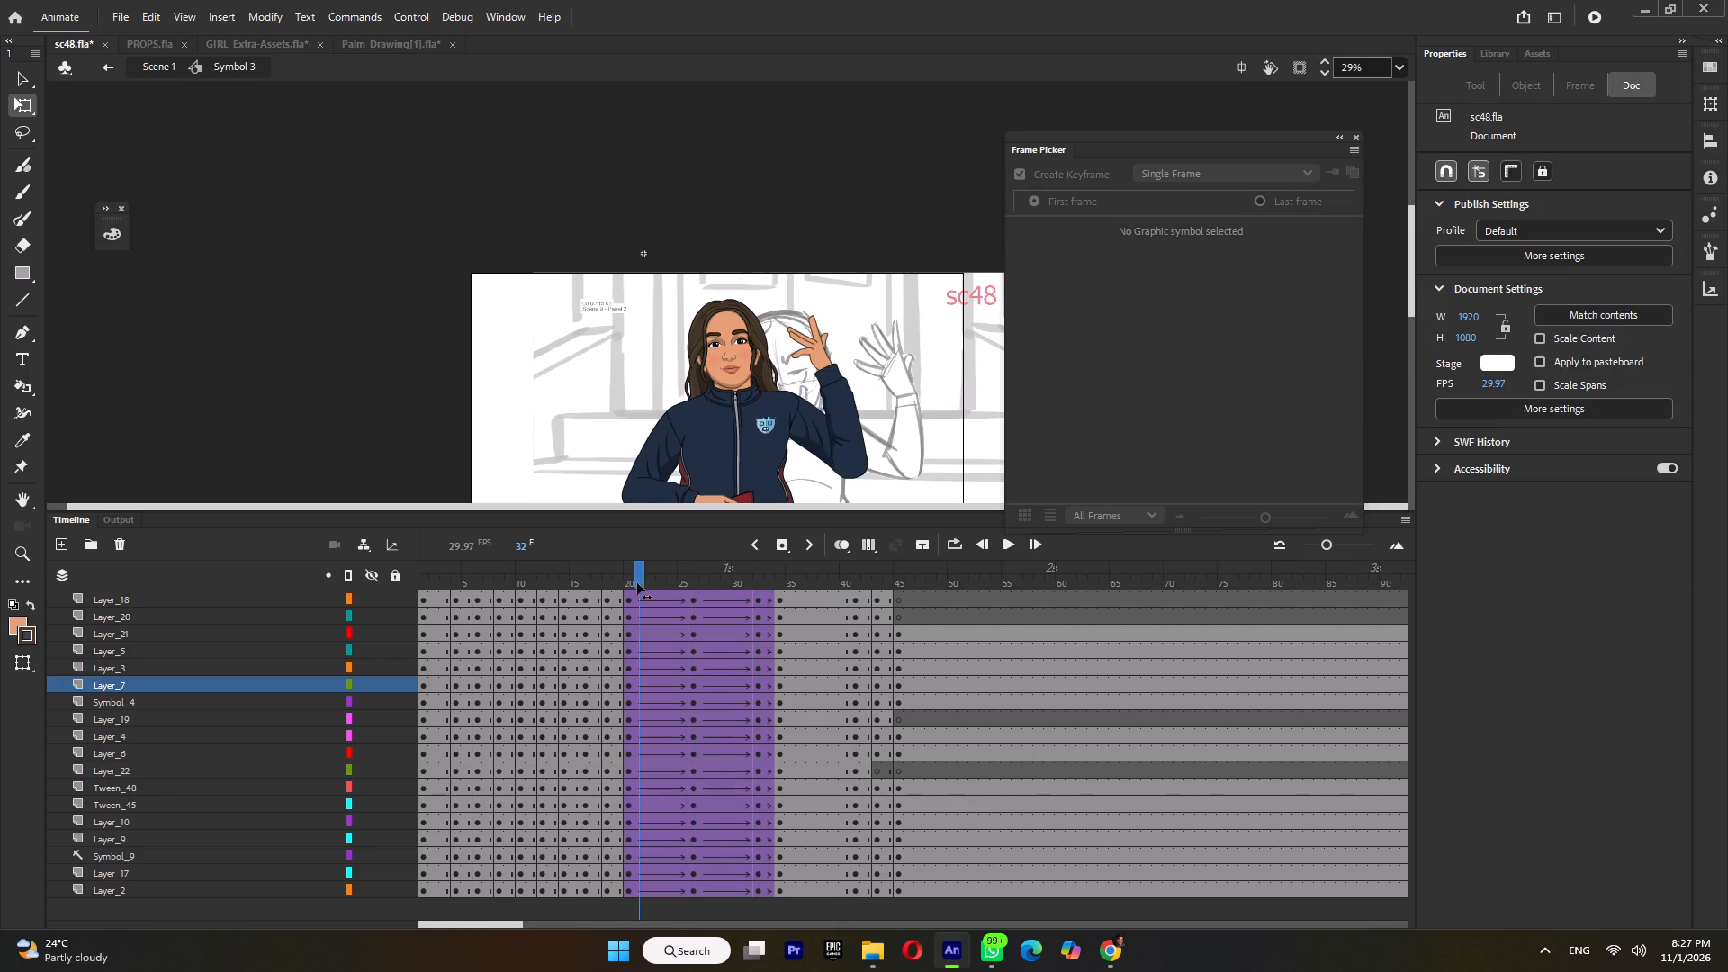
Rotate the open hand slightly downward about the wrist at frame 26.
left_click_drag(596, 579, 638, 589)
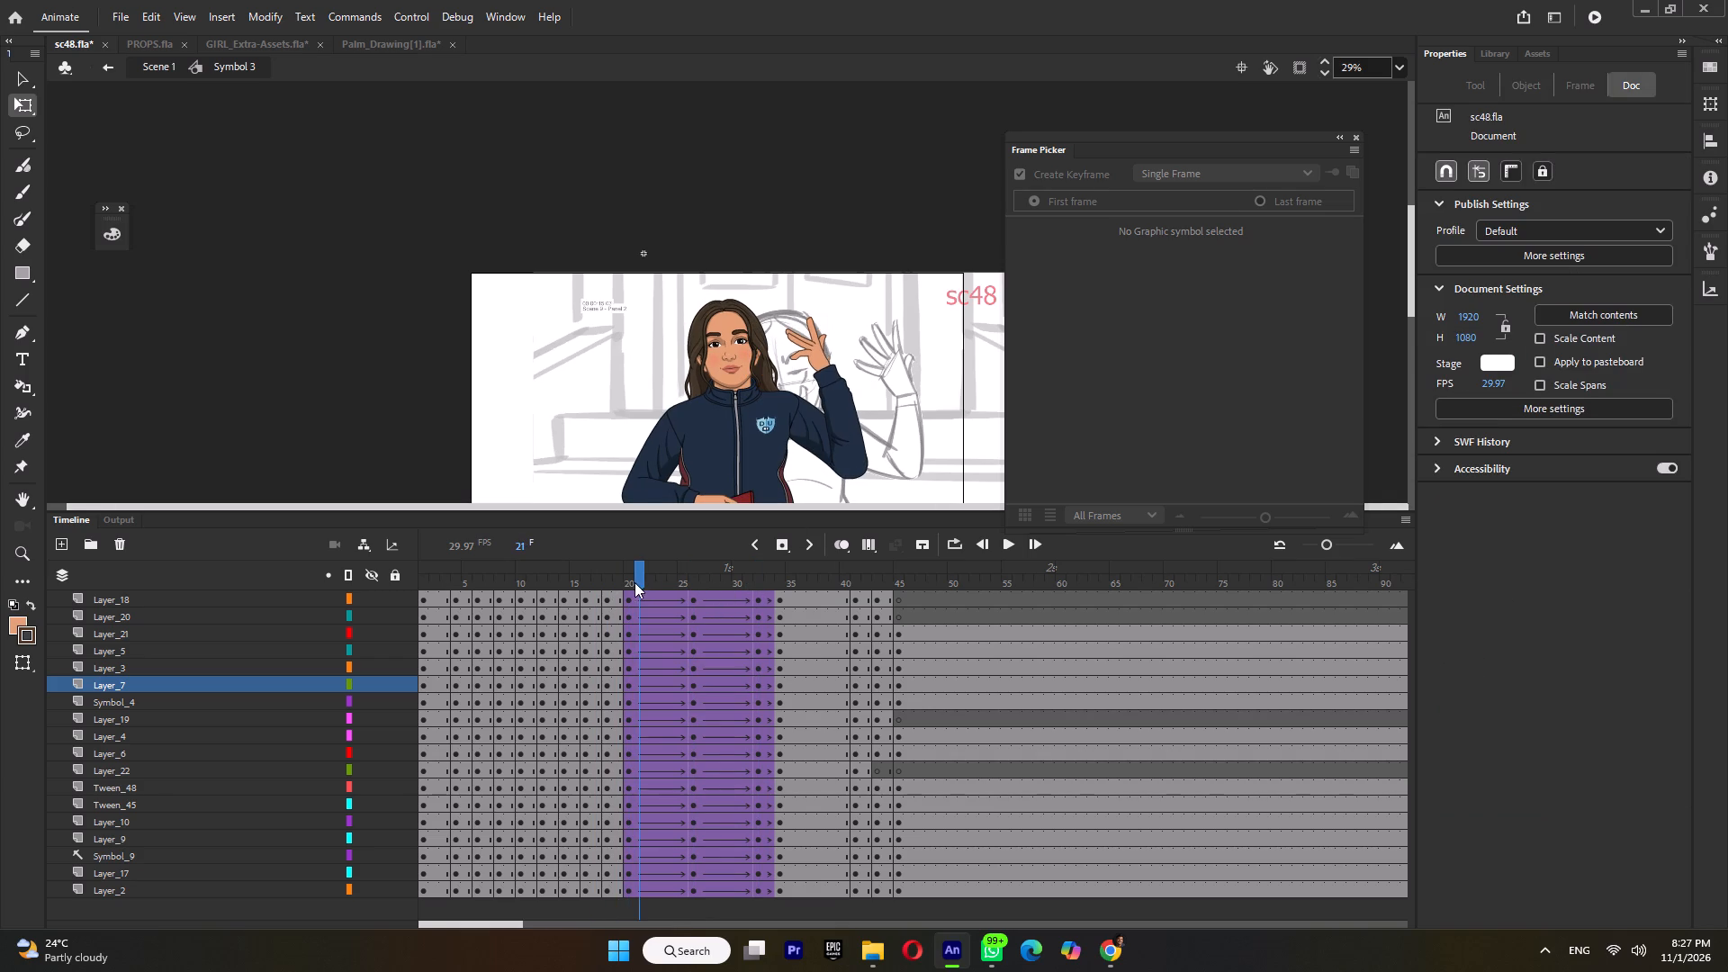
left_click(634, 580)
left_click(694, 581)
left_click(780, 374)
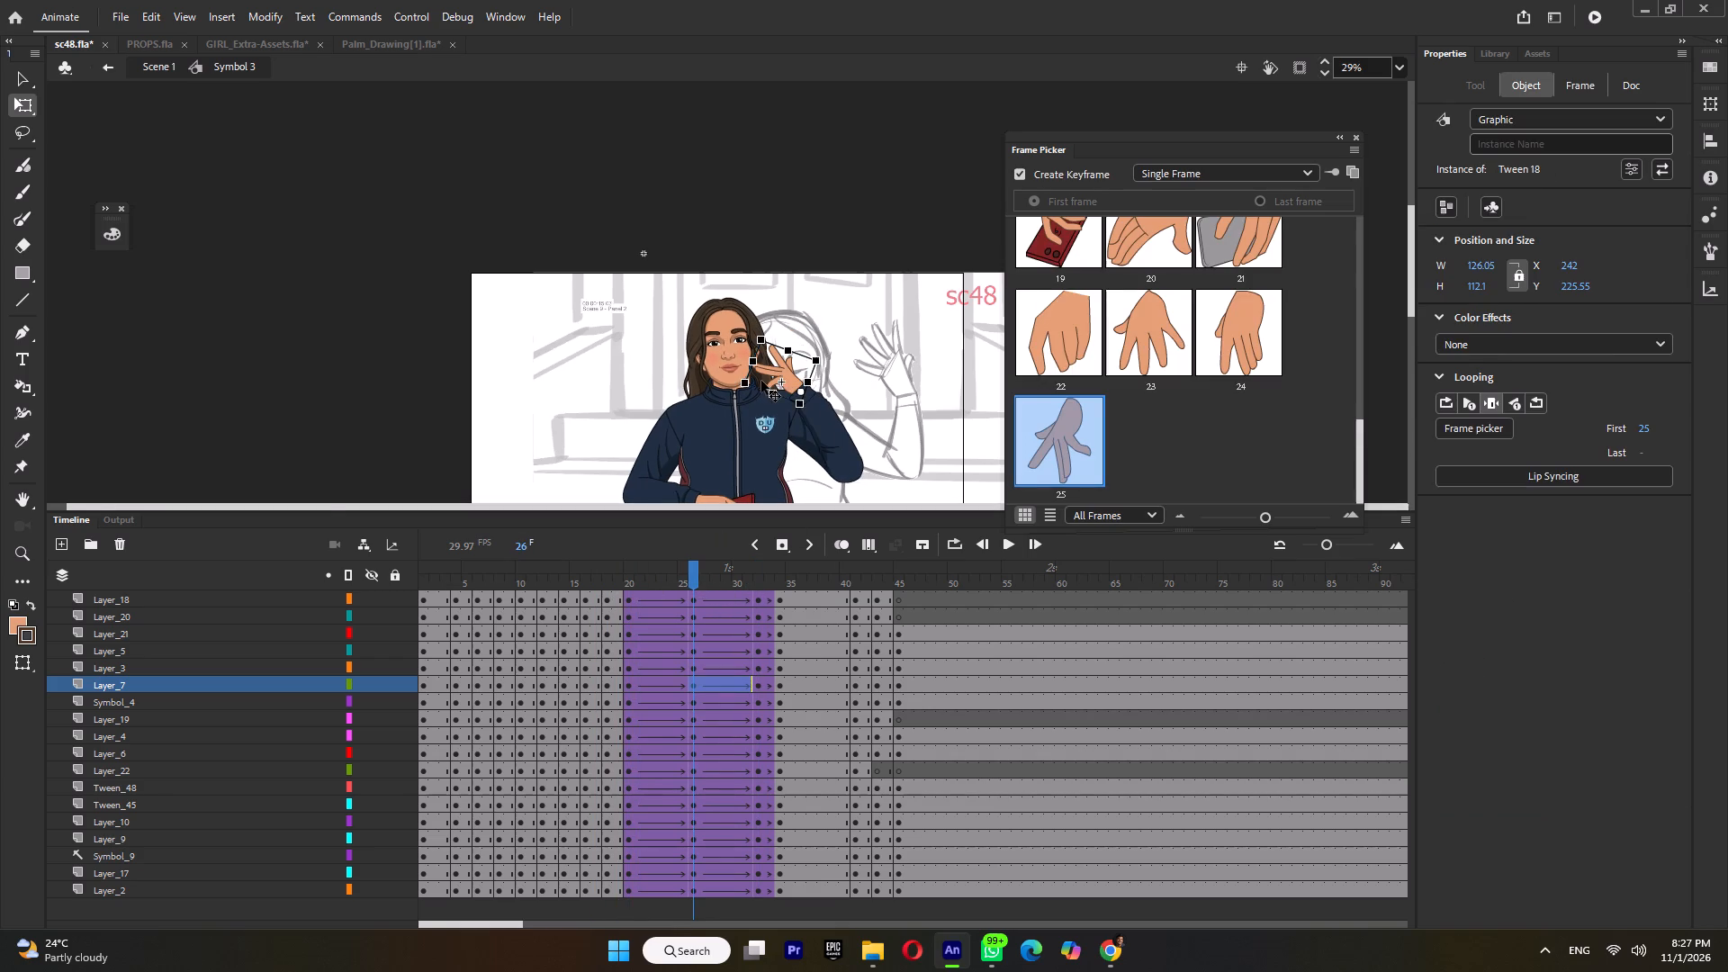
scroll(759, 372, "up", 4, "ctrl")
left_click_drag(727, 409, 728, 435)
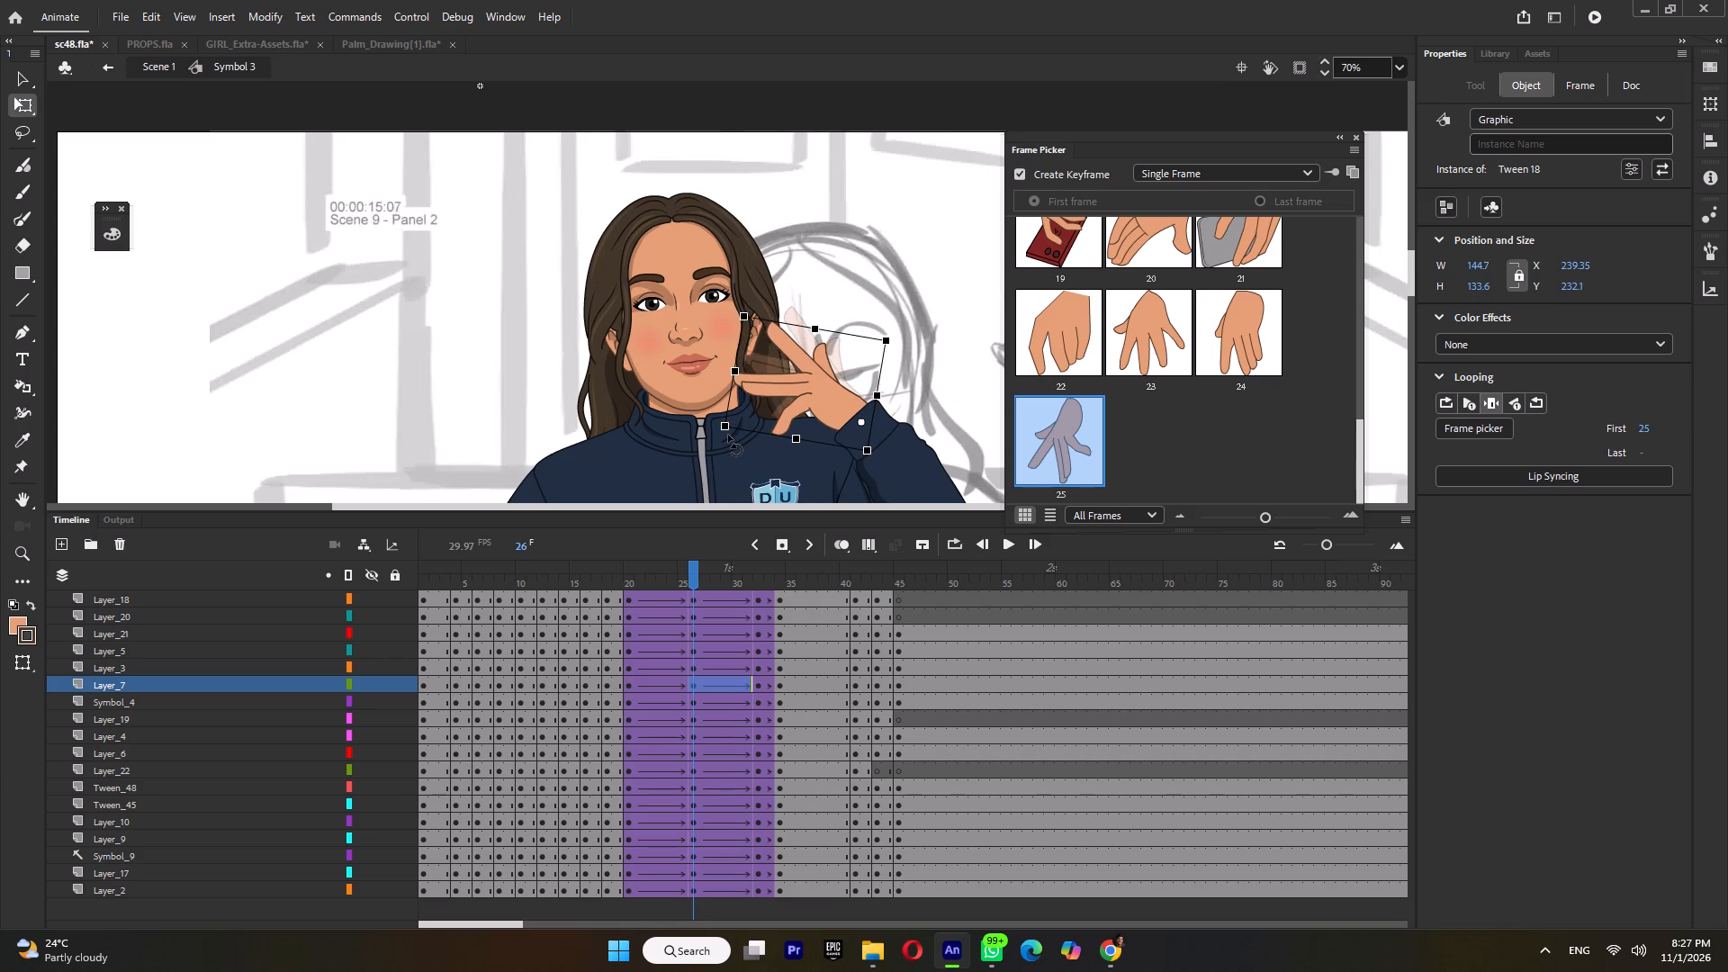
left_click_drag(728, 435, 728, 429)
Rotate the raised forearm and hand together slightly toward the head about the elbow at frame 32.
left_click(758, 578)
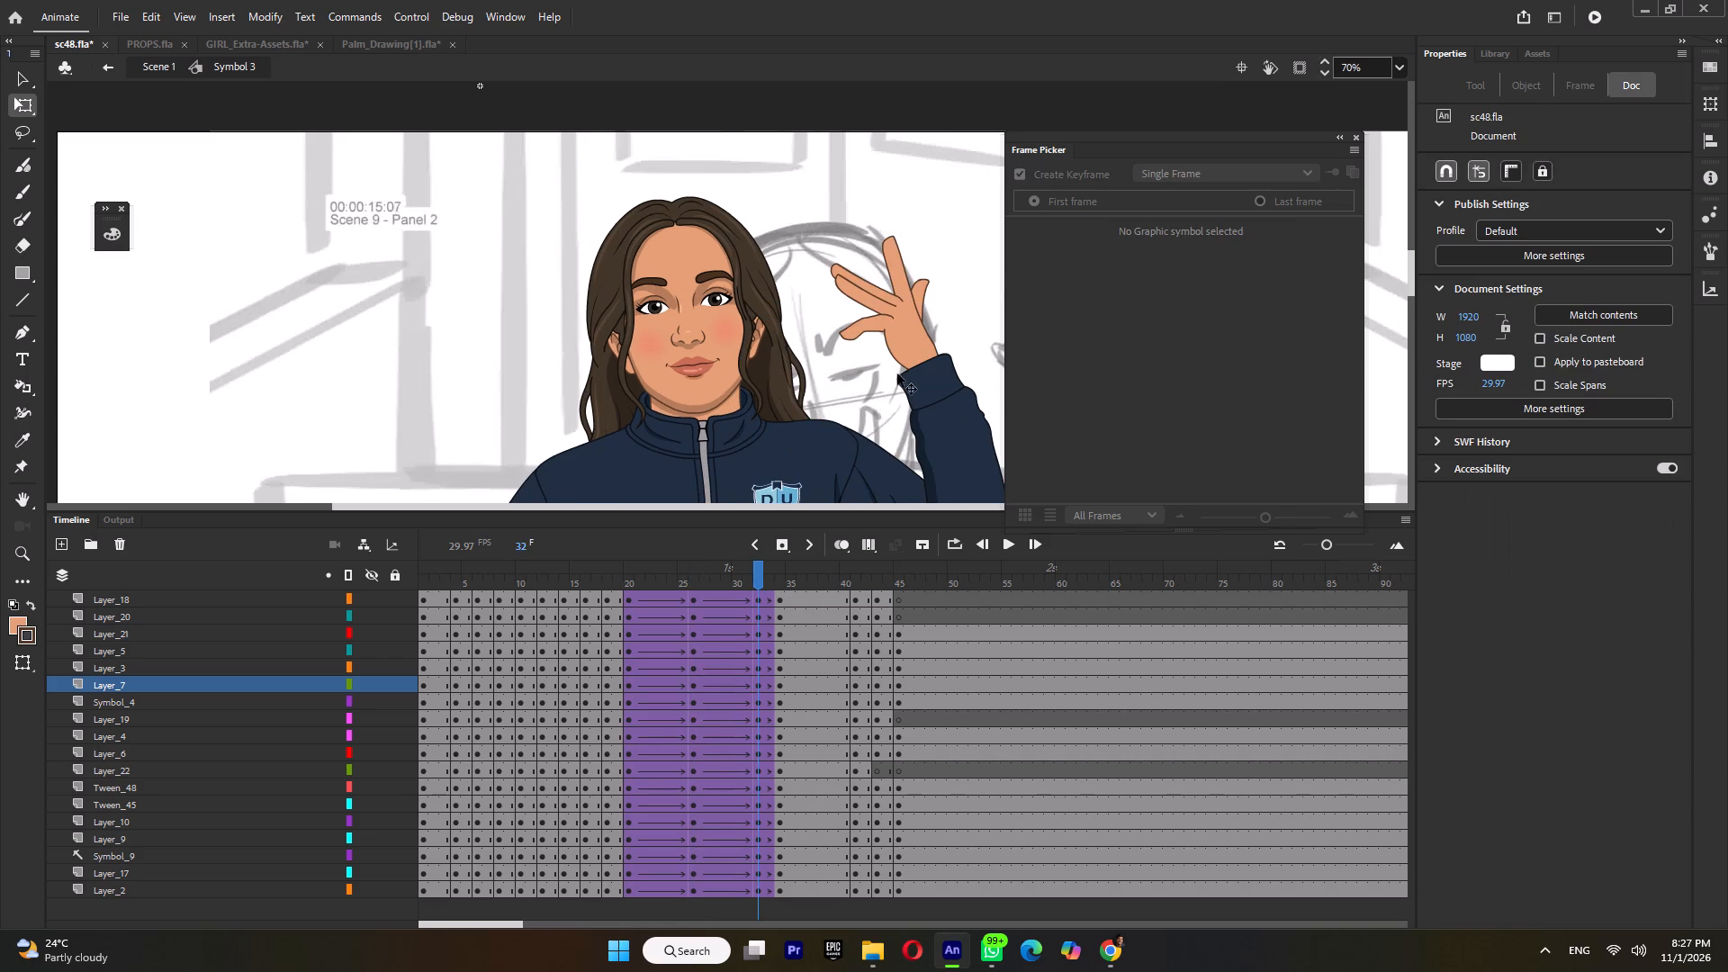
left_click(778, 580)
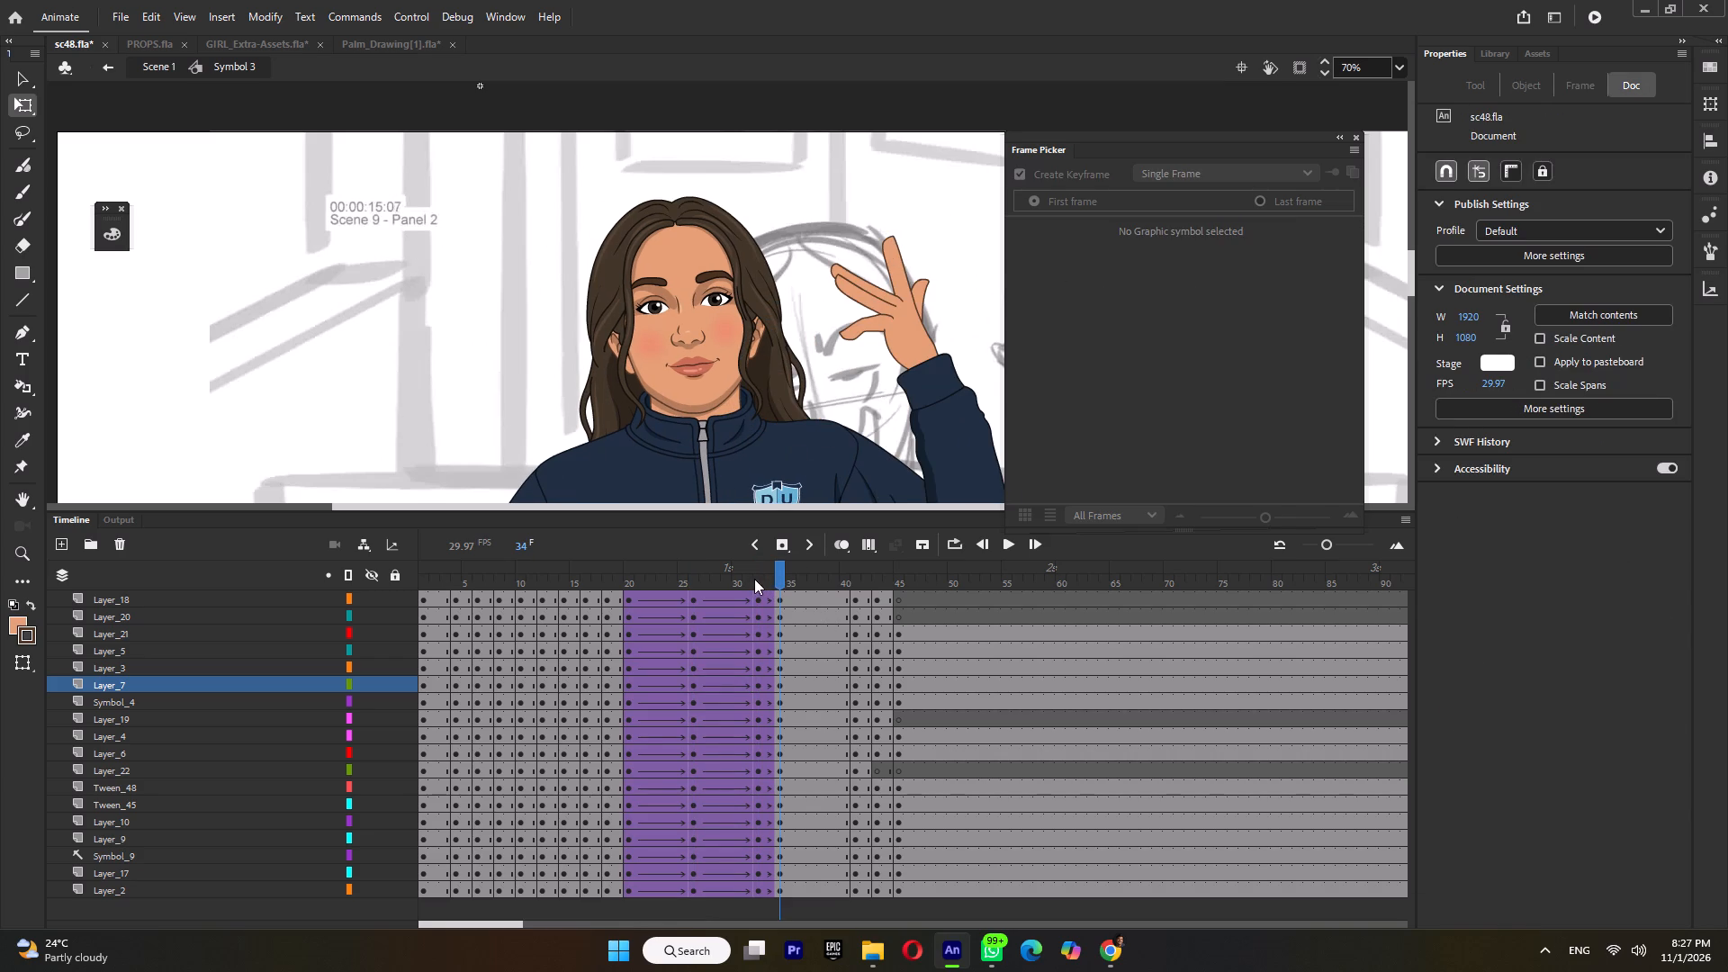
left_click(754, 579)
left_click(916, 371, "shift")
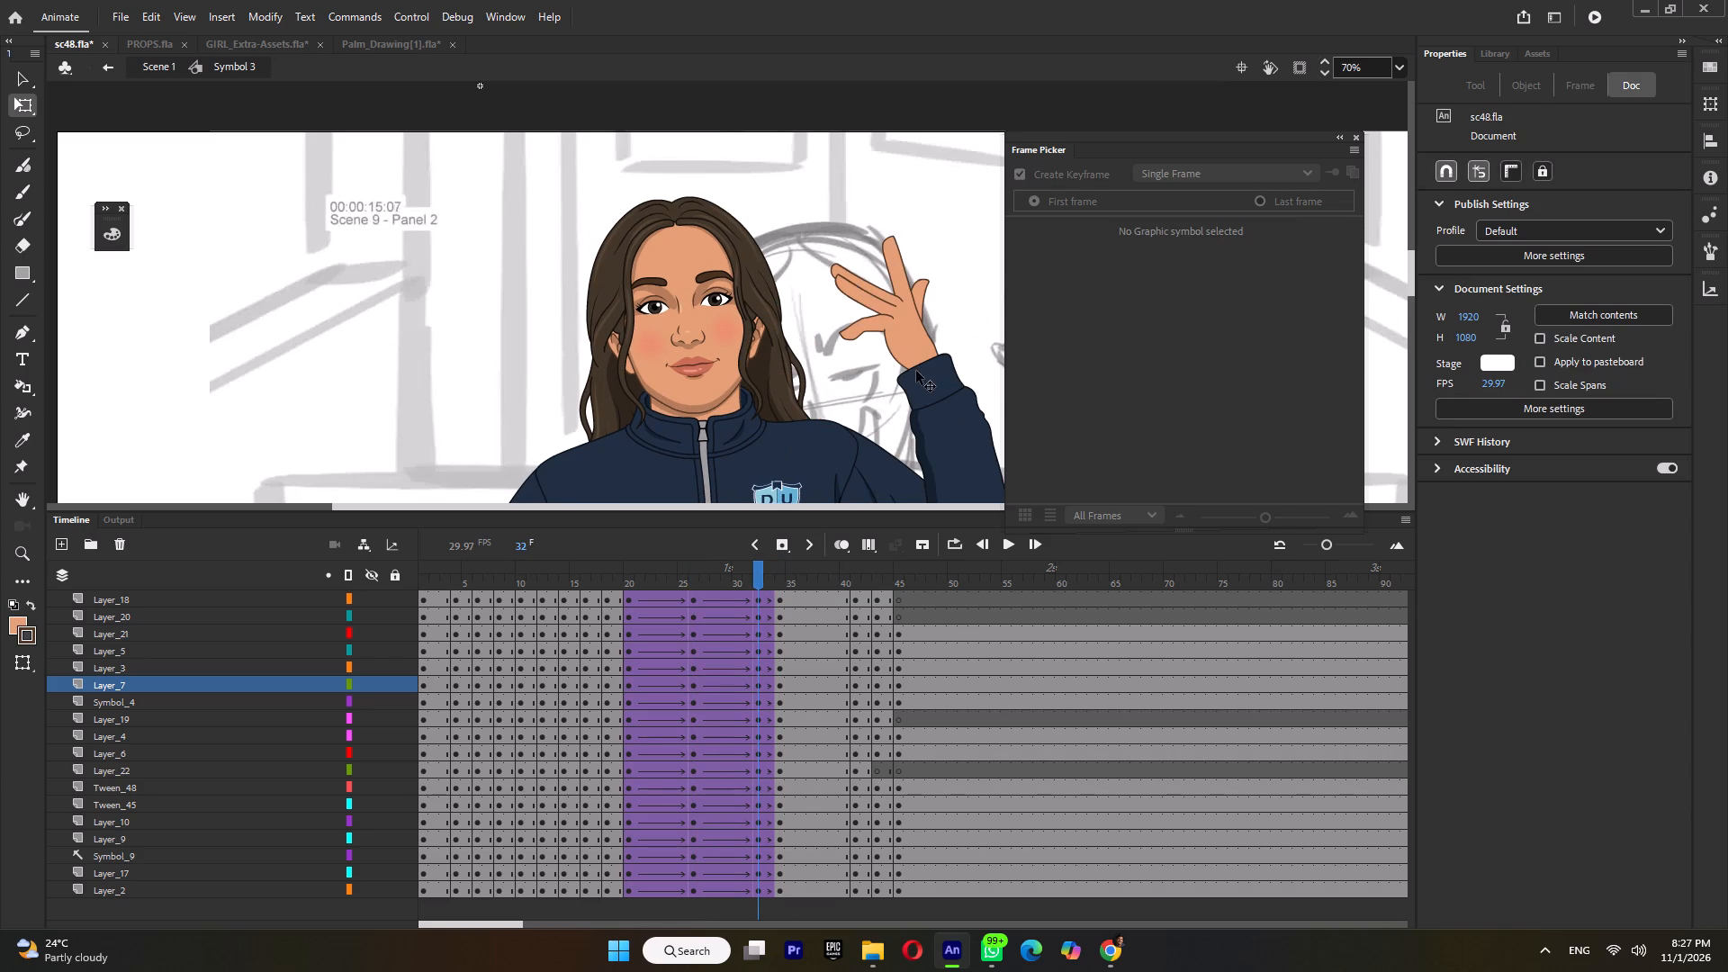
left_click(877, 270, "shift")
left_click(881, 319, "shift")
scroll(881, 317, "down", 6, "ctrl")
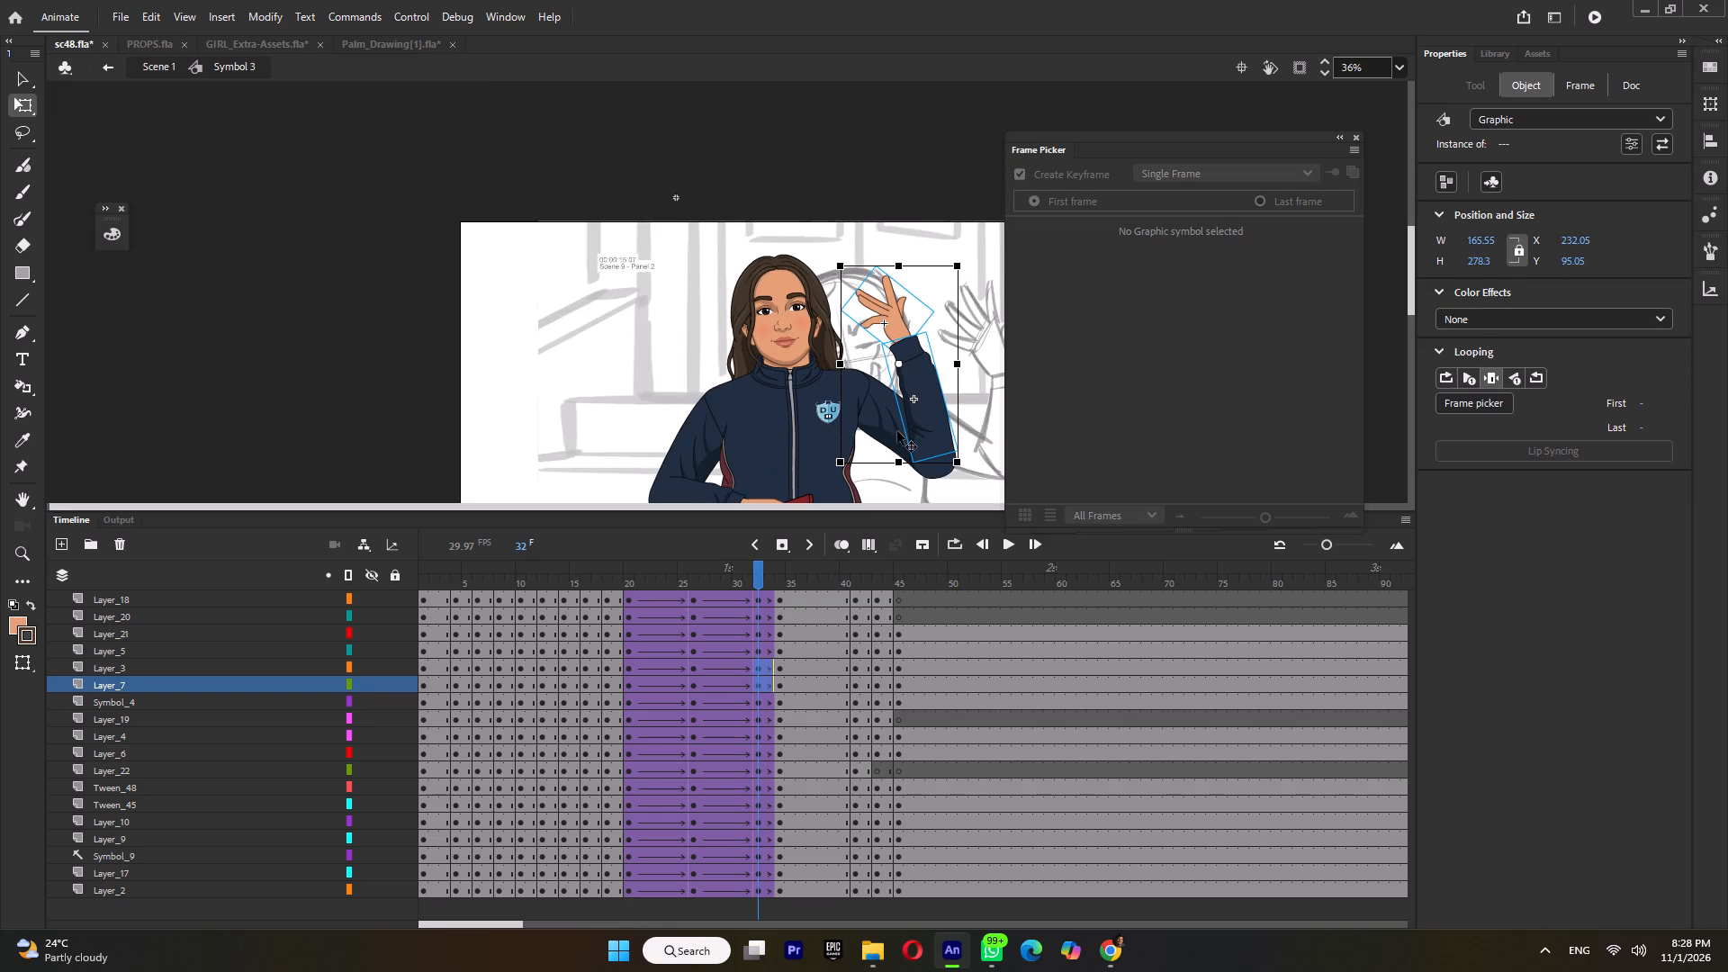
left_click(777, 580)
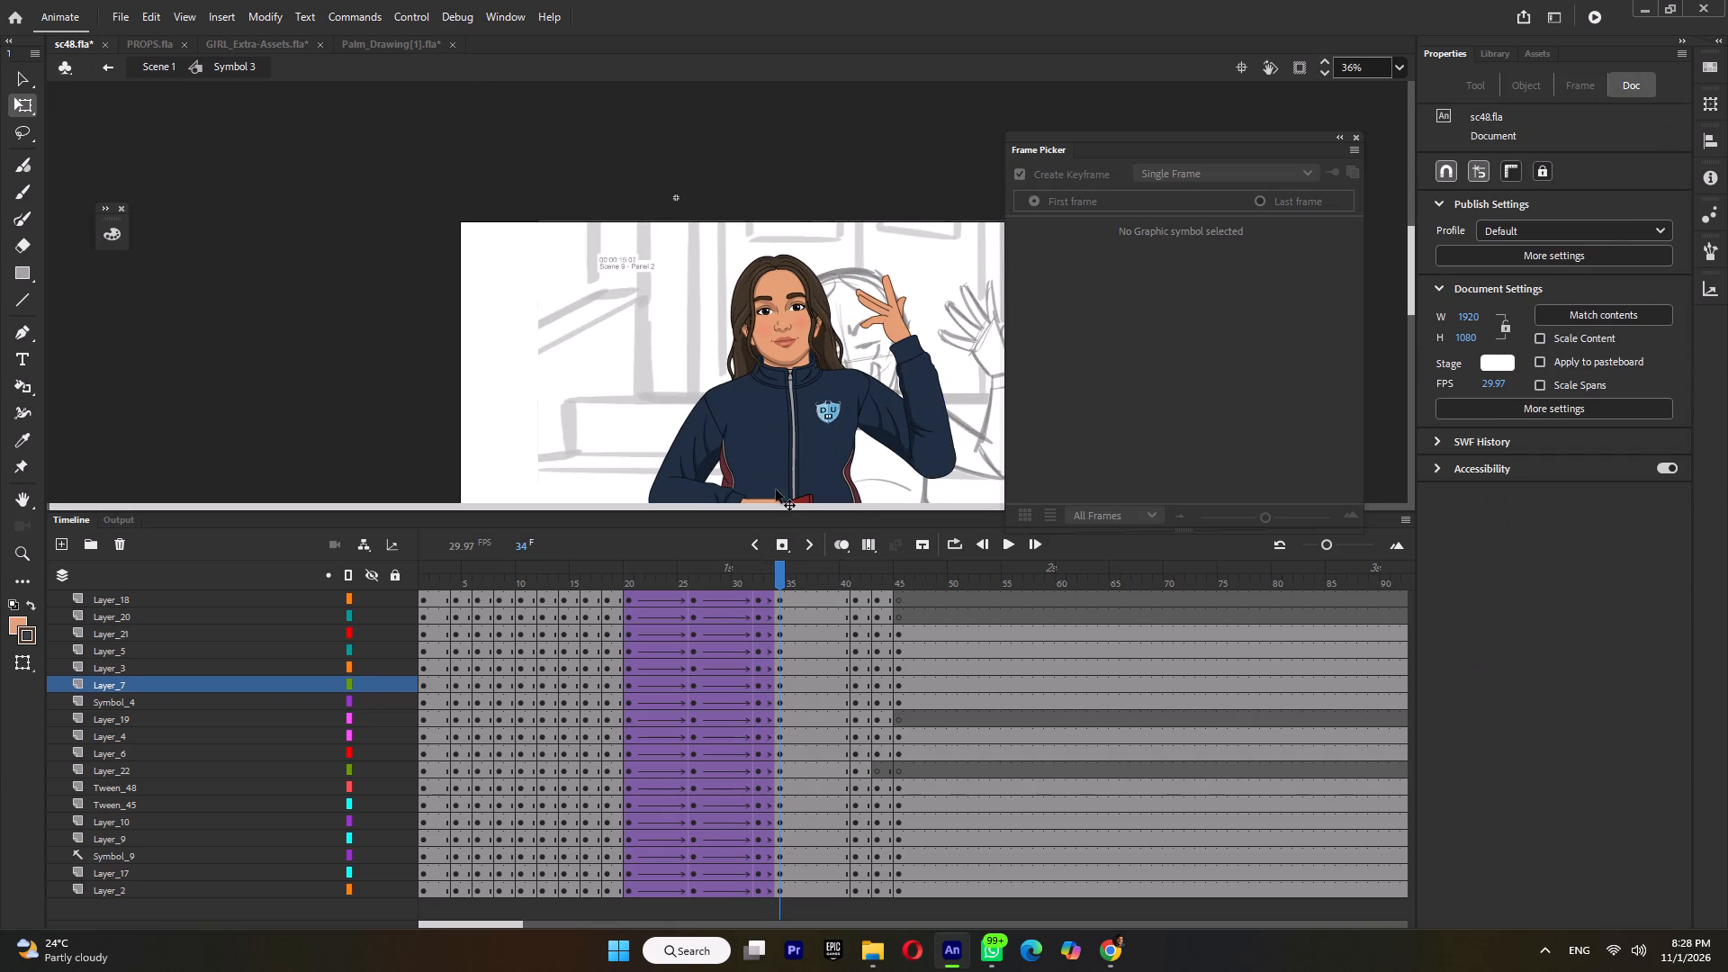
left_click(724, 577)
left_click(760, 576)
left_click(887, 316)
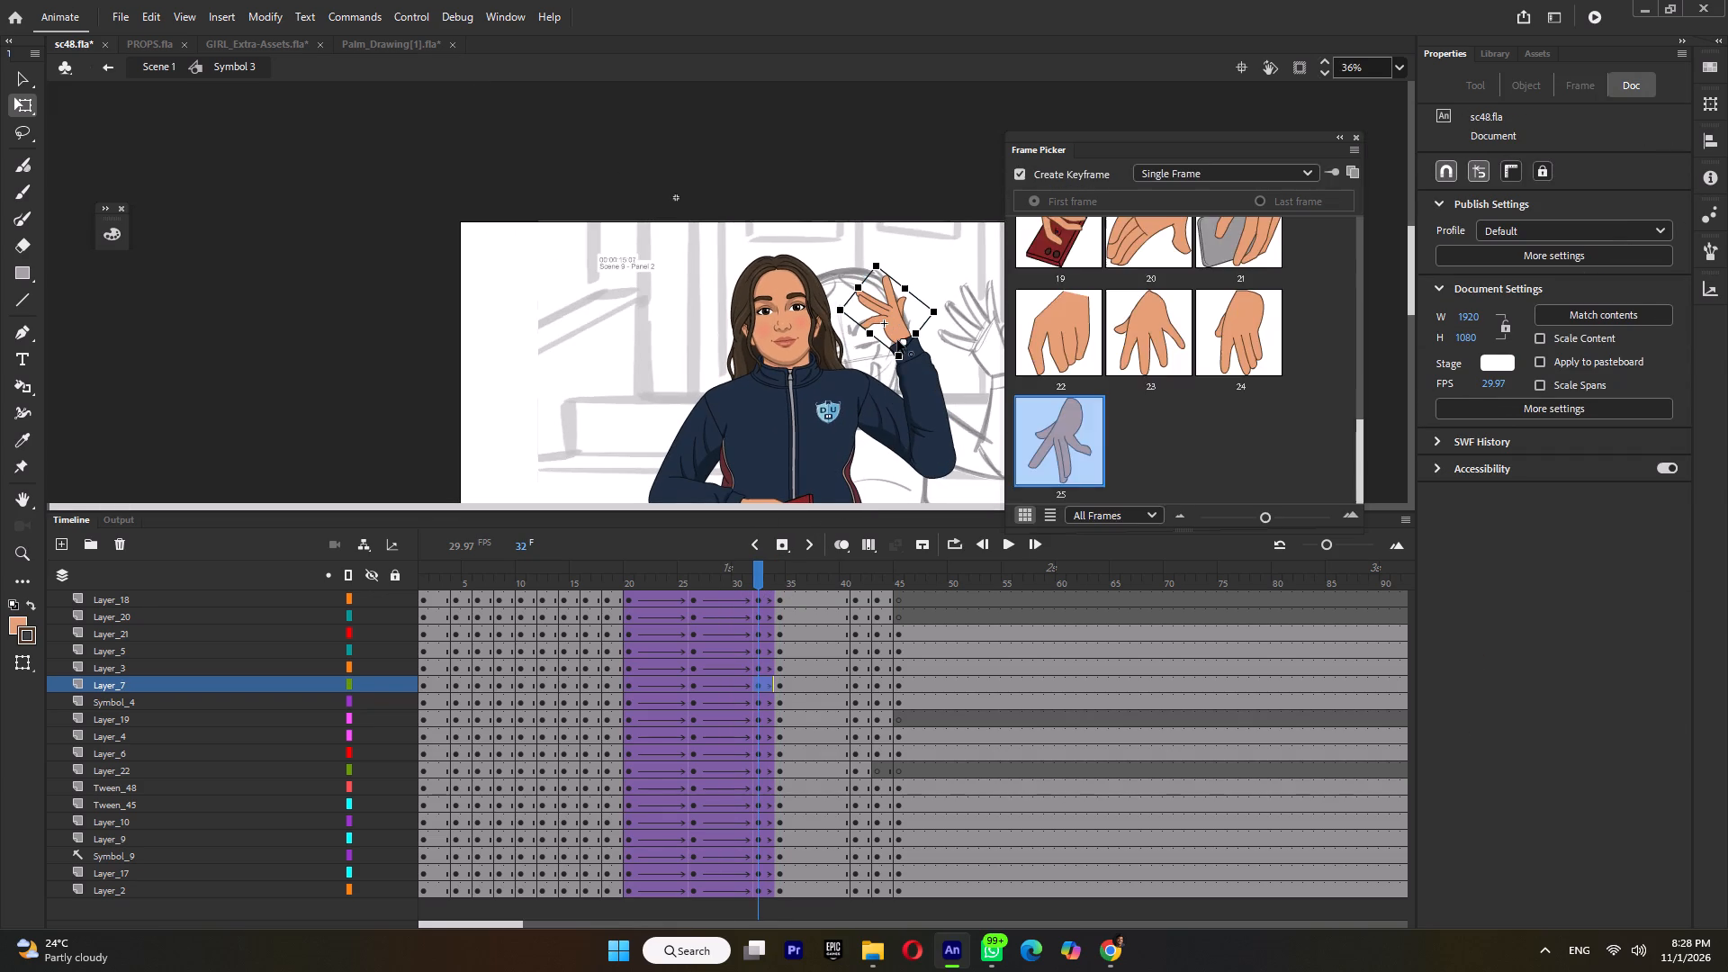
left_click(913, 389, "shift")
left_click_drag(897, 365, 929, 457)
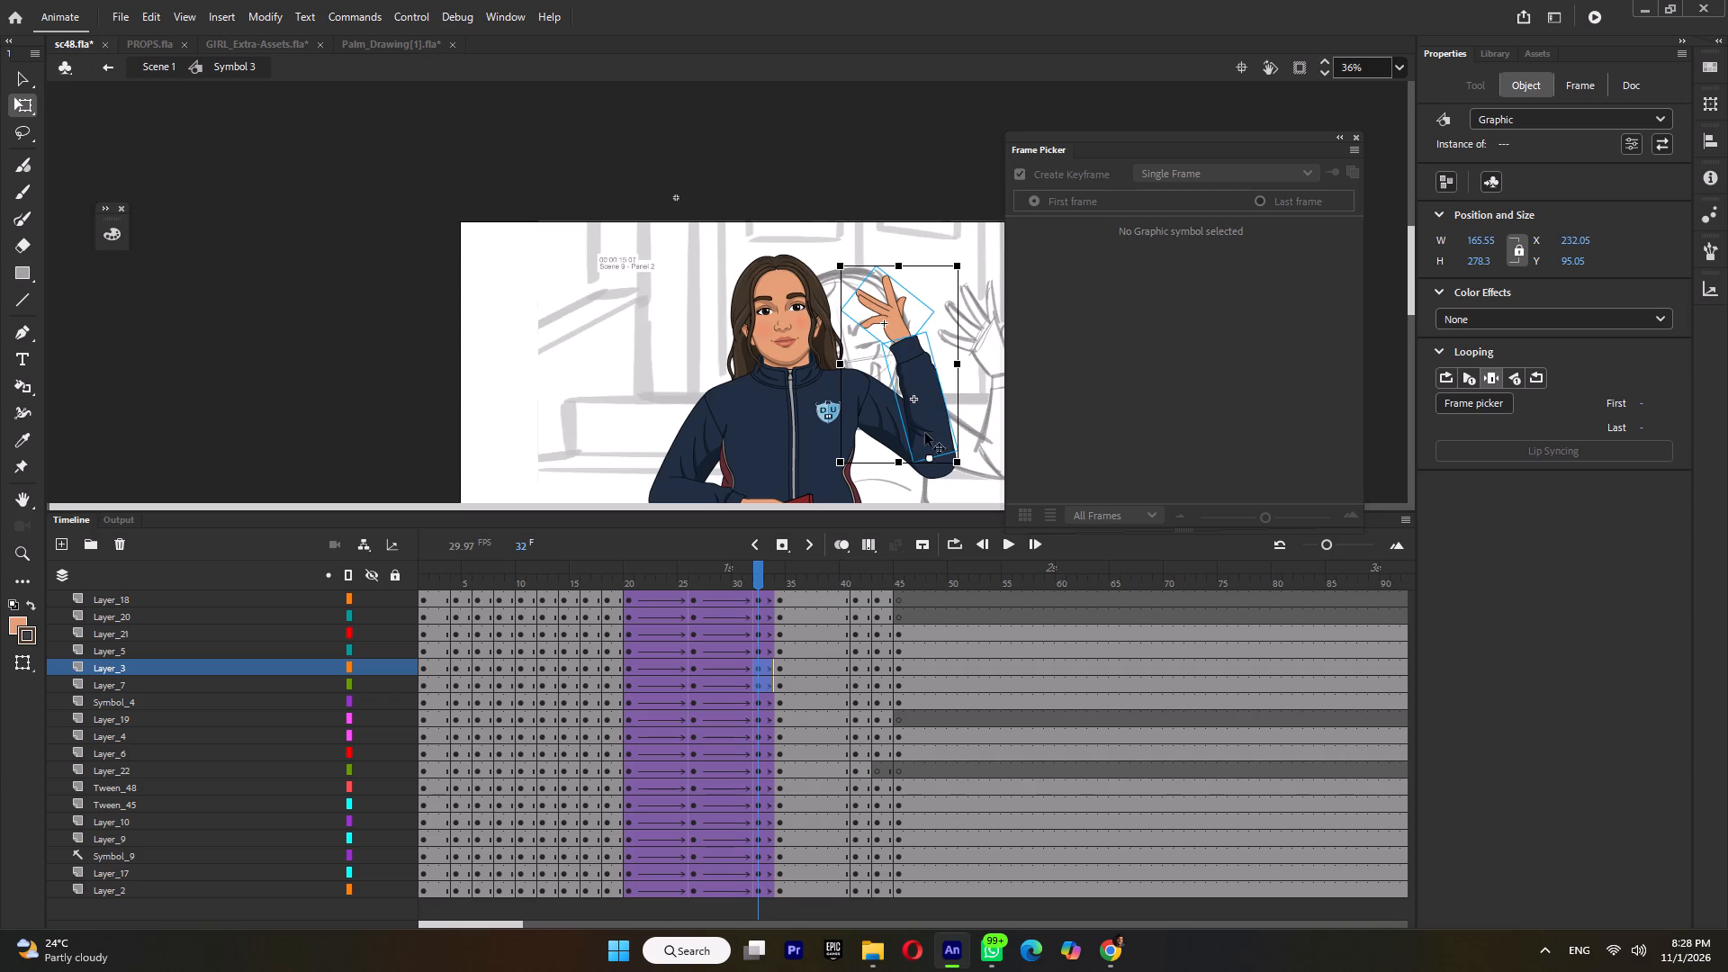
scroll(876, 256, "up", 9, "ctrl")
scroll(766, 277, "up", 1, "ctrl")
left_click_drag(777, 272, 771, 279)
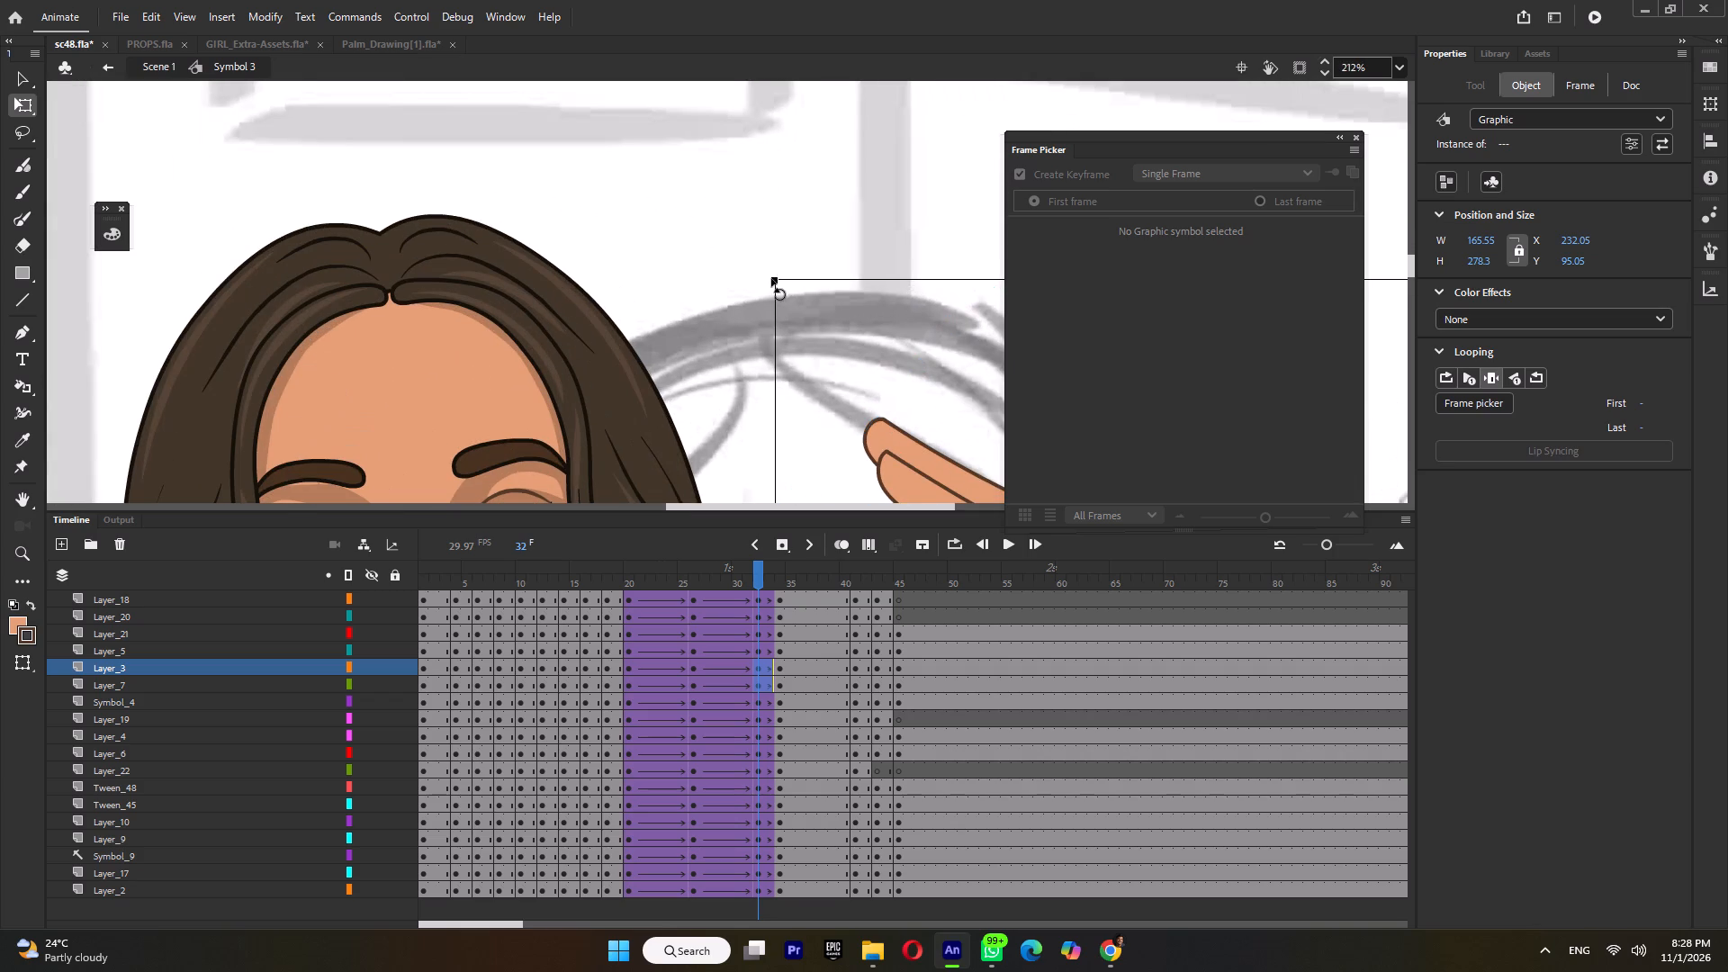
left_click_drag(771, 279, 770, 285)
scroll(770, 284, "down", 9, "ctrl")
Rotate only the open hand slightly toward the head about the wrist at frame 32 and preview the arm motion.
left_click(810, 242)
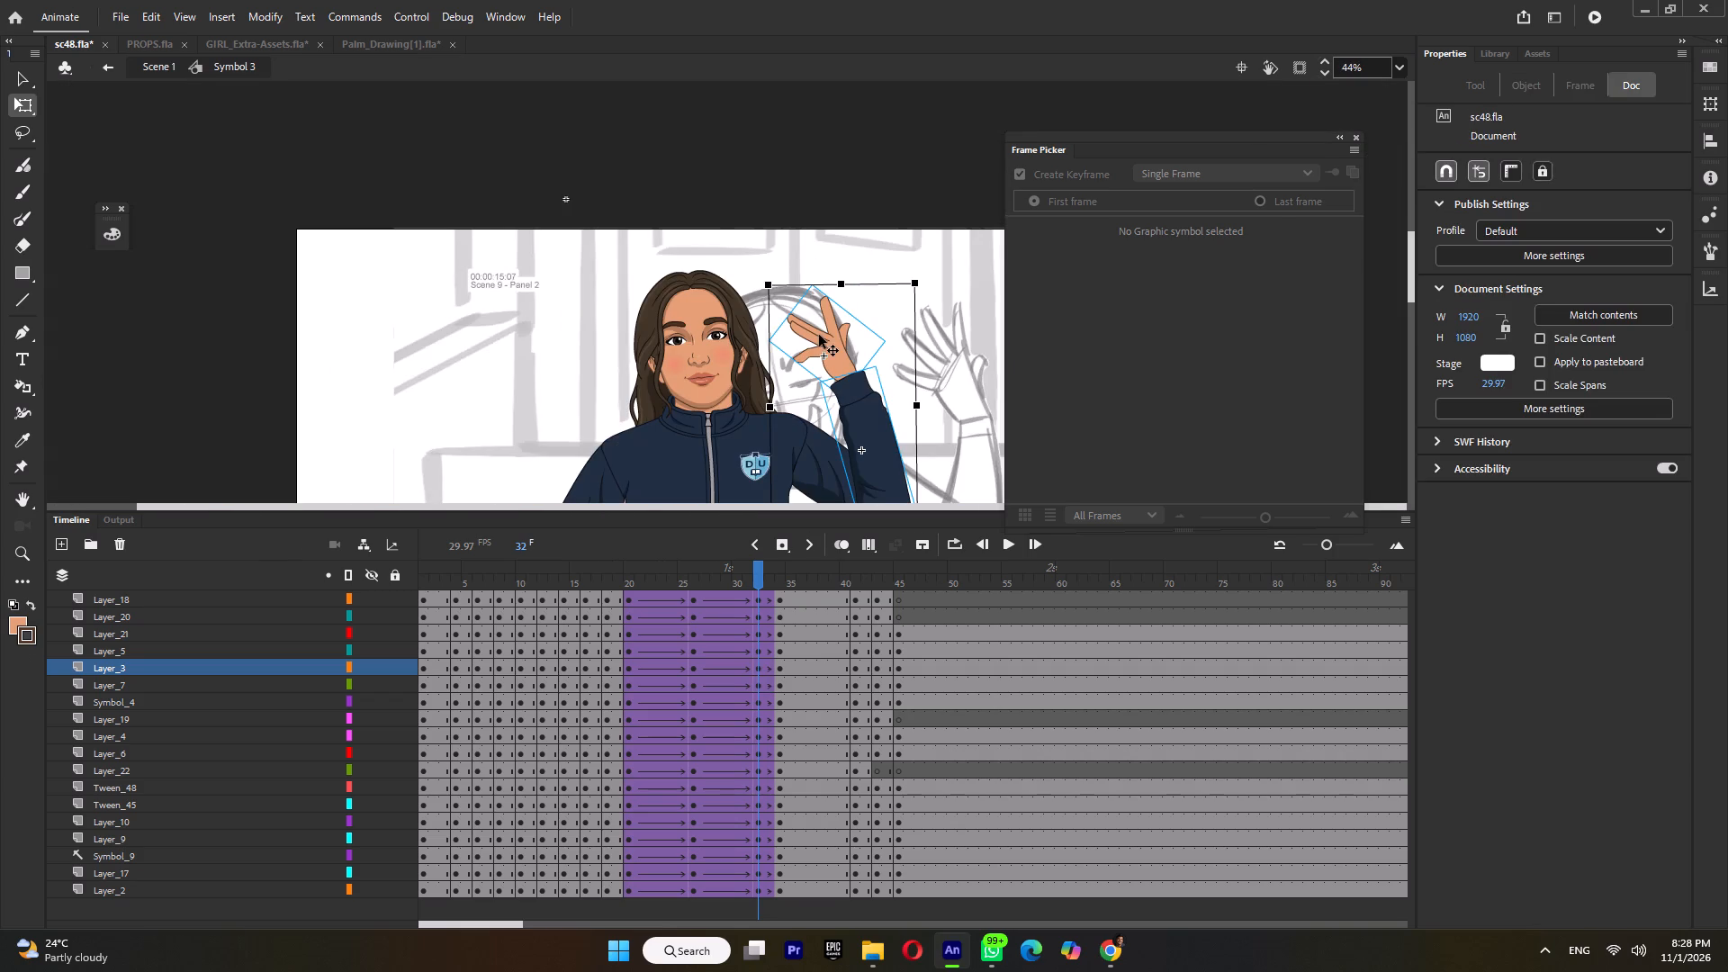
left_click(819, 335)
scroll(853, 285, "up", 7, "ctrl")
left_click_drag(794, 277, 788, 279)
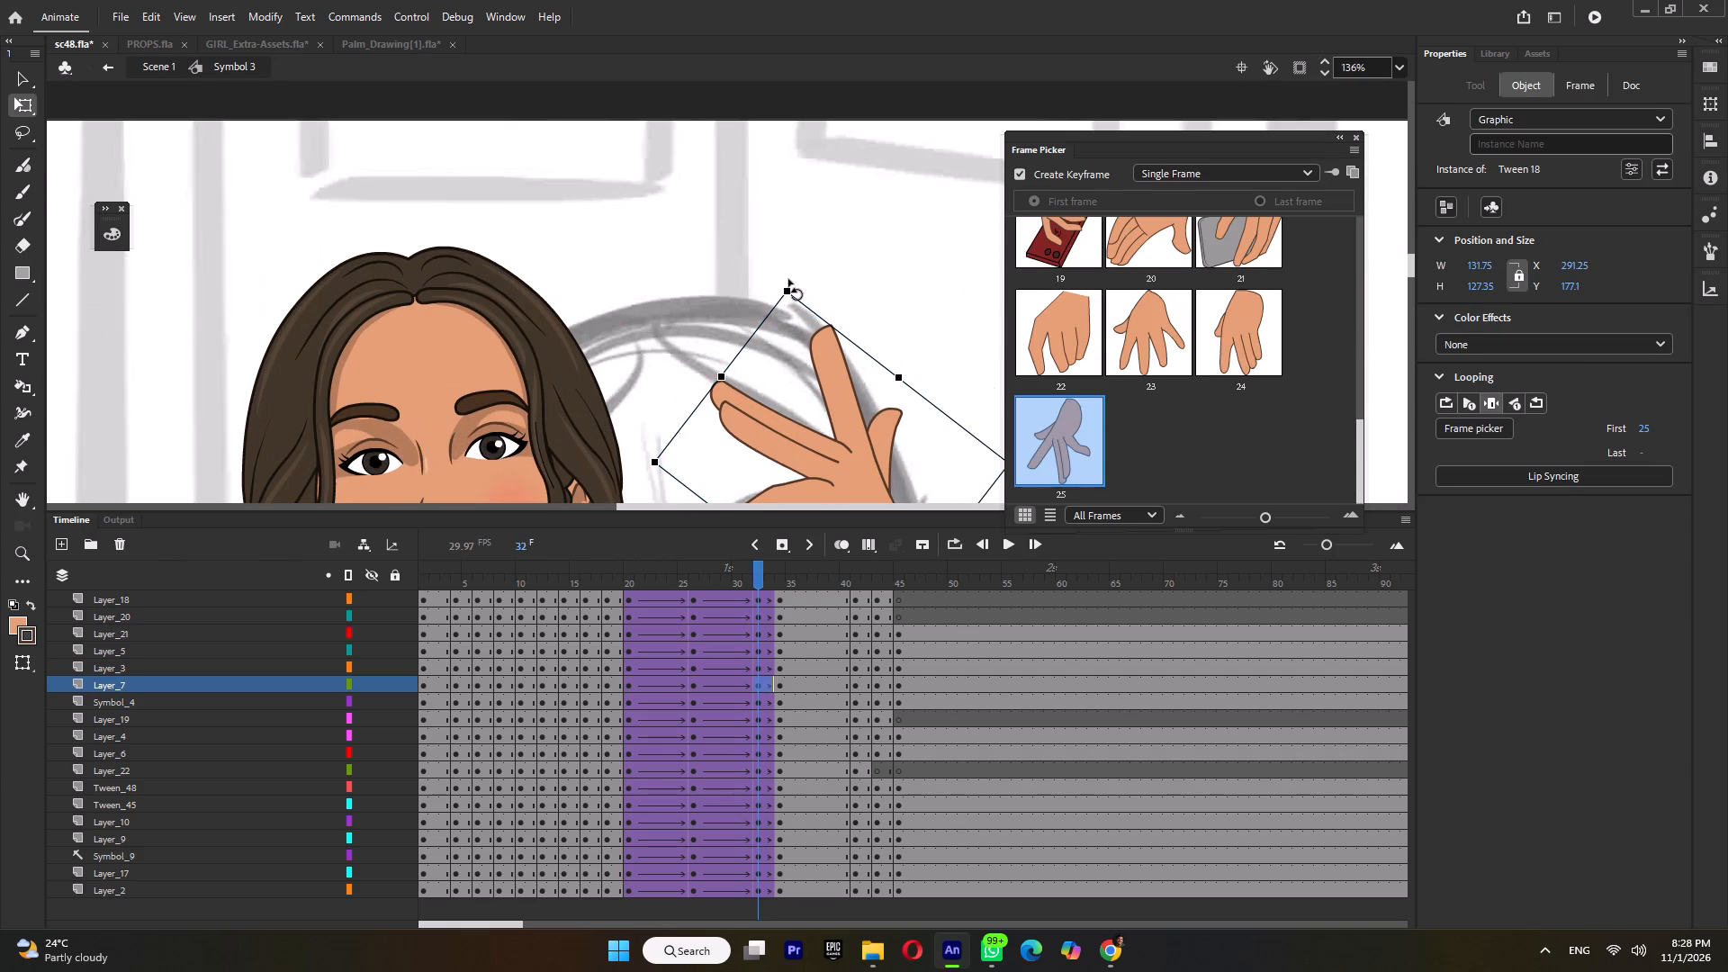
left_click_drag(788, 279, 785, 284)
scroll(785, 284, "down", 11, "ctrl")
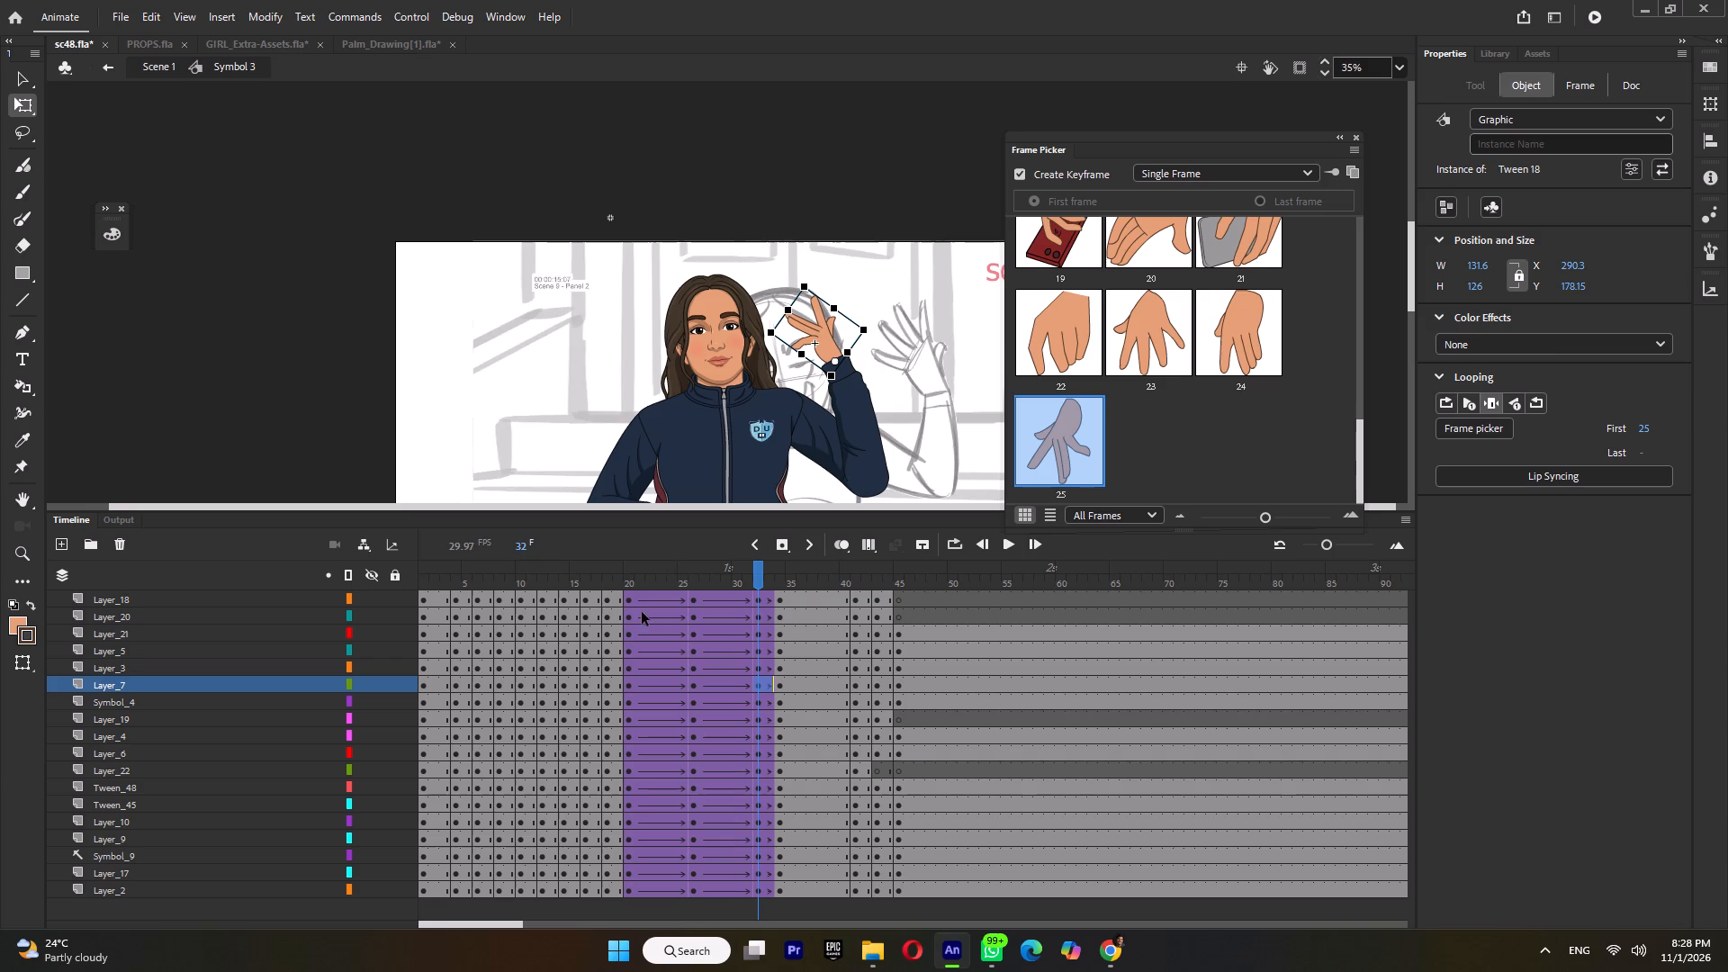
left_click(617, 568)
key("Return")
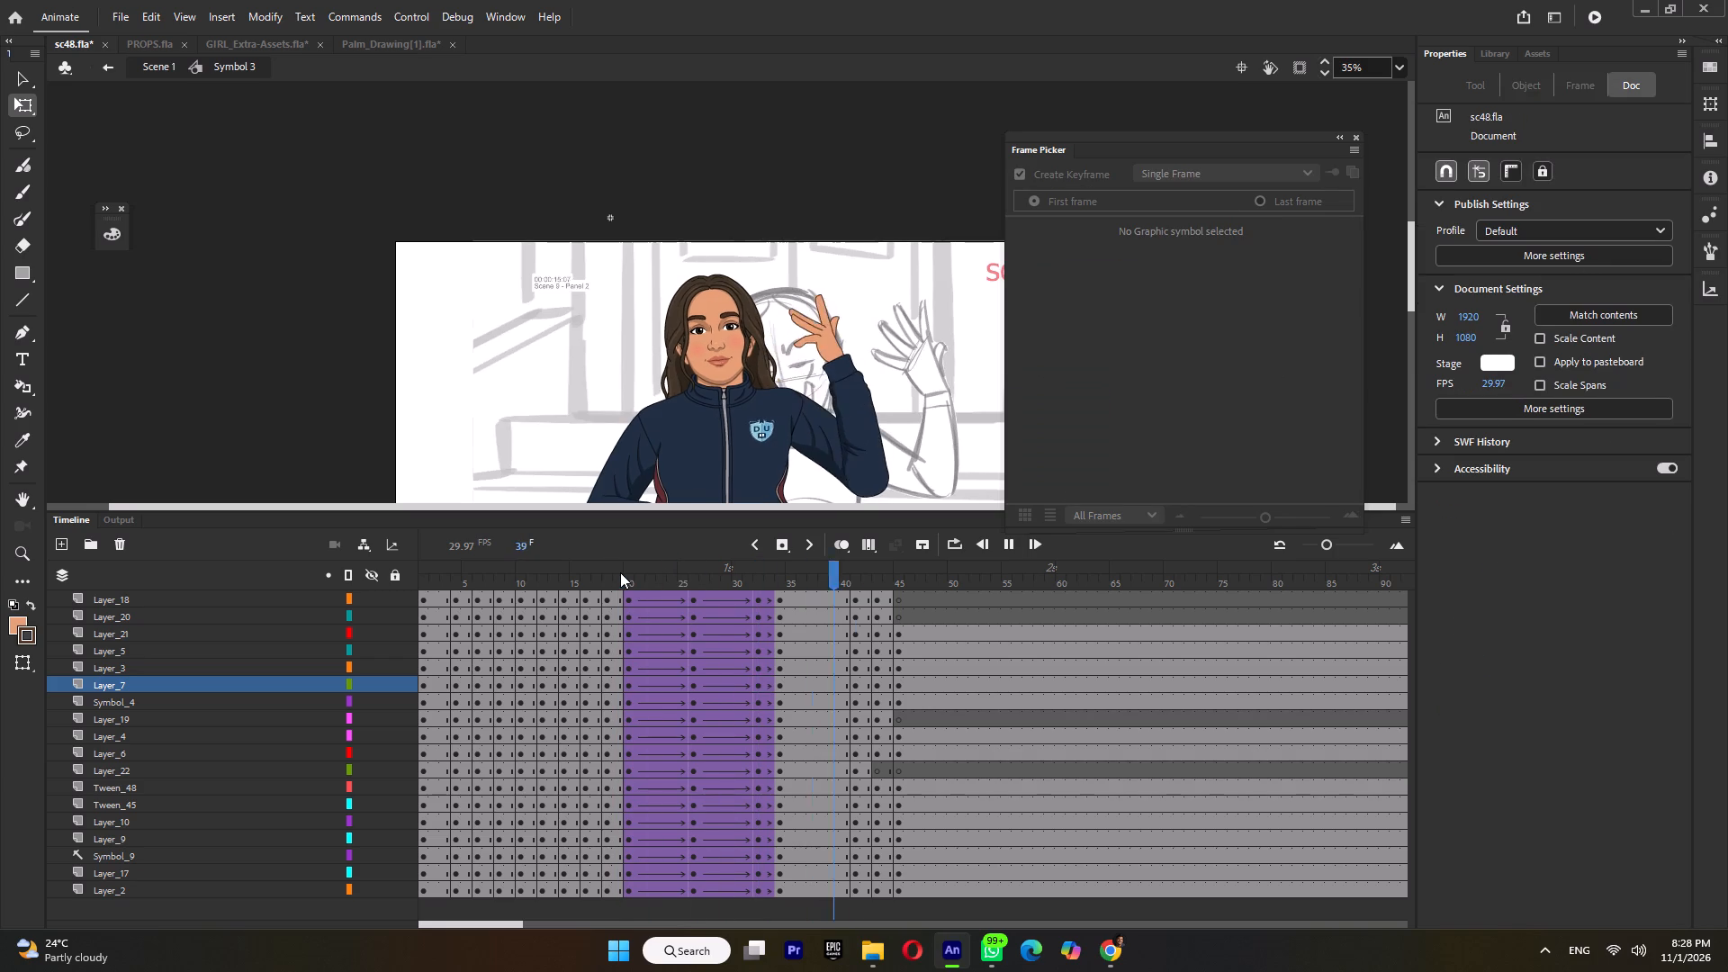
key("Return")
left_click(690, 573)
left_click_drag(656, 580, 609, 589)
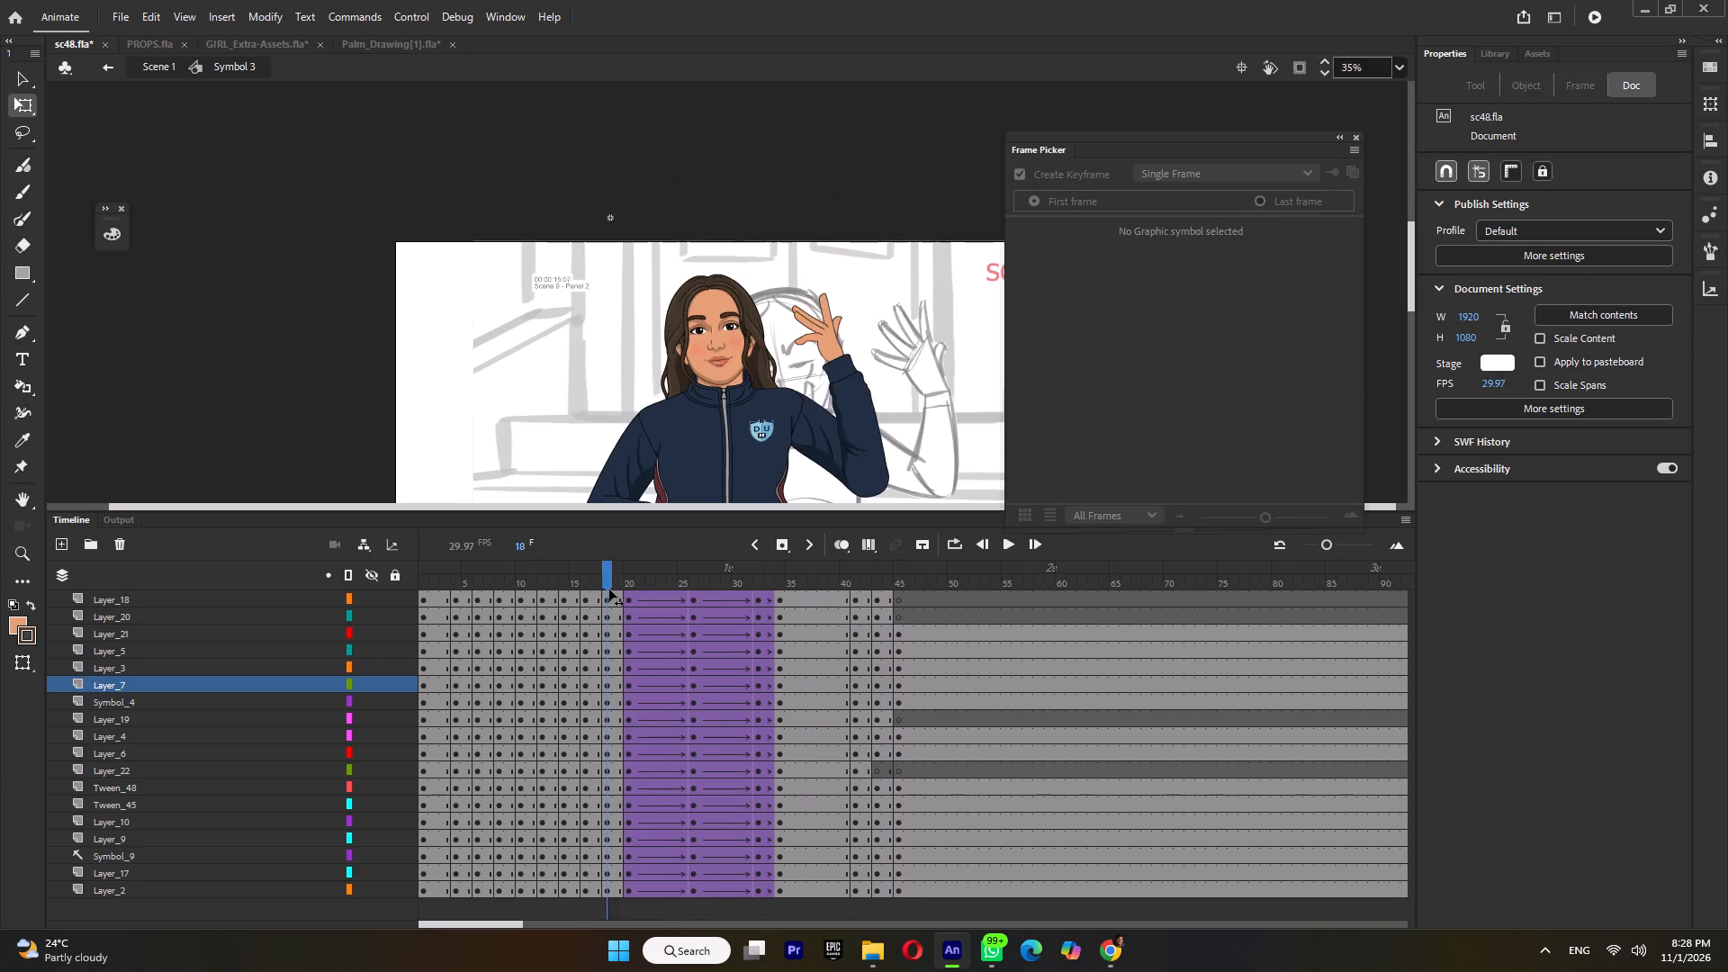
left_click_drag(609, 589, 693, 599)
Insert keyframes across all layers at frame 28.
left_click(706, 580)
double_click(712, 579)
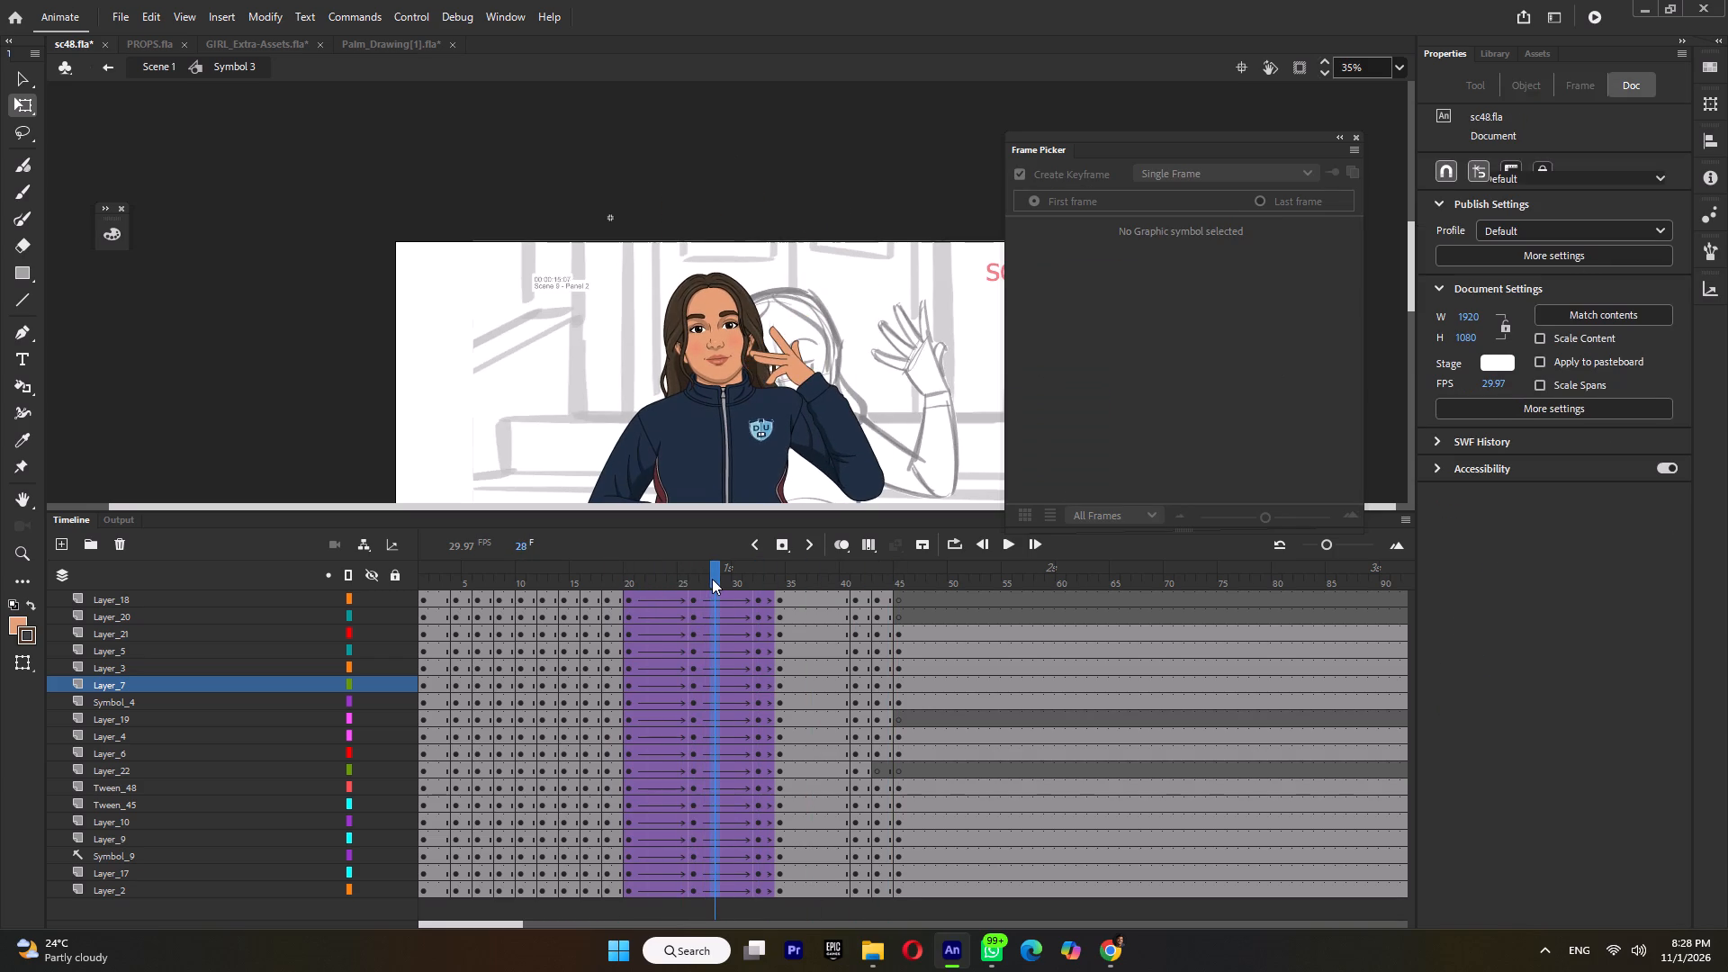
key("F6")
Rotate the forearm and open hand together slightly downward about the elbow at frame 28.
left_click(1006, 346)
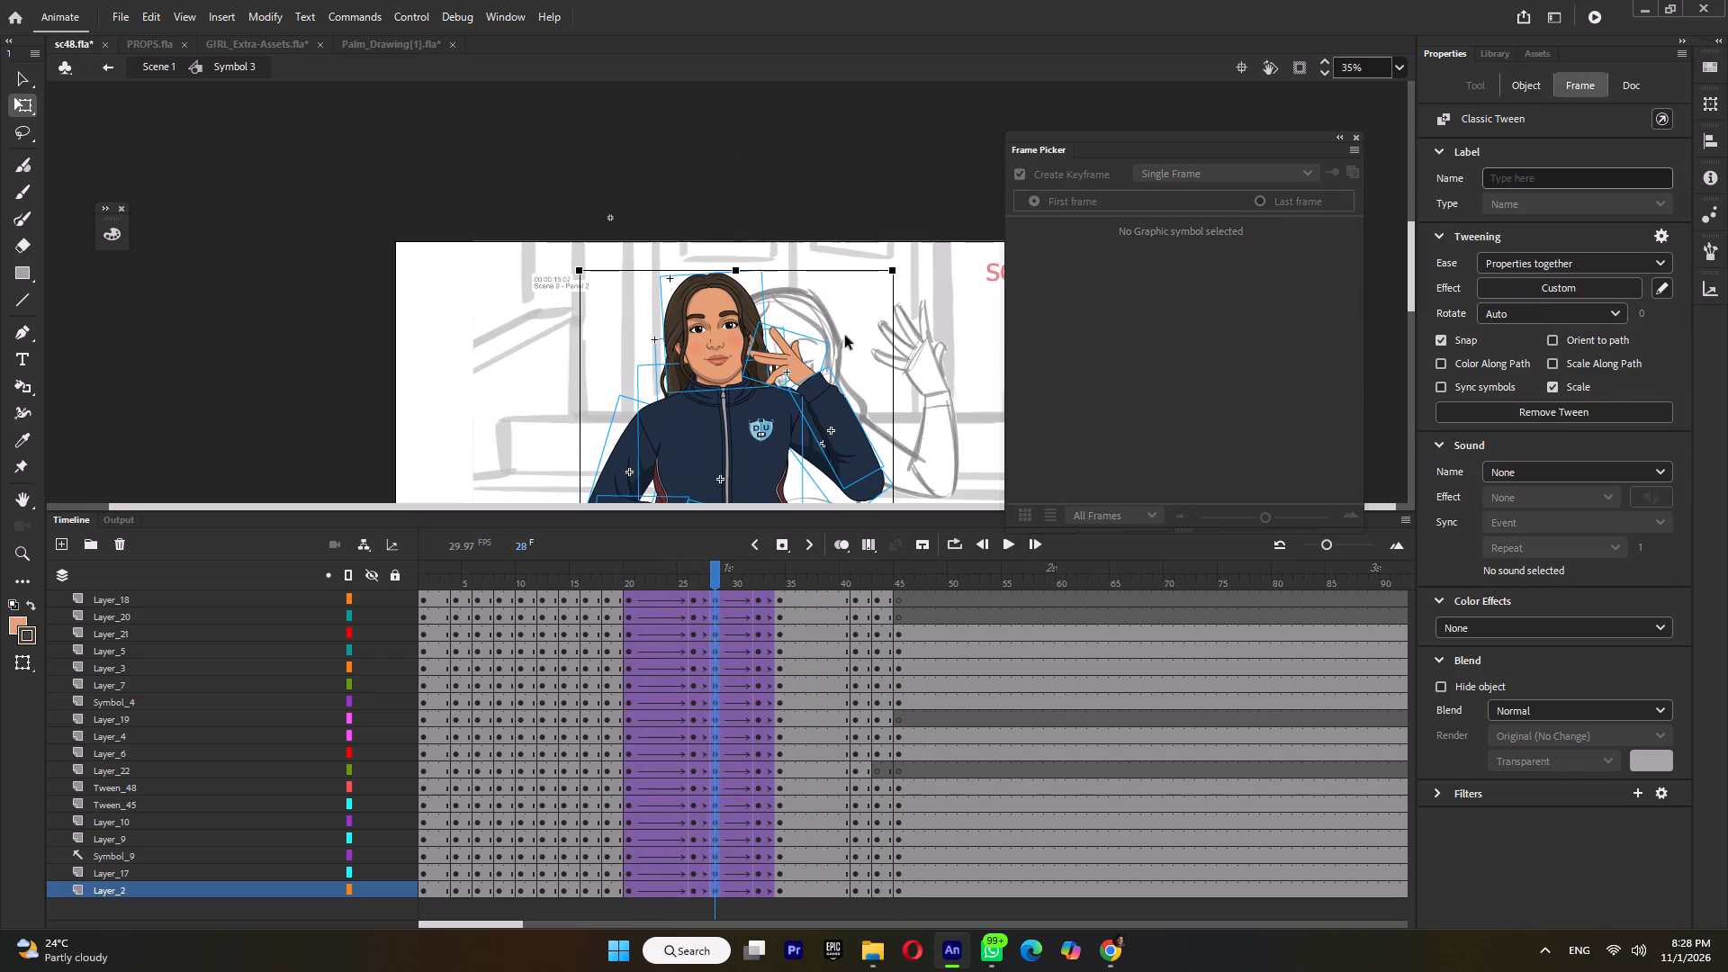
left_click(844, 328)
left_click(794, 356)
left_click(821, 410, "shift")
left_click(841, 422, "shift")
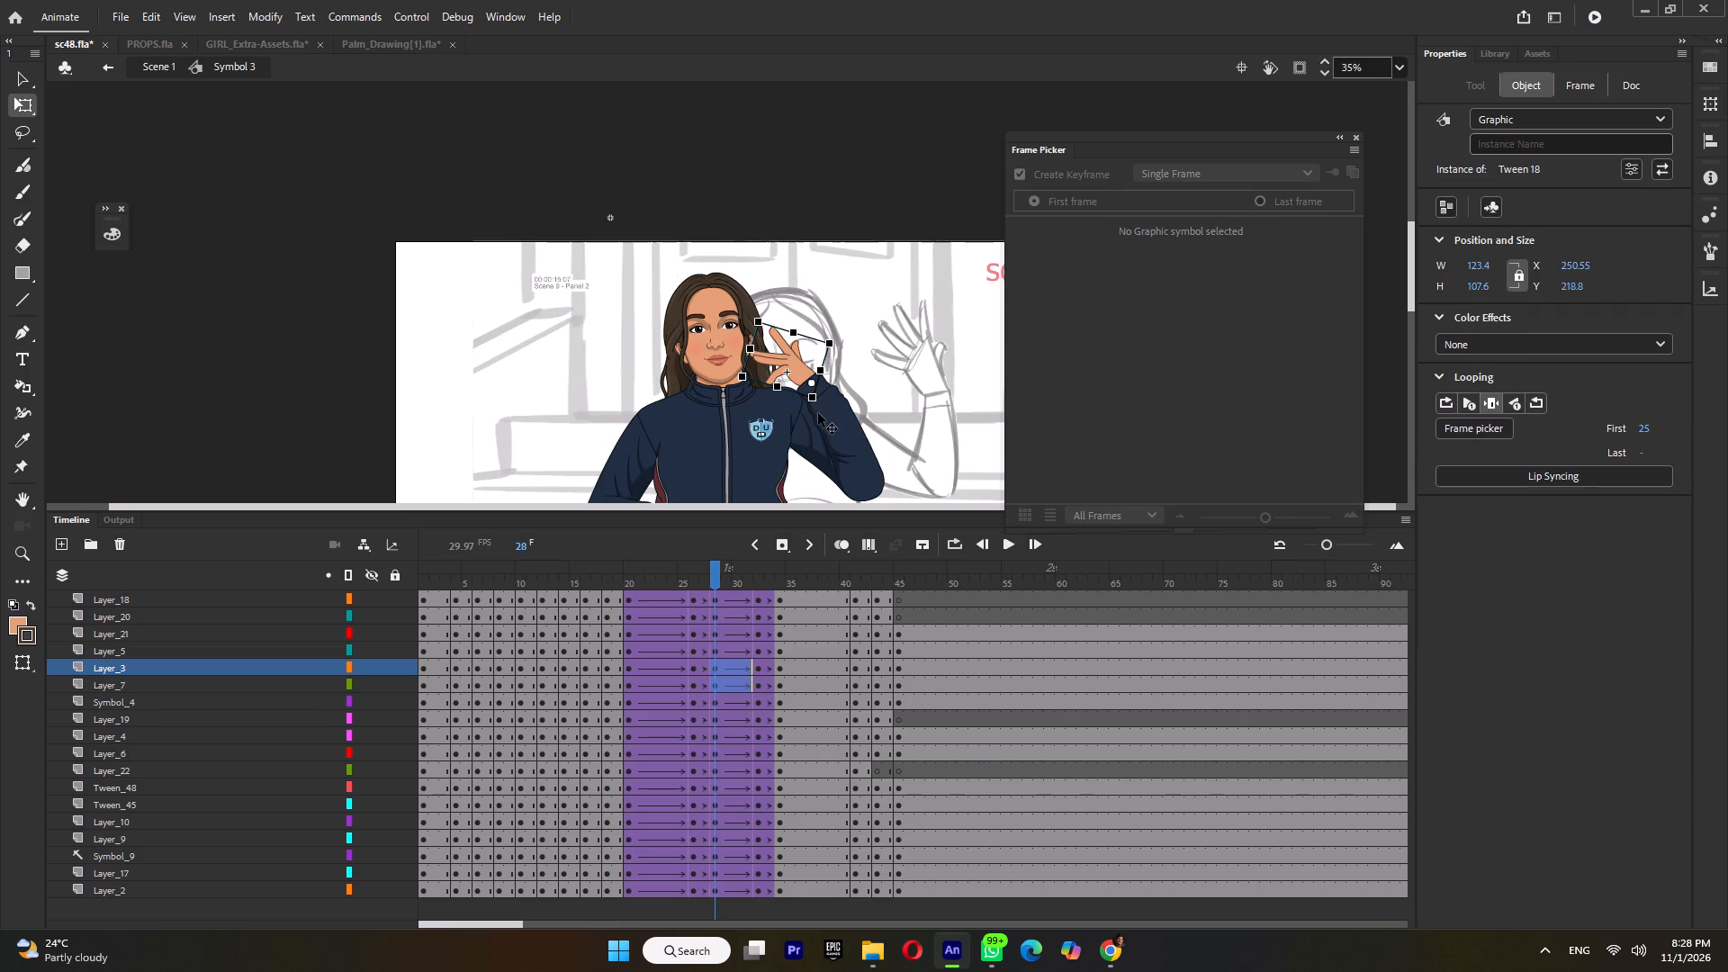
left_click_drag(813, 409, 858, 480)
scroll(753, 371, "up", 4, "ctrl")
scroll(748, 287, "up", 4, "ctrl")
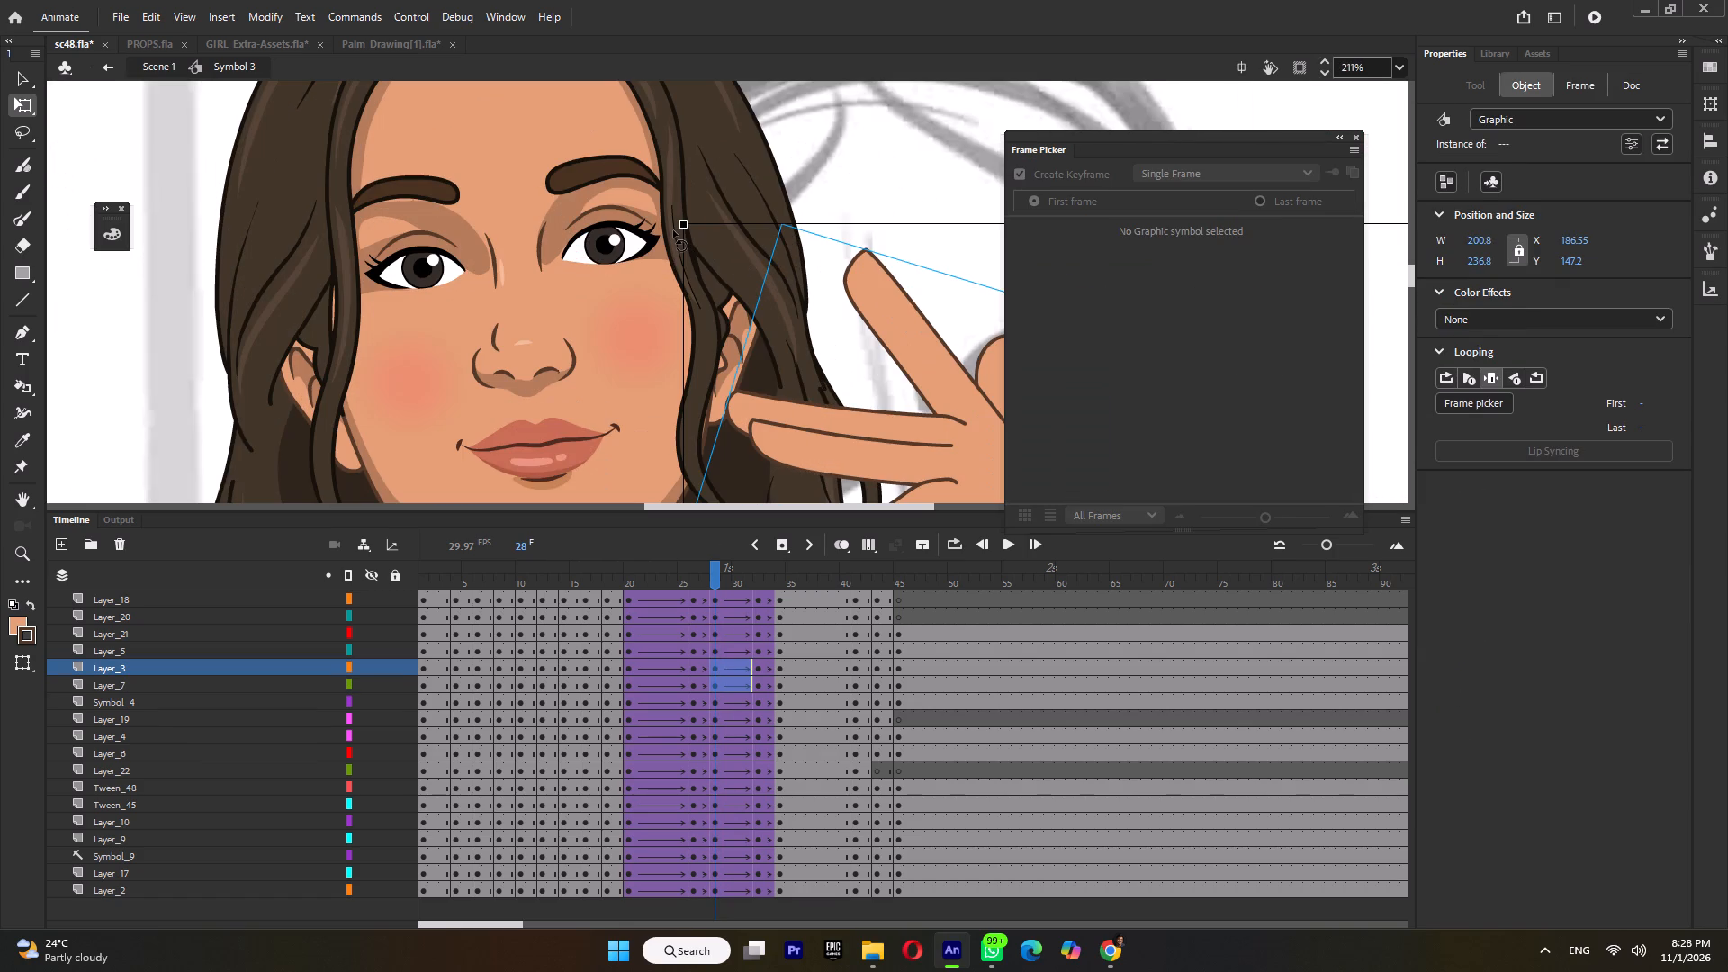
left_click_drag(673, 230, 663, 257)
scroll(663, 257, "down", 3, "ctrl")
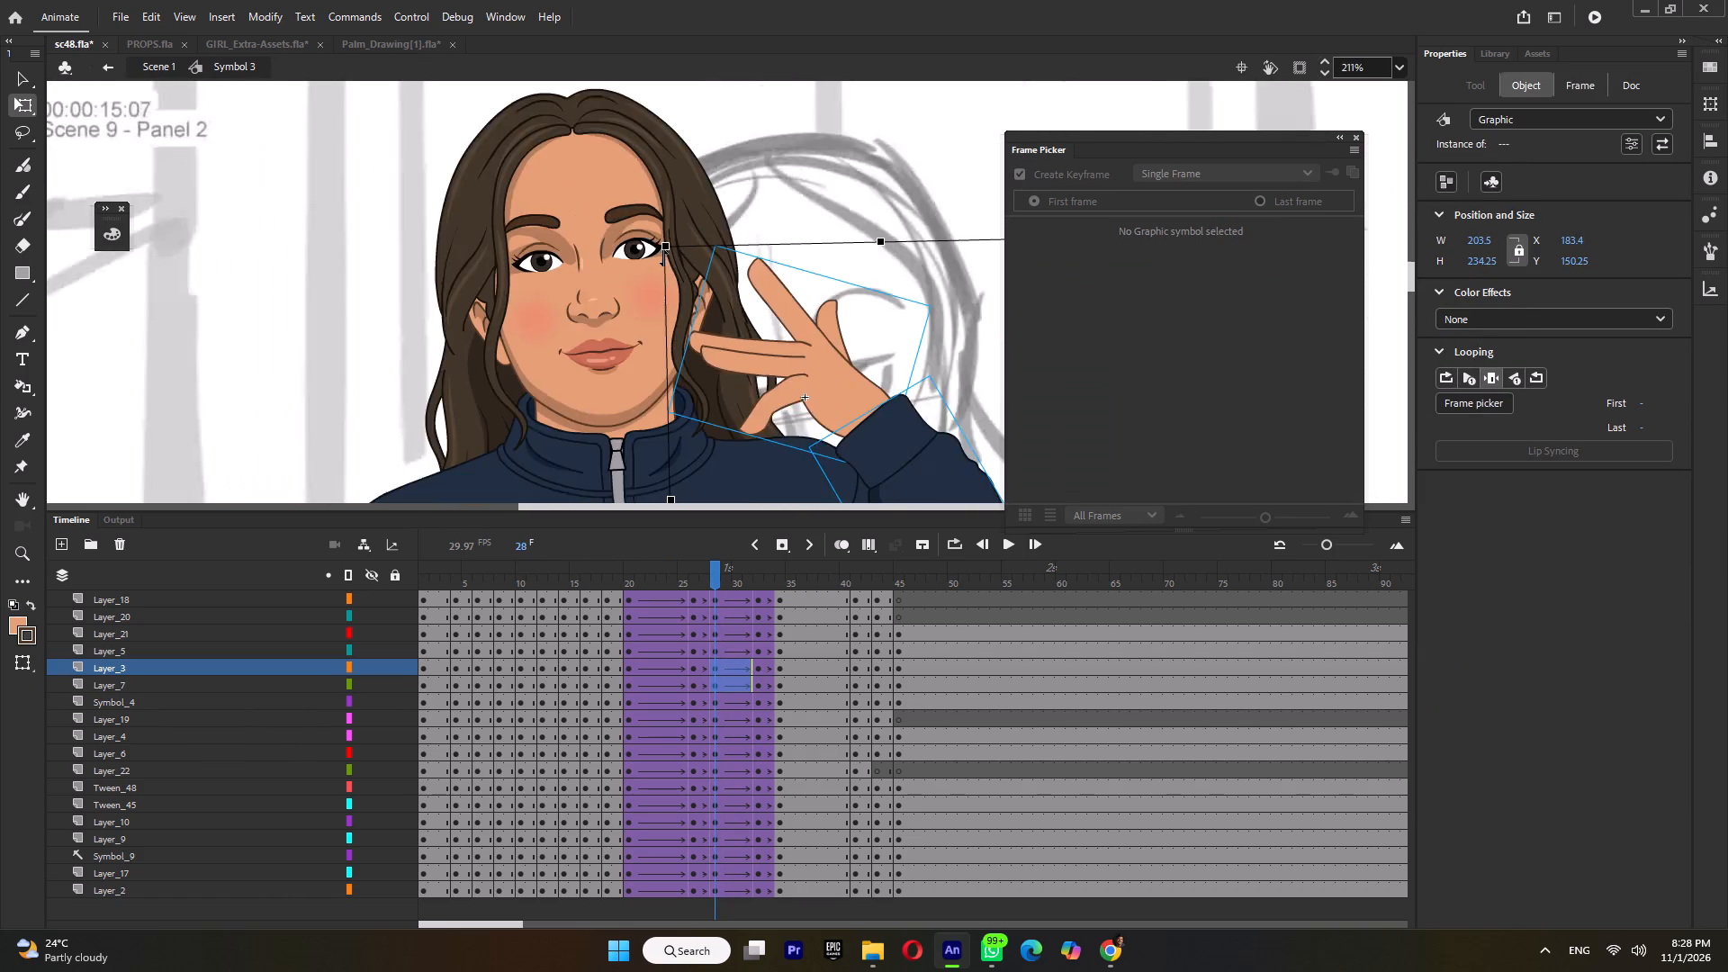
scroll(663, 257, "down", 6, "ctrl")
Rotate only the hand further downward about the wrist at frame 28 and play back the arm motion.
left_click(758, 216)
left_click(760, 318)
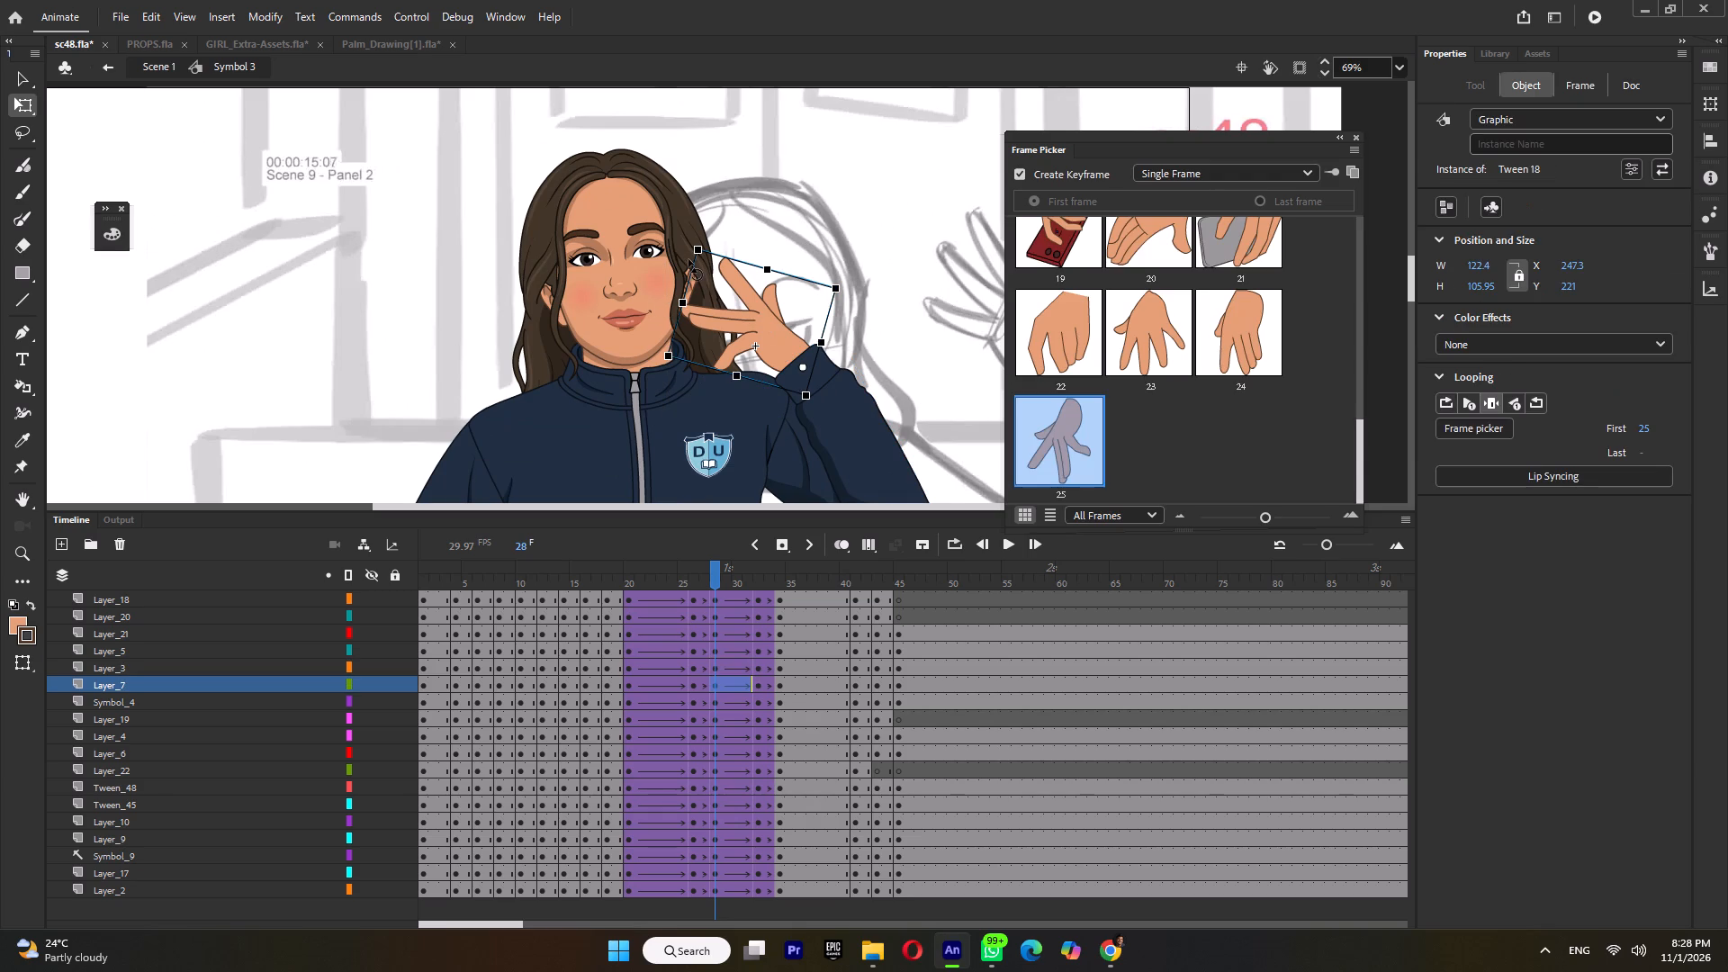
left_click_drag(688, 259, 682, 278)
left_click(656, 577)
key("Return")
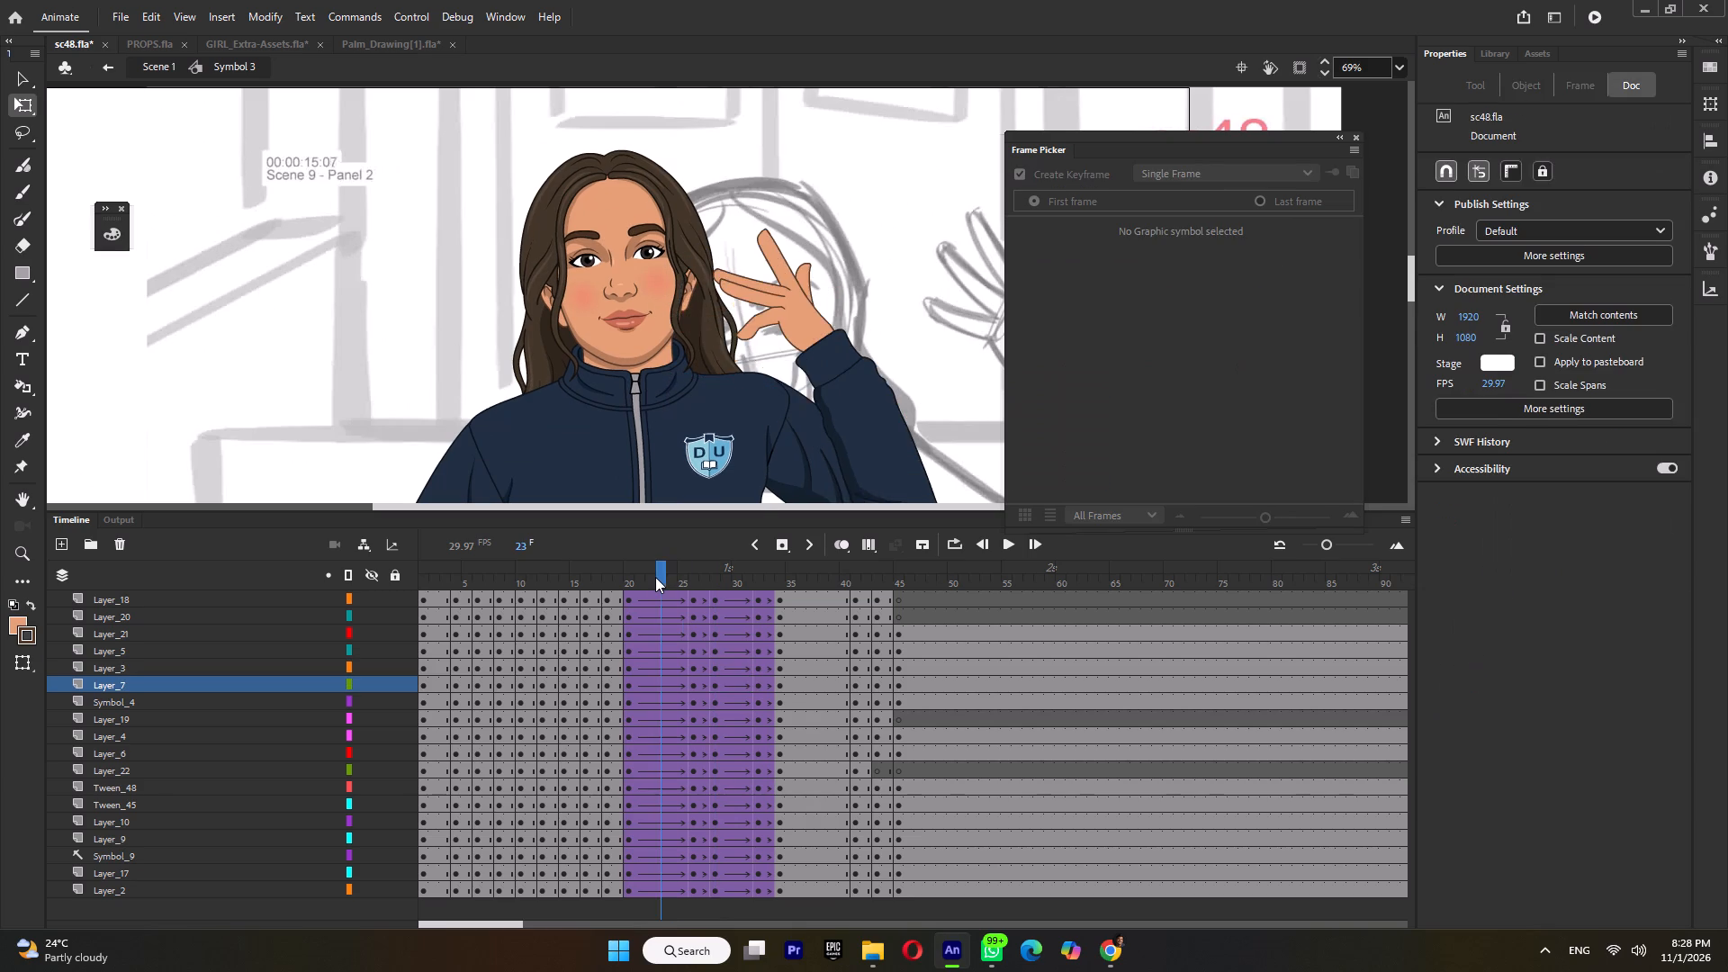
left_click(619, 583)
key("Return")
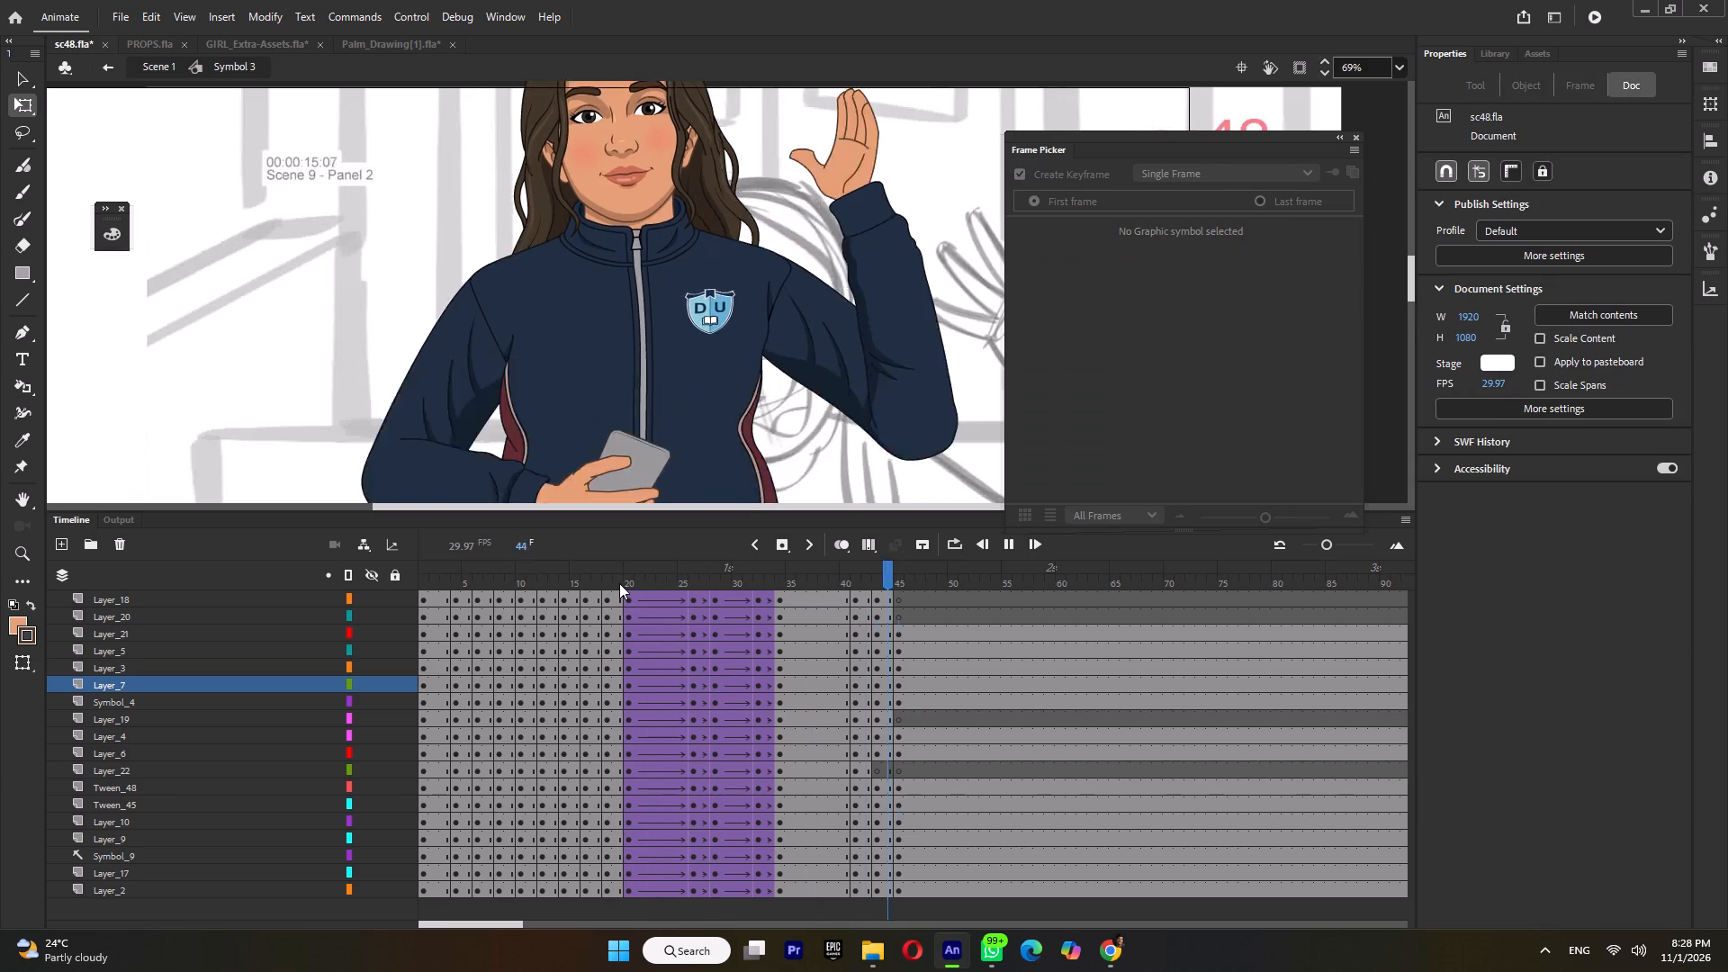
left_click(619, 583)
key("Return")
key("Return")
Insert keyframes across all layers at frame 30, rotate the hand slightly downward about the wrist, and preview the motion.
double_click(738, 582)
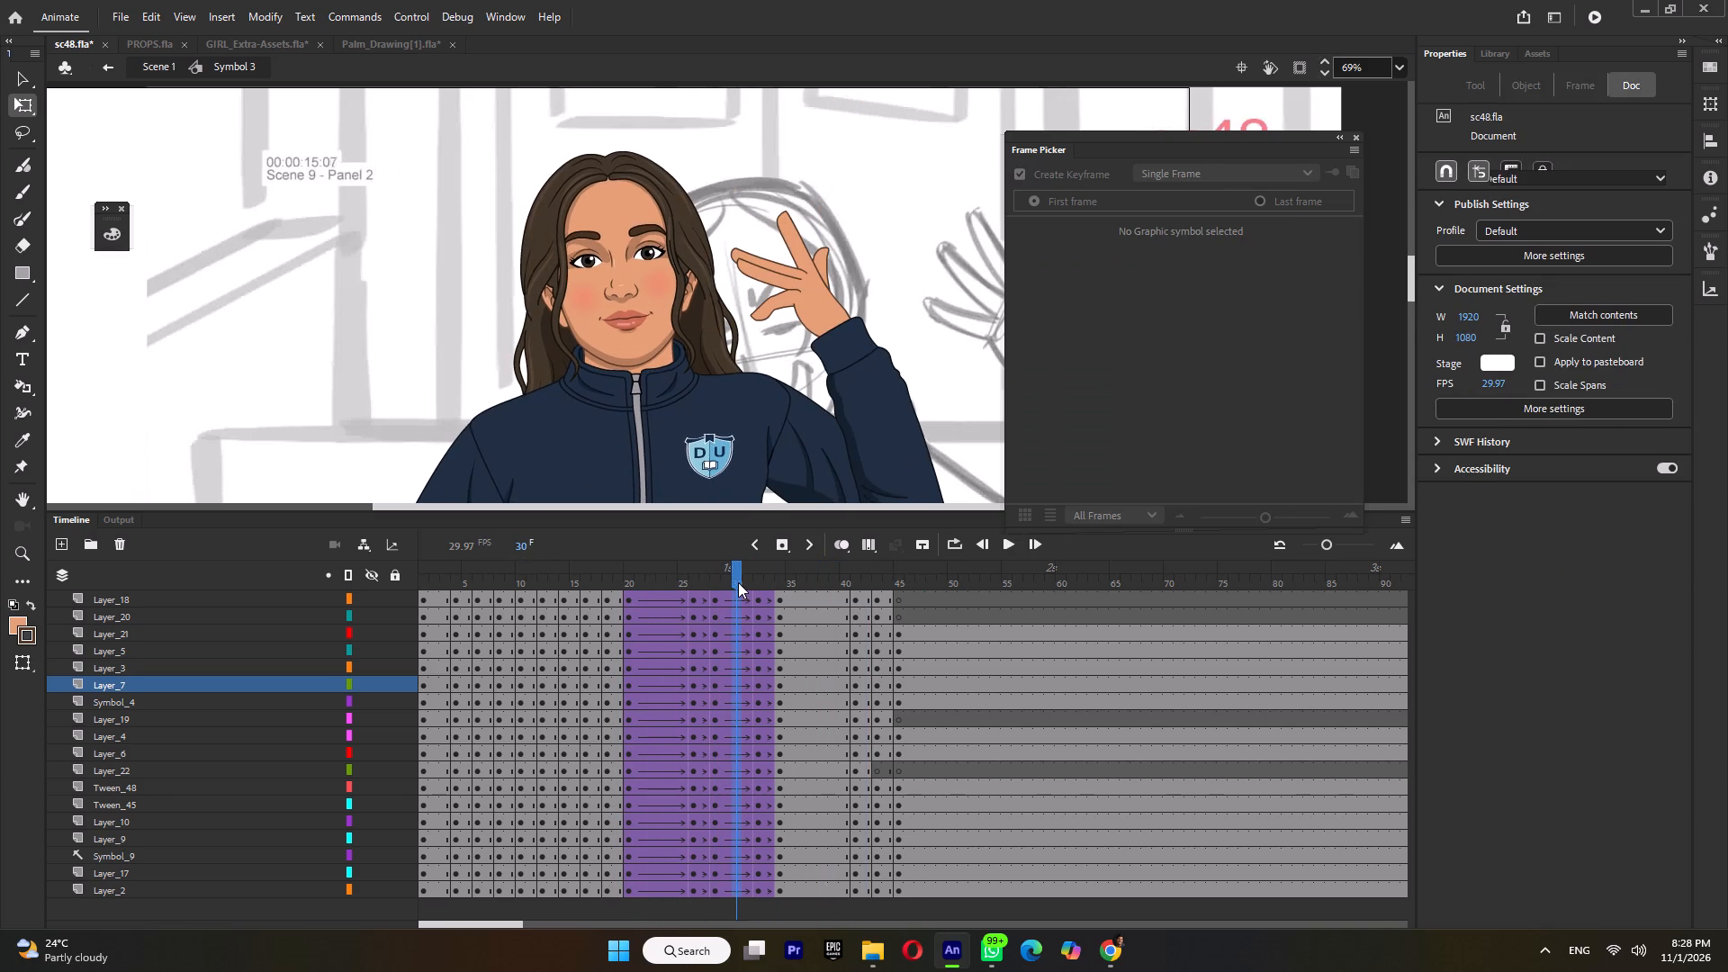
key("F6")
left_click(871, 265)
left_click(786, 268)
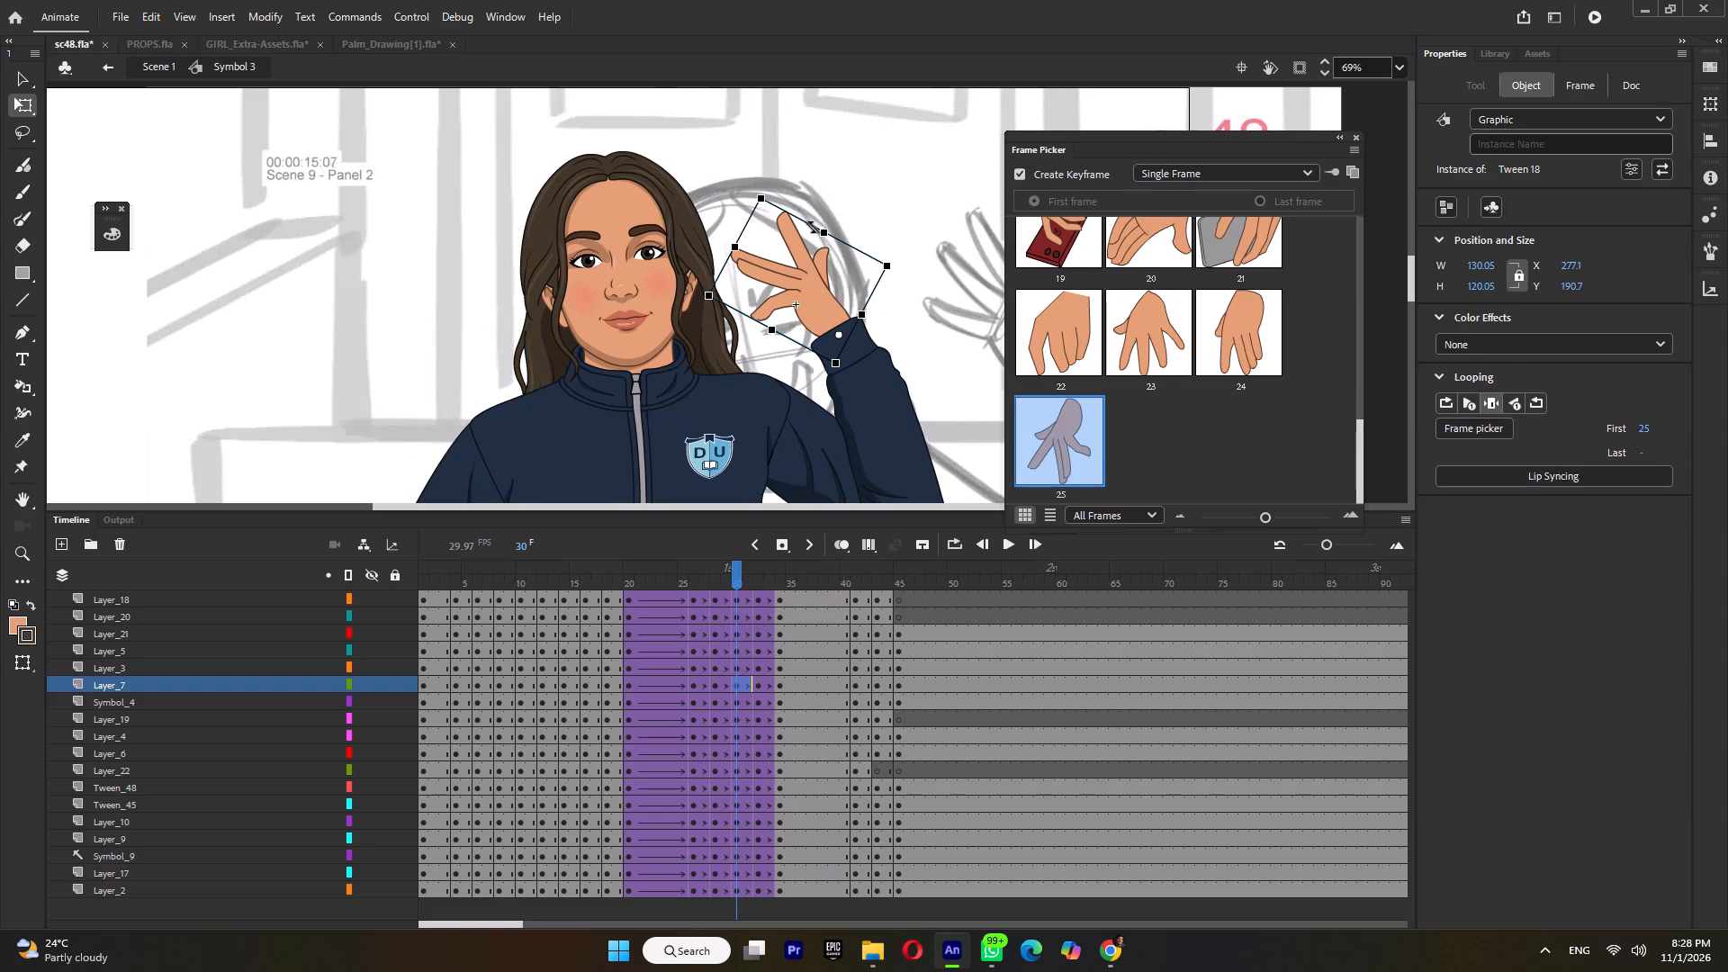
left_click_drag(772, 192, 758, 202)
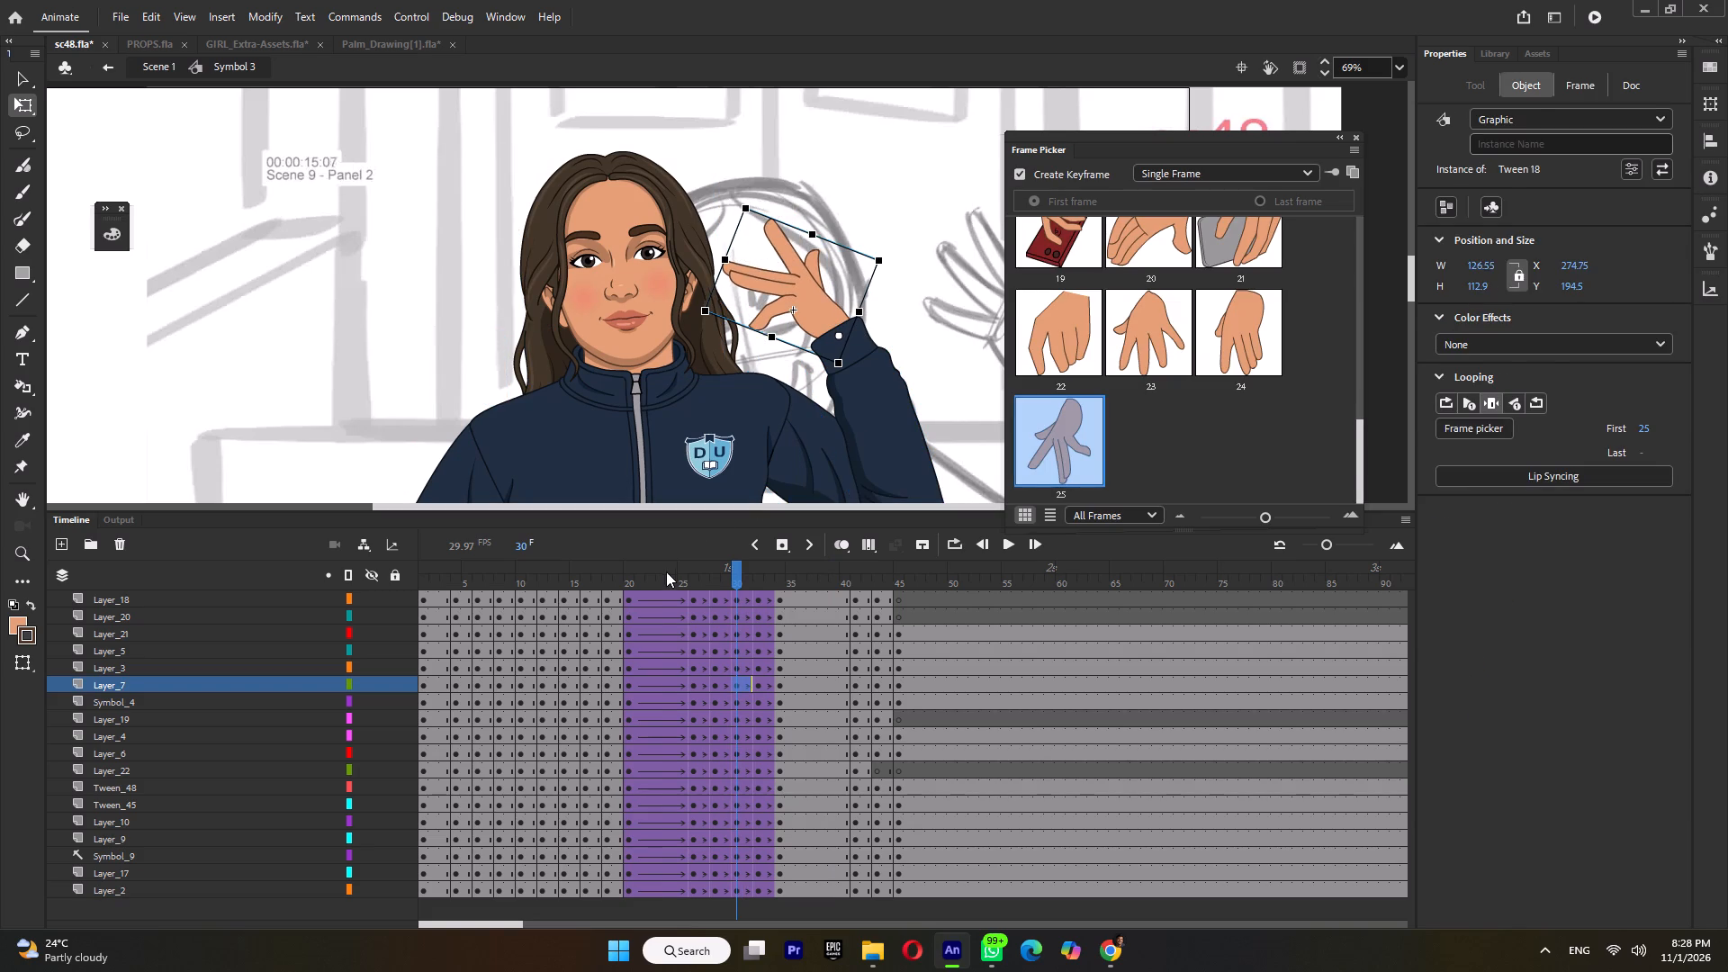
left_click(666, 571)
key("Return")
left_click(644, 570)
key("Return")
key("Return")
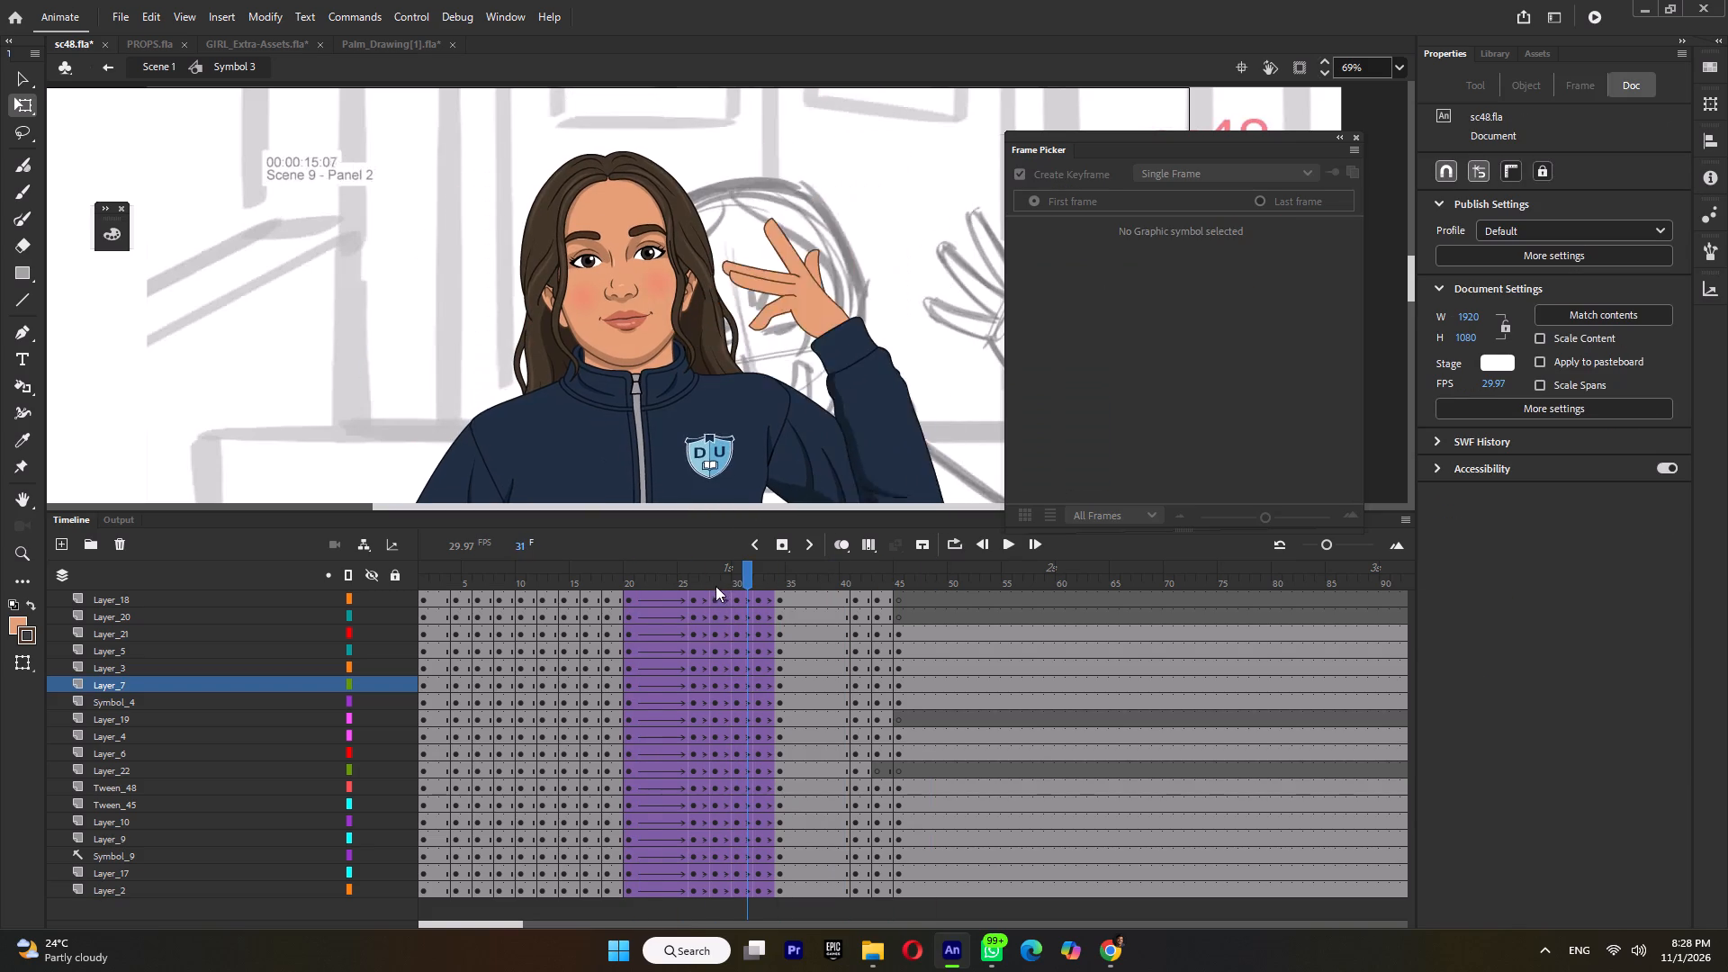
Rotate the open hand slightly further downward about the wrist at frame 28 and play back from around frame 20.
left_click(715, 585)
left_click(751, 355)
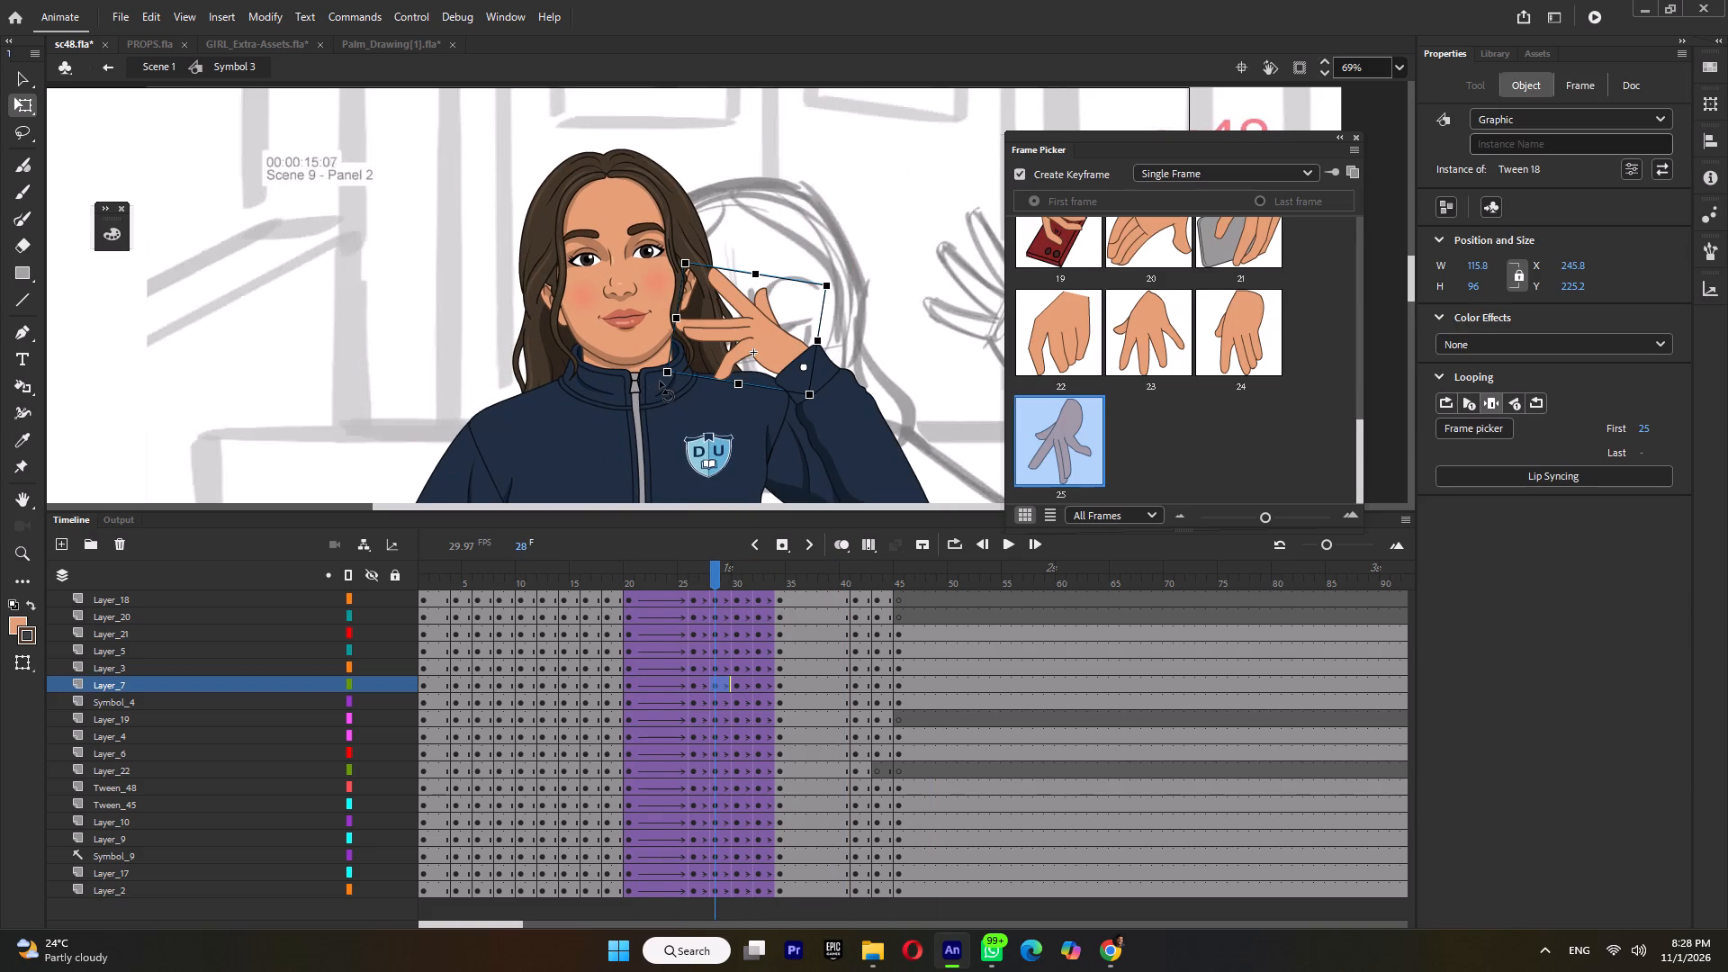
left_click_drag(660, 381, 659, 389)
left_click_drag(659, 389, 658, 391)
left_click(652, 577)
key("Return")
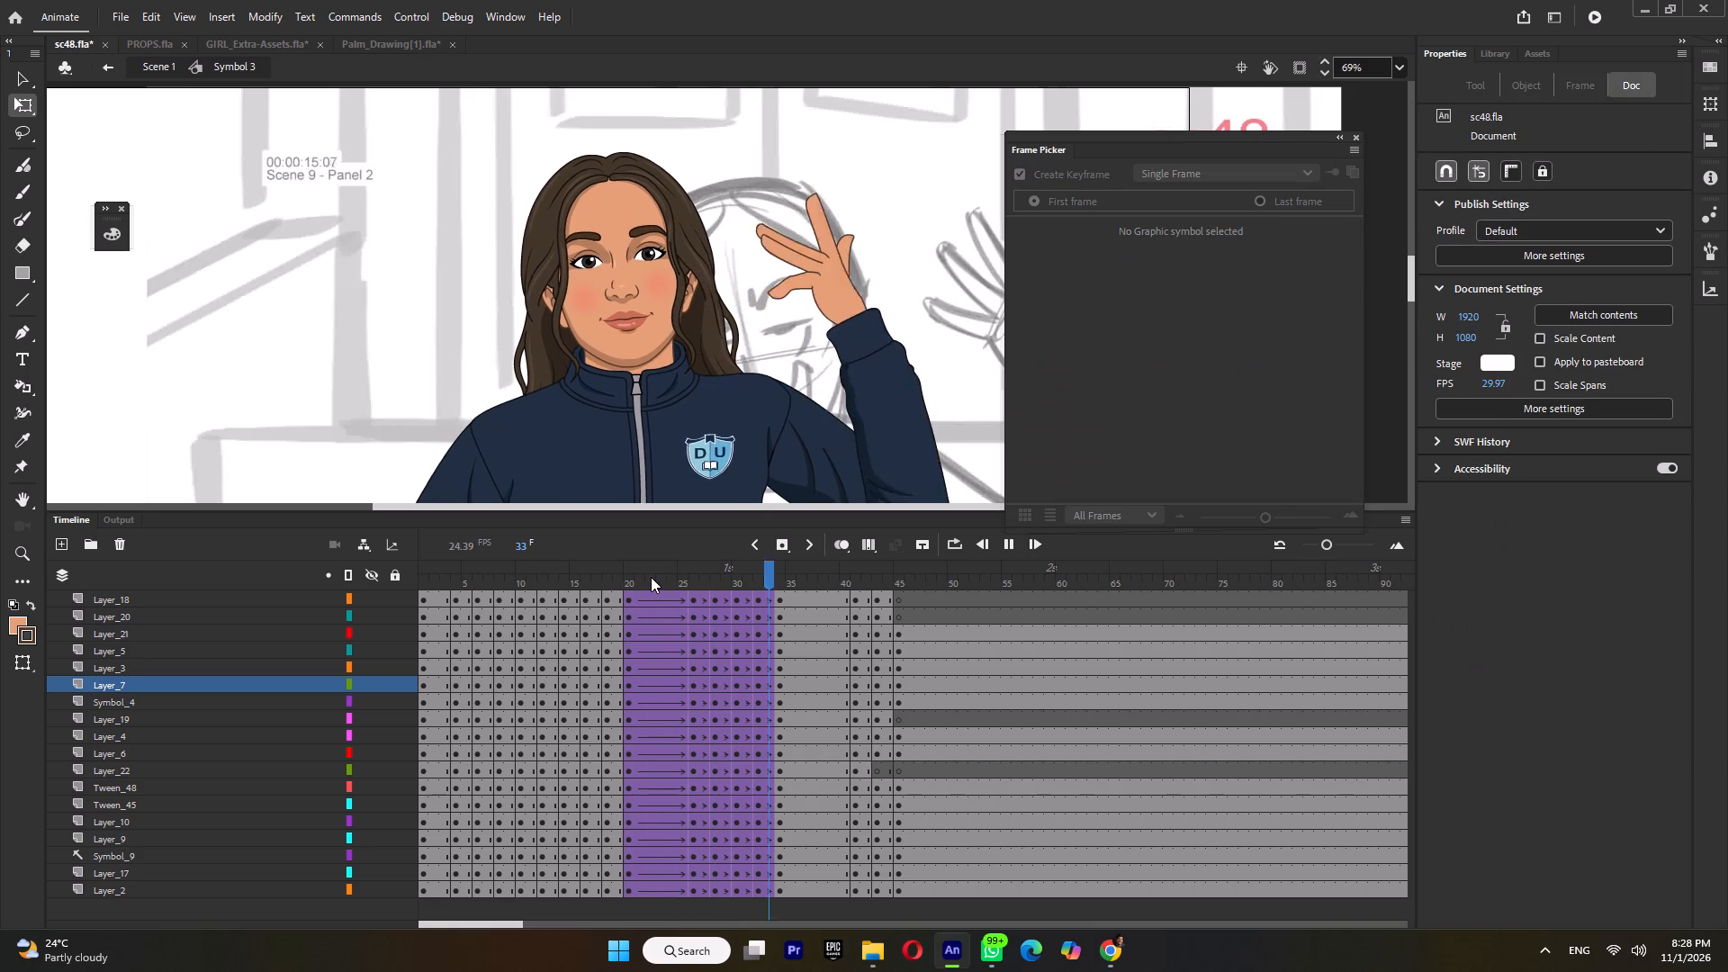
key("Return")
left_click(629, 571)
key("Return")
left_click_drag(631, 576, 637, 579)
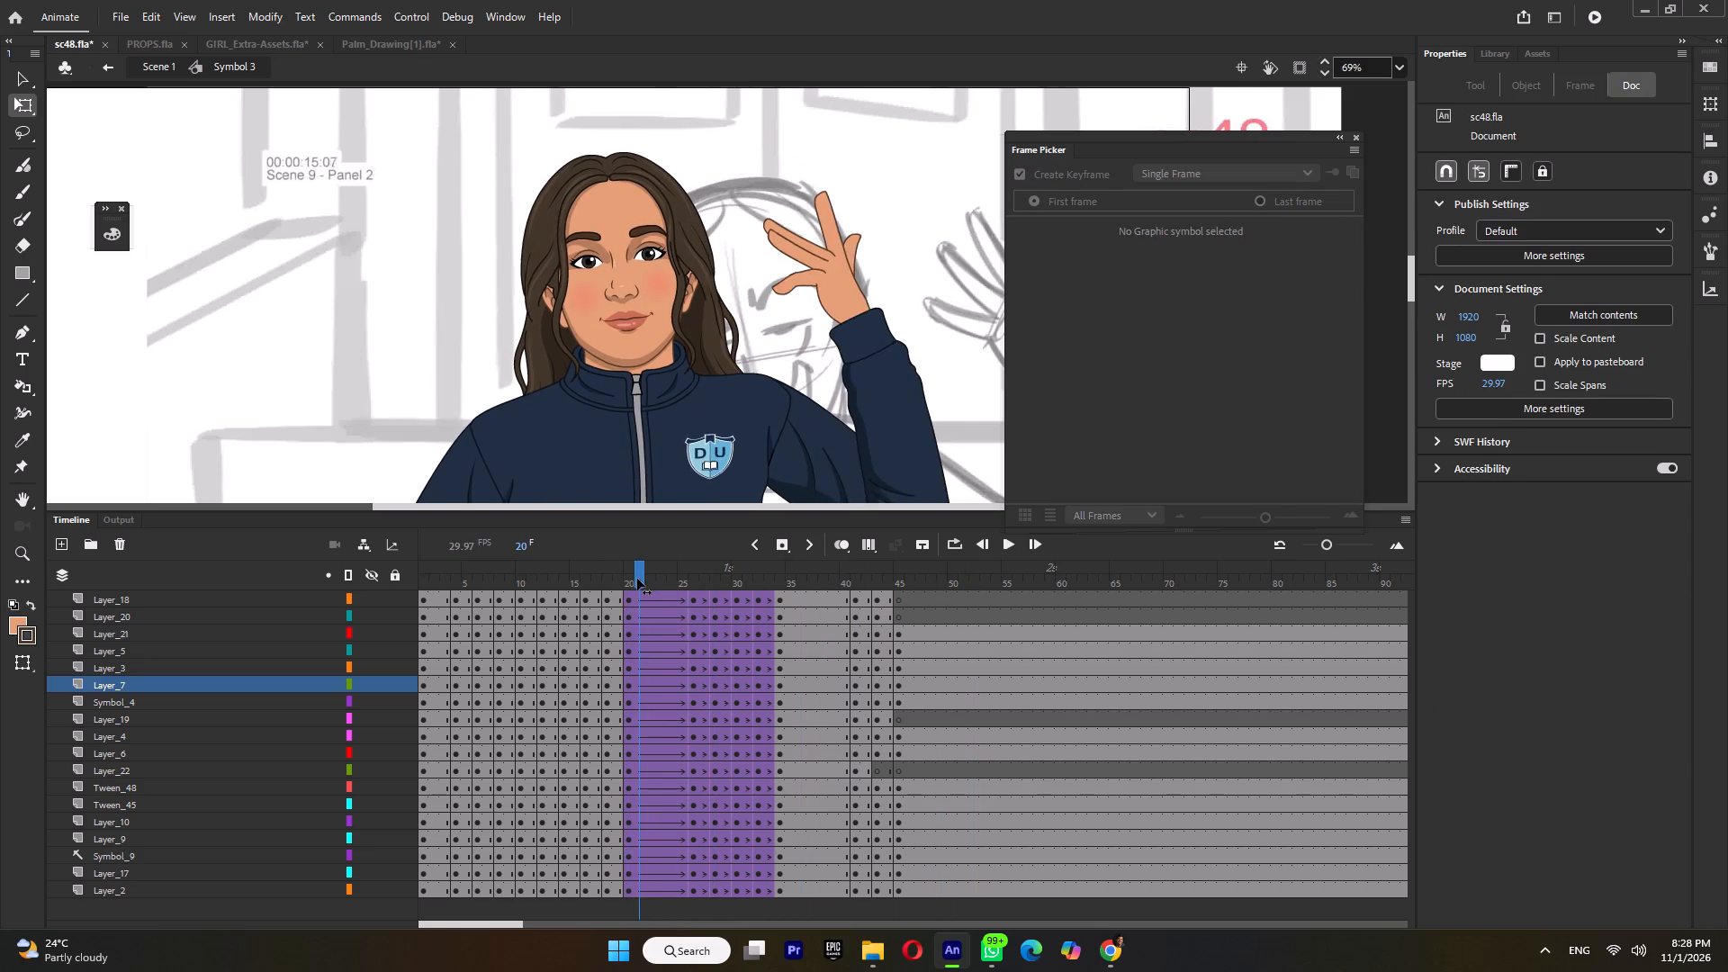
left_click_drag(637, 579, 661, 589)
Insert keyframes across all layers at frame 24 and rotate the open hand slightly upward about the wrist.
double_click(668, 580)
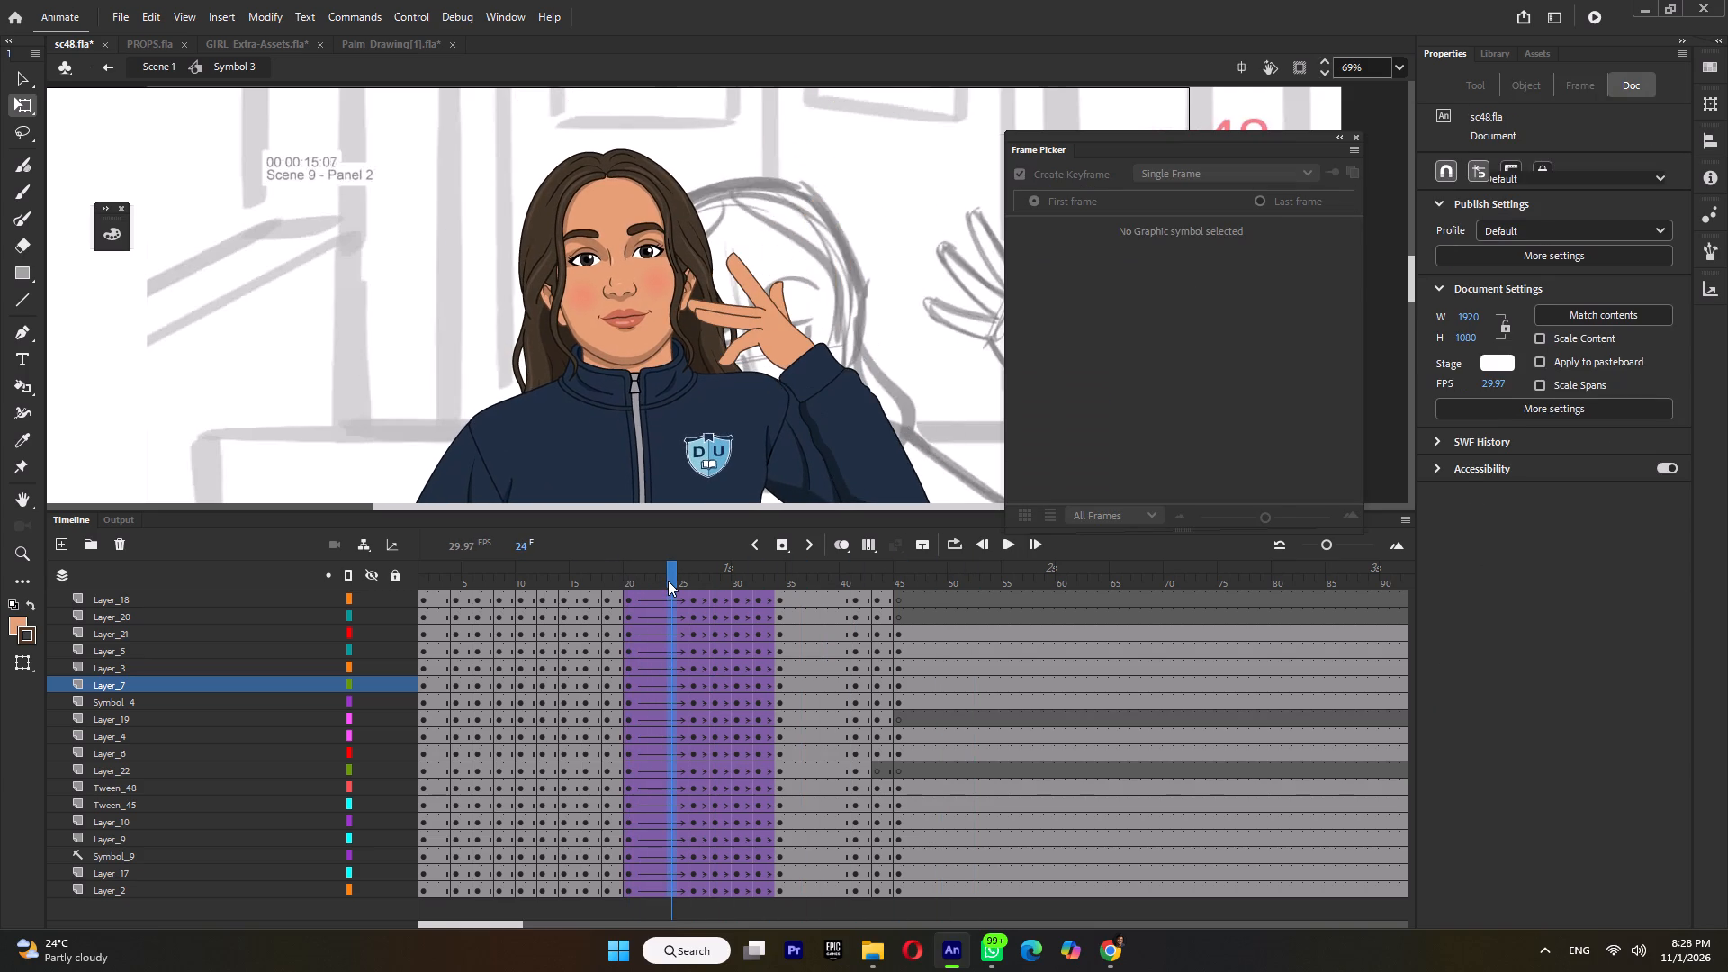
key("F6")
left_click(916, 379)
left_click(755, 327)
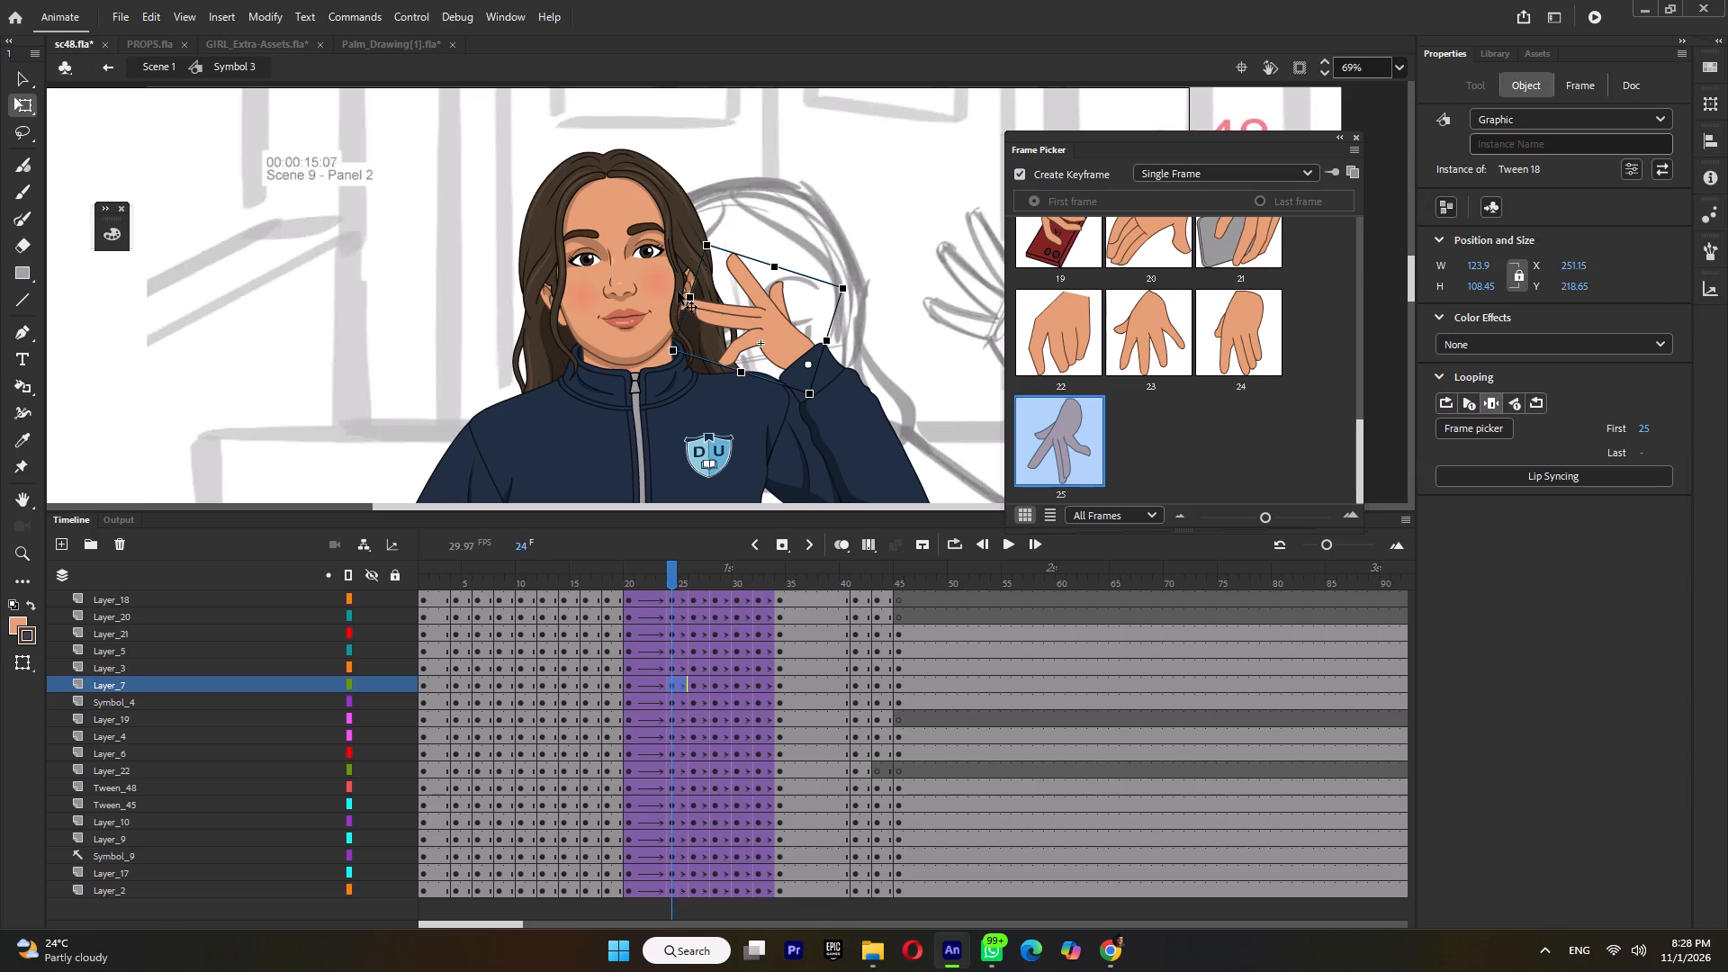
left_click_drag(695, 242, 711, 227)
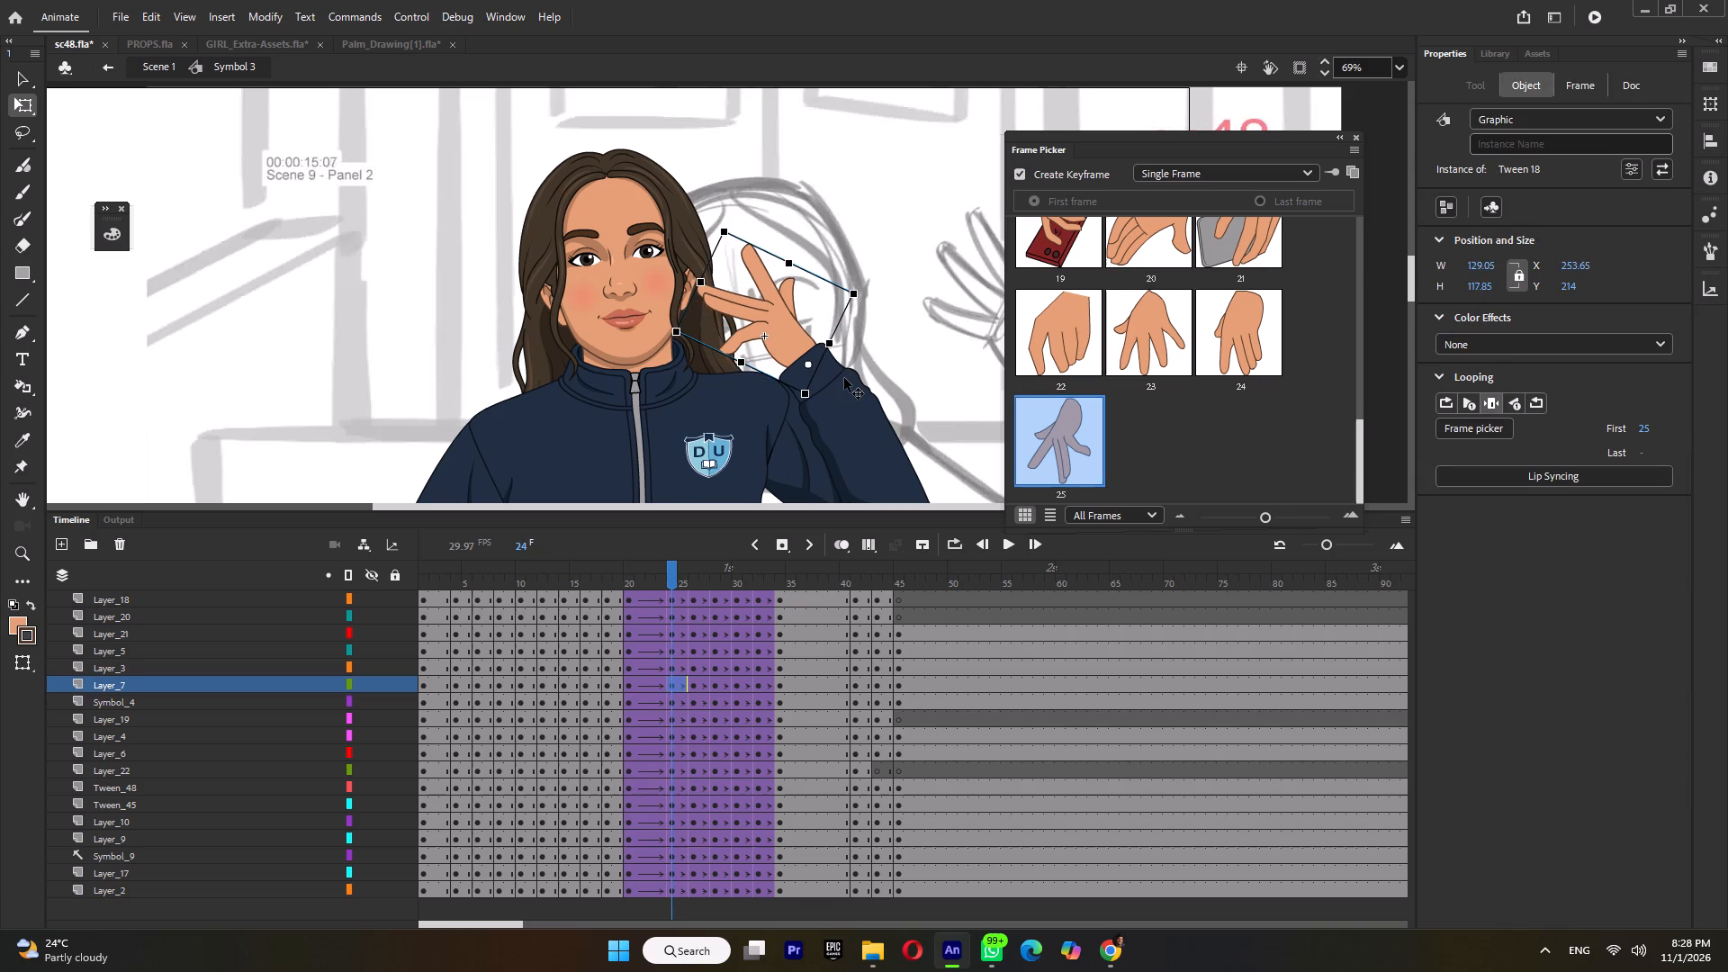
Play back the arm lowering and return repeatedly from frame 20 to check the hand motion.
left_click(844, 378, "shift")
scroll(831, 380, "down", 2, "ctrl")
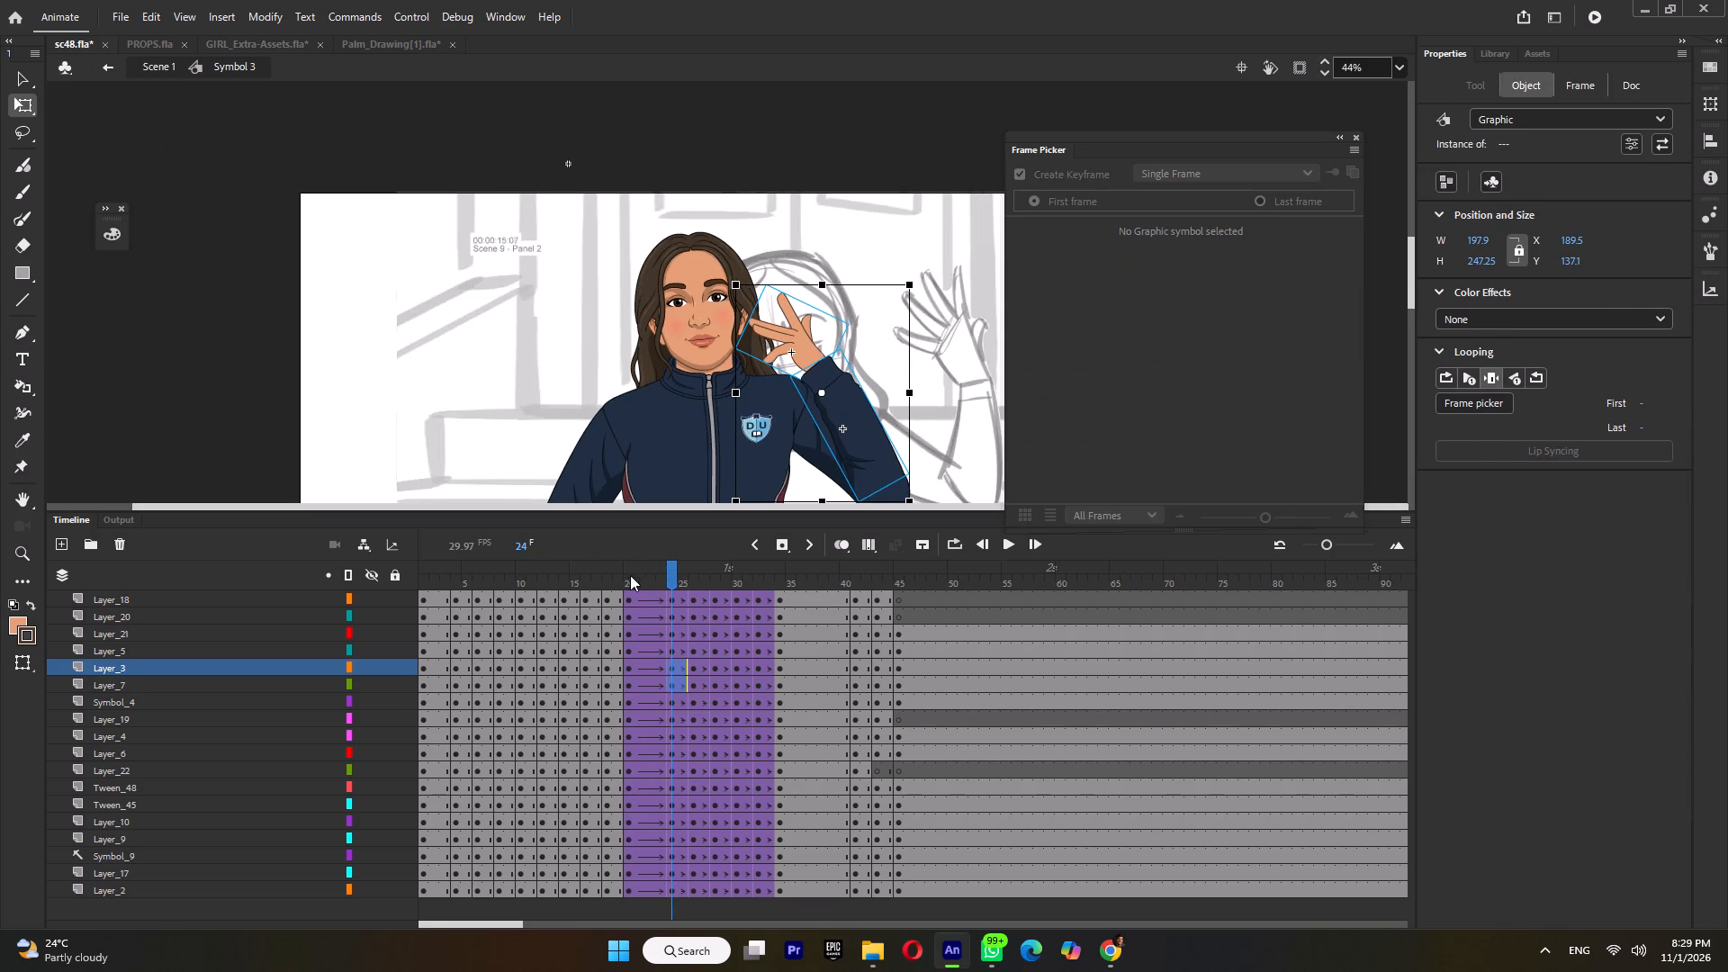
left_click(630, 575)
key("Return")
key("Return")
left_click(629, 572)
key("Return")
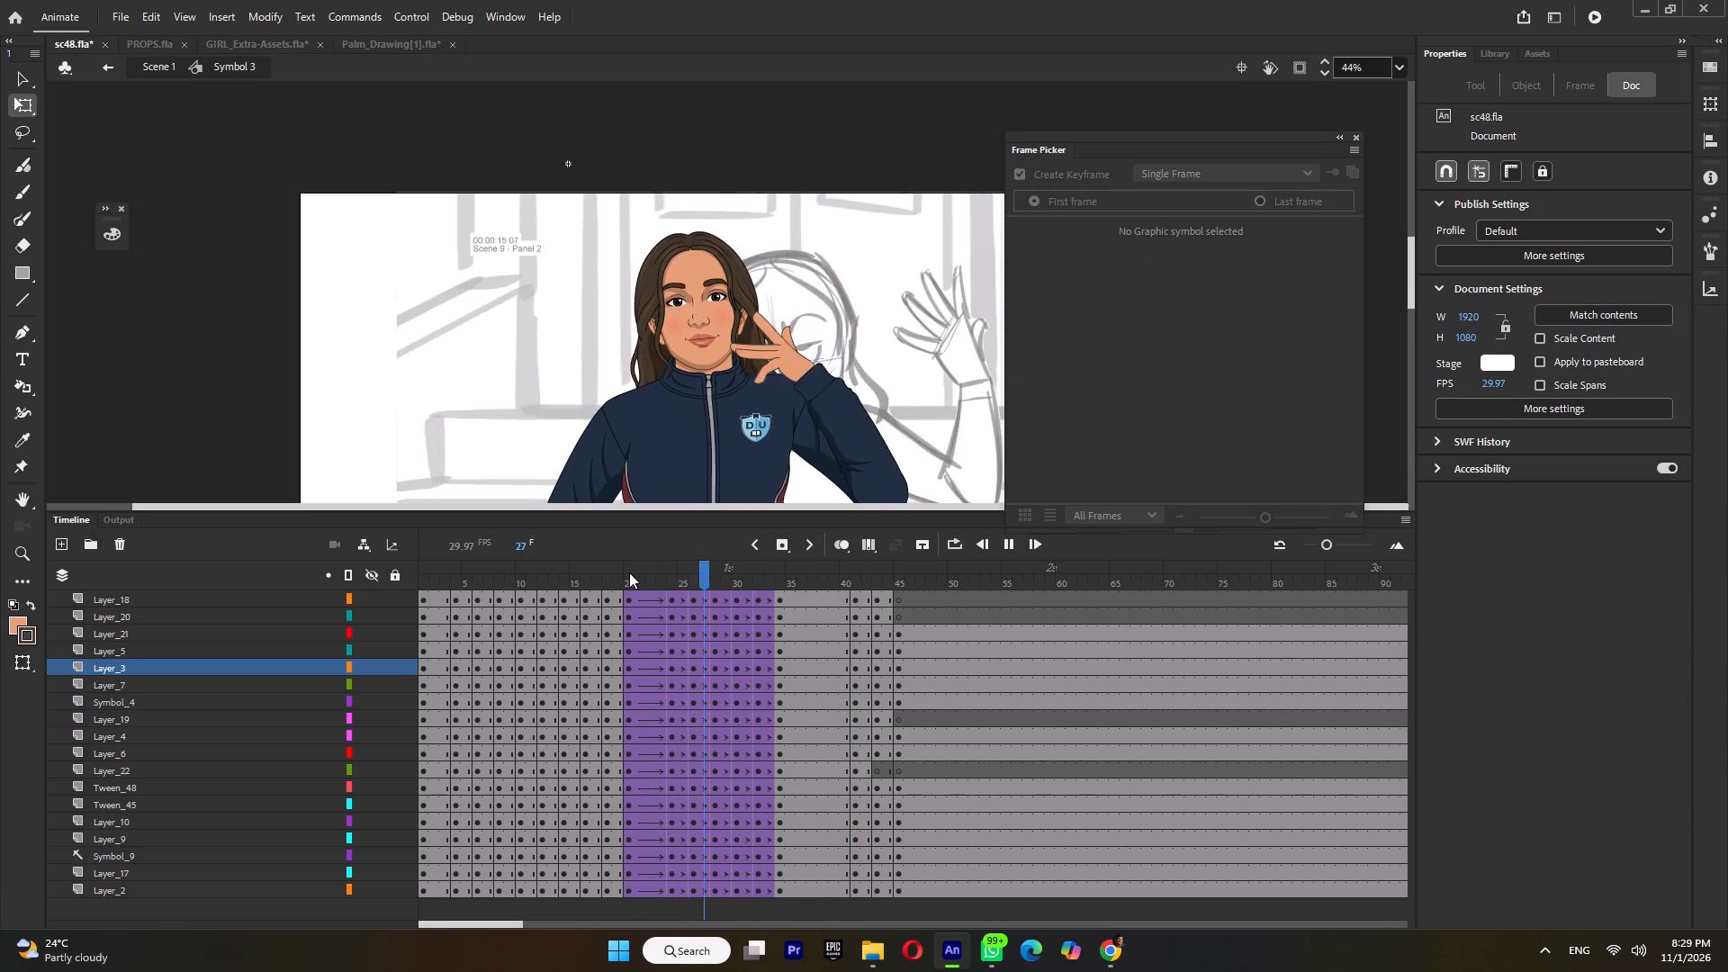
key("Return")
left_click(630, 572)
key("Return")
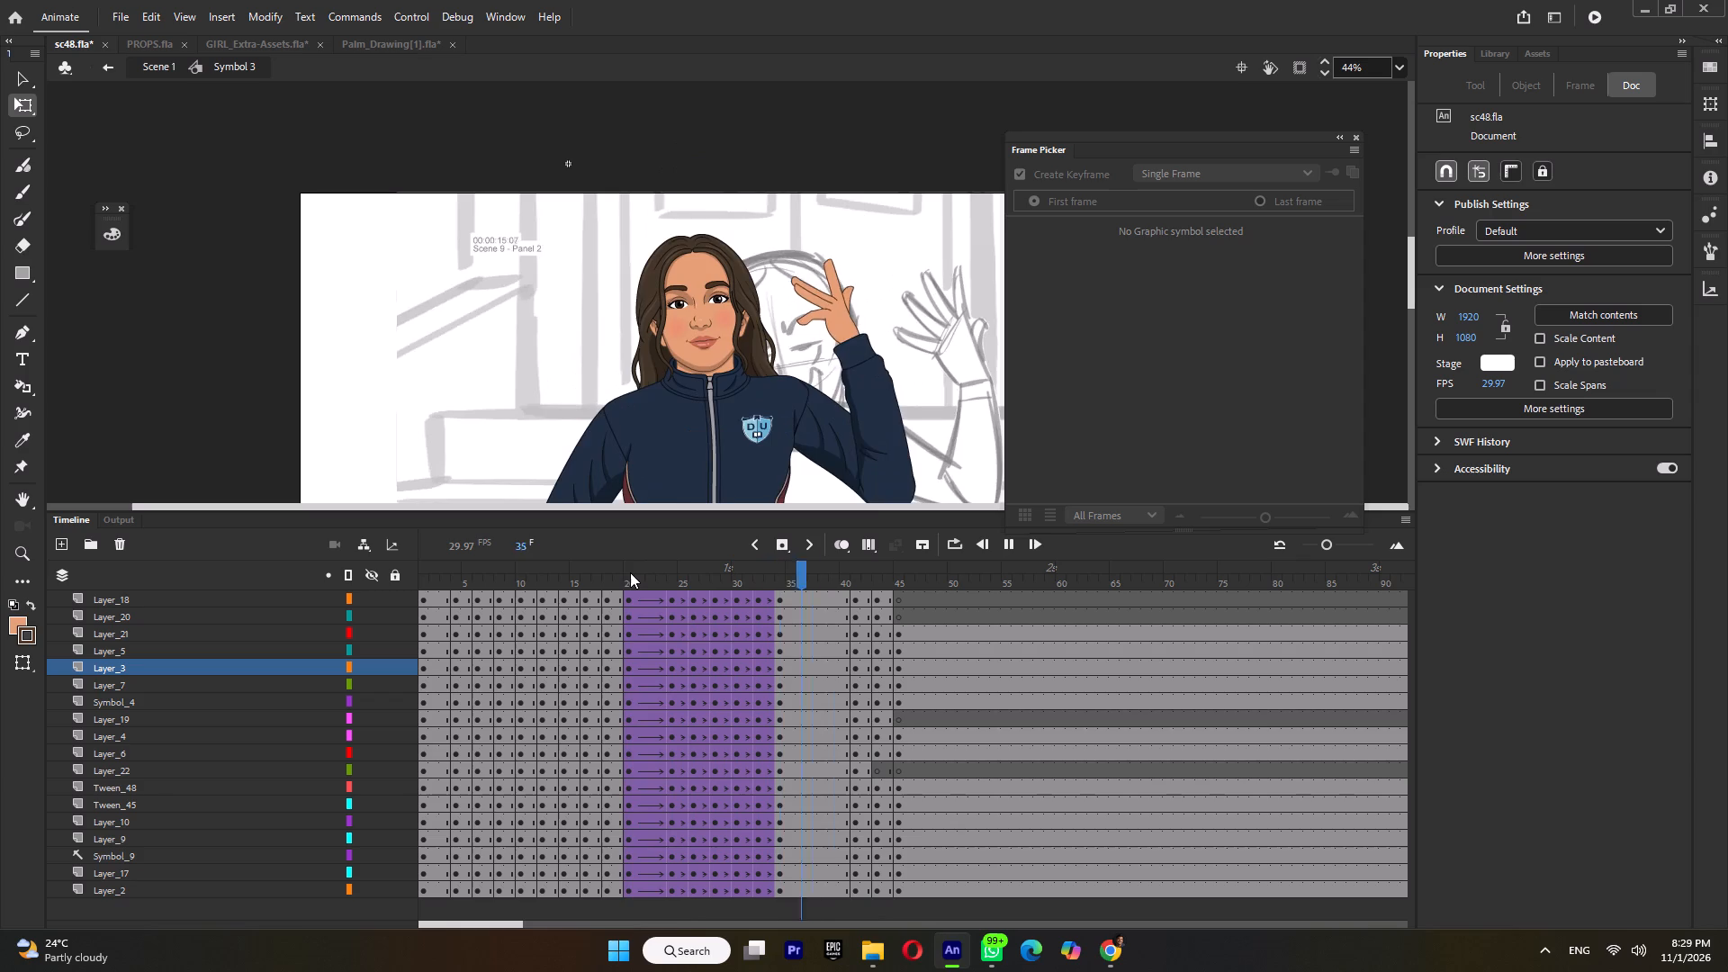
left_click(630, 572)
Insert keyframes across all layers at frame 22 and rotate the open hand slightly upward about the wrist.
double_click(647, 579)
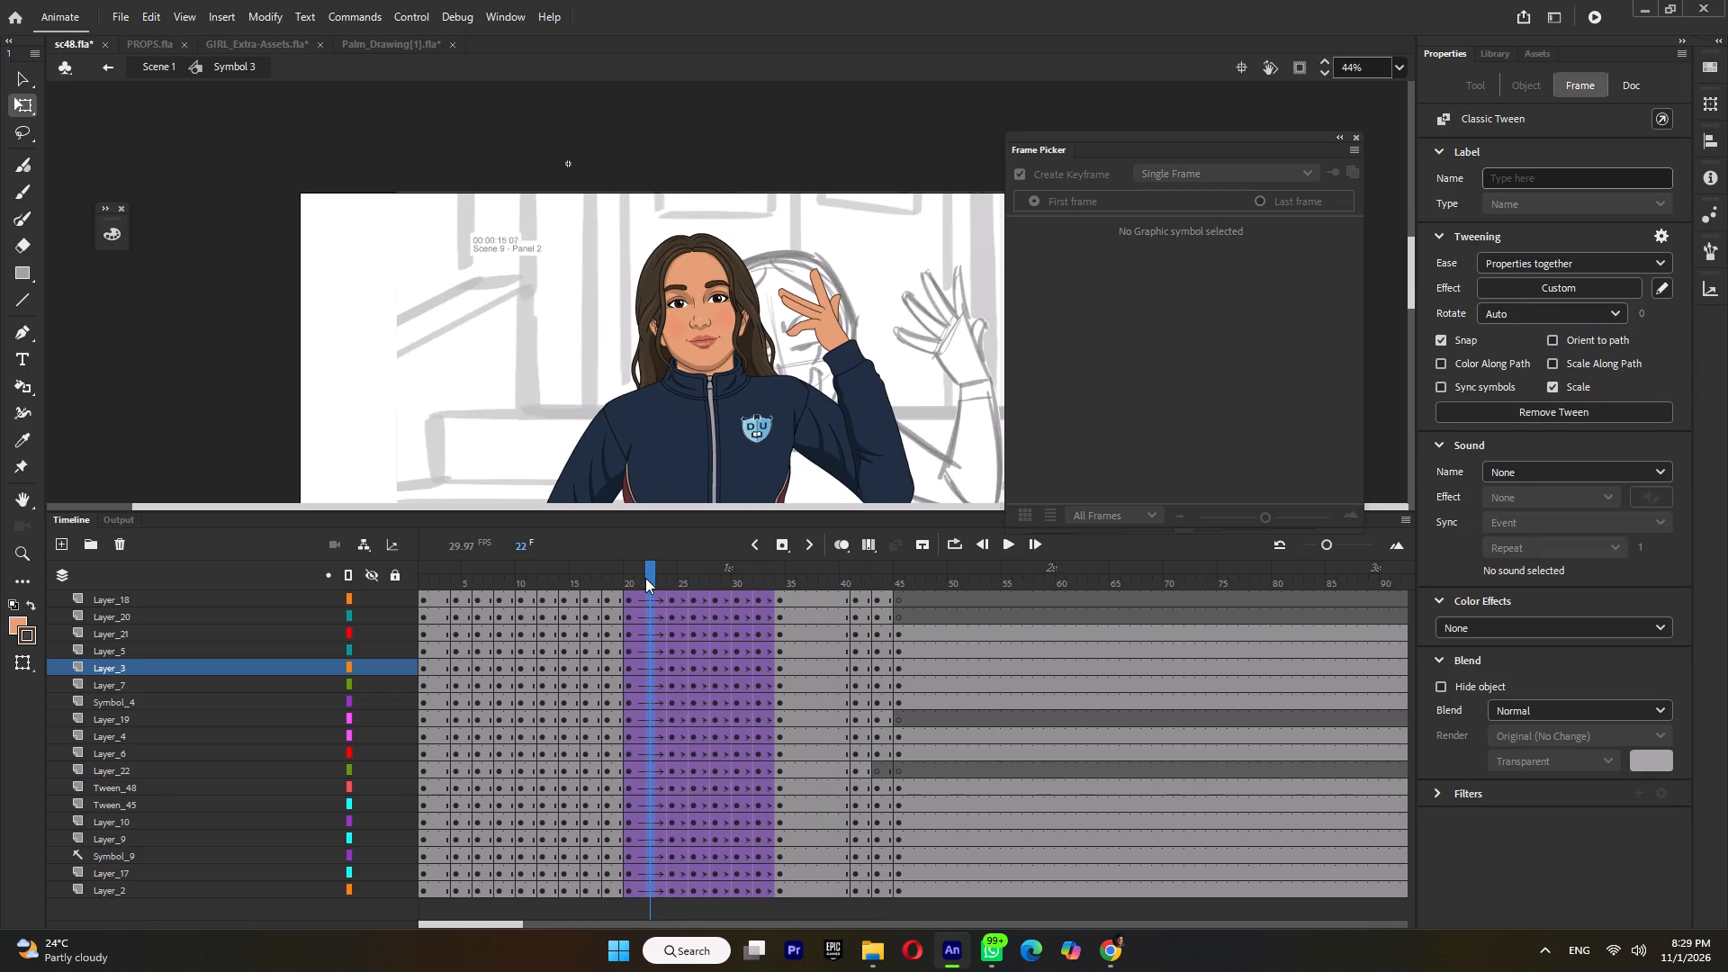
key("F6")
left_click(967, 229)
left_click(797, 317)
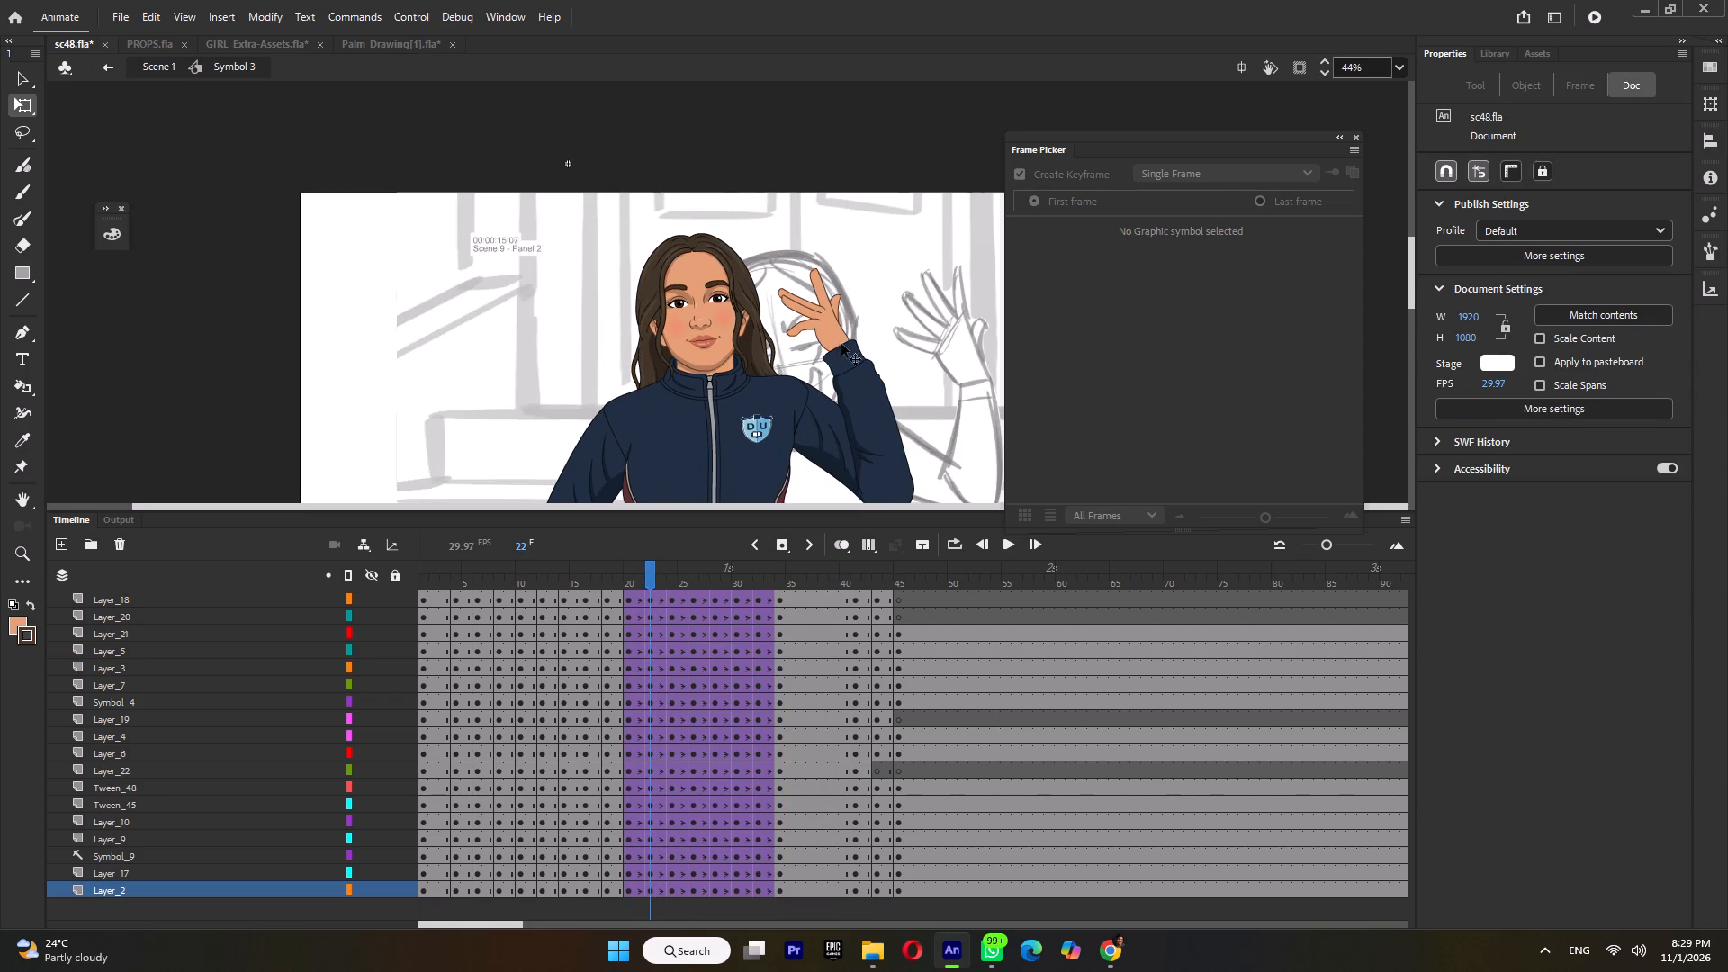
left_click(833, 330)
scroll(805, 263, "up", 4, "ctrl")
left_click_drag(810, 245, 829, 245)
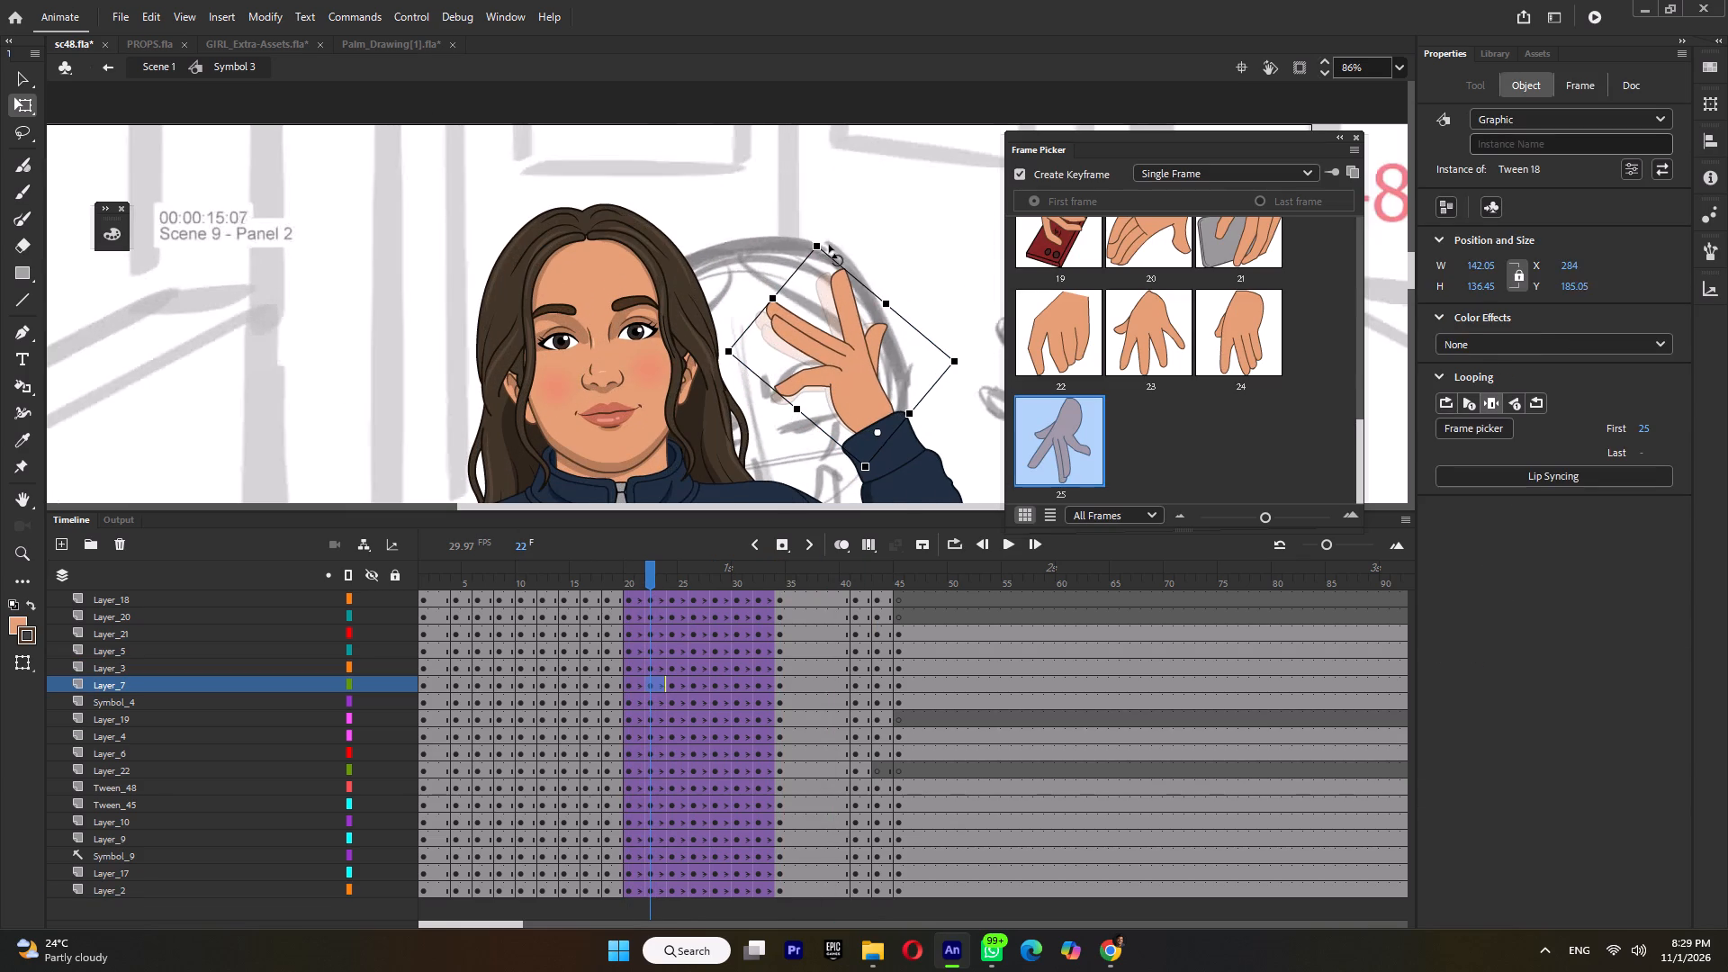
left_click_drag(829, 245, 830, 245)
Play back the arm motion repeatedly from around frames 18 to 20 to check the frame 22 hand pose.
scroll(830, 244, "down", 4, "ctrl")
left_click(616, 573)
key("Return")
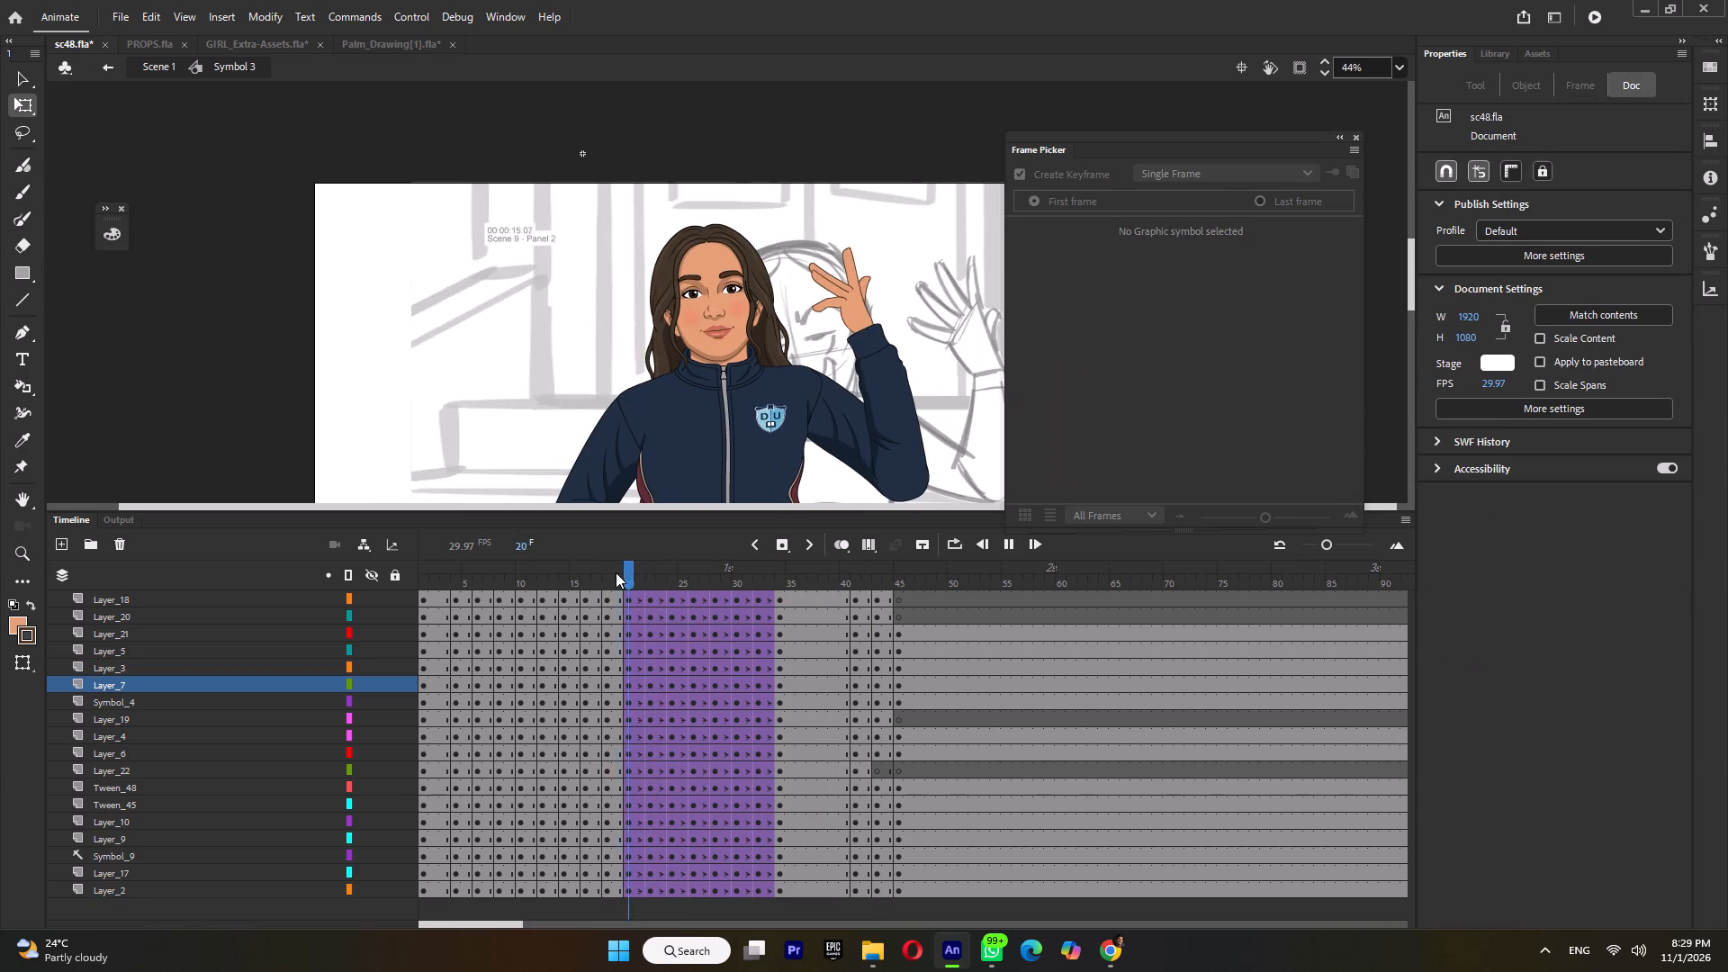
left_click(613, 573)
key("Return")
left_click(612, 573)
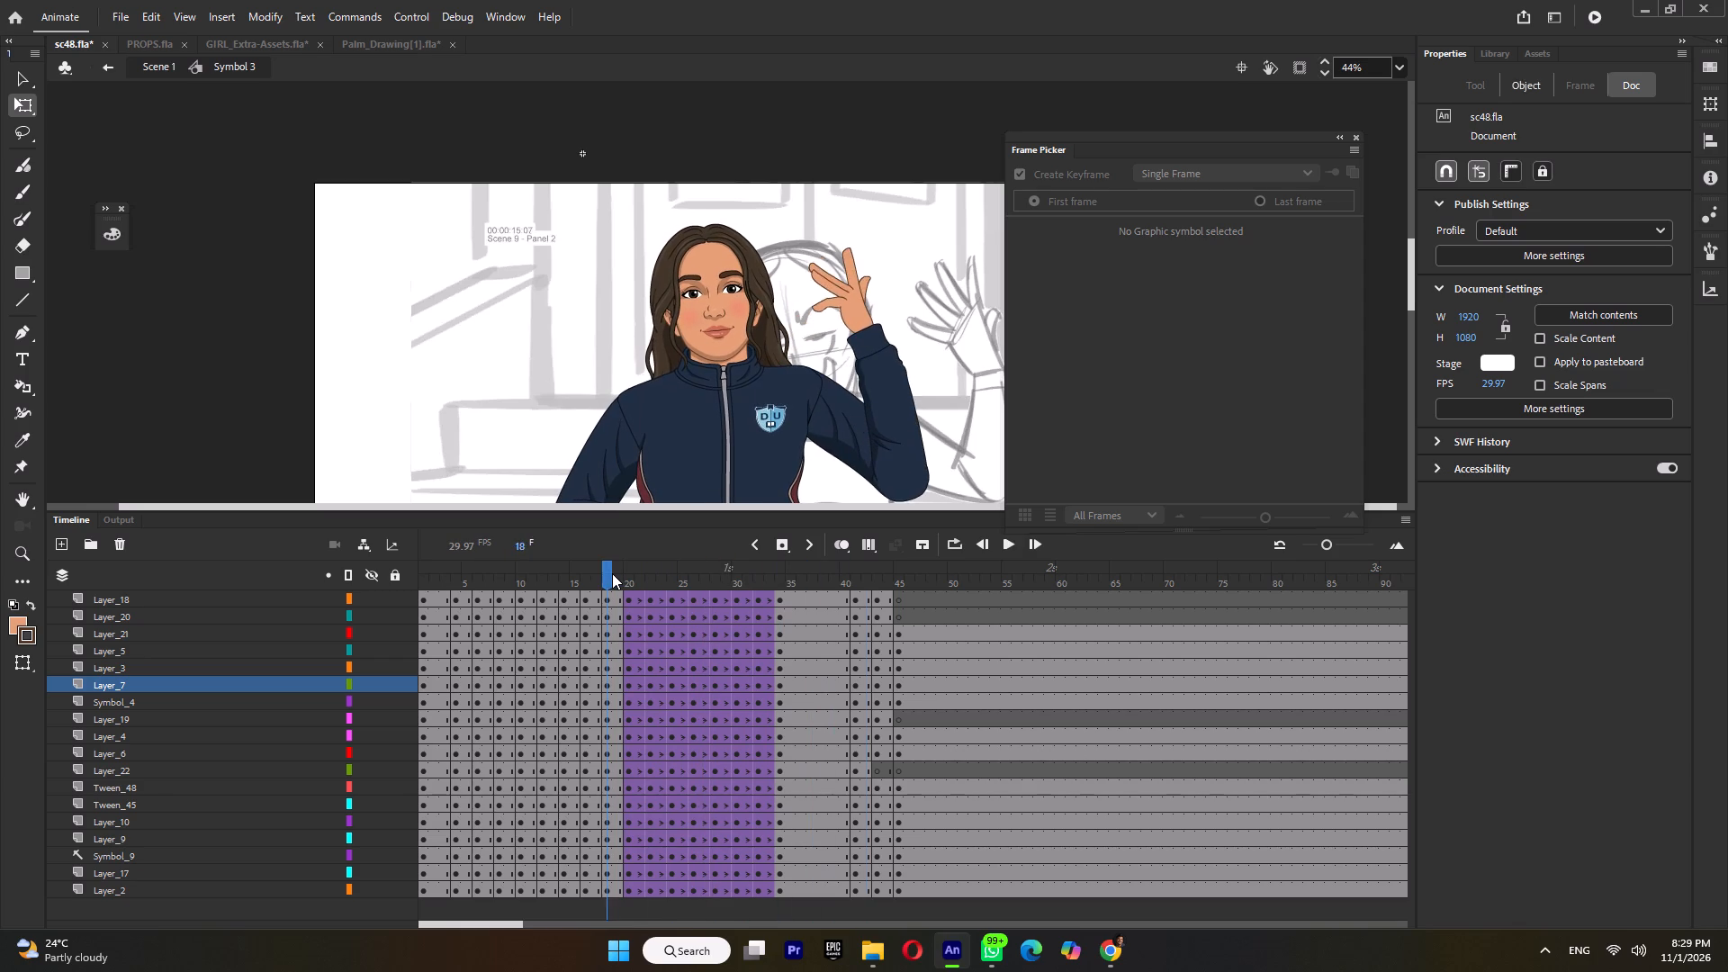
key("Return")
left_click(632, 570)
key("Return")
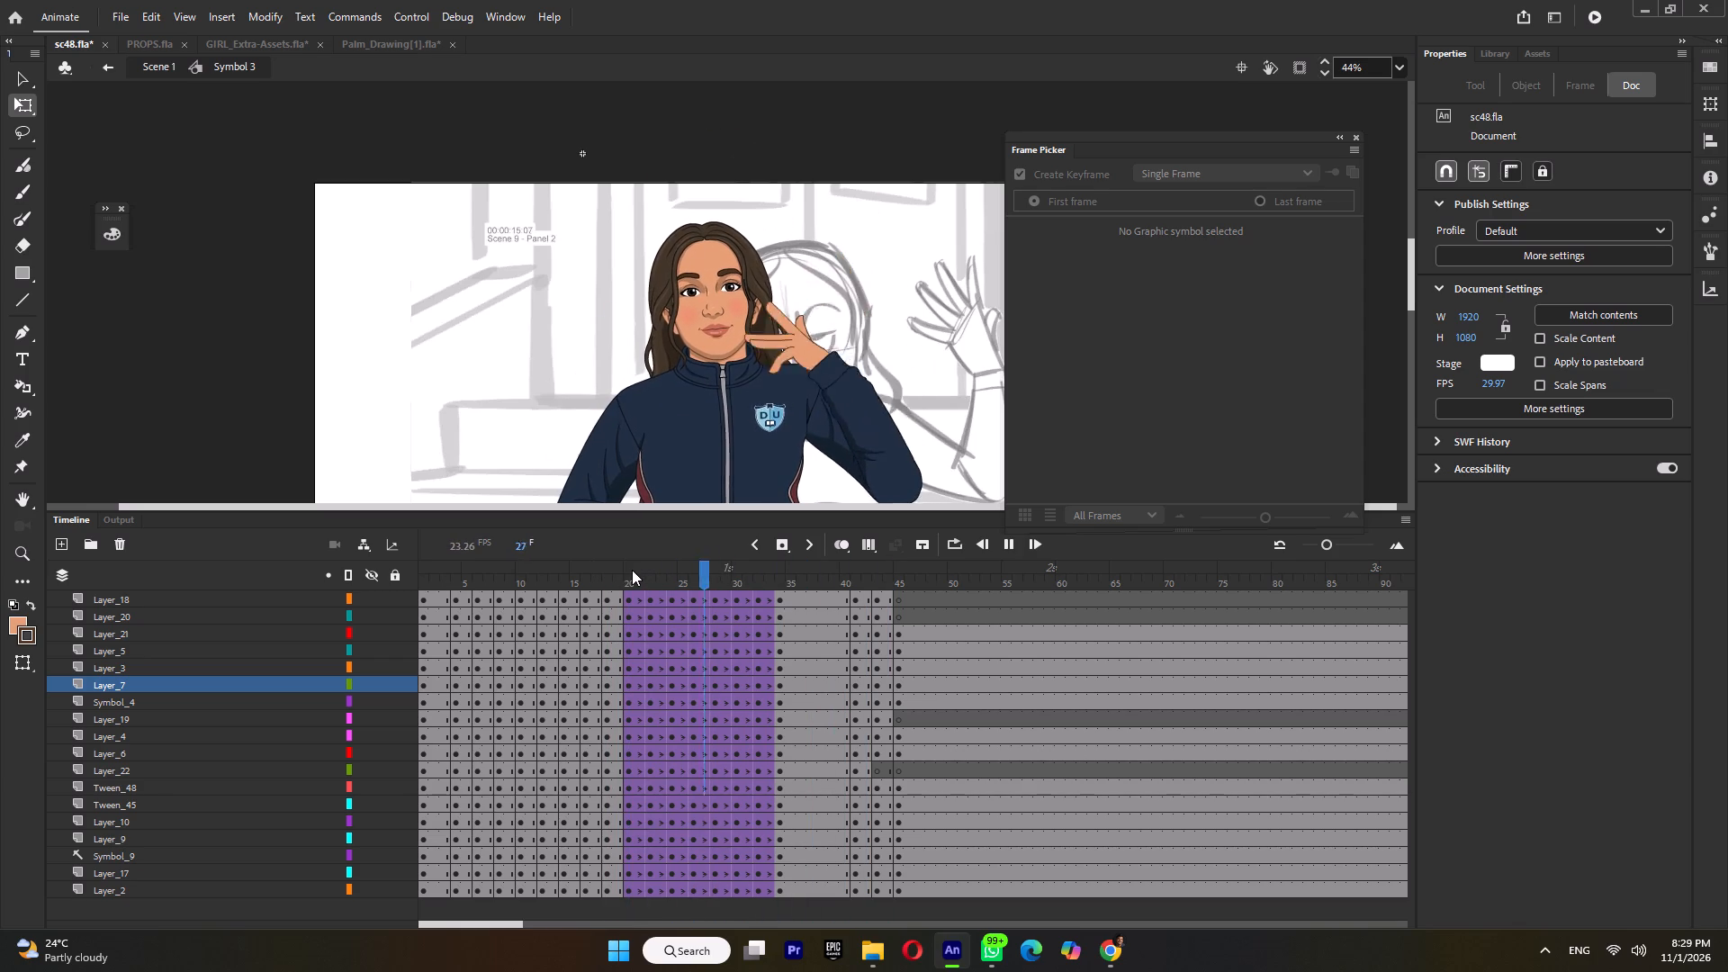
left_click(632, 570)
key("Return")
key("Return")
left_click(632, 569)
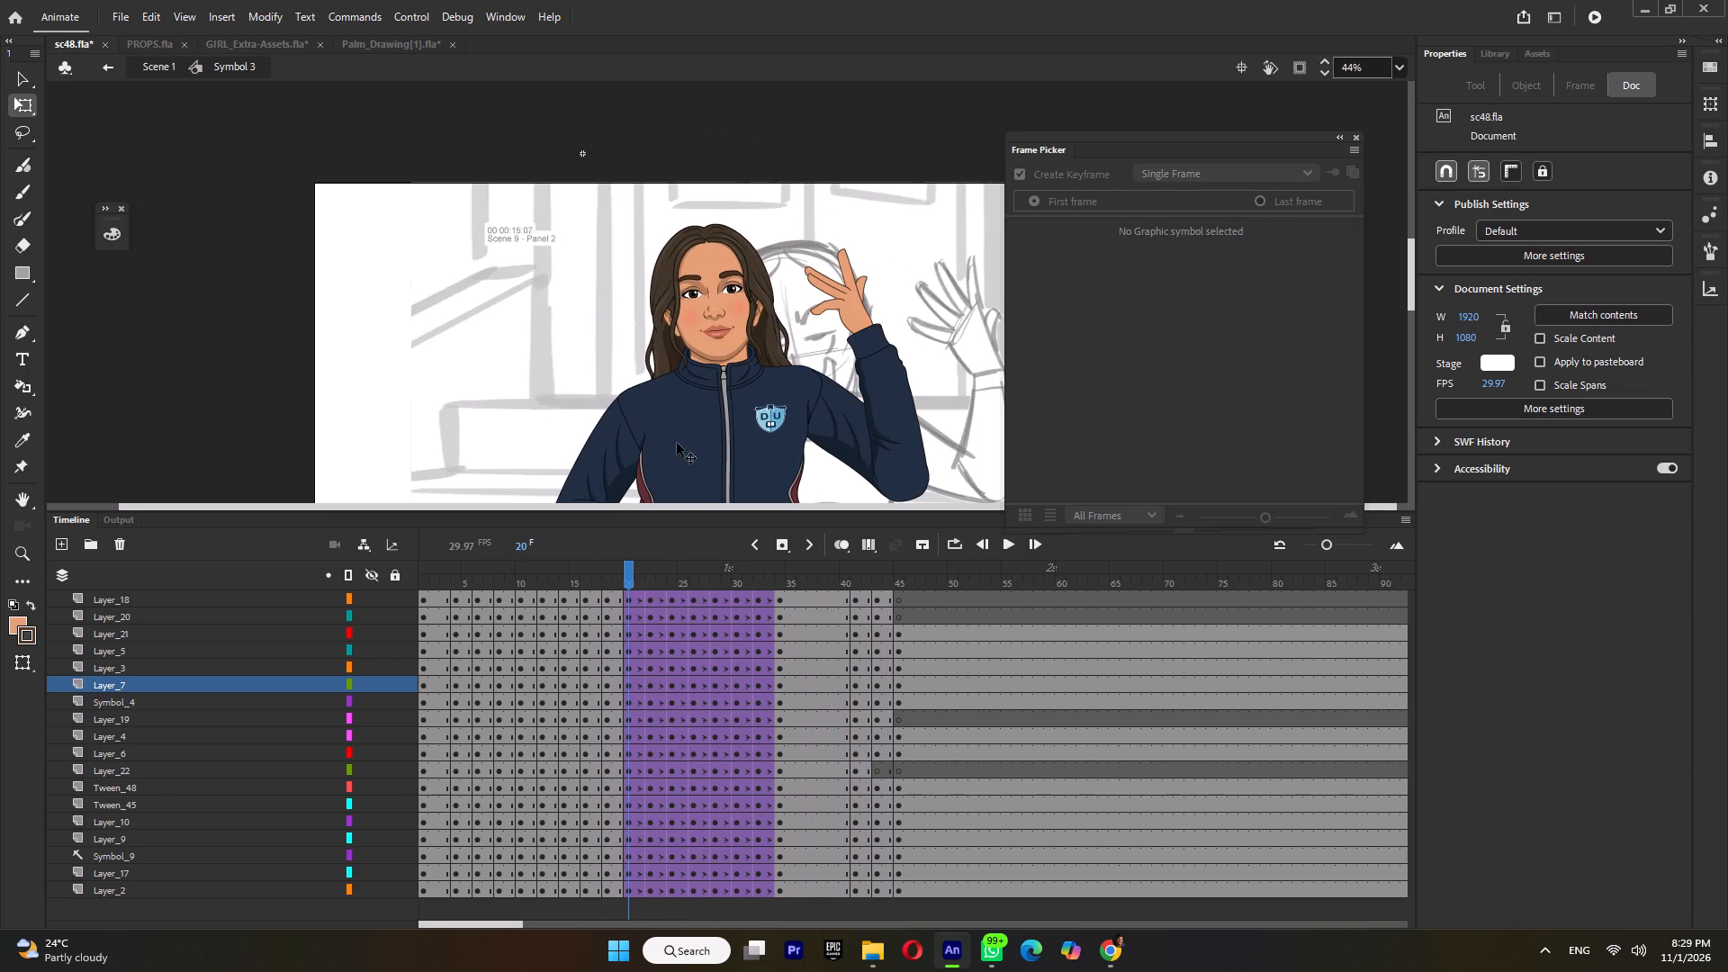
Inspect the head at frames 20 and 22, then play the full character motion from frame 1.
left_click(680, 336)
left_click(652, 346, "shift")
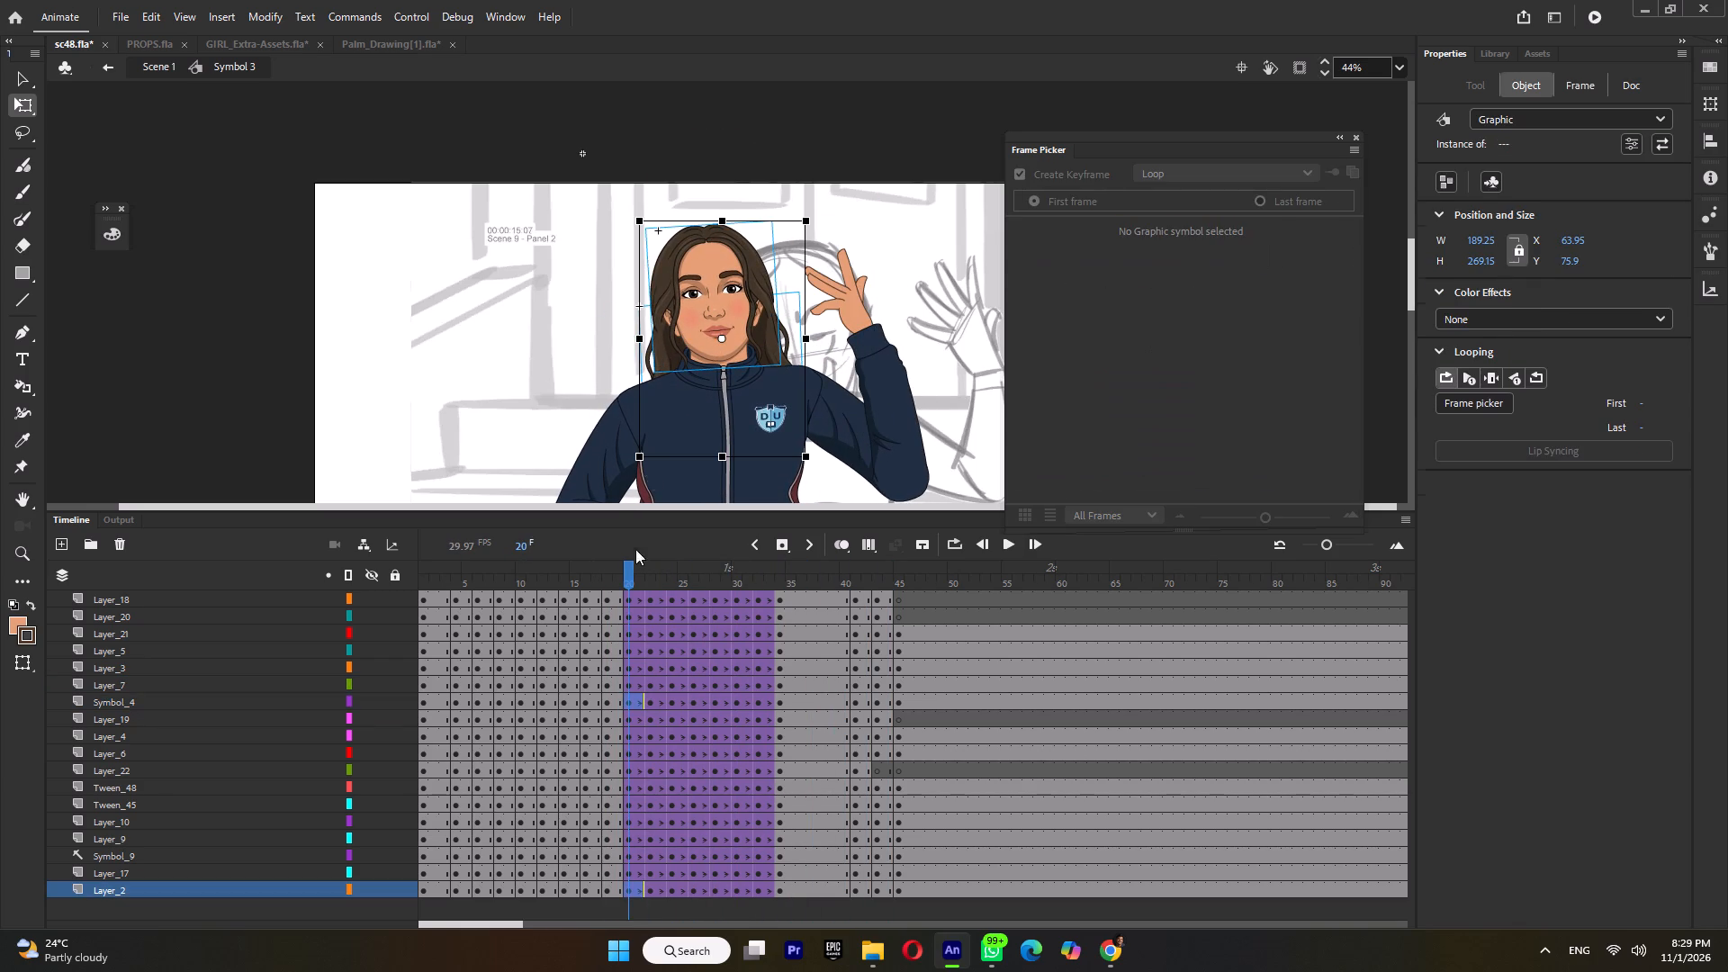
left_click(652, 702)
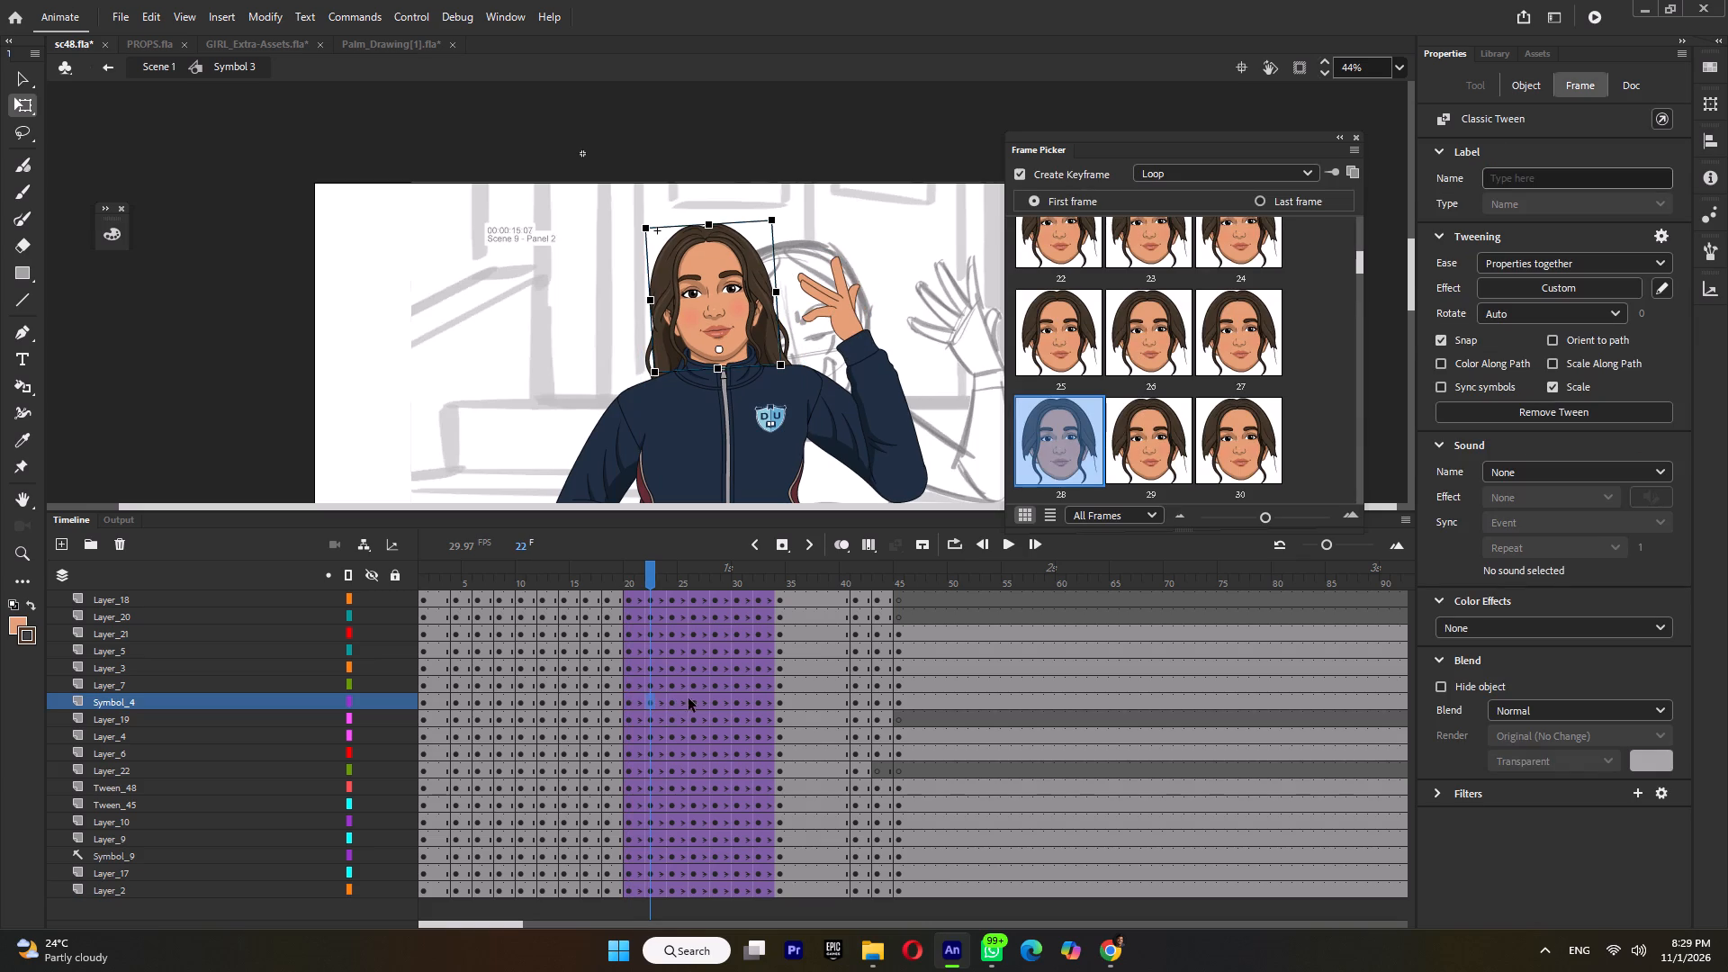
scroll(782, 255, "down", 5, "ctrl")
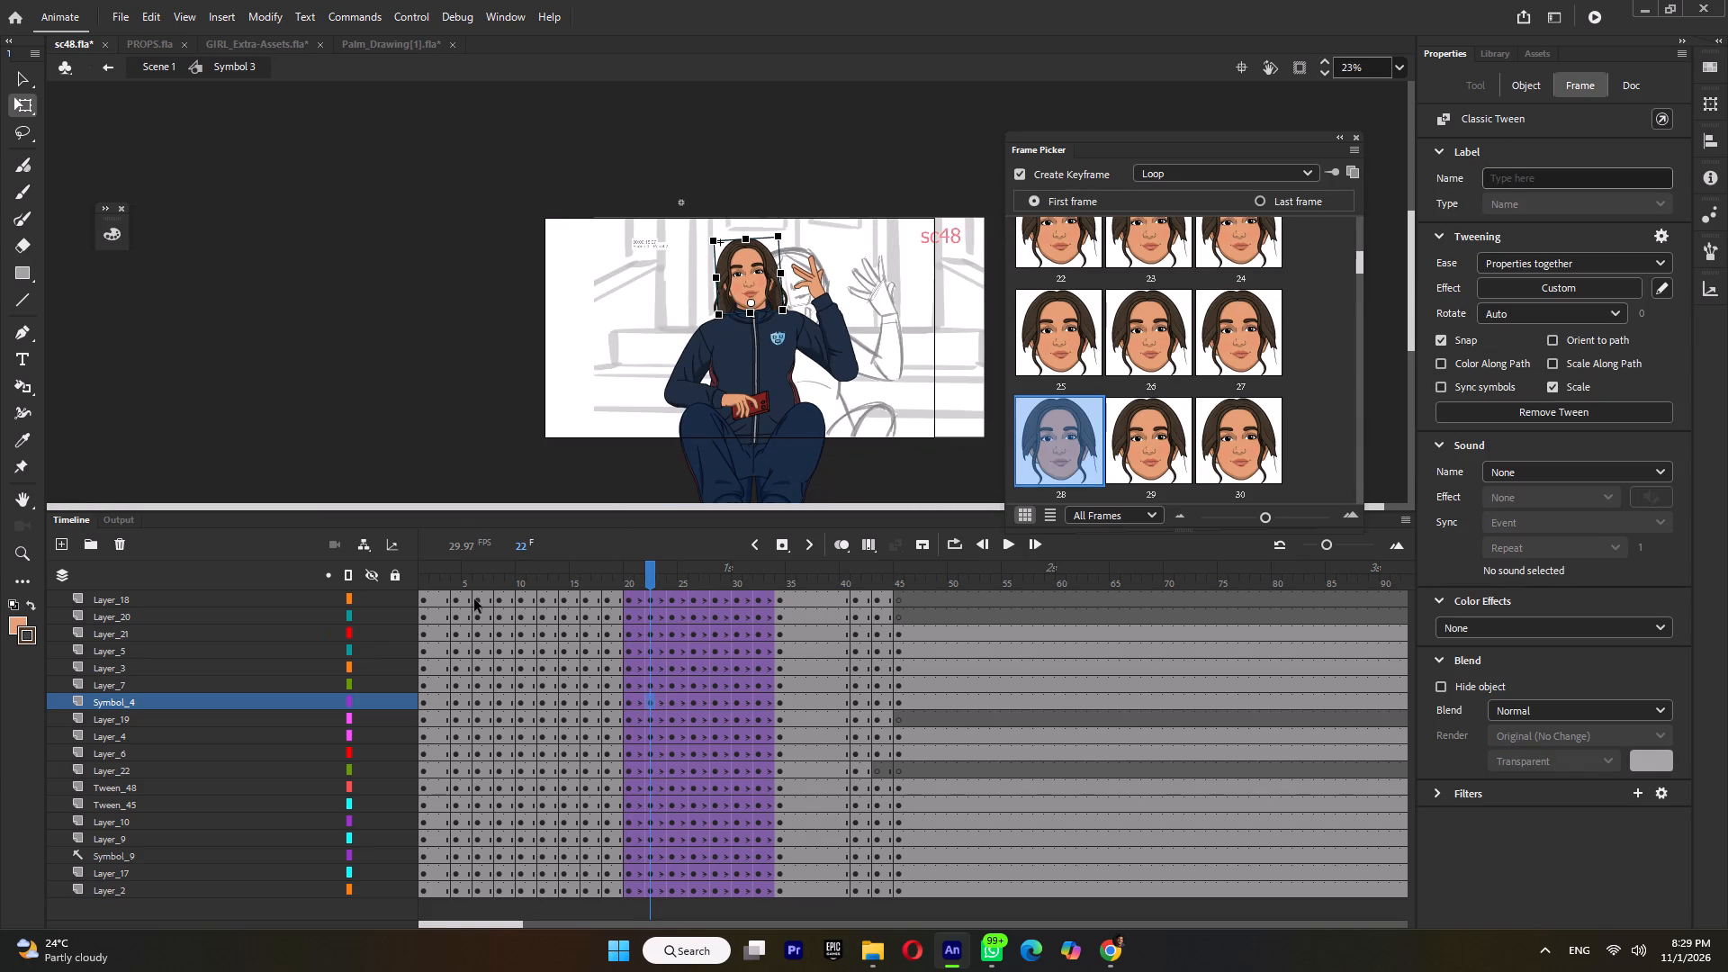
left_click_drag(469, 579, 370, 582)
key("Return")
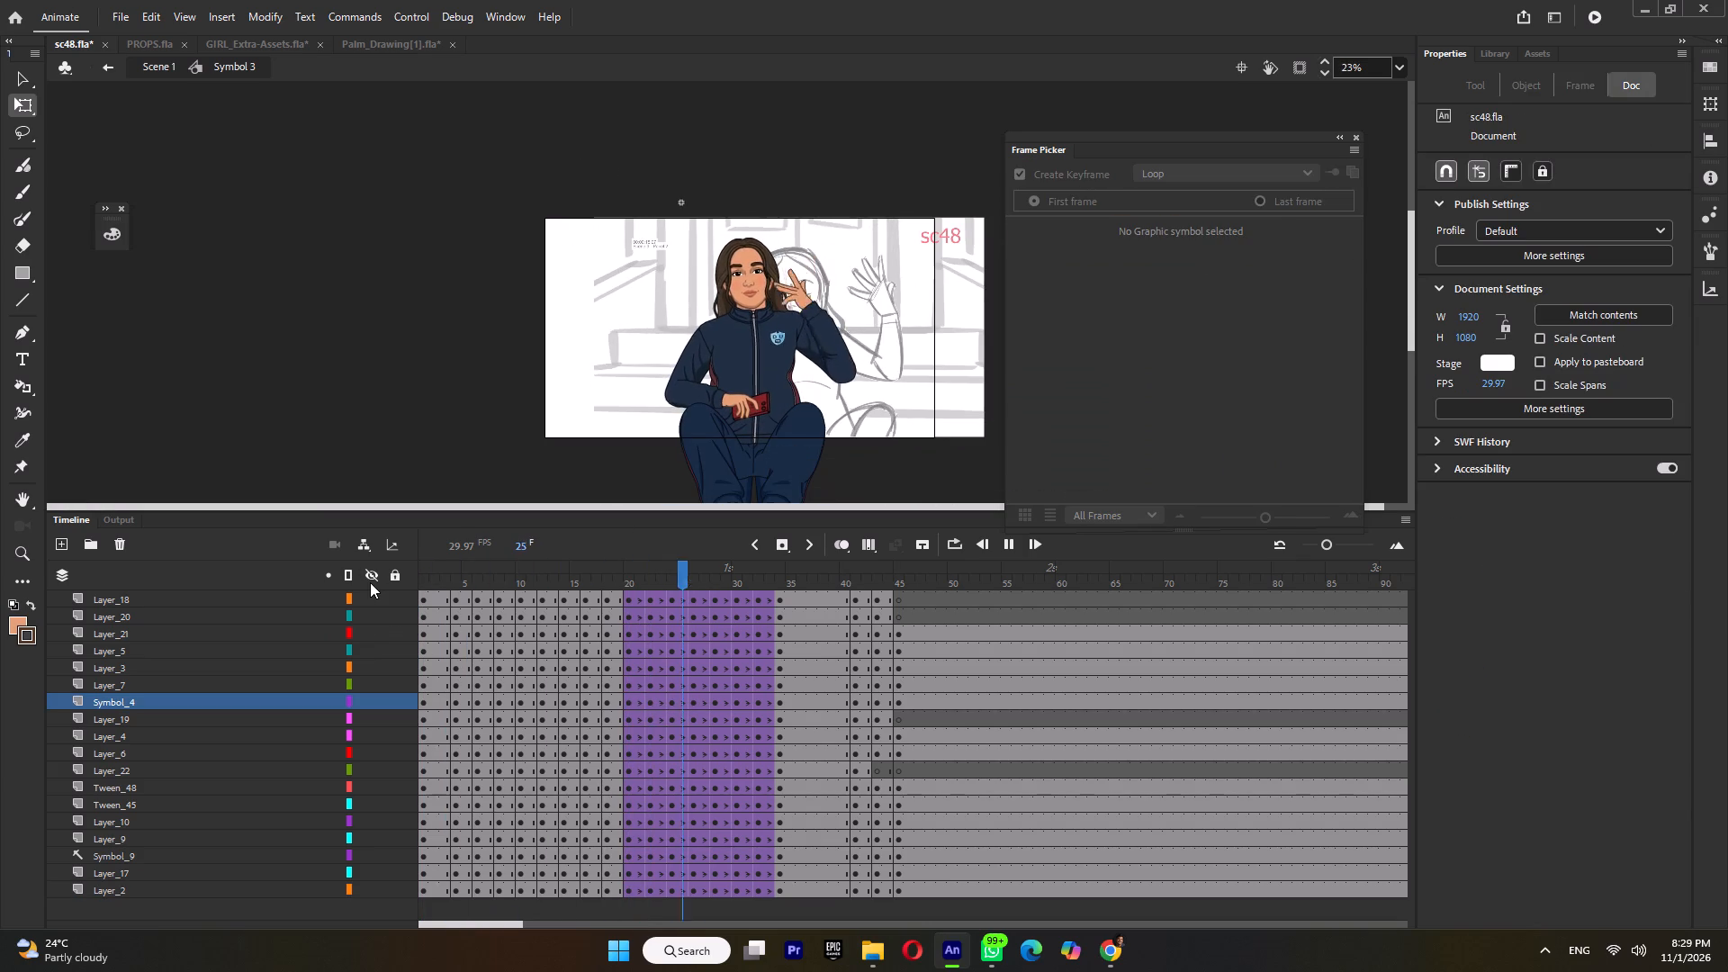
key("Return")
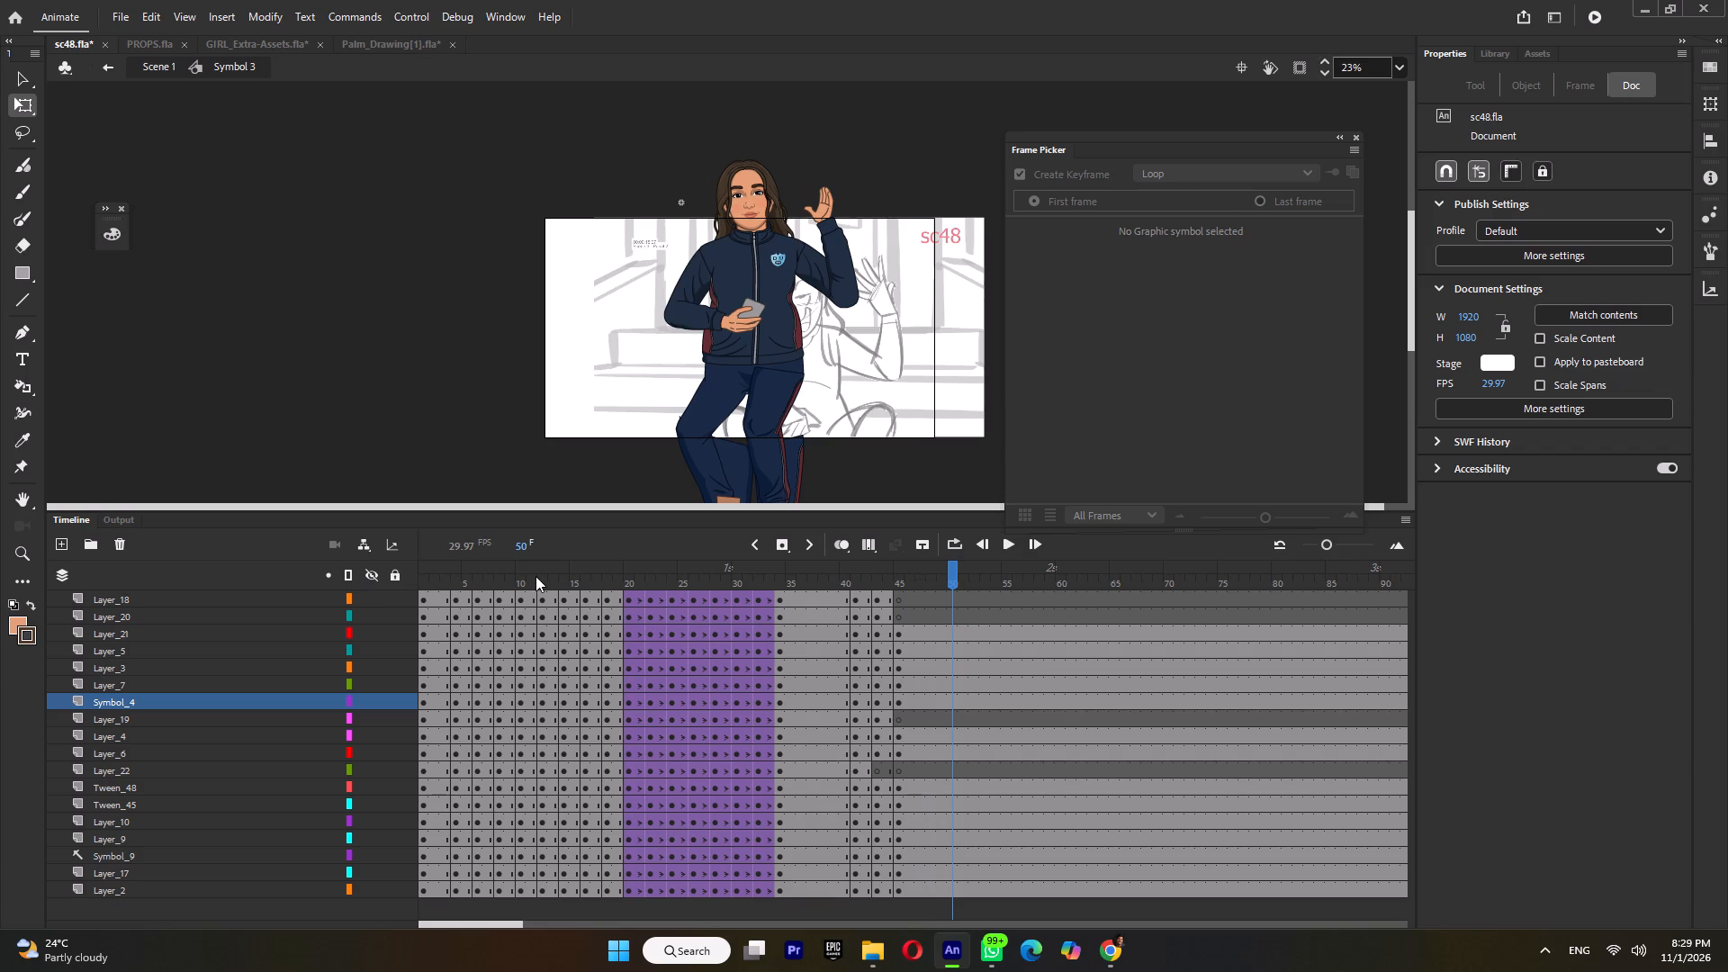
left_click_drag(535, 576, 364, 592)
key("Return")
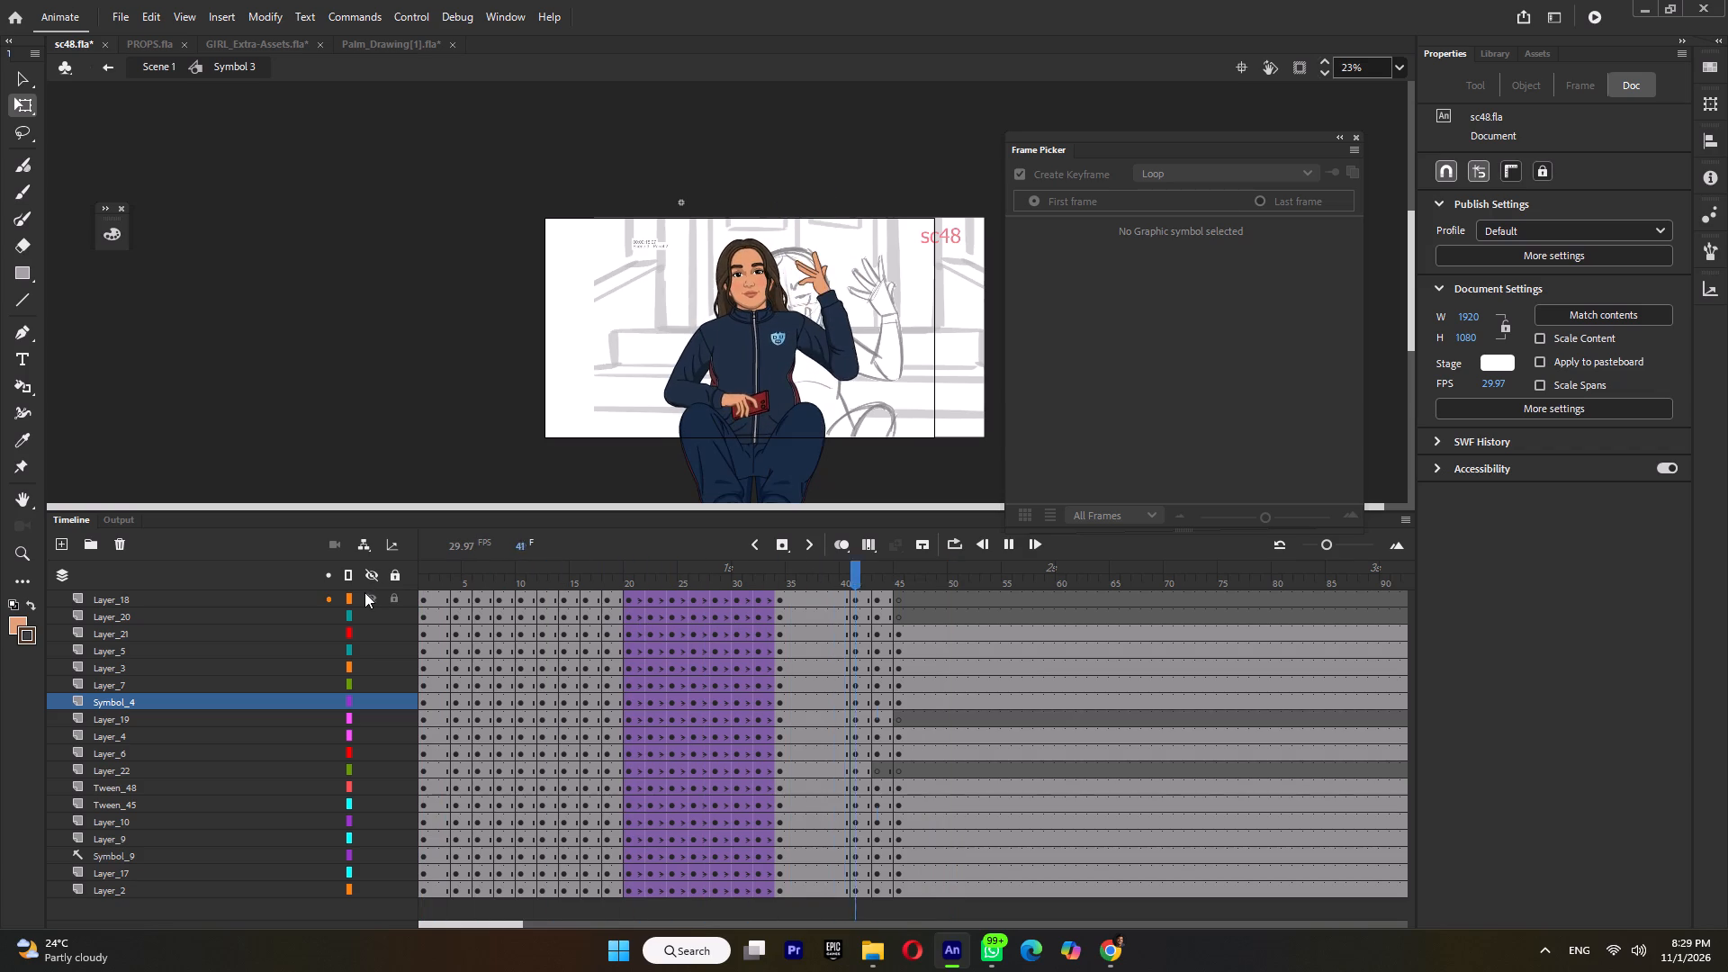
key("Return")
At frame 43, rotate the raised forearm down across the torso, using its drawing 1 and a shortened length.
left_click_drag(793, 573, 812, 578)
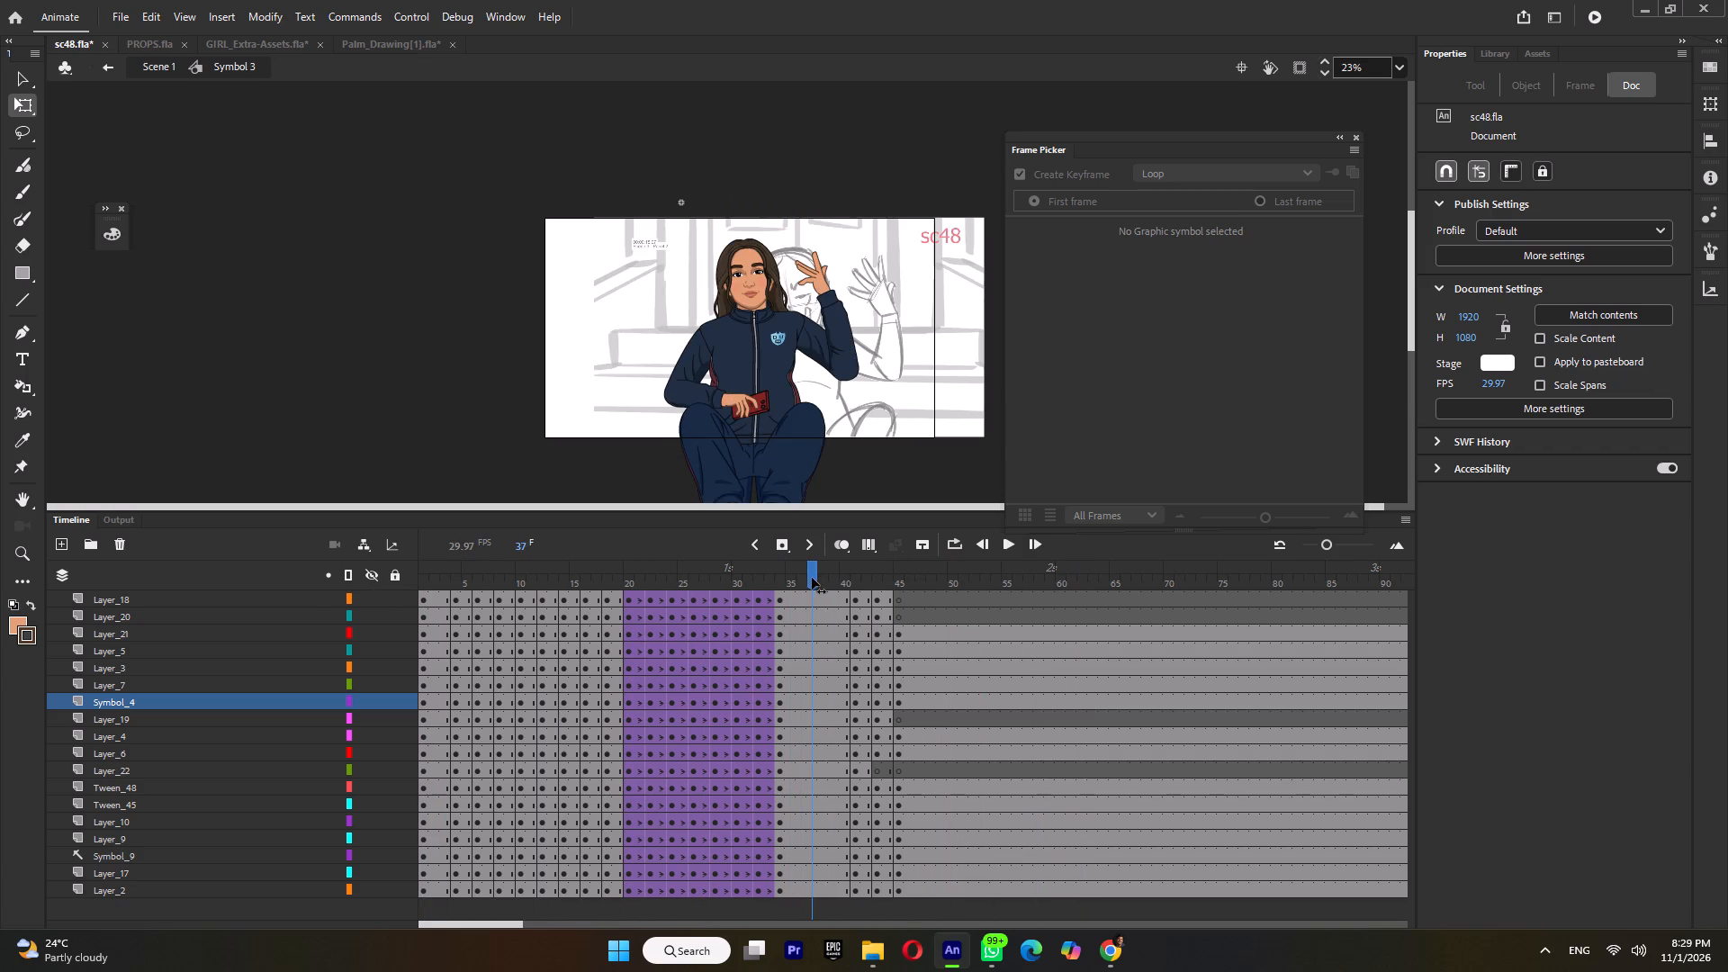
left_click_drag(812, 578, 855, 588)
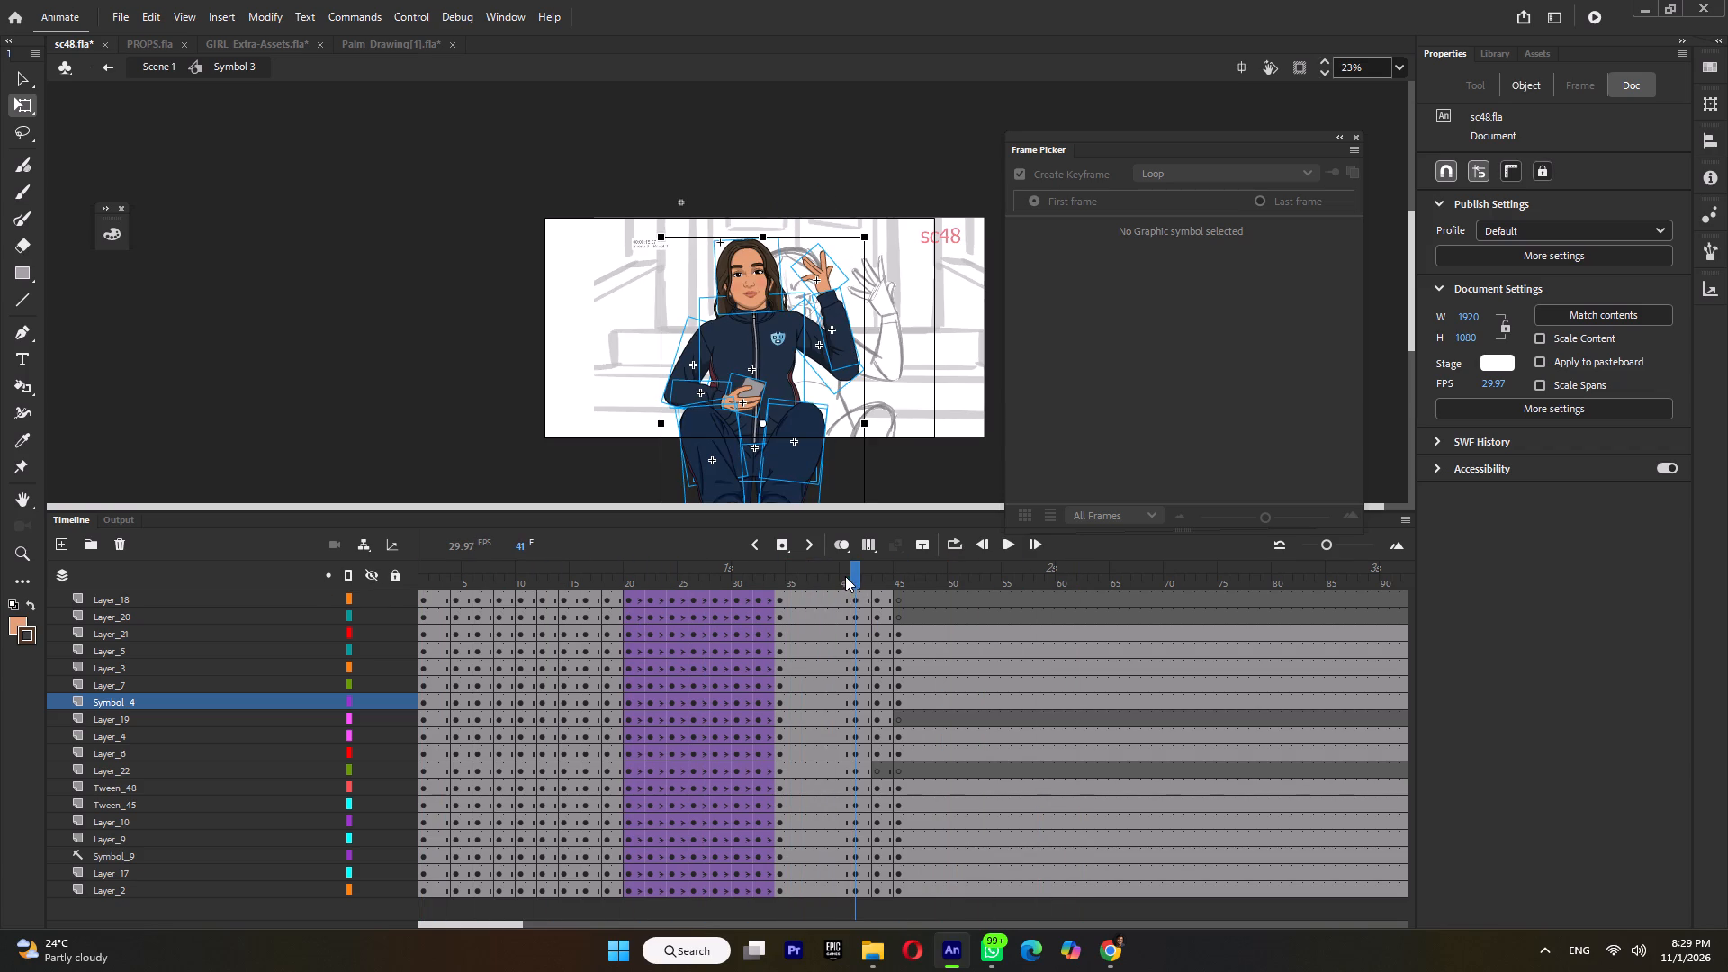
left_click(877, 575)
left_click(841, 306)
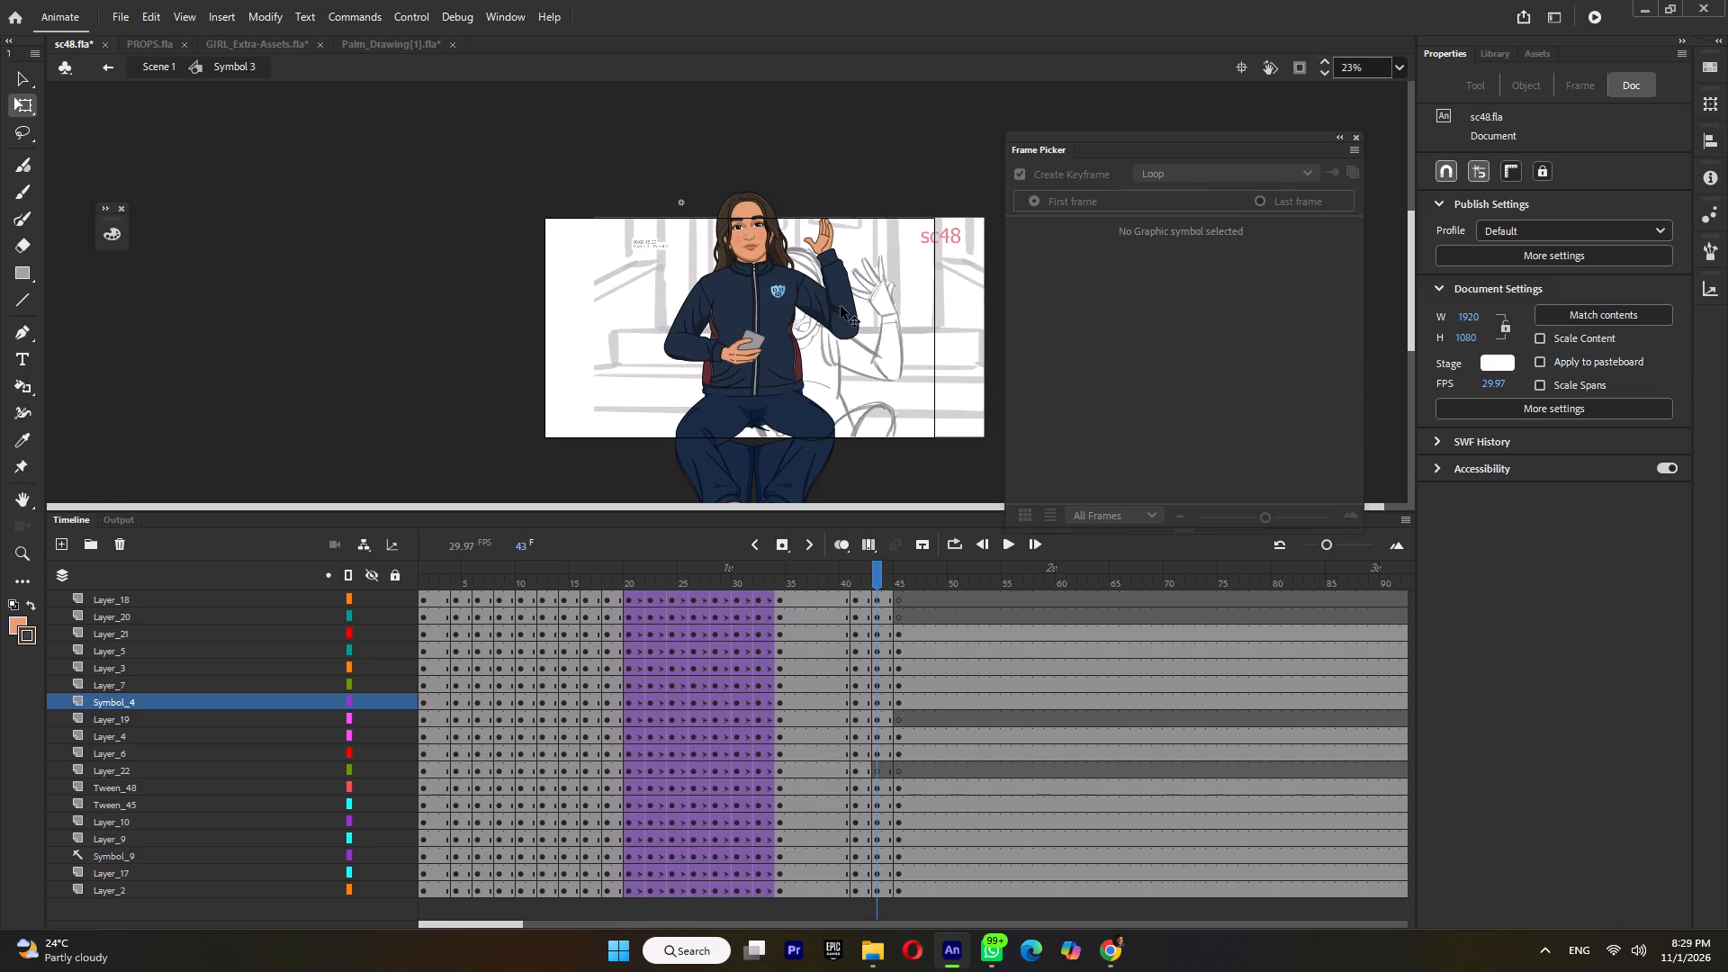
left_click_drag(856, 238, 822, 310)
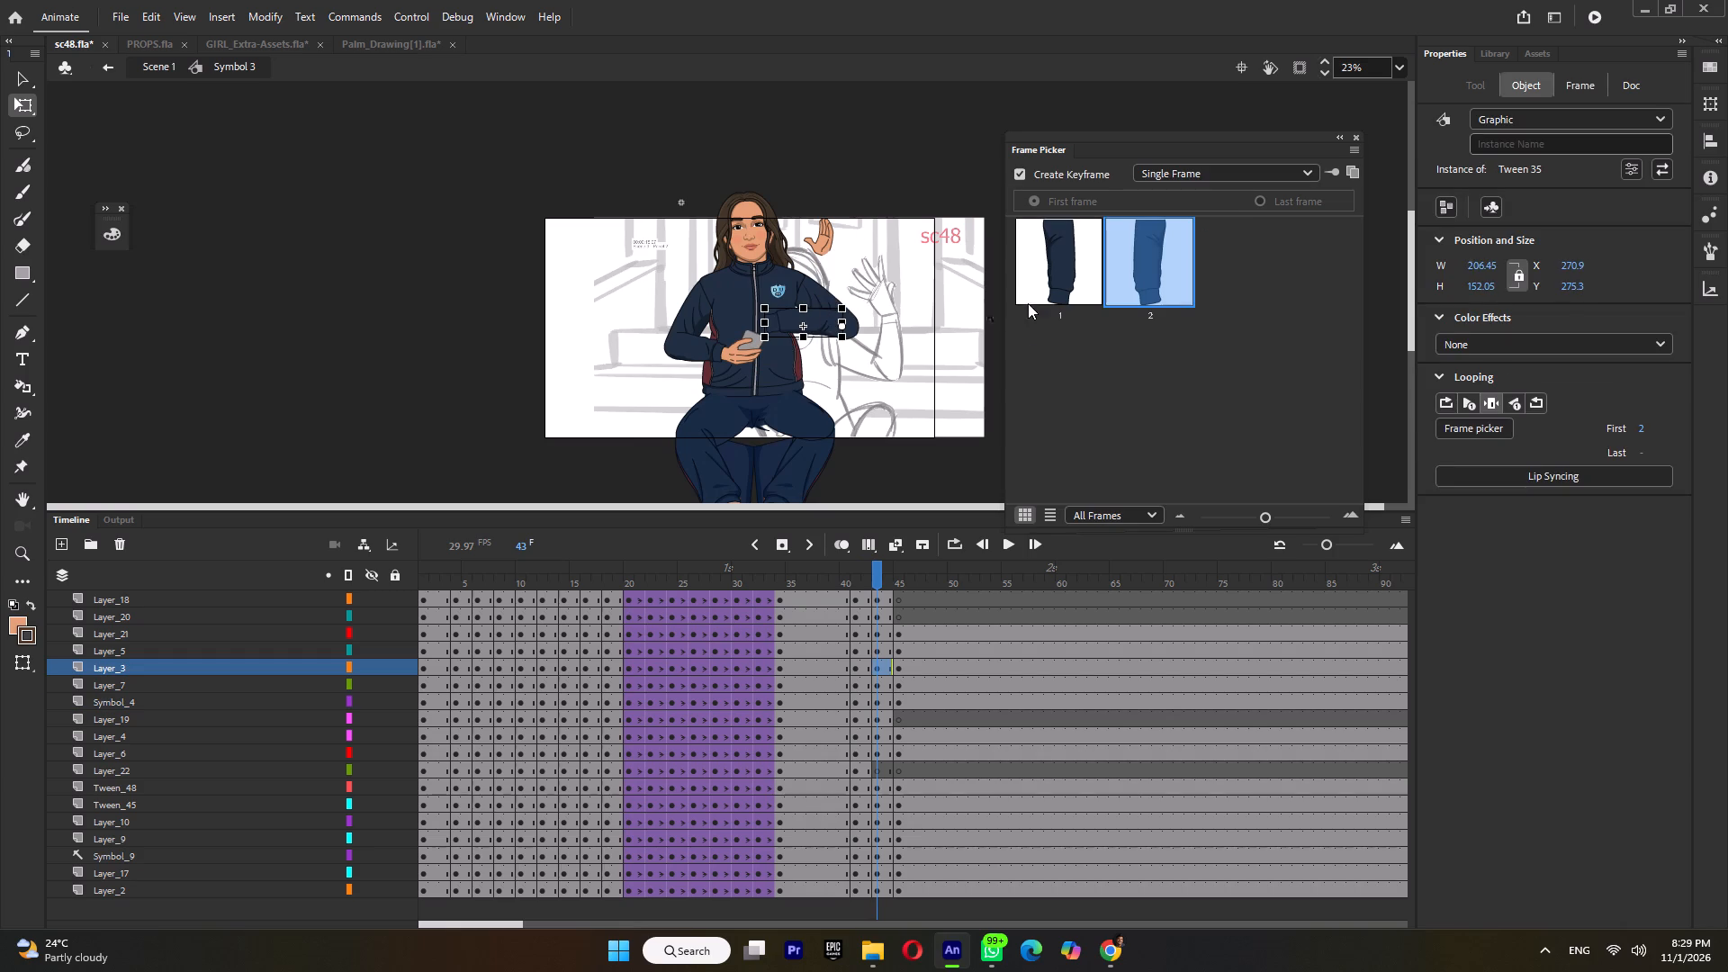
left_click(1041, 279)
scroll(772, 310, "up", 4, "ctrl")
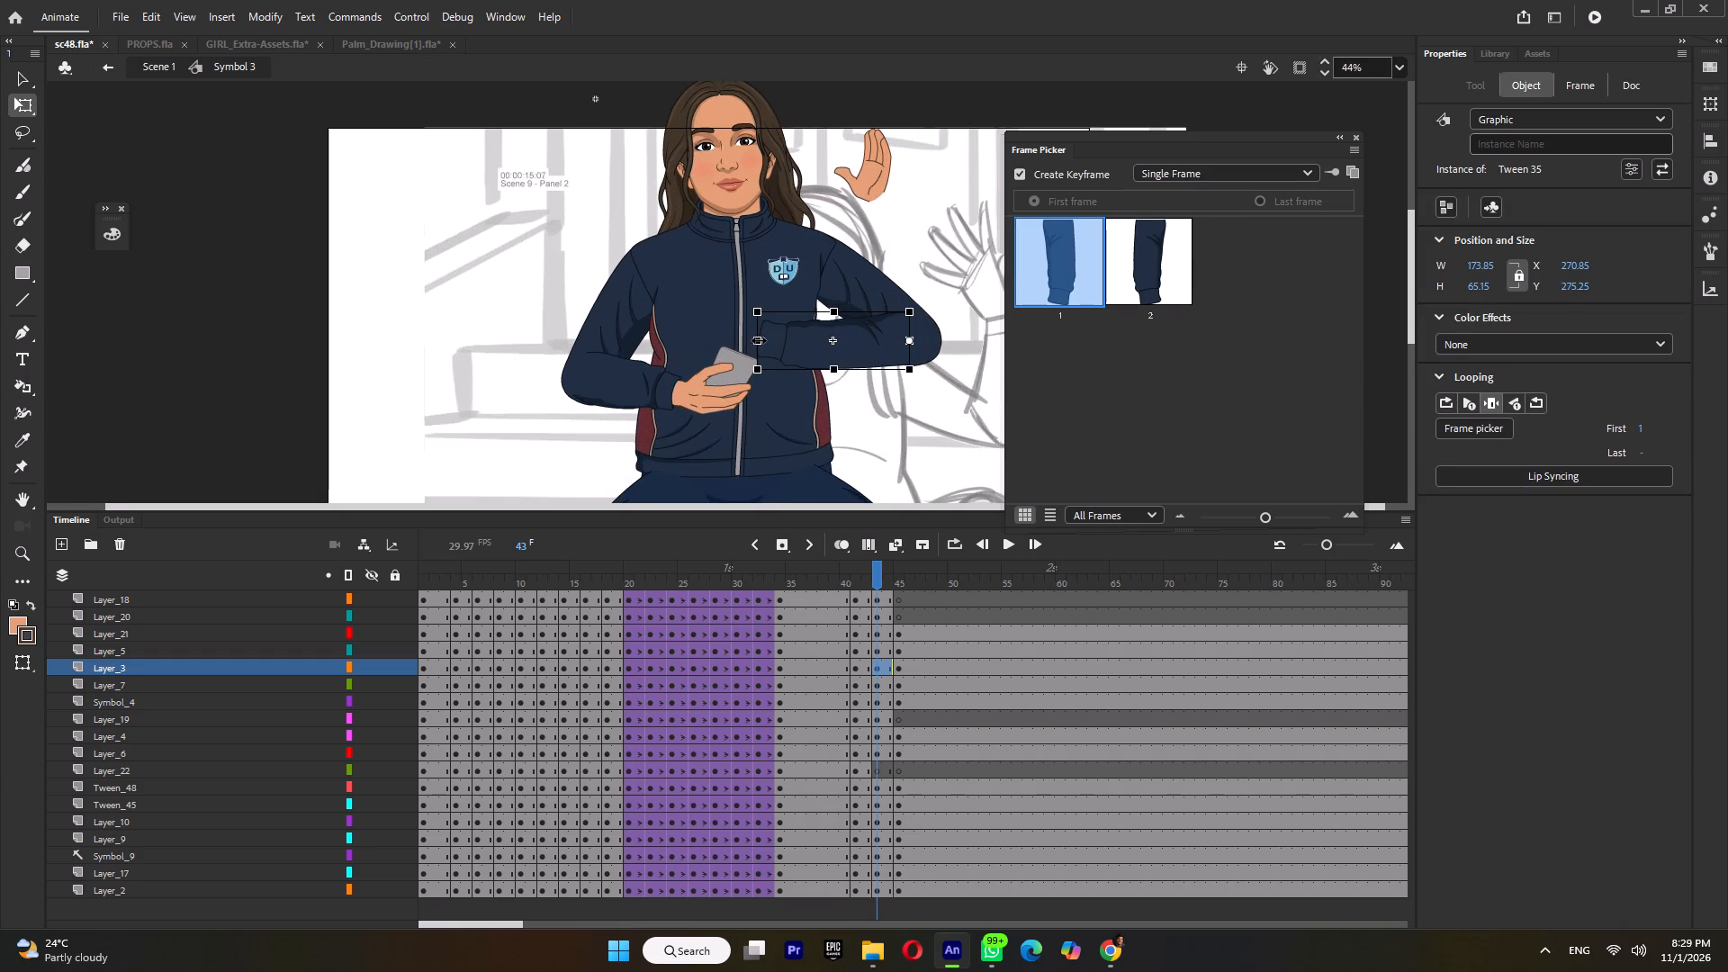
left_click_drag(760, 338, 799, 336)
Swap the phone-holding hand to drawing 19, with the red phone, at frames 43 and 41.
left_click(709, 393)
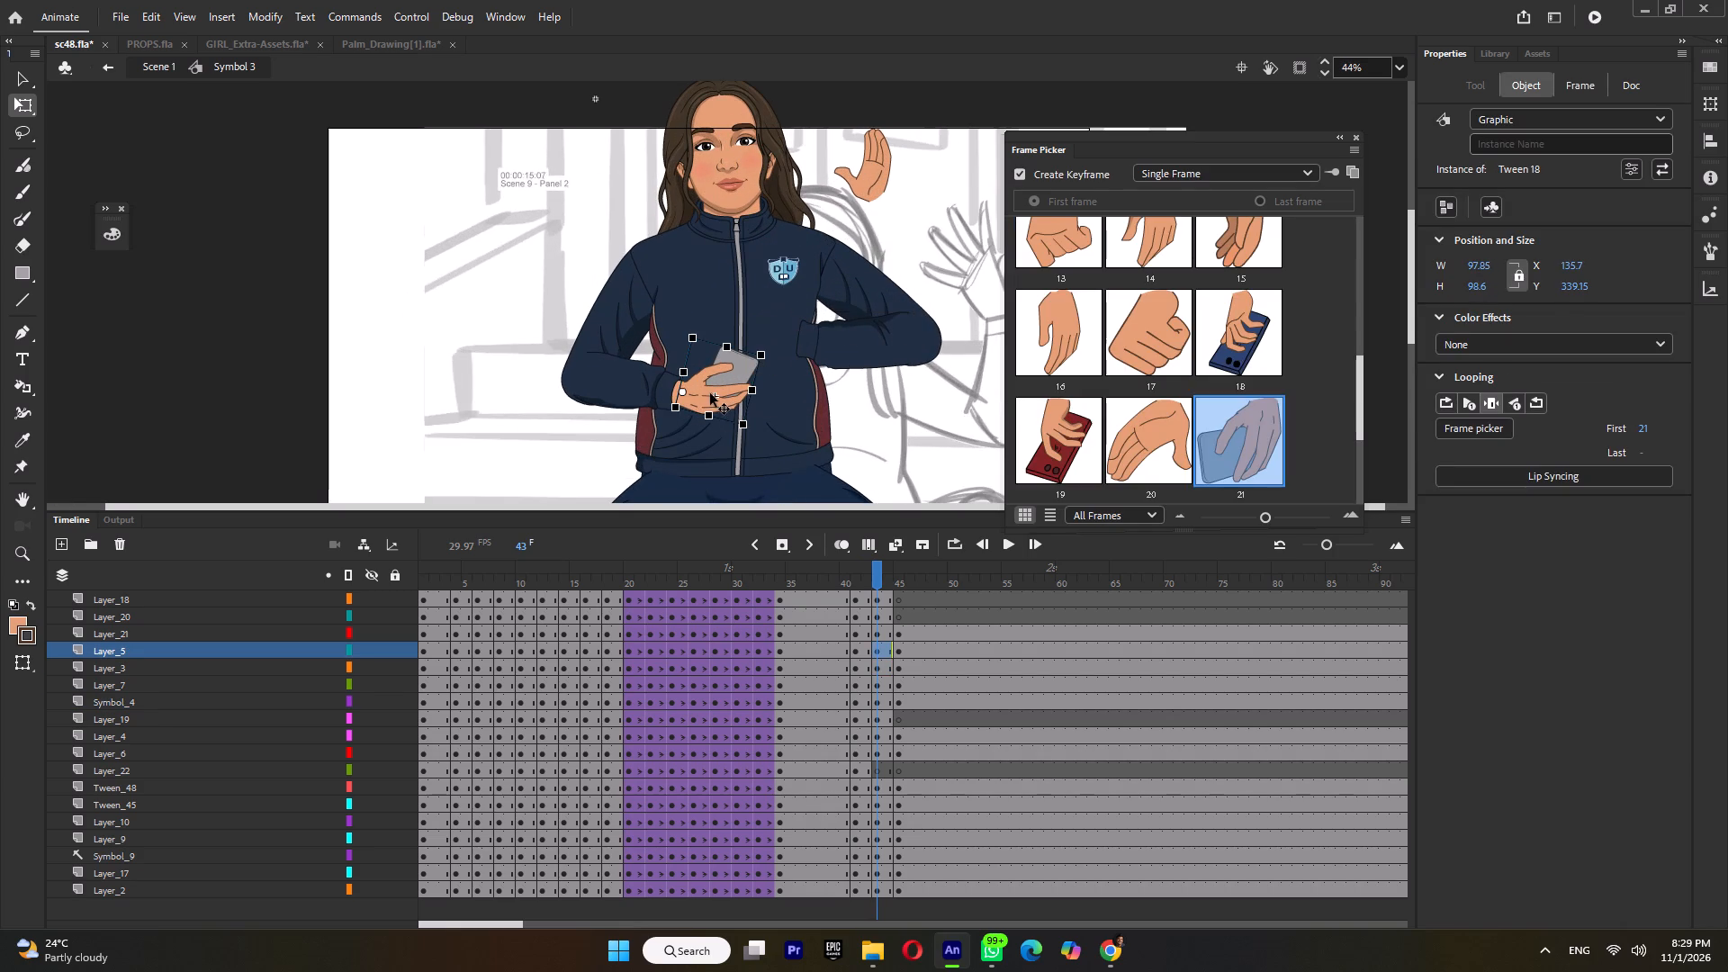
left_click(1082, 410)
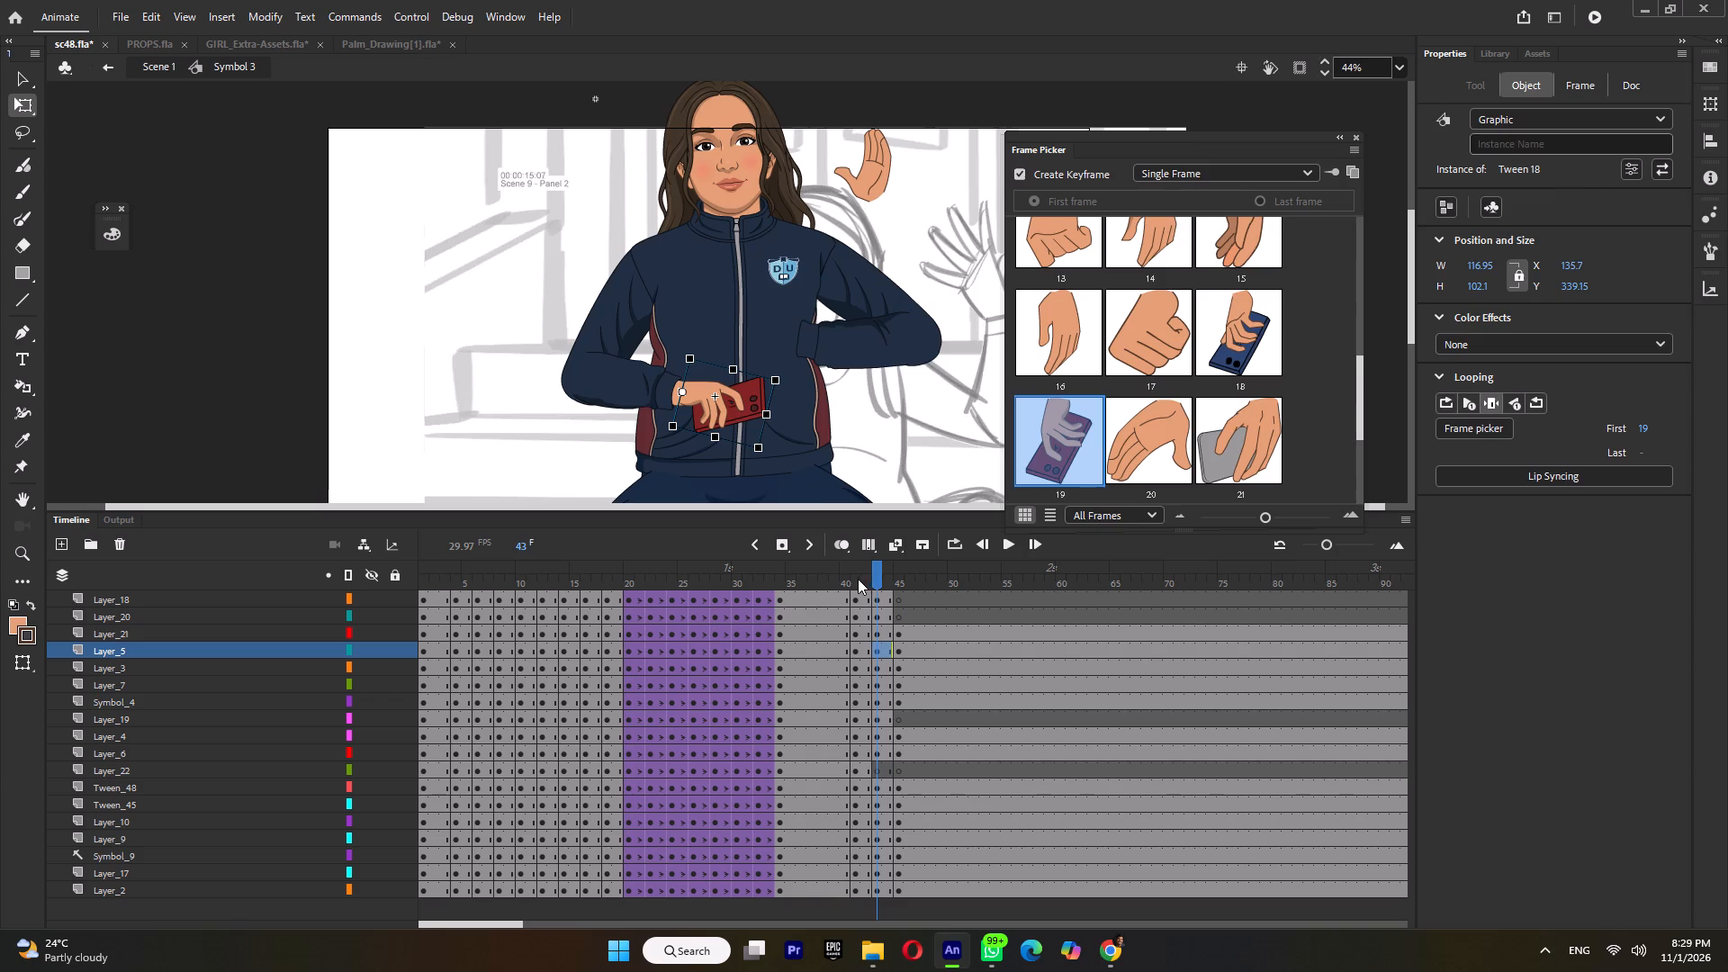
left_click(858, 579)
left_click(708, 477)
left_click(1063, 454)
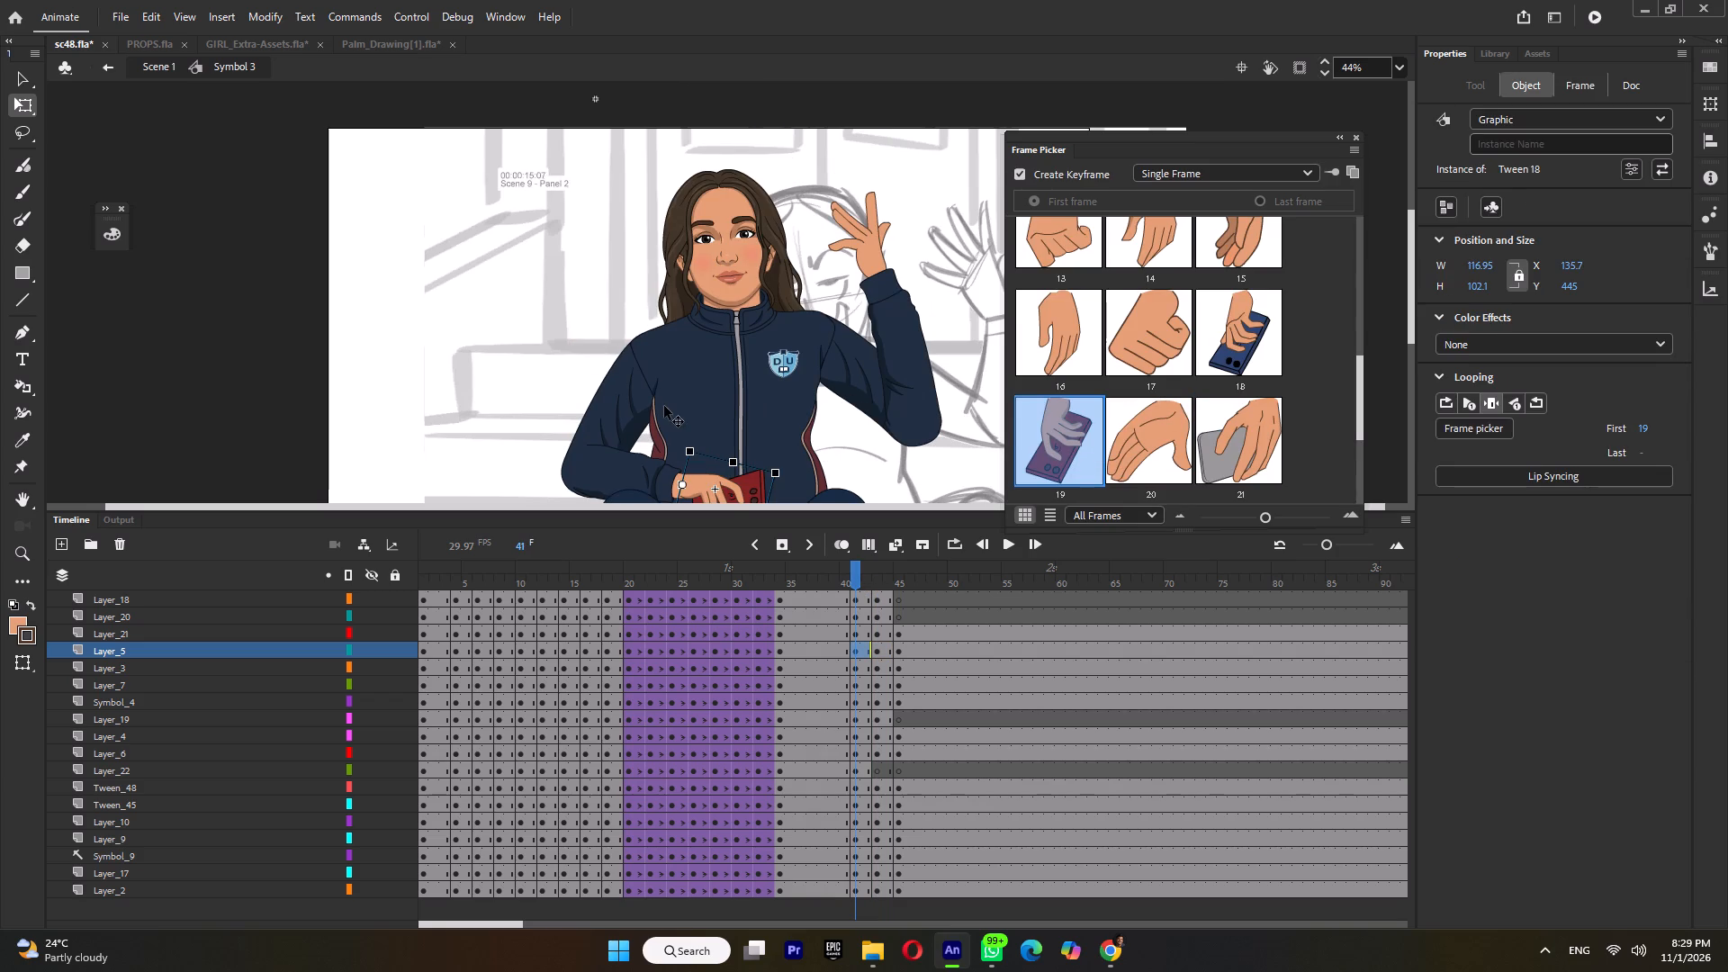
At frame 43, rotate the phone-side forearm and hand together slightly downward, with the pivot moved to the elbow.
left_click(878, 577)
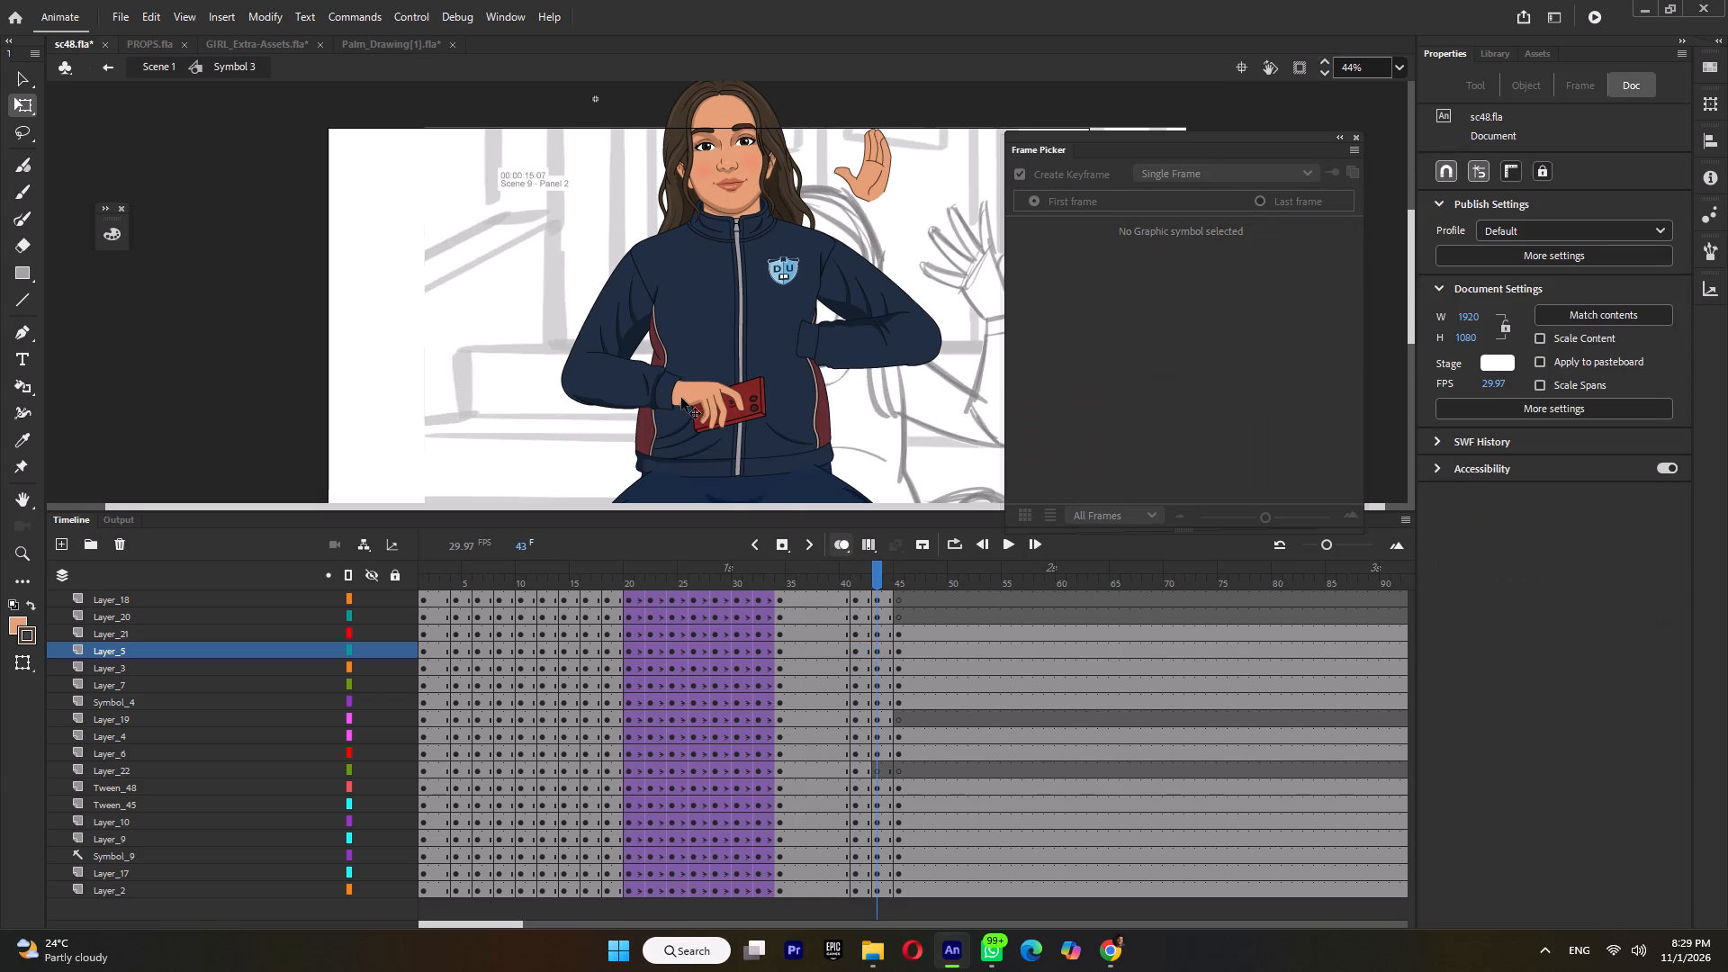
left_click(652, 388)
left_click(706, 403, "shift")
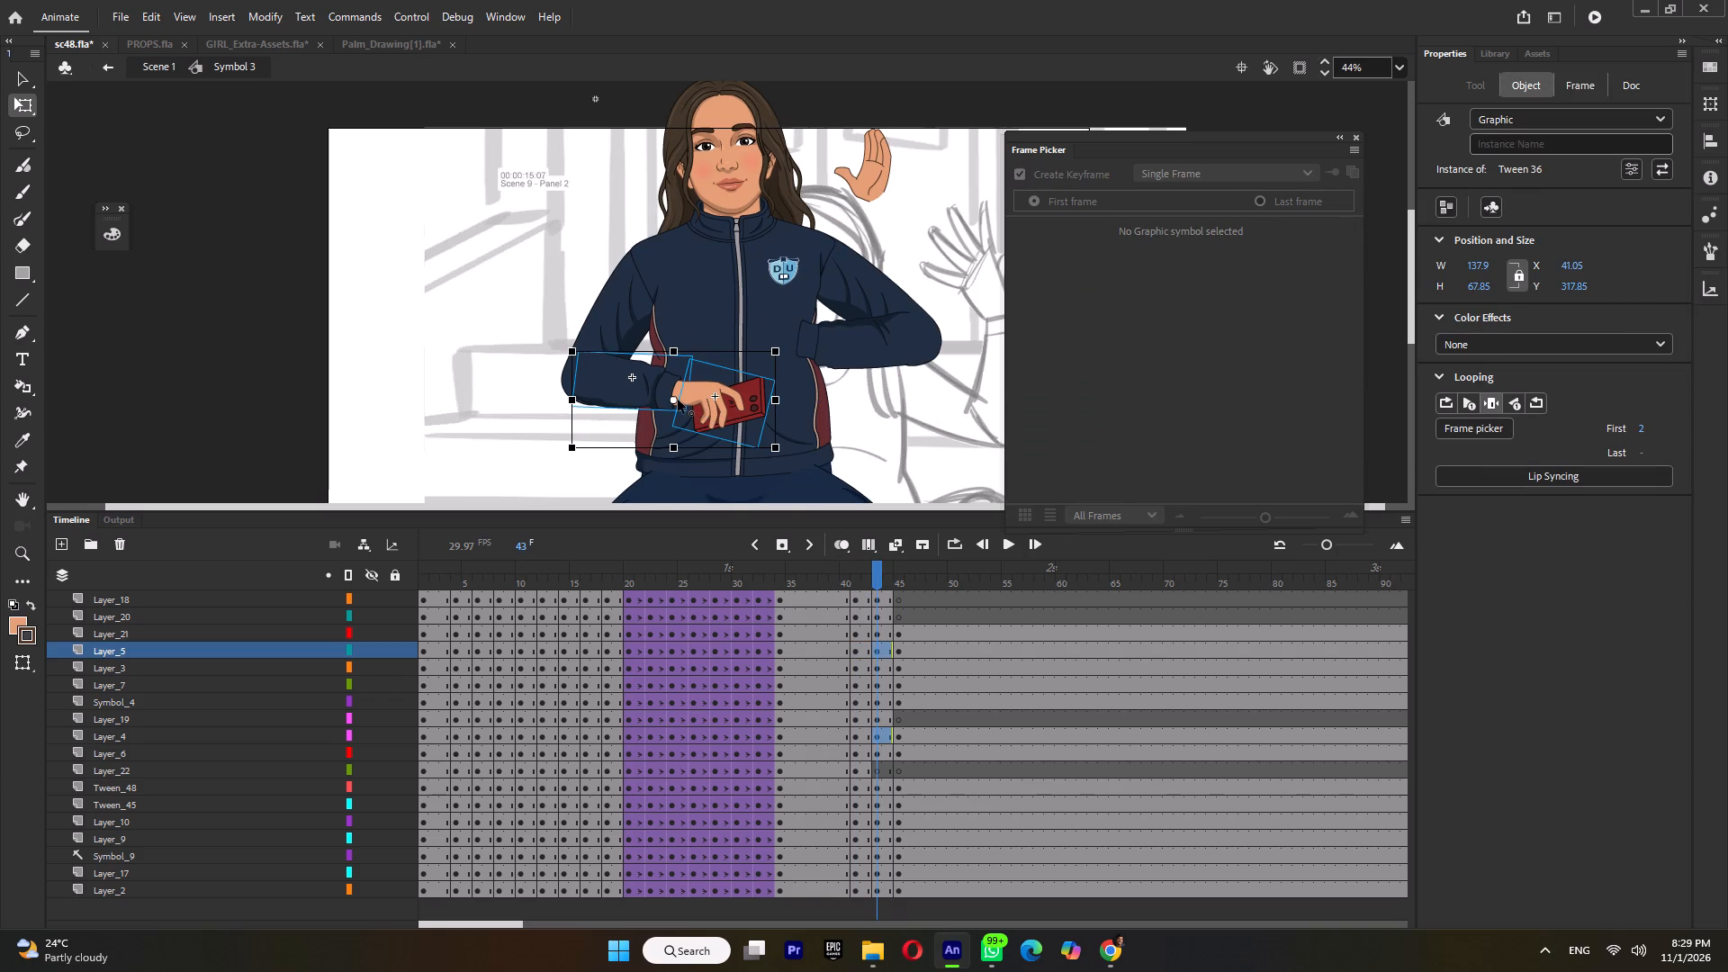
left_click_drag(677, 400, 572, 370)
left_click_drag(786, 446, 767, 499)
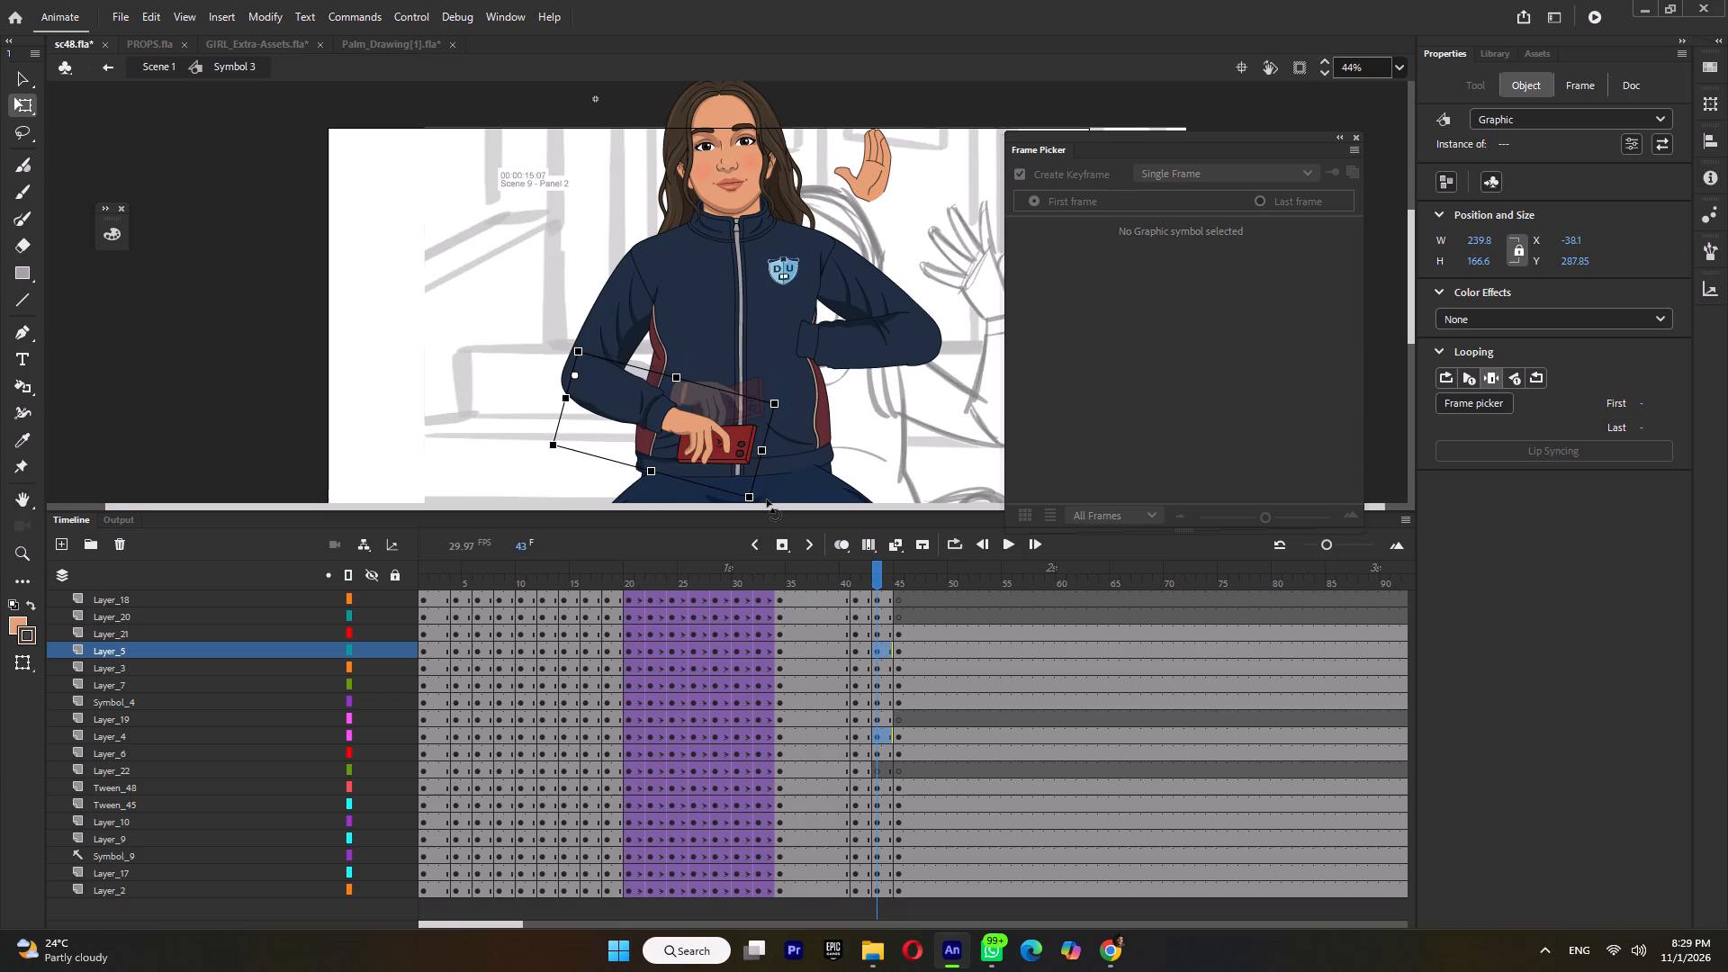
left_click_drag(767, 499, 770, 505)
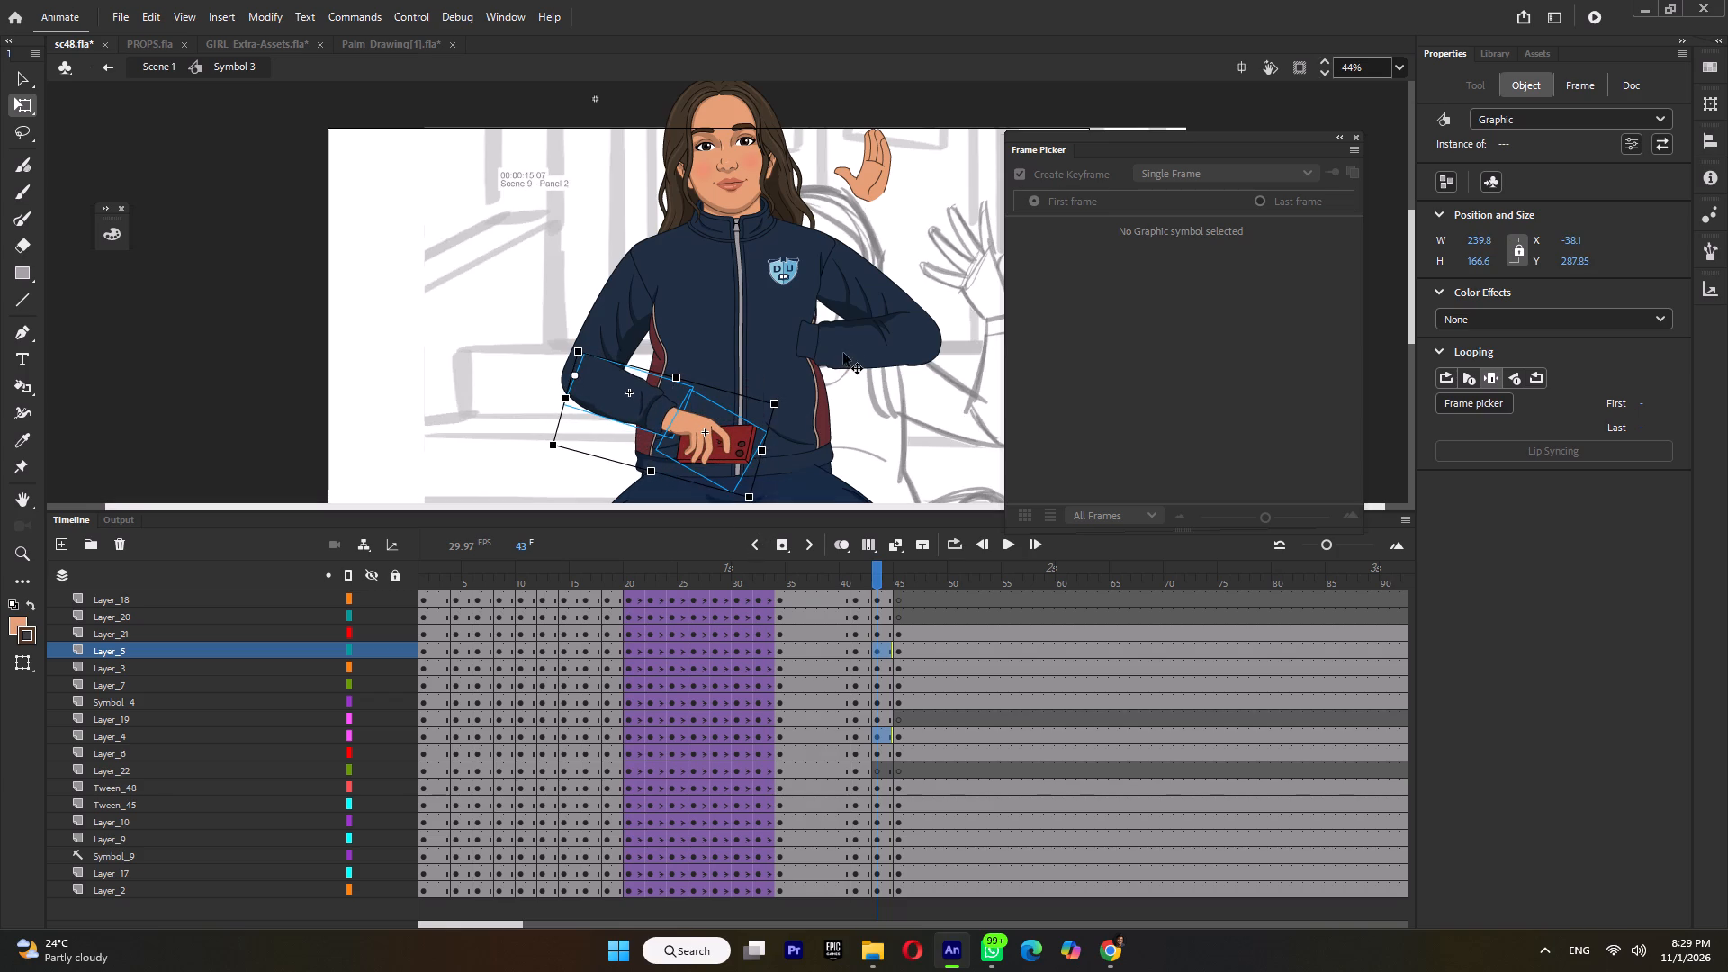
At frame 43, swap the detached raised hand to fist drawing 17, then rotate and fit it onto the lowered forearm's cuff.
left_click(869, 192)
left_click(1128, 313)
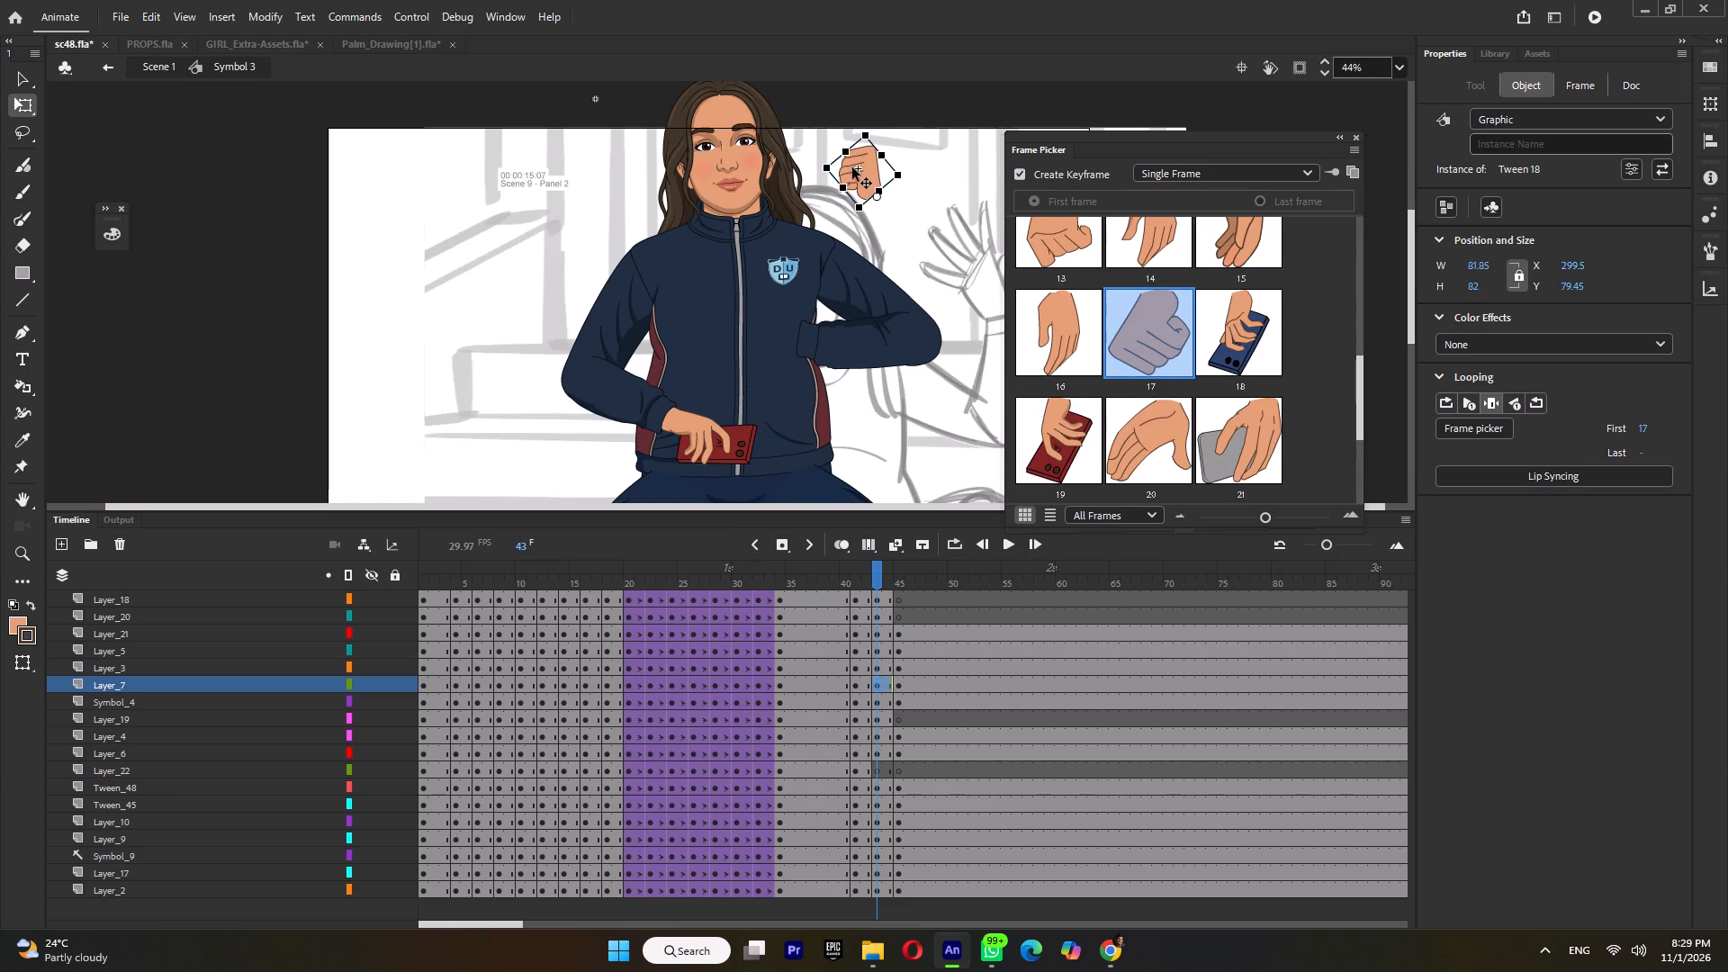
left_click_drag(855, 173, 778, 314)
left_click_drag(793, 263, 779, 273)
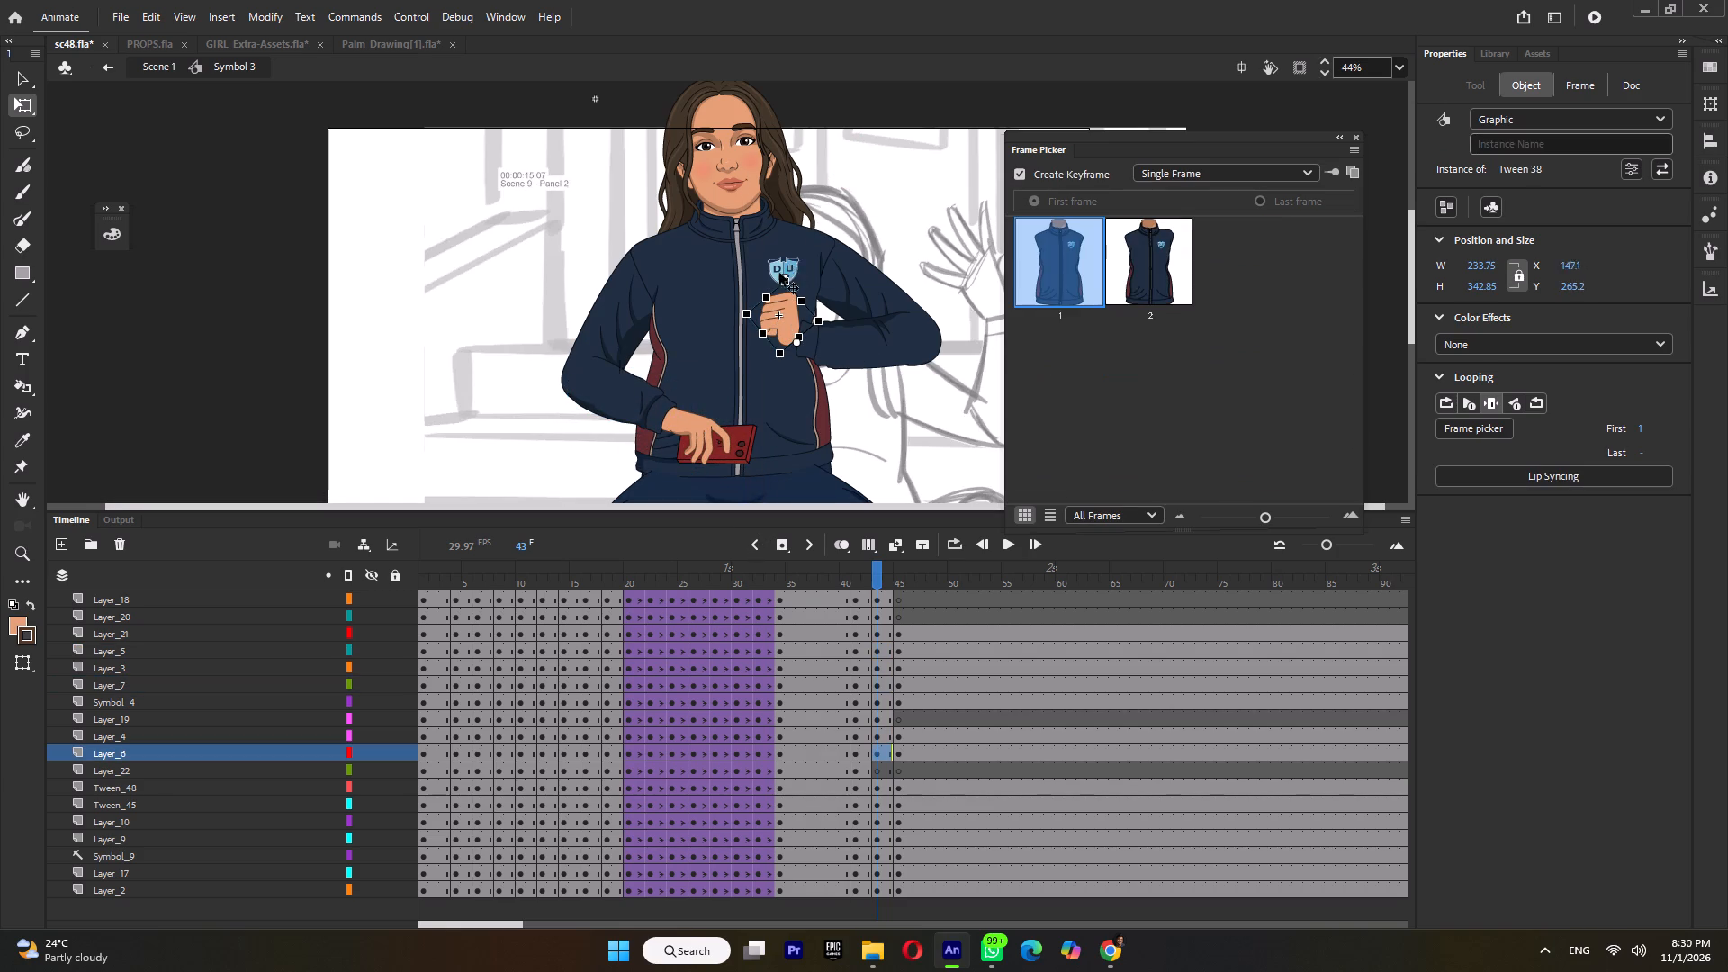
left_click_drag(779, 273, 762, 289)
key("ctrl+z")
left_click(776, 302)
left_click_drag(788, 267, 755, 305)
scroll(774, 333, "up", 5, "ctrl")
left_click_drag(789, 337, 815, 324)
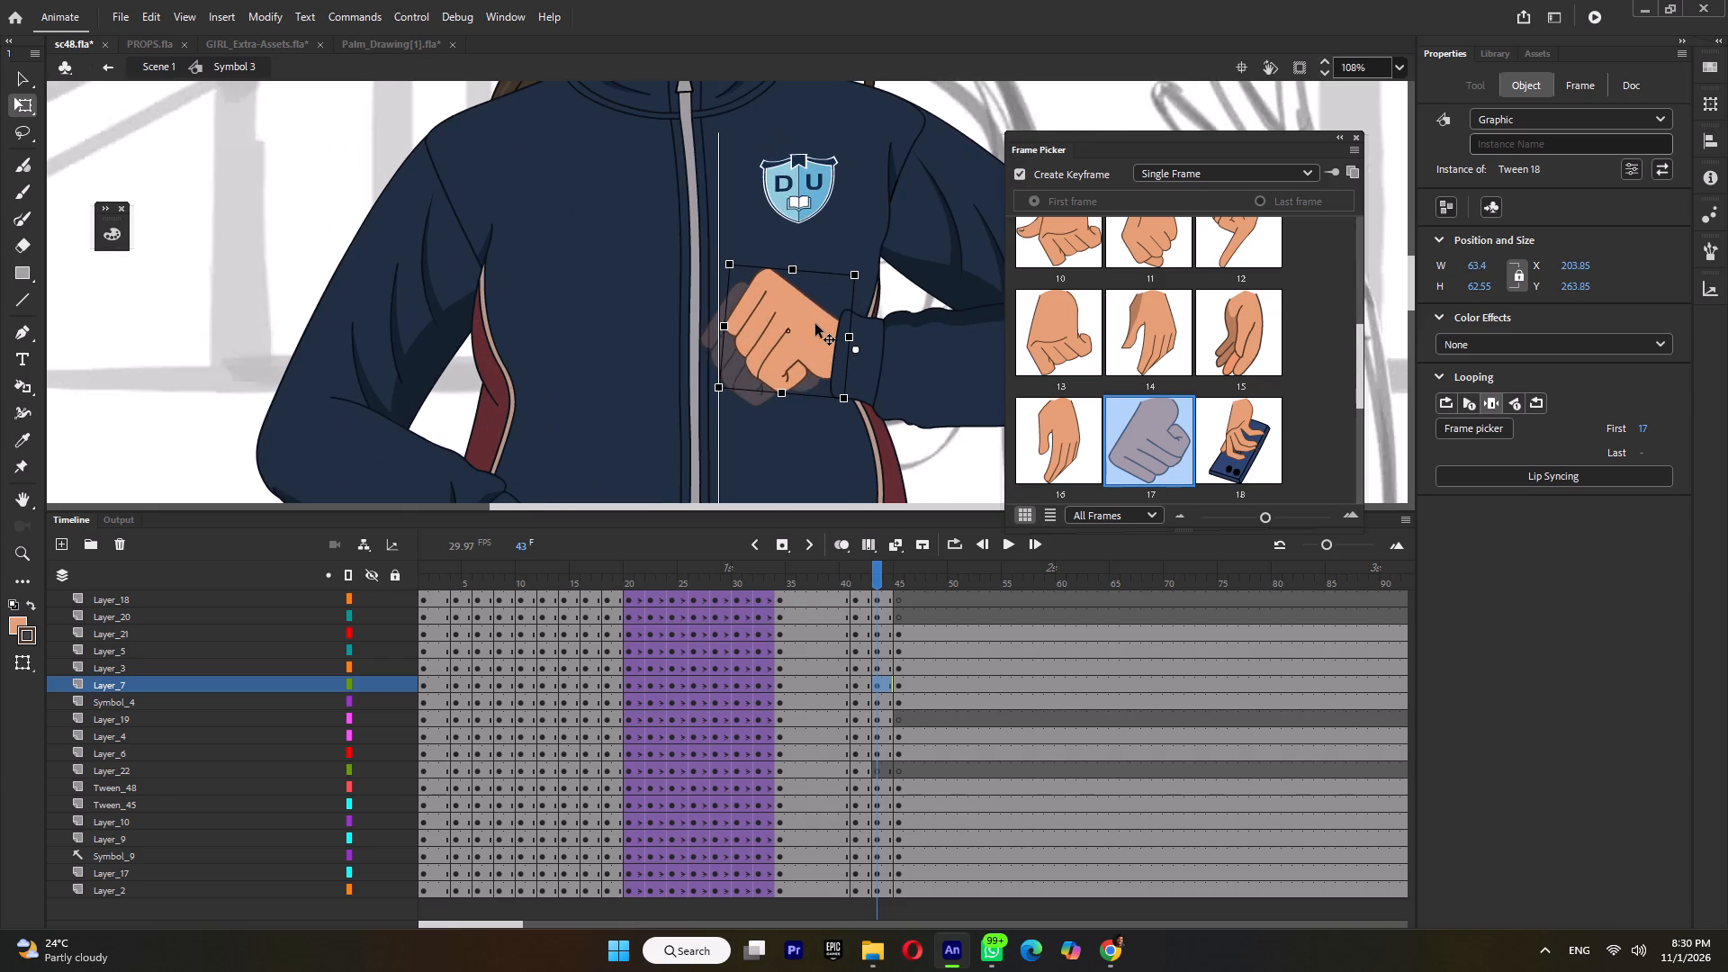
left_click_drag(815, 324, 813, 326)
Step through frames 39 to 45 to compare the seated pose with the rising poses.
scroll(813, 330, "down", 8, "ctrl")
left_click(841, 574)
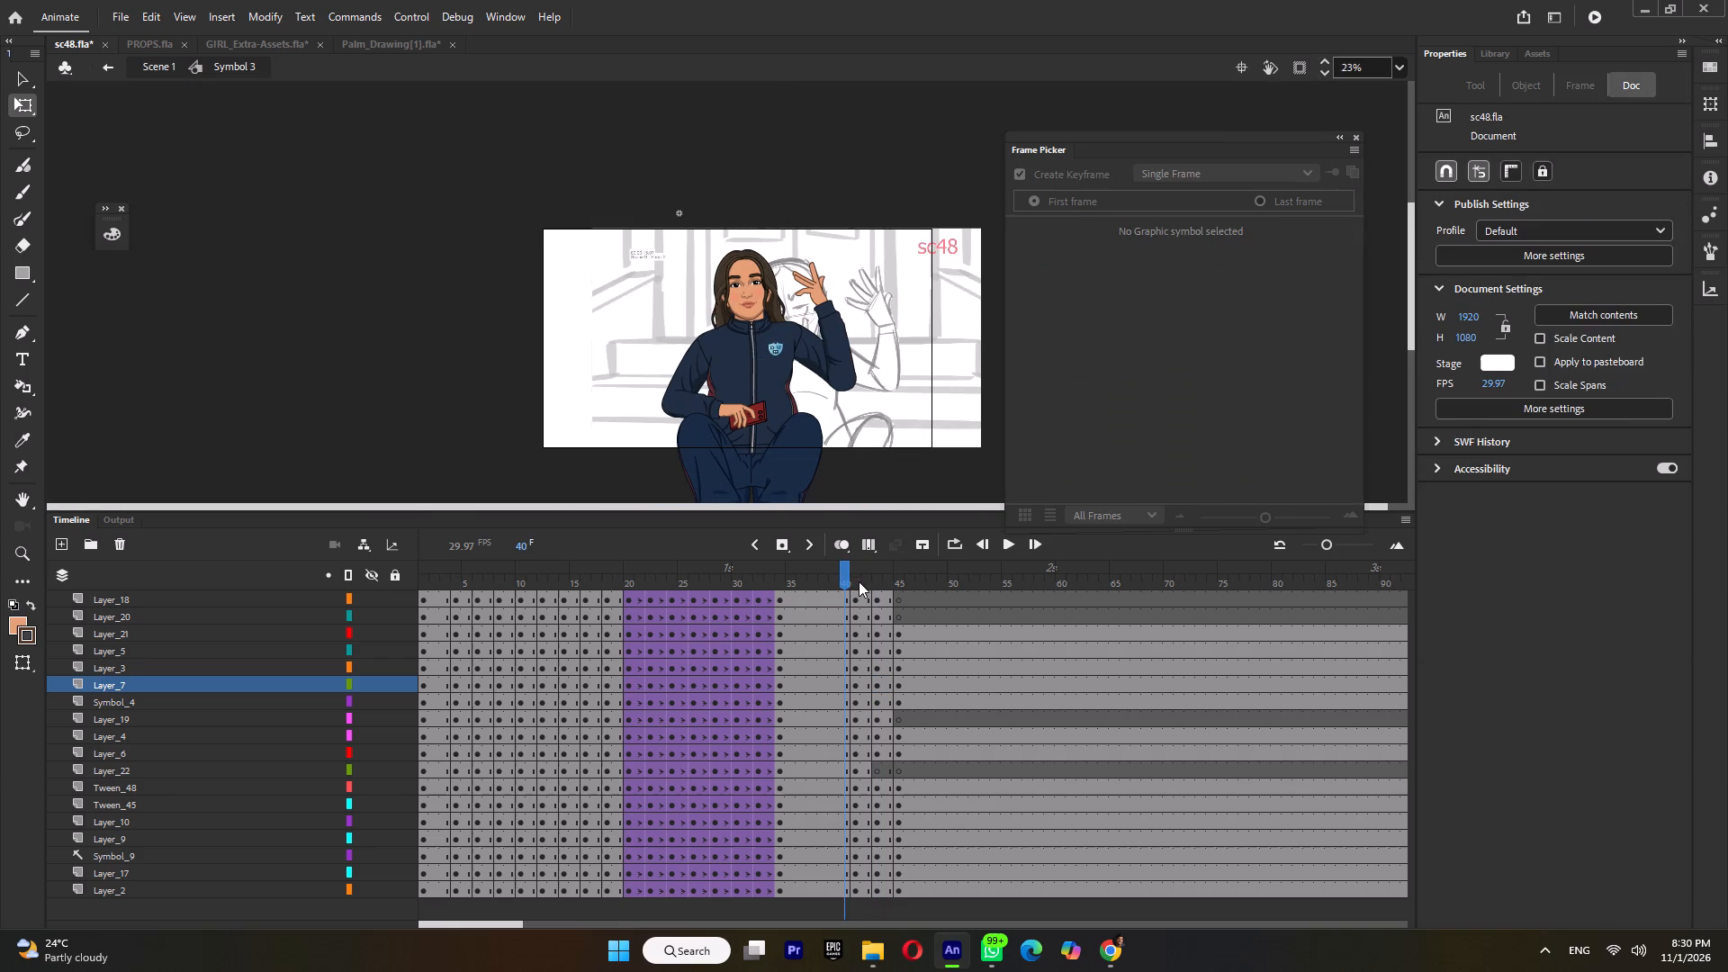
left_click(859, 581)
left_click(836, 572)
left_click(858, 578)
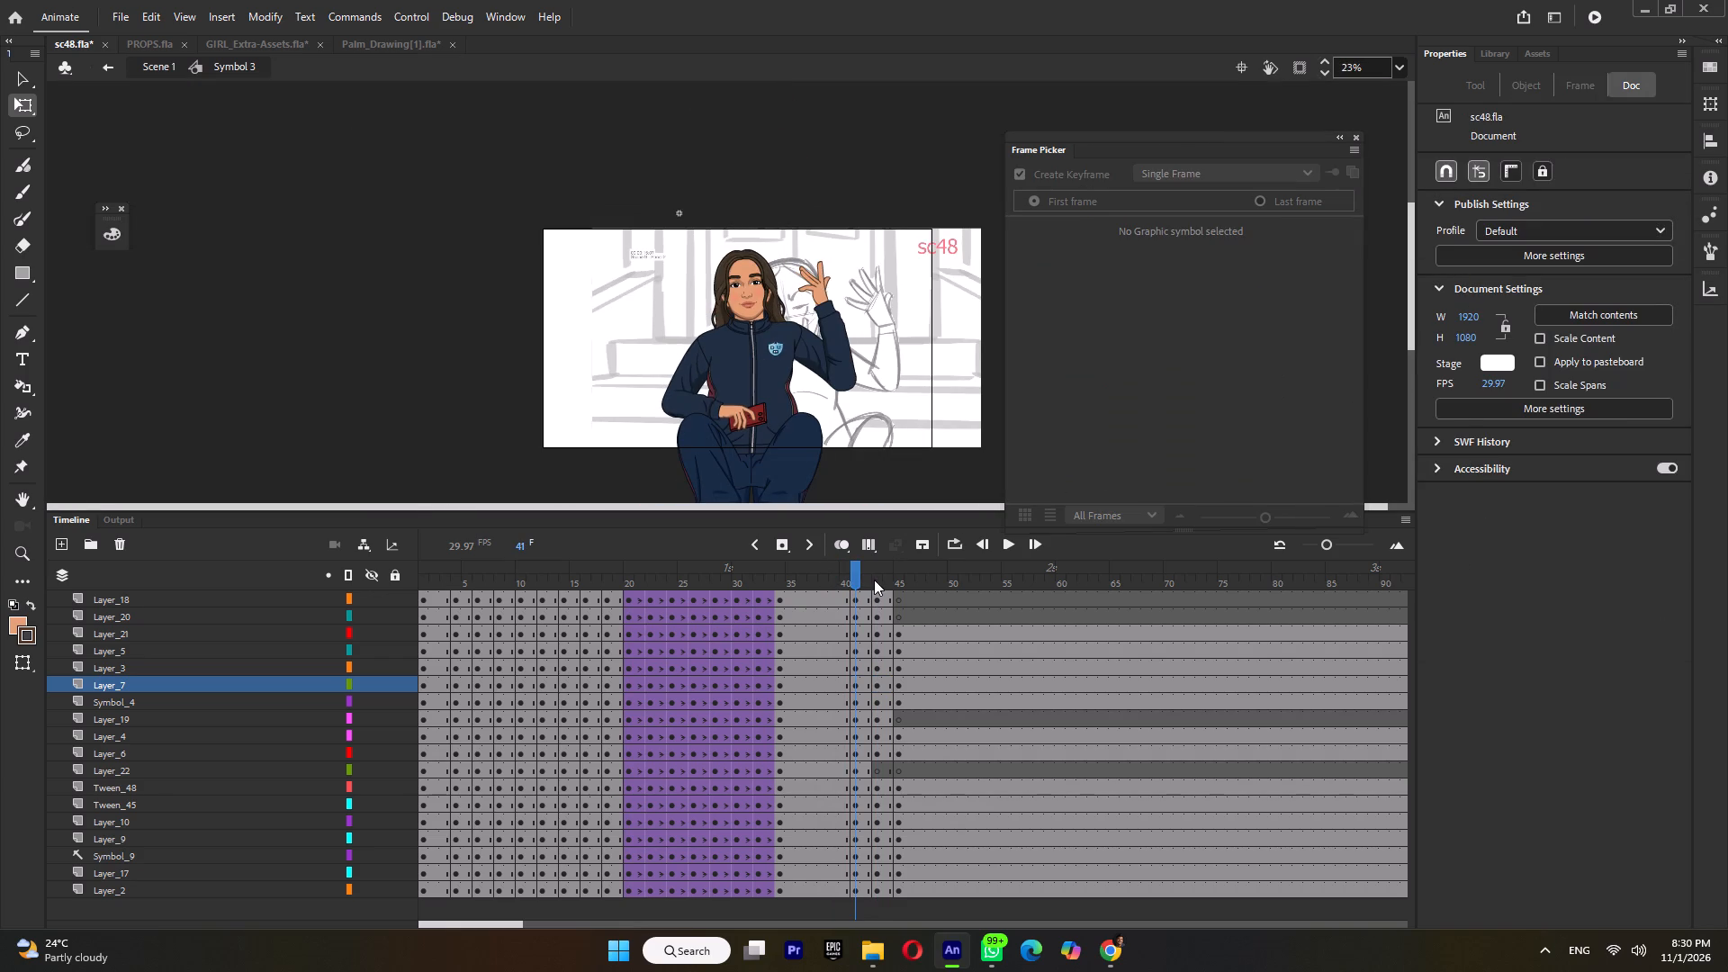
left_click(876, 580)
left_click(895, 584)
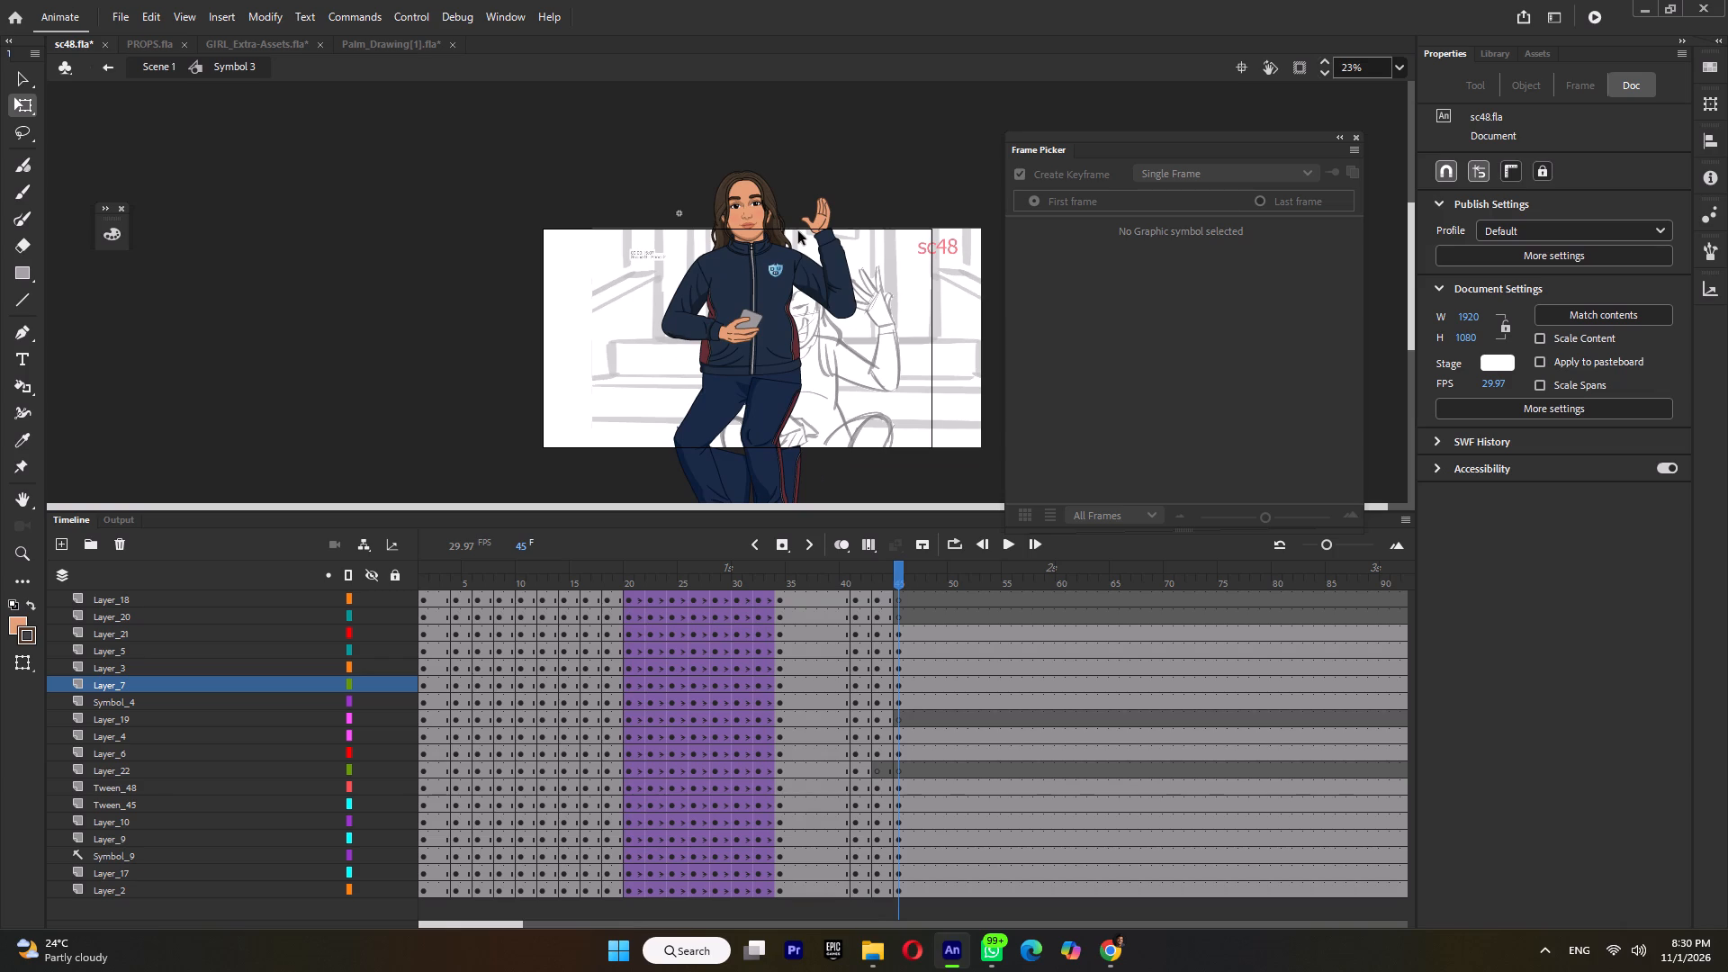
At frame 45, clear and reinsert the Layer_5 and Layer_4 keyframes so the phone hand and forearm take the preceding pose.
left_click(744, 327)
left_click(900, 656)
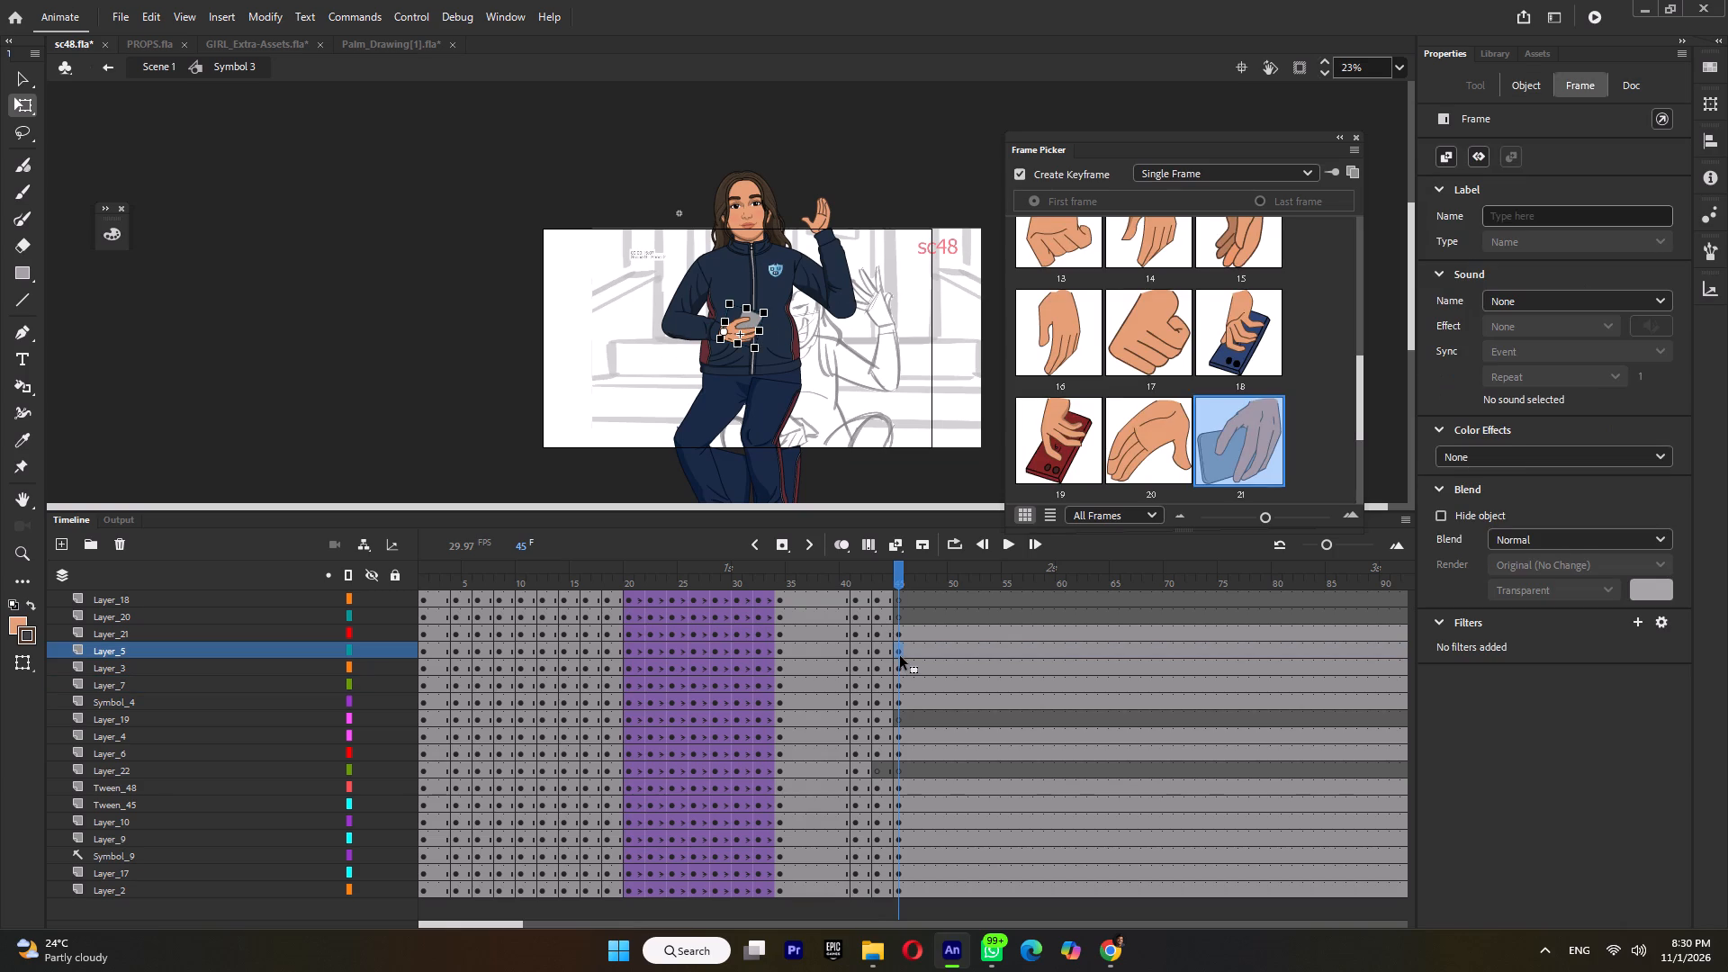
key("shift+F6")
key("F6")
left_click(714, 324)
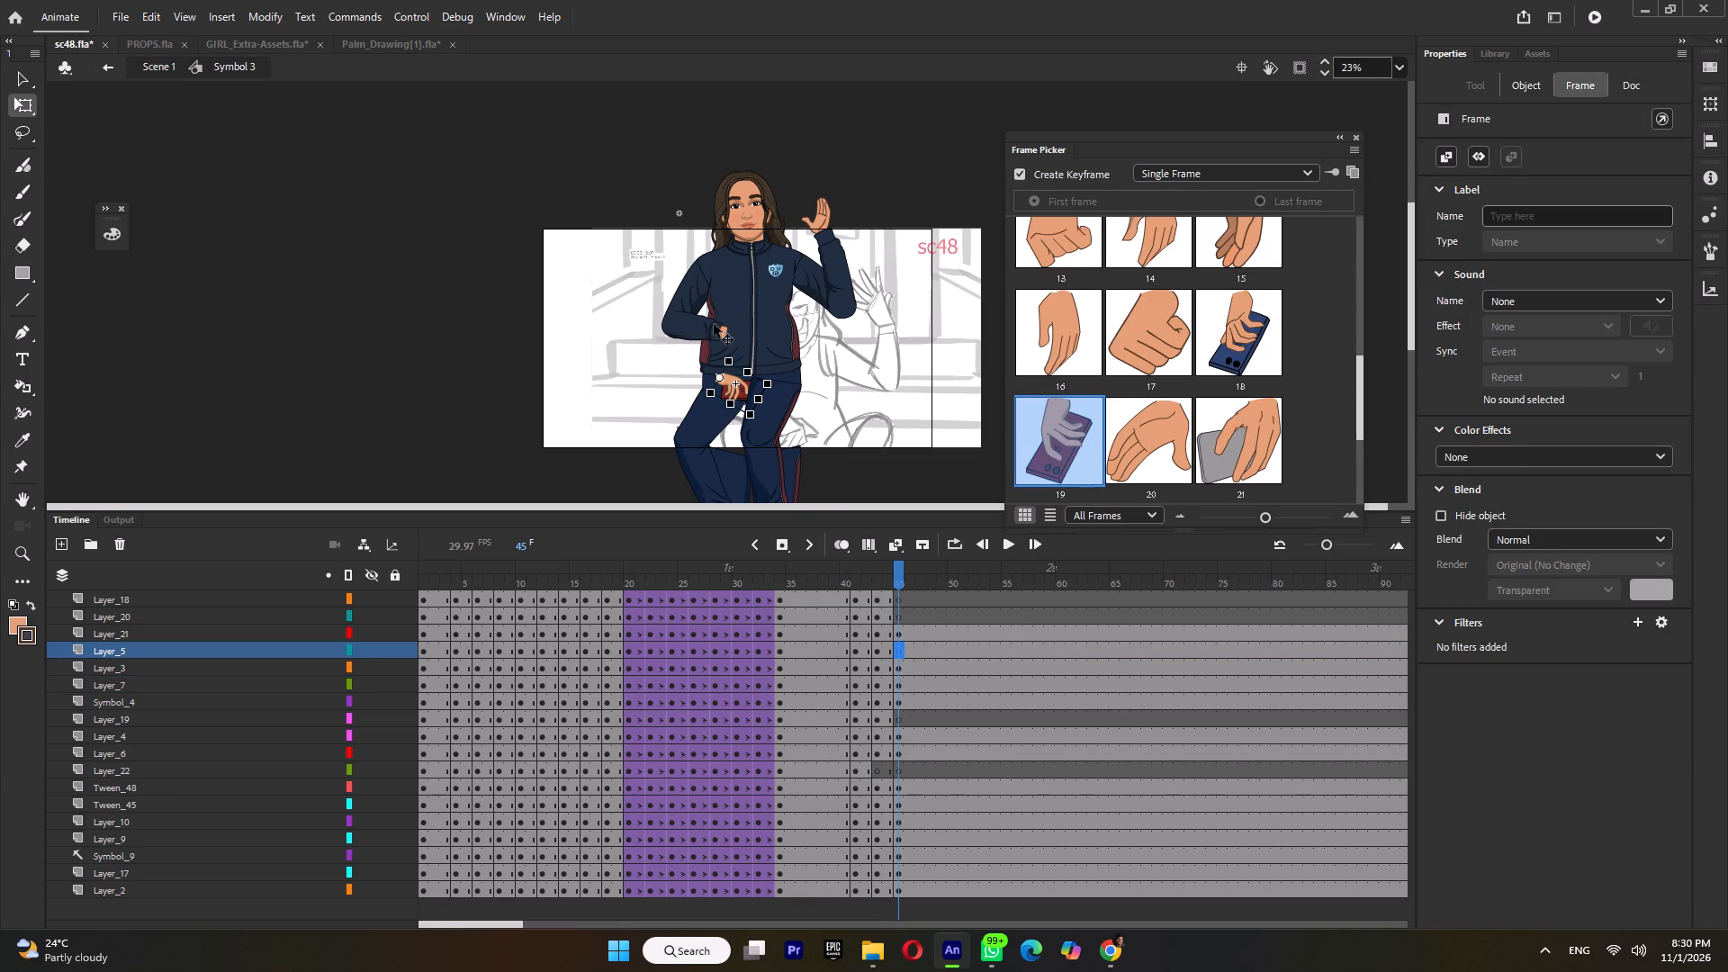
left_click(900, 738)
key("shift+F6")
key("F6")
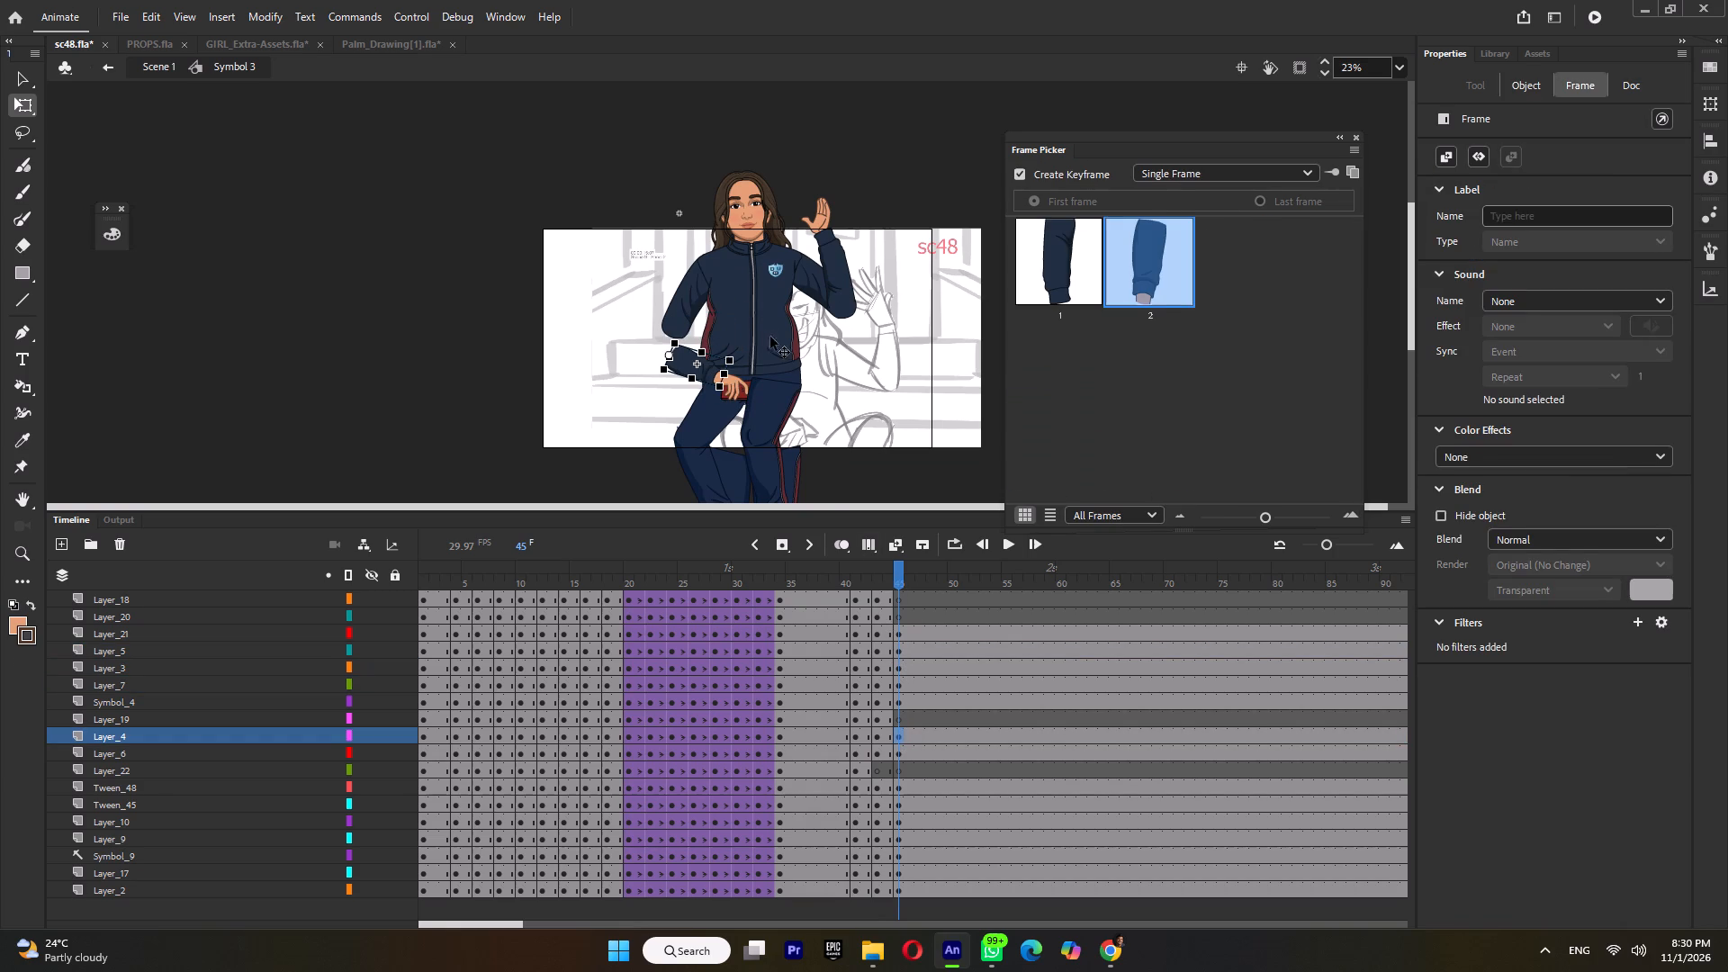
At frame 45, rotate the phone-side forearm and hand together downward and fit them onto the upper arm's elbow.
scroll(710, 341, "up", 5, "ctrl")
left_click(754, 409, "shift")
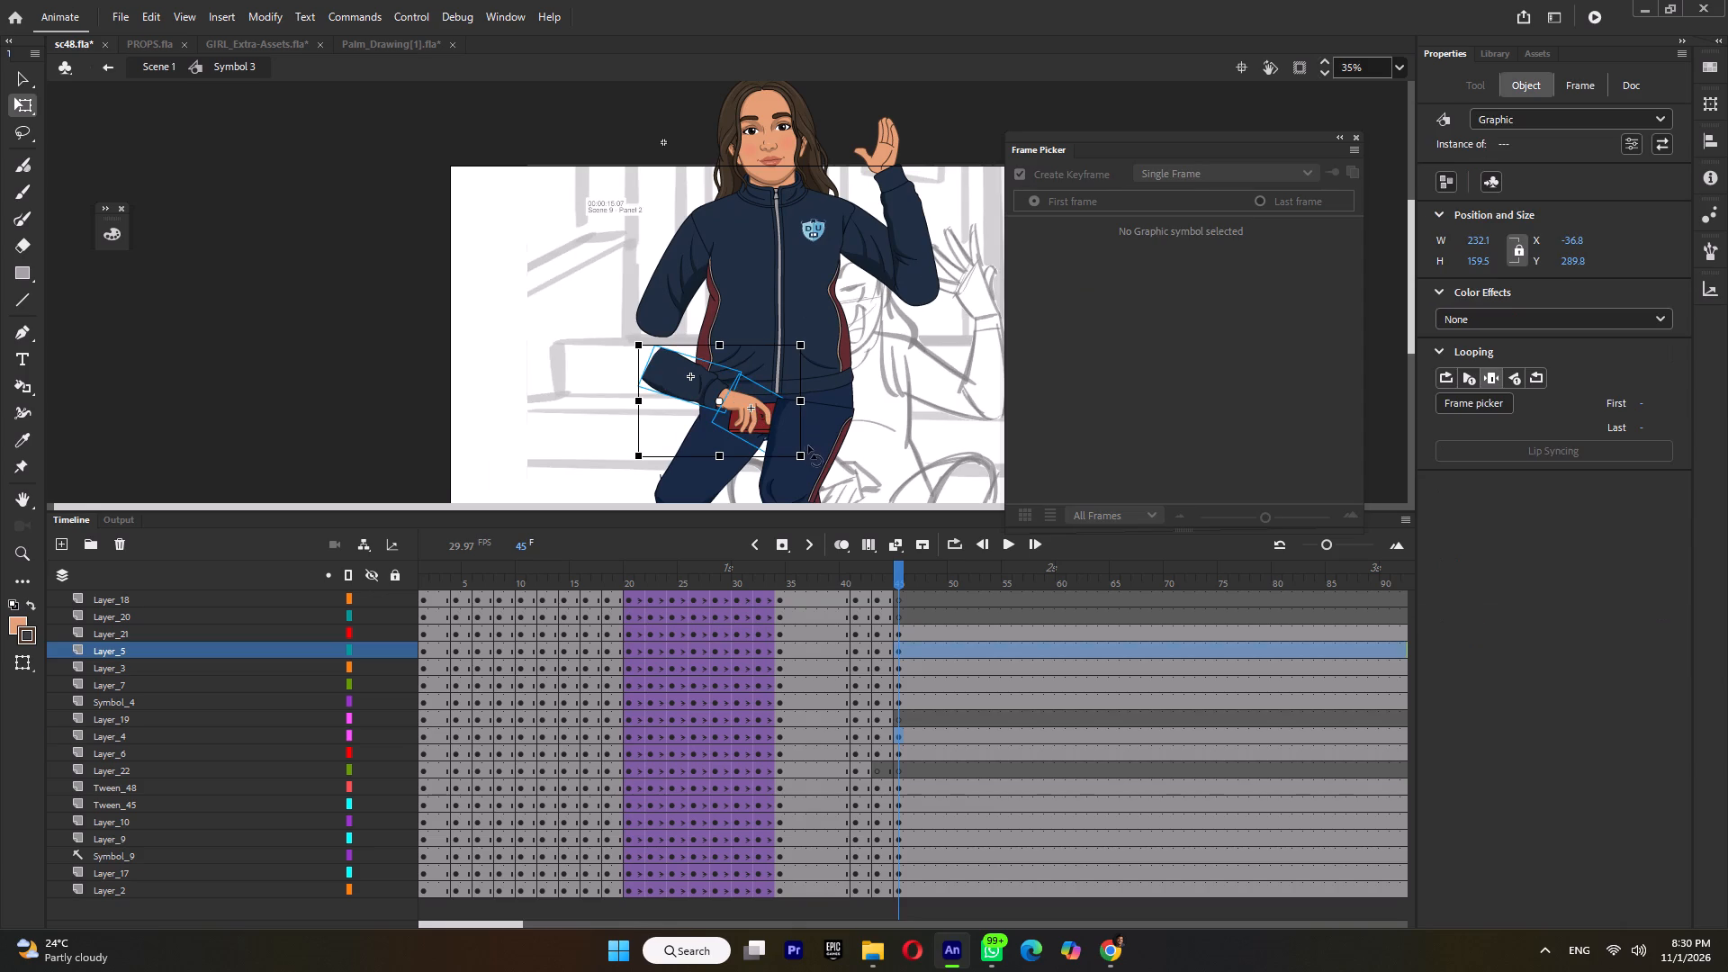
left_click_drag(809, 451, 786, 480)
scroll(689, 337, "up", 3, "ctrl")
left_click_drag(699, 377, 675, 317)
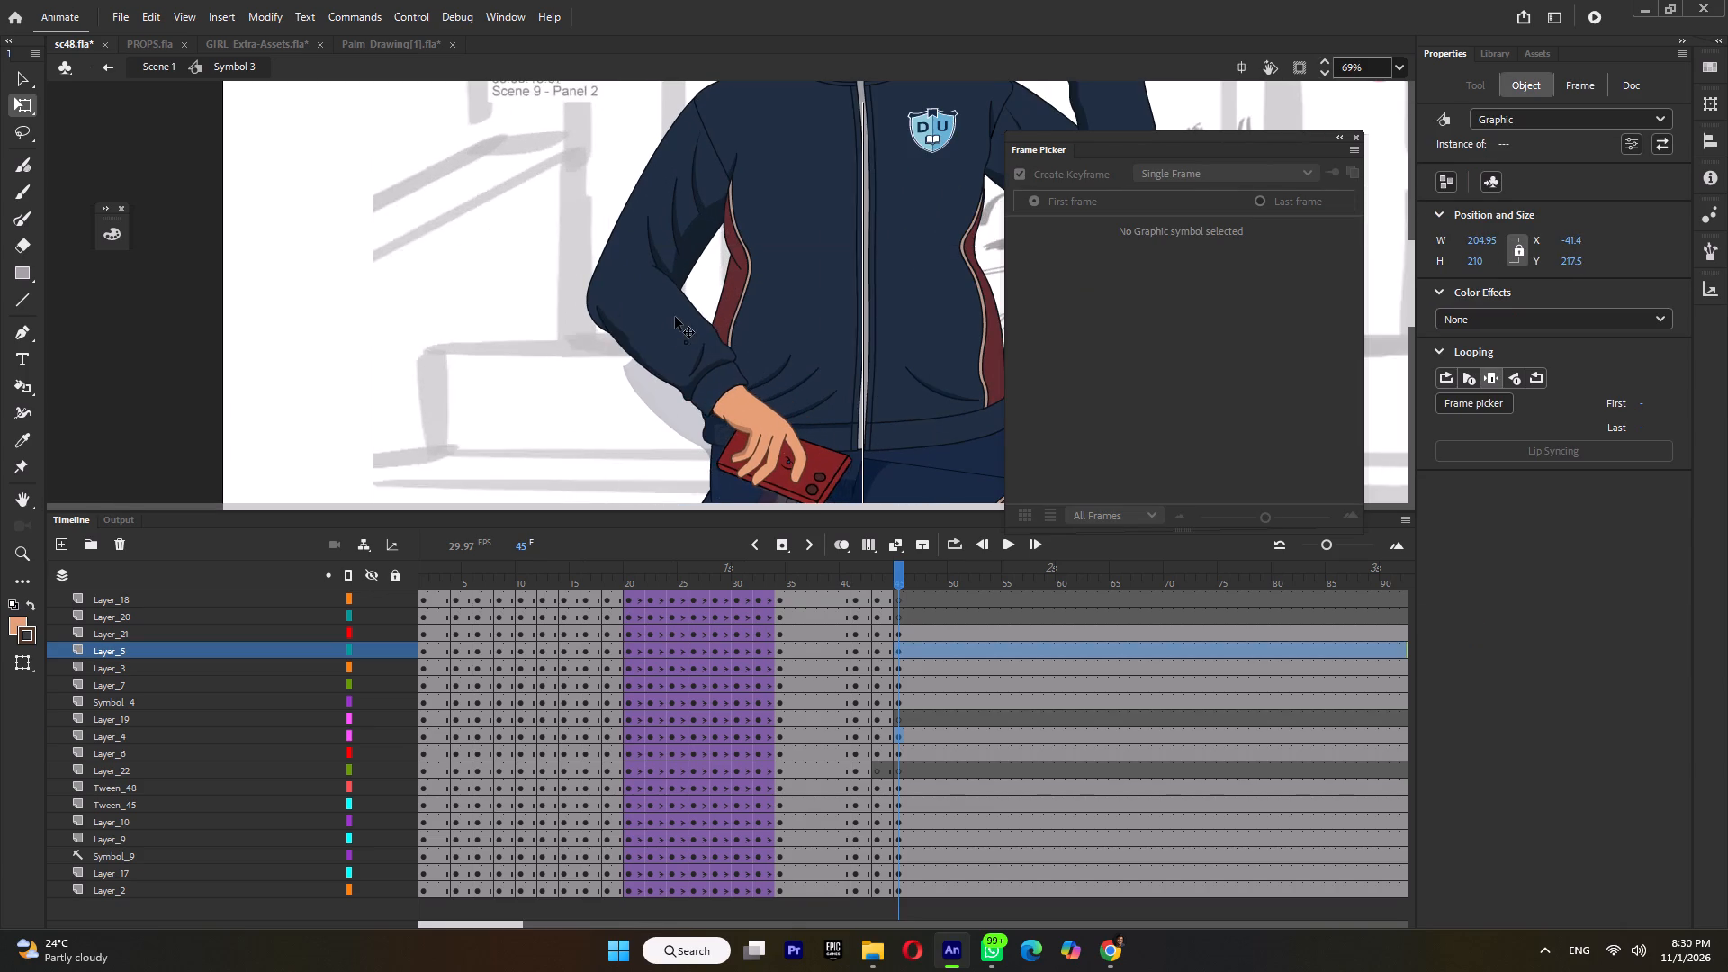
left_click_drag(675, 317, 669, 321)
At frame 45, rotate the whole phone-side arm slightly inward toward the torso, with the pivot moved to the shoulder.
left_click(663, 156, "shift")
scroll(678, 260, "down", 1, "ctrl")
left_click_drag(712, 295, 709, 141)
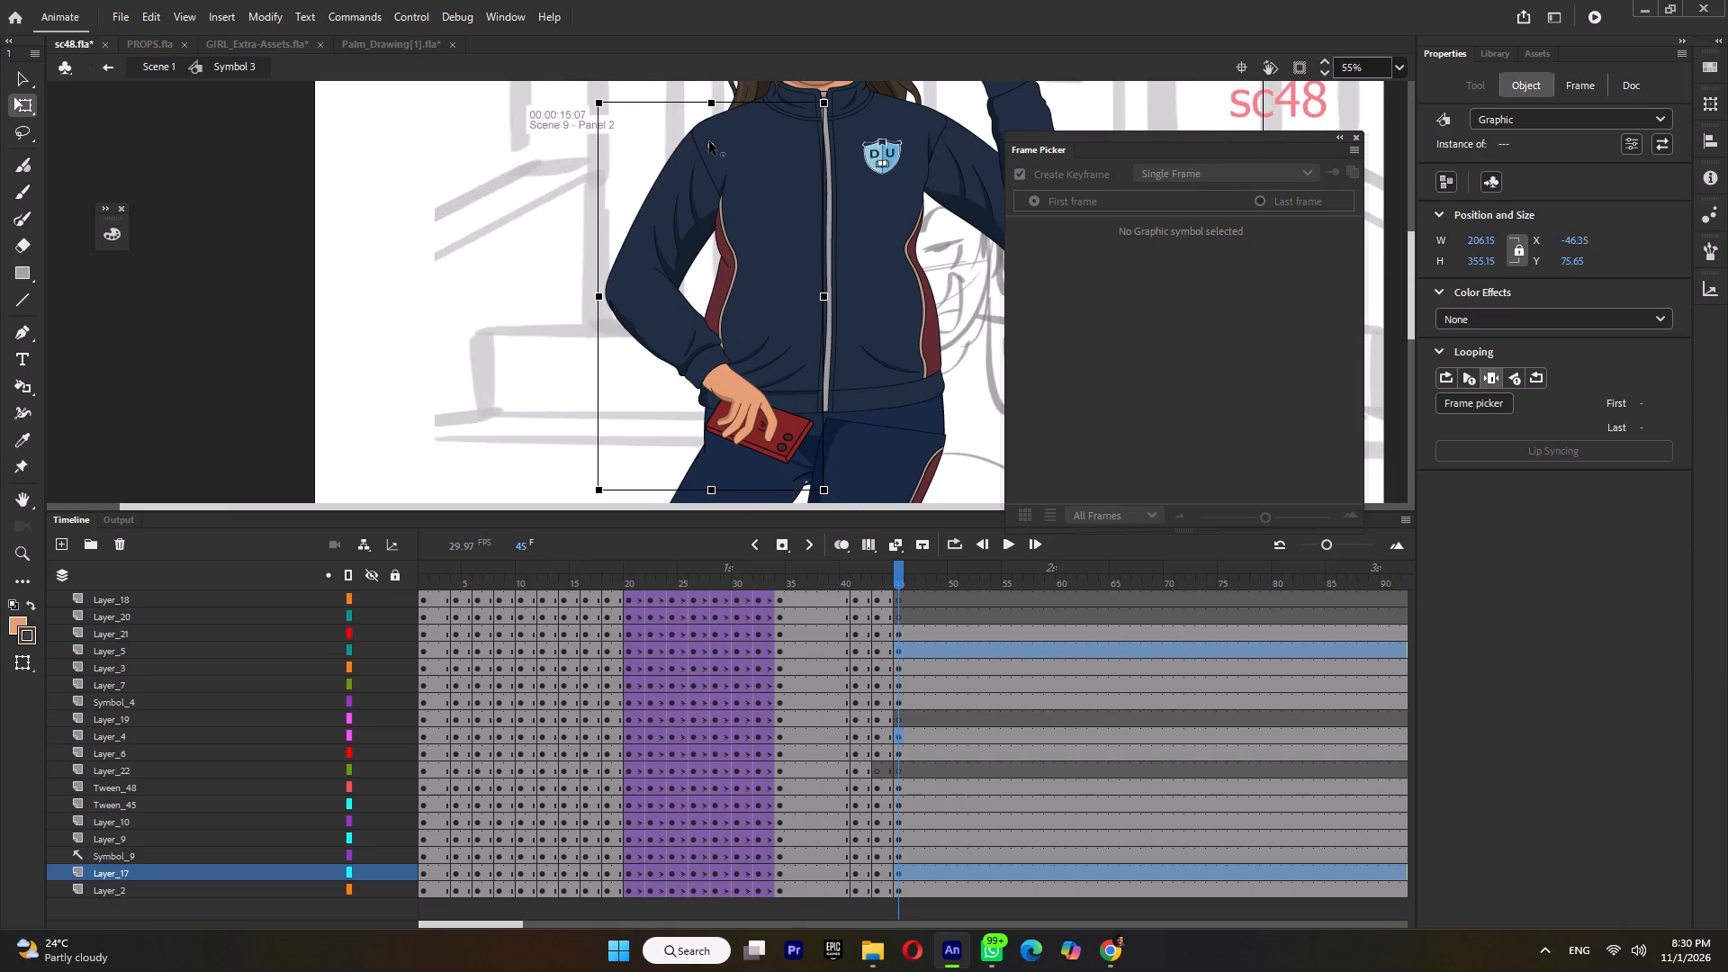
left_click_drag(709, 141, 713, 134)
left_click_drag(587, 491, 612, 514)
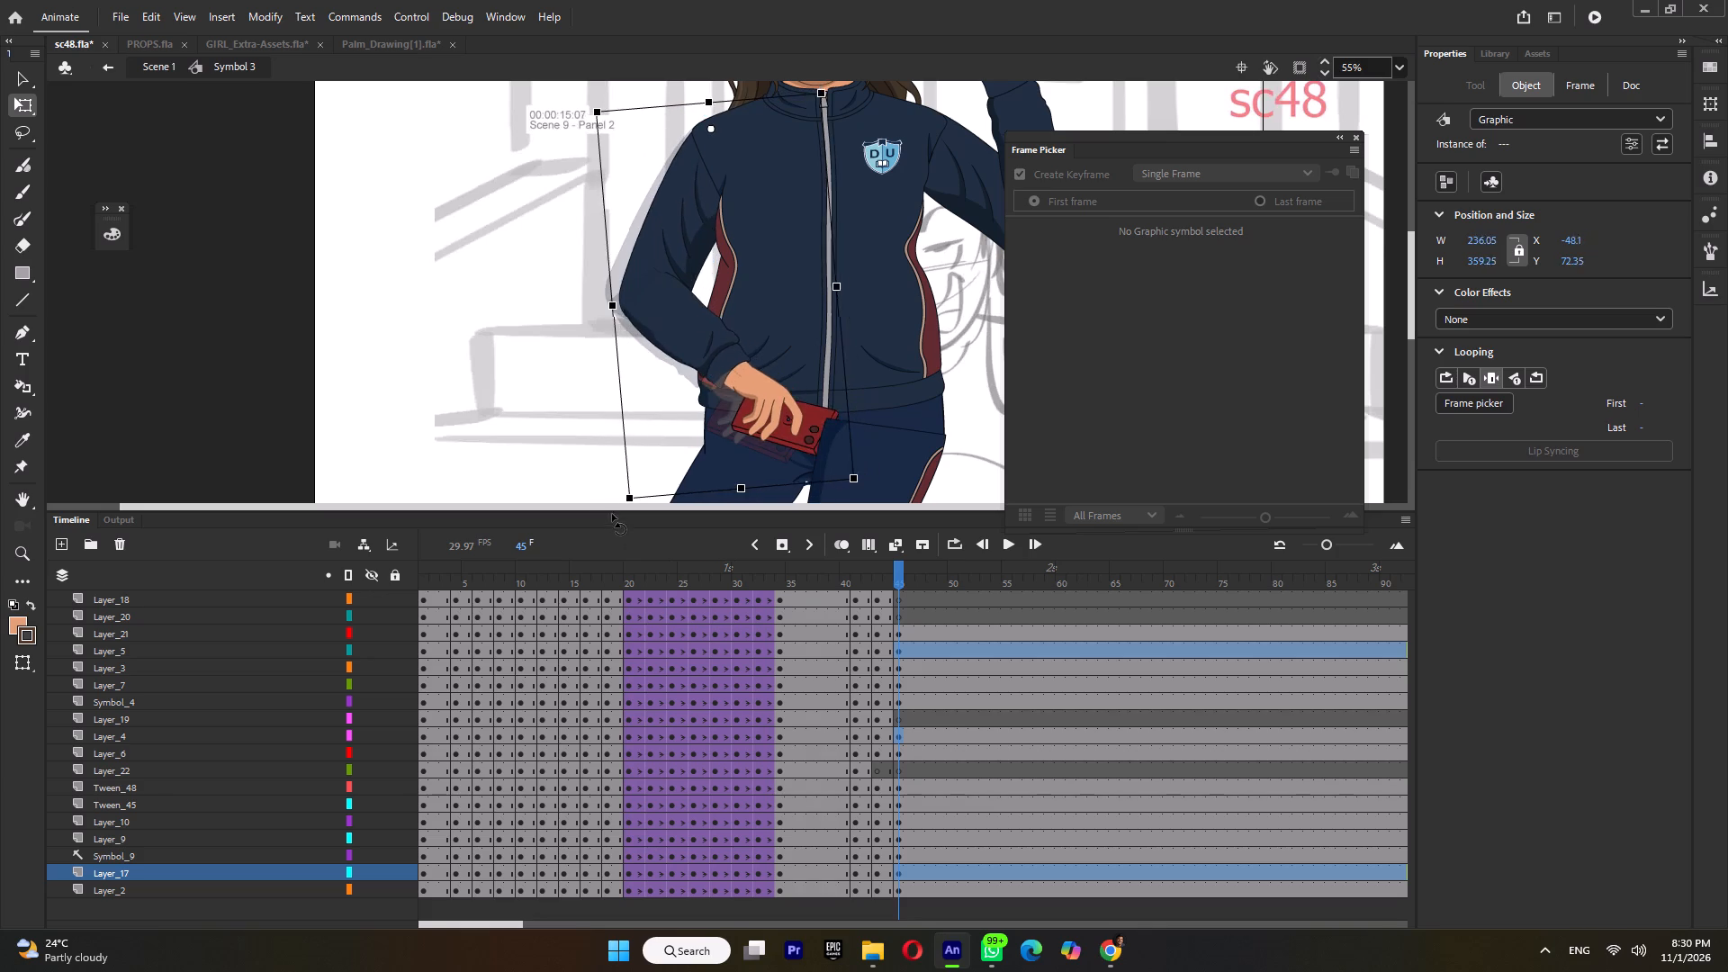
left_click_drag(612, 514, 614, 519)
At frame 45, rotate the phone-side forearm and hand slightly downward, with the pivot moved to the elbow.
left_click(667, 238, "shift")
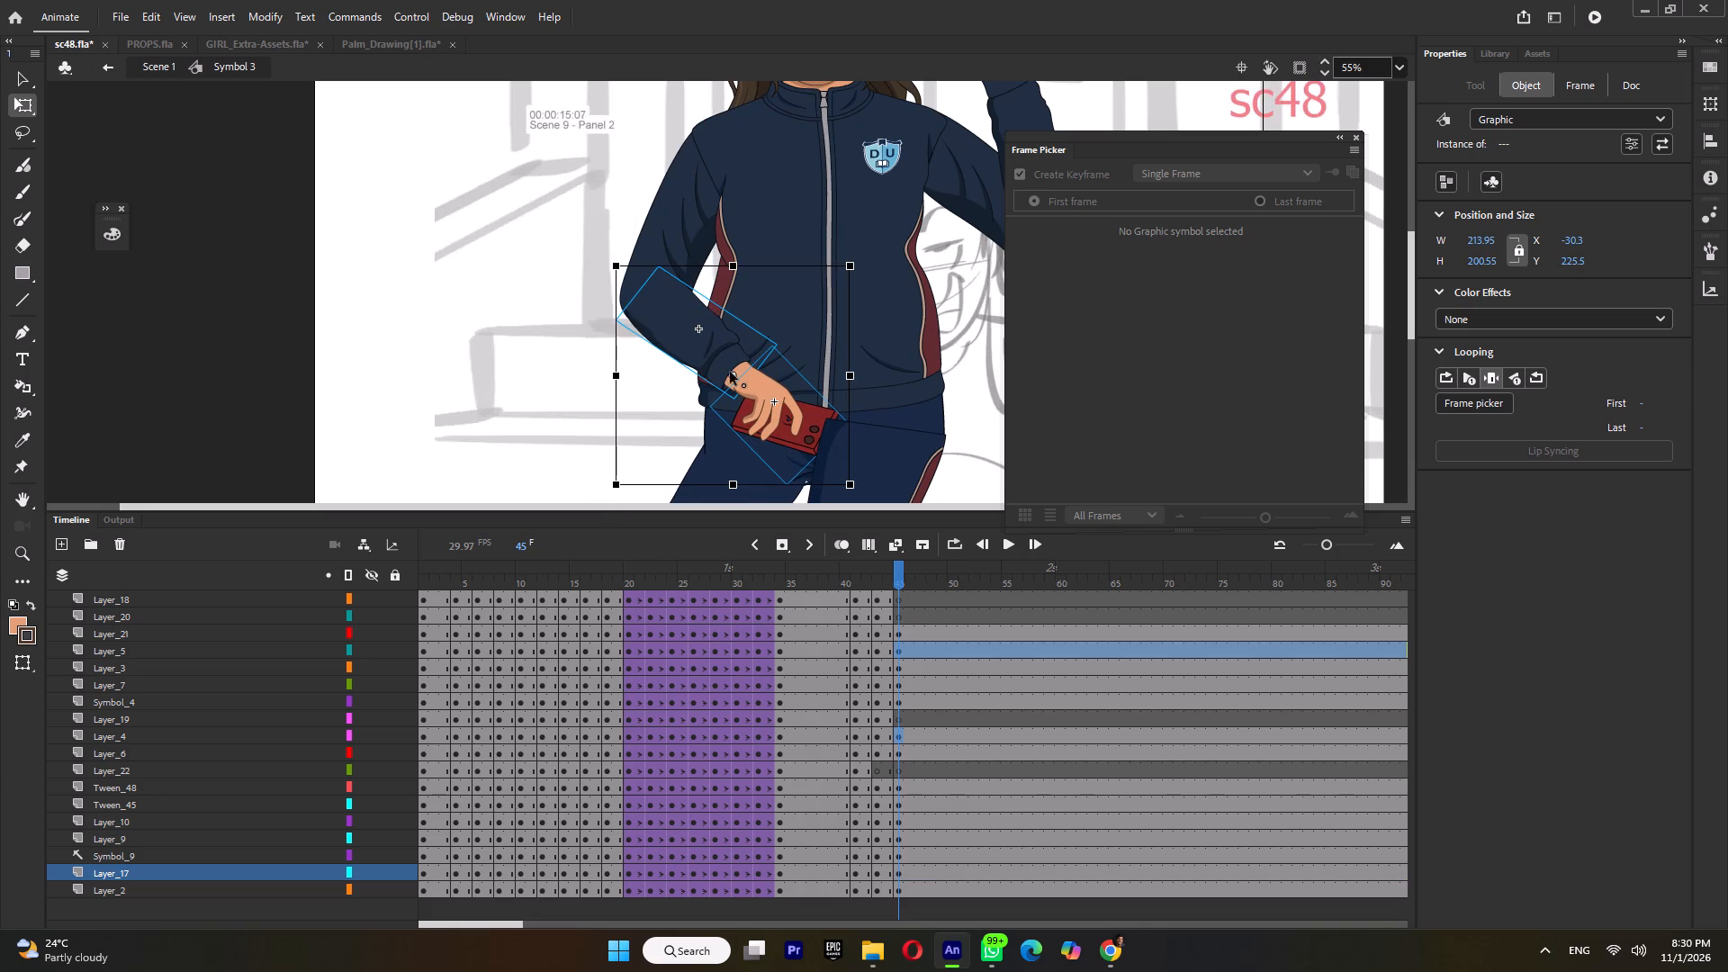
left_click_drag(735, 378, 645, 283)
left_click_drag(859, 477, 814, 518)
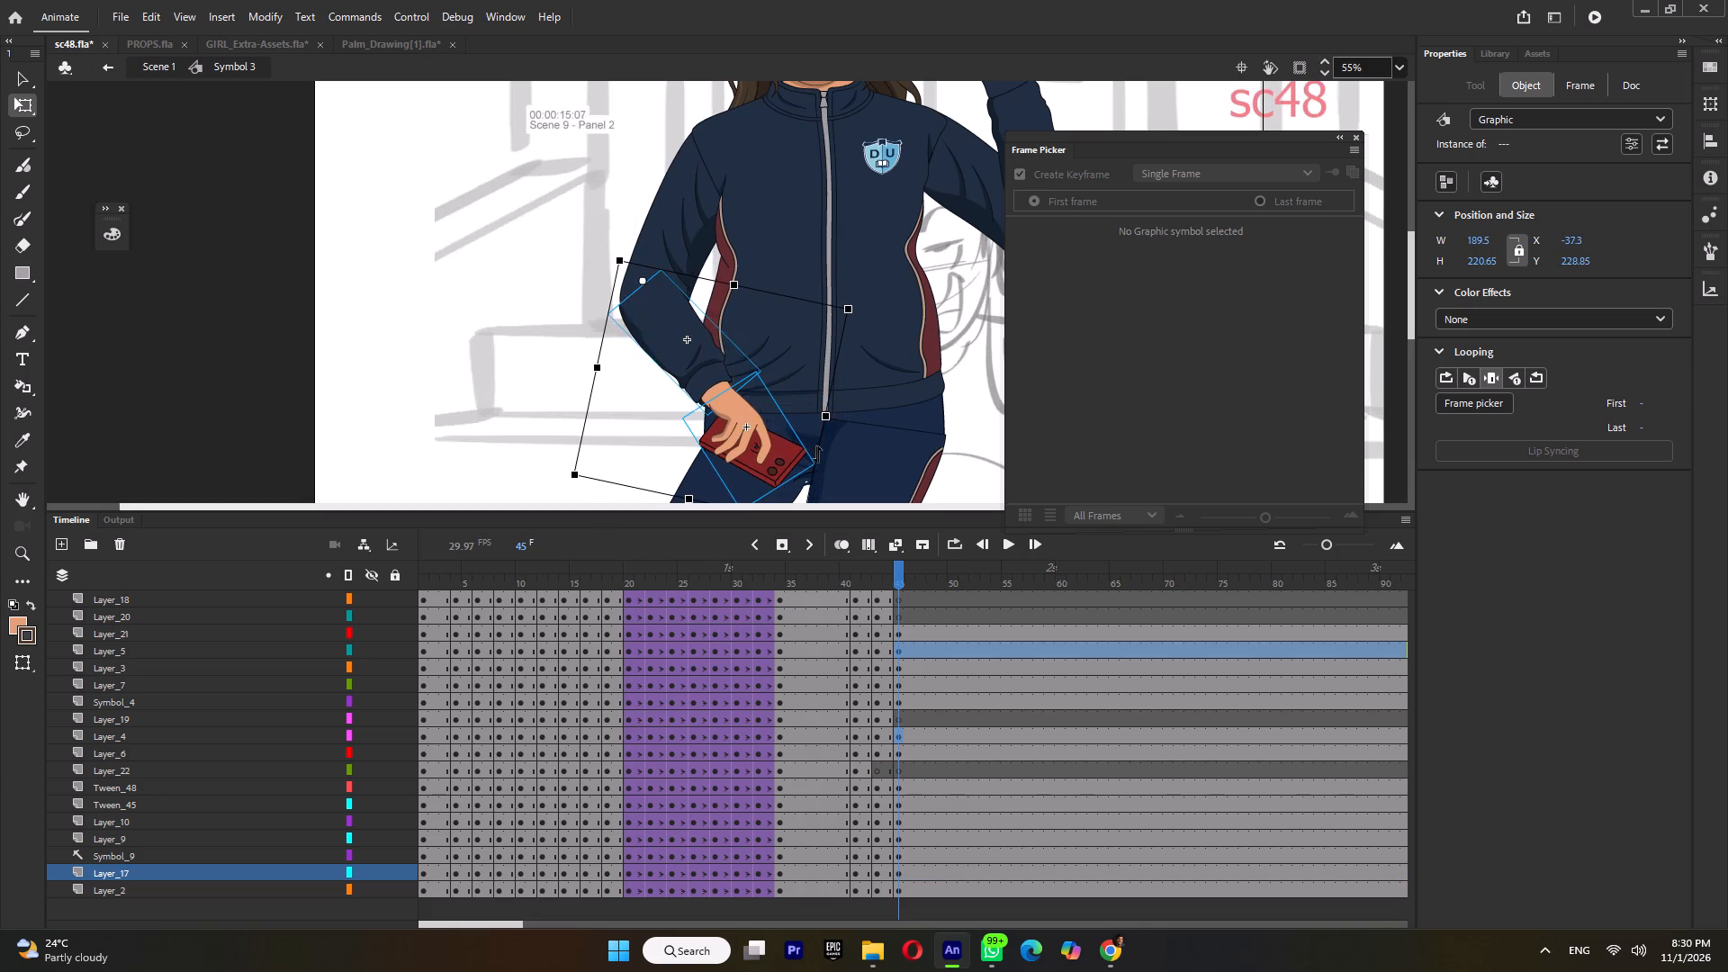
At frame 45, clear and reinsert the Layer_3 and Layer_7 keyframes so the raised forearm and hand take the preceding lowered pose.
scroll(815, 458, "down", 4, "ctrl")
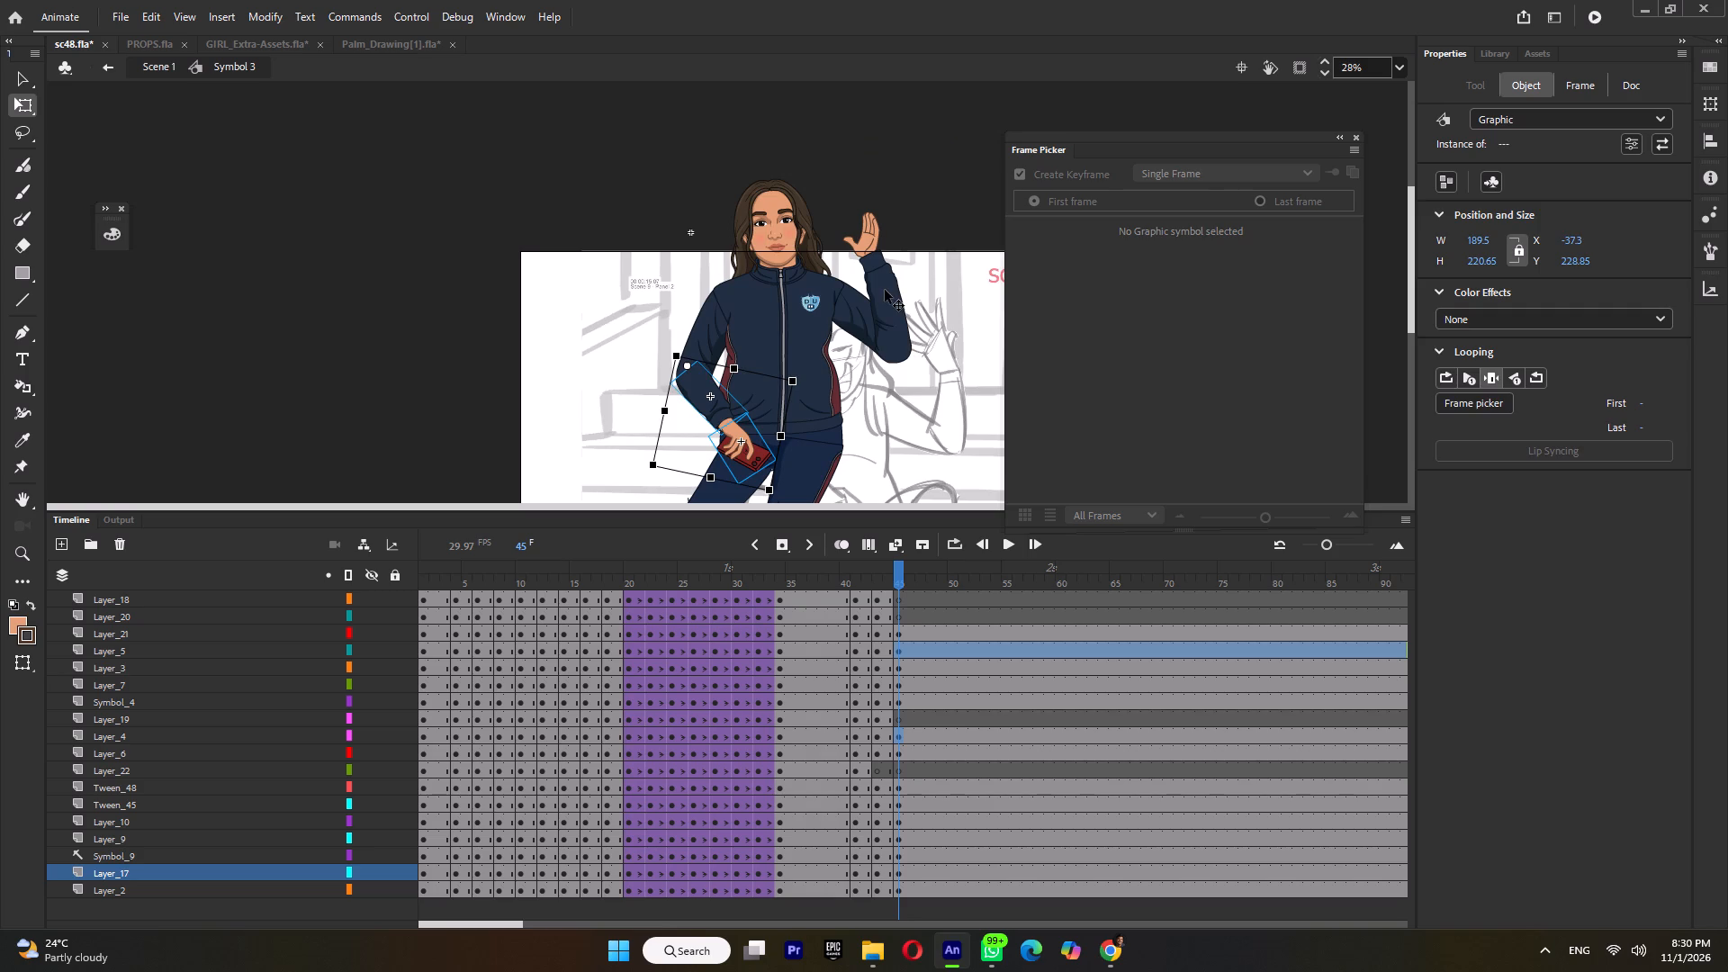
left_click(885, 290)
left_click(898, 666)
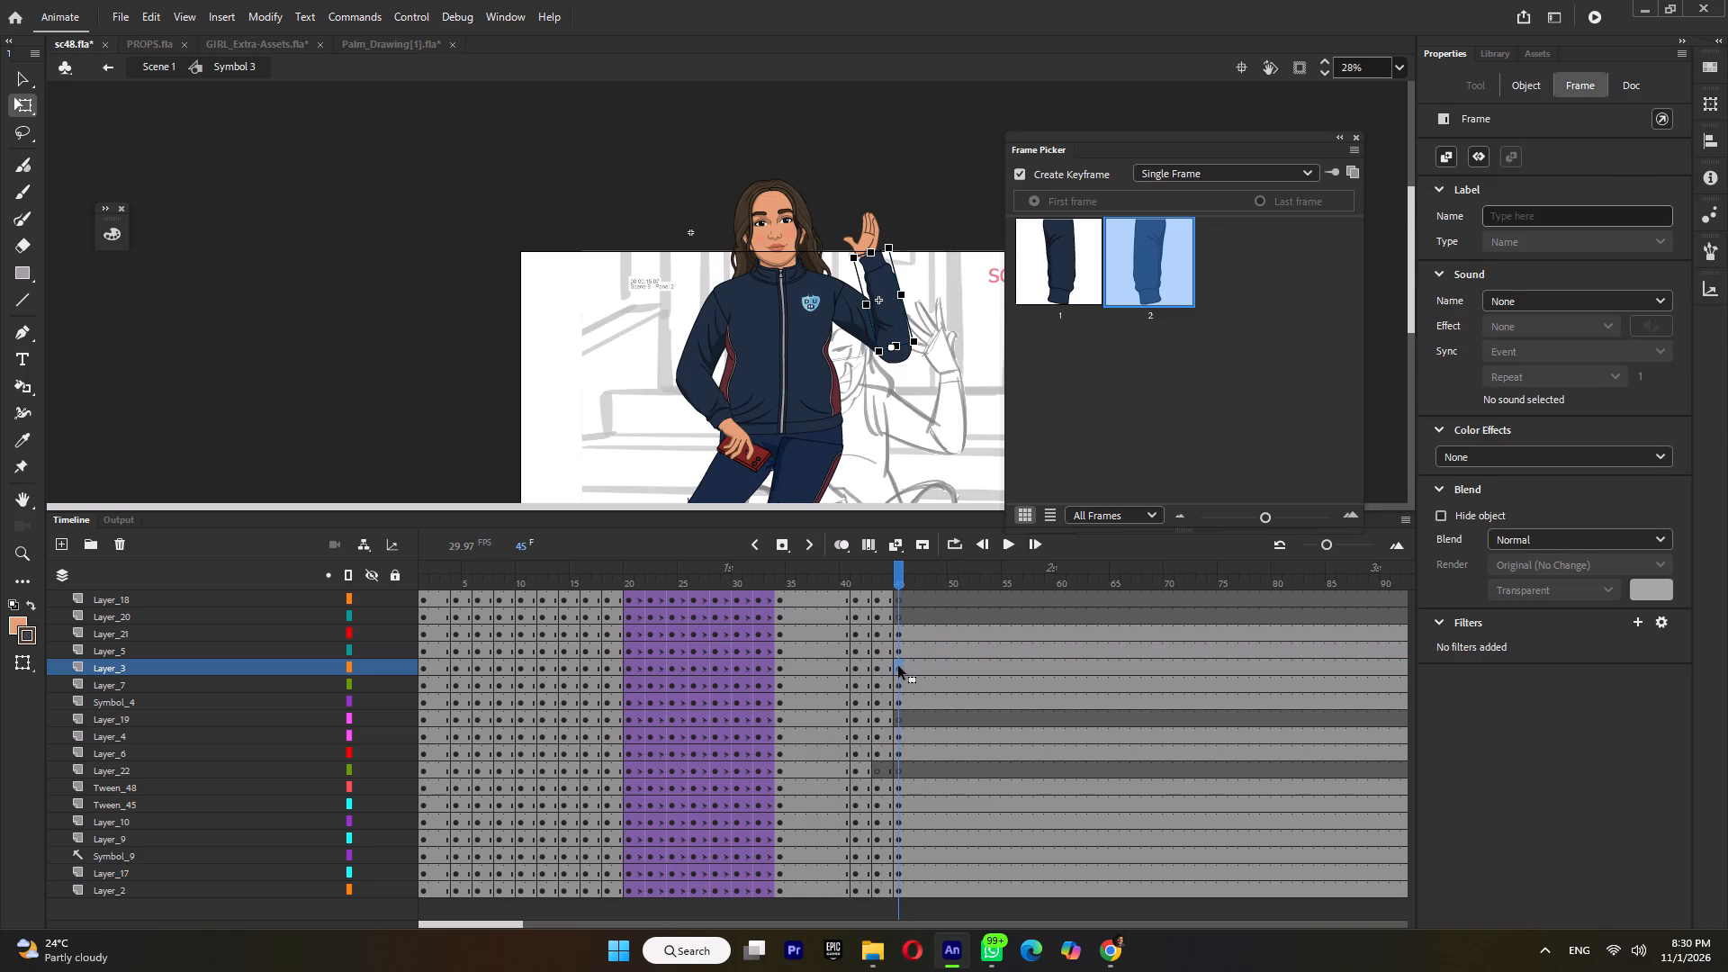
key("shift+F6")
key("F6")
left_click(862, 236)
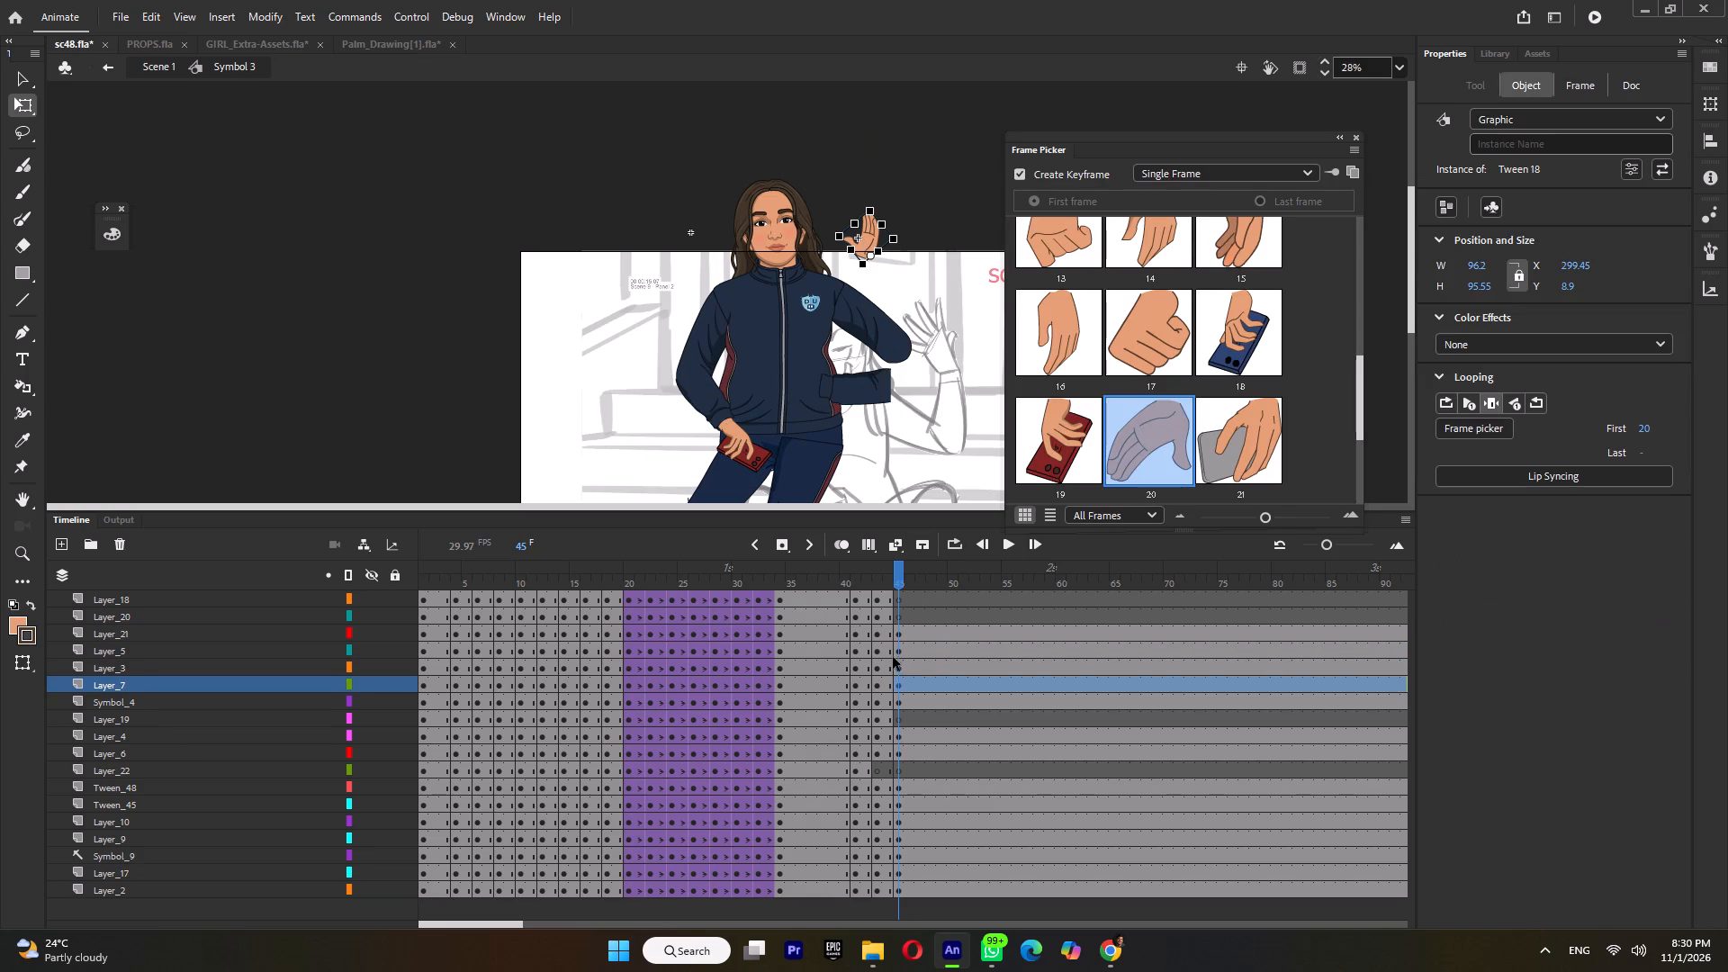
left_click(899, 683)
key("shift+F6")
key("F6")
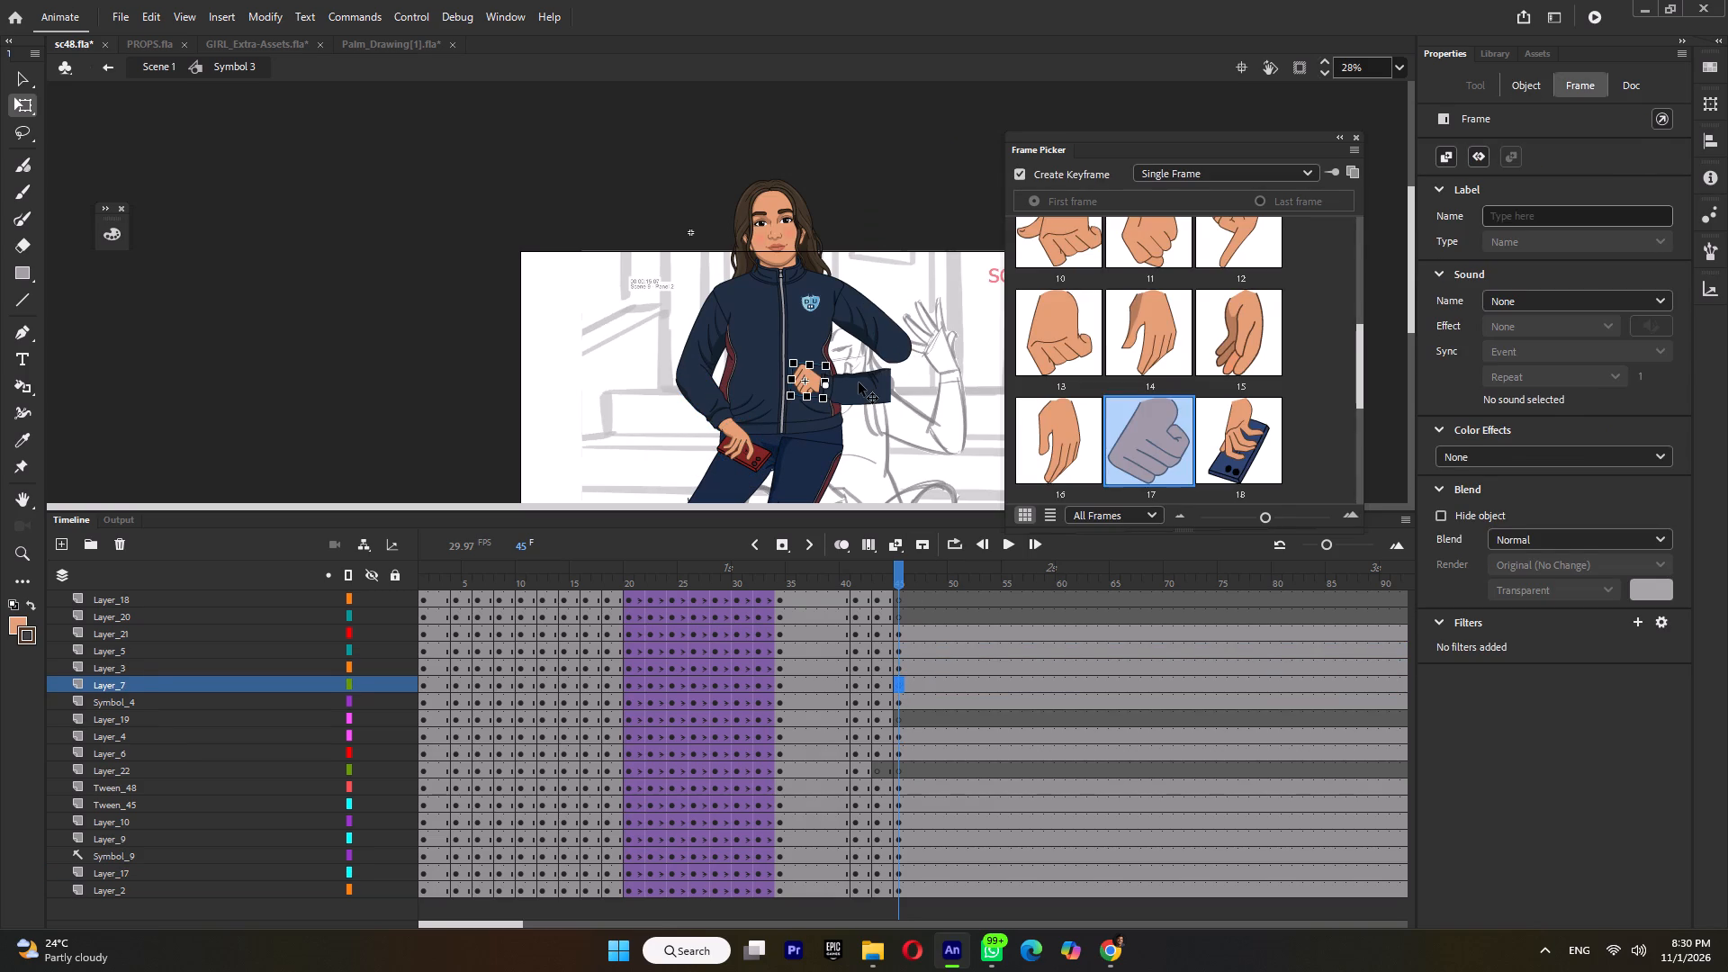
At frame 45, rotate the upper arm on the badge side down toward the torso and nudge it slightly outward.
left_click(859, 382, "shift")
left_click(887, 328)
left_click(923, 354)
left_click_drag(922, 365, 904, 407)
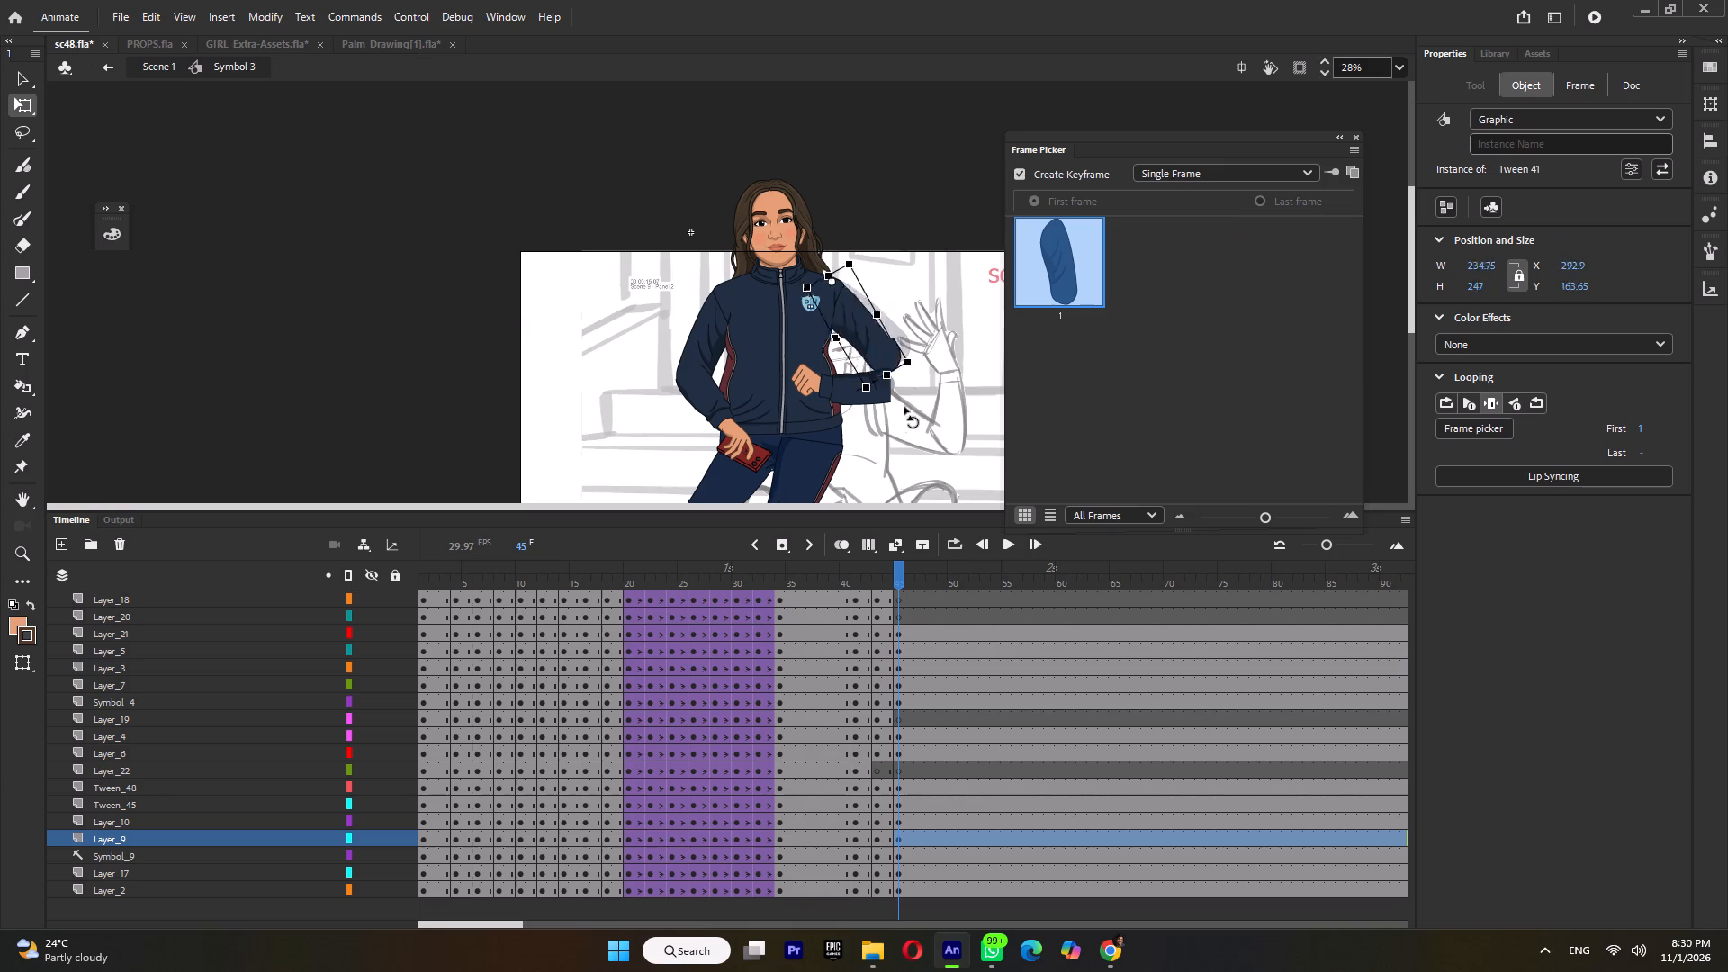
left_click_drag(904, 407, 913, 427)
key("Right")
key("Right")
key("Right")
key("Right")
key("Right")
key("Right")
key("Right")
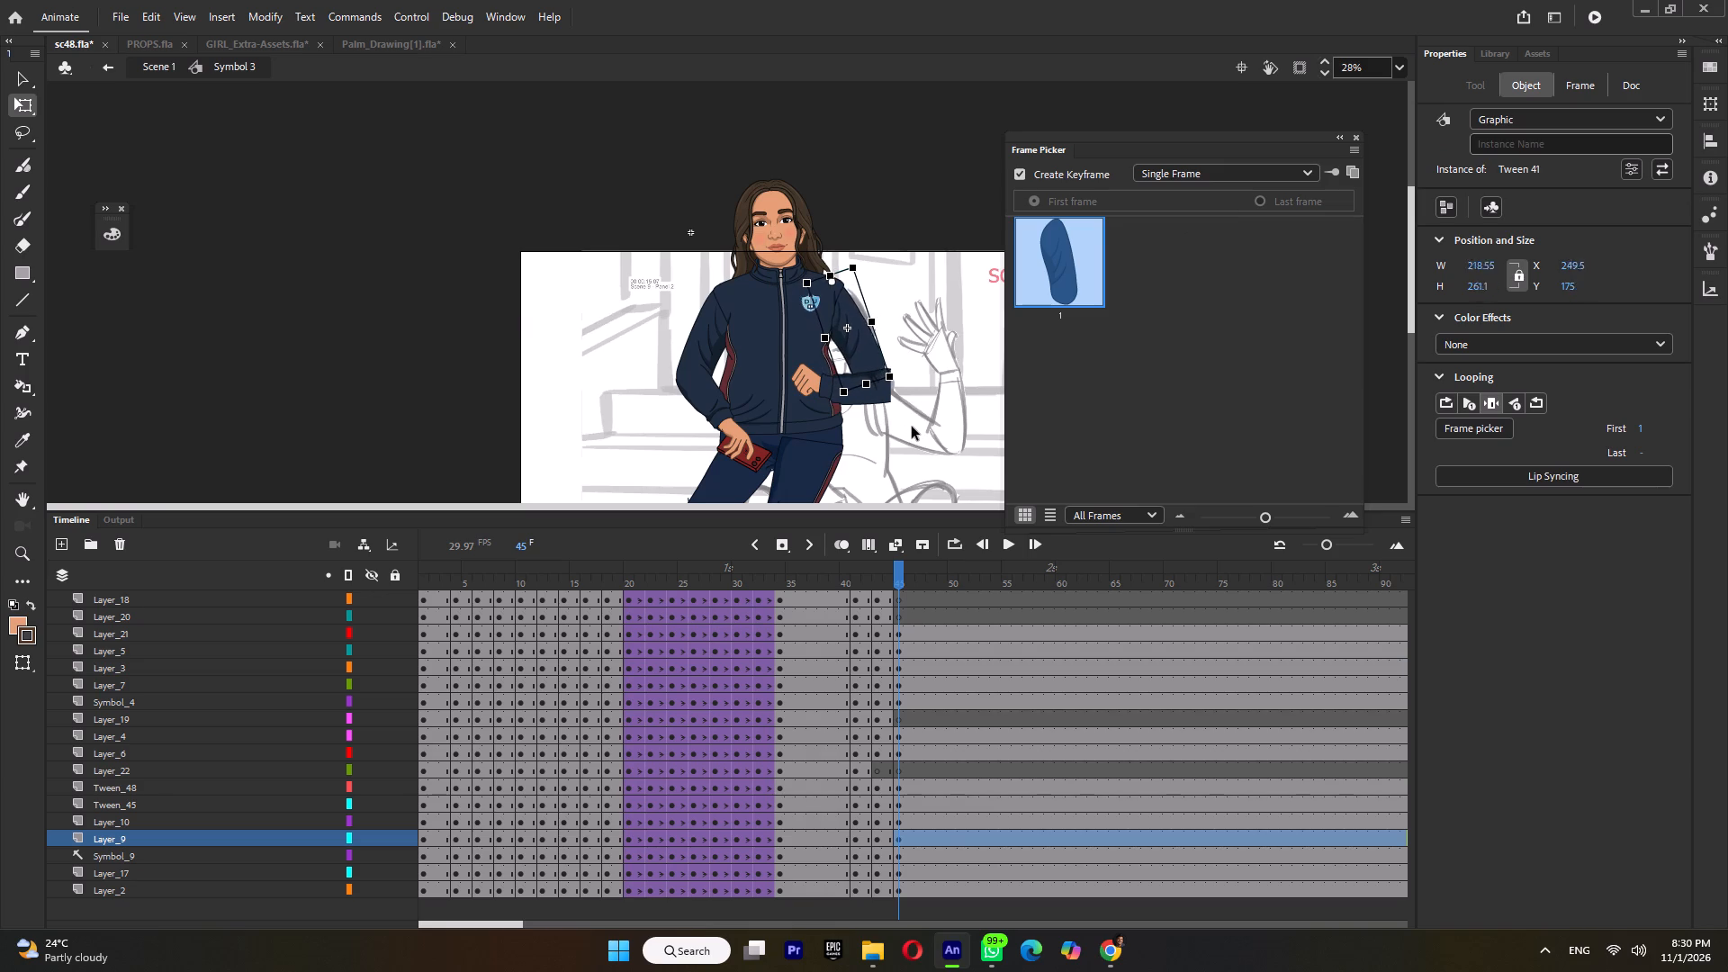
key("Right")
At frame 45, rotate the badge-side forearm and fist together downward and fit them onto the upper arm's elbow.
left_click(796, 366)
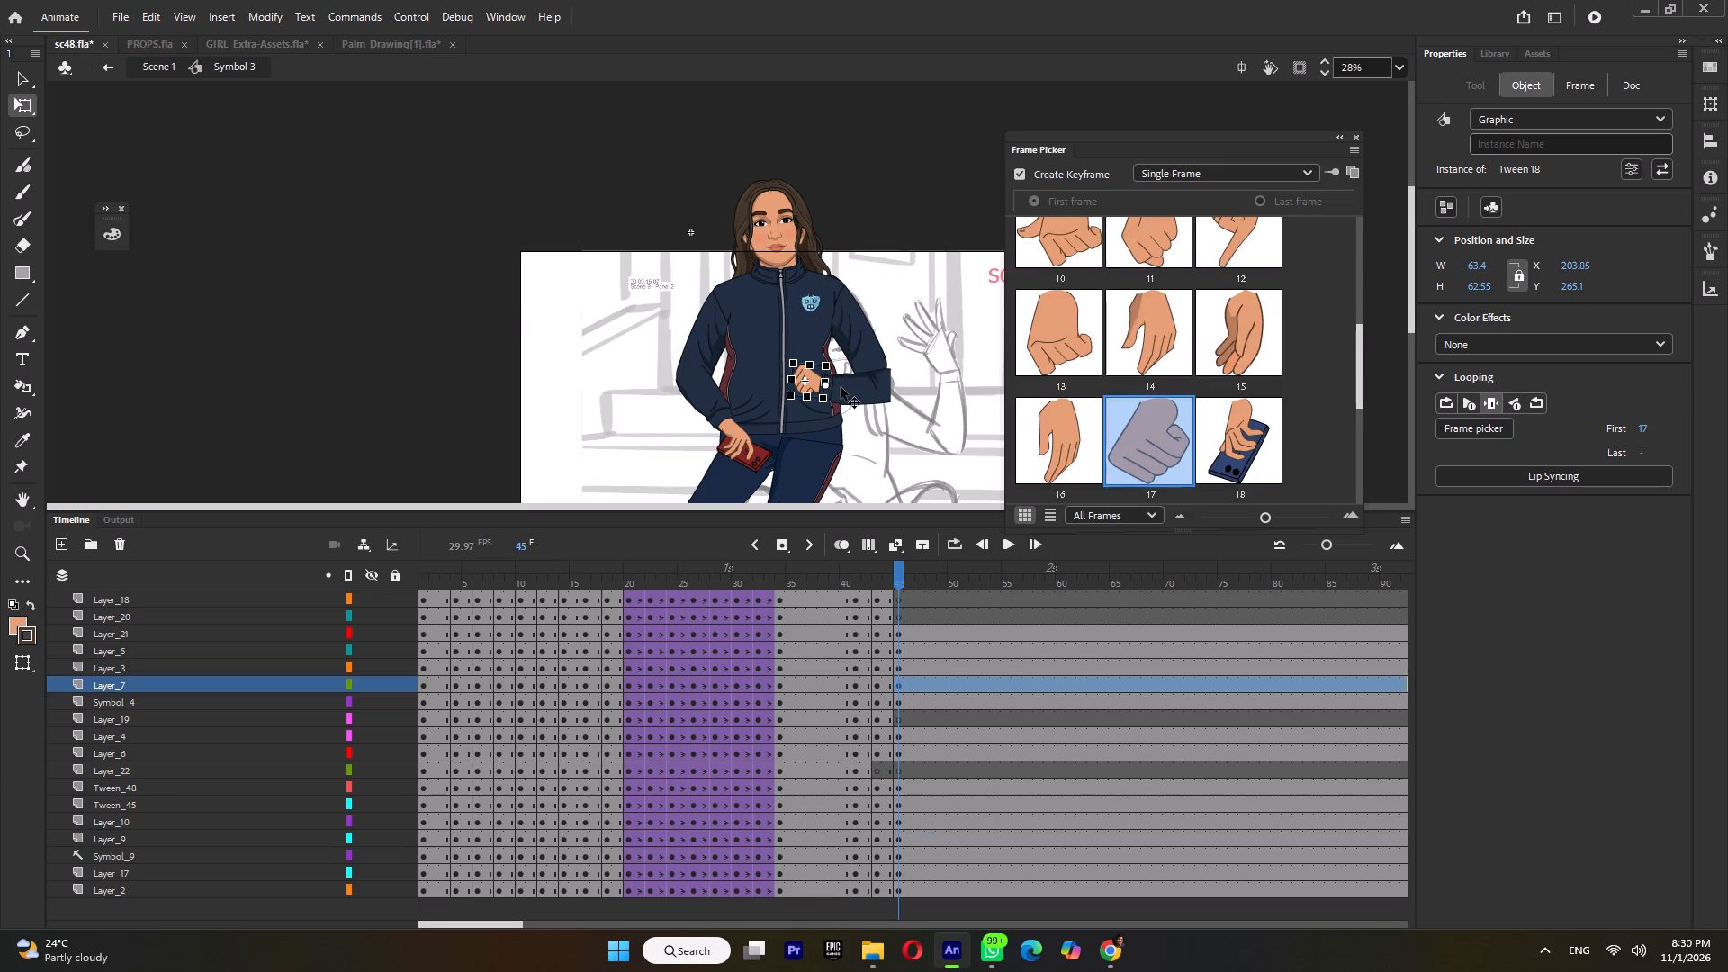
left_click(855, 389, "shift")
left_click_drag(902, 364, 880, 320)
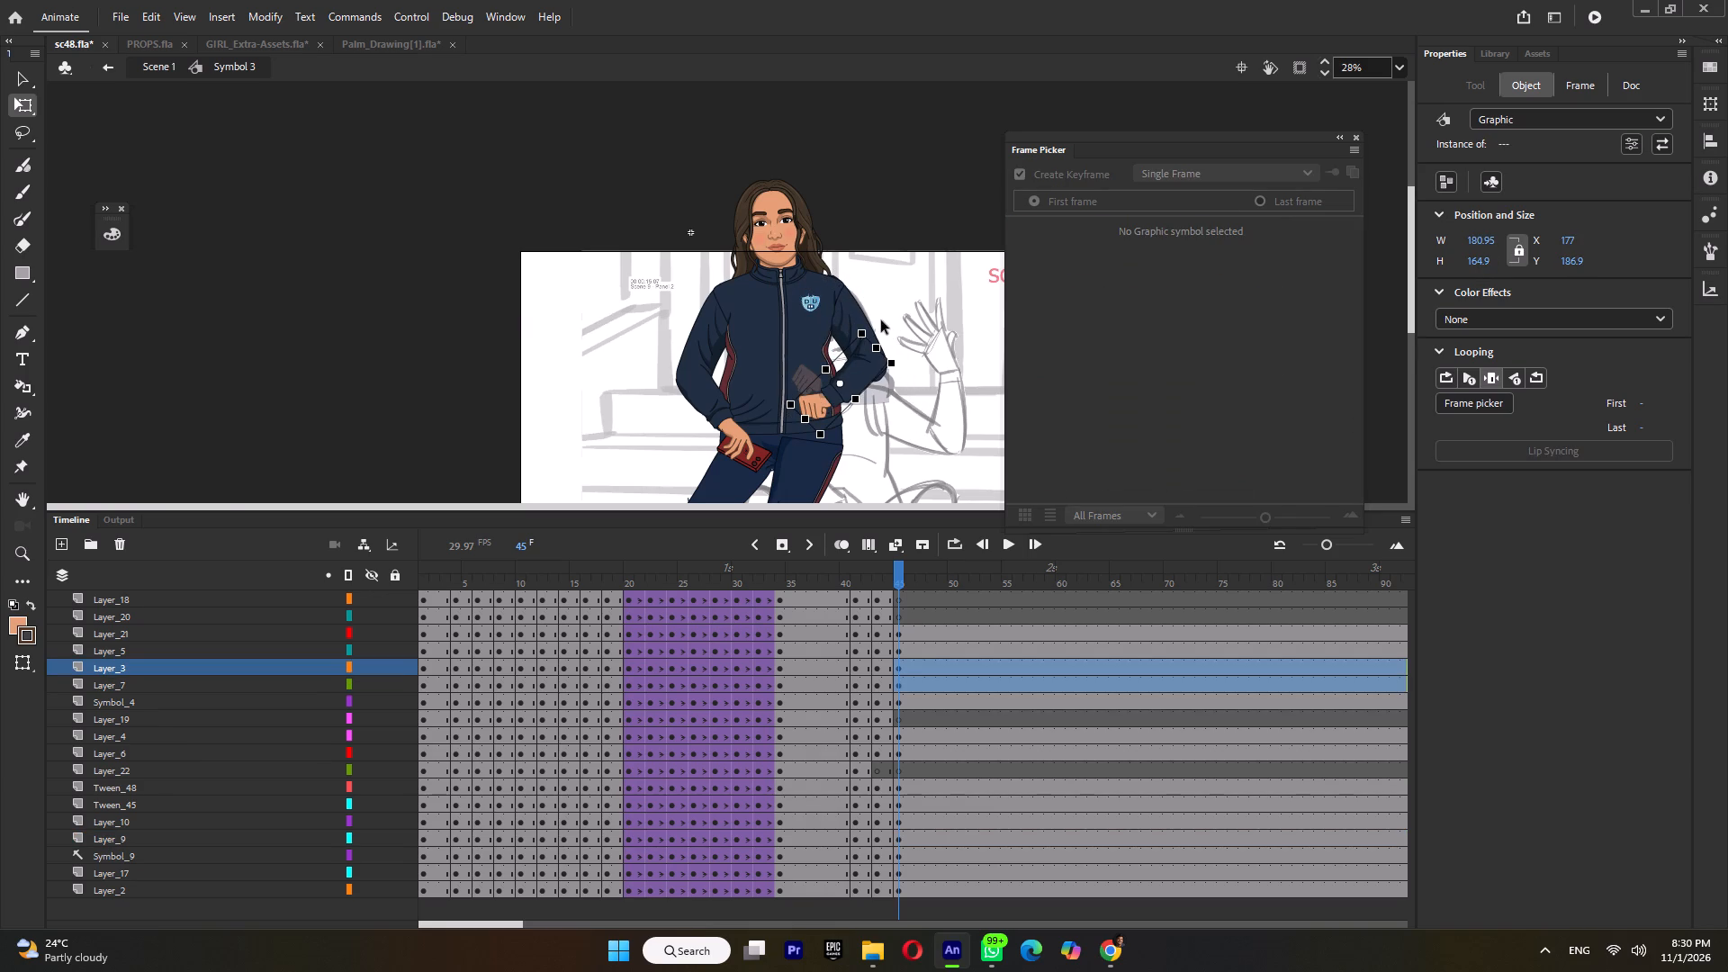
scroll(883, 343, "up", 9, "ctrl")
scroll(839, 315, "down", 2)
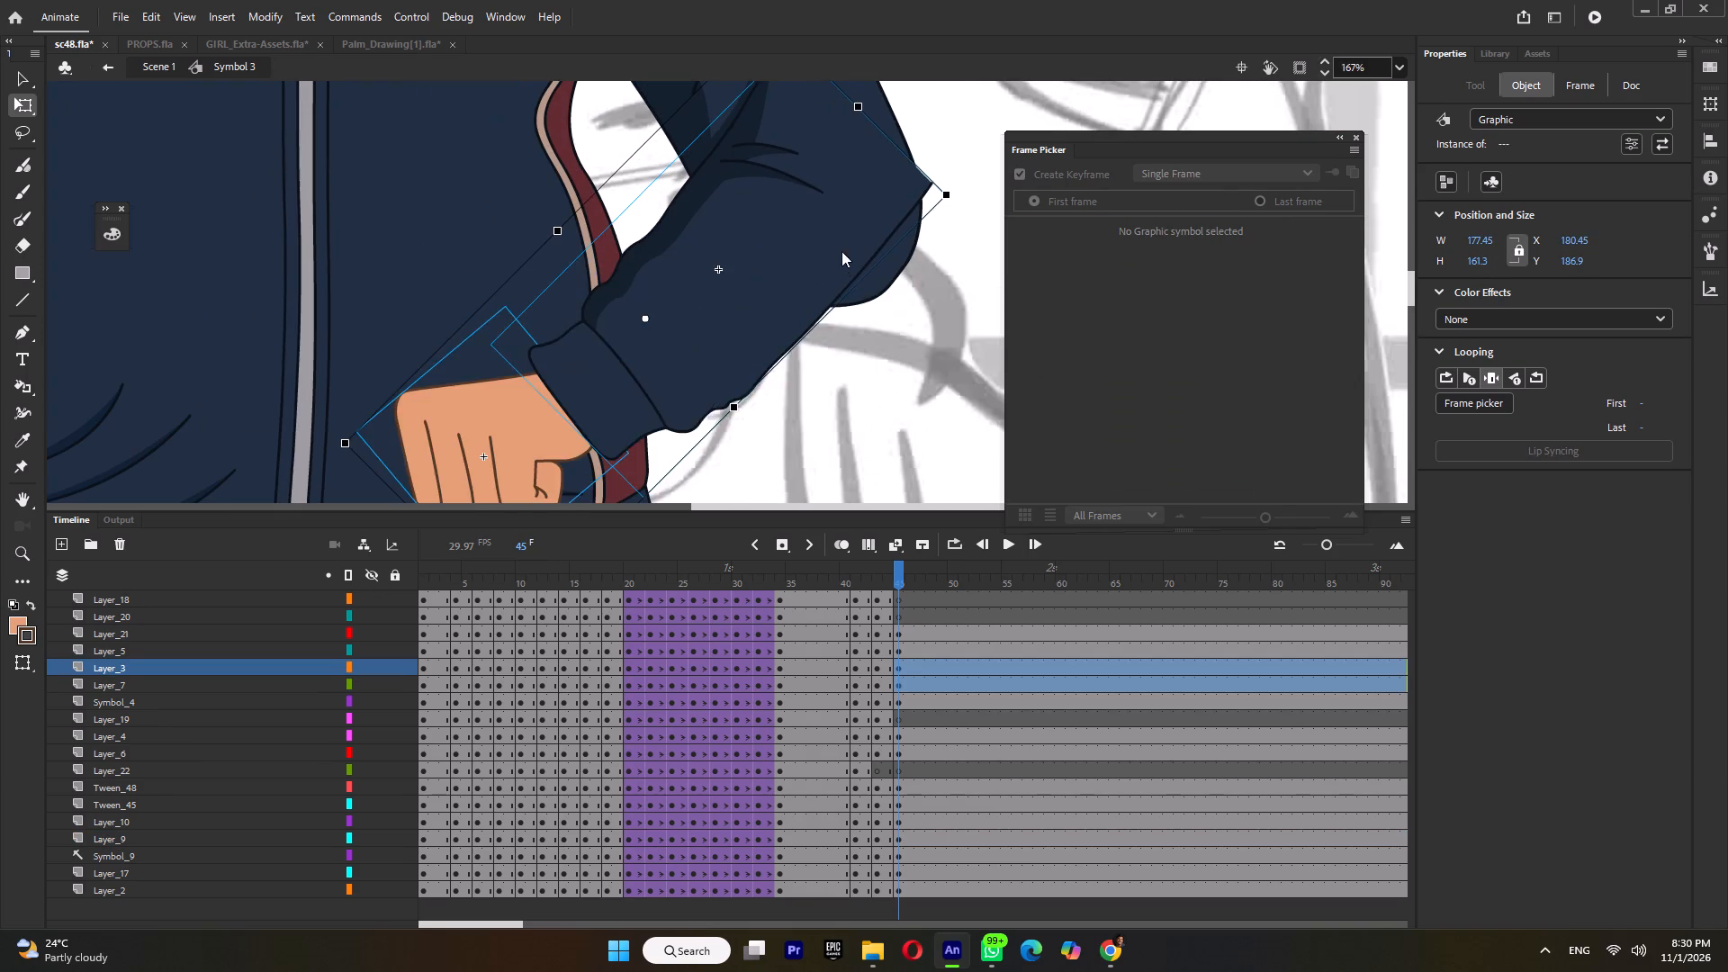
left_click_drag(841, 250, 806, 343)
scroll(806, 342, "down", 6, "ctrl")
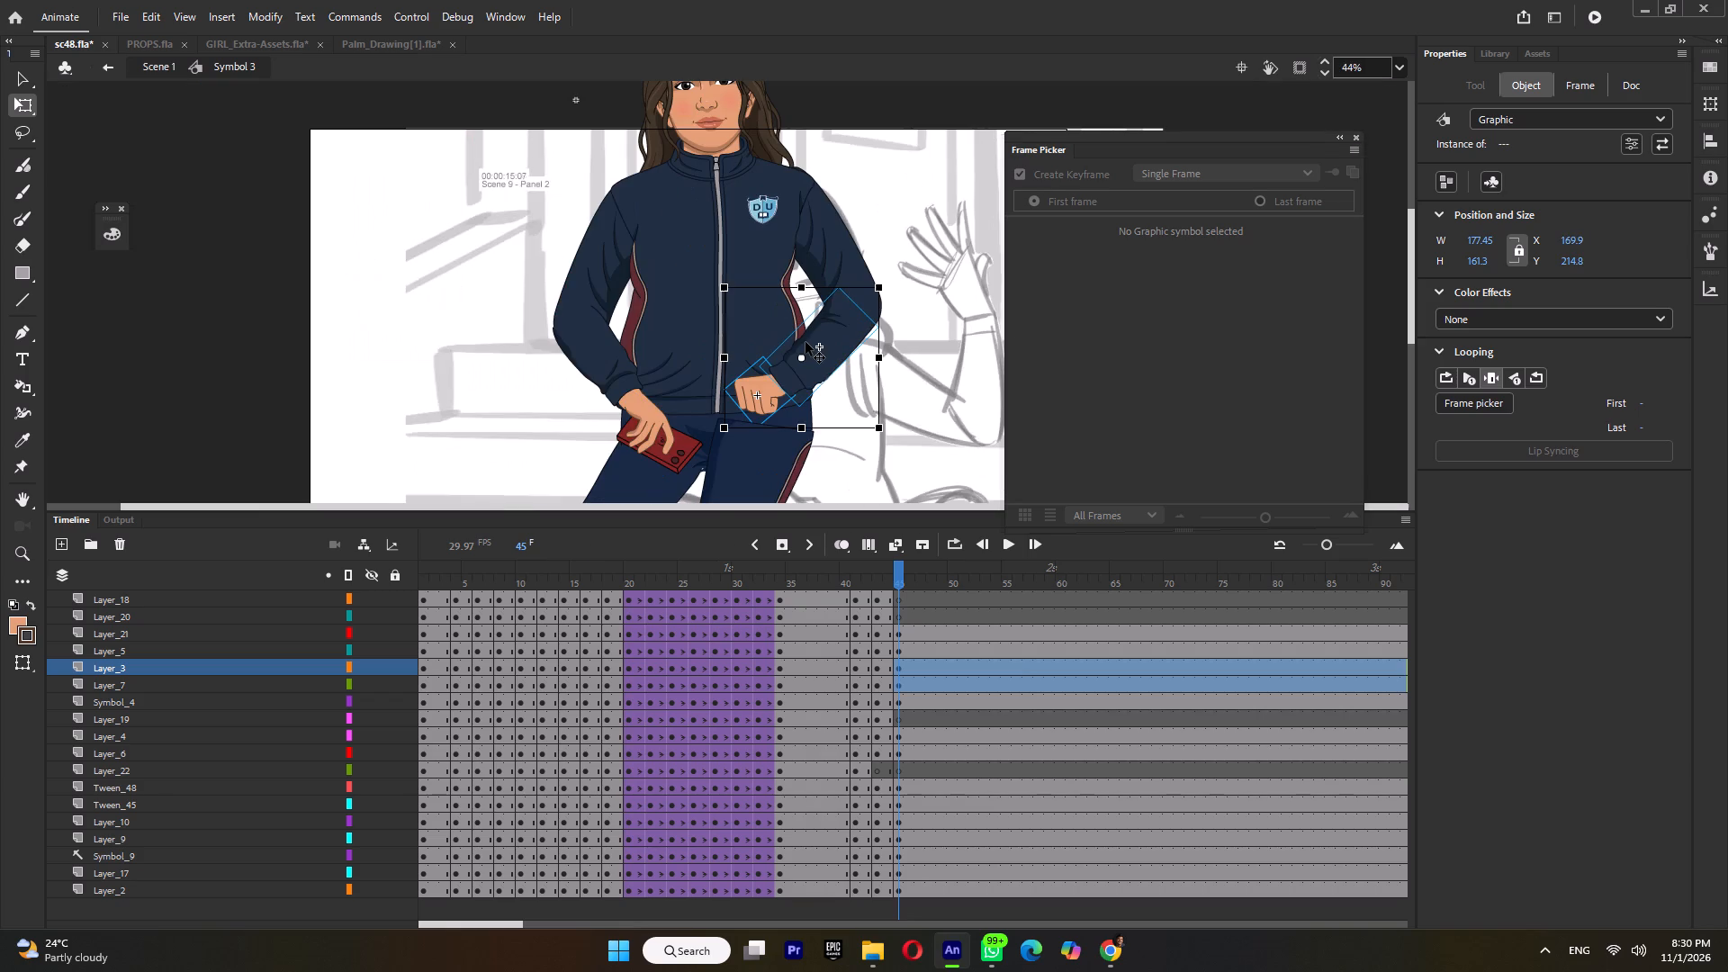
Save the sc48.fla document.
key("ctrl+s")
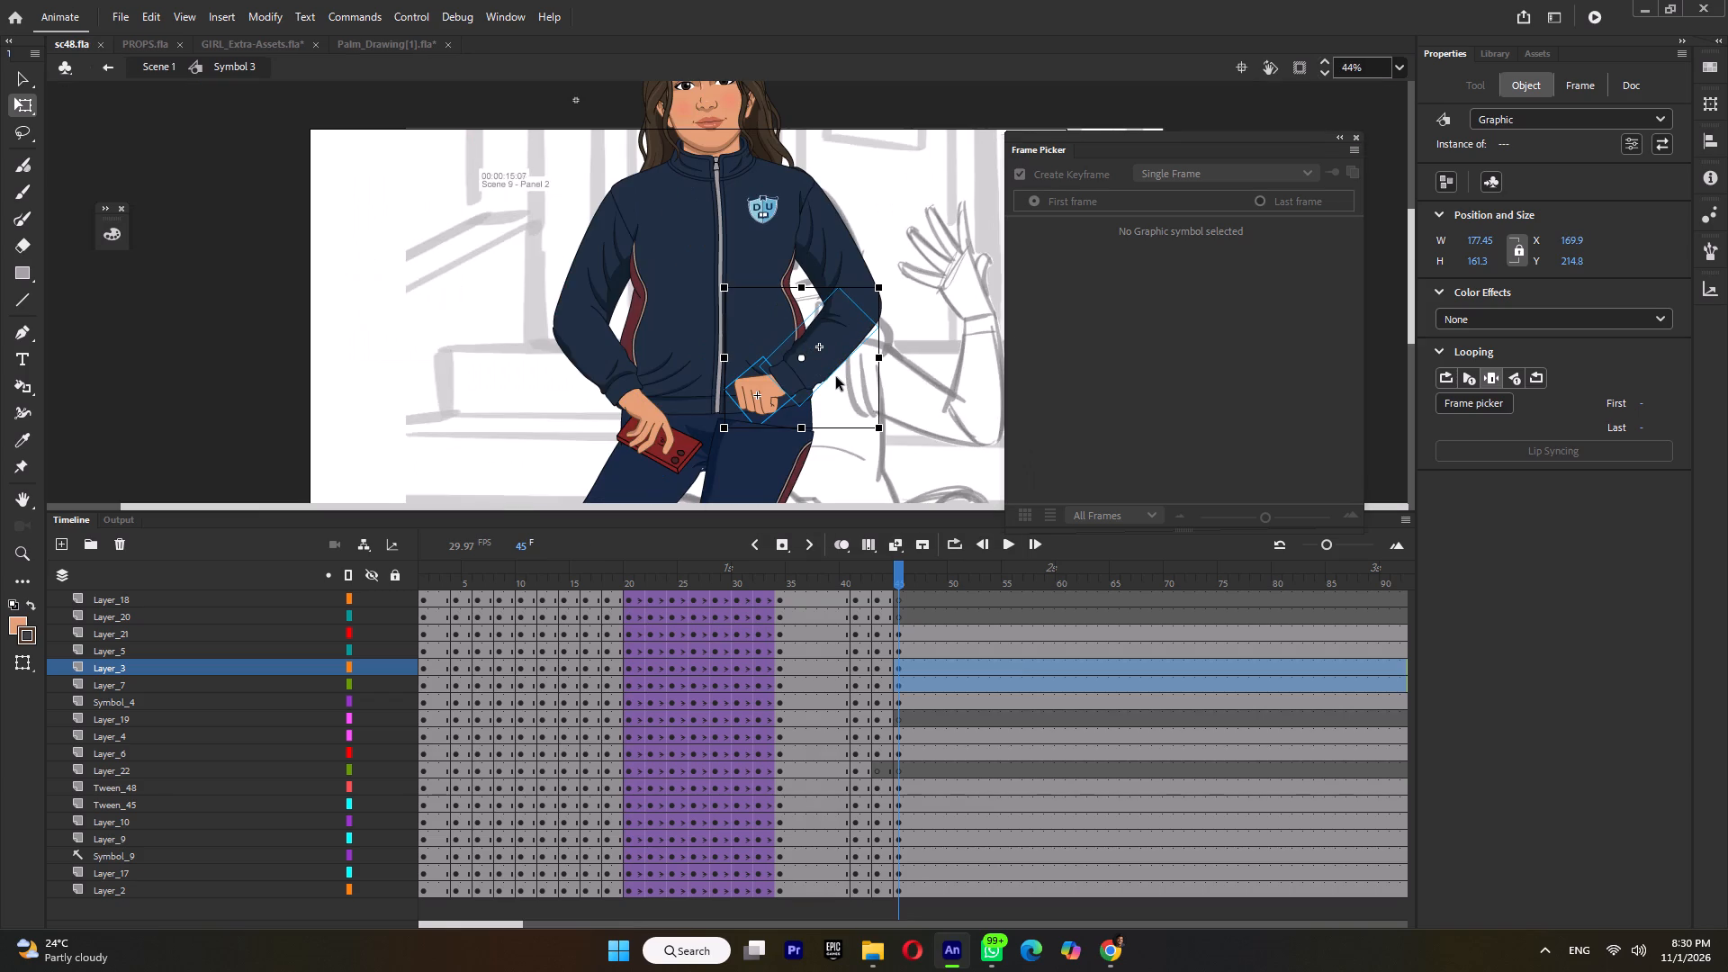
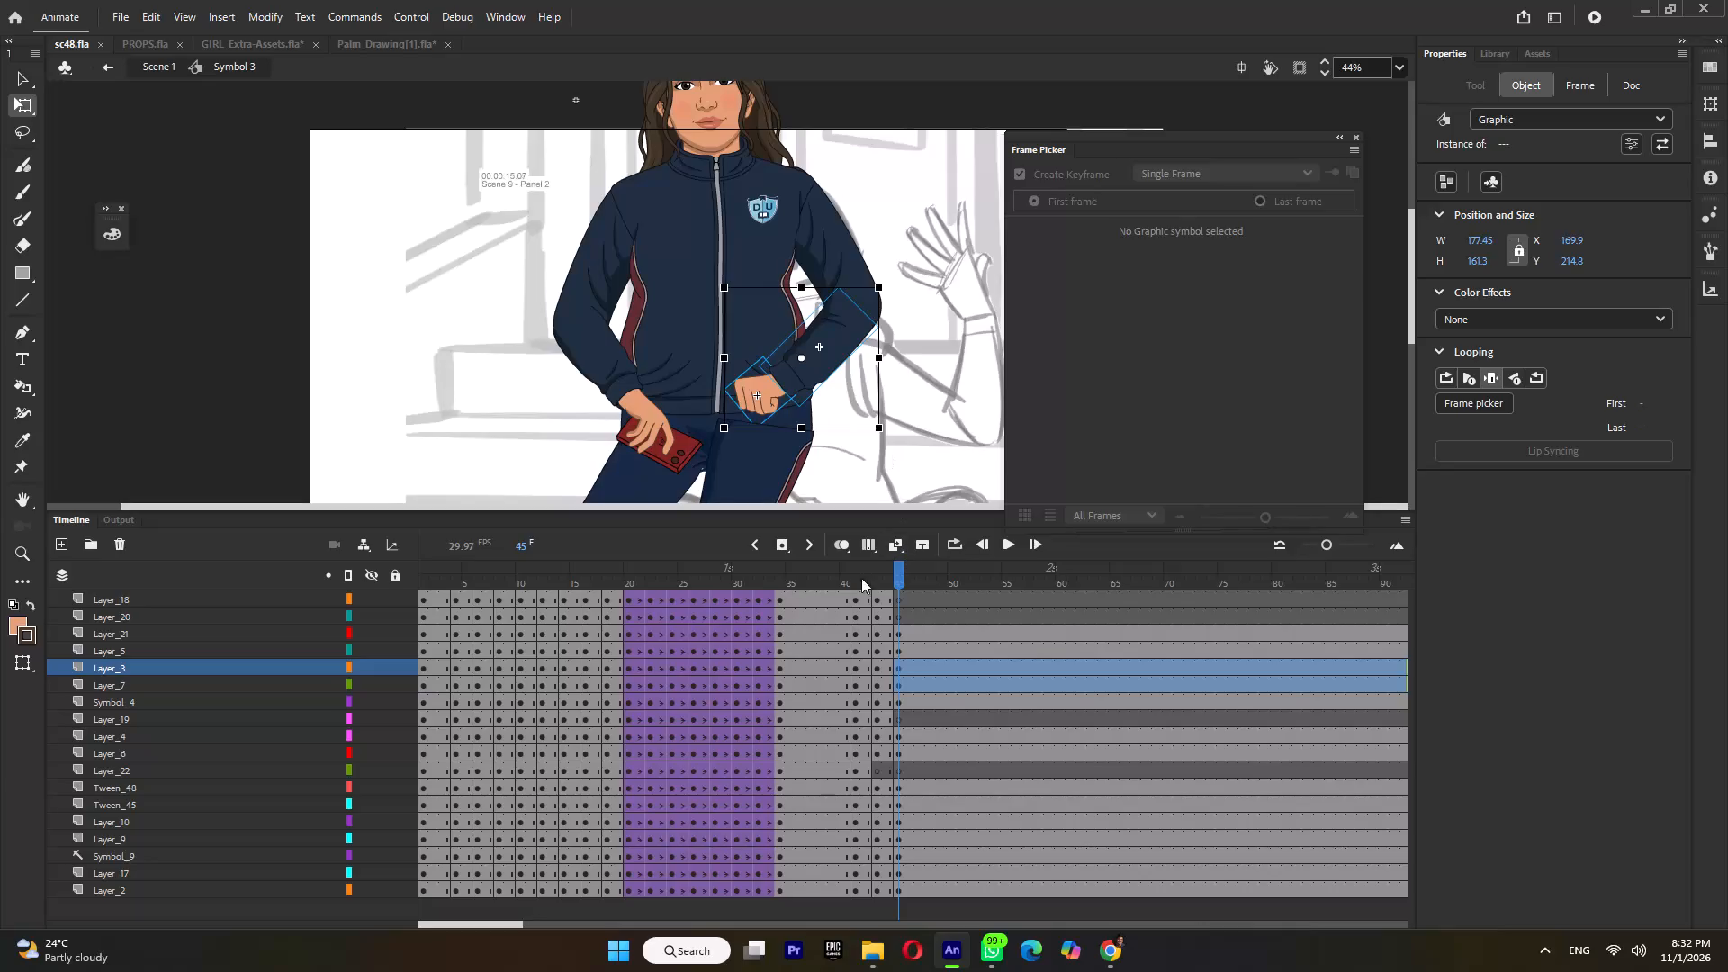
At frame 41 in Symbol 3, clear and reinsert the keyframes across all layers so they take the preceding held pose.
left_click(832, 569)
key("Return")
left_click(832, 569)
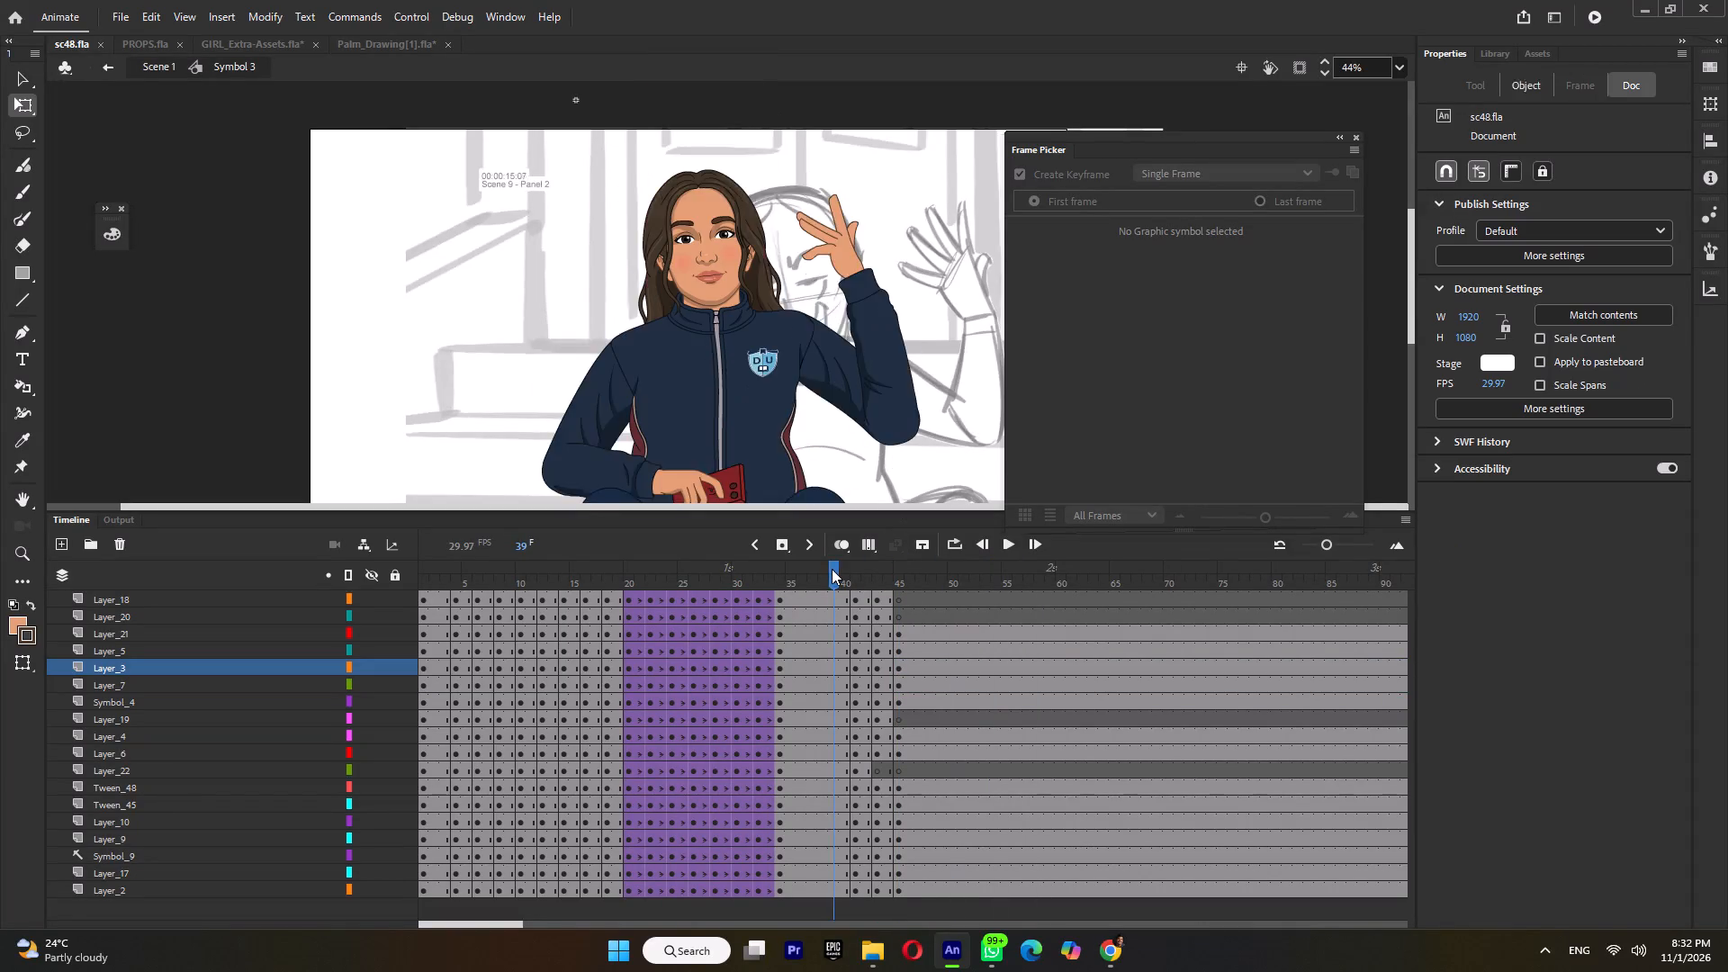
key("Return")
key("Return")
left_click(839, 574)
left_click(856, 580)
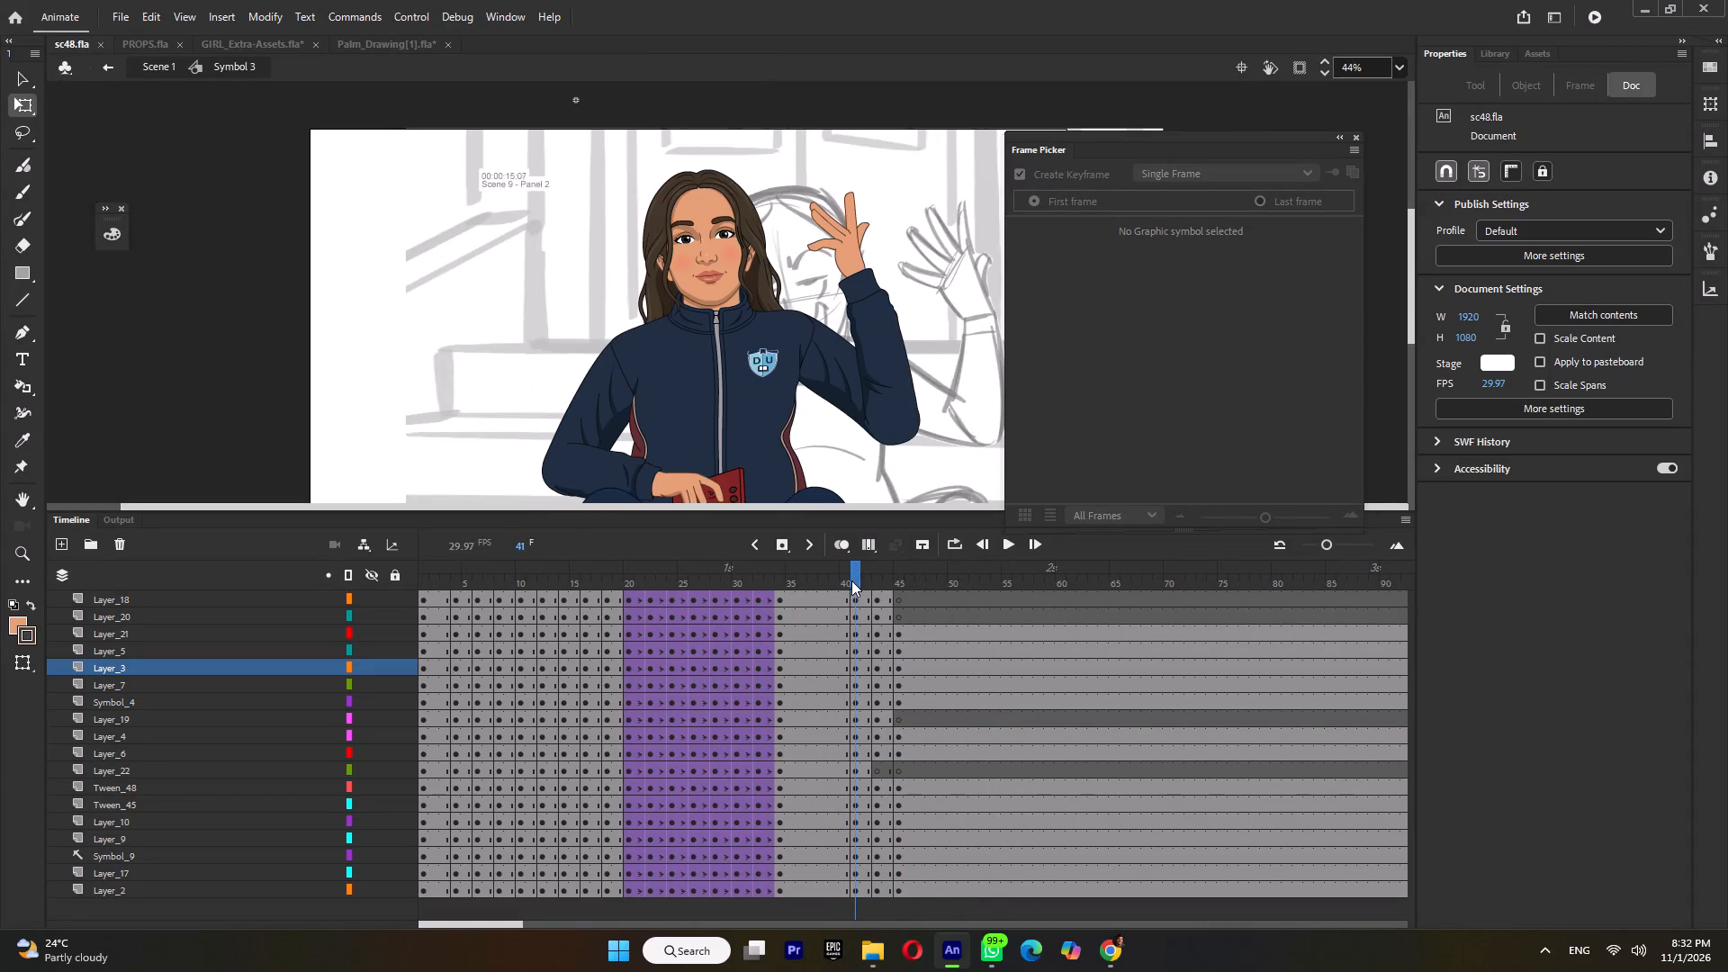
double_click(852, 574)
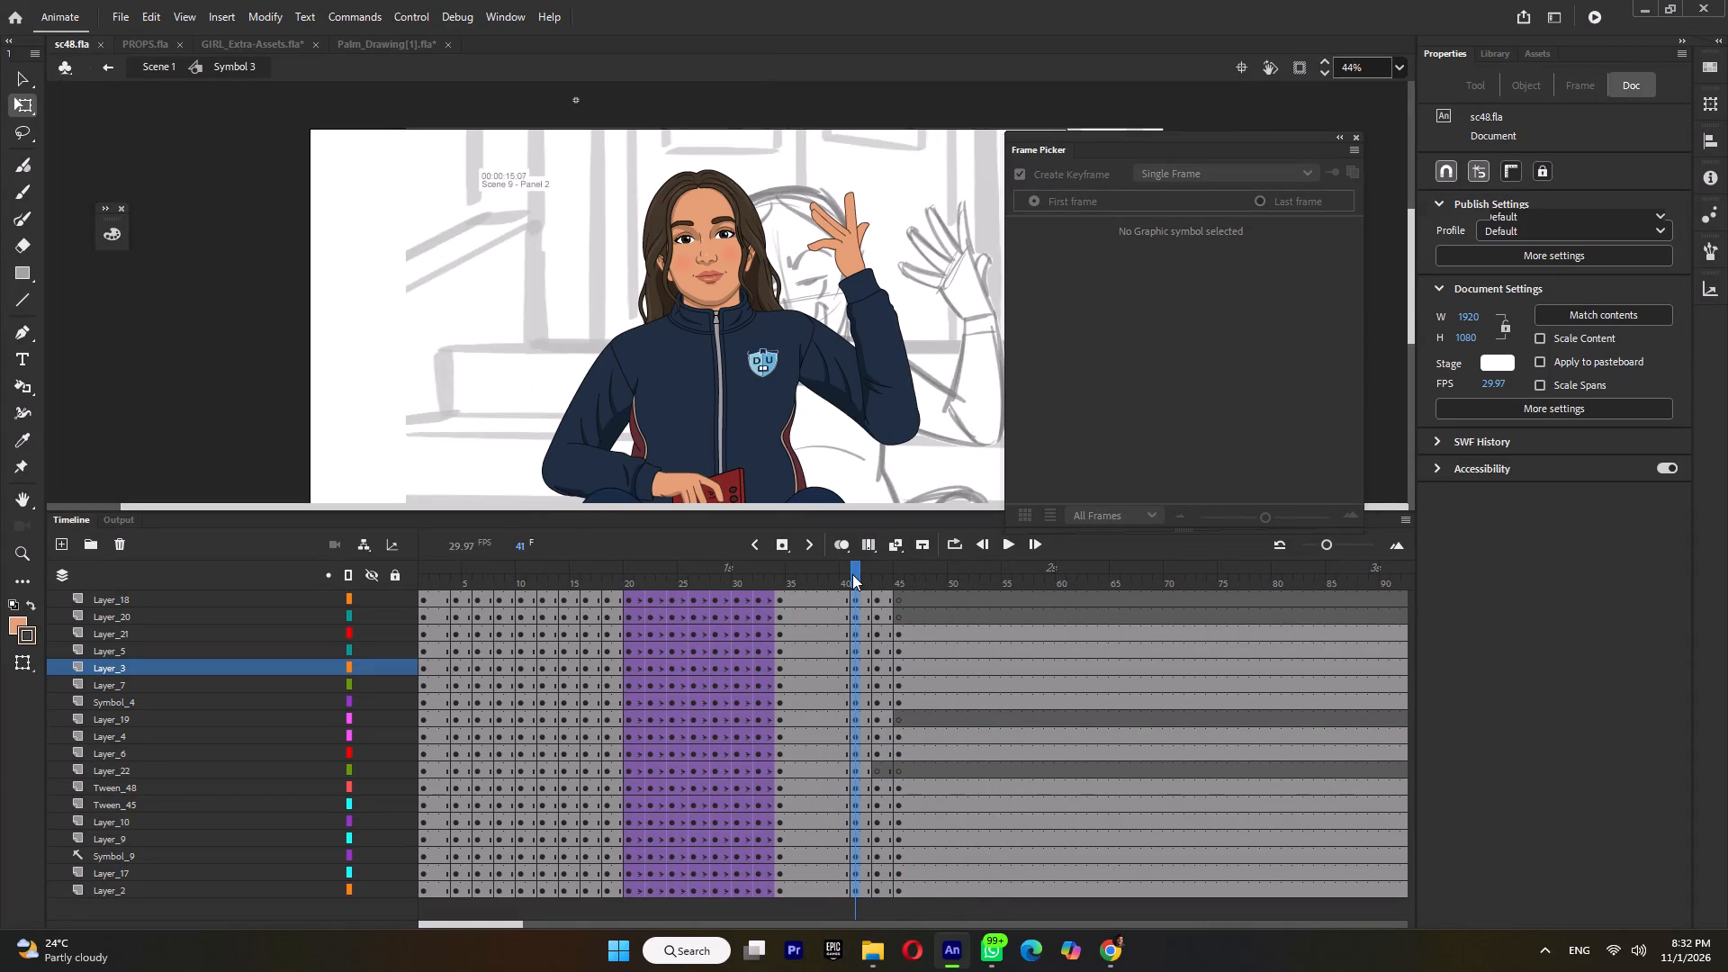
key("shift+F6")
key("F6")
Scrub Symbol 3 between frames 39 and 45 to examine the girl's rise from the seated pose.
left_click_drag(850, 572, 835, 580)
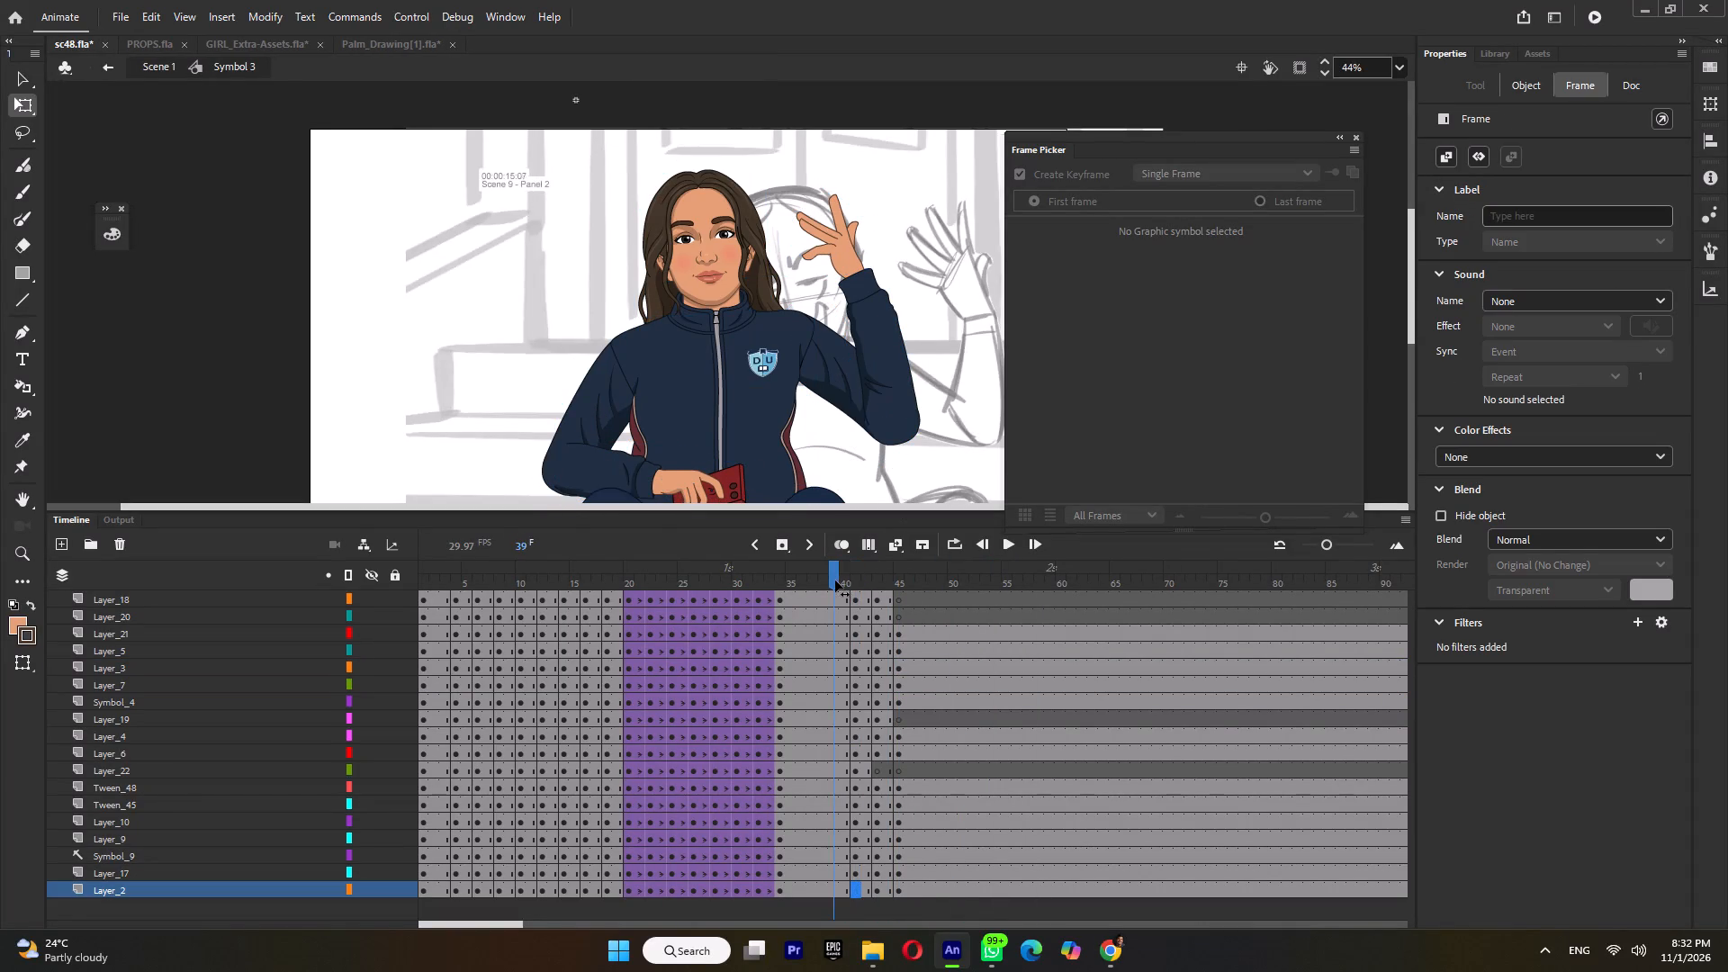
left_click_drag(835, 580, 879, 591)
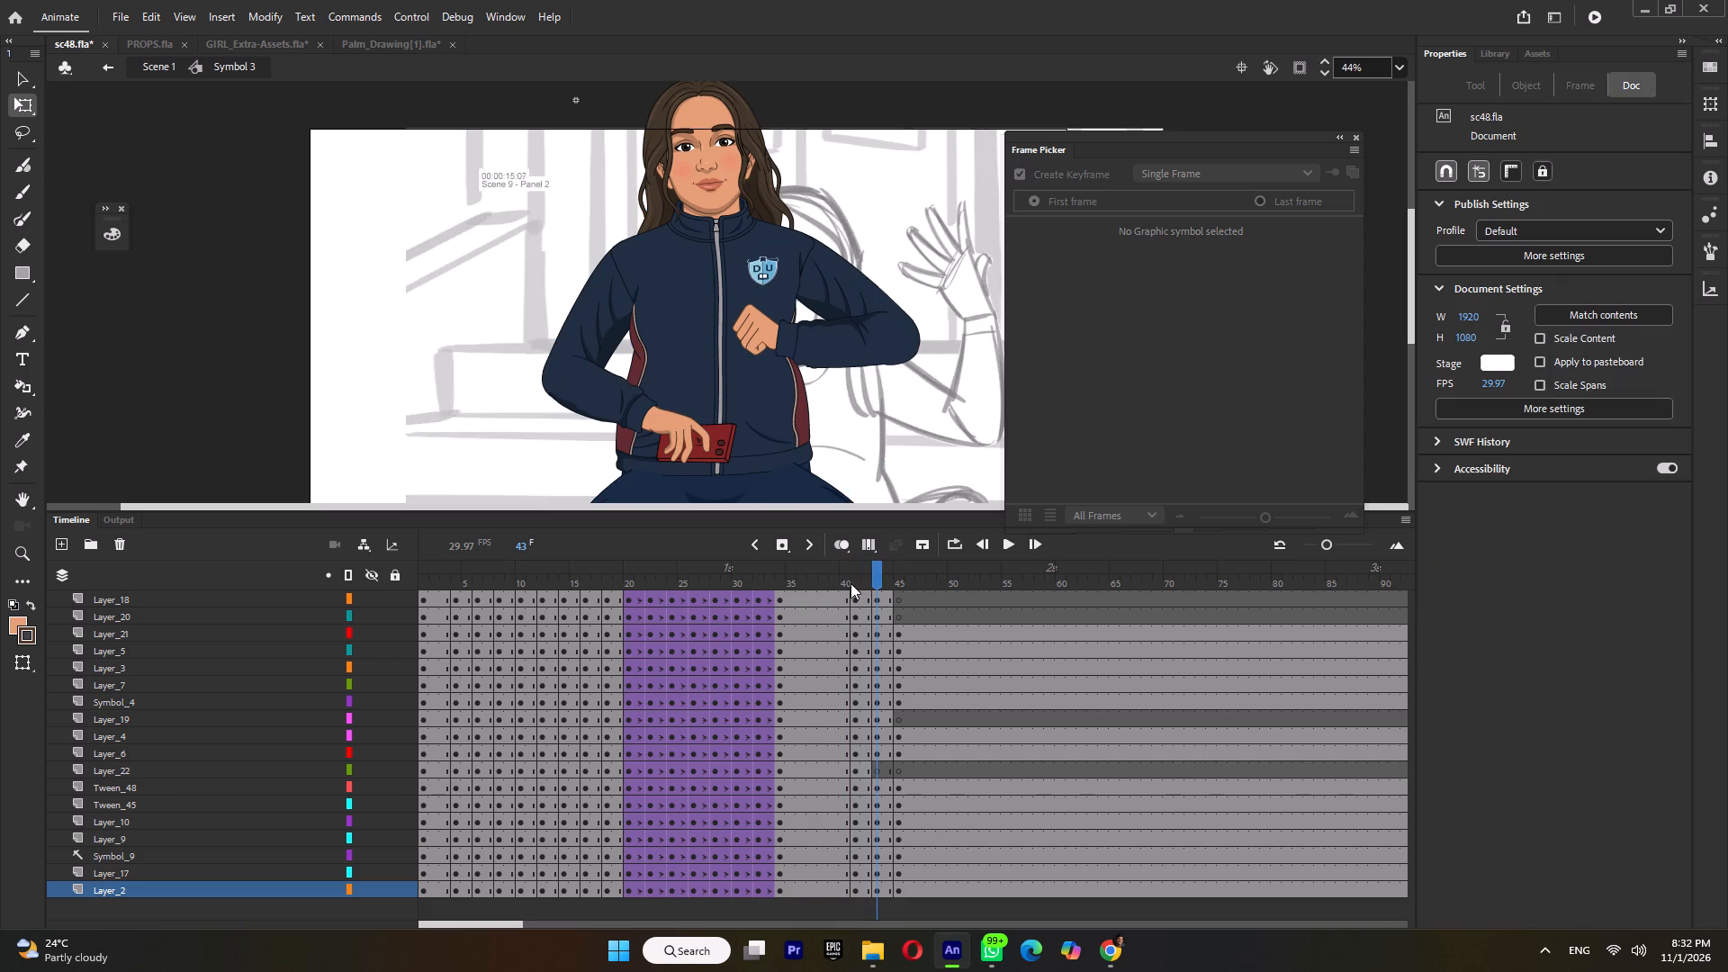
left_click(853, 573)
scroll(859, 347, "down", 6, "ctrl")
left_click(875, 581)
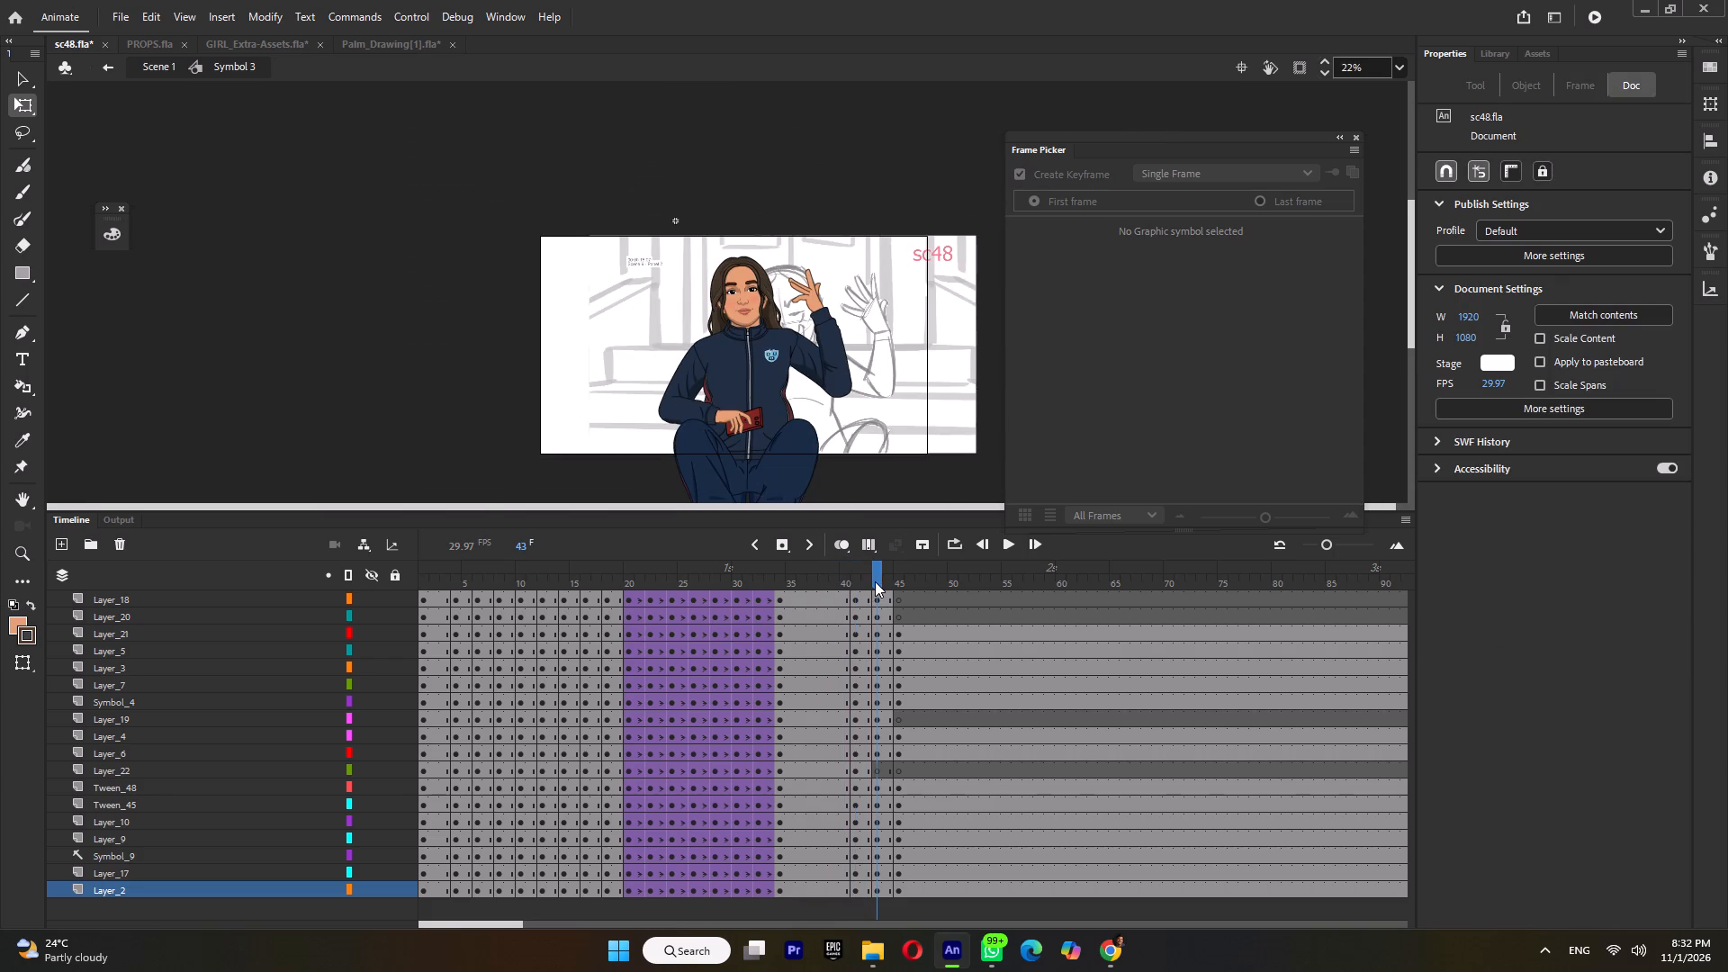
left_click_drag(887, 579, 903, 581)
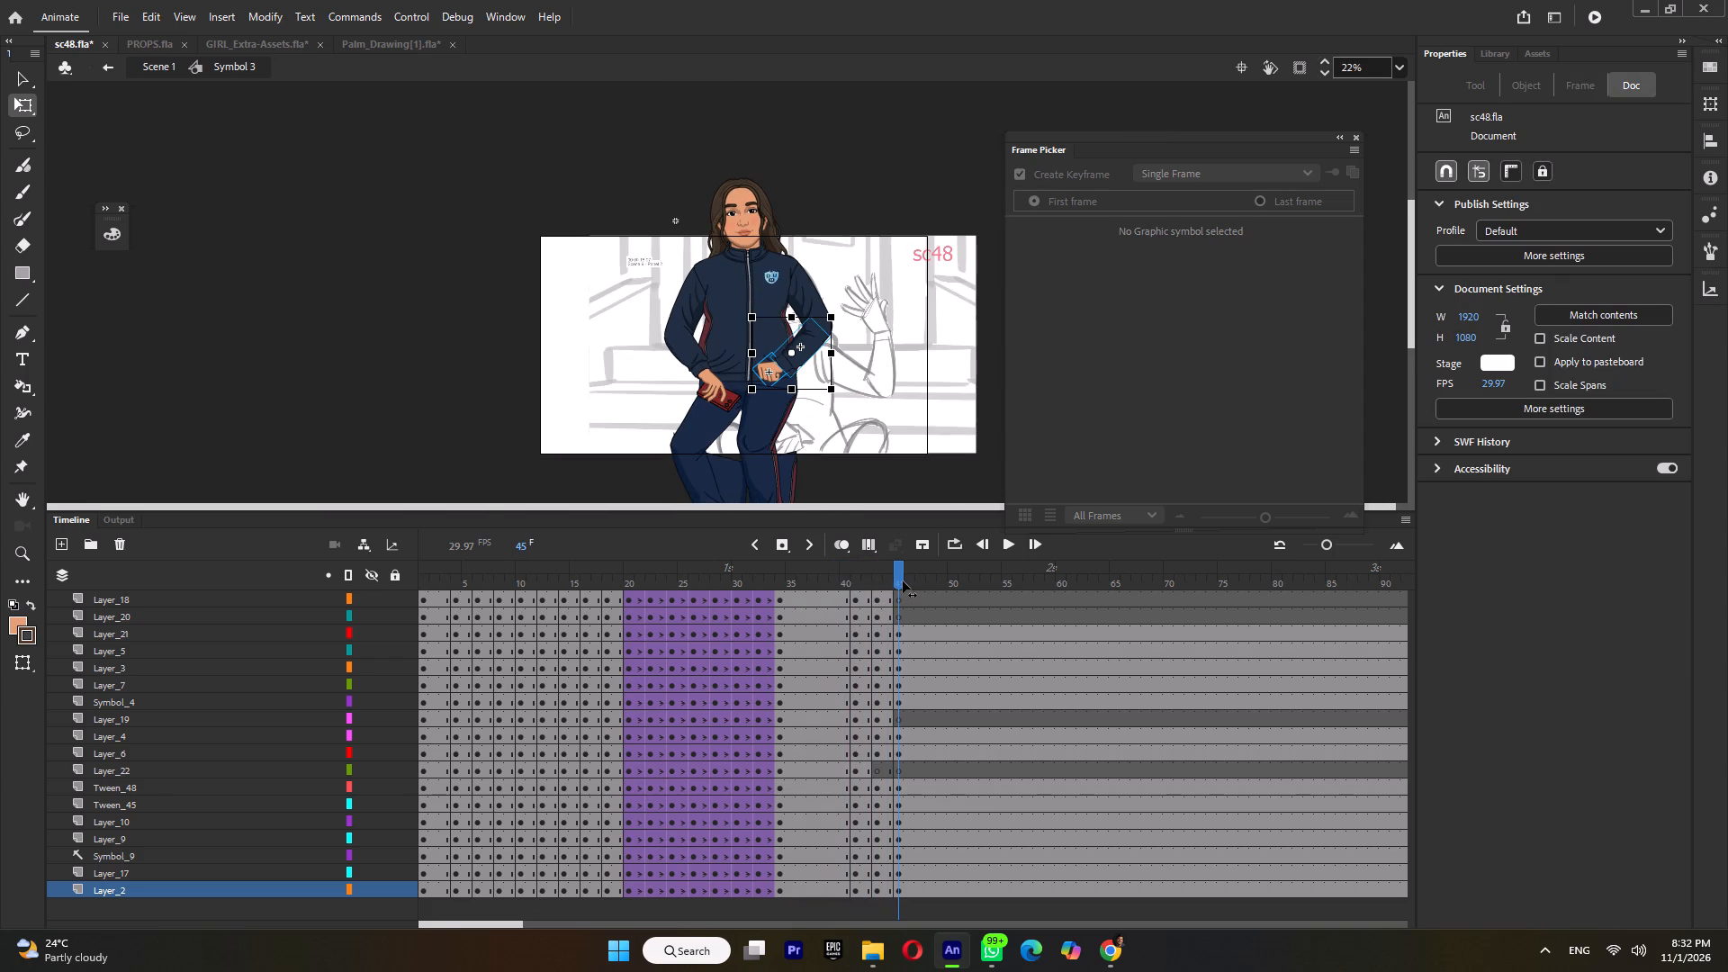
left_click_drag(903, 581, 900, 581)
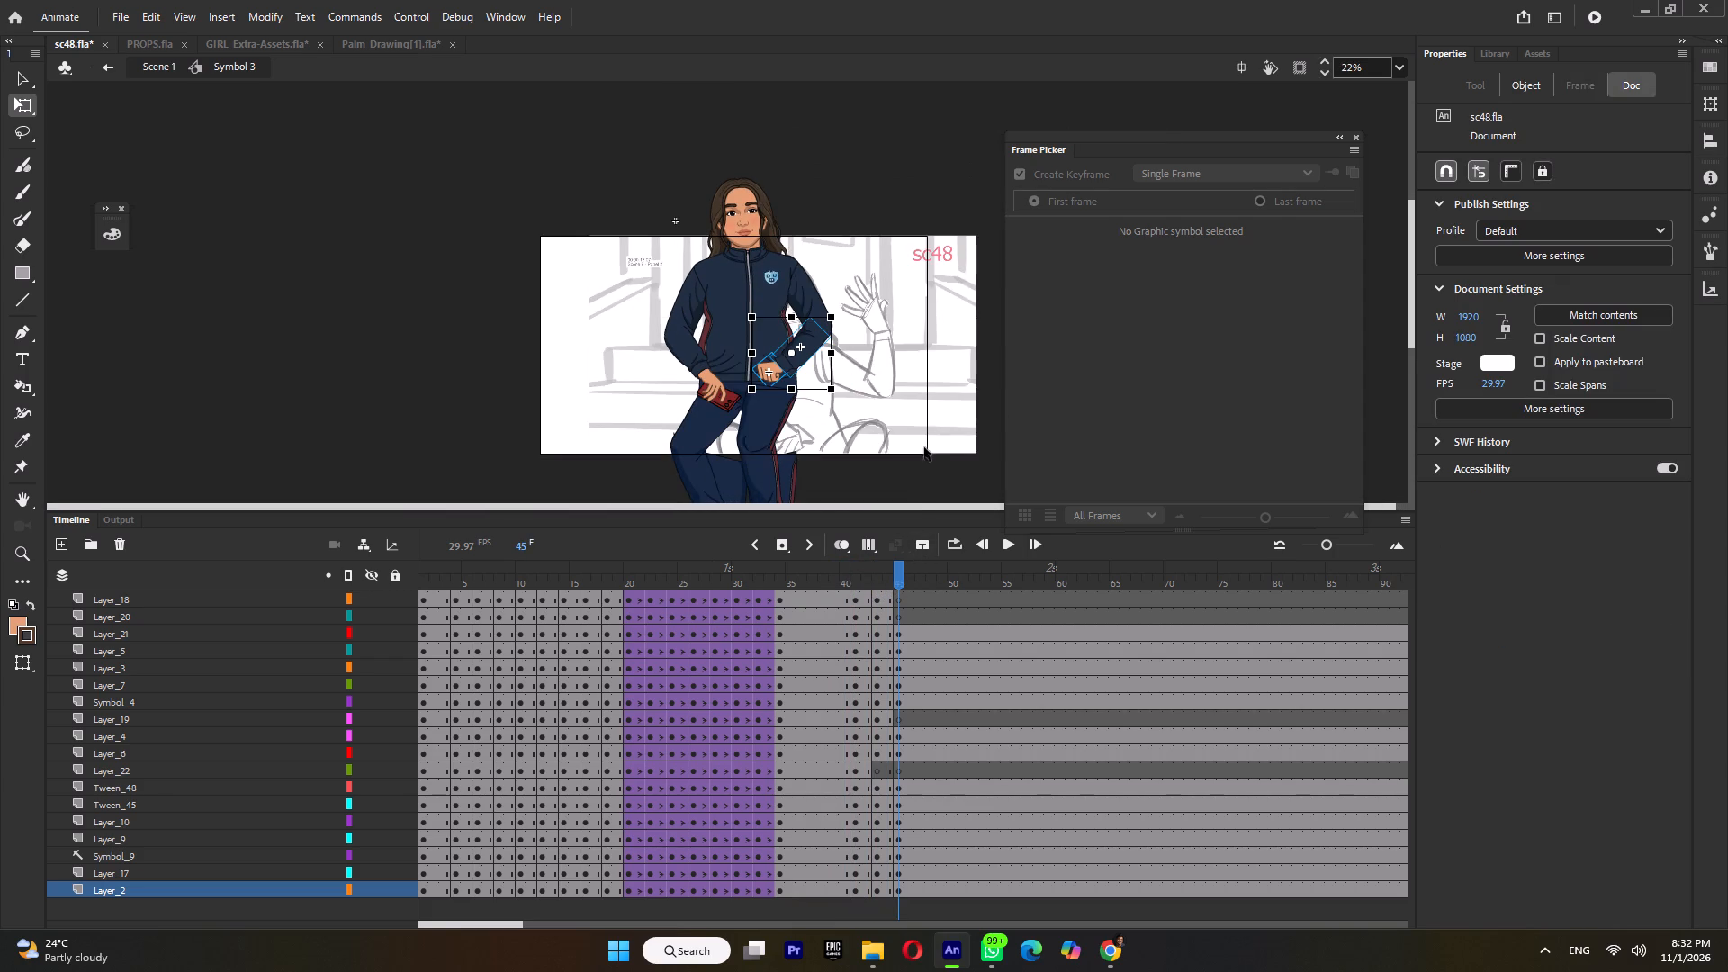
Return to Scene 1 and play and scrub frames 32 to 48 to examine how the rise leads into the turned pose.
double_click(925, 441)
left_click(761, 581)
key("Return")
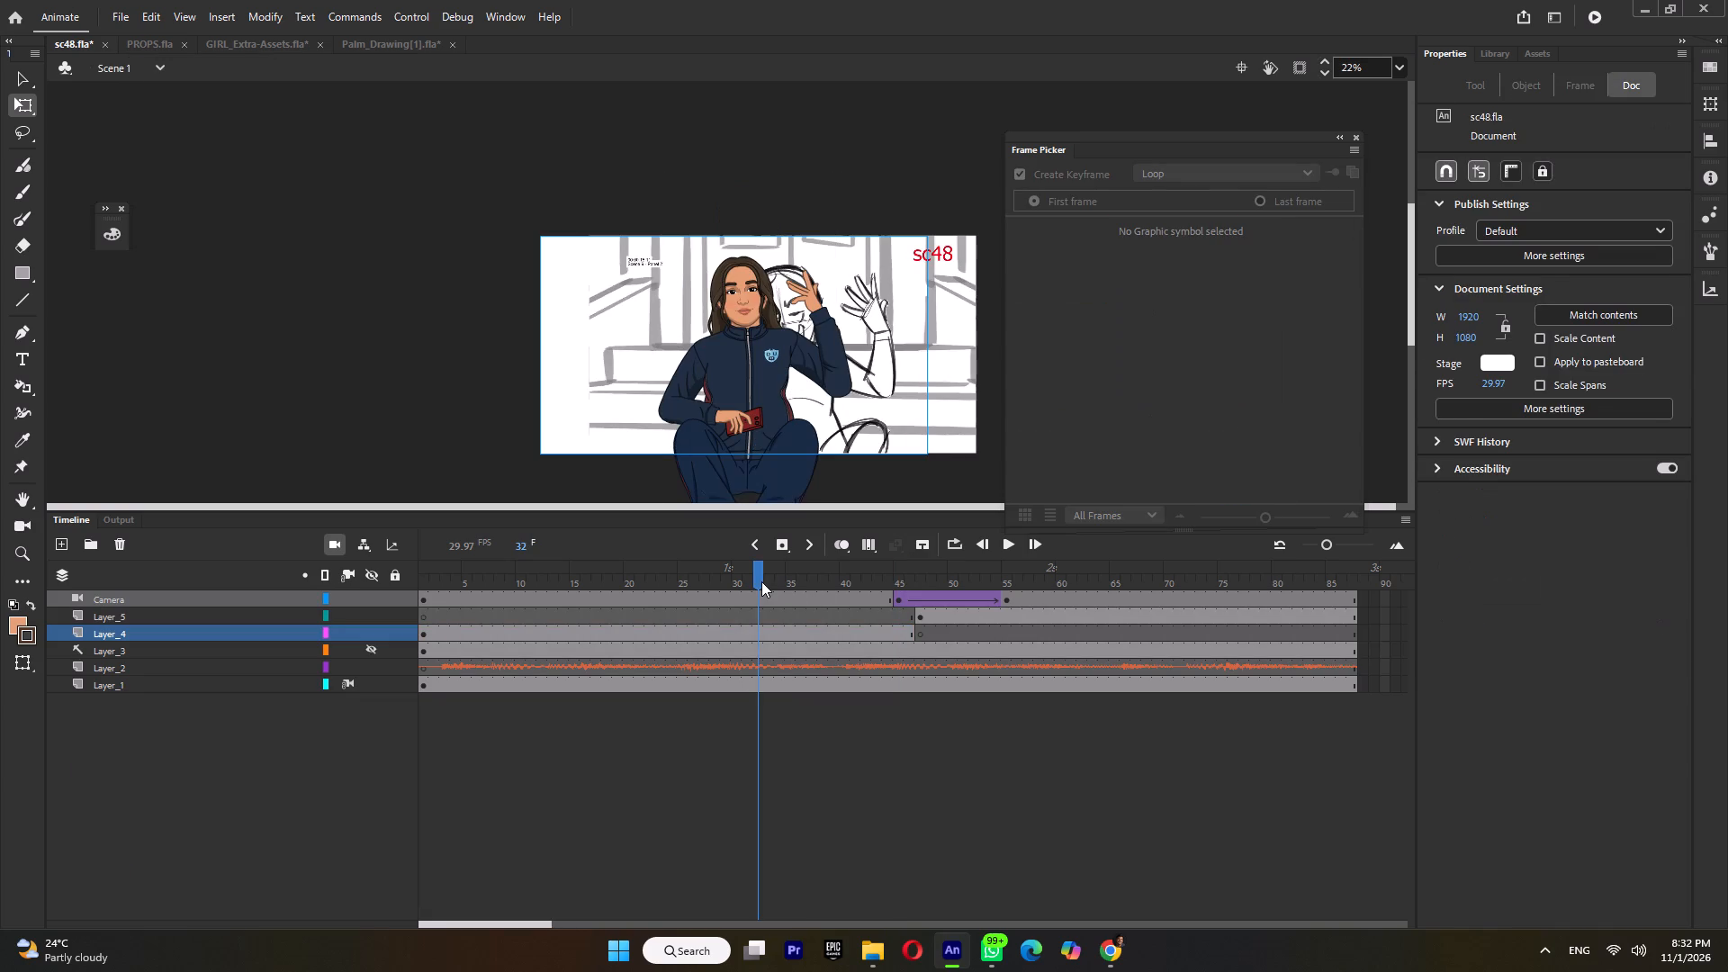
left_click(761, 581)
key("Return")
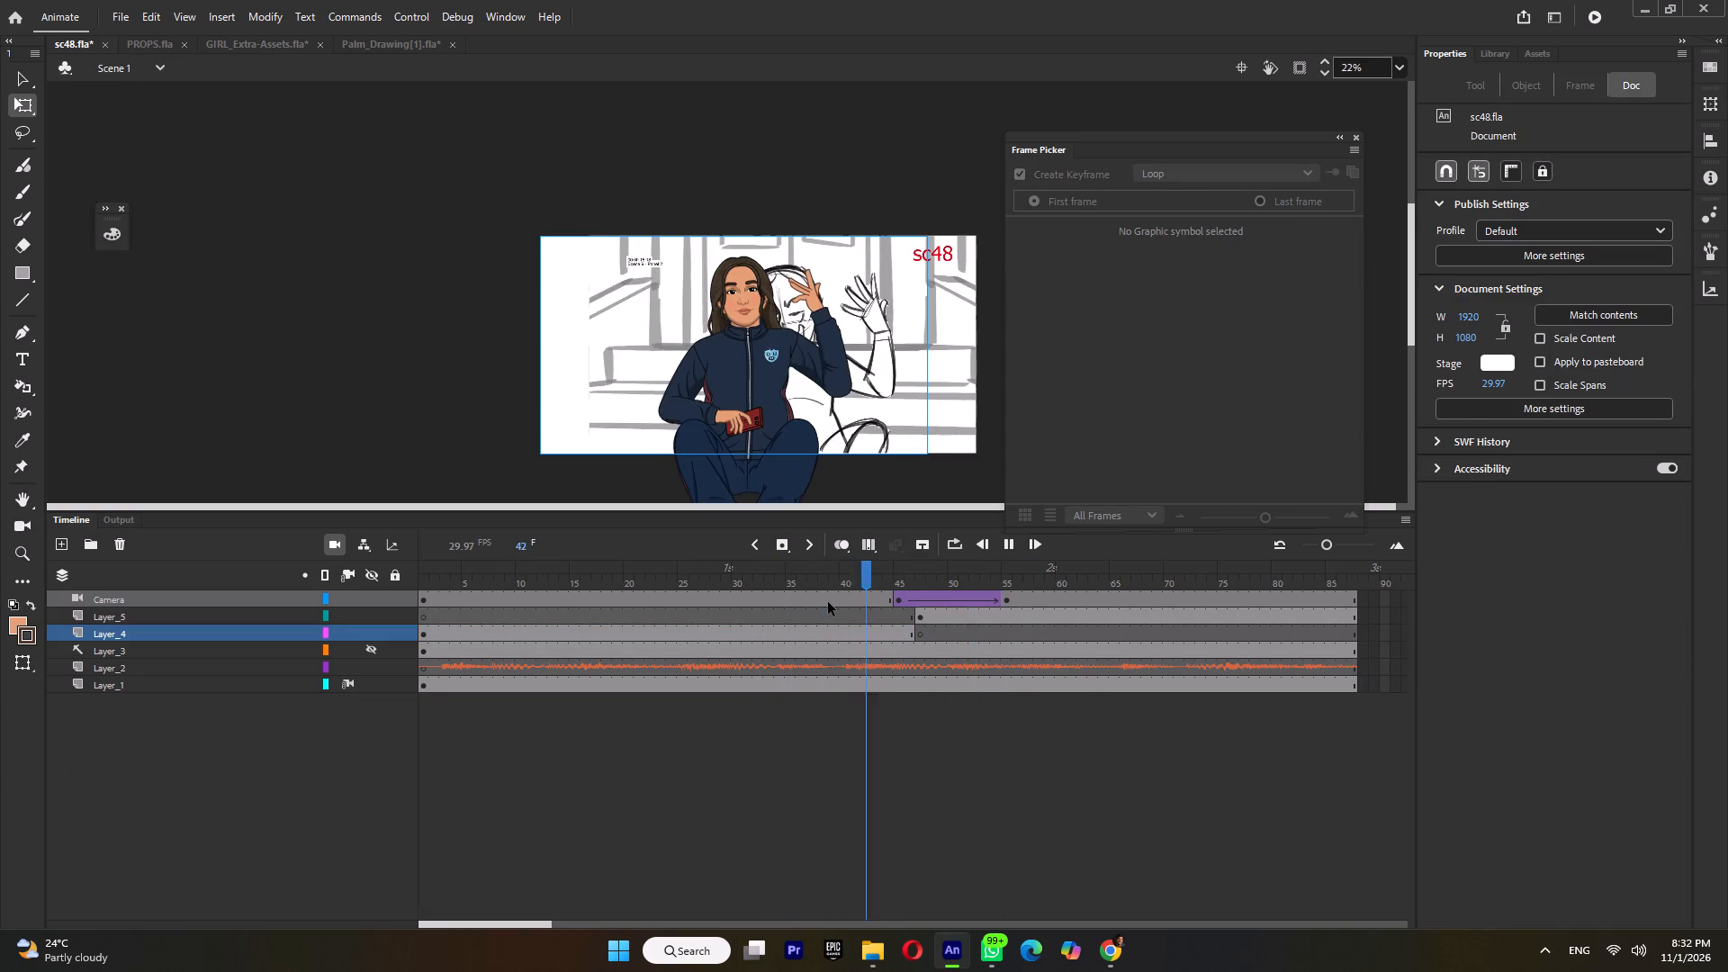
left_click_drag(860, 599, 918, 606)
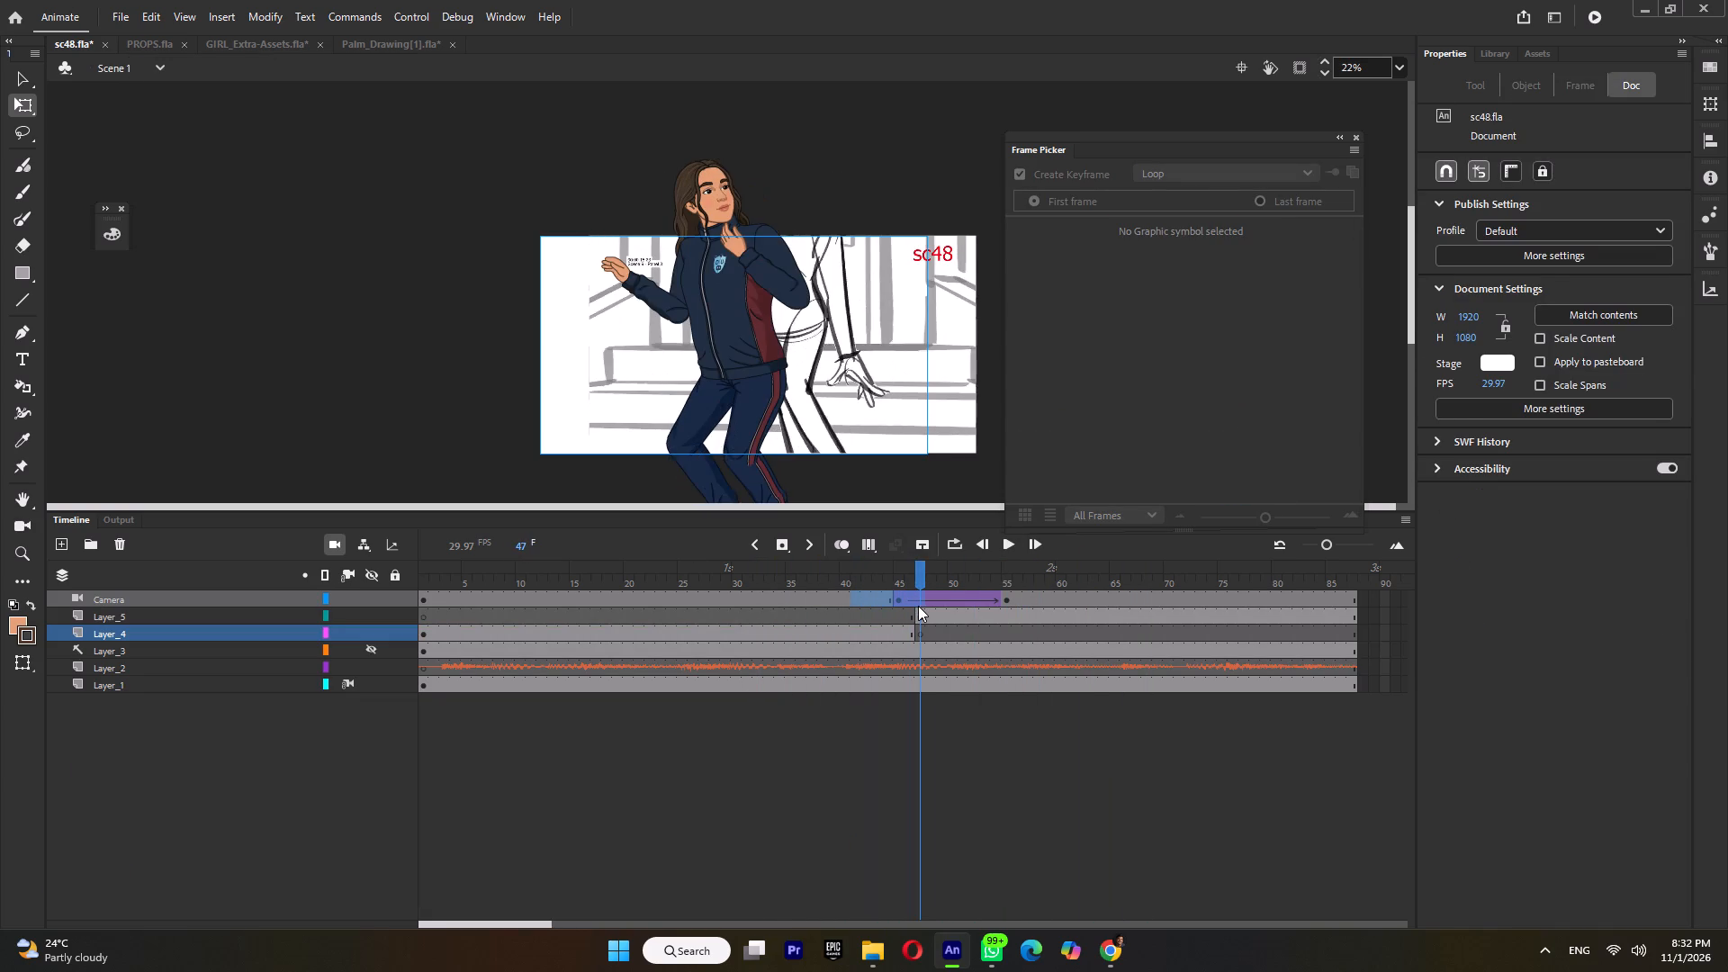
left_click_drag(918, 606, 913, 607)
left_click_drag(922, 576, 916, 610)
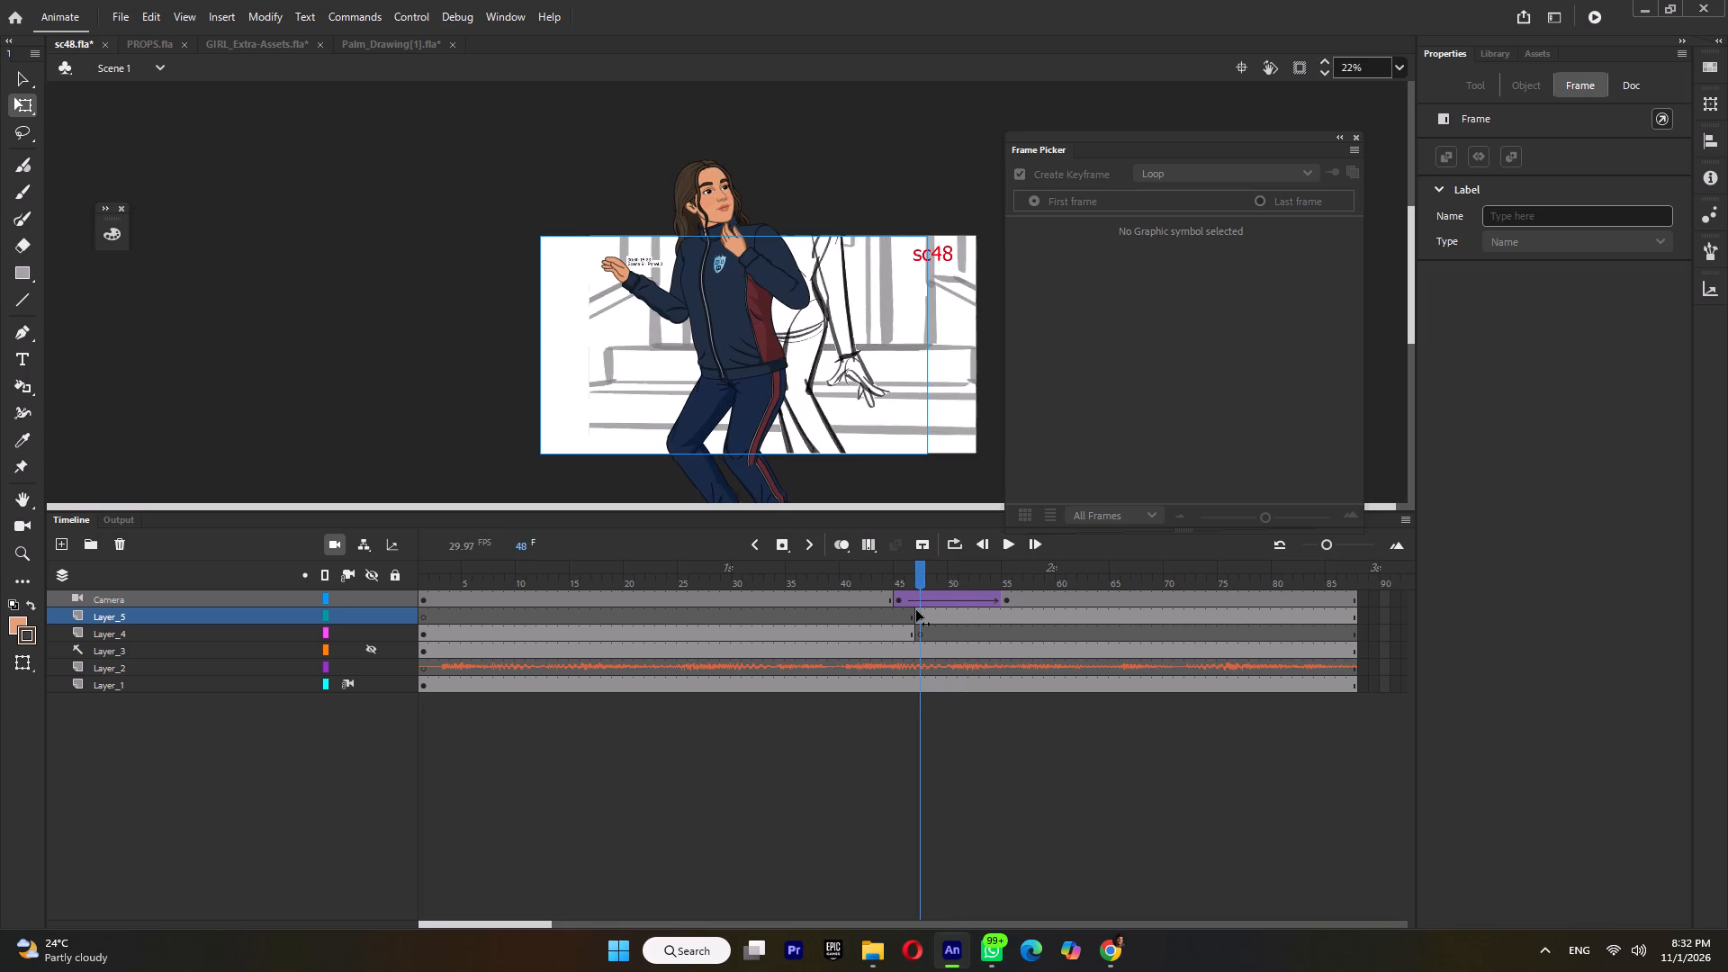
left_click_drag(916, 610, 908, 616)
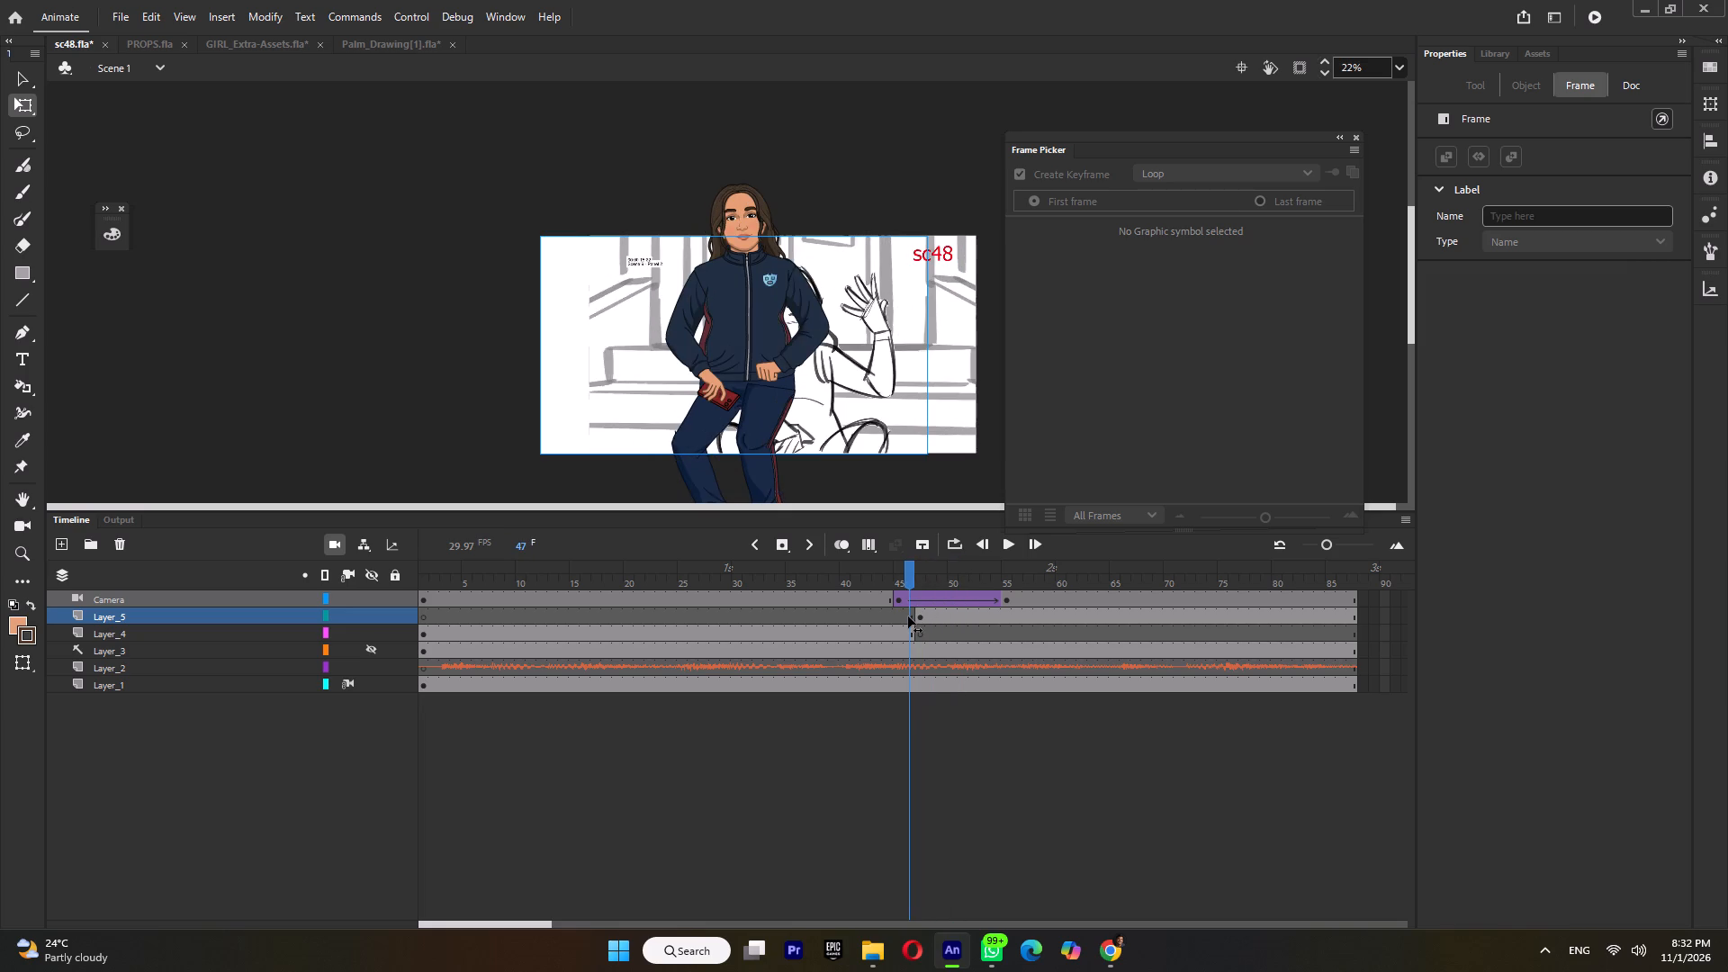
left_click_drag(908, 616, 843, 634)
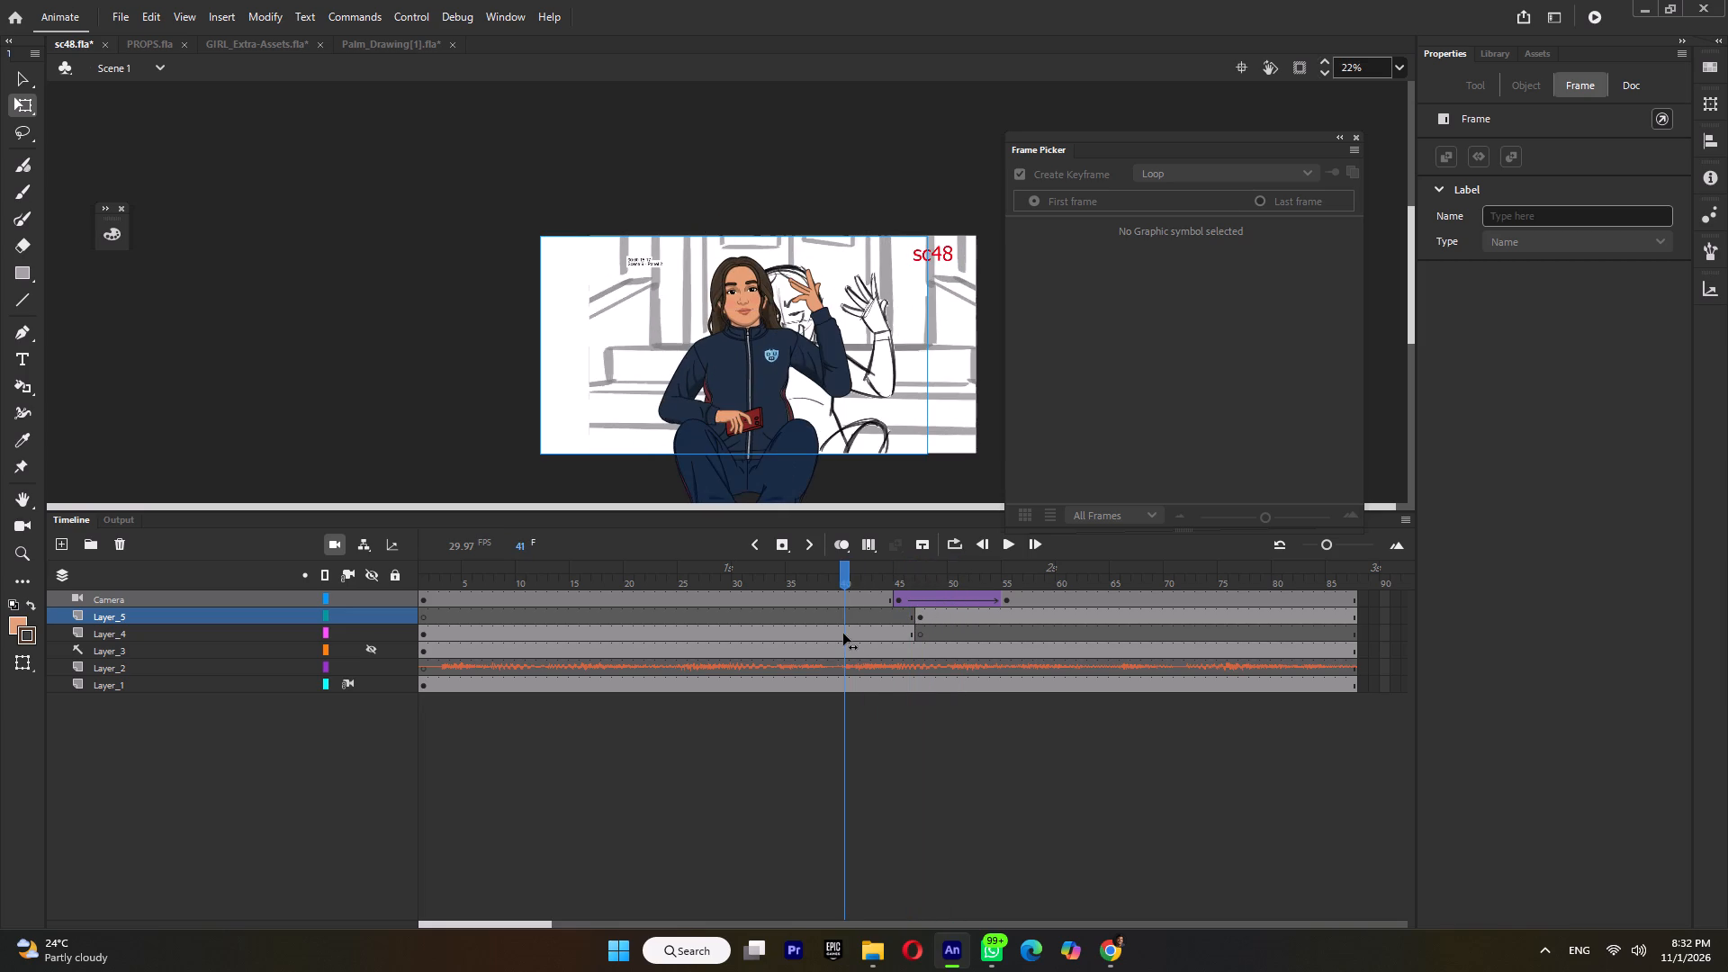
left_click_drag(843, 634, 888, 639)
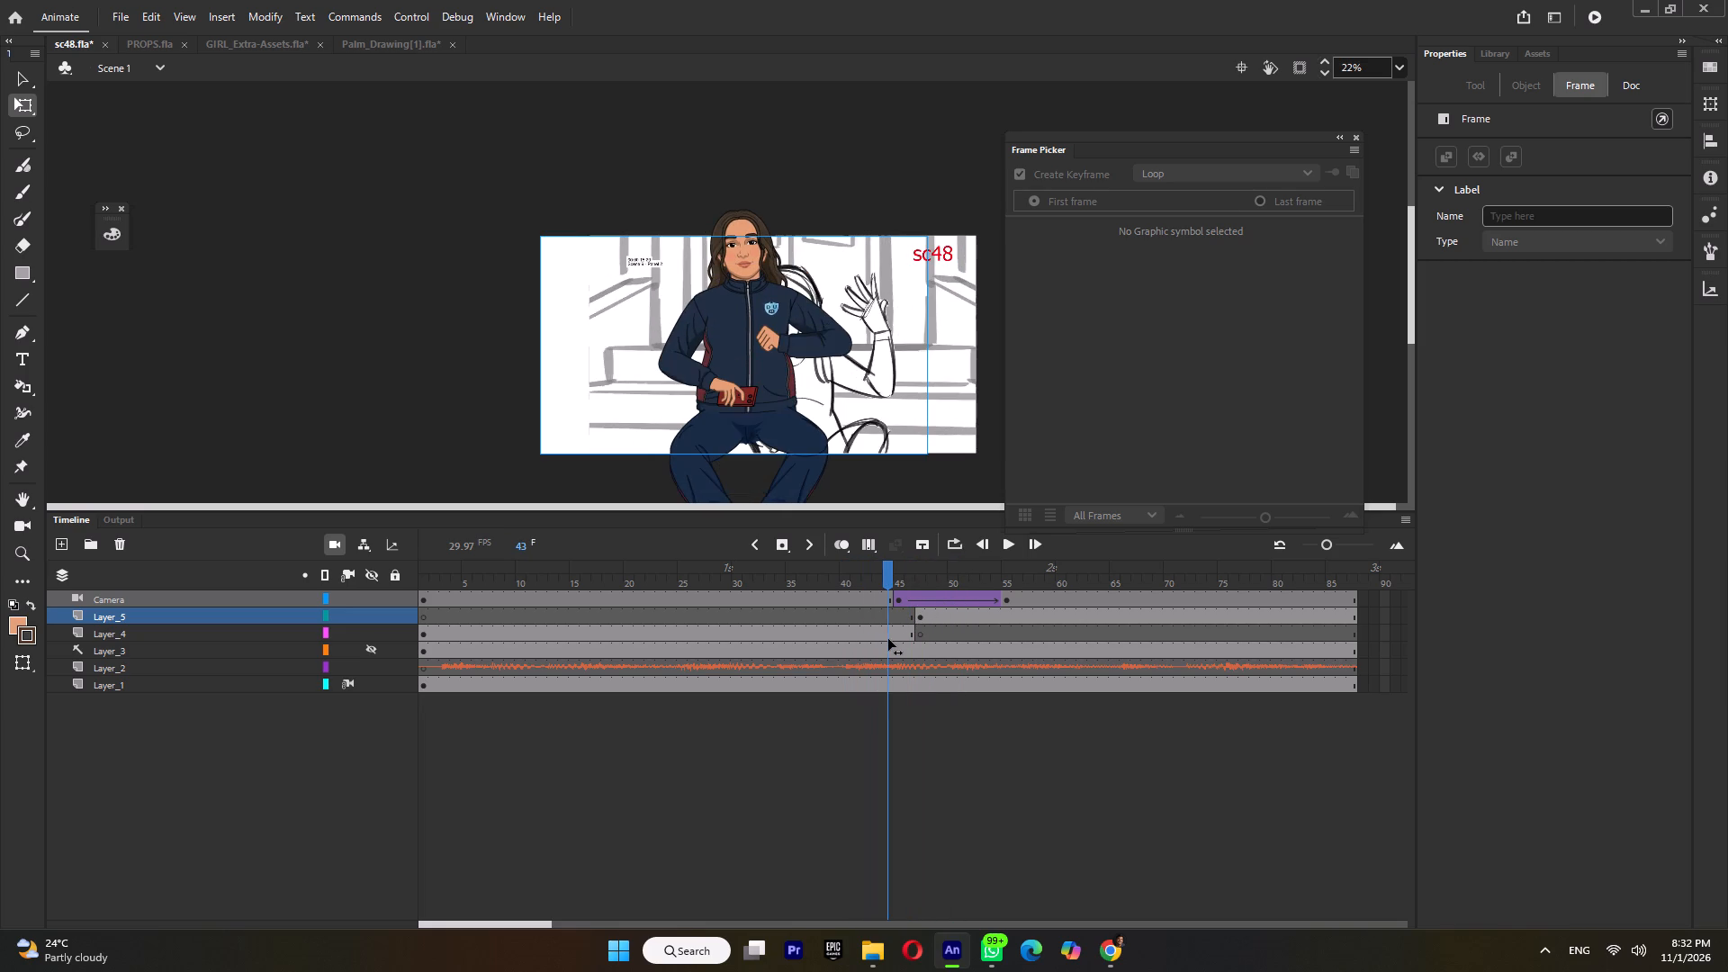
left_click_drag(888, 639, 899, 642)
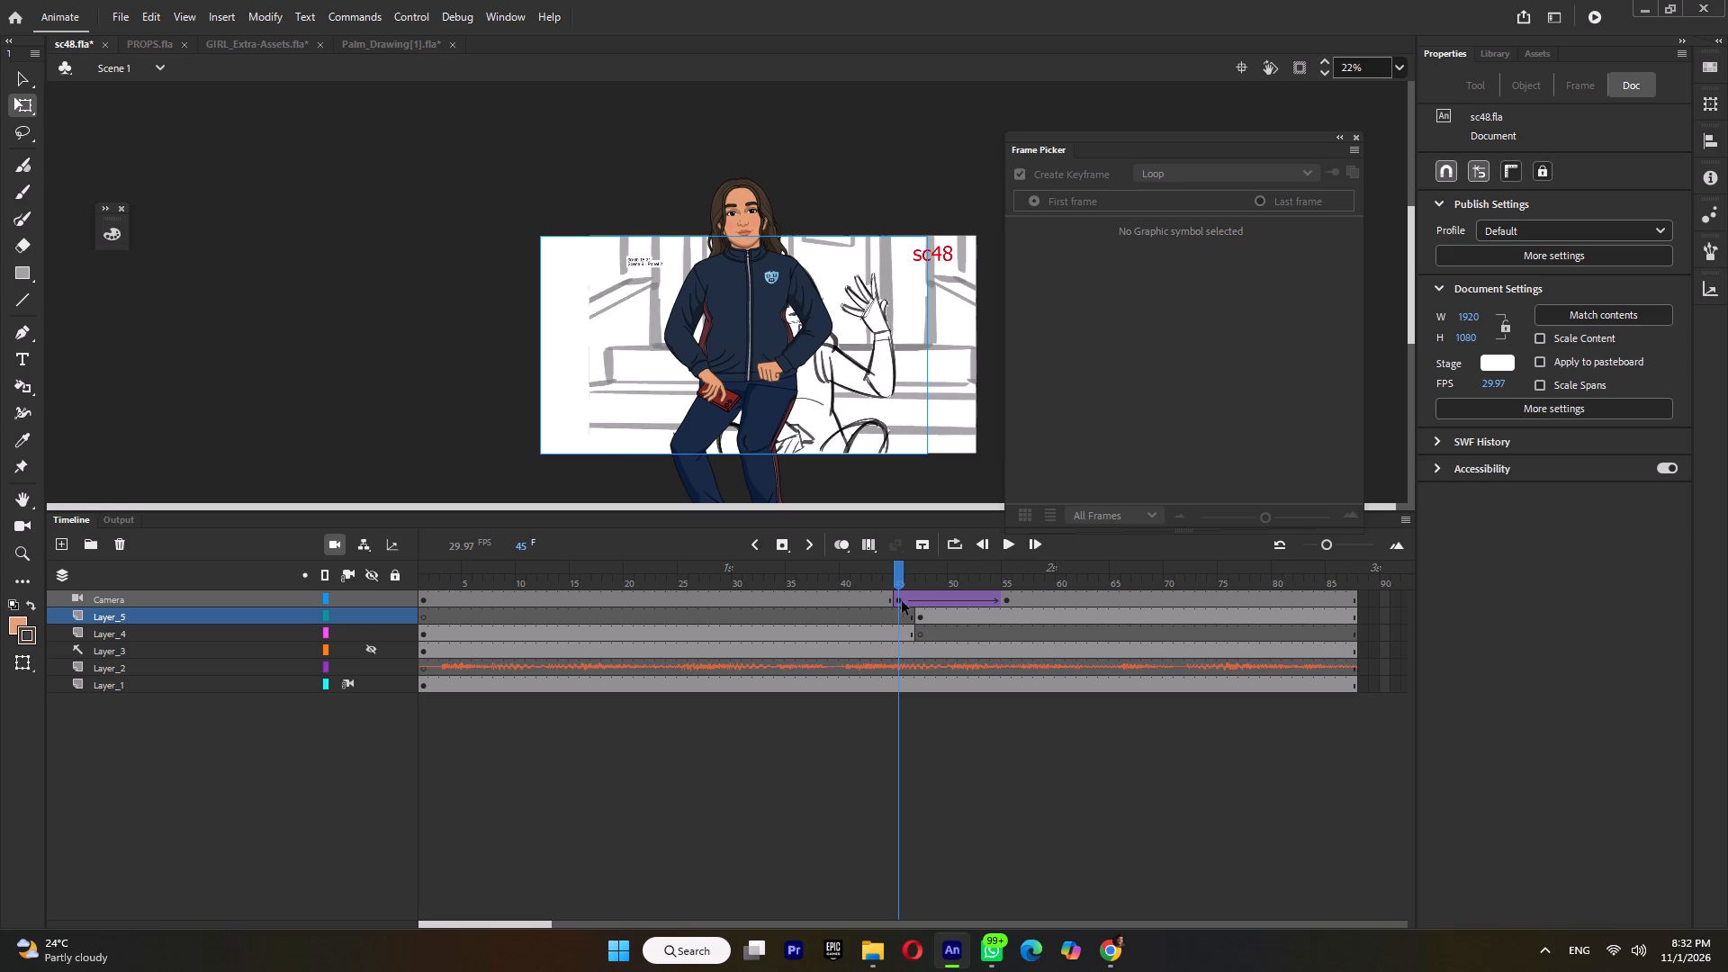
left_click(909, 575)
left_click(915, 574)
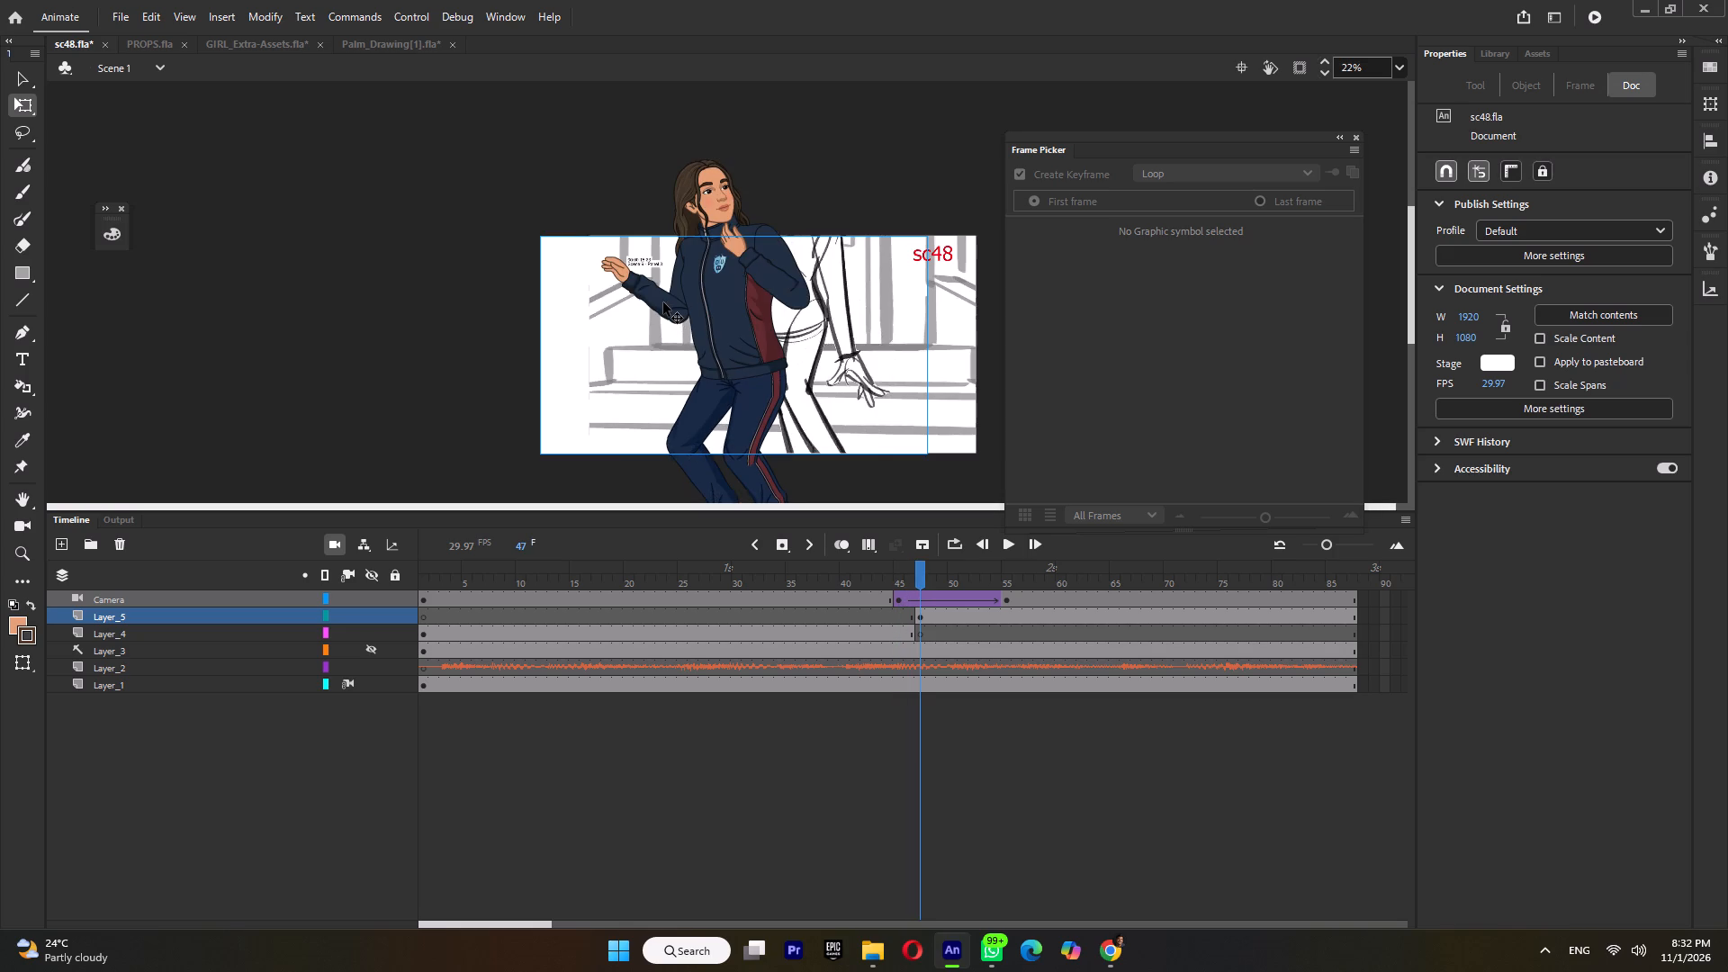
left_click_drag(860, 584, 890, 589)
At frame 43 in Symbol 3, rotate the phone-holding forearm and hand upward about the elbow and fit them onto the upper arm.
double_click(690, 305)
left_click(854, 581)
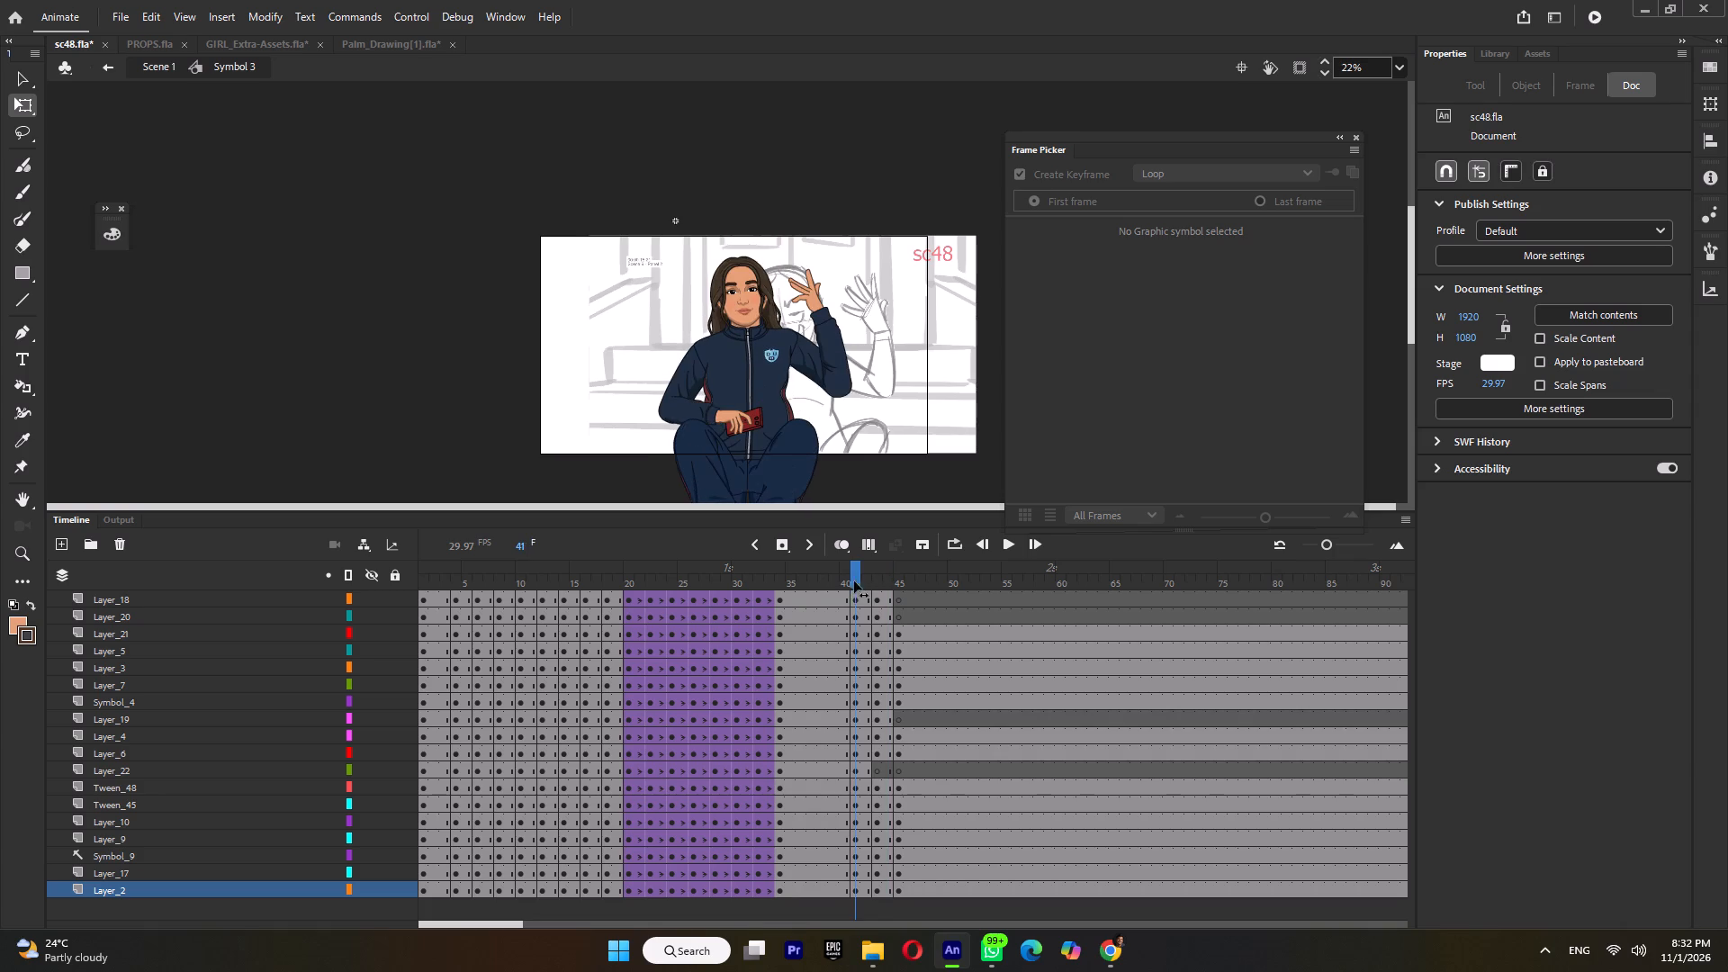
left_click(877, 579)
left_click(700, 367)
left_click(736, 391, "shift")
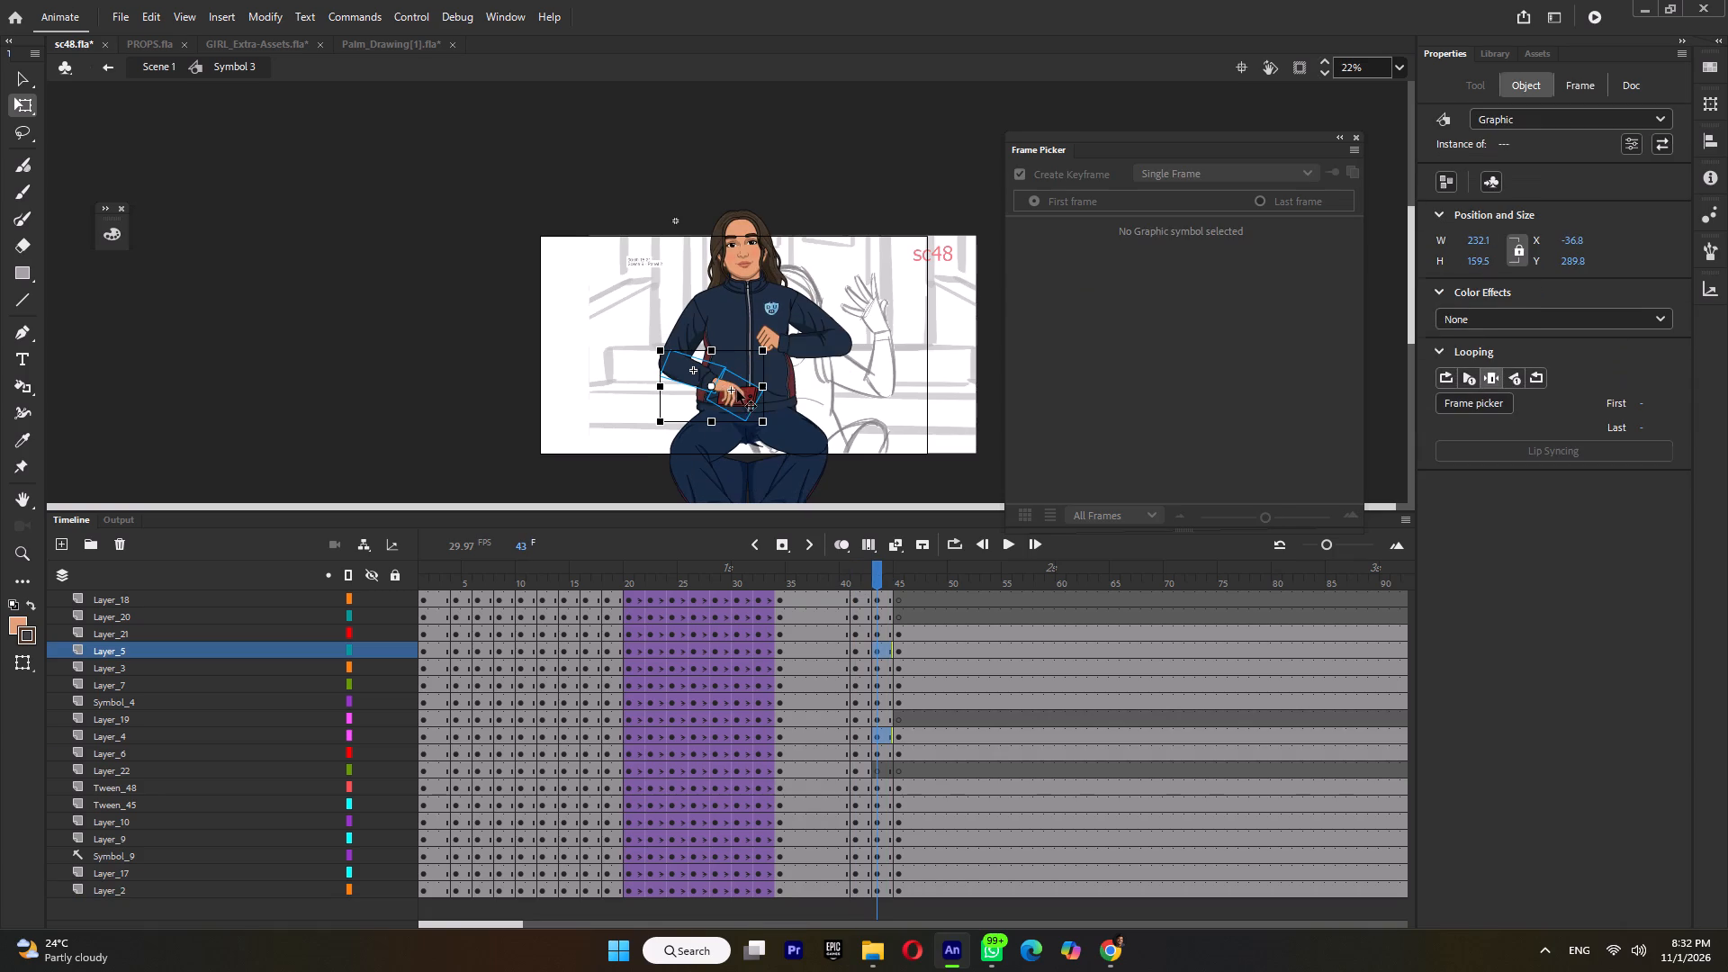
left_click_drag(715, 386, 671, 363)
left_click_drag(775, 422, 749, 301)
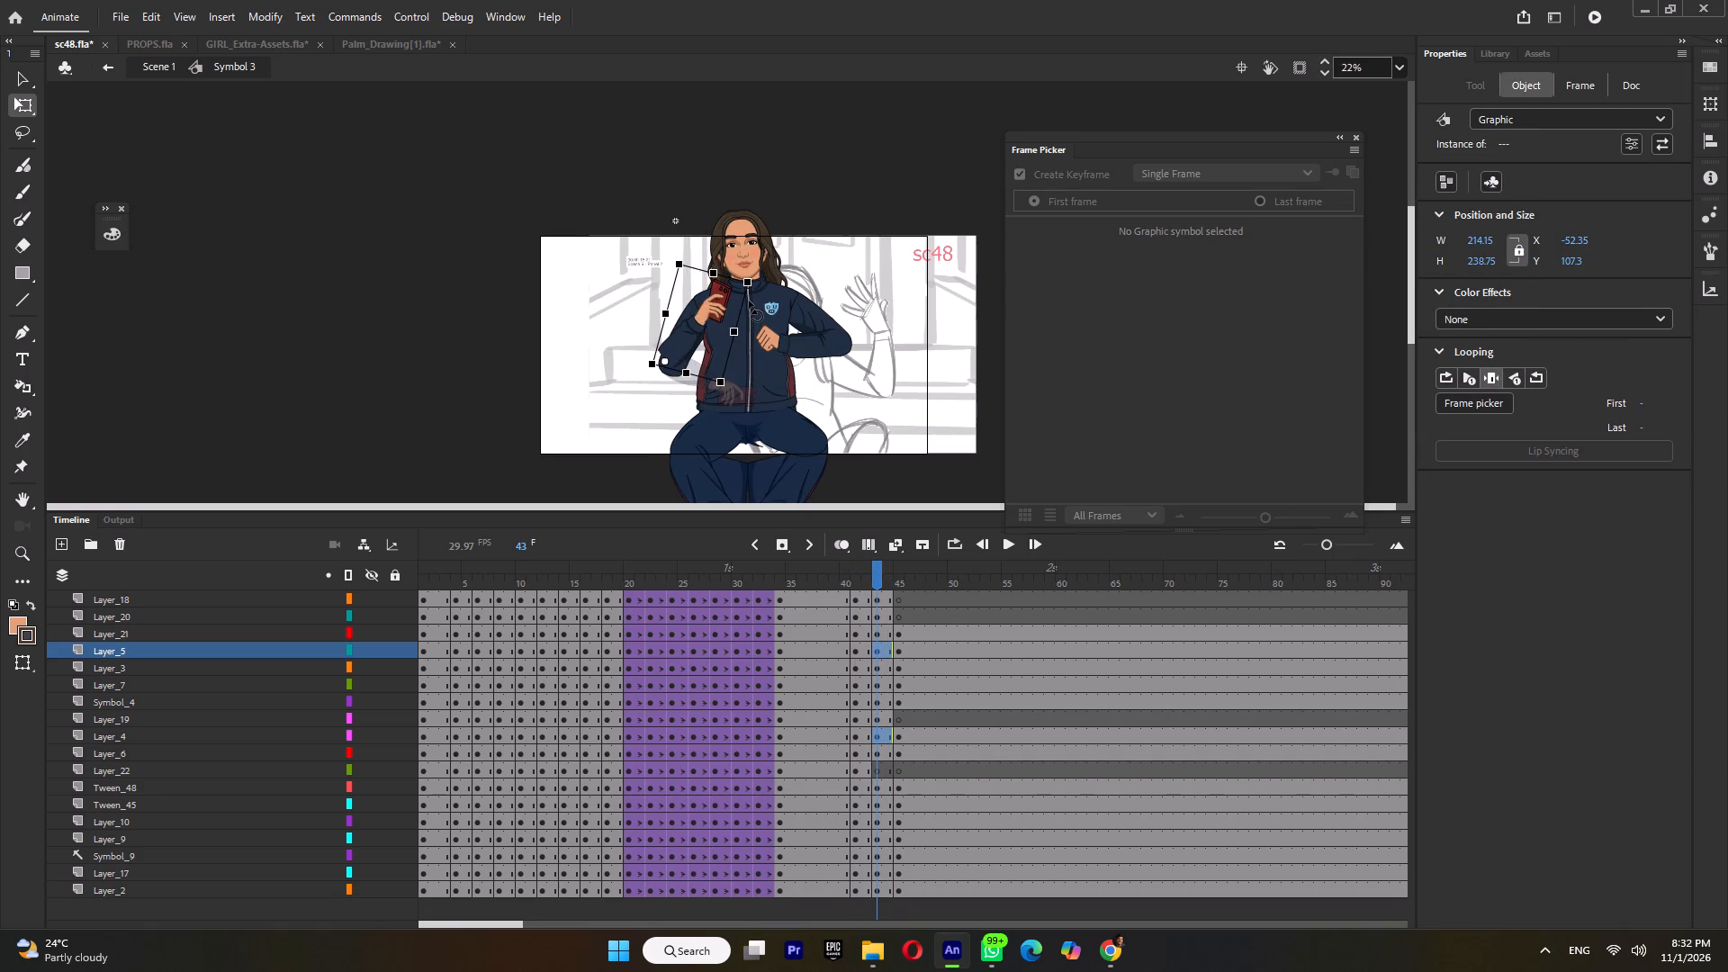
left_click_drag(749, 301, 730, 286)
scroll(666, 347, "up", 9, "ctrl")
left_click_drag(652, 353, 663, 382)
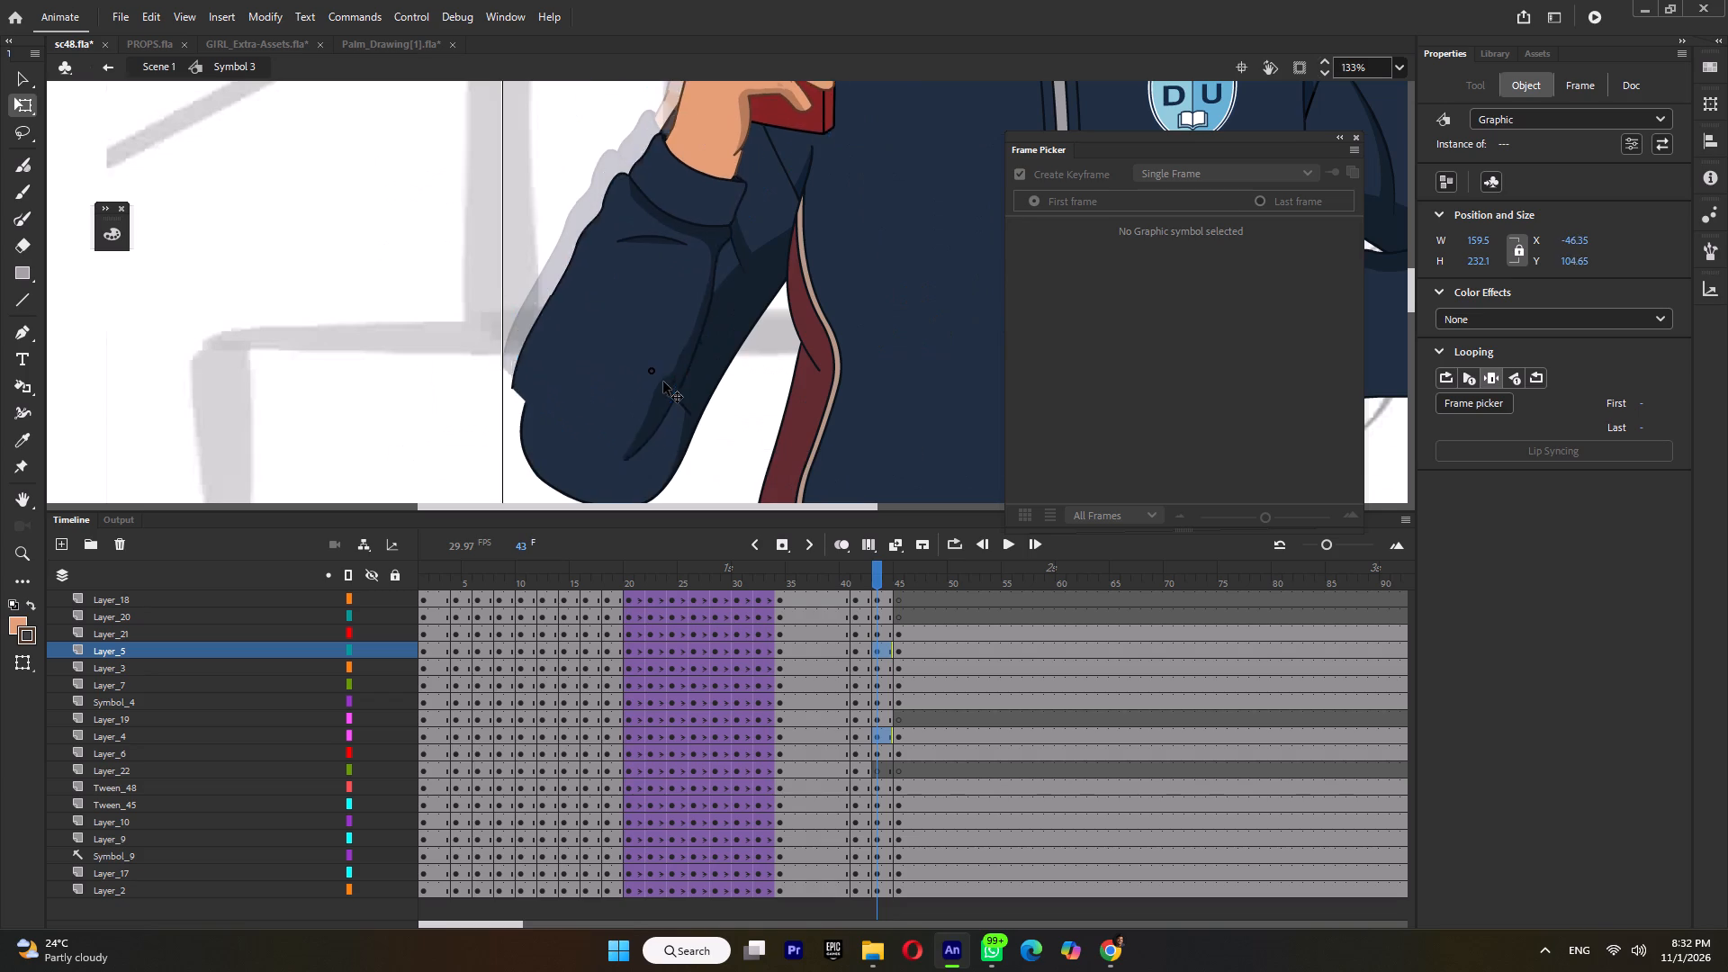
left_click_drag(663, 382, 676, 402)
Play and scrub Symbol 3 up to frame 45 to examine the raised phone arm within the whole rise.
scroll(674, 405, "down", 11, "ctrl")
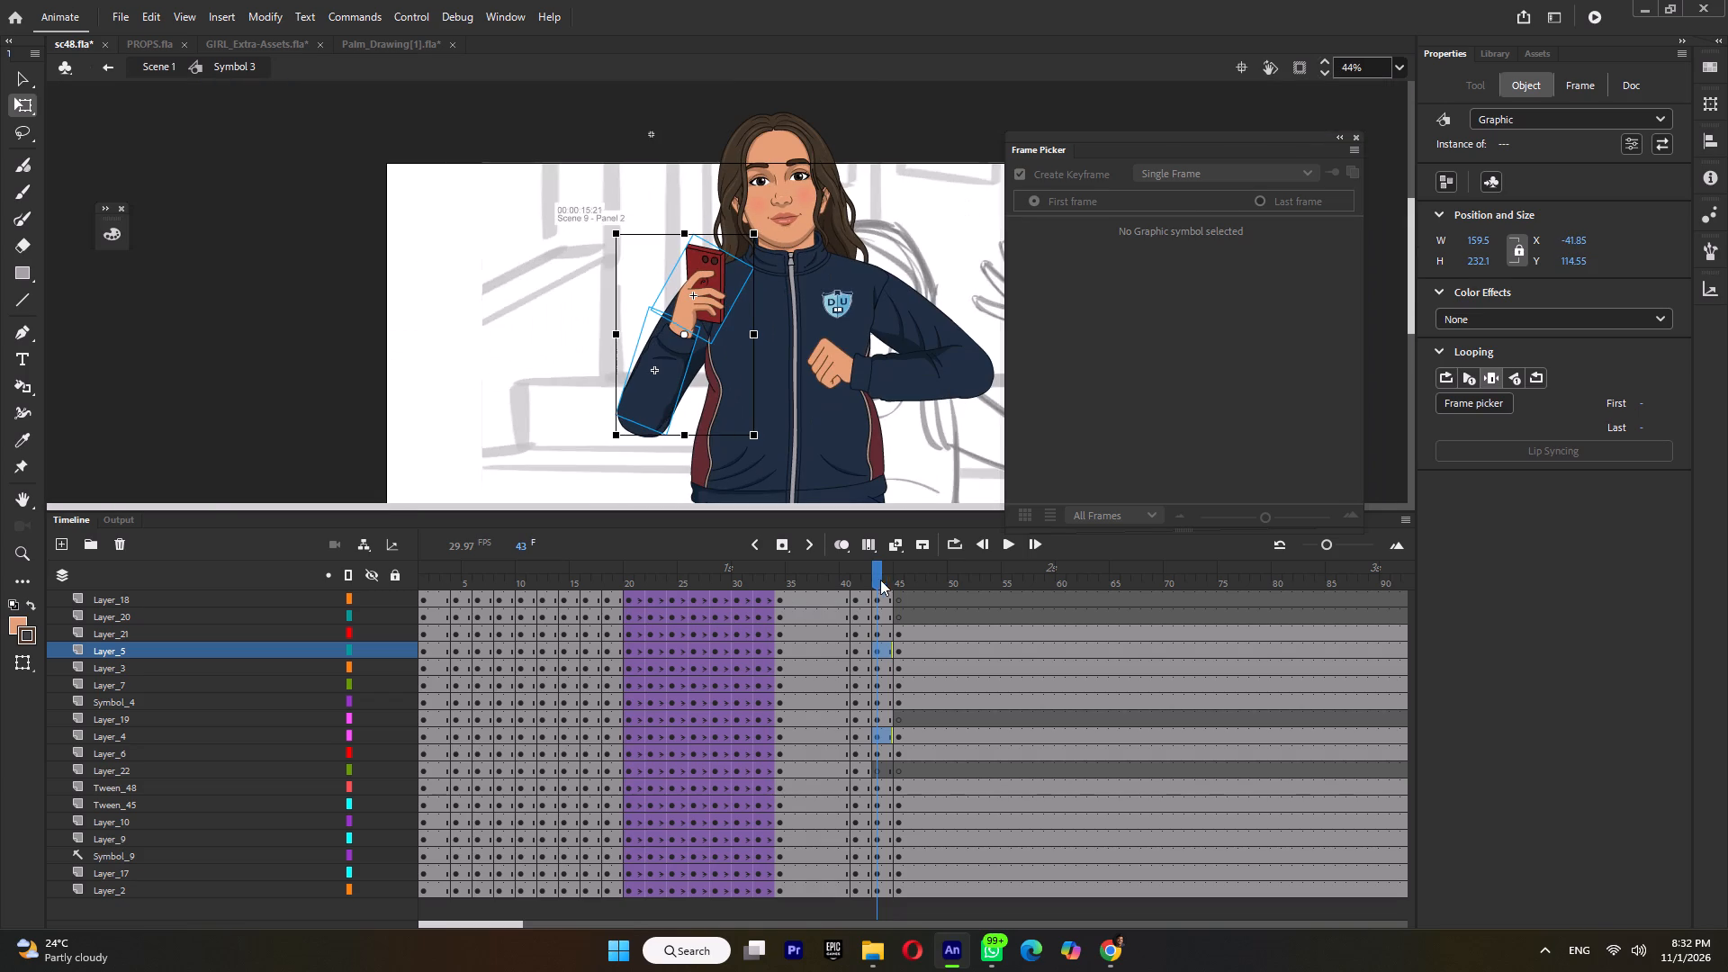
left_click(873, 578)
left_click(862, 577)
left_click(876, 575)
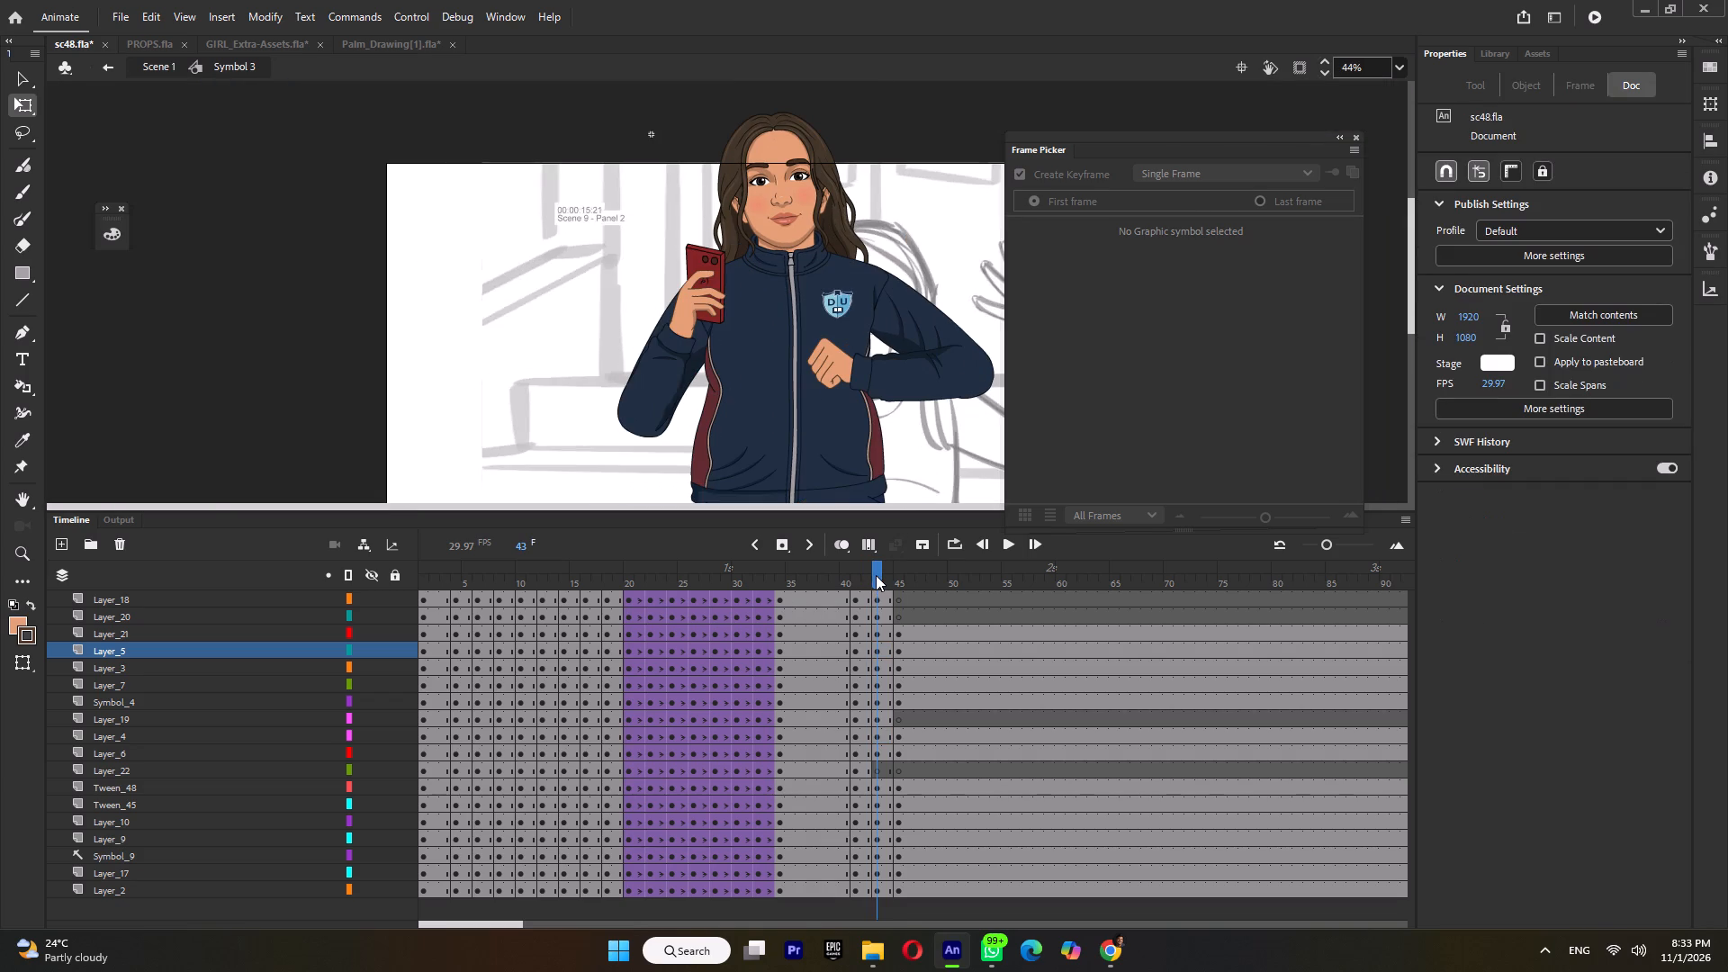
left_click(847, 572)
scroll(796, 436, "down", 5, "ctrl")
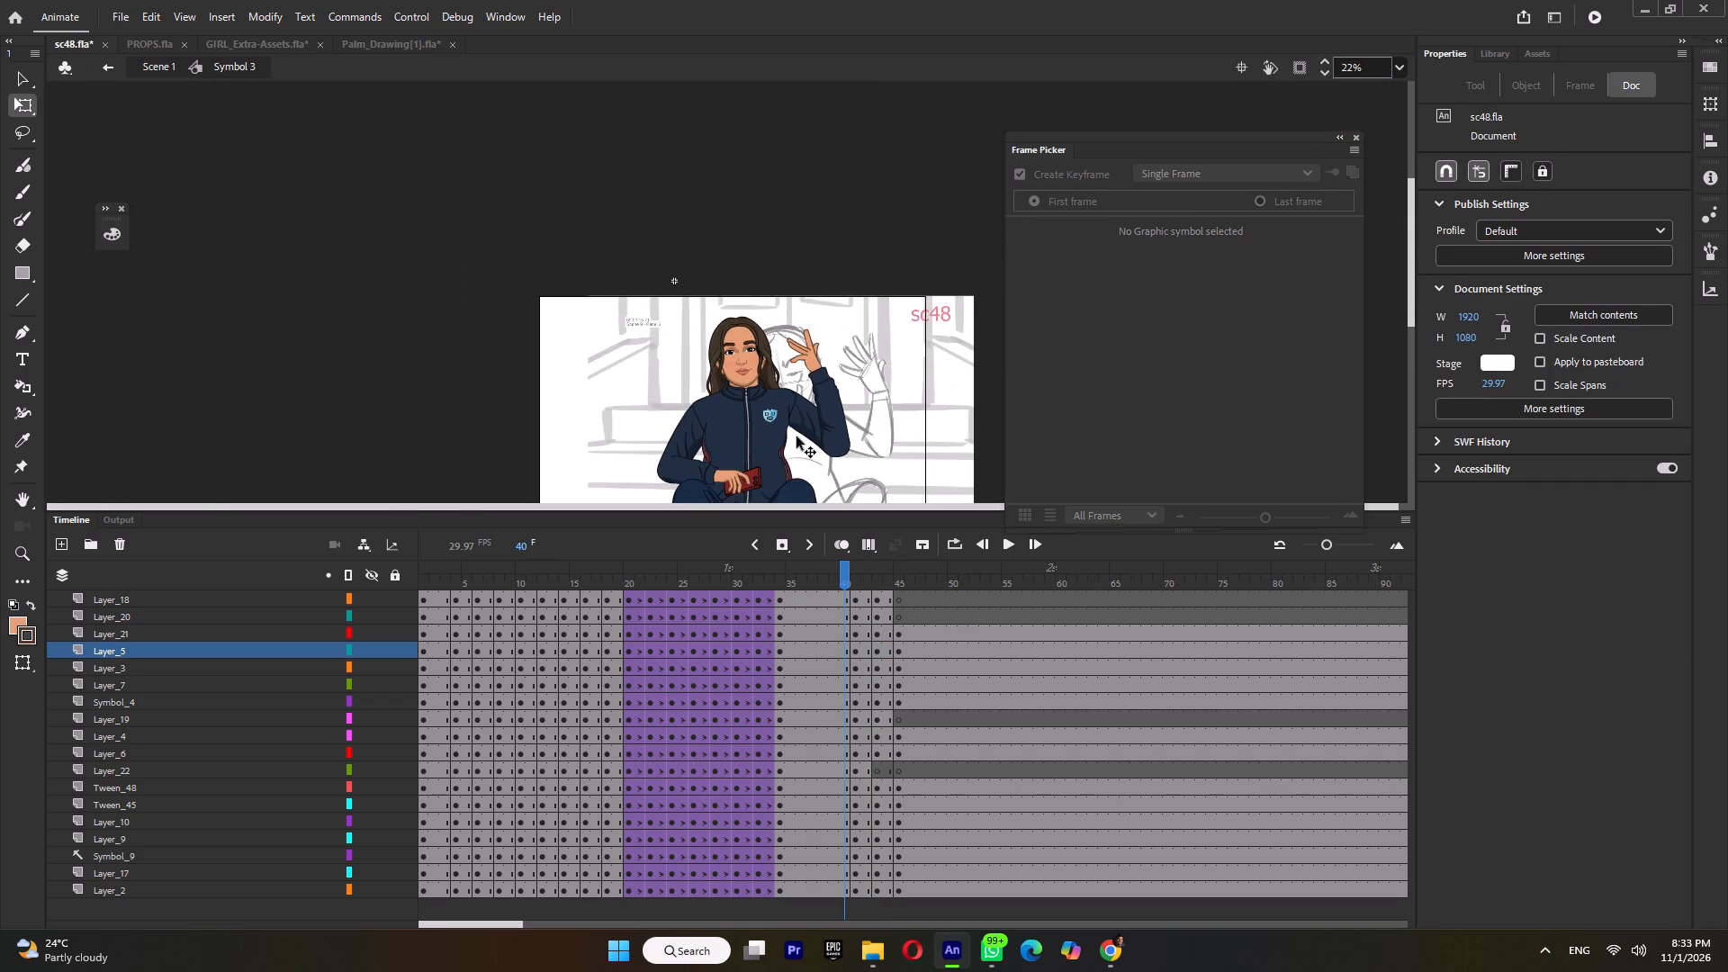
scroll(796, 439, "down", 3)
scroll(796, 439, "up", 2)
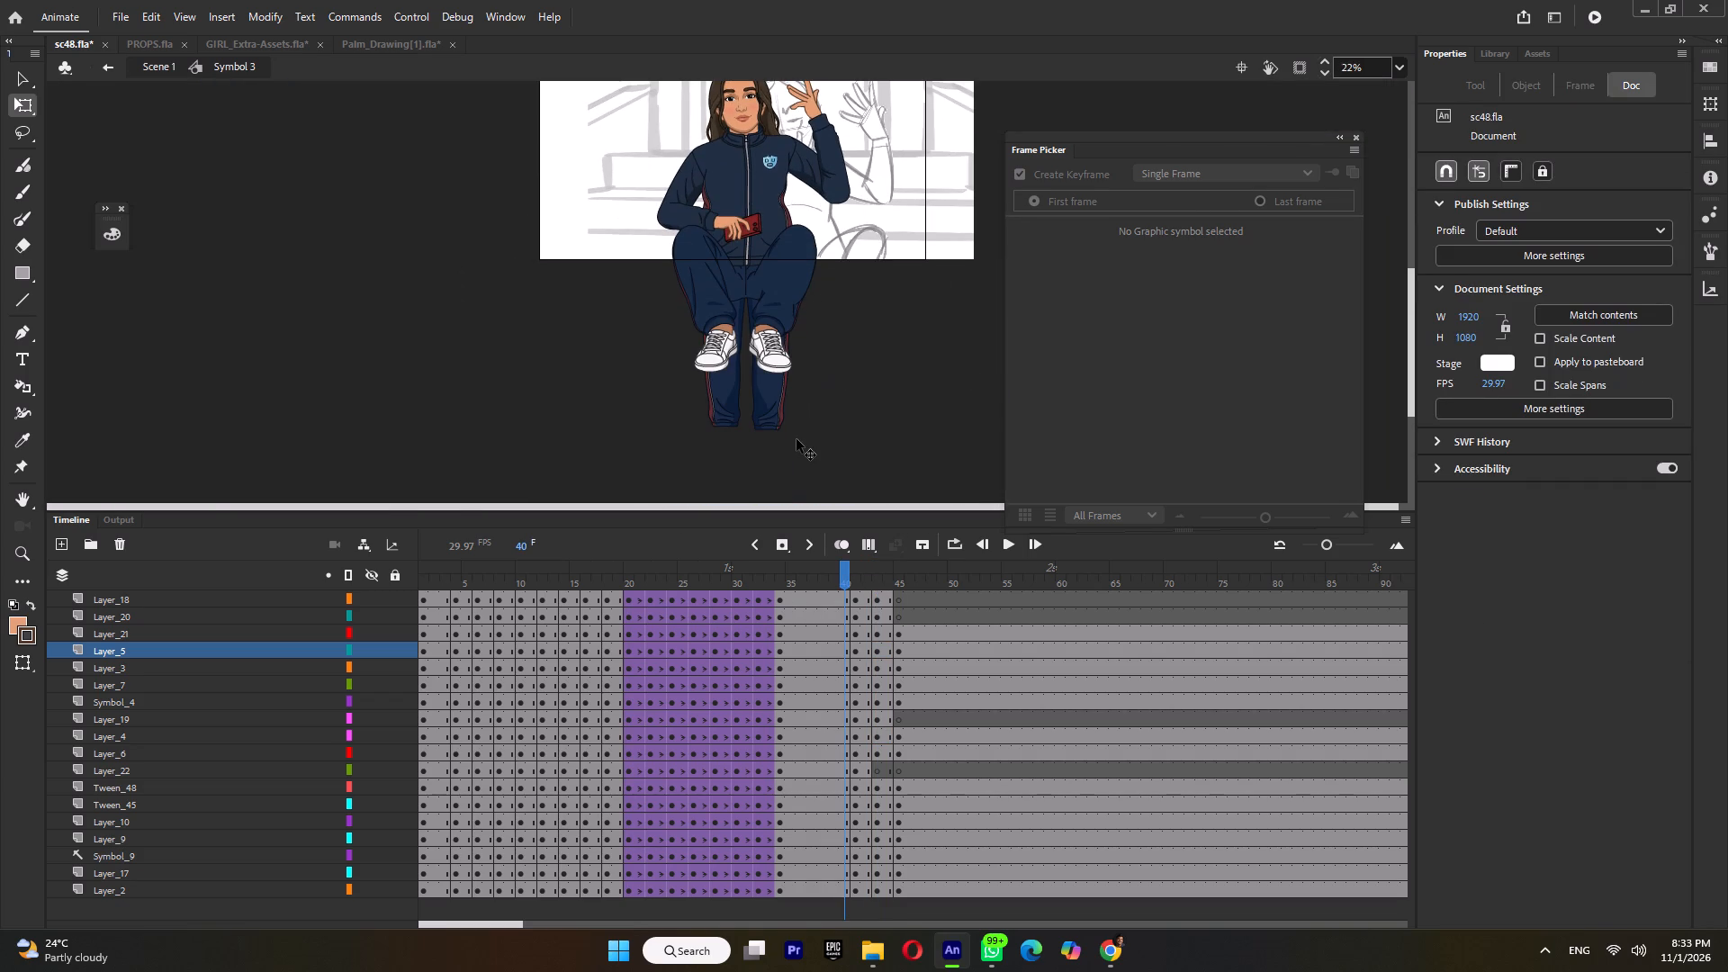
left_click(806, 577)
left_click(778, 581)
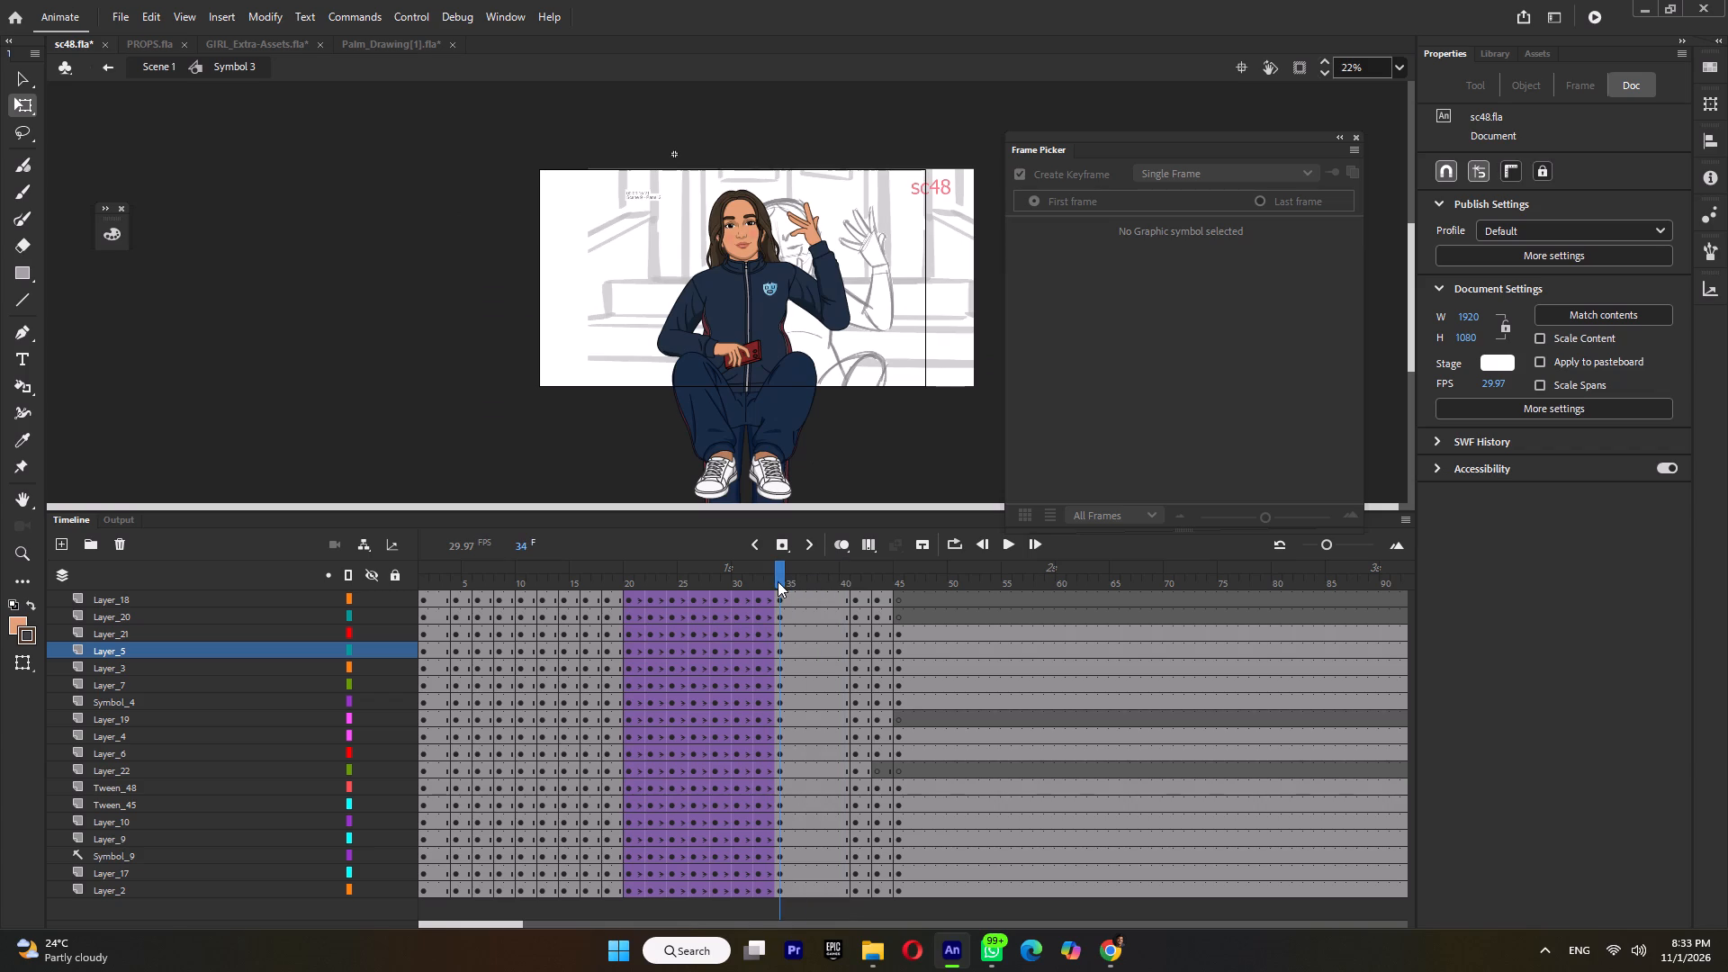
left_click_drag(759, 575, 380, 608)
key("Return")
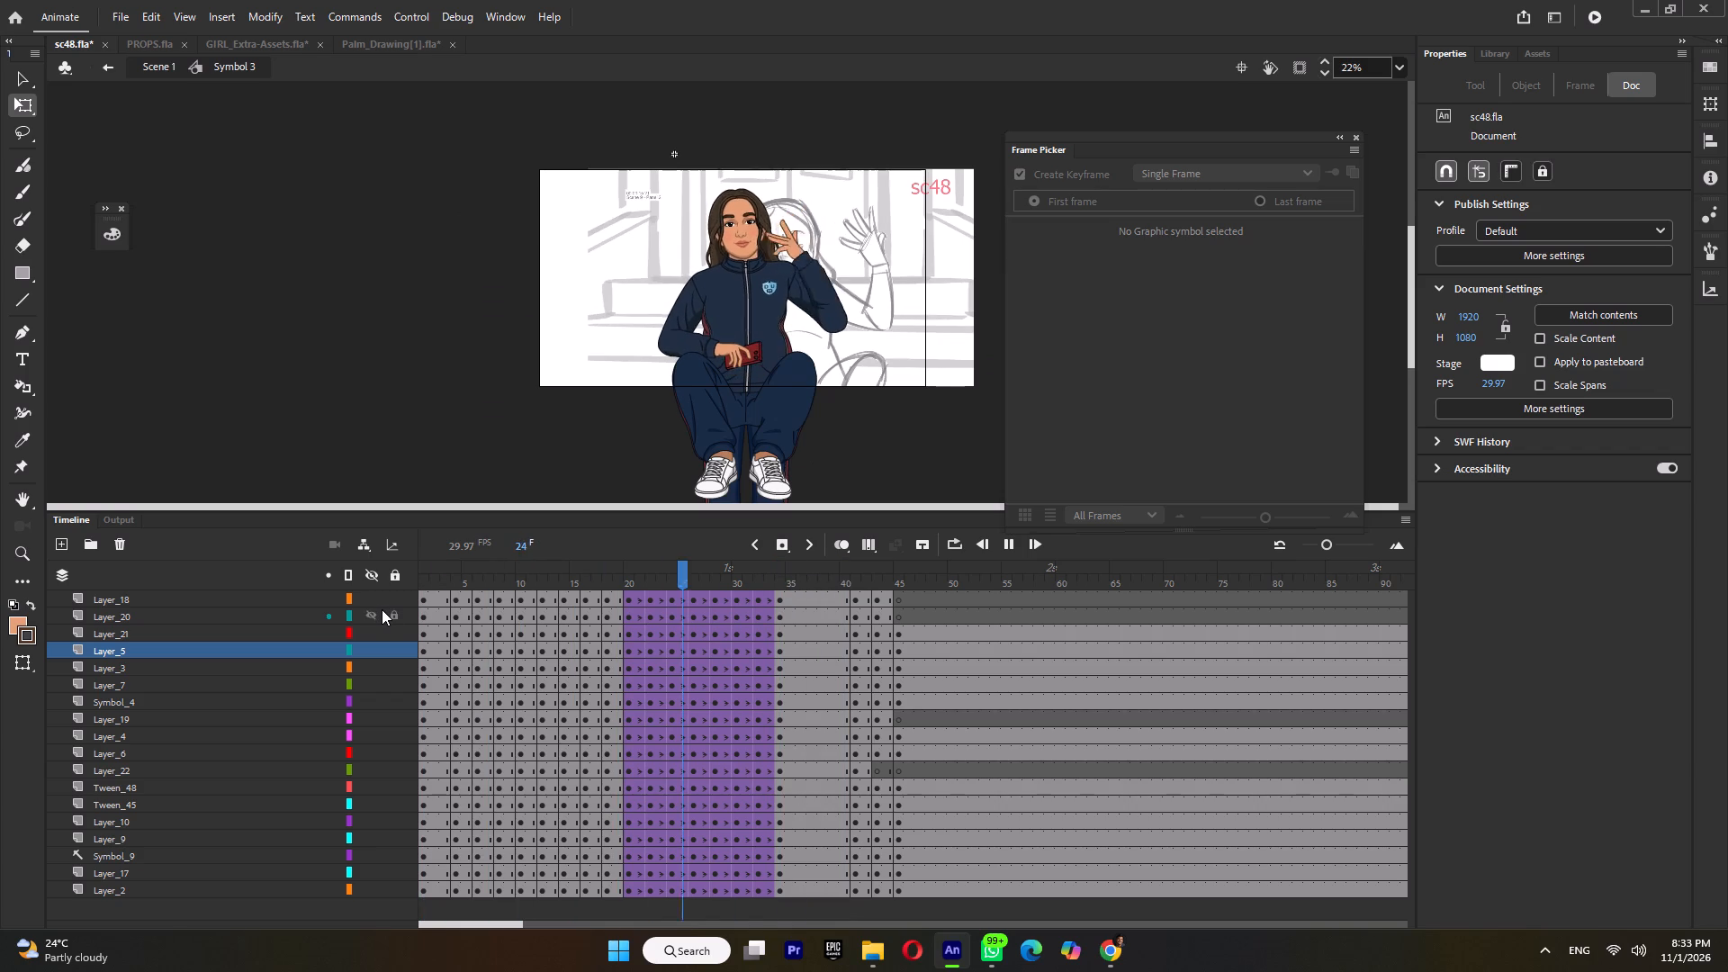
key("Return")
left_click(825, 576)
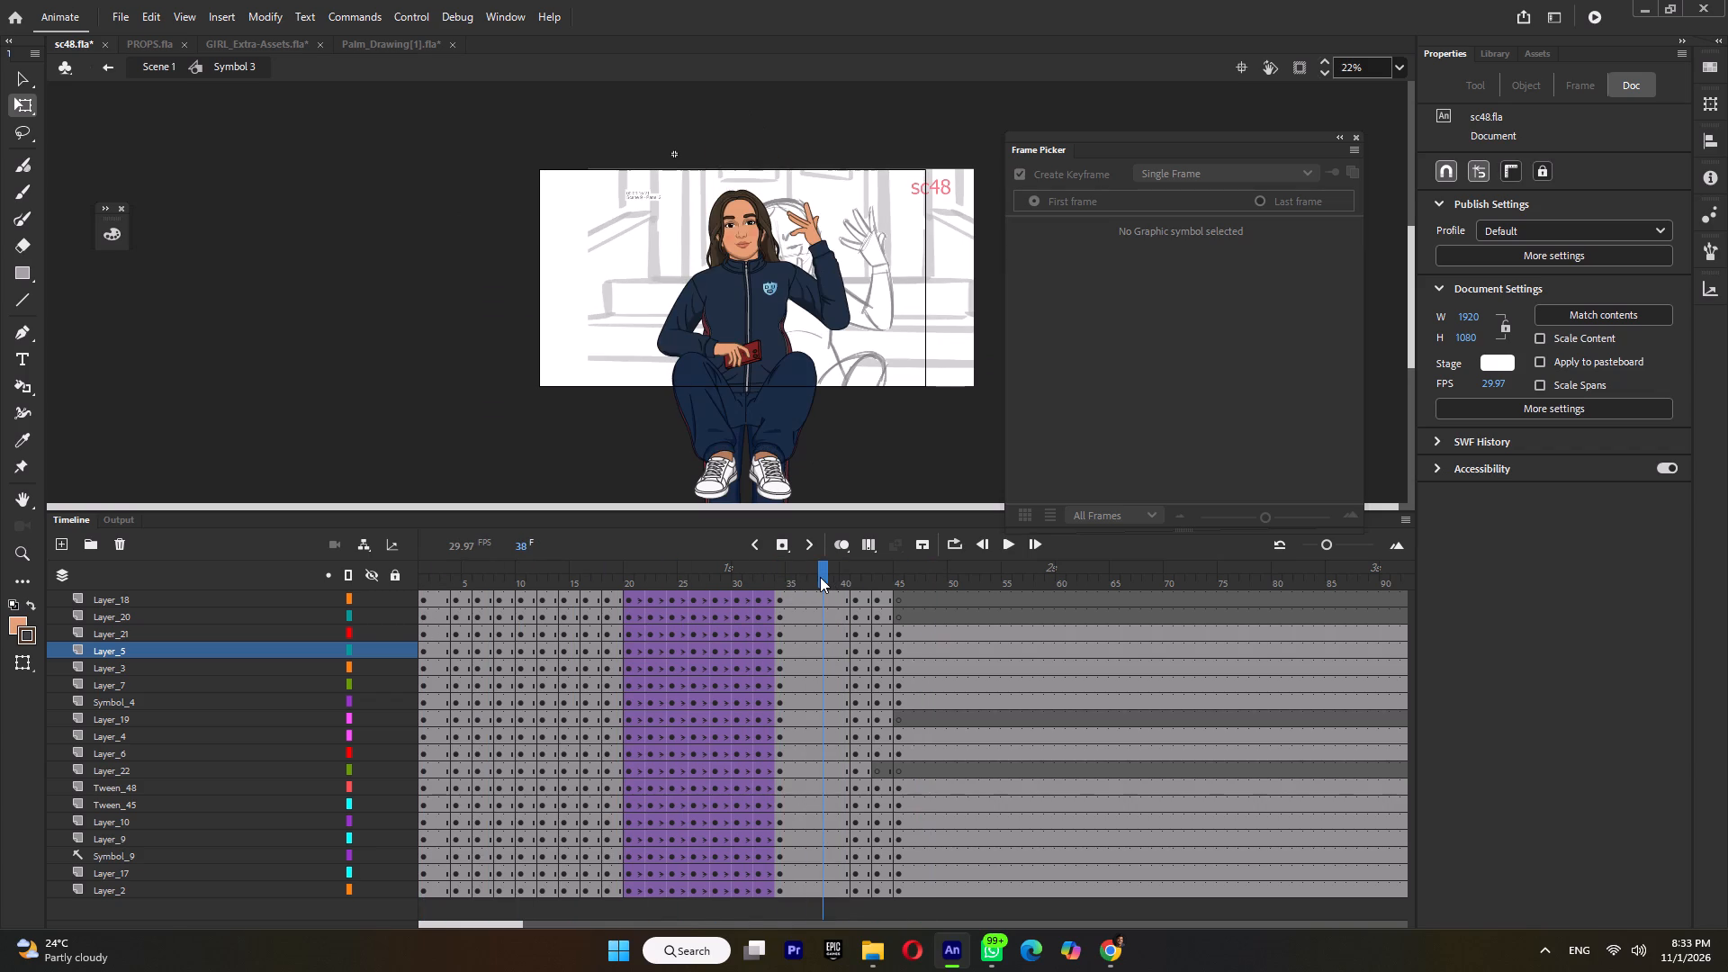
left_click(818, 577)
left_click(855, 573)
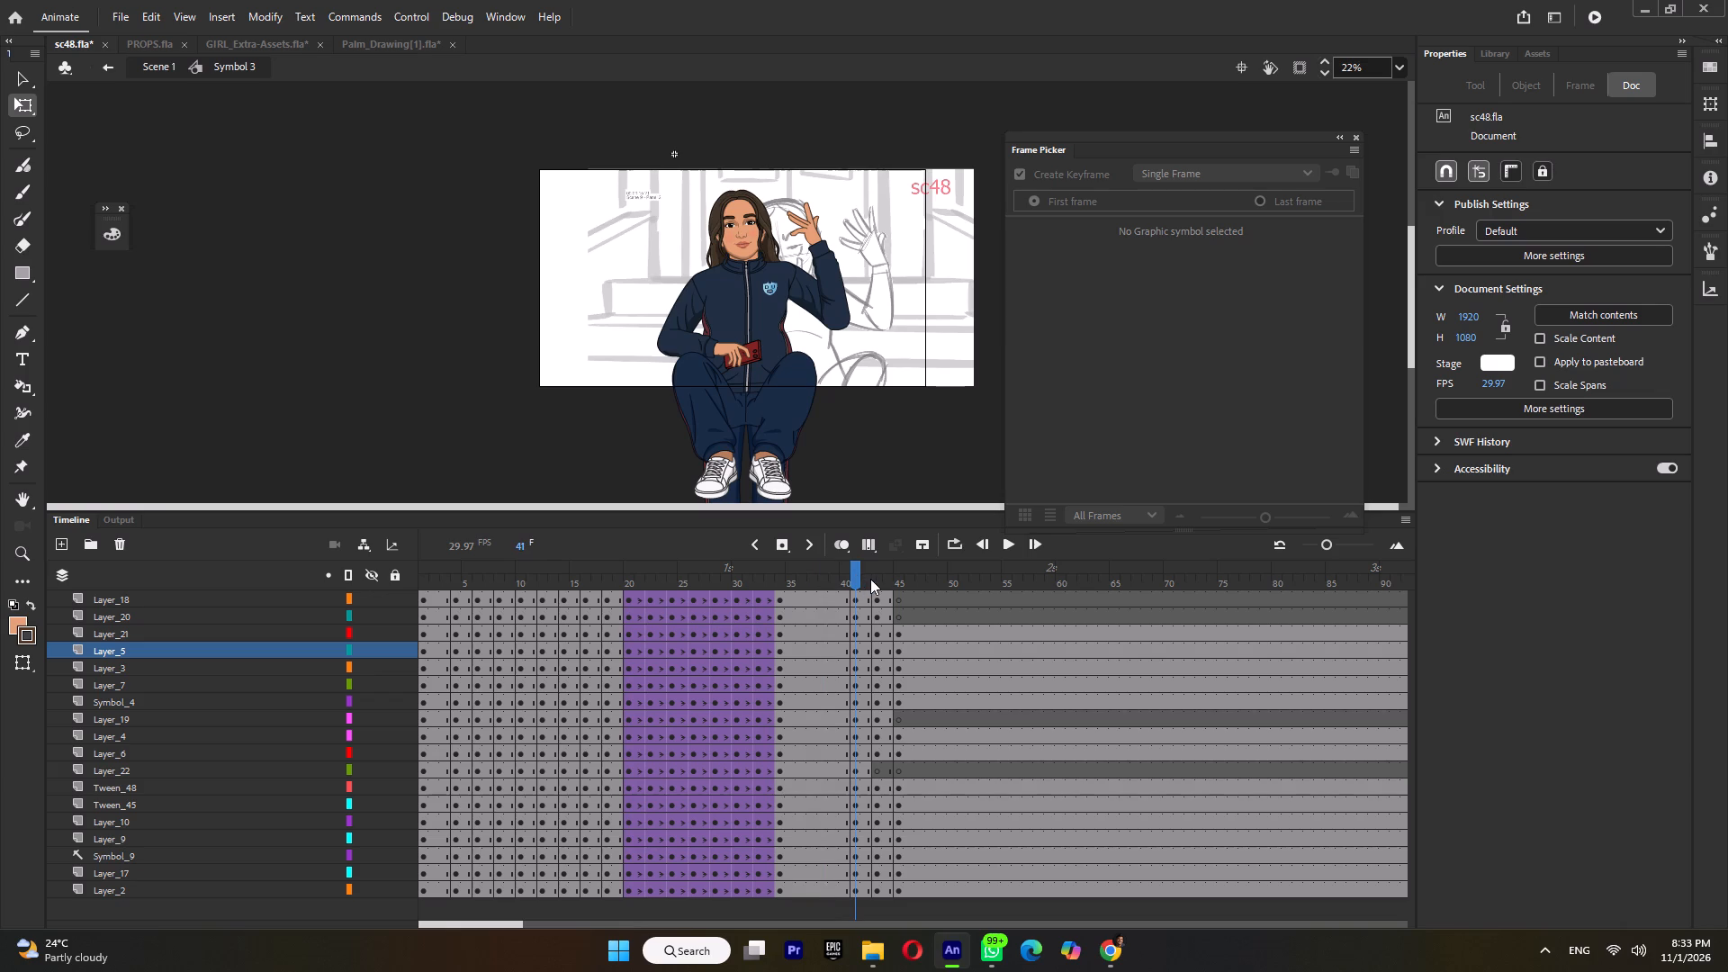
left_click(878, 579)
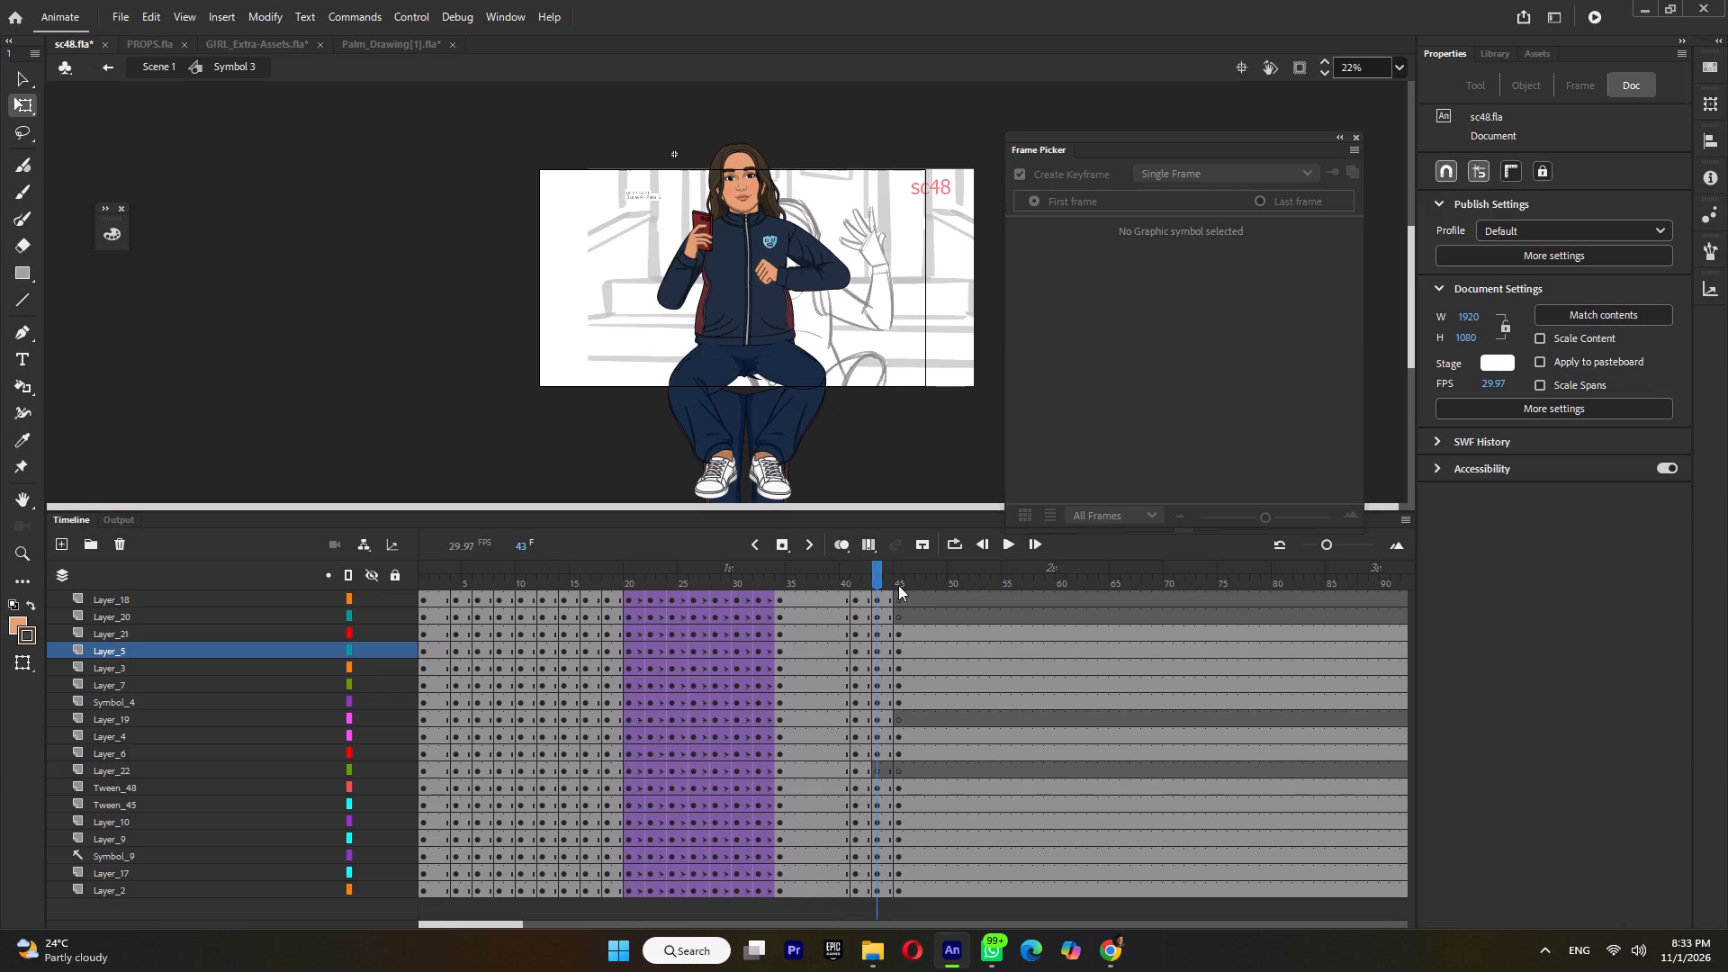
left_click(898, 585)
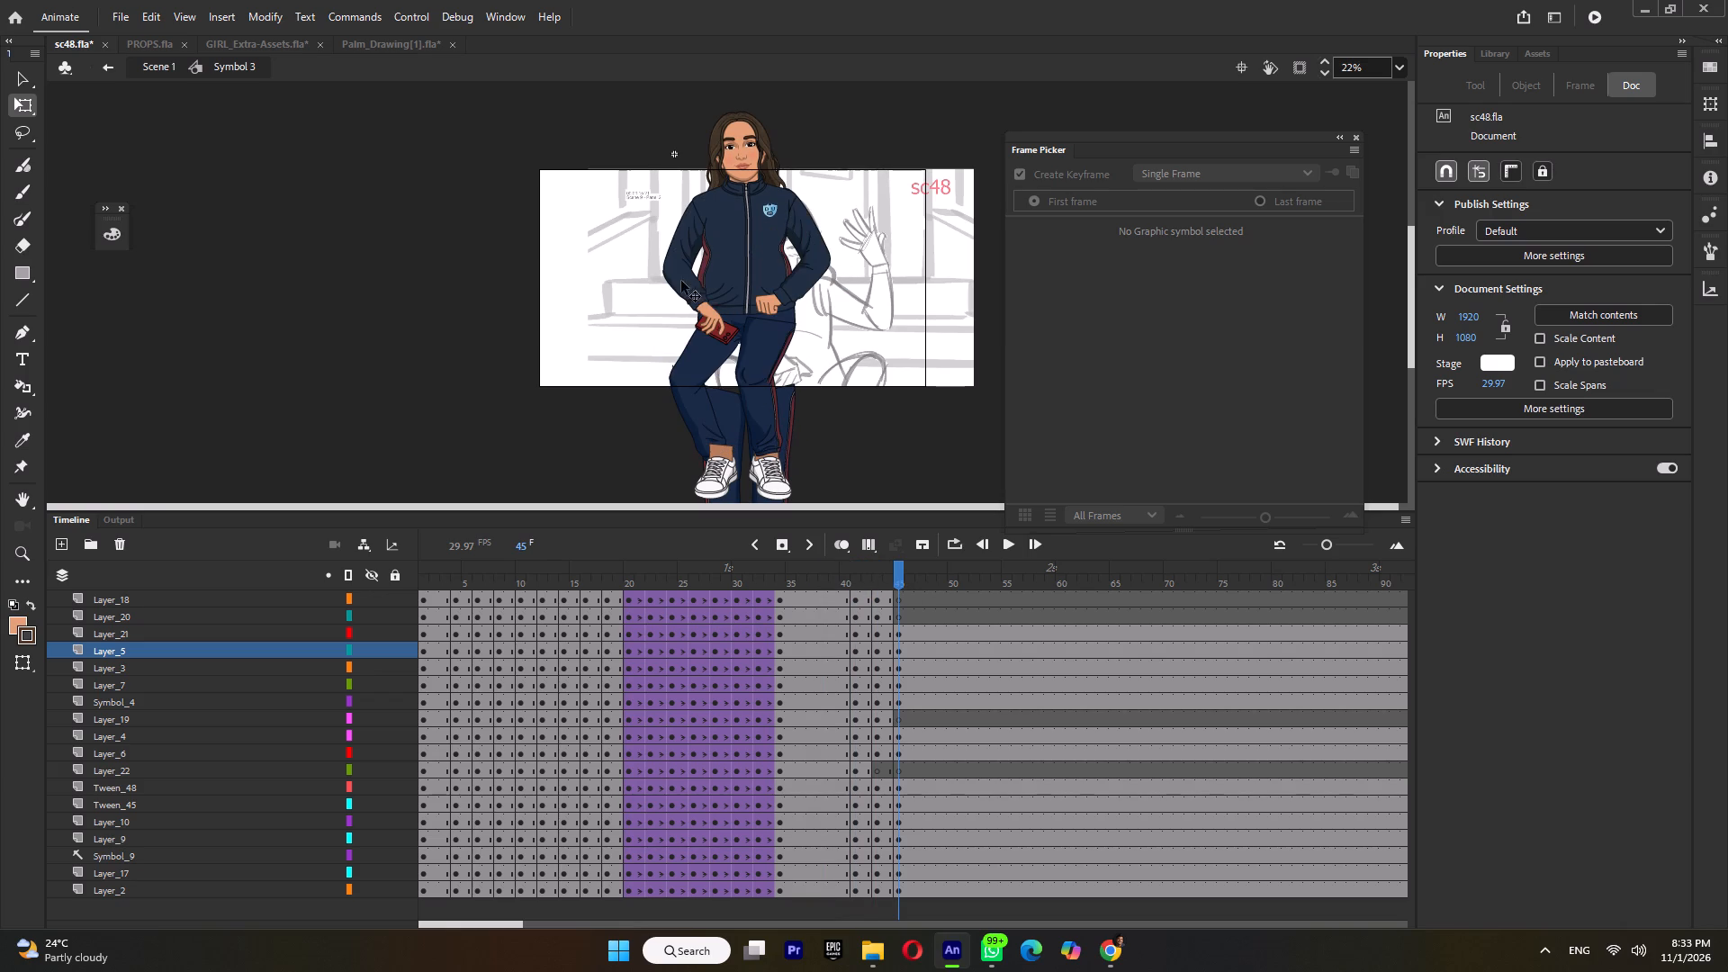
At frame 45 in Symbol 3, re-key Layer_4 and Layer_5 so the phone-holding forearm and hand take over the raised pose from frame 43.
left_click(692, 281)
left_click(716, 326, "shift")
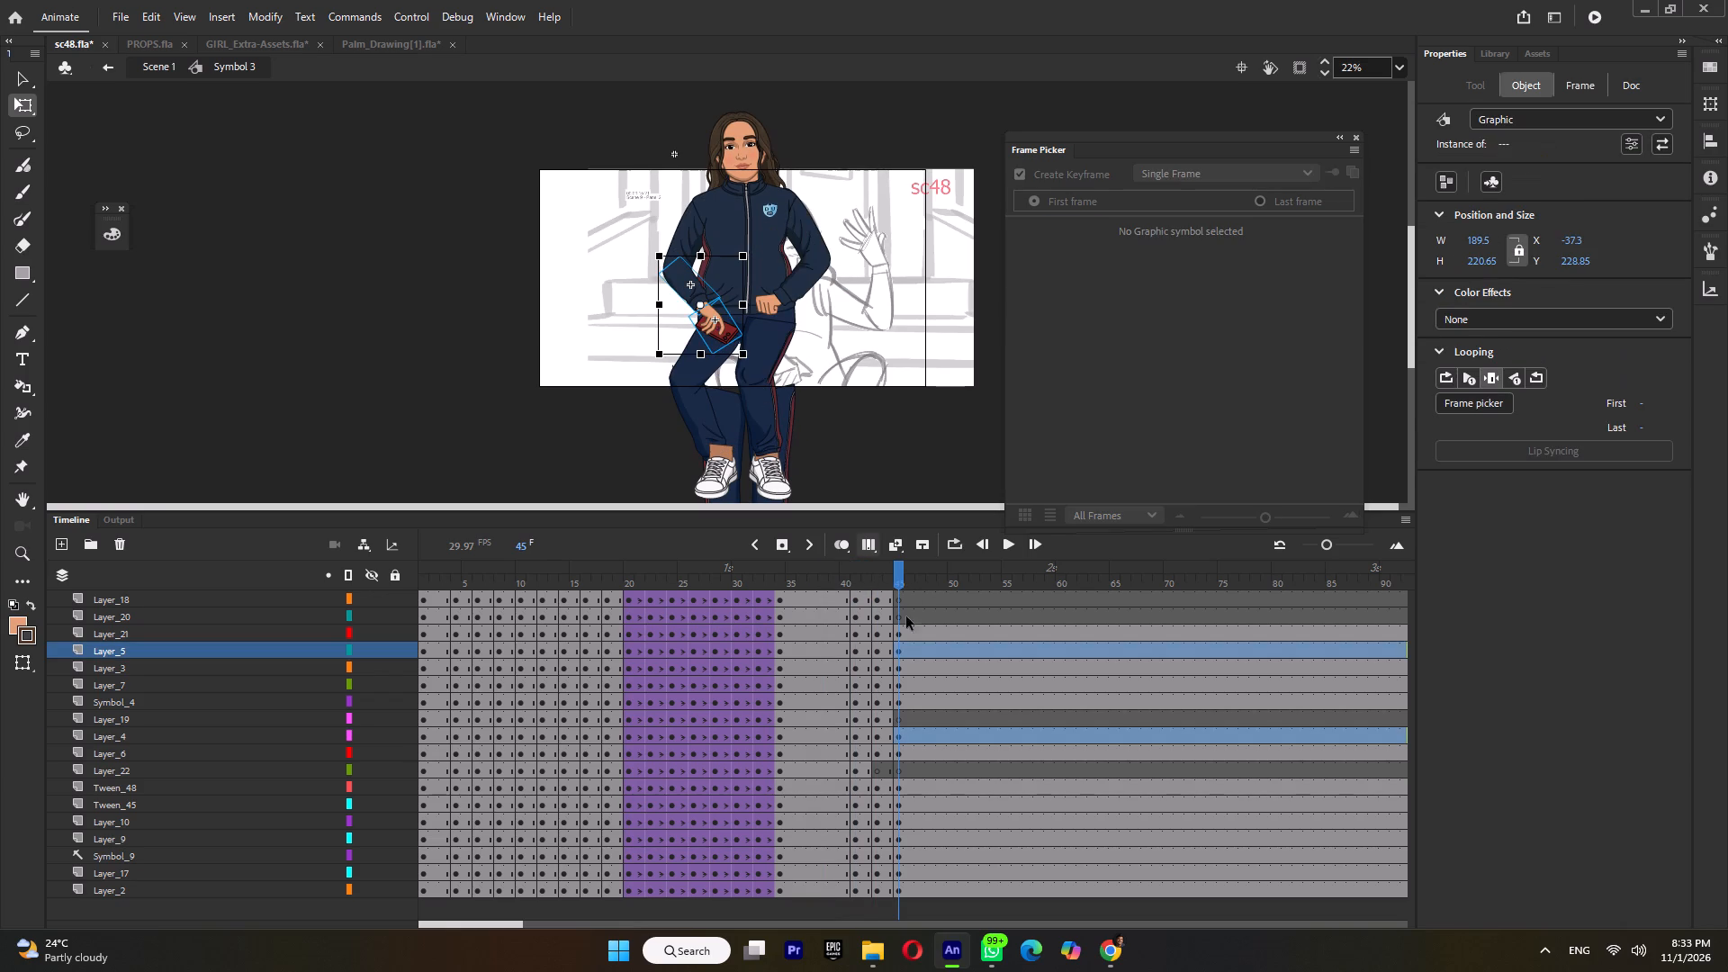
left_click(897, 733)
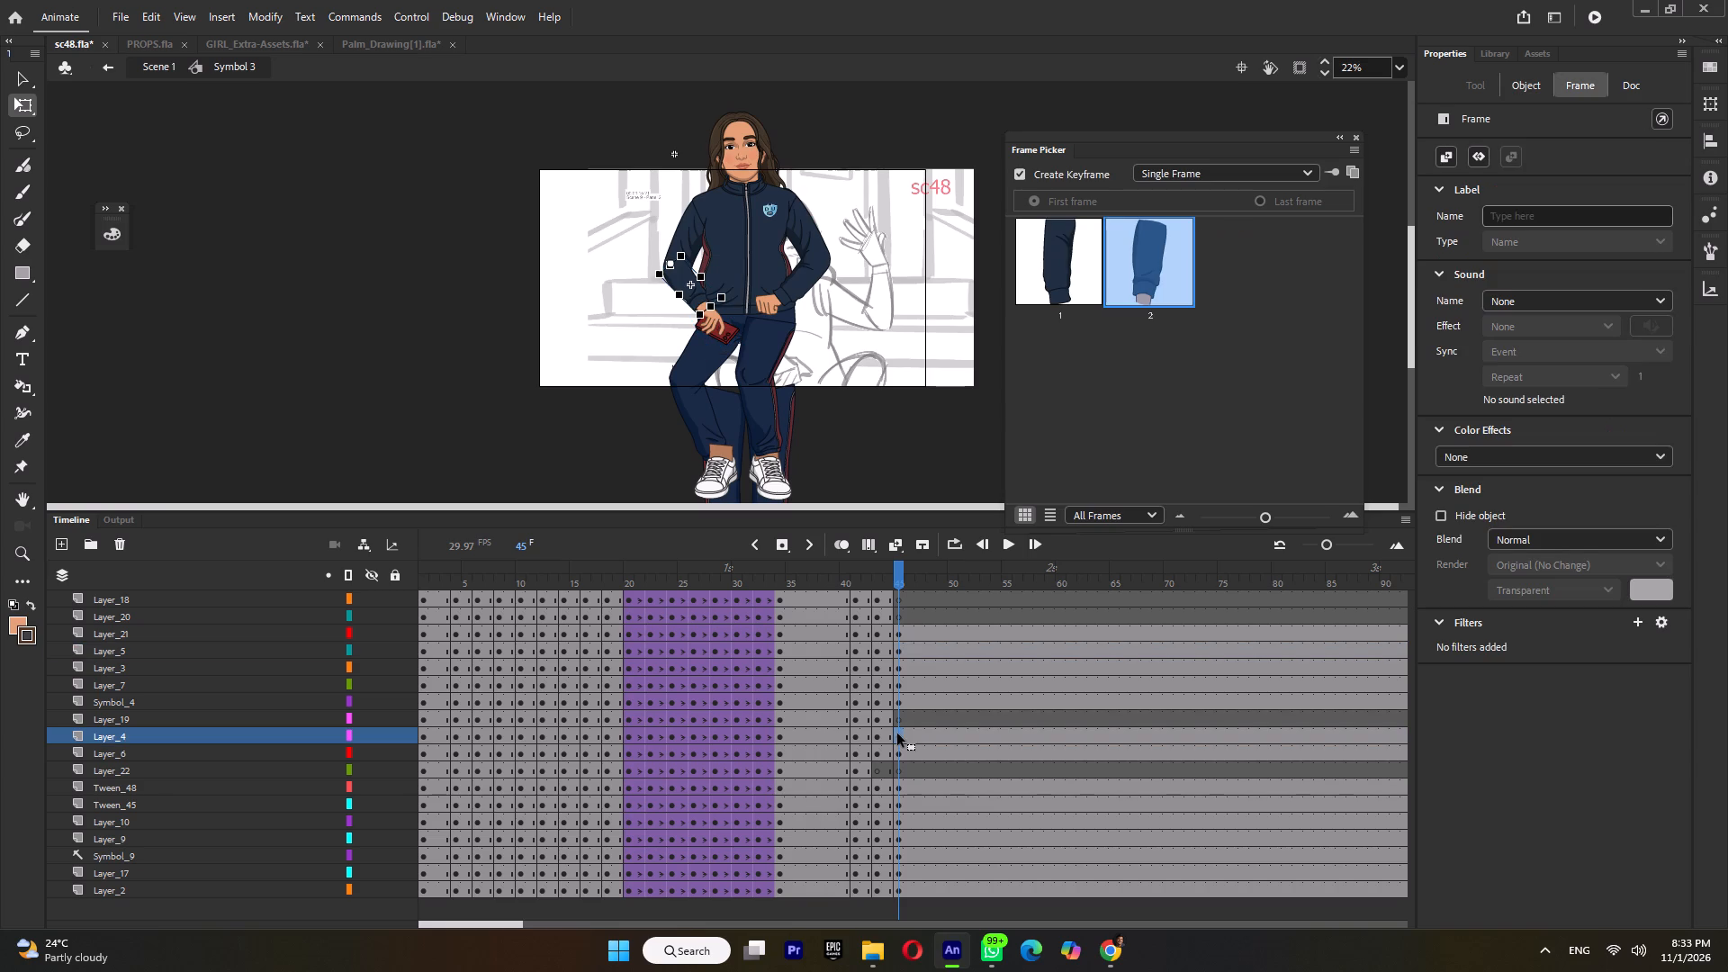
key("shift+F6")
key("F6")
left_click(722, 331)
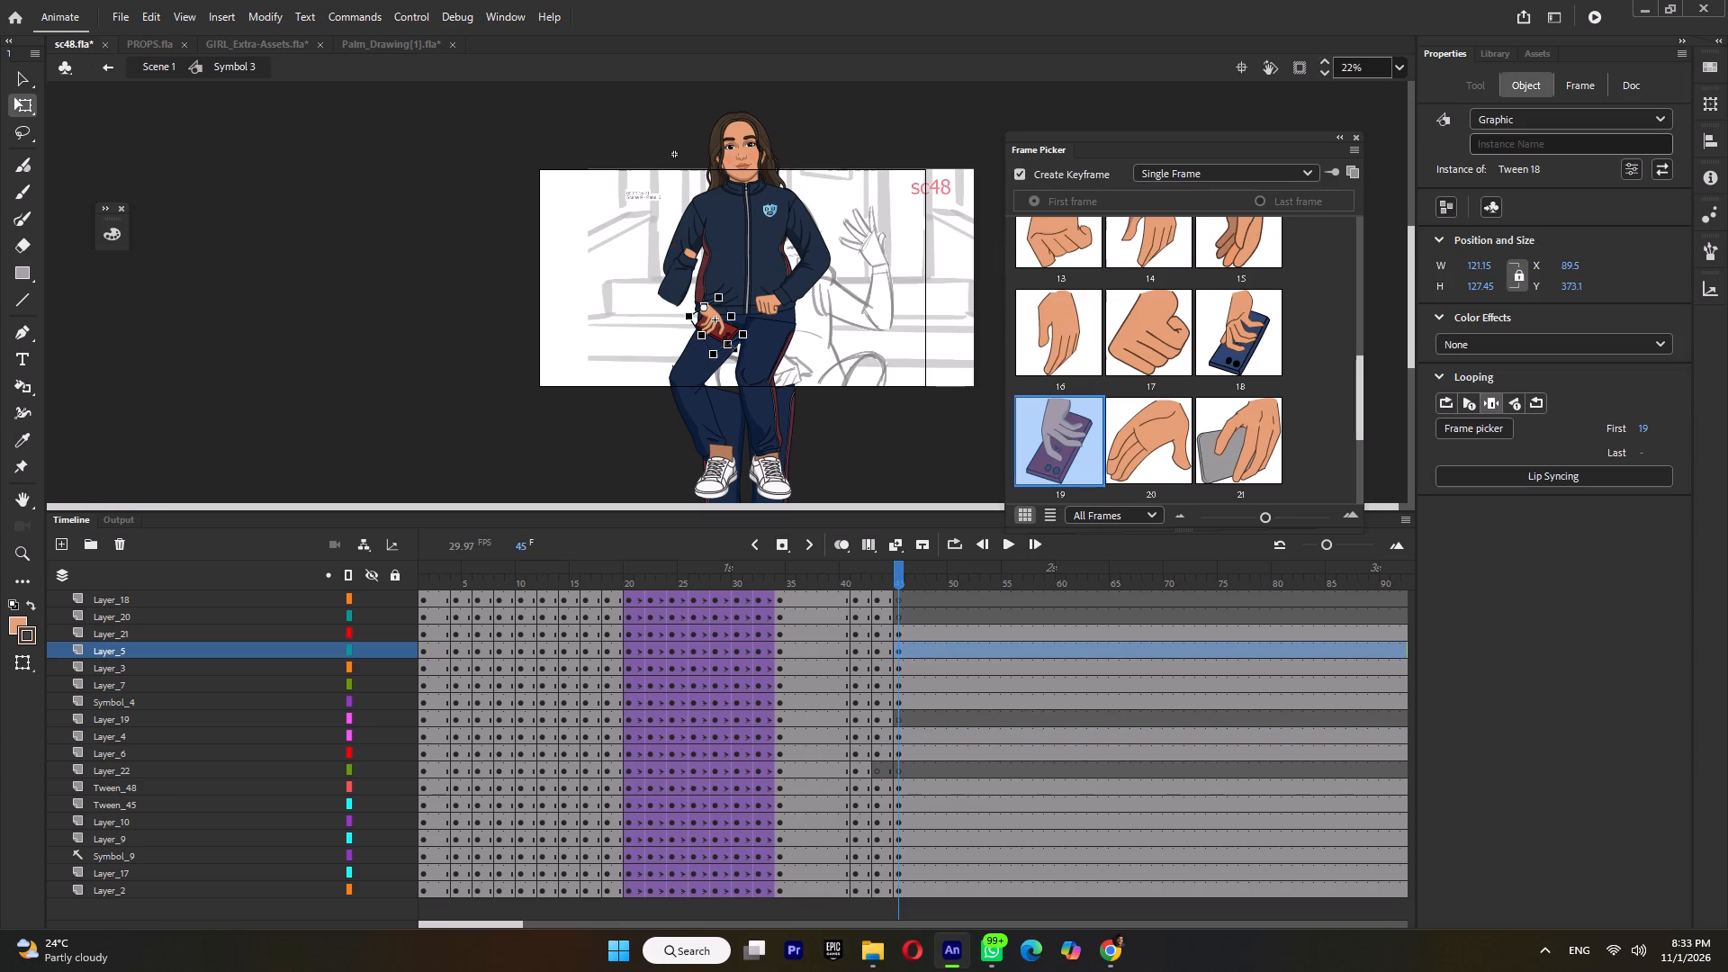
left_click(897, 650)
key("shift+F6")
key("F6")
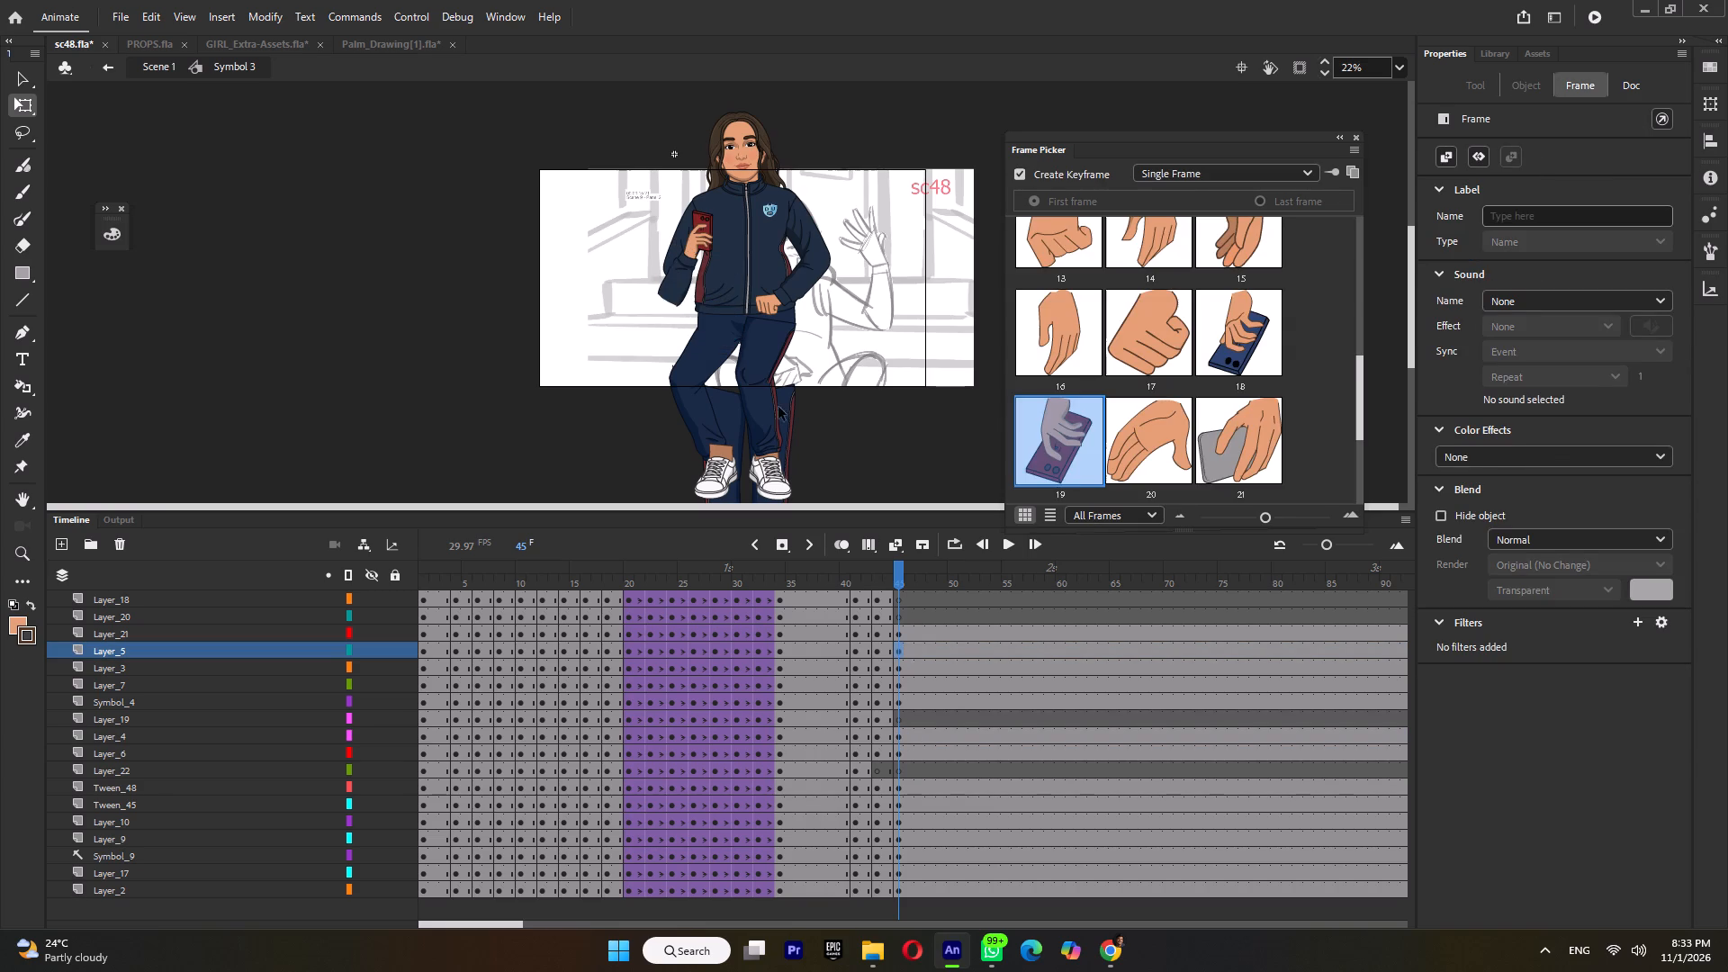
left_click(680, 280, "shift")
left_click(570, 229, "ctrl")
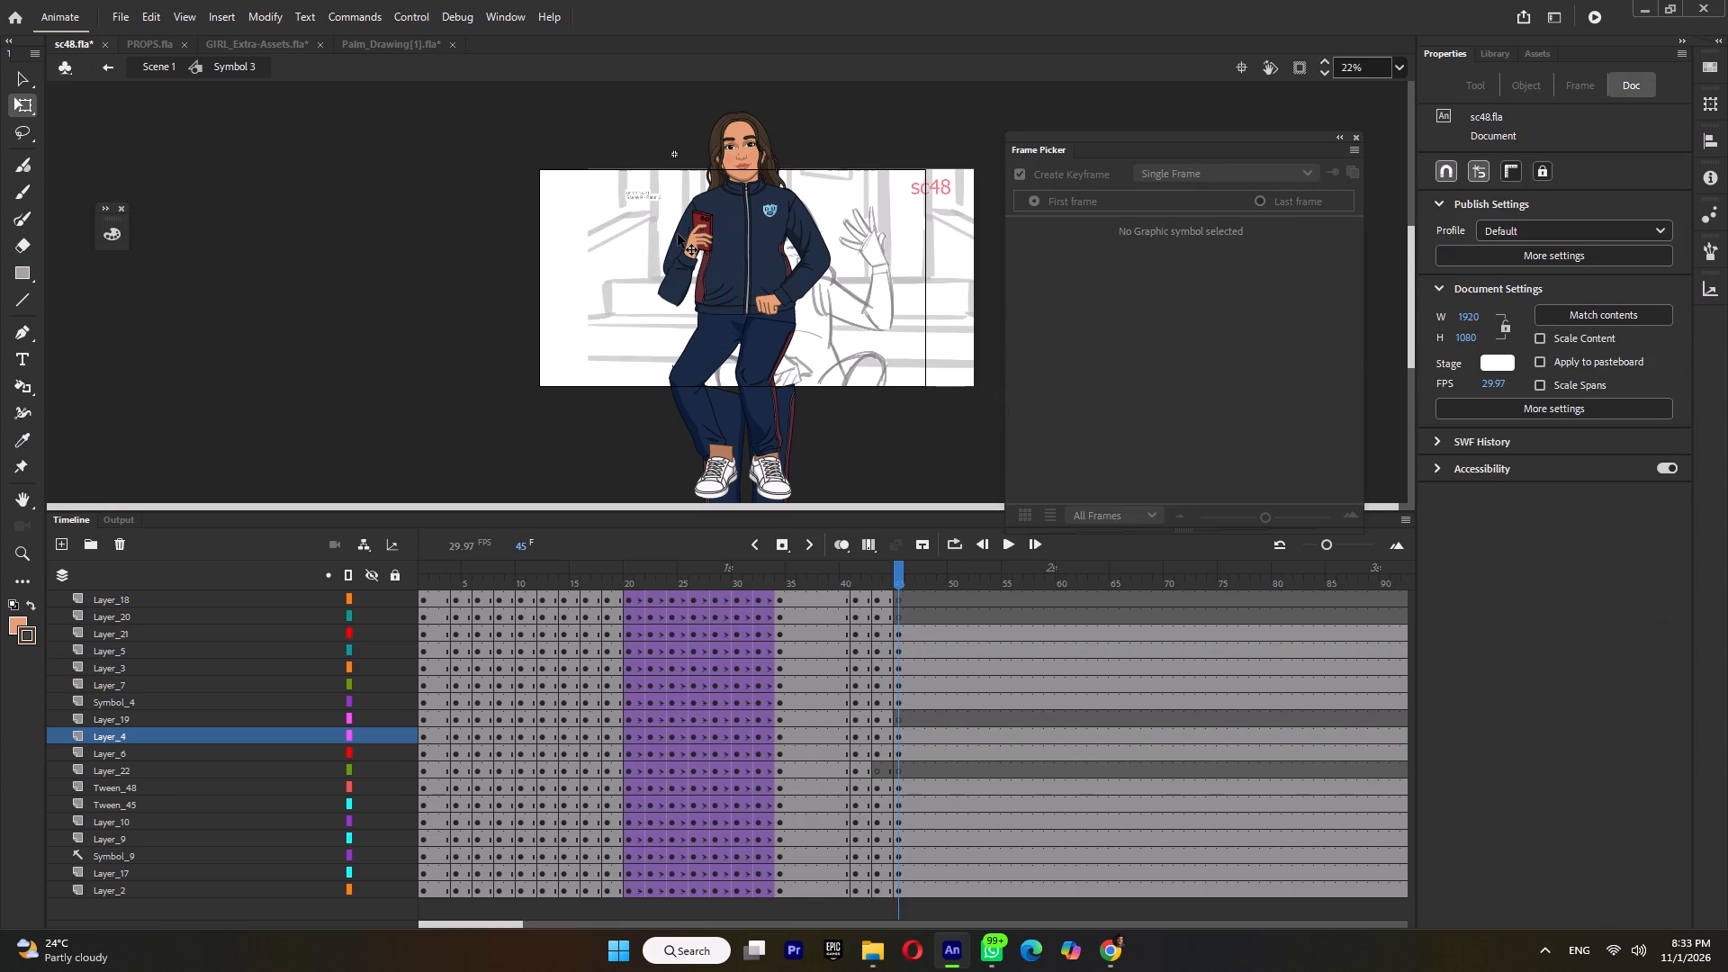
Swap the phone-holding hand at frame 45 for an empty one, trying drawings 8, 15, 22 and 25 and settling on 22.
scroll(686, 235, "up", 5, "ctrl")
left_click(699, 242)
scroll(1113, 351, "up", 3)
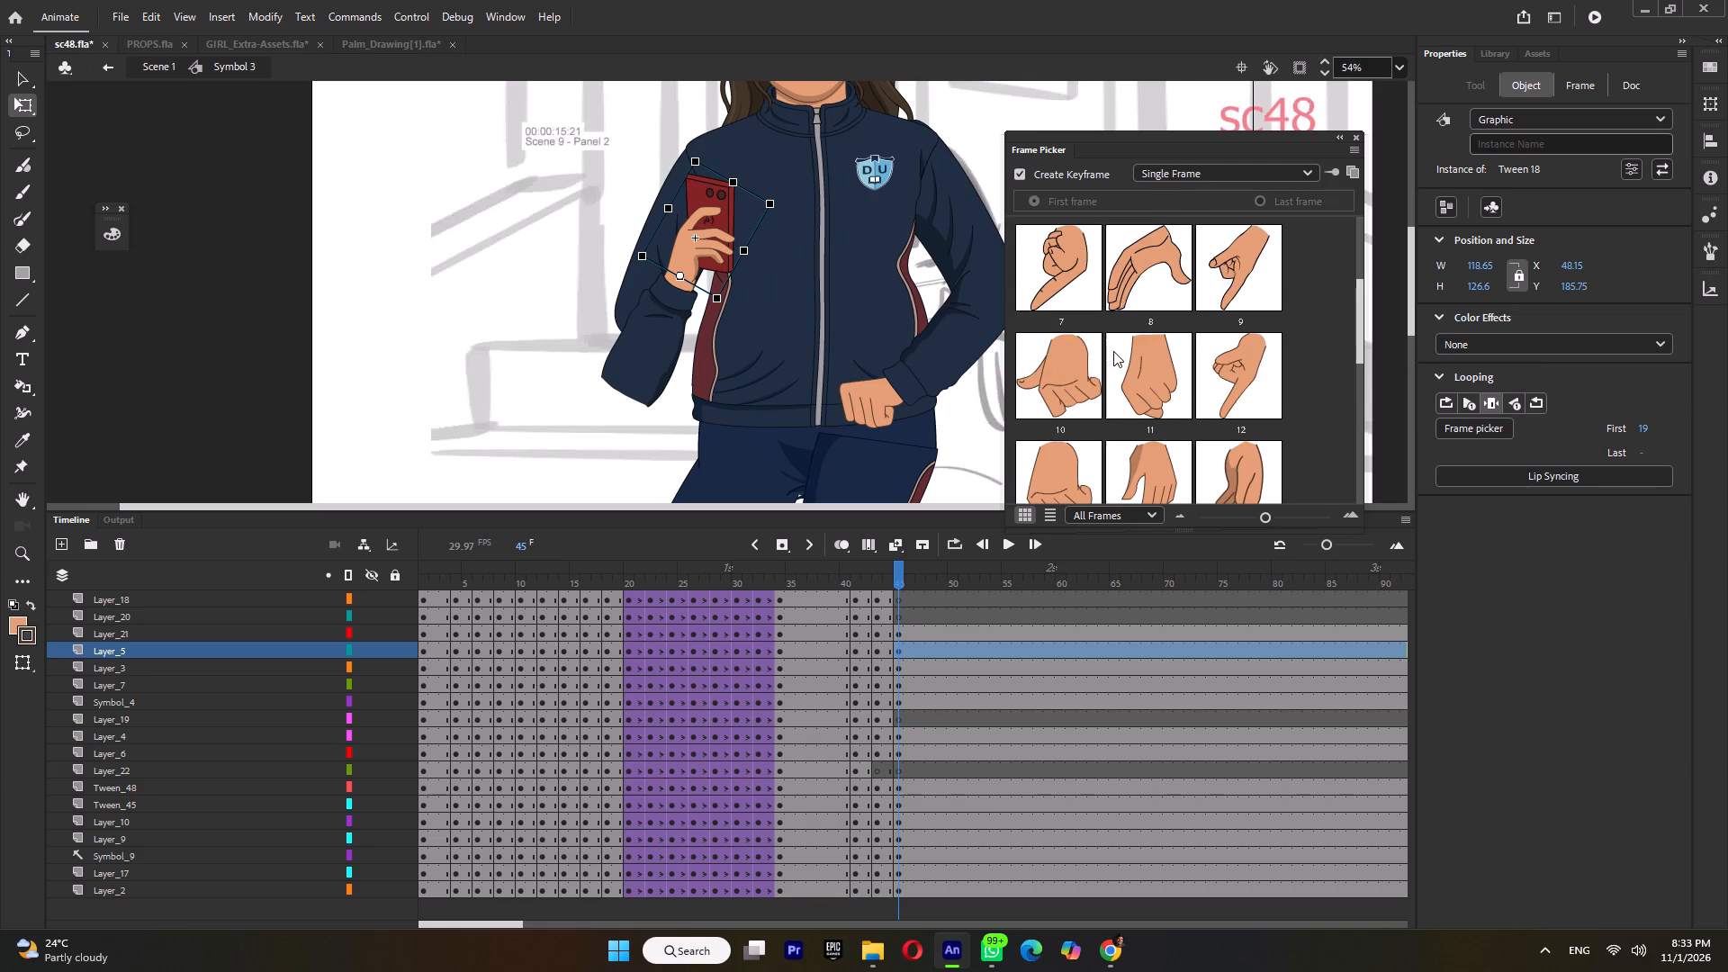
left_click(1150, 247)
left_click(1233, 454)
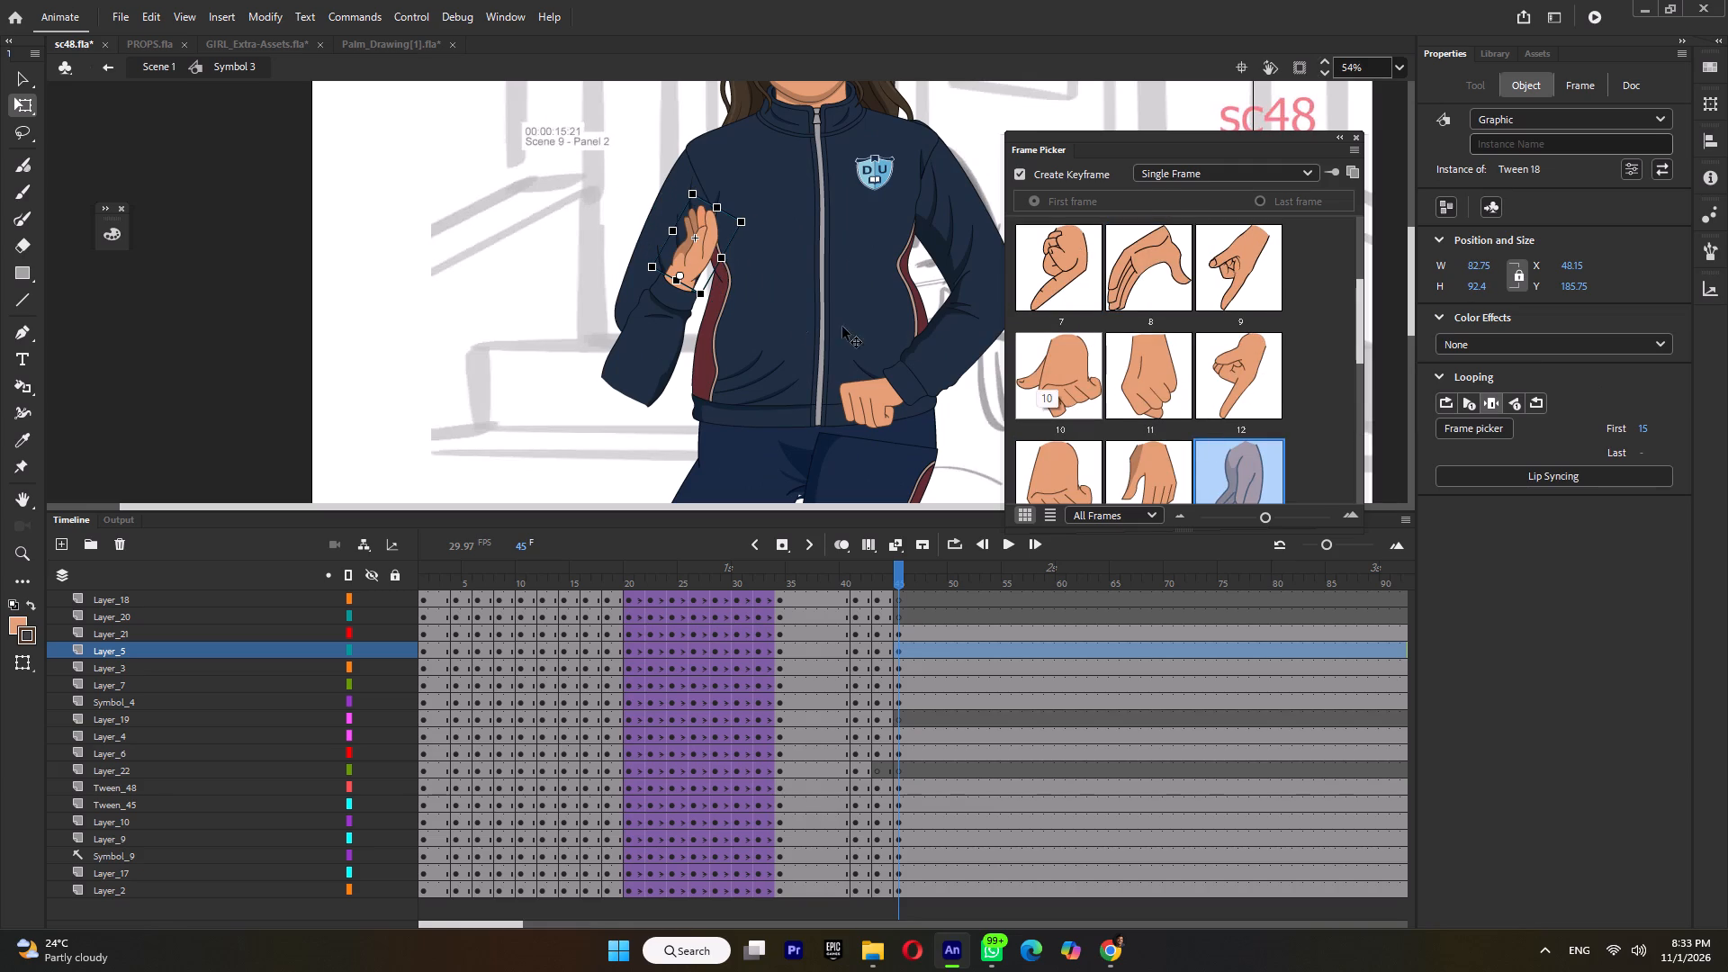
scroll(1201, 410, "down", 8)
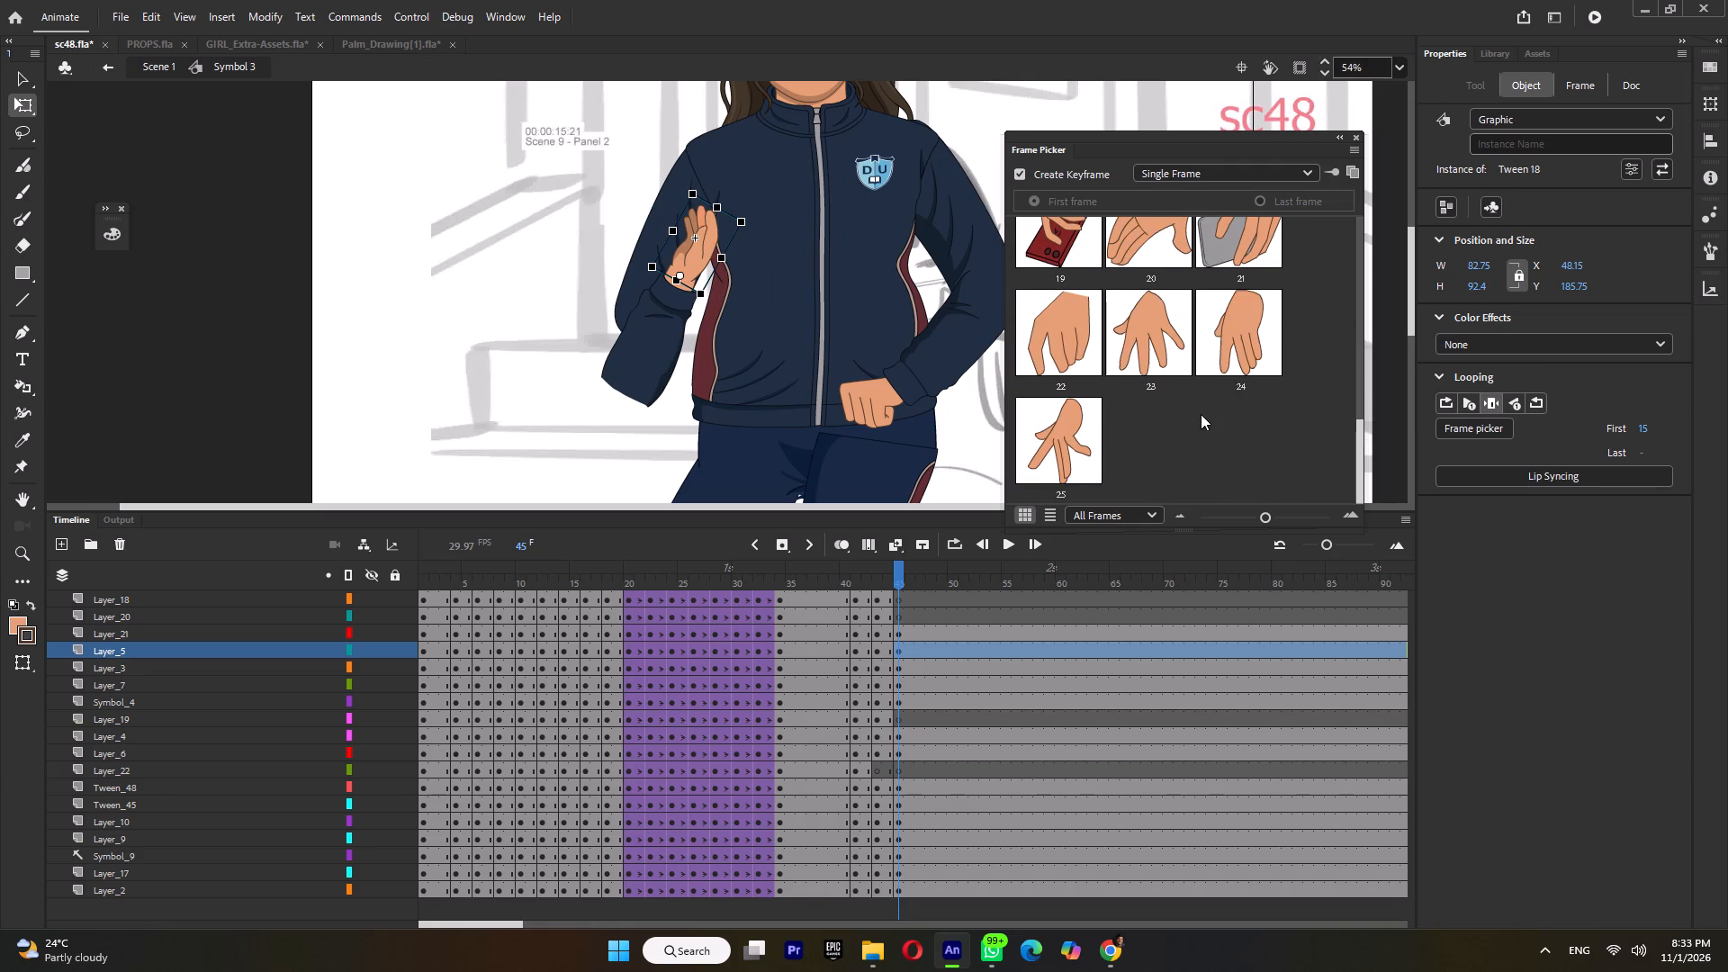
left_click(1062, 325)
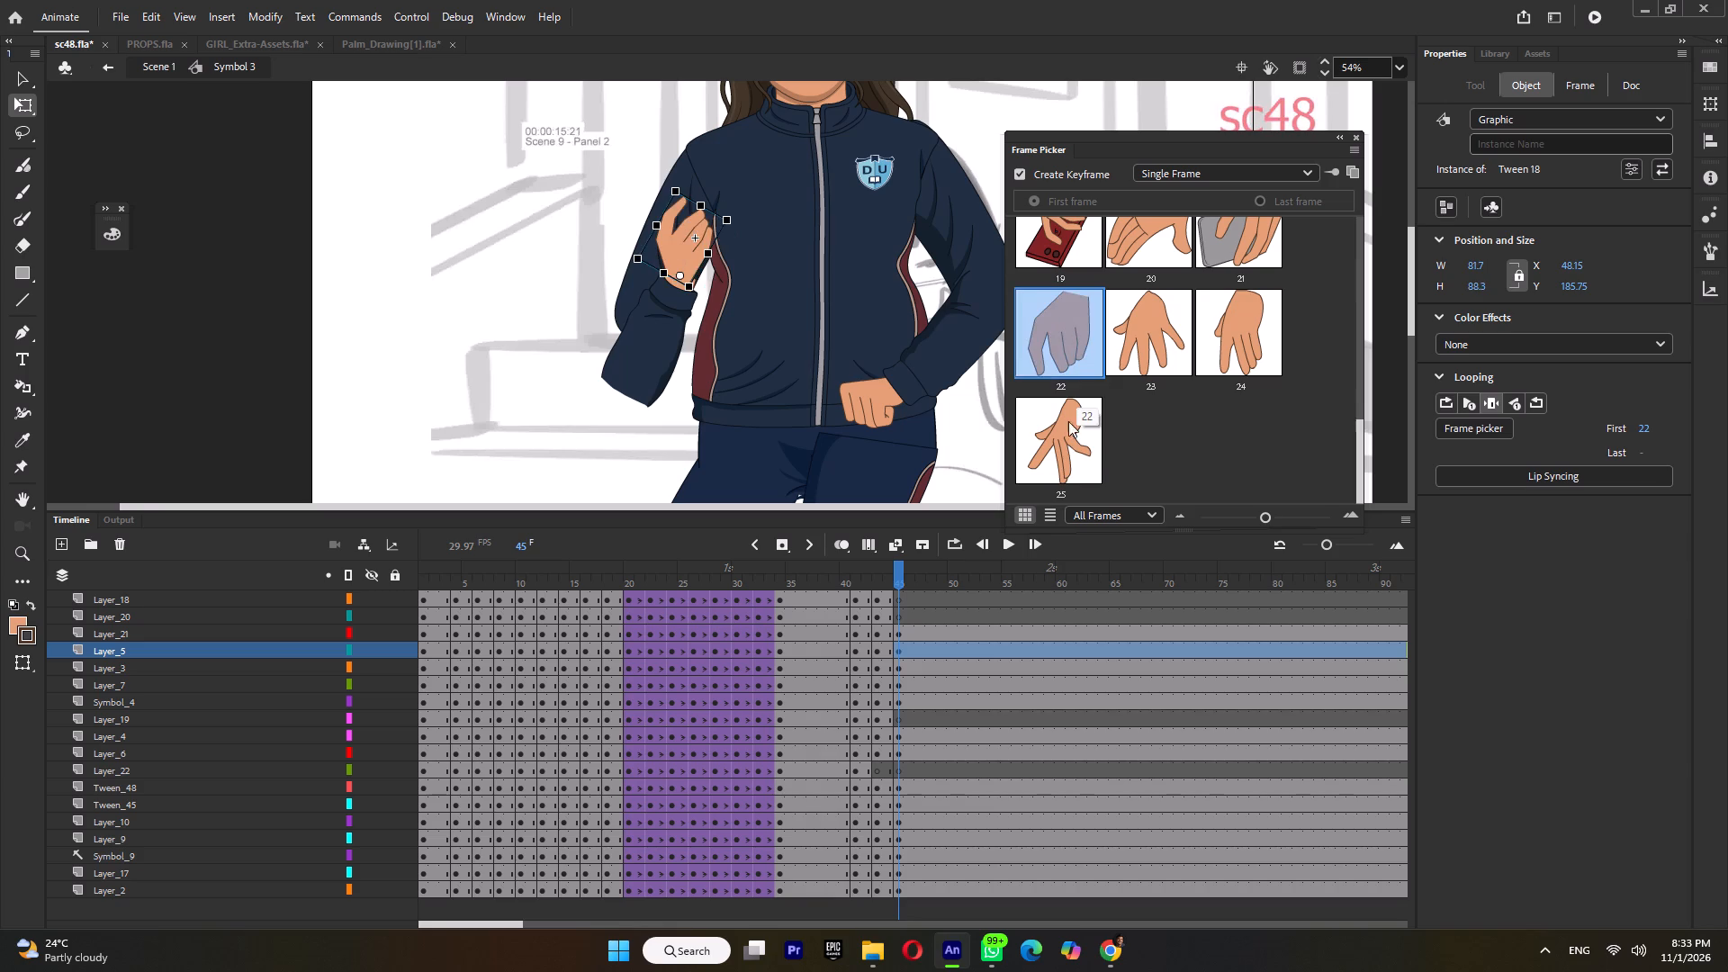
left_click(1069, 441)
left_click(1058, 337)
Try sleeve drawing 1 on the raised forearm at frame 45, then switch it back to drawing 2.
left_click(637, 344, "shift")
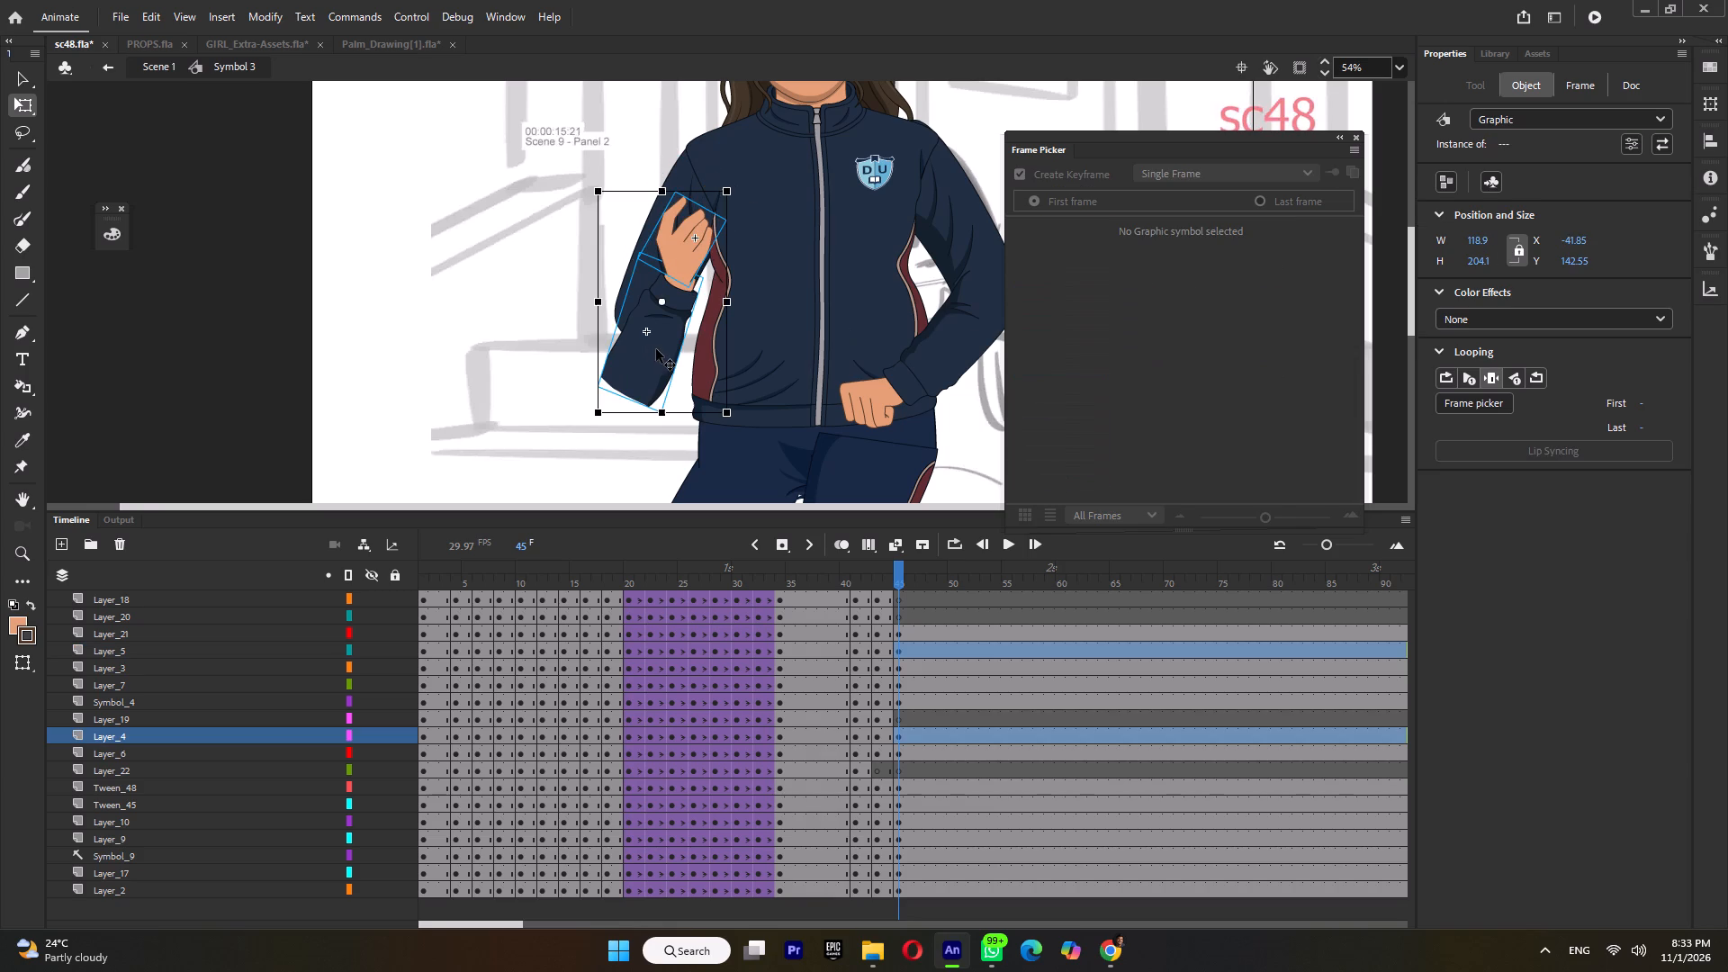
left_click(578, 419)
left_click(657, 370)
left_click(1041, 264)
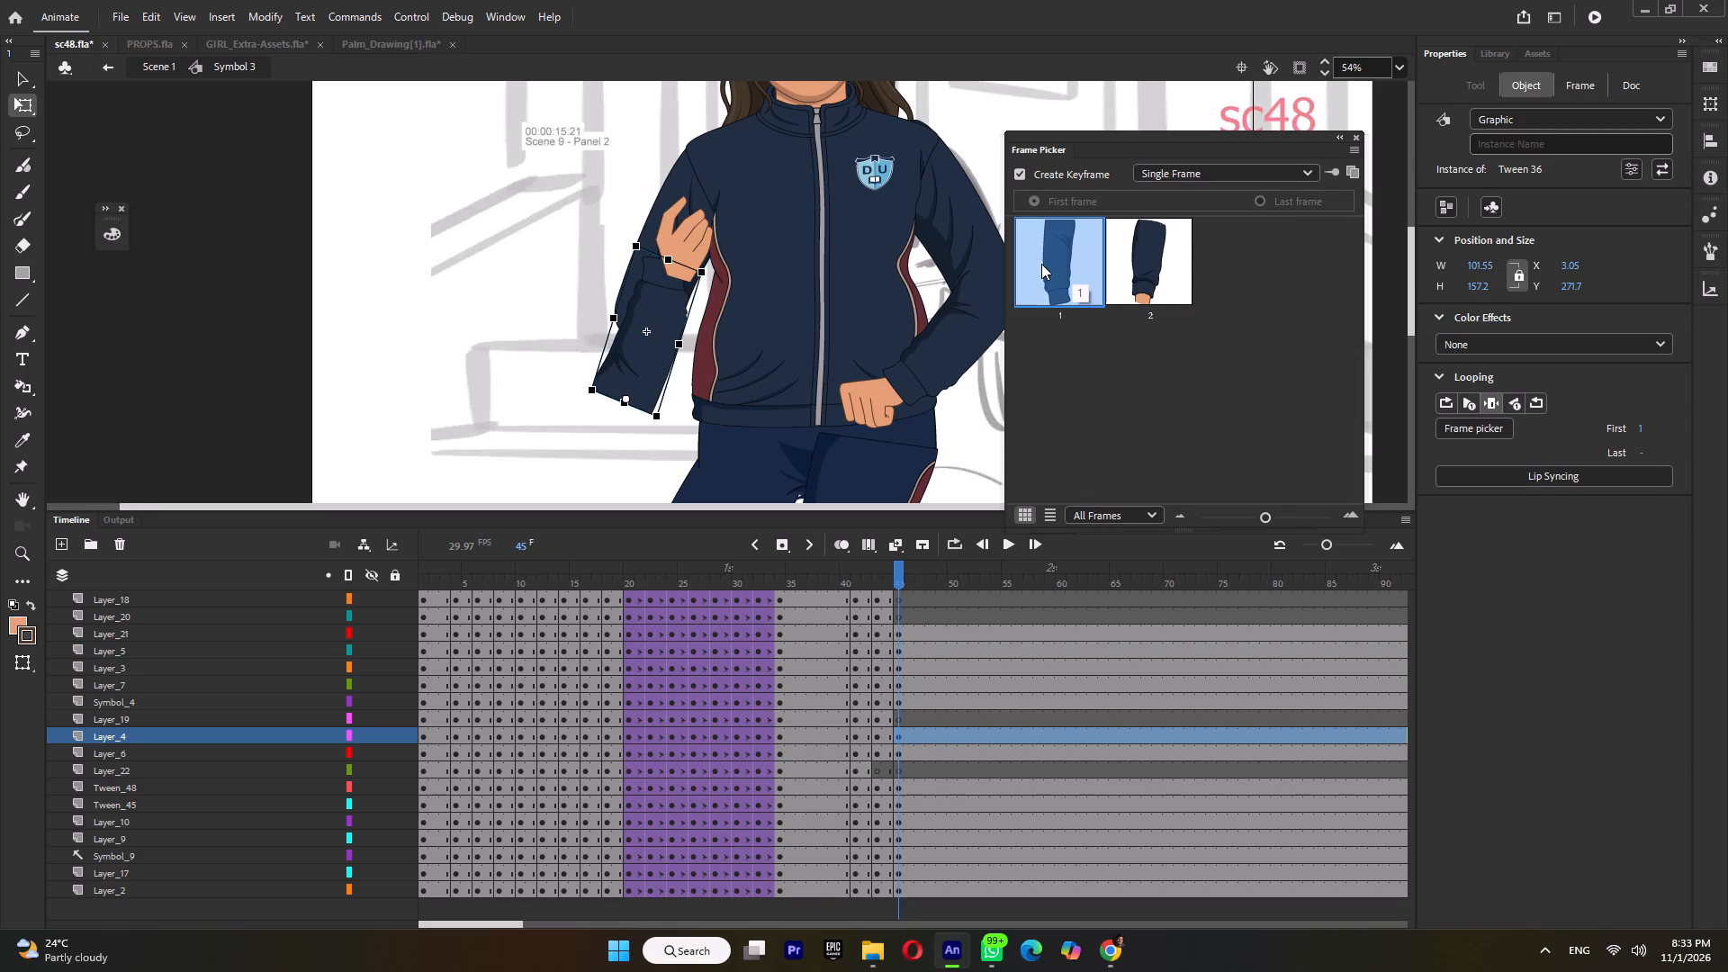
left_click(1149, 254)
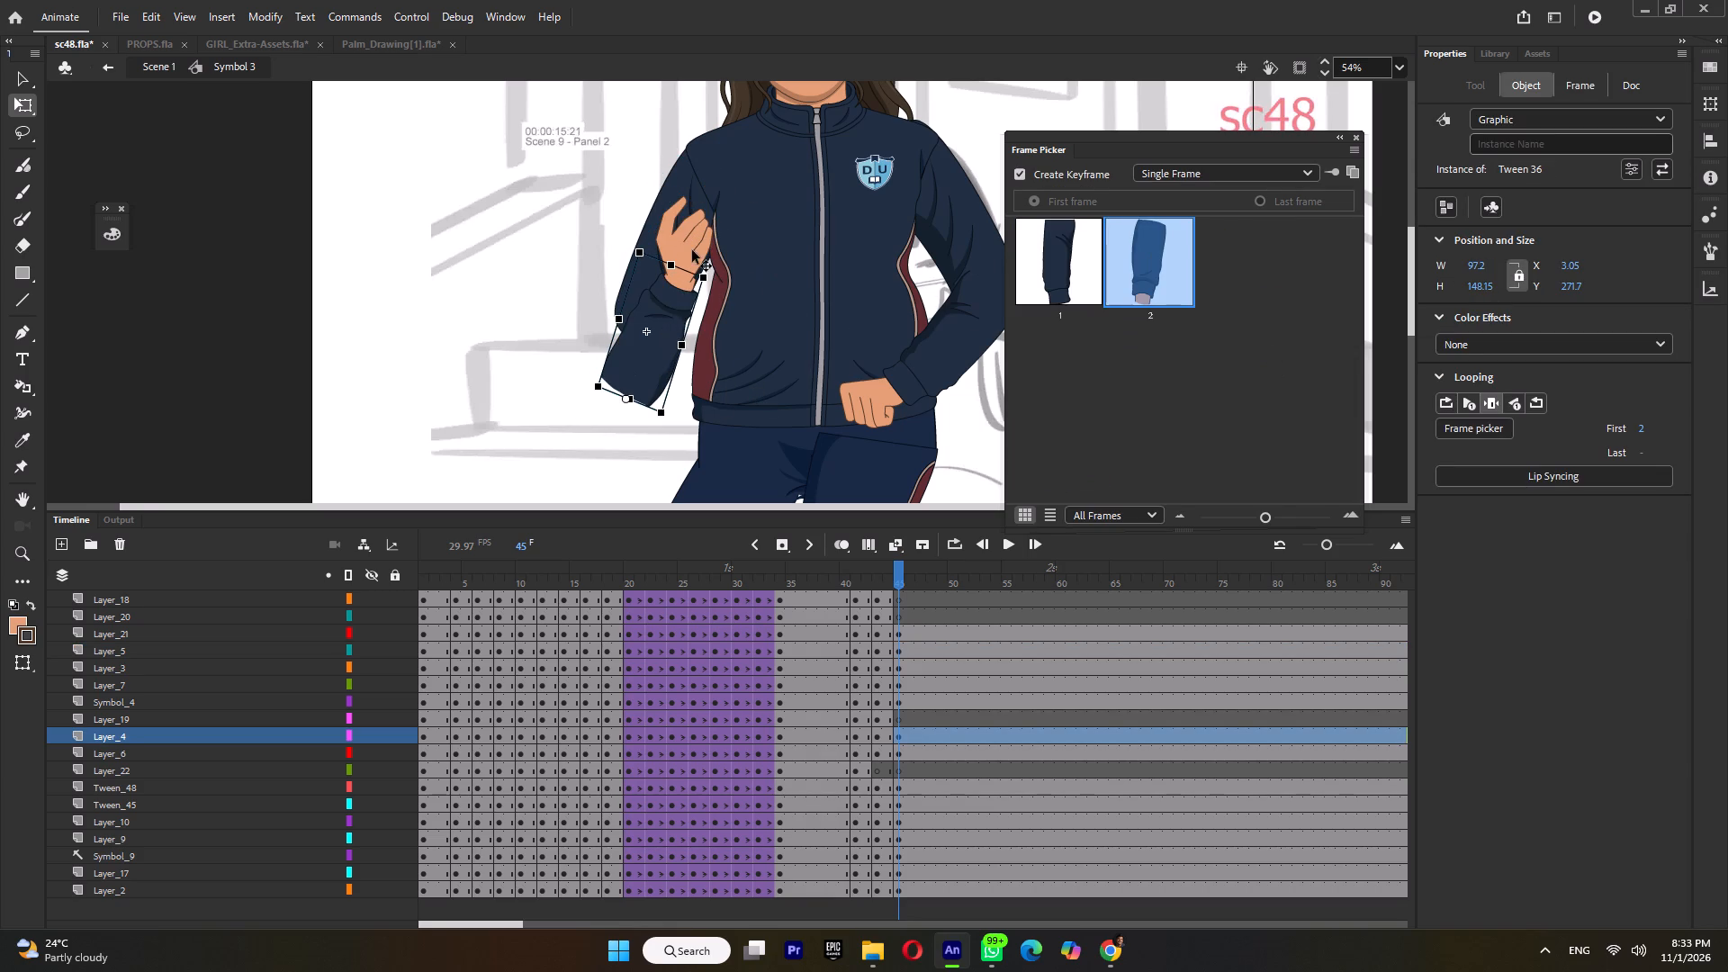
At frame 45, move the raised forearm and empty hand up onto the upper arm, rotate them outward about the elbow and fit the joint.
left_click(694, 247, "shift")
left_click_drag(661, 319, 678, 247)
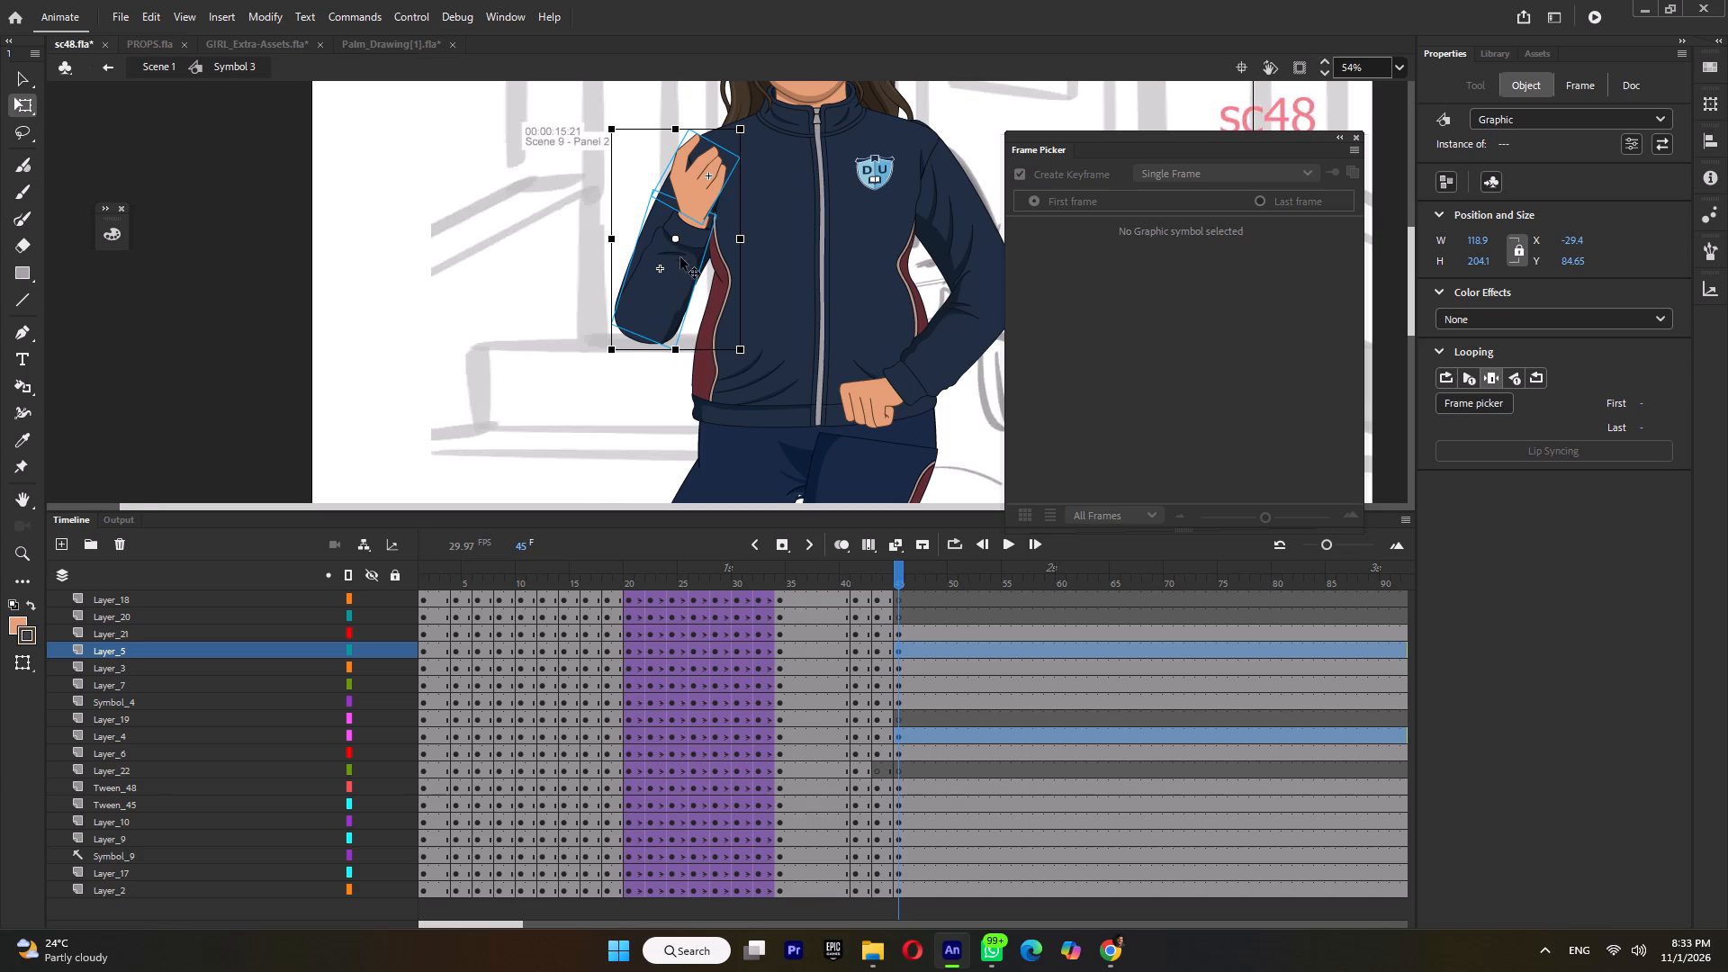
left_click_drag(674, 234, 633, 313)
left_click_drag(751, 131, 683, 114)
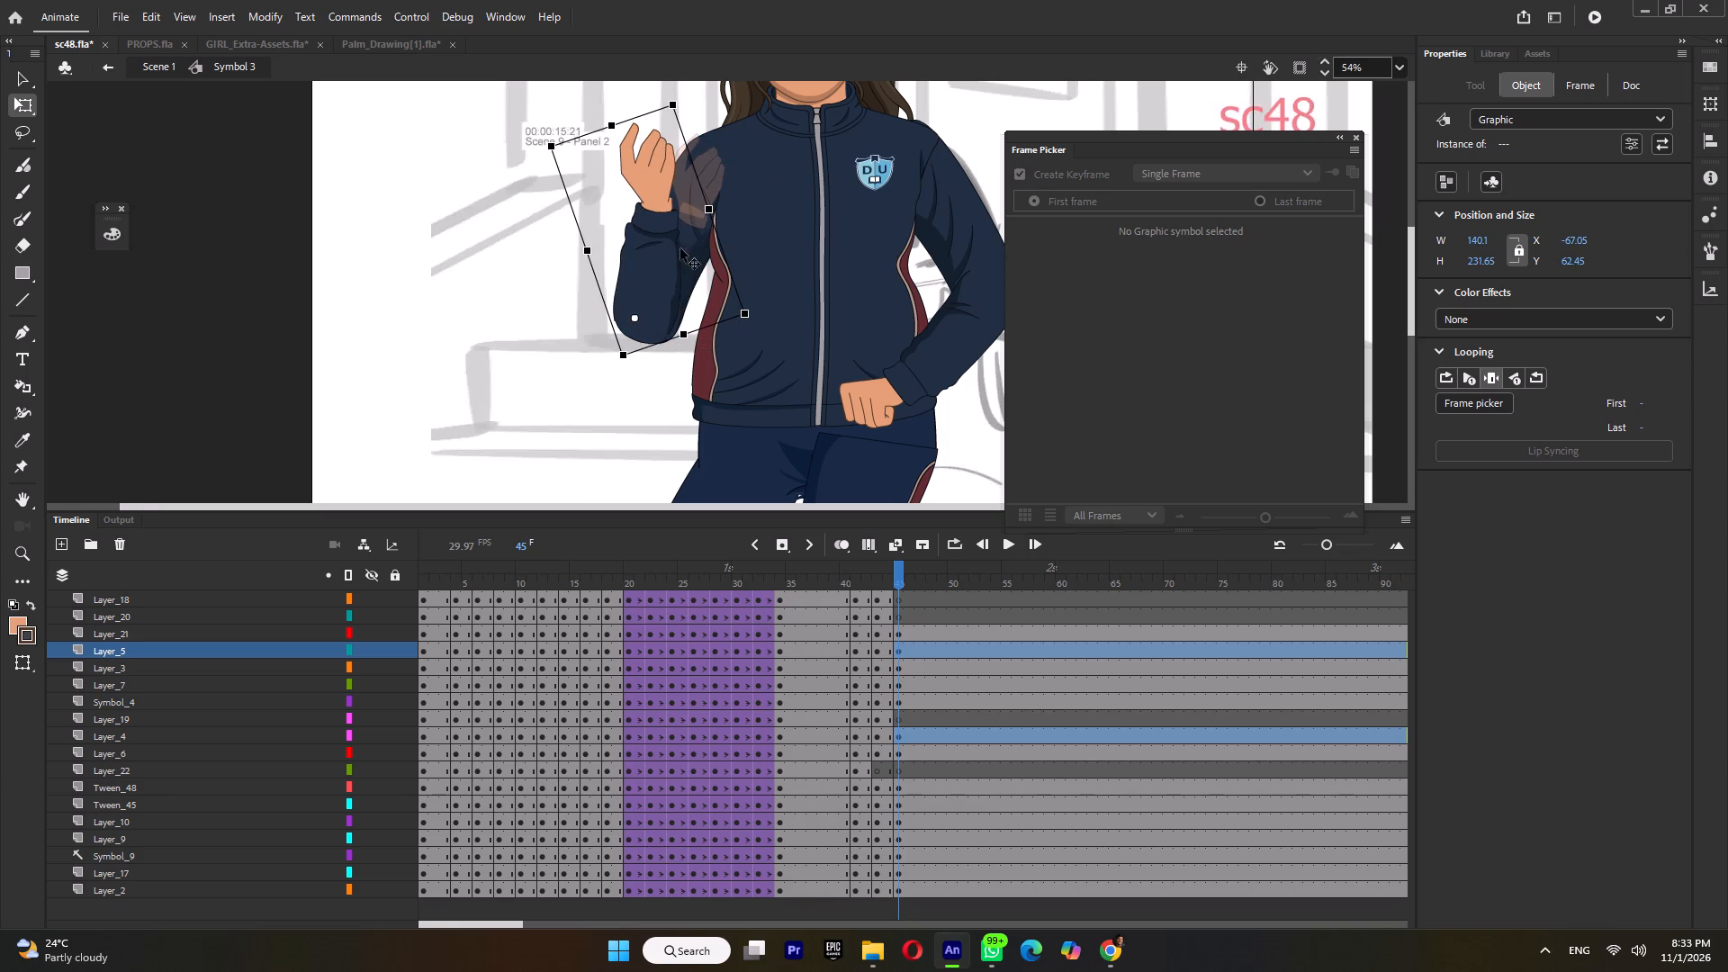
scroll(656, 290, "up", 8, "ctrl")
left_click_drag(618, 331, 620, 312)
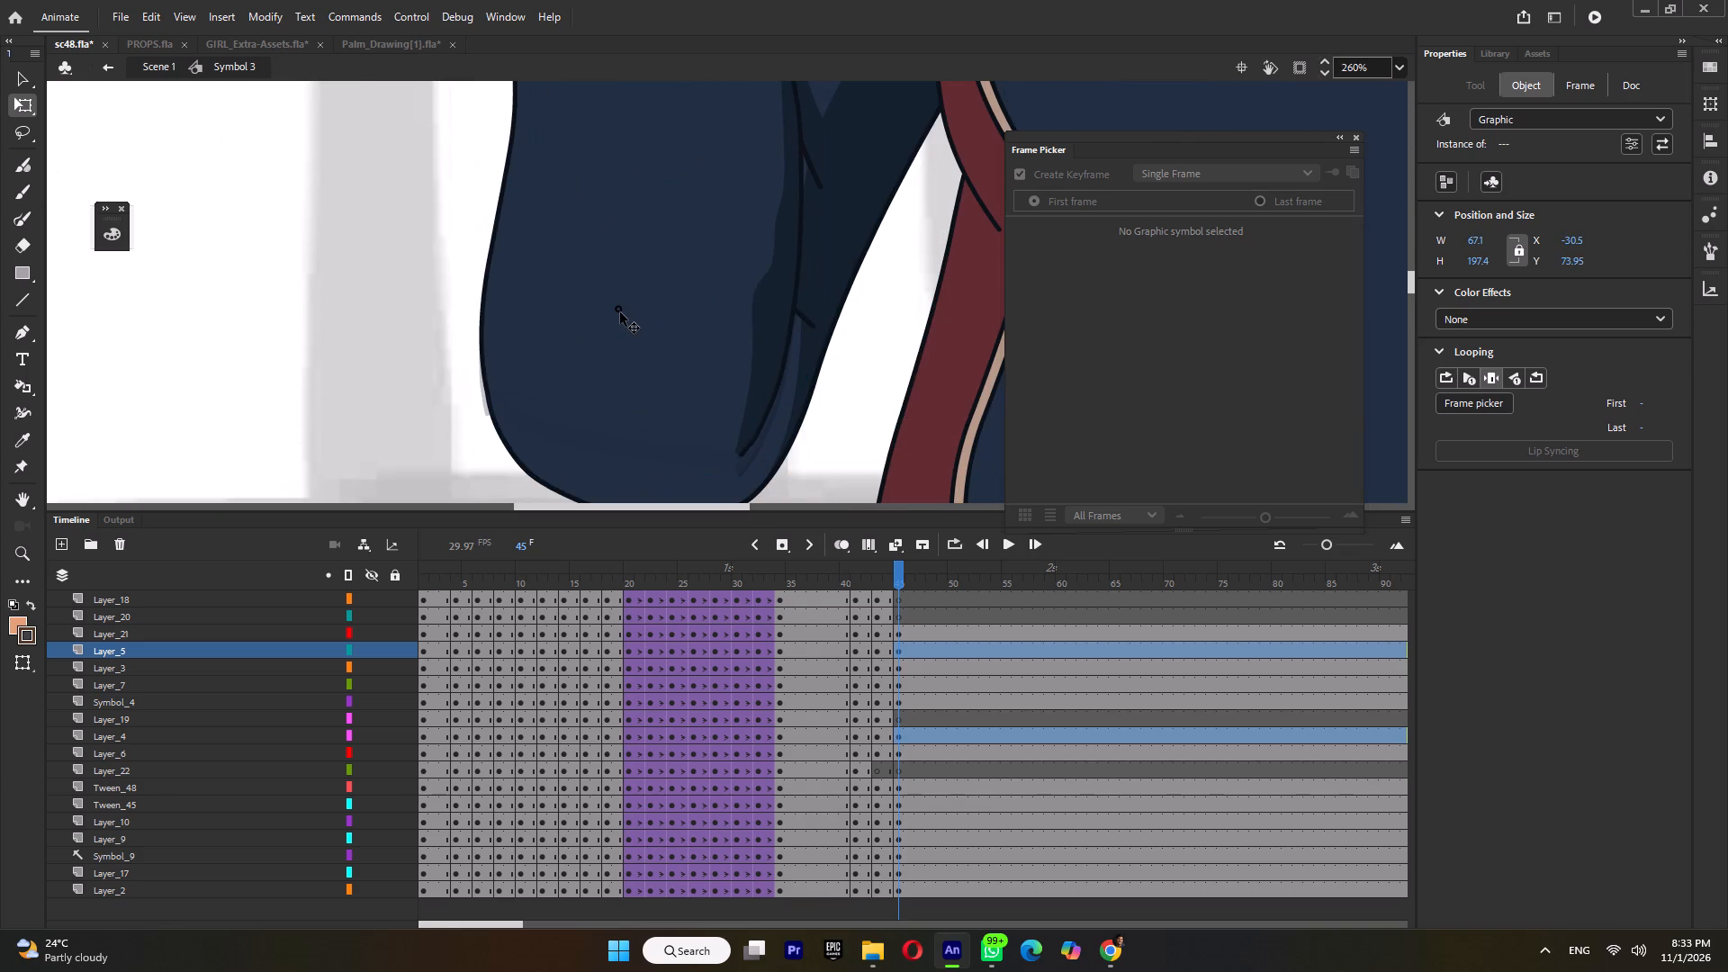
left_click_drag(620, 312, 623, 313)
scroll(623, 313, "down", 9, "ctrl")
left_click(510, 336)
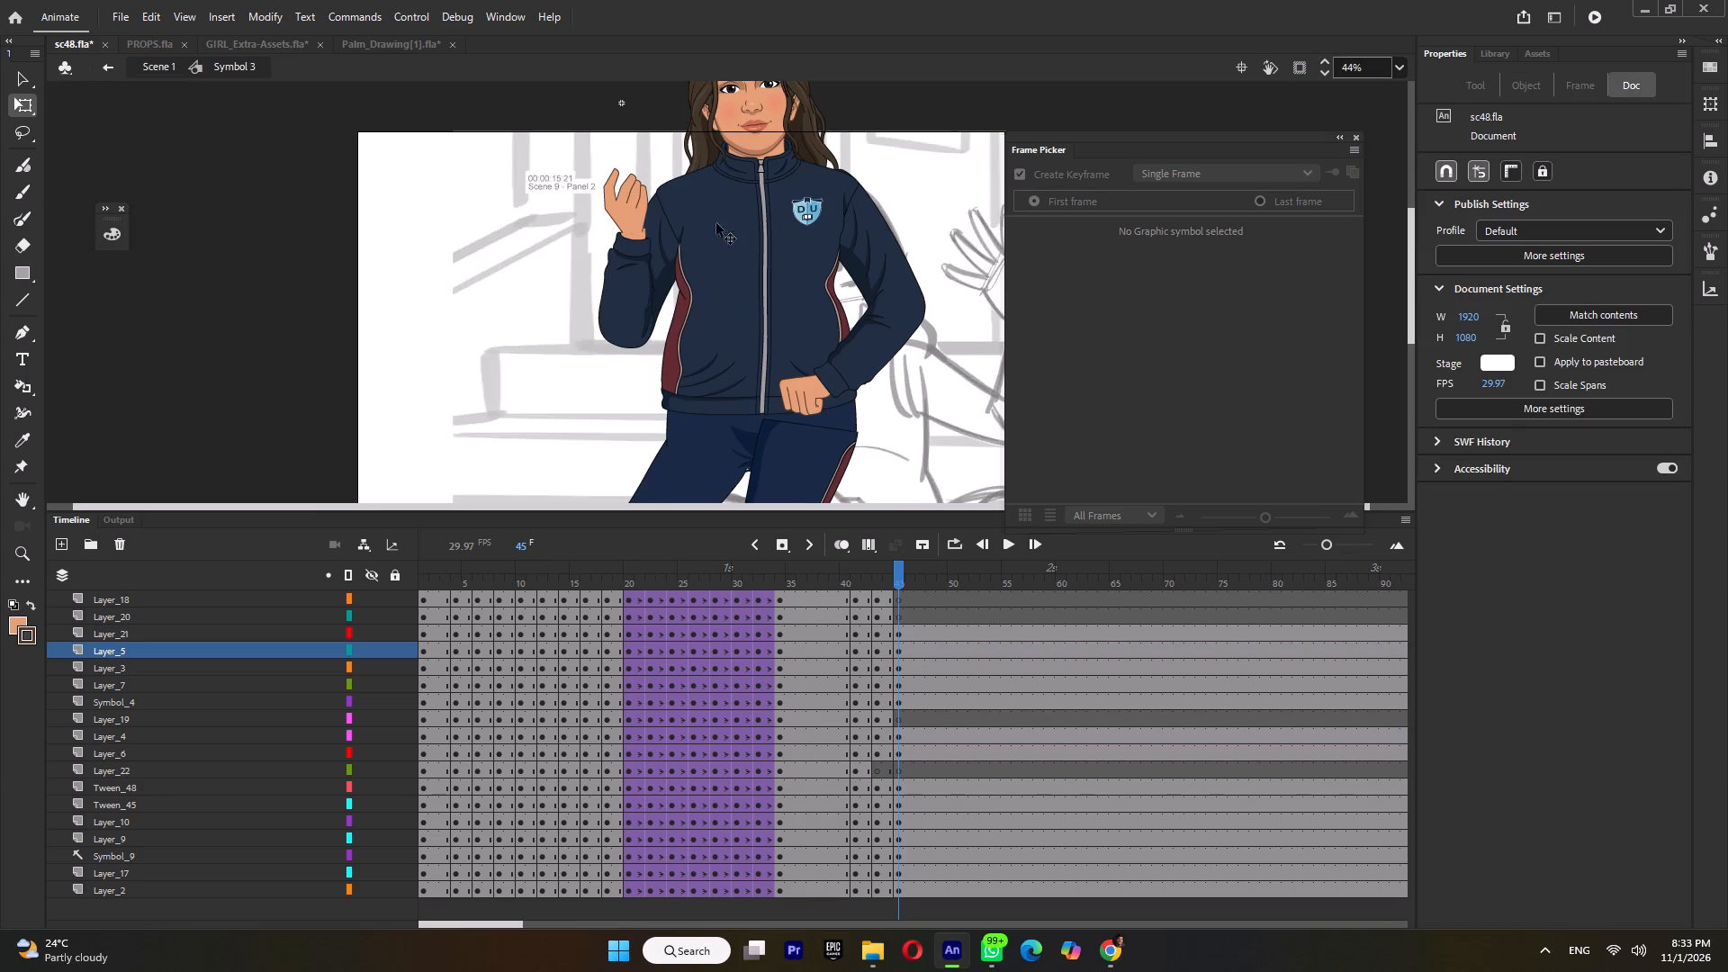
Change the raised empty hand at frame 45 to fist drawing 17 and save the document.
left_click(631, 193)
scroll(1124, 331, "up", 1)
left_click(1144, 313)
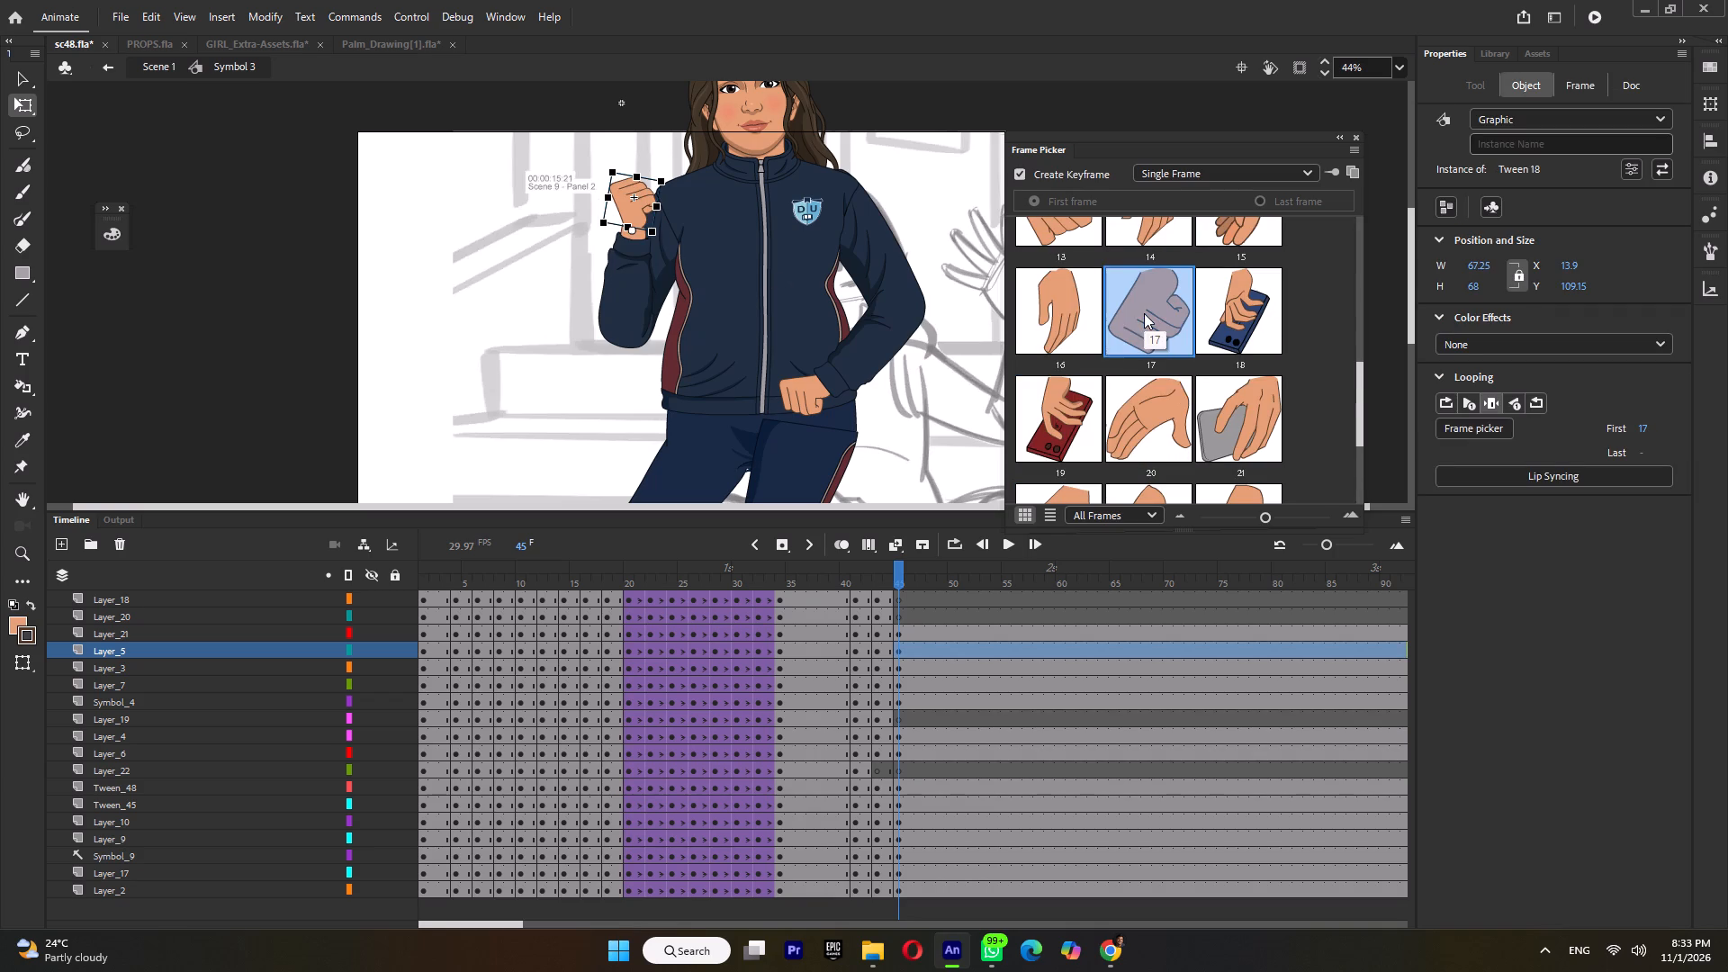
scroll(1133, 383, "up", 2)
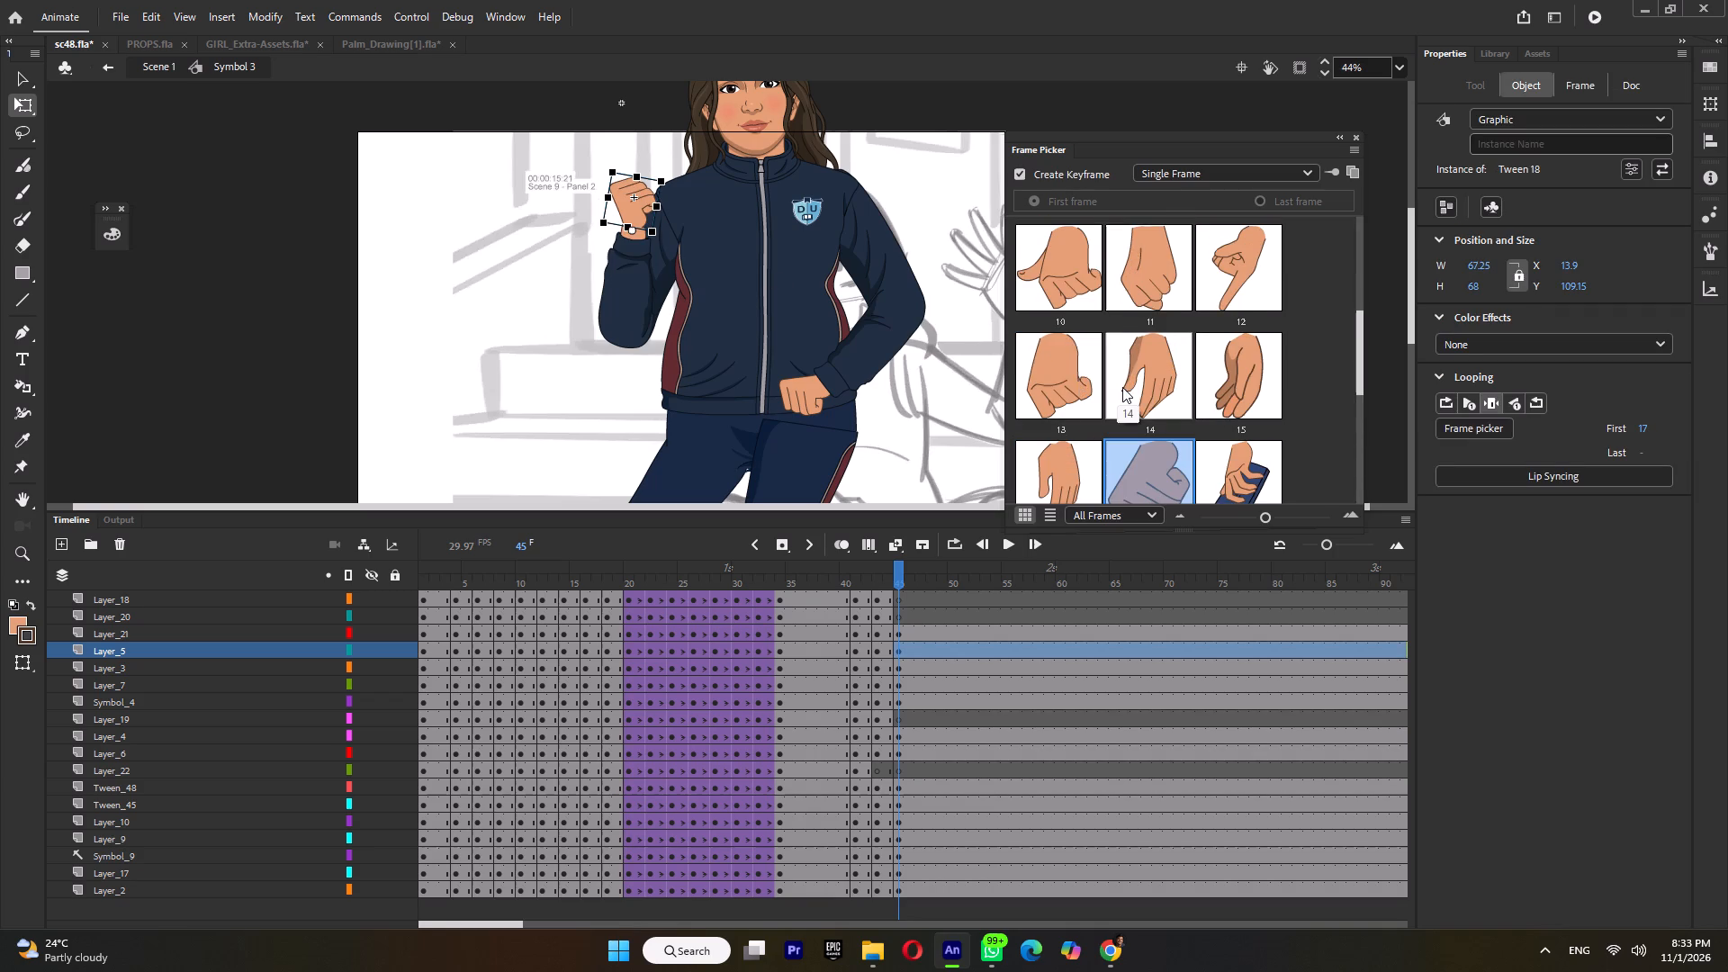
scroll(1137, 382, "up", 3)
key("ctrl+s")
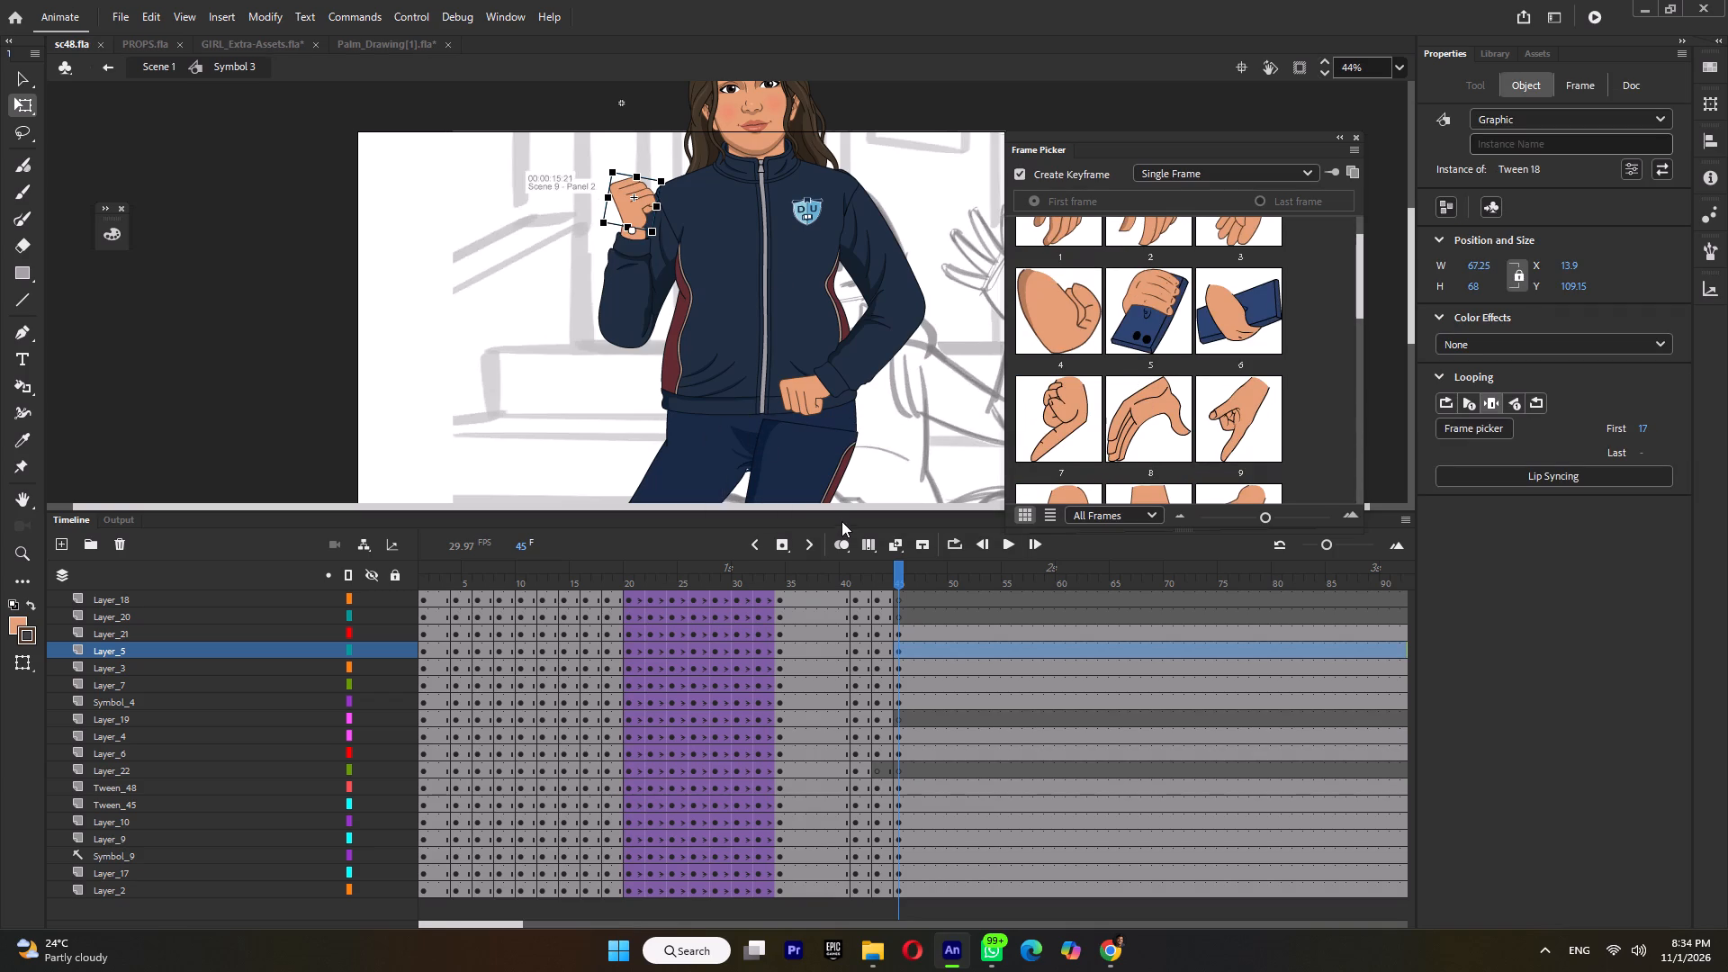
Return to Scene 1 and scrub frames 41 to 47 to examine how the new arm pose leads into the turned pose.
left_click(886, 577)
left_click(896, 574)
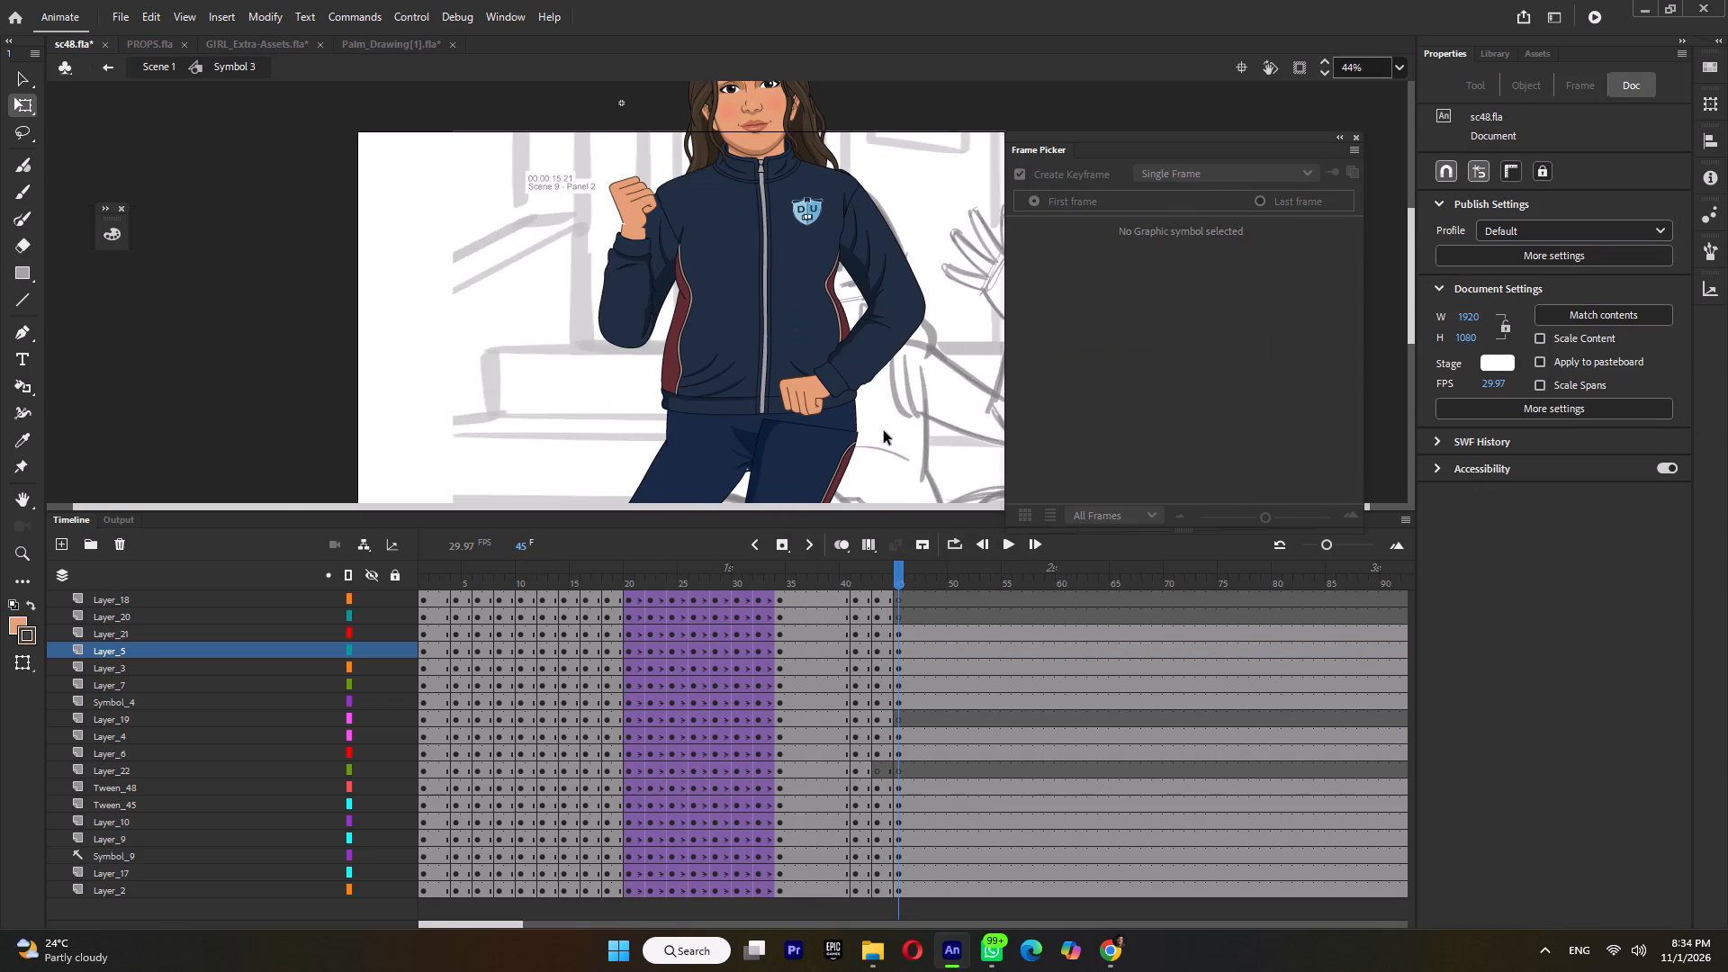
double_click(937, 488)
left_click(912, 572)
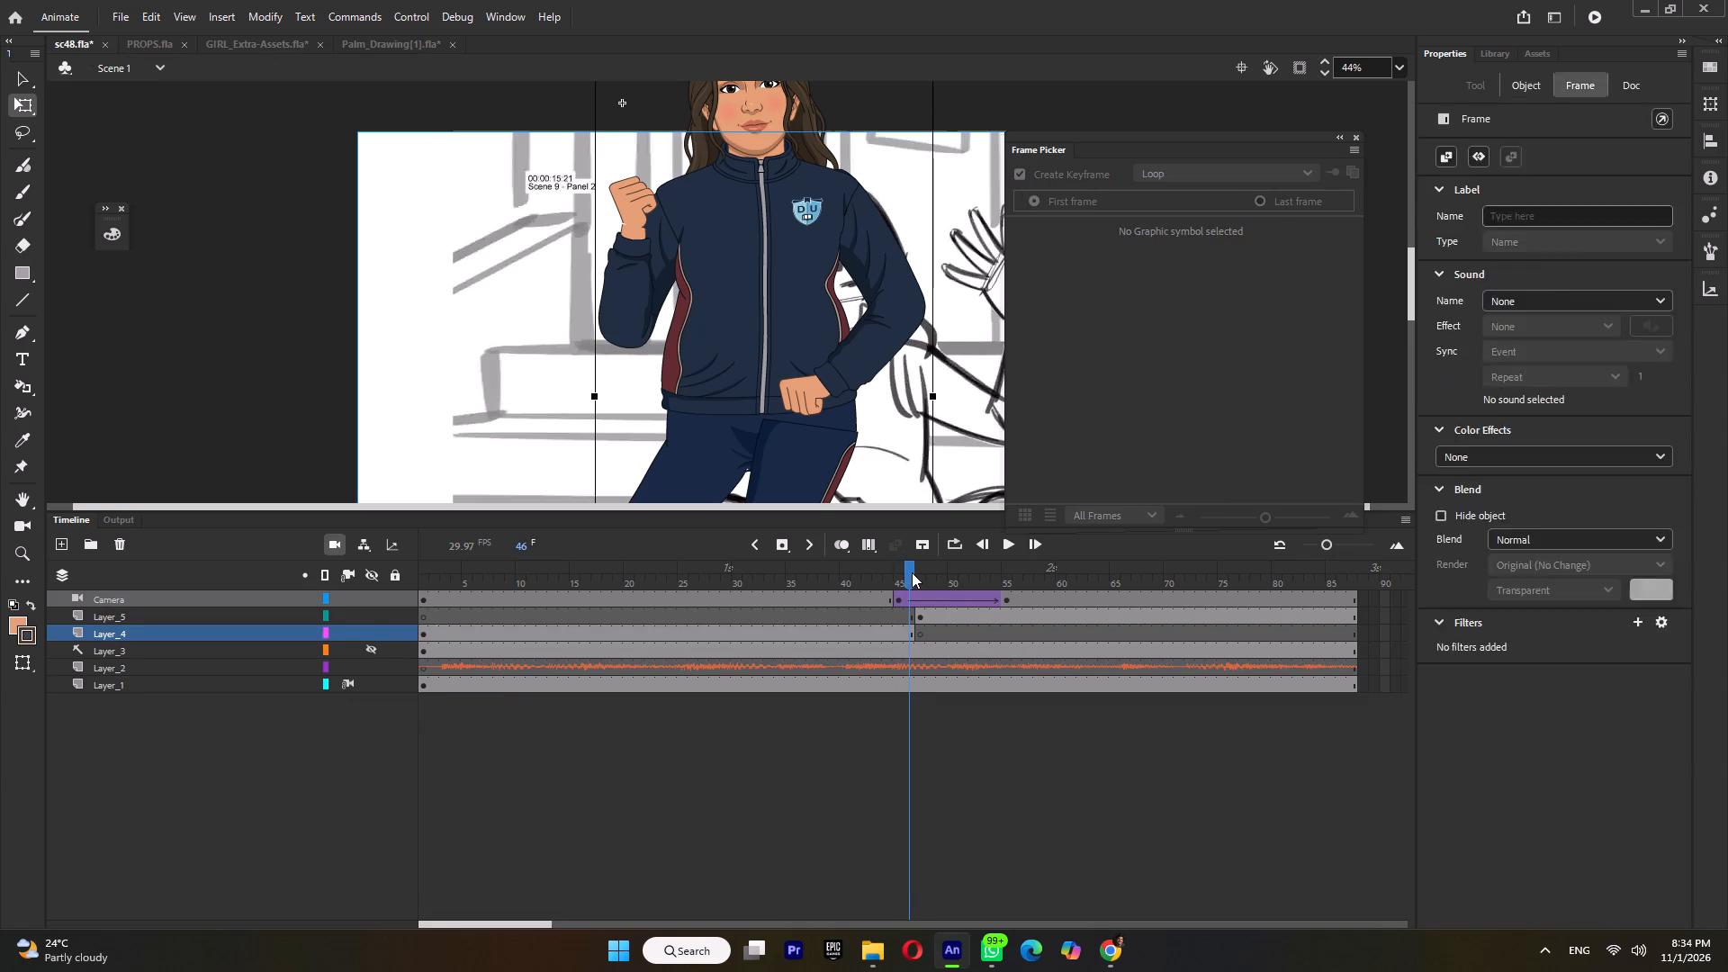
left_click(920, 572)
left_click_drag(913, 576, 868, 589)
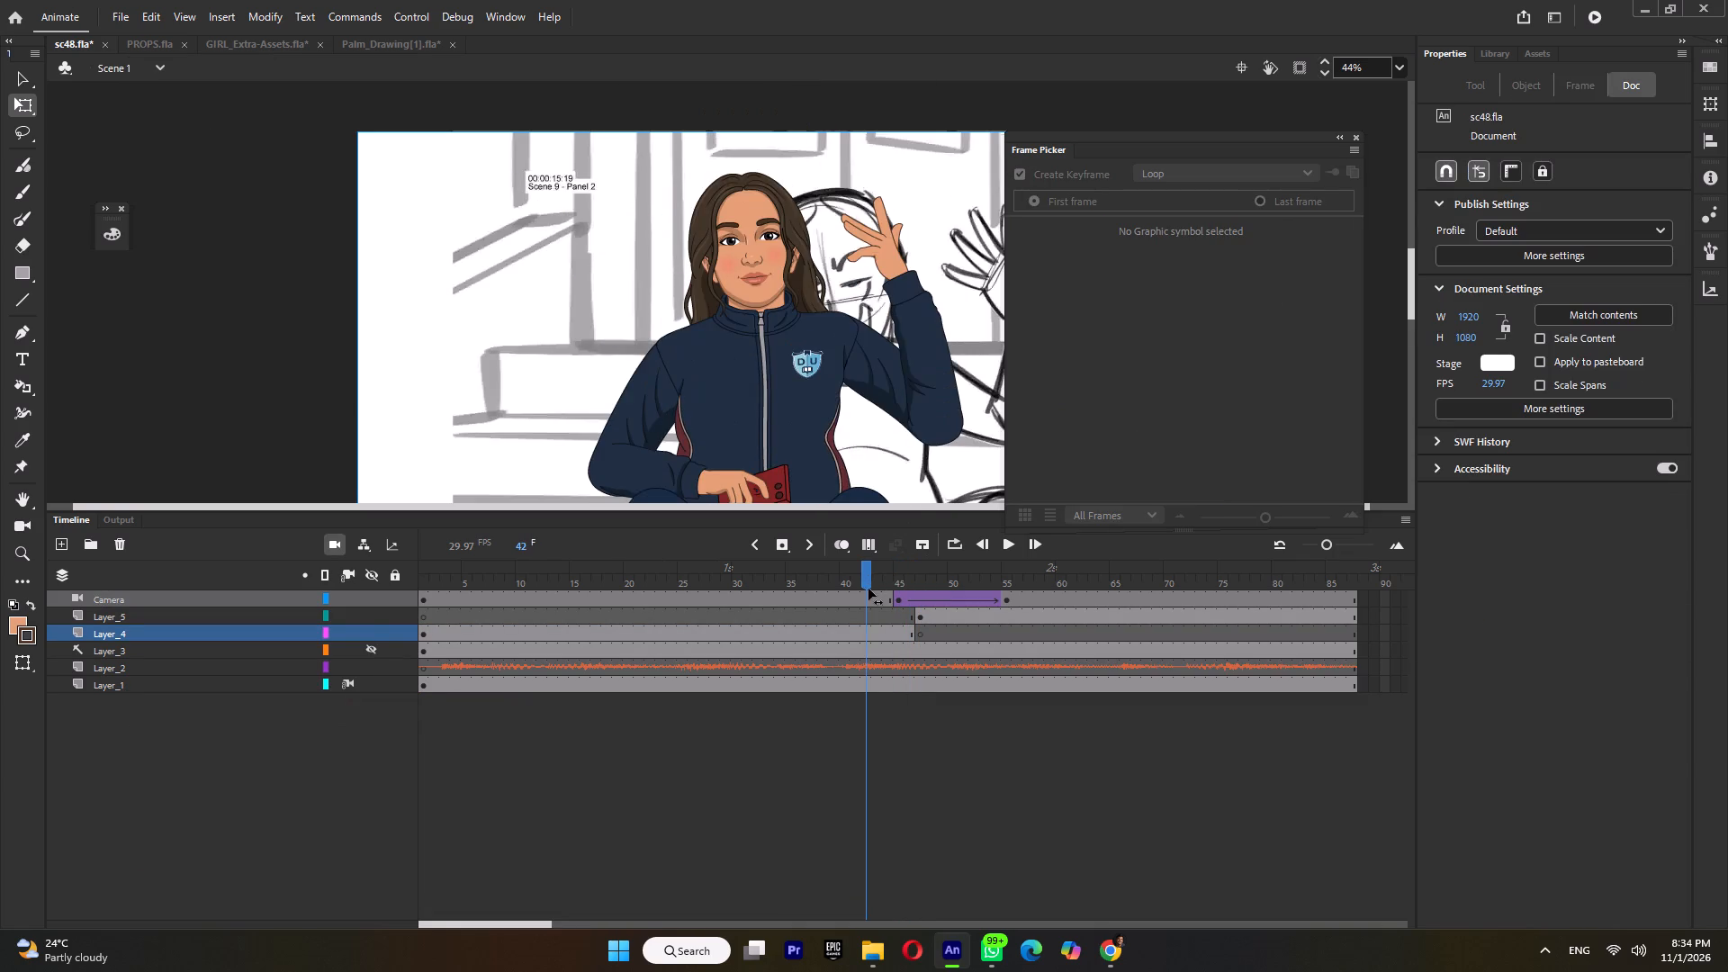
left_click_drag(868, 589, 854, 598)
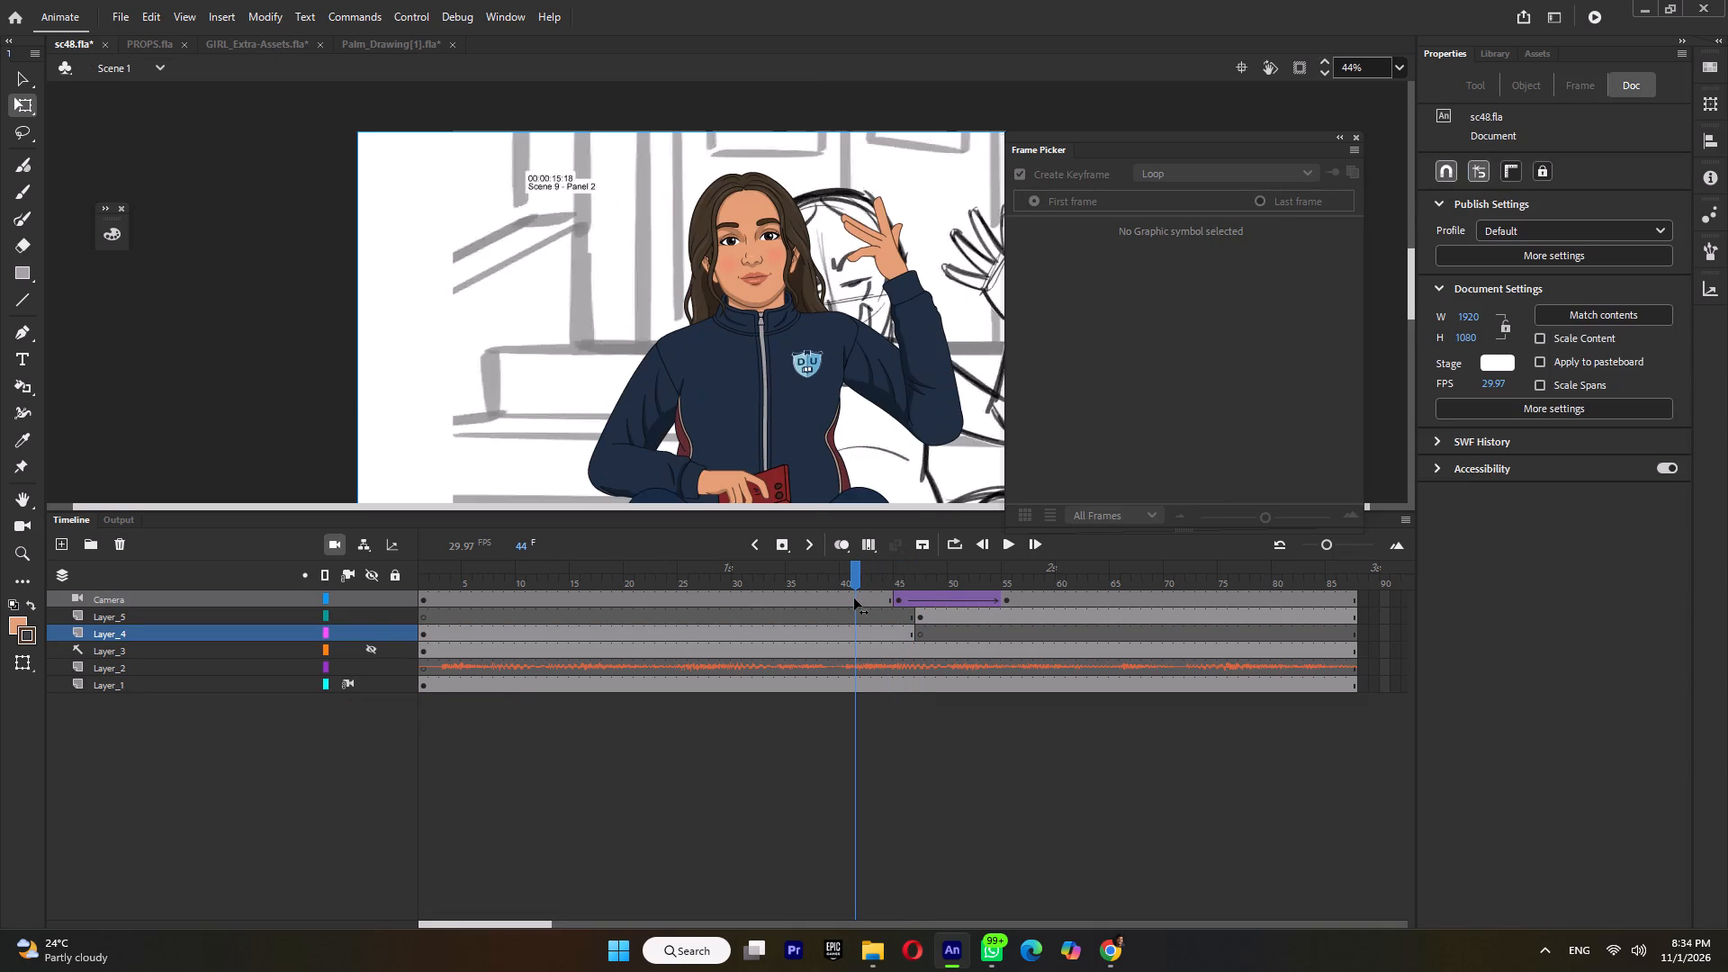
left_click_drag(854, 598, 881, 600)
At frame 43 in Symbol 3, rotate the other forearm and its fist upward about the elbow toward the chest badge.
double_click(867, 339)
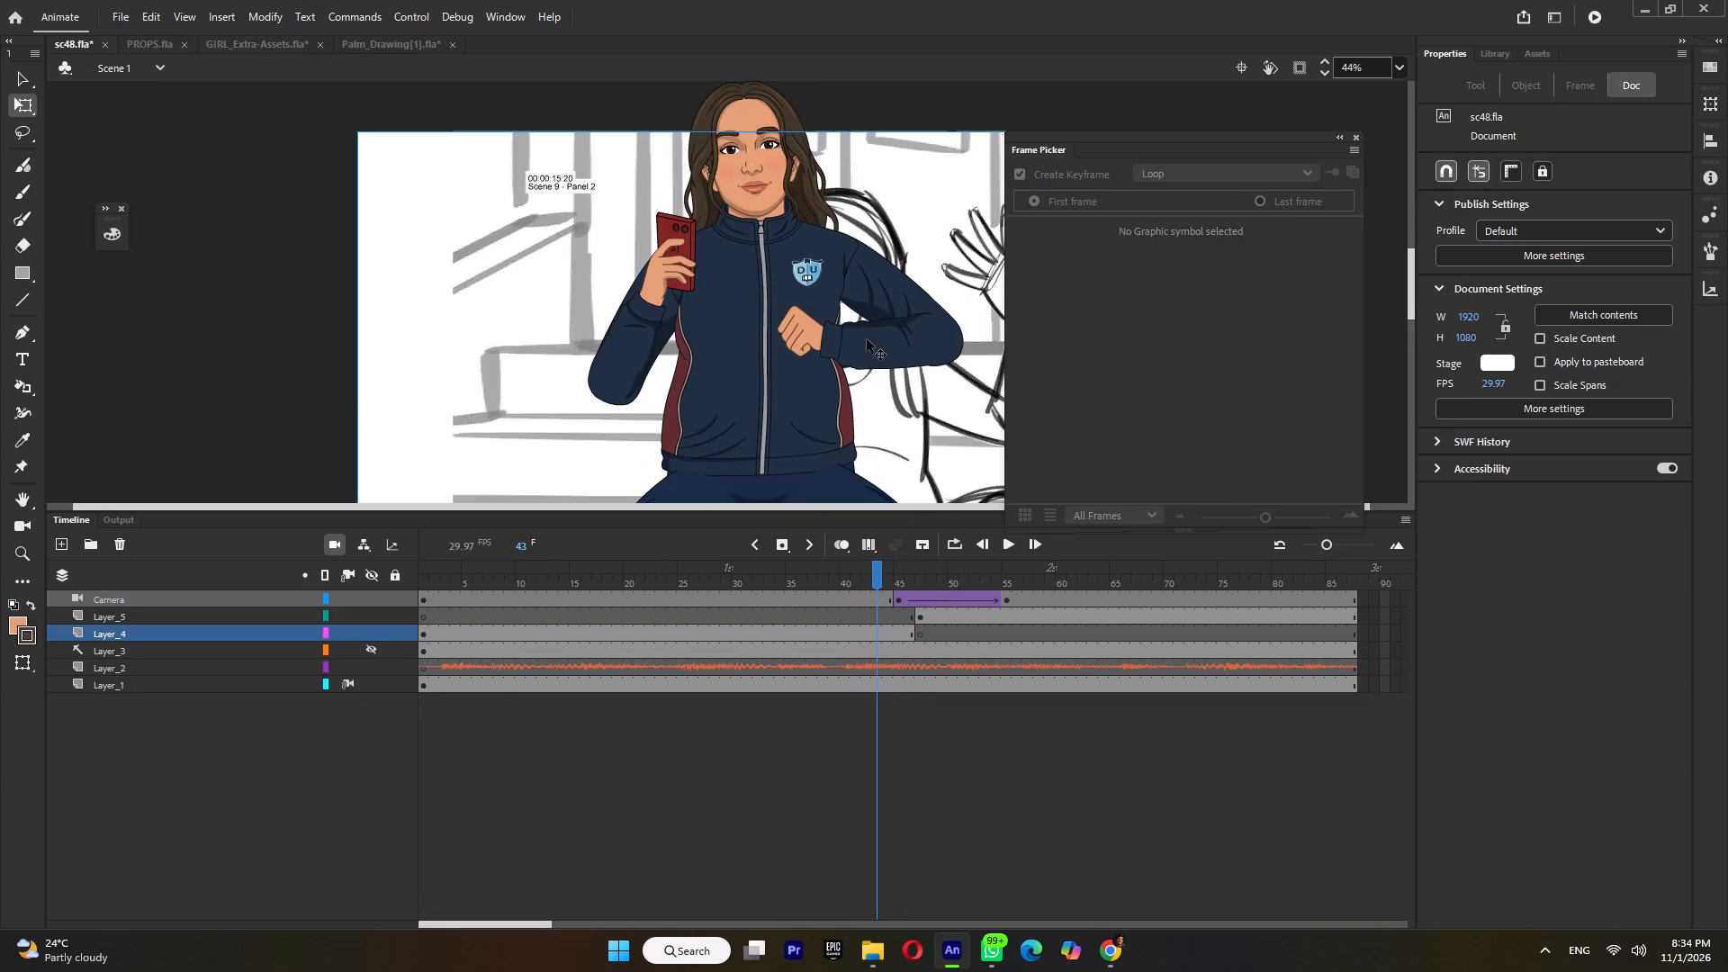
left_click(868, 576)
left_click(877, 576)
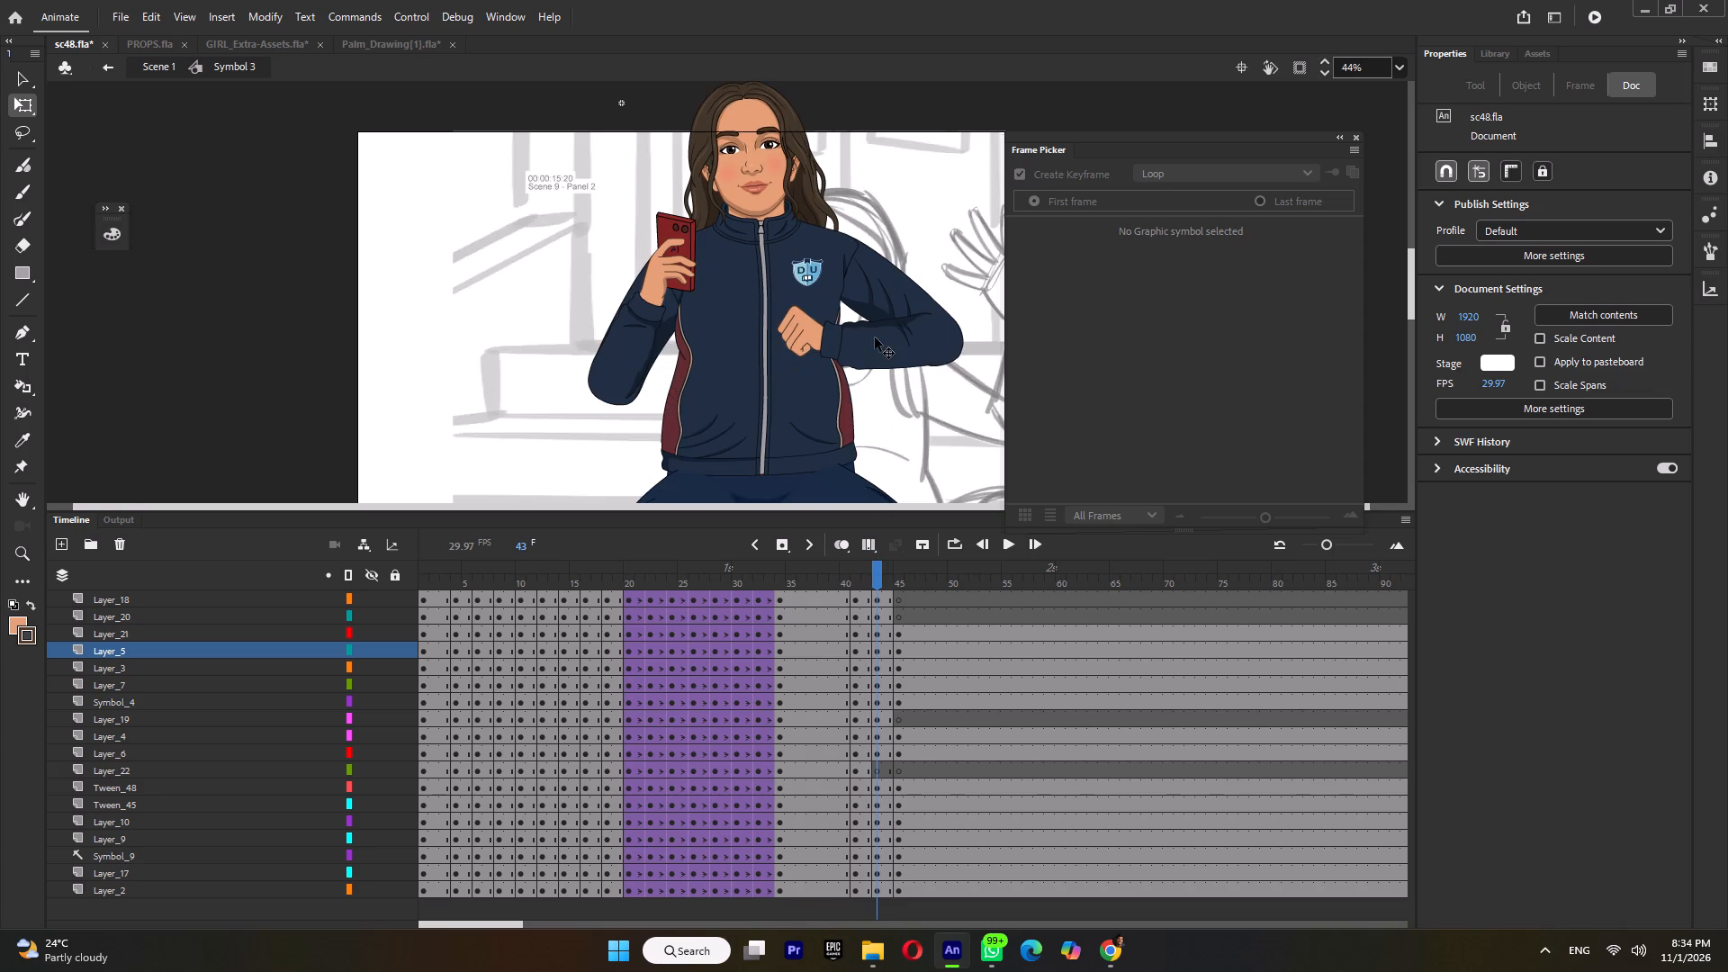
left_click(875, 337)
left_click(789, 322, "shift")
left_click_drag(848, 335, 902, 339)
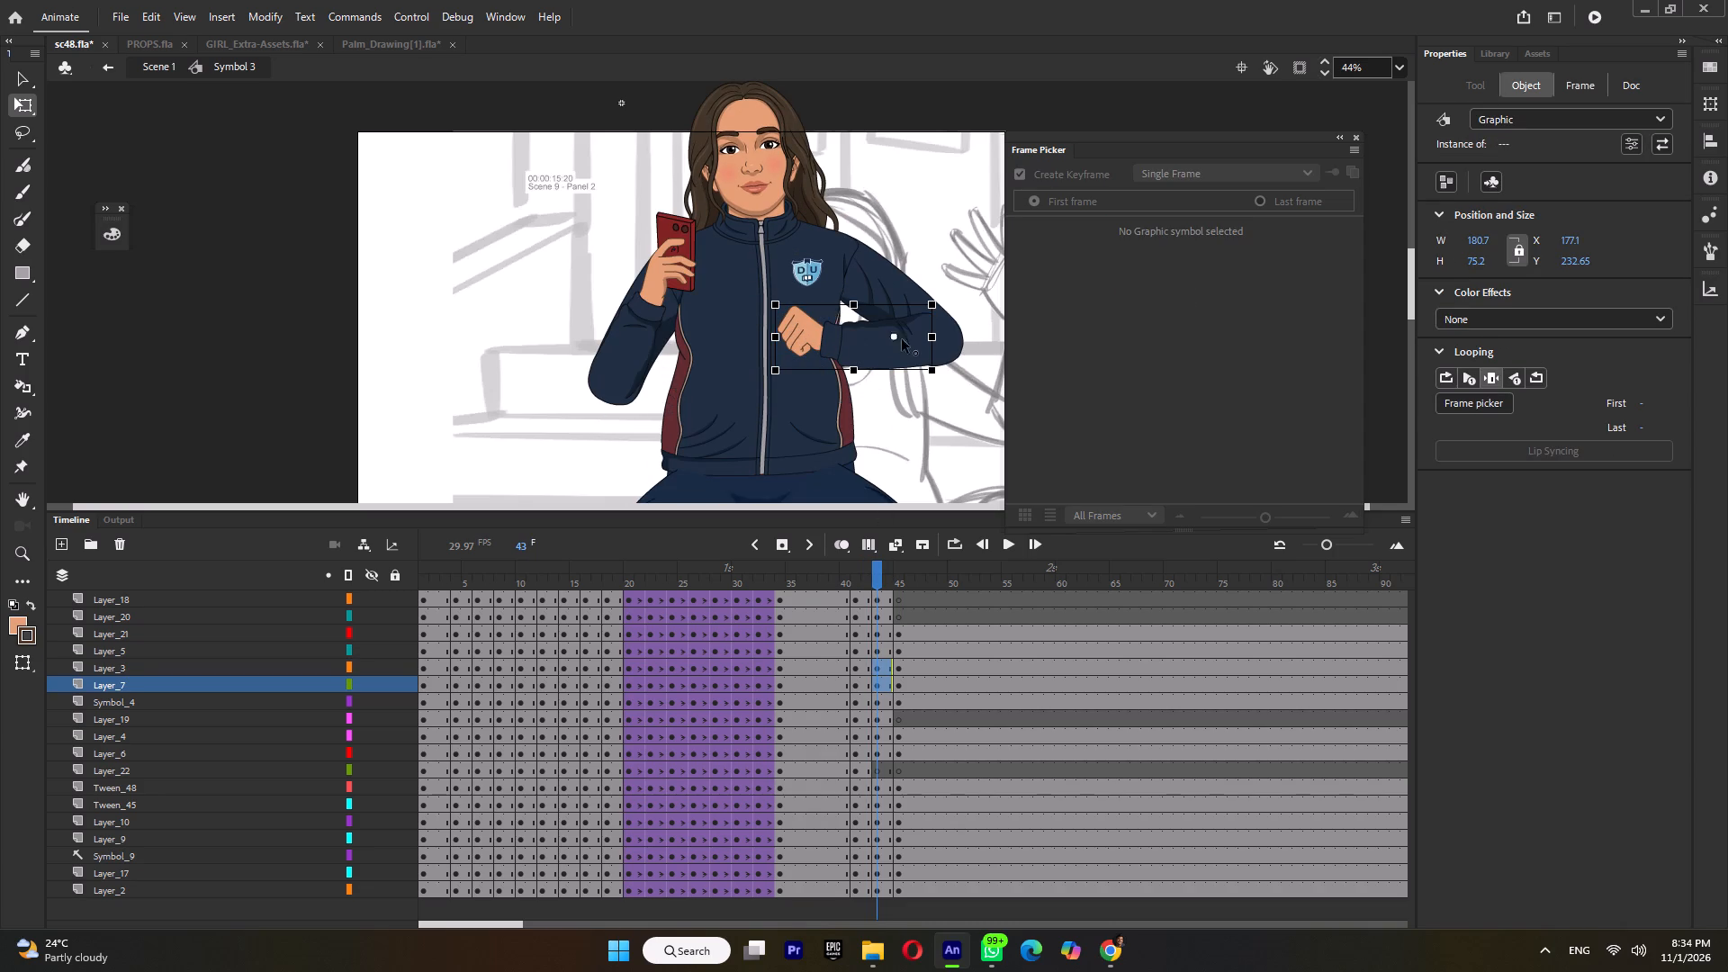
left_click_drag(902, 339, 931, 336)
left_click_drag(773, 380, 785, 287)
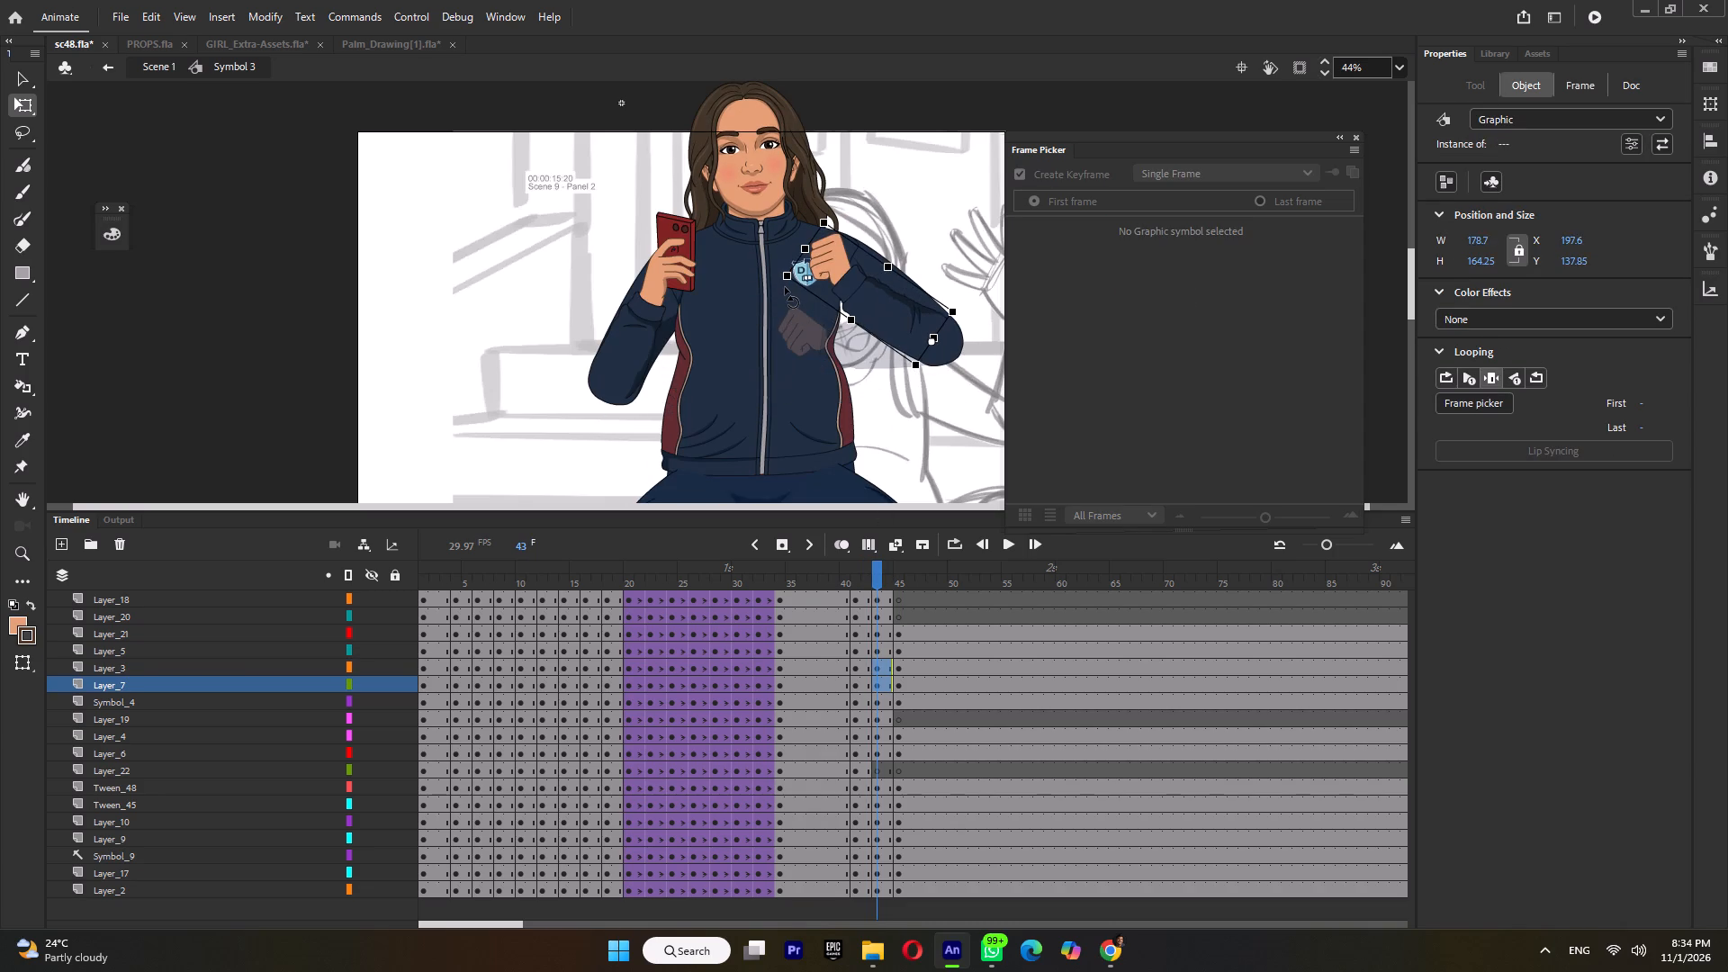
left_click_drag(785, 287, 785, 288)
At frame 45, rotate the forearm and fist on Layer_3 and Layer_7 upward about the elbow and fit them onto the upper arm.
left_click_drag(896, 664, 896, 679)
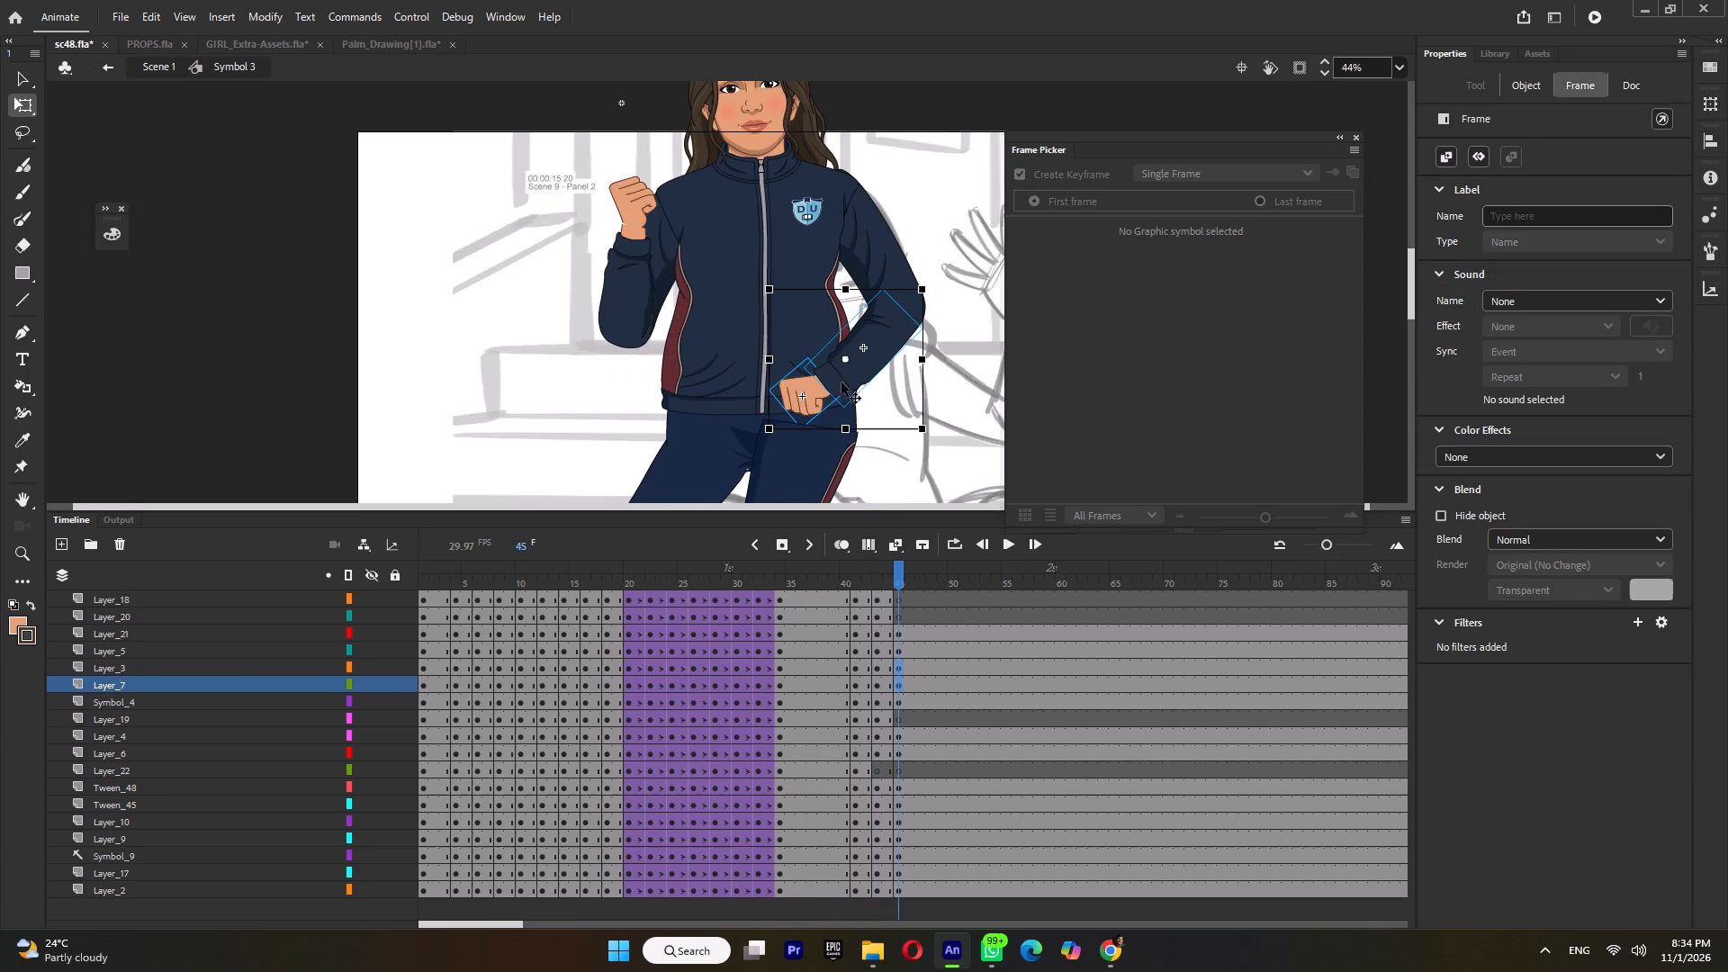
left_click_drag(846, 361, 913, 310)
left_click_drag(764, 438, 805, 209)
scroll(864, 264, "up", 7, "ctrl")
left_click_drag(925, 294, 858, 348)
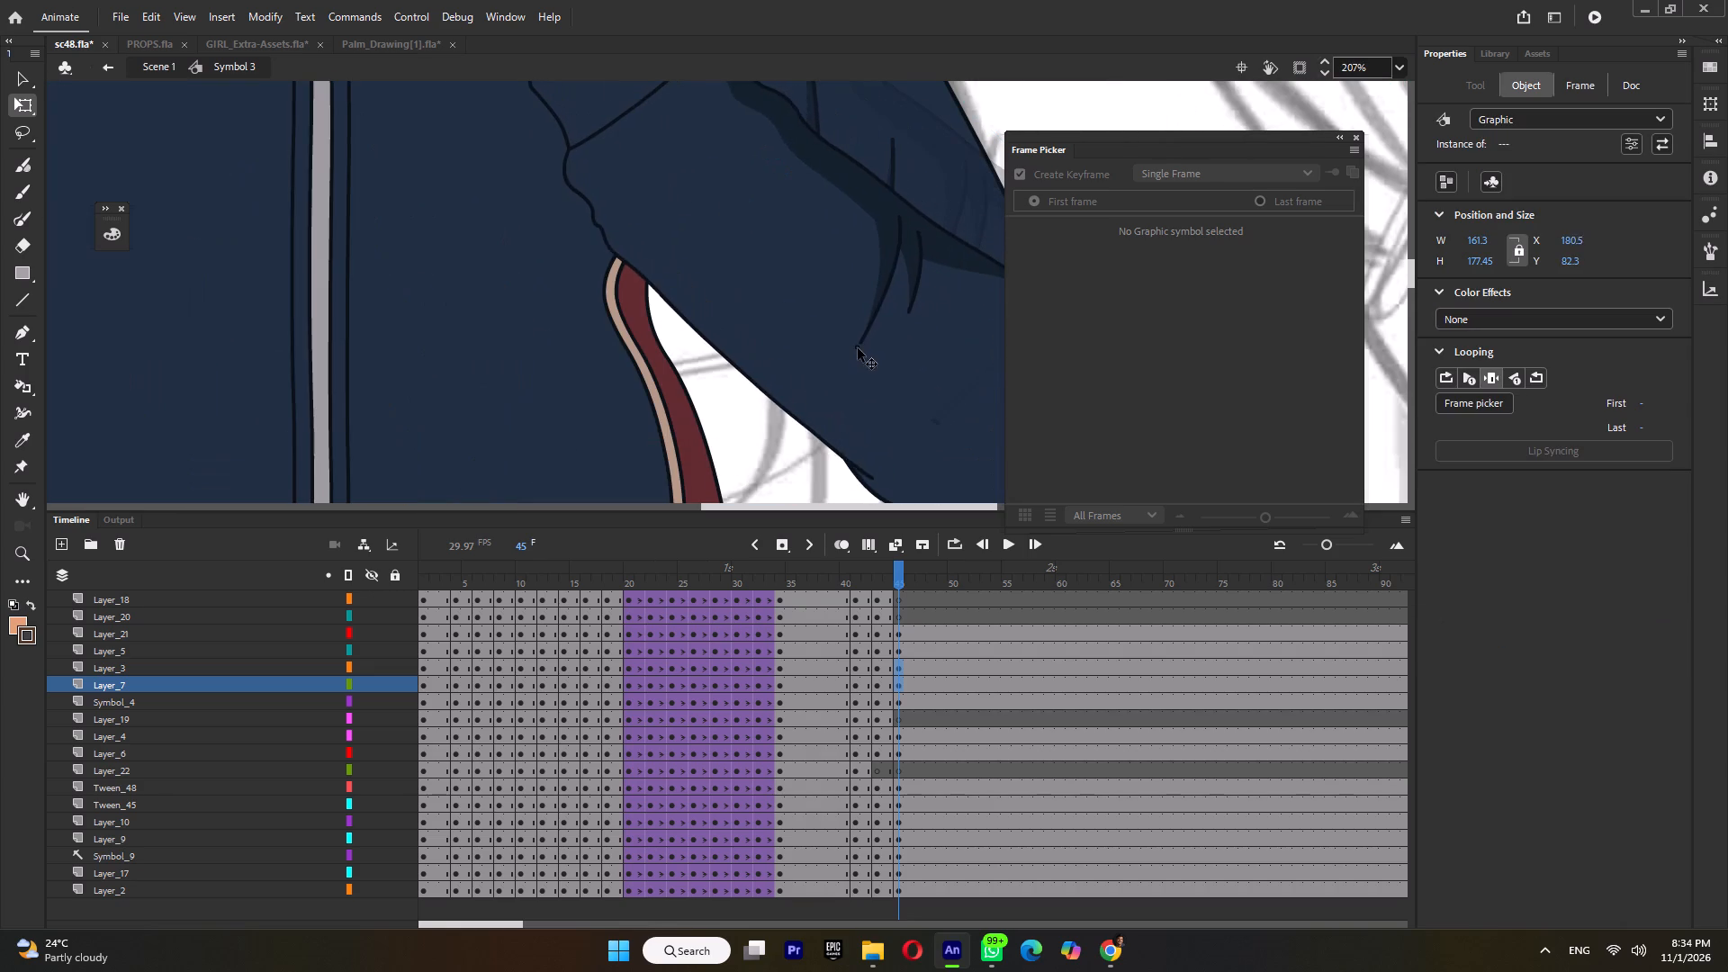
left_click_drag(858, 348, 853, 355)
scroll(853, 355, "down", 10, "ctrl")
Return to Scene 1 and play from around frame 36, then scrub to frame 47 to examine the rise with both arms raised.
double_click(913, 350)
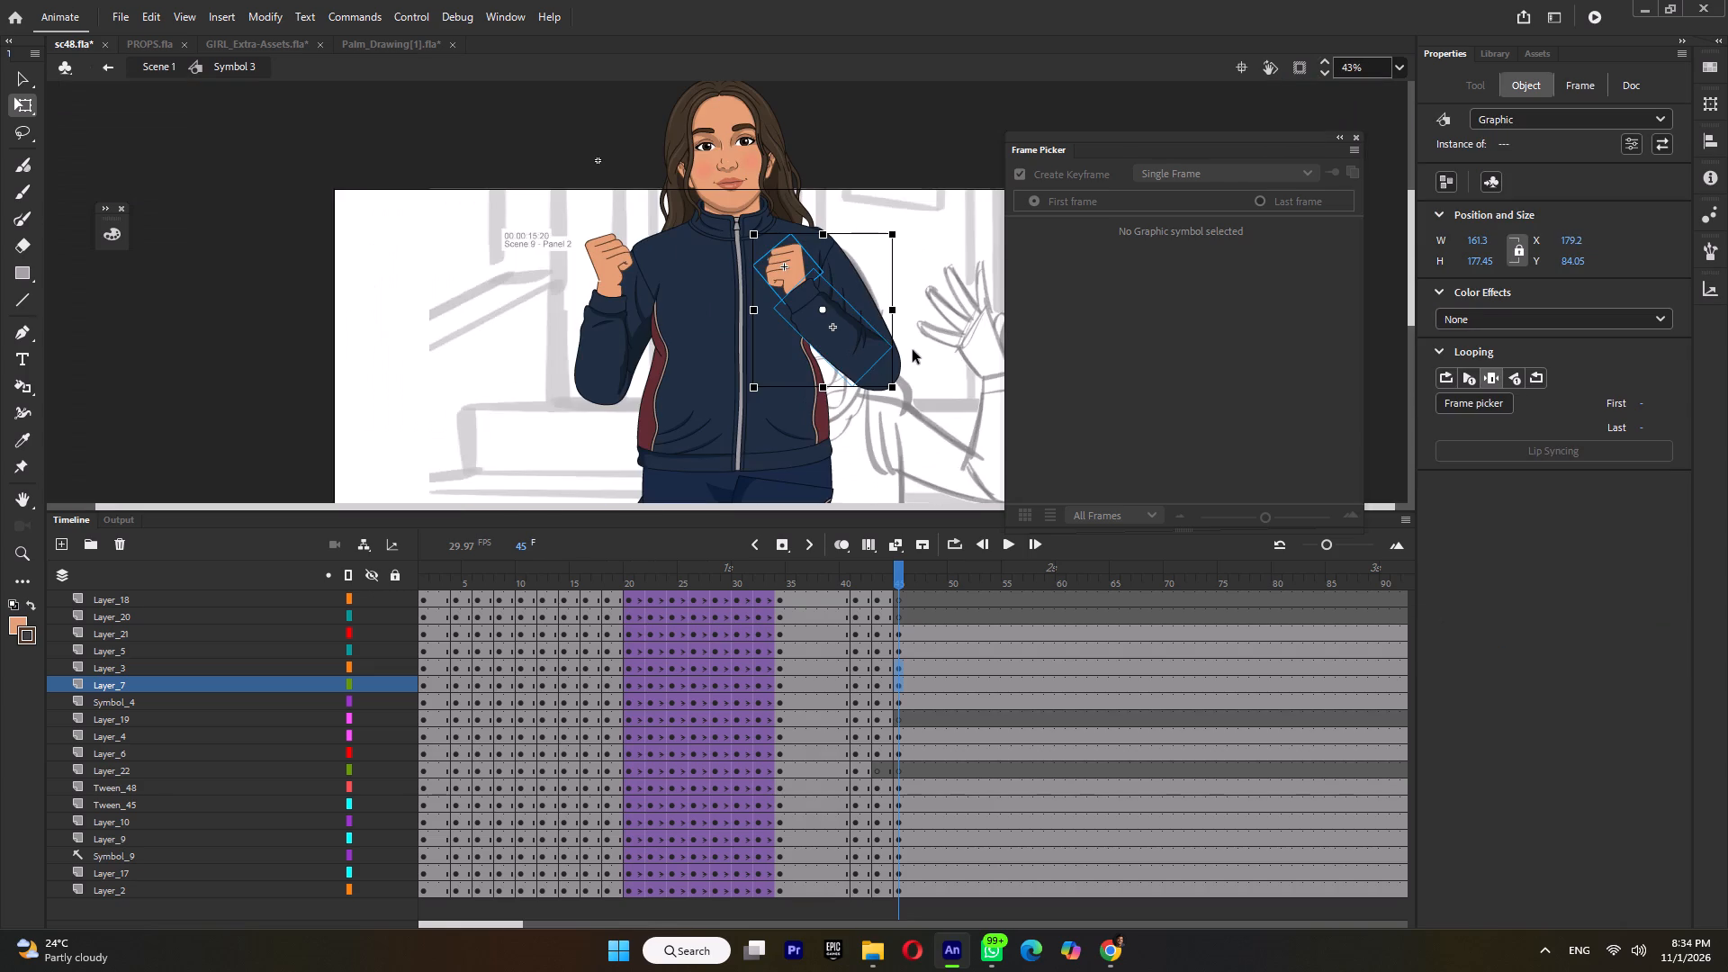
left_click(798, 565)
key("Return")
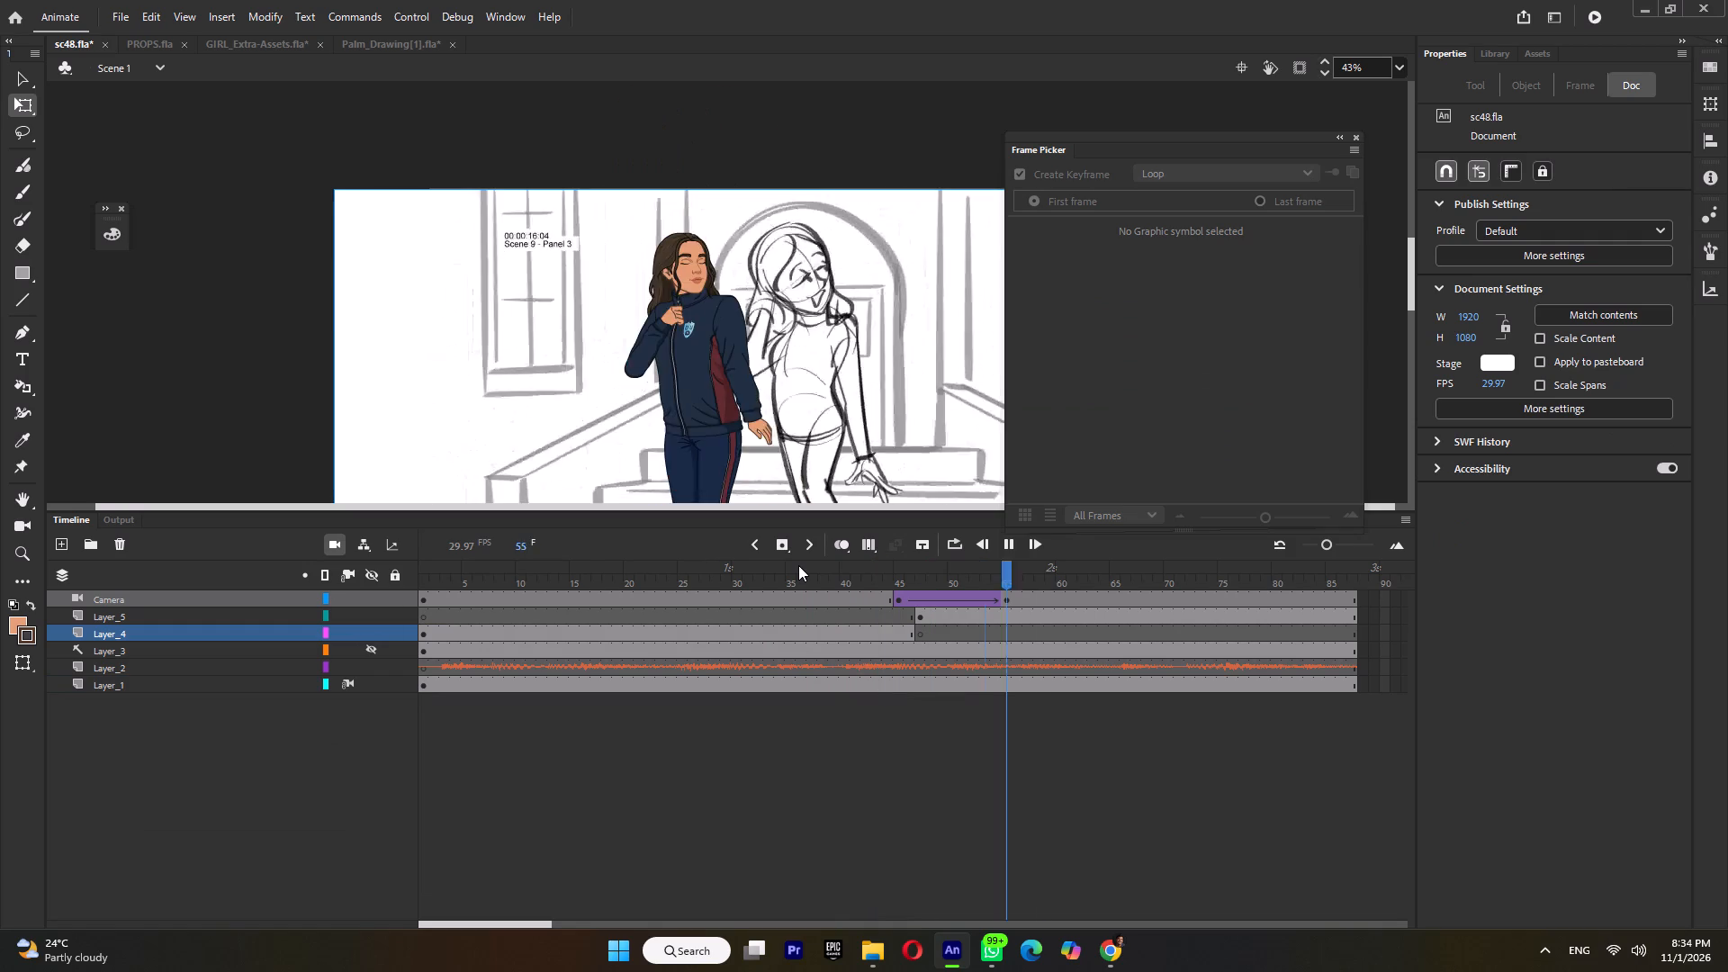
left_click(798, 565)
key("Return")
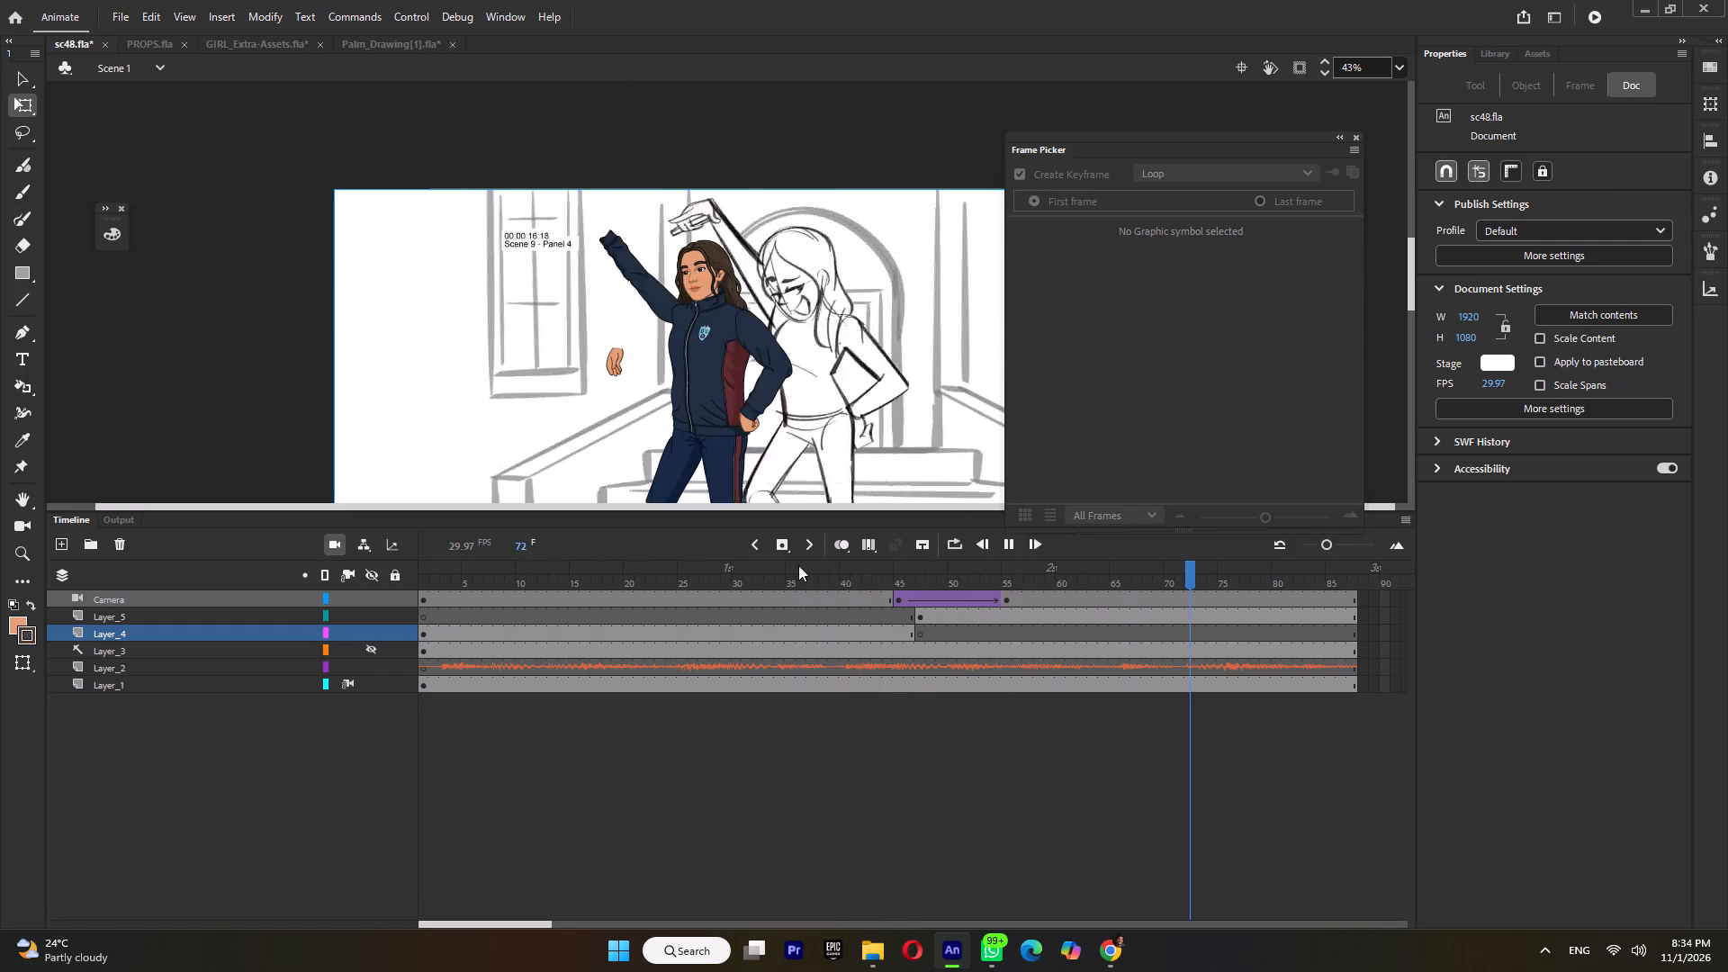
left_click(798, 565)
left_click_drag(886, 562, 918, 572)
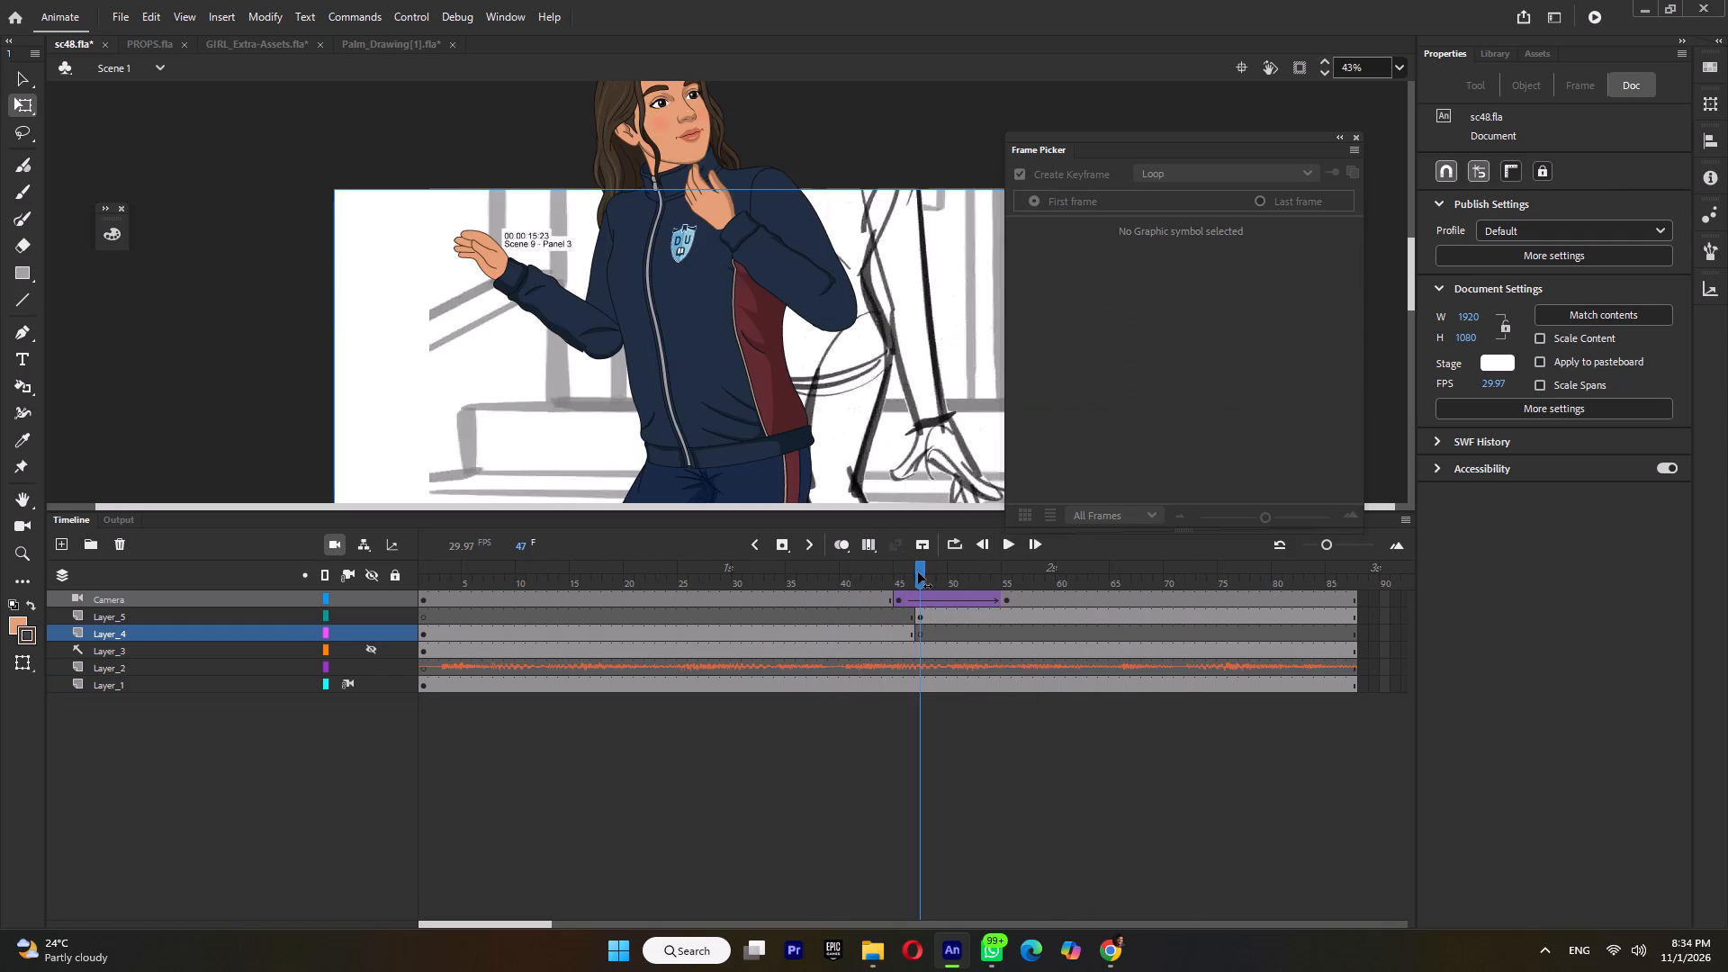
On frame 1 of Symbol 9, switch the Layer_13 forearm to drawing 2, rotate it upright and fit it to the outward-swung Layer_8 upper arm.
left_click_drag(918, 572, 918, 582)
double_click(571, 322)
left_click(571, 322)
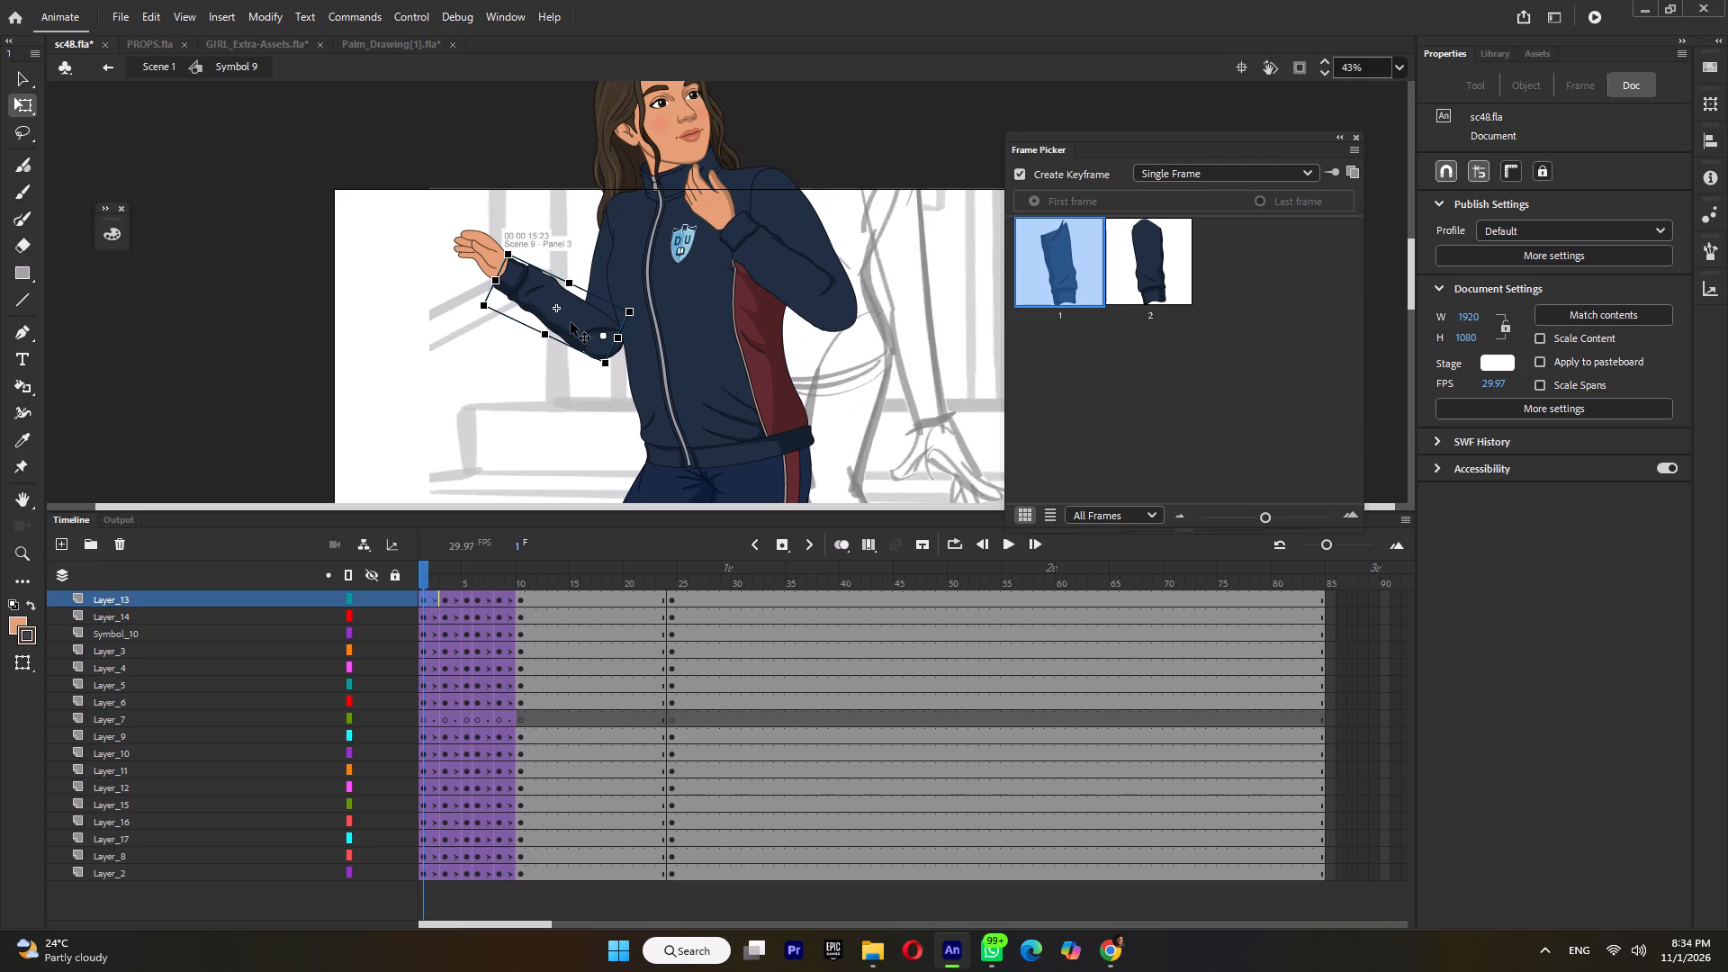
left_click(1138, 268)
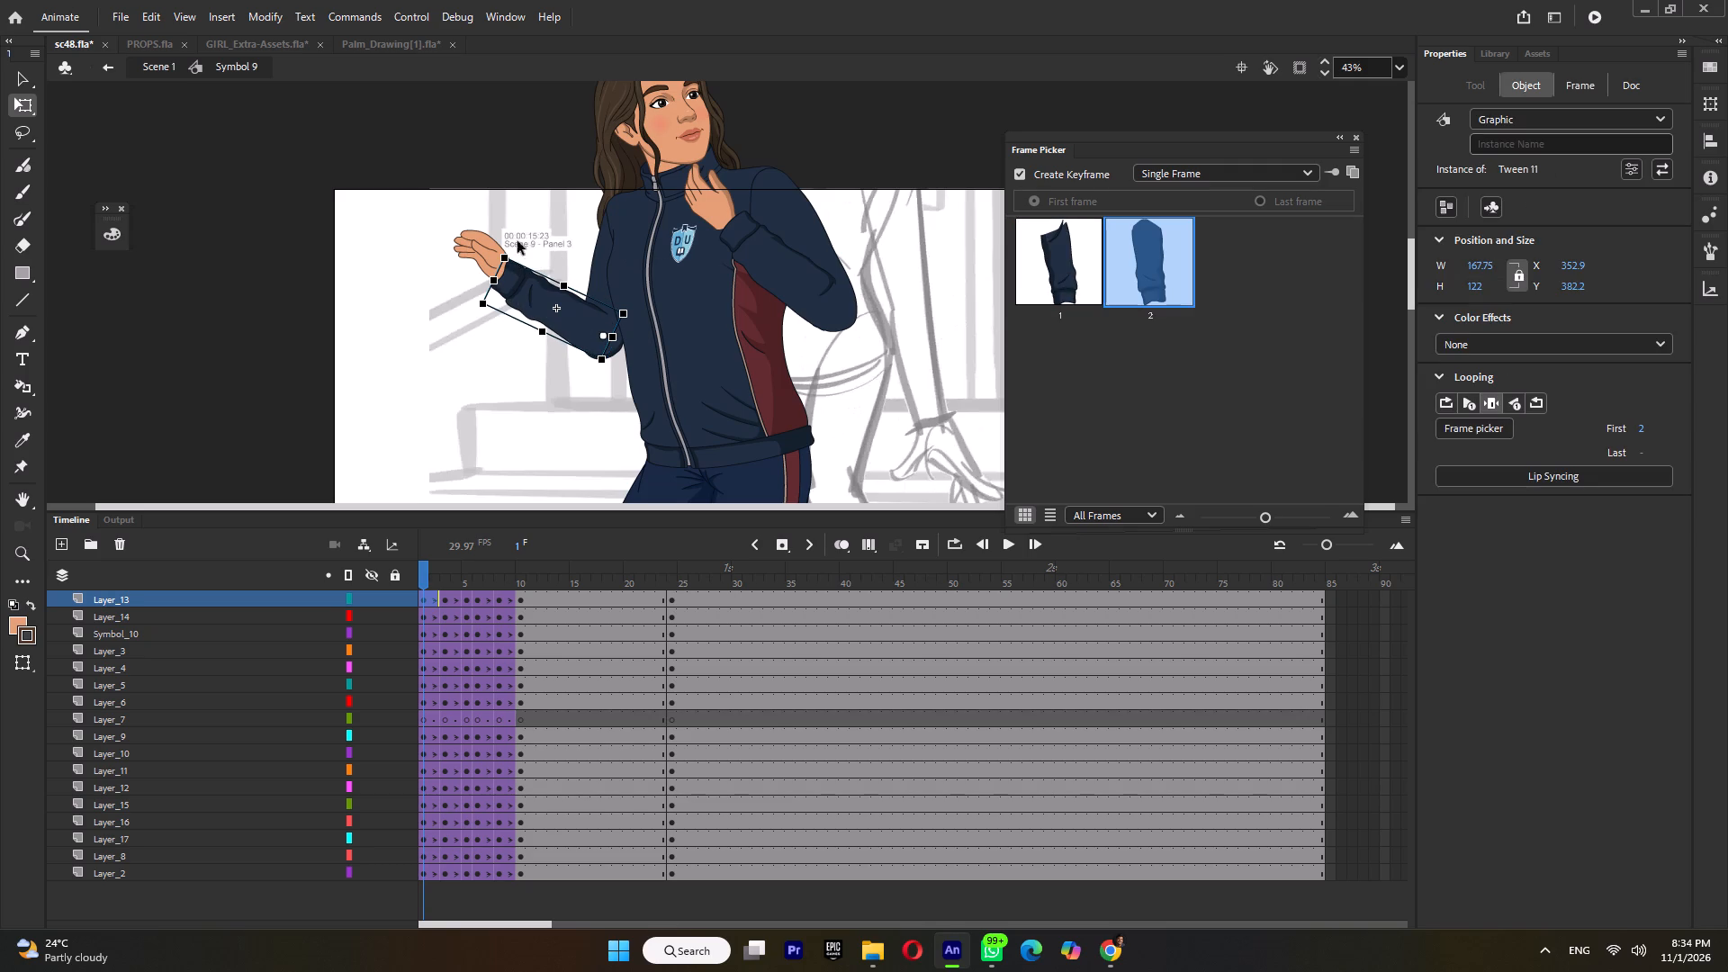
left_click_drag(513, 241, 607, 263)
left_click(604, 226)
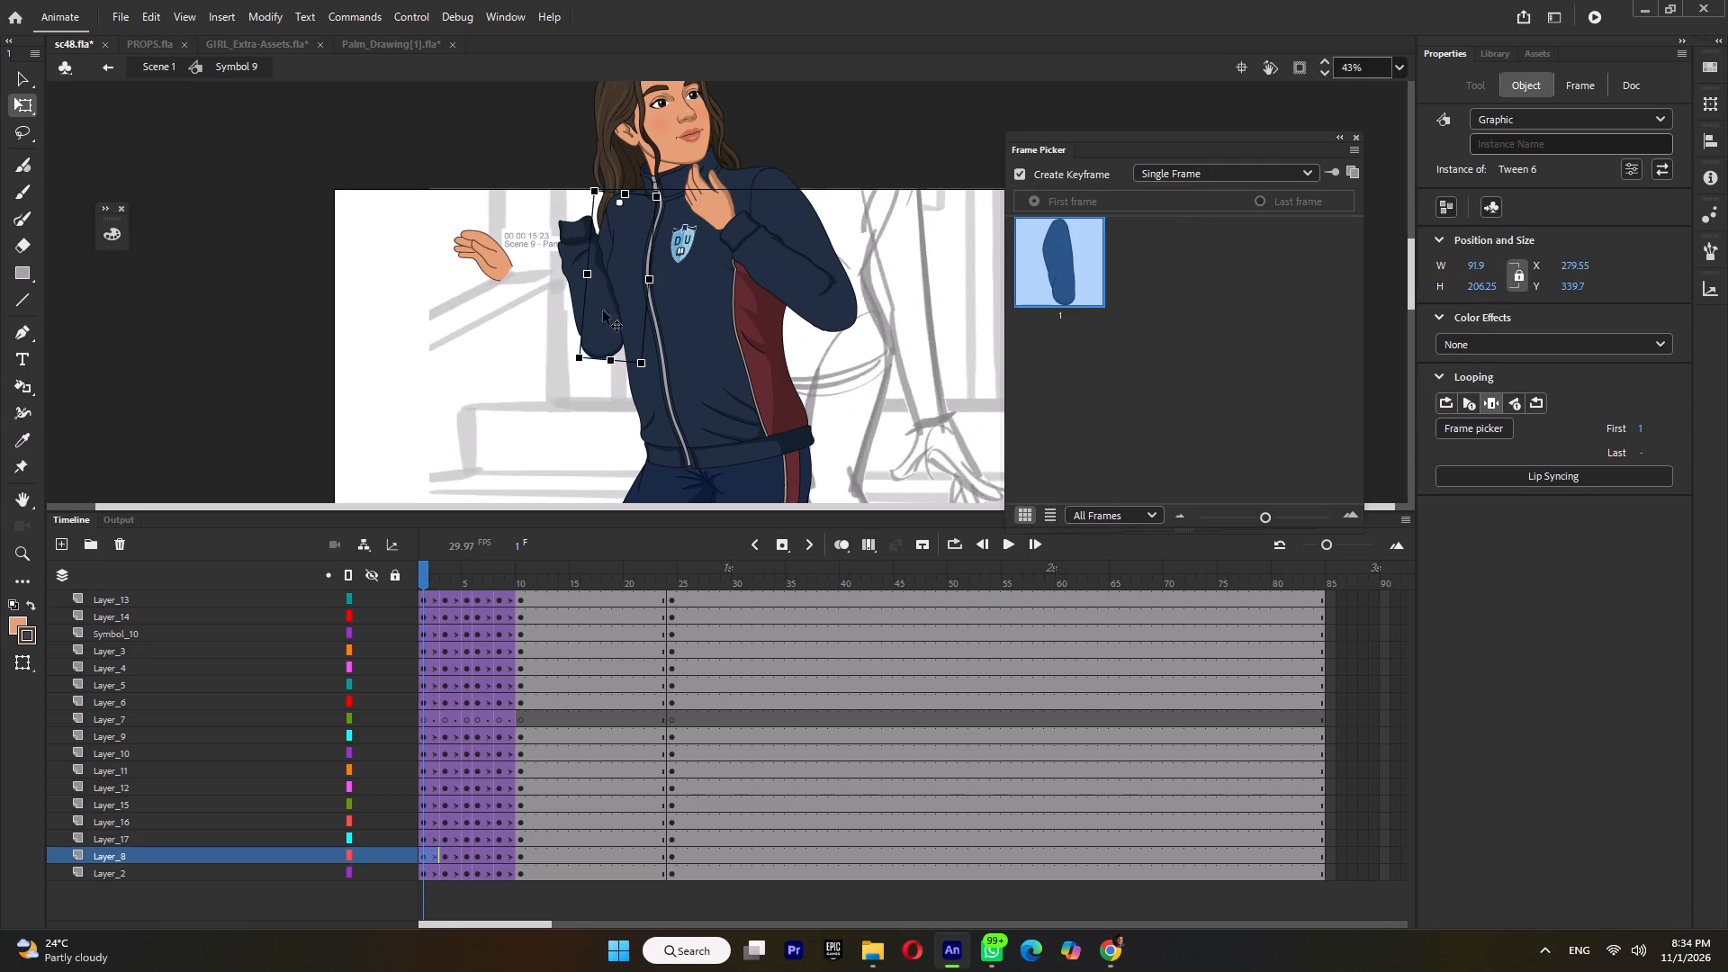
left_click_drag(581, 372, 560, 378)
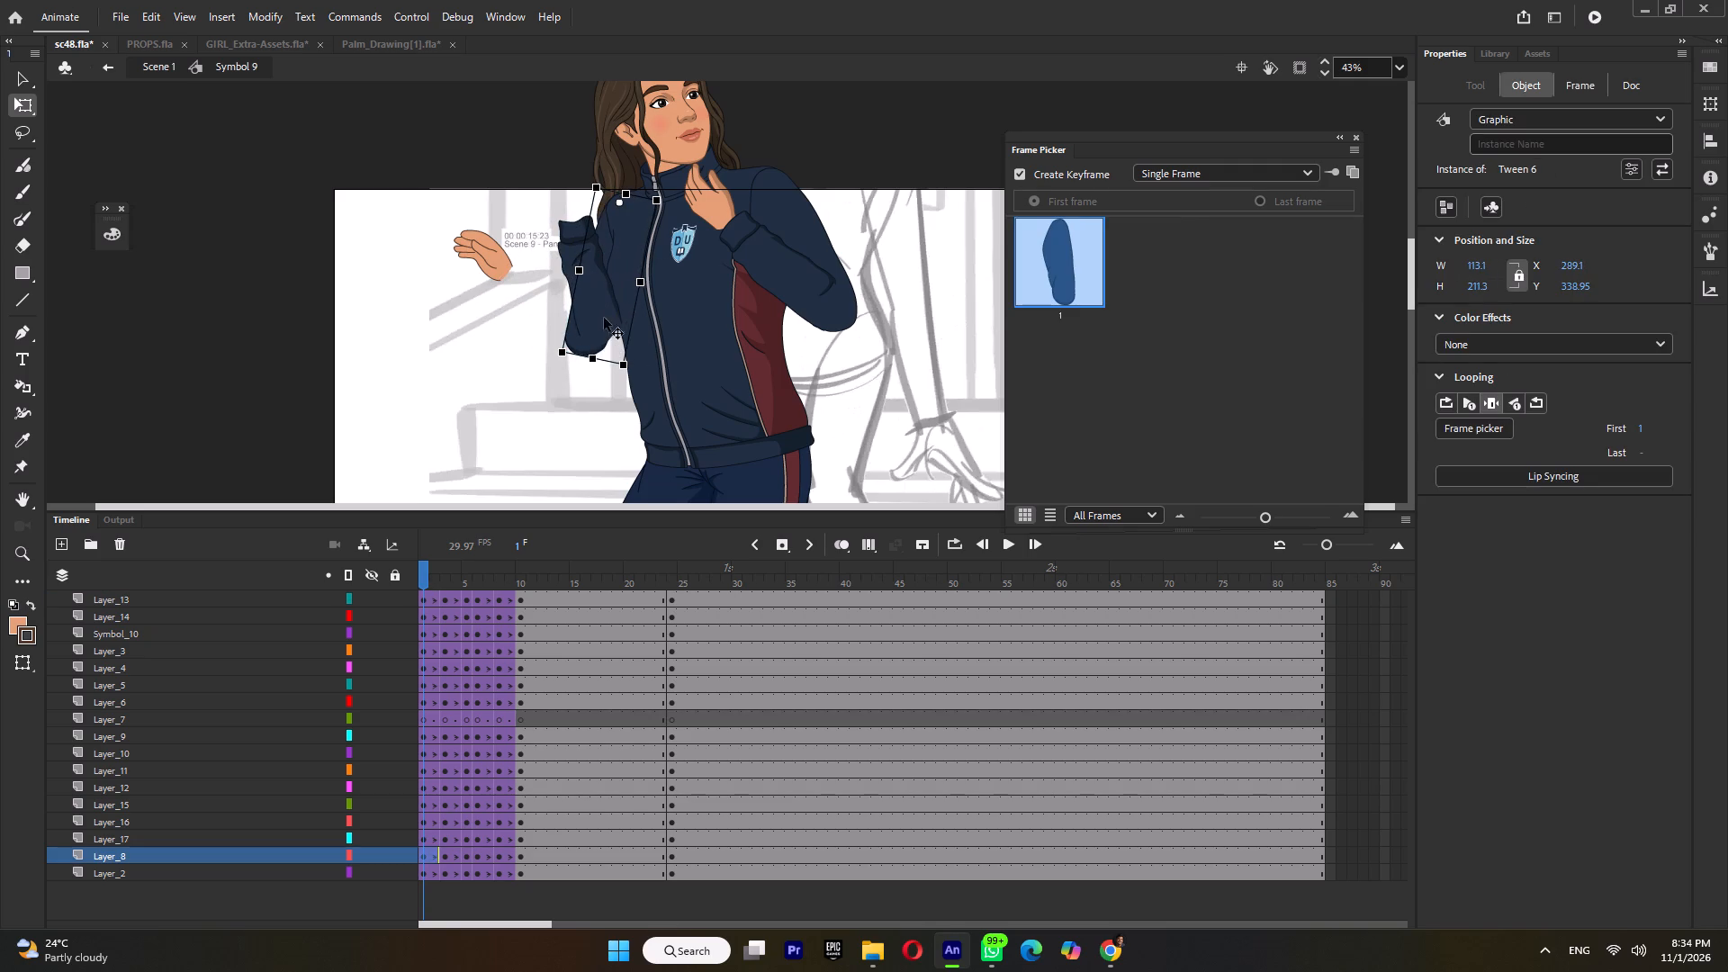
left_click(602, 294)
scroll(593, 321, "up", 3, "ctrl")
left_click_drag(602, 313, 570, 319)
After checking the hand pose at frame 6, switch frame 1's Layer_14 hand to drawing 13, rotate it upright and fit it onto the cuff.
left_click(445, 580)
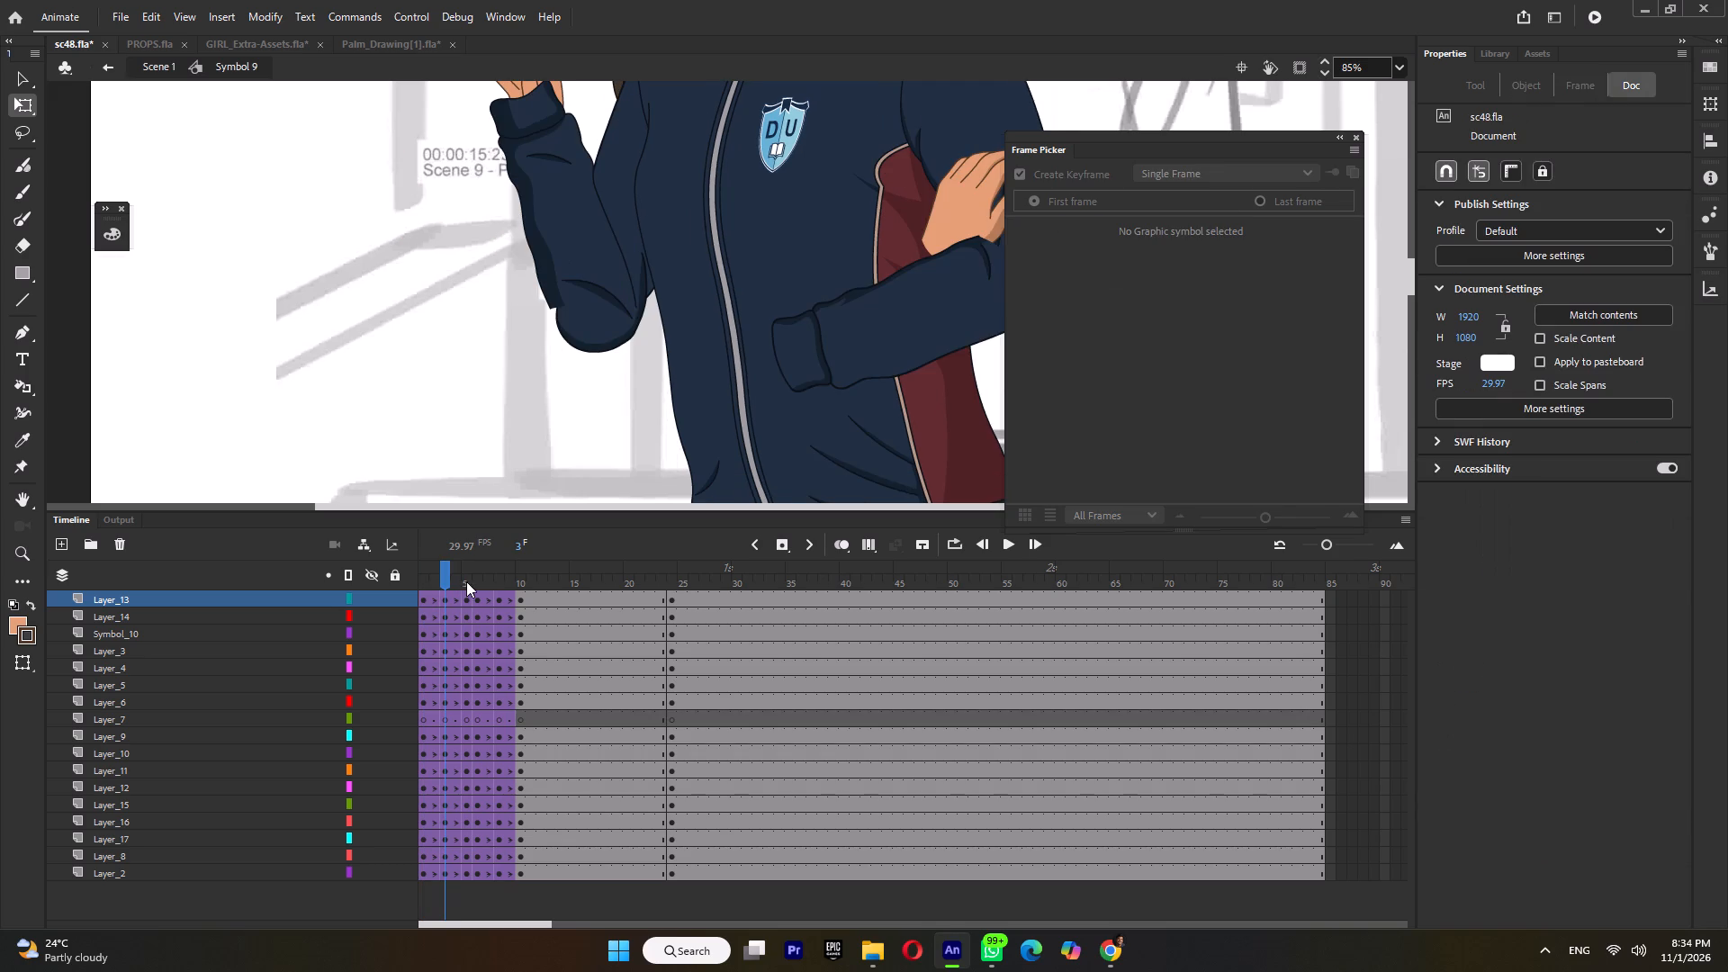
left_click(472, 580)
left_click(479, 580)
scroll(664, 446, "down", 4, "ctrl")
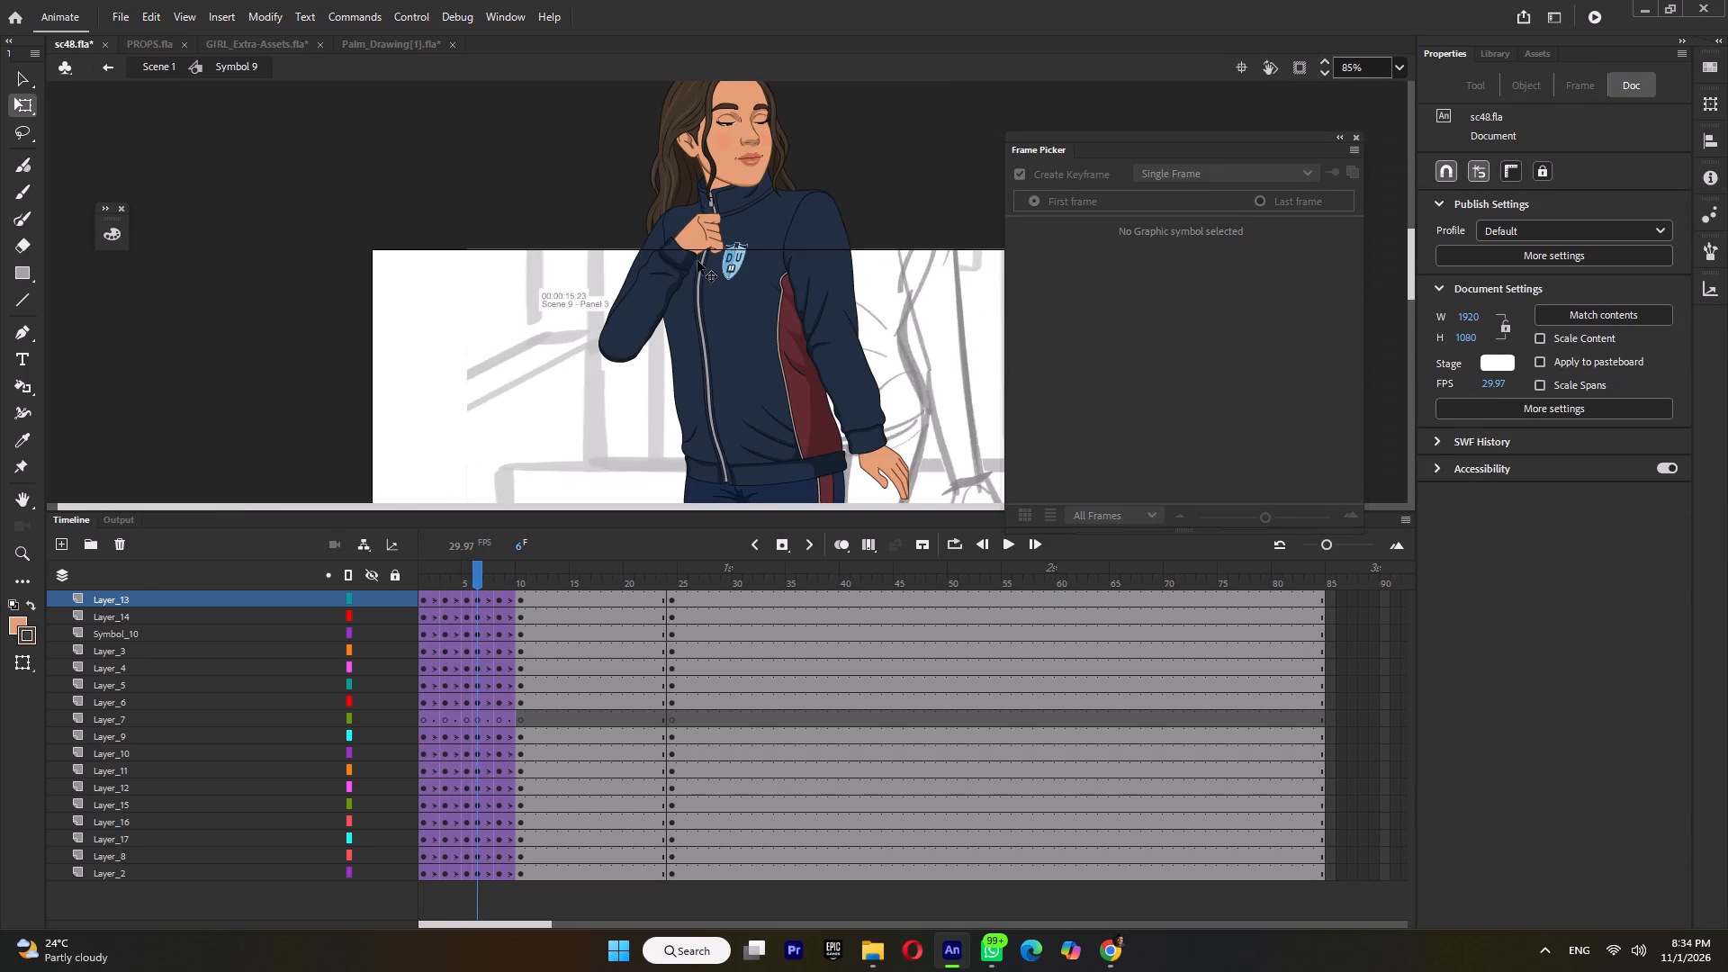
left_click(697, 261)
left_click(424, 617)
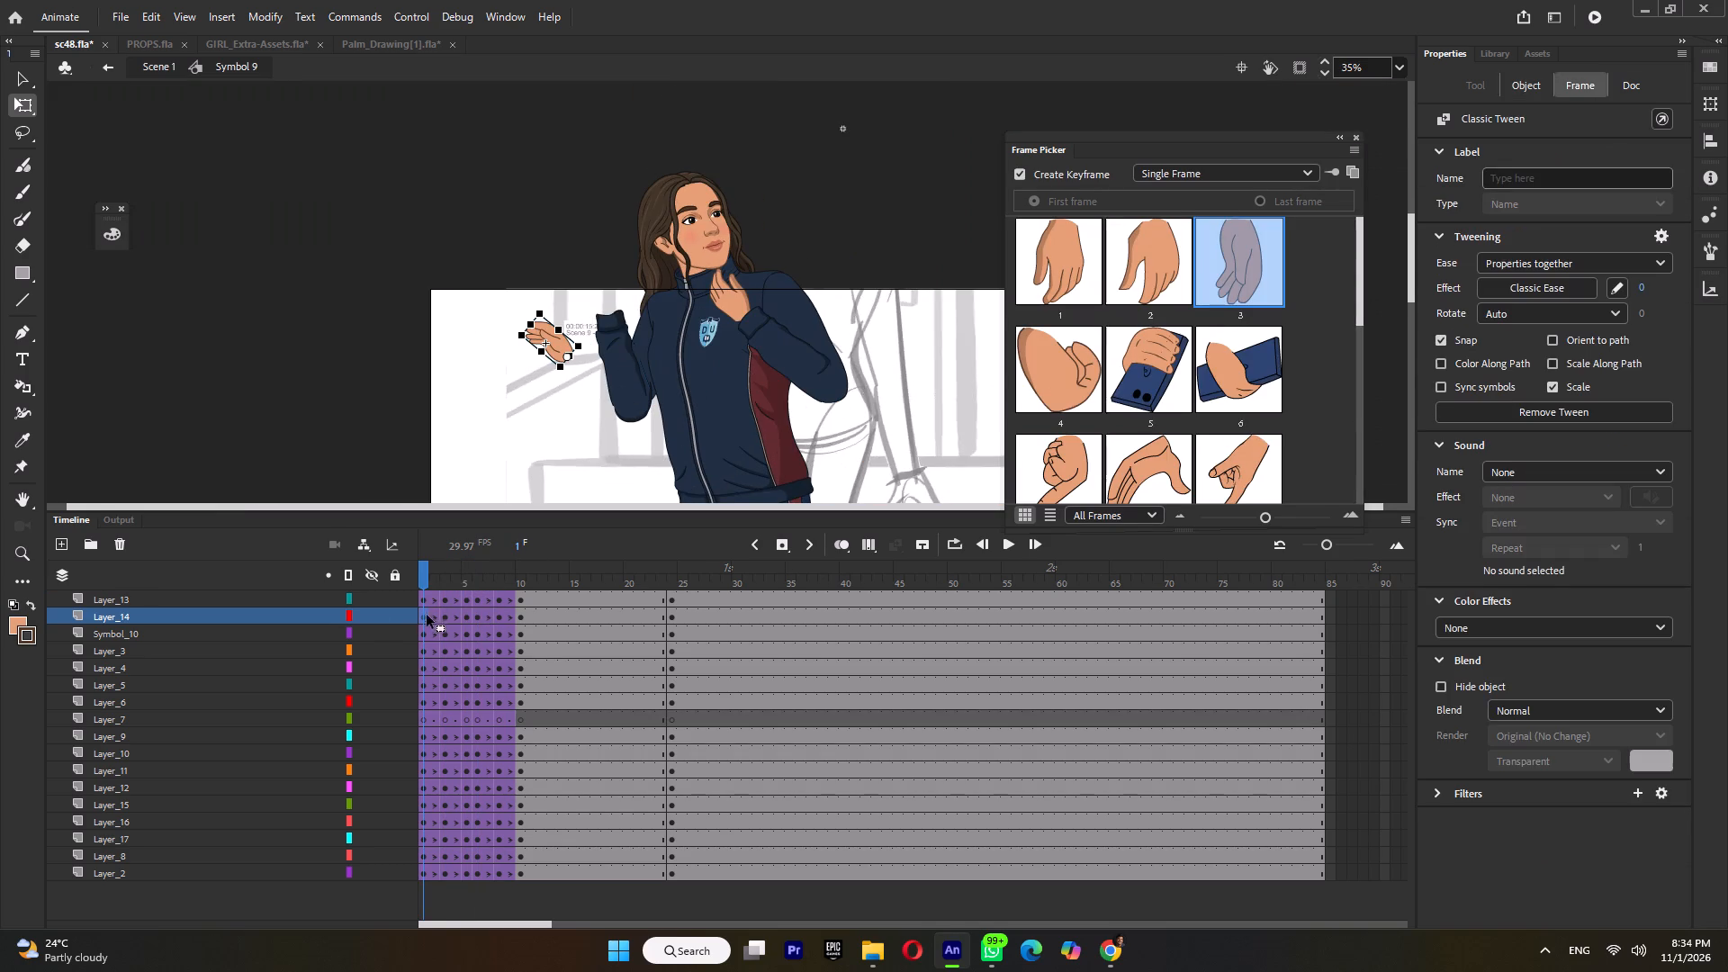
scroll(1173, 375, "down", 4)
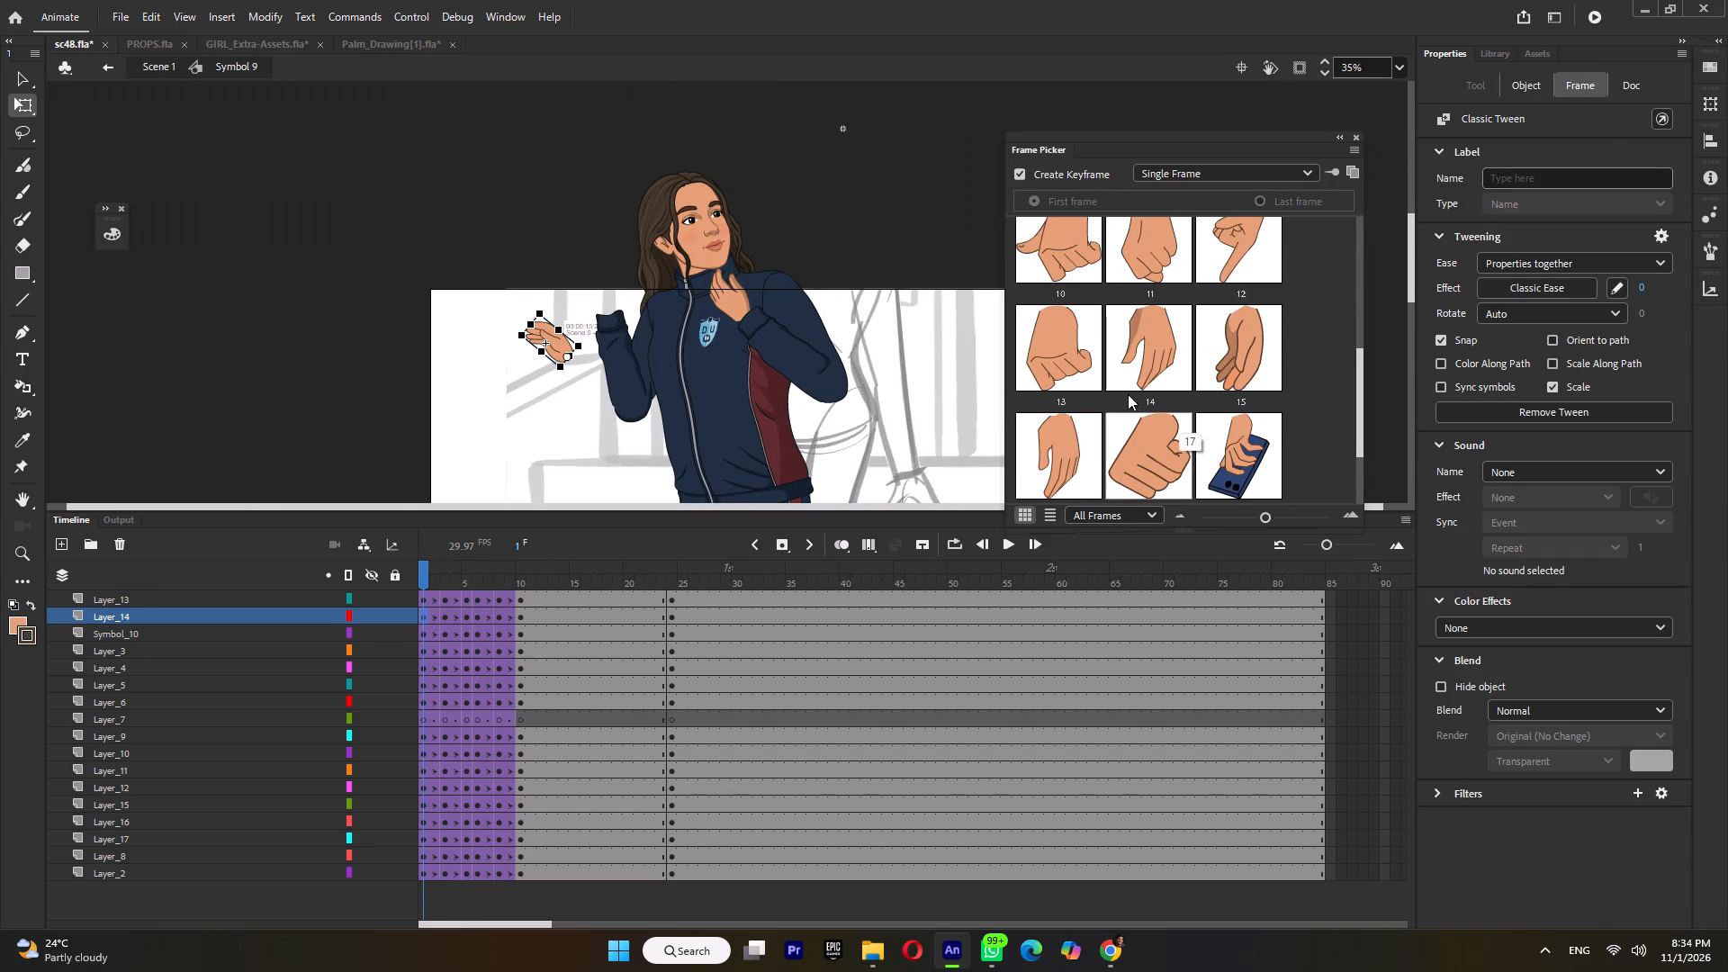
left_click(1064, 367)
left_click_drag(550, 300, 597, 315)
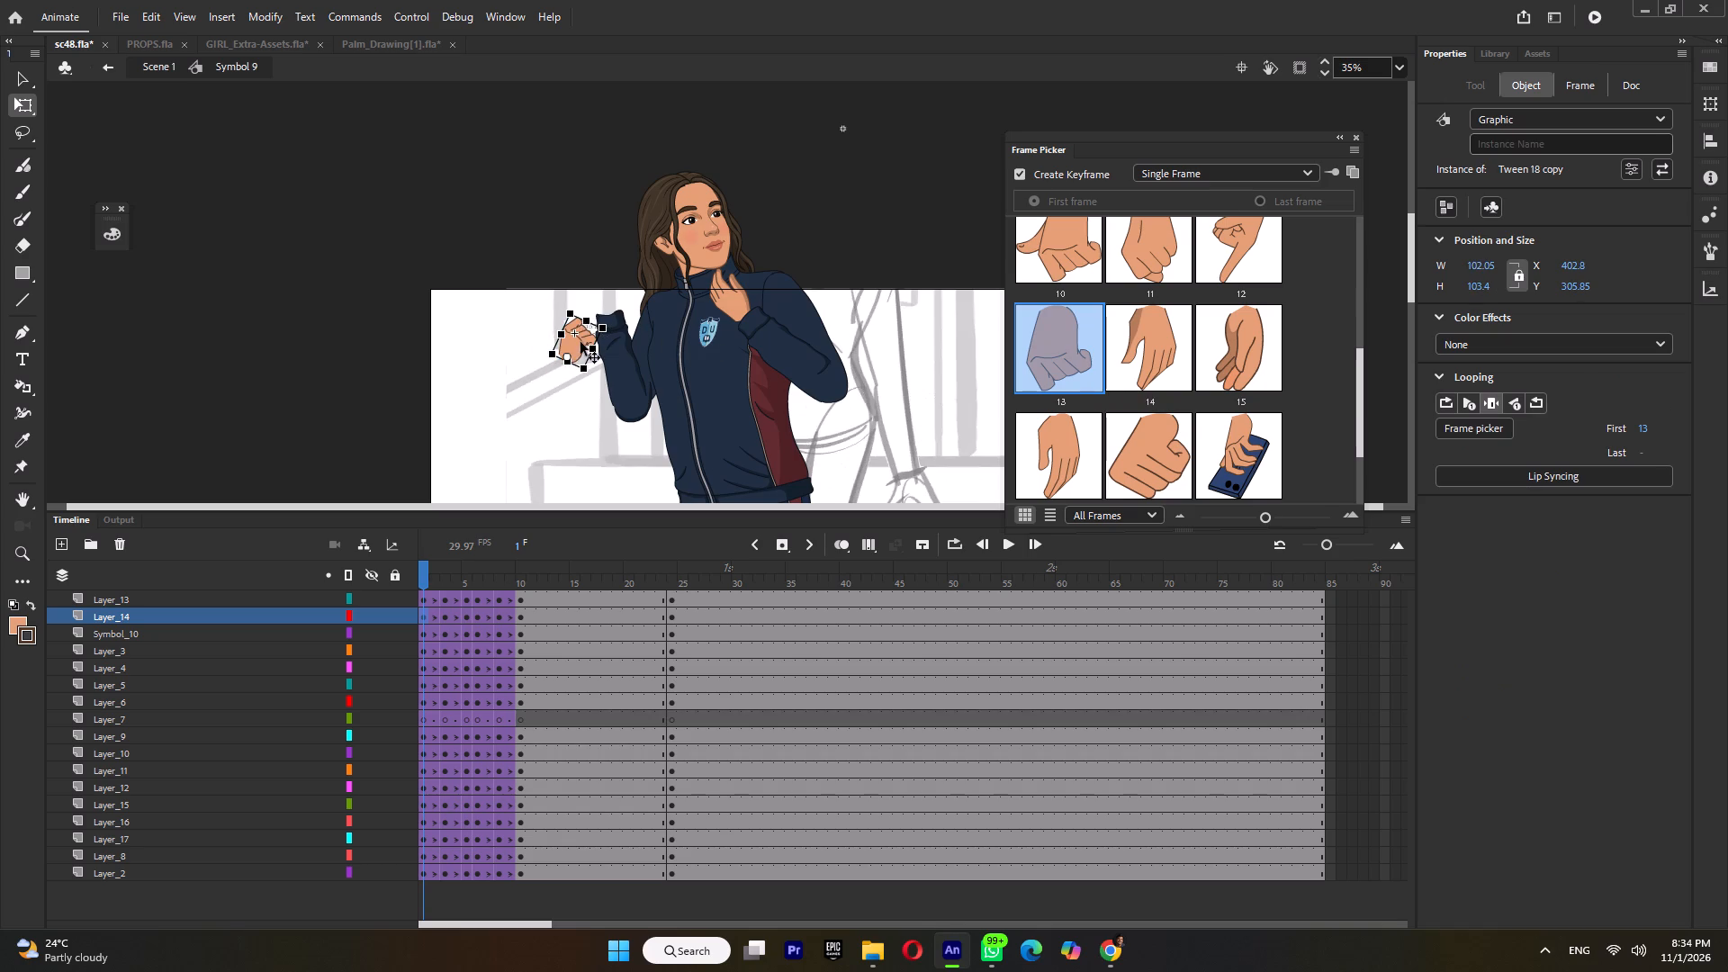
scroll(577, 342, "up", 4, "ctrl")
left_click_drag(574, 344, 646, 255)
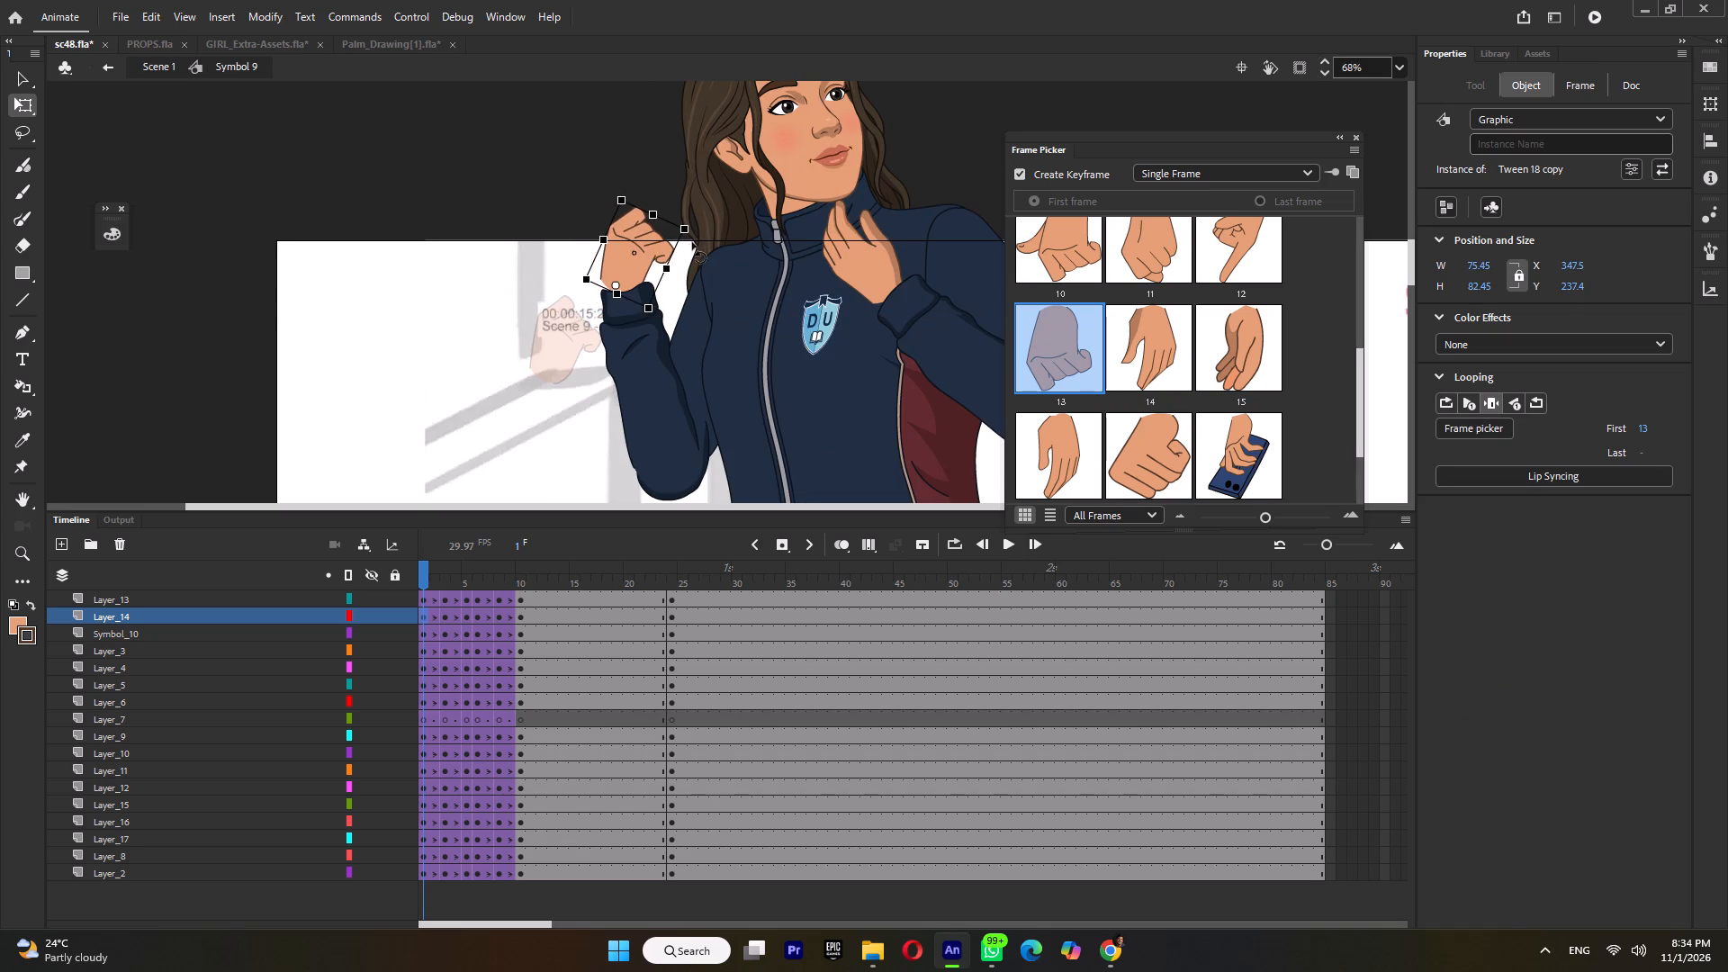
left_click_drag(690, 238, 678, 222)
scroll(636, 253, "up", 2, "ctrl")
left_click_drag(635, 256, 649, 265)
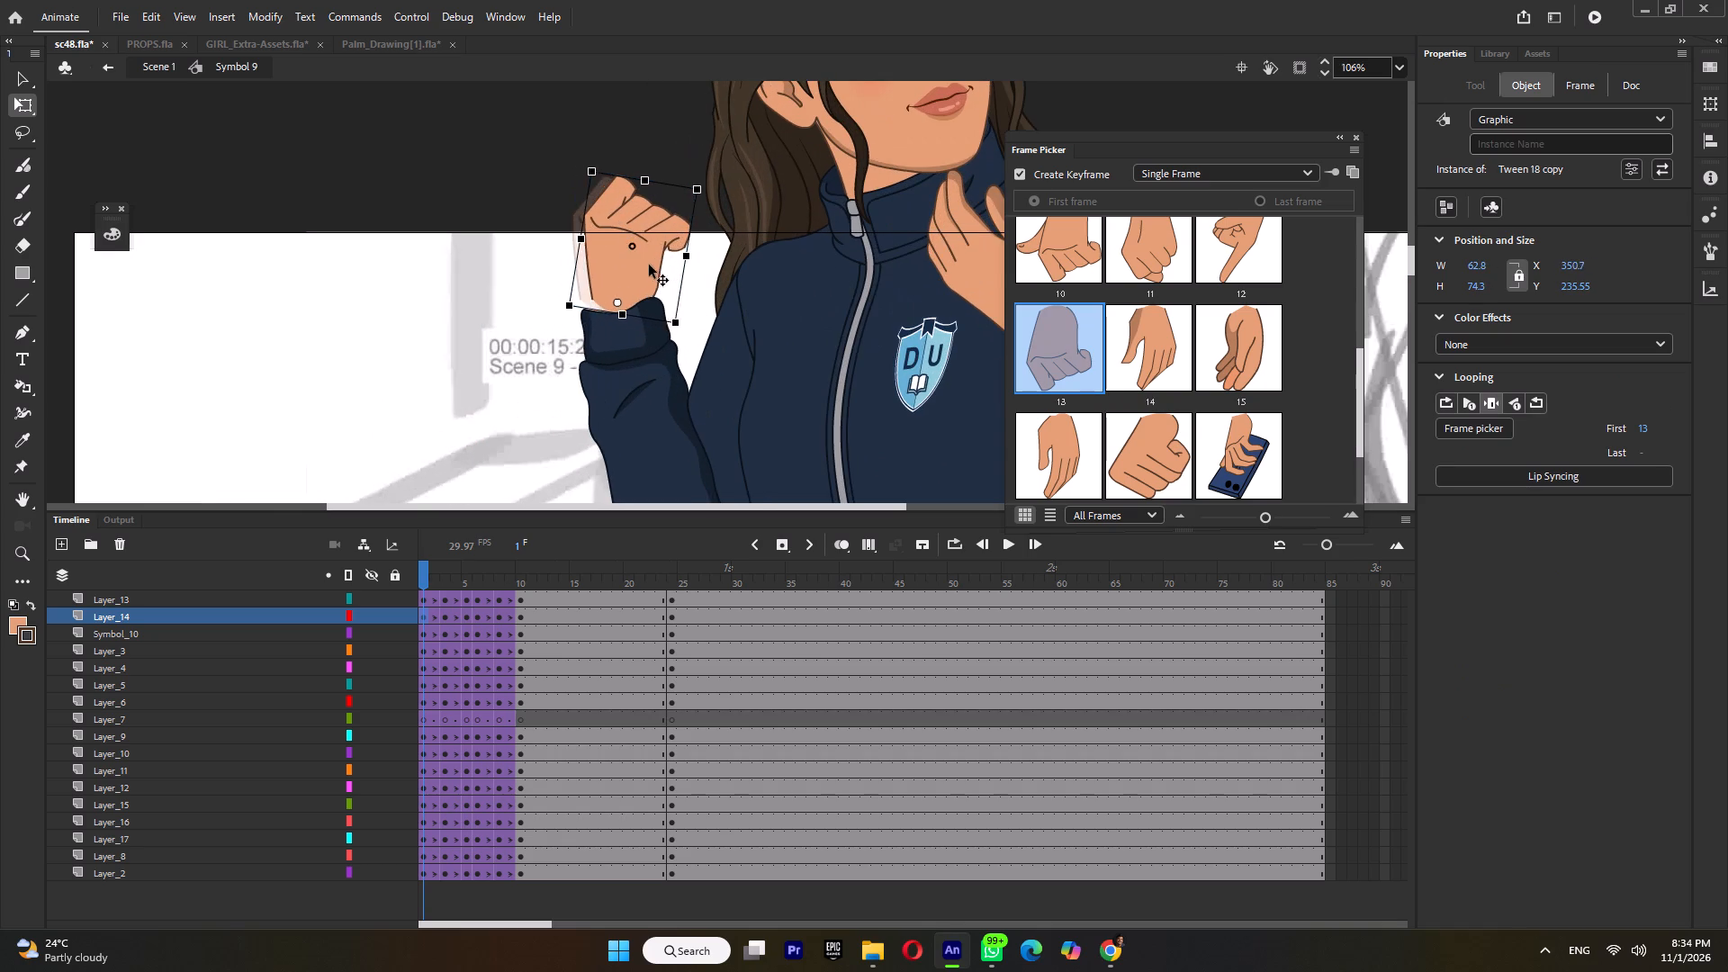
left_click_drag(649, 265, 645, 269)
scroll(657, 279, "down", 6, "ctrl")
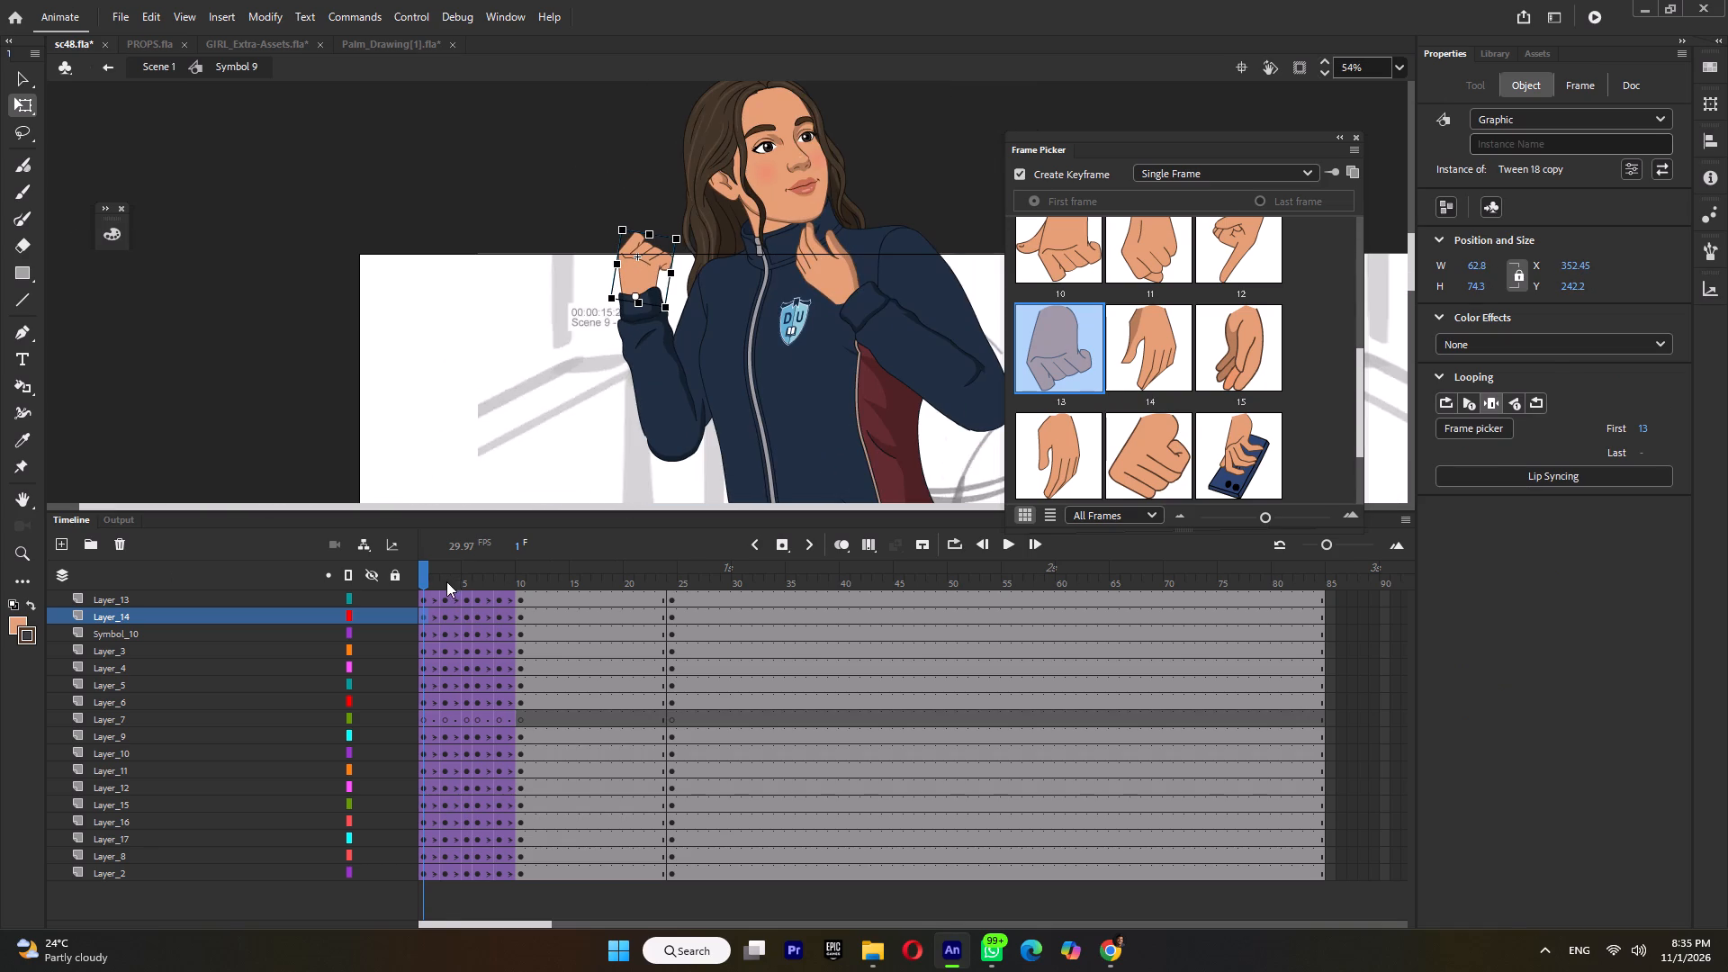
At frame 3, switch the Layer_14 hand to drawing 13 and move it up clear of the sleeve.
left_click(445, 582)
left_click(634, 250)
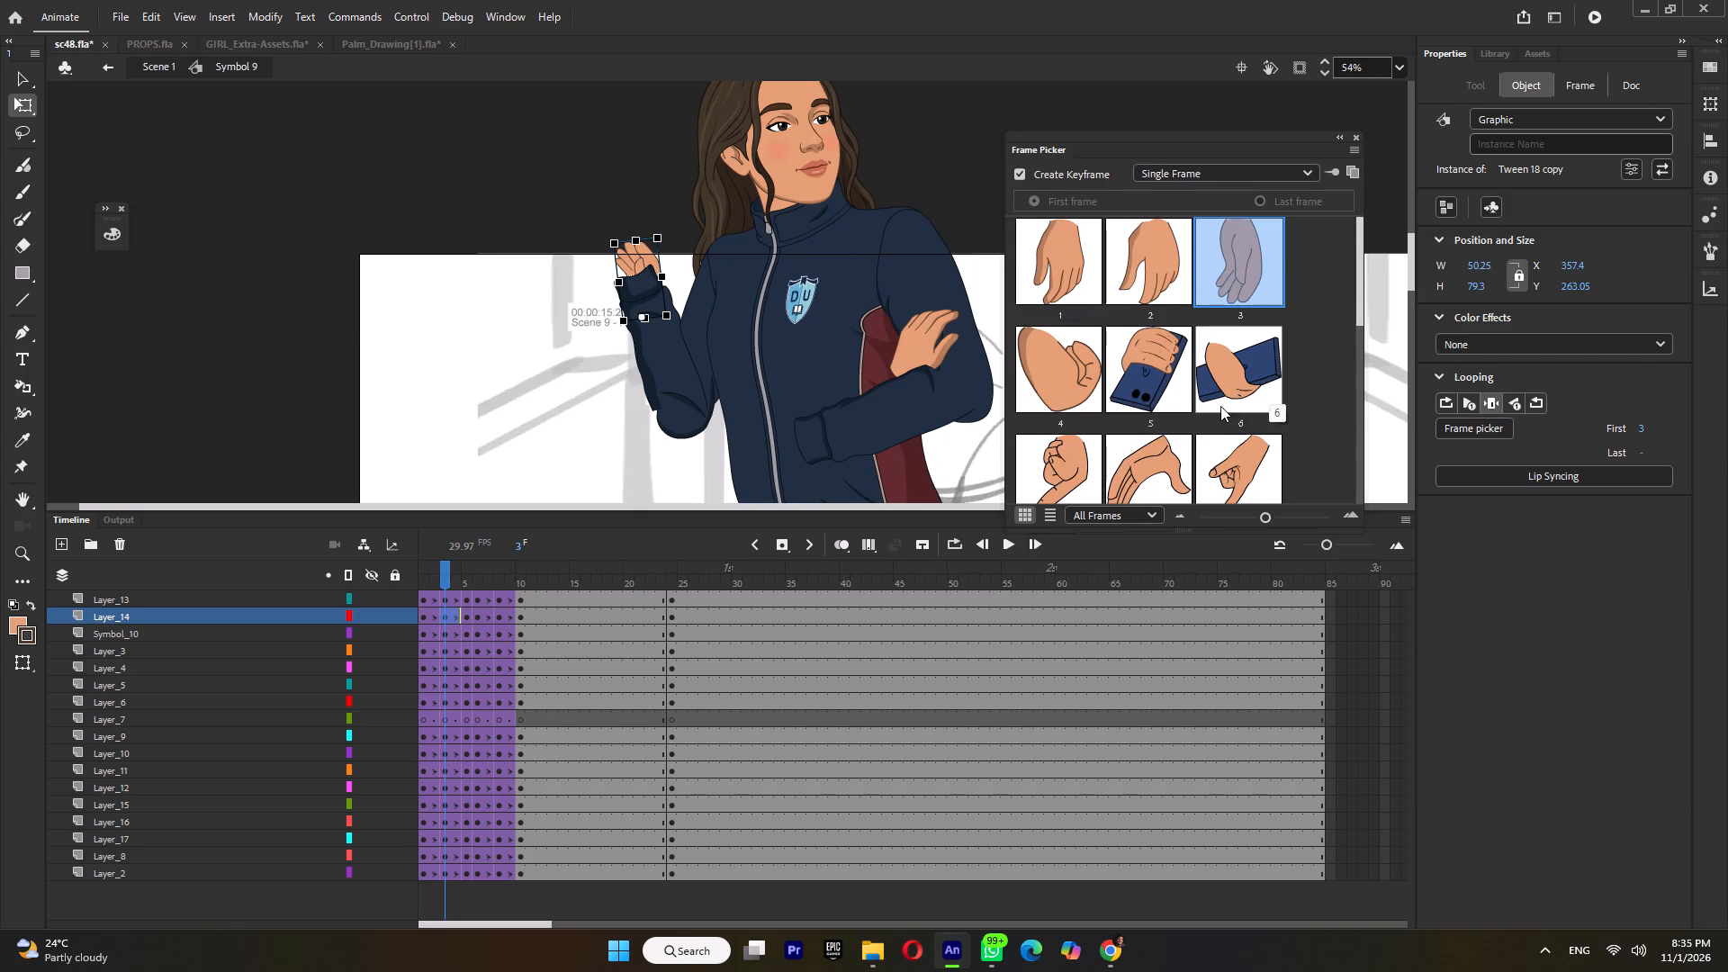
scroll(1210, 419, "down", 3)
left_click(1165, 364)
left_click(1084, 441)
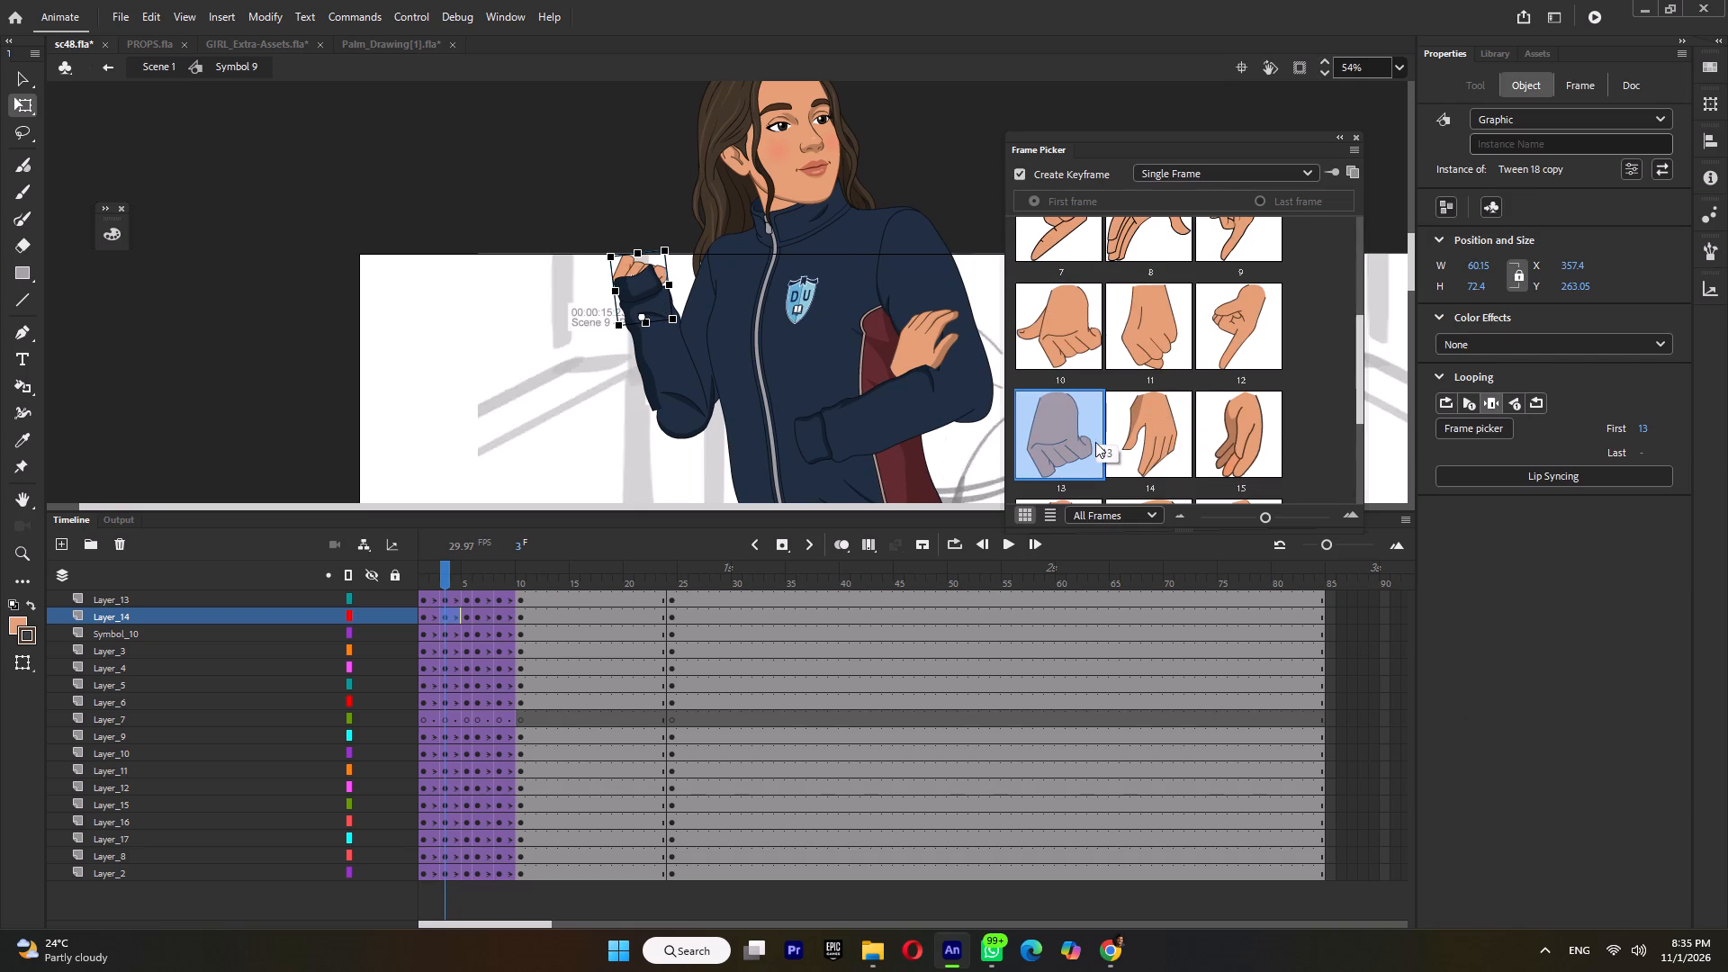
left_click_drag(626, 265, 617, 207)
At frame 3, switch the Layer_13 forearm to drawing 2, rotate it toward the chest about the elbow and move the hand to its cuff.
left_click(667, 372)
left_click(1143, 257)
scroll(676, 381, "up", 5, "ctrl")
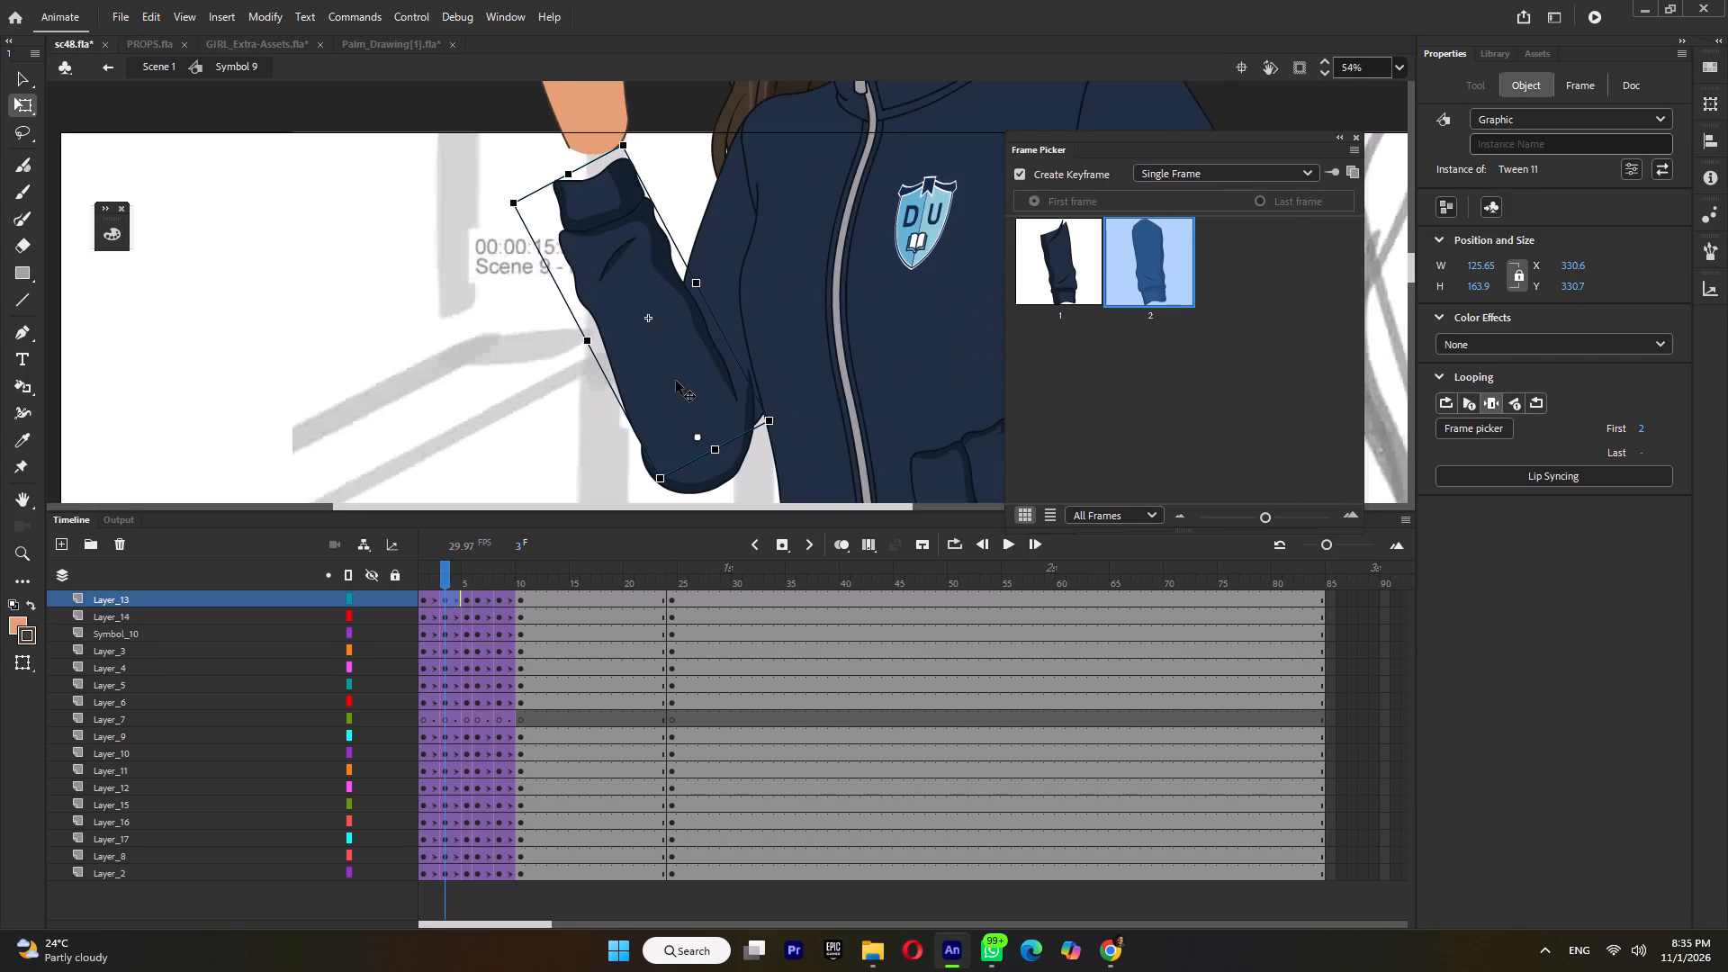
left_click_drag(679, 378, 674, 397)
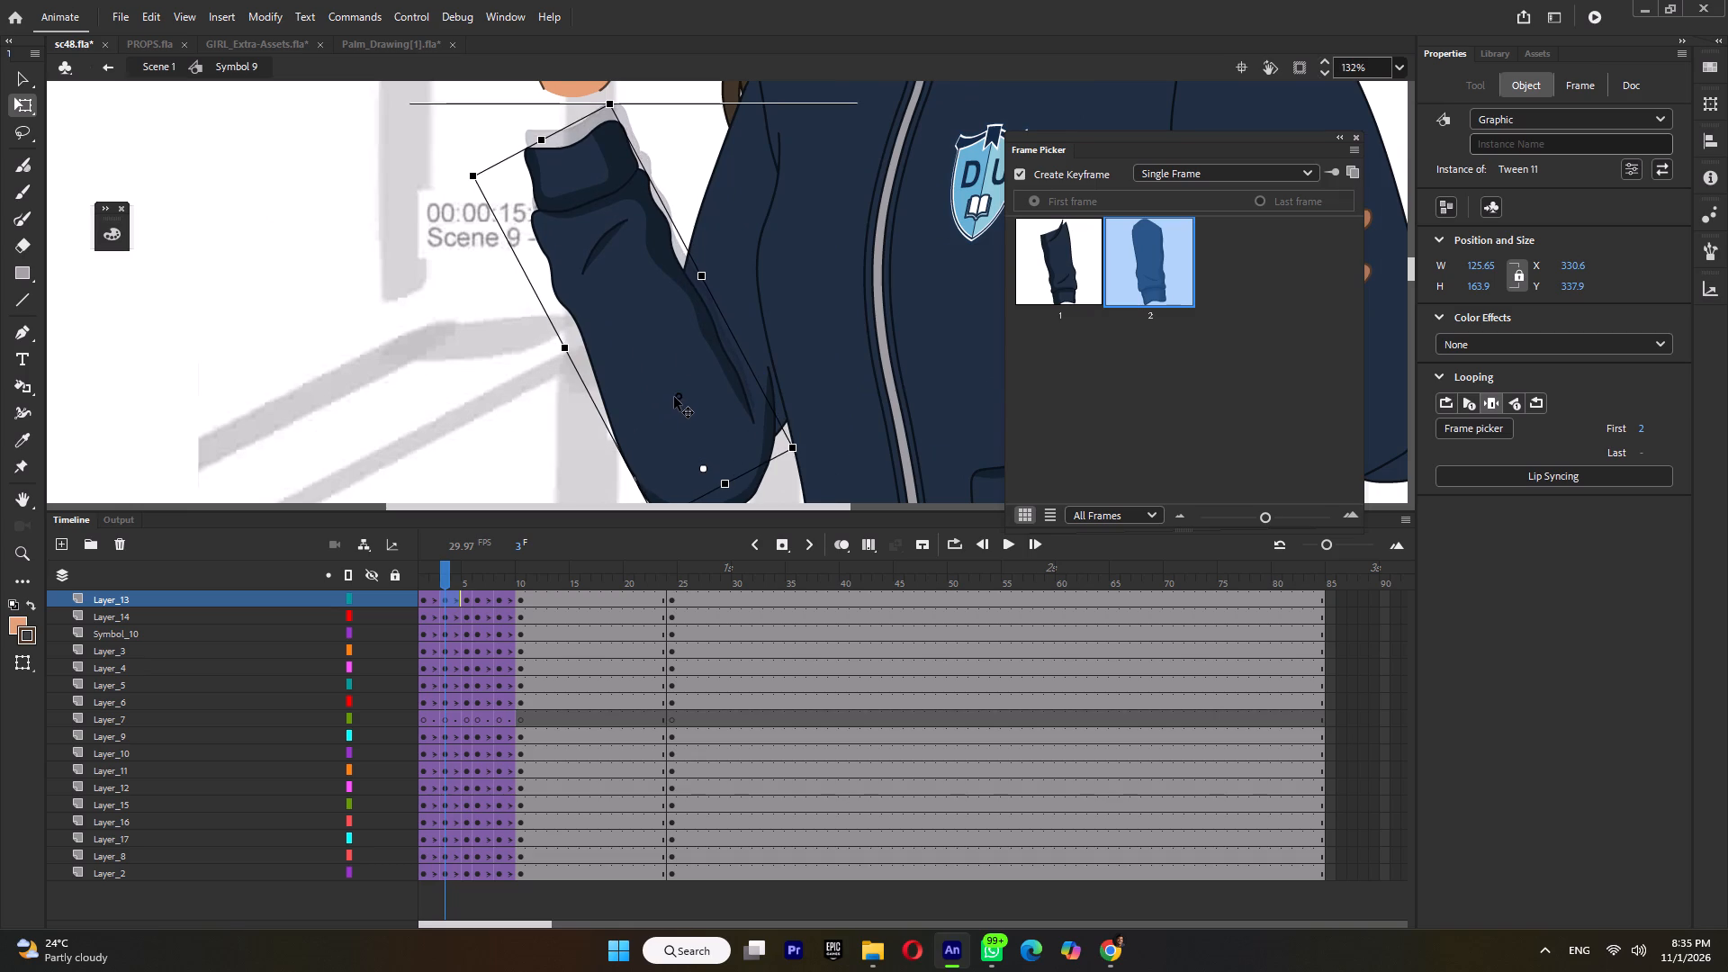
left_click_drag(674, 397, 674, 395)
scroll(691, 339, "down", 4, "ctrl")
left_click_drag(664, 221, 745, 261)
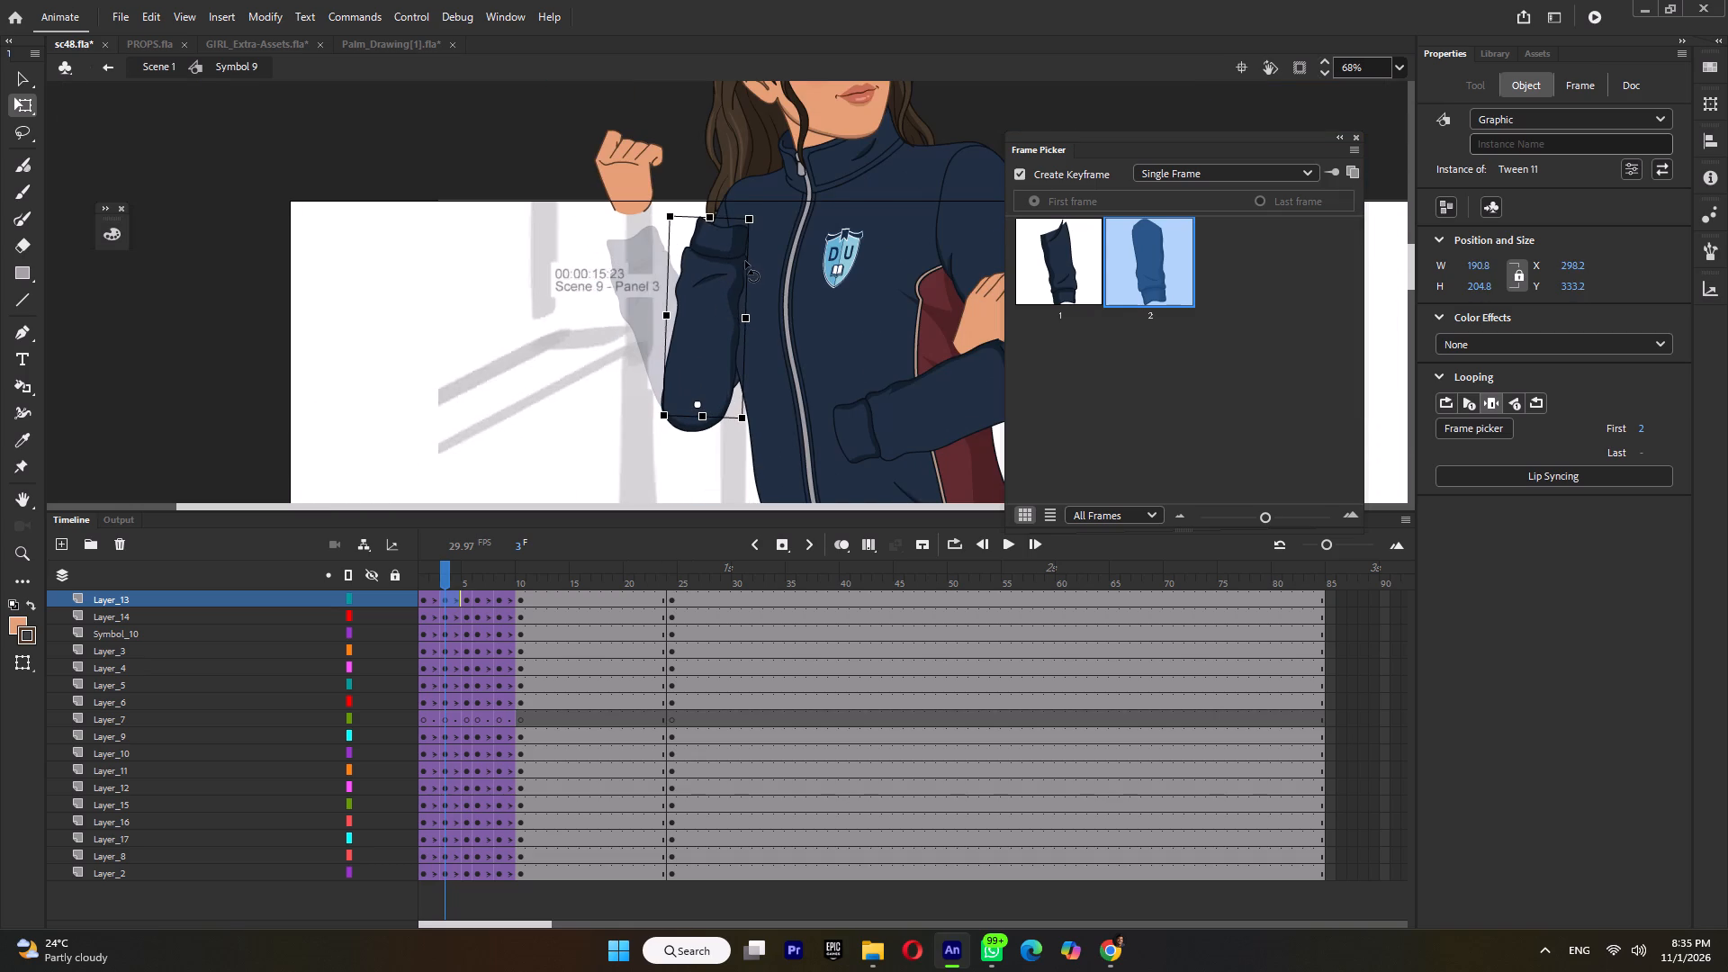
left_click_drag(745, 261, 743, 261)
left_click_drag(625, 150, 706, 166)
At frame 5, set the Layer_14 hand to drawing 13 and the Layer_13 forearm to drawing 2, then fit the fist onto the adjusted cuff.
left_click(466, 577)
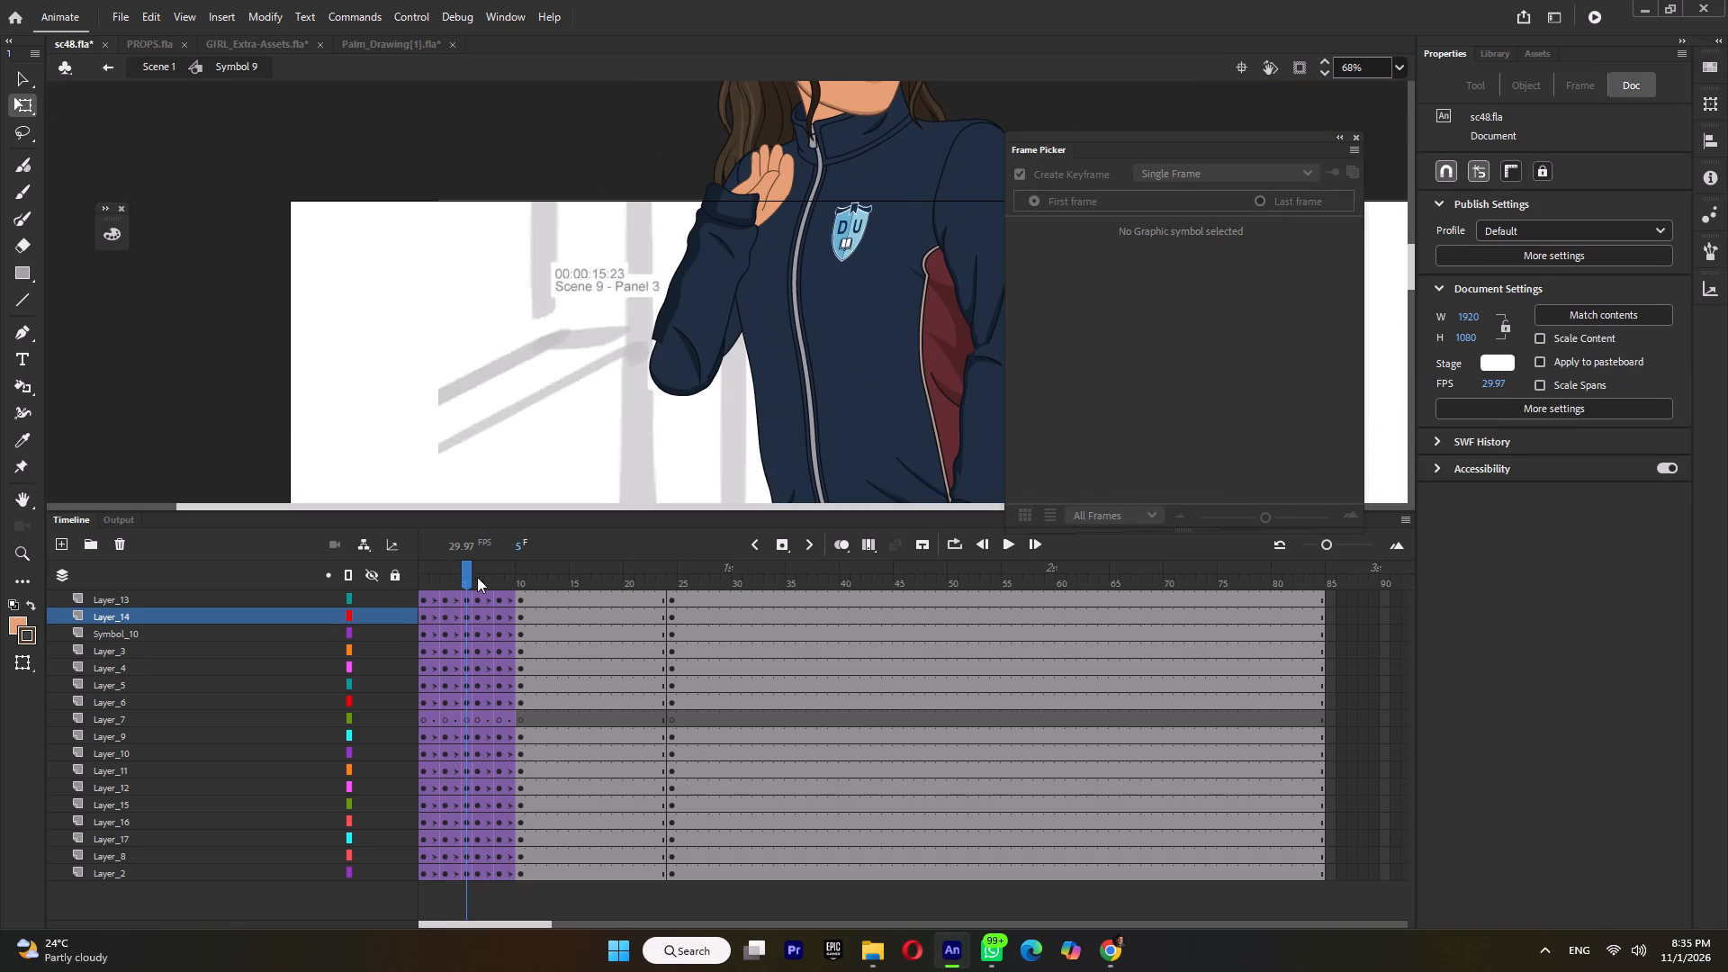
left_click(763, 178)
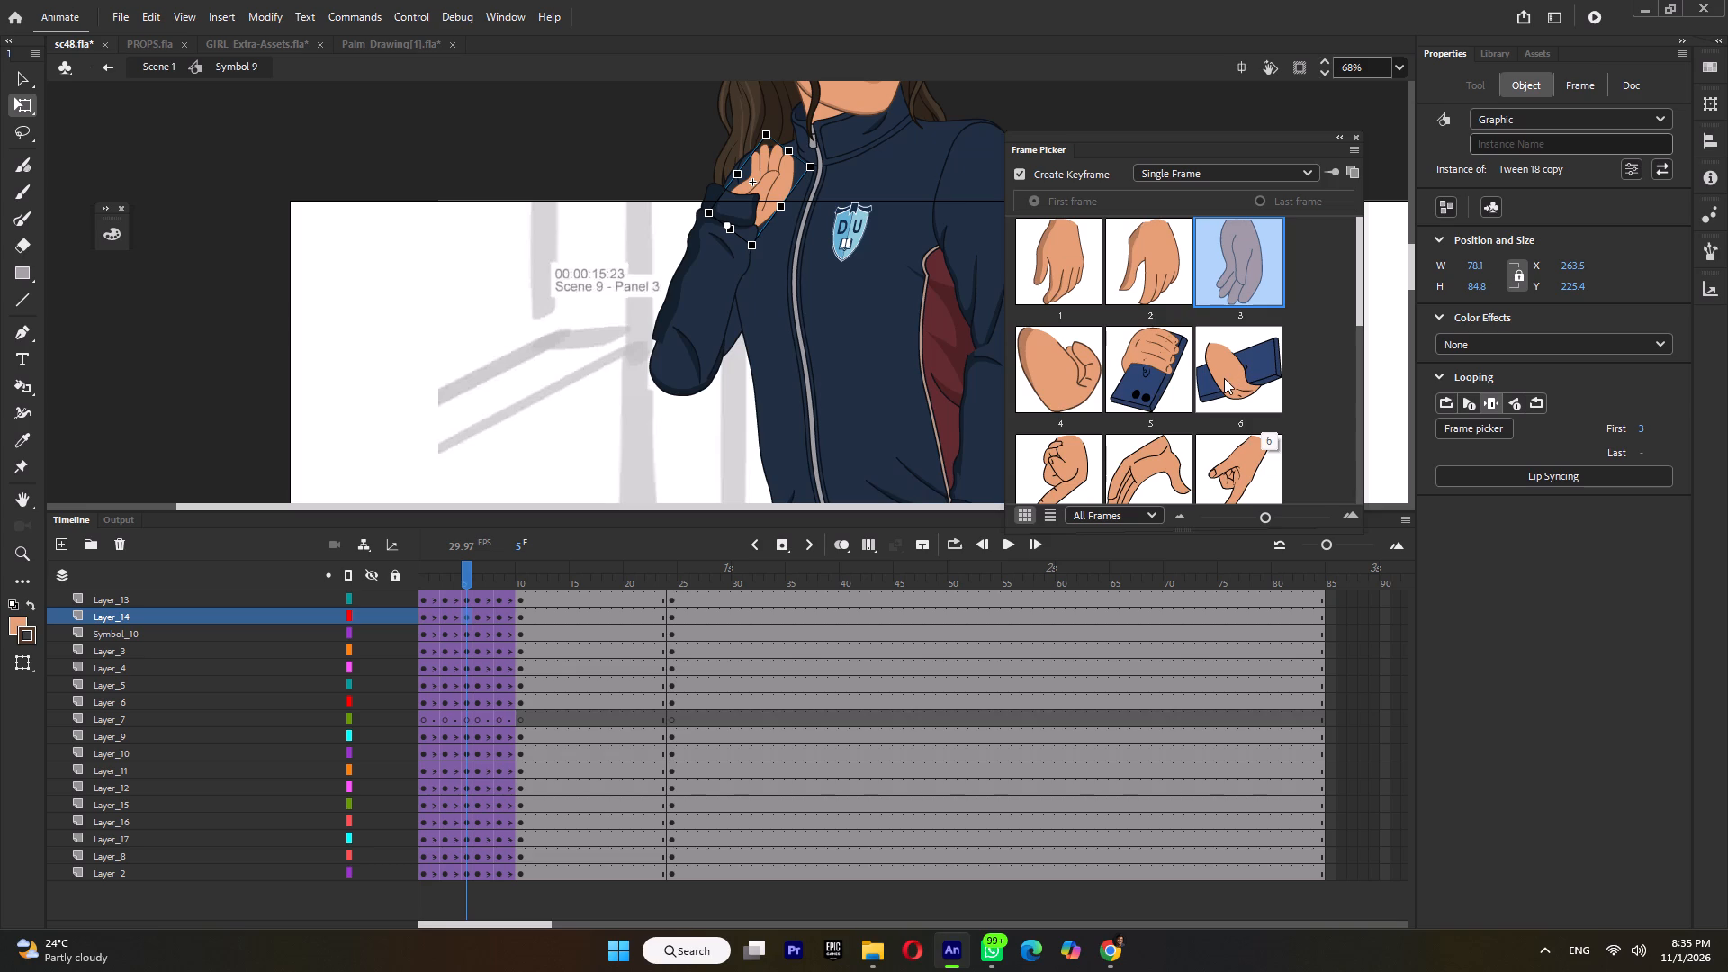
scroll(1224, 378, "down", 2)
left_click(1057, 482)
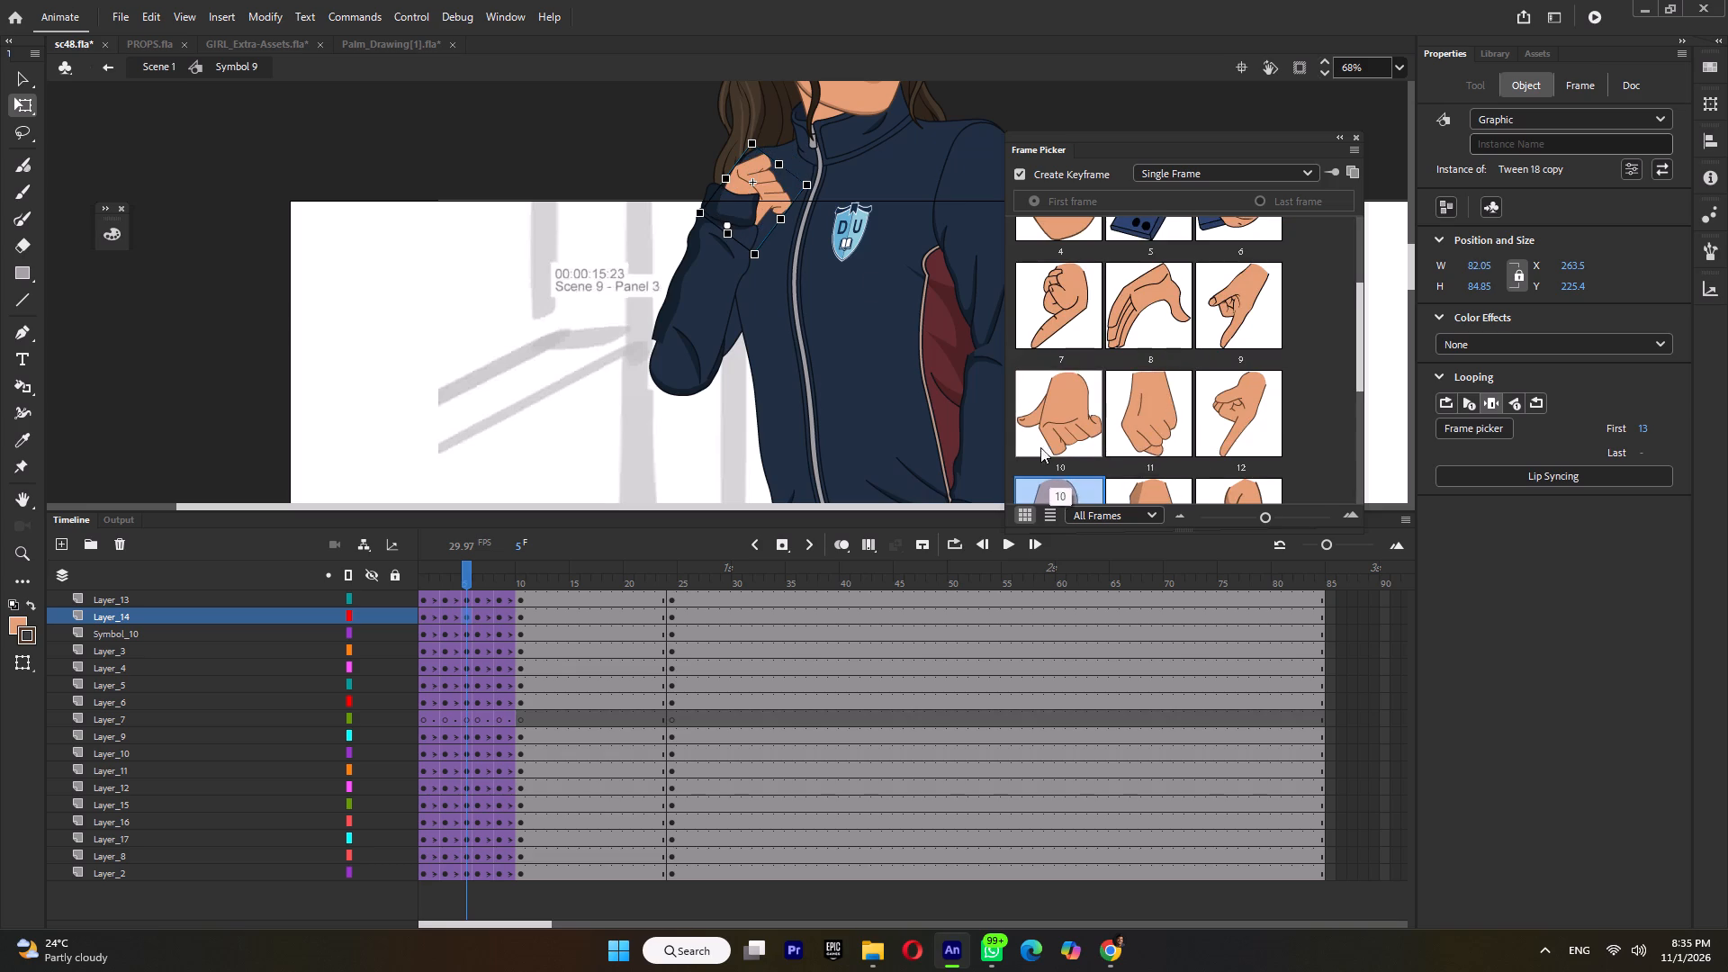
left_click_drag(769, 184, 772, 152)
left_click(729, 255)
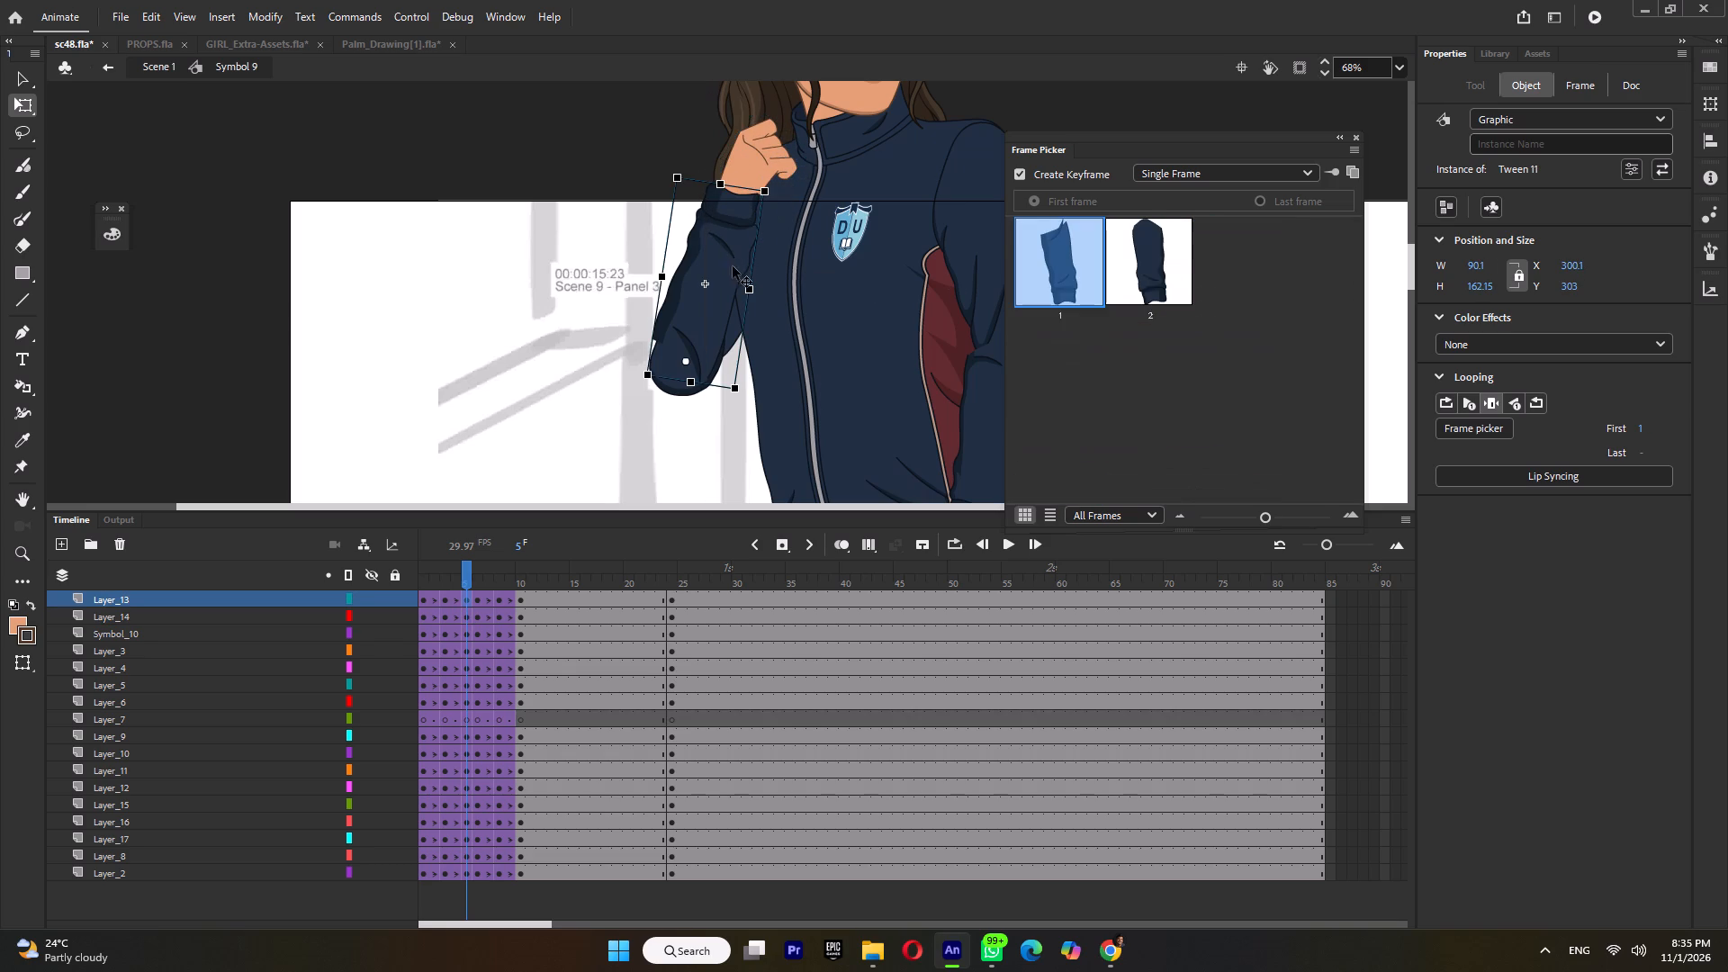
left_click(1148, 272)
left_click_drag(766, 196, 778, 211)
left_click(755, 159)
scroll(753, 159, "up", 3, "ctrl")
left_click_drag(752, 159, 766, 167)
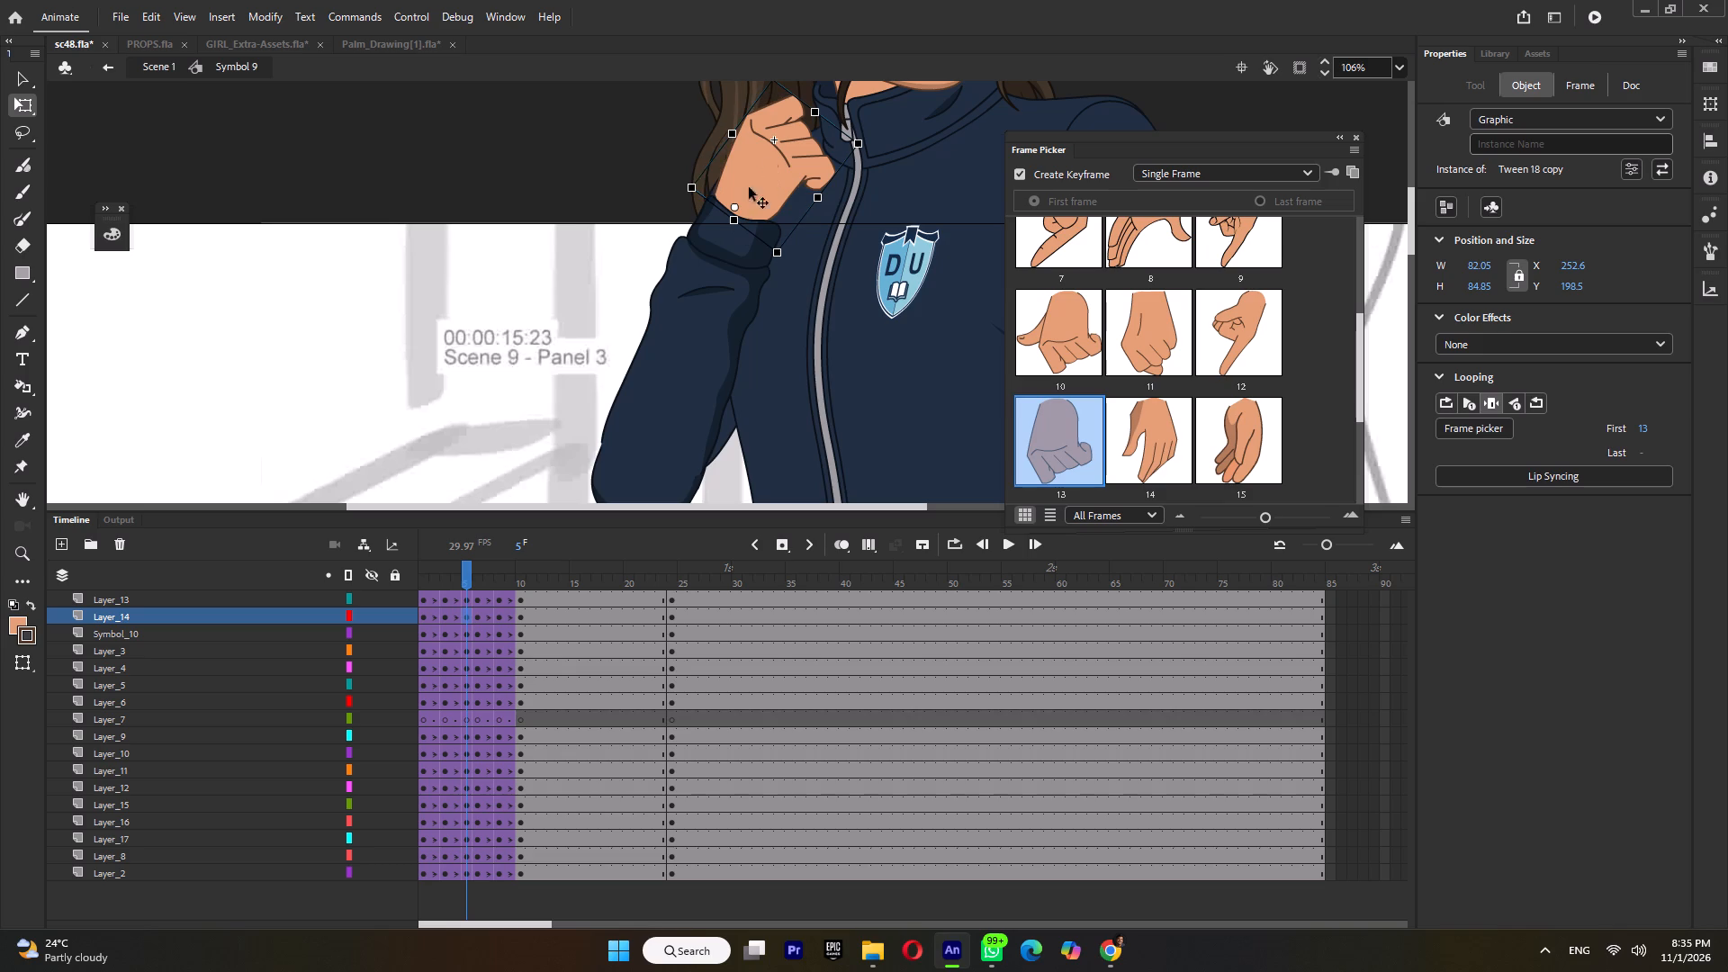
Play Symbol 9 from its first frame to examine the revised arm motion through the turn.
left_click(479, 570)
scroll(904, 404, "down", 10, "ctrl")
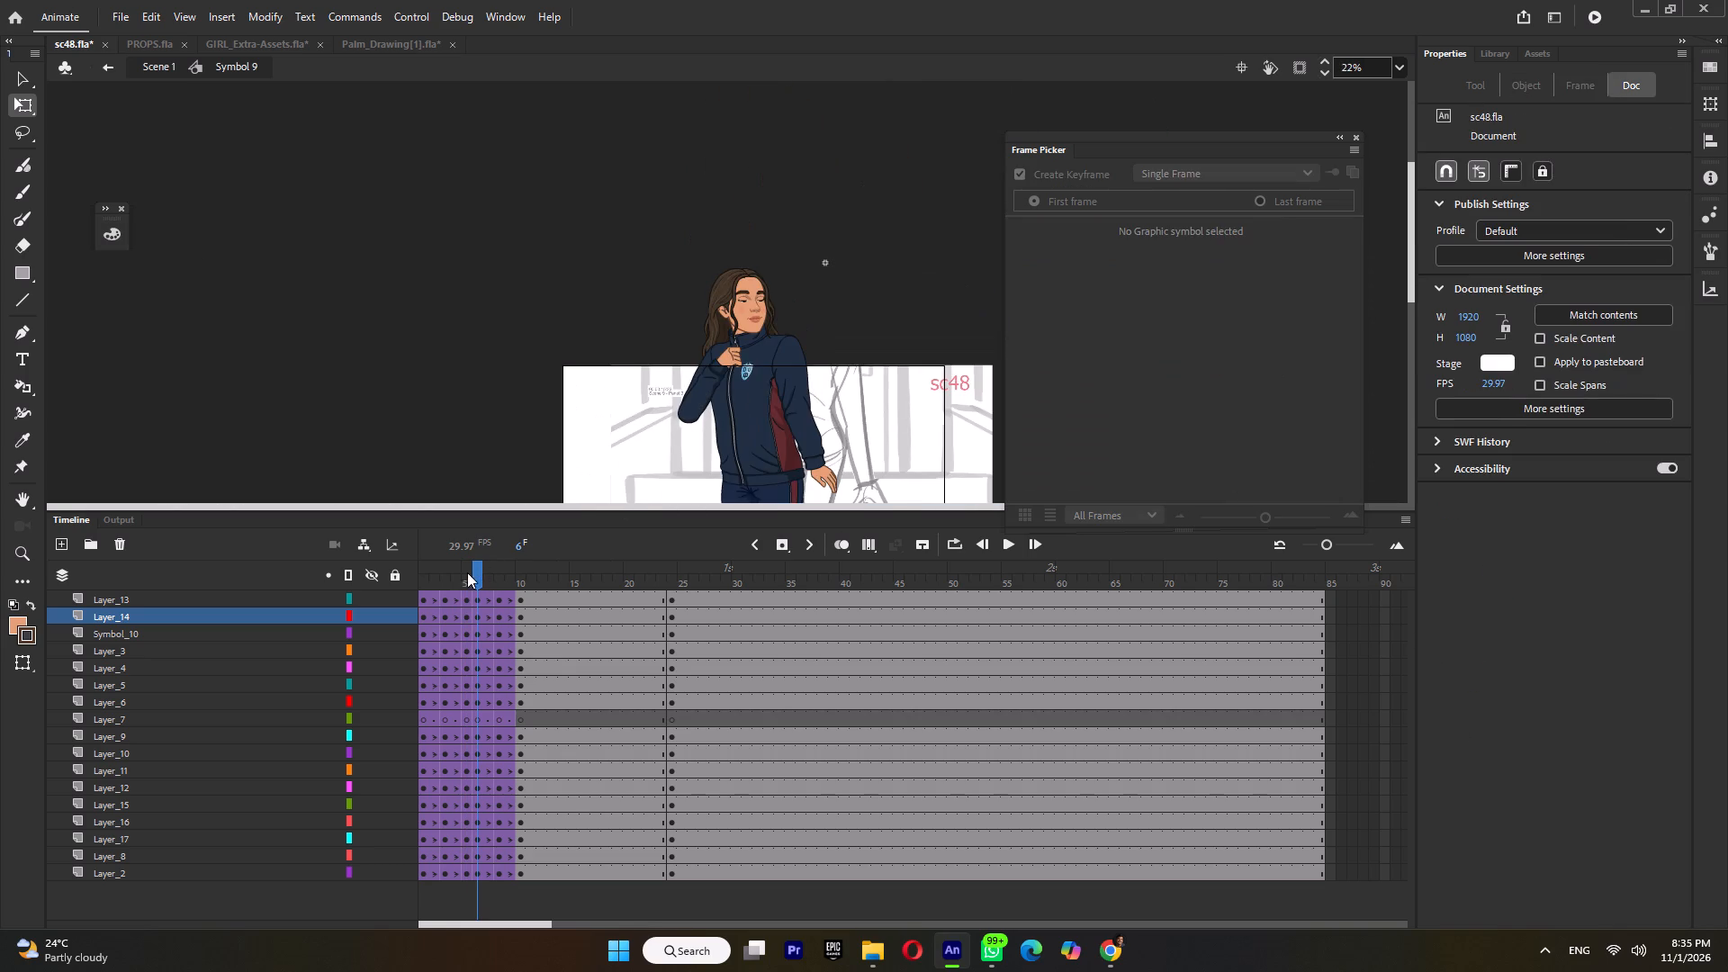
left_click_drag(463, 568, 342, 588)
key("Return")
key("Return")
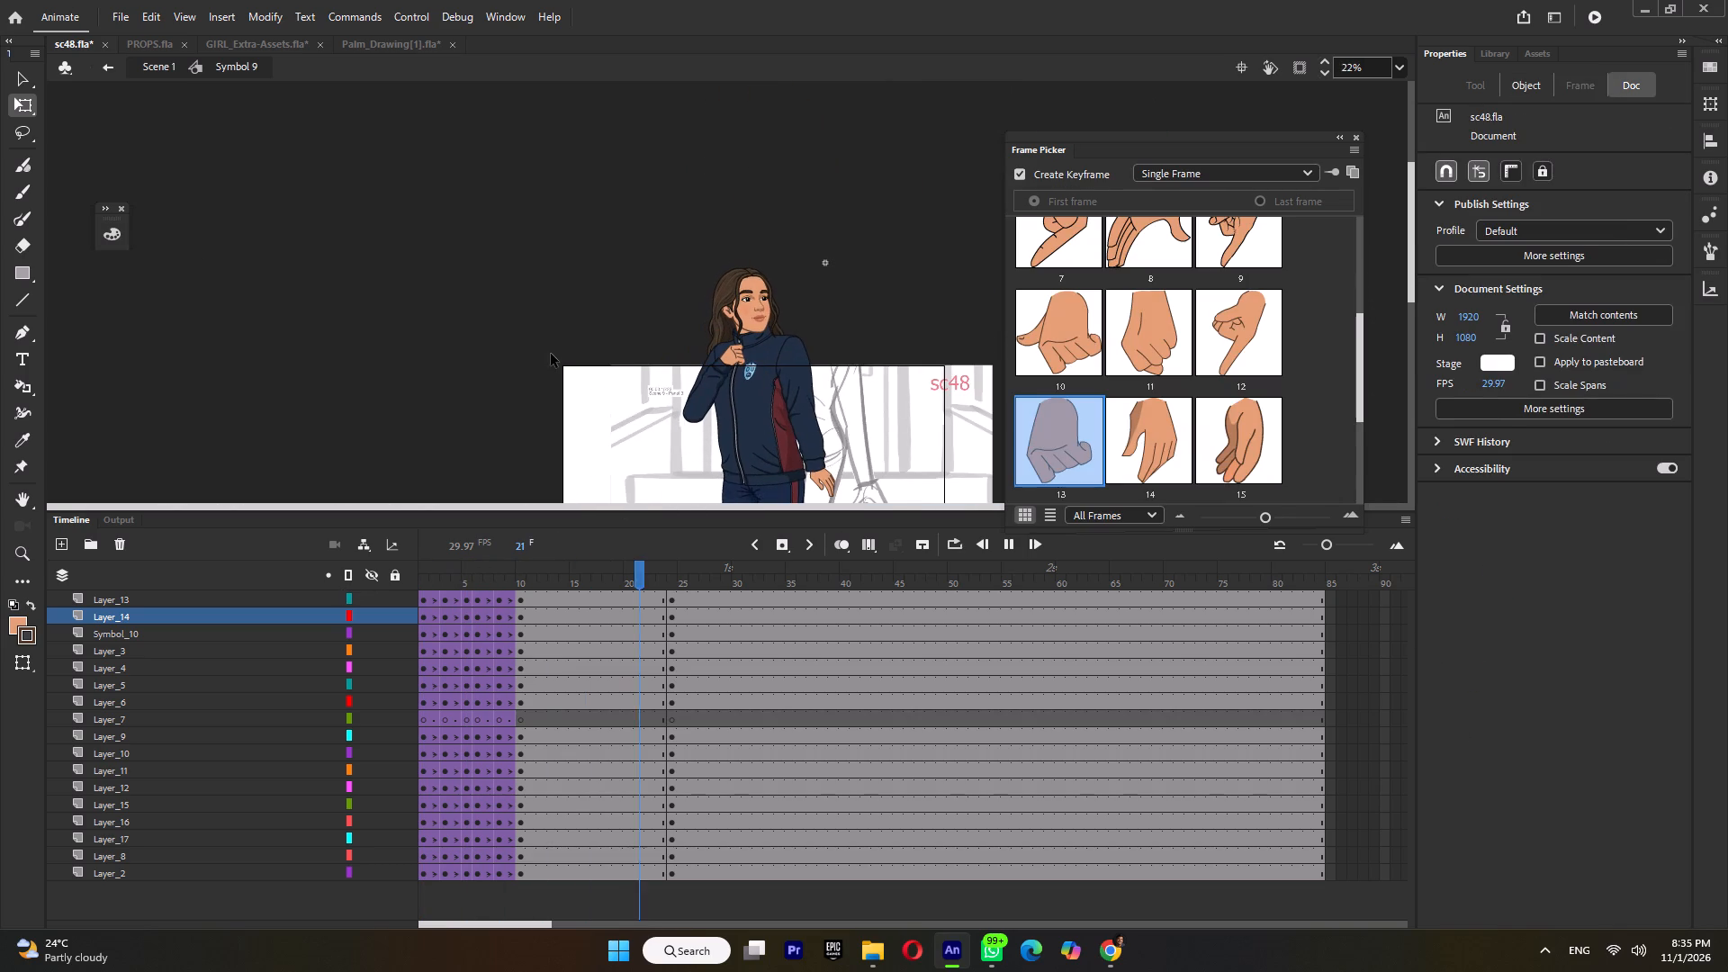
key("Return")
Return to Scene 1 and replay from frame 43 several times to examine the rise flowing into the turn.
double_click(550, 297)
left_click(644, 571)
key("Return")
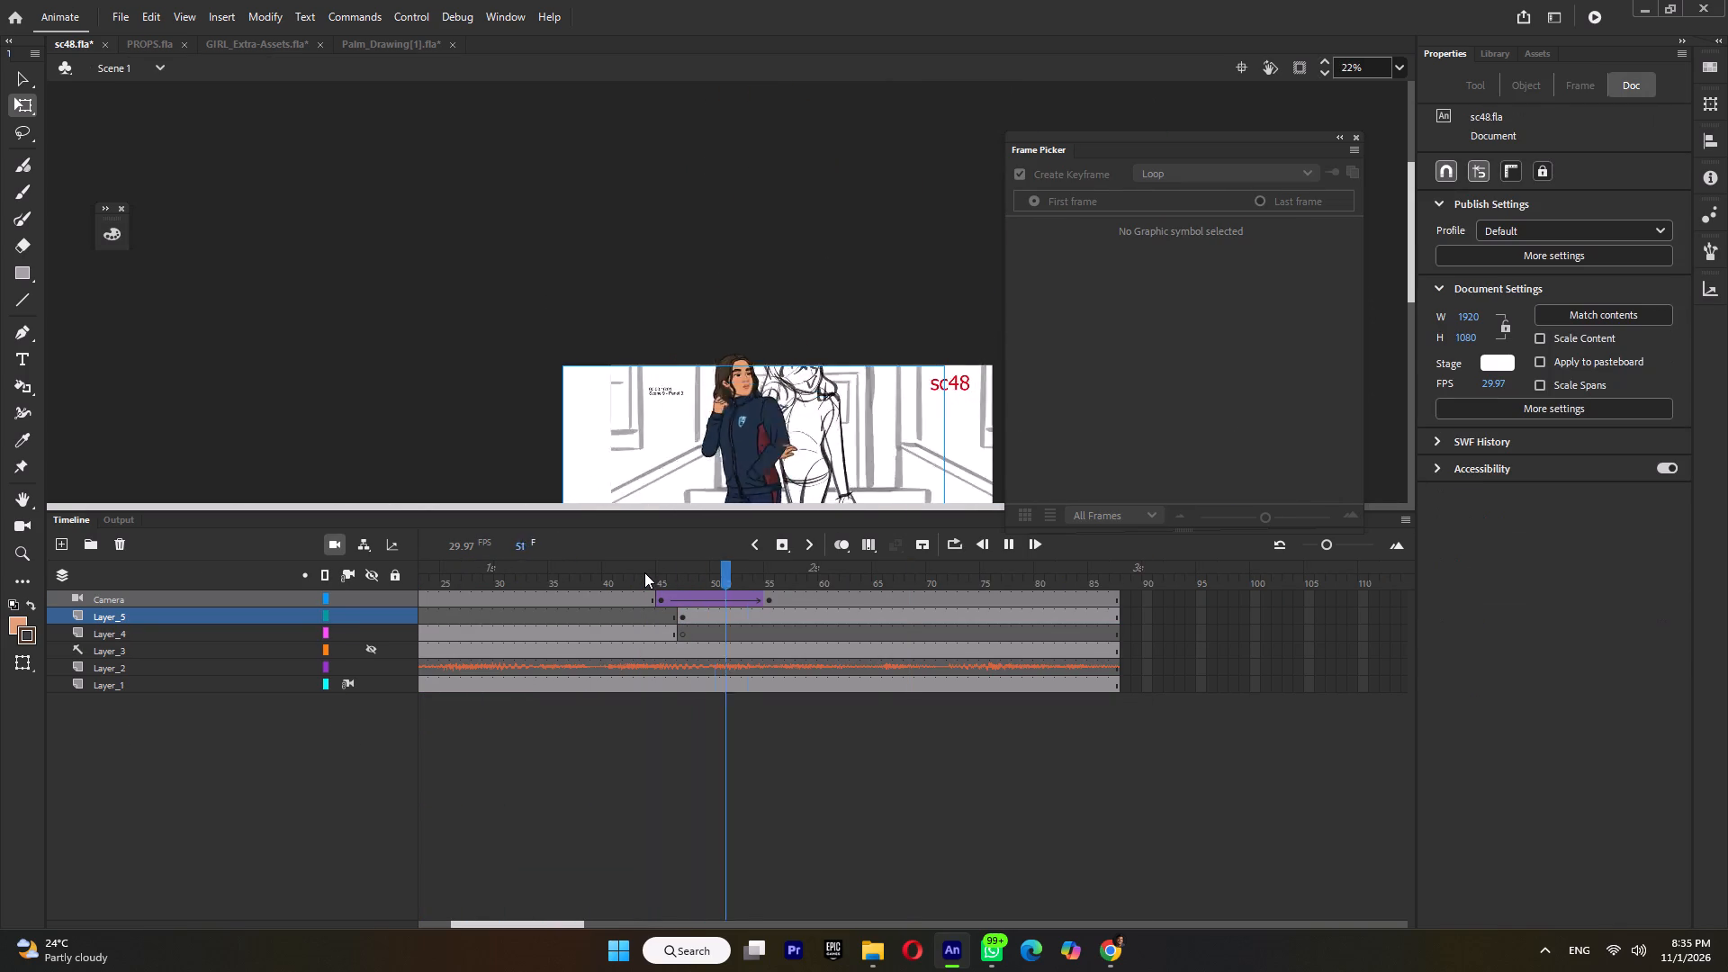
left_click(644, 572)
key("Return")
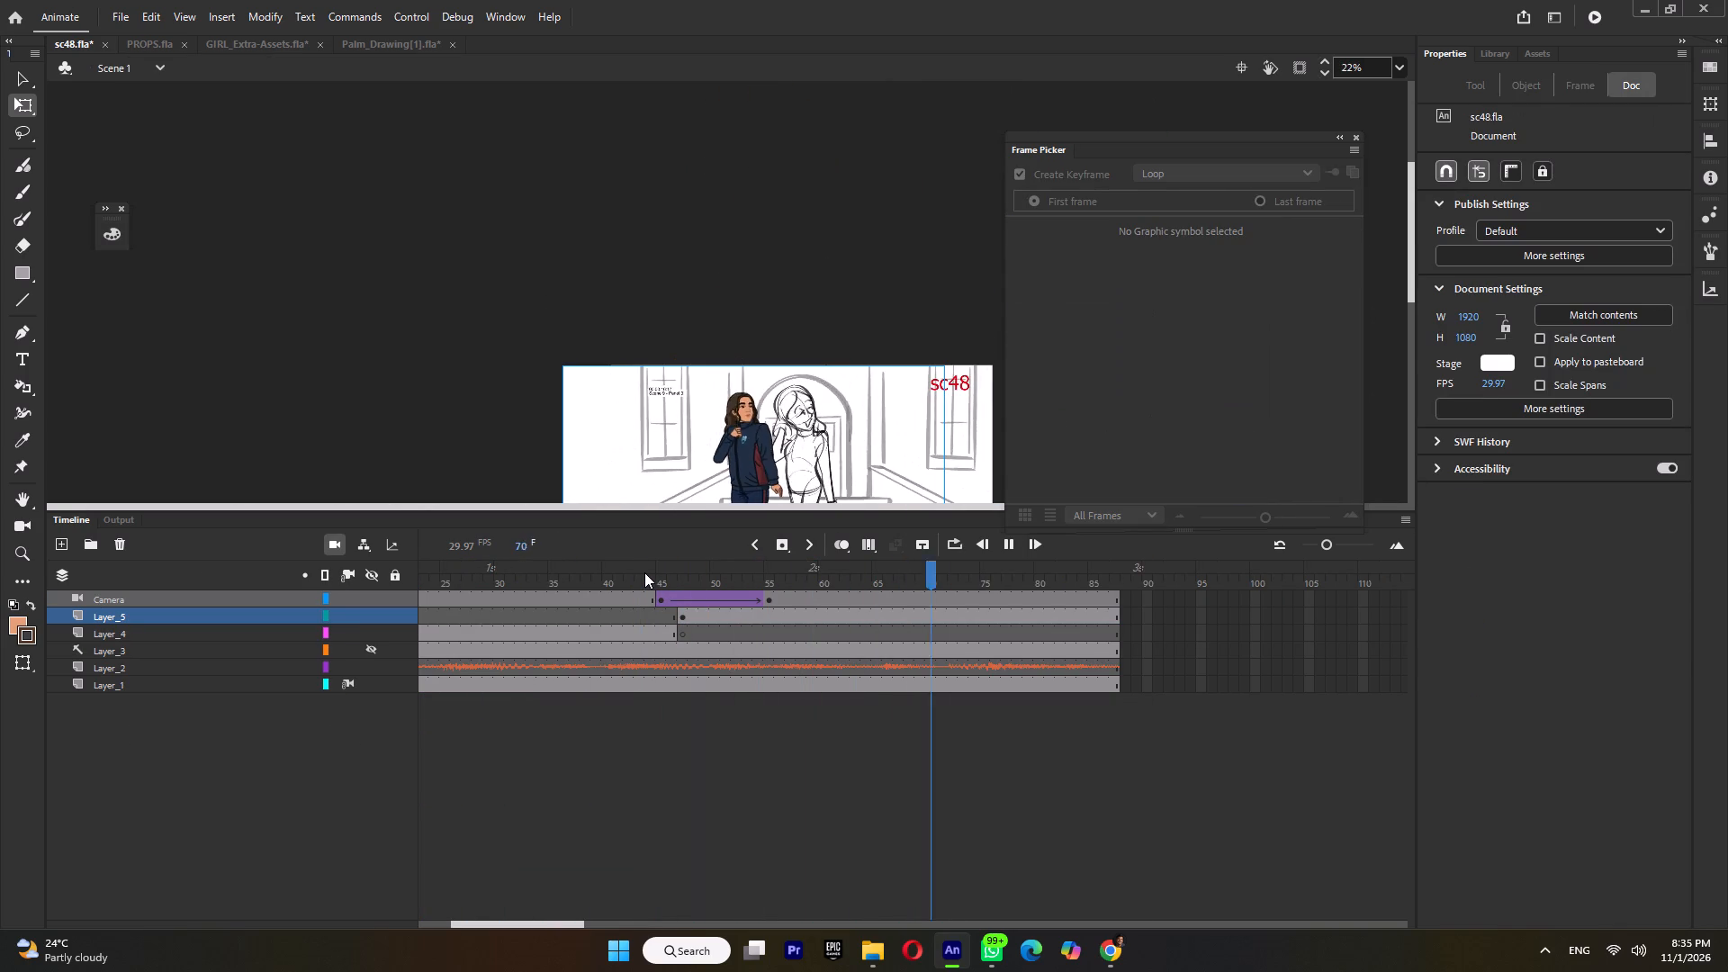
left_click(644, 572)
key("Return")
left_click(644, 572)
key("Return")
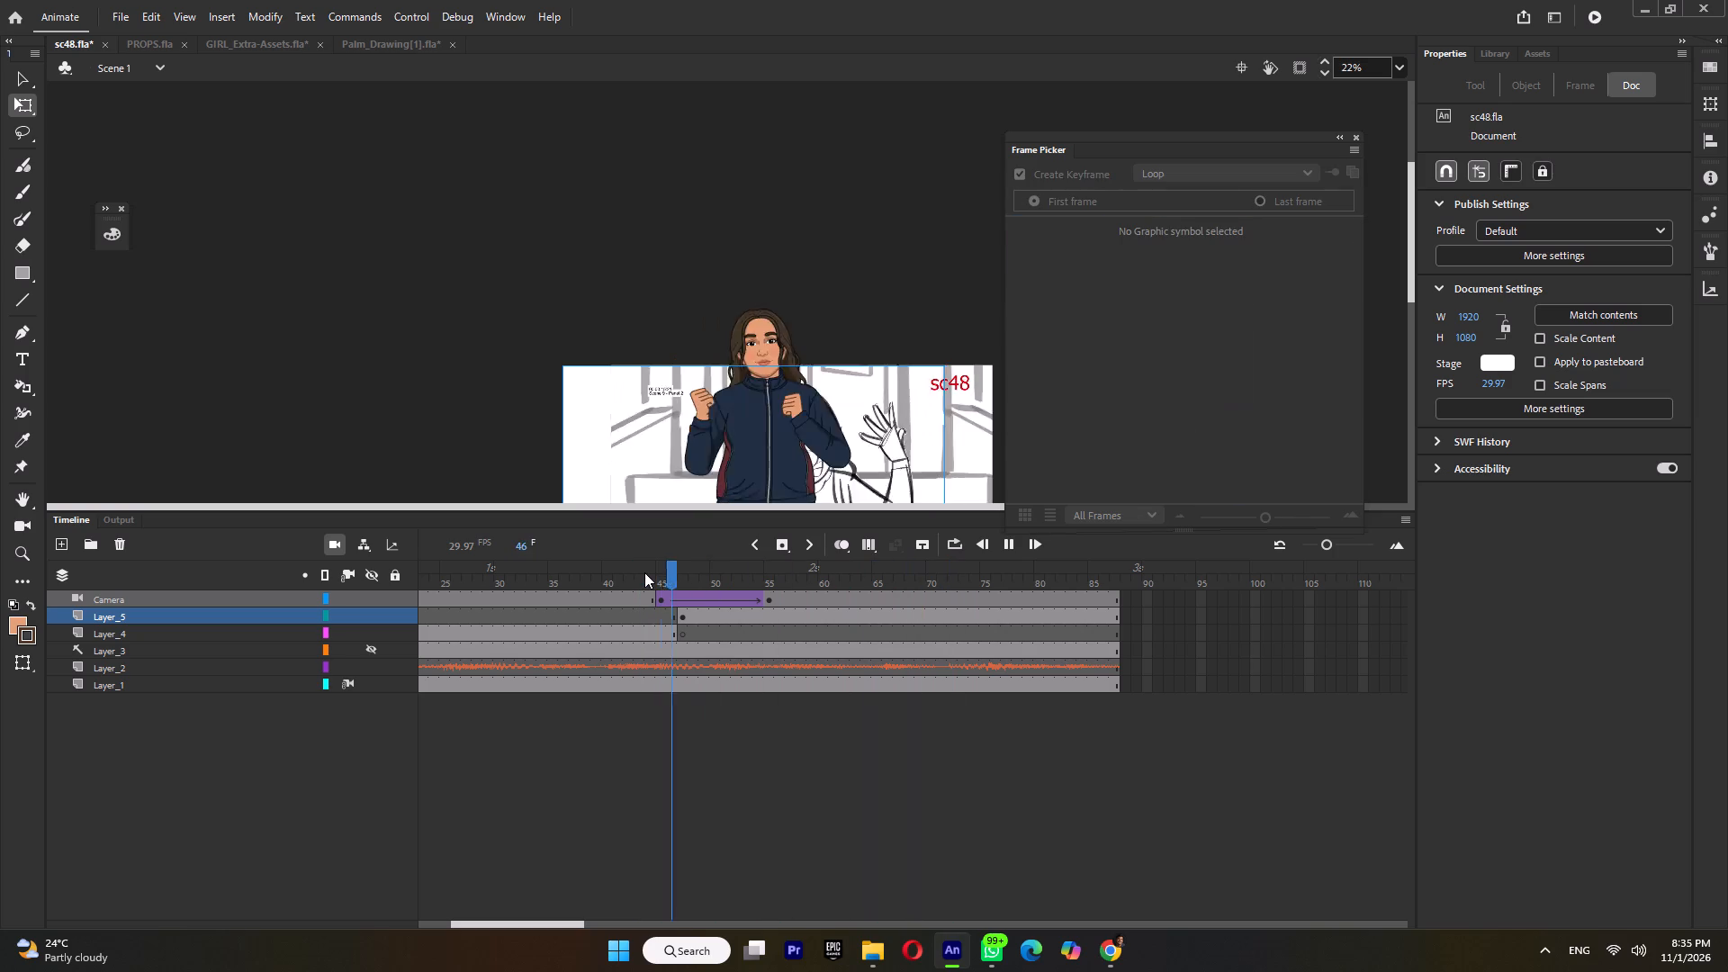
left_click(644, 572)
key("Return")
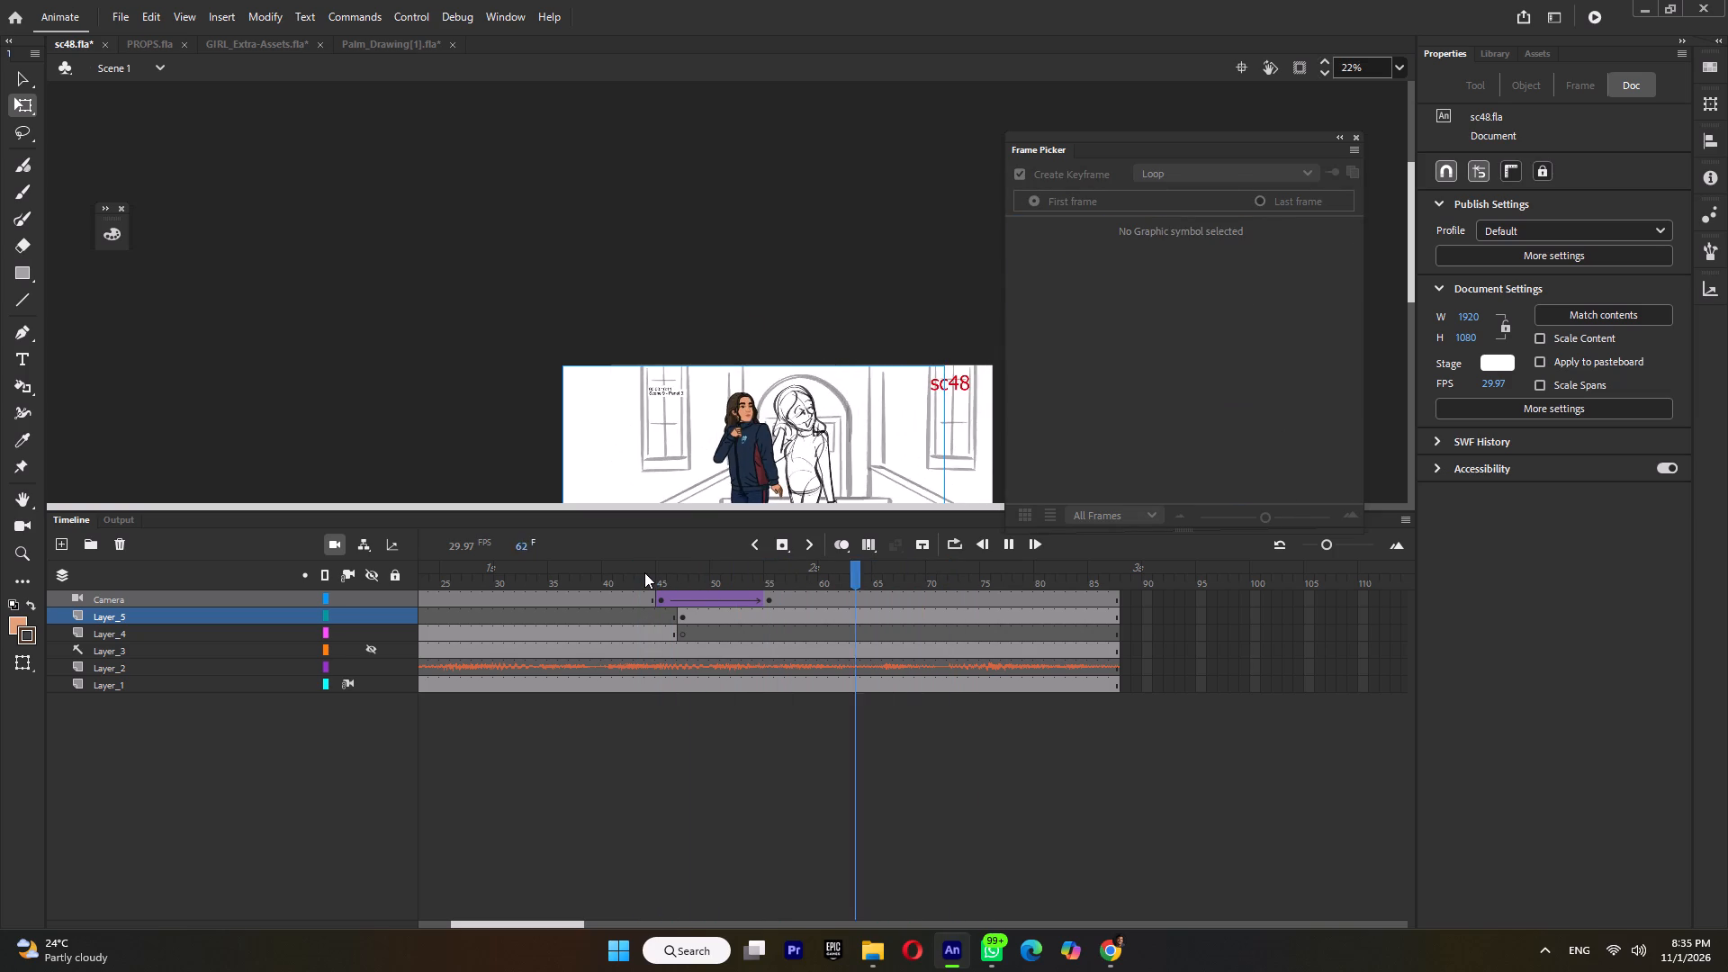
left_click(644, 572)
Save sc48.fla.
key("ctrl+s")
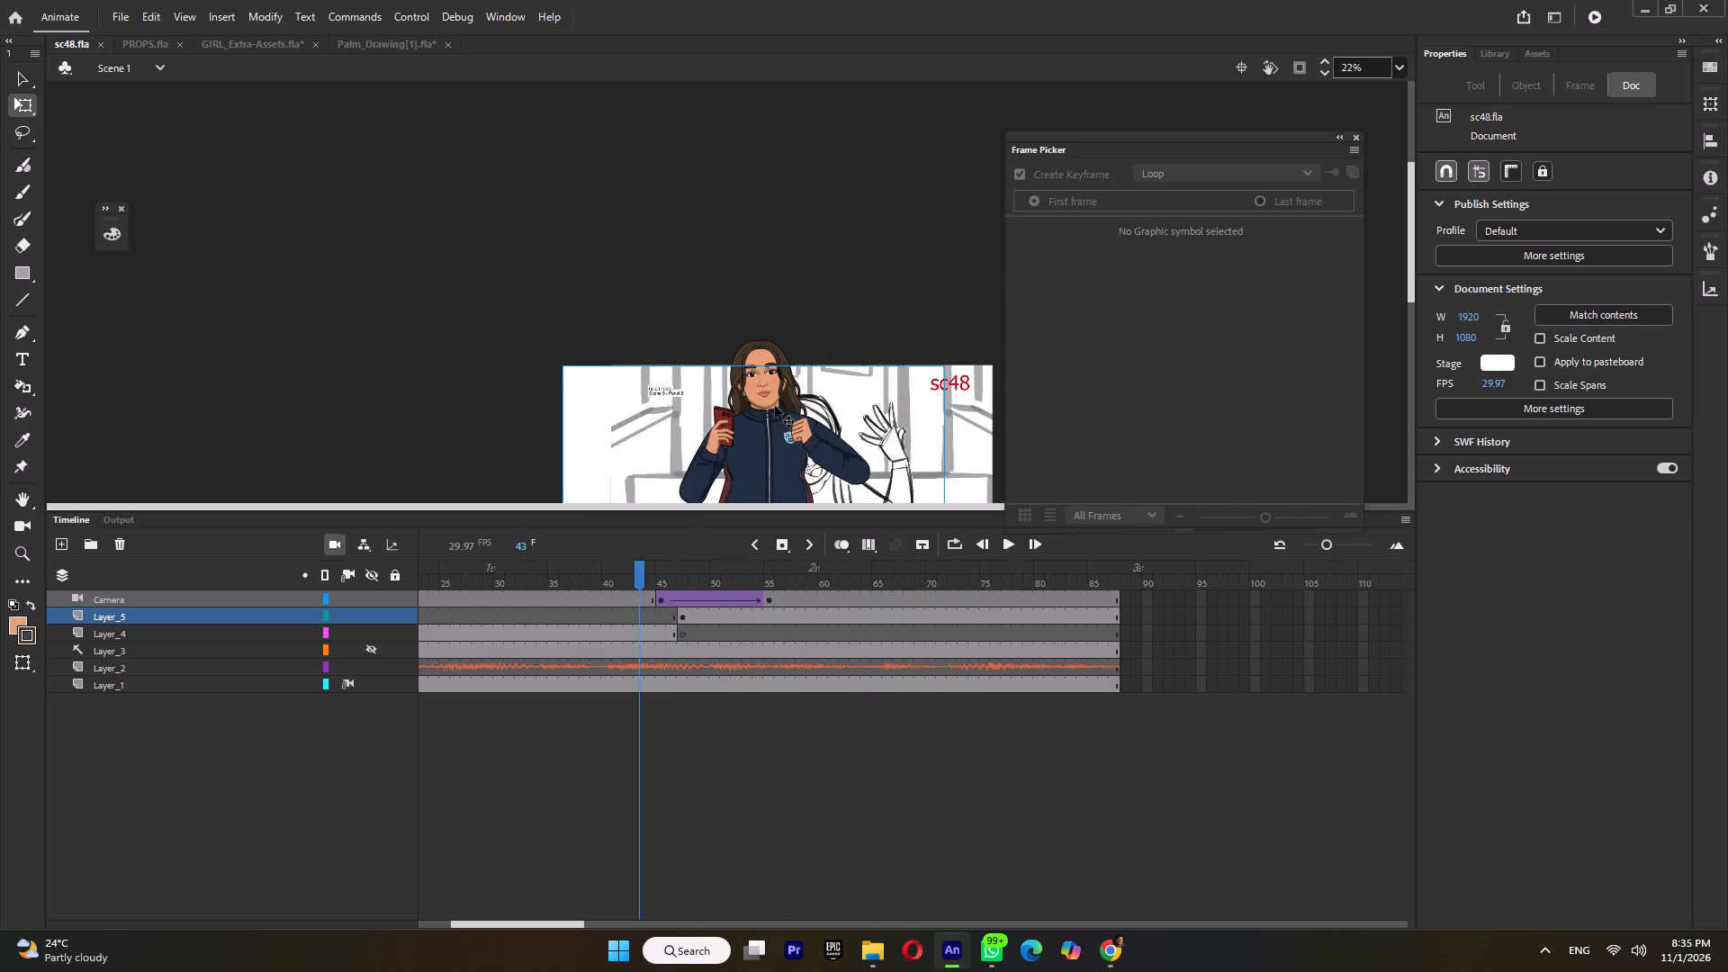
Play the scene from frame 1, replay from around frame 36, and scrub to frame 42 to examine the whole rise and turn.
scroll(733, 444, "up", 2, "ctrl")
left_click_drag(470, 563, 201, 598)
key("Return")
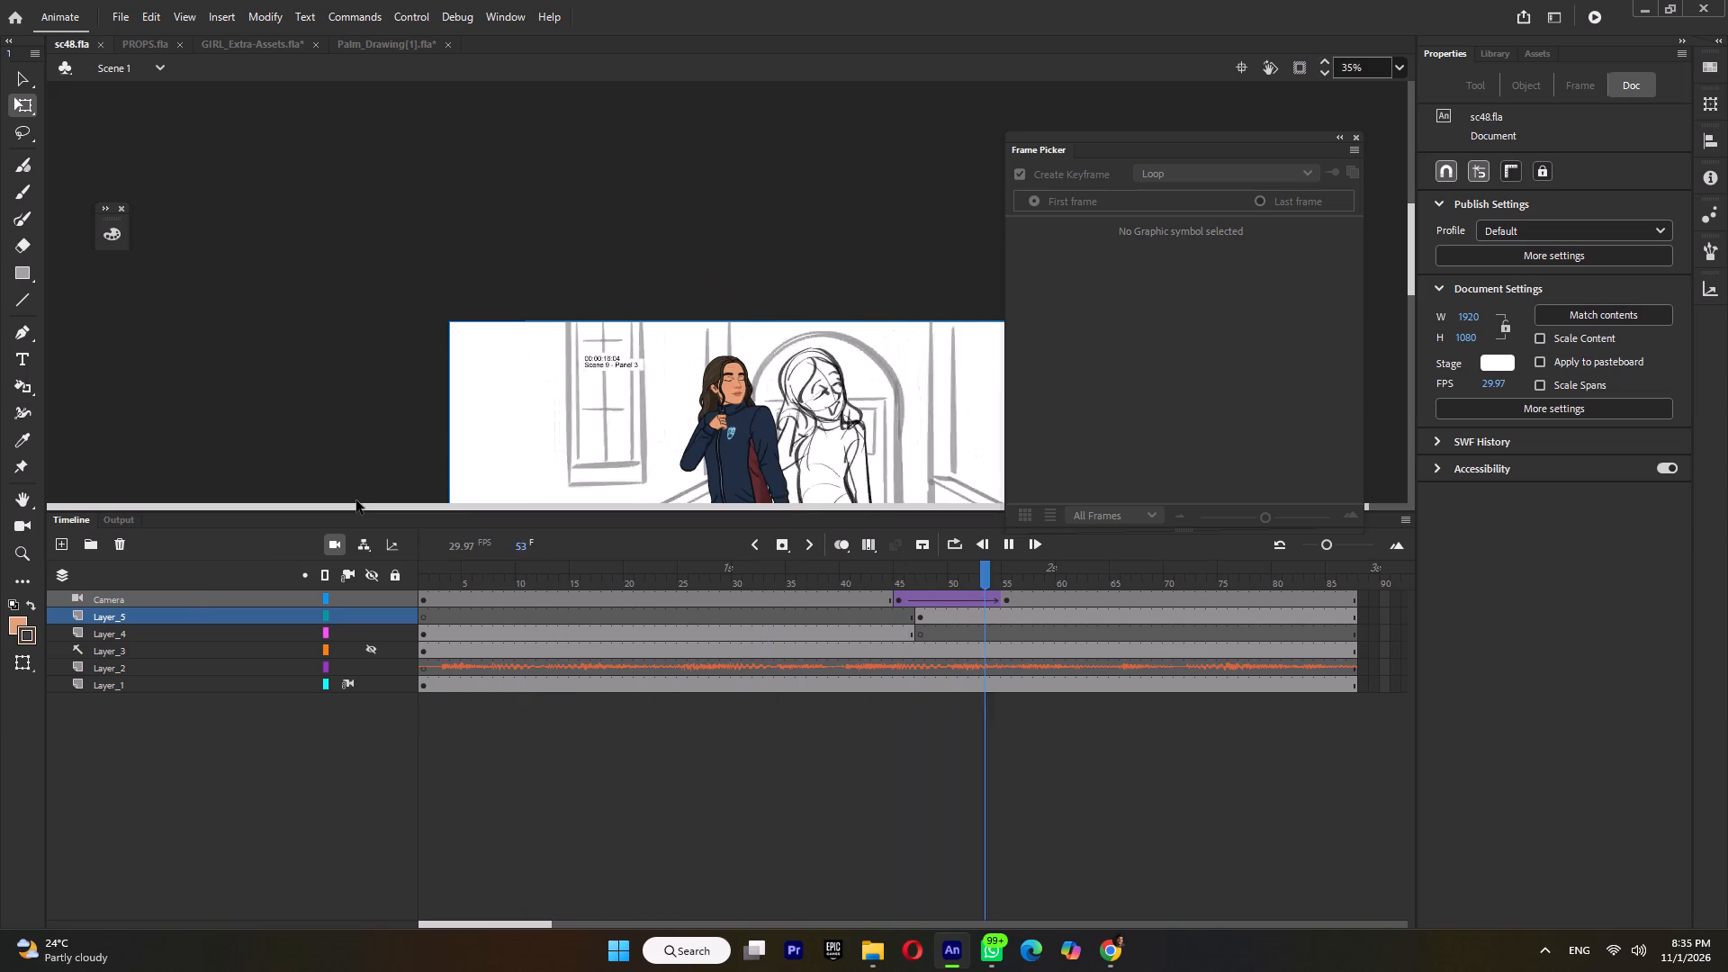
key("Return")
left_click(804, 577)
key("Return")
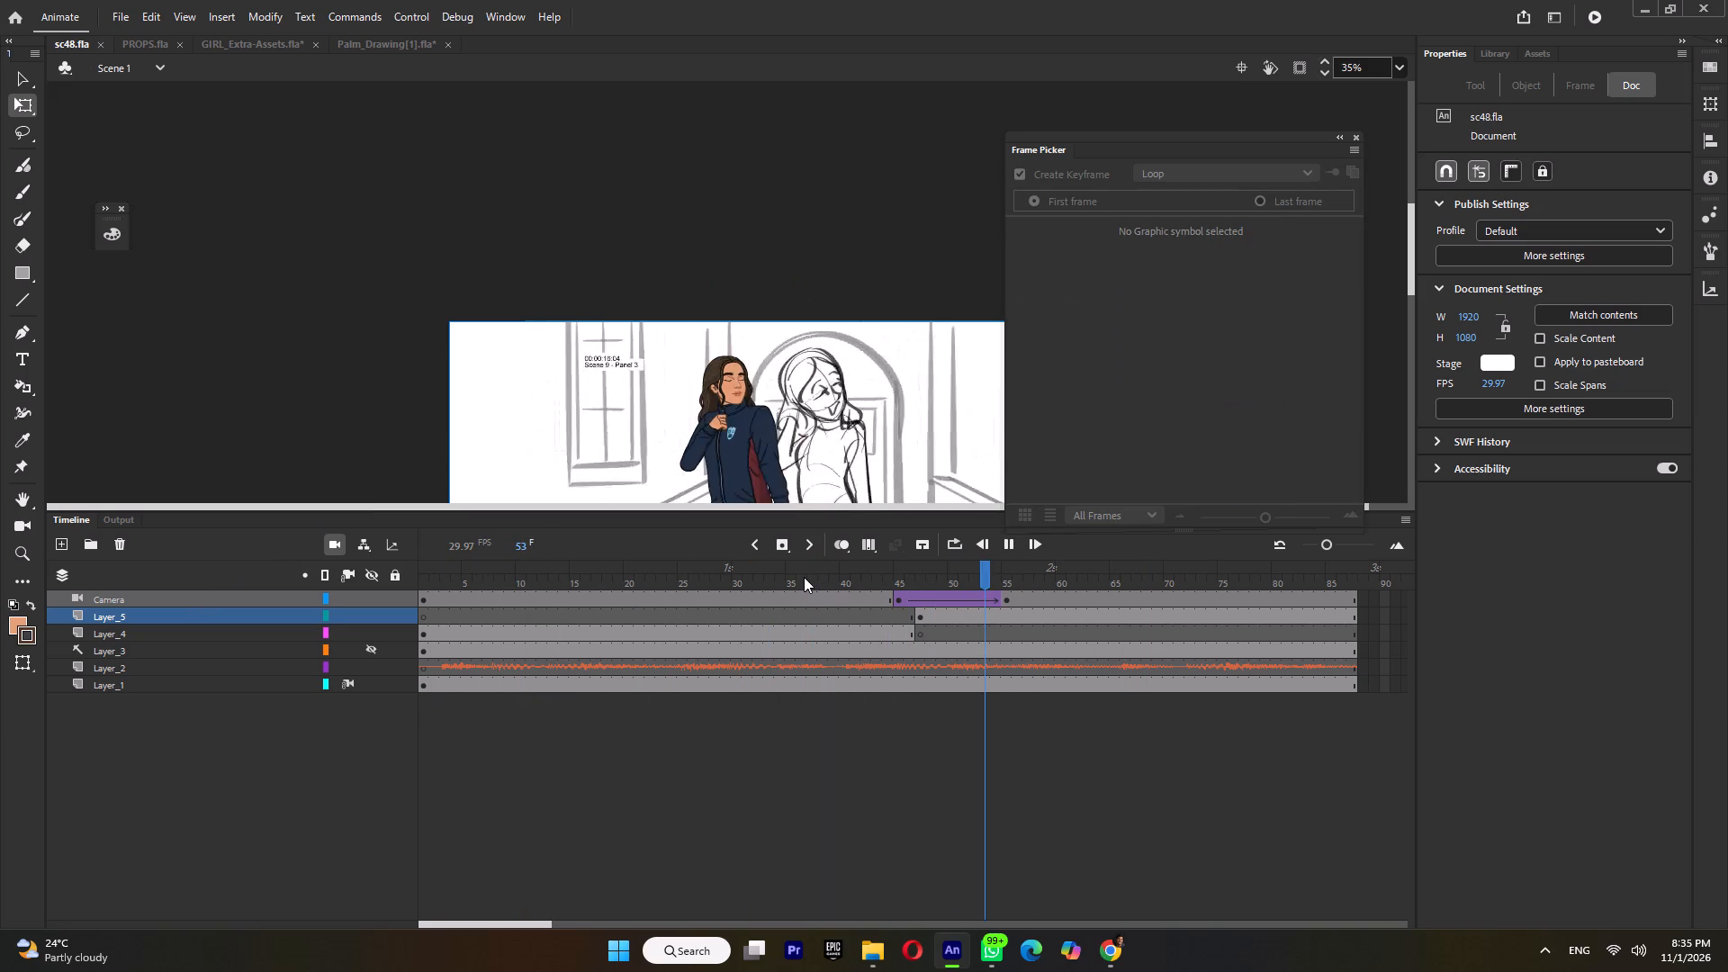
left_click(804, 577)
key("Return")
key("Return")
left_click_drag(804, 577, 864, 605)
scroll(760, 306, "down", 4, "ctrl")
Save sc48.fla again.
key("ctrl+s")
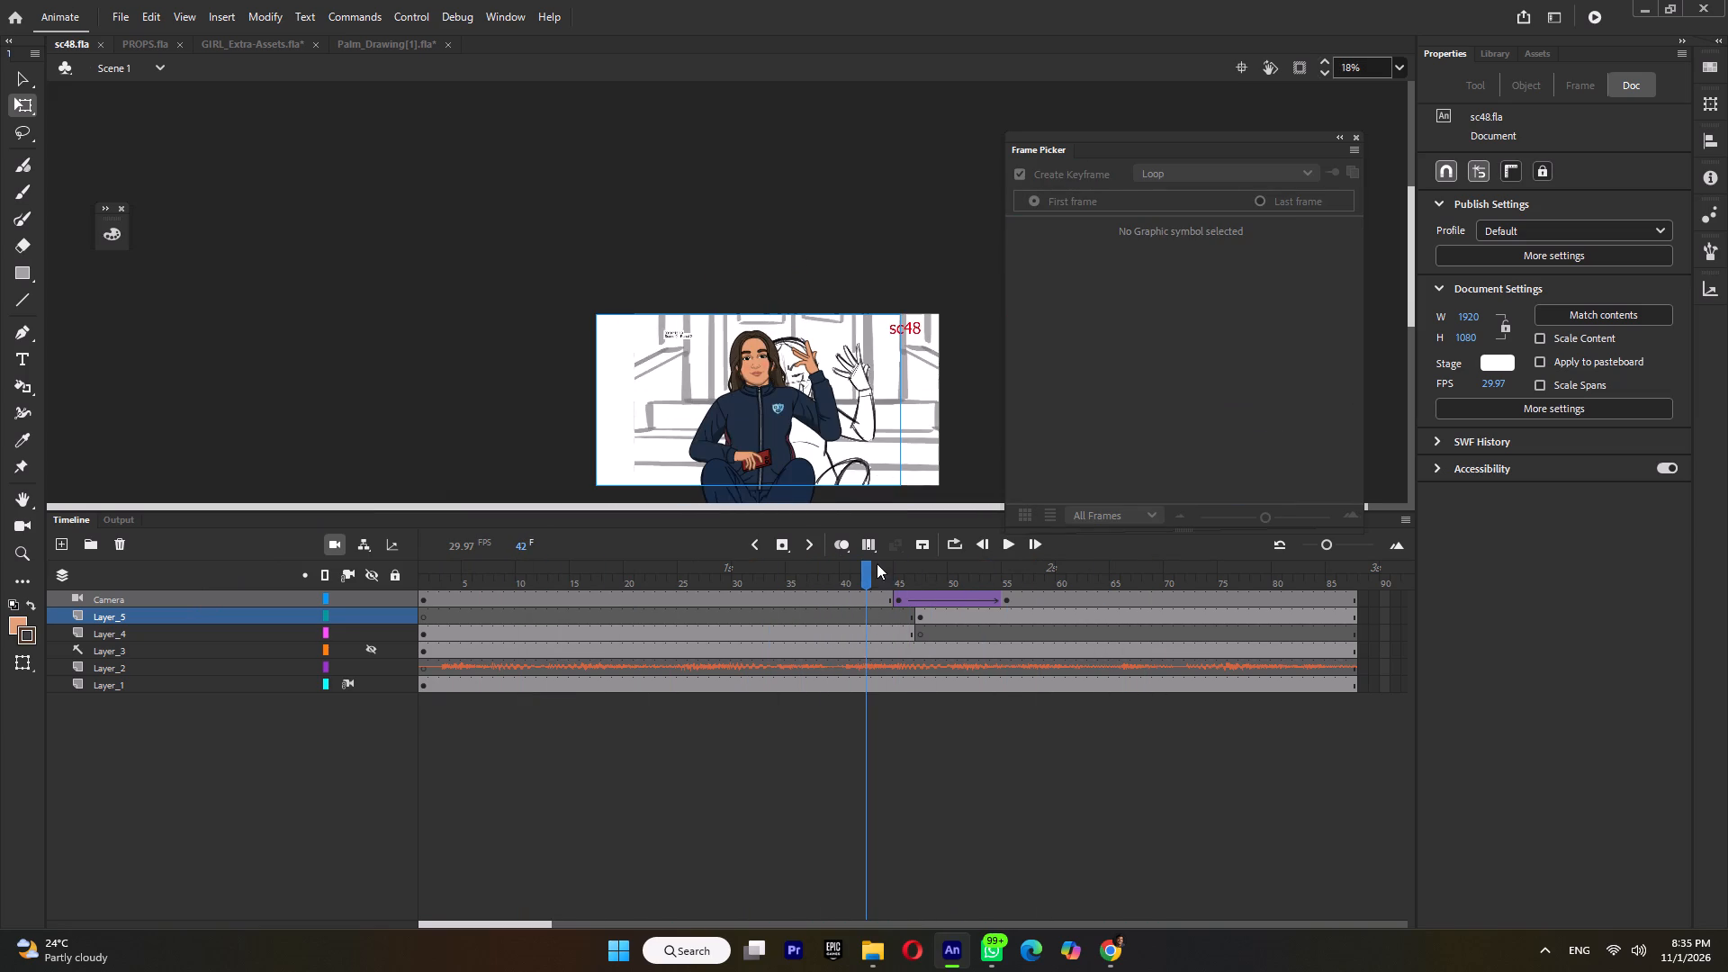
Scrub between frames 41 and 48 to examine the poses leading from the rise into the turn.
left_click_drag(877, 563, 870, 596)
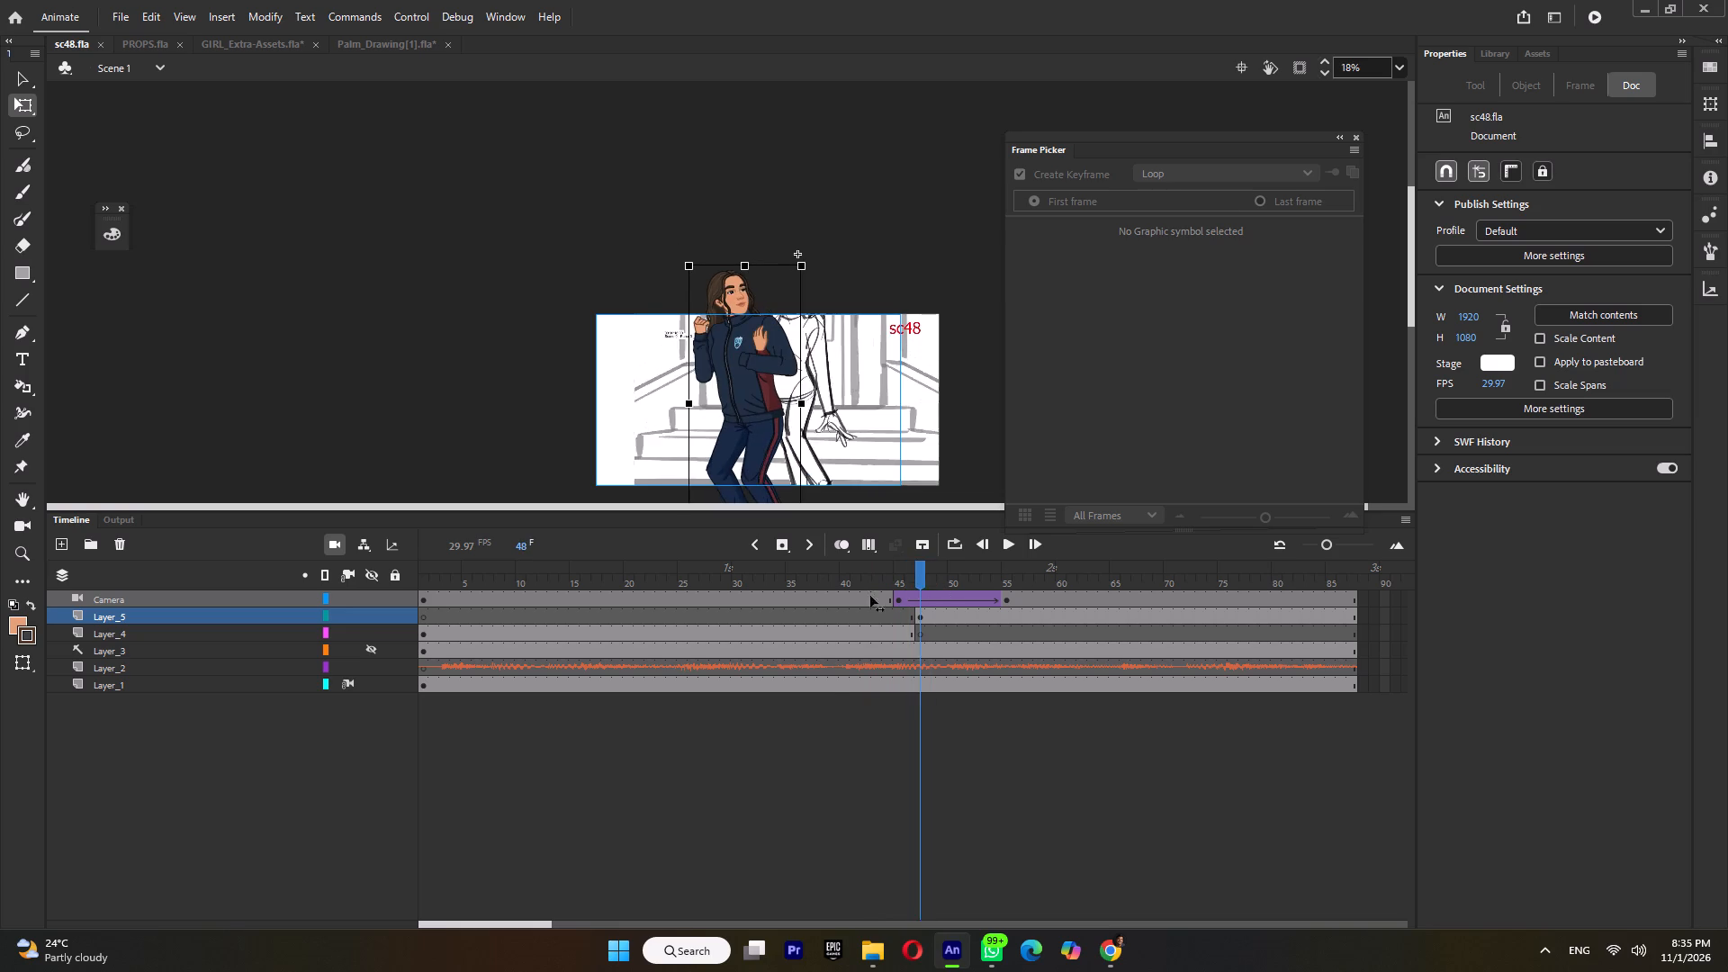
left_click_drag(870, 596, 860, 601)
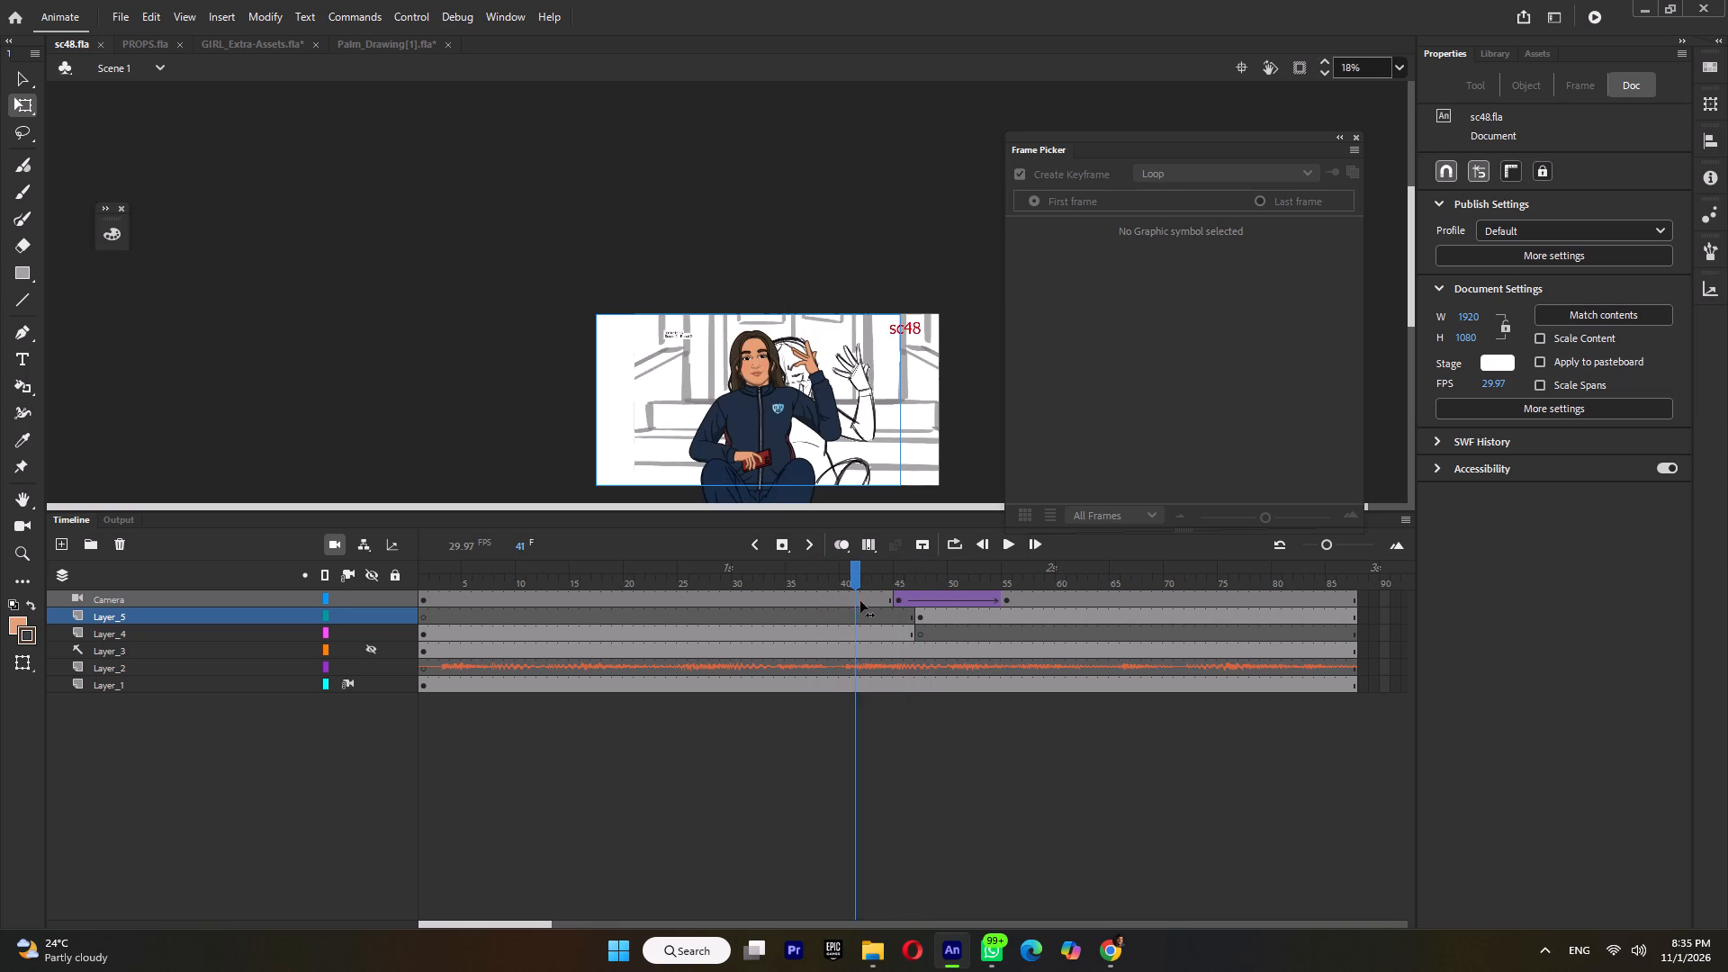
left_click_drag(860, 601, 907, 604)
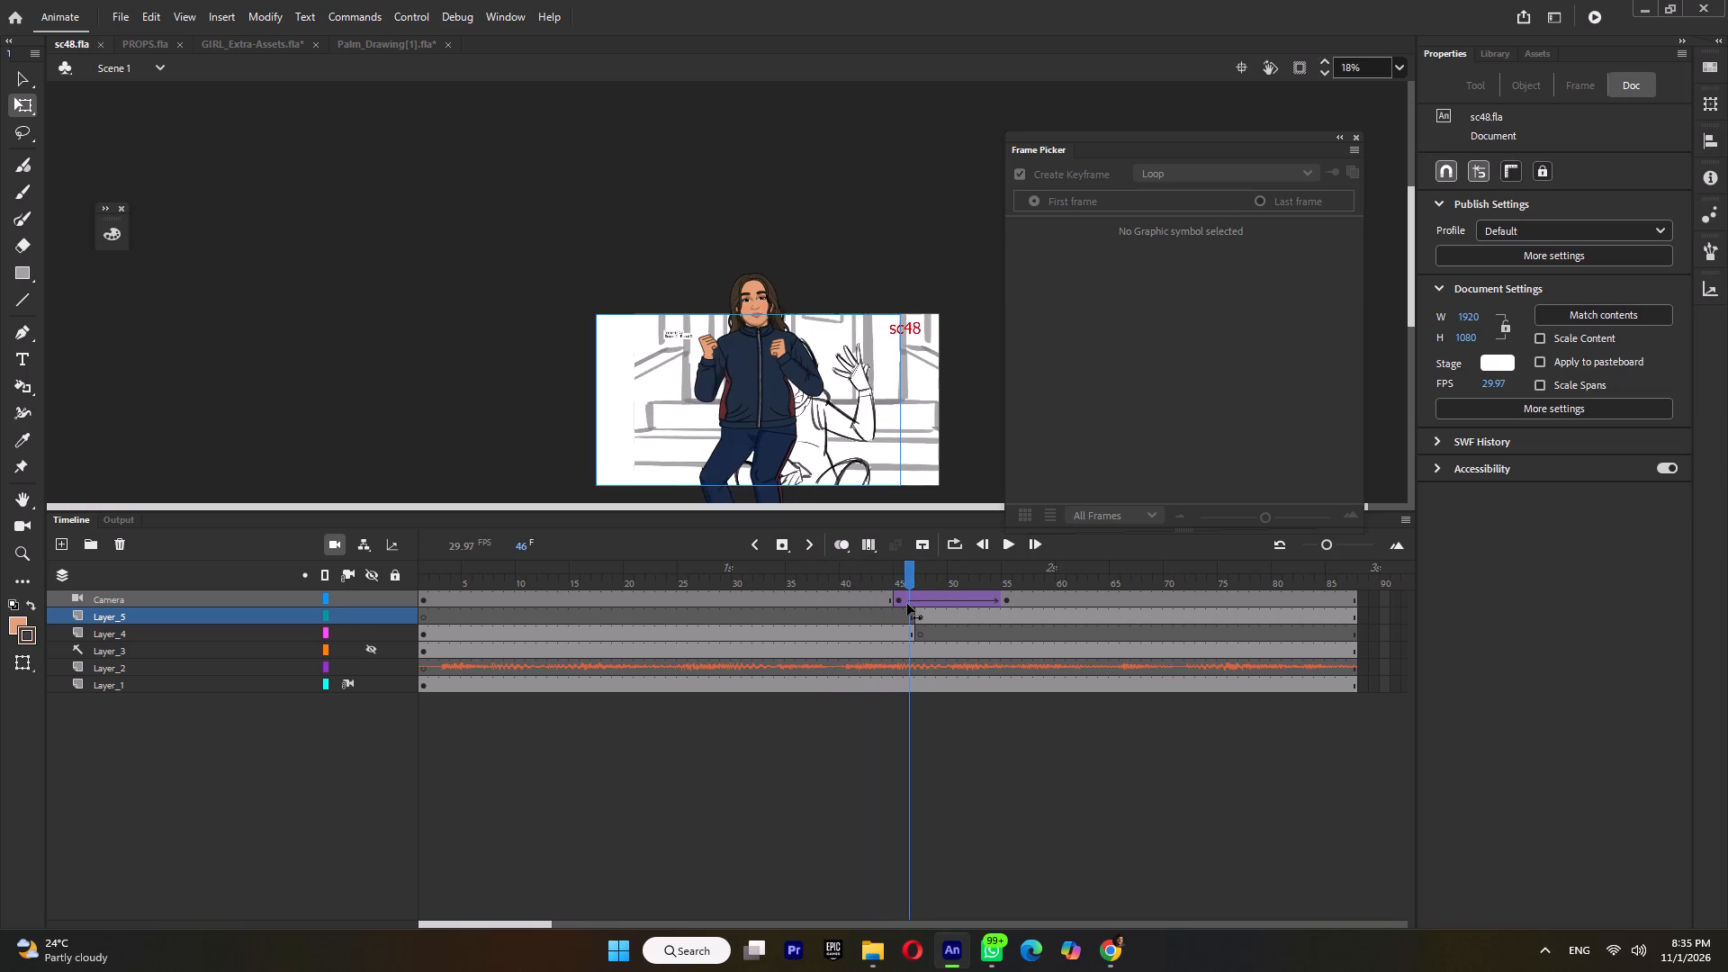
Scrub from frame 46 to 56, and play the scene from around frame 31 to examine the rise into the turn.
left_click_drag(907, 604, 924, 606)
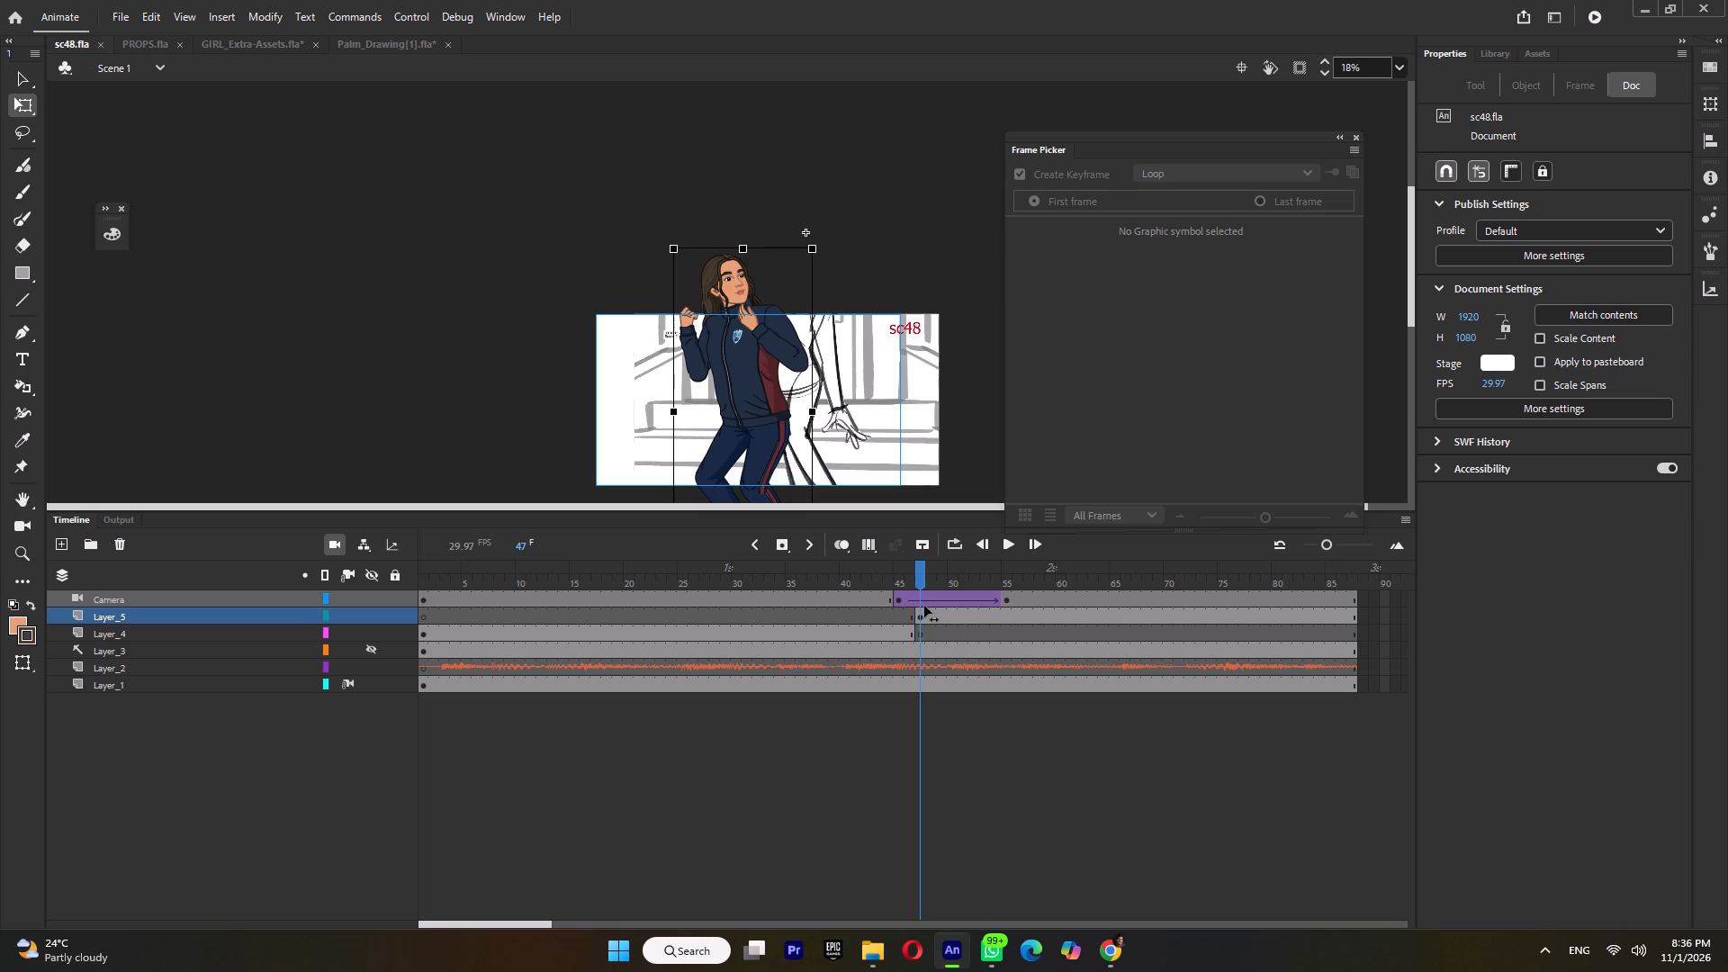
left_click_drag(924, 606, 974, 612)
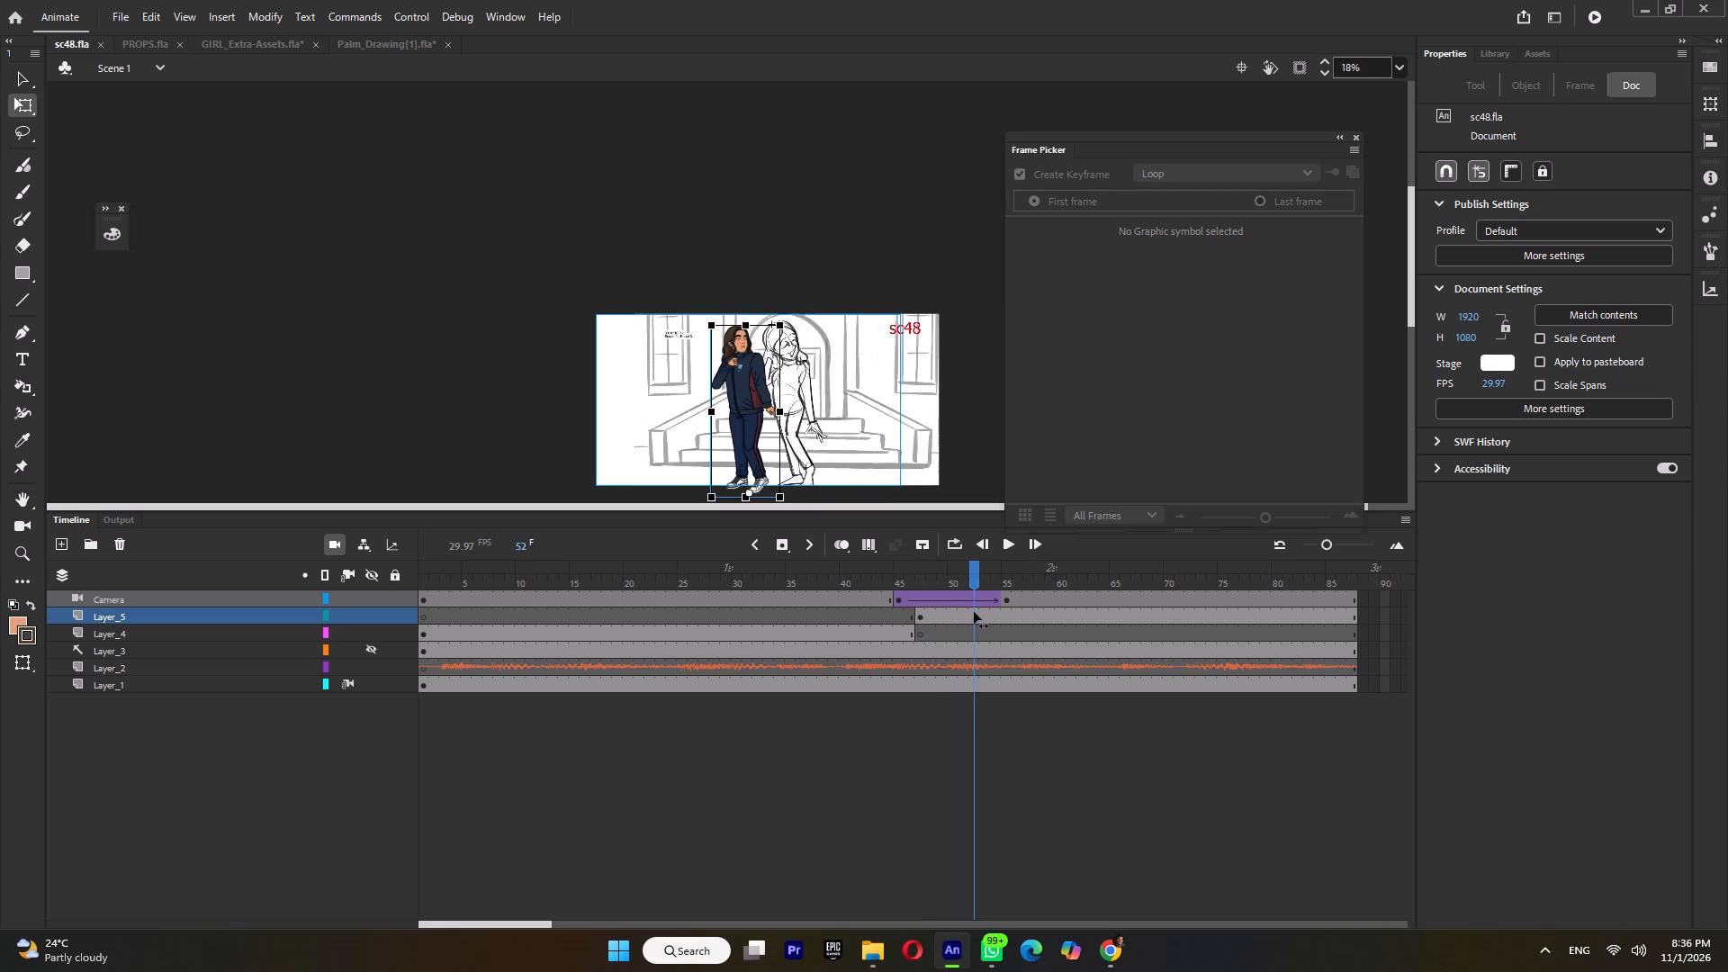
left_click_drag(974, 612, 1018, 617)
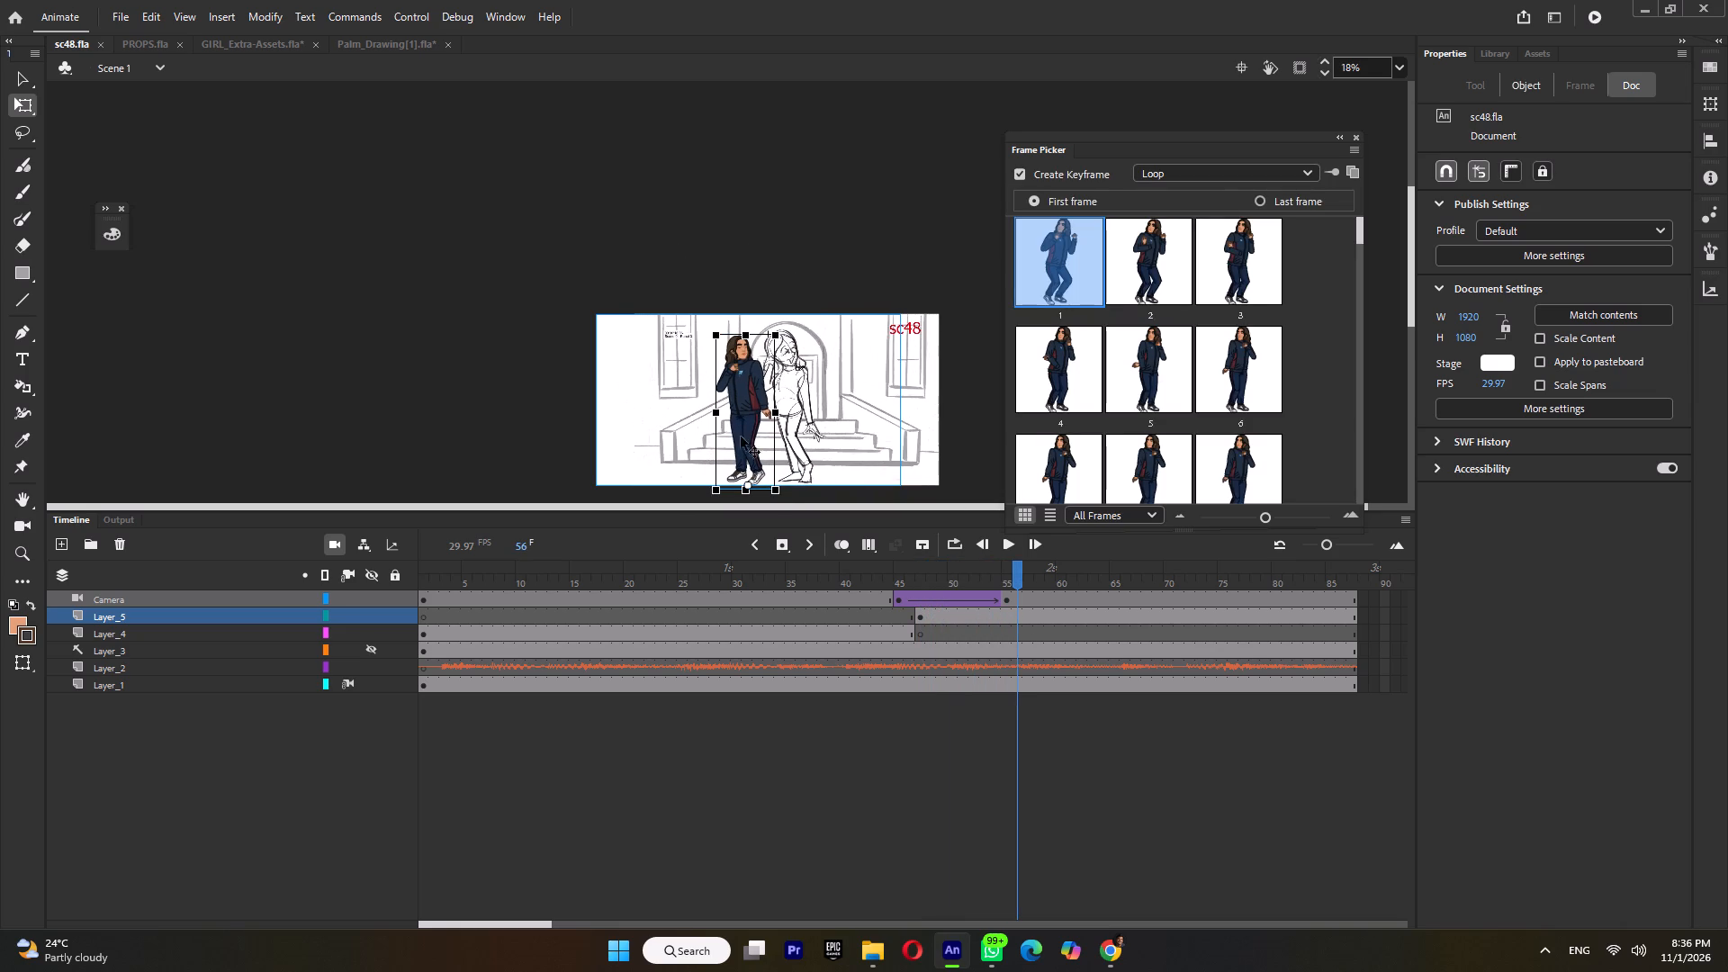
scroll(751, 438, "up", 3, "ctrl")
left_click(749, 588)
key("Return")
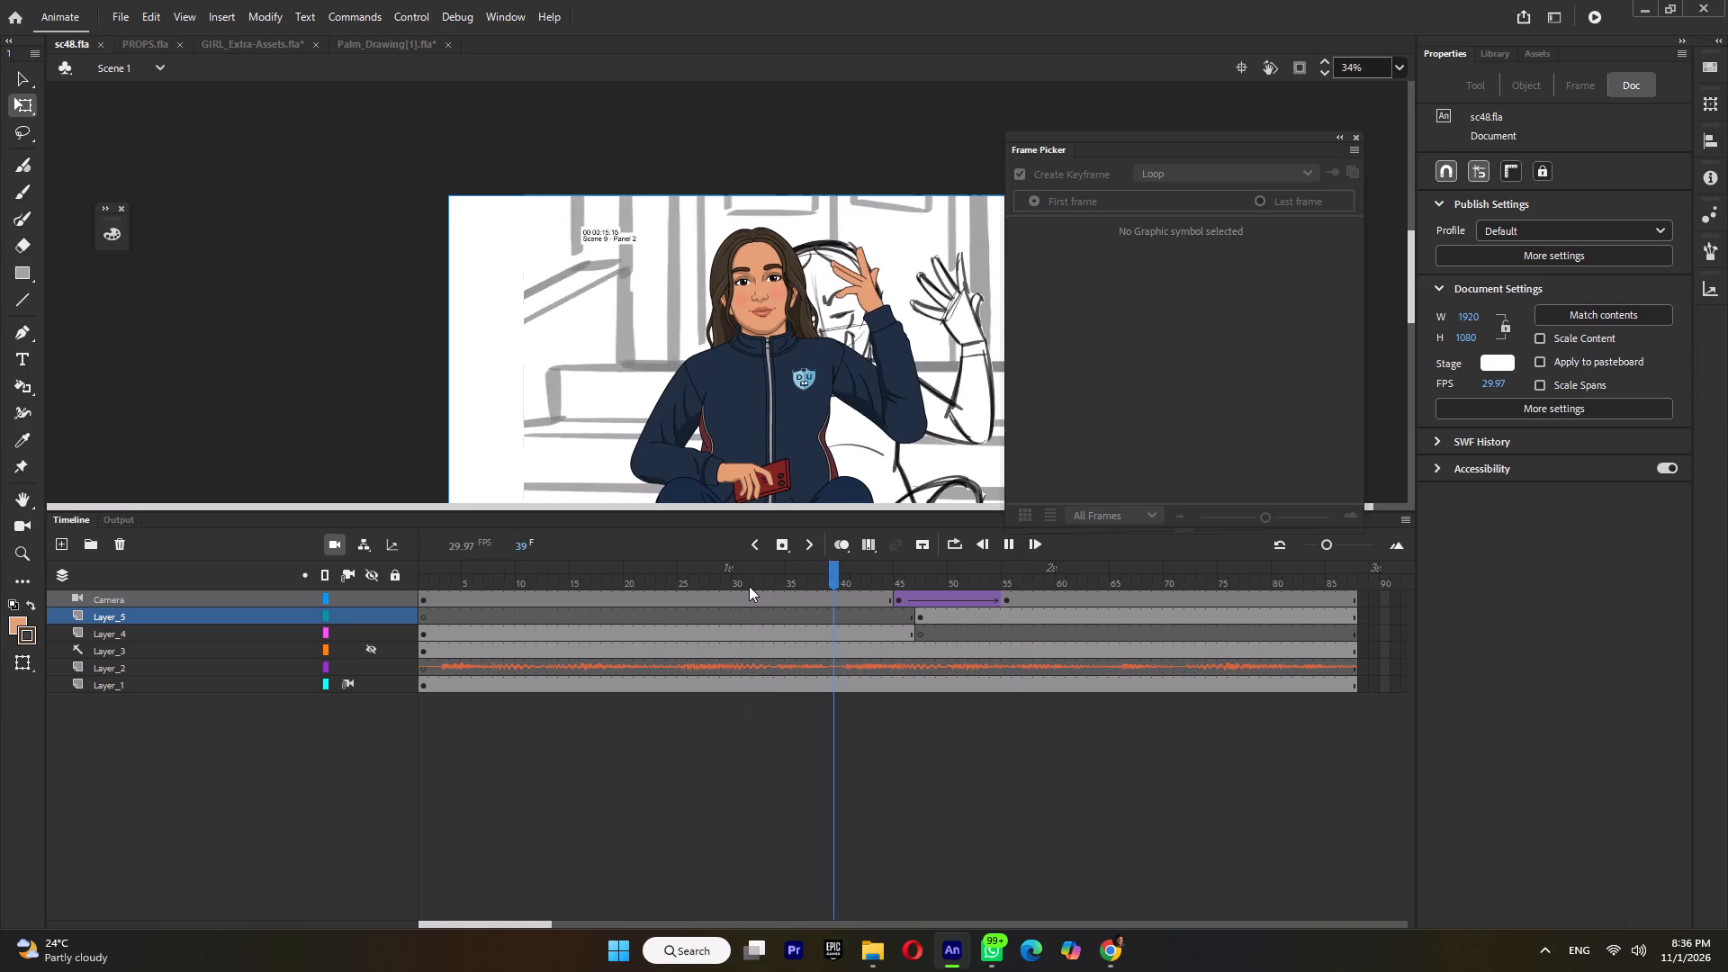
key("Return")
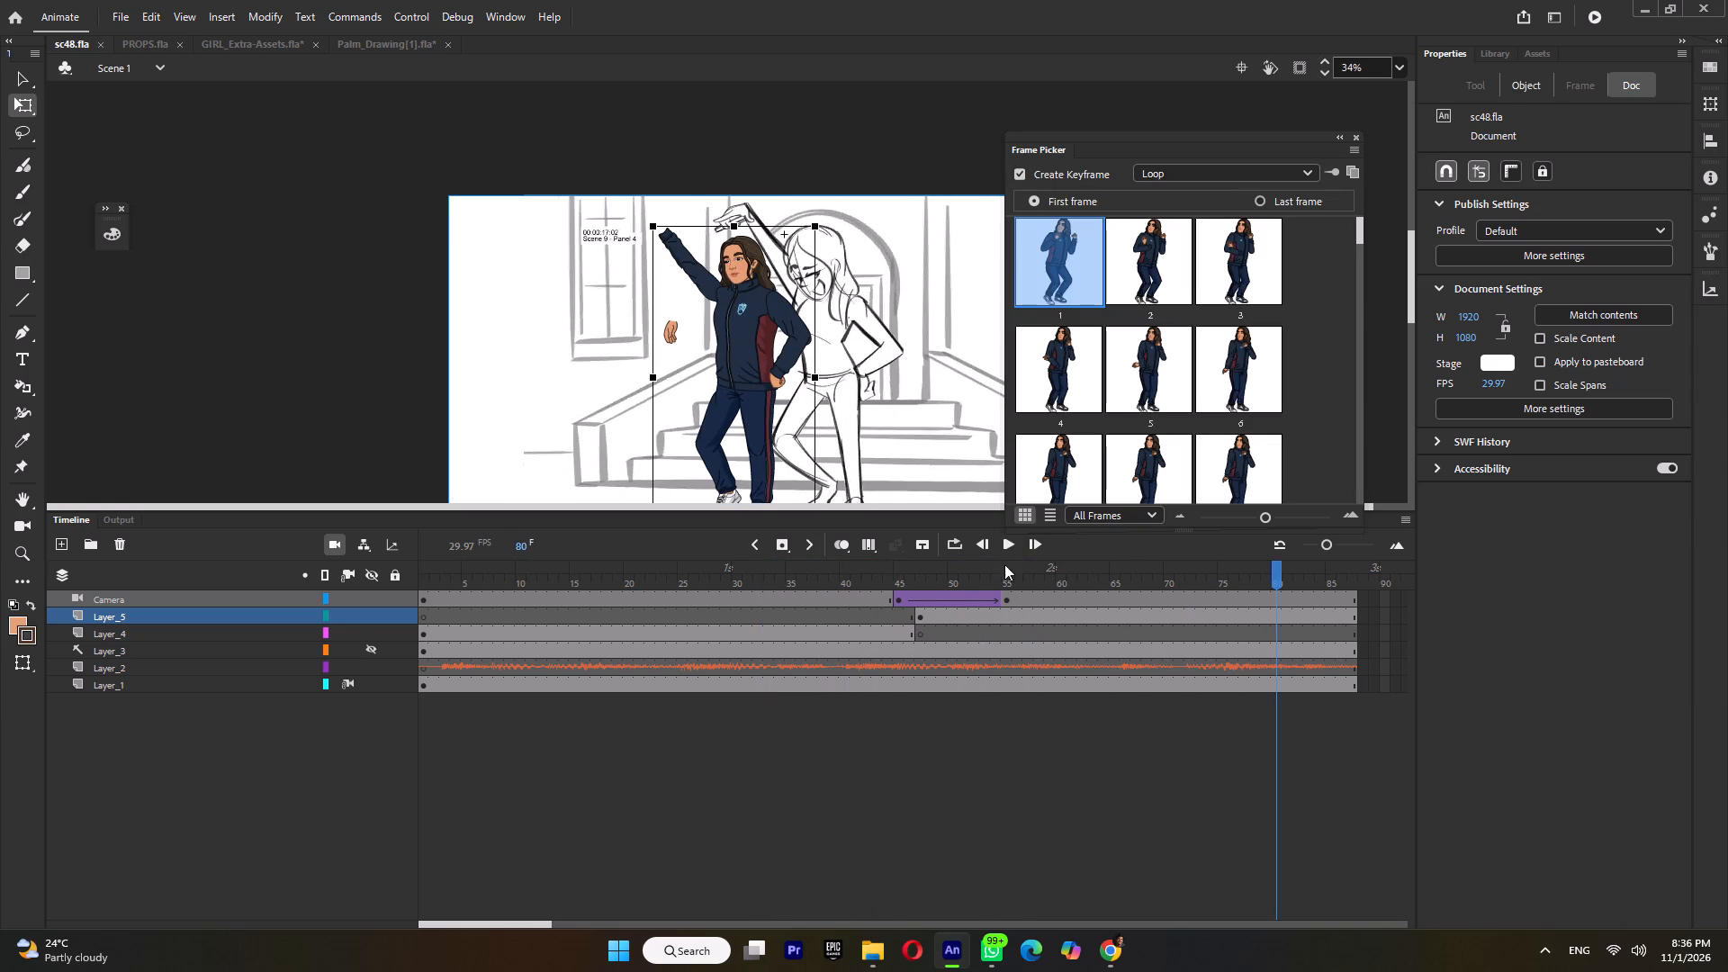
Inside Symbol 9, at frame 3, switch the girl's bent-arm hand on Layer_4 to hand drawing 16.
double_click(733, 355)
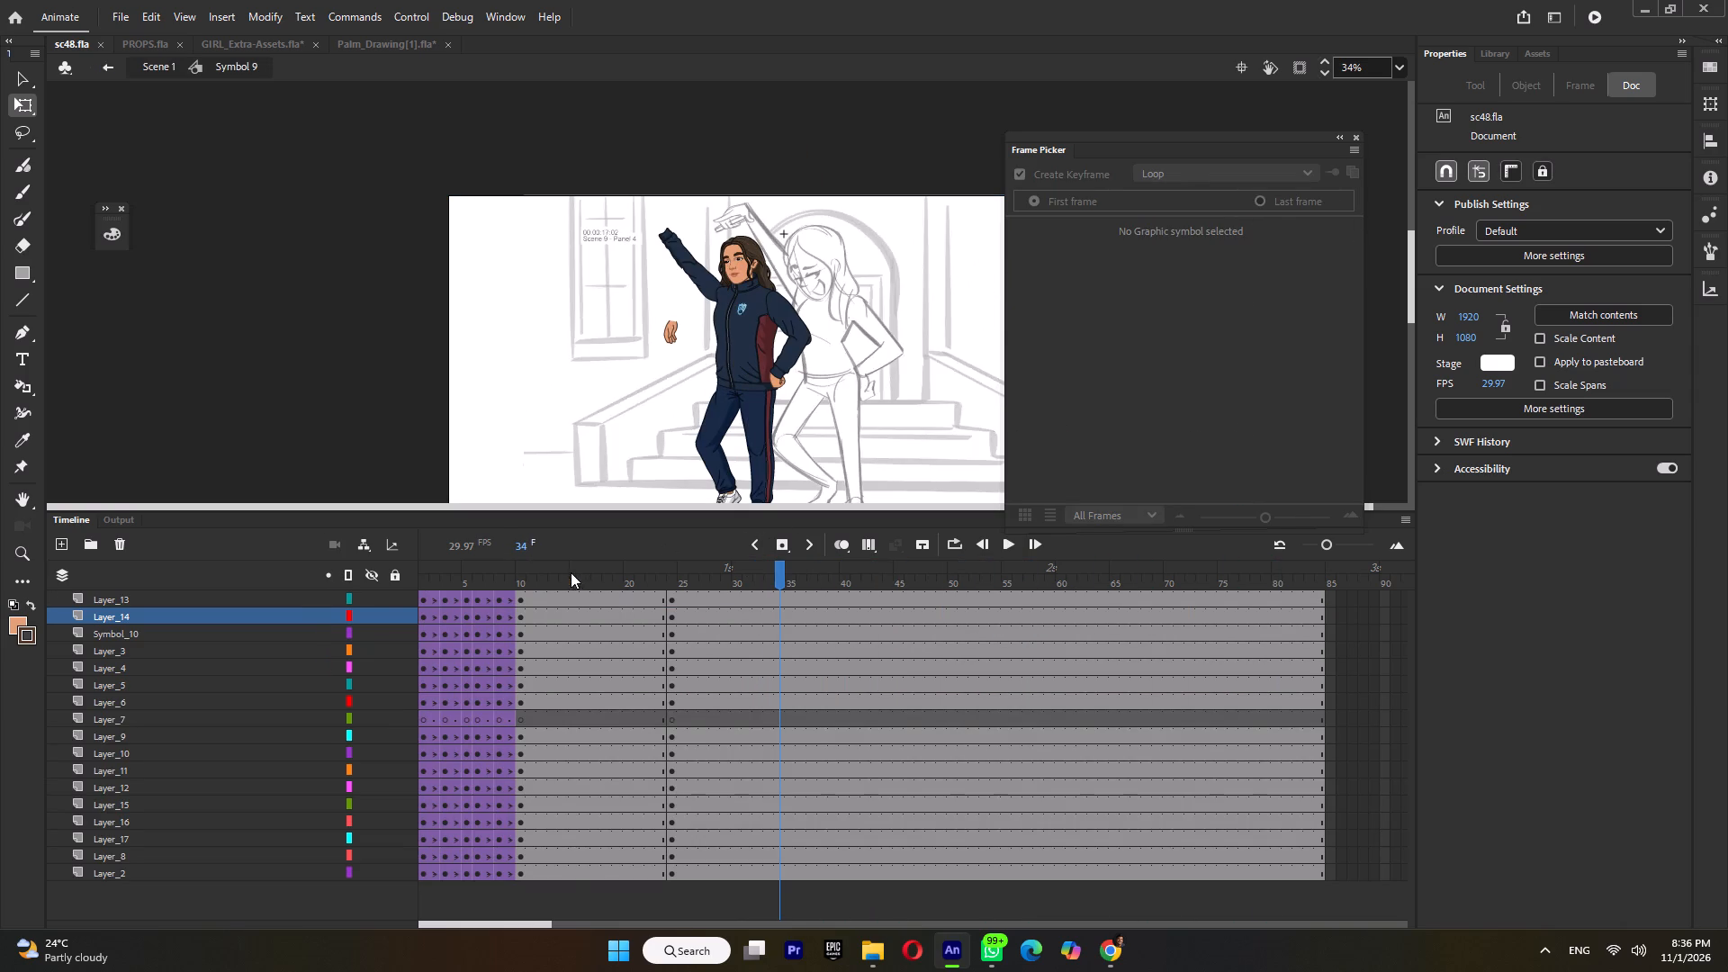
left_click_drag(571, 572, 435, 643)
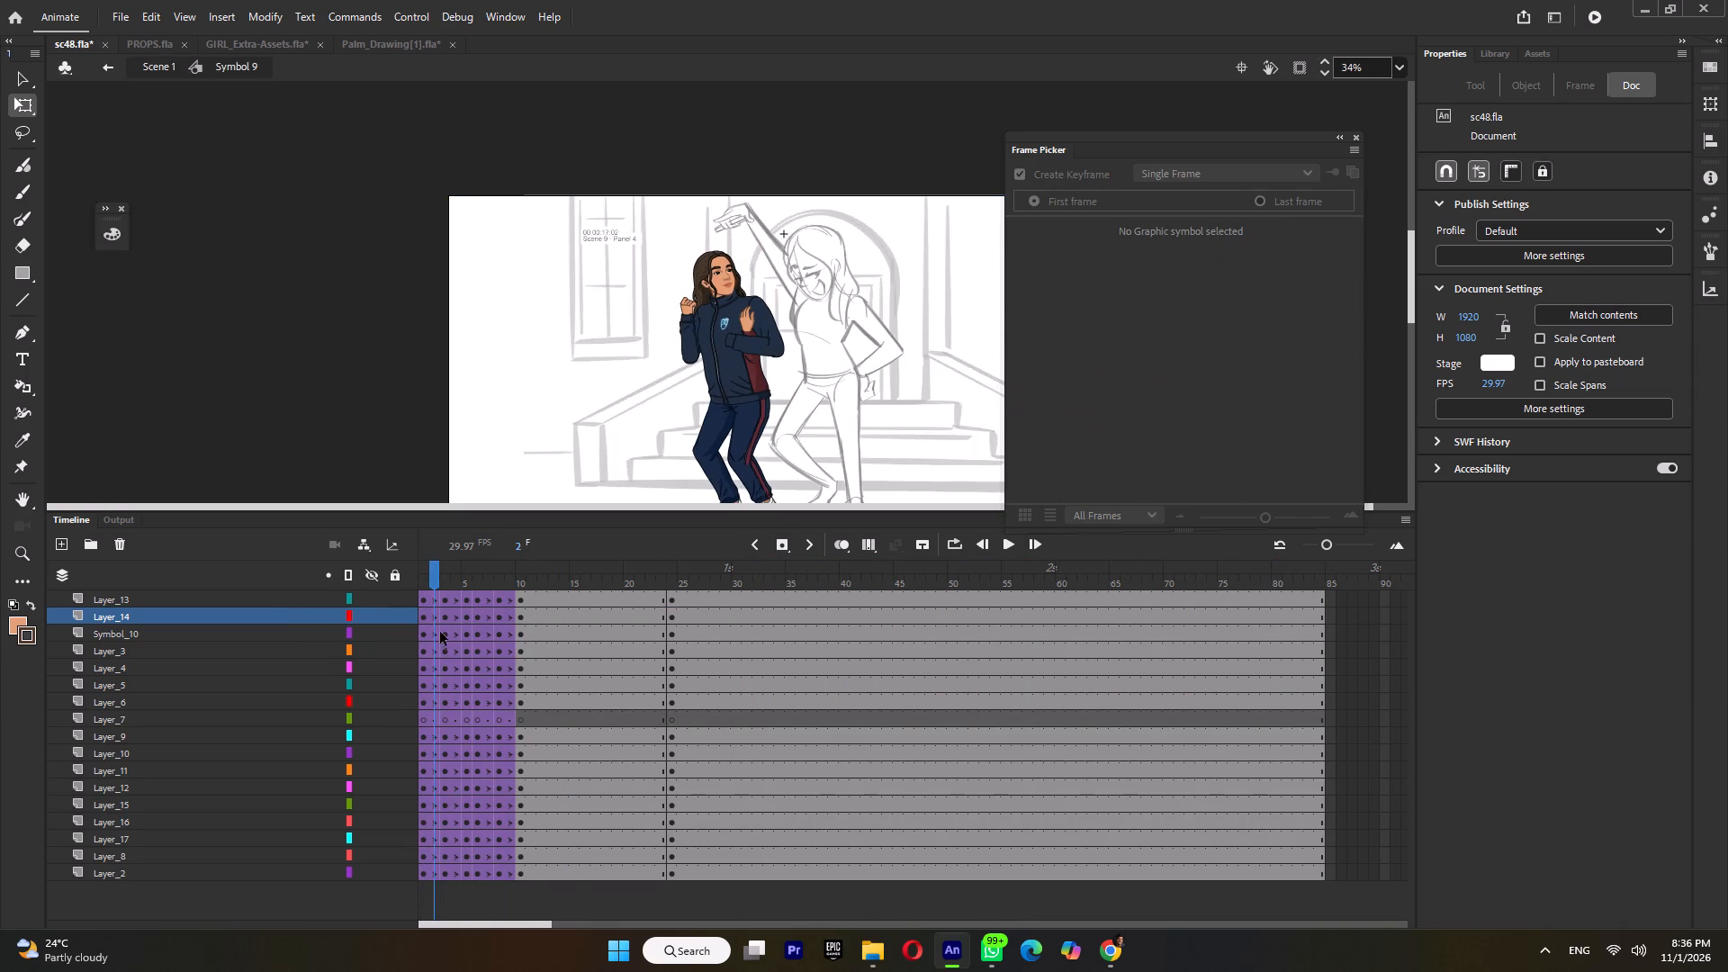
left_click(441, 572)
left_click(760, 320)
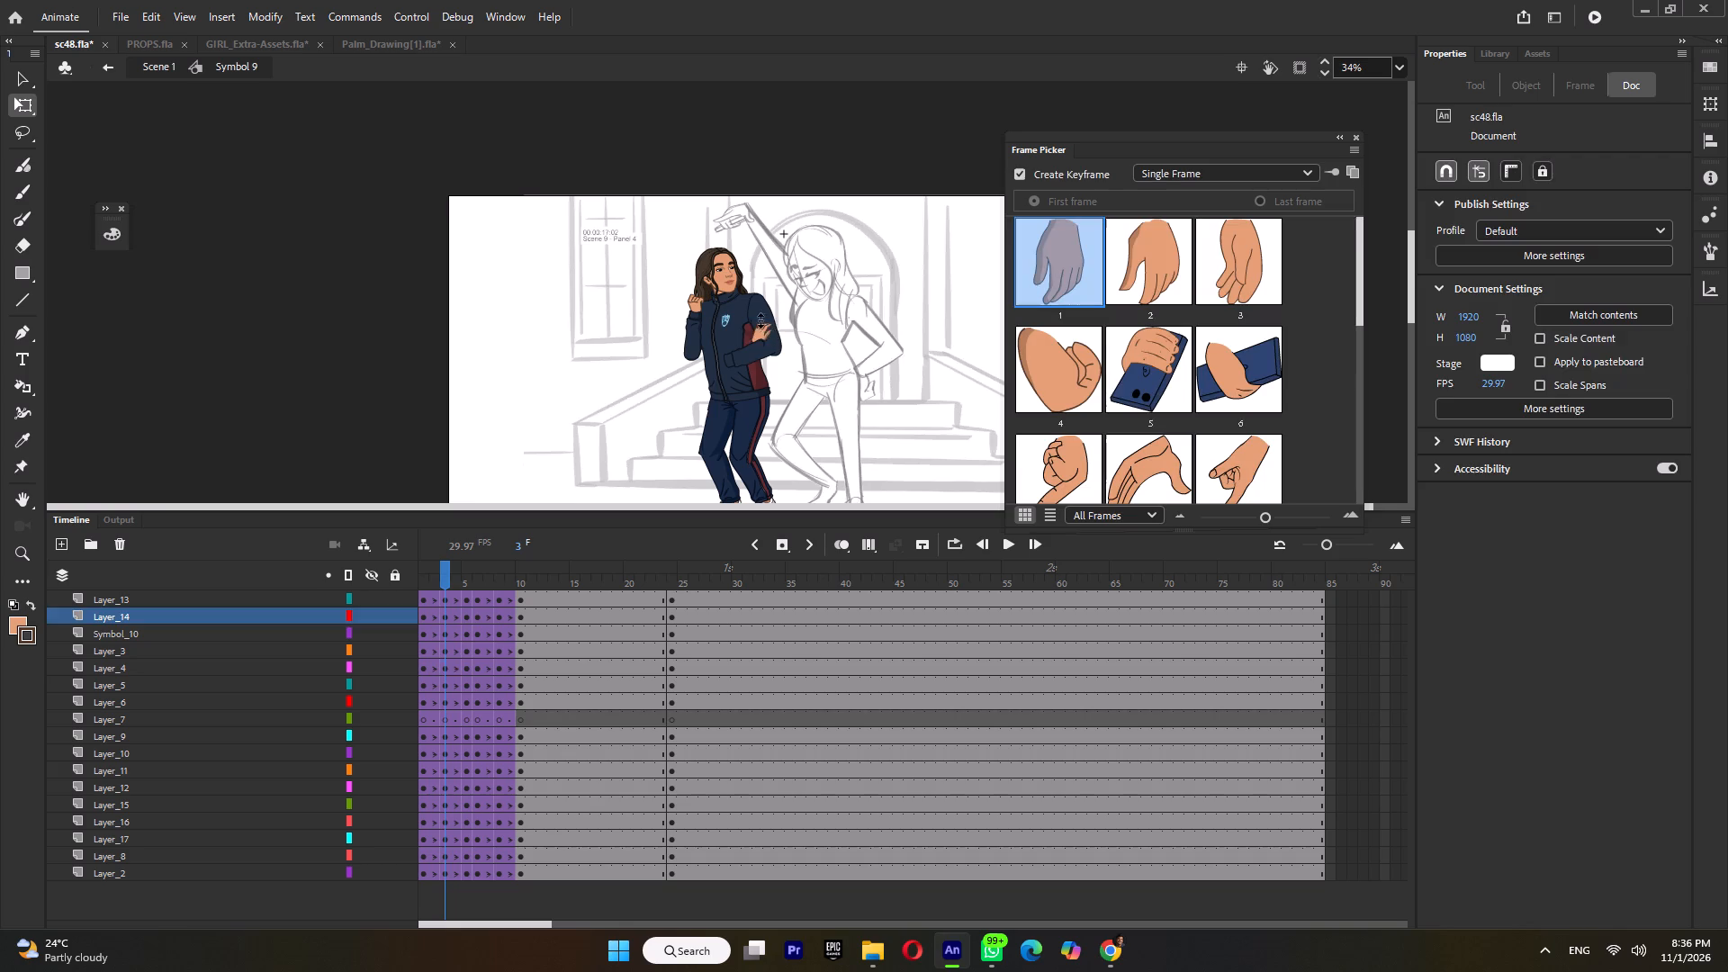
scroll(733, 357, "up", 2, "ctrl")
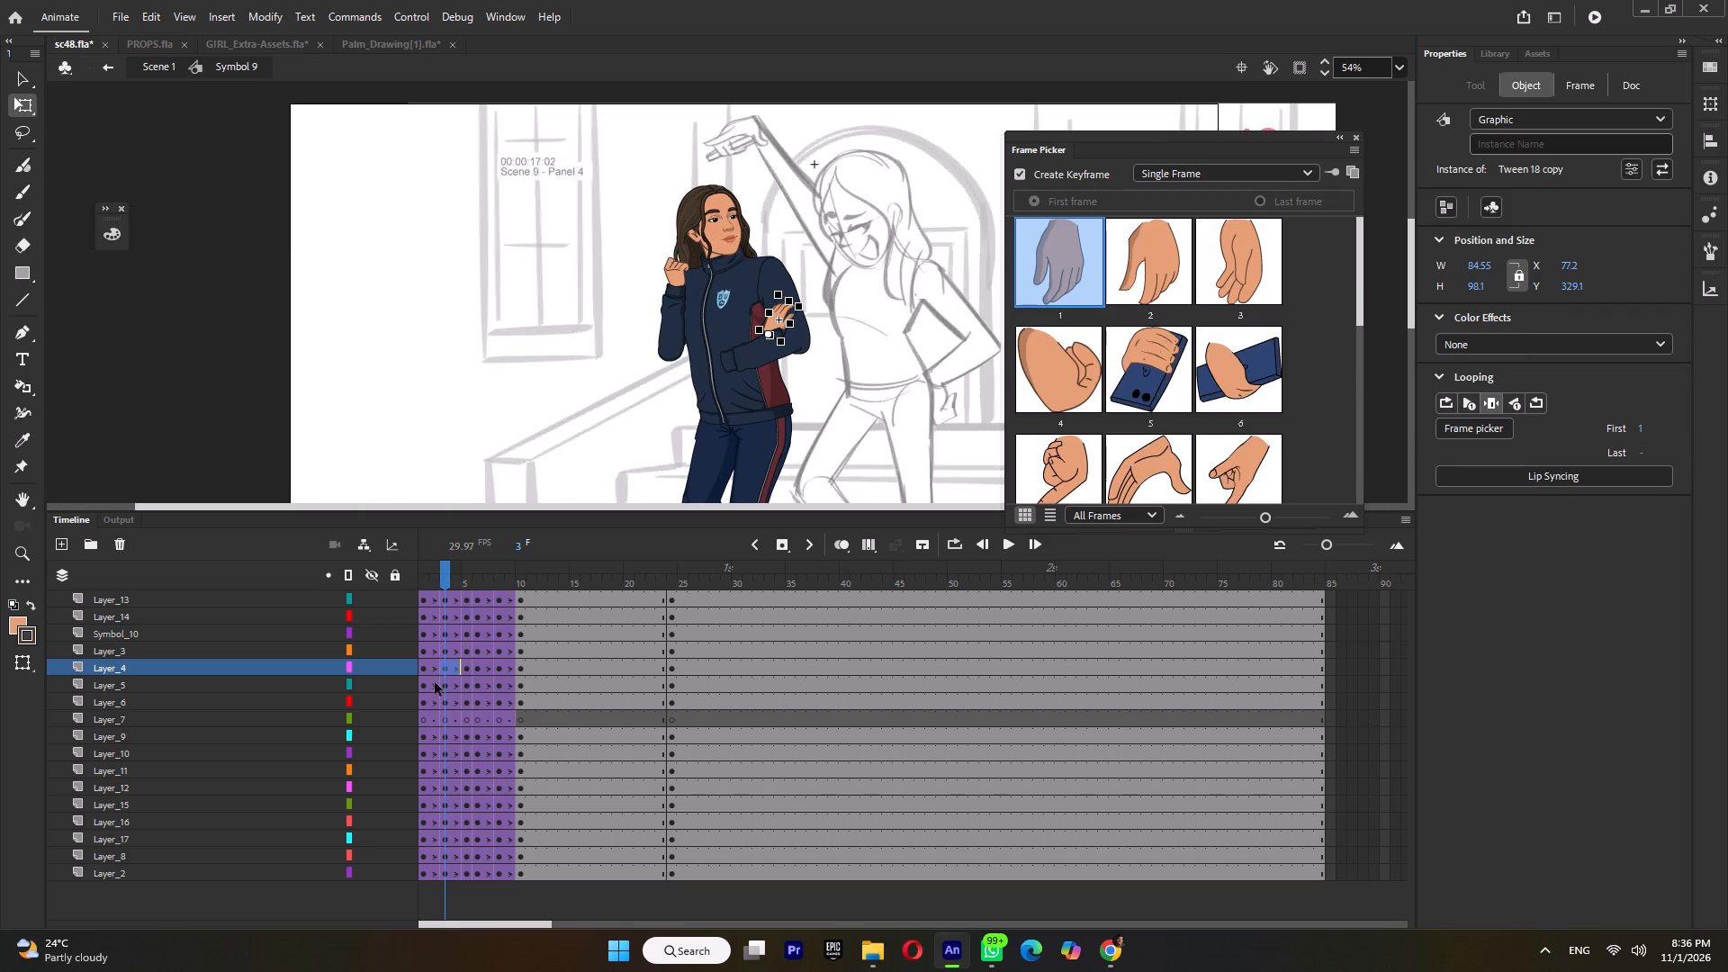
left_click(477, 671)
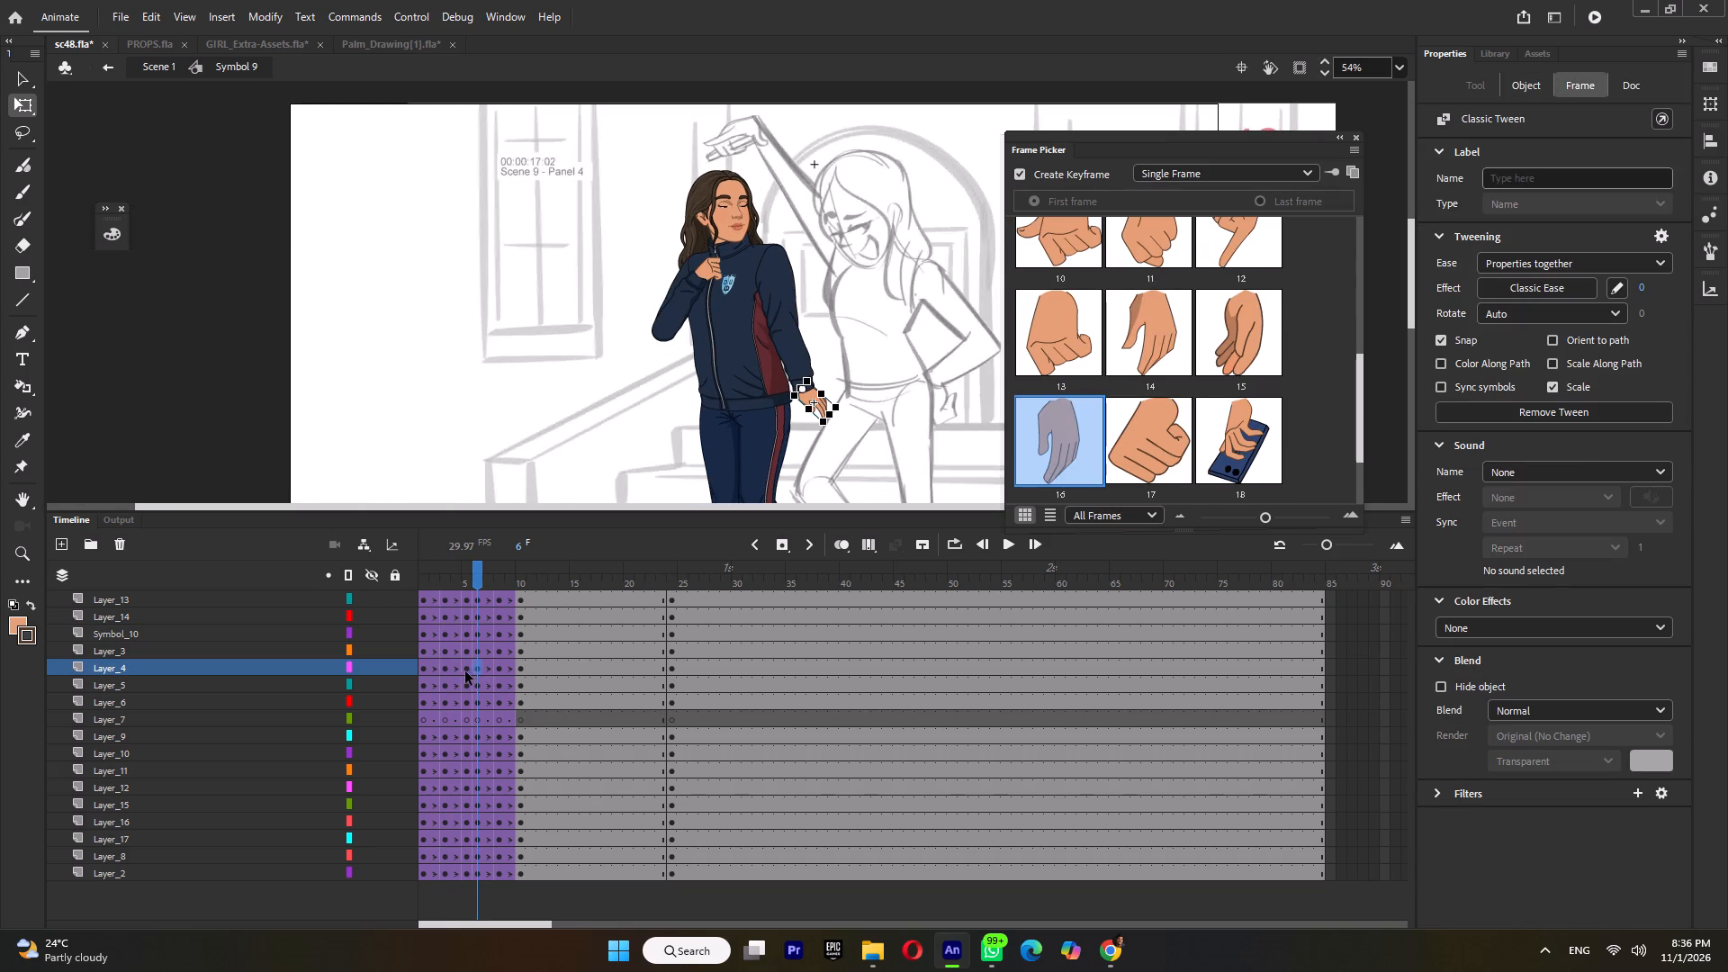
left_click(446, 670)
scroll(1095, 426, "down", 4)
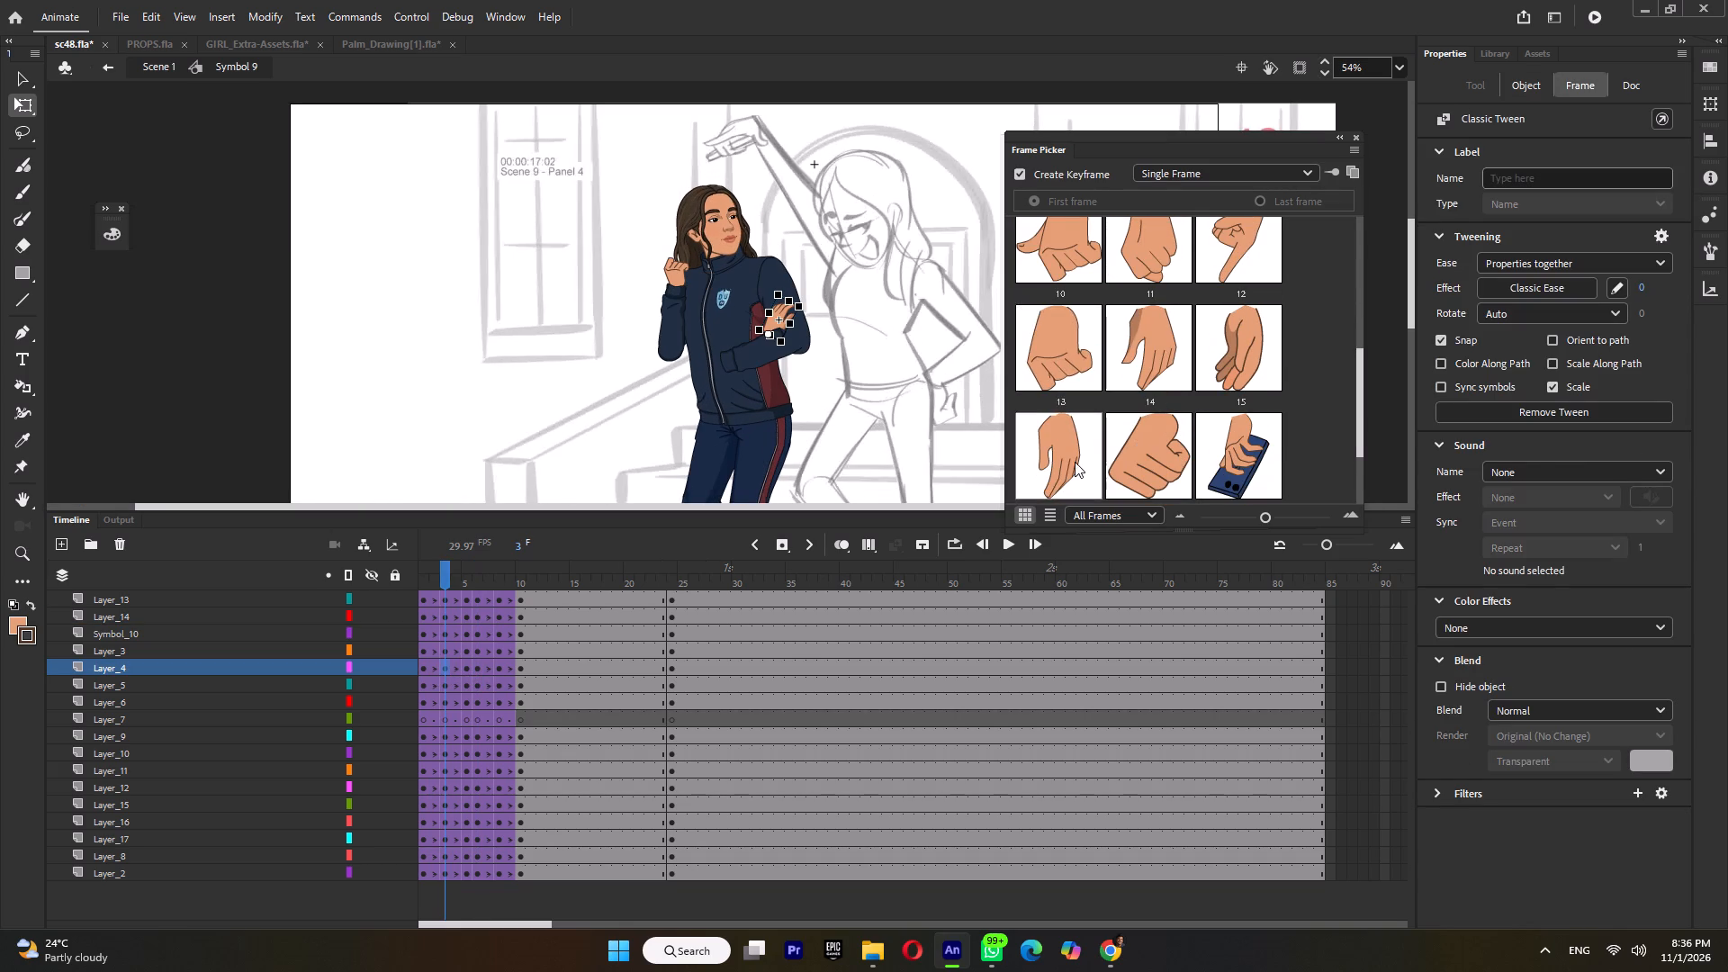
left_click(1046, 355)
scroll(1101, 408, "down", 2)
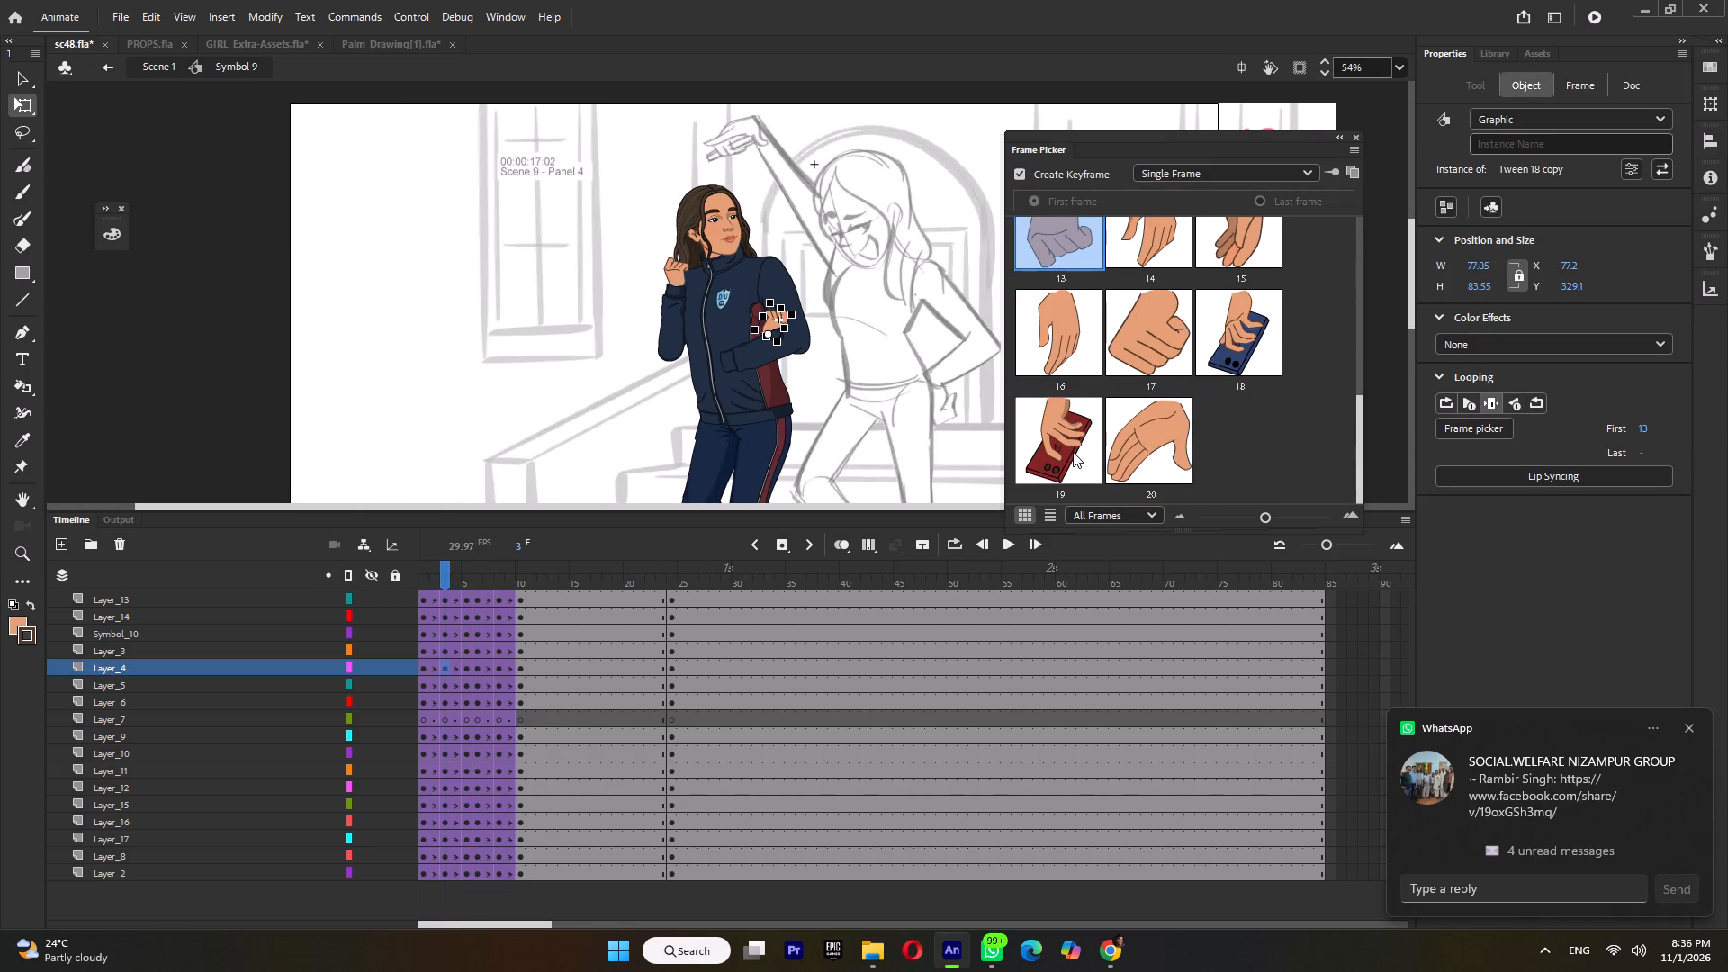
left_click(1045, 281)
left_click(1053, 333)
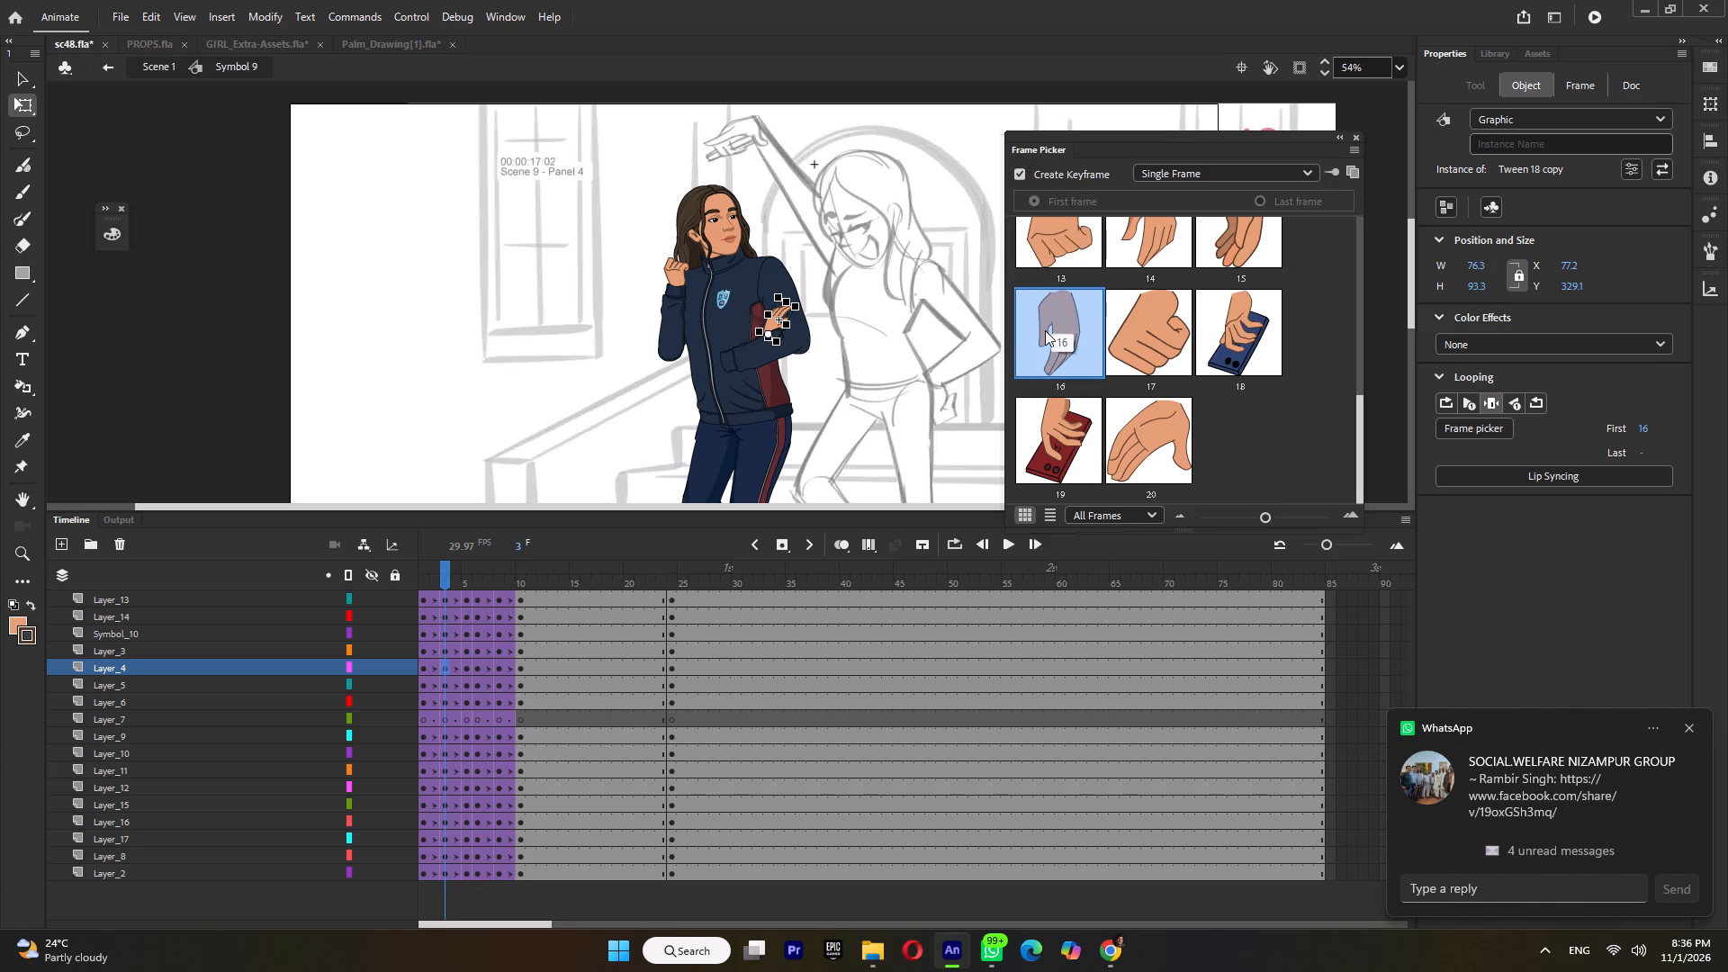
Rotate the frame 3 hand to point across her waist, attach it to the sleeve cuff, and adjust forearm and hand together.
left_click_drag(805, 301, 707, 323)
scroll(747, 327, "up", 2, "ctrl")
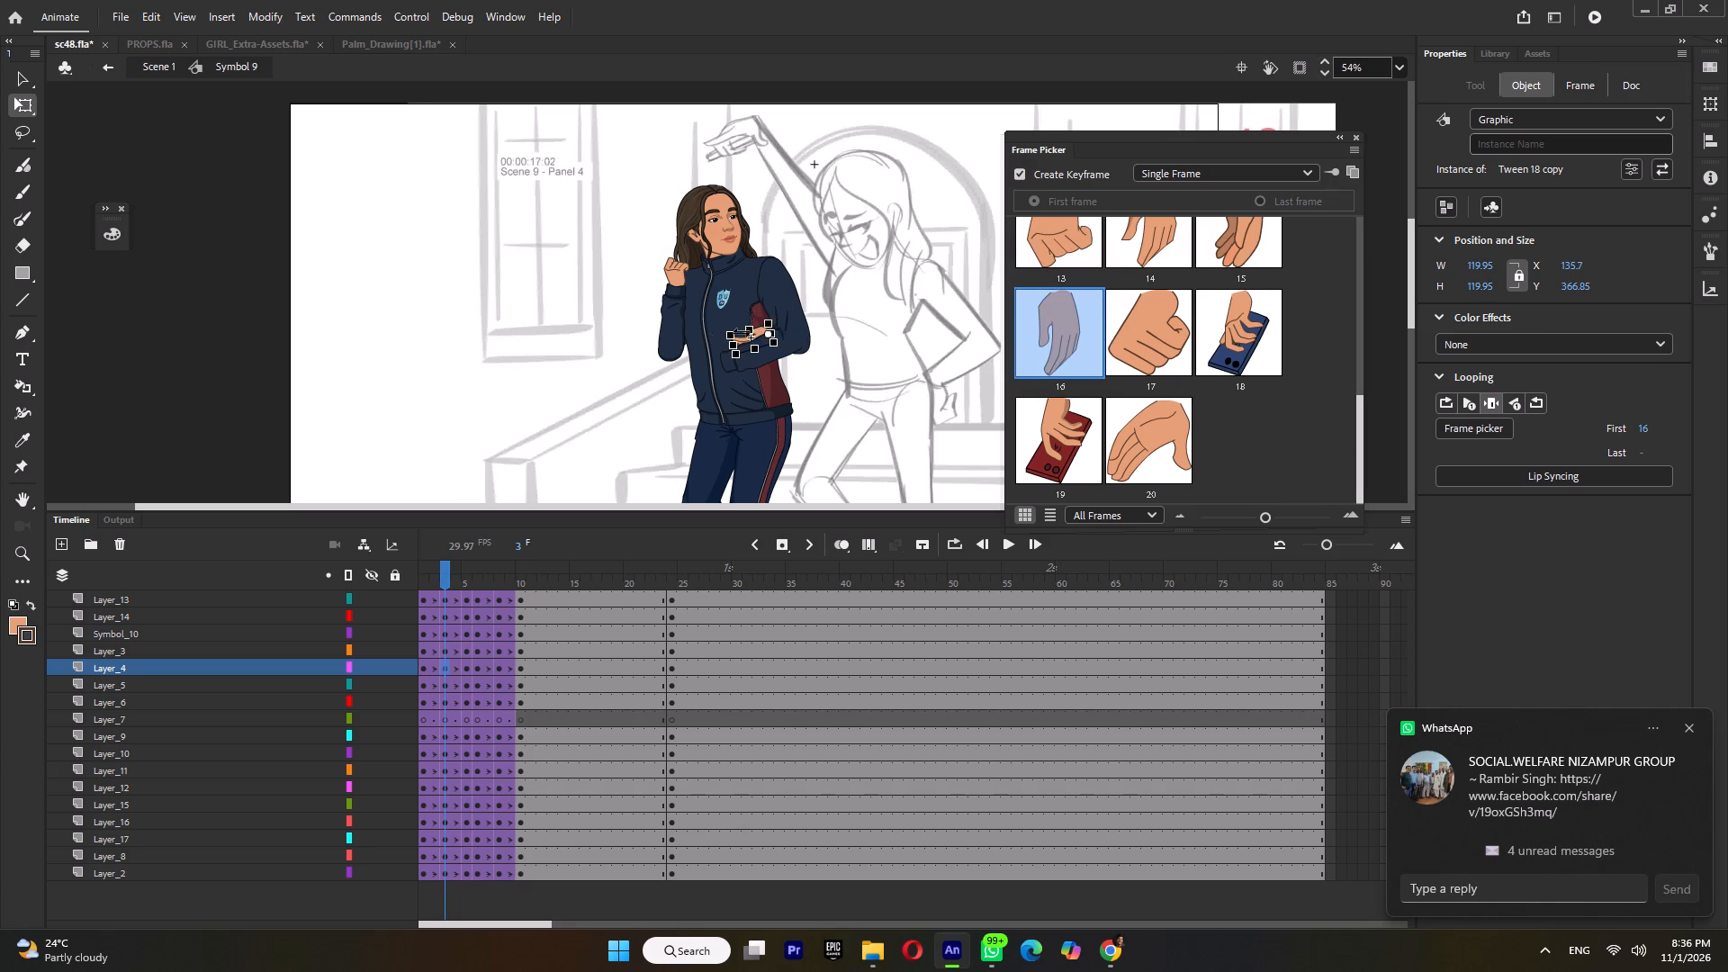
scroll(741, 332, "up", 4, "ctrl")
left_click_drag(746, 347, 603, 432)
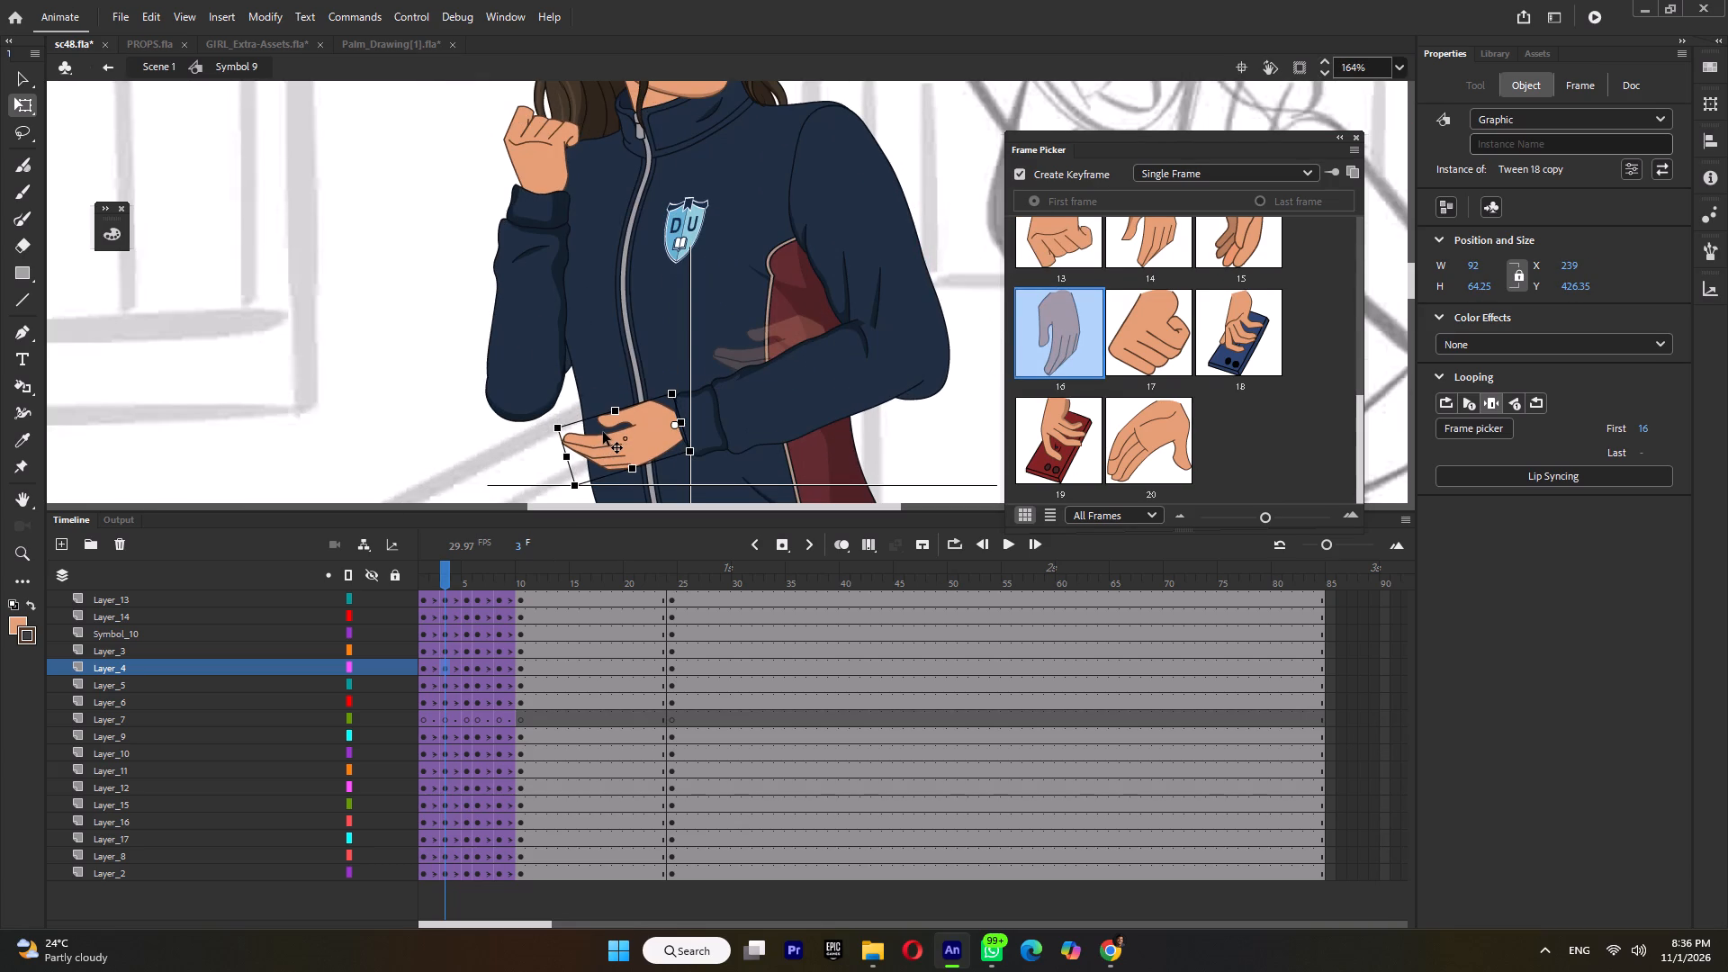
left_click_drag(603, 432, 606, 428)
left_click(803, 386, "shift")
left_click_drag(819, 394, 836, 408)
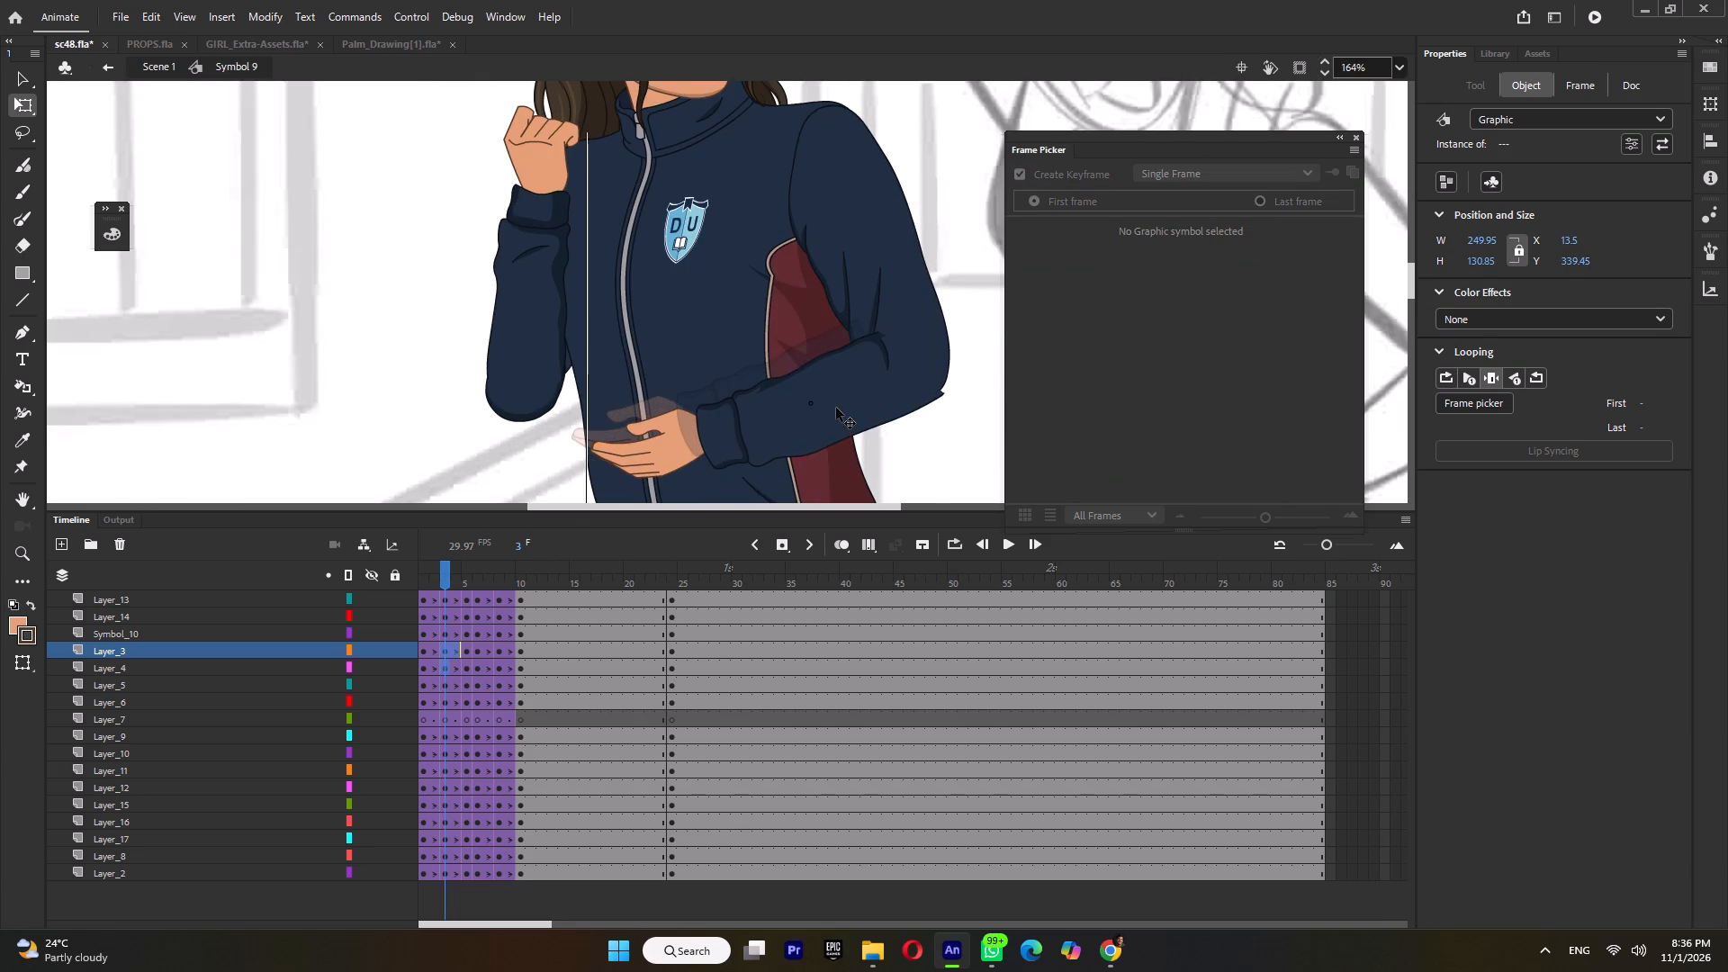
left_click_drag(836, 408, 832, 405)
At frame 5 of Symbol 9, switch the lowered hand on Layer_4 to hand drawing 16.
scroll(842, 356, "down", 3, "ctrl")
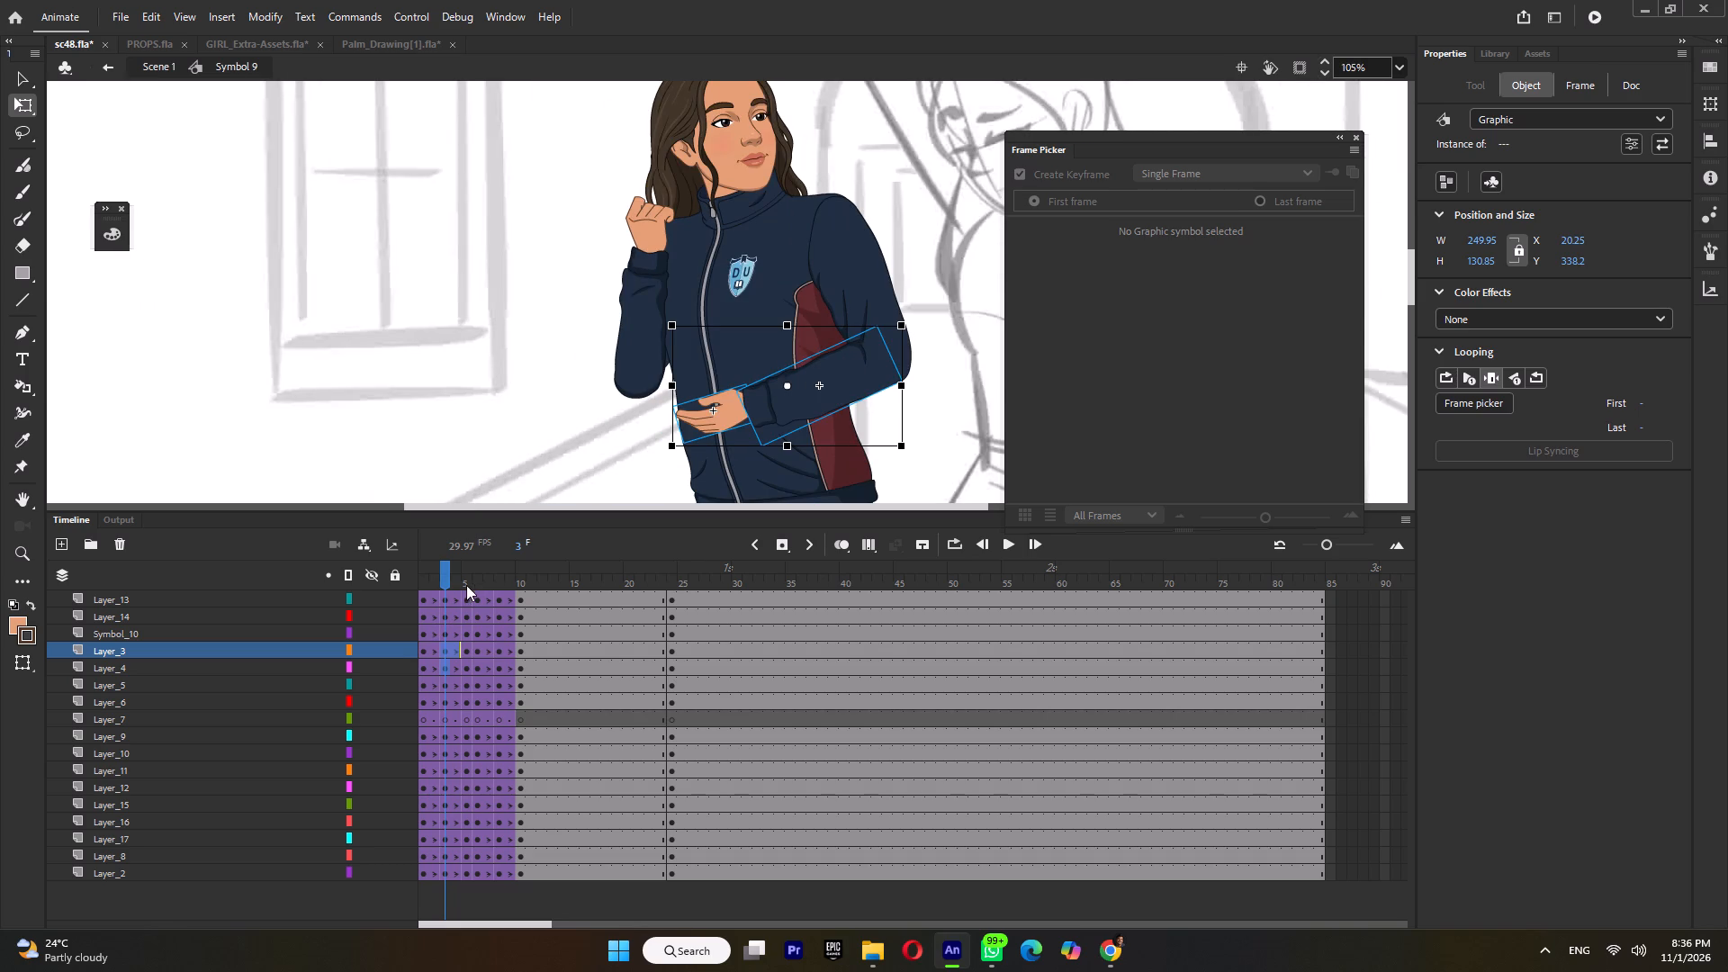
left_click(466, 585)
scroll(797, 233, "down", 2, "ctrl")
left_click(888, 362)
scroll(1141, 387, "down", 3)
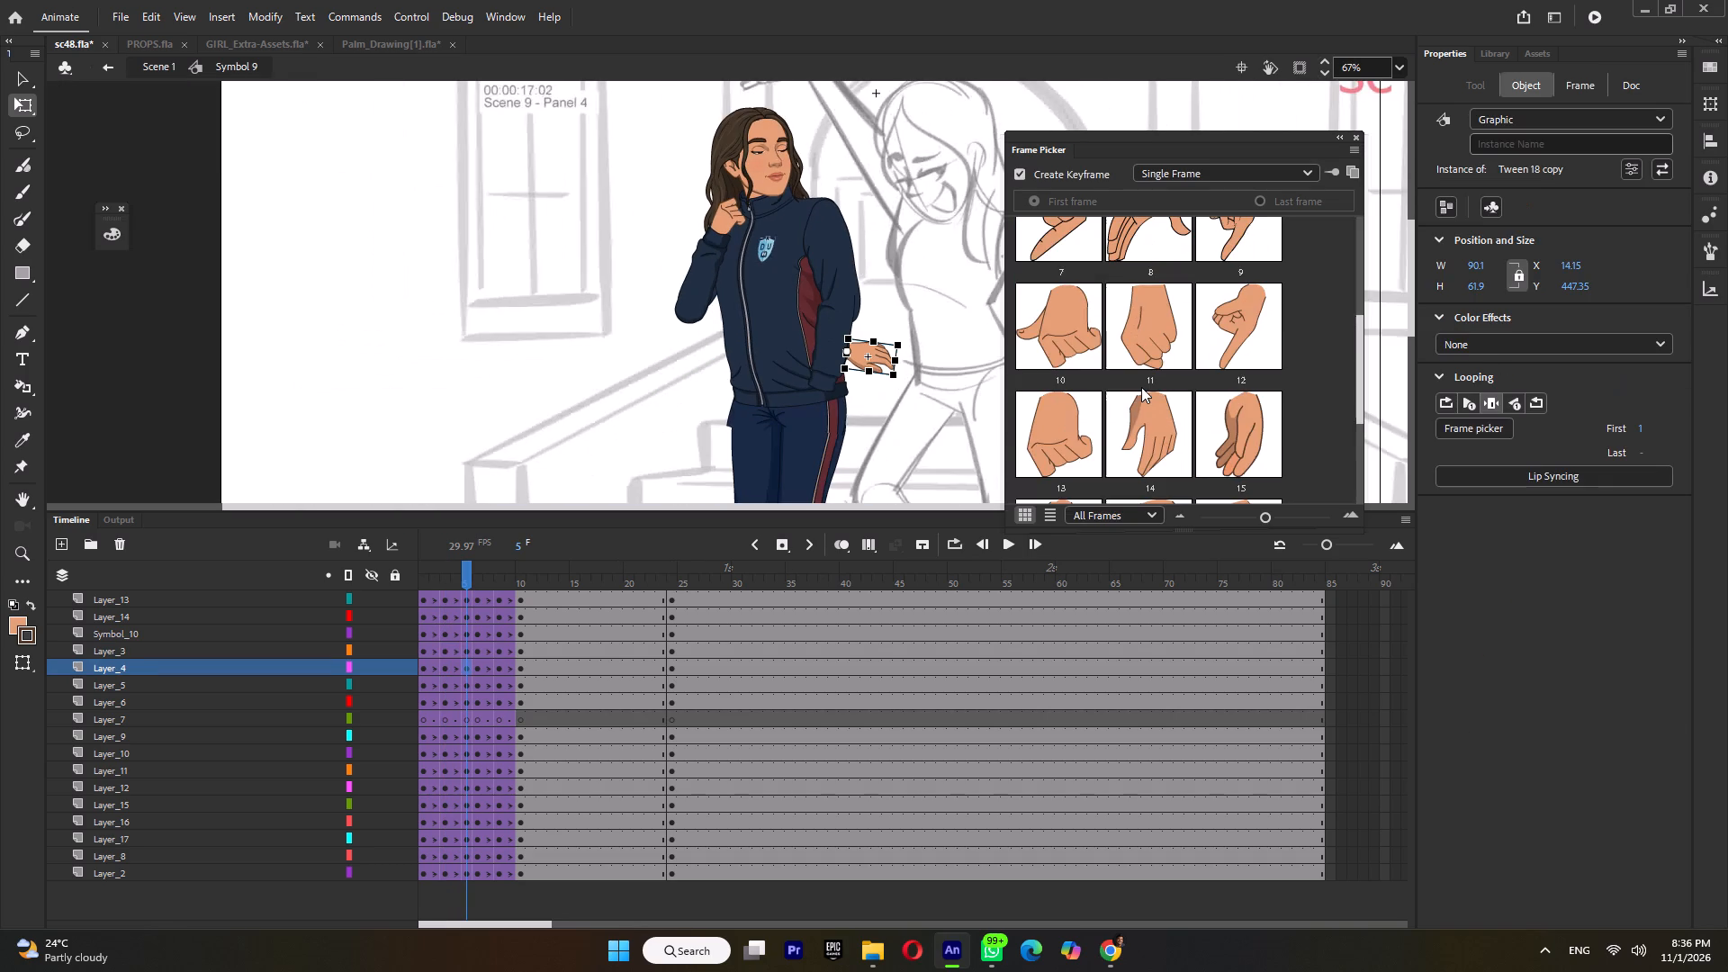
scroll(1137, 400, "down", 3)
left_click(1057, 333)
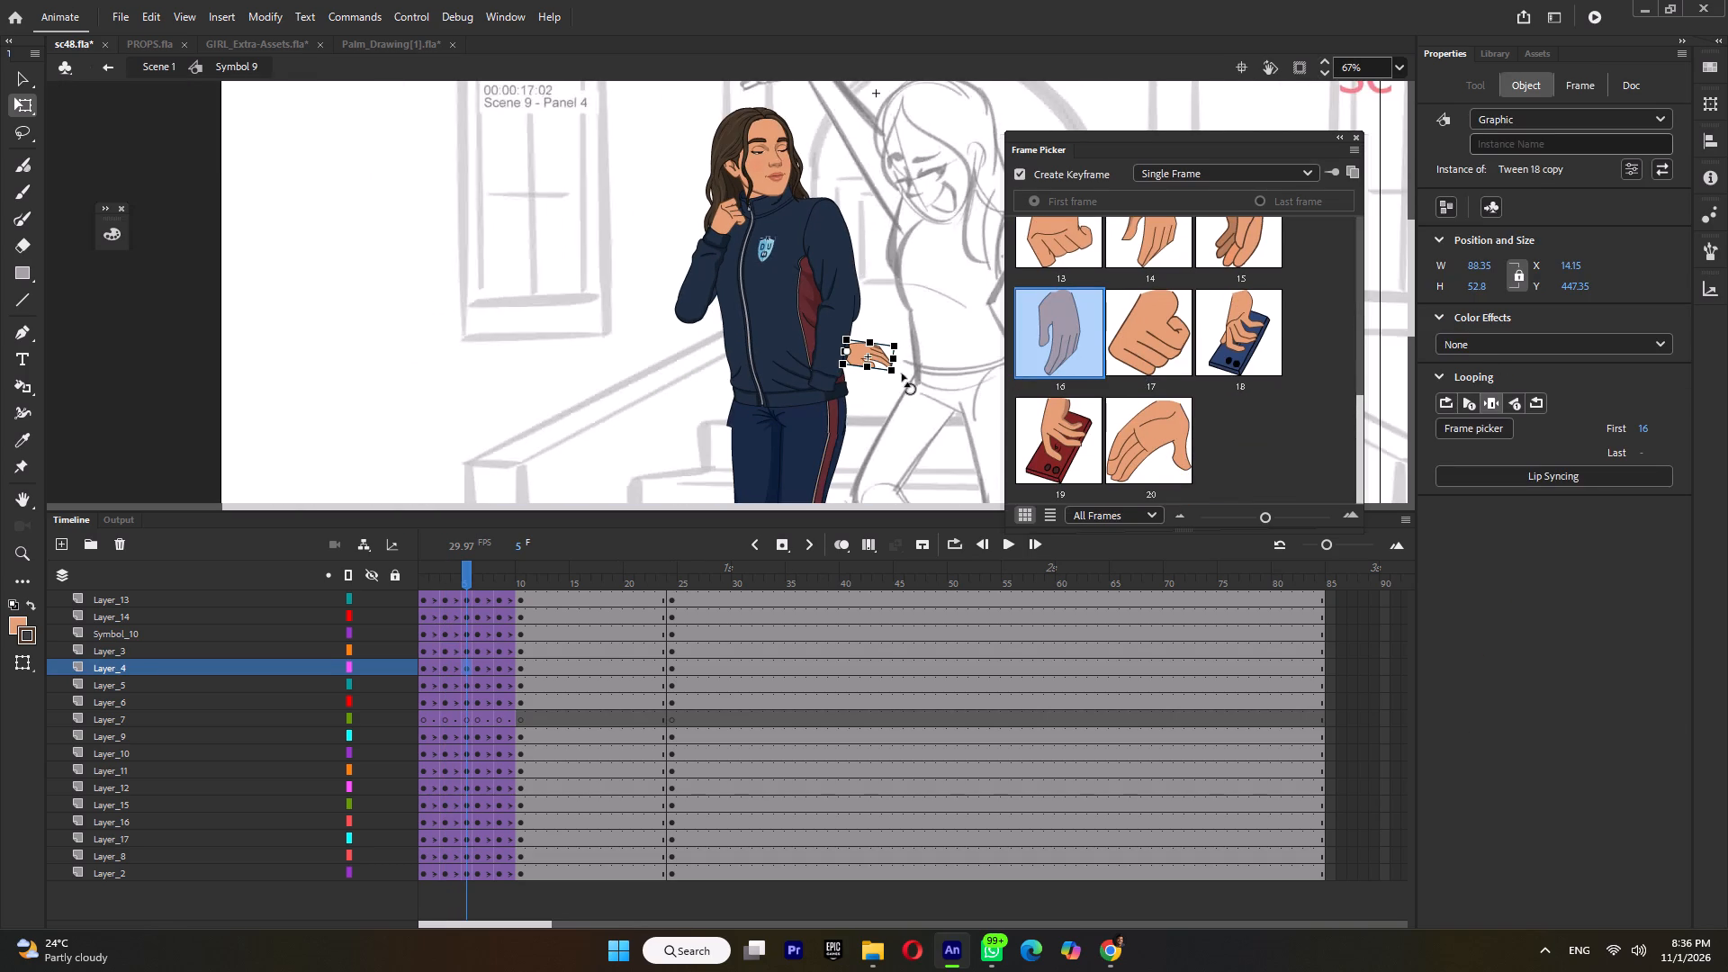
Rotate the frame 5 hand downward, attach it to the sleeve cuff, and reposition the lowered forearm and hand together.
left_click_drag(902, 373, 767, 457)
scroll(840, 383, "up", 4, "ctrl")
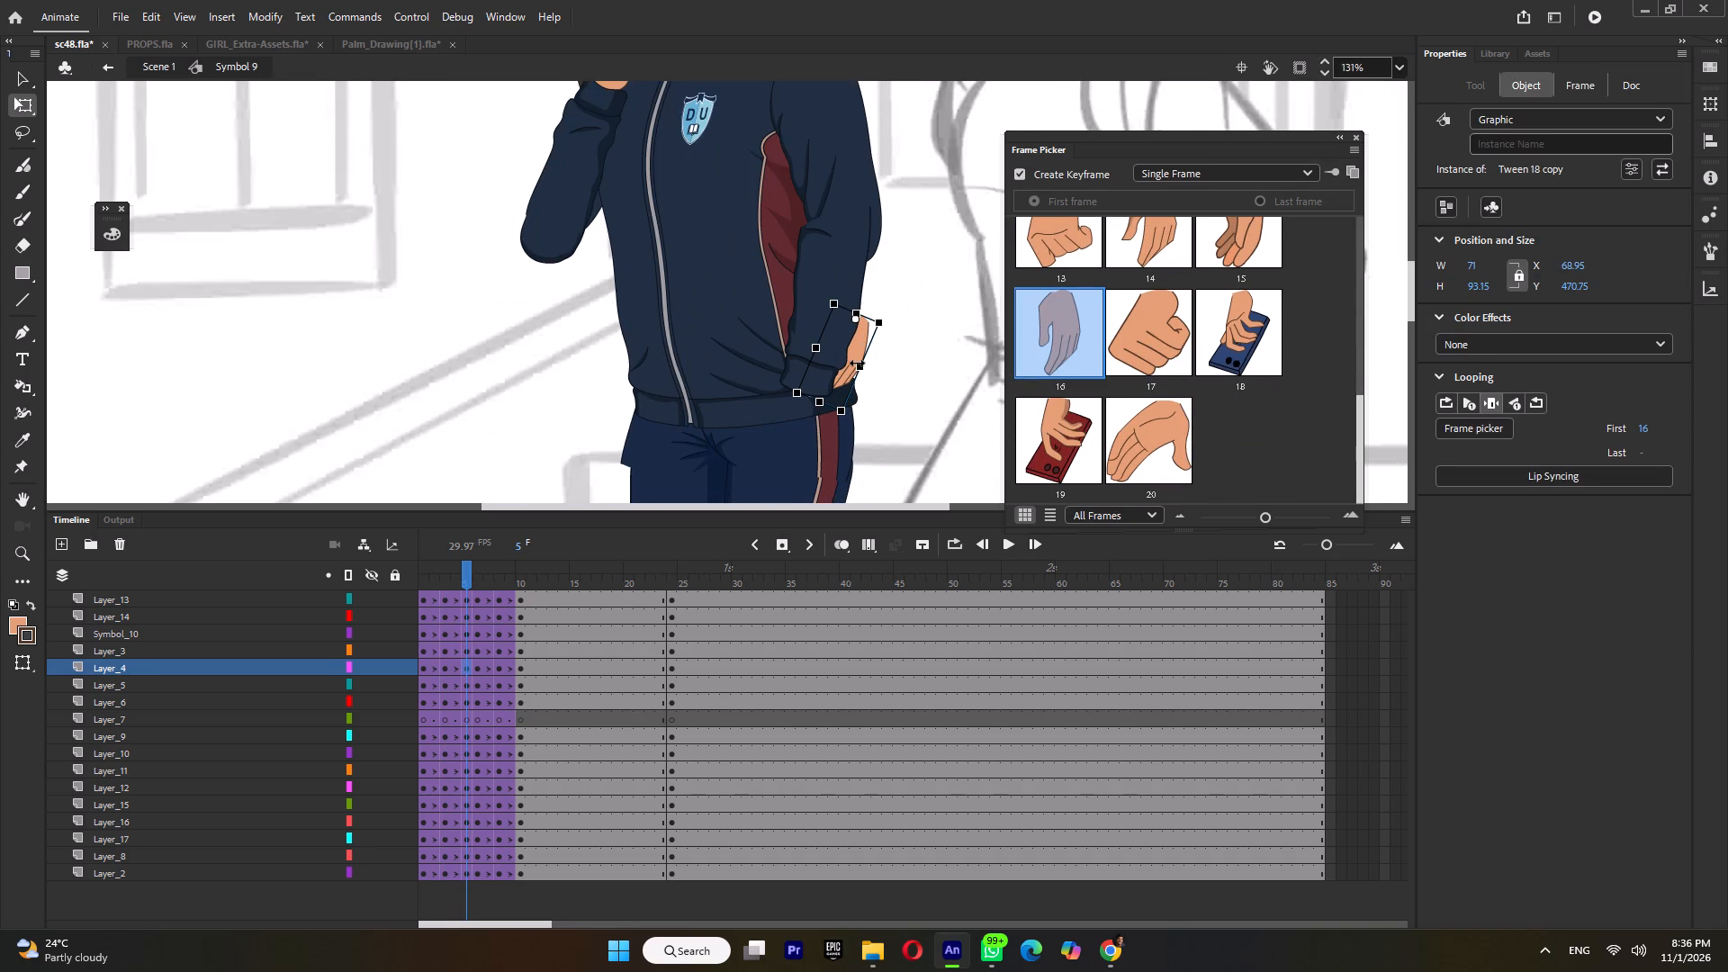
left_click_drag(858, 353, 807, 423)
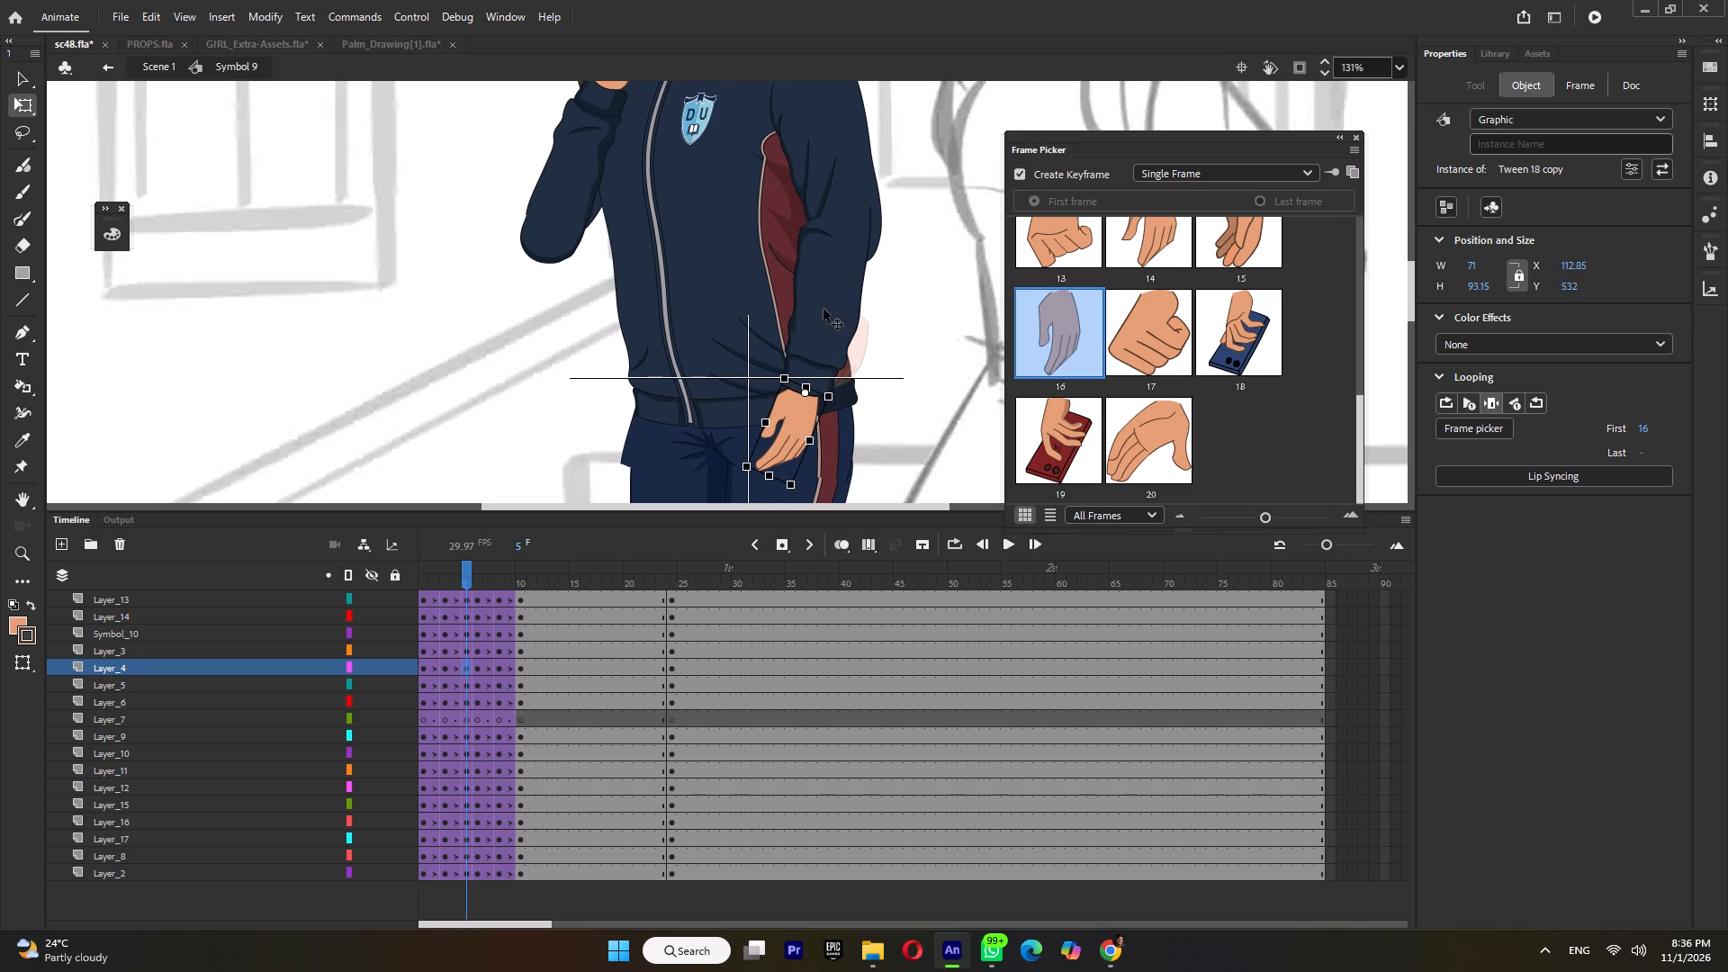
left_click(823, 308, "shift")
scroll(834, 237, "up", 4, "ctrl")
left_click_drag(834, 237, 860, 248)
scroll(859, 248, "down", 6, "ctrl")
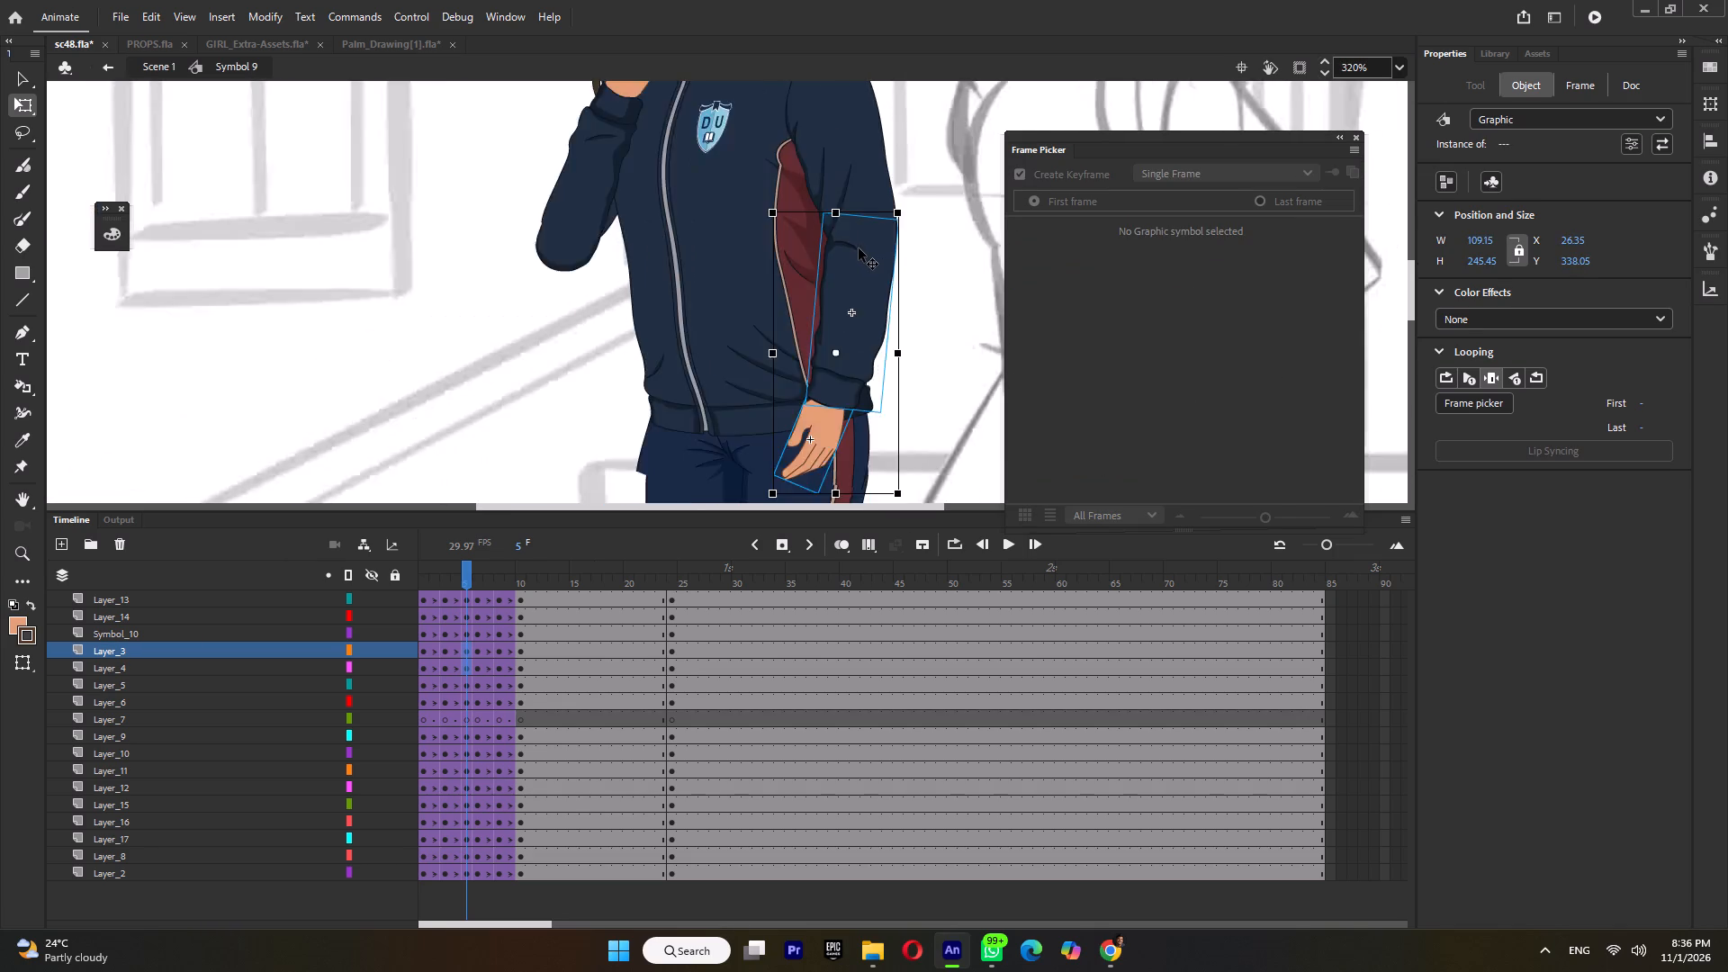
Play Symbol 9 from frame 1 and revisit frame 5 to examine the new hand poses and the hip piece.
scroll(859, 248, "down", 3, "ctrl")
left_click(477, 575)
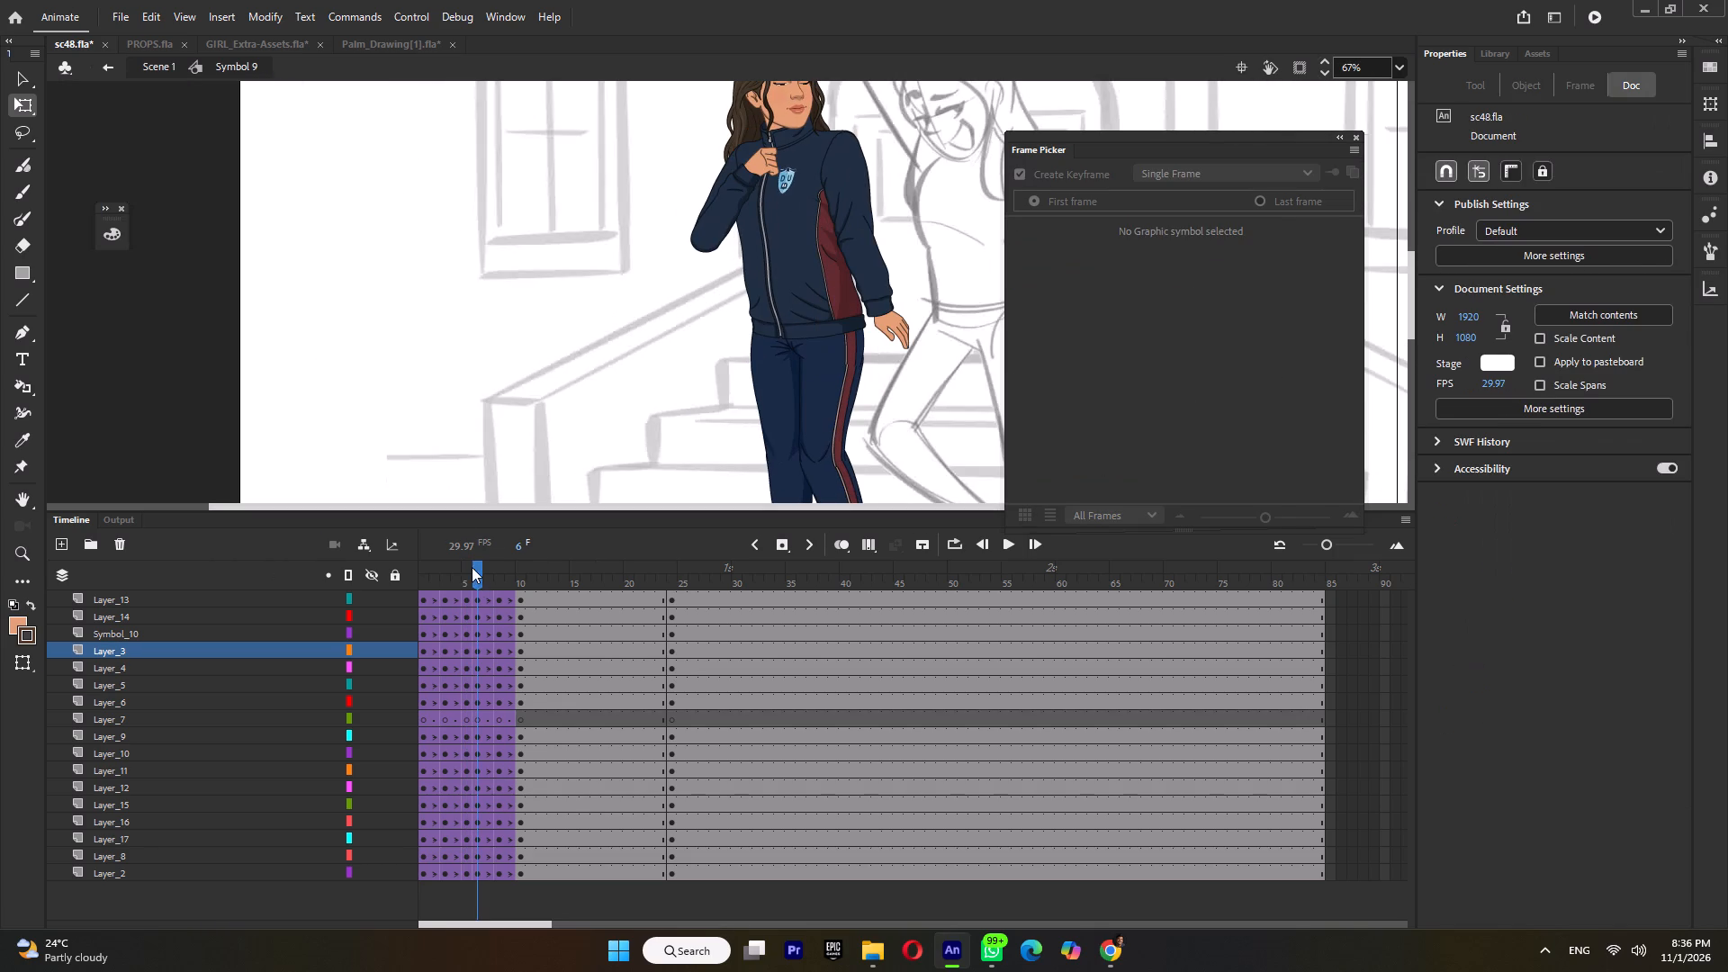
left_click_drag(471, 567, 385, 575)
key("Return")
key("Return")
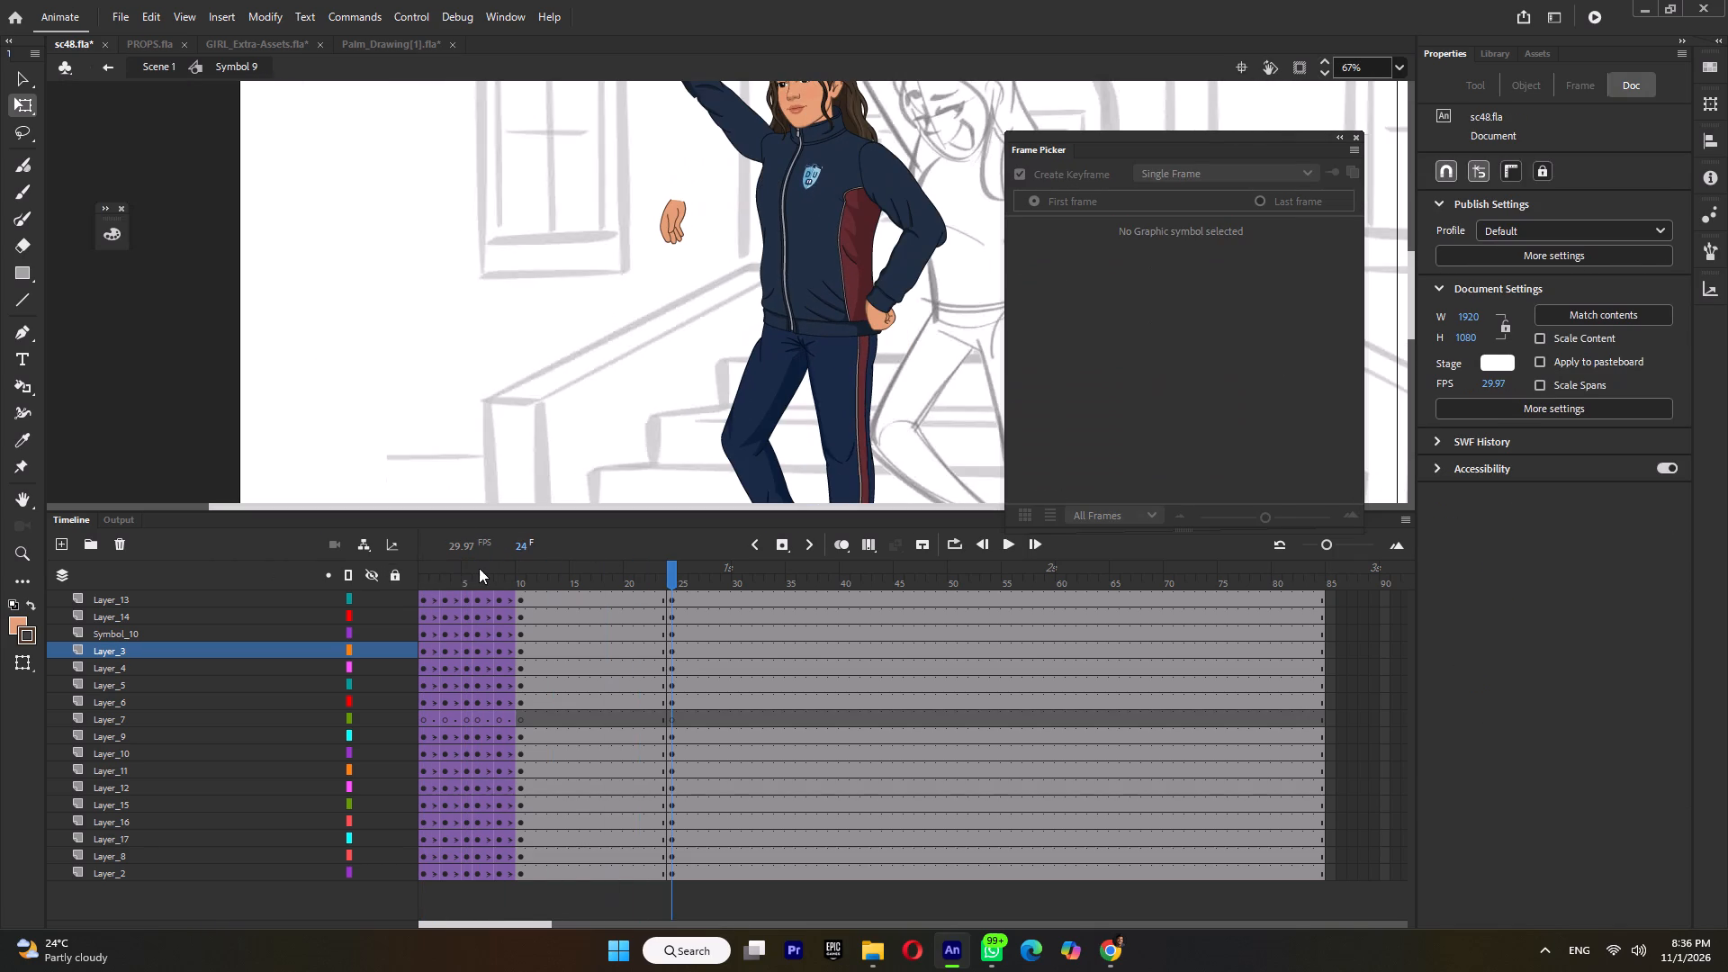
left_click_drag(450, 568, 463, 575)
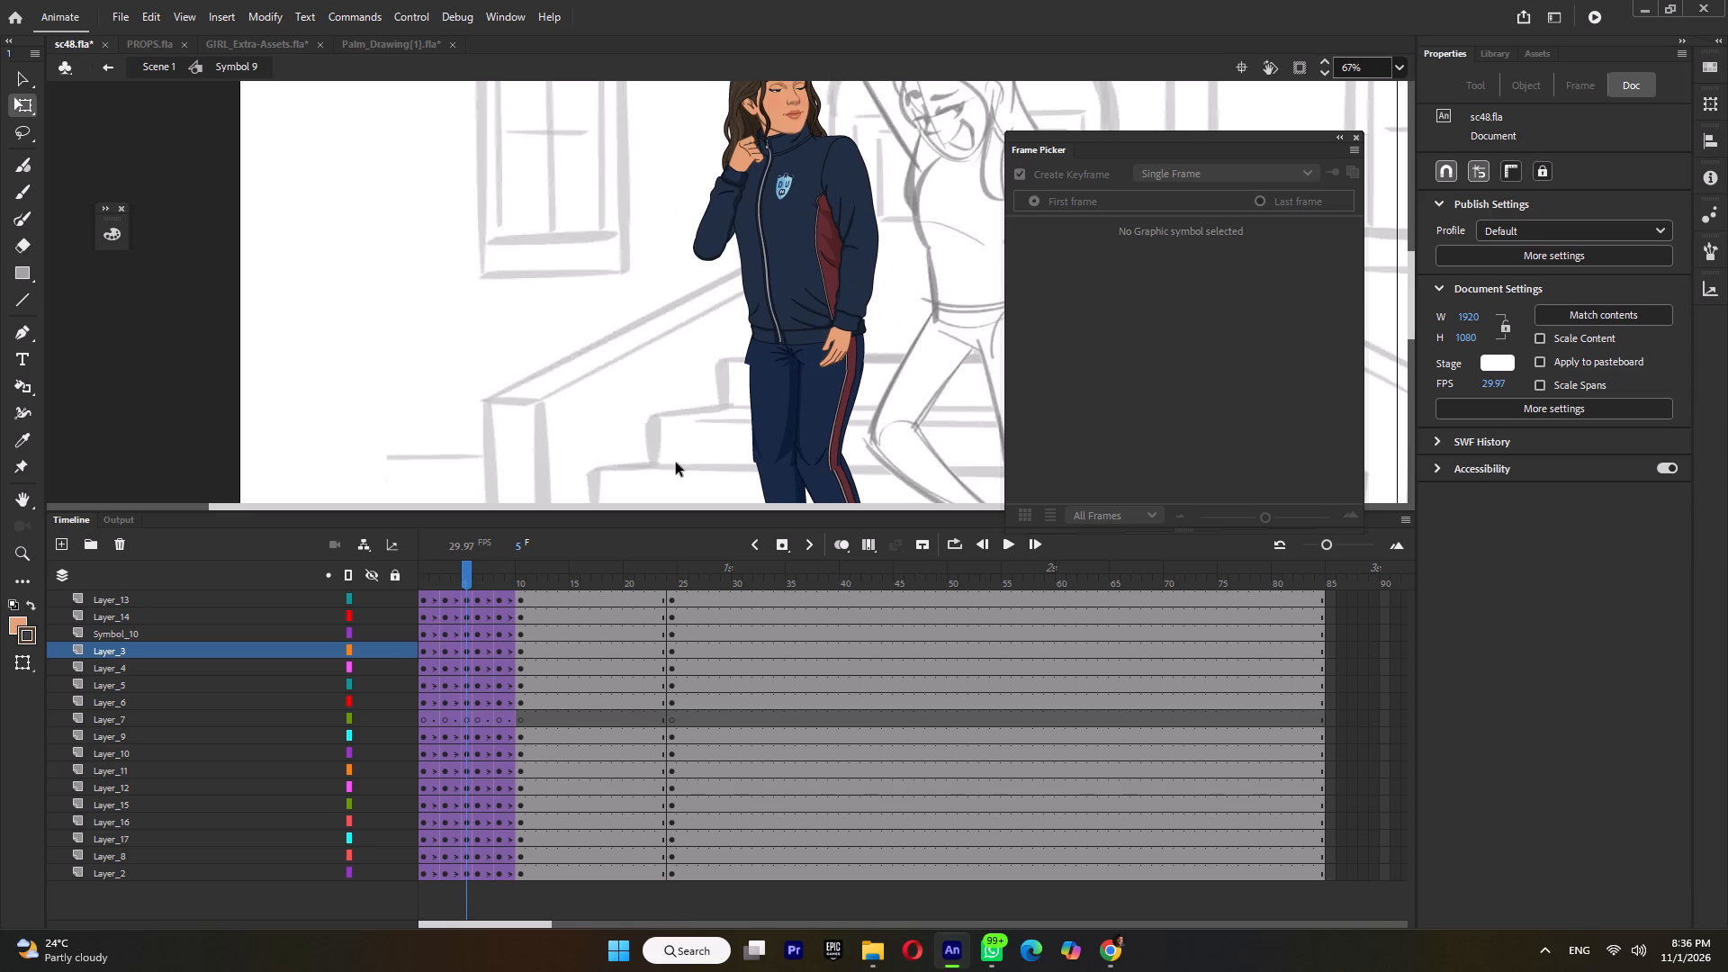
left_click(748, 364)
left_click(1075, 273)
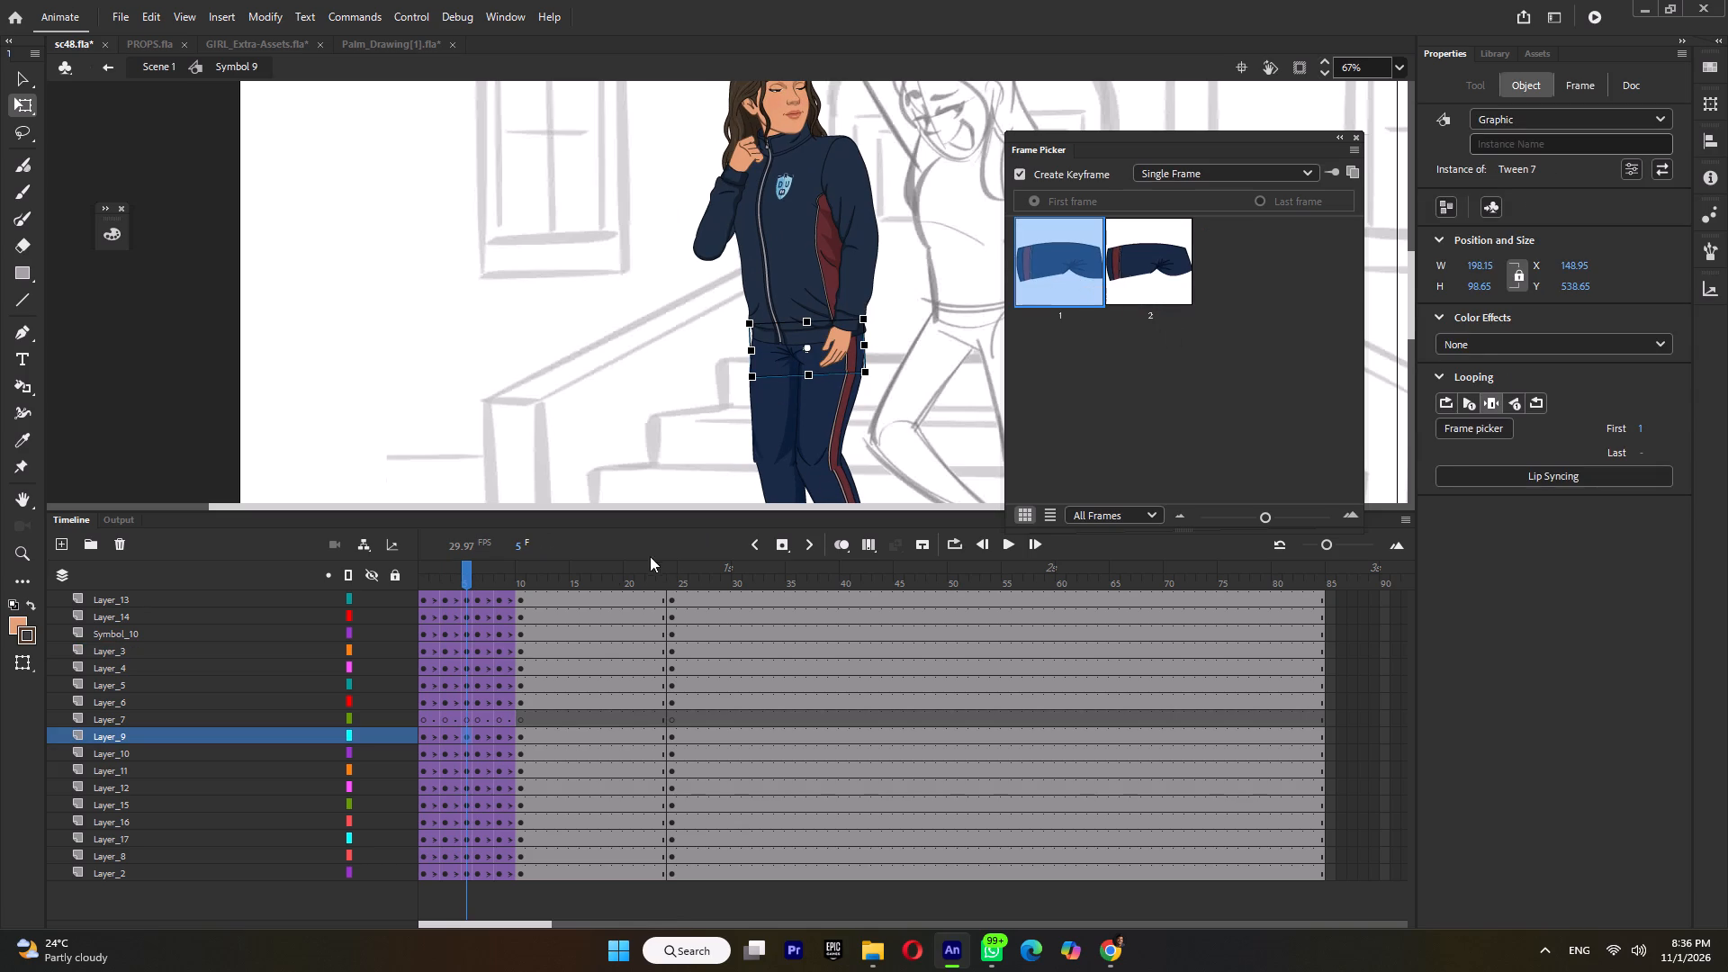
Remove the classic tweens on all layers of Symbol 9 across frames 1–2 and 3–4.
left_click(443, 580)
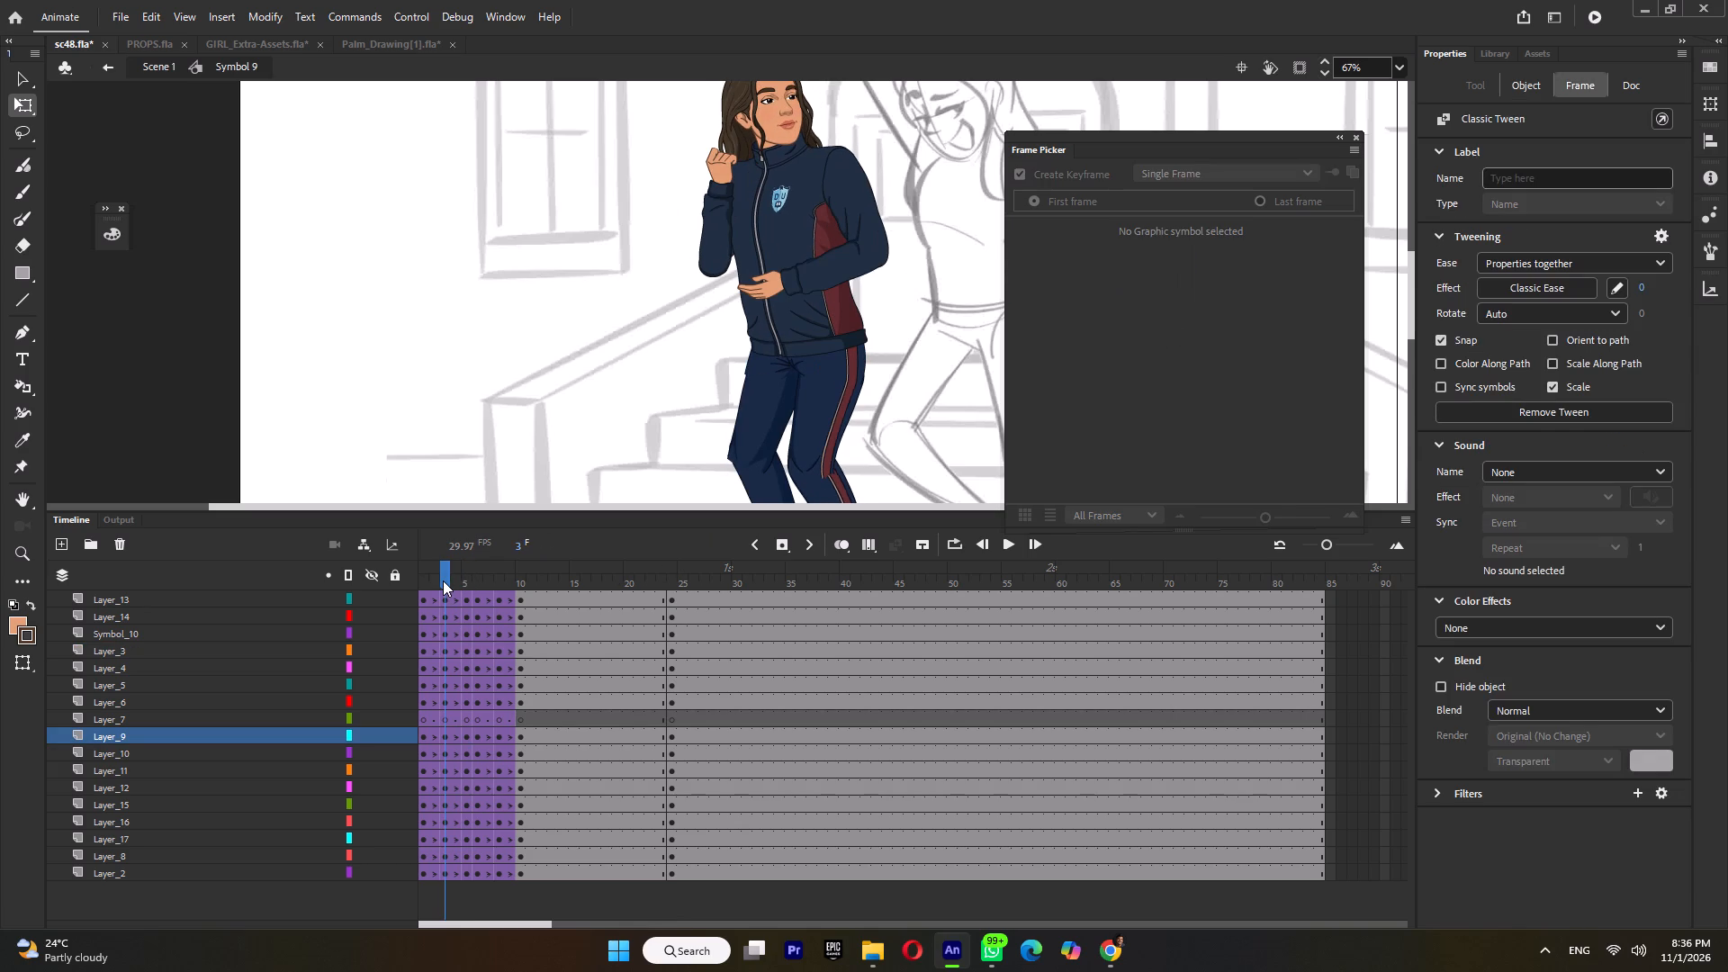
double_click(431, 580)
key("ctrl+m")
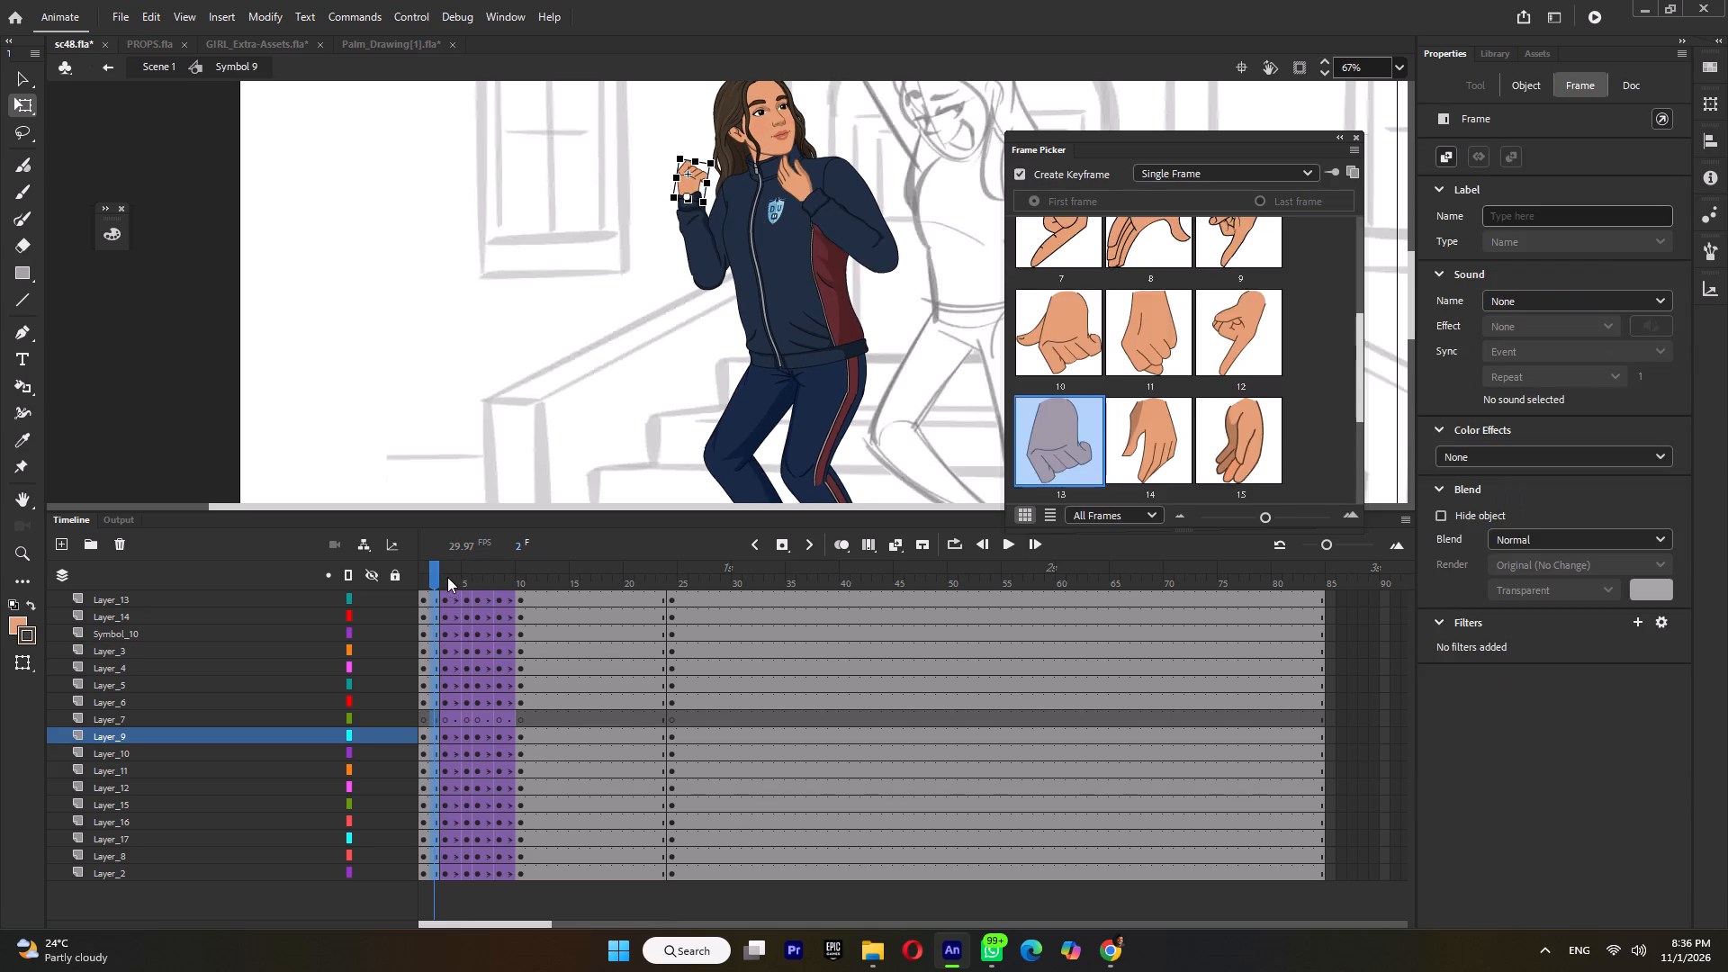
double_click(448, 577)
key("ctrl+m")
Play Symbol 9 repeatedly from frame 1 to examine the turn's opening poses without tweens.
scroll(593, 432, "down", 5, "ctrl")
left_click(426, 569)
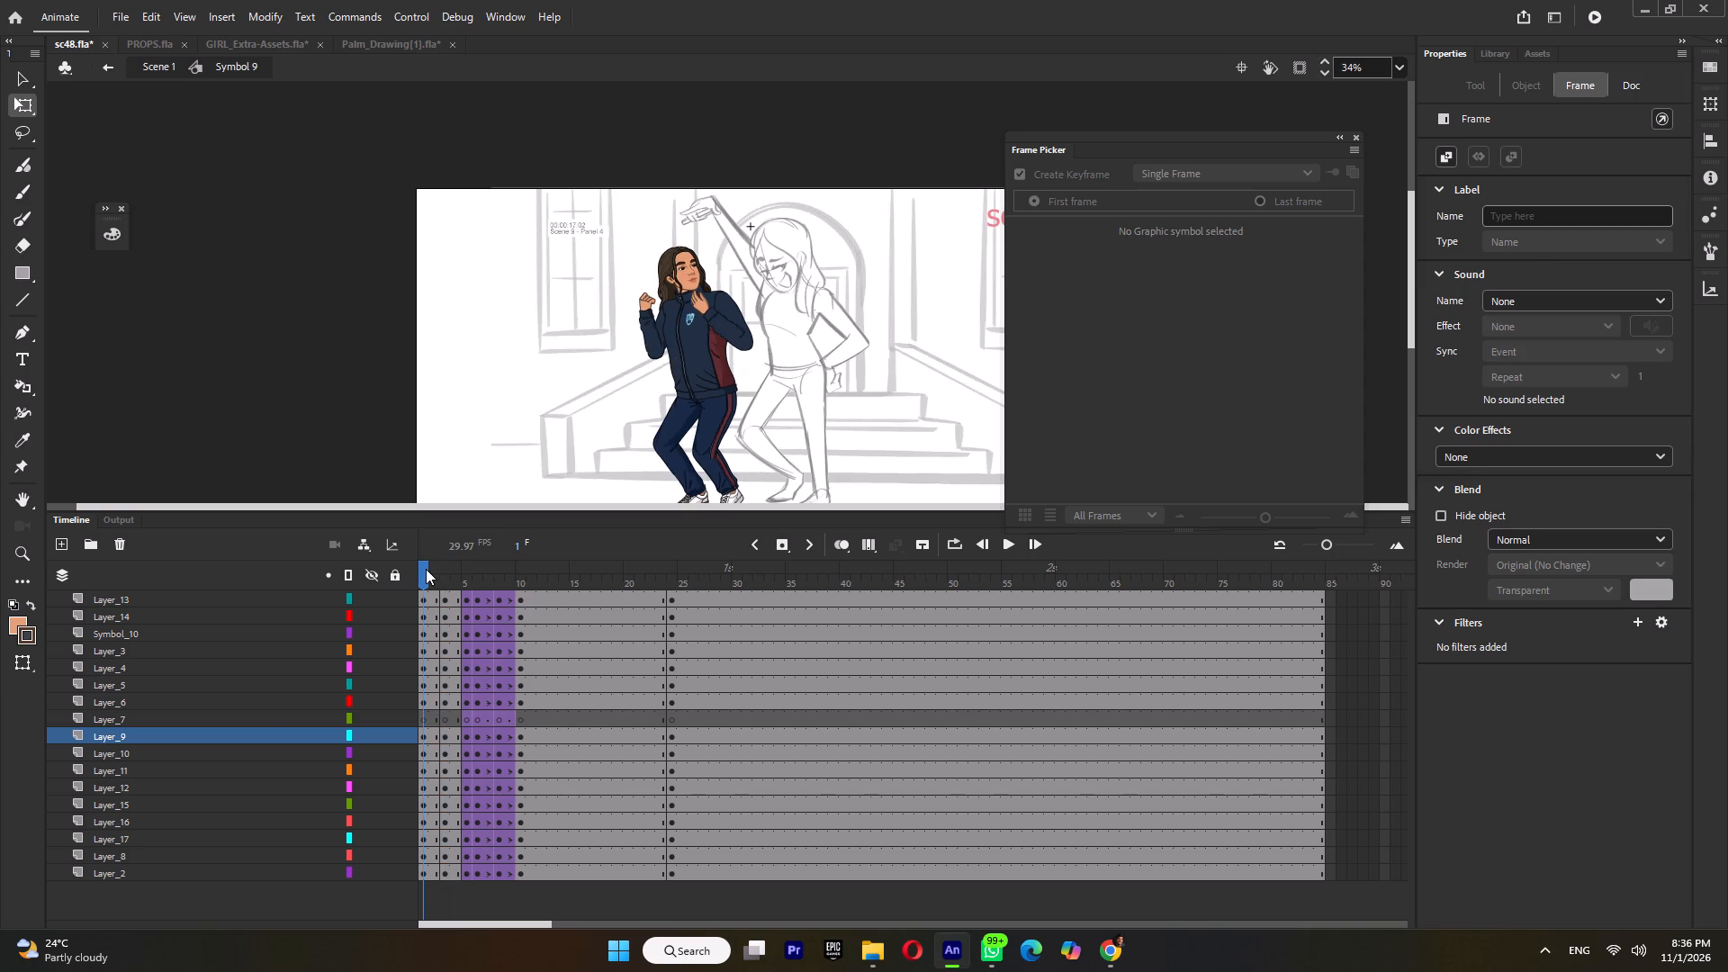
key("Return")
left_click(424, 569)
key("Return")
left_click(424, 569)
key("Return")
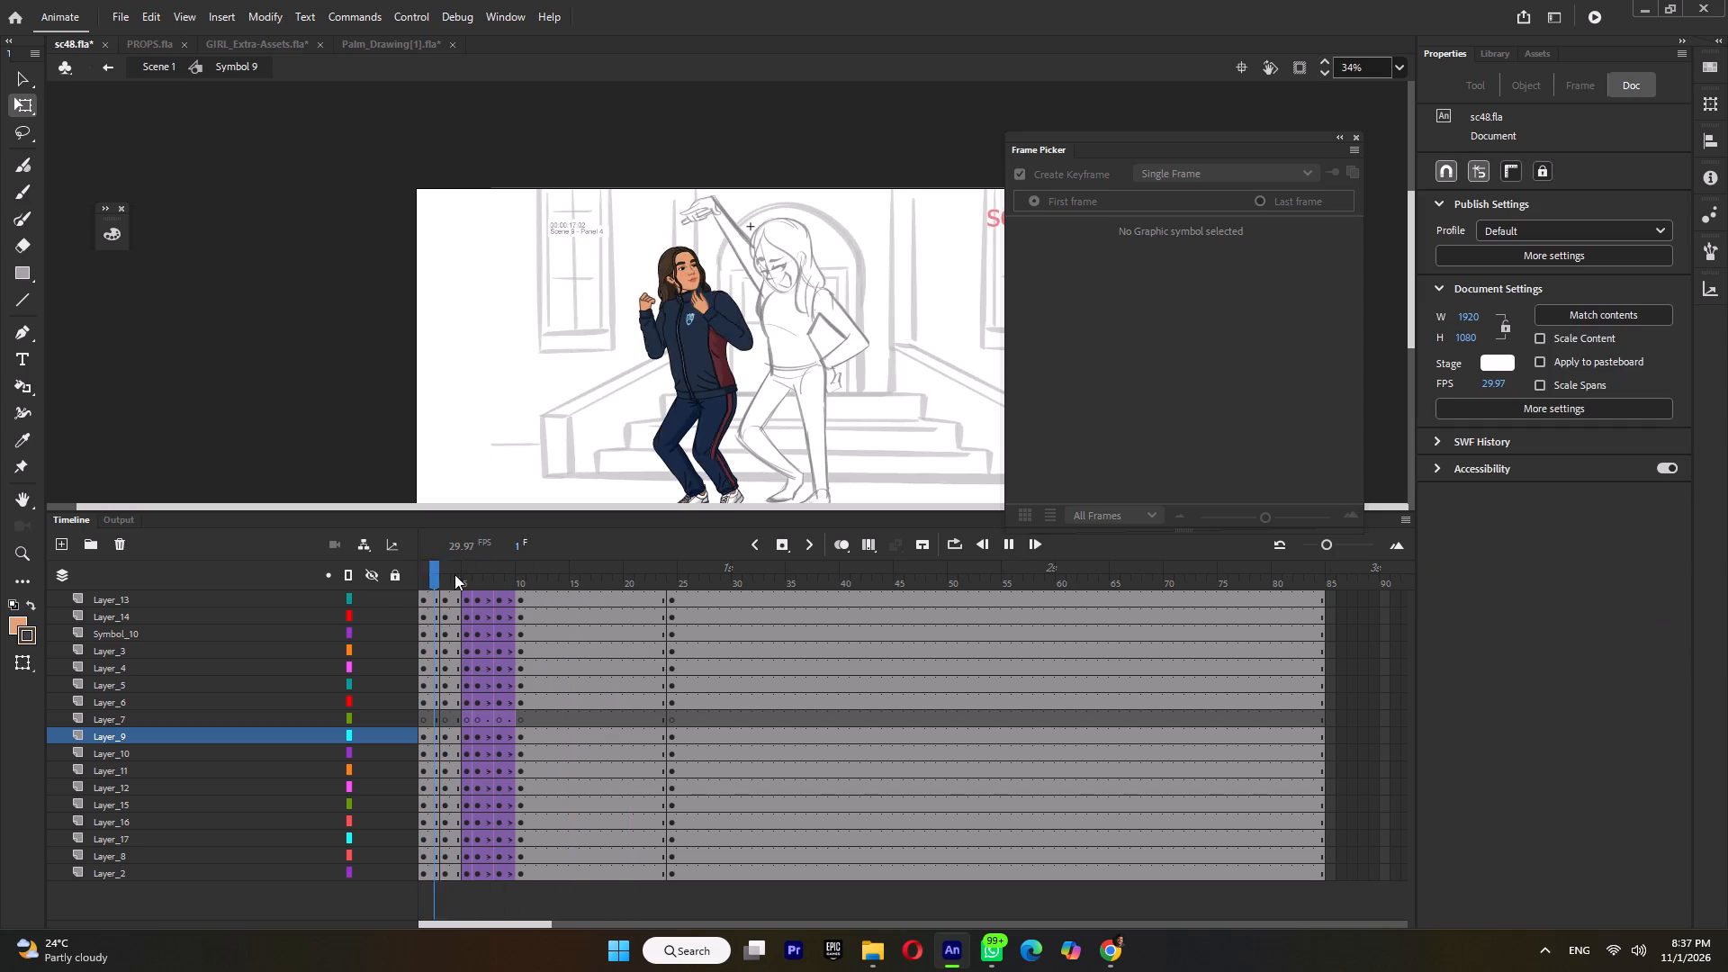
key("Return")
Remove the classic tweens on all layers of Symbol 9 across frames 6–7 and 8–9.
double_click(481, 575)
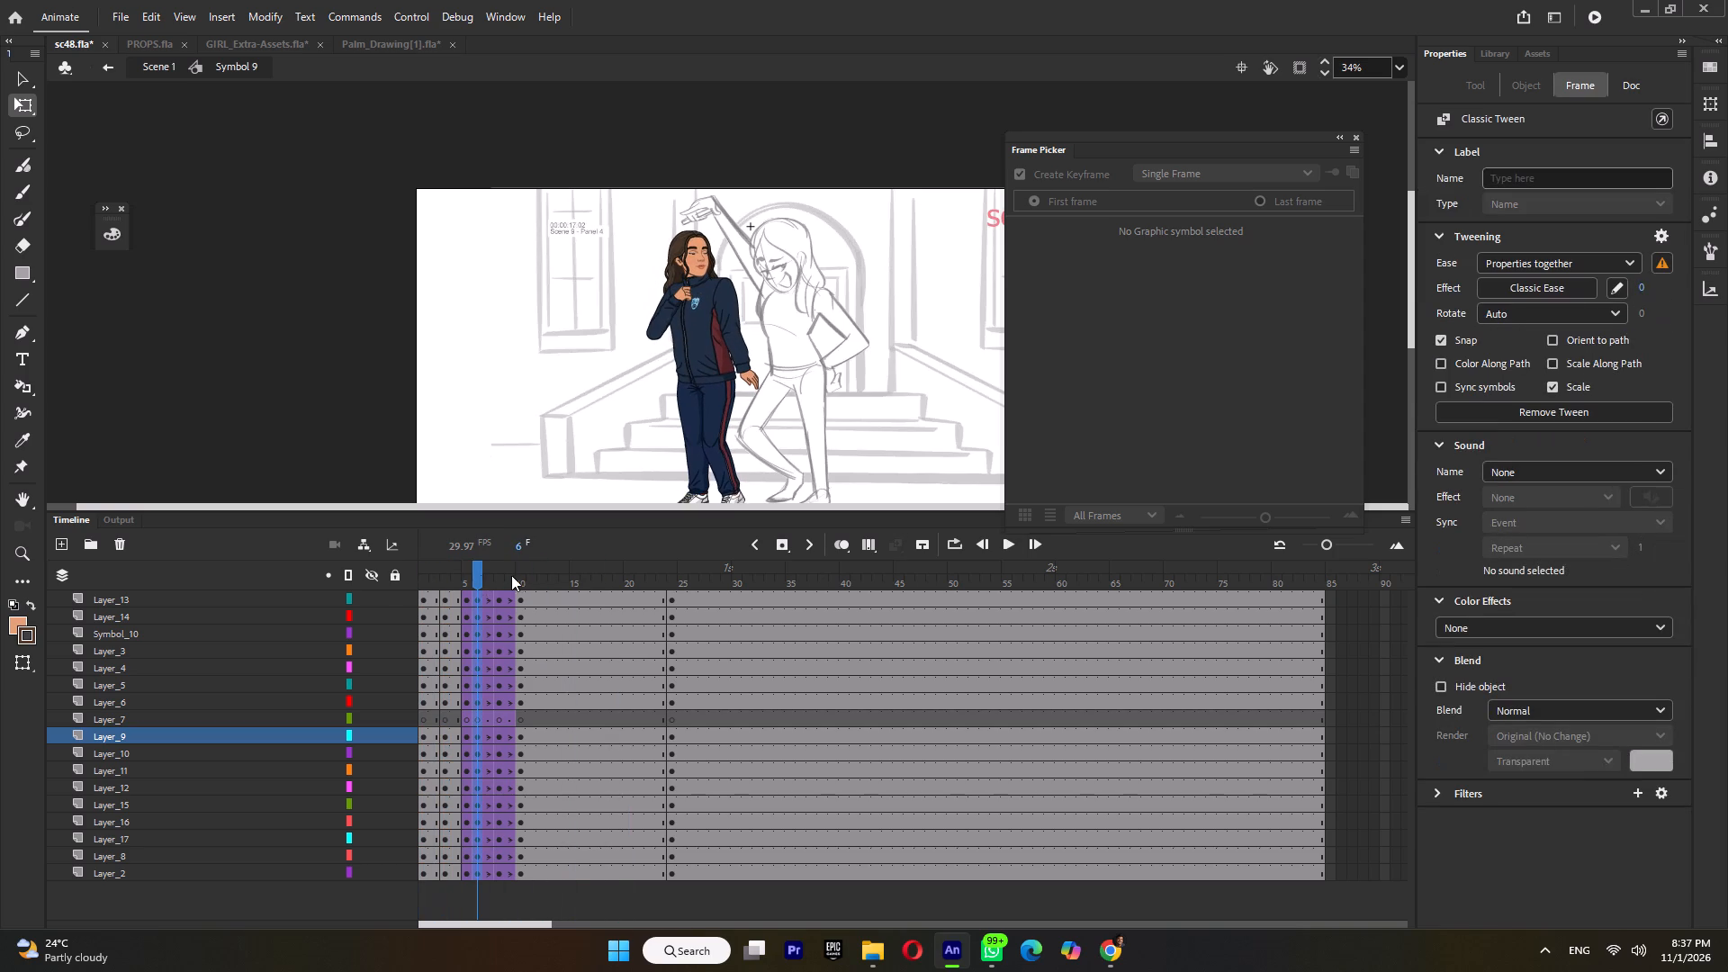
key("ctrl+m")
double_click(508, 578)
key("ctrl+m")
Replay Symbol 9 from frame 1 several times to examine the timing of the whole turn.
left_click_drag(475, 578, 386, 584)
key("Return")
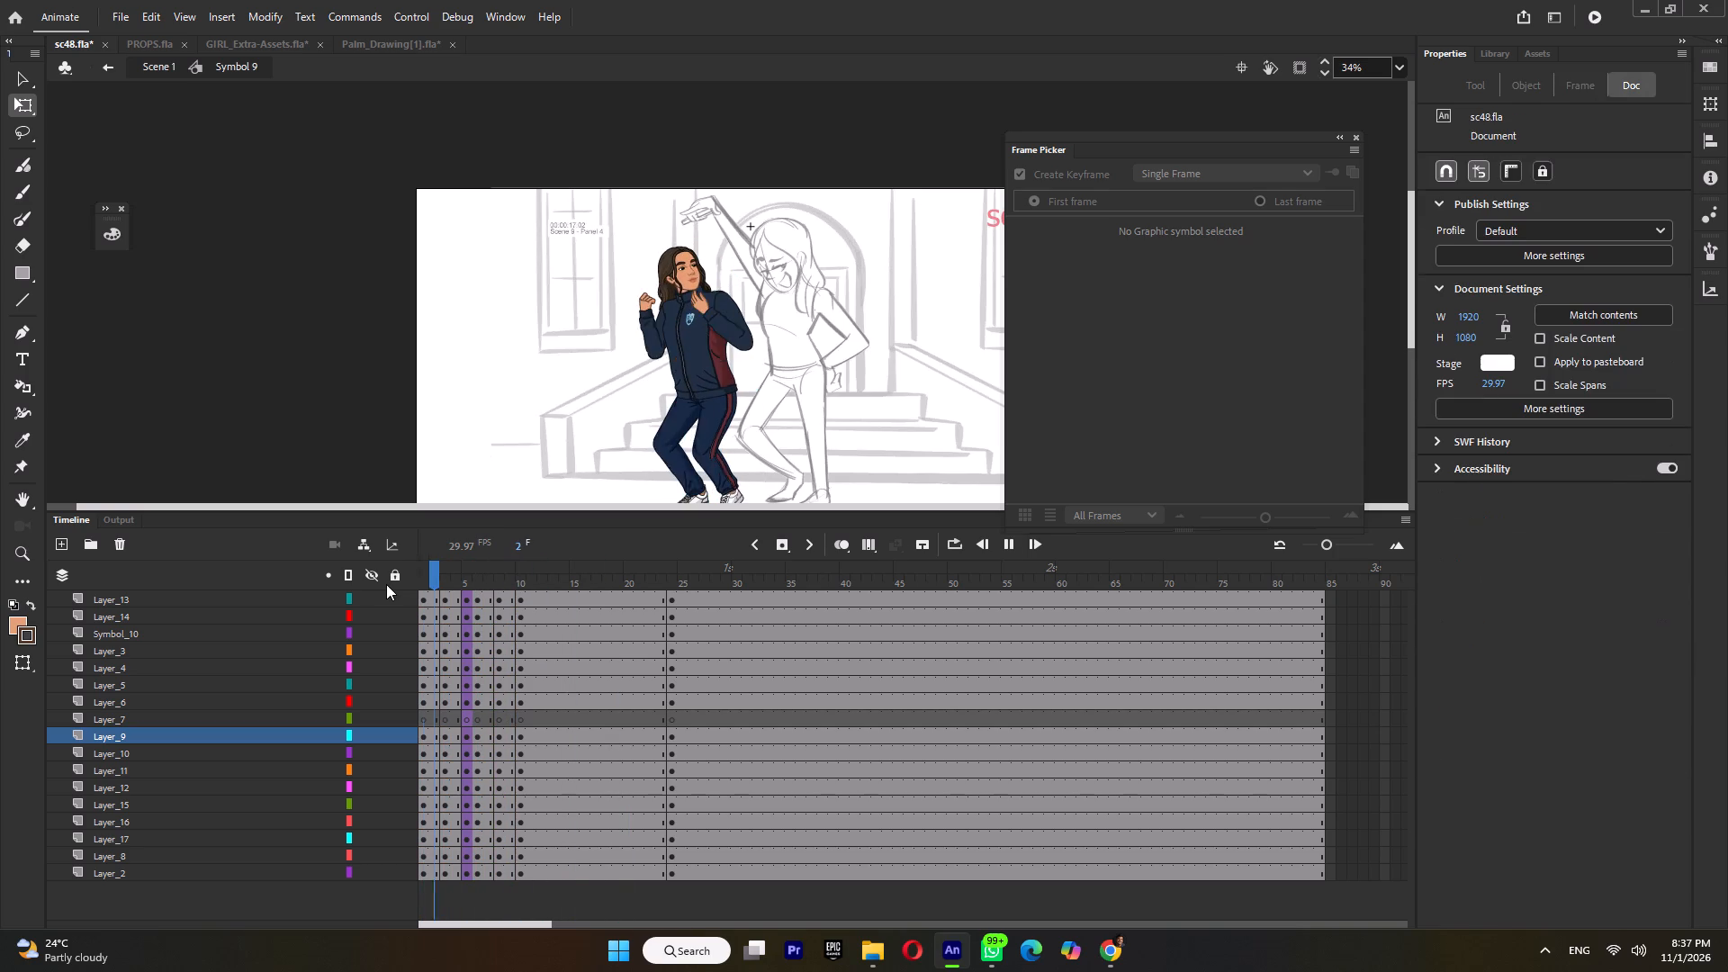
left_click(386, 584)
key("Return")
left_click_drag(450, 572, 440, 575)
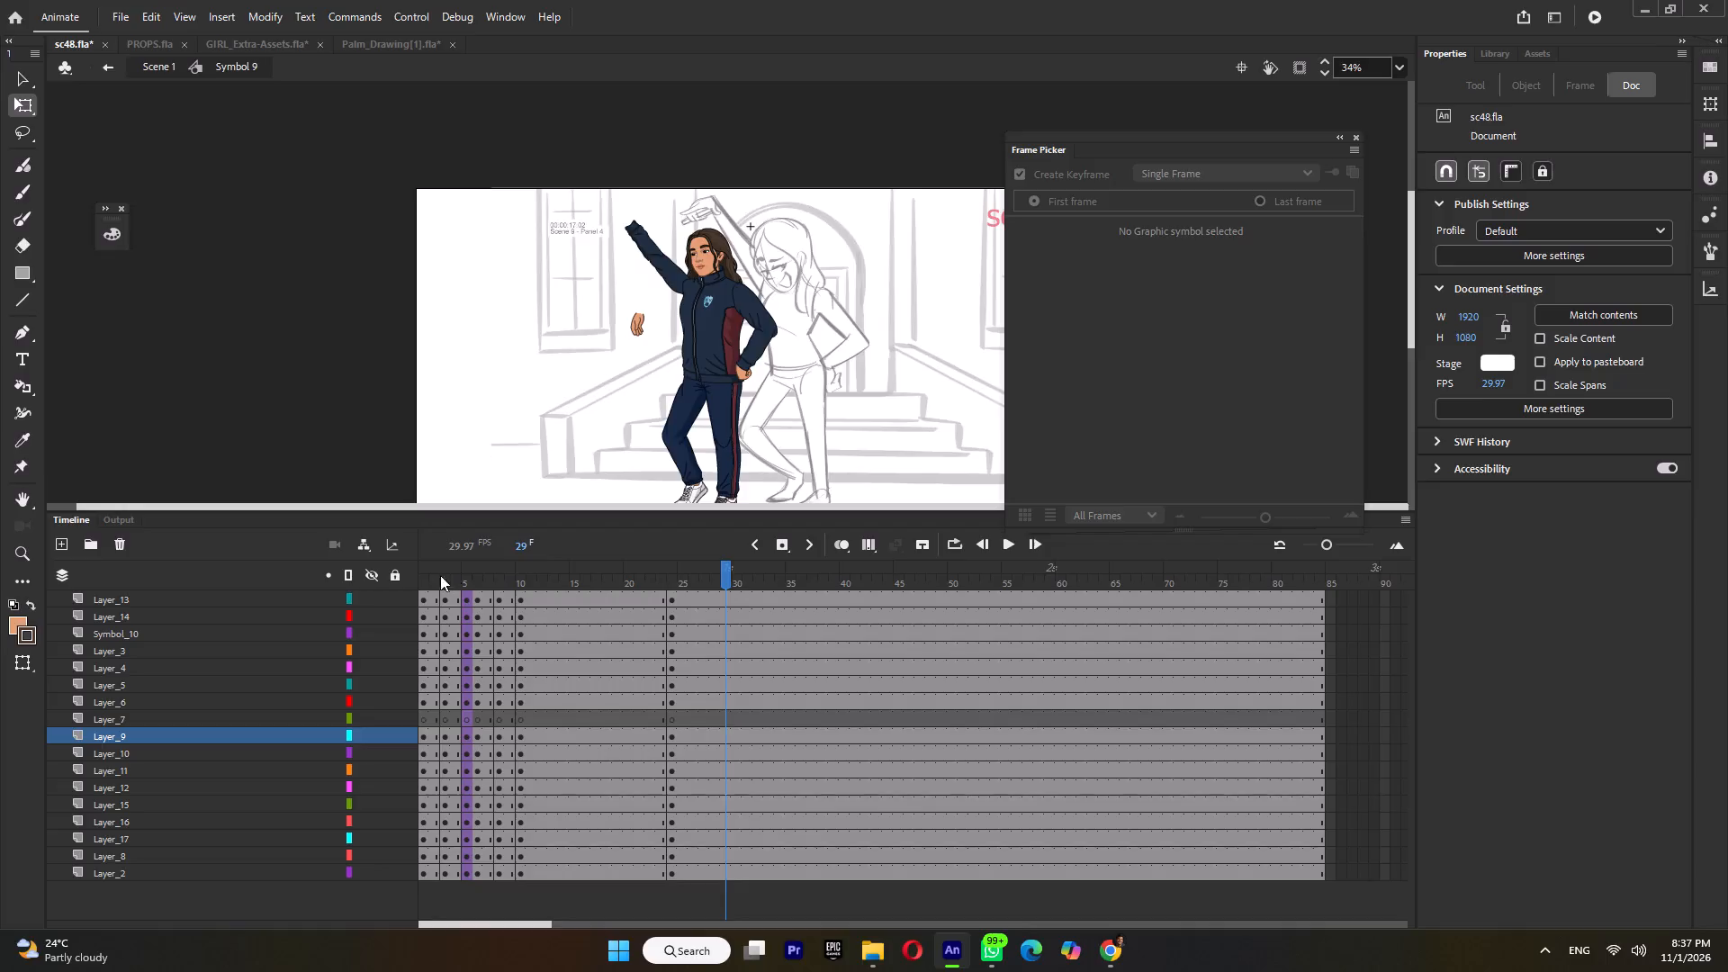
left_click_drag(440, 575, 348, 586)
key("Return")
key("Return")
Return to Scene 1 and play the scene from around frame 41 to examine the turn in context.
double_click(481, 399)
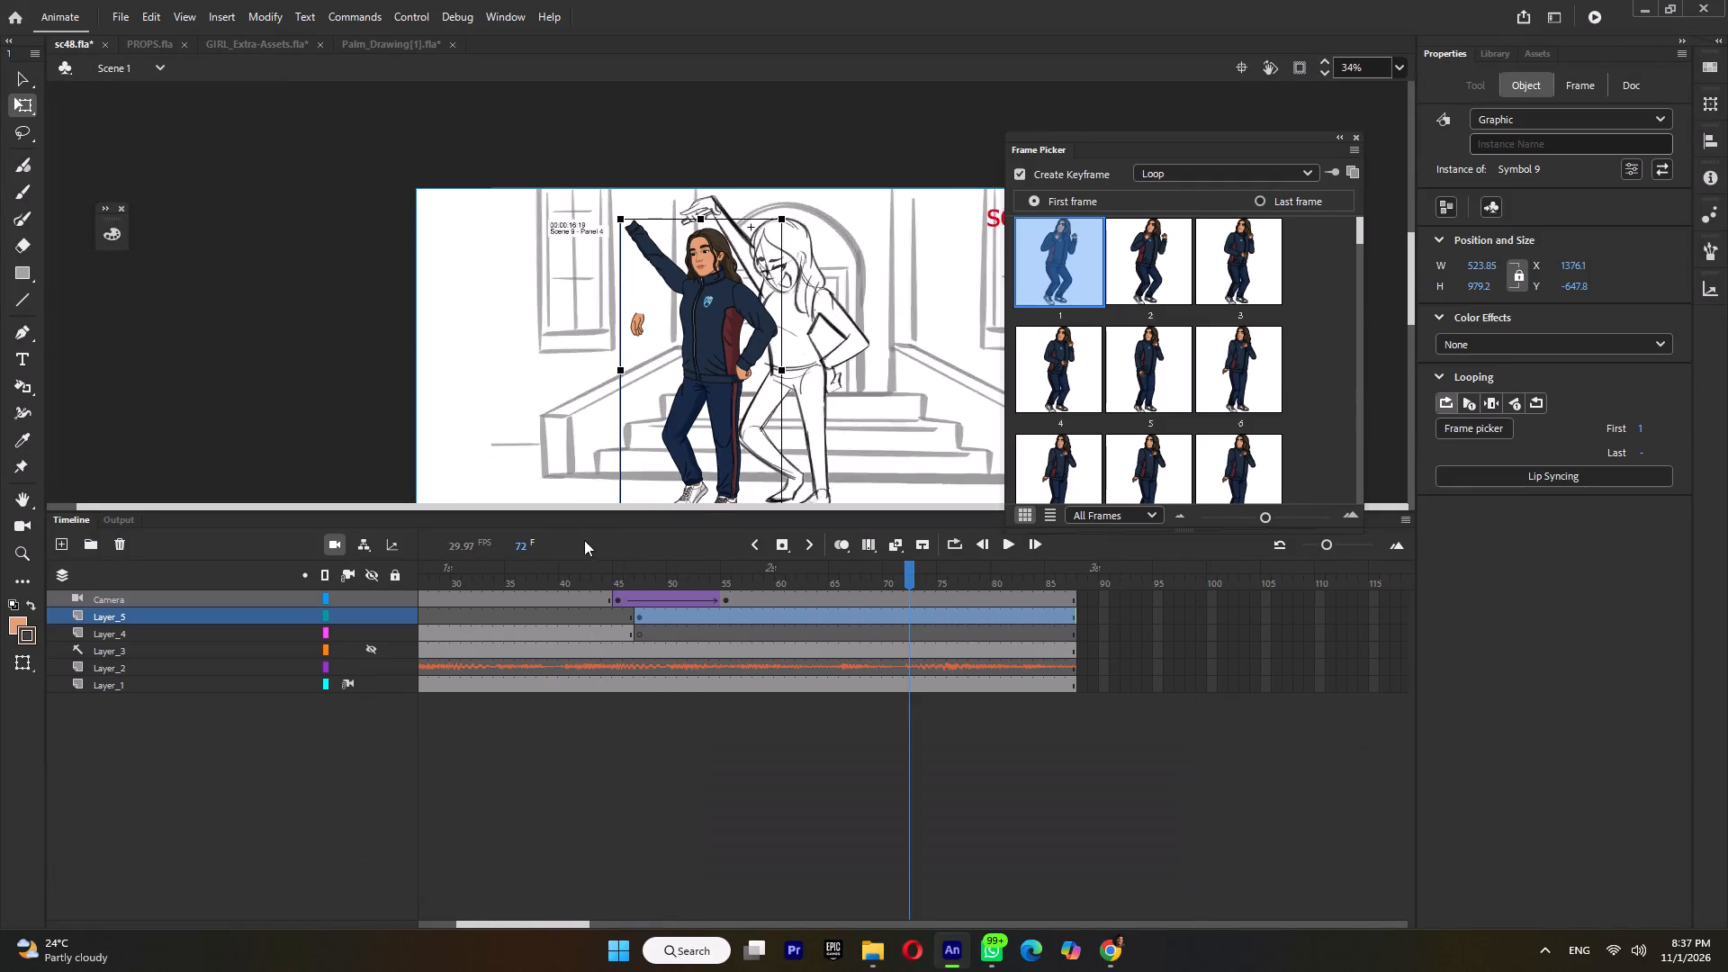
left_click(580, 585)
key("Return")
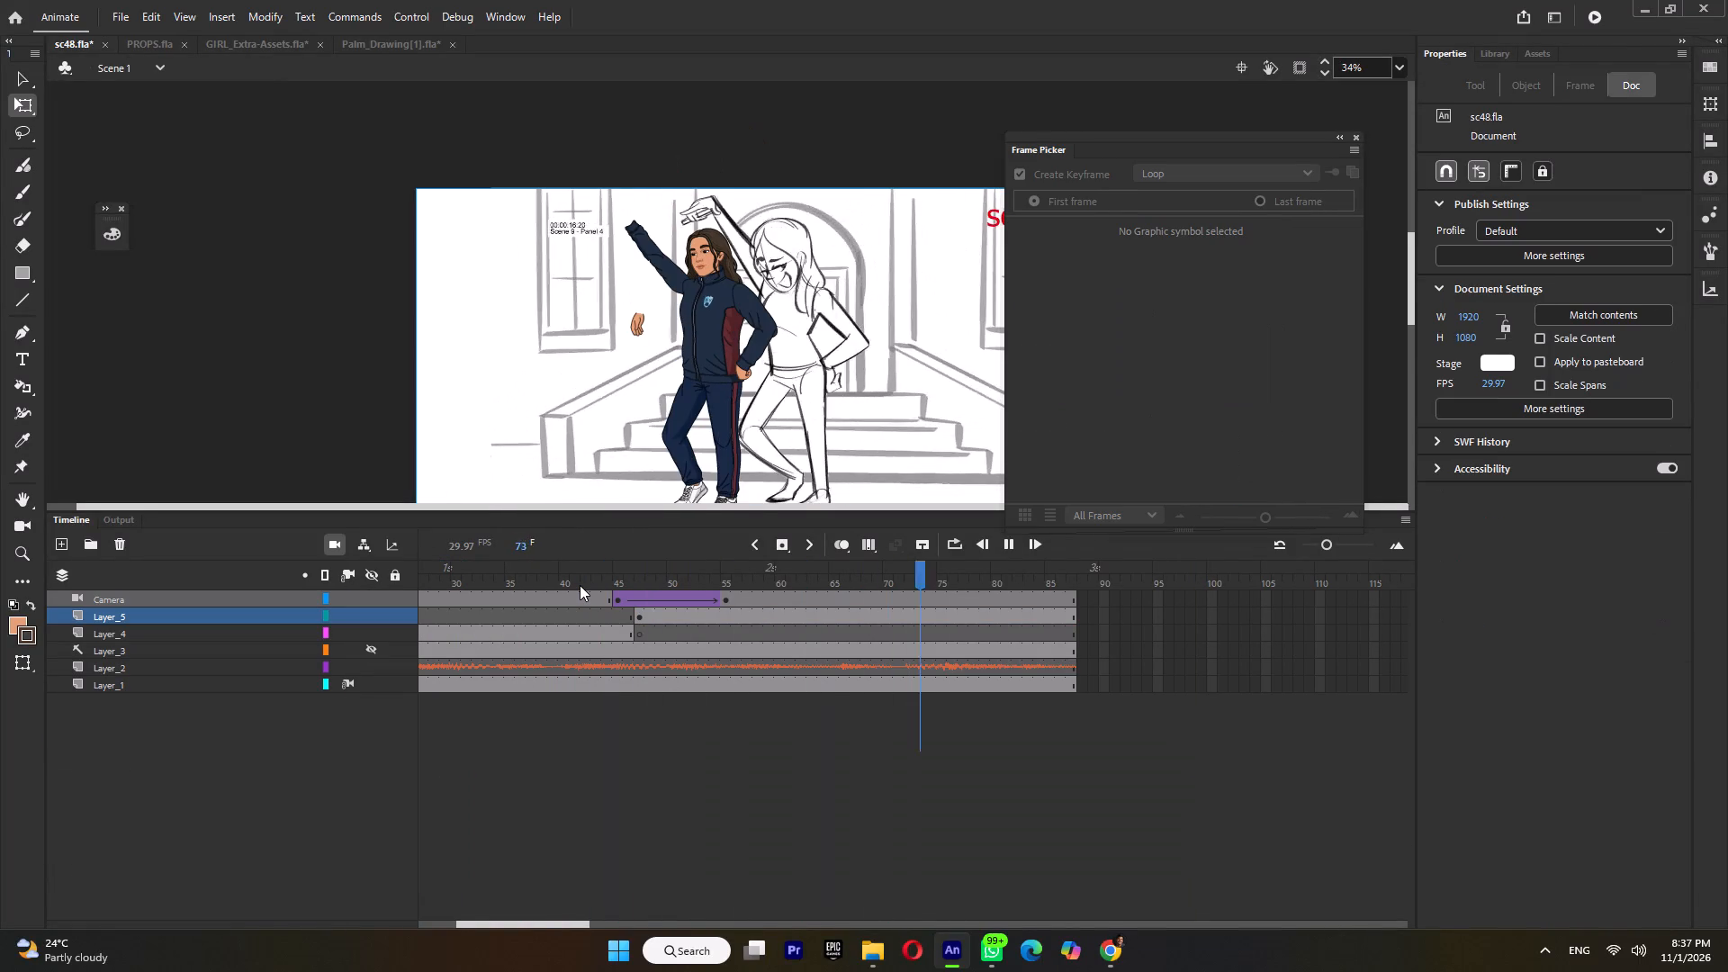
key("Return")
Save sc48.fla.
key("ctrl+s")
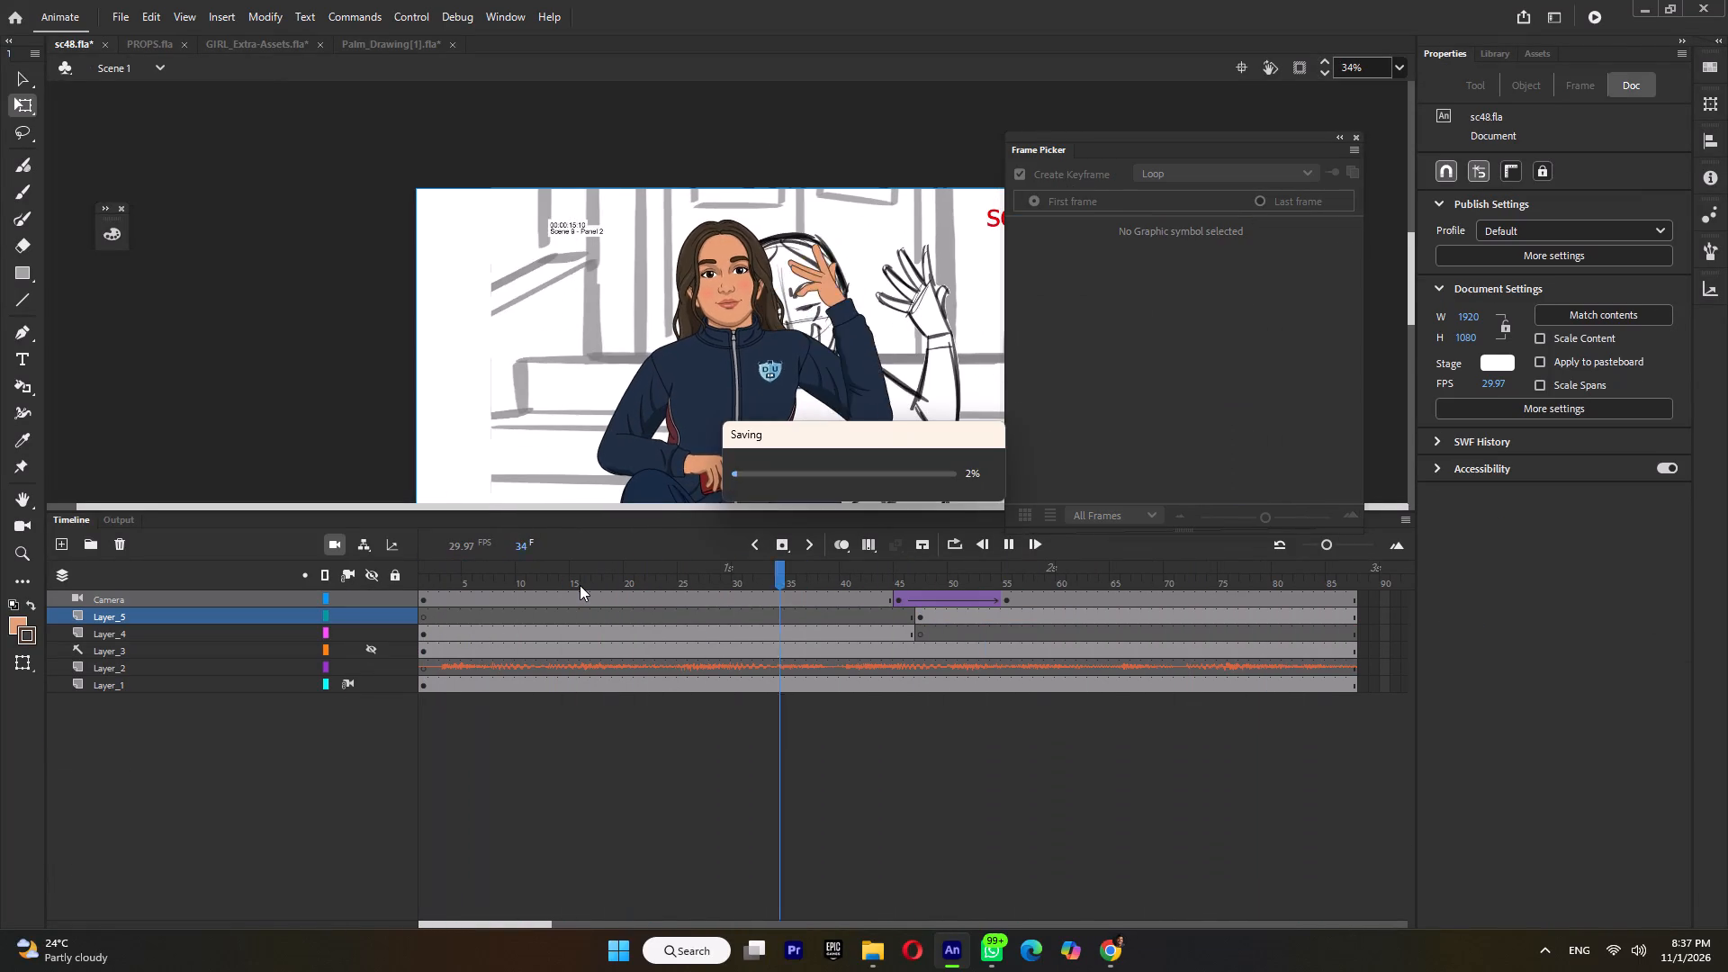
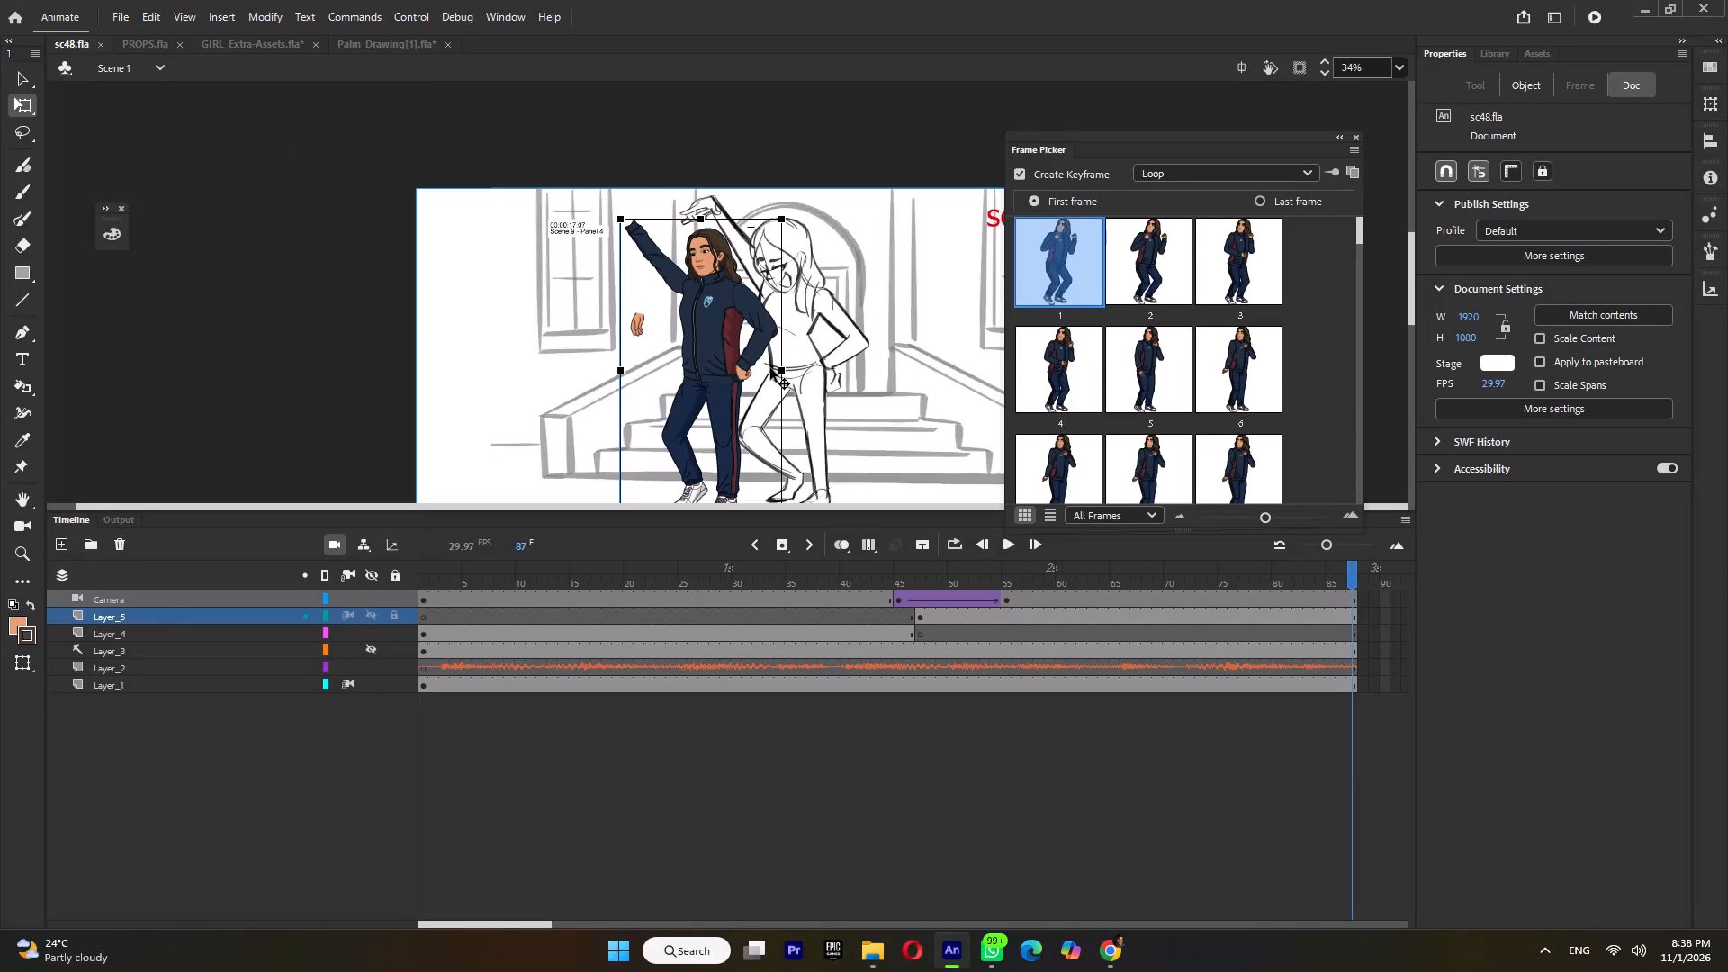
In Palm_Drawing[1].fla, flip the orange-filled hand on frame 6 horizontally and rotate it so the fingers point upward.
left_click(364, 44)
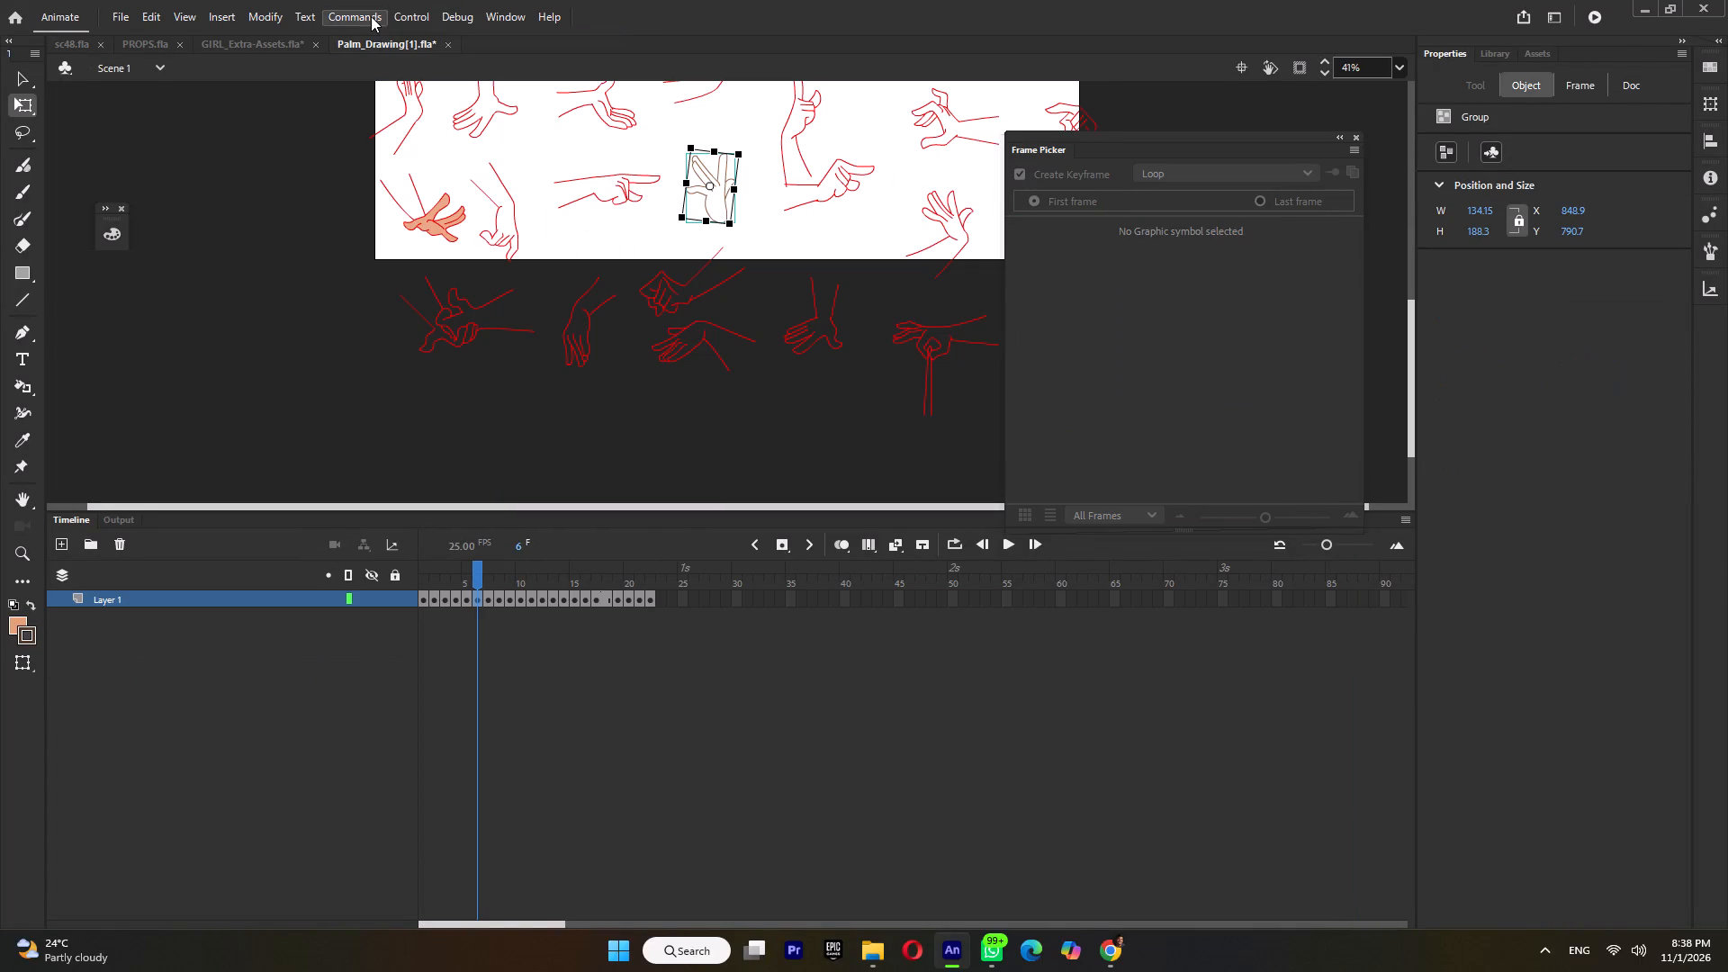
scroll(622, 464, "down", 4, "ctrl")
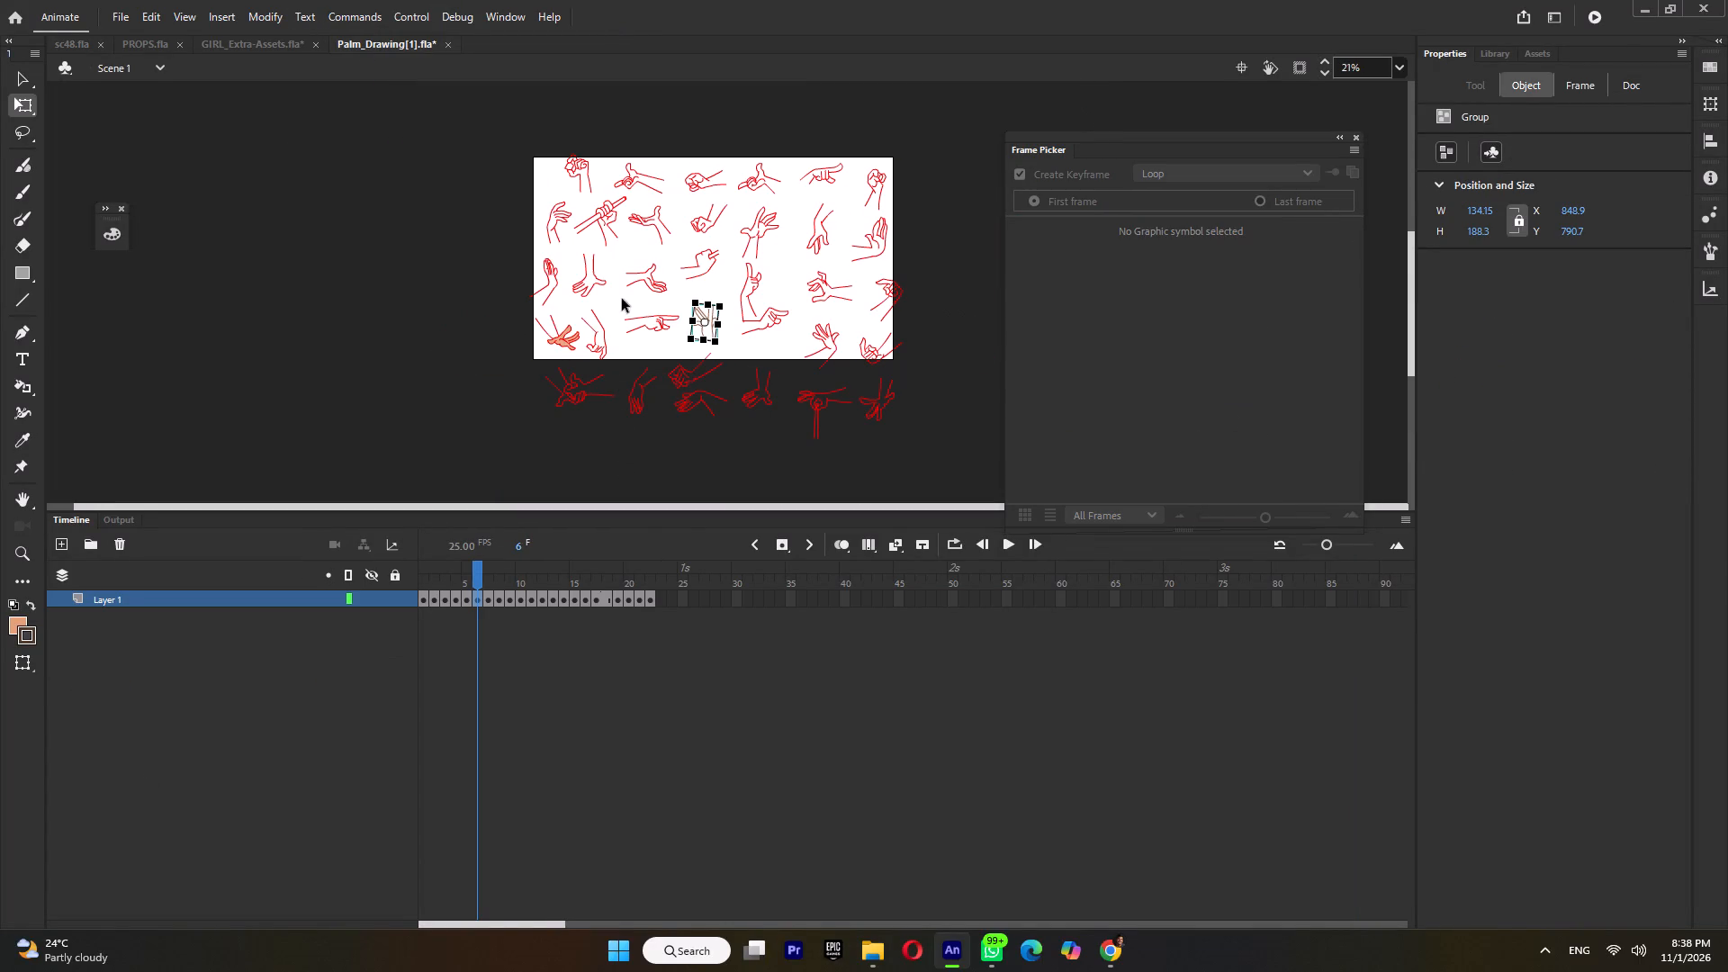
scroll(619, 280, "up", 2, "ctrl")
left_click(516, 374)
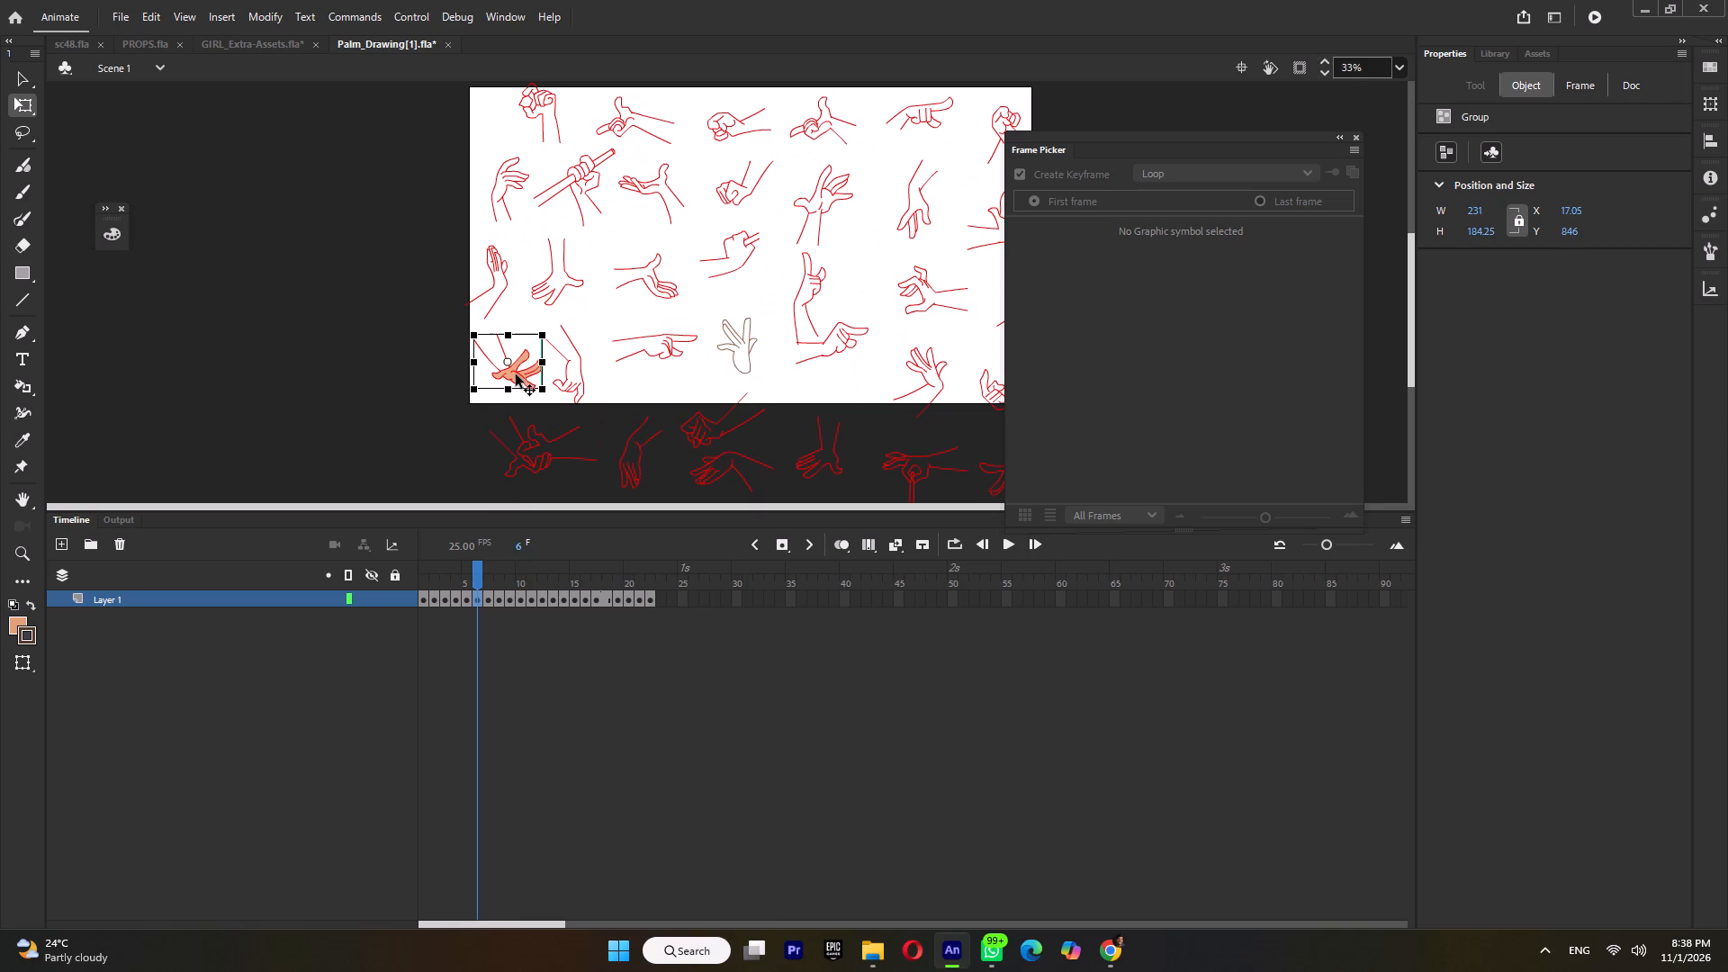
right_click(516, 374)
left_click(579, 664)
left_click(850, 863)
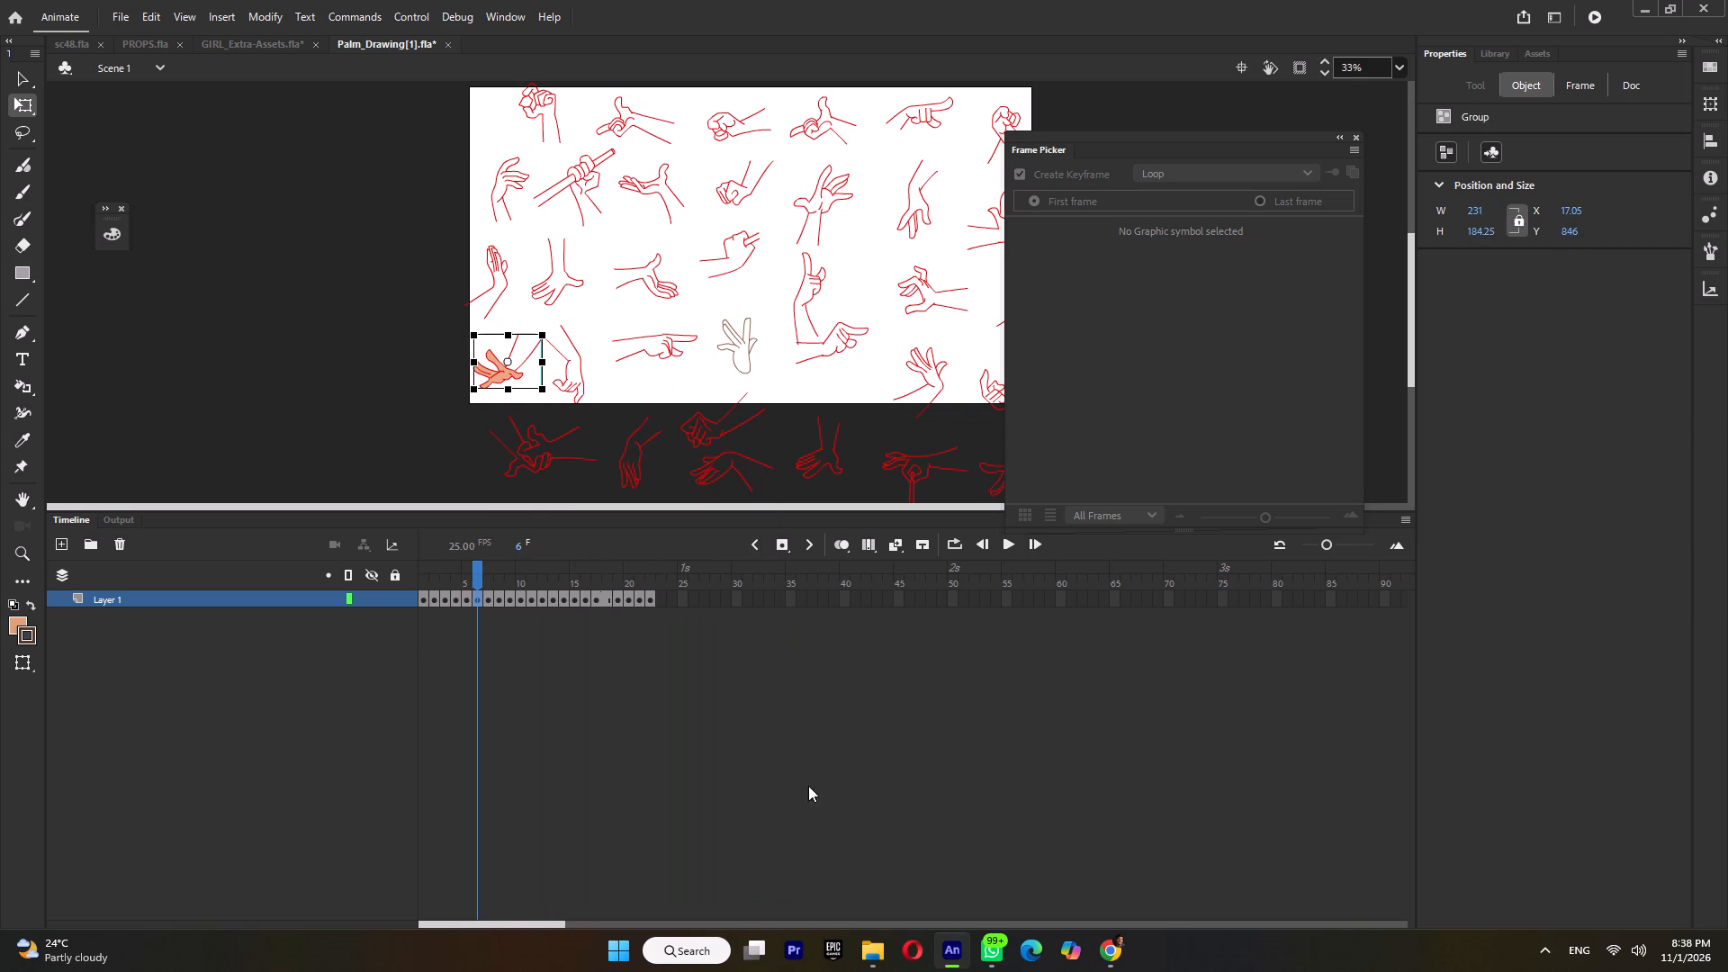
left_click_drag(550, 342, 540, 465)
scroll(728, 391, "down", 3, "ctrl")
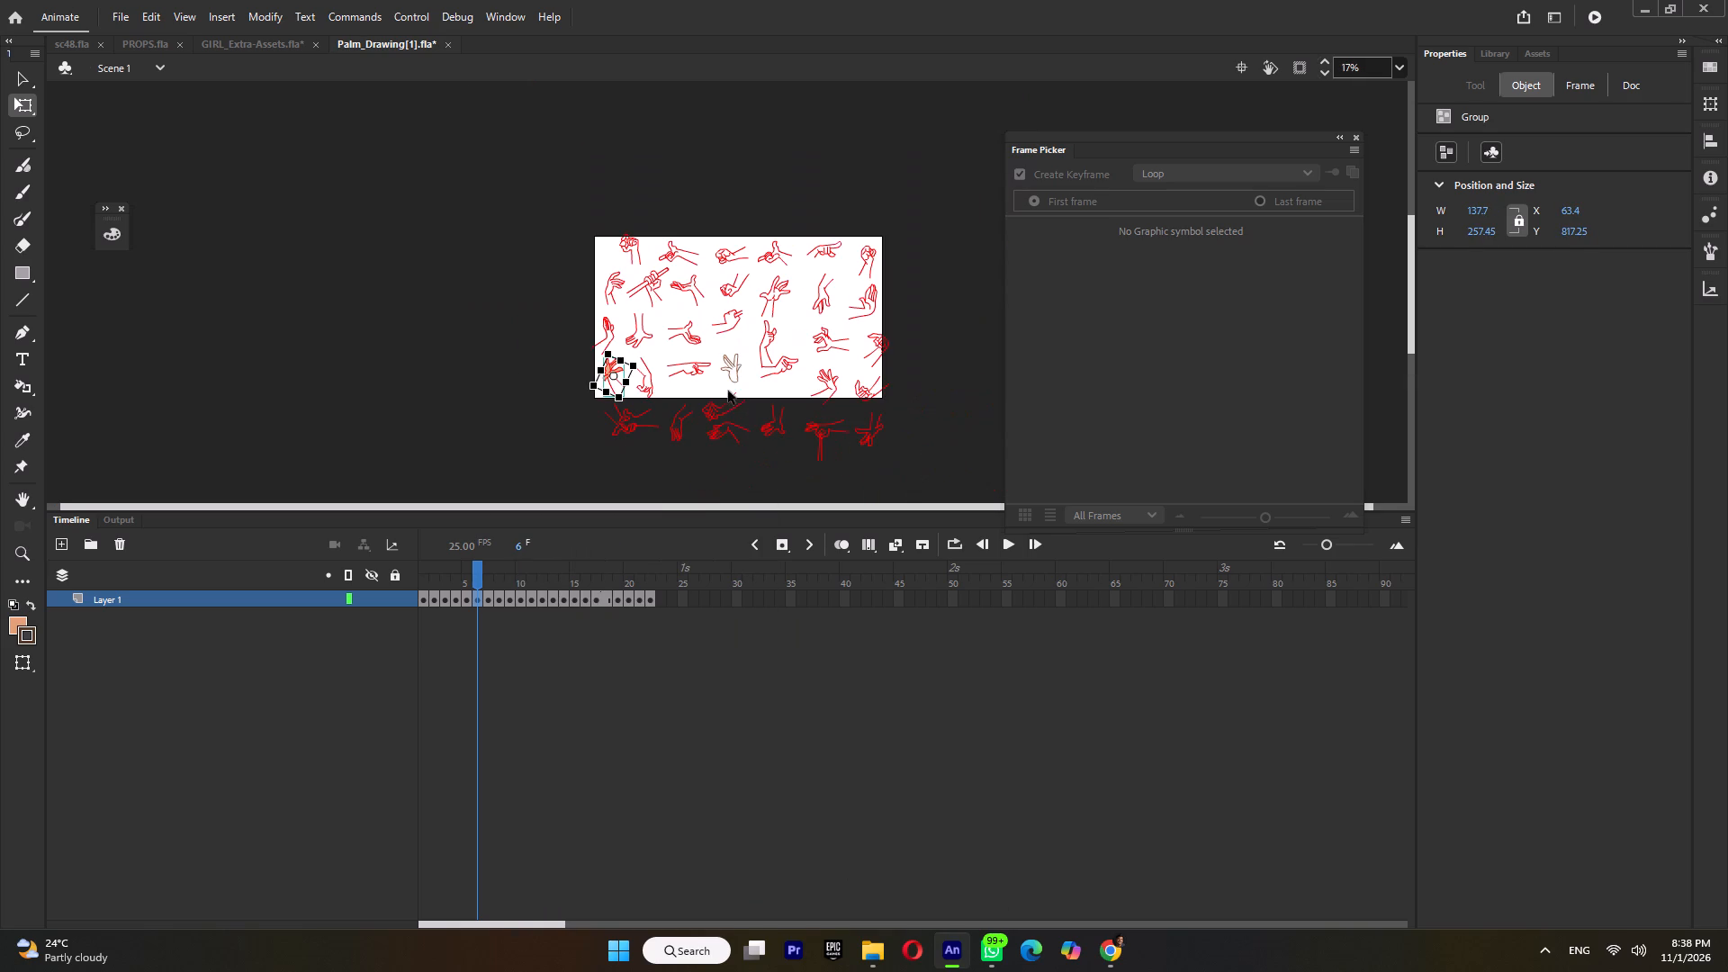
scroll(724, 316, "up", 2, "ctrl")
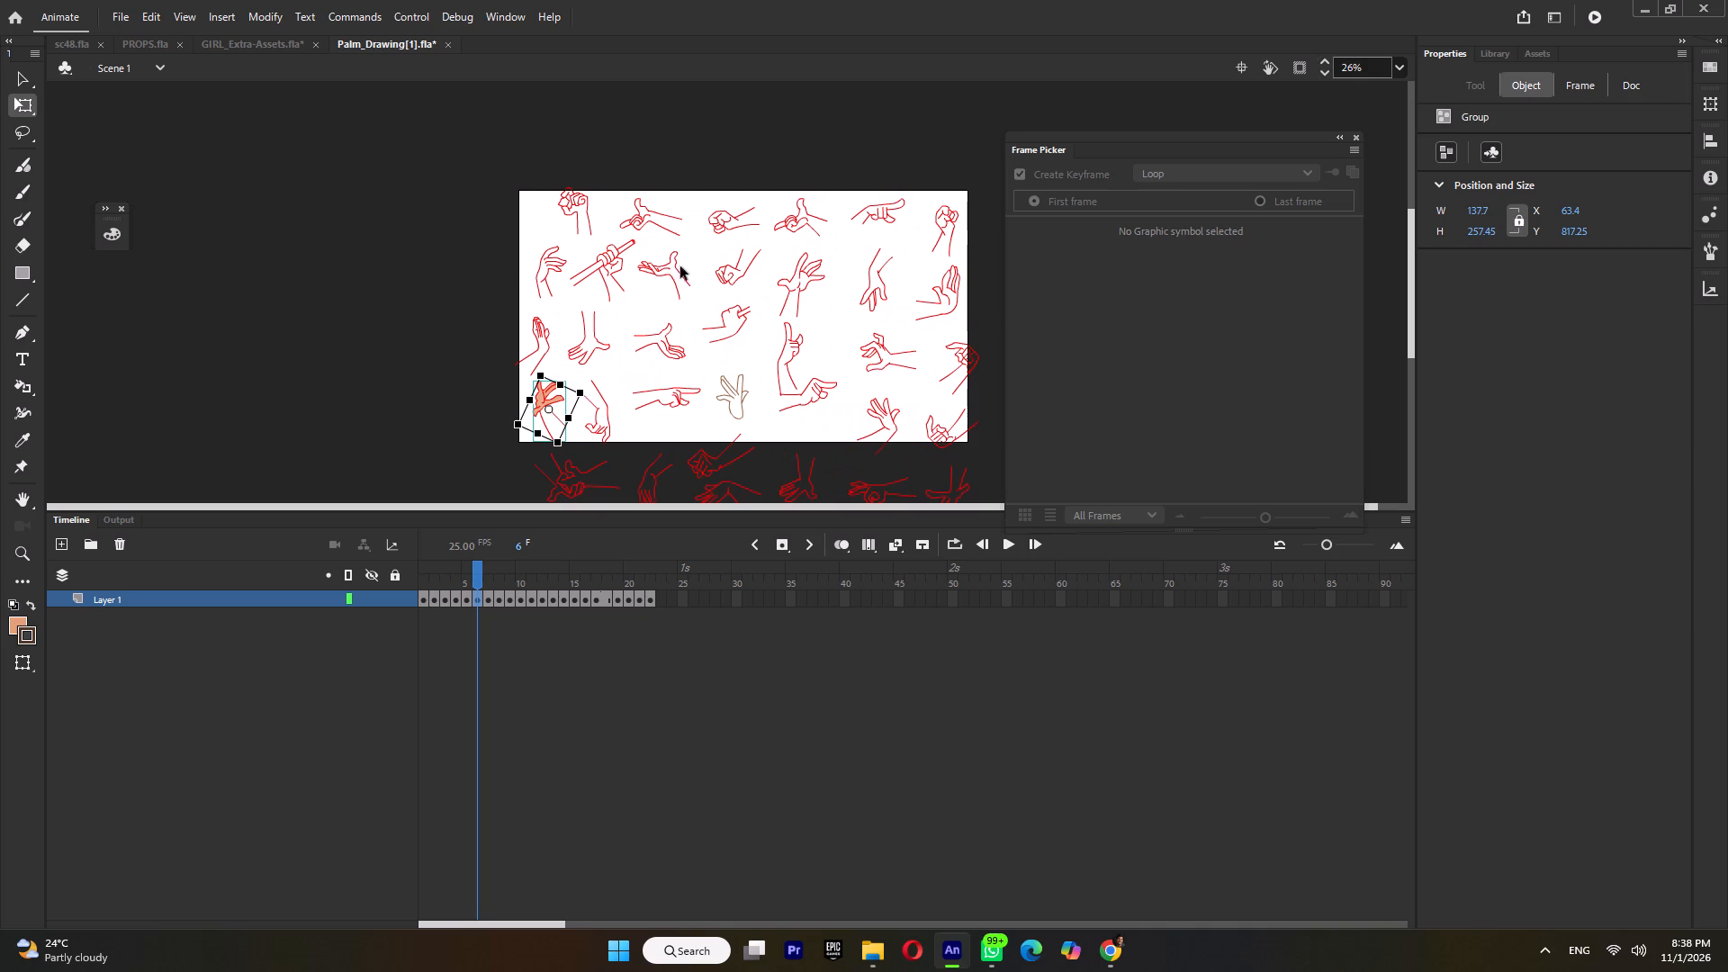
Flip the open-fingered red outline hand near the stage's lower-right corner horizontally.
left_click(667, 268)
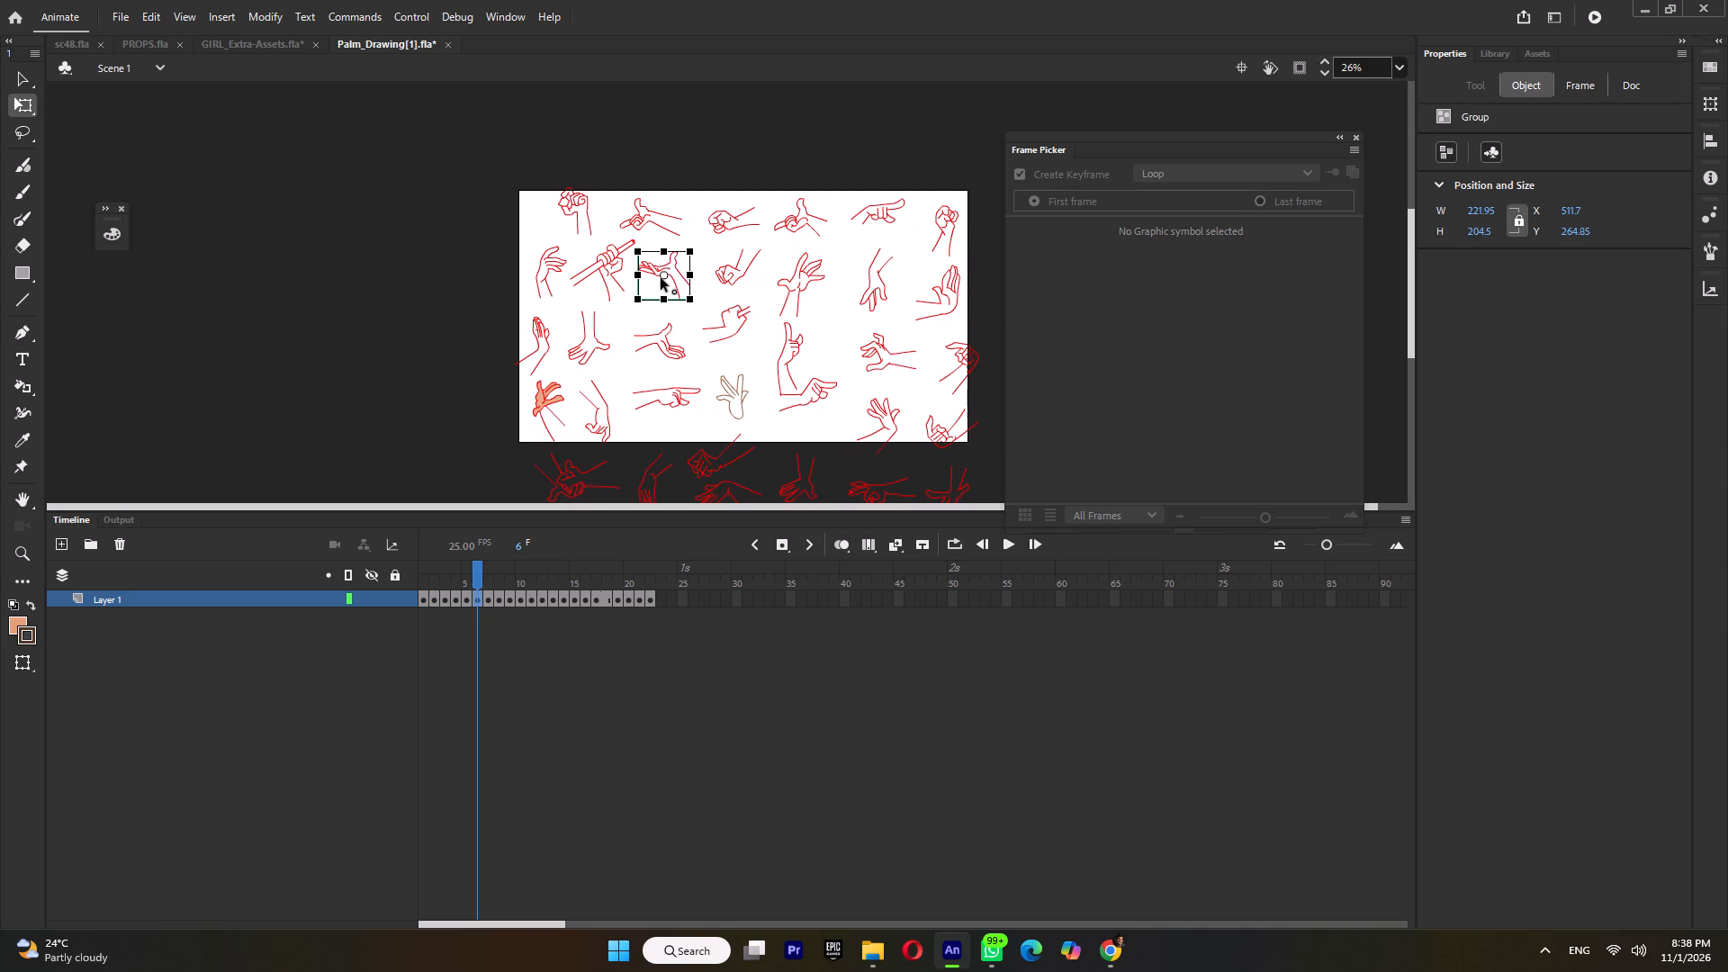
left_click(796, 228)
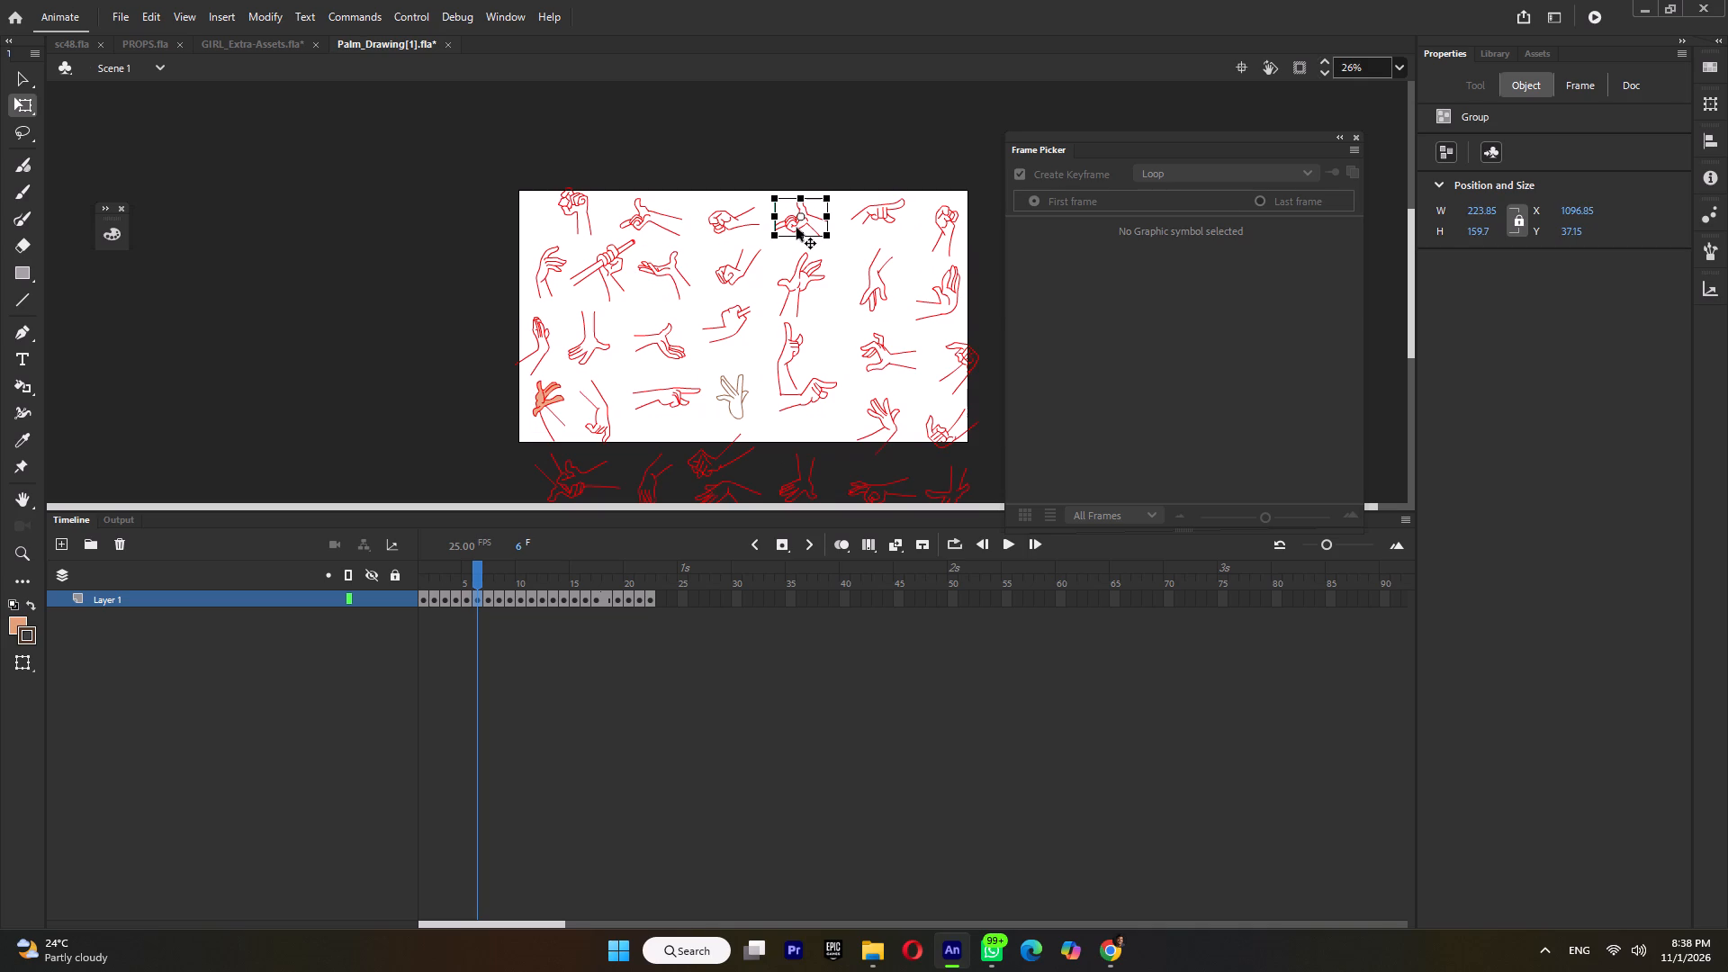
left_click(900, 431)
right_click(900, 431)
left_click(964, 661)
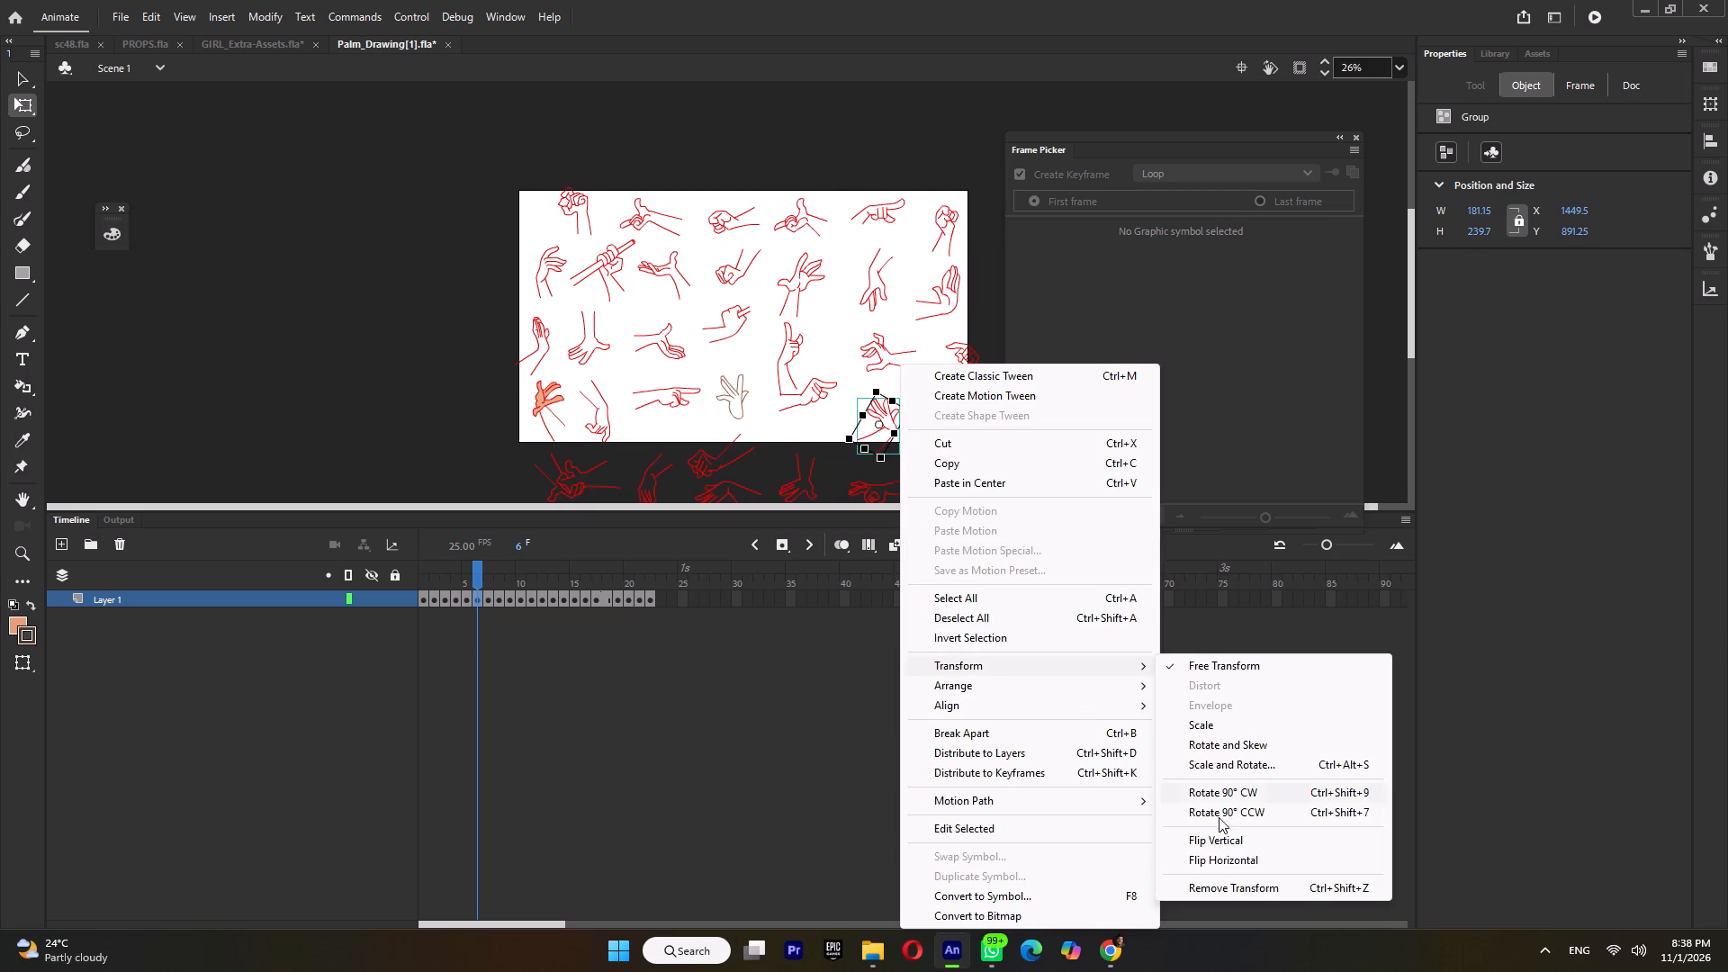
left_click(1213, 868)
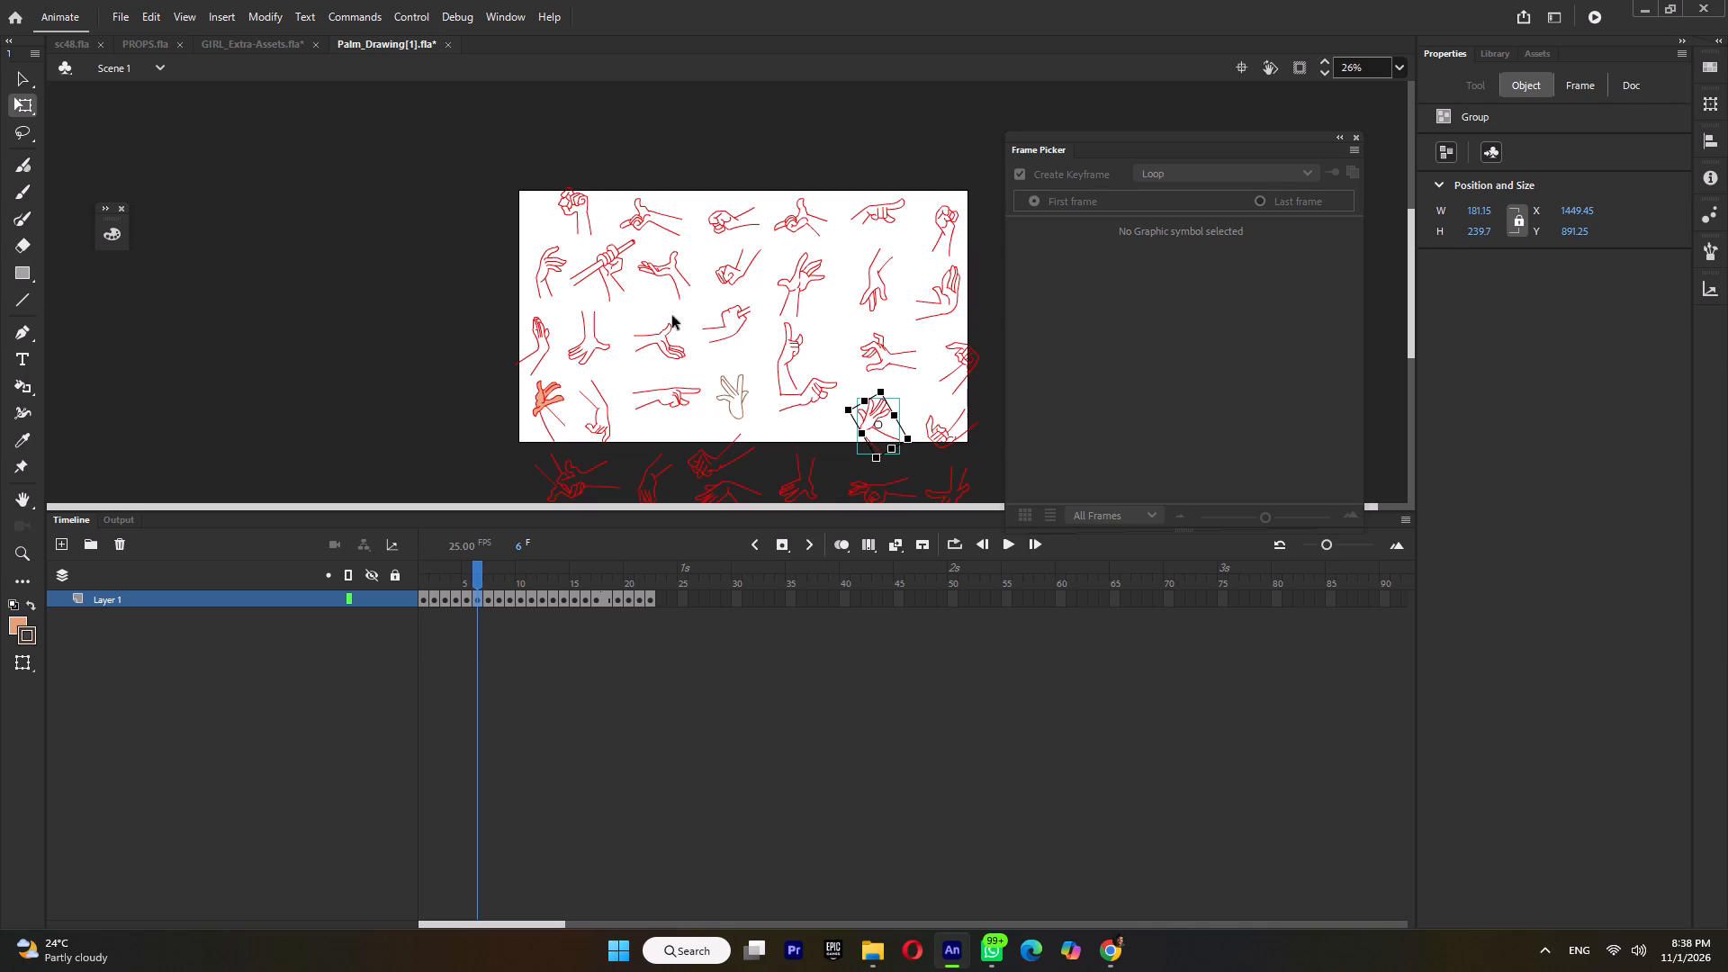
Copy the top row's second hand drawing, the pointing one with a raised thumb.
left_click(644, 214)
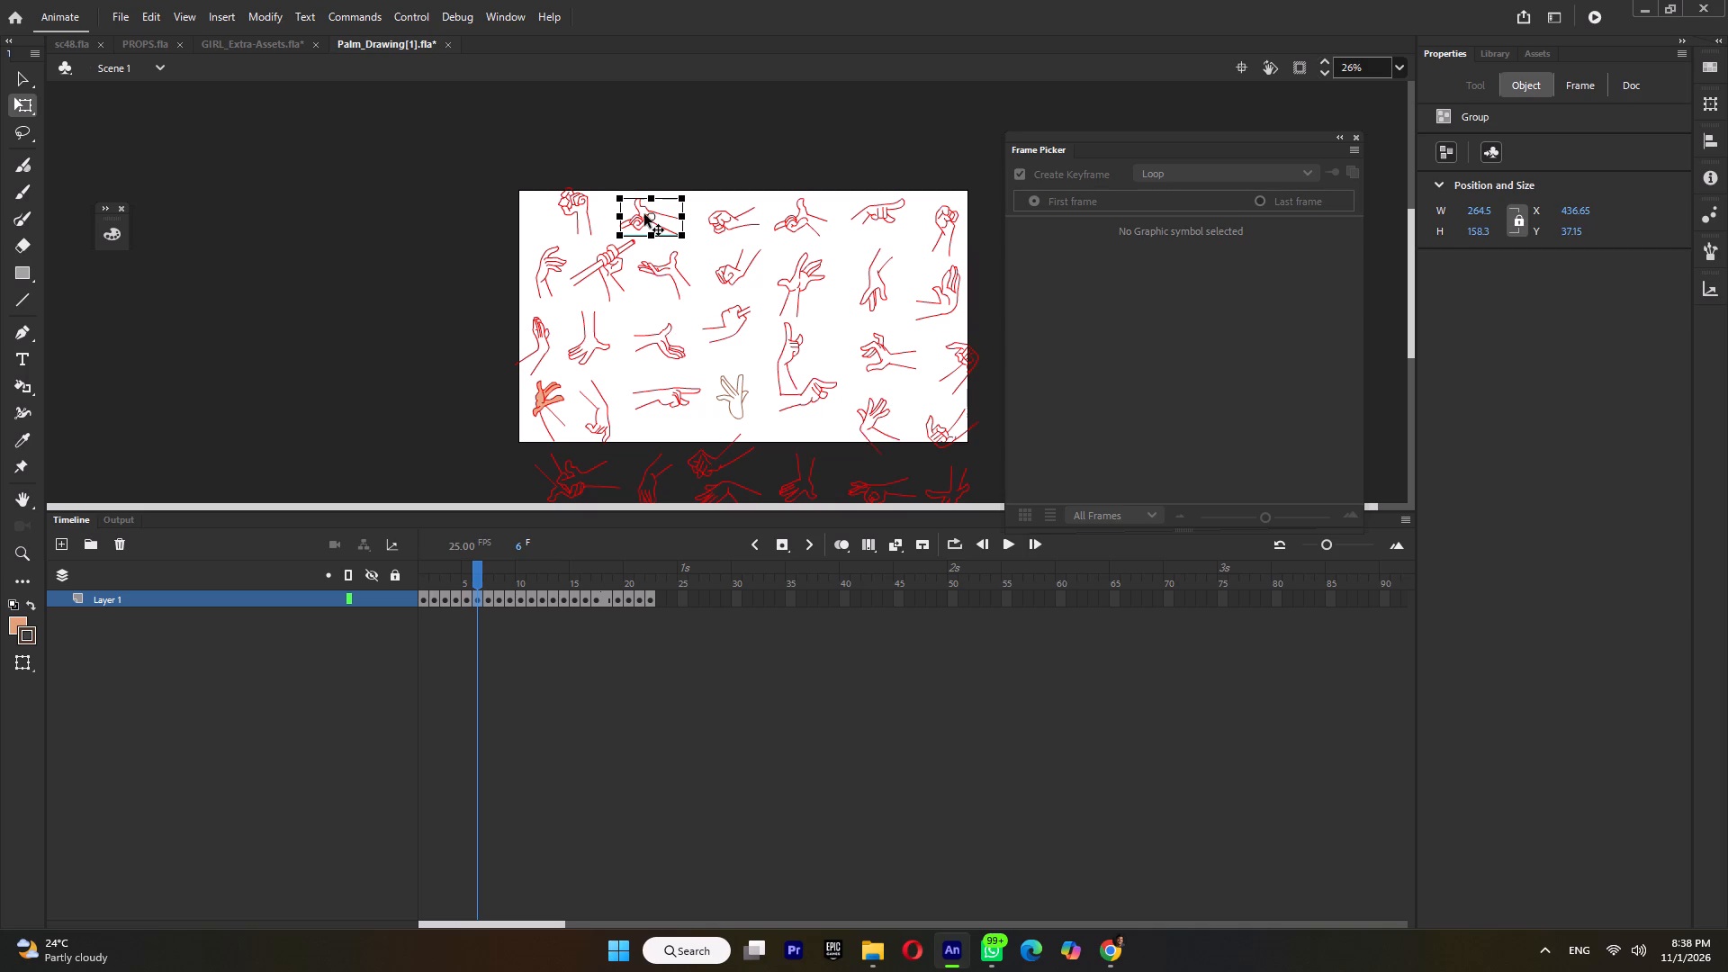
right_click(642, 216)
left_click(695, 318)
Examine the hand drawings on frames 7 to 10 for suitable poses.
left_click(487, 575)
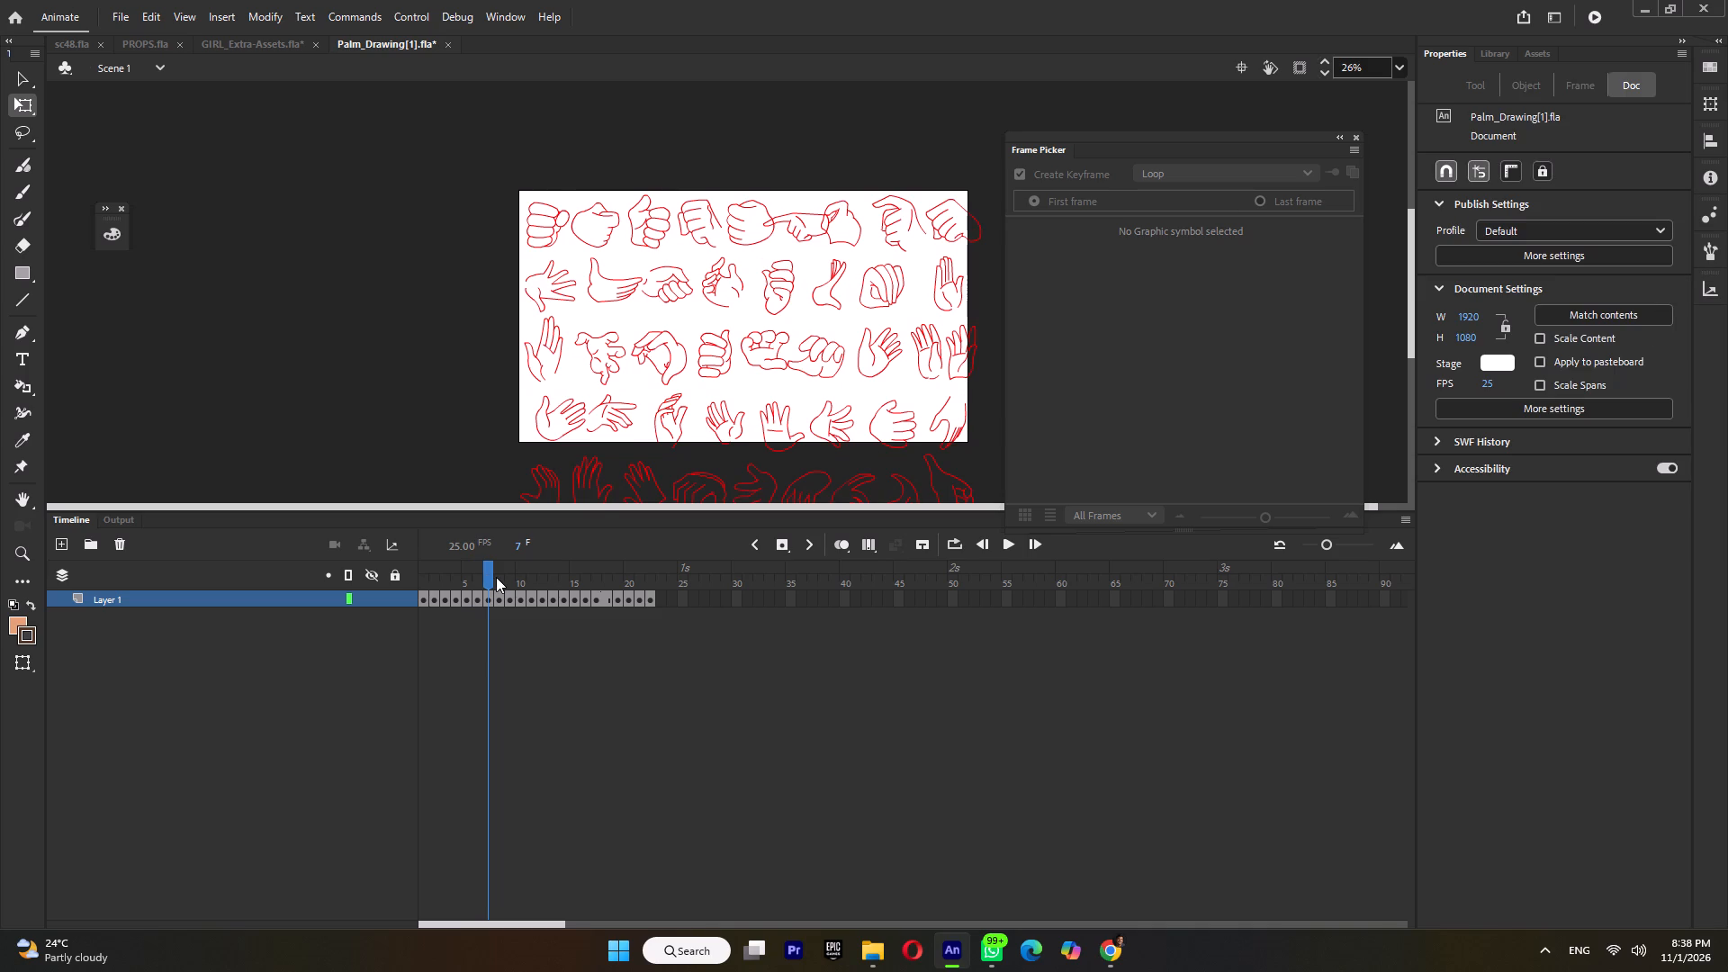
left_click(496, 577)
left_click(496, 577)
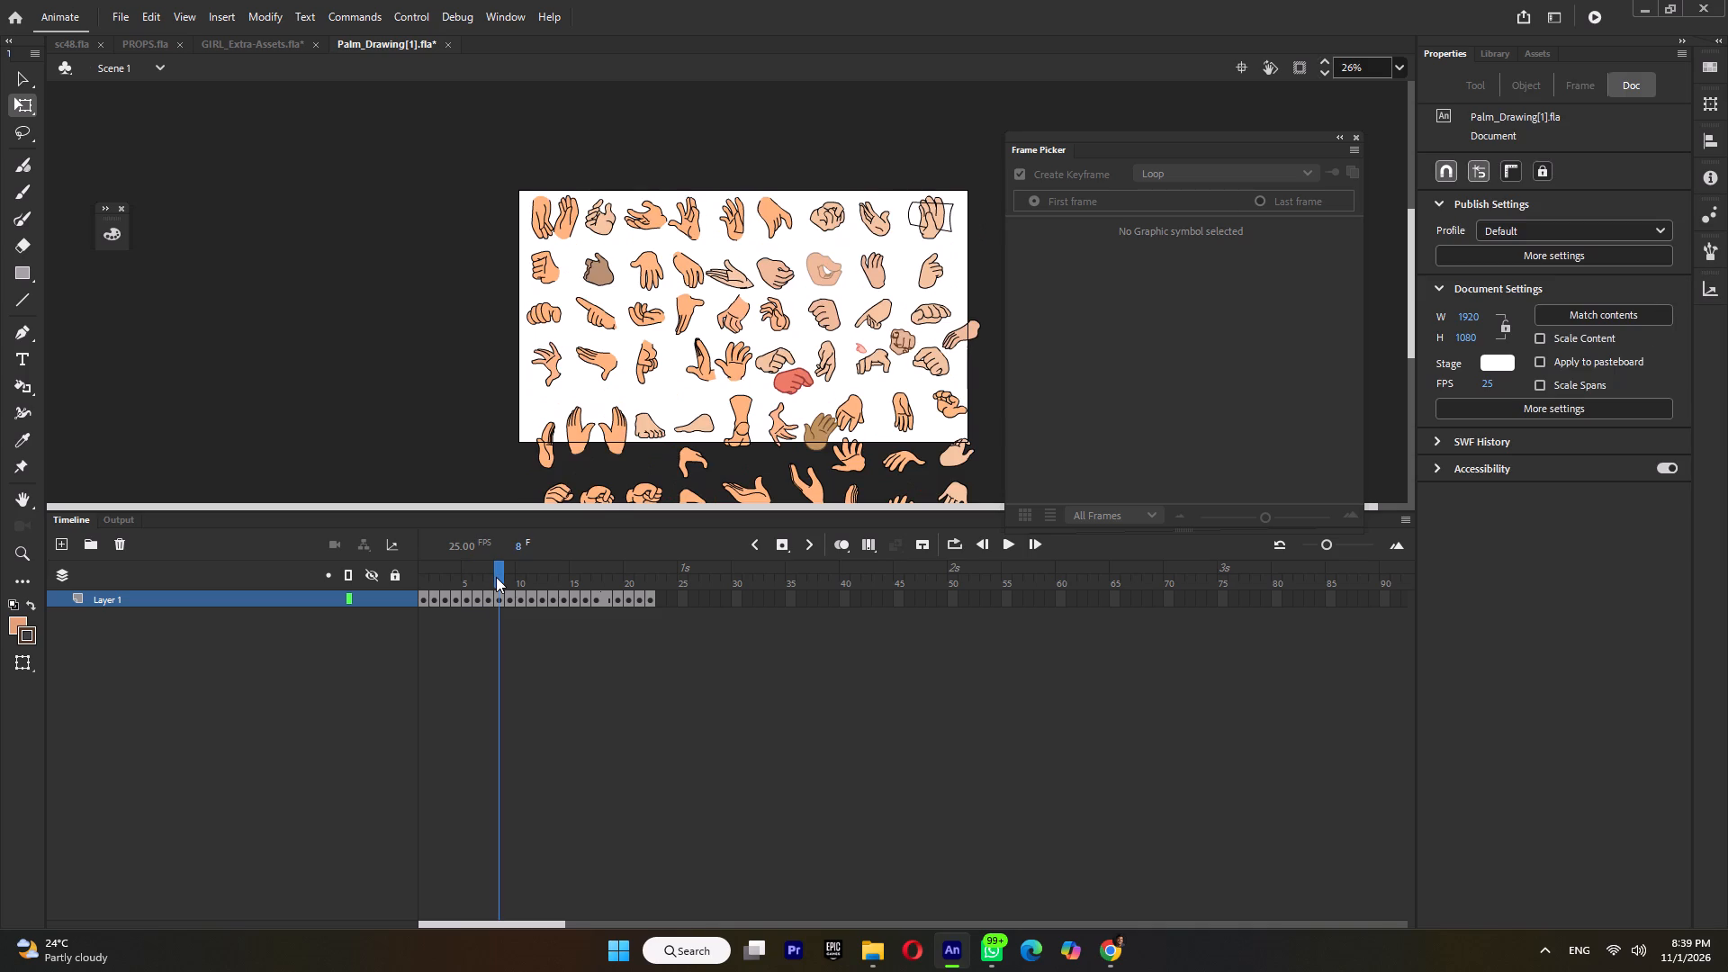
left_click(503, 577)
left_click(510, 578)
left_click(517, 580)
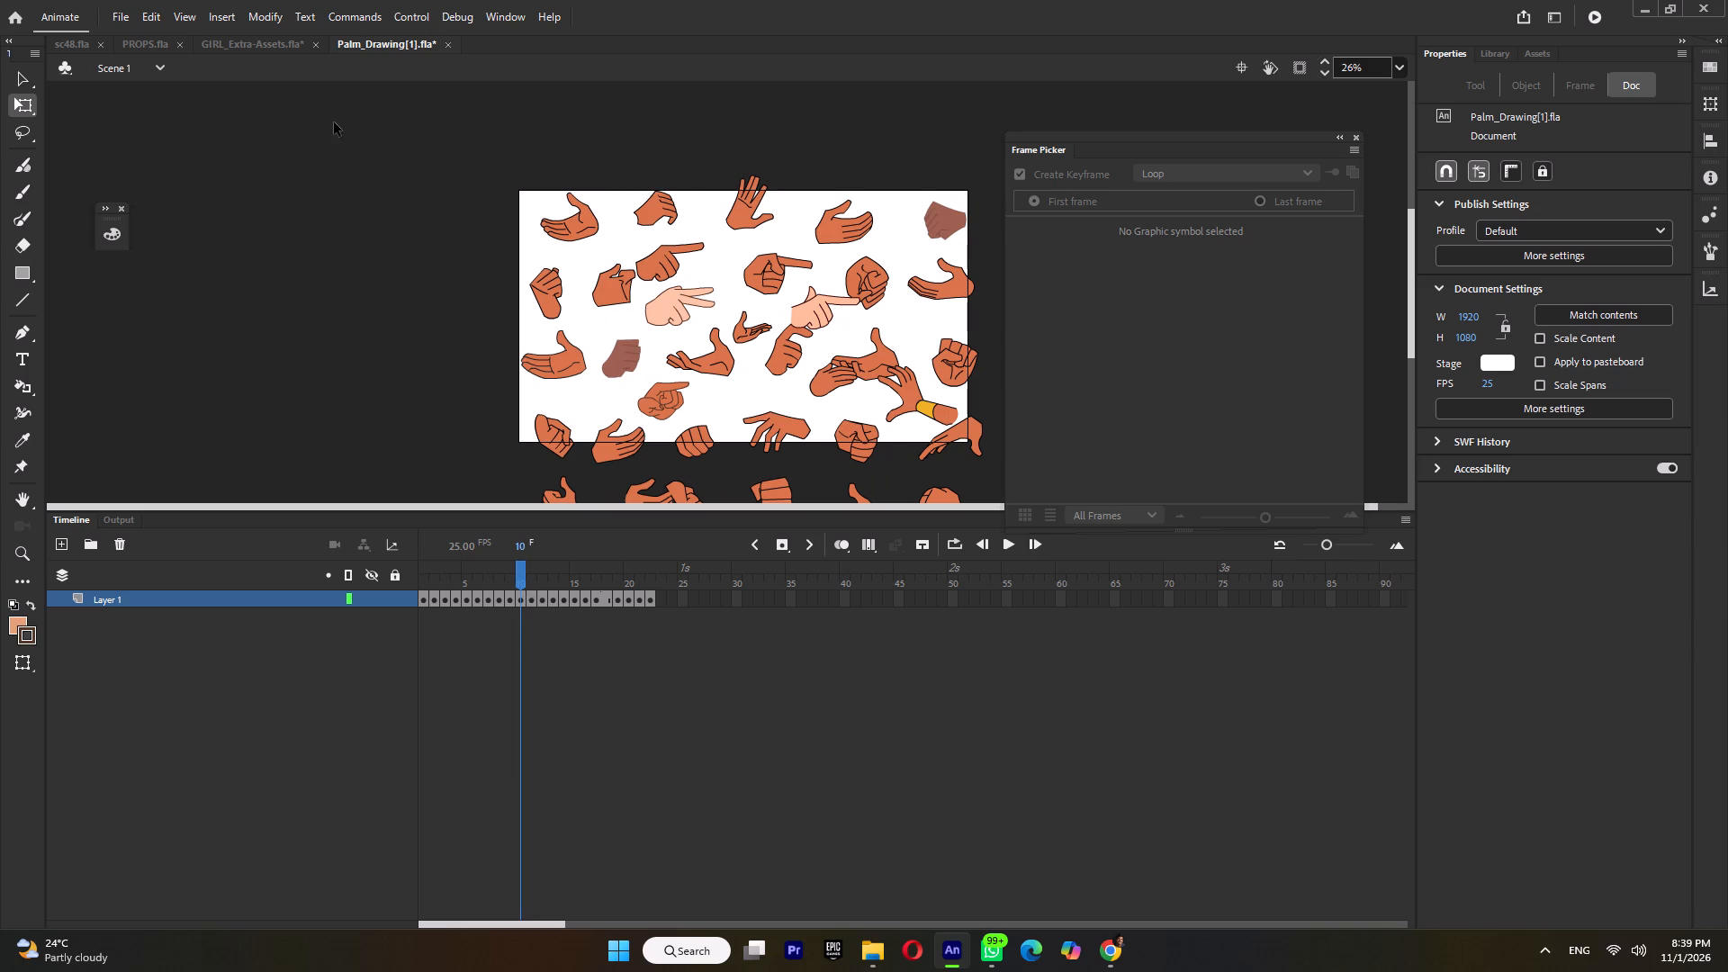
In sc48.fla, inside Symbol 9, rotate the detached hand and place it on the cuff of the girl's raised arm.
left_click(77, 45)
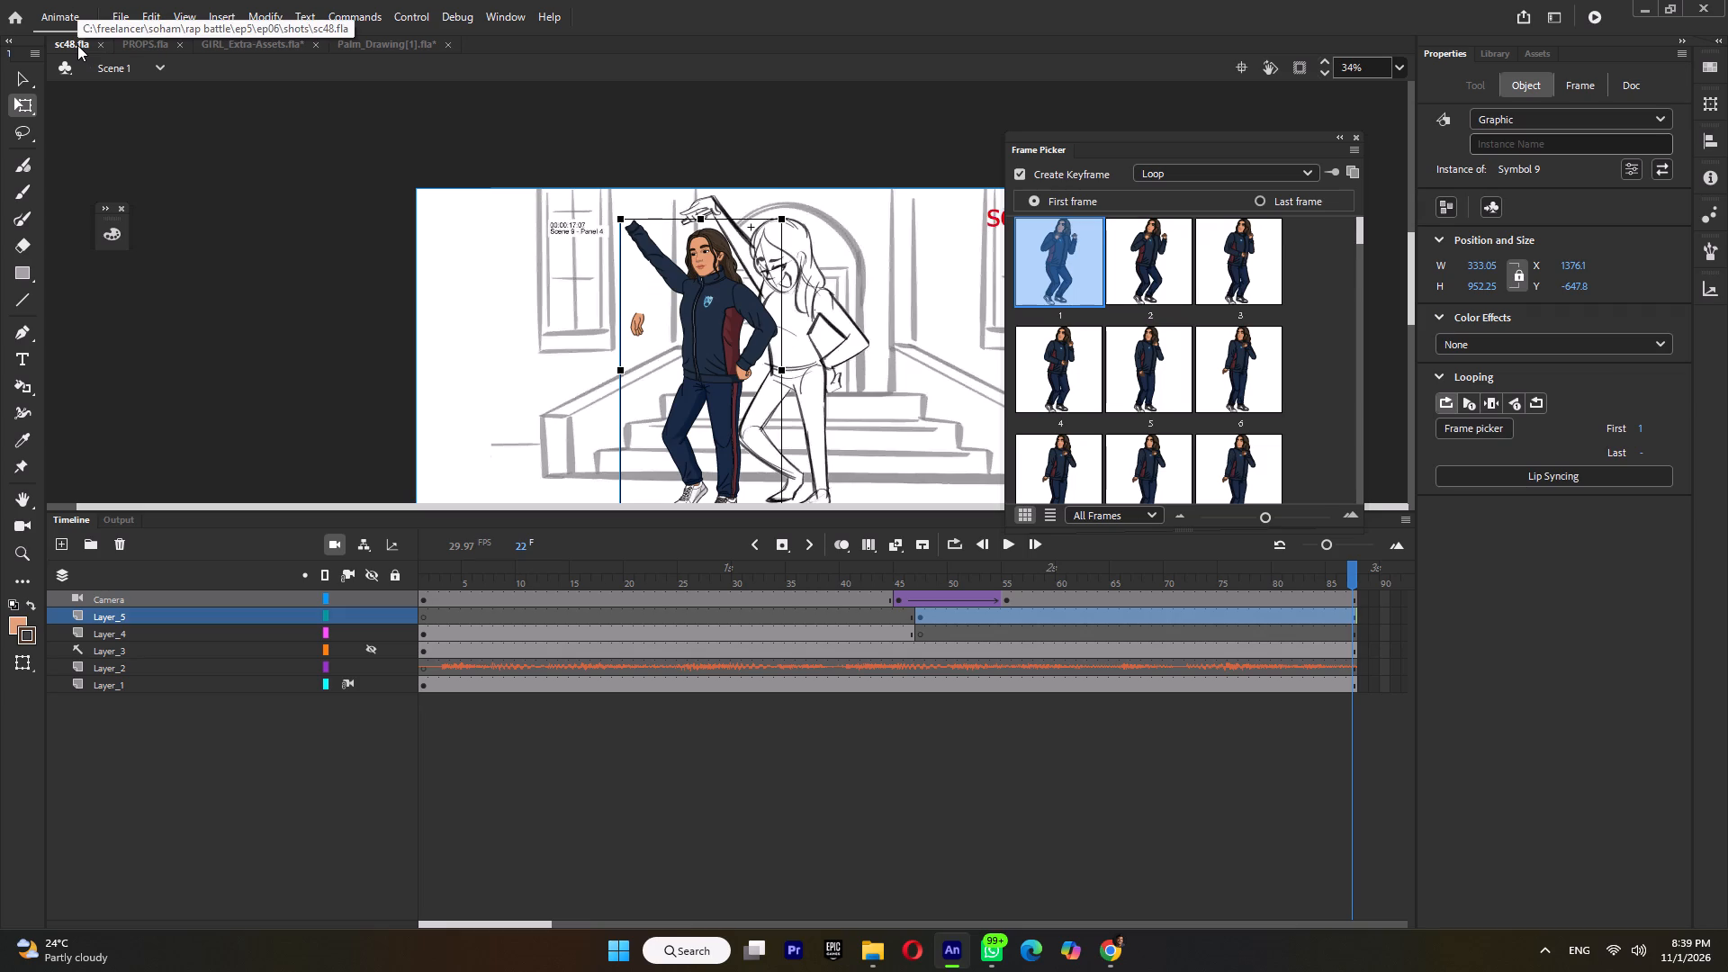
scroll(647, 290, "up", 2, "ctrl")
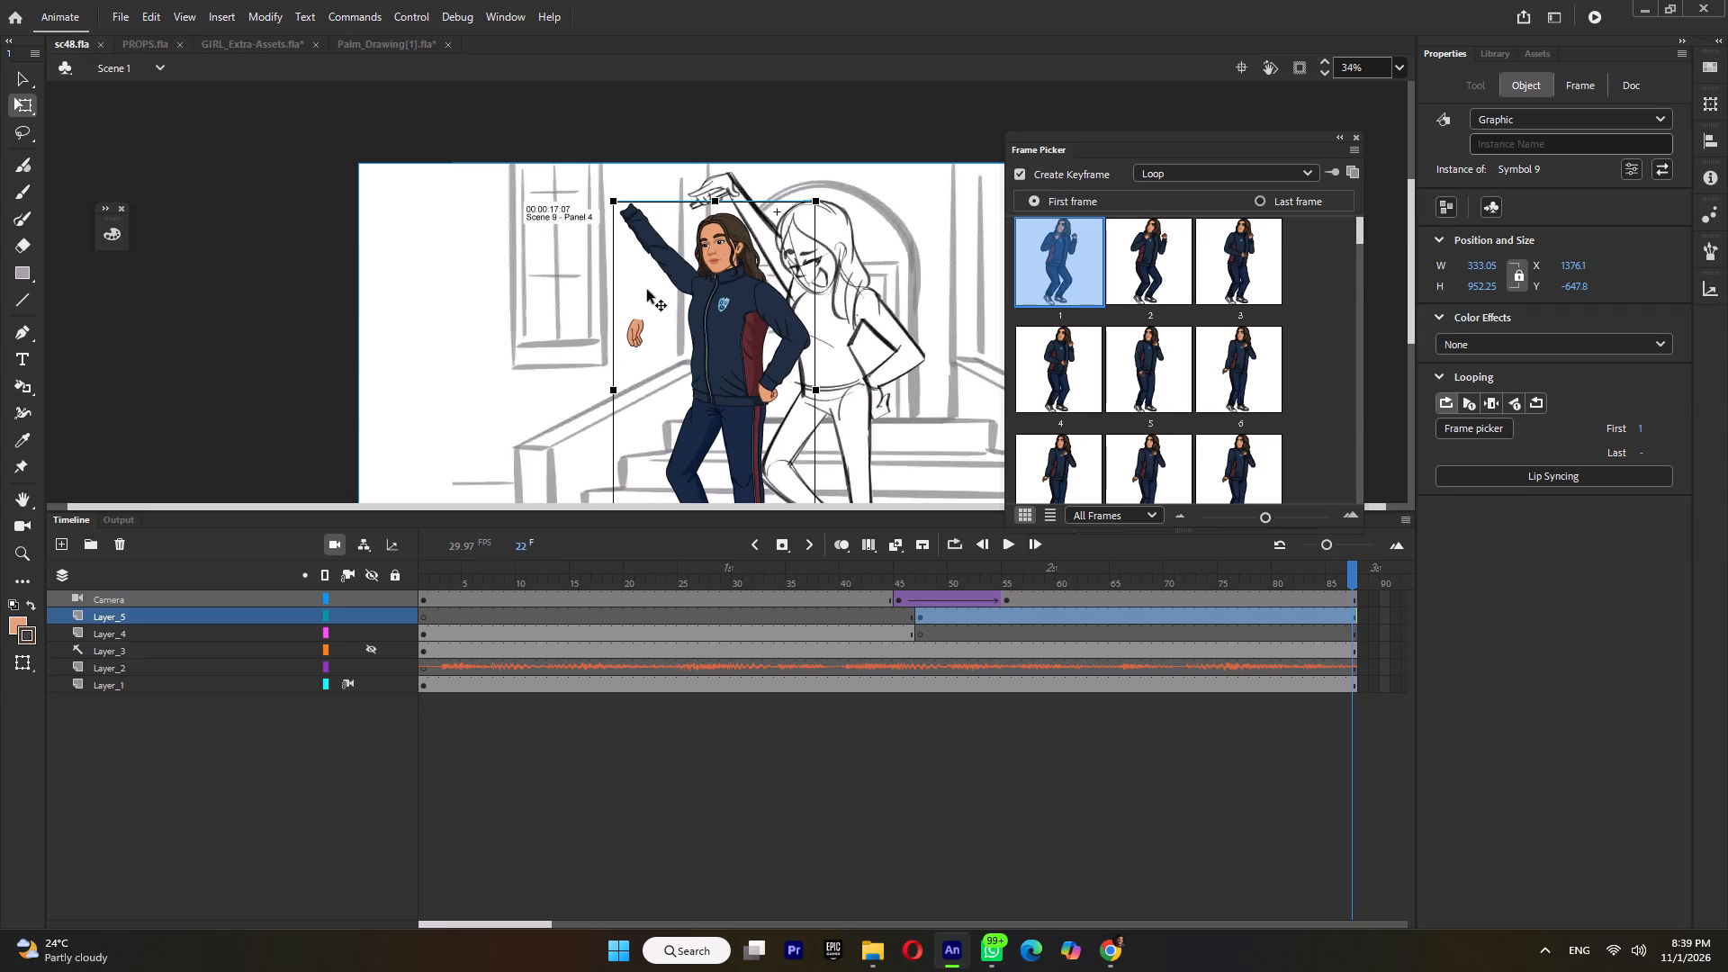
scroll(647, 290, "up", 1, "ctrl")
triple_click(625, 355)
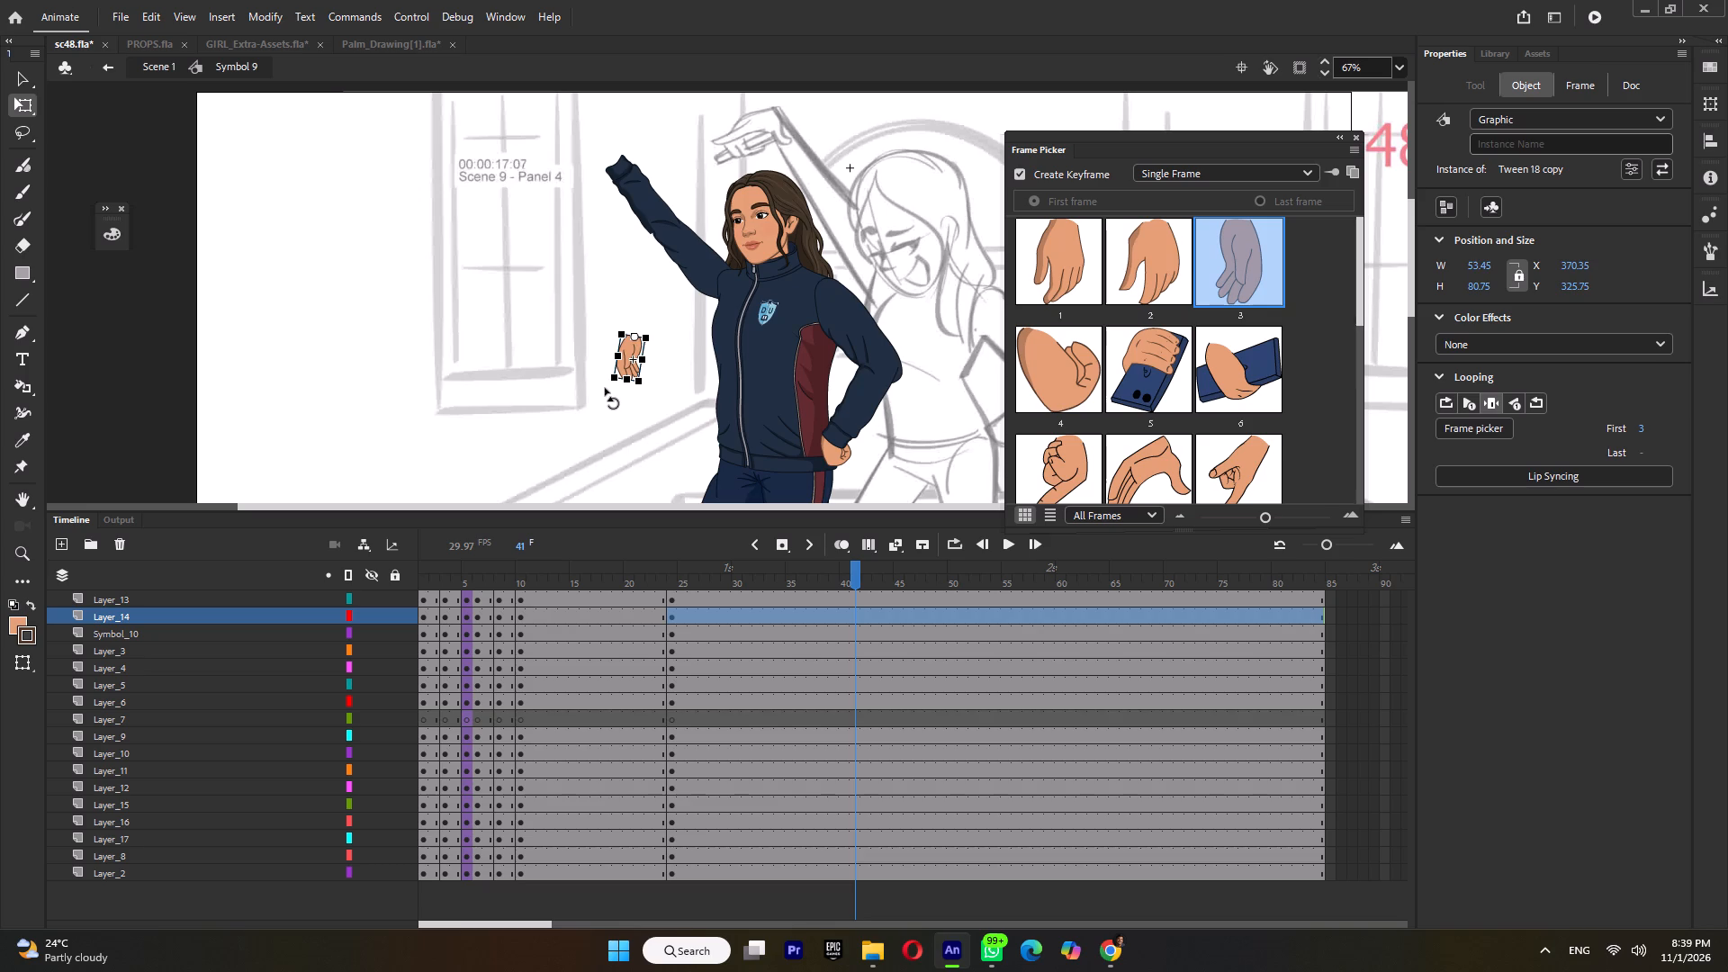
left_click_drag(606, 387, 594, 287)
left_click_drag(625, 321, 609, 165)
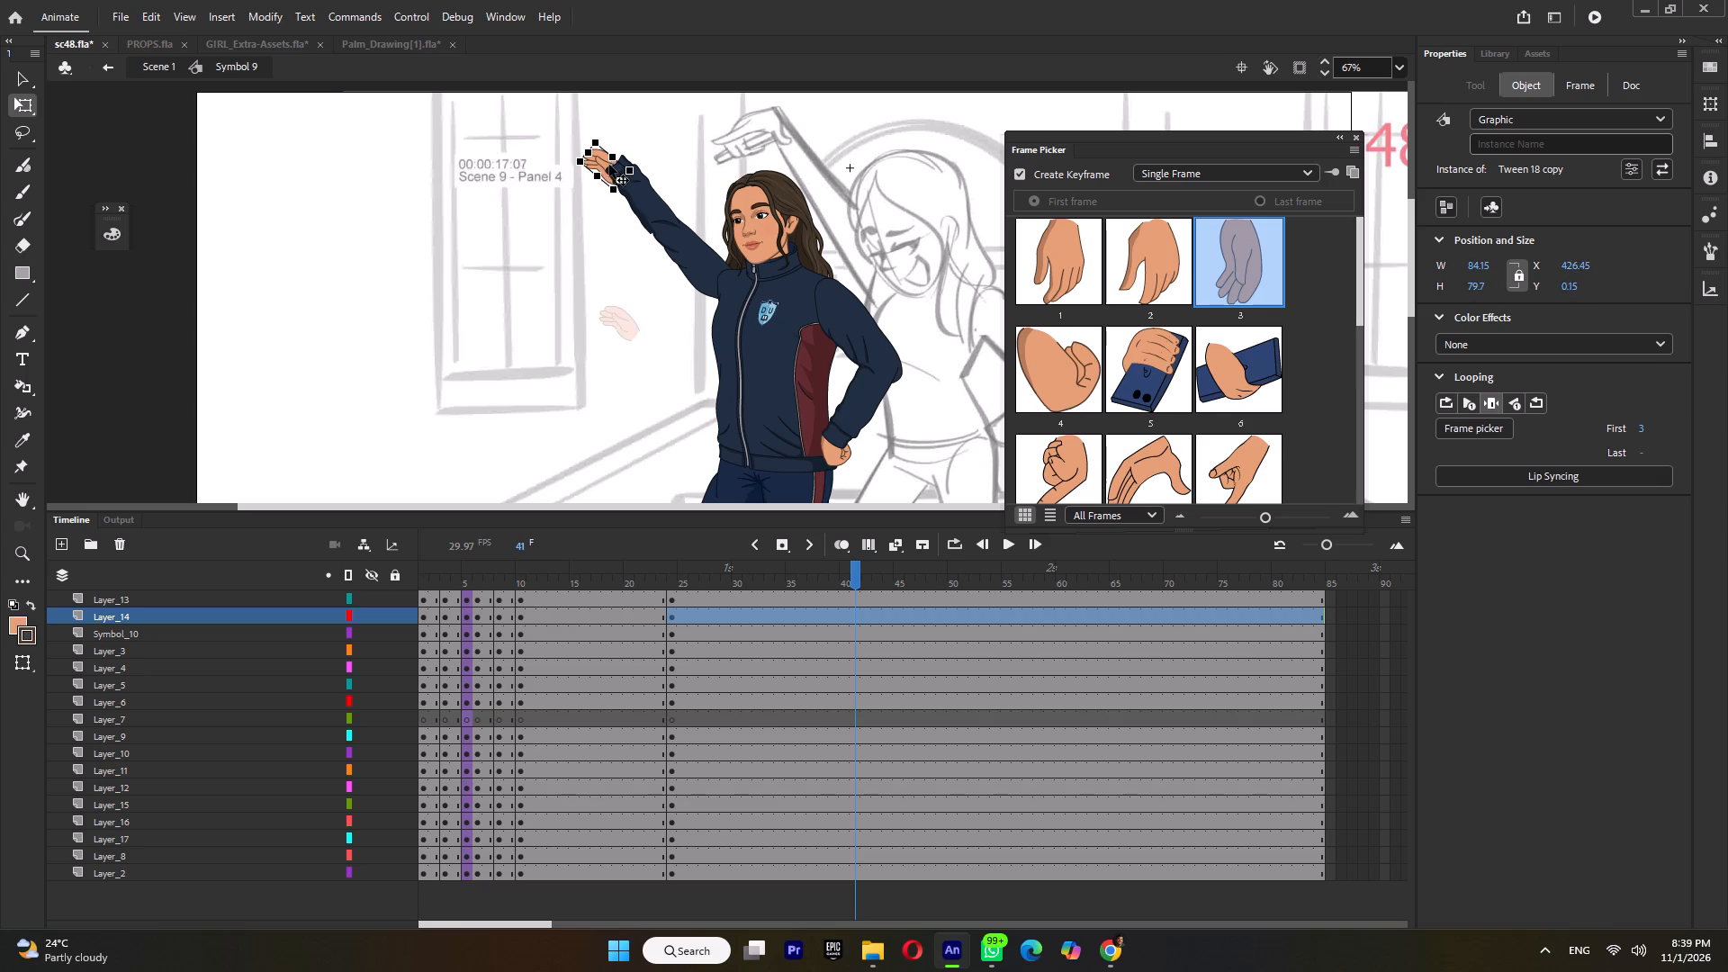
left_click_drag(609, 165, 603, 127)
scroll(603, 124, "up", 5, "ctrl")
left_click_drag(513, 135, 519, 114)
left_click_drag(607, 143, 616, 206)
Inside the hand symbol, insert a blank keyframe at frame 21 of Layer_1 and paste the copied hand outline there.
double_click(656, 217)
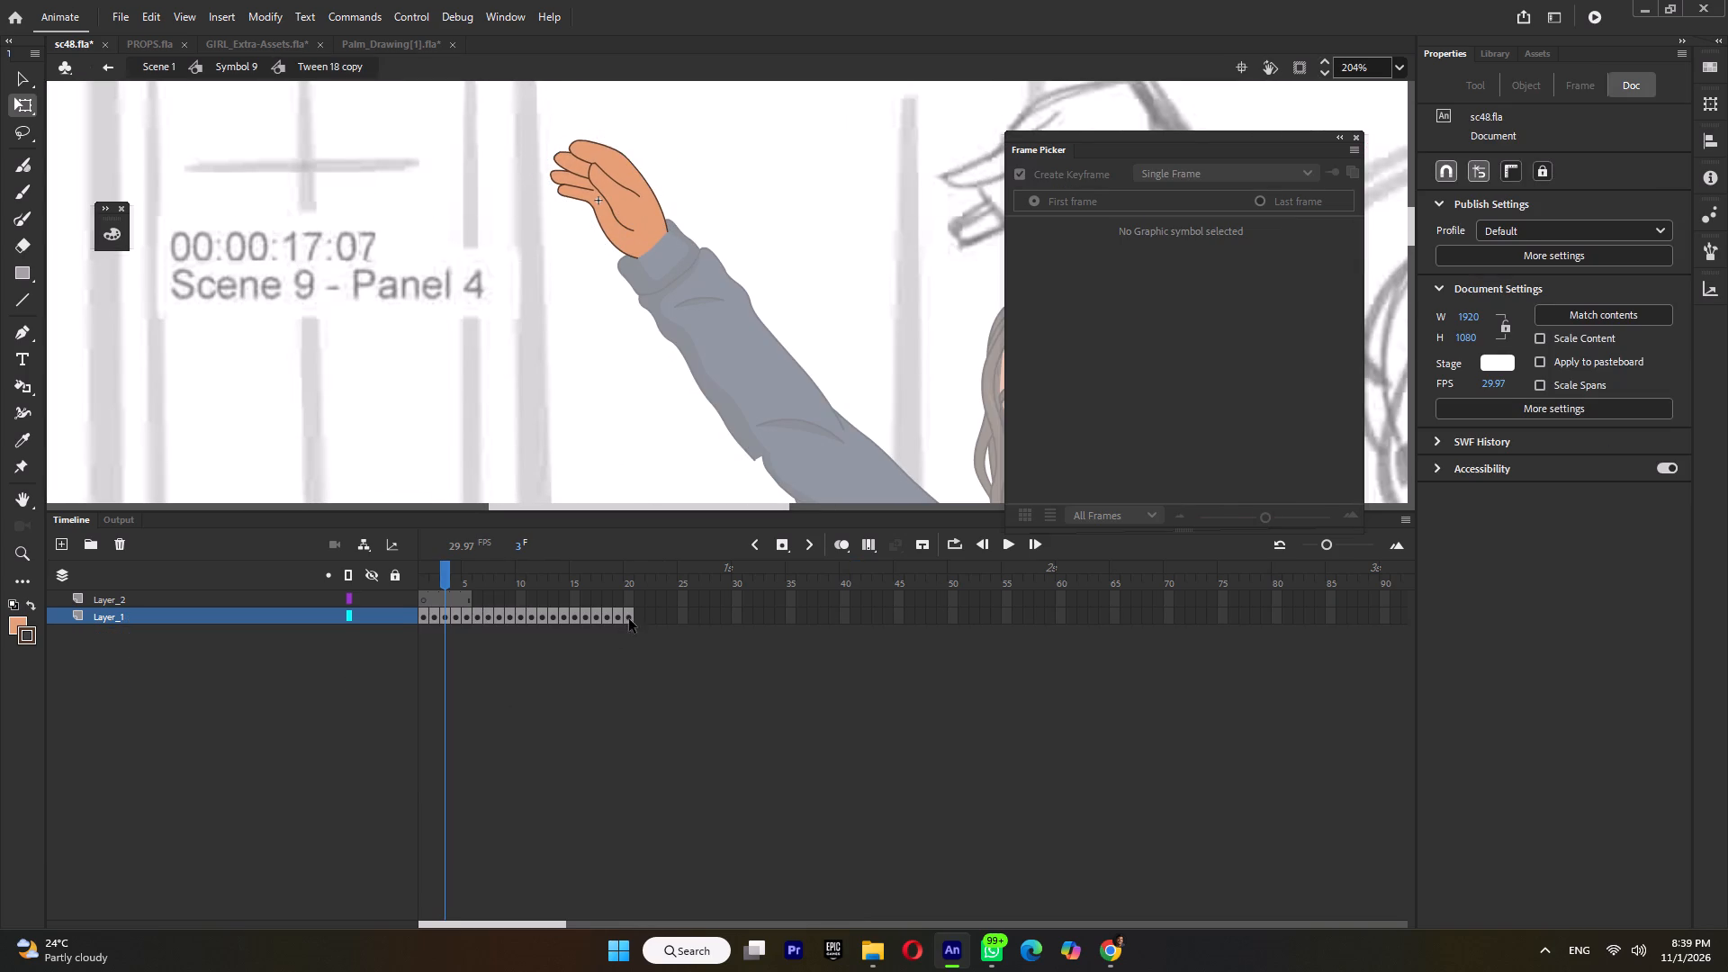
left_click(633, 616)
key("F7")
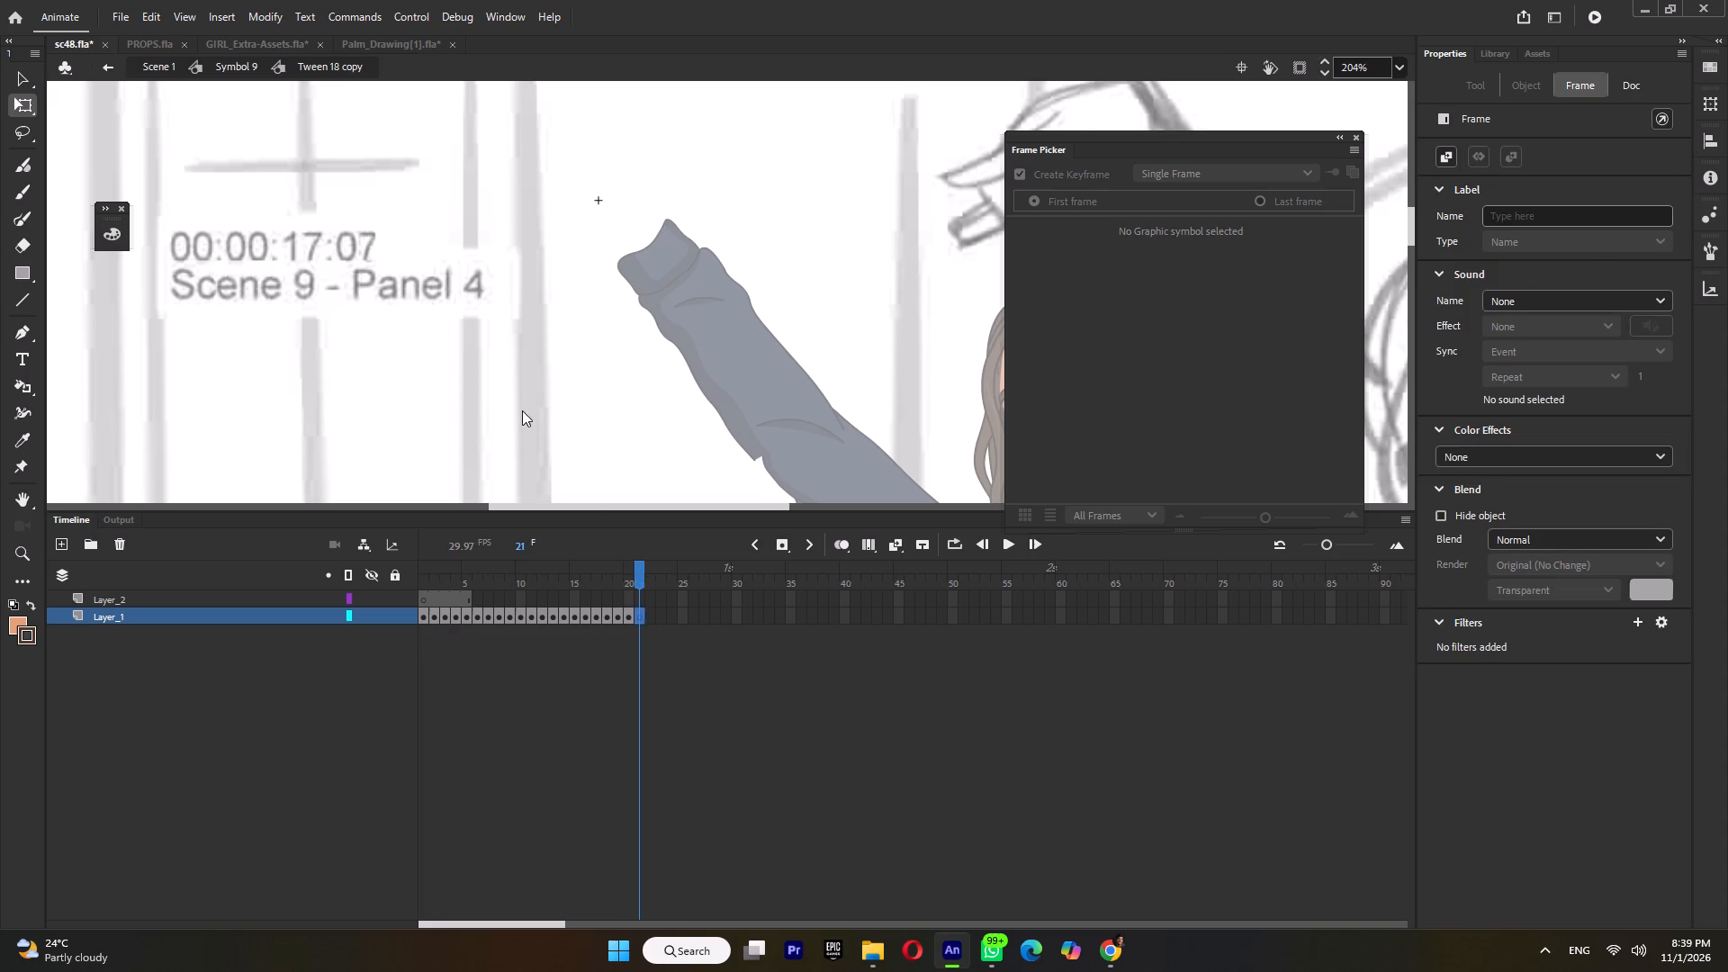
right_click(522, 410)
left_click(582, 461)
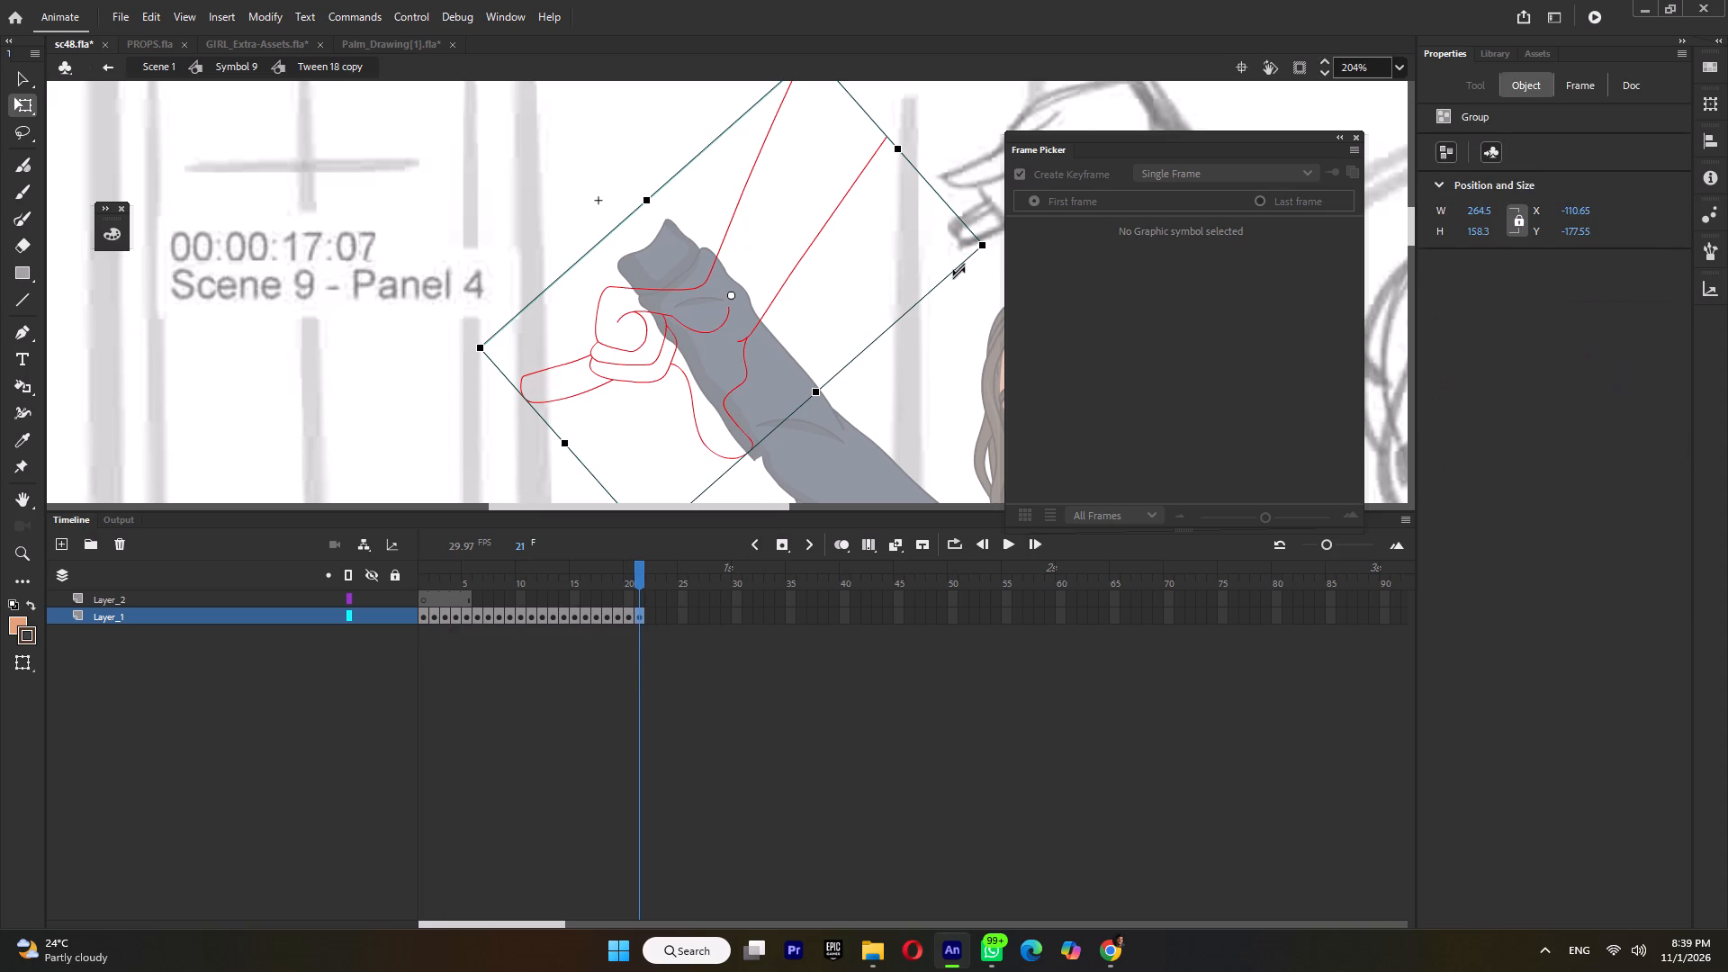
Flip the pasted hand horizontally, scale it to about 89 × 155 px, and rotate and move it to fit the raised sleeve's cuff.
left_click_drag(987, 256, 634, 634)
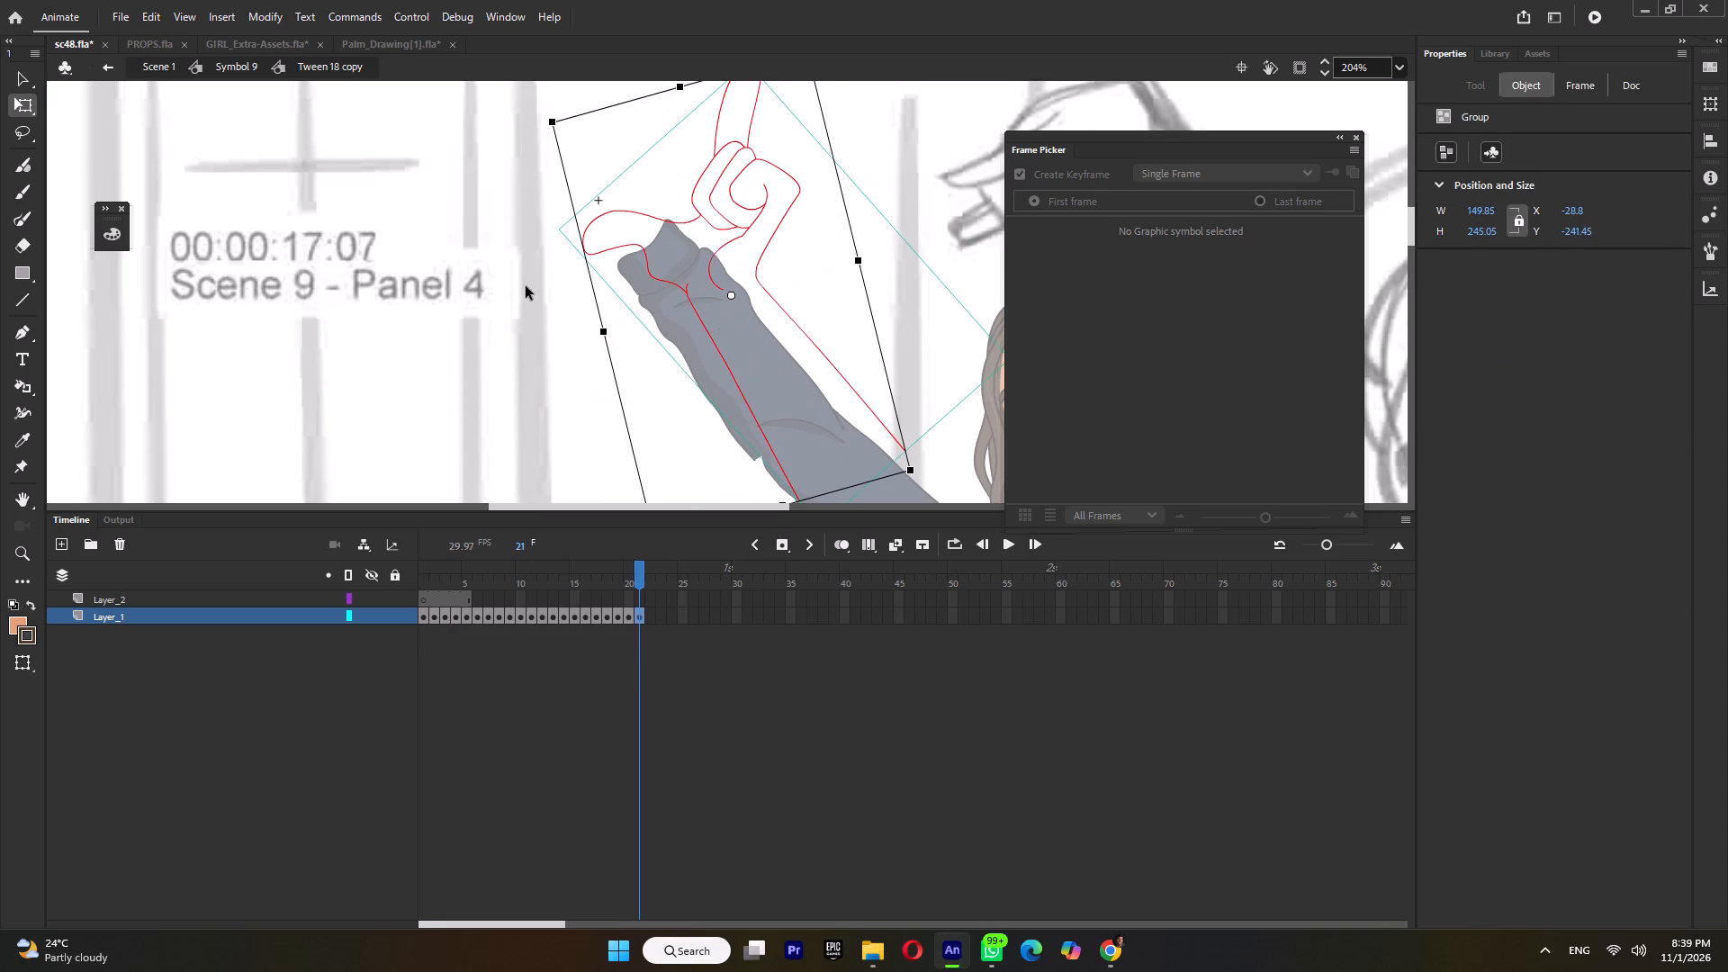
right_click(739, 205)
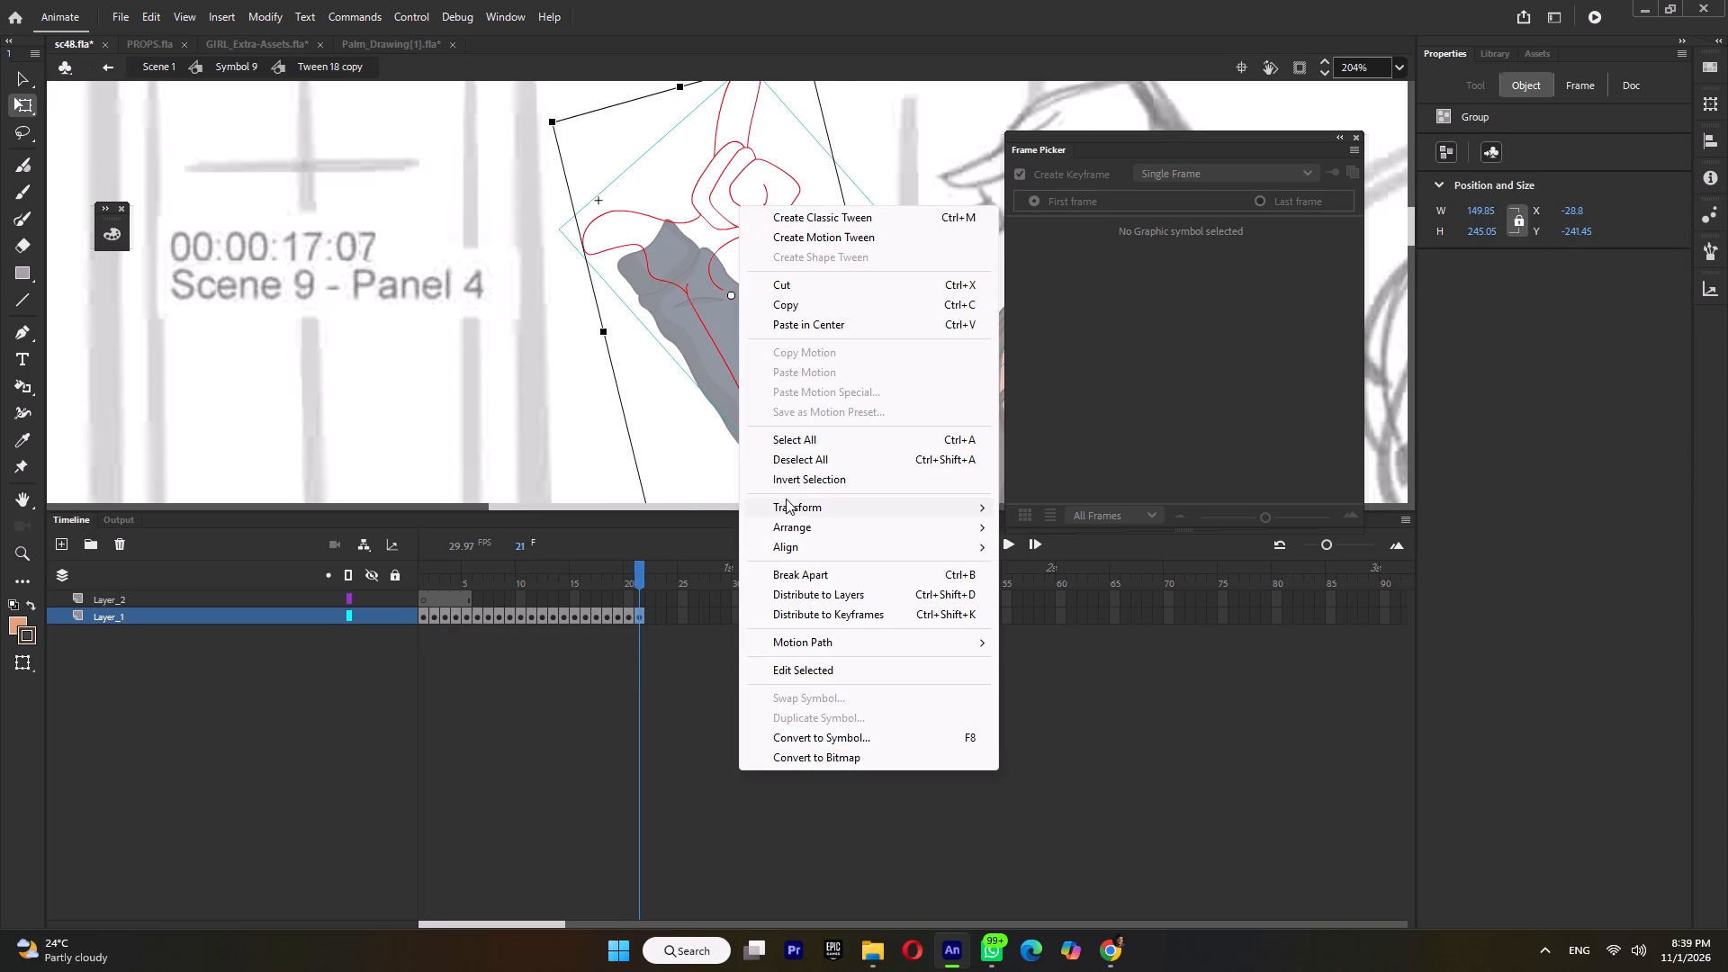
left_click(786, 499)
left_click(1078, 703)
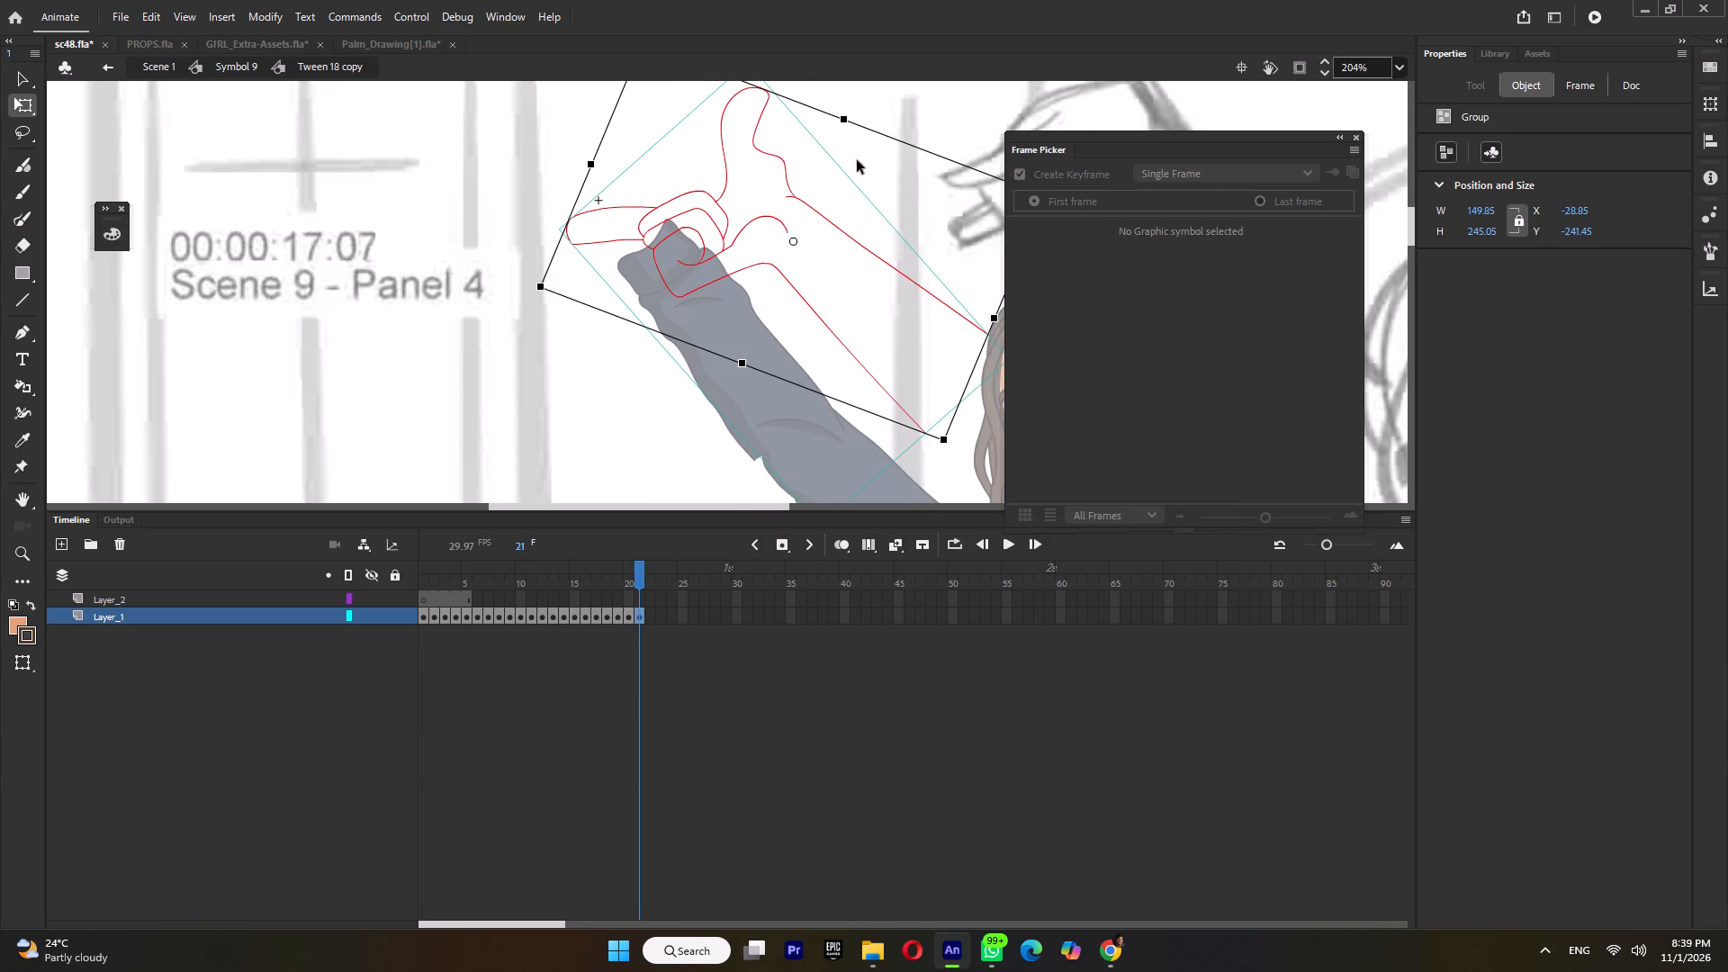
left_click_drag(546, 298, 618, 183)
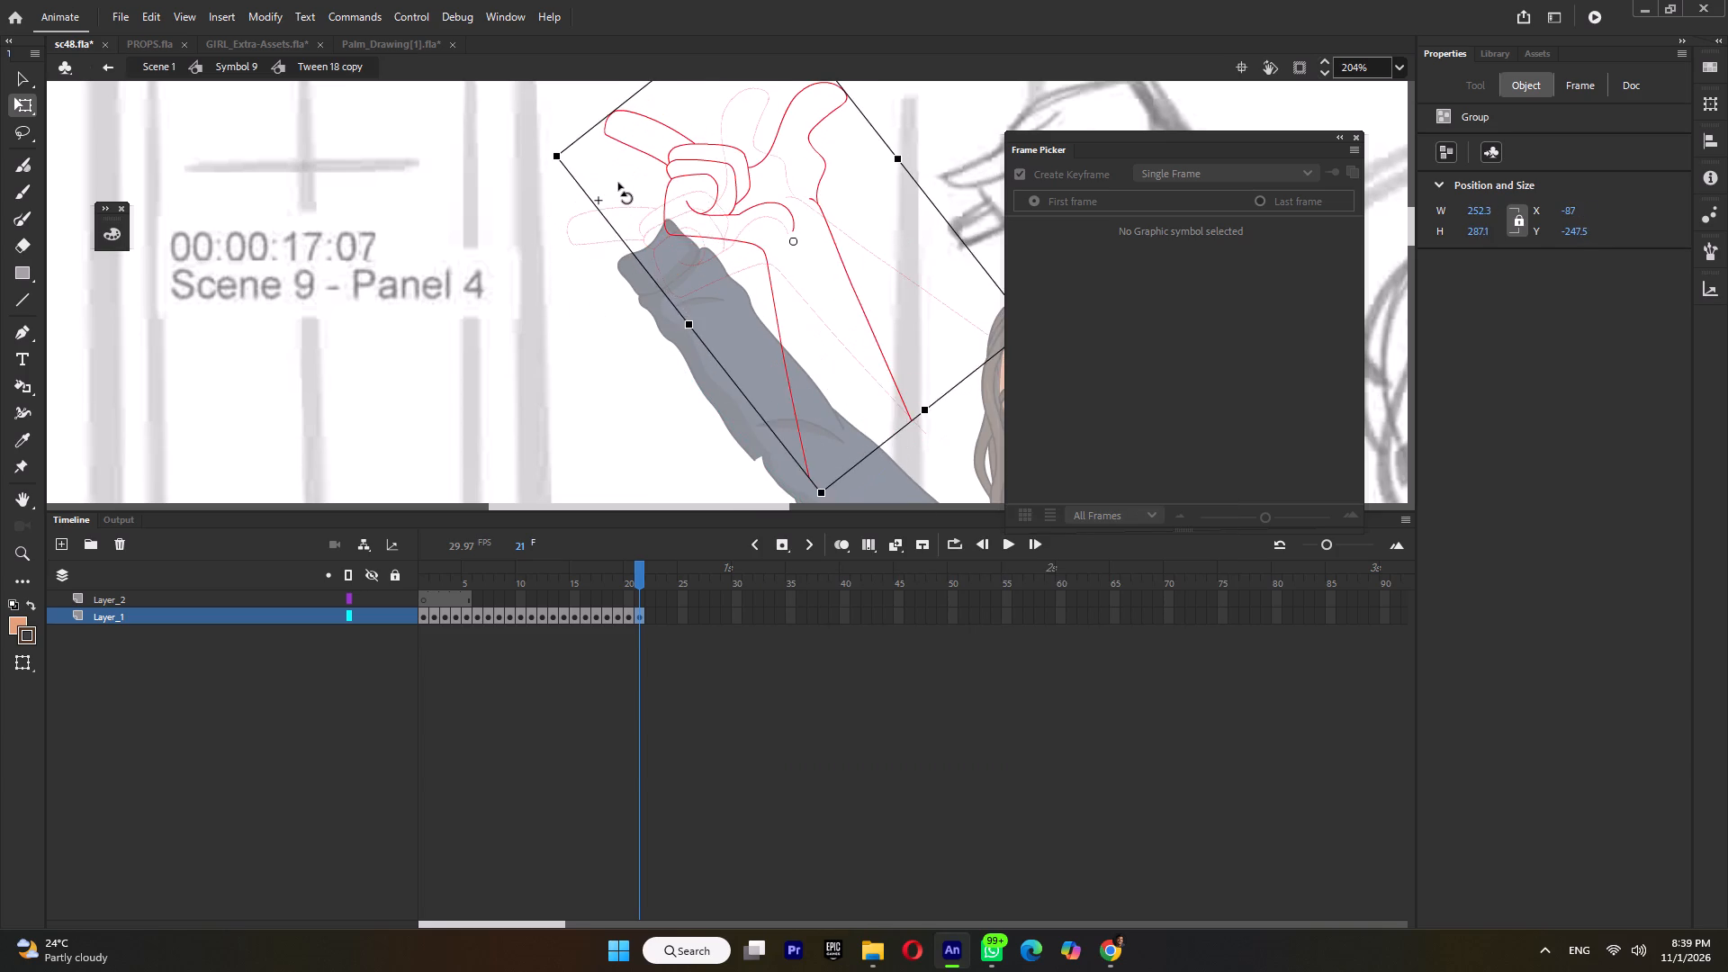
left_click_drag(618, 183, 617, 211)
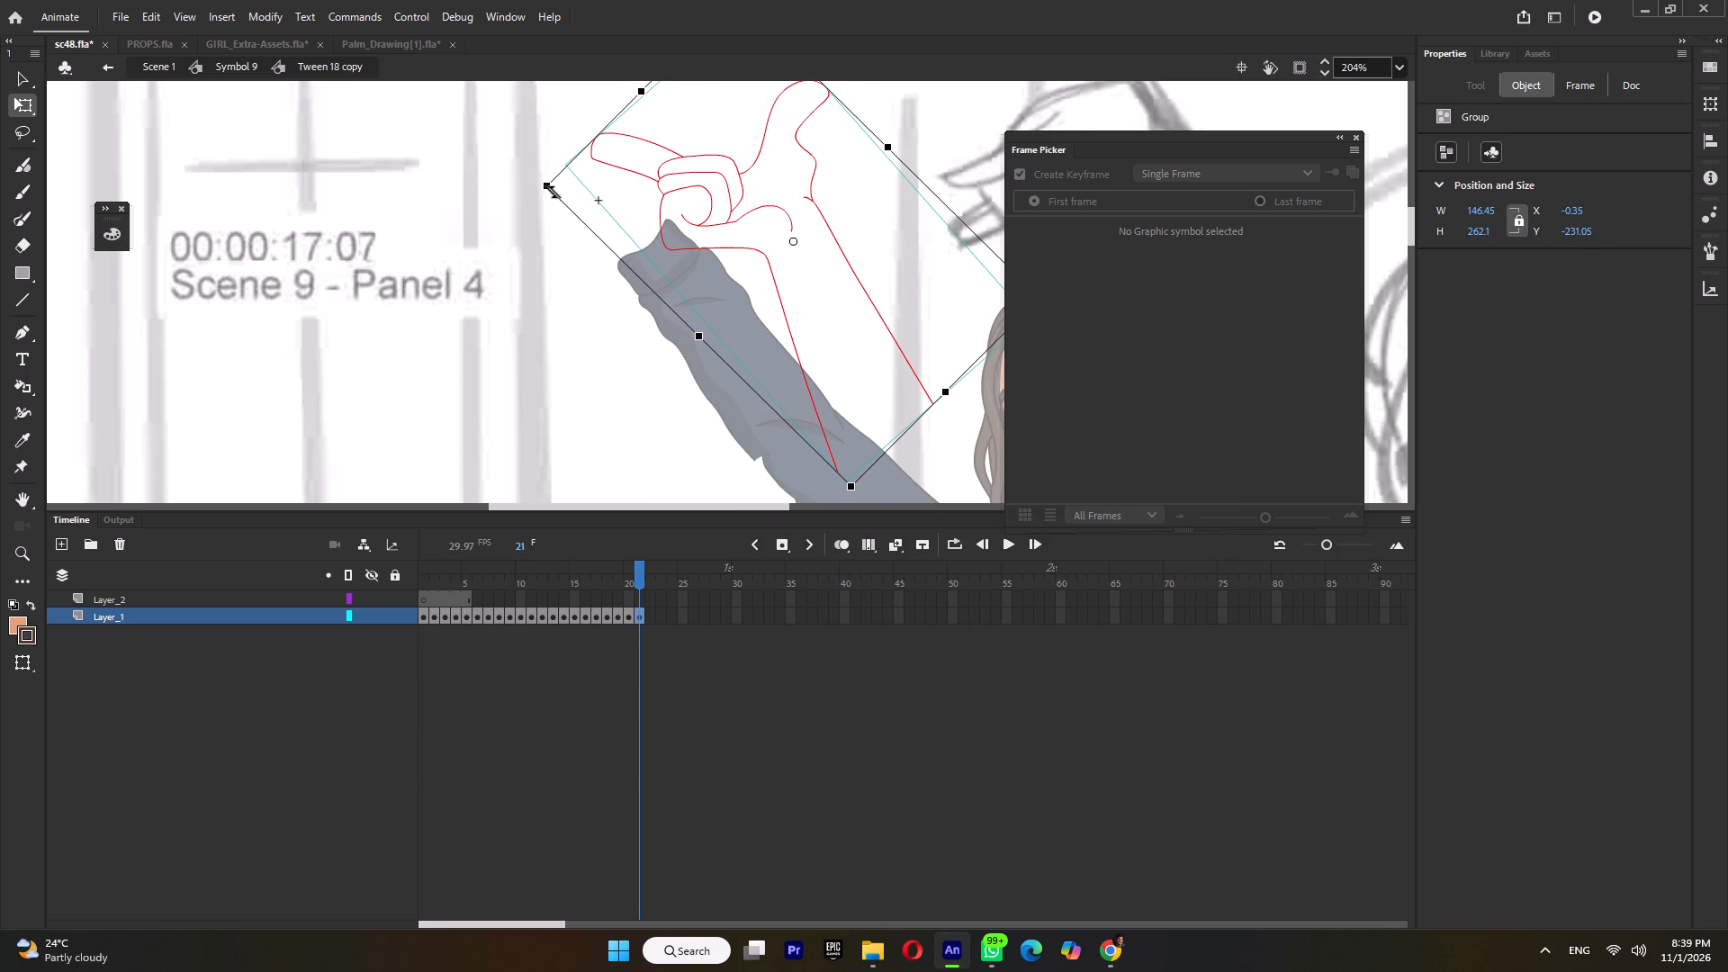
left_click_drag(546, 187, 616, 184, "shift")
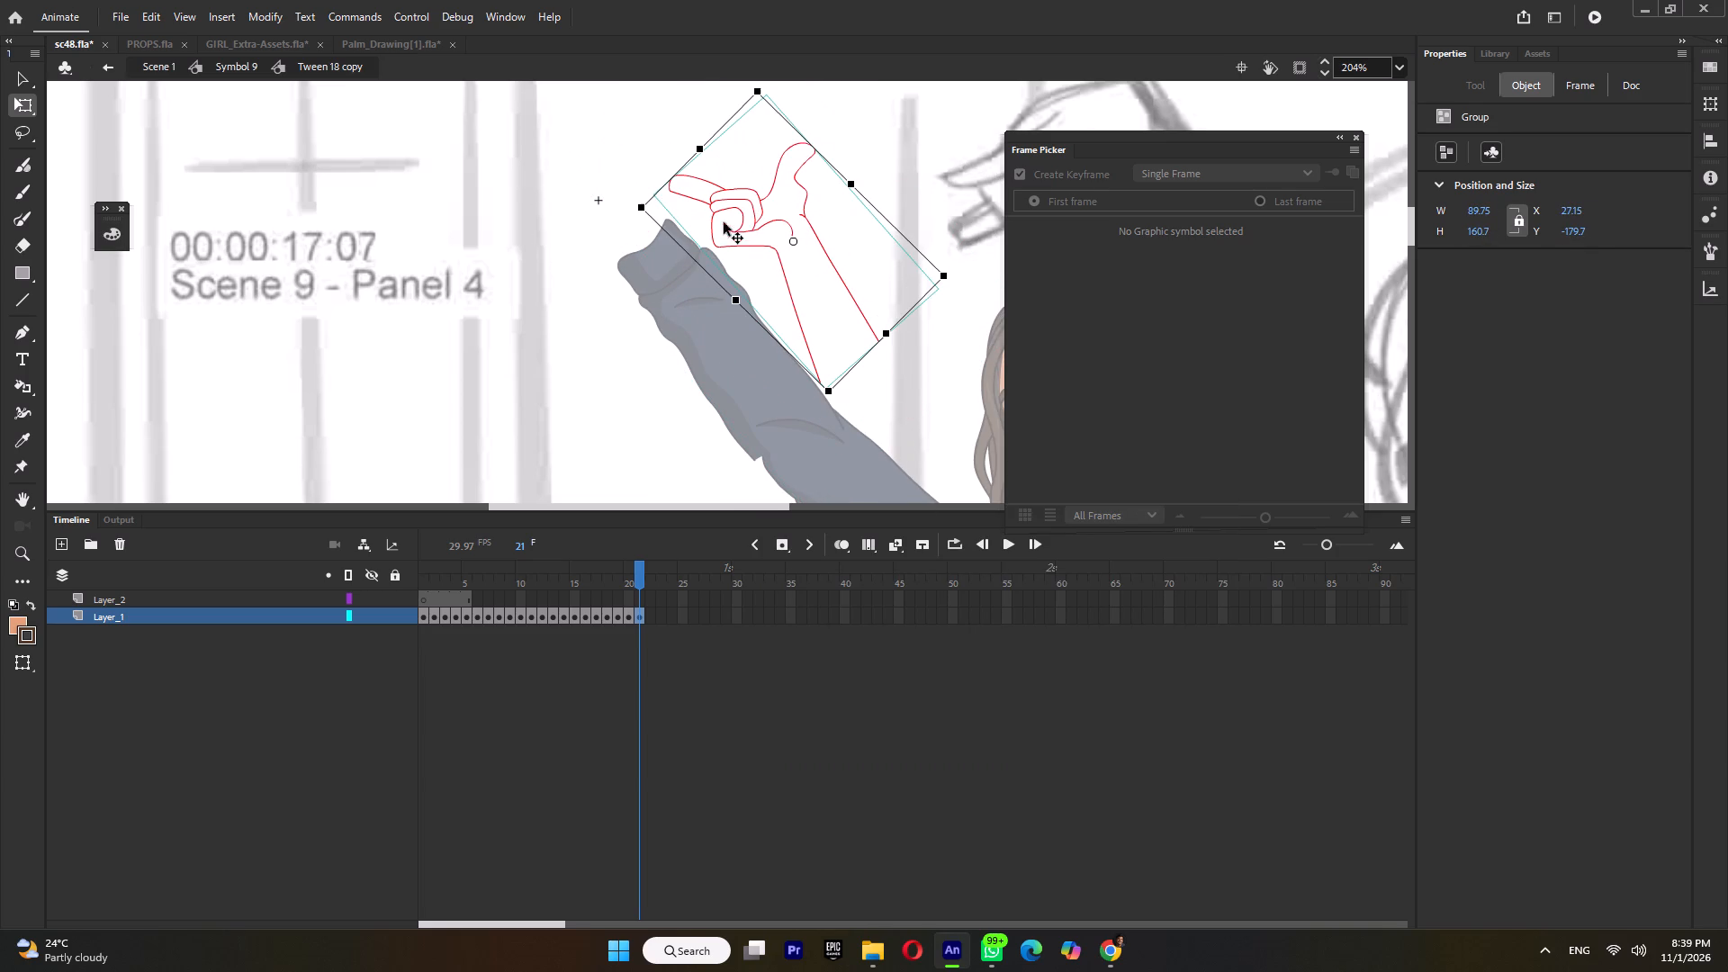
left_click_drag(743, 213, 588, 208)
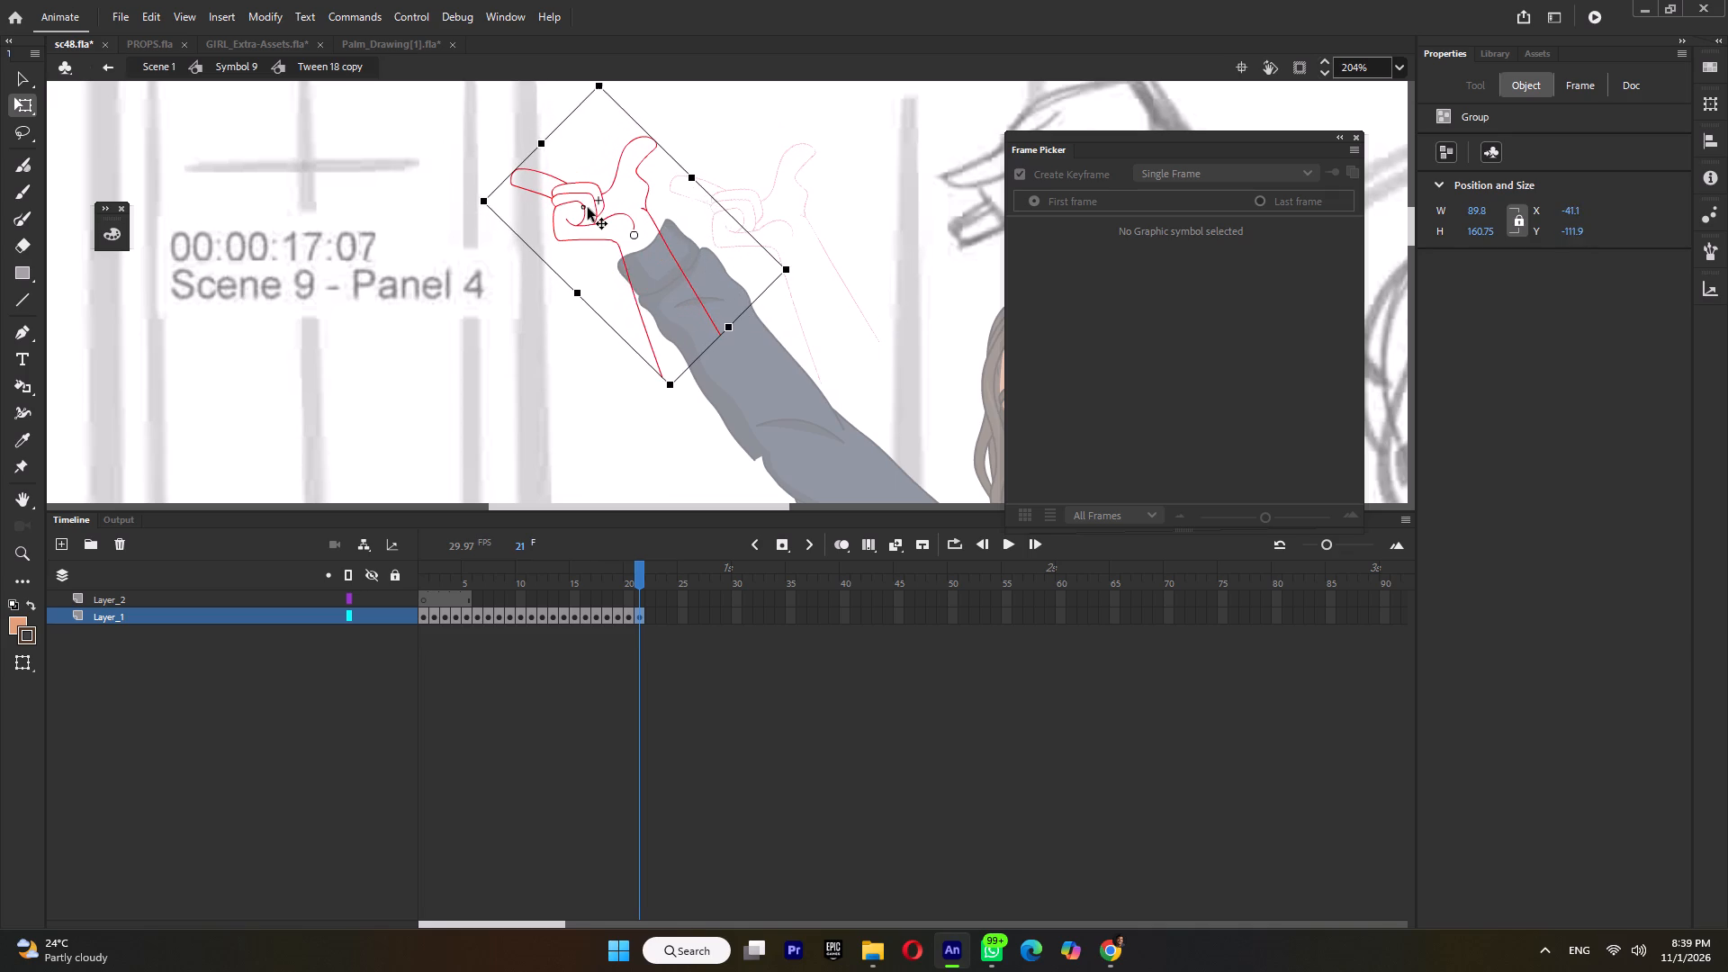
left_click_drag(588, 208, 589, 206)
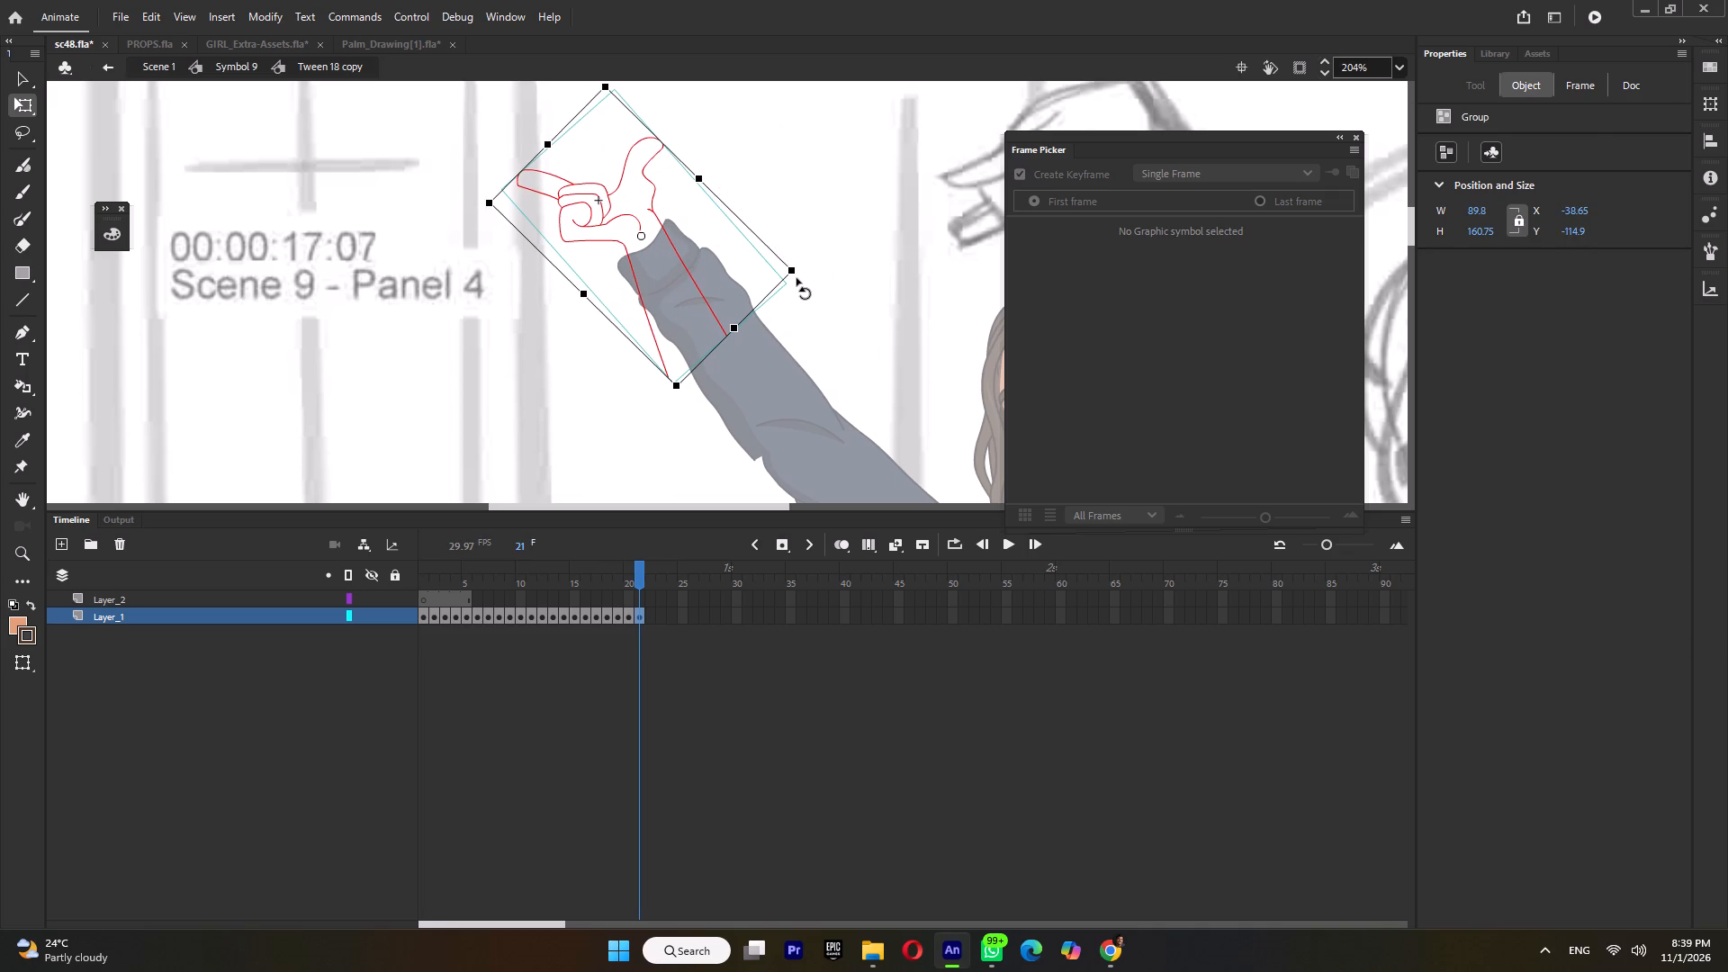
left_click_drag(796, 278, 812, 246)
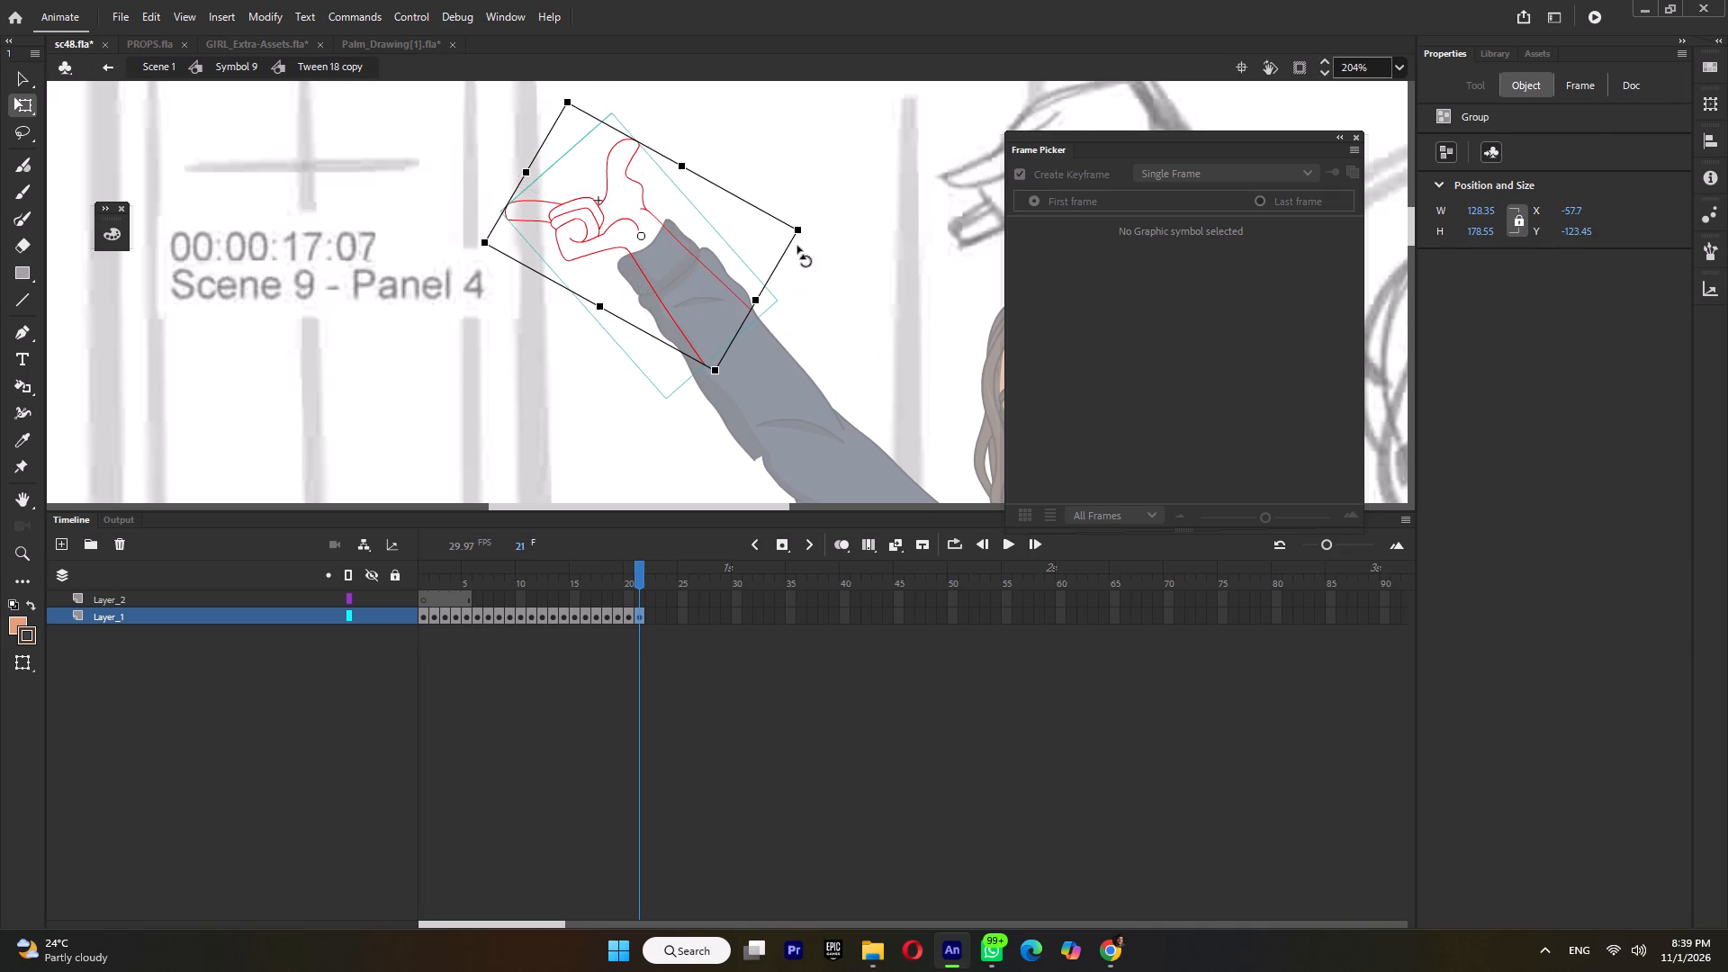
scroll(765, 265, "down", 6, "ctrl")
scroll(715, 236, "up", 5, "ctrl")
Inside the pasted hand group, recolour the red outline with the Ink Bottle's dark brown stroke, size 1.
double_click(705, 239)
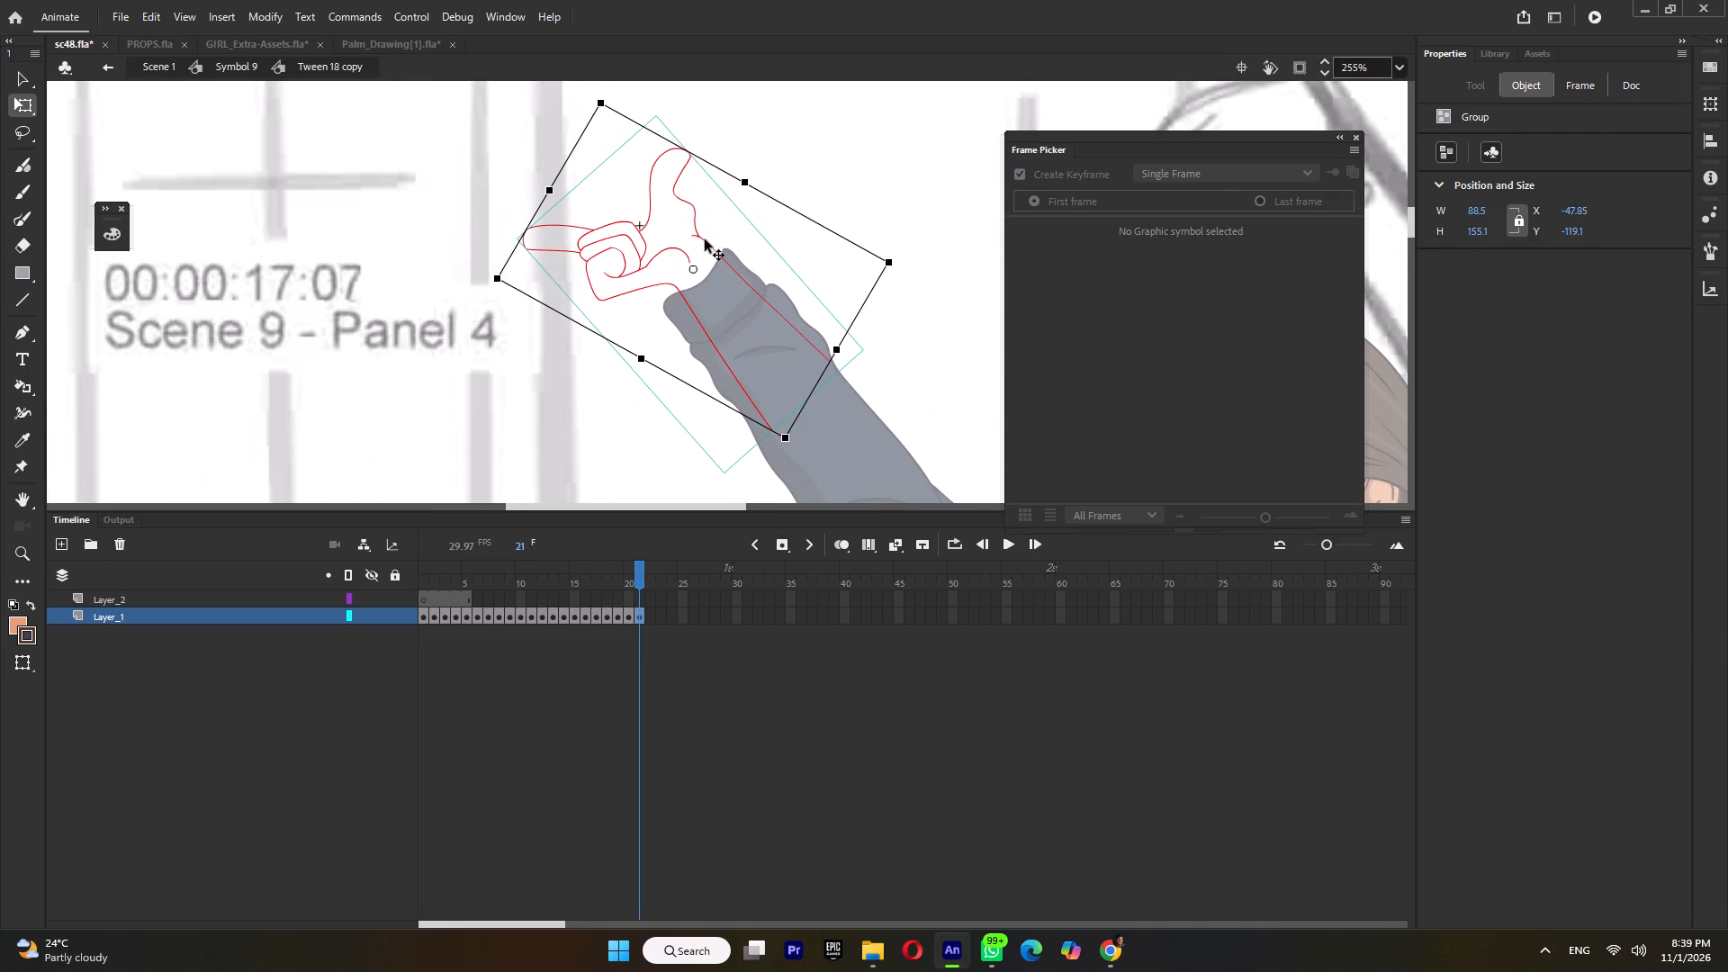
key("s")
left_click(705, 239)
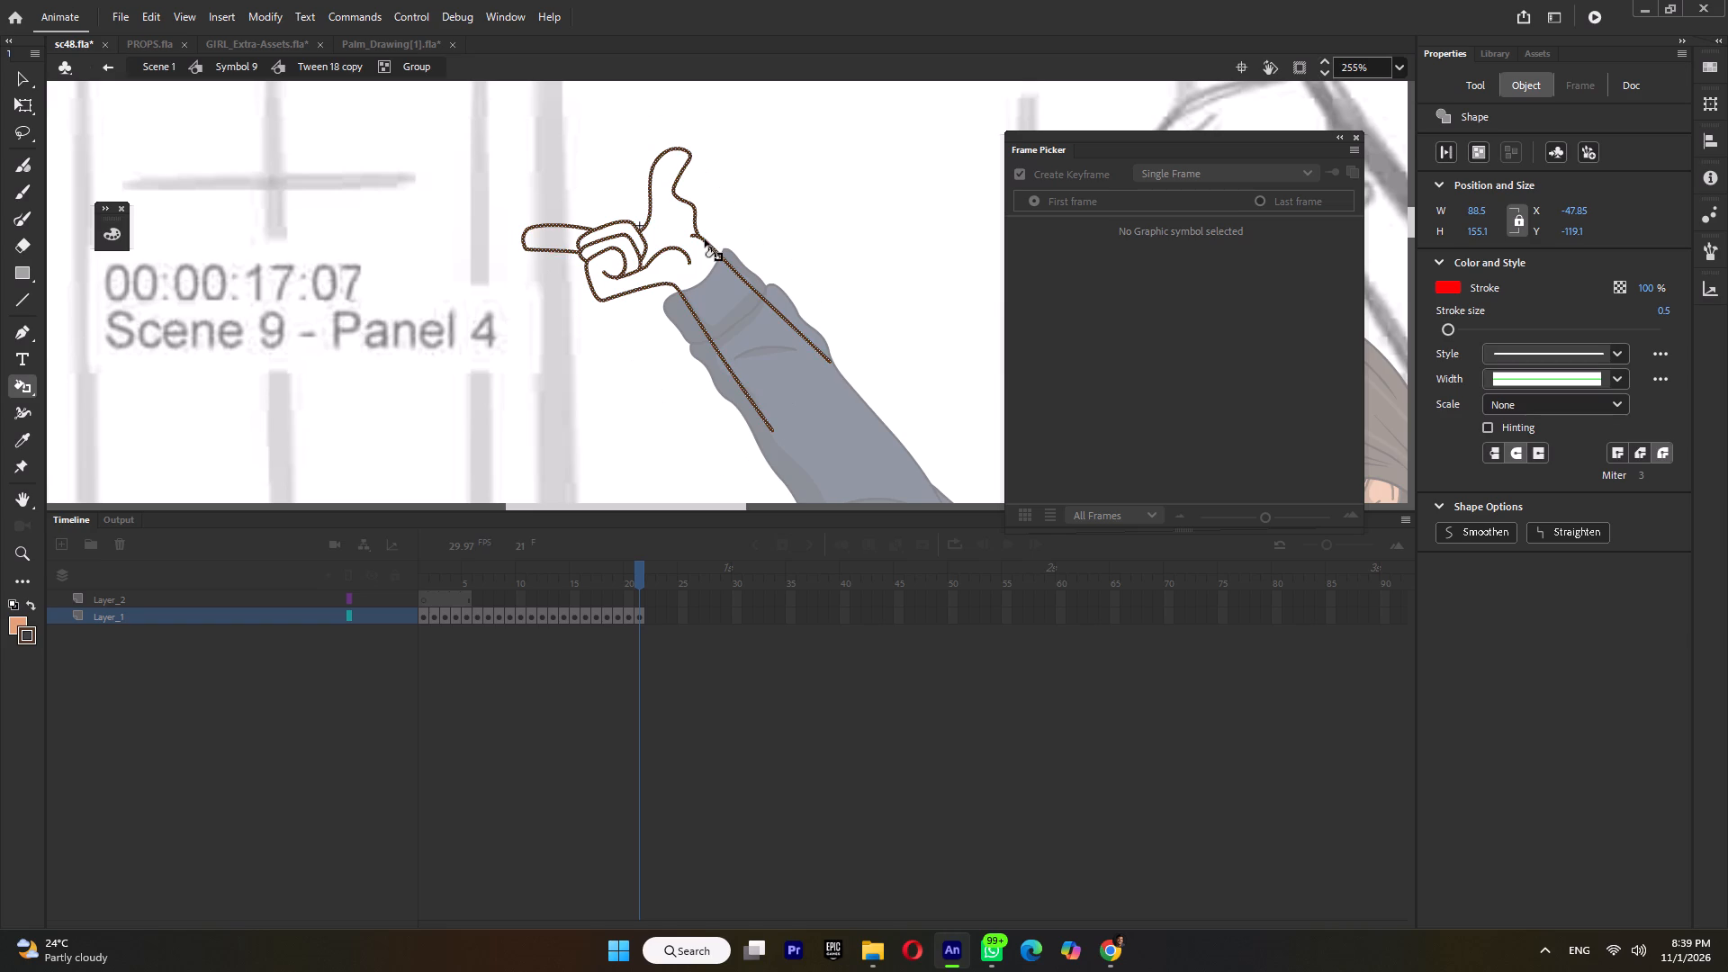
left_click(761, 226, "ctrl")
Bend the lower forearm line of the hand outline across the cuff to meet the upper line, closing off the wrist.
scroll(694, 306, "up", 3, "ctrl")
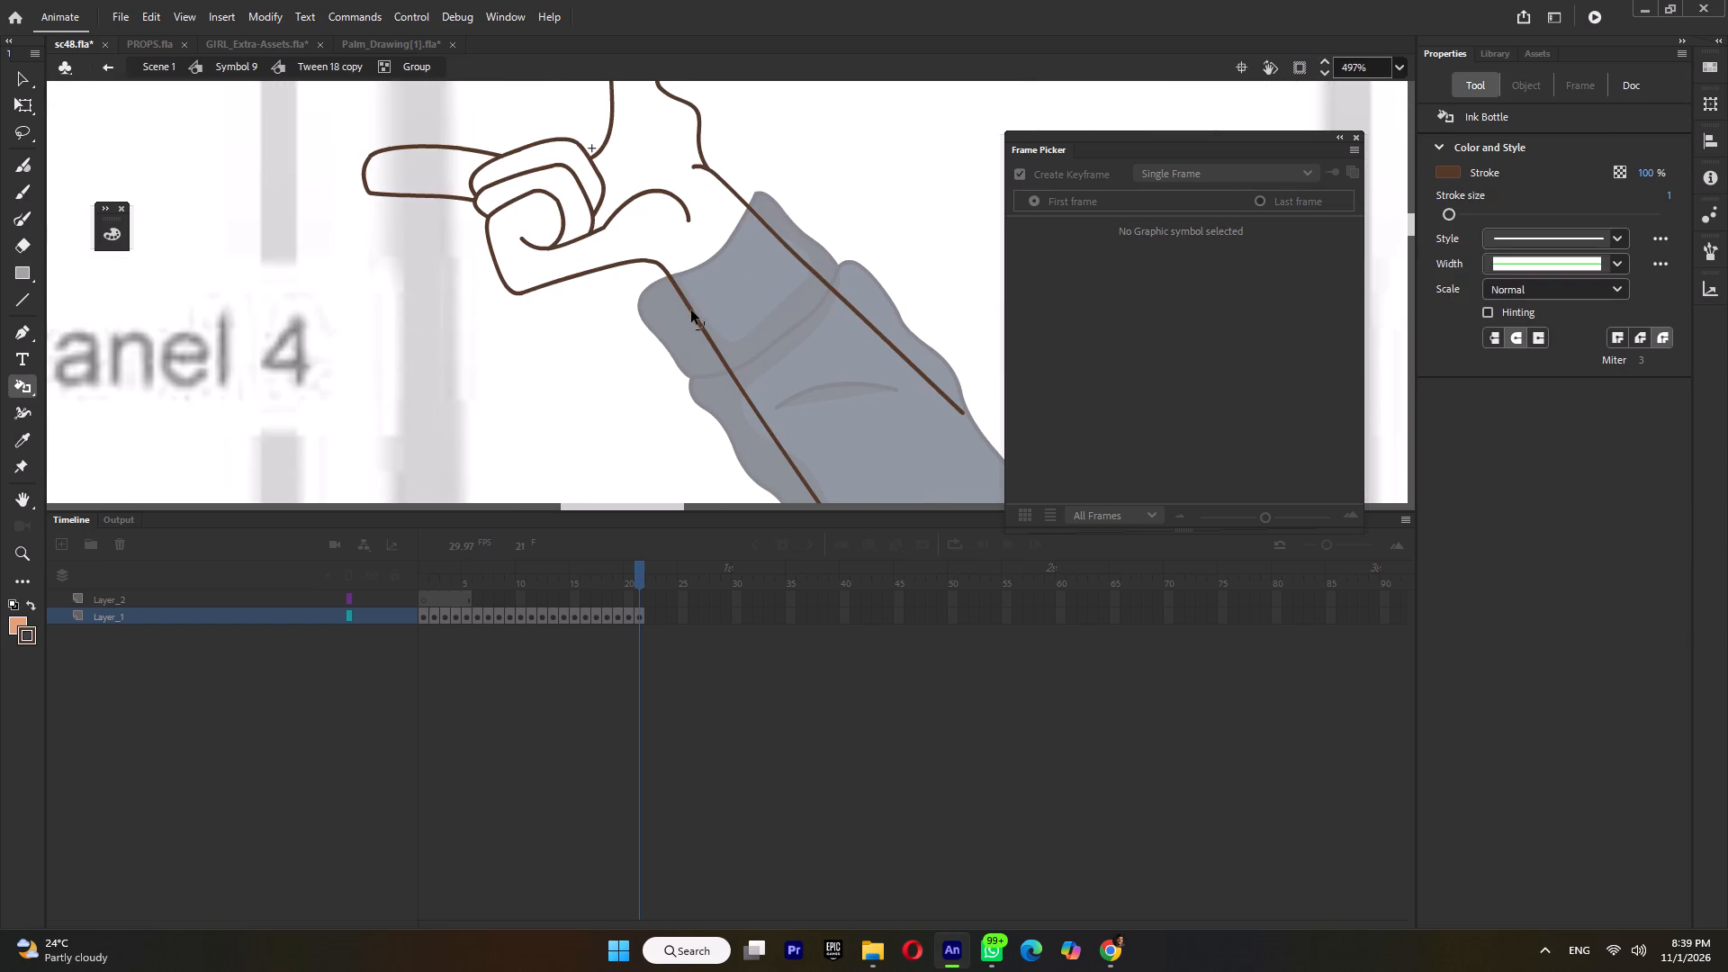
left_click_drag(690, 309, 697, 300, "ctrl+alt")
left_click_drag(701, 315, 731, 286, "ctrl")
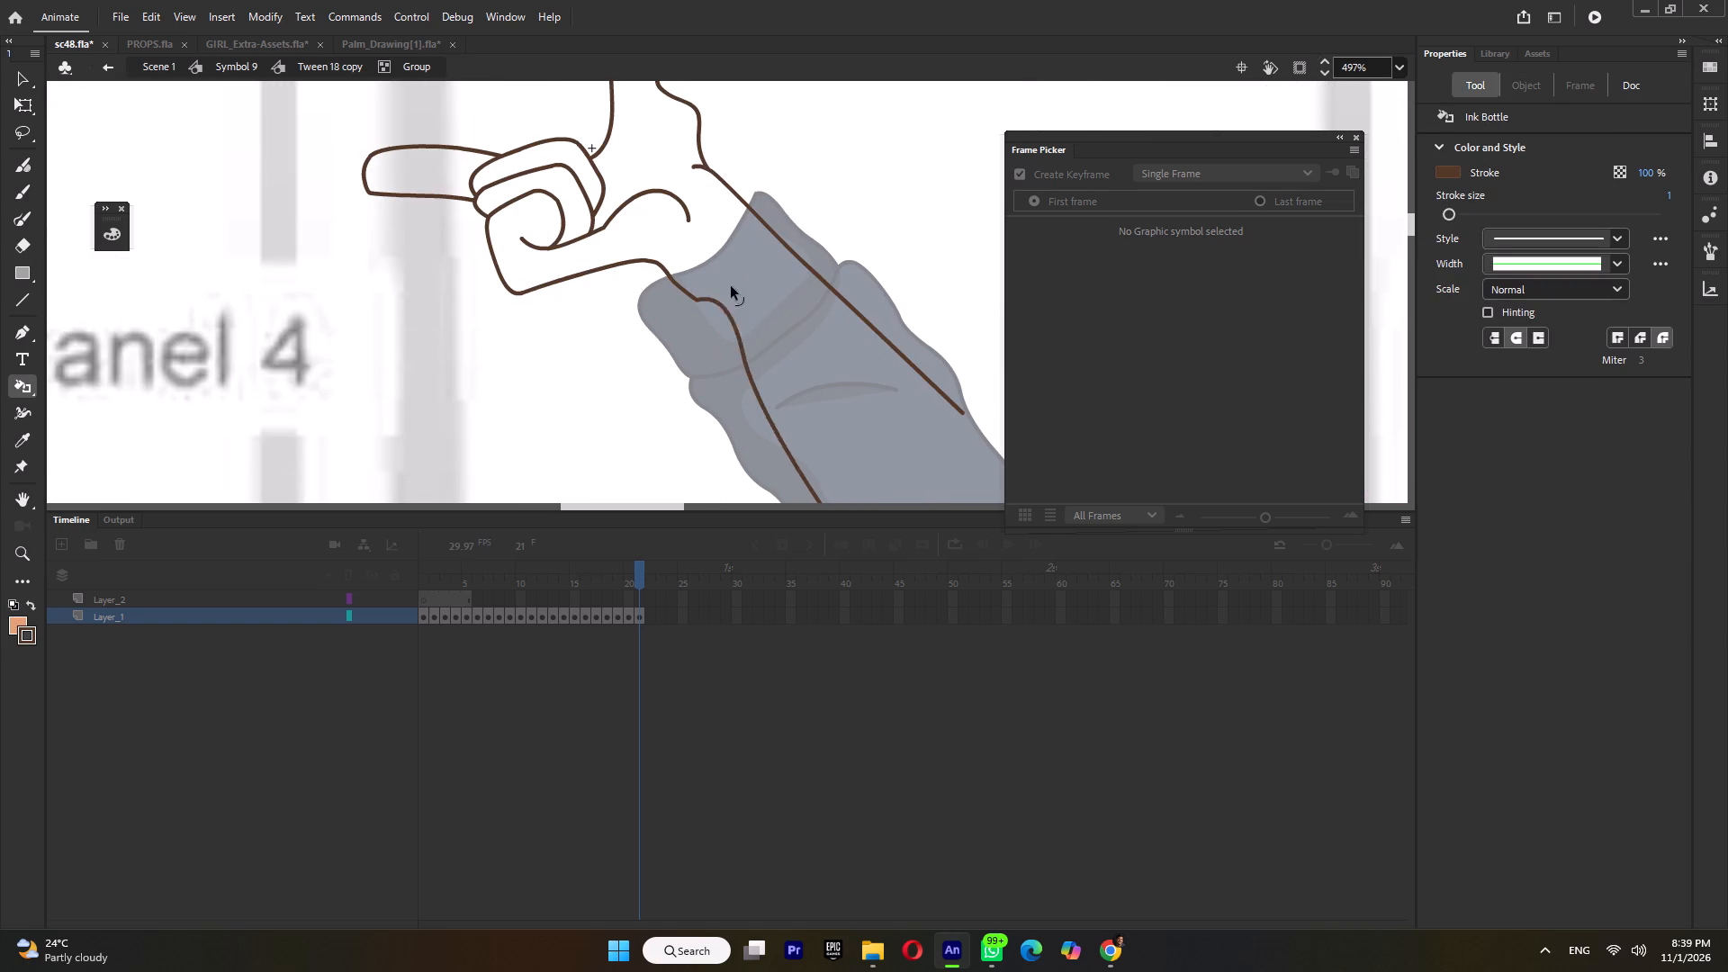
left_click_drag(731, 286, 782, 213, "ctrl")
left_click(20, 100)
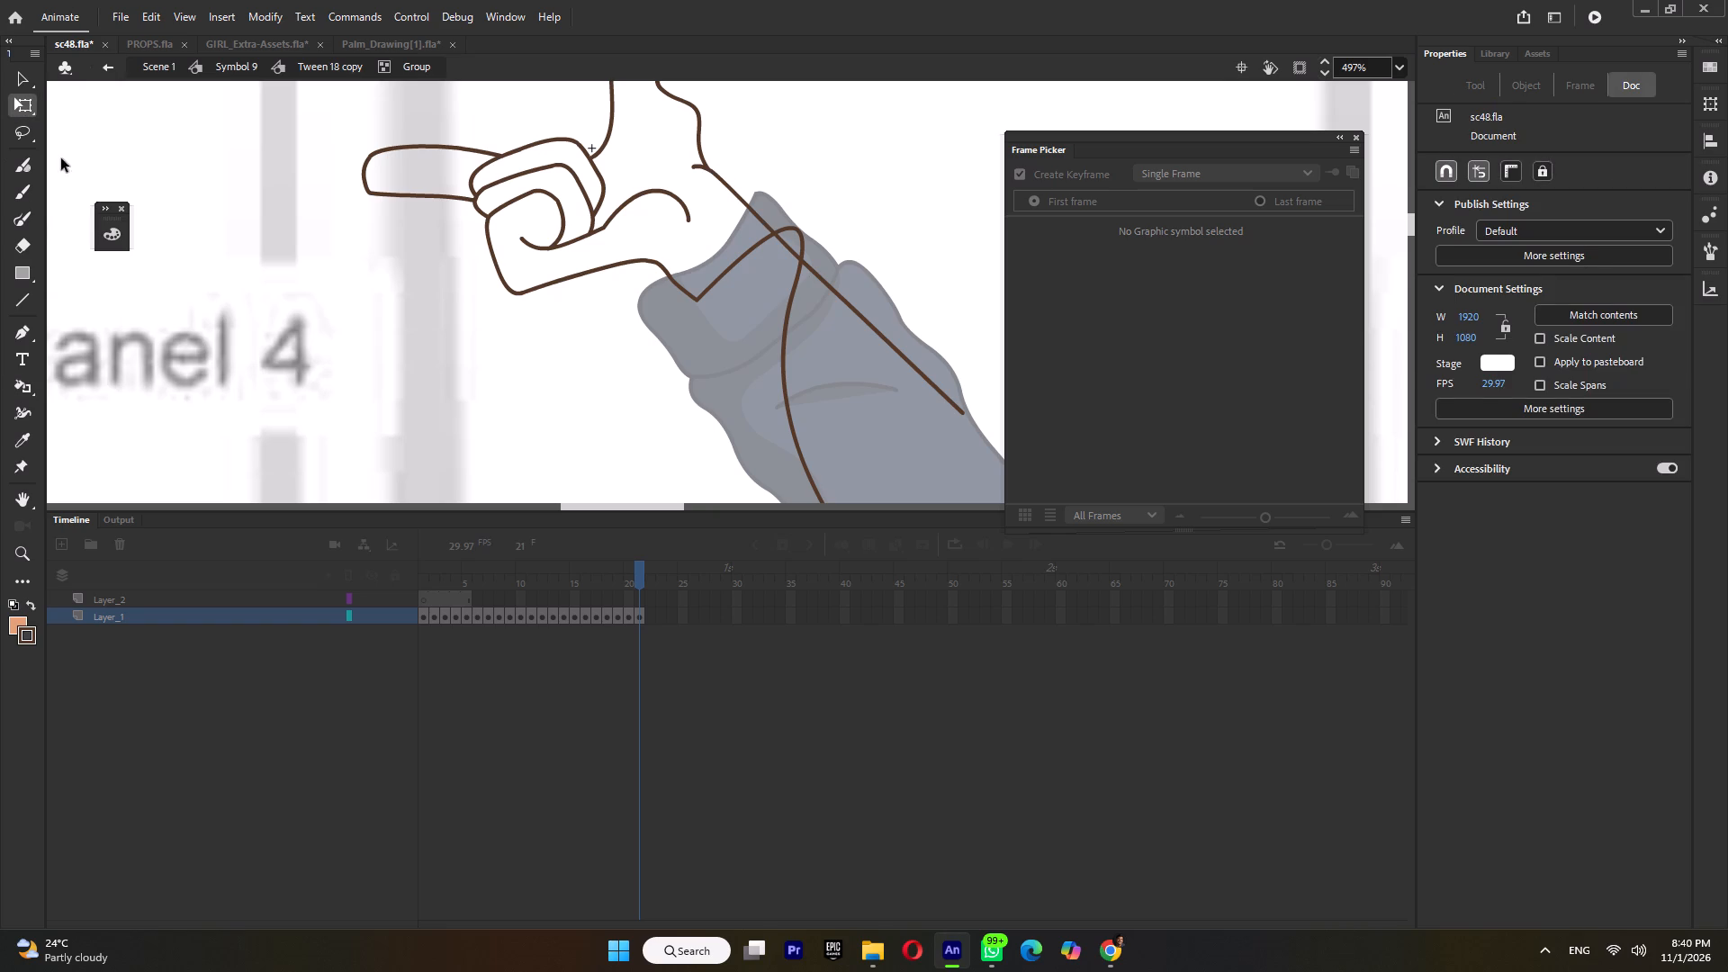
Fill the palm, curled fingers and pointing index finger with the orange skin colour using the Paint Bucket.
key("k")
left_click(642, 212)
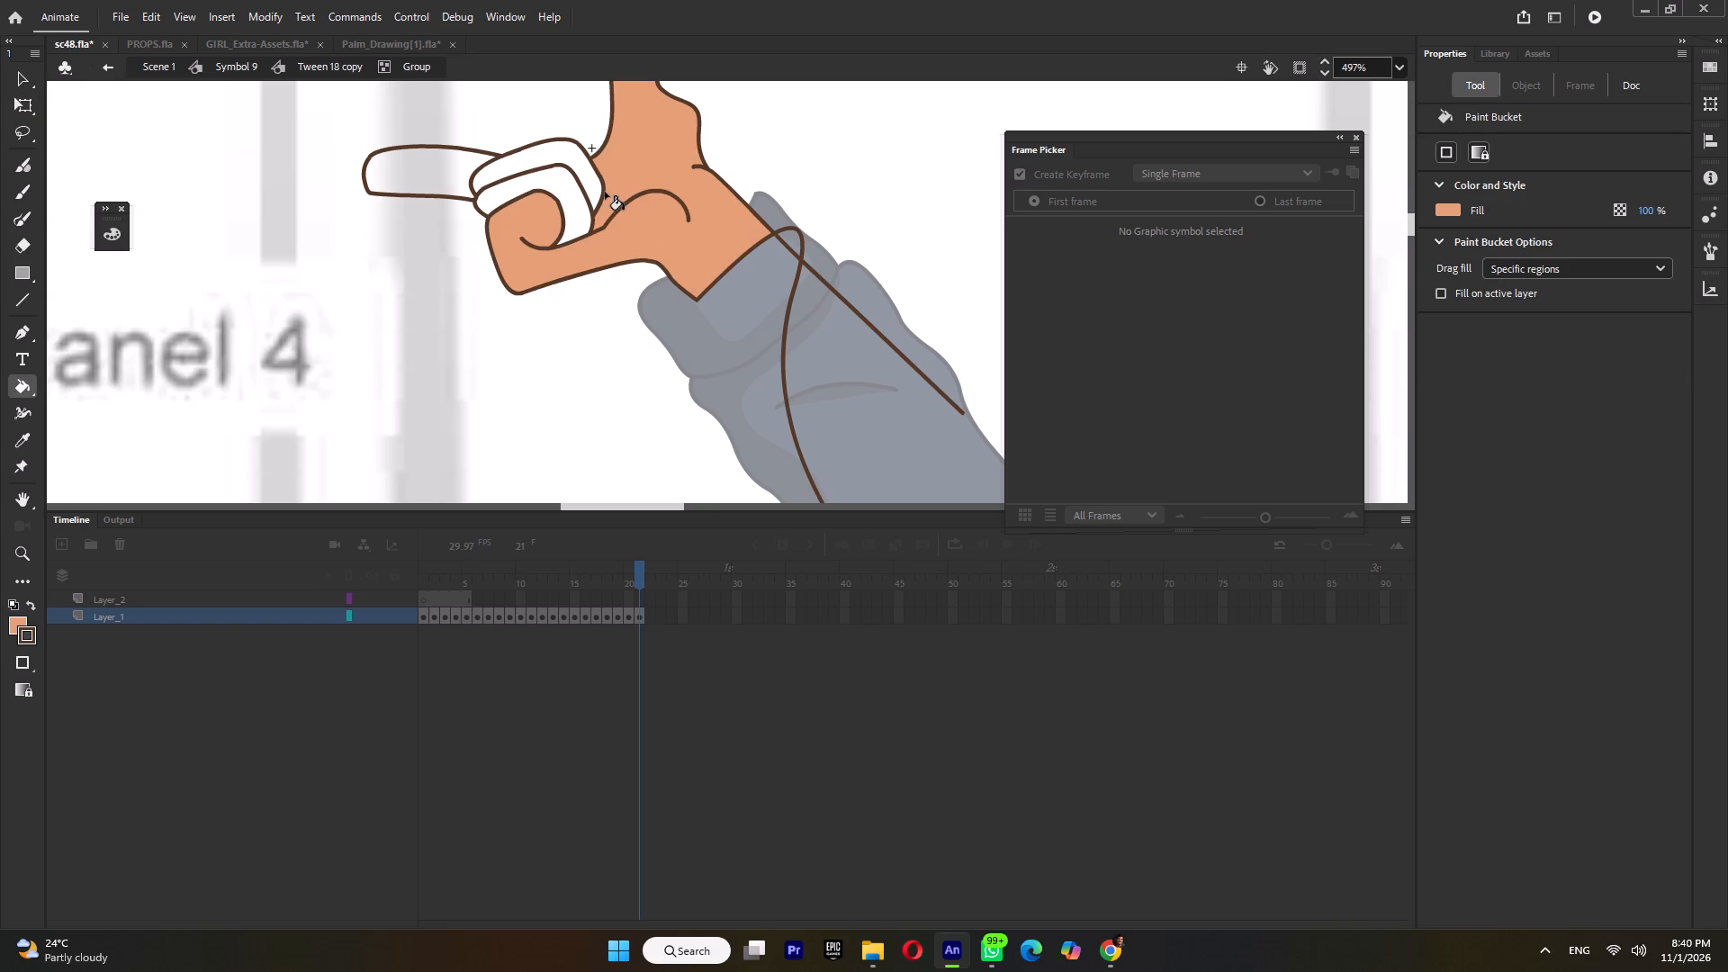
left_click(551, 189)
left_click(548, 153)
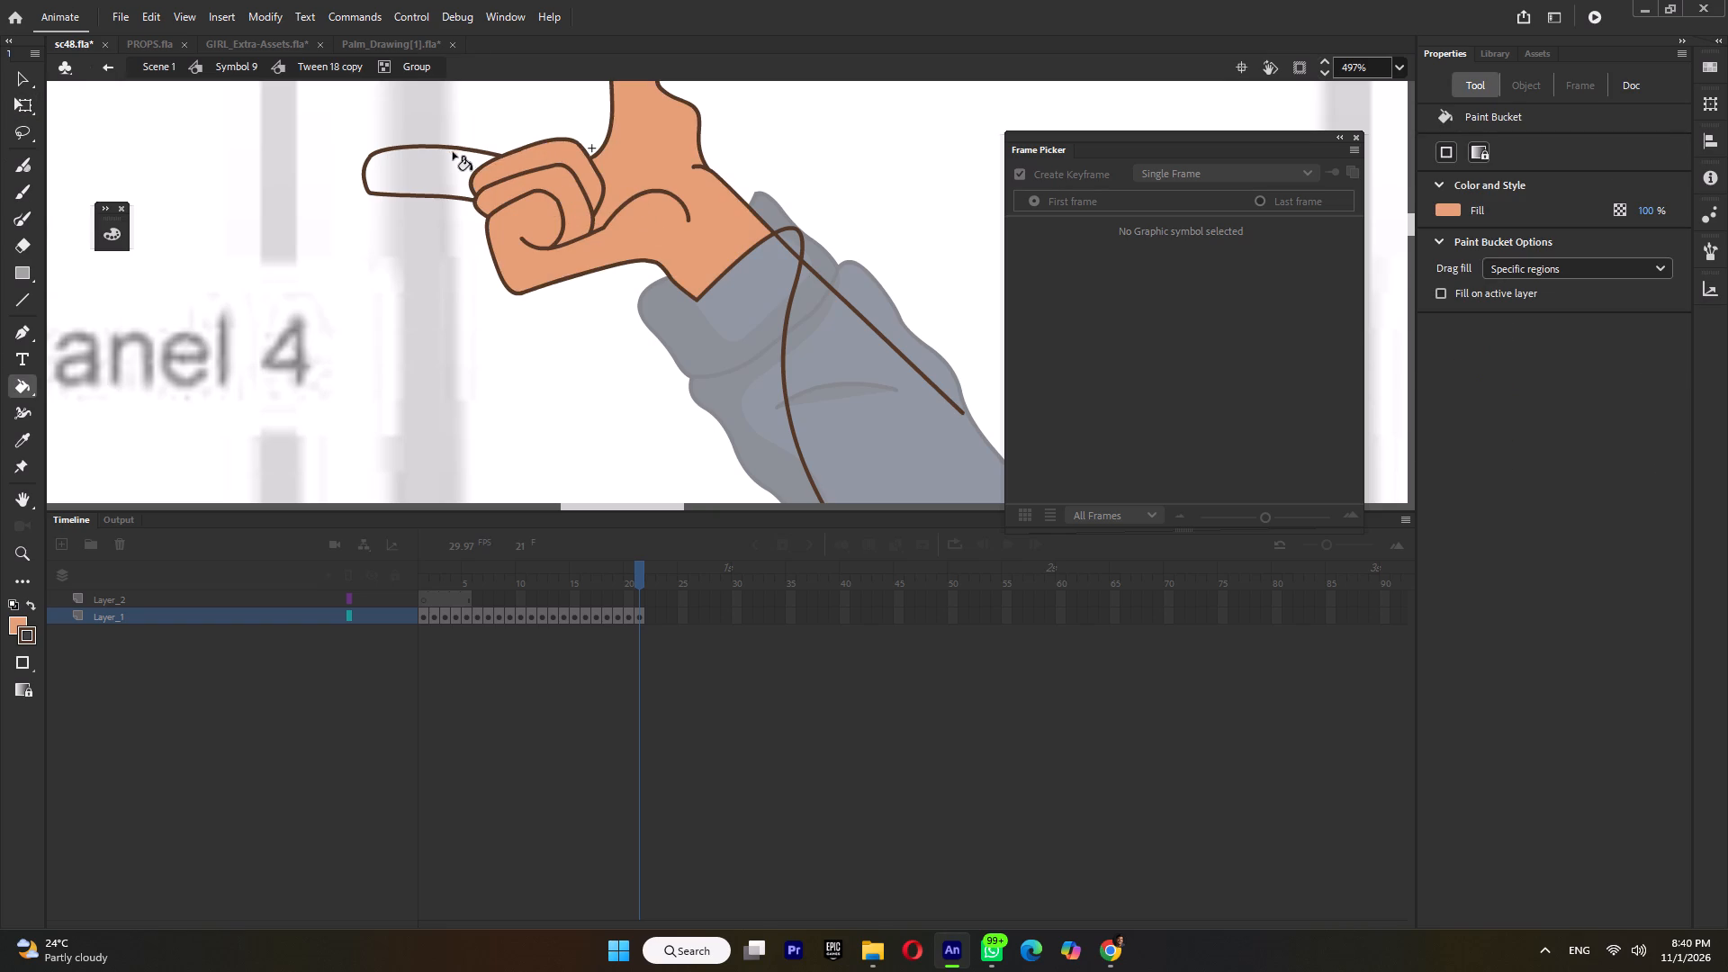
left_click(452, 152)
Delete the leftover forearm line segments that extend past the closed wrist over the sleeve.
left_click(782, 354, "ctrl")
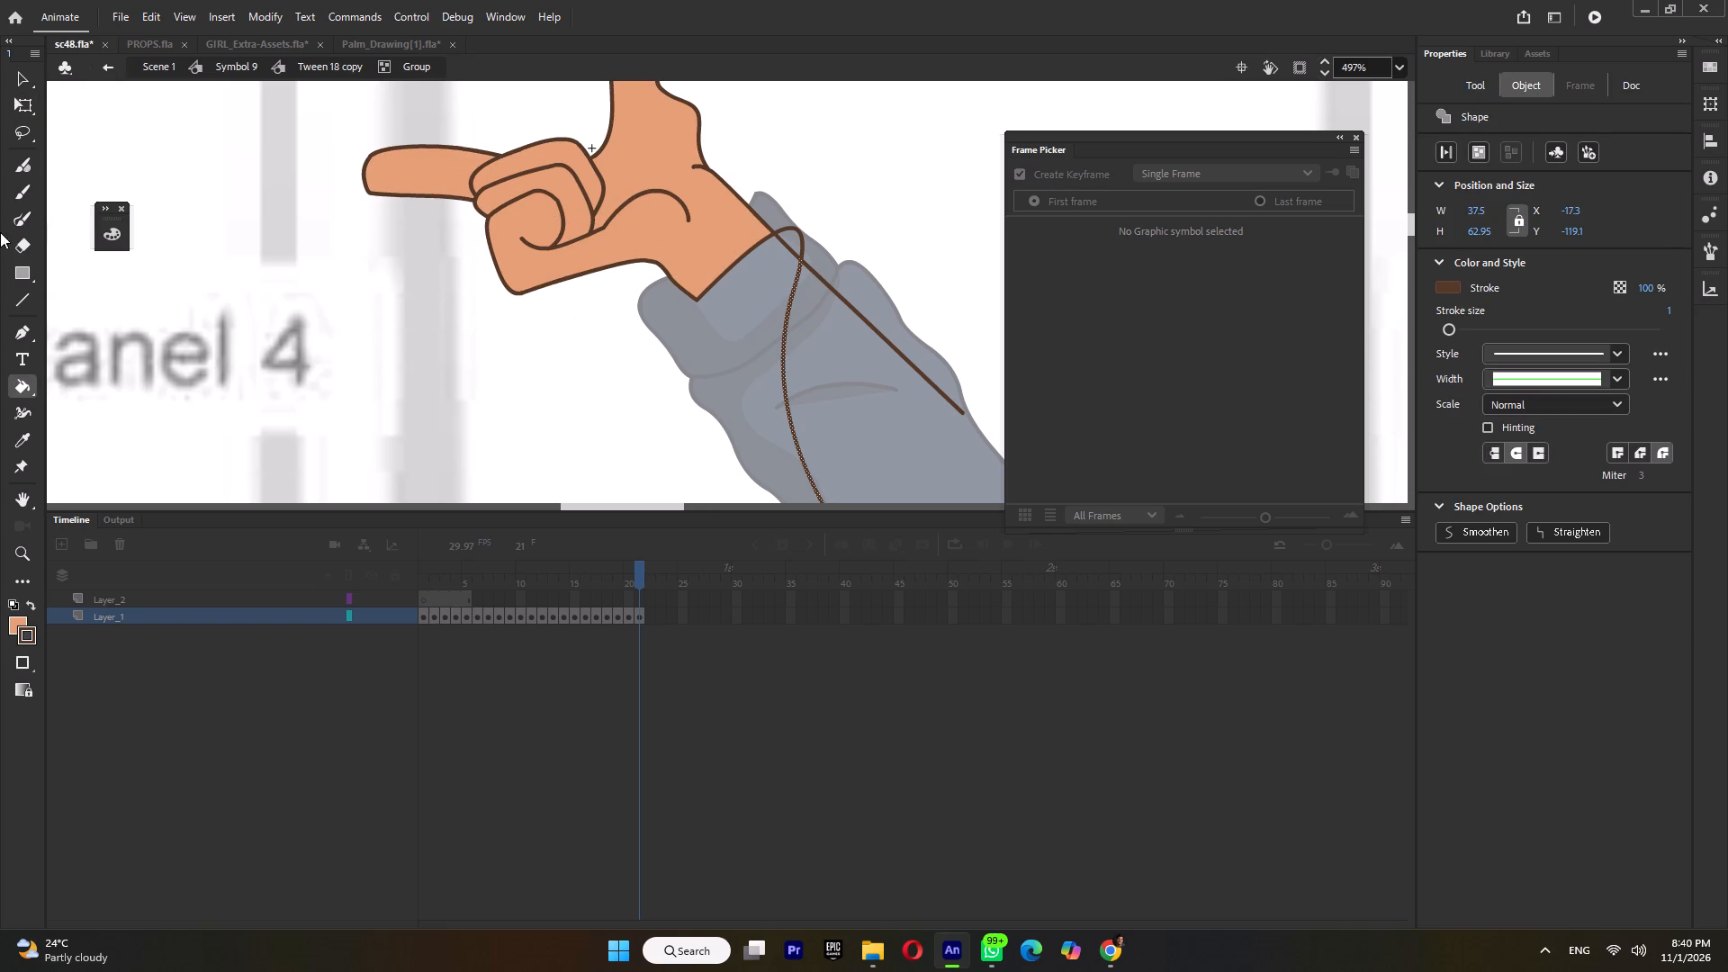
key("Delete")
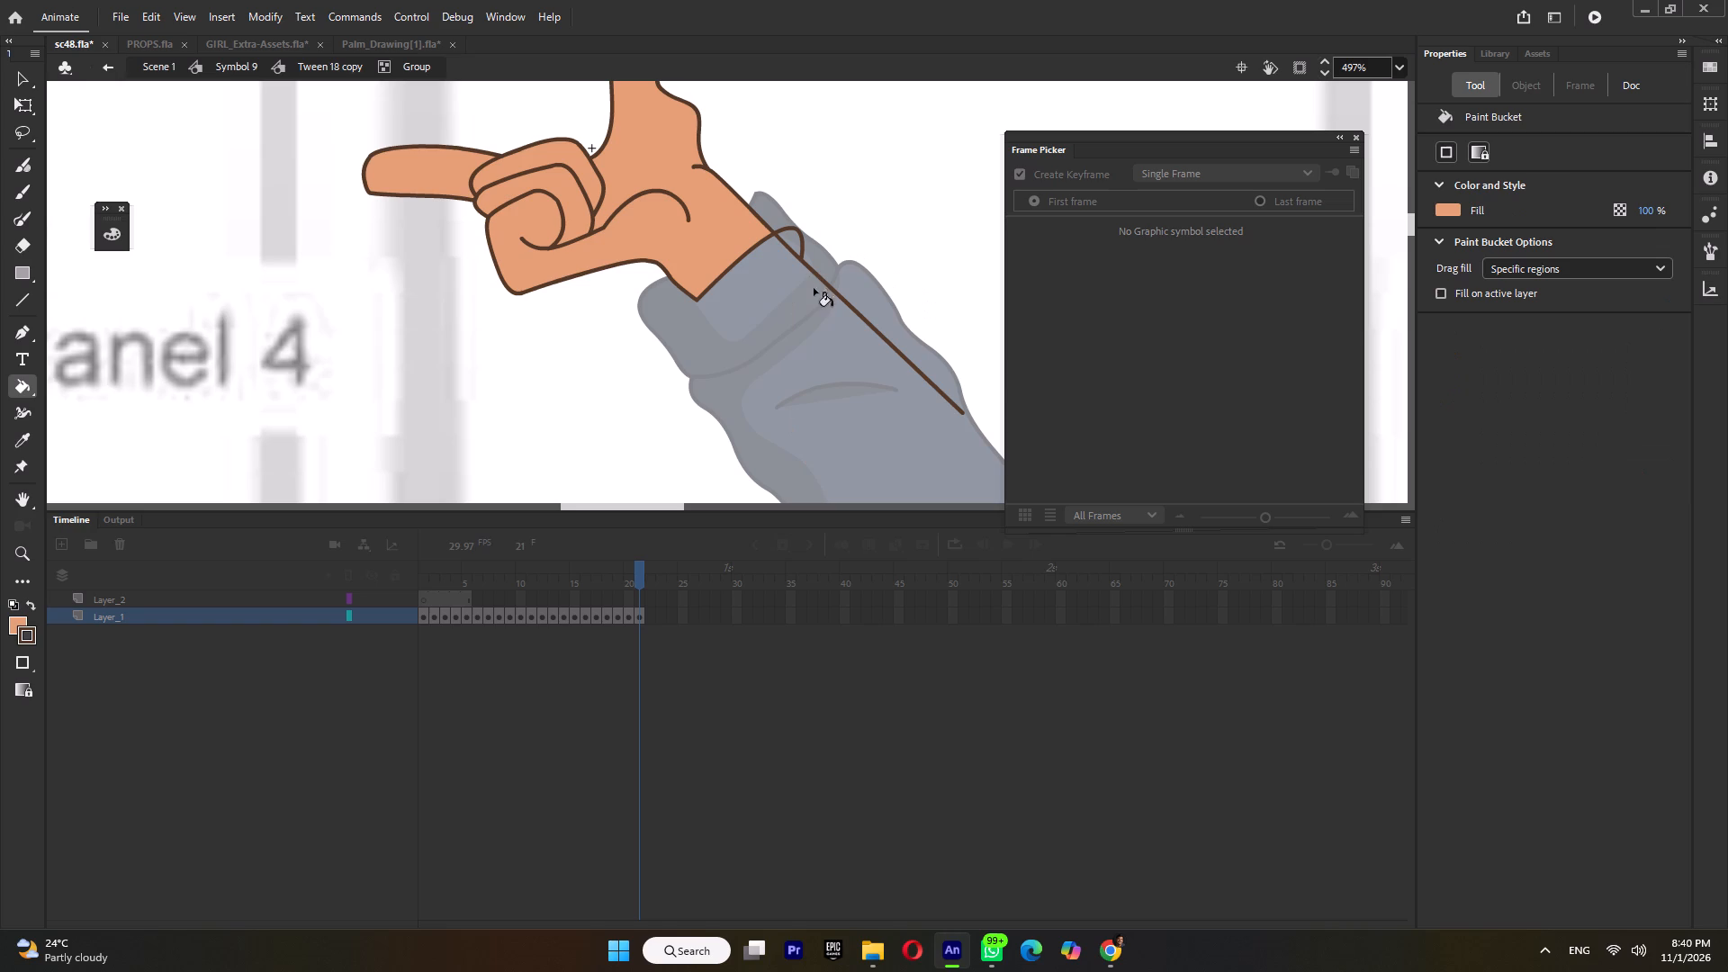
left_click(31, 100)
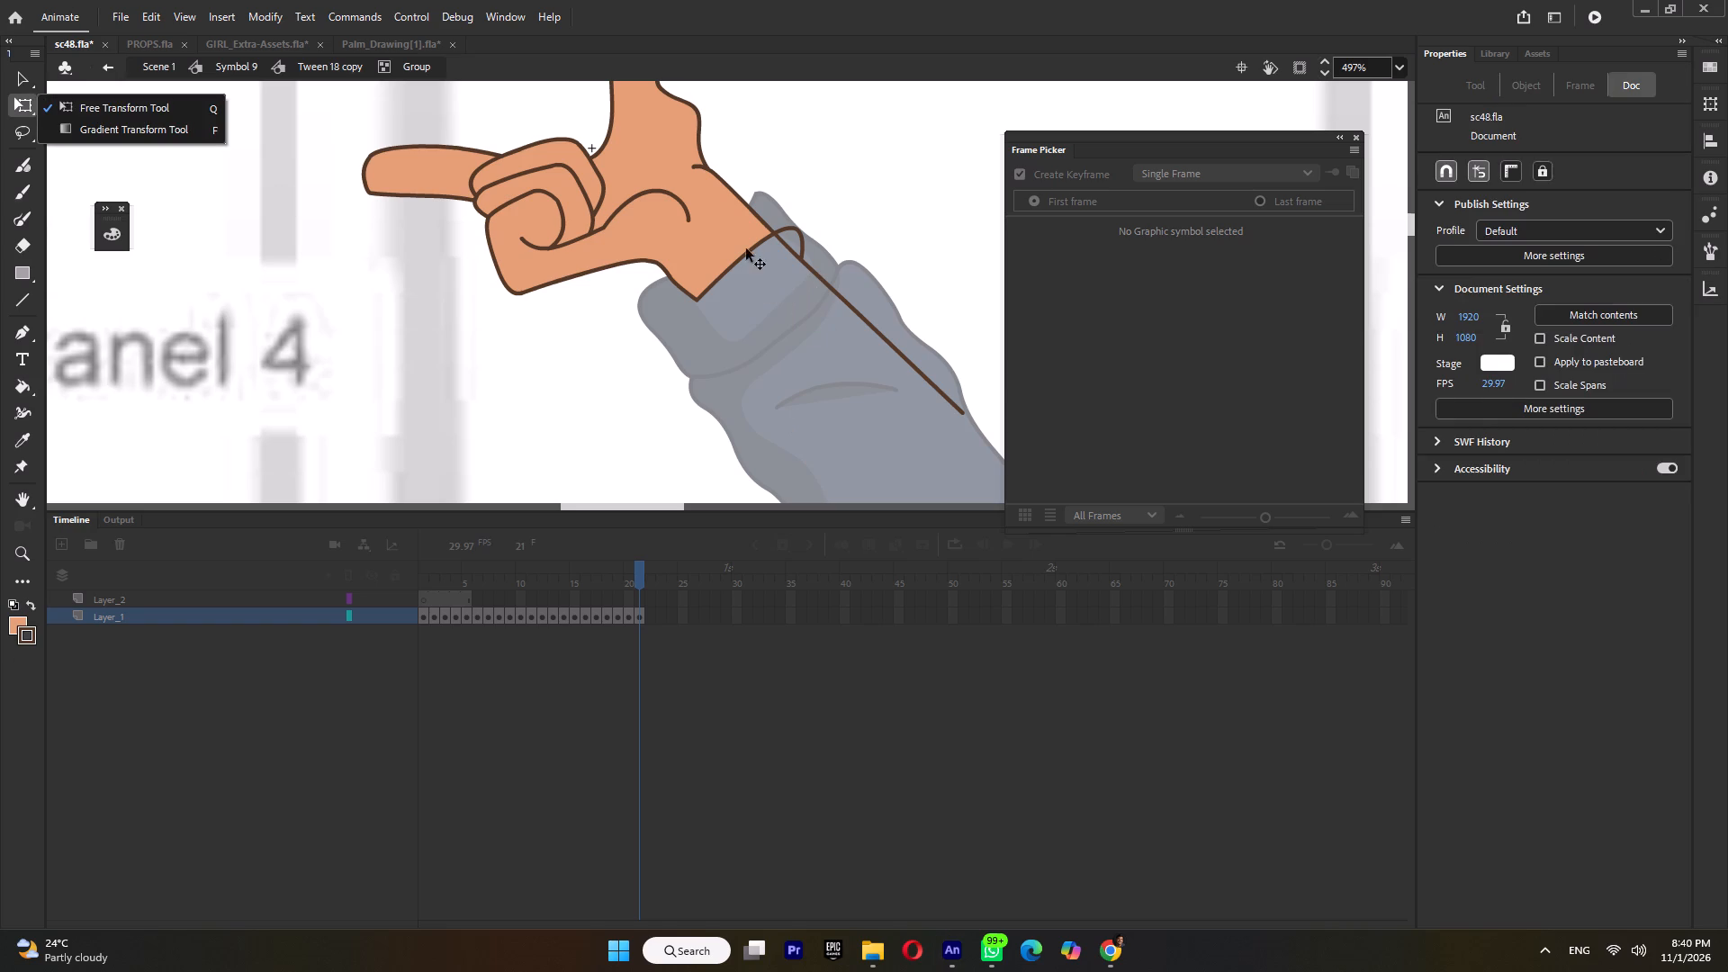
left_click(796, 229)
key("Delete")
left_click(796, 251)
key("Delete")
Save sc48.fla.
scroll(800, 256, "down", 6)
scroll(800, 256, "up", 1)
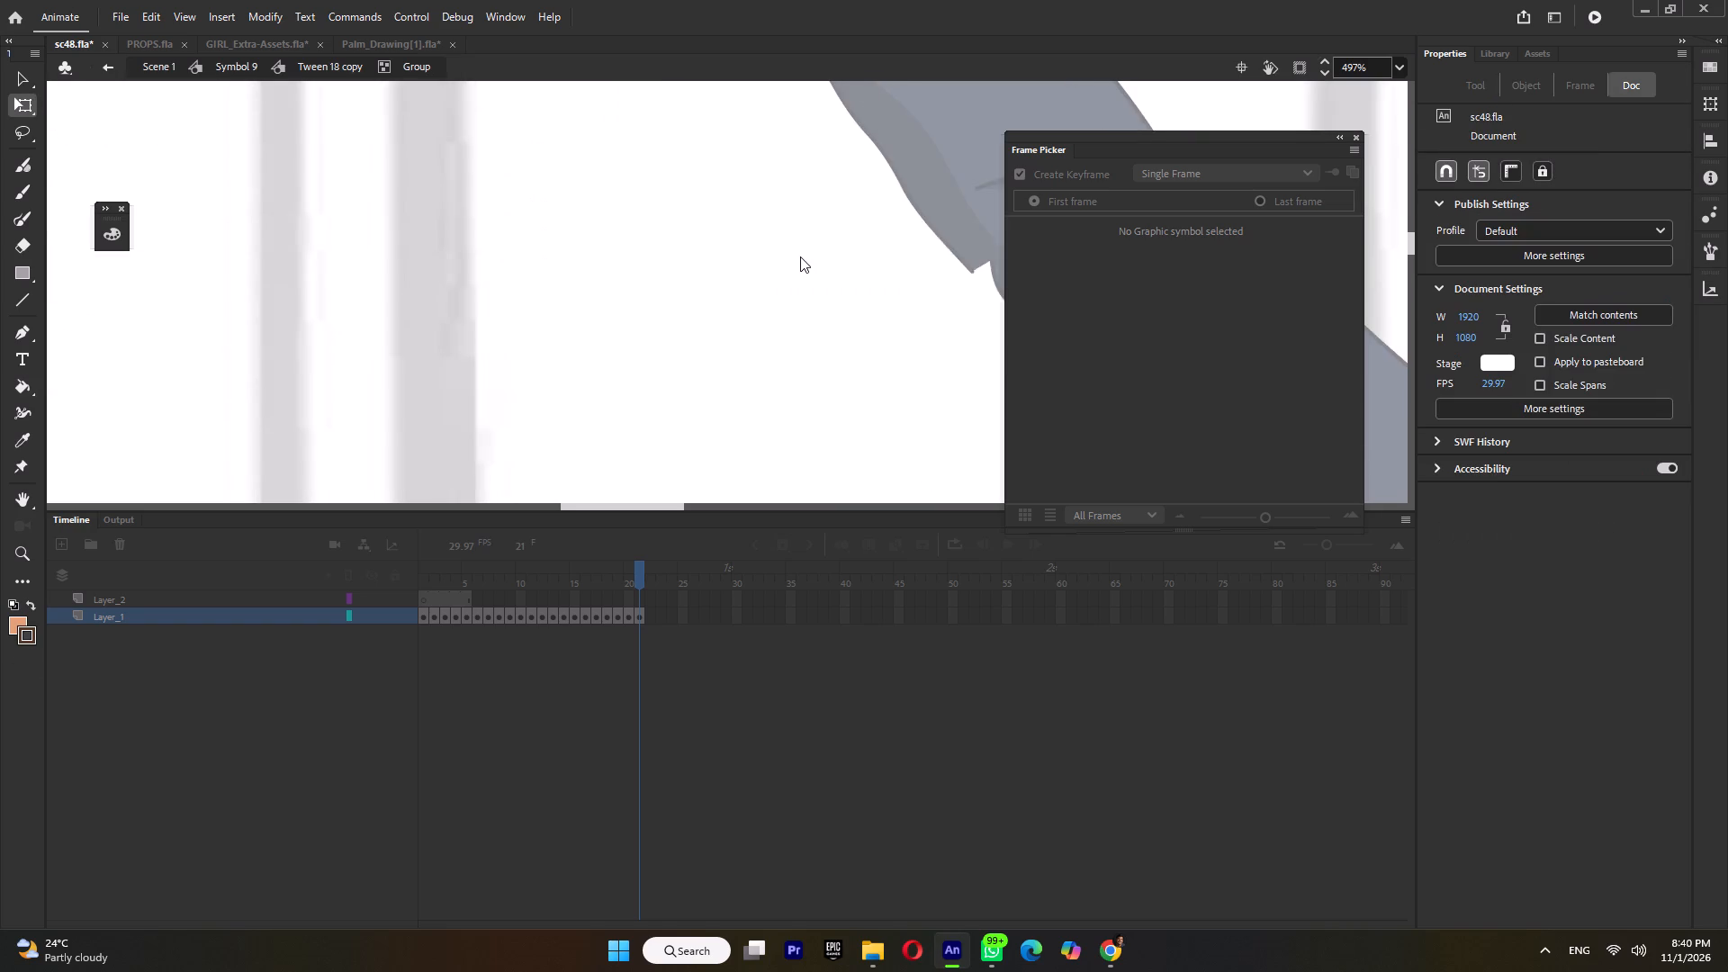
scroll(800, 256, "up", 2)
scroll(483, 274, "down", 1, "ctrl")
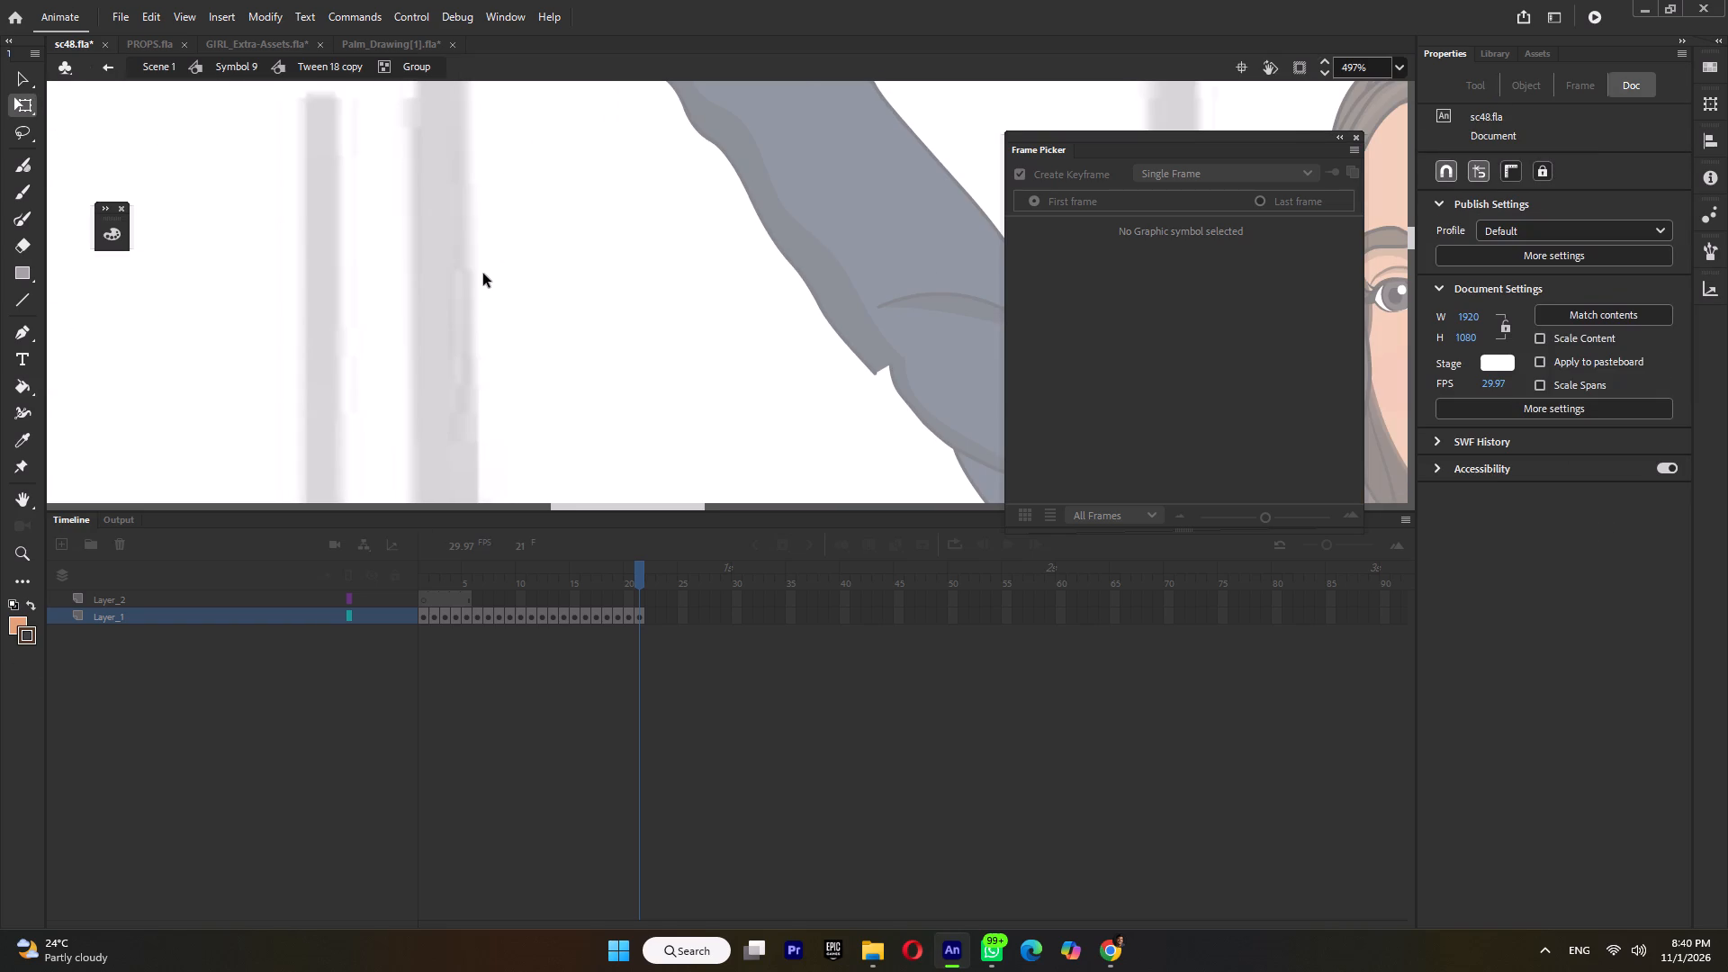
key("ctrl+s")
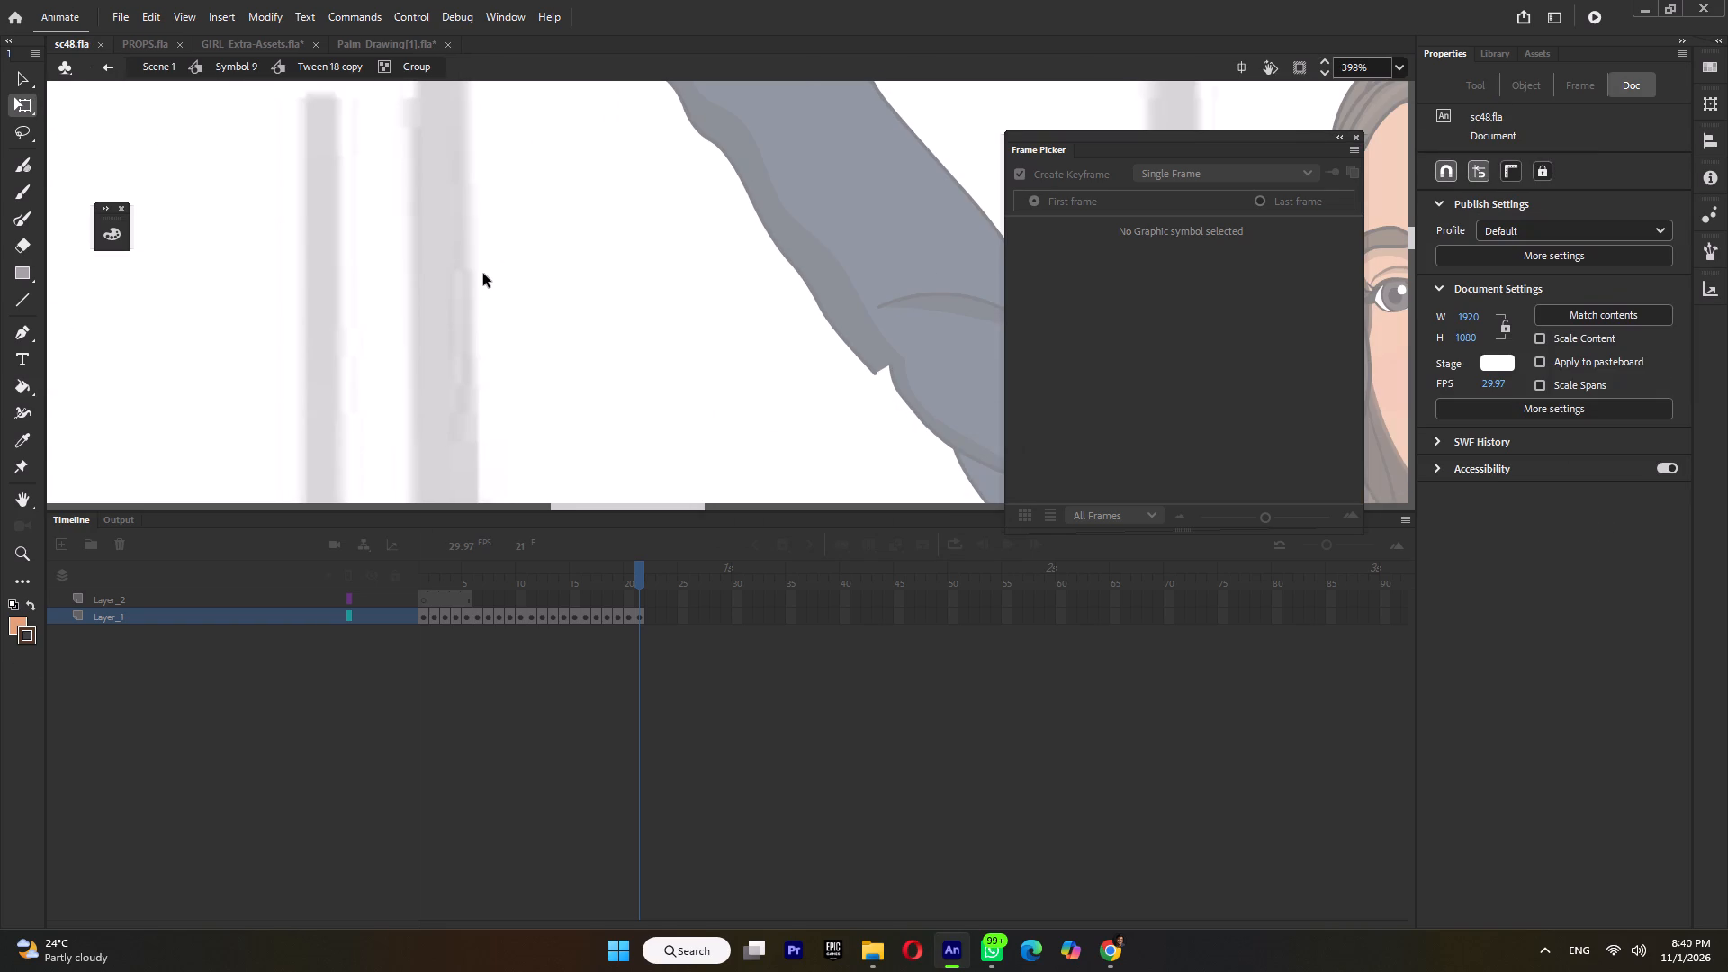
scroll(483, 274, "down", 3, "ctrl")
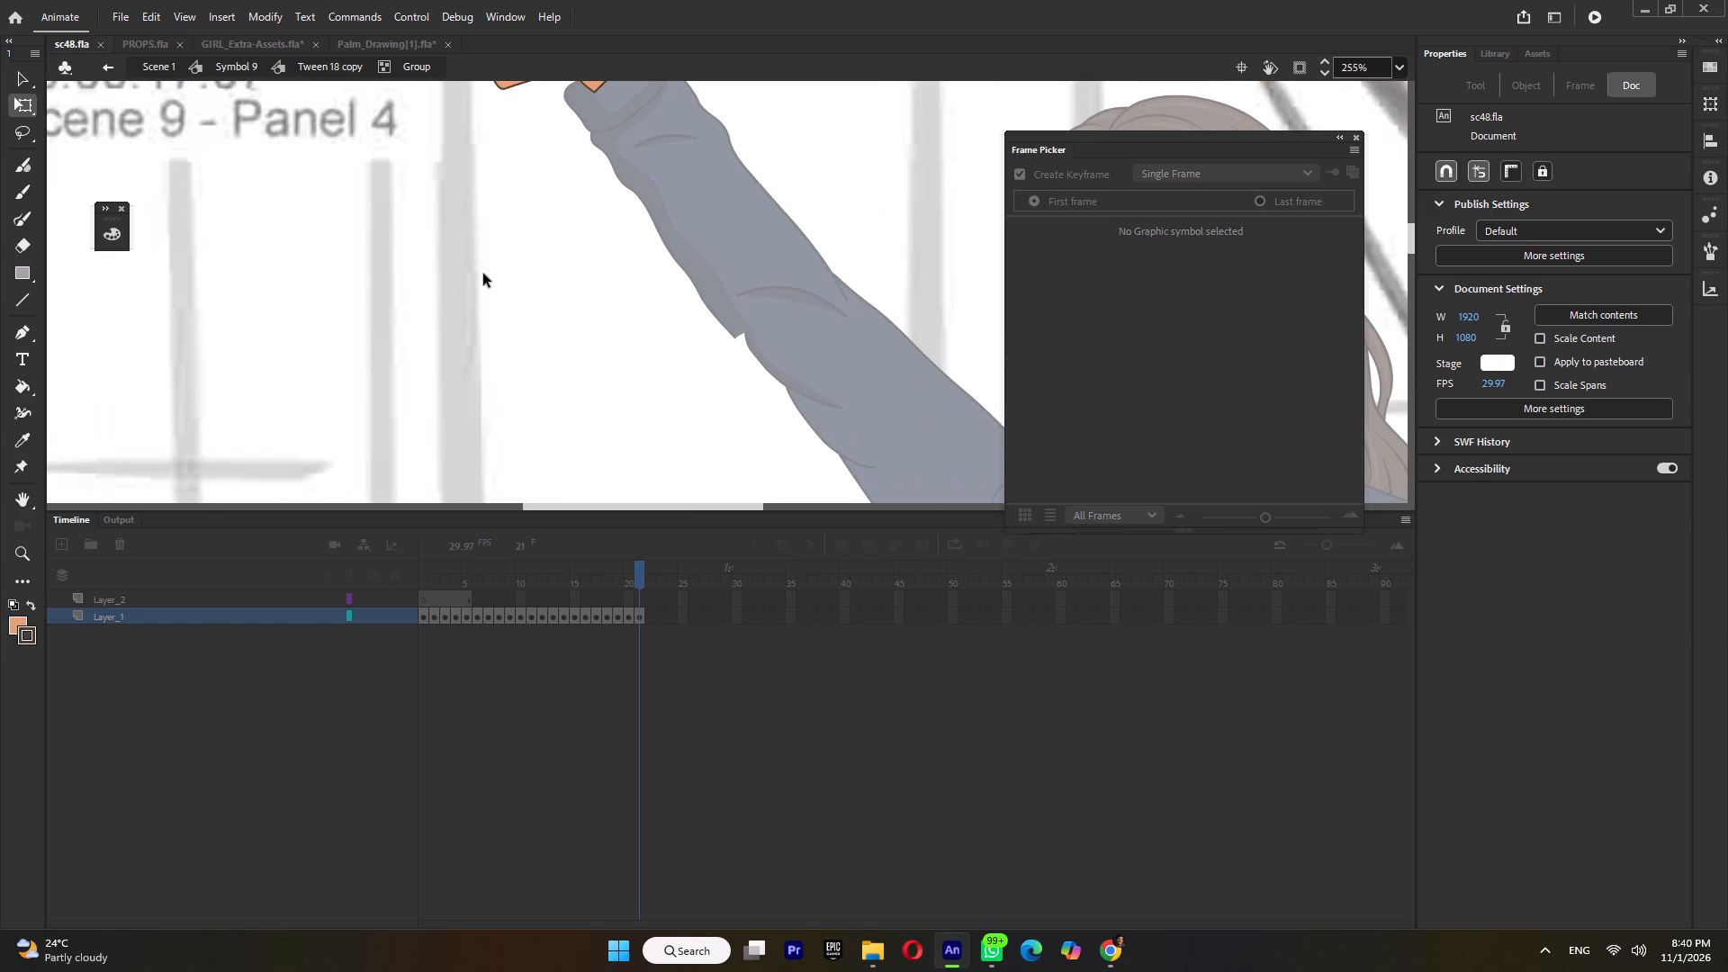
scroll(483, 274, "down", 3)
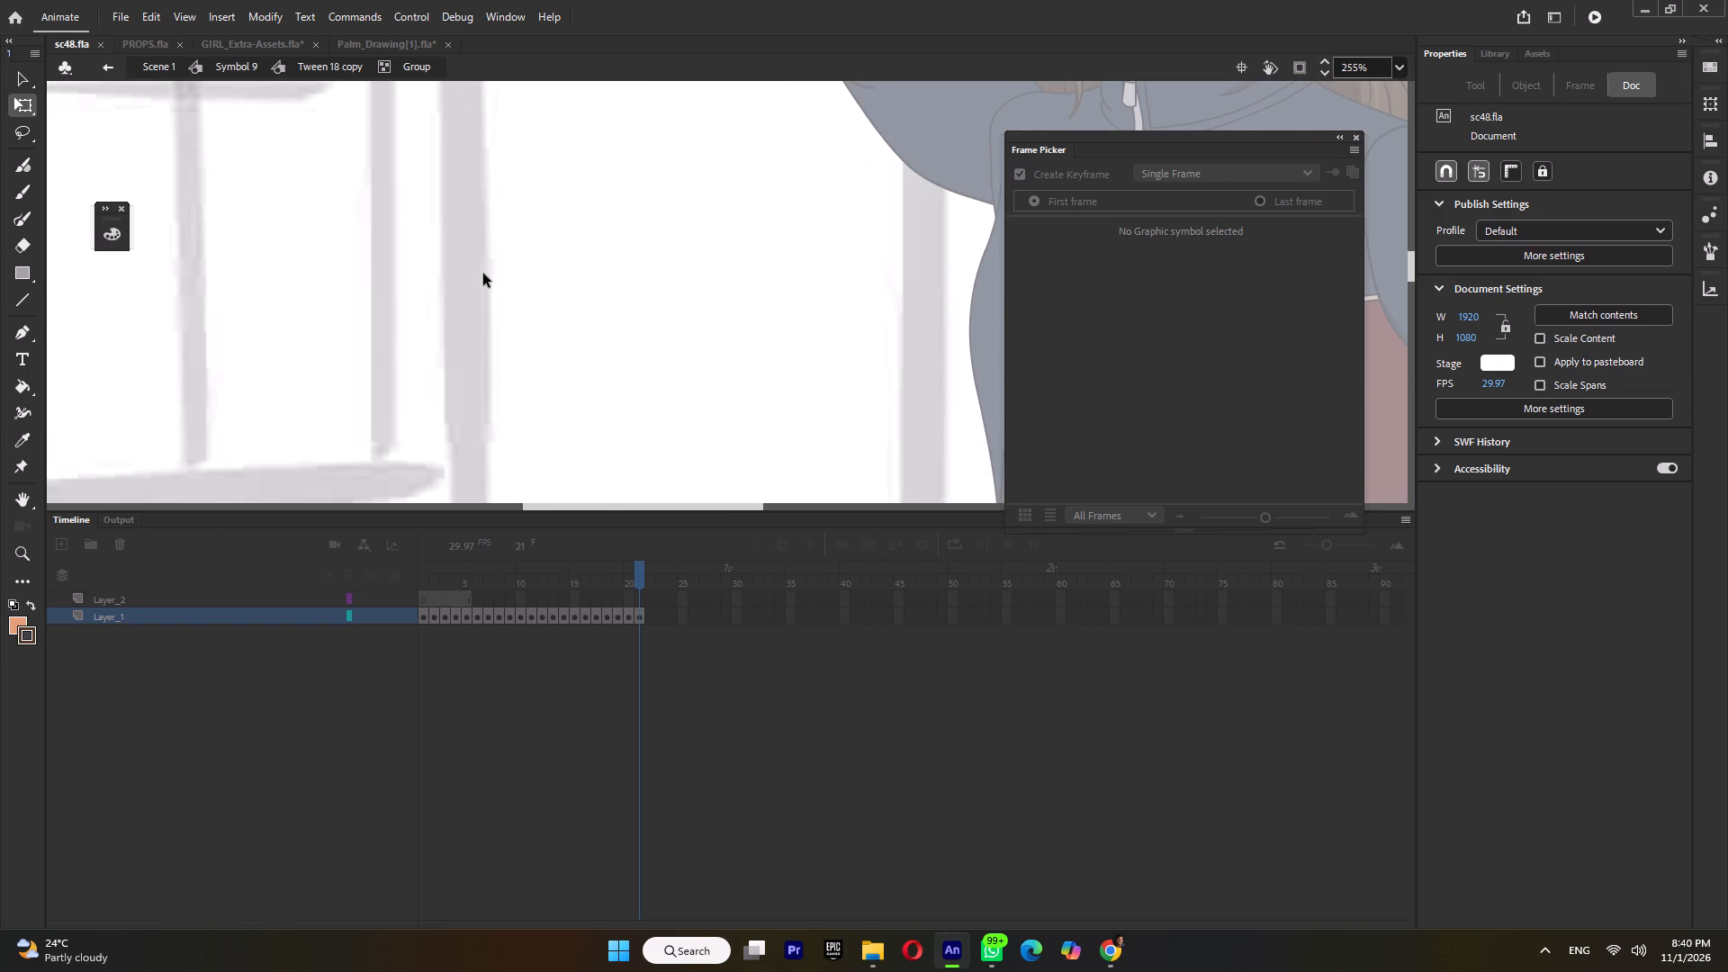
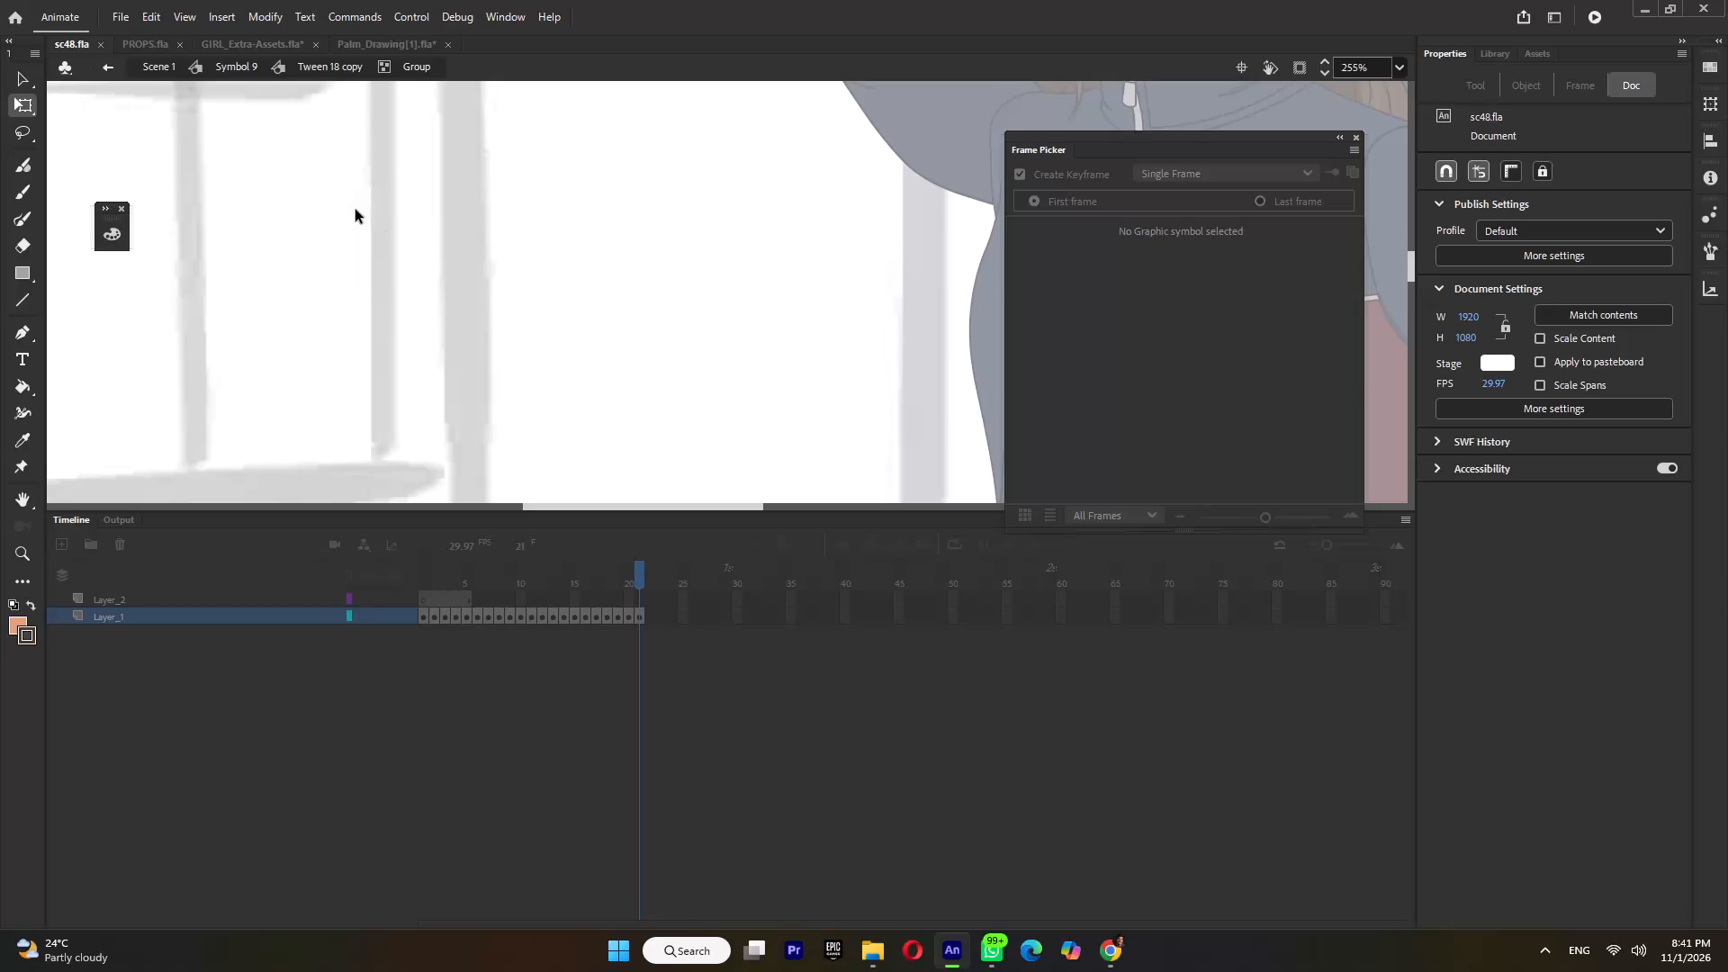
Leave the hand drawing and, at frame 24 of Symbol 9, switch the raised hand to pointing pose frame 21.
scroll(642, 292, "down", 10, "ctrl")
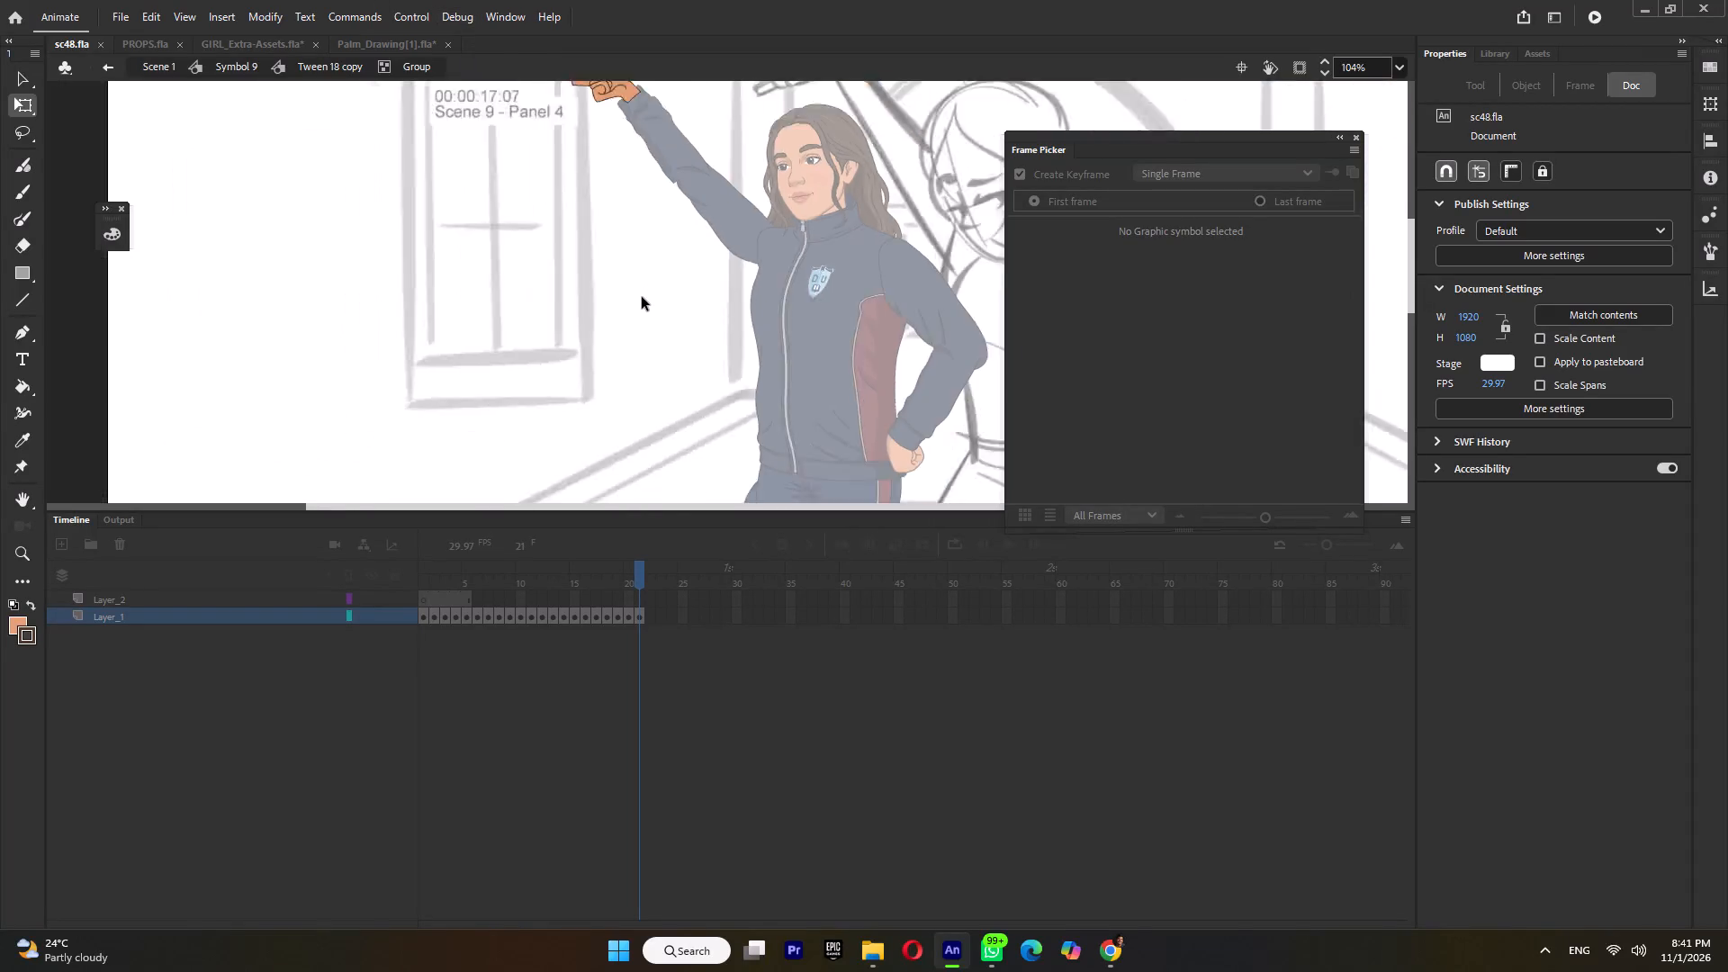
scroll(623, 153, "up", 10, "ctrl")
scroll(687, 201, "down", 4, "ctrl")
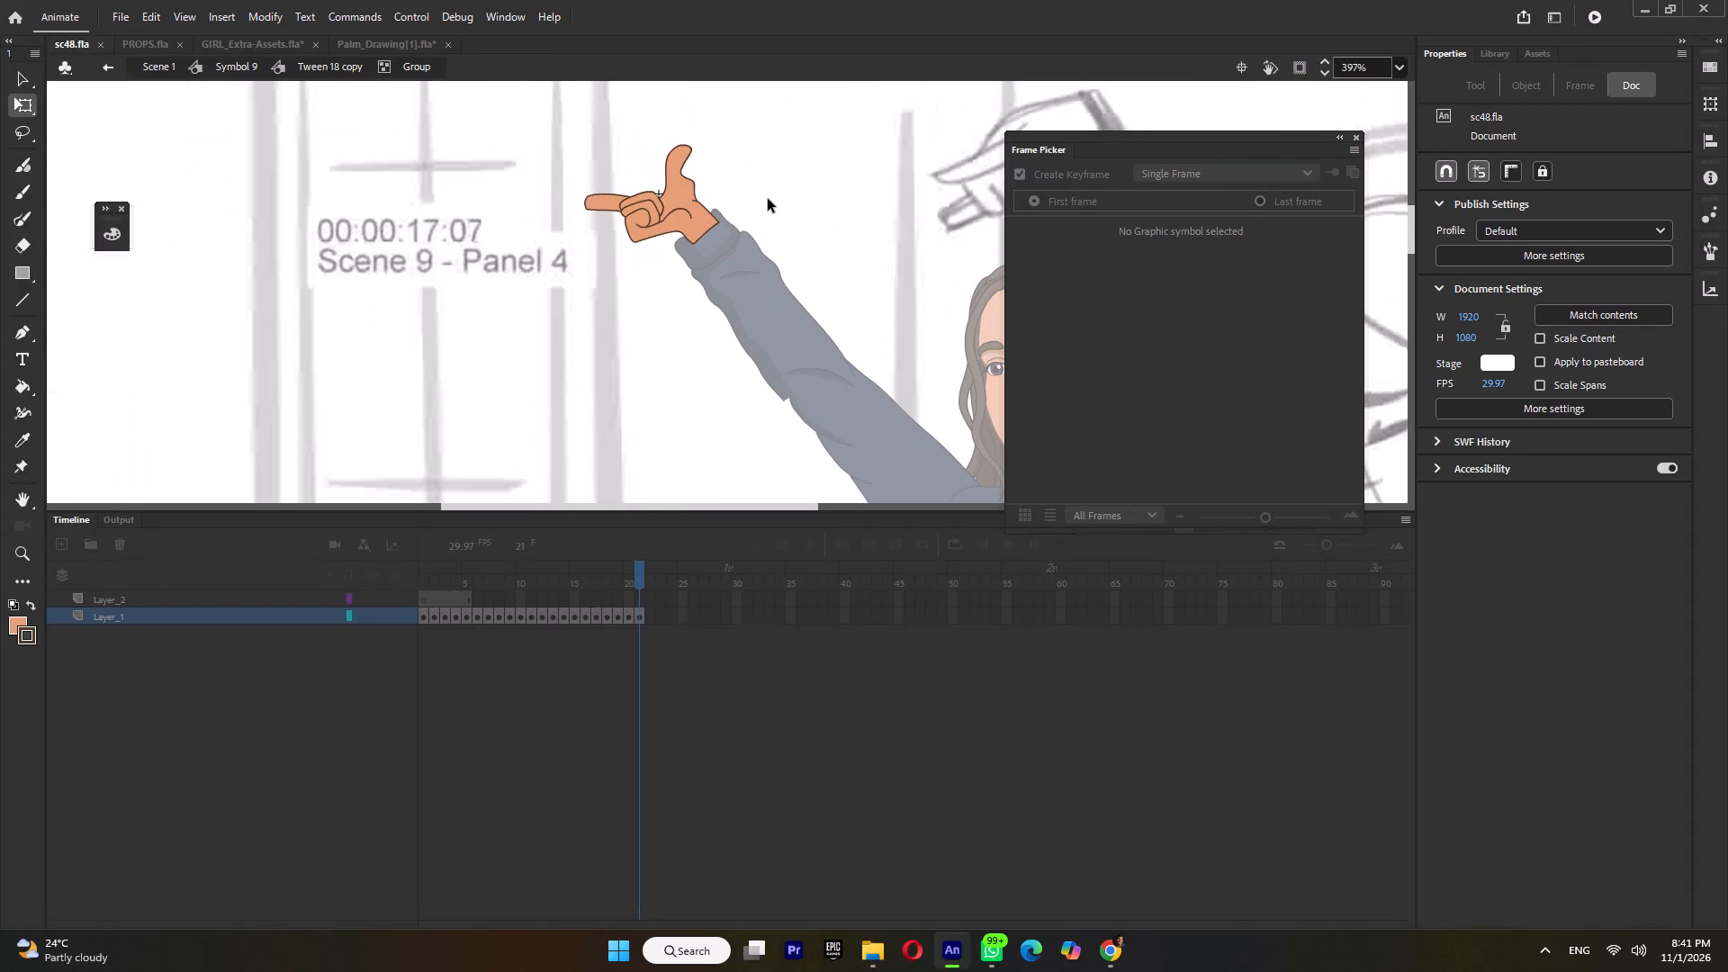
double_click(768, 198, "ctrl")
scroll(768, 198, "down", 5, "ctrl")
double_click(768, 198, "ctrl")
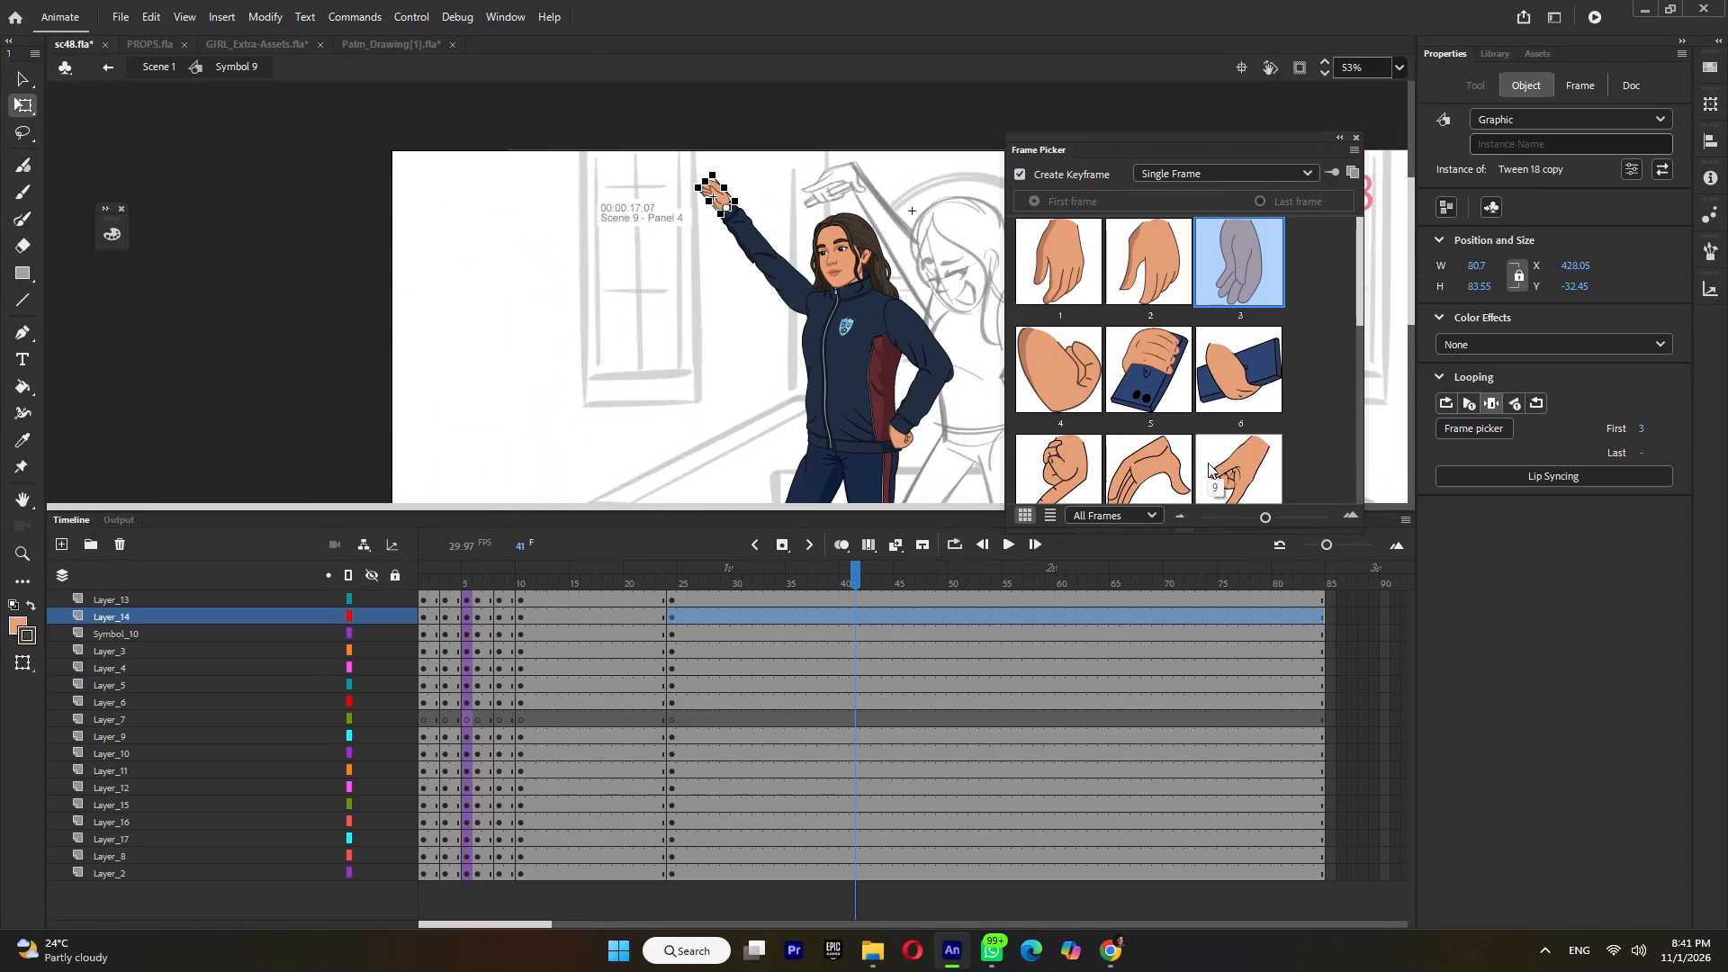
scroll(1230, 416, "down", 11)
left_click(672, 584)
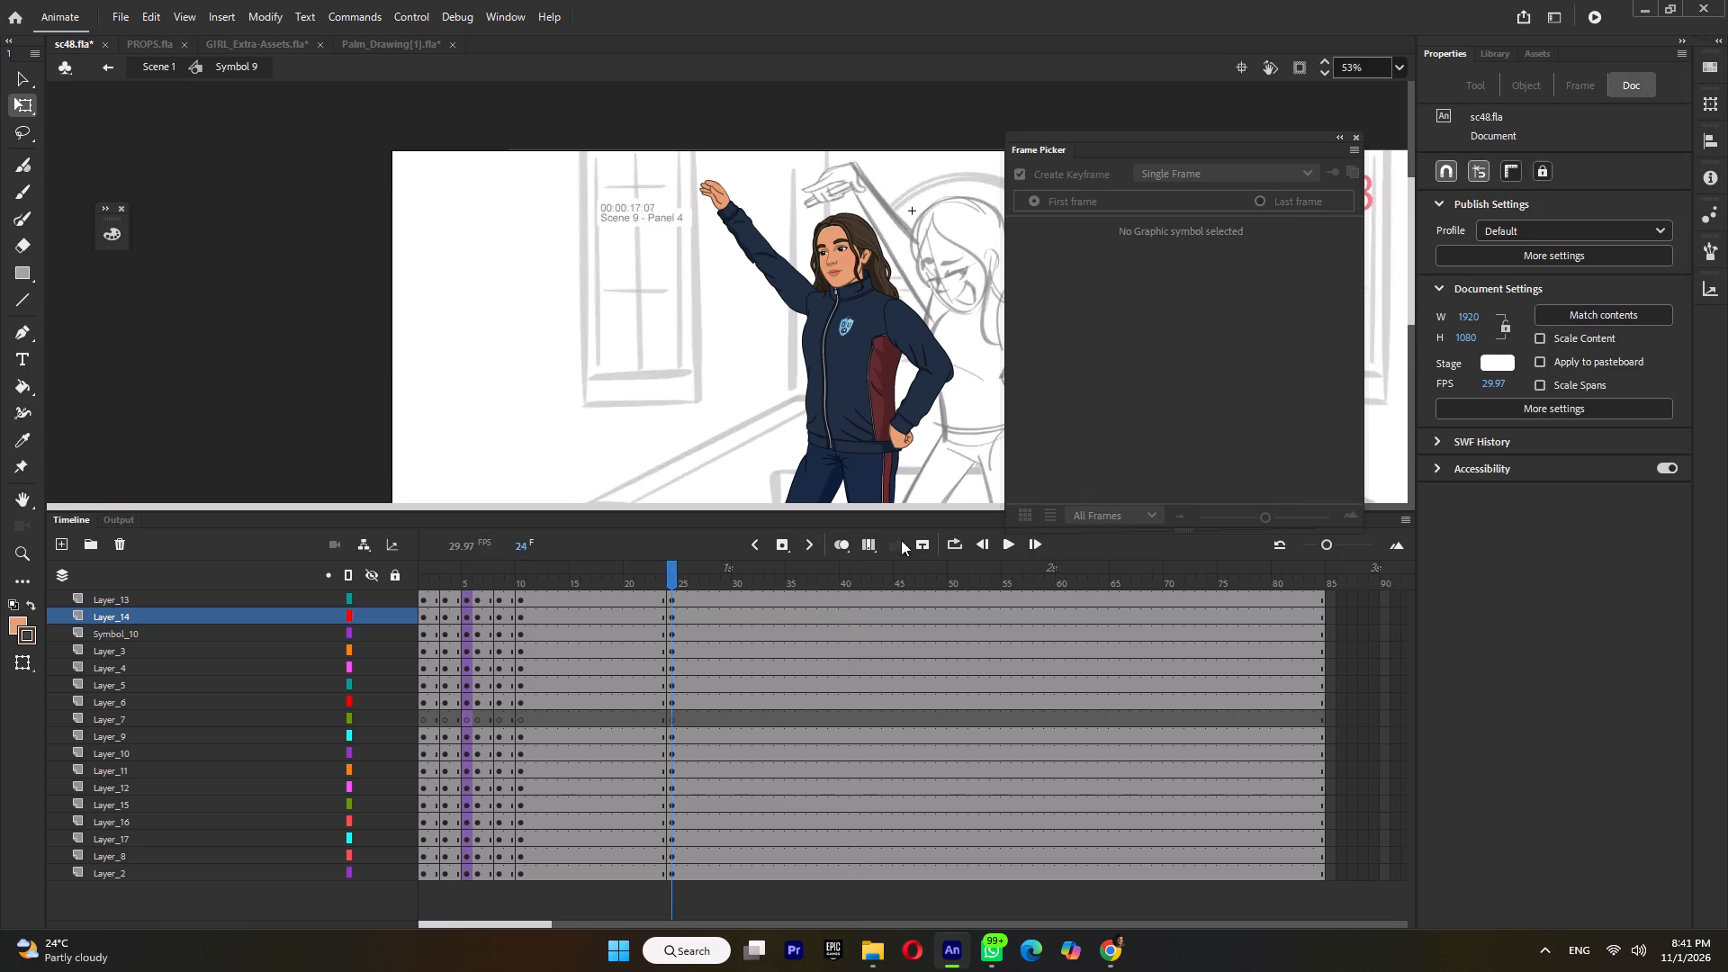
left_click(711, 192)
scroll(1193, 400, "down", 9)
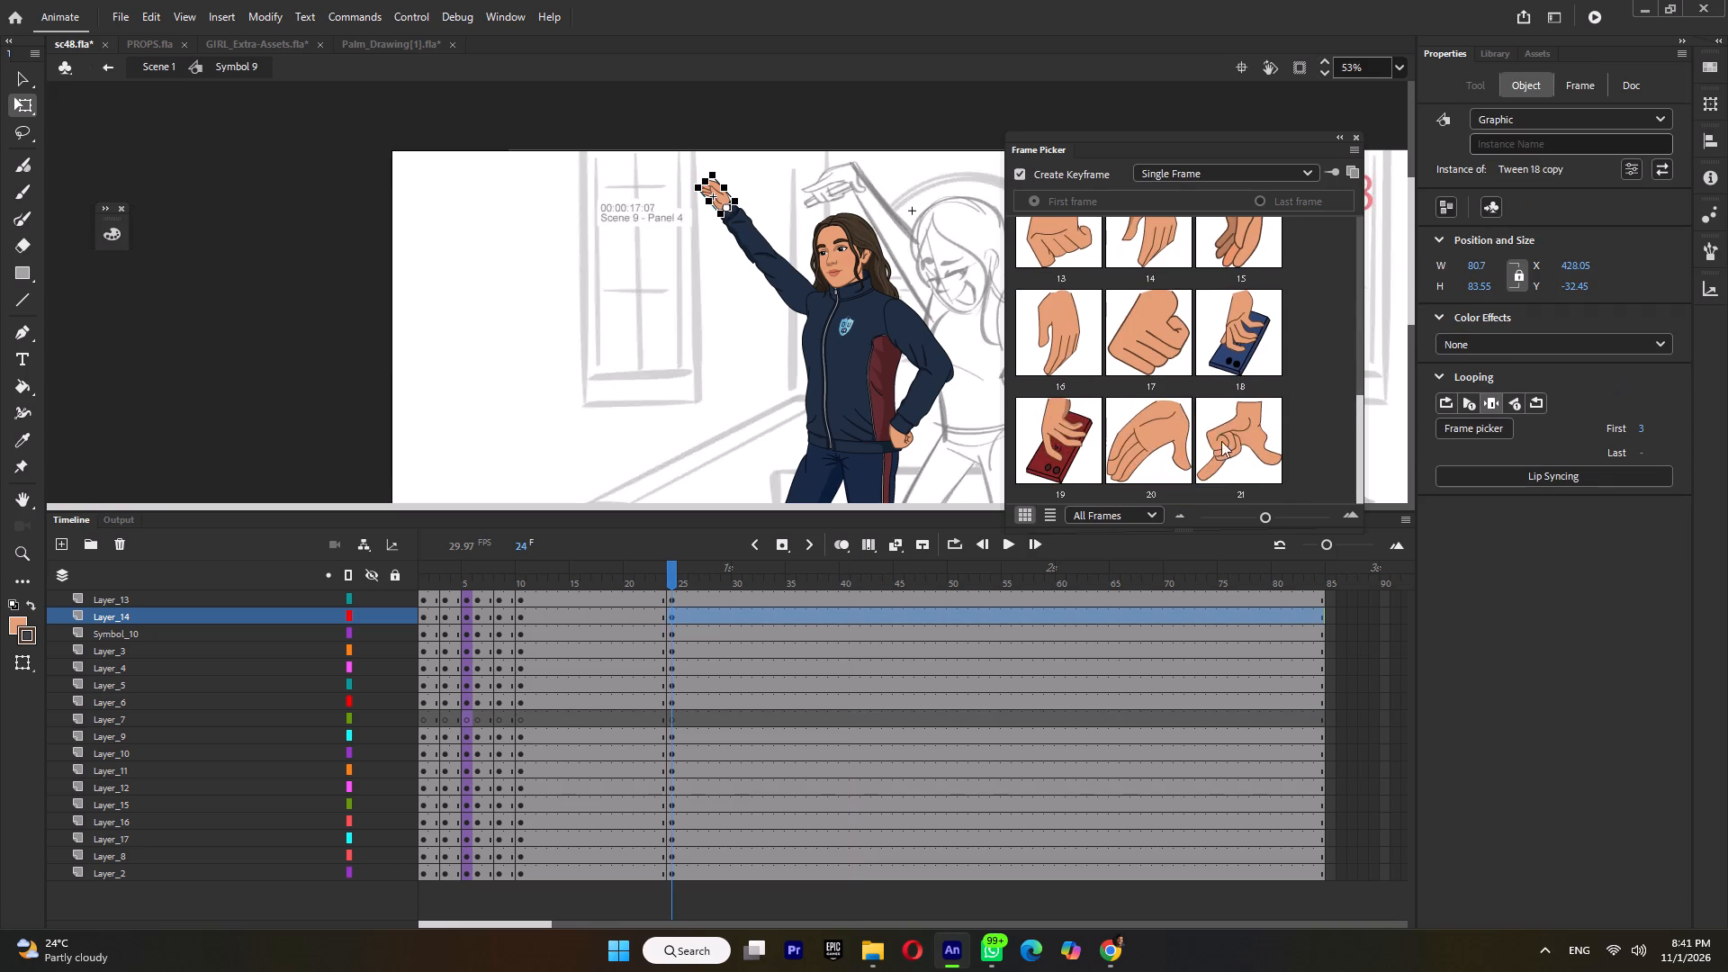
left_click(1233, 452)
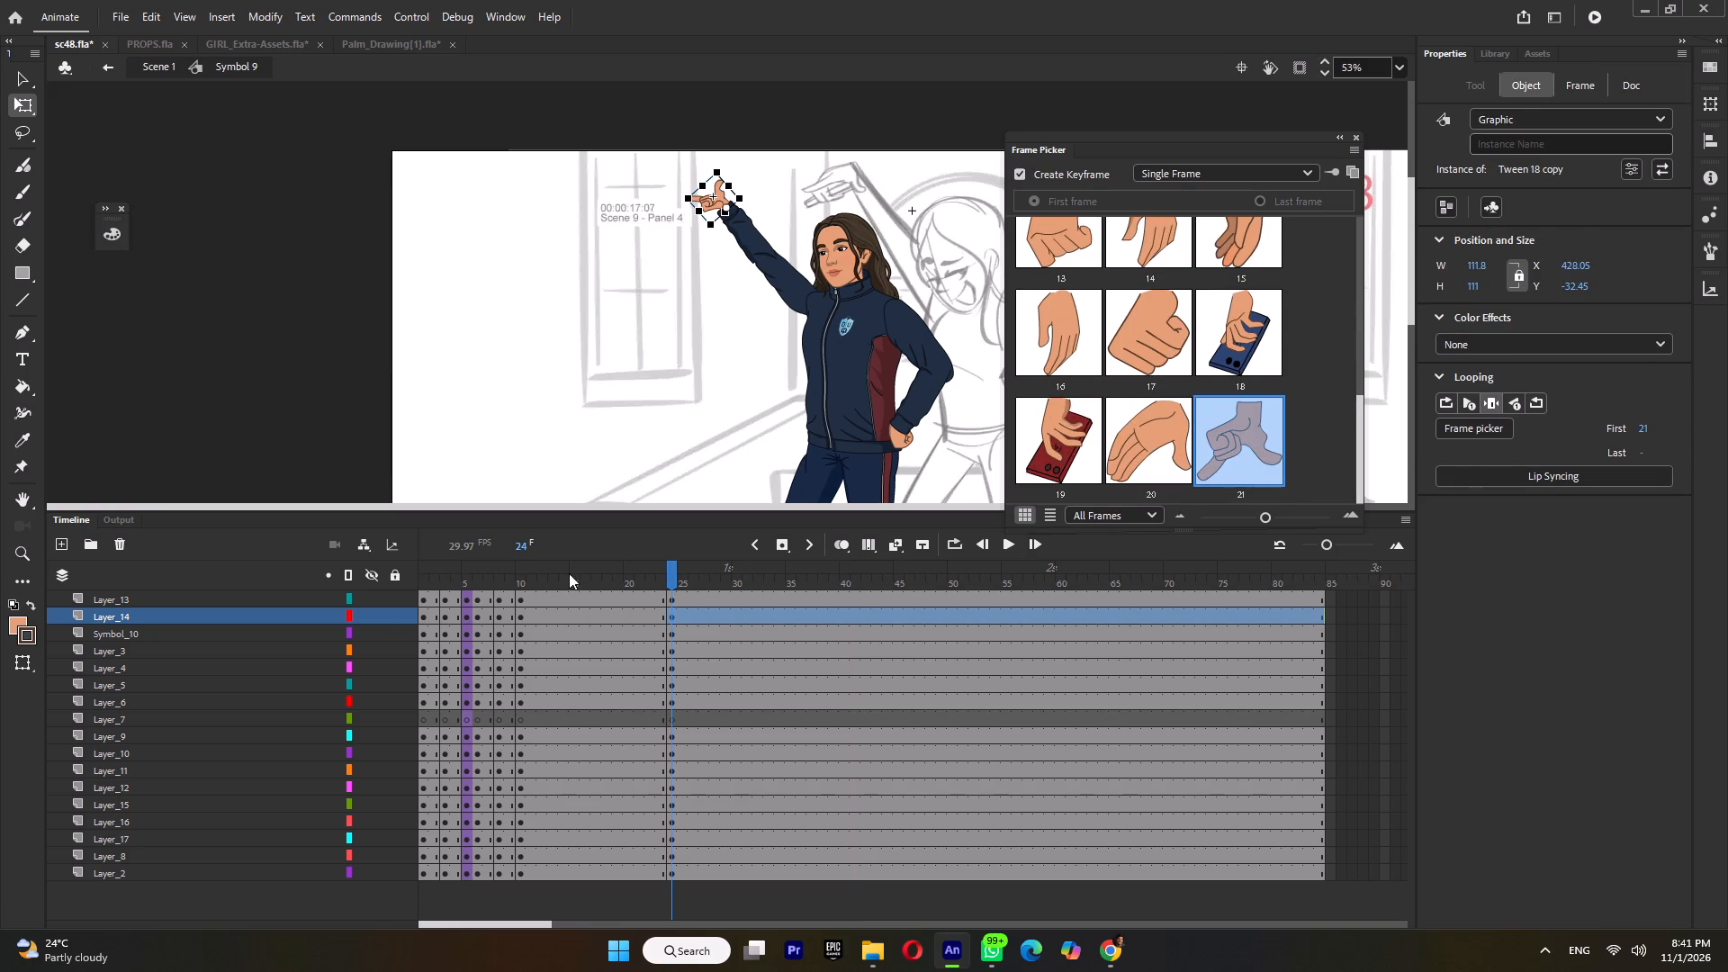
Play and scrub Symbol 9 from the start to frame 24 to examine the change into the pointing pose.
left_click_drag(569, 573, 360, 608)
key("Return")
key("Return")
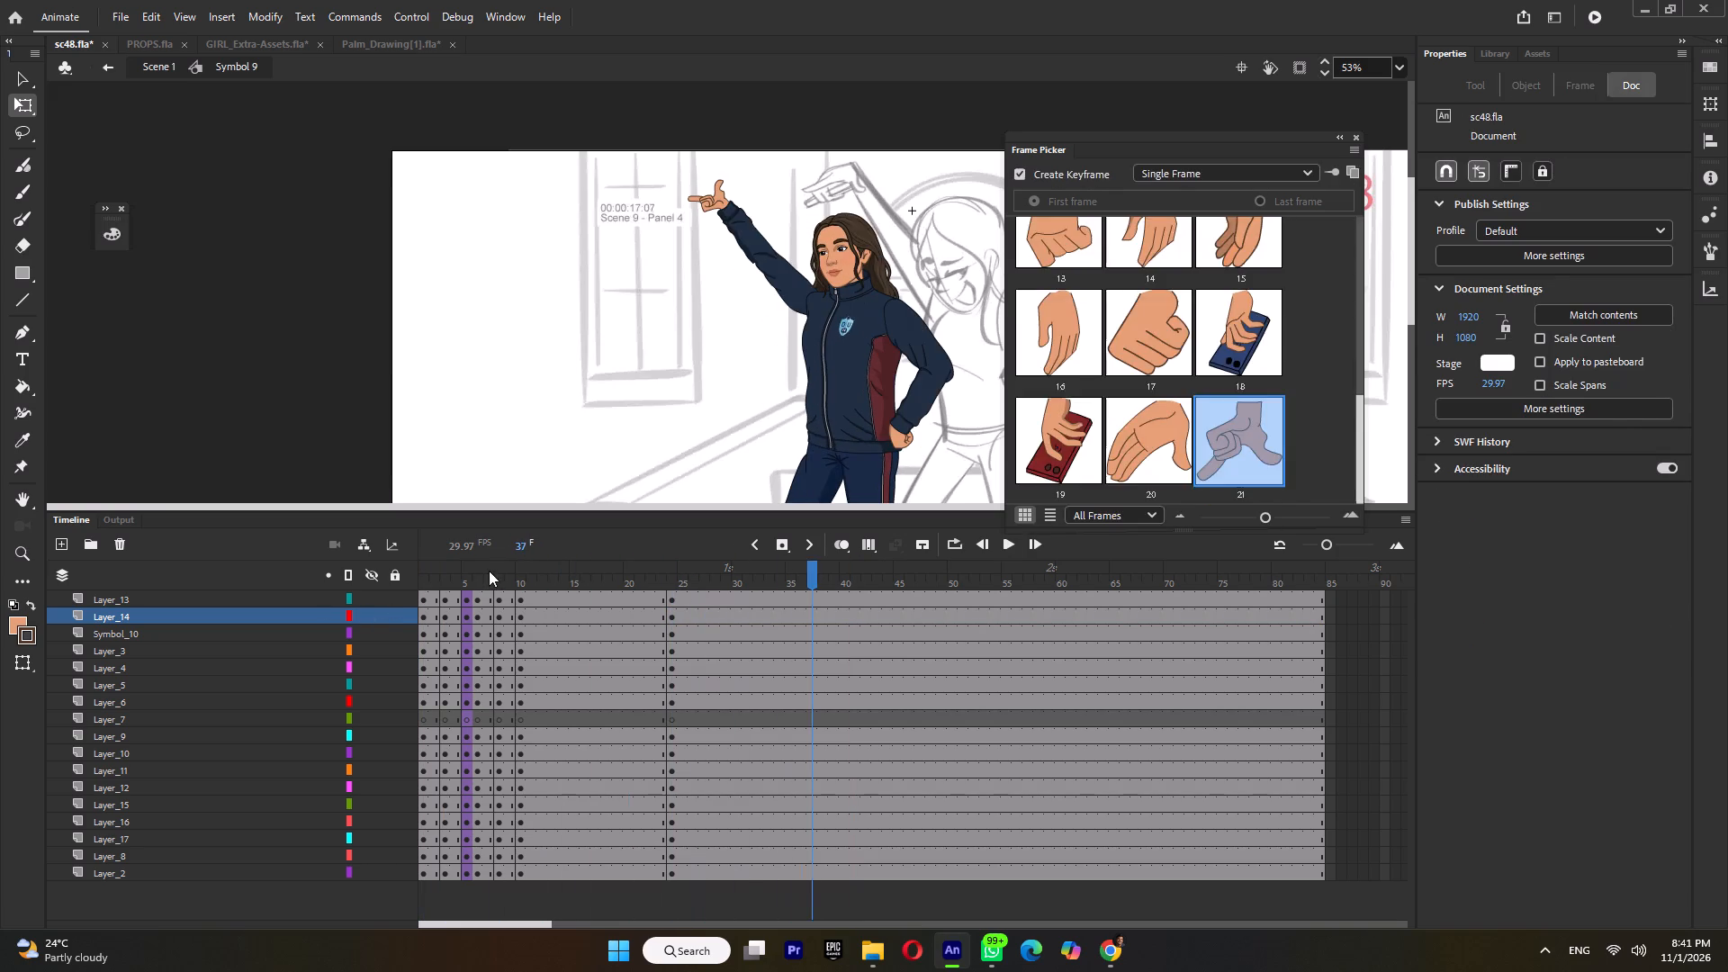
left_click_drag(464, 571, 356, 598)
key("Return")
key("Return")
left_click_drag(446, 579, 469, 593)
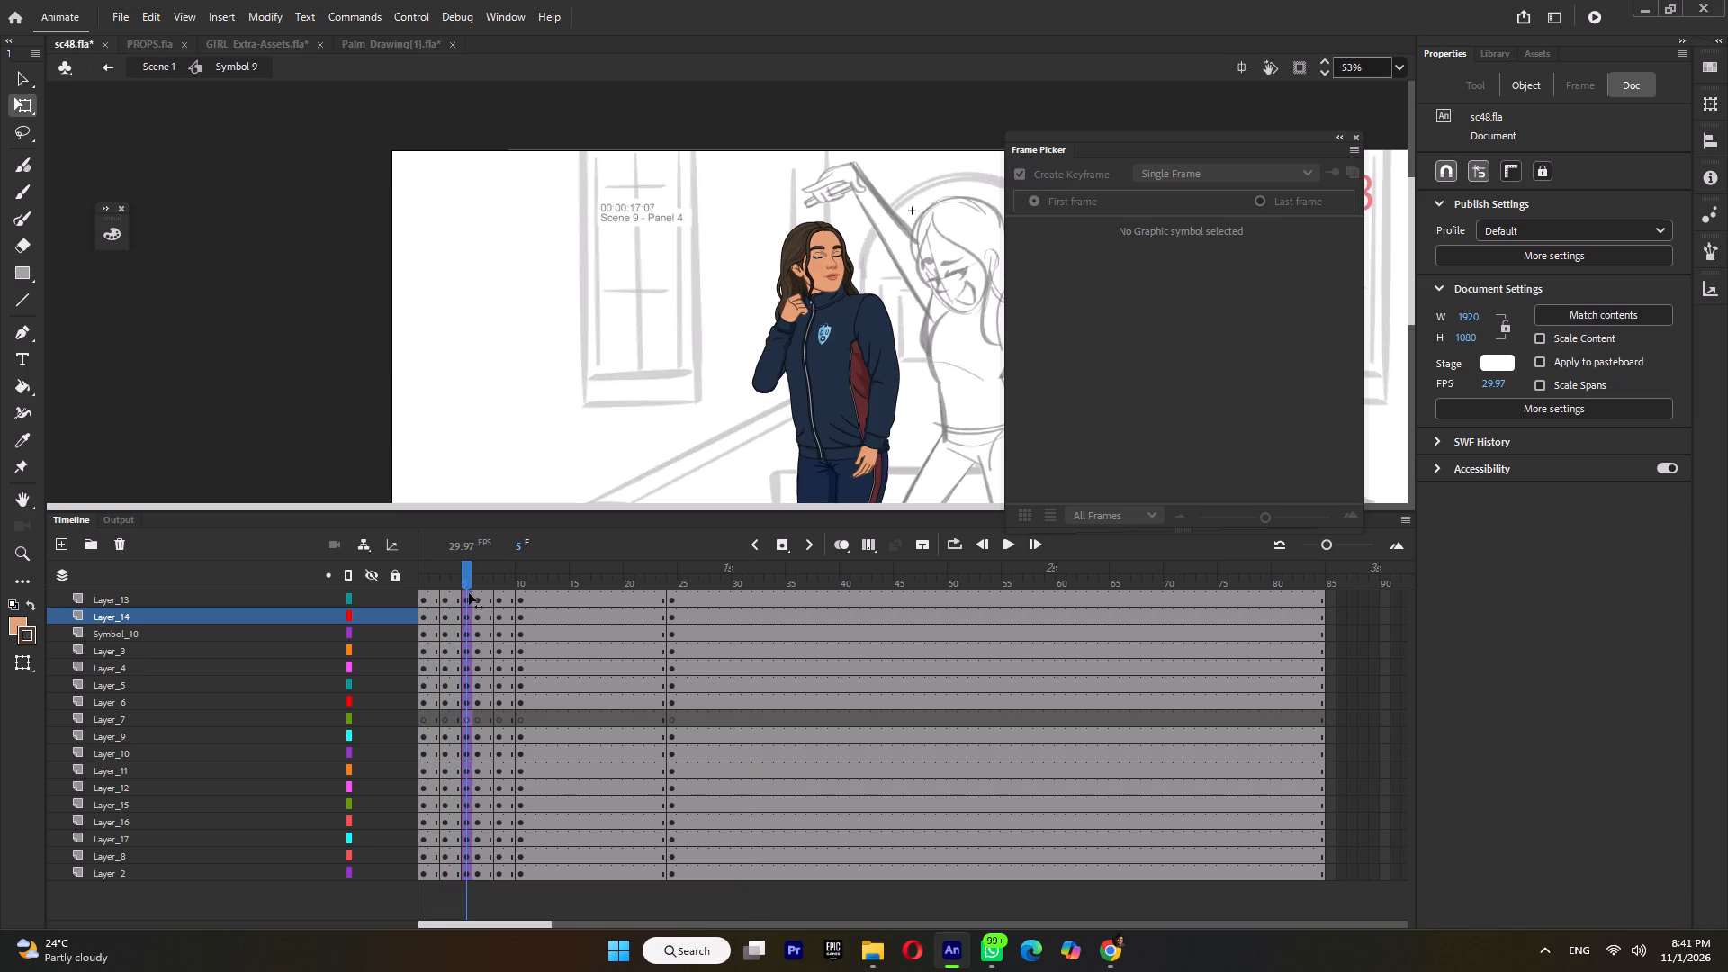
left_click_drag(469, 593, 402, 613)
key("Return")
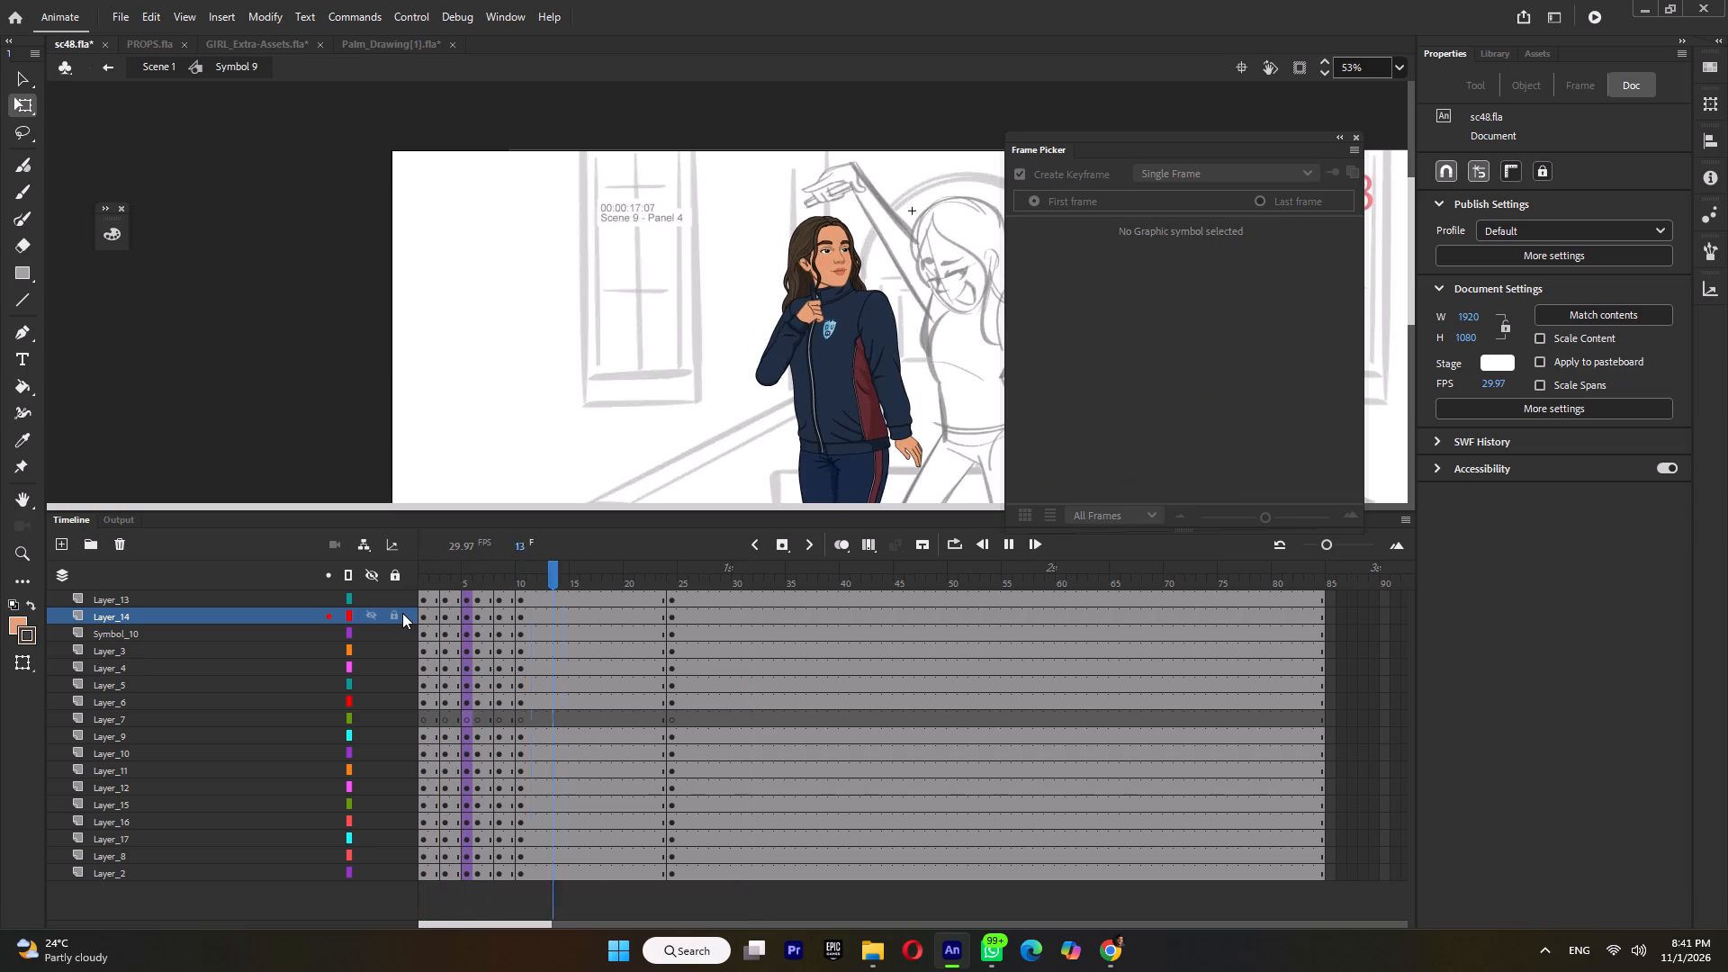
key("Return")
left_click_drag(458, 580, 345, 597)
key("Return")
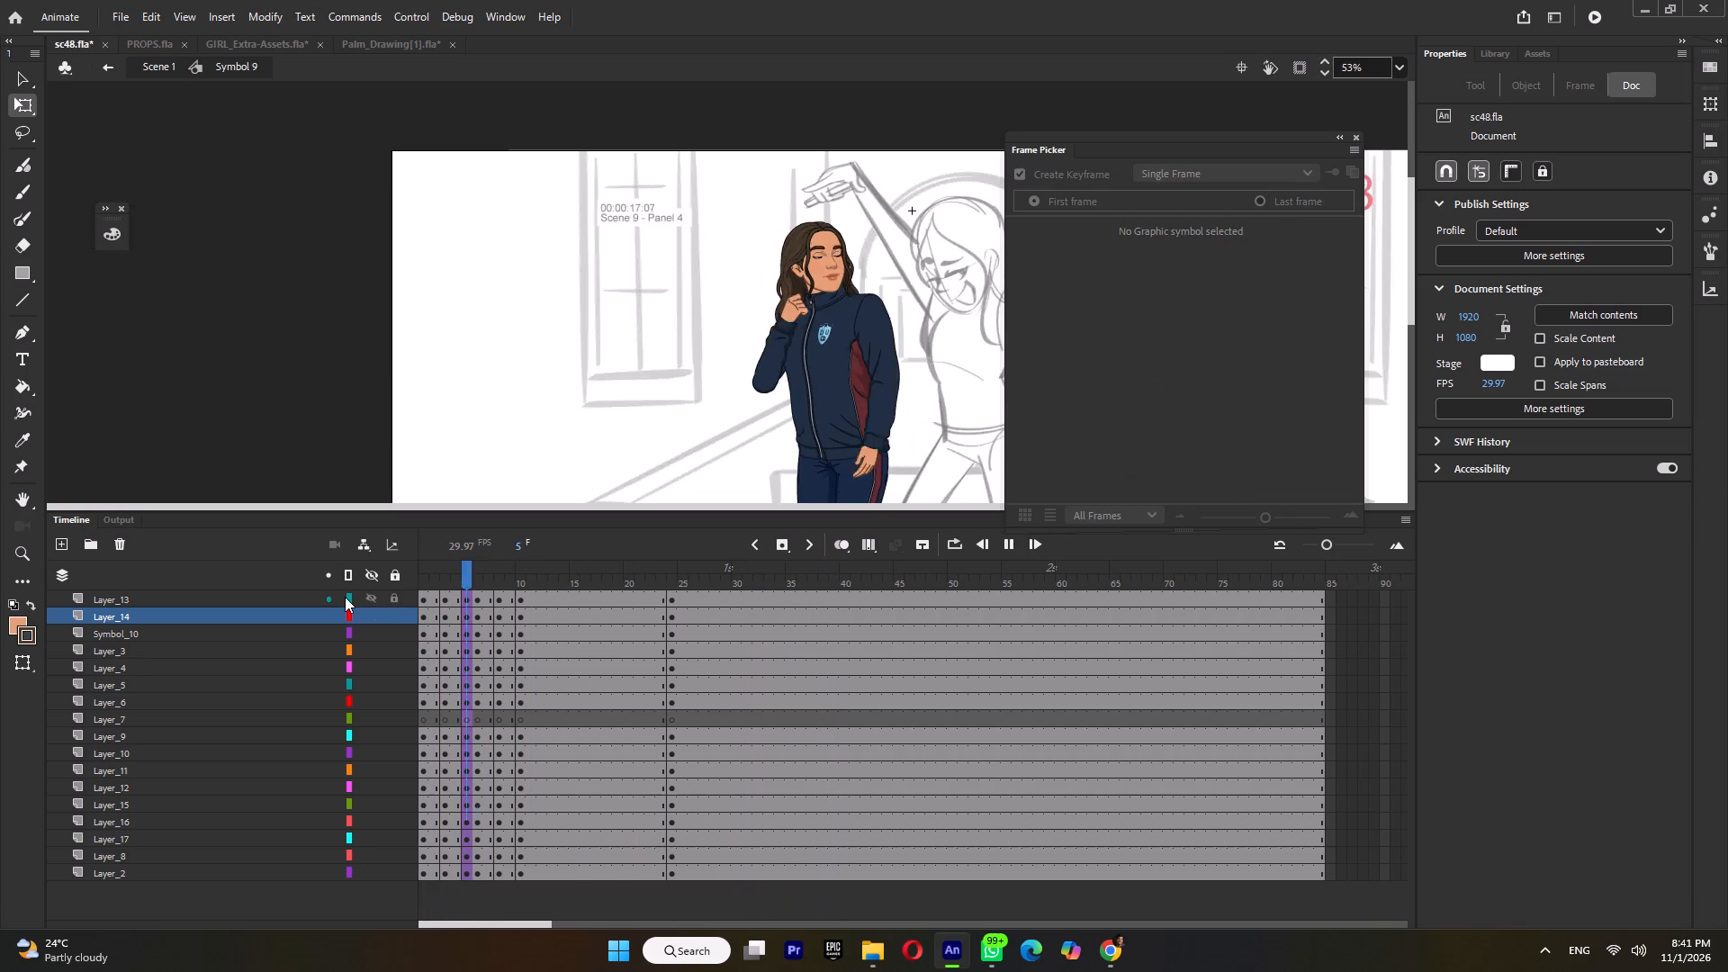
key("Return")
left_click_drag(565, 573, 692, 604)
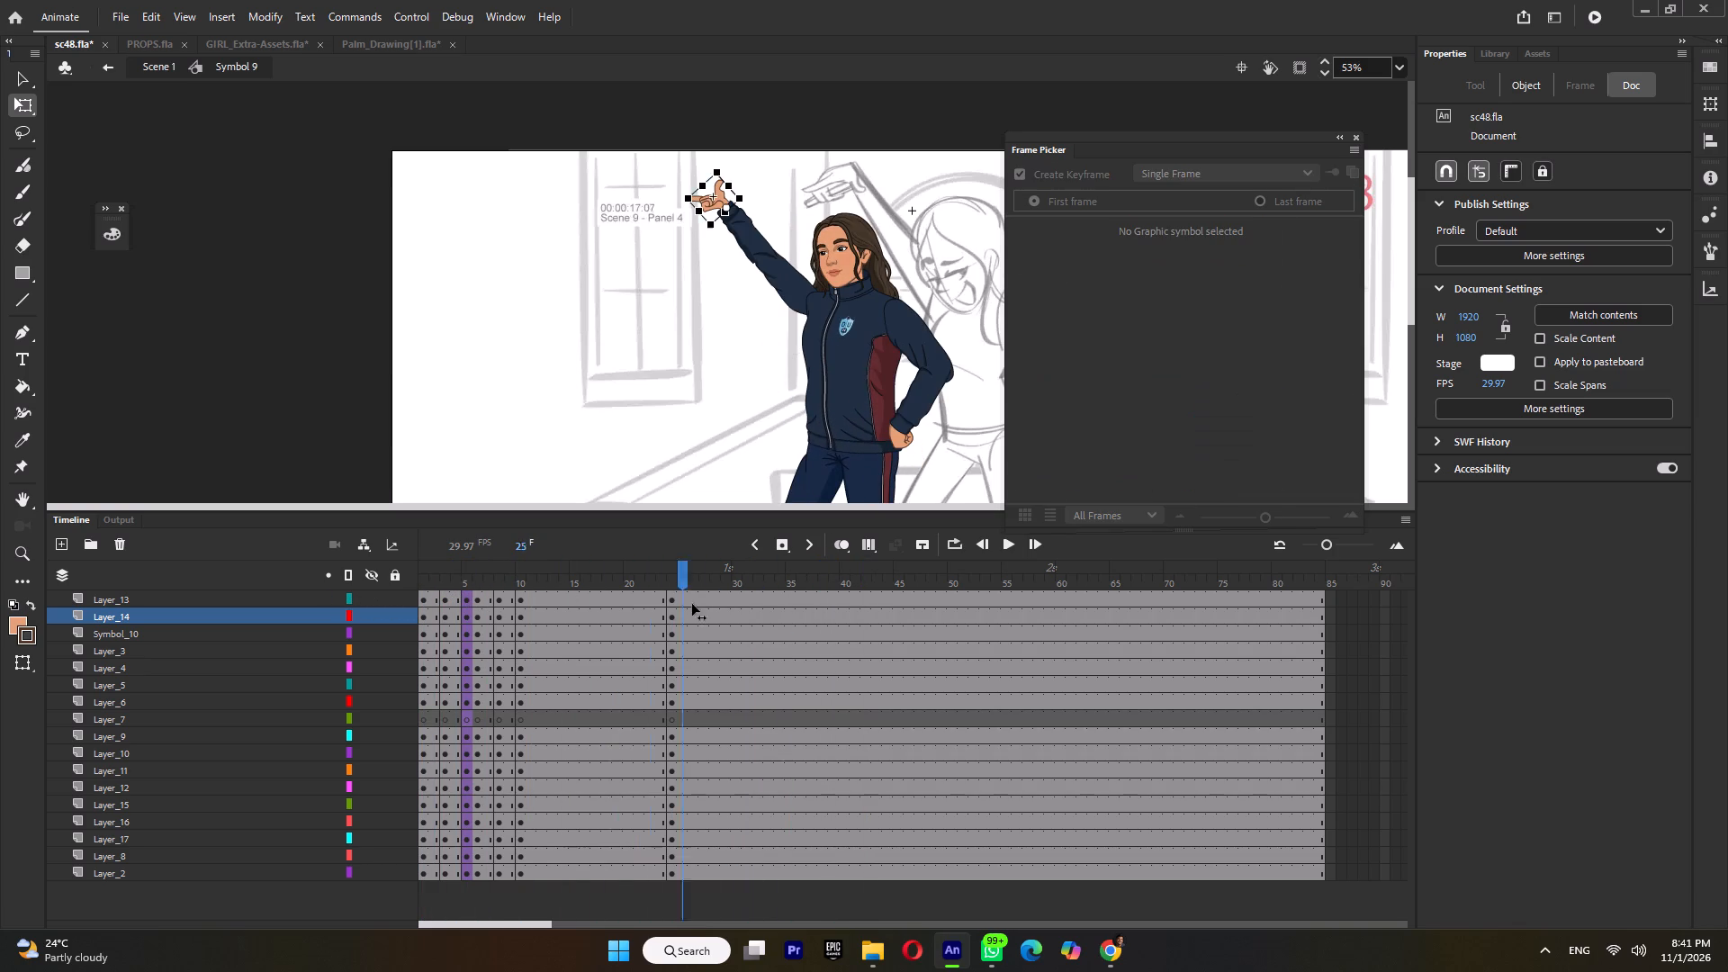
left_click_drag(692, 604, 663, 622)
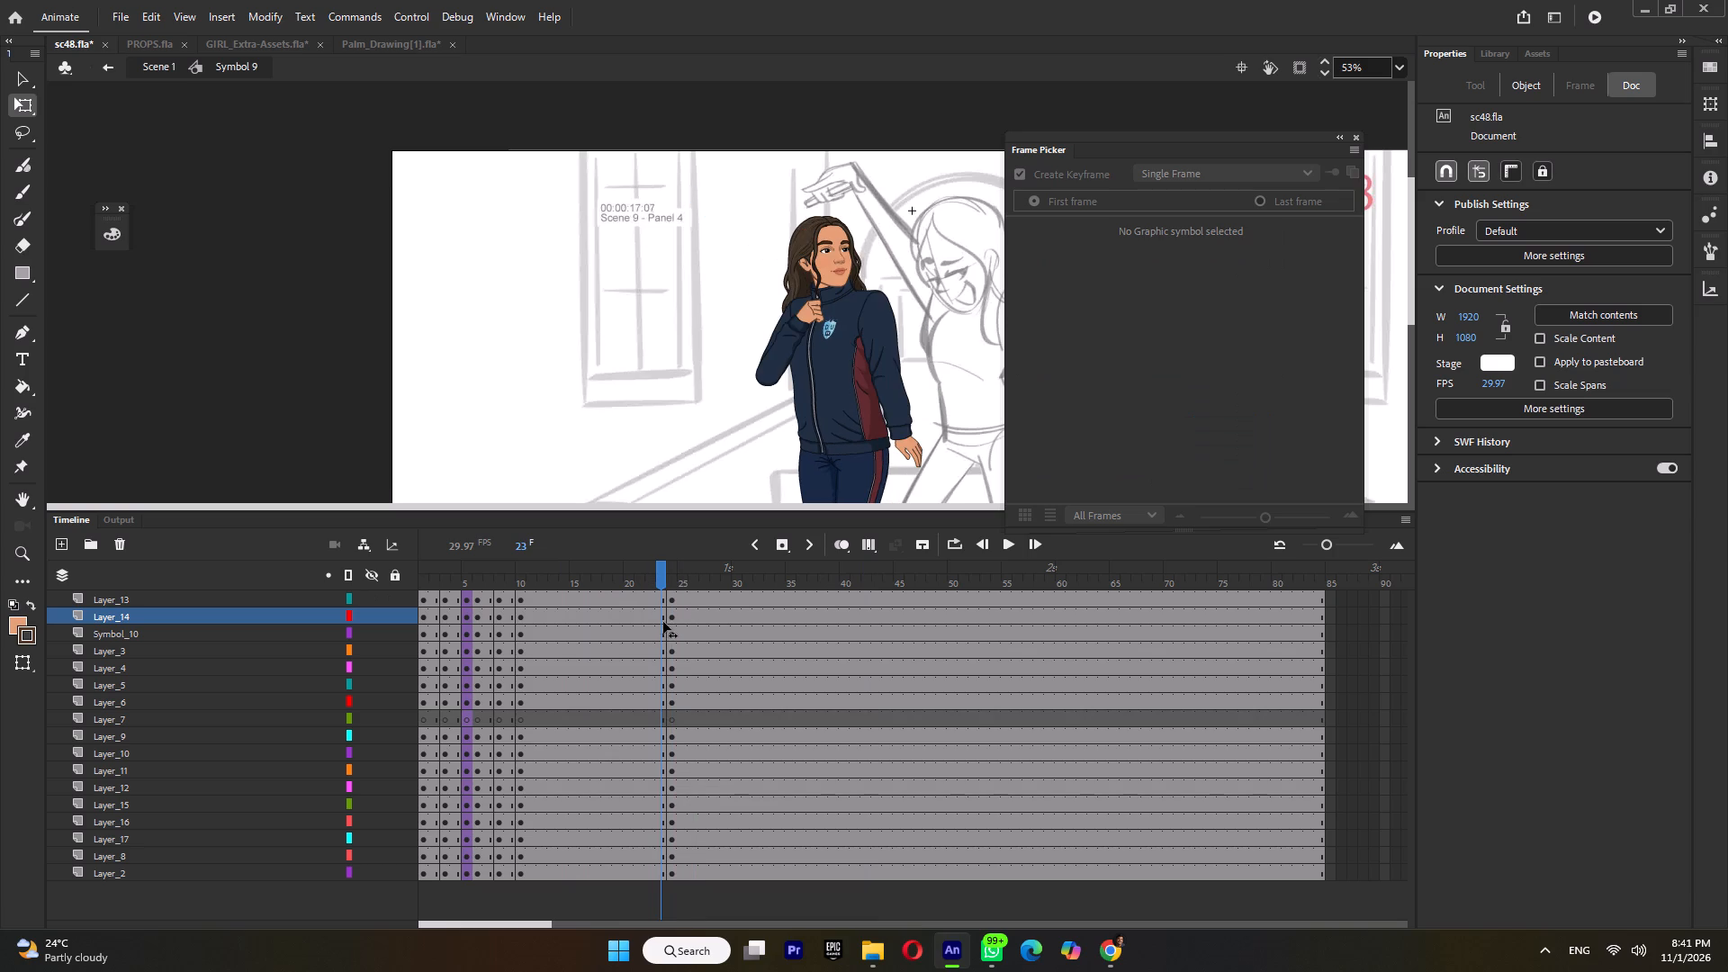
left_click_drag(663, 622, 668, 623)
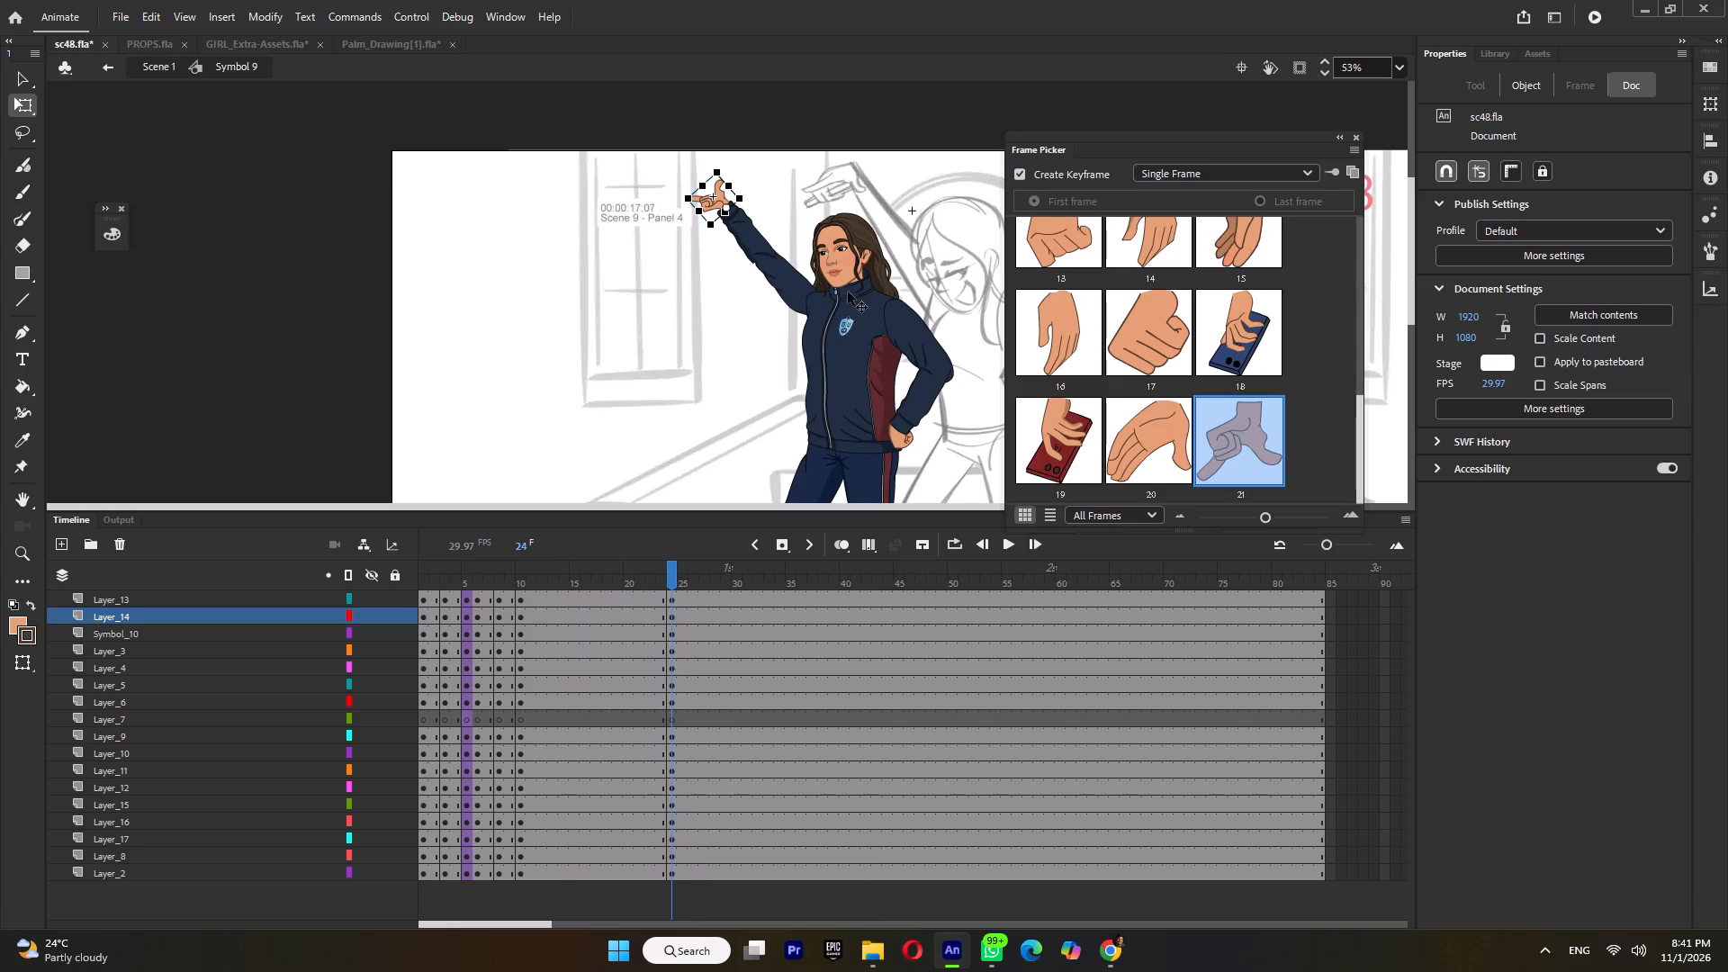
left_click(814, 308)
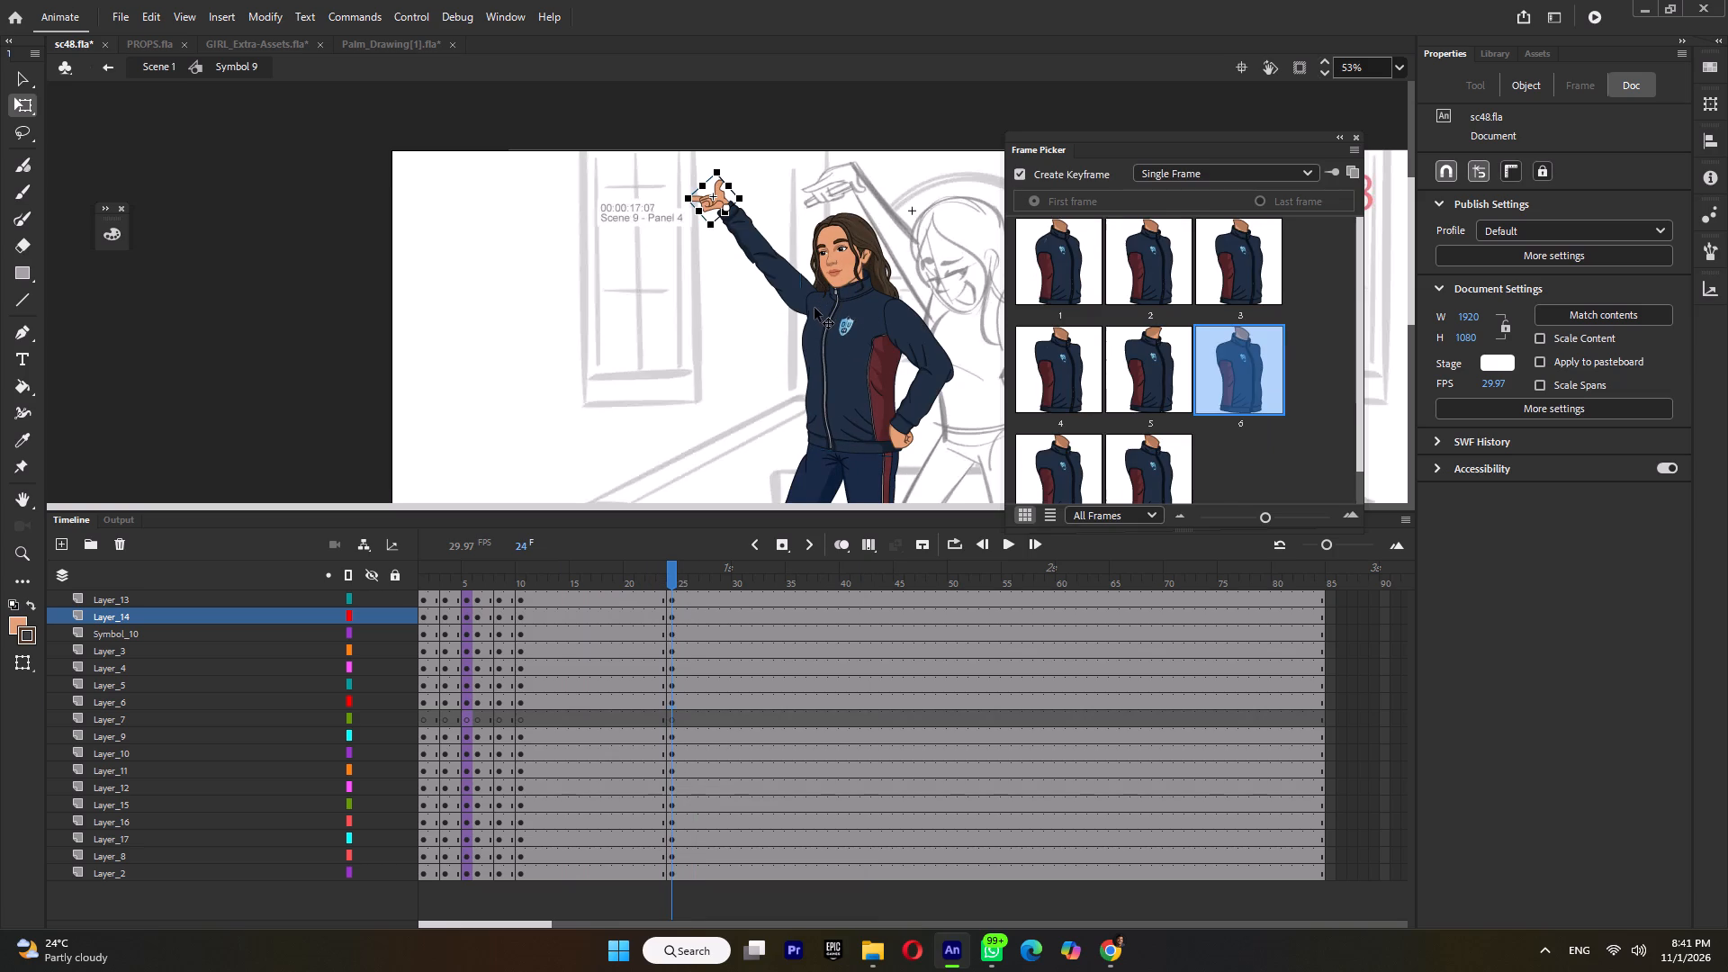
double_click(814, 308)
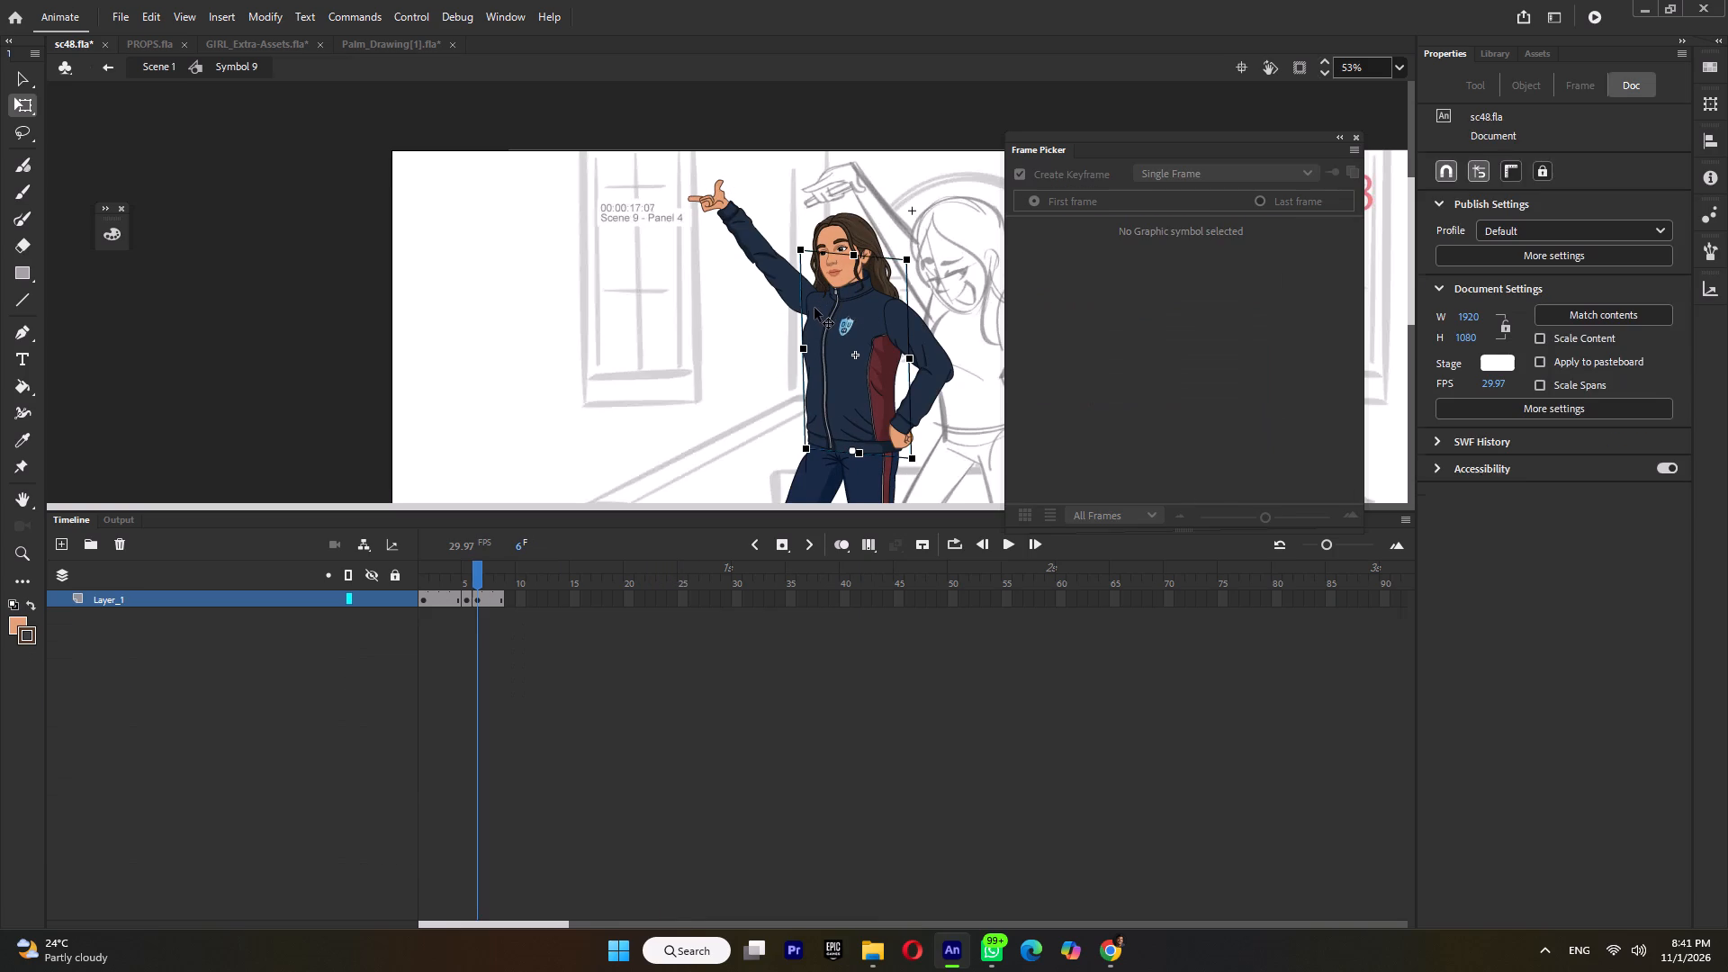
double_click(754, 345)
Switch the trousers' hip piece on Layer_9 to its frame 2 drawing at frame 24.
left_click(814, 474)
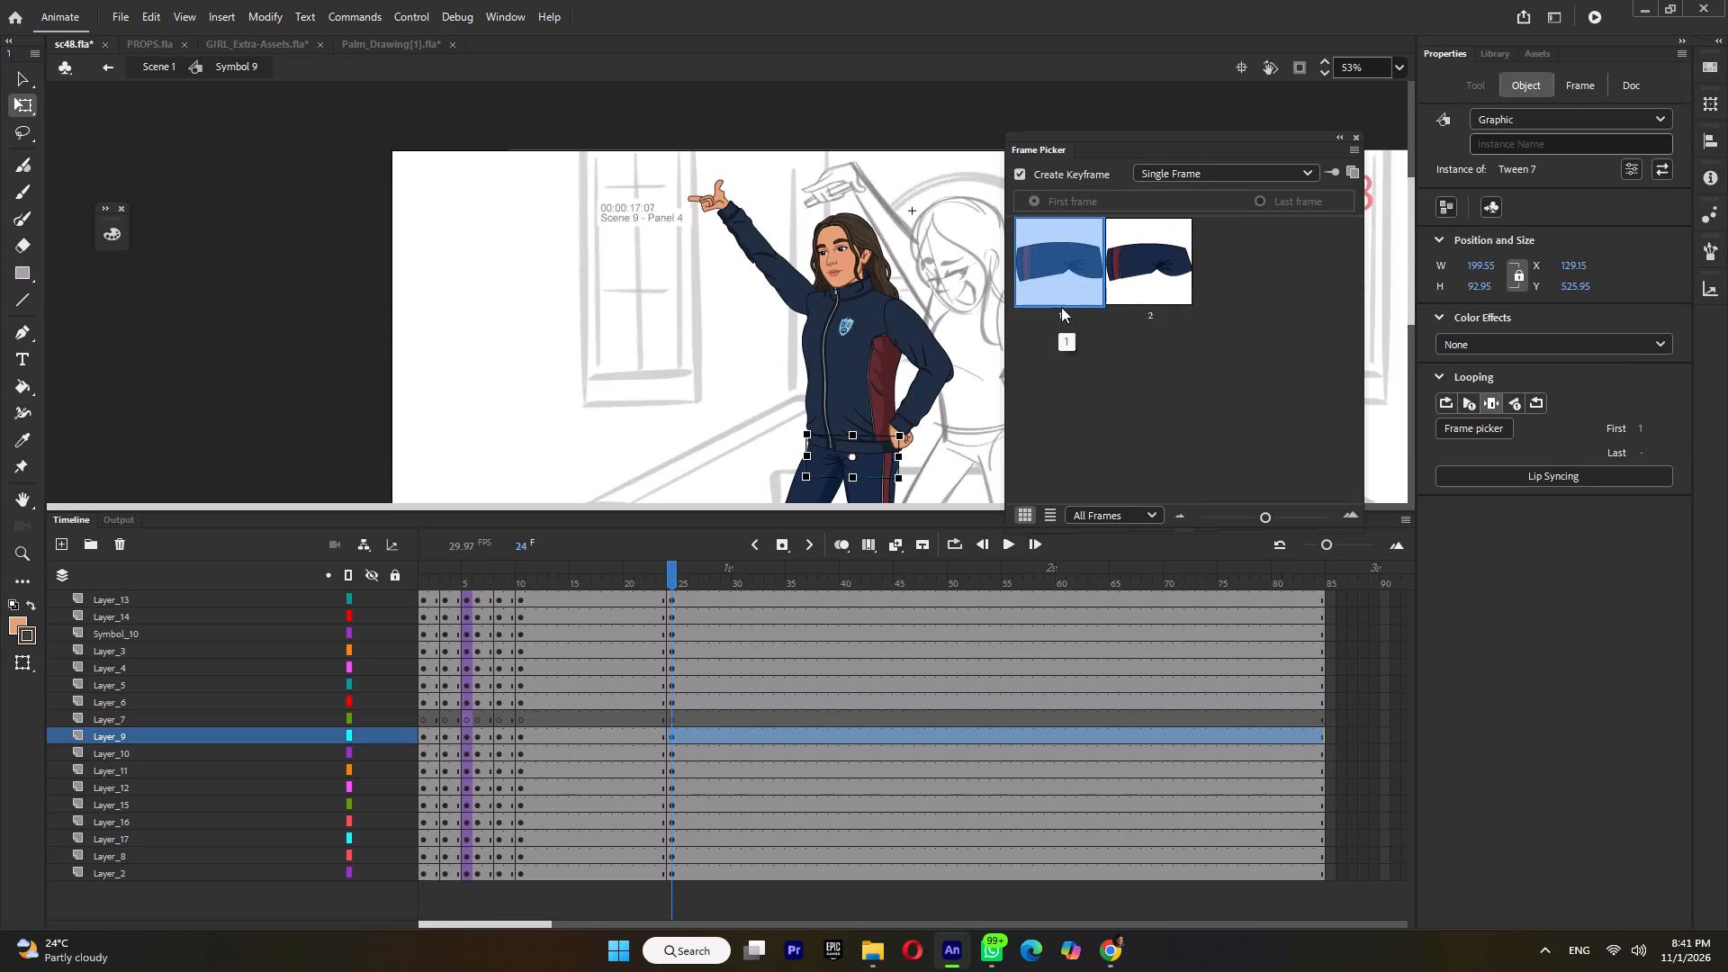
left_click(1134, 283)
left_click(658, 418)
Scrub the timeline up to frame 24 and examine the girl's full-body pose, including the legs and hips.
scroll(684, 389, "down", 3)
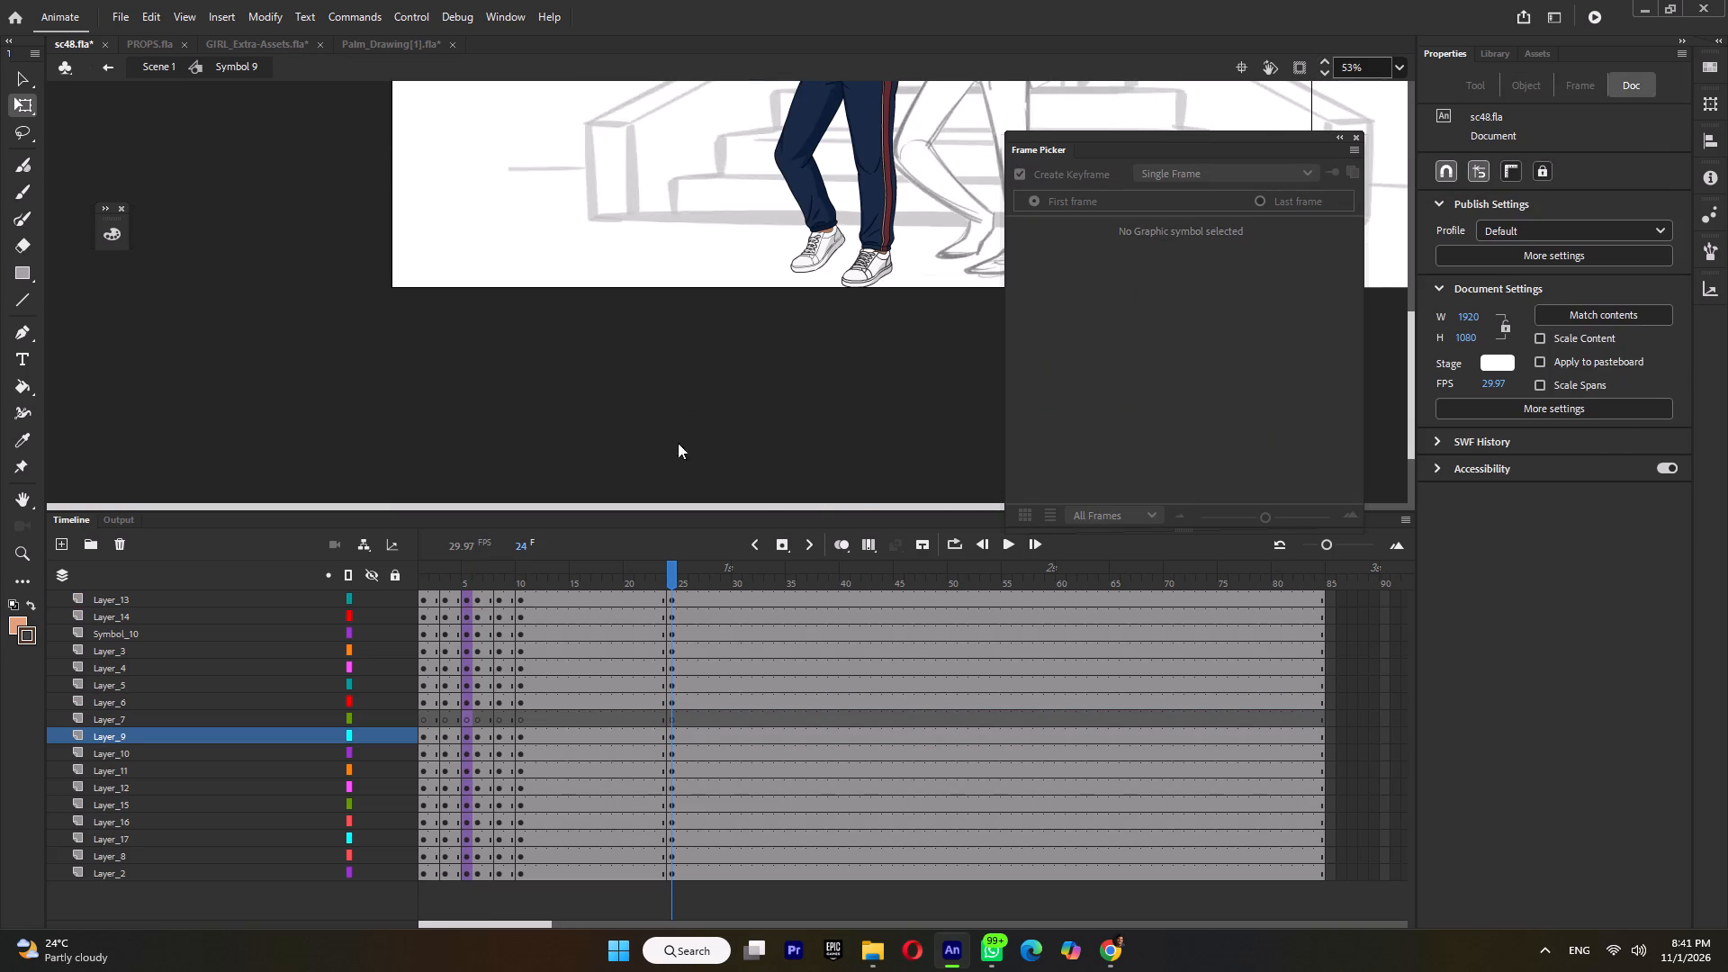
left_click(650, 566)
left_click(670, 563)
scroll(725, 347, "up", 2)
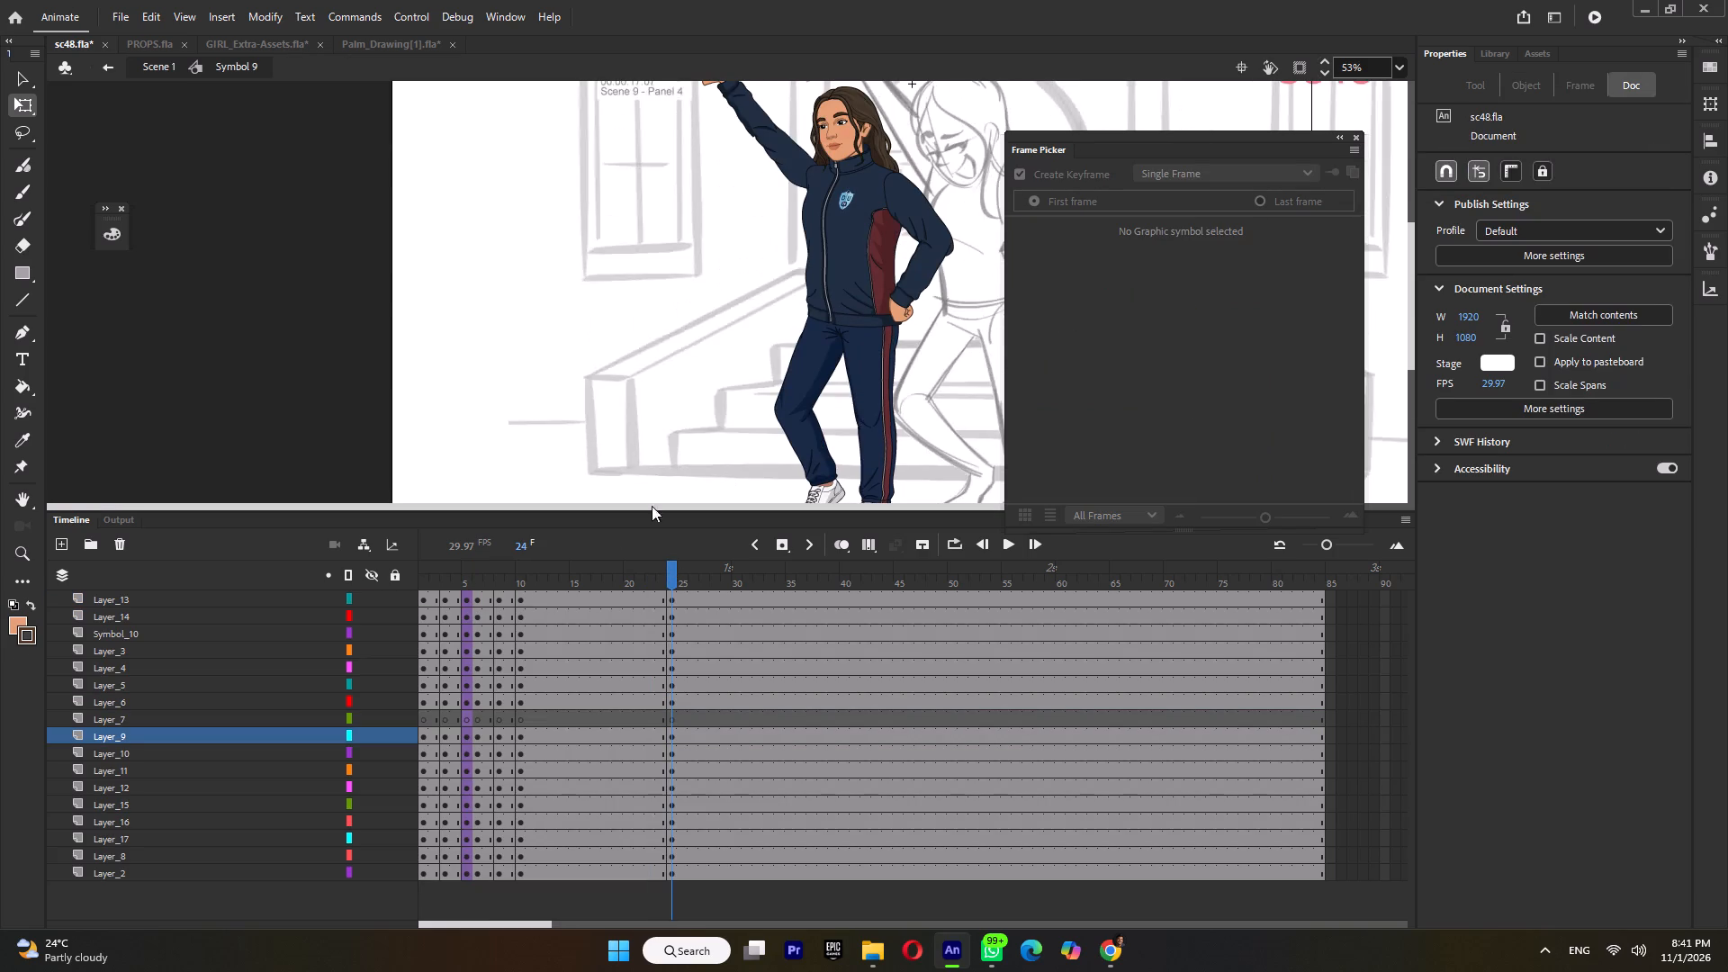
left_click_drag(434, 570, 546, 583)
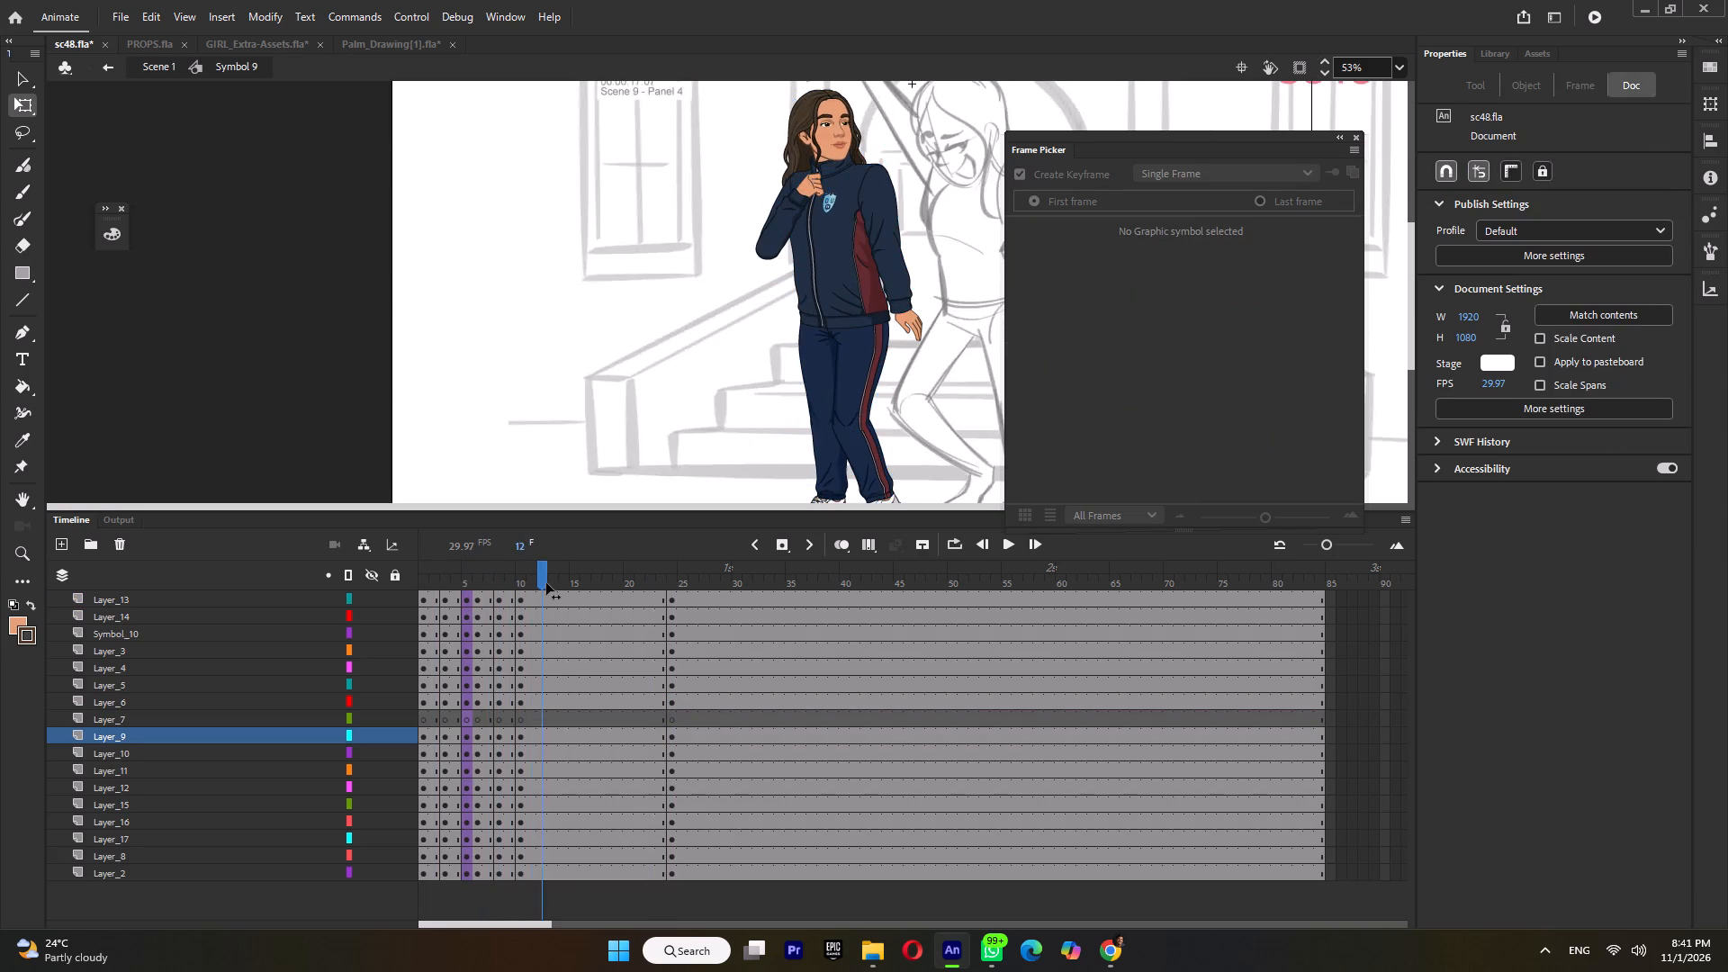
left_click_drag(546, 583, 673, 604)
left_click(1021, 551)
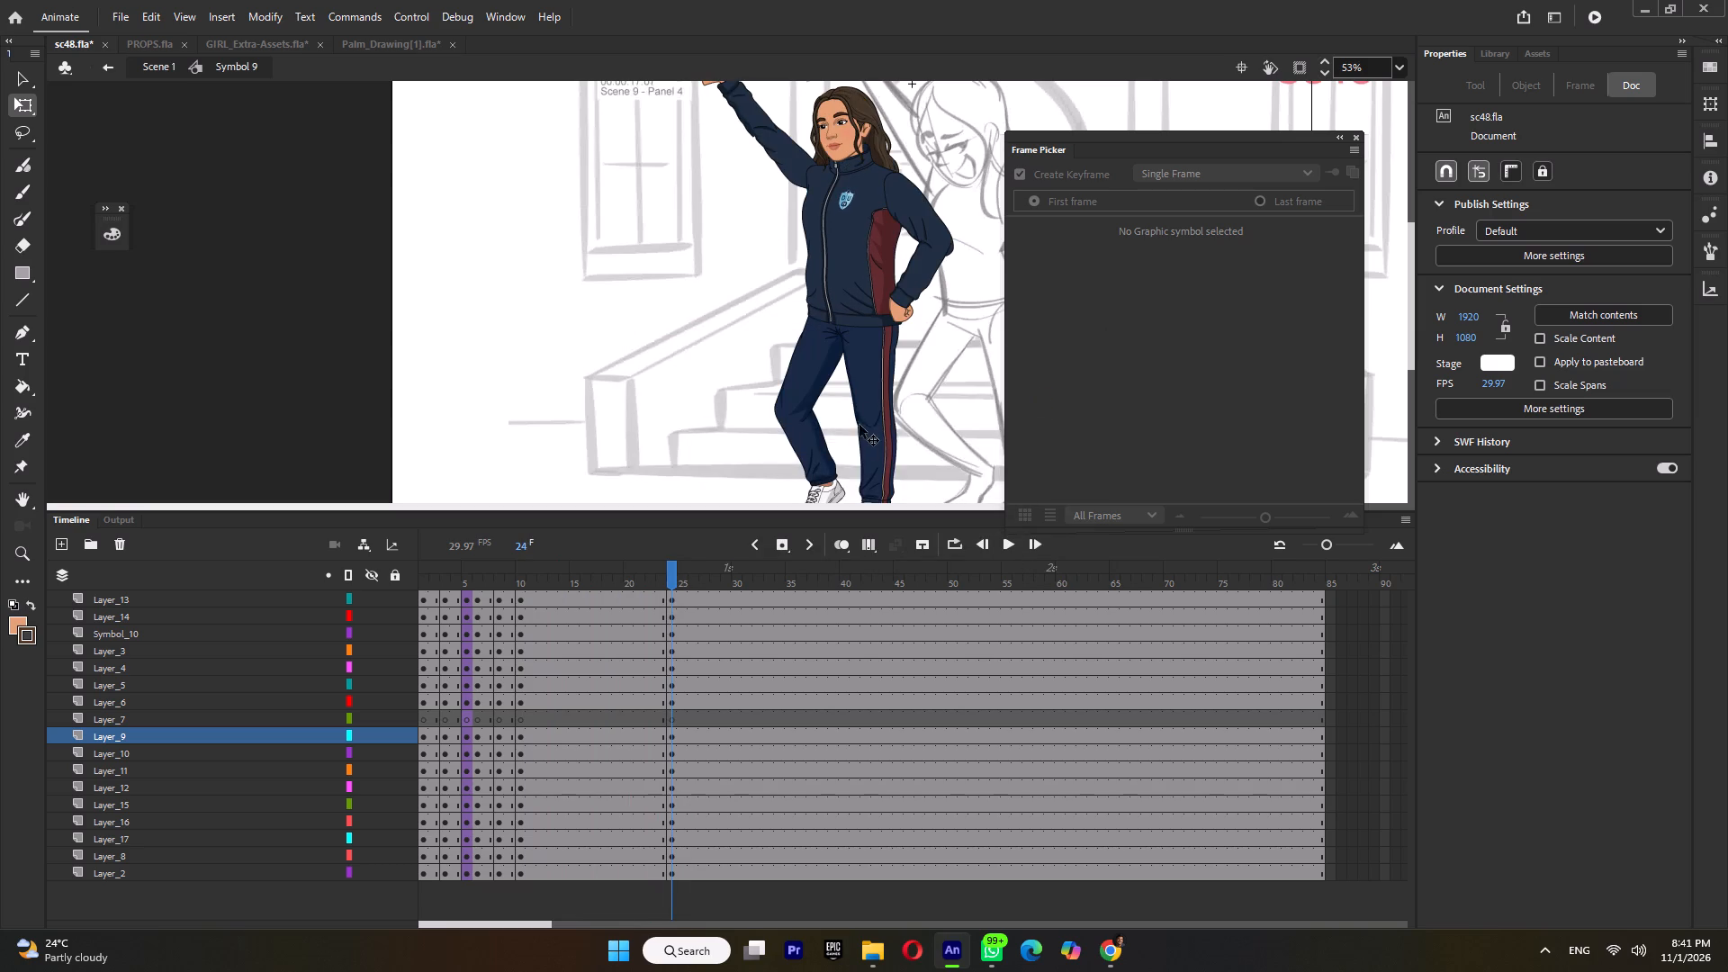
Save sc48.fla.
key("ctrl+s")
Open the girl's jacket torso symbol for editing at its frame 6.
scroll(873, 346, "down", 4, "ctrl")
scroll(813, 272, "up", 4, "ctrl")
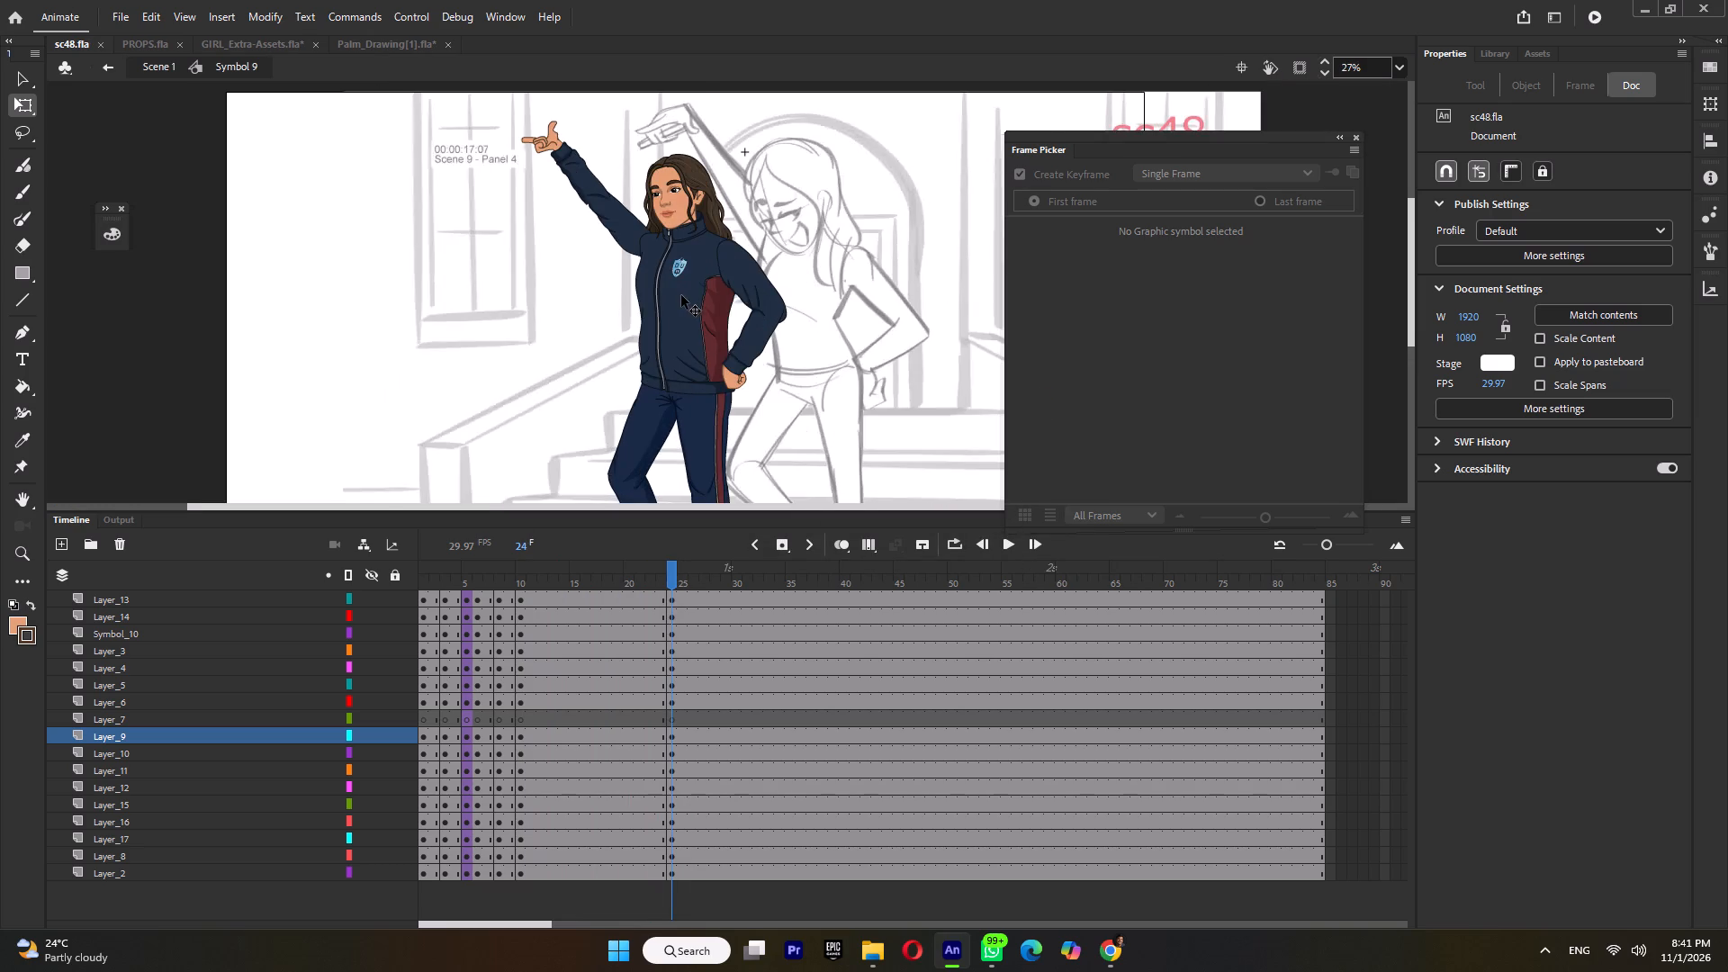
left_click(681, 295)
double_click(661, 313)
scroll(637, 274, "up", 2, "ctrl")
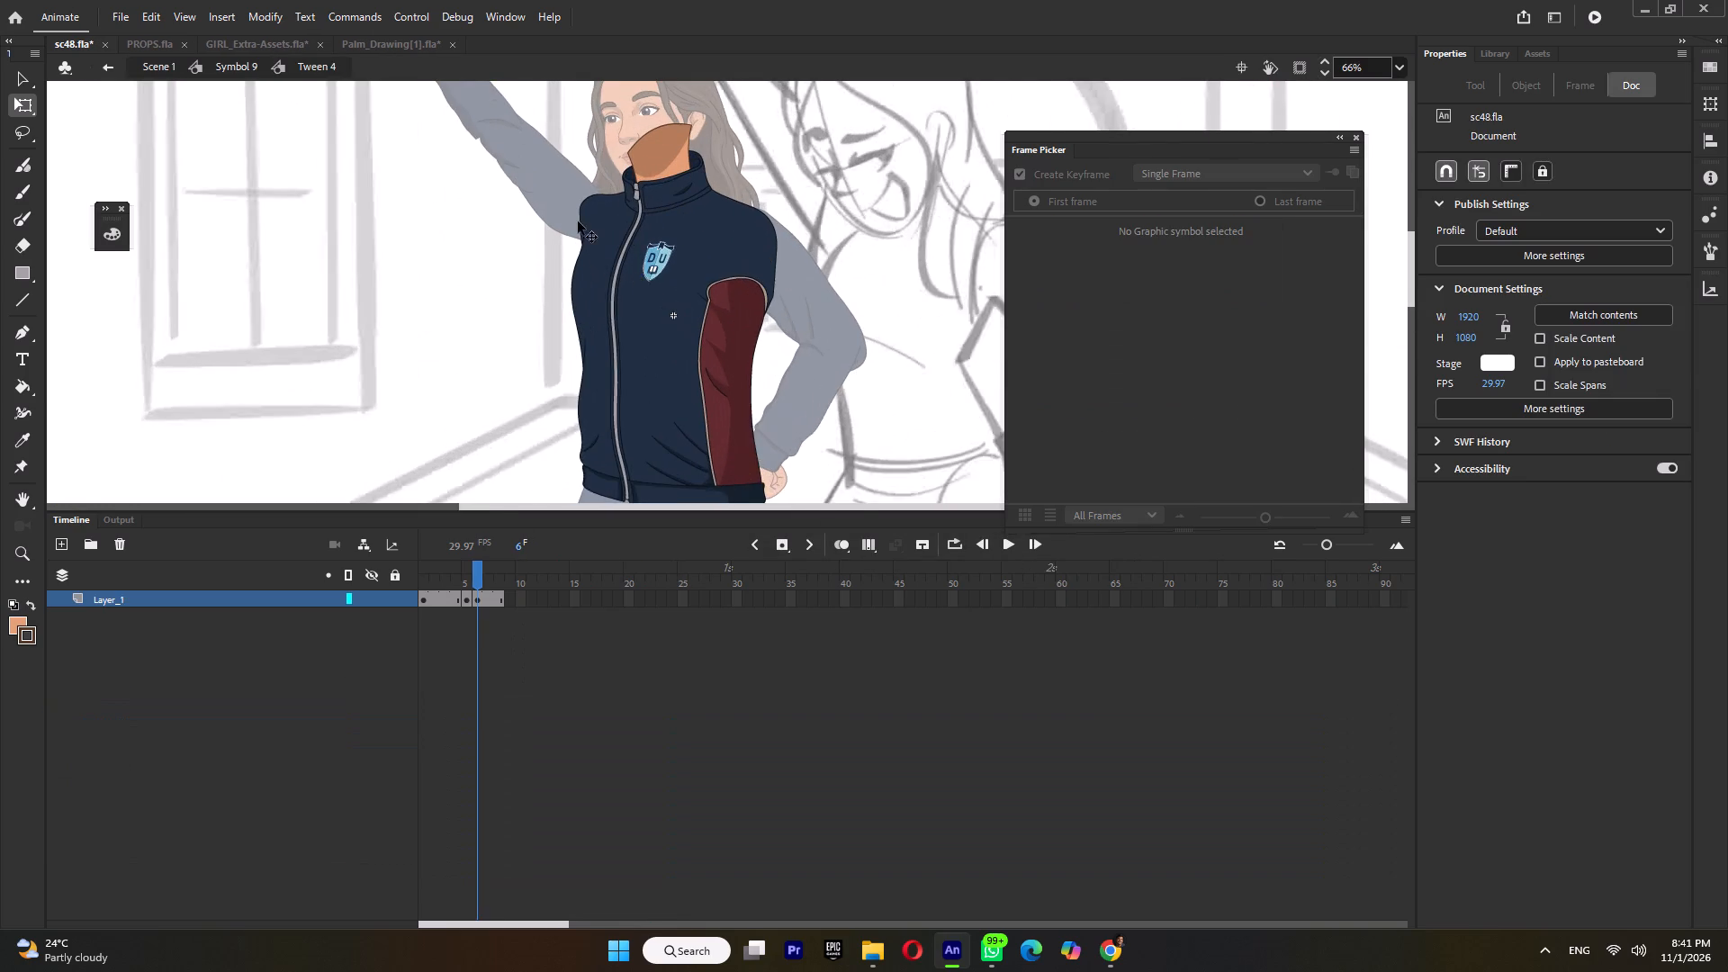
scroll(578, 221, "up", 1, "ctrl")
left_click(483, 594)
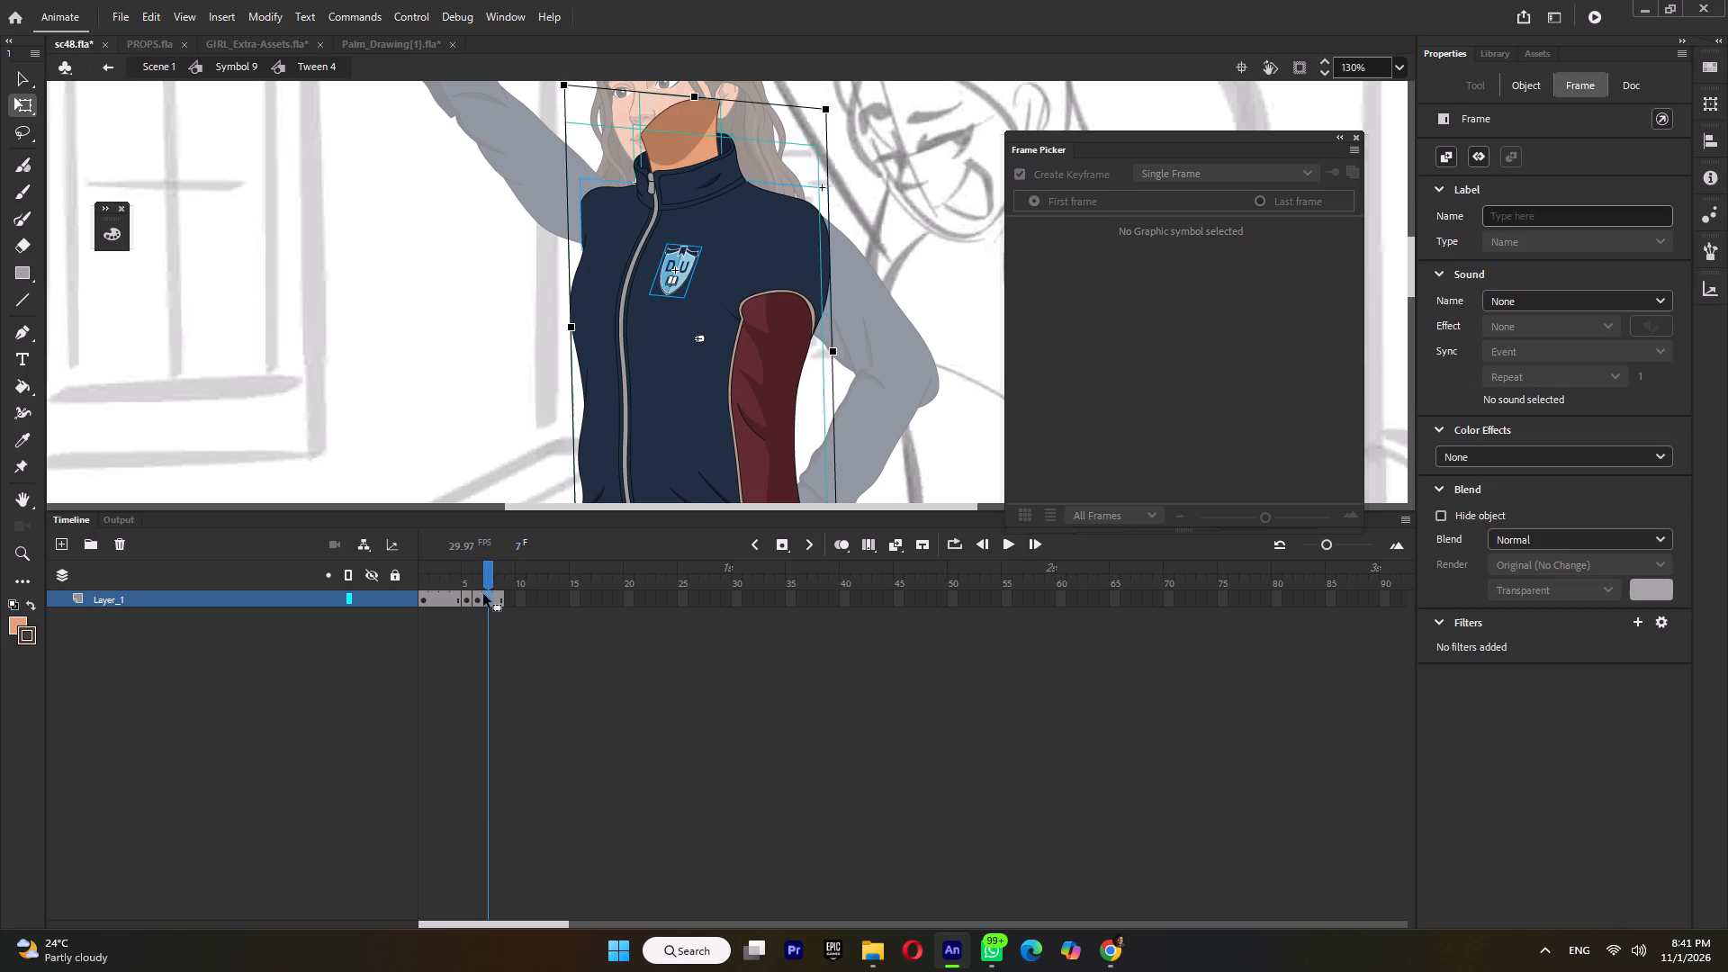
left_click(479, 602)
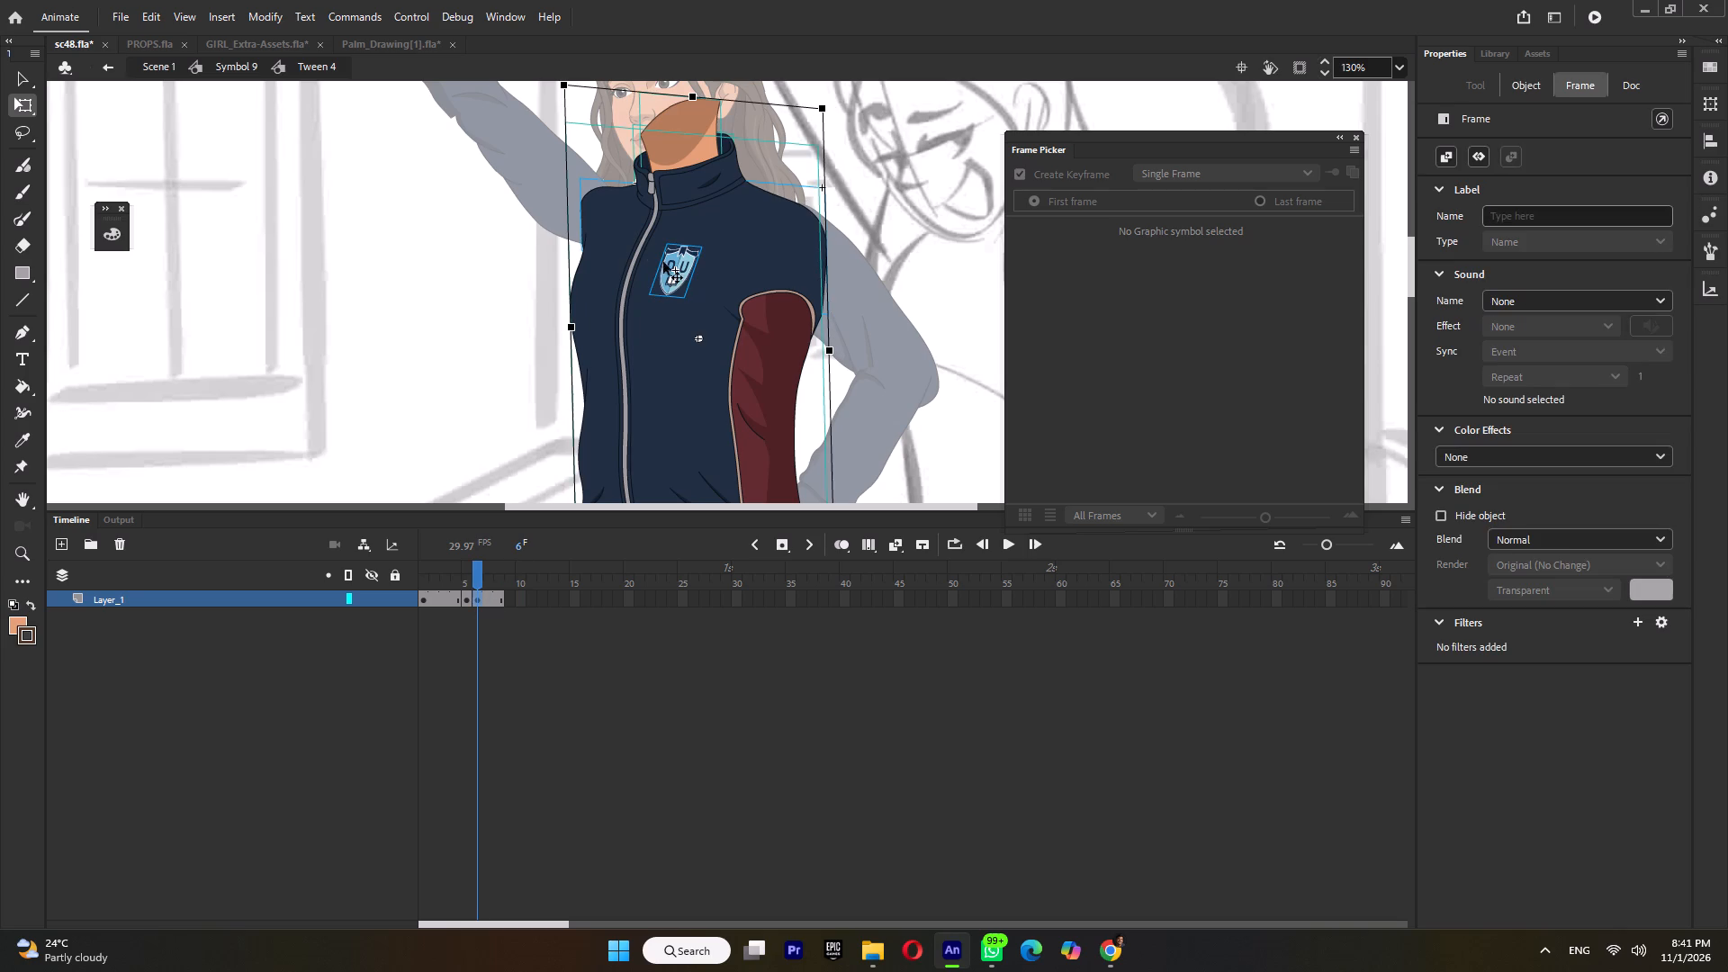
left_click(542, 256)
Skew the jacket's shoulder patch upward at the raised arm, pivoting on its corner beside the collar, to about 47.9 by 75.
left_click(598, 197)
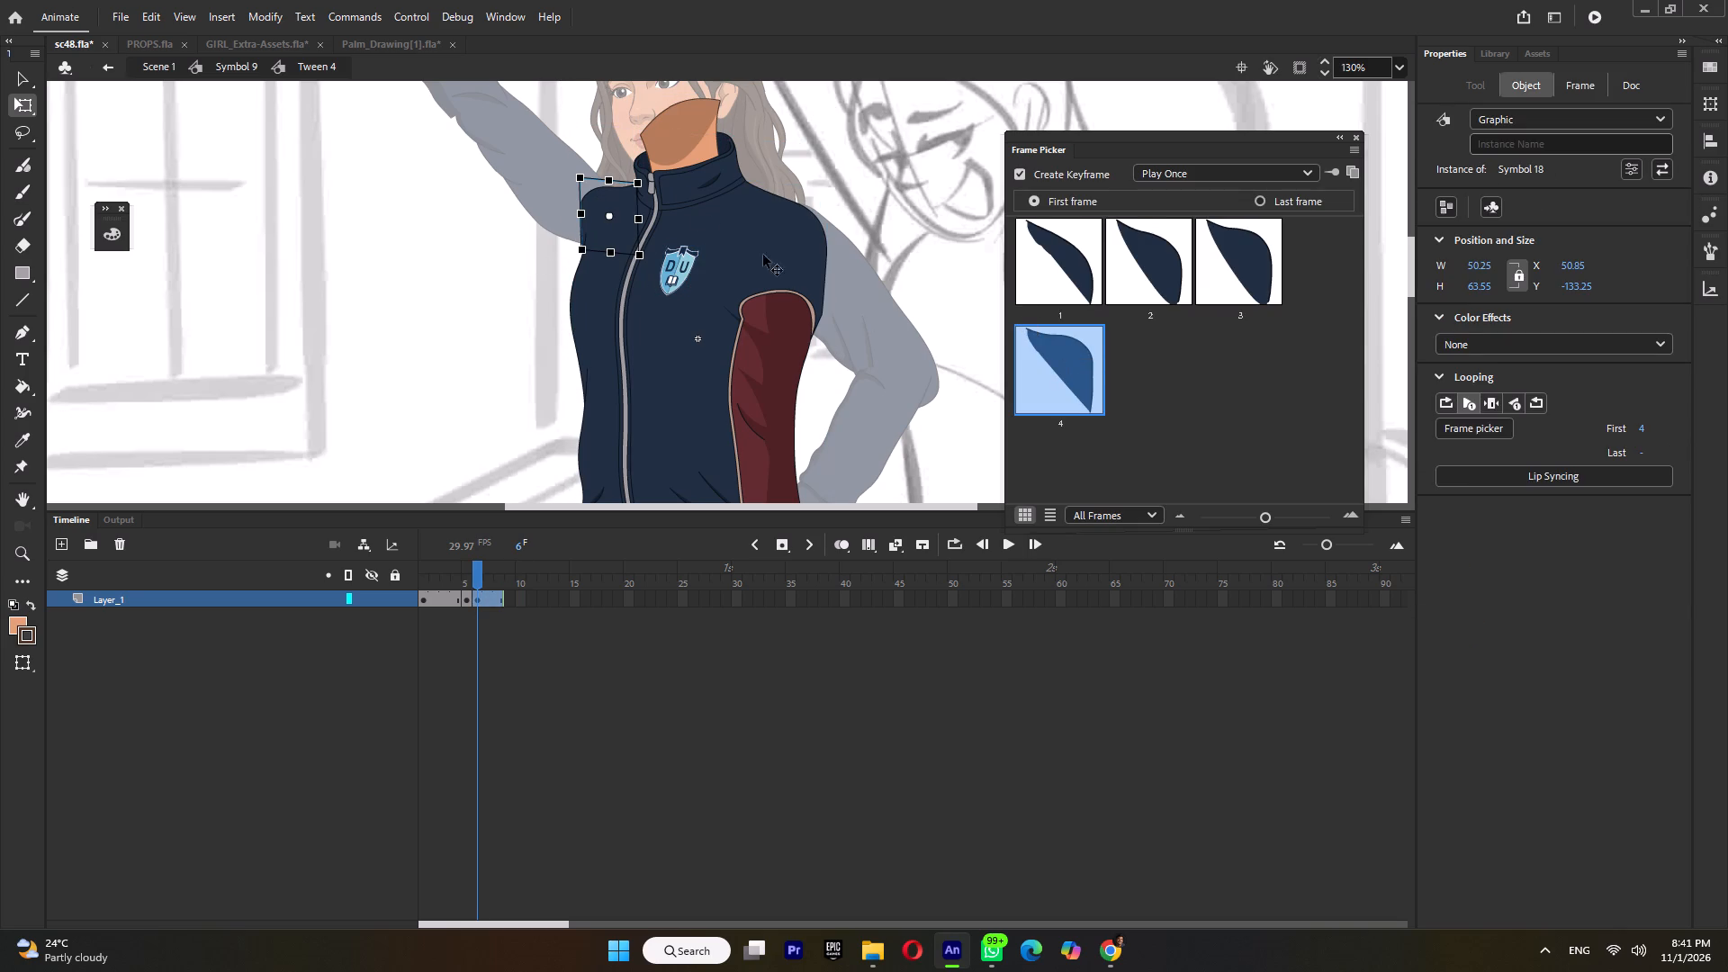
scroll(607, 216, "up", 3, "ctrl")
left_click_drag(613, 224, 661, 162)
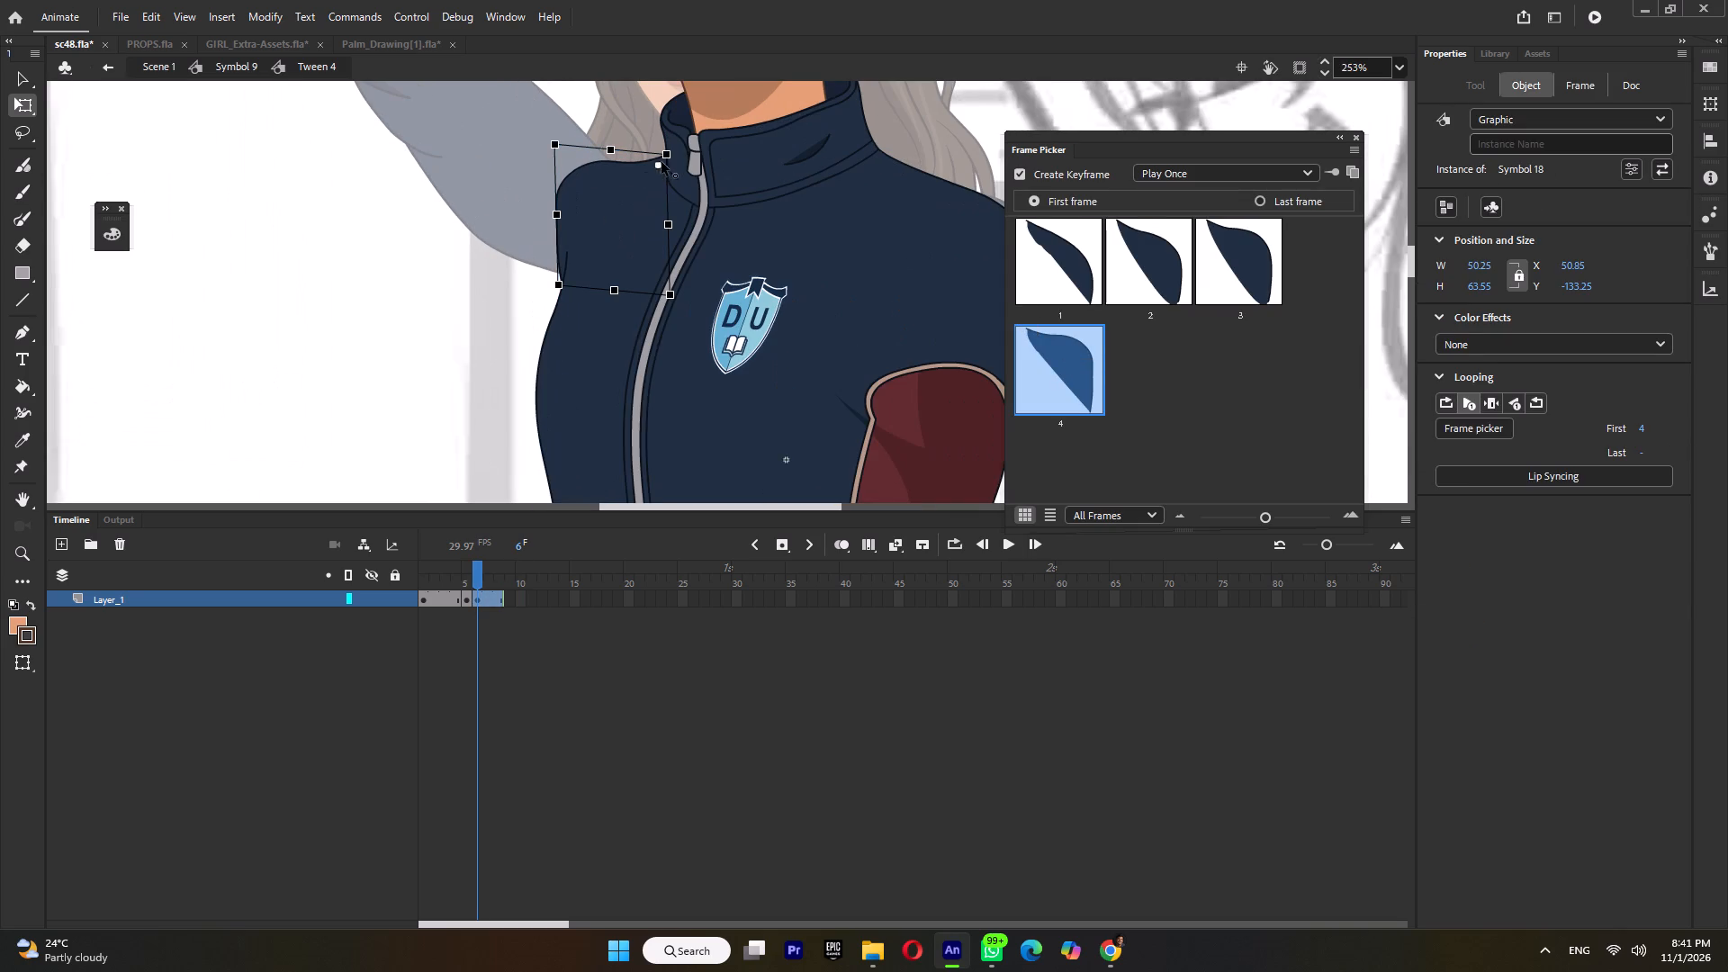
left_click_drag(661, 162, 668, 158)
left_click_drag(558, 193, 568, 165)
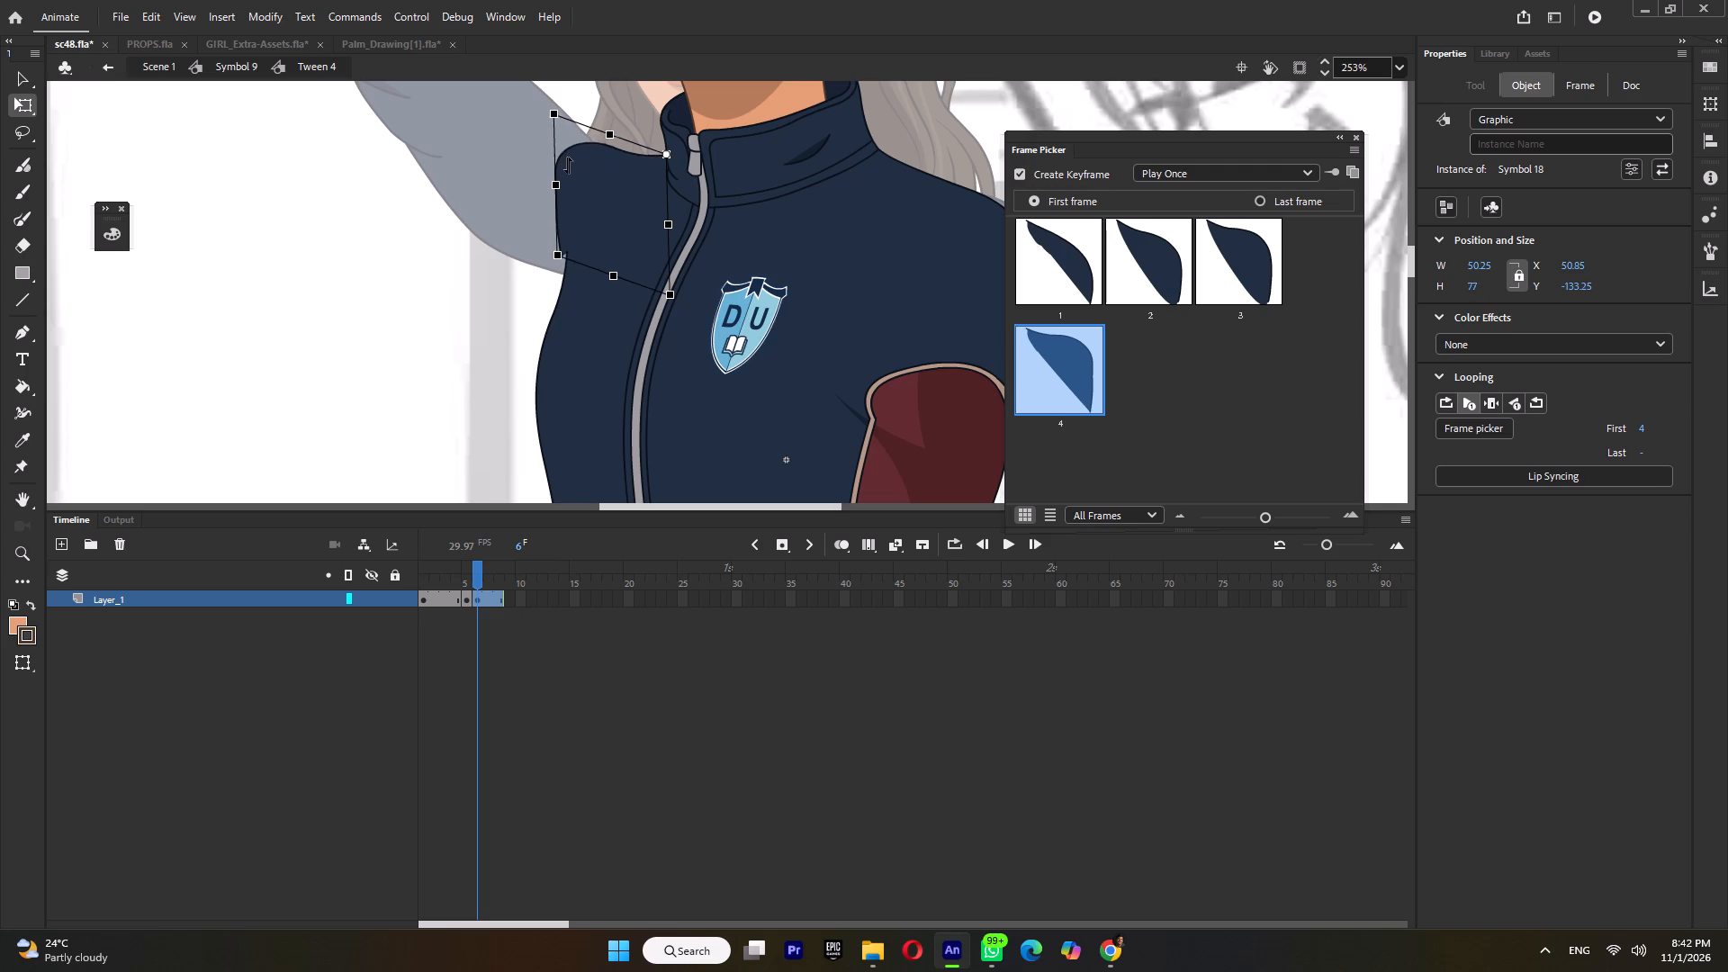
left_click_drag(568, 165, 568, 169)
left_click(558, 189)
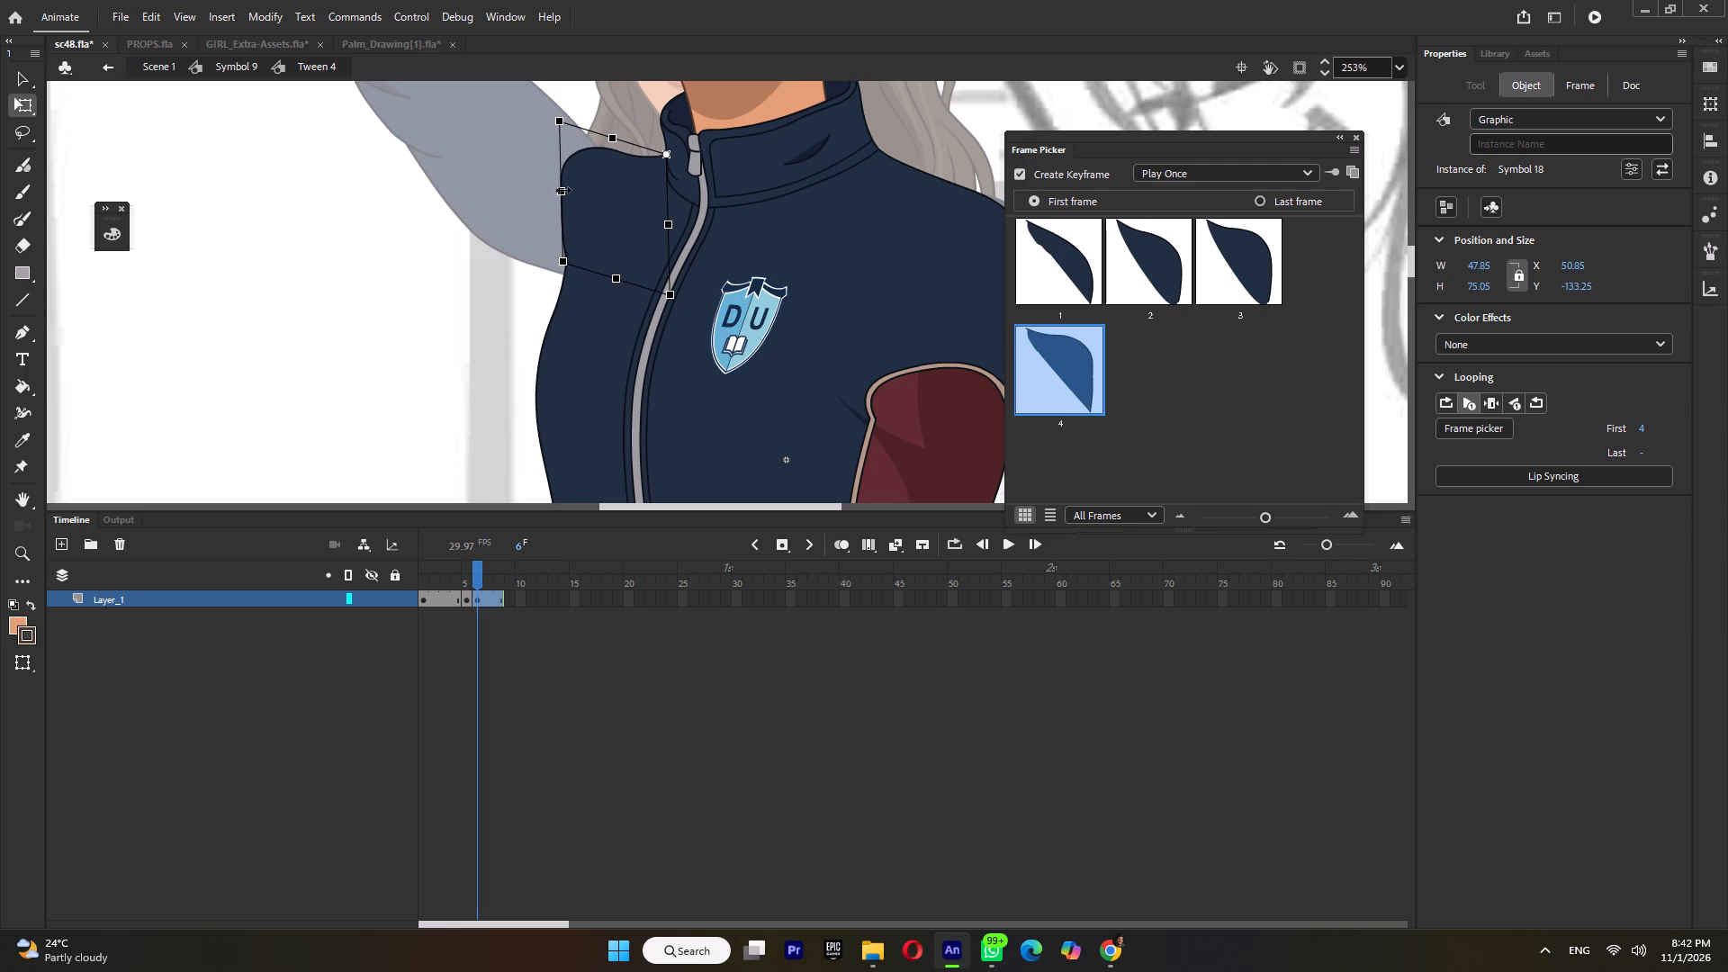
left_click(476, 226)
scroll(476, 228, "down", 4, "ctrl")
Save sc48.fla with the reshaped shoulder.
key("ctrl+s")
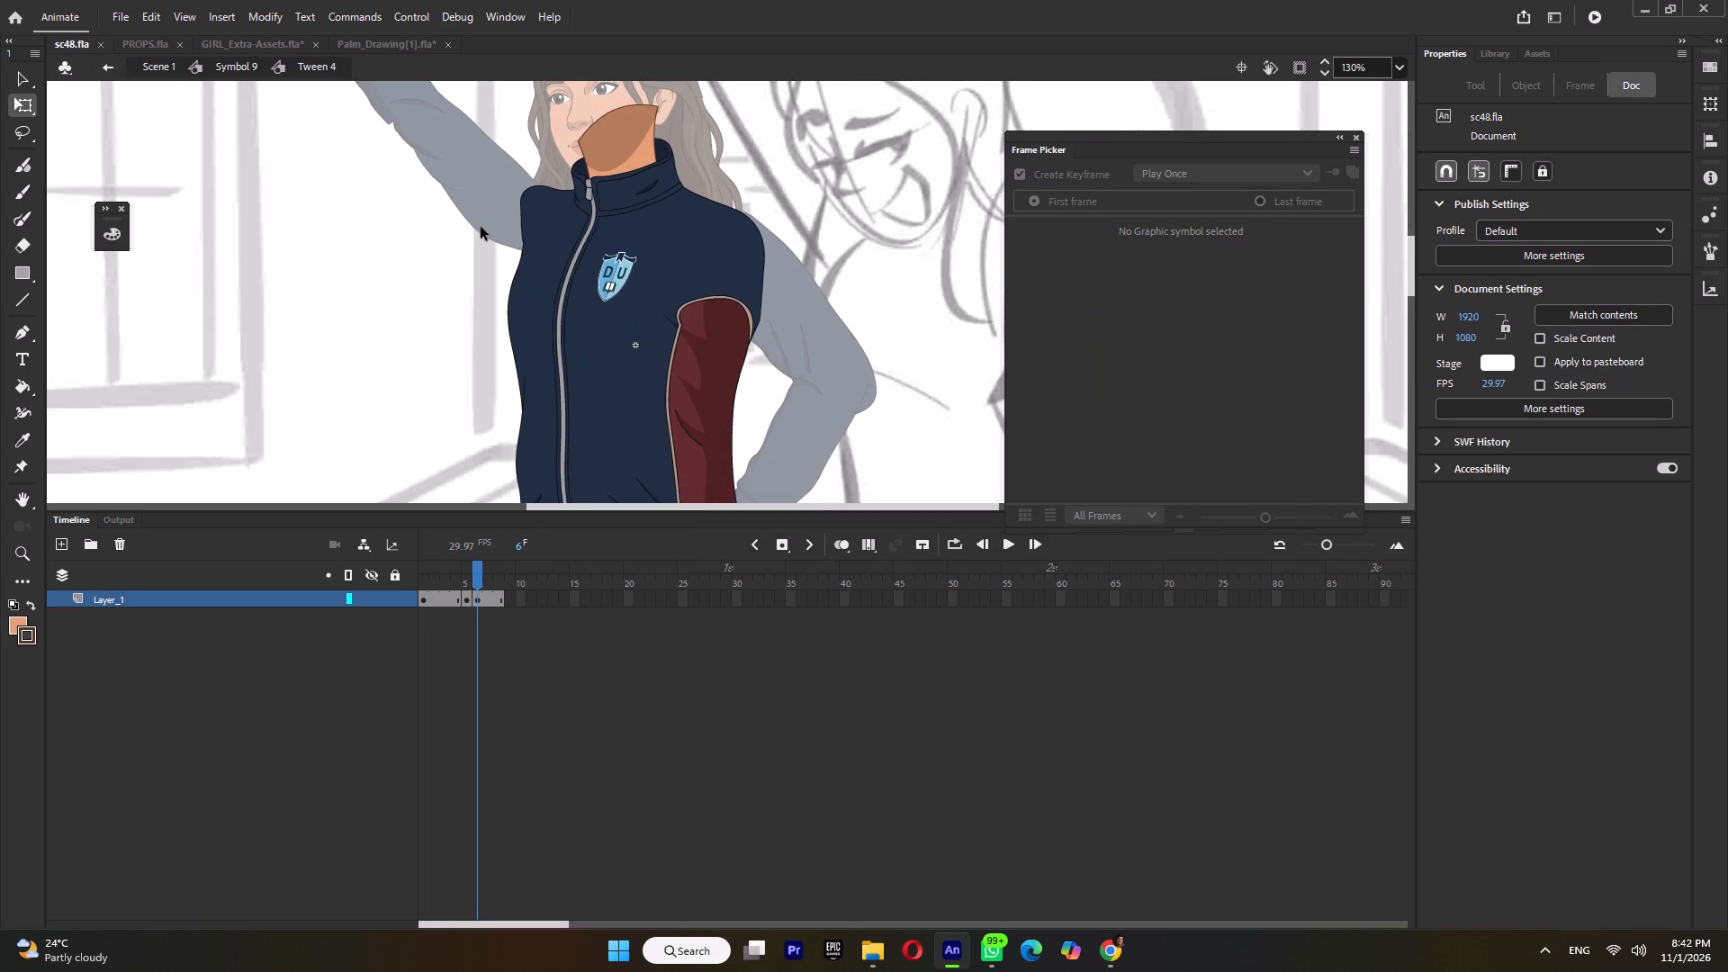
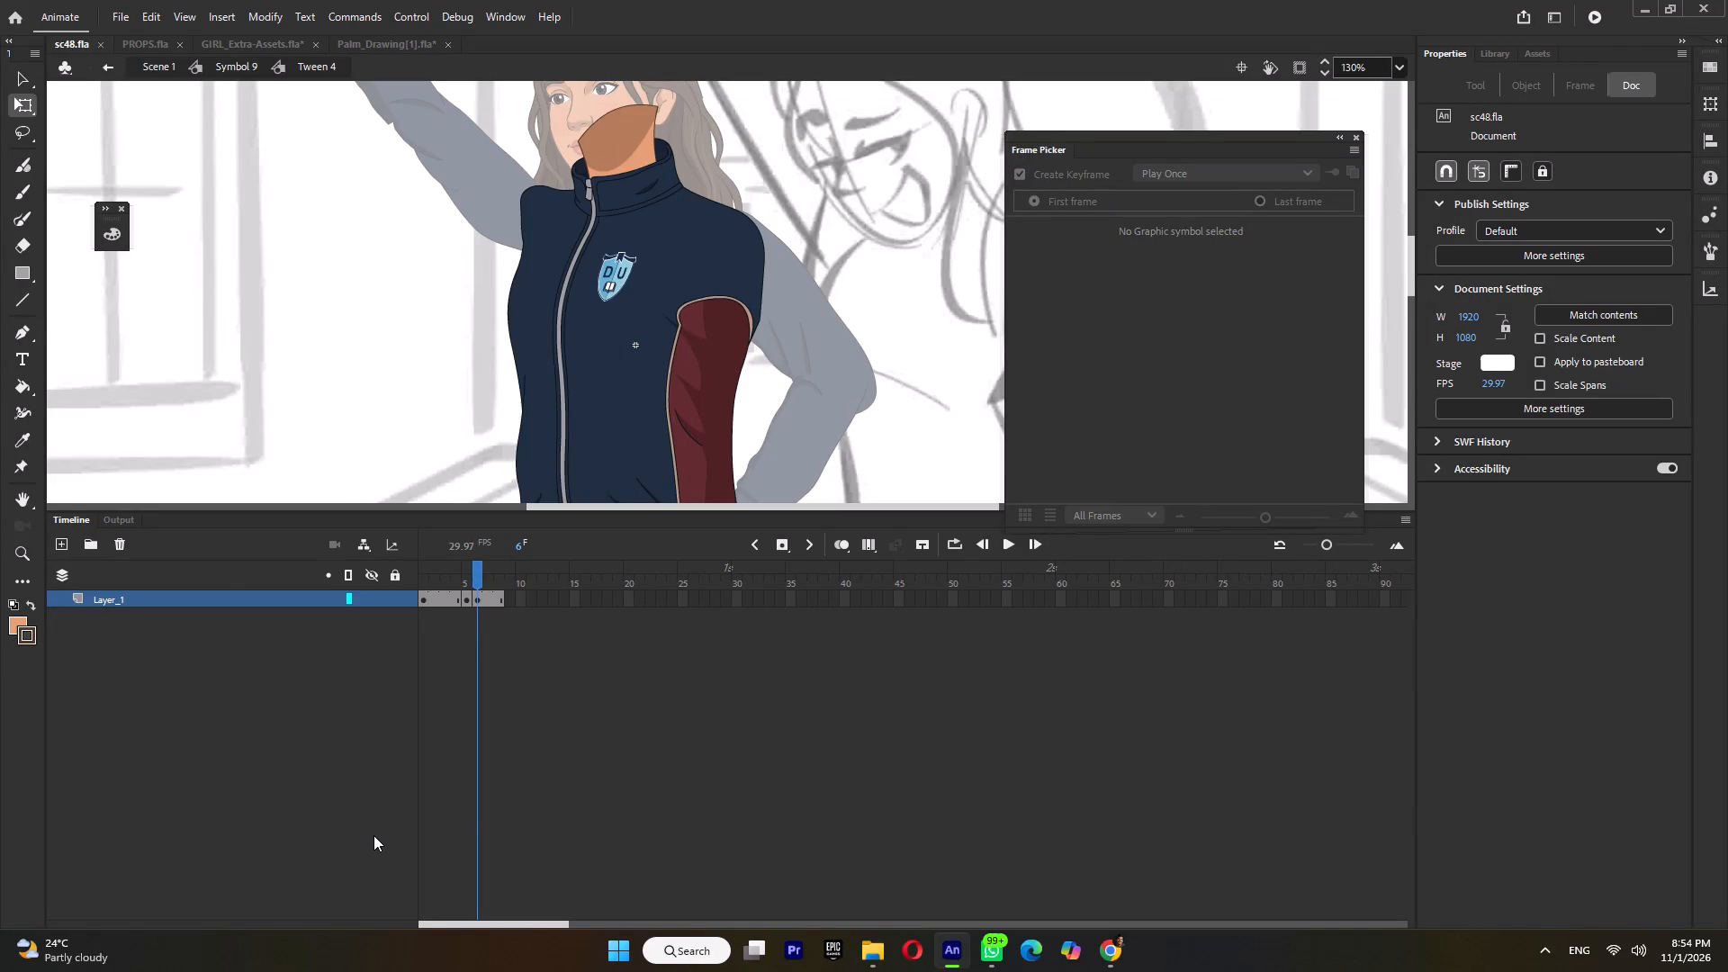
Leave the torso symbol and add a second keyframe inside the raised arm's upper-sleeve symbol.
scroll(841, 311, "down", 6, "ctrl")
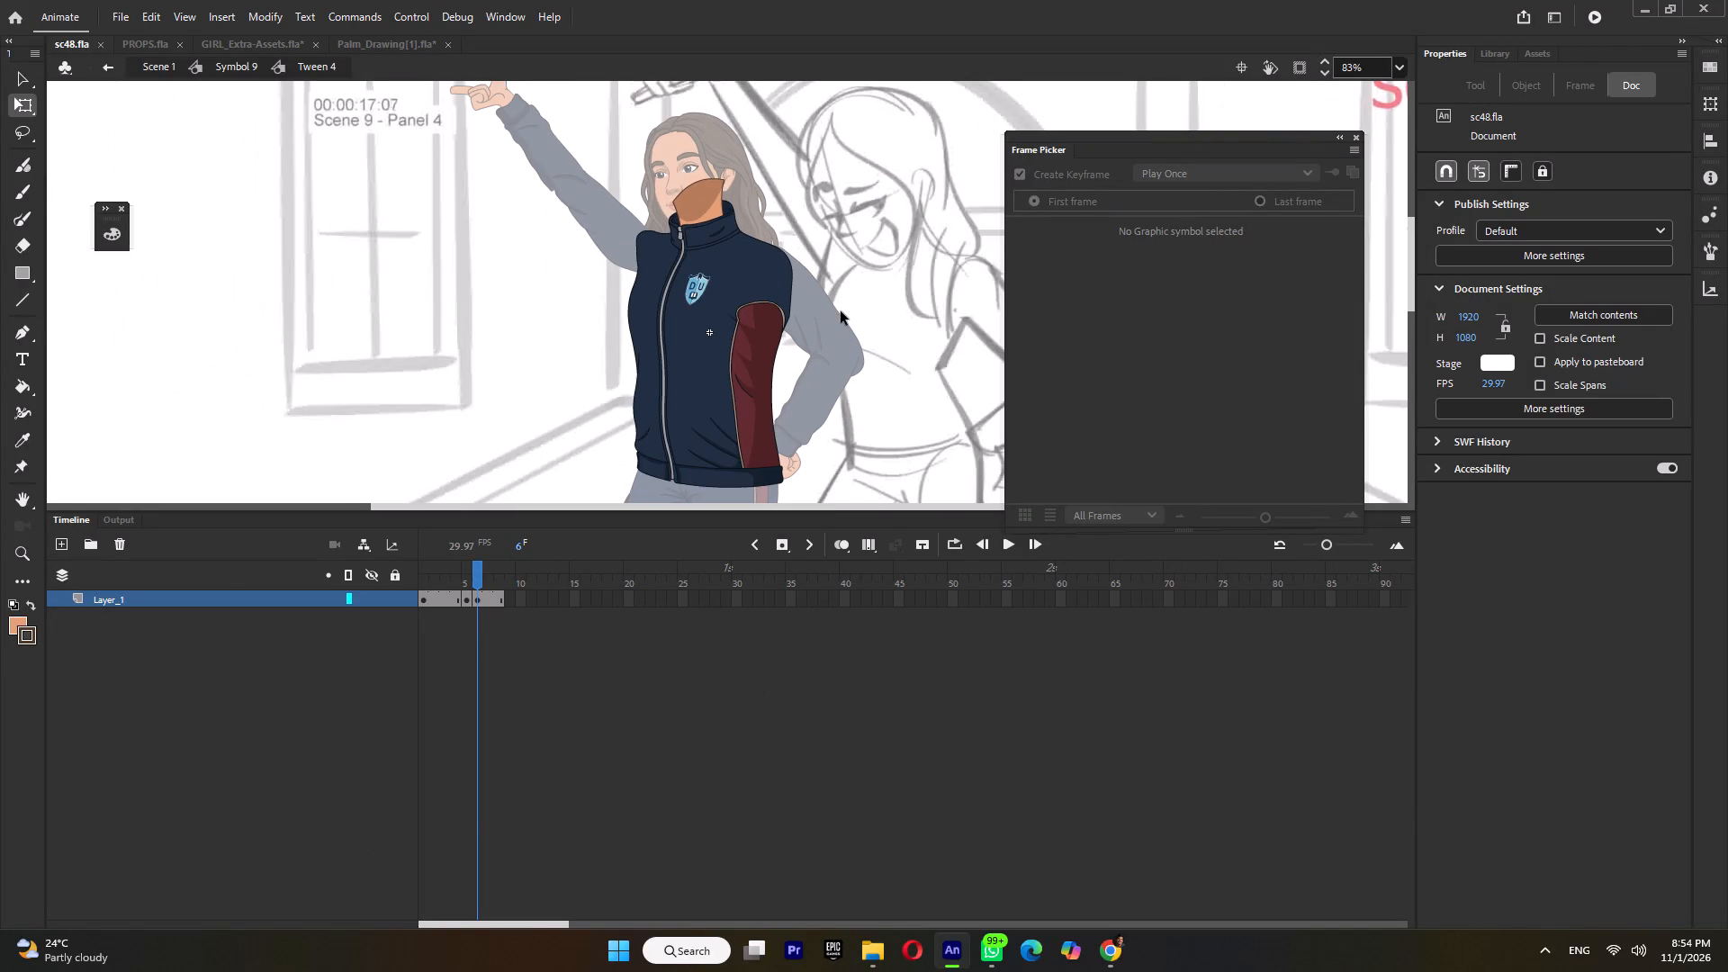
double_click(535, 332)
scroll(714, 185, "up", 3, "ctrl")
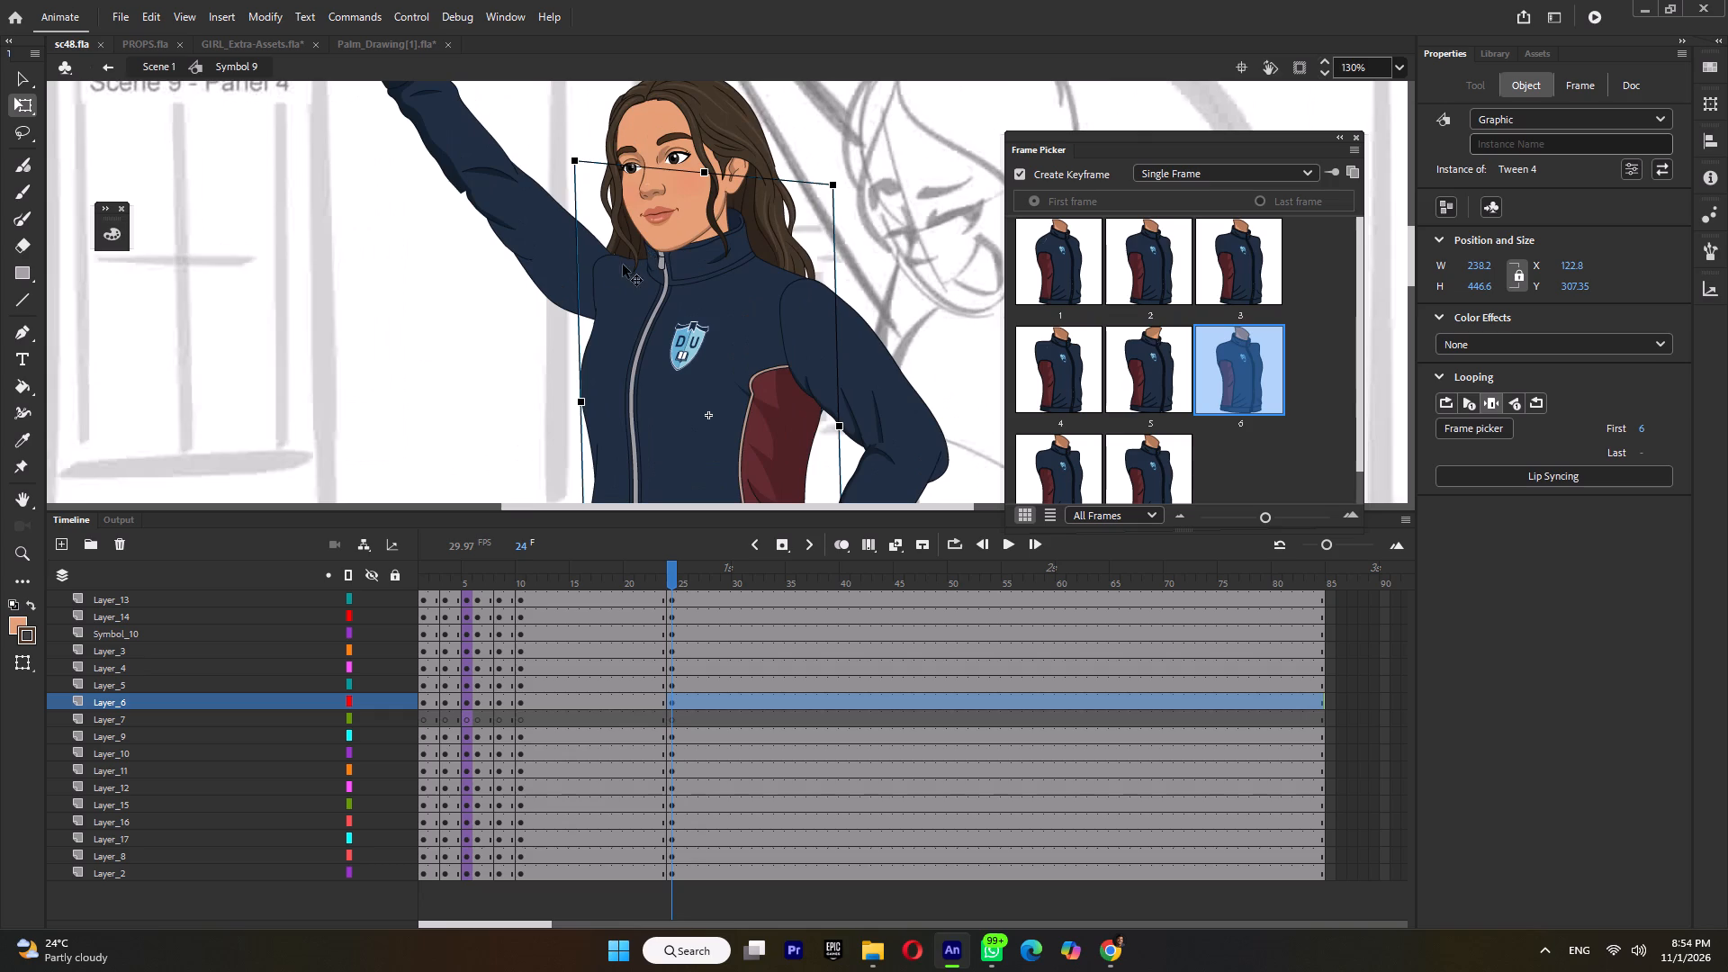
scroll(595, 285, "up", 4, "ctrl")
left_click(532, 299)
scroll(532, 299, "down", 3, "ctrl")
double_click(532, 299)
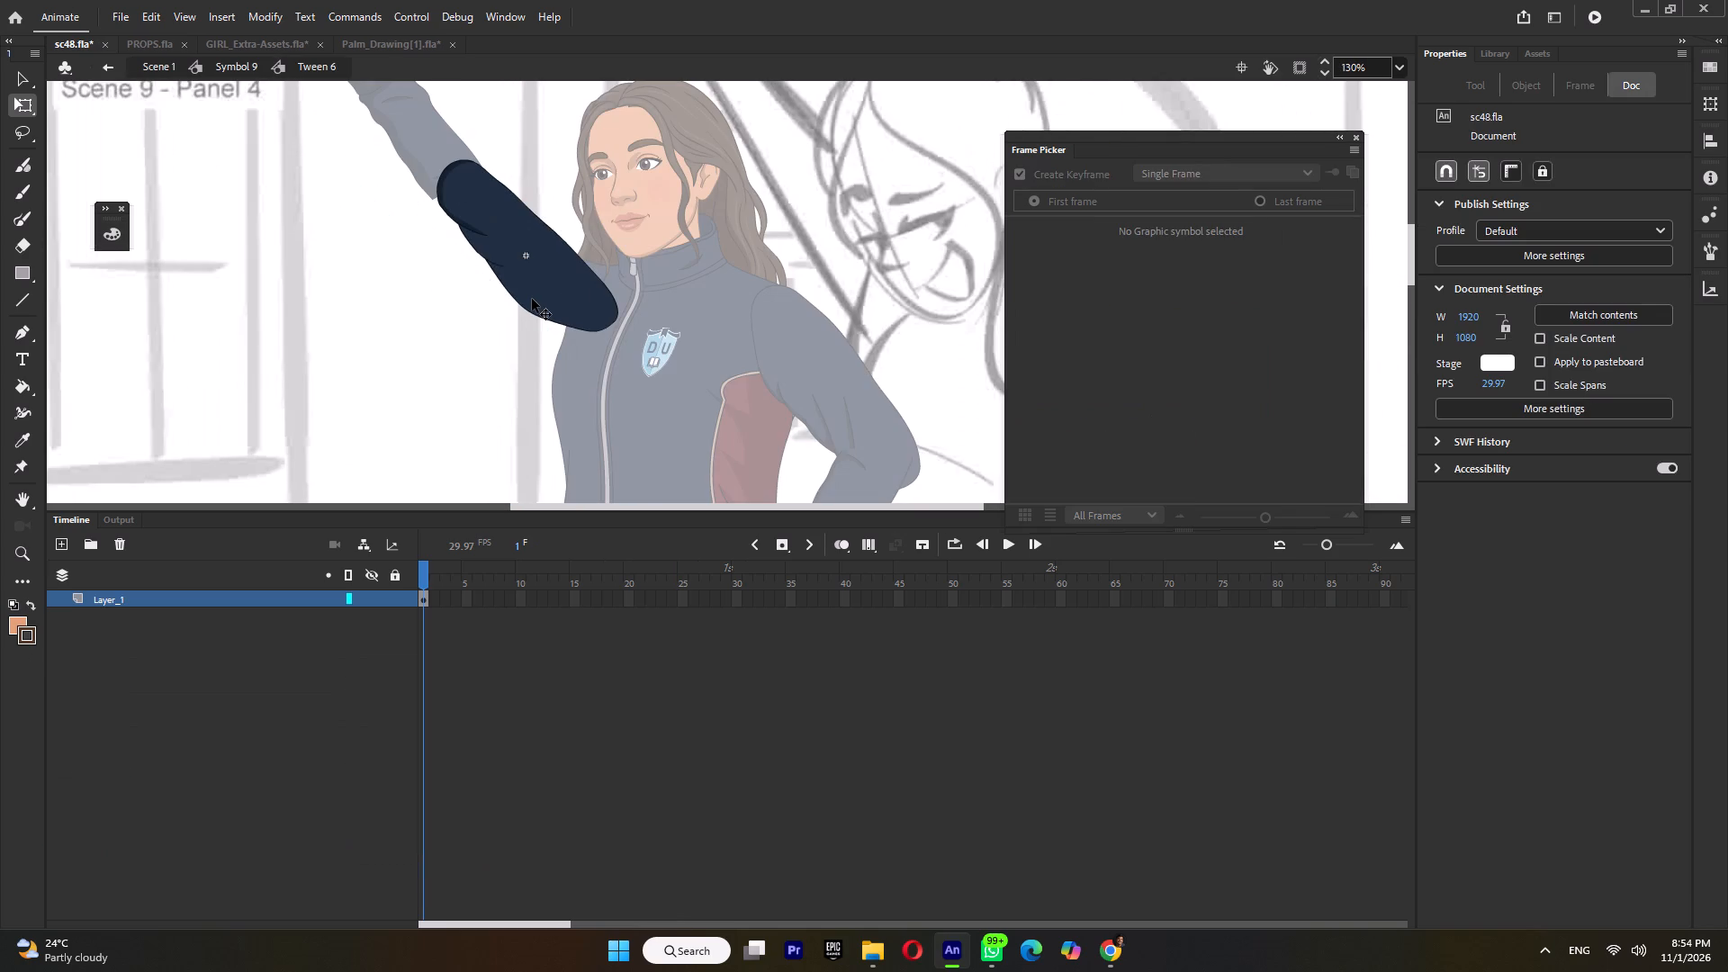
key("F5")
key("F6")
Pull the underarm edge of the frame 2 sleeve shape downward to extend it into the jacket's shoulder.
double_click(552, 276)
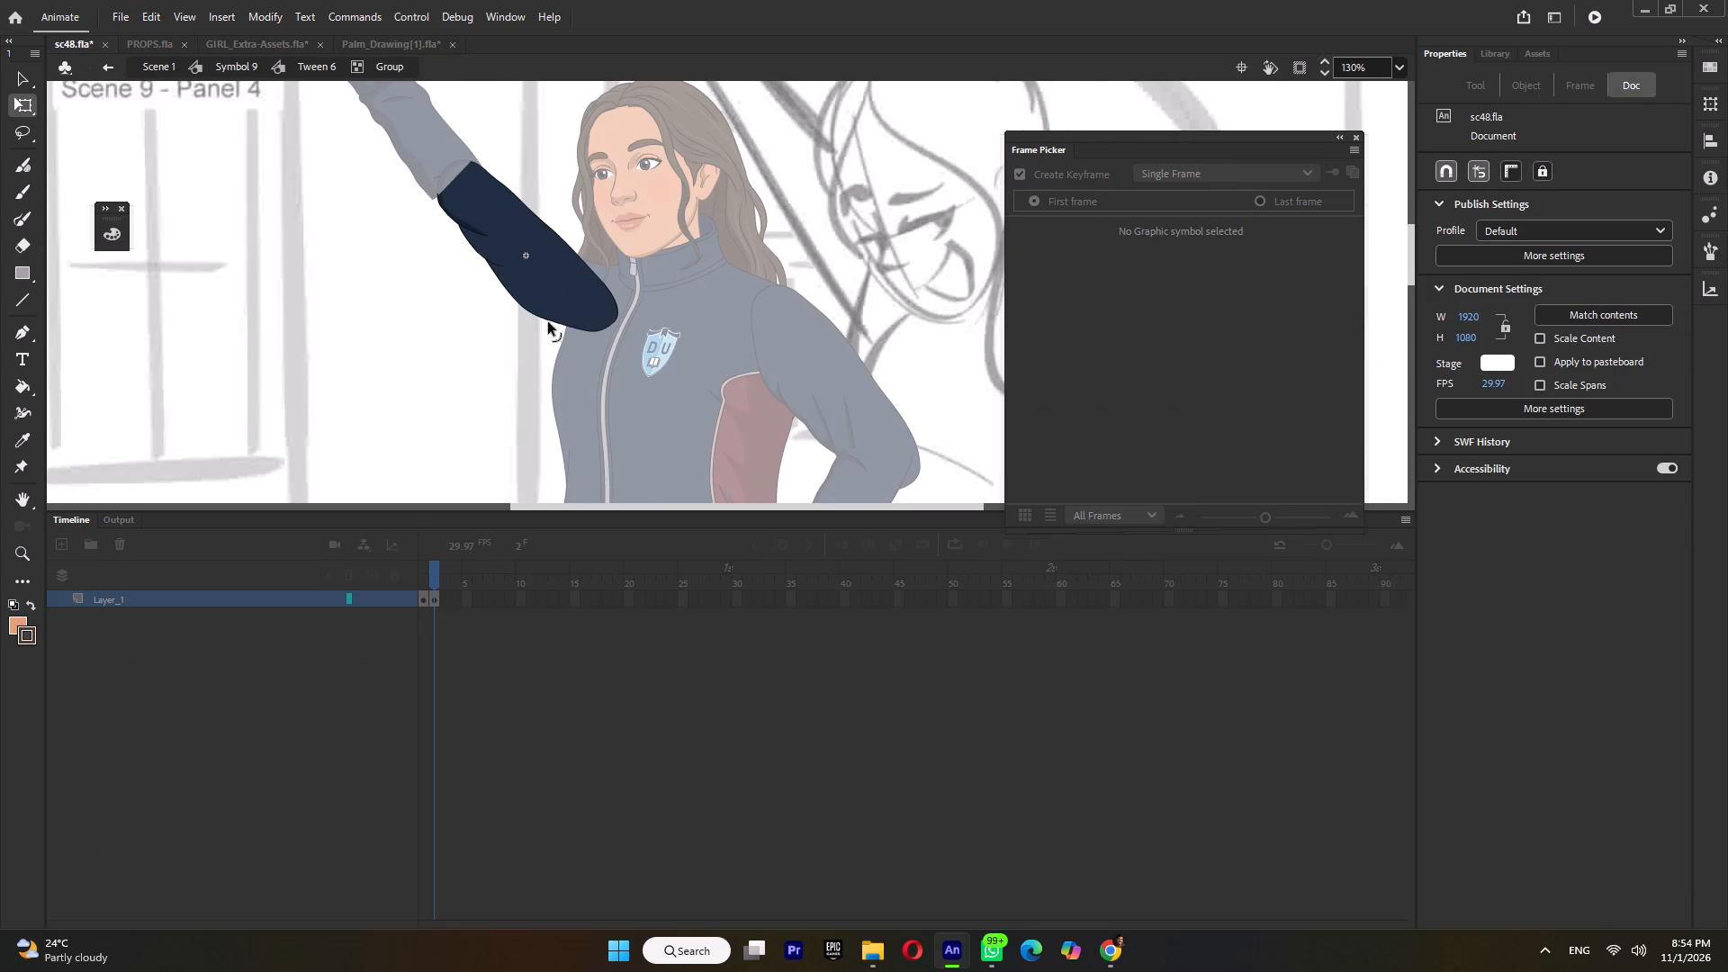
left_click_drag(542, 318, 571, 357)
left_click_drag(571, 357, 571, 359)
Return to the girl's symbol and show the raised upper sleeve's frame 2 at frame 24.
double_click(512, 361)
double_click(510, 361)
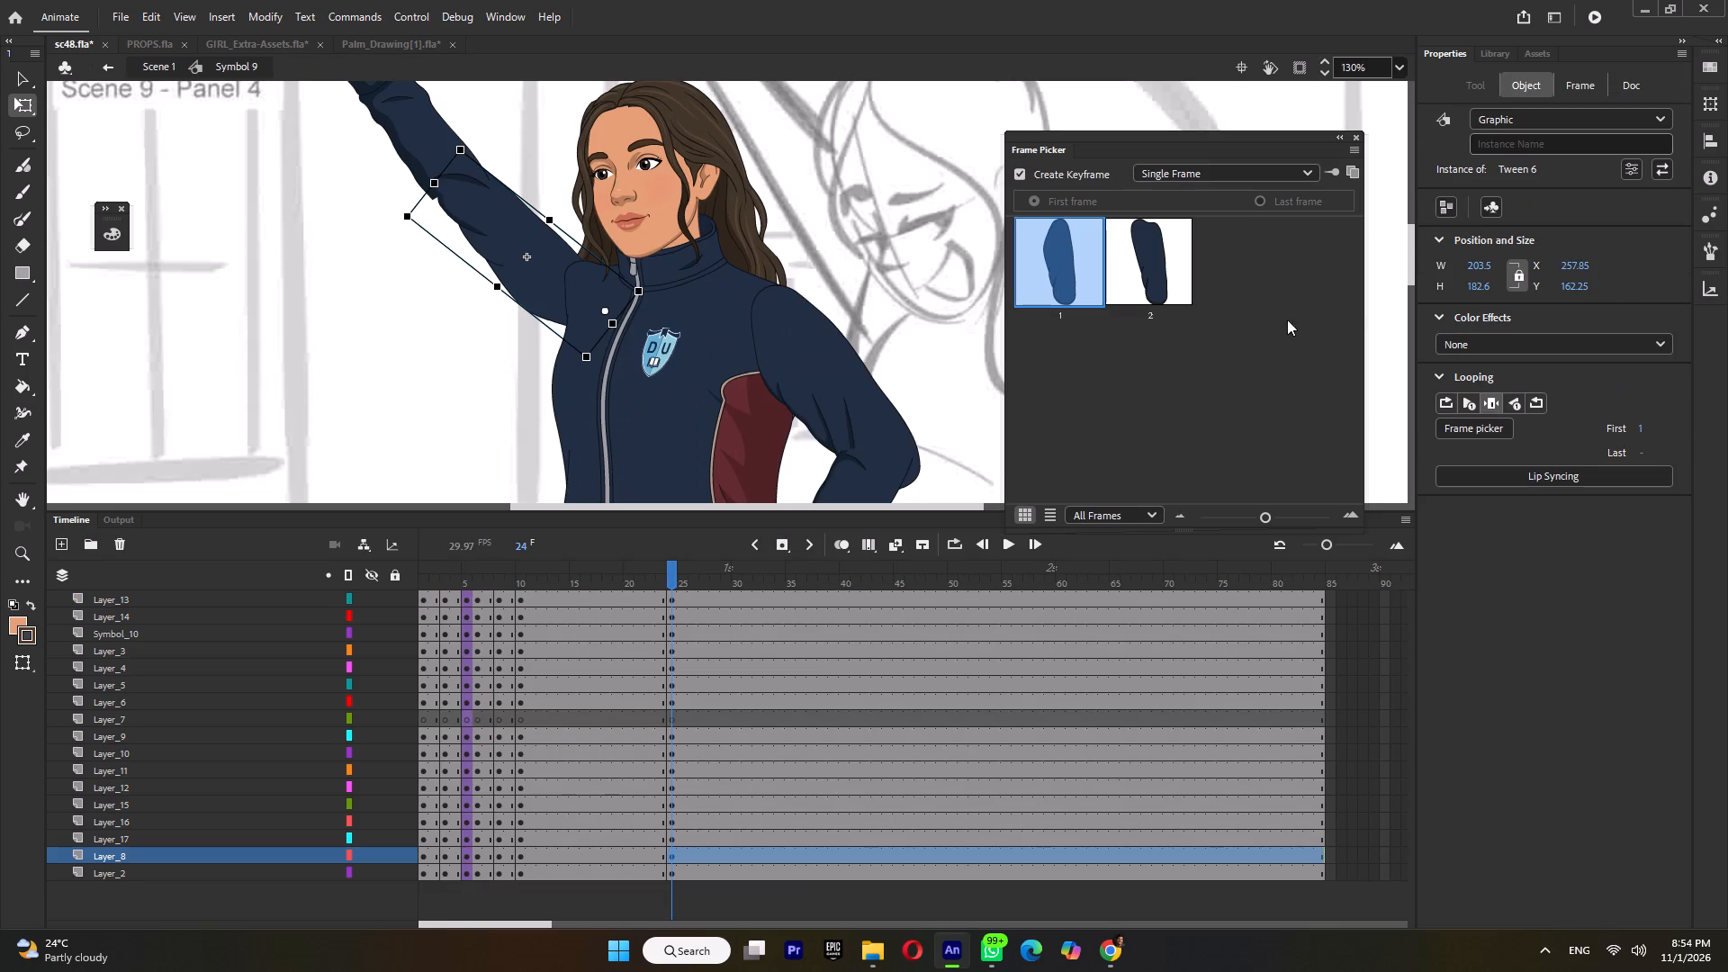
left_click(1152, 285)
scroll(639, 286, "down", 3, "ctrl")
left_click(571, 315, "ctrl")
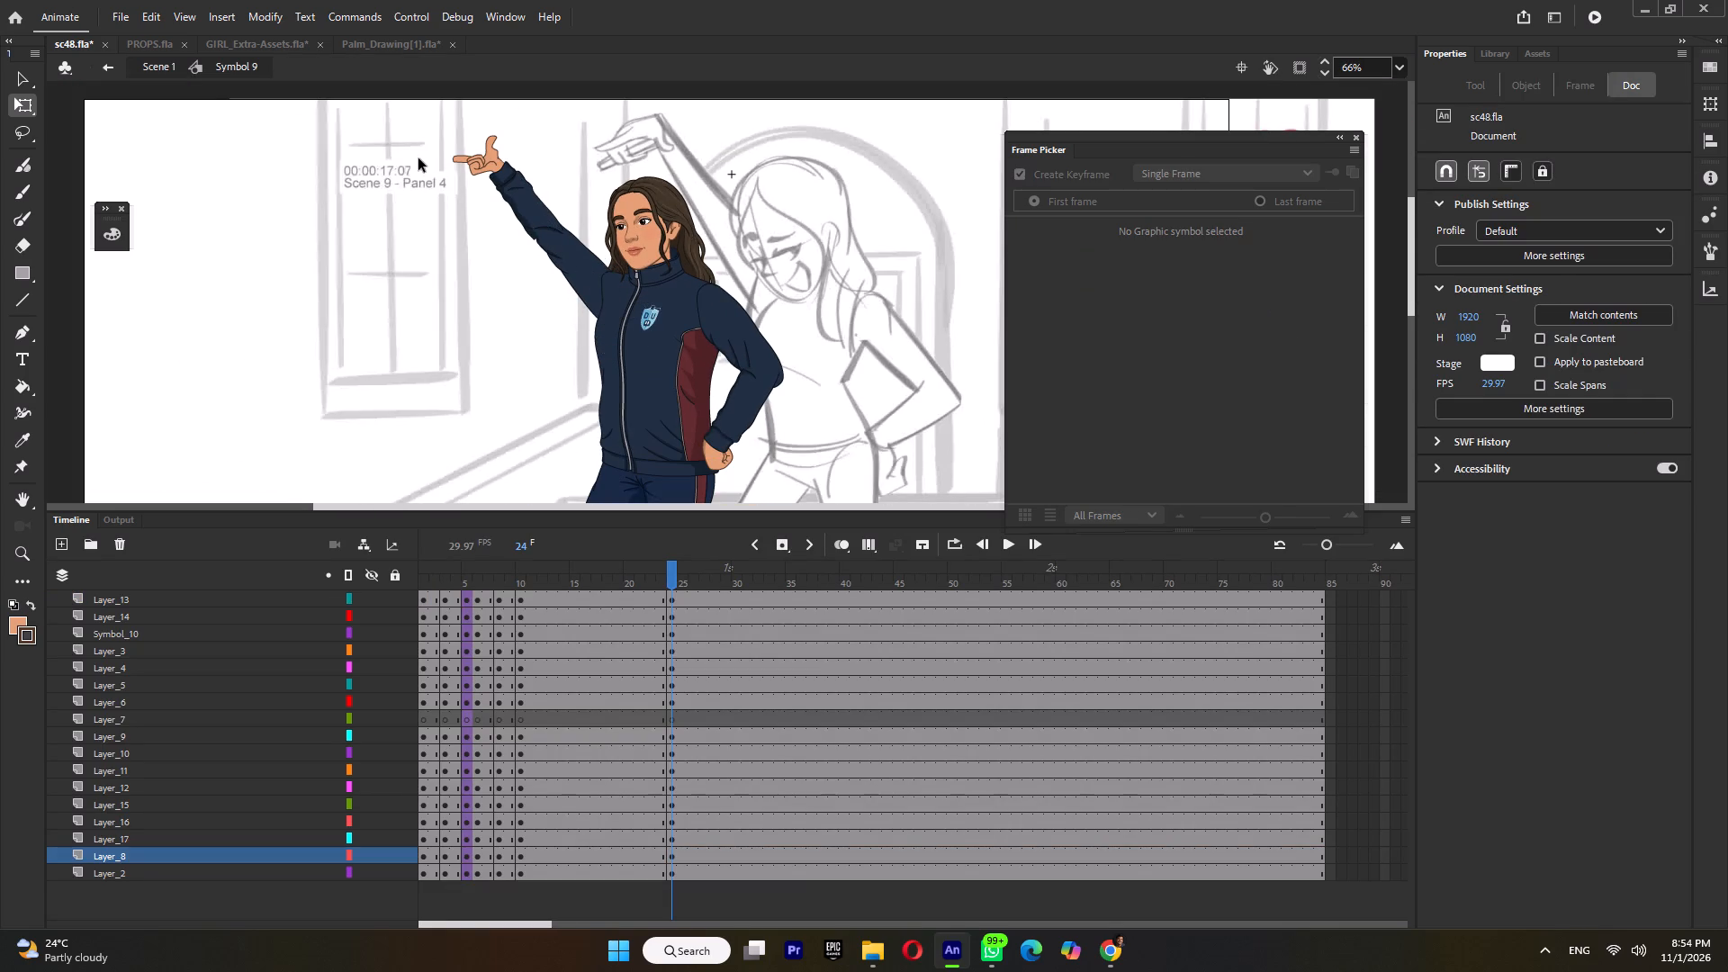
Rotate the raised sleeve pieces and pointing hand together slightly more upright, pivoting at the shoulder.
left_click_drag(406, 147, 544, 265)
left_click_drag(547, 228, 606, 289)
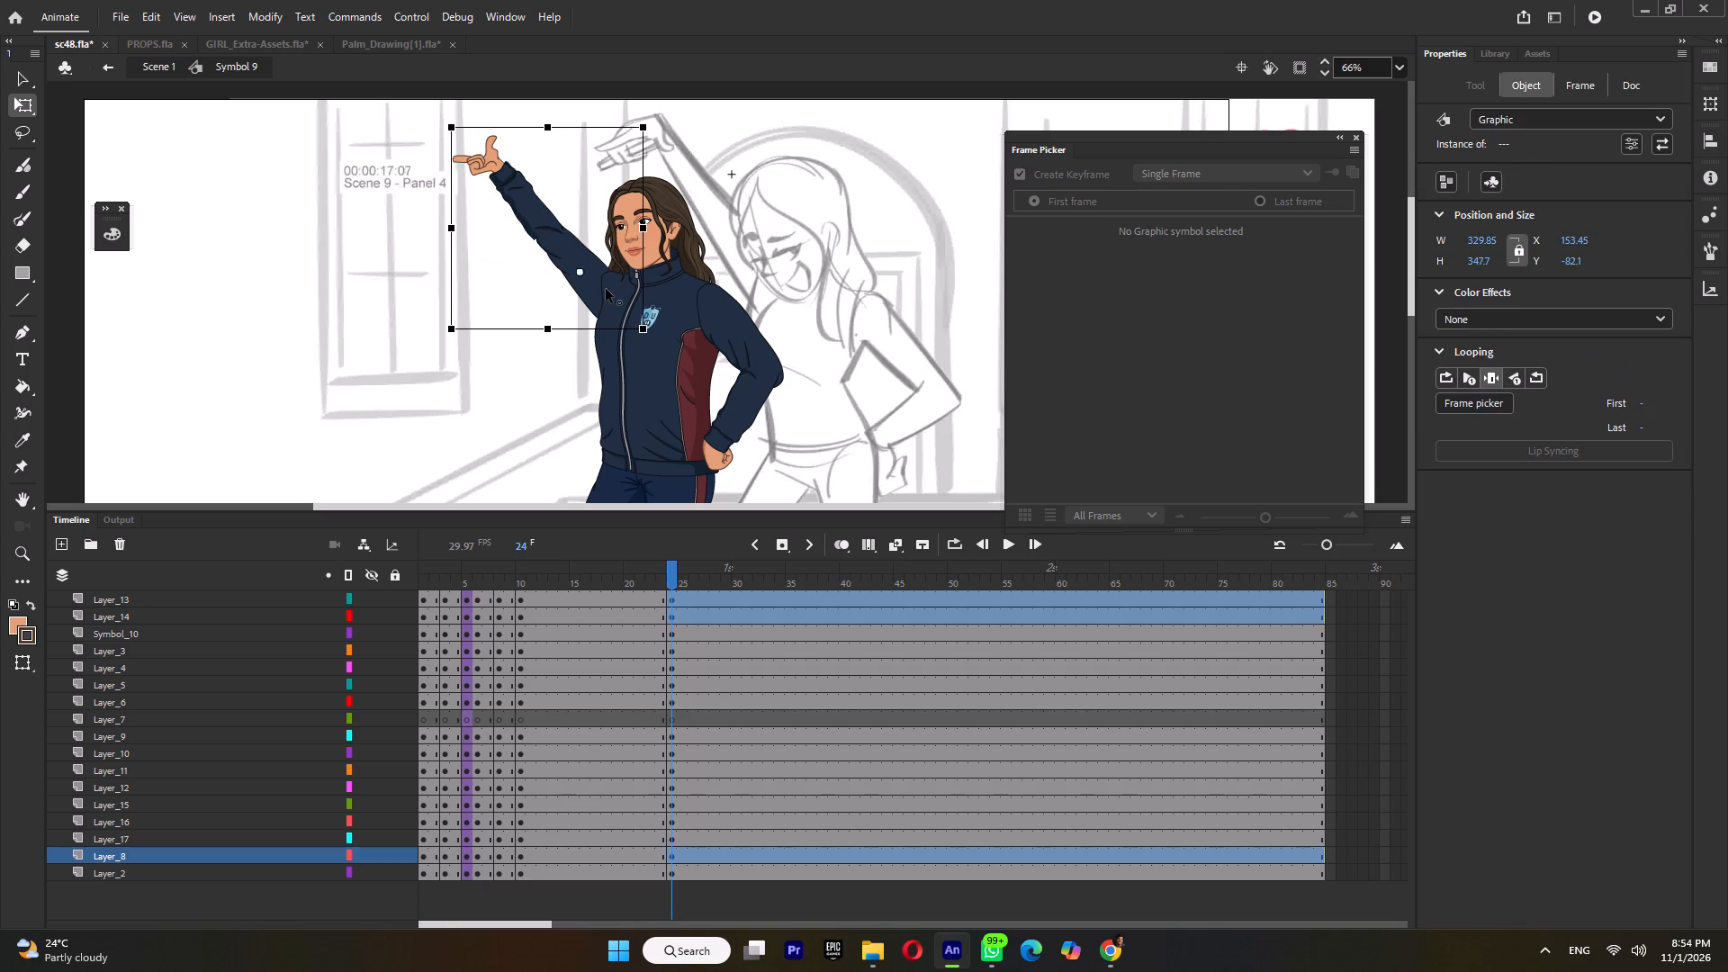
left_click_drag(606, 289, 606, 291)
left_click_drag(437, 132, 437, 131)
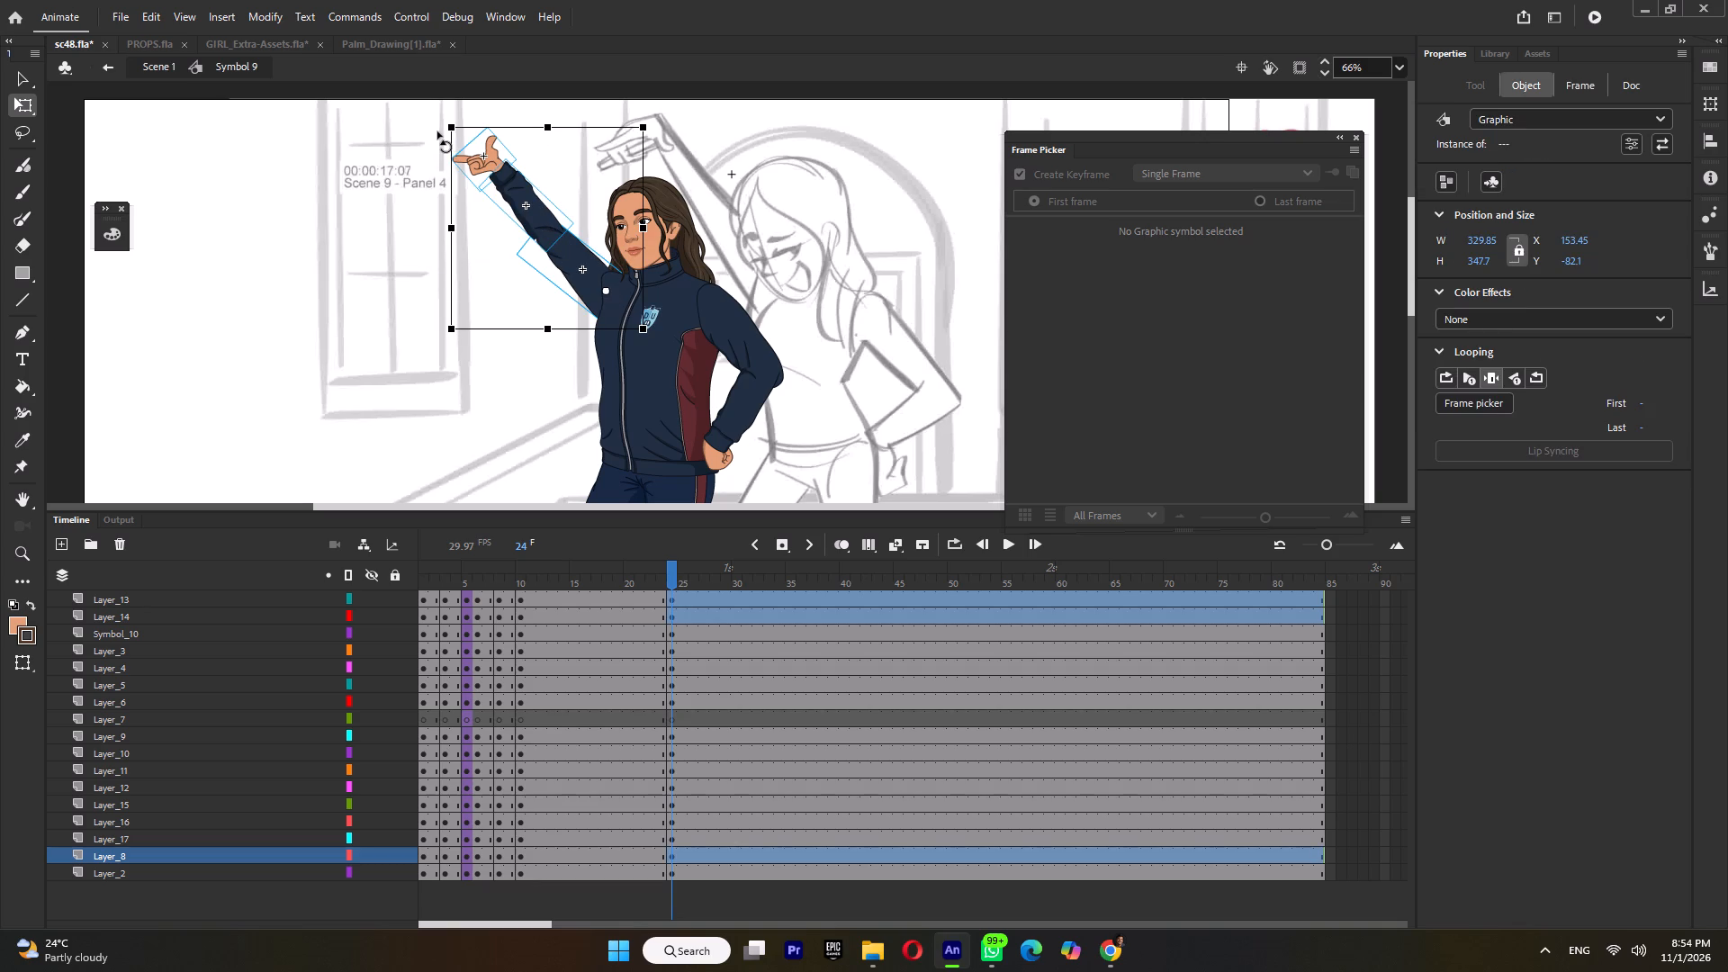
left_click_drag(437, 131, 461, 123)
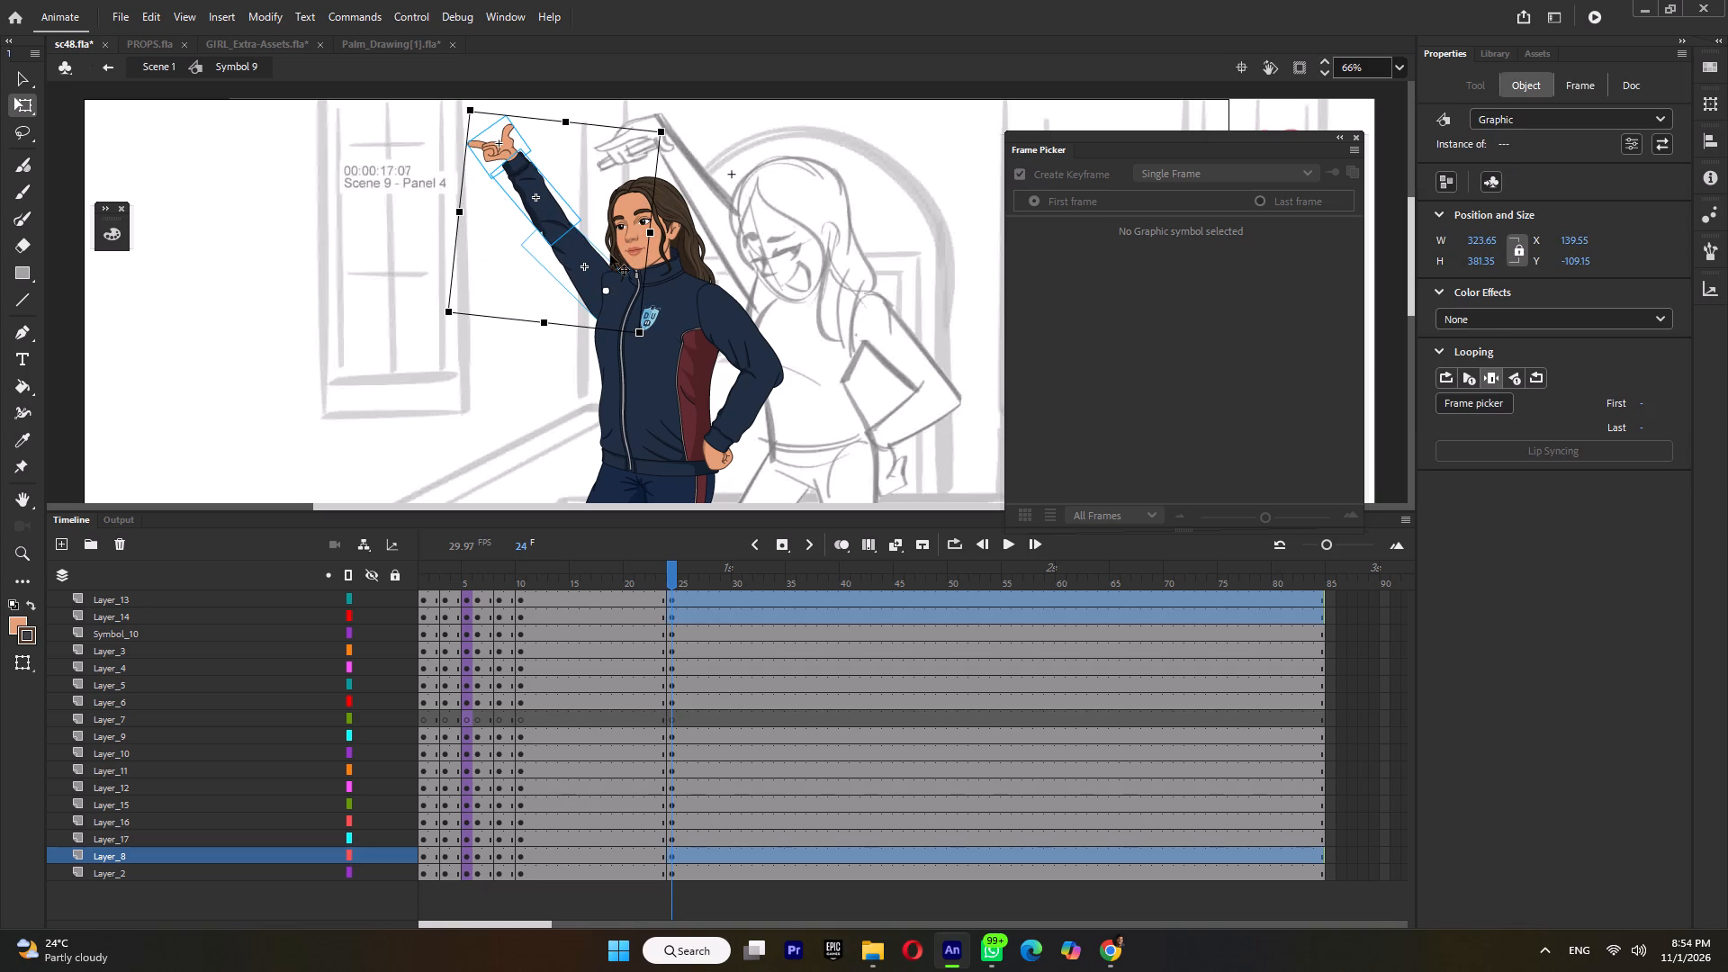
Tilt the girl's head and hair together slightly toward the raised arm.
left_click_drag(726, 173, 666, 212)
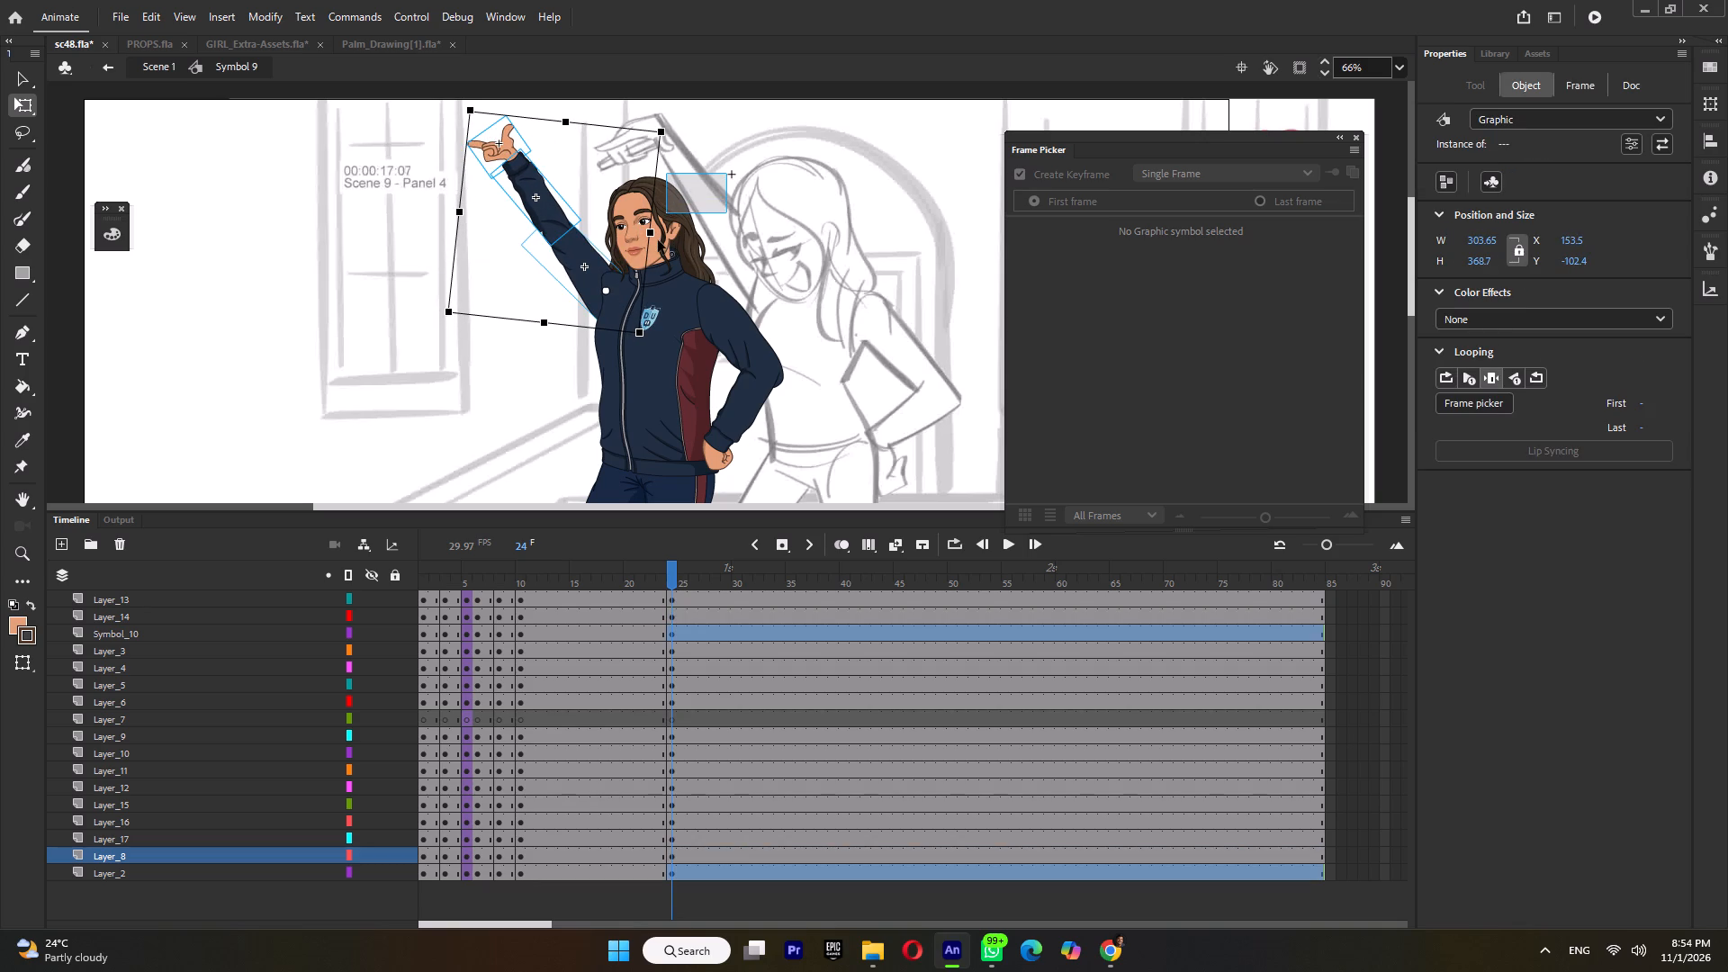
left_click_drag(725, 175, 714, 163)
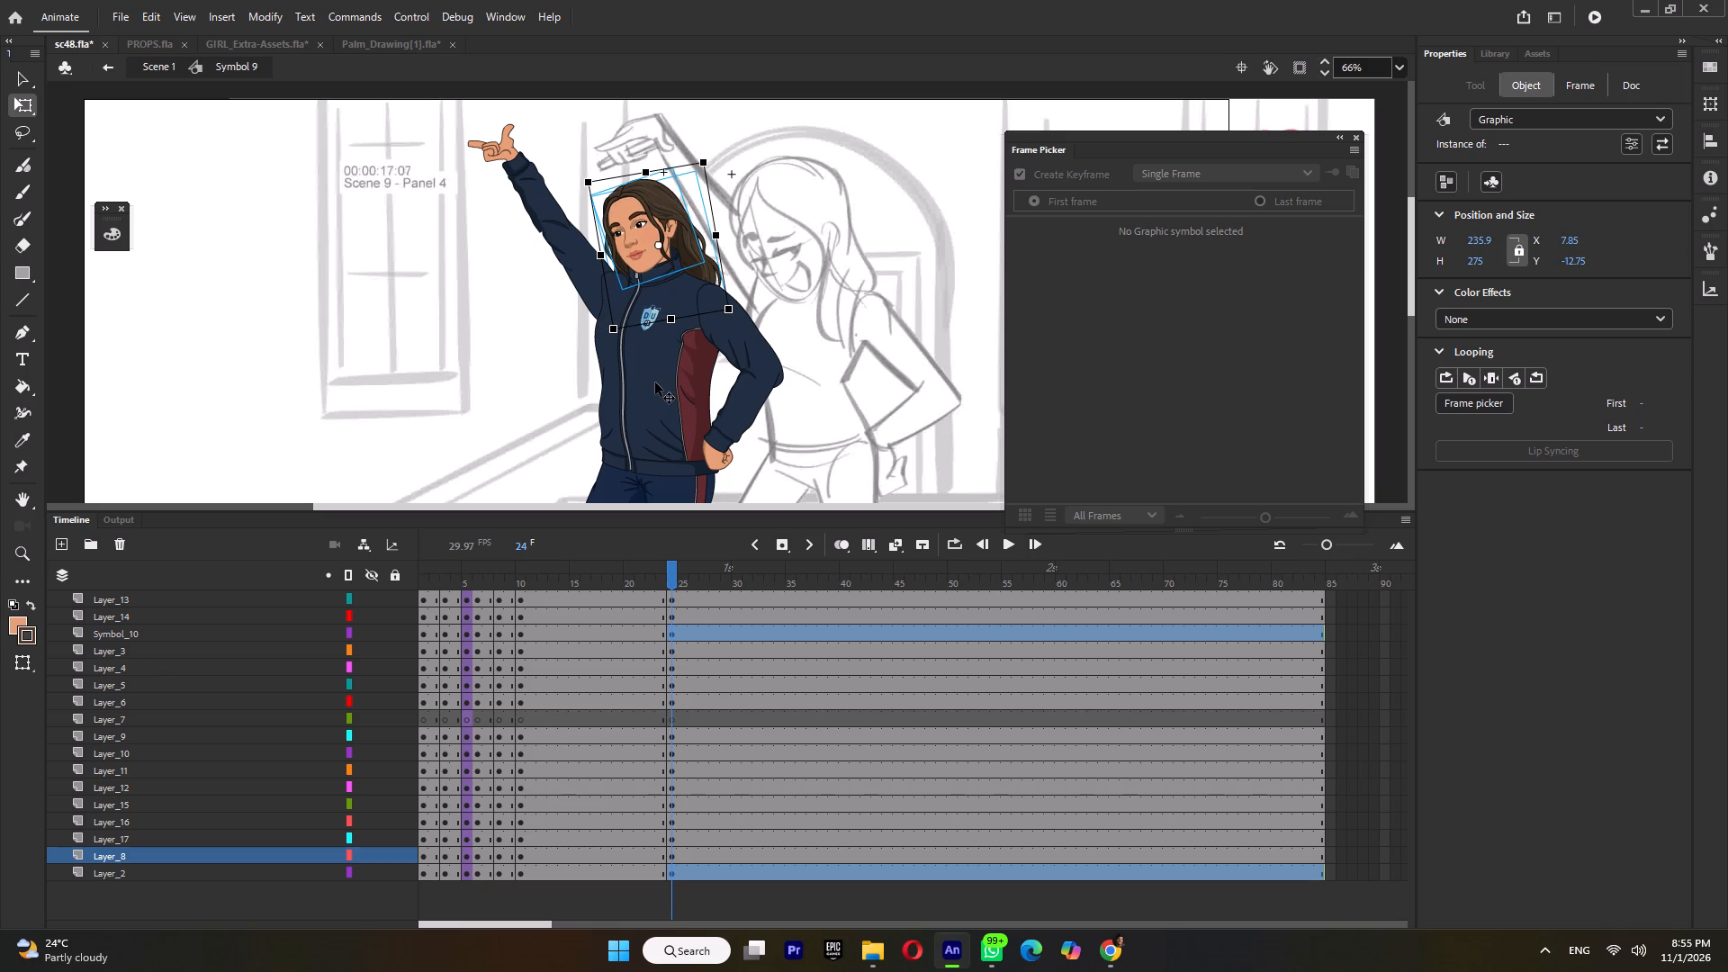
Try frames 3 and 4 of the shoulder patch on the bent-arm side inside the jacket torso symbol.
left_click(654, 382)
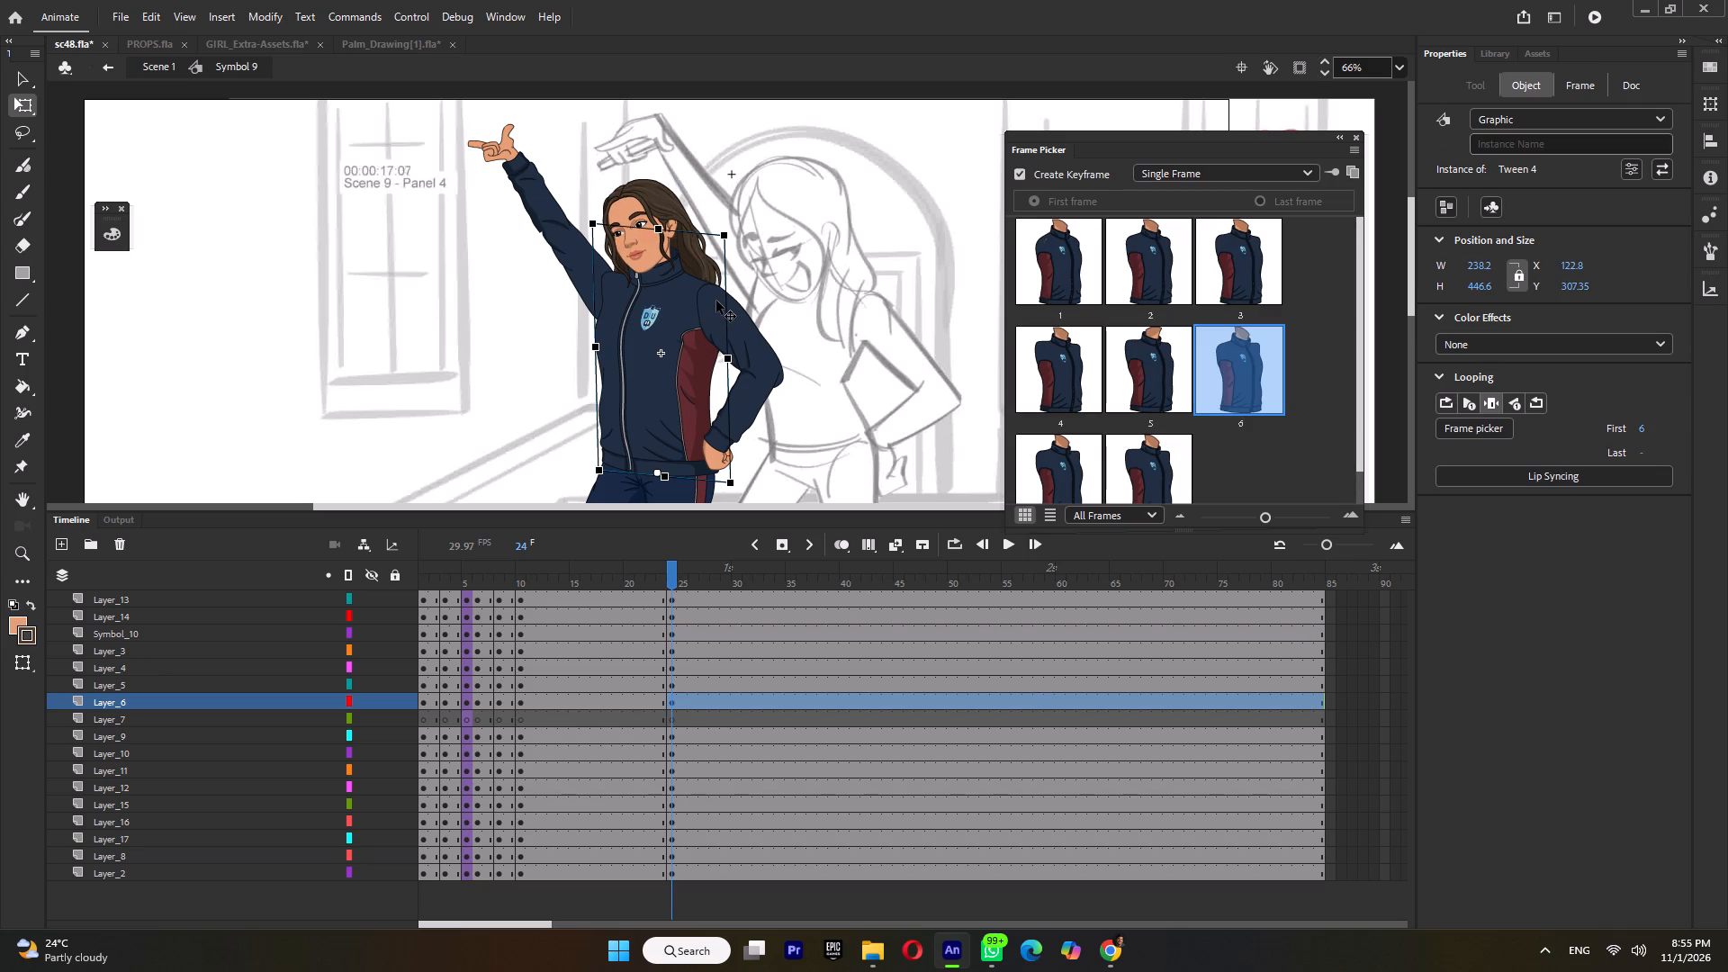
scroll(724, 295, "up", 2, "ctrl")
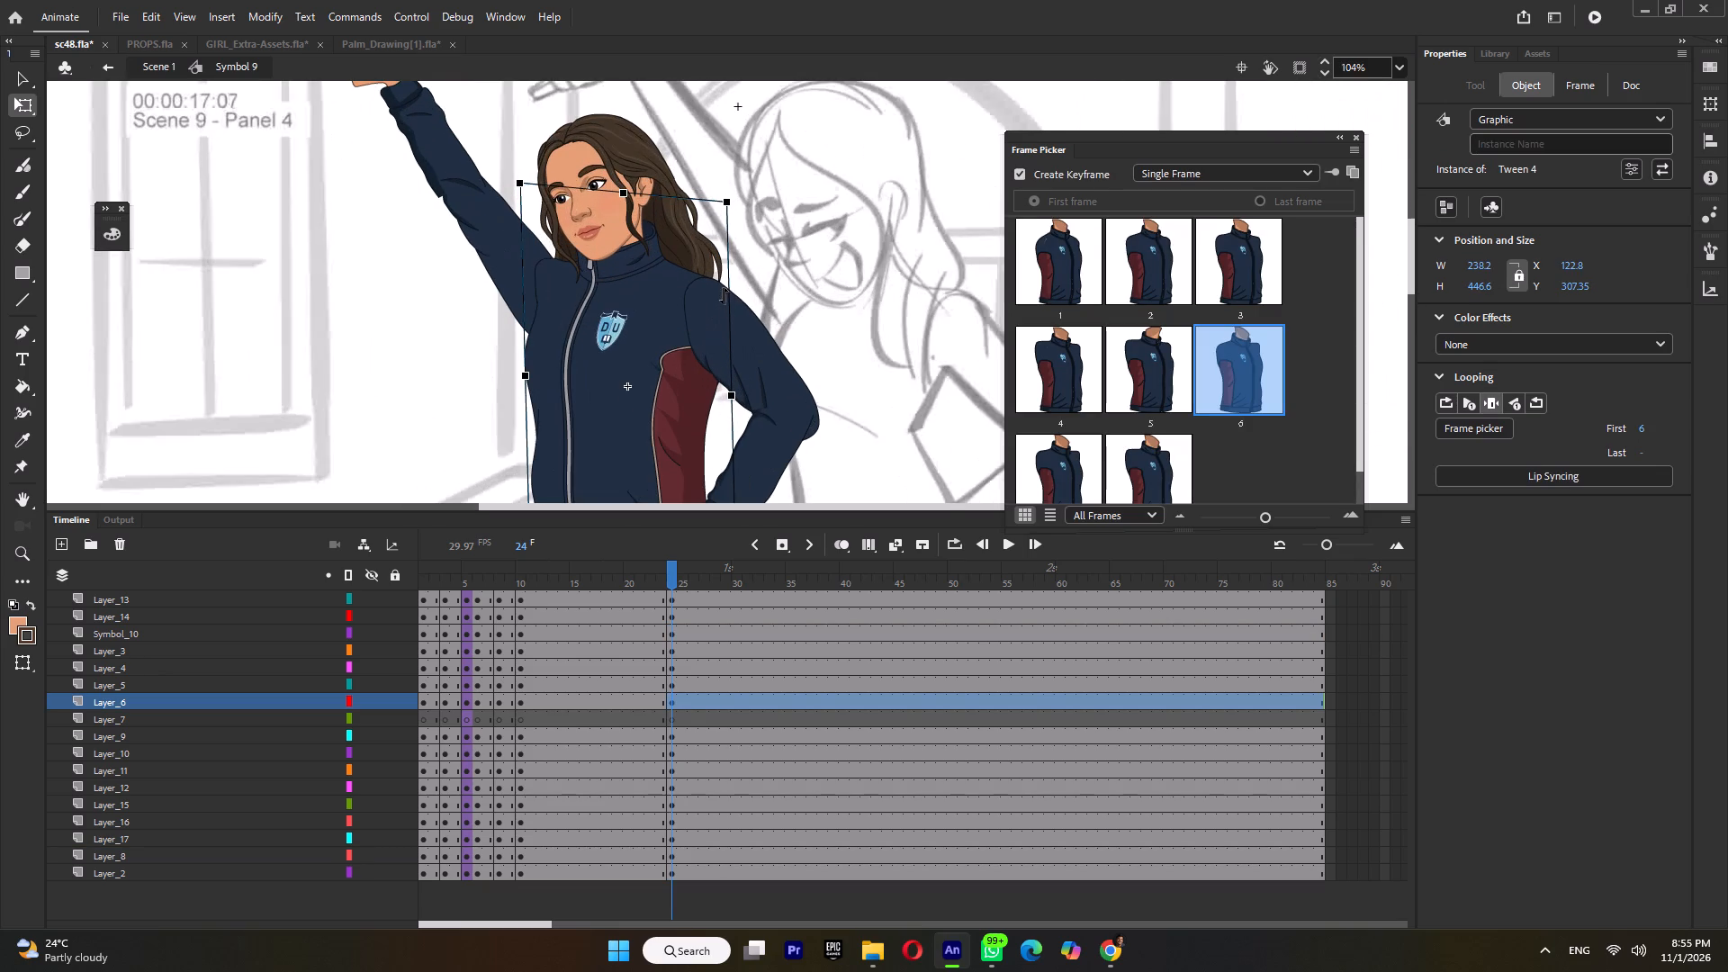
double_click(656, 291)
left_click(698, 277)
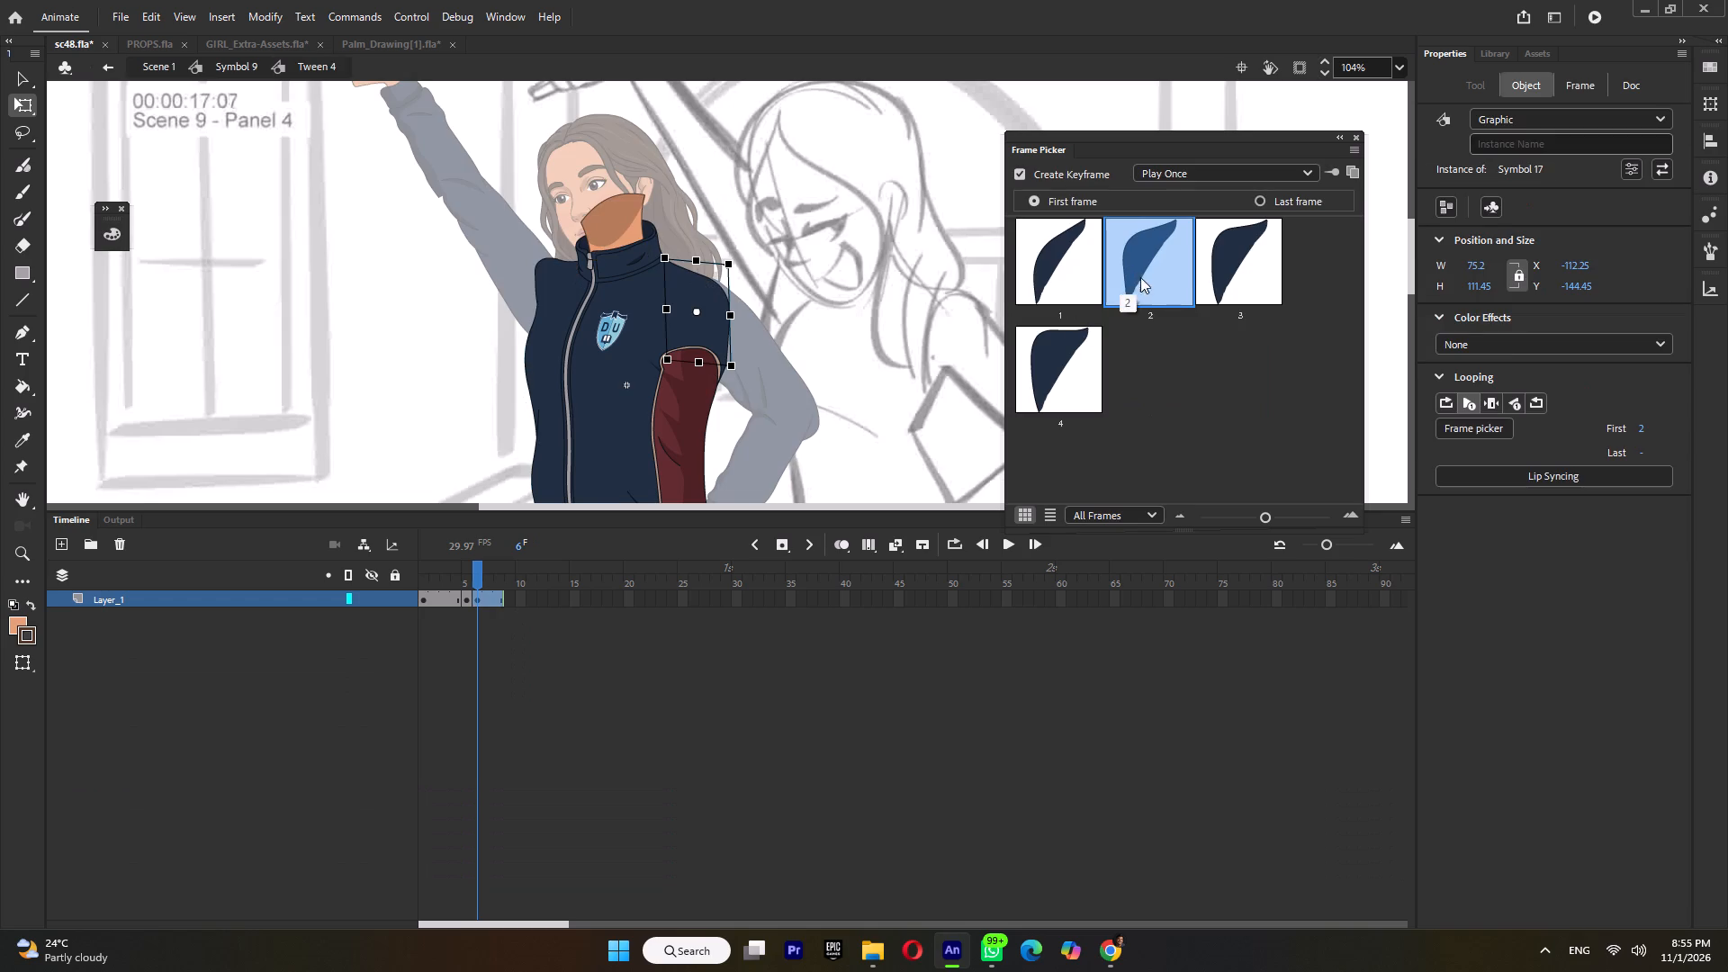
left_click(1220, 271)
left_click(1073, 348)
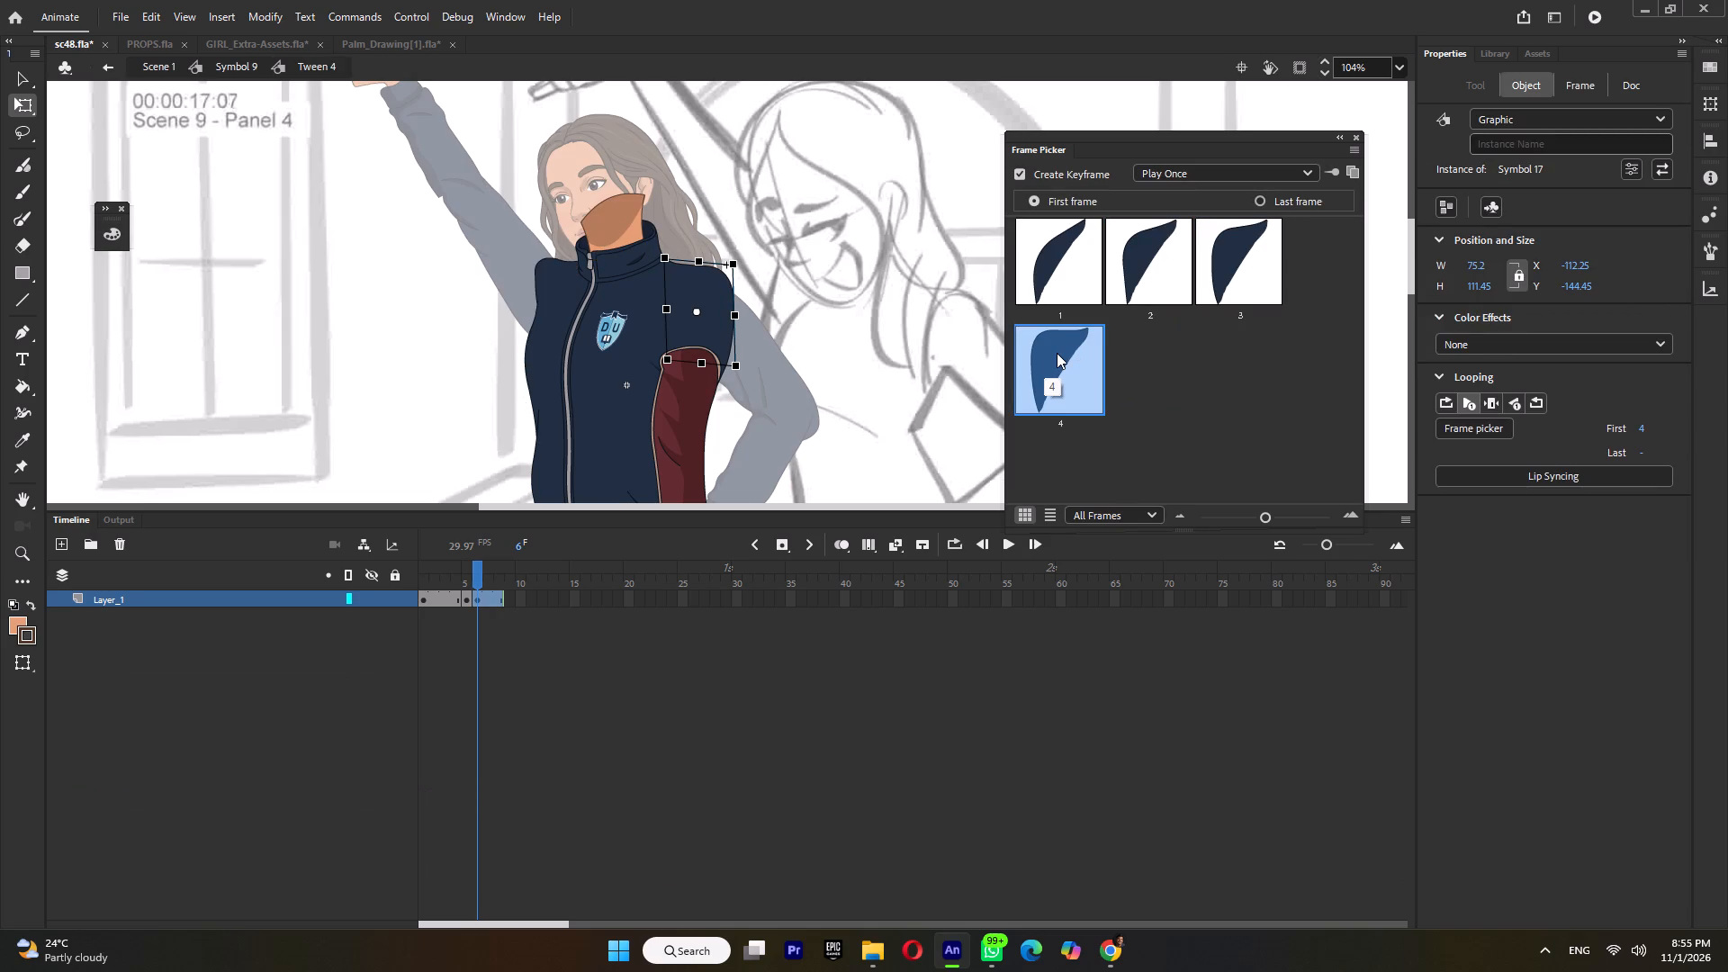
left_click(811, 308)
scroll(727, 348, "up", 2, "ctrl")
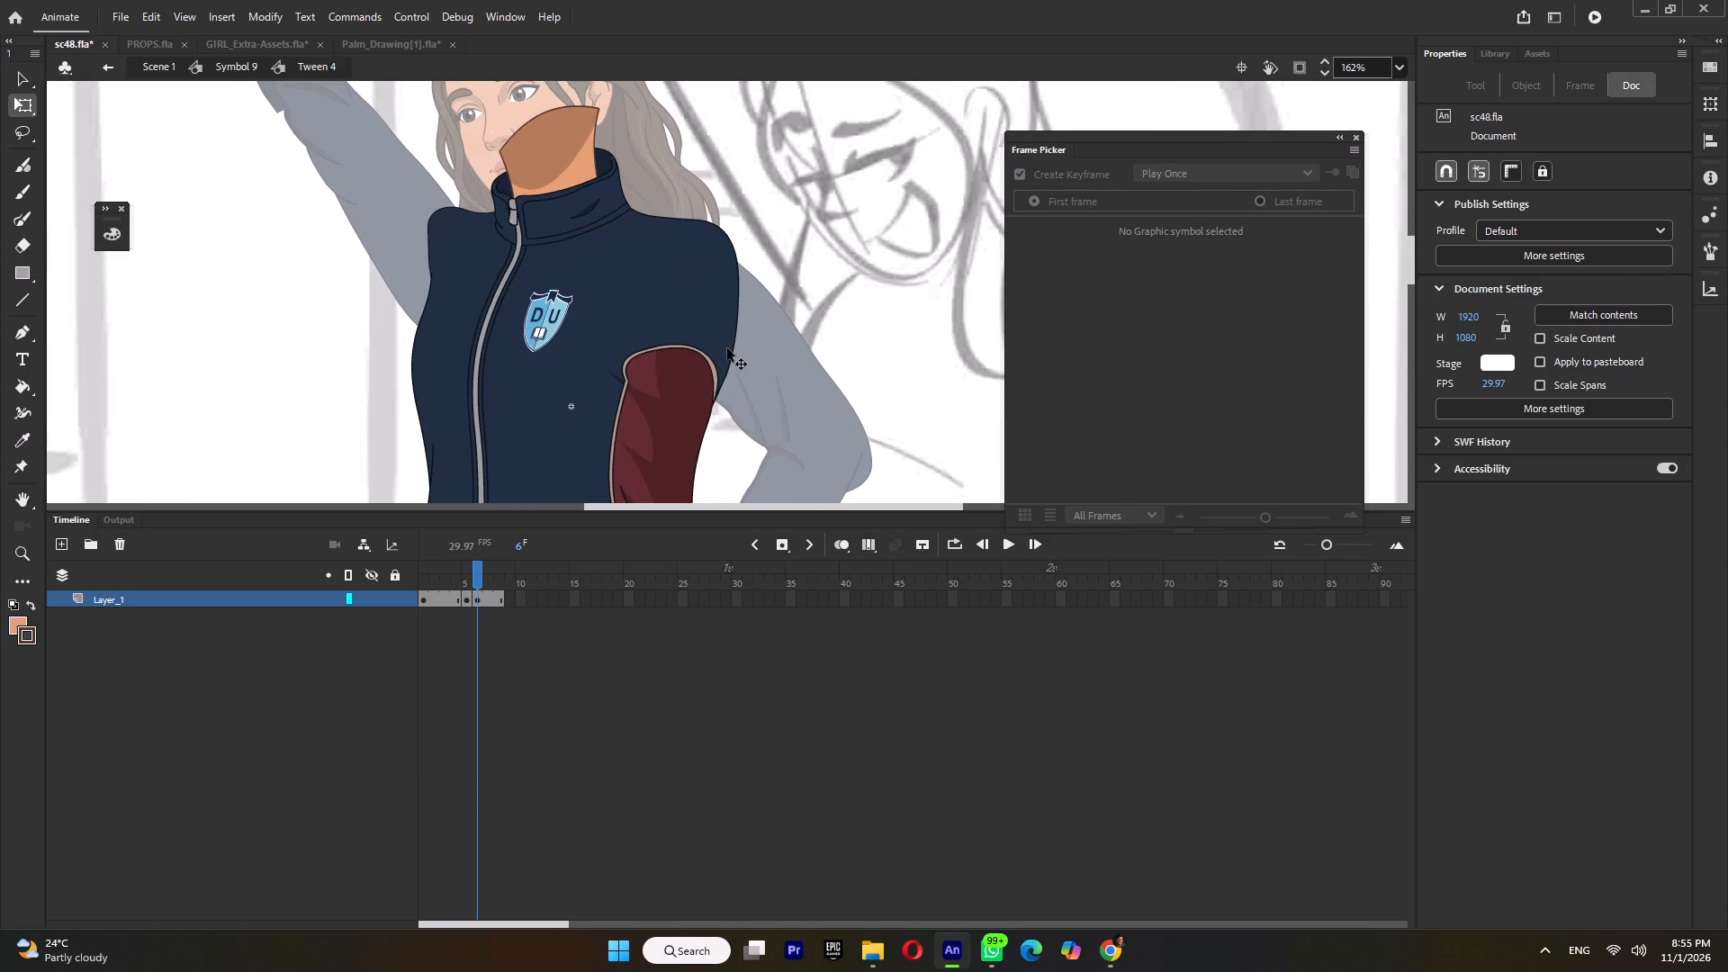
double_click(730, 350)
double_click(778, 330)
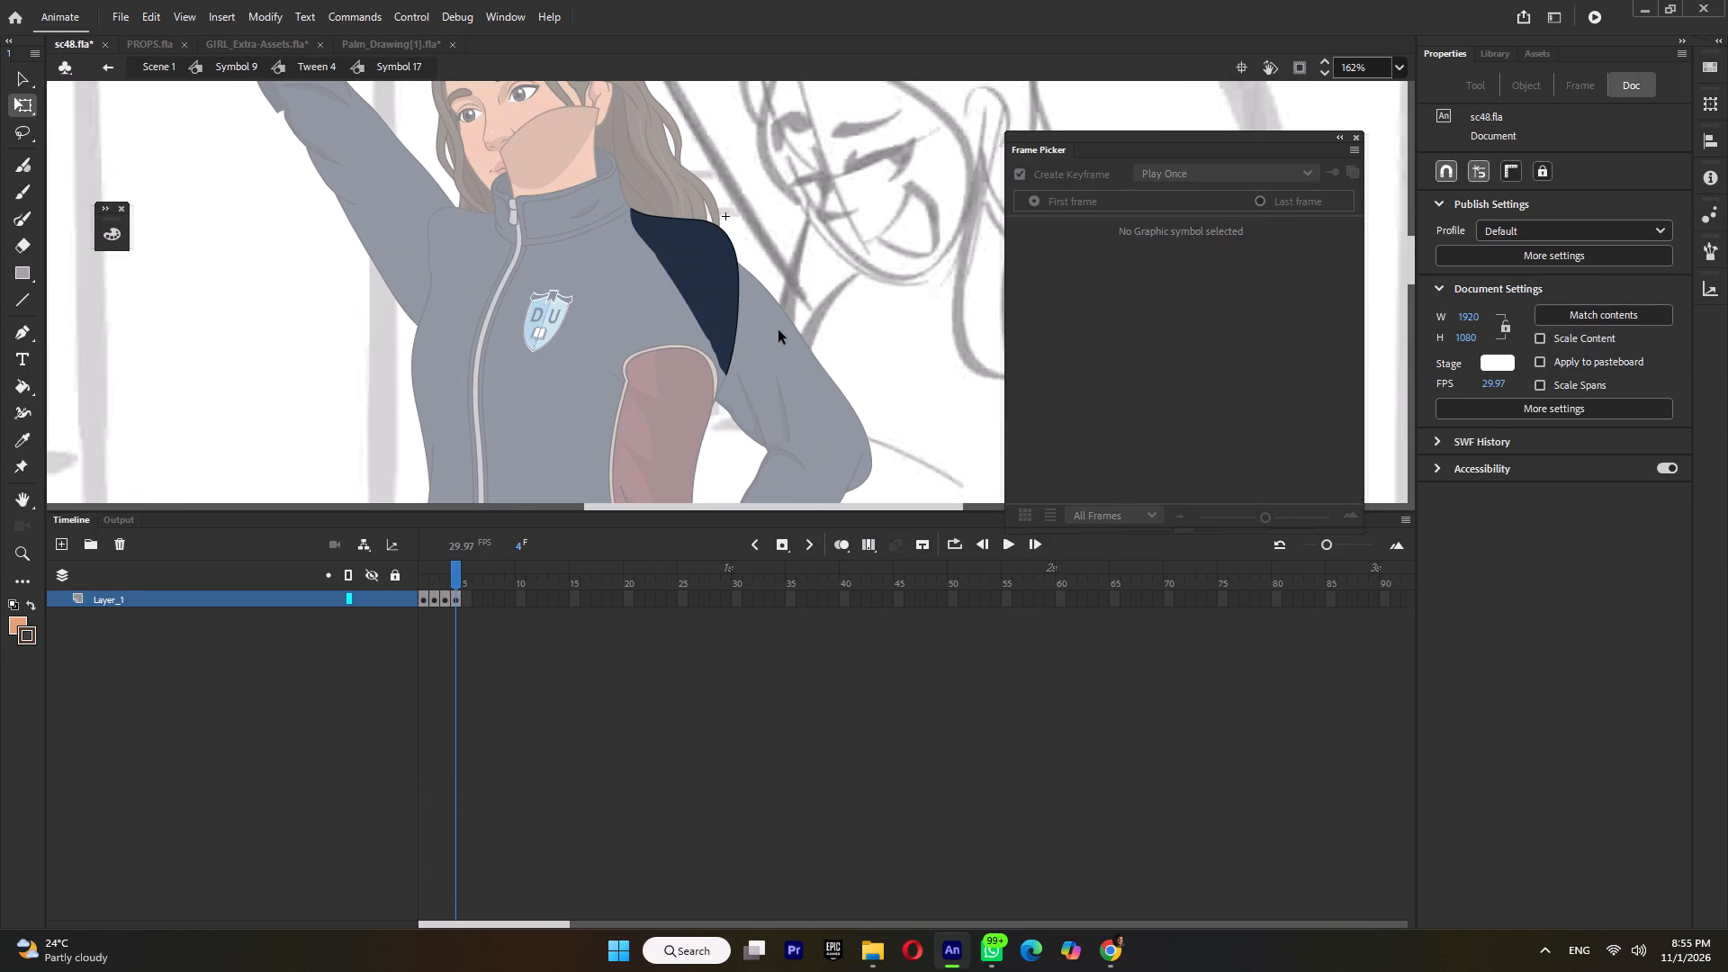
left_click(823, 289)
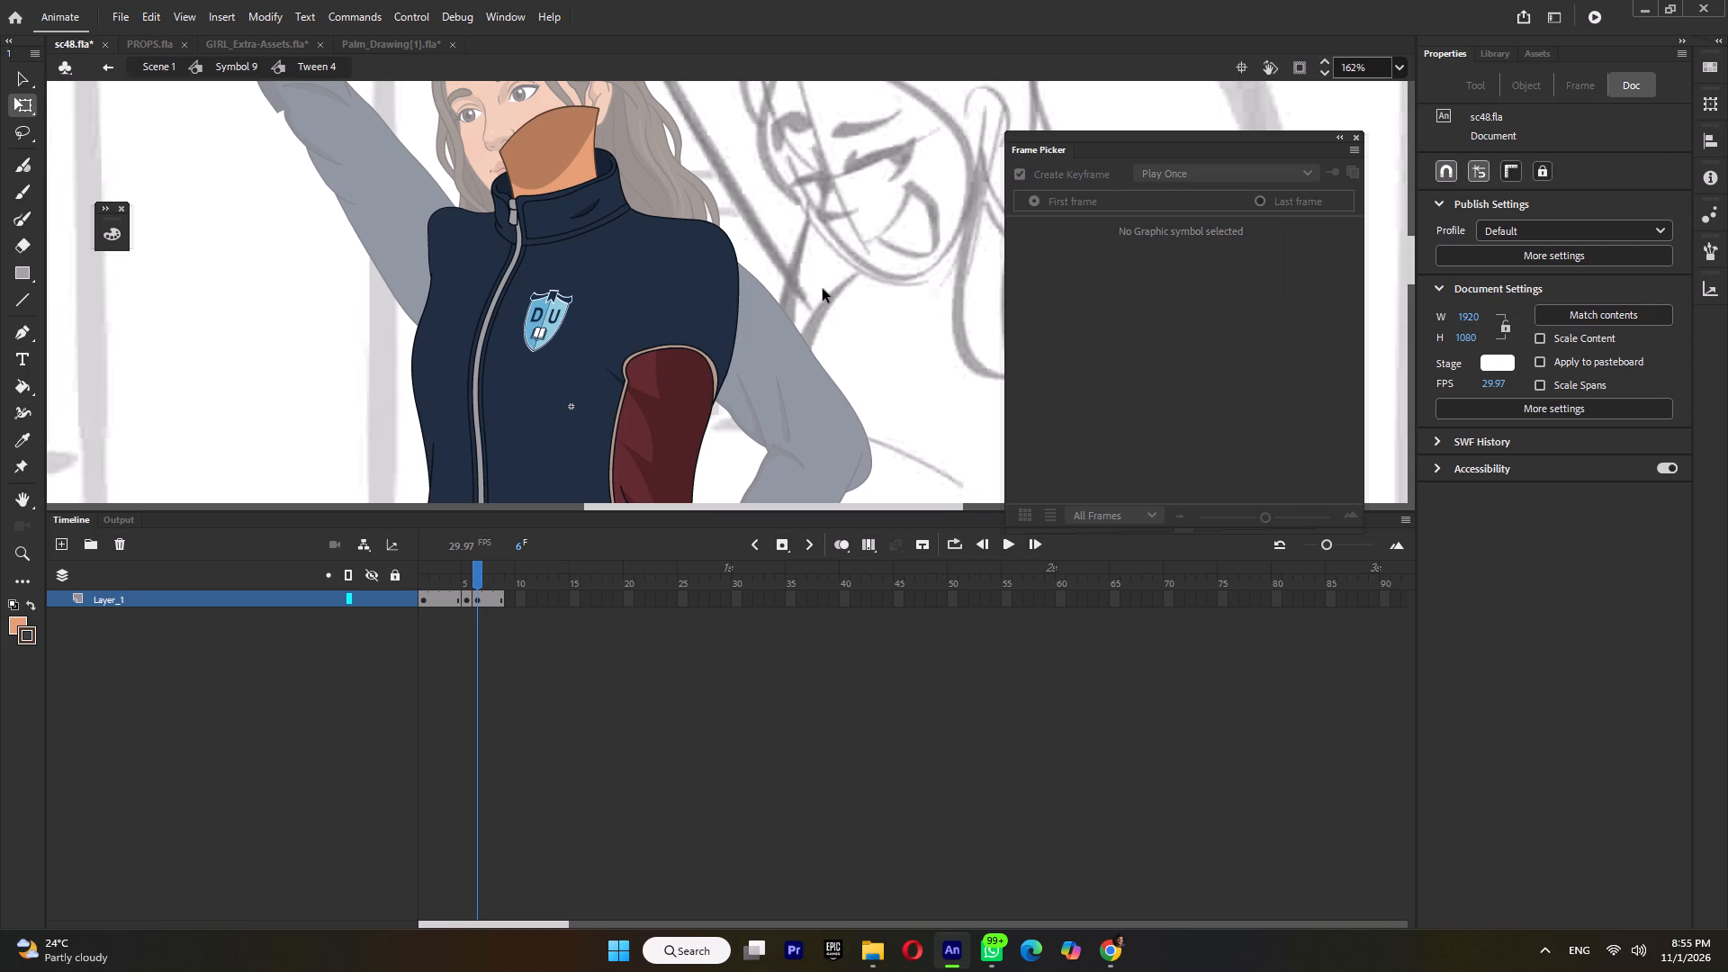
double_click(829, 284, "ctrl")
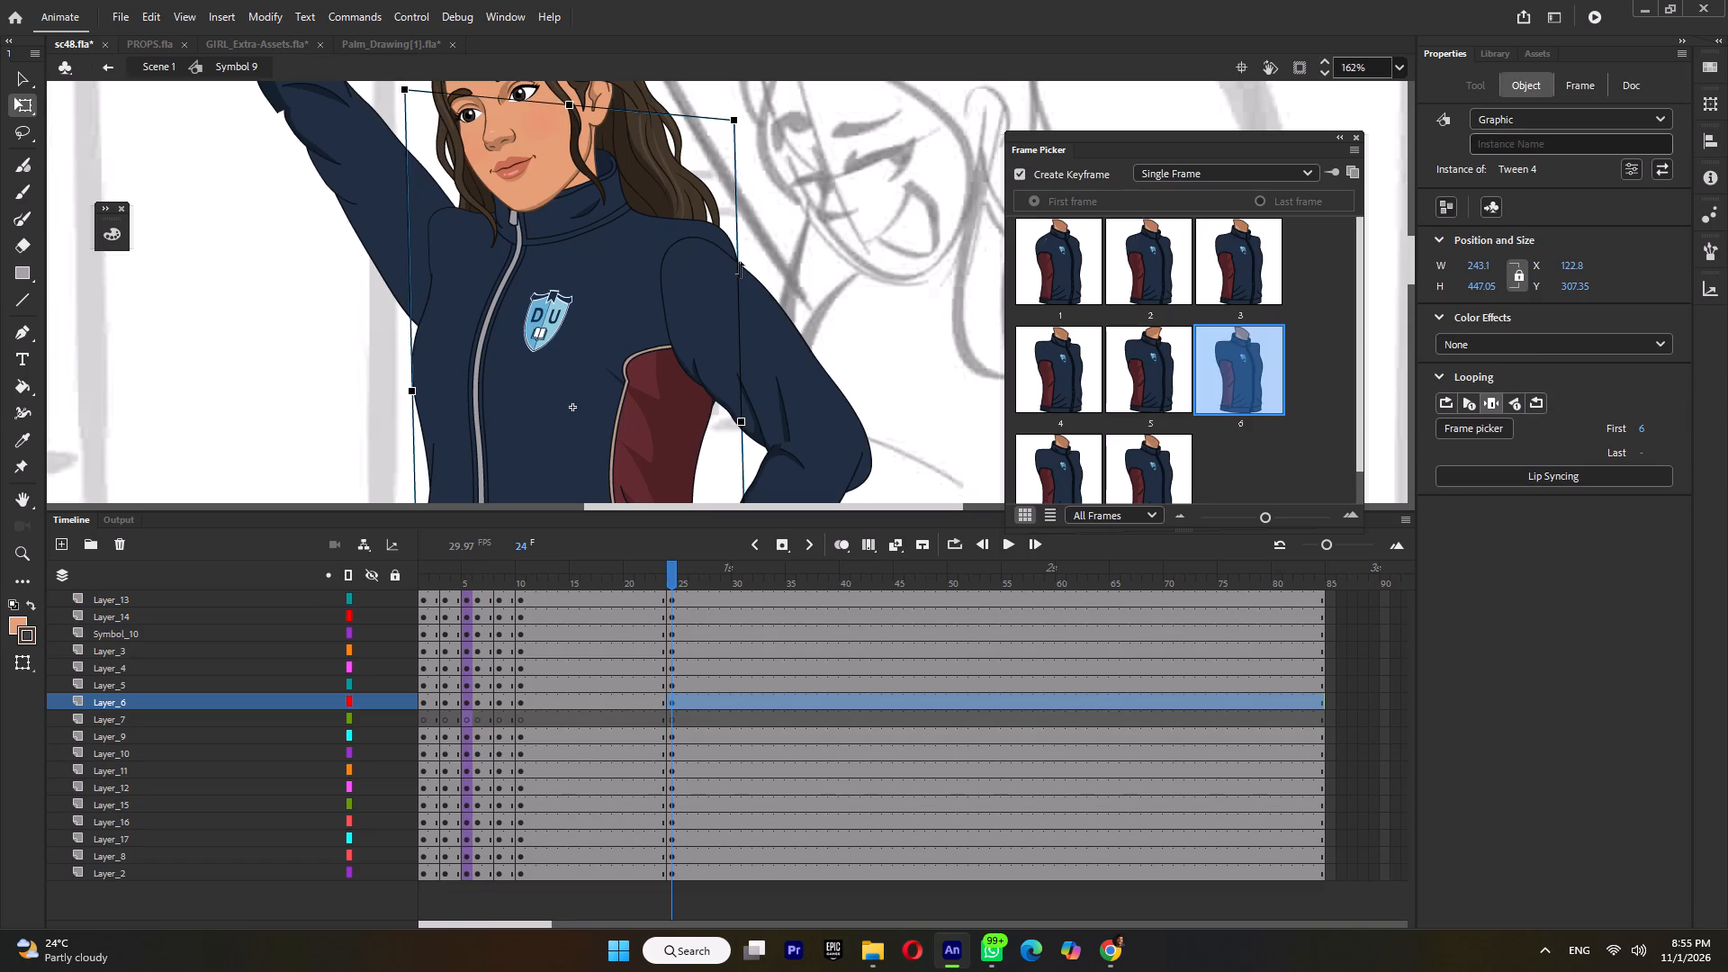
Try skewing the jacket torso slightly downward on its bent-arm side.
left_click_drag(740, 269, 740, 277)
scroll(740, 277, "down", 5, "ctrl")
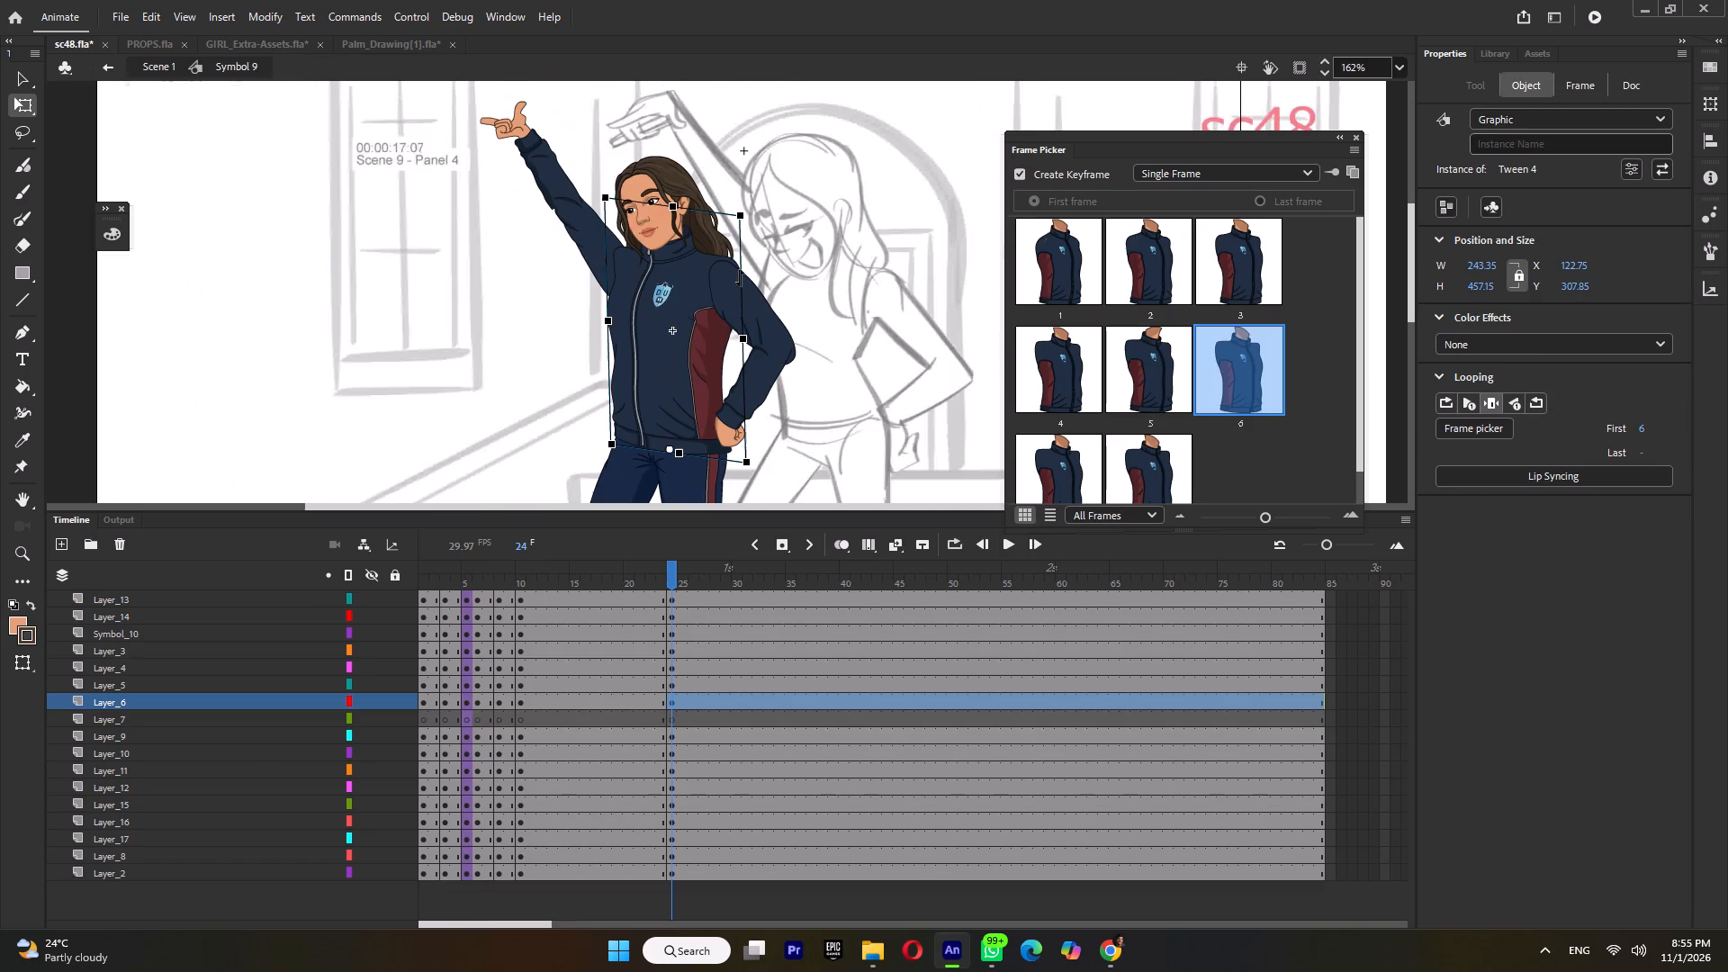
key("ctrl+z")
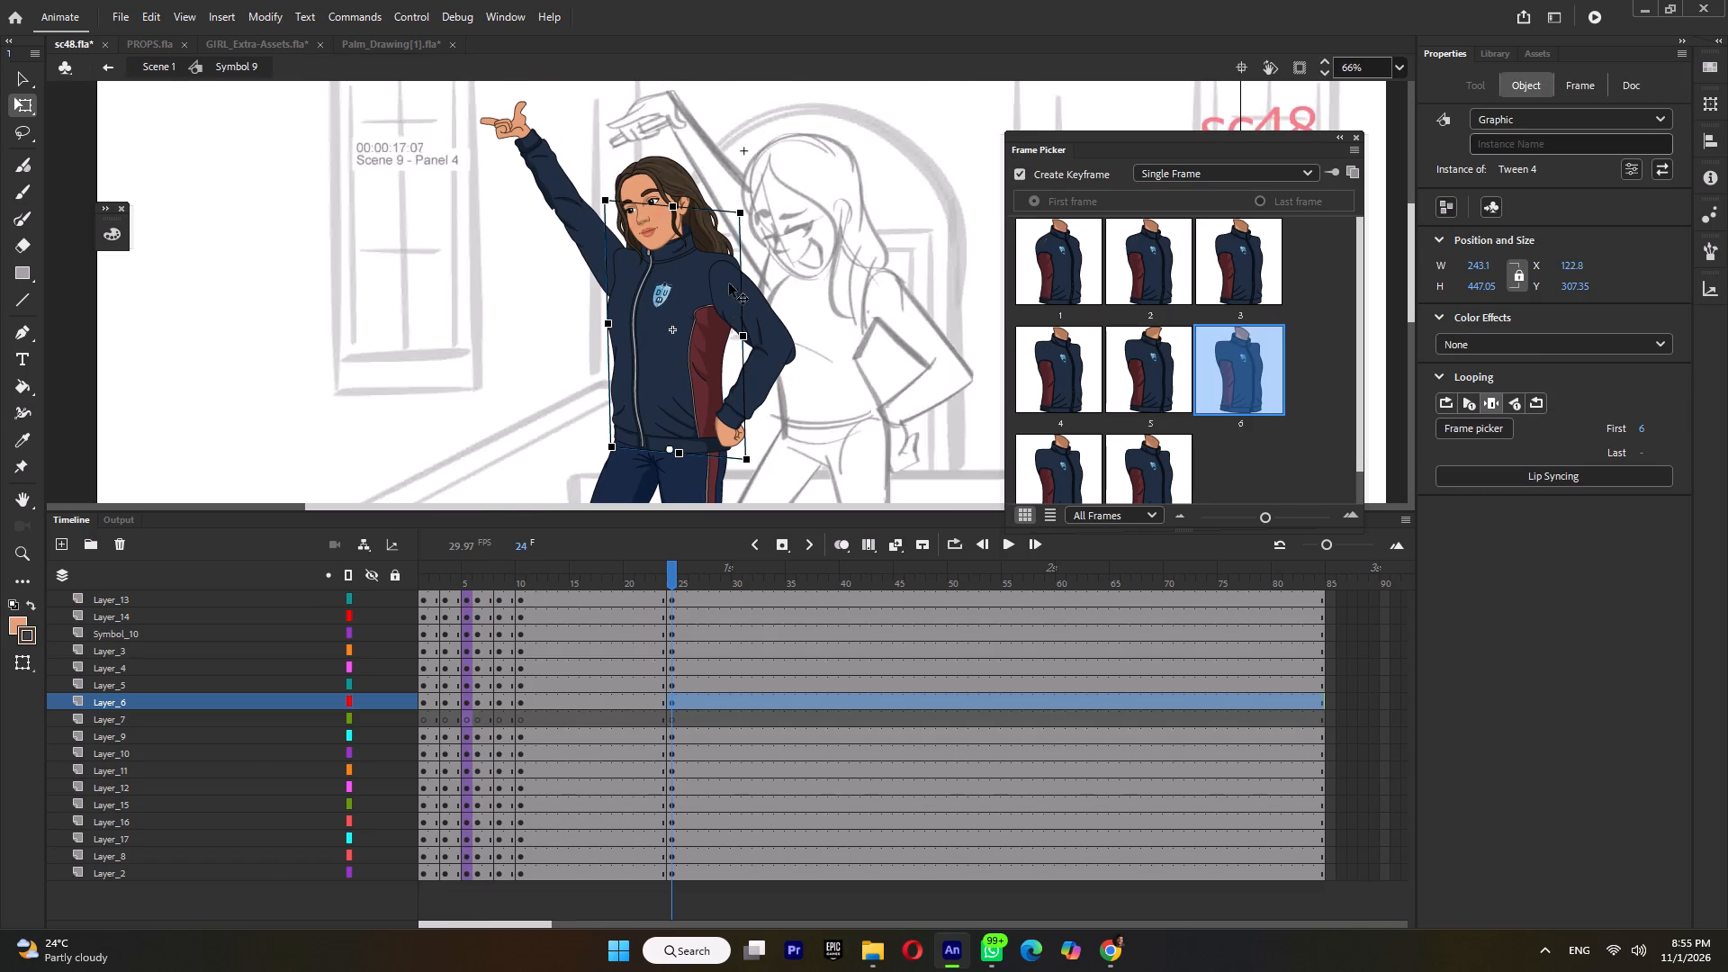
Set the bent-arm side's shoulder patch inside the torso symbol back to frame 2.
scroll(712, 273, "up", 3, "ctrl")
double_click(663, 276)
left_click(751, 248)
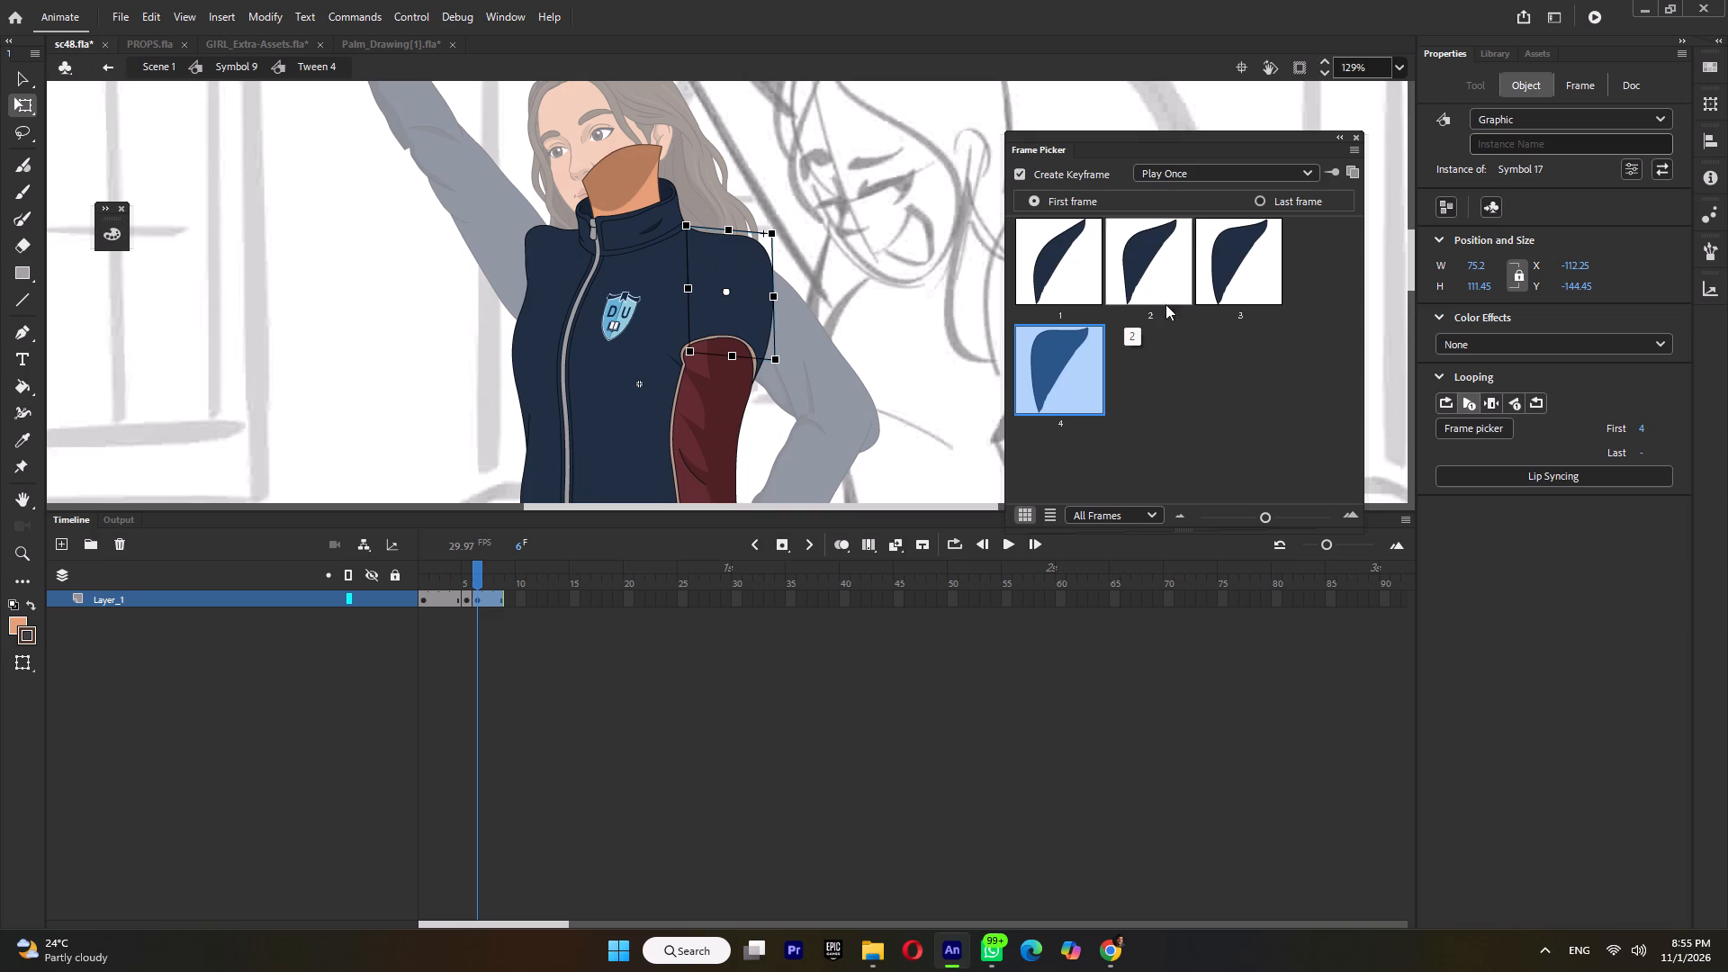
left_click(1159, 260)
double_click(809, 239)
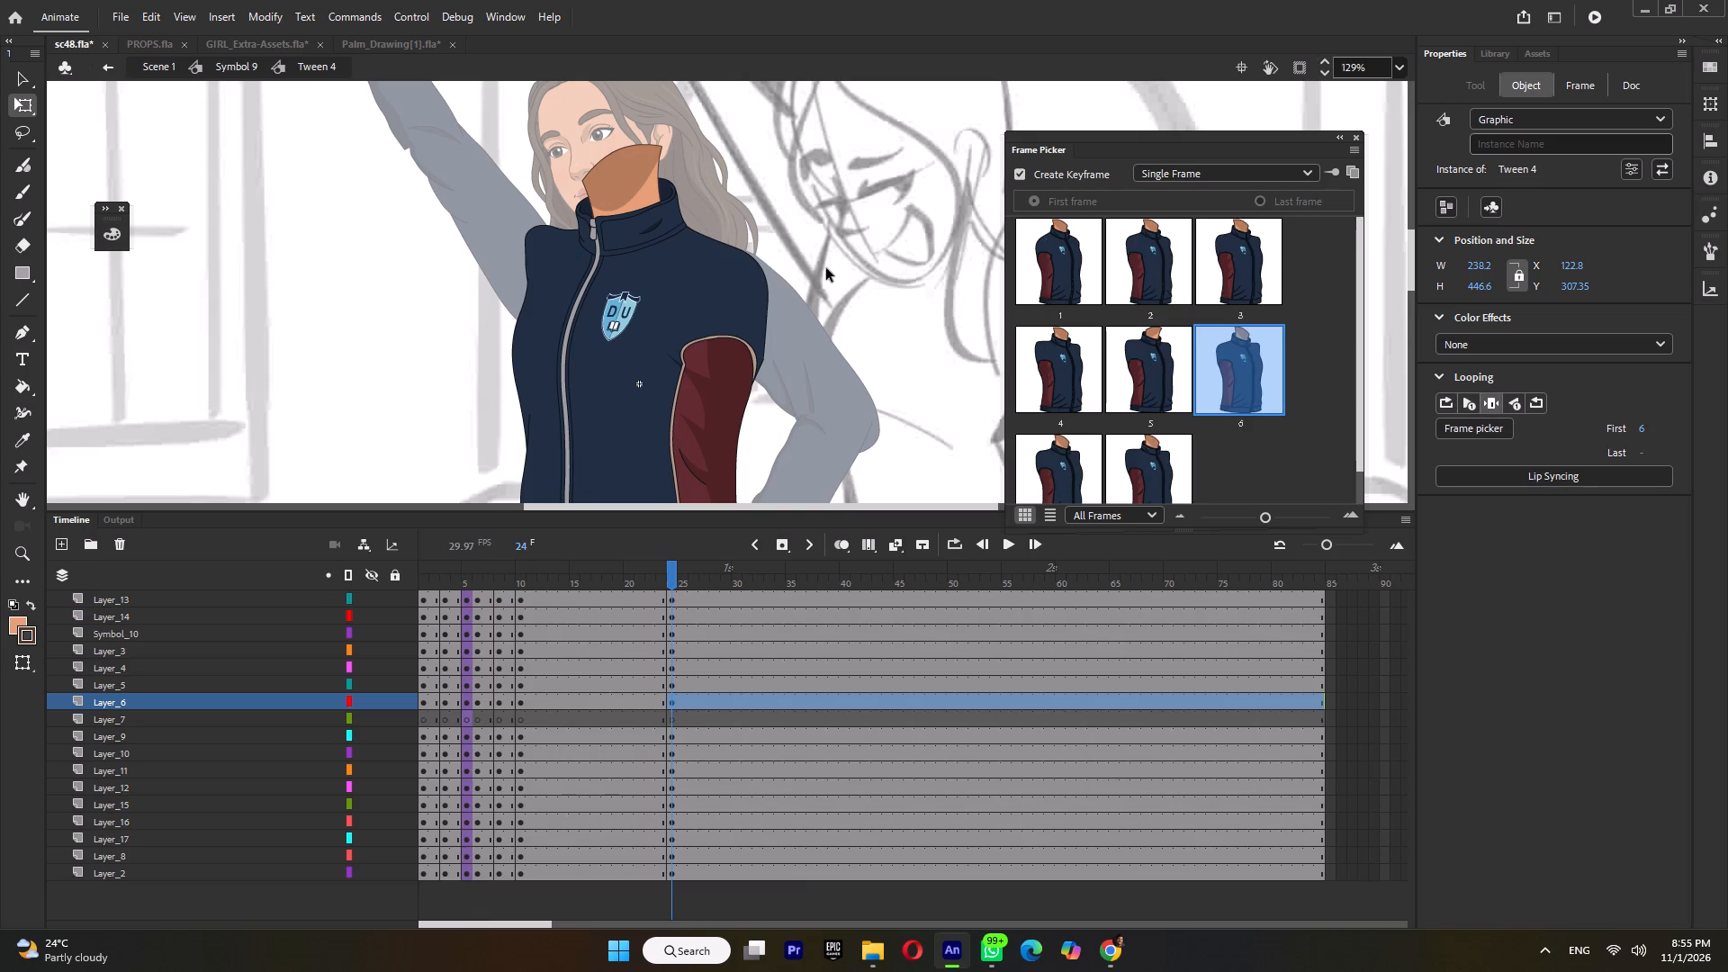
Rotate the bent arm's upper sleeve slightly outward at the shoulder, to about 195.6 by 221.
left_click(791, 329)
scroll(804, 410, "down", 4, "ctrl")
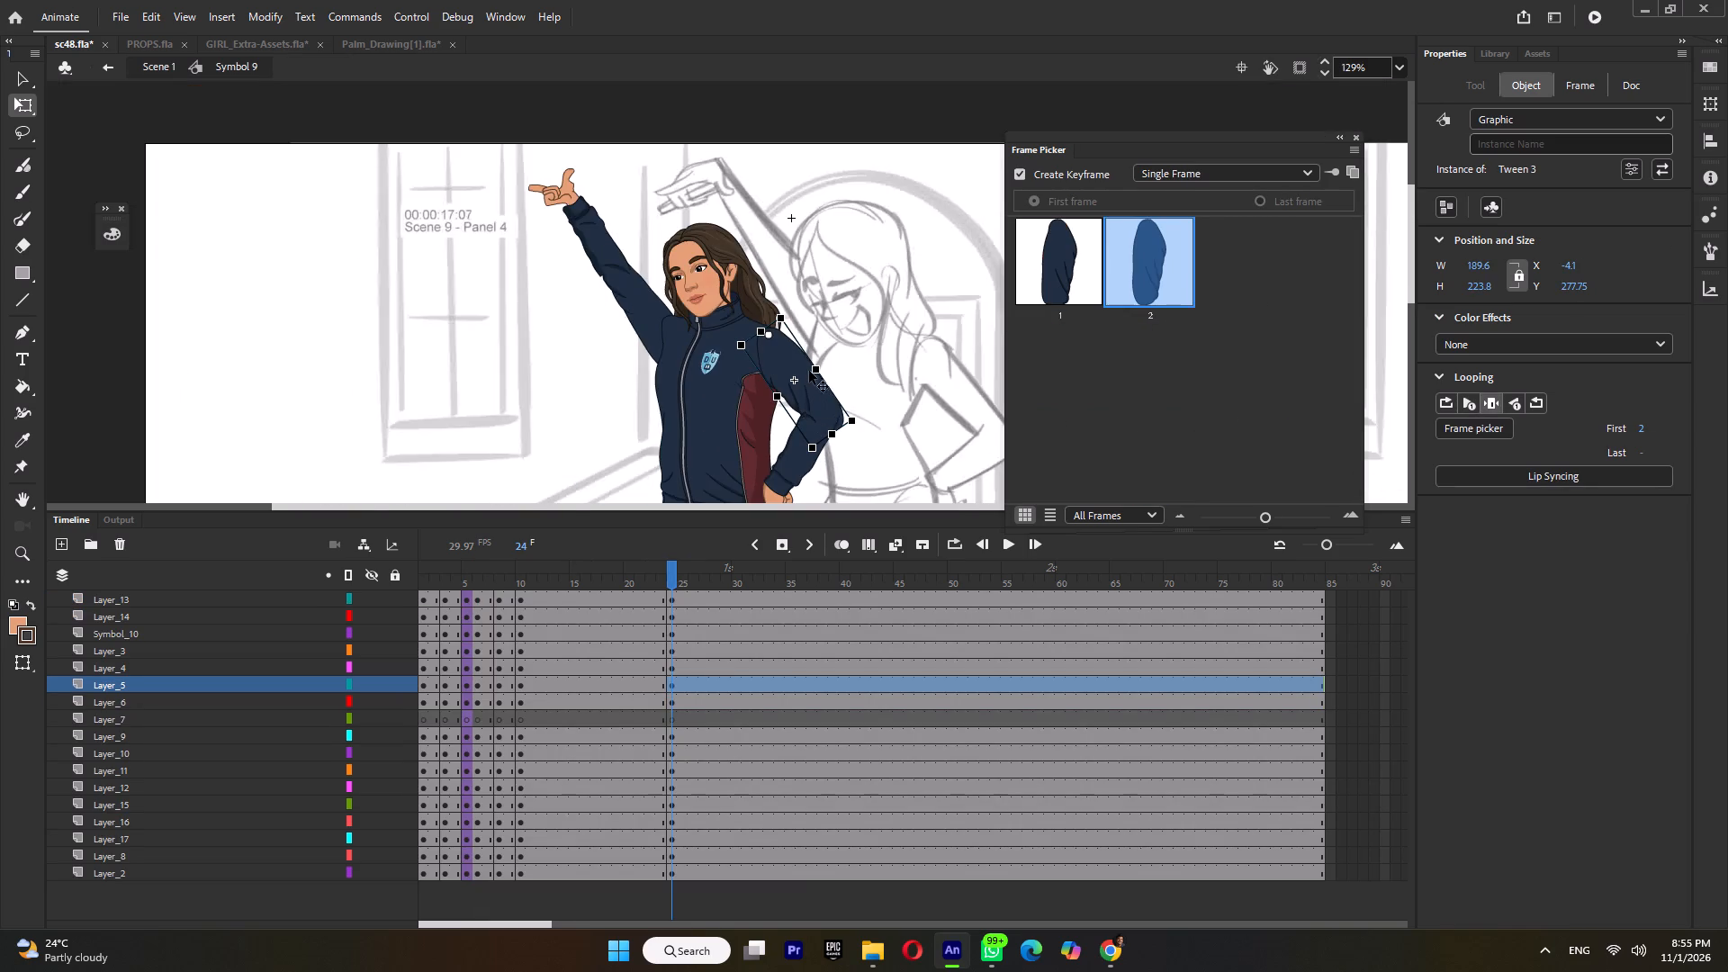
scroll(809, 371, "up", 4, "ctrl")
scroll(734, 319, "up", 2, "ctrl")
left_click(737, 302)
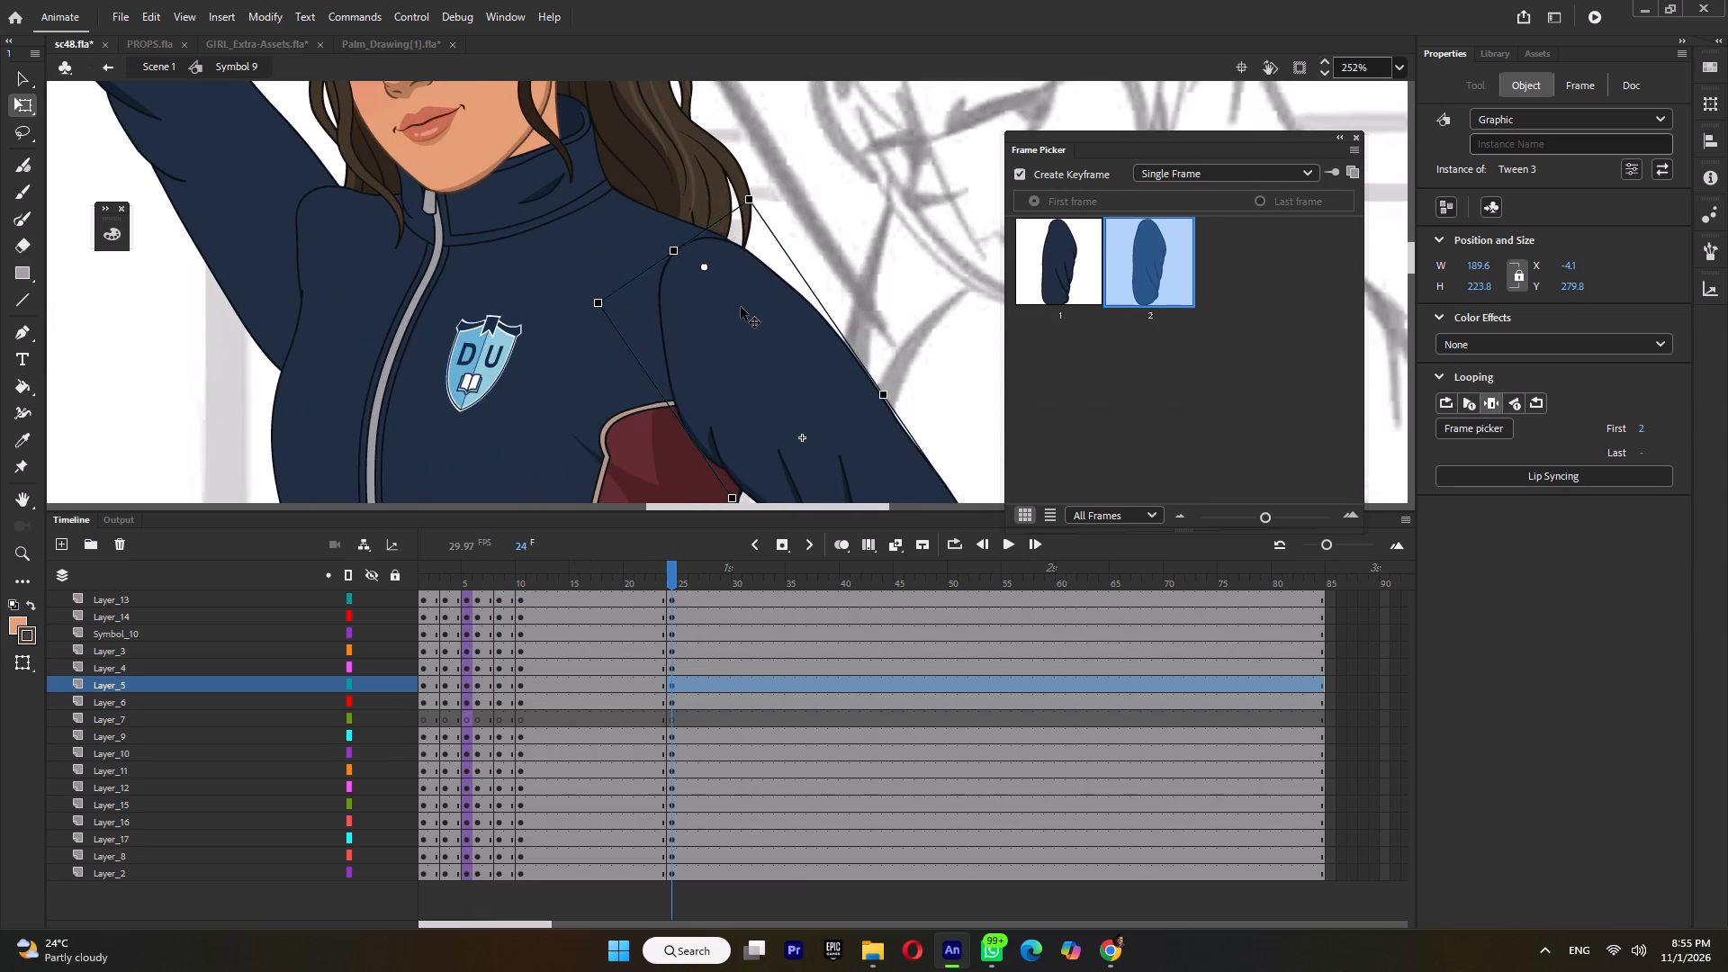
scroll(741, 307, "down", 6, "ctrl")
scroll(827, 424, "up", 3, "ctrl")
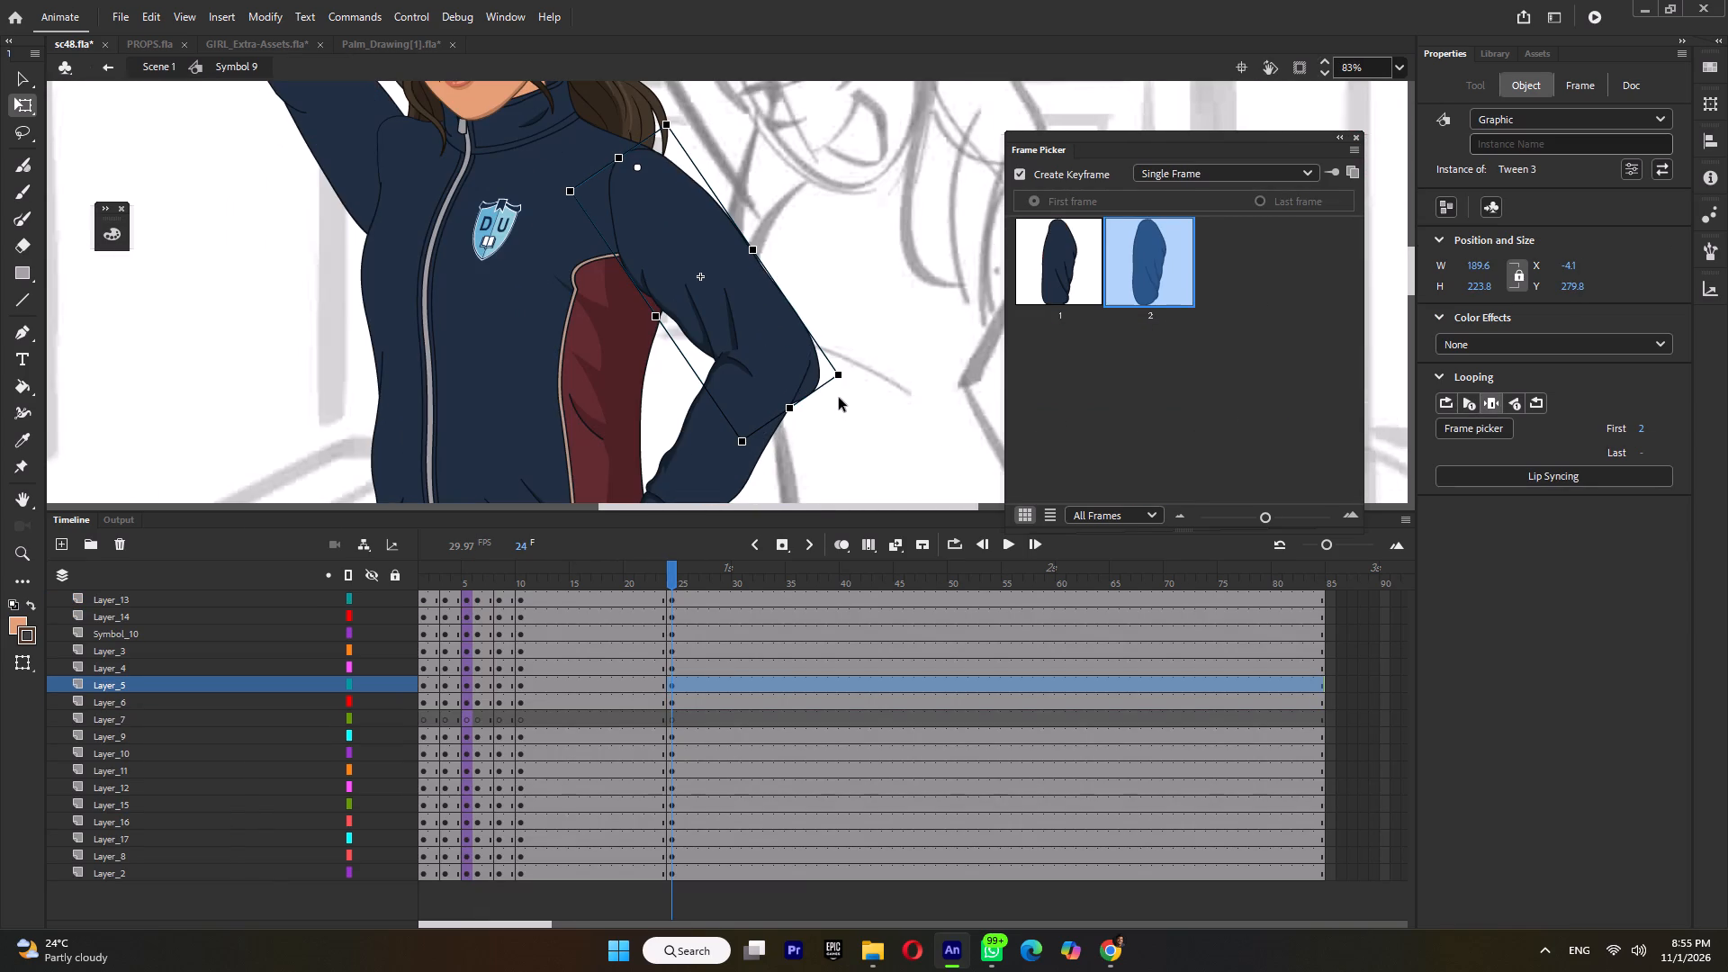
left_click_drag(839, 390, 859, 390)
scroll(809, 328, "down", 3, "ctrl")
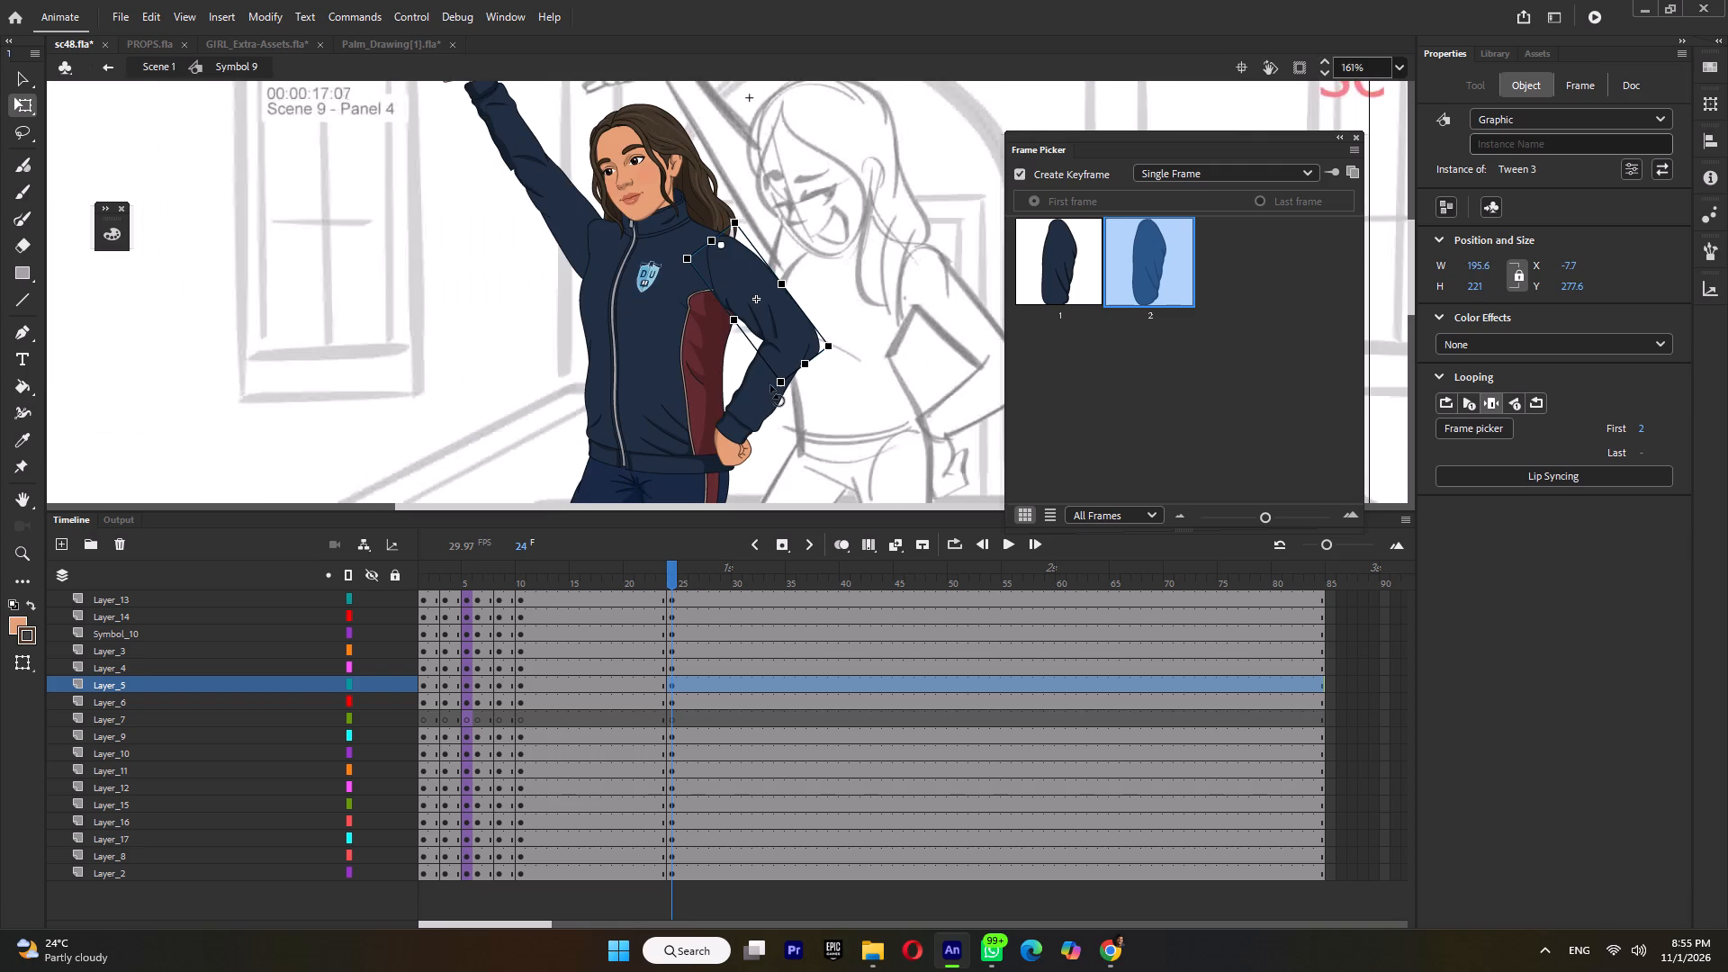
Move the bent arm's forearm out to the shifted elbow and rotate it toward the waist, to about 162.4 by 168.8.
left_click(762, 390)
scroll(760, 403, "up", 4, "ctrl")
left_click_drag(771, 382, 799, 396)
left_click_drag(669, 489, 645, 417)
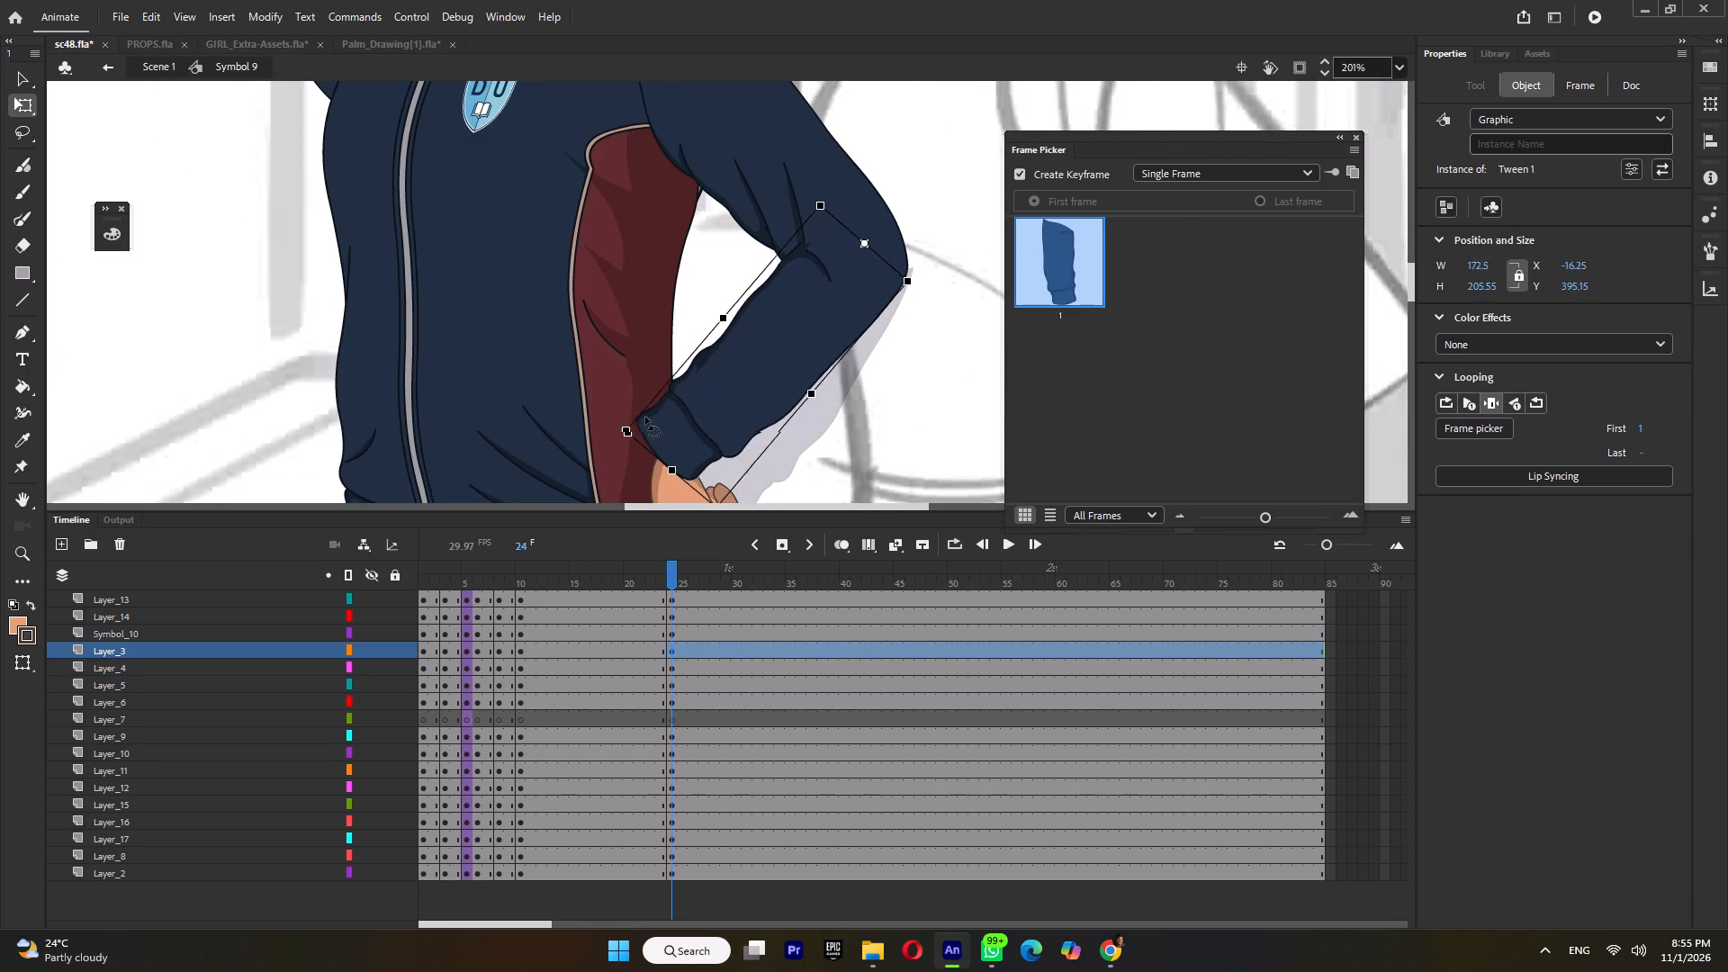
left_click_drag(645, 417, 645, 416)
Nudge the forearm so its elbow outline lines up with the upper sleeve, at about X -13.8, Y 393.1.
scroll(837, 316, "up", 3, "ctrl")
scroll(904, 266, "up", 2, "ctrl")
left_click_drag(904, 267, 893, 292)
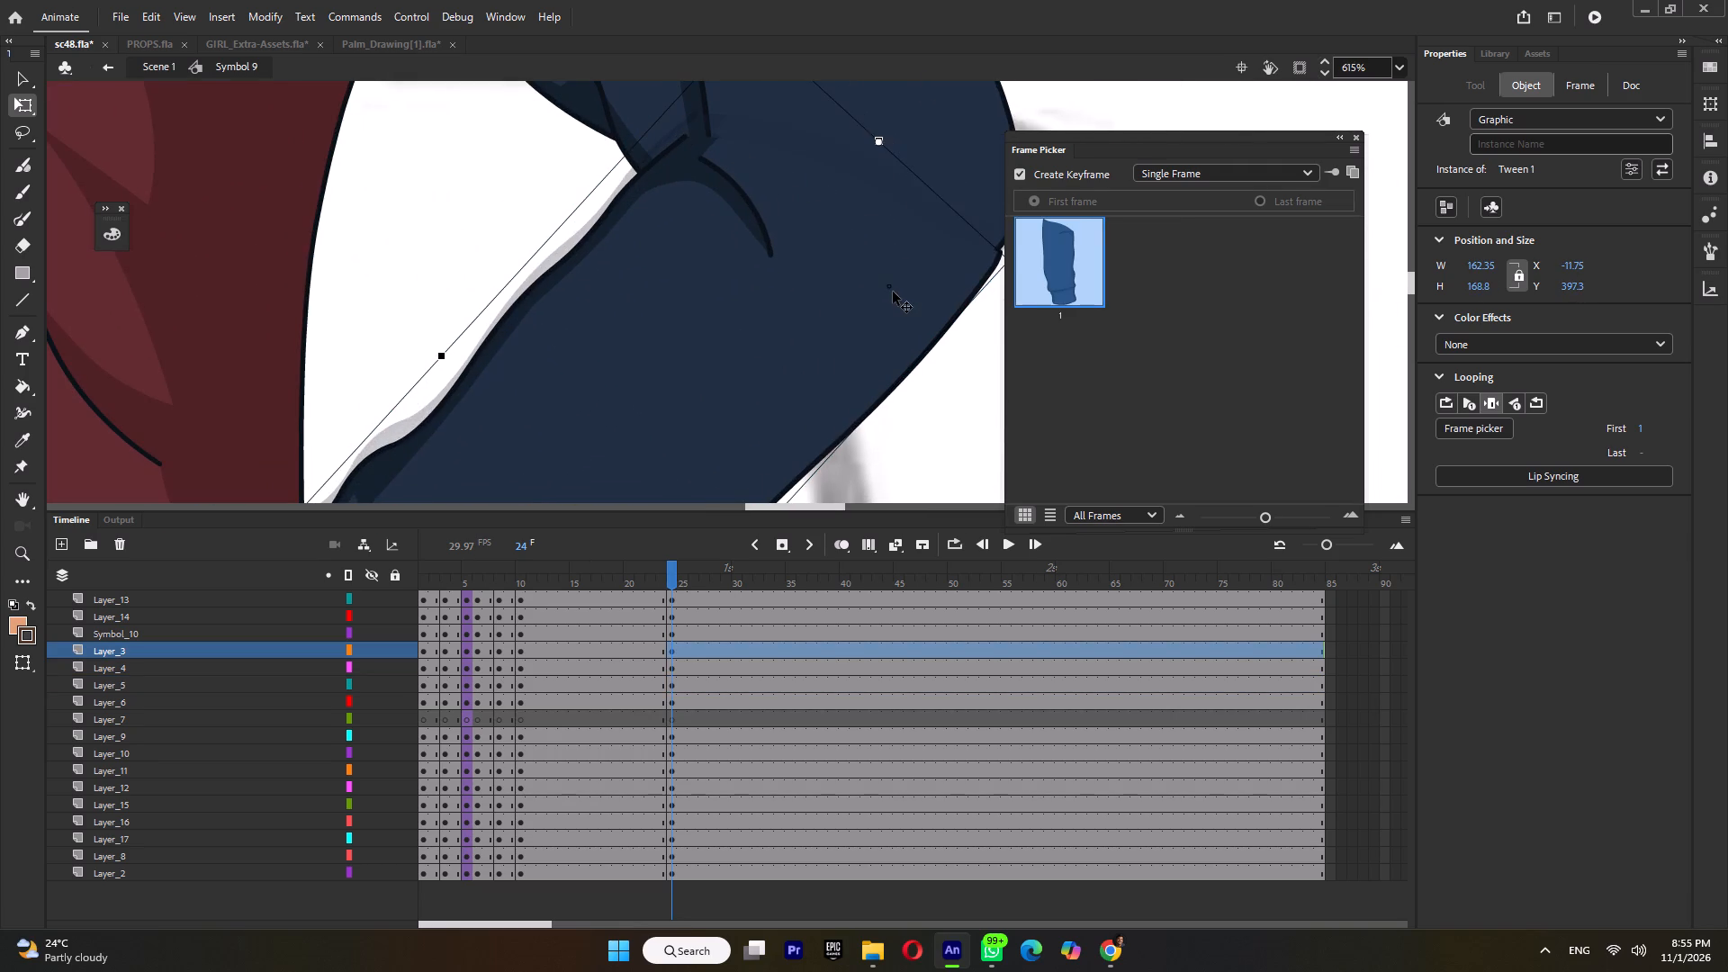
left_click_drag(893, 292, 901, 278)
scroll(849, 316, "down", 3, "ctrl")
scroll(921, 294, "up", 4, "ctrl")
scroll(822, 285, "up", 2, "ctrl")
left_click(848, 320)
left_click_drag(1280, 136, 1304, 139)
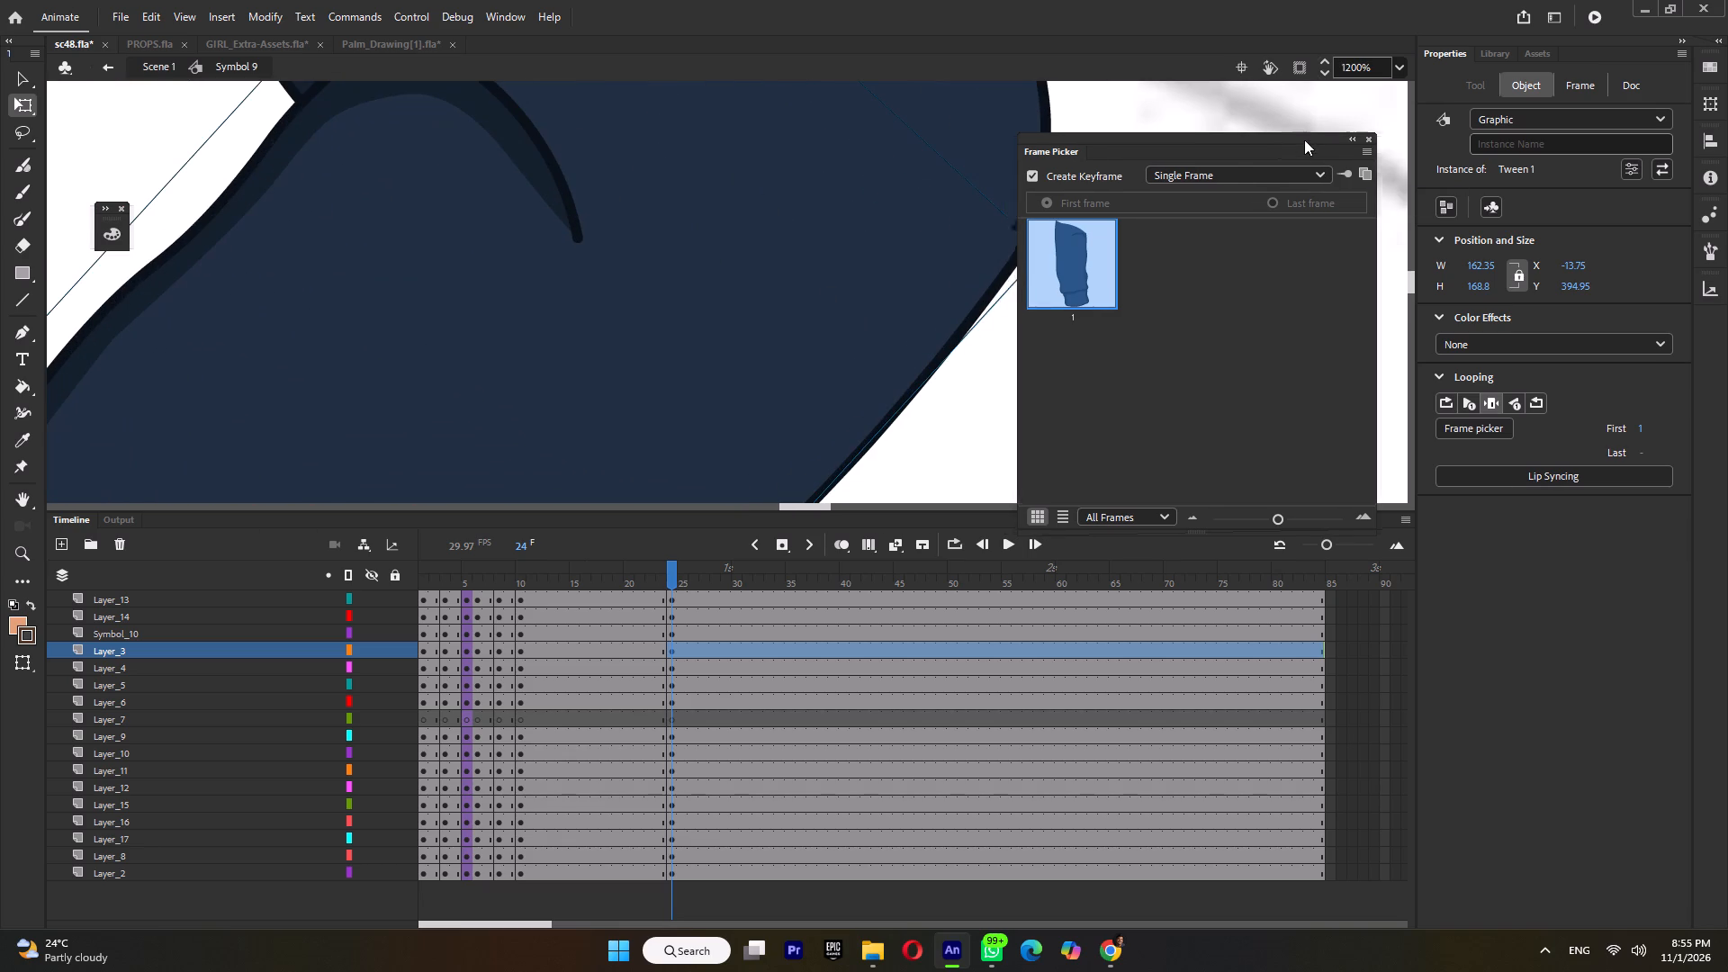
left_click_drag(1304, 139, 1338, 143)
left_click_drag(938, 295, 940, 275)
Rotate the forearm slightly about the elbow to set its cuff against the jacket's side.
scroll(940, 275, "down", 7, "ctrl")
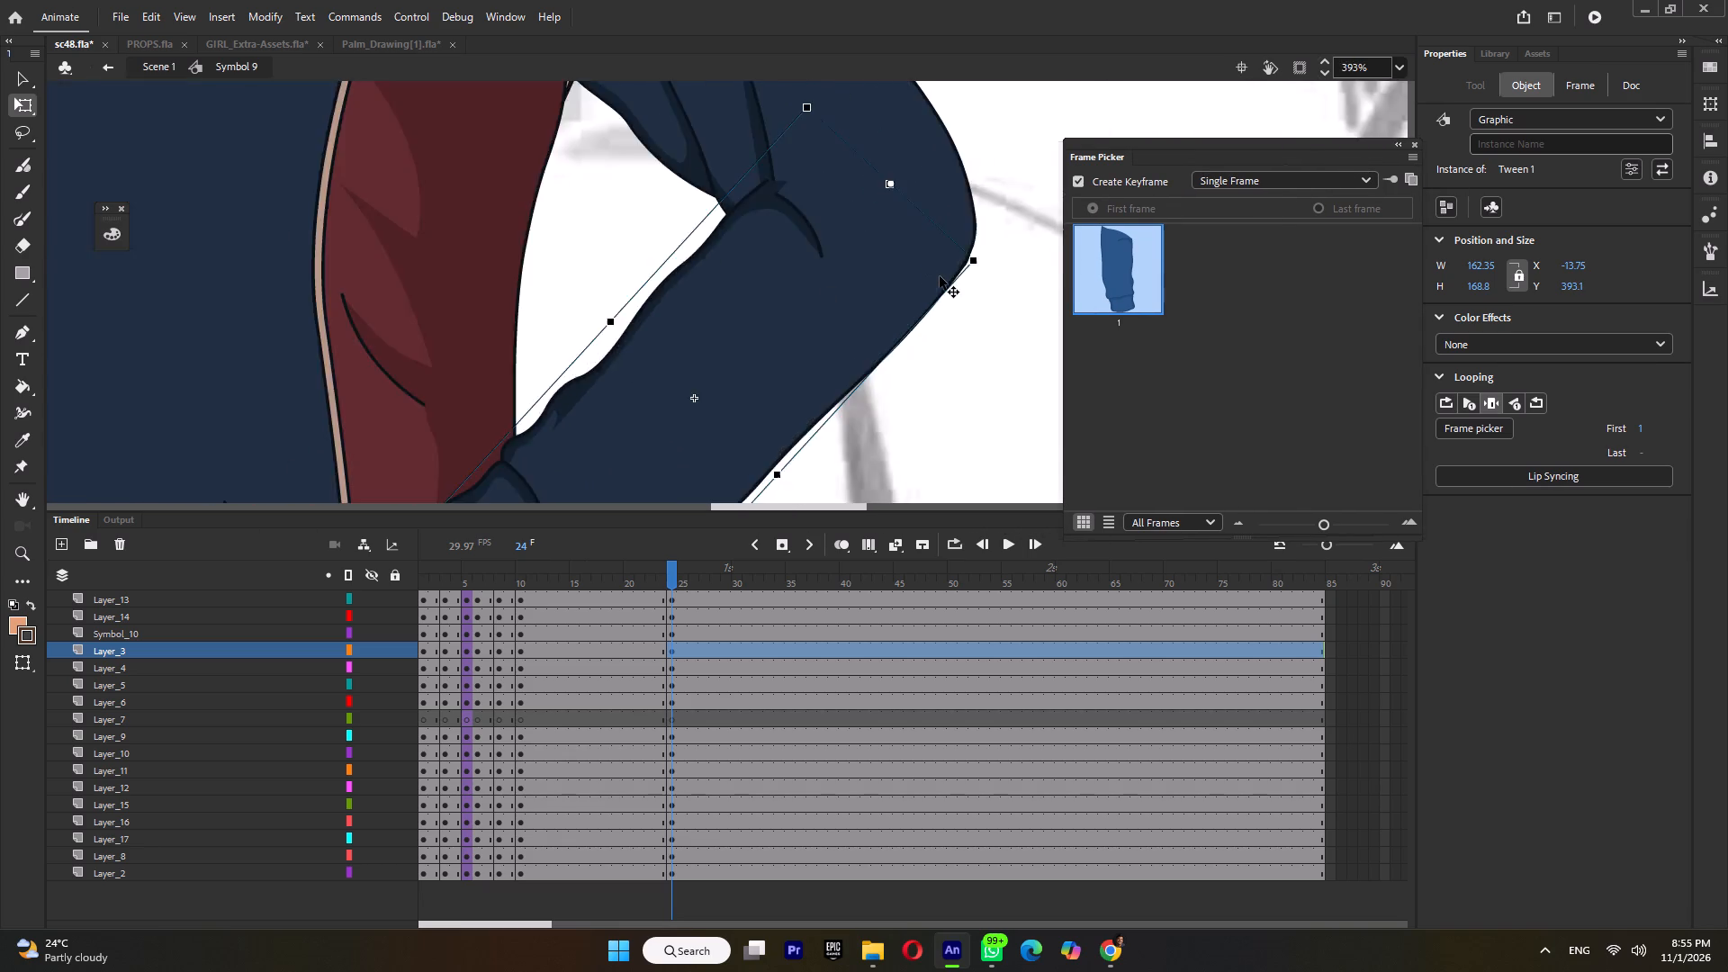
scroll(940, 276, "down", 3, "ctrl")
left_click_drag(723, 399, 737, 423)
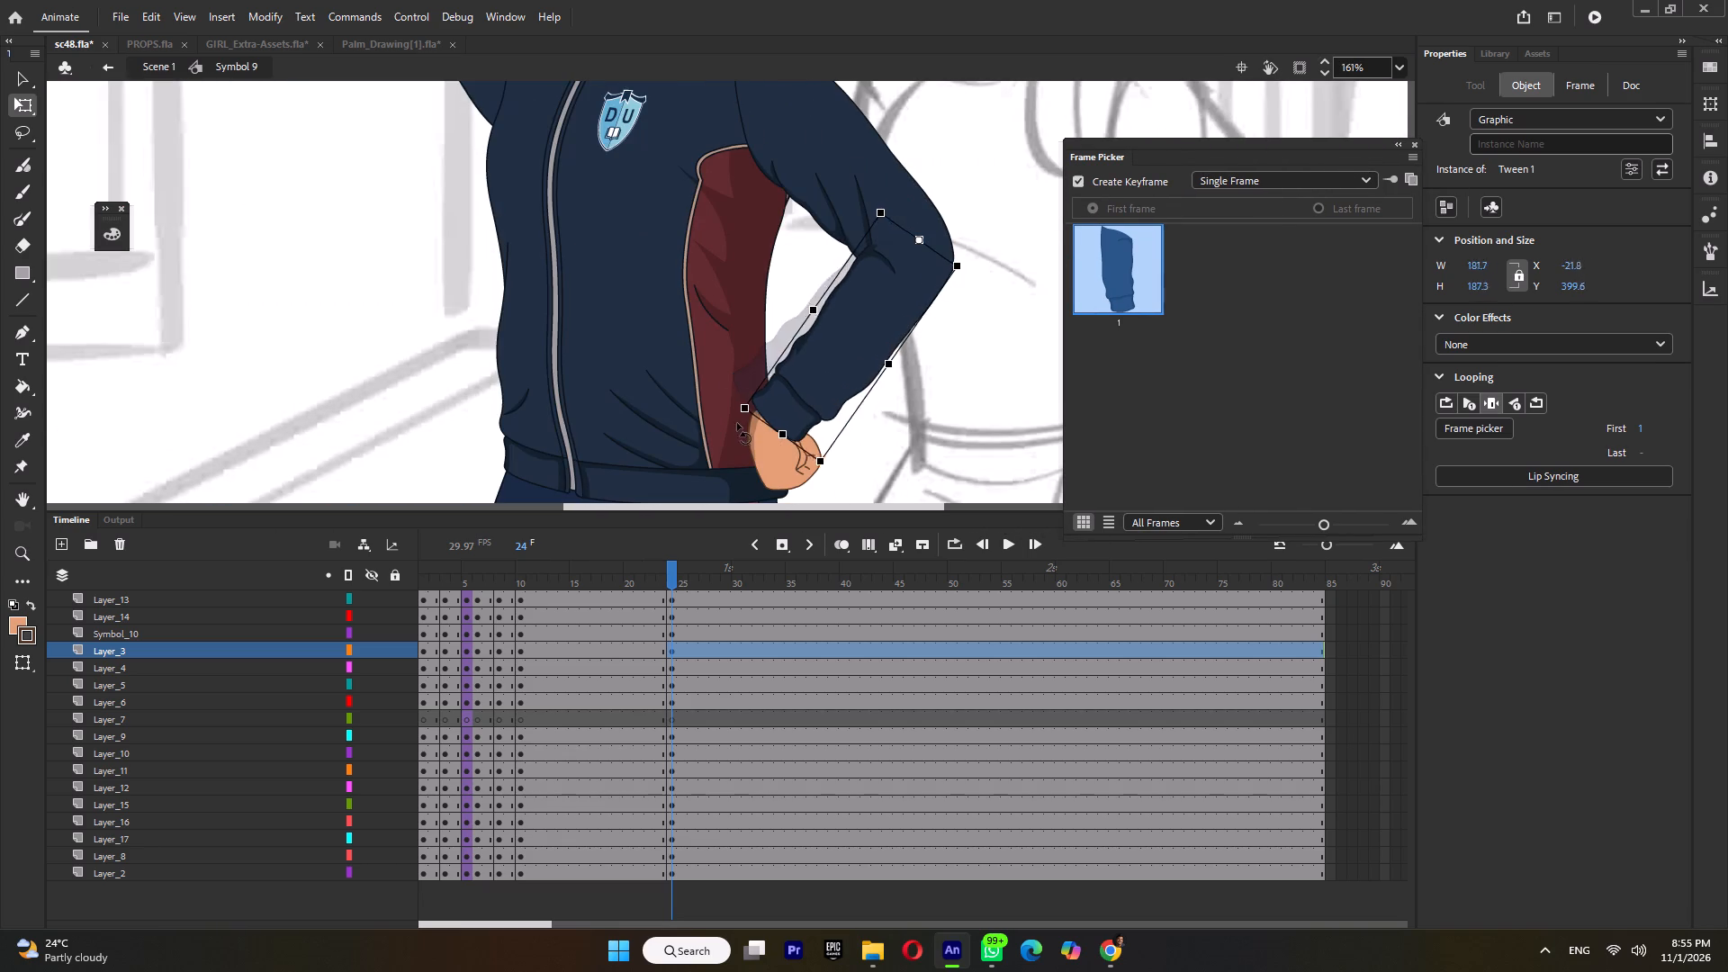
left_click_drag(737, 423, 733, 401)
Move the hip hand up into the cuff and rotate it to fit, at about X 54, Y 474.3.
left_click(776, 451)
scroll(776, 452, "up", 3, "ctrl")
left_click(777, 453)
left_click_drag(786, 467, 741, 409)
scroll(741, 409, "down", 5, "ctrl")
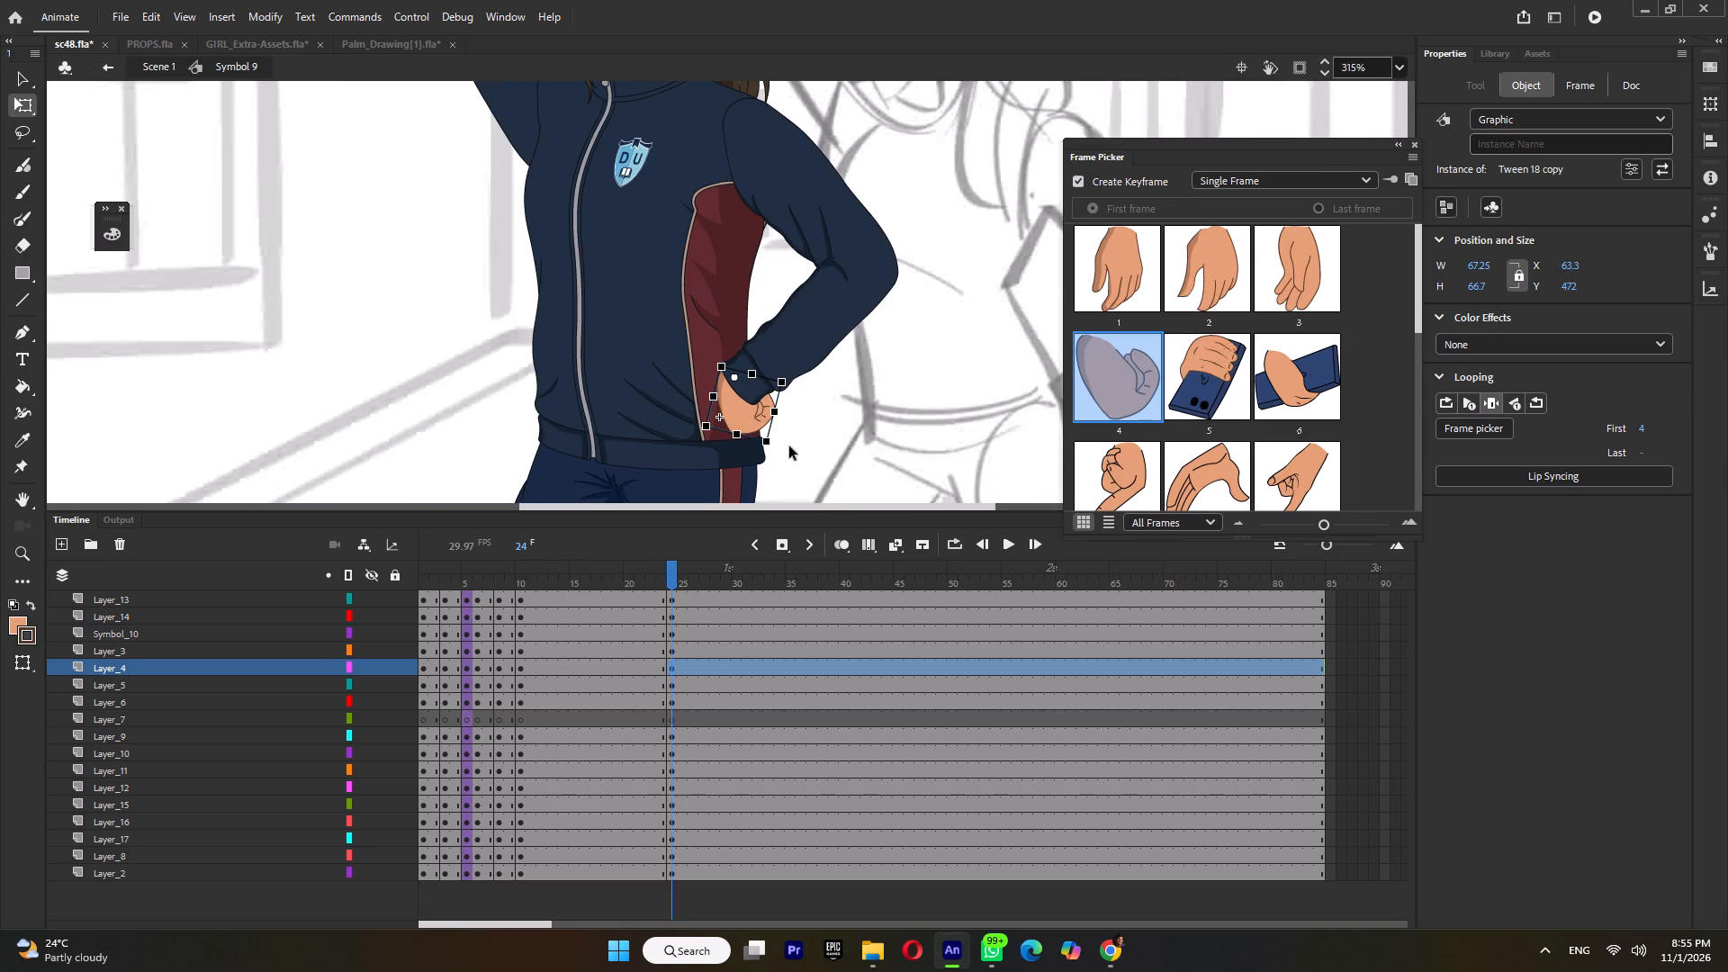
left_click_drag(778, 445, 789, 458)
left_click_drag(789, 458, 798, 451)
scroll(758, 417, "up", 5, "ctrl")
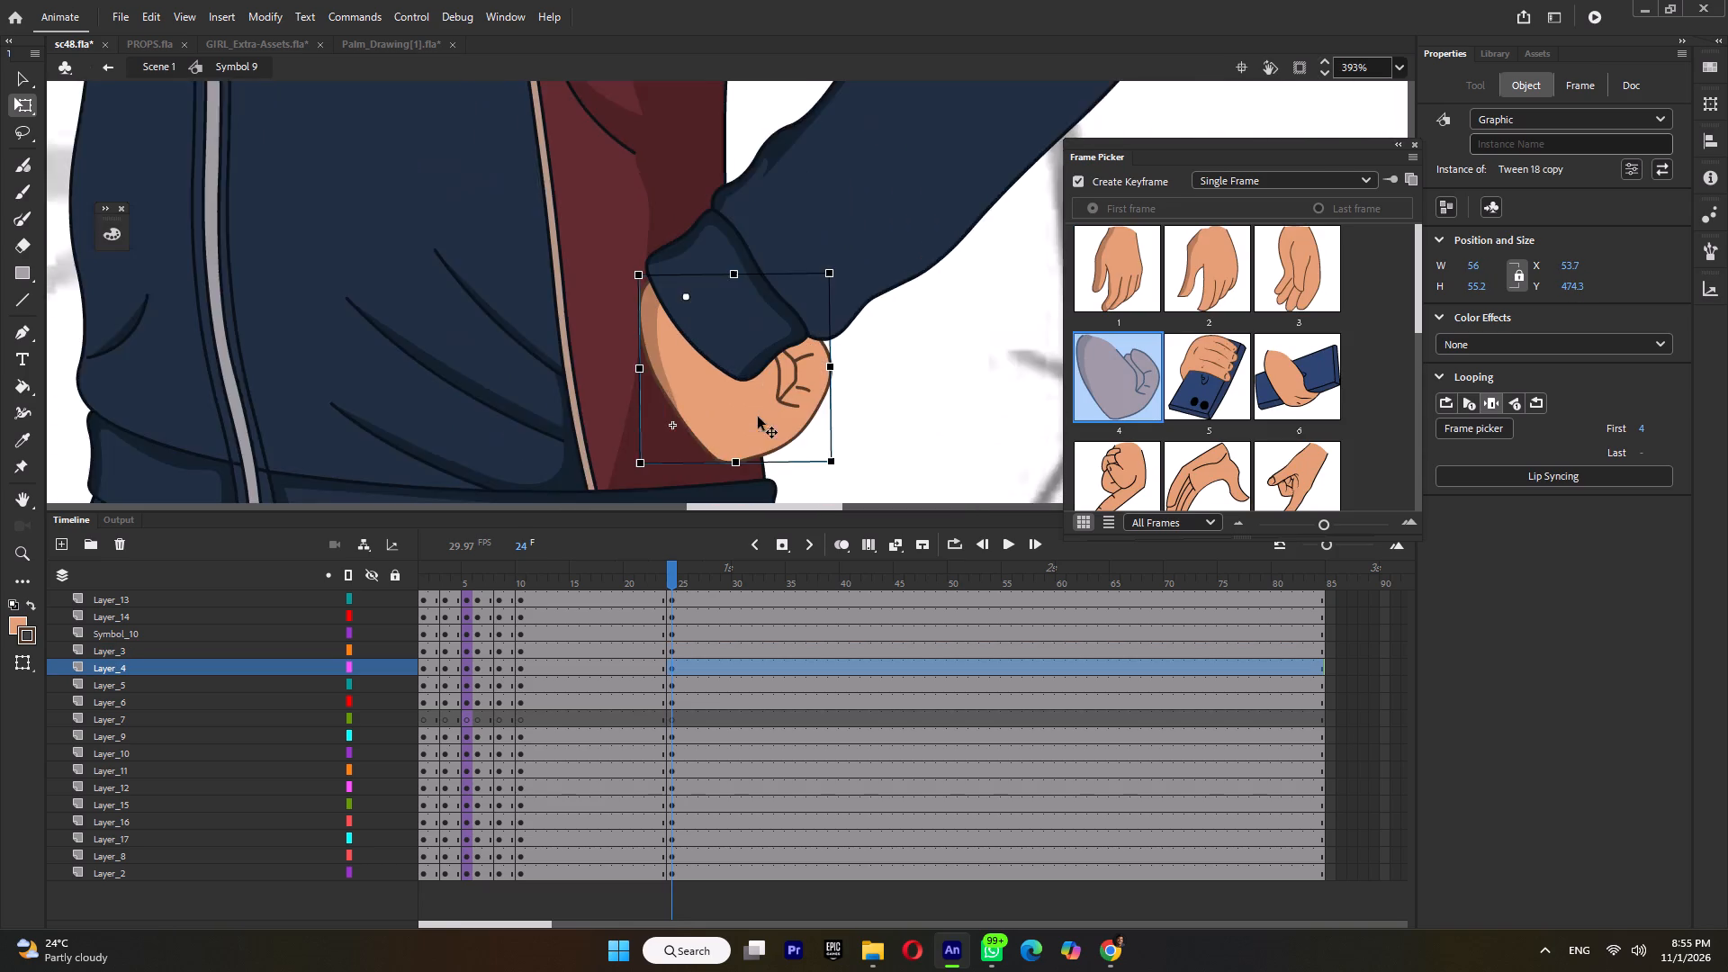
scroll(720, 425, "up", 3, "ctrl")
left_click(735, 405)
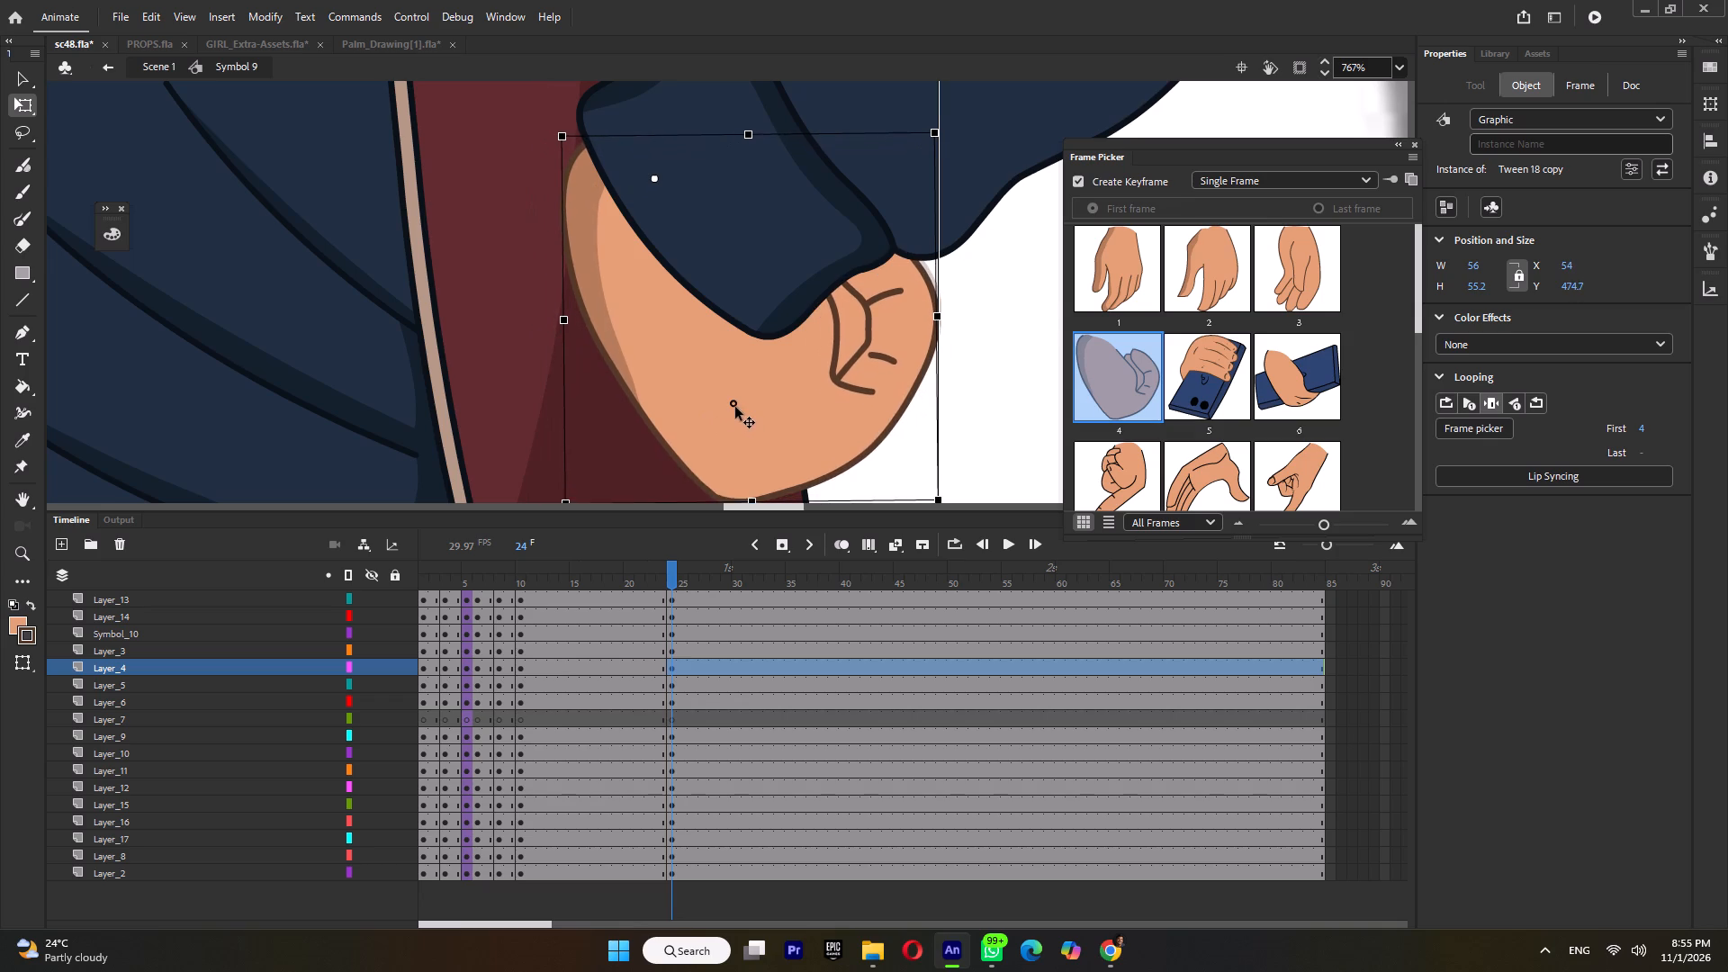
scroll(731, 409, "down", 9, "ctrl")
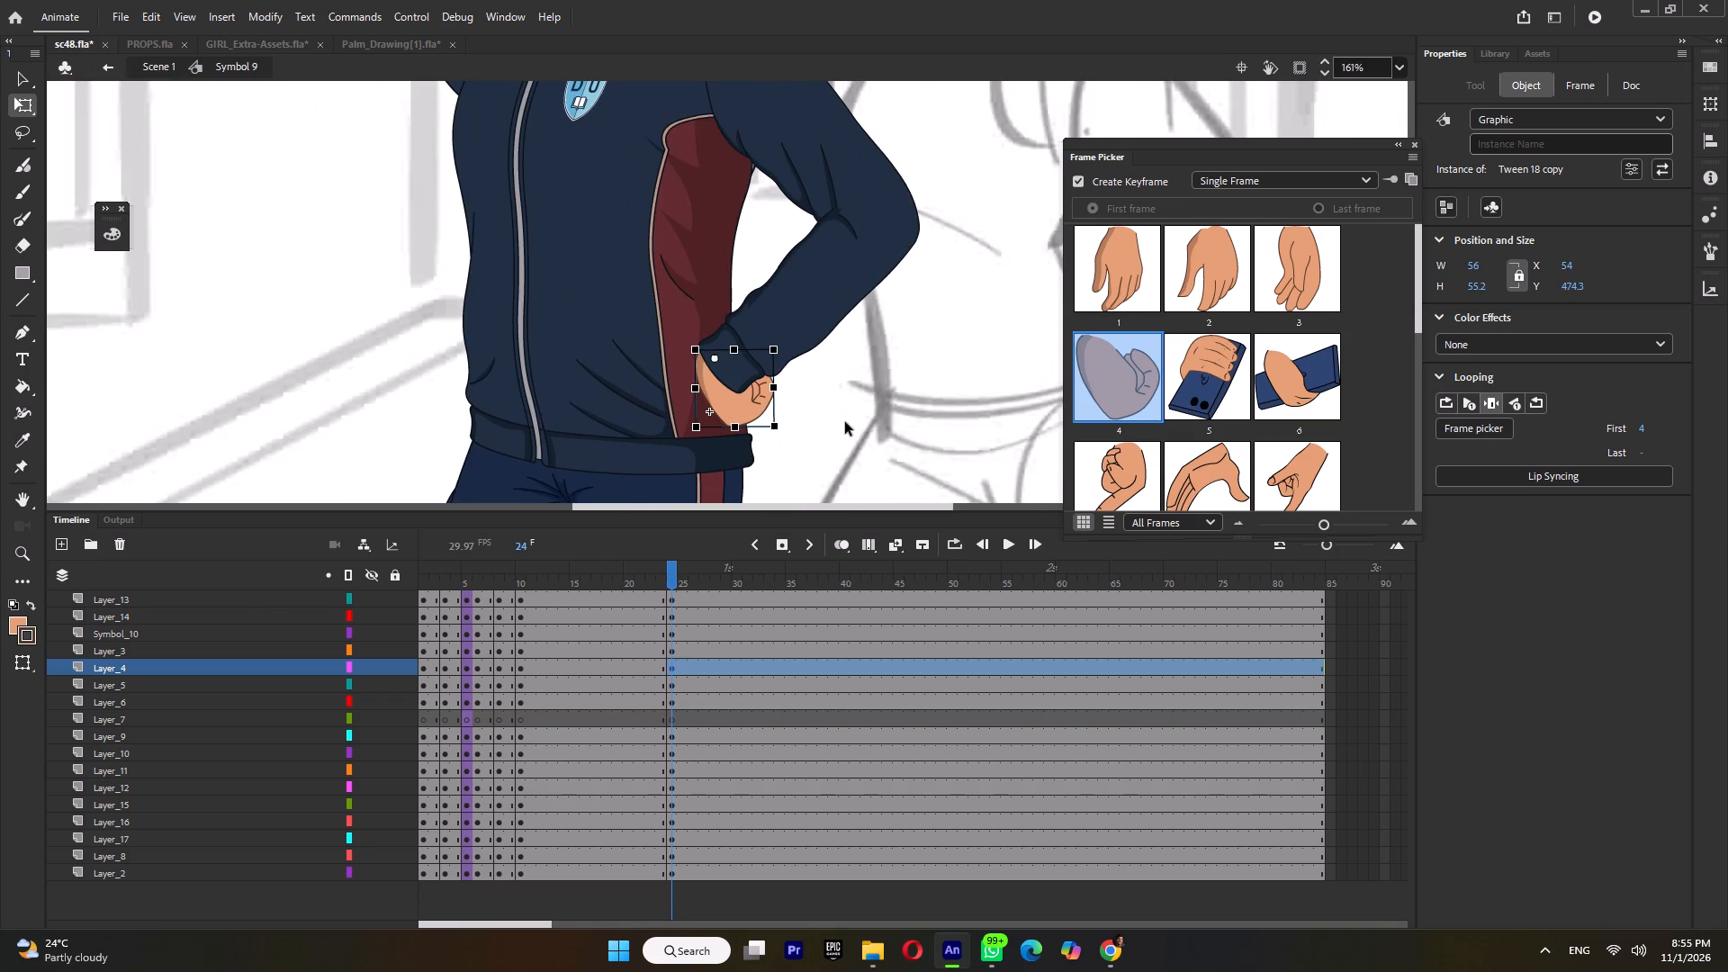
Save sc48.fla with the adjusted arms and head.
key("ctrl+s")
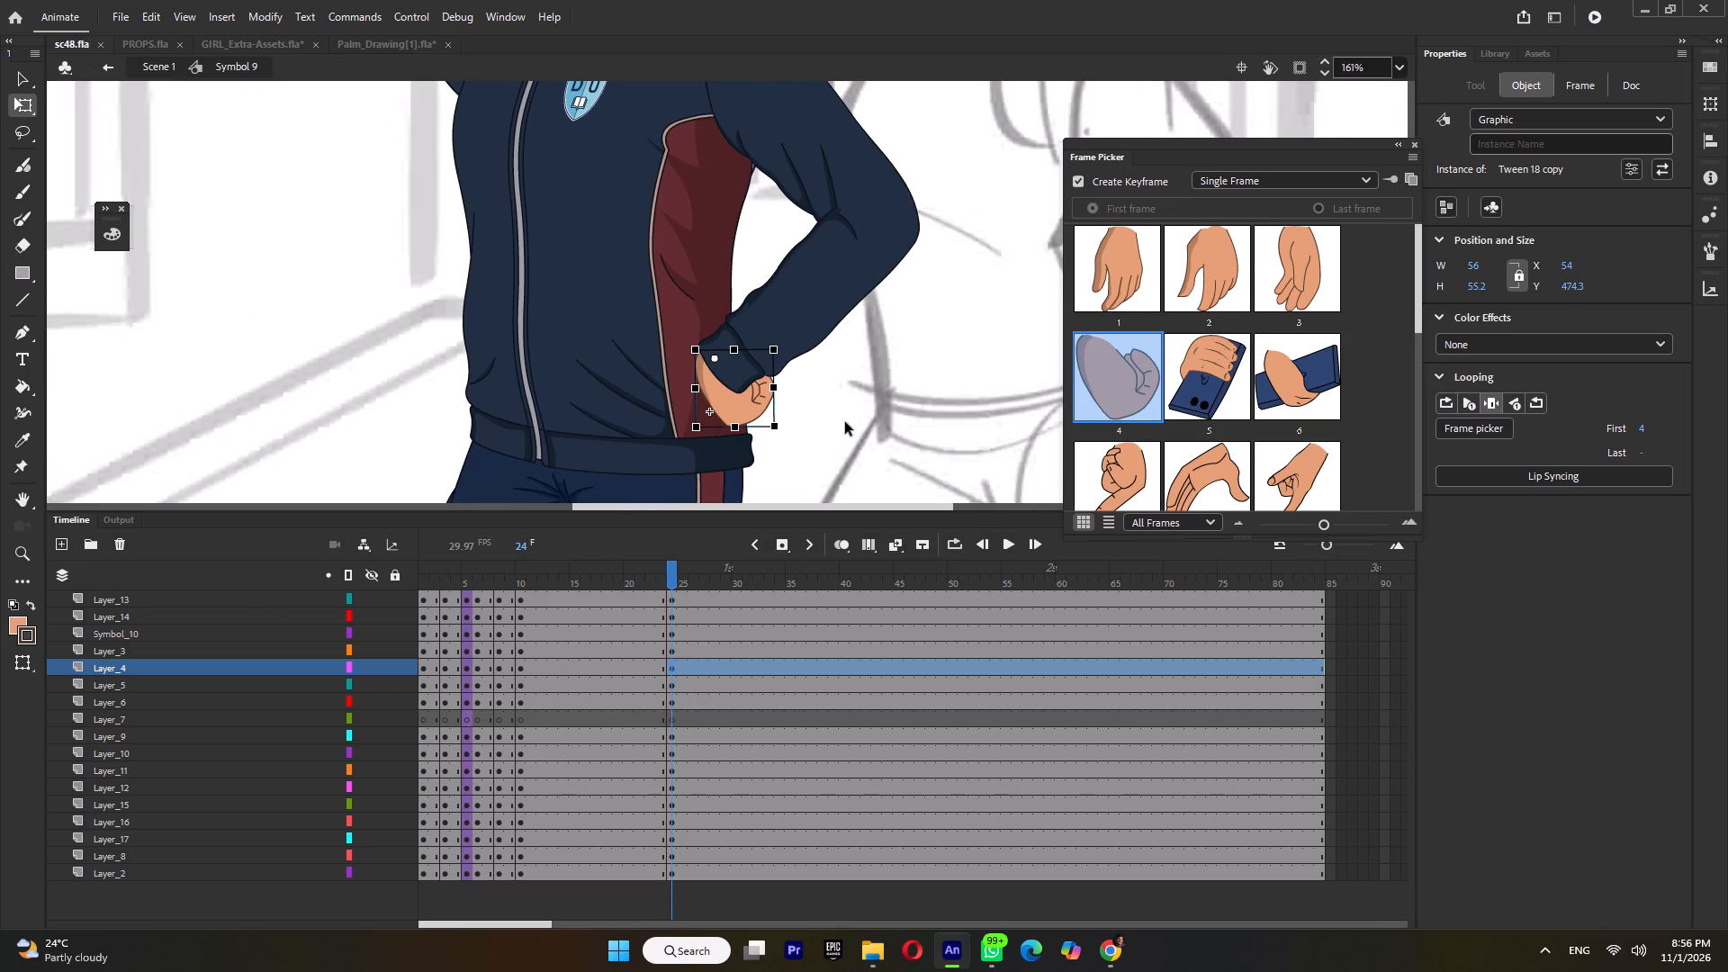
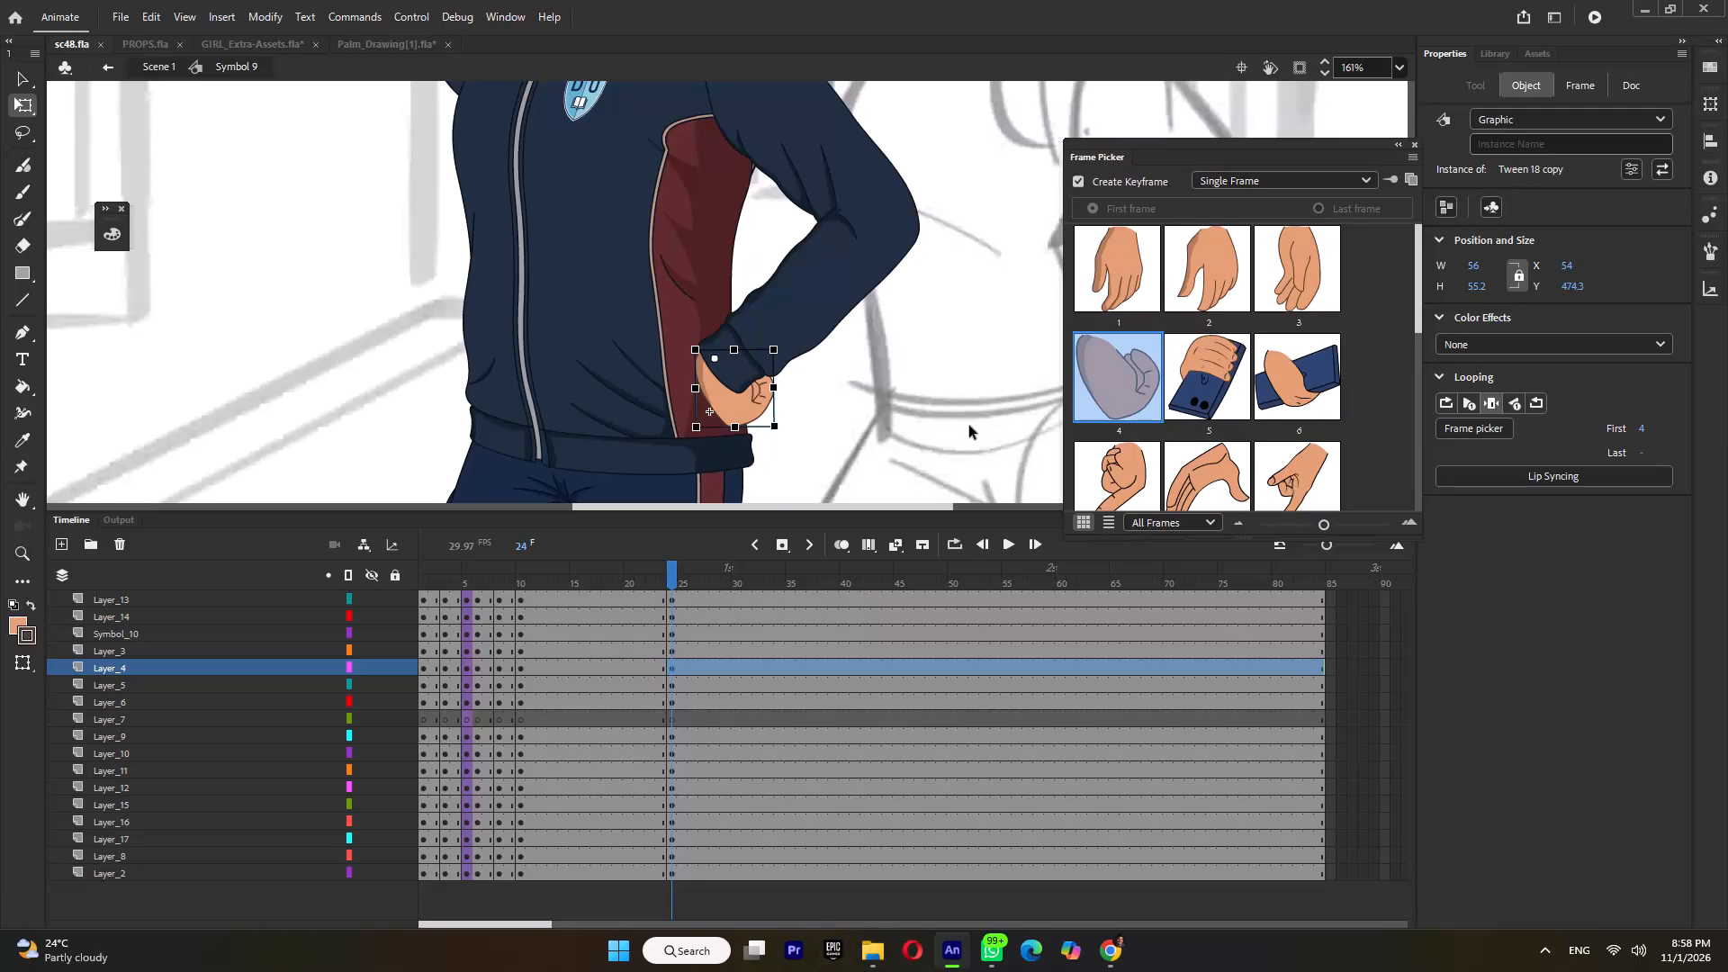
Move the head and hair together down toward the collar and slightly toward the raised arm.
scroll(834, 375, "down", 6, "ctrl")
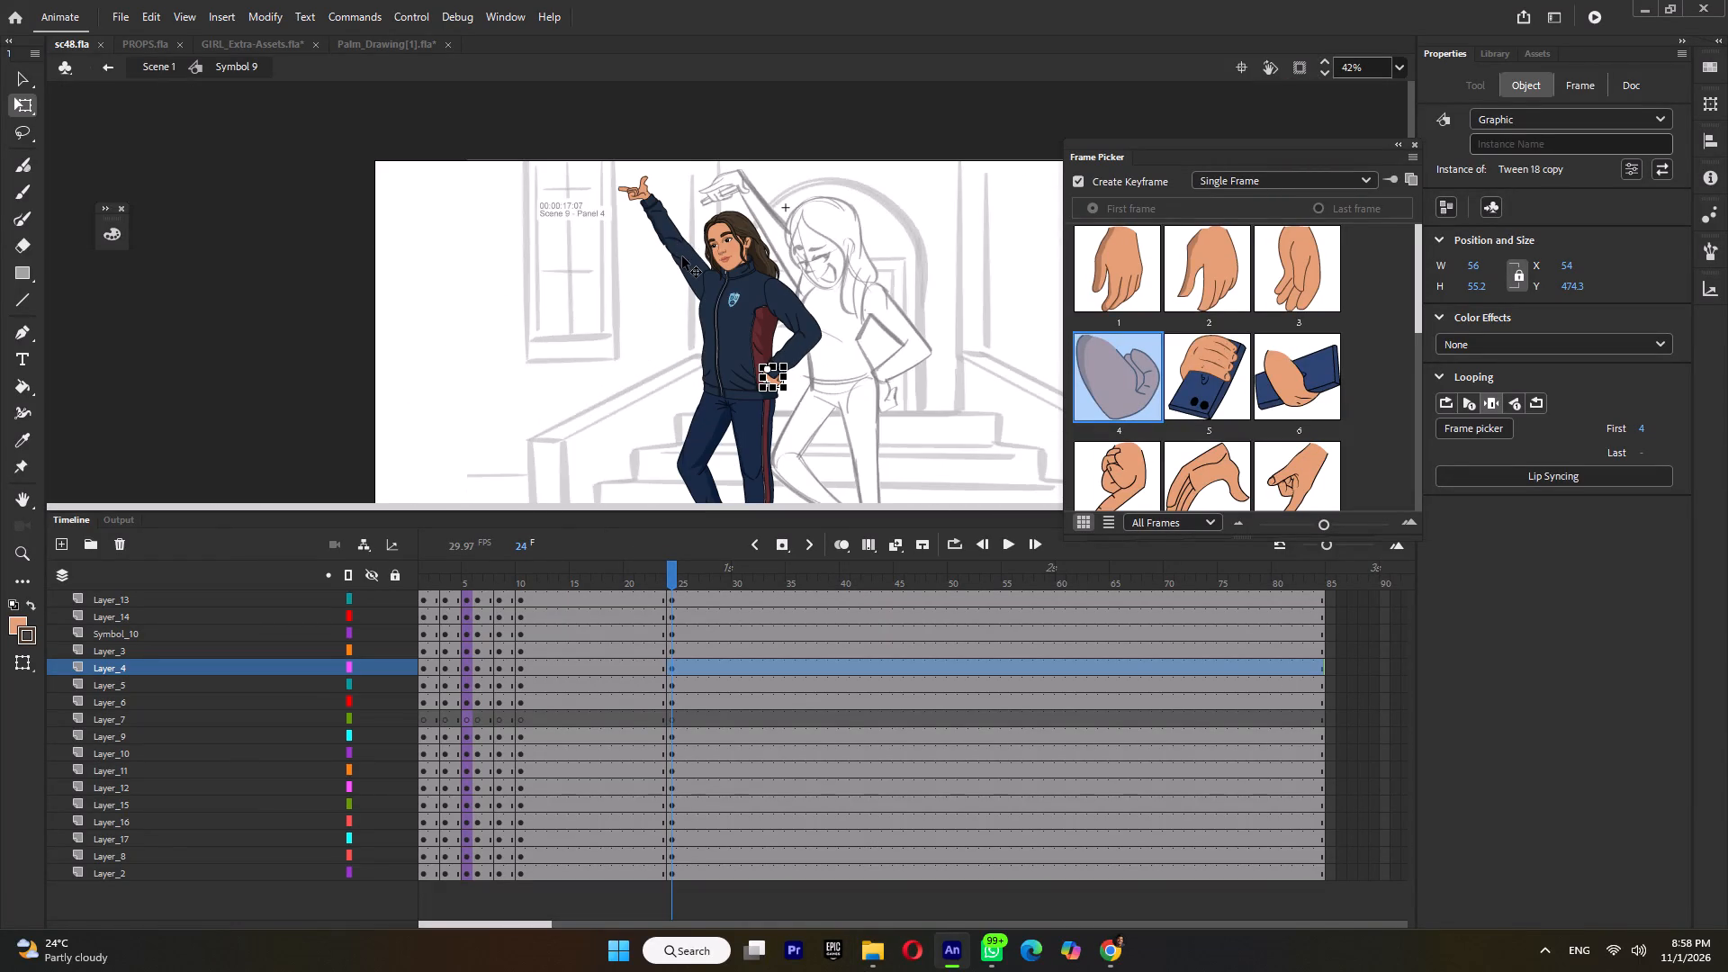
left_click_drag(778, 203, 740, 218)
left_click_drag(740, 218, 753, 232)
scroll(754, 242, "up", 10, "ctrl")
left_click_drag(734, 220, 724, 224)
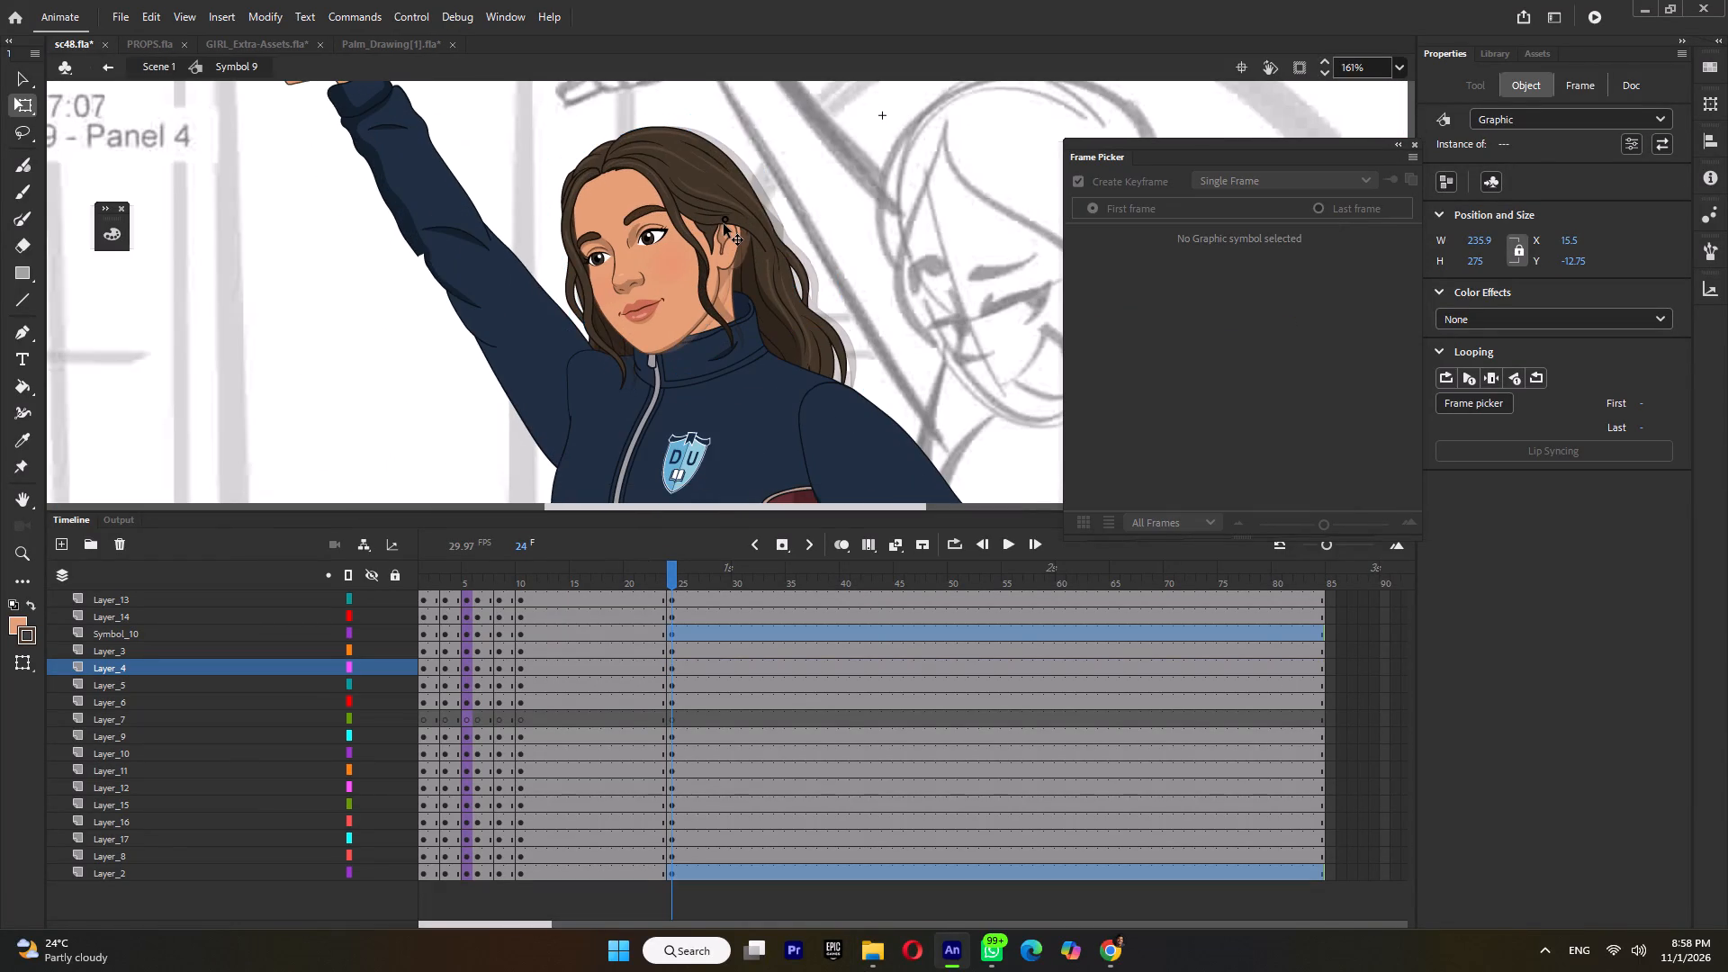
left_click_drag(724, 224, 716, 224)
left_click_drag(717, 227, 720, 238)
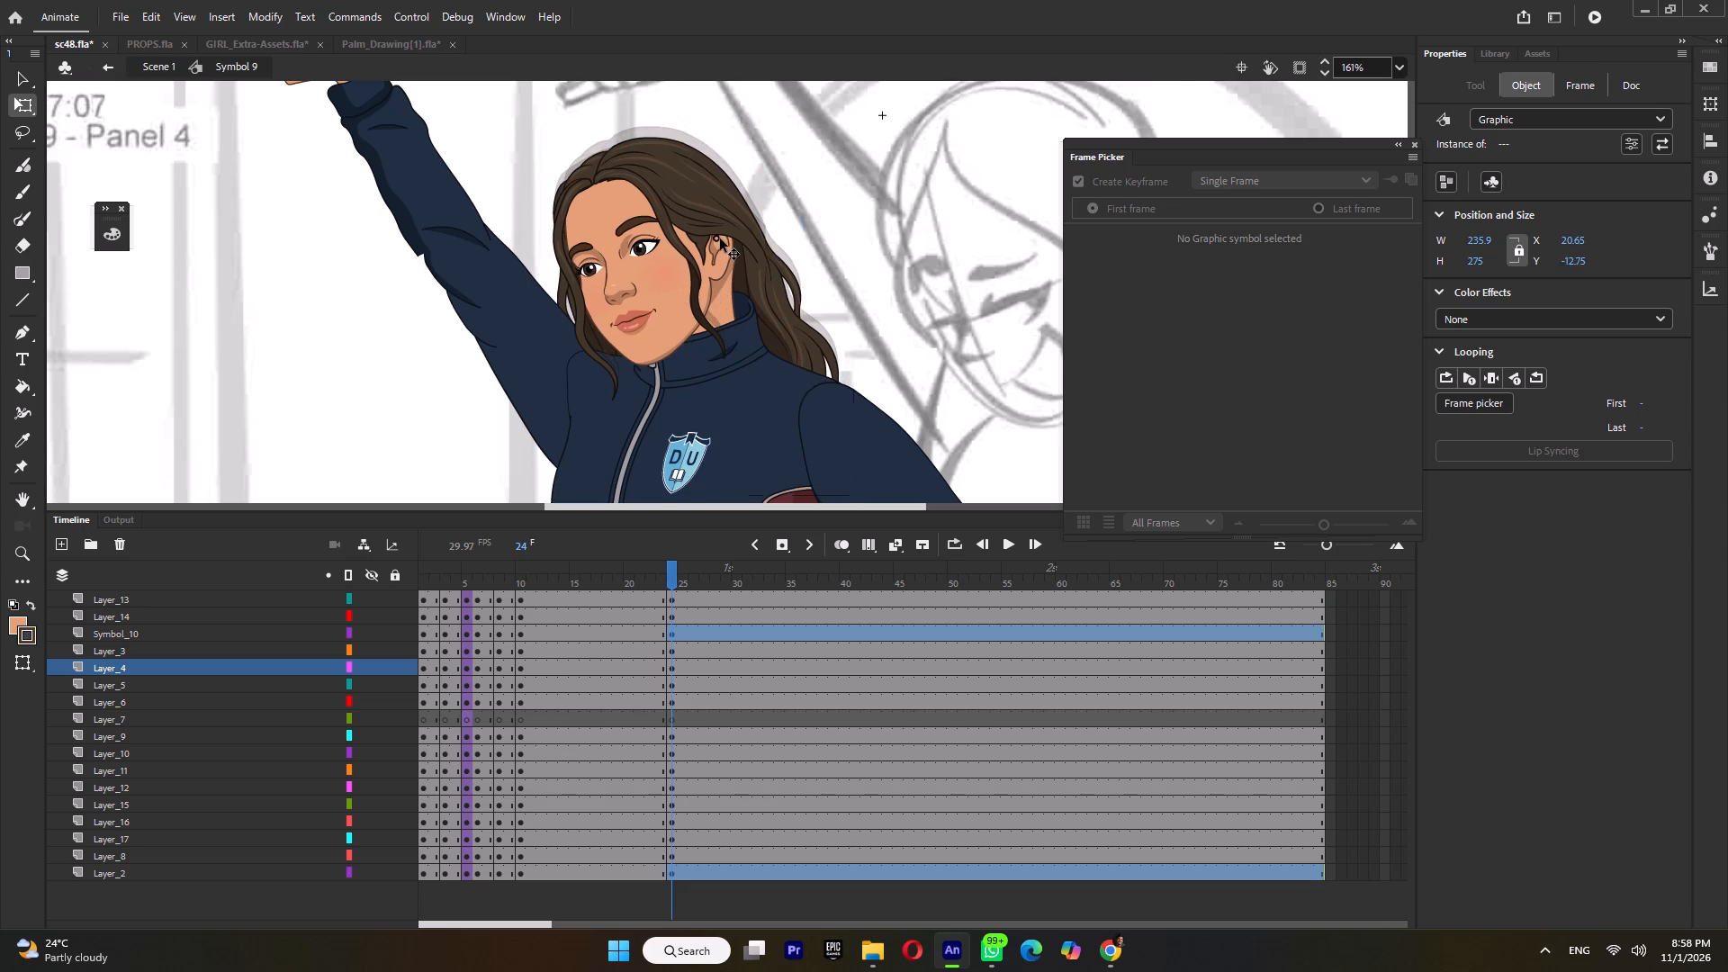
Rotate the neck shape inside the torso symbol slightly toward the raised arm to match the head's tilt.
triple_click(723, 302)
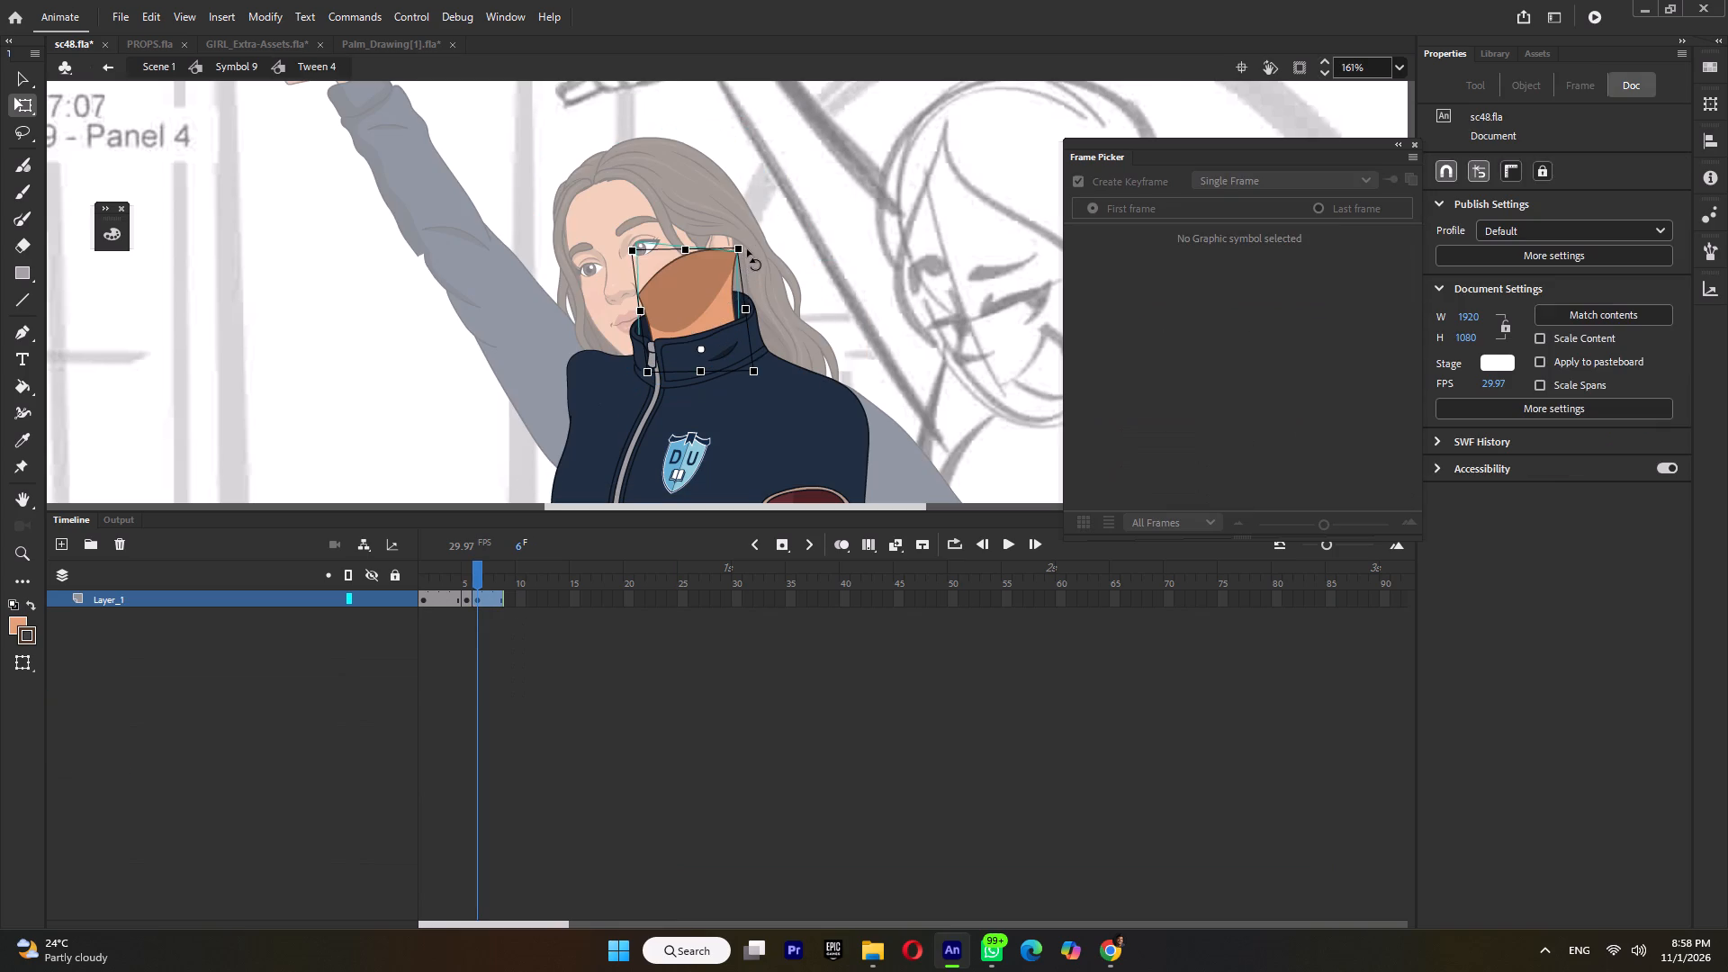
left_click_drag(747, 249, 732, 245)
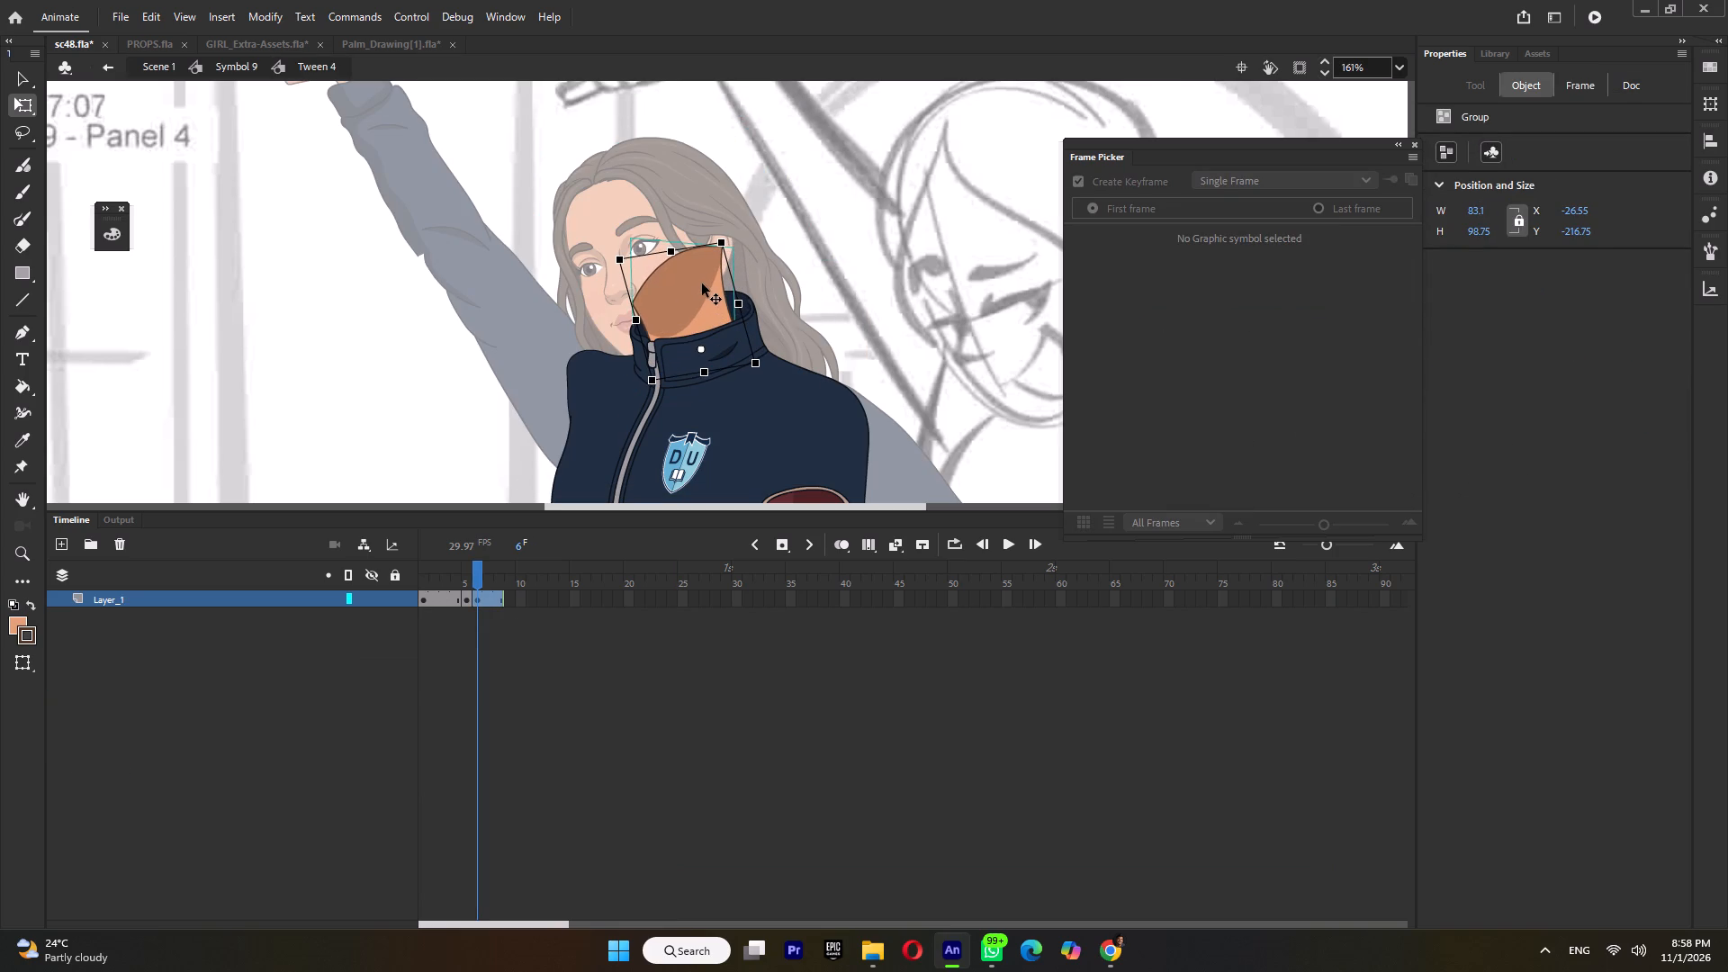
left_click(702, 283)
double_click(800, 247)
Reposition the head and hair over the adjusted neck, at about X 14.9, Y -5.05.
scroll(838, 234, "down", 3, "ctrl")
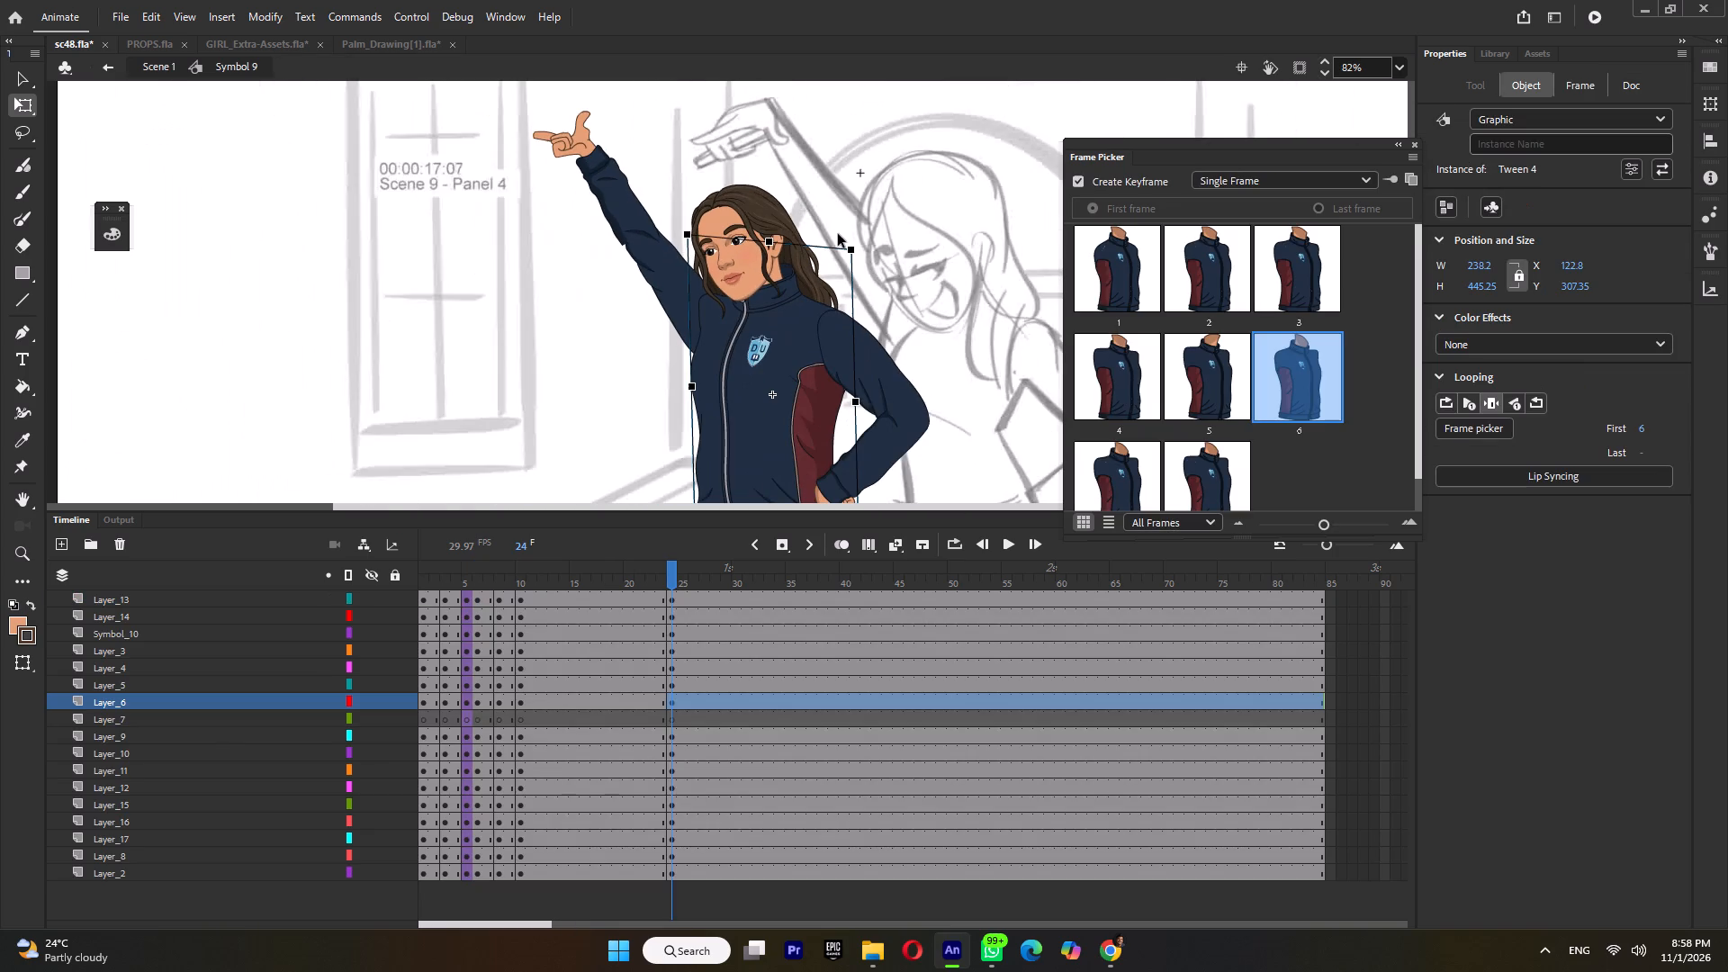
left_click_drag(829, 175, 741, 220)
scroll(783, 231, "up", 6, "ctrl")
left_click_drag(767, 230, 775, 230)
Rotate the raised upper arm slightly about the shoulder toward the head.
scroll(775, 230, "down", 5, "ctrl")
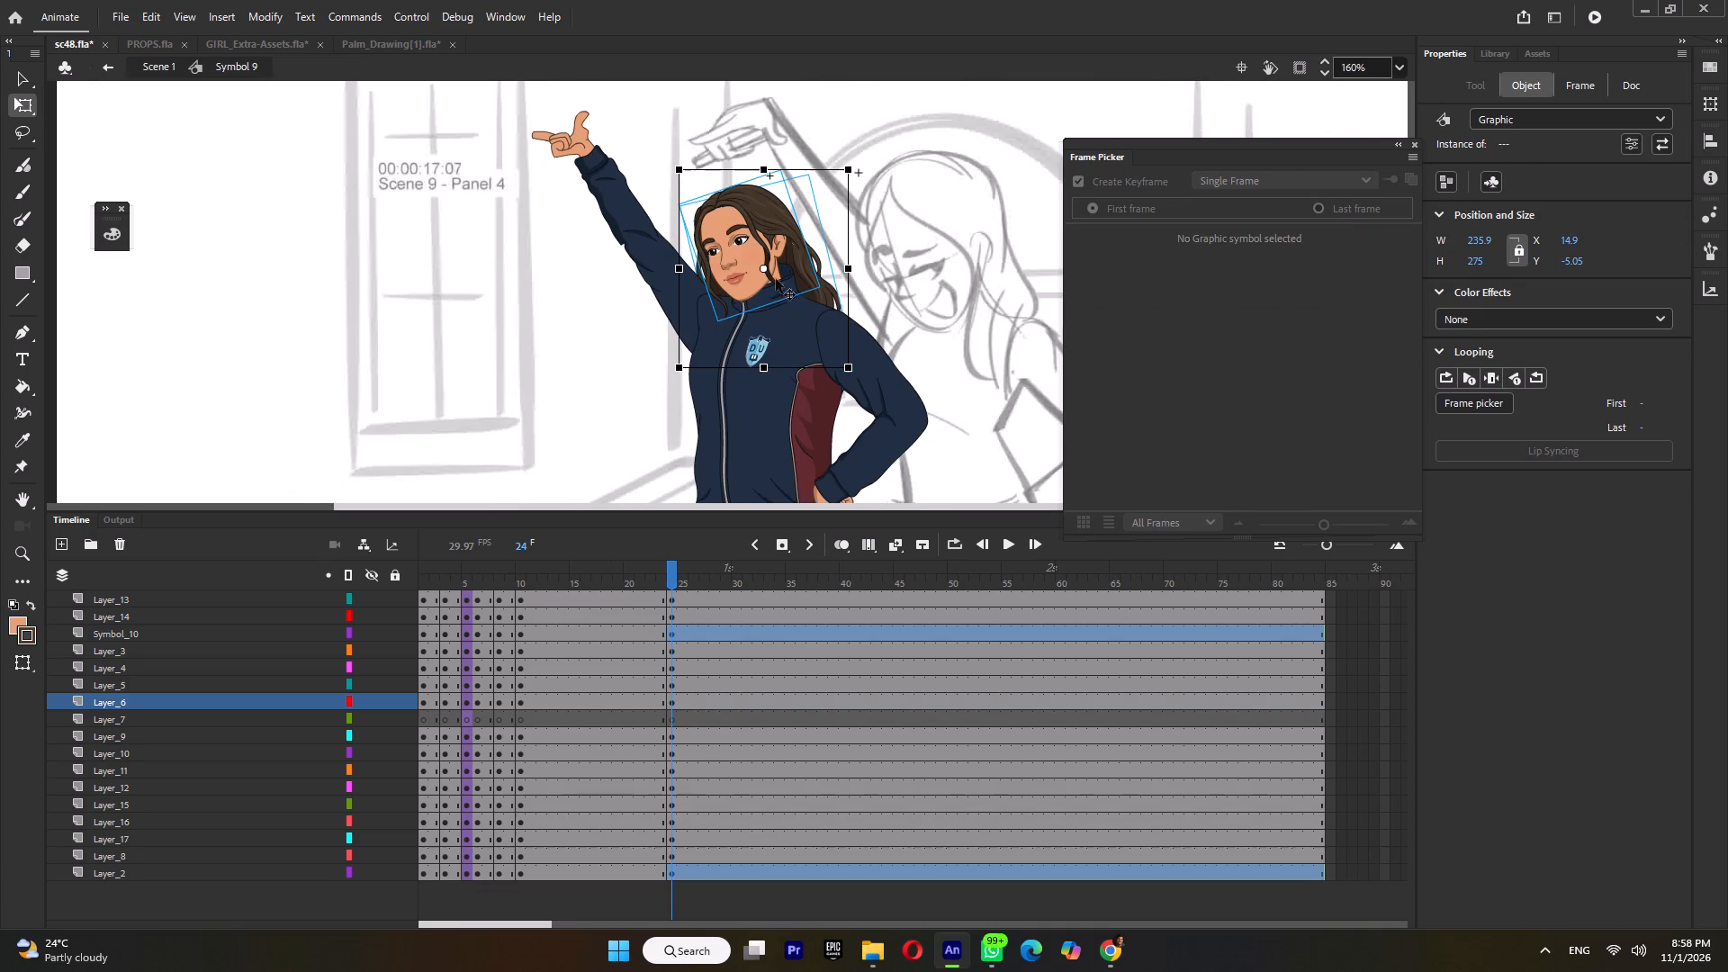
left_click(661, 268)
left_click_drag(656, 211, 677, 211)
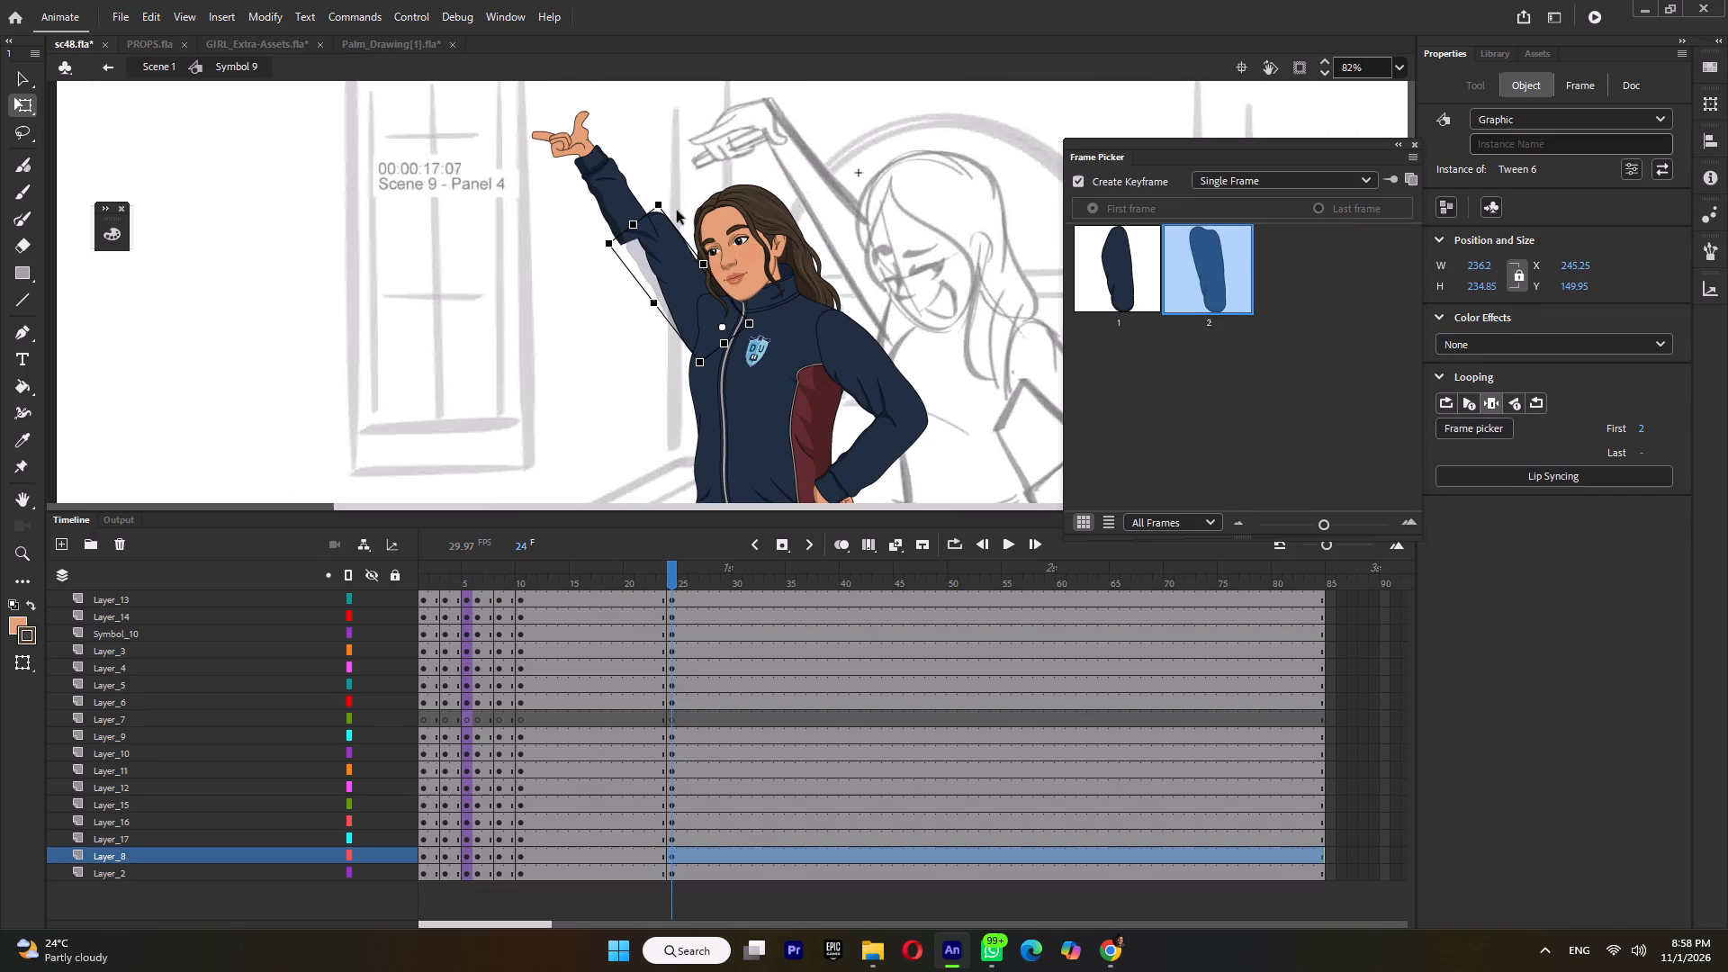
Rotate the raised forearm and pointing hand together and fit them onto the upper arm, at about X 240.75, Y -100.1.
left_click_drag(479, 118, 597, 191)
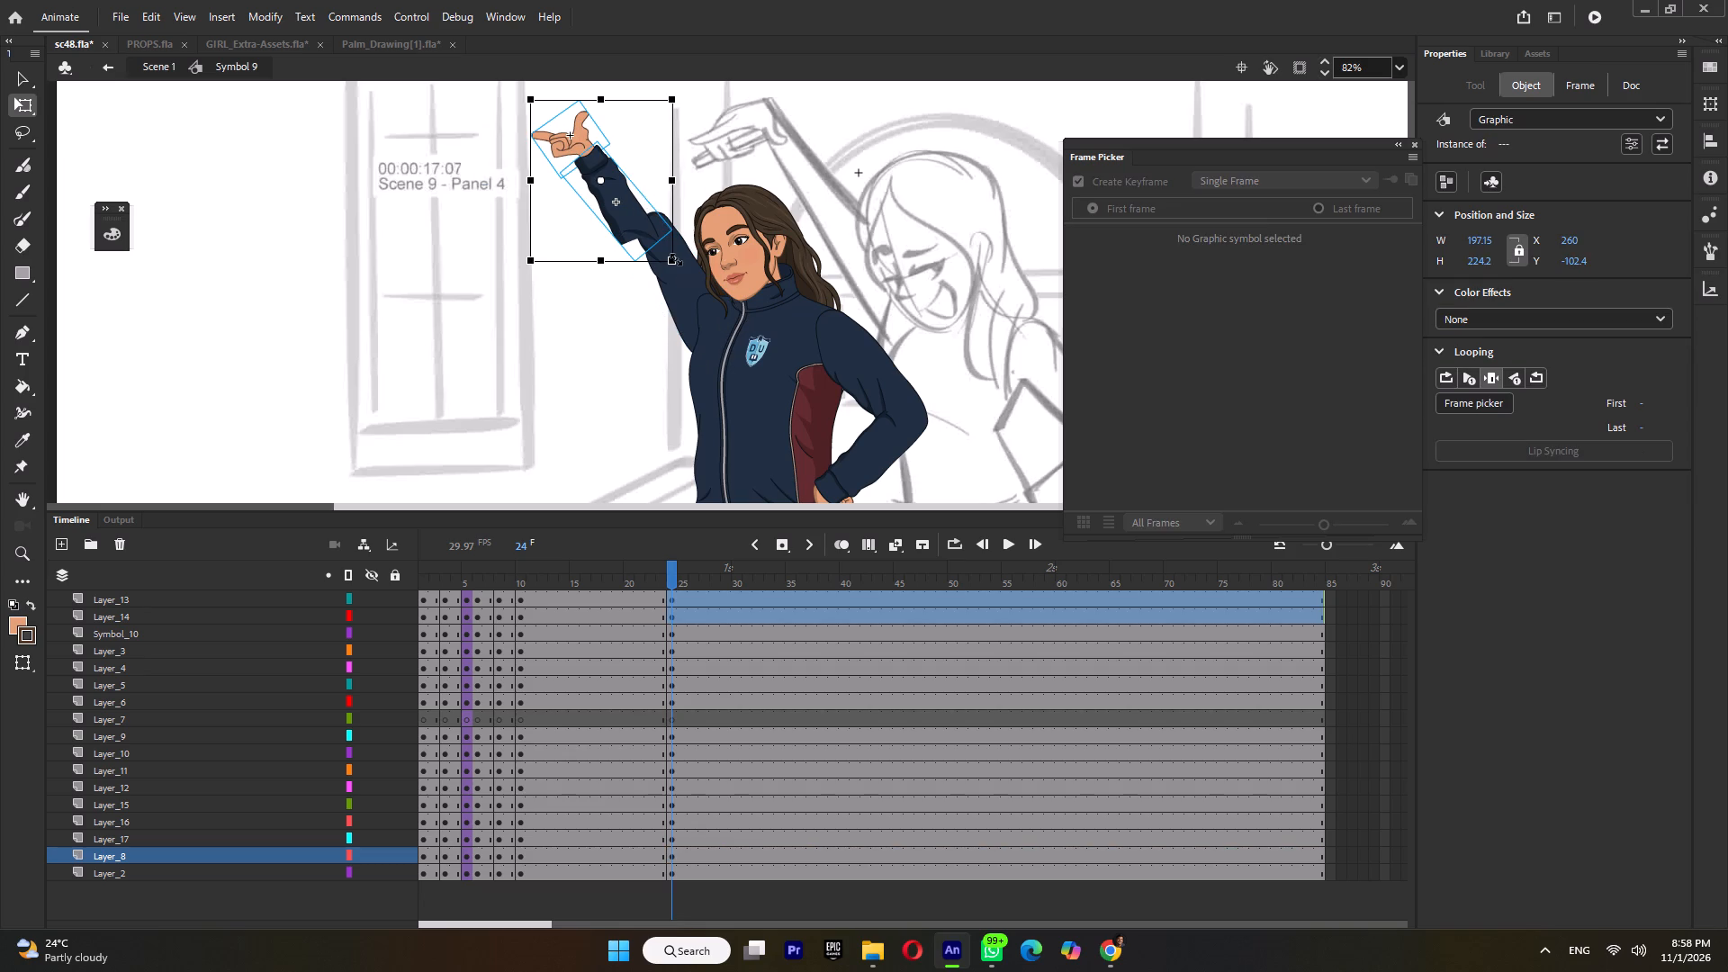
left_click_drag(686, 264, 695, 248)
scroll(634, 206, "up", 7, "ctrl")
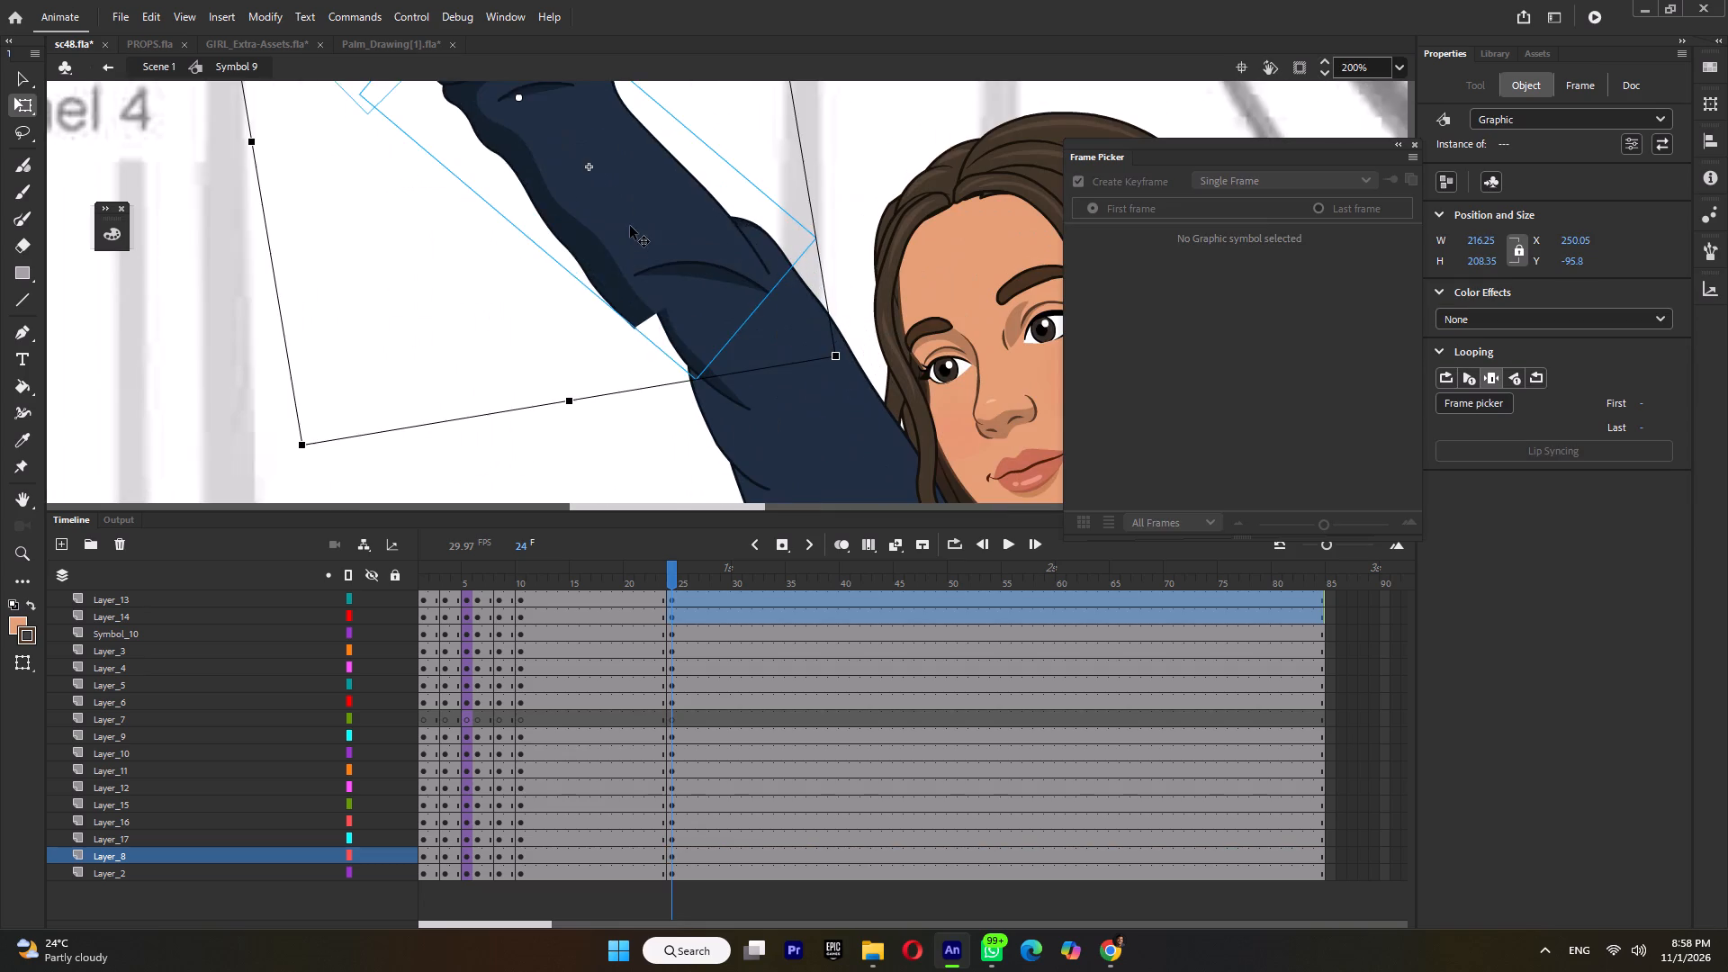
left_click_drag(637, 229, 661, 217)
scroll(664, 229, "down", 4, "ctrl")
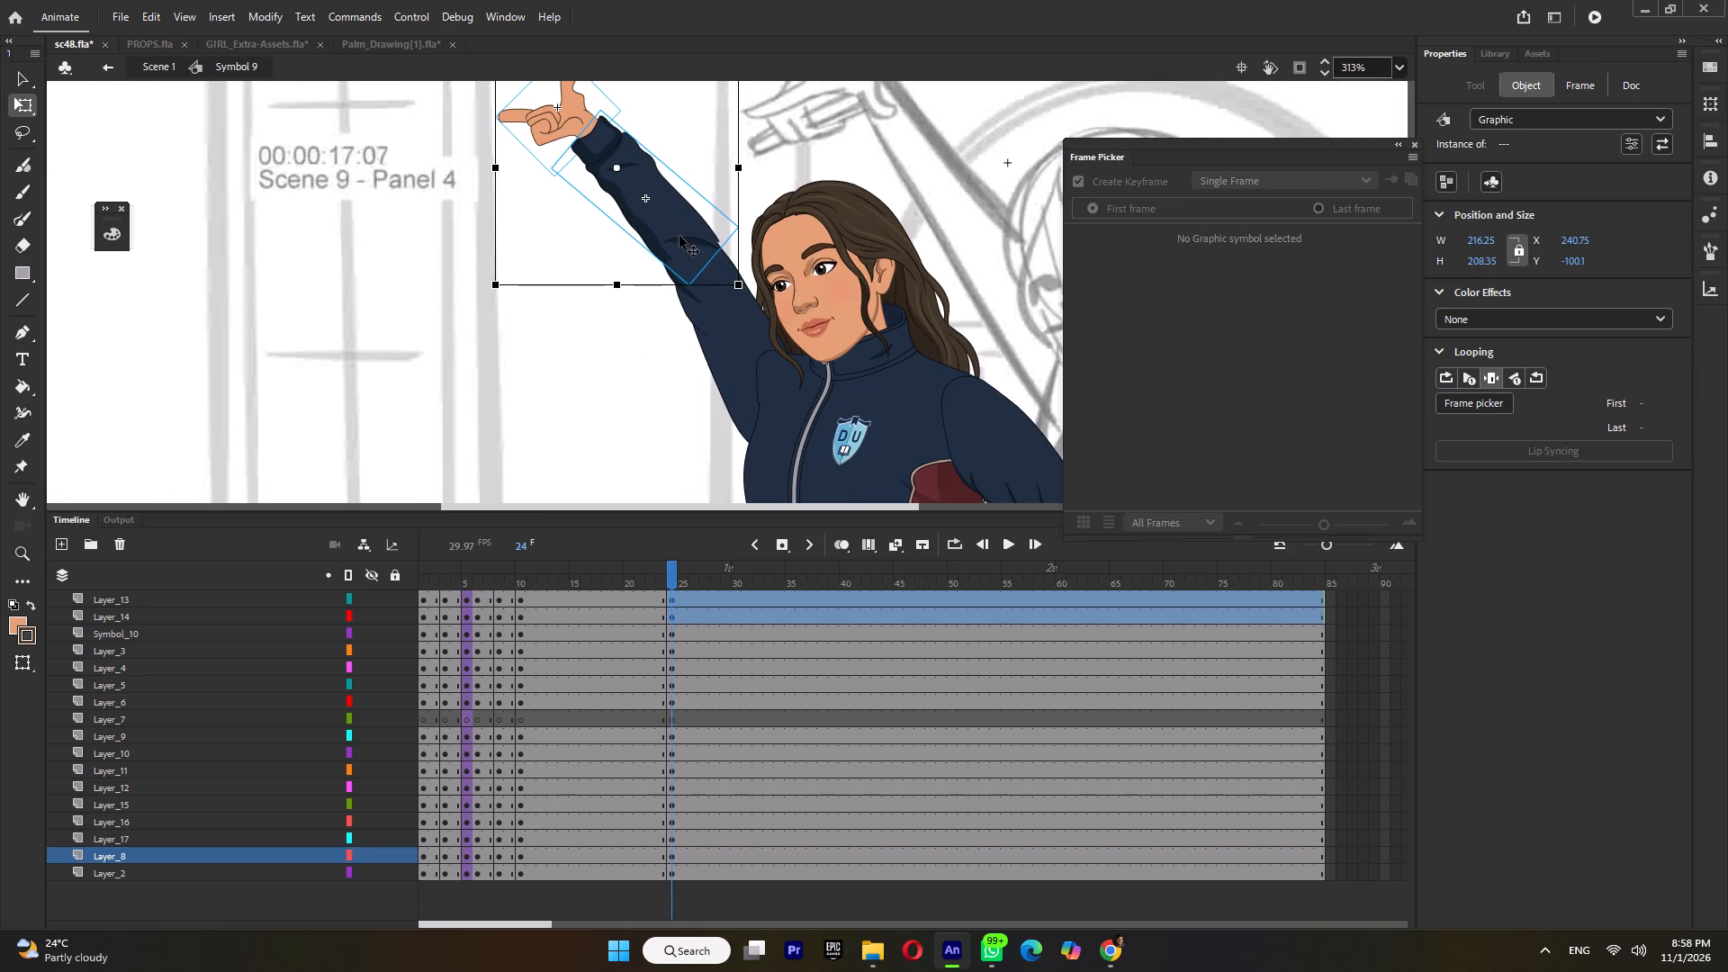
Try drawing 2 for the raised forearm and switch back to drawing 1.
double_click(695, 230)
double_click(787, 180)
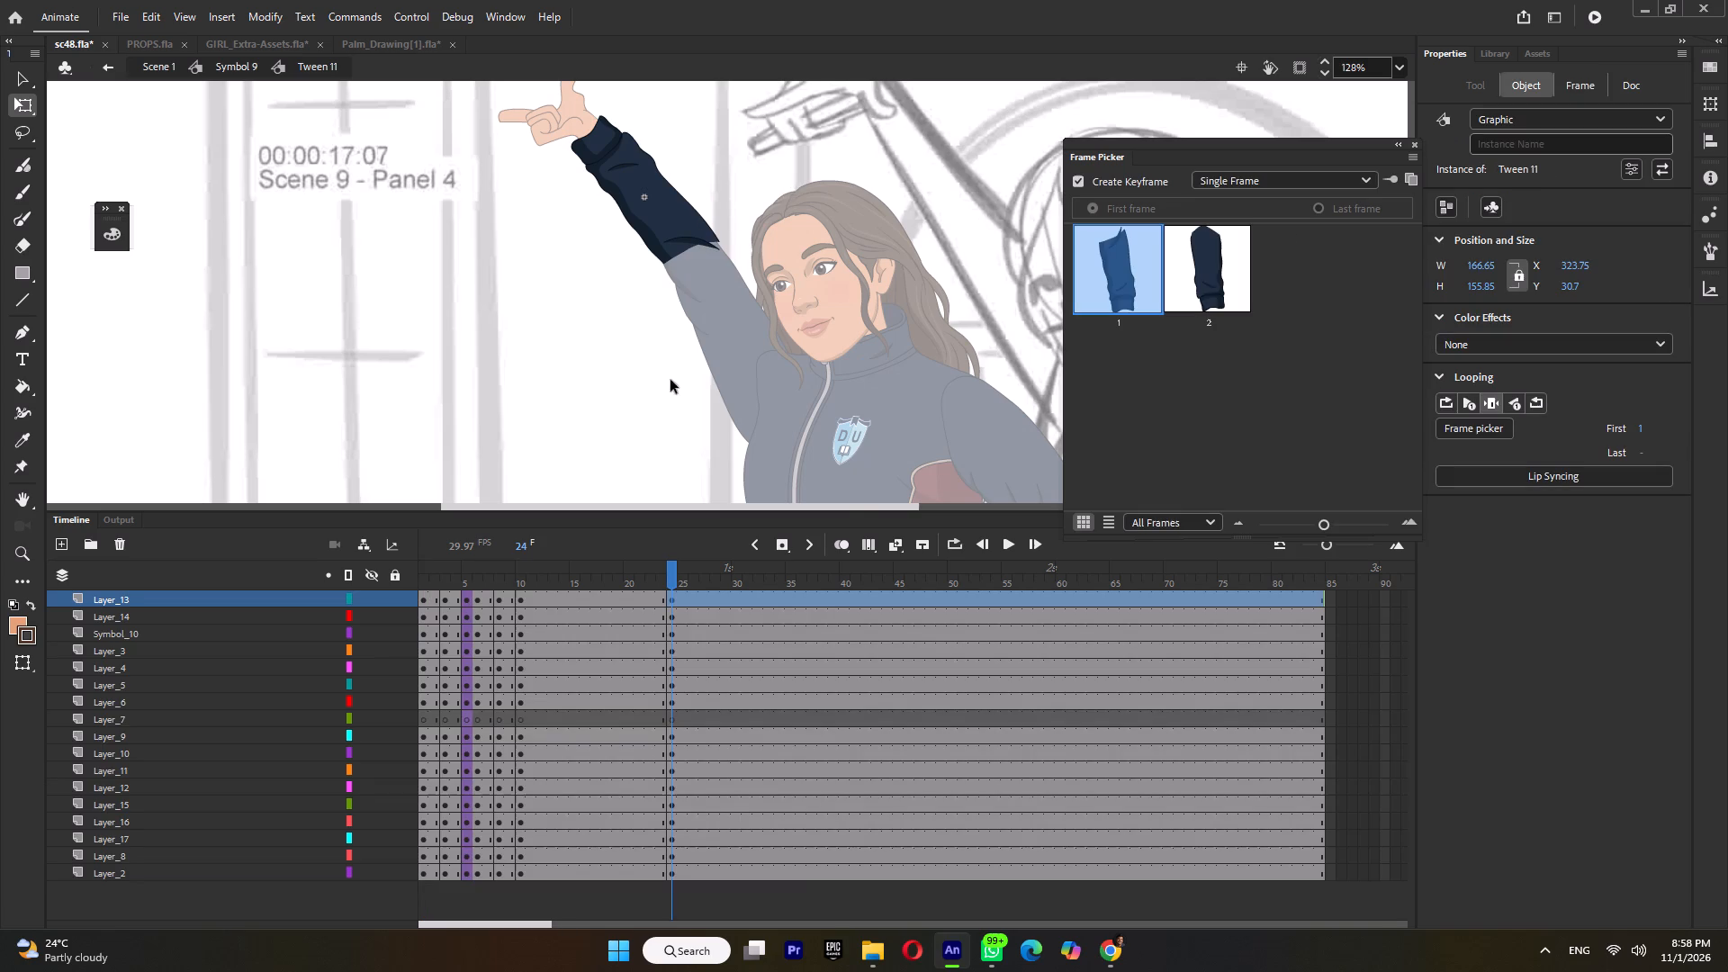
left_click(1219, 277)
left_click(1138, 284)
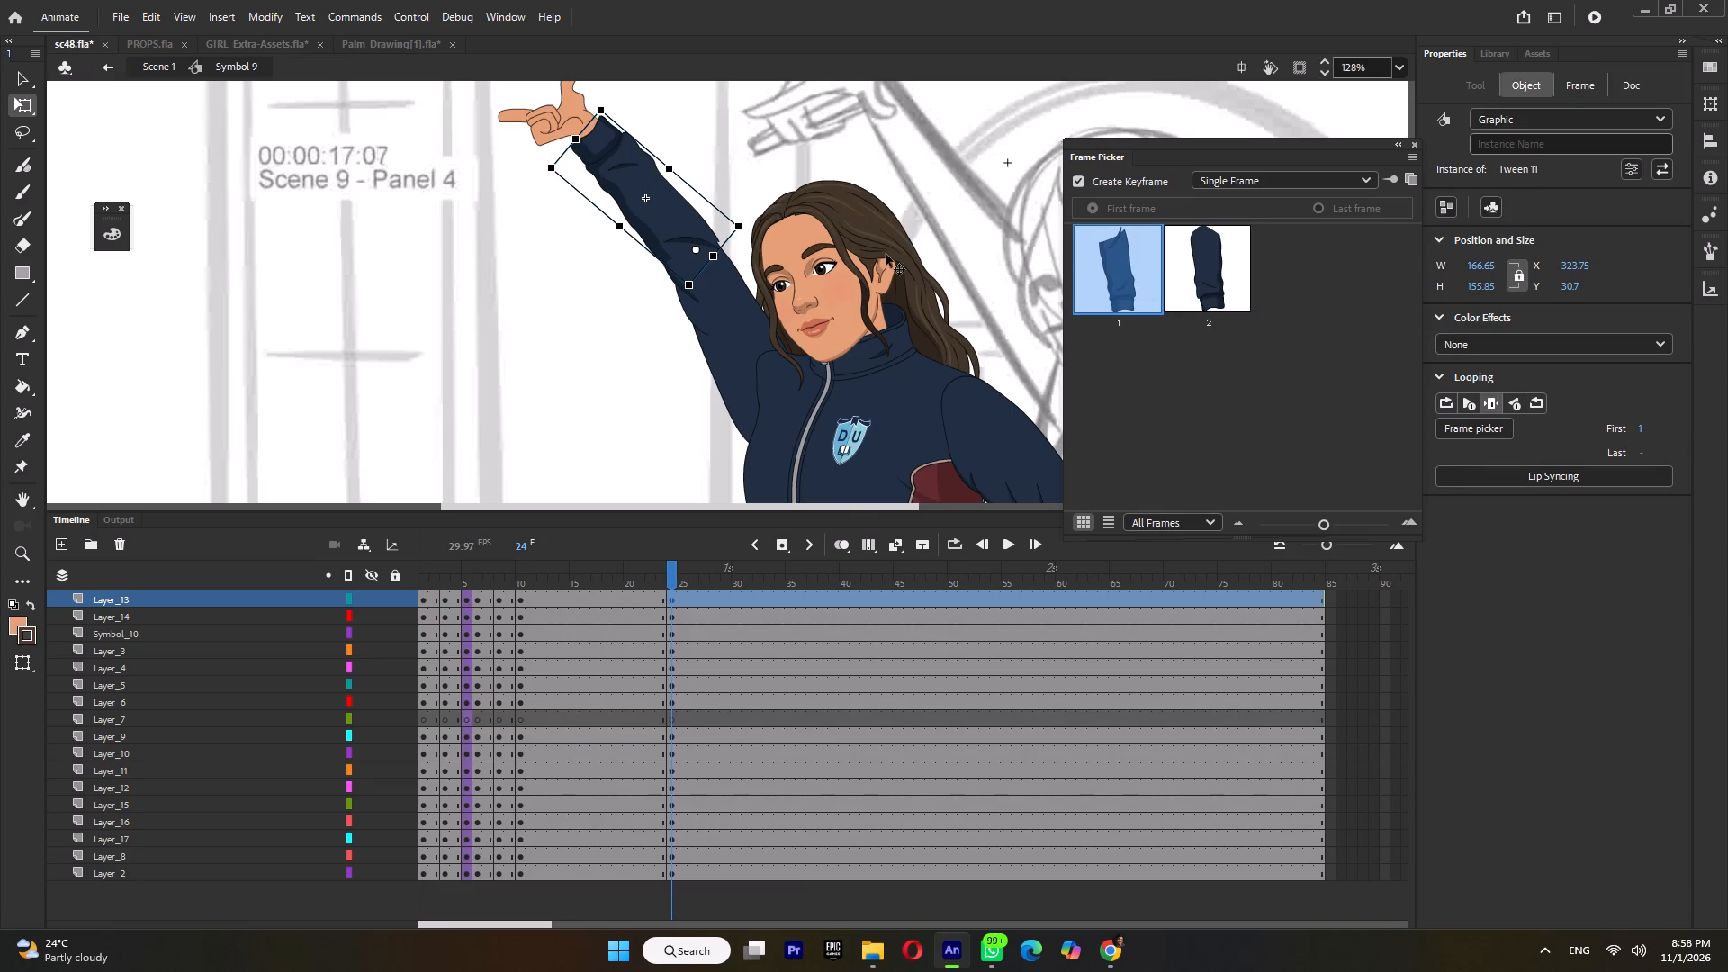
Reshape the end of the forearm's outline at the elbow inside its symbol so it meets the upper arm's edge.
double_click(700, 225)
scroll(703, 235, "up", 8, "ctrl")
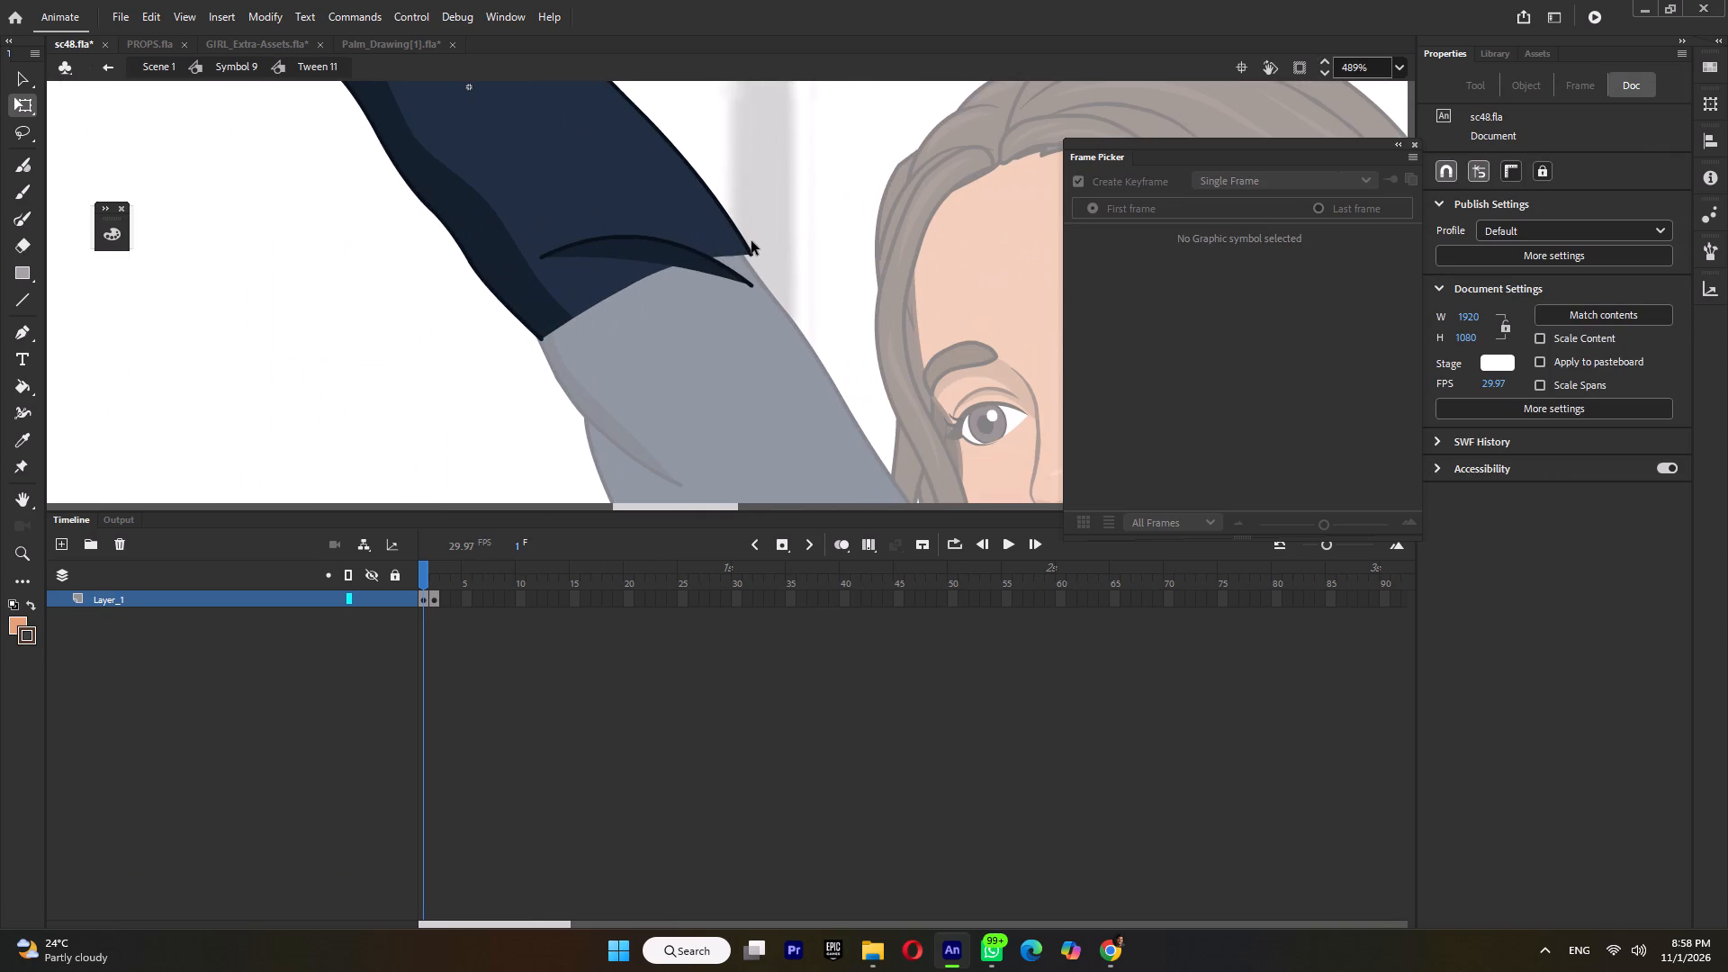
double_click(750, 243)
scroll(748, 249, "up", 4, "ctrl")
triple_click(745, 249)
left_click(745, 249)
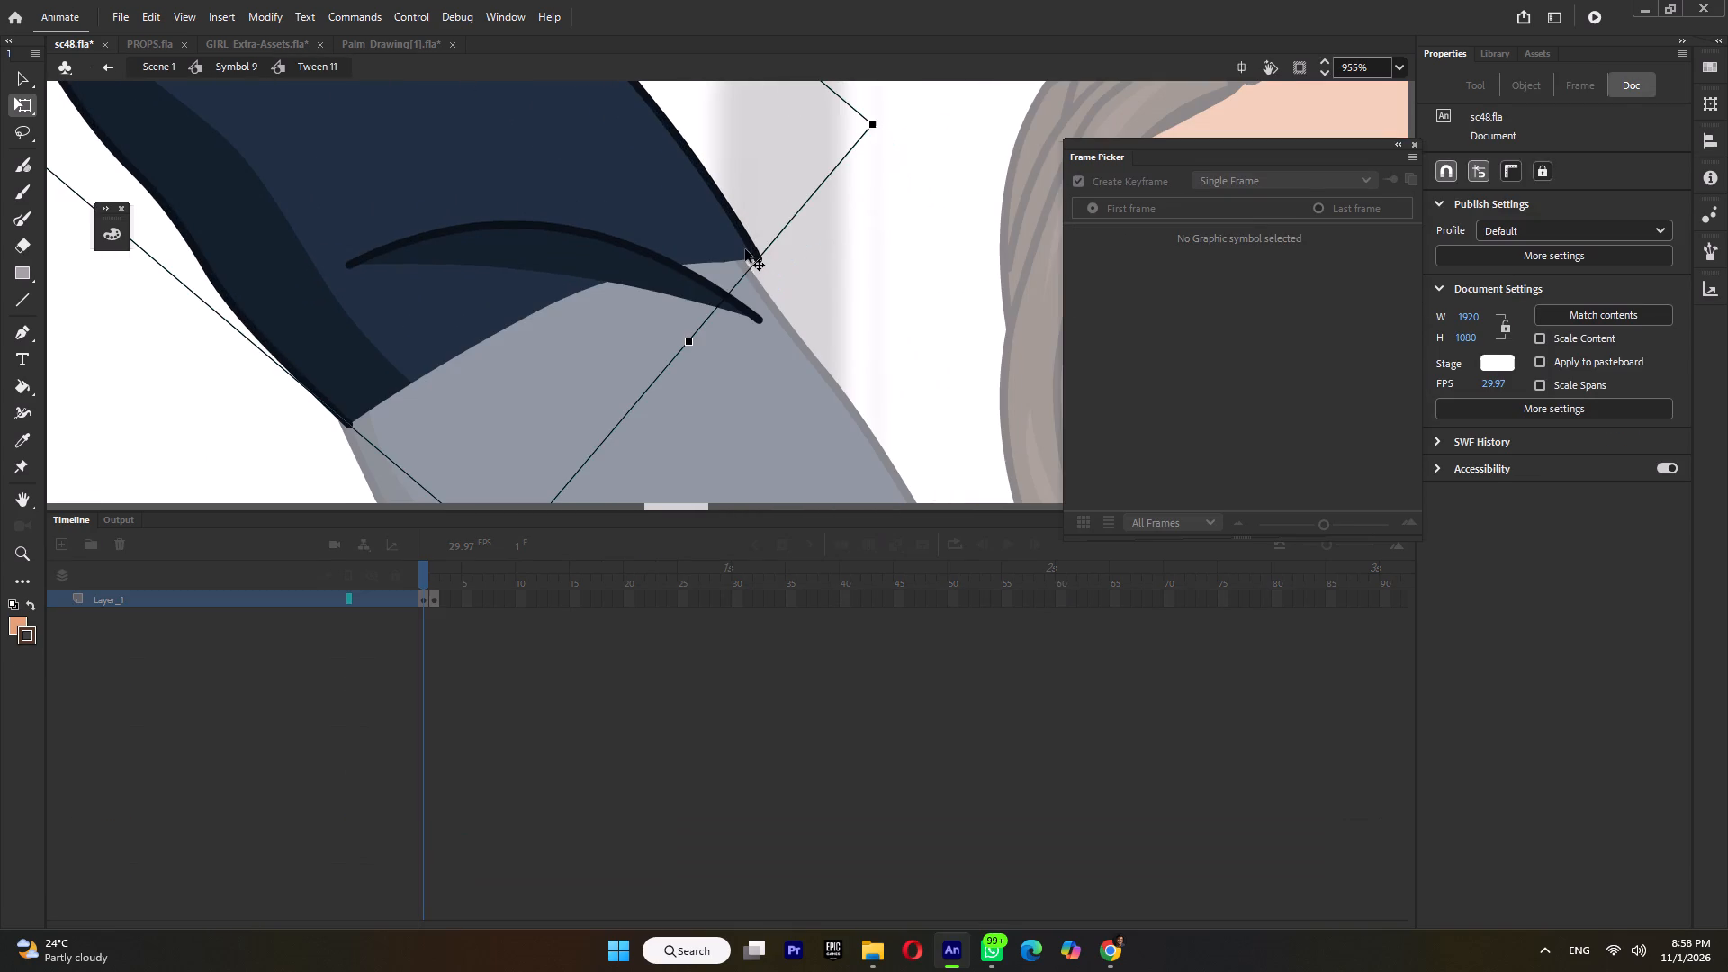
double_click(756, 256)
left_click_drag(760, 256, 754, 276)
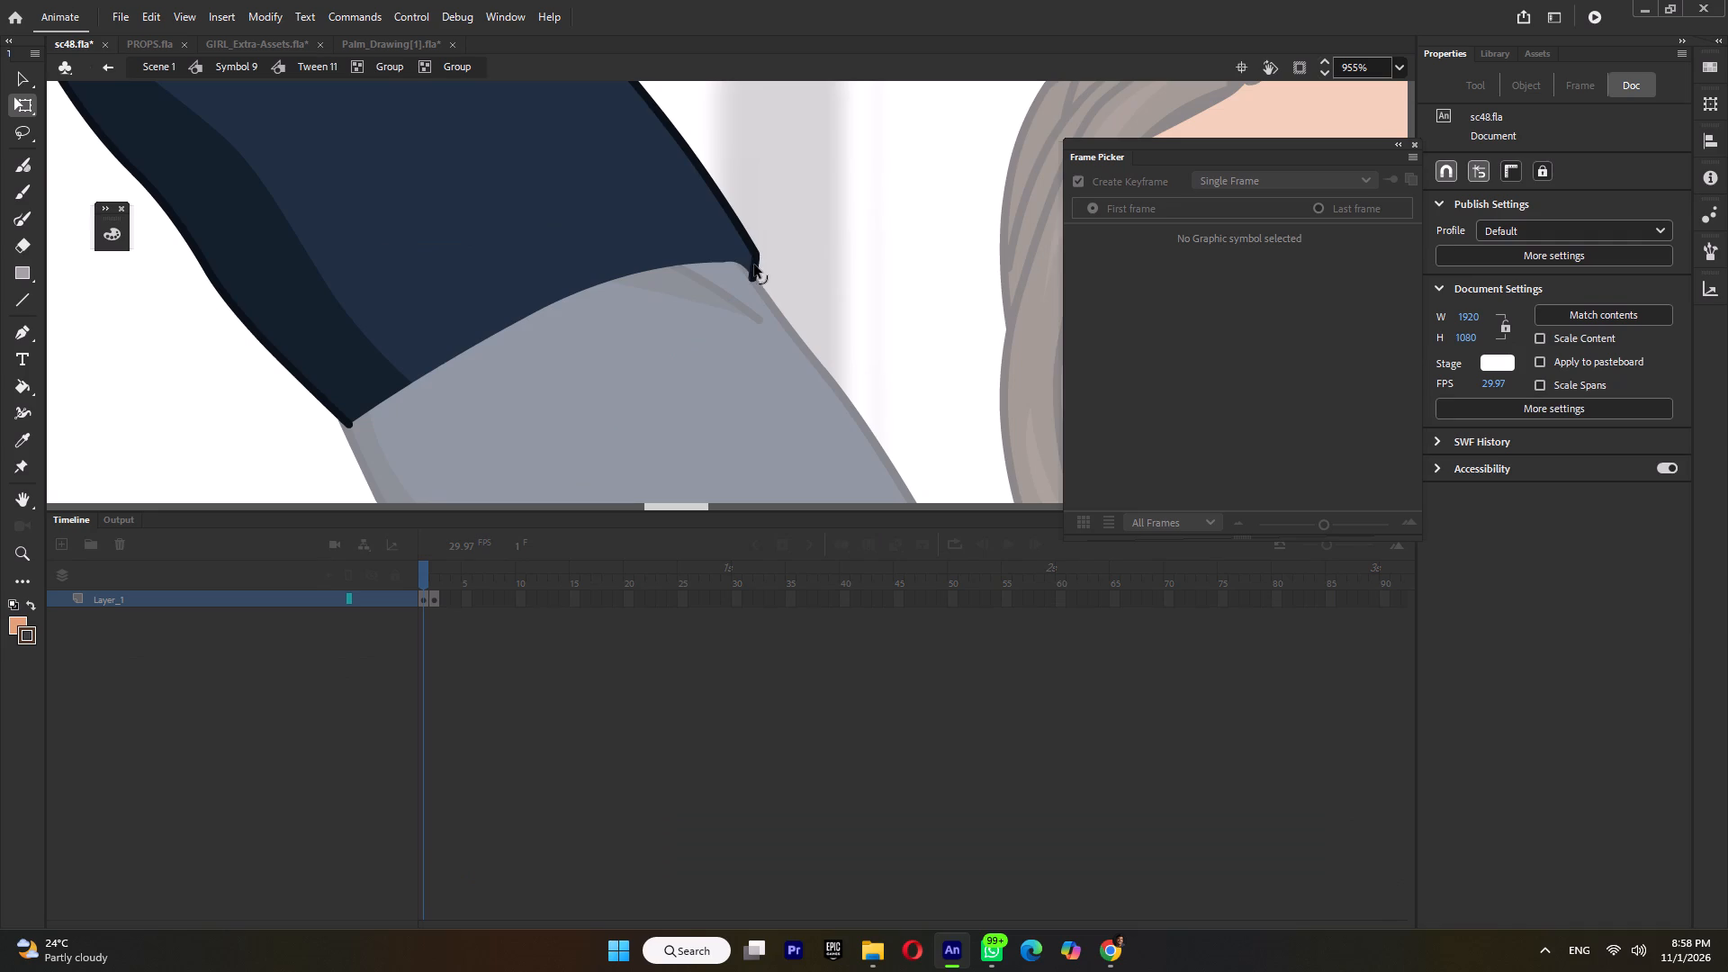
left_click_drag(756, 253, 744, 260)
double_click(758, 217)
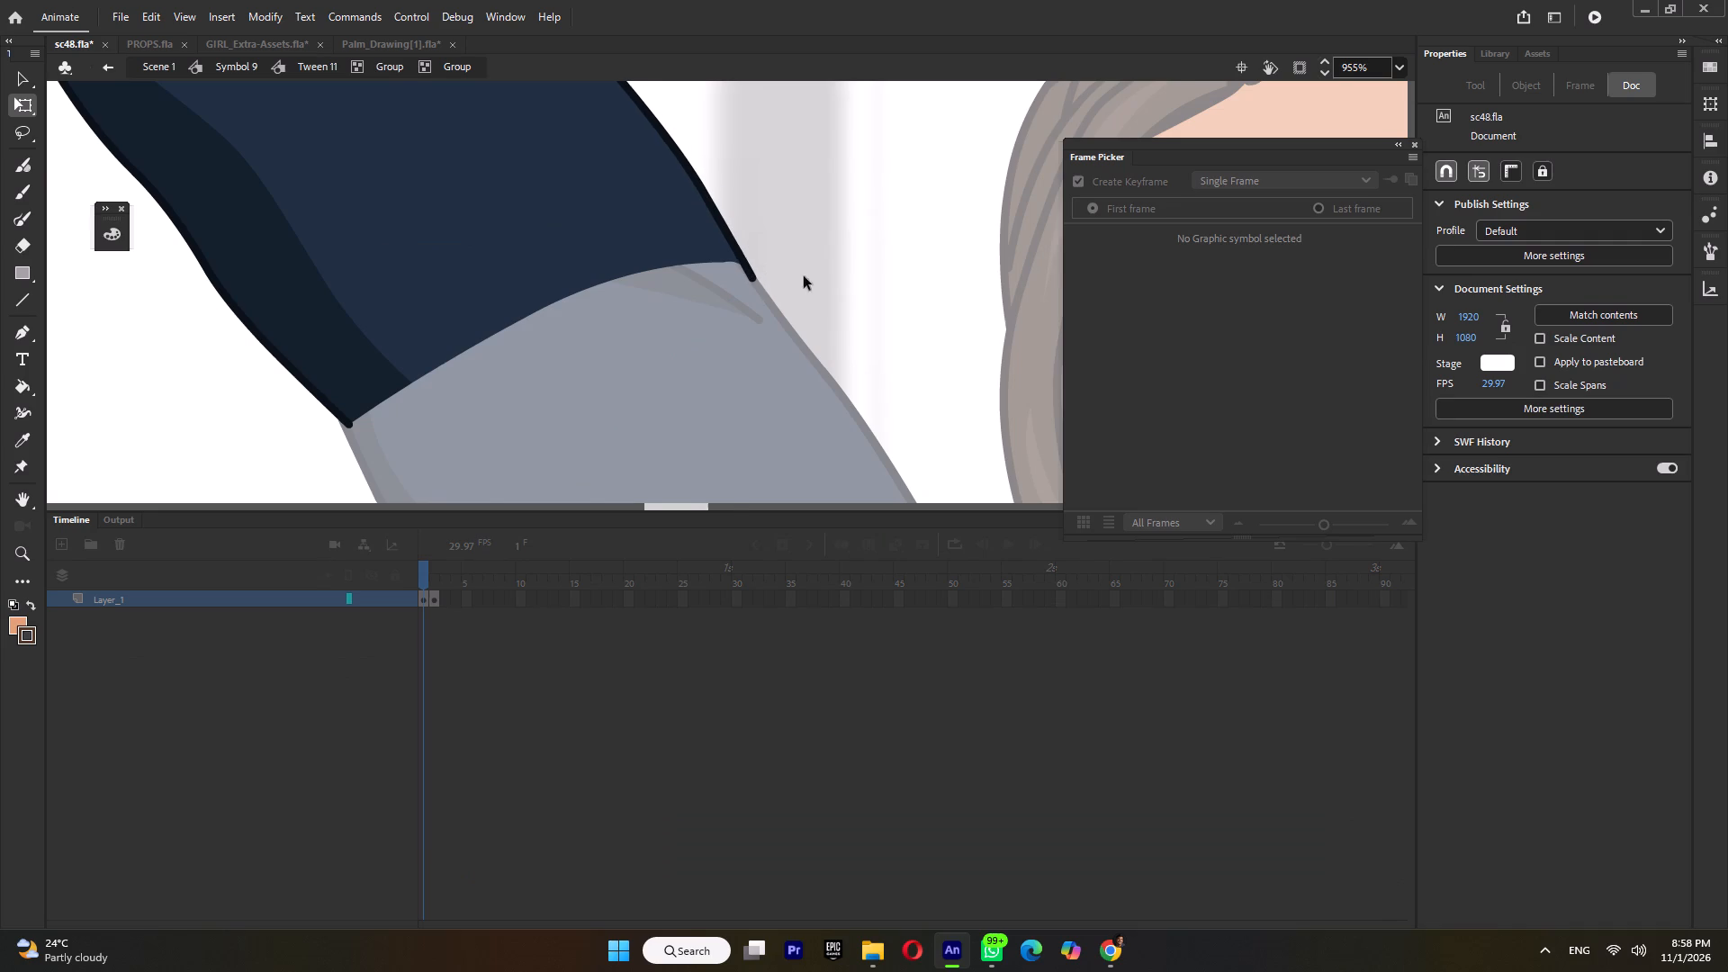
scroll(808, 312, "down", 7, "ctrl")
double_click(809, 298, "ctrl")
scroll(809, 305, "down", 8, "ctrl")
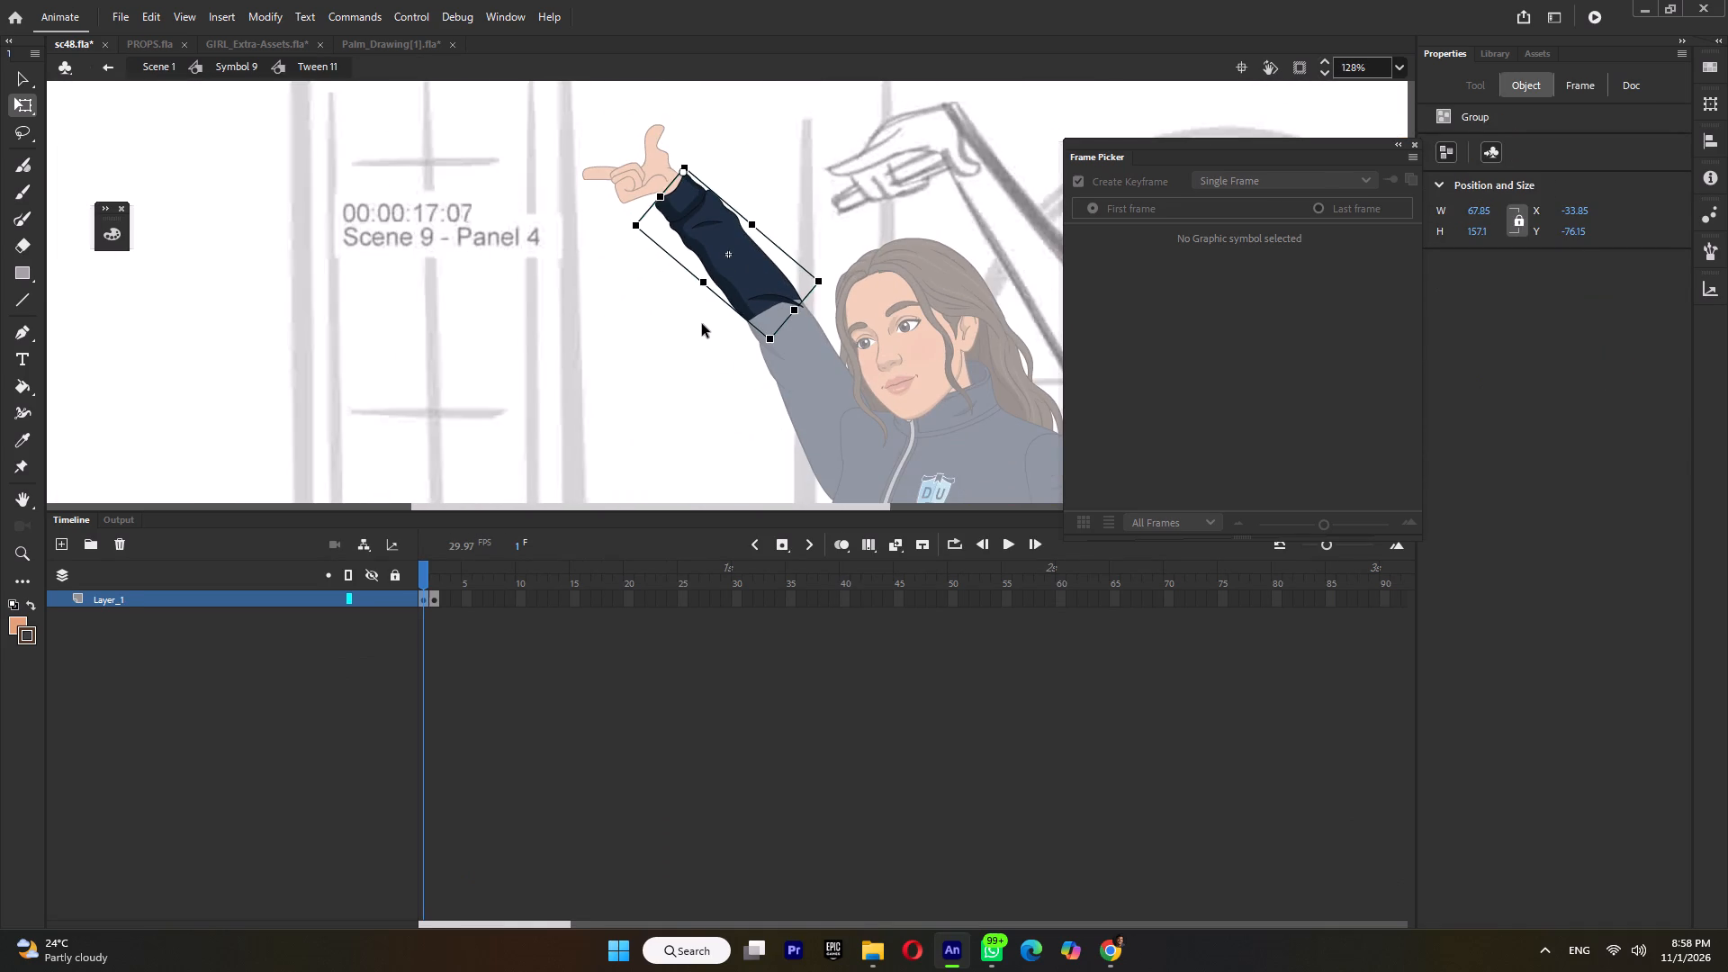
double_click(702, 324, "ctrl")
Adjust the pointing hand's angle and position to fit the raised arm's cuff.
scroll(702, 334, "down", 4, "ctrl")
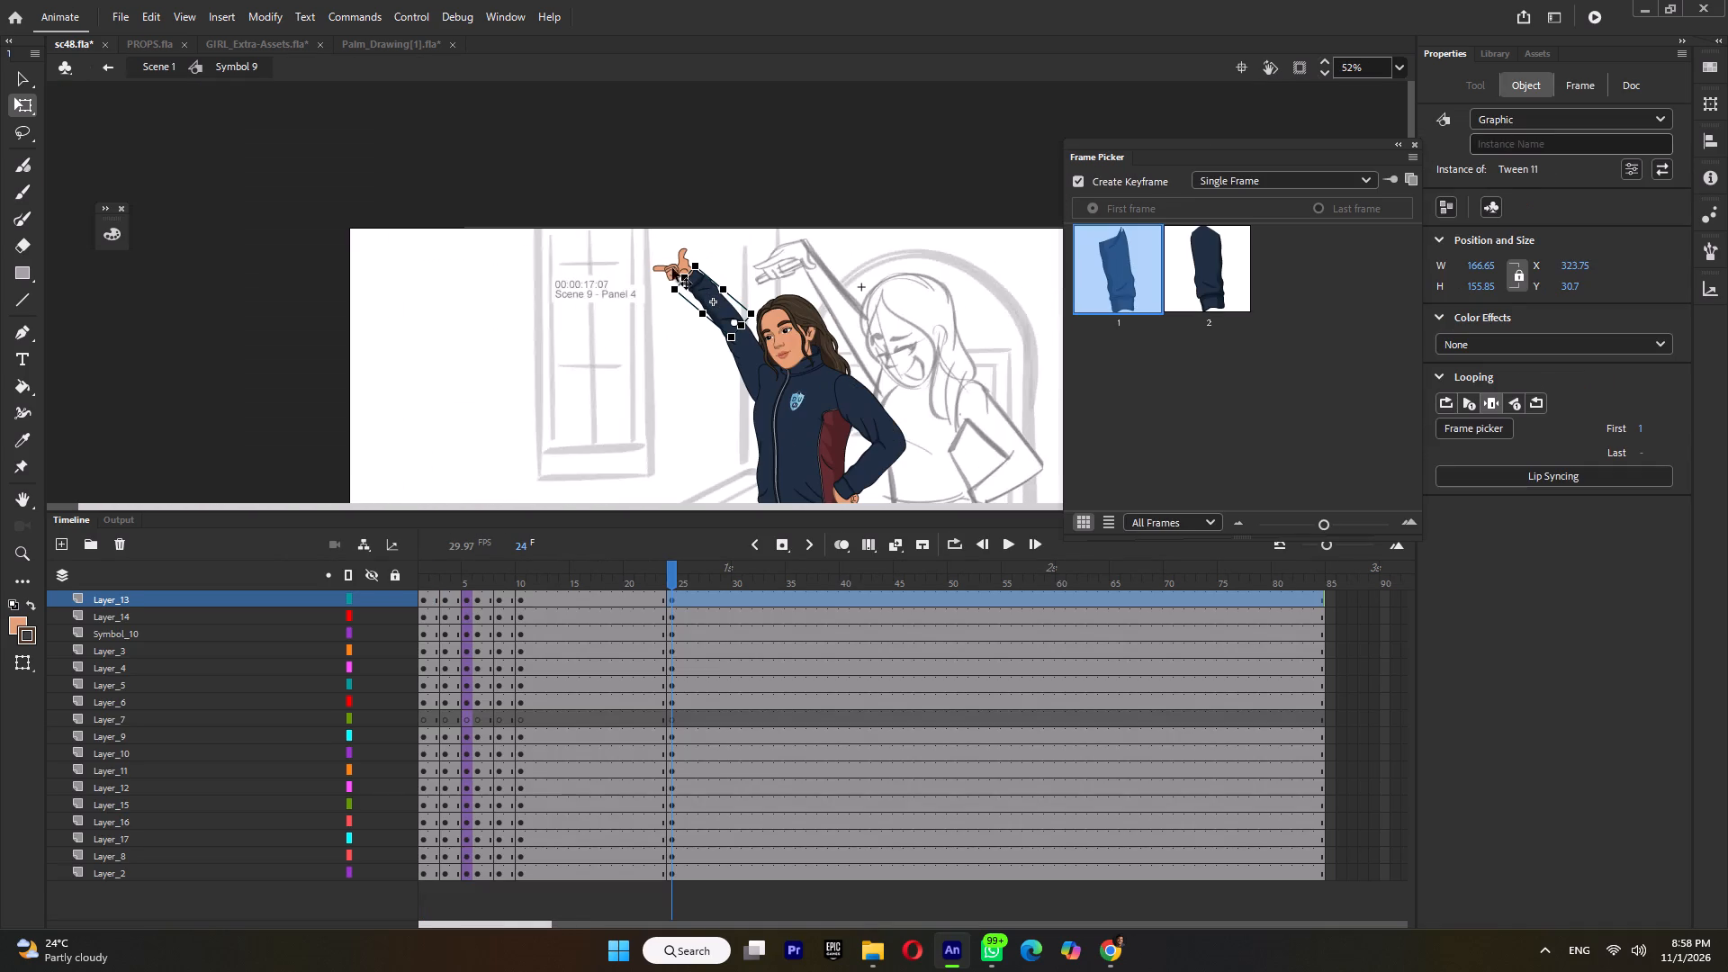
left_click(671, 256, "shift")
left_click(671, 263, "shift")
left_click_drag(703, 289, 731, 321)
scroll(686, 274, "up", 5, "ctrl")
left_click_drag(598, 209, 610, 193)
left_click(570, 256, "ctrl")
Compare the raised-arm pose at frame 24 with the earlier pose at frames 20 and 21.
scroll(570, 256, "down", 9, "ctrl")
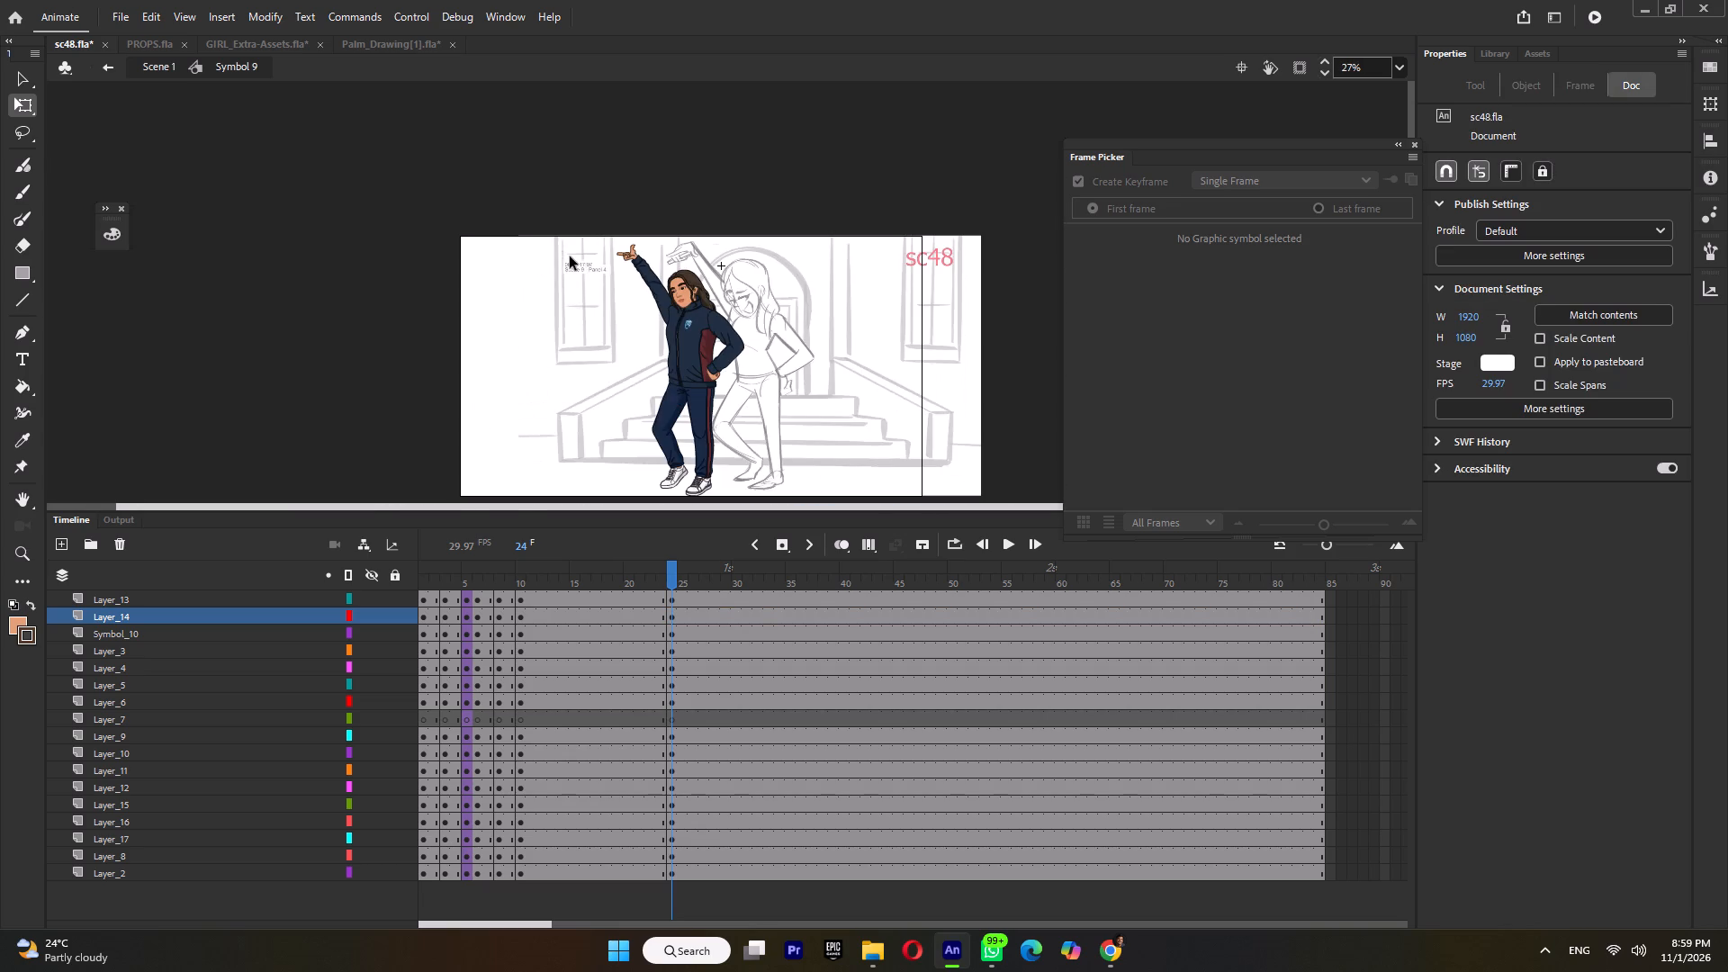
left_click(626, 579)
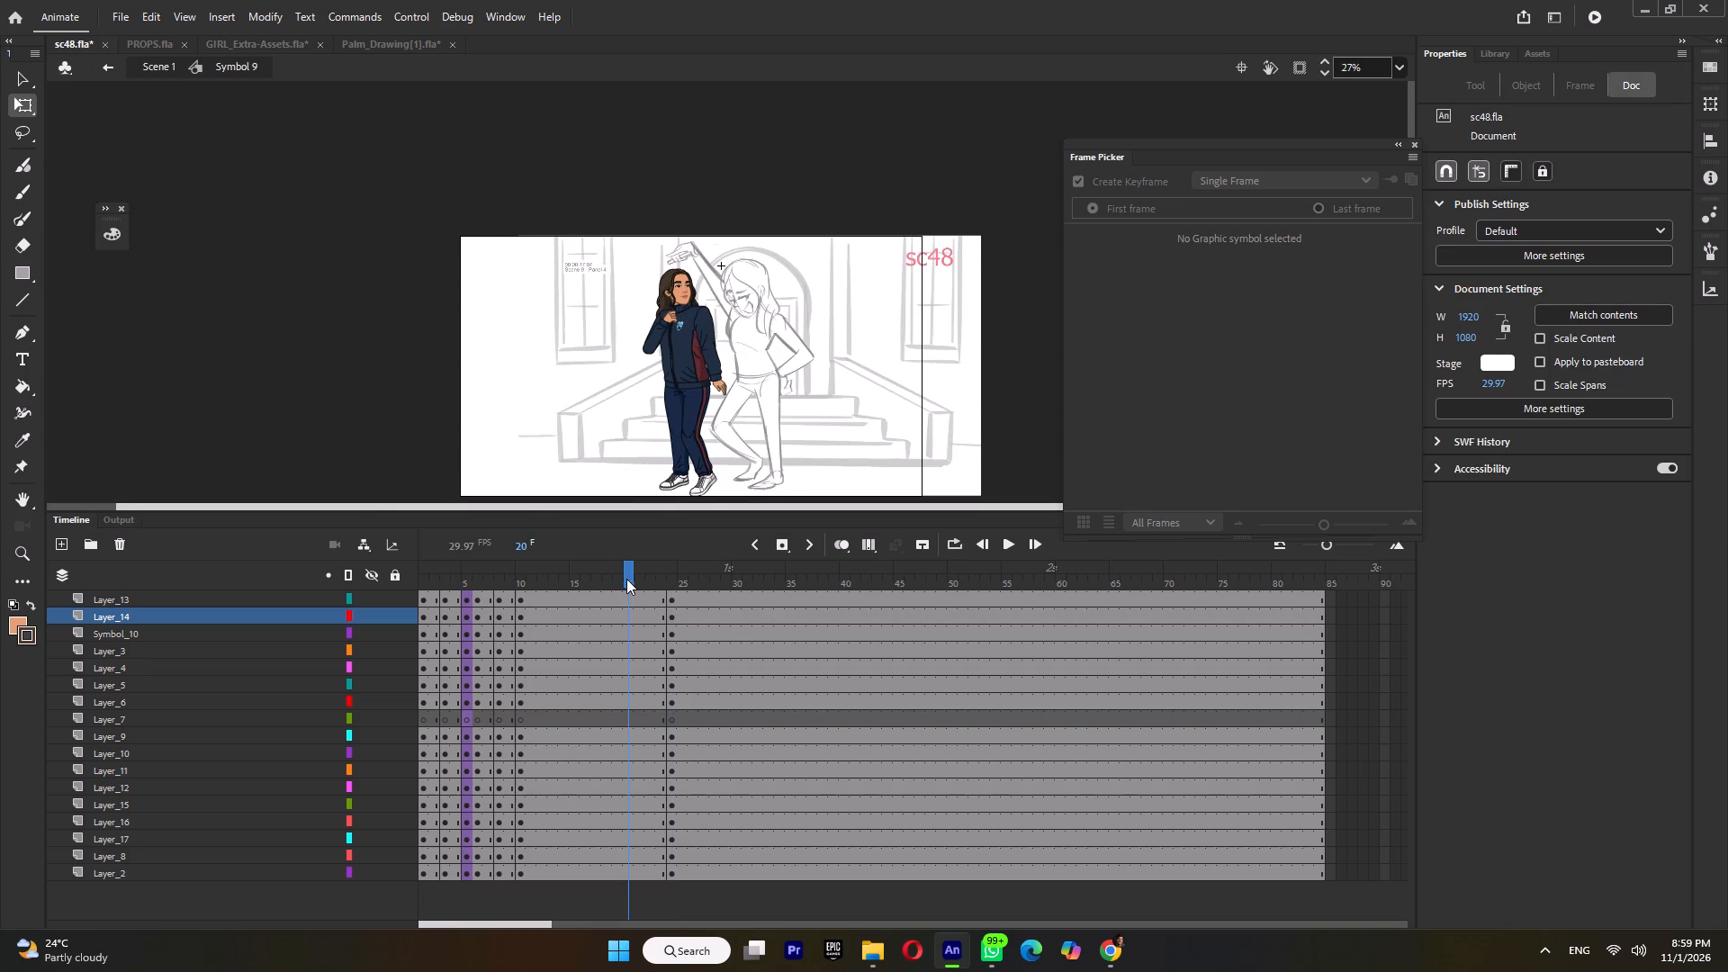
left_click(670, 574)
left_click(637, 592)
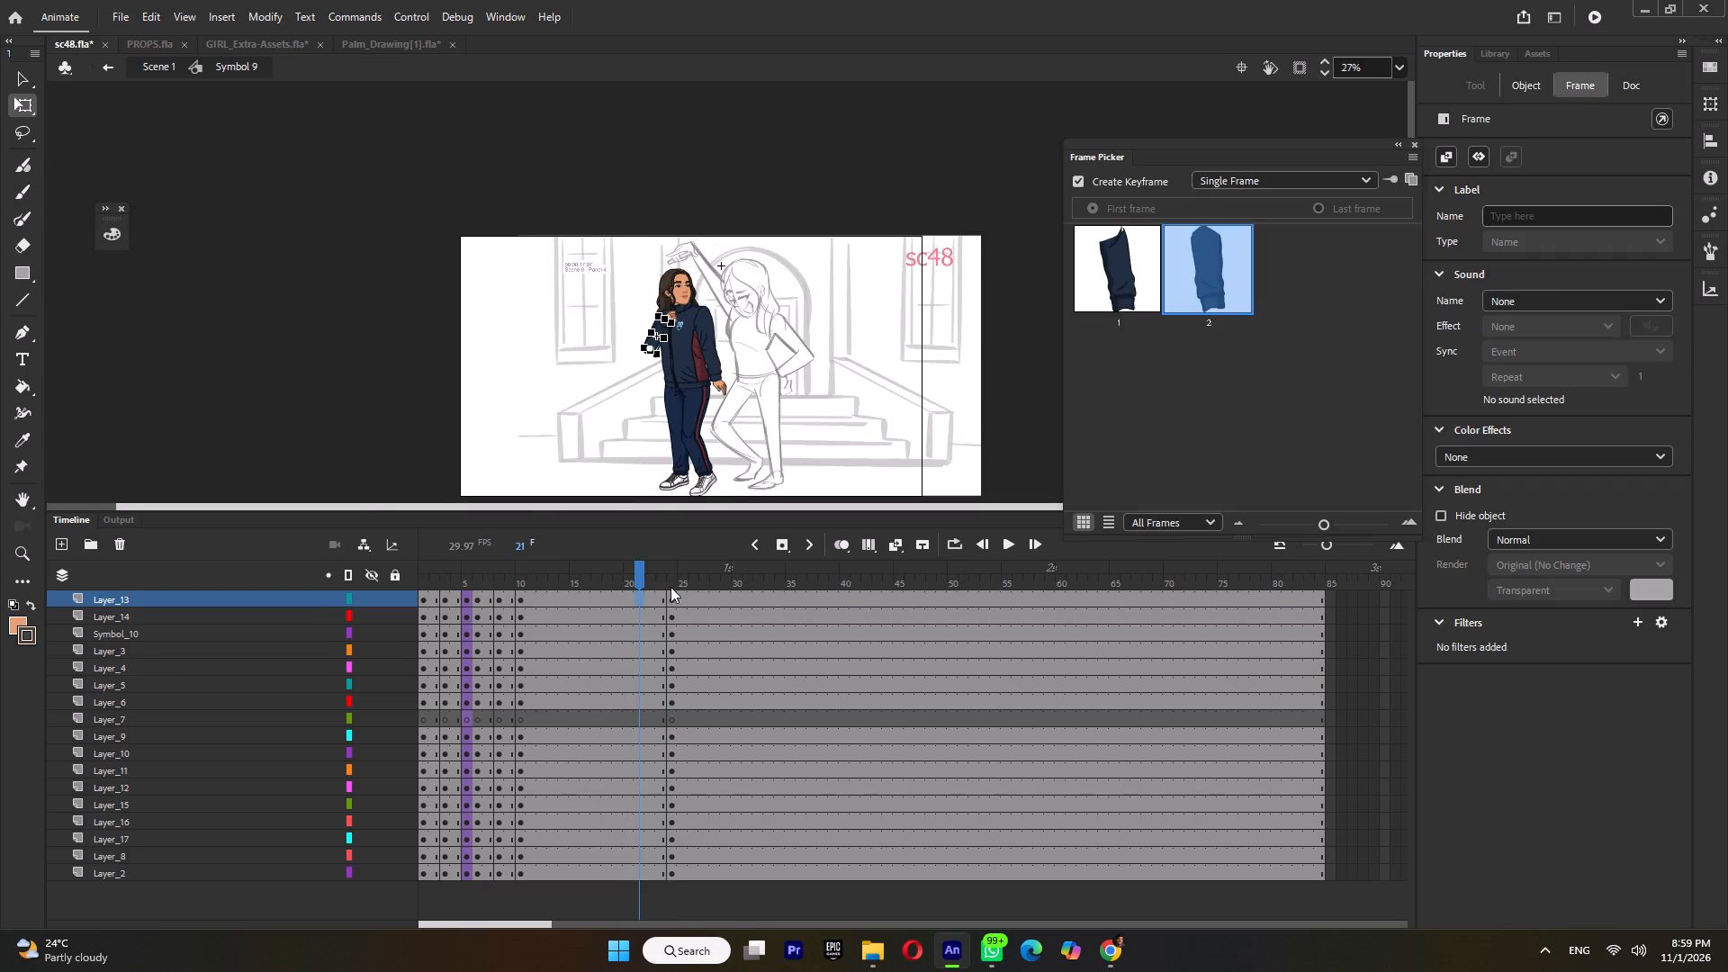
left_click(677, 585)
Refine the curve of the jacket's maroon side outline at the waist inside the torso symbol.
double_click(693, 363)
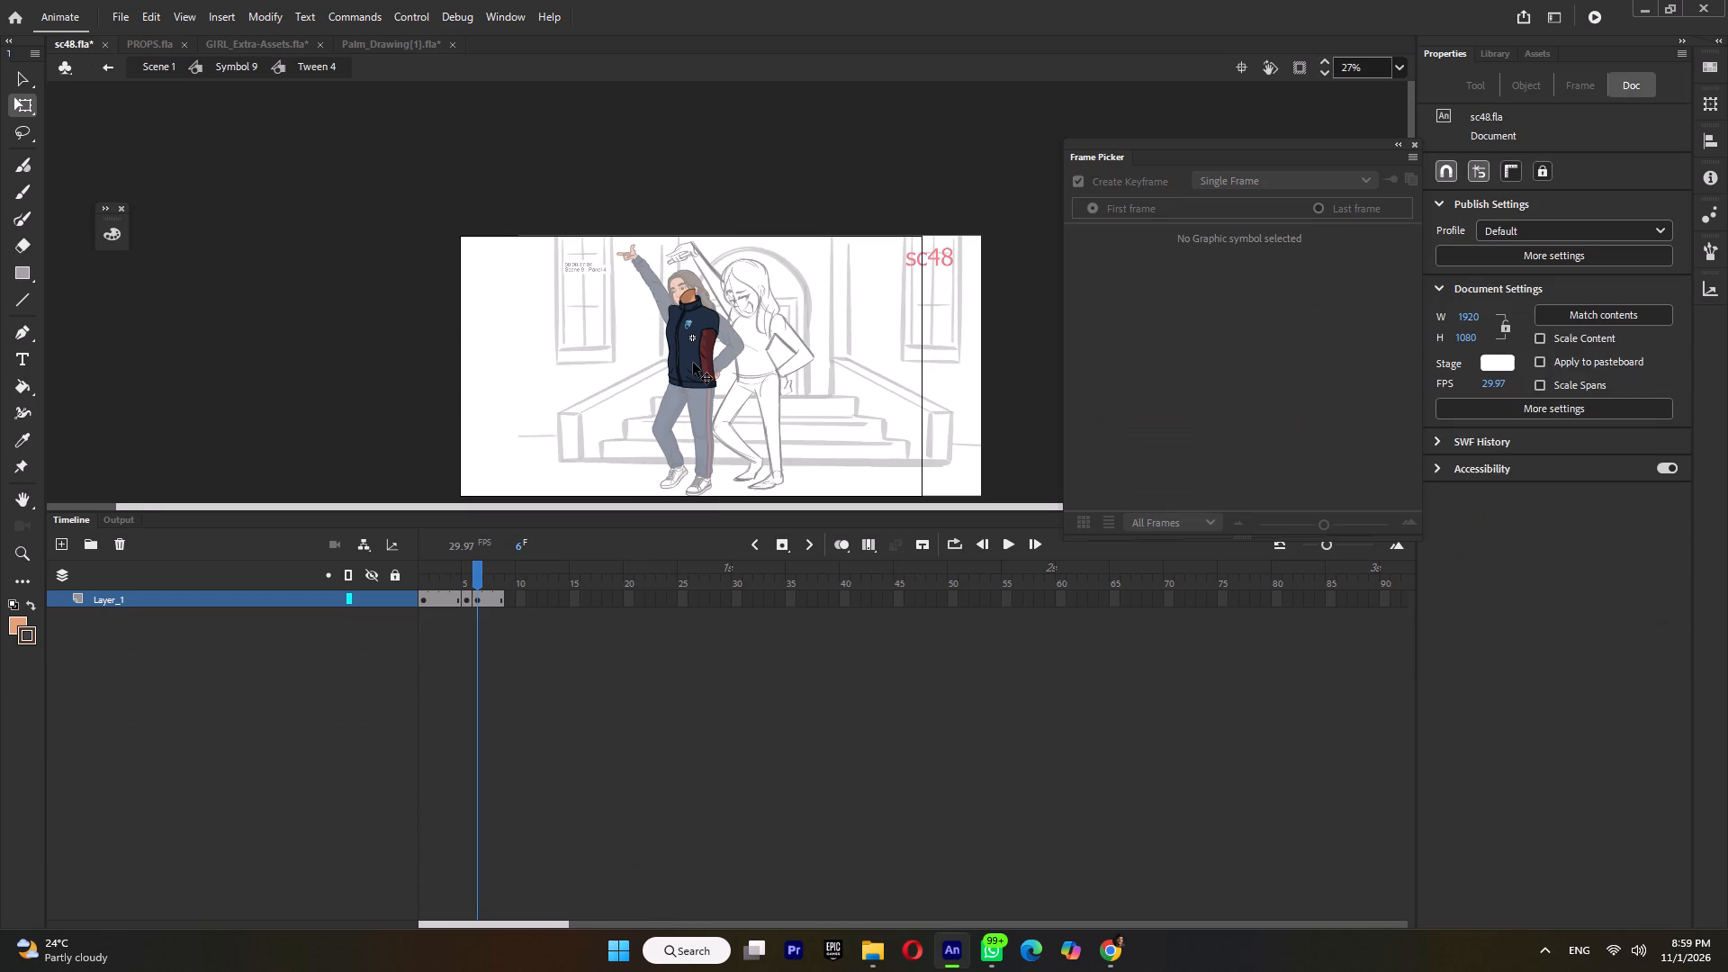
scroll(693, 363, "up", 9, "ctrl")
double_click(814, 341)
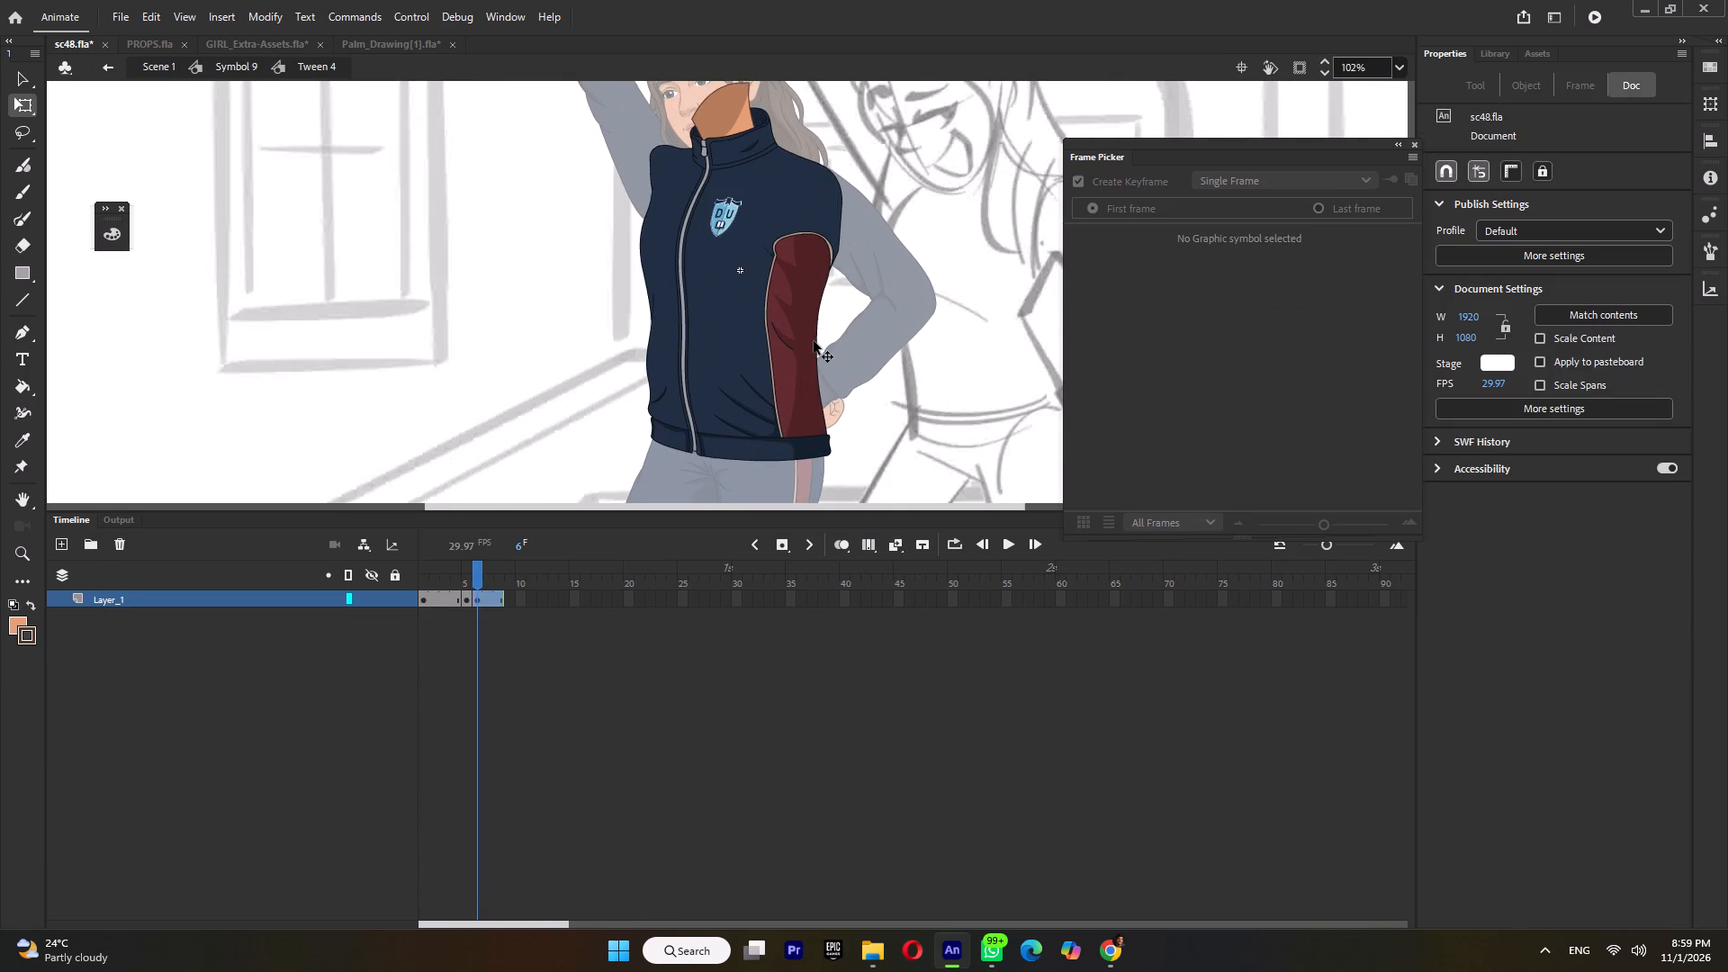
left_click(814, 336)
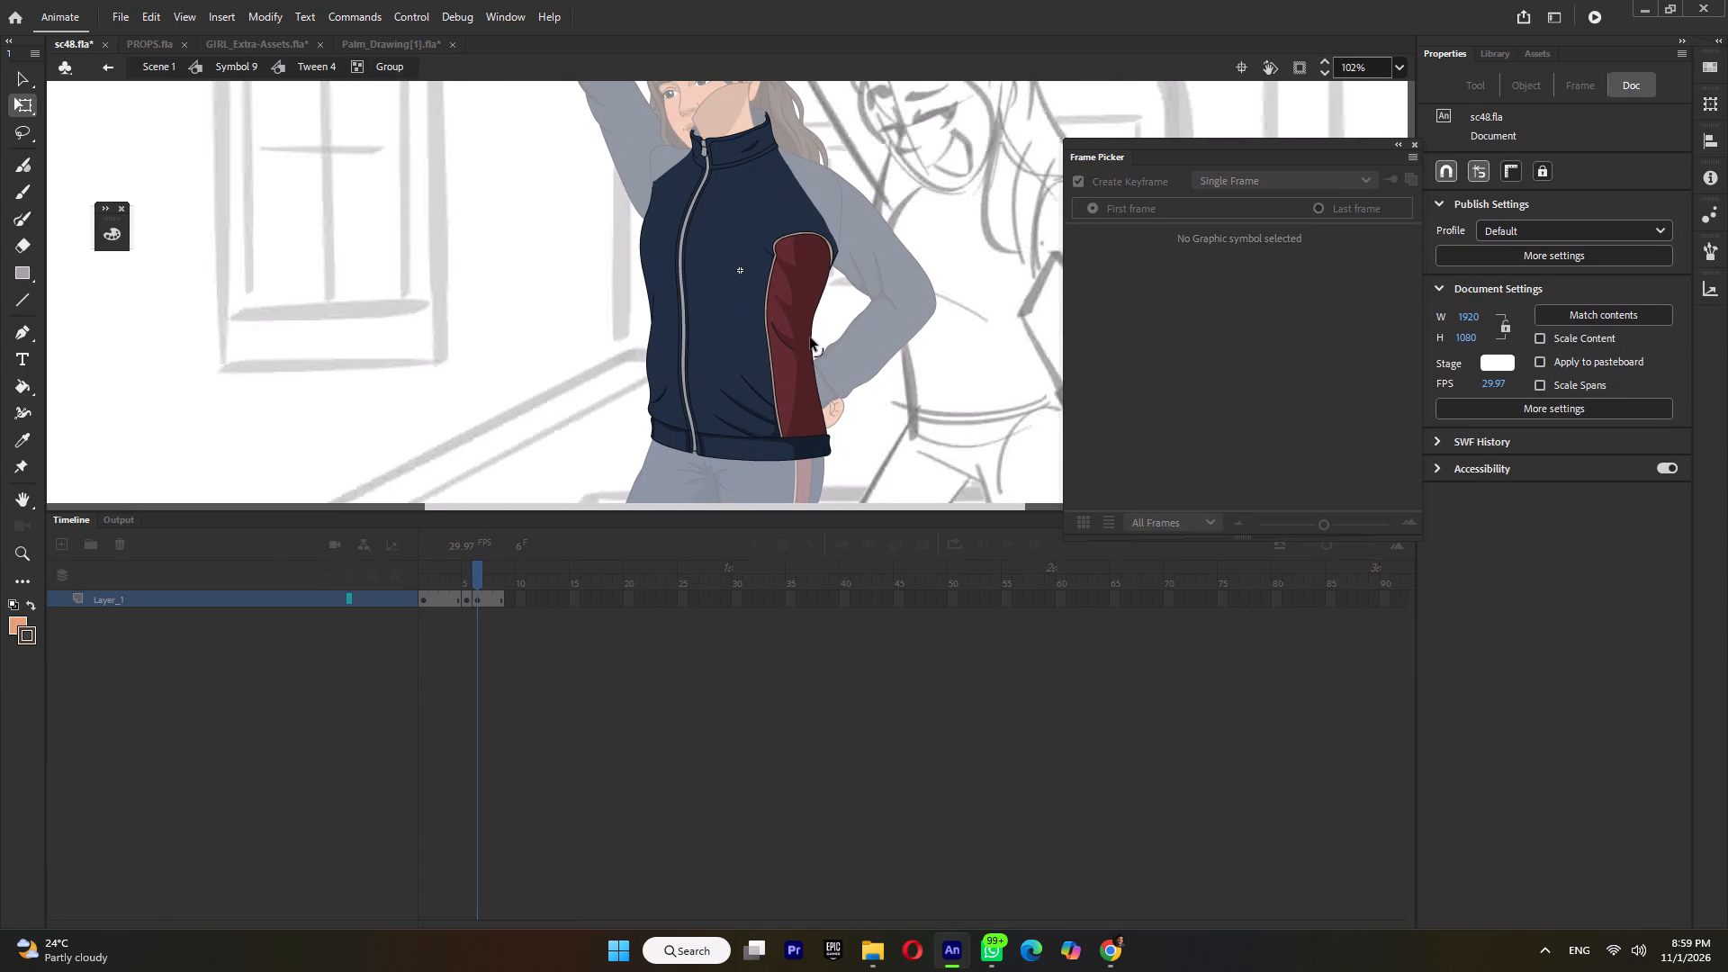
scroll(823, 301, "up", 4, "ctrl")
left_click(819, 293)
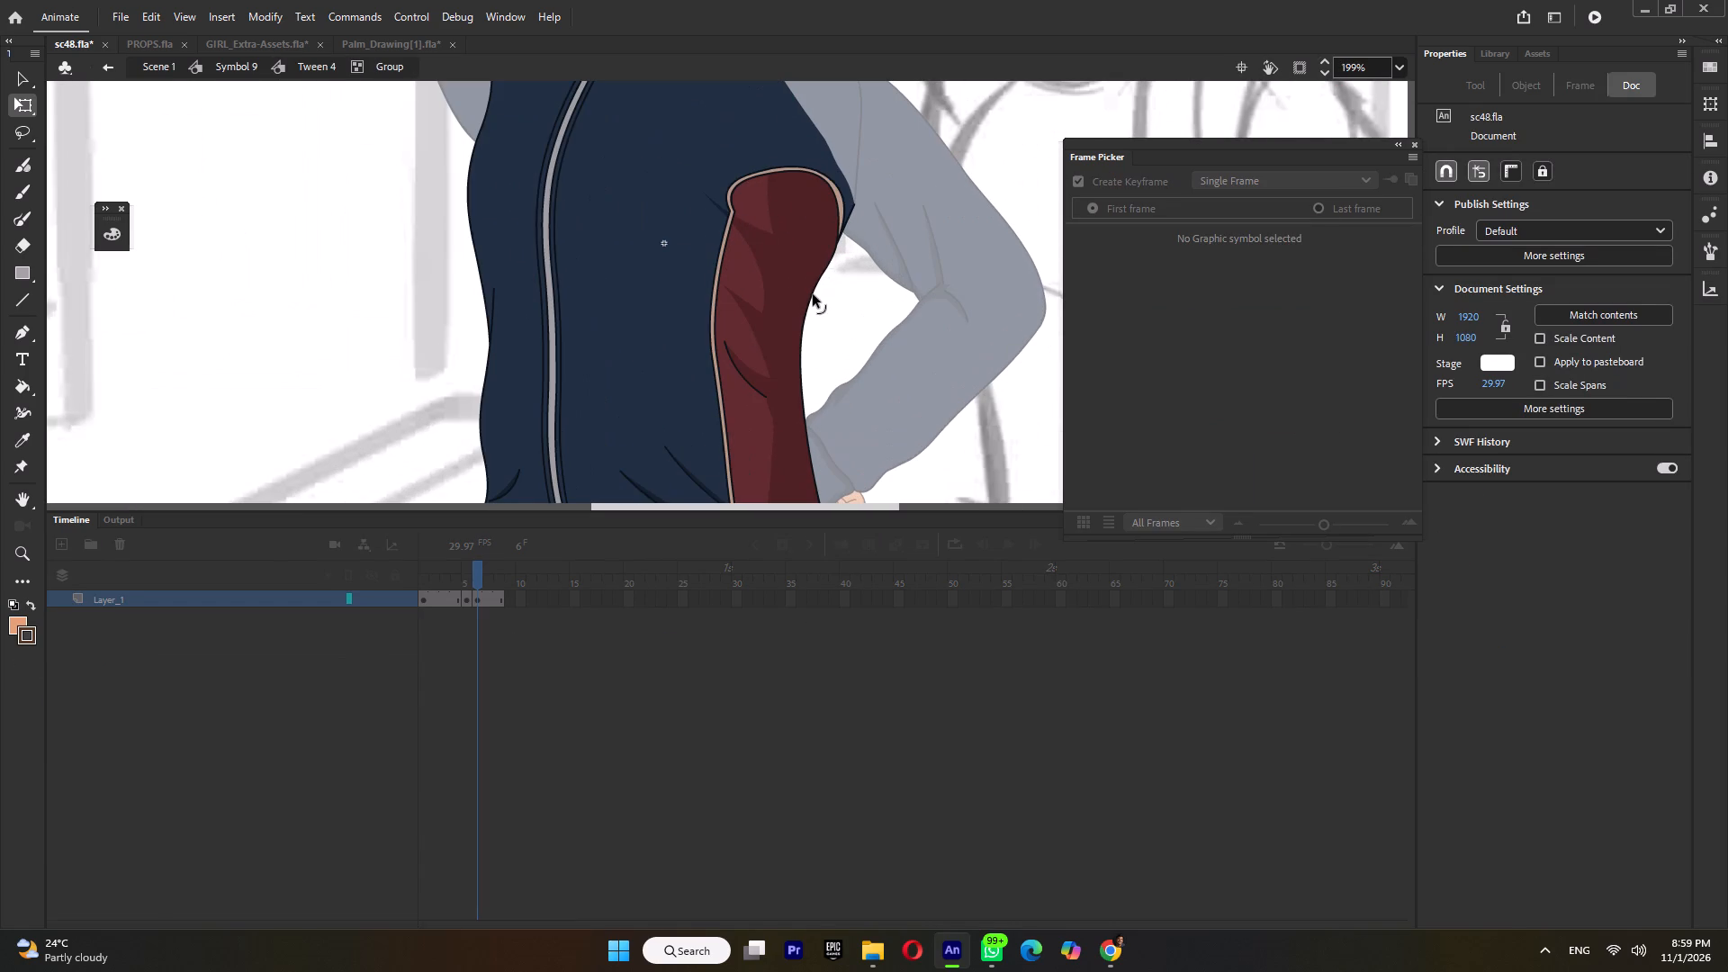
left_click(832, 257)
scroll(824, 287, "down", 3, "ctrl")
left_click(824, 409)
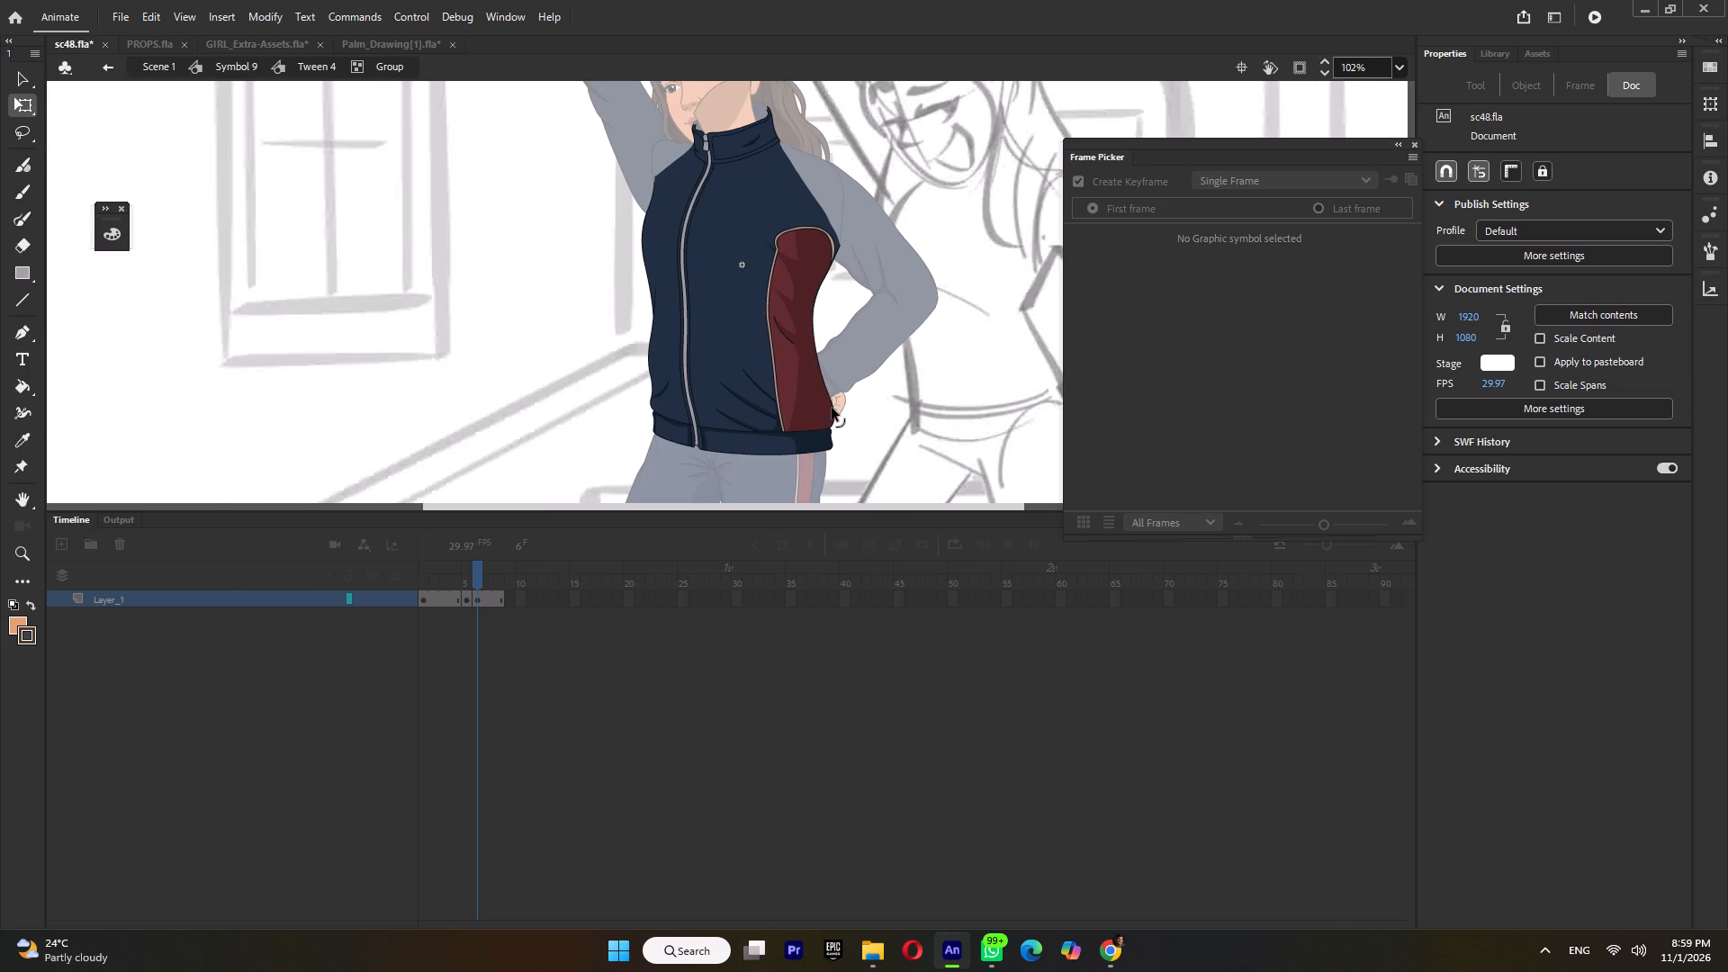
left_click(812, 337)
scroll(820, 250, "up", 4, "ctrl")
double_click(853, 291)
scroll(856, 301, "down", 5, "ctrl")
double_click(907, 220, "ctrl")
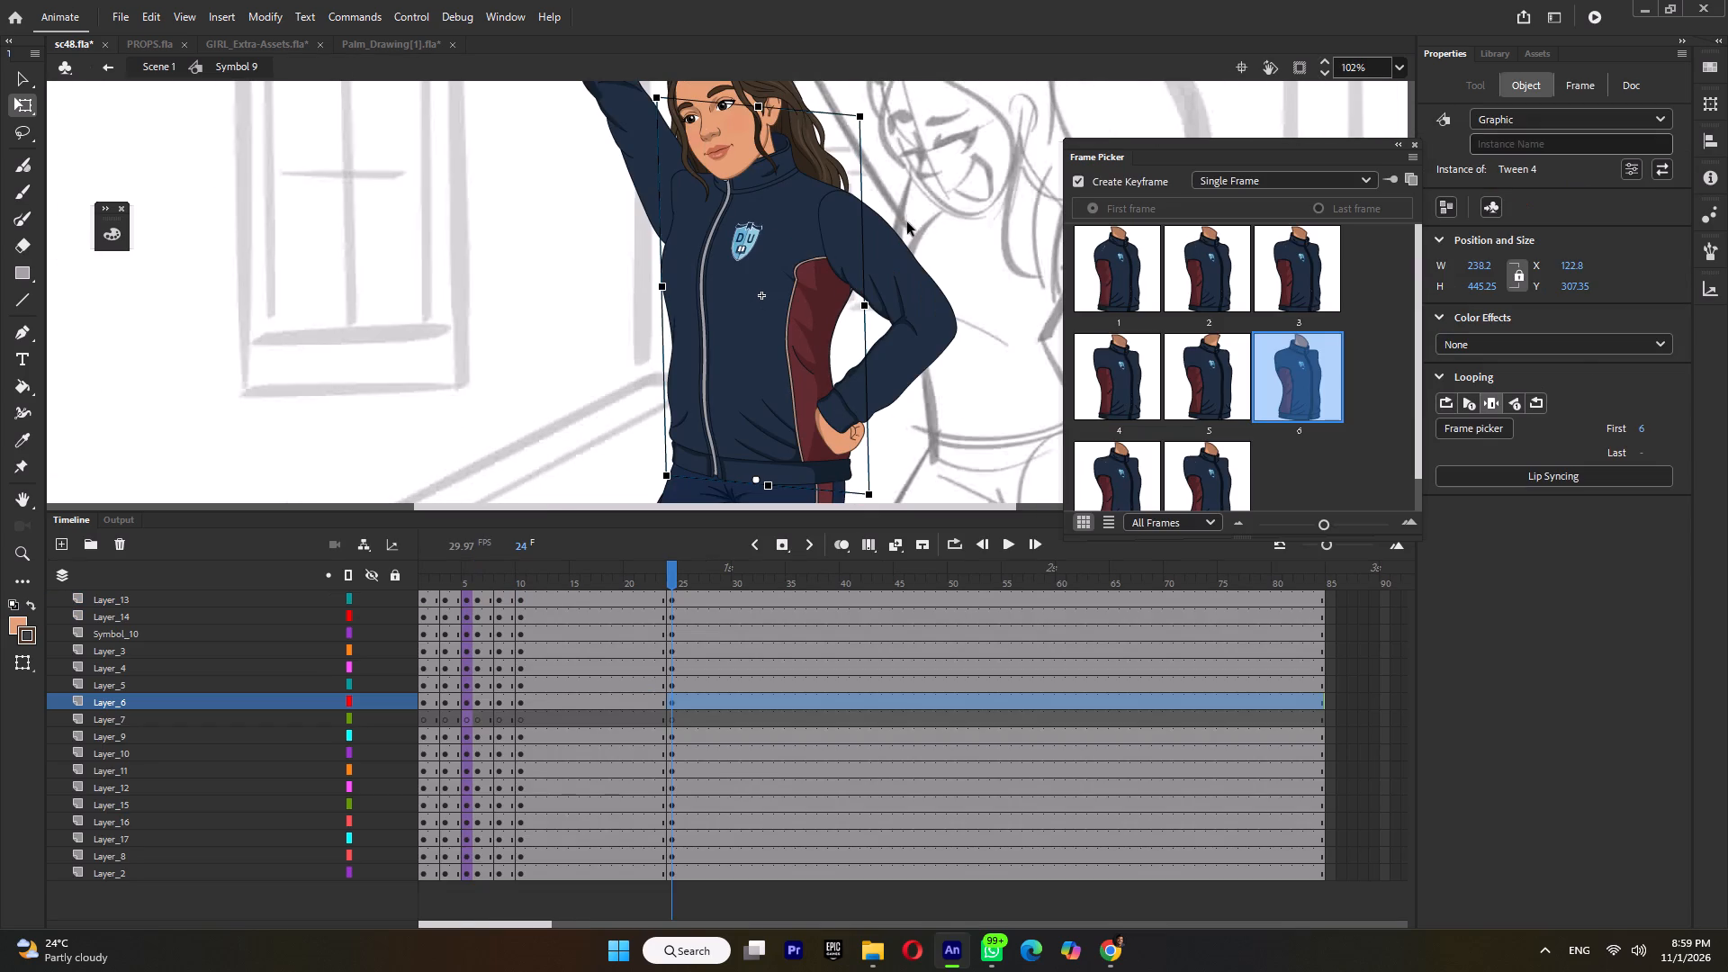
Select all the upper-body parts together and nudge them sideways over the hips, to about X -106.6.
scroll(850, 220, "down", 4, "ctrl")
left_click(717, 295)
scroll(765, 355, "up", 8, "ctrl")
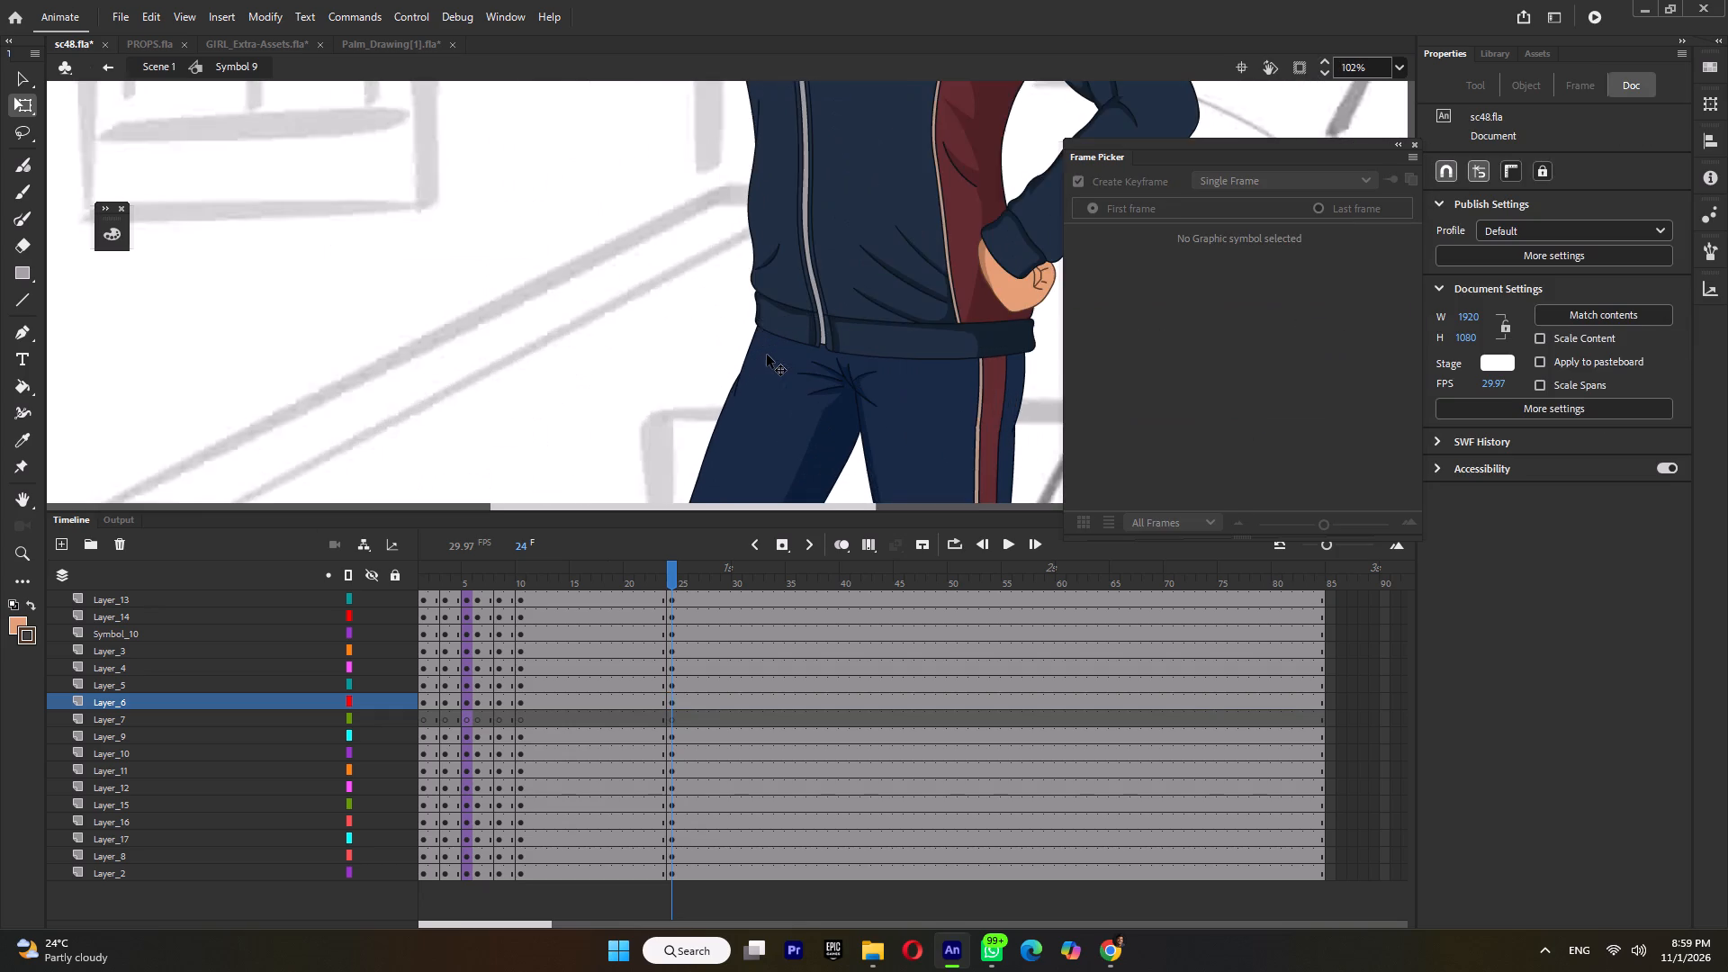
scroll(765, 293, "down", 8, "ctrl")
left_click_drag(612, 106, 873, 266)
left_click(820, 295, "shift")
scroll(820, 295, "up", 9, "ctrl")
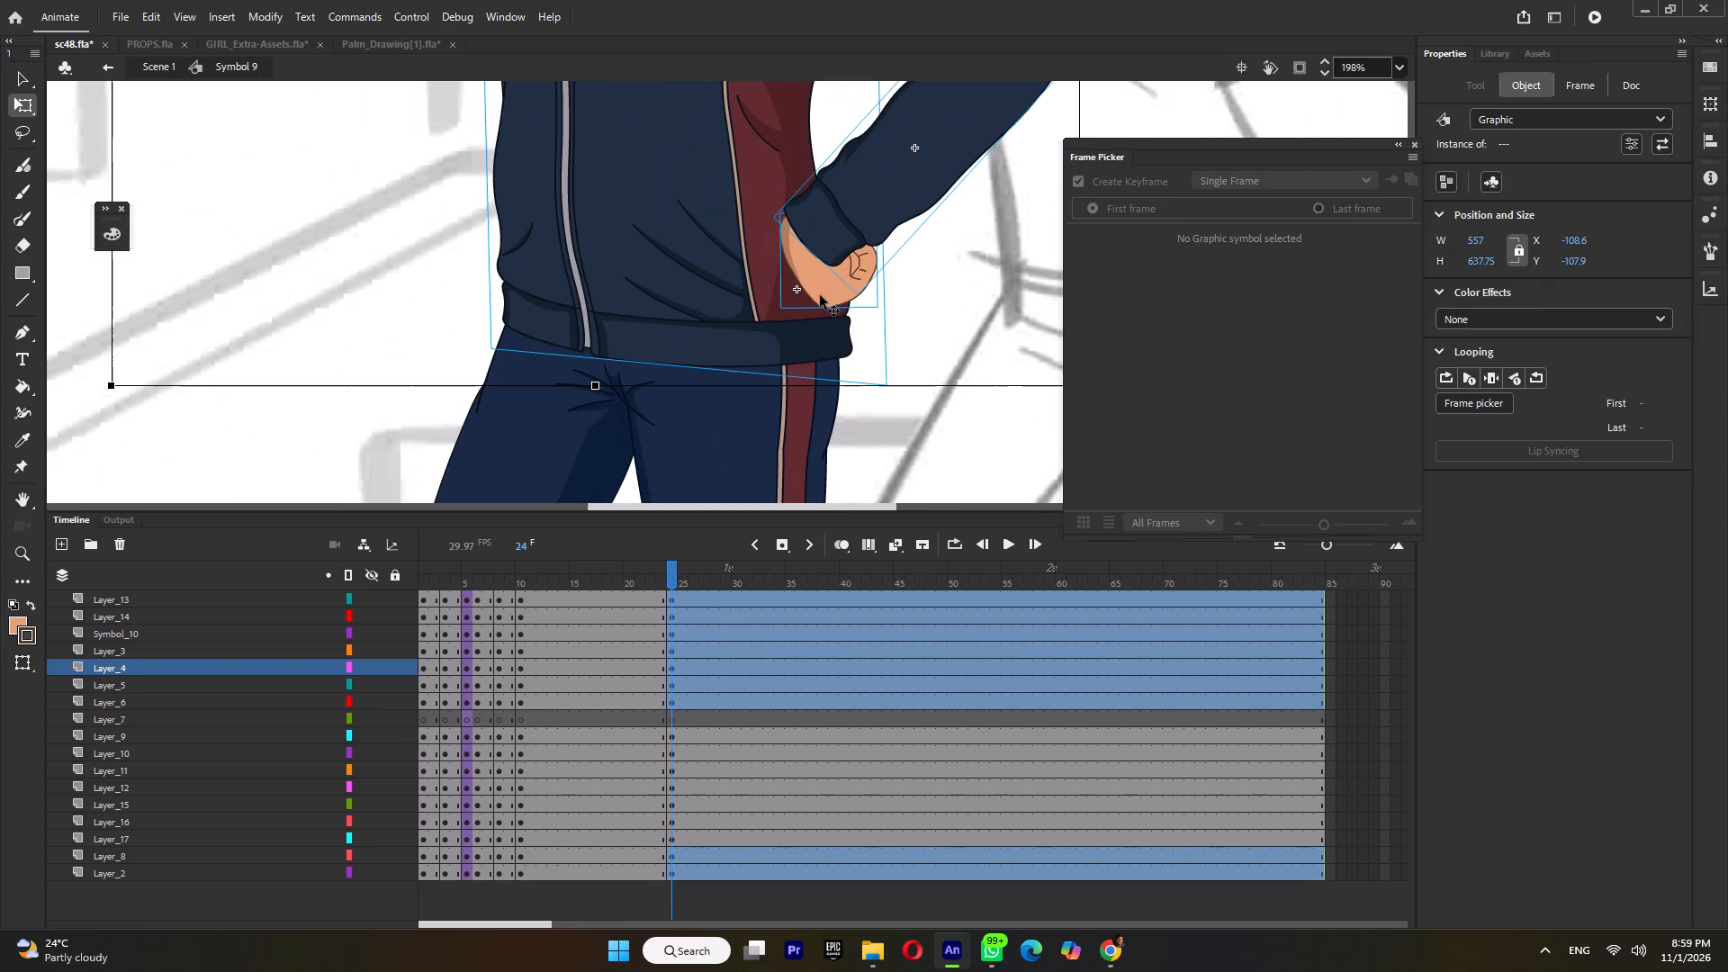
key("Left")
key("Left")
key("Left")
key("Left")
key("Left")
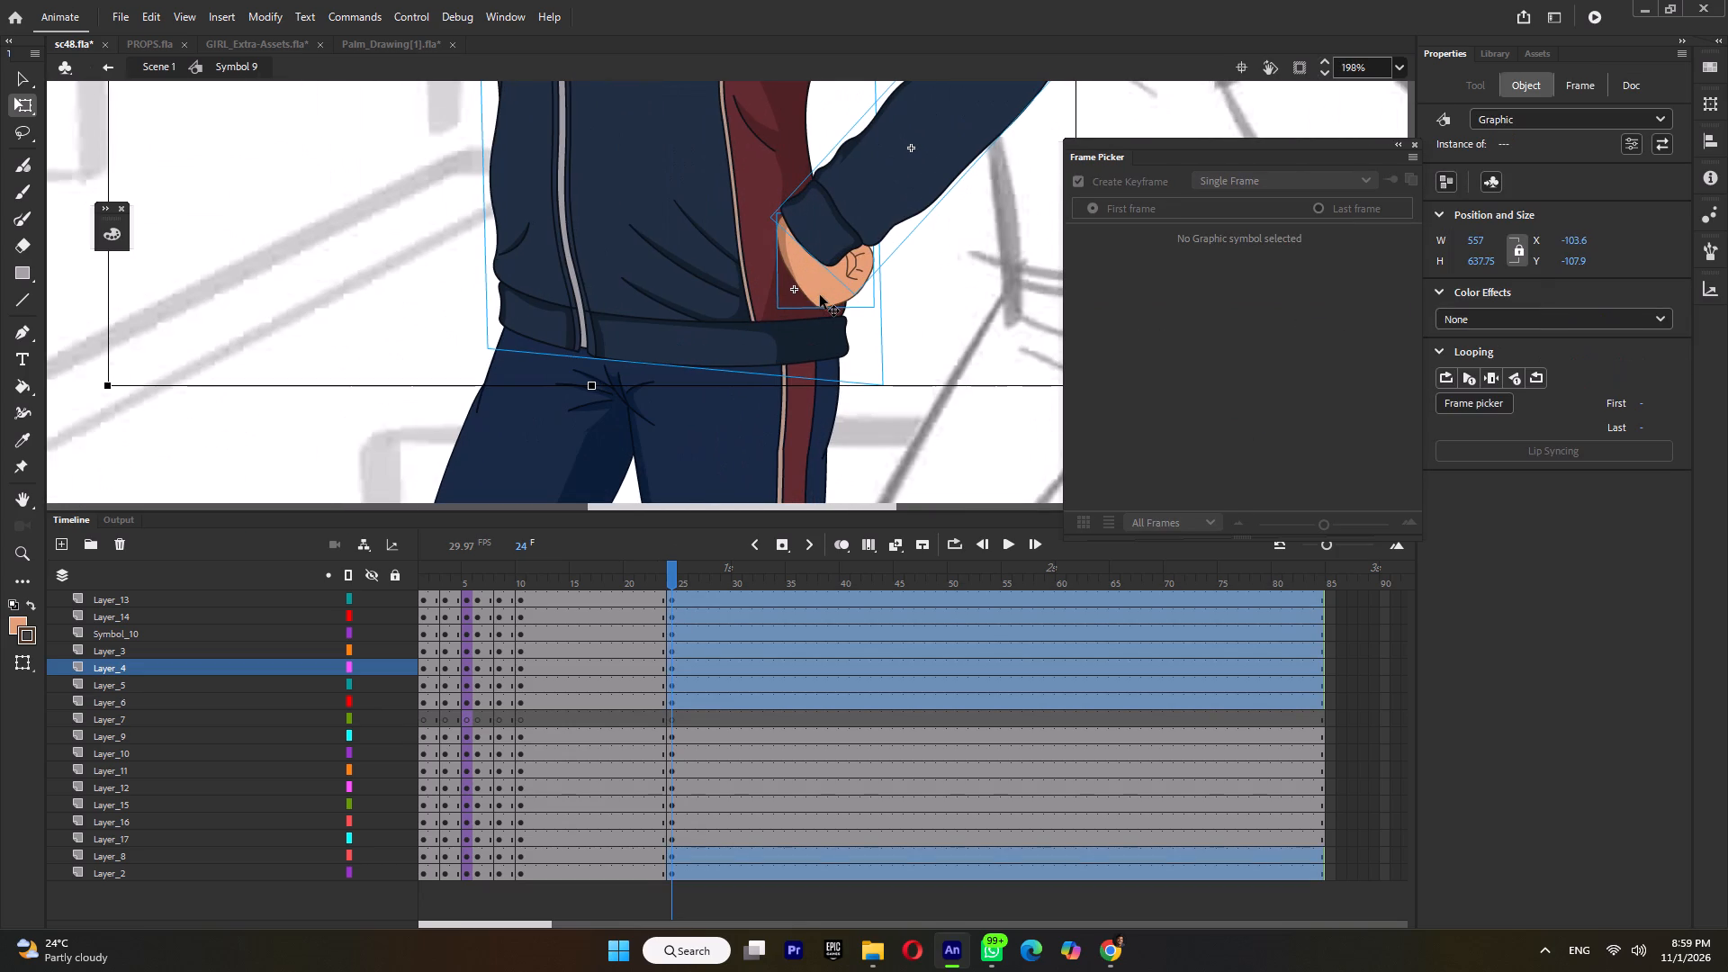
key("Right")
scroll(820, 295, "down", 5, "ctrl")
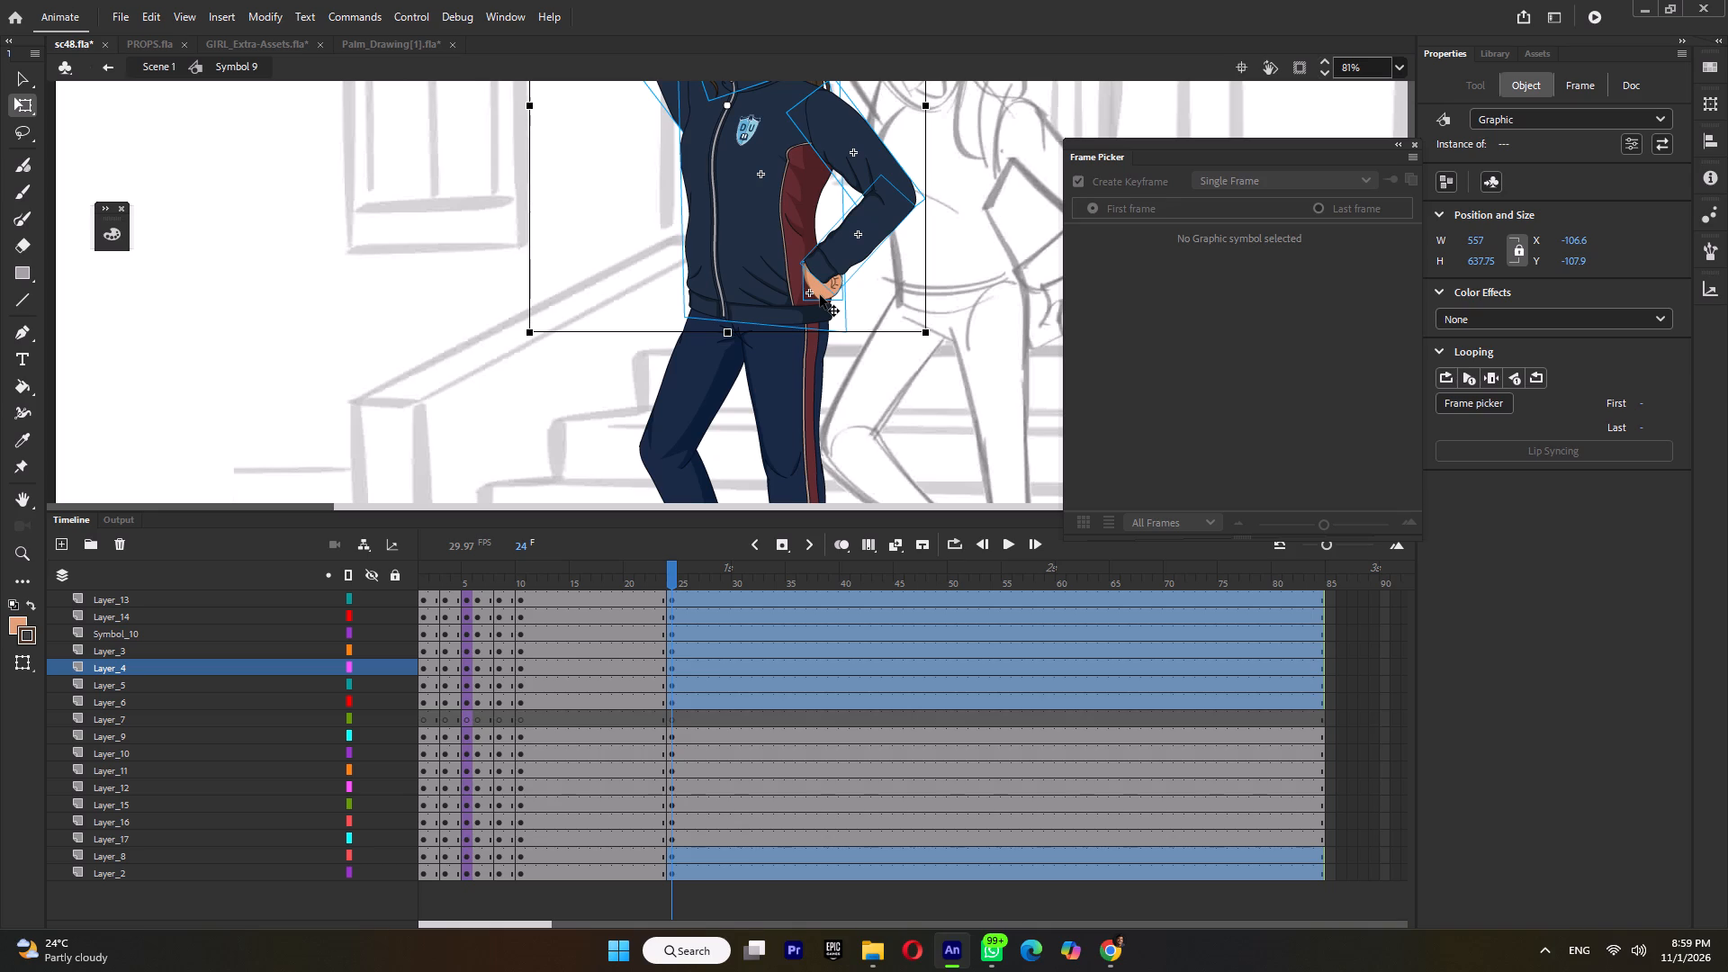
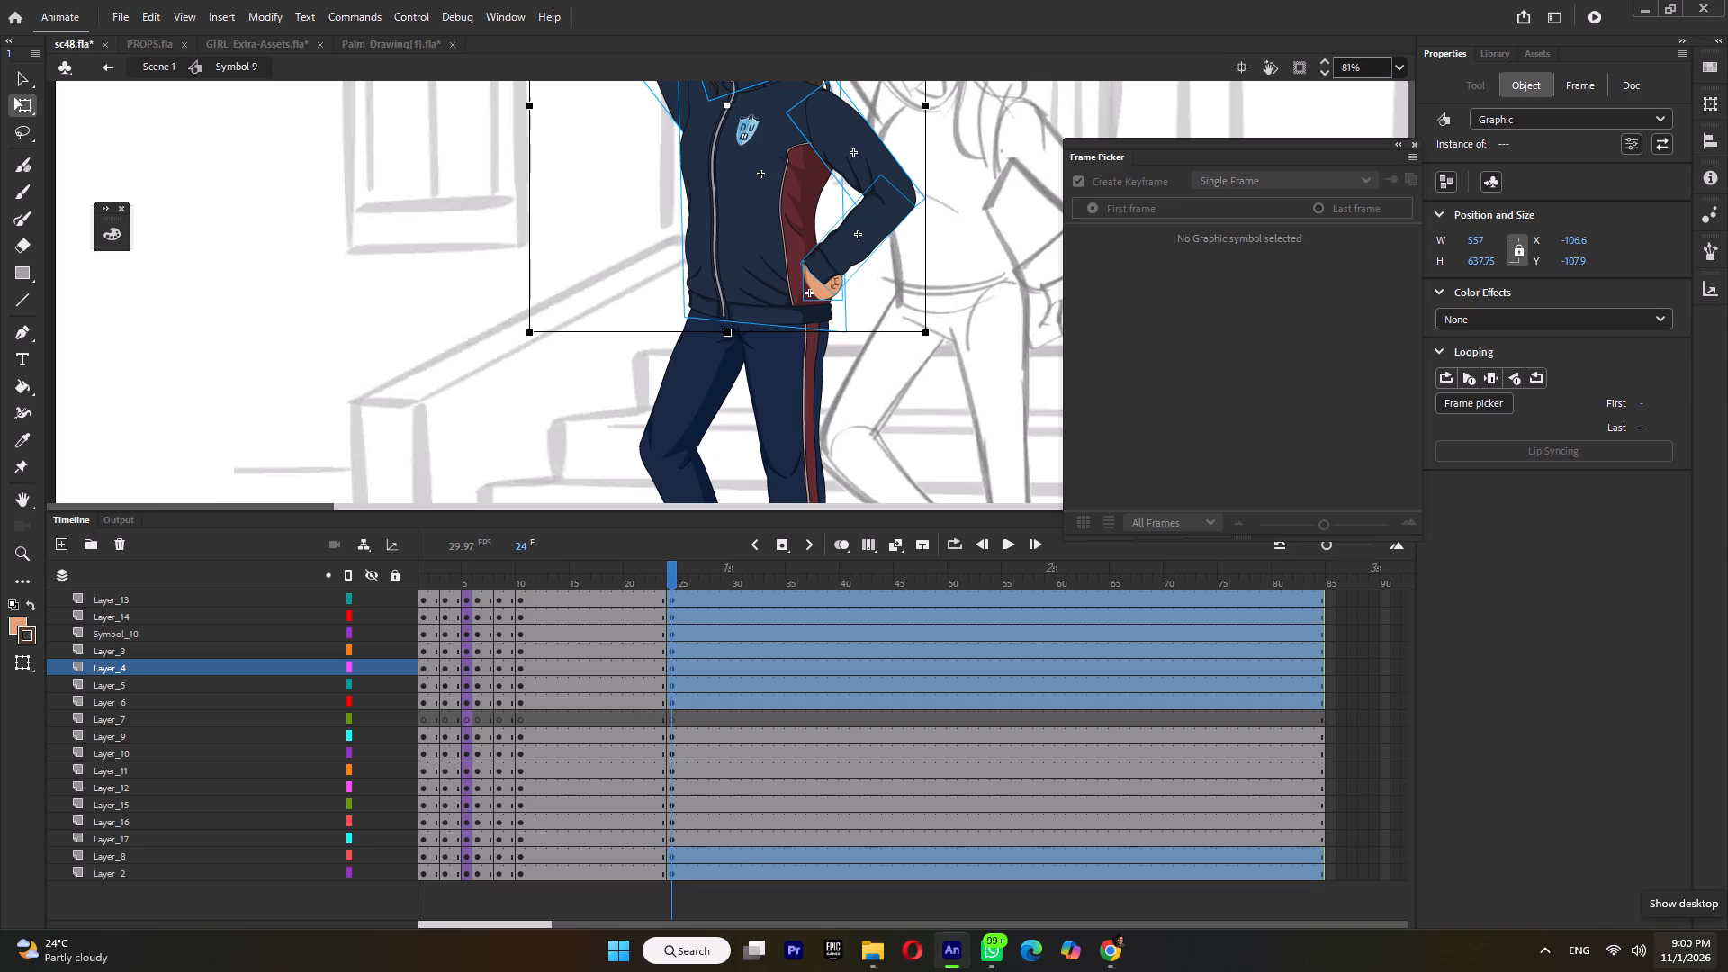
Compare the raised-arm pose from frame 24 on with the earlier standing pose in the frames before it.
scroll(785, 355, "down", 5, "ctrl")
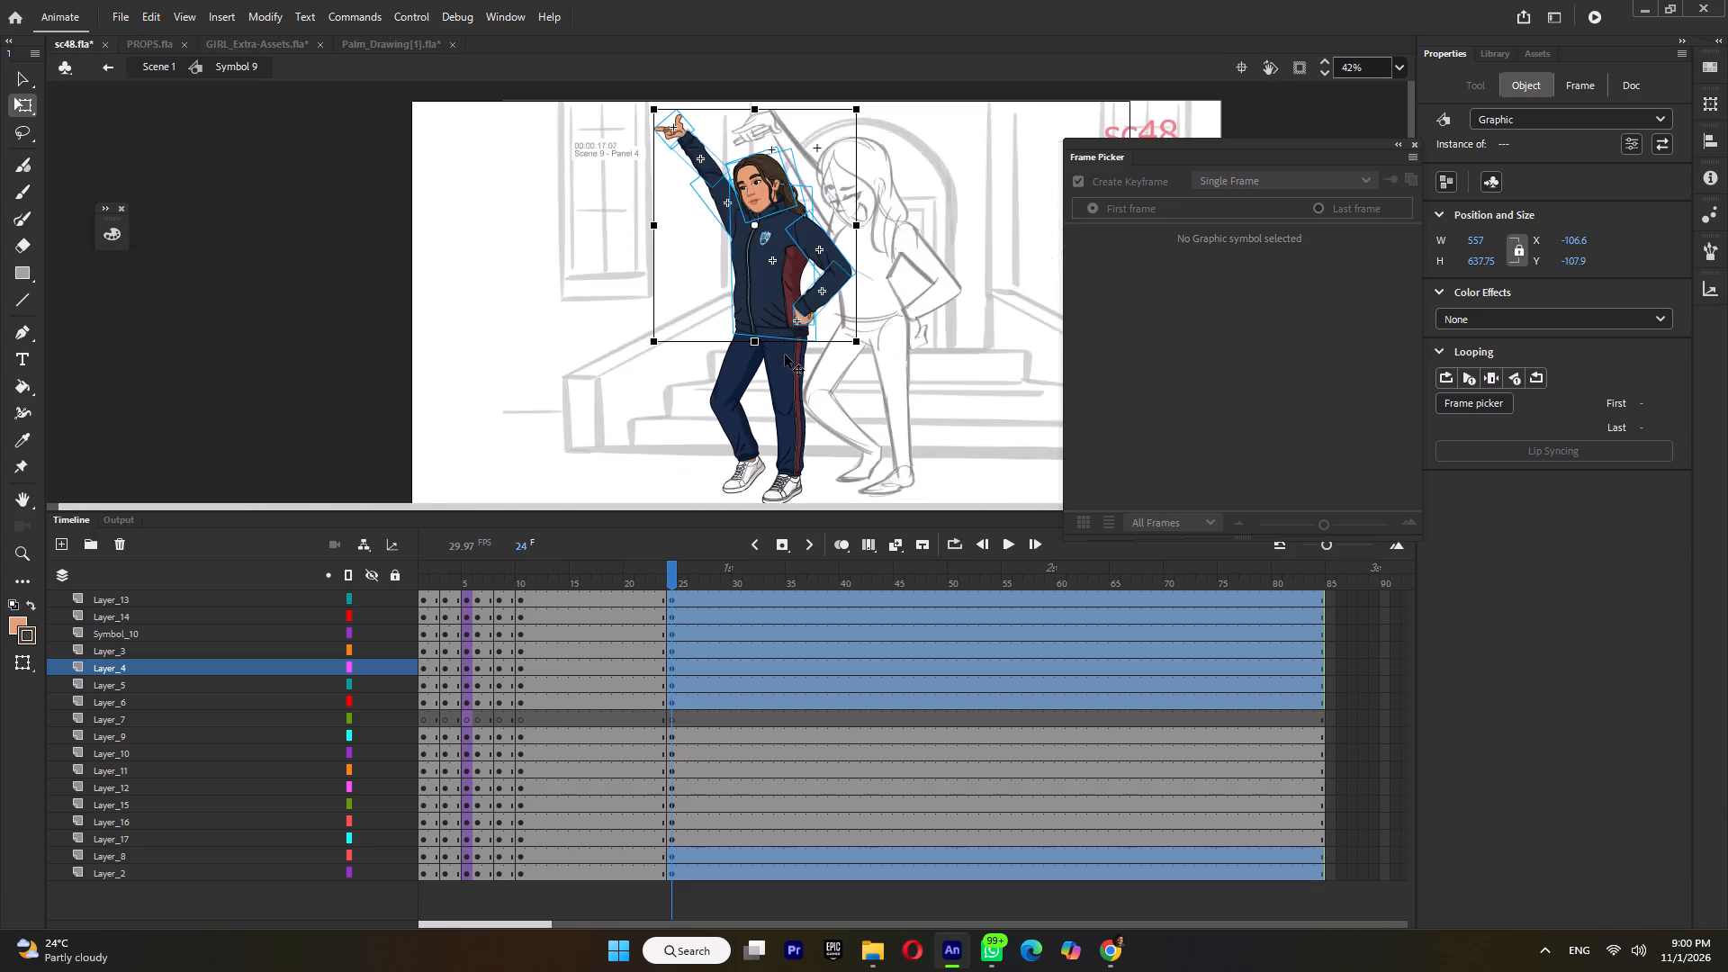
scroll(785, 355, "down", 4, "ctrl")
left_click(644, 577)
left_click(678, 583)
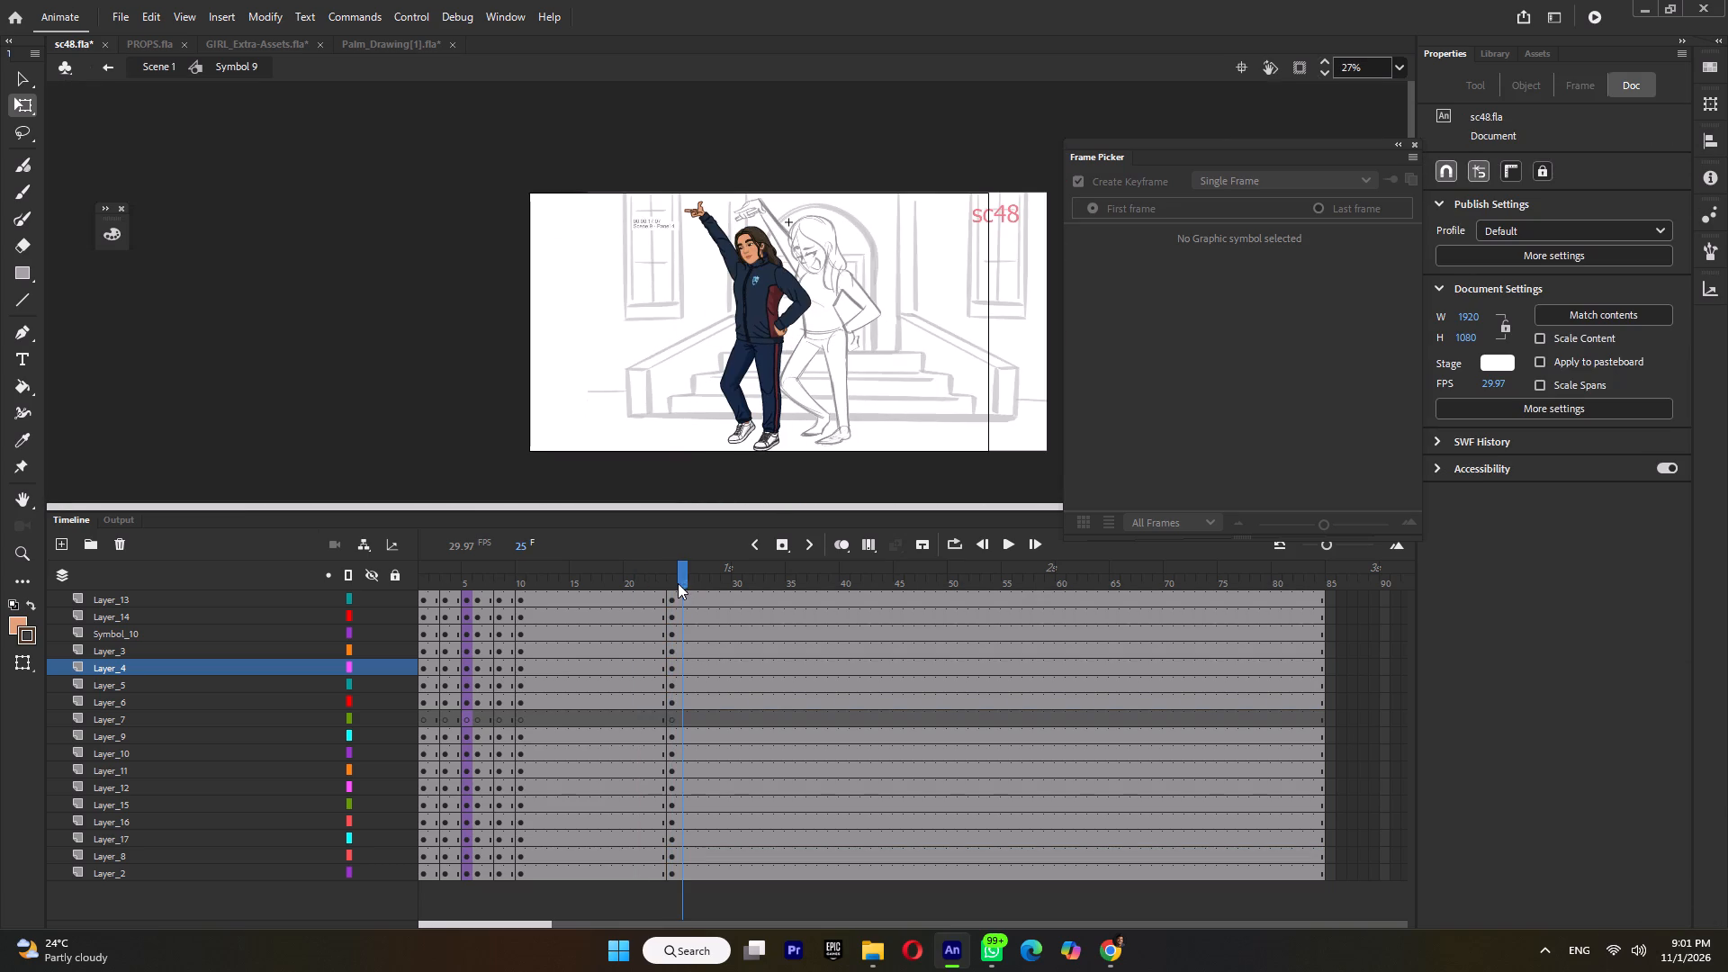
left_click(654, 583)
left_click(688, 581)
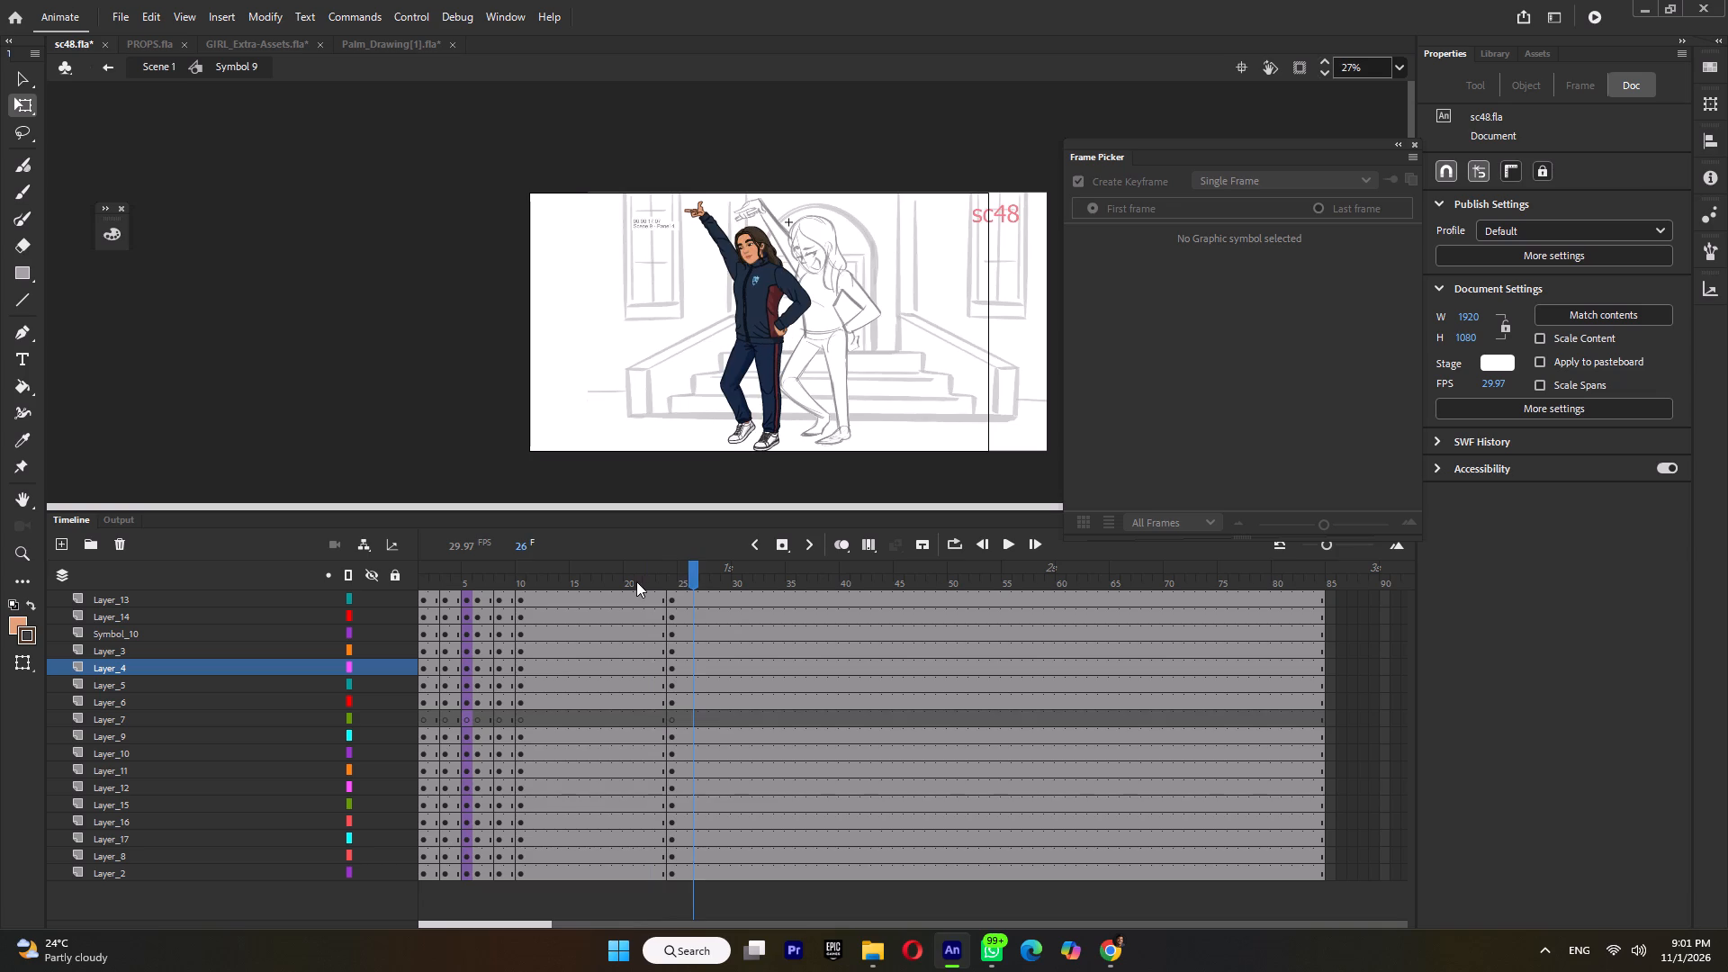
left_click(636, 581)
left_click_drag(579, 576, 548, 627)
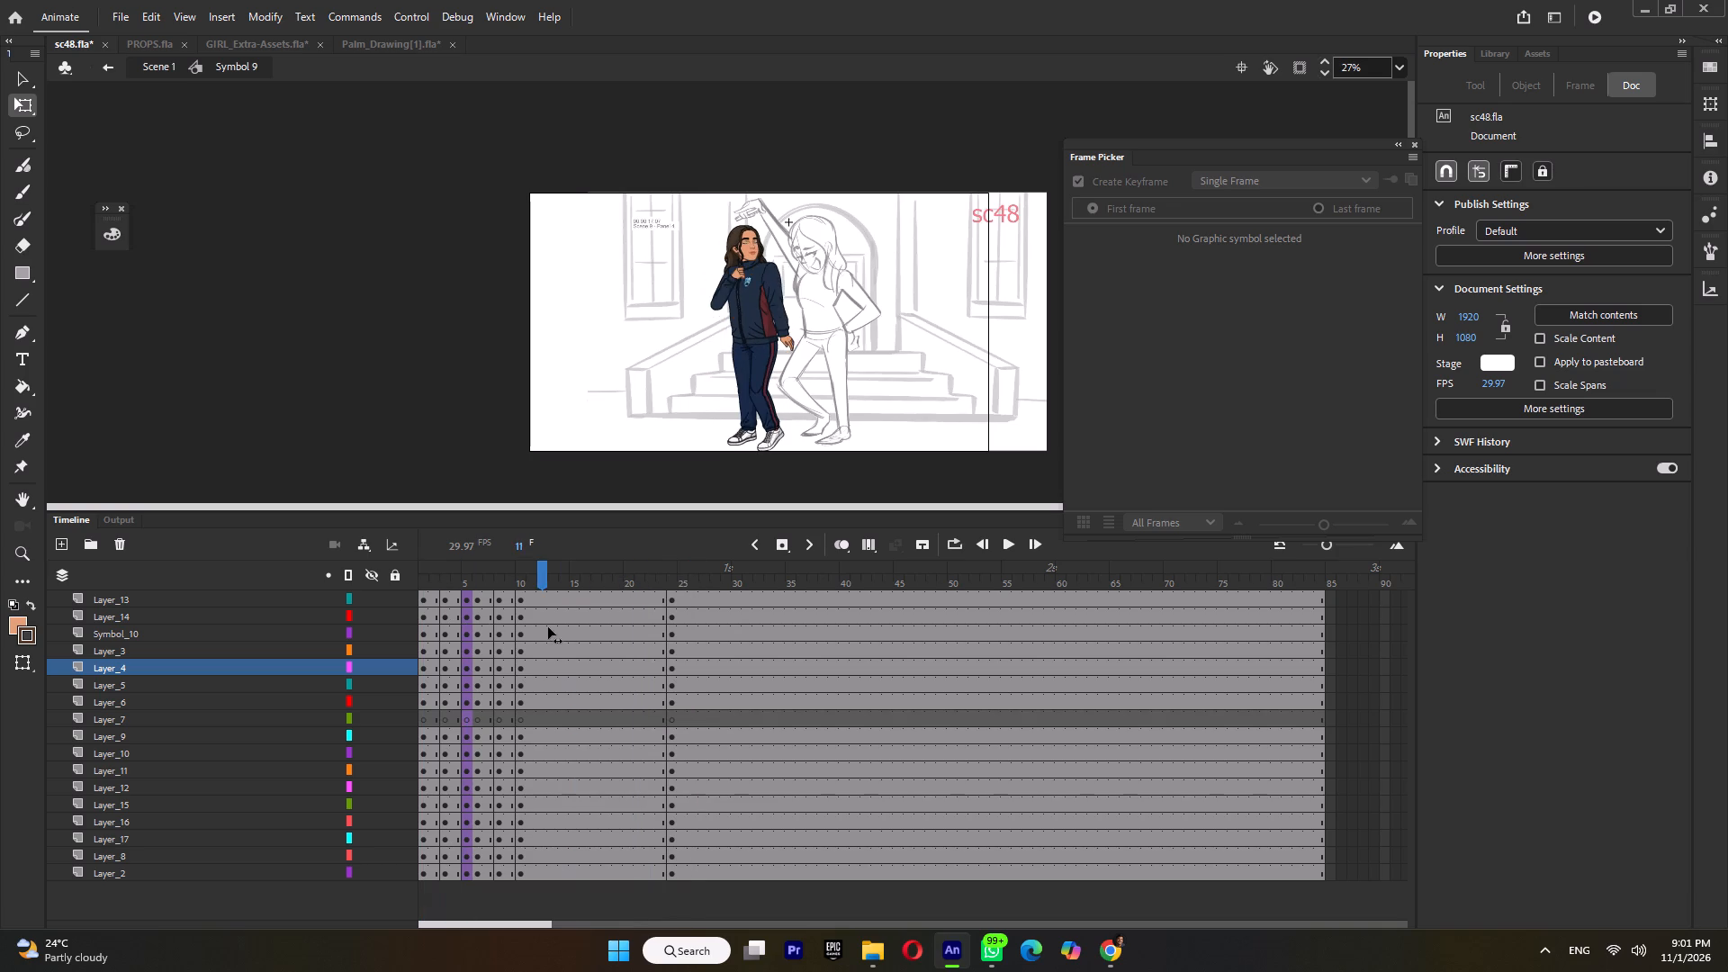
left_click_drag(548, 627, 657, 645)
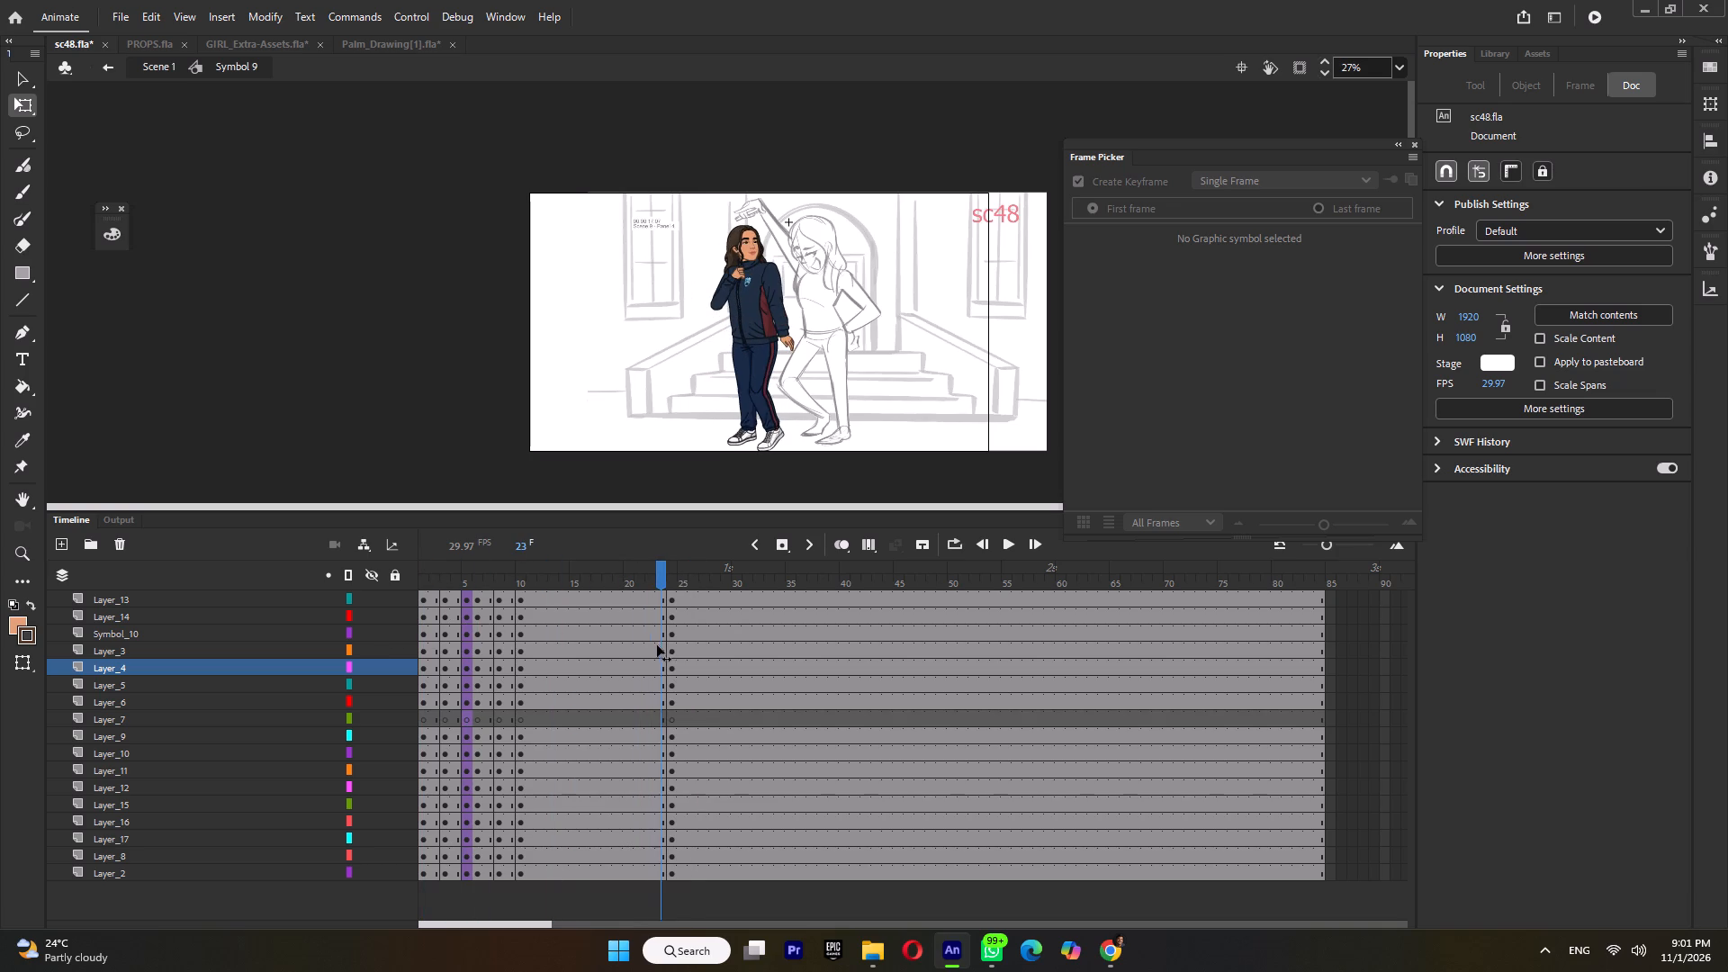
left_click_drag(657, 645, 656, 662)
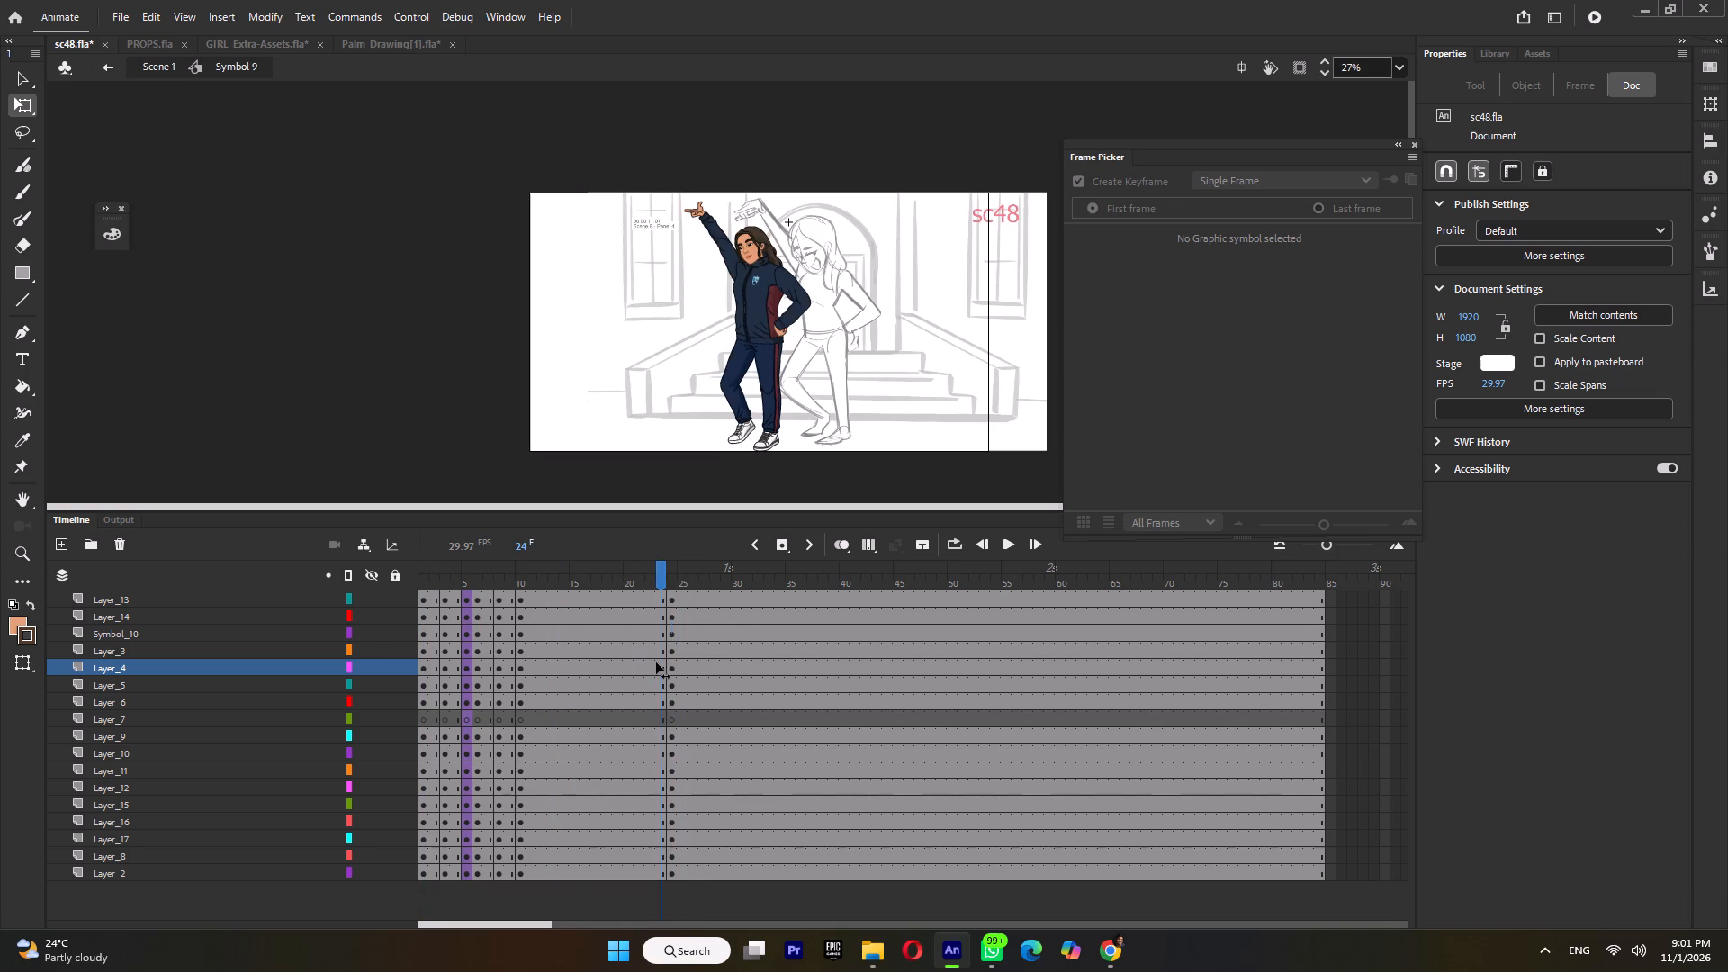
left_click_drag(656, 662, 647, 662)
Insert a keyframe at frame 18 on the character's layers, in the hold before the raised-arm pose.
left_click(620, 580)
double_click(620, 580)
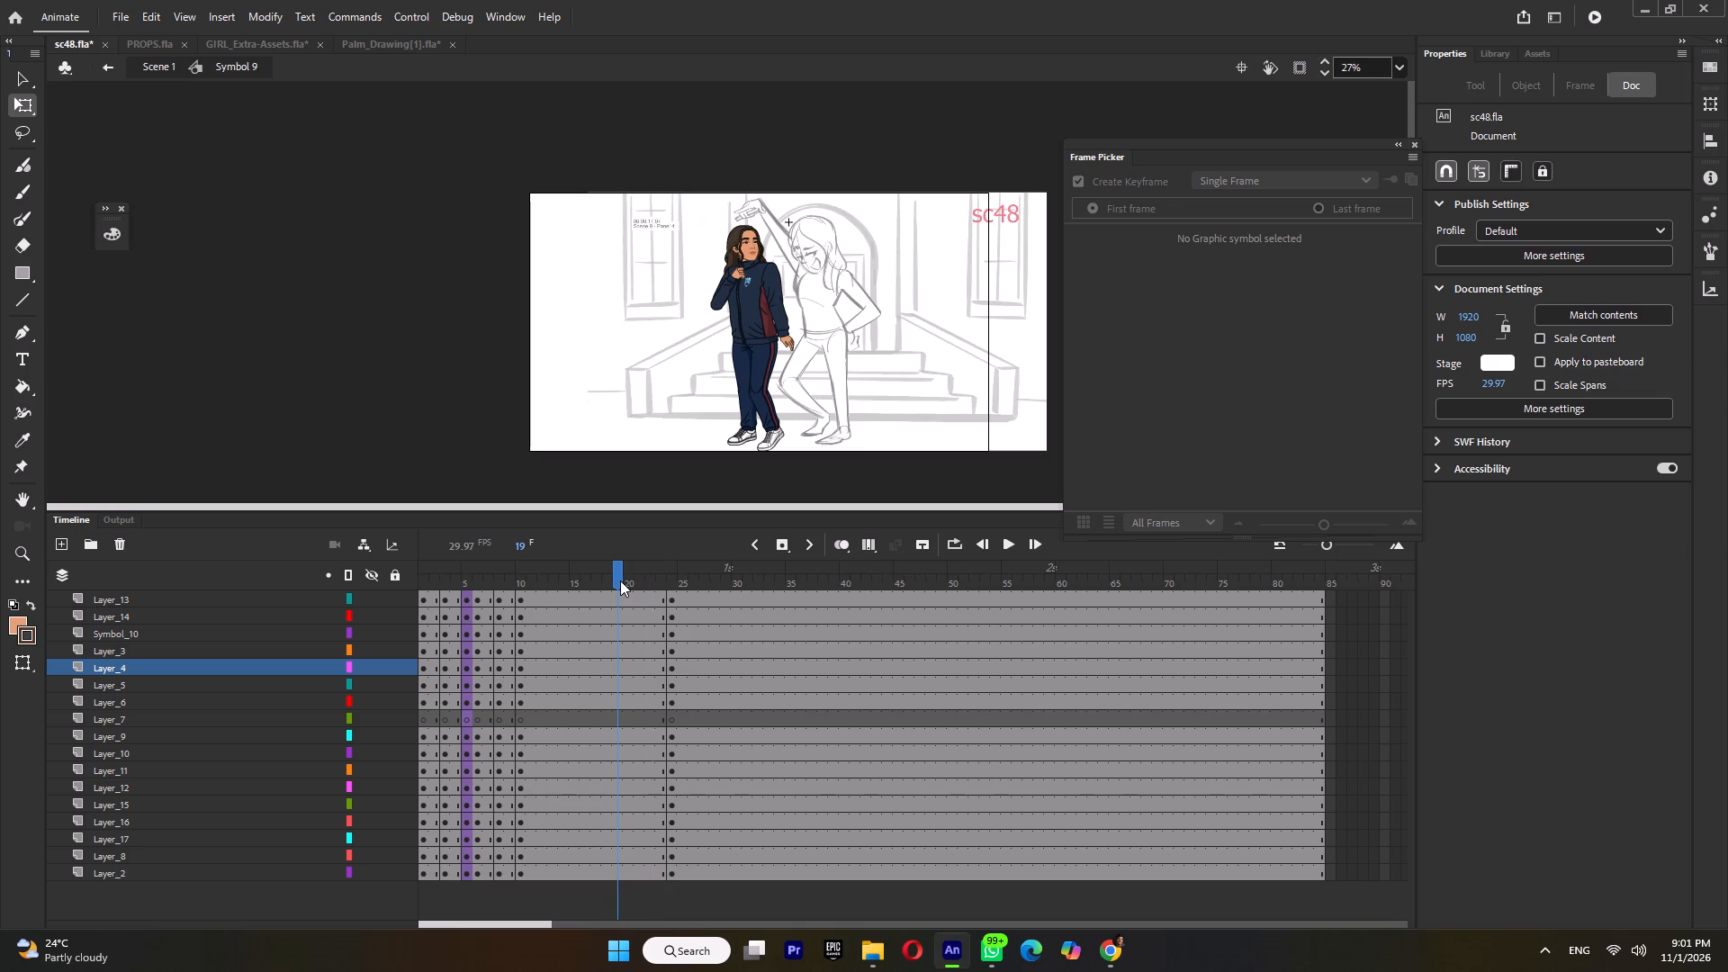
left_click(655, 577)
left_click(638, 574)
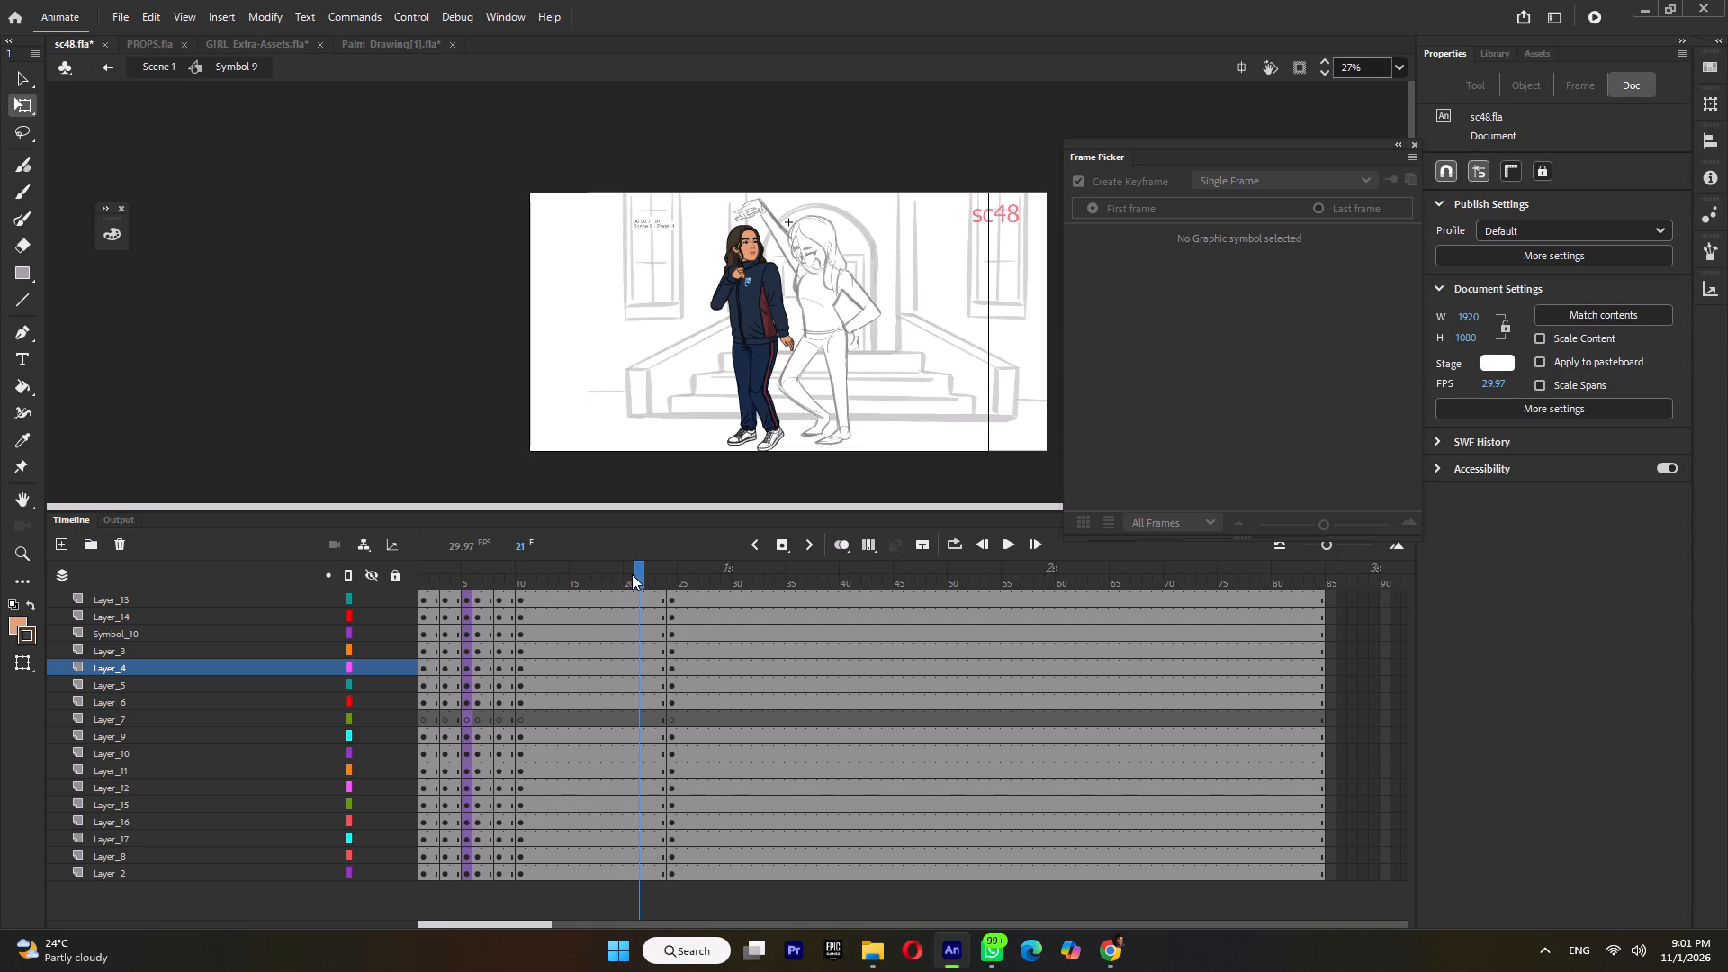
double_click(628, 574)
double_click(614, 575)
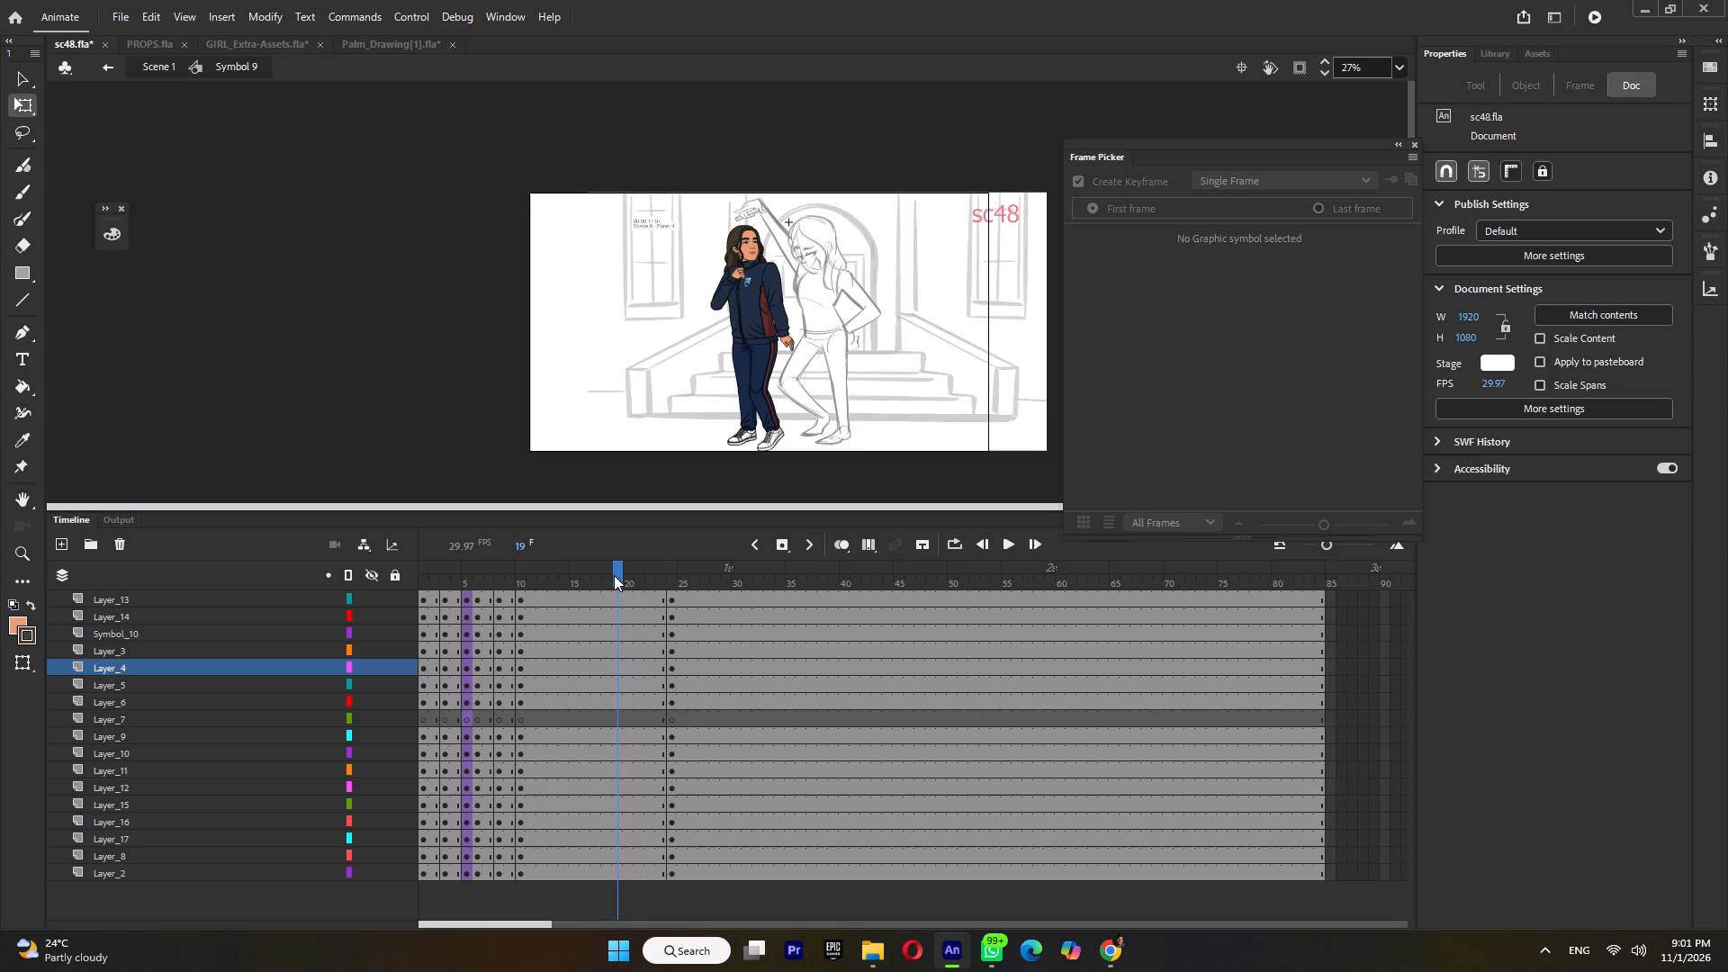
left_click(613, 573)
double_click(612, 573)
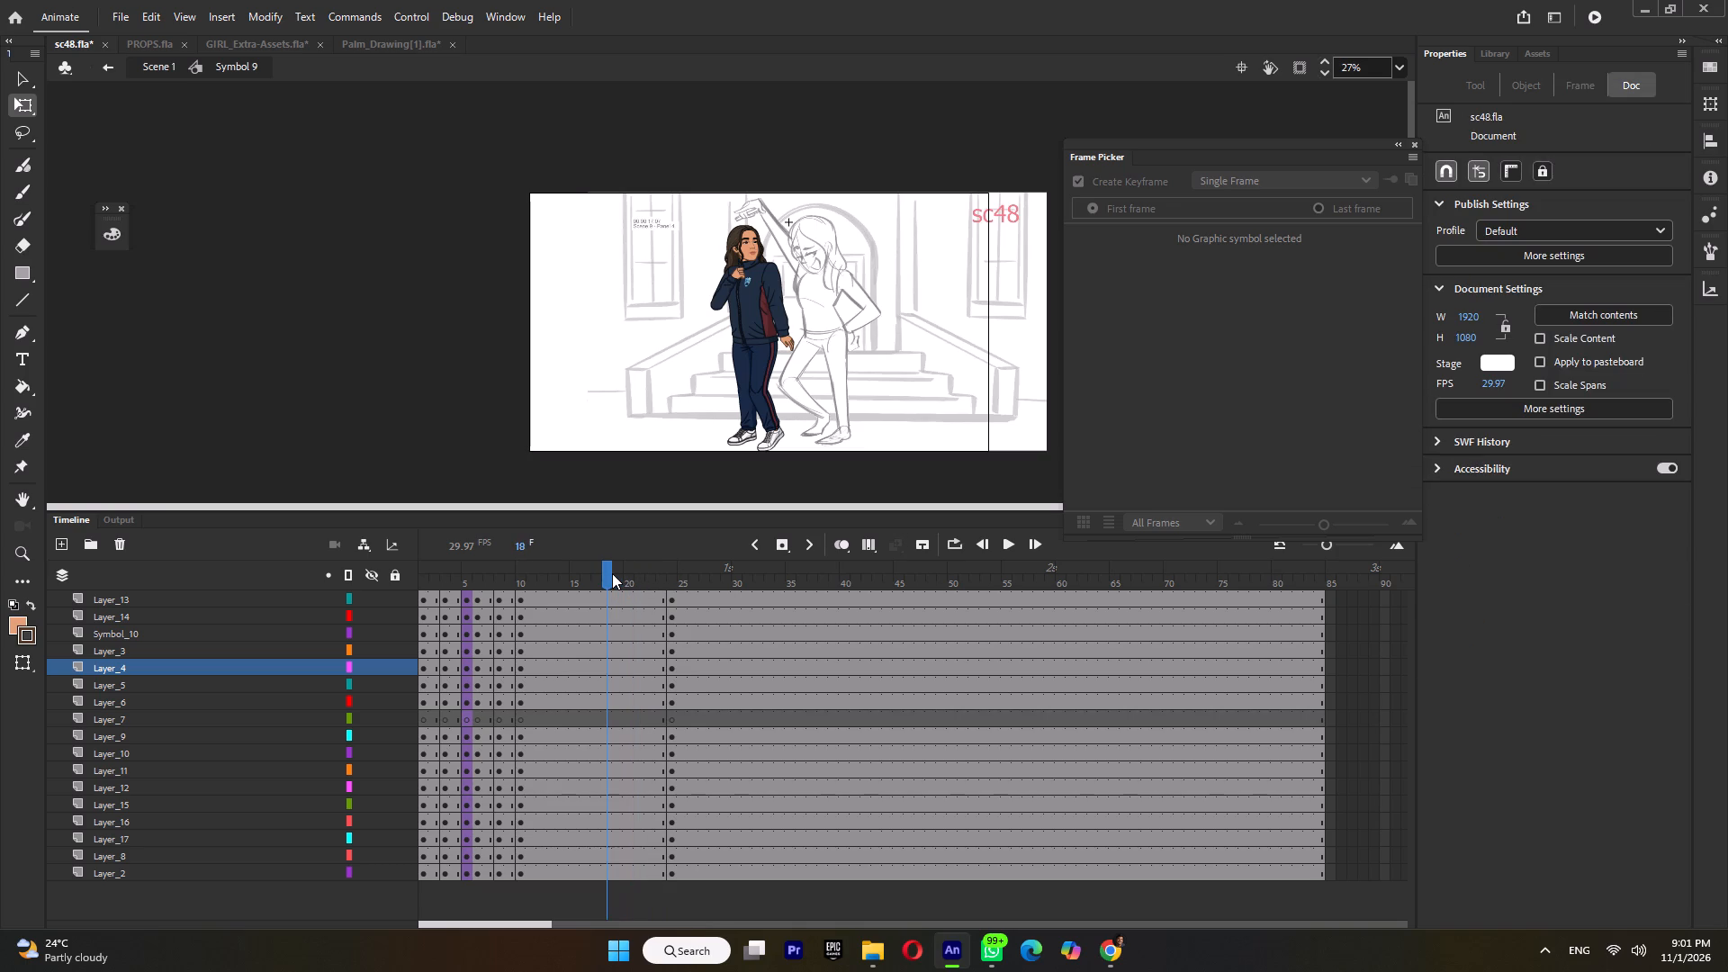
key("F6")
Insert a keyframe at frame 28 on the character's layers, holding the raised-arm pose.
left_click(670, 576)
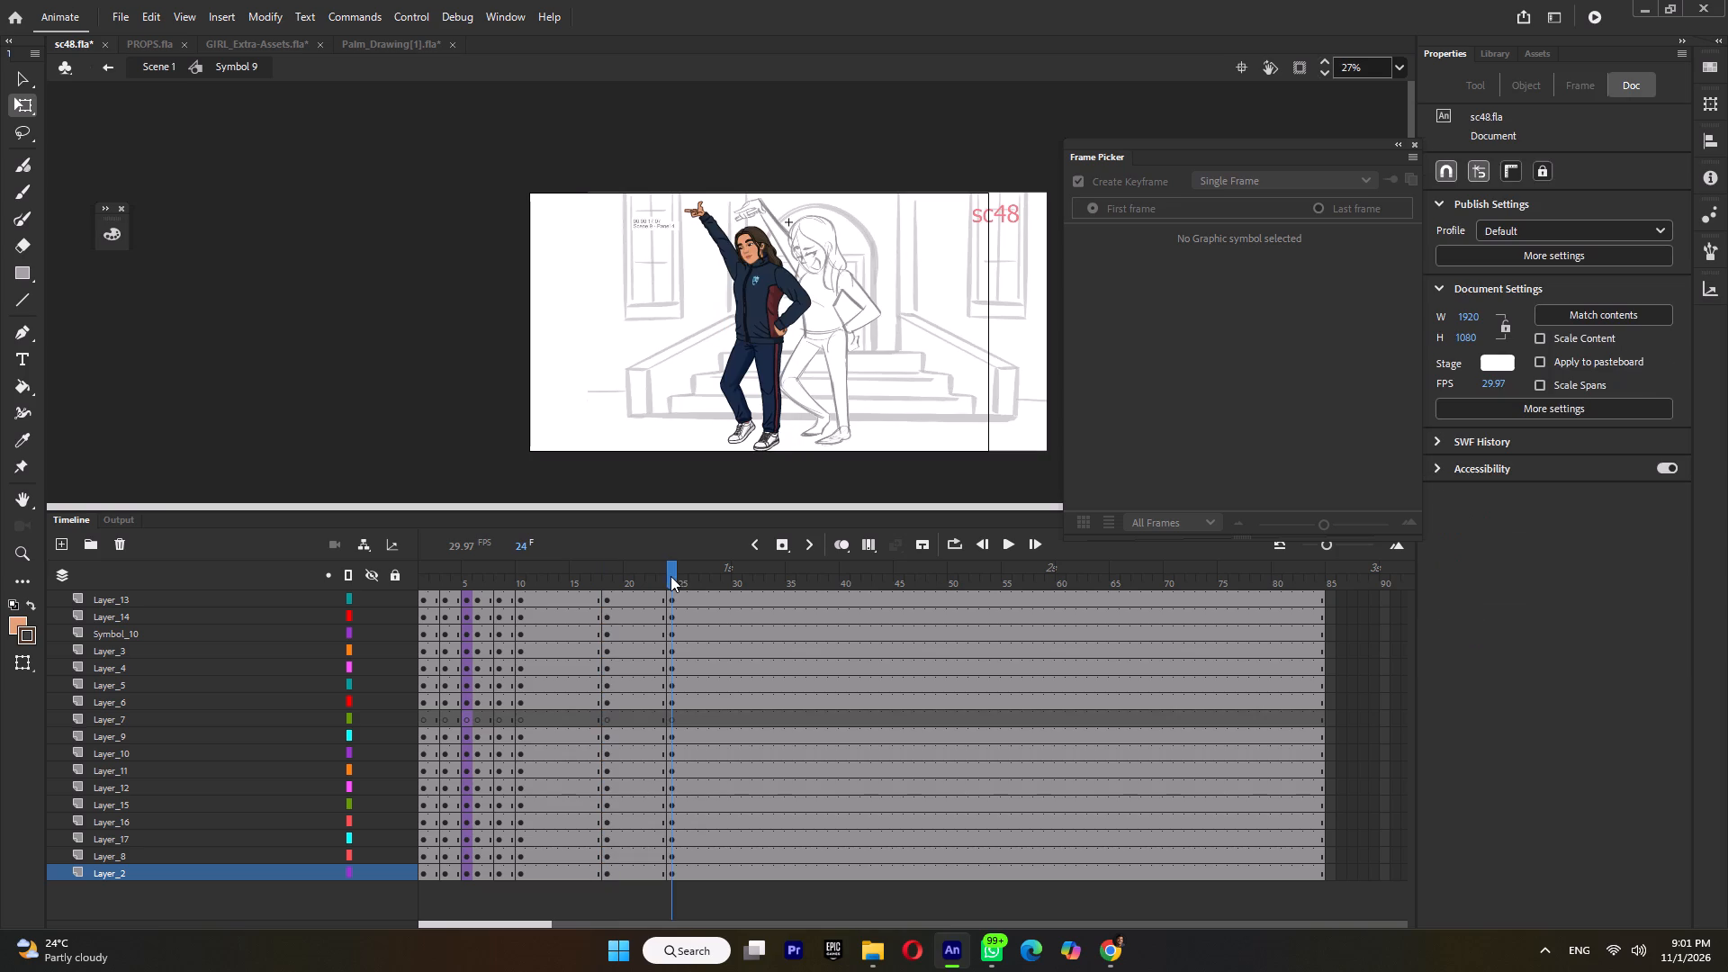
left_click(710, 576)
double_click(724, 577)
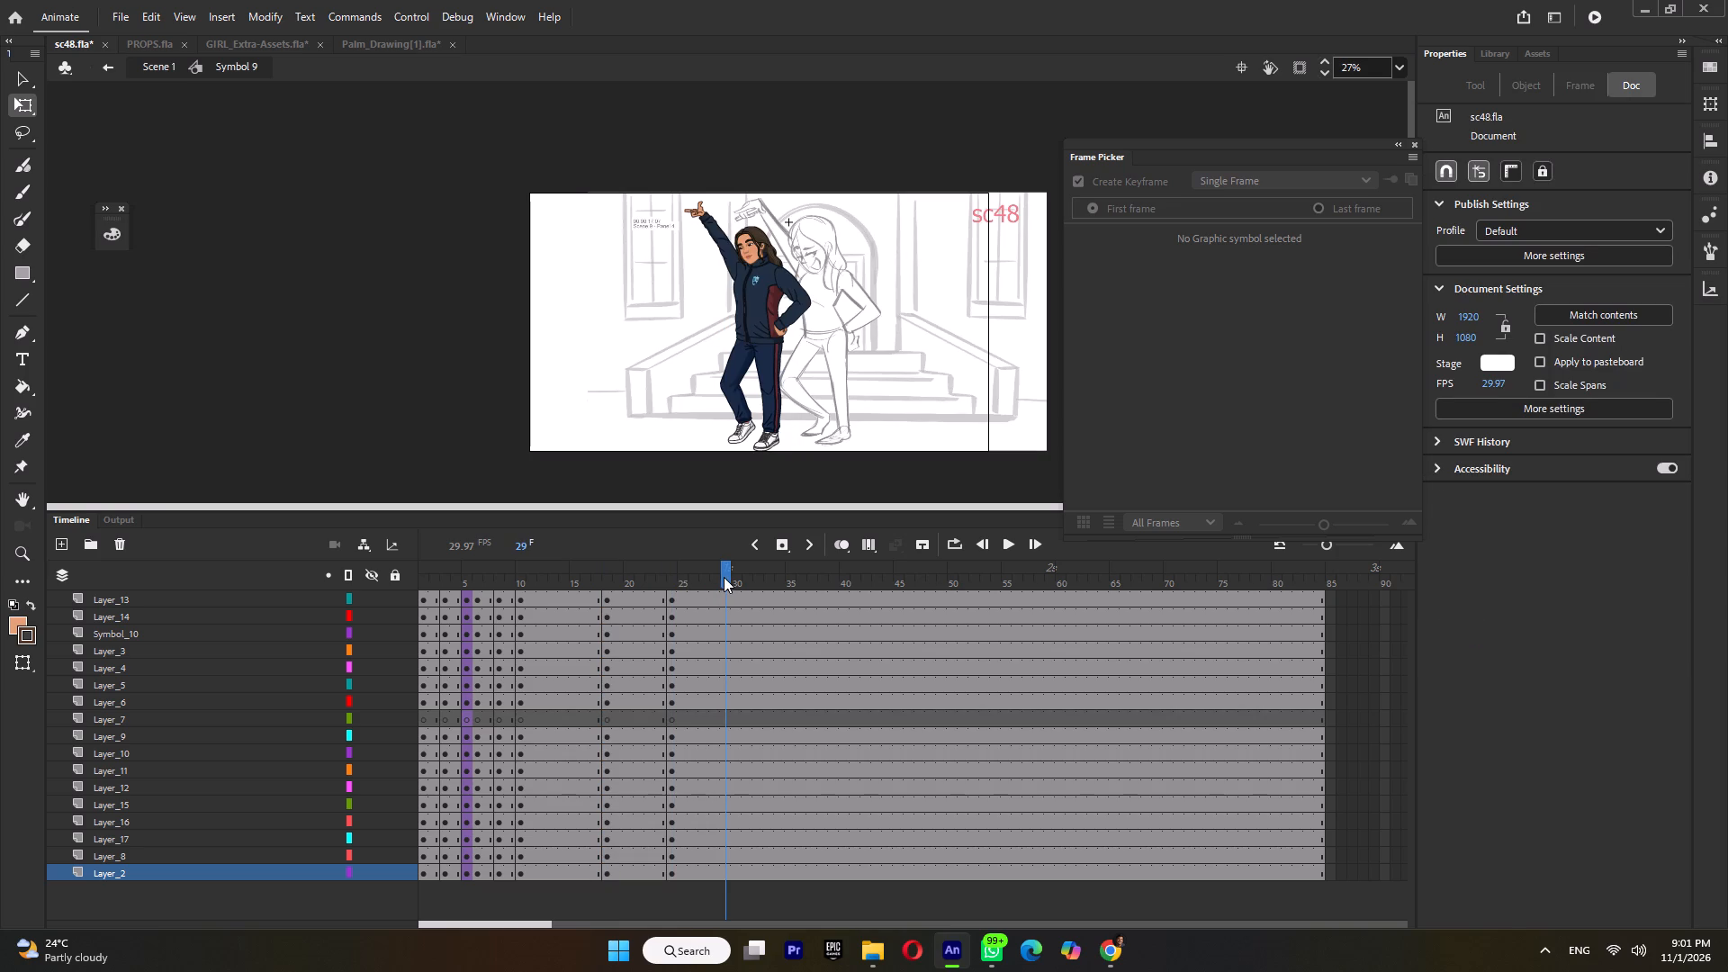
left_click(670, 581)
left_click(716, 580)
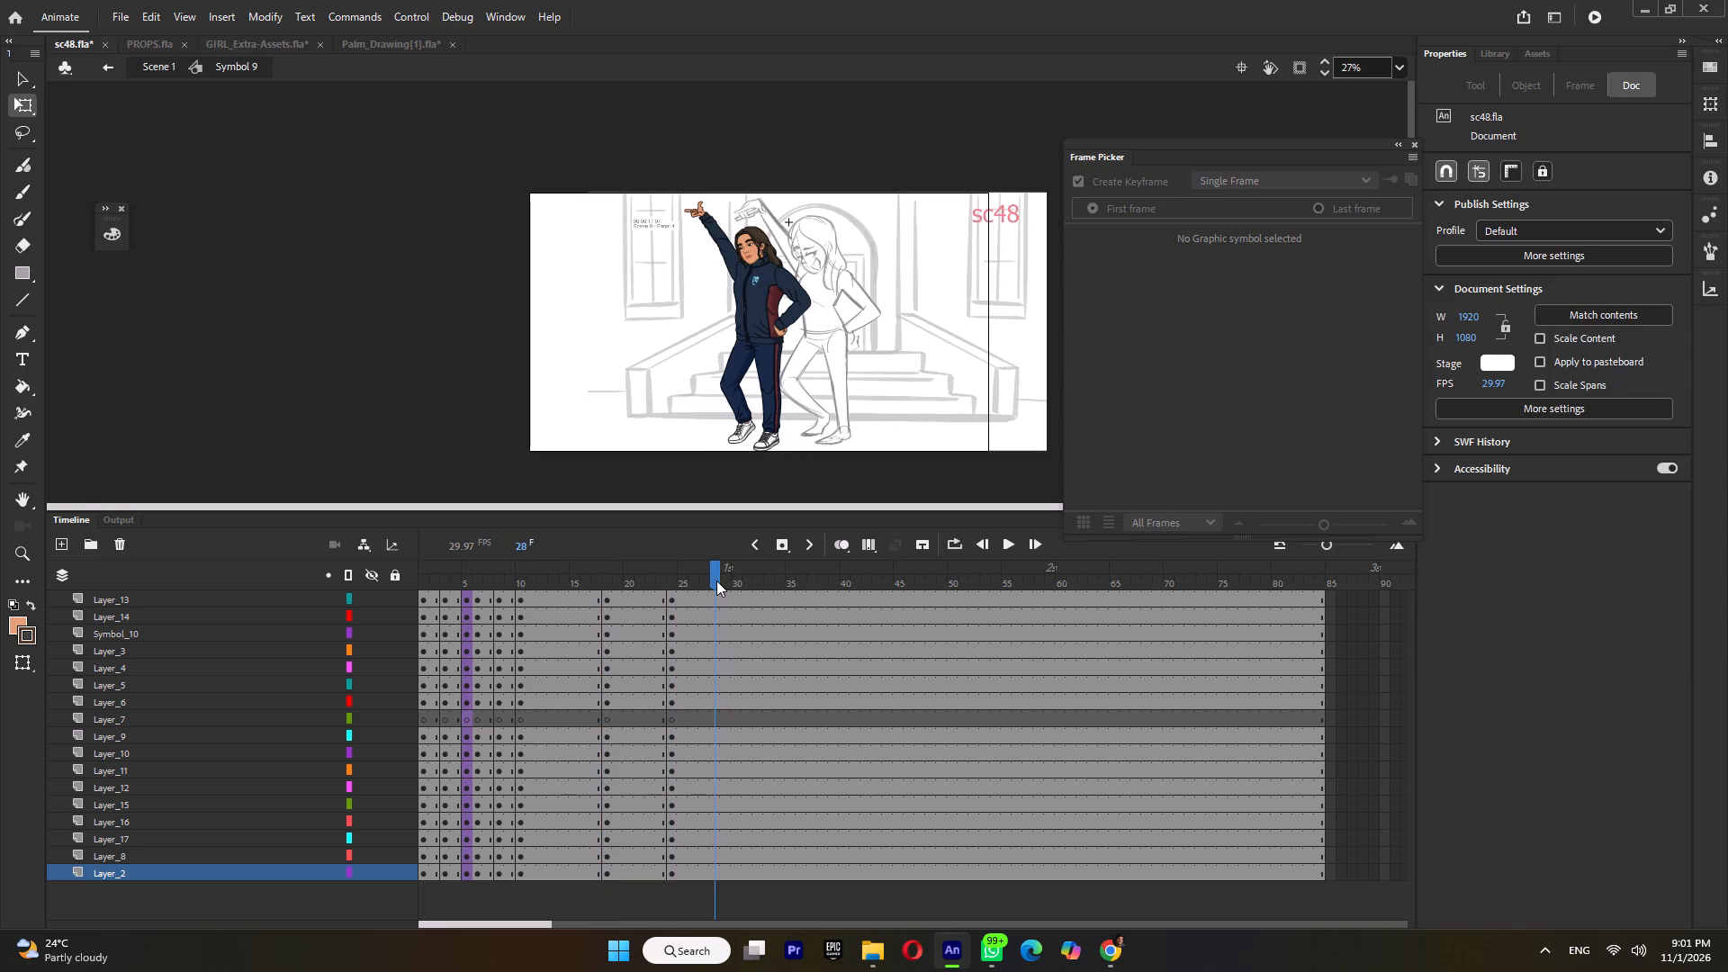
left_click(690, 584)
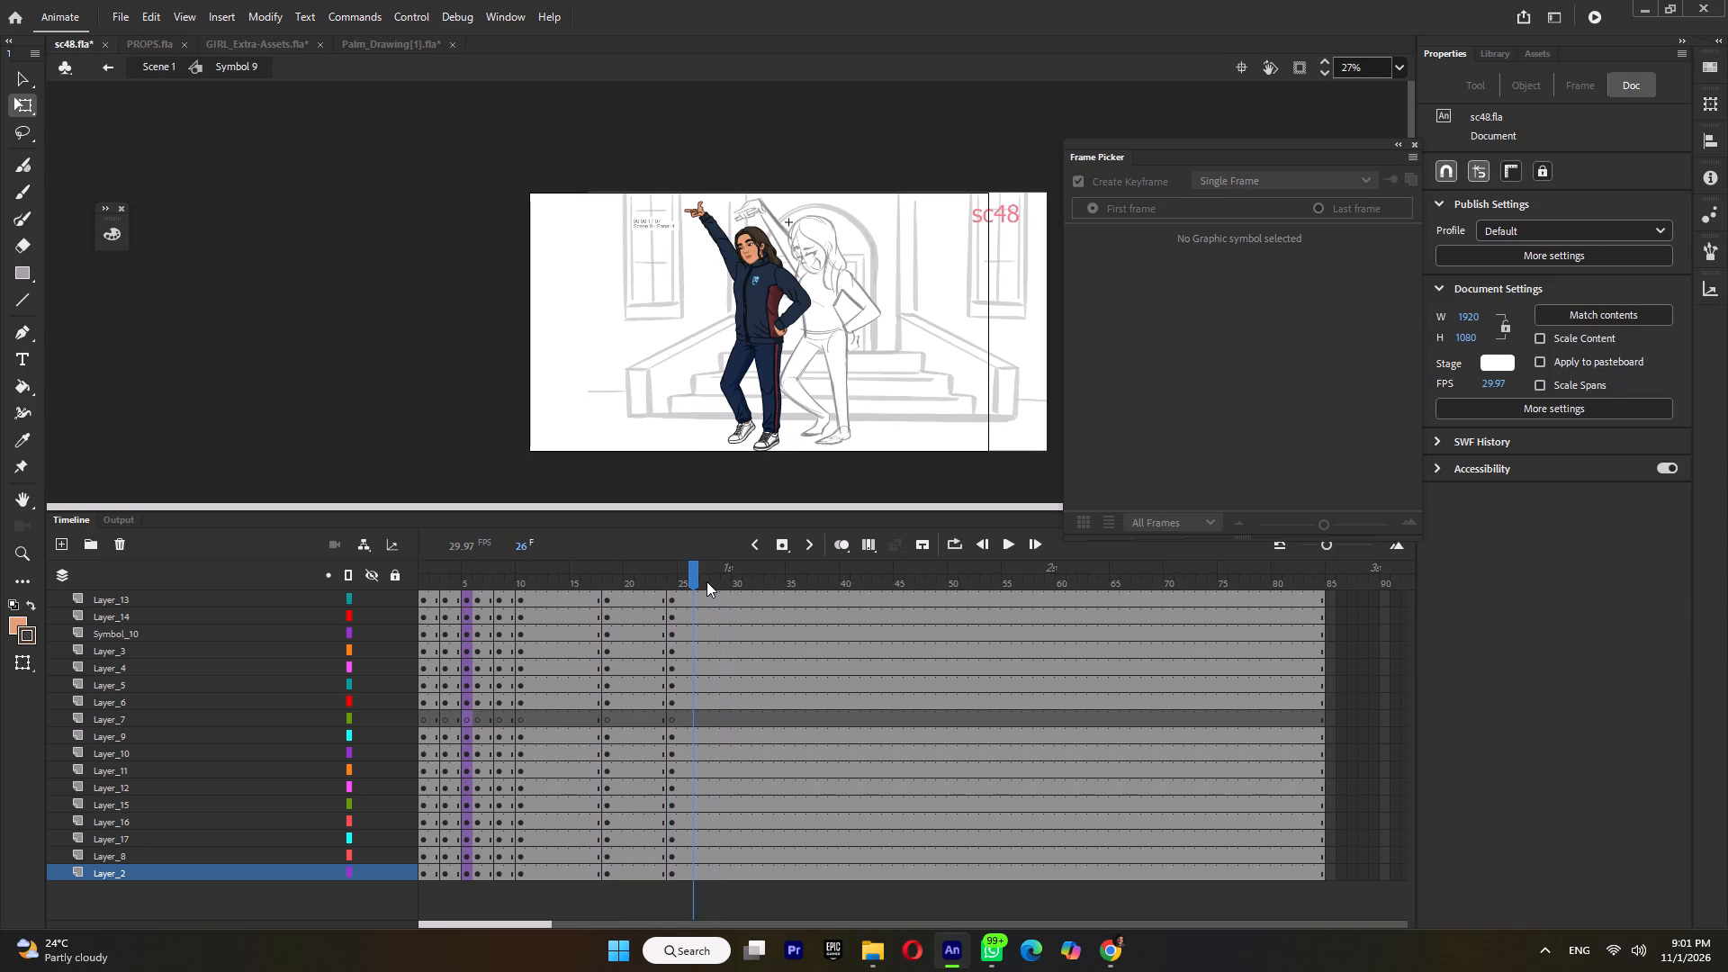
left_click(706, 581)
double_click(719, 581)
key("F6")
At frame 25, rotate the raised forearm and pointing hand together slightly about the elbow.
left_click(656, 578)
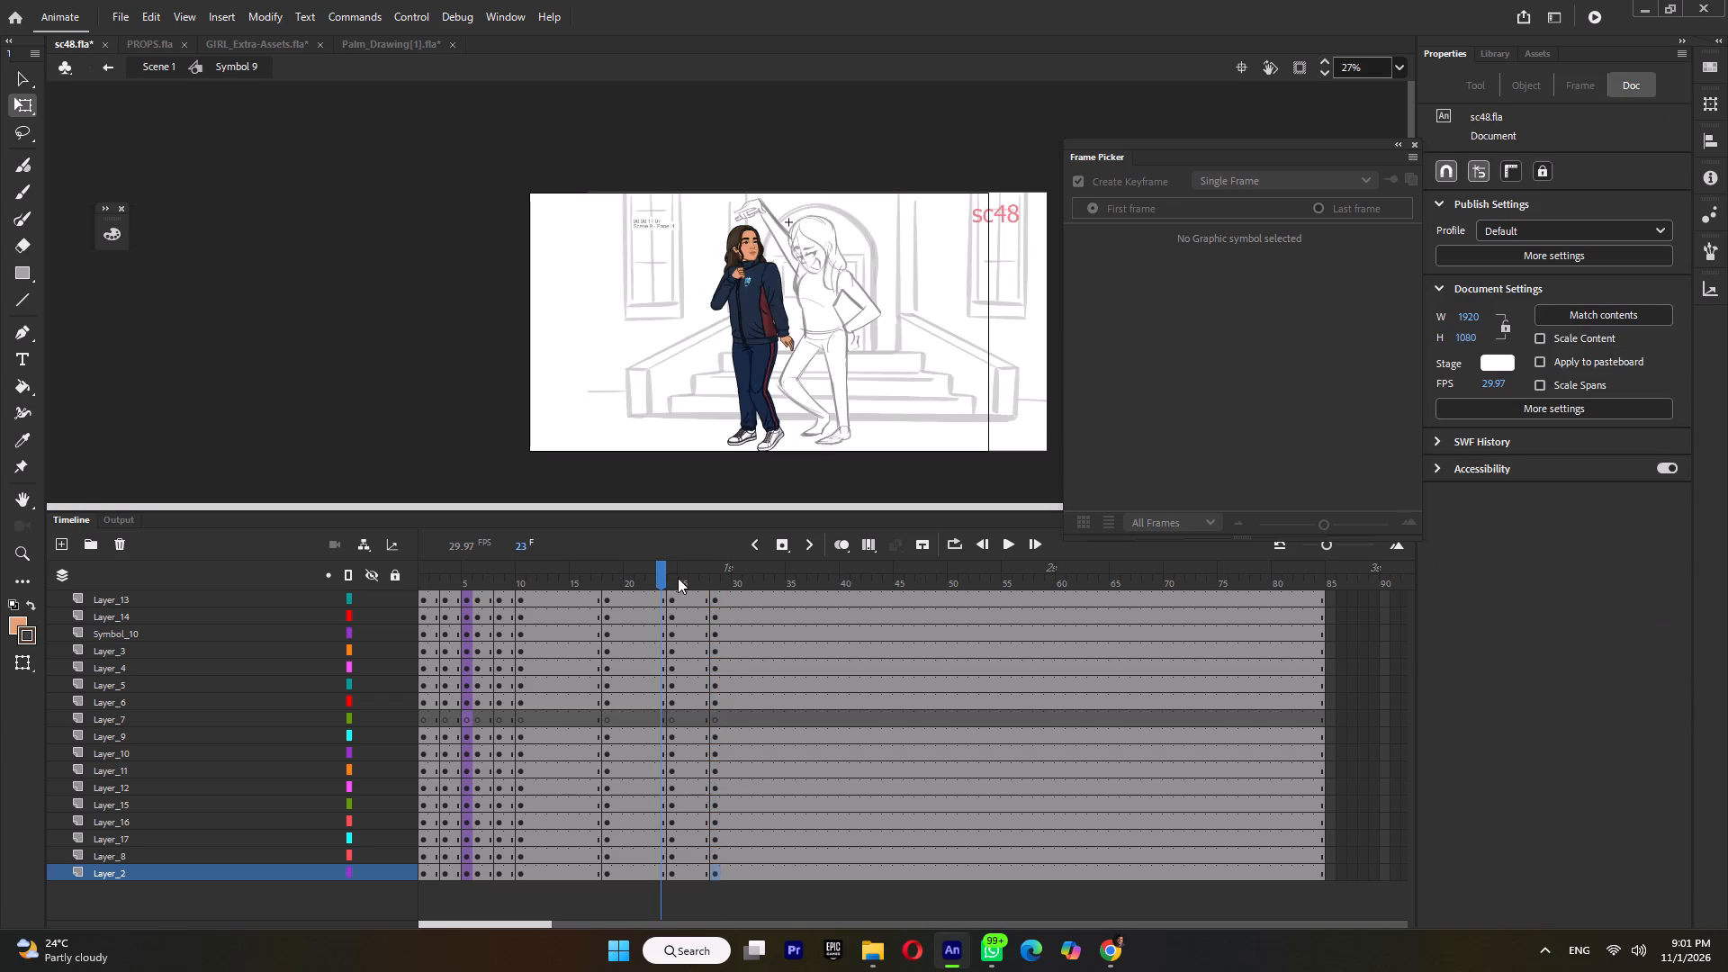
left_click(681, 578)
scroll(706, 177, "up", 7, "ctrl")
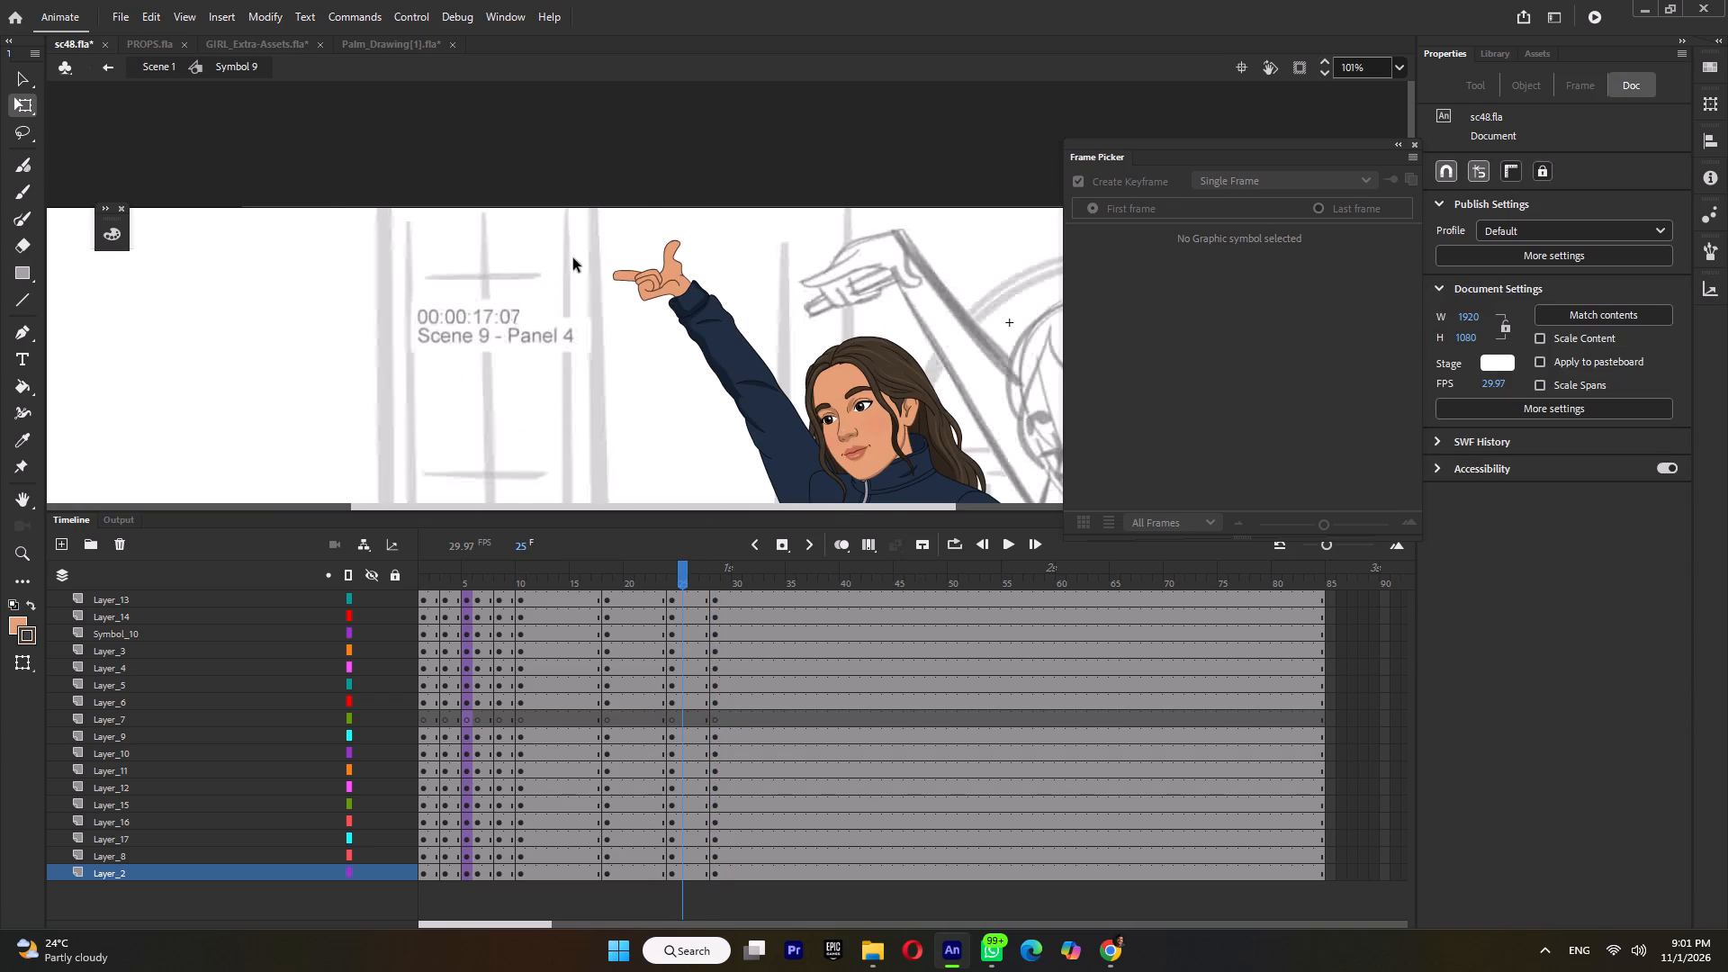
left_click_drag(568, 255, 744, 313)
left_click_drag(704, 320, 754, 395)
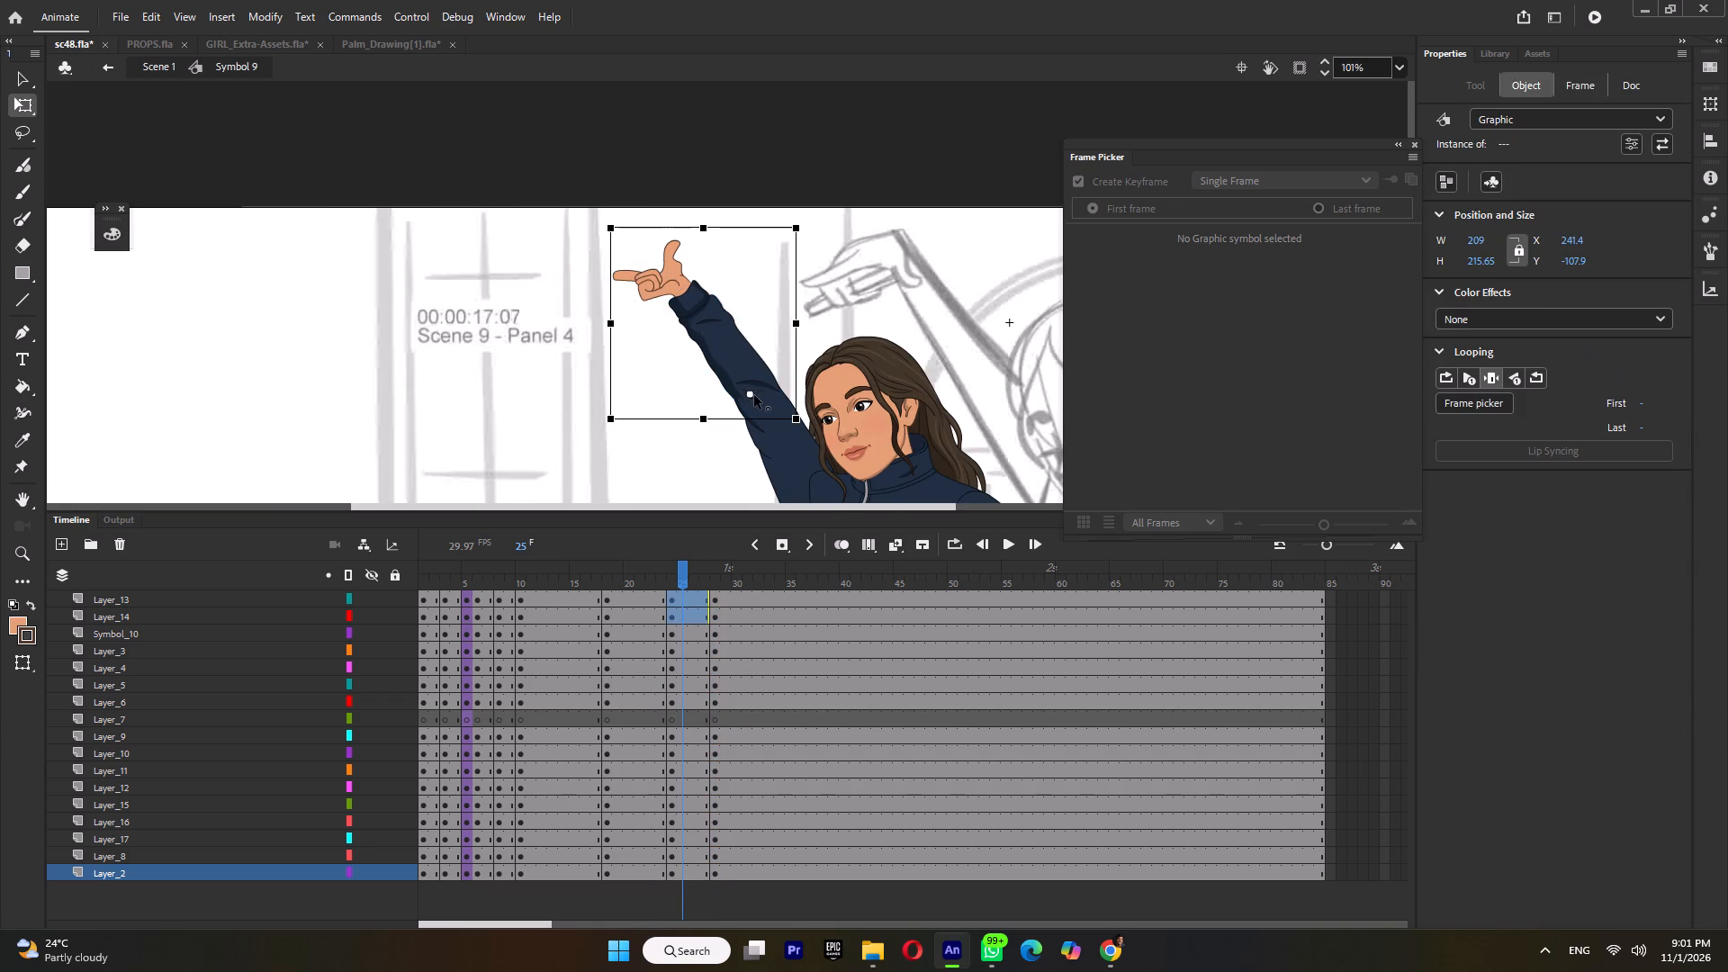
left_click_drag(754, 395, 757, 388)
scroll(631, 266, "up", 4, "ctrl")
scroll(570, 157, "up", 3, "ctrl")
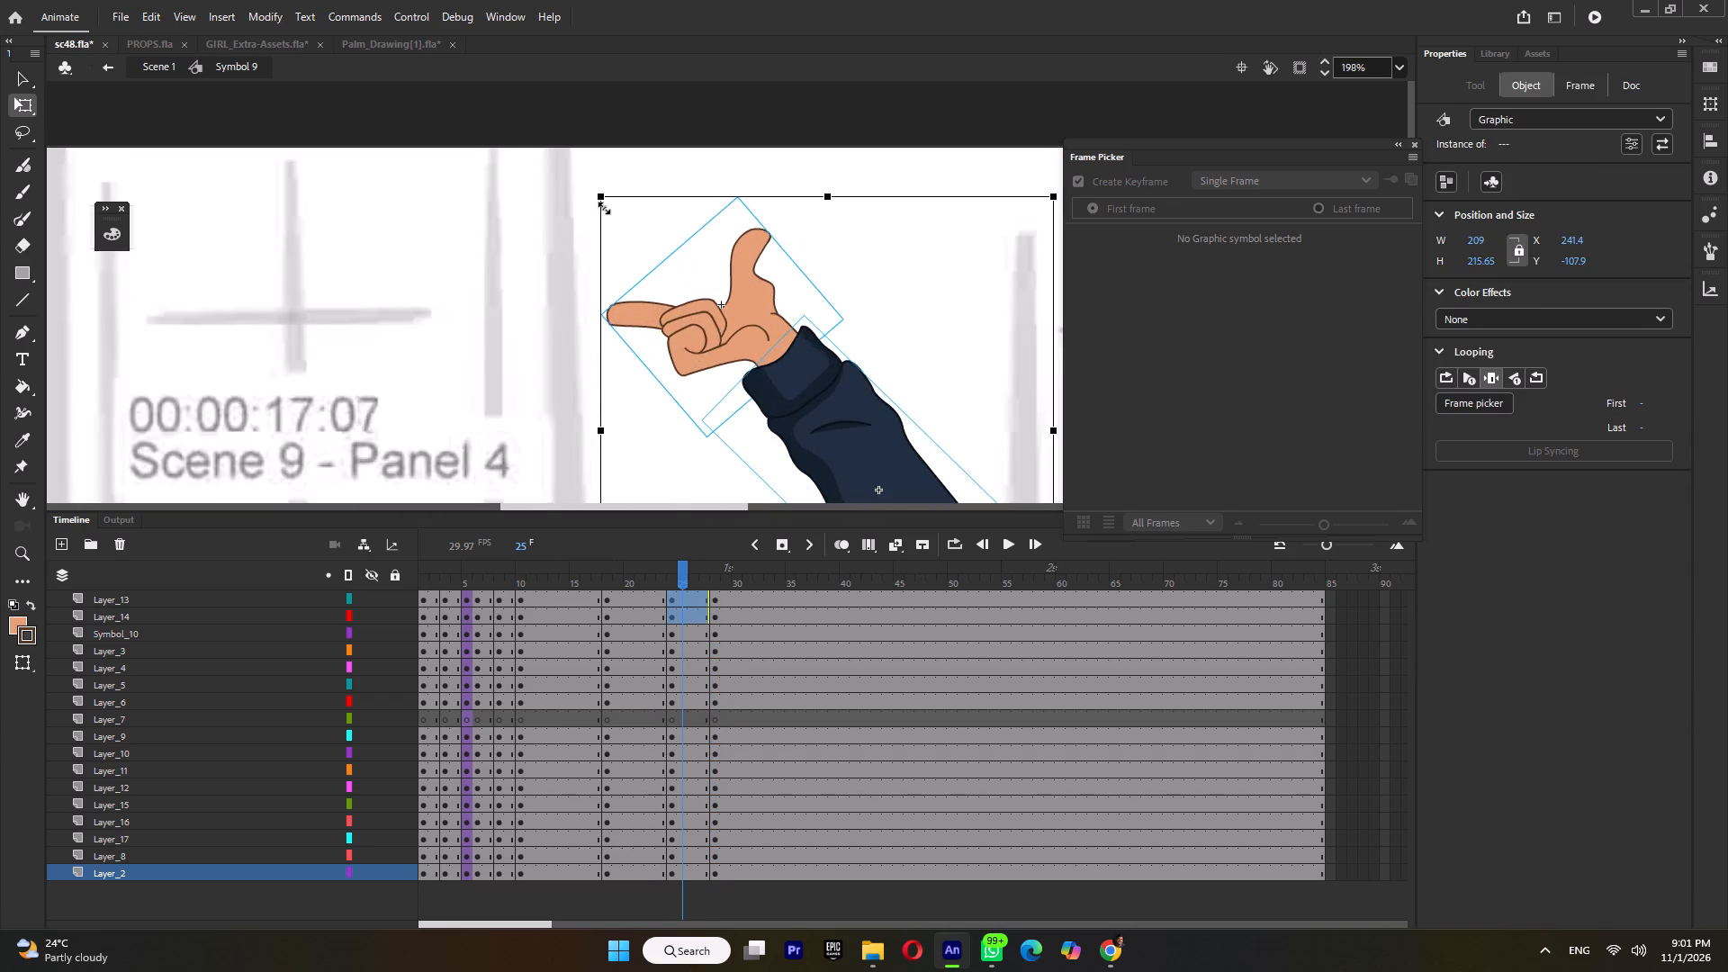
scroll(607, 226, "up", 2, "ctrl")
left_click_drag(605, 199, 599, 211)
scroll(598, 211, "down", 3, "ctrl")
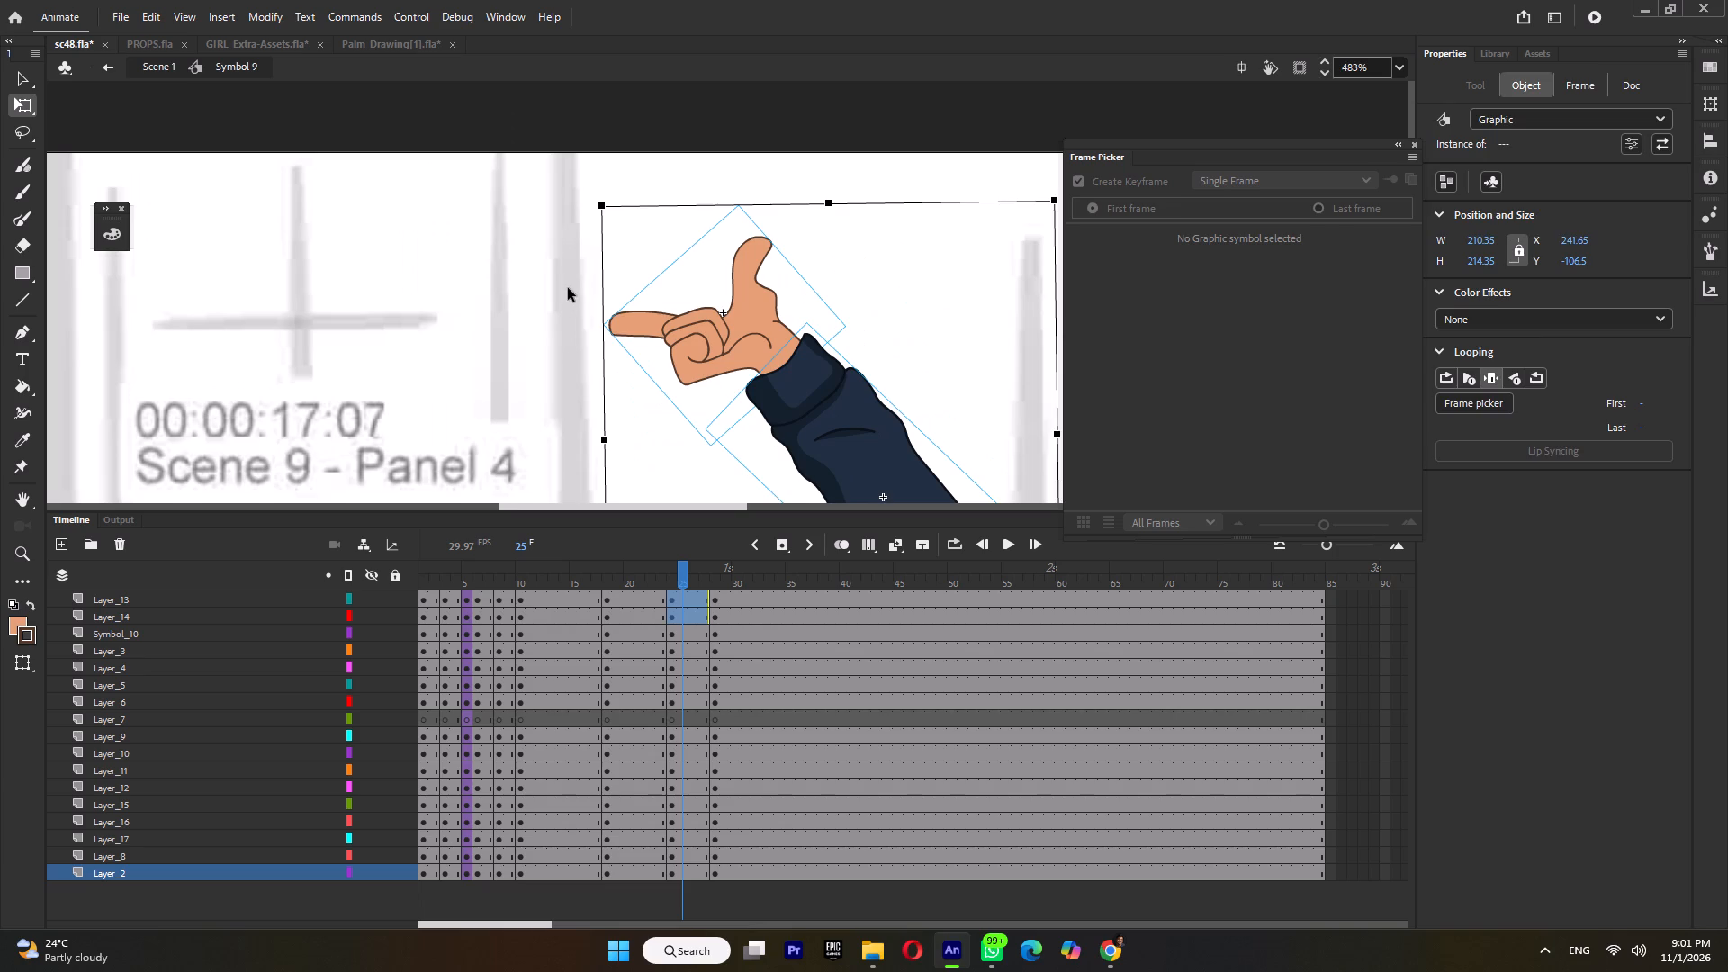
Rotate the pointing hand slightly on its own at the raised wrist, checking it against the earlier pose.
left_click(568, 288)
left_click(625, 312)
left_click_drag(590, 328, 590, 347)
scroll(598, 311, "down", 7, "ctrl")
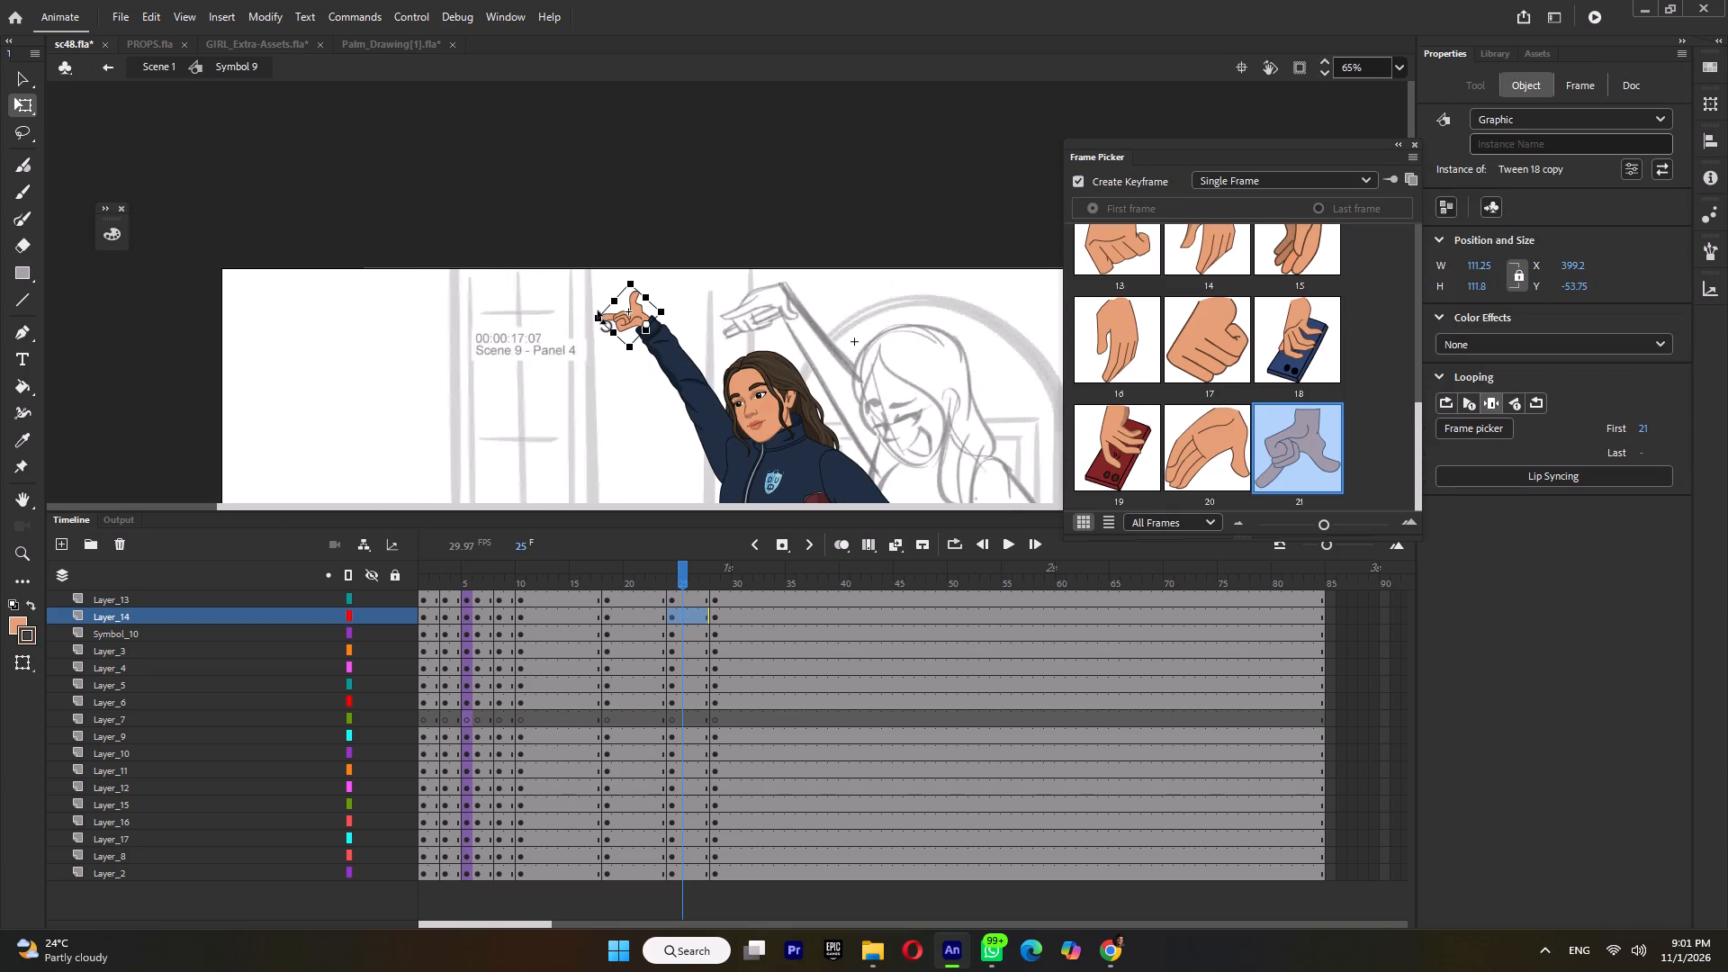
left_click(648, 573)
left_click(685, 575)
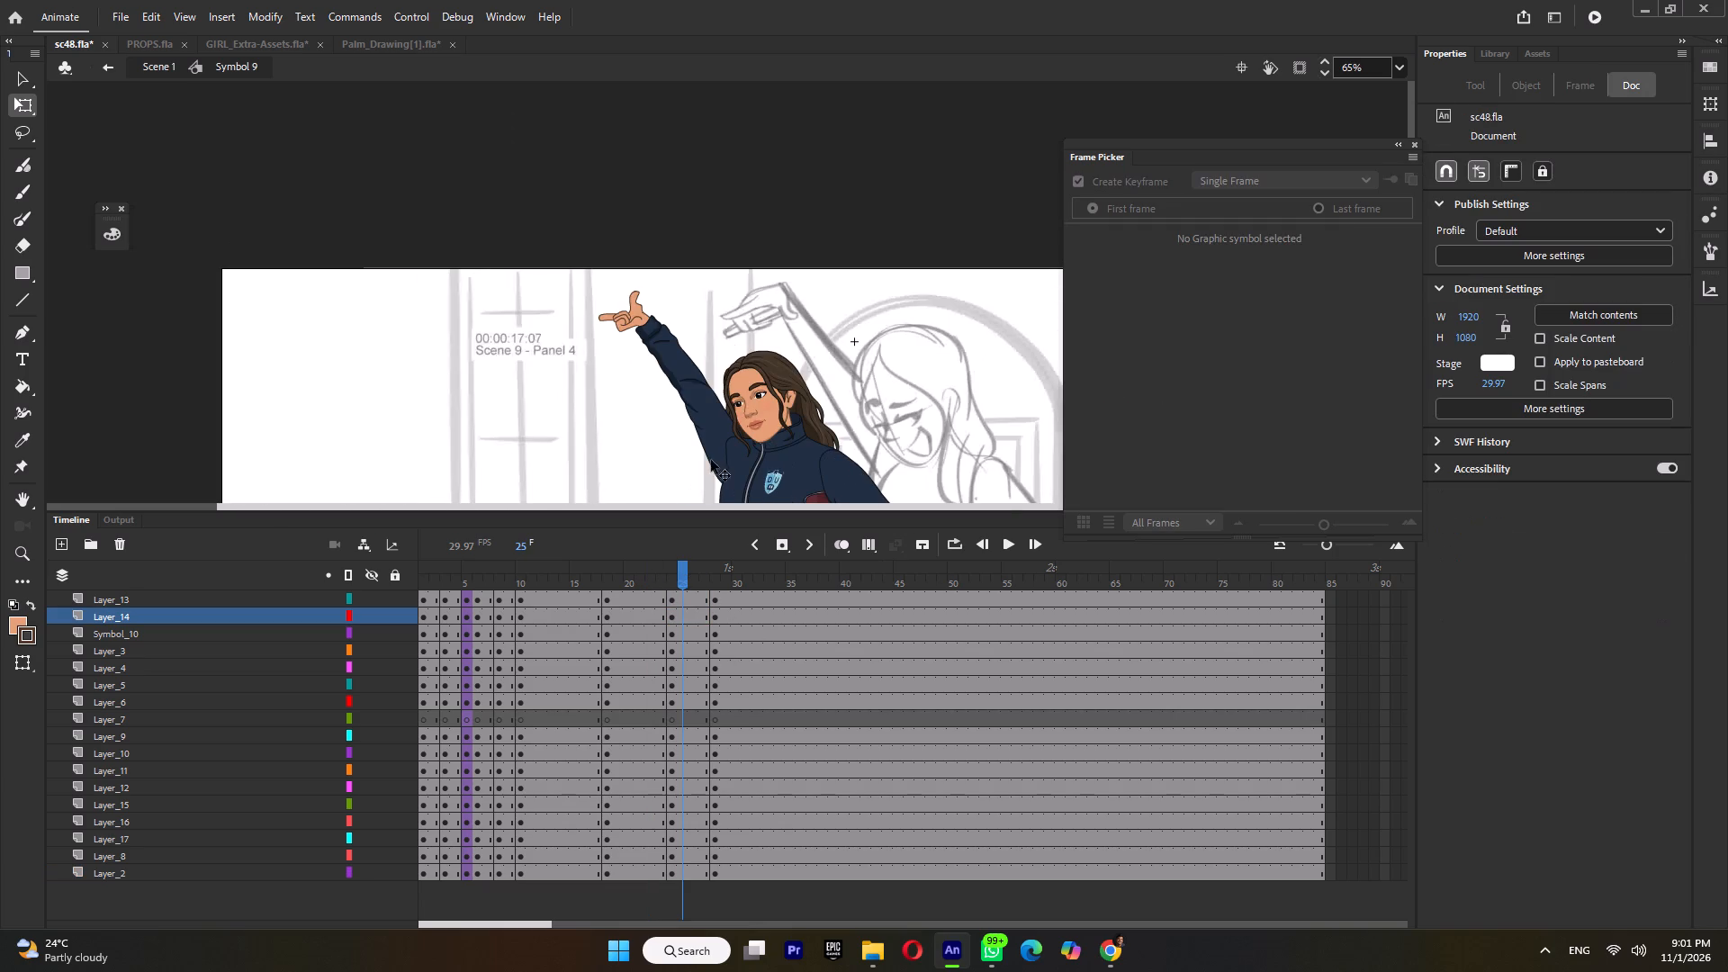
Save the document and rotate the whole bent arm with its hand slightly about the shoulder at frame 25.
scroll(732, 307, "down", 3, "ctrl")
left_click(649, 579)
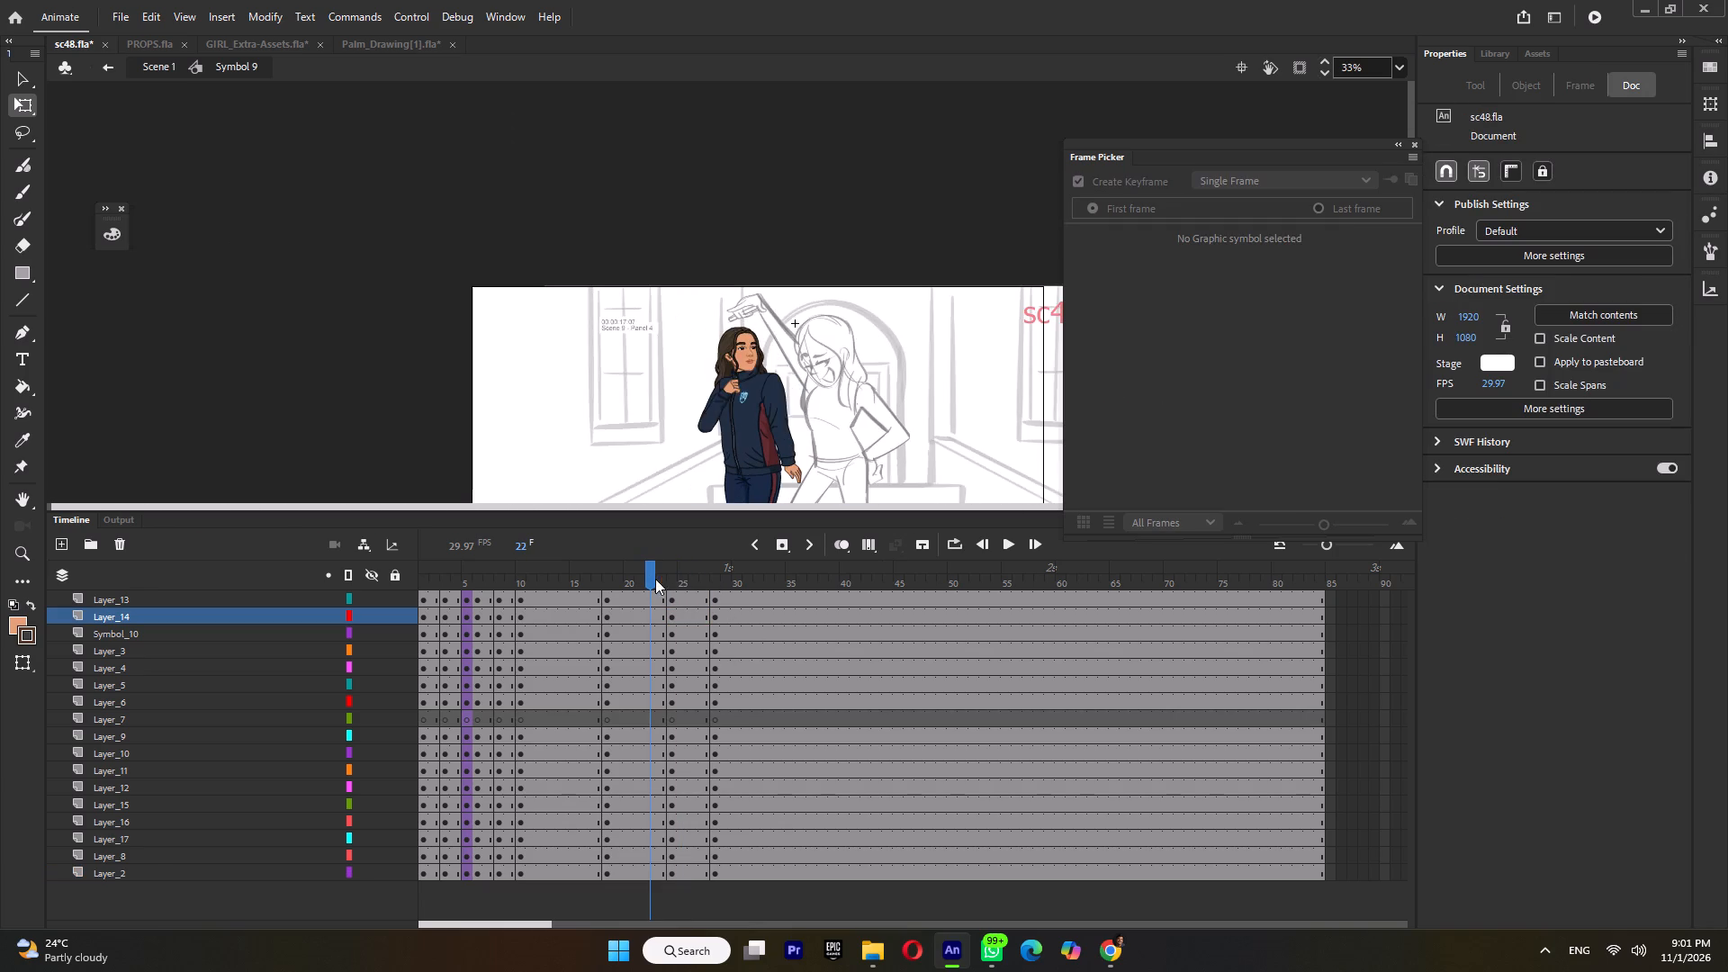
left_click(680, 578)
left_click_drag(865, 374, 817, 445)
scroll(803, 460, "up", 5, "ctrl")
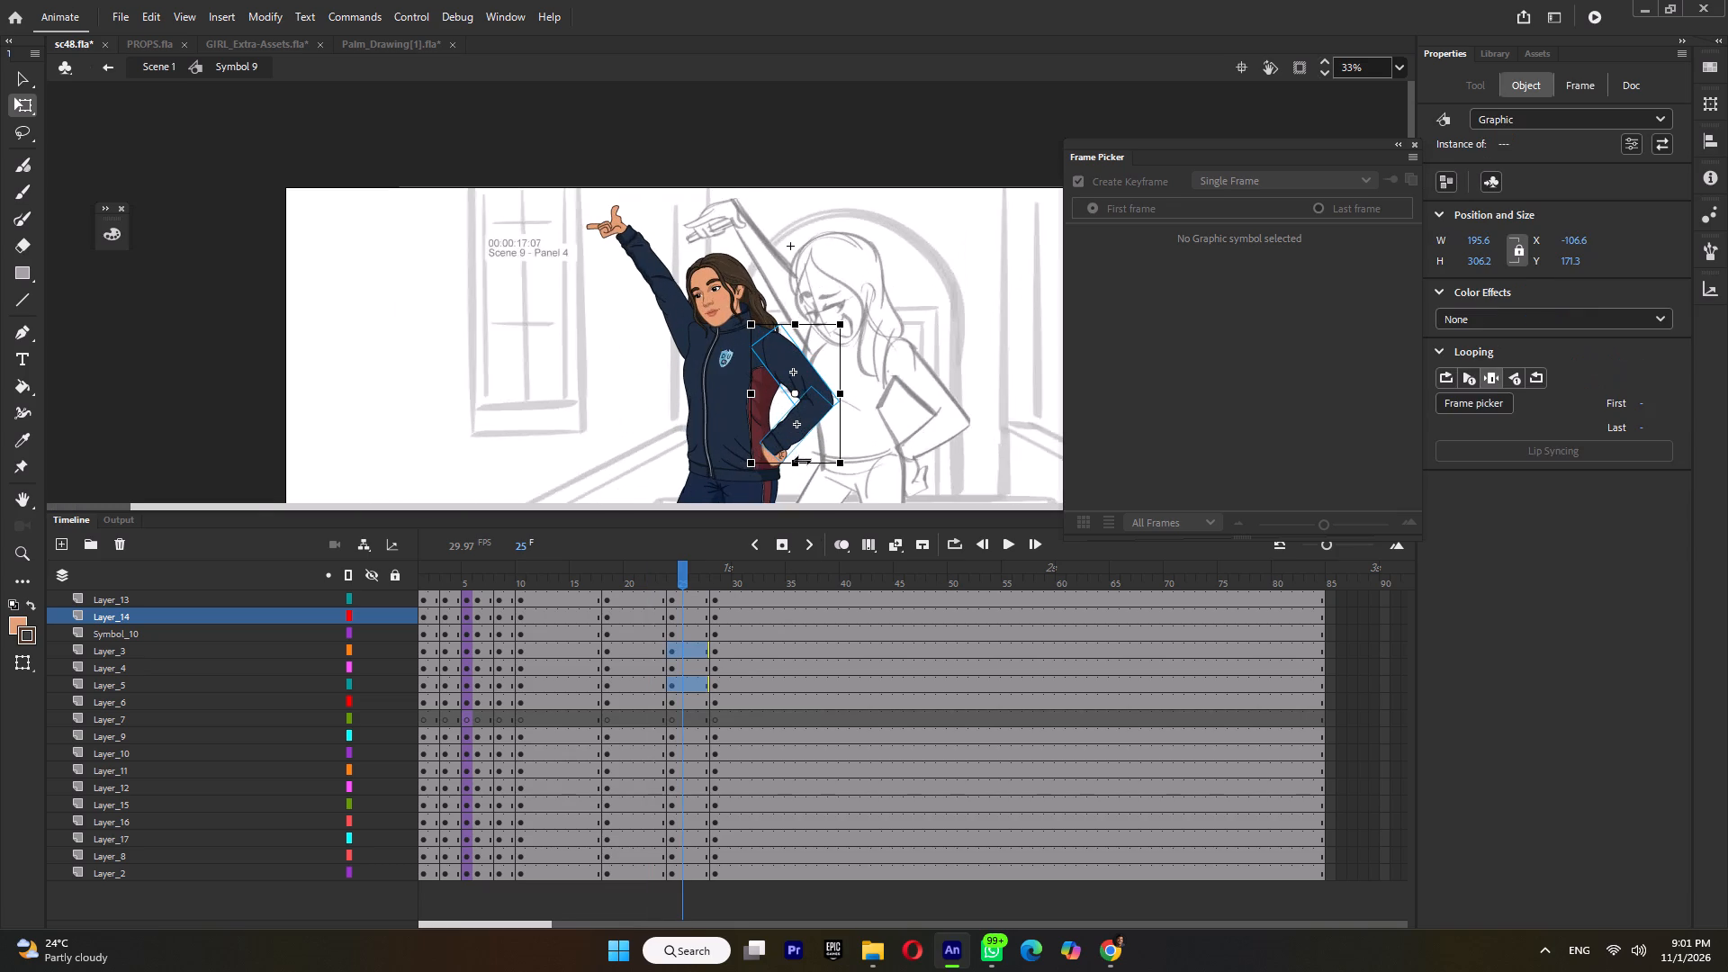
left_click(766, 459, "shift")
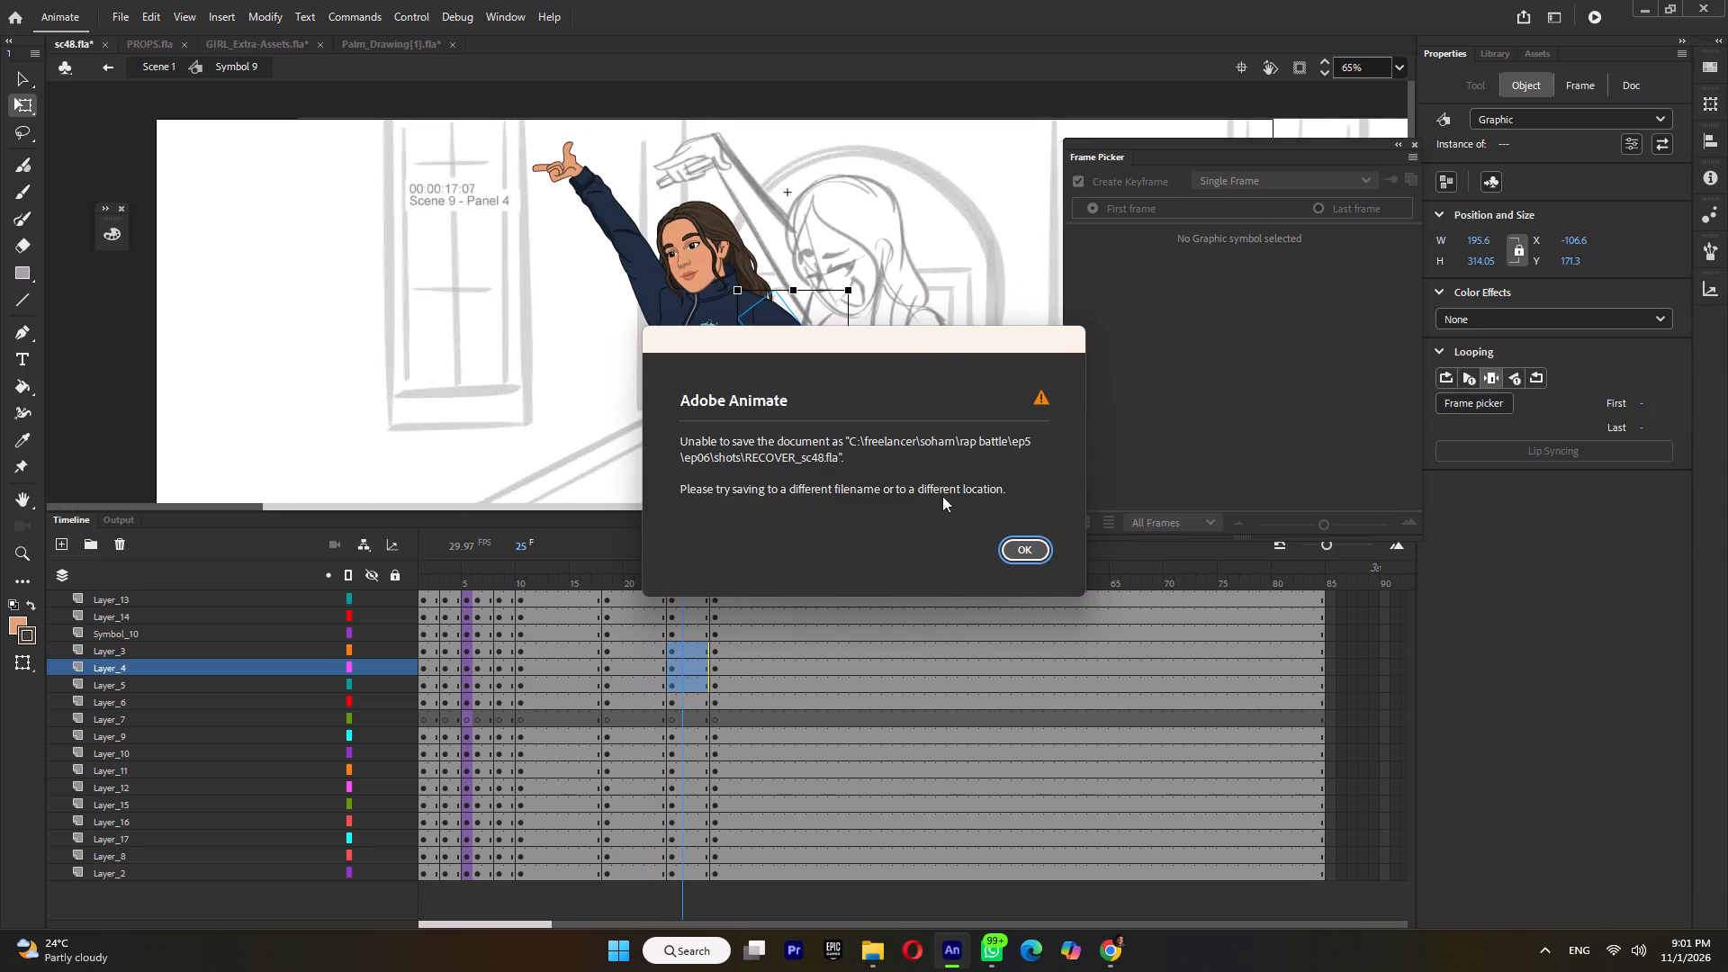
left_click(1030, 553, "ctrl")
key("ctrl+s")
left_click_drag(794, 378, 758, 310)
scroll(748, 429, "up", 5, "ctrl")
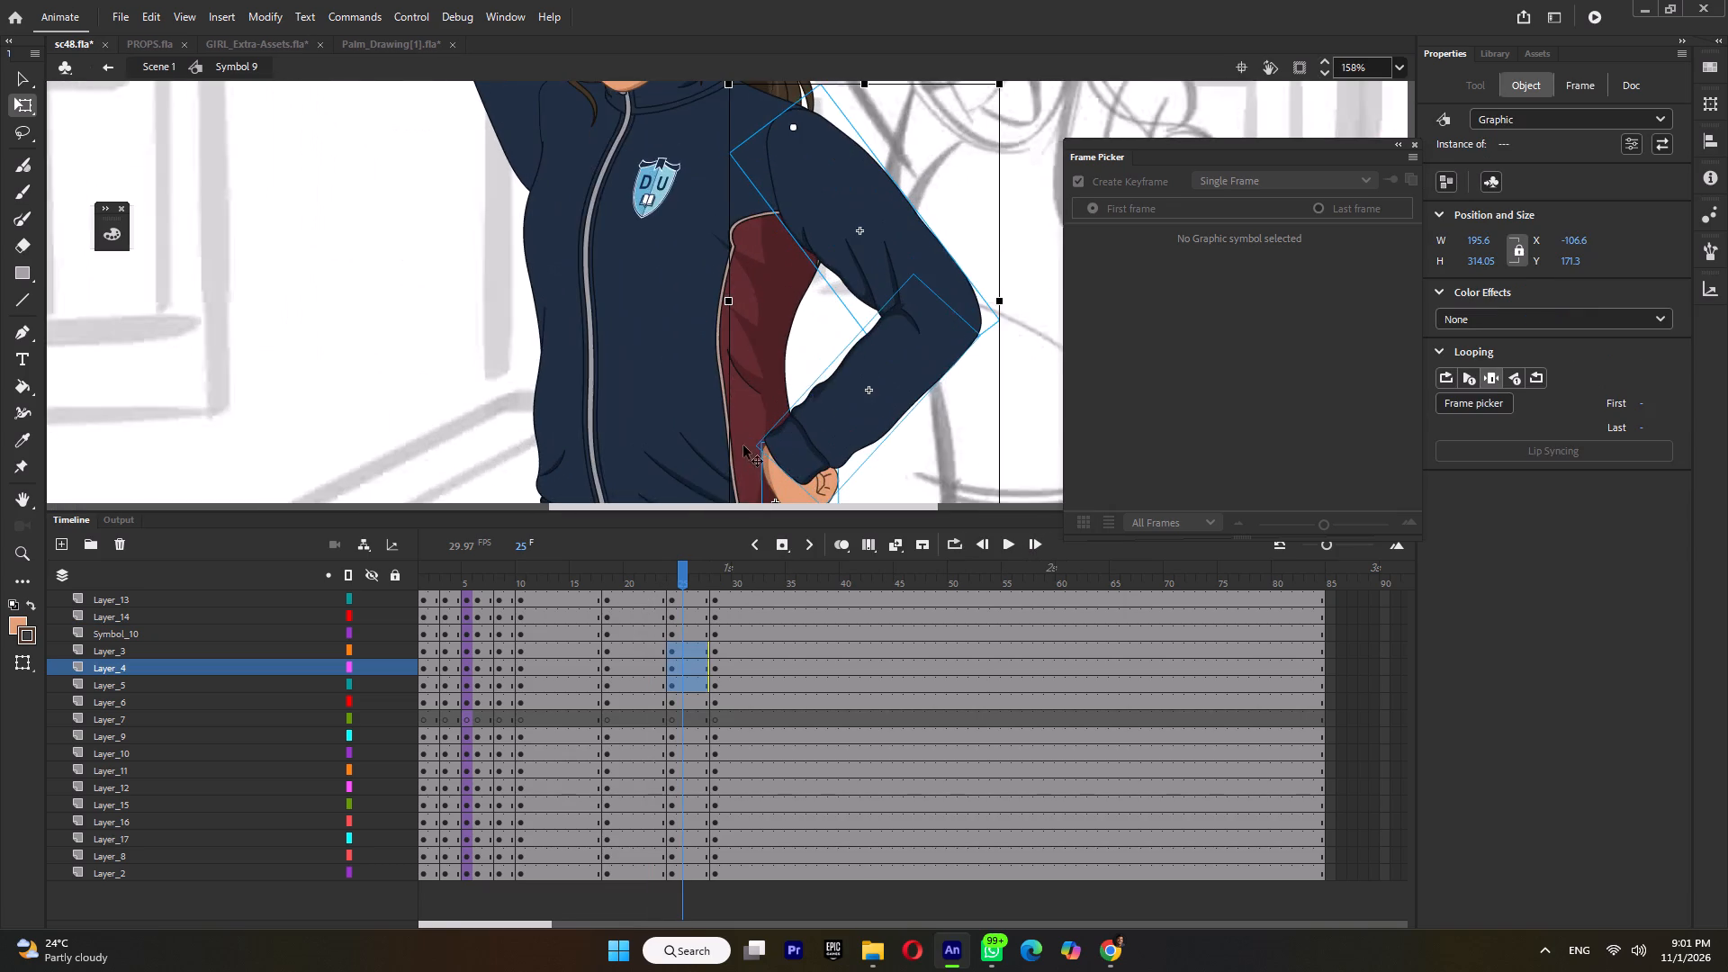
scroll(727, 389, "down", 2)
left_click_drag(727, 279, 739, 284)
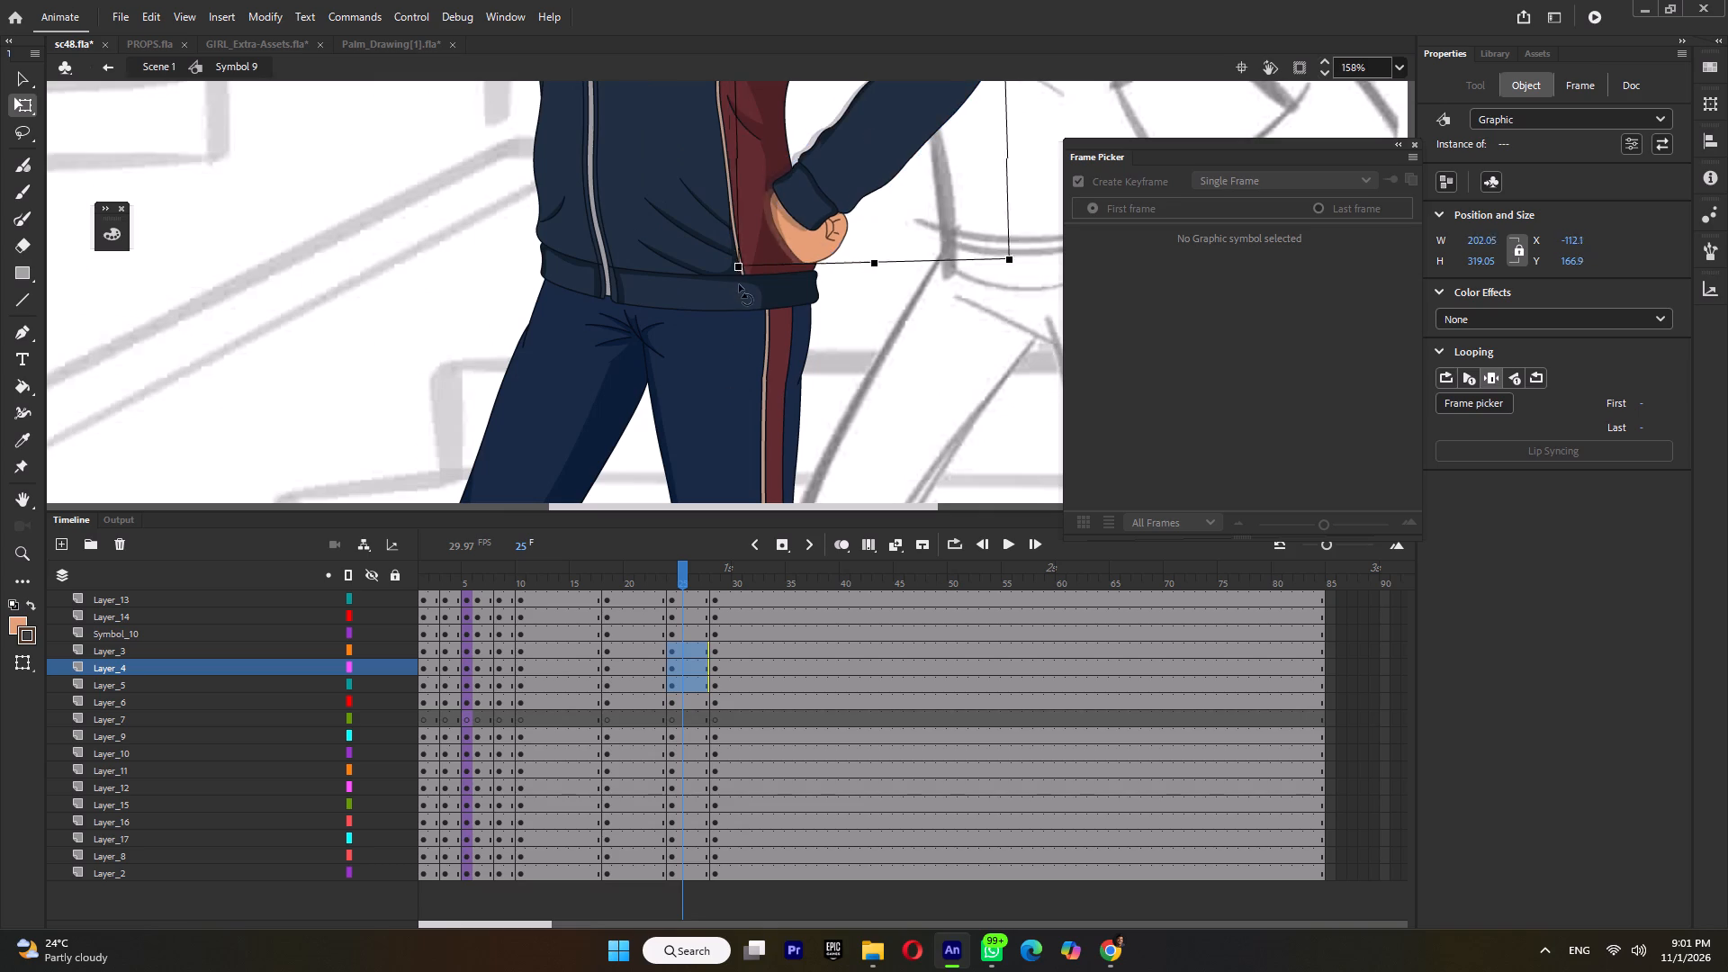
left_click_drag(739, 284, 745, 288)
scroll(745, 300, "down", 4, "ctrl")
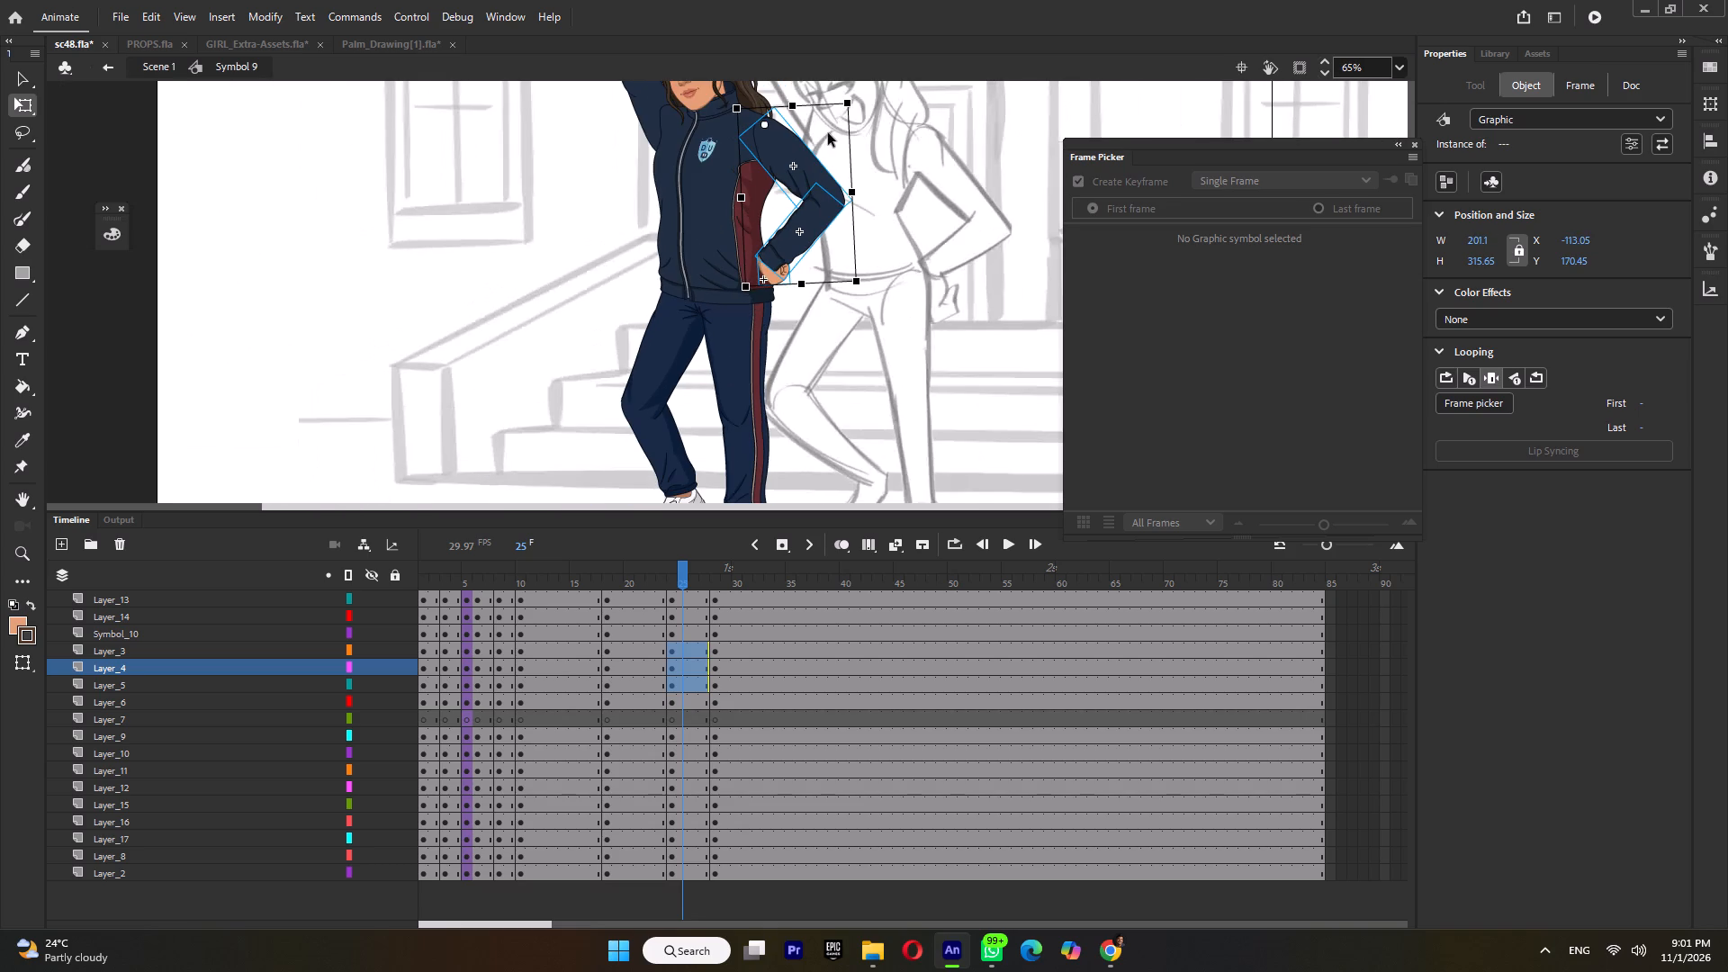
Rotate the bent arm's forearm and hand about the elbow, bringing the hand closer in at the waist.
left_click(818, 156, "shift")
left_click_drag(803, 234, 830, 202)
scroll(773, 269, "up", 6, "ctrl")
left_click_drag(744, 310, 728, 290)
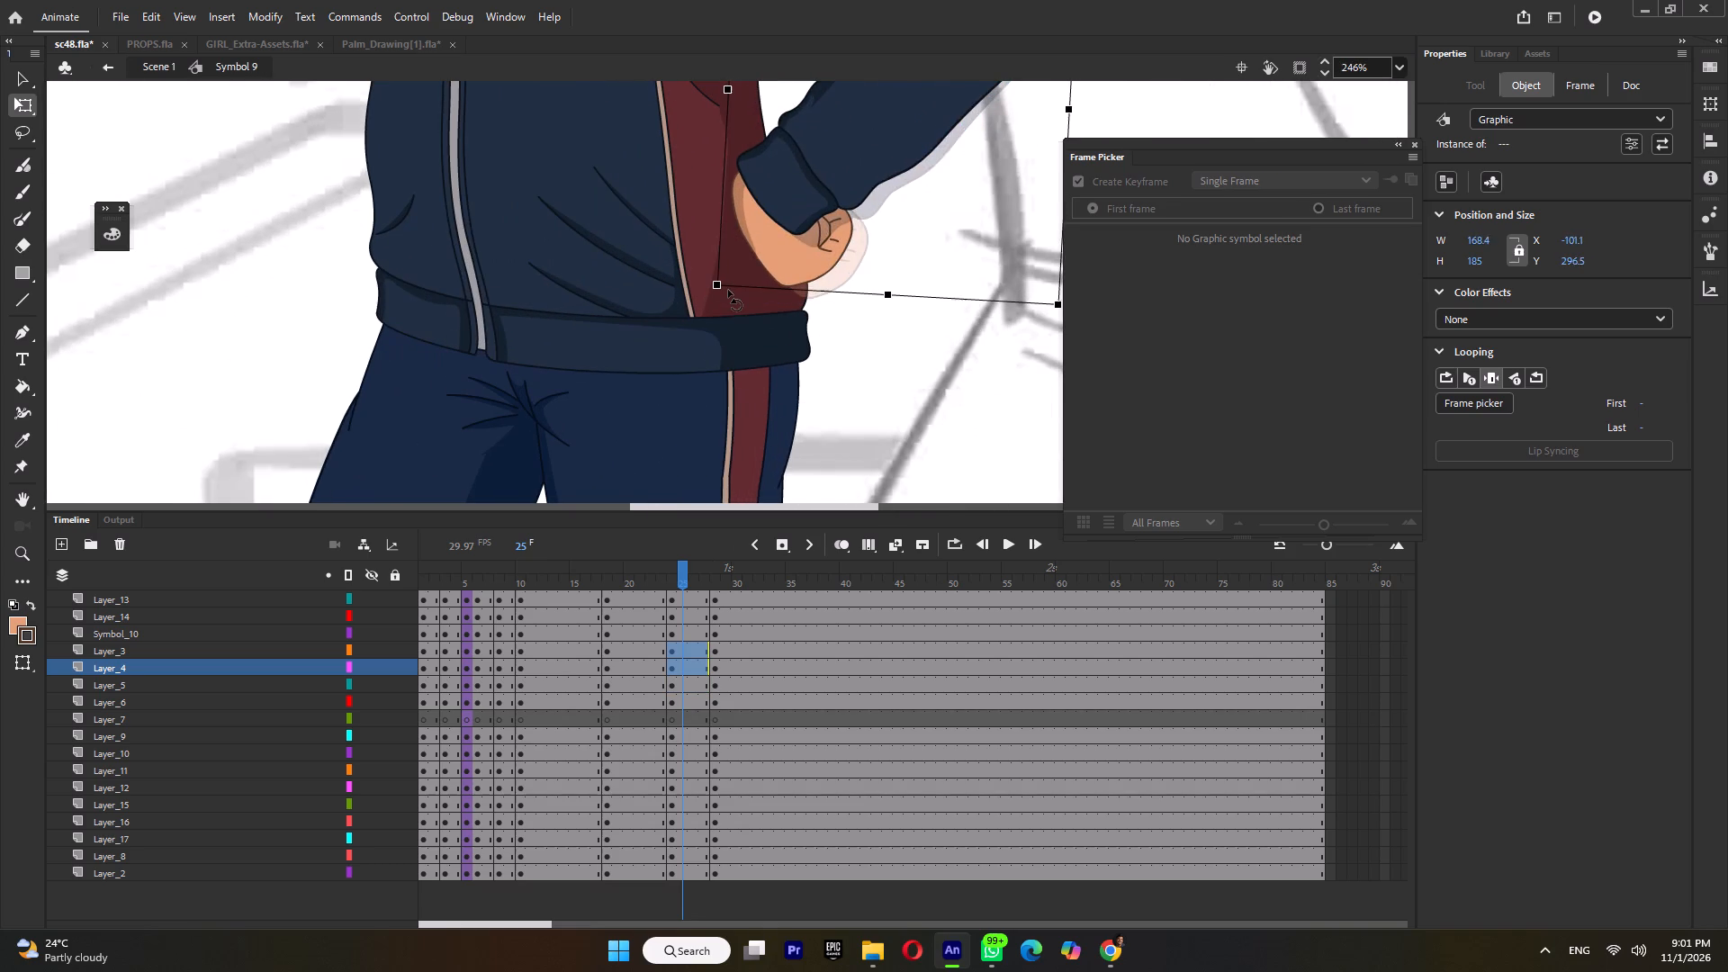
left_click_drag(728, 290, 721, 273)
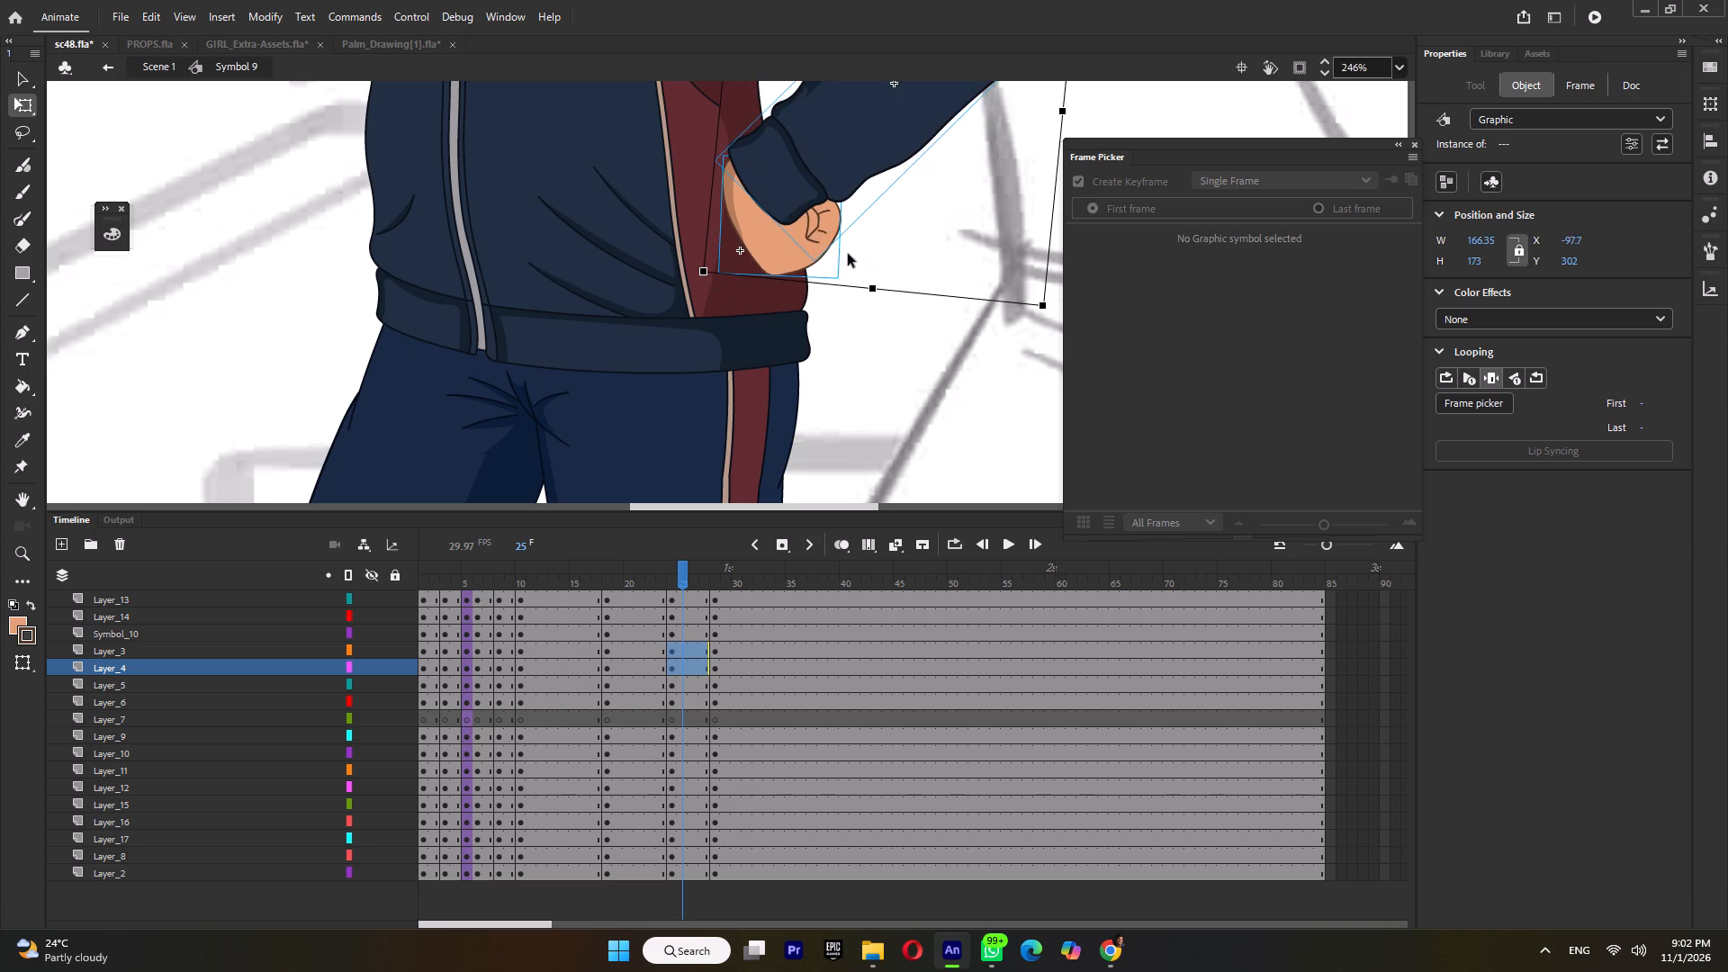
Rotate the hand on the hip slightly on its own to fit the forearm's cuff.
left_click(857, 248)
left_click(762, 247)
left_click_drag(848, 278, 858, 274)
scroll(859, 288, "down", 9, "ctrl")
Compare the adjusted pose at frame 25 with the earlier pose around frame 21 and the held pose around frame 30.
left_click(735, 581)
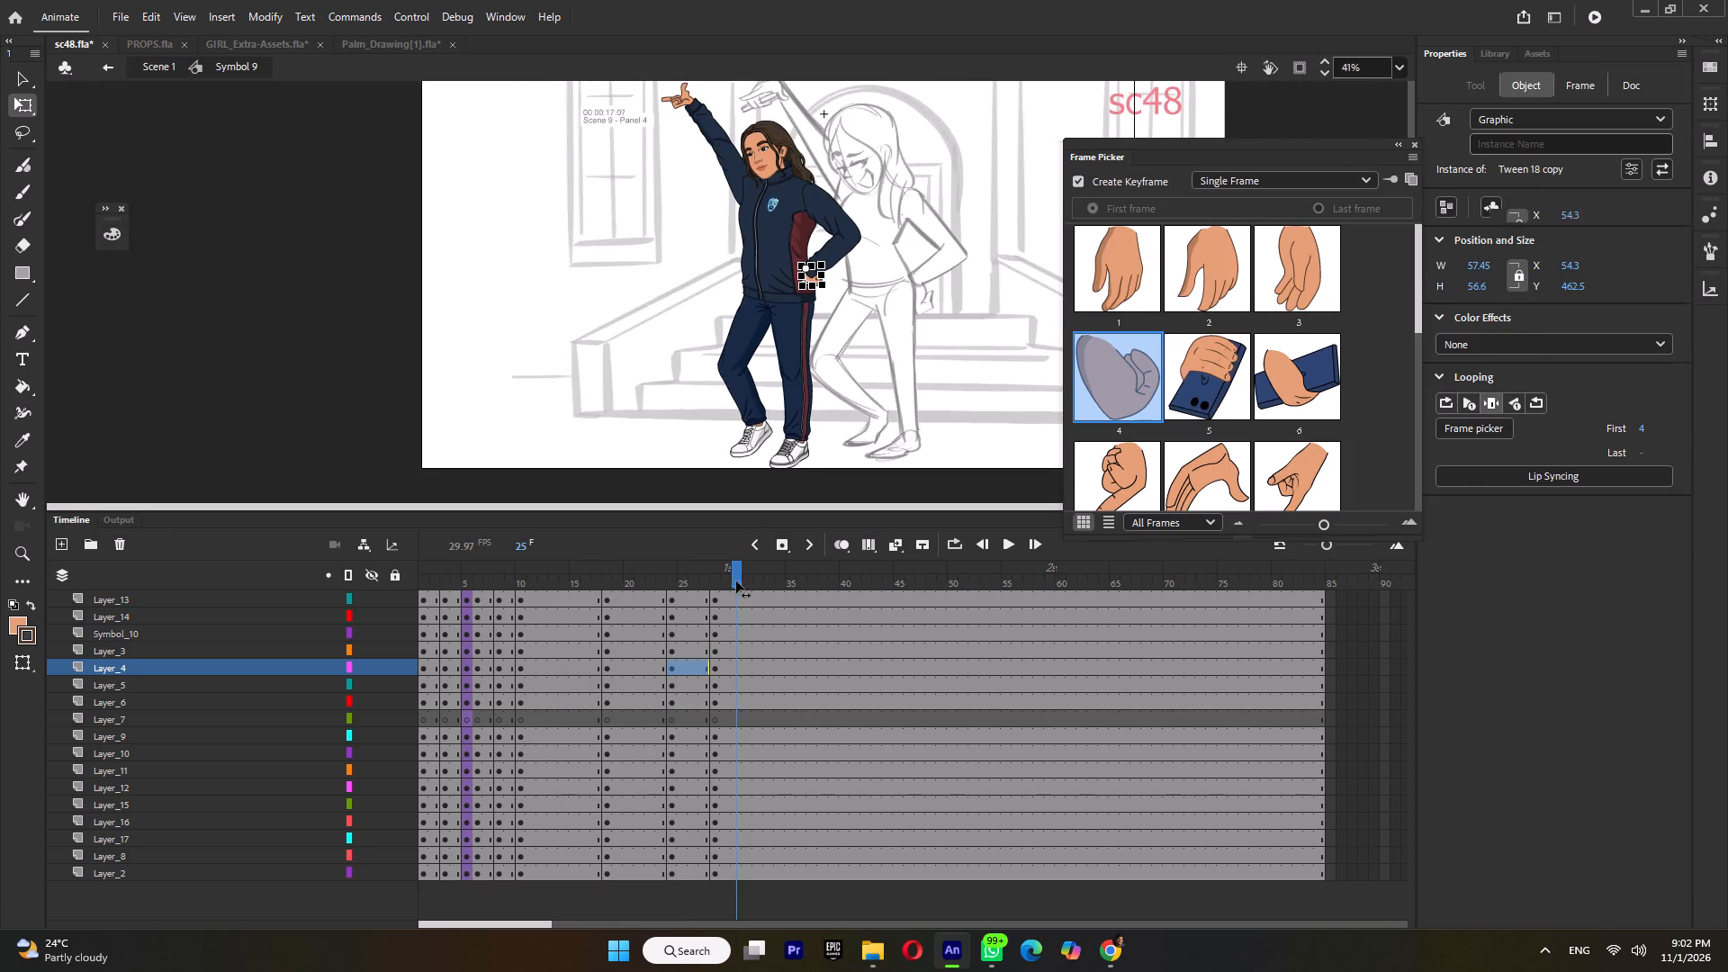
left_click(642, 580)
left_click(678, 571)
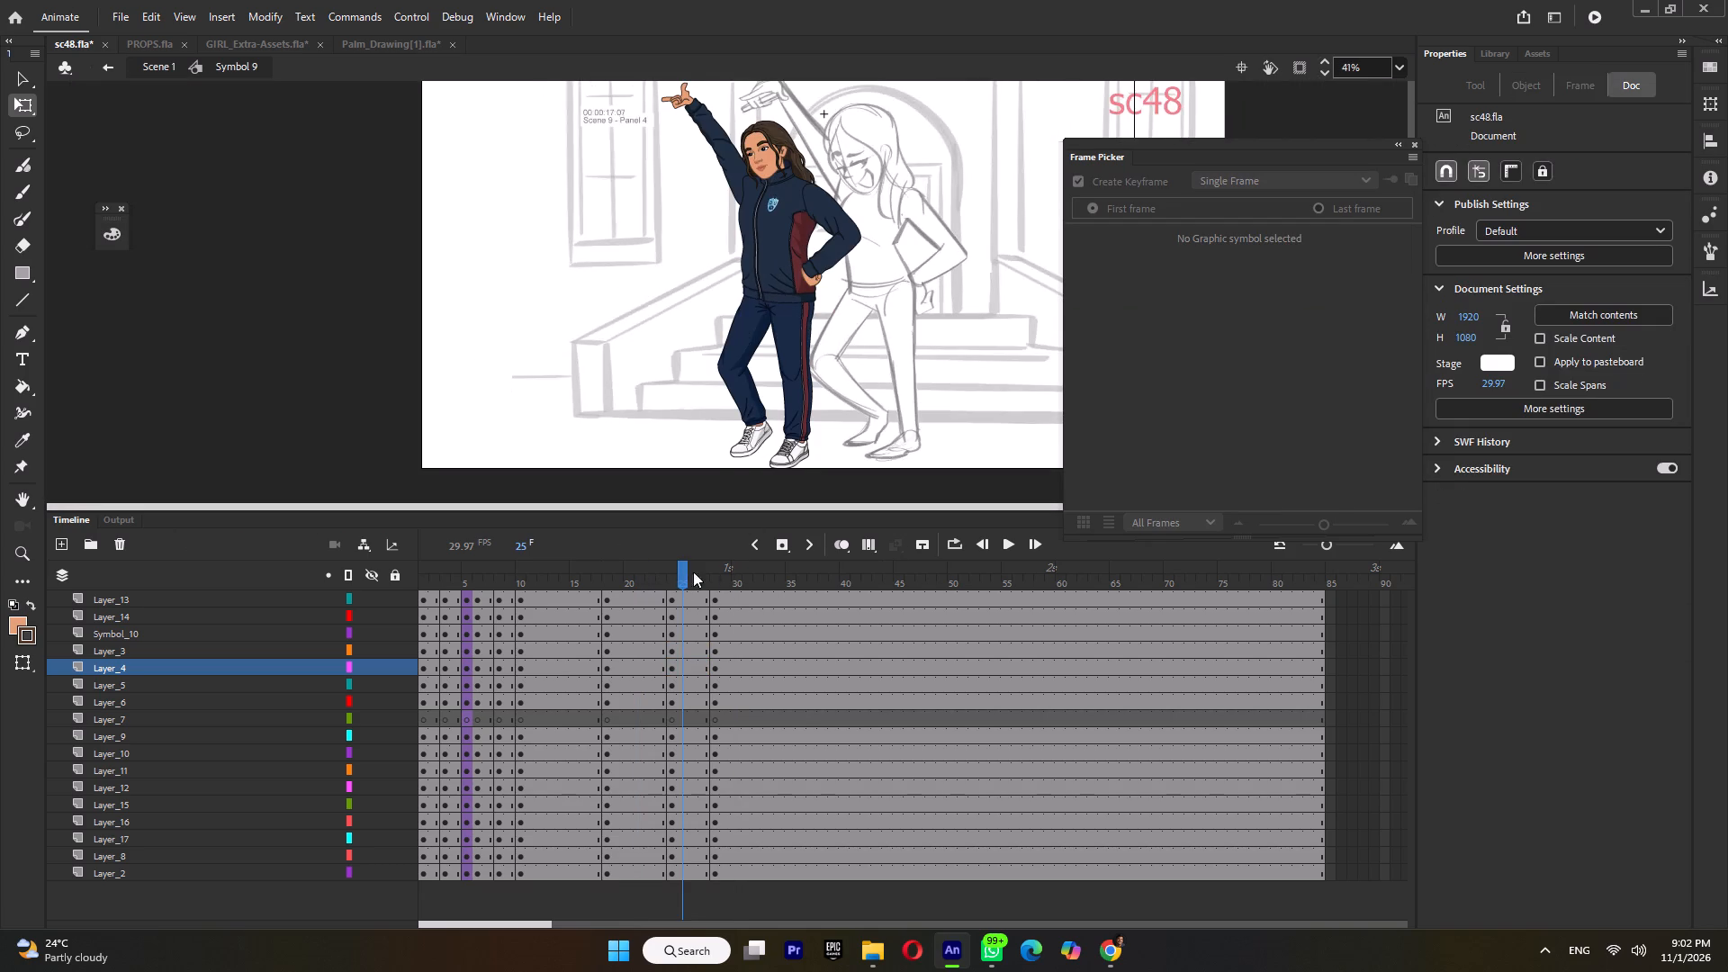
left_click(732, 572)
left_click(665, 578)
left_click(687, 574)
left_click(647, 574)
left_click(681, 579)
Rotate the entire upper body, including head, both arms and pointing hand, slightly clockwise about the waist at frame 25.
left_click_drag(869, 146, 679, 258)
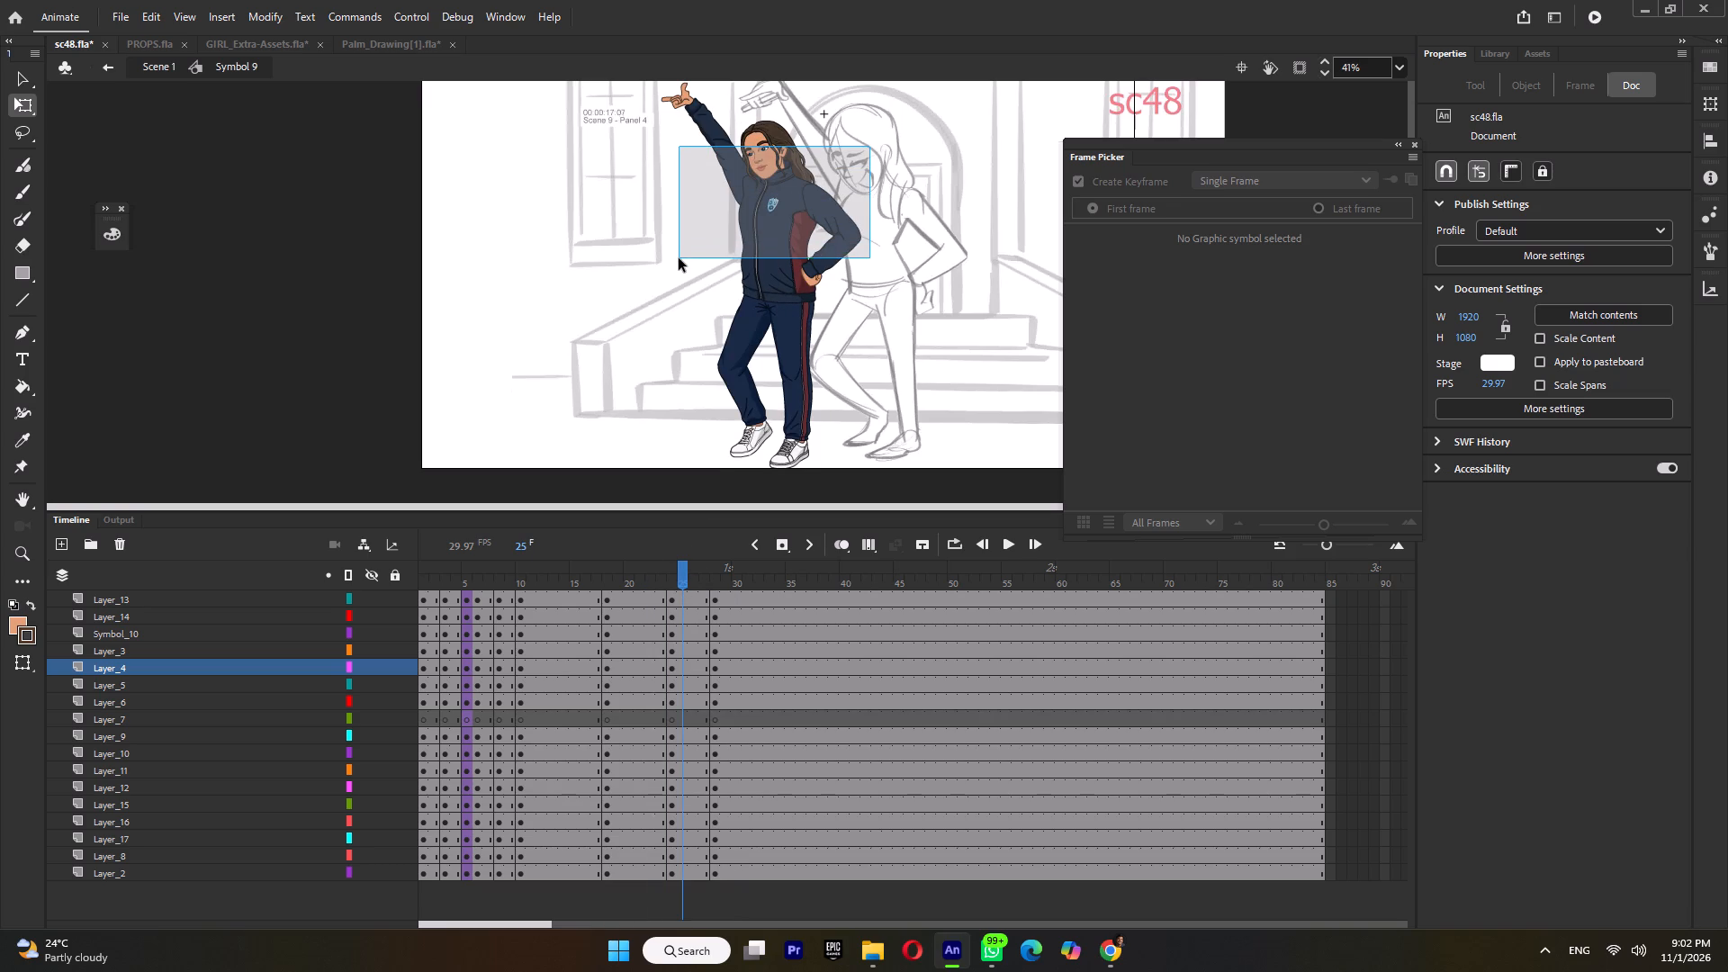
left_click_drag(679, 258, 679, 265)
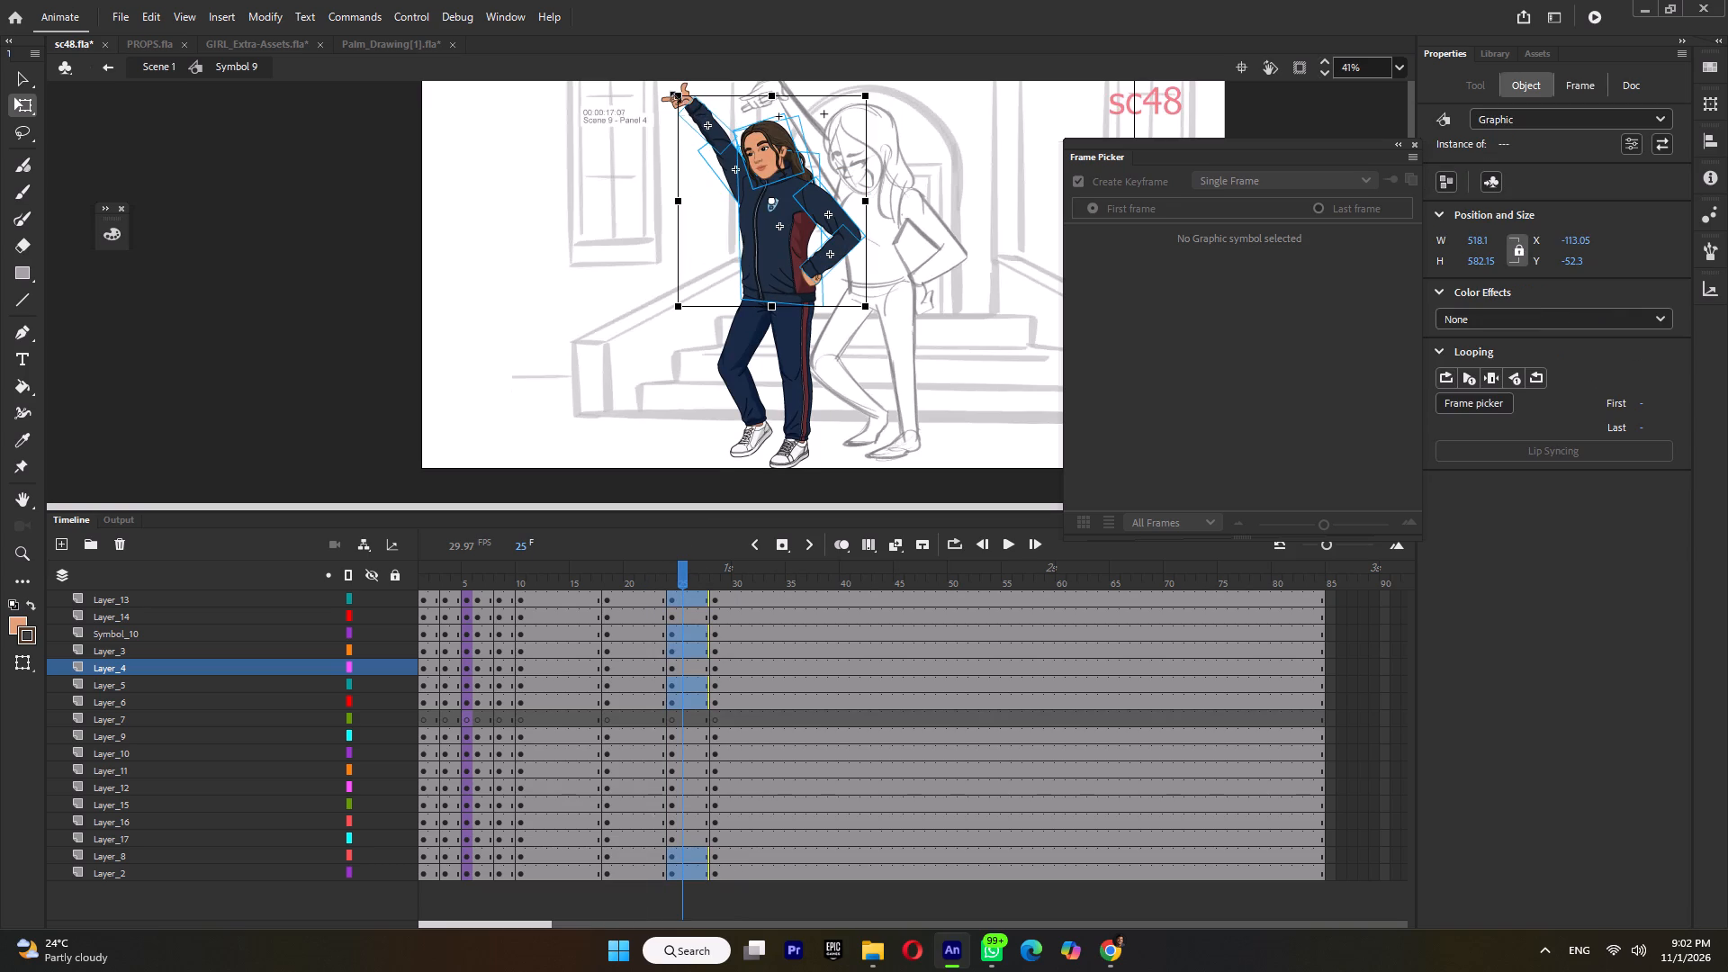
left_click(664, 101, "shift")
left_click_drag(614, 84, 702, 114, "shift")
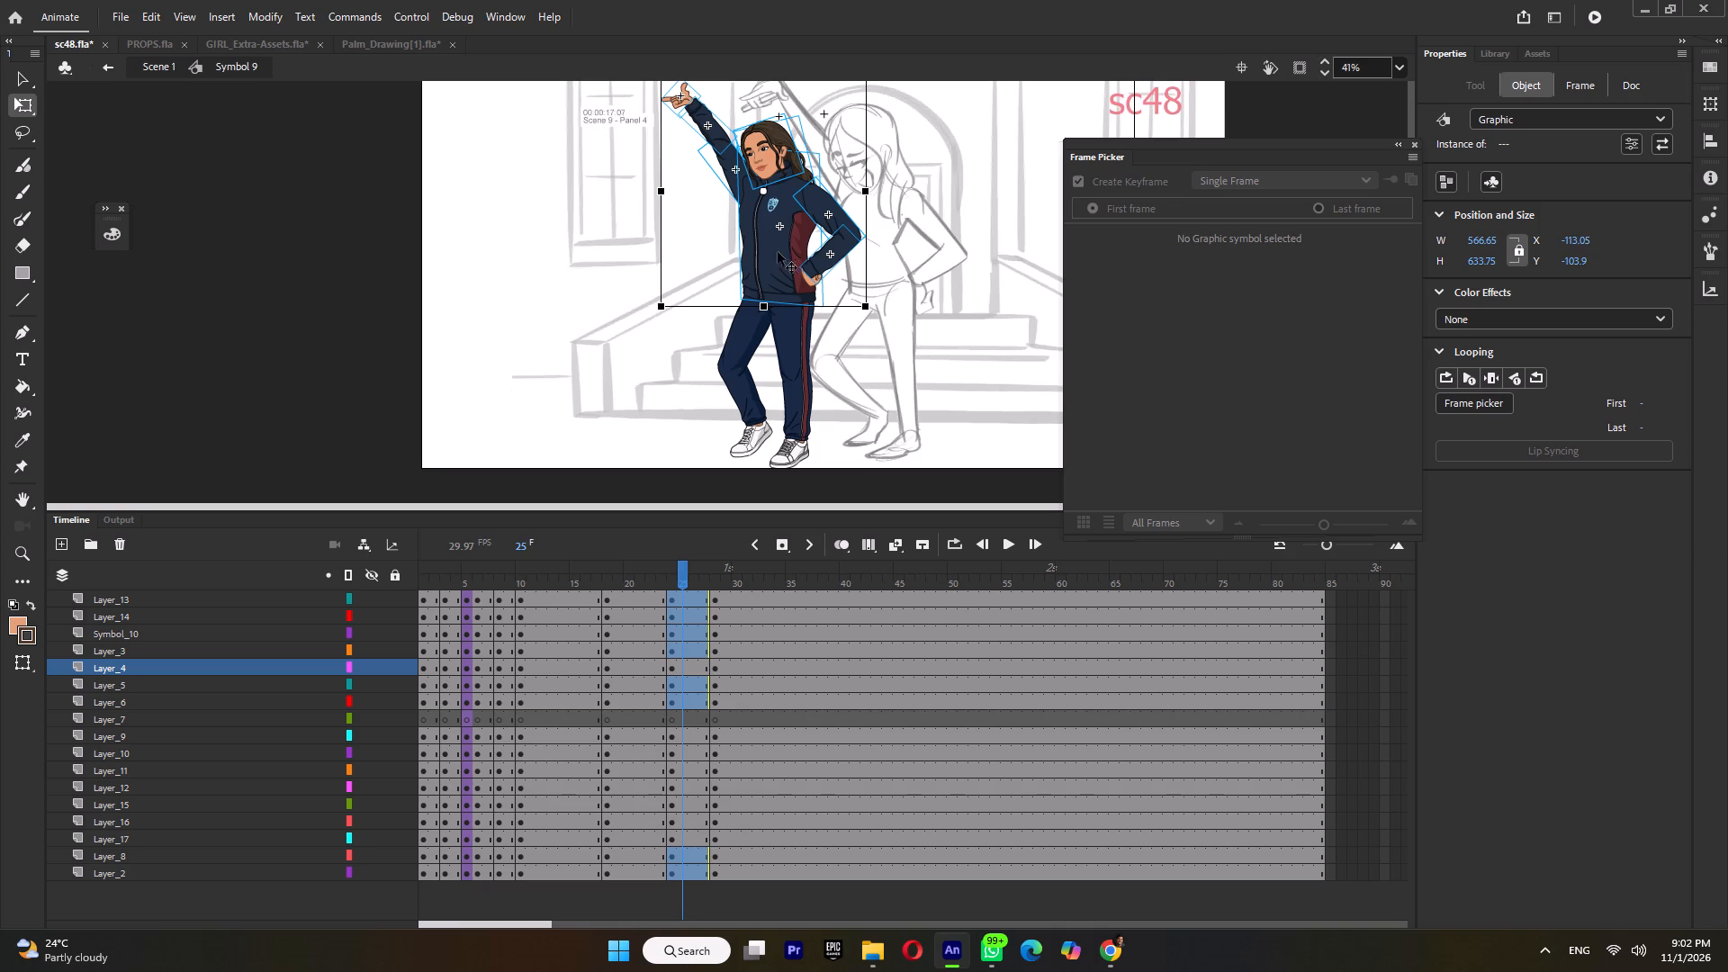
left_click_drag(765, 193, 774, 301)
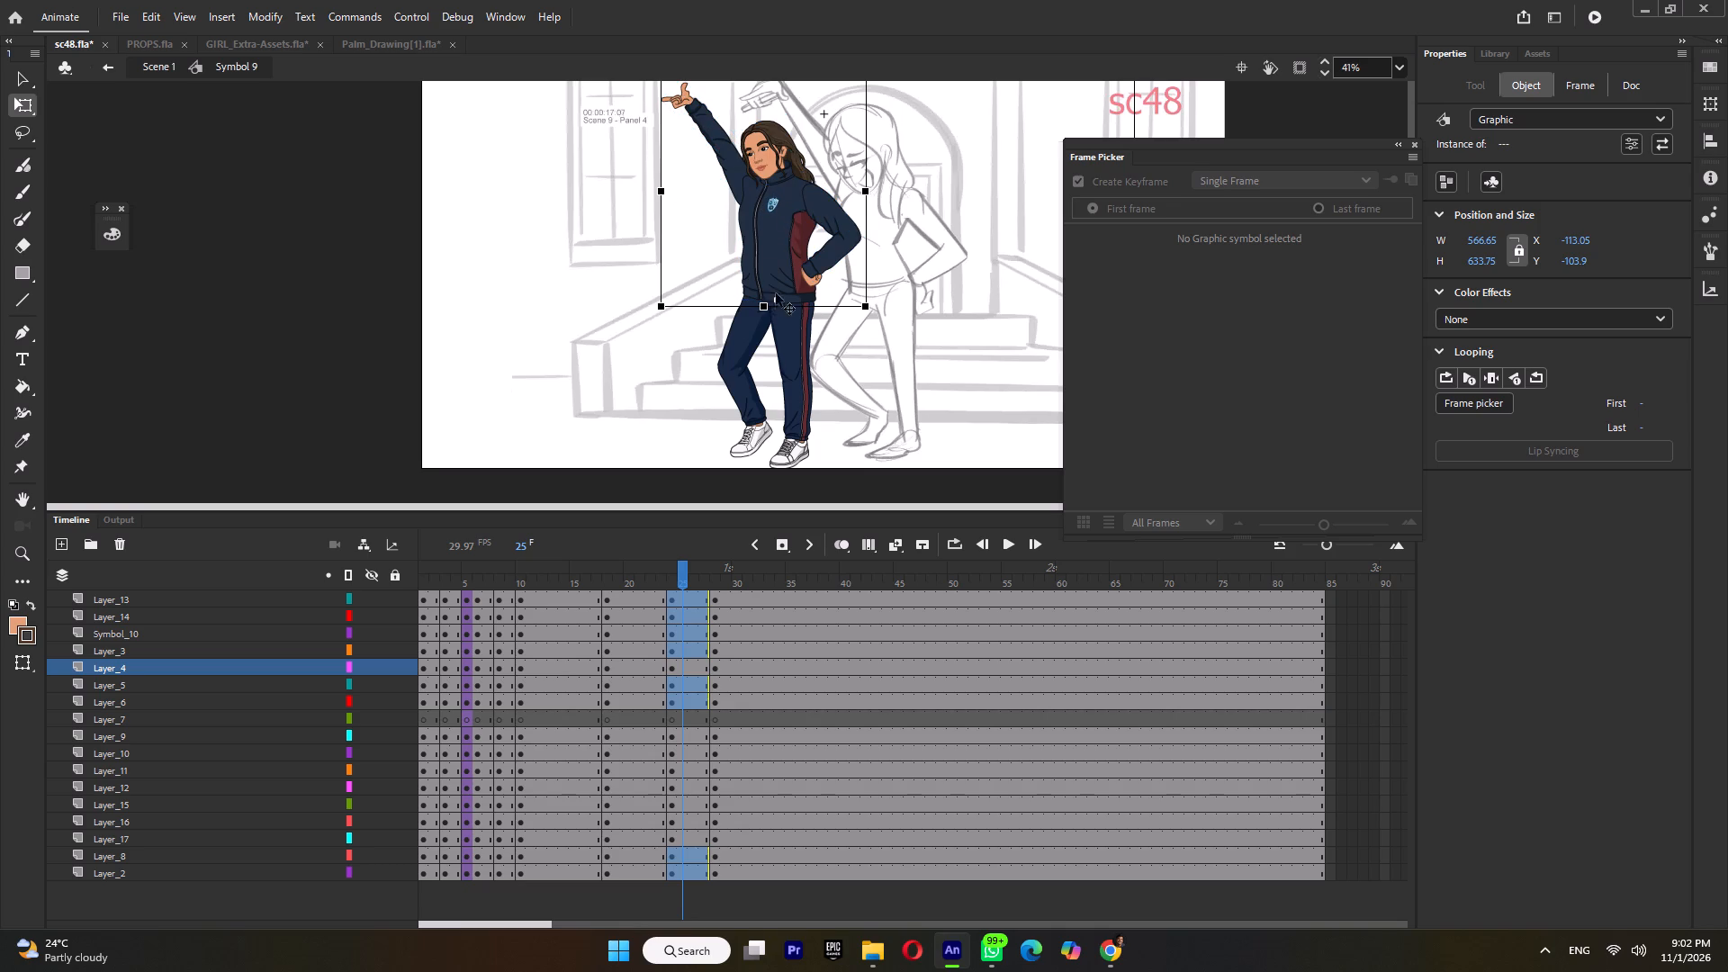
scroll(769, 231, "down", 4, "ctrl")
scroll(731, 133, "up", 4, "ctrl")
scroll(648, 160, "up", 7, "ctrl")
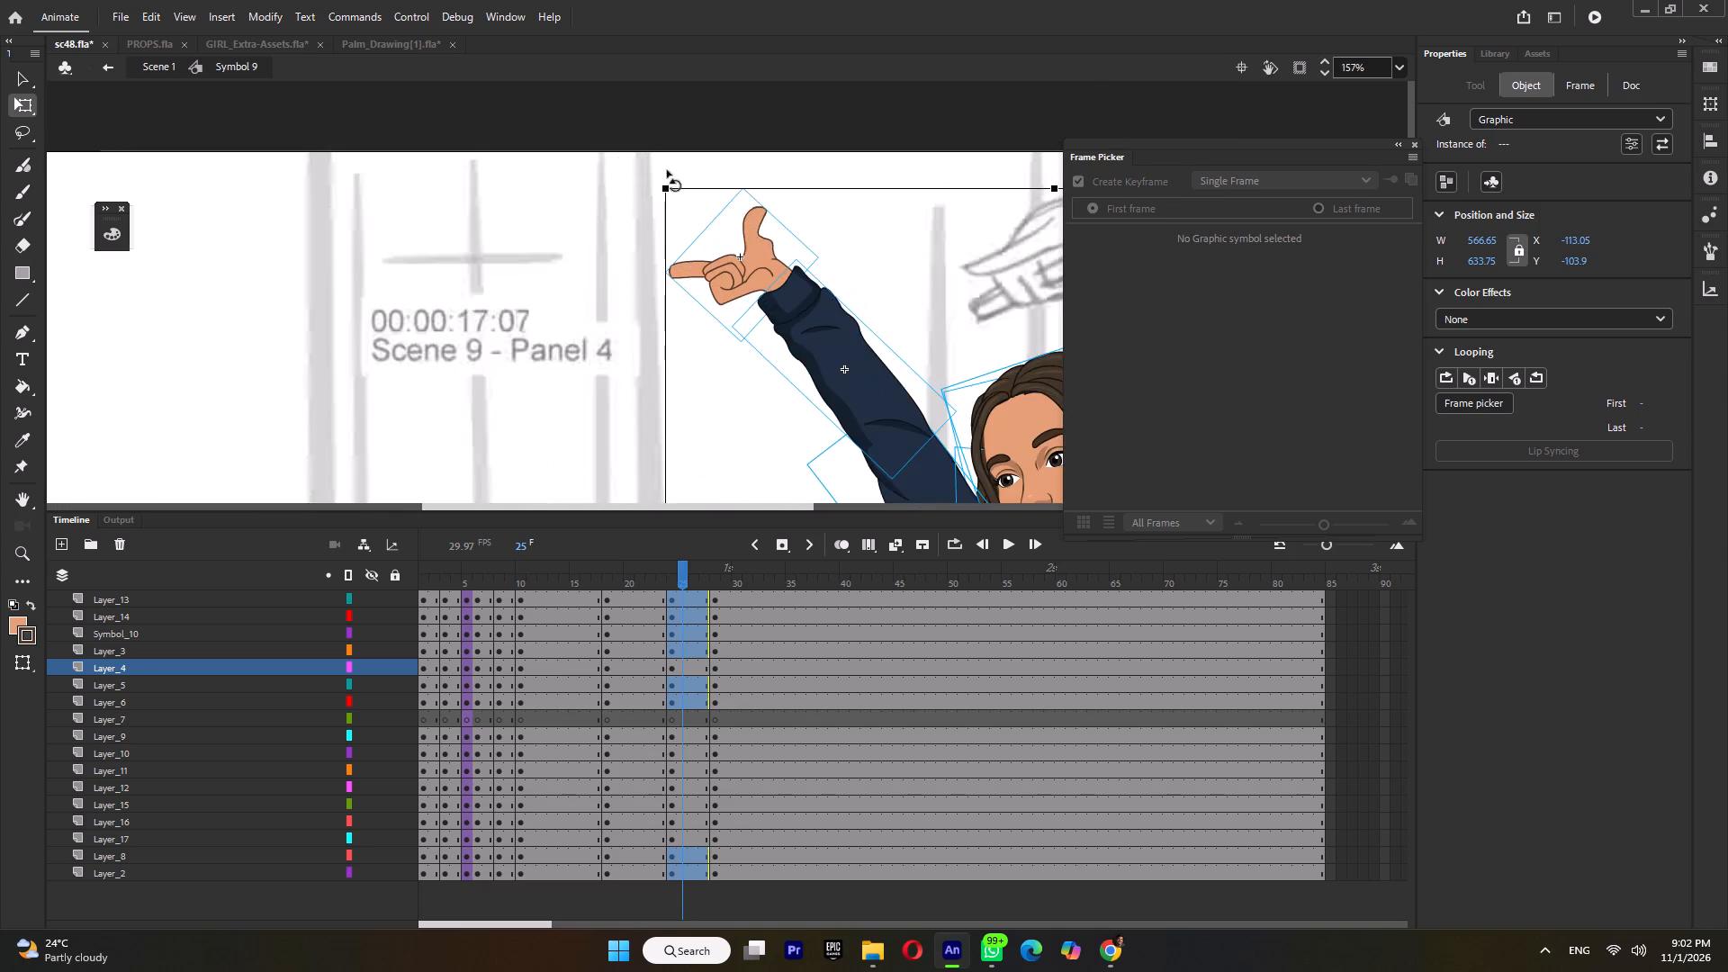
scroll(672, 178, "up", 4, "ctrl")
left_click_drag(662, 191, 670, 188)
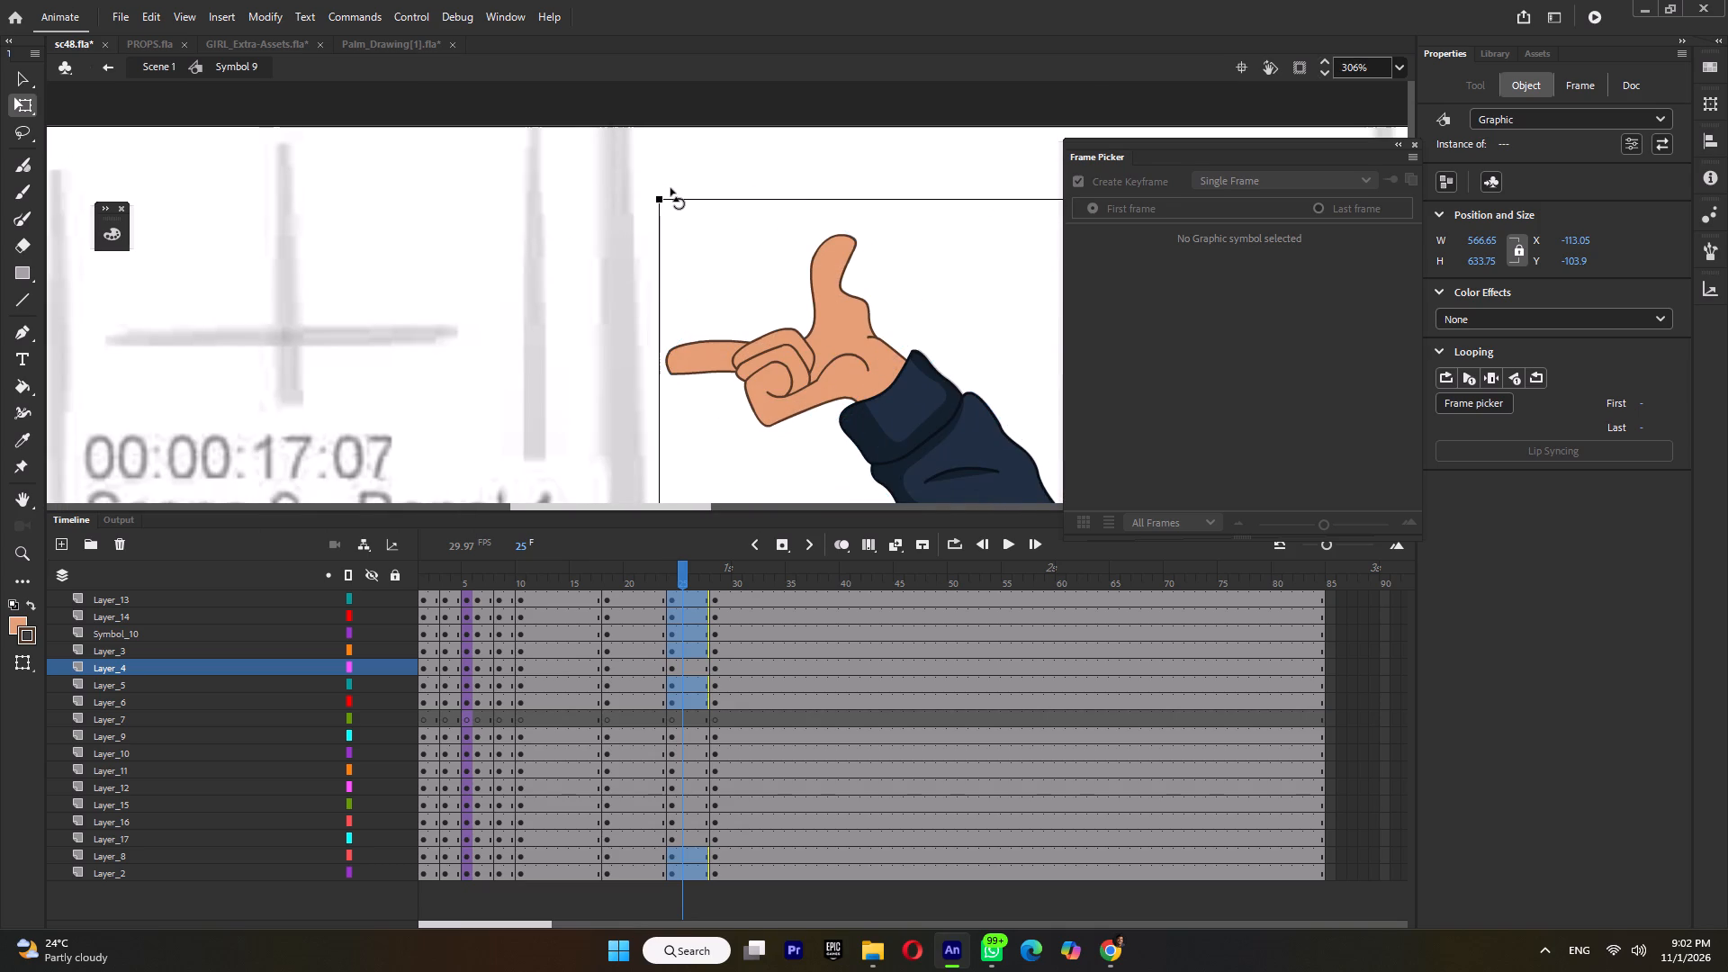
left_click_drag(670, 188, 673, 187)
scroll(673, 187, "down", 12, "ctrl")
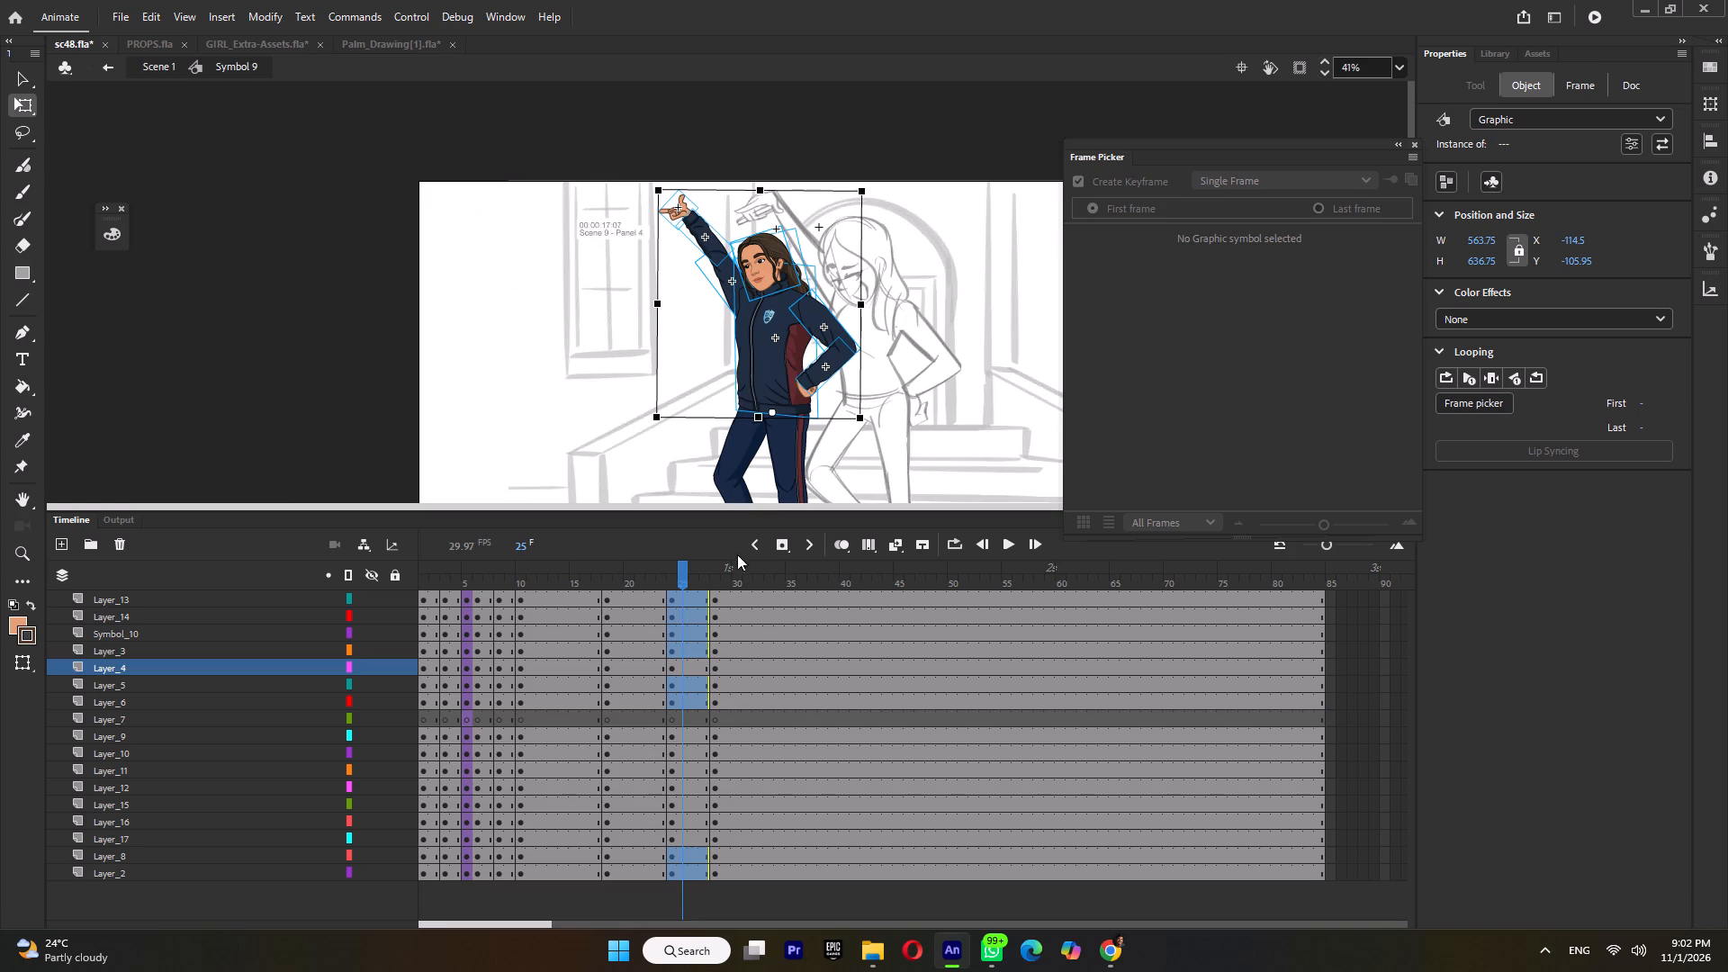
left_click(741, 580)
left_click(671, 584)
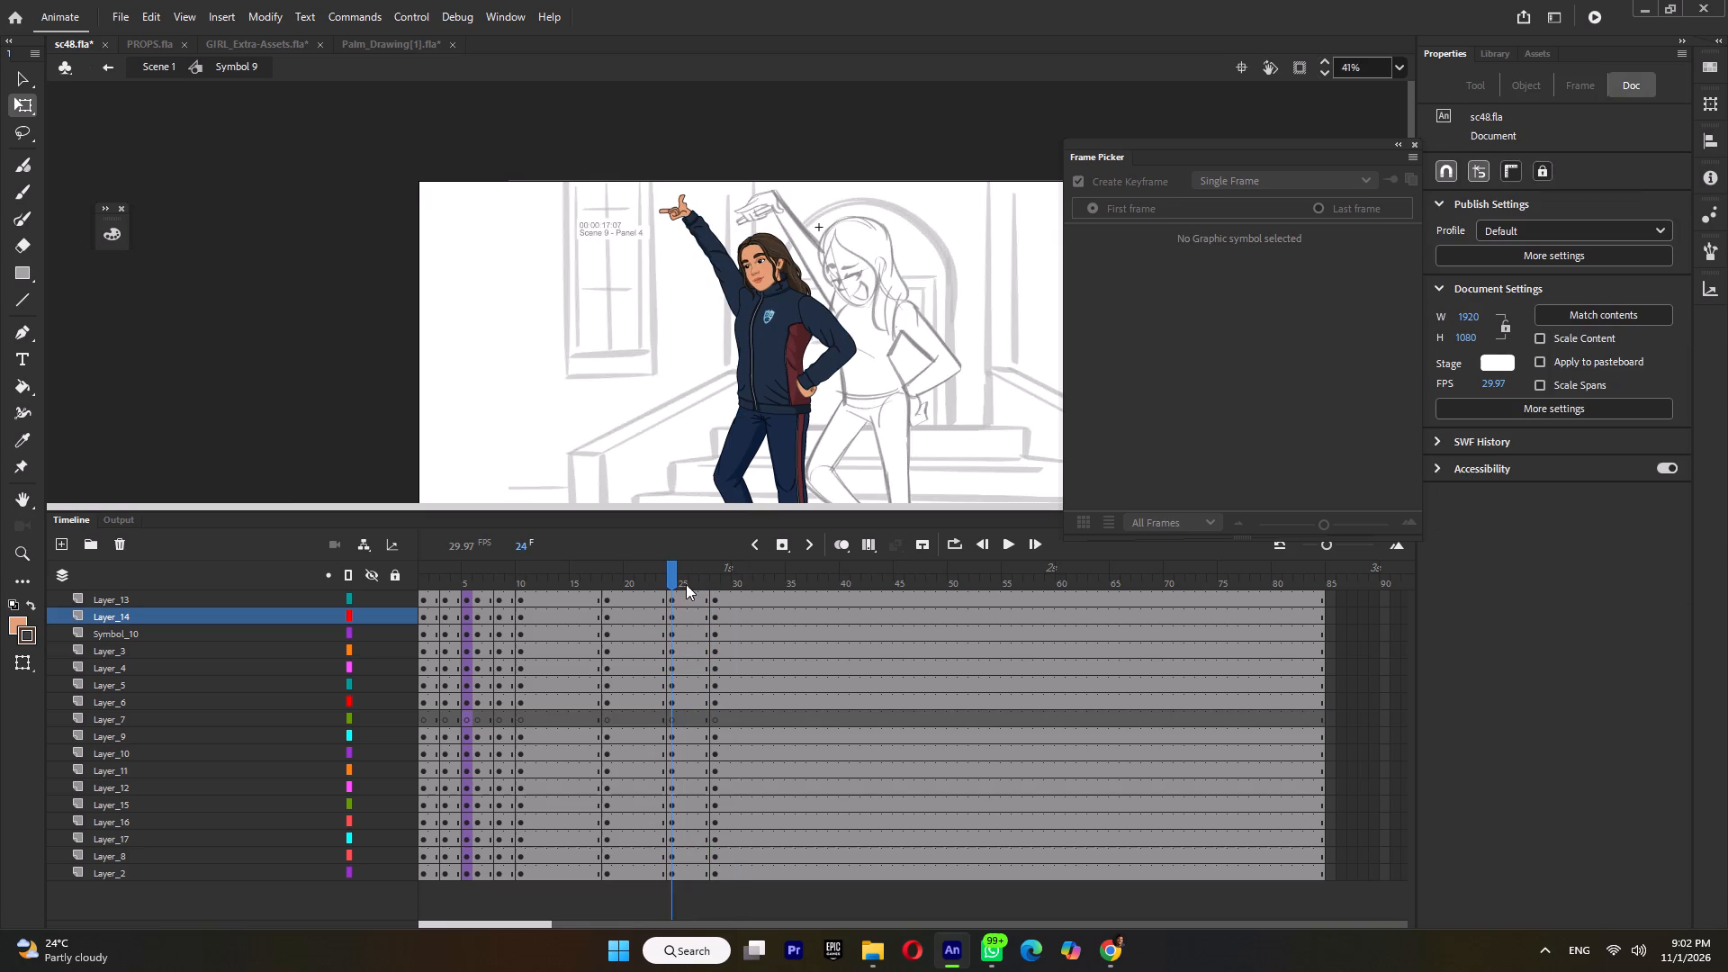
left_click(652, 583)
Rotate the head together with its back hair slightly counterclockwise at frame 25.
left_click(679, 578)
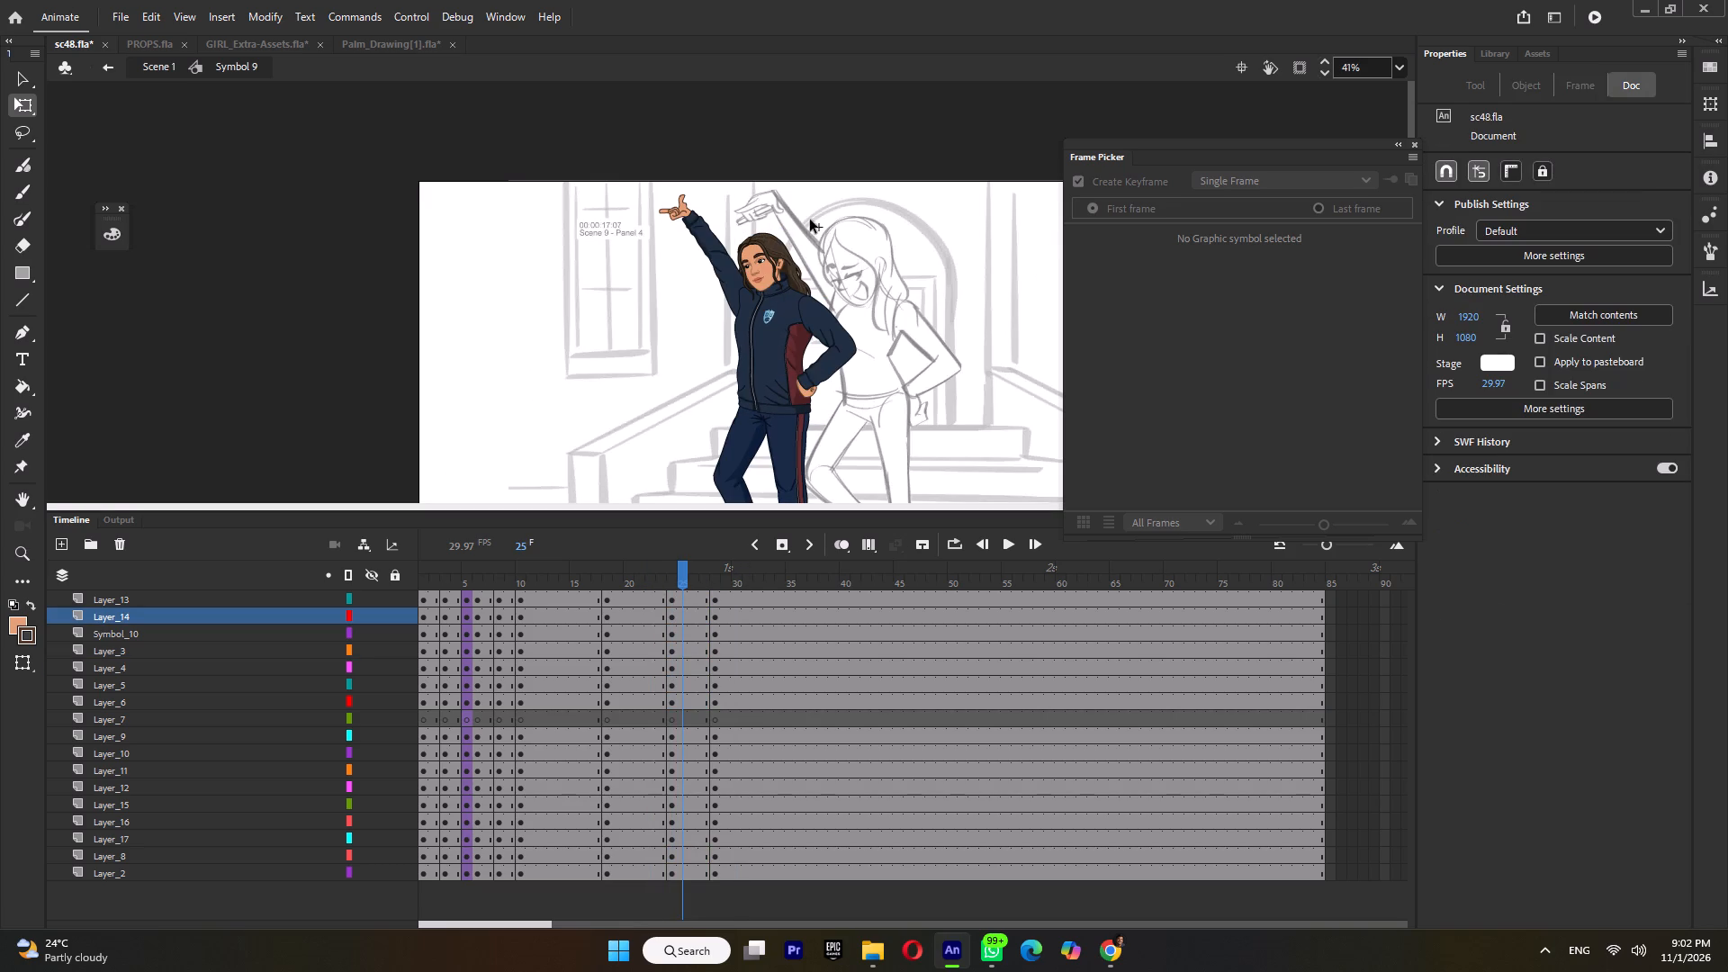
left_click_drag(810, 220, 764, 255)
scroll(774, 273, "up", 6, "ctrl")
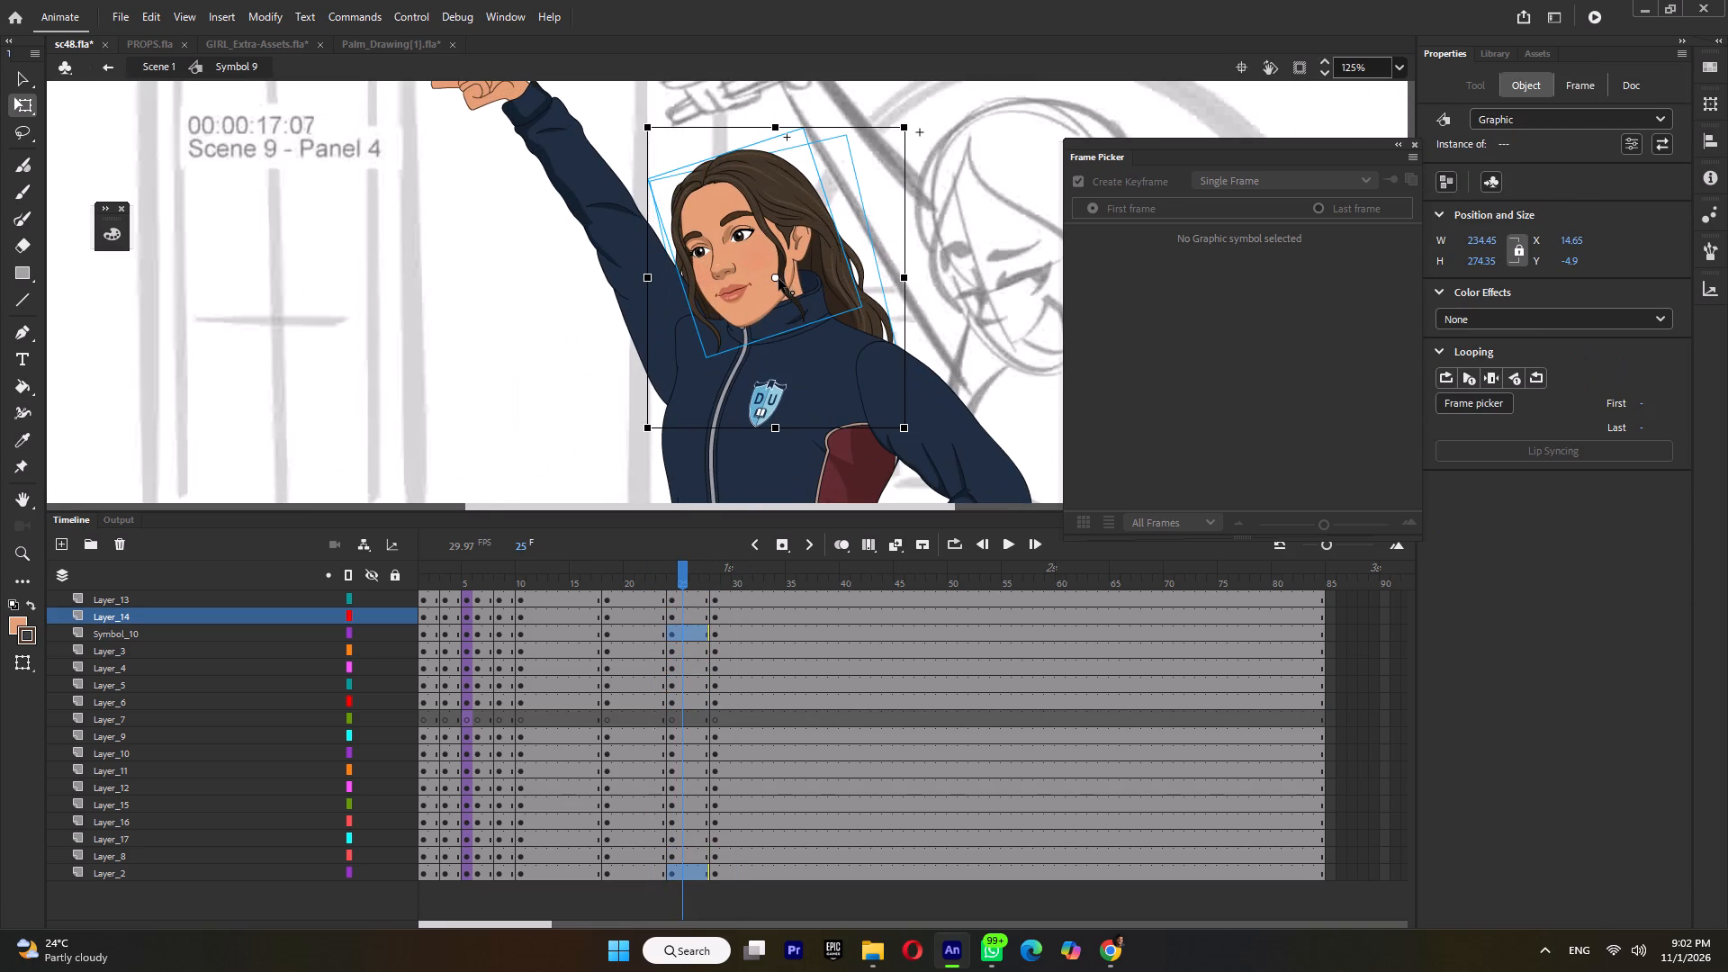
left_click_drag(915, 130, 910, 122)
scroll(910, 127, "down", 2, "ctrl")
Play the change into the pointing pose several times from frame 22 and compare the frames around 22 to 25.
left_click(646, 584)
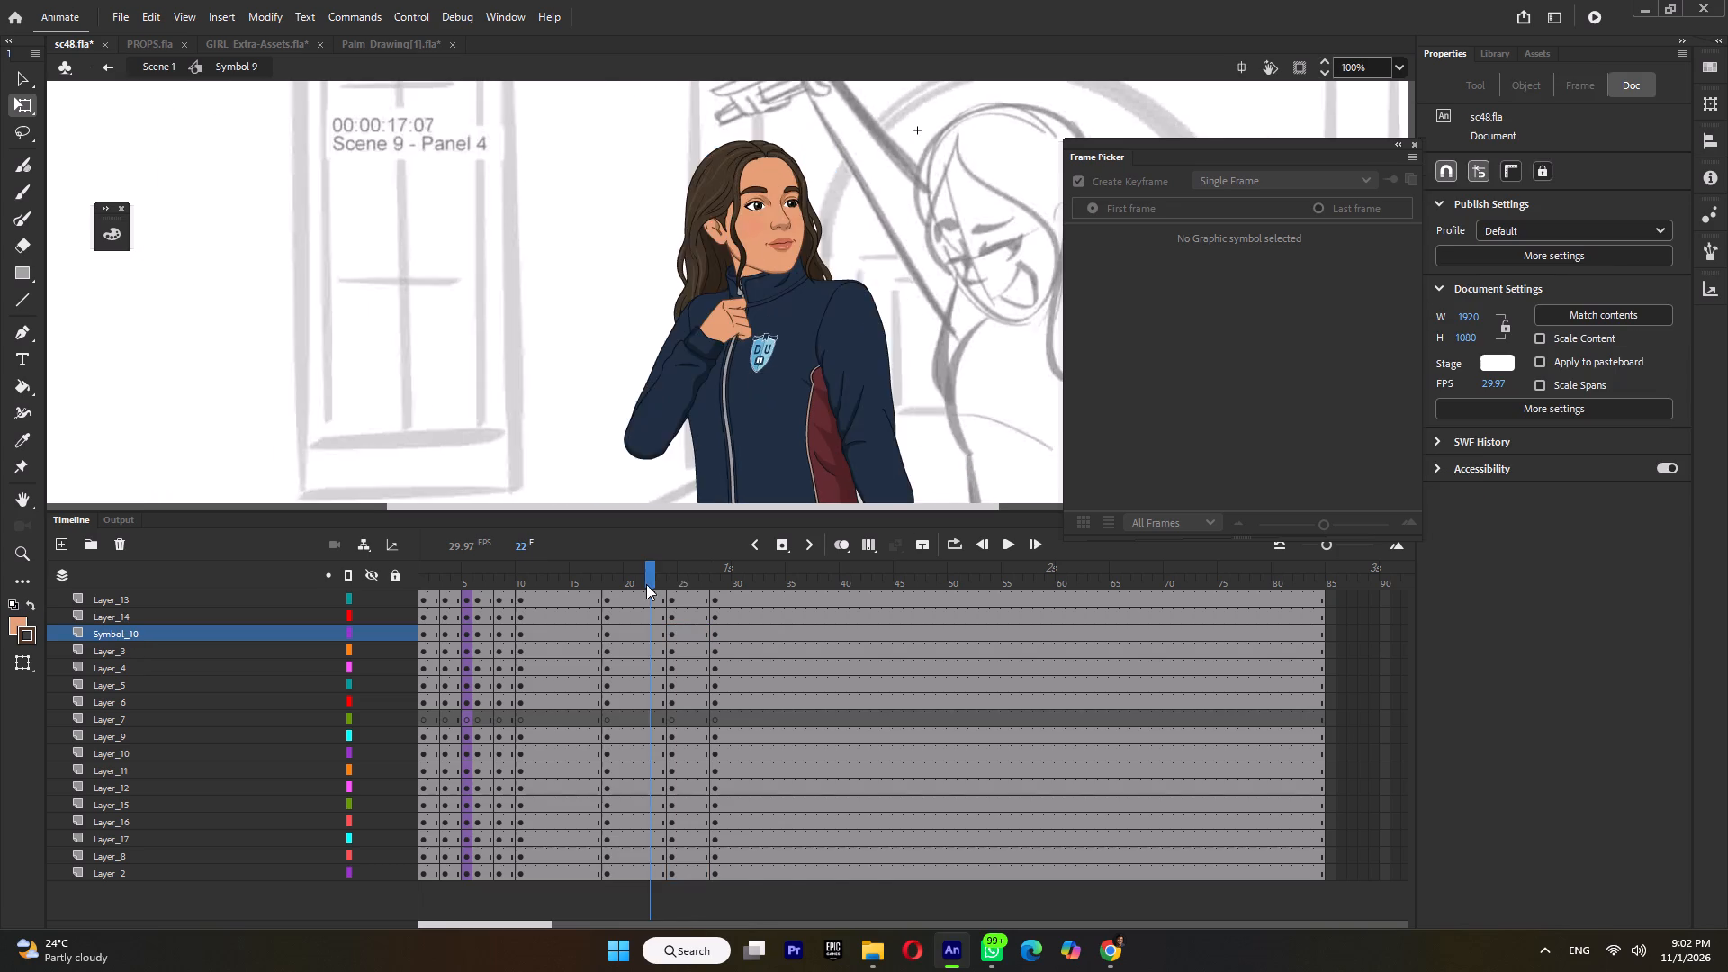
key("Return")
left_click(645, 584)
key("Return")
key("Return")
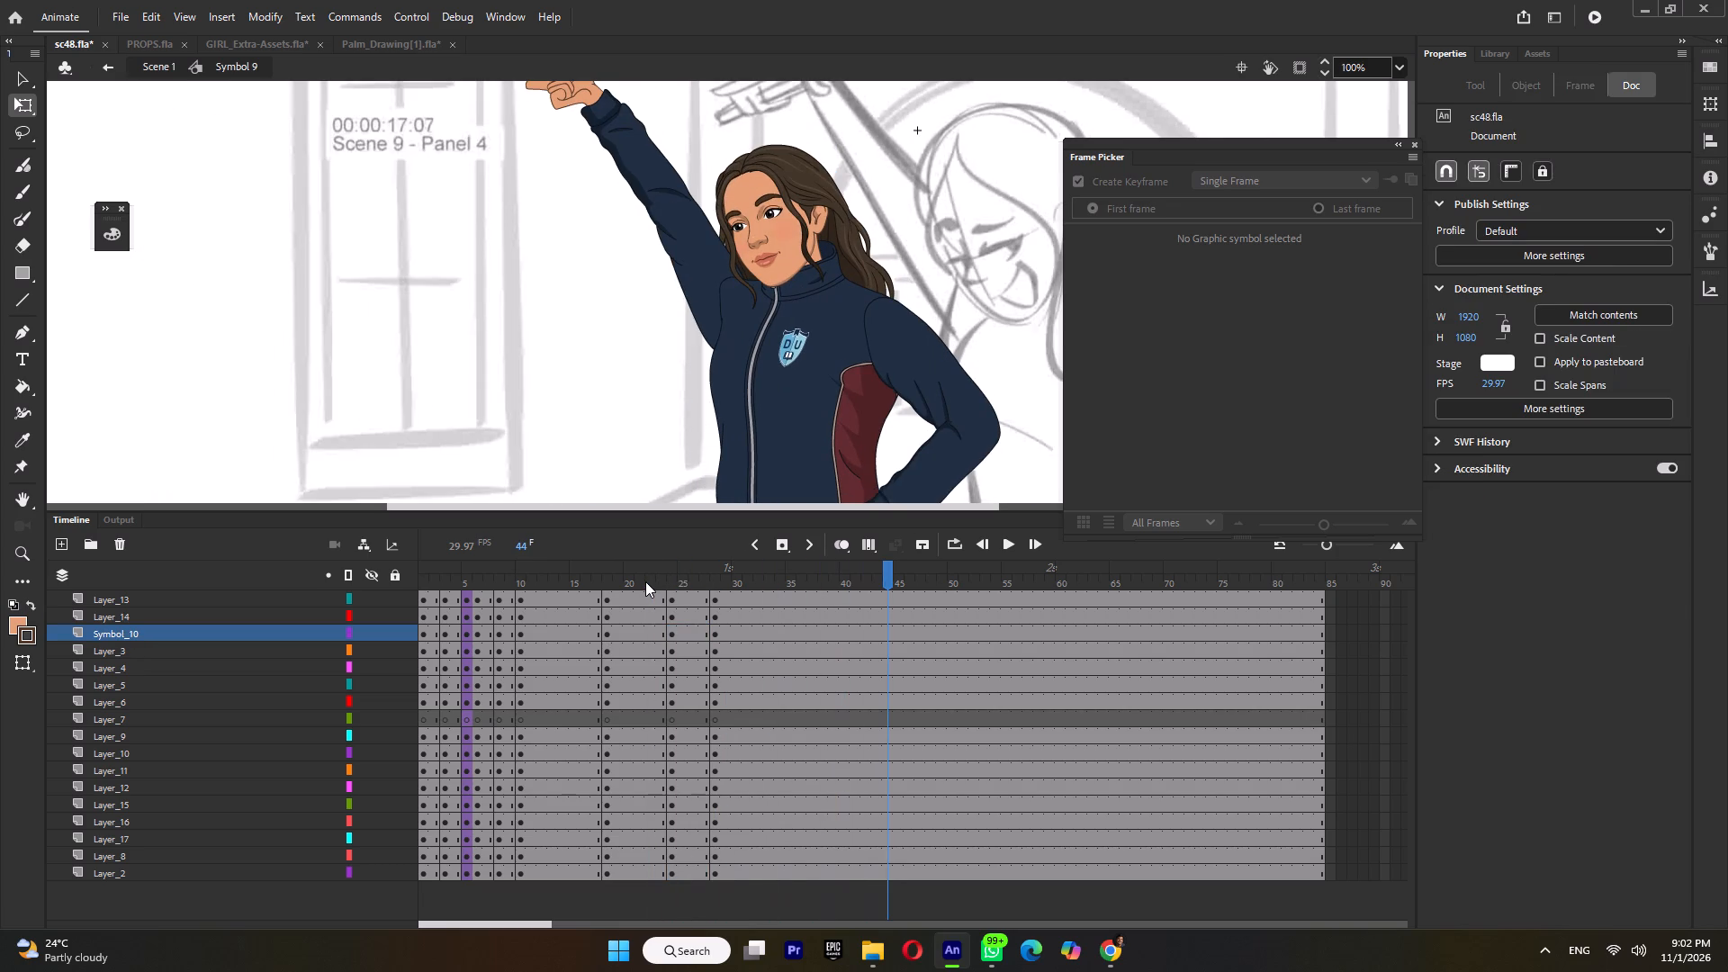
left_click(645, 581)
key("Return")
left_click(645, 581)
key("Return")
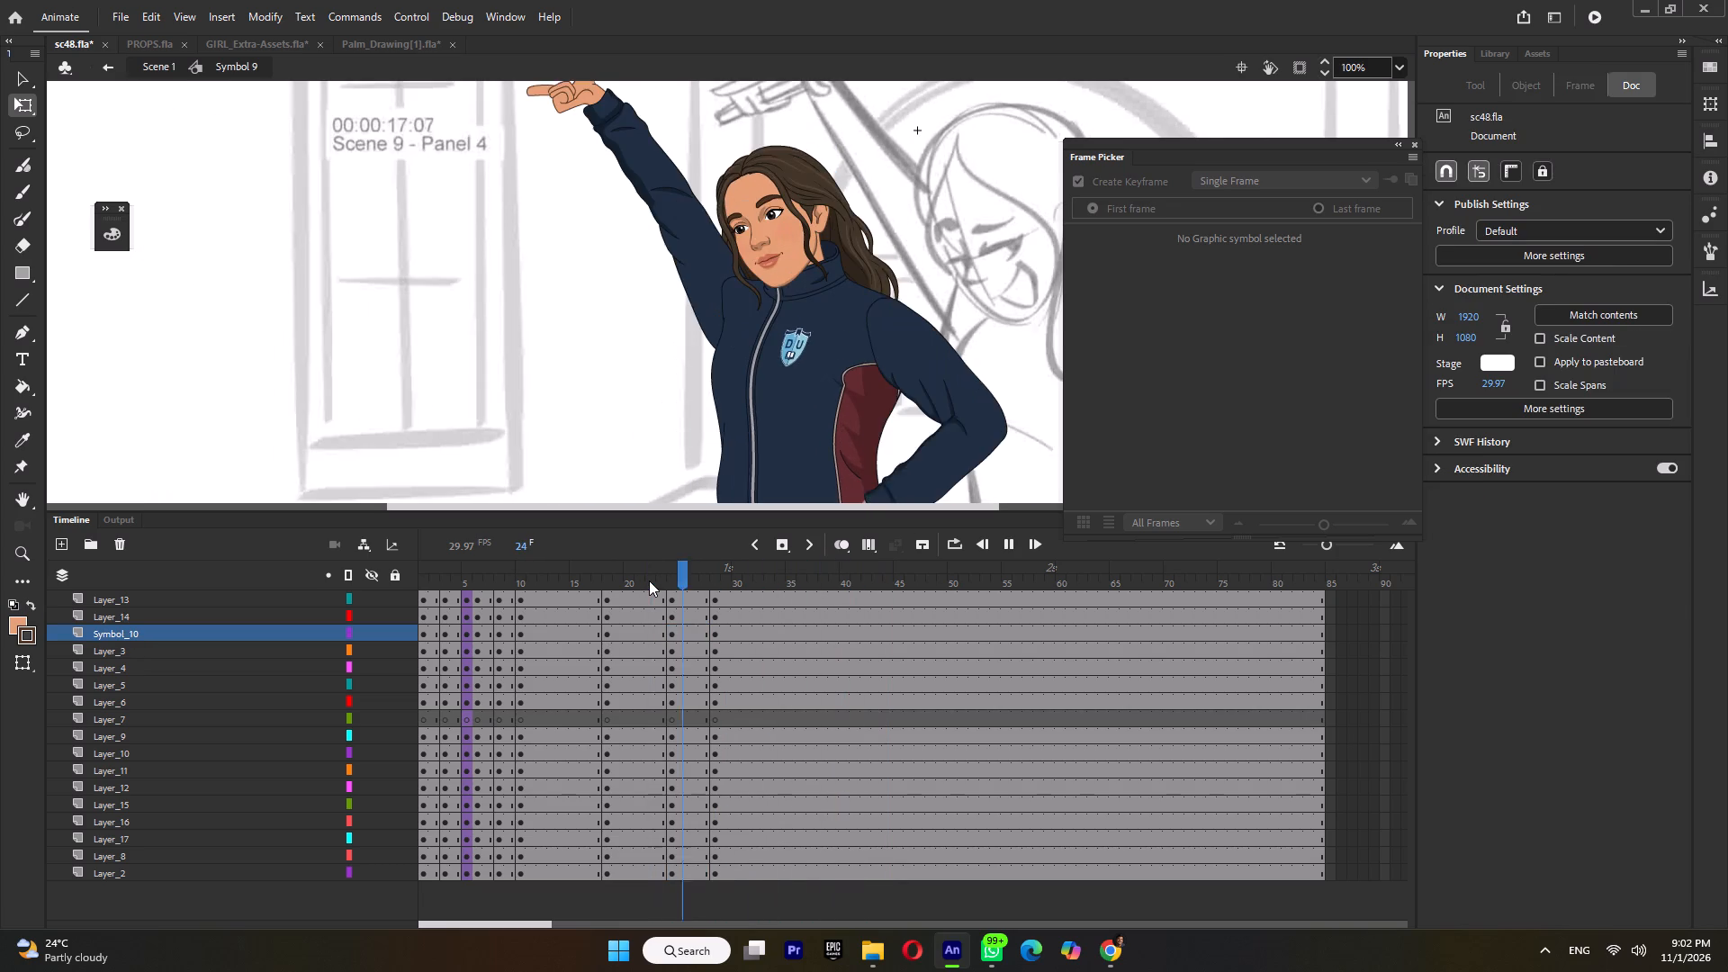
key("Return")
scroll(708, 277, "down", 5, "ctrl")
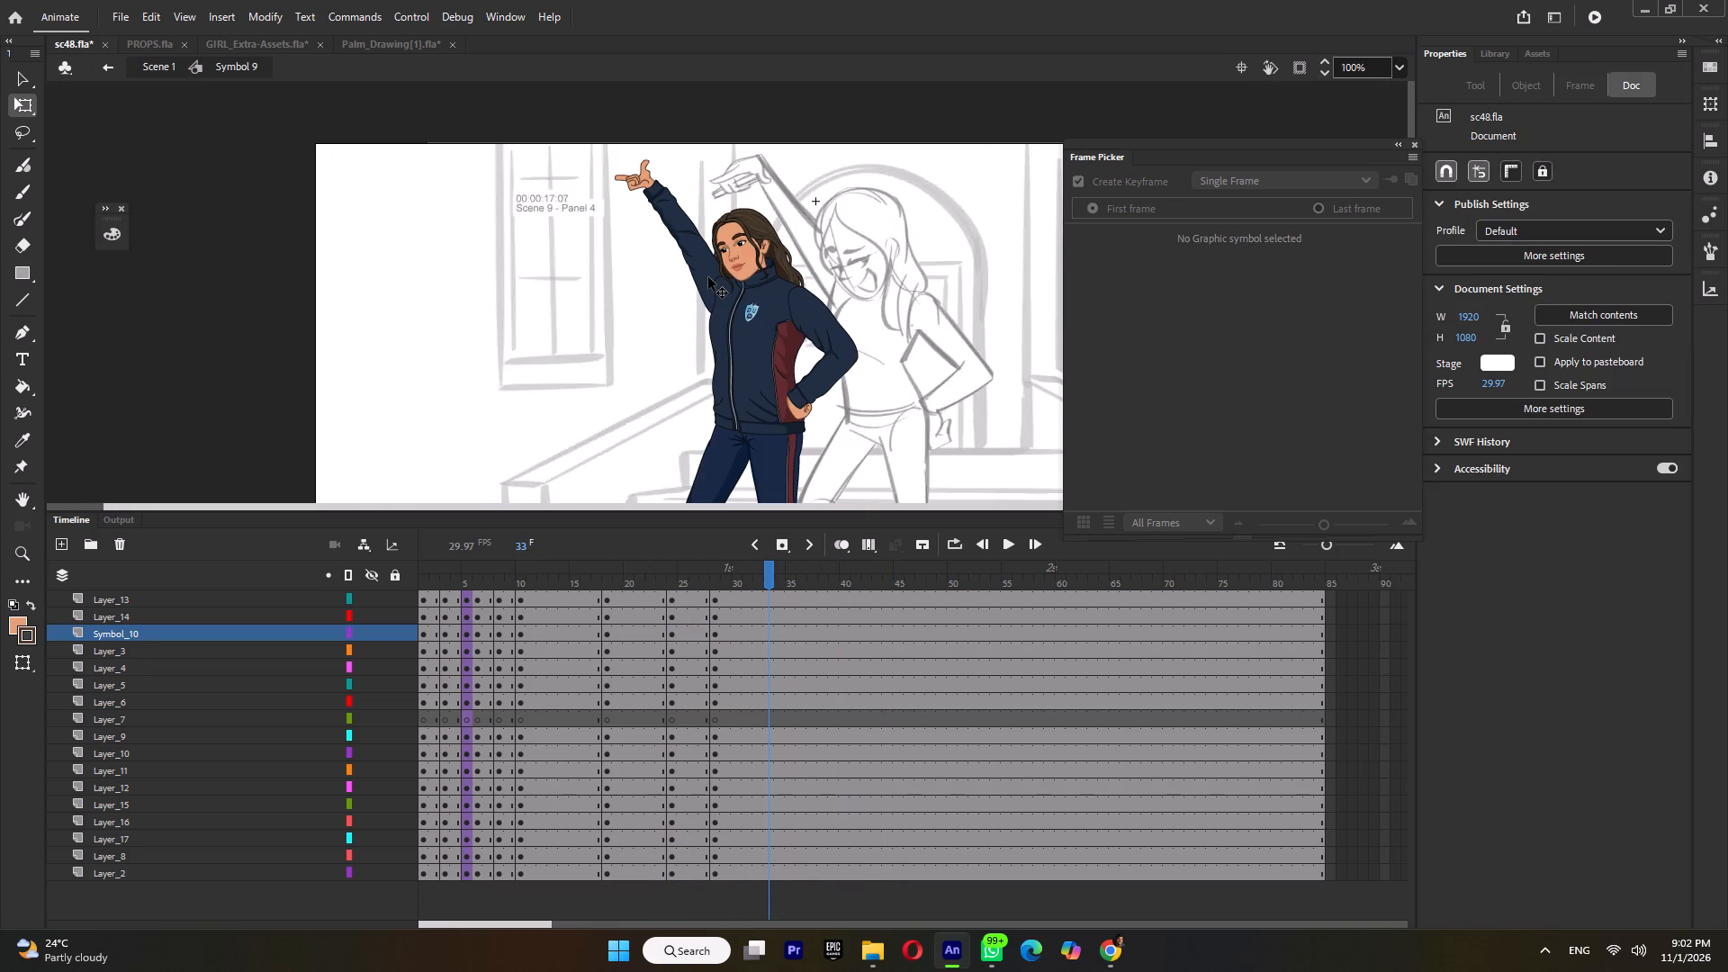
scroll(708, 277, "down", 3)
left_click(646, 582)
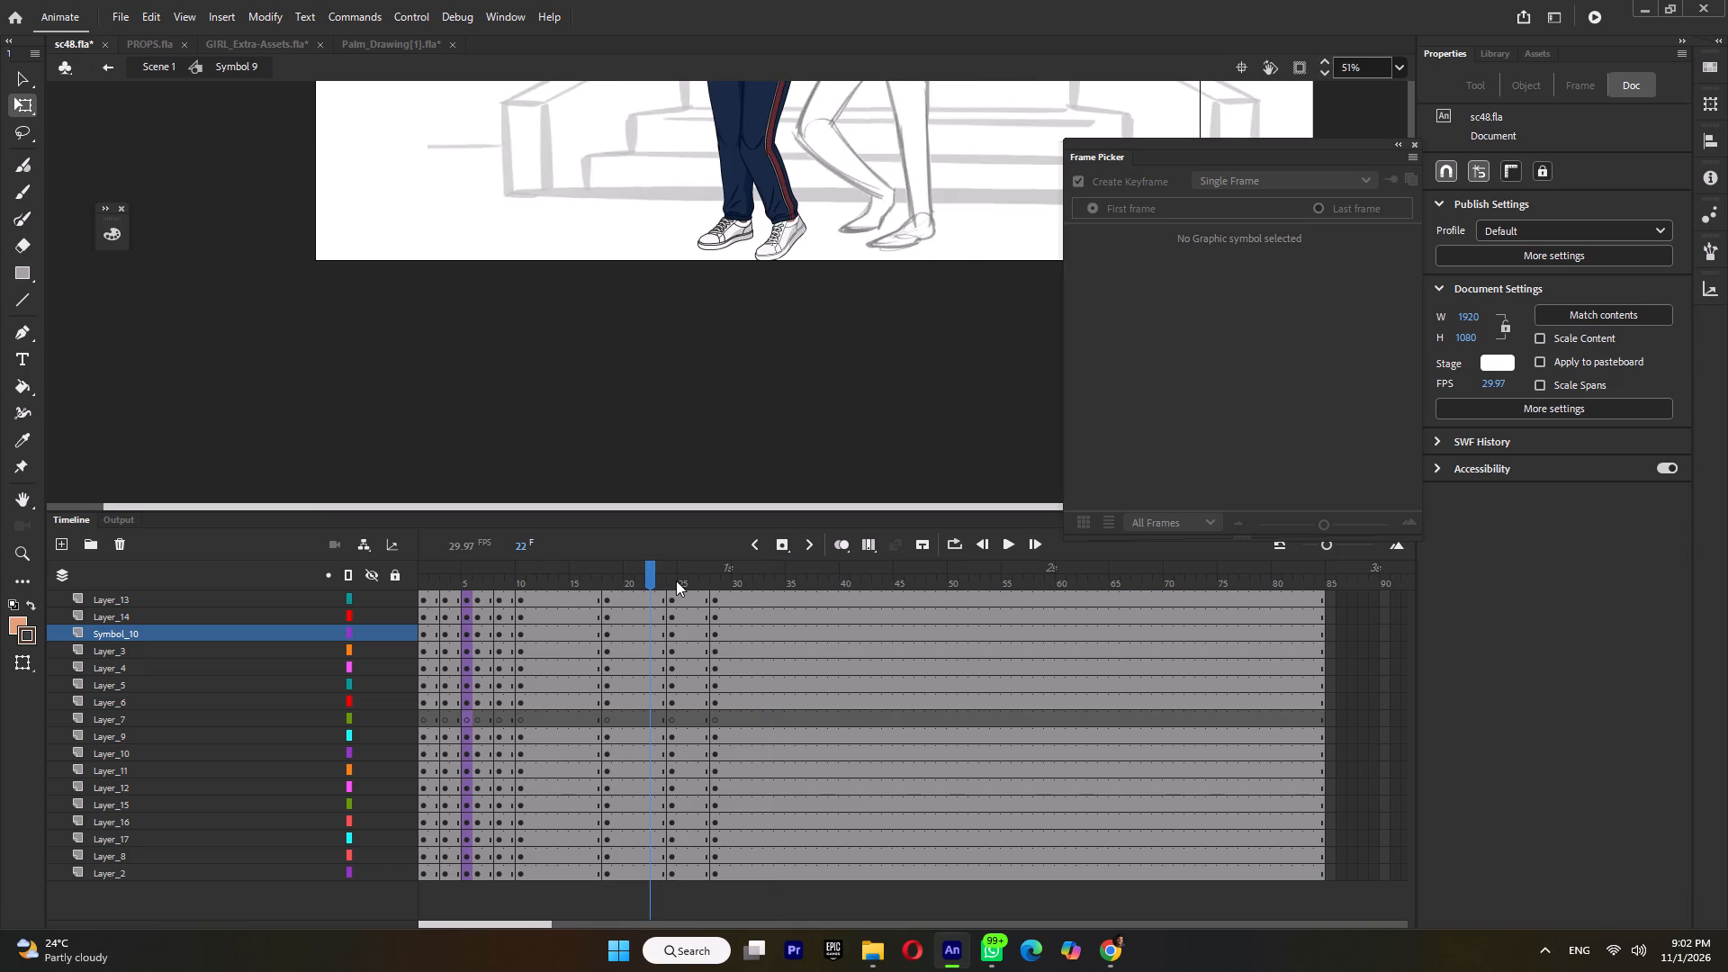
left_click(676, 580)
scroll(715, 418, "down", 2, "ctrl")
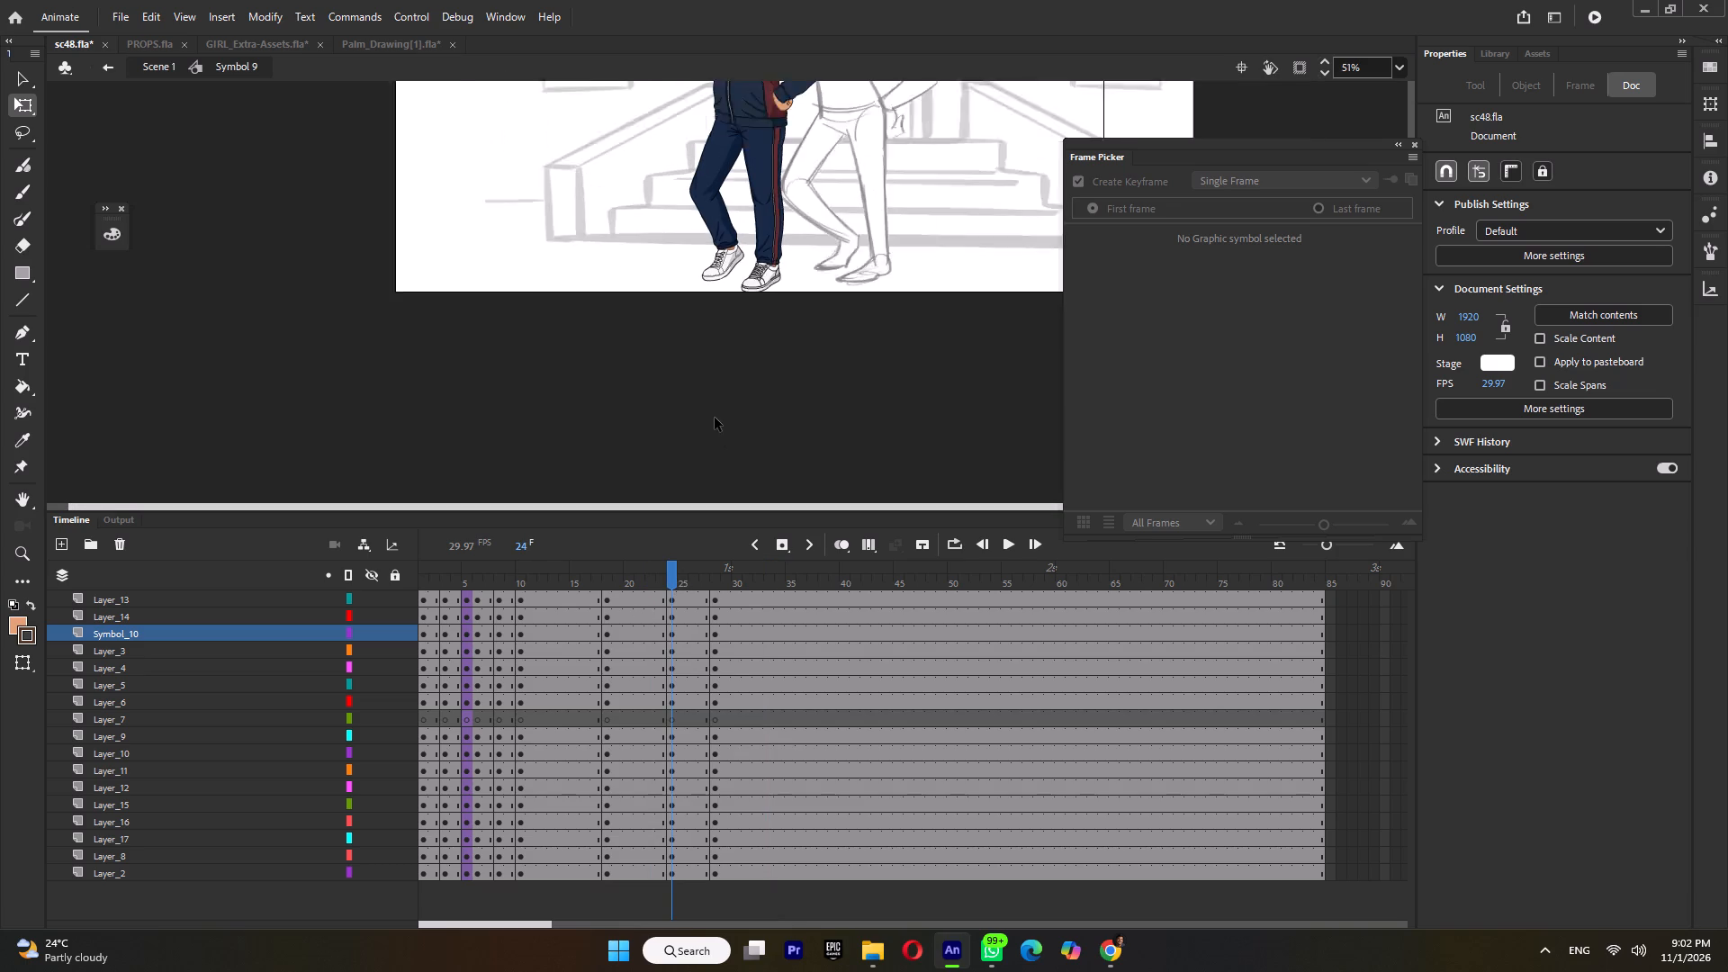
left_click(648, 579)
left_click(682, 580)
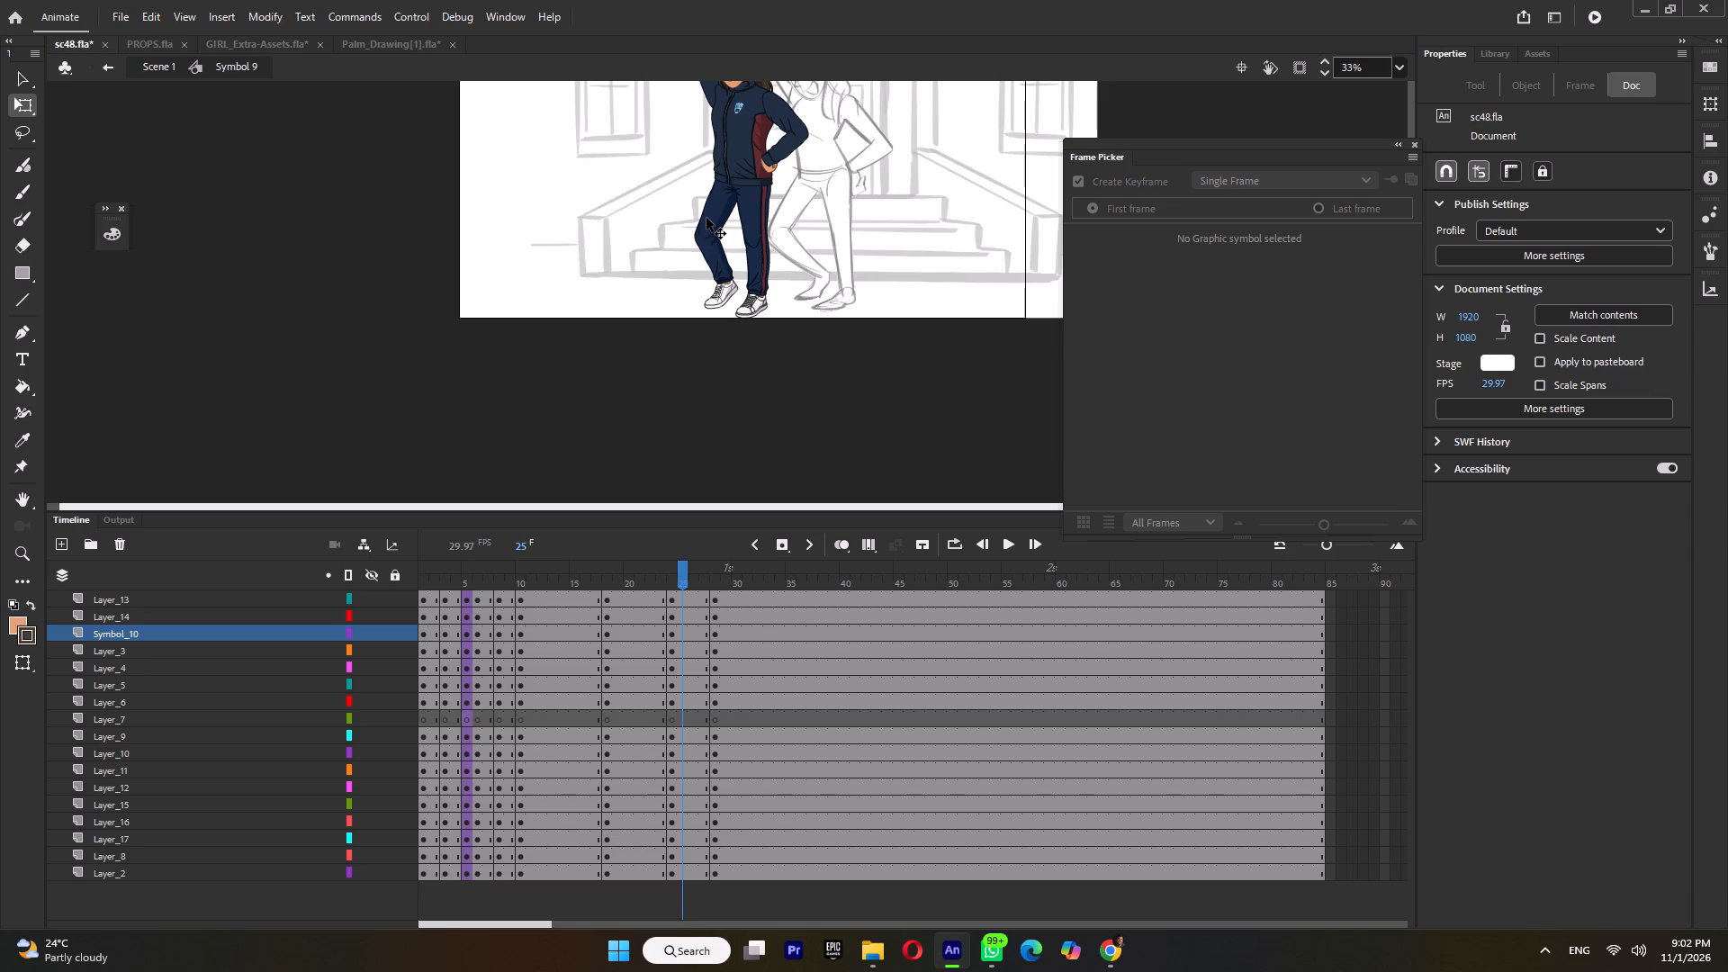
Rotate the thigh of the straight, striped leg slightly about the hip at frame 29.
left_click(760, 228)
scroll(761, 253, "up", 5, "ctrl")
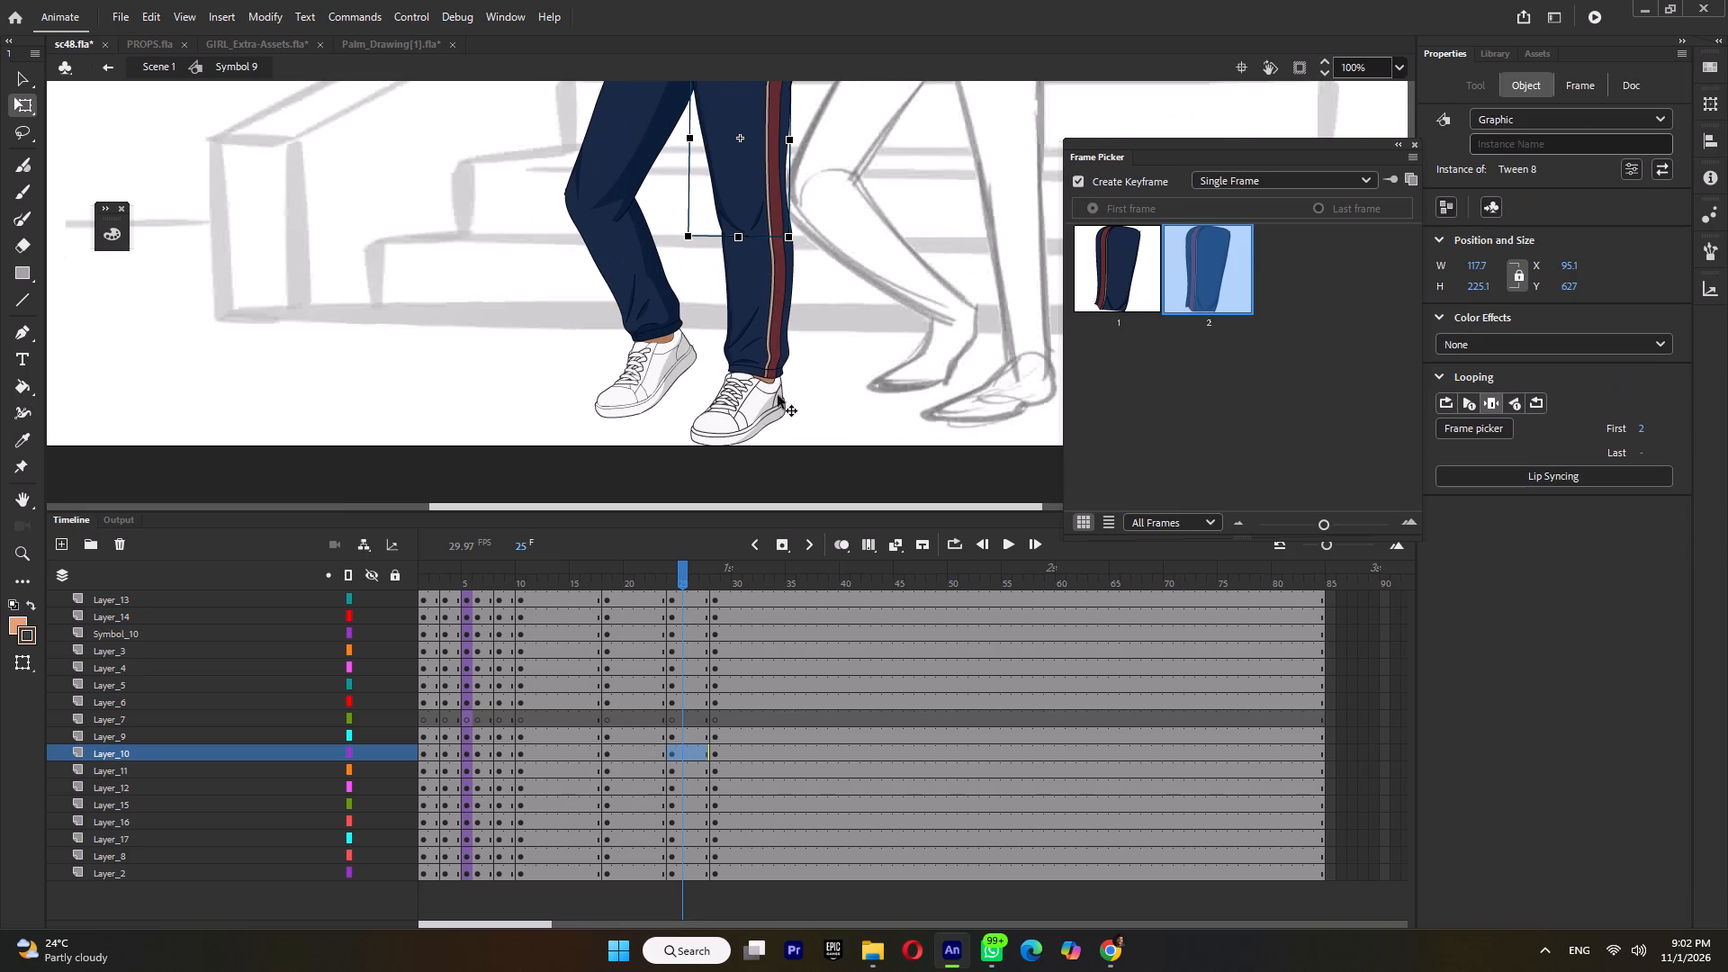
left_click(726, 582)
left_click(747, 114)
scroll(795, 218, "up", 5, "ctrl")
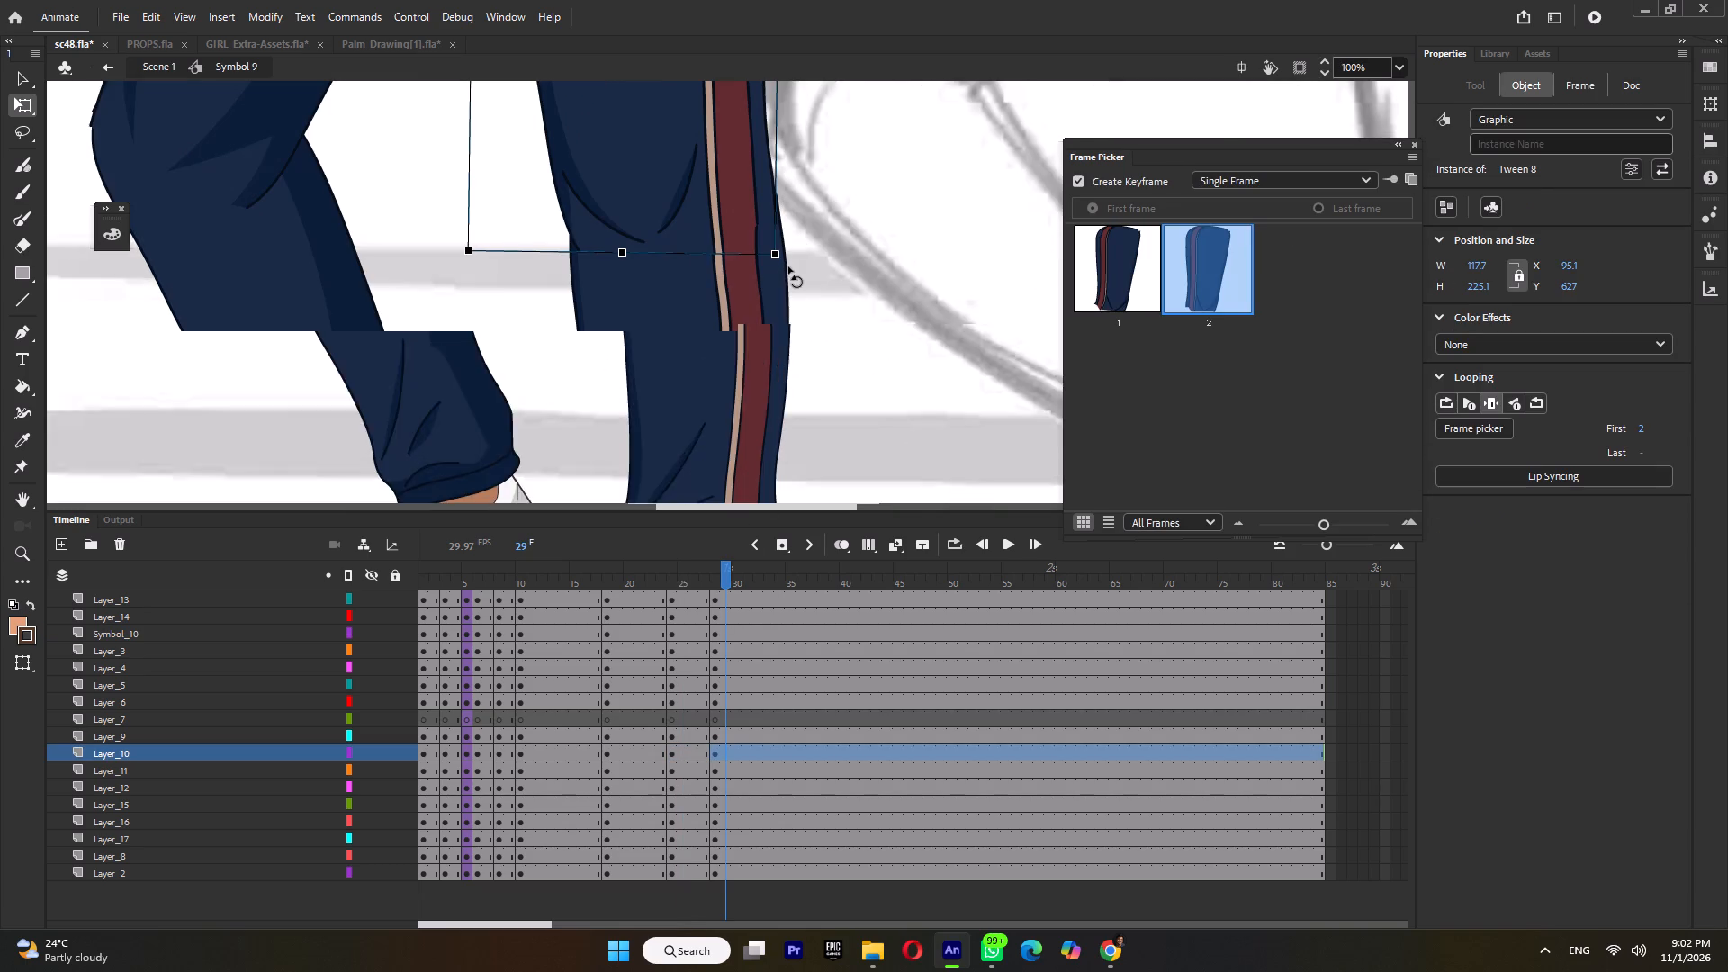
left_click(771, 272)
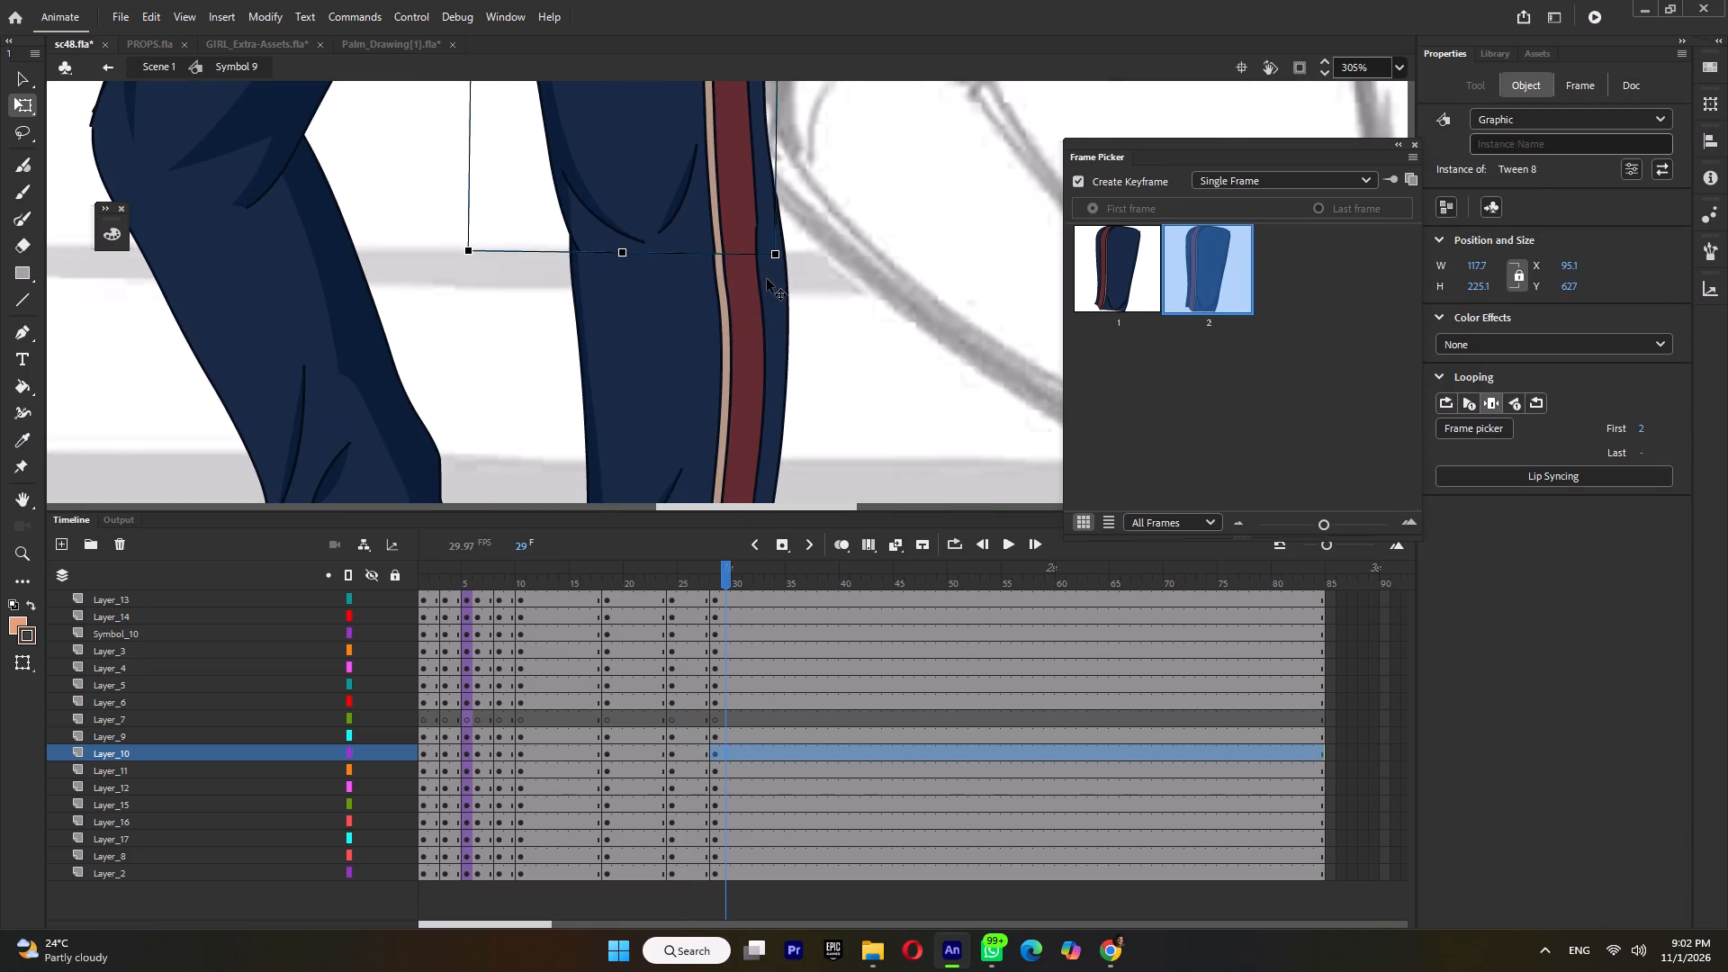
scroll(767, 279, "up", 4, "ctrl")
left_click_drag(777, 237, 768, 247)
scroll(768, 247, "down", 2, "ctrl")
Rotate the striped leg's lower part slightly at frame 29 so its outline and stripe line up with the thigh at the knee.
left_click(743, 309)
scroll(768, 286, "down", 3, "ctrl")
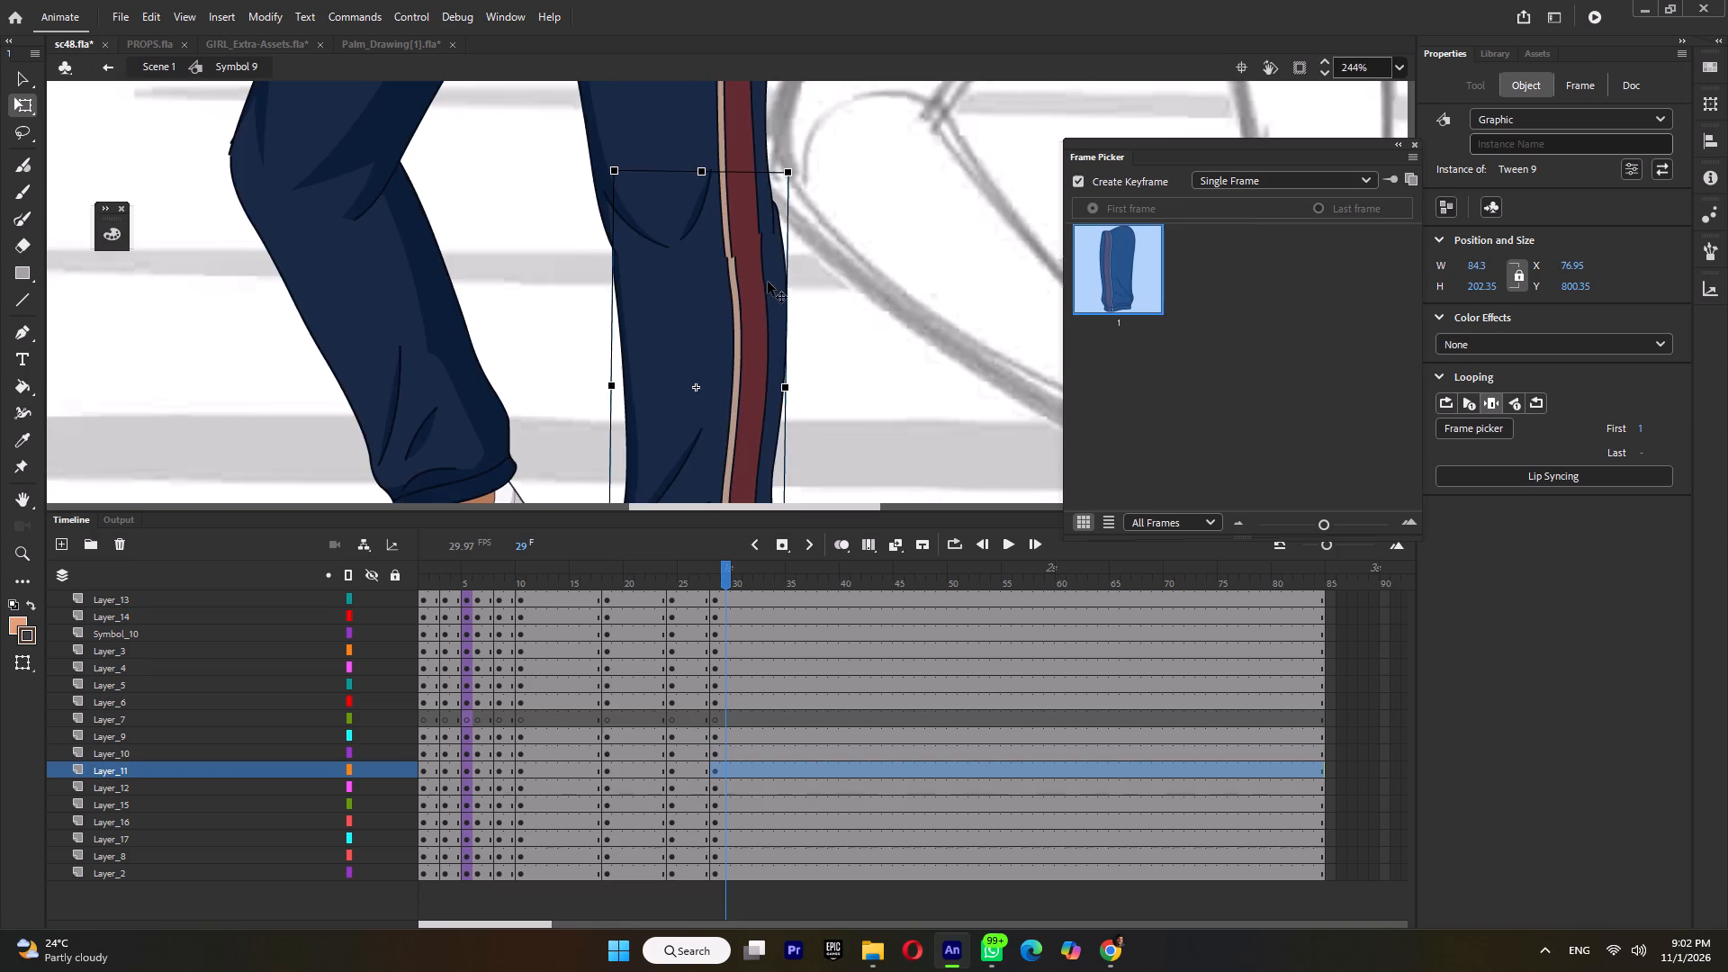
scroll(778, 168, "up", 4, "ctrl")
left_click_drag(819, 178, 808, 177)
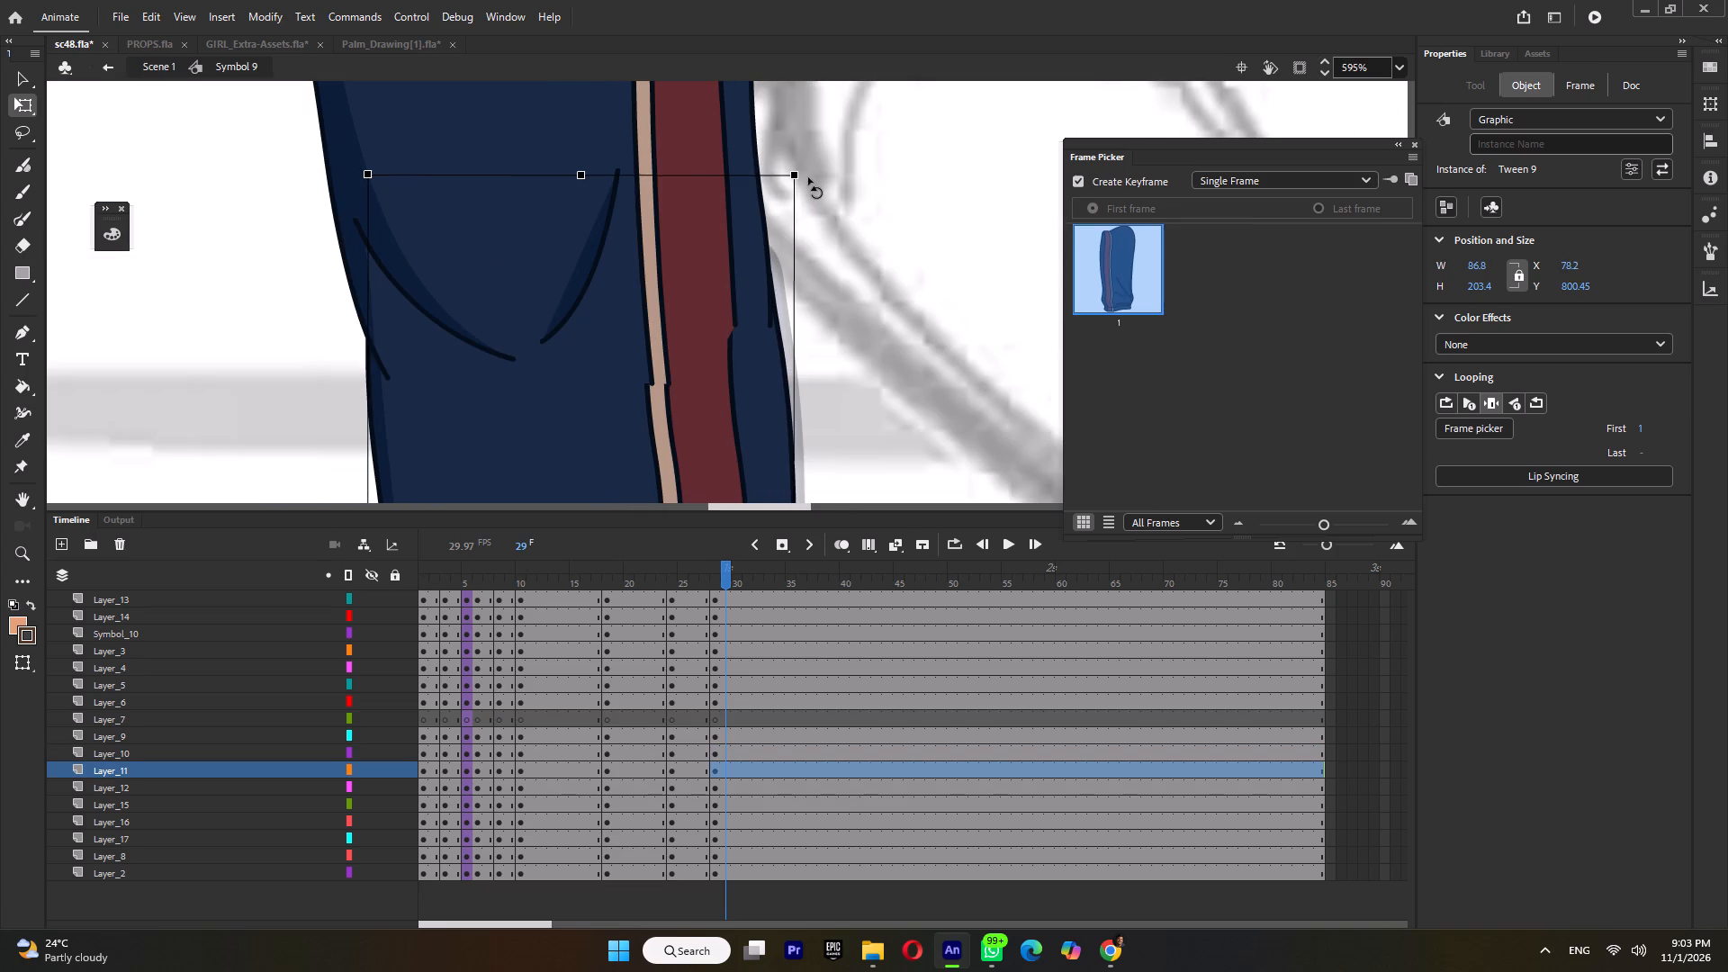
left_click_drag(808, 177, 811, 178)
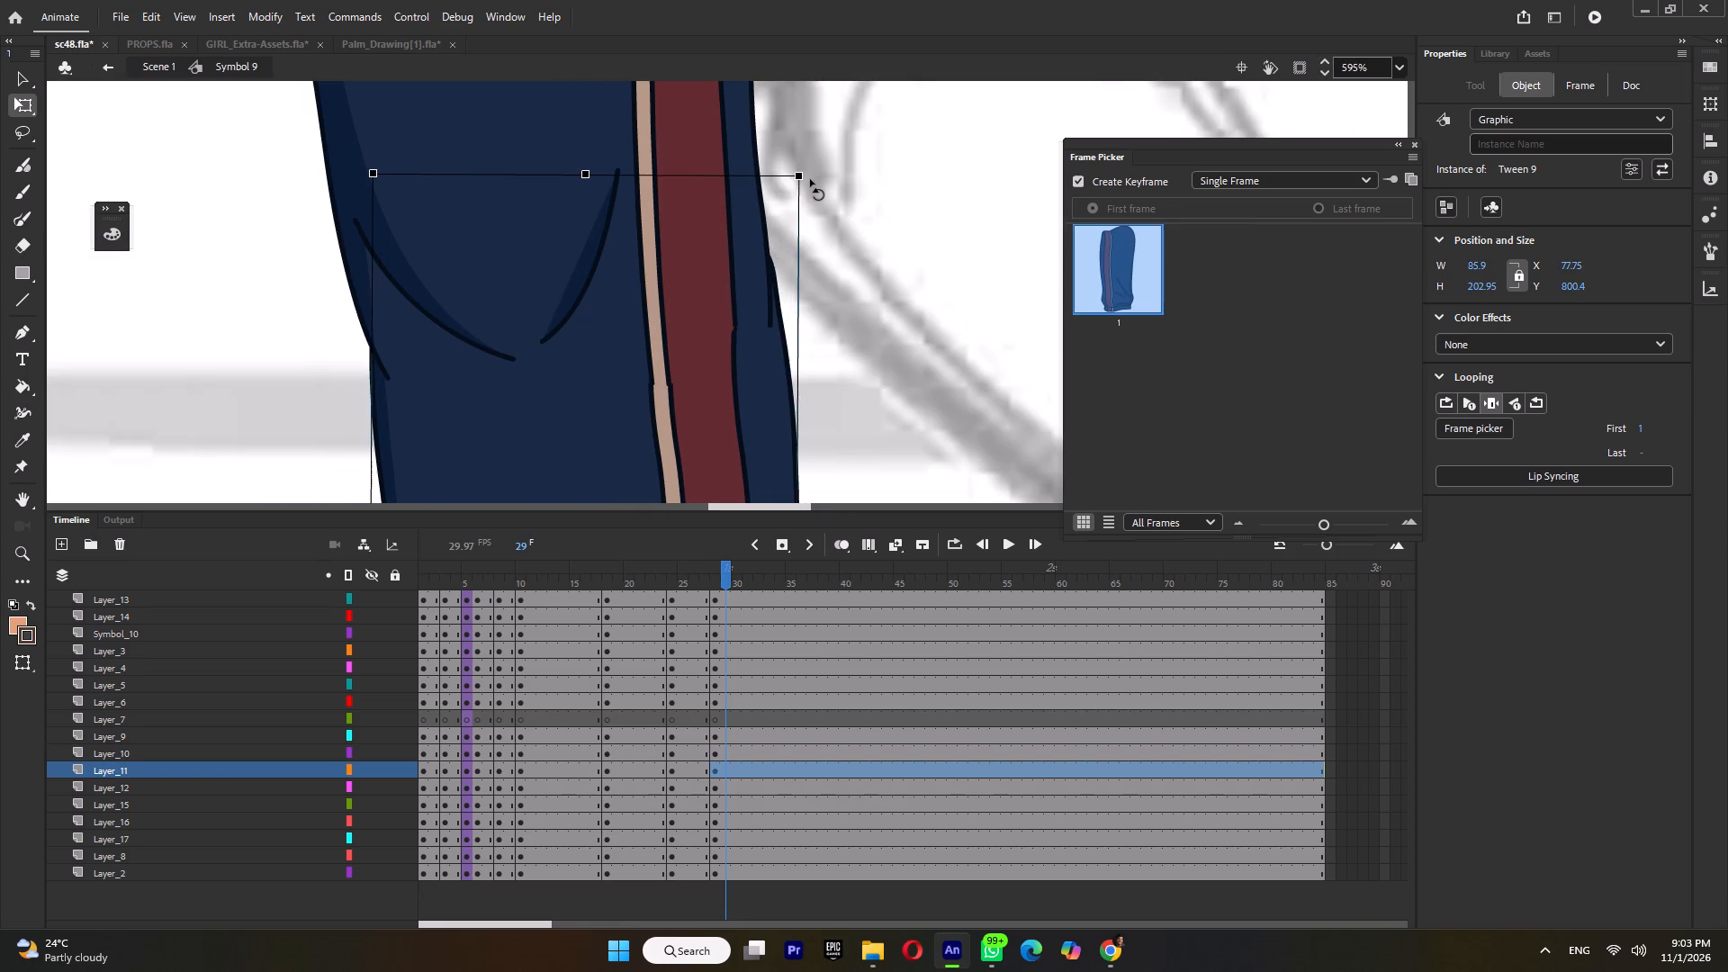
scroll(811, 191, "down", 13, "ctrl")
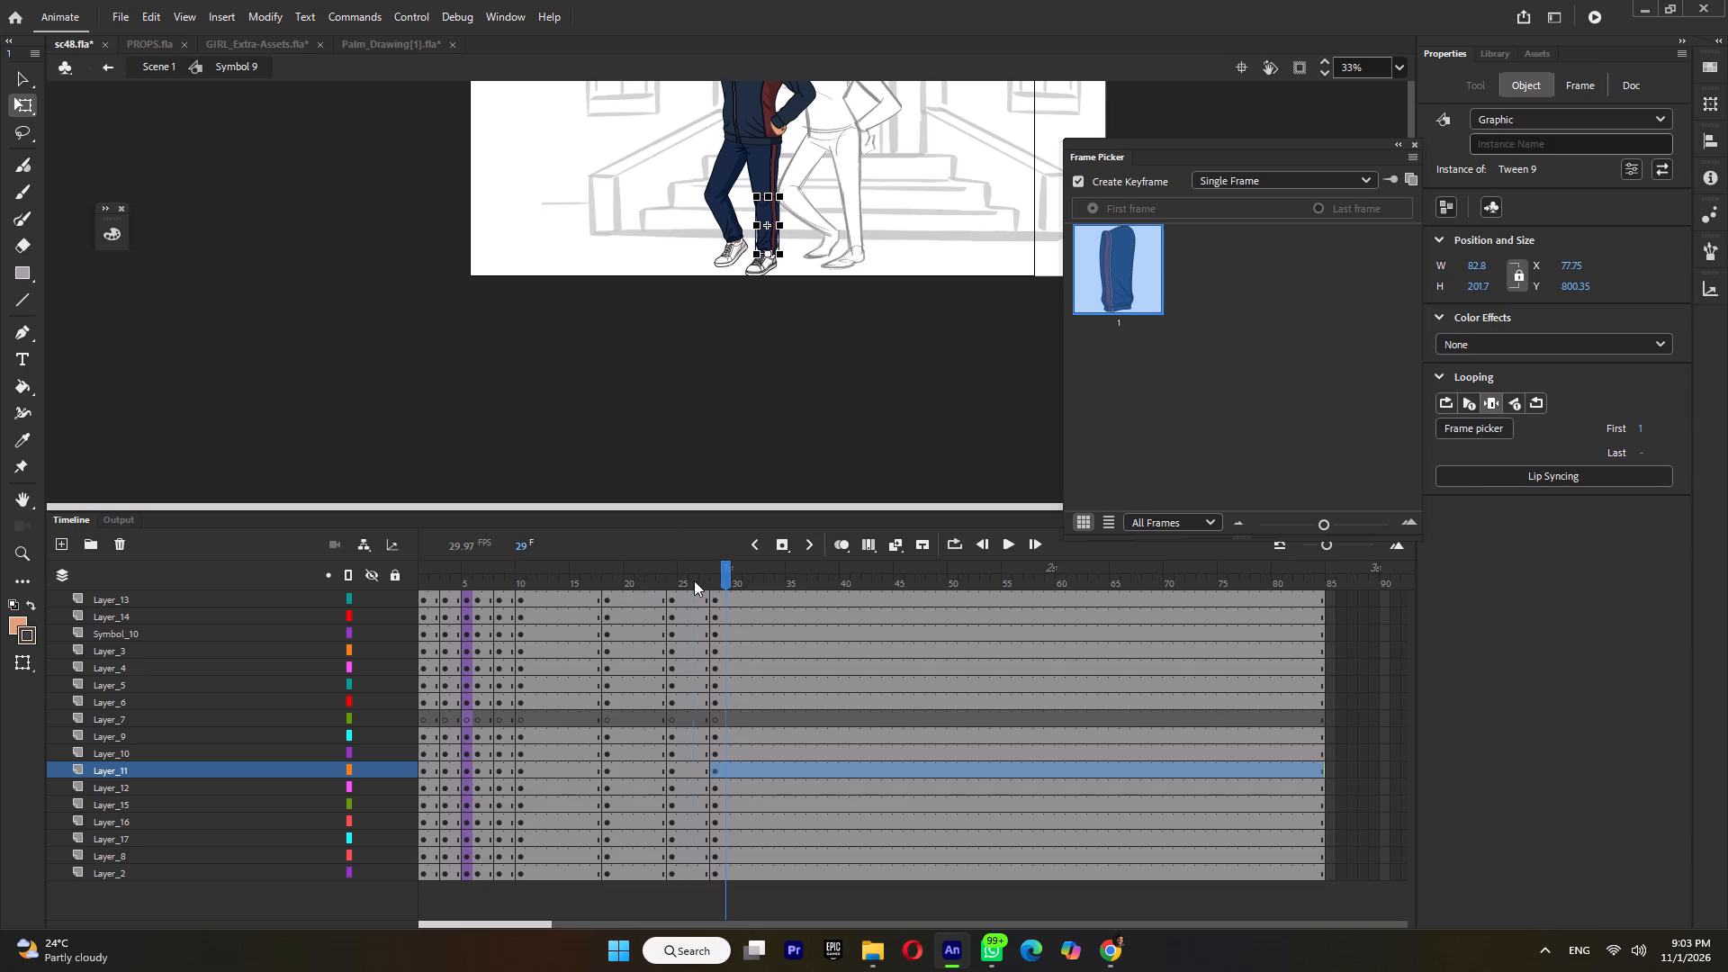
left_click(694, 580)
left_click(718, 574)
left_click(650, 584)
Rotate the bent leg's shin and shoe together slightly counterclockwise about the foot at frame 26.
left_click(692, 583)
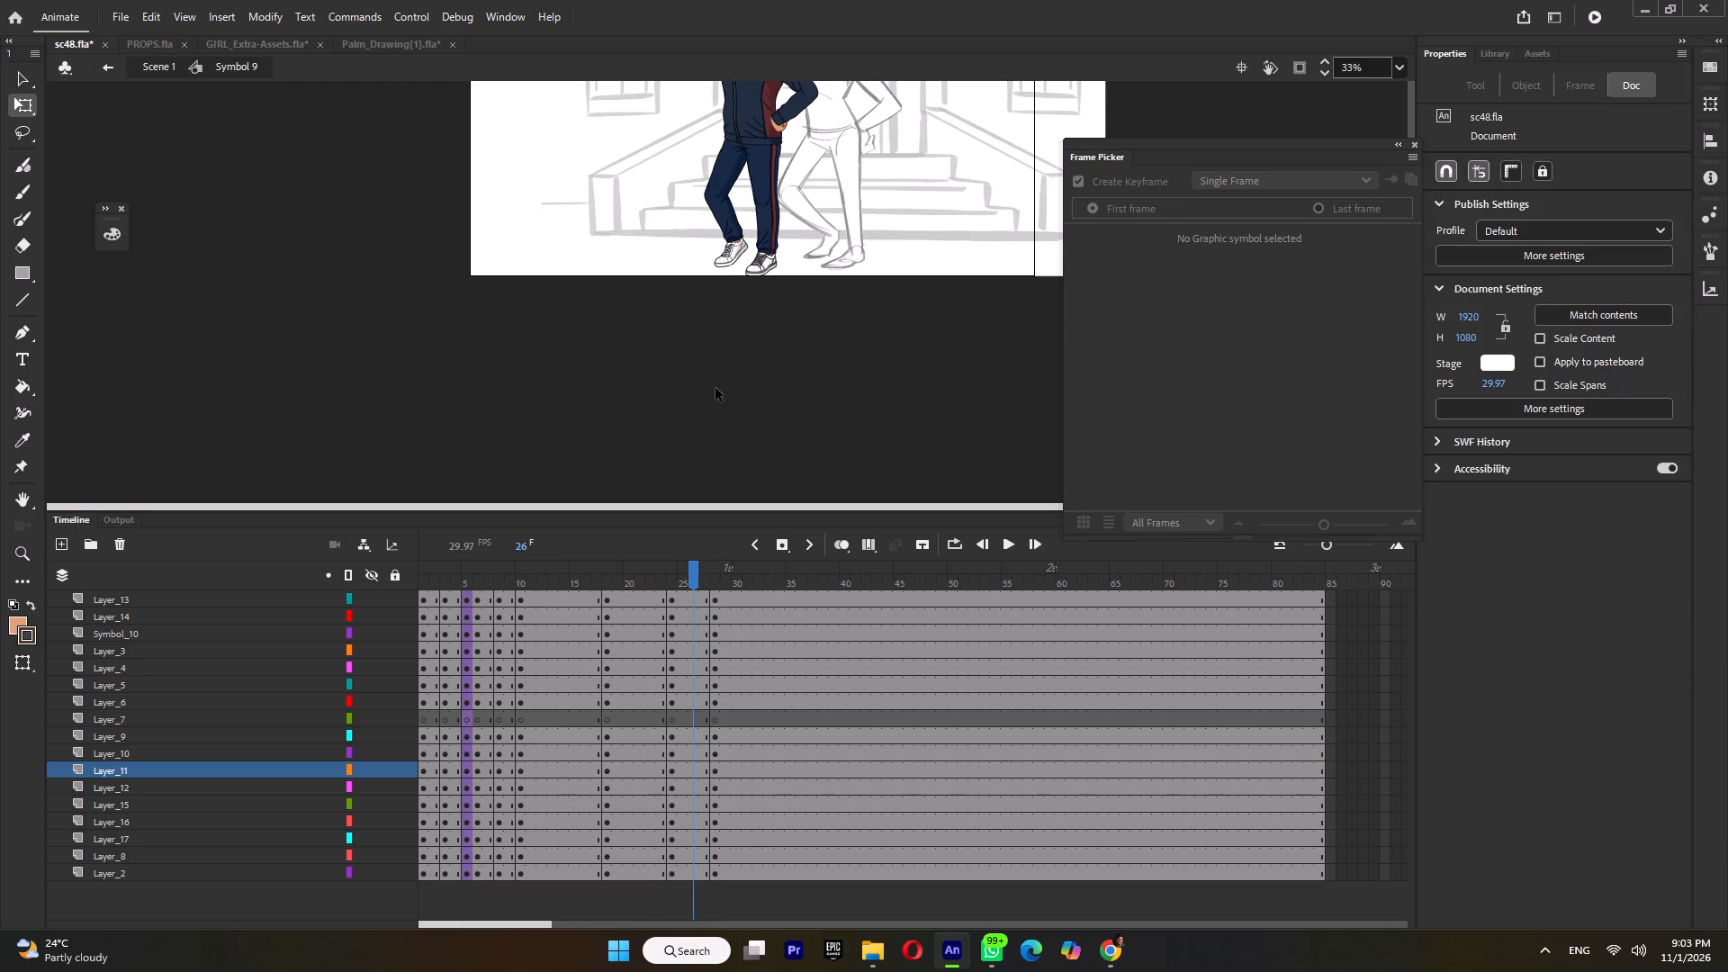
left_click(733, 267)
left_click(733, 260)
left_click(728, 207, "shift")
scroll(732, 237, "up", 7, "ctrl")
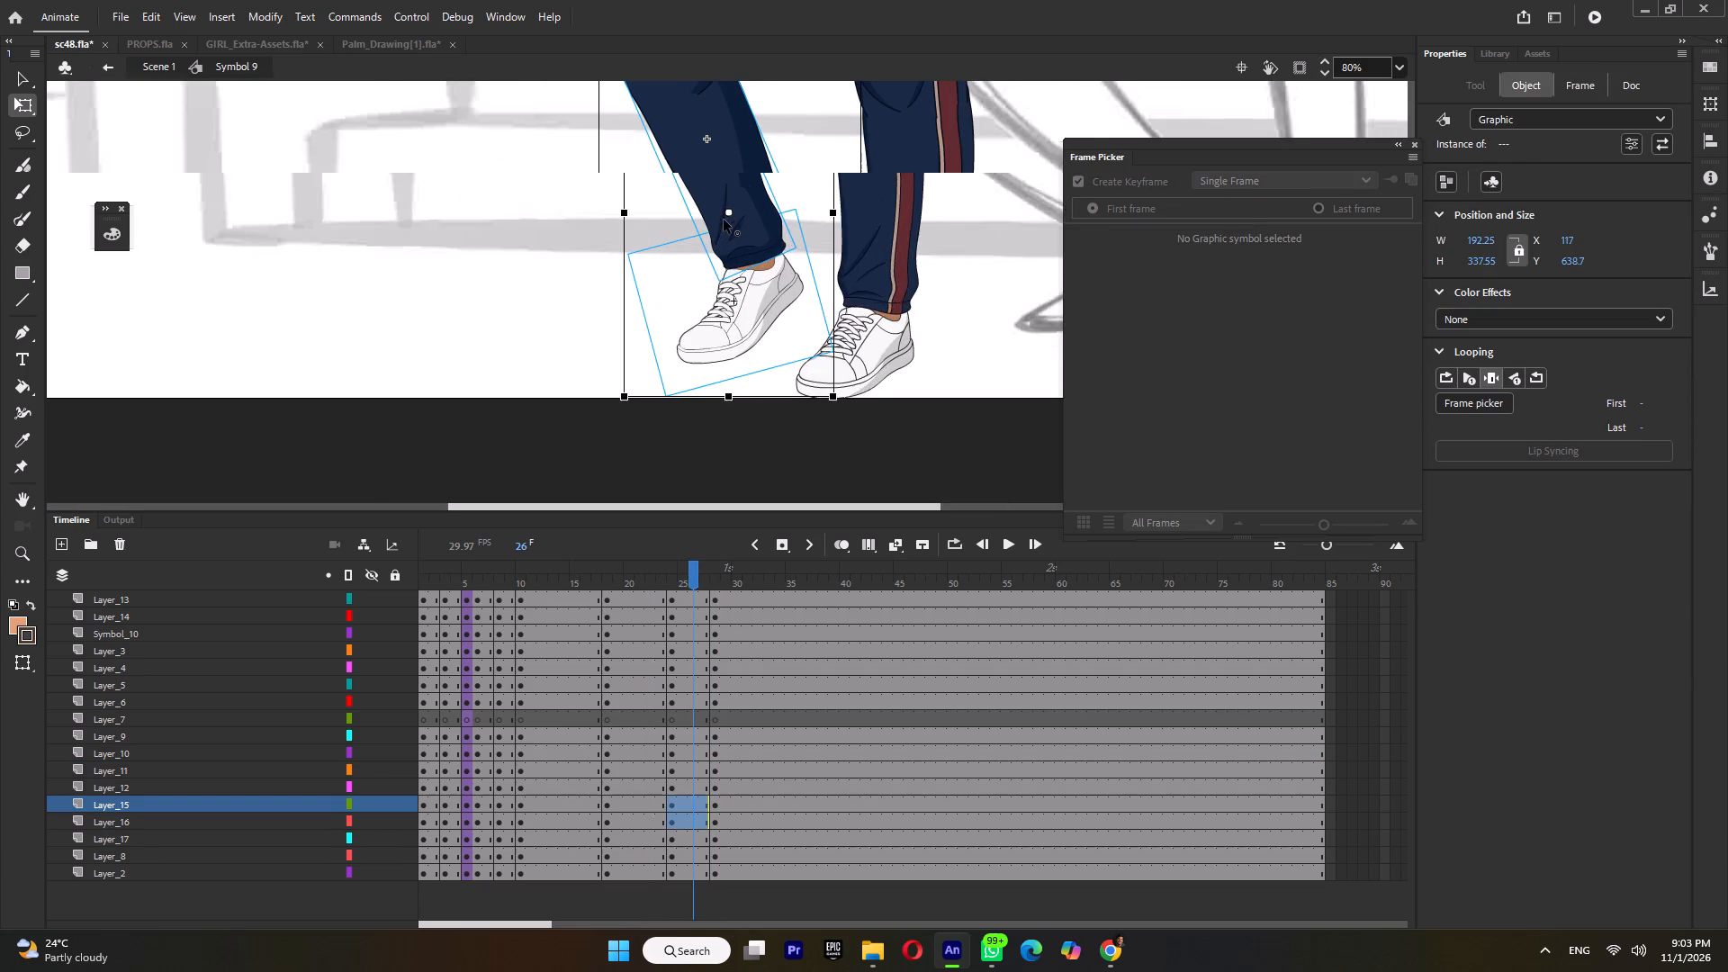
left_click_drag(730, 211, 710, 388)
scroll(776, 394, "down", 4, "ctrl")
scroll(814, 190, "up", 3, "ctrl")
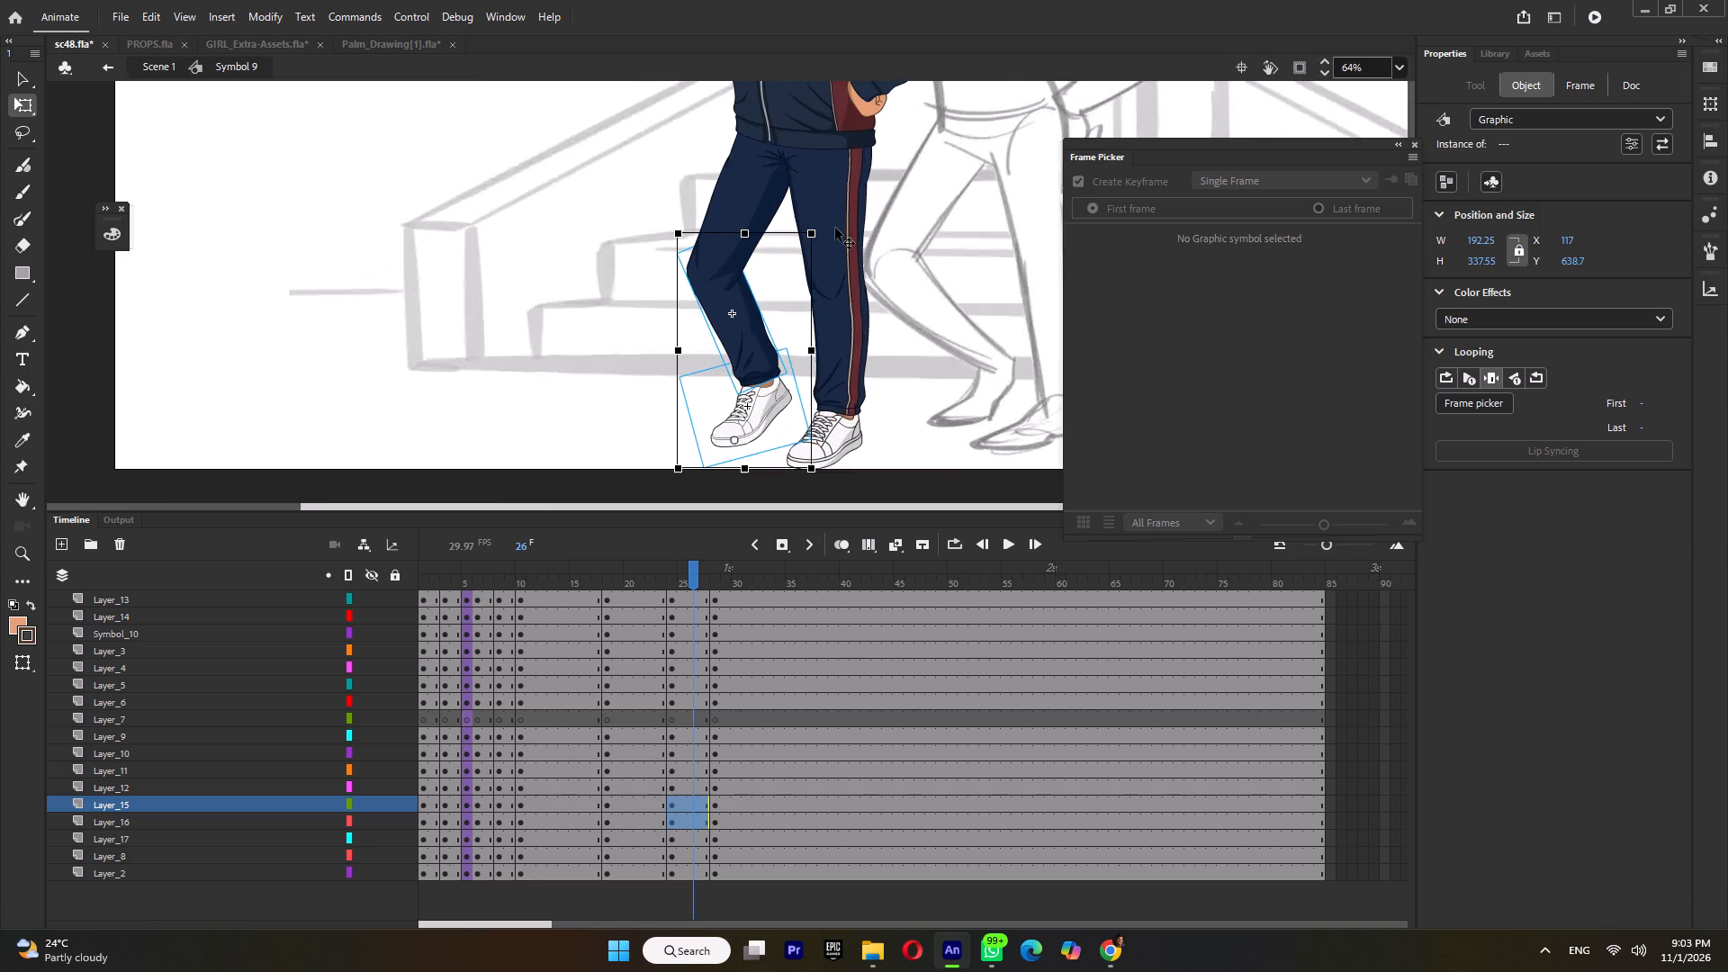
scroll(767, 235, "up", 2, "ctrl")
left_click_drag(838, 243, 828, 240)
scroll(825, 260, "down", 4, "ctrl")
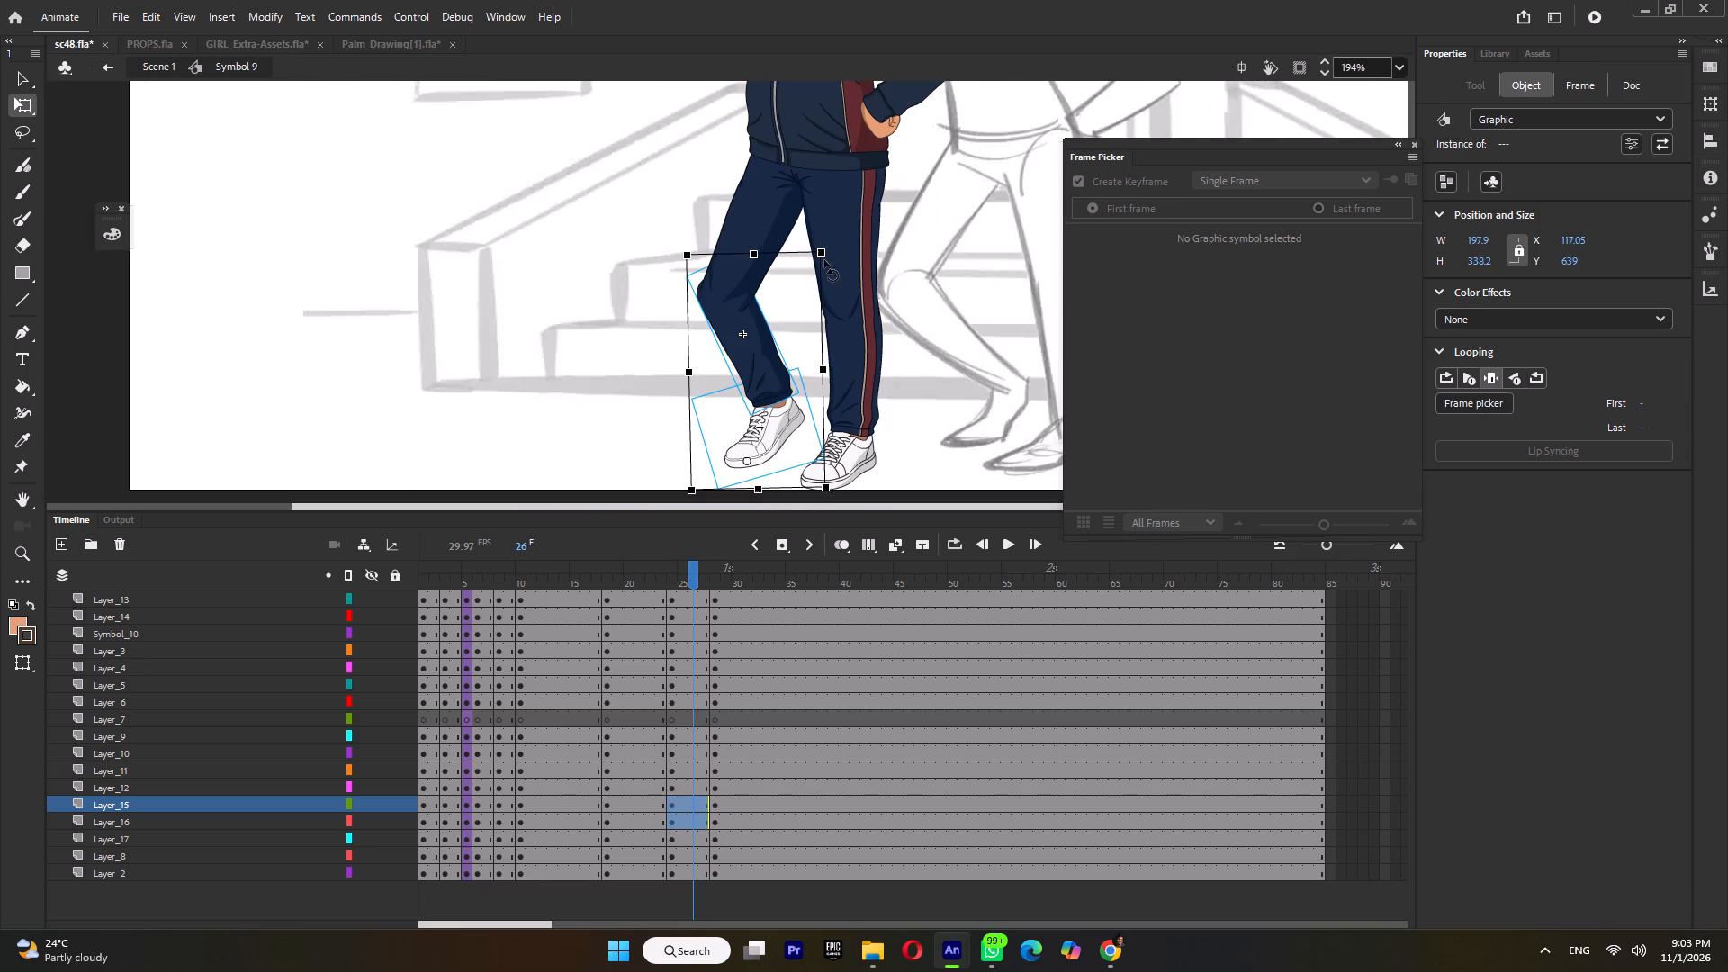
Rotate the bent leg's thigh slightly about the hip at frame 26 to meet the shifted knee.
left_click(723, 248)
scroll(730, 301, "up", 5, "ctrl")
left_click_drag(600, 269, 589, 269)
scroll(589, 272, "down", 9, "ctrl")
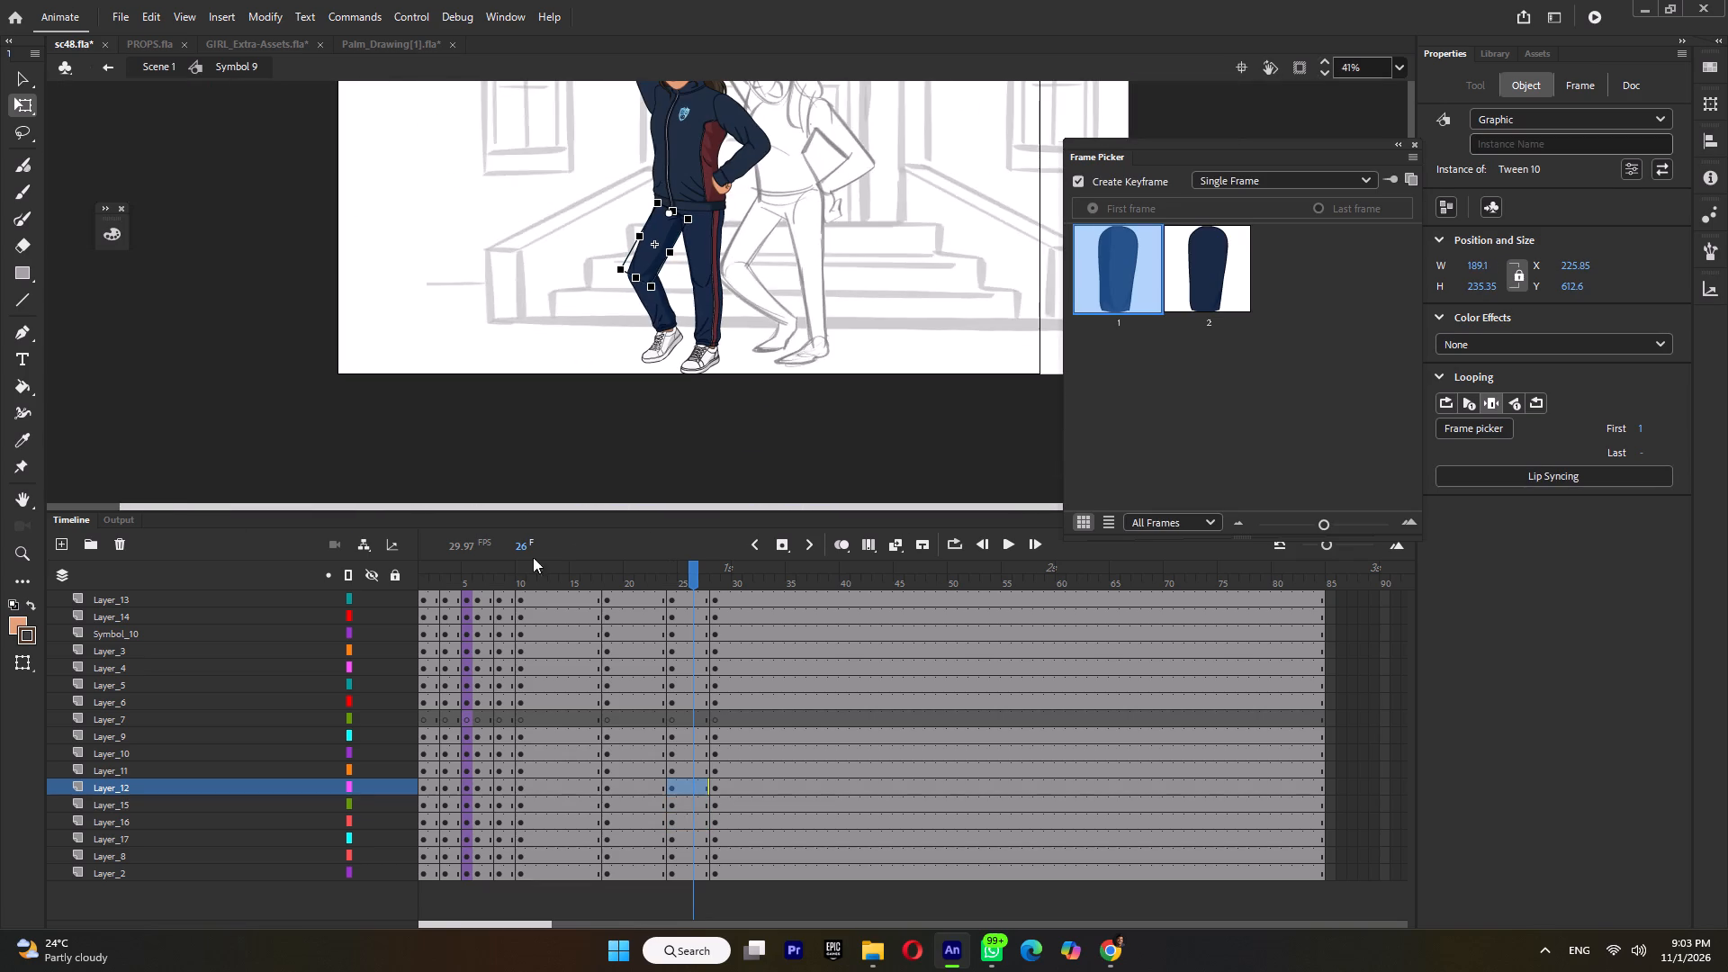
Compare the full-body poses around frames 18, 20, 26 and 29 to check the leg adjustments.
left_click(730, 573)
left_click(626, 569)
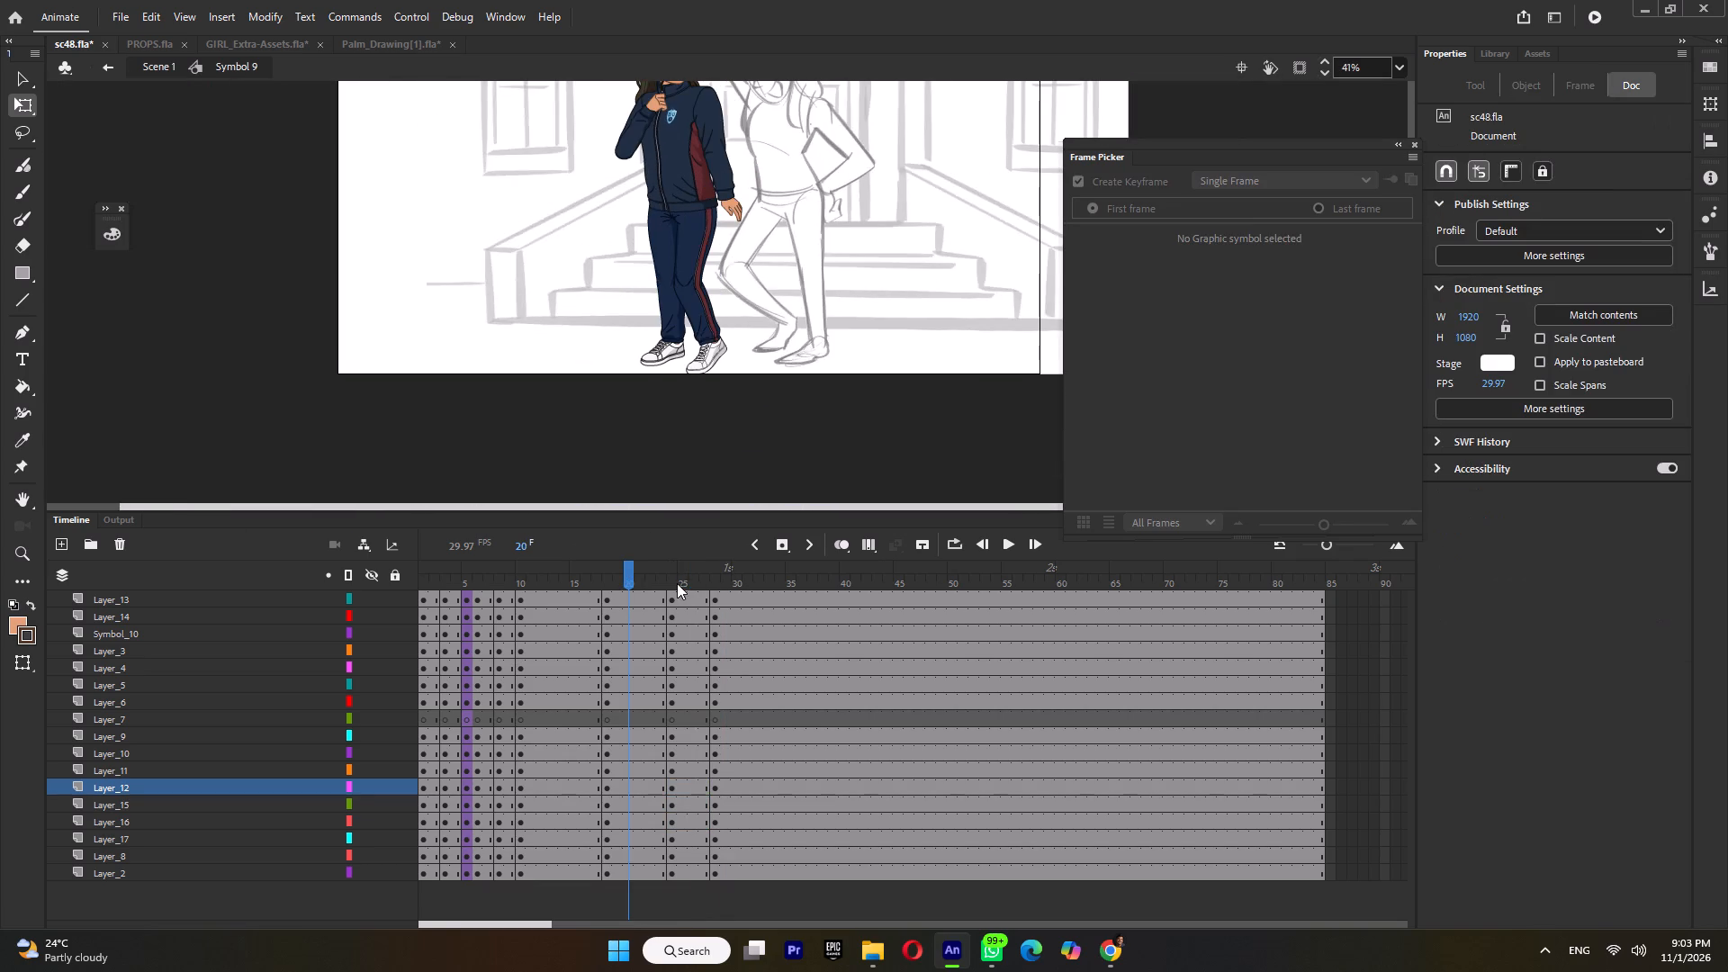
left_click(690, 575)
left_click(727, 588)
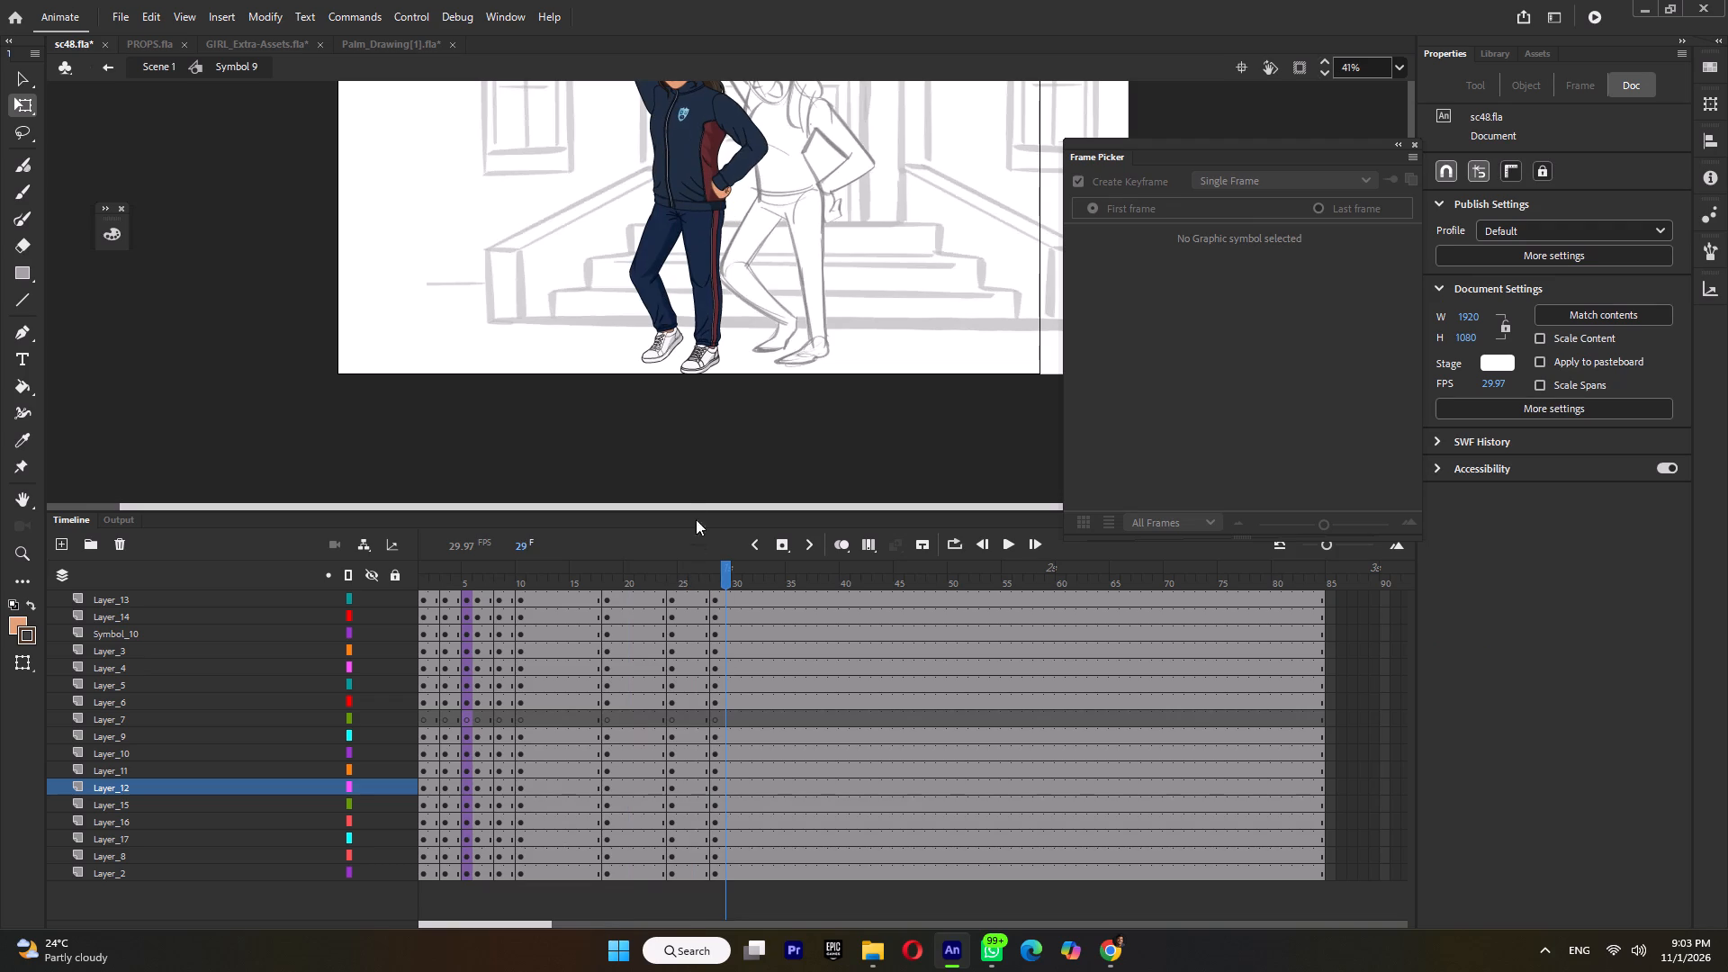
scroll(691, 388, "down", 4, "ctrl")
left_click(632, 576)
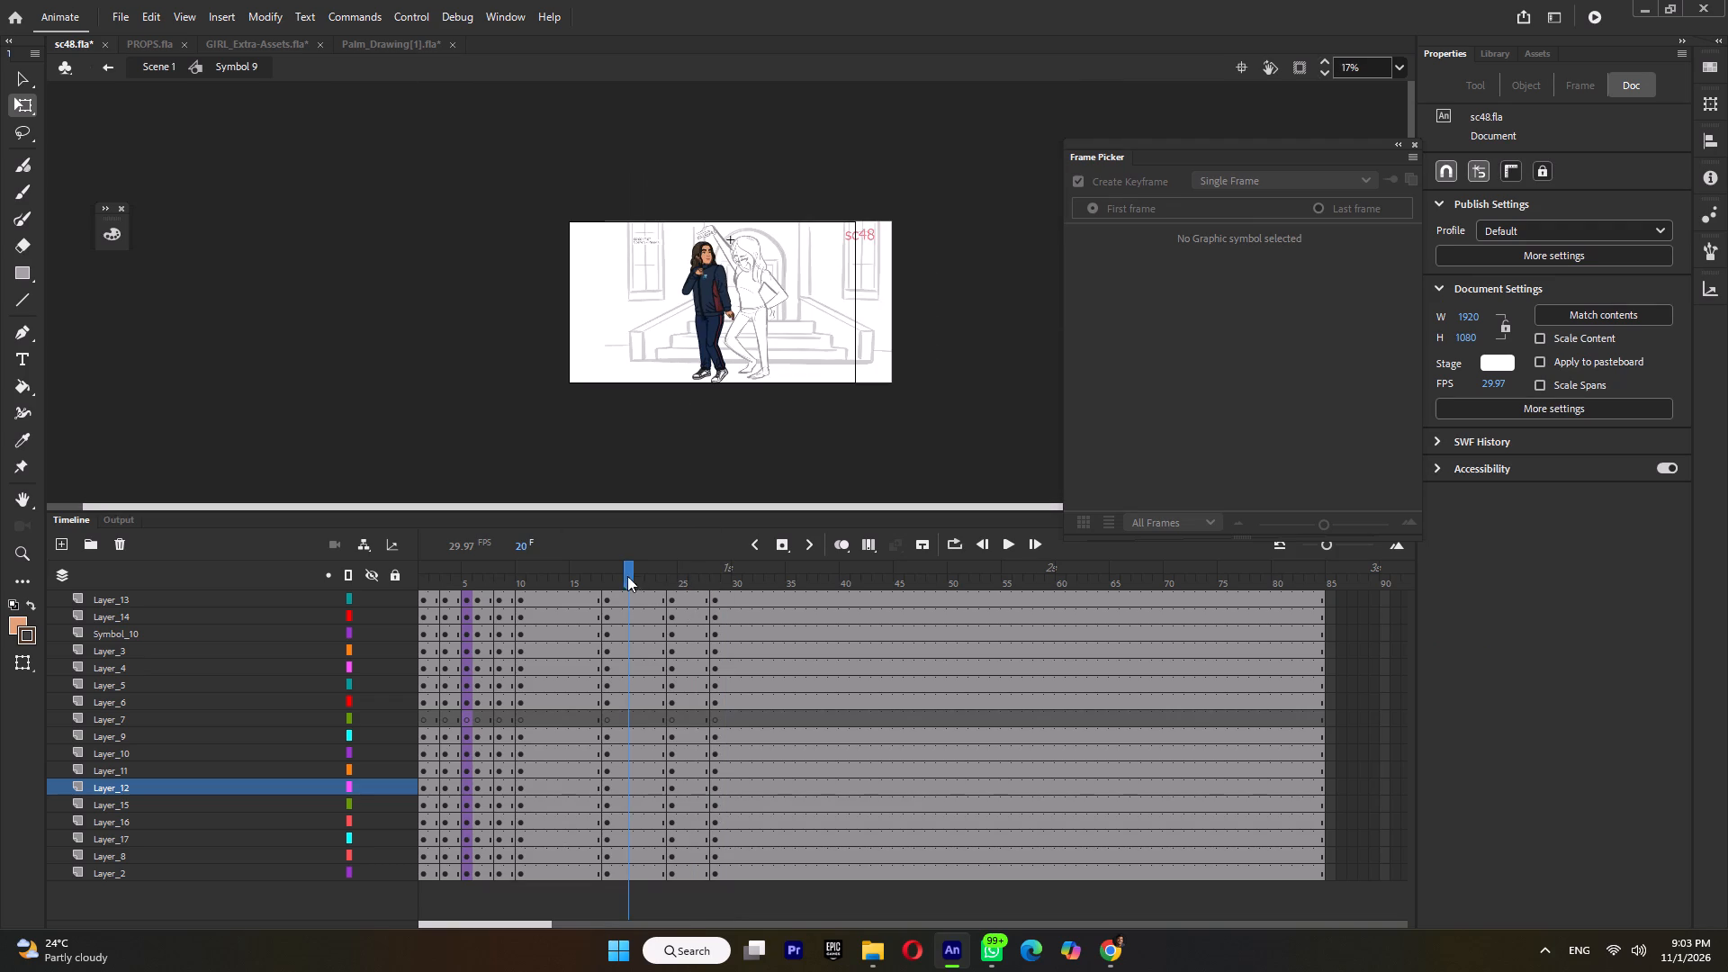
left_click_drag(601, 571, 613, 654)
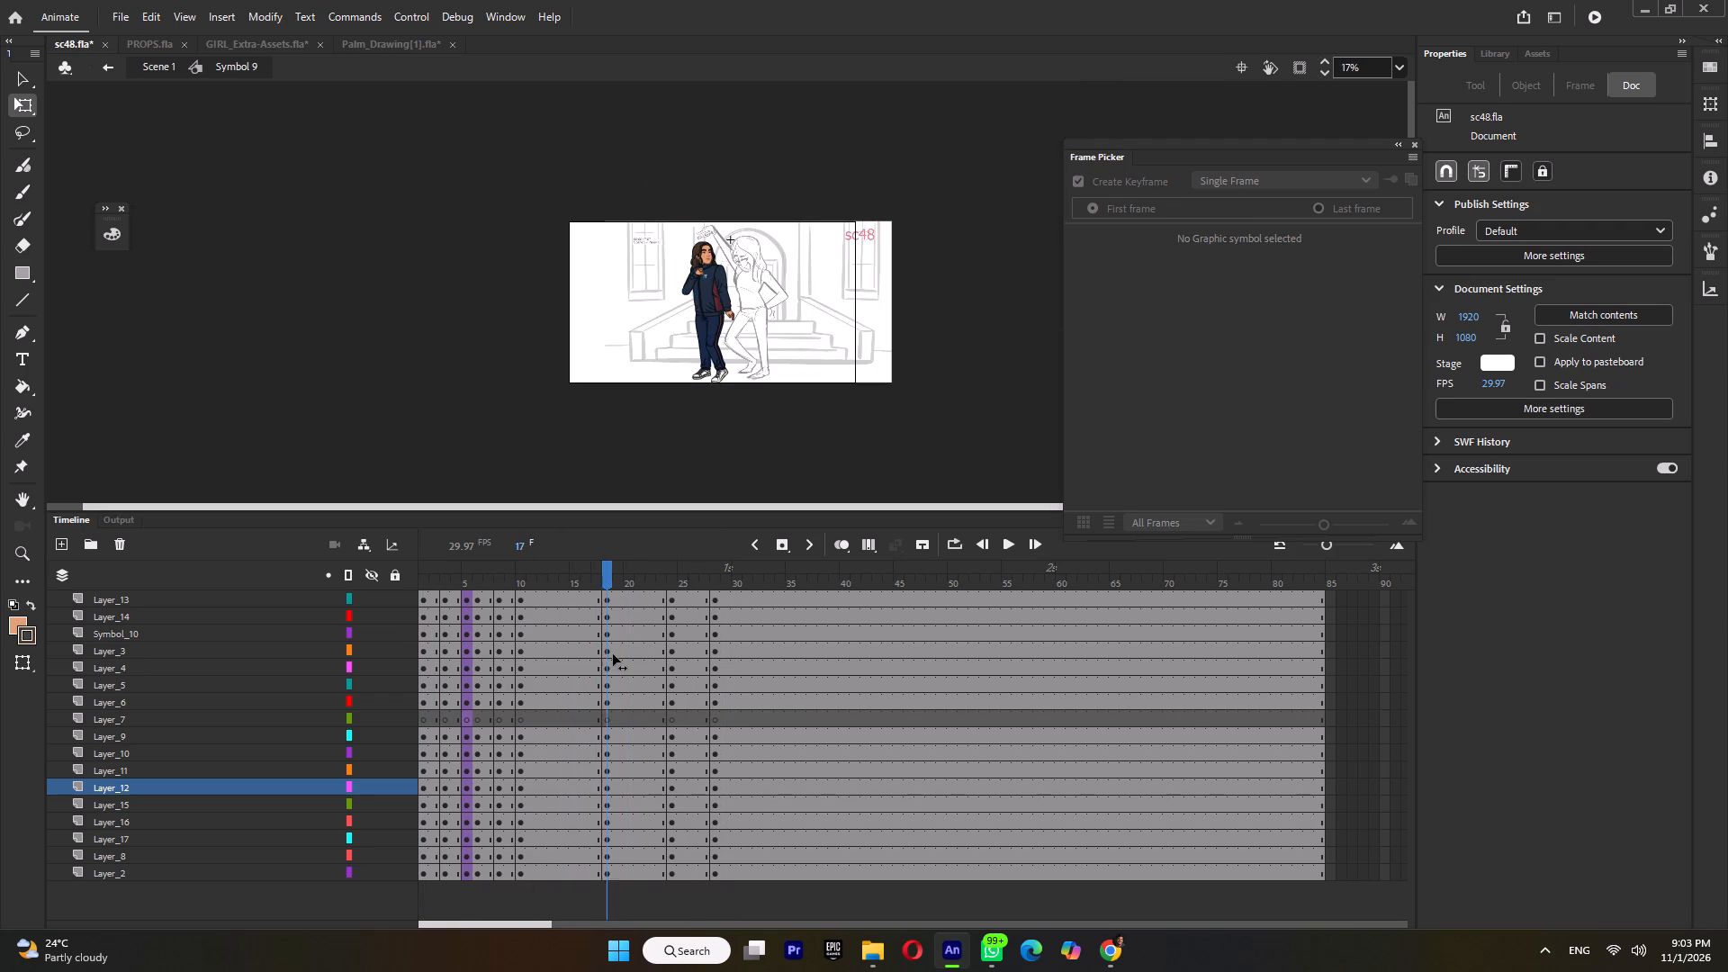
left_click_drag(613, 654, 686, 663)
Create classic tweens on all layers across the spans from keyframe 18 to 24 and from 24 to 28.
double_click(637, 579)
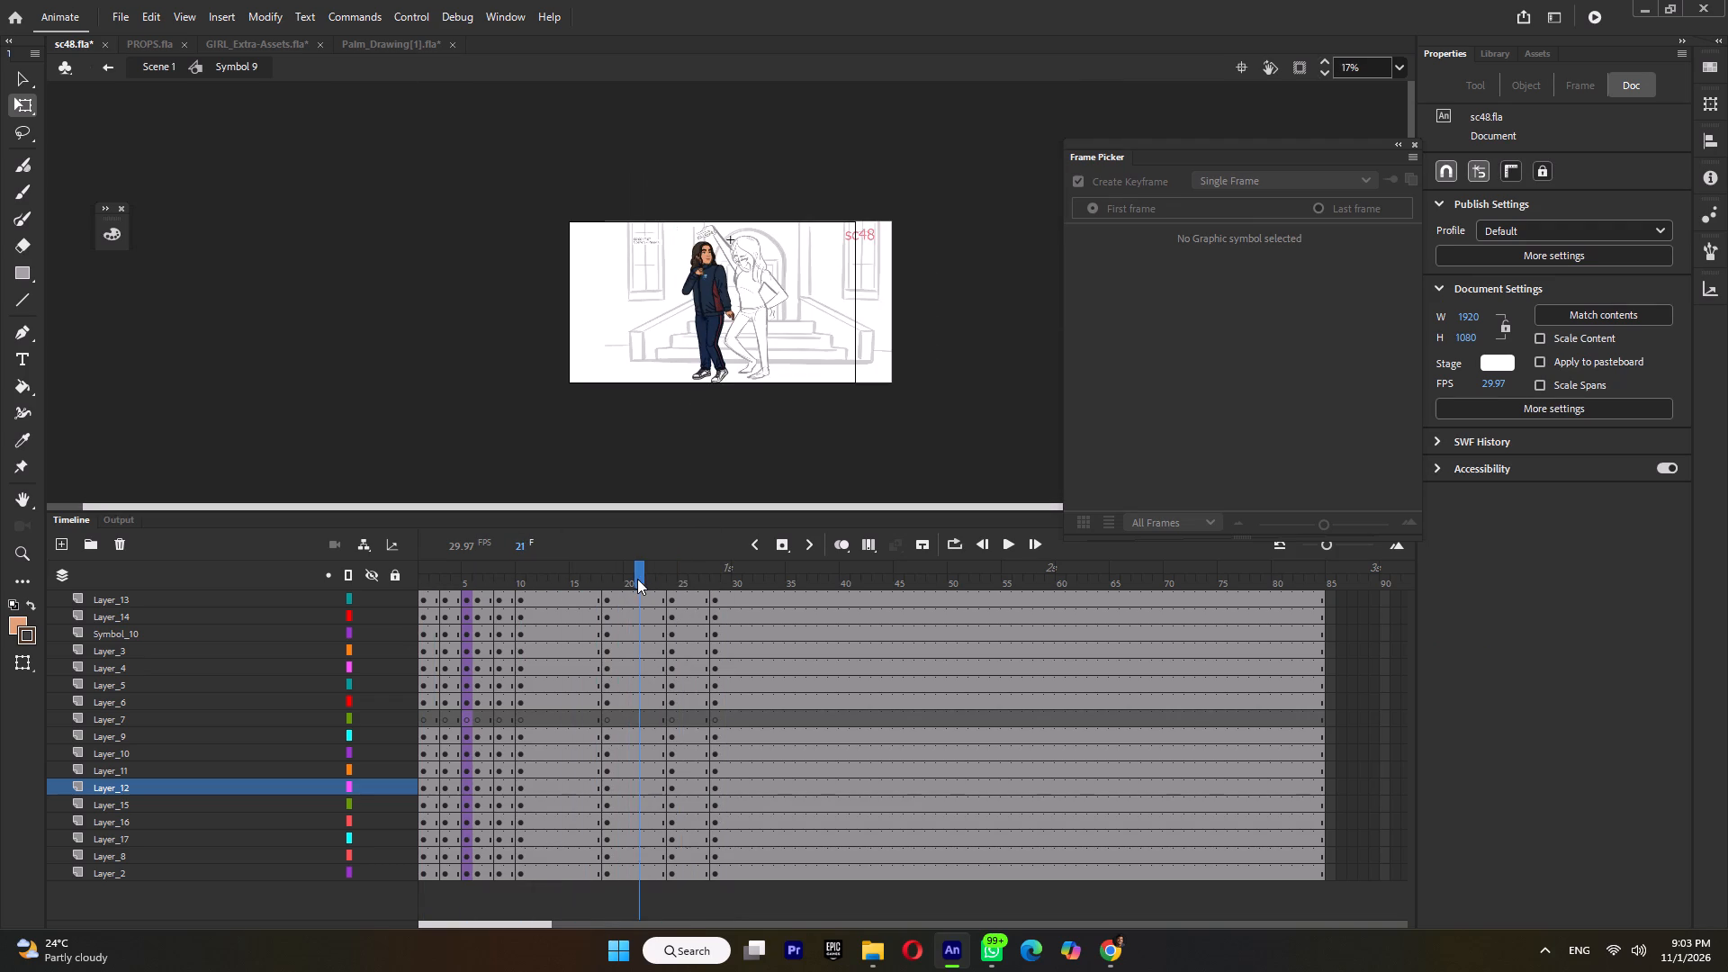
key("ctrl+m")
double_click(686, 582)
key("ctrl+m")
scroll(630, 614, "up", 6)
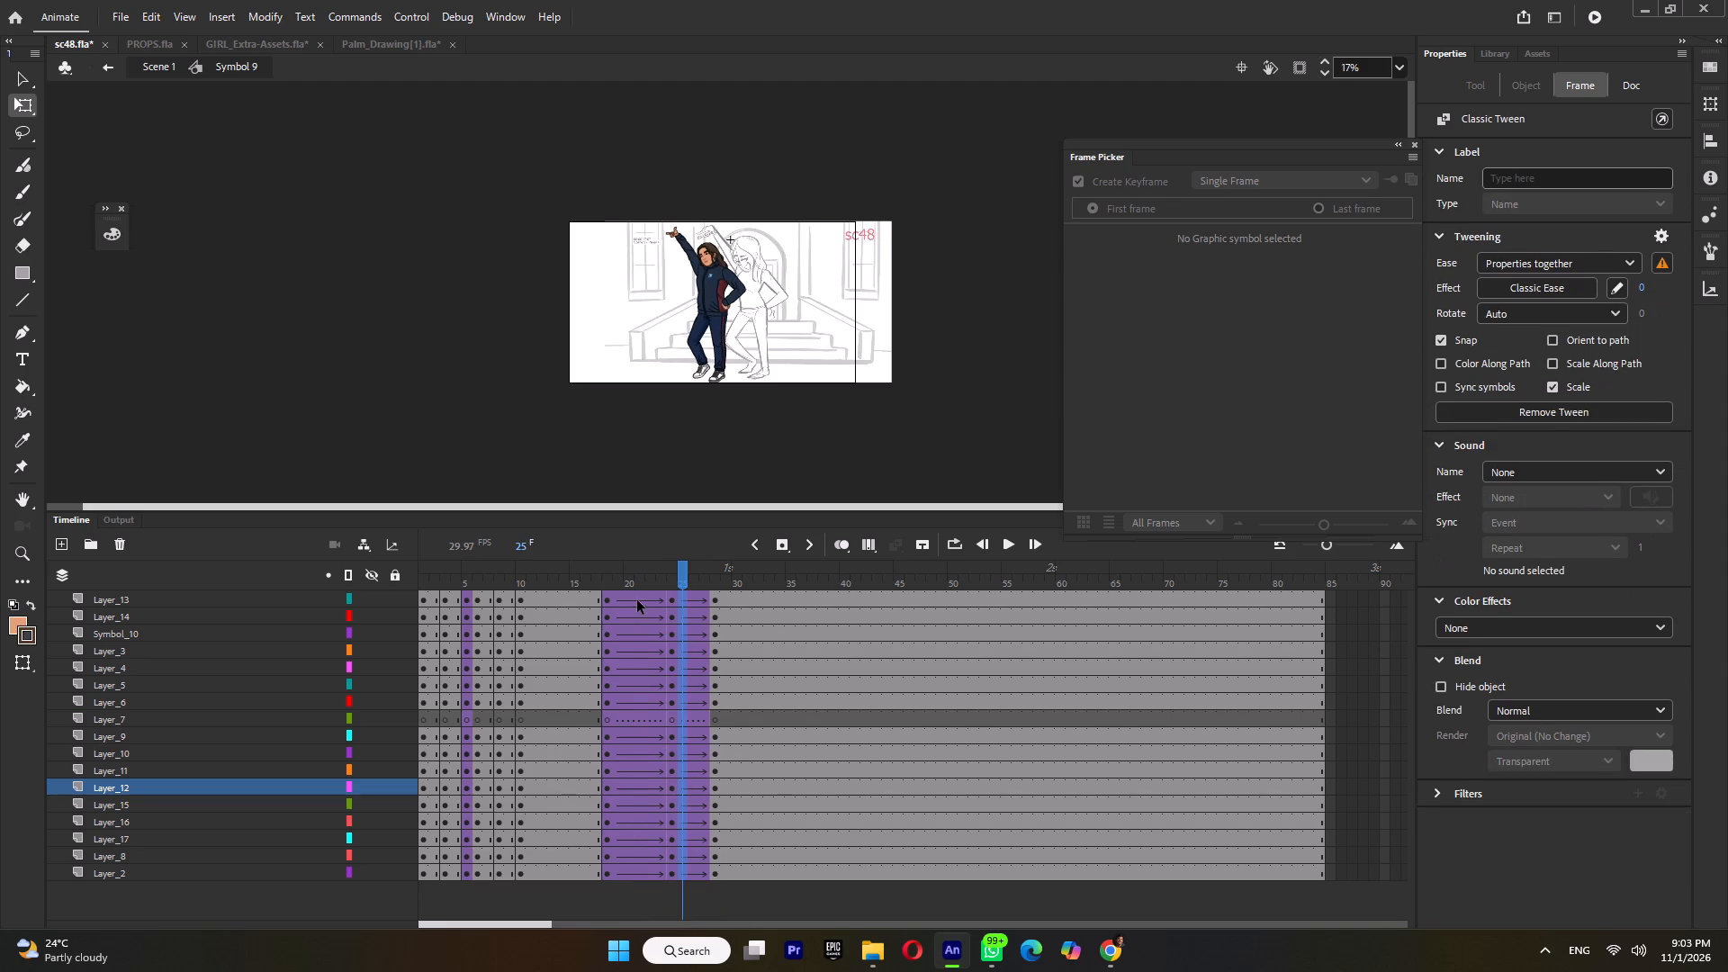
Apply a Quad Ease-In-Out effect to the classic tweens on all layers between frames 18 and 28.
left_click_drag(642, 595, 683, 971)
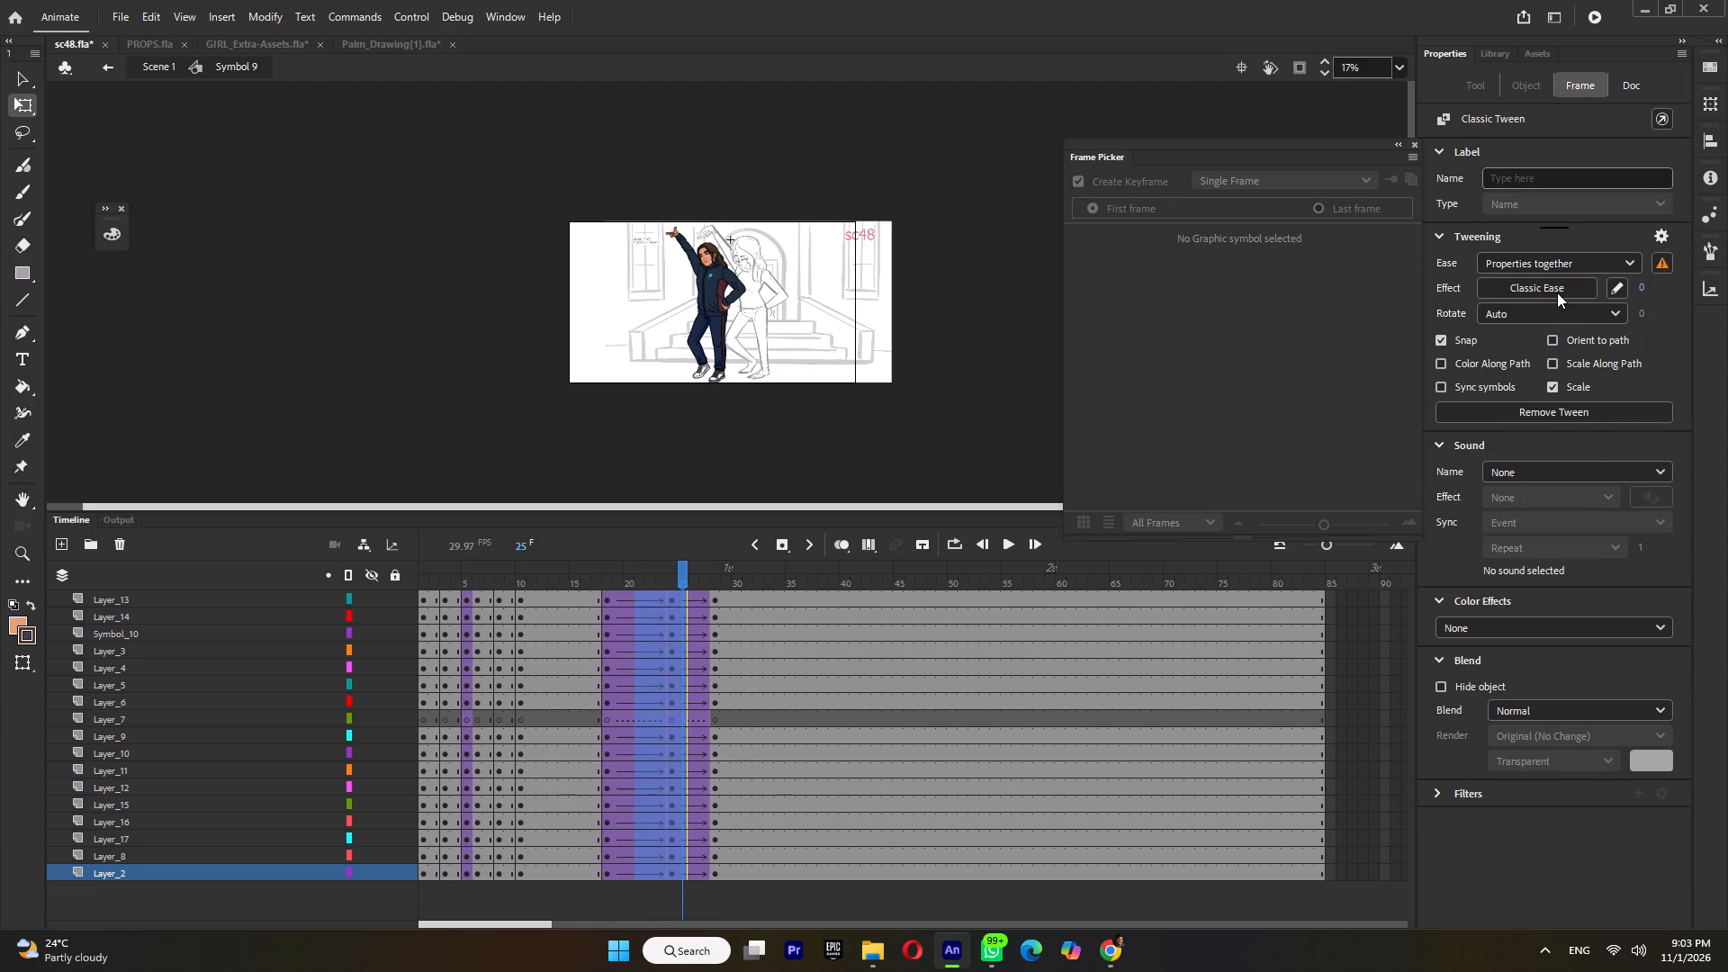
left_click(1557, 292)
left_click(1131, 368)
double_click(1221, 317)
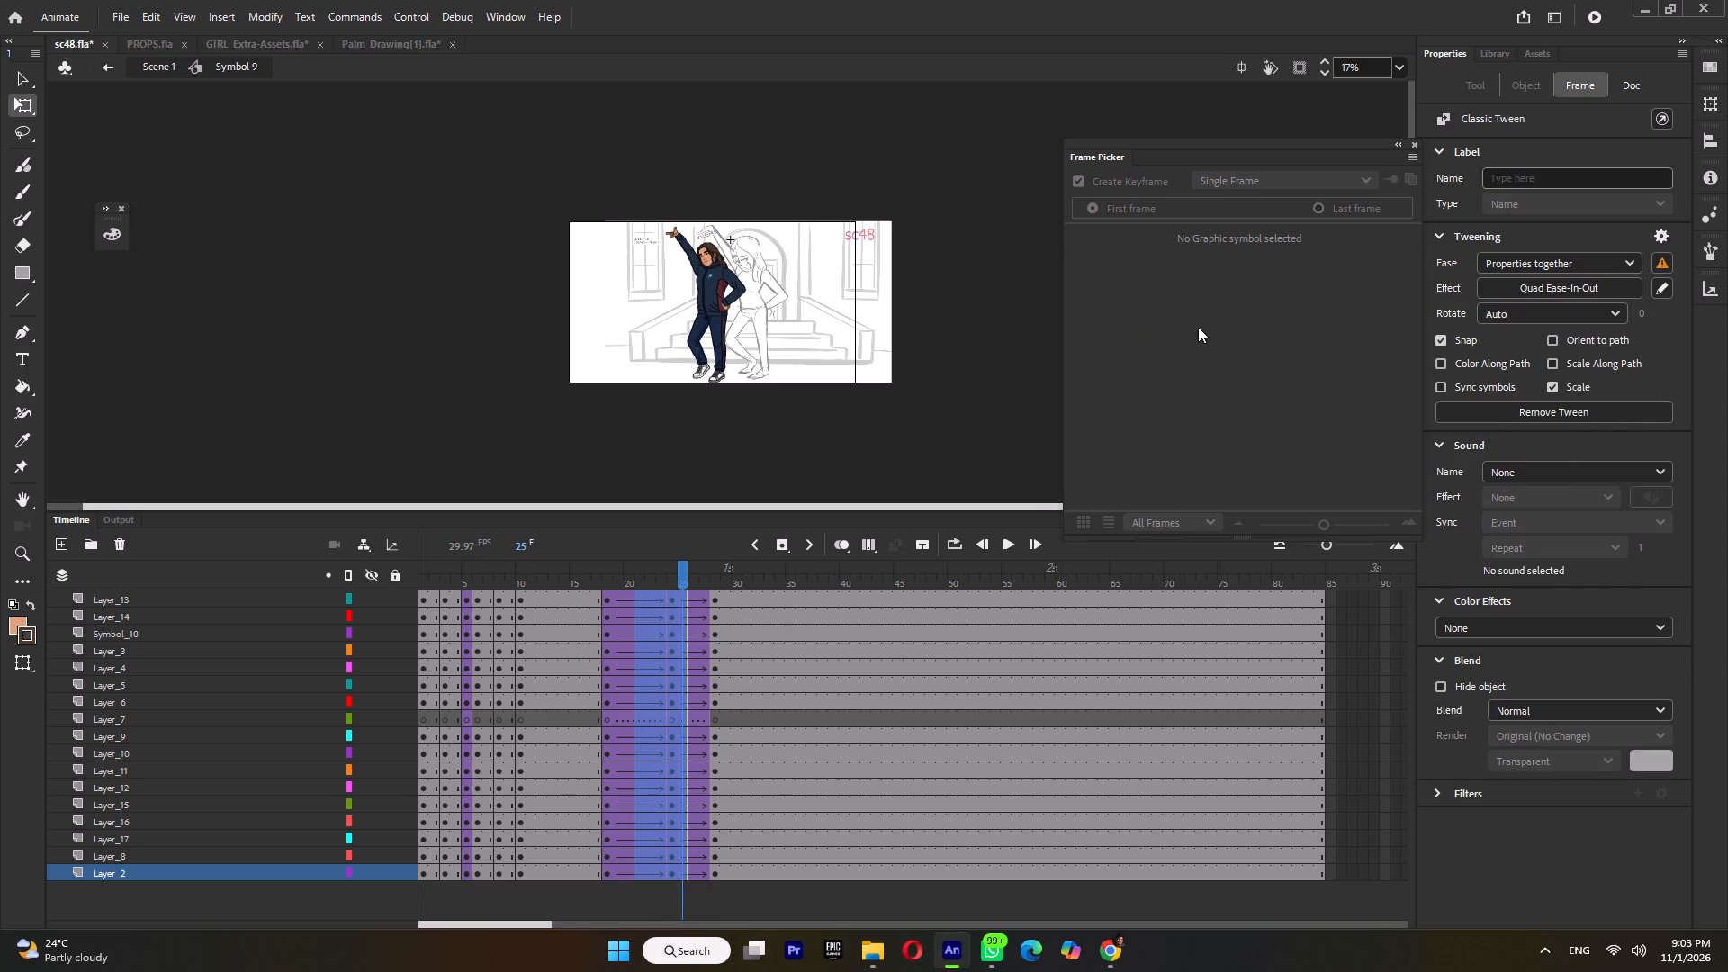
Play the arm-raise animation repeatedly from frame 16 to check the timing of the eased tweens.
scroll(858, 290, "up", 3, "ctrl")
left_click(586, 586)
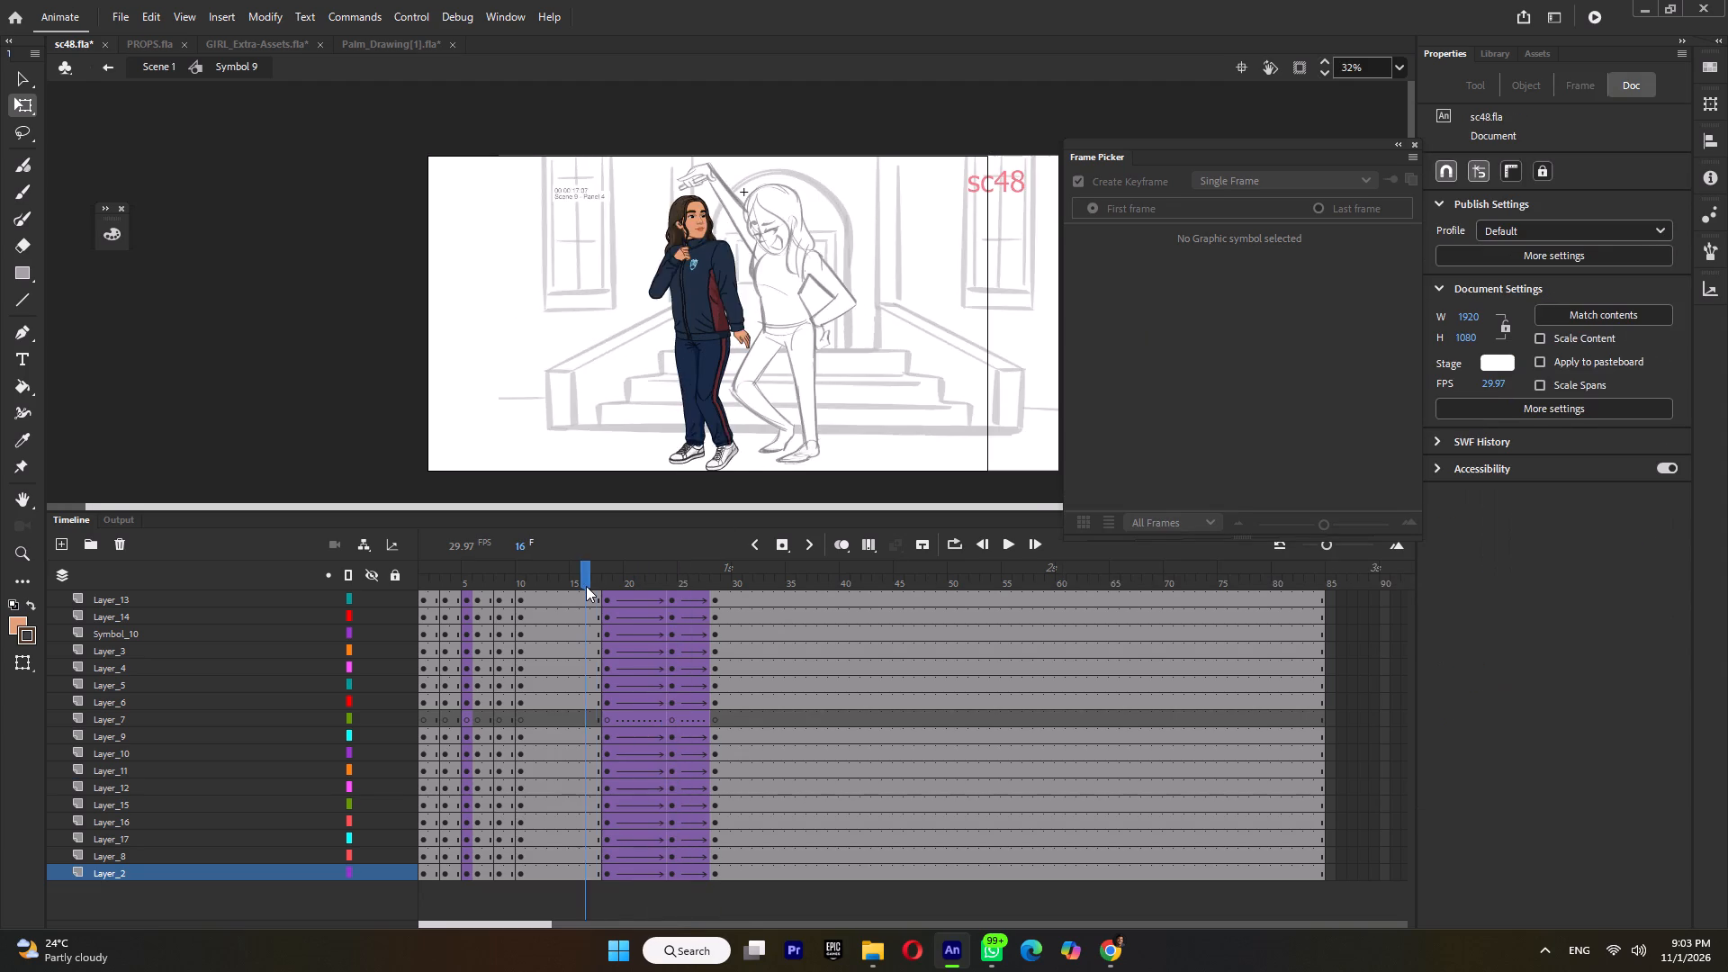
key("Return")
left_click(586, 586)
key("Return")
left_click(586, 586)
key("Return")
key("Return")
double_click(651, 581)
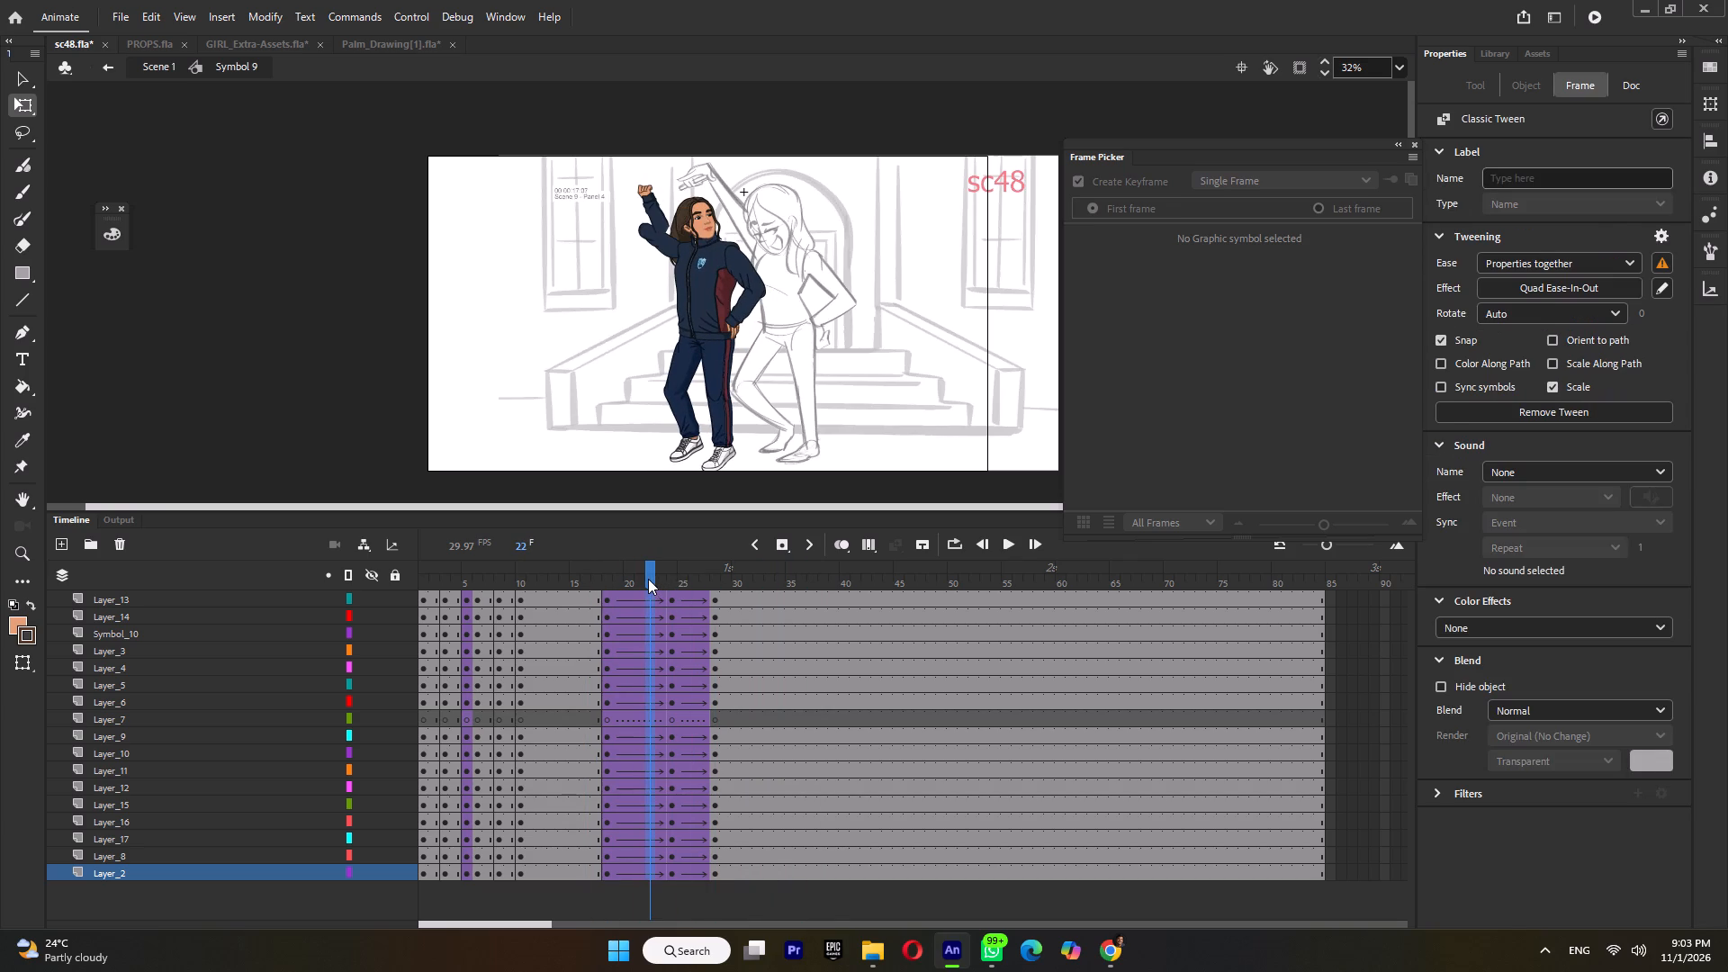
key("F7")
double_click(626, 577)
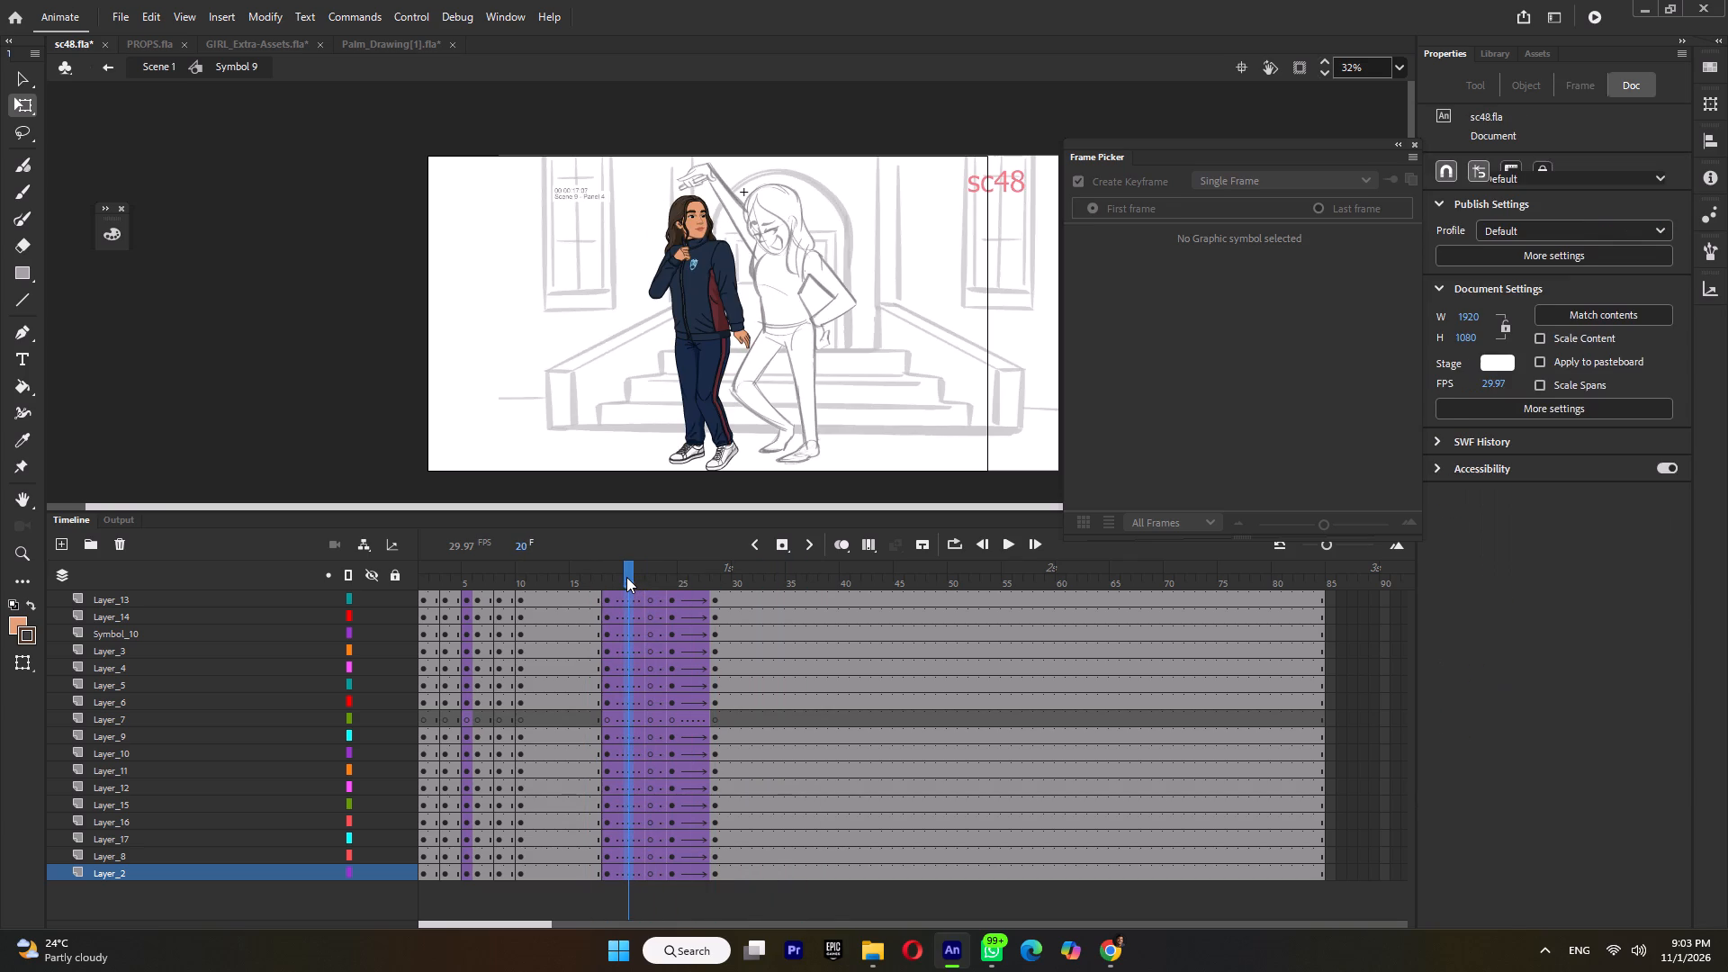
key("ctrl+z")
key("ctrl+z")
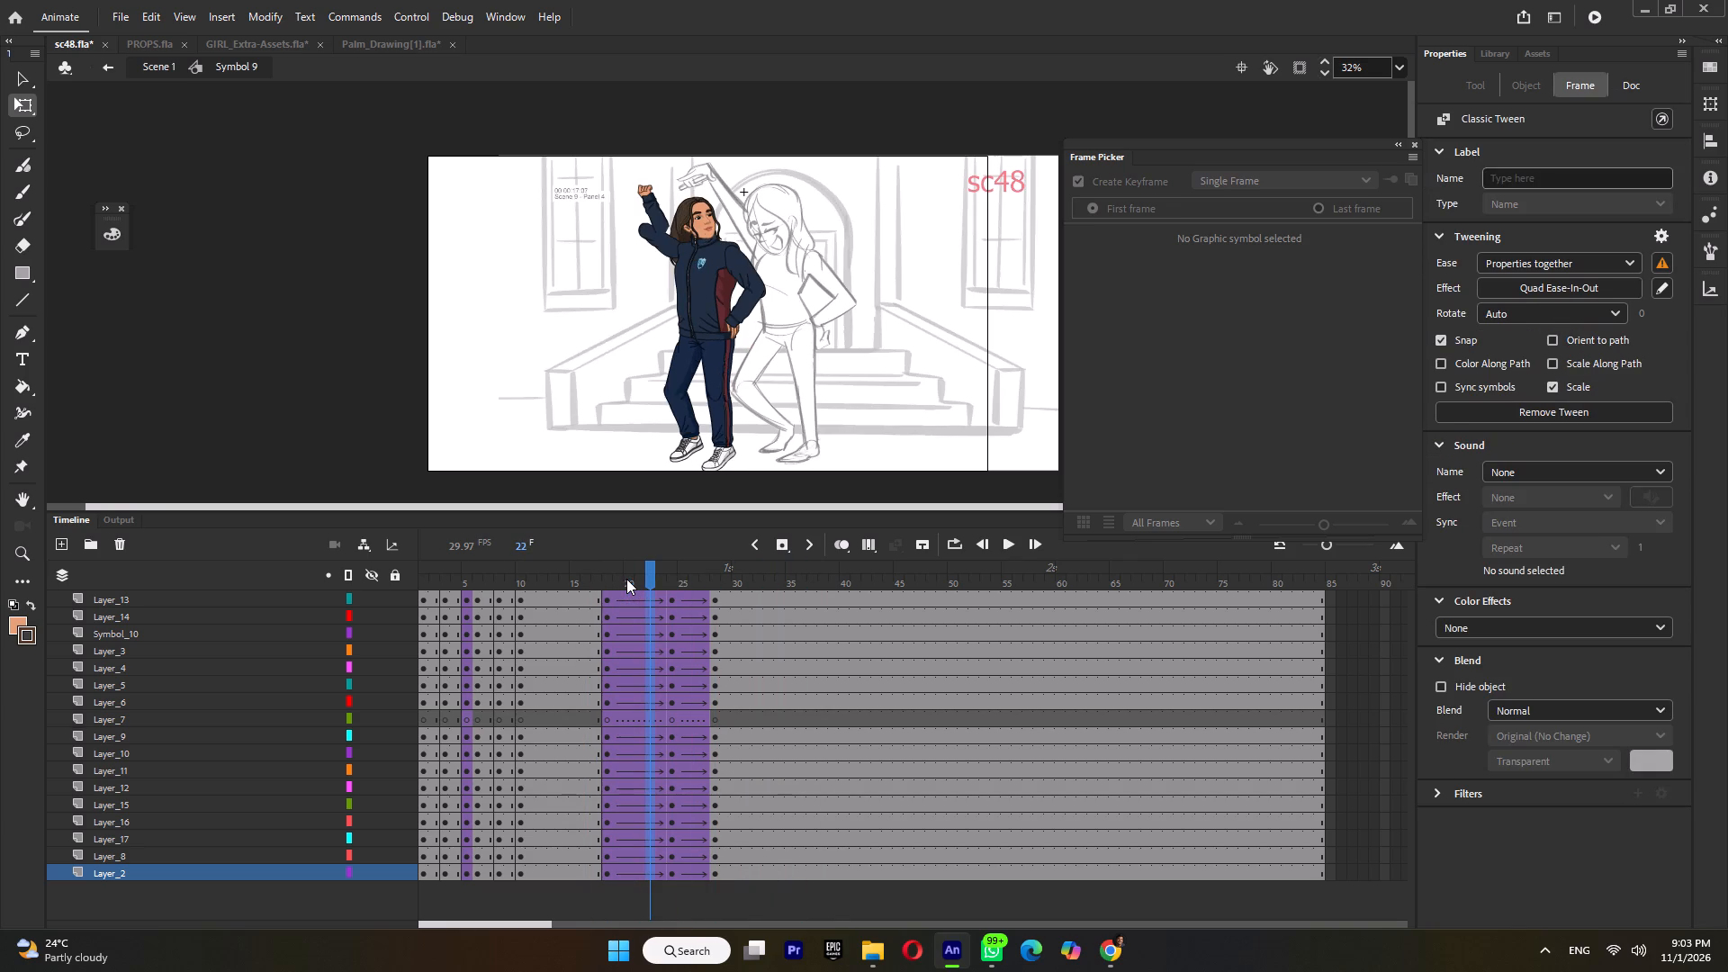
Insert keyframes on all layers at frames 22, 20 and 26 to bake the in-between poses.
key("F6")
double_click(626, 579)
key("F6")
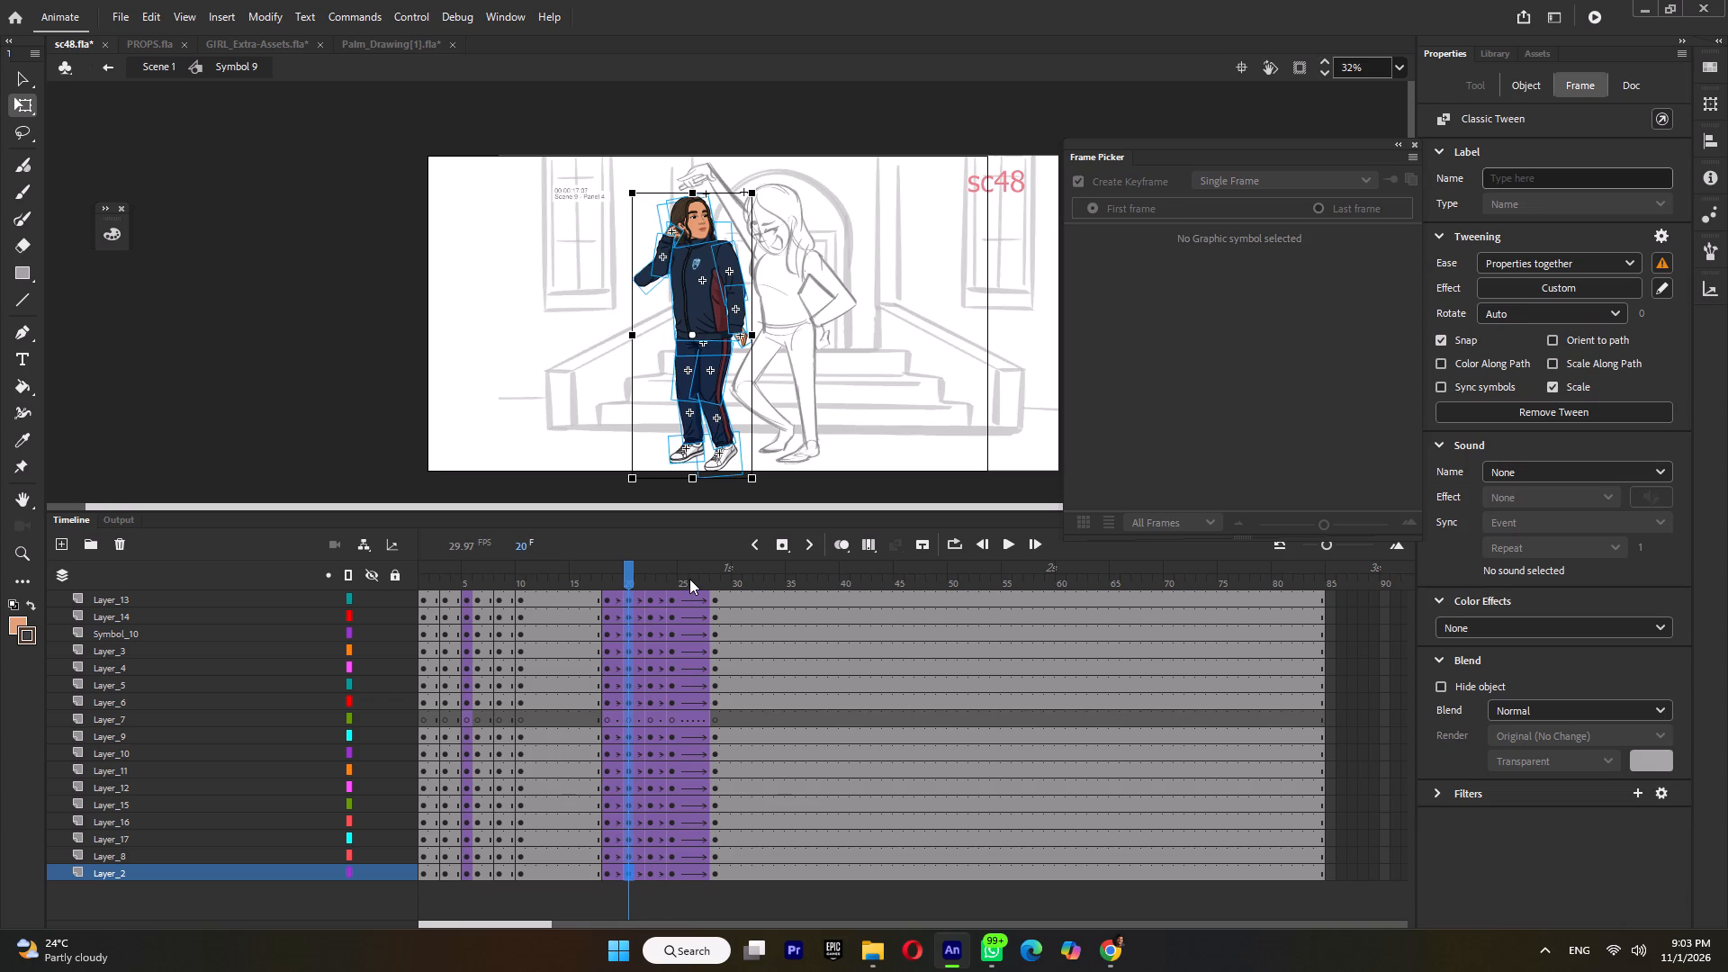
double_click(691, 579)
key("F6")
Remove the classic tweens from all layers between frames 18 and 28, keeping the baked keyframes.
scroll(646, 619, "up", 4)
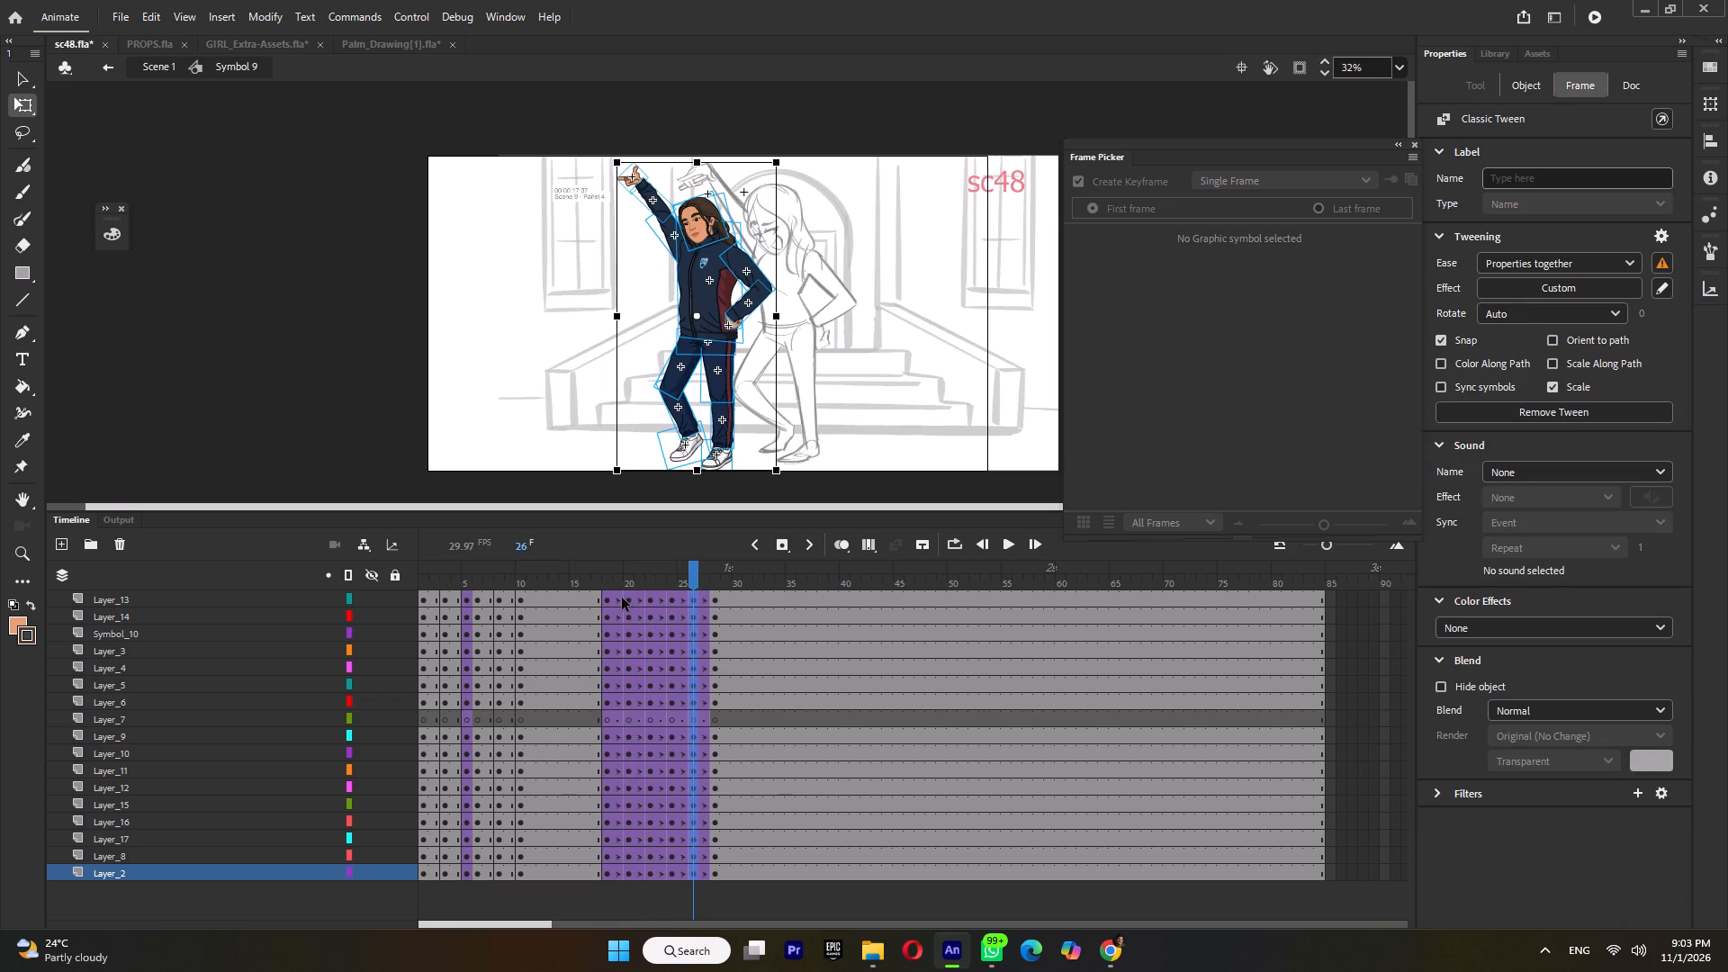
left_click_drag(617, 598, 692, 930)
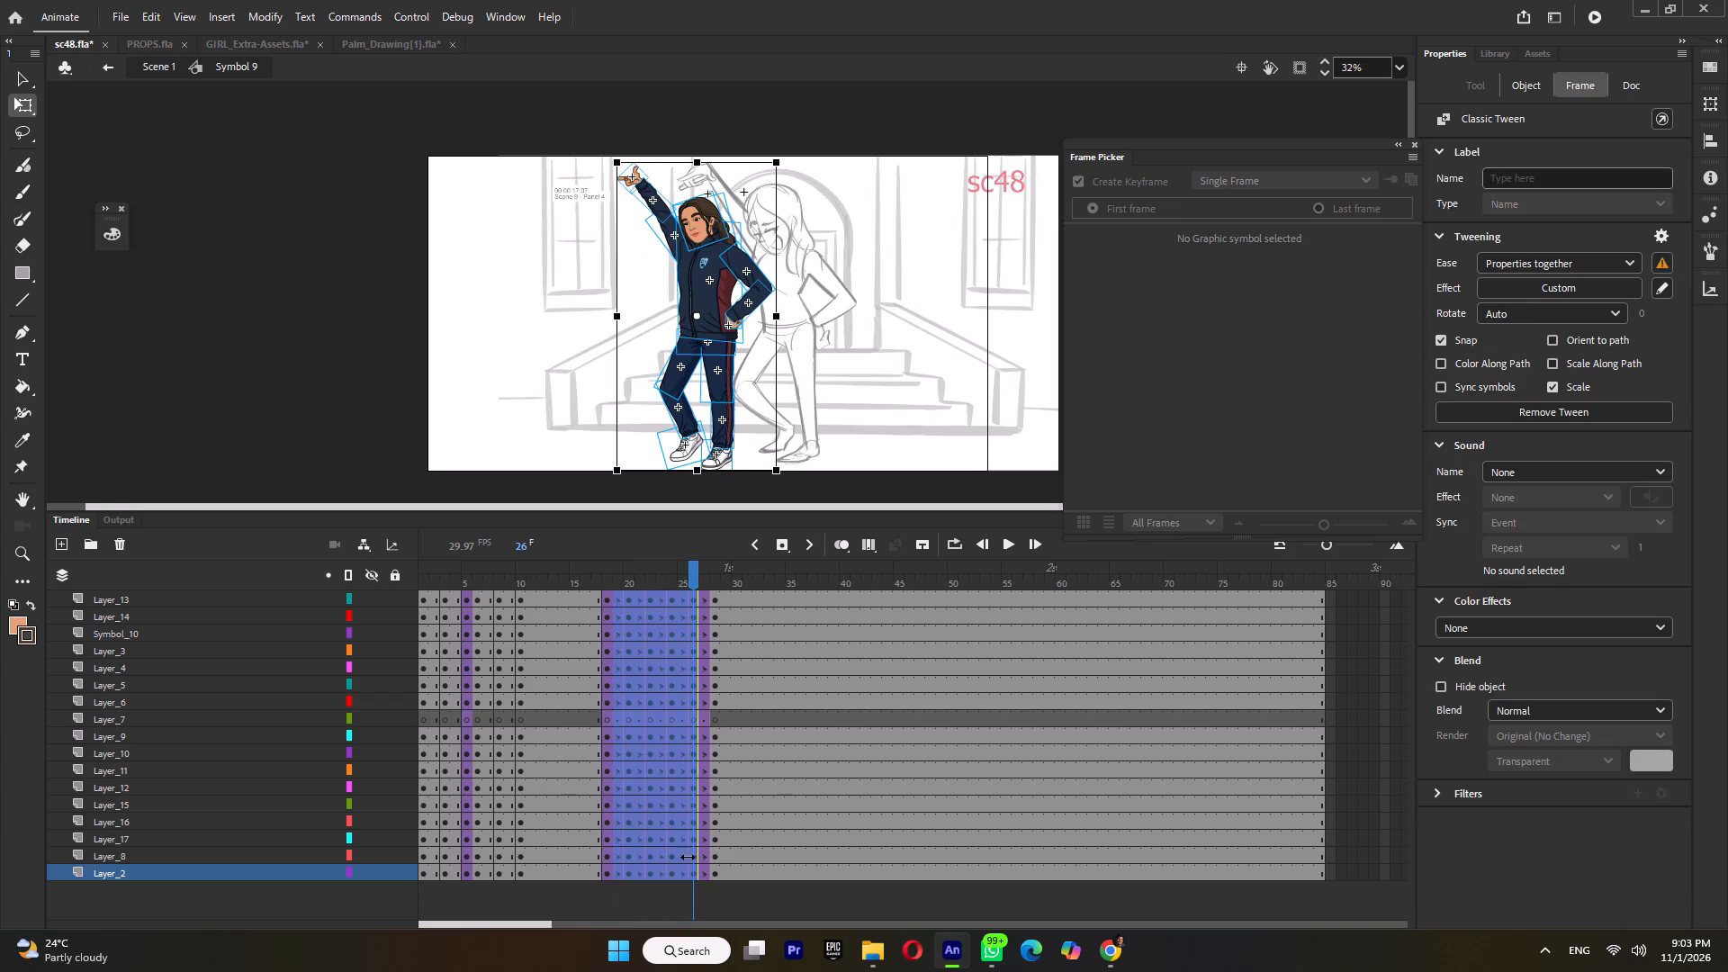
key("ctrl+m")
Play and scrub the arm raise between frames 16 and 20 to check the stepped motion.
left_click(602, 574)
key("Return")
left_click(602, 574)
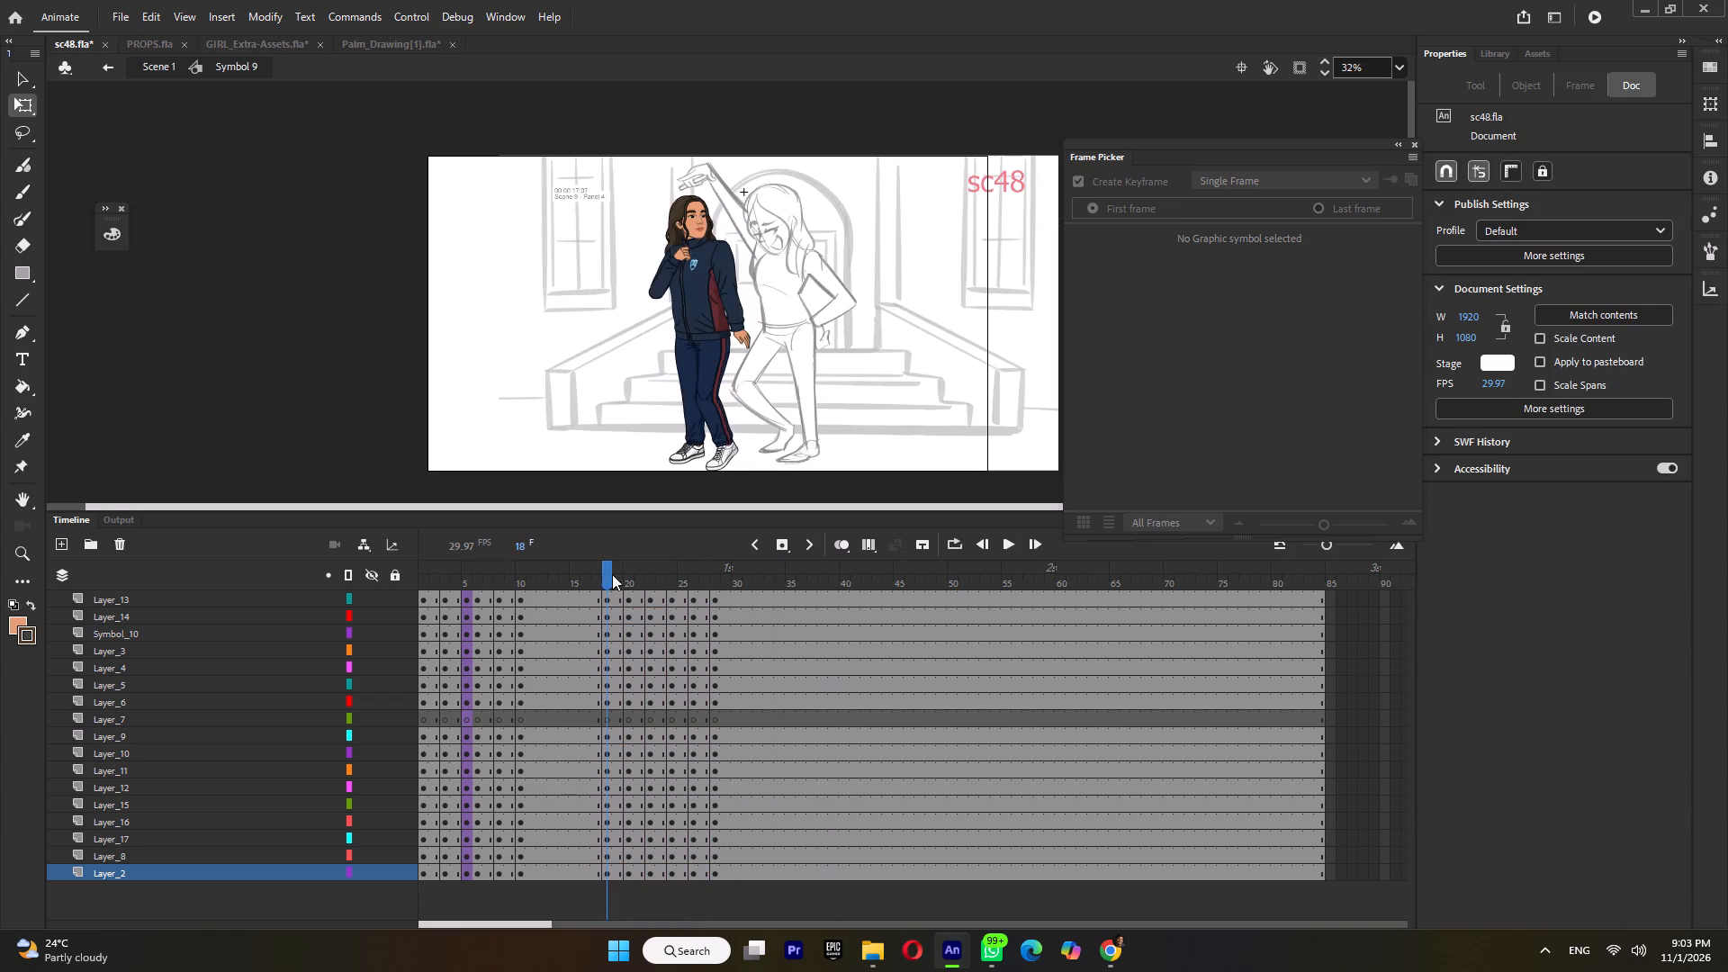
key("Return")
key("Return")
left_click(612, 576)
left_click_drag(600, 580, 587, 588)
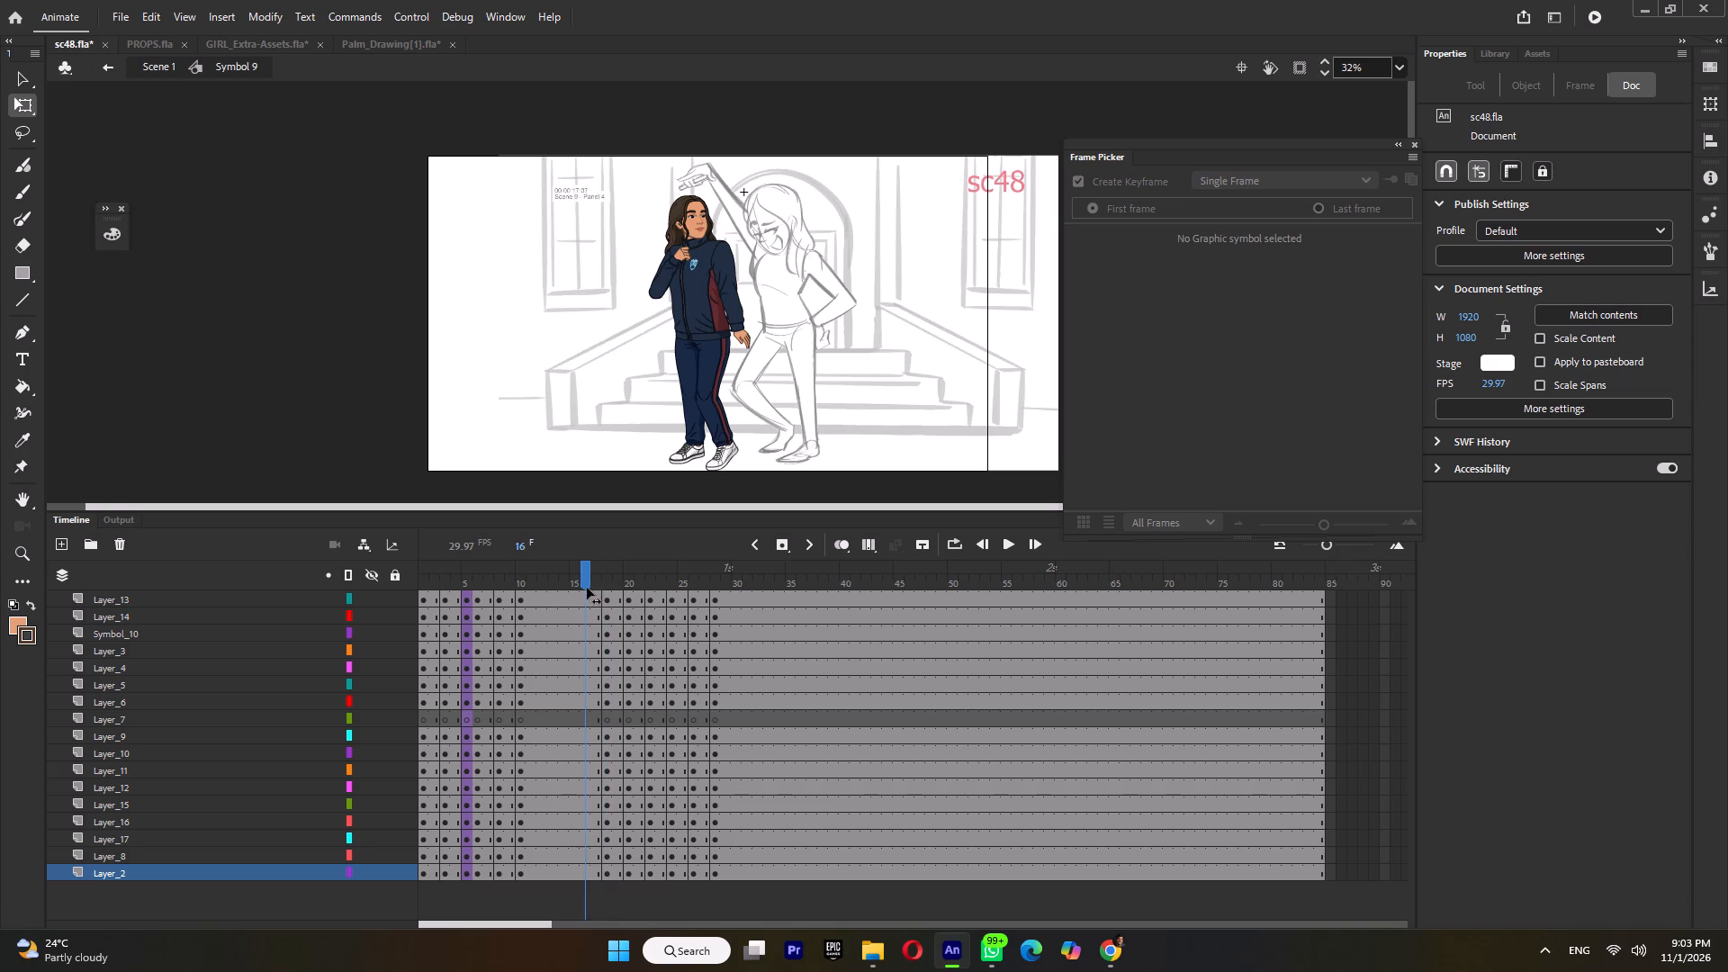
left_click_drag(587, 588, 624, 593)
left_click(631, 588)
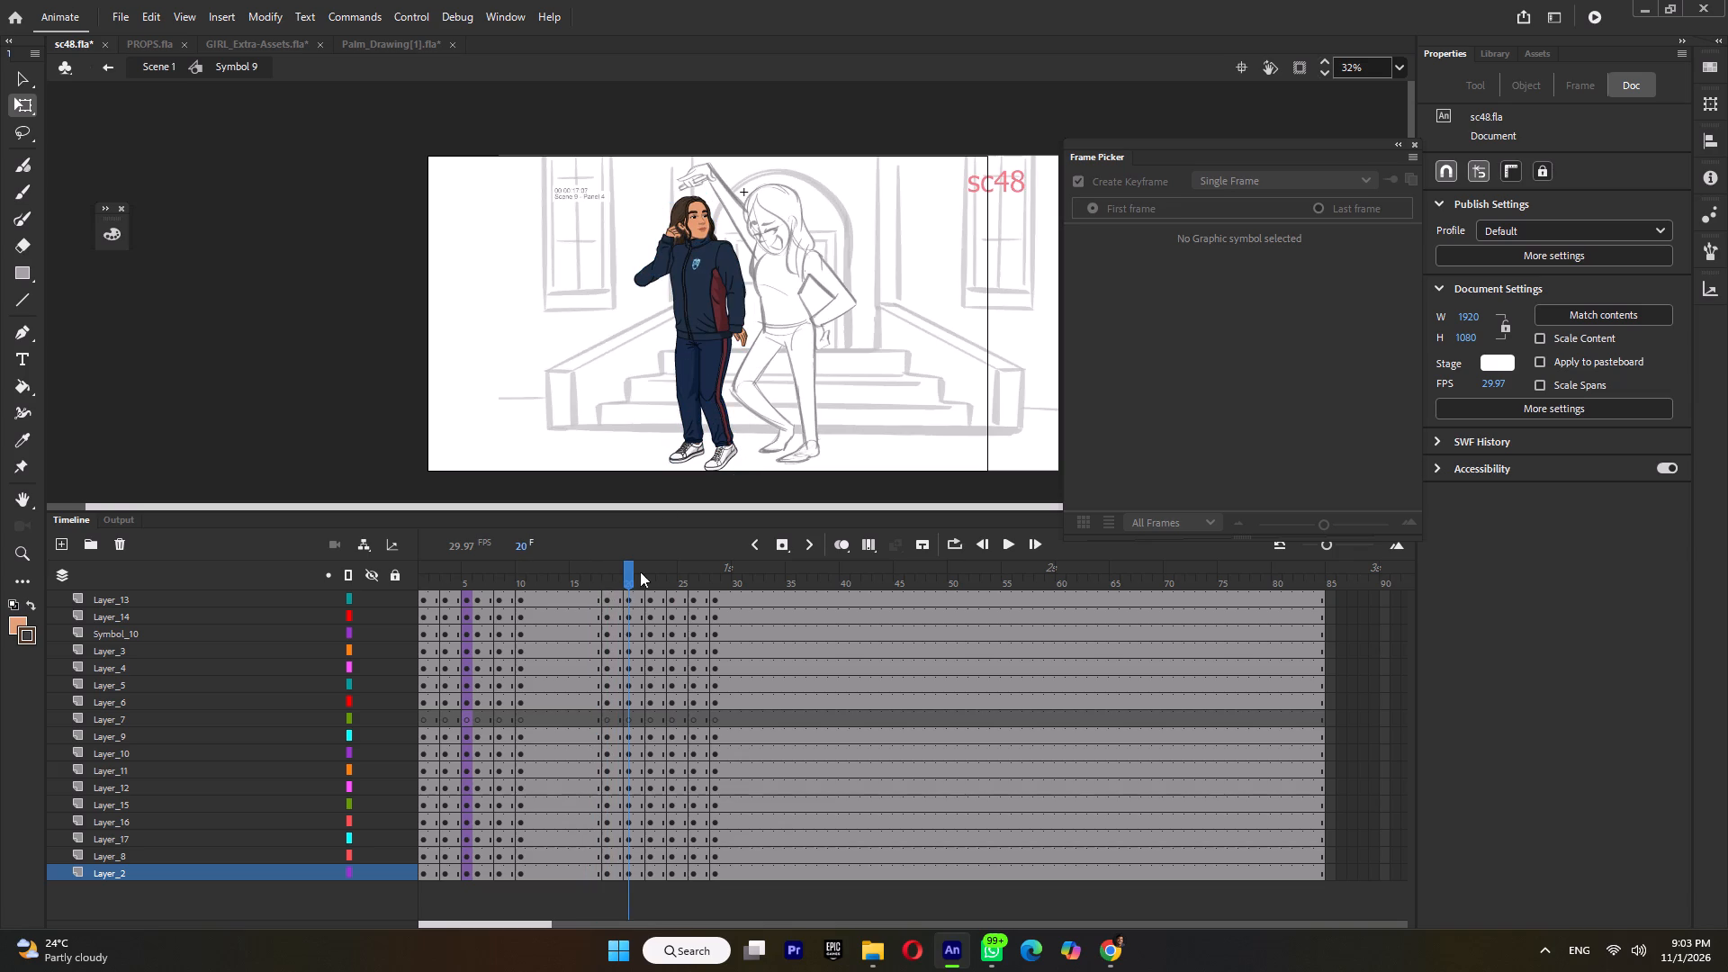
Inside the head symbol, move the turned-head keyframe two frames earlier, to frame 22.
scroll(713, 162, "up", 5, "ctrl")
scroll(696, 280, "up", 2, "ctrl")
left_click(648, 581)
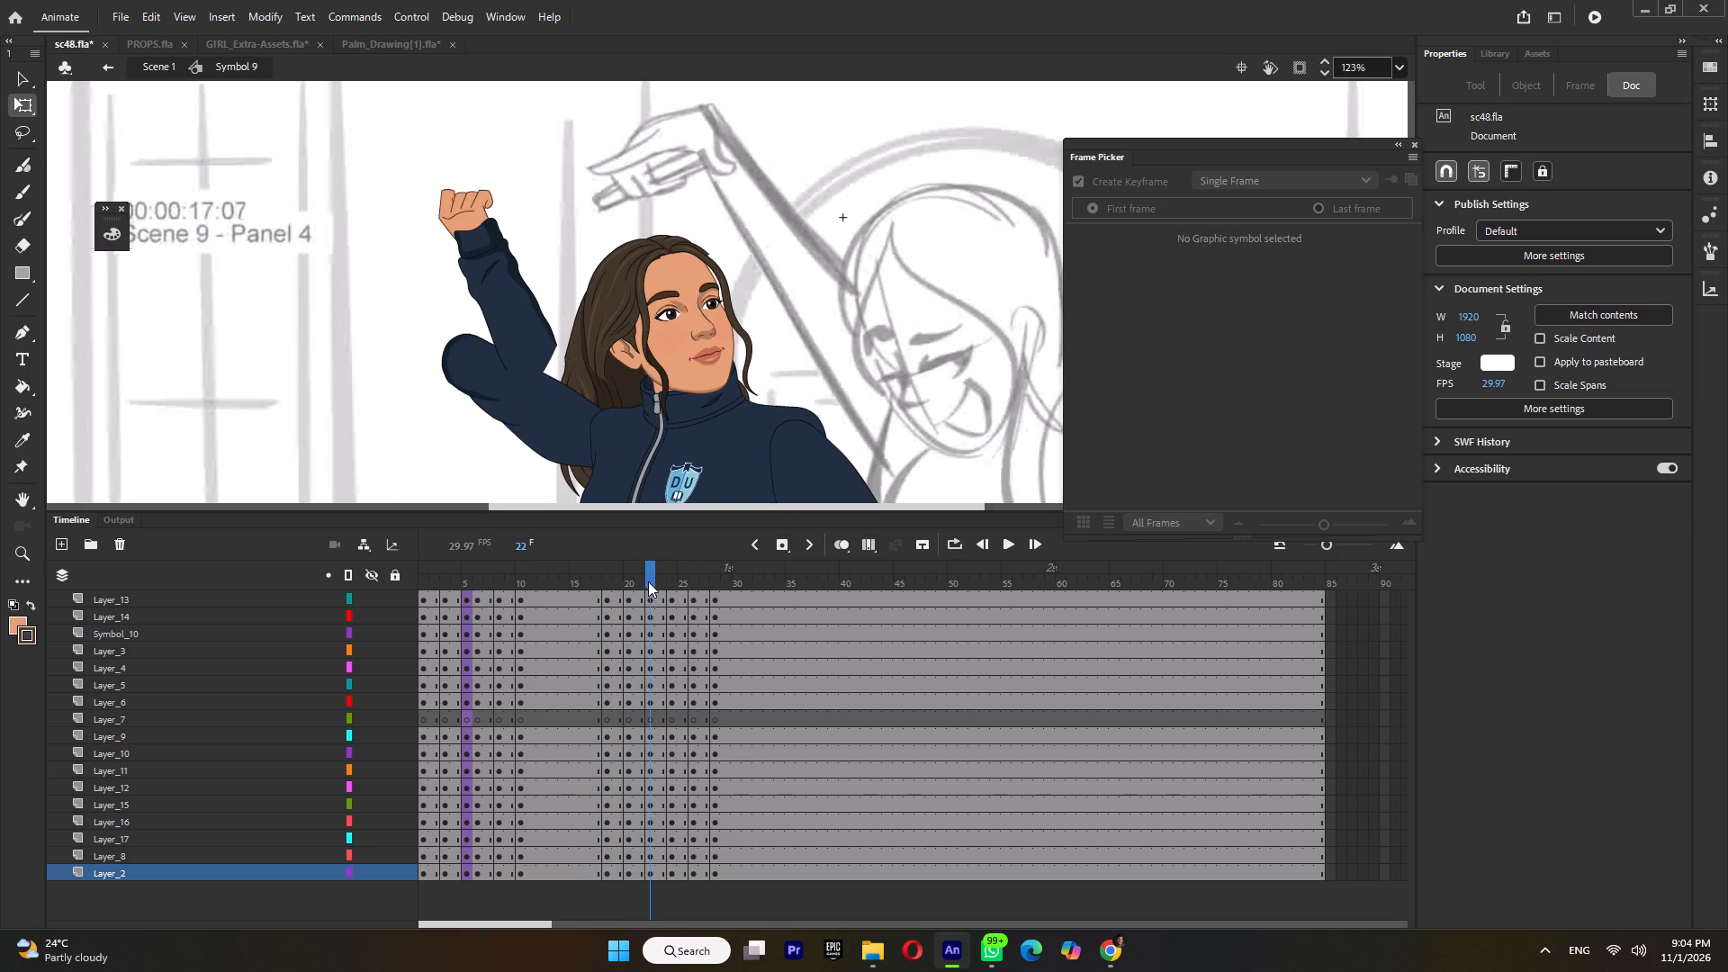
double_click(672, 292)
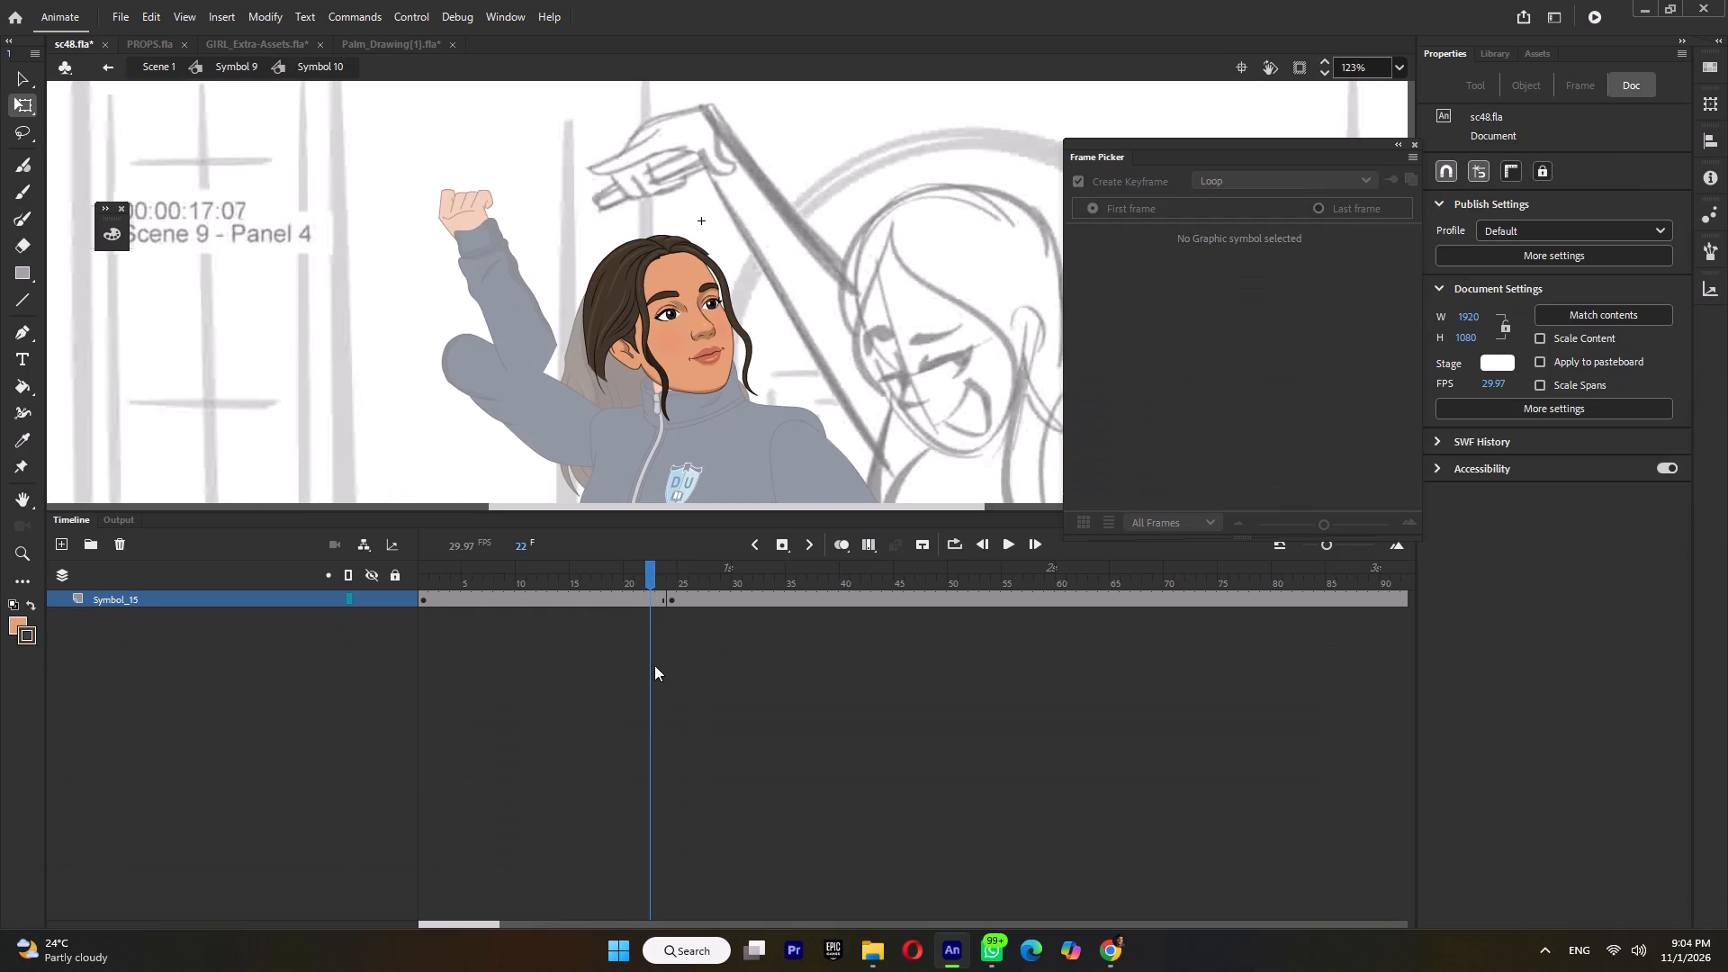
left_click(651, 599)
key("shift+F5")
key("shift+F5")
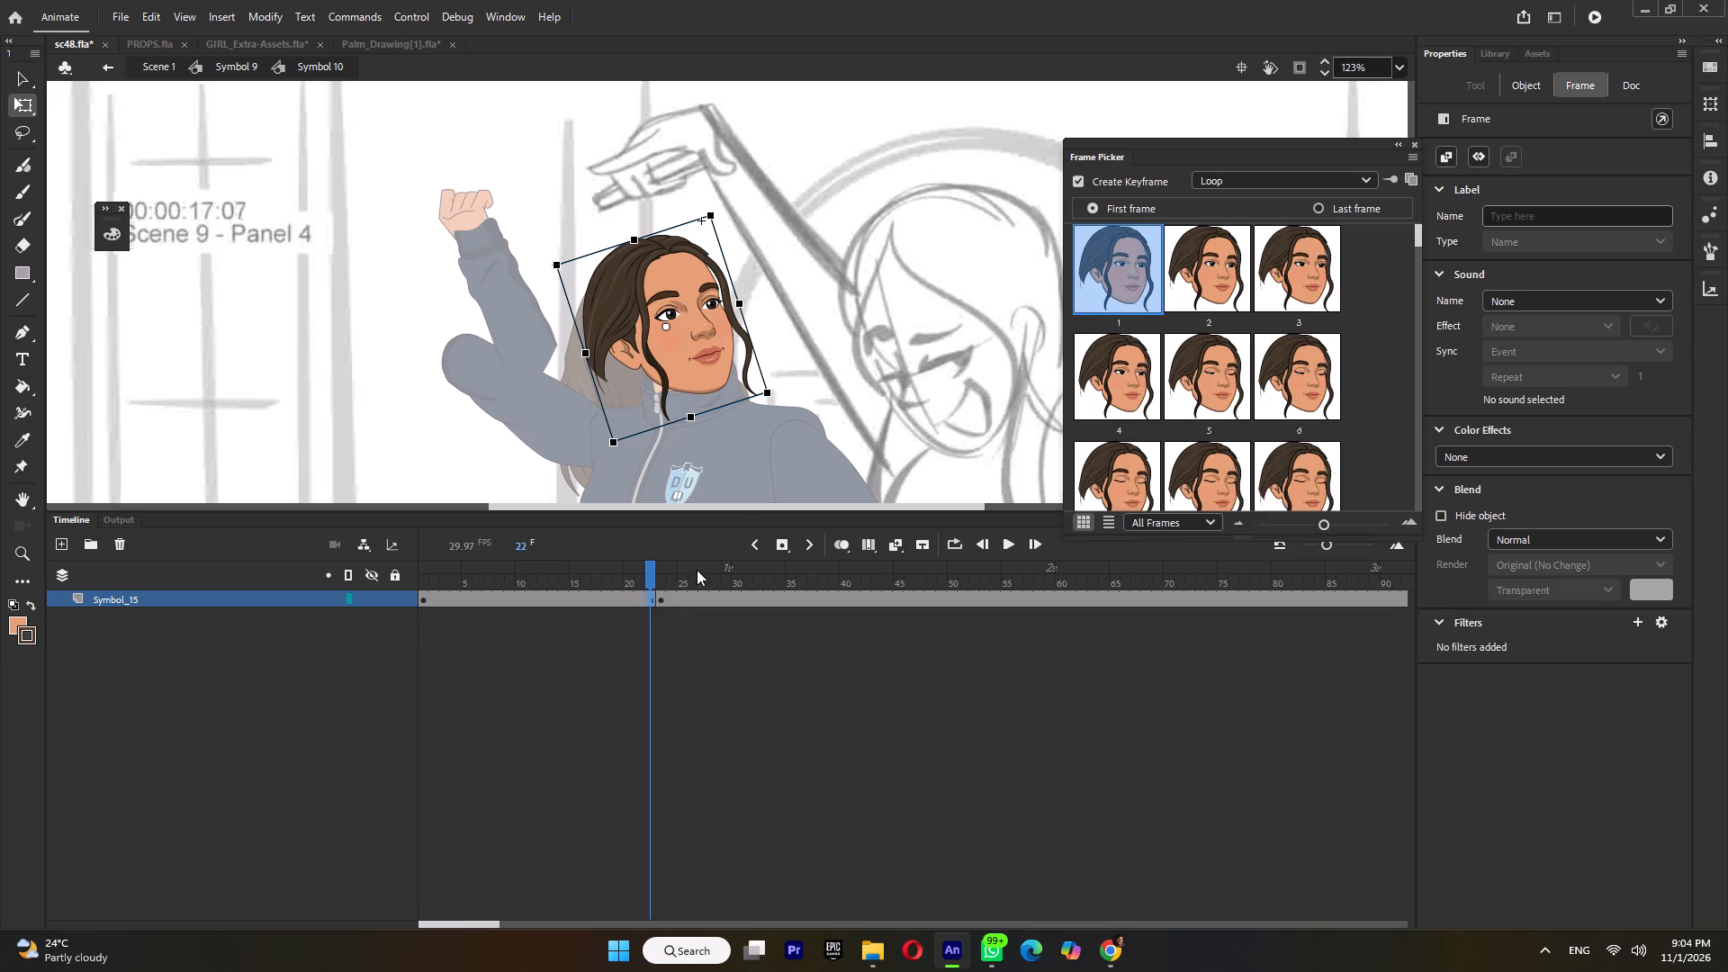
Set the turned head's first looping frame to 22 and return to editing Symbol 9.
left_click(861, 309)
left_click(683, 310)
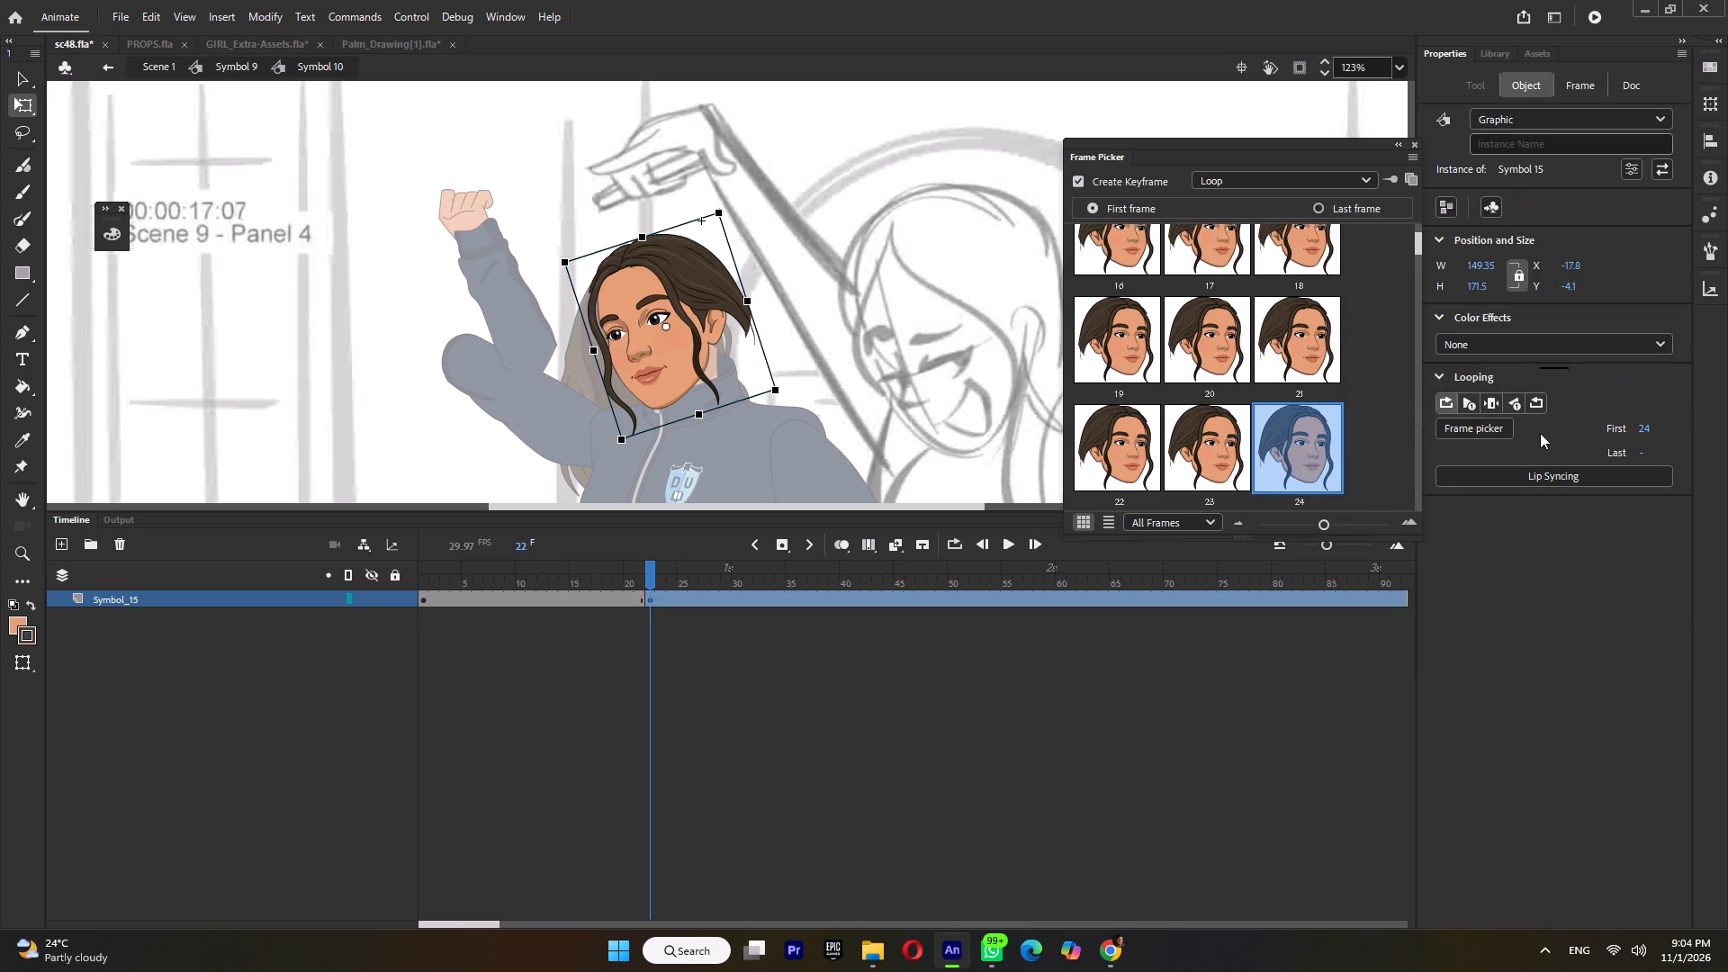
left_click(1642, 425)
type("22")
double_click(872, 325)
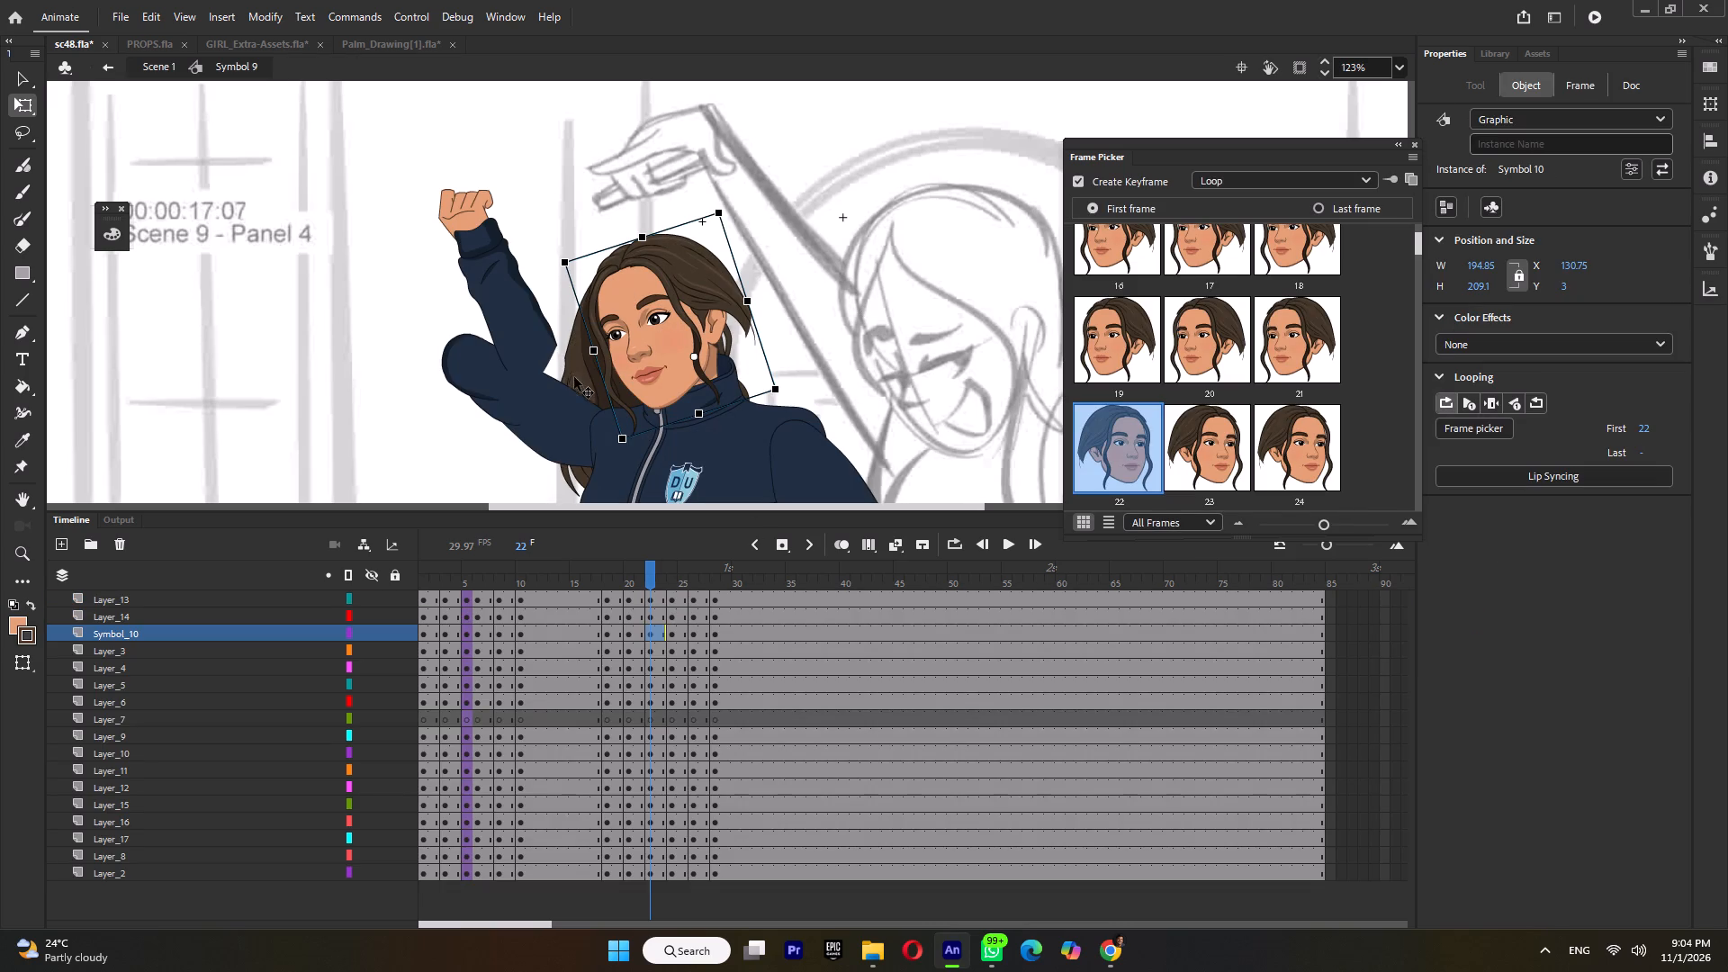
Switch the back hair at frame 22 to frame 1 of its graphic symbol.
left_click(571, 350)
left_click(1123, 283)
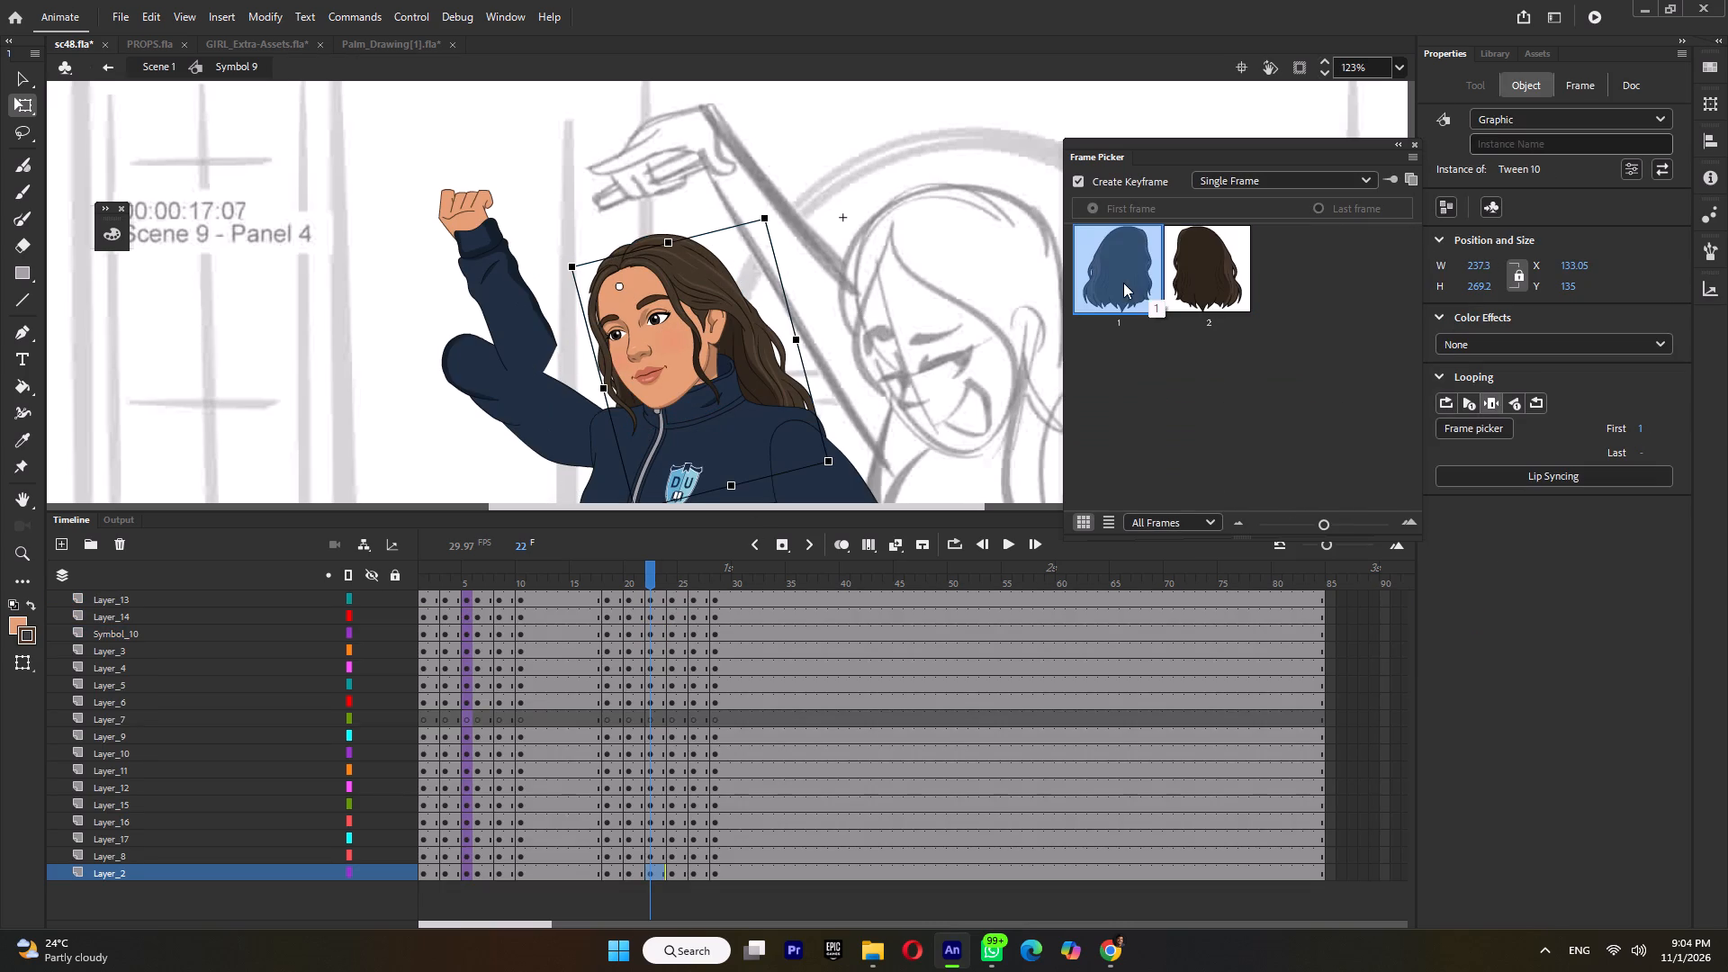
Rotate the head and back hair together slightly clockwise at frame 20.
left_click_drag(636, 572, 611, 587)
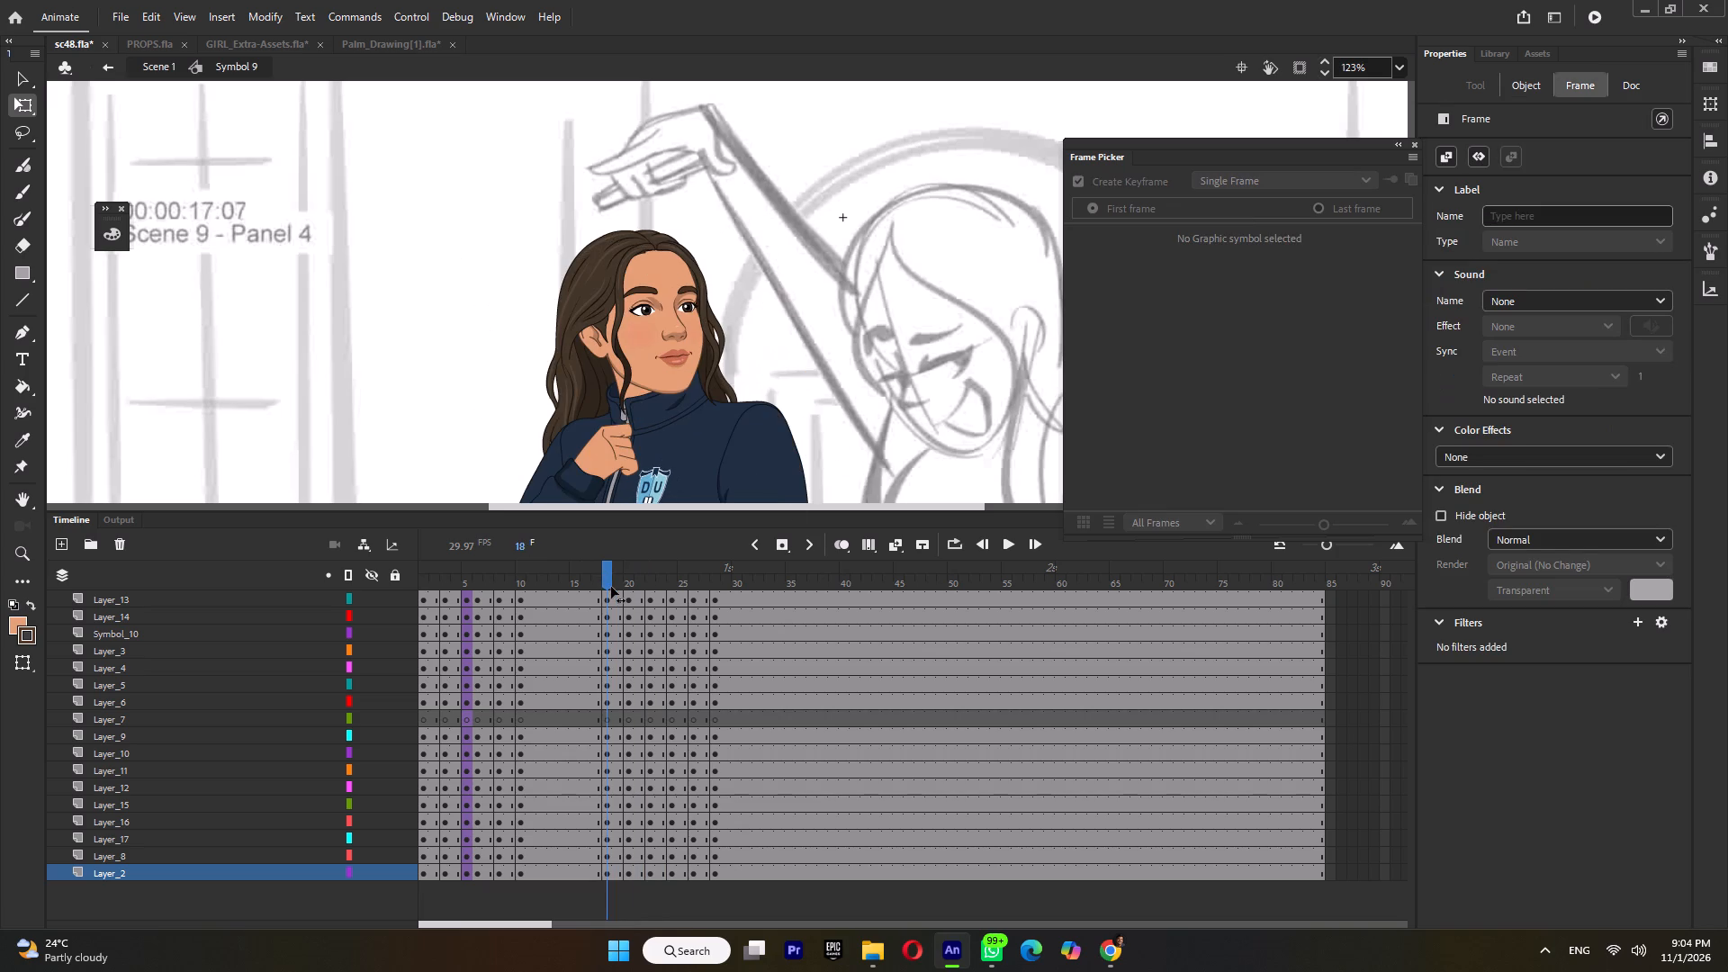
left_click_drag(611, 587, 631, 589)
left_click_drag(765, 264, 660, 323)
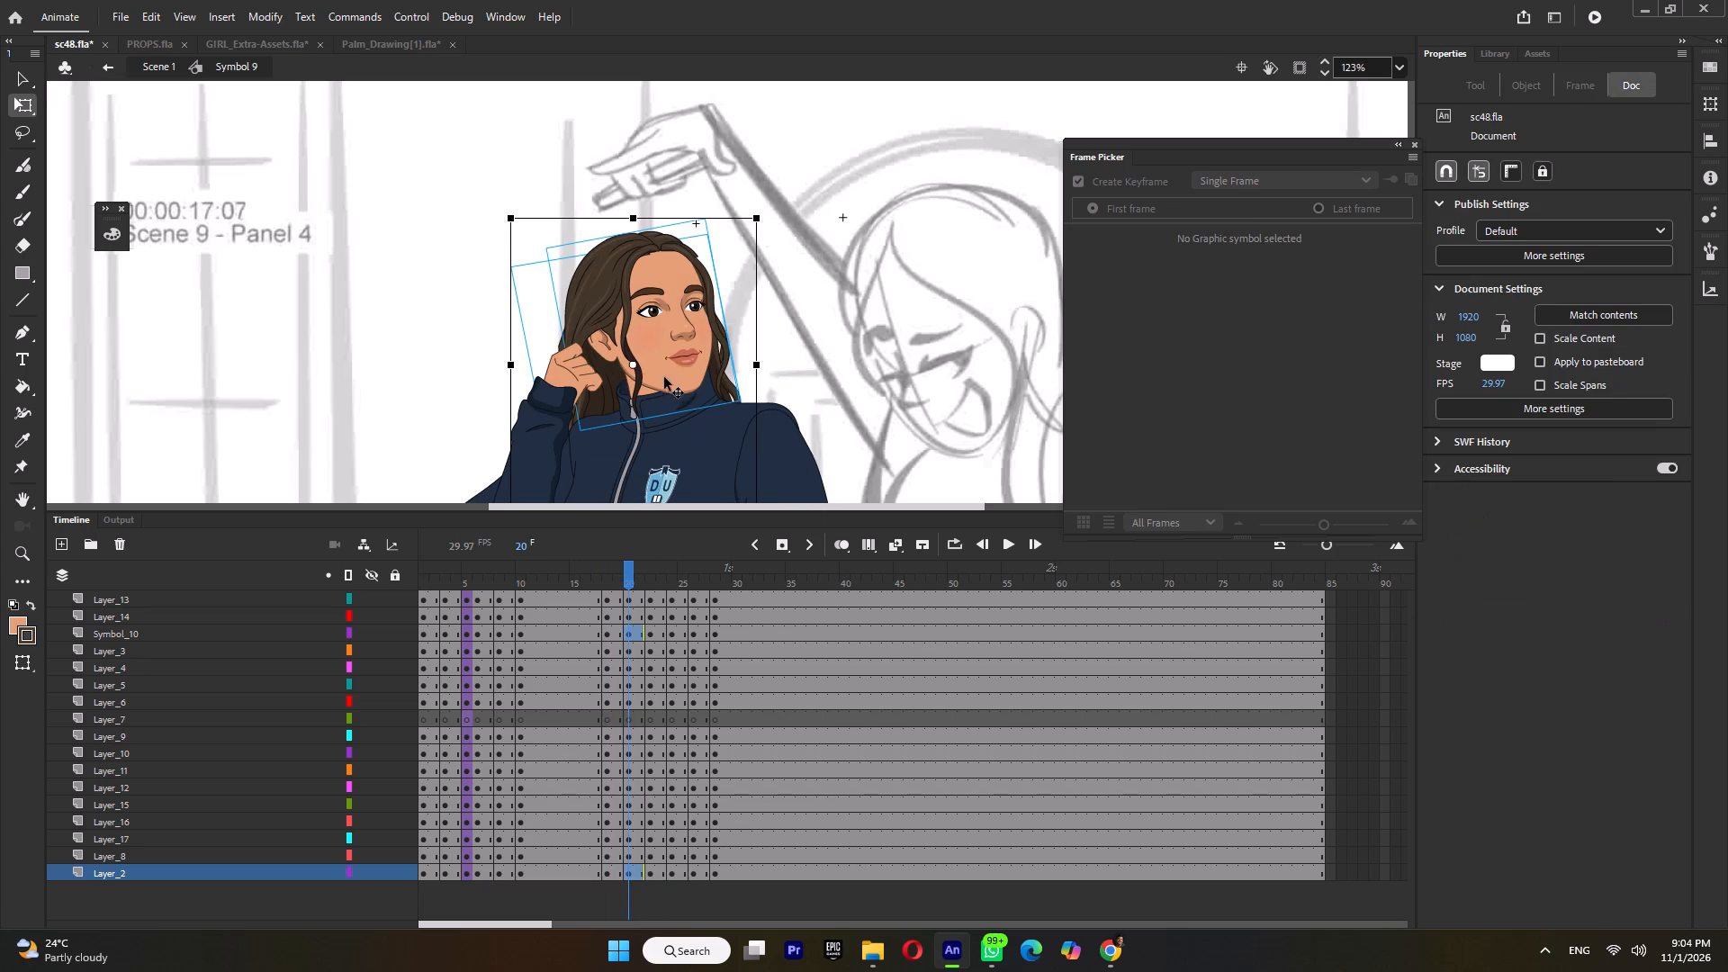
left_click_drag(771, 220, 779, 239)
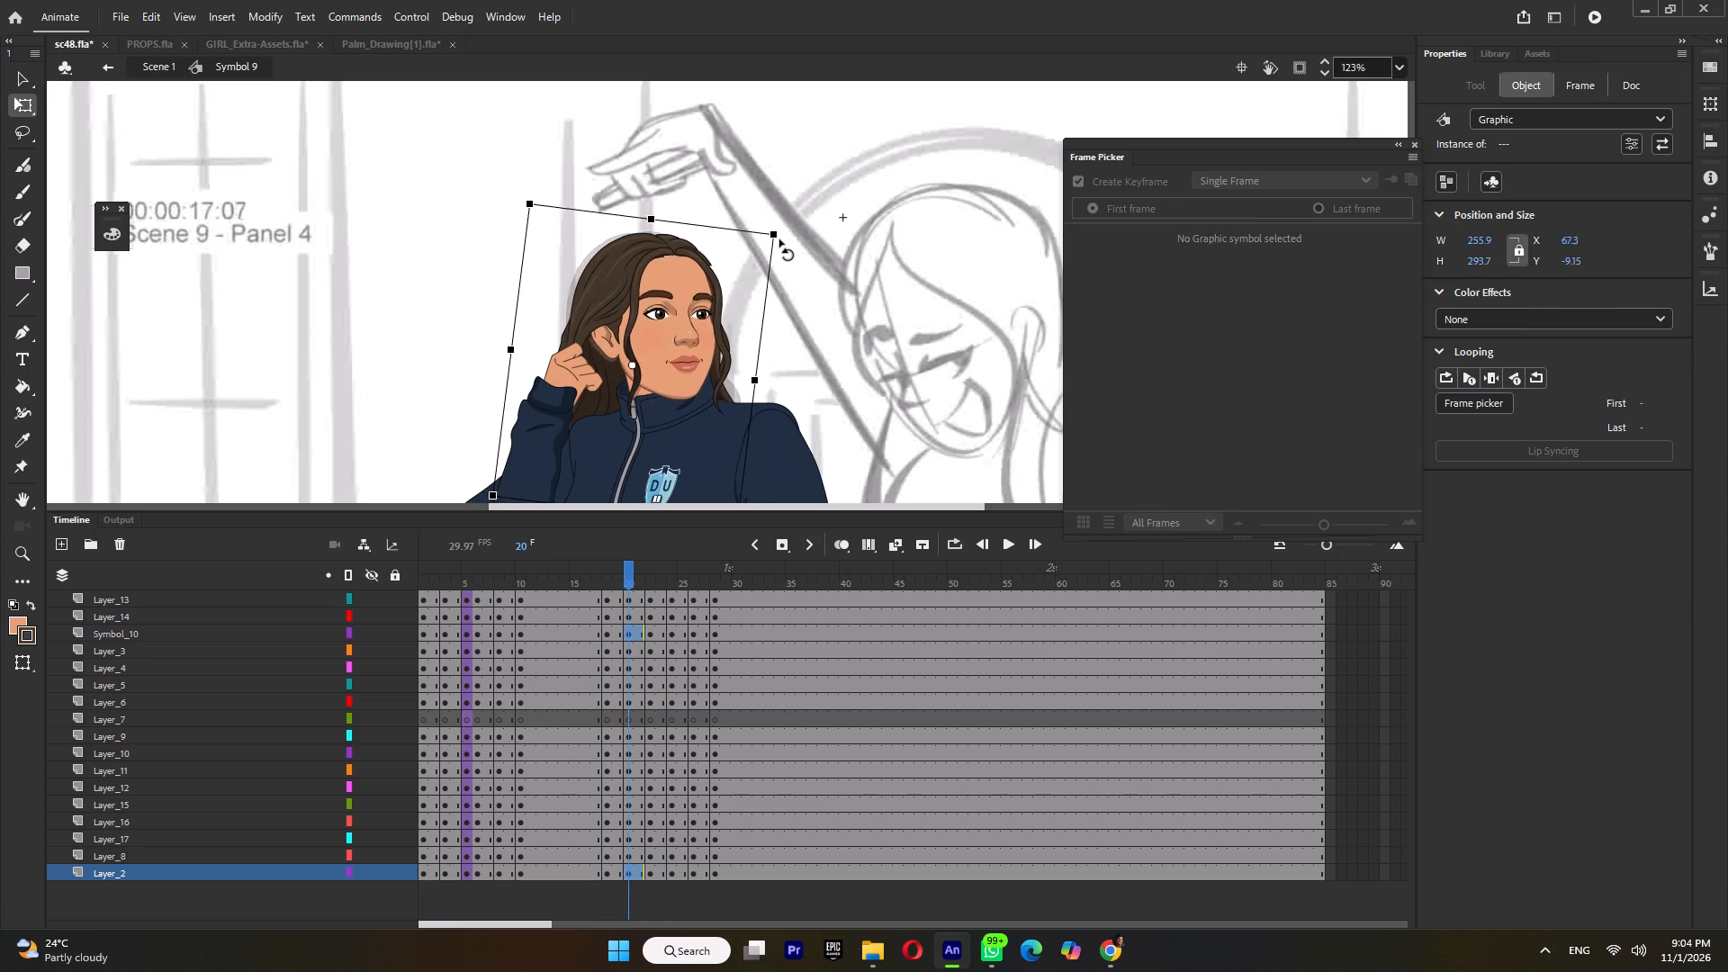
left_click_drag(779, 239, 778, 238)
left_click(796, 302)
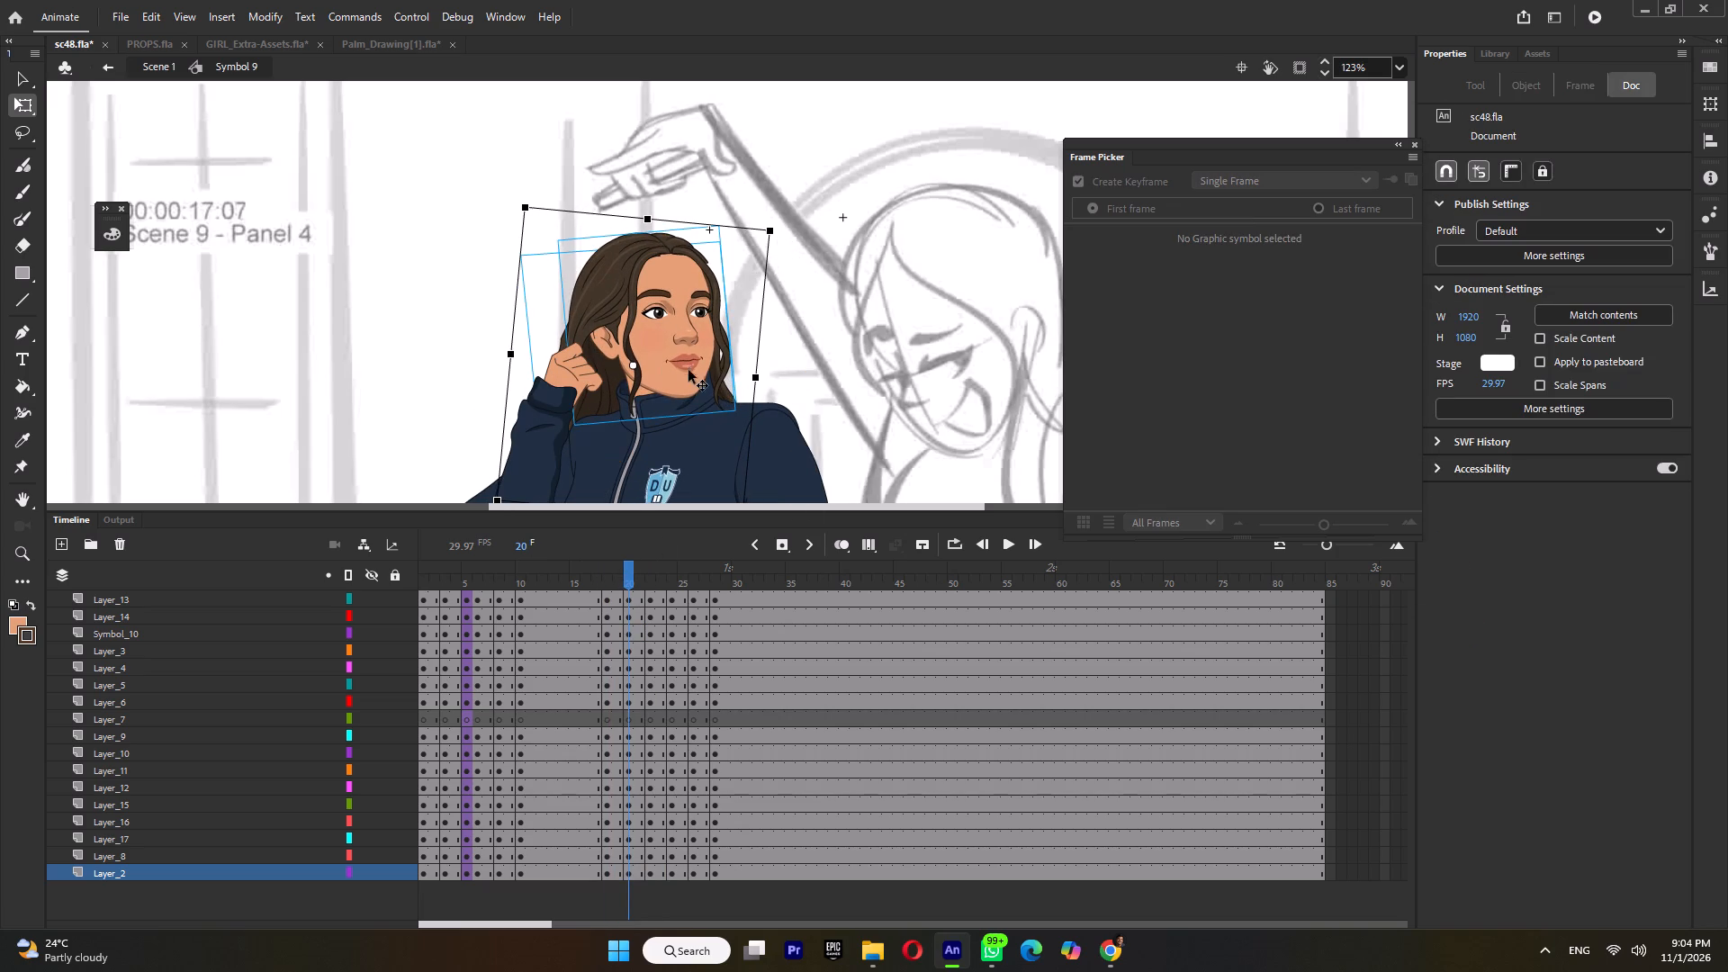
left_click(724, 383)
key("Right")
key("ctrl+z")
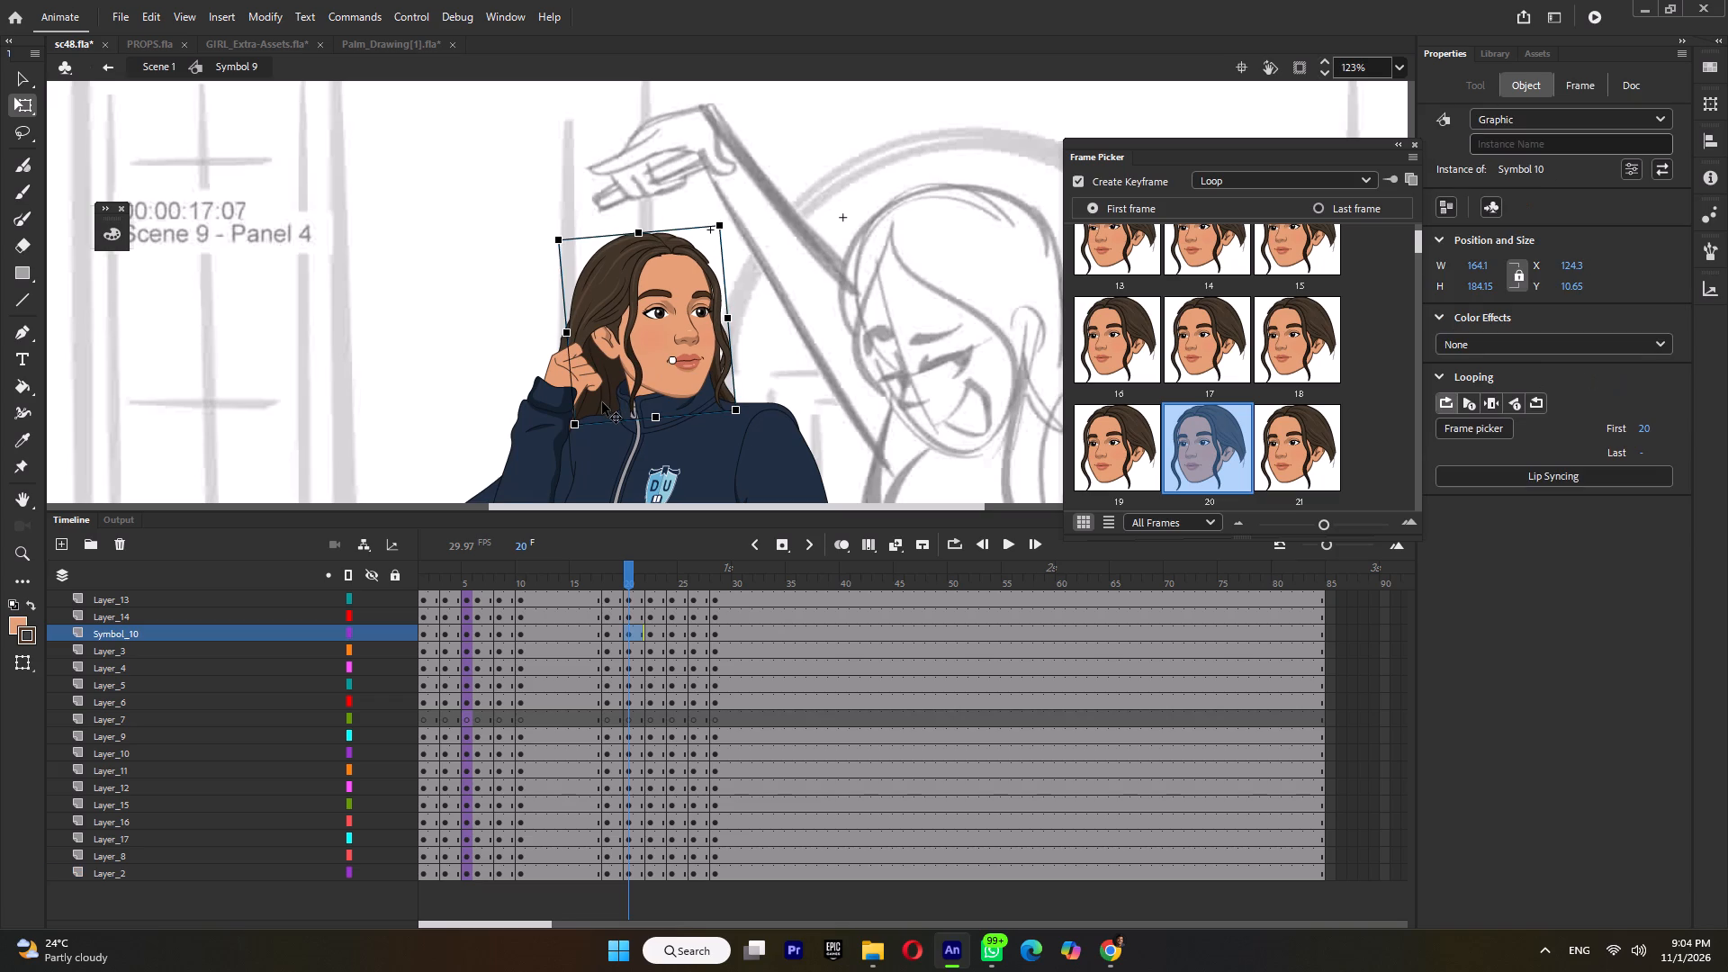
Nudge only the back hair slightly to the right behind the head at frame 20.
left_click(599, 402)
key("Right")
key("Right")
key("Right")
key("Right")
key("Right")
key("Right")
key("Right")
key("Right")
key("Right")
key("Right")
key("Right")
key("Right")
key("Right")
key("Right")
key("Right")
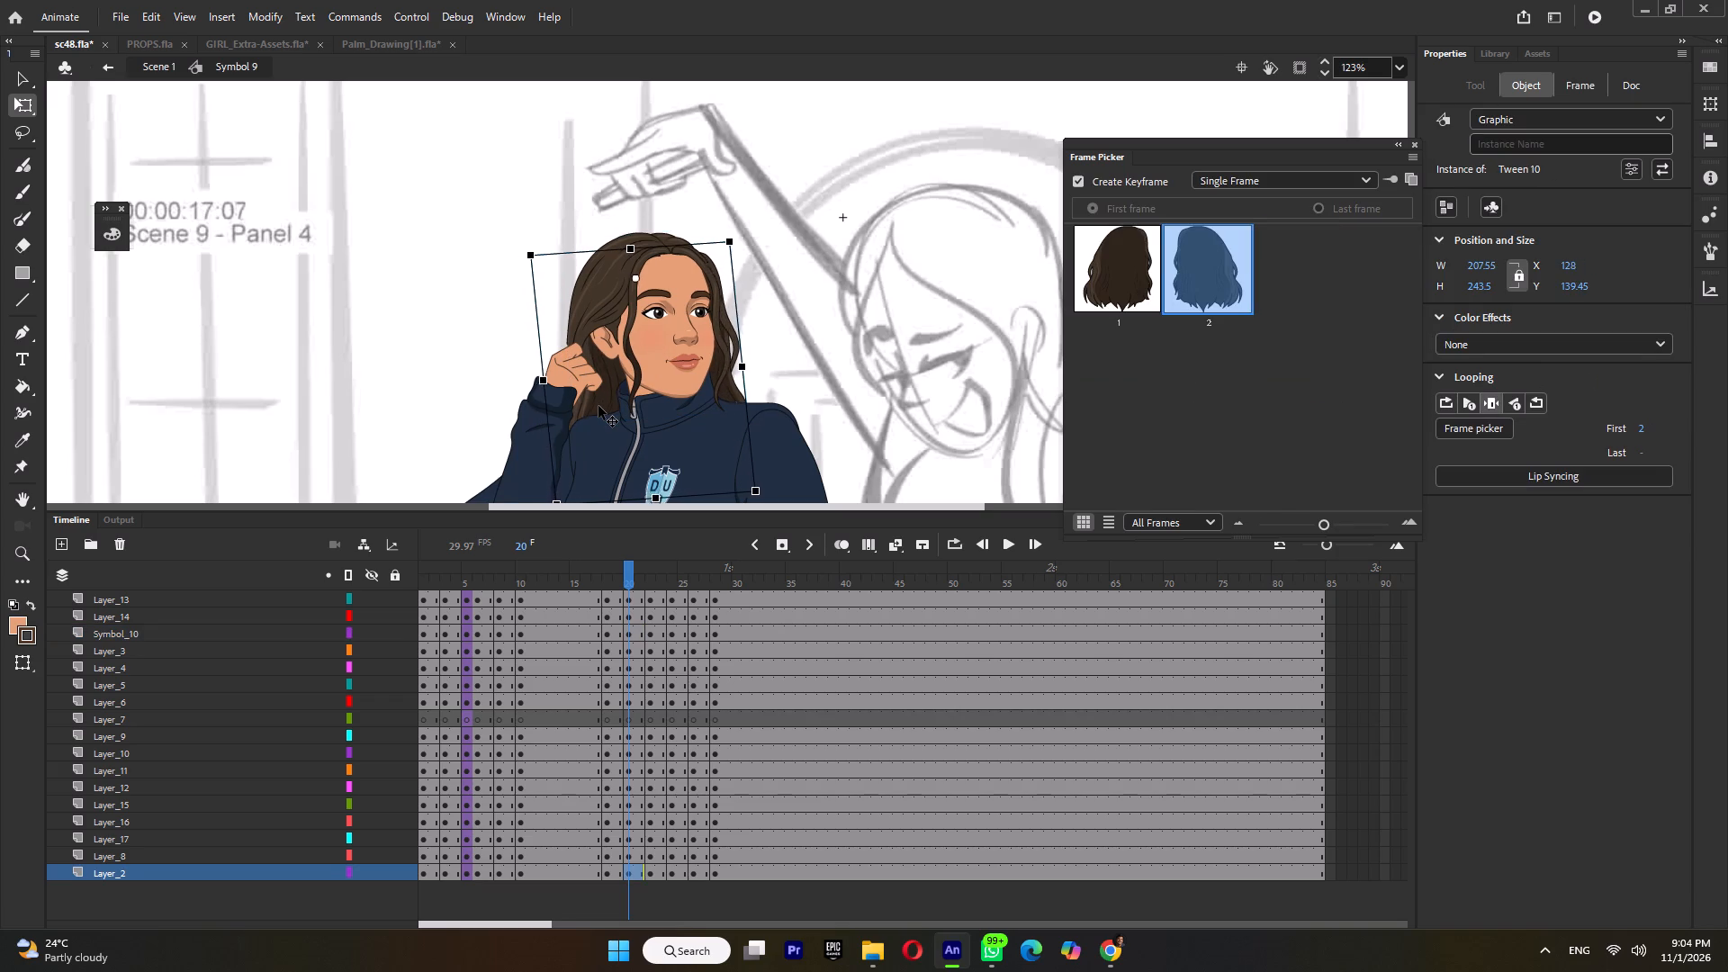
key("Left")
key("Left")
key("Left")
key("Left")
key("Left")
key("Left")
key("Left")
key("Left")
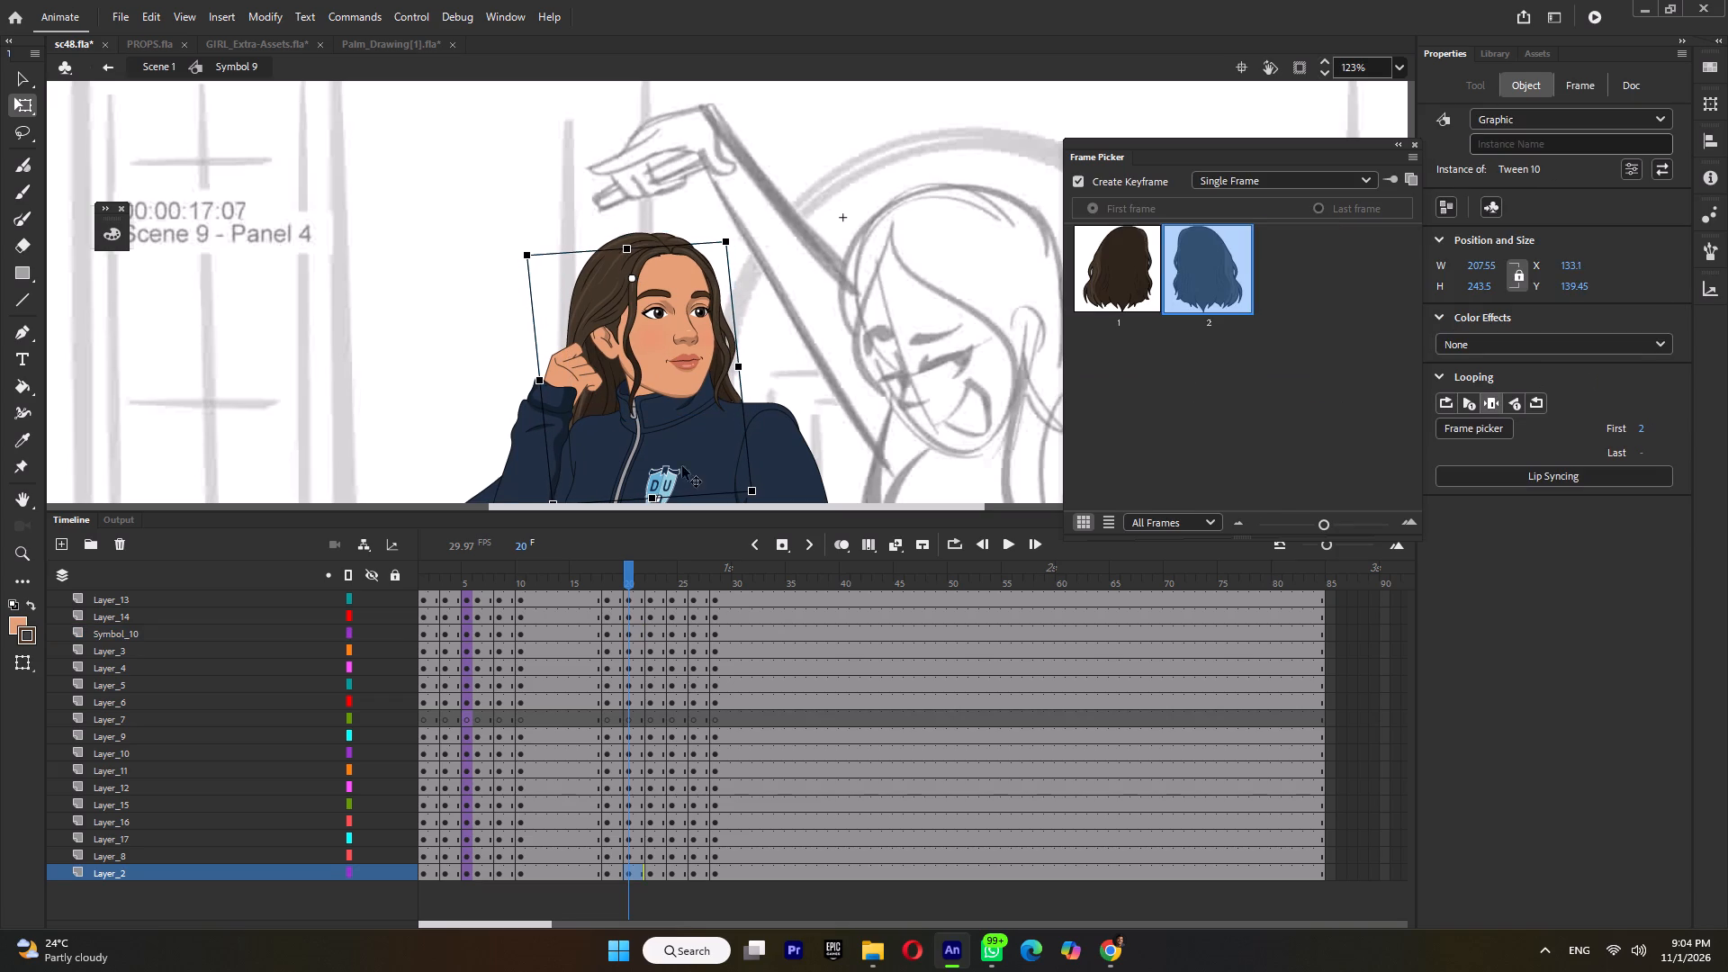
Rotate the head and back hair together clockwise at frame 22 into a more upright tilt.
scroll(677, 377, "down", 6, "ctrl")
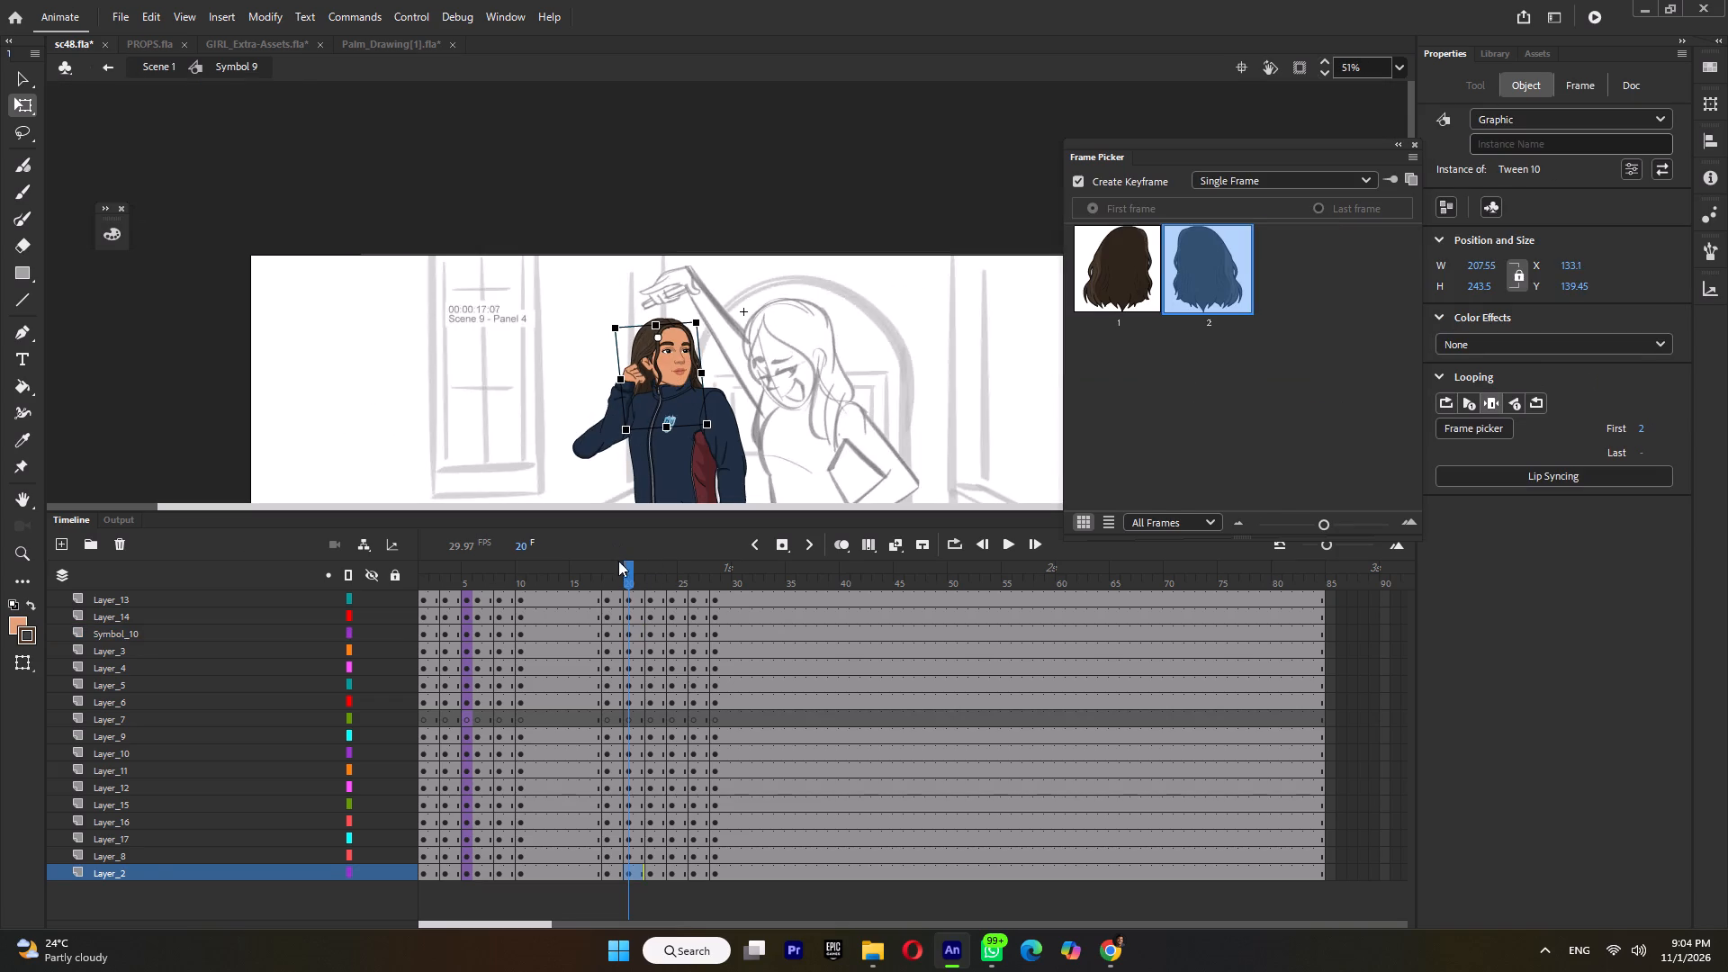
left_click(619, 572)
left_click(635, 568)
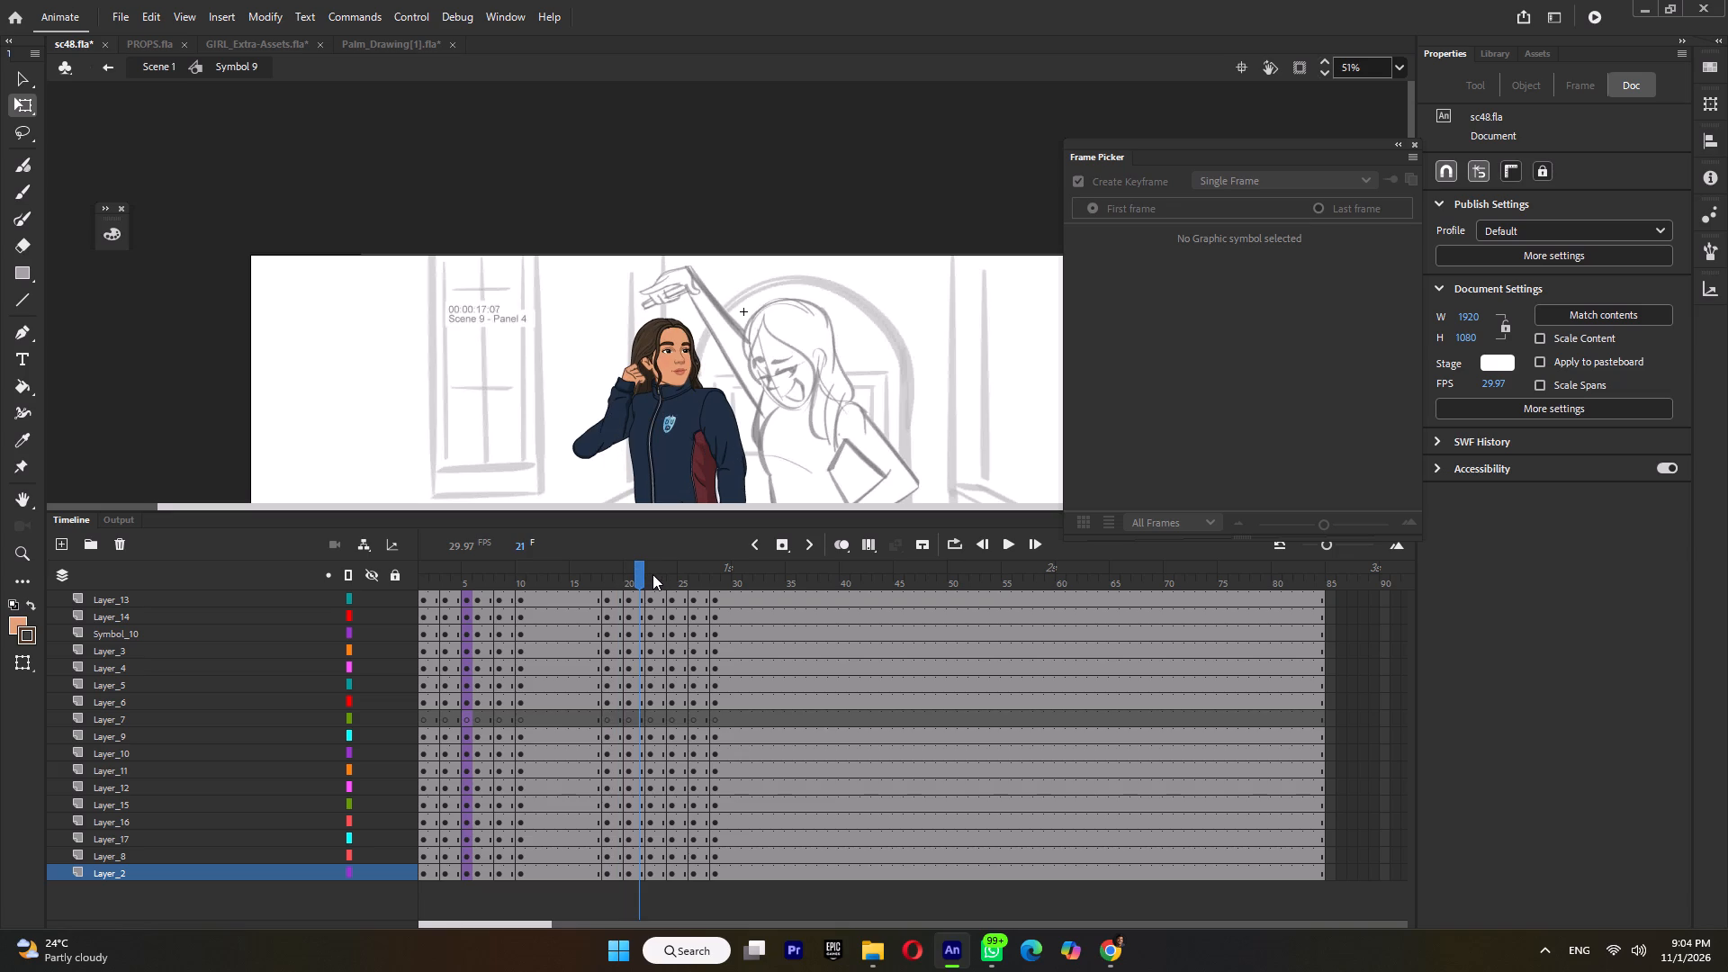
left_click(652, 573)
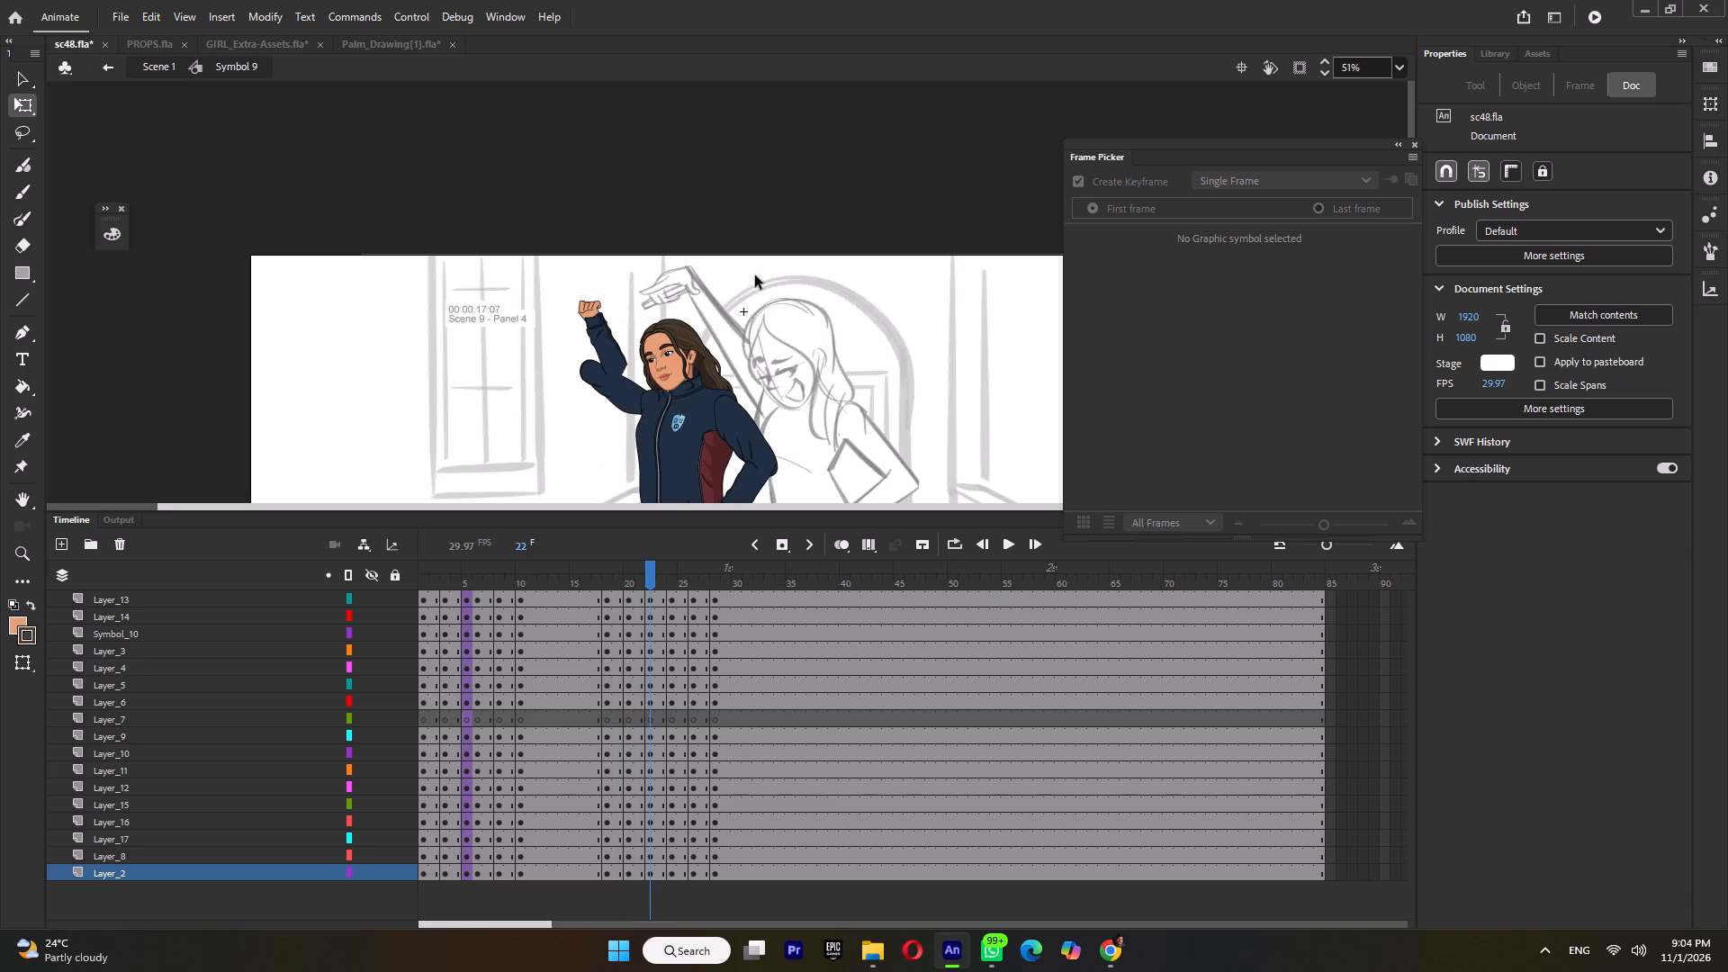
left_click_drag(753, 291, 687, 347)
scroll(685, 372, "up", 5, "ctrl")
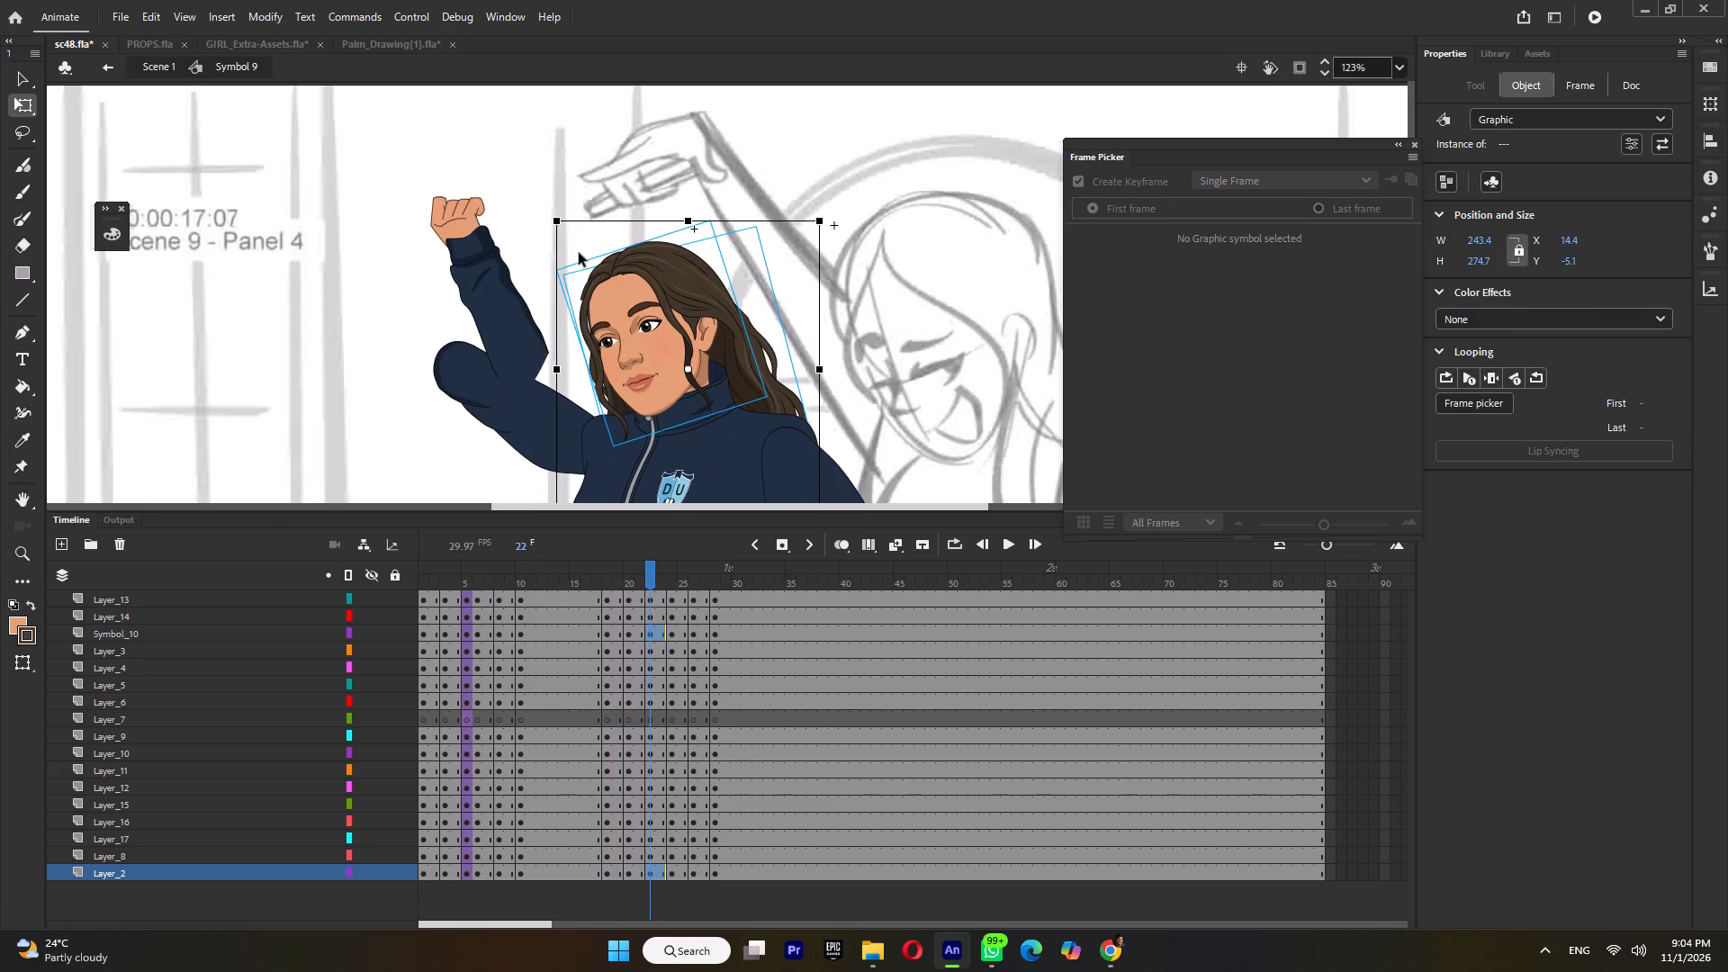
left_click_drag(548, 229, 589, 212)
Nudge the rotated head and back hair slightly right and up at frame 22 to sit over the collar.
key("Right")
key("Right")
key("Right")
key("Right")
key("Right")
key("Right")
key("Right")
key("Right")
key("Right")
key("Right")
key("Right")
key("Up")
key("Left")
key("Left")
key("Left")
key("Left")
key("Left")
key("Left")
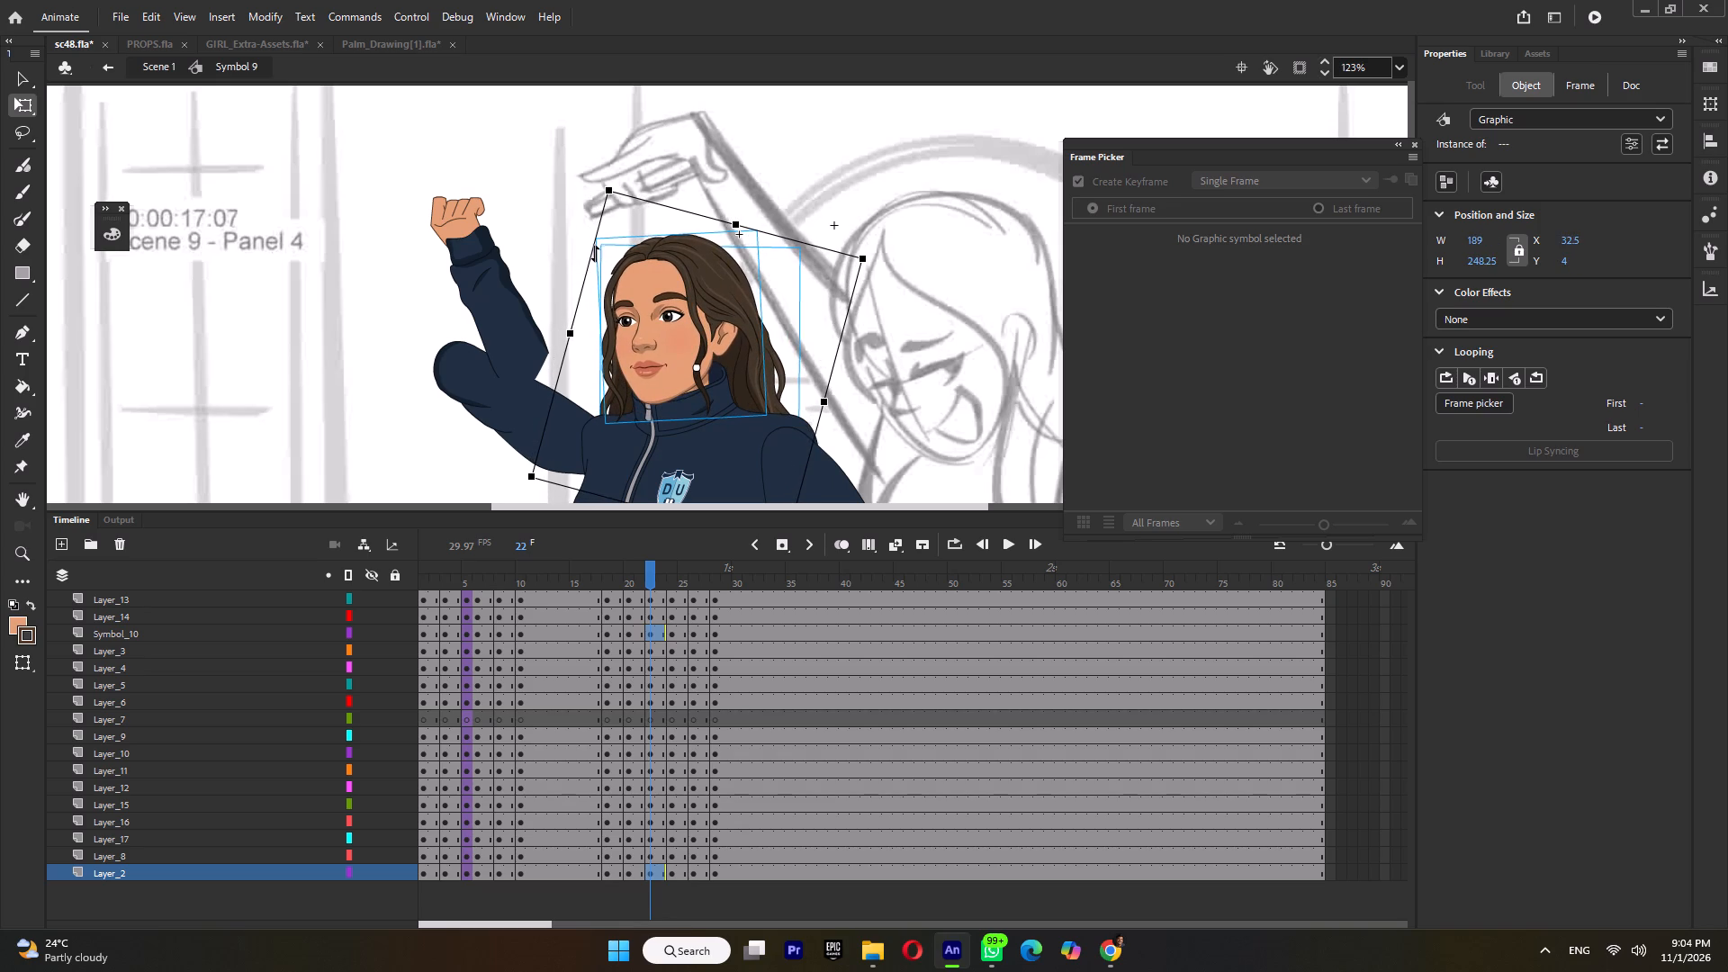
key("Left")
key("Left")
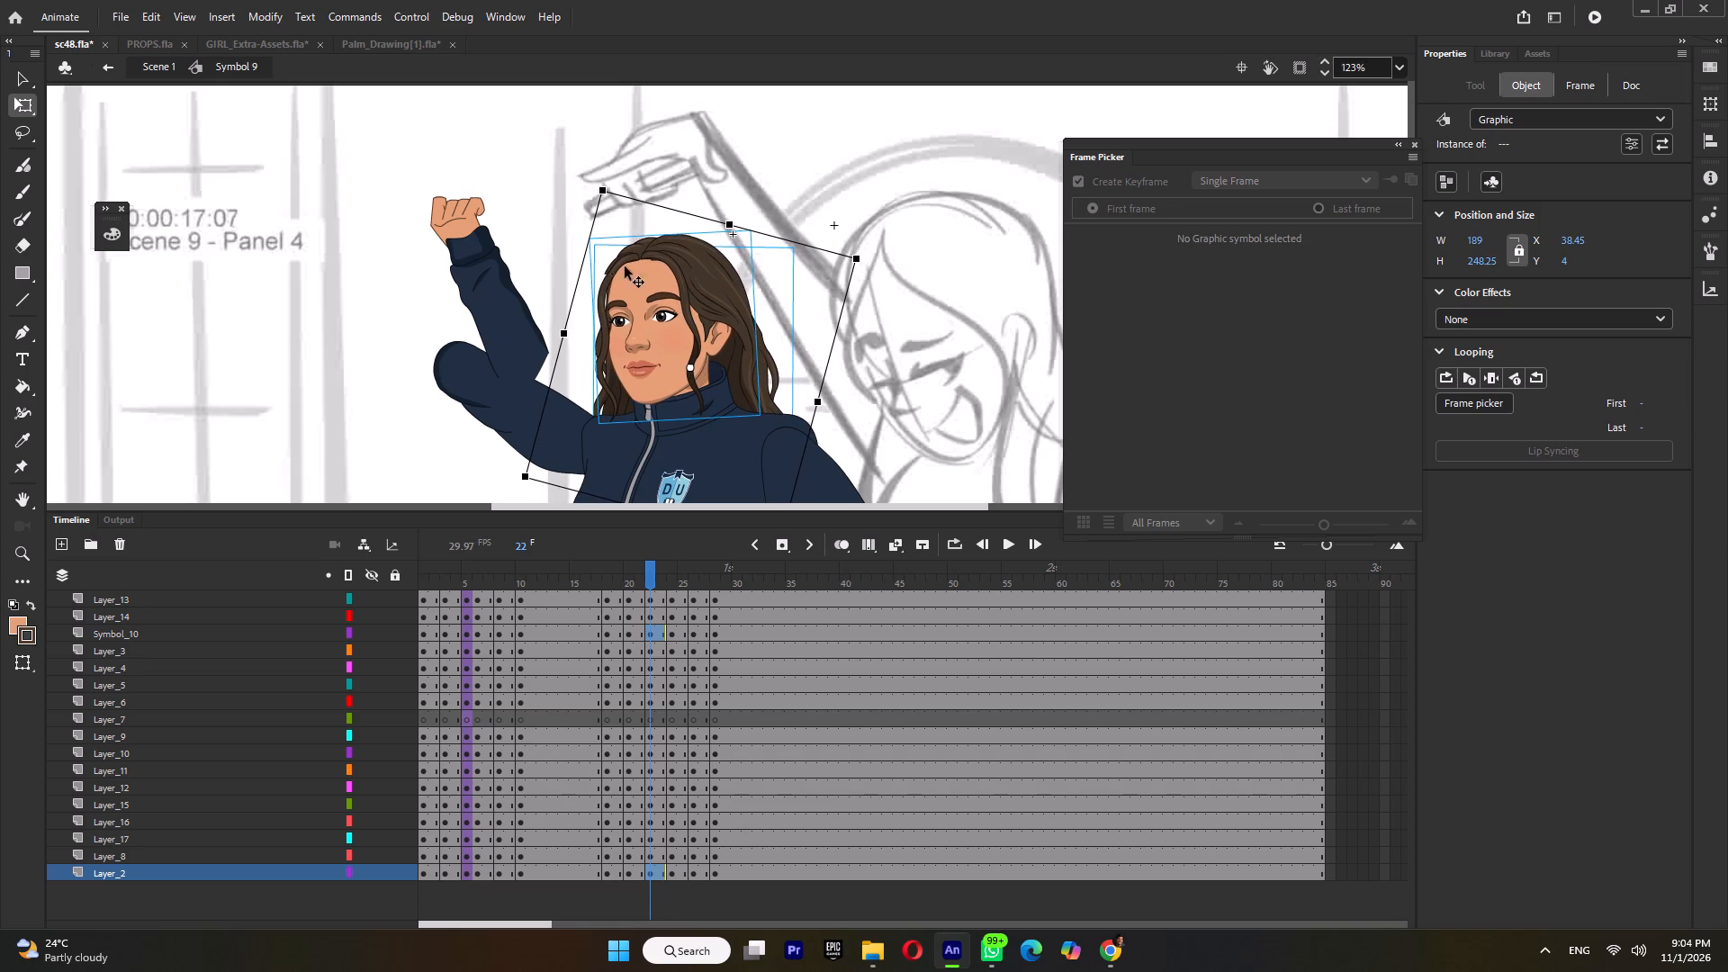
left_click(892, 300)
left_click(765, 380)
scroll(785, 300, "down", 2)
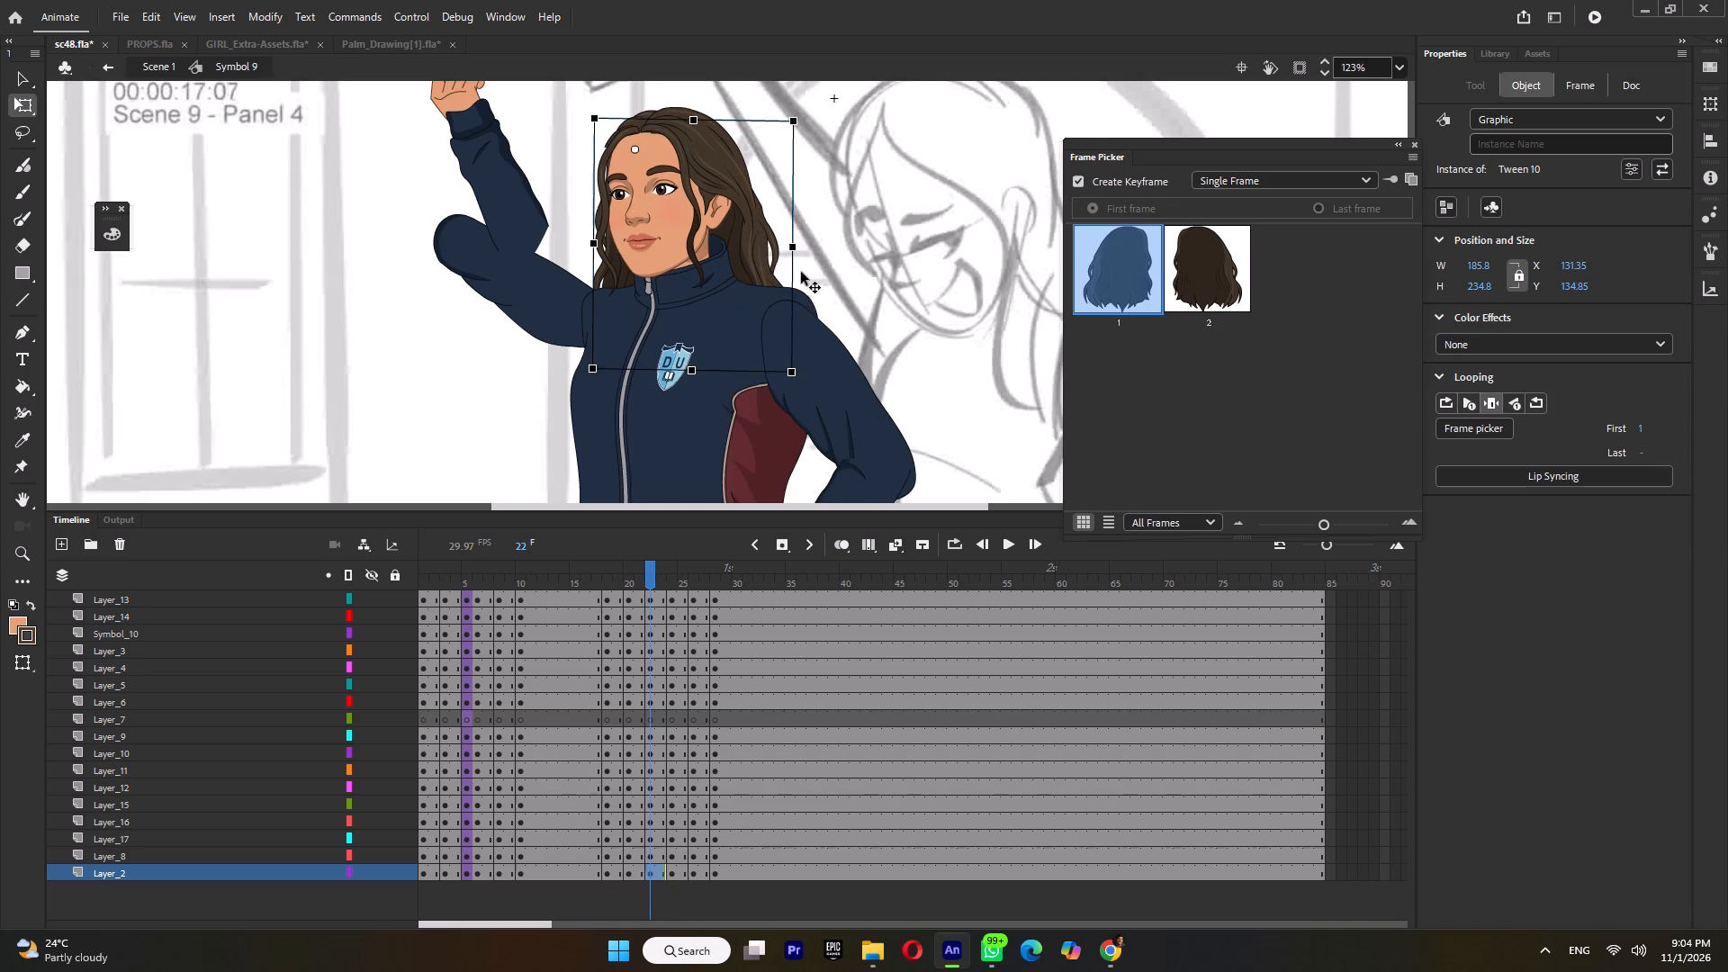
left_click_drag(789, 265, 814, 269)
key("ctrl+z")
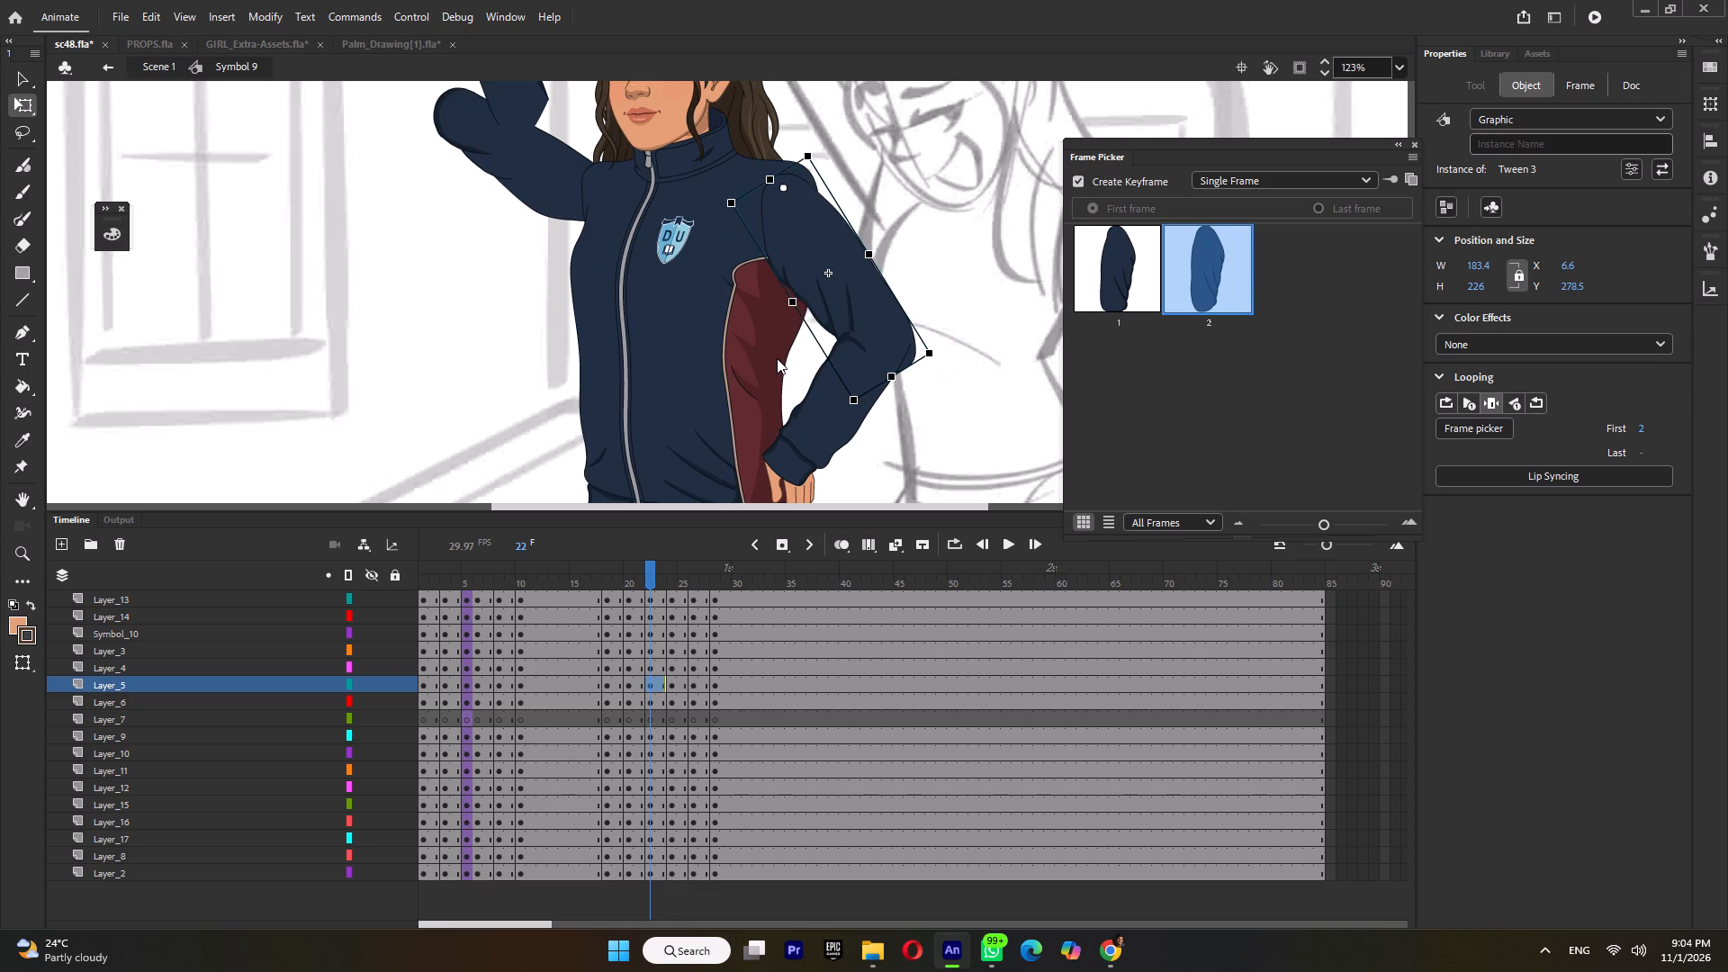
Switch the jacket torso to drawing 6 at frame 22.
scroll(777, 358, "down", 3, "ctrl")
left_click(612, 581)
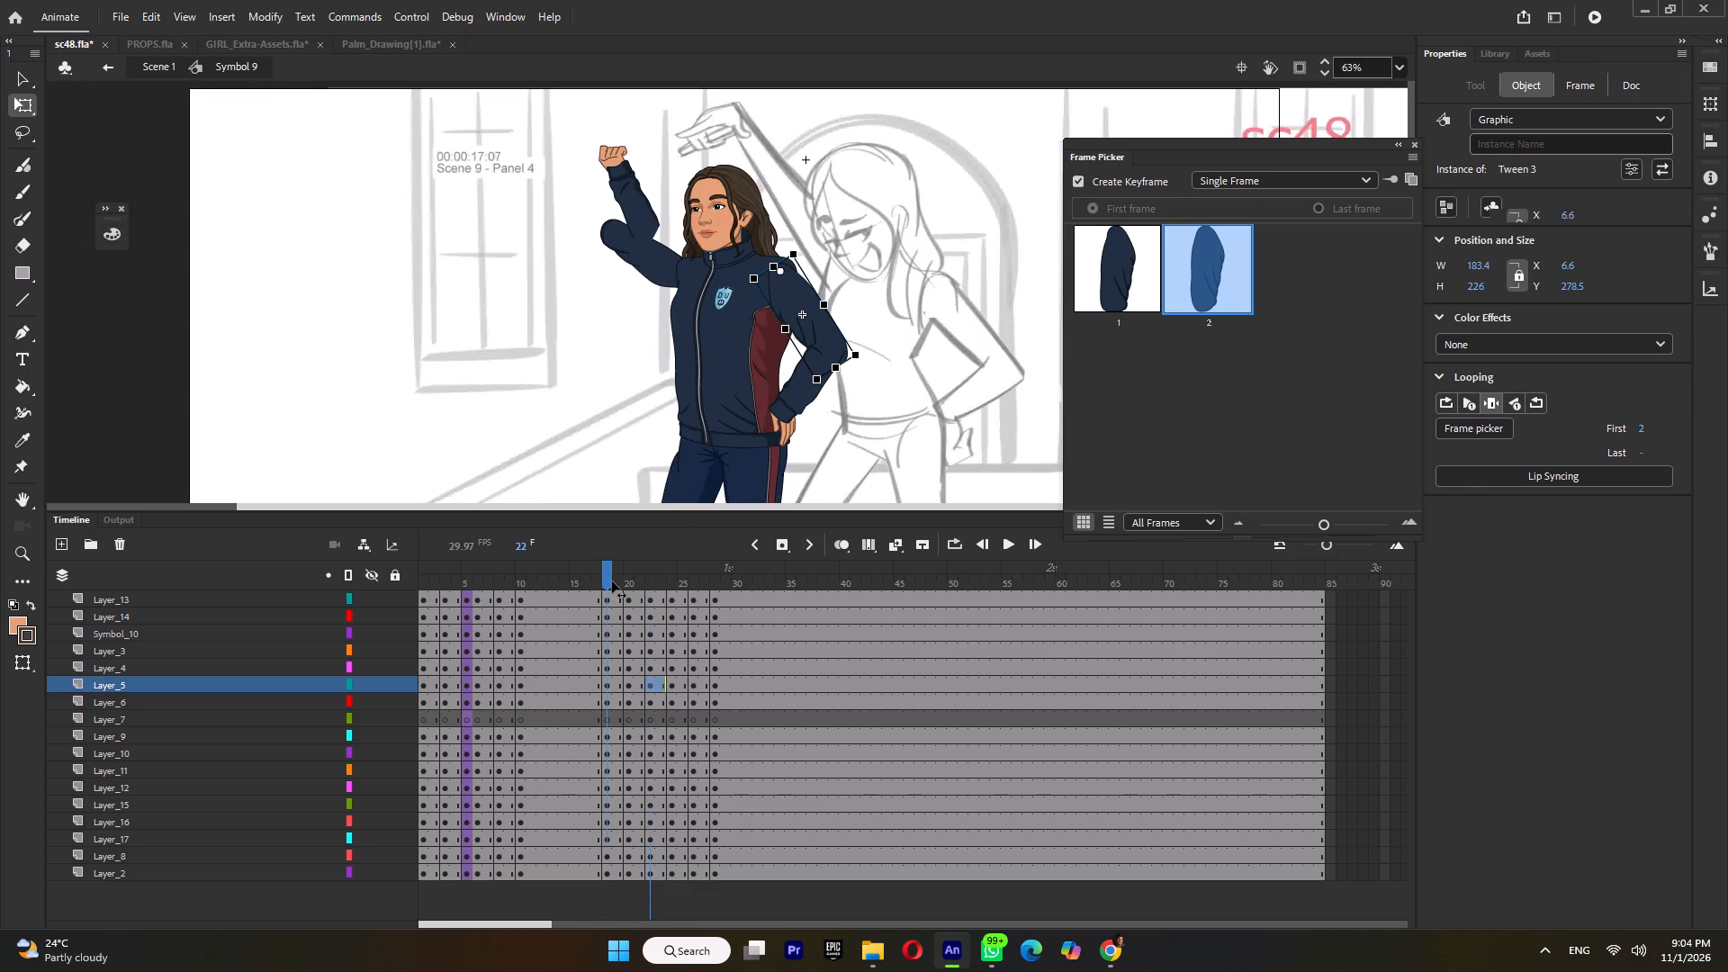
left_click(631, 575)
left_click(650, 575)
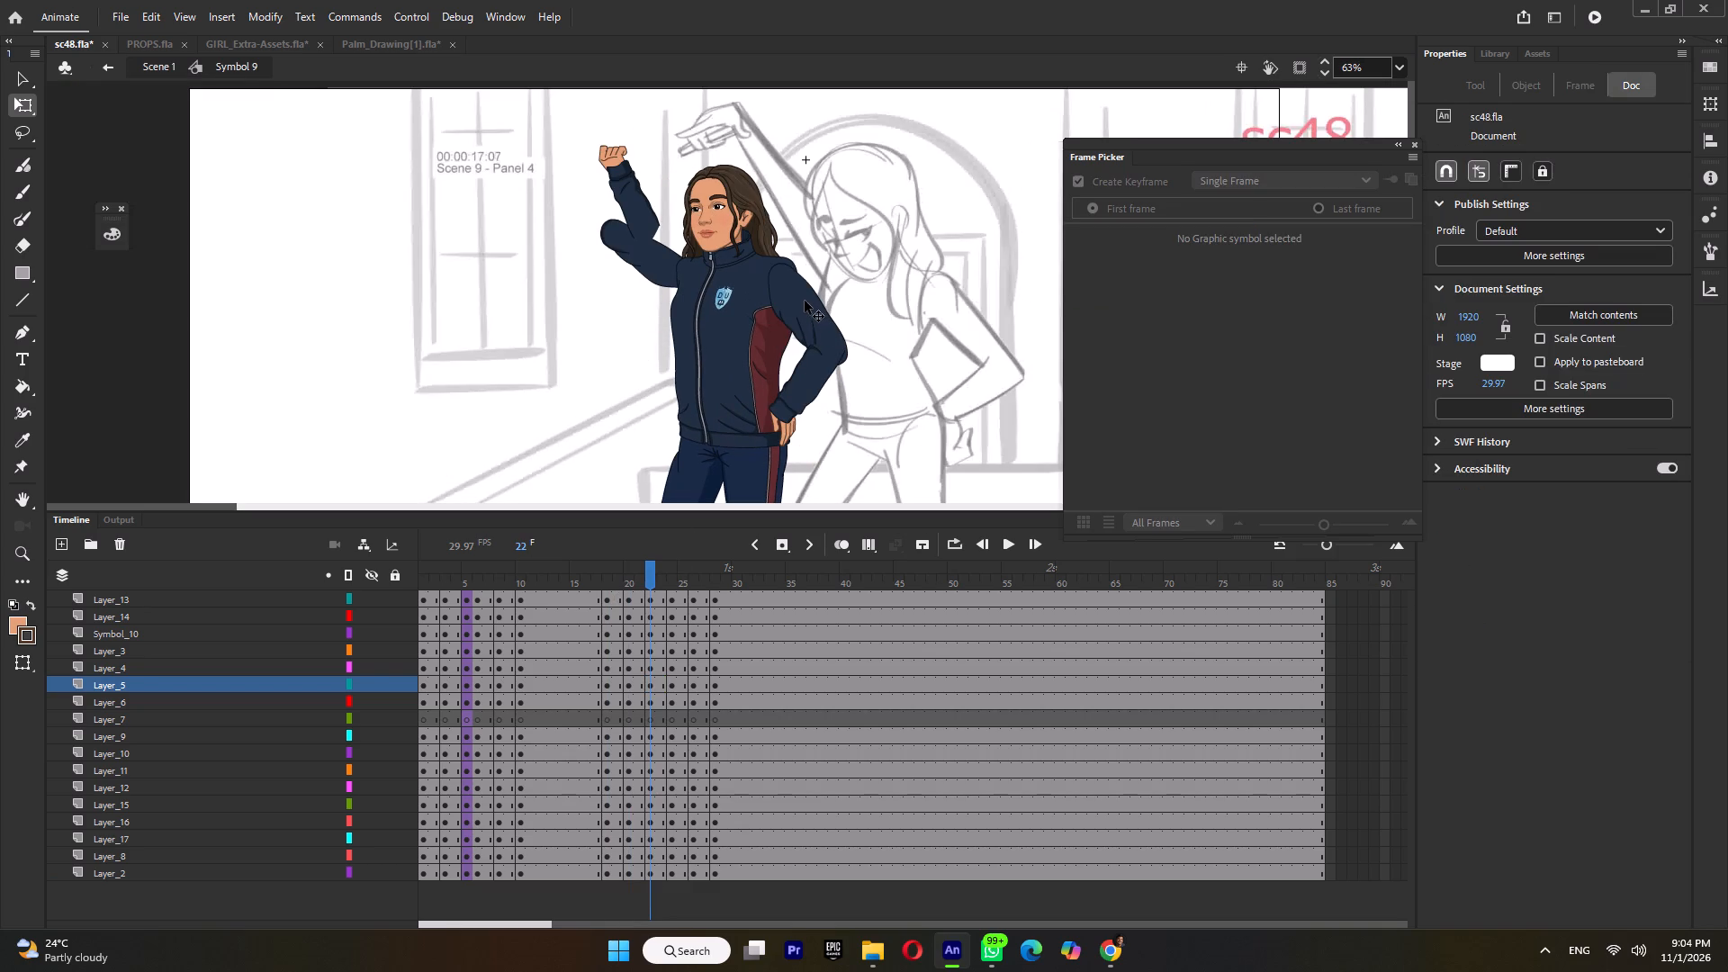
left_click(722, 325)
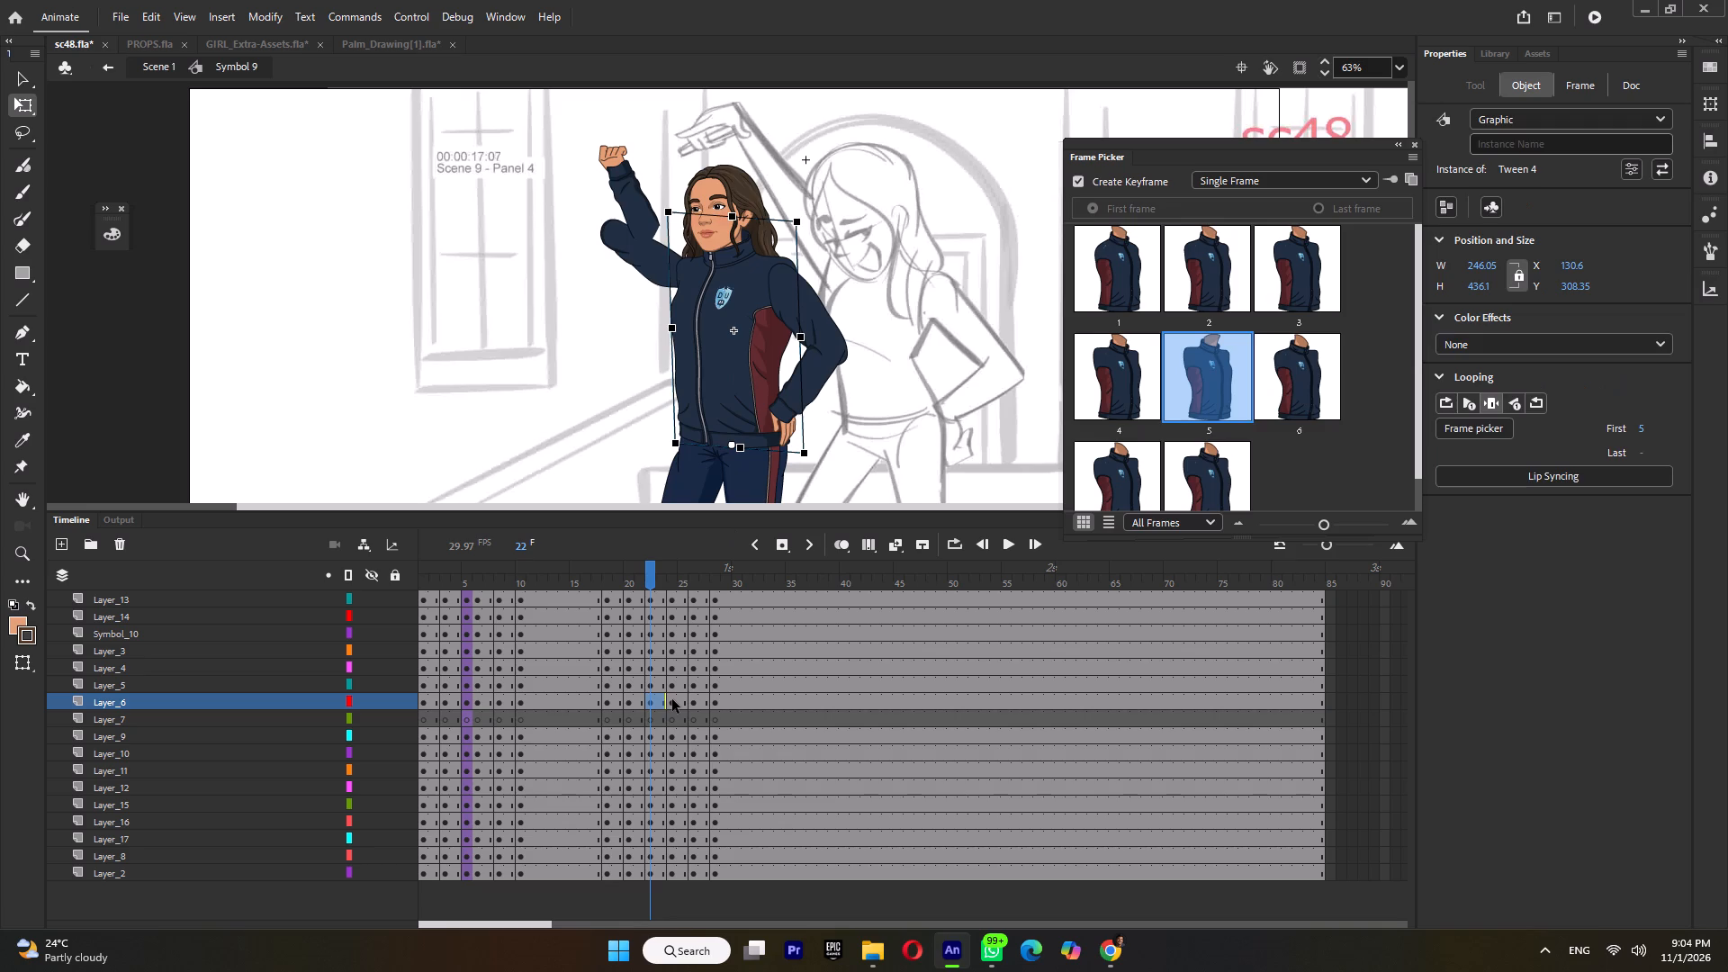
left_click(672, 699)
left_click(652, 699)
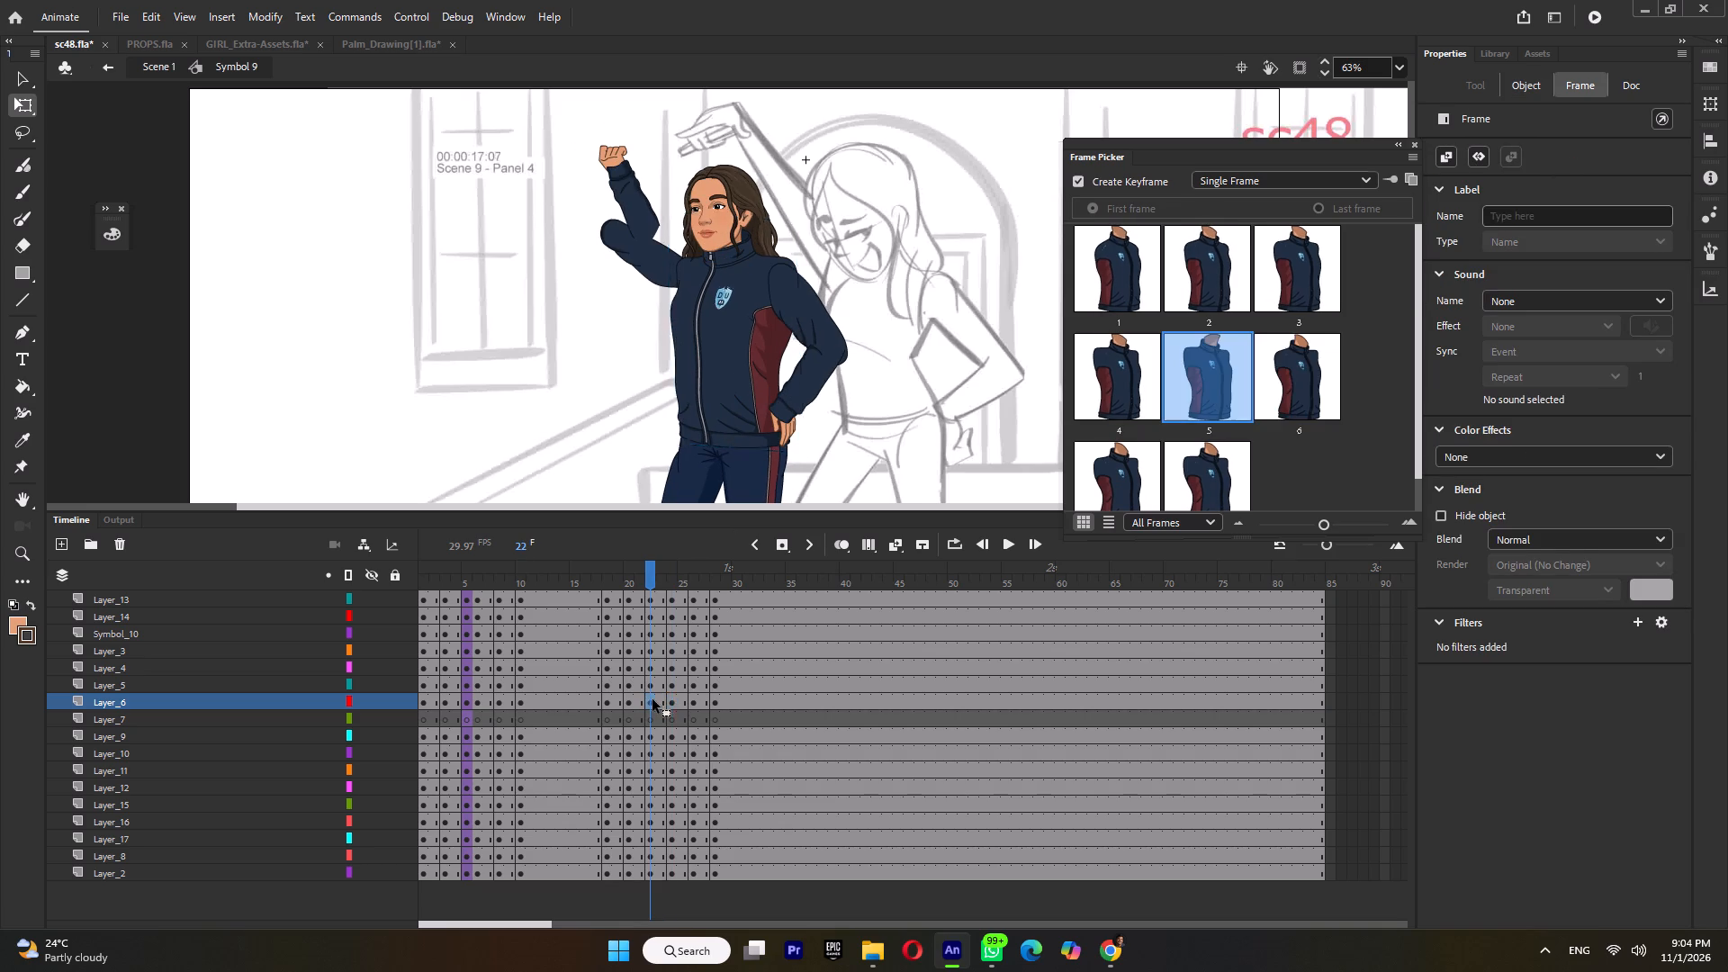
left_click(1291, 390)
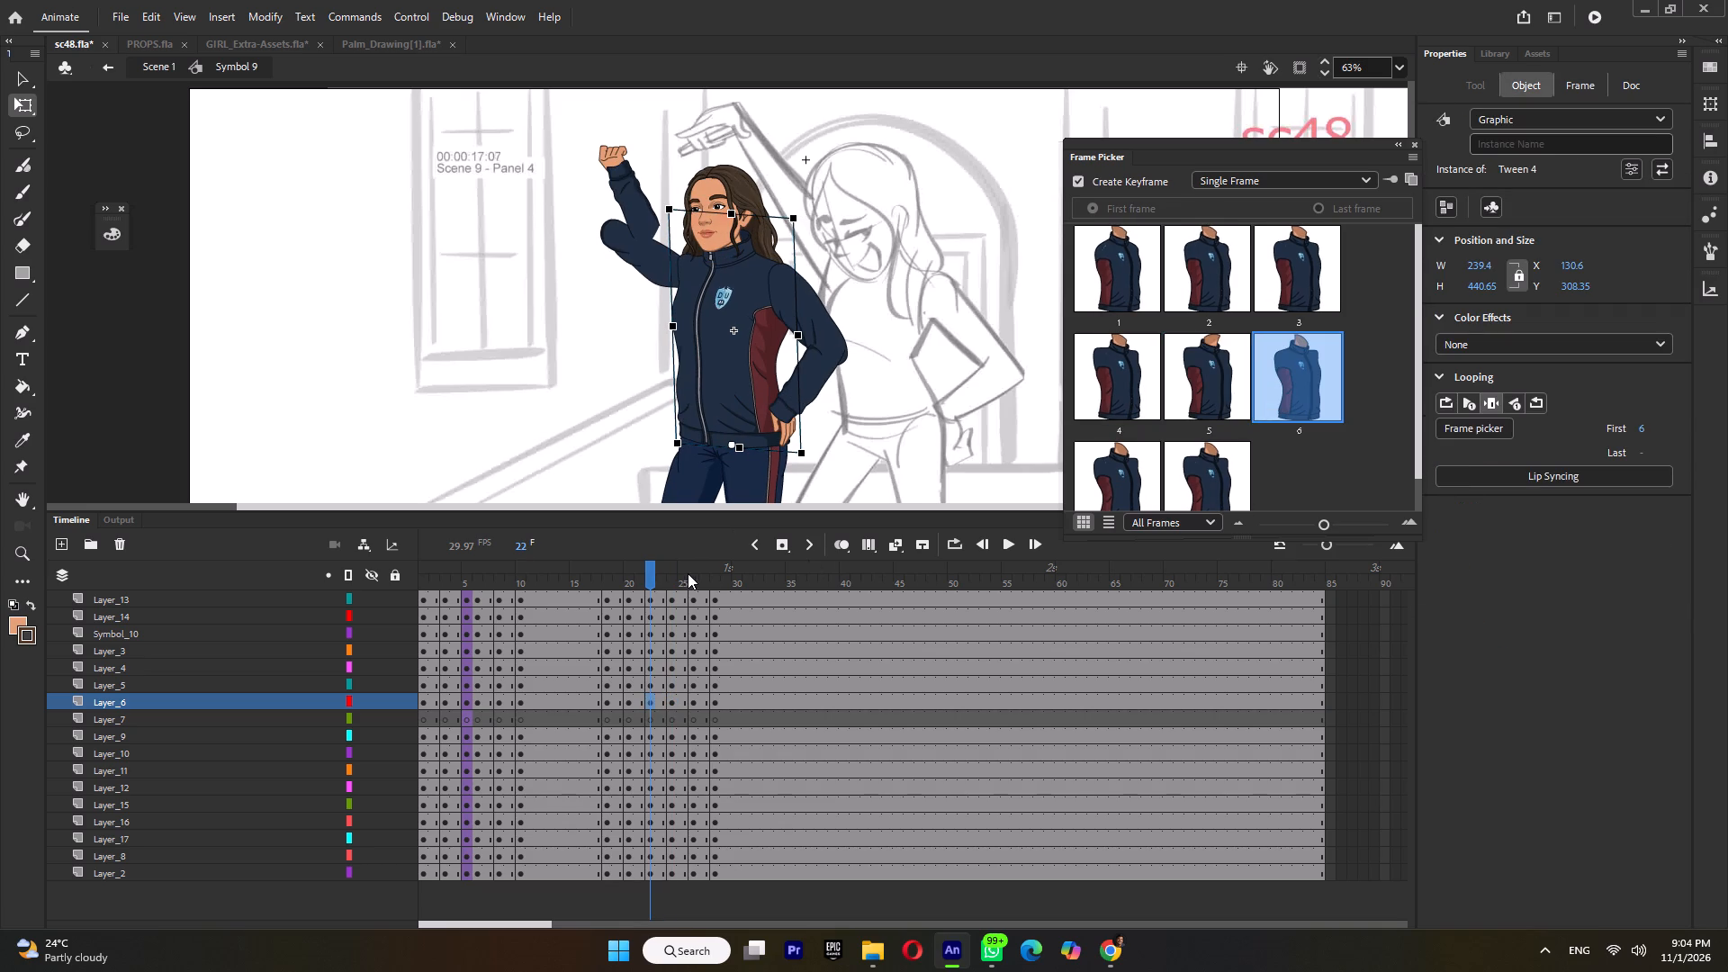
Rotate the raised forearm clockwise to nearly vertical at frame 22.
left_click_drag(631, 575, 688, 587)
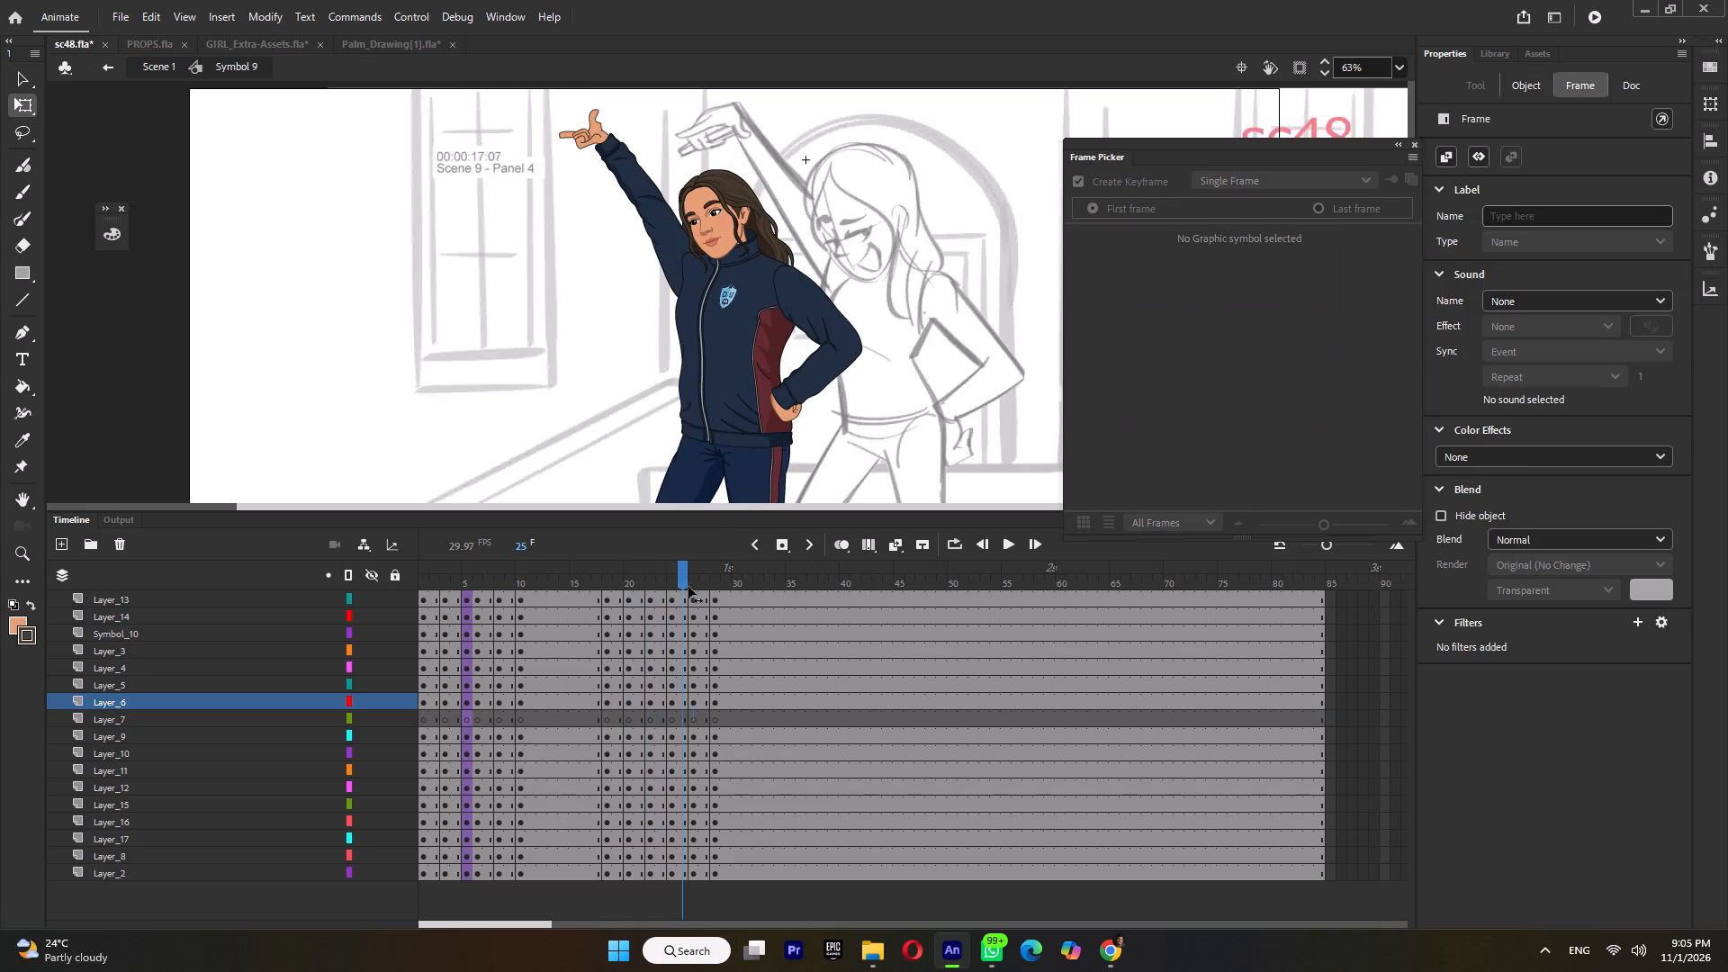
left_click_drag(688, 587, 673, 612)
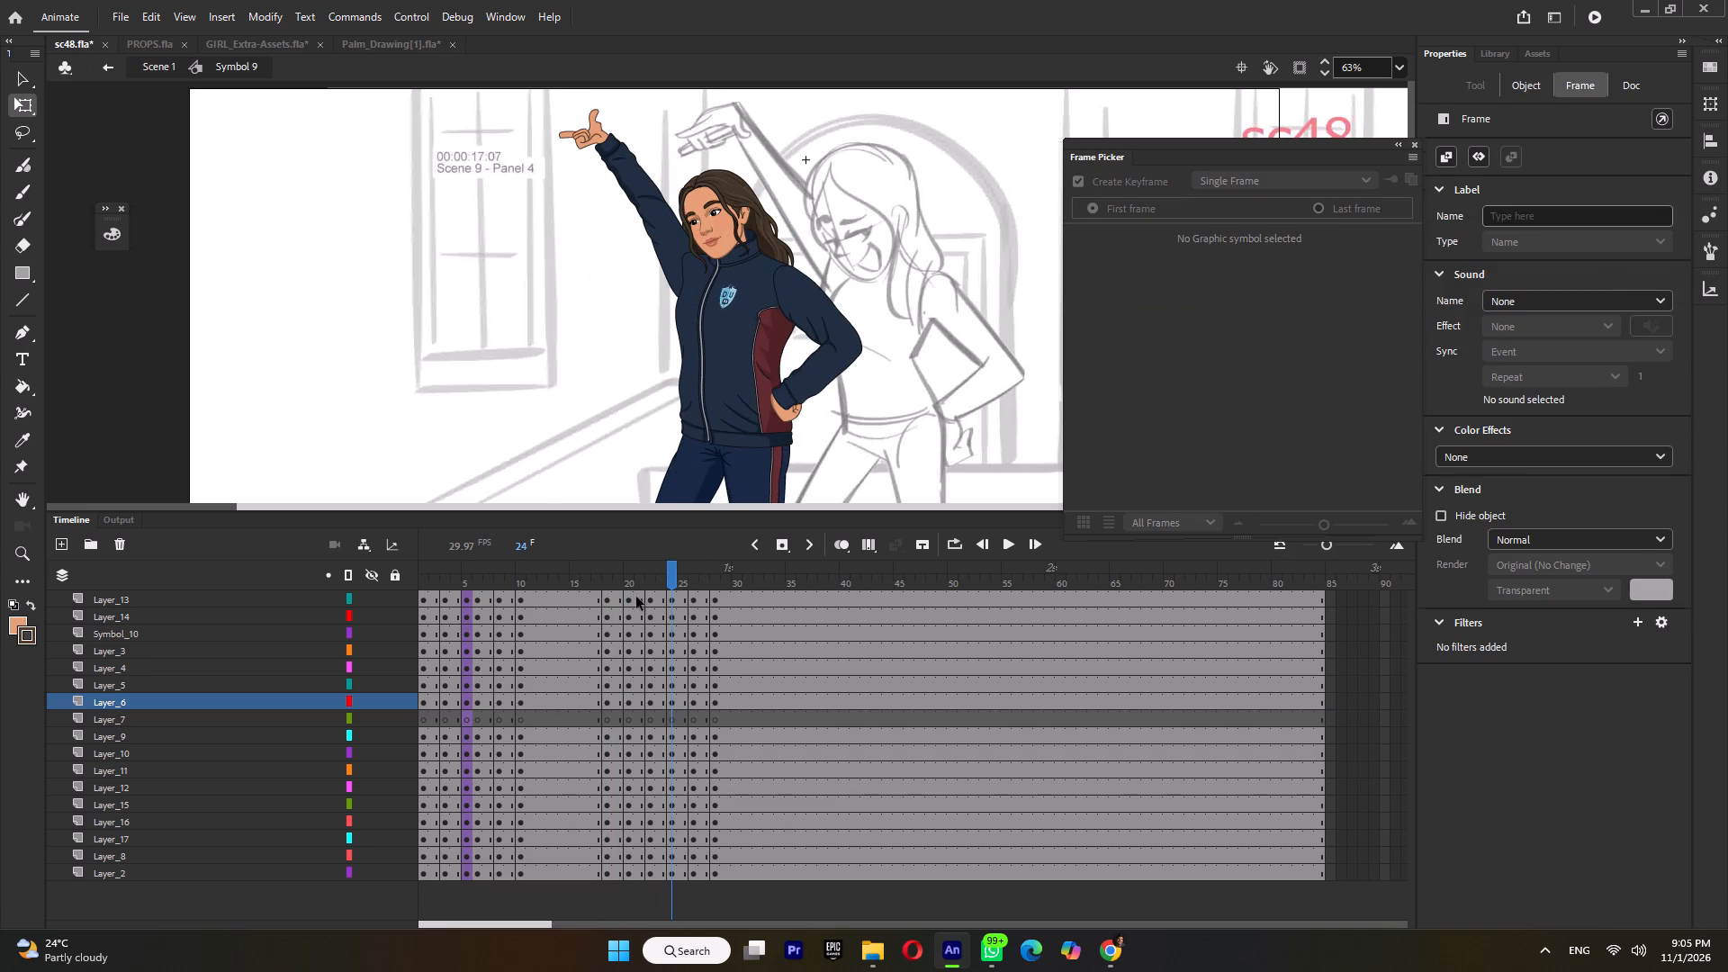
left_click(614, 579)
left_click(631, 579)
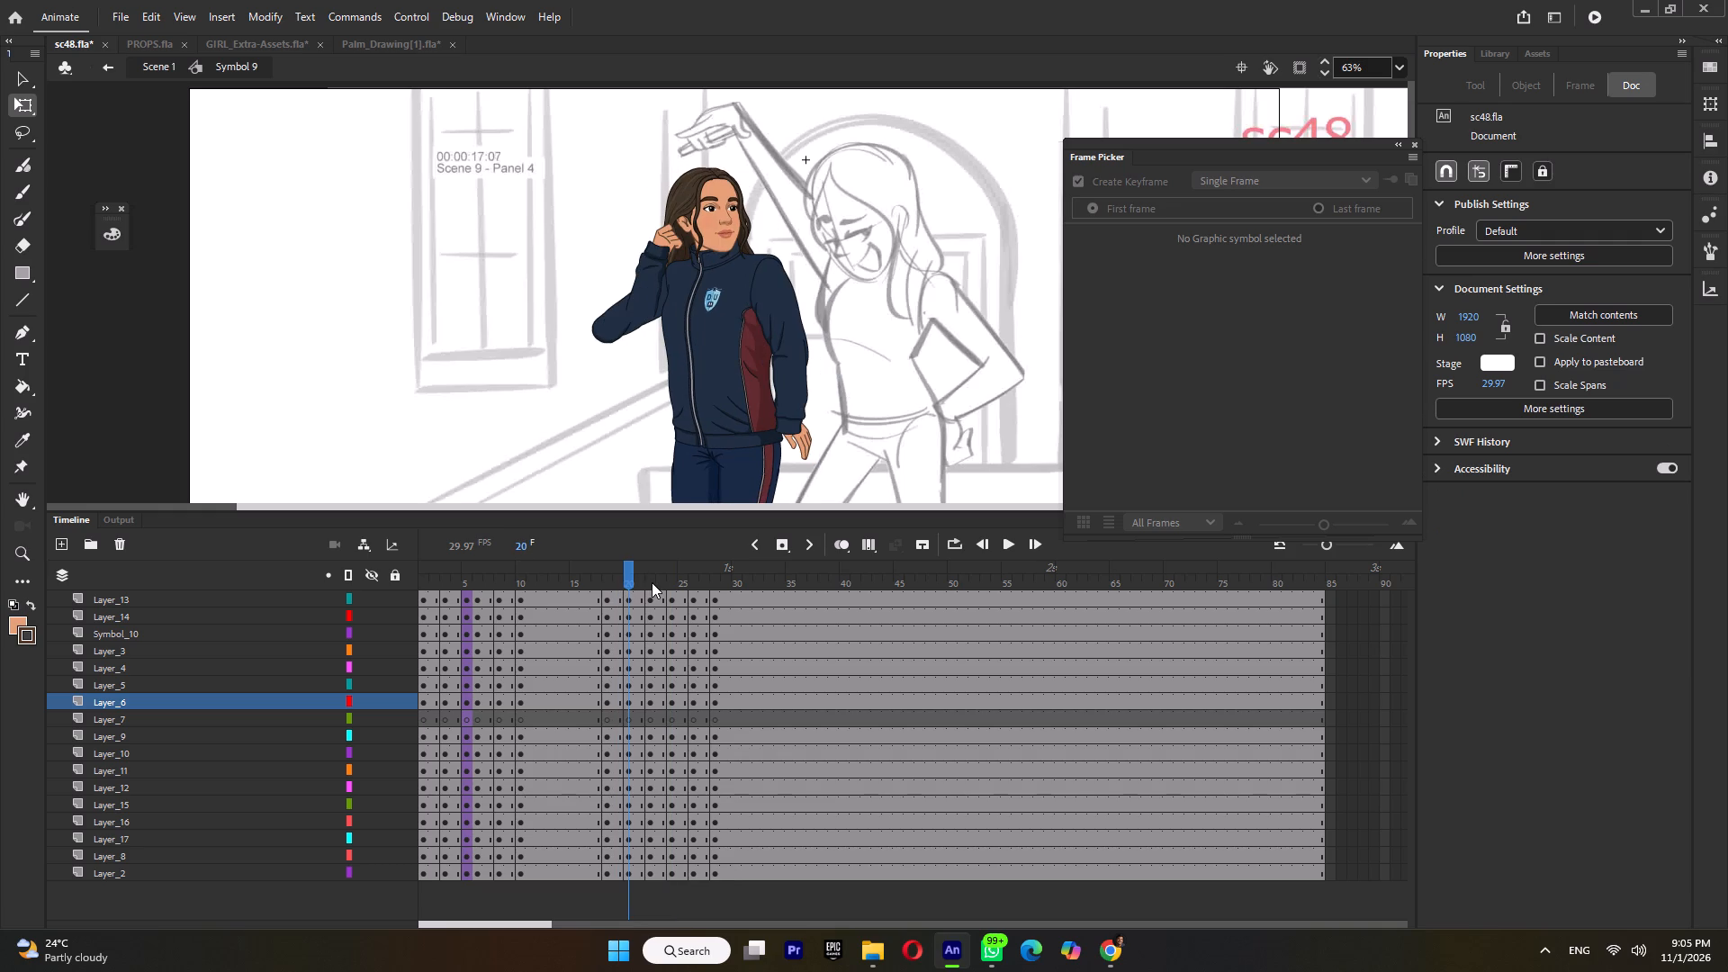
left_click(650, 582)
left_click(638, 195)
scroll(634, 152, "up", 4, "ctrl")
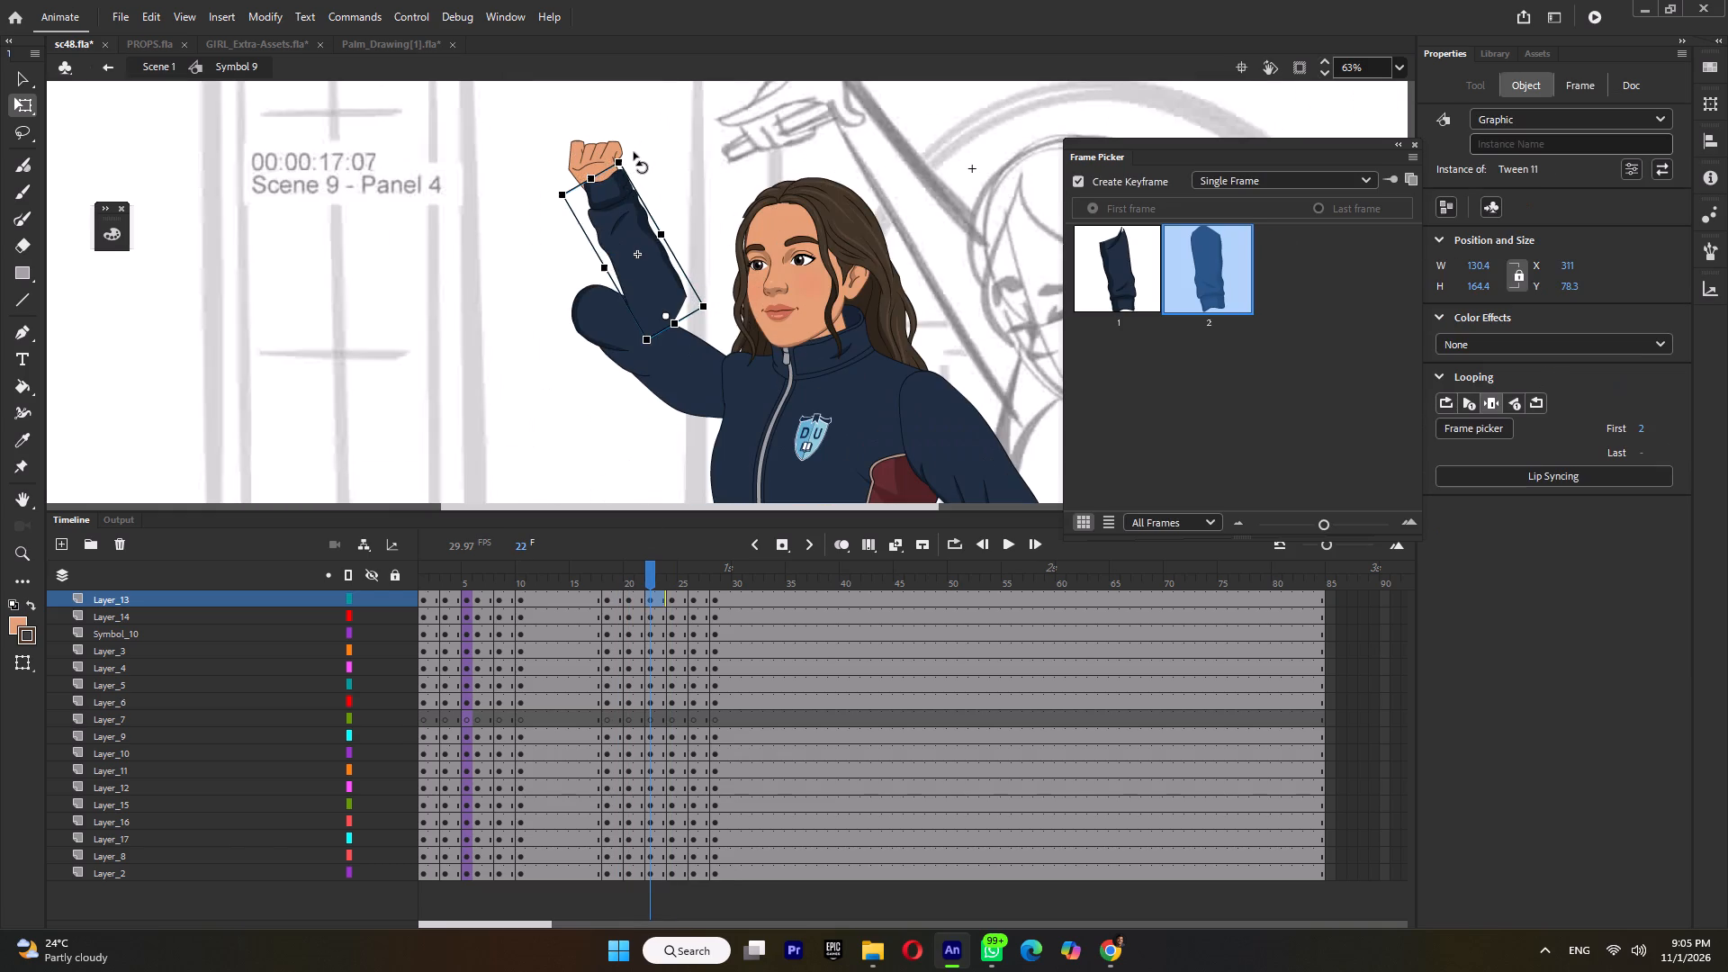
left_click_drag(630, 157, 691, 152)
Switch the raised arm's upper sleeve to drawing 2 at frame 22 and rotate it clockwise to lift the elbow.
left_click(598, 325)
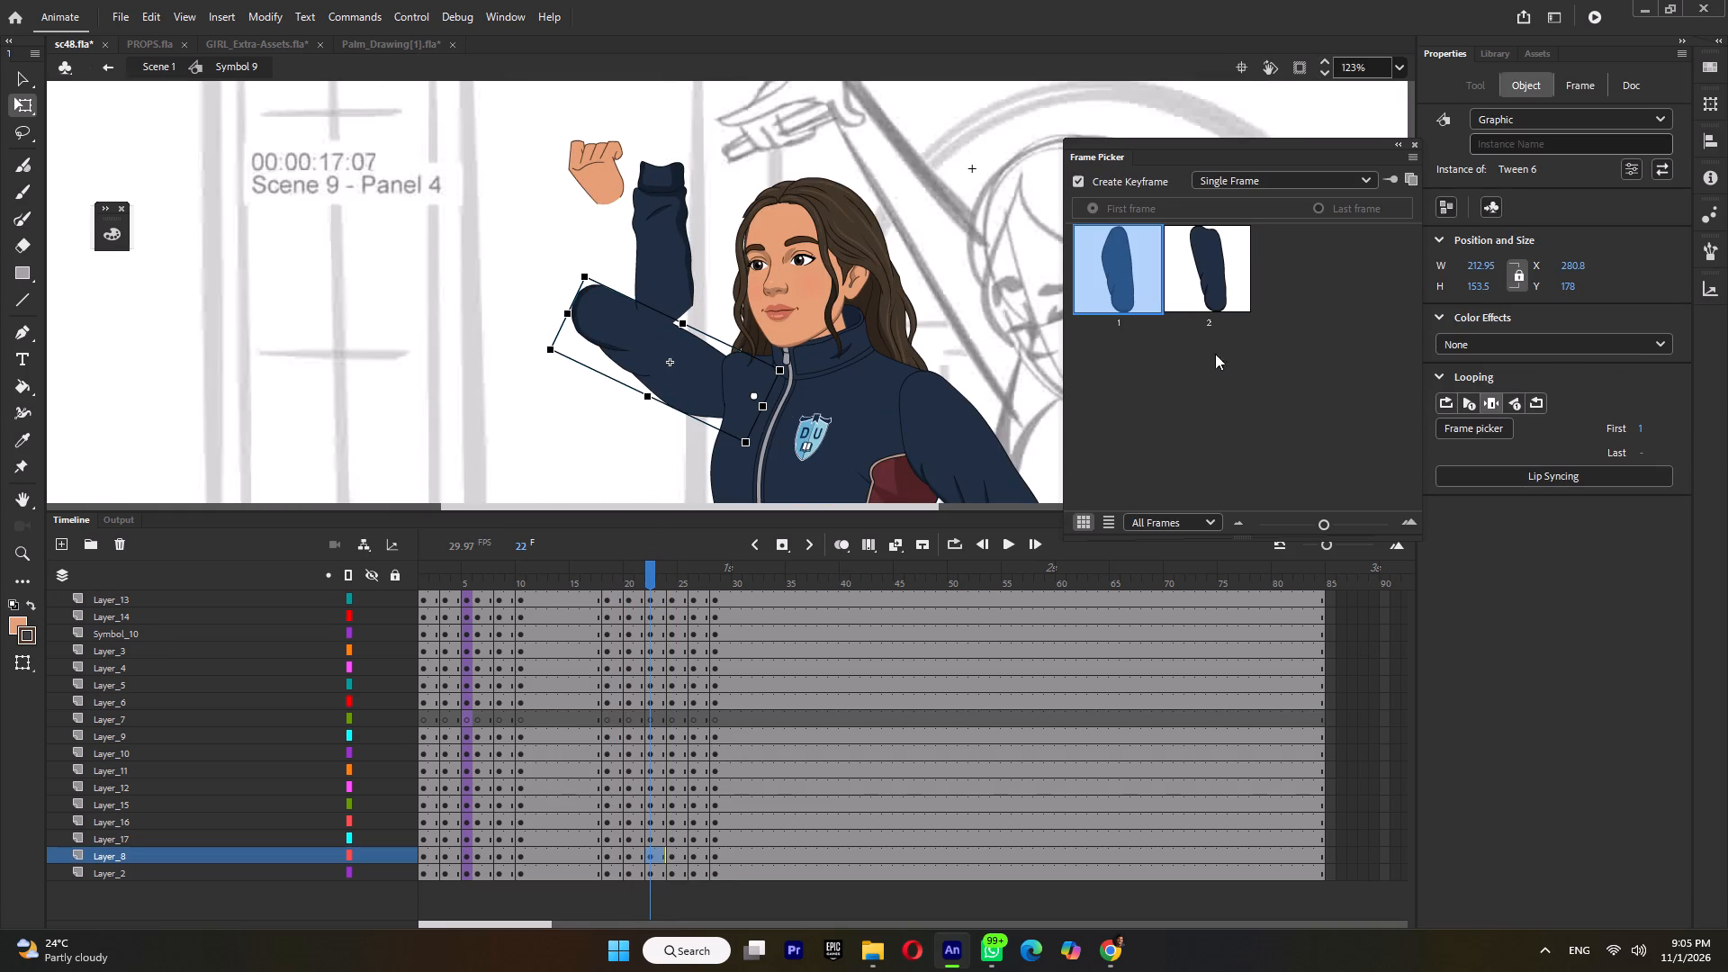
left_click(1201, 291)
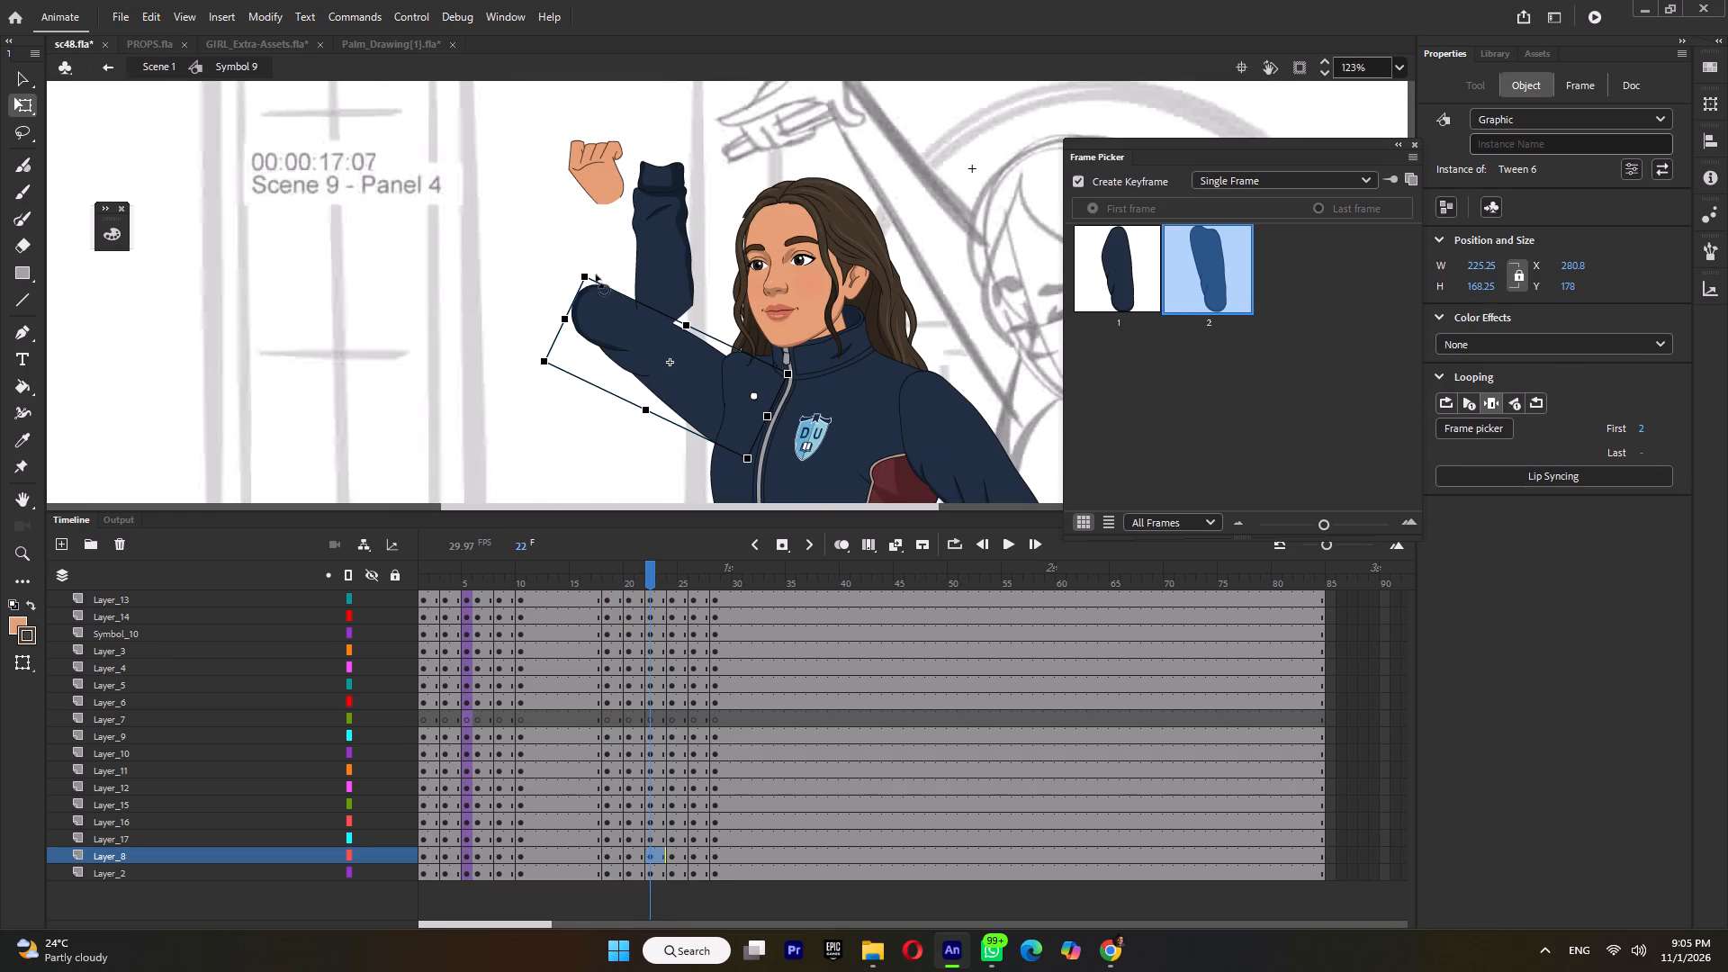
left_click_drag(597, 271, 620, 258)
left_click(651, 336)
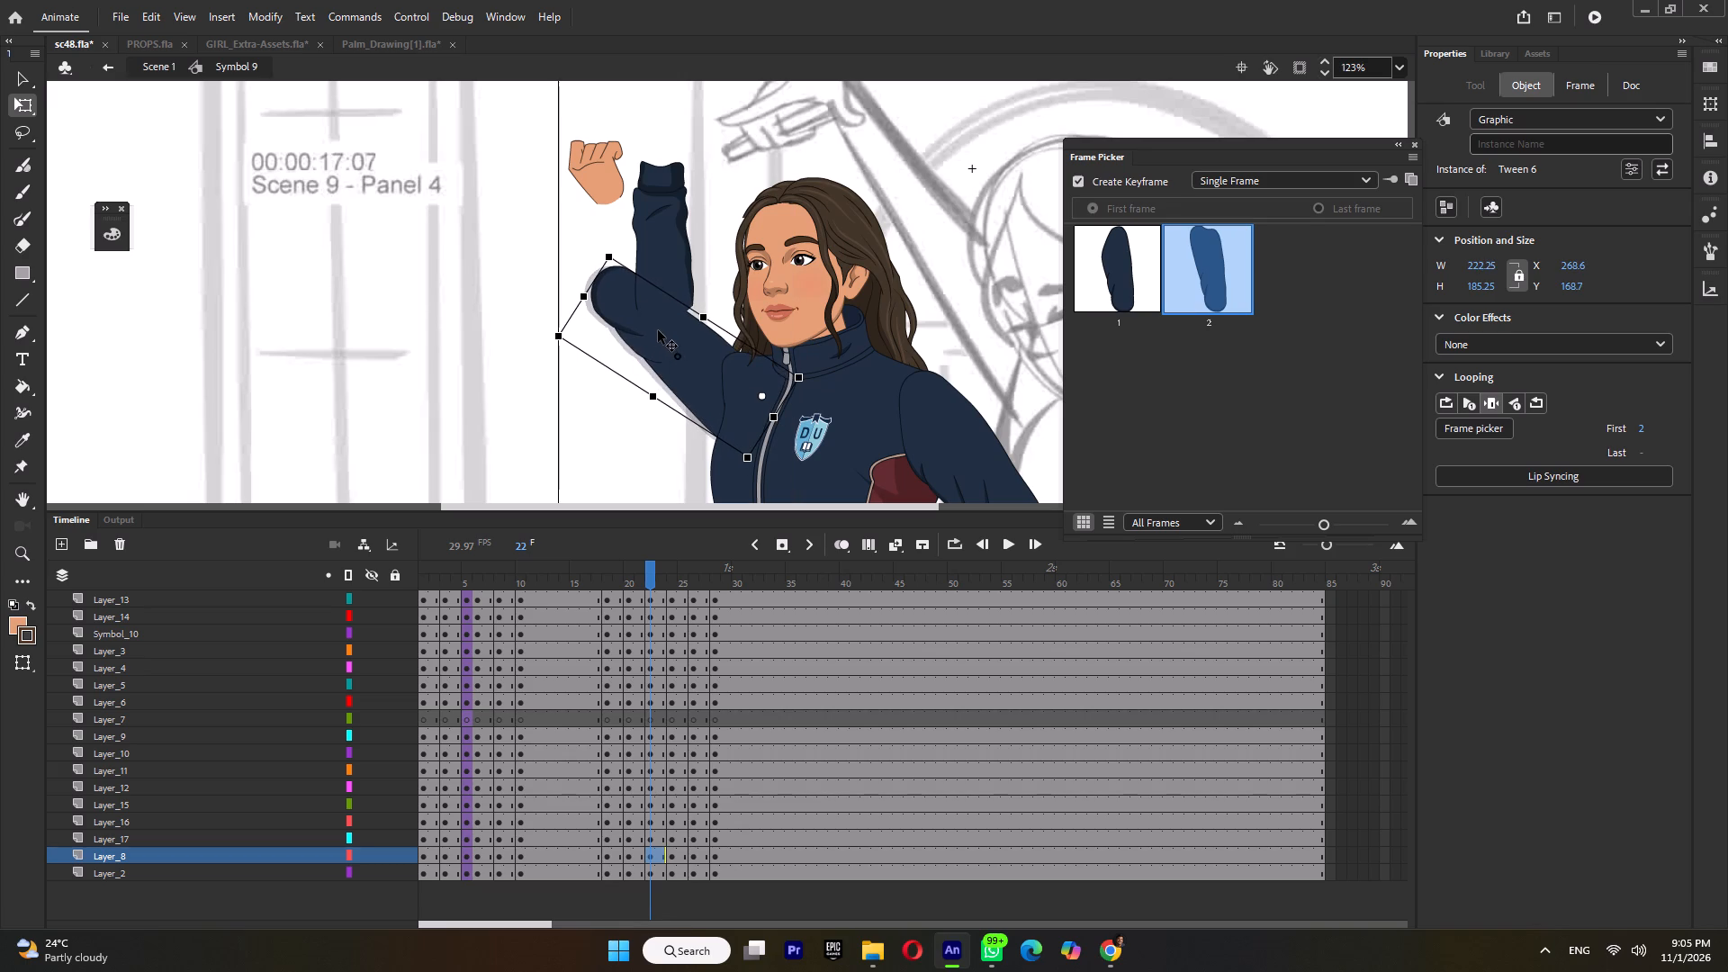
left_click_drag(615, 245, 643, 219)
Move the raised forearm up and left onto the lifted elbow at frame 22.
left_click(652, 223)
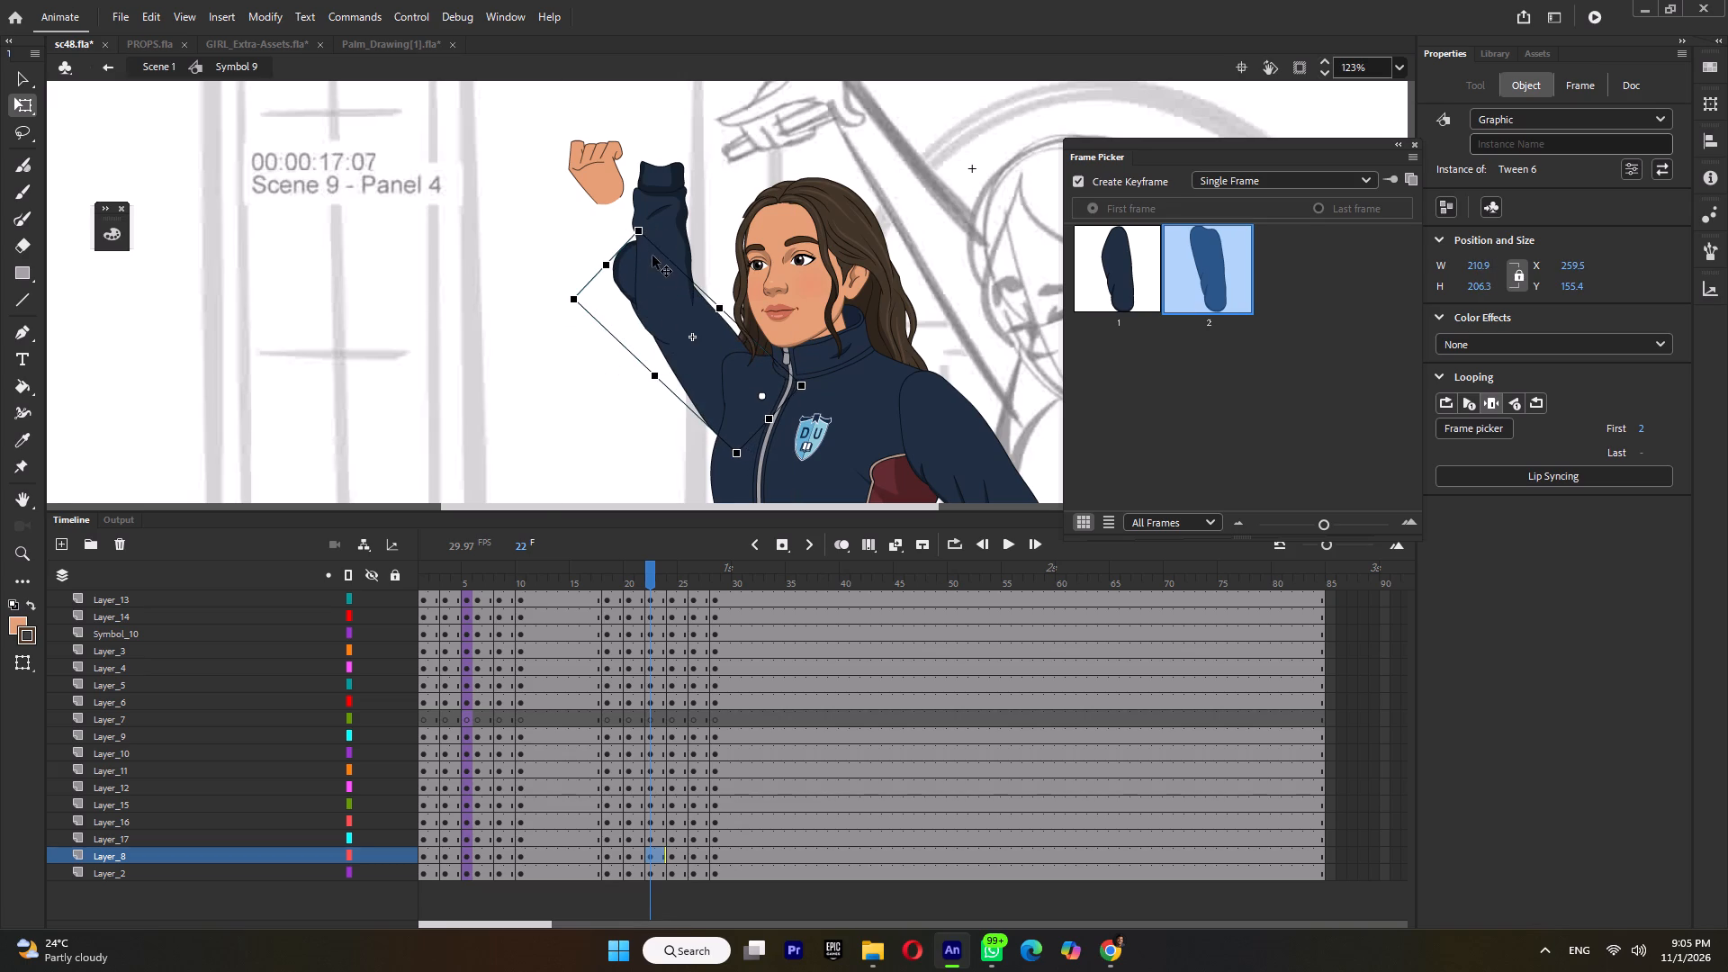
scroll(650, 270, "up", 3, "ctrl")
left_click_drag(676, 283, 625, 196)
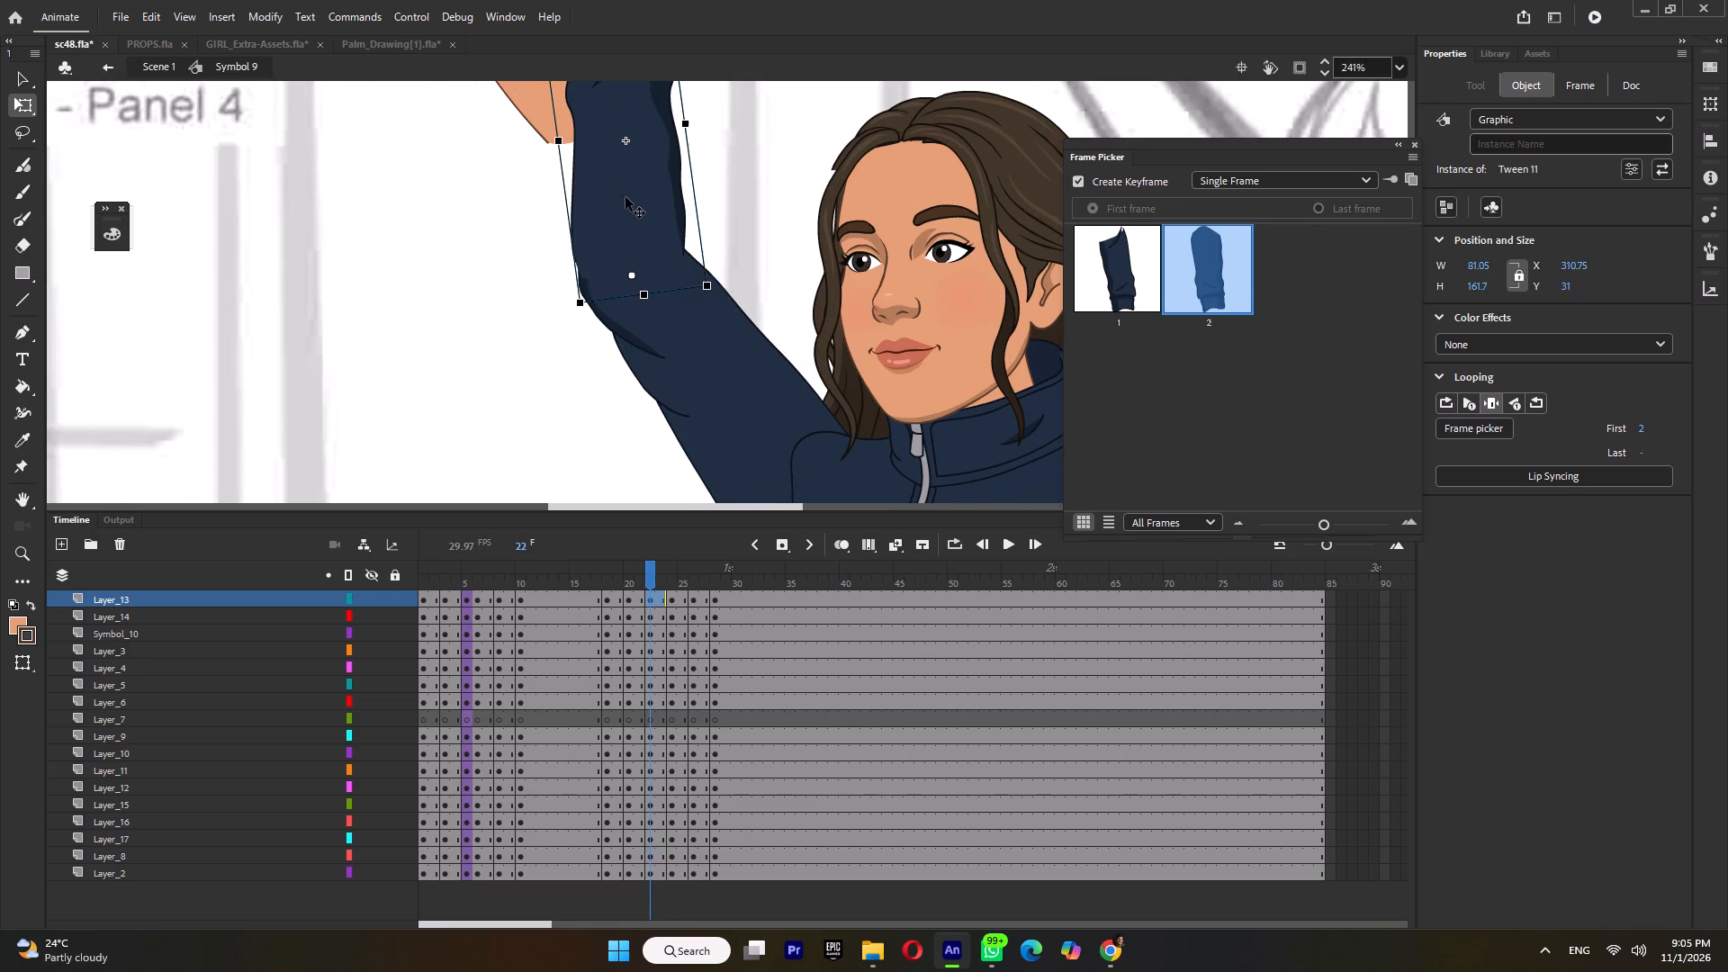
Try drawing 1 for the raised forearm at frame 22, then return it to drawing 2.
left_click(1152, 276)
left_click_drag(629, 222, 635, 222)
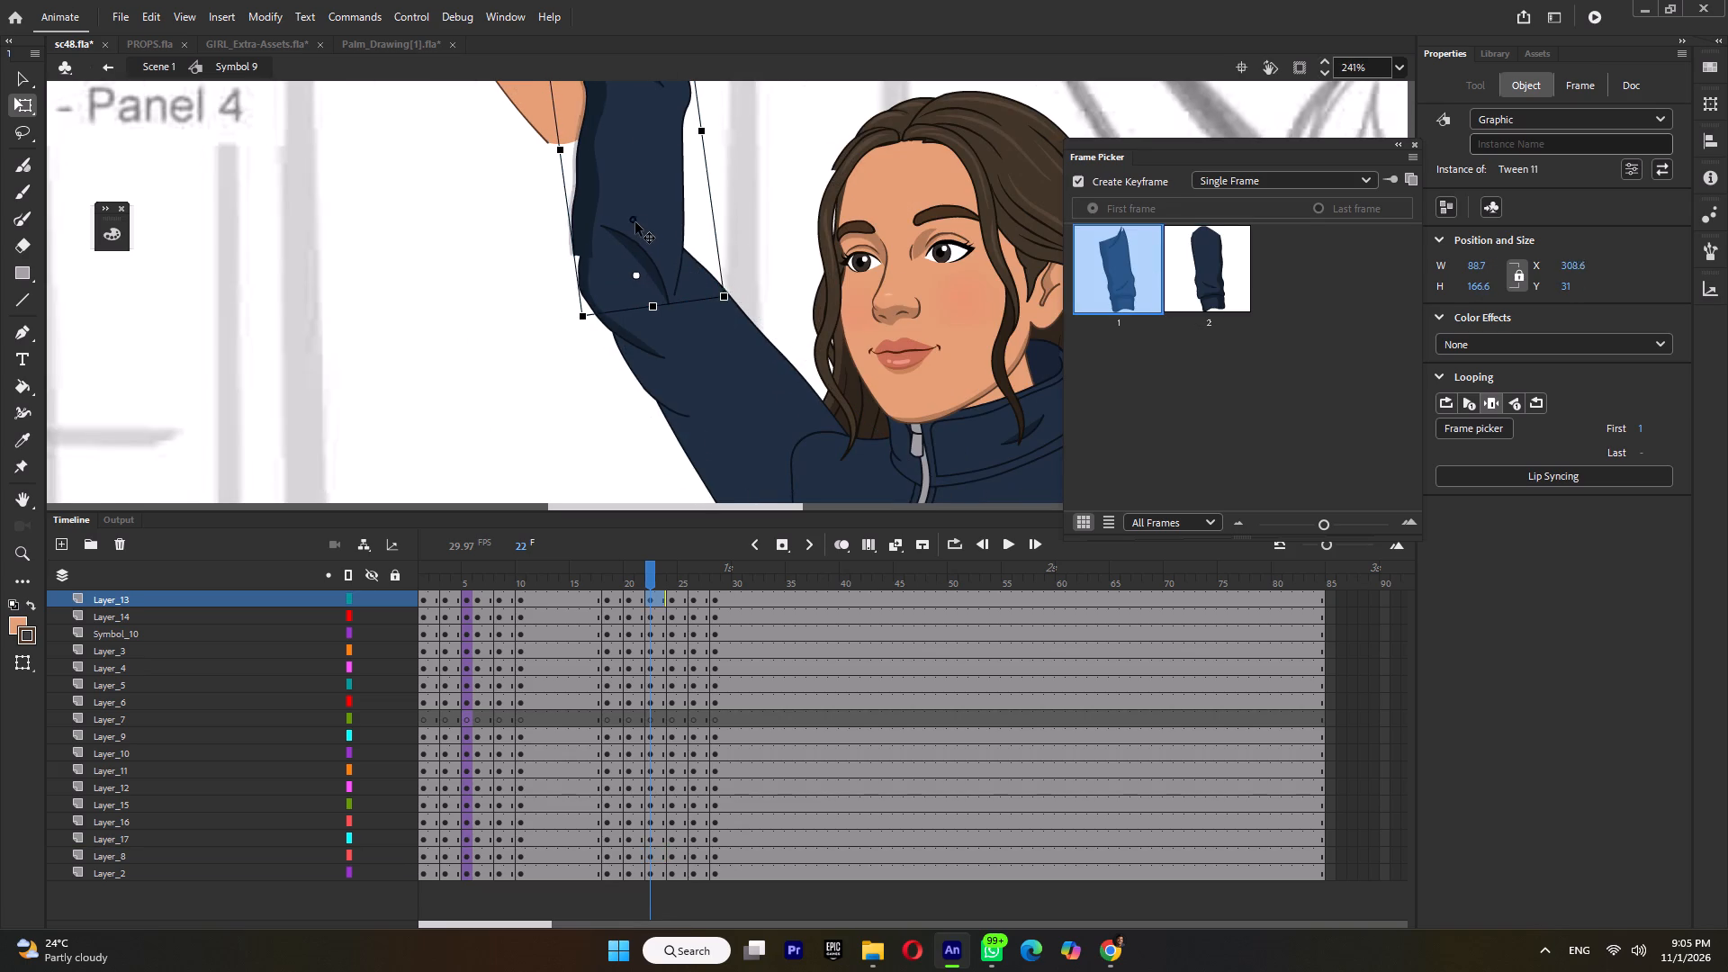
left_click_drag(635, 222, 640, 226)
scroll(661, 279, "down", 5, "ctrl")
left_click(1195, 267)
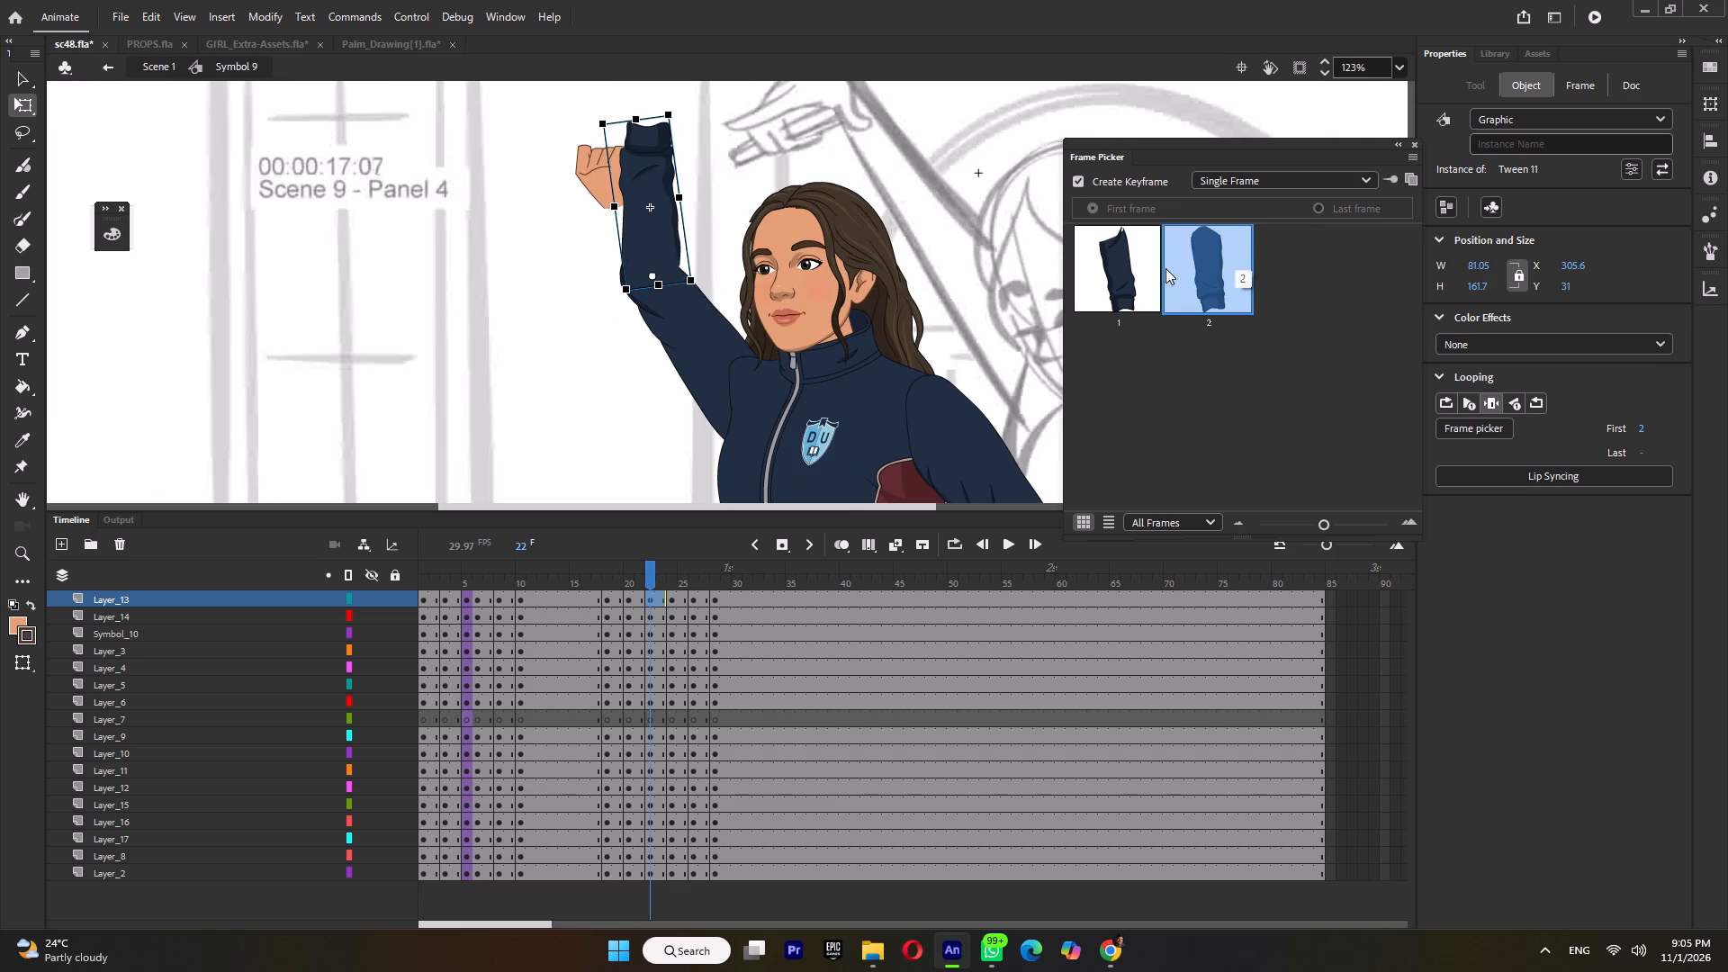
Fine-tune the raised forearm's position at frame 22 so its outline lines up with the upper sleeve at the elbow.
scroll(642, 243, "up", 7, "ctrl")
left_click_drag(681, 232, 669, 246)
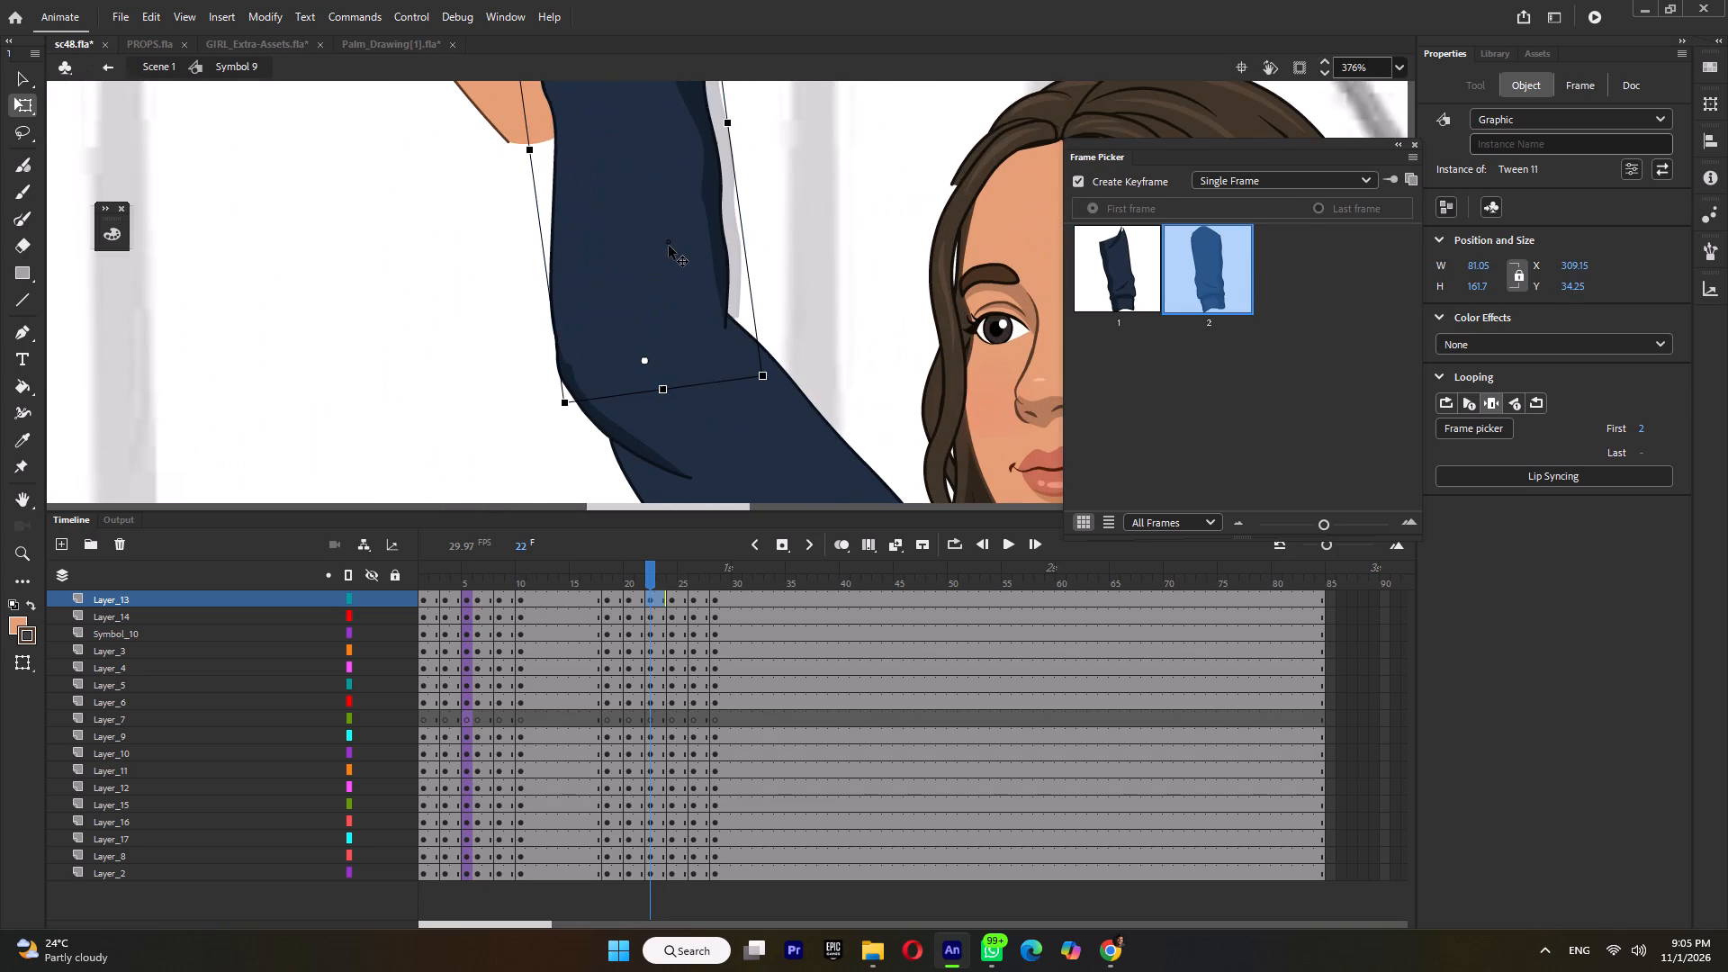
left_click_drag(669, 246, 670, 247)
scroll(670, 249, "down", 7, "ctrl")
Try drawing 10 for the raised hand at frame 22, move it onto the forearm's cuff and rotate it clockwise upright.
left_click(603, 176)
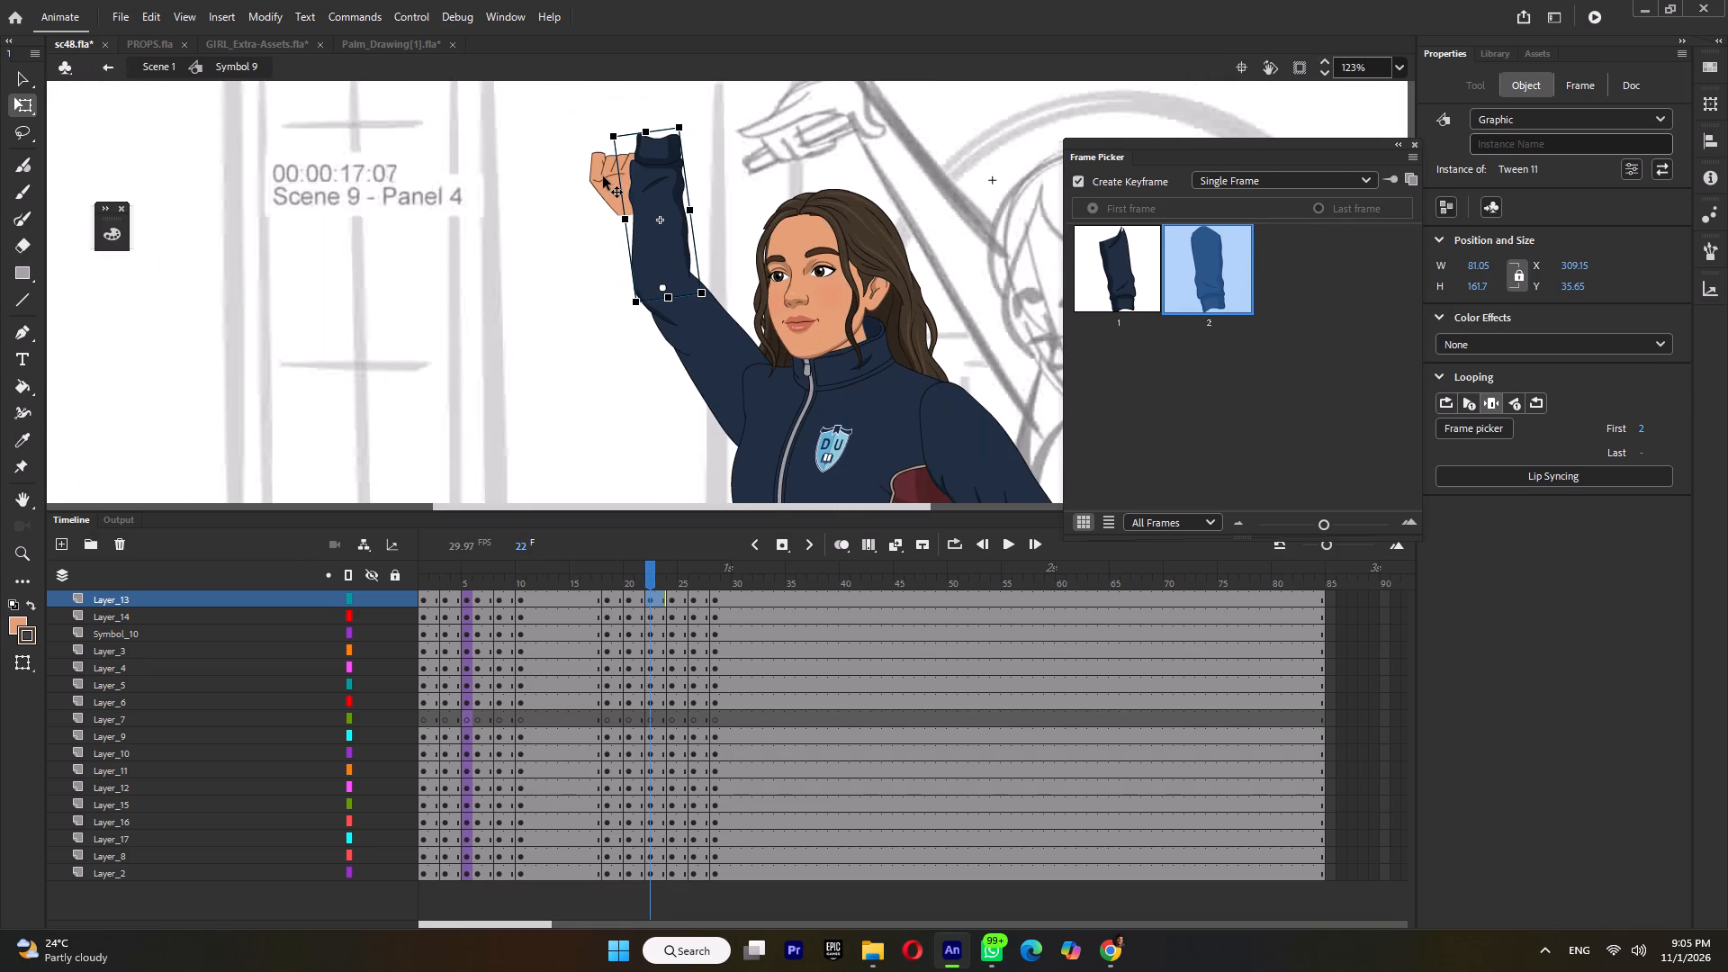
left_click(1200, 362)
left_click(1137, 350)
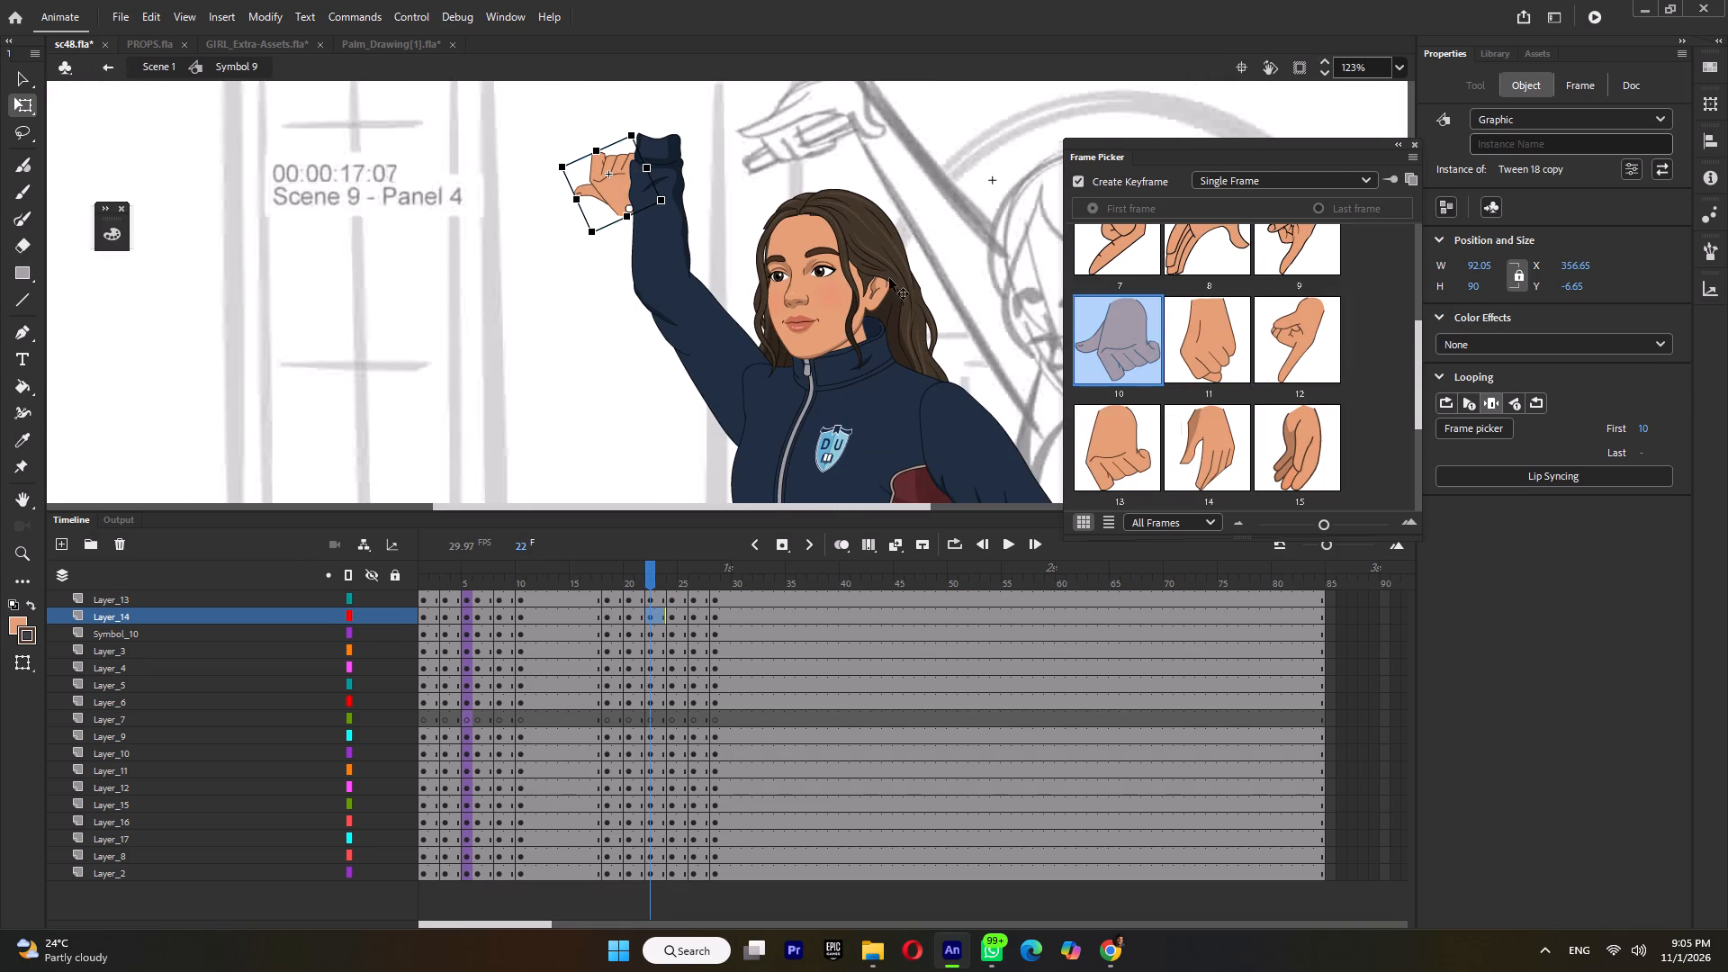
left_click_drag(641, 129, 650, 133)
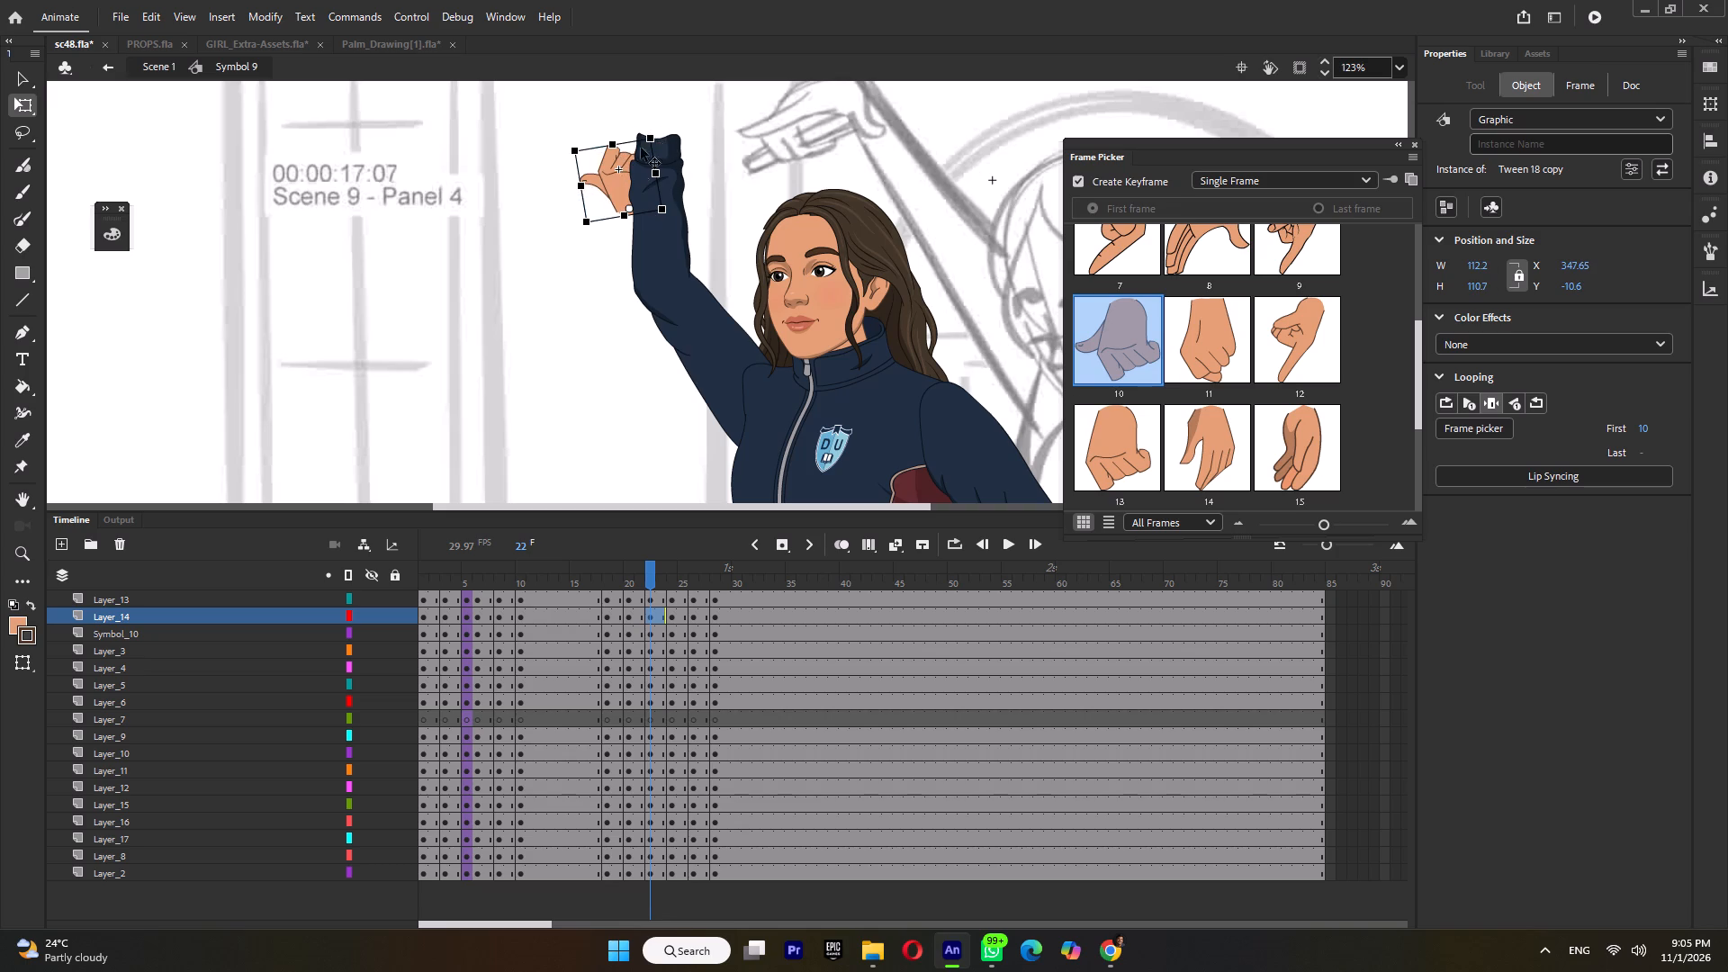
left_click_drag(609, 174, 641, 102)
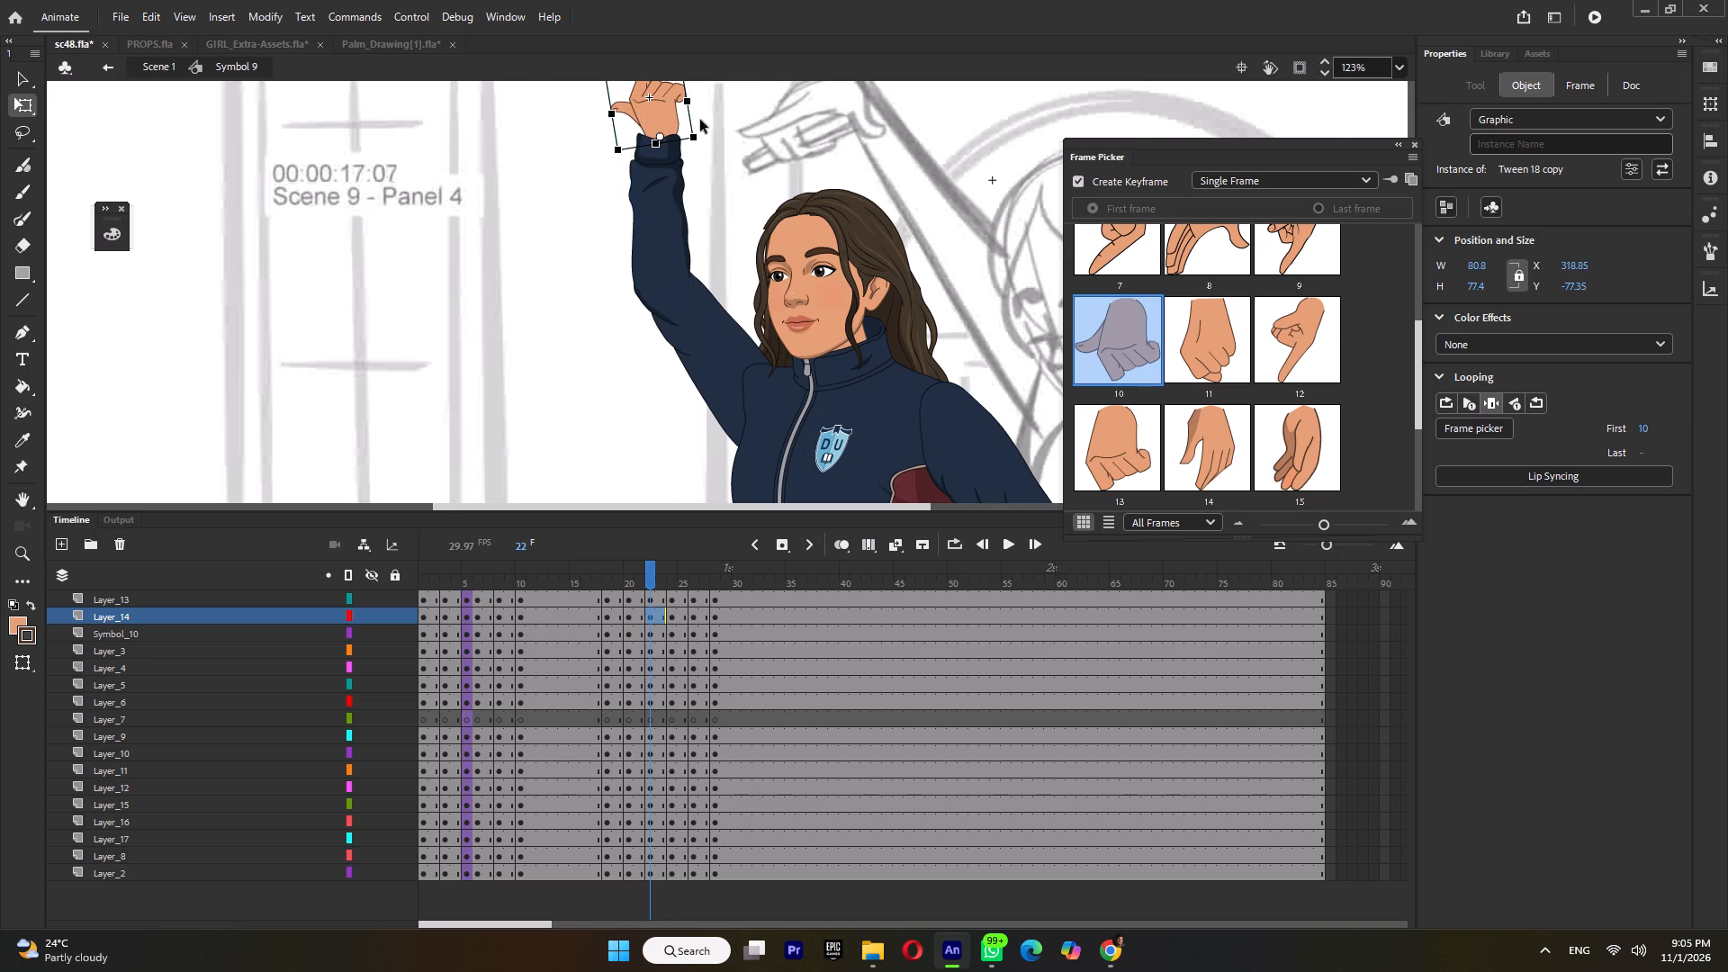
scroll(690, 186, "down", 1, "ctrl")
left_click_drag(693, 87, 708, 99)
scroll(671, 135, "up", 3, "ctrl")
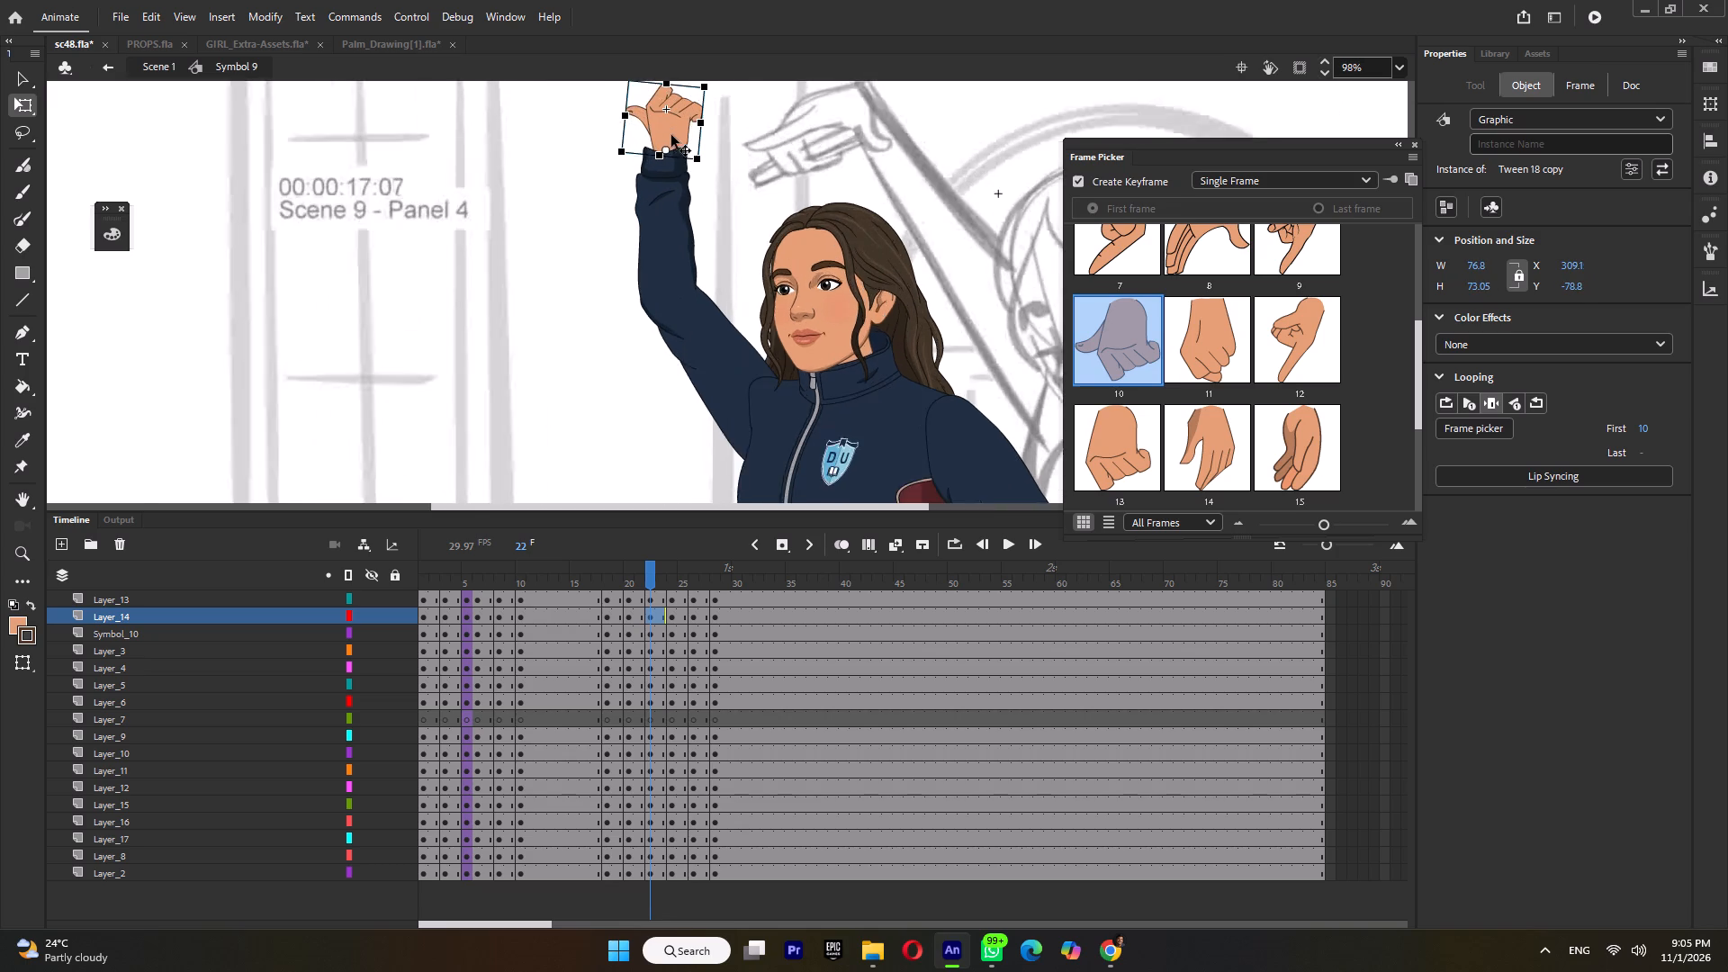
Switch the raised hand to drawing 13 at frame 22.
left_click(1131, 440)
scroll(1203, 438, "down", 2)
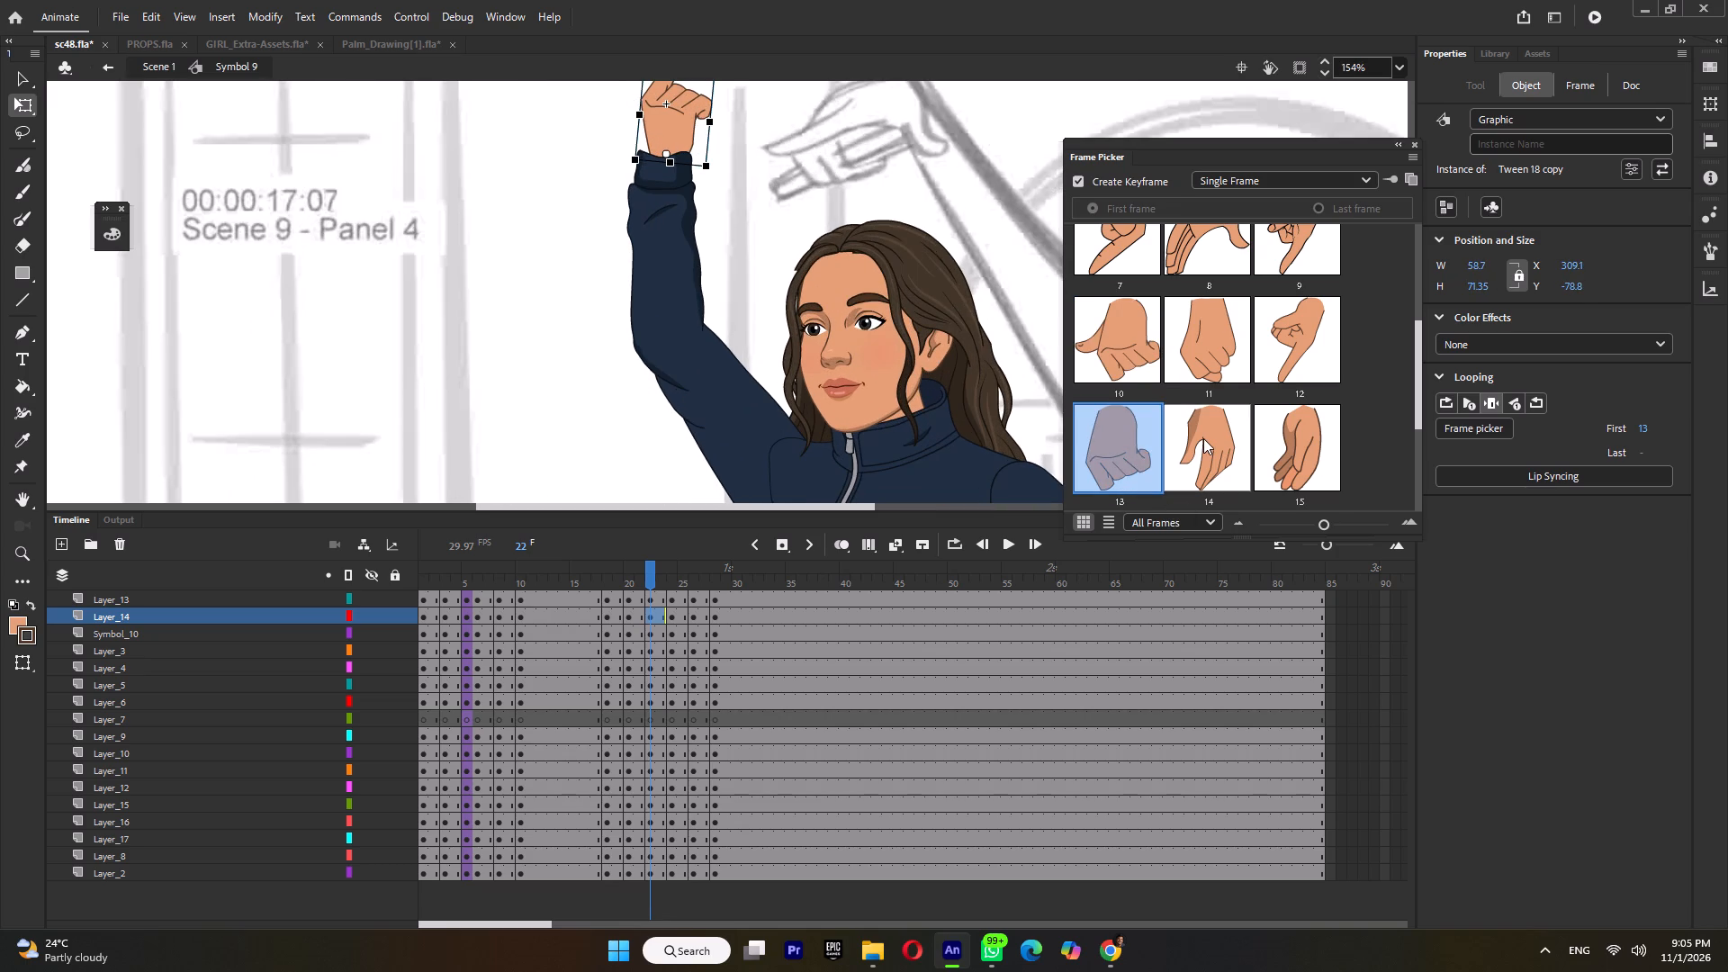
scroll(1201, 438, "down", 3)
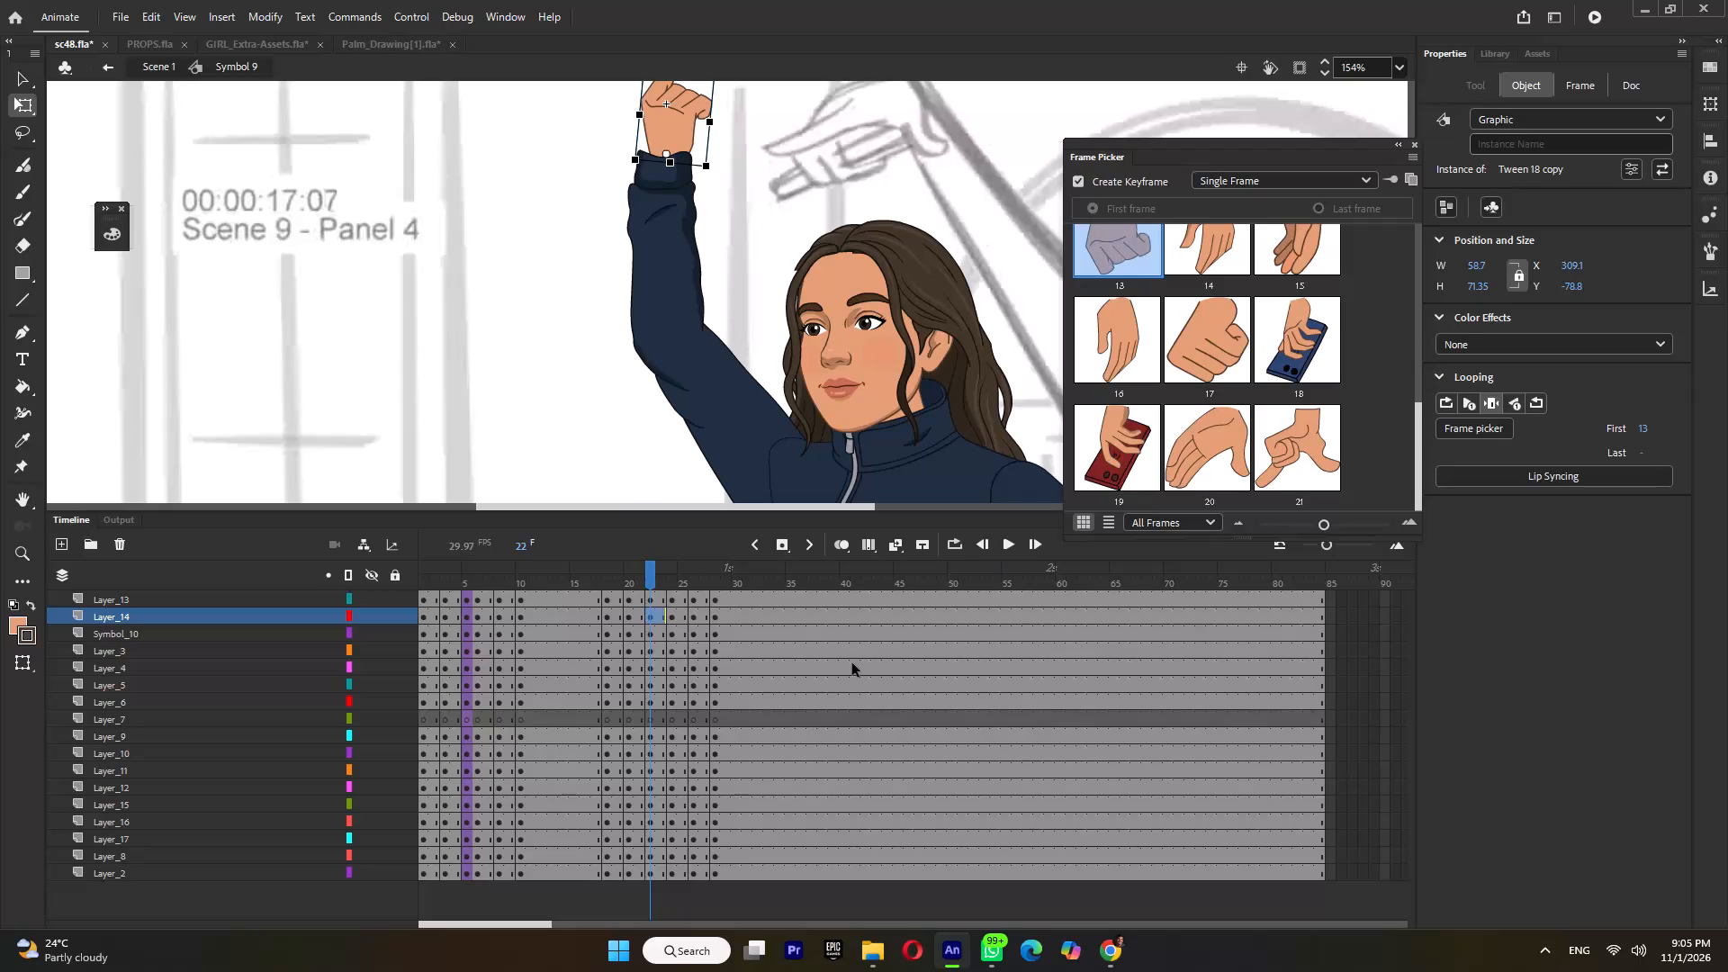
Play back the arm raise repeatedly from just before frame 18 to check the motion.
left_click(672, 580)
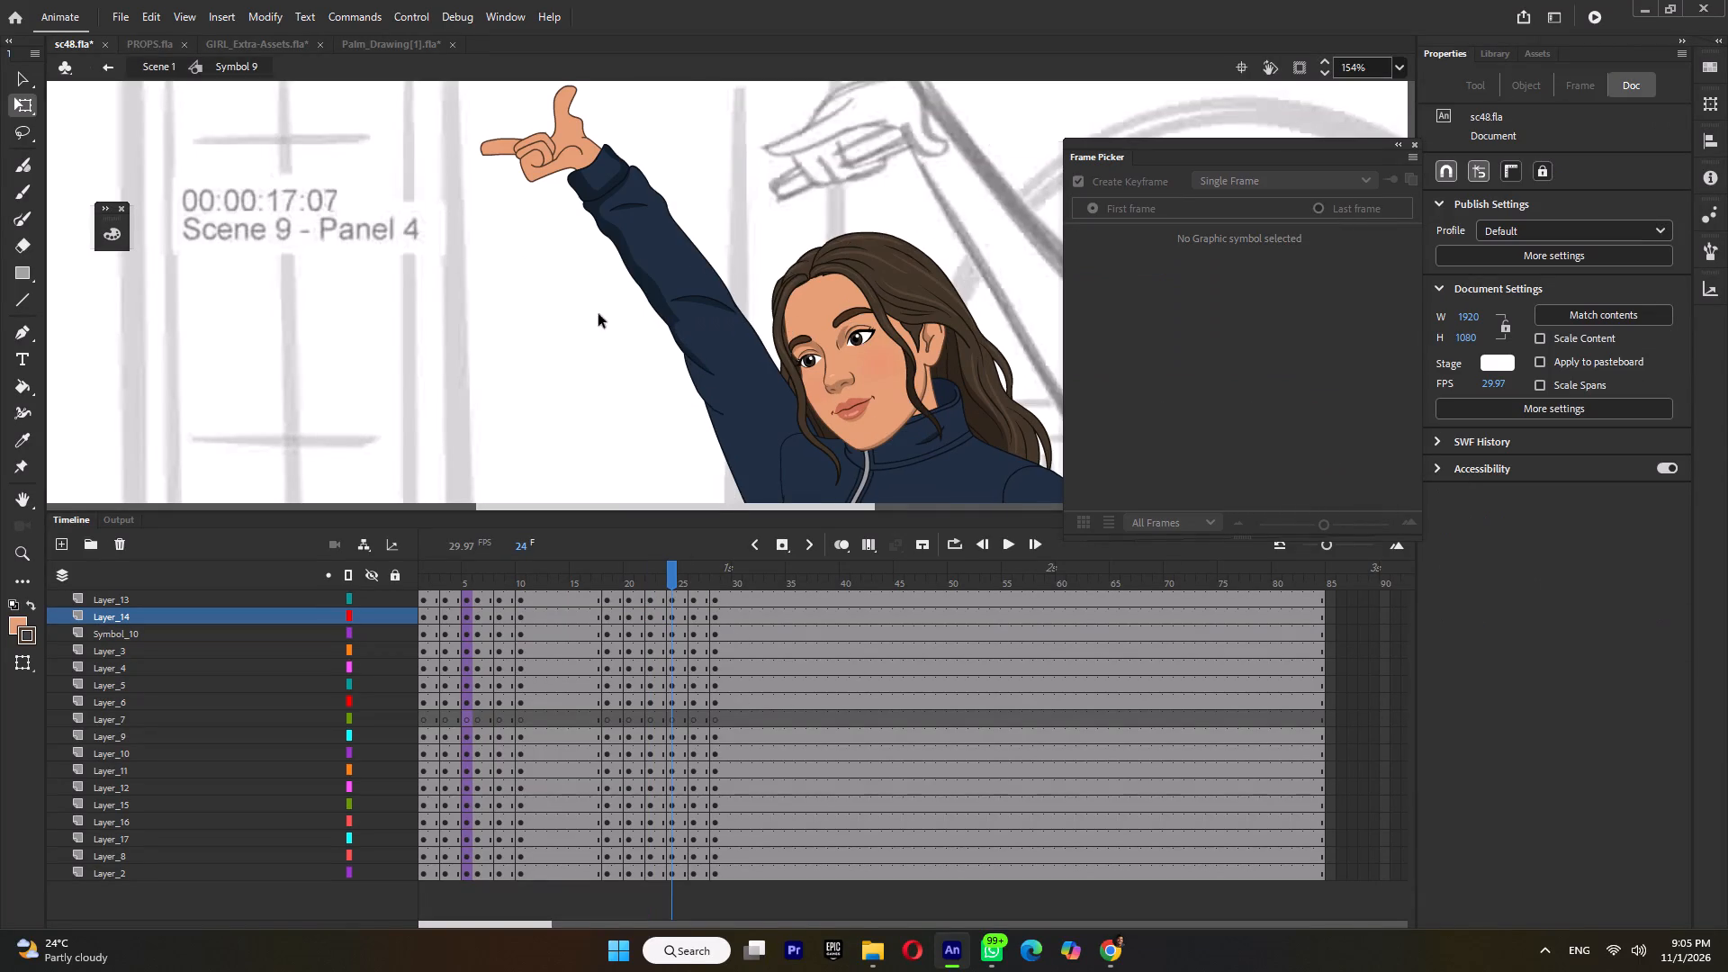
scroll(745, 328, "down", 9, "ctrl")
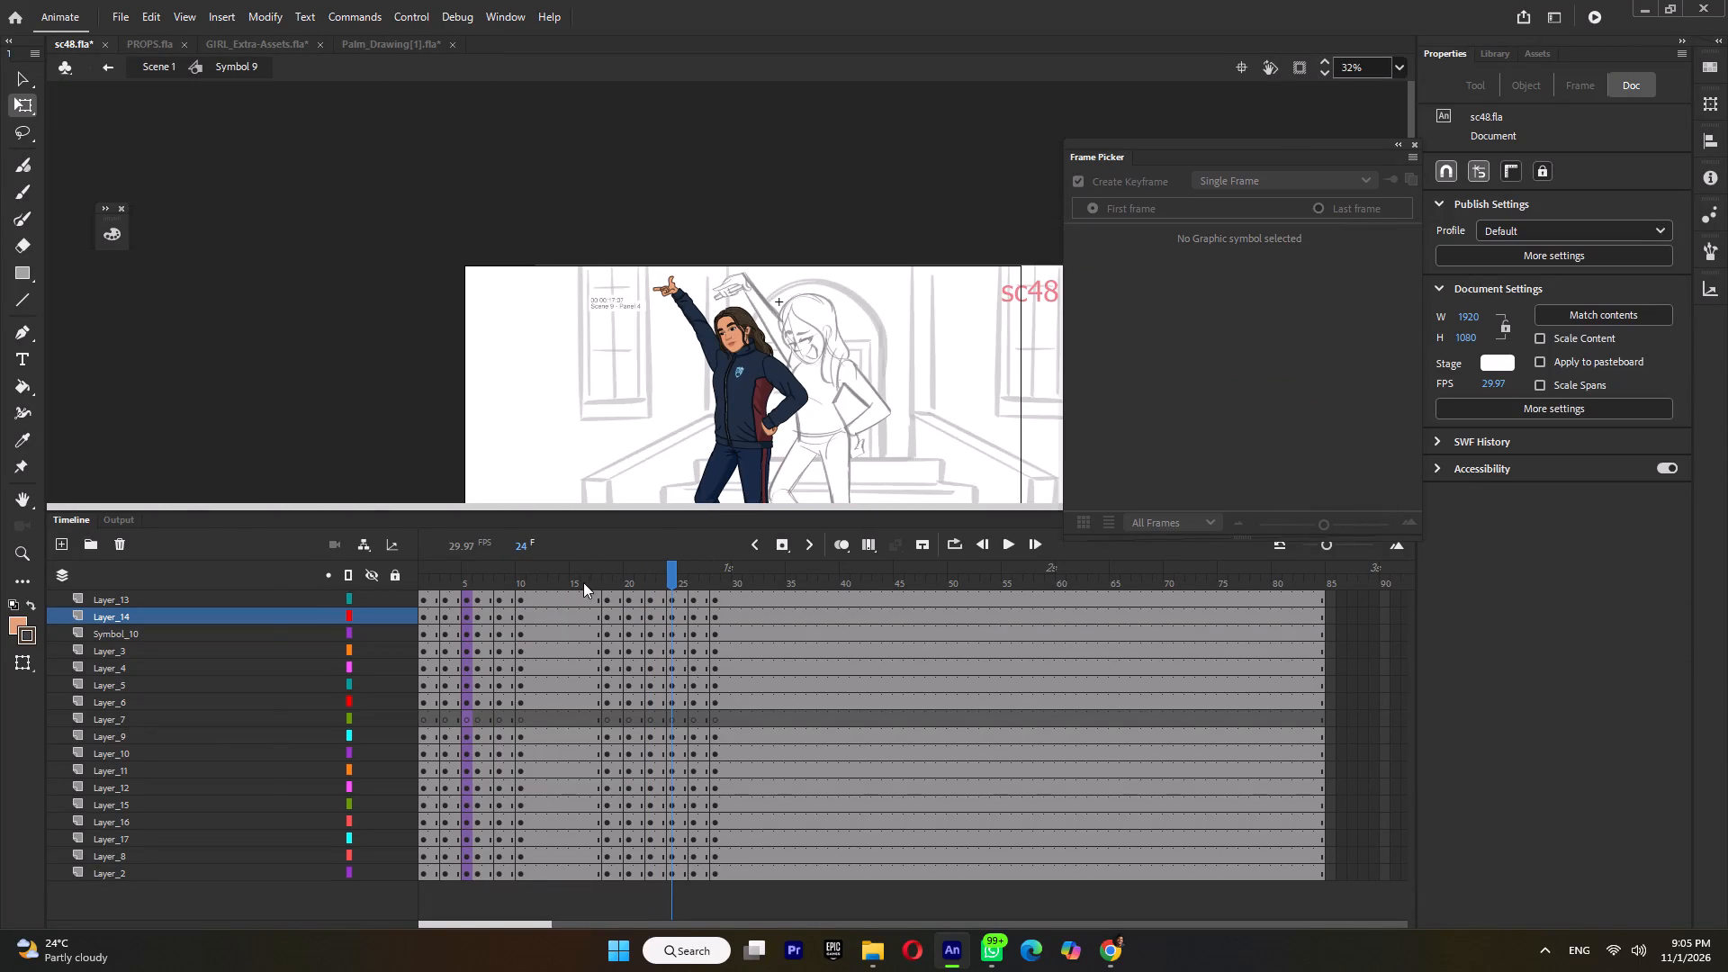
left_click(584, 581)
key("Return")
left_click(585, 580)
key("Return")
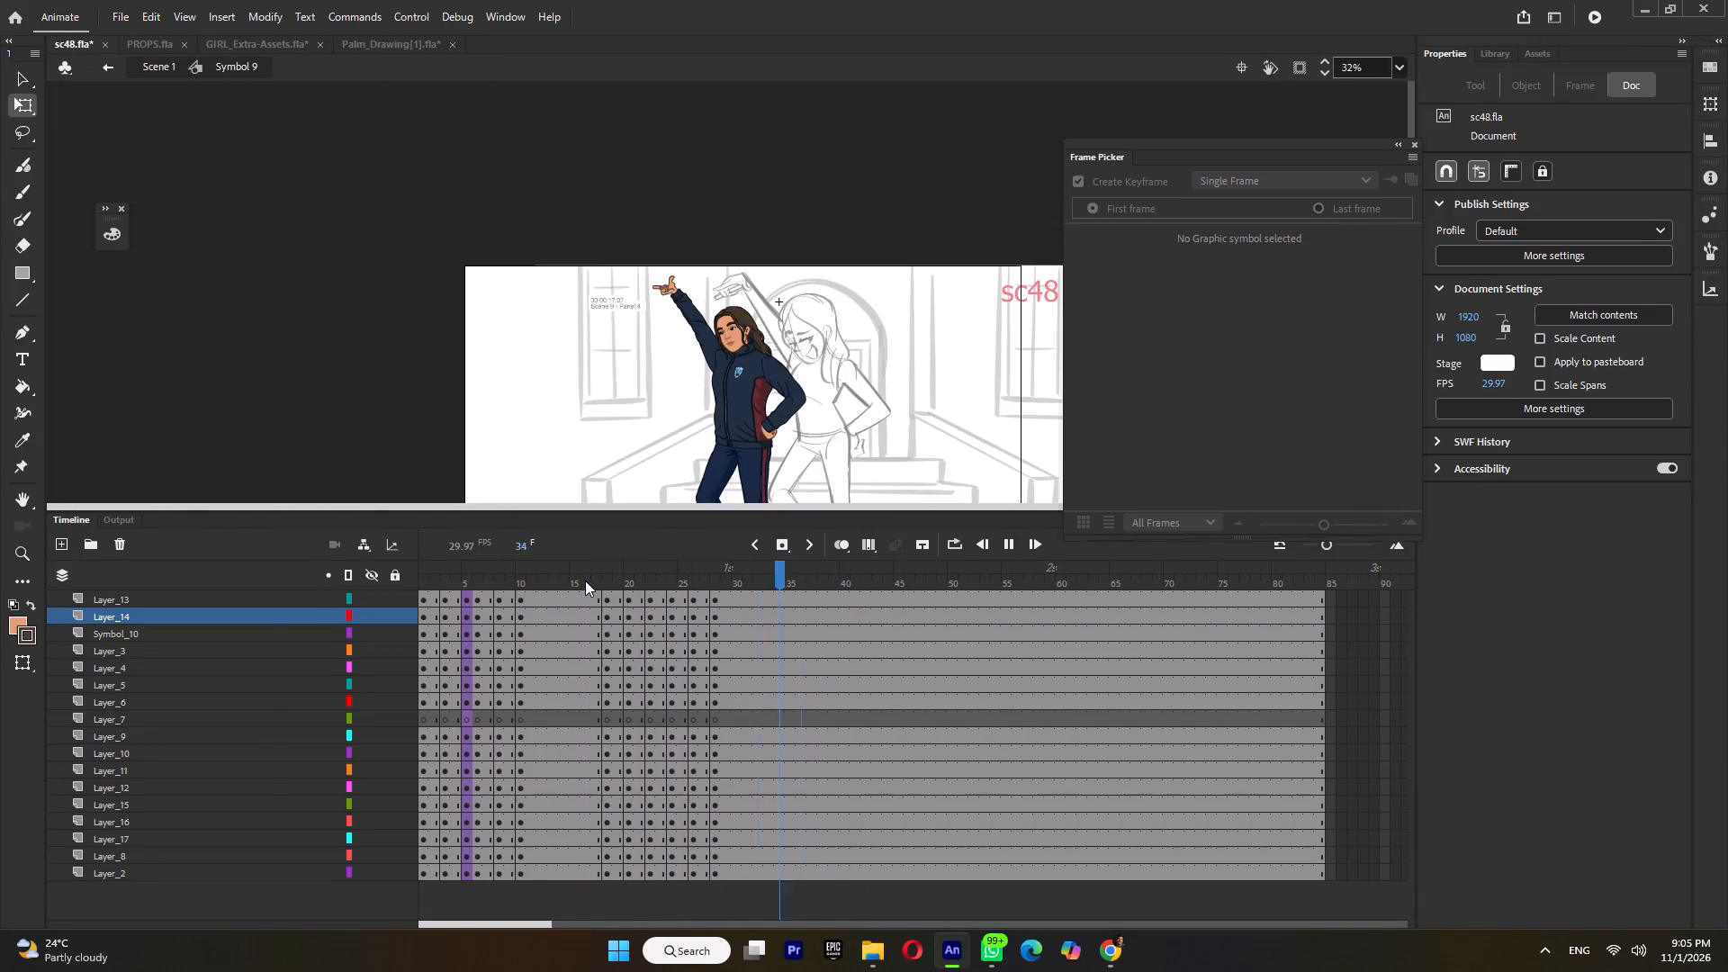
left_click(585, 580)
key("Return")
left_click(601, 579)
key("Return")
key("Return")
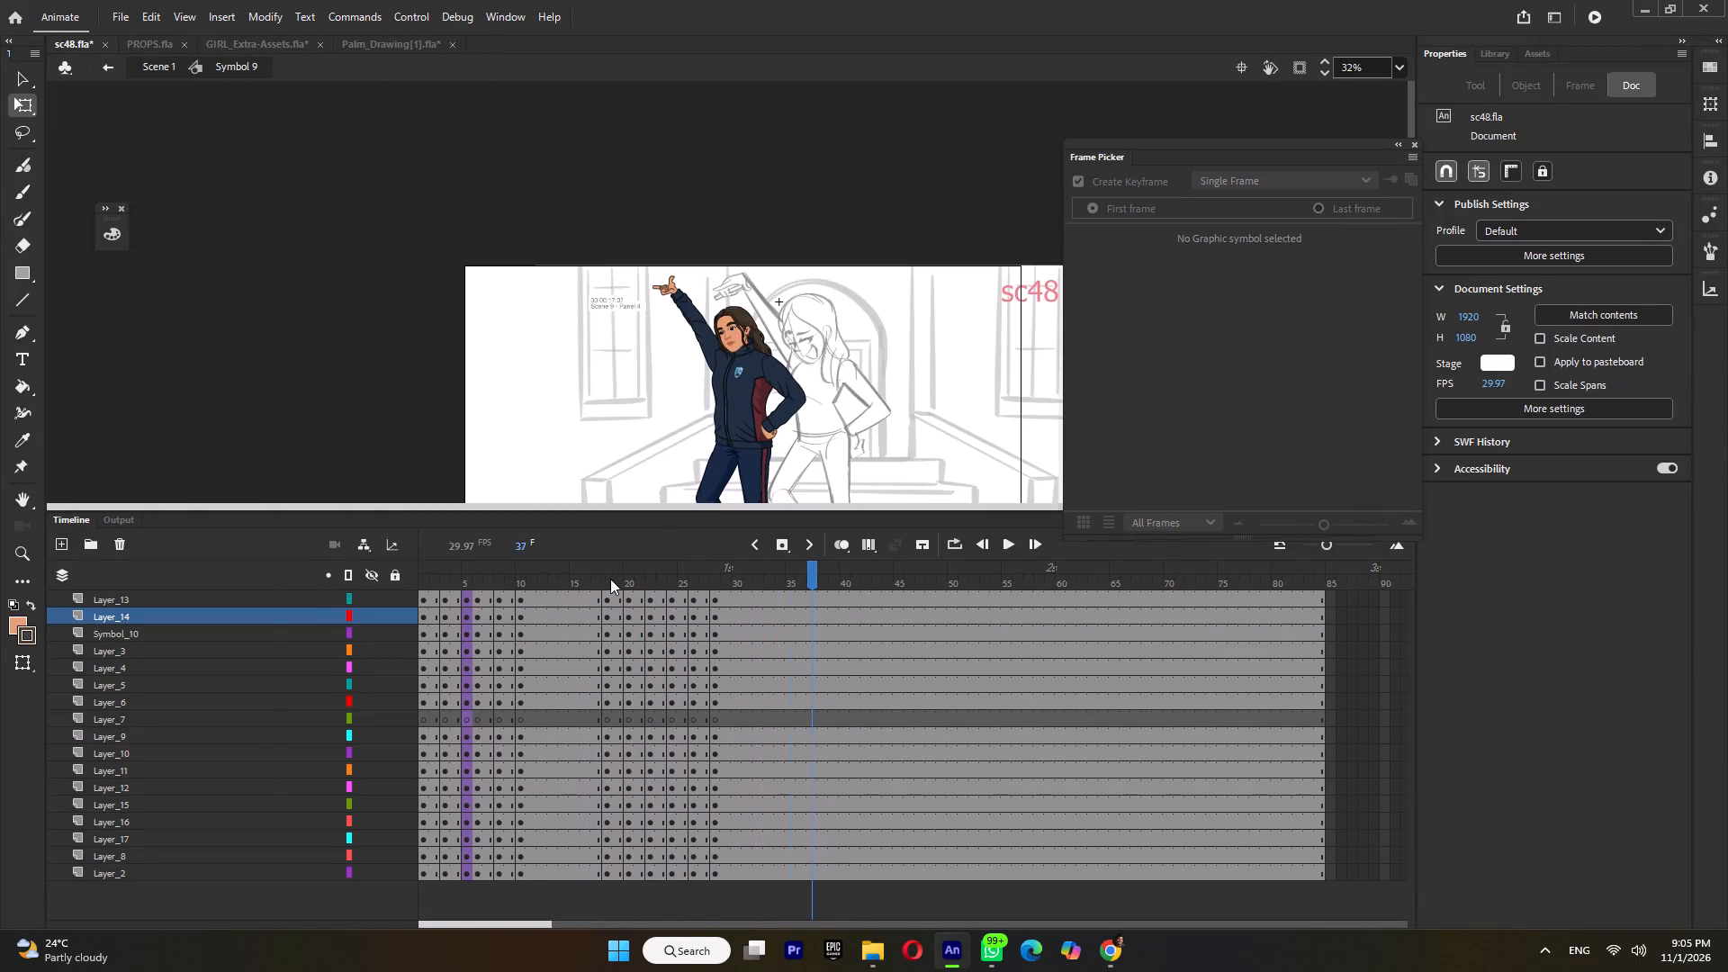
Nudge the bent arm's upper sleeve slightly upward at frame 20.
left_click(606, 576)
left_click(625, 577)
scroll(704, 354, "up", 4, "ctrl")
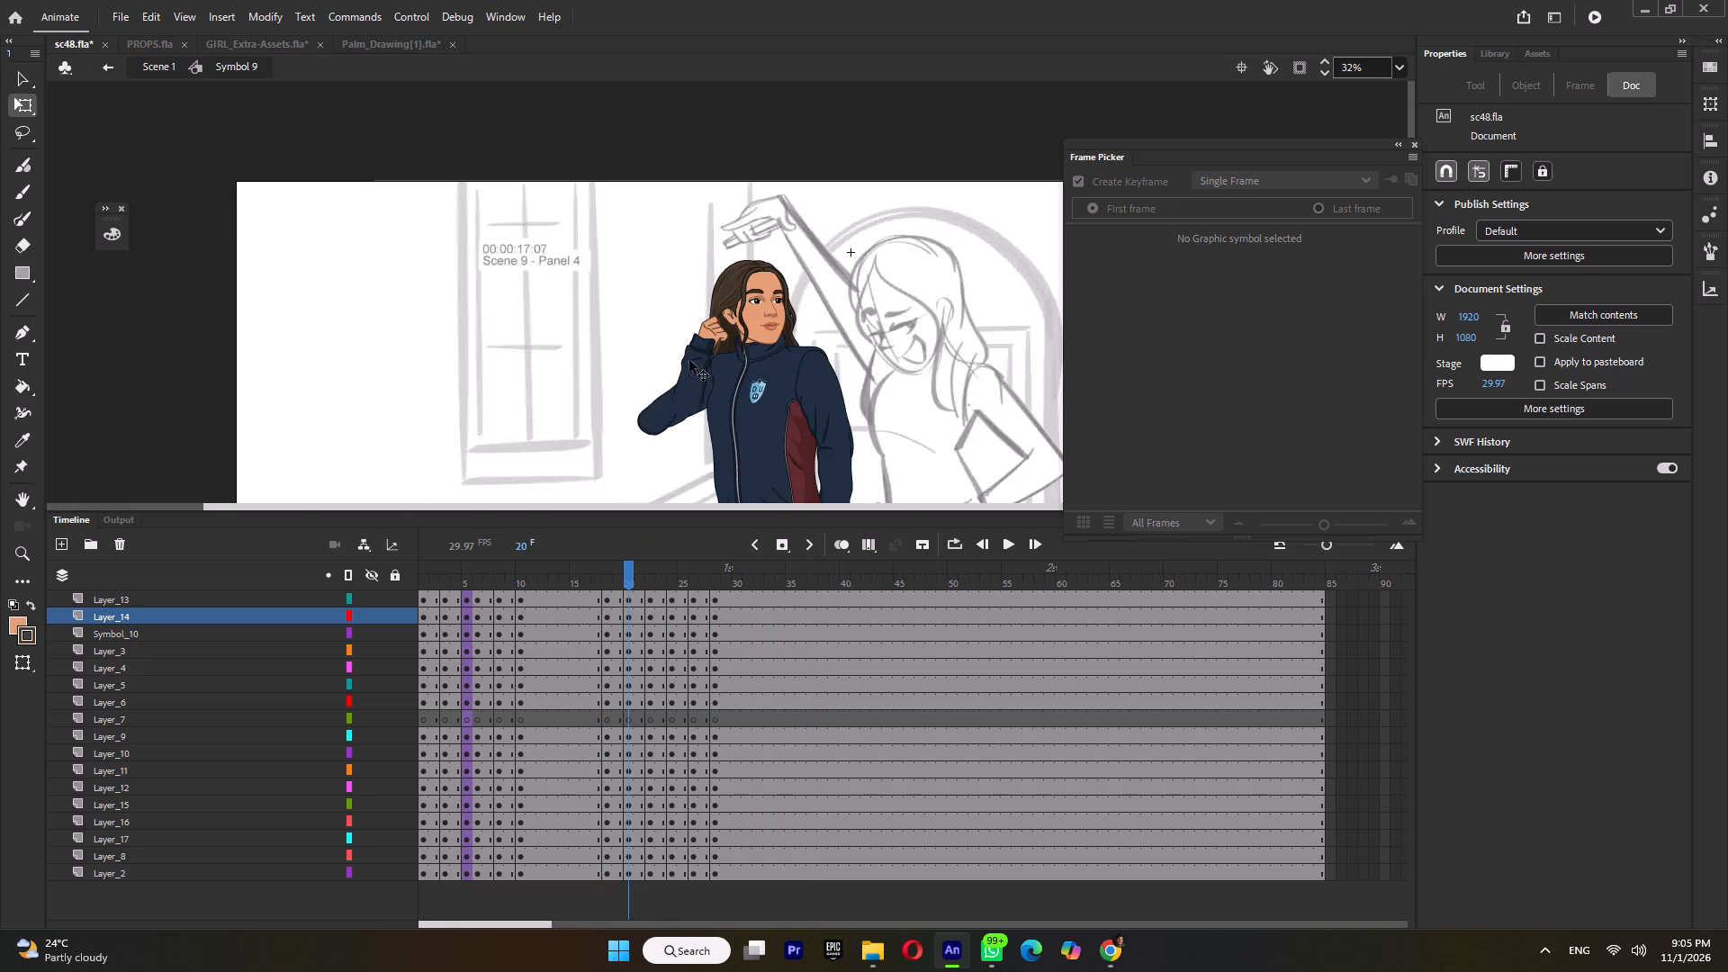
scroll(684, 364, "up", 3, "ctrl")
left_click(703, 374)
left_click(630, 481)
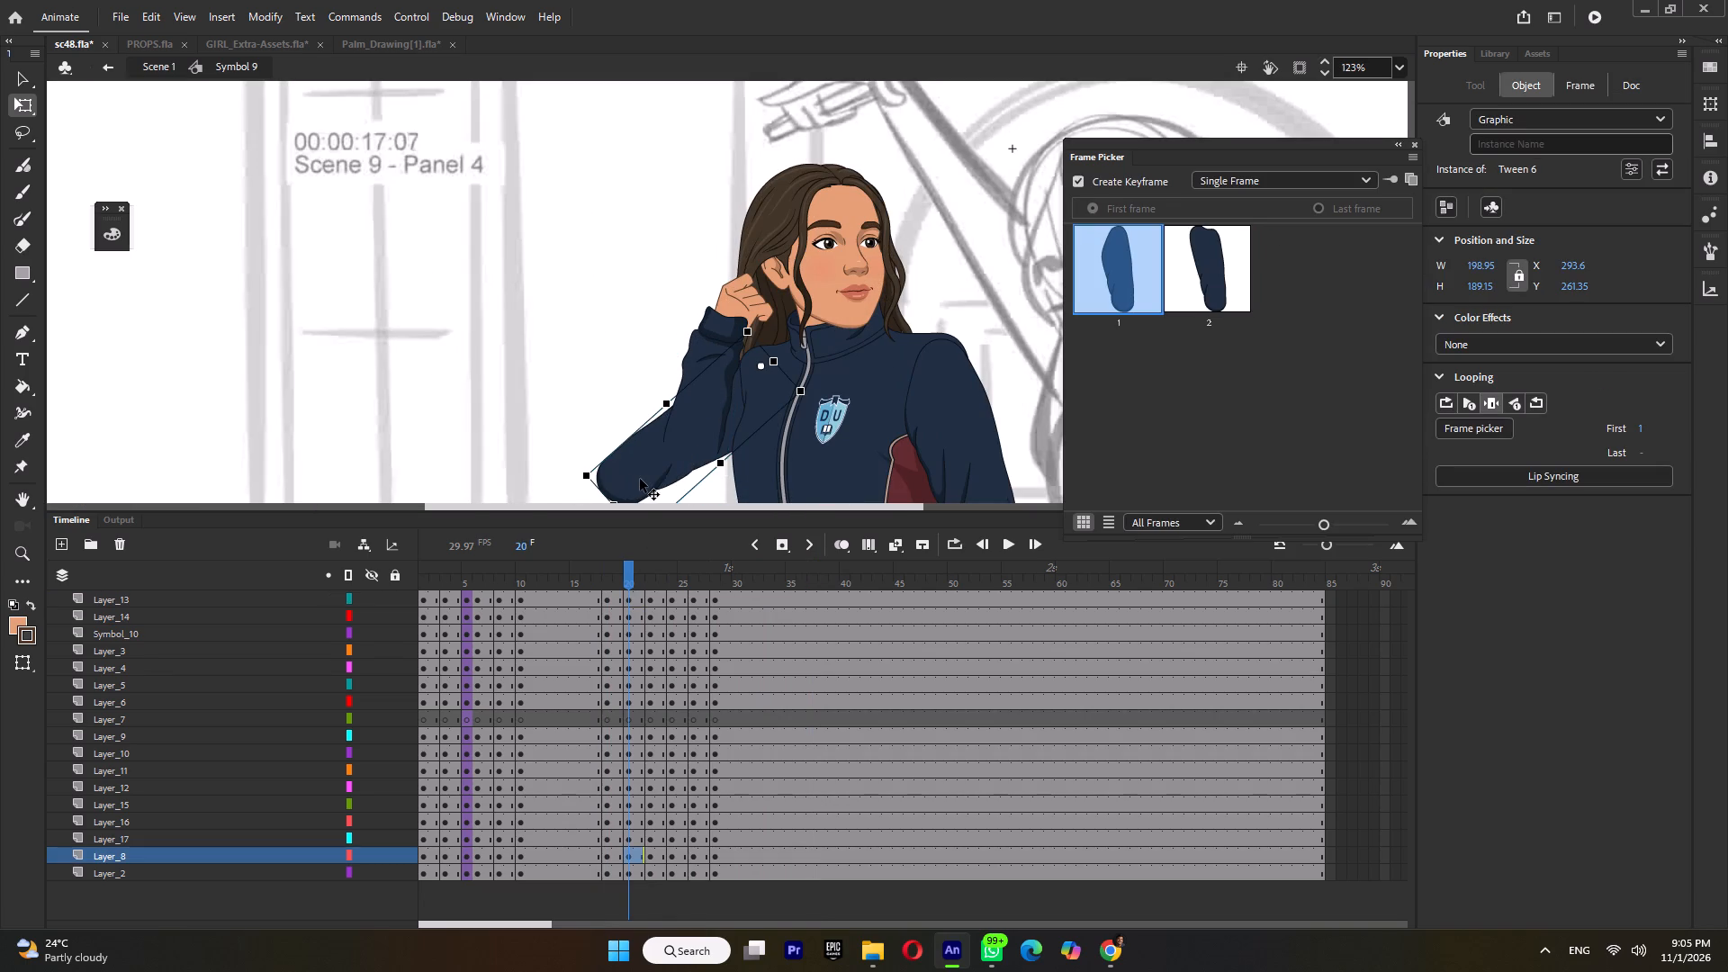
left_click_drag(629, 474, 631, 465)
Move the bent forearm left onto the elbow at frame 20 and rotate it slightly clockwise.
left_click(683, 423)
left_click_drag(699, 423, 642, 441)
scroll(634, 456, "up", 8, "ctrl")
left_click_drag(640, 451, 618, 448)
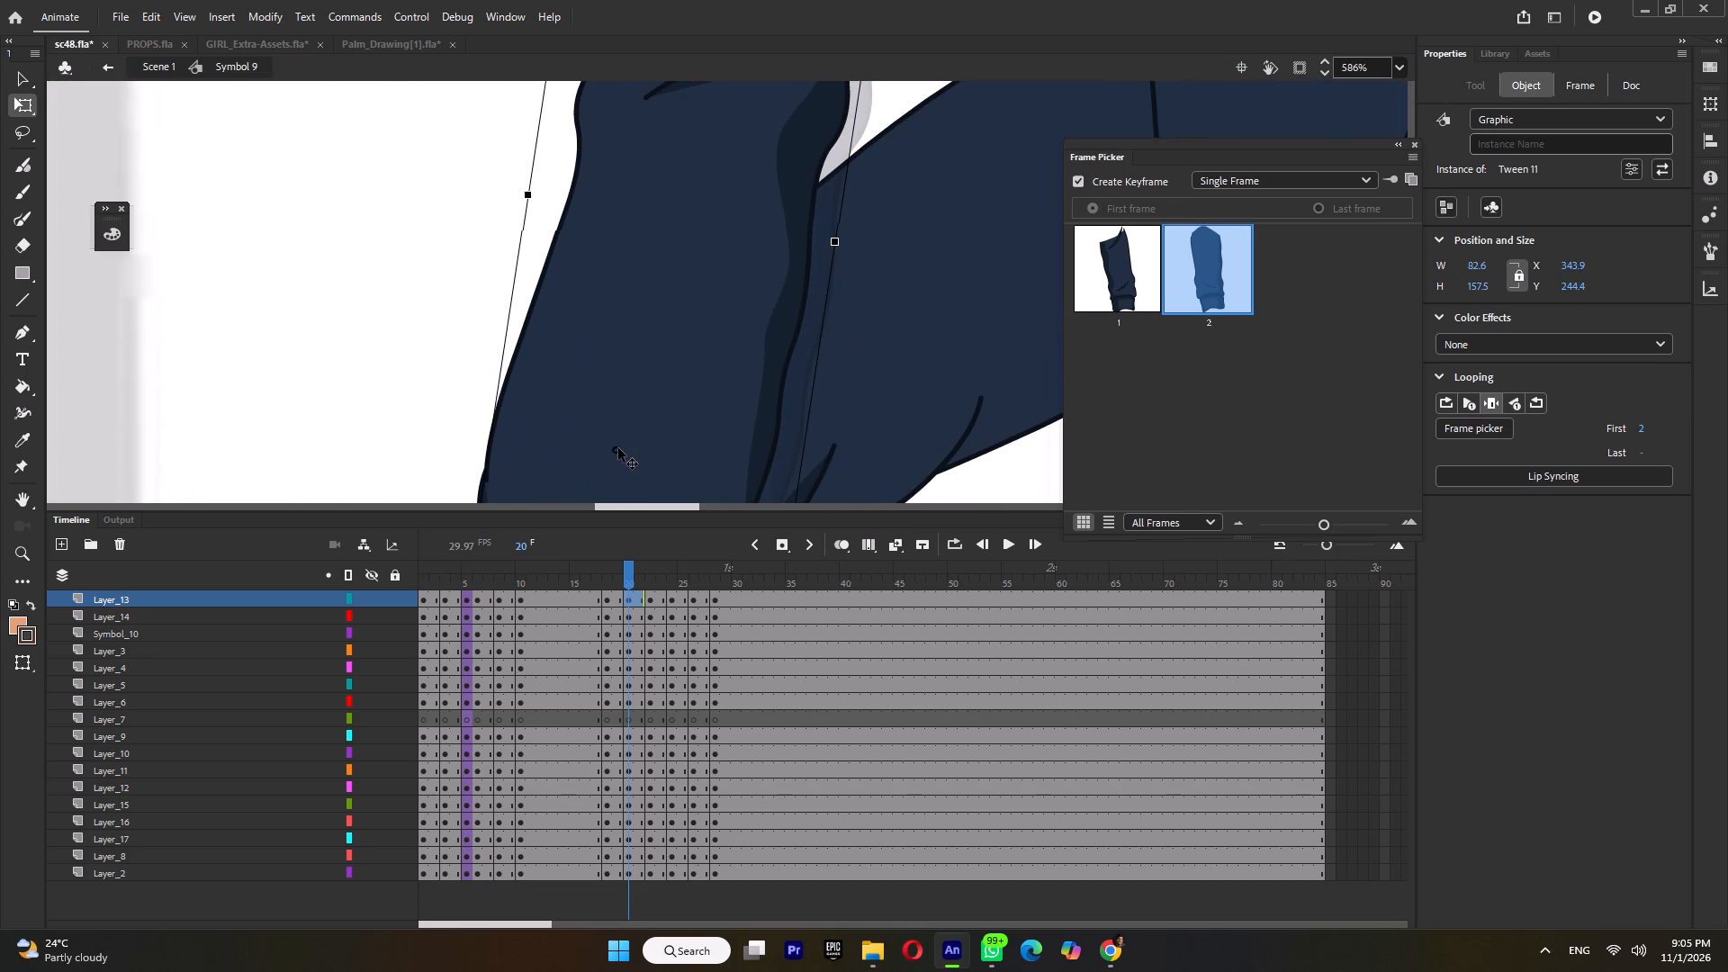
left_click_drag(618, 448, 616, 448)
scroll(625, 450, "down", 9, "ctrl")
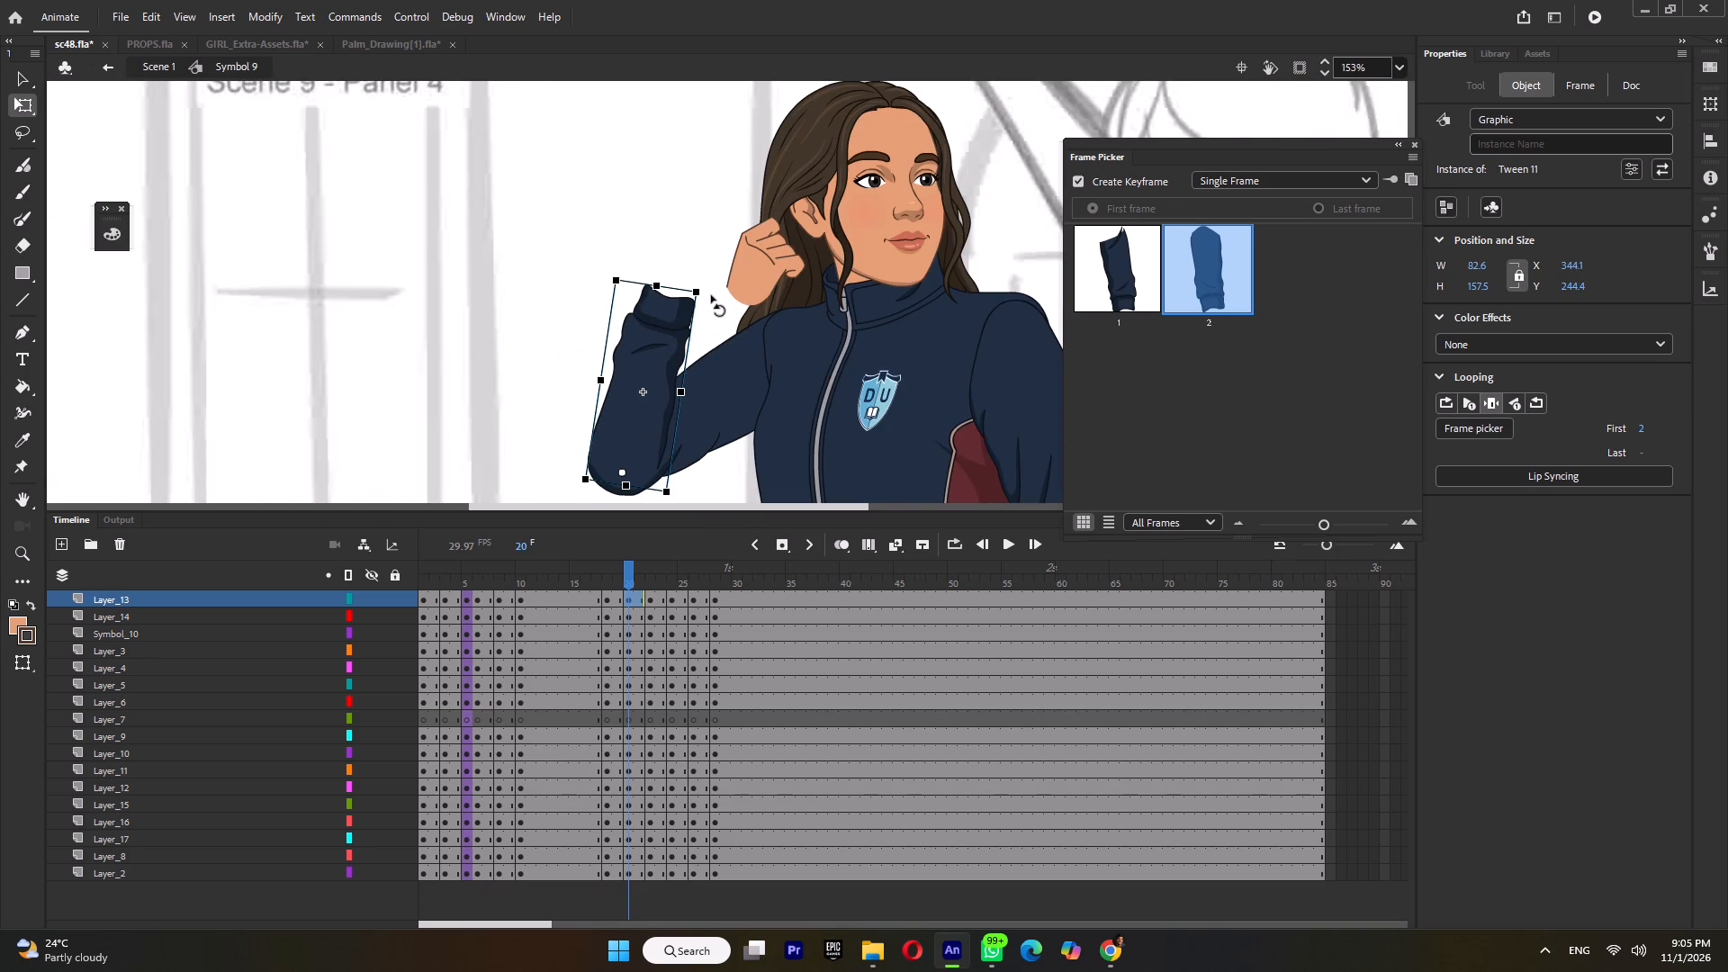
left_click_drag(711, 295, 732, 306)
Move the hand left onto the bent forearm's cuff at frame 20, away from the ear.
left_click(768, 272)
scroll(754, 270, "up", 4, "ctrl")
left_click_drag(763, 266, 661, 278)
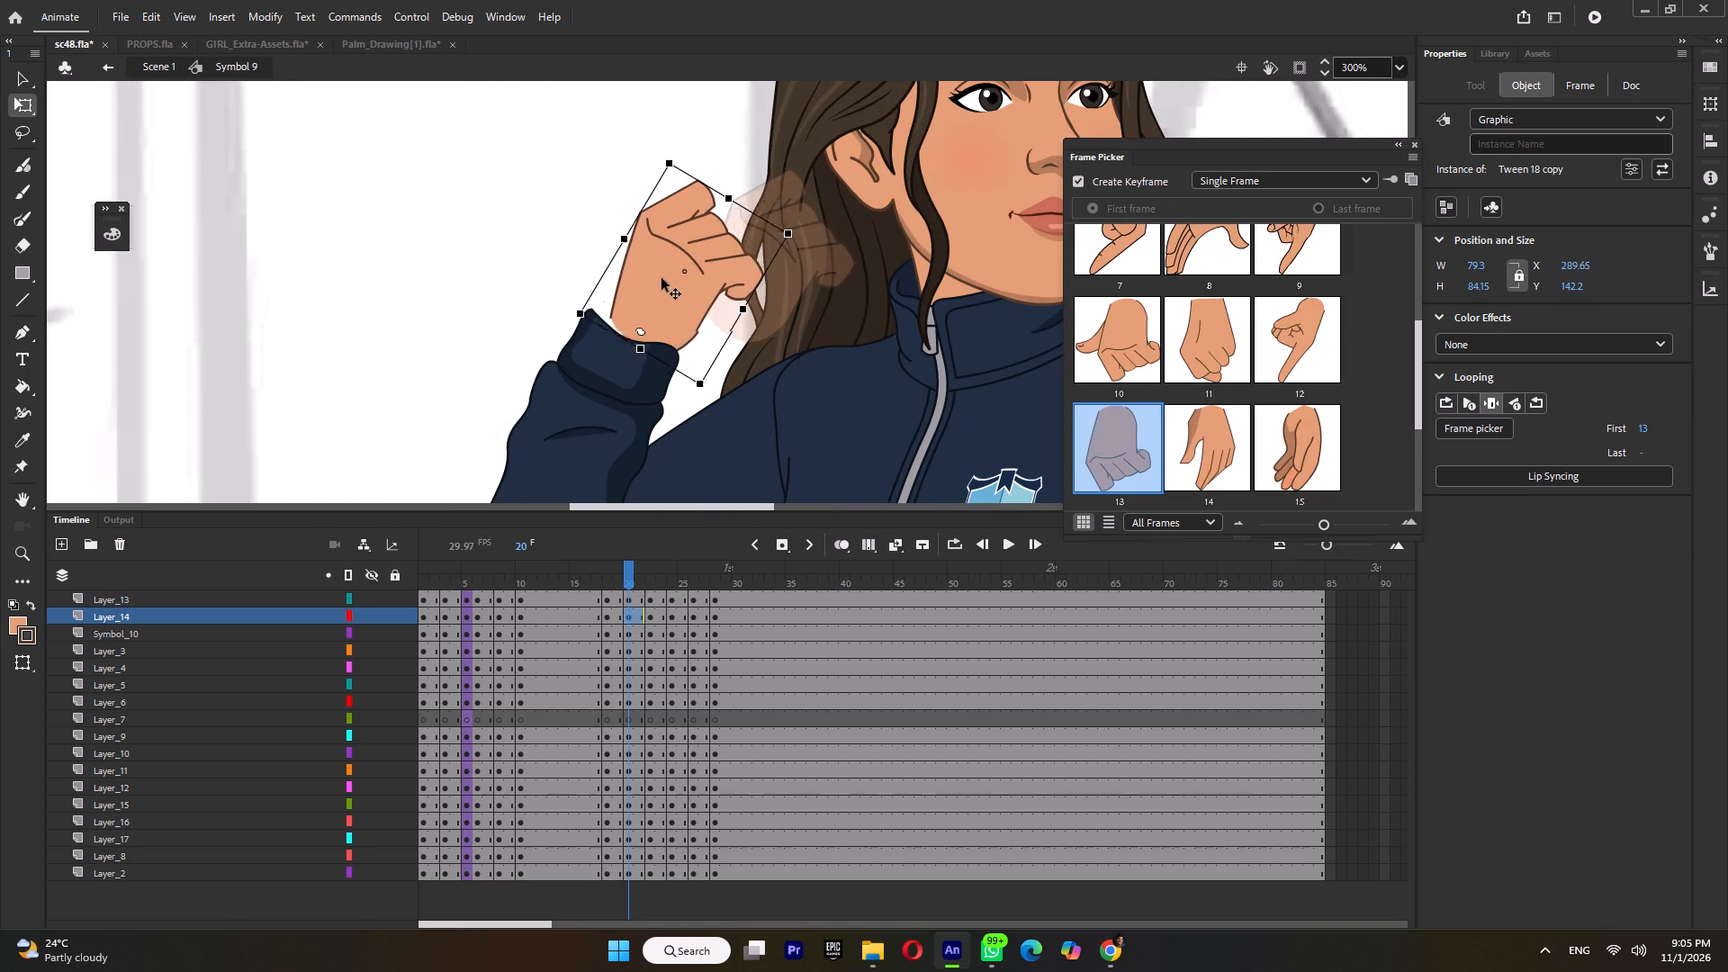
left_click_drag(661, 278, 658, 281)
scroll(733, 279, "down", 9, "ctrl")
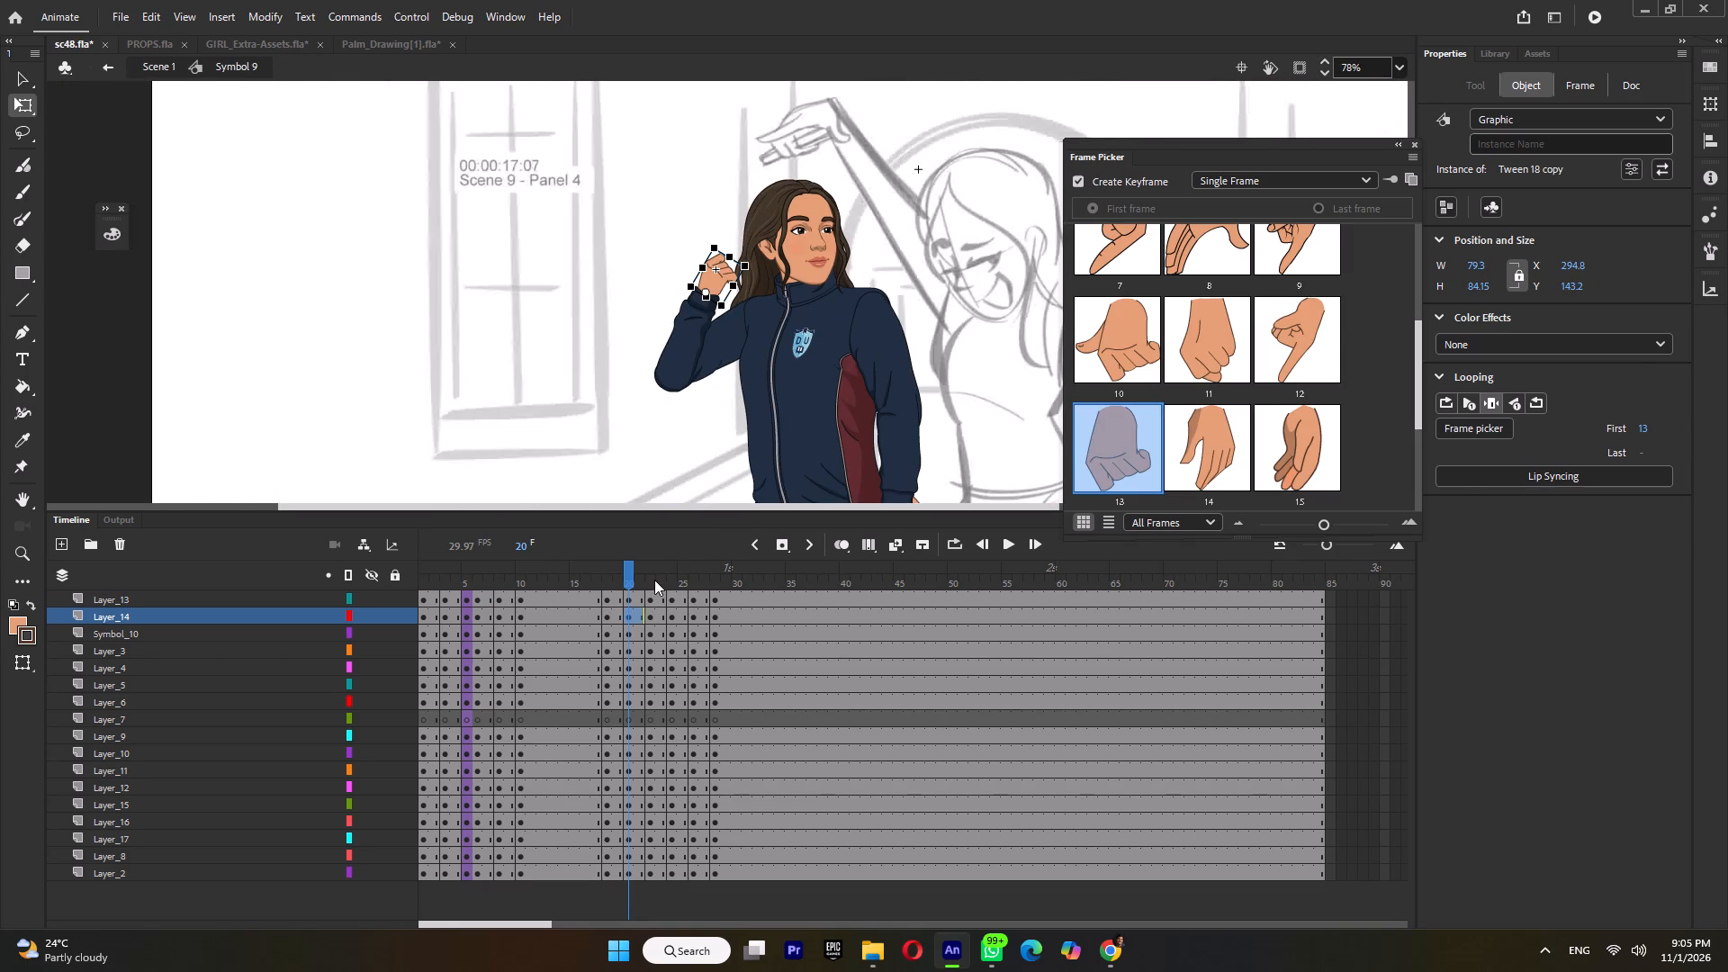
Play back the arm raise repeatedly from just before frame 18 to check the motion after the frame 20 fixes.
left_click(651, 579)
left_click_drag(655, 579, 680, 580)
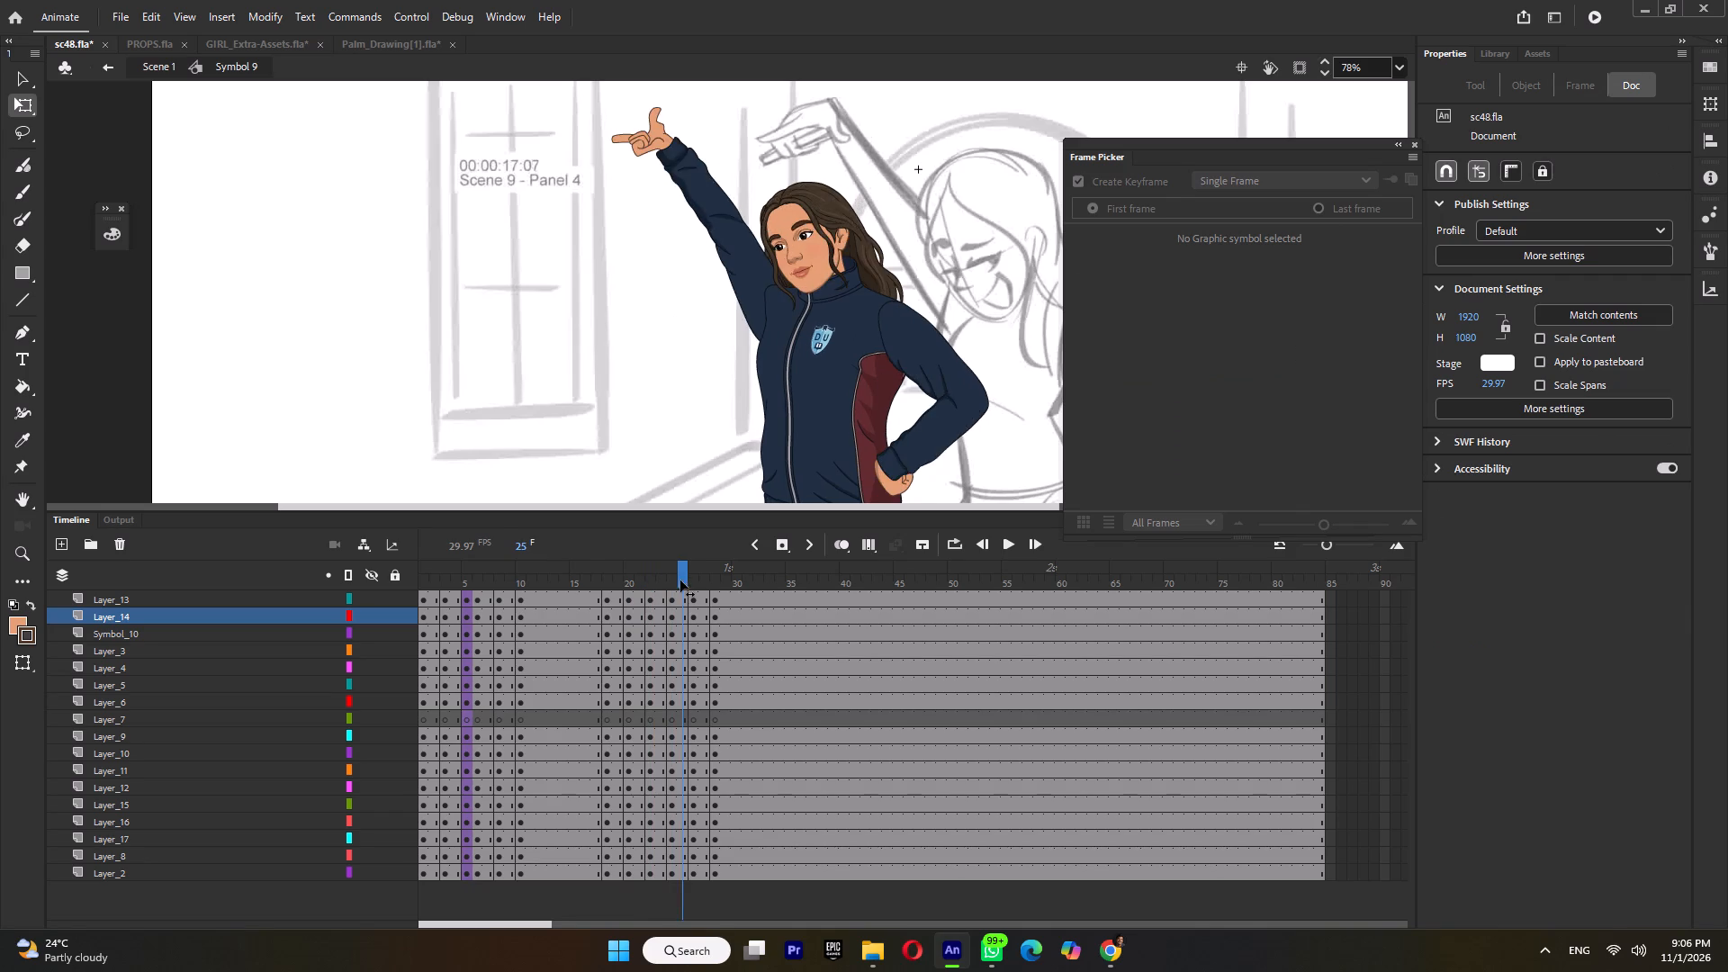
left_click_drag(680, 580, 589, 594)
key("Return")
left_click(589, 594)
key("Return")
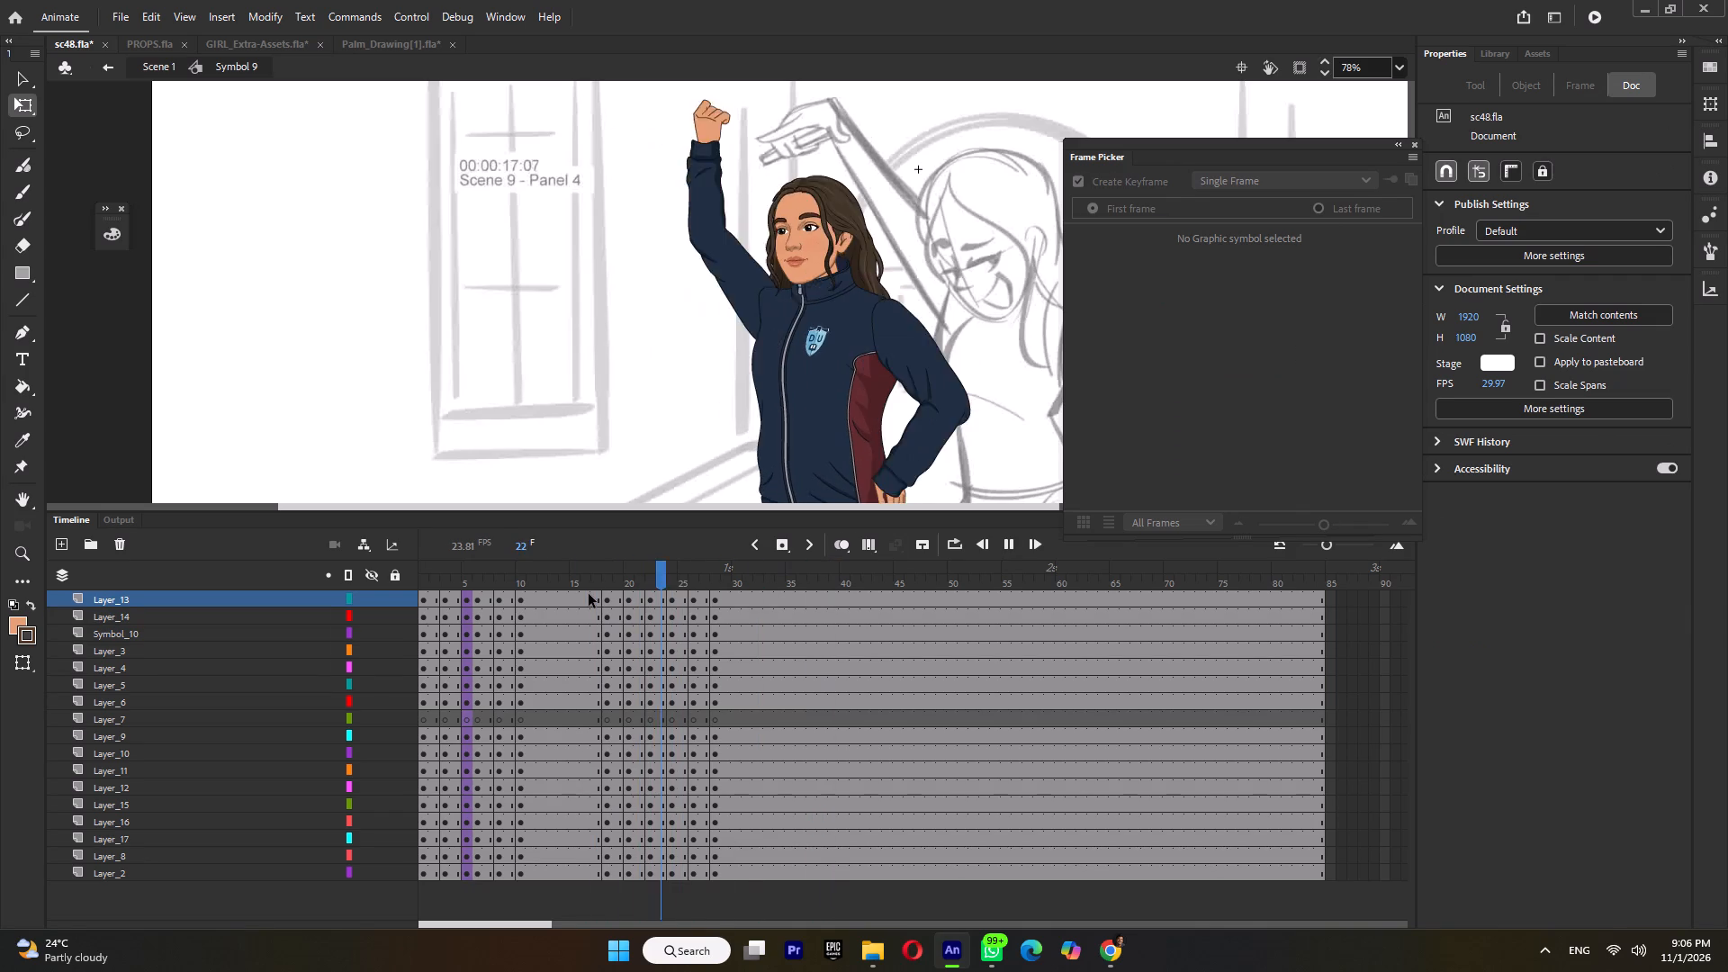
left_click(589, 594)
key("Return")
key("Return")
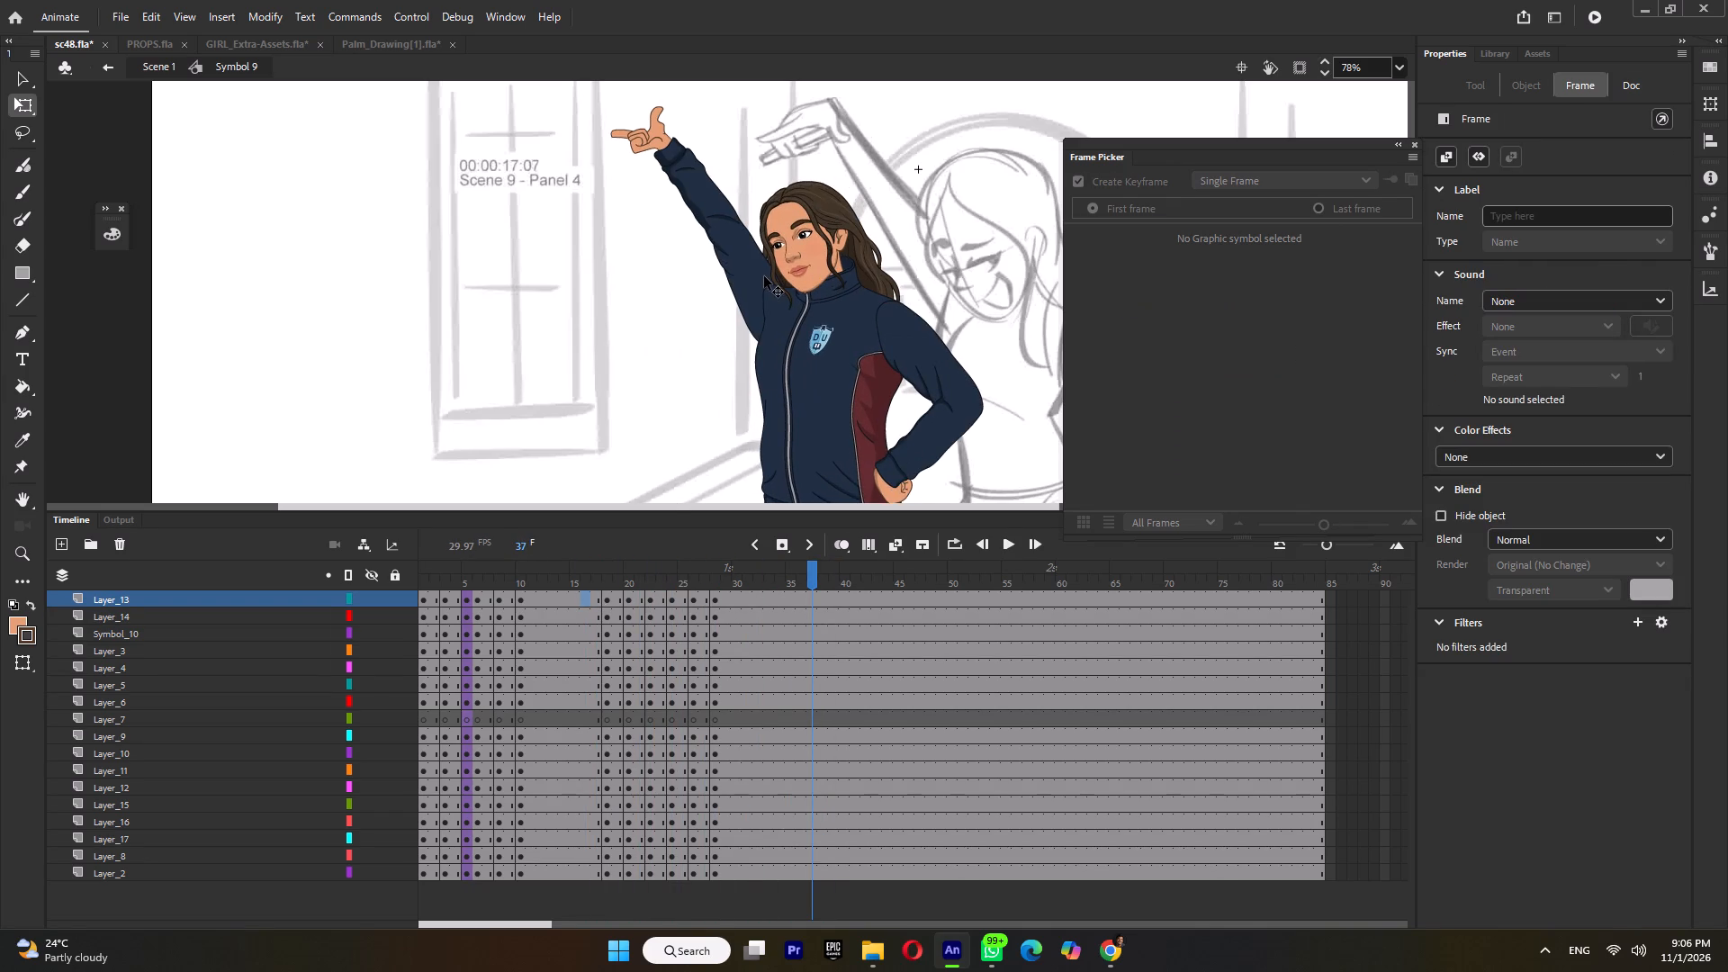
scroll(764, 276, "down", 5, "ctrl")
left_click(583, 586)
key("Return")
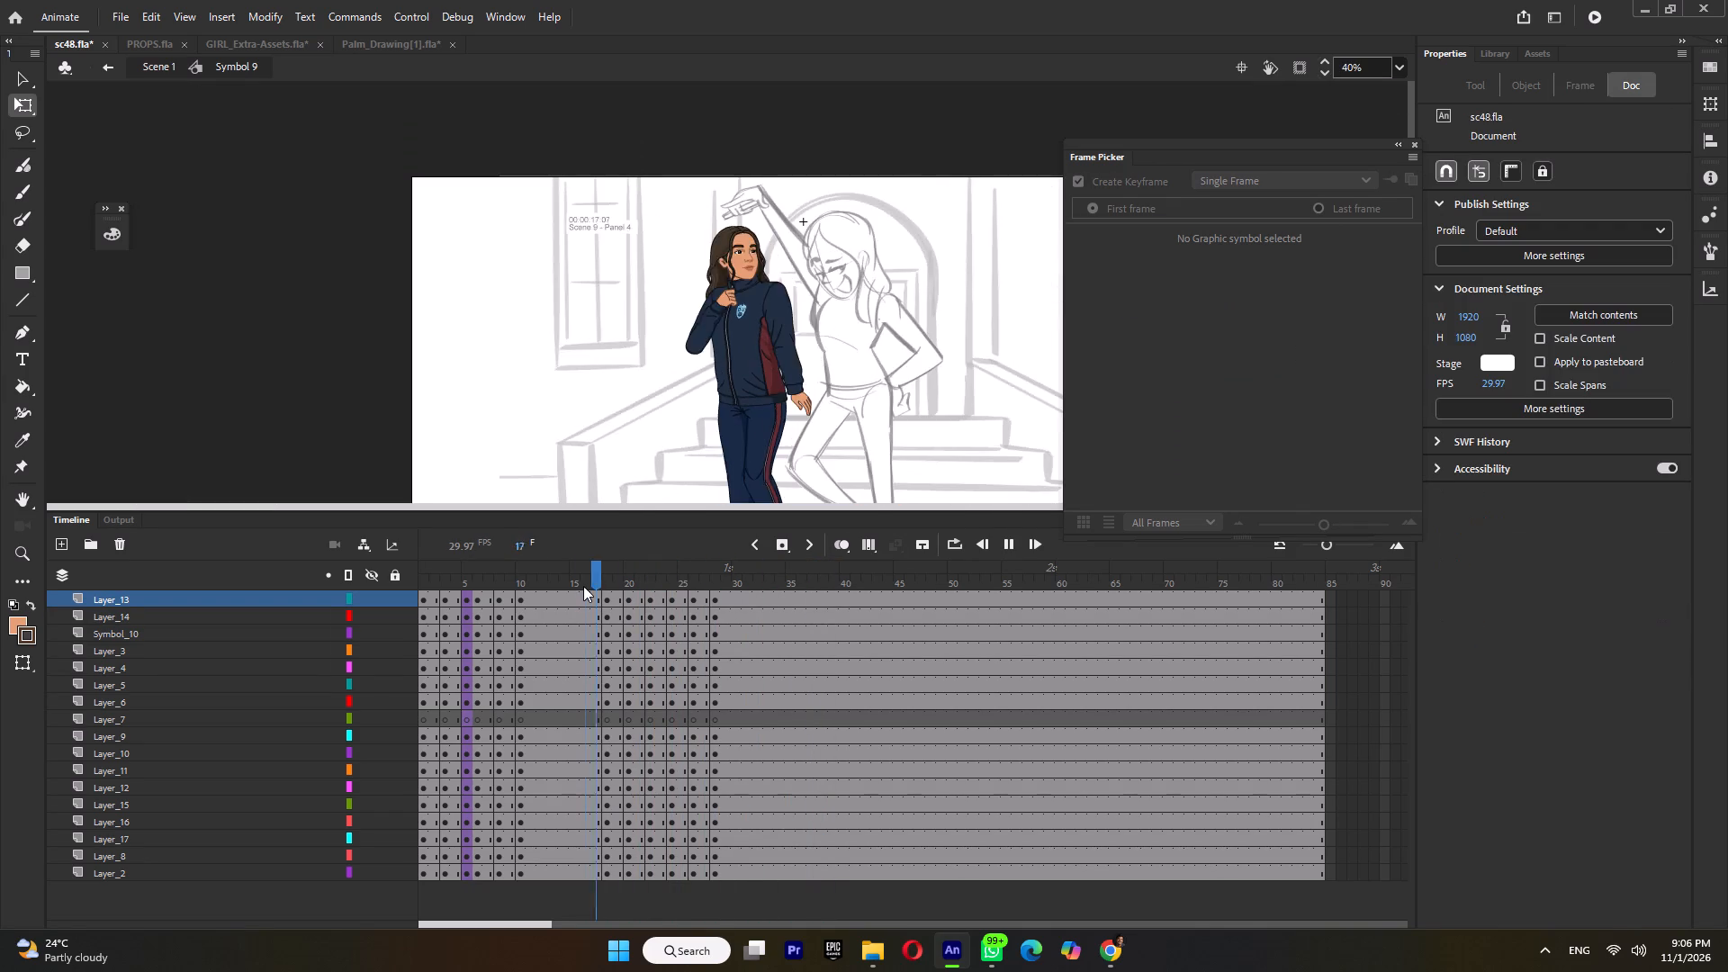
left_click(583, 586)
key("Return")
left_click(583, 586)
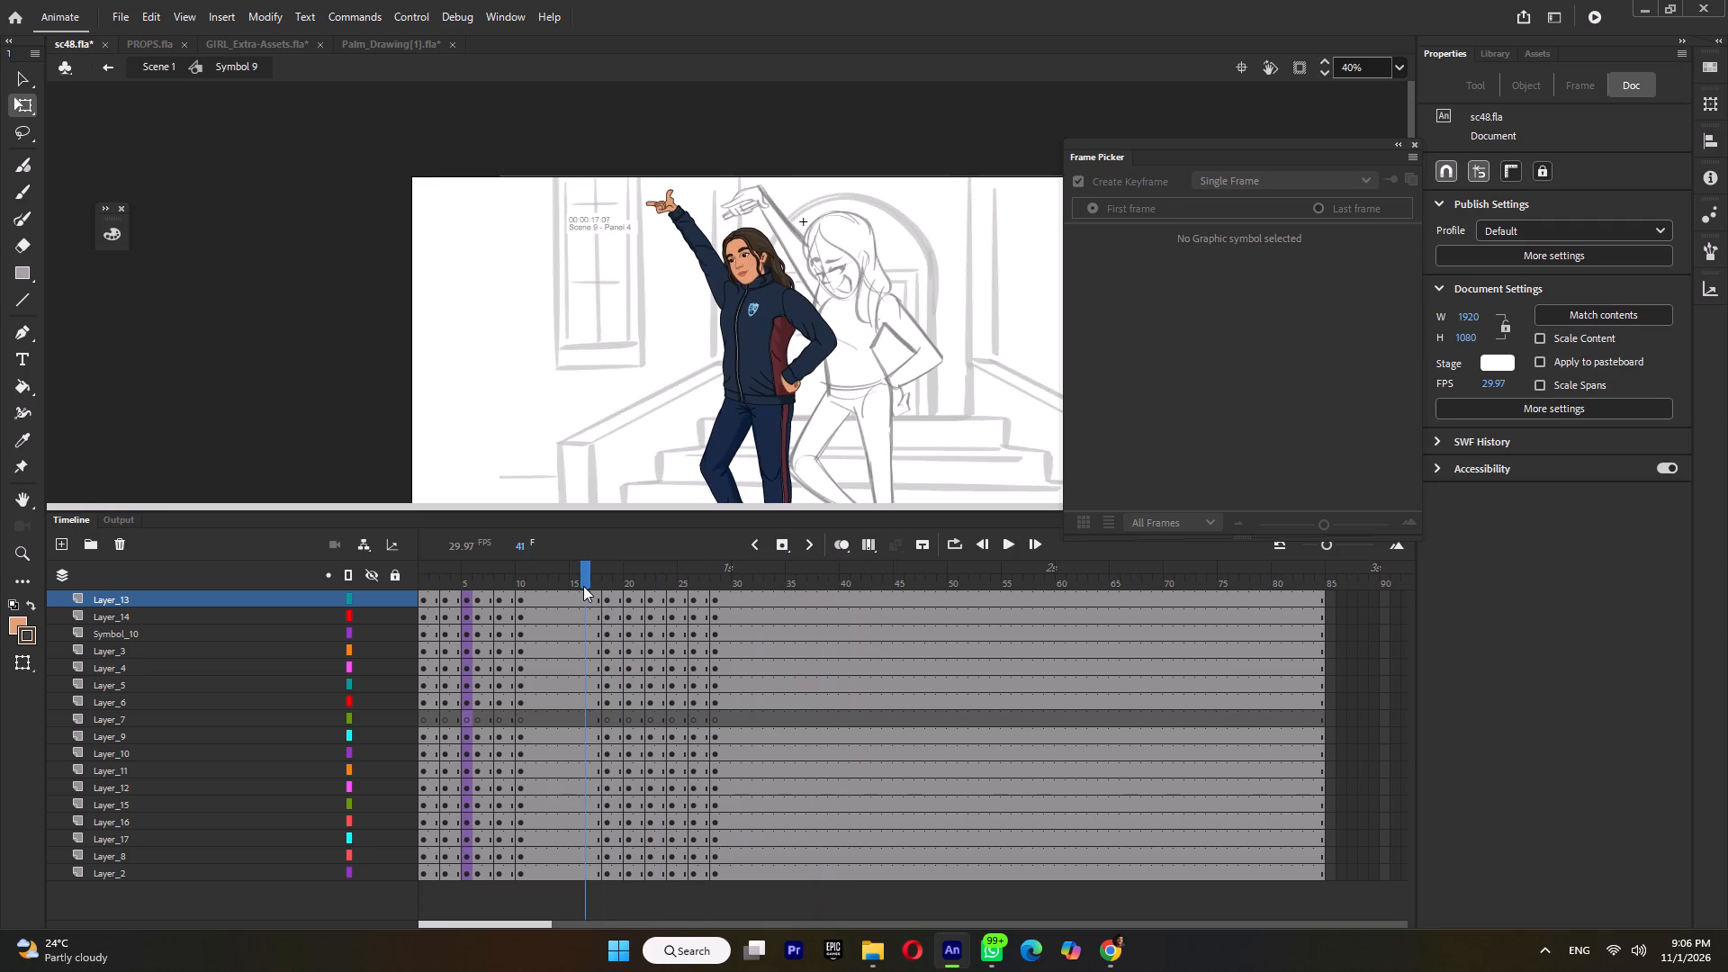
key("Return")
key("Return")
Swap the hip hand at frame 22 to hand pose 4, rotate it clockwise and fit it under the sleeve cuff.
left_click(652, 584)
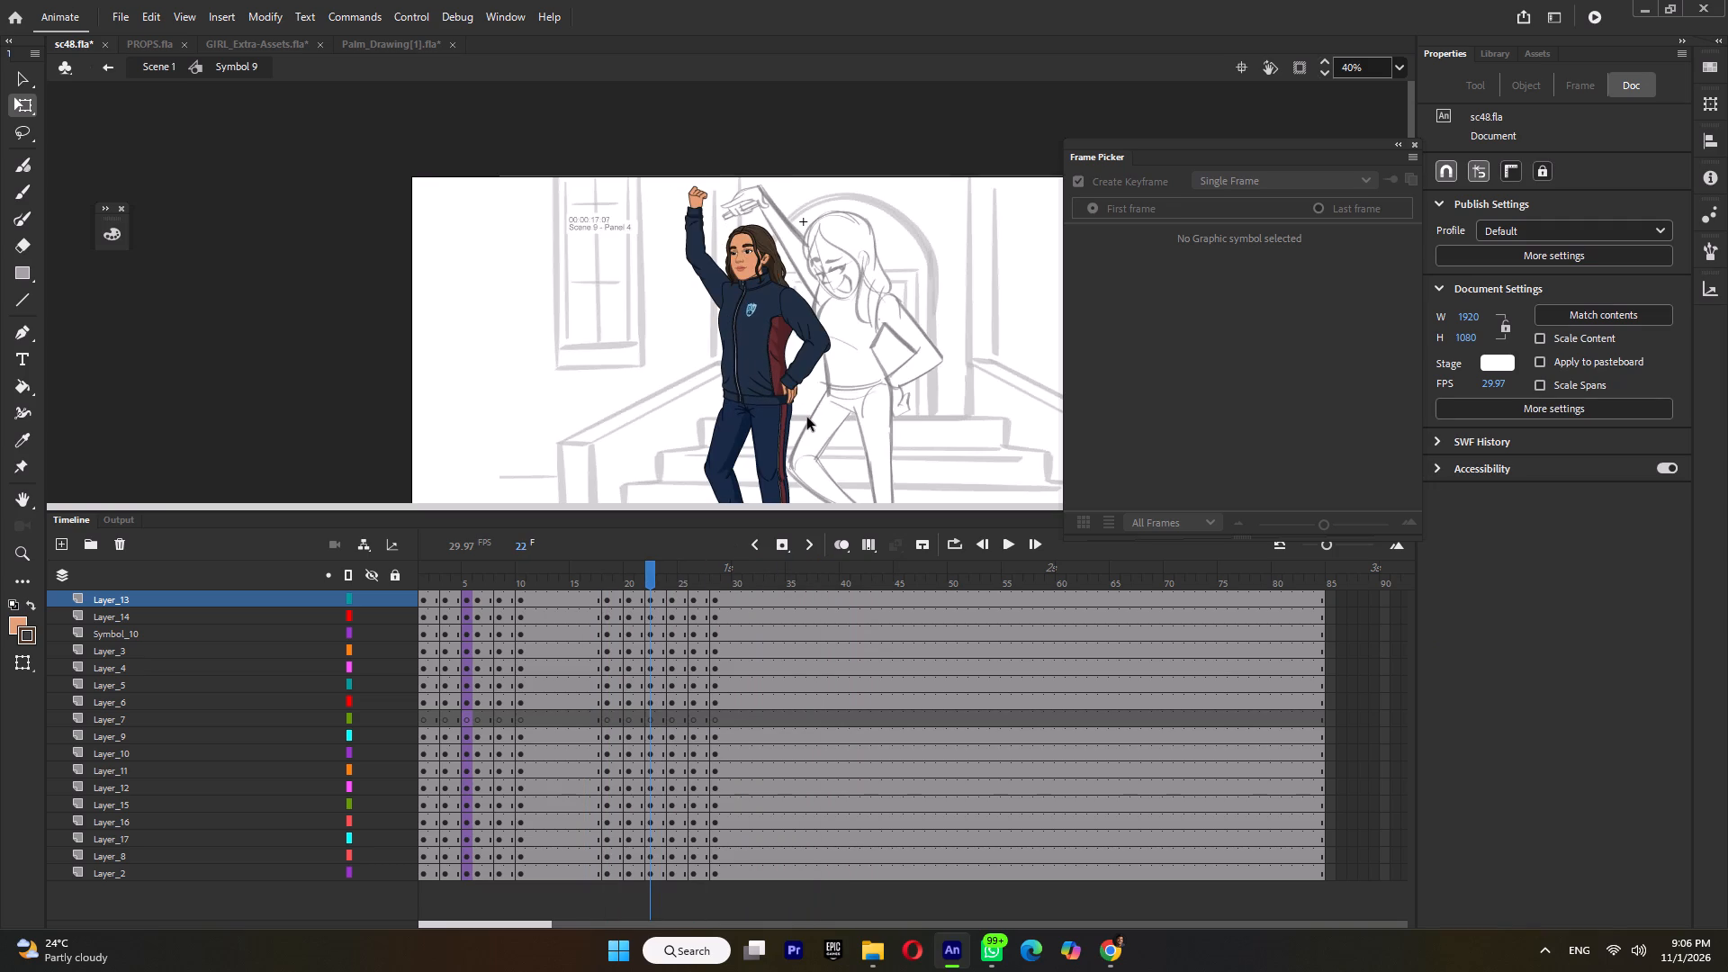
left_click(787, 397)
scroll(1159, 430, "down", 3)
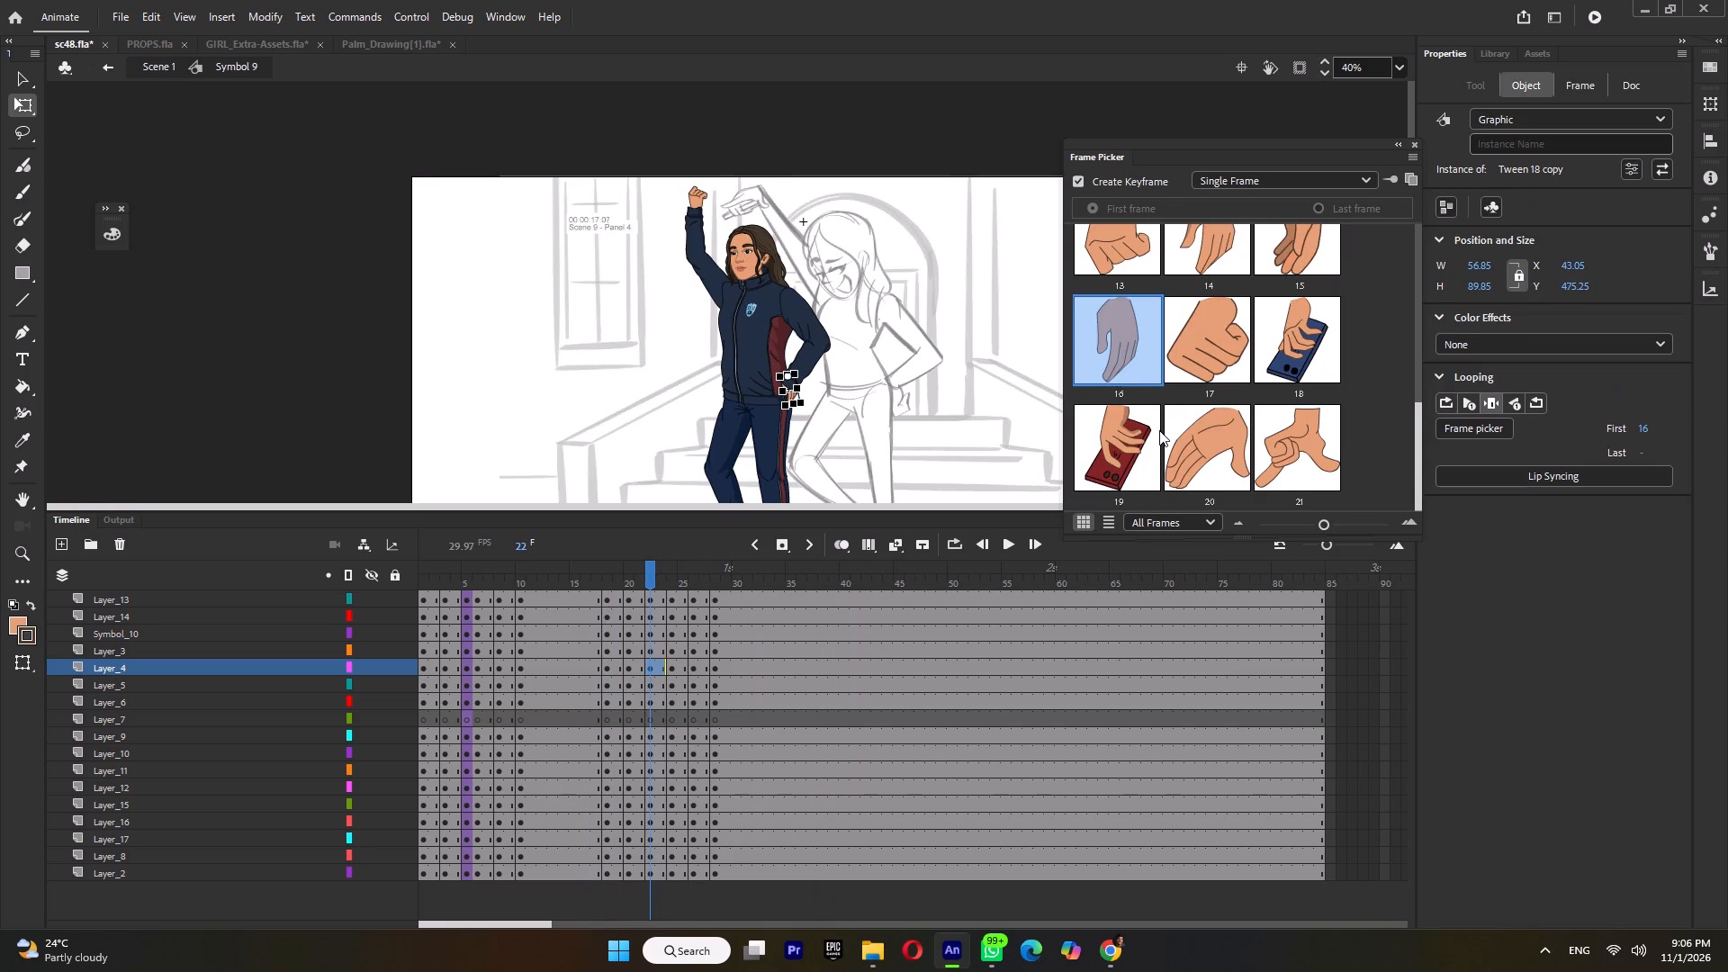
scroll(1159, 430, "up", 4)
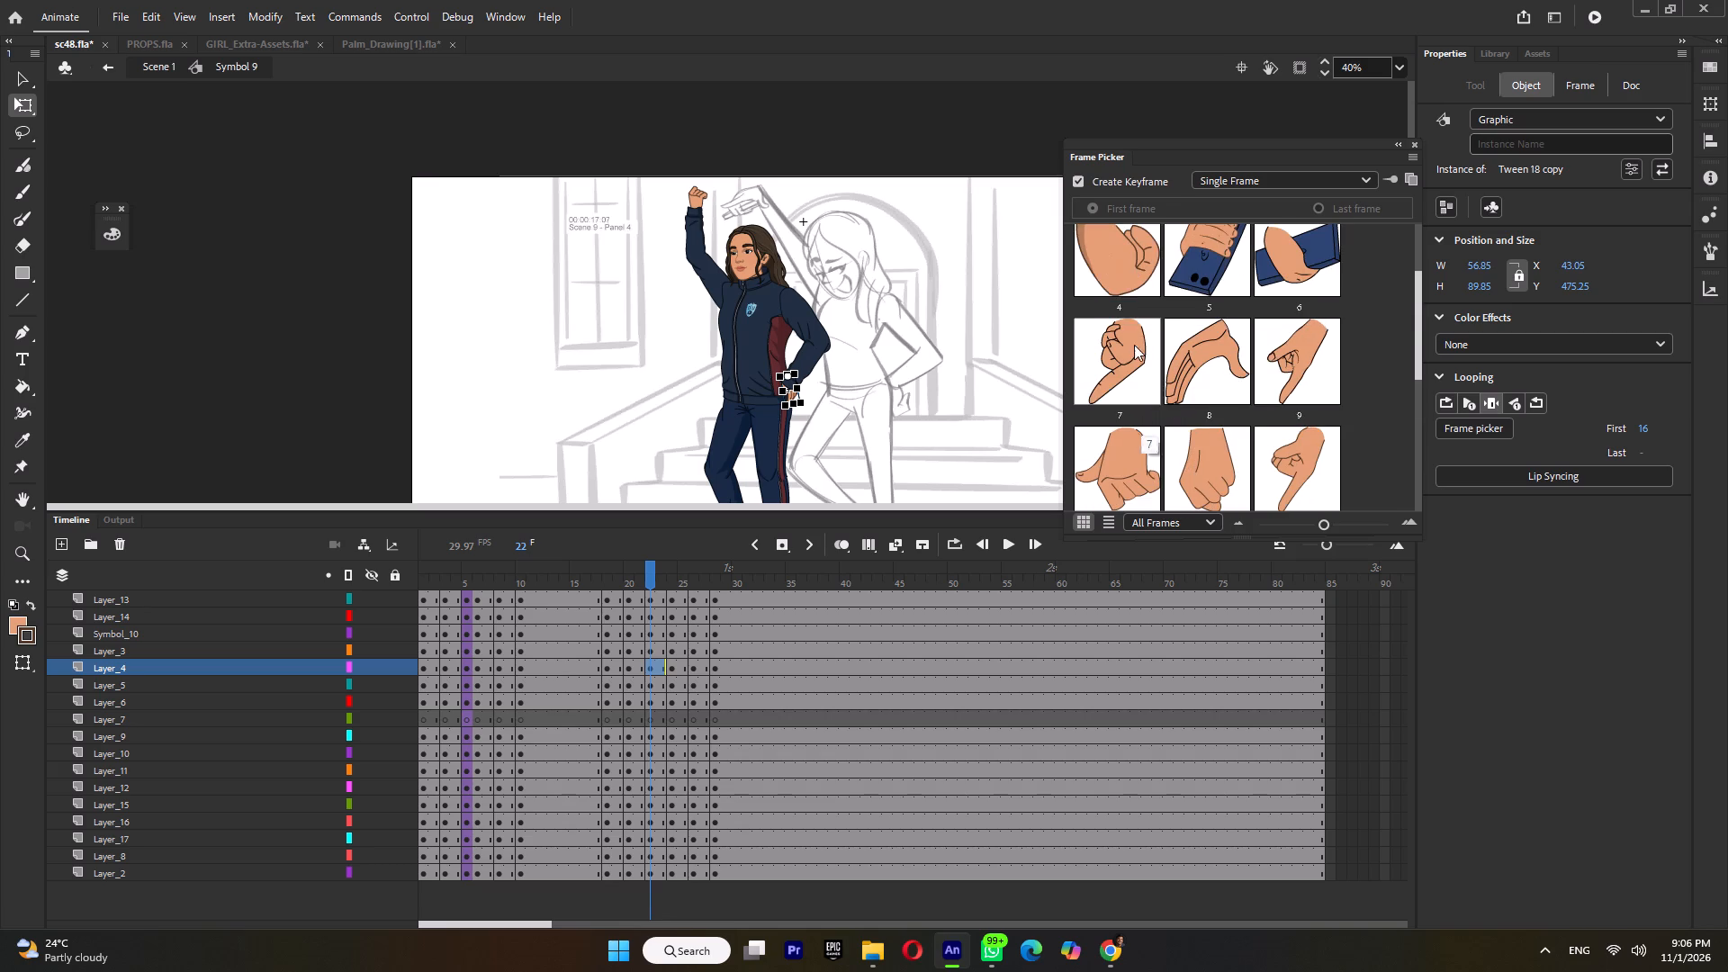
left_click(1129, 291)
scroll(715, 427, "up", 2, "ctrl")
scroll(840, 382, "up", 9, "ctrl")
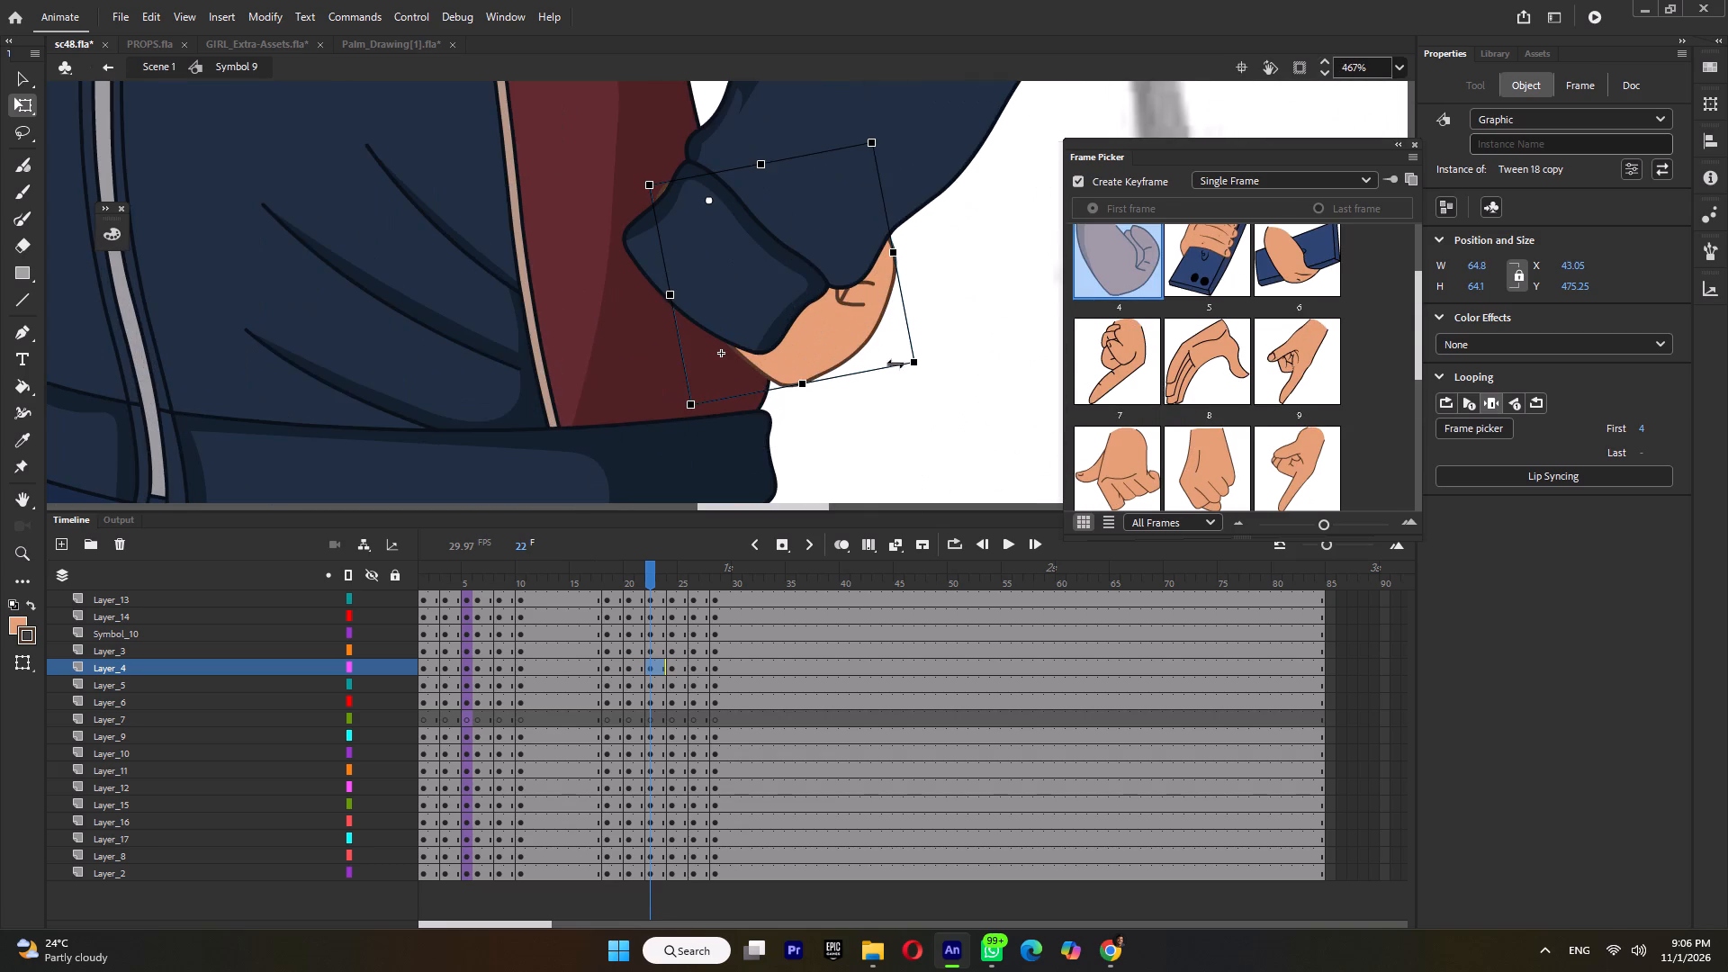
left_click_drag(918, 375, 860, 444)
left_click_drag(815, 355, 765, 425)
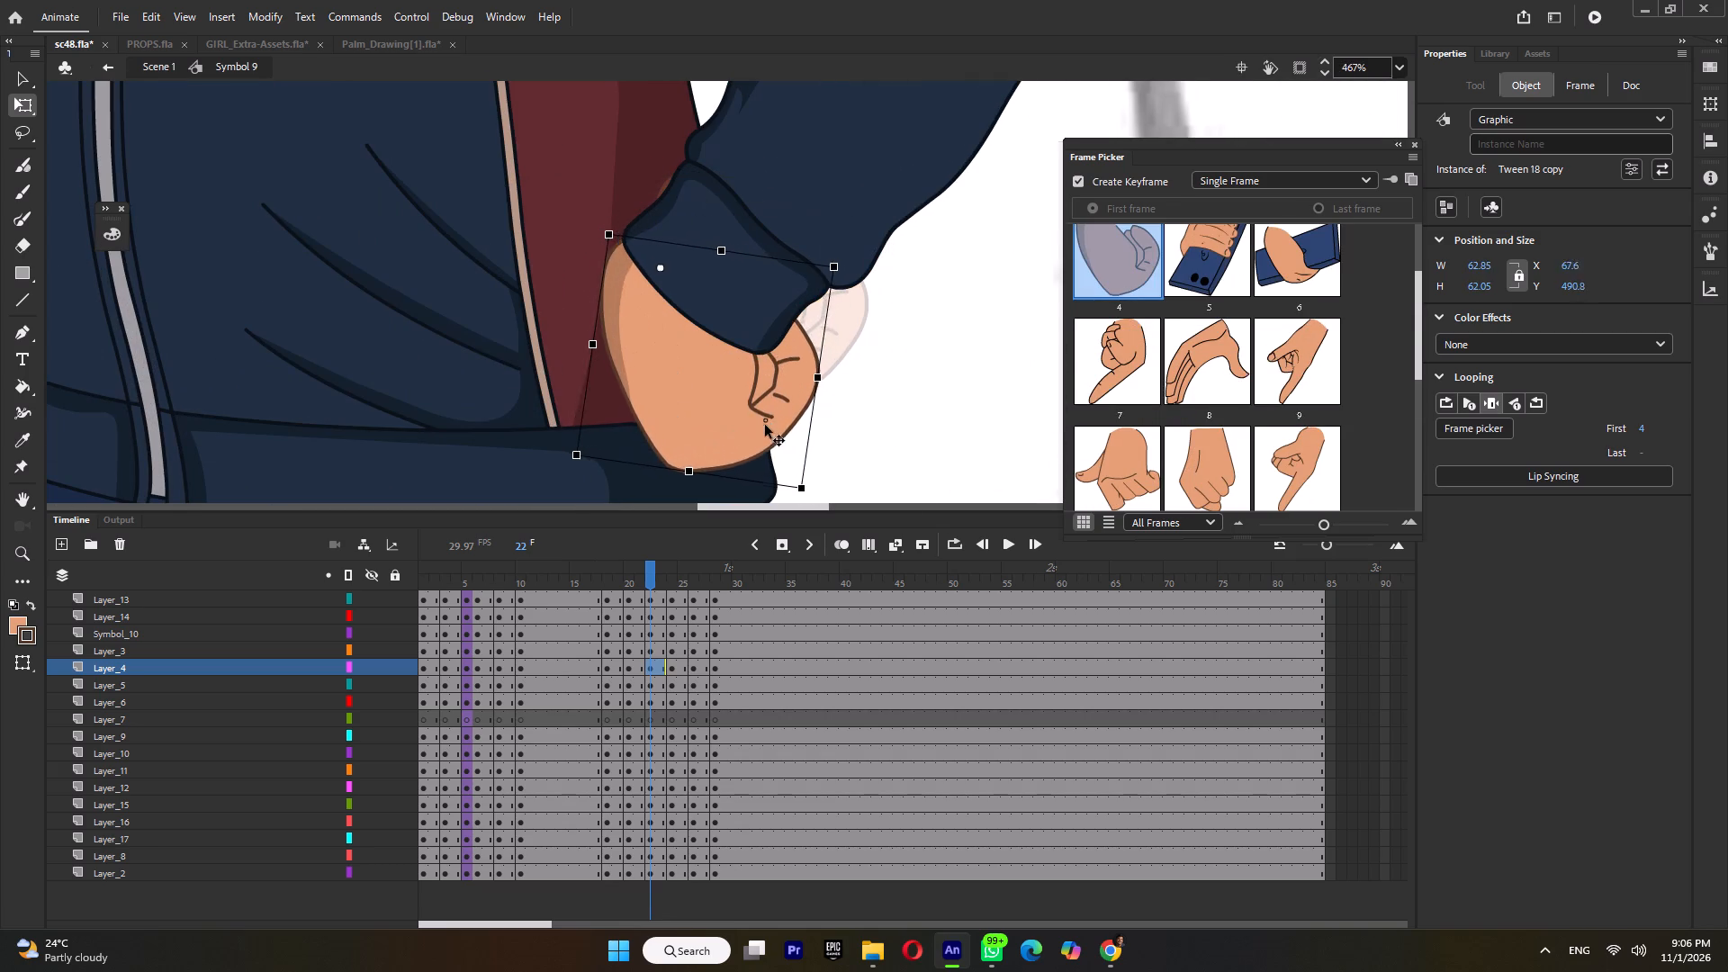
left_click_drag(765, 425, 781, 426)
scroll(781, 426, "down", 7, "ctrl")
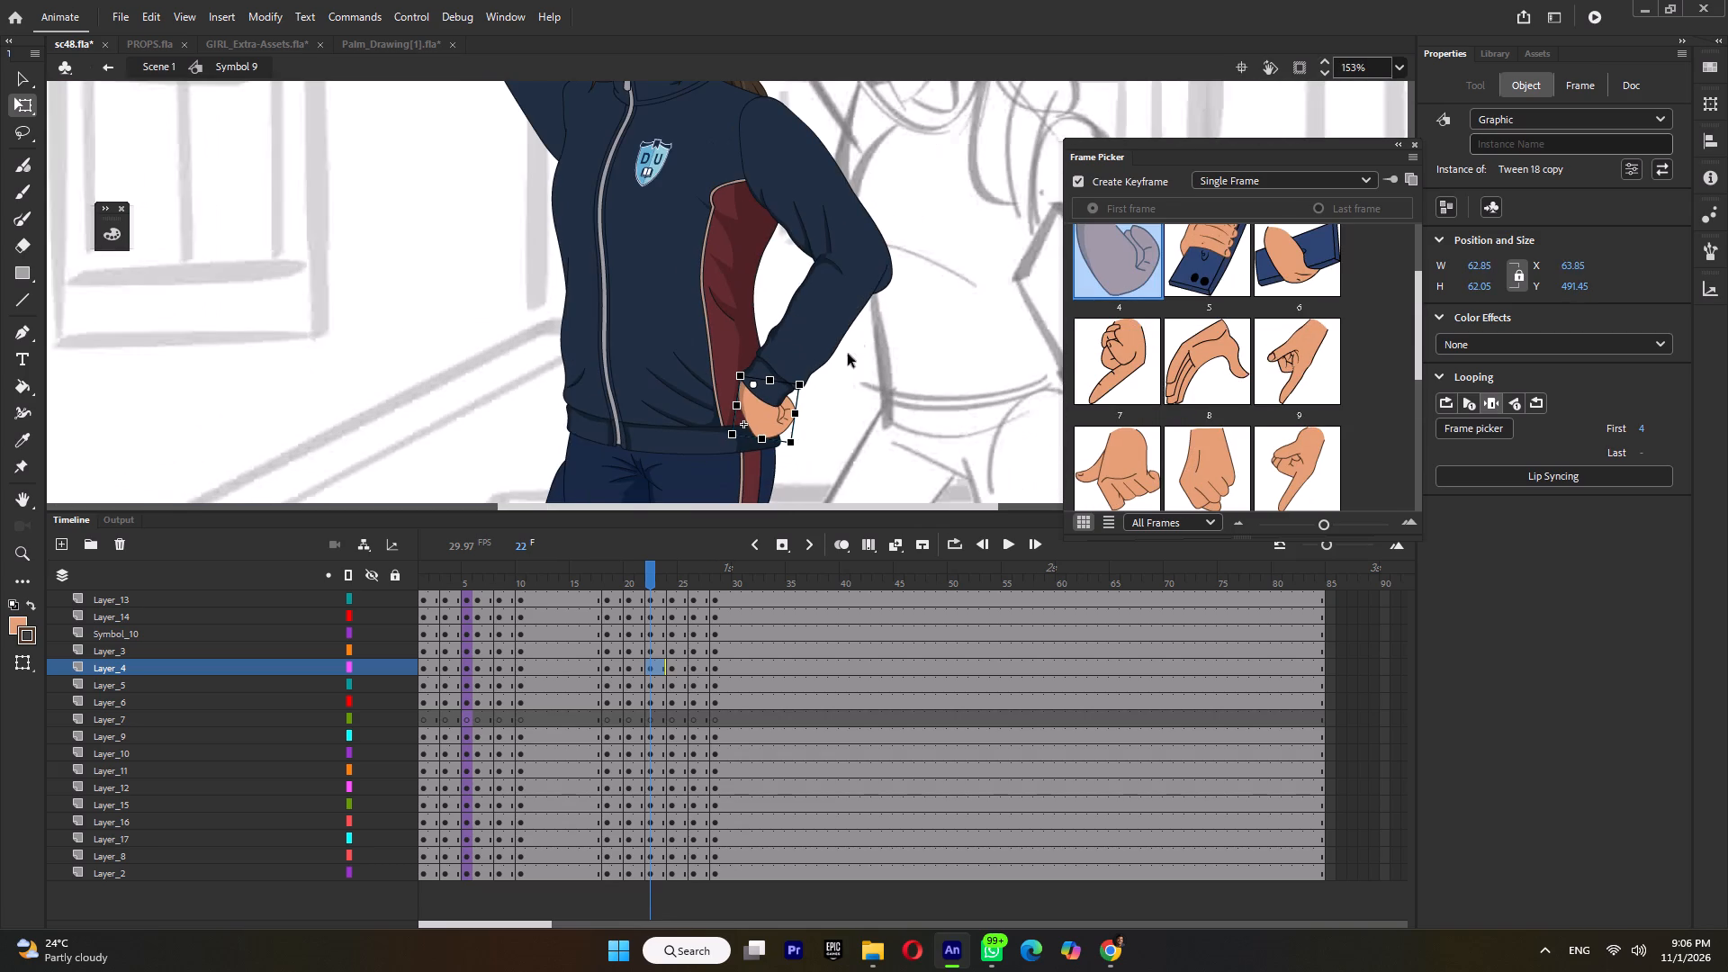
Move the hip arm's forearm and hand together slightly downward at frame 22 to refit them at the elbow.
left_click(839, 313, "shift")
scroll(862, 283, "up", 8, "ctrl")
left_click_drag(876, 278, 896, 350)
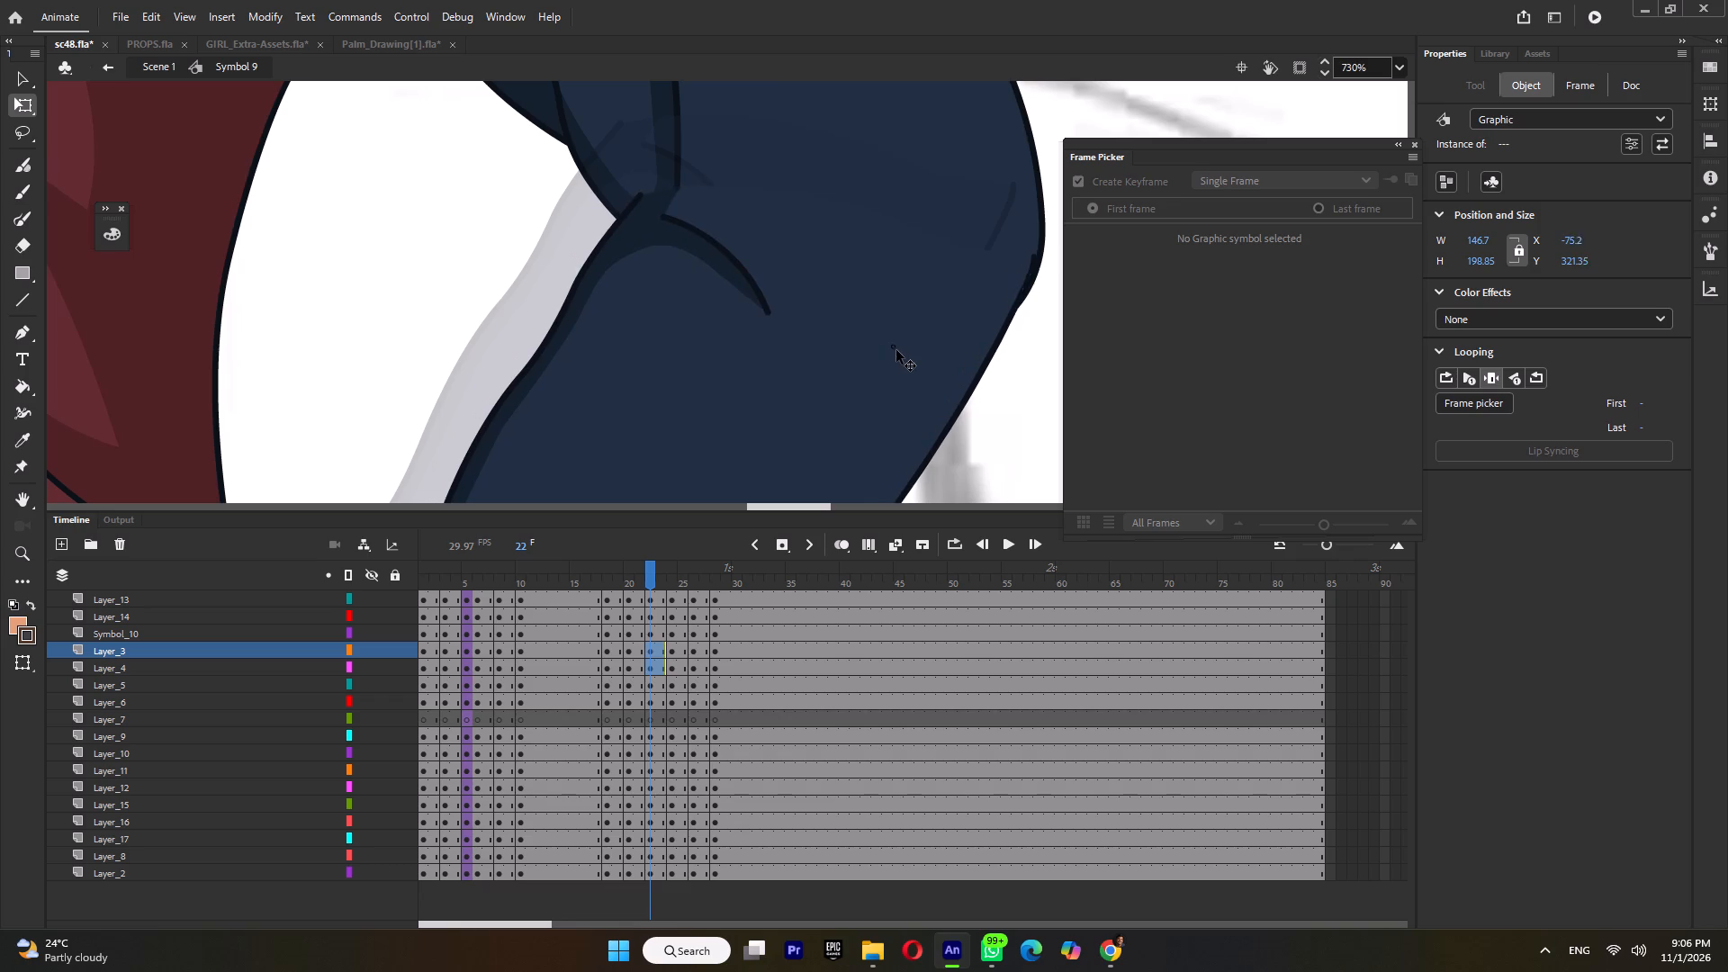
left_click_drag(896, 350, 903, 340)
scroll(903, 340, "down", 13, "ctrl")
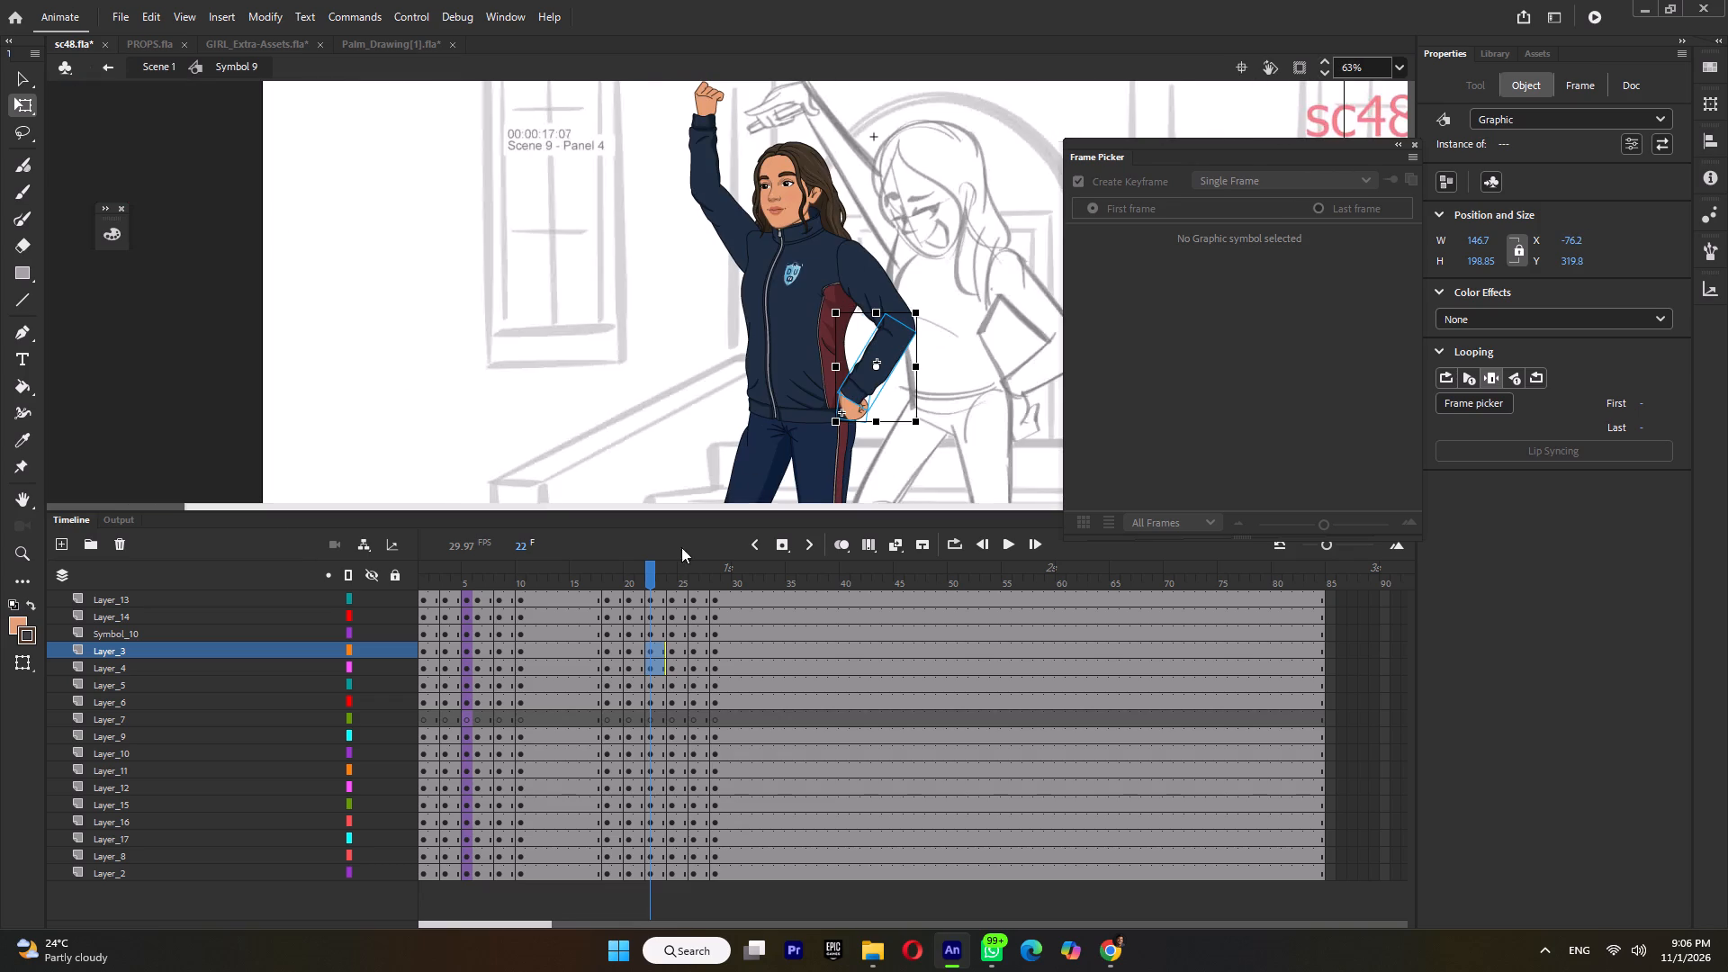
Play back the arm raise from about frame 16 and compare the key poses at frames 18, 20, 22 and 24.
left_click(582, 577)
key("Return")
left_click(582, 577)
key("Return")
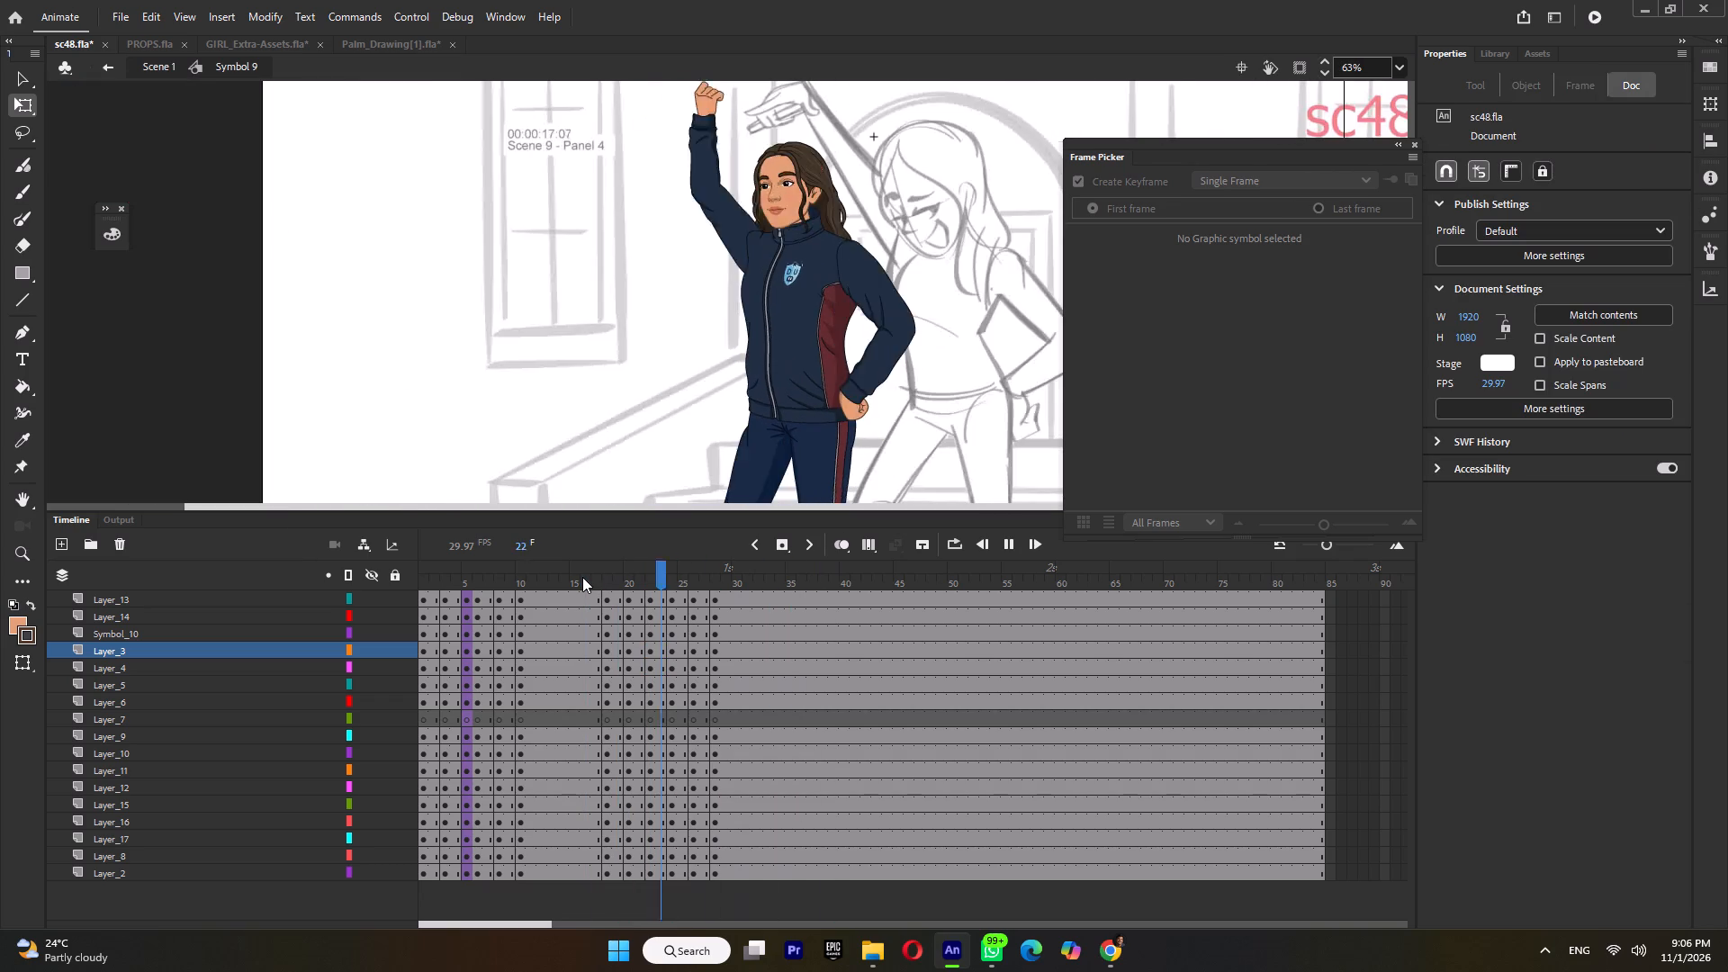
left_click(582, 577)
key("Return")
left_click(582, 577)
key("Return")
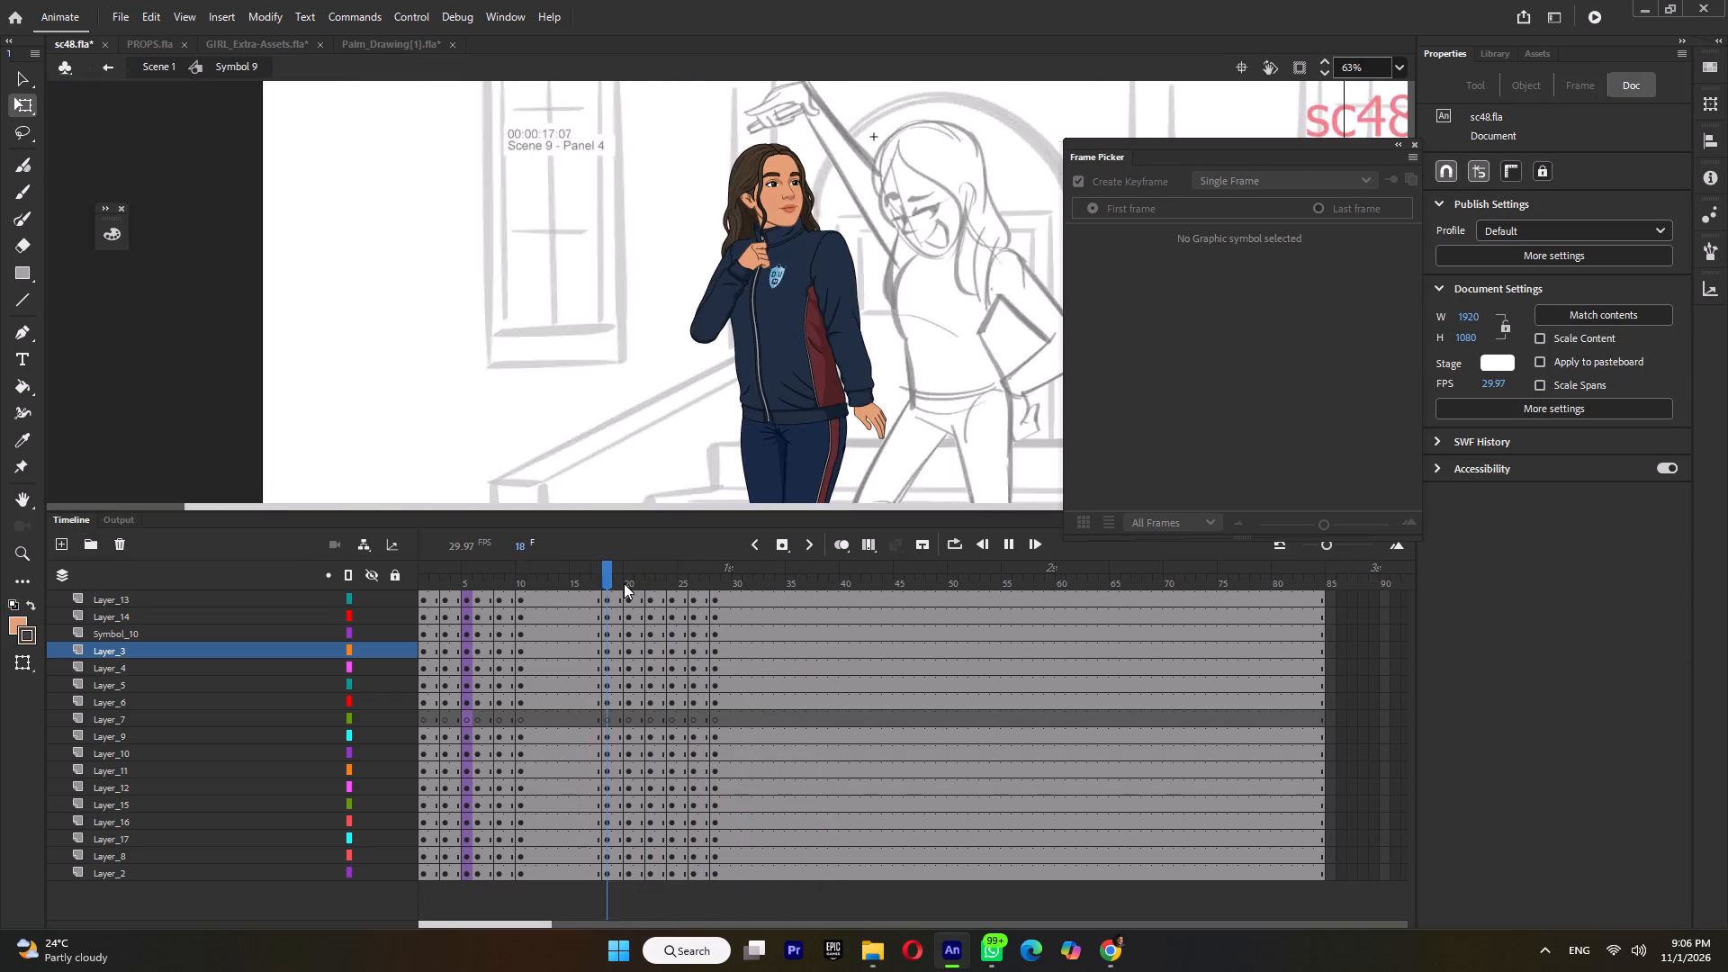
left_click(606, 582)
left_click(632, 579)
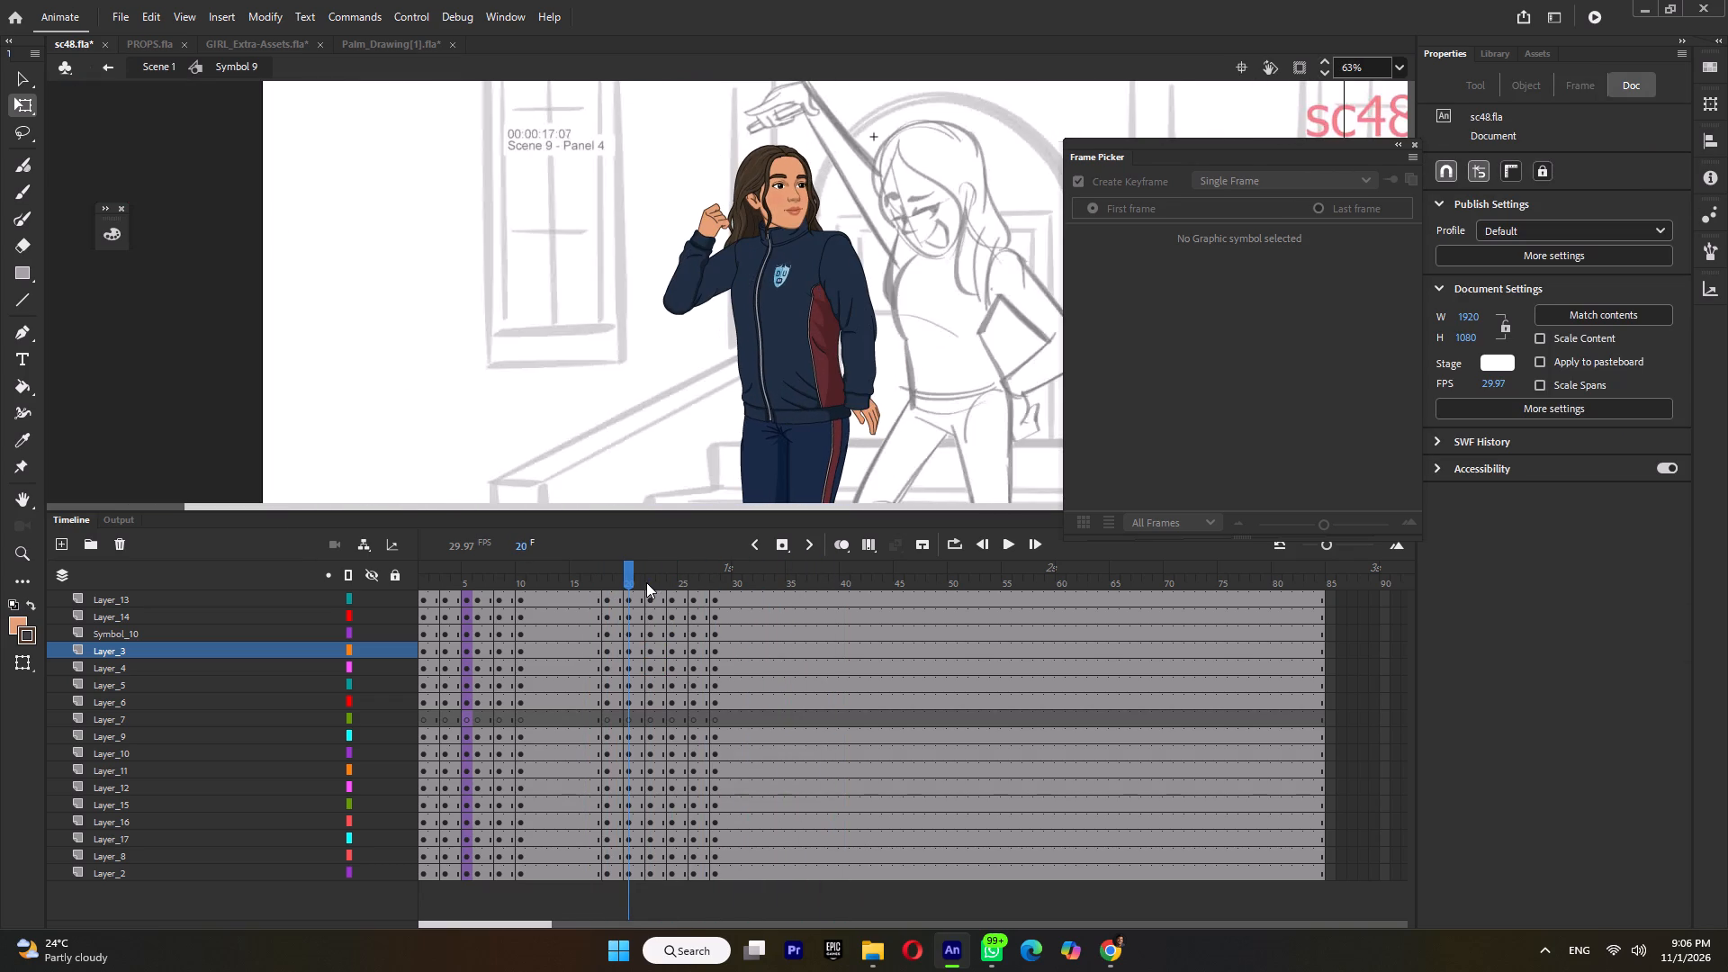
left_click(652, 581)
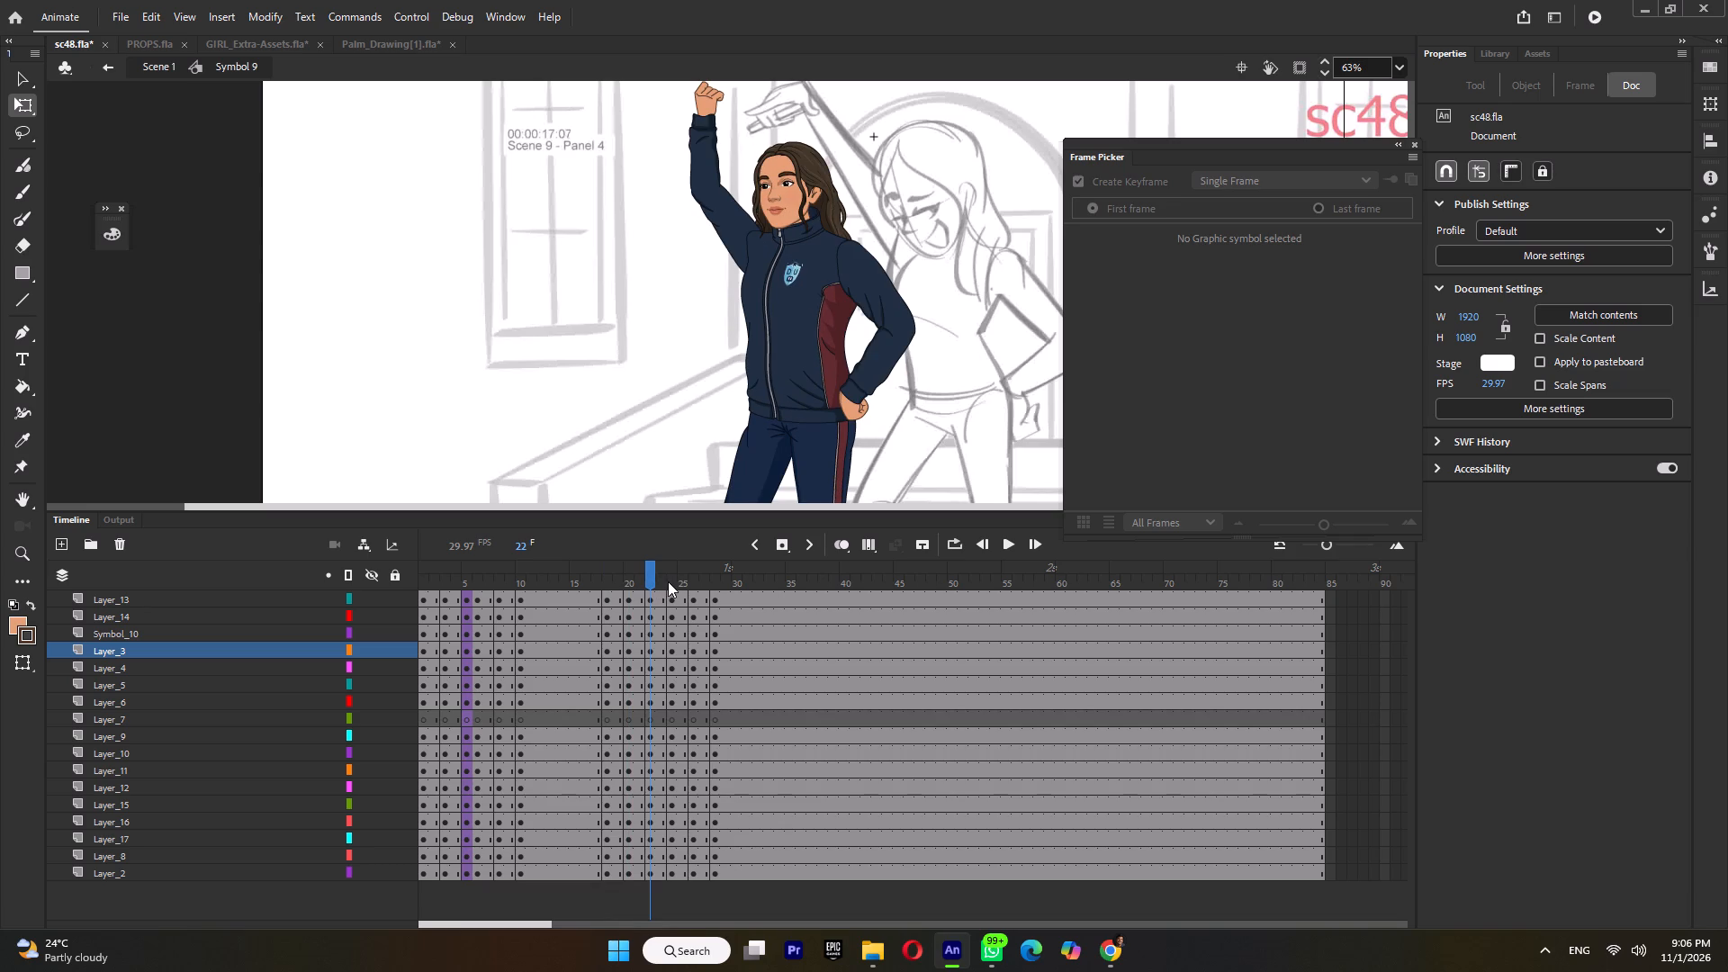
left_click(670, 581)
left_click(642, 582)
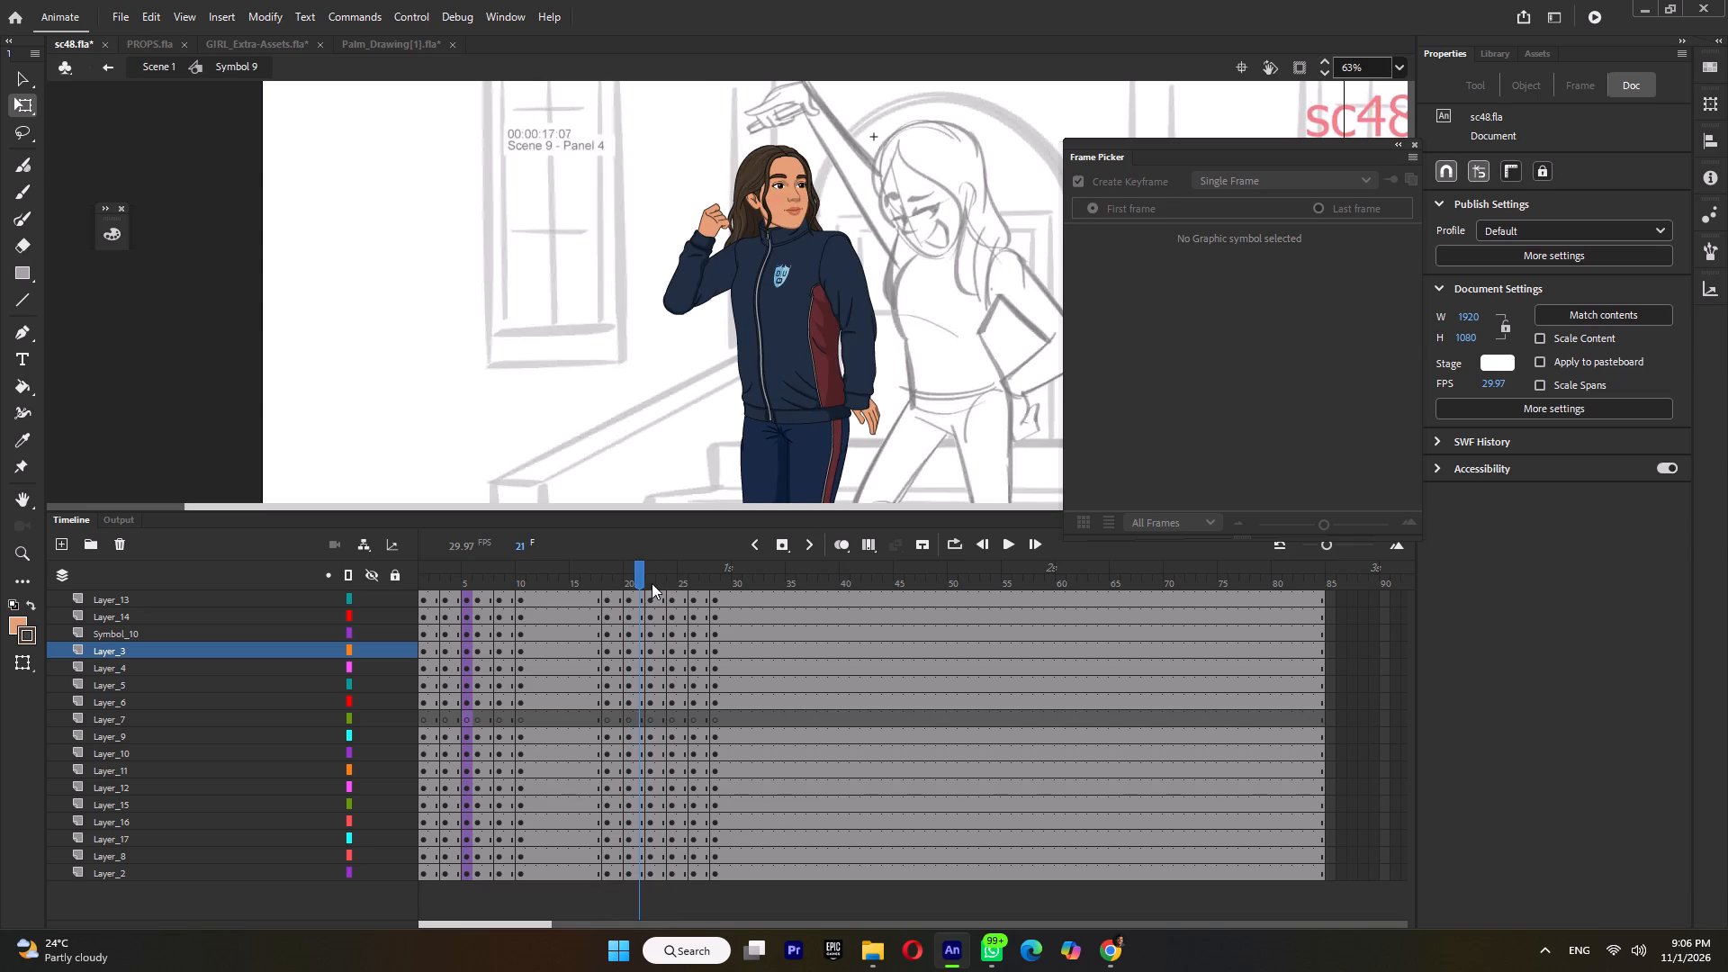
Shift the head and hair together slightly left and up at frame 22, readjusting their tilt to suit the pose.
left_click(652, 583)
left_click_drag(863, 158, 817, 175)
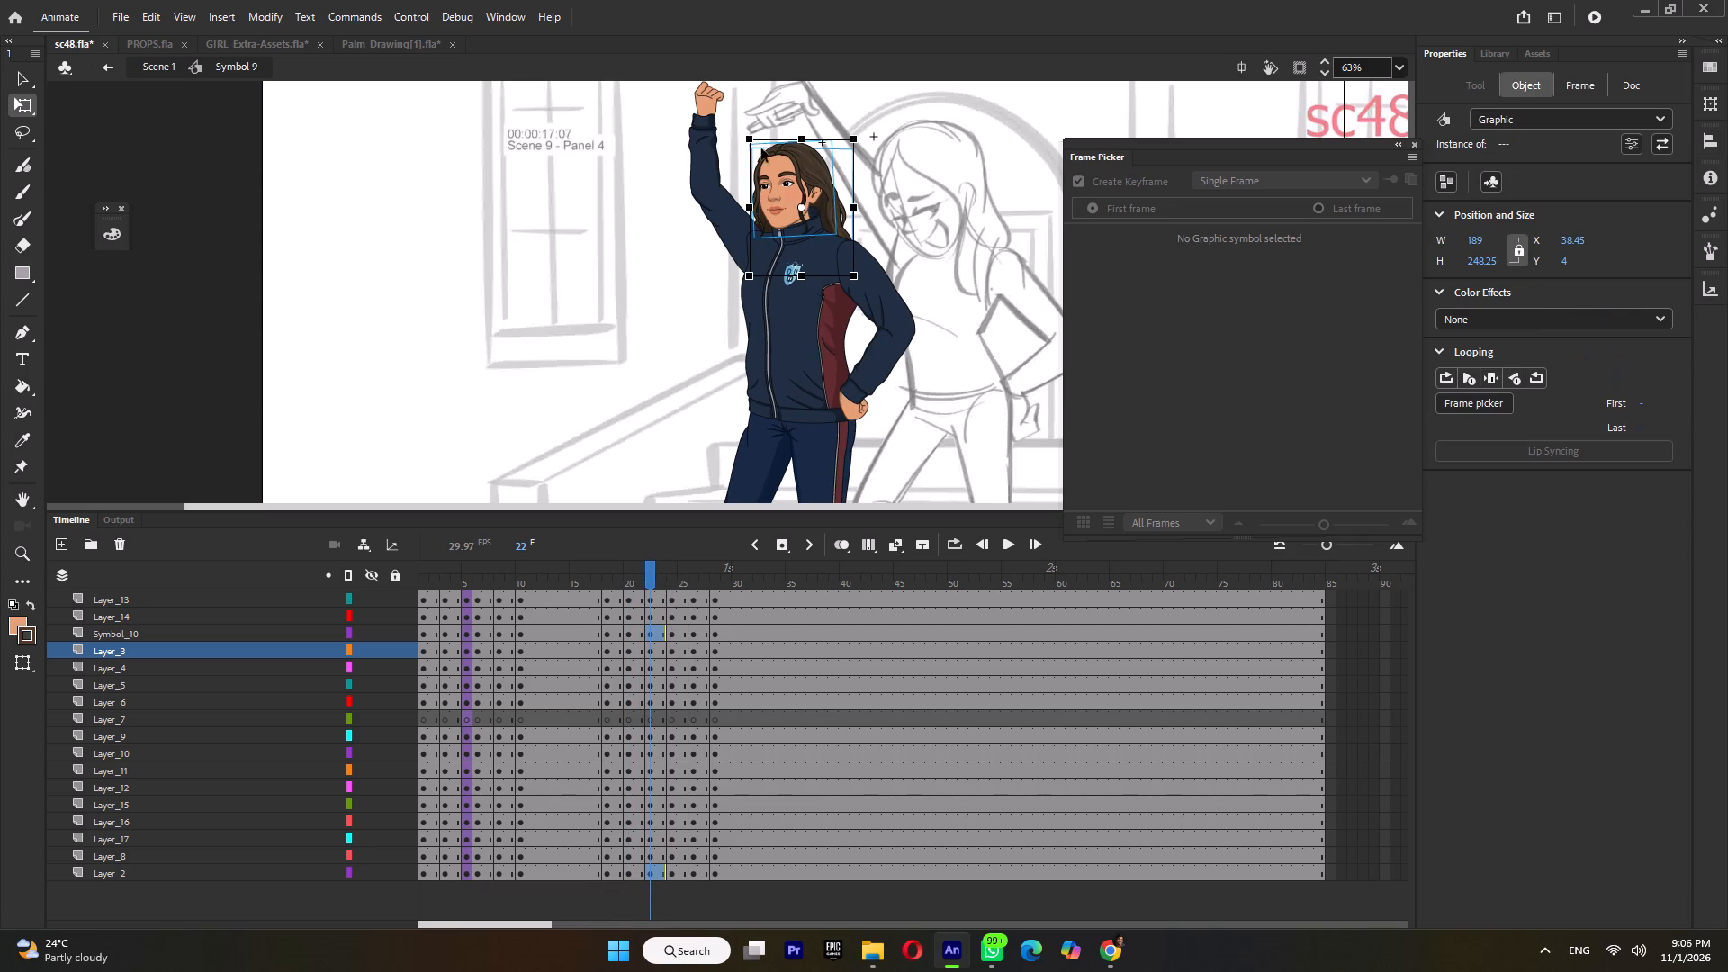
left_click_drag(744, 146, 751, 136)
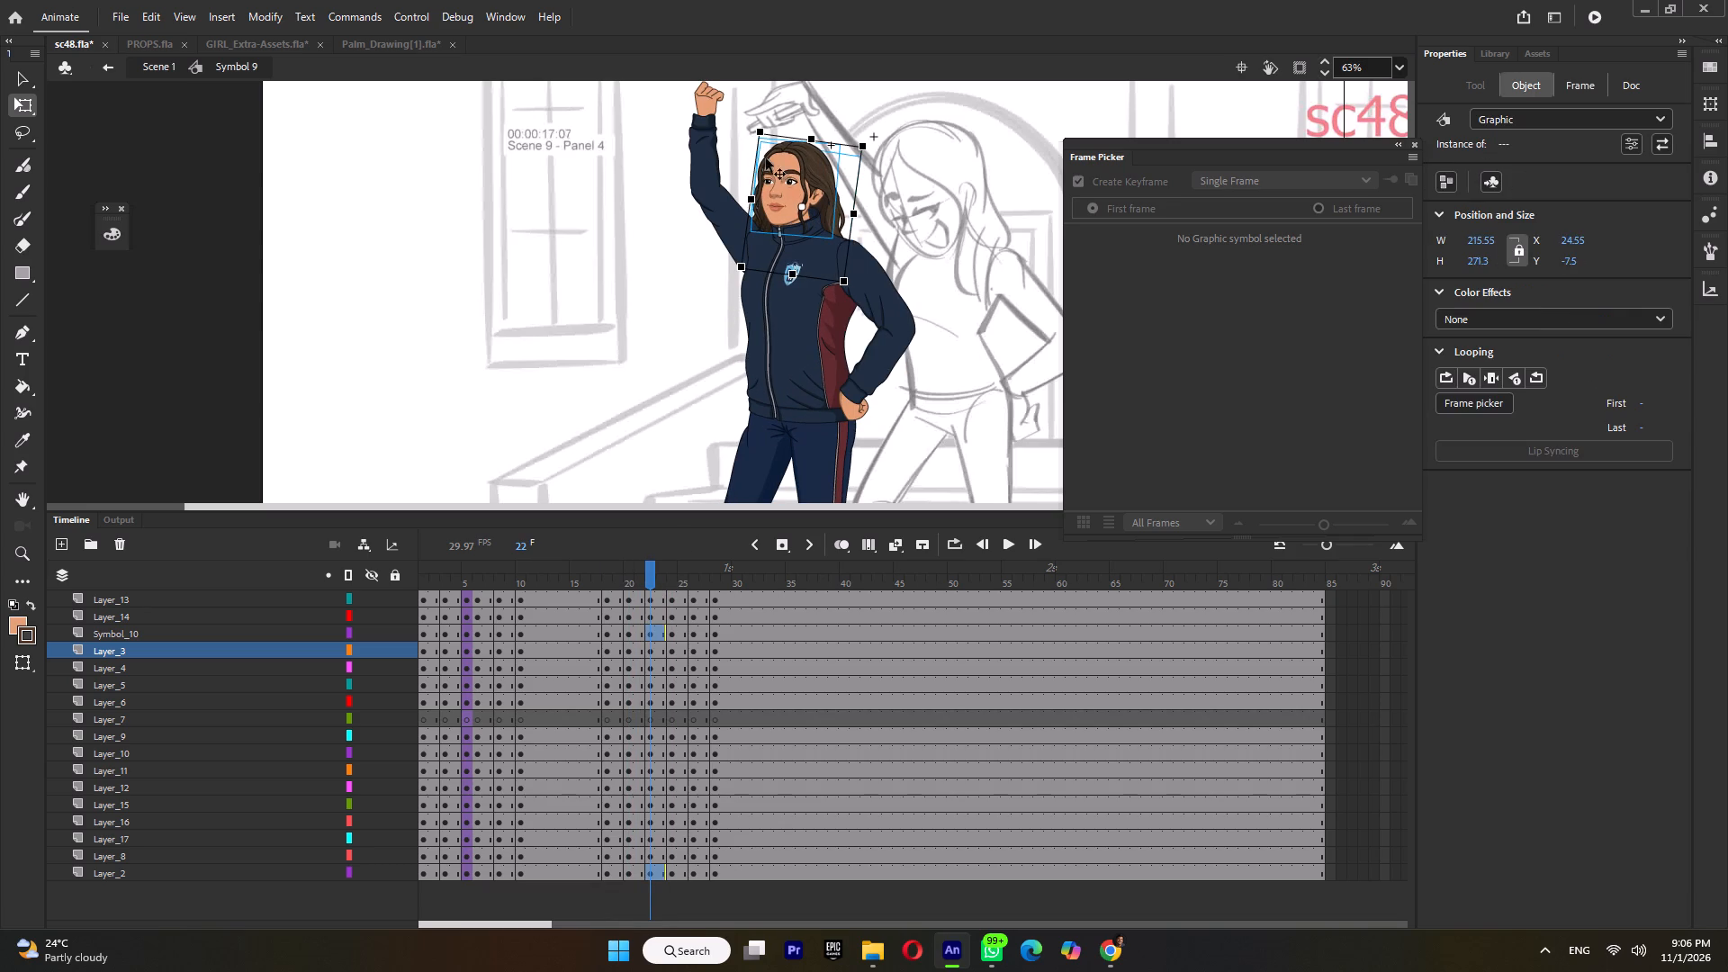
key("Left")
key("Left")
key("Left")
key("Up")
key("Up")
key("Up")
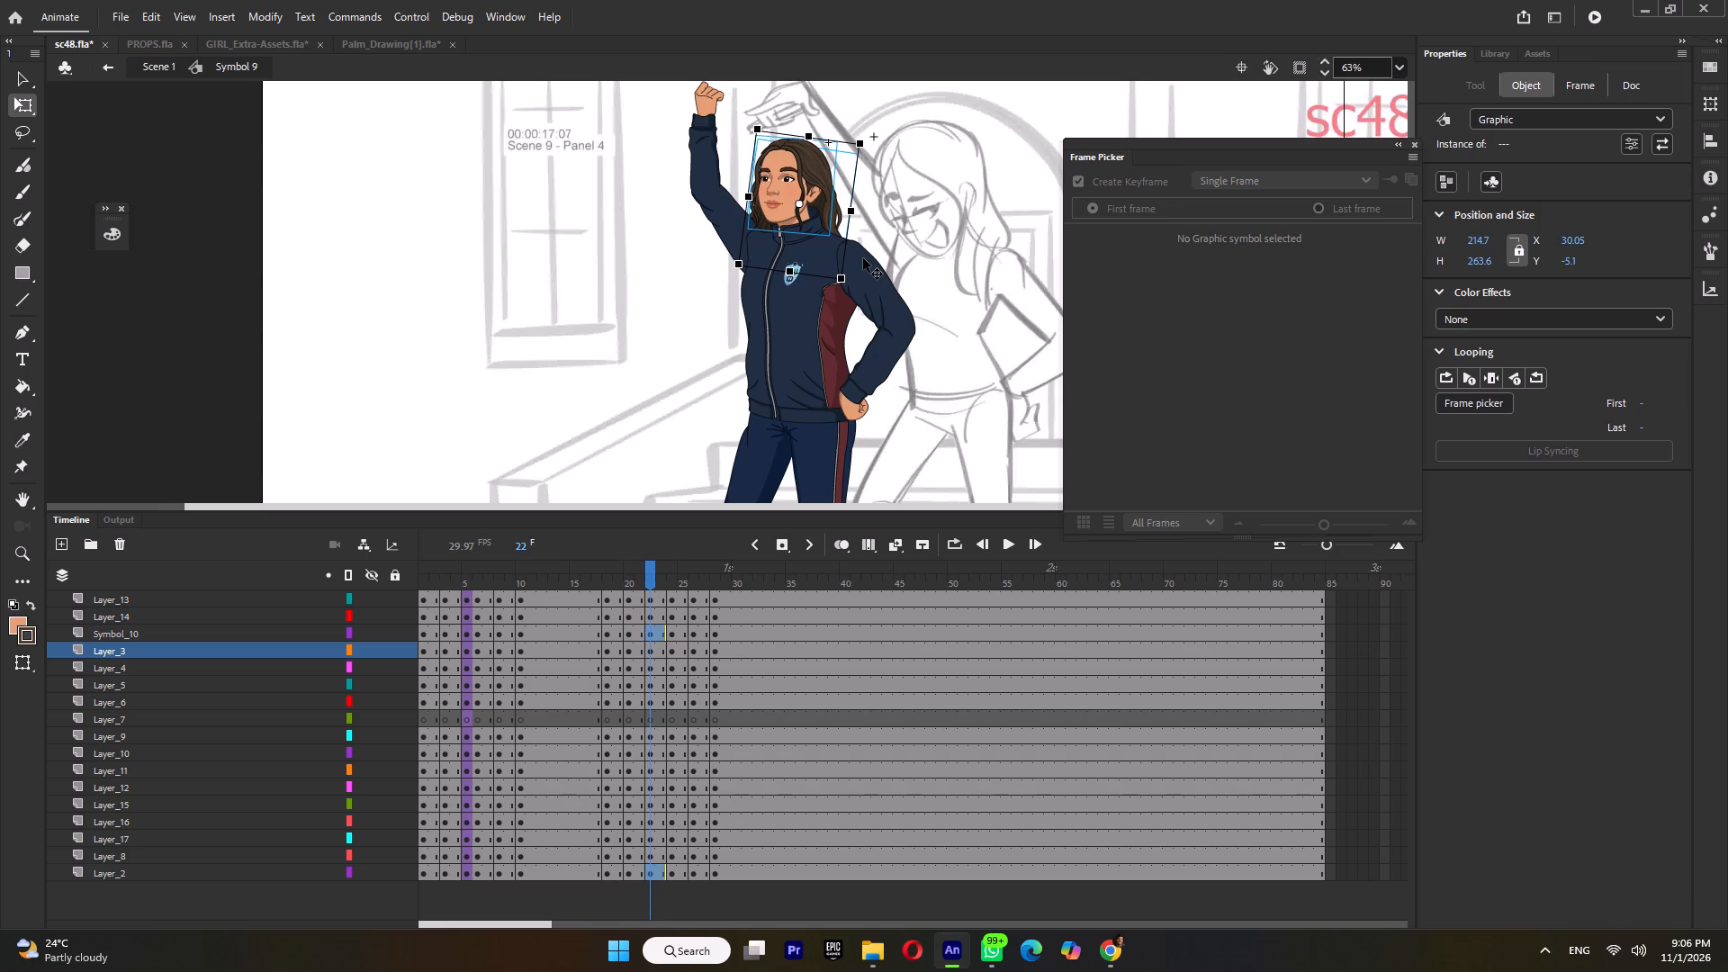
key("Right")
key("Left")
key("Left")
key("Down")
key("Down")
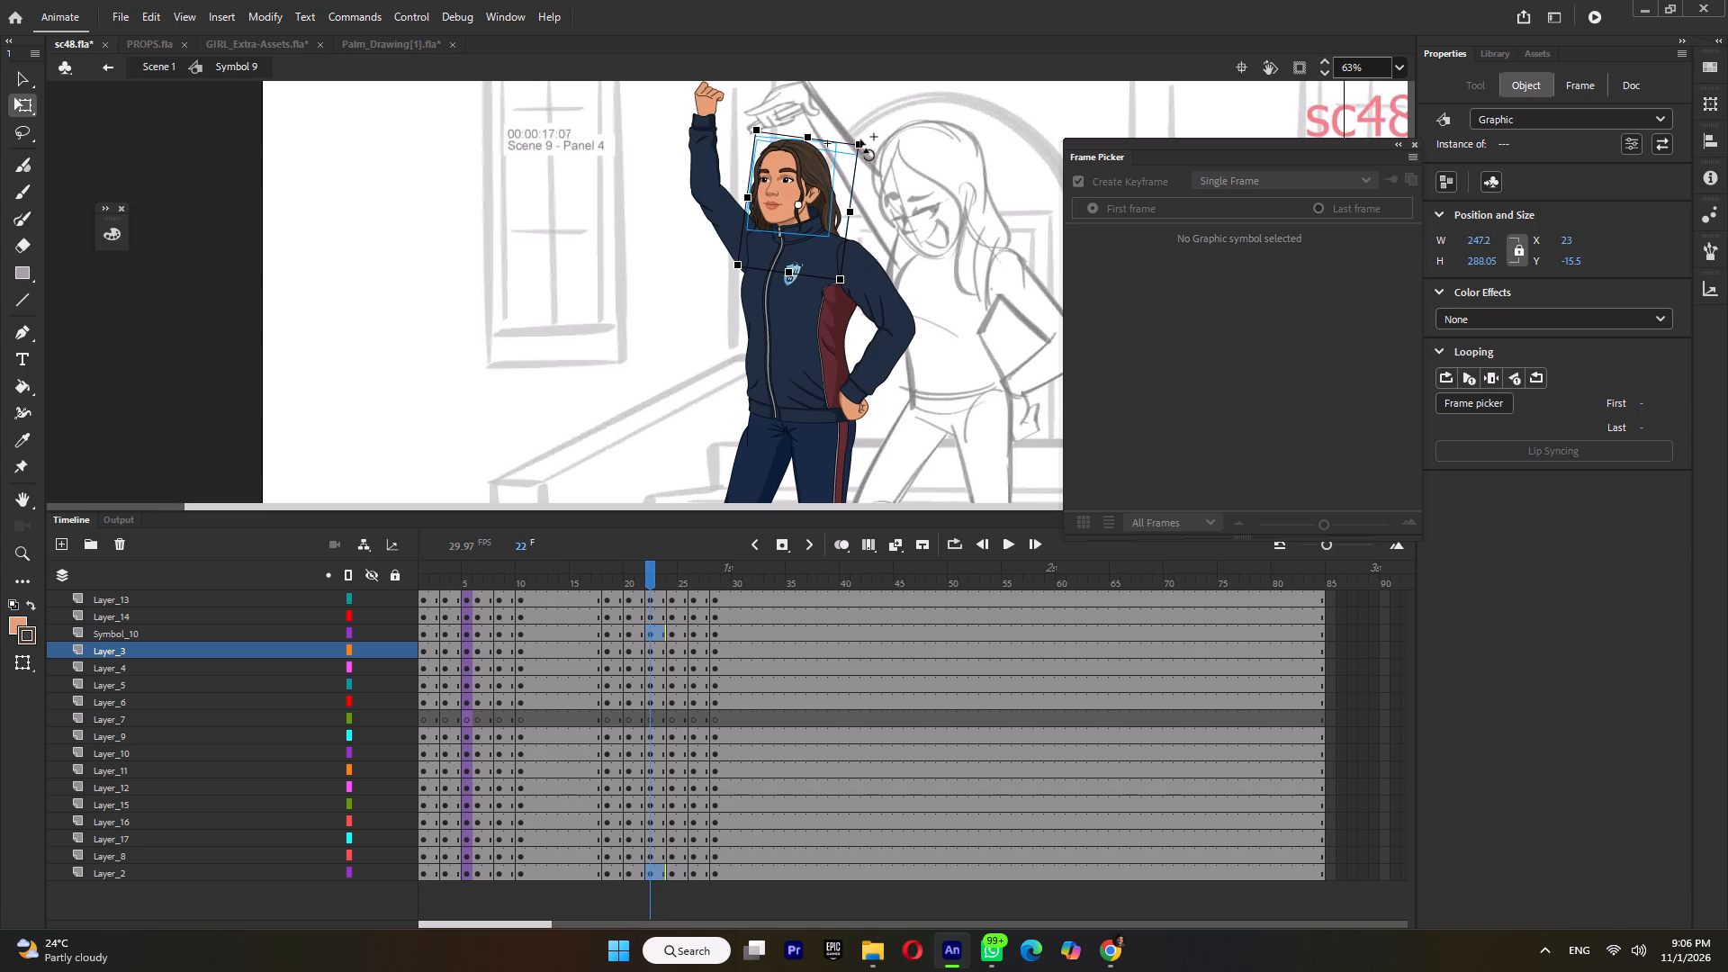
left_click_drag(866, 145, 857, 130)
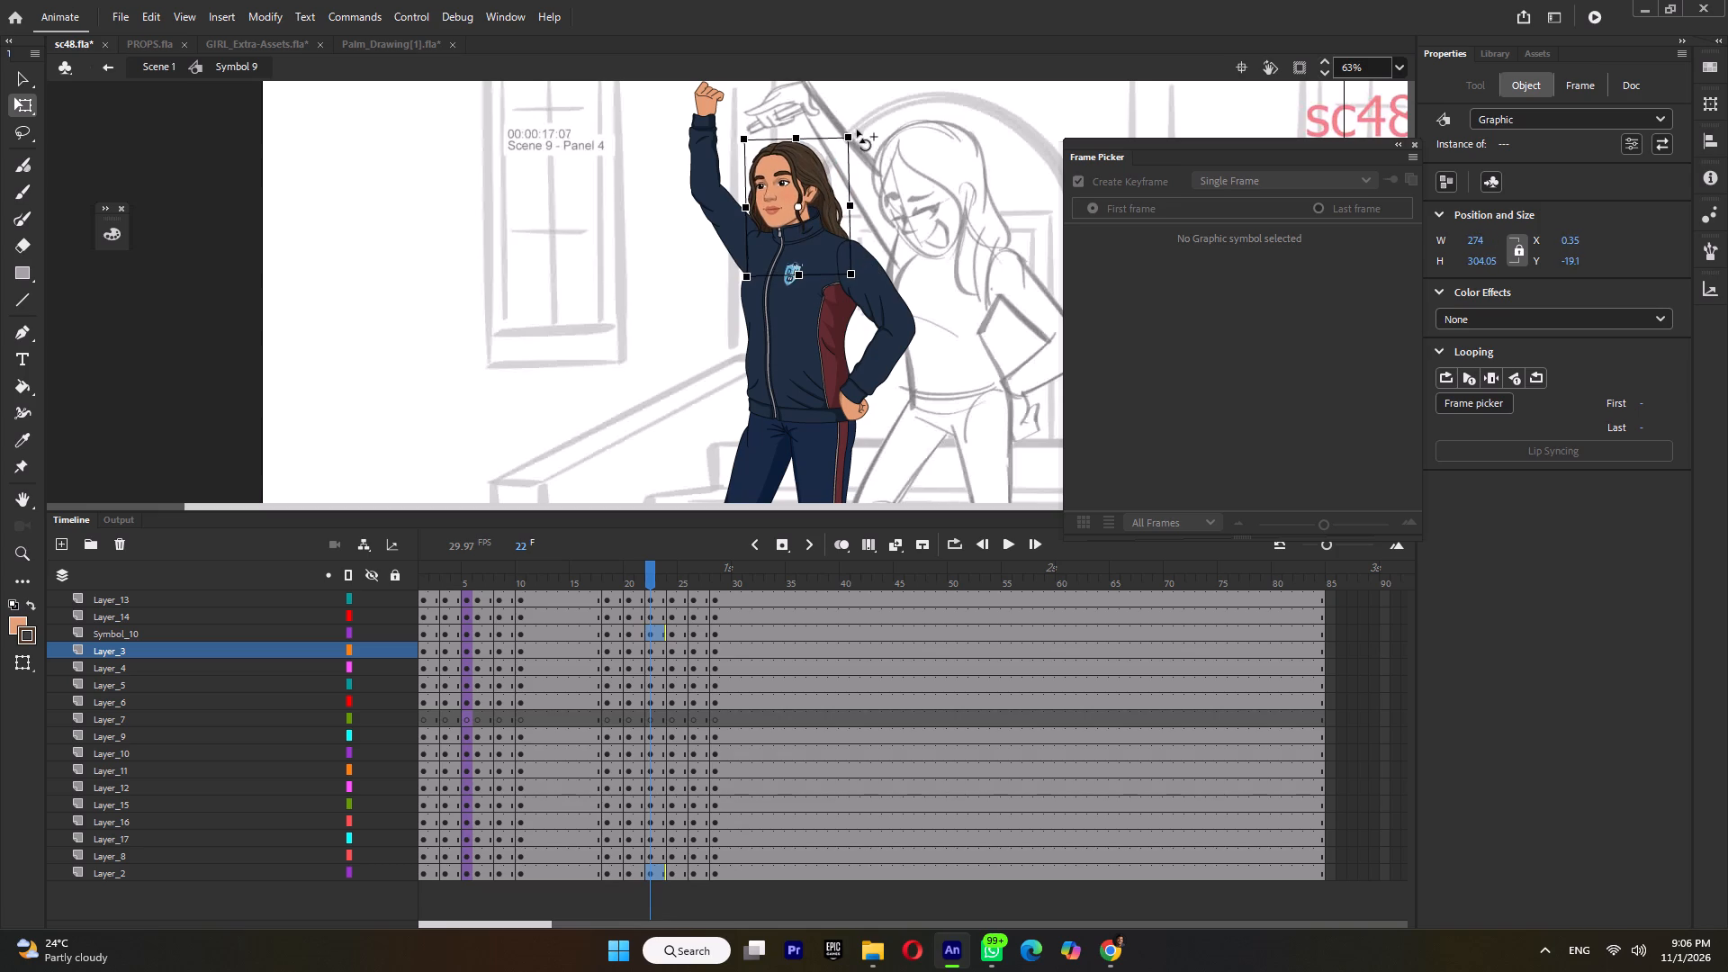
left_click_drag(857, 130, 860, 131)
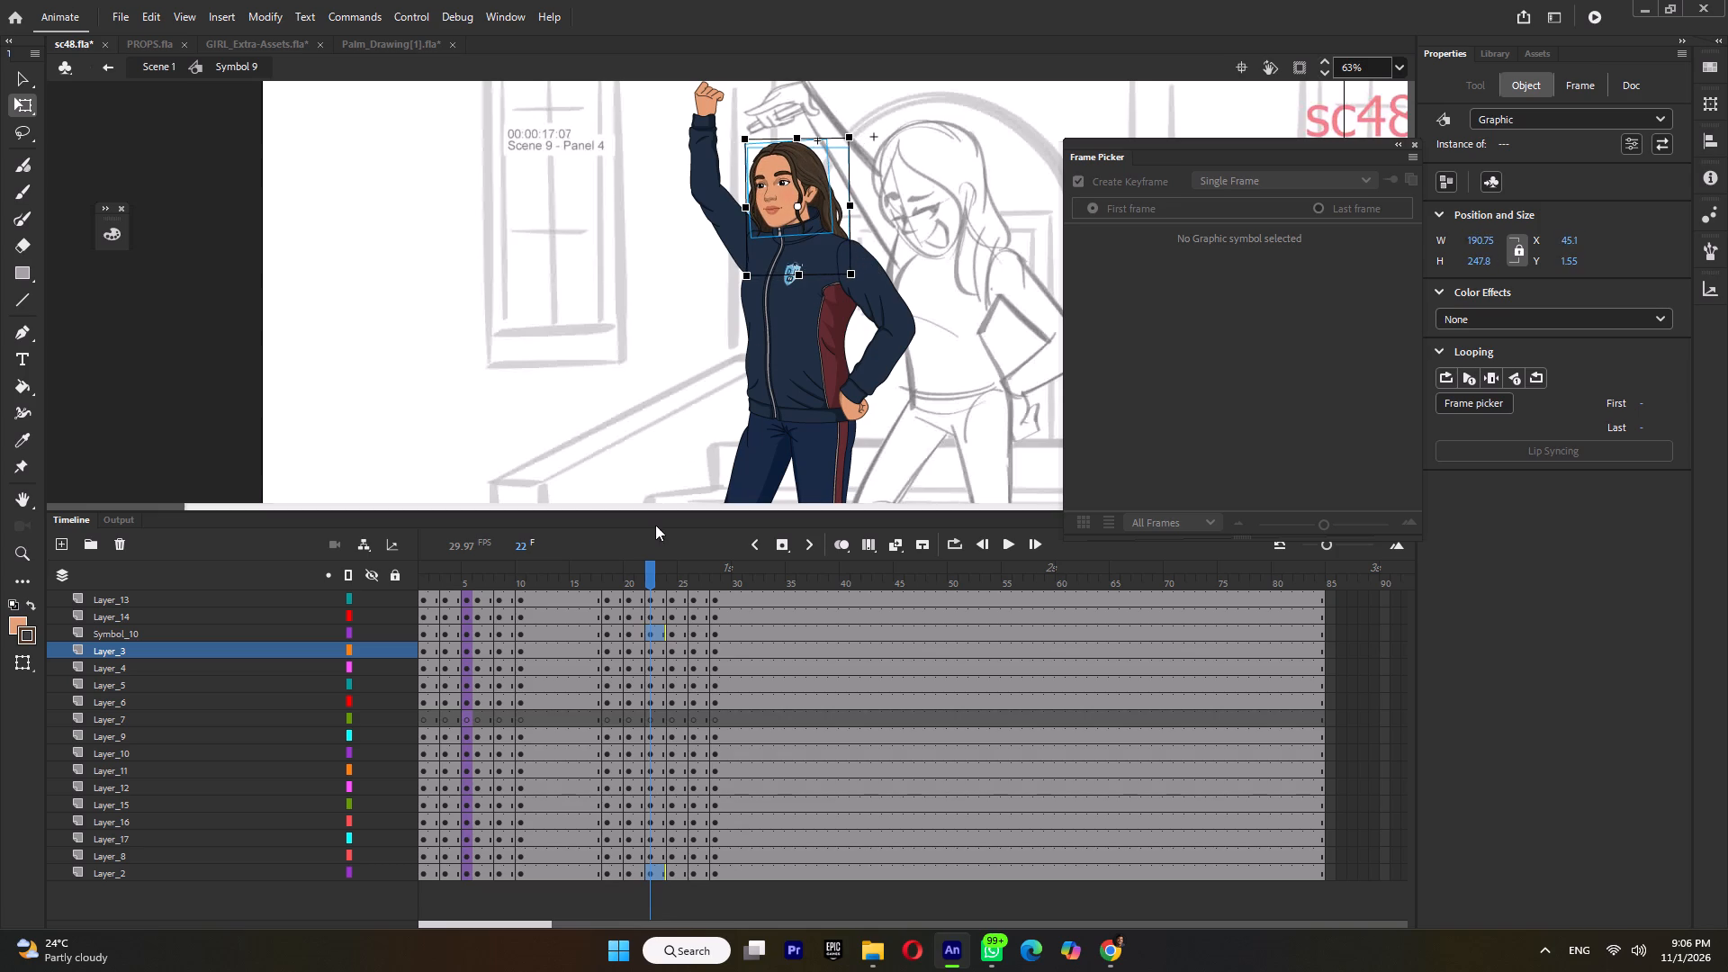
Replay the arm raise from about frame 15 and step through frames 20–26 to check the head movement.
key("Return")
key("Return")
left_click(573, 572)
key("Return")
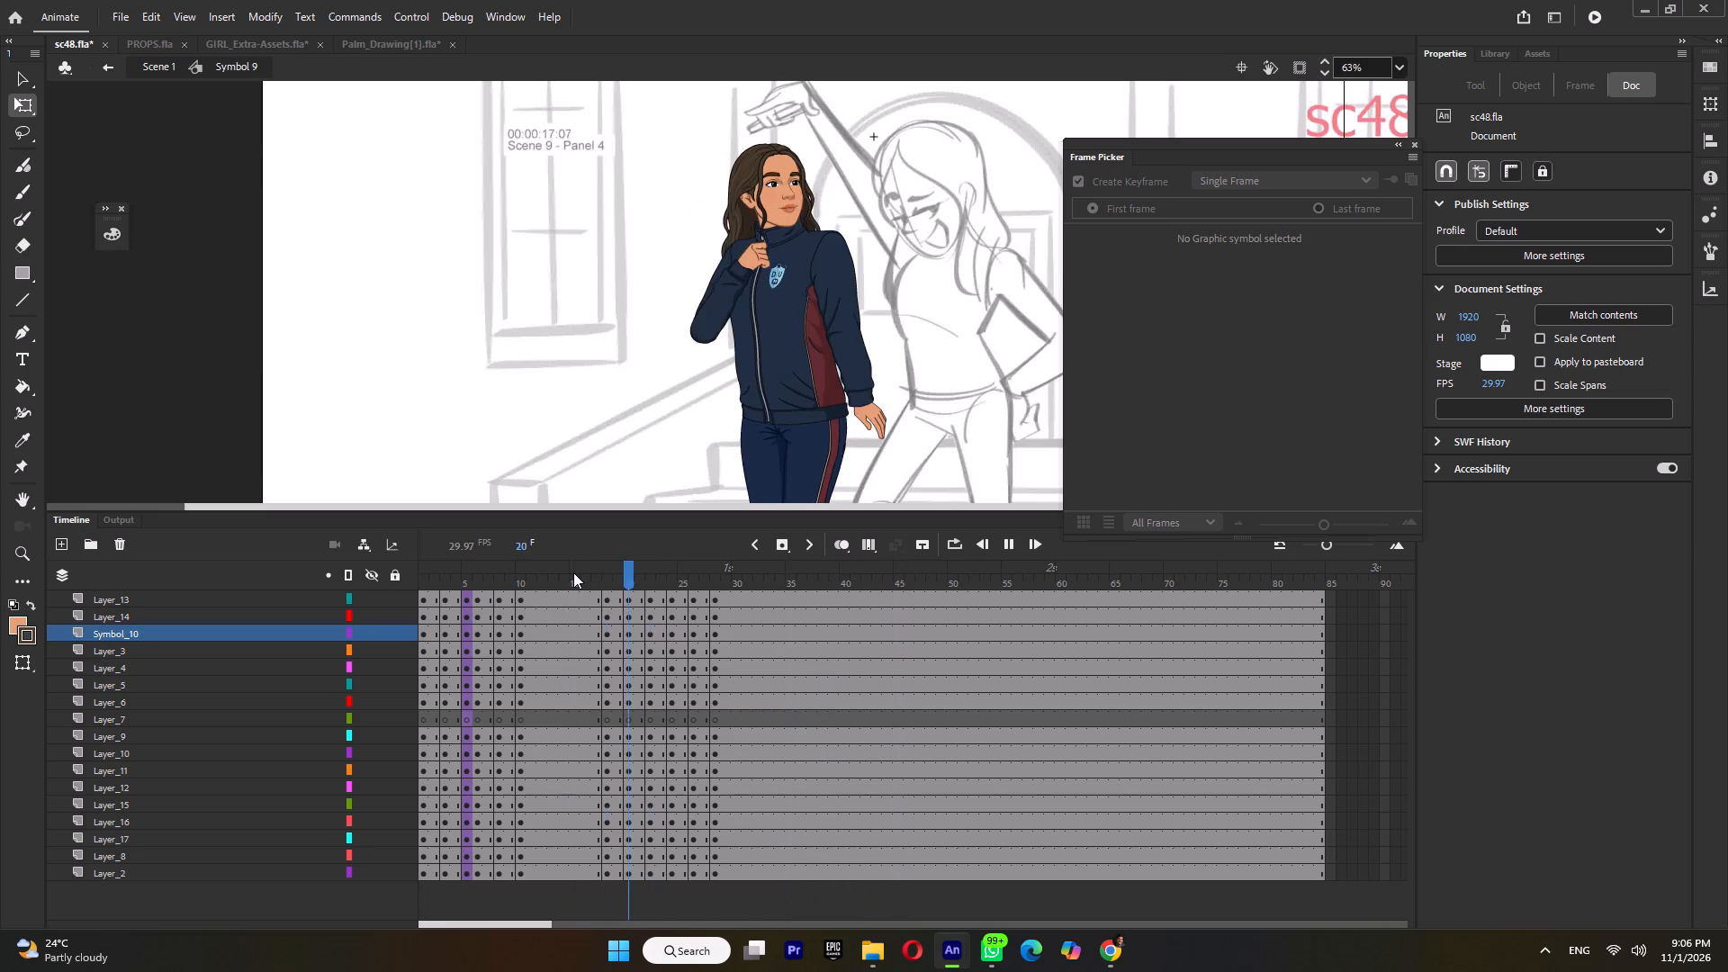
left_click(573, 572)
key("Return")
left_click(573, 572)
key("Return")
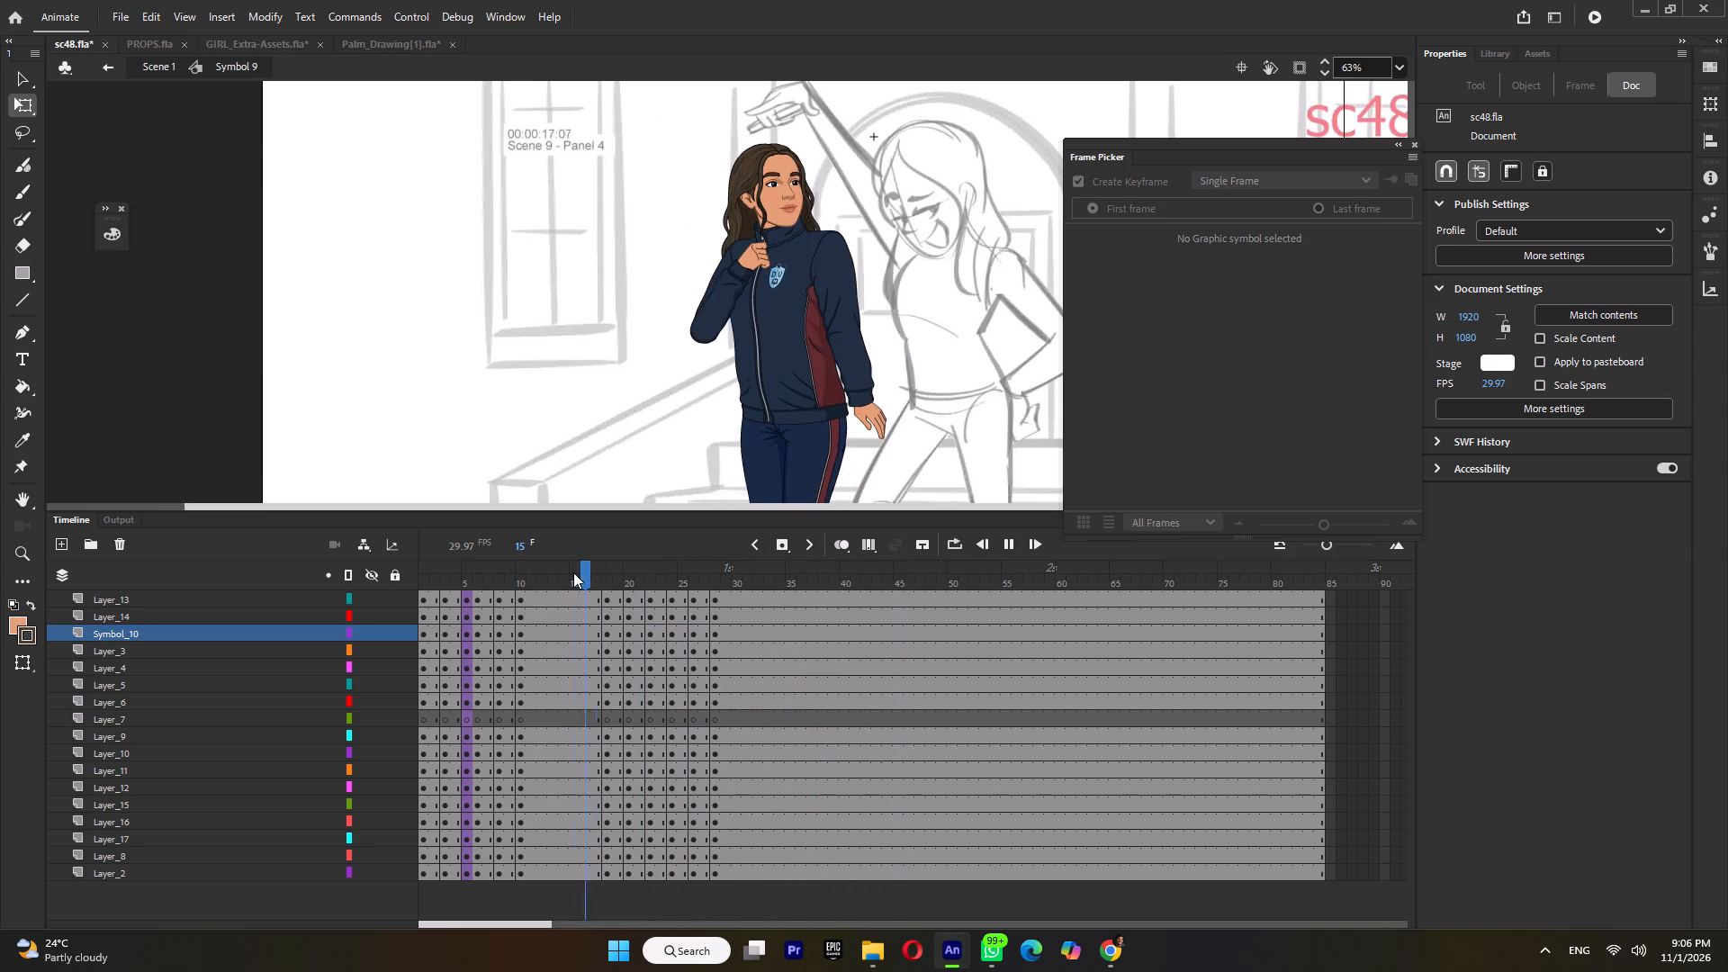
left_click(573, 572)
left_click(625, 574)
left_click(653, 581)
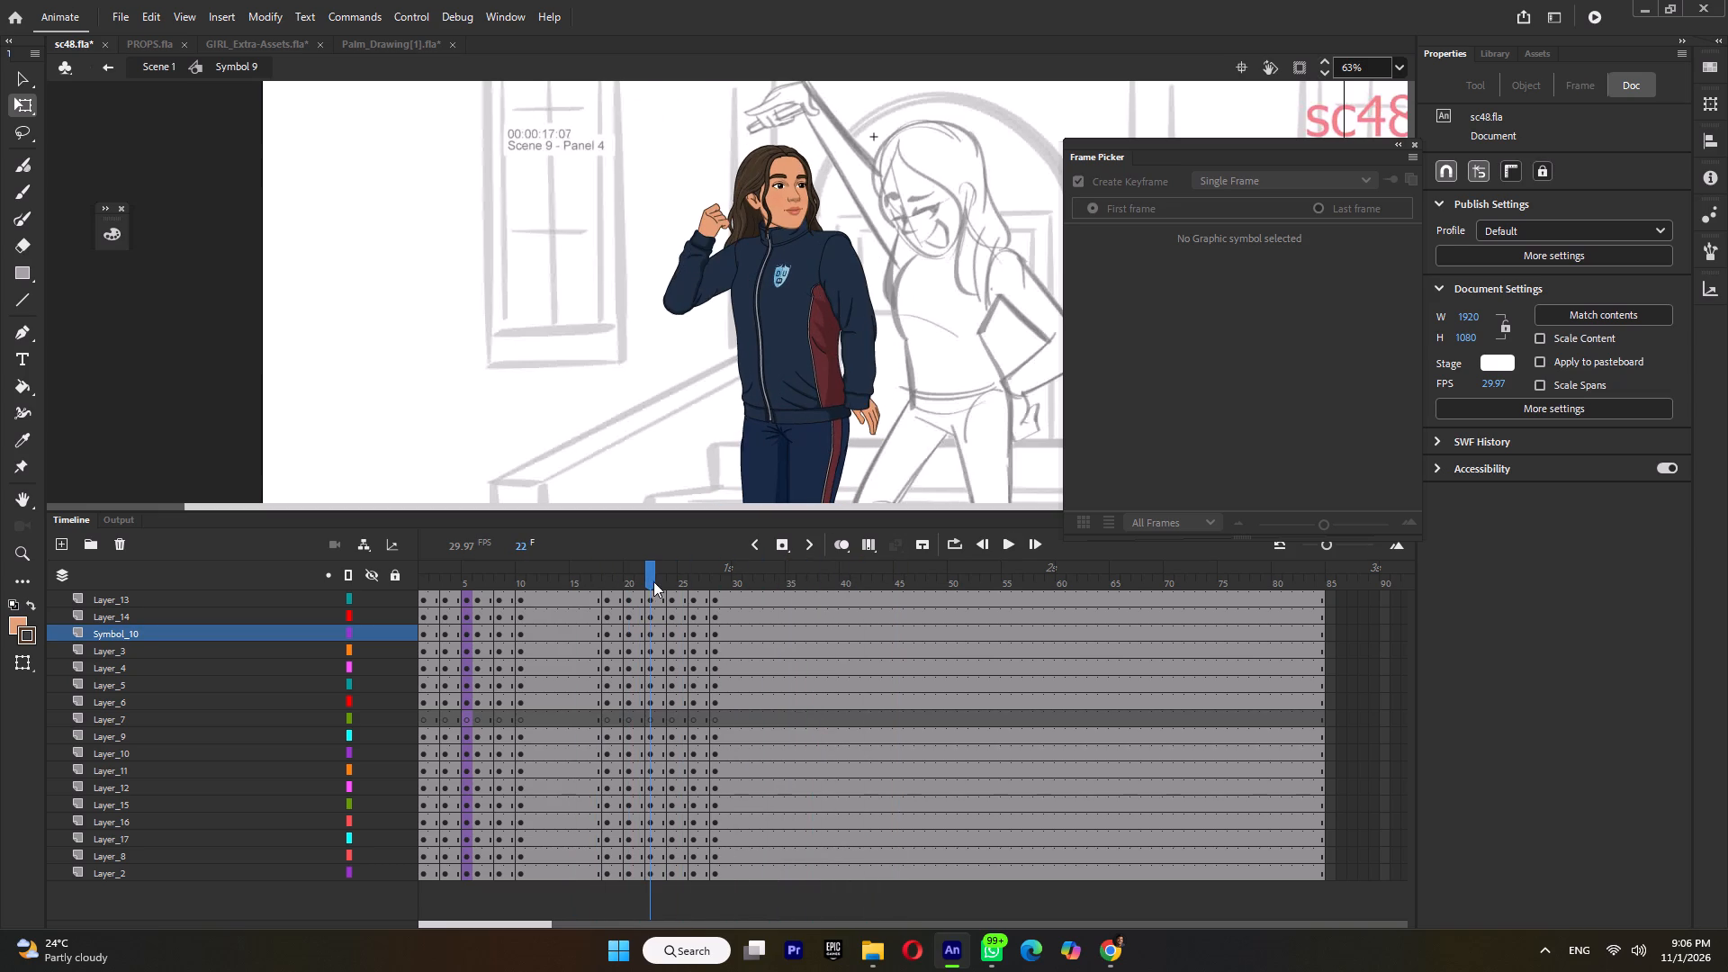
left_click(672, 580)
left_click(692, 581)
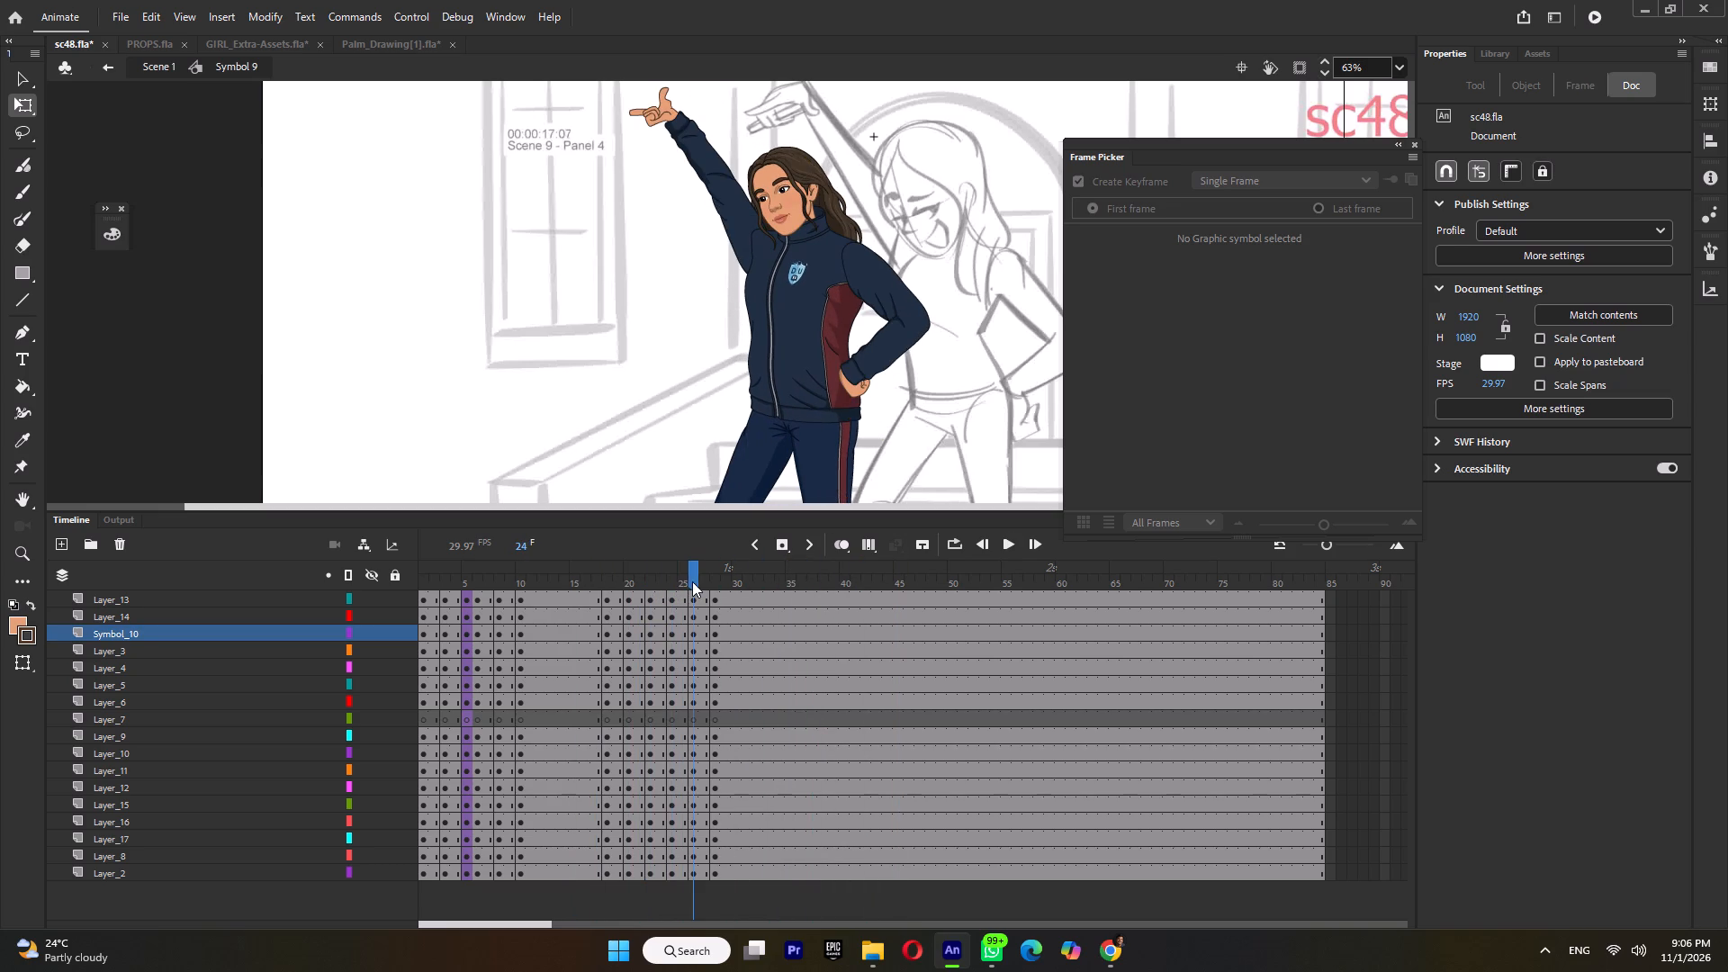
left_click(679, 581)
Rotate the head and hair slightly counterclockwise in the frame 22–23 pose and nudge them right onto the neck.
left_click(659, 581)
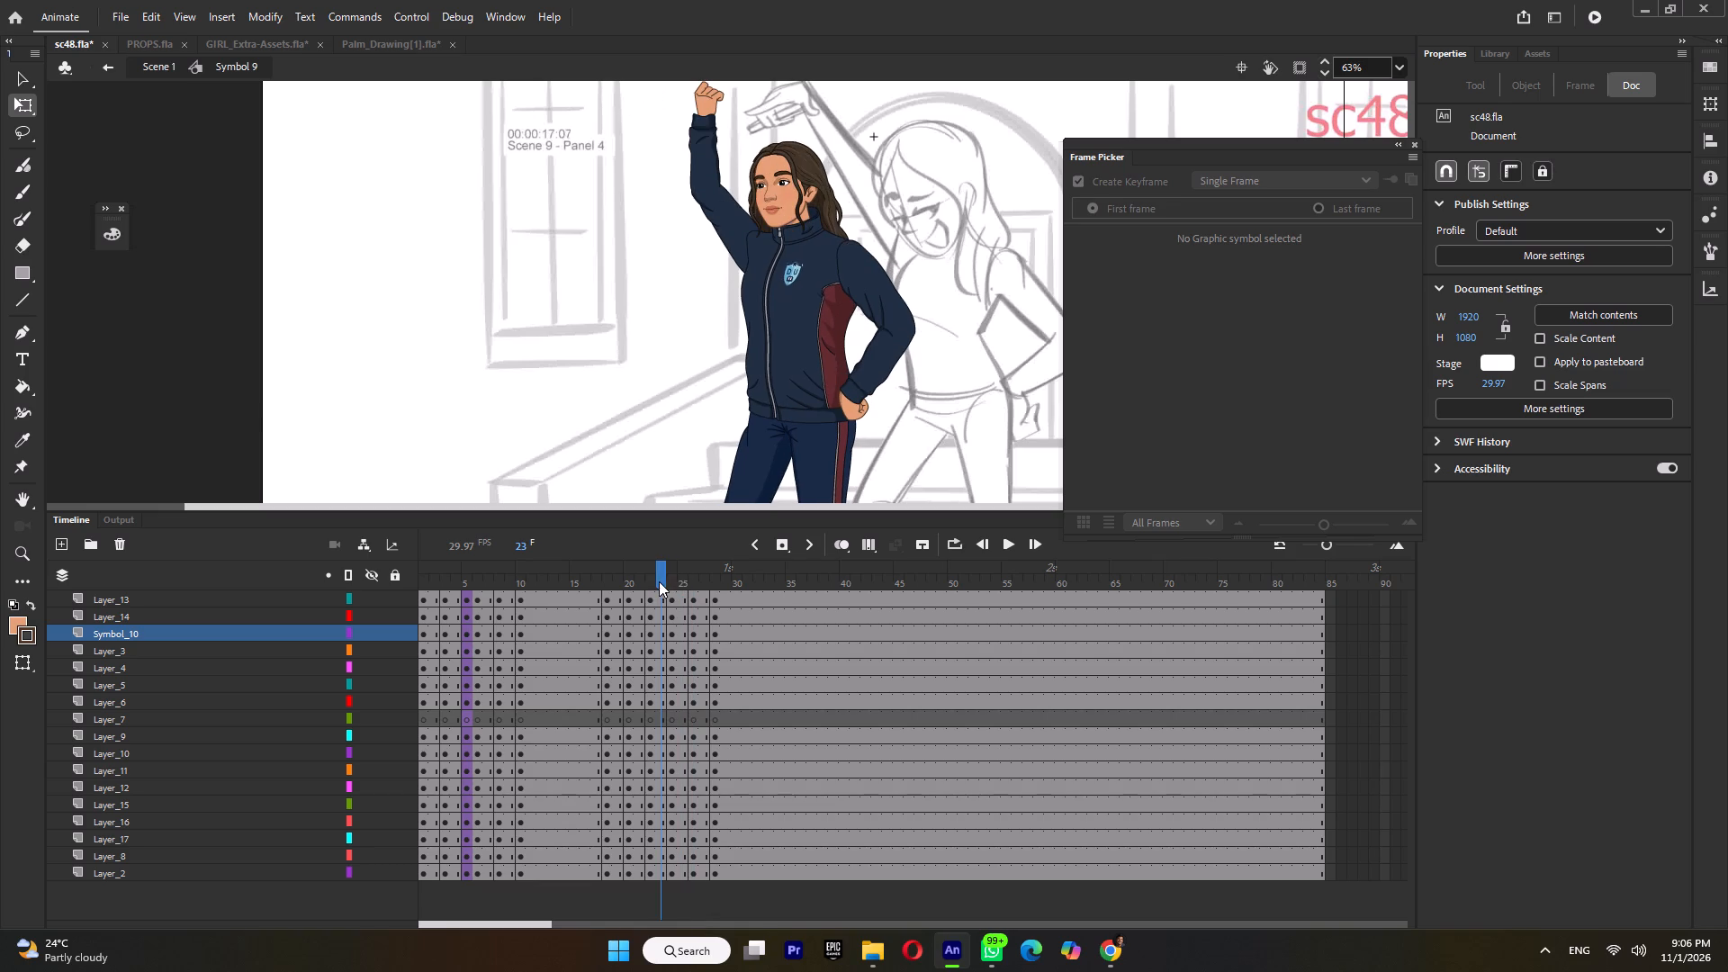
left_click_drag(868, 119, 784, 183)
scroll(808, 201, "up", 4, "ctrl")
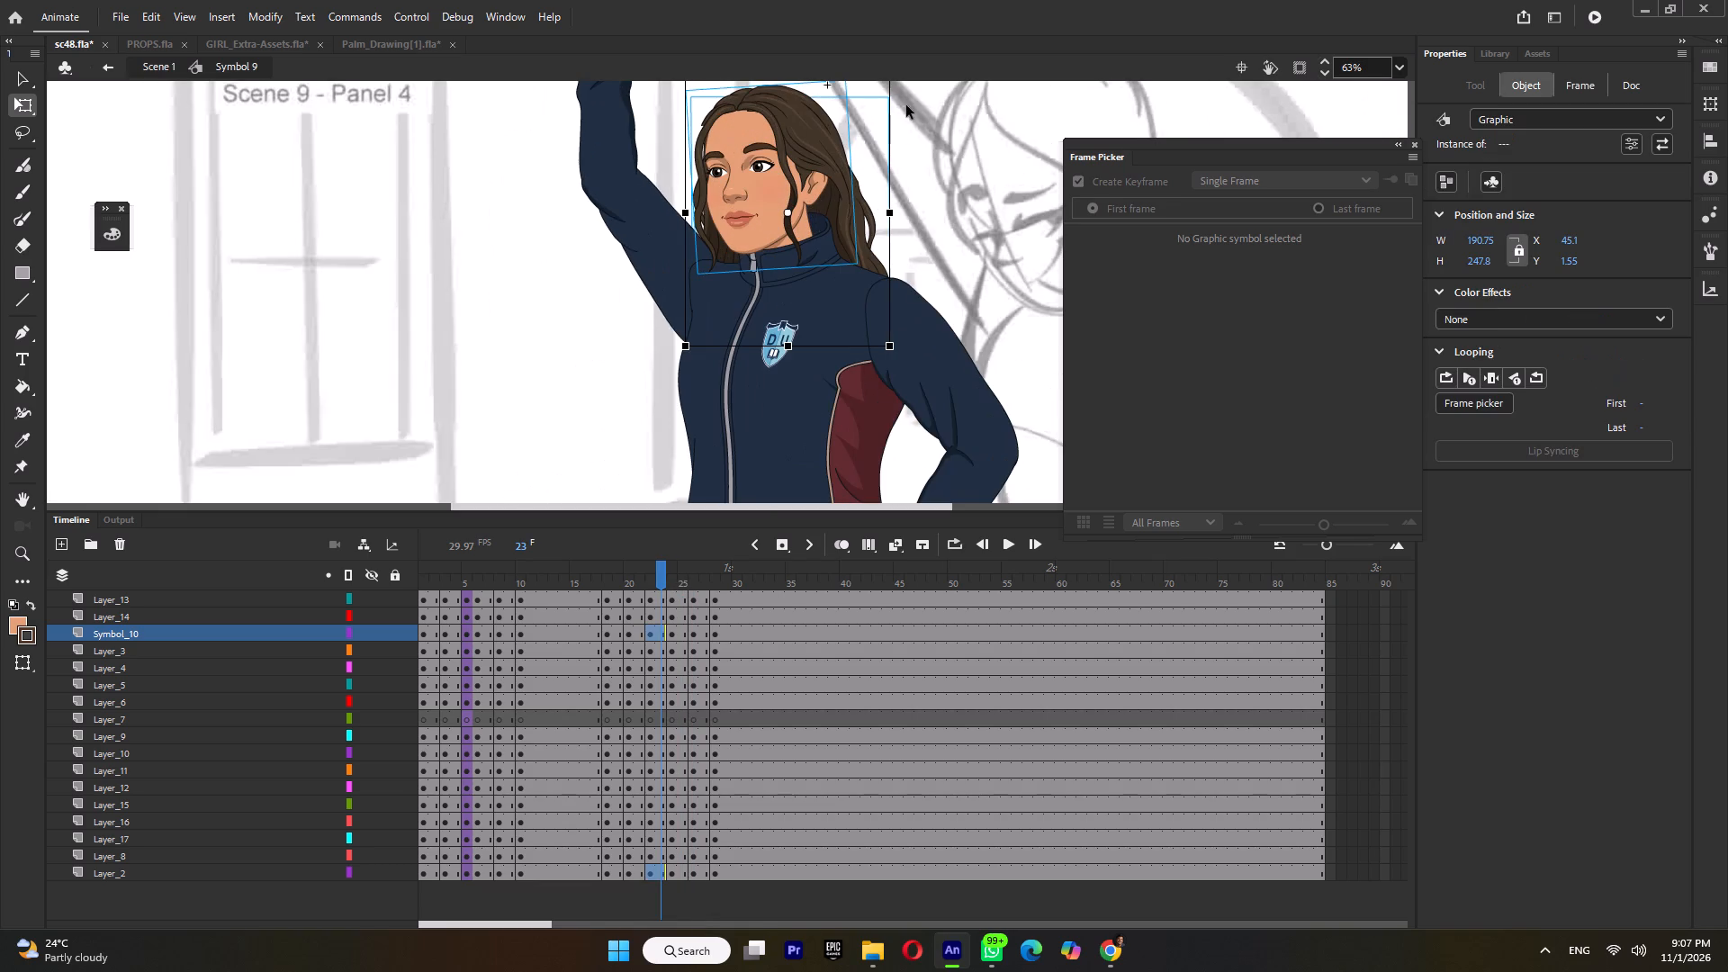
scroll(844, 206, "down", 1, "ctrl")
left_click_drag(895, 103, 886, 96)
key("Right")
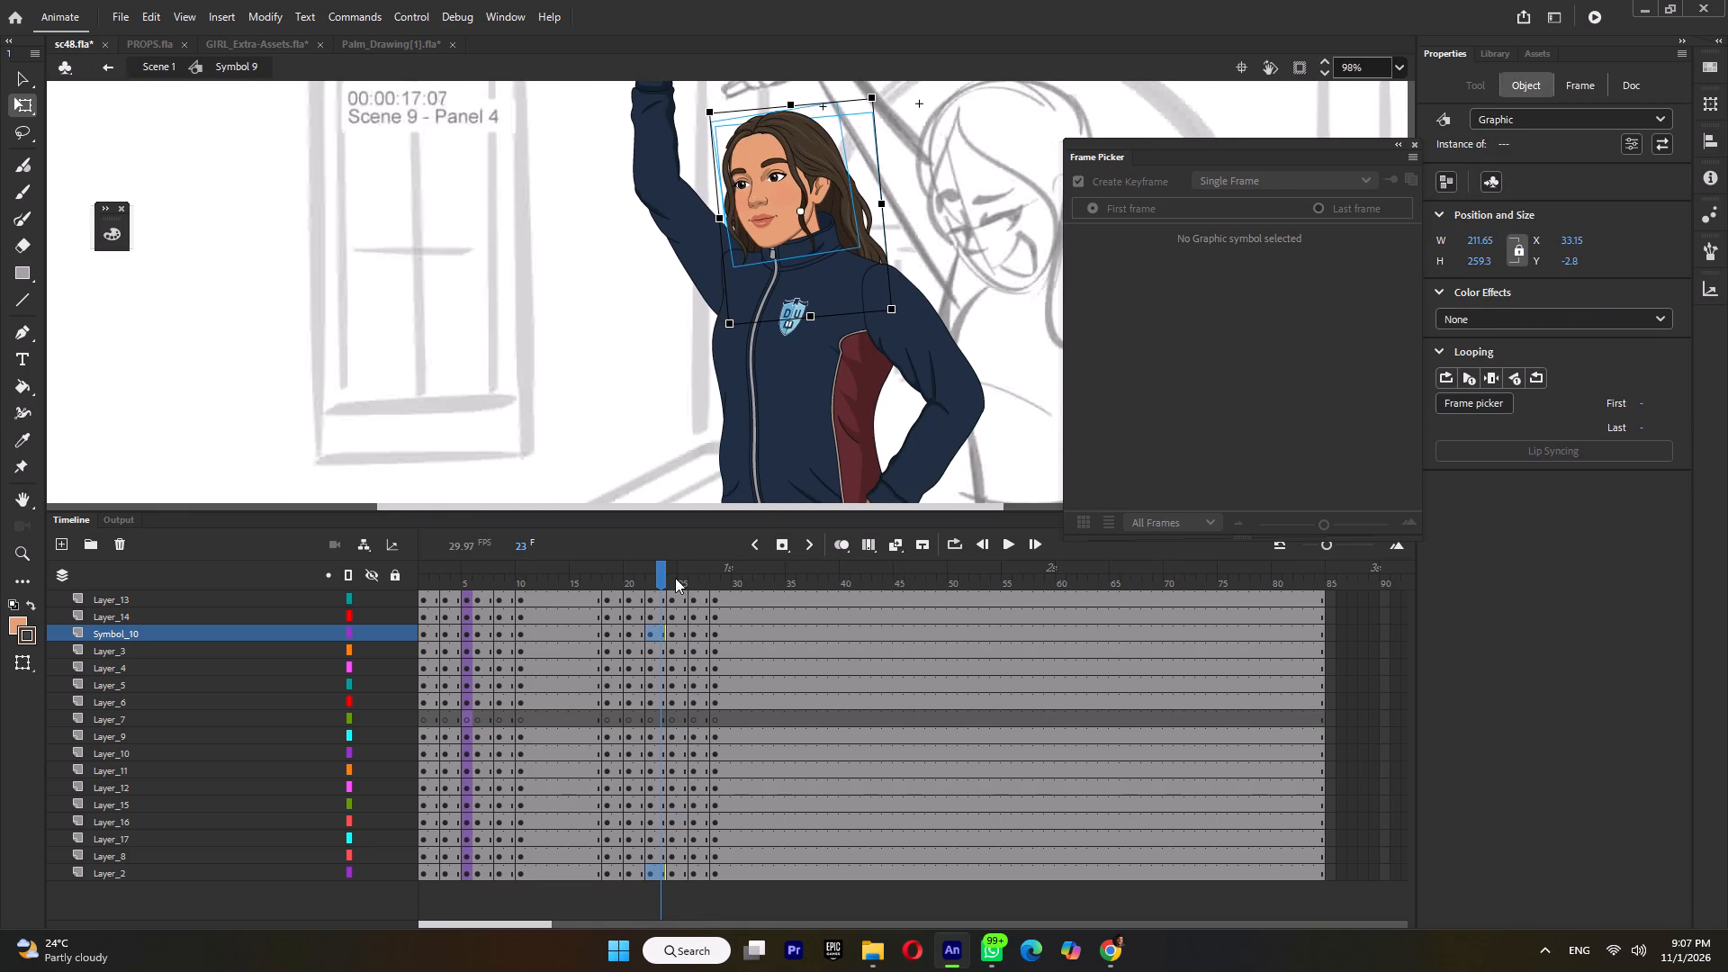
Play back the arm raise from around frames 17–20 to check the new head tilt.
left_click(675, 578)
left_click(625, 574)
key("Return")
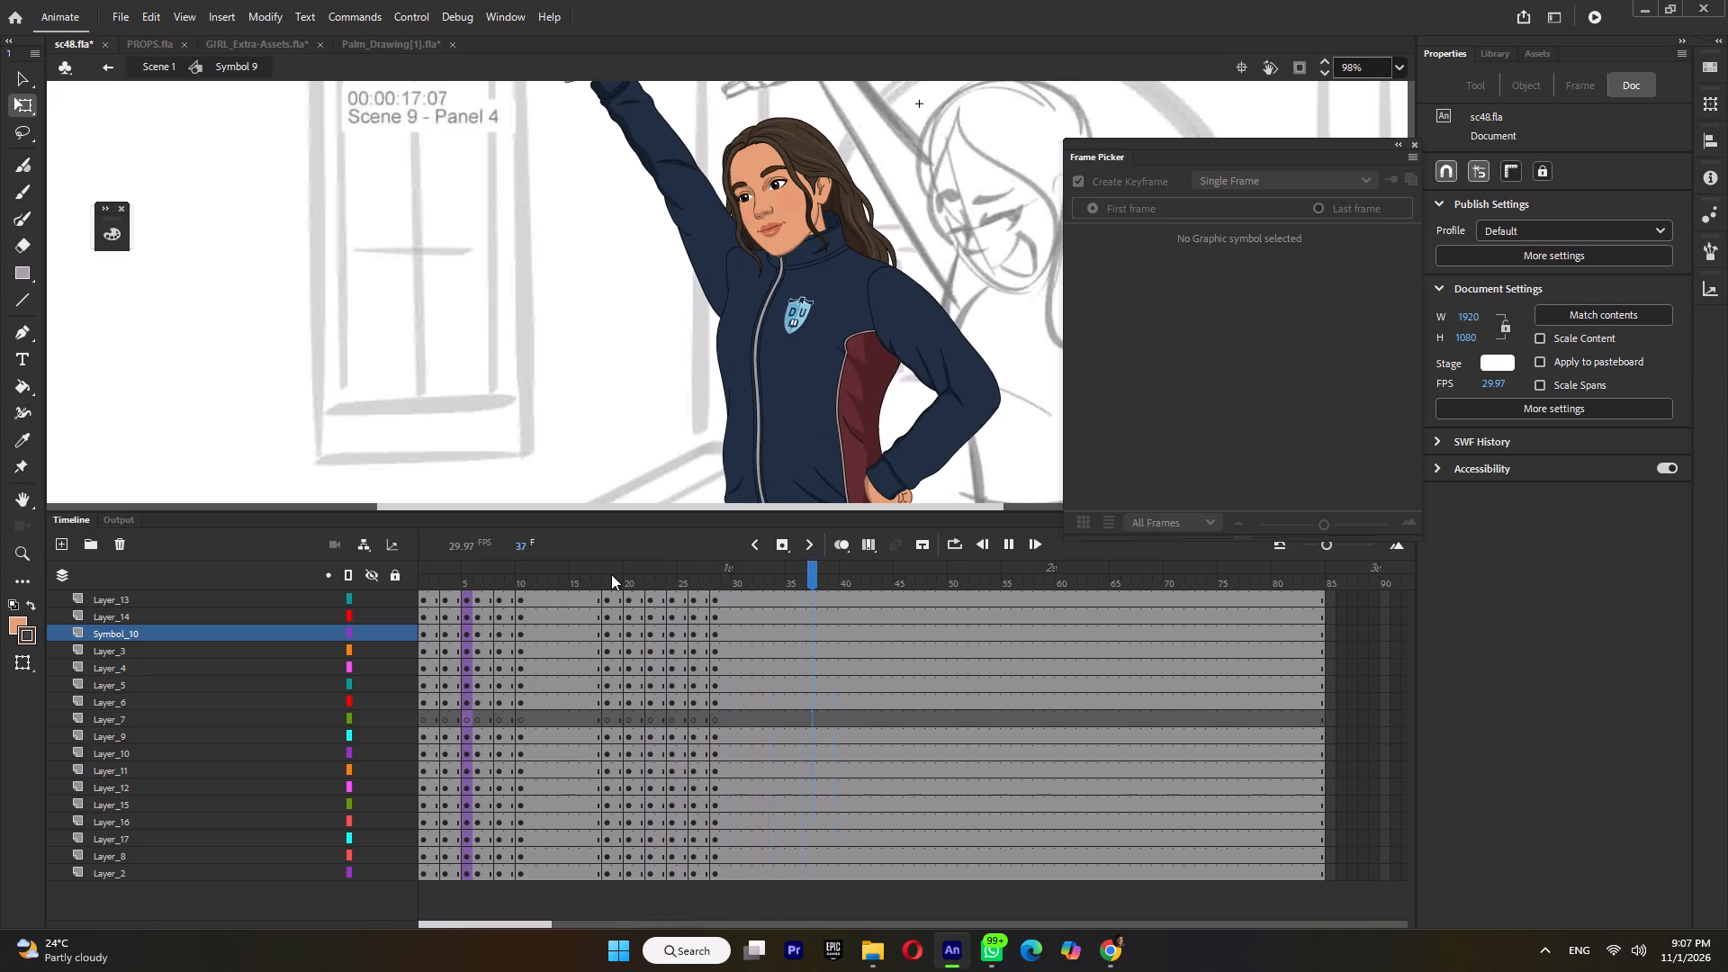
left_click(597, 576)
key("Return")
left_click(597, 576)
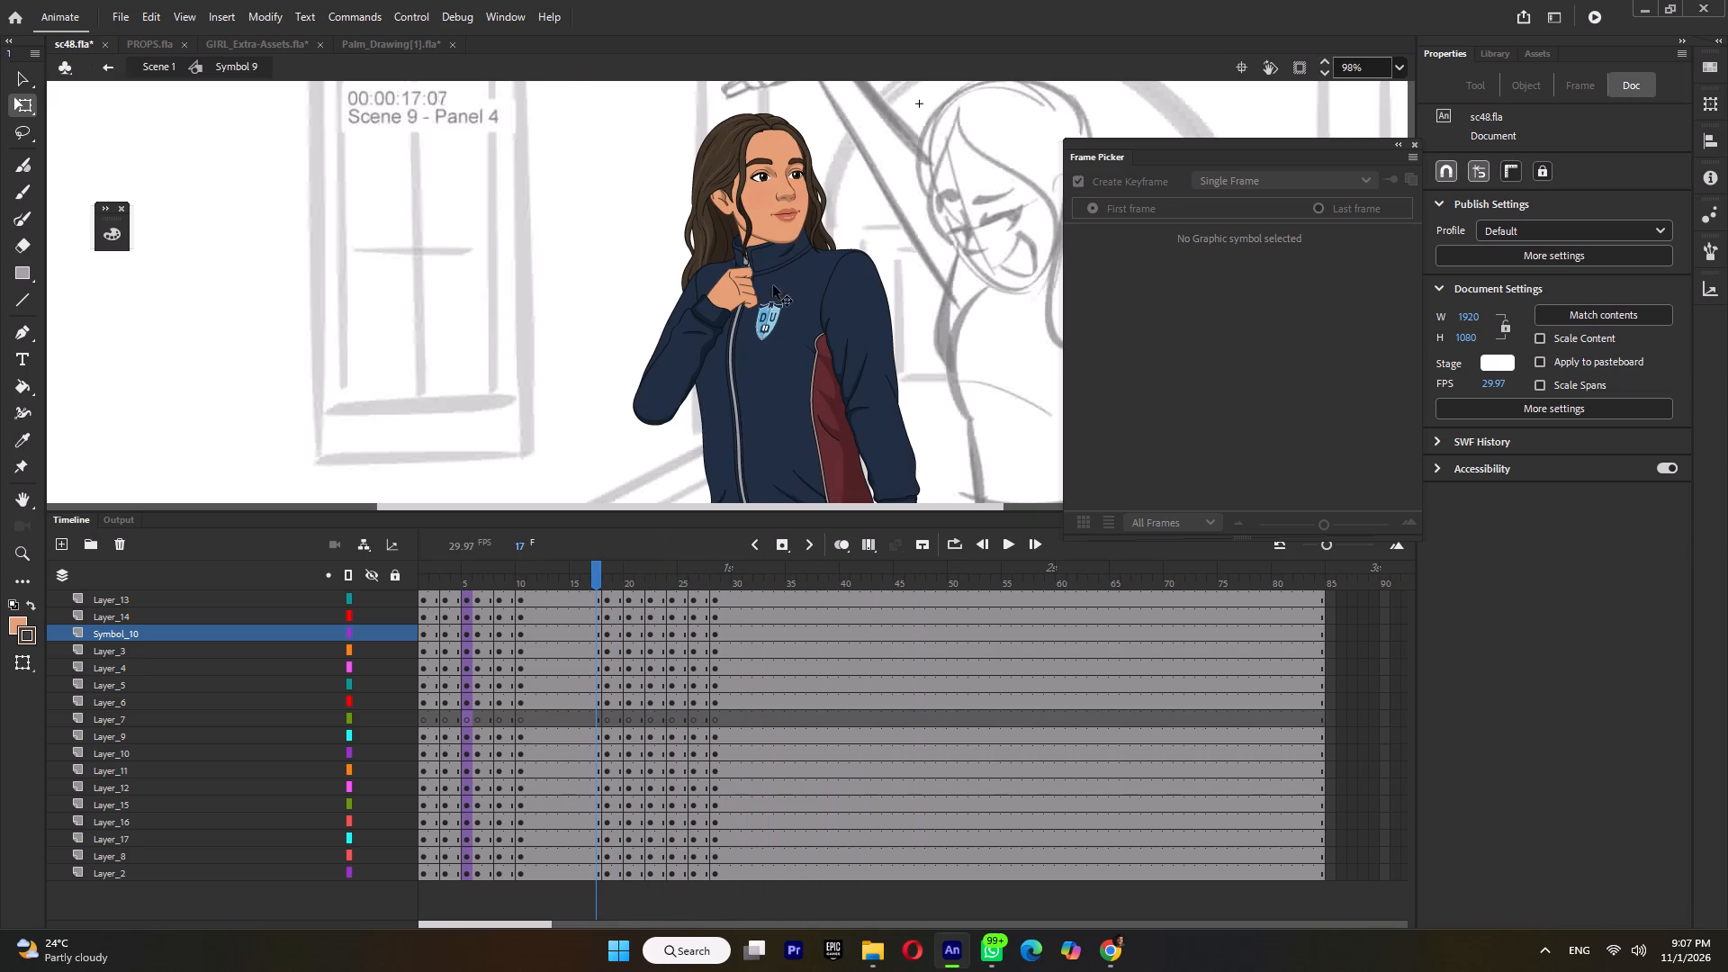
Save sc48.fla.
scroll(781, 183, "down", 4, "ctrl")
key("ctrl+s")
Play back the arm raise from frame 17 again to review the overall motion.
scroll(796, 127, "up", 3, "ctrl")
key("Return")
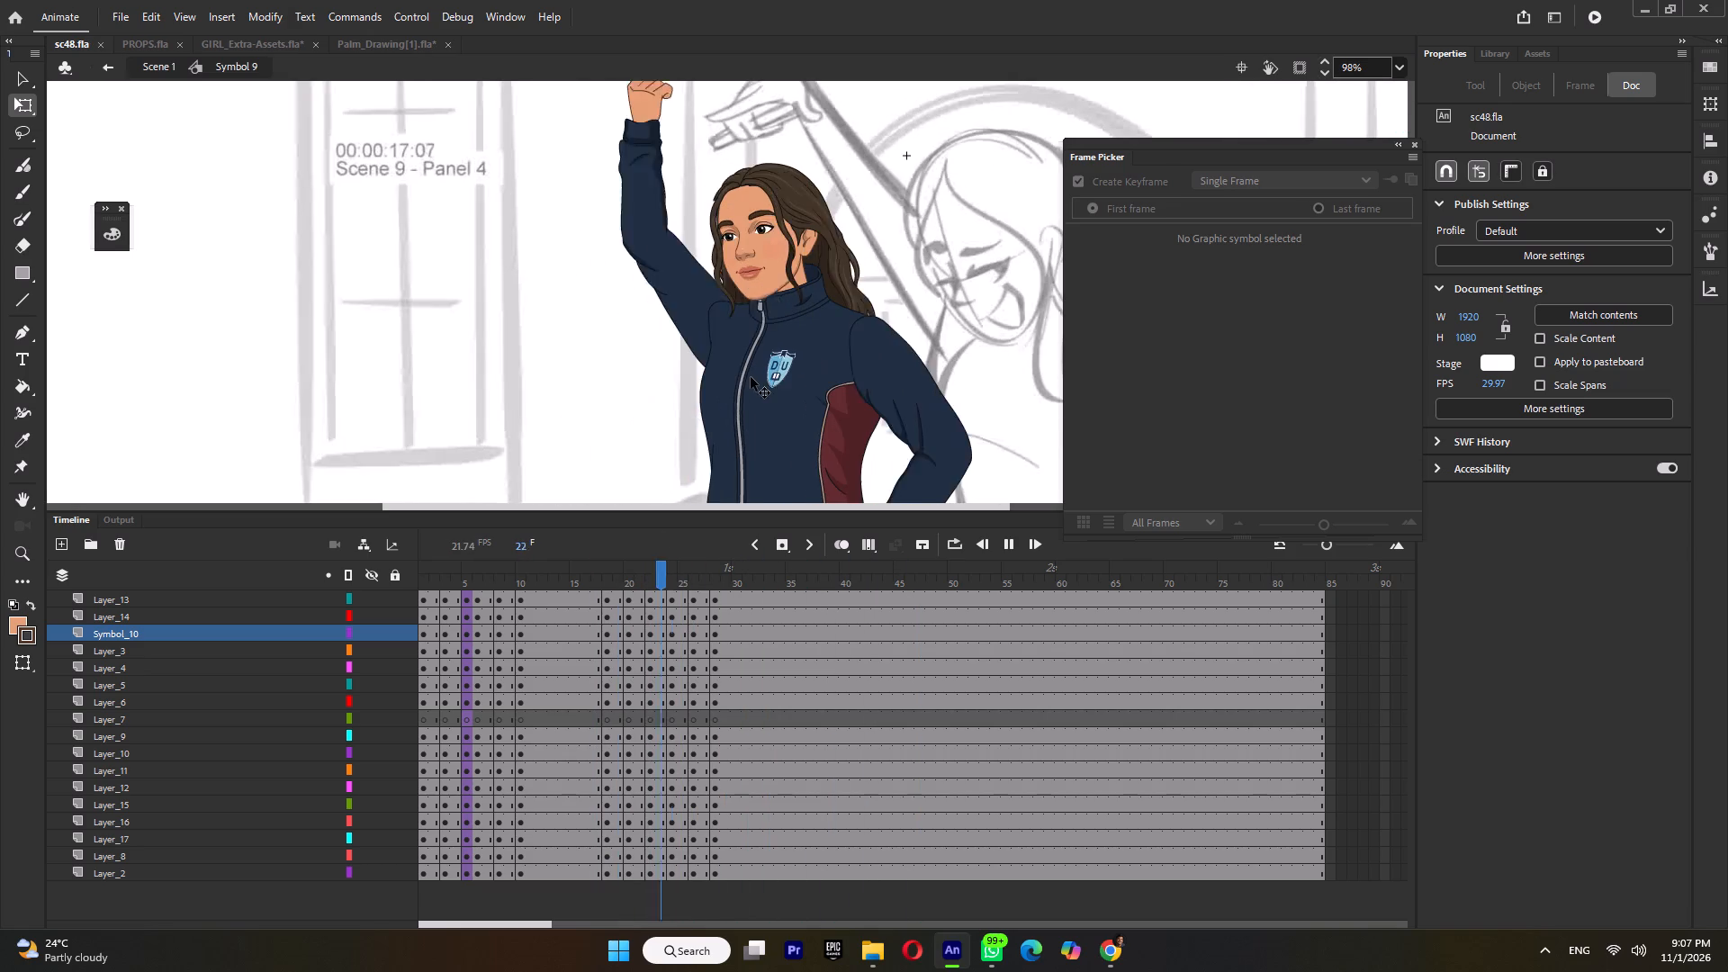
key("Return")
left_click(598, 577)
key("Return")
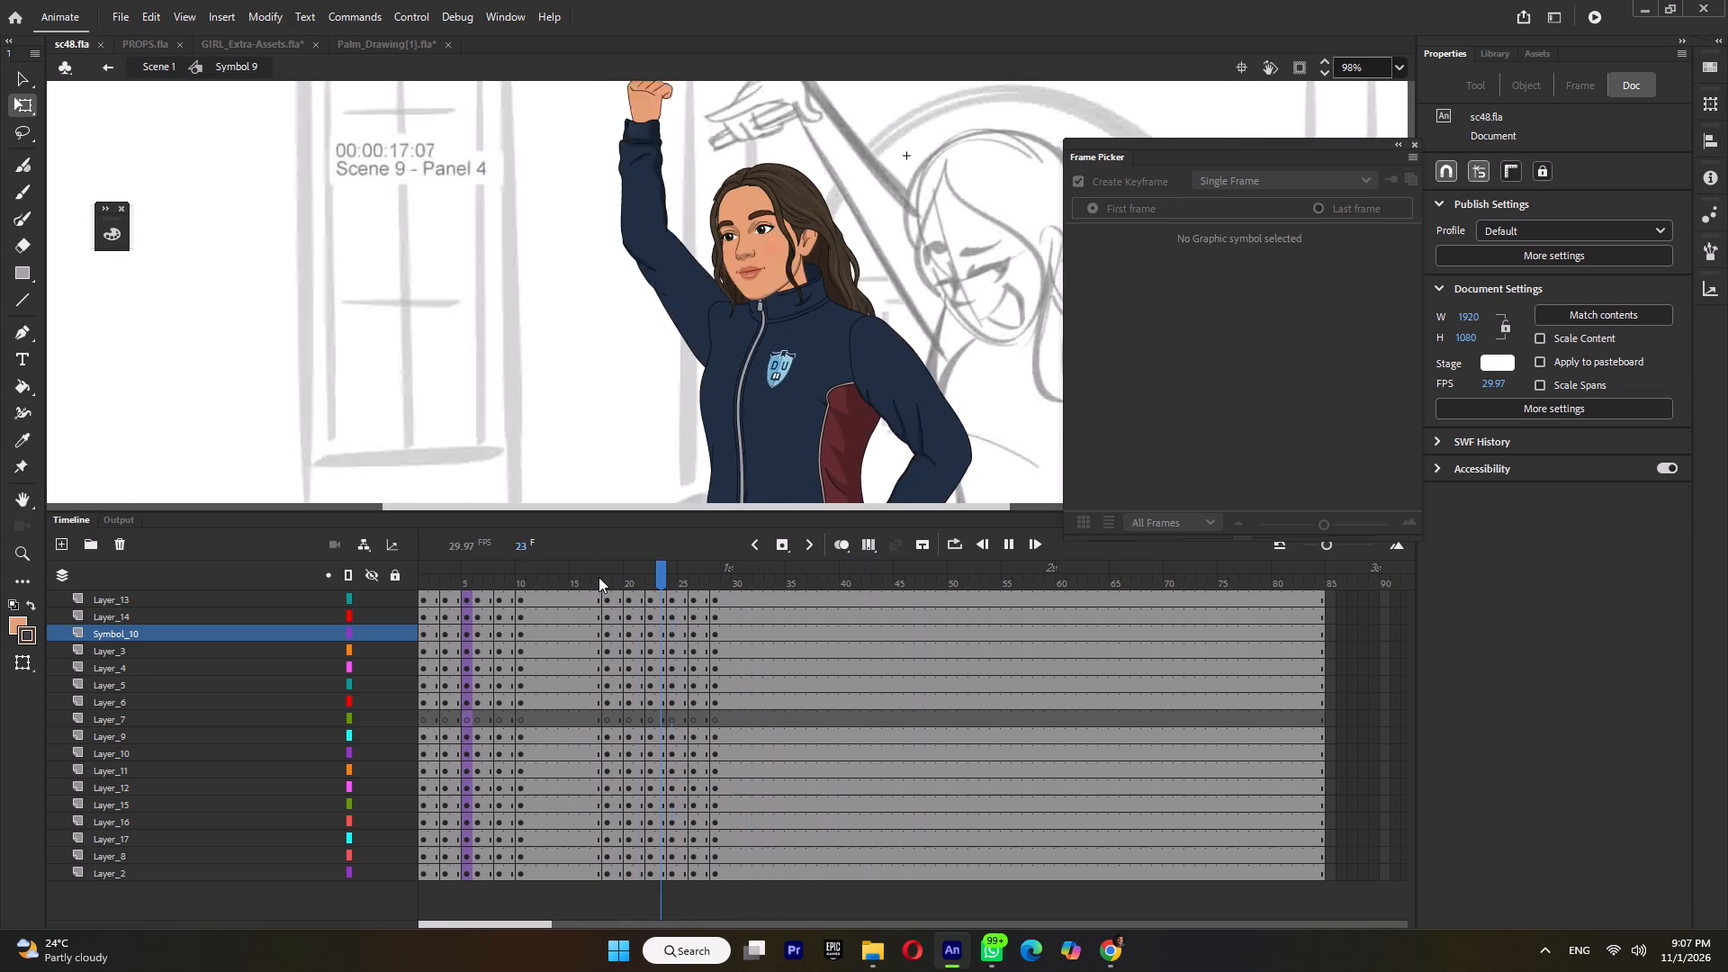
Play back the arm raise from around frame 17 to review the motion with the new head tilt.
left_click(598, 577)
key("Return")
left_click(598, 577)
key("Return")
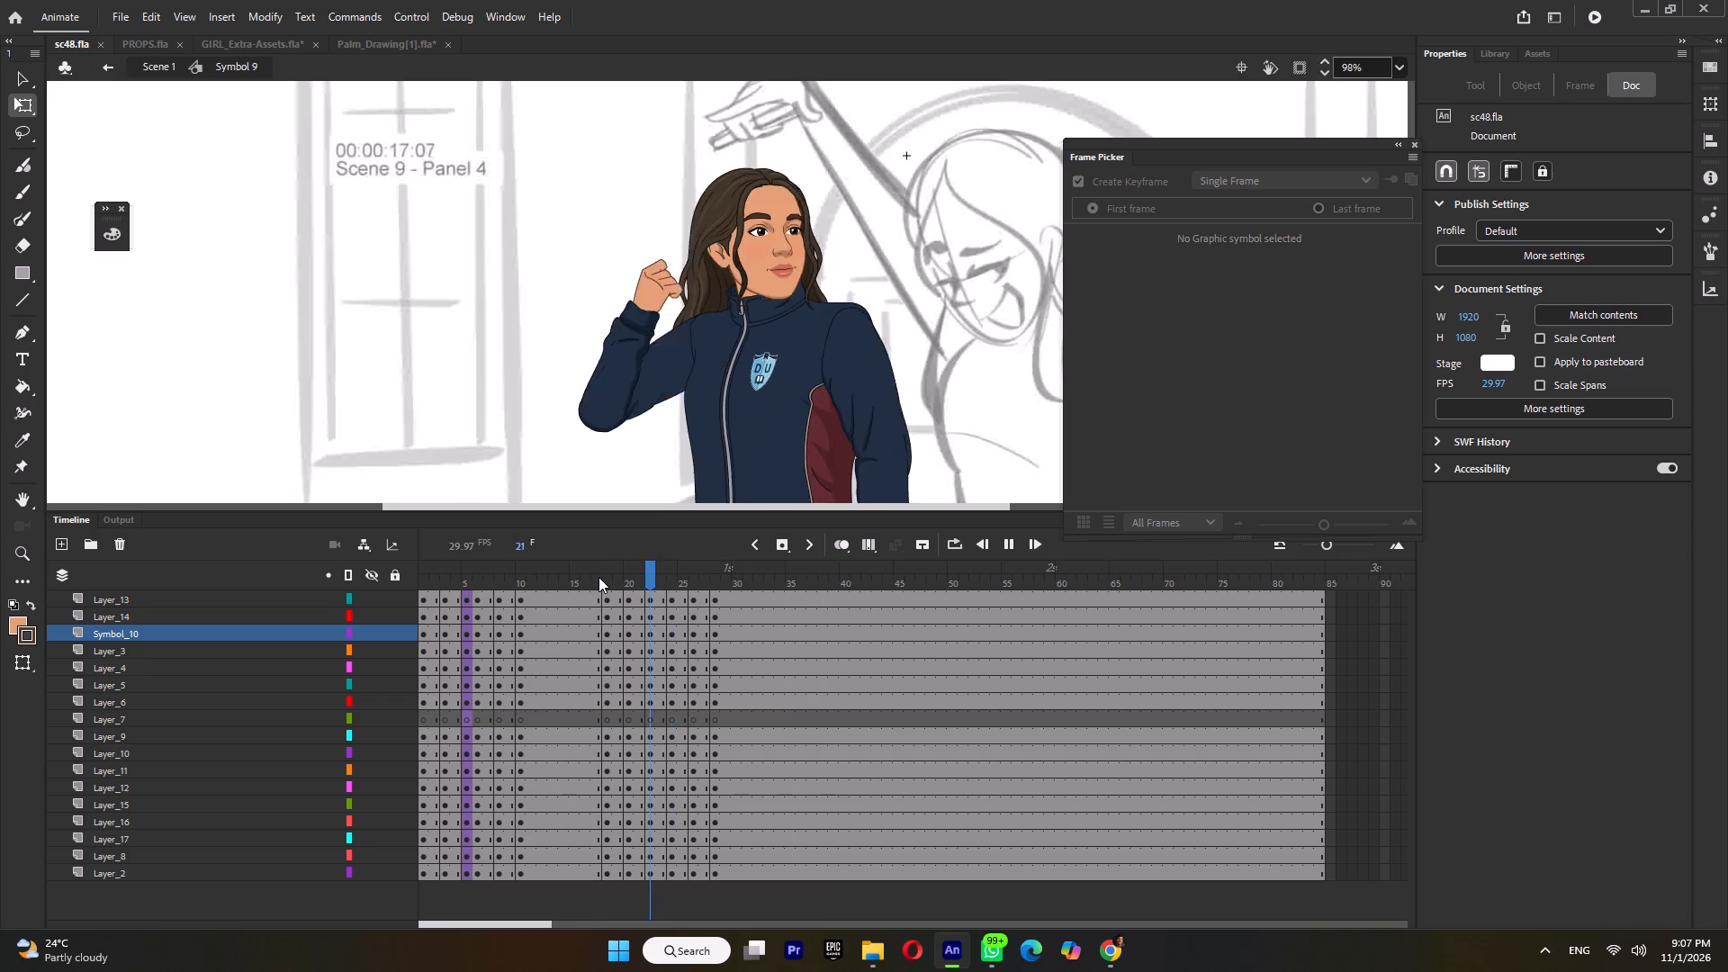
key("Return")
scroll(716, 317, "down", 8, "ctrl")
Save sc48.fla.
key("ctrl+s")
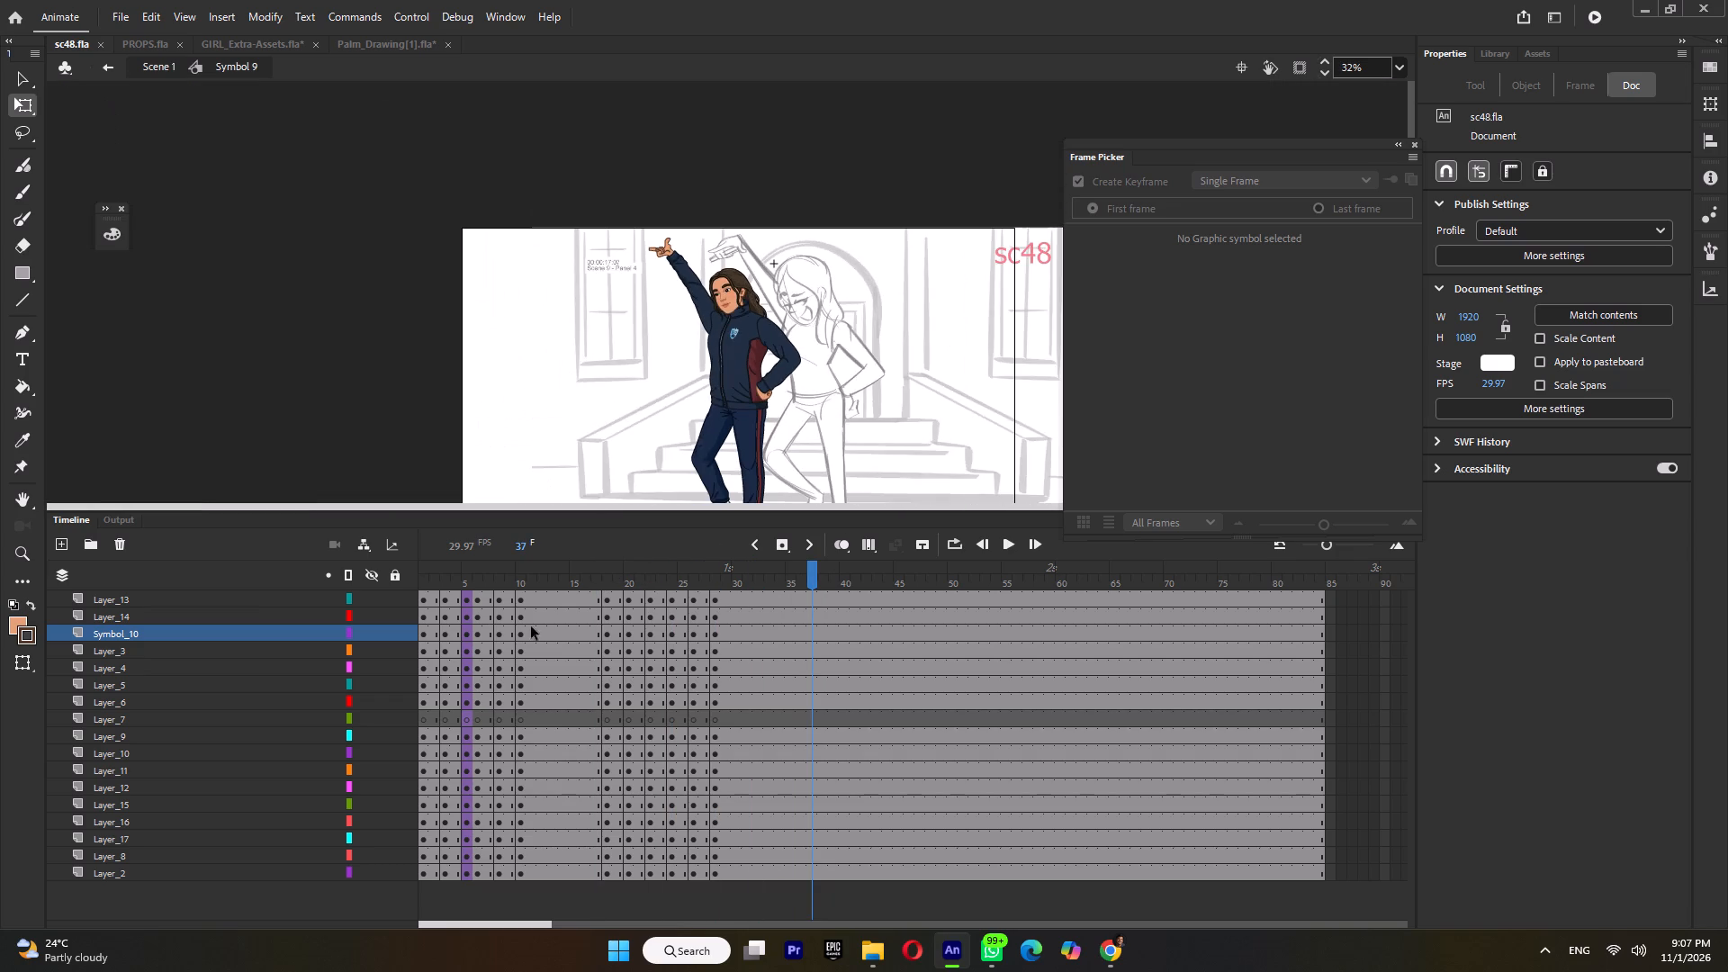
Play back the full-body motion from the first frame and again from about frame 15 to review the transition.
left_click_drag(488, 571, 249, 584)
key("Return")
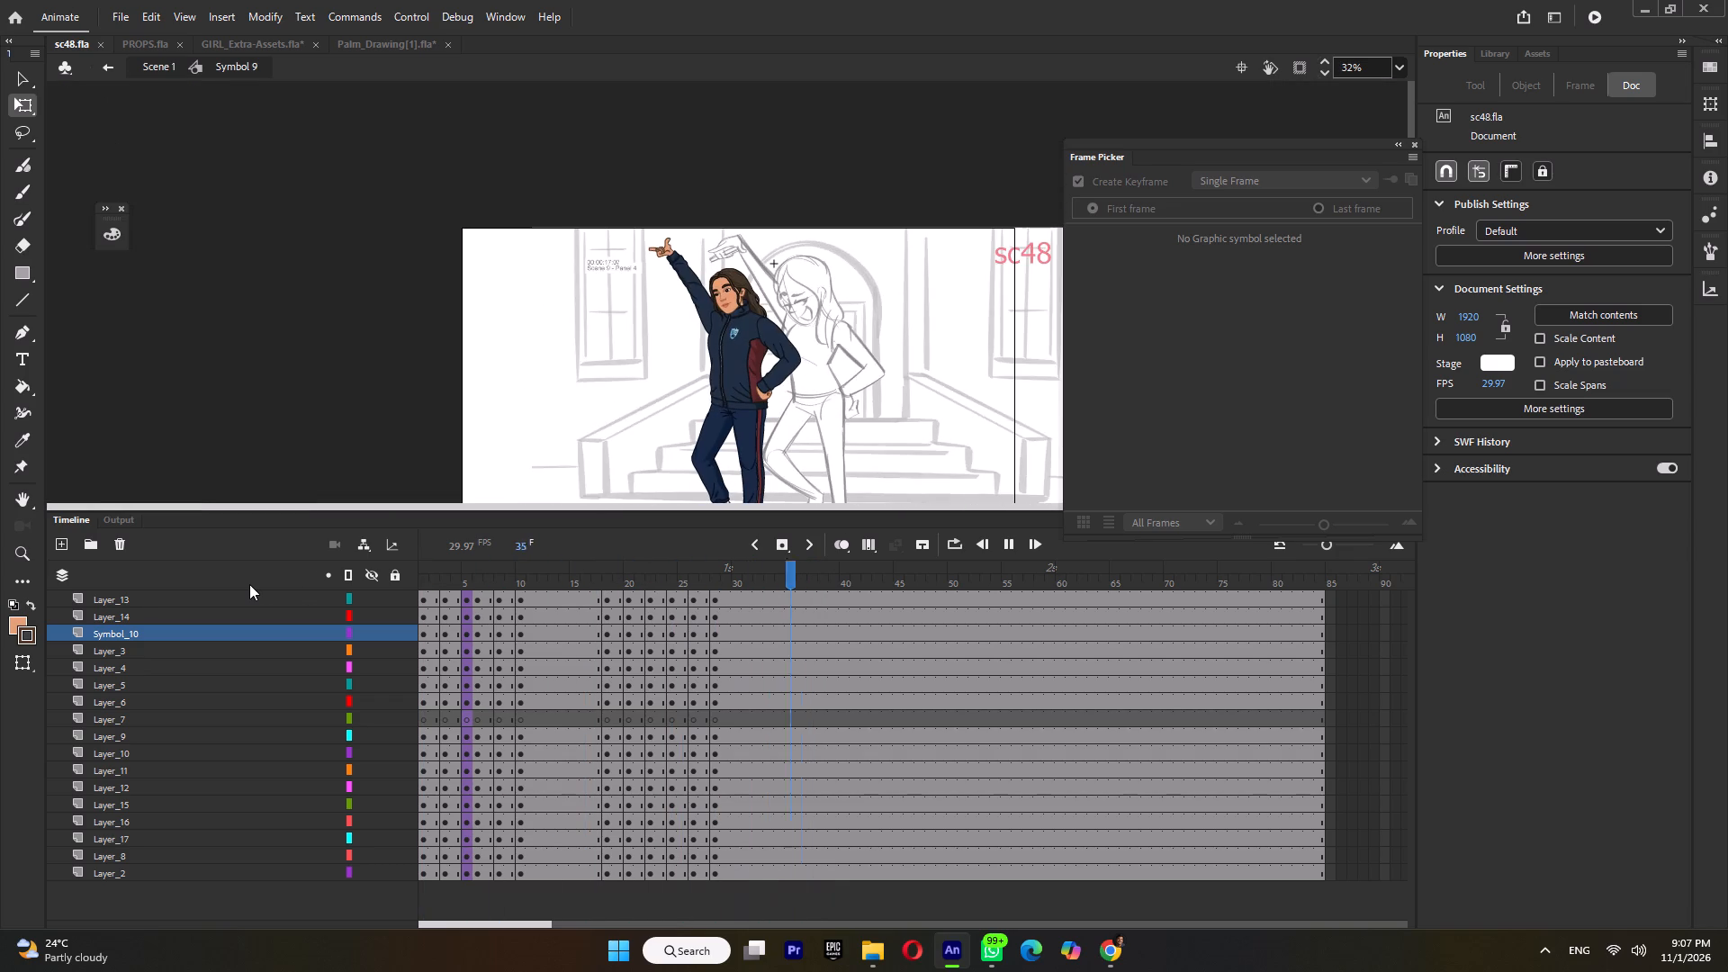
key("Return")
left_click_drag(432, 573, 376, 589)
key("Return")
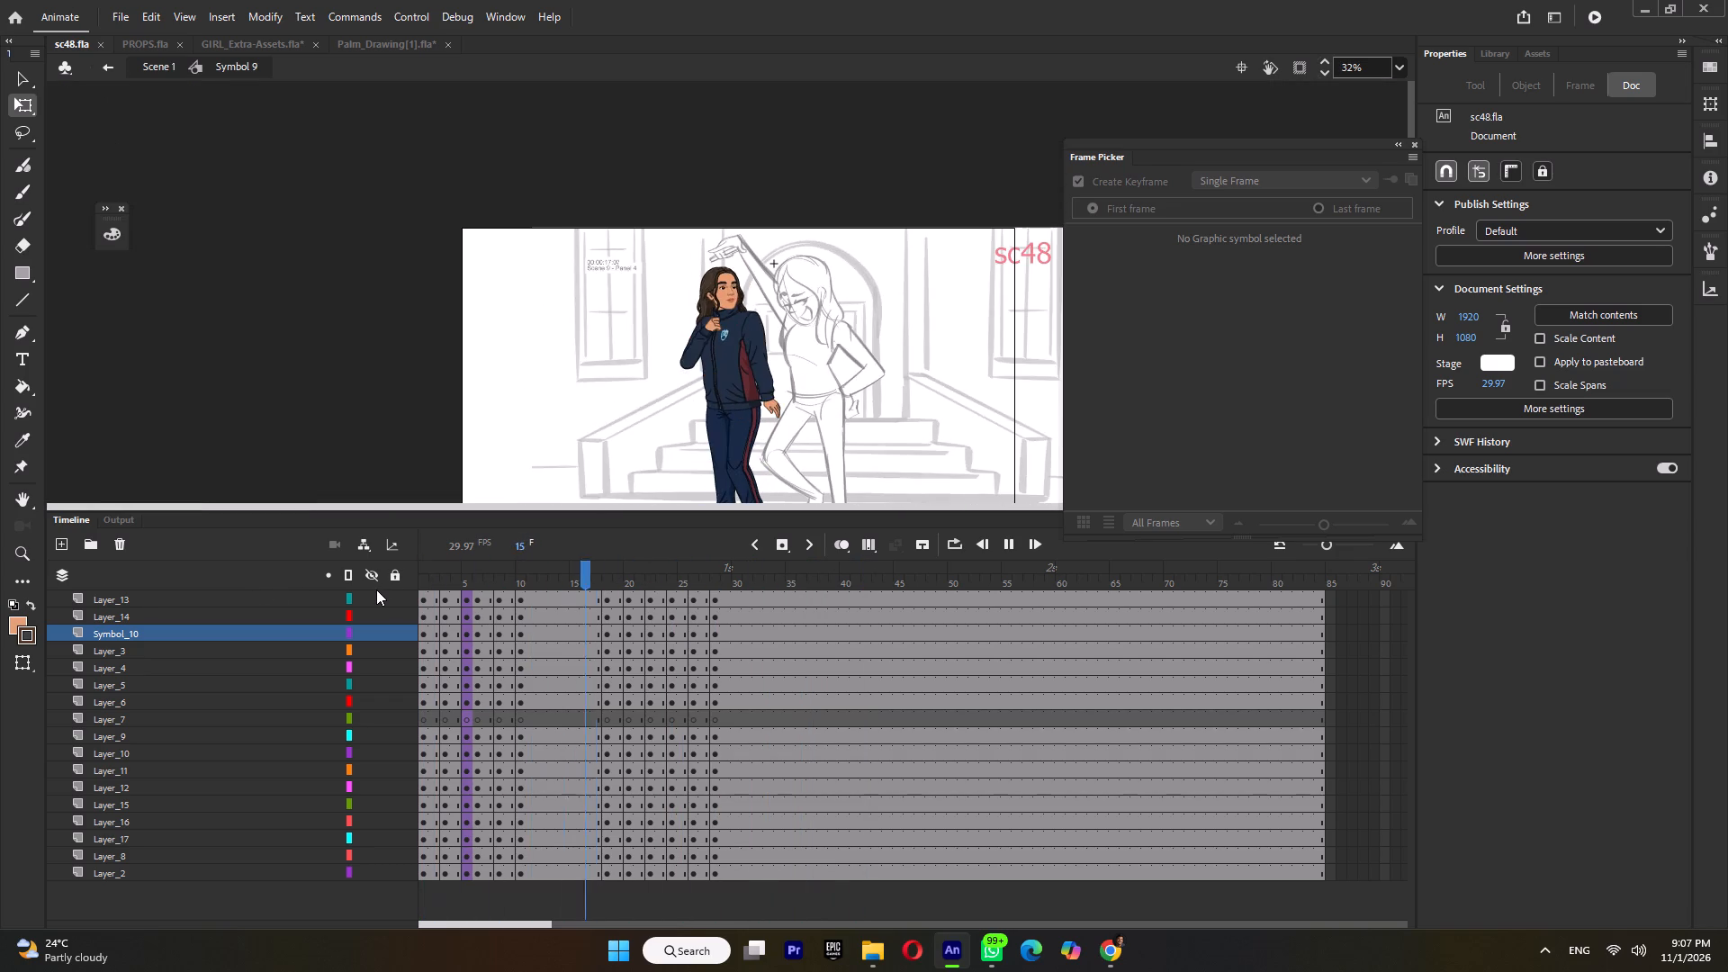
key("Return")
left_click(576, 587)
key("Return")
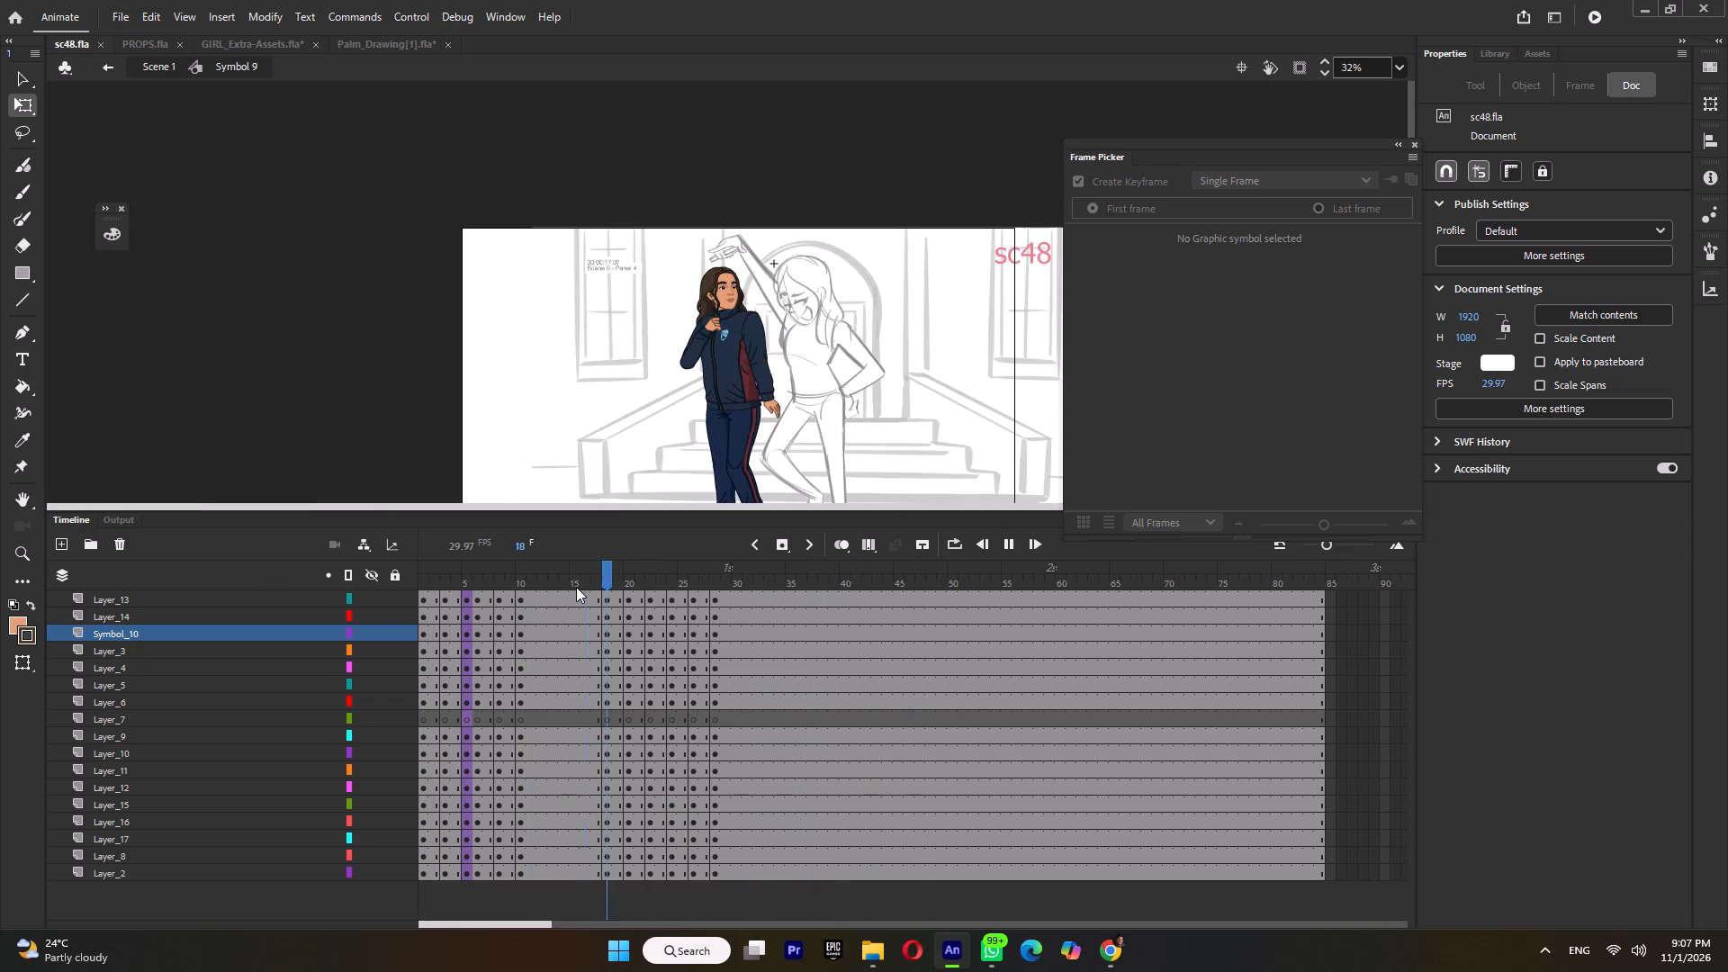
left_click(576, 587)
key("Return")
key("Return")
Switch the red-striped upper leg on Layer_10 at frame 22 to frame 2 of its graphic symbol.
left_click(604, 577)
scroll(747, 463, "up", 3, "ctrl")
left_click(749, 441)
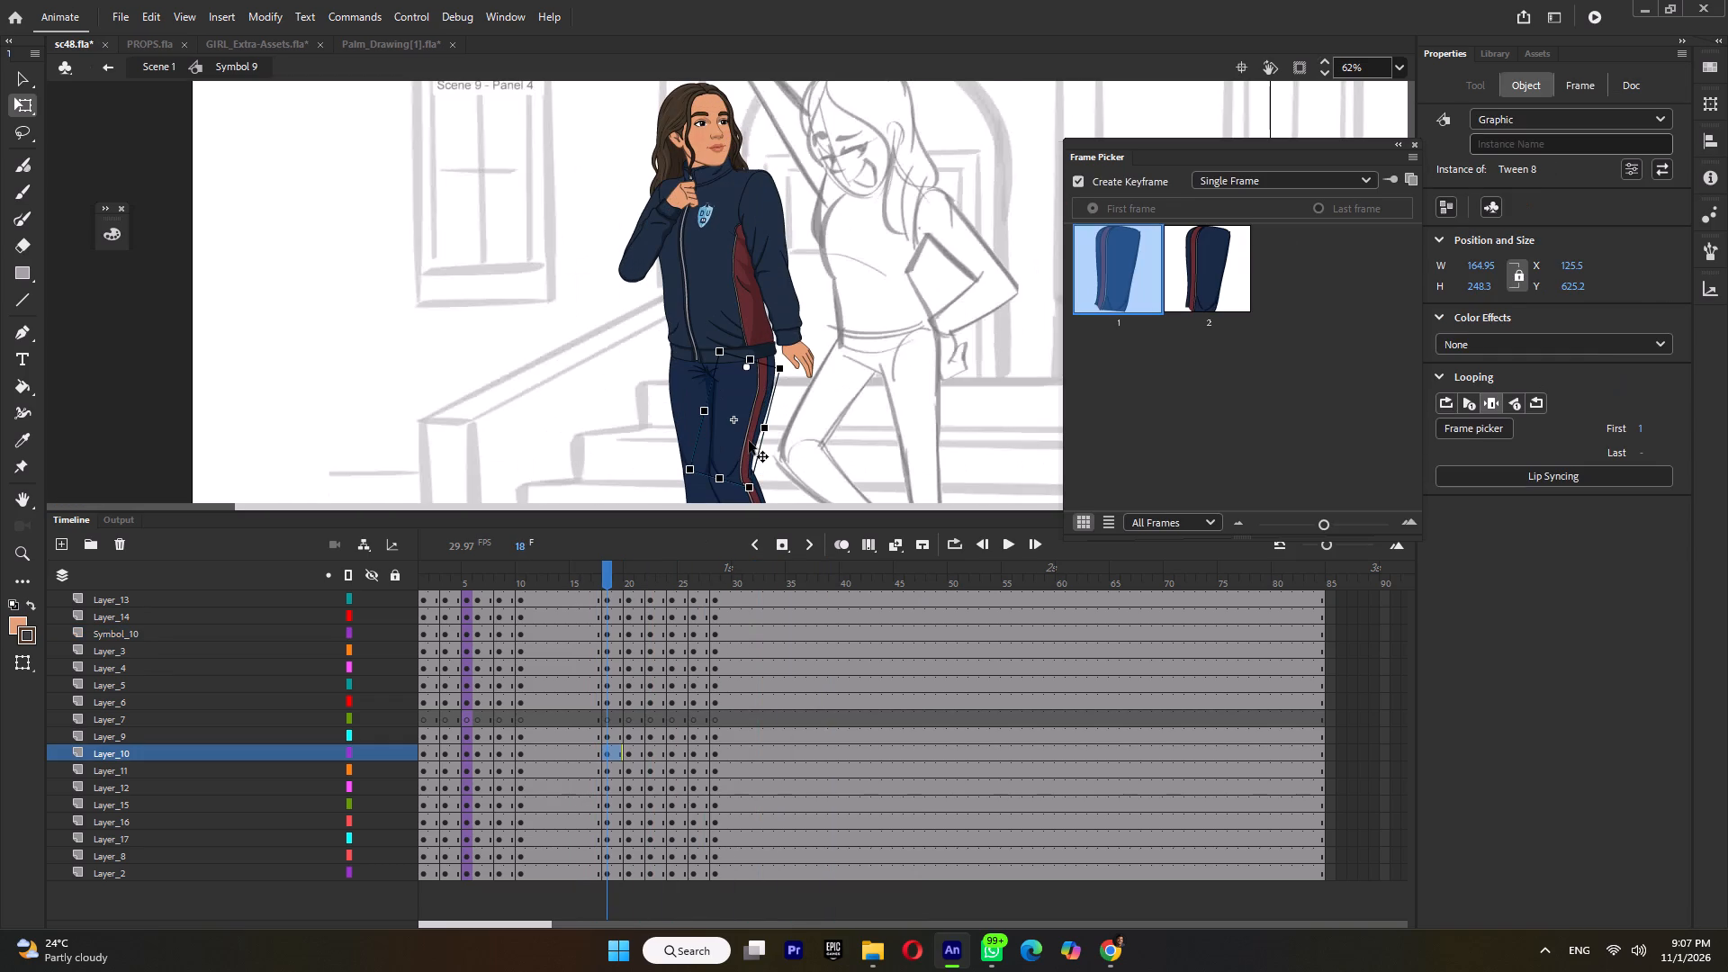
scroll(749, 441, "down", 3)
scroll(749, 443, "up", 2)
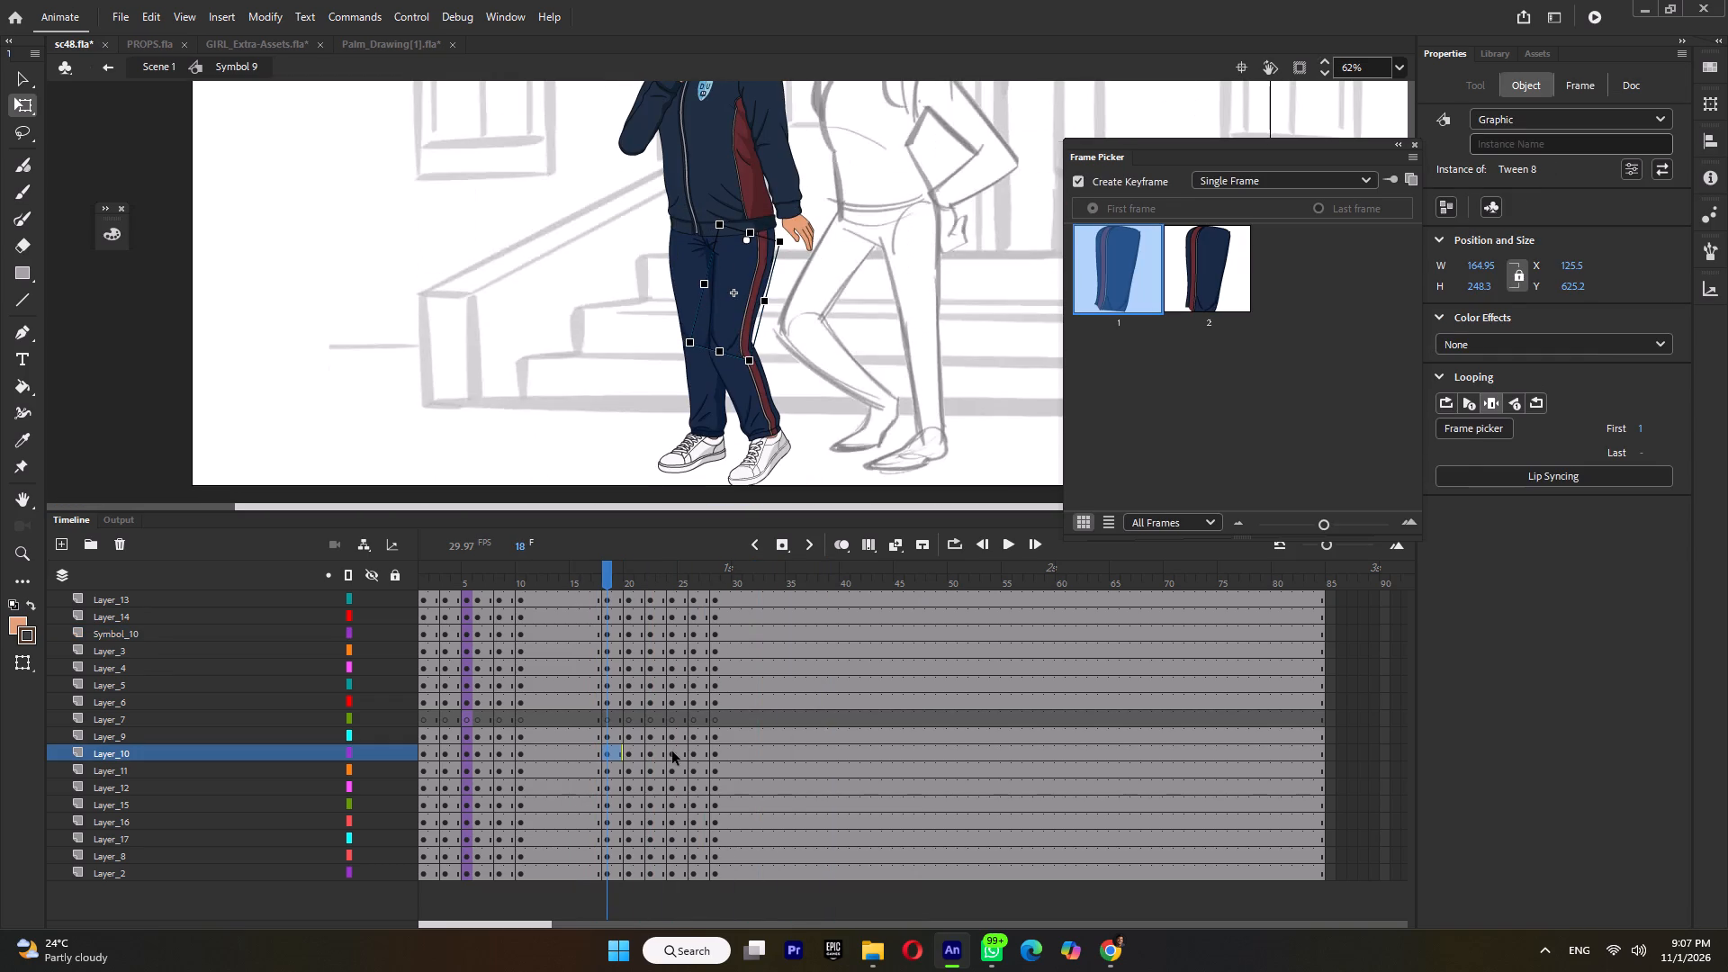
left_click(671, 751)
left_click(652, 751)
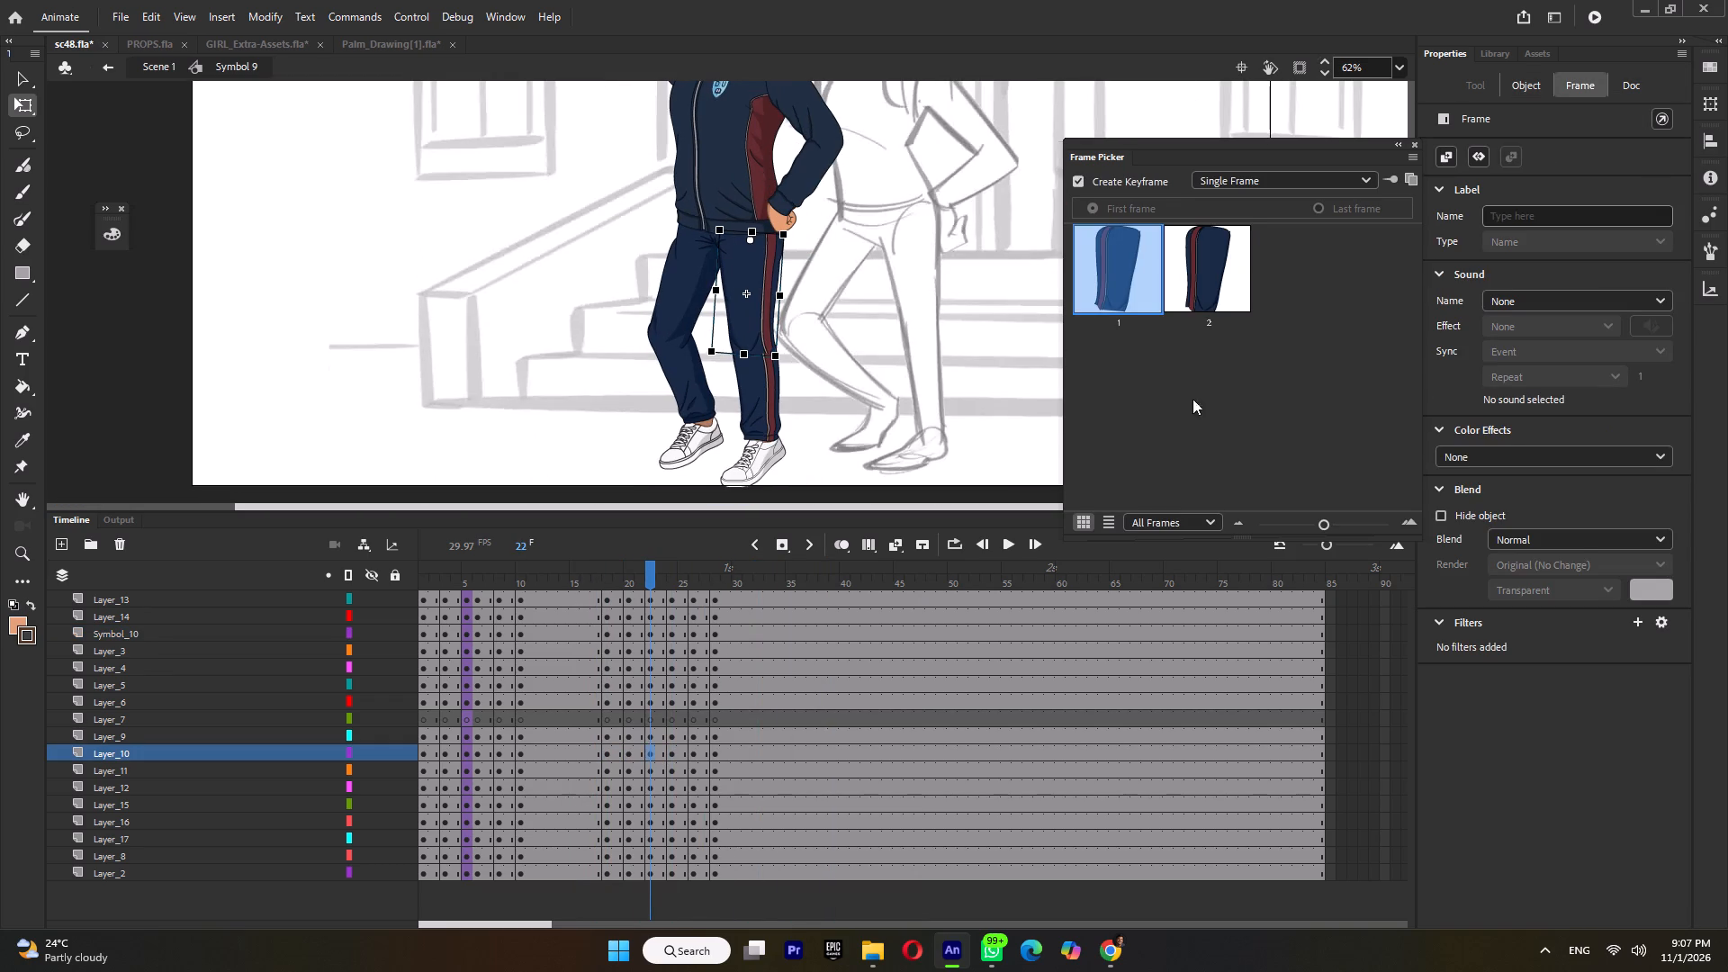
left_click(1192, 292)
Examine the upper and lower leg pieces across frames 16–26 and play back the leg motion from the start.
left_click(776, 416)
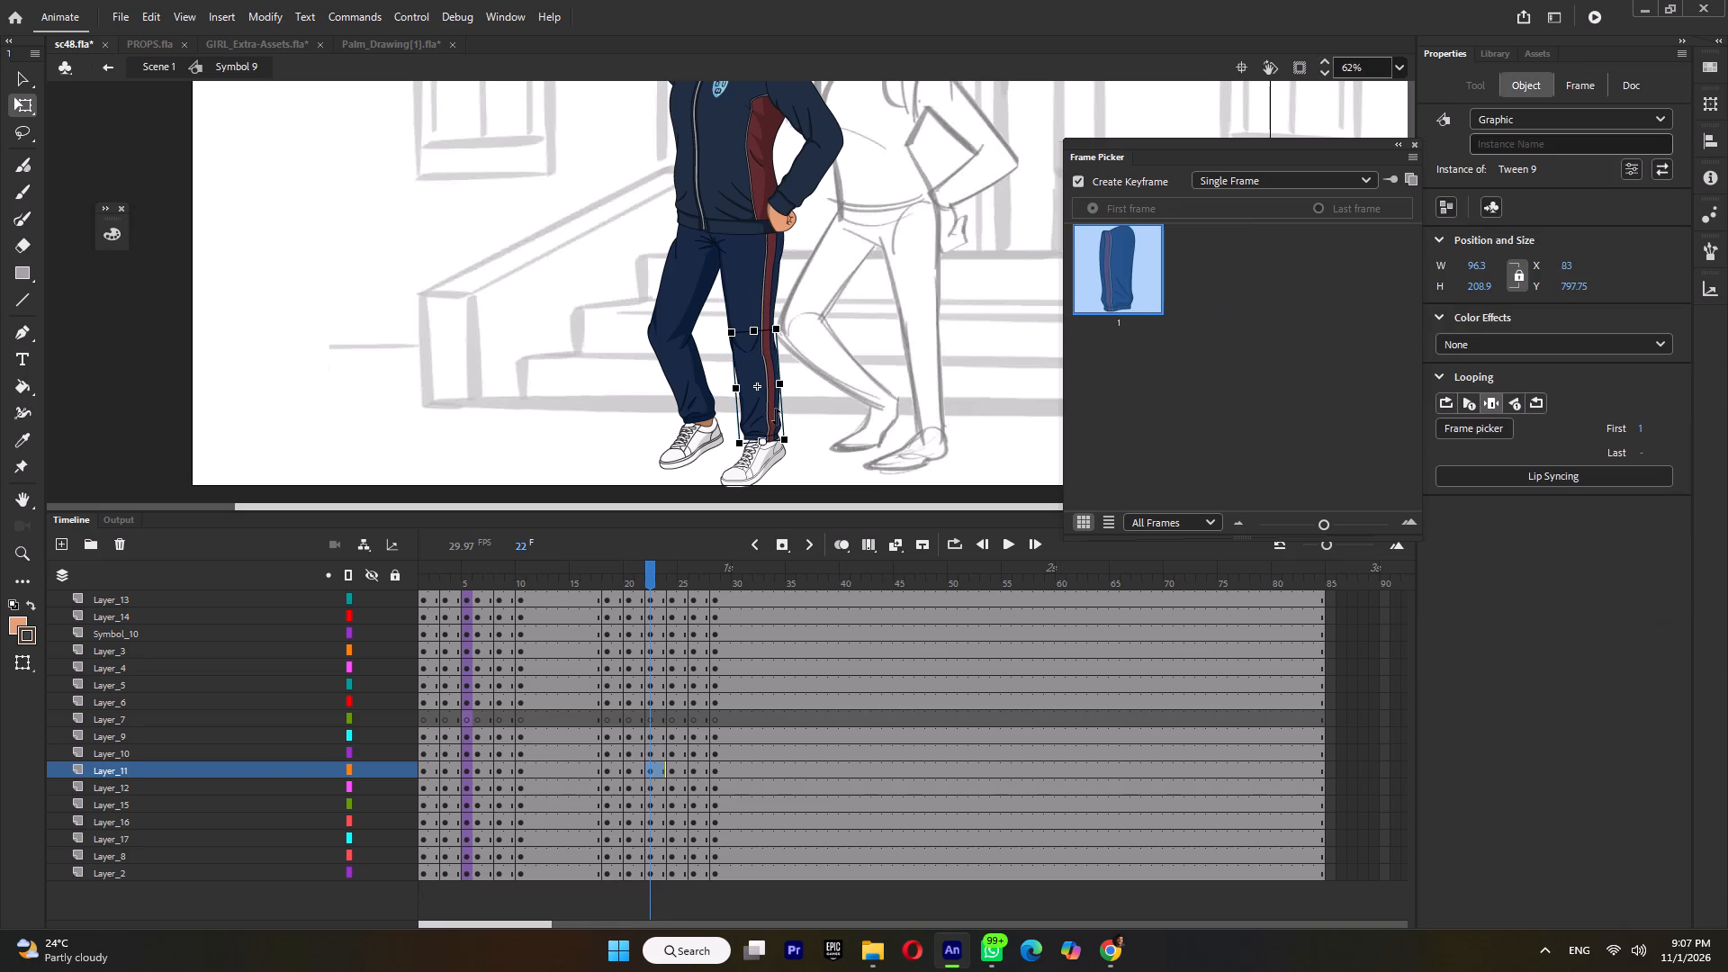
left_click_drag(628, 574, 578, 598)
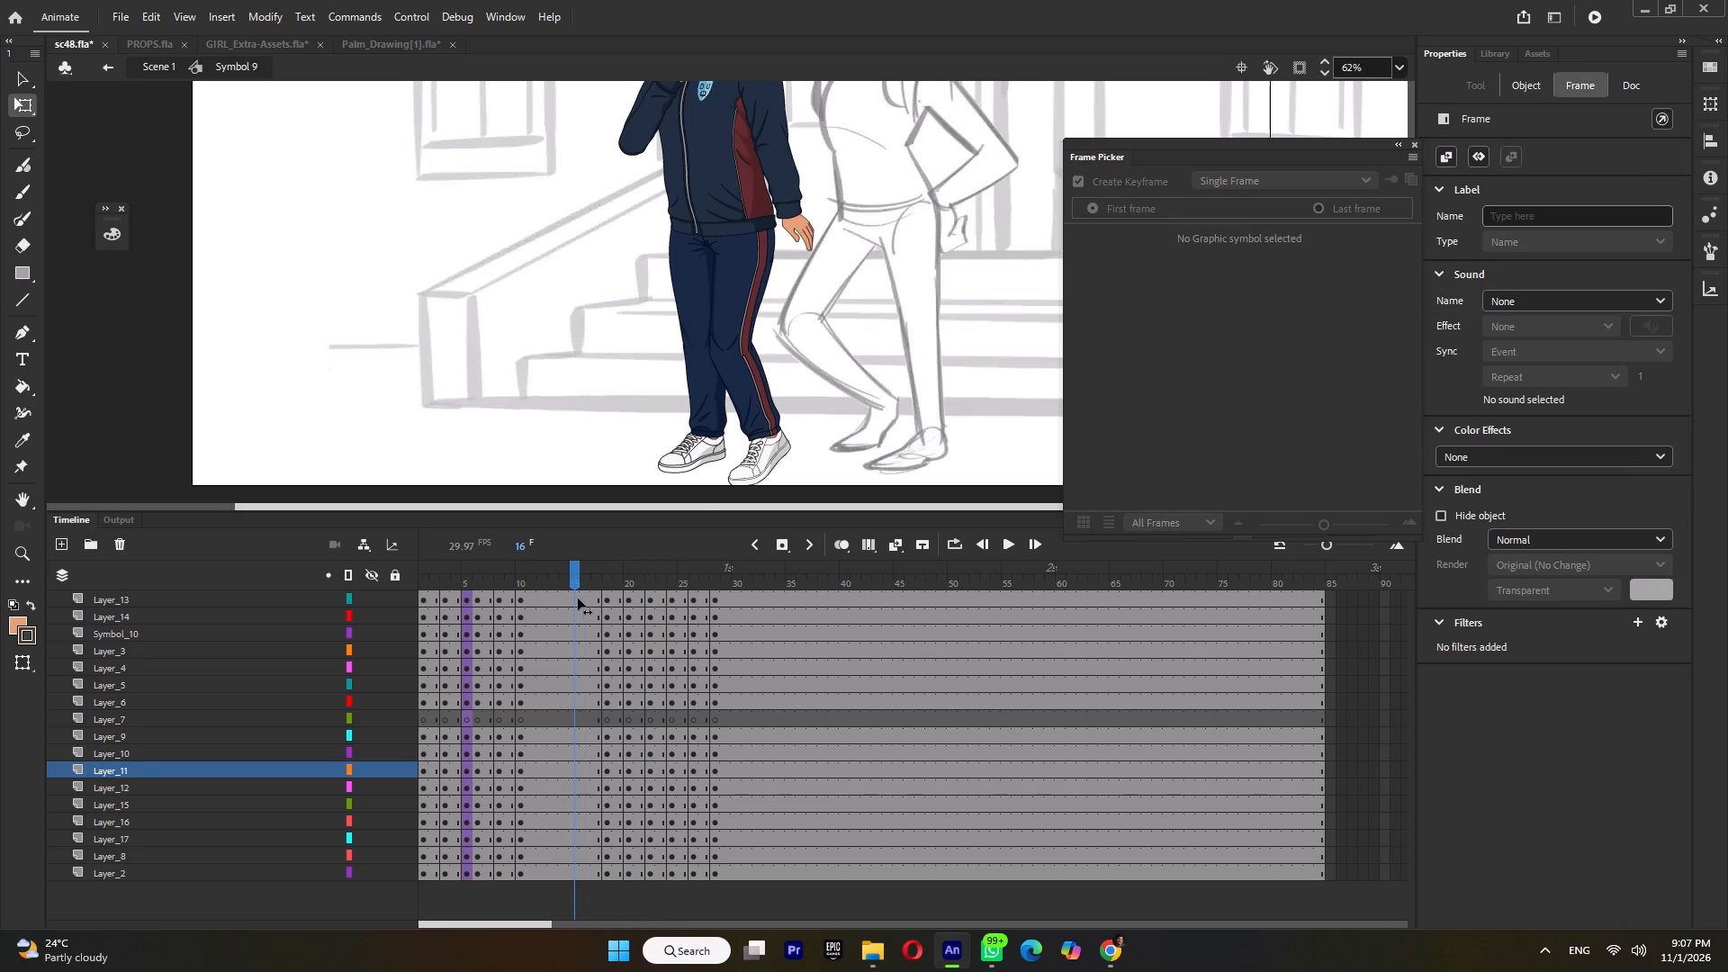
left_click_drag(578, 598, 604, 601)
left_click(688, 394)
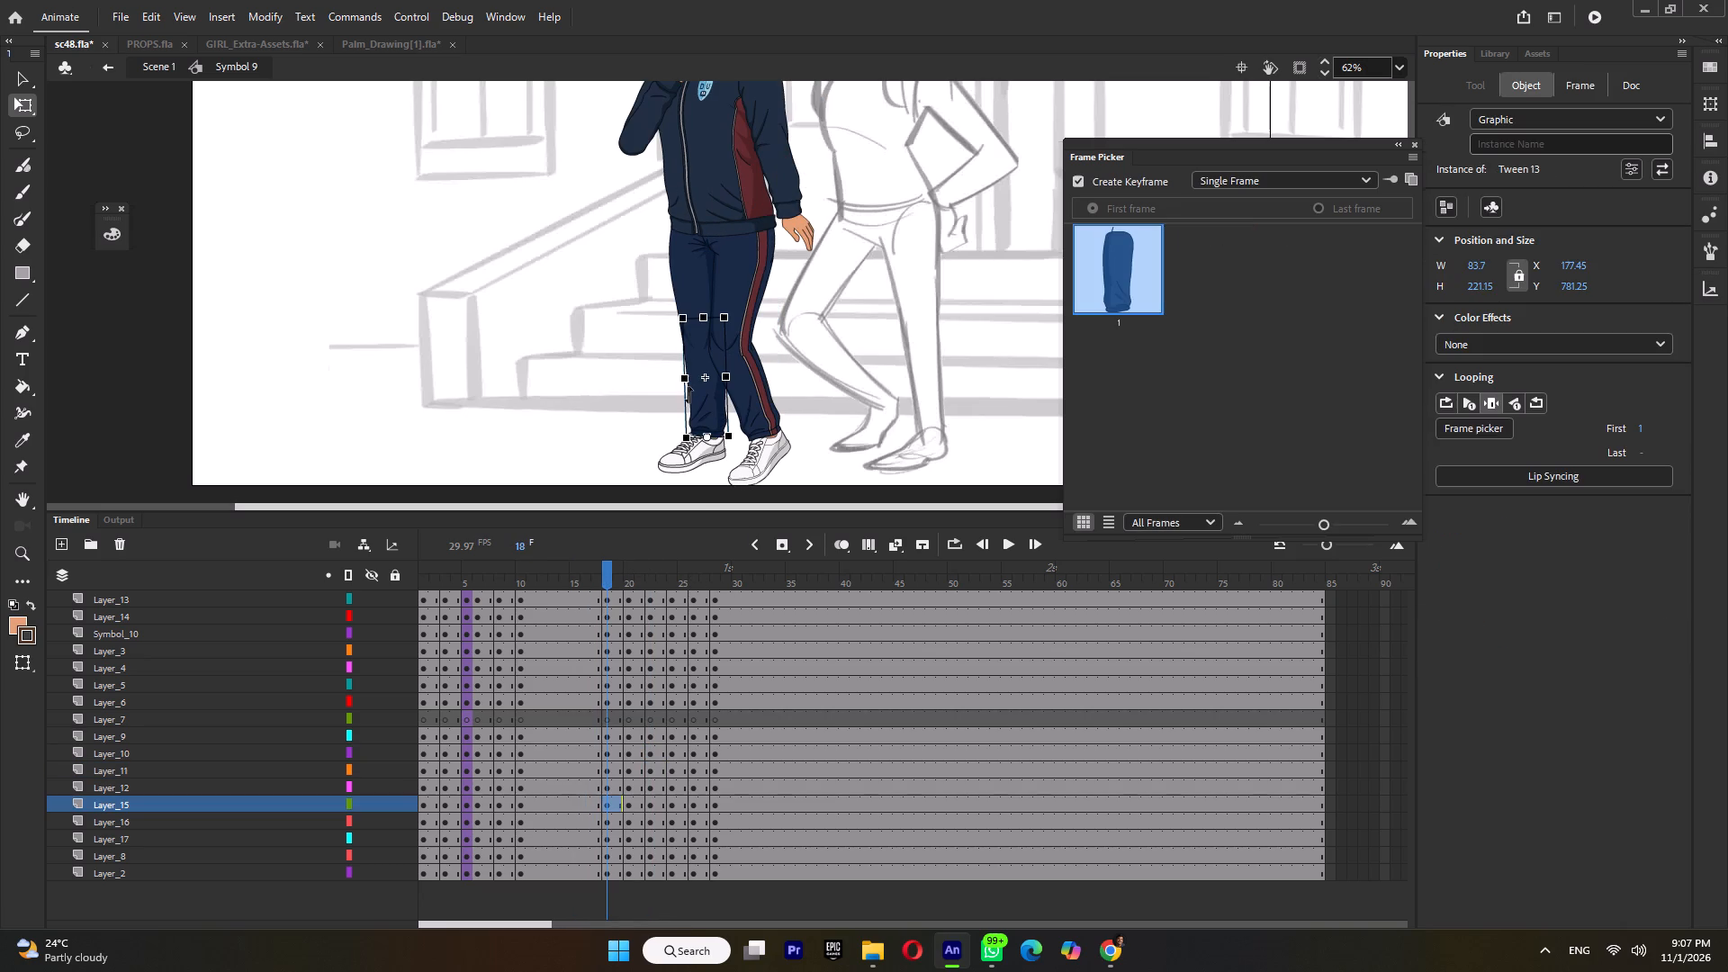
left_click(693, 268)
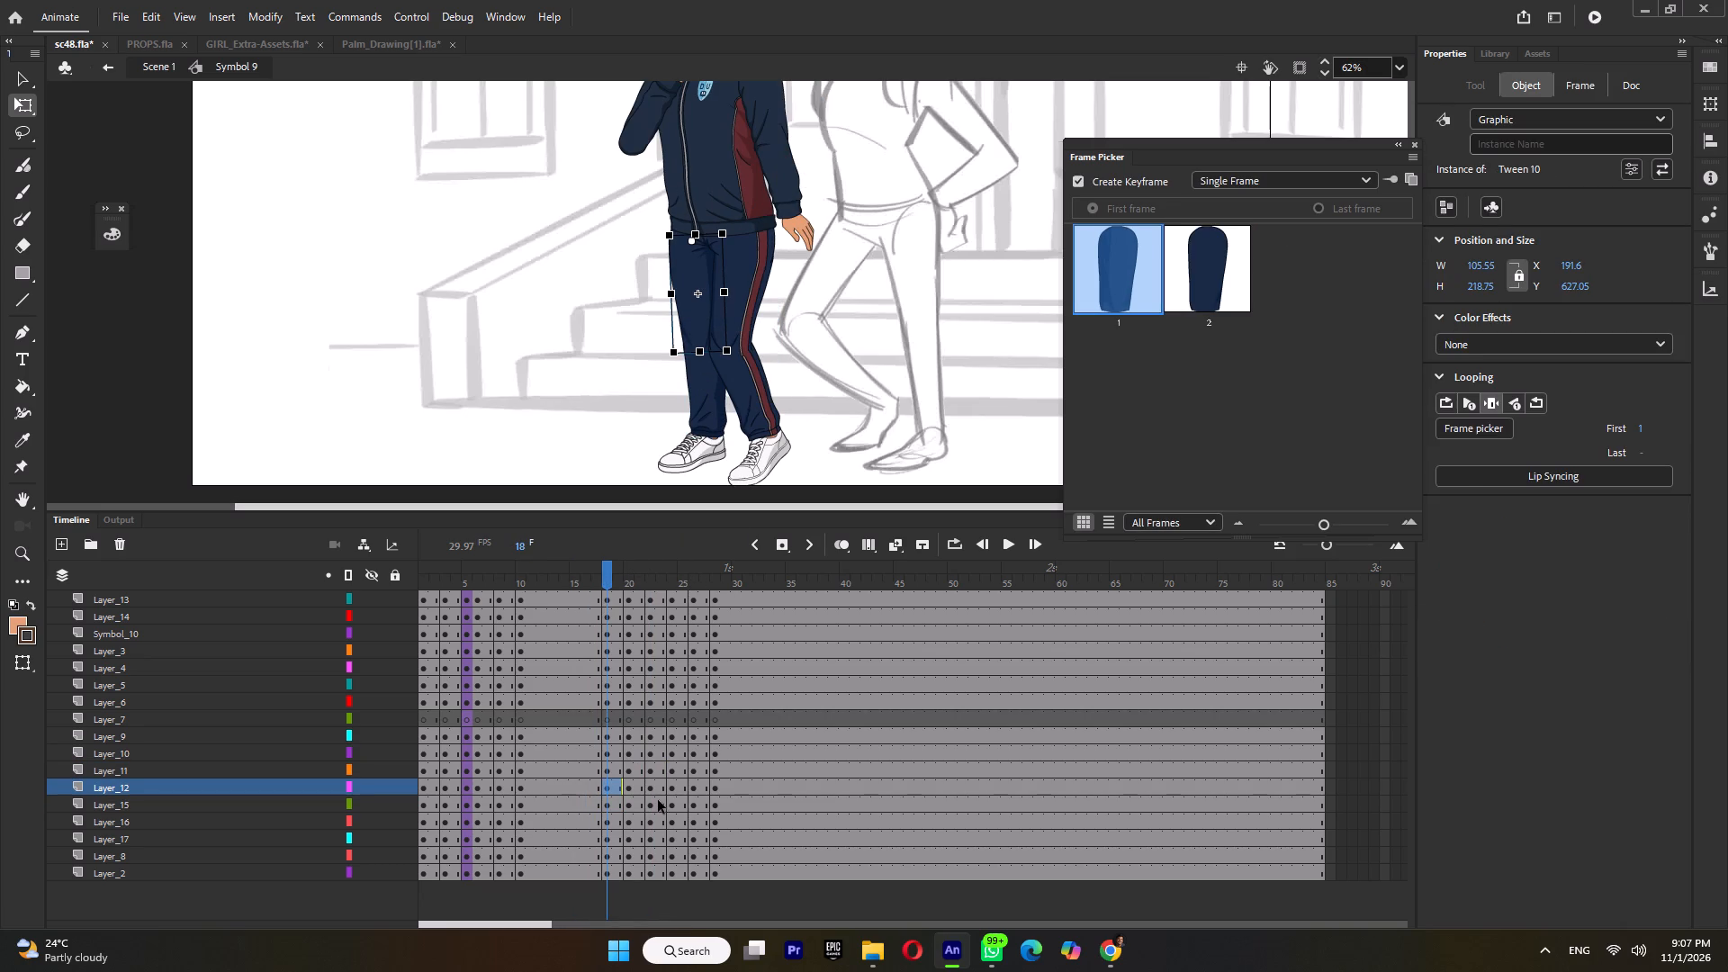
left_click(672, 787)
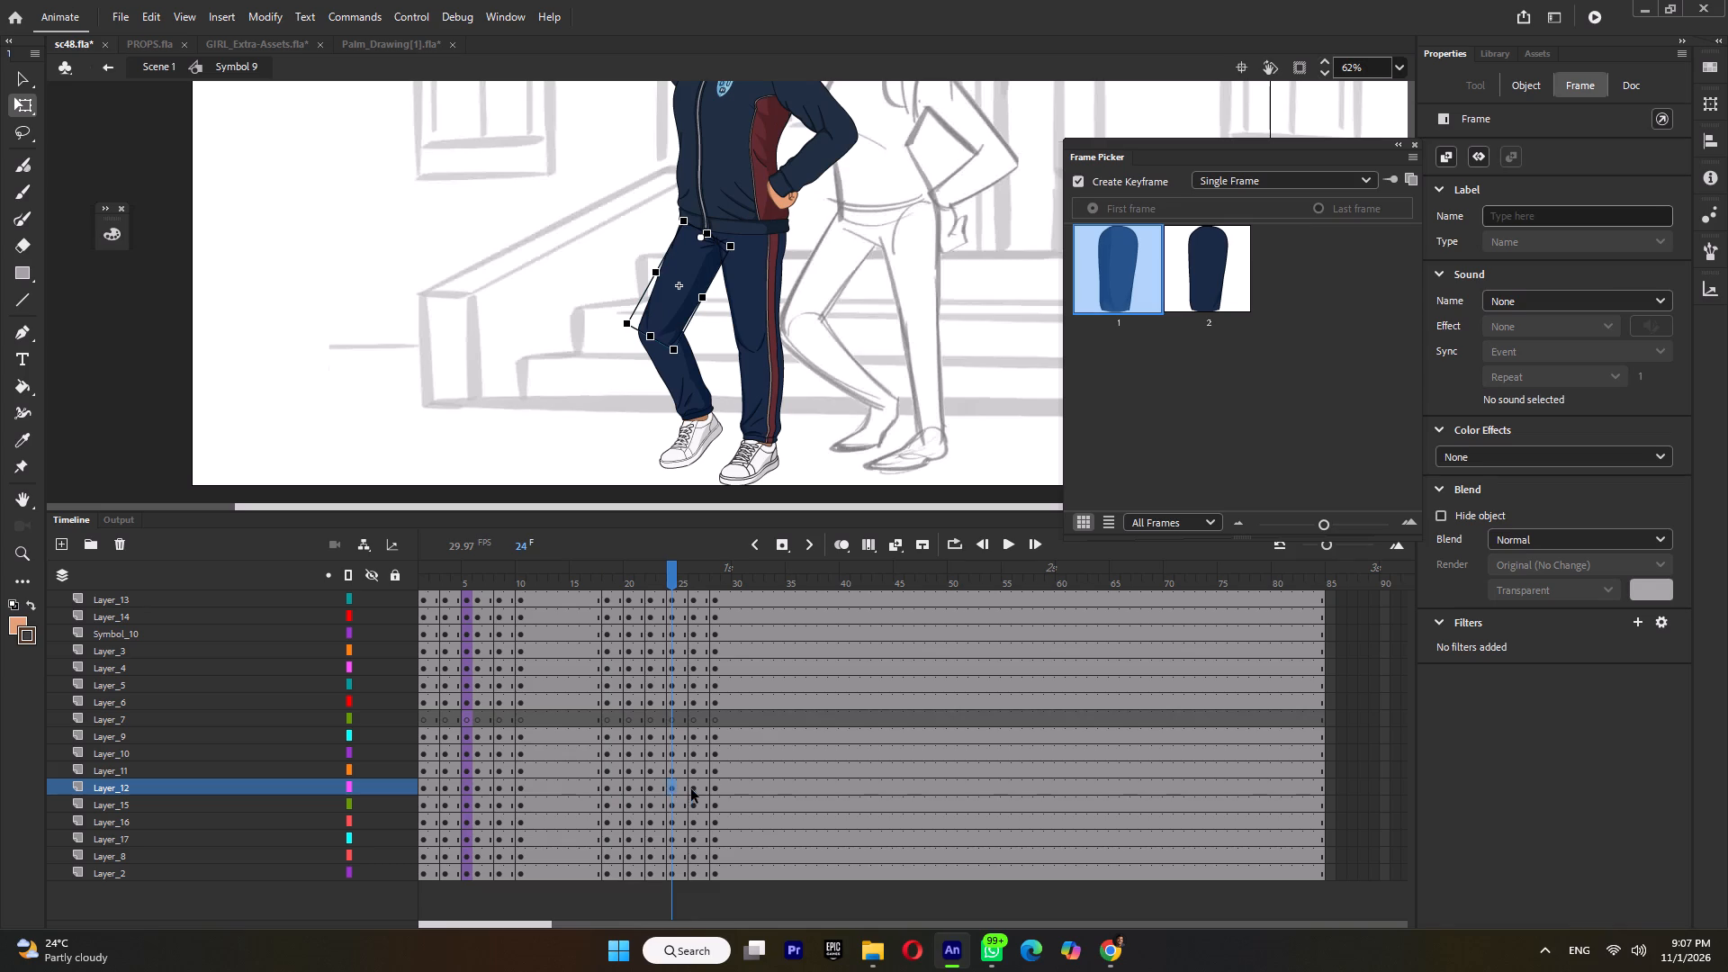
left_click(693, 789)
left_click_drag(626, 576, 269, 633)
key("Return")
key("Return")
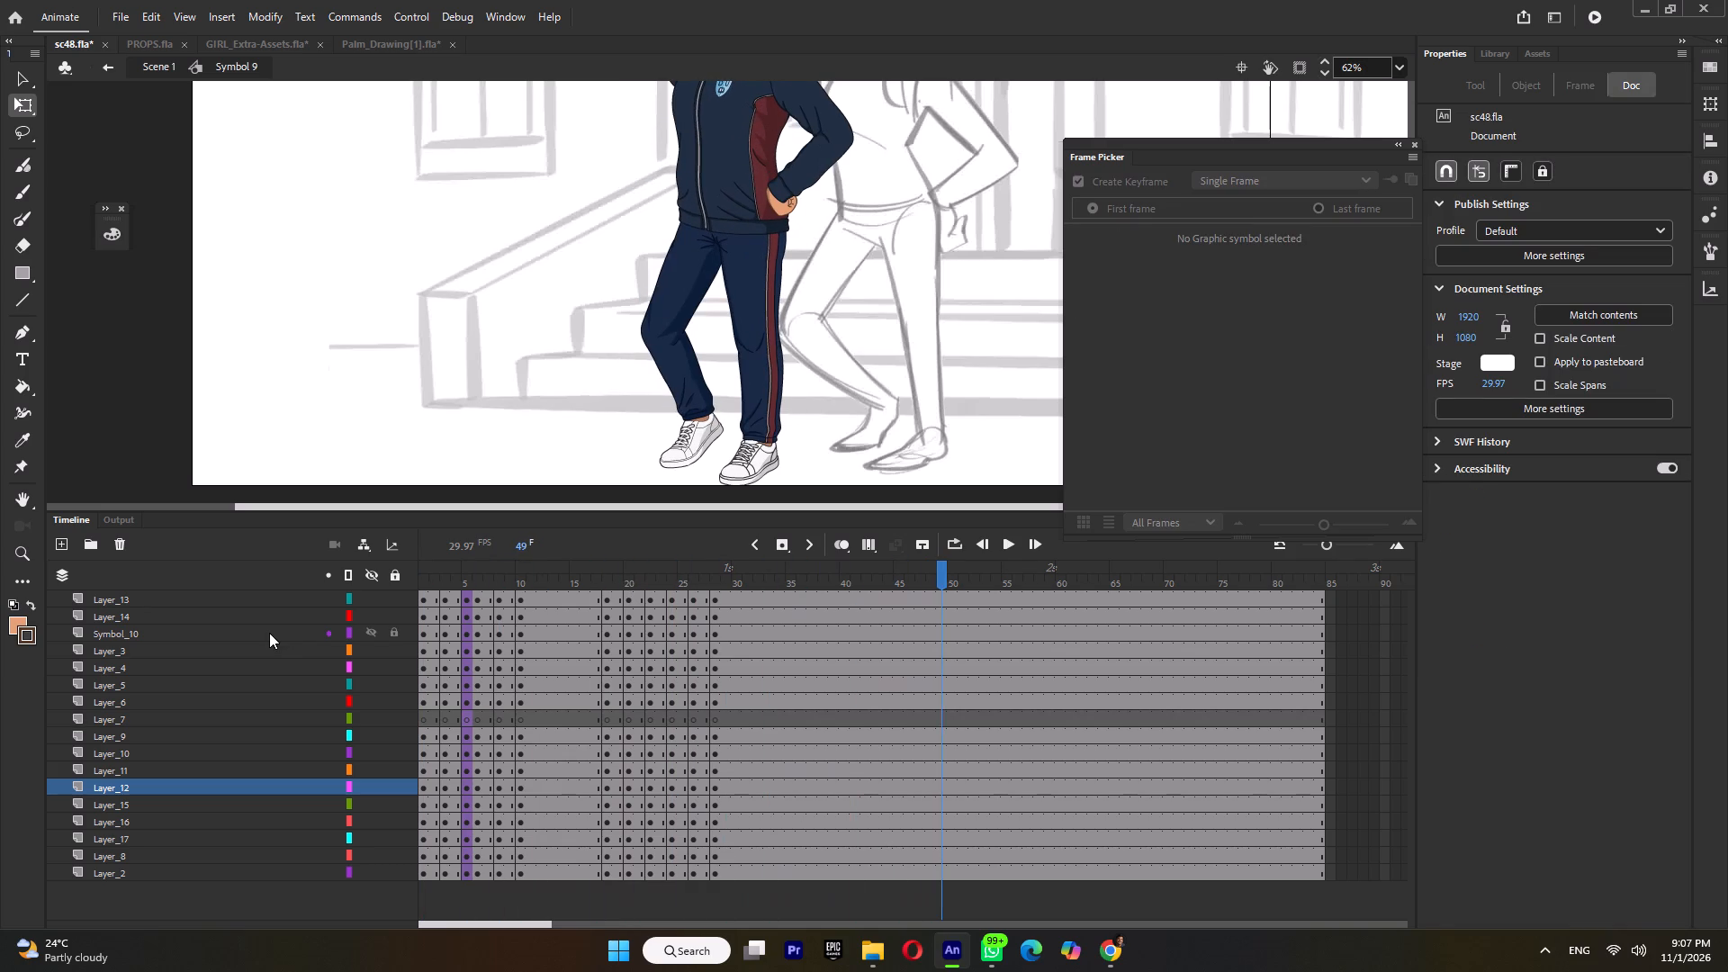
Switch the hip piece on Layer_9 at frame 22 to frame 2 of its graphic symbol.
left_click_drag(612, 580, 670, 606)
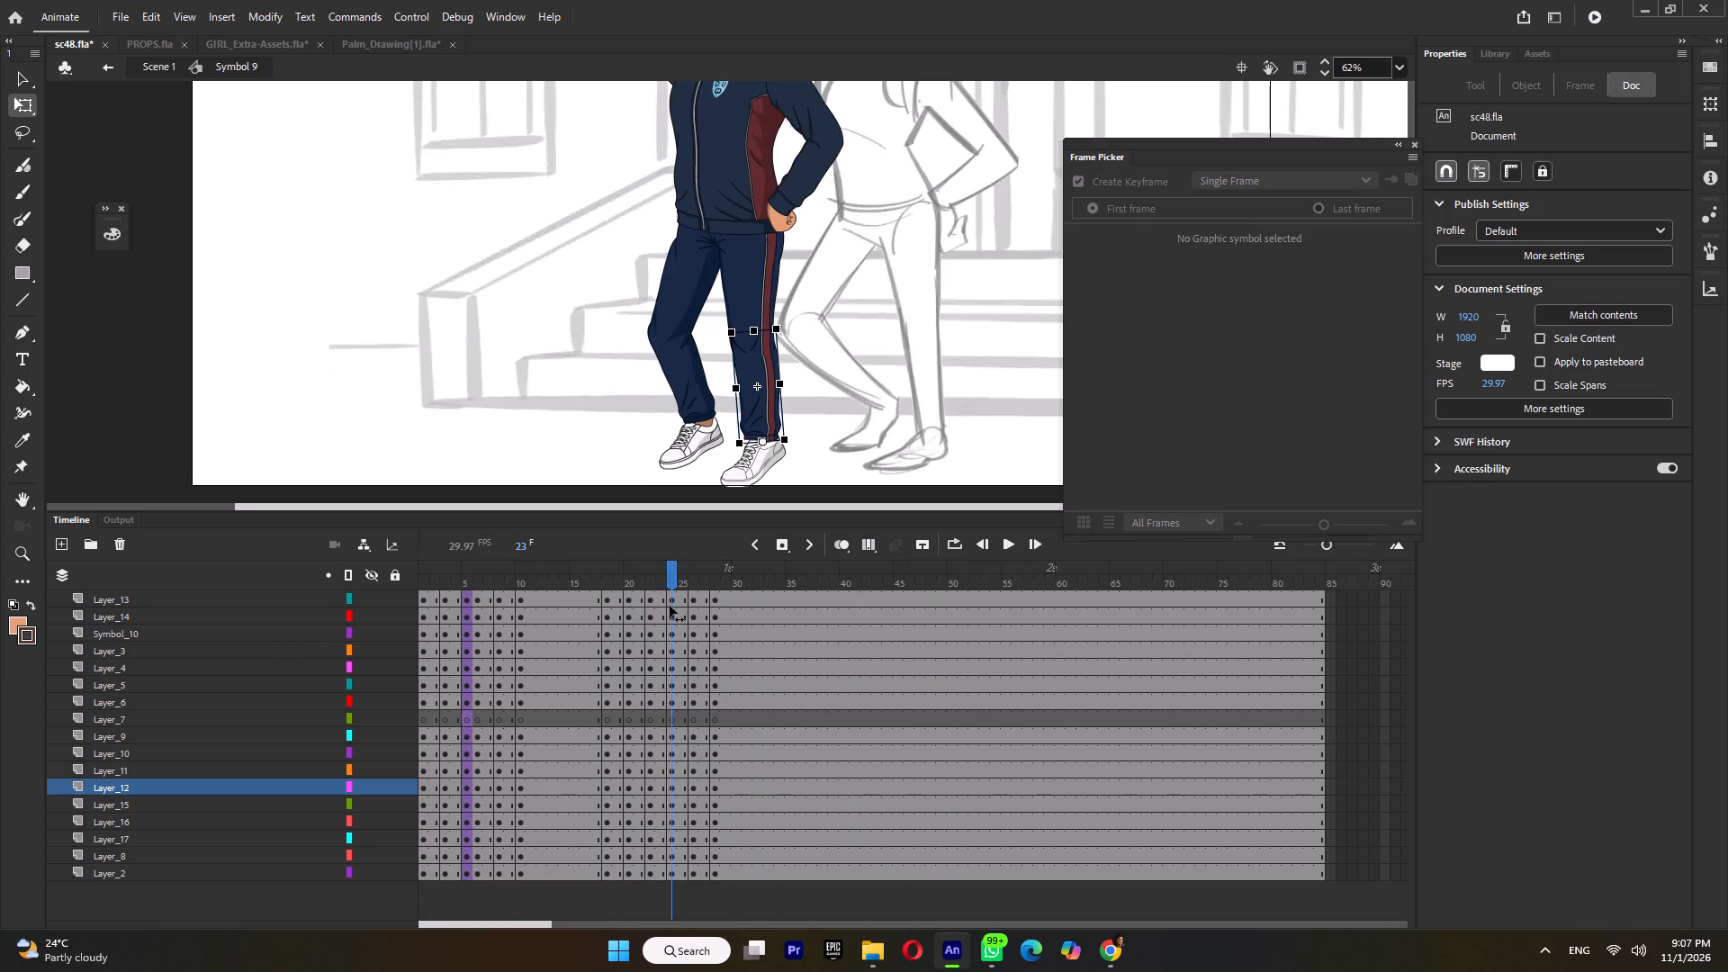
left_click_drag(670, 606, 650, 611)
left_click(680, 245)
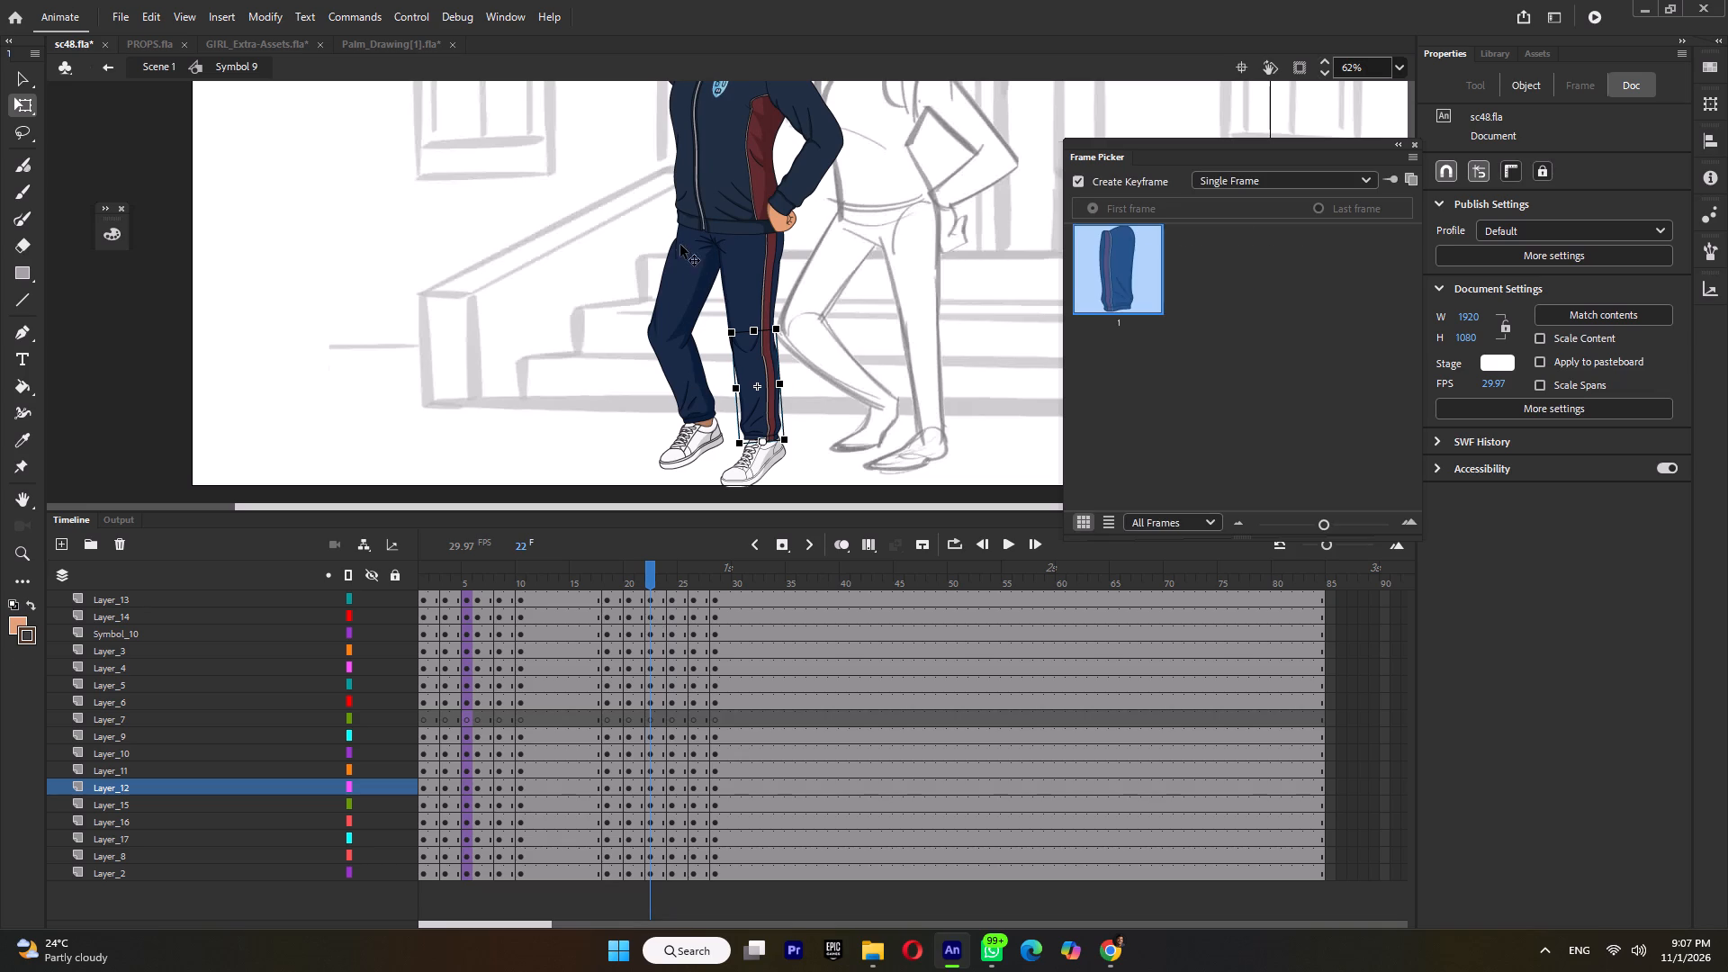
left_click(1178, 273)
scroll(661, 202, "up", 1, "ctrl")
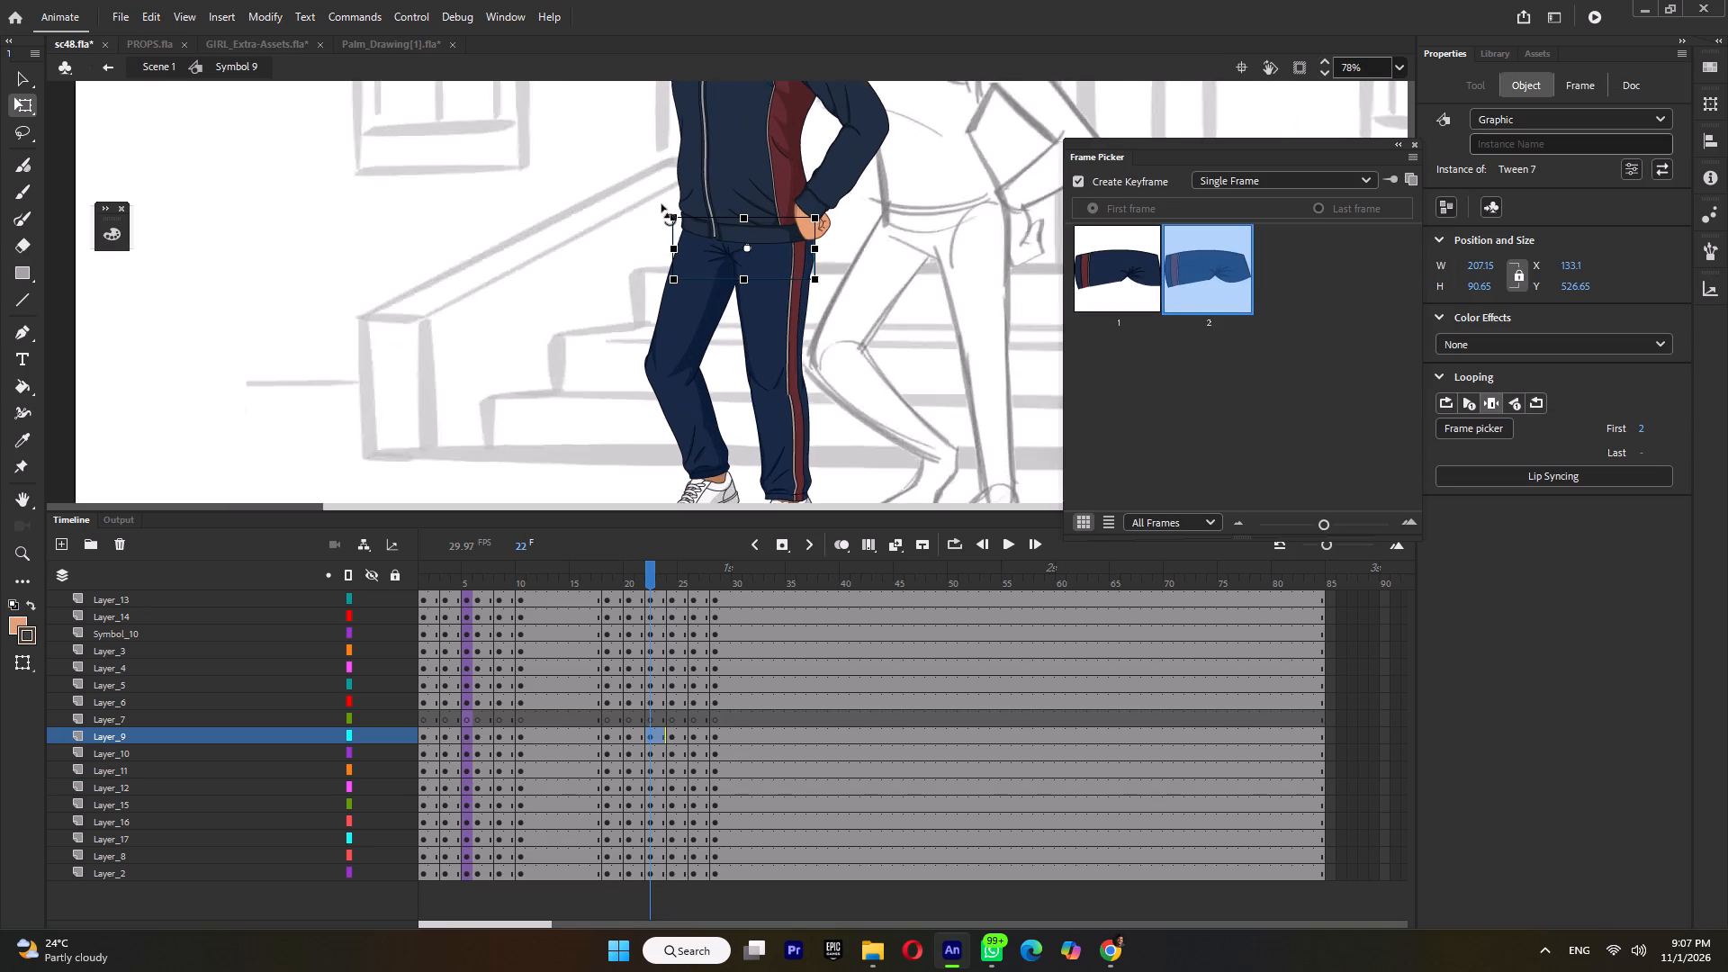
scroll(691, 266, "up", 6, "ctrl")
scroll(691, 266, "down", 8, "ctrl")
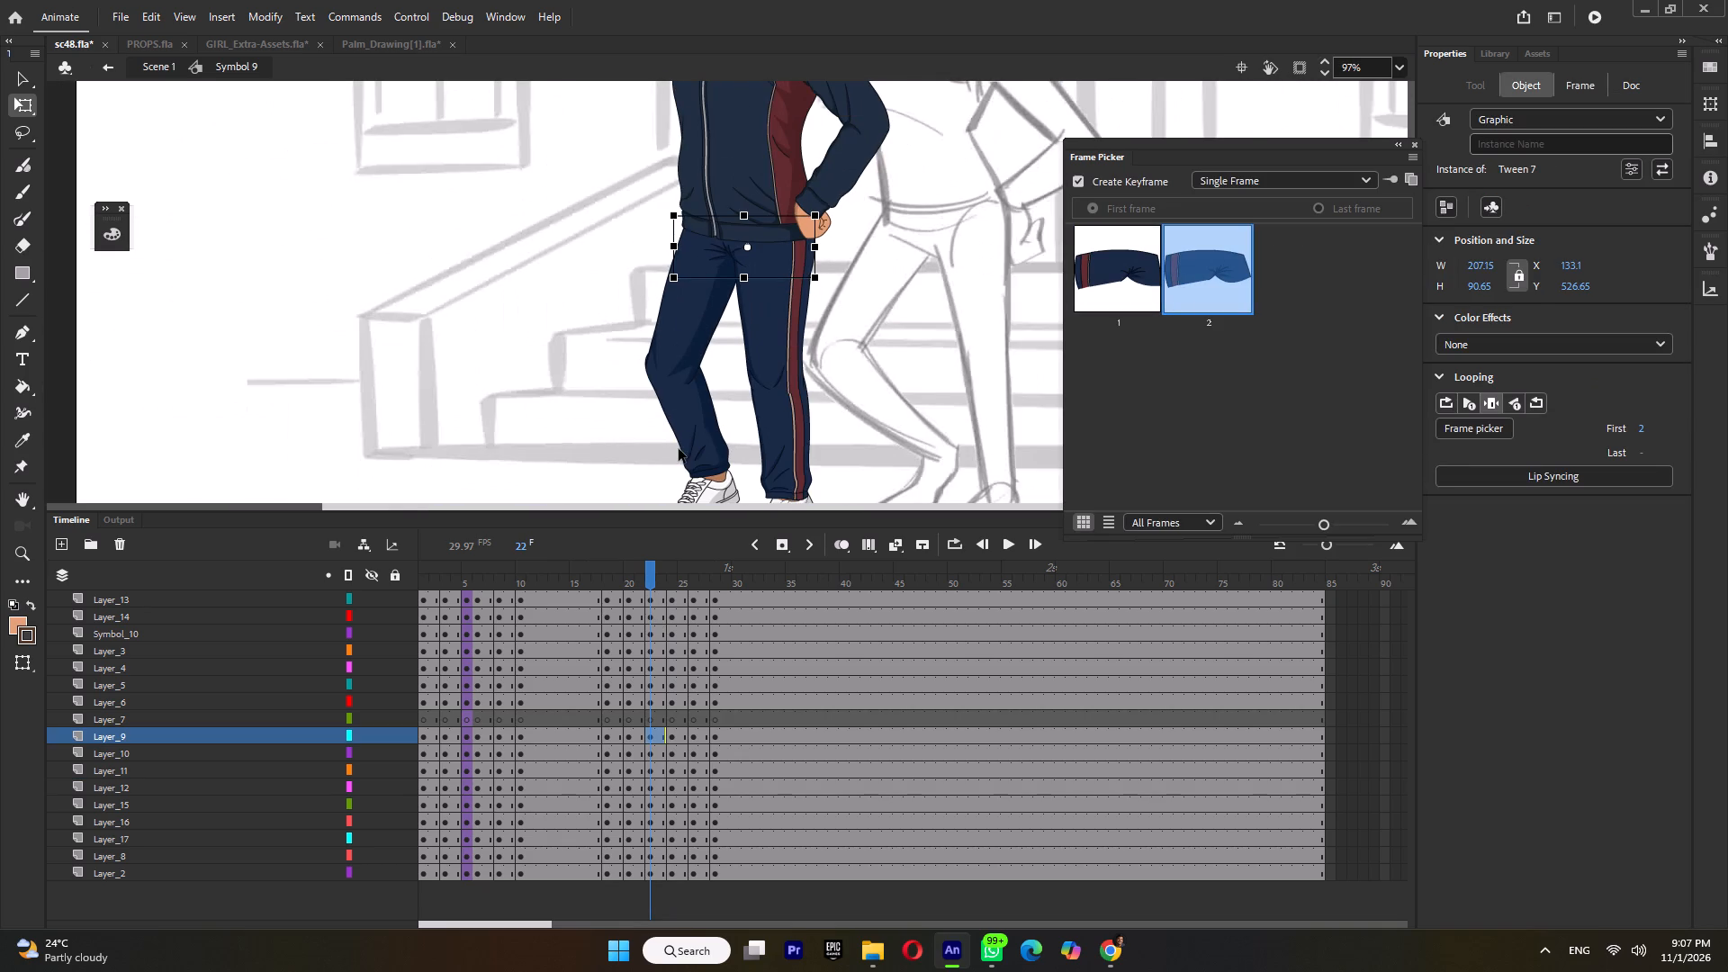
Play back the pose change from frame 22 to check the new hip drawing on the whole figure.
key("Return")
key("Return")
scroll(742, 232, "down", 5, "ctrl")
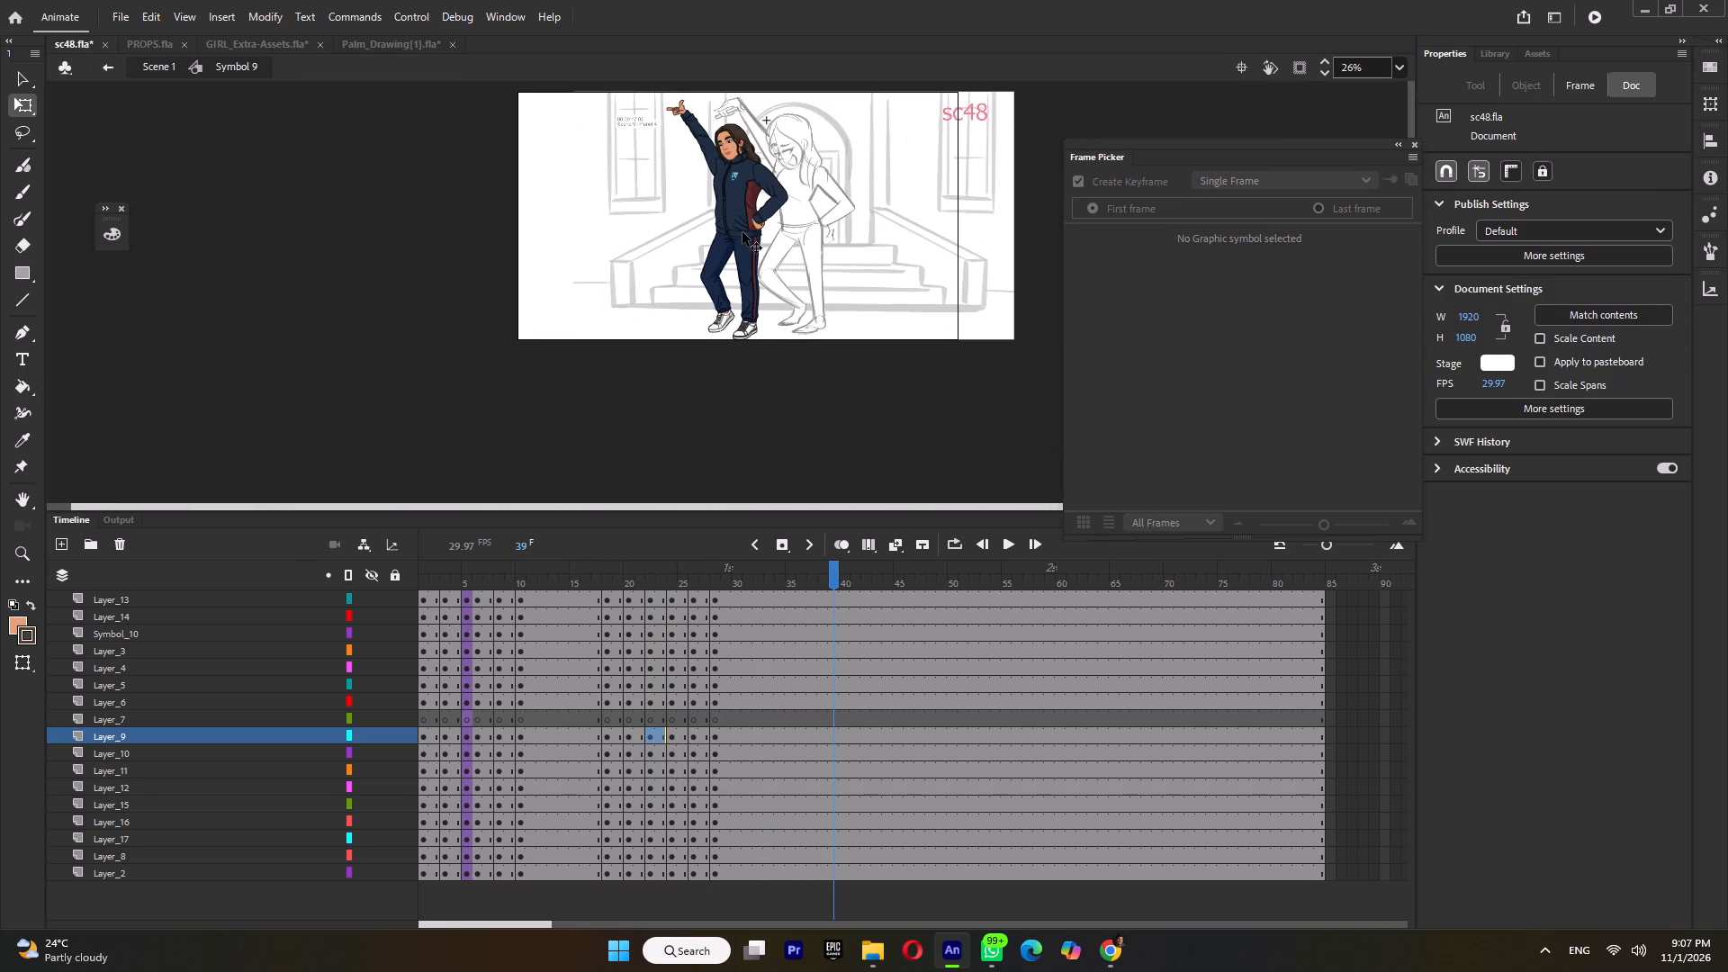
Save sc48.fla.
key("ctrl+s")
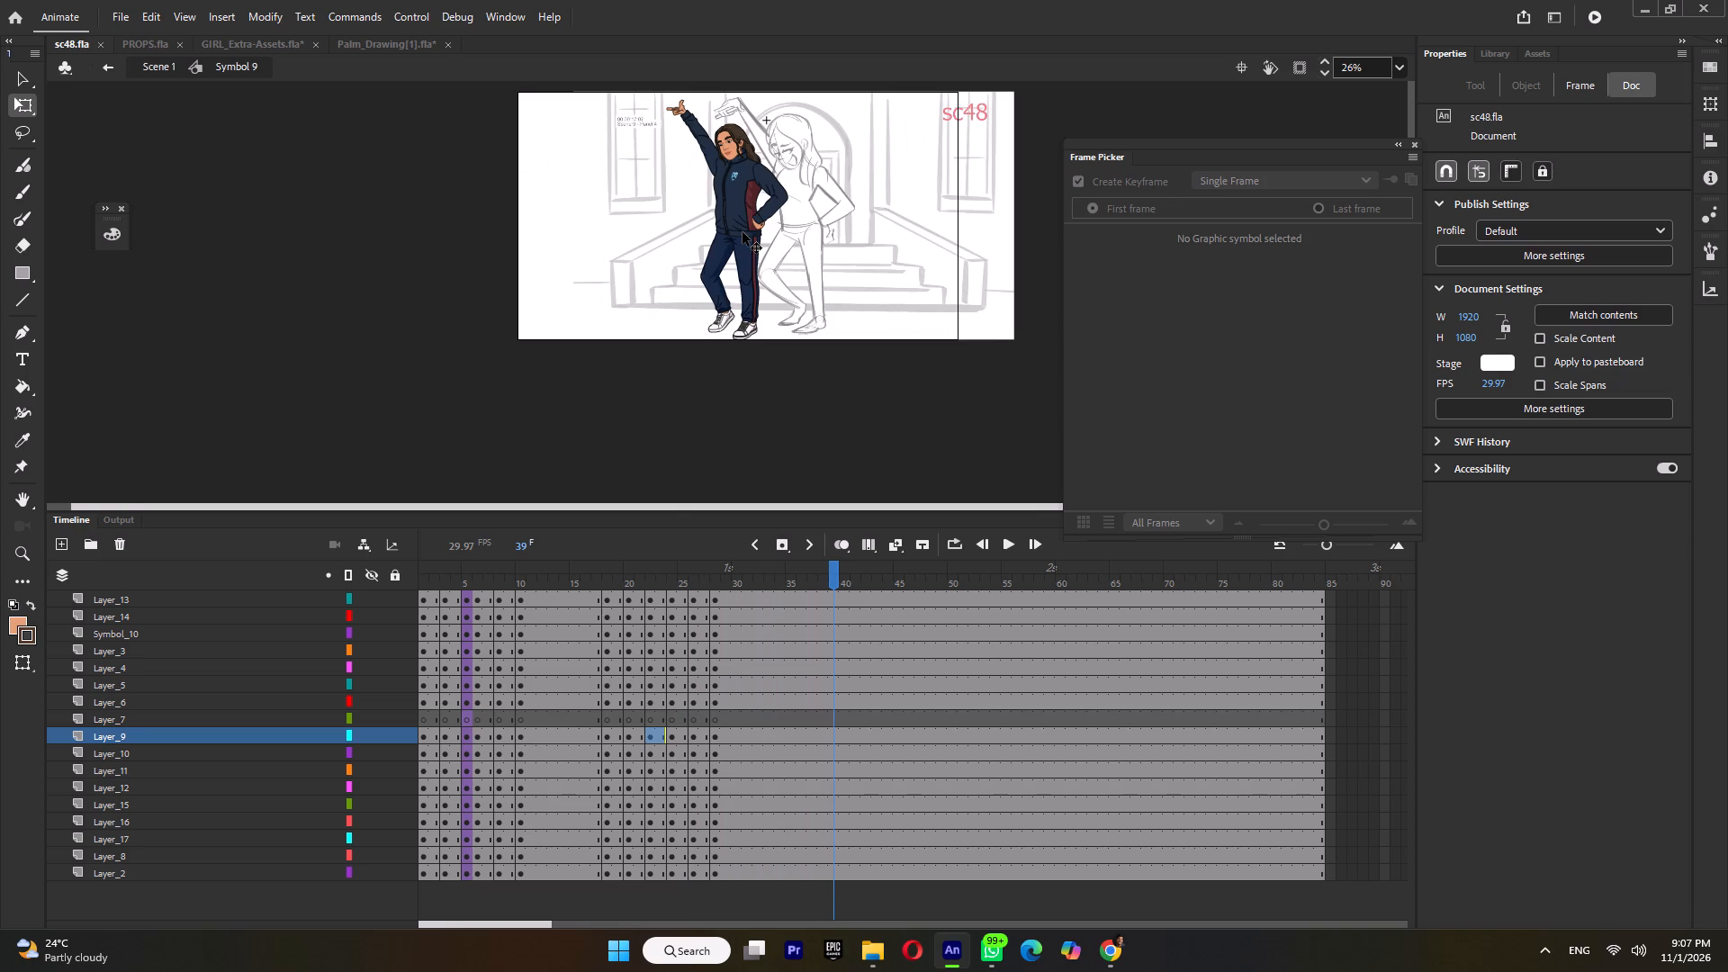
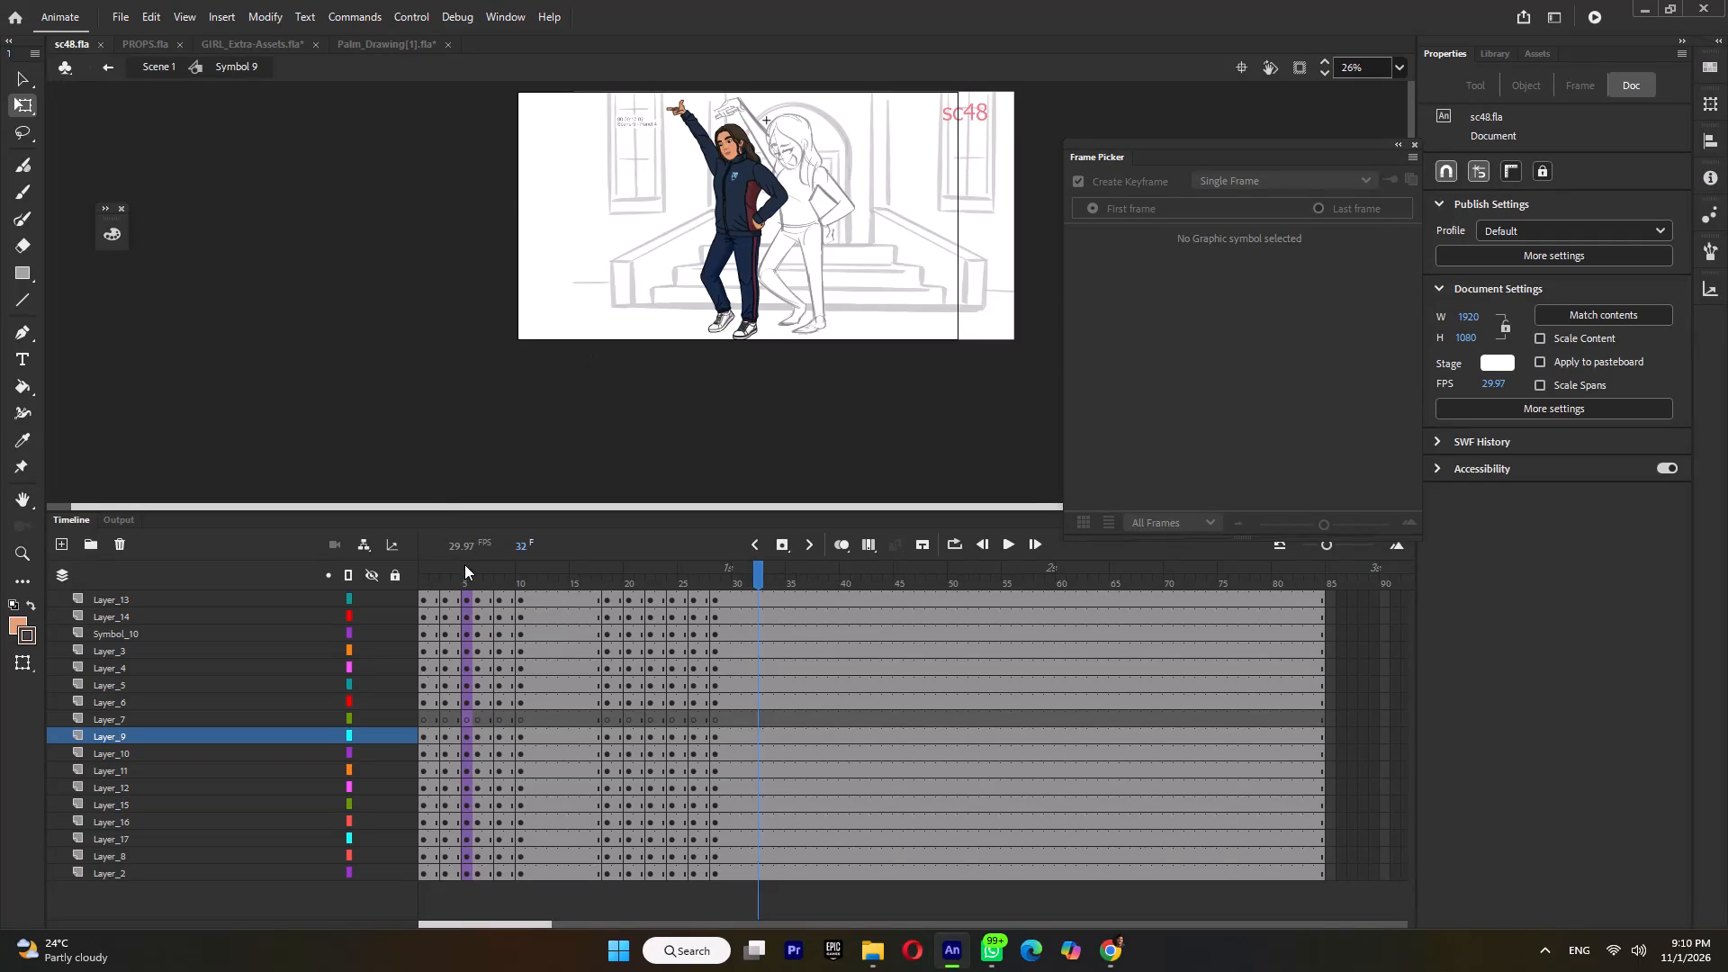
Play back the standing pose animation inside Symbol 9 from its first frame.
left_click_drag(462, 566, 268, 587)
key("Return")
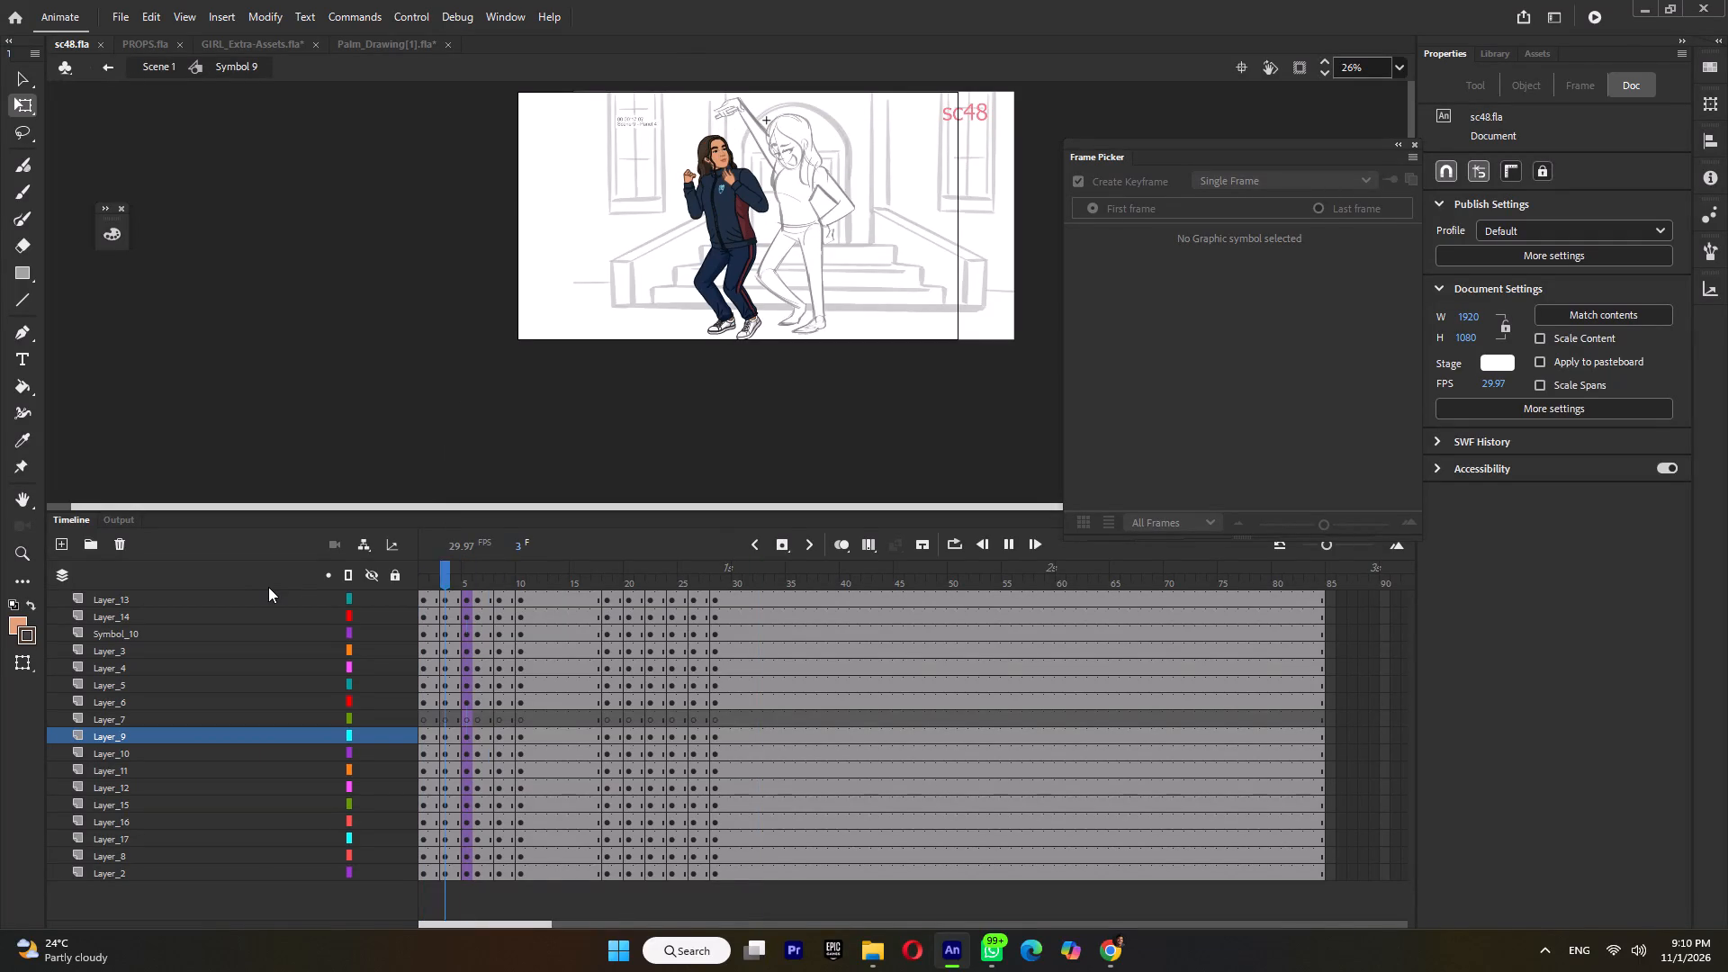
key("Return")
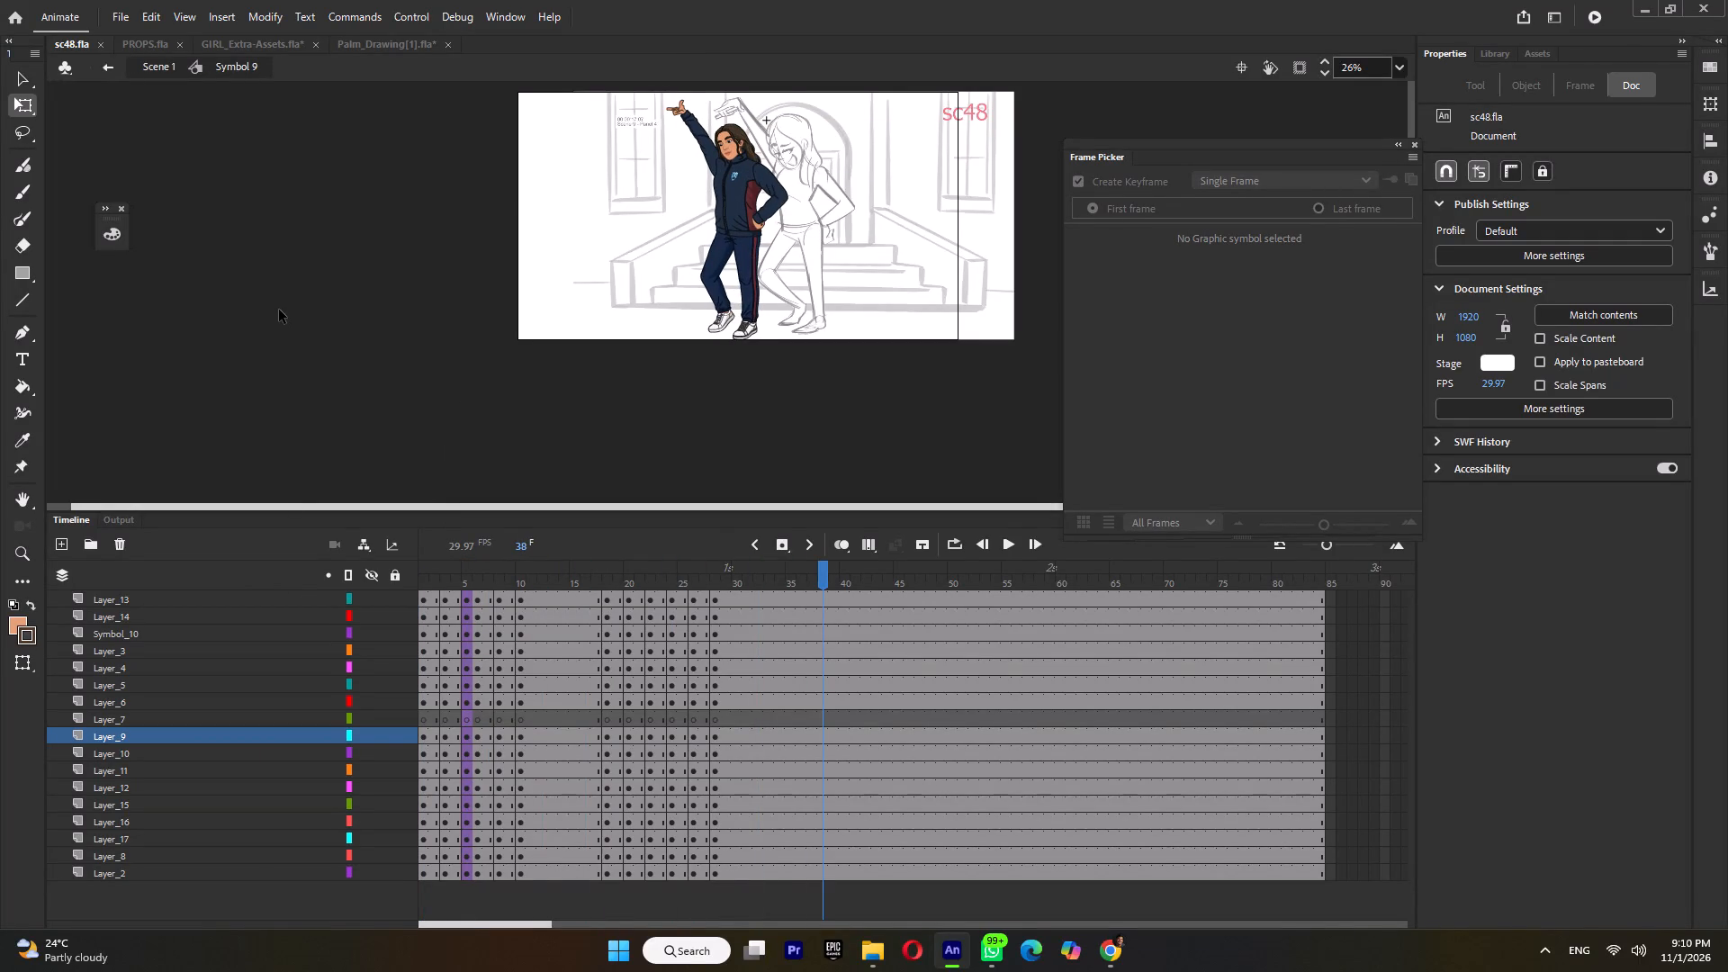
Exit Symbol 9 to Scene 1 and save sc48.fla.
double_click(279, 310)
key("ctrl+s")
Move back to an earlier frame in Scene 1 and play back the seated hand-waving shot.
left_click(463, 587)
left_click_drag(431, 579, 374, 586)
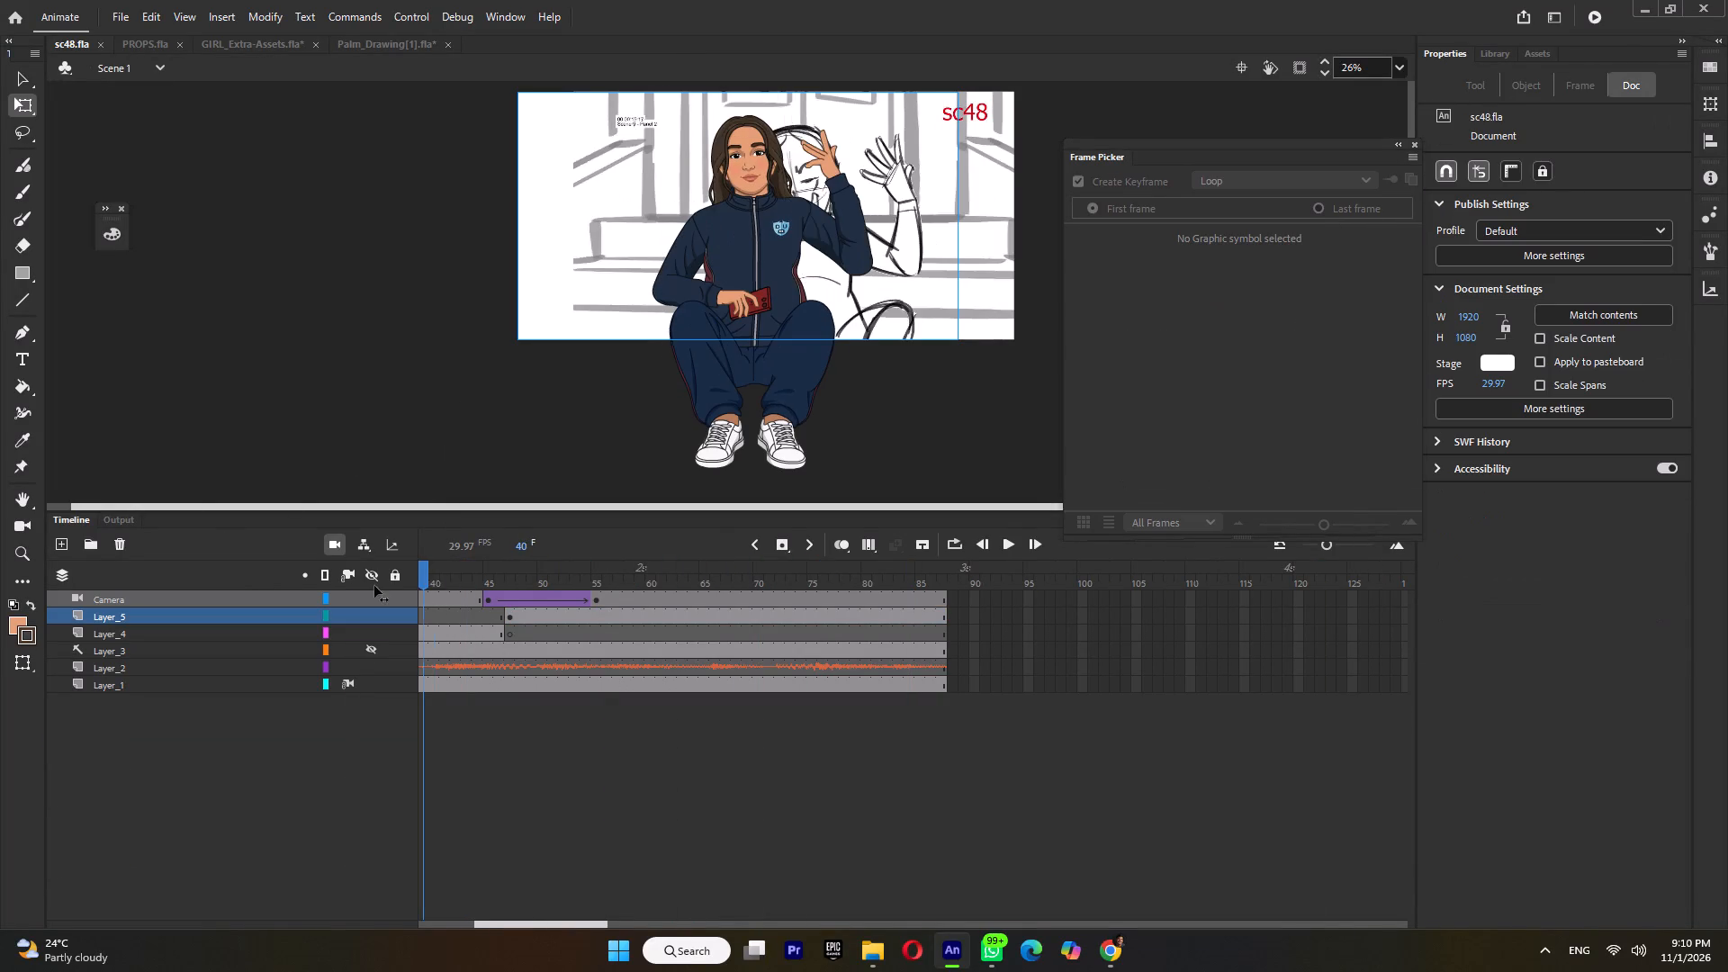
left_click_drag(374, 586, 335, 589)
key("Return")
key("Return")
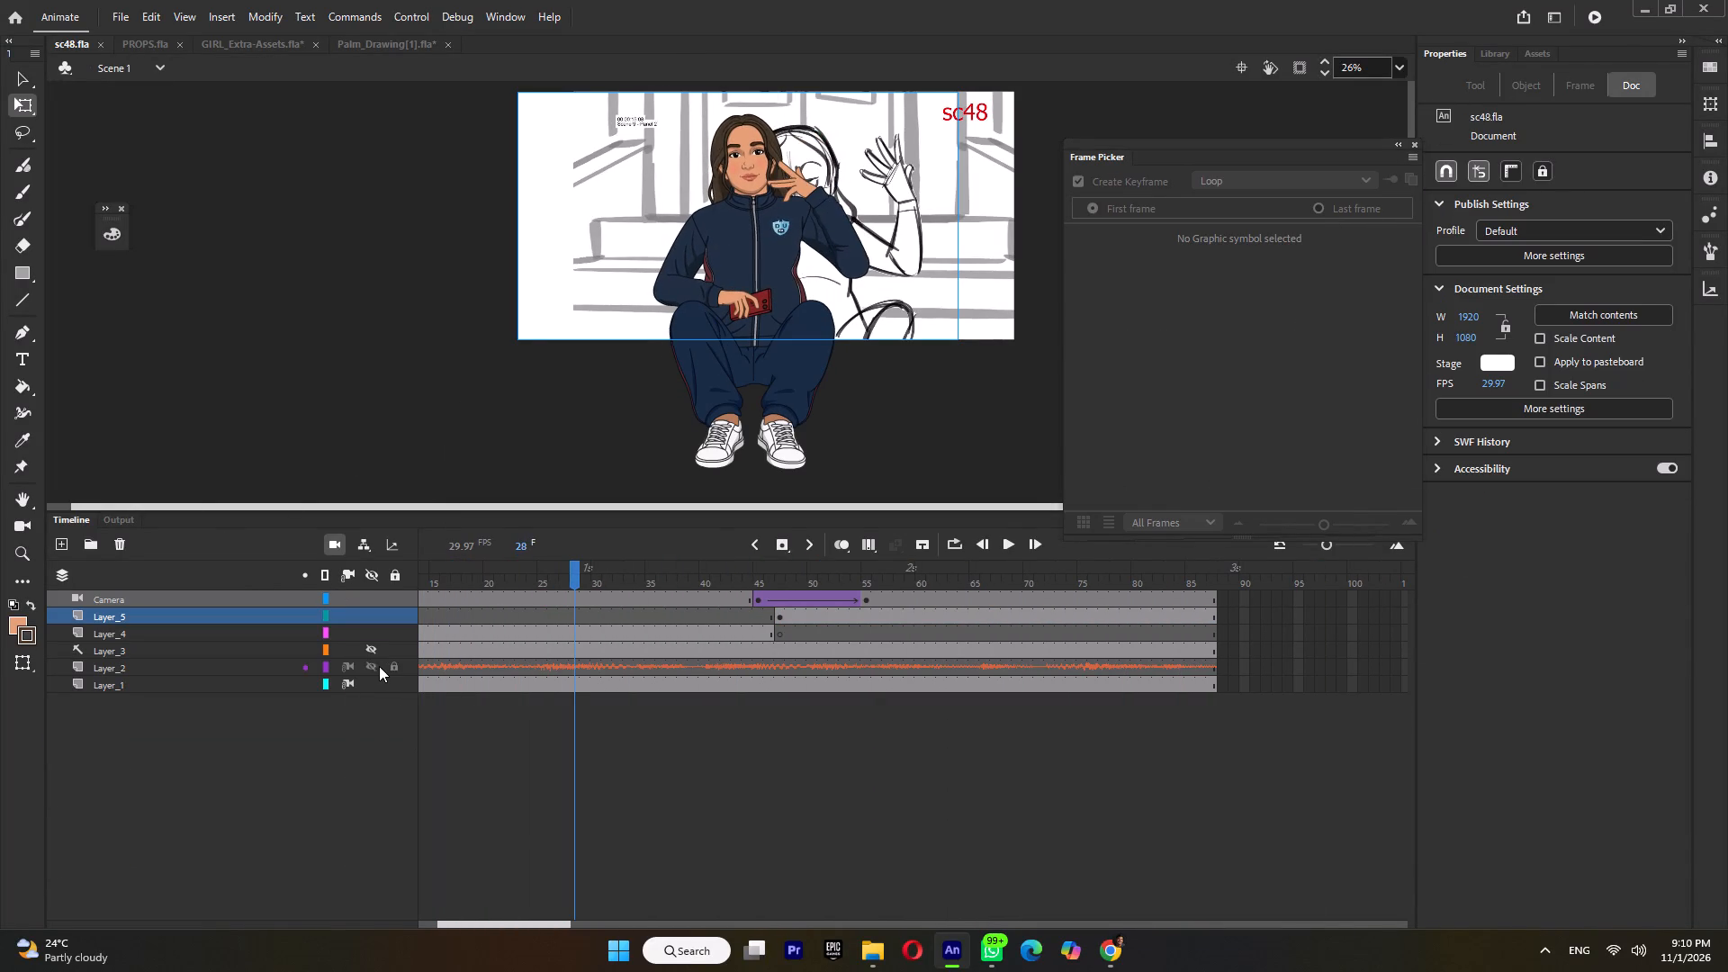
Switch the system sound output device to Realtek HD Audio 2nd output (Realtek(R) Audio).
left_click(1643, 958)
left_click(1679, 844)
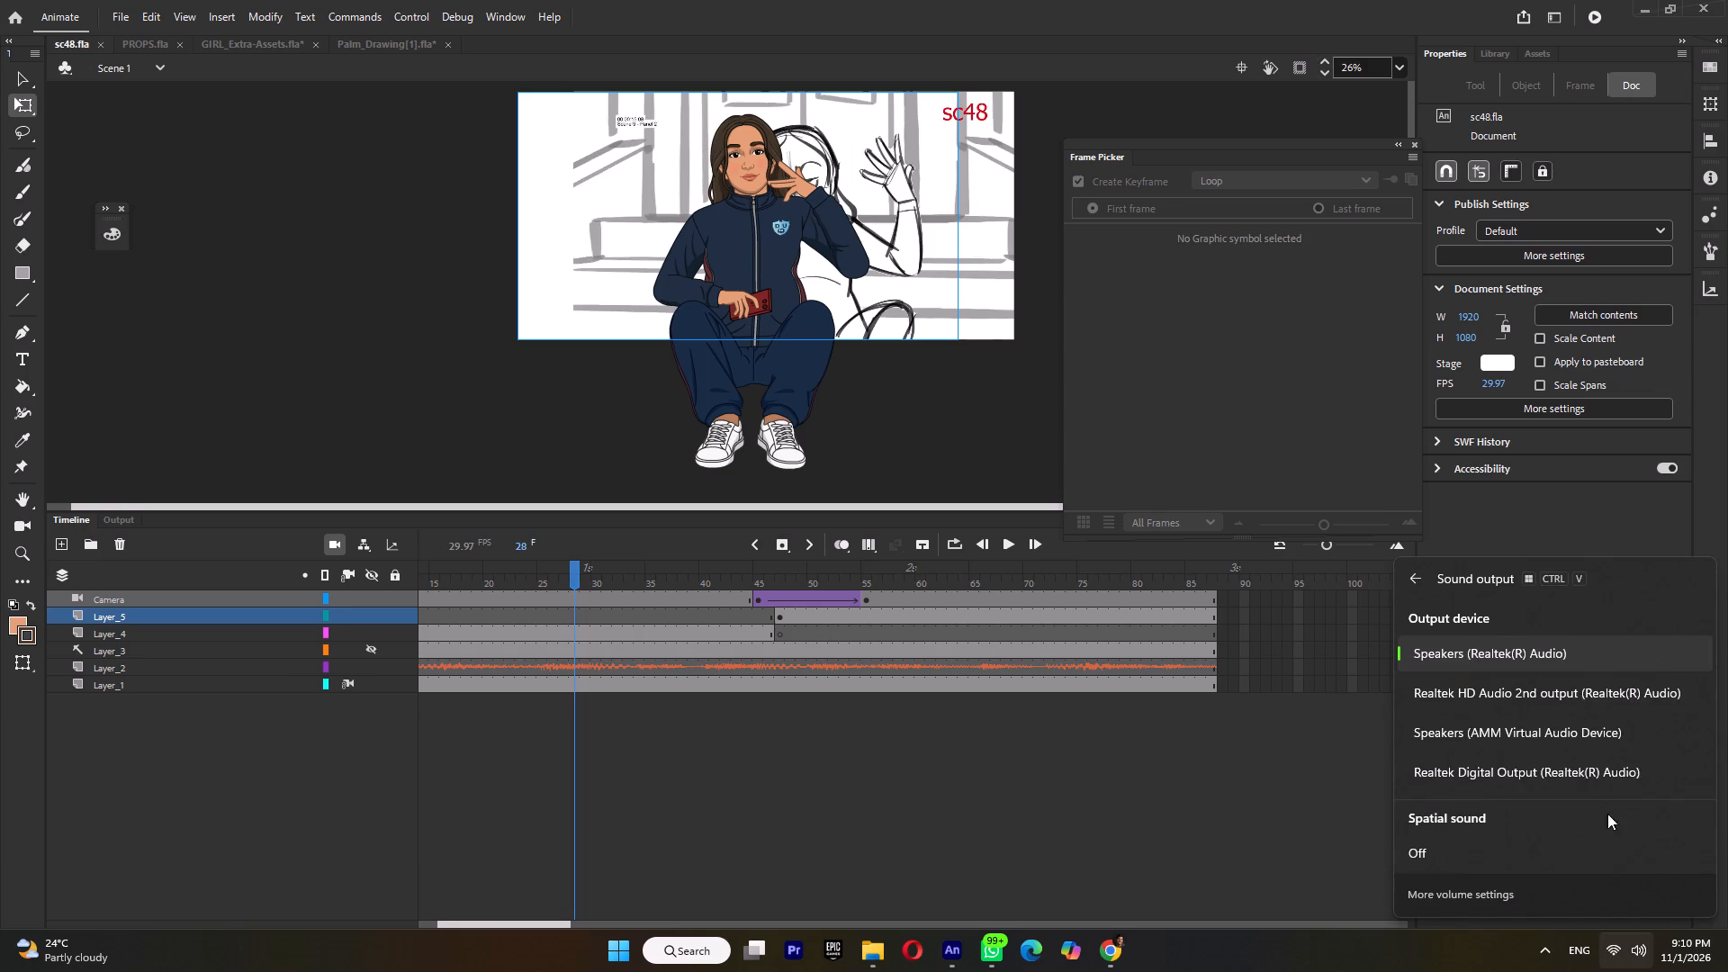
left_click(1484, 763)
left_click(1483, 693)
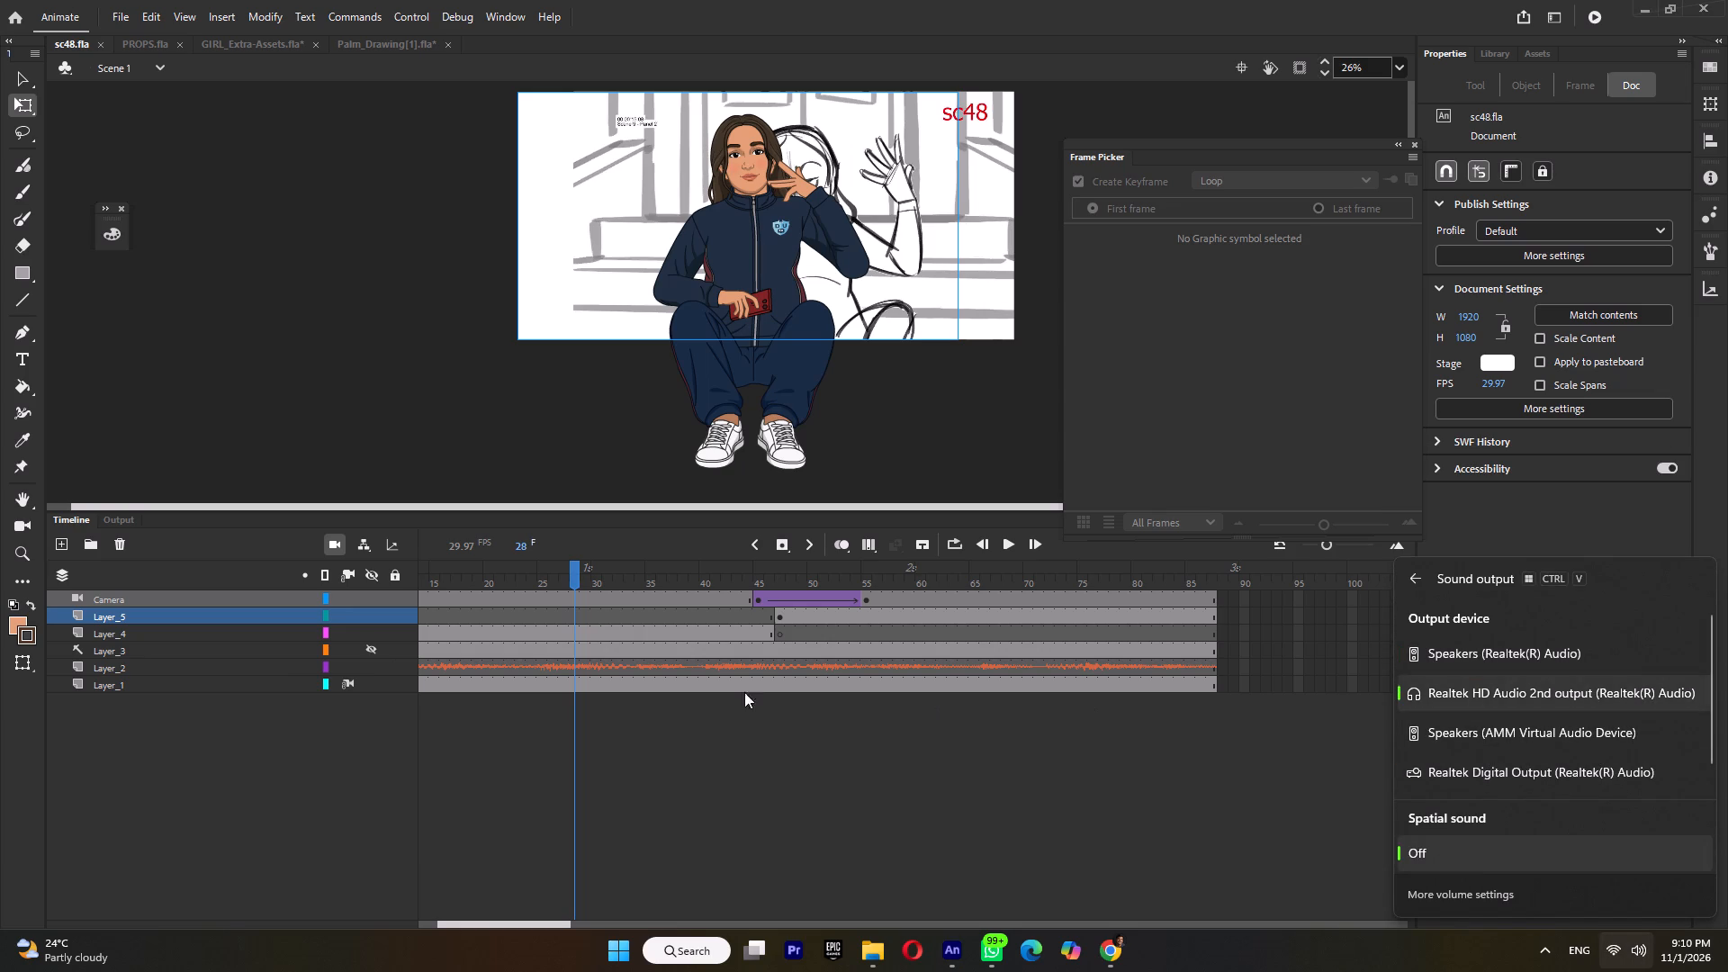
Play back Scene 1 from the first frame, and replay the camera change and standing poses from about frame 39.
left_click_drag(452, 568, 284, 618)
key("Return")
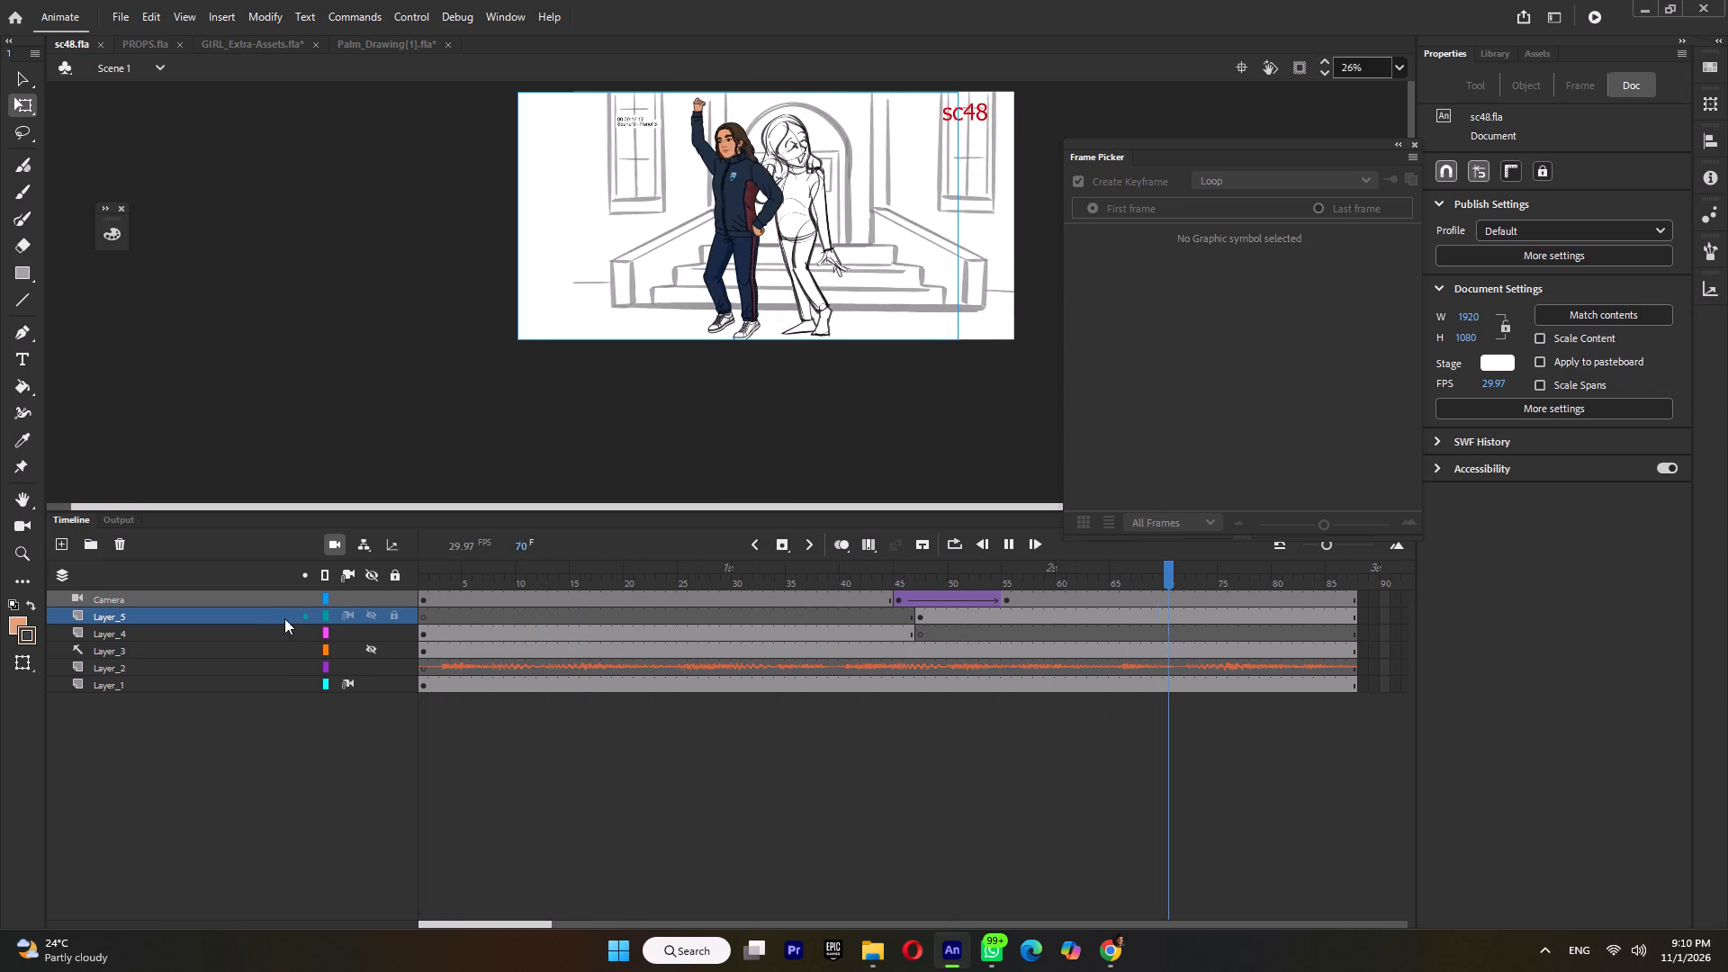
key("Return")
left_click(837, 584)
key("Return")
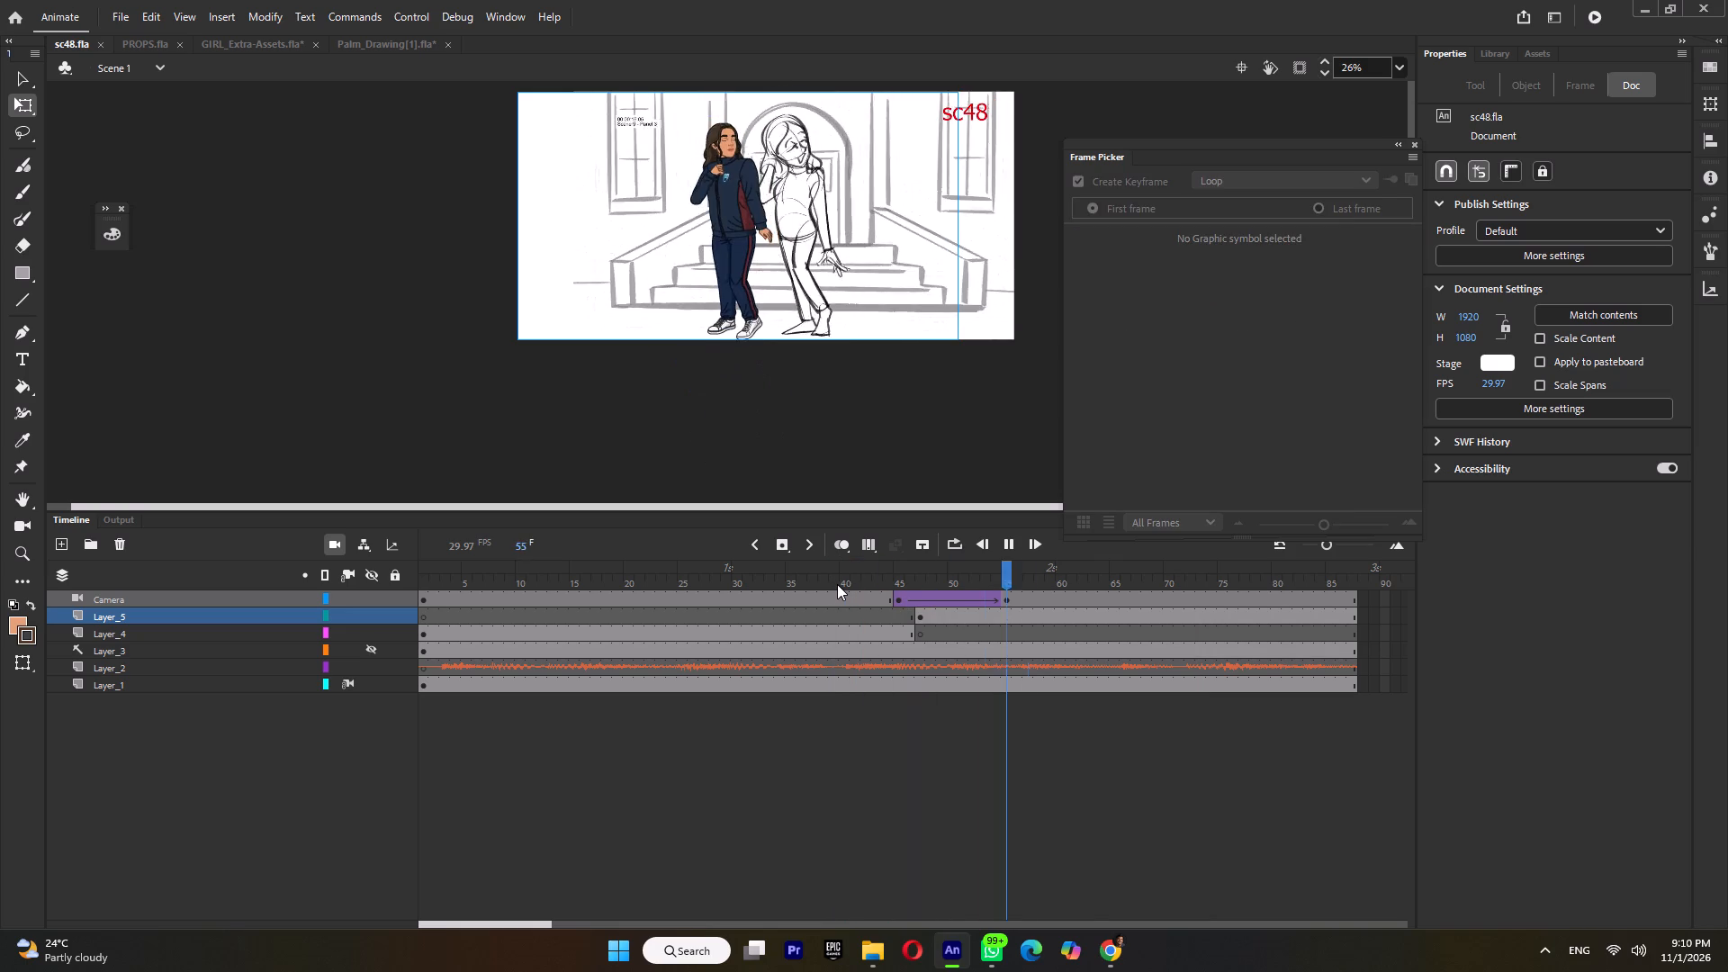
key("Return")
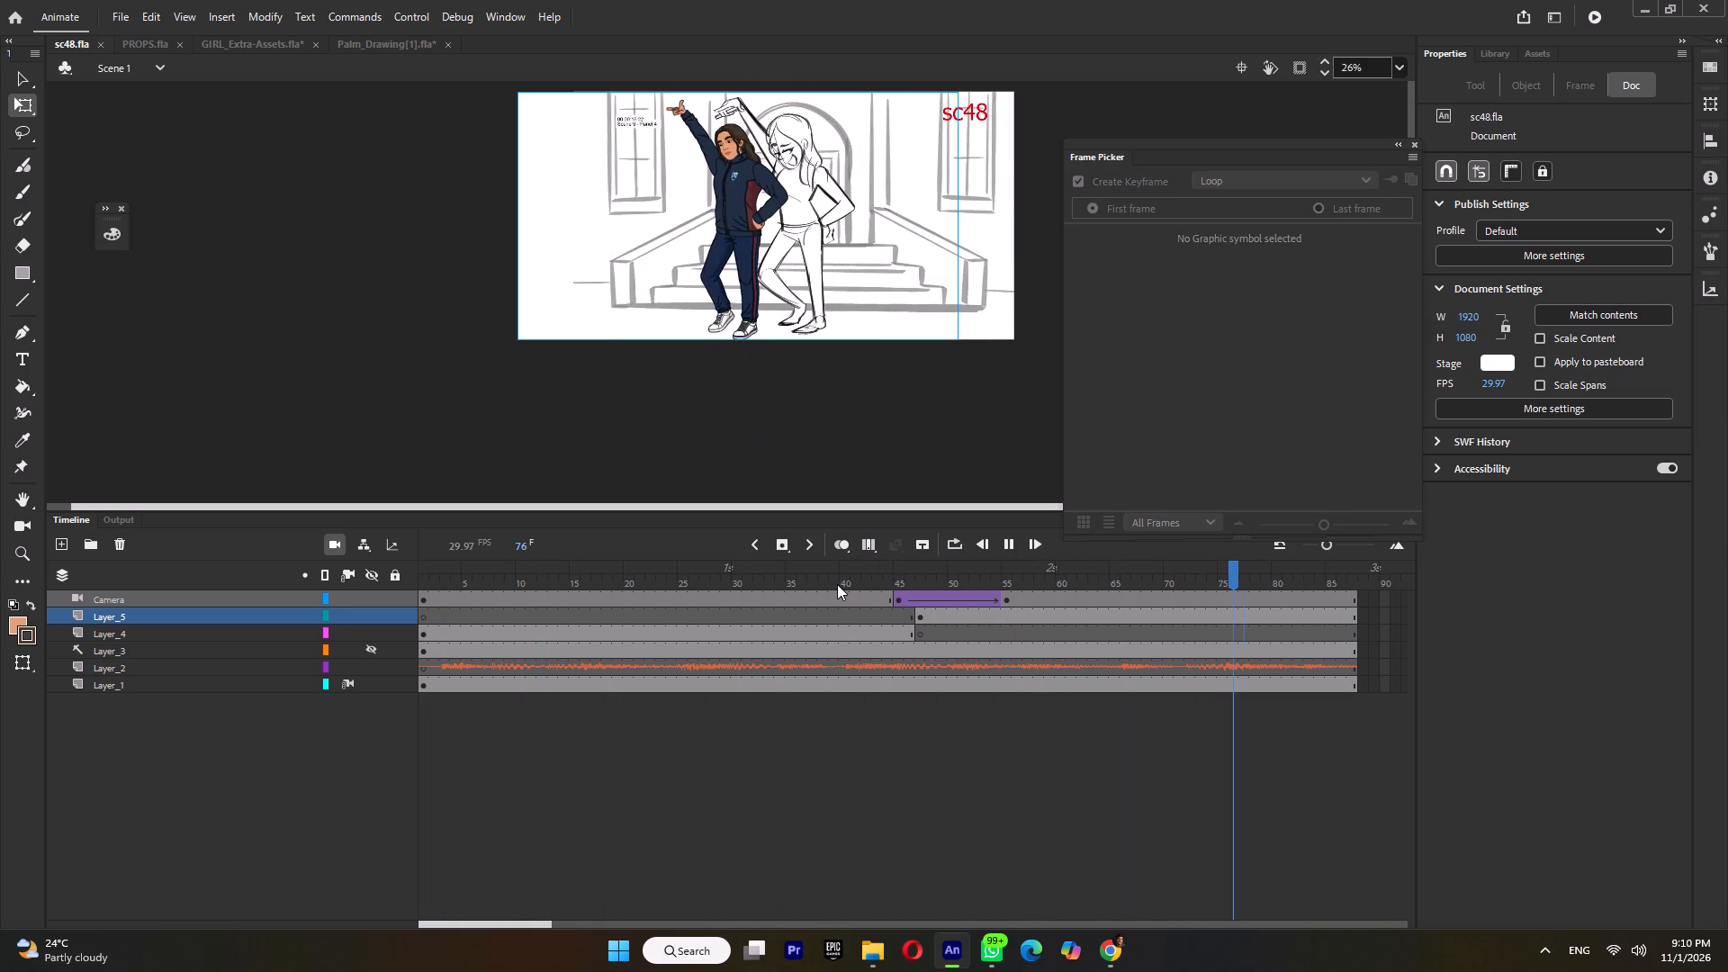
Switch to the PROPS.fla document.
left_click(144, 47)
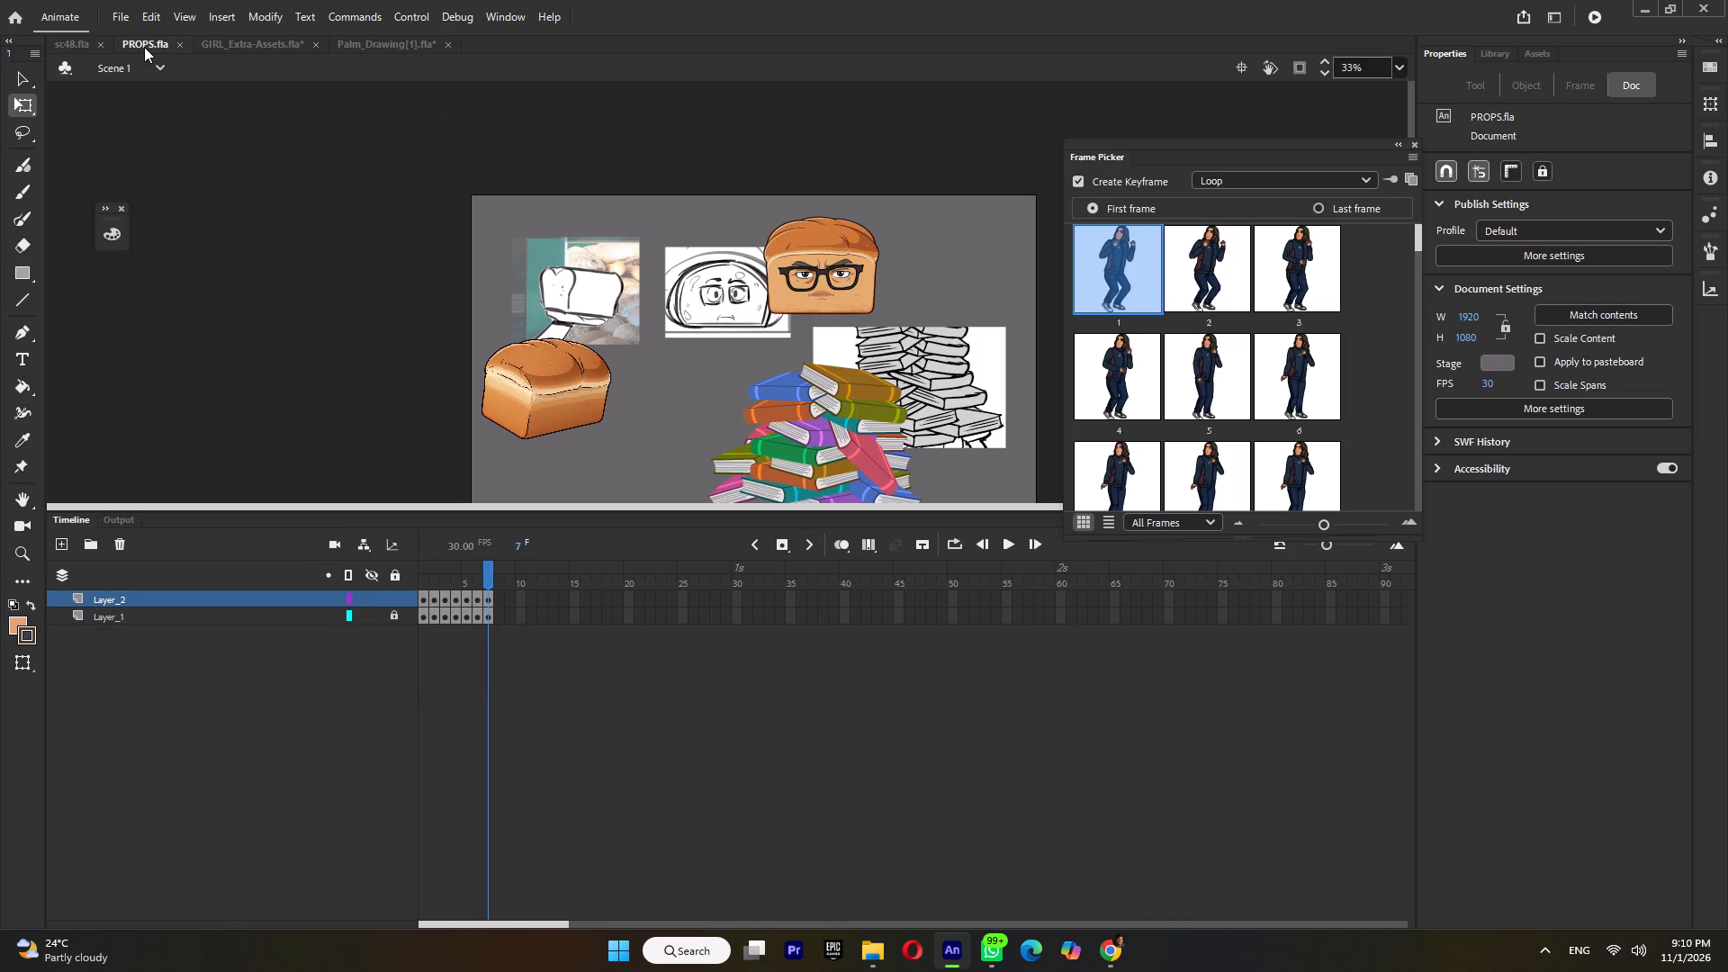
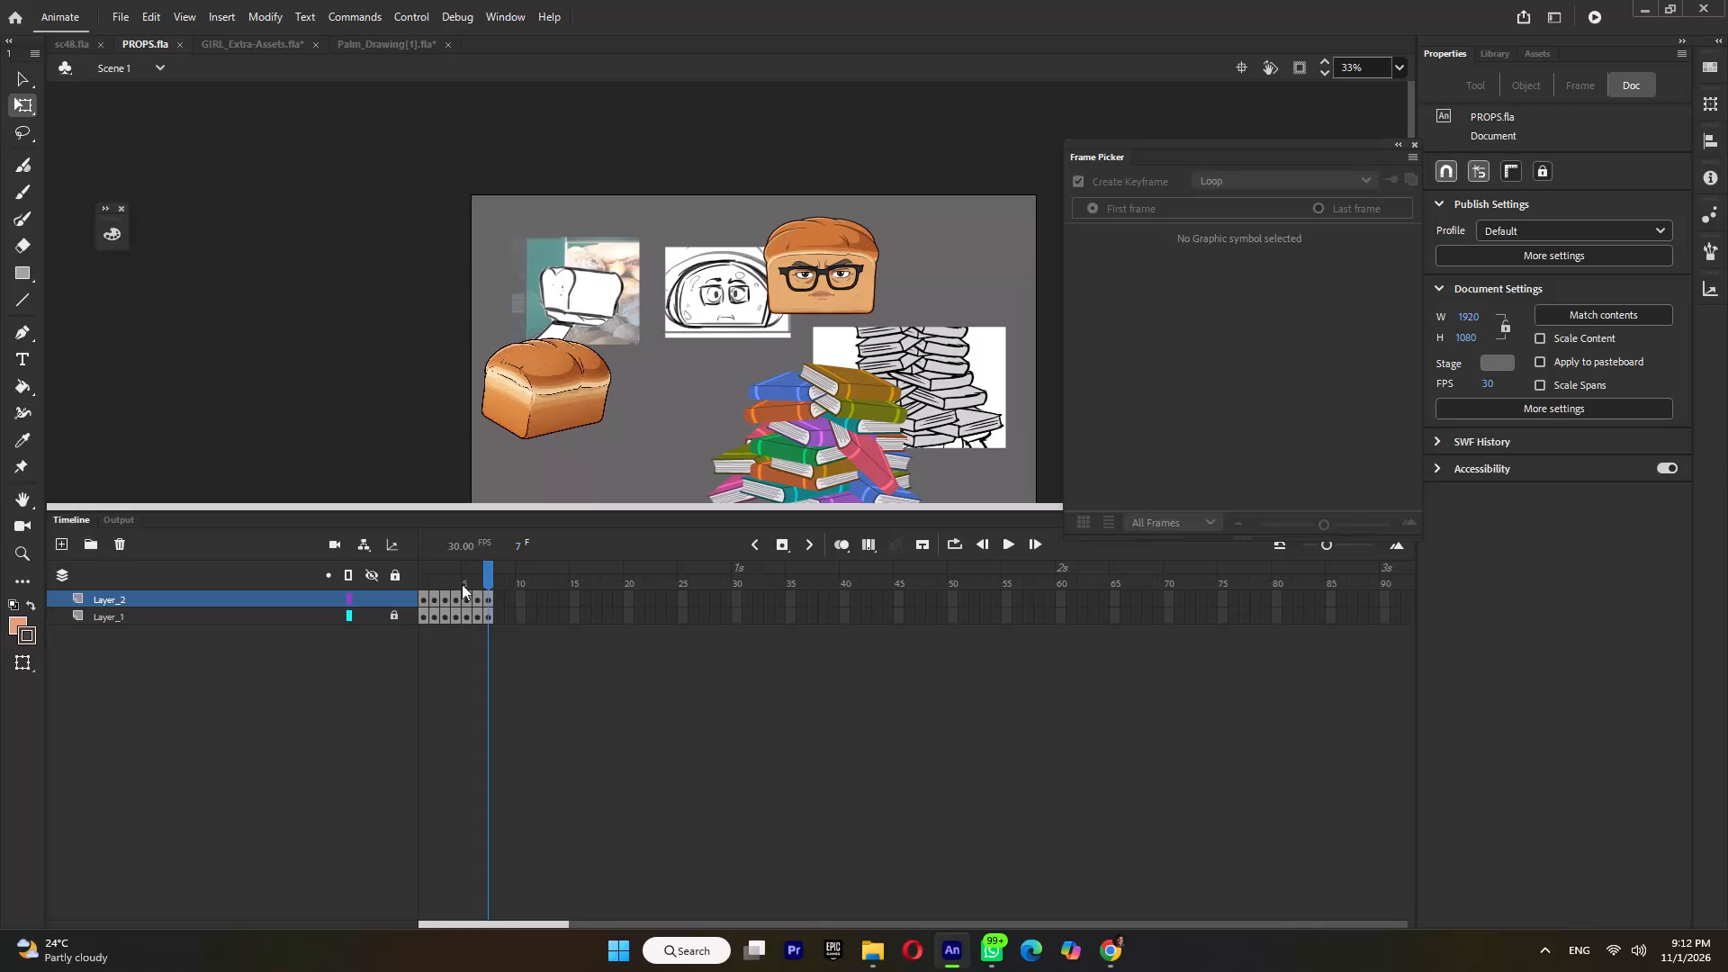
Rotate the upright red phone on frame 1 of PROPS.fla so it tilts diagonally, and copy it.
left_click(415, 572)
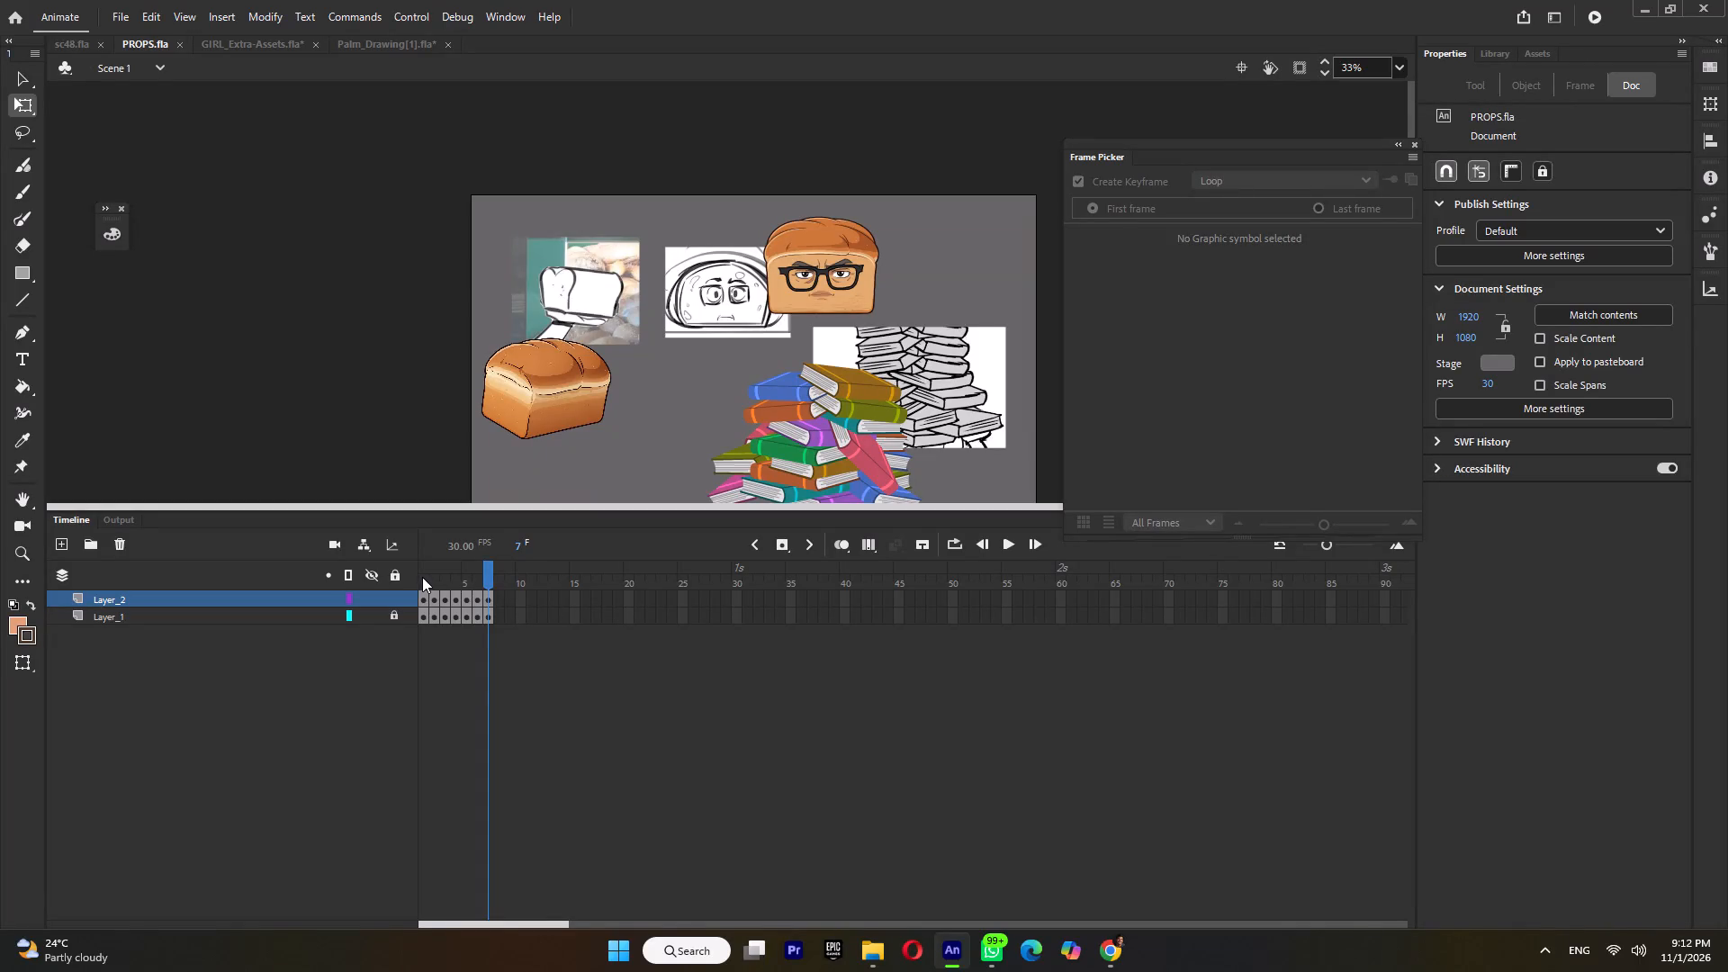
left_click(422, 577)
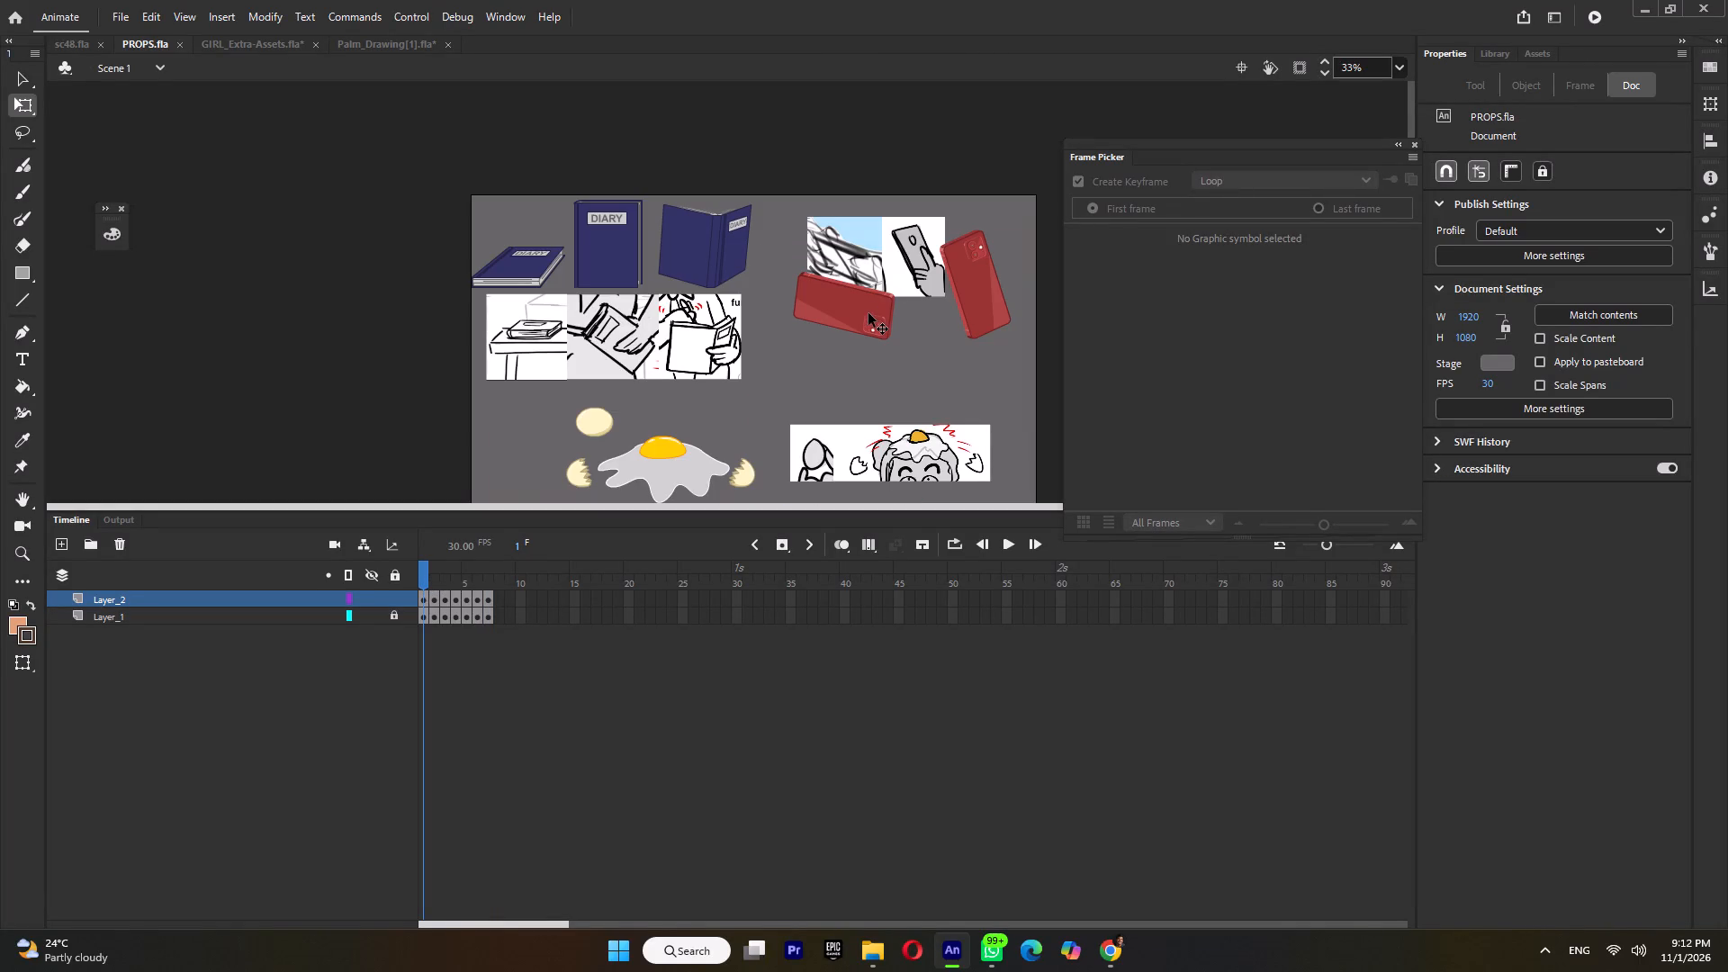
left_click(997, 279)
left_click_drag(1006, 226, 1029, 331)
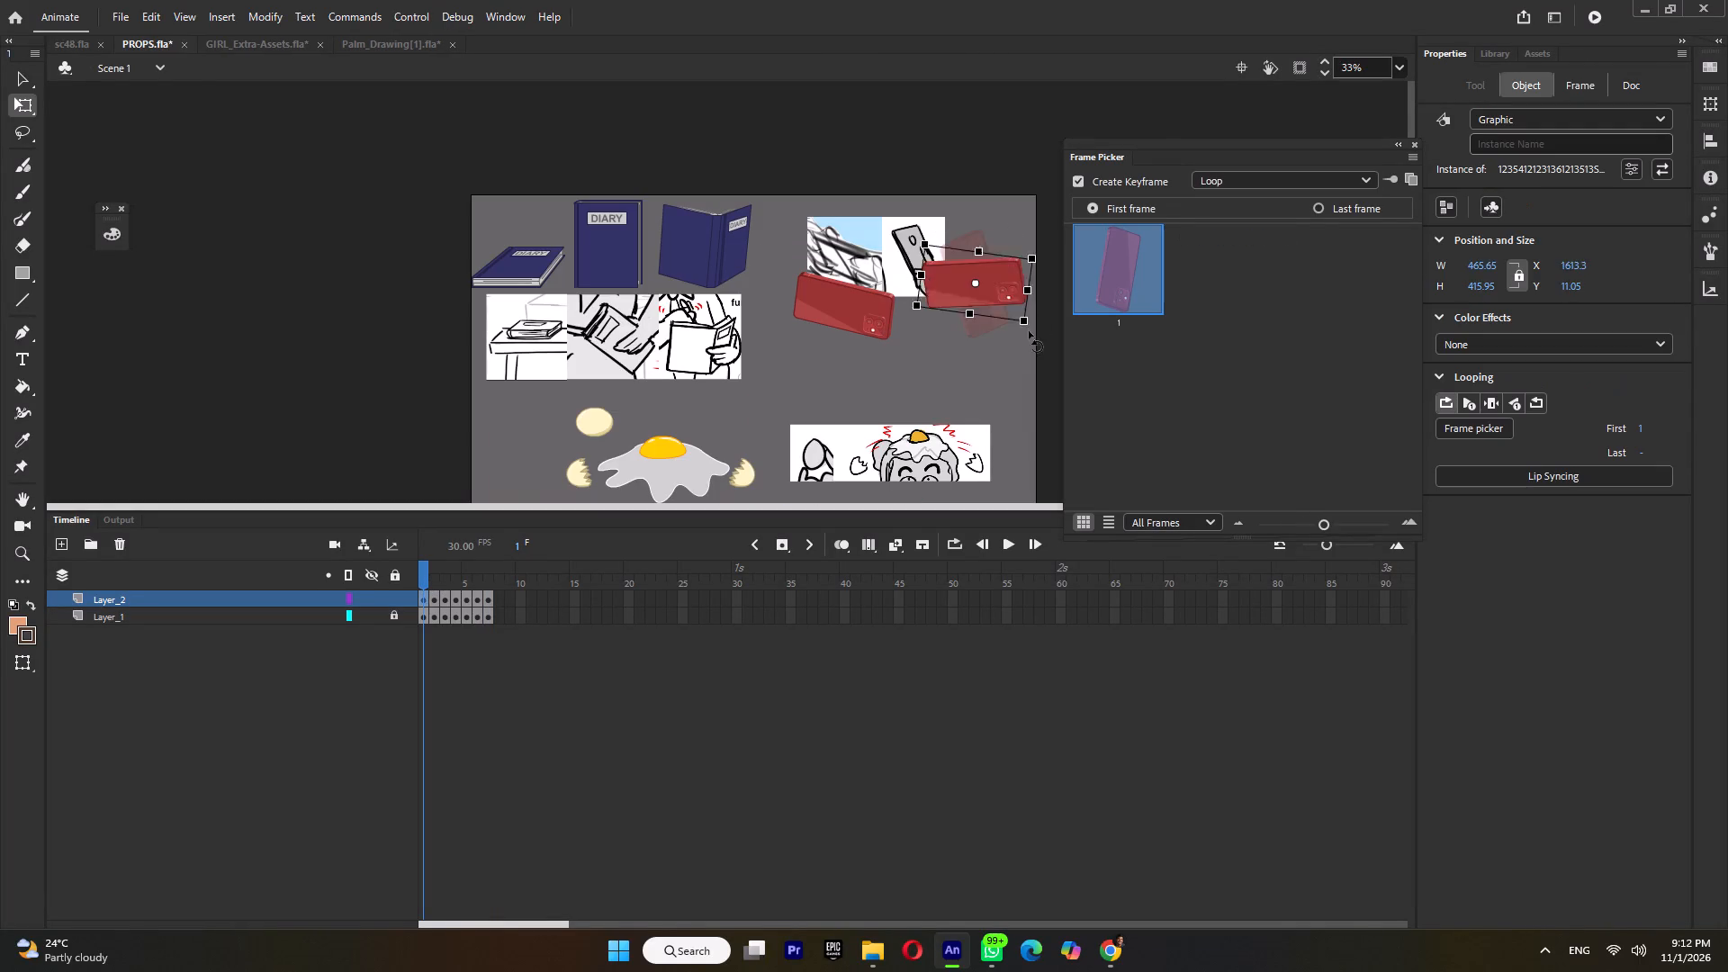
left_click_drag(1029, 331, 999, 360)
right_click(994, 296)
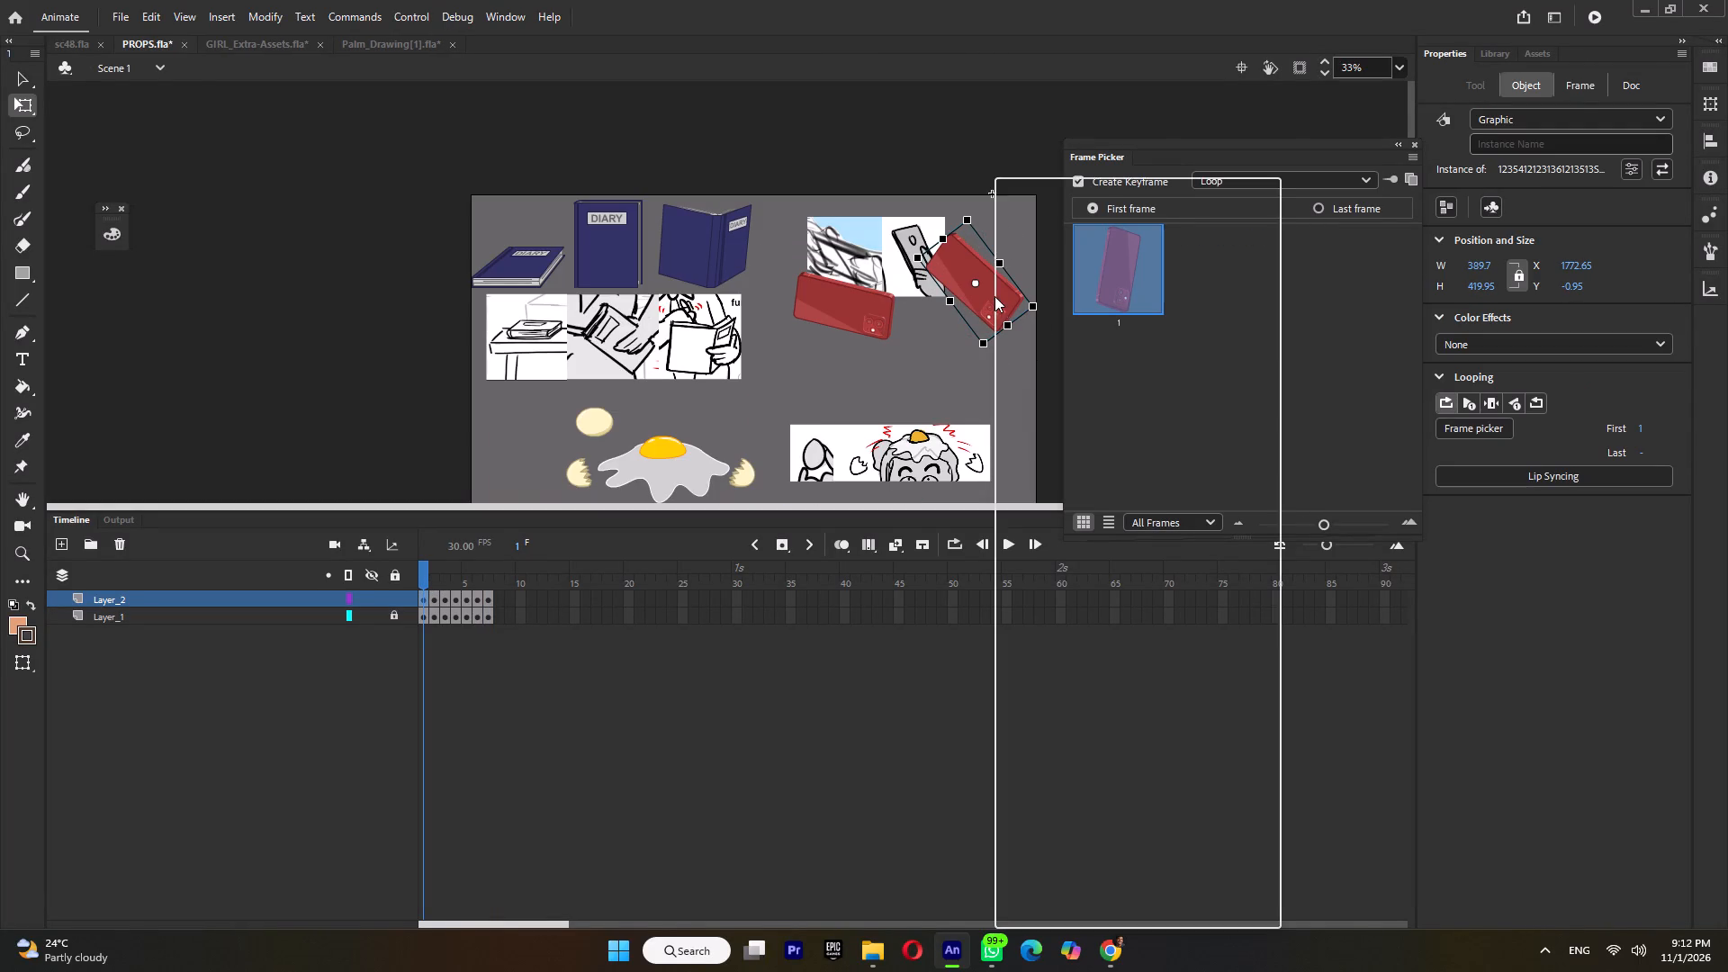
left_click(1039, 274)
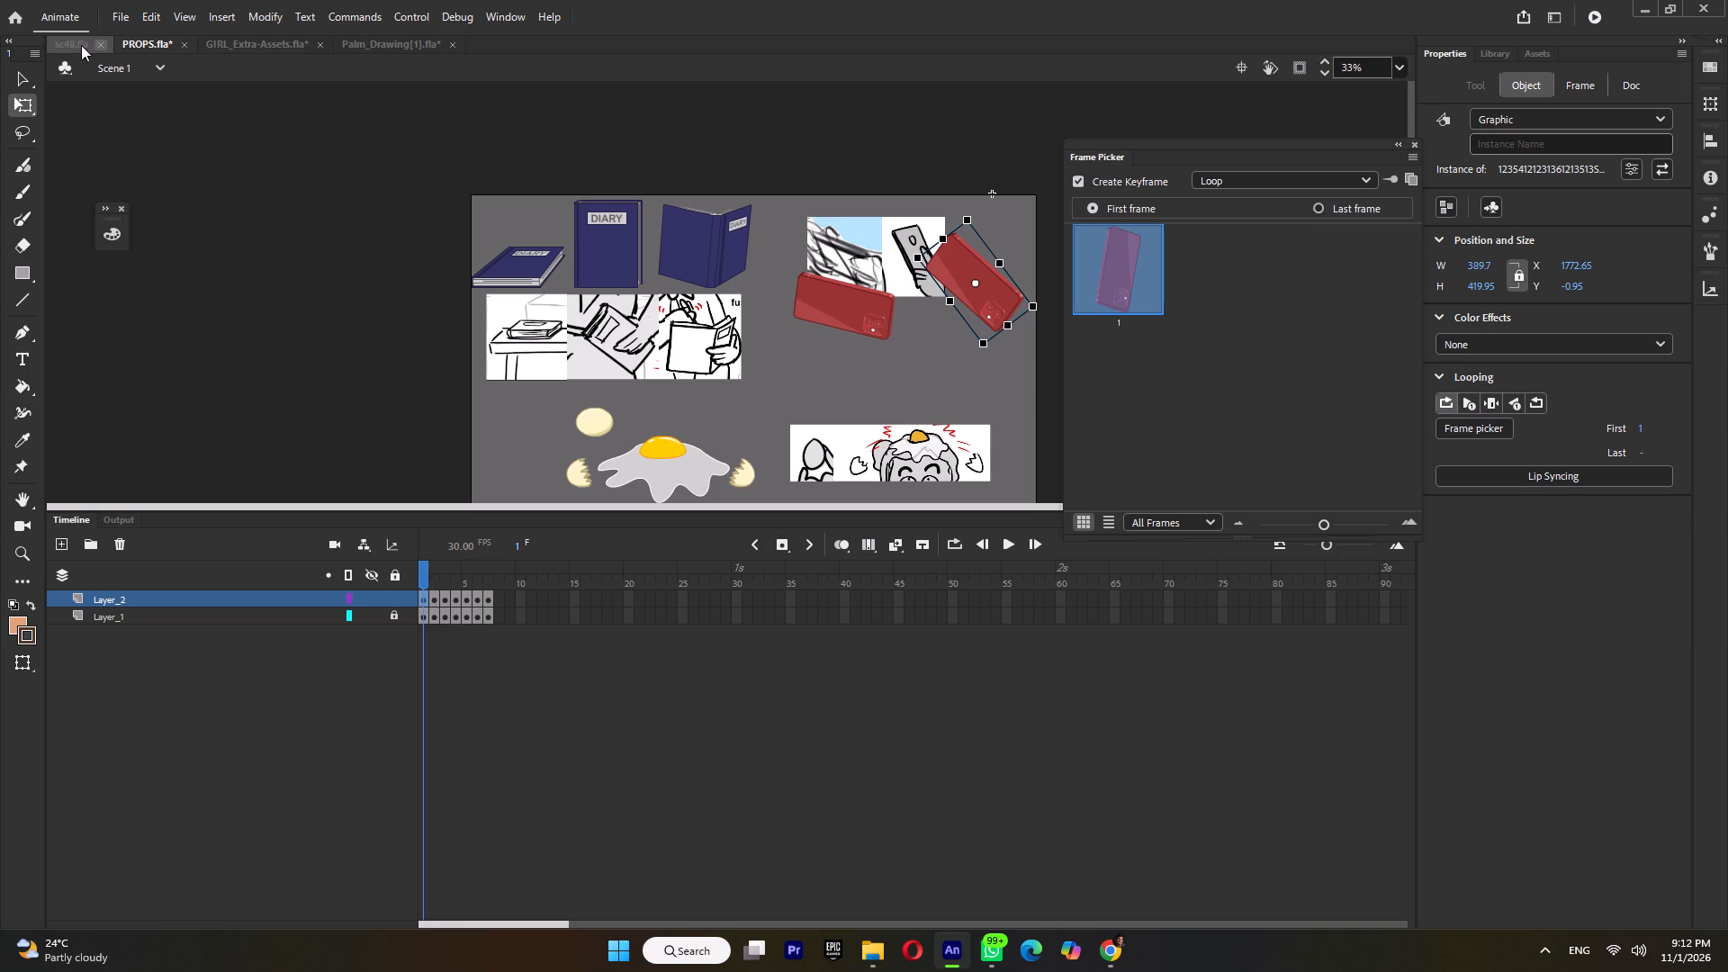
Paste the copied red phone into frame 19 of the Tween 18 hand symbol, inside Symbol 3 of sc48.fla.
left_click(79, 45)
left_click(433, 569)
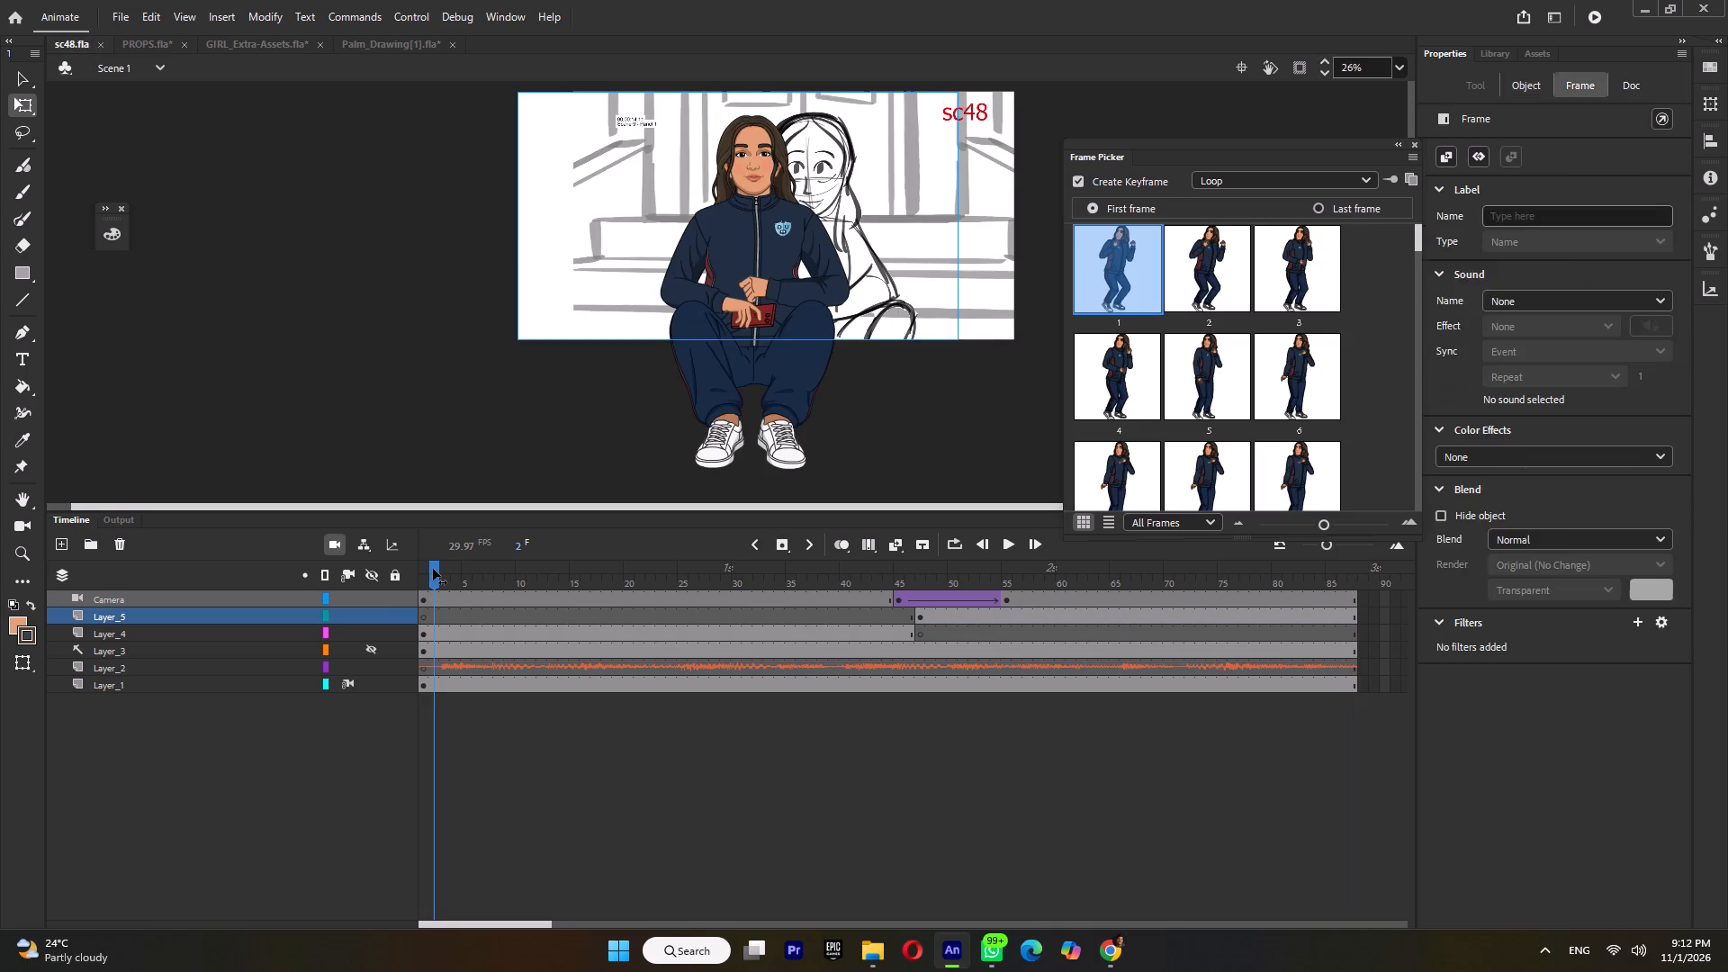
key("ctrl+s")
scroll(696, 184, "up", 4, "ctrl")
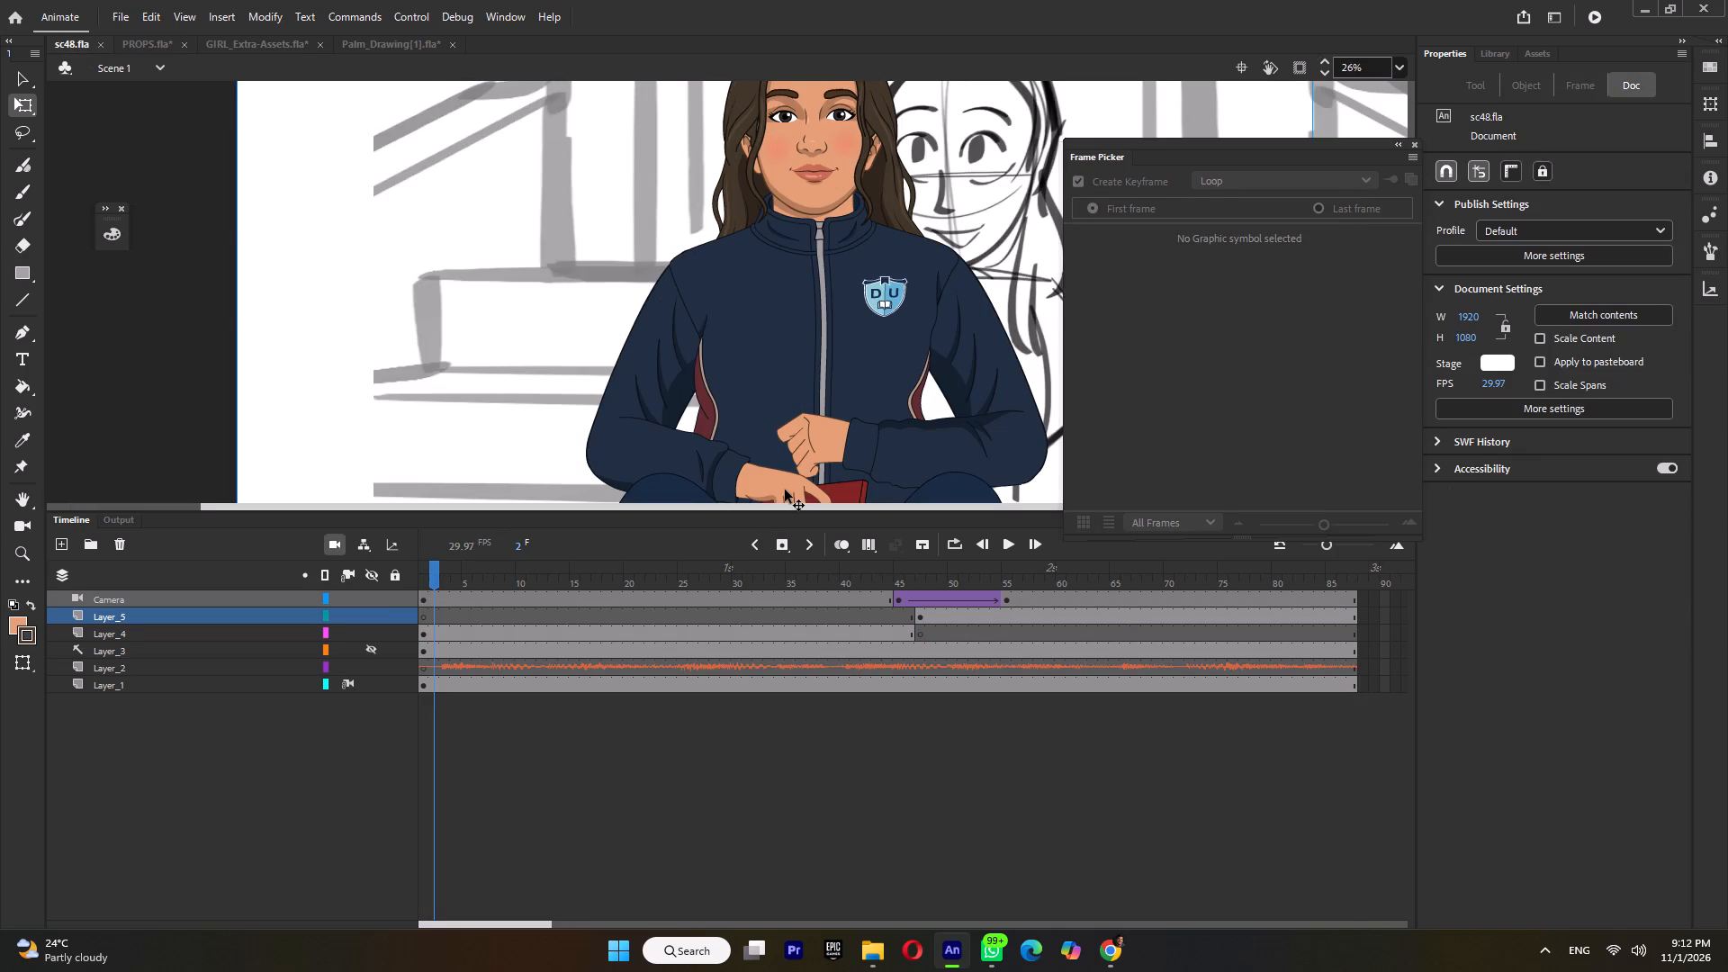
double_click(785, 490)
scroll(805, 428, "down", 1)
double_click(787, 360)
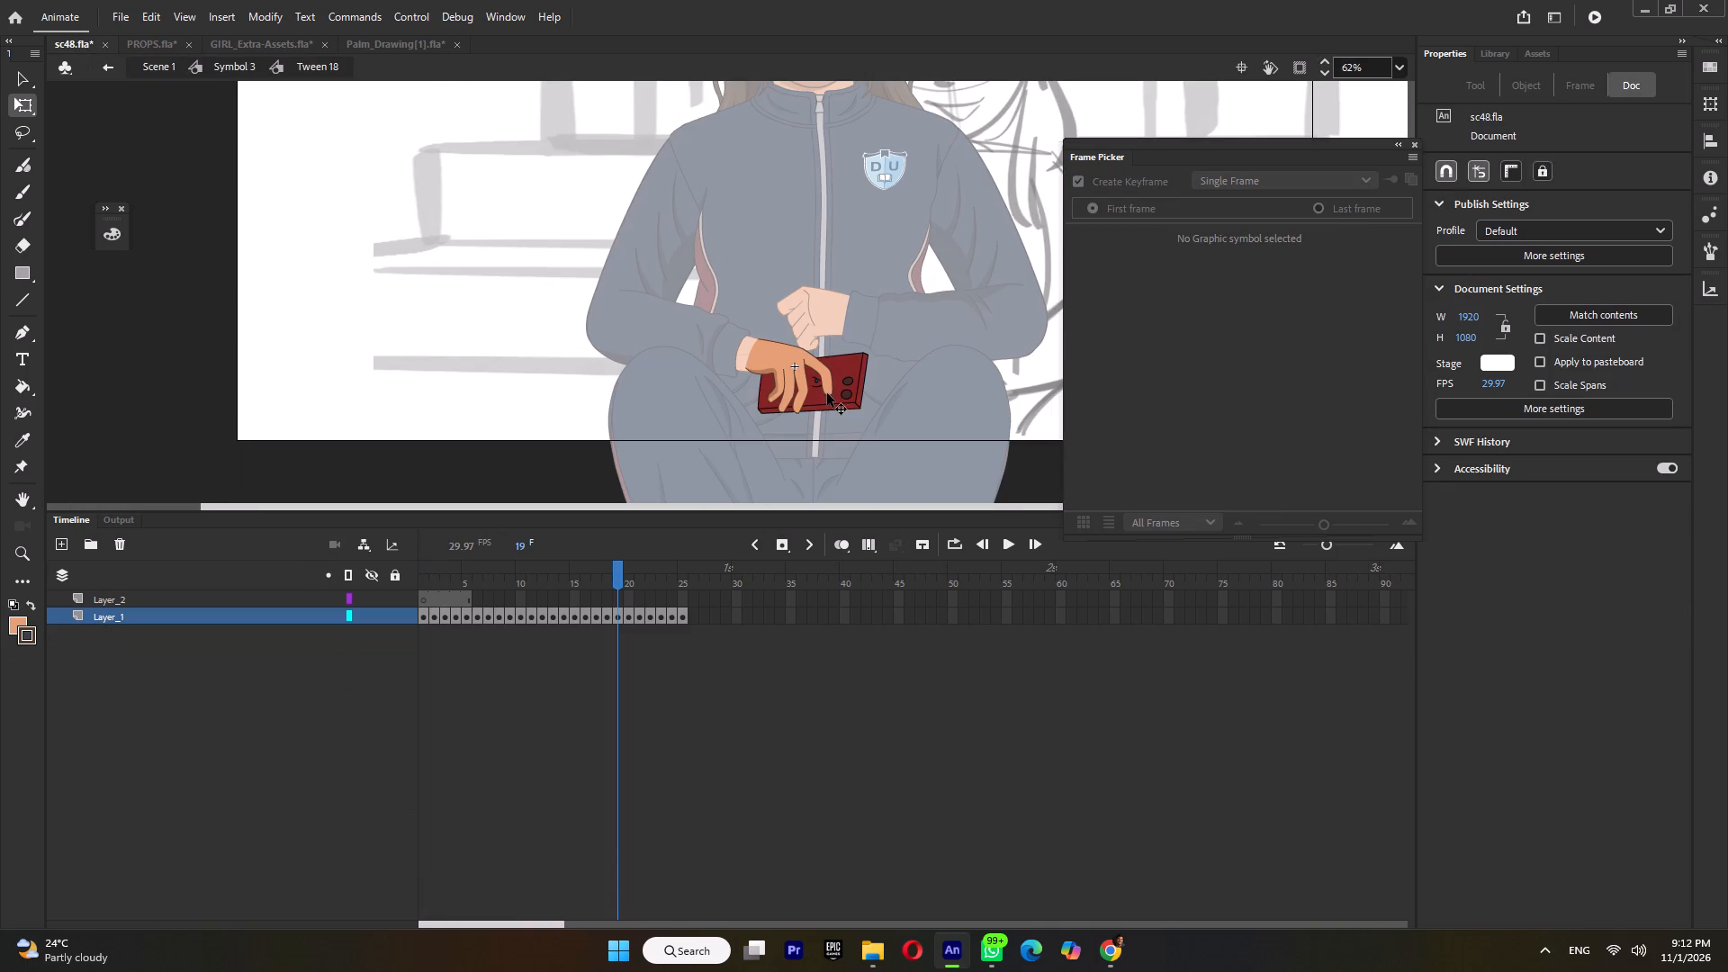
left_click(827, 393)
left_click(852, 392)
right_click(898, 402)
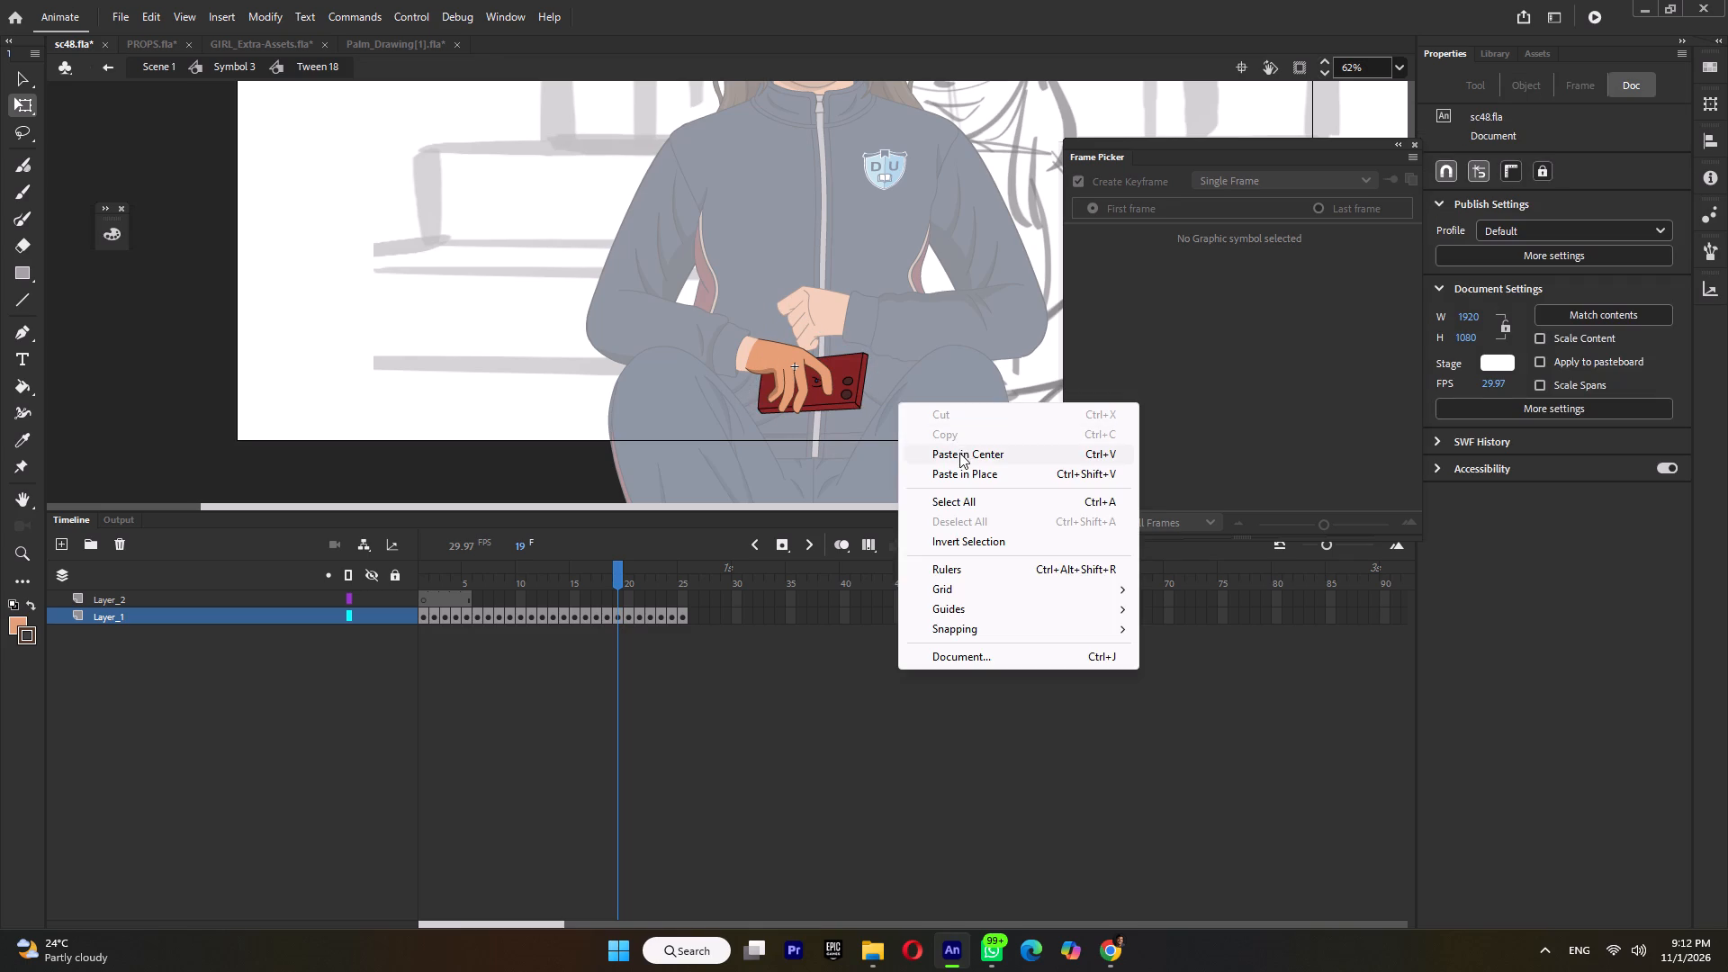
left_click(959, 453)
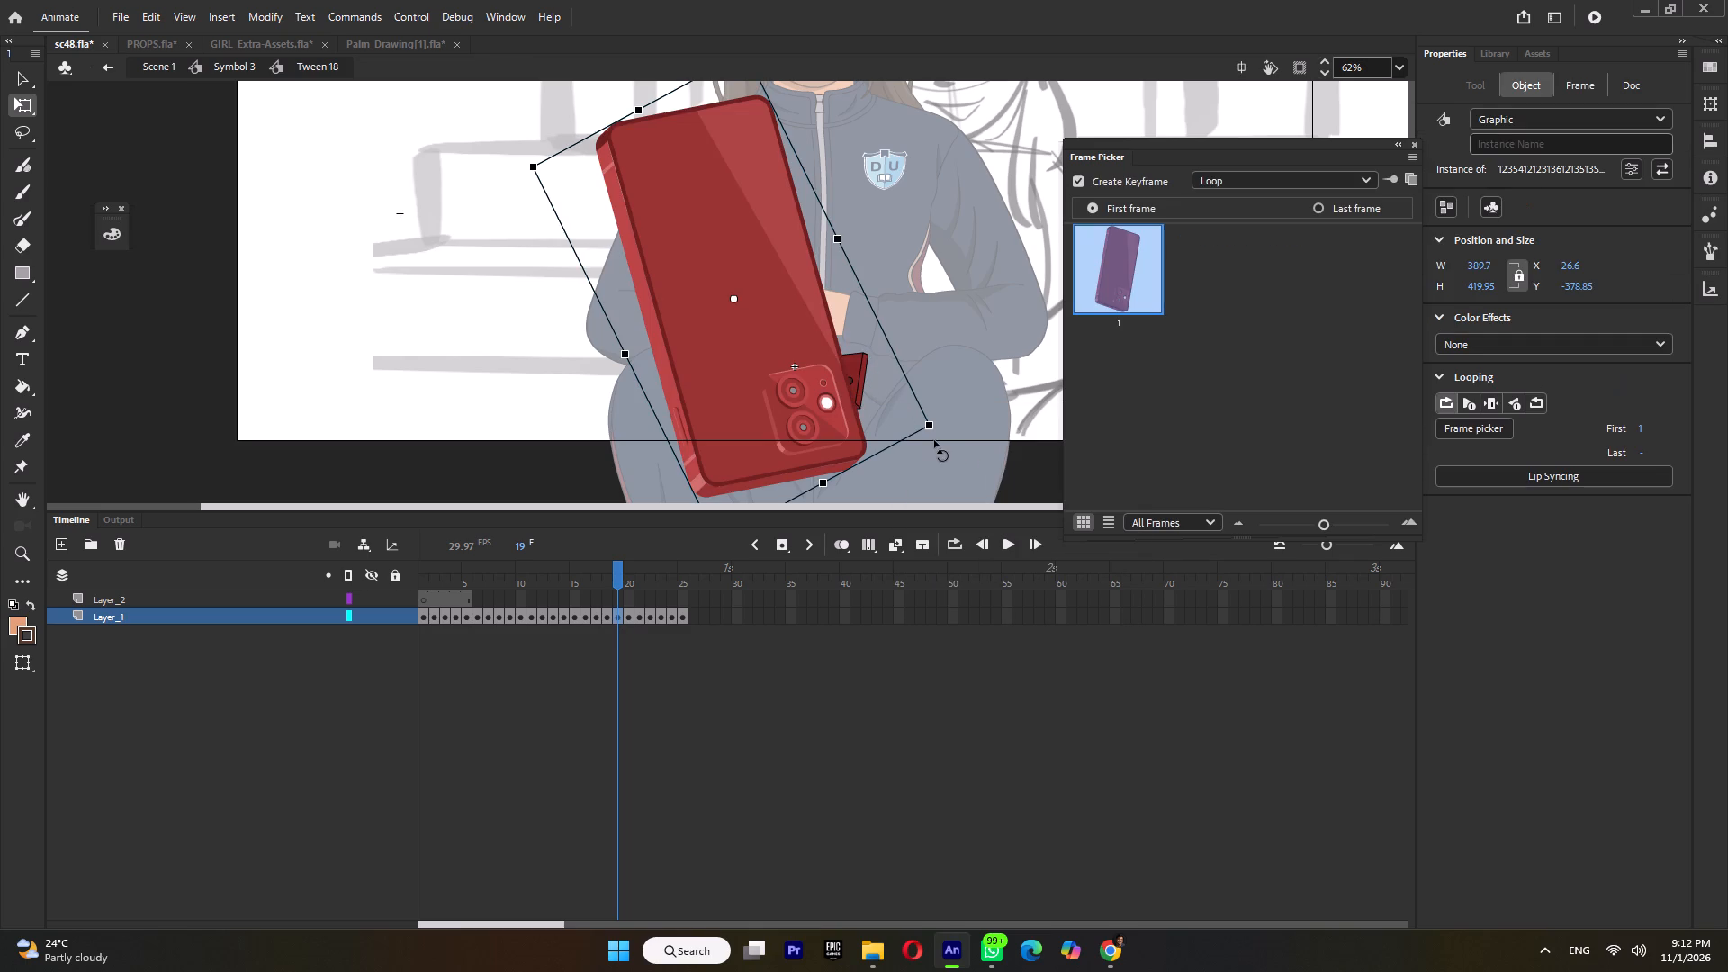
Rotate and shrink the pasted phone to about 112 × 114 px, fit it over the old phone and send it behind the hand.
left_click_drag(931, 437, 864, 170)
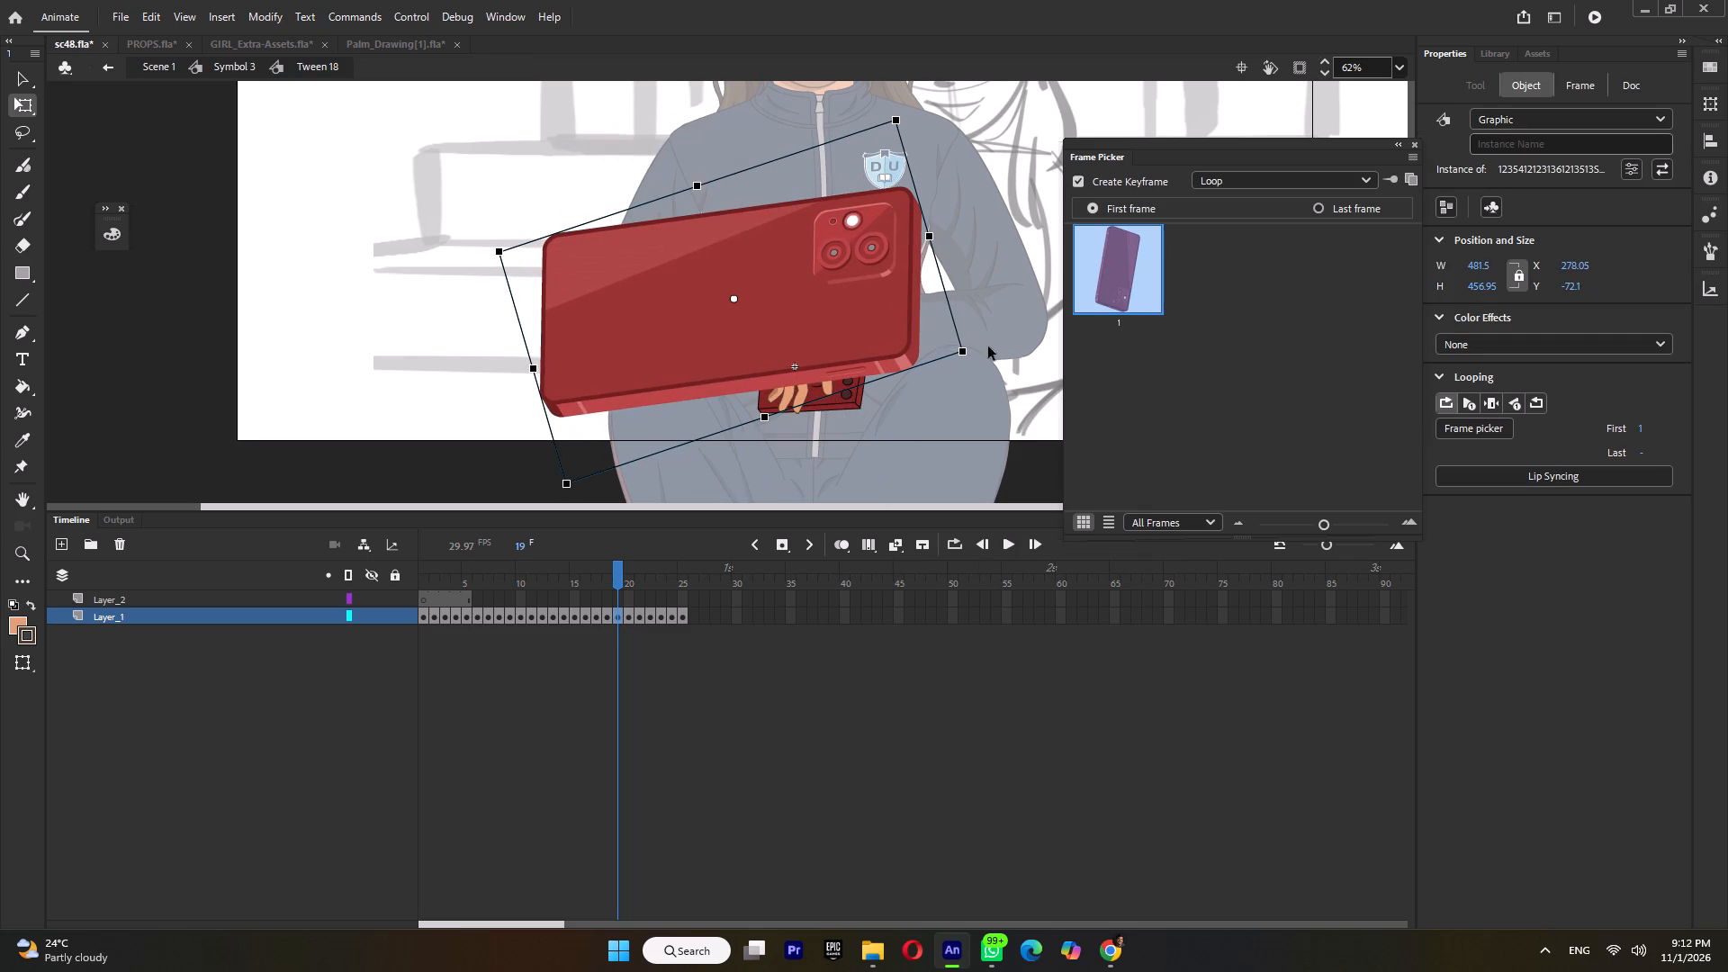
left_click_drag(961, 351, 811, 357, "shift")
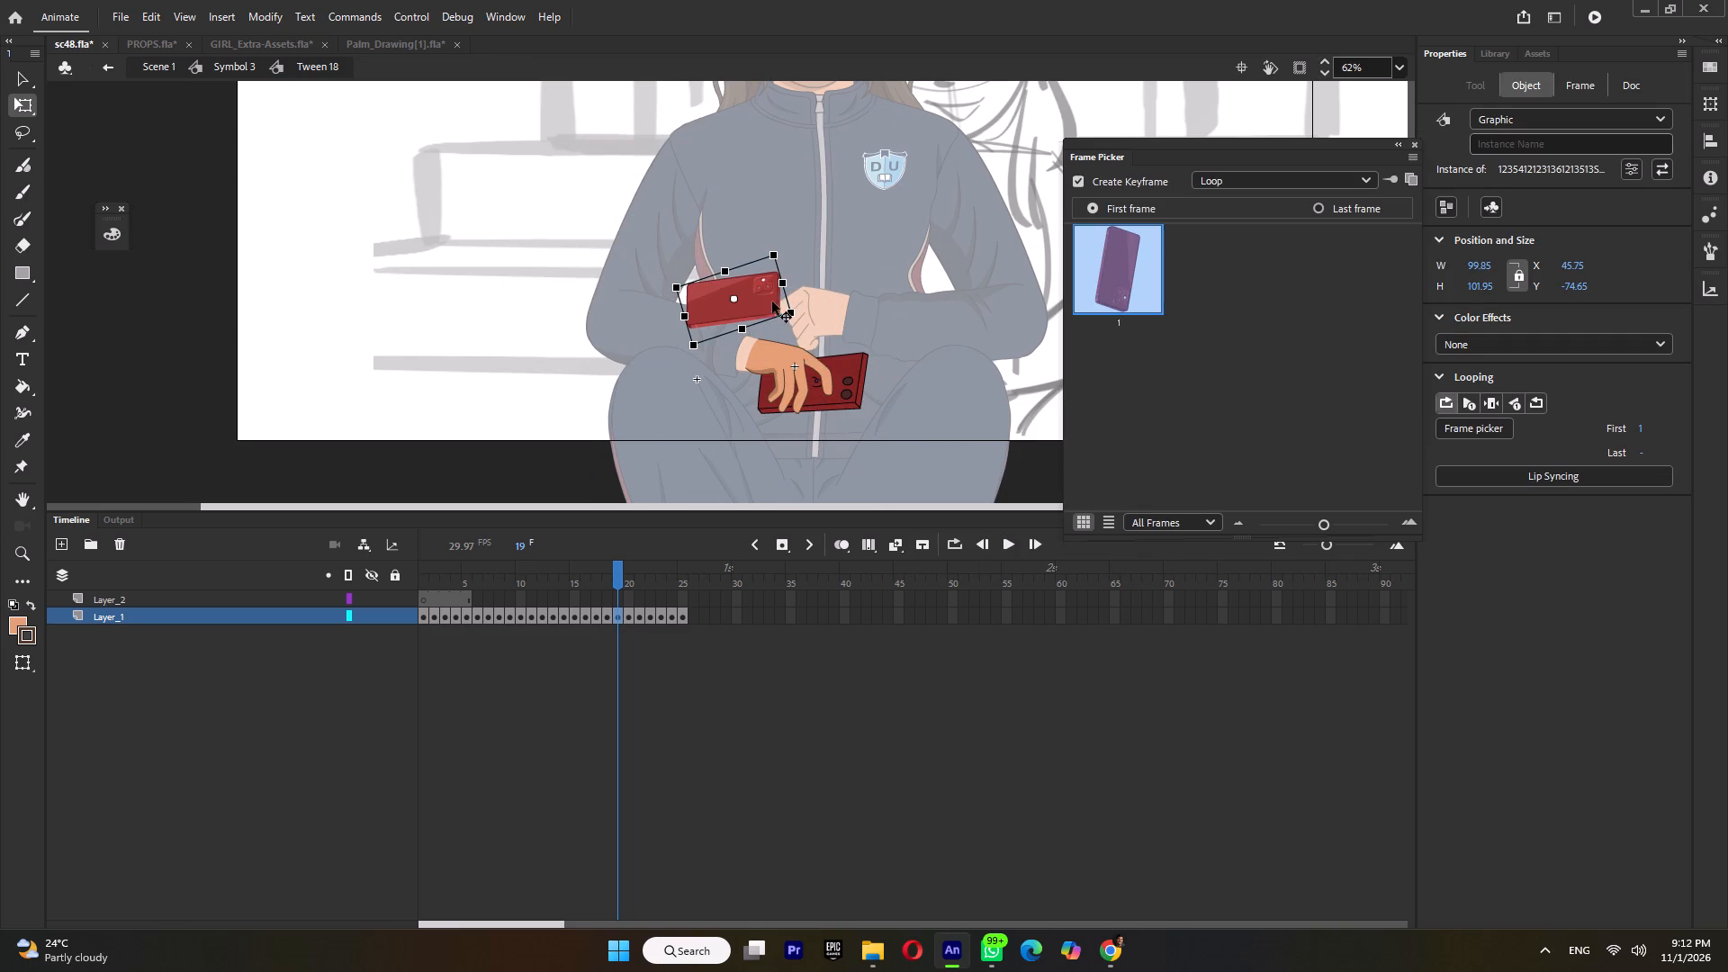
left_click_drag(755, 285, 829, 373)
scroll(841, 371, "up", 5, "ctrl")
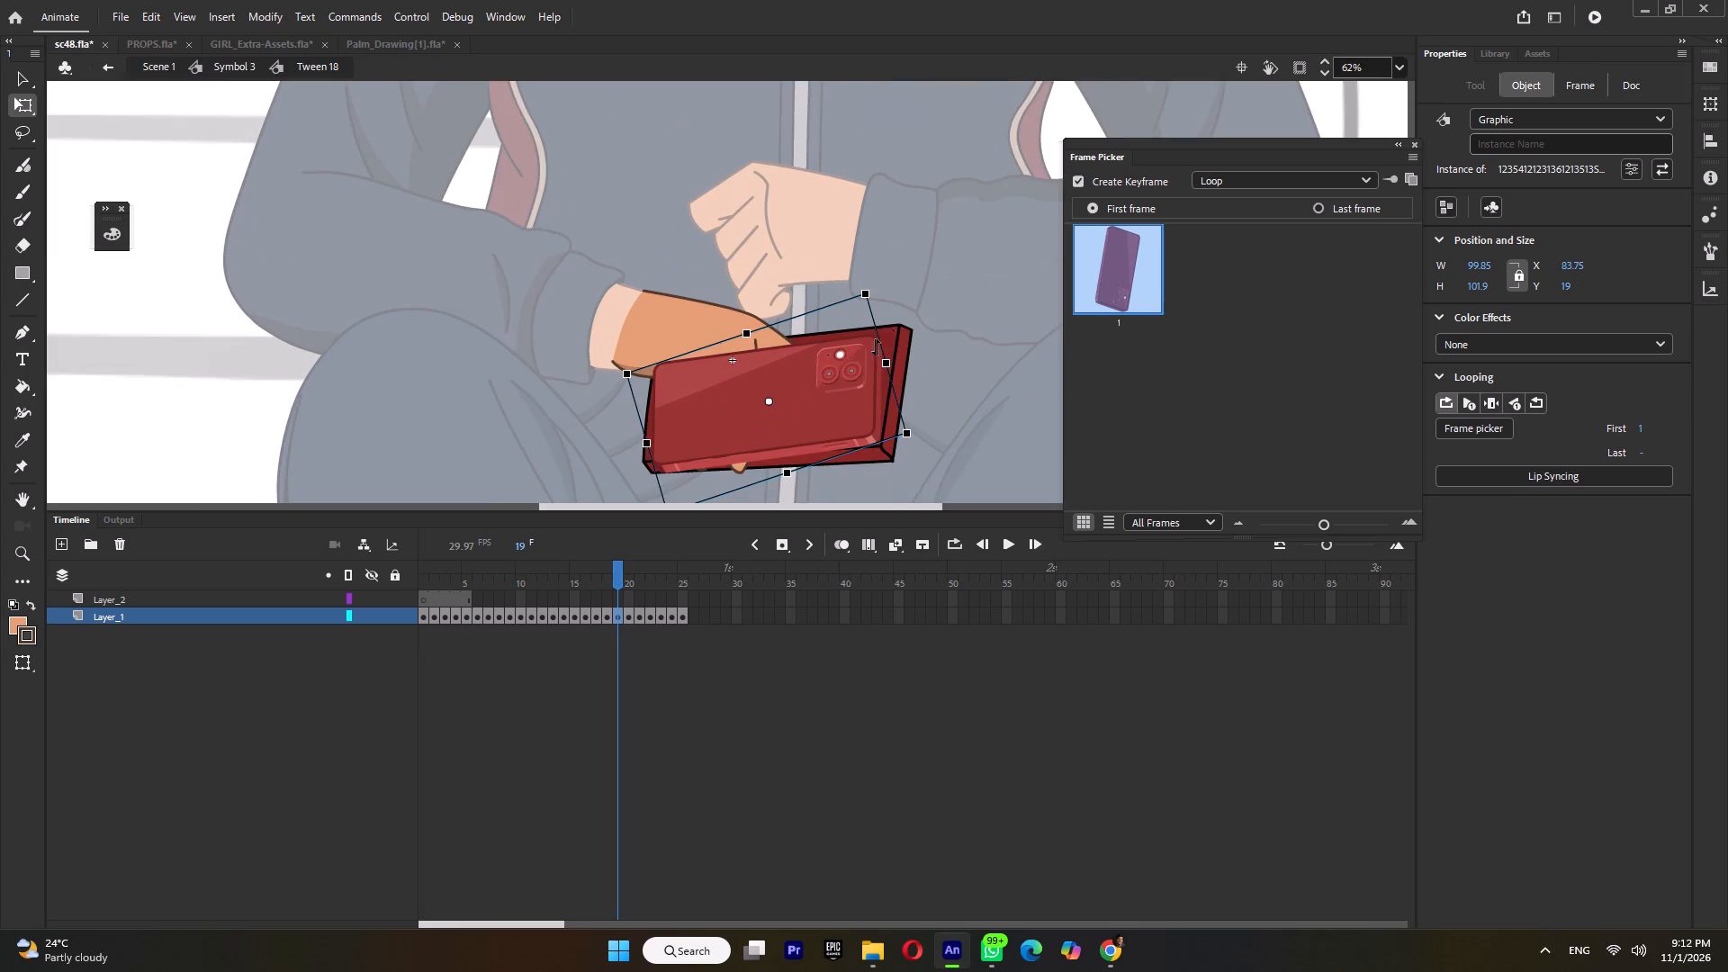
scroll(889, 316, "up", 1, "ctrl")
left_click_drag(859, 289, 884, 269, "shift")
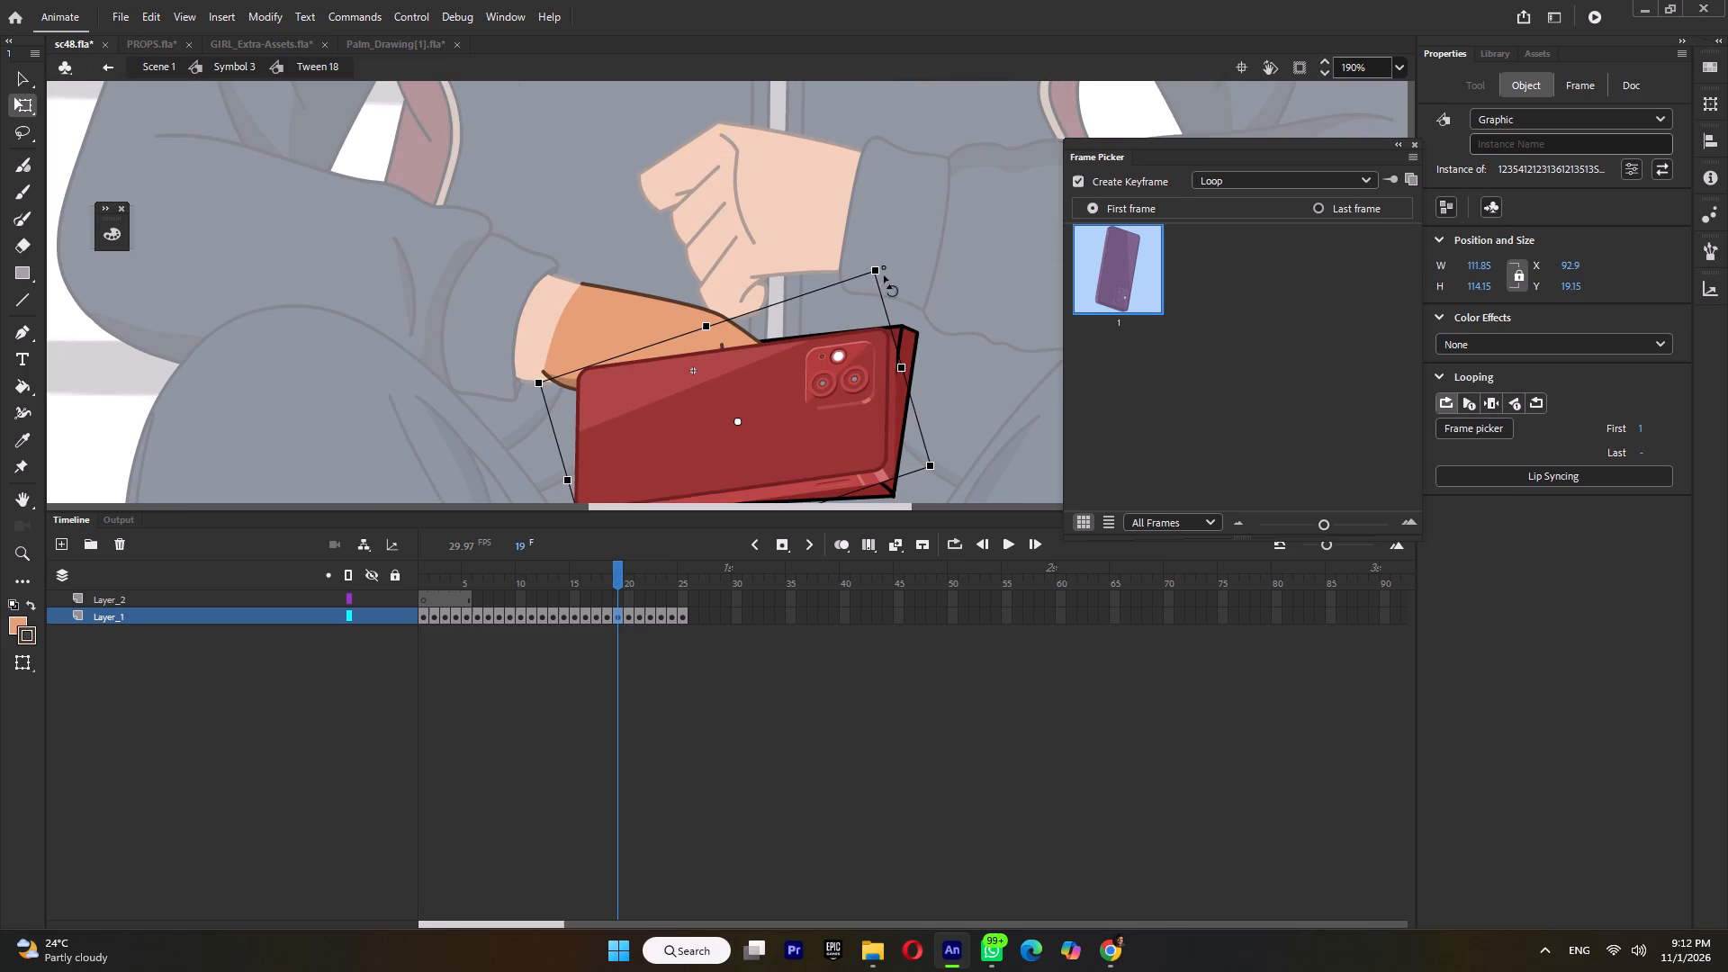
left_click_drag(886, 271, 891, 285)
left_click(836, 357)
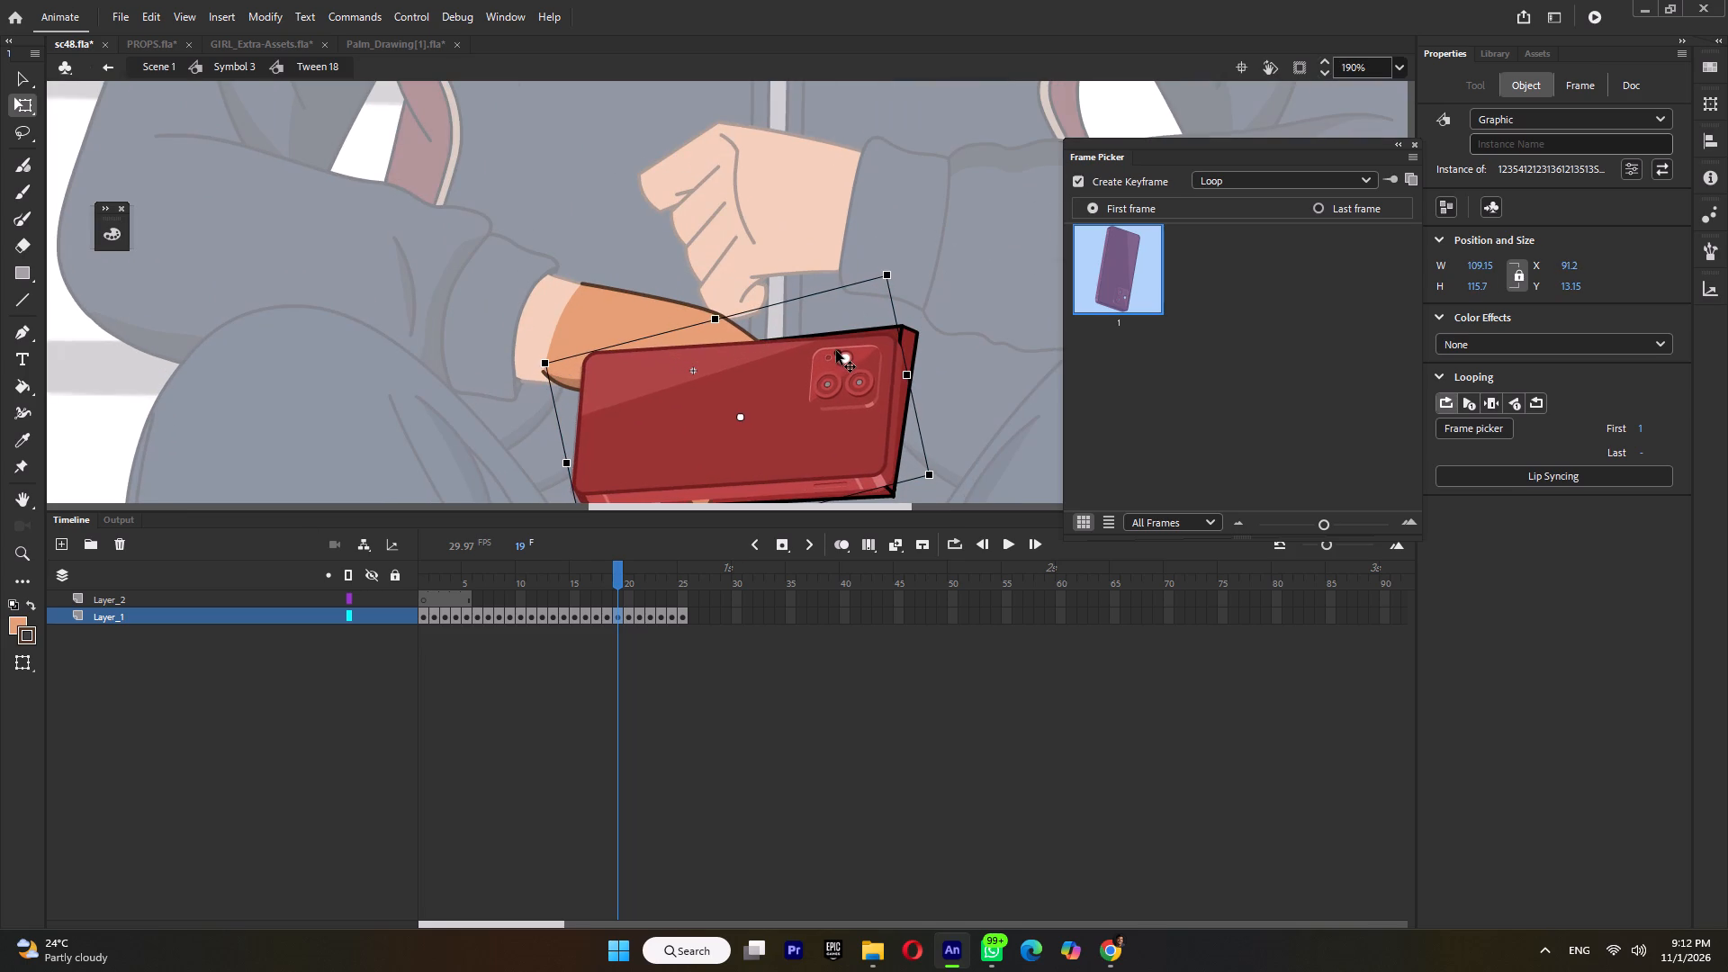
left_click_drag(895, 277, 894, 257)
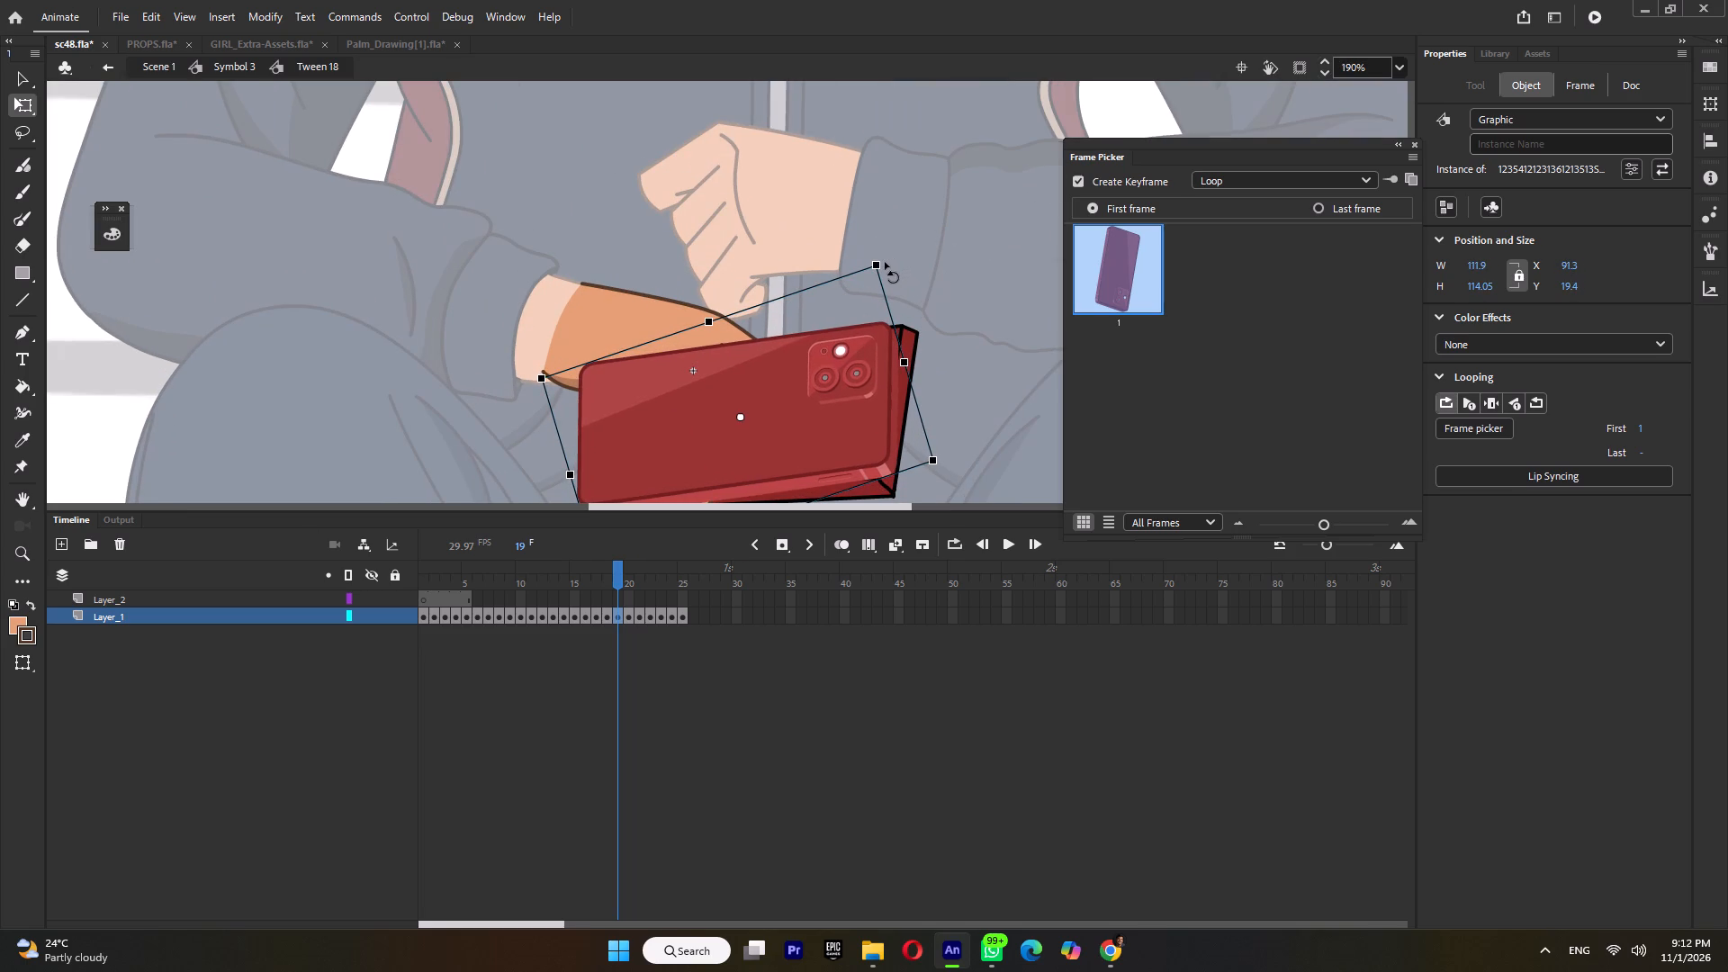
key("ctrl+Down")
Delete the old dark red phone drawing from the hand symbol and save sc48.fla.
left_click(911, 341)
key("Delete")
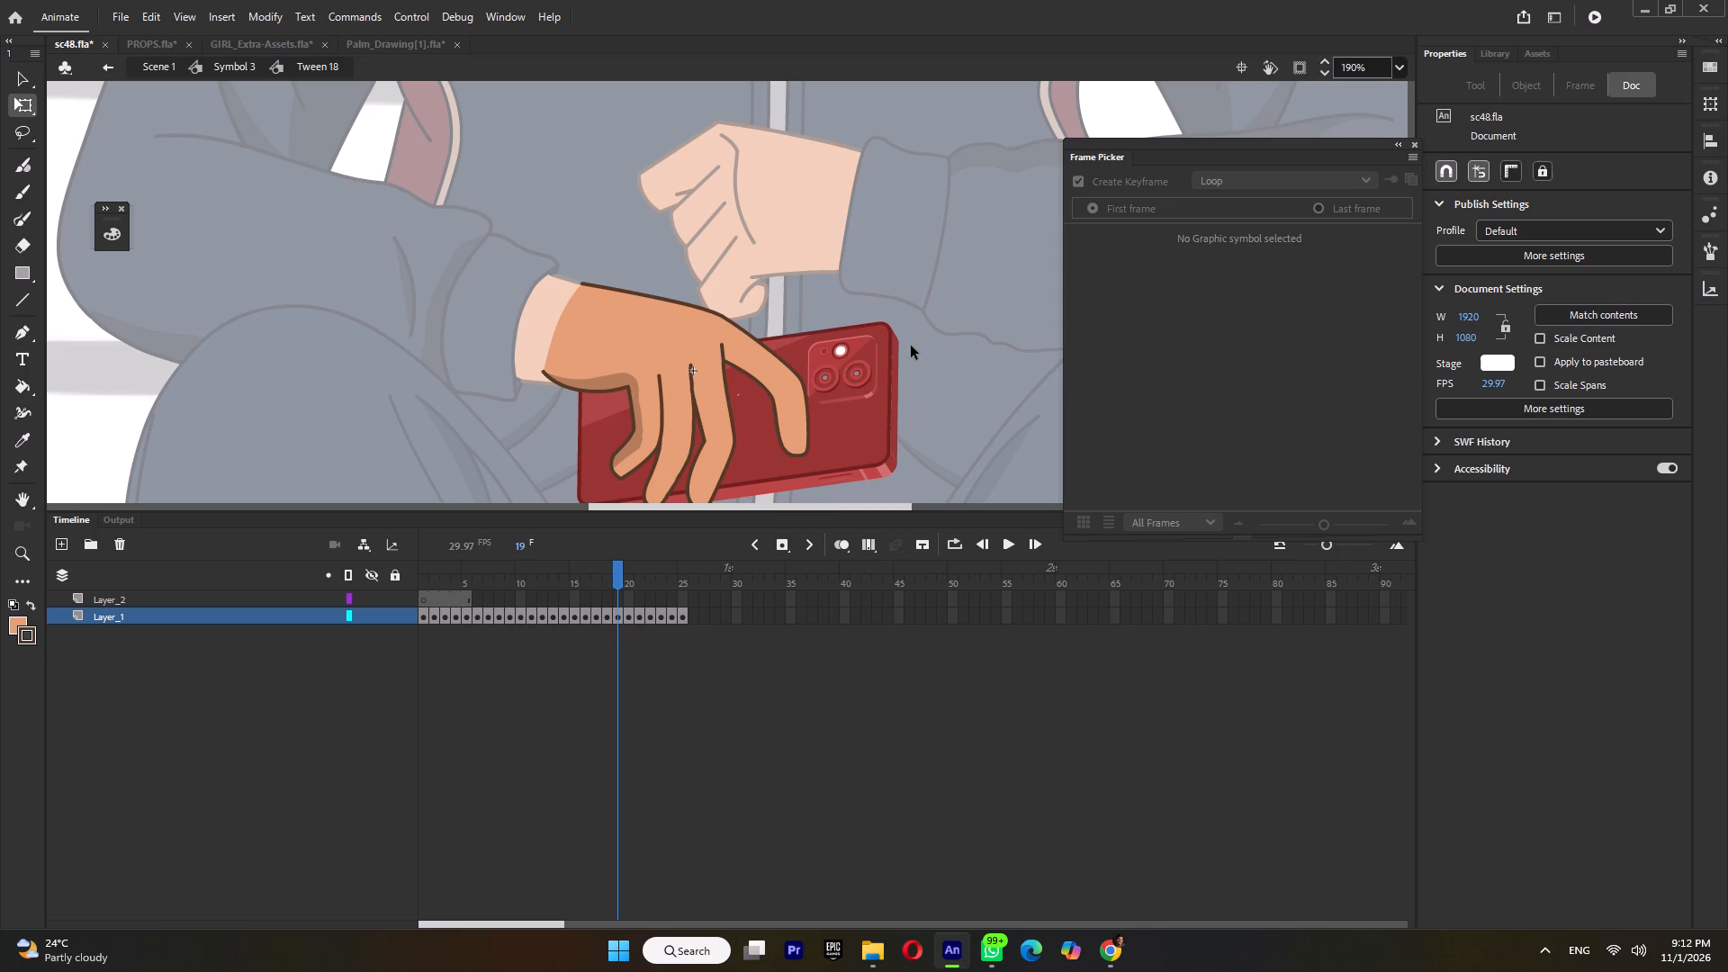
scroll(909, 322, "down", 6, "ctrl")
key("ctrl+s")
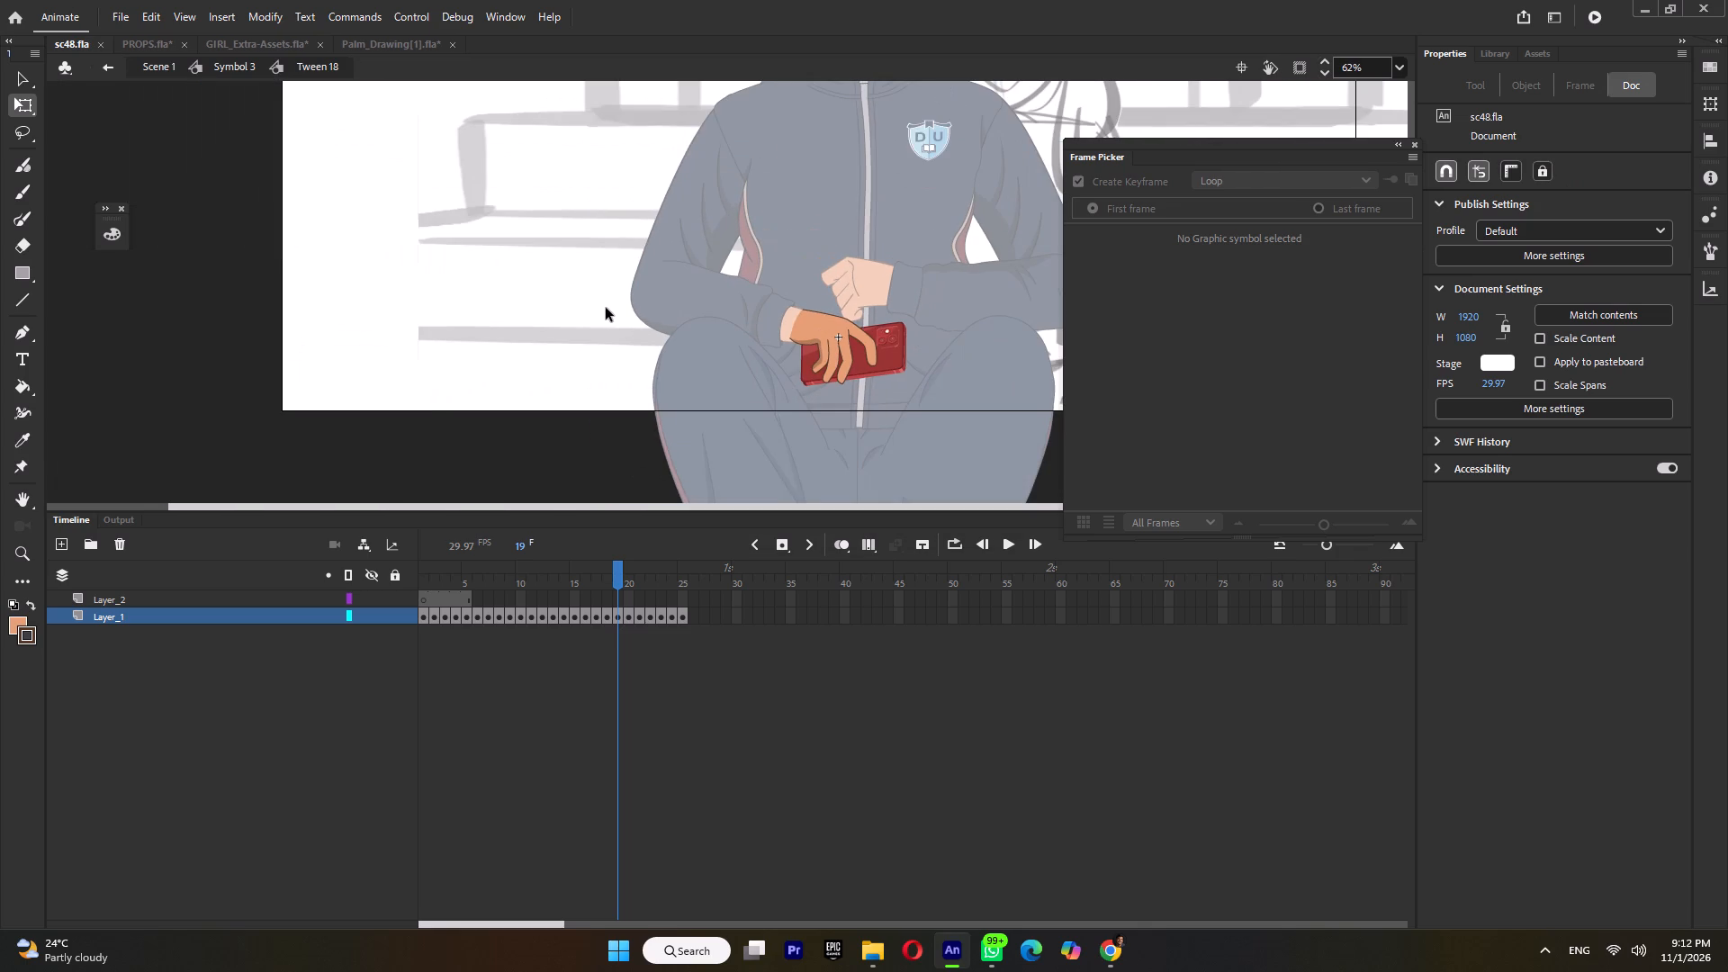
Return to Symbol 3, save sc48.fla and play back the girl's animation with the new phone.
double_click(606, 308, "ctrl")
scroll(607, 305, "down", 4, "ctrl")
key("ctrl+s")
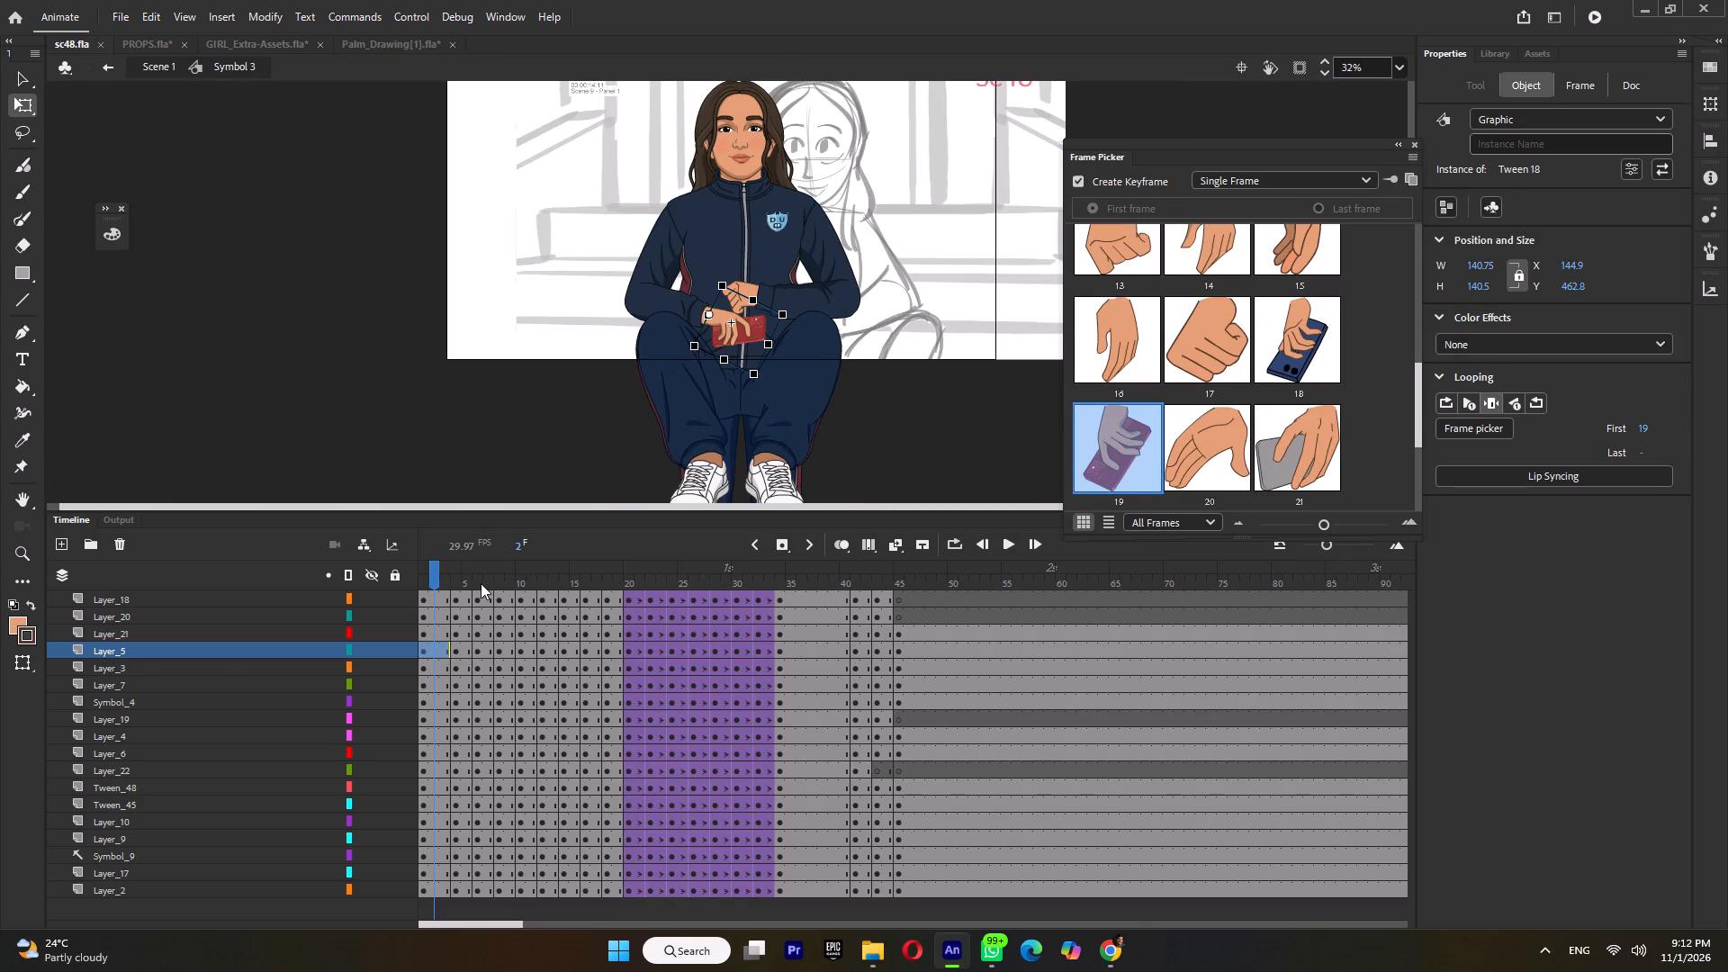
key("Return")
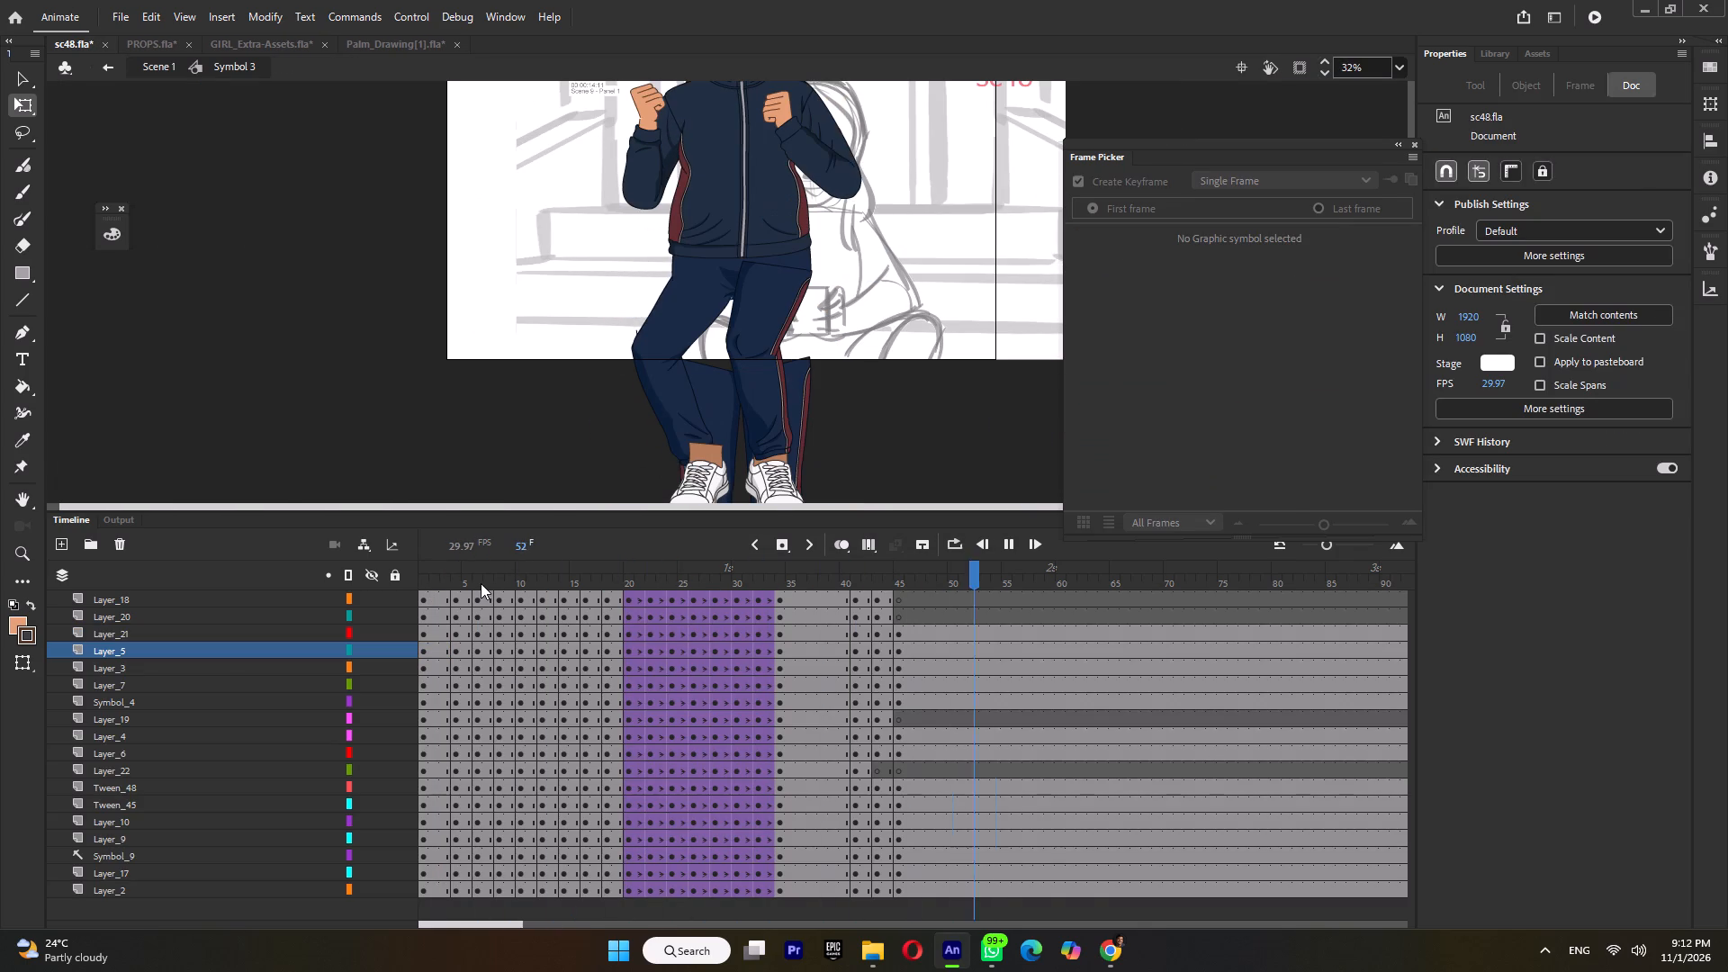
key("Return")
Return to Scene 1, save sc48.fla and play back the whole shot.
double_click(382, 430)
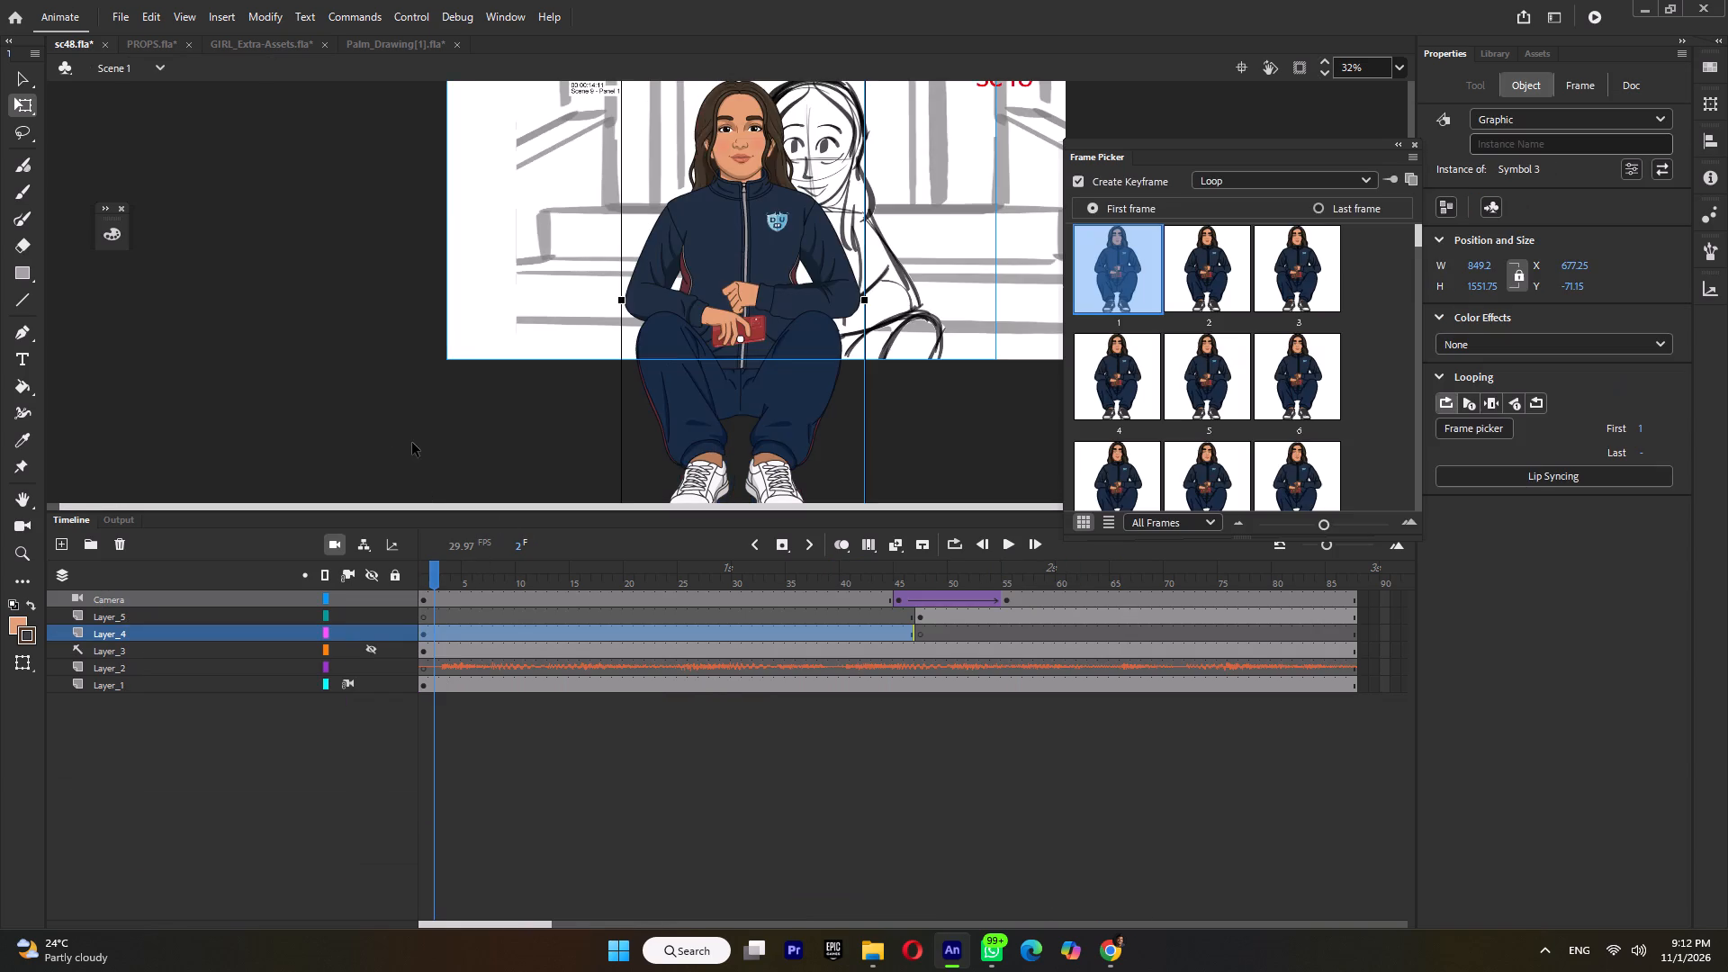
scroll(414, 422, "down", 3, "ctrl")
key("ctrl+s")
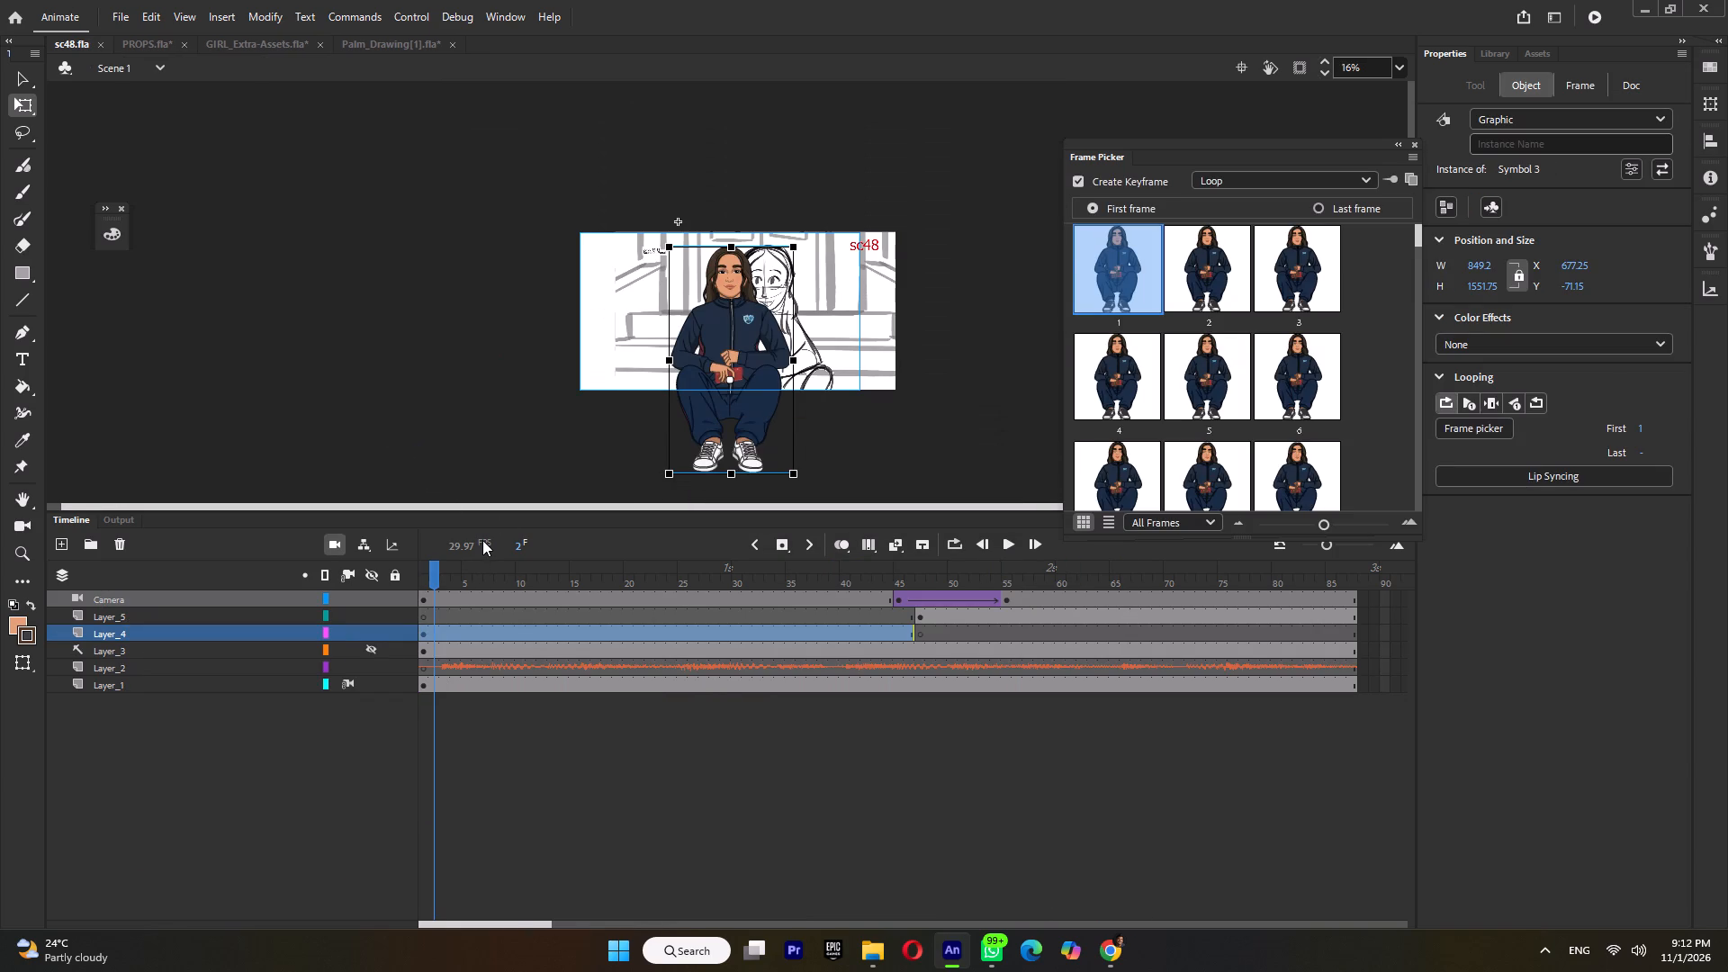
key("Return")
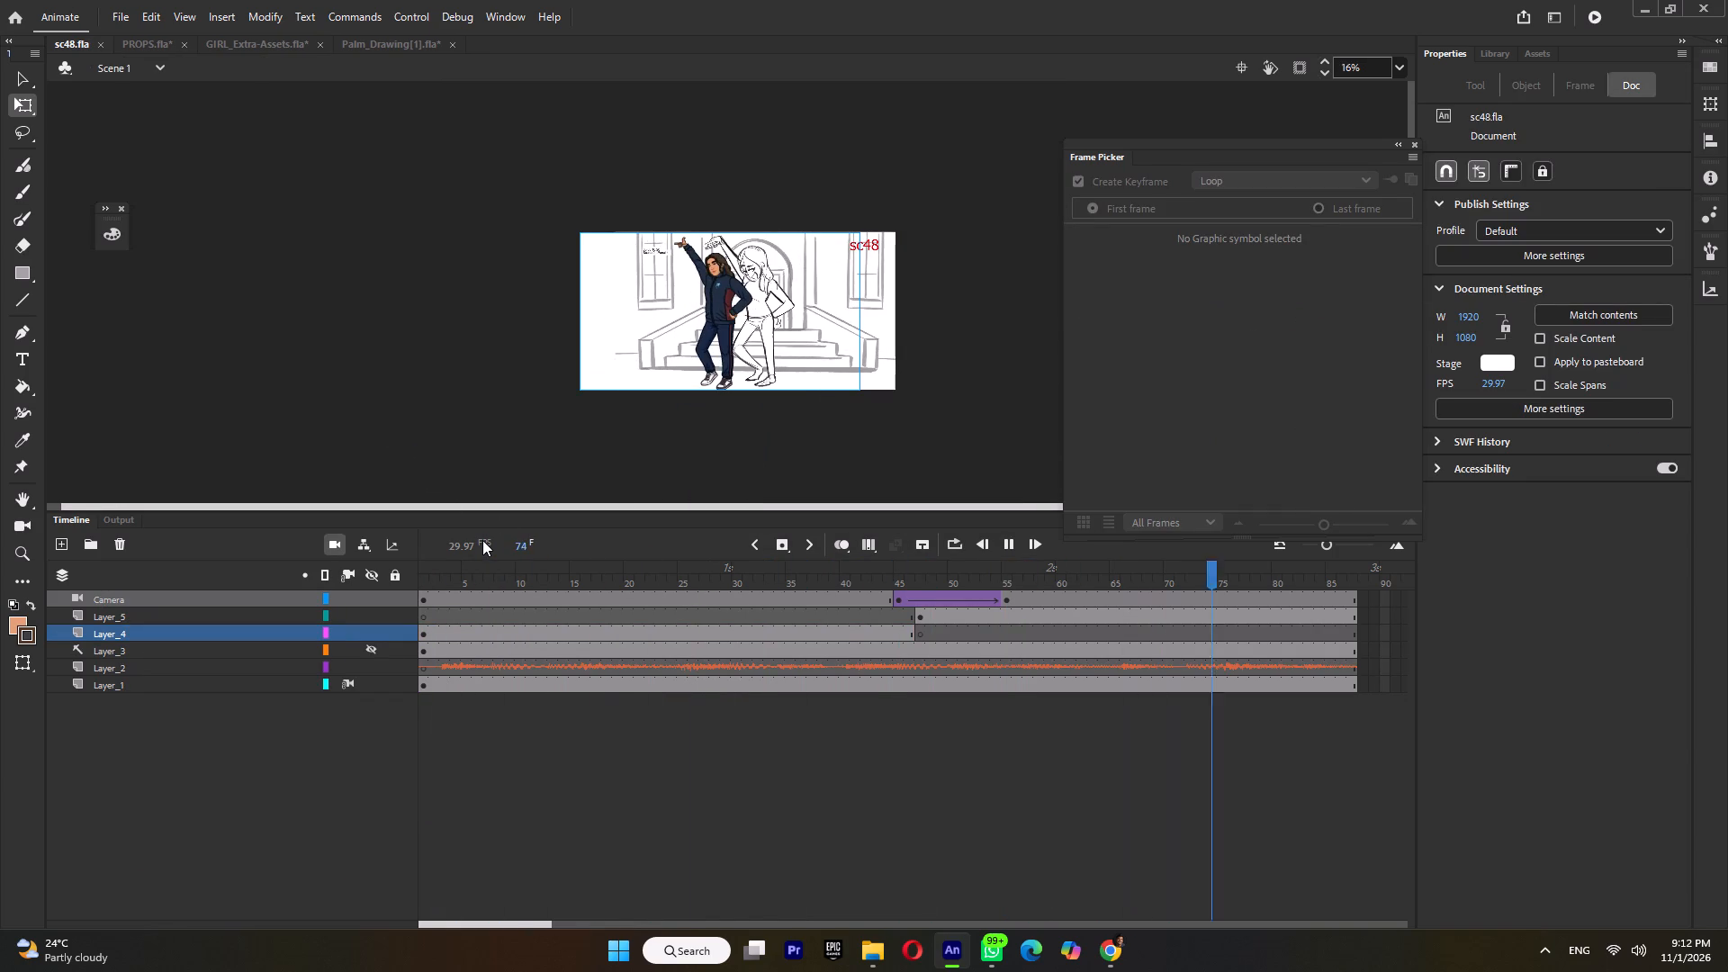
key("Return")
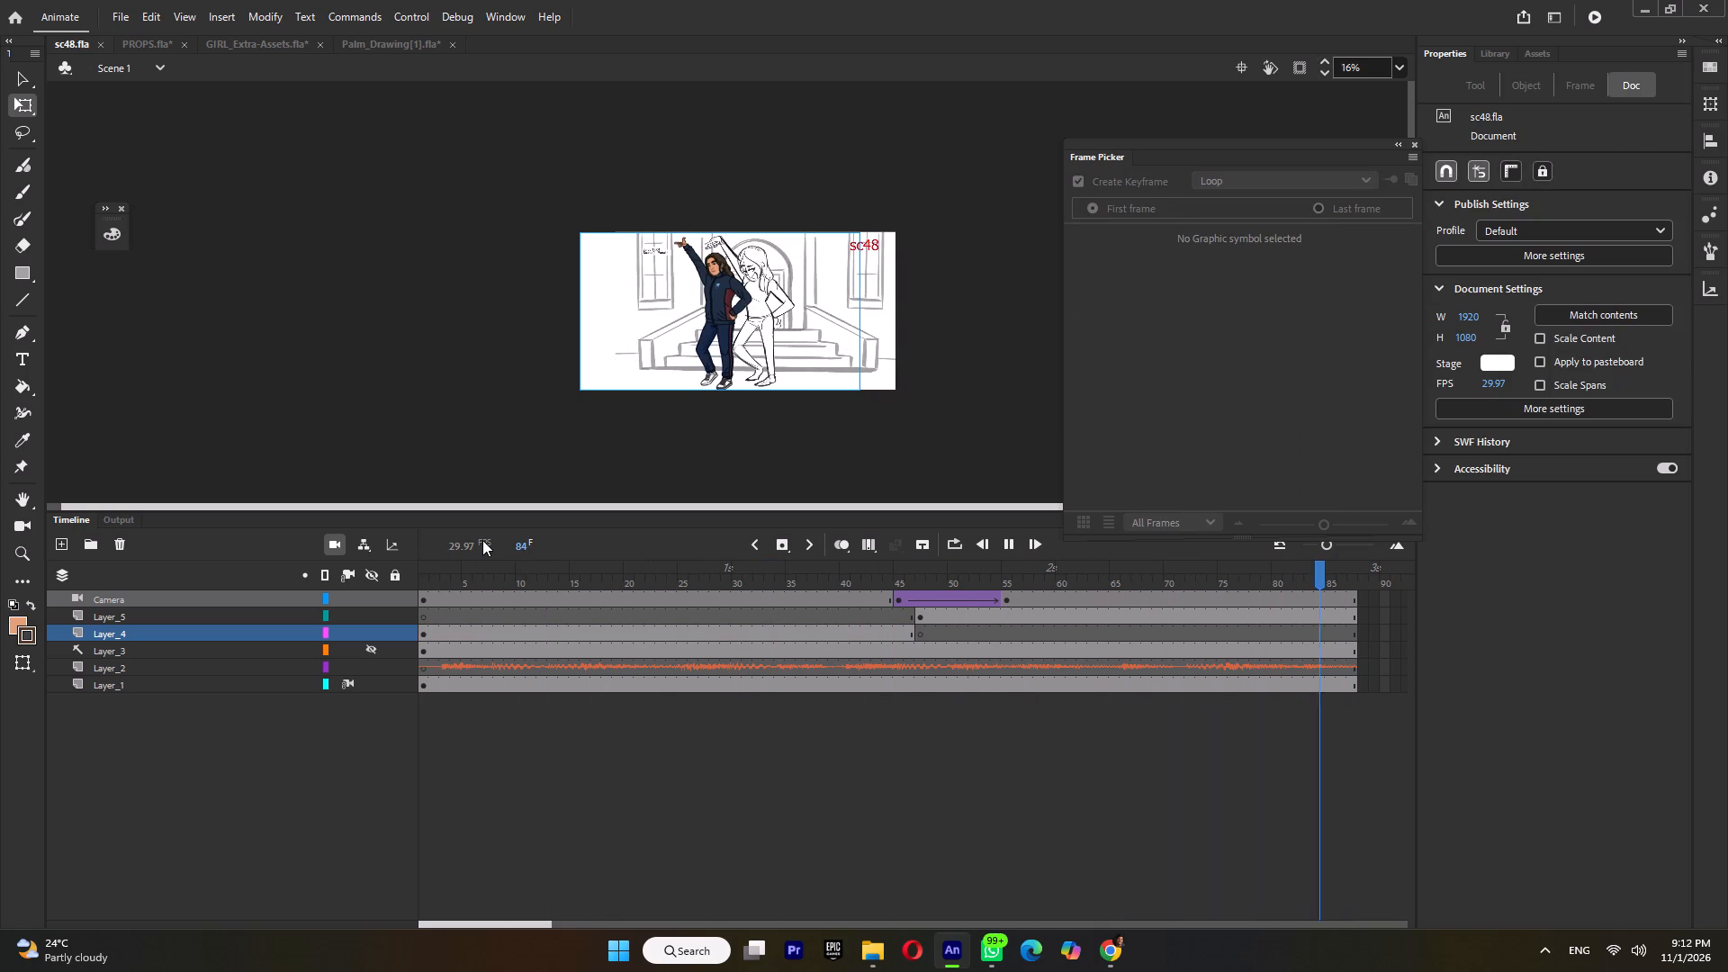
Save and close sc48.fla.
key("ctrl+s")
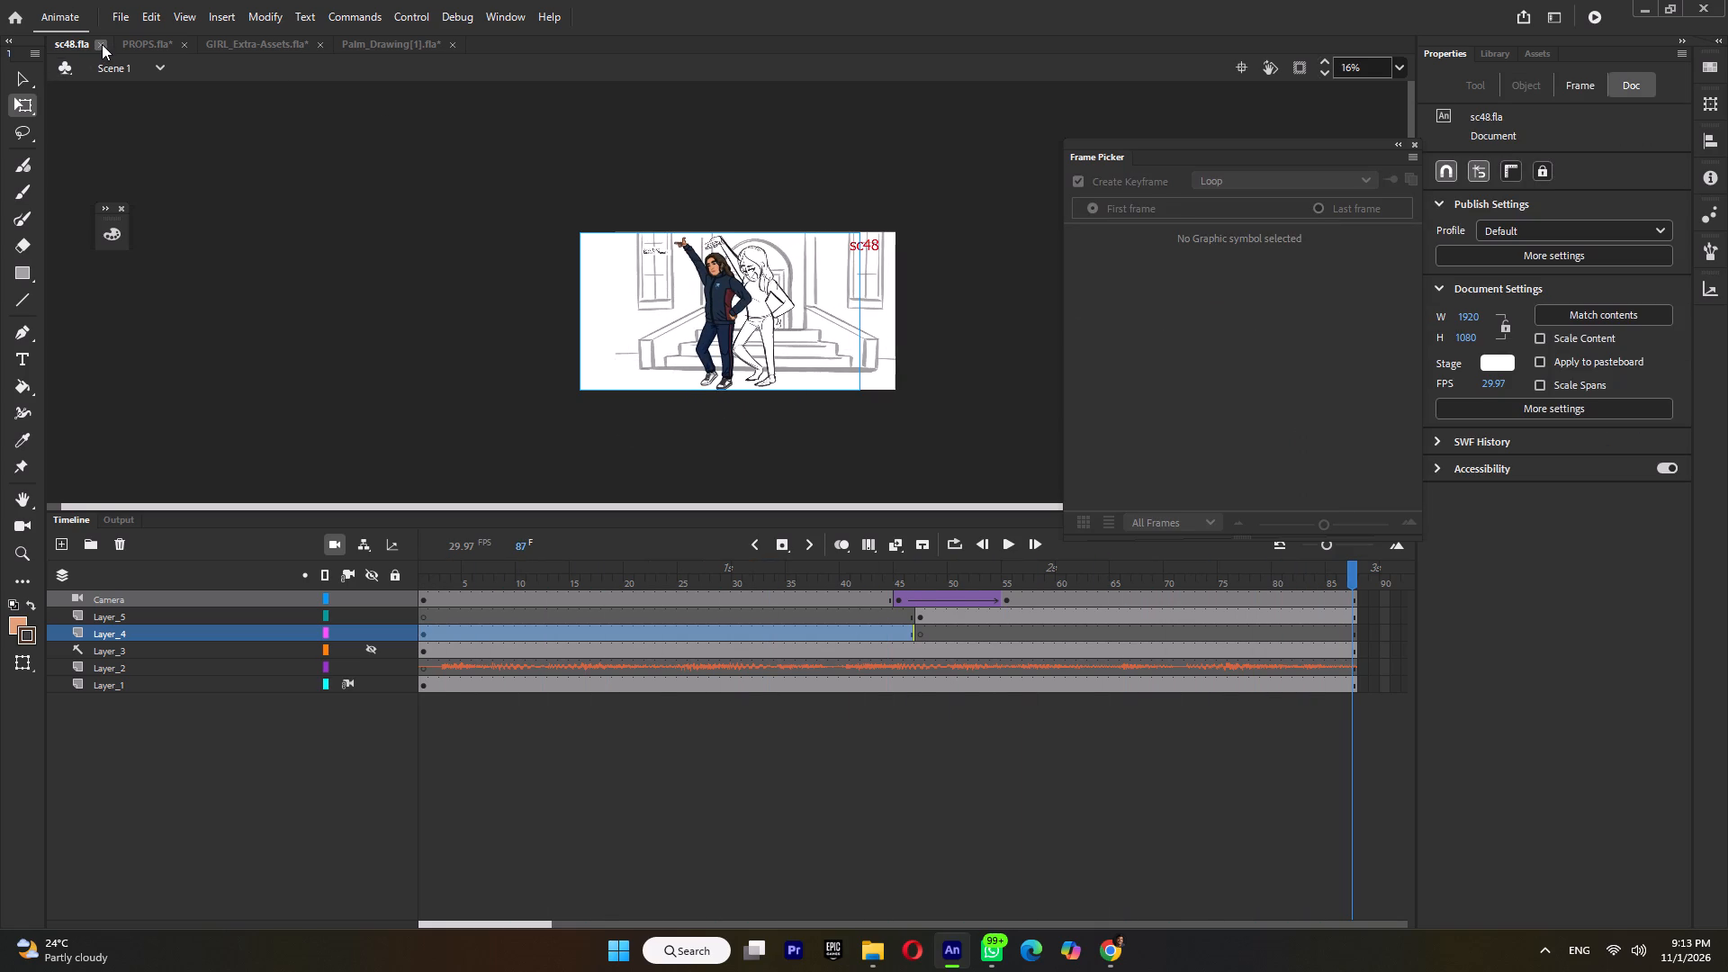
left_click(102, 44)
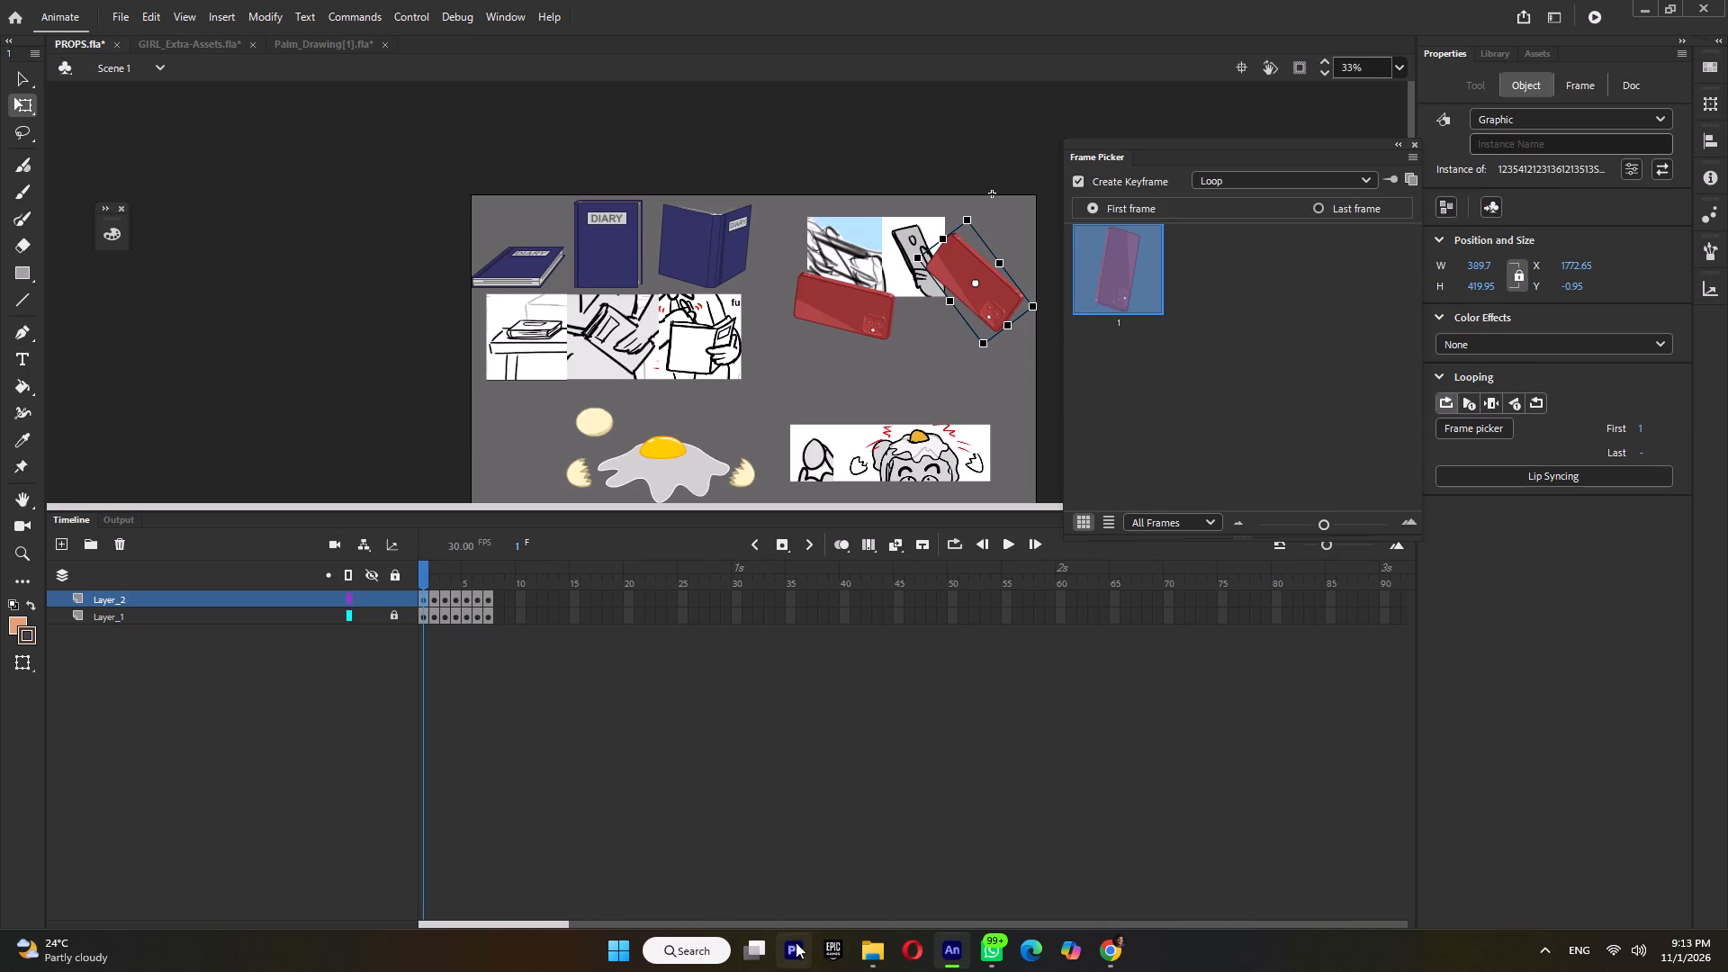
Switch to File Explorer and open sc49.fla from the ep5 > ep06 > shots folder.
left_click(860, 958)
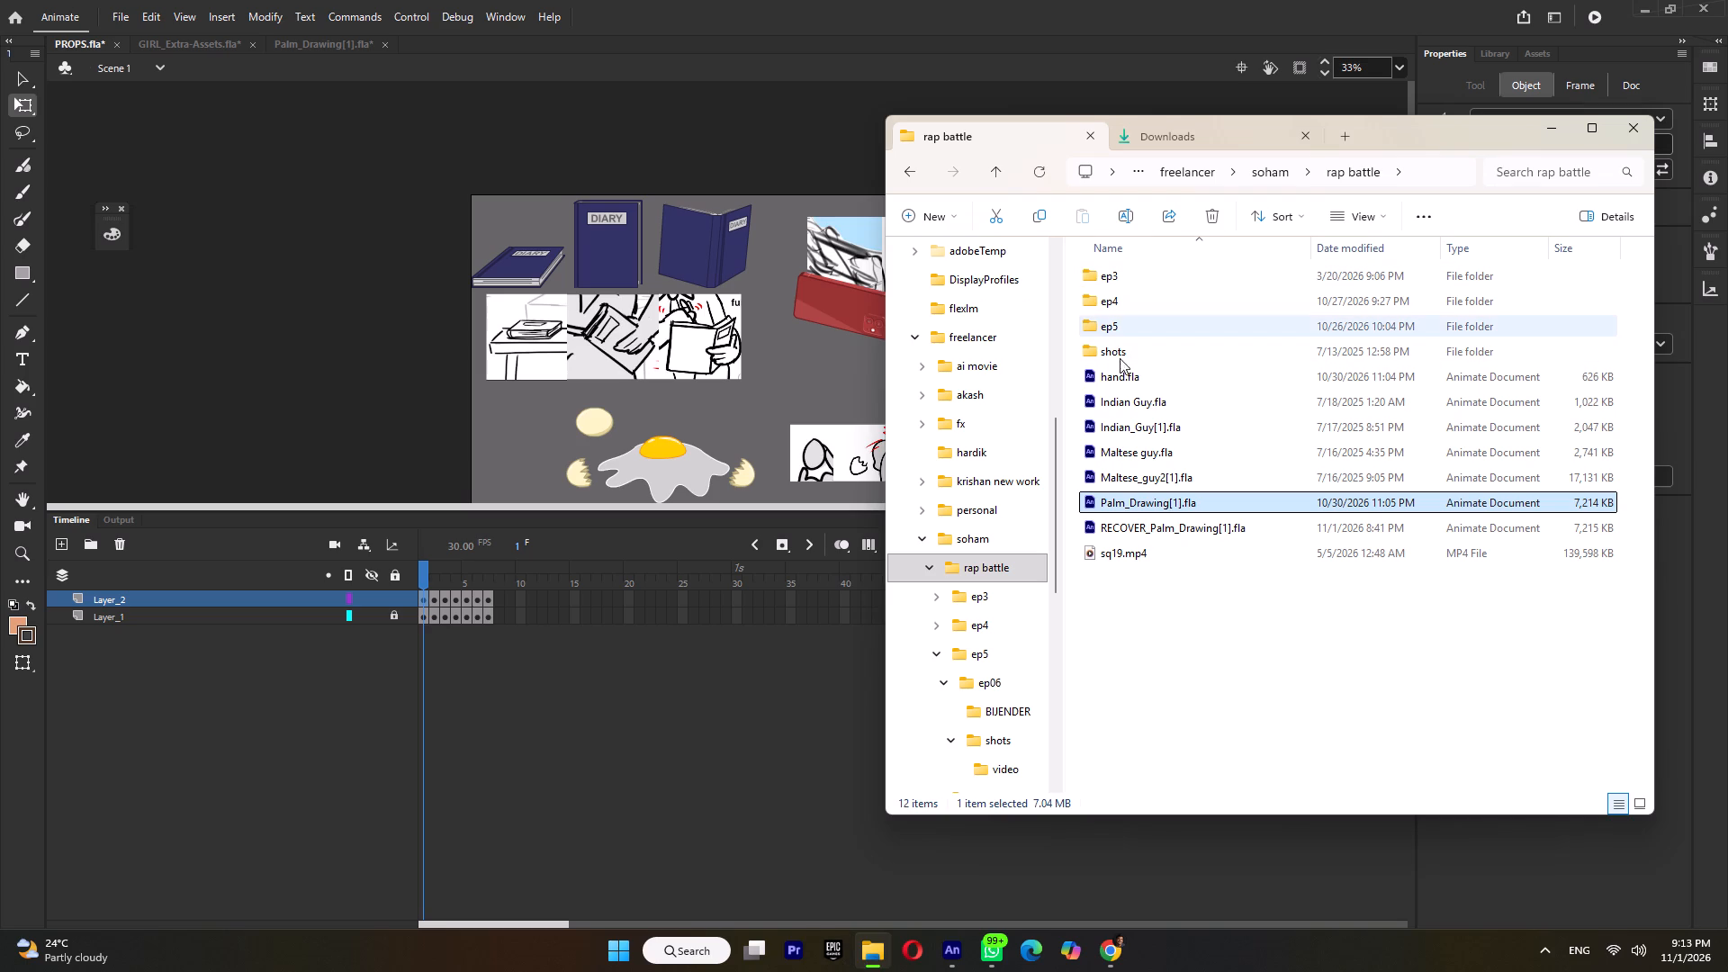
double_click(1120, 330)
double_click(1129, 309)
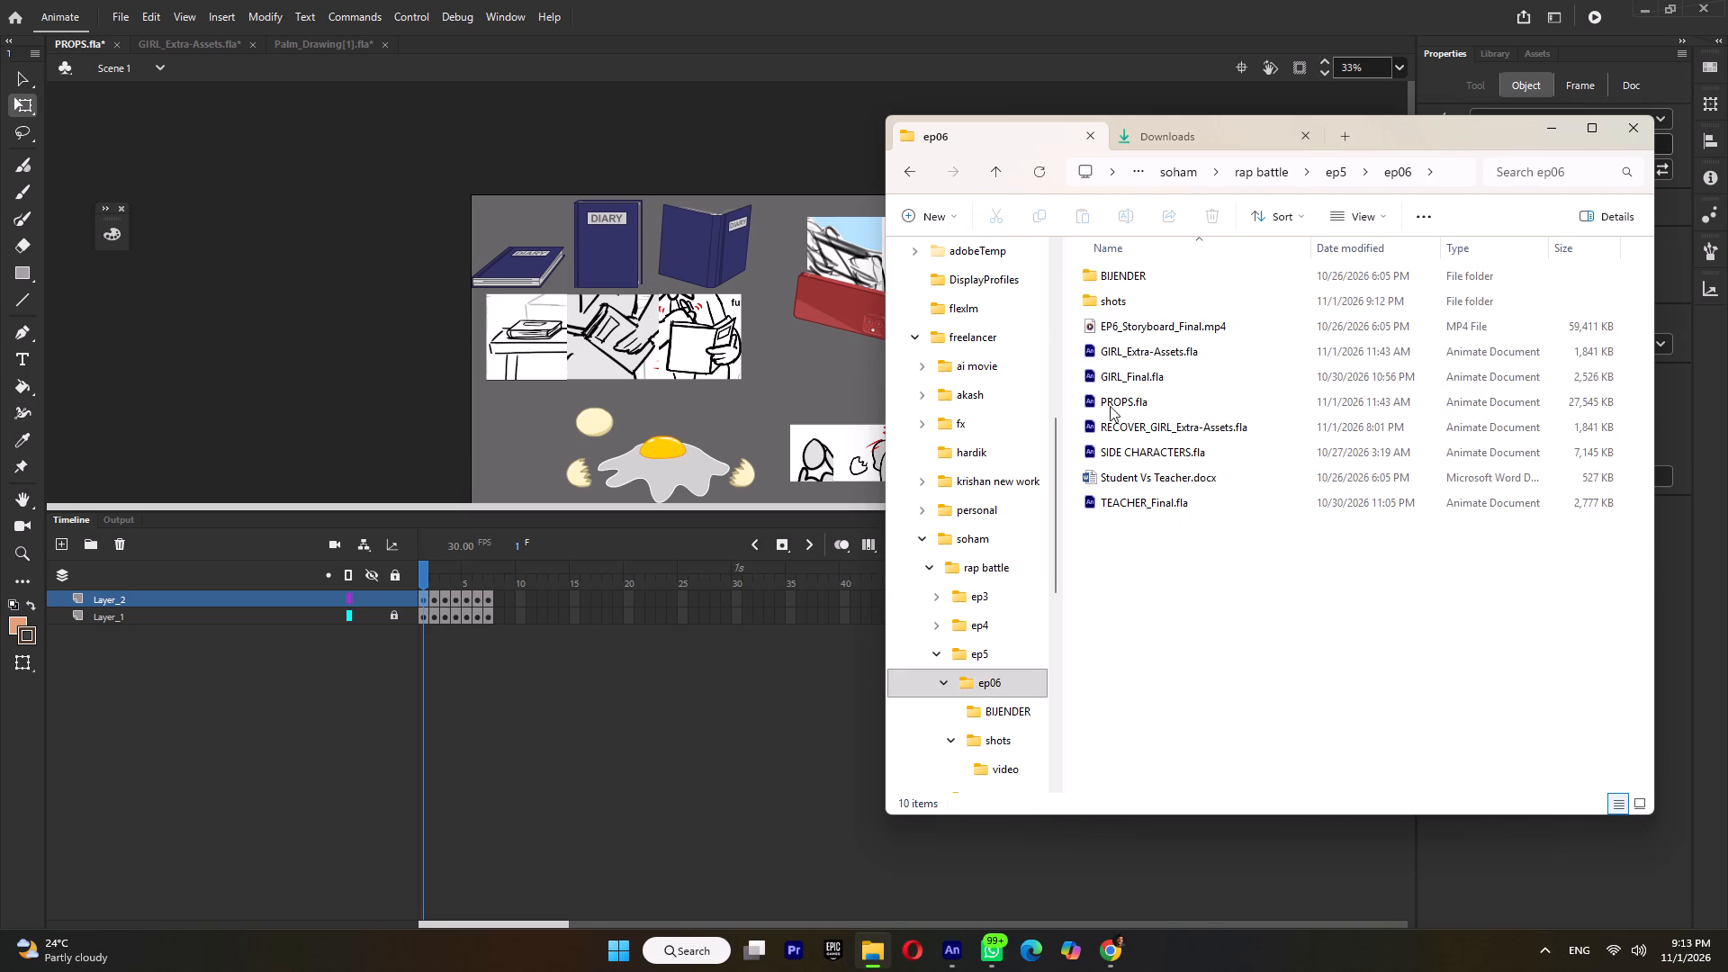
double_click(1132, 301)
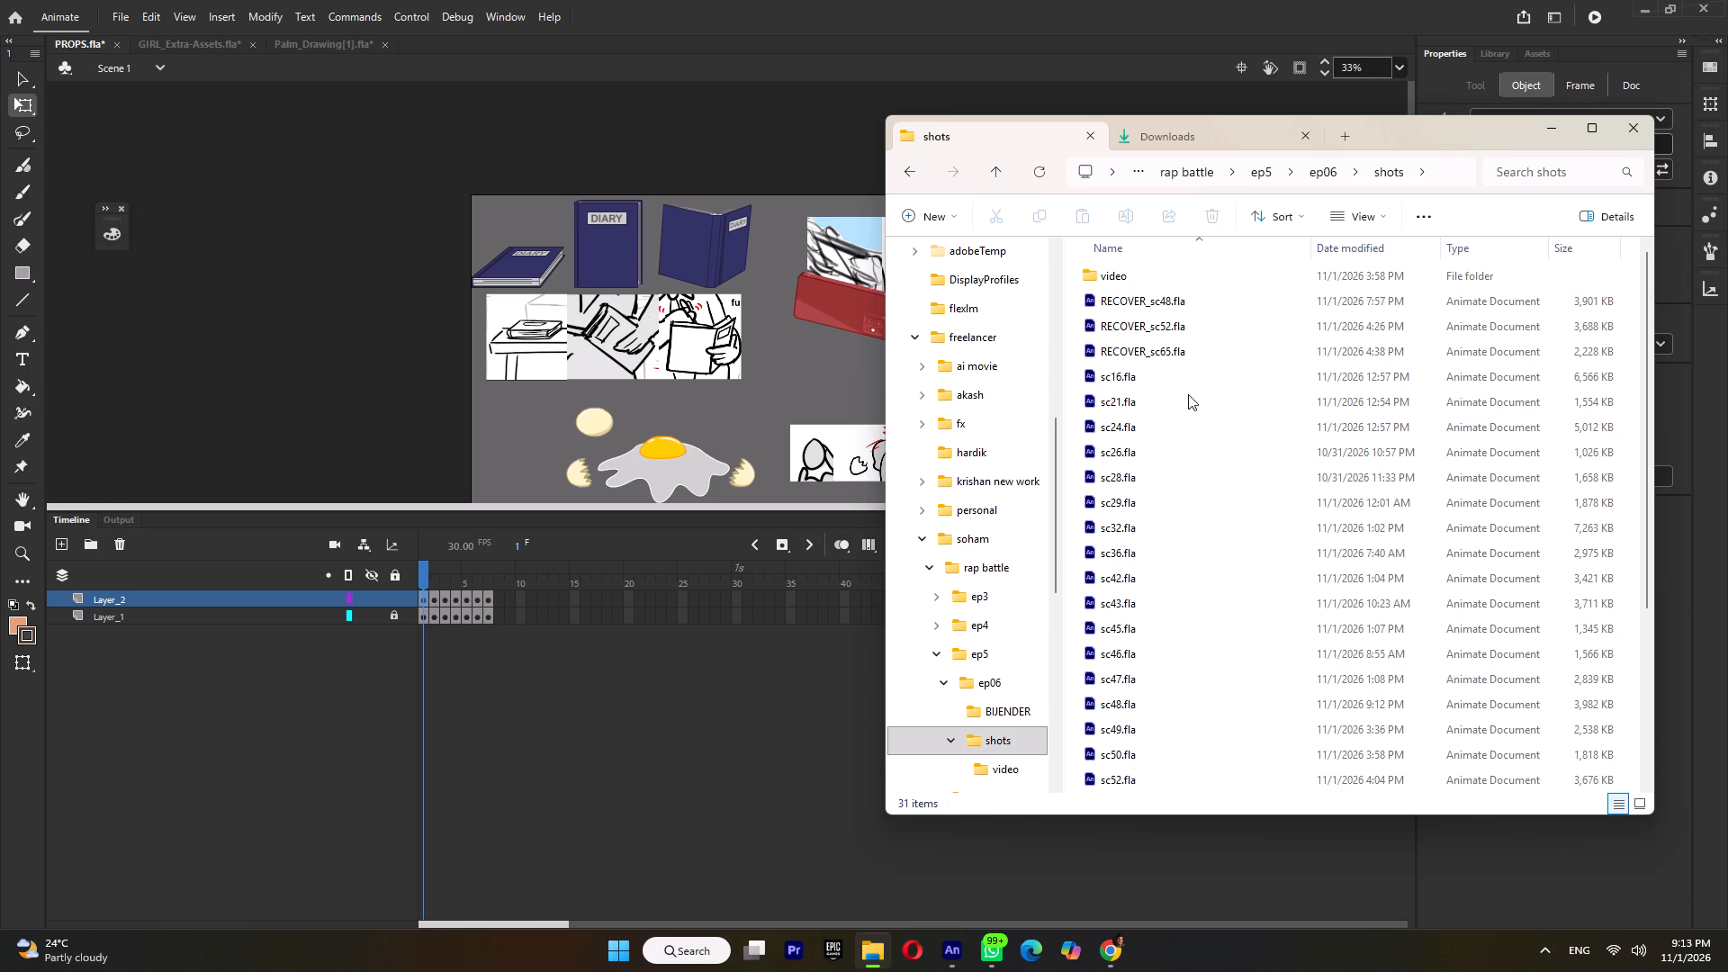
double_click(1146, 726)
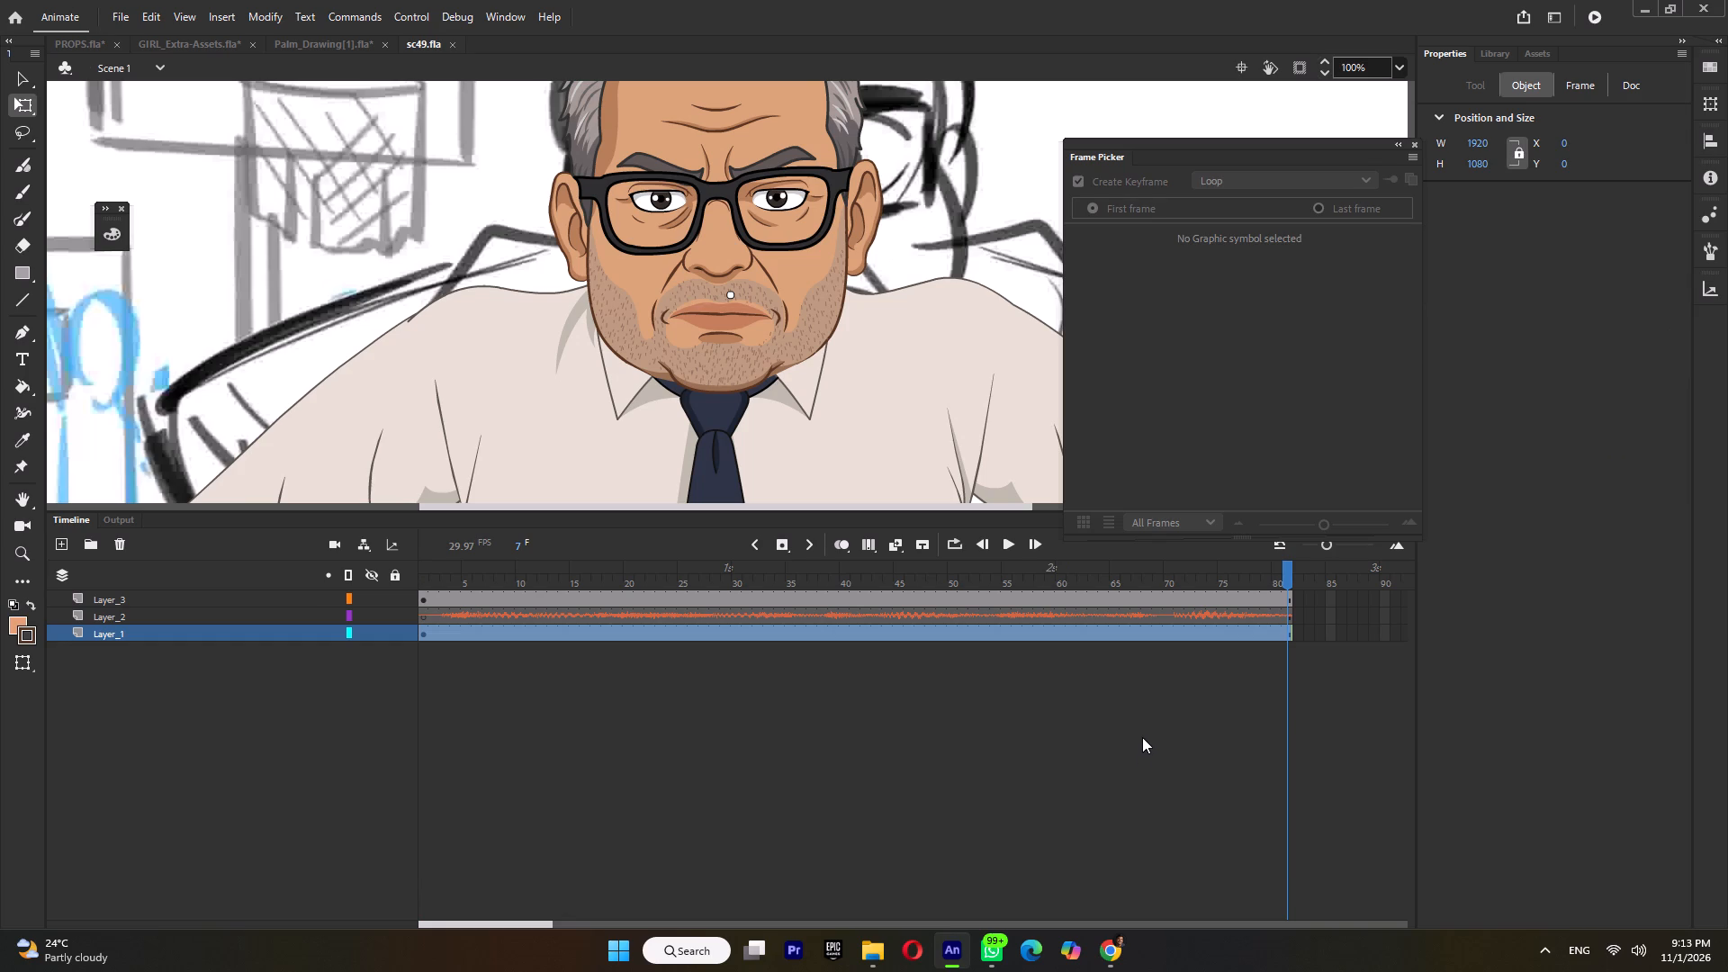
Play back the sc49 shot from its first frame with the whole stage in view.
scroll(530, 300, "down", 3, "ctrl")
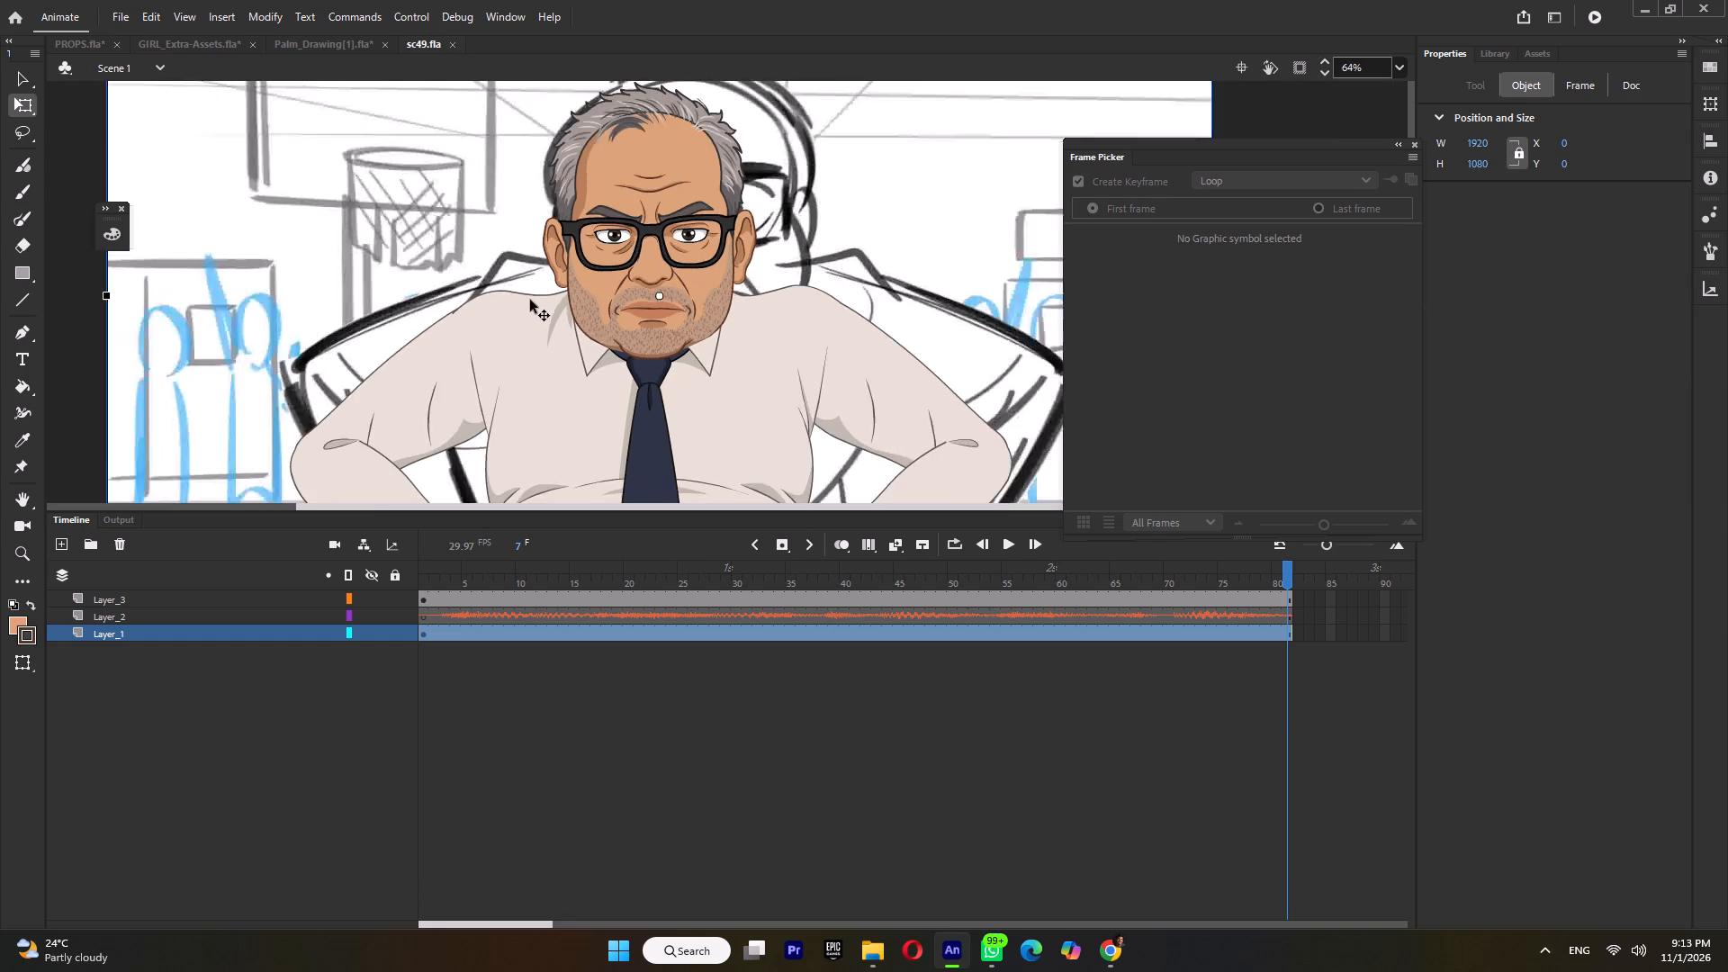
scroll(530, 301, "down", 7, "ctrl")
left_click_drag(446, 570, 358, 573)
key("Return")
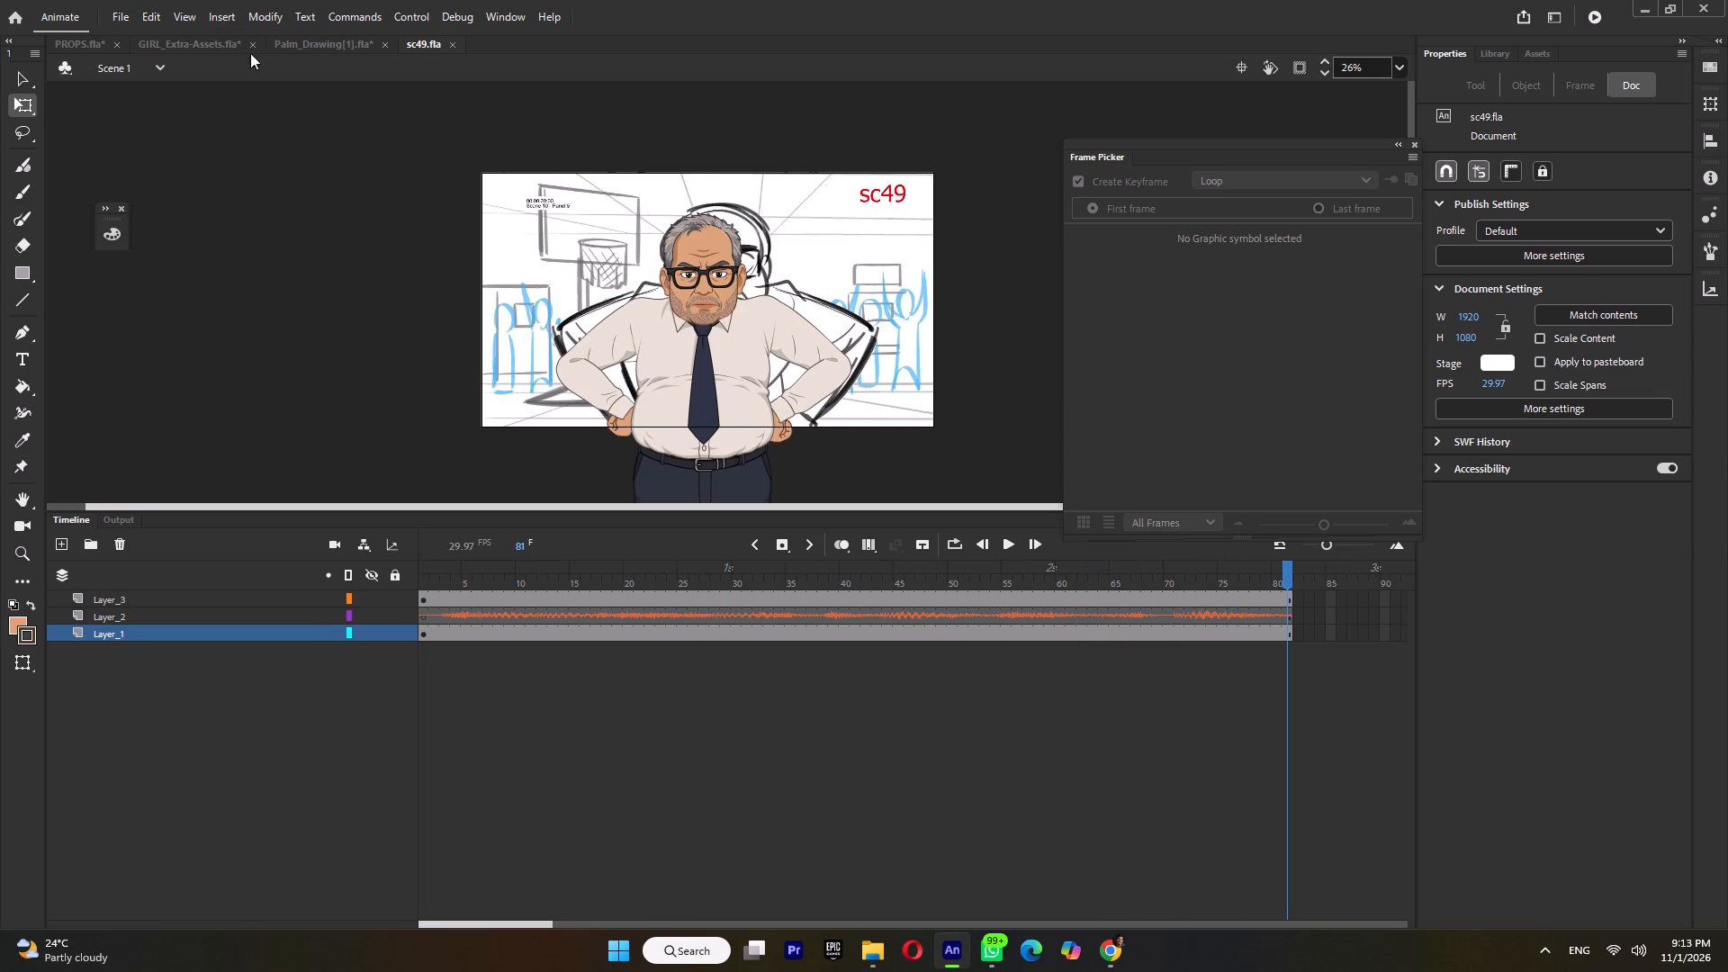
Close sc49.fla and open sc50.fla from the shots folder in File Explorer.
left_click(455, 44)
left_click(884, 946)
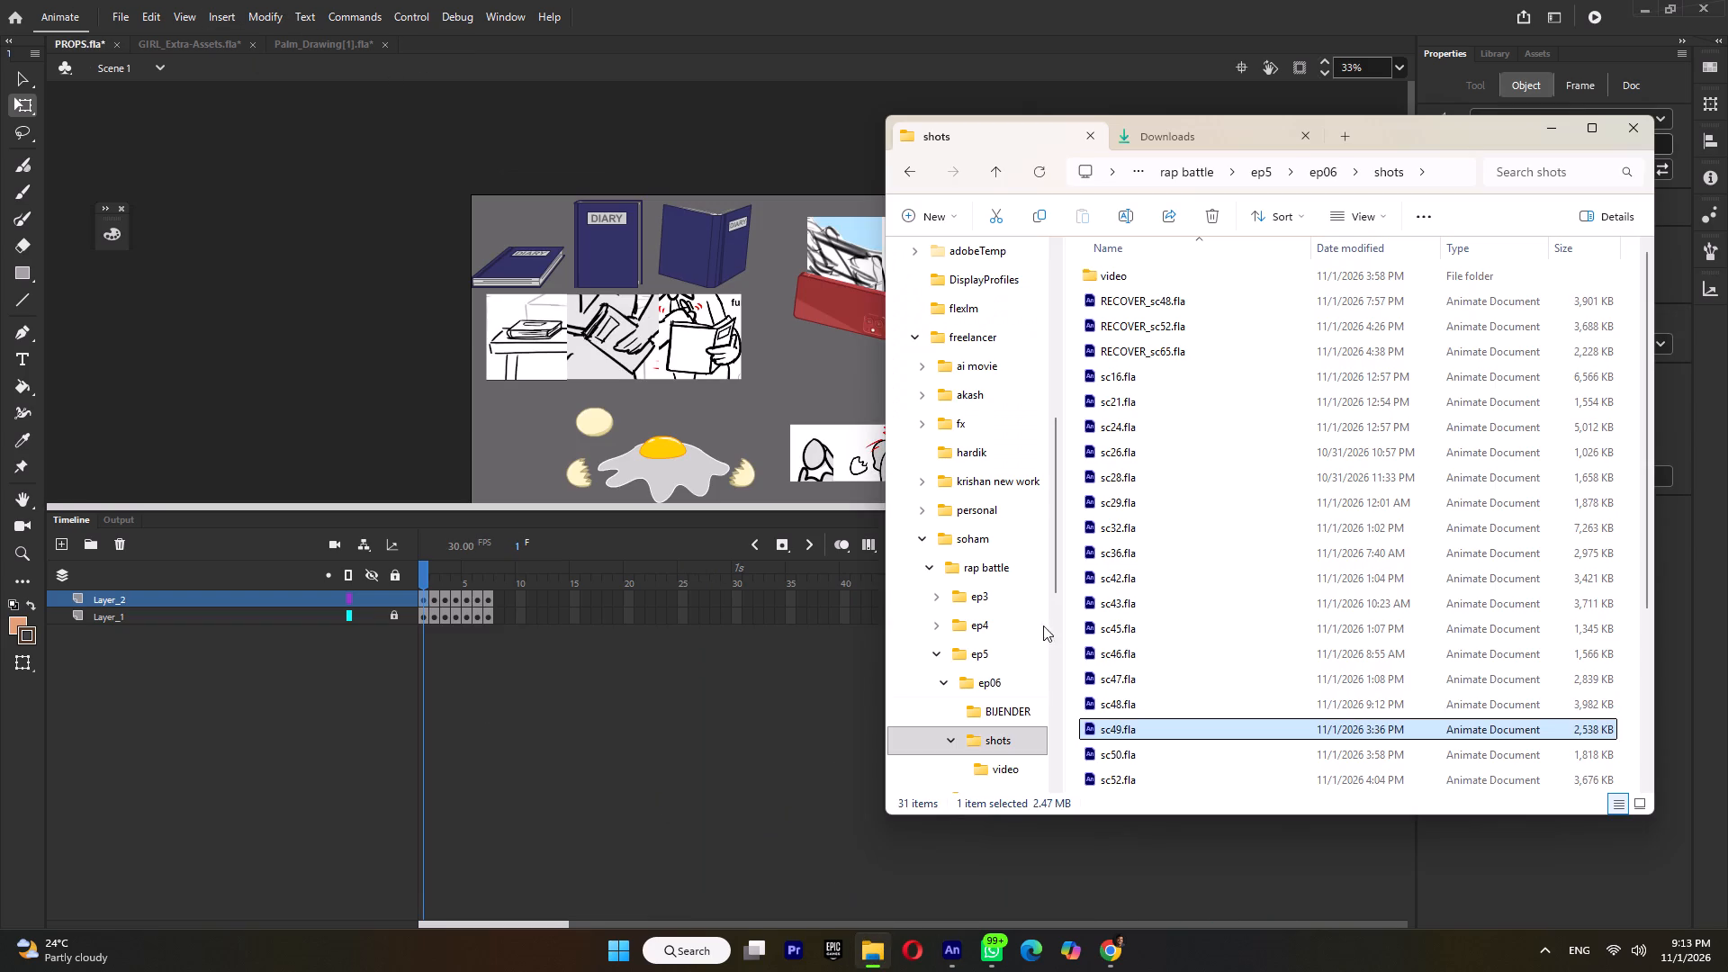
double_click(1129, 763)
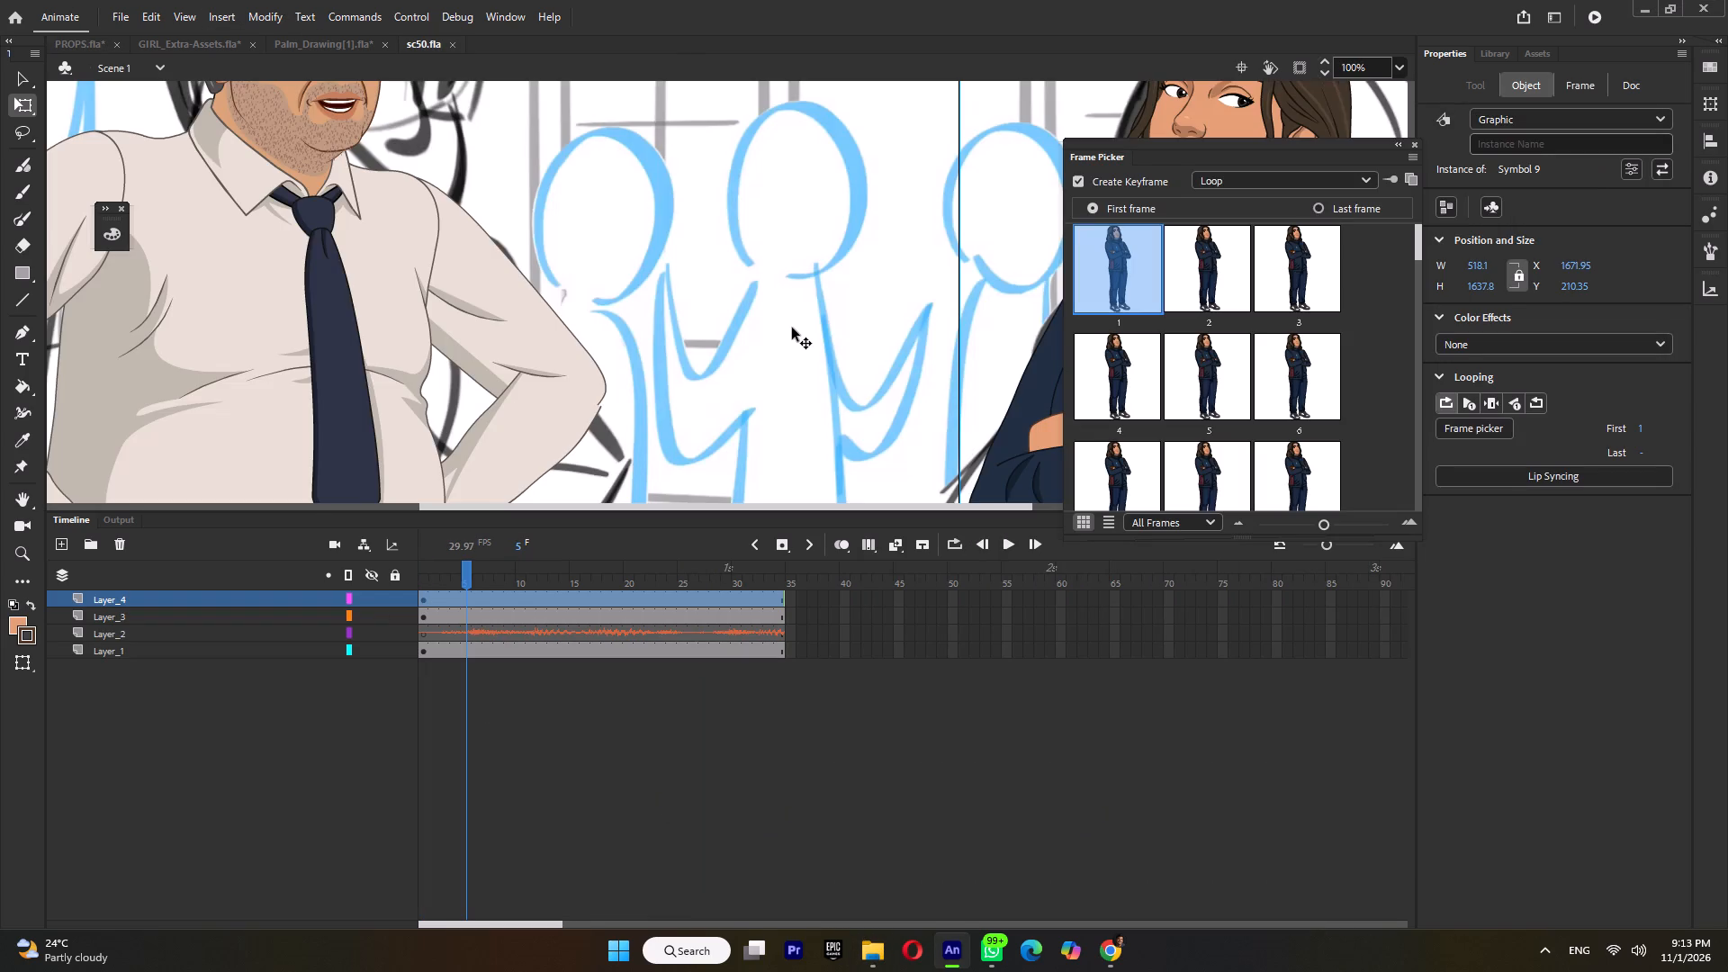
Play back the sc50 shot with the teacher and the girl both in view.
scroll(792, 328, "down", 10, "ctrl")
key("Return")
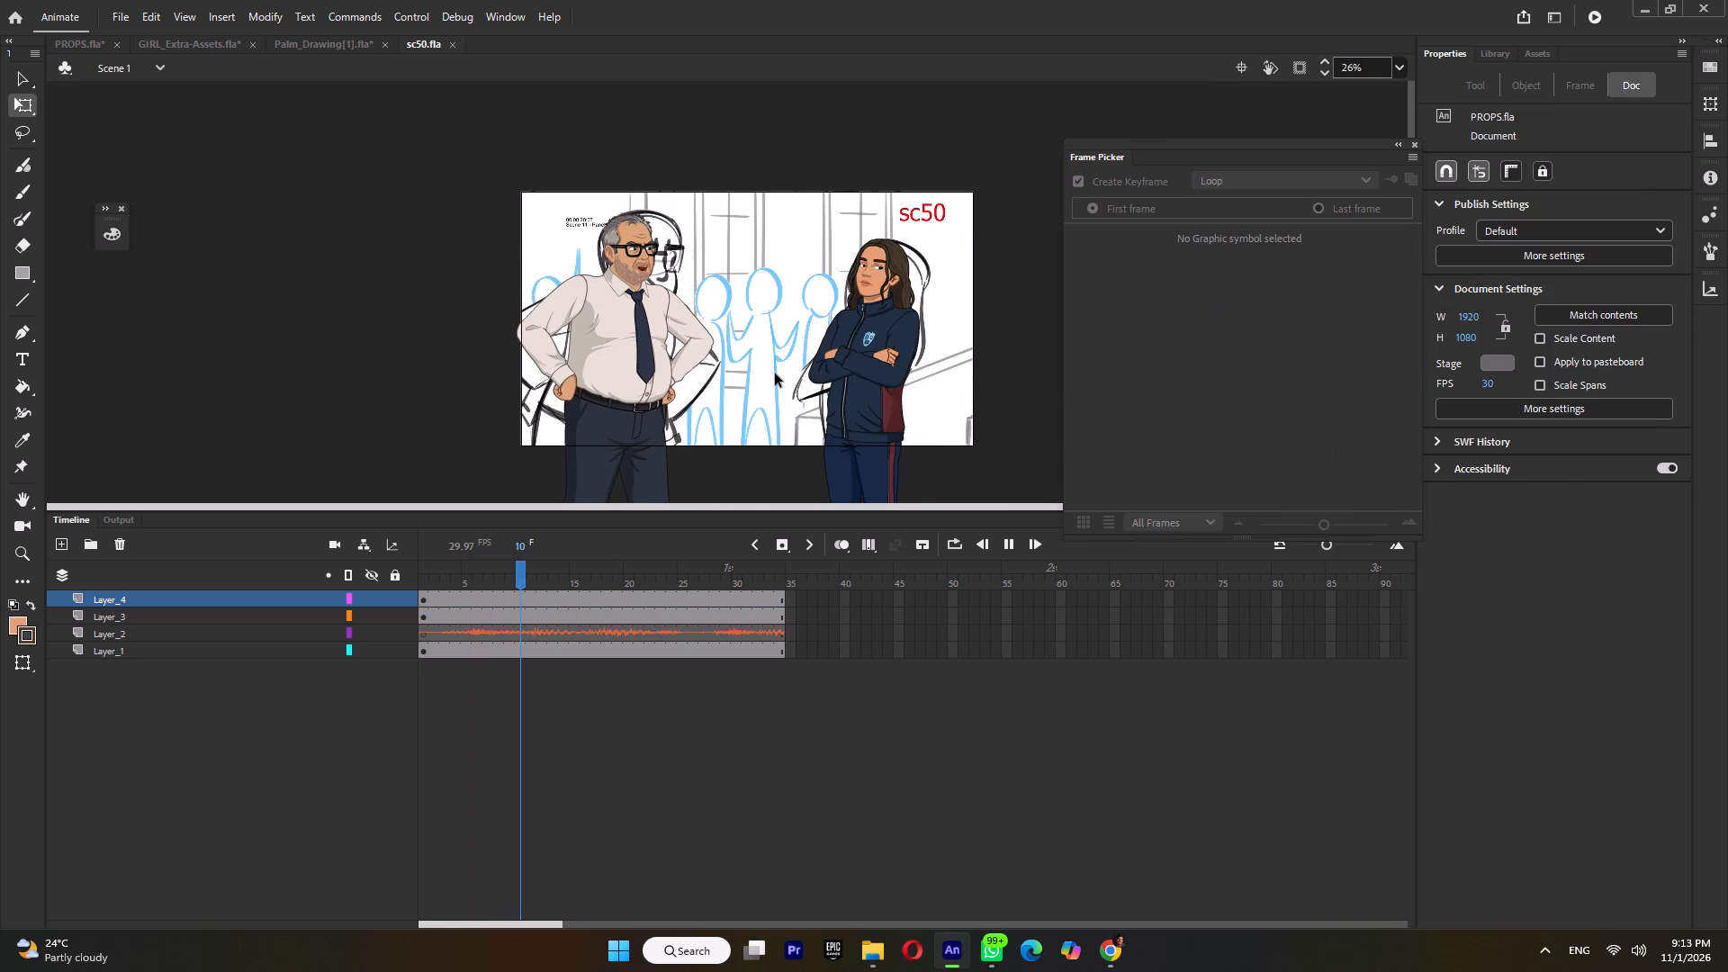
Play back the sc50 shot once more and close sc50.fla.
key("Return")
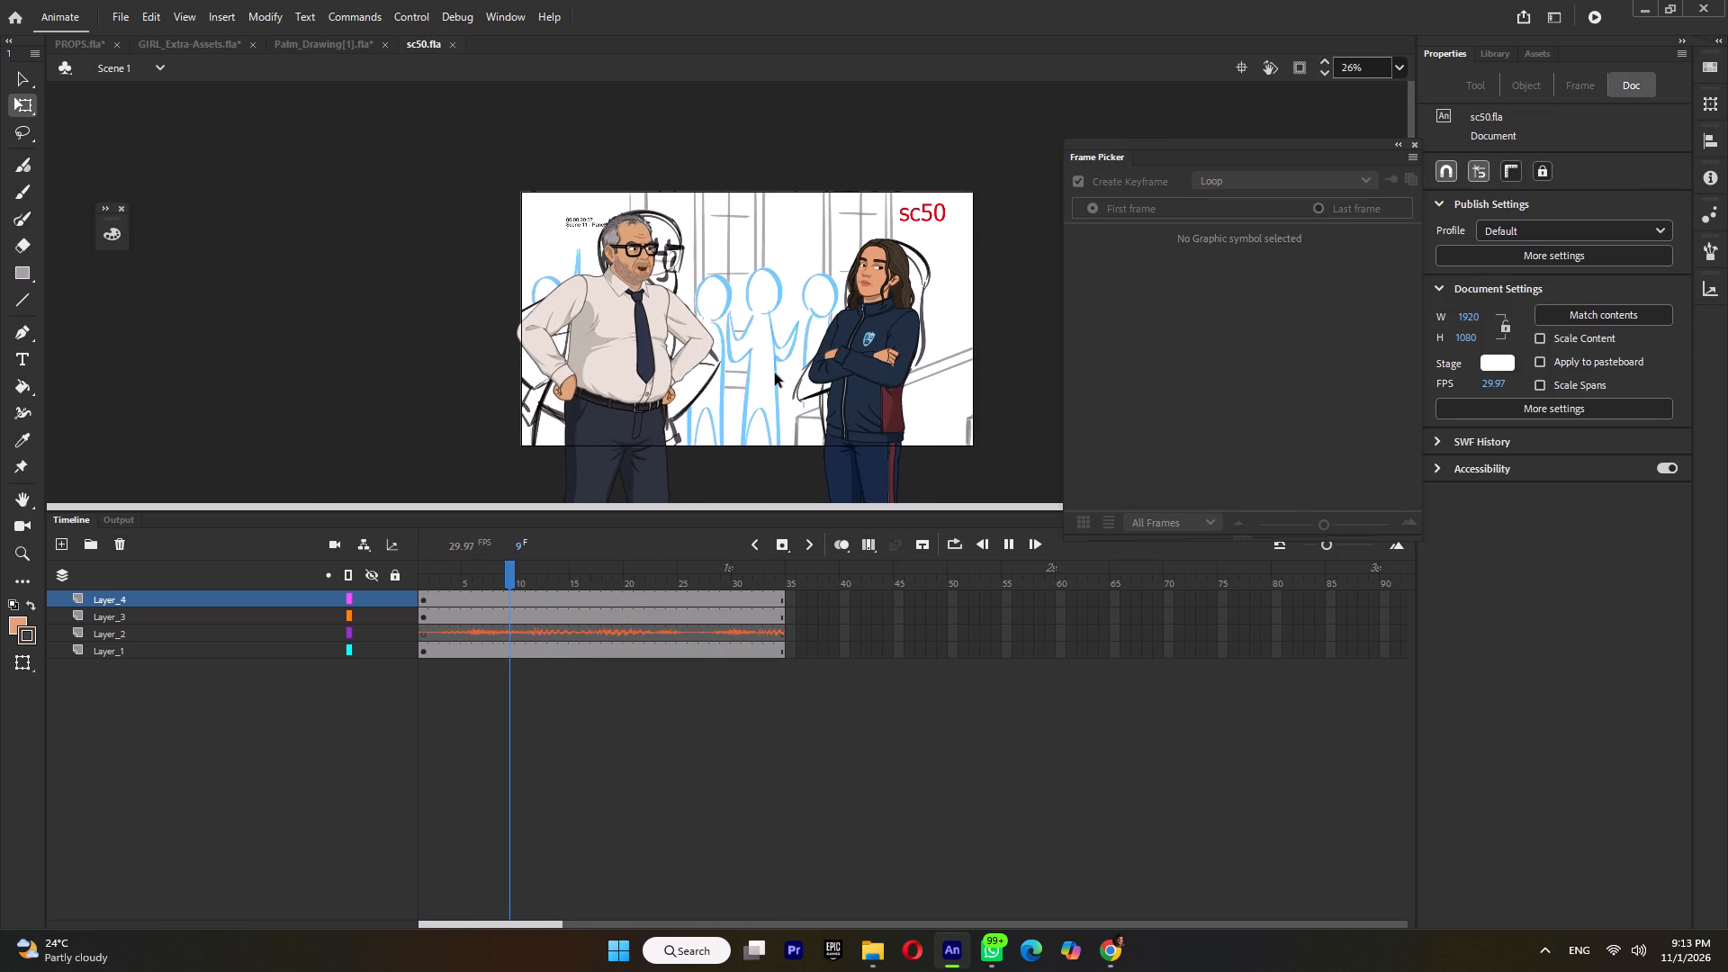
left_click(450, 43)
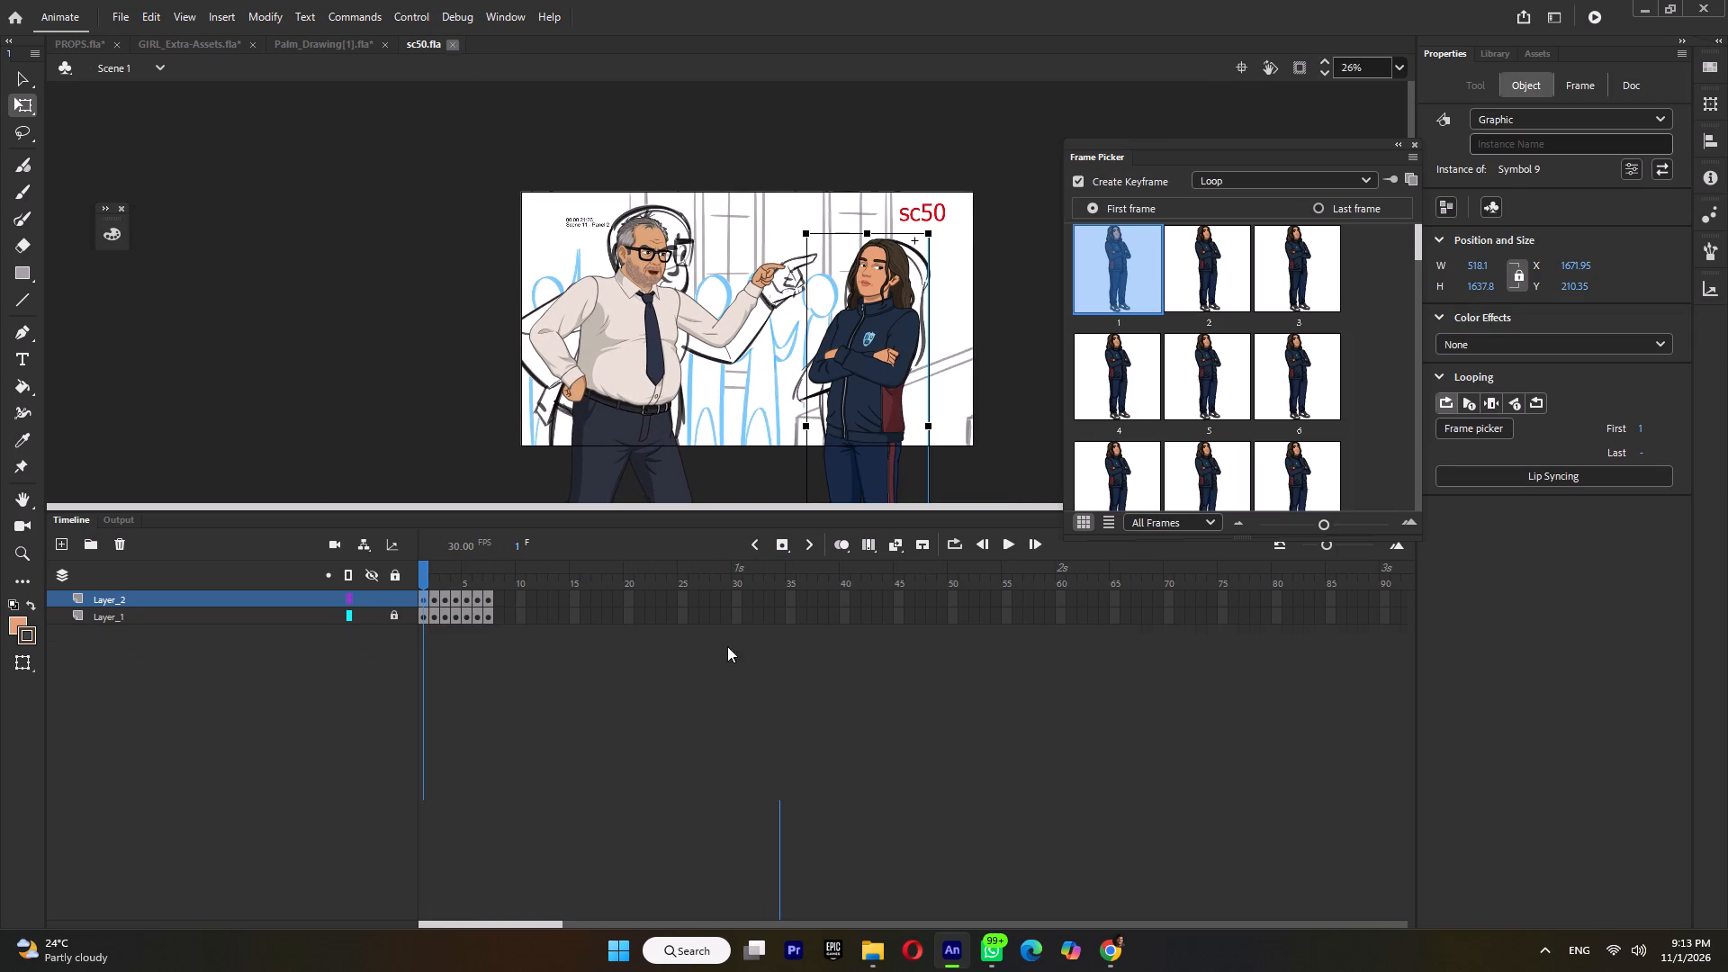
Switch to File Explorer, open sc53.fla from the shots folder and play the shot from its first frame.
left_click(866, 946)
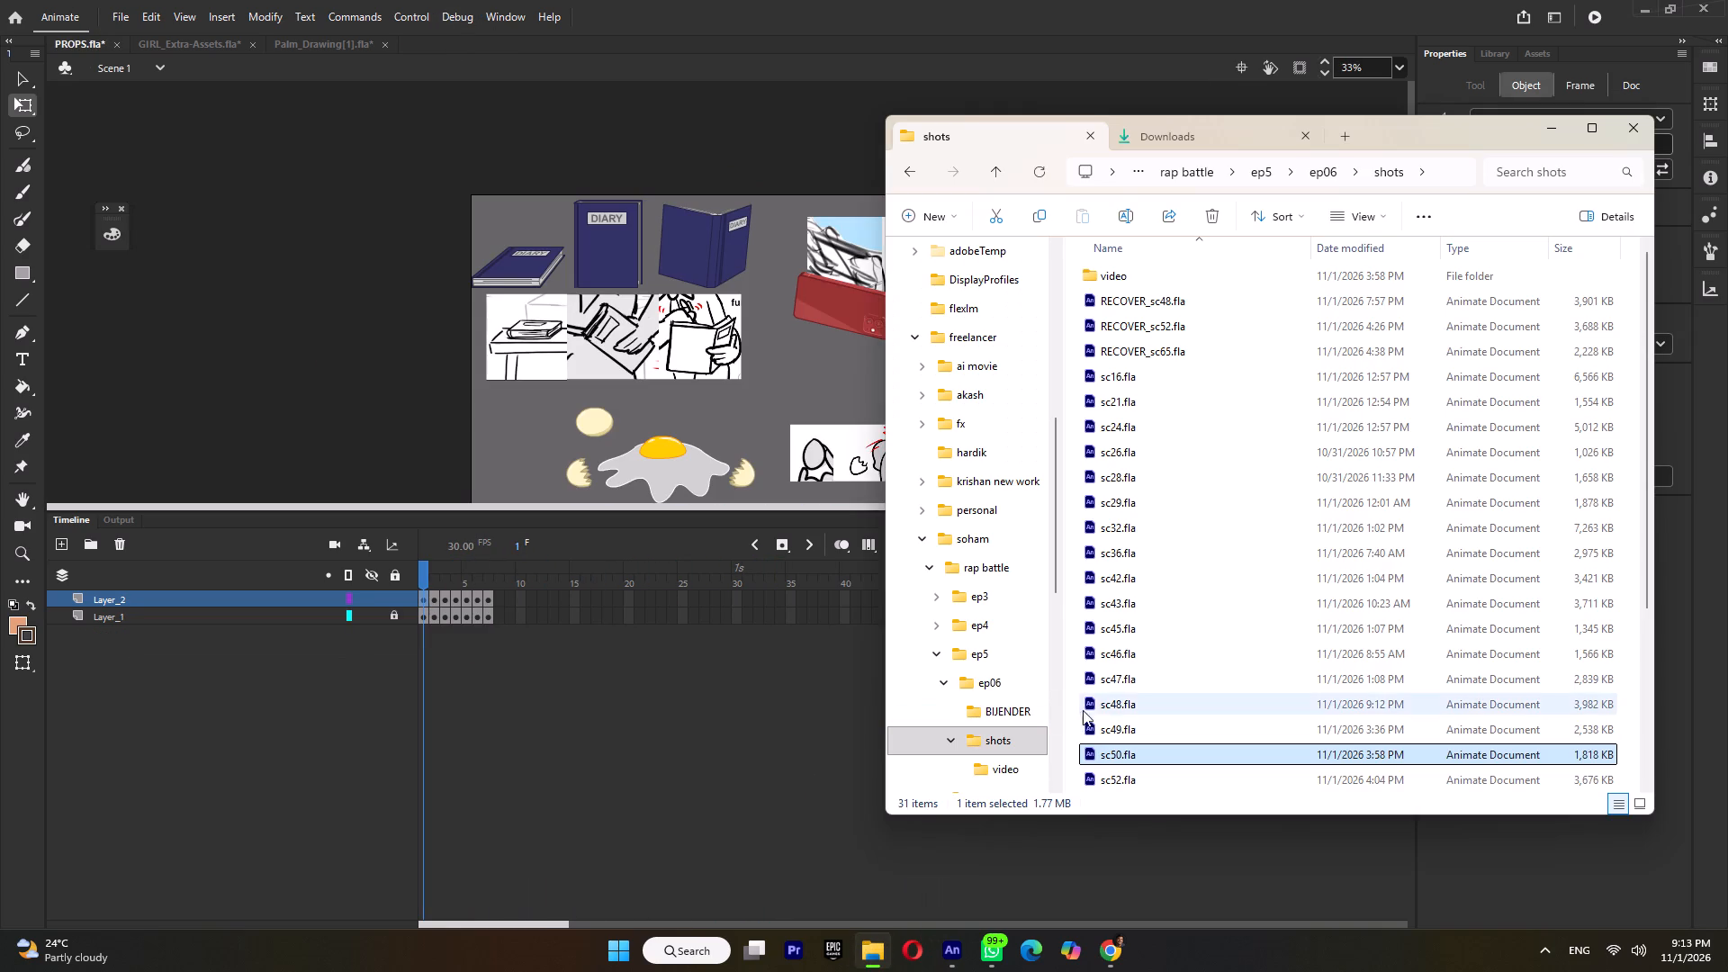
scroll(1093, 703, "down", 1)
scroll(1200, 662, "down", 3)
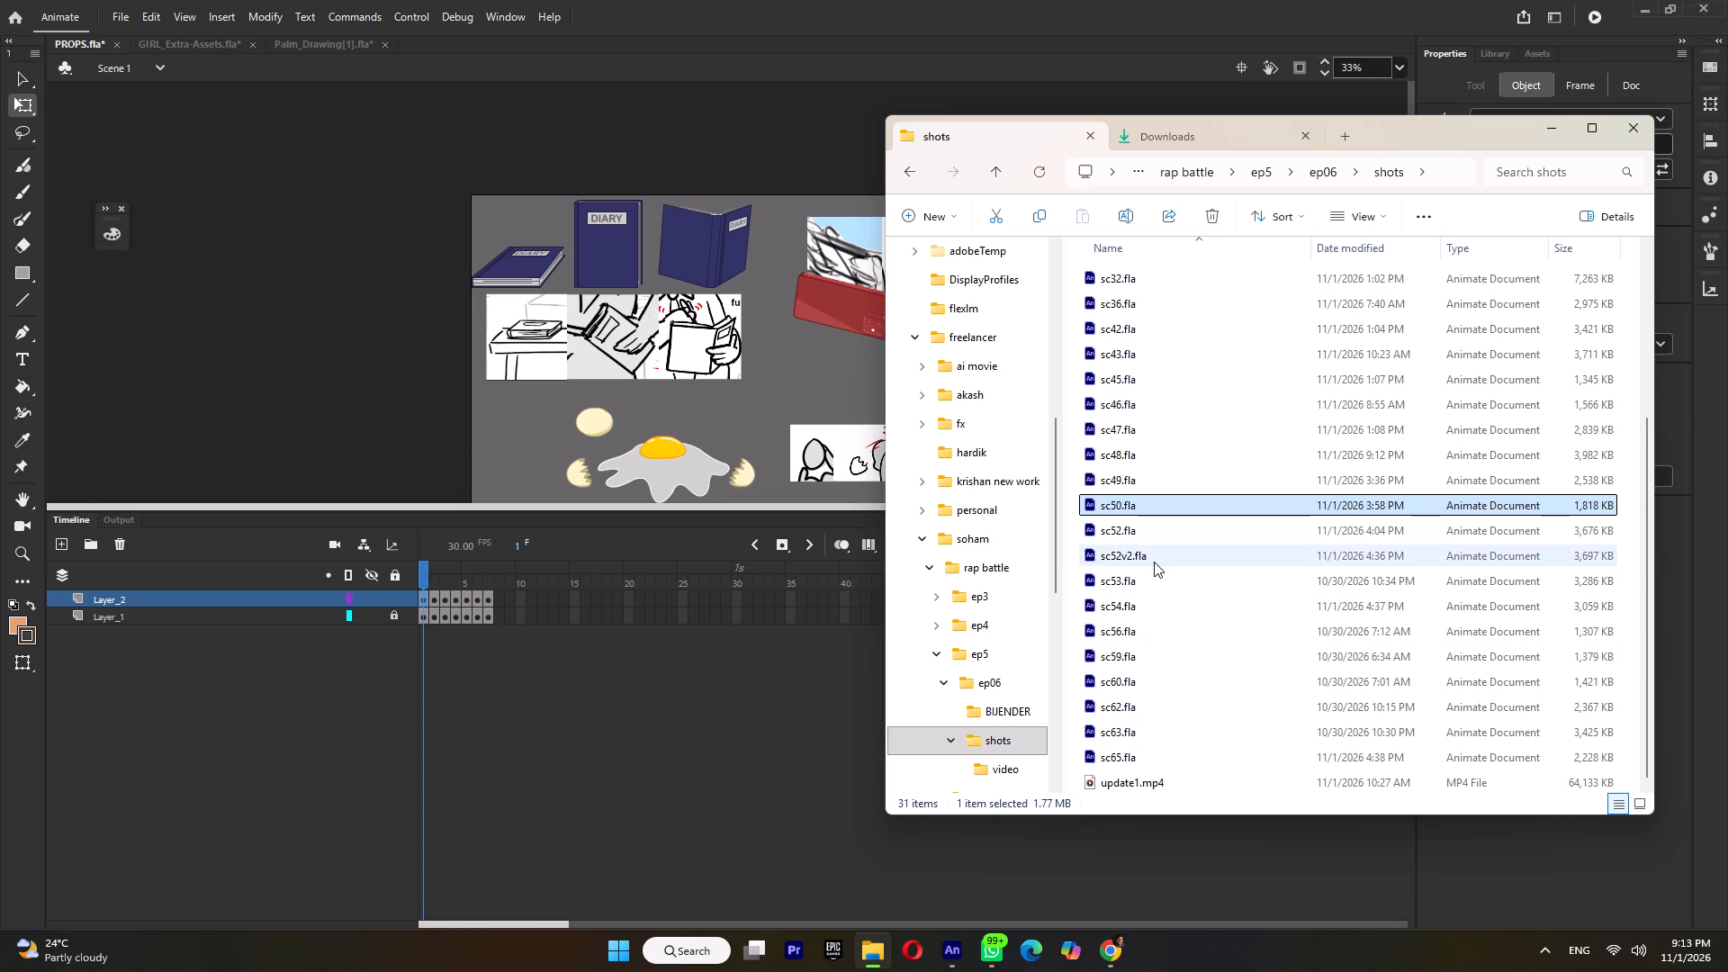
double_click(1147, 572)
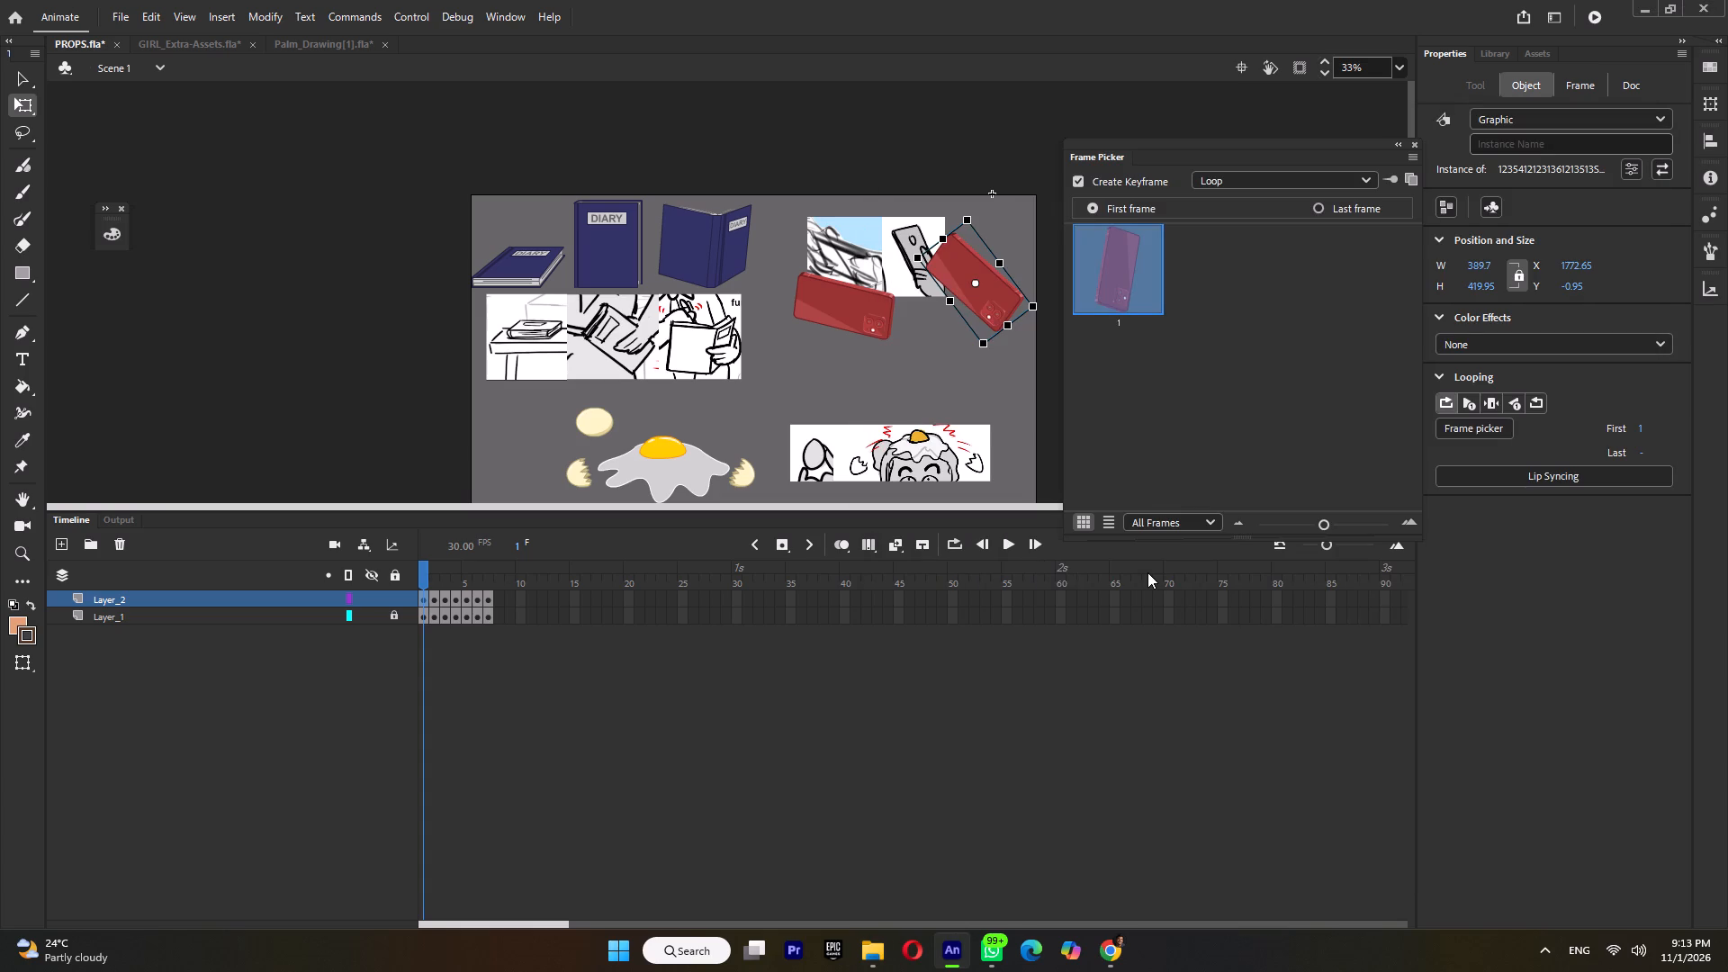
scroll(621, 373, "down", 6, "ctrl")
left_click_drag(437, 581, 379, 594)
key("Return")
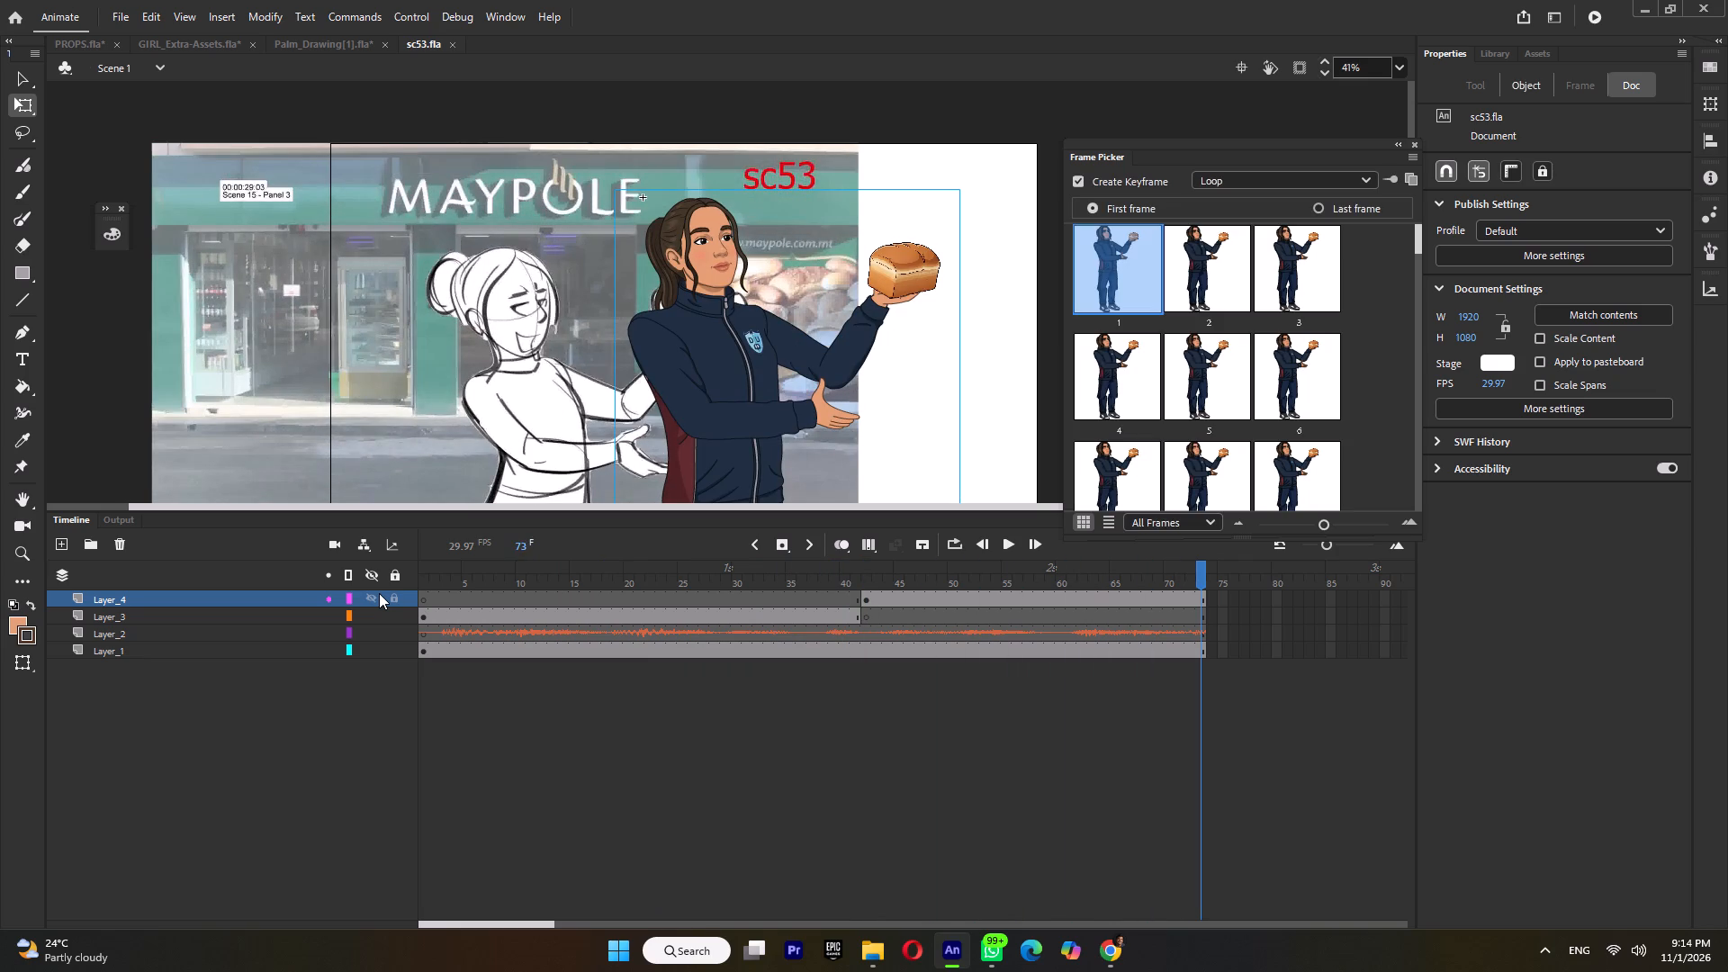
Review sc54.fla from the shots folder in File Explorer by playing it from its first frame, and close it.
left_click(868, 940)
double_click(1170, 603)
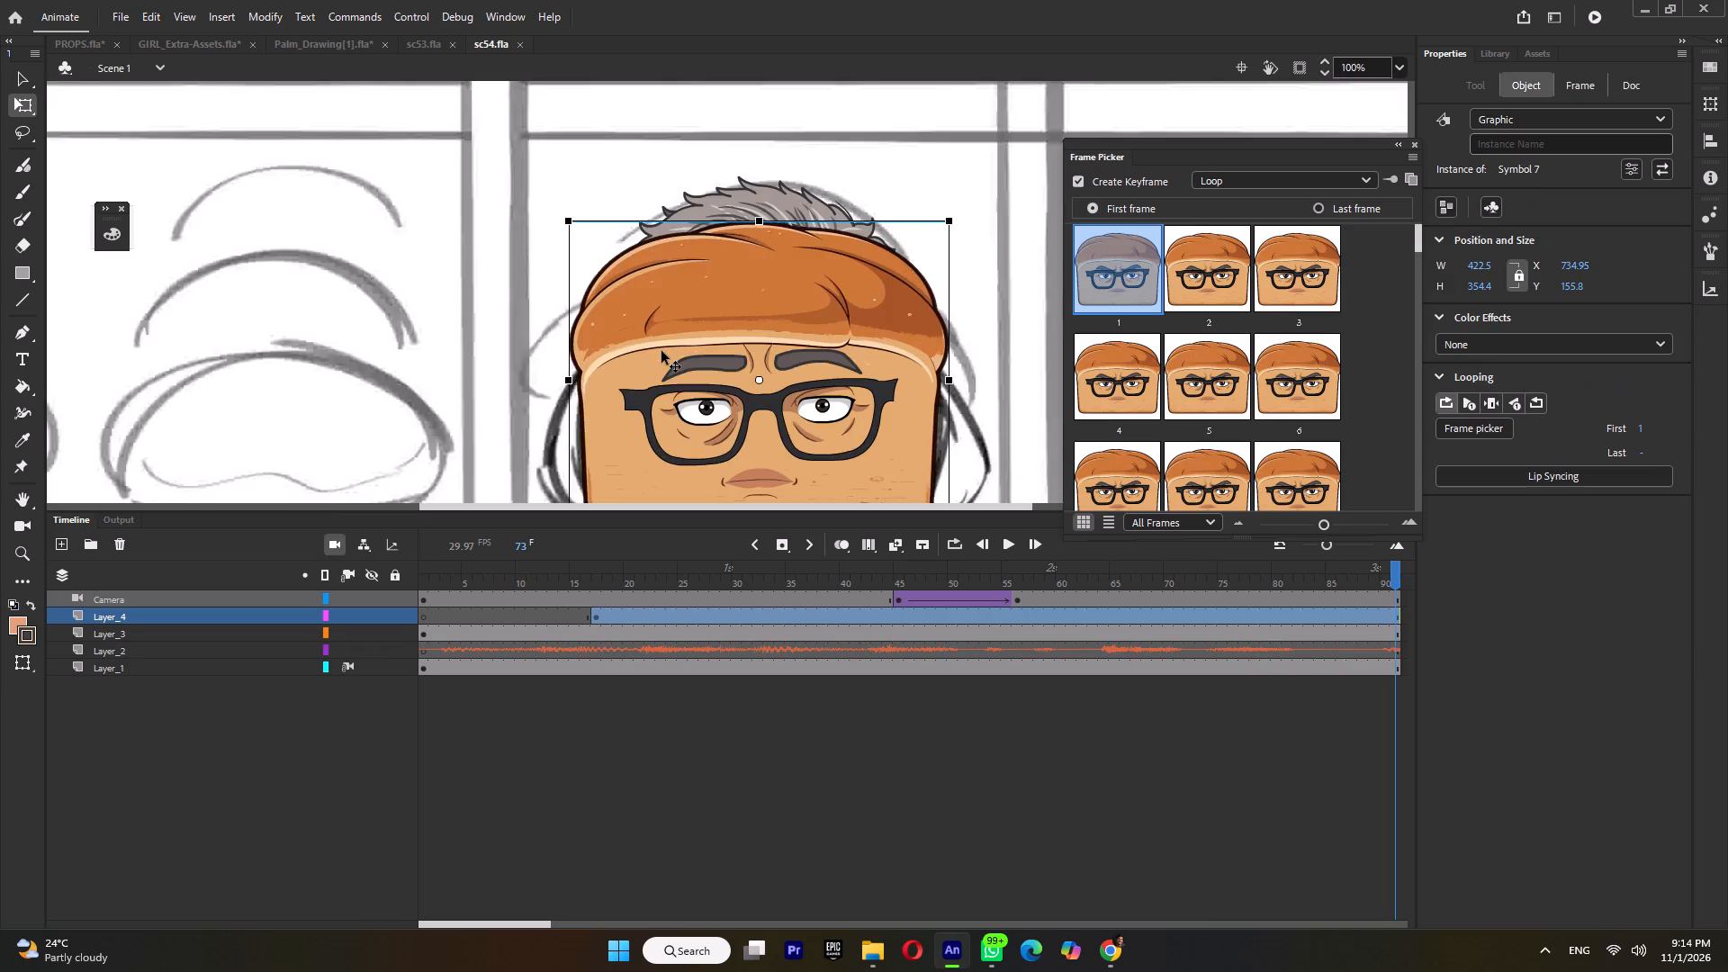
scroll(661, 351, "down", 8, "ctrl")
left_click_drag(468, 566, 376, 579)
key("Return")
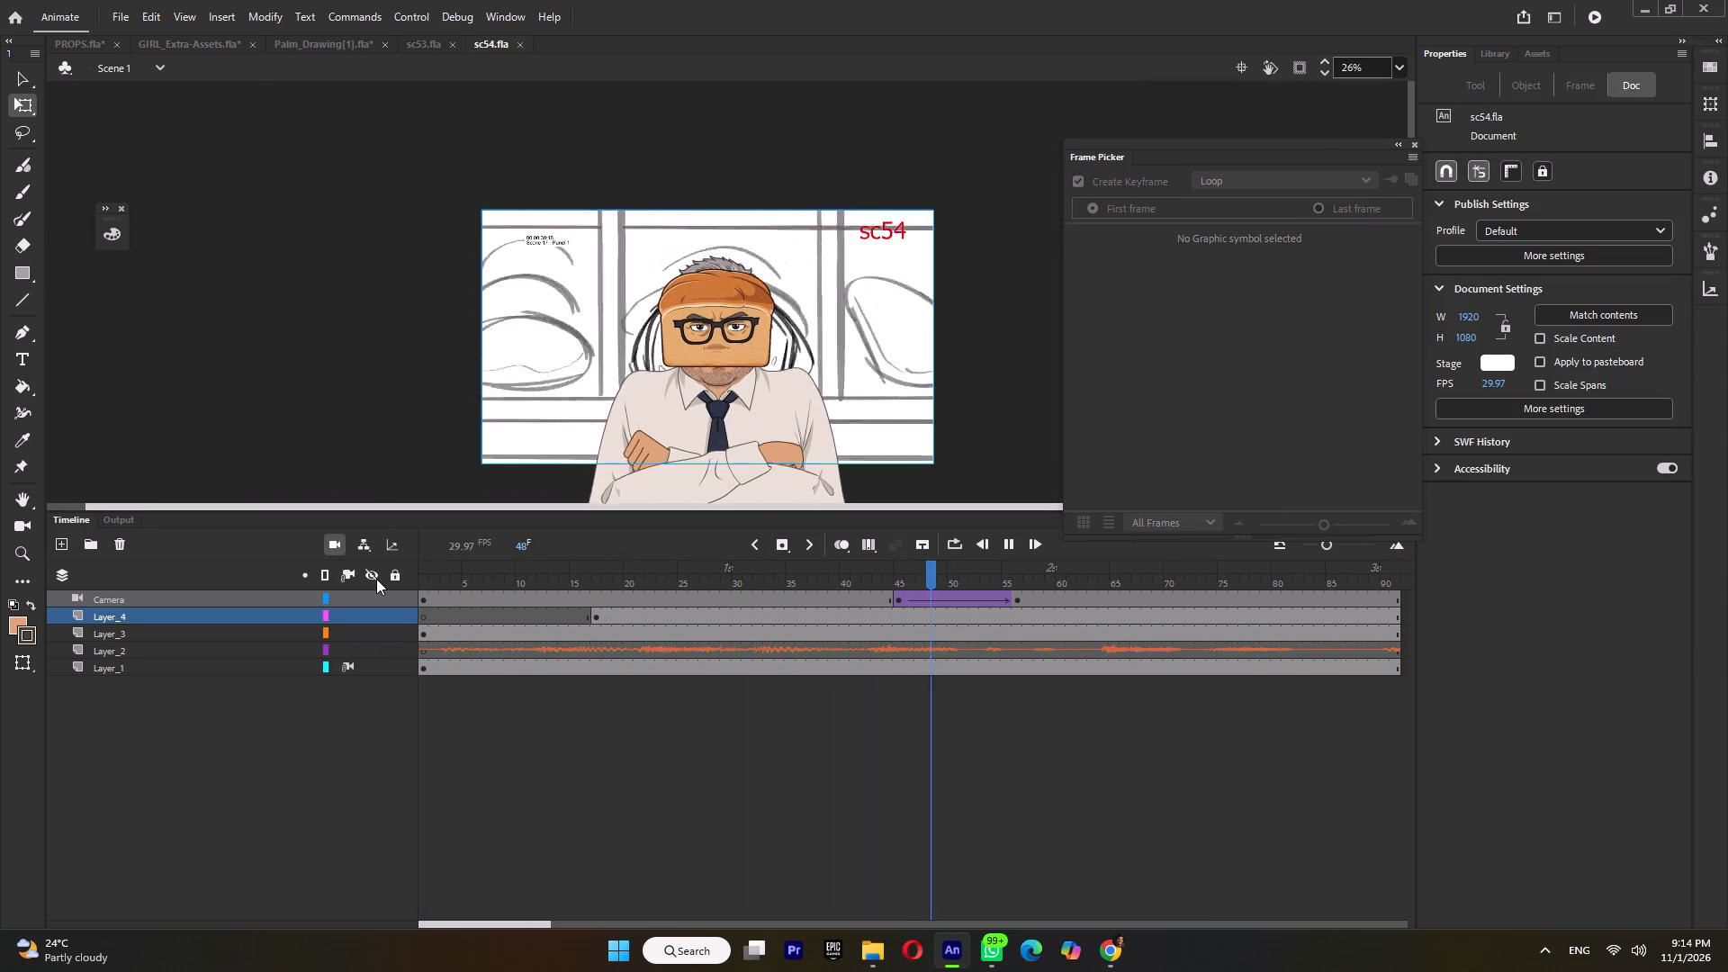
left_click(525, 41)
Open sc56.fla from the shots folder in File Explorer and play the shot from its first frame with the whole stage in view.
left_click(877, 949)
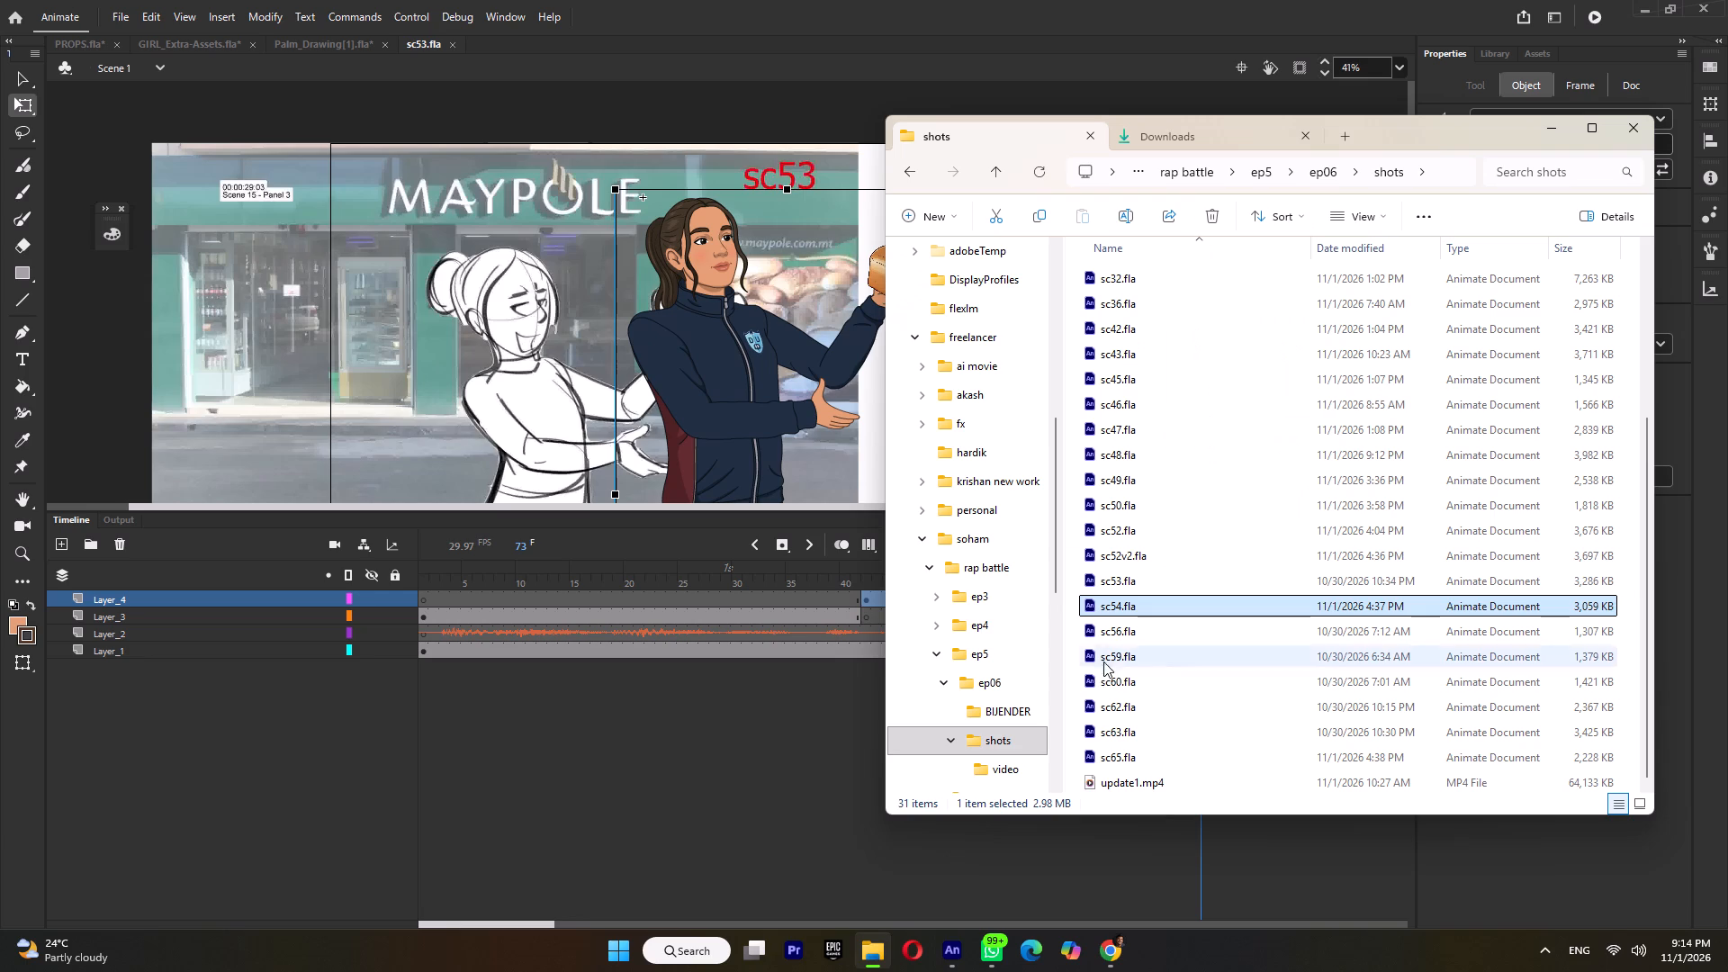
double_click(1114, 636)
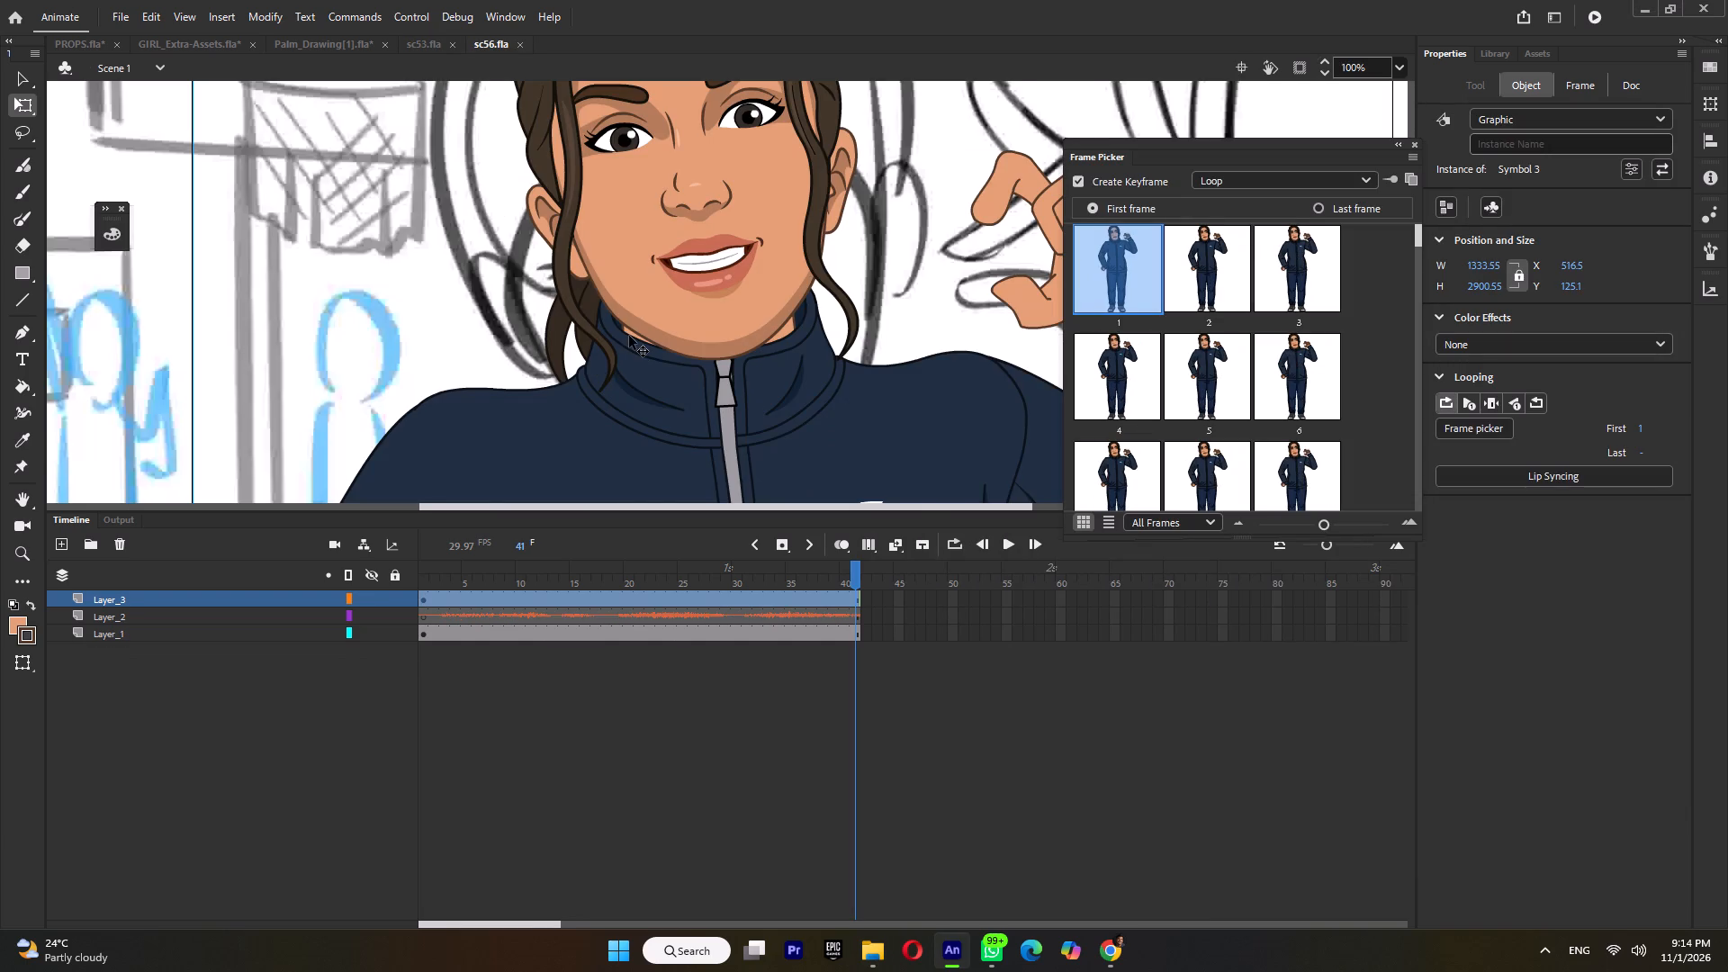
scroll(631, 343, "down", 9, "ctrl")
left_click_drag(493, 575, 321, 572)
key("Return")
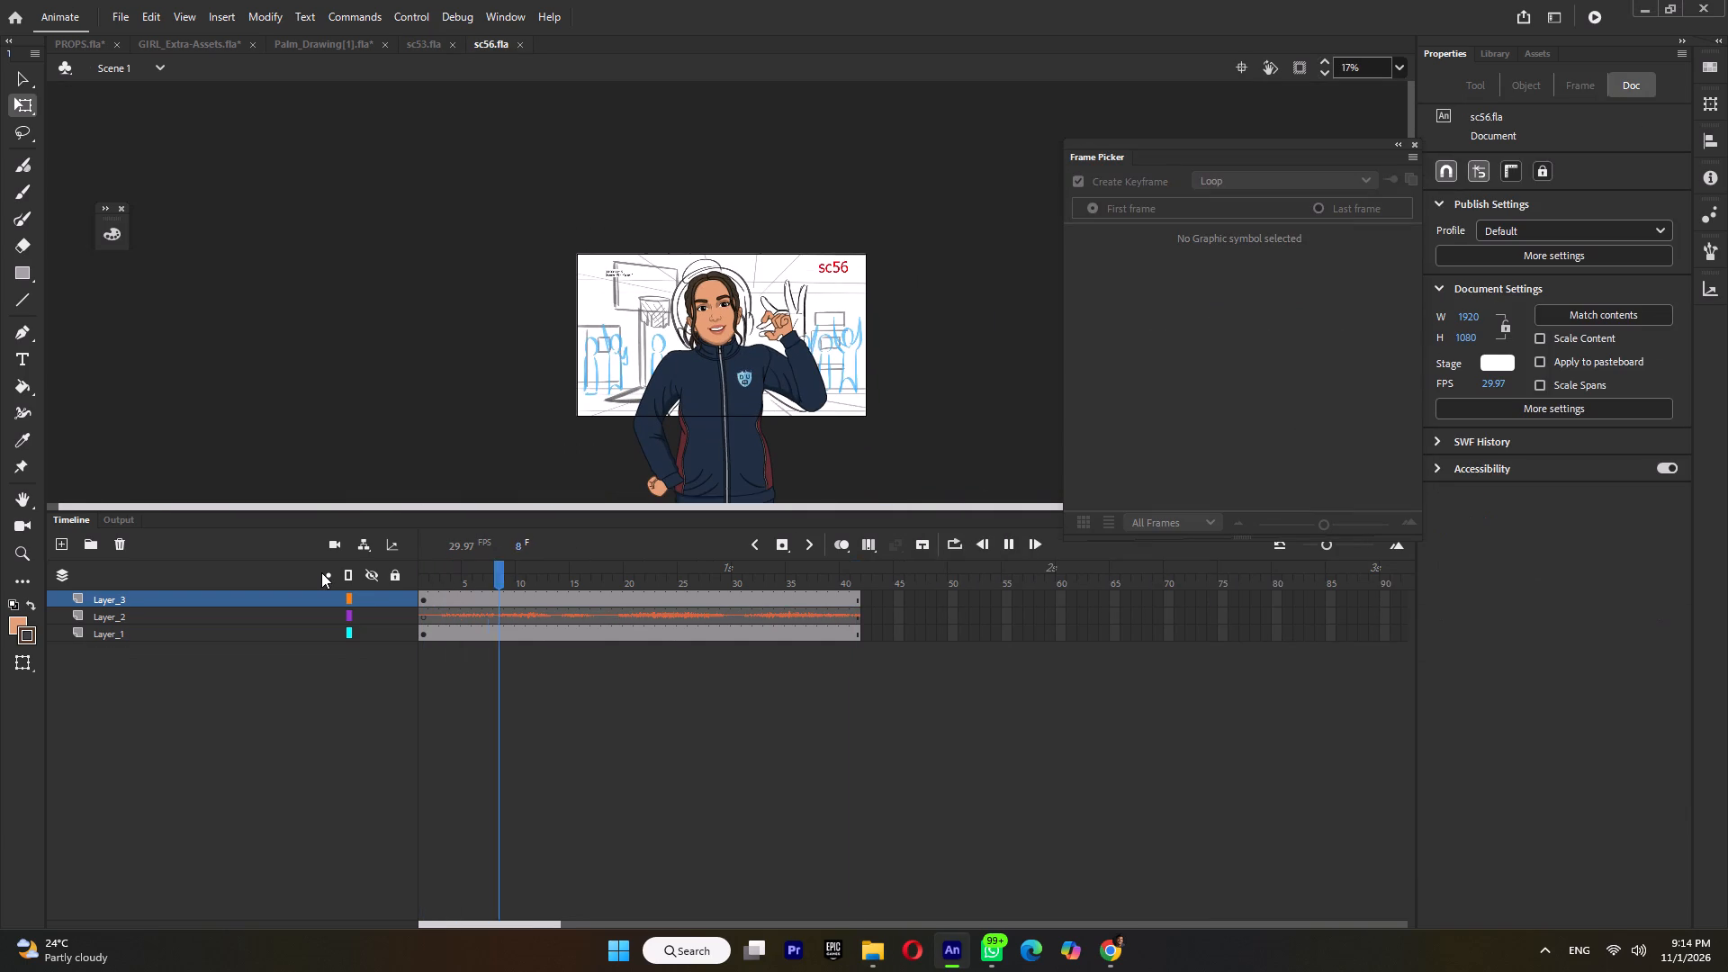
key("Return")
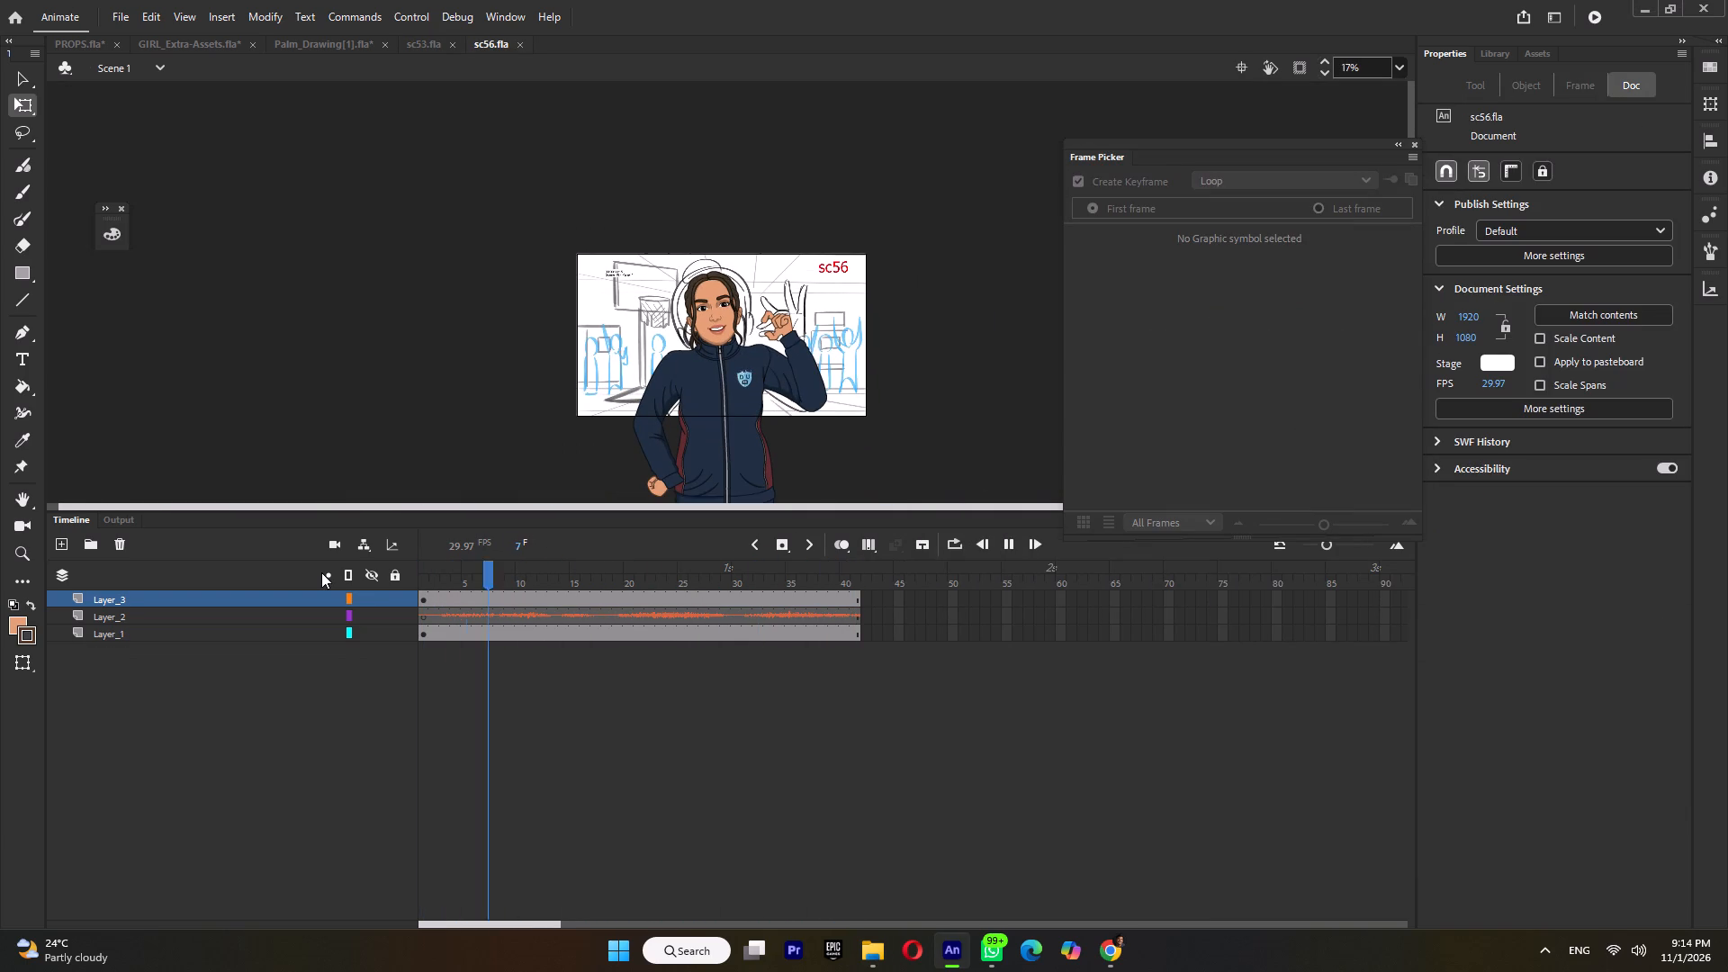
Open sc59.fla from the shots folder in File Explorer and play back the shot of the girl holding the red phone.
left_click(870, 954)
double_click(1144, 652)
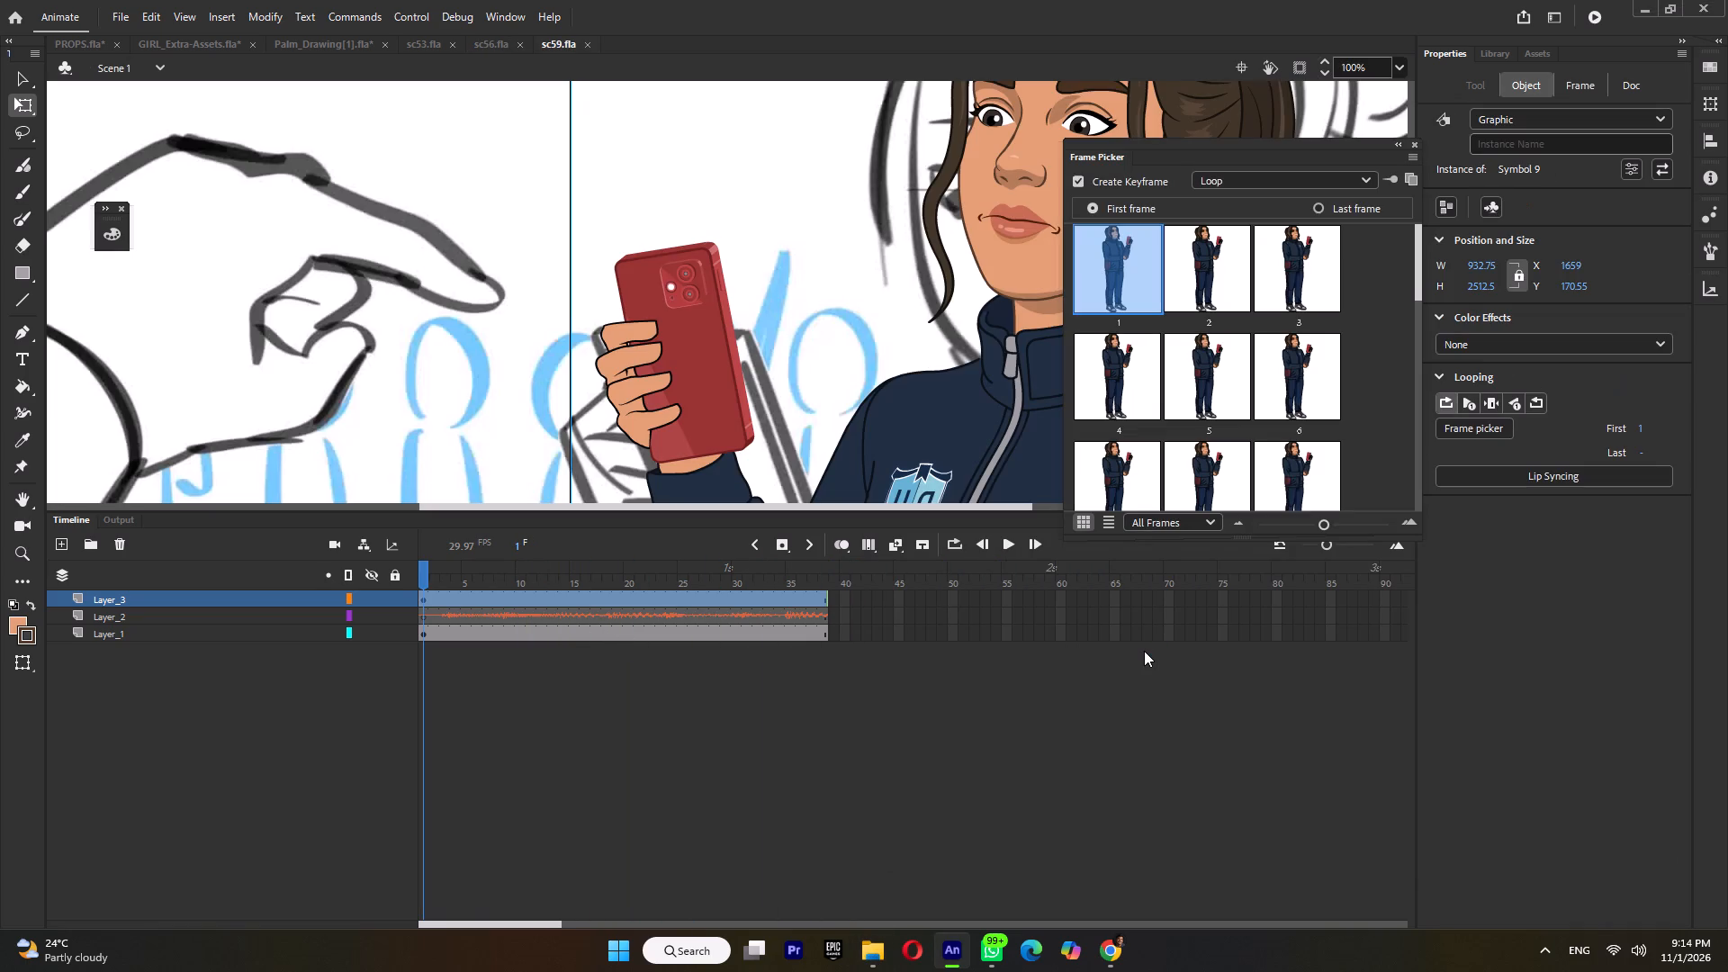
scroll(919, 379, "down", 5, "ctrl")
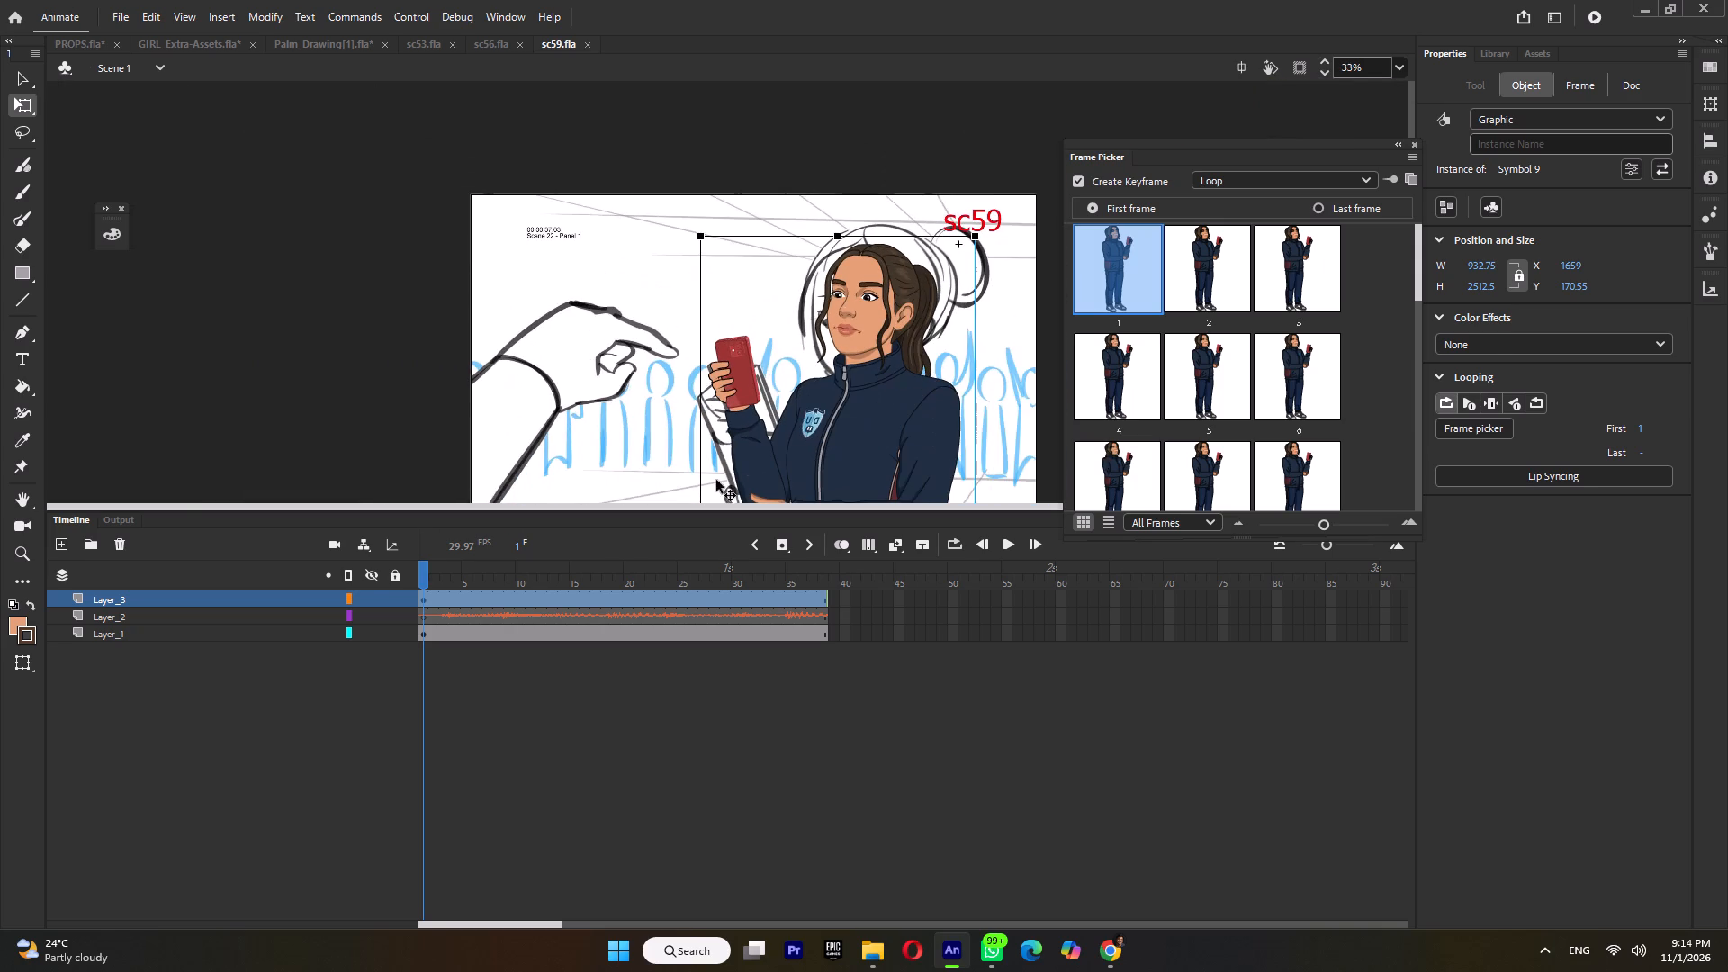
key("Return")
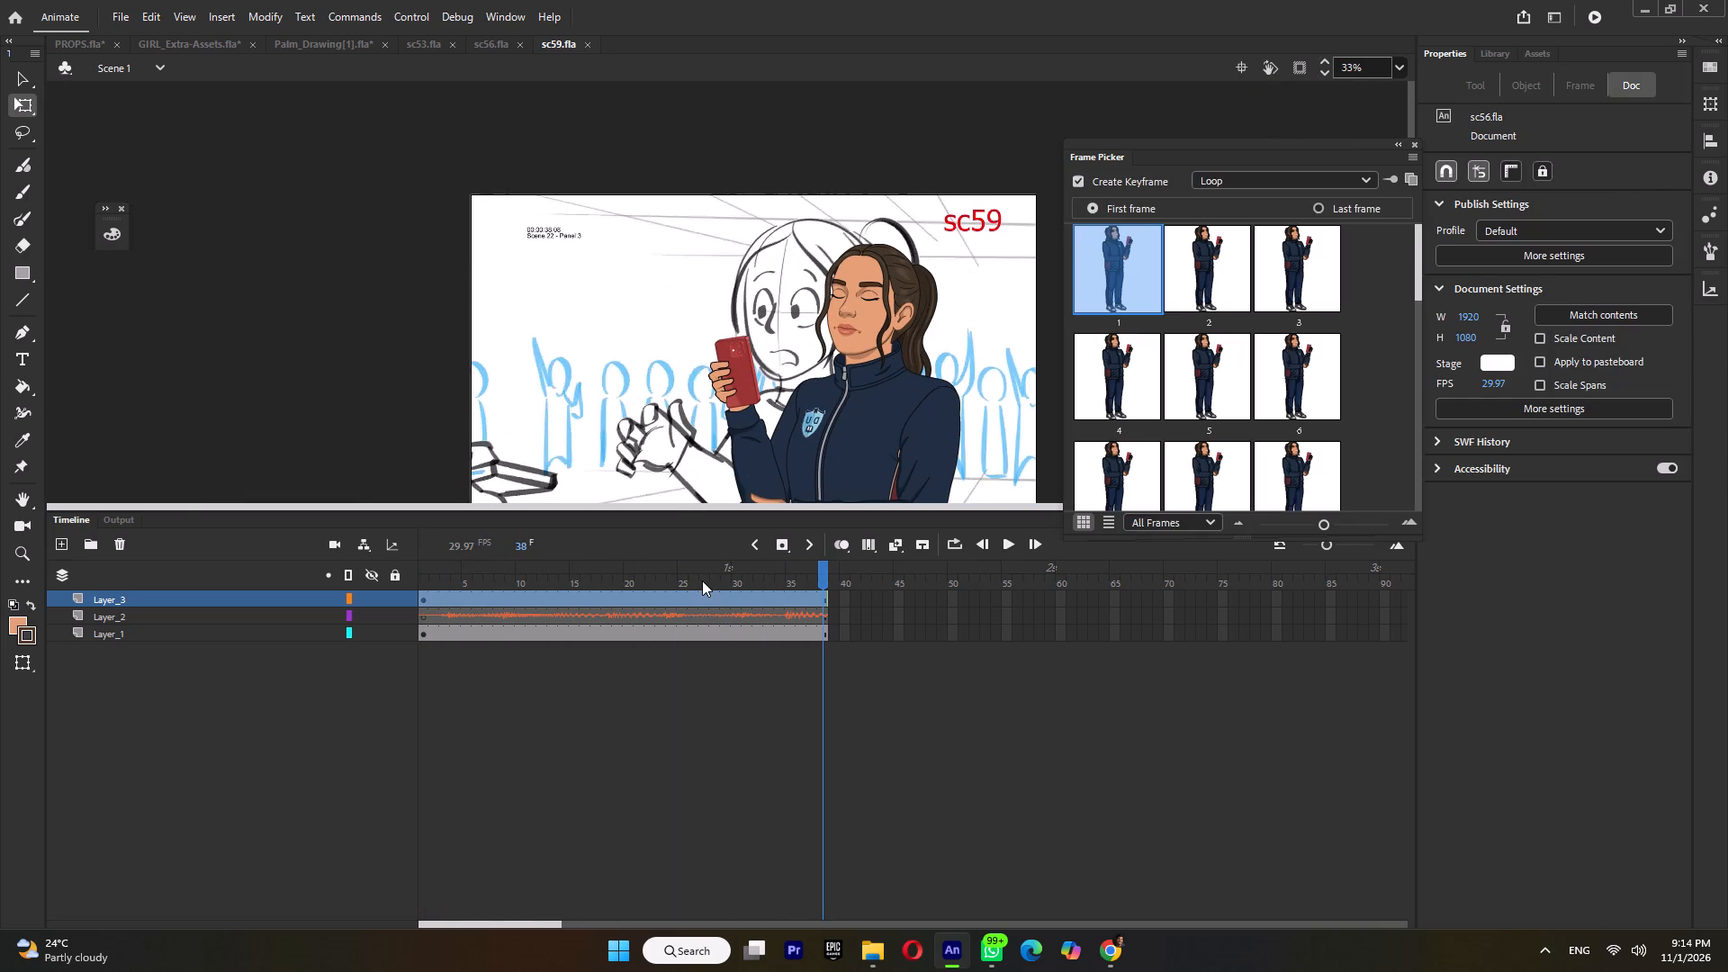
Switch to File Explorer and open sc60.fla from the shots folder.
left_click(875, 948)
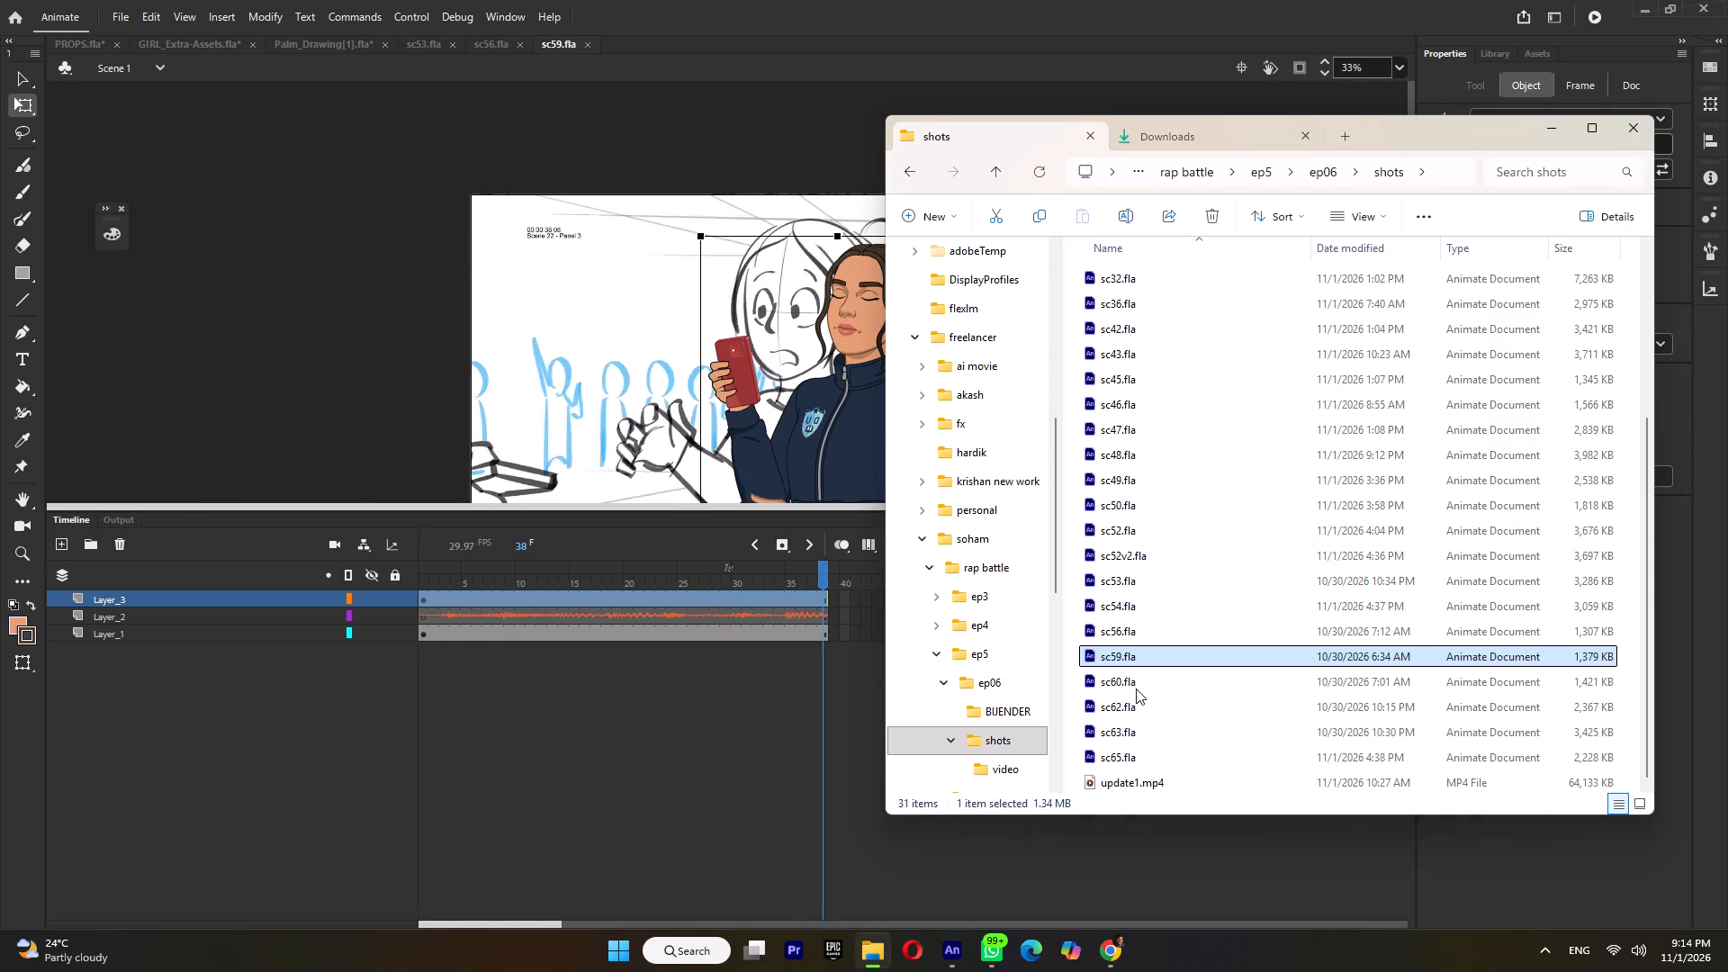
double_click(1136, 680)
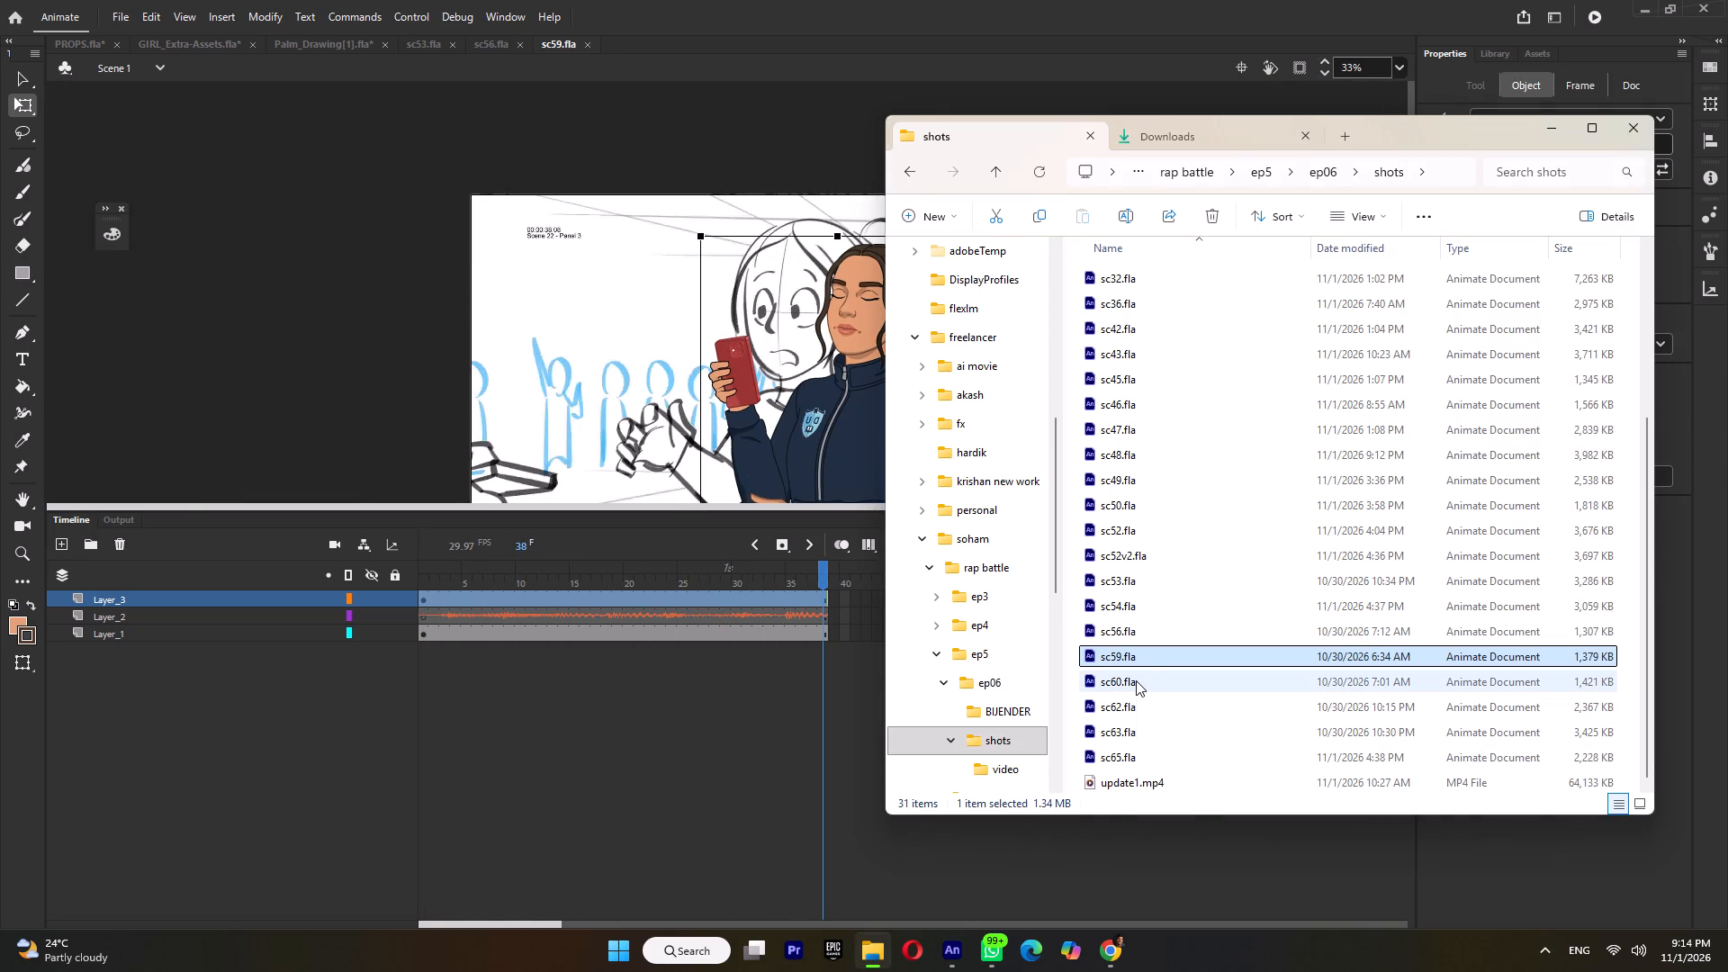
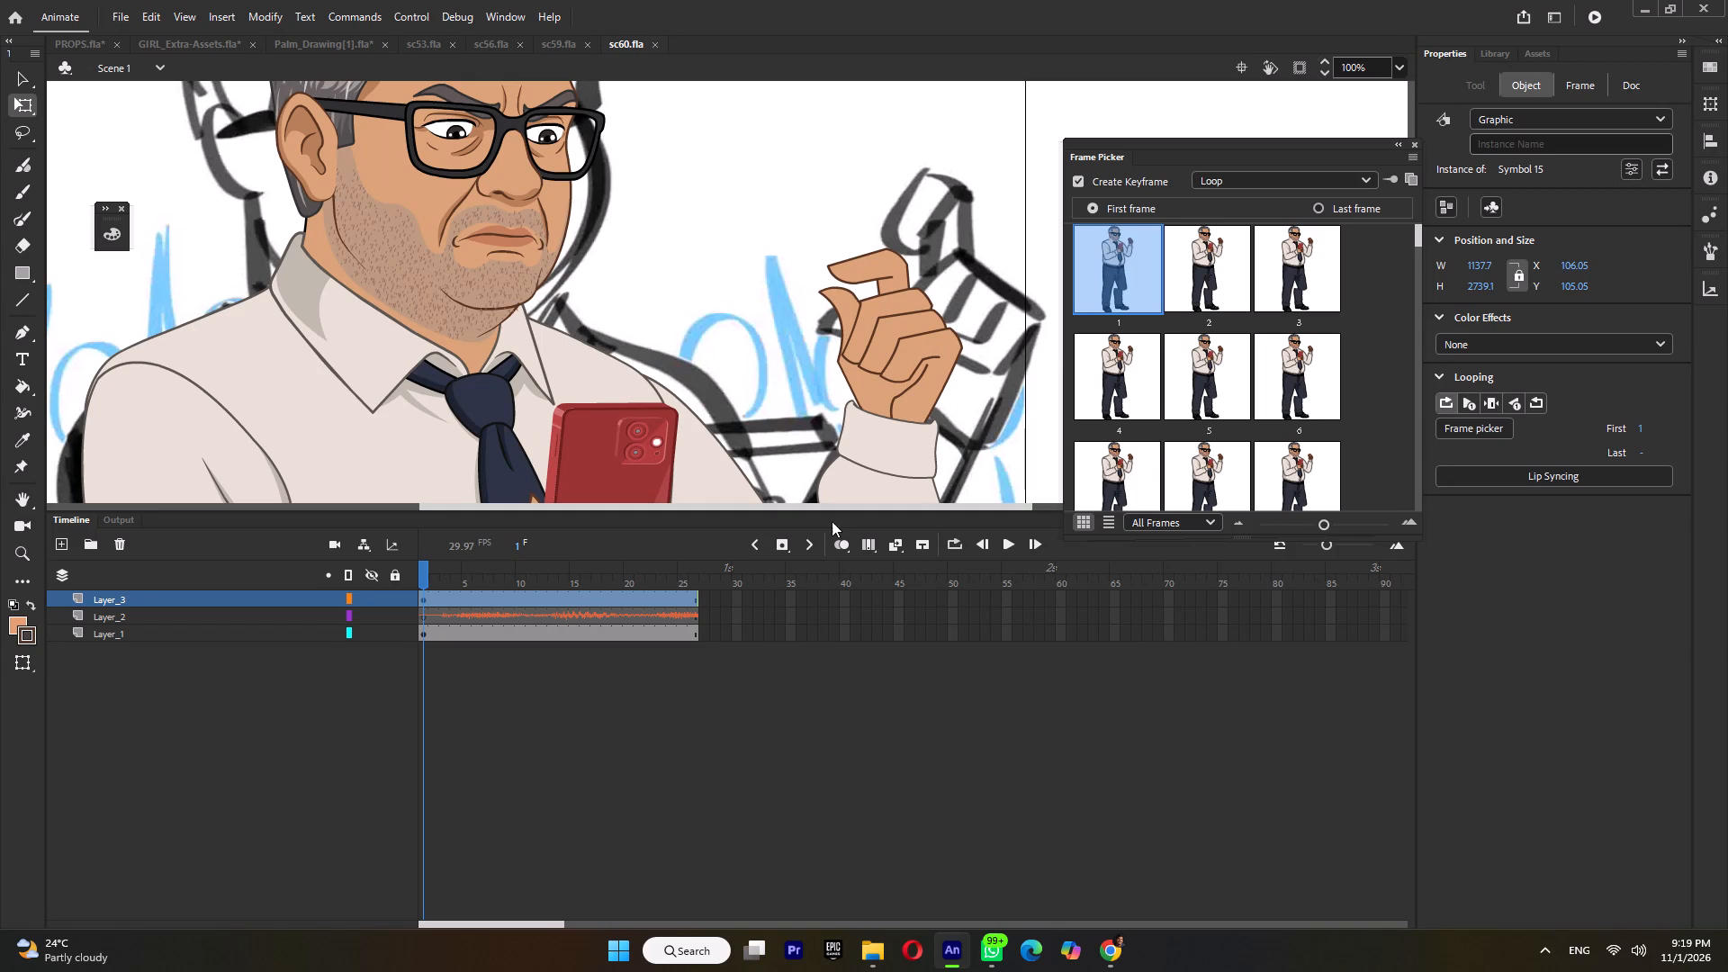
Move the storyboard reference sketch sideways to about X 714 so it sits beside the coloured man.
scroll(599, 352, "down", 5, "ctrl")
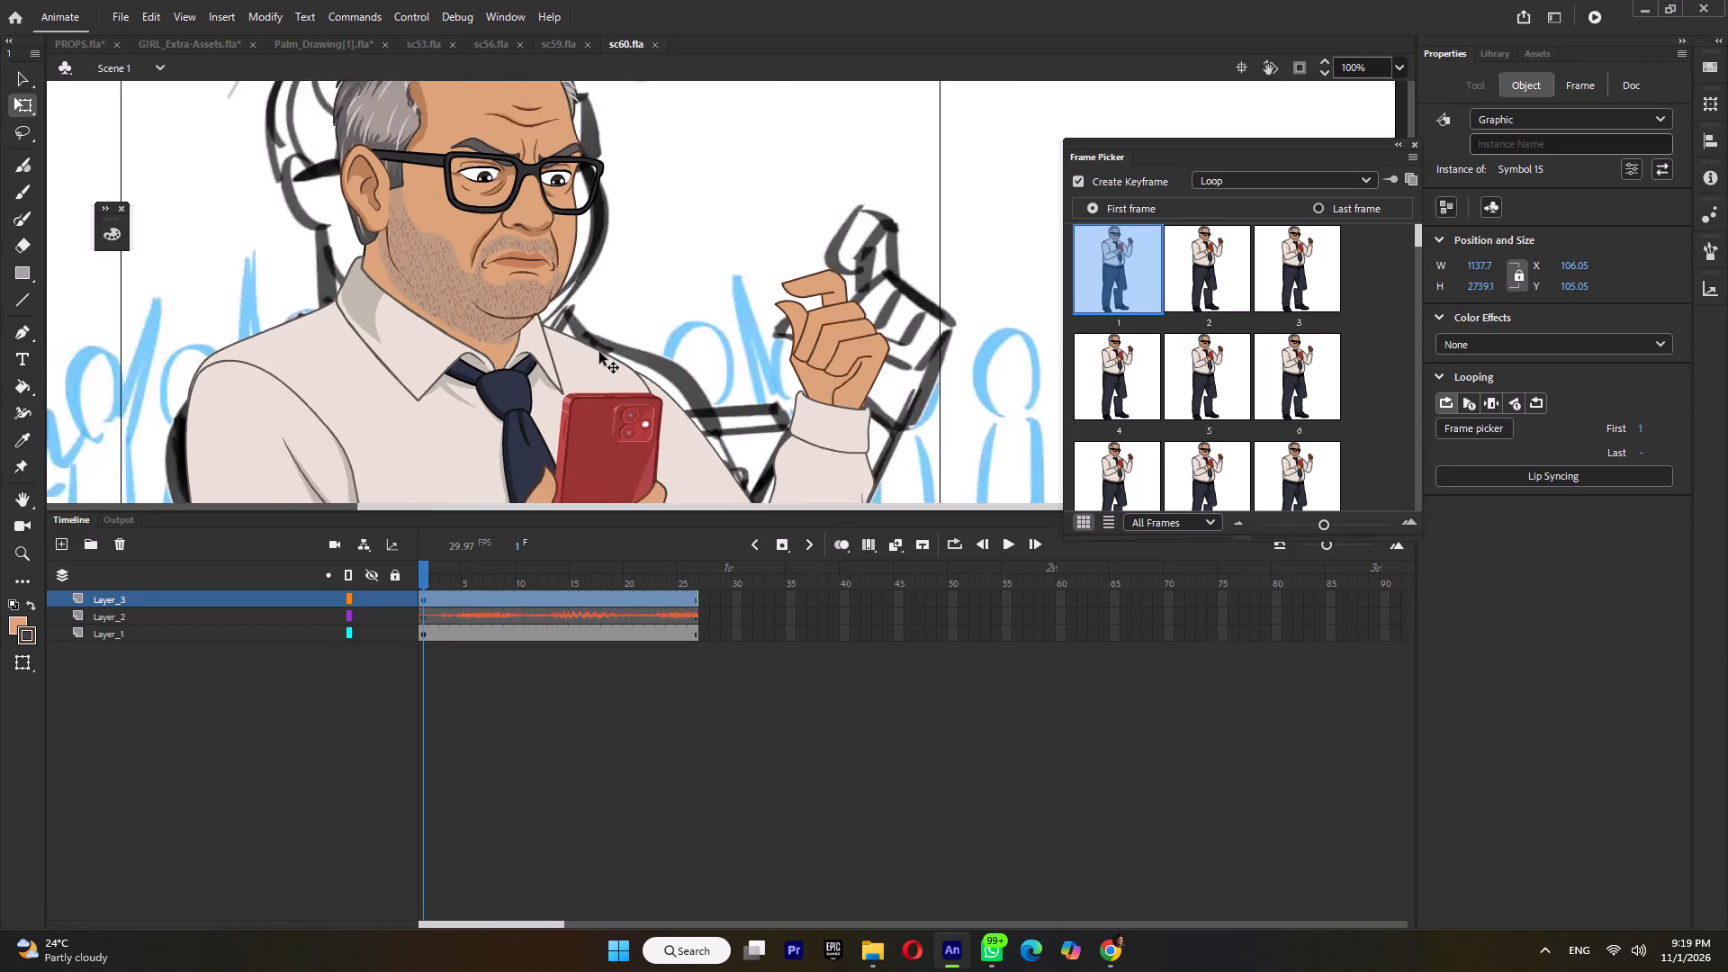
scroll(599, 352, "down", 1, "ctrl")
left_click(859, 314)
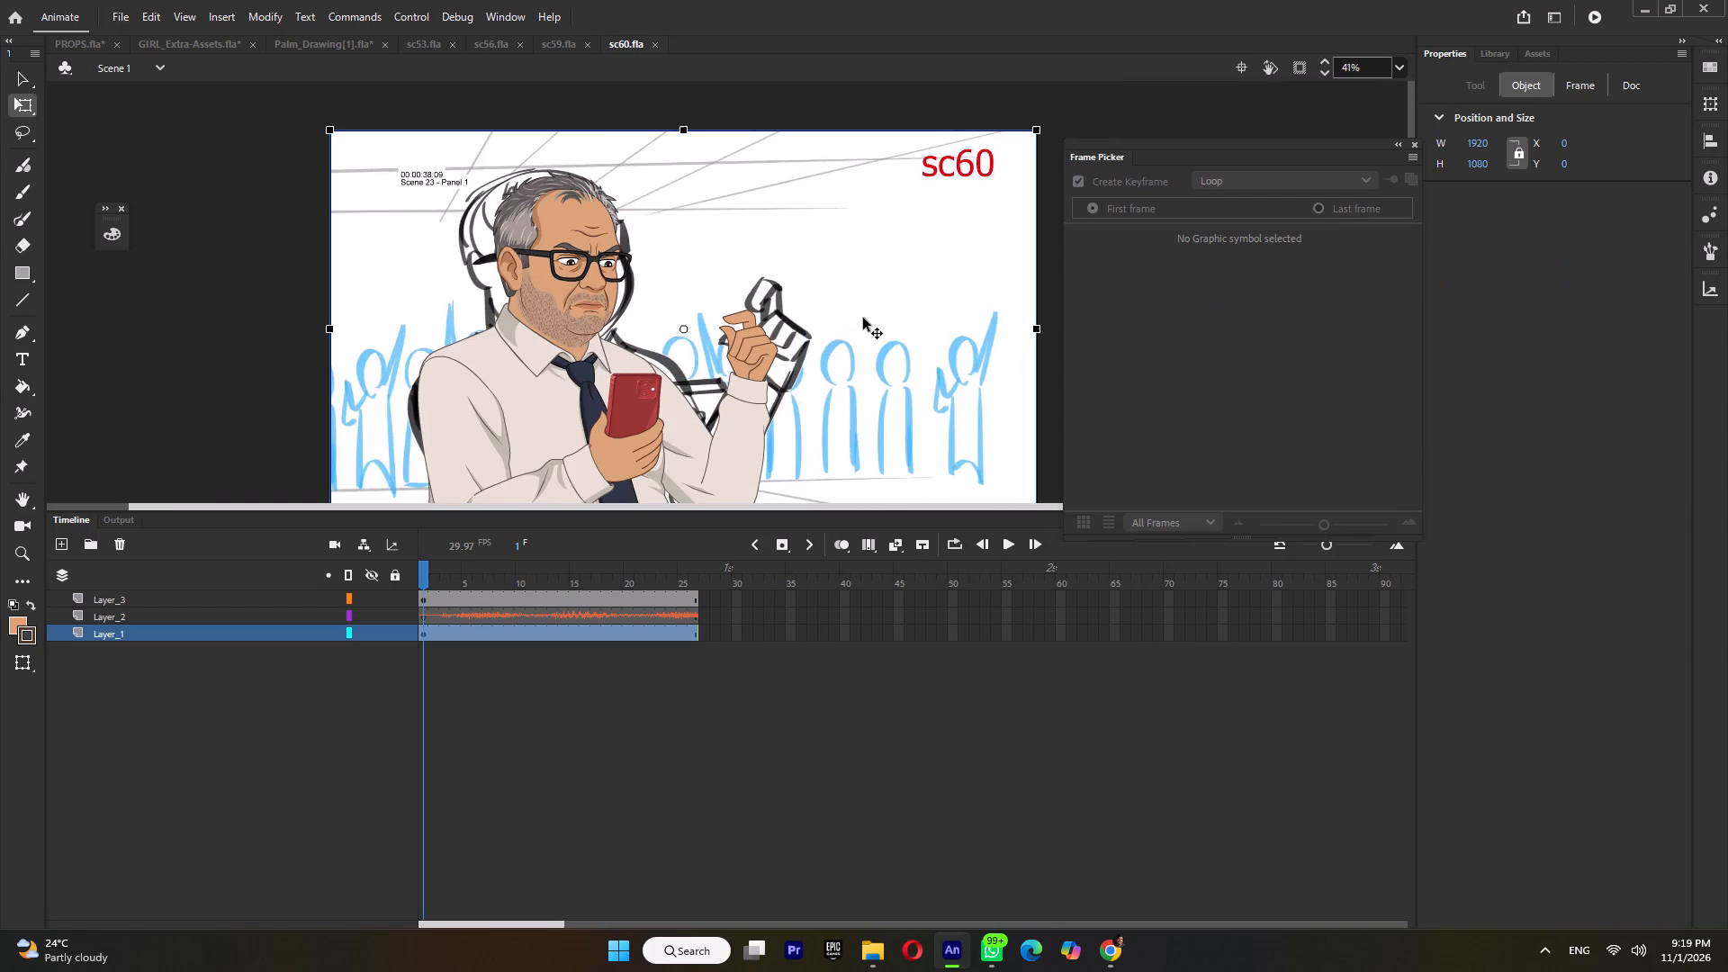
left_click_drag(866, 322, 1129, 327)
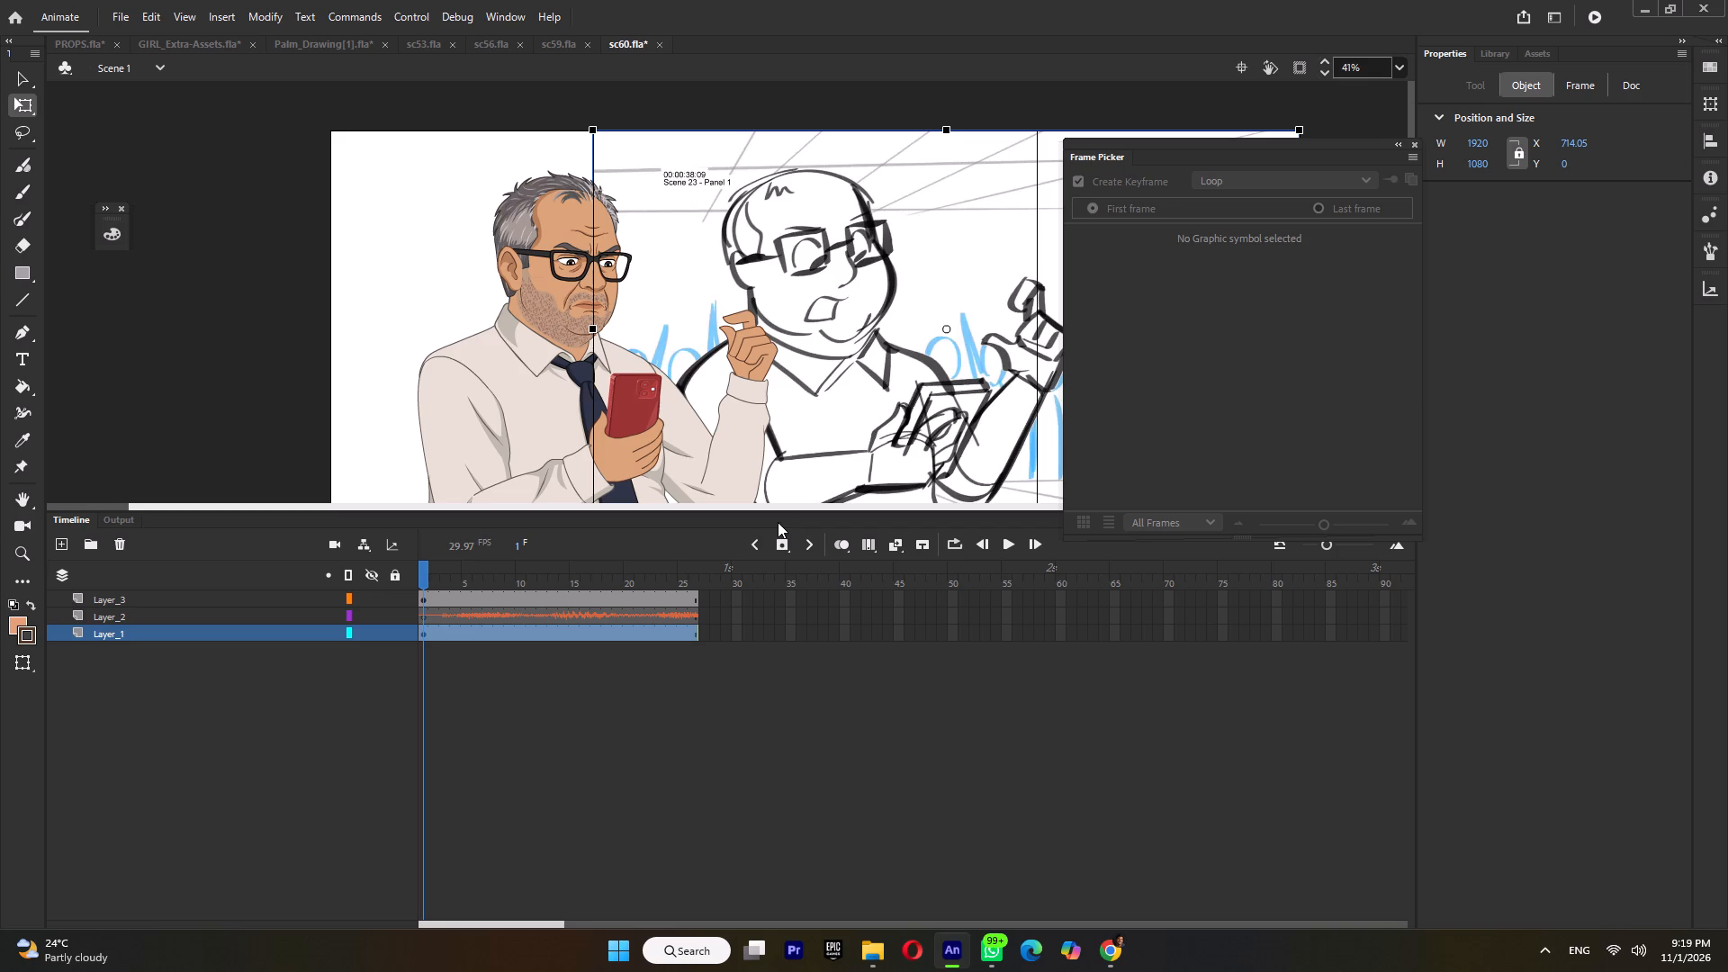
Play the sc60 shot through and return to its first frame.
key("Return")
key("Return")
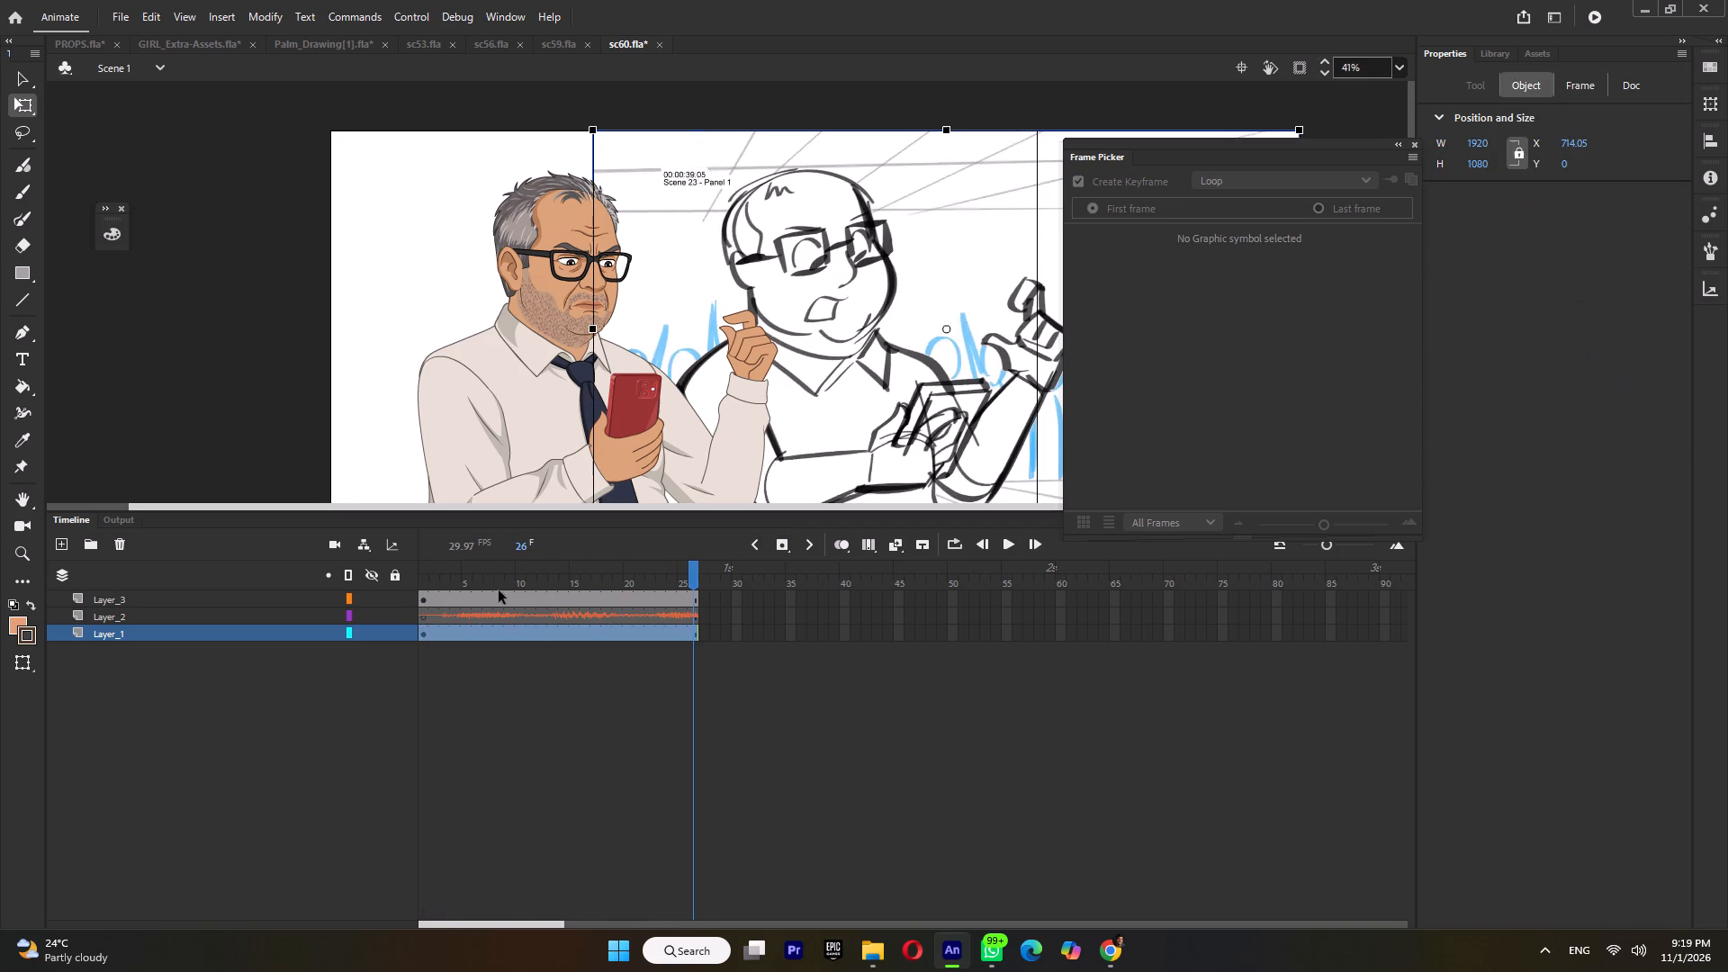
left_click_drag(444, 570, 336, 605)
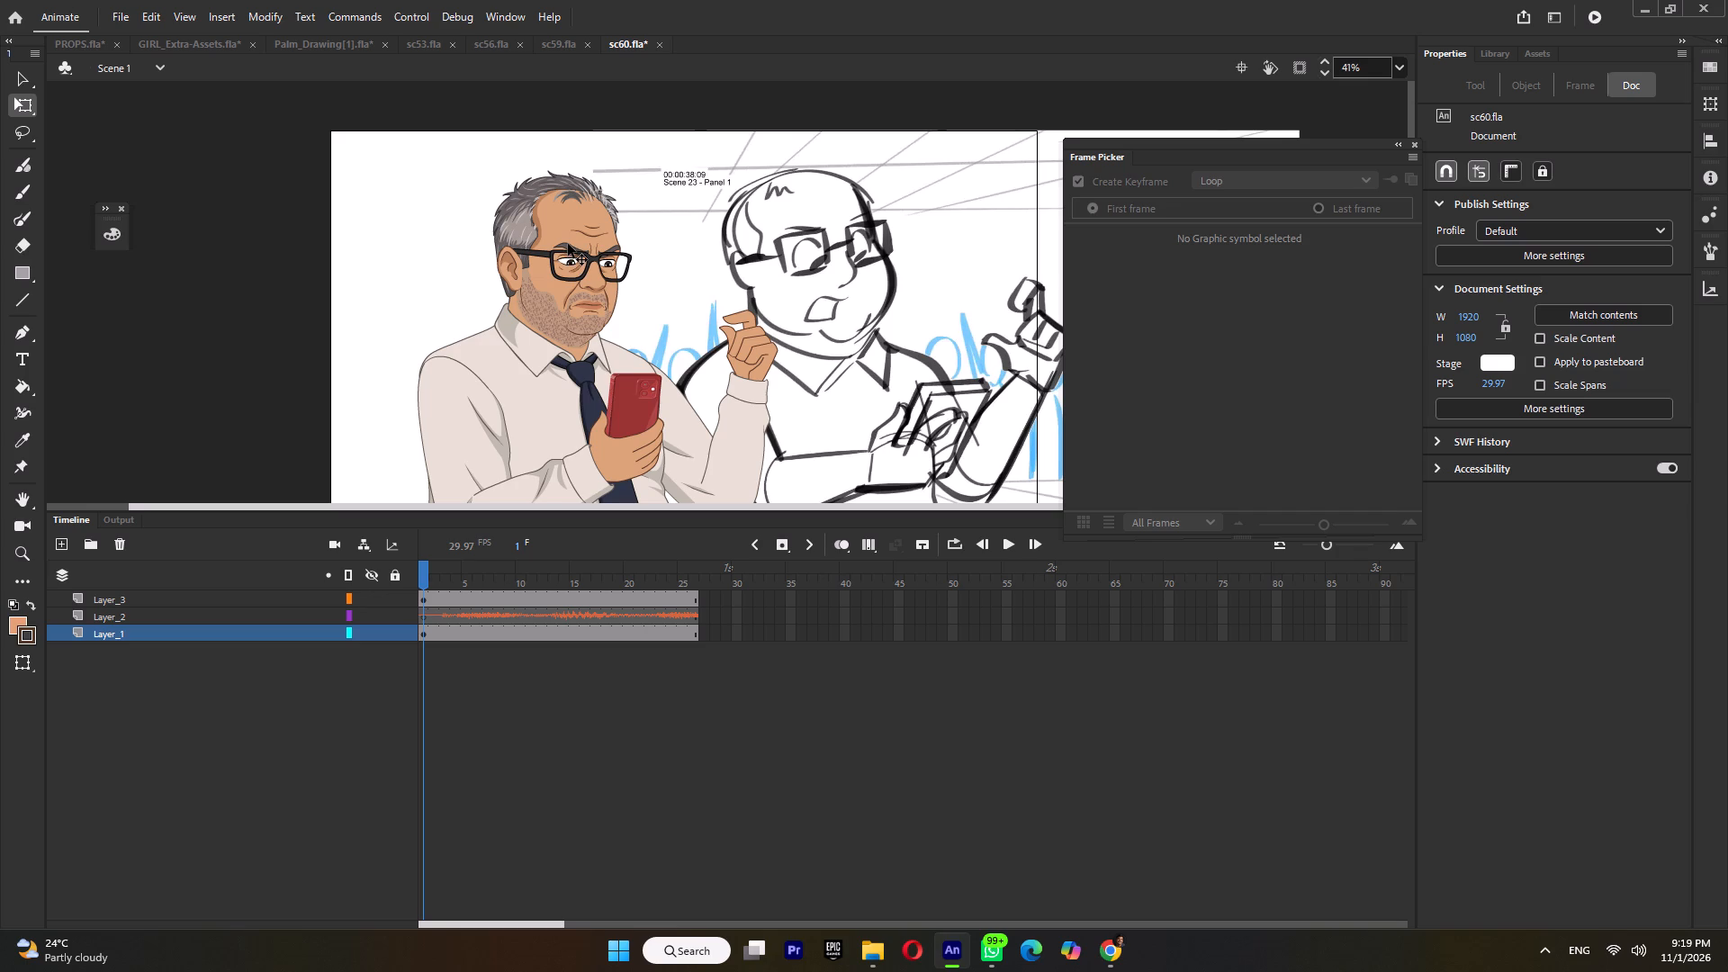
Inside the man's eye symbol, switch his near eyebrow to frame 2, keep the far eyebrow on frame 1, and save the file.
double_click(568, 244)
scroll(576, 250, "up", 2, "shift")
scroll(744, 285, "up", 2, "ctrl")
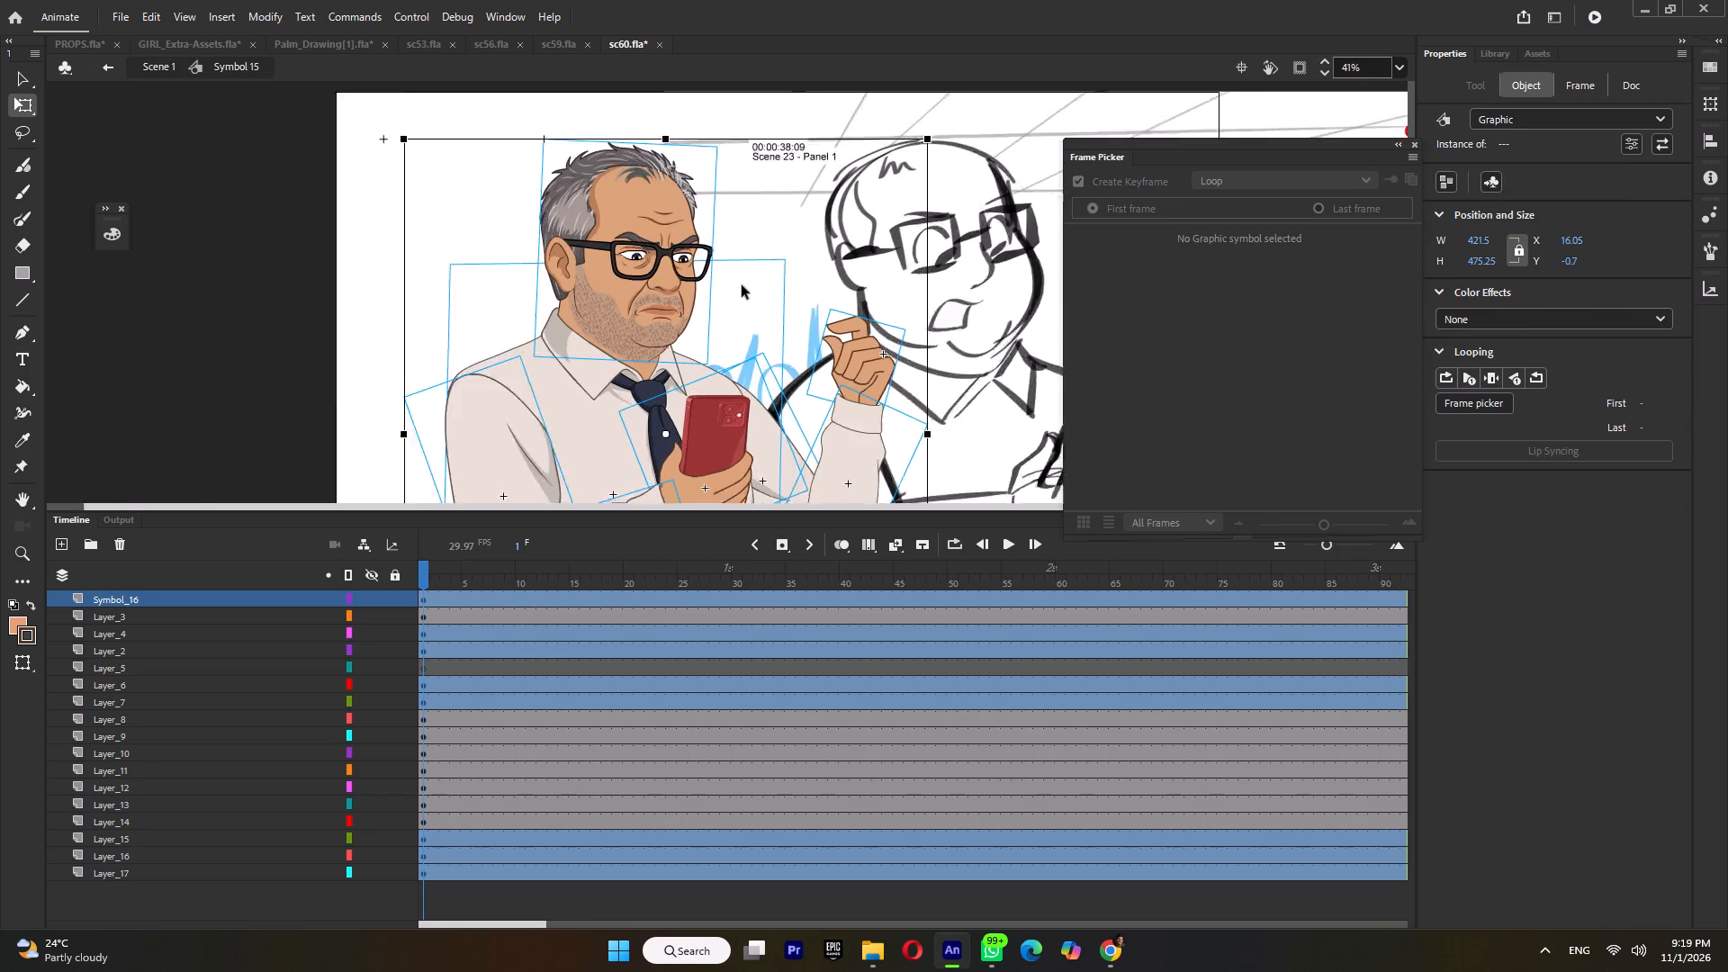
scroll(623, 252, "up", 4, "ctrl")
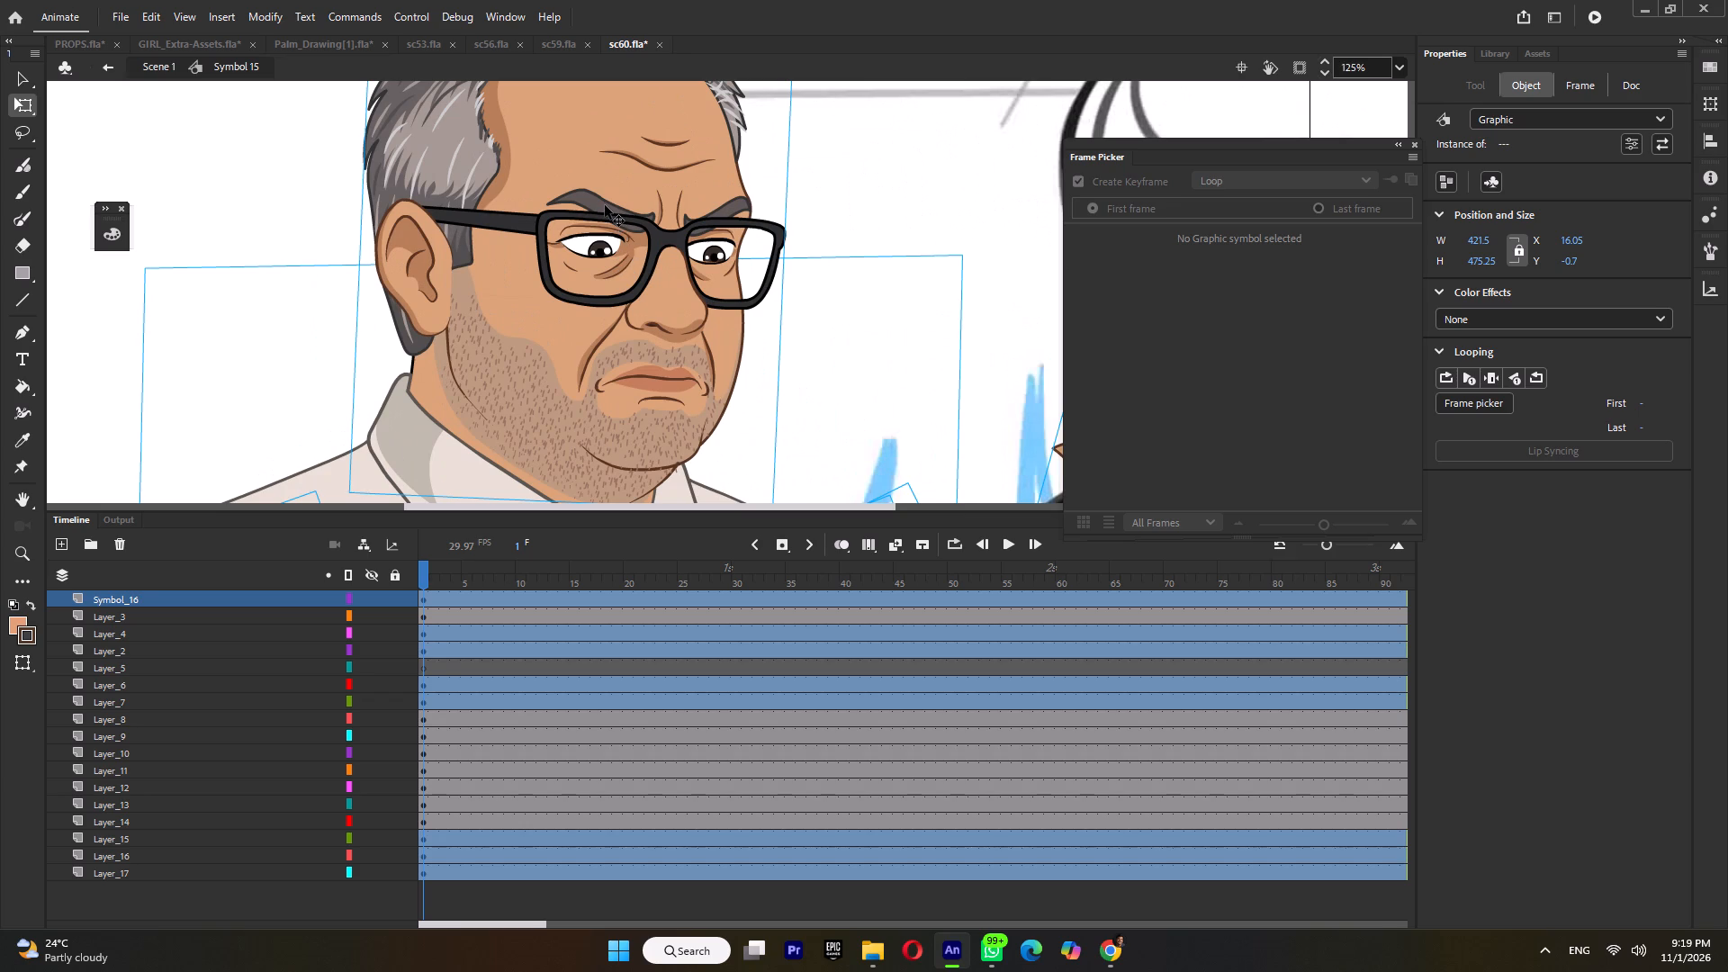
triple_click(605, 205)
triple_click(605, 205)
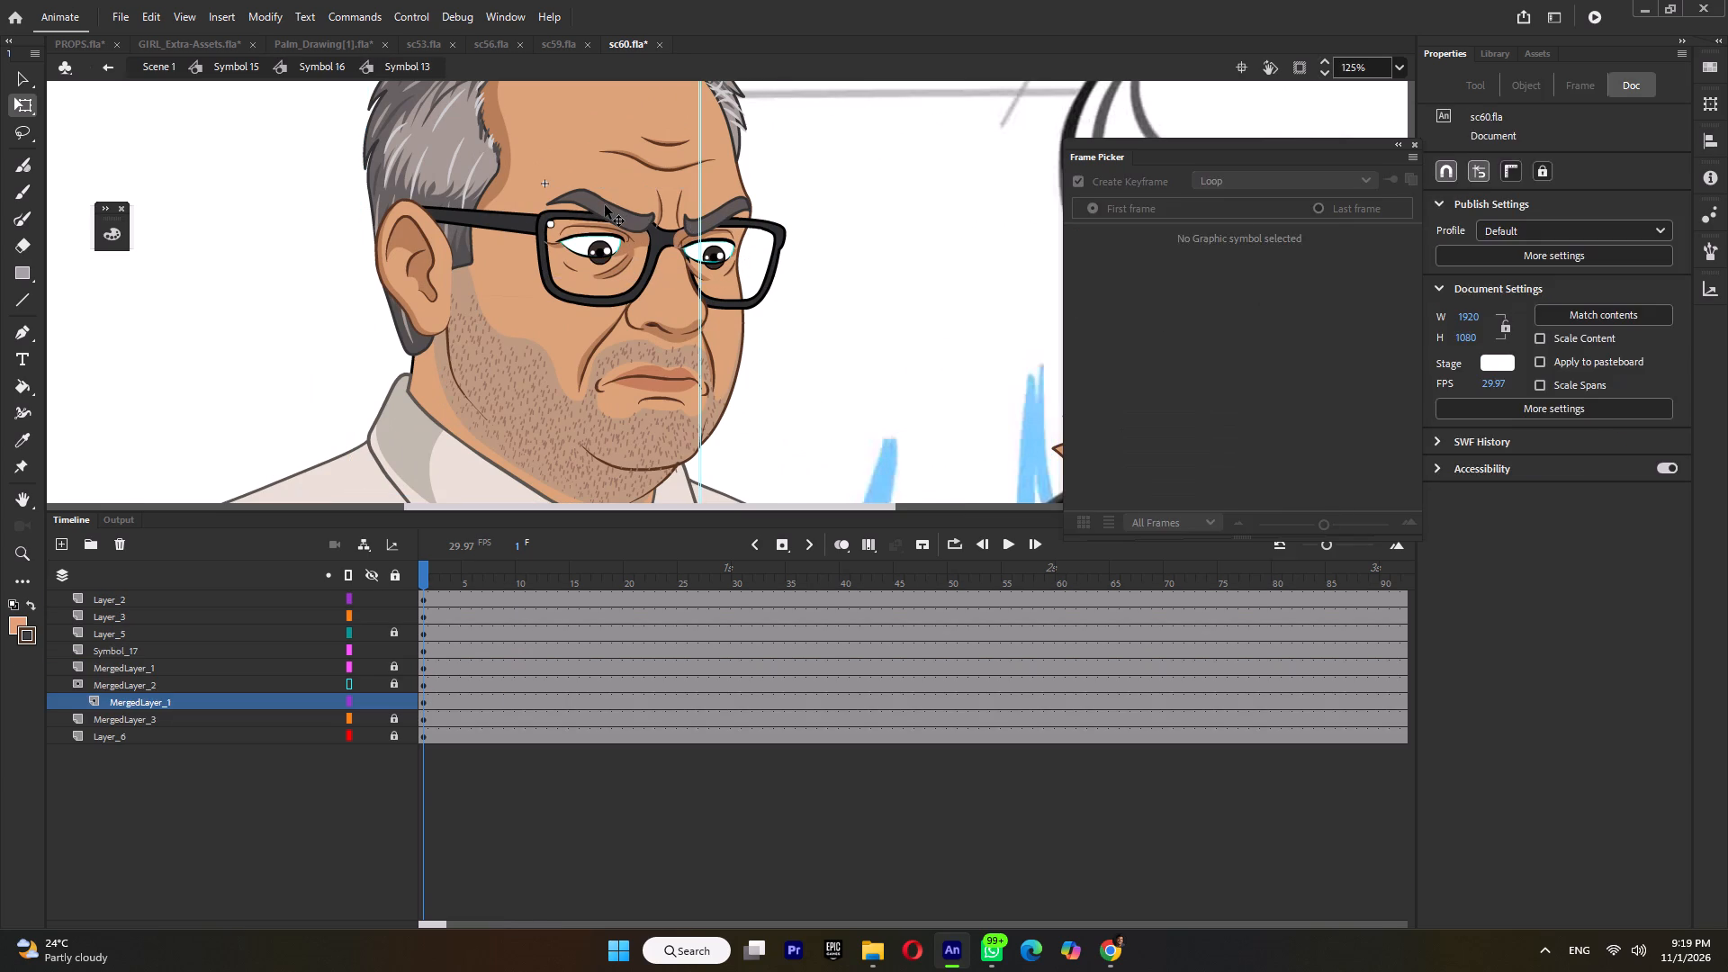
left_click(1197, 292)
left_click(737, 207)
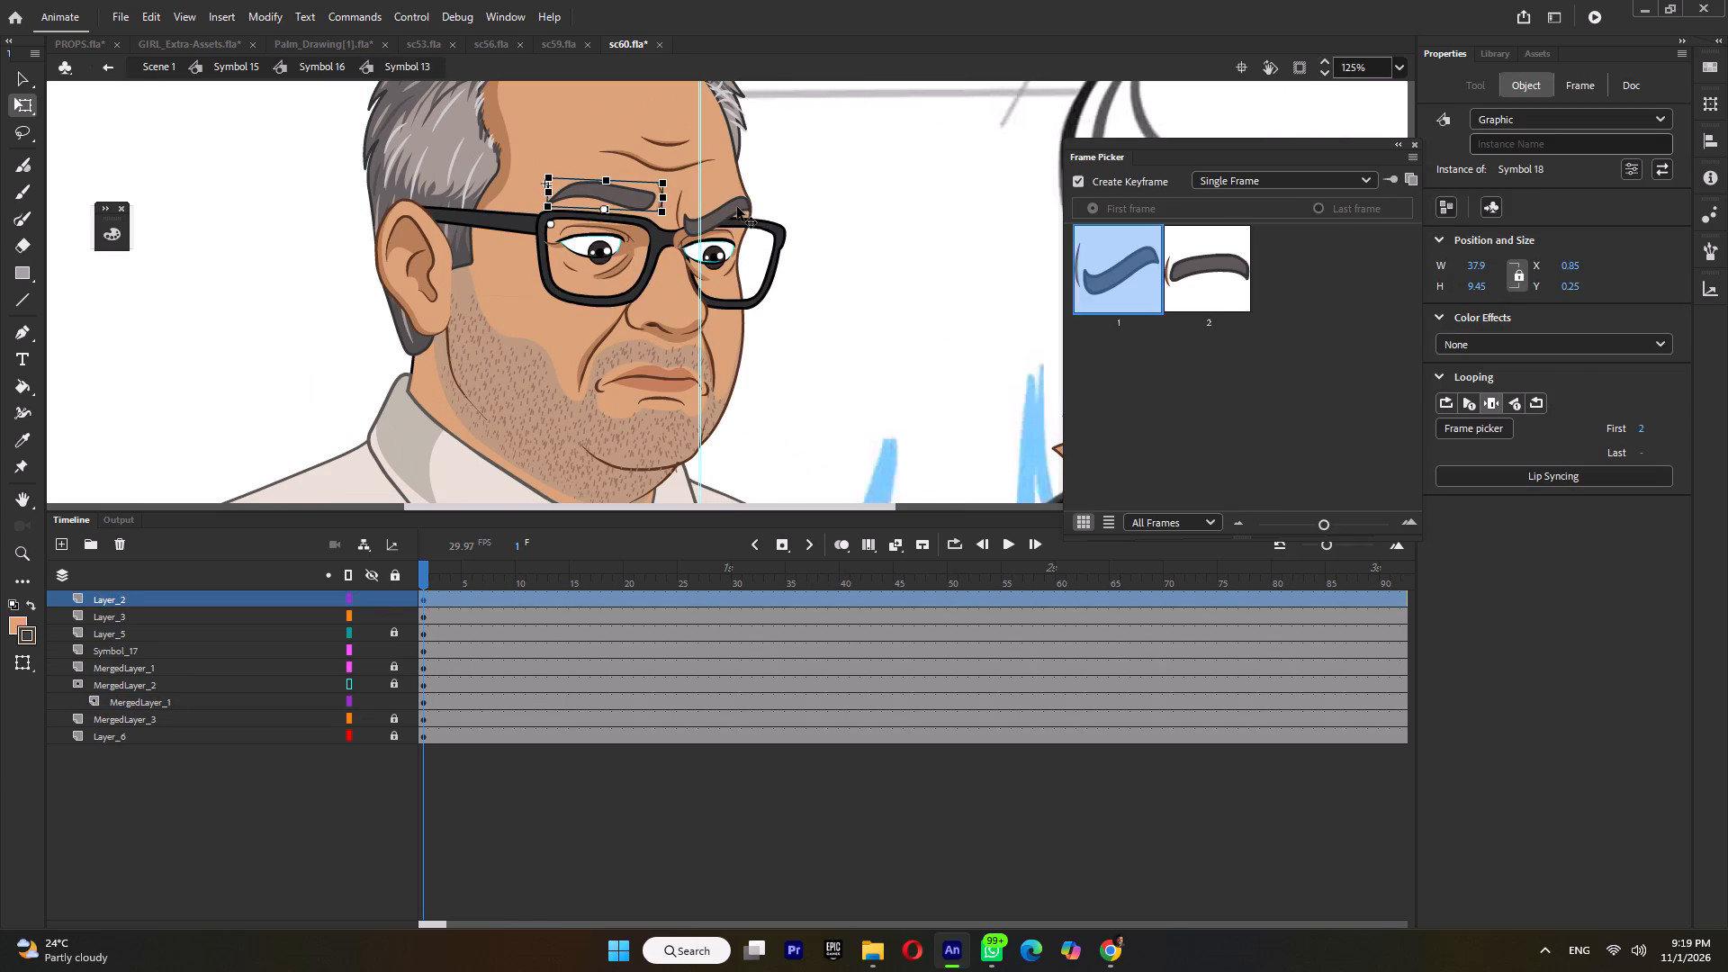
left_click(1198, 262)
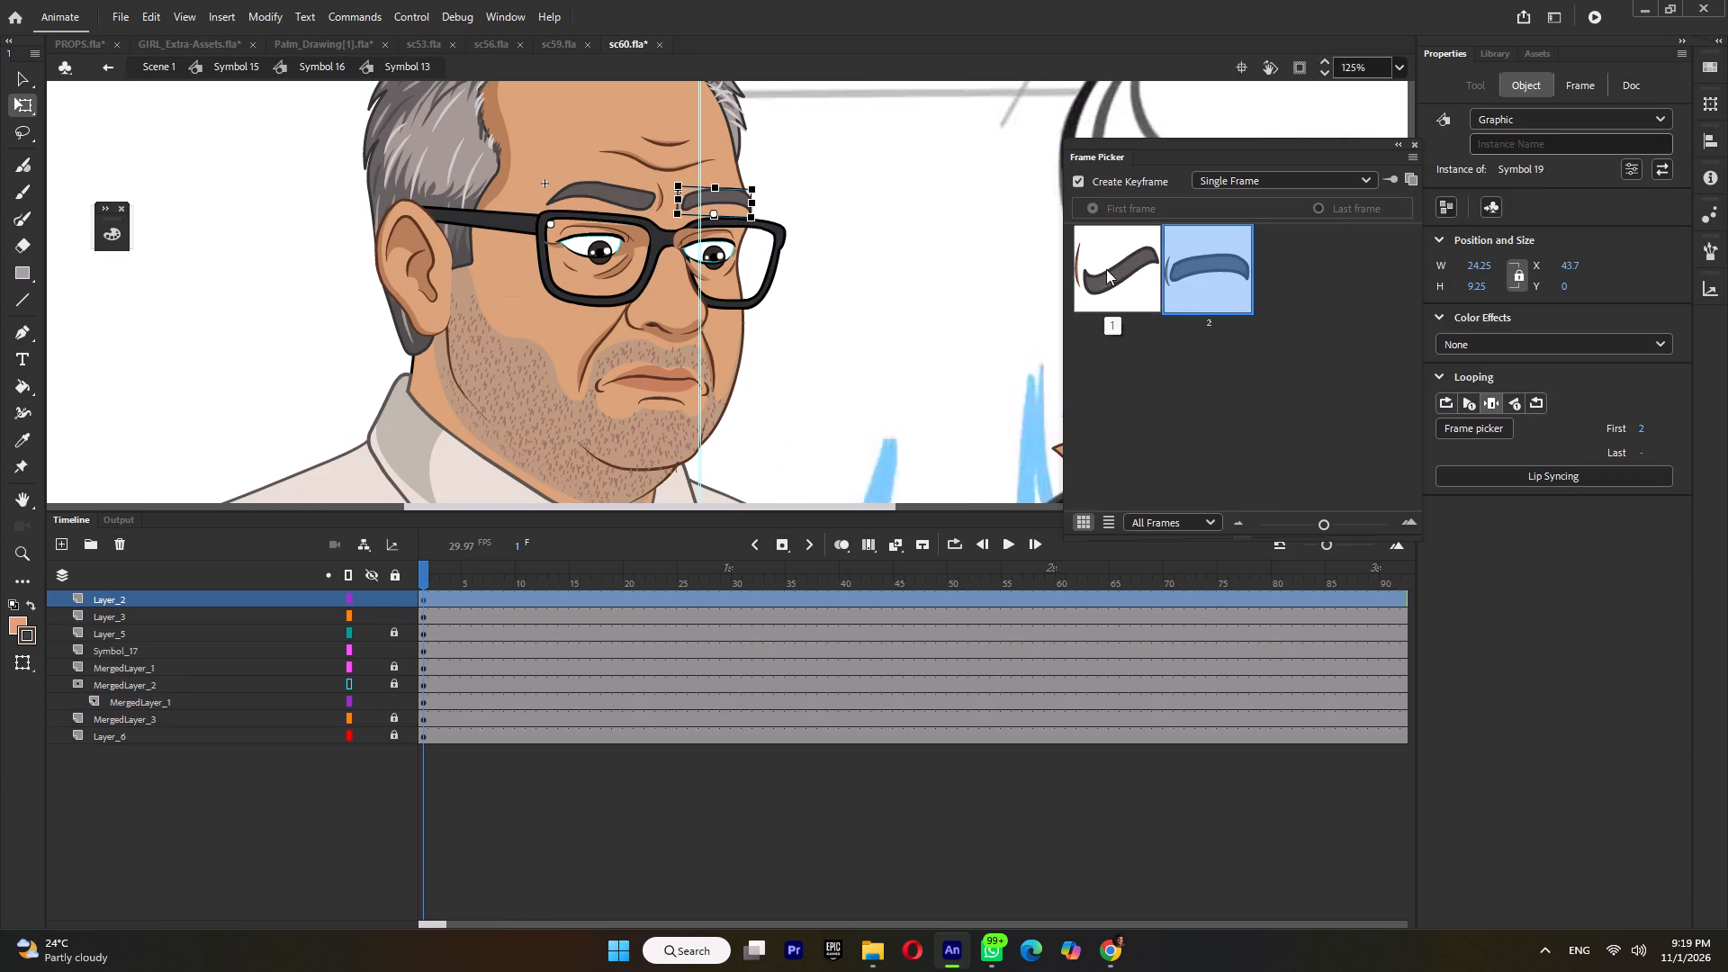
left_click(1106, 269)
double_click(851, 195, "ctrl")
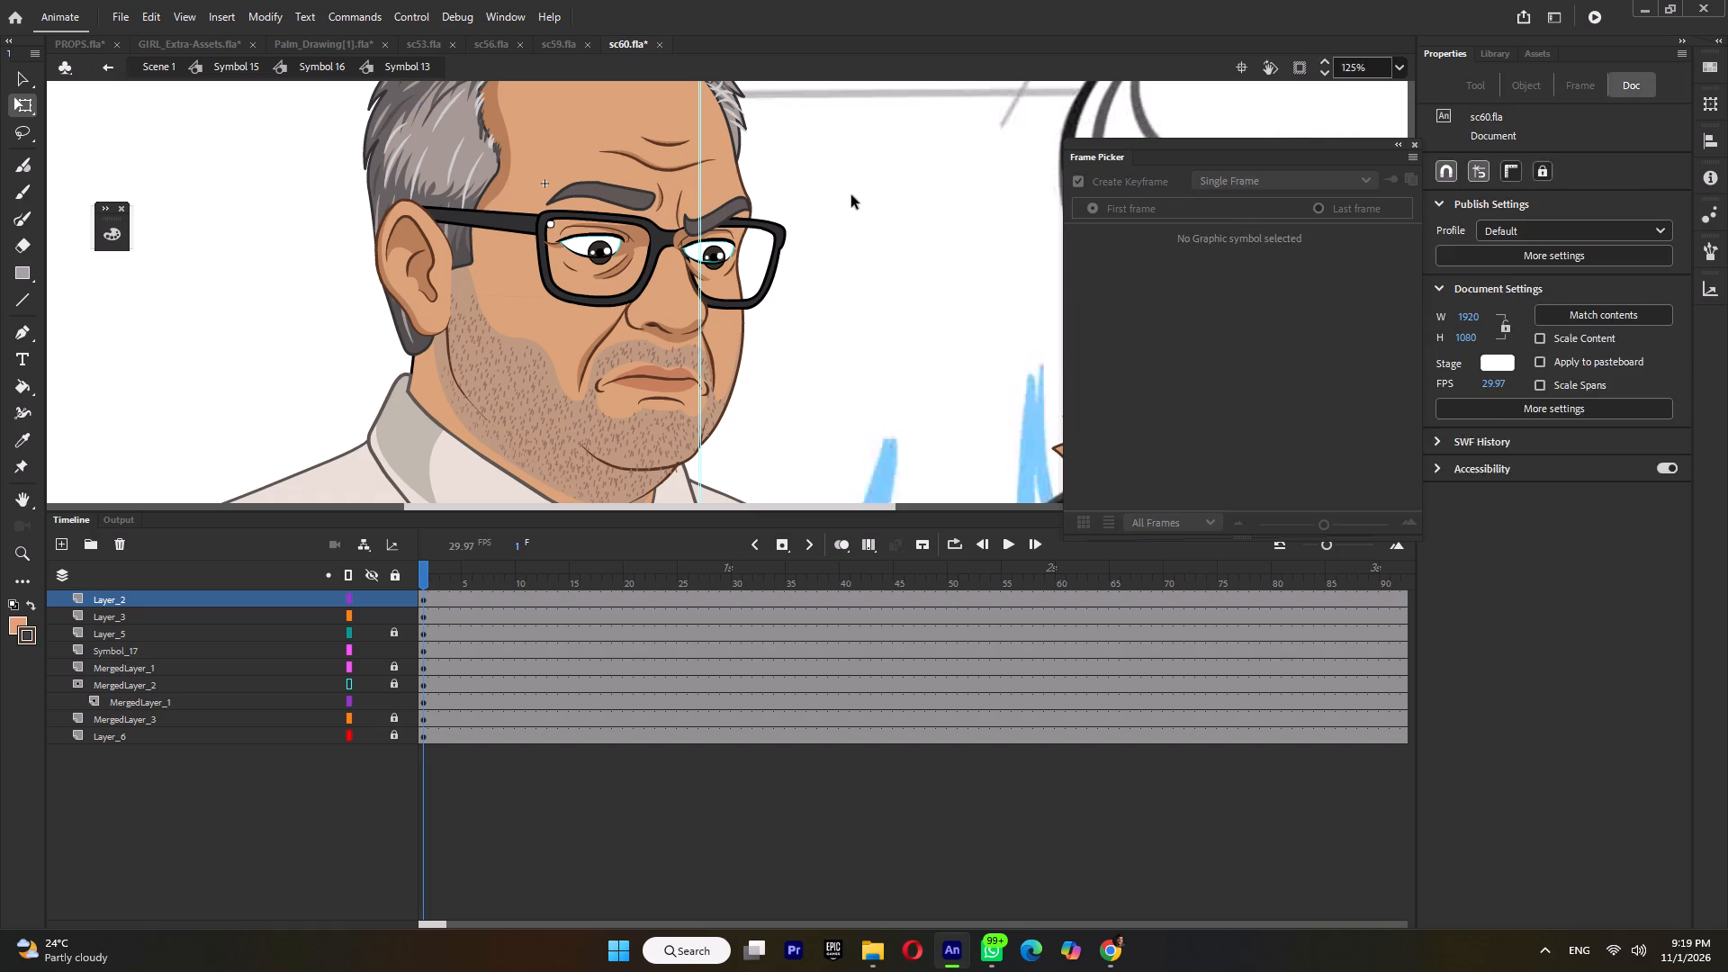
scroll(851, 195, "down", 4, "ctrl")
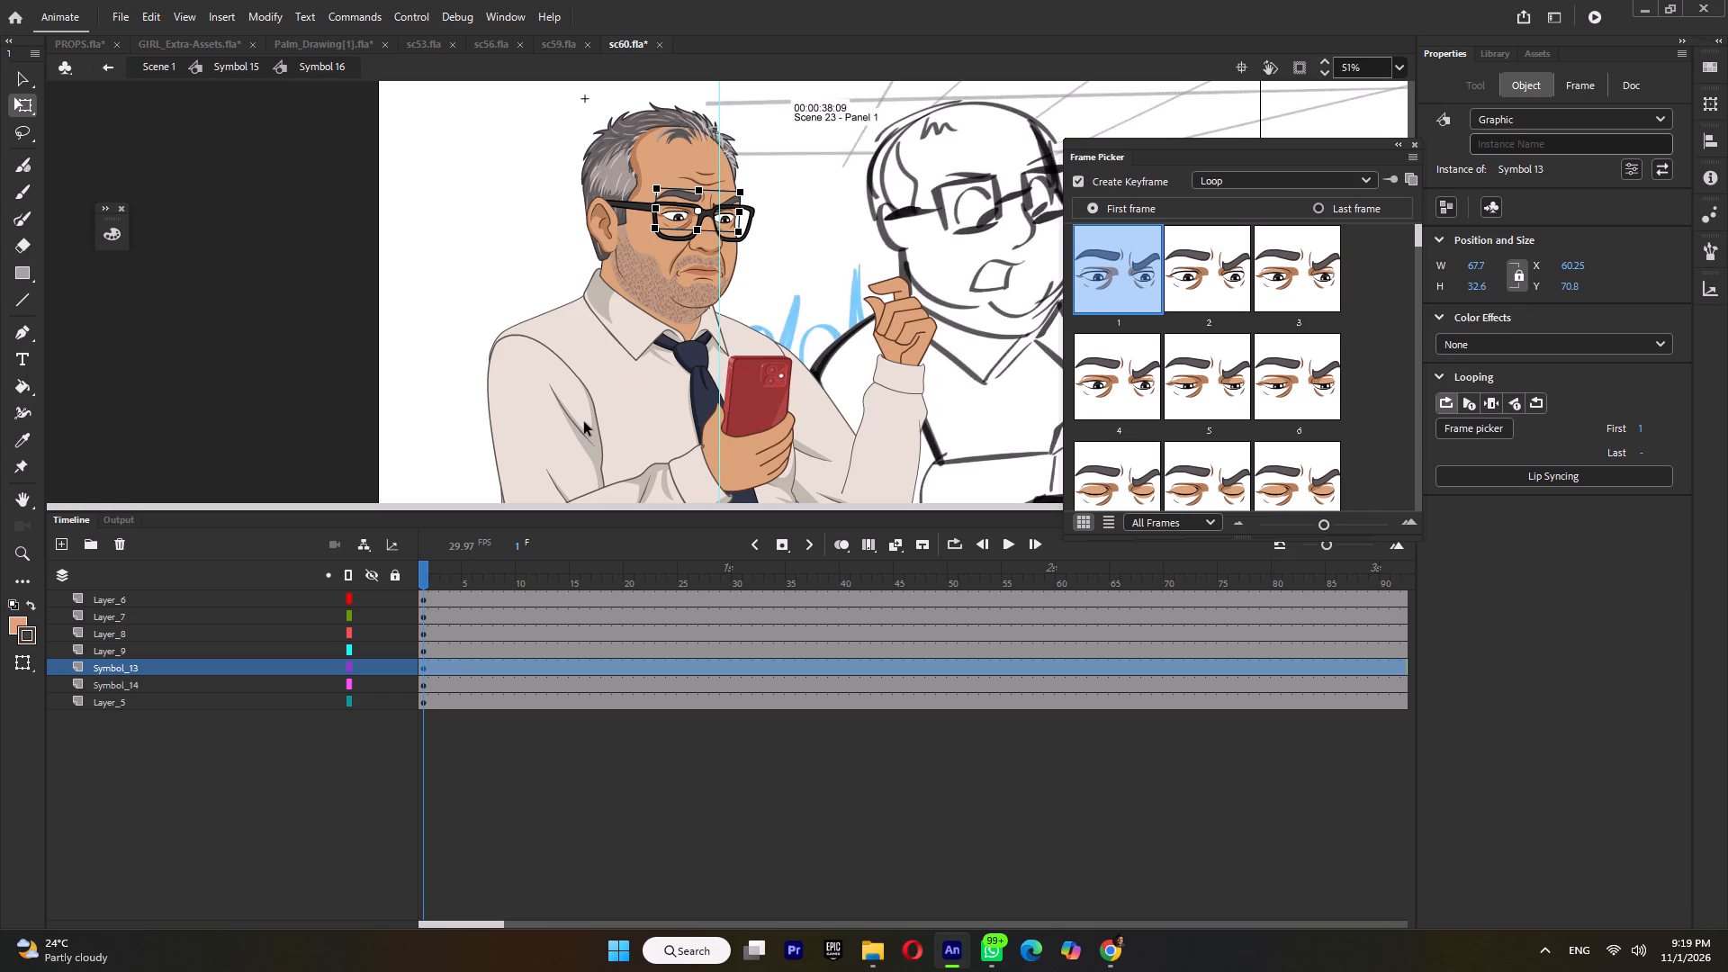
scroll(427, 338, "down", 5, "ctrl")
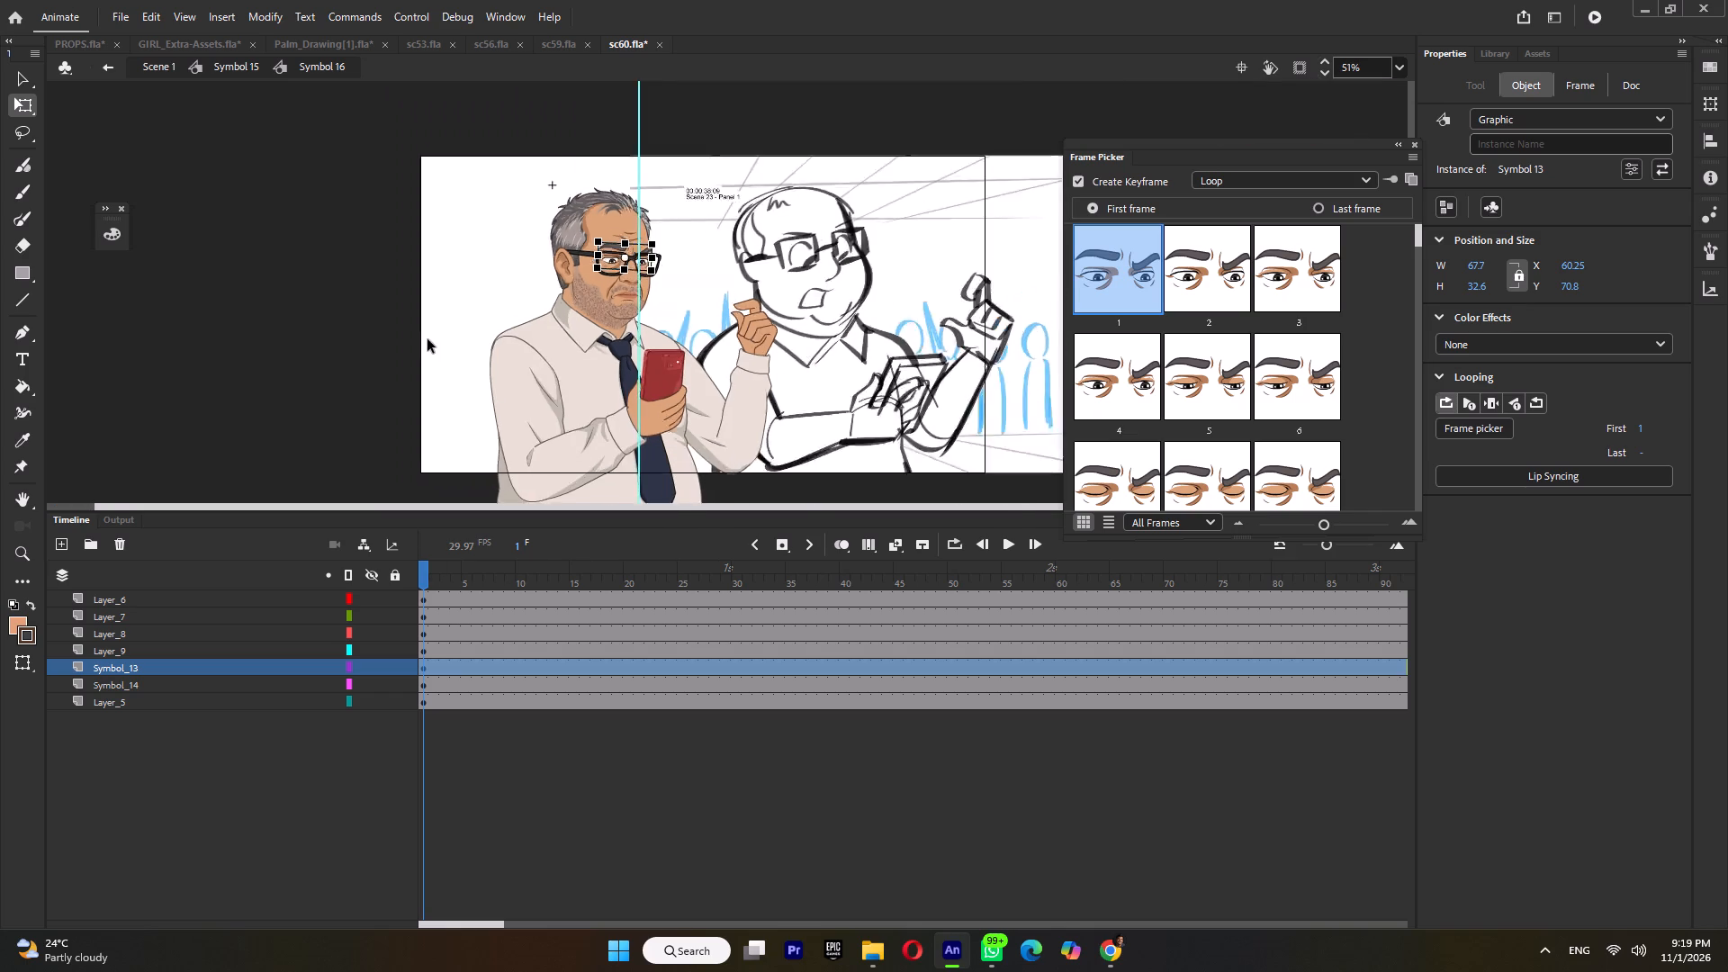
key("ctrl+s")
Insert keyframes across all layers of the man's head symbol at frames 7 and 12, and return to the body symbol.
left_click(445, 580)
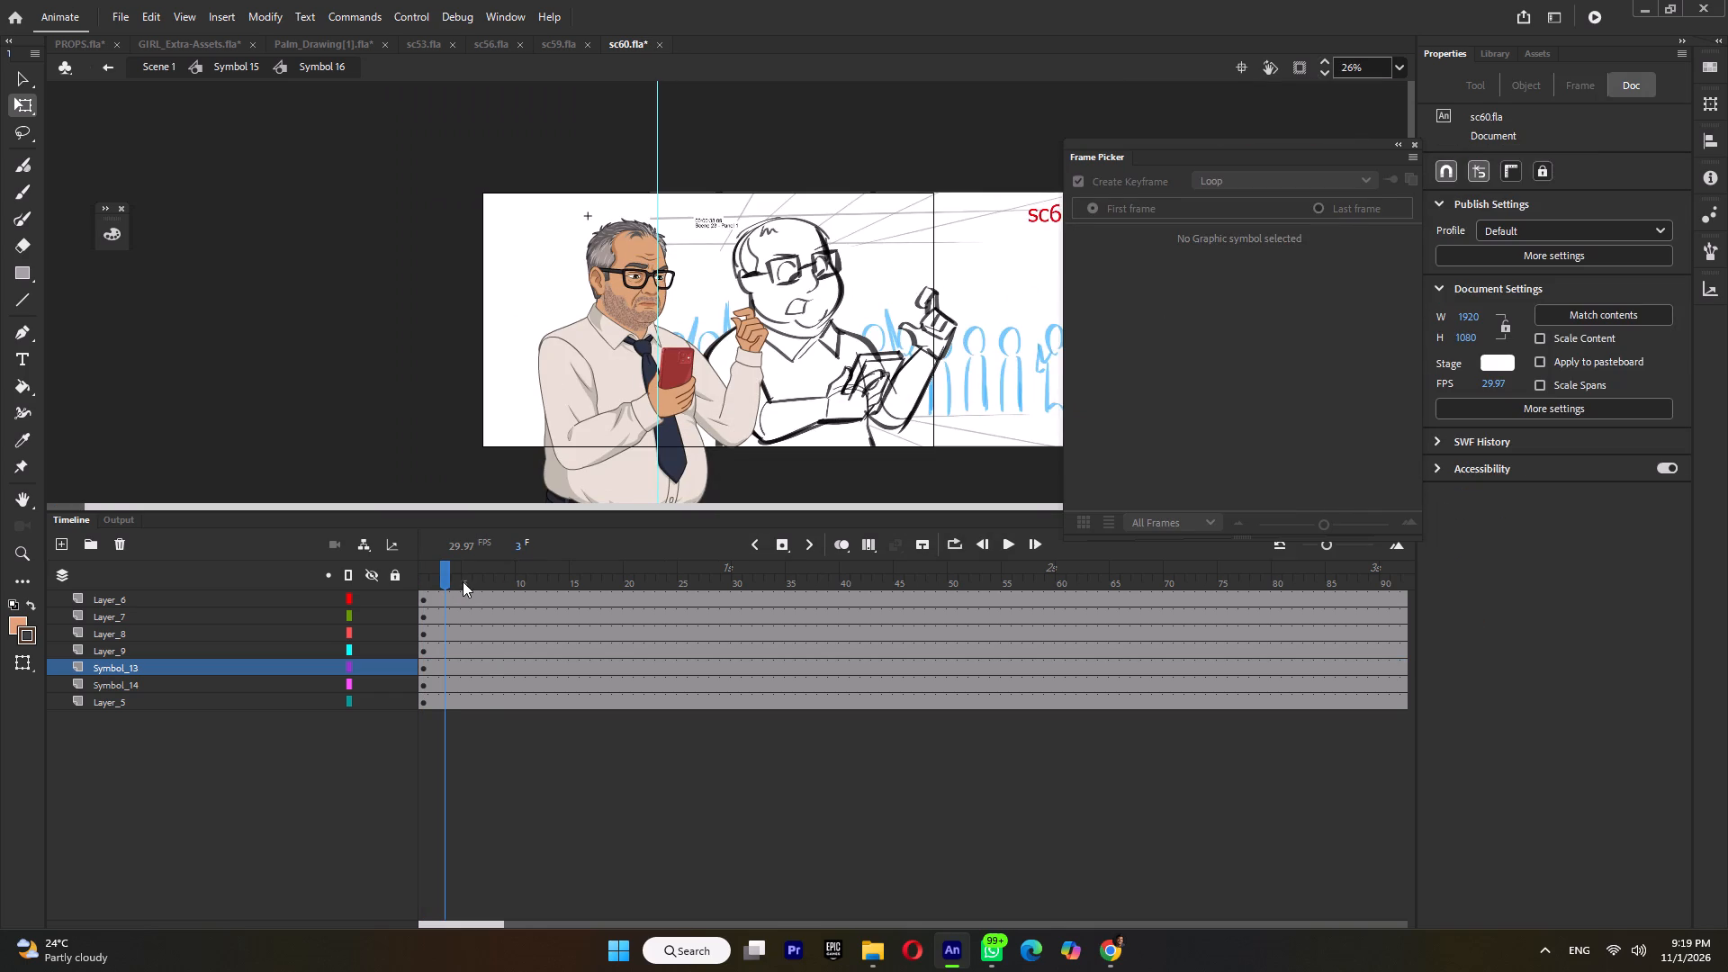
double_click(484, 578)
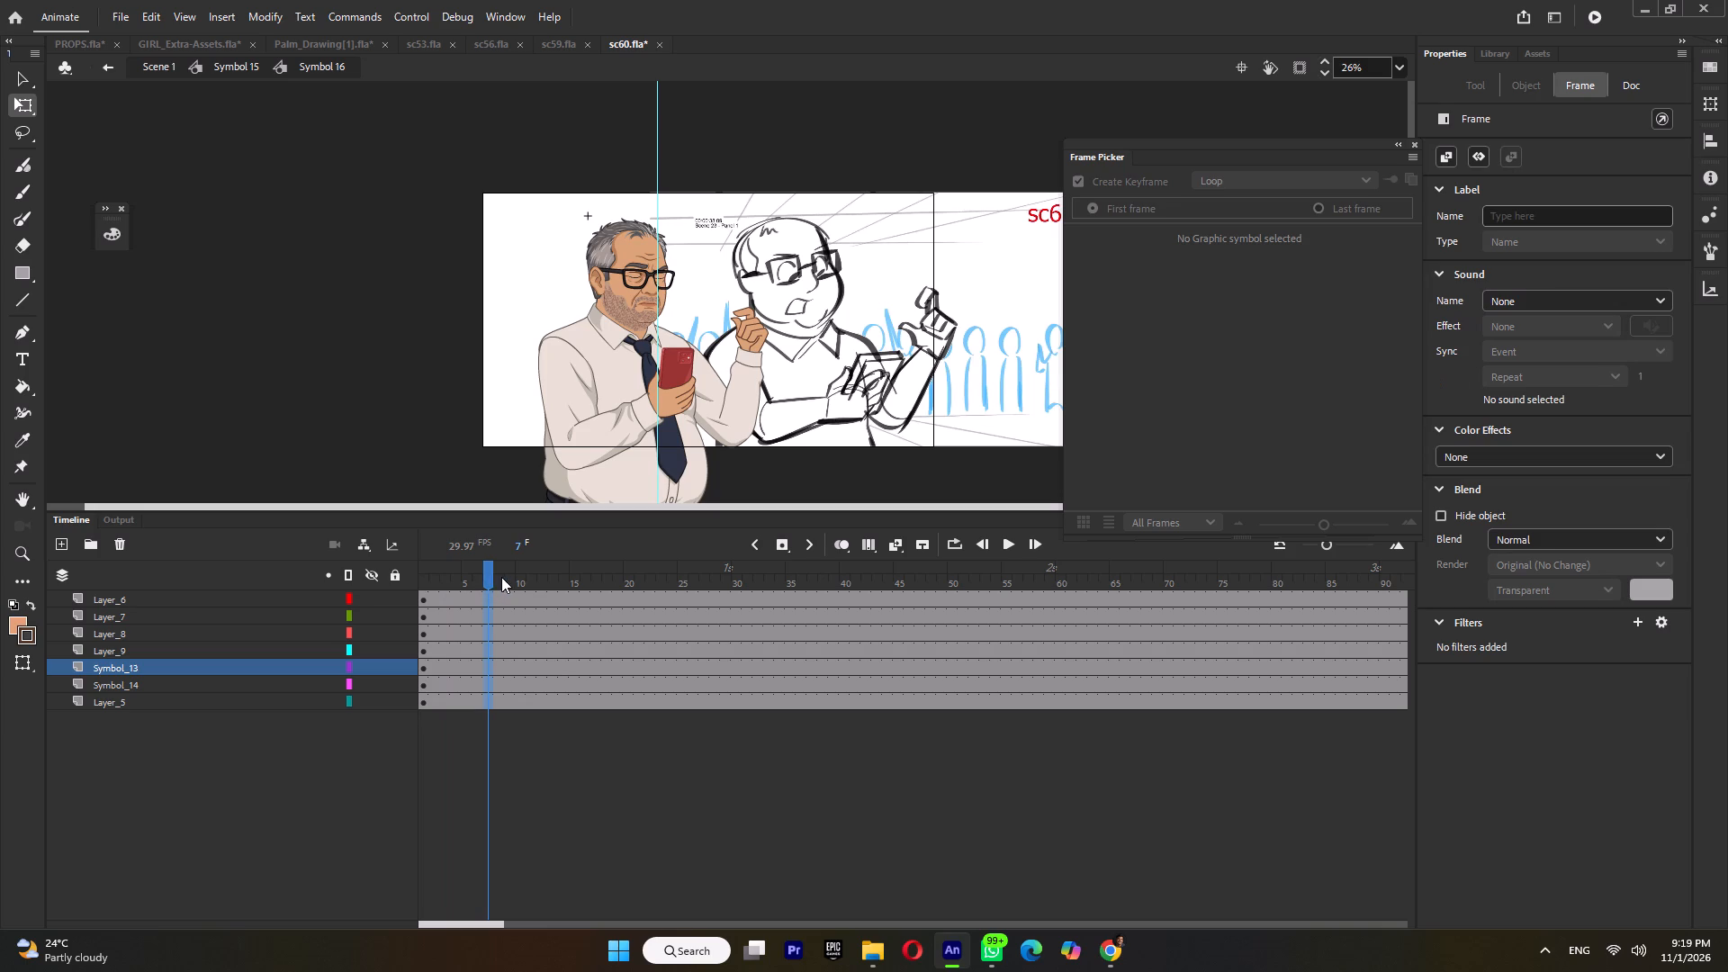
key("F6")
left_click(531, 575)
double_click(547, 578)
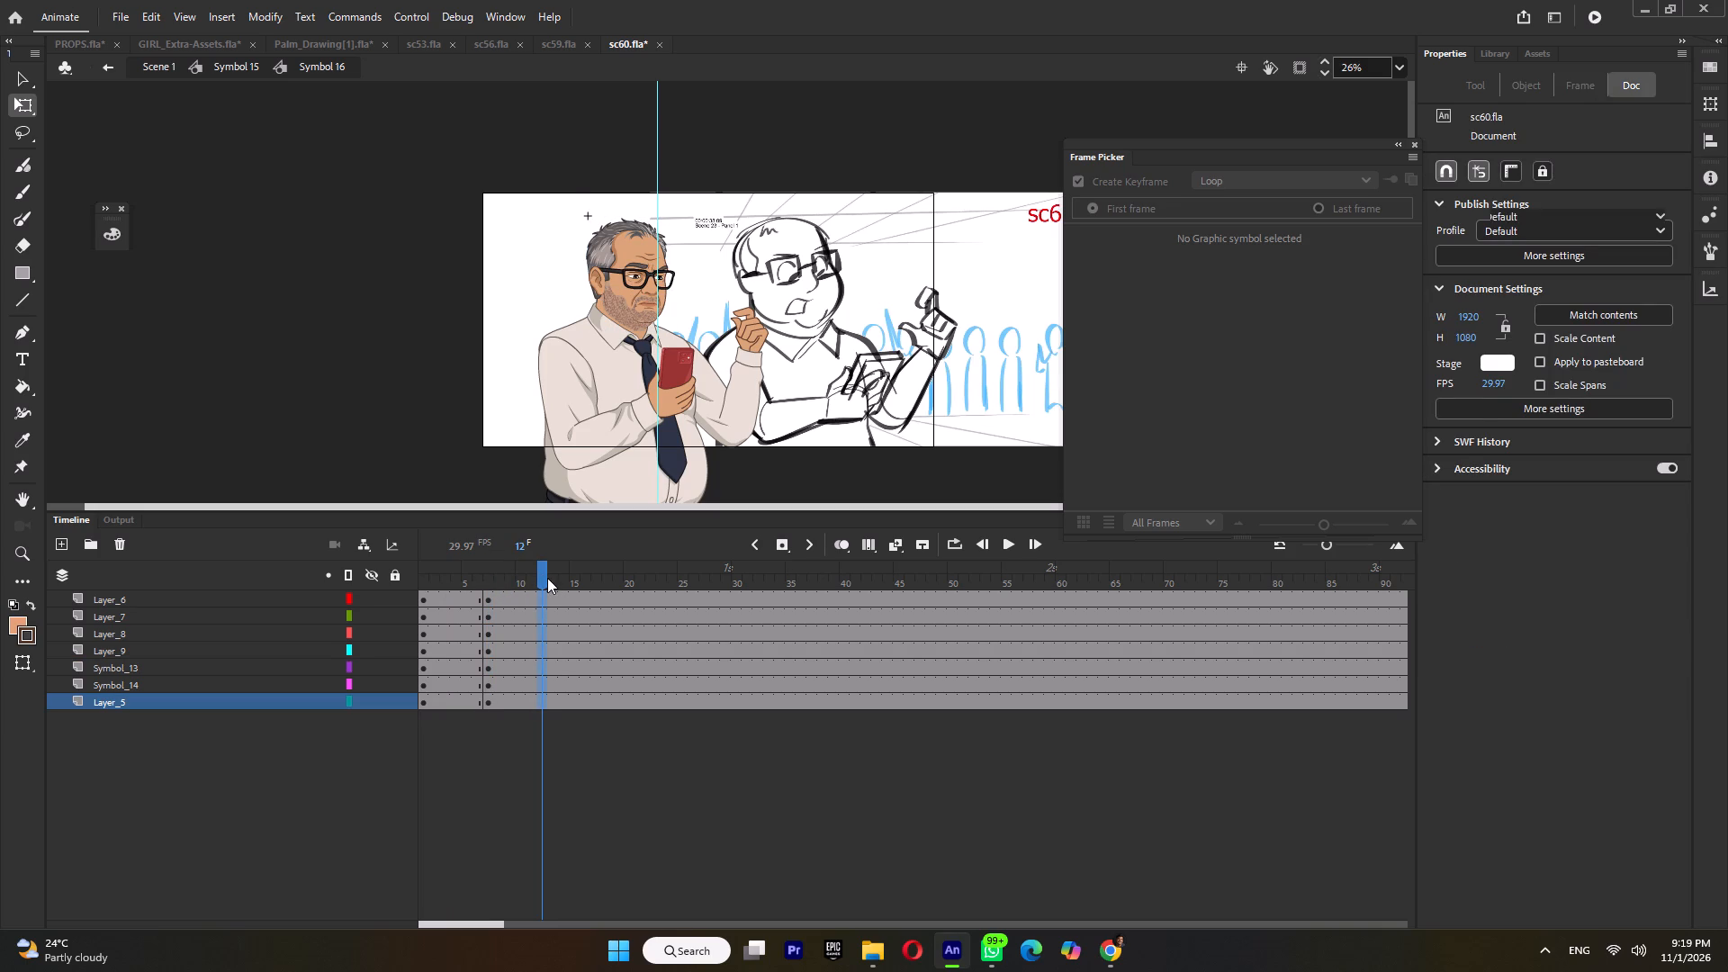
key("F6")
left_click(457, 580)
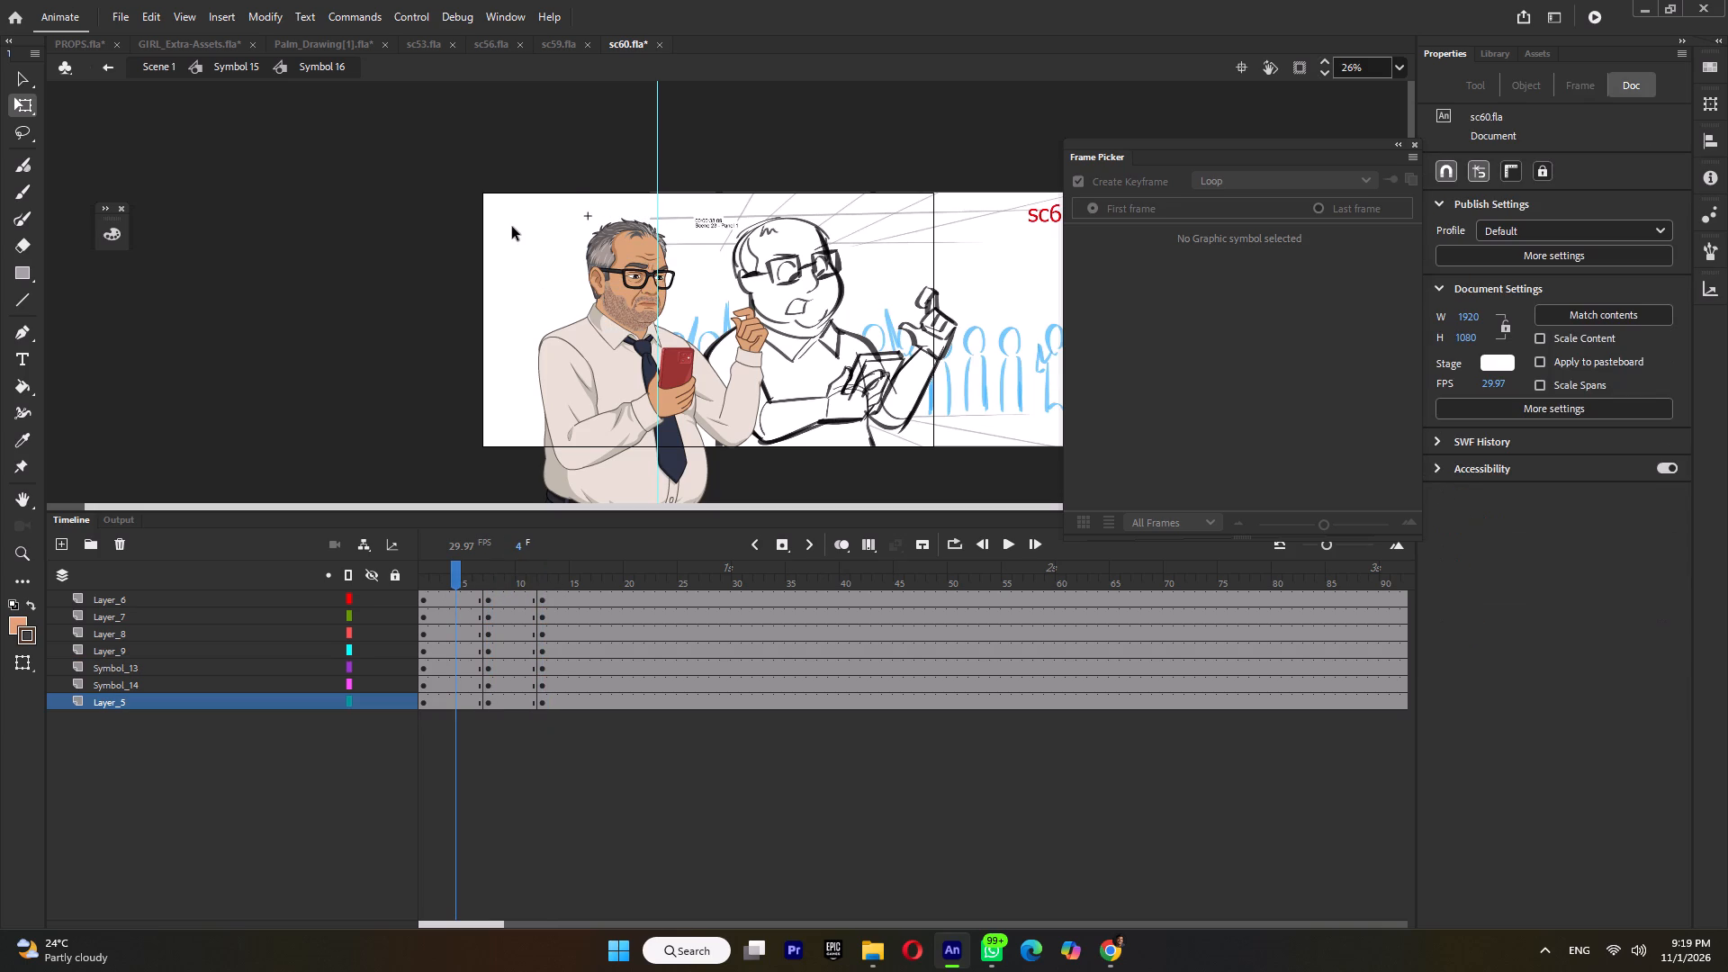
left_click_drag(512, 232, 800, 451)
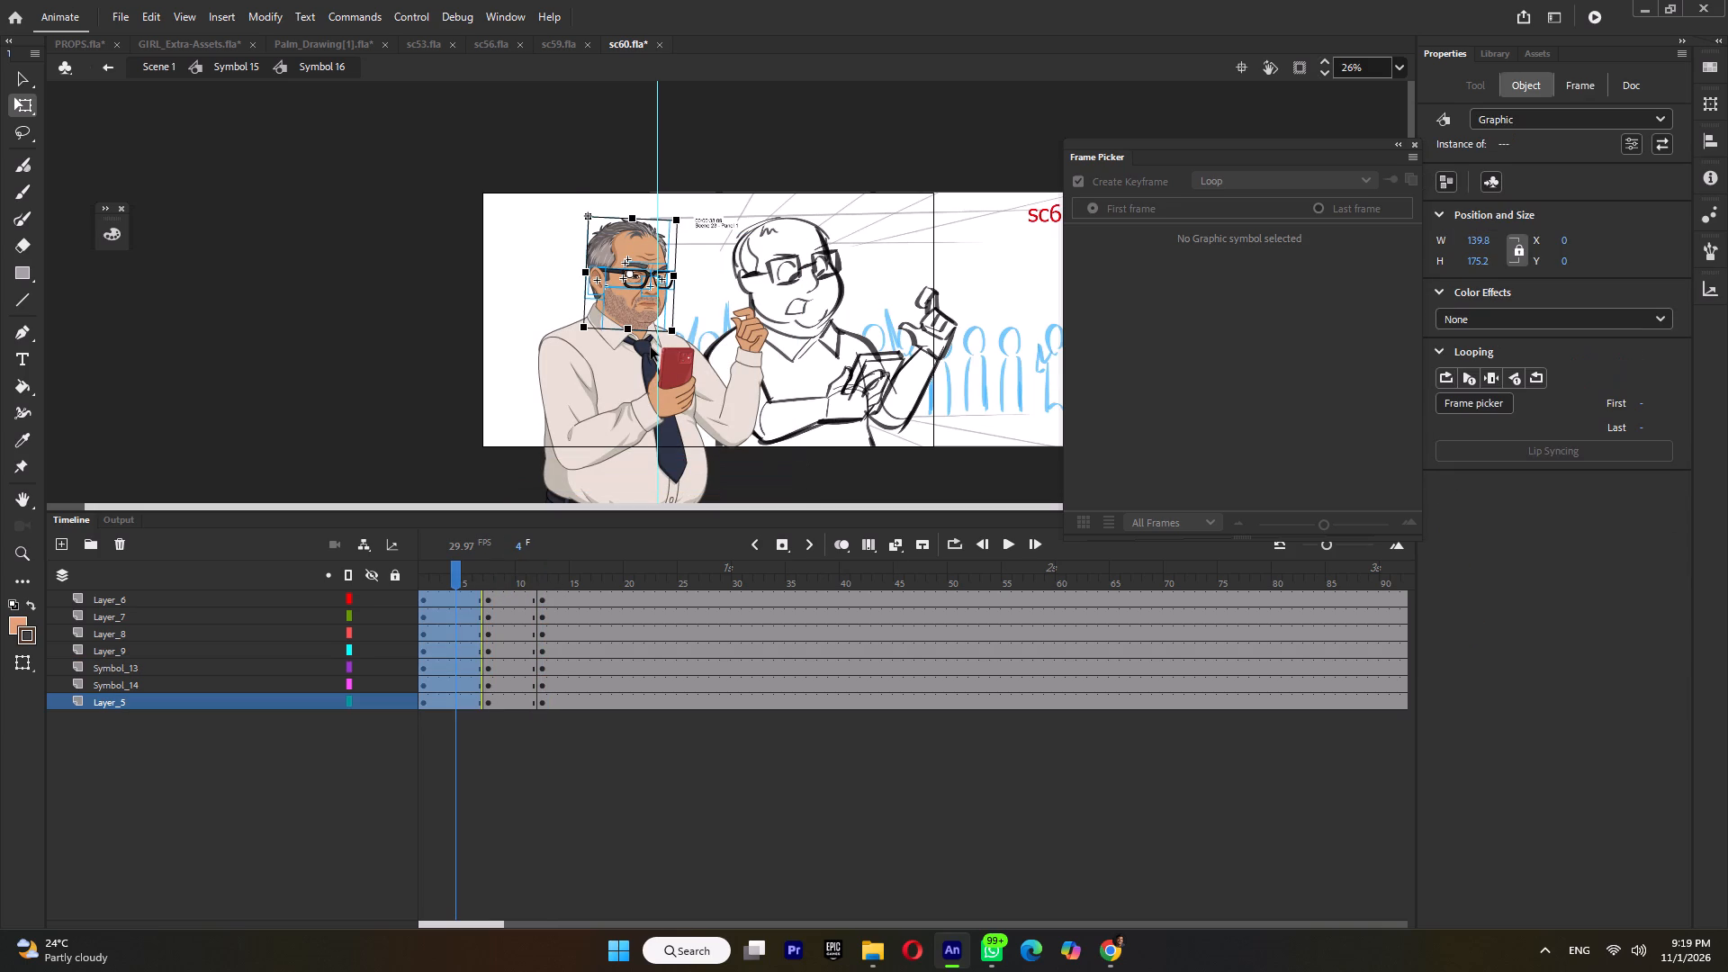
double_click(522, 394)
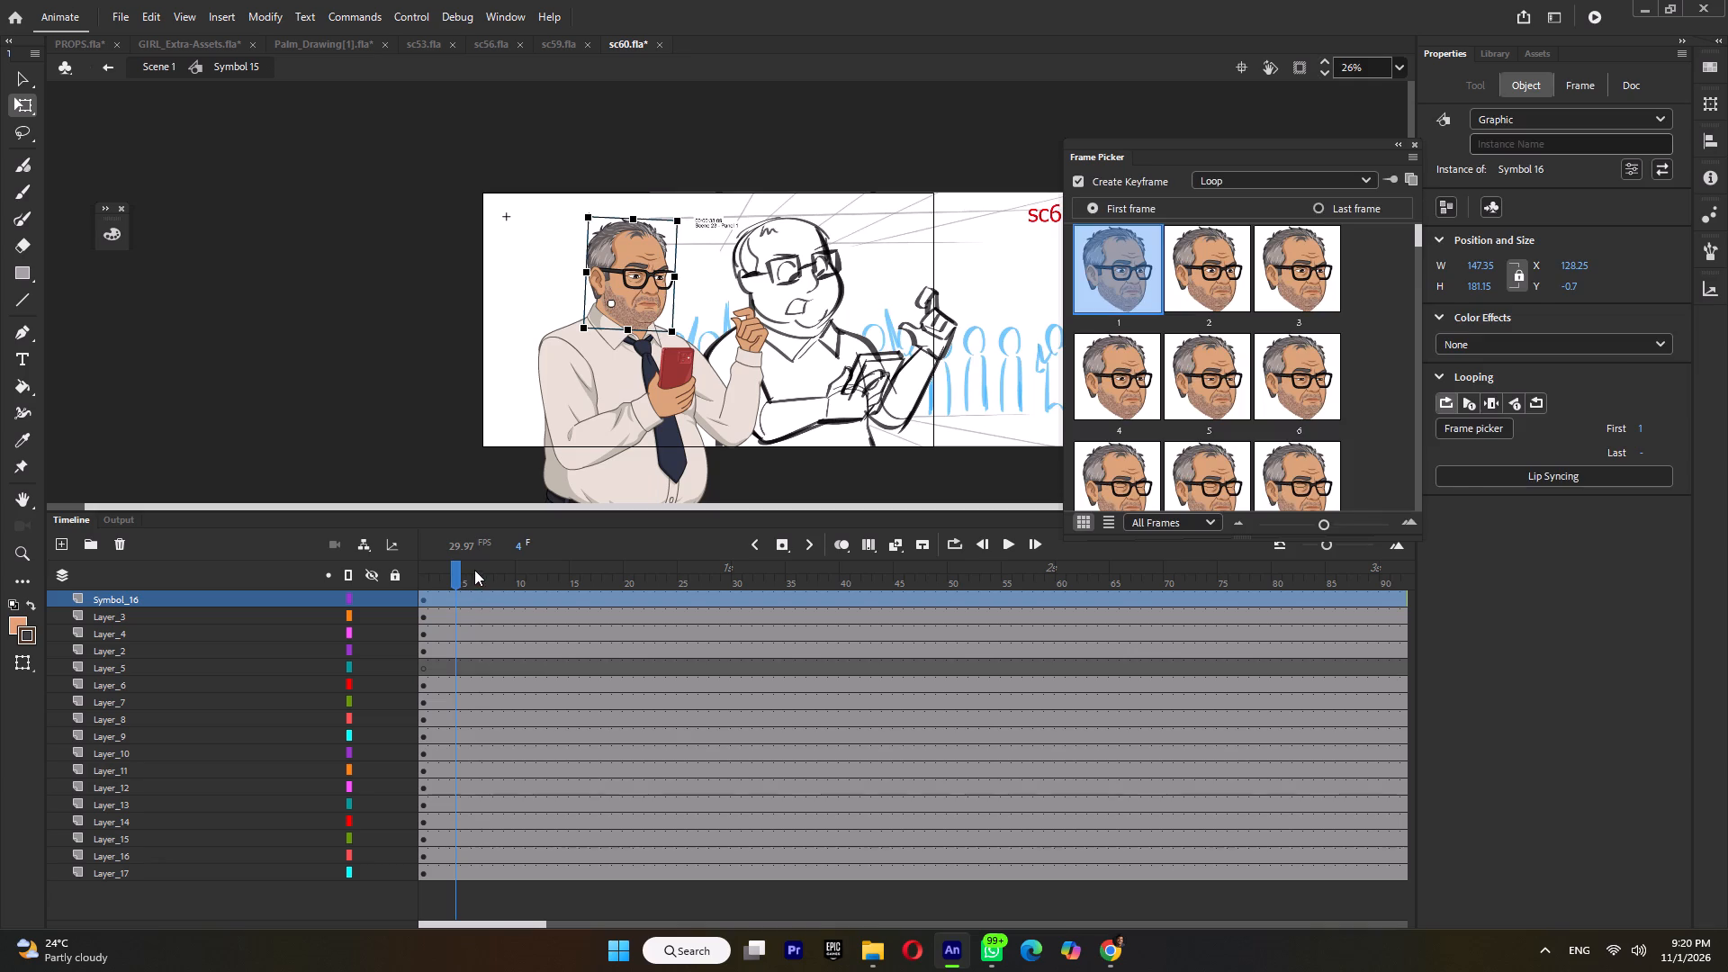
Insert keyframes across all body-part layers of the man's body symbol at frames 7 and 12.
left_click(482, 572)
double_click(490, 579)
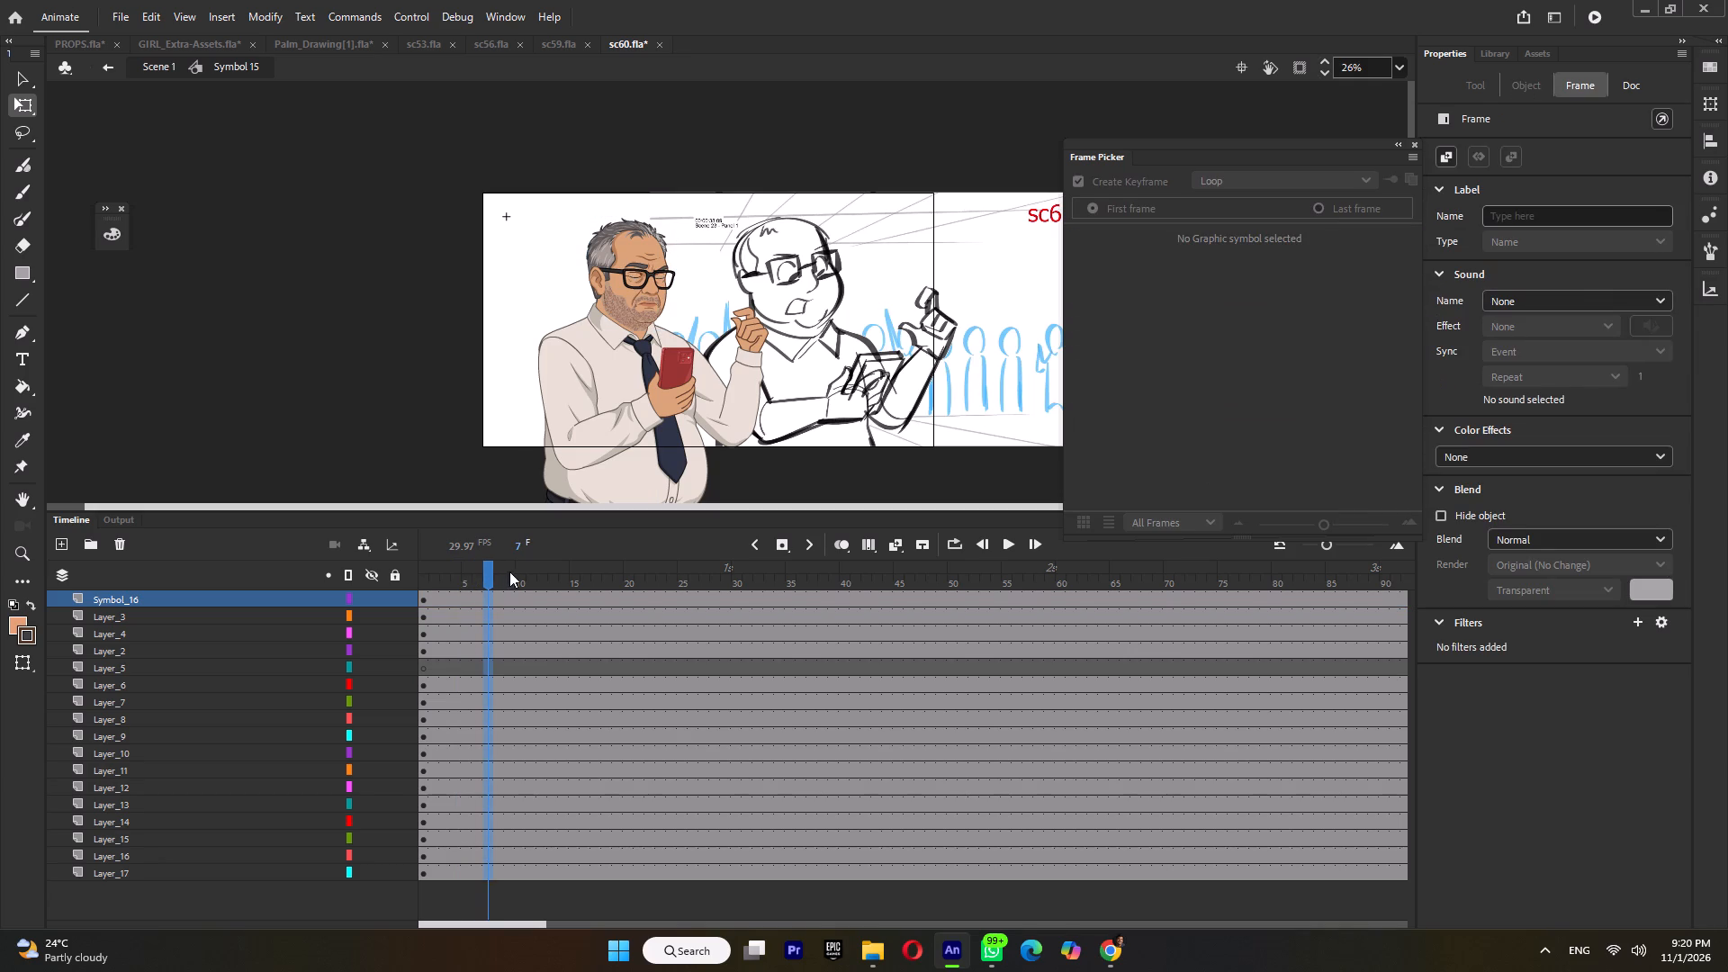
key("F6")
left_click(519, 571)
double_click(544, 578)
key("F6")
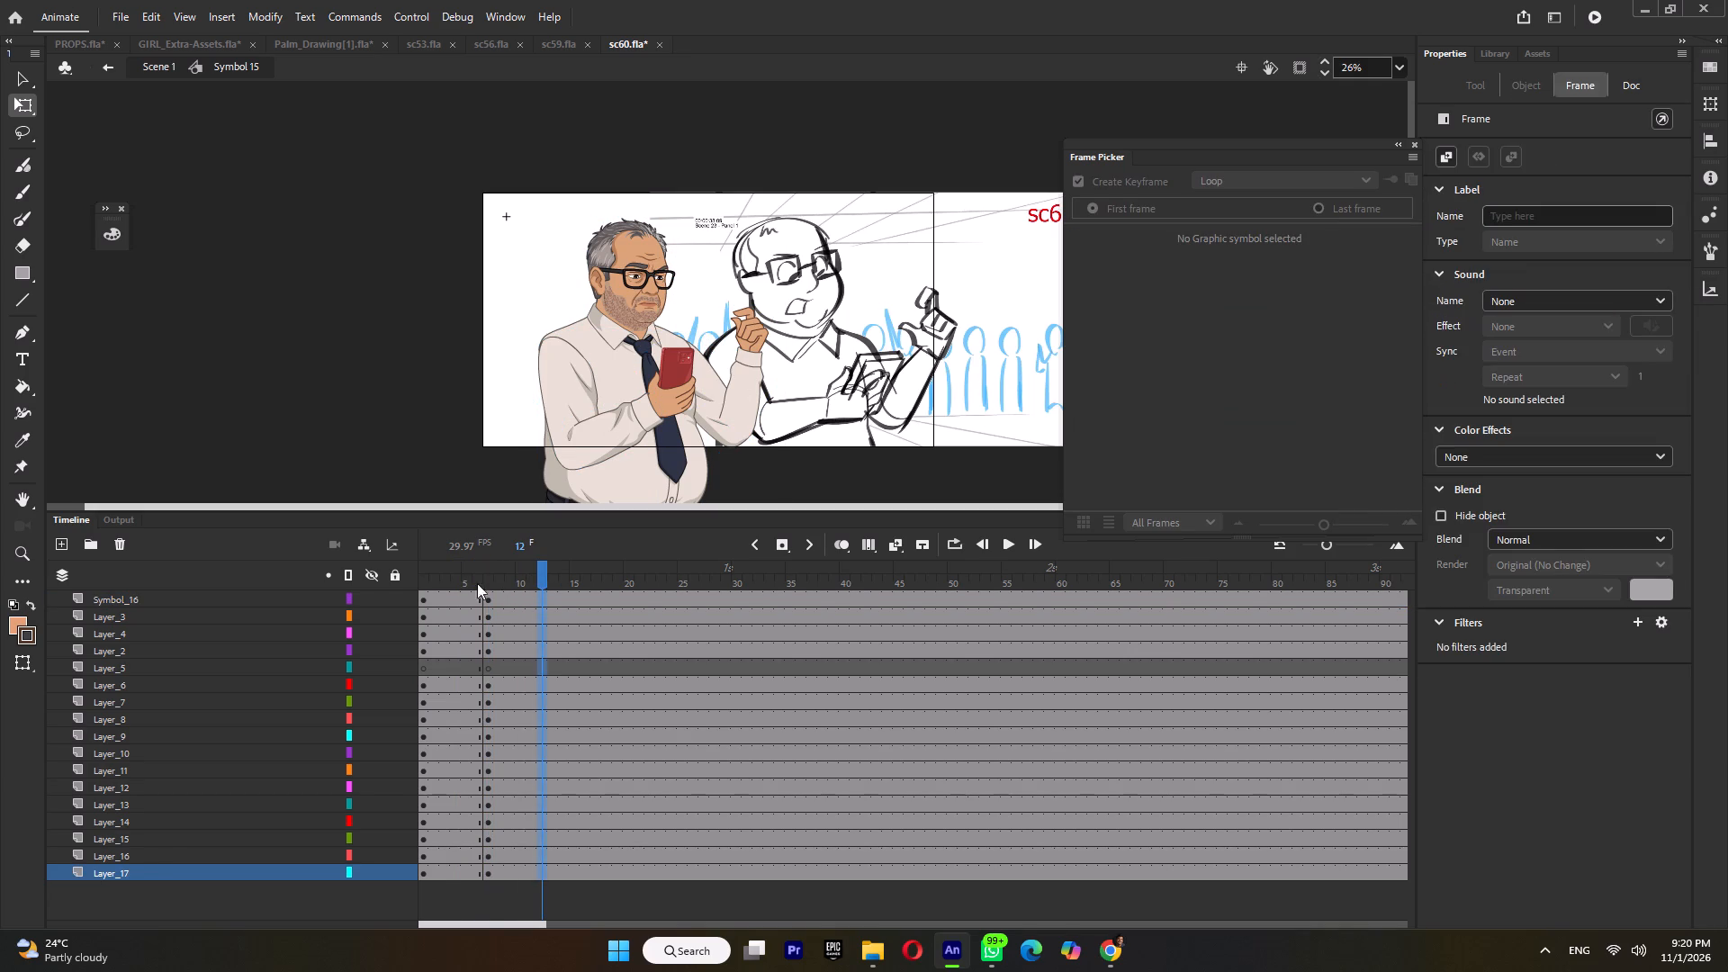
In the opening pose before frame 7, lean the man's upper body slightly backward about his waist and tilt his head back a little more.
left_click(444, 577)
left_click_drag(496, 226, 780, 458)
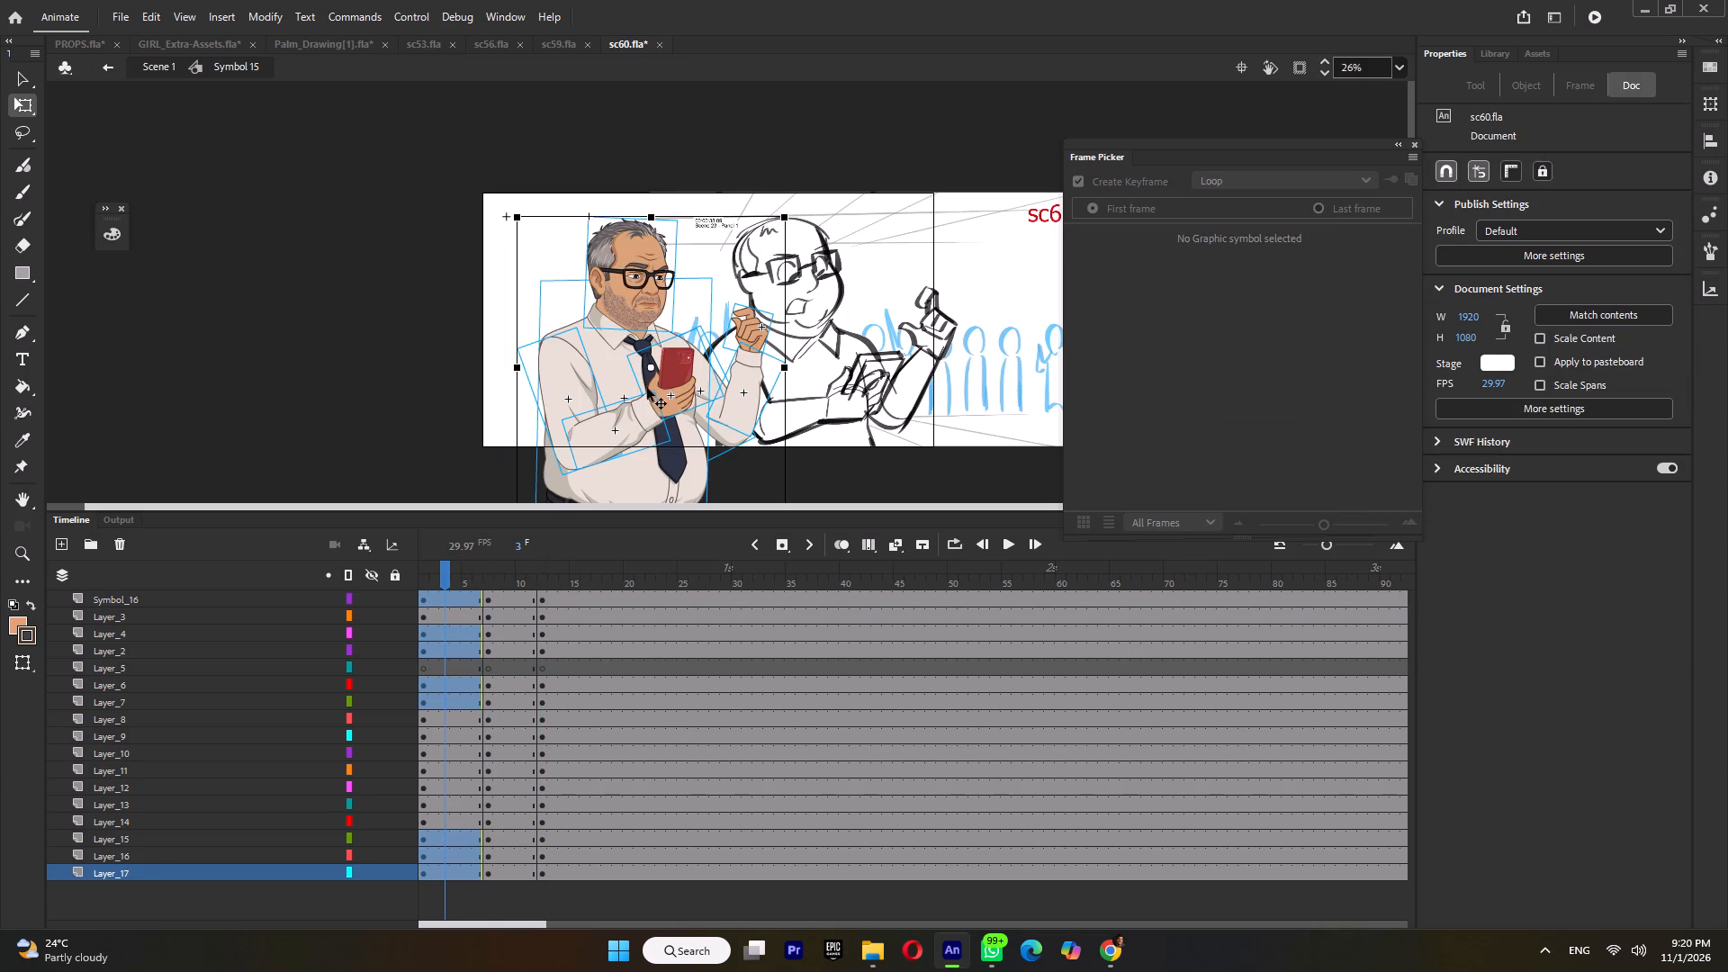
left_click_drag(652, 367, 609, 513)
scroll(788, 214, "up", 2, "ctrl")
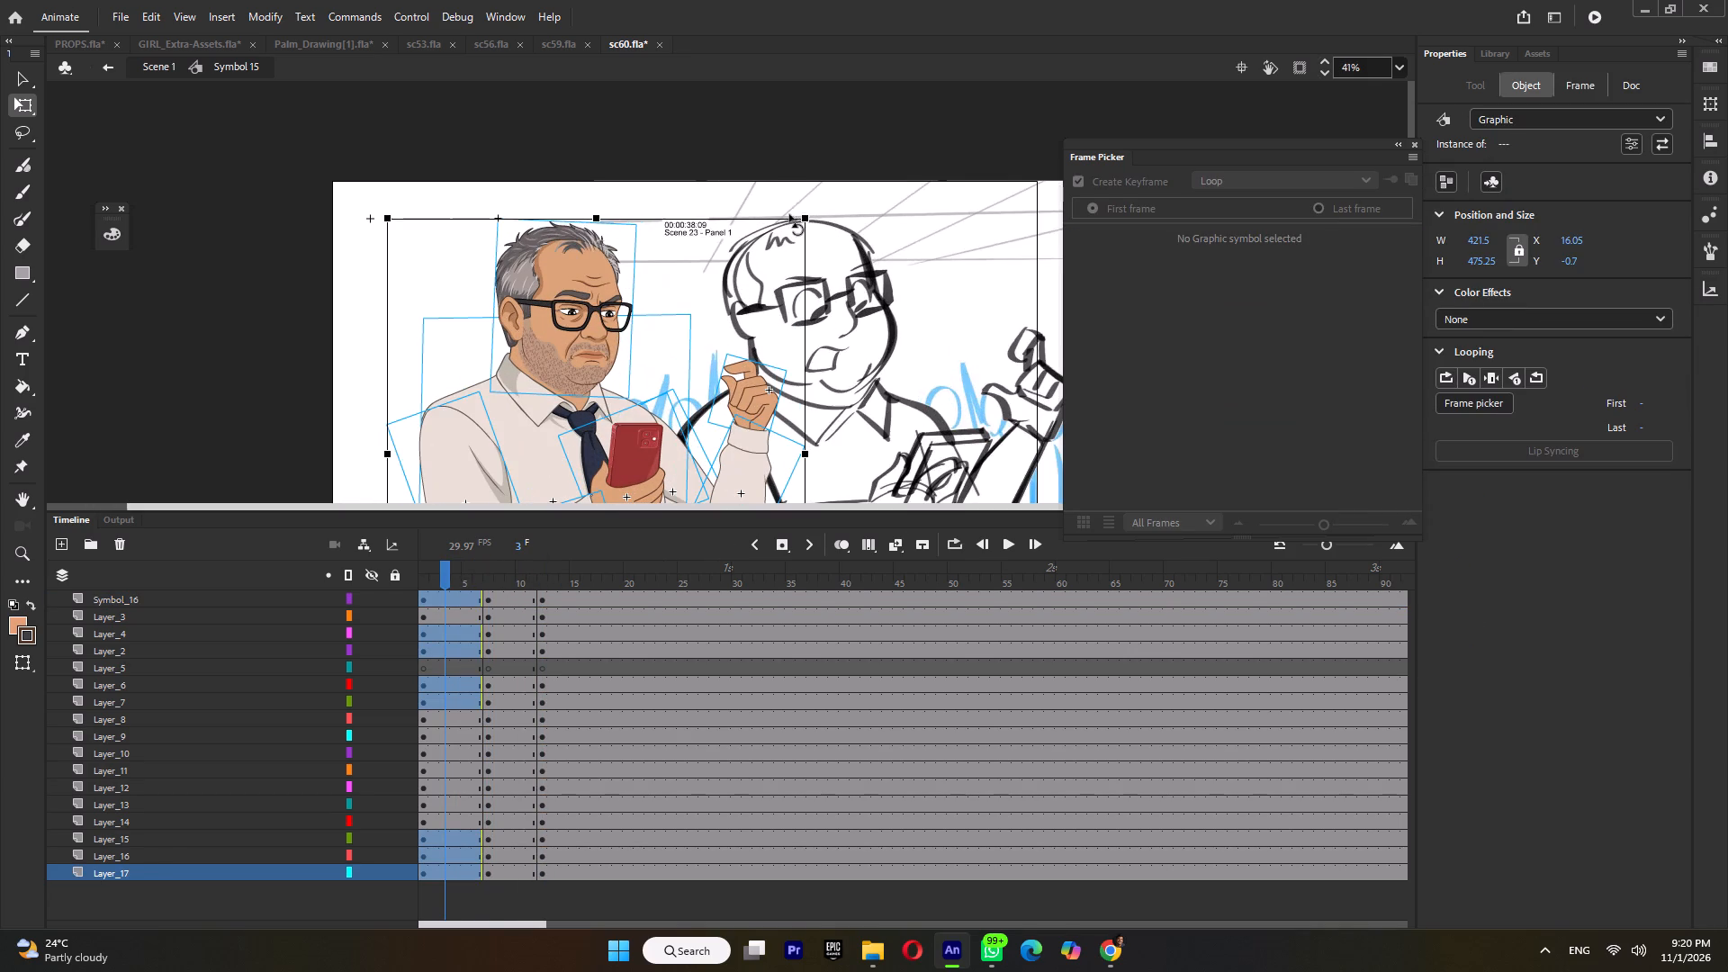
left_click_drag(816, 220, 808, 215)
left_click(693, 302)
left_click(557, 266)
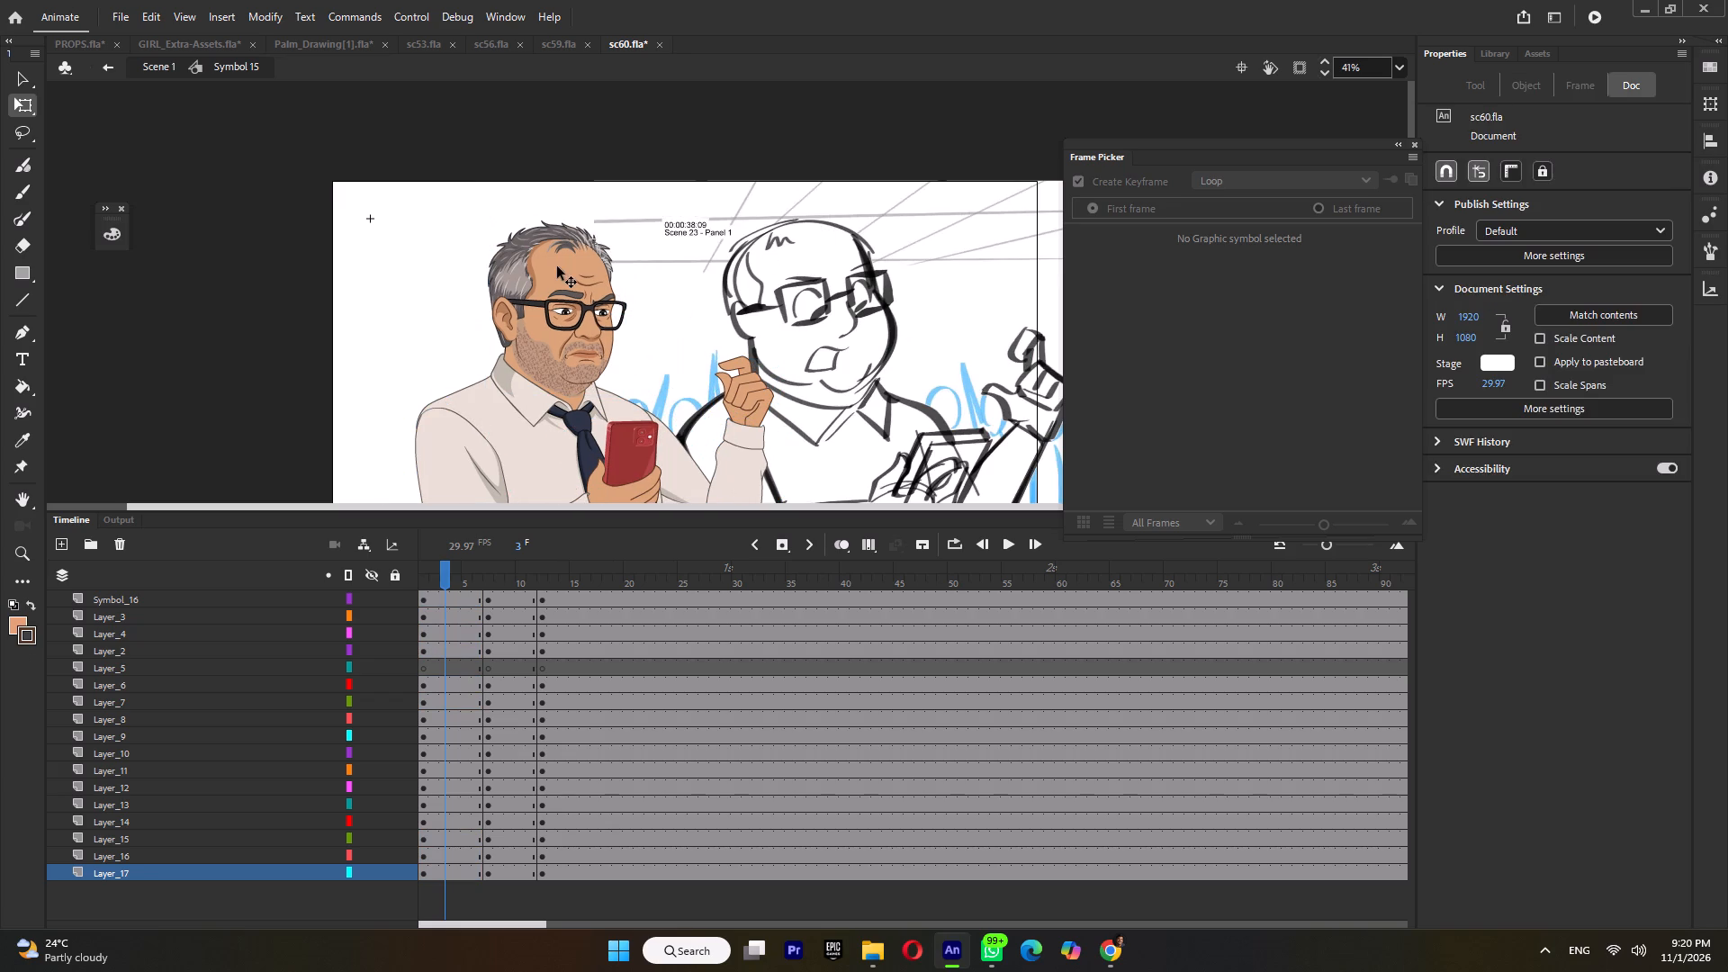
left_click_drag(638, 225, 630, 218)
Rotate the man's upper arm, forearm and phone-holding hand together clockwise about the shoulder, and realign the arm with the shoulder outline.
scroll(630, 218, "down", 1, "ctrl")
left_click(528, 442)
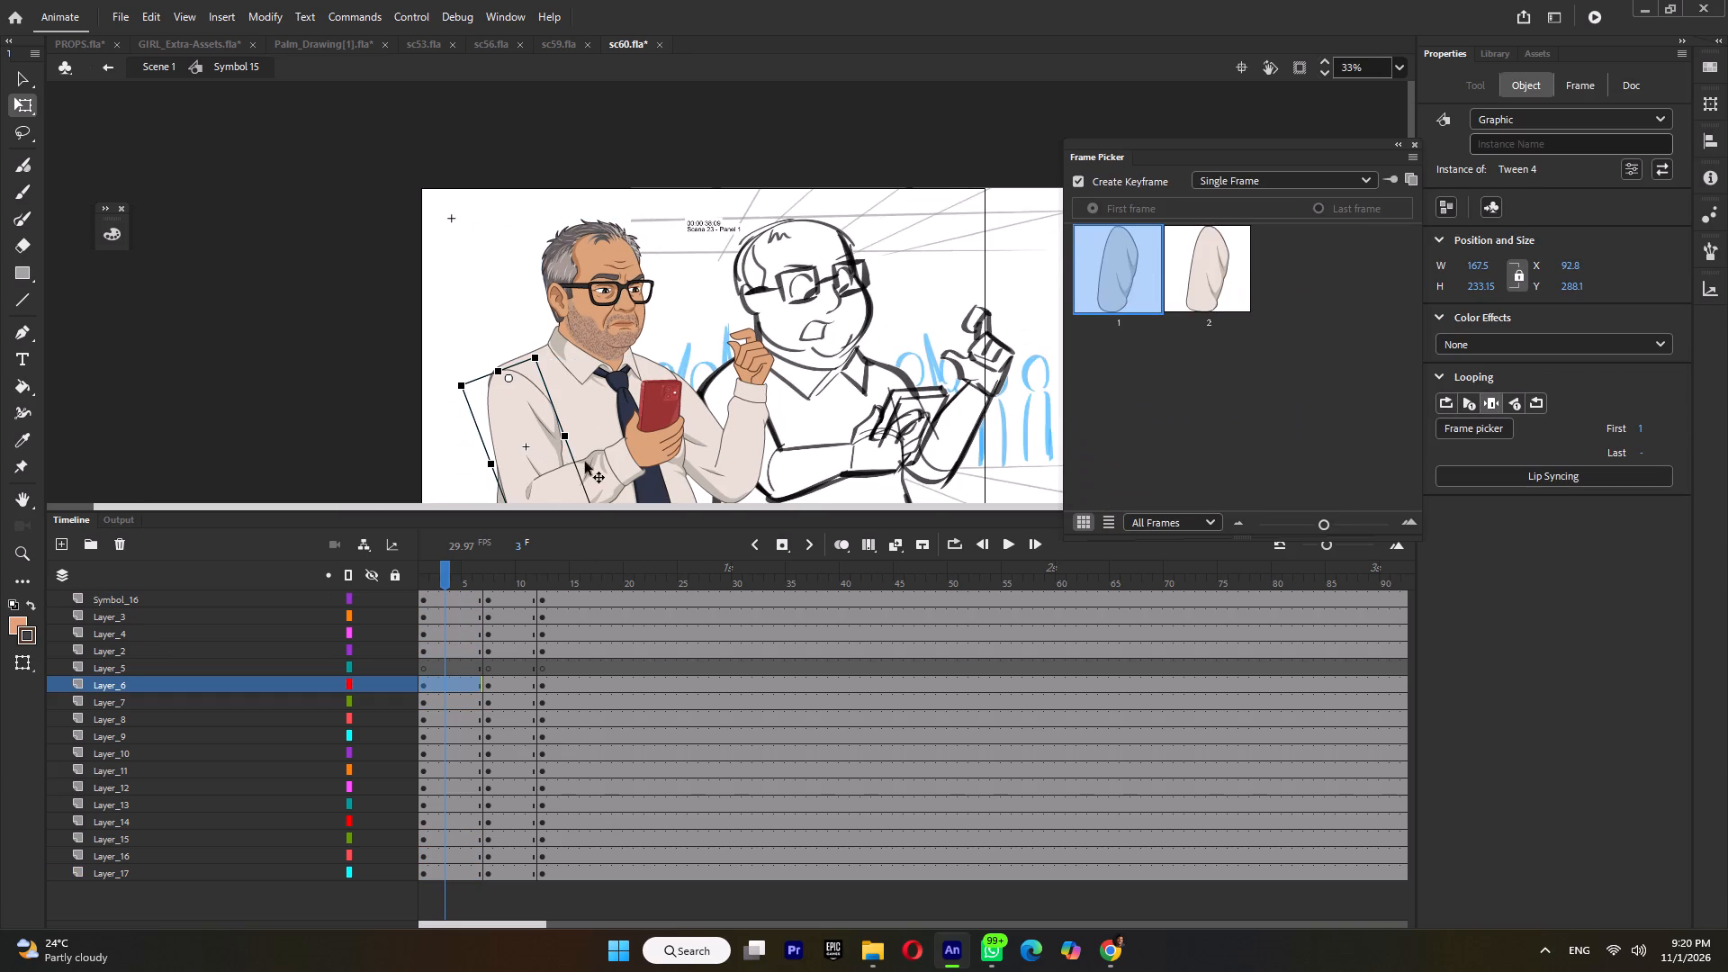
left_click(604, 476, "shift")
left_click(660, 418, "shift")
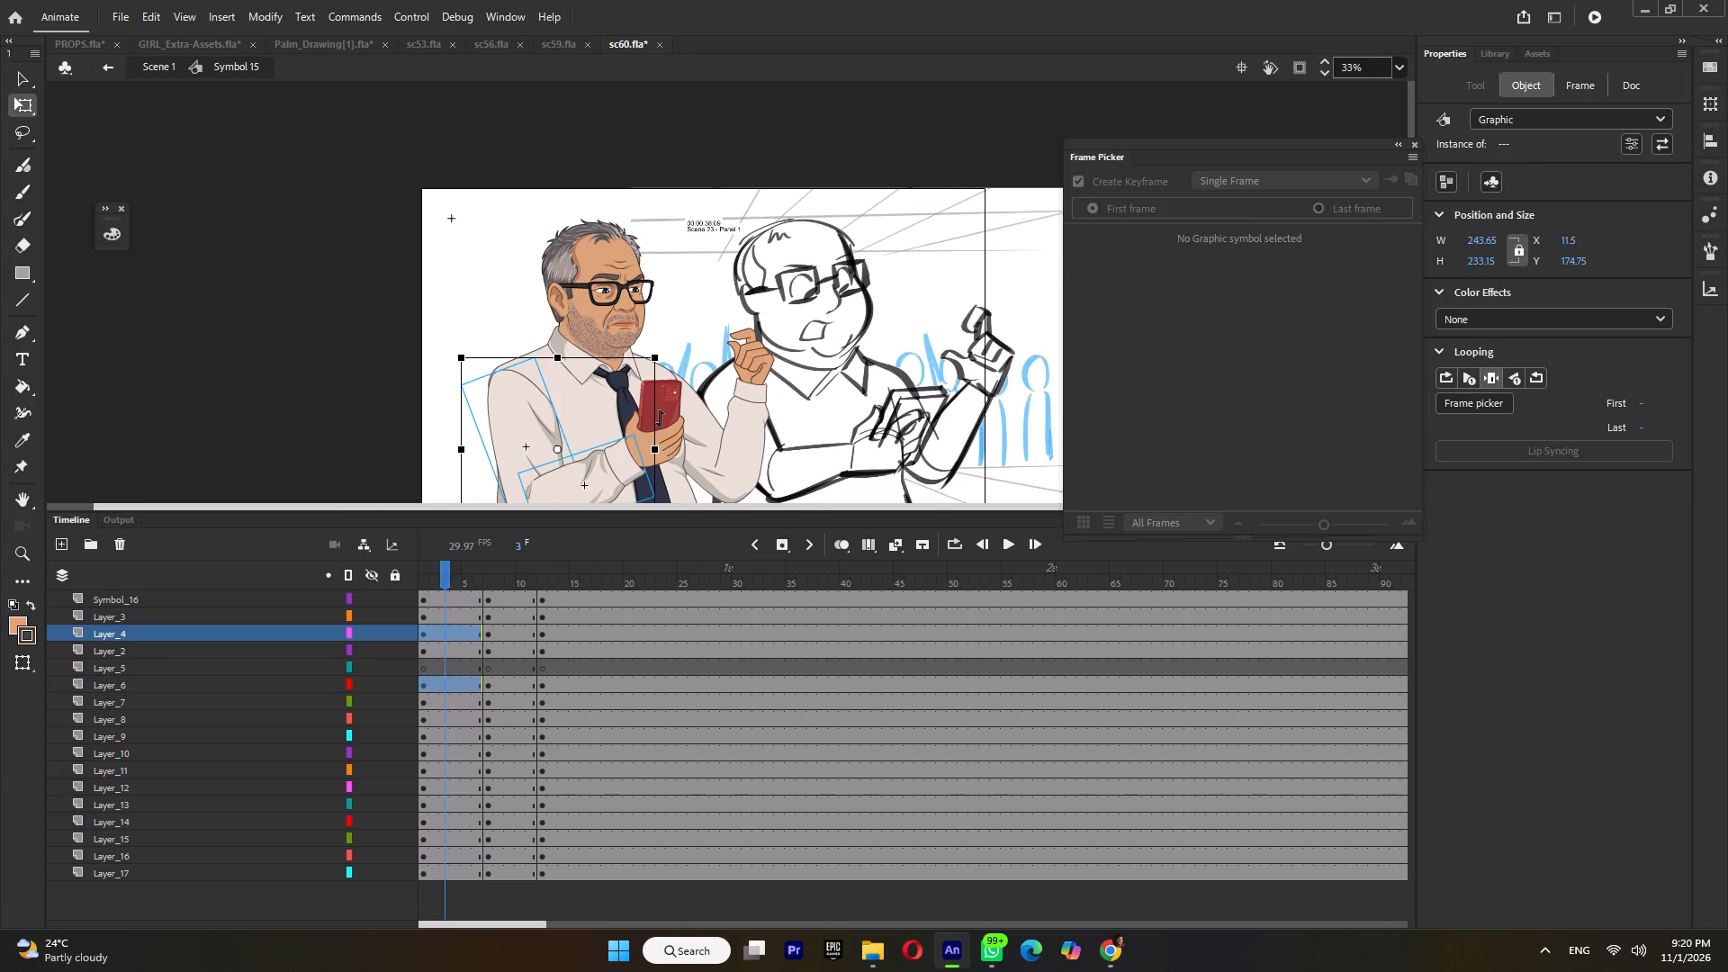
left_click_drag(589, 449, 504, 382)
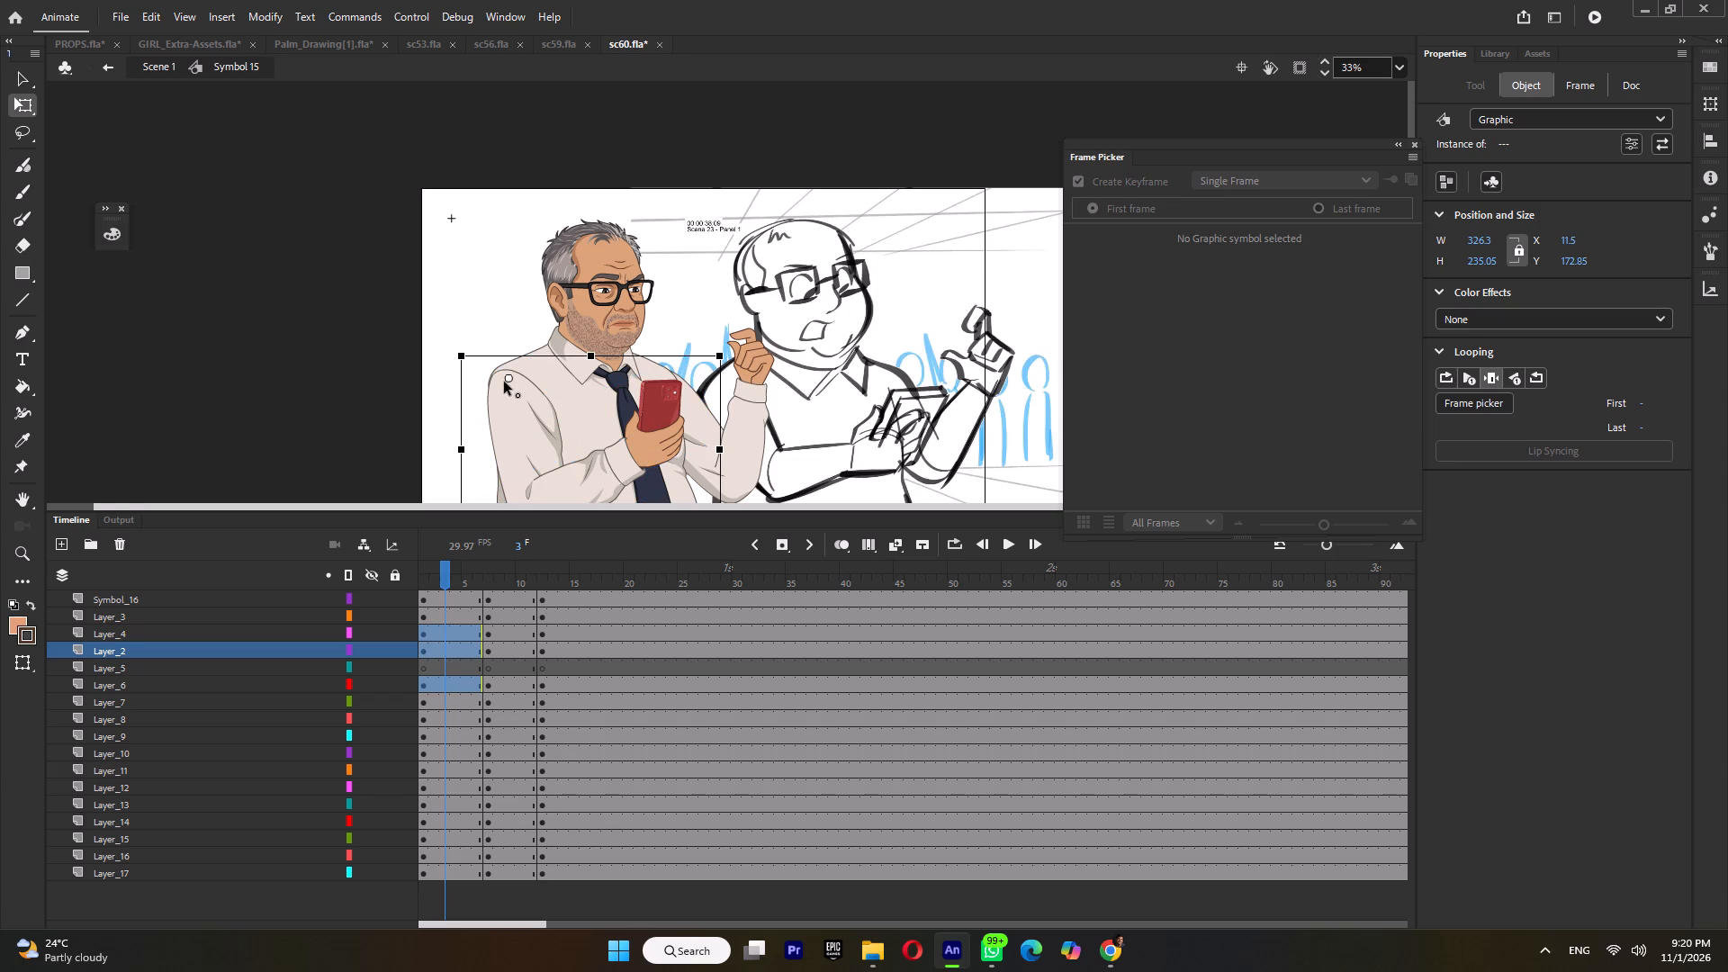
left_click_drag(504, 382, 501, 386)
scroll(538, 349, "down", 3, "ctrl")
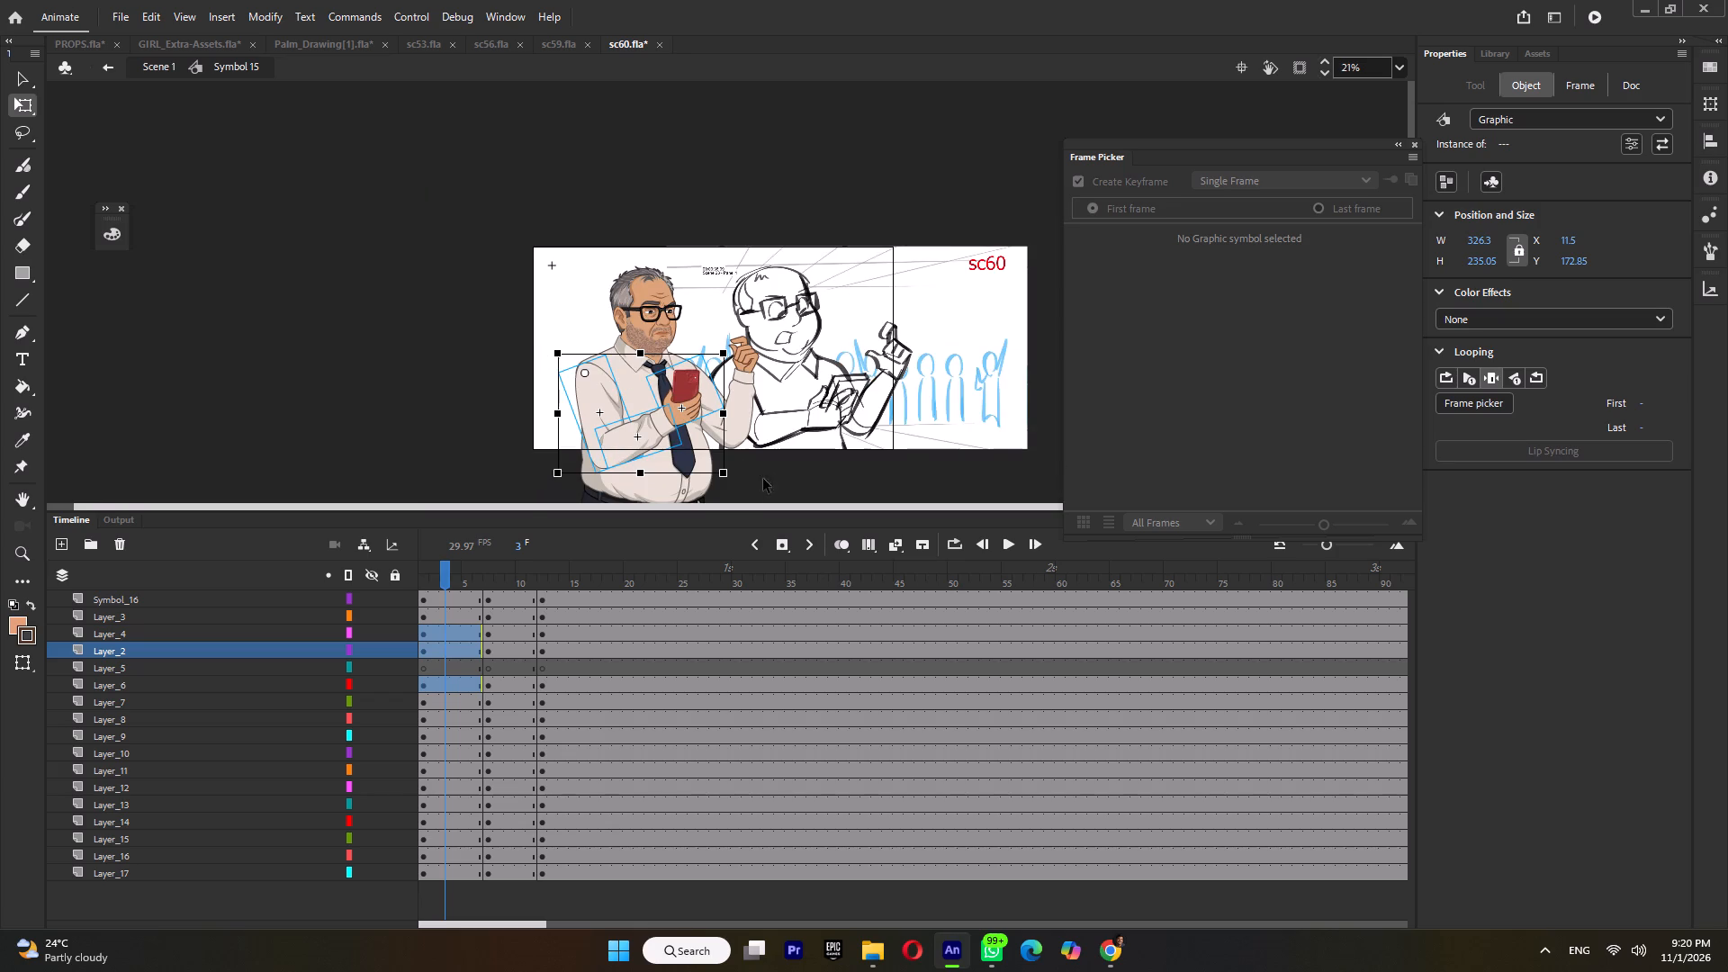
left_click_drag(732, 477, 700, 505)
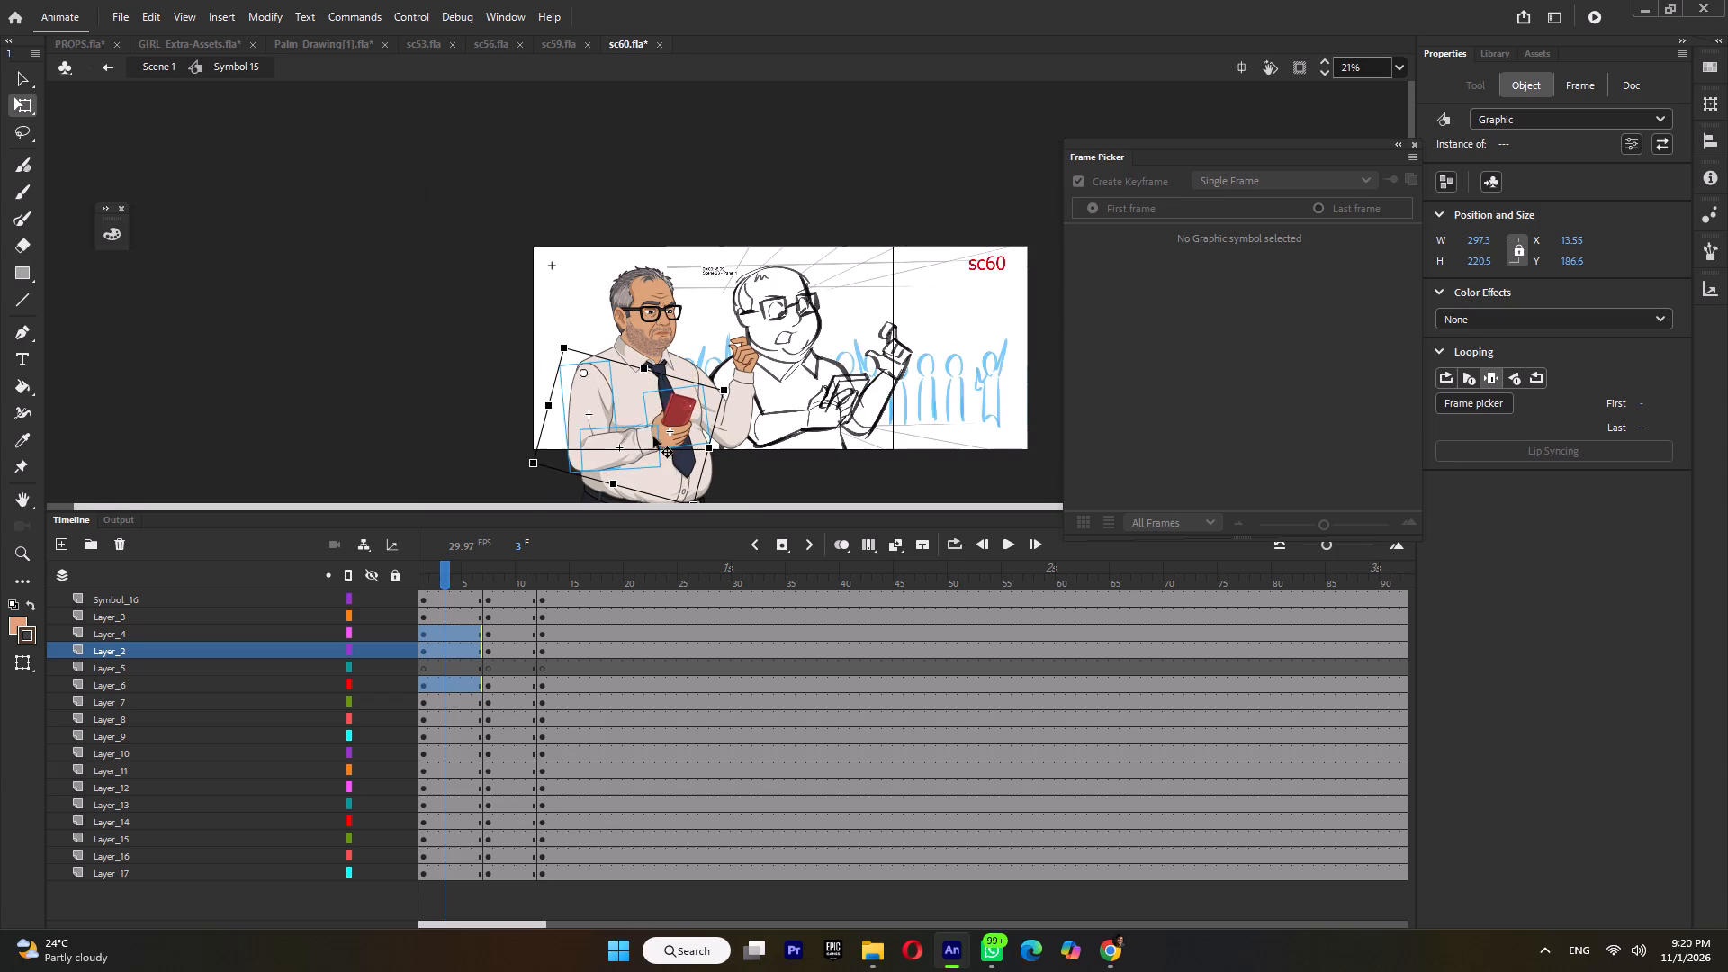
scroll(604, 374, "up", 8, "ctrl")
scroll(454, 358, "up", 3, "ctrl")
left_click_drag(498, 364, 496, 351)
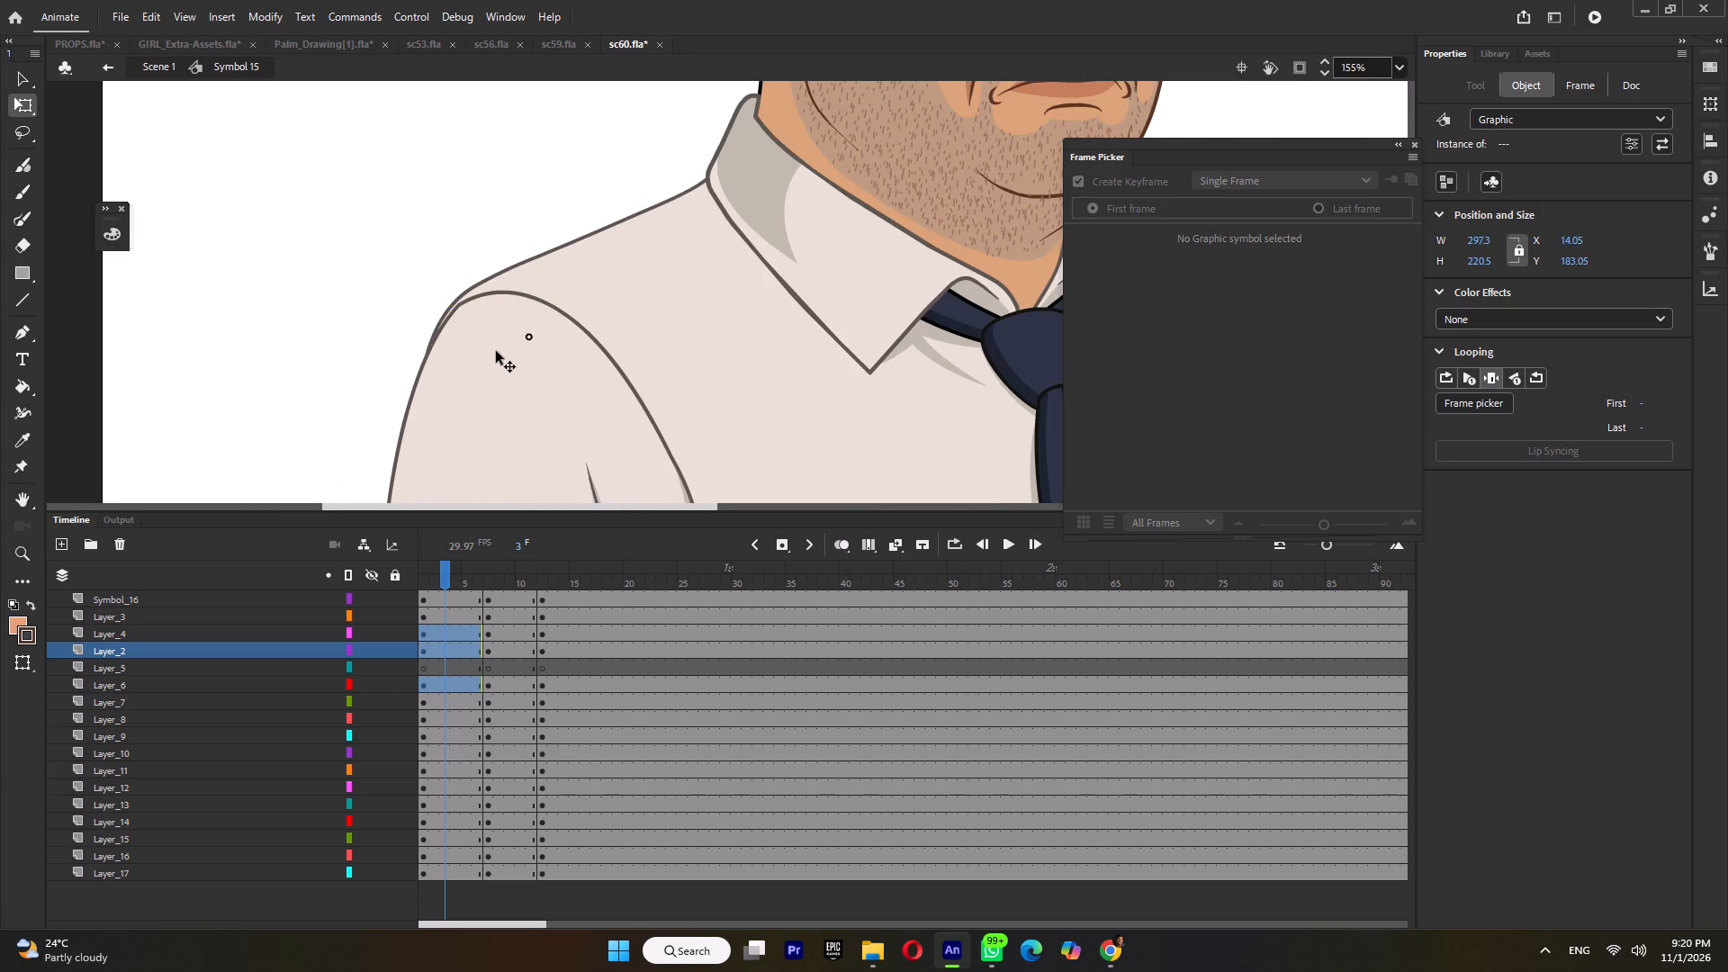
left_click_drag(496, 351, 495, 347)
Compare the opening pose with the frame 7 keyframe, and rotate the hand holding the red phone slightly clockwise at the wrist.
scroll(495, 347, "down", 7, "ctrl")
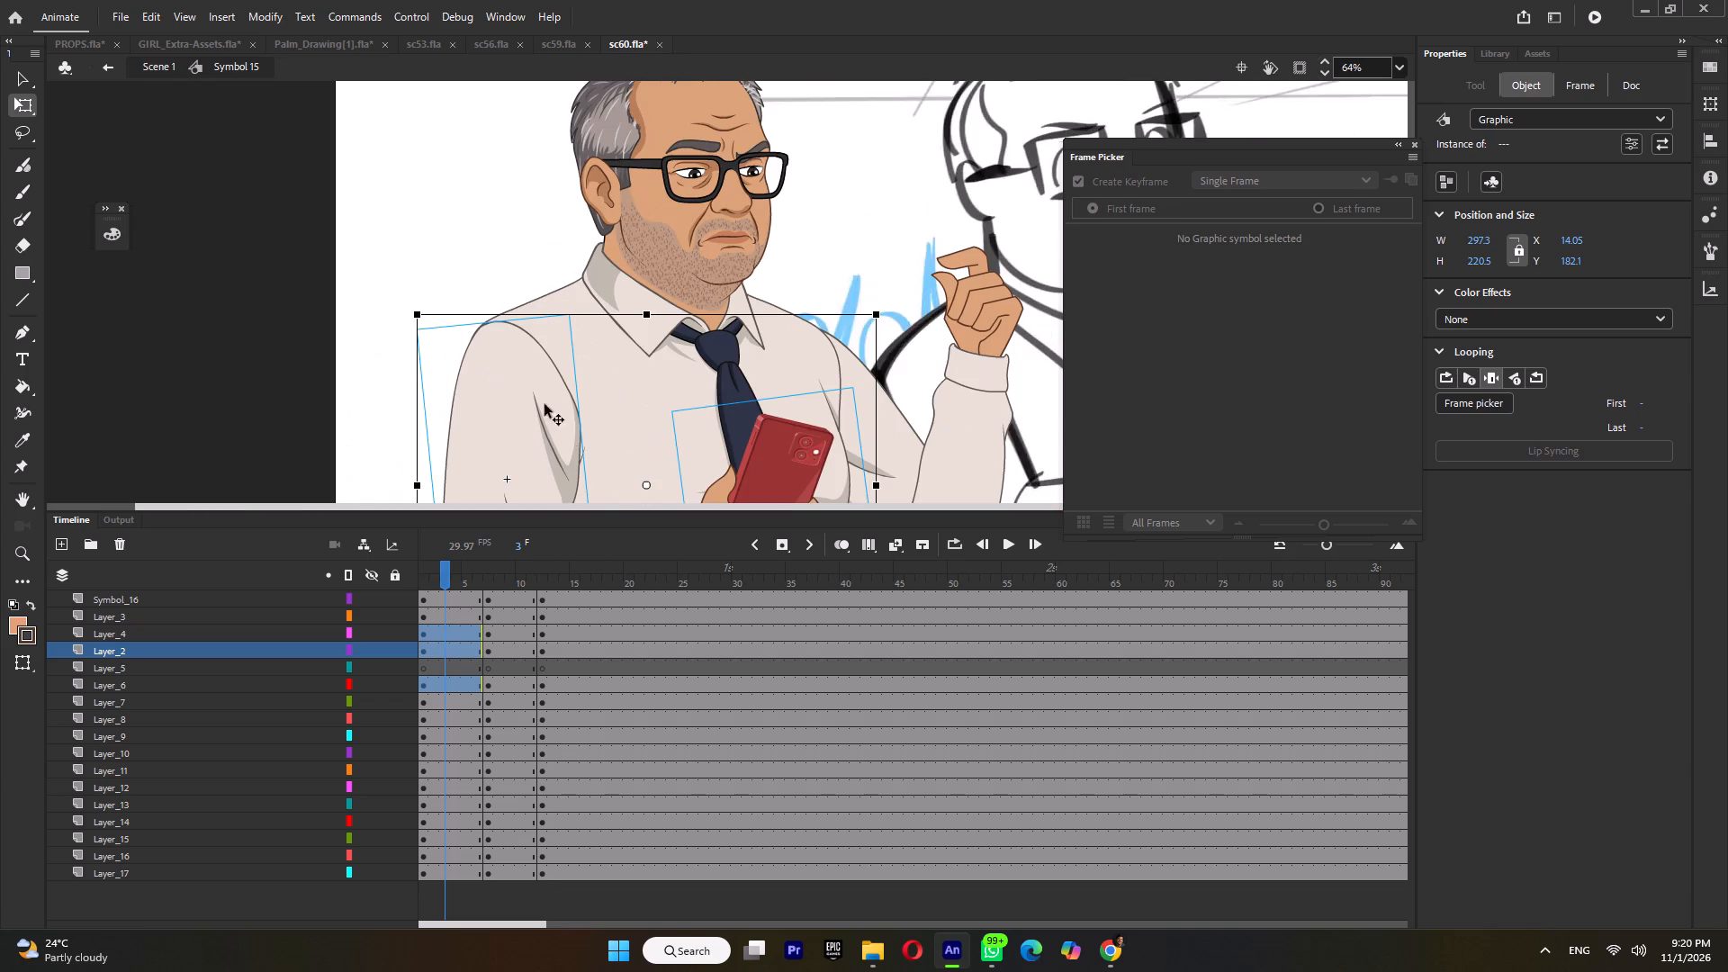
scroll(619, 347, "down", 7, "ctrl")
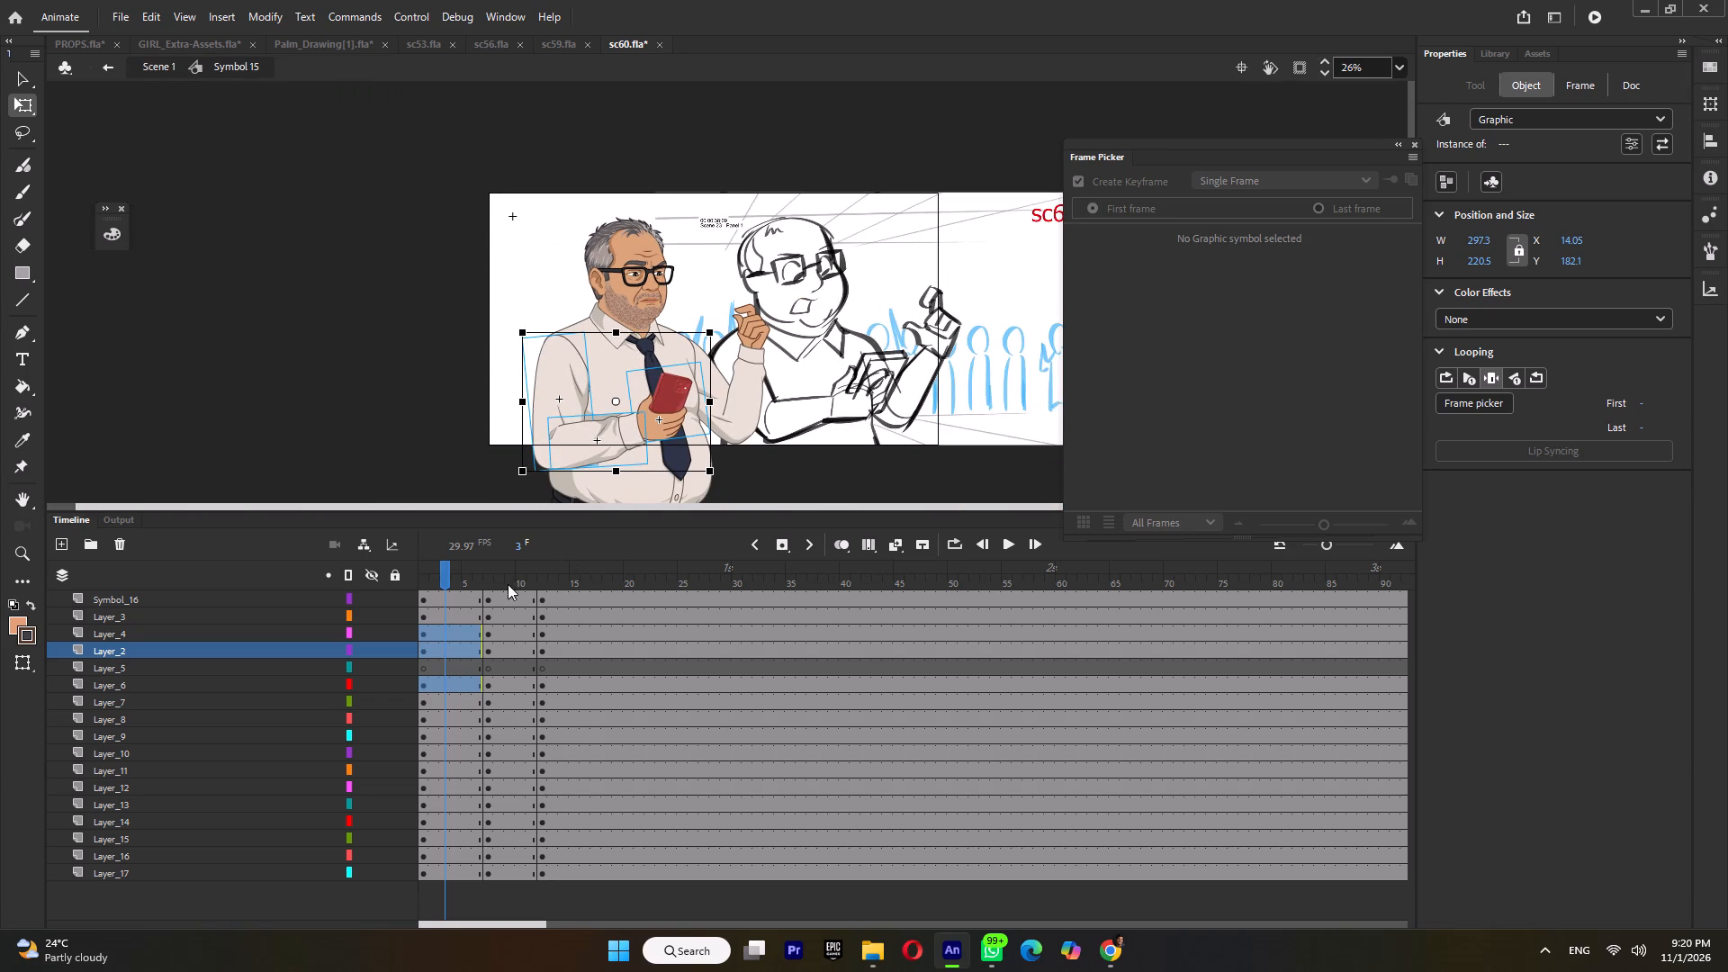
left_click(499, 584)
left_click(460, 574)
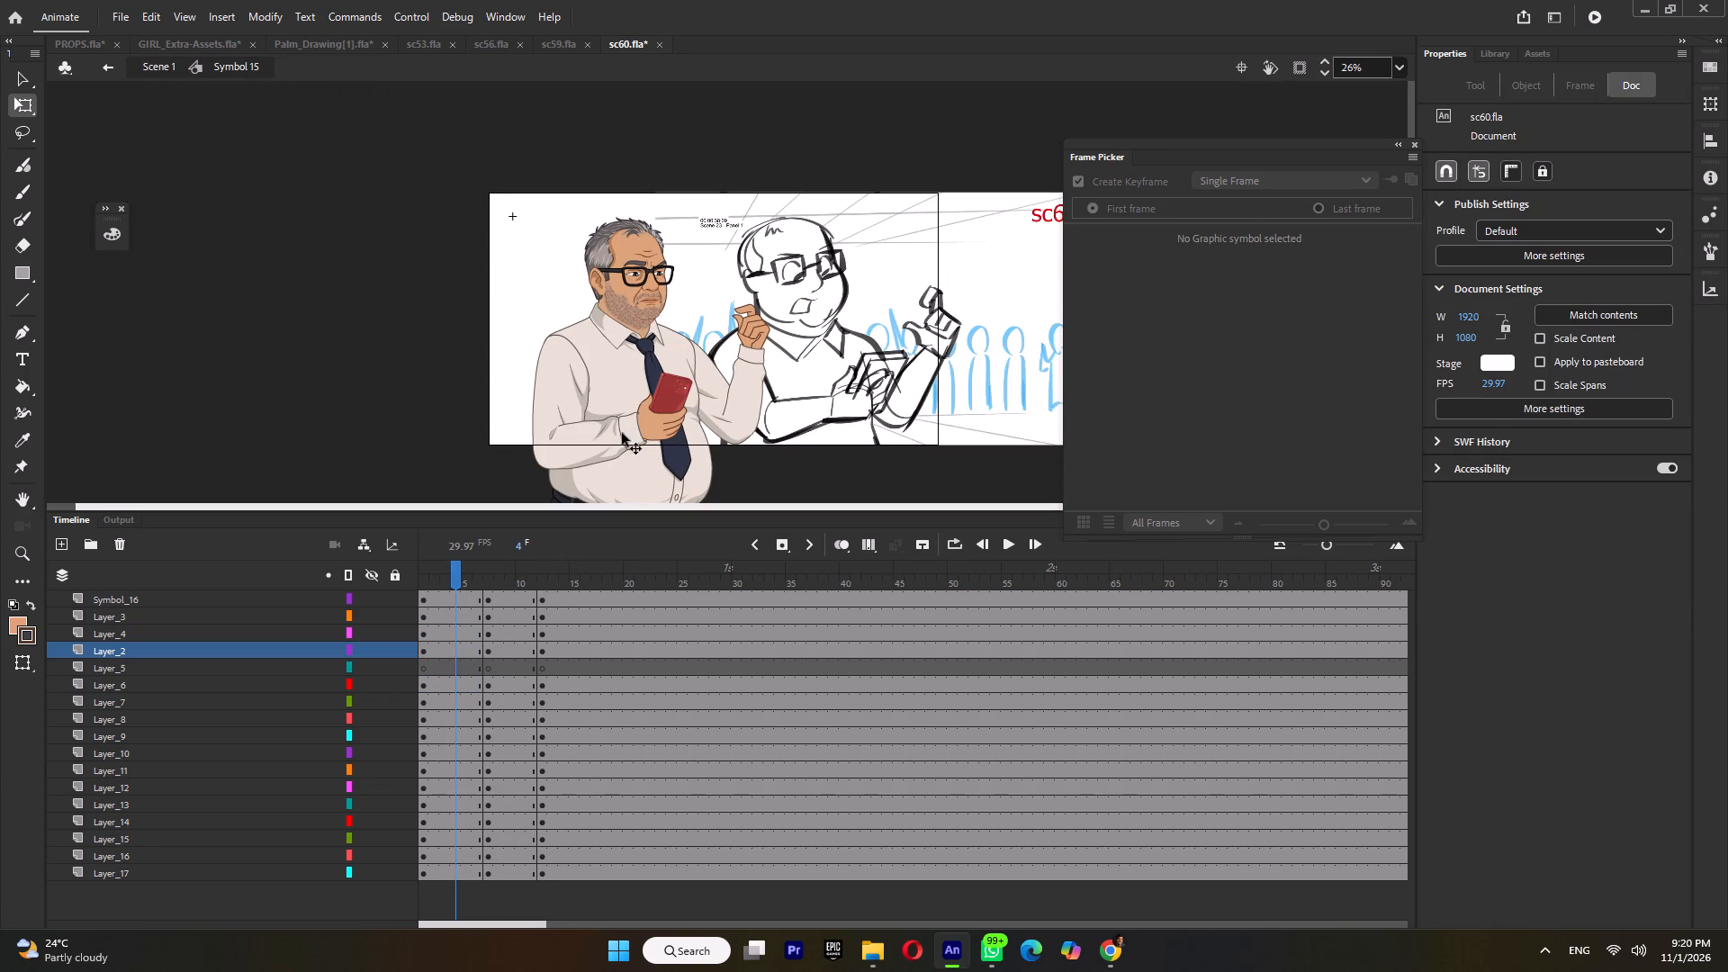
left_click(615, 436)
left_click(672, 398)
scroll(688, 392, "up", 4, "ctrl")
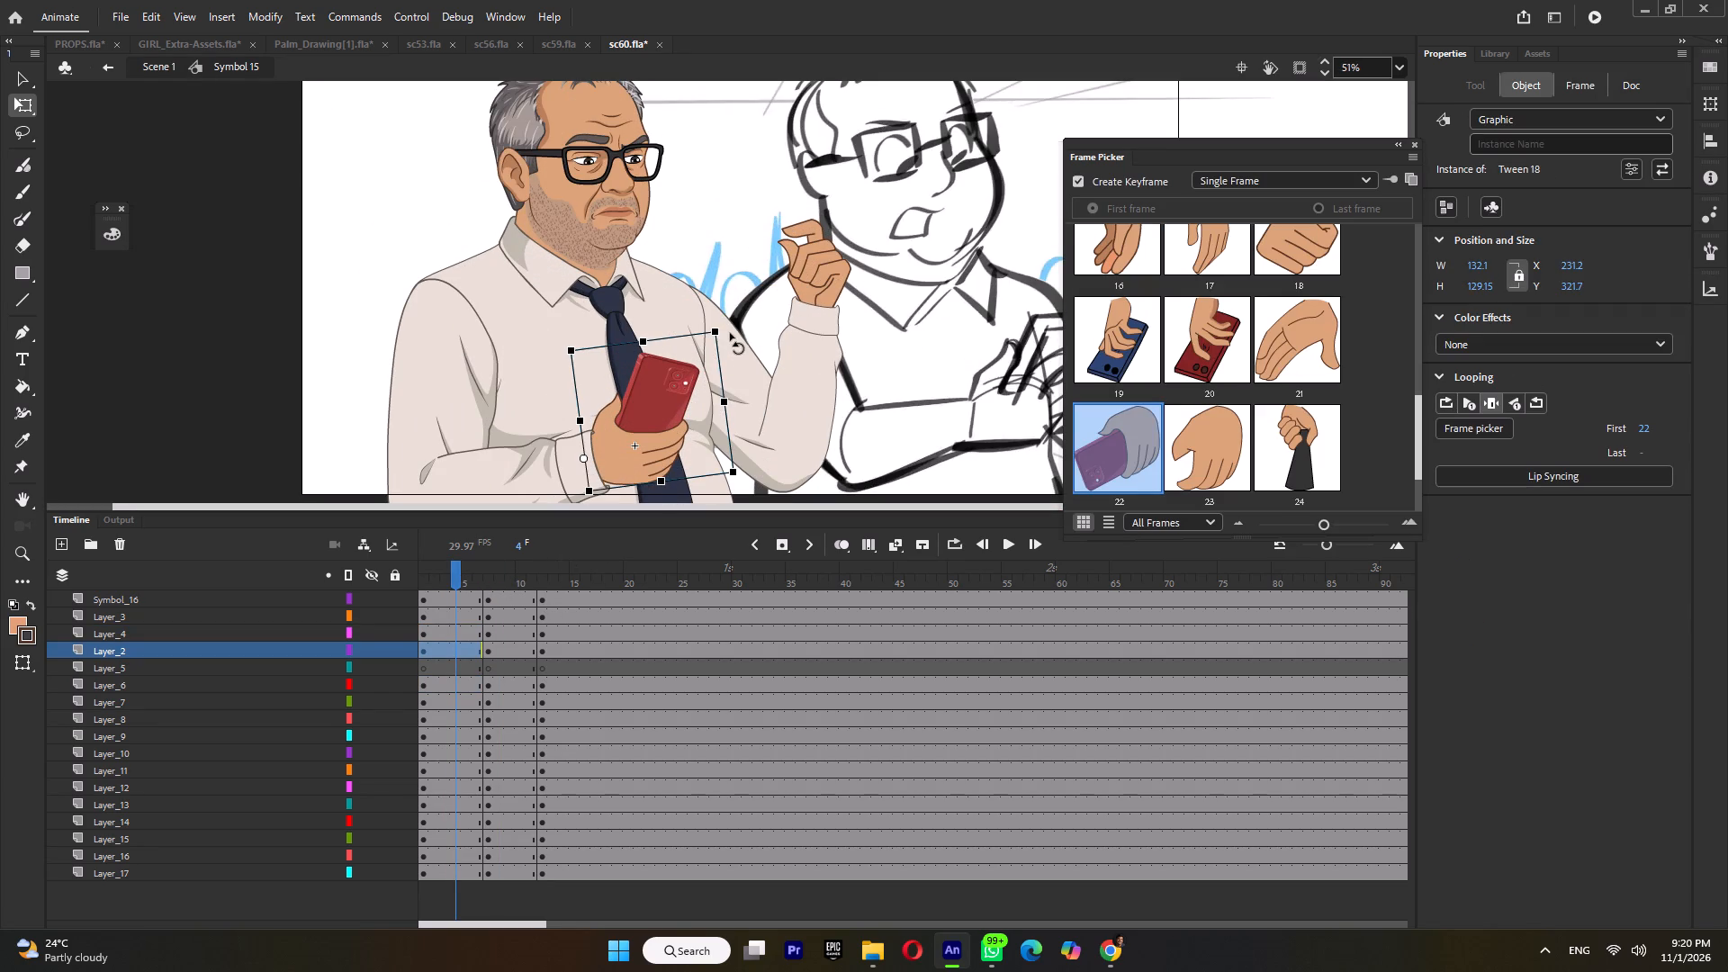
left_click_drag(730, 333, 736, 350)
scroll(737, 414, "down", 4, "ctrl")
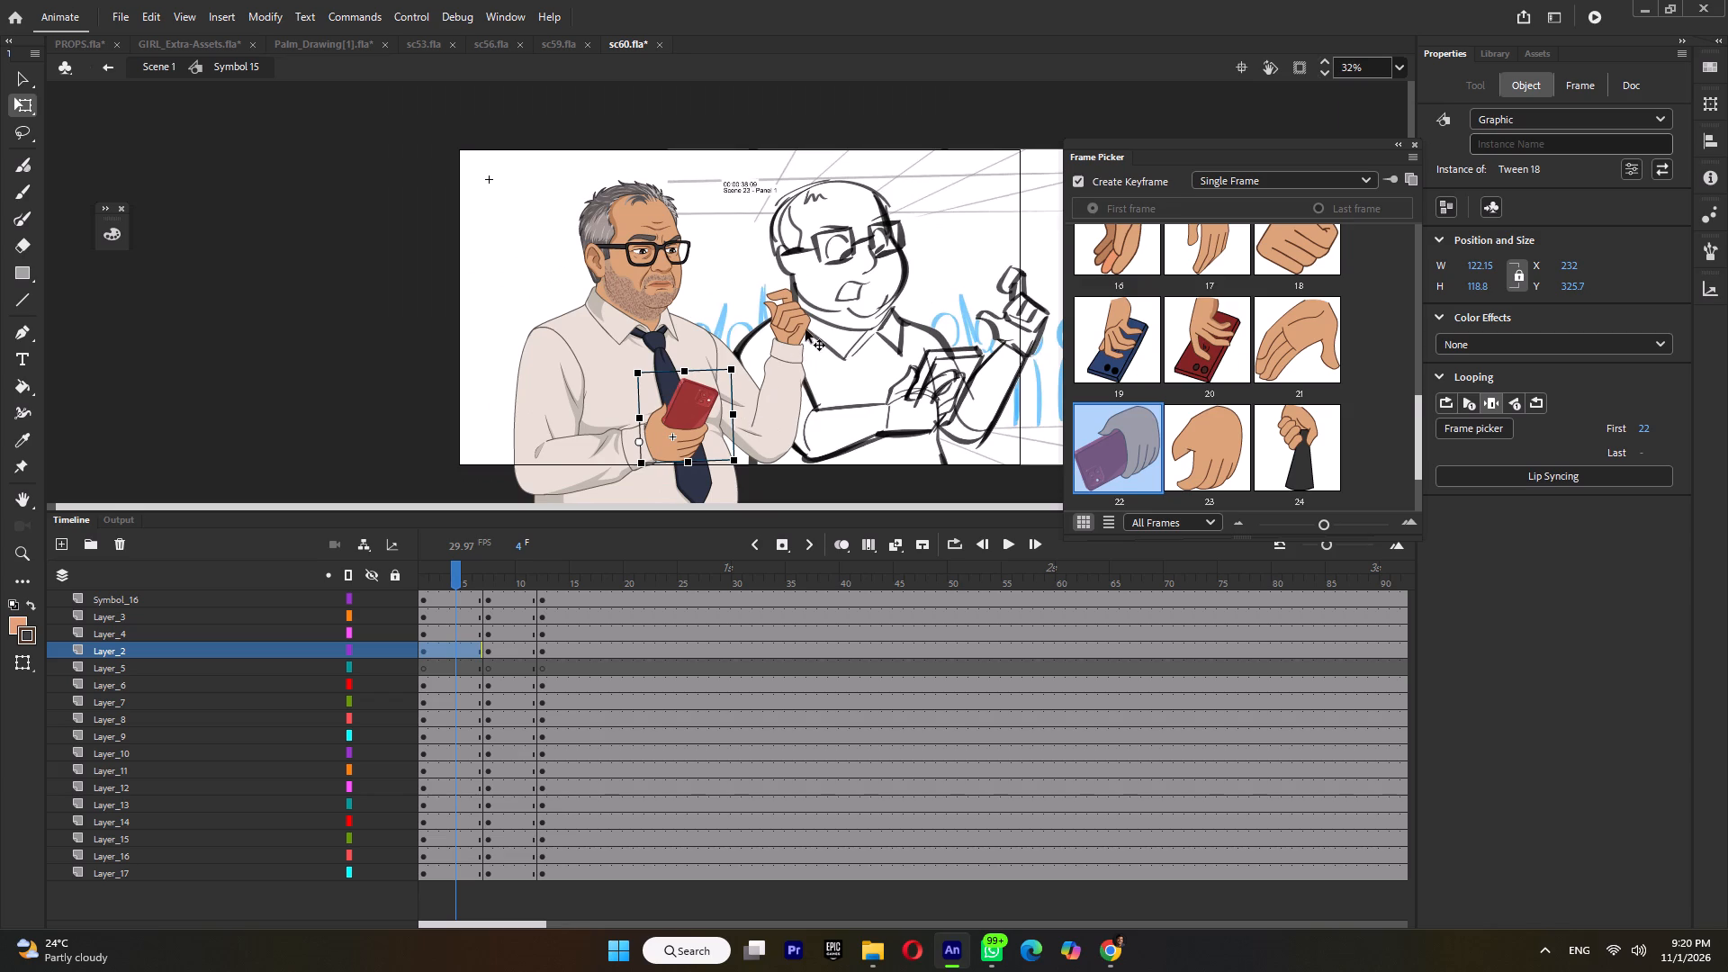
Compare the opening pose with the frame 7 keyframe, and rotate the man's entire raised, empty-handed arm clockwise about its shoulder.
left_click(489, 576)
left_click(458, 580)
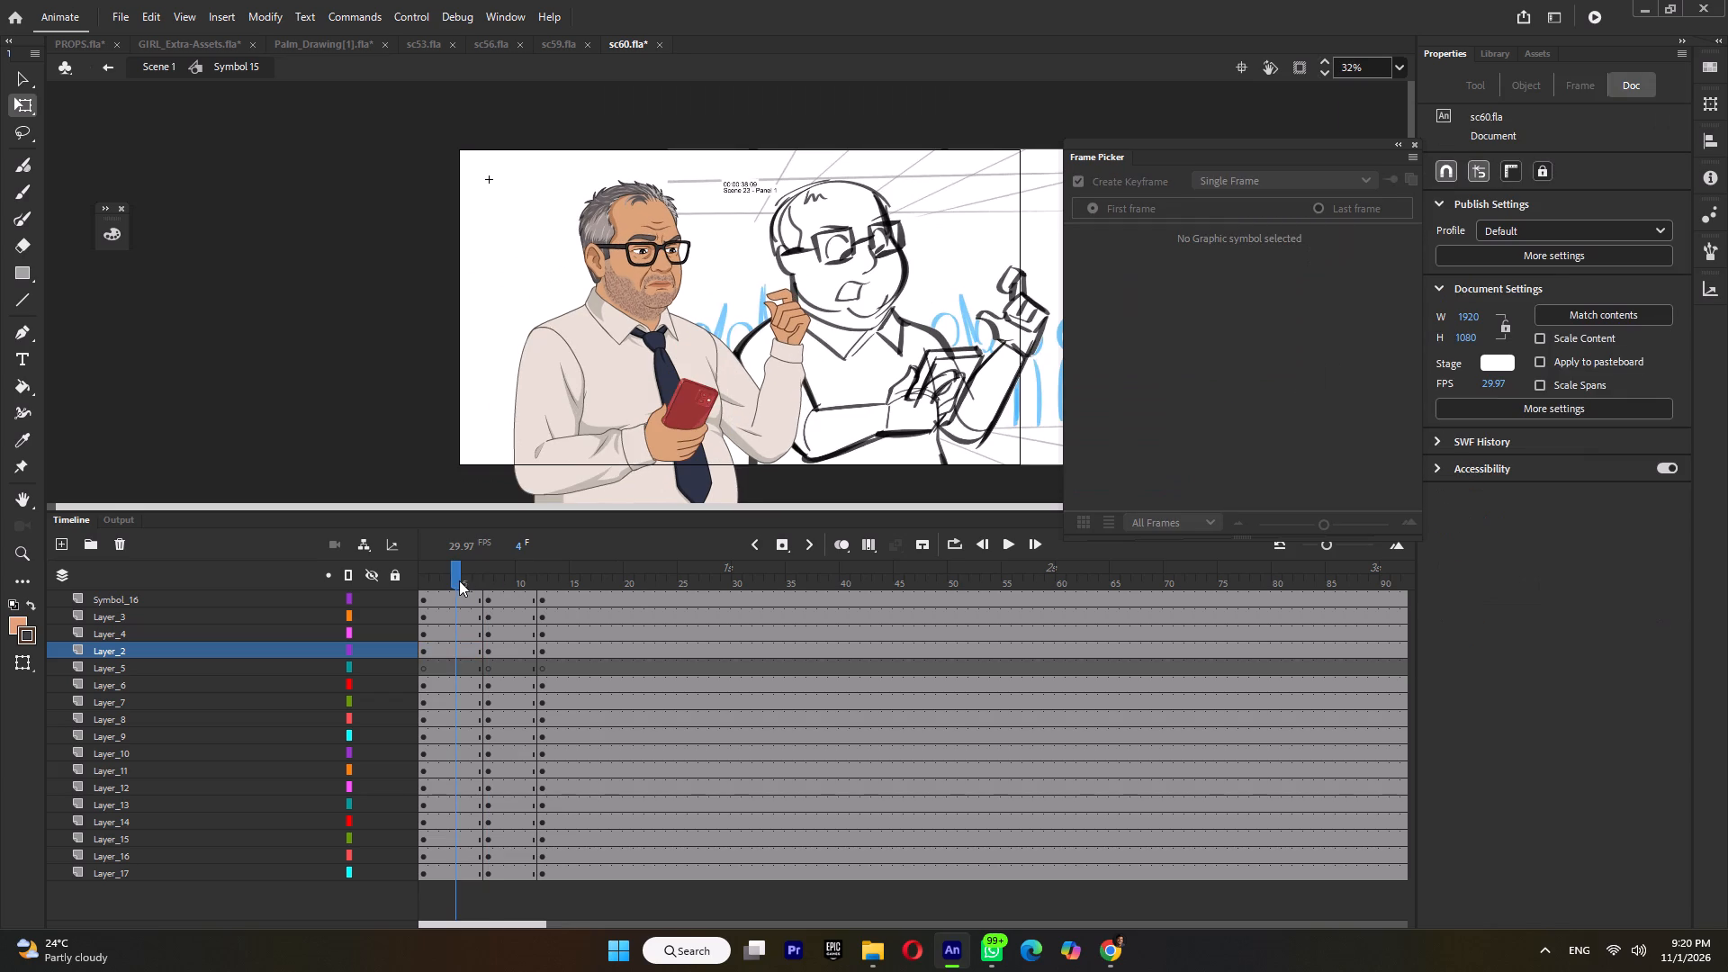
left_click_drag(808, 267, 752, 425)
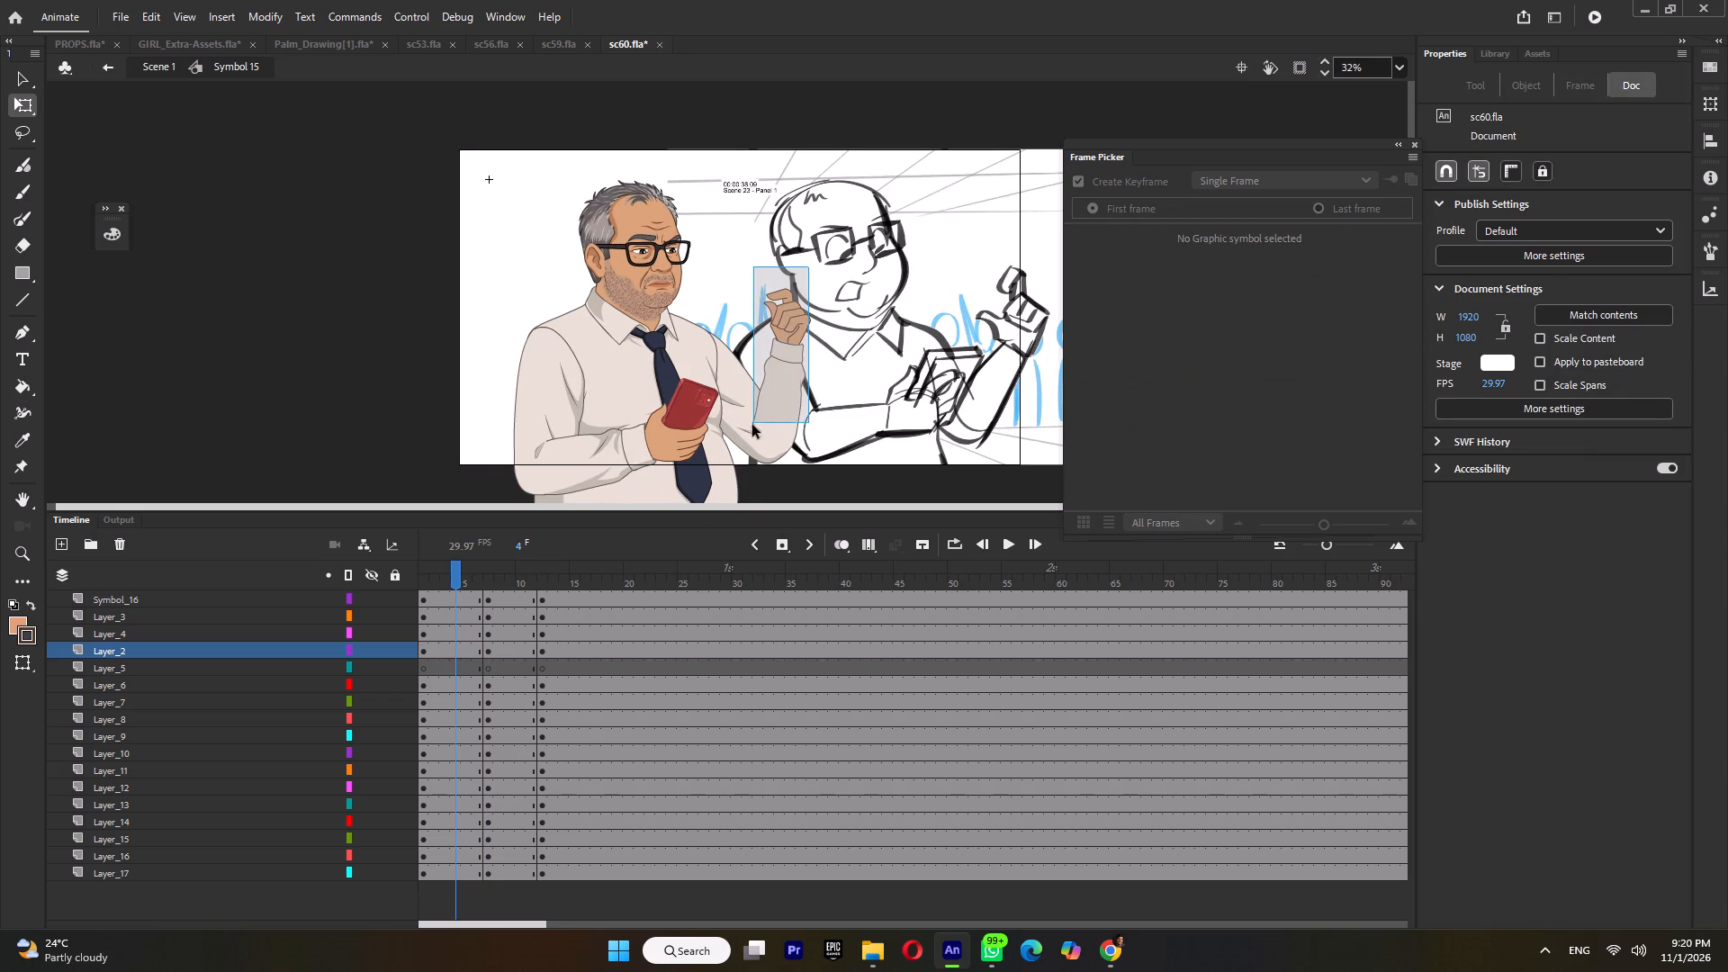
left_click_drag(752, 425, 752, 430)
left_click(704, 402, "shift")
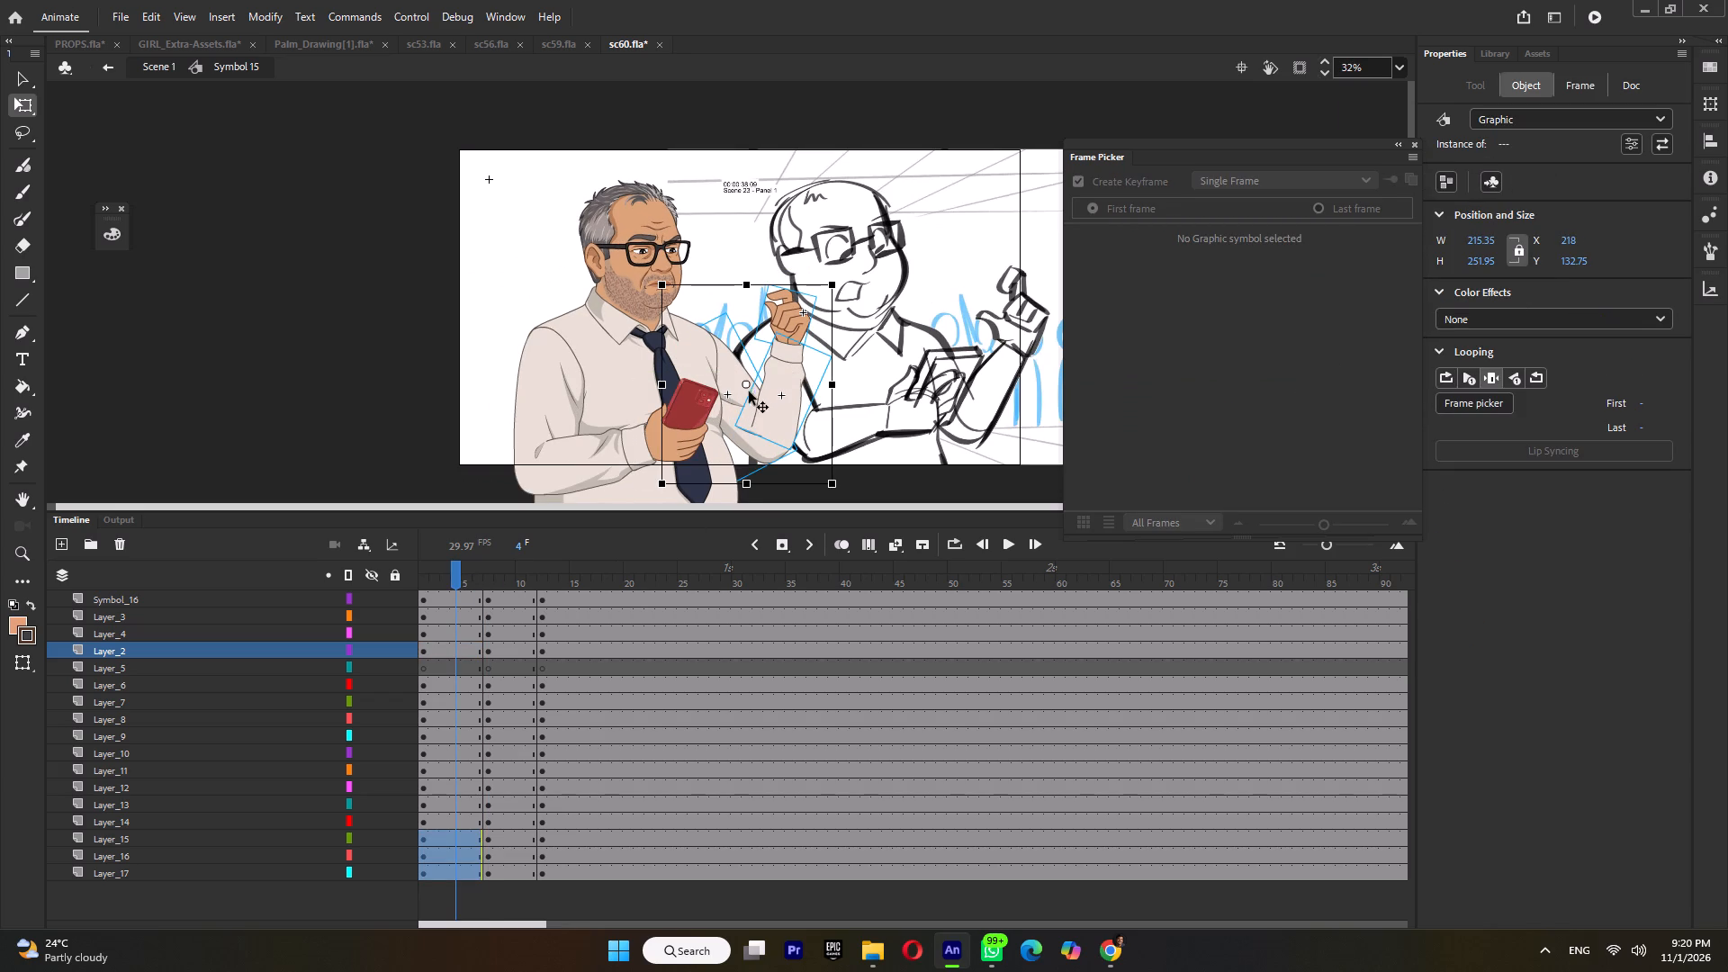
left_click_drag(750, 384, 706, 346)
left_click_drag(843, 481, 823, 543)
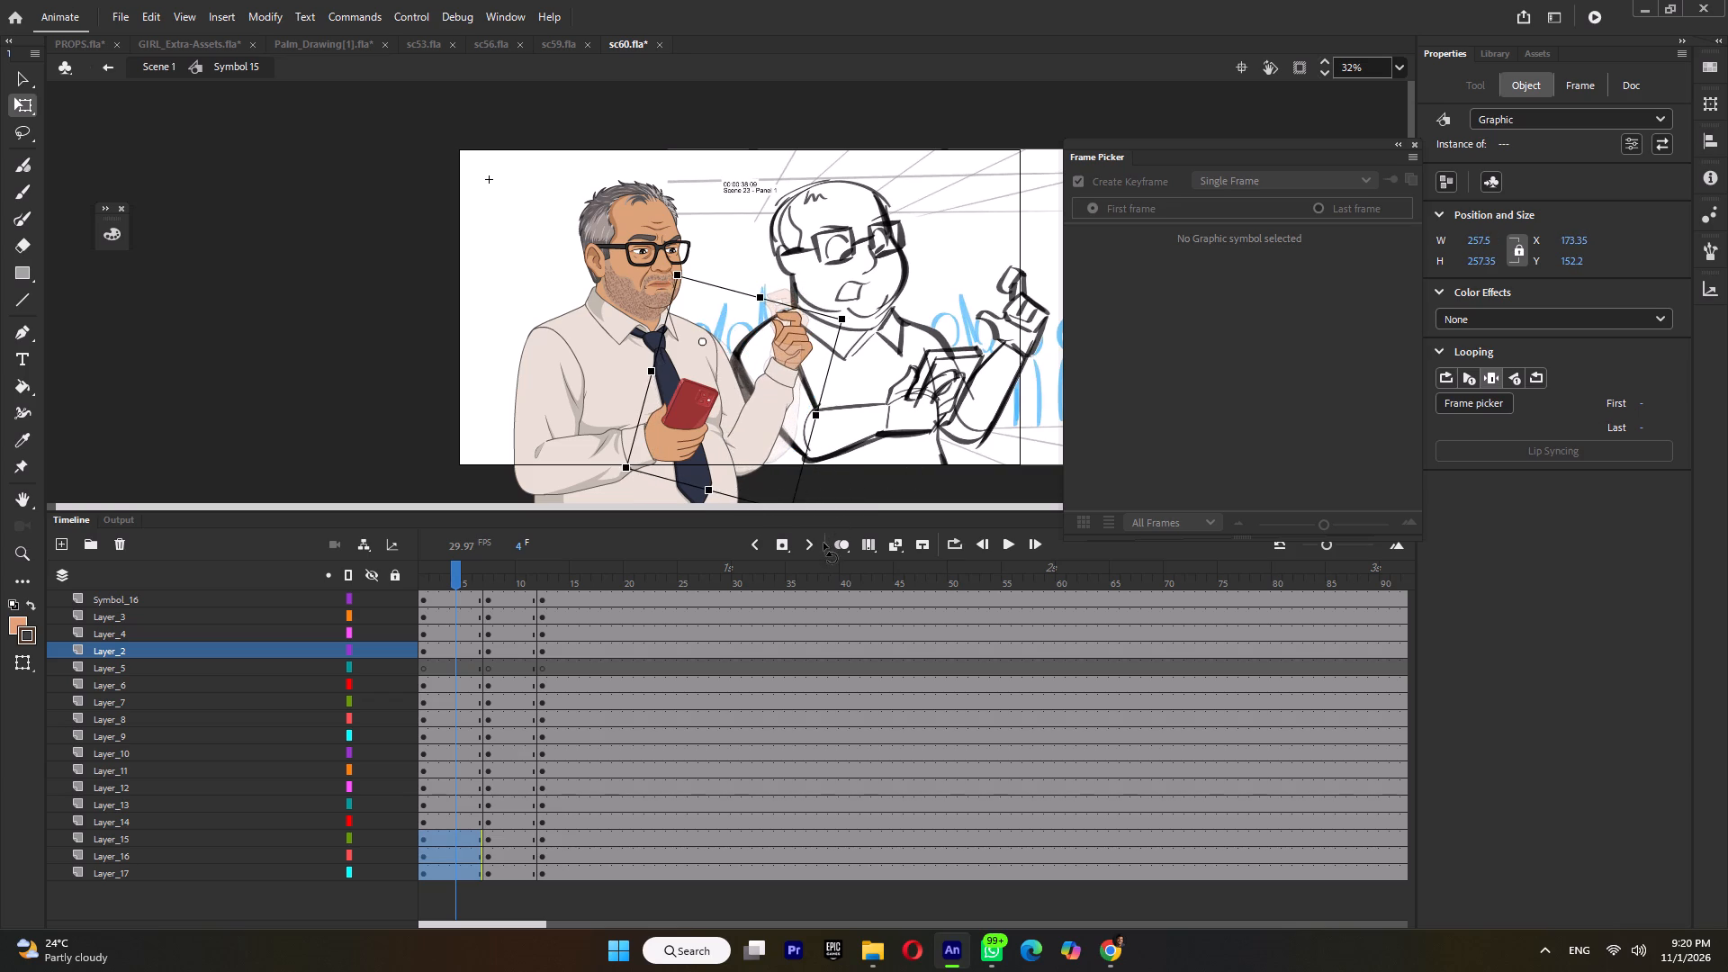
left_click_drag(823, 543, 834, 544)
Rotate the raised arm's forearm and hand together clockwise about the elbow, away from the body.
left_click(734, 382, "shift")
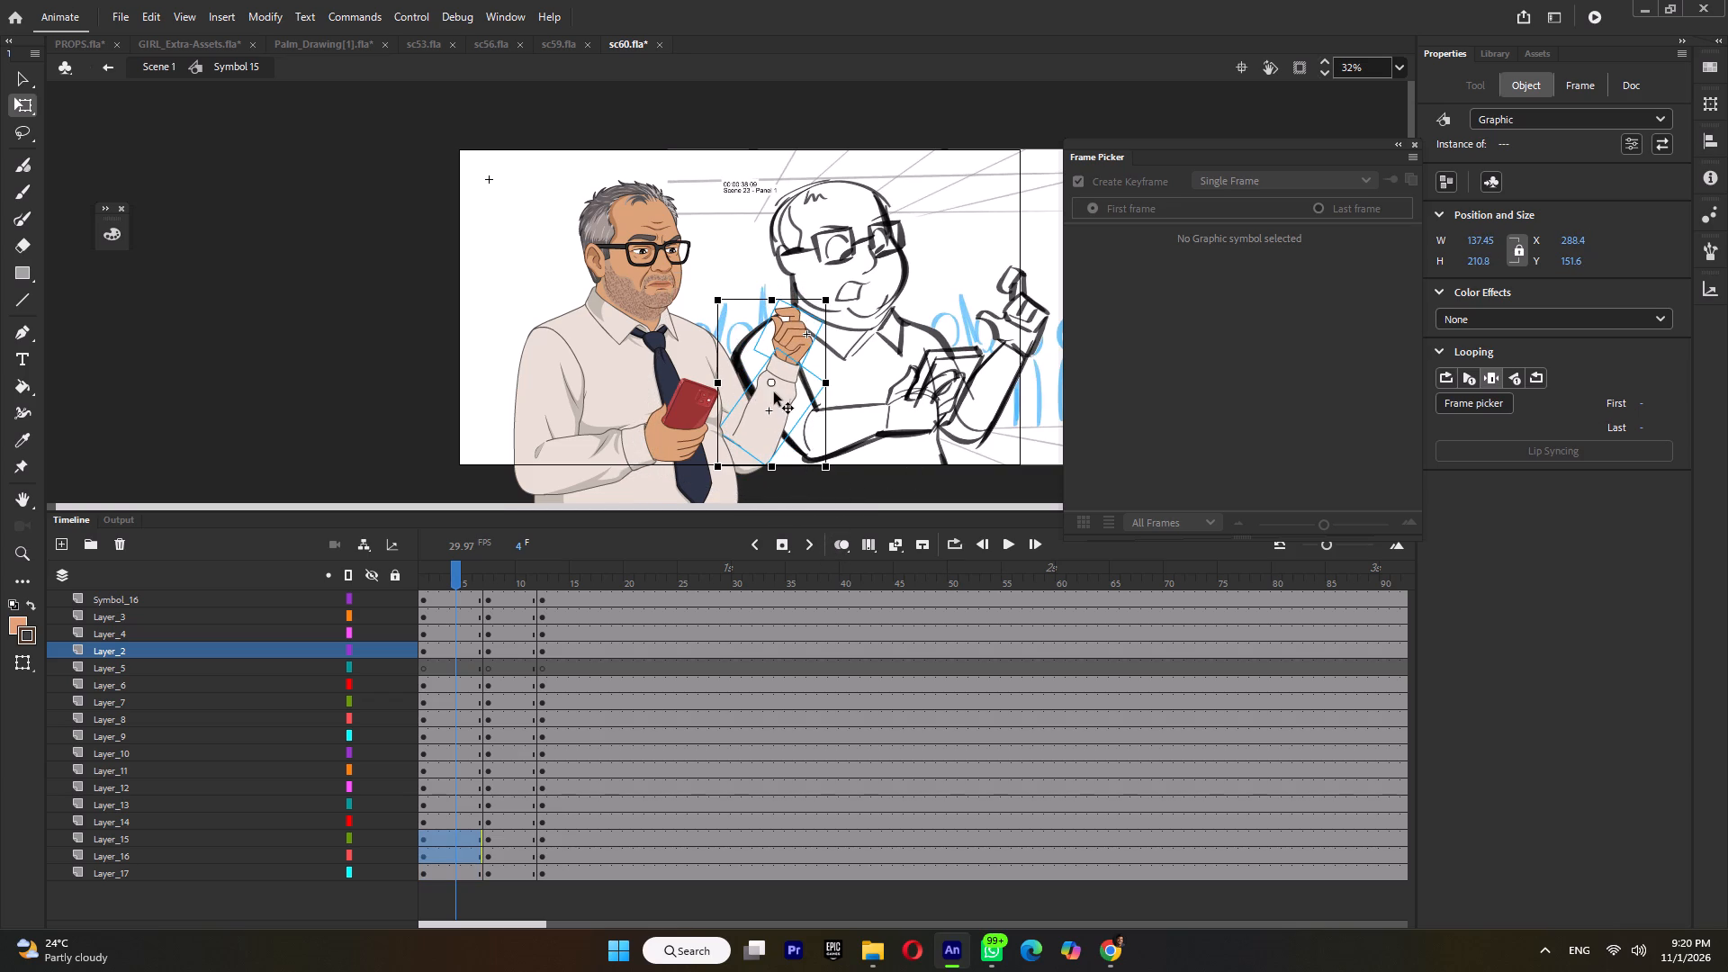
left_click_drag(771, 380, 749, 453)
left_click_drag(834, 298, 858, 345)
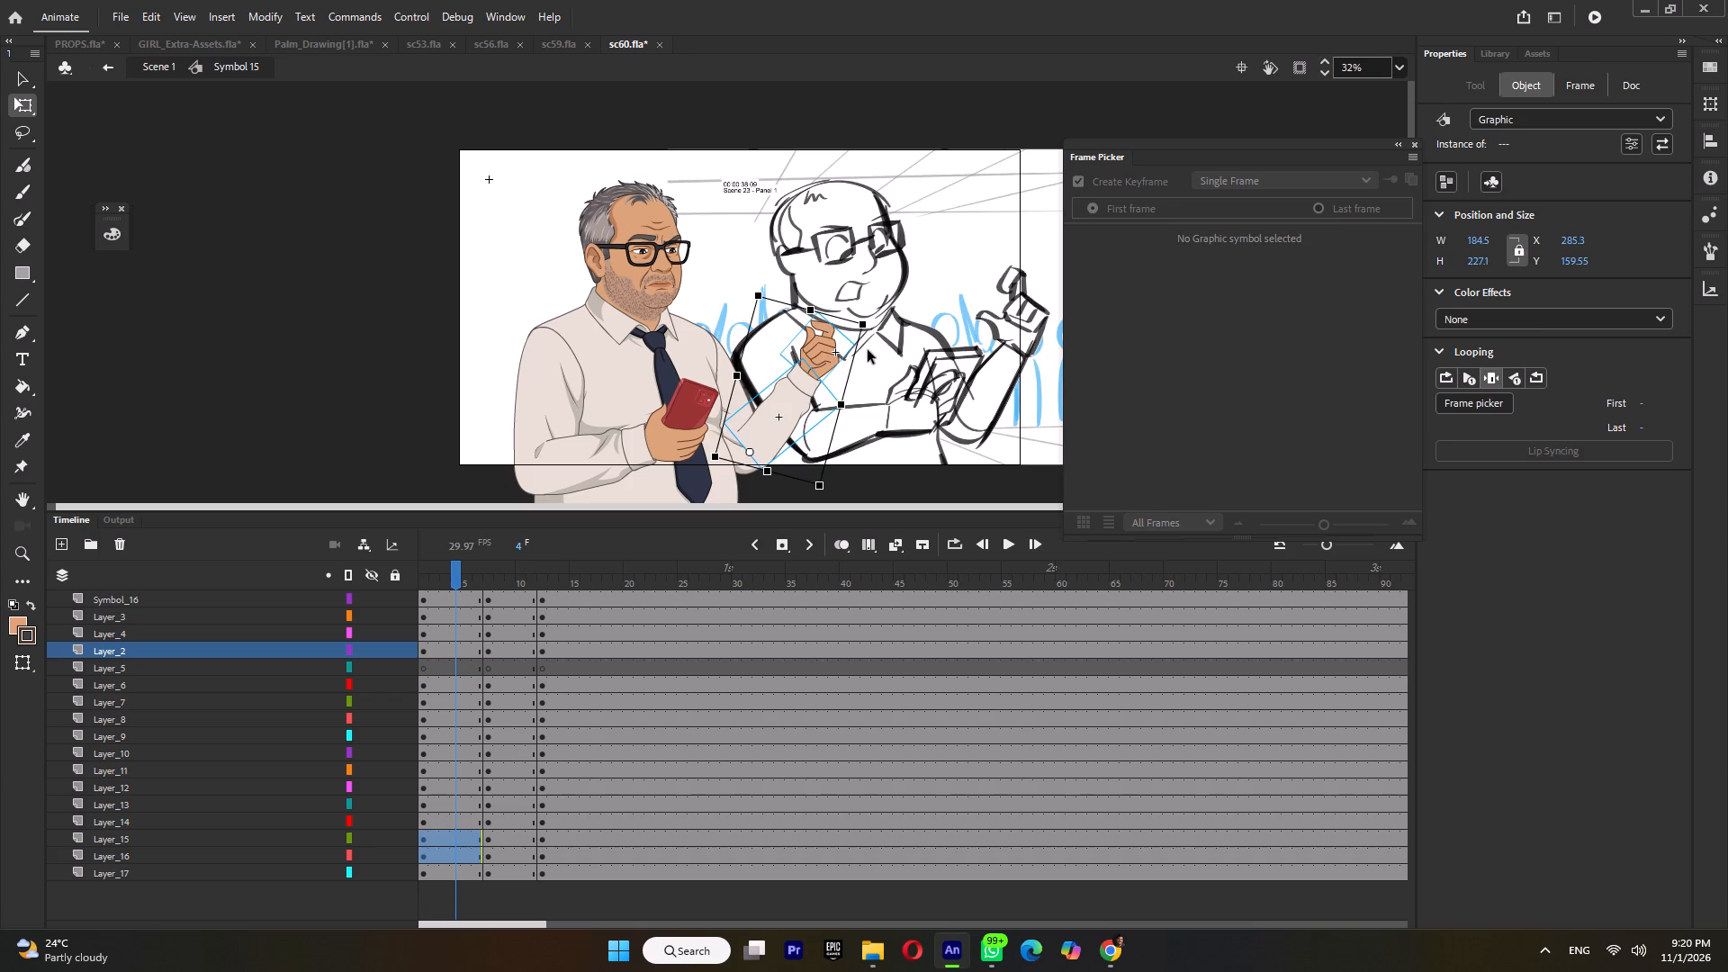
left_click(868, 350)
Rotate the raised empty hand slightly clockwise at the wrist and realign it with the shirt cuff.
left_click(825, 338)
scroll(855, 327, "up", 4, "ctrl")
left_click_drag(797, 293, 814, 313)
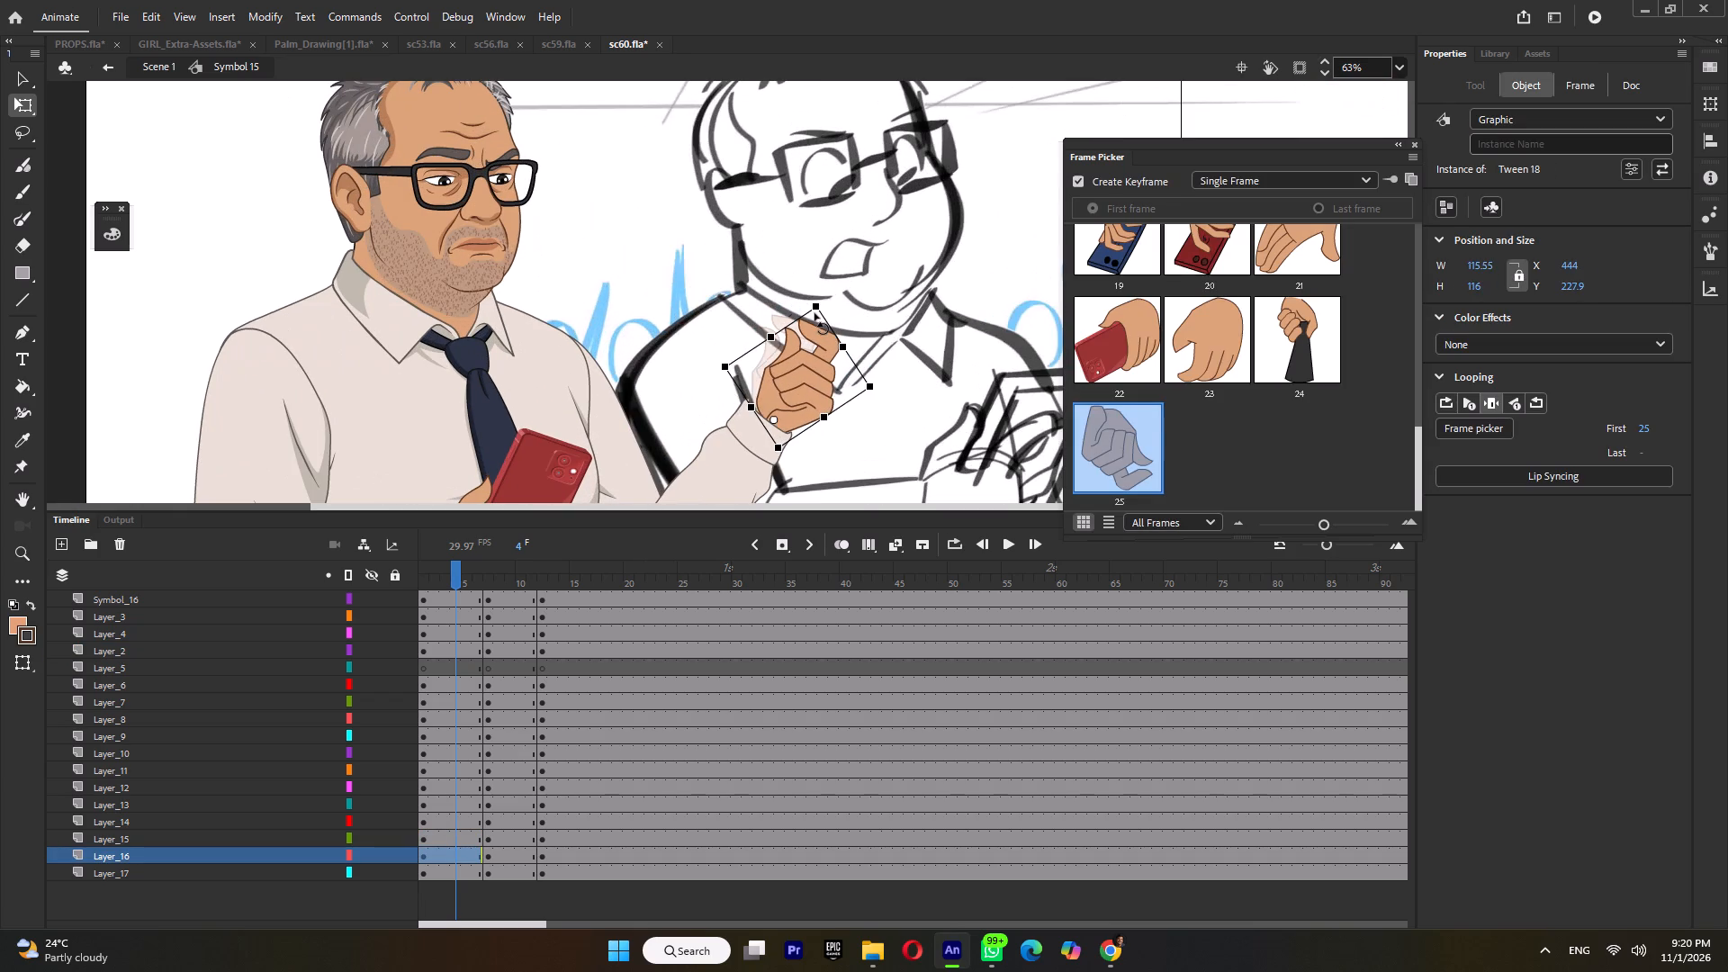
left_click_drag(814, 313, 812, 313)
scroll(789, 397, "up", 6, "ctrl")
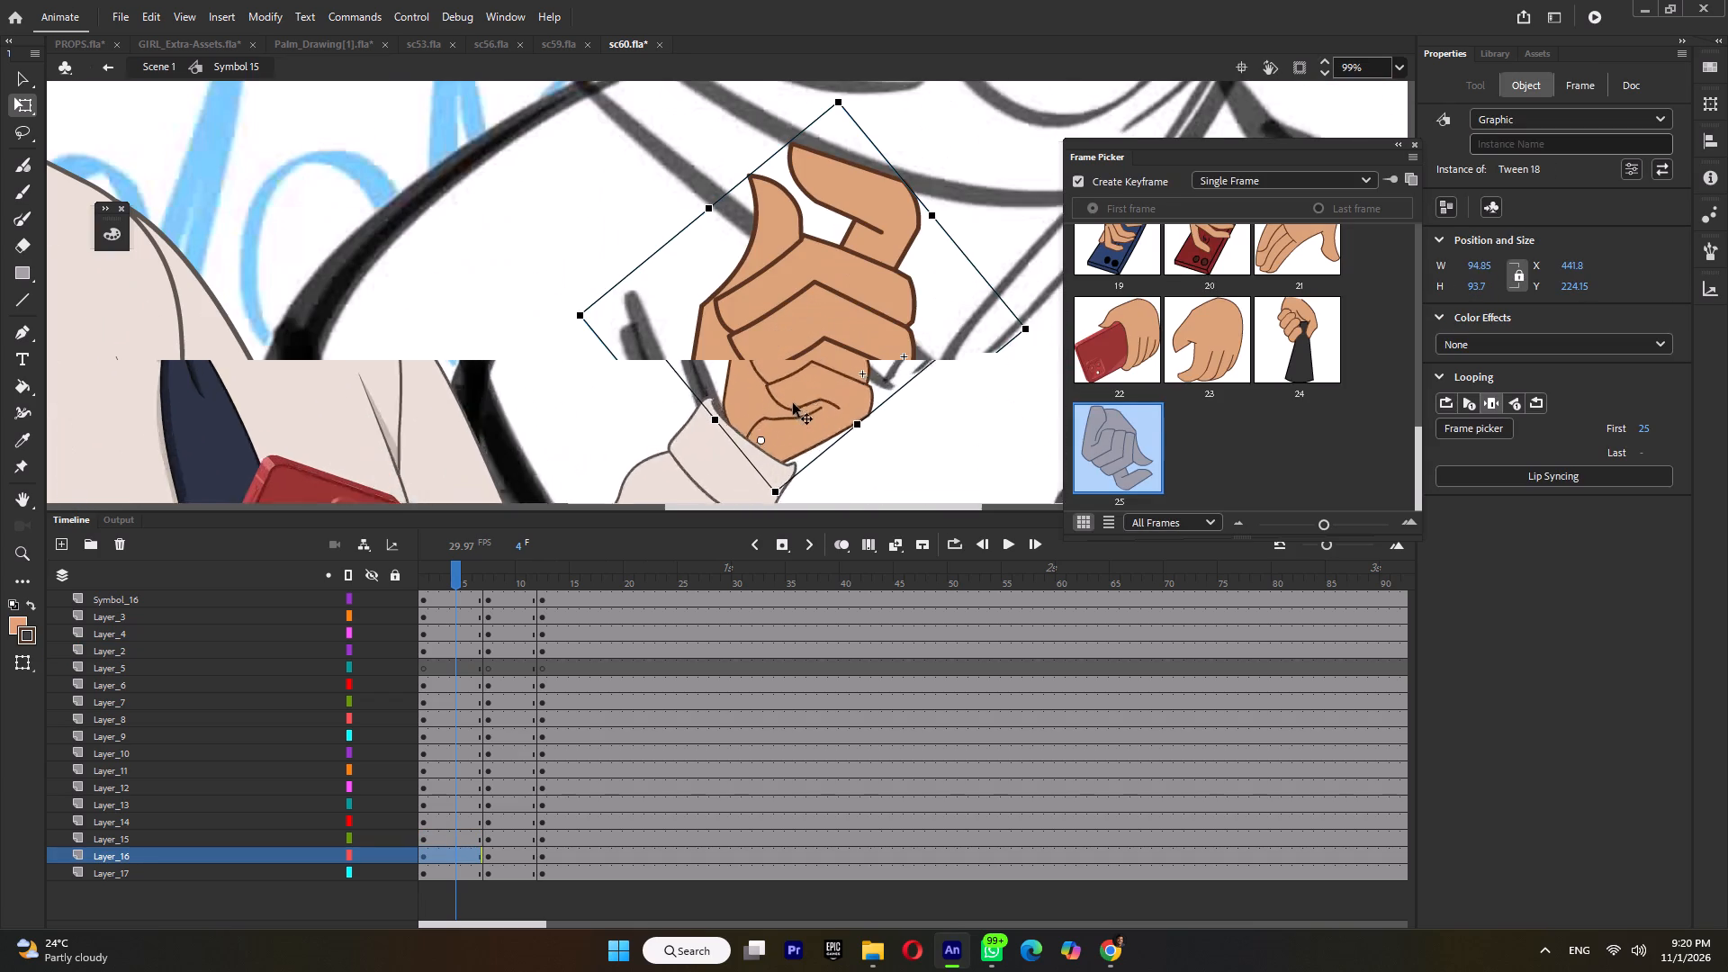
left_click_drag(802, 399, 792, 399)
left_click_drag(794, 394, 794, 403)
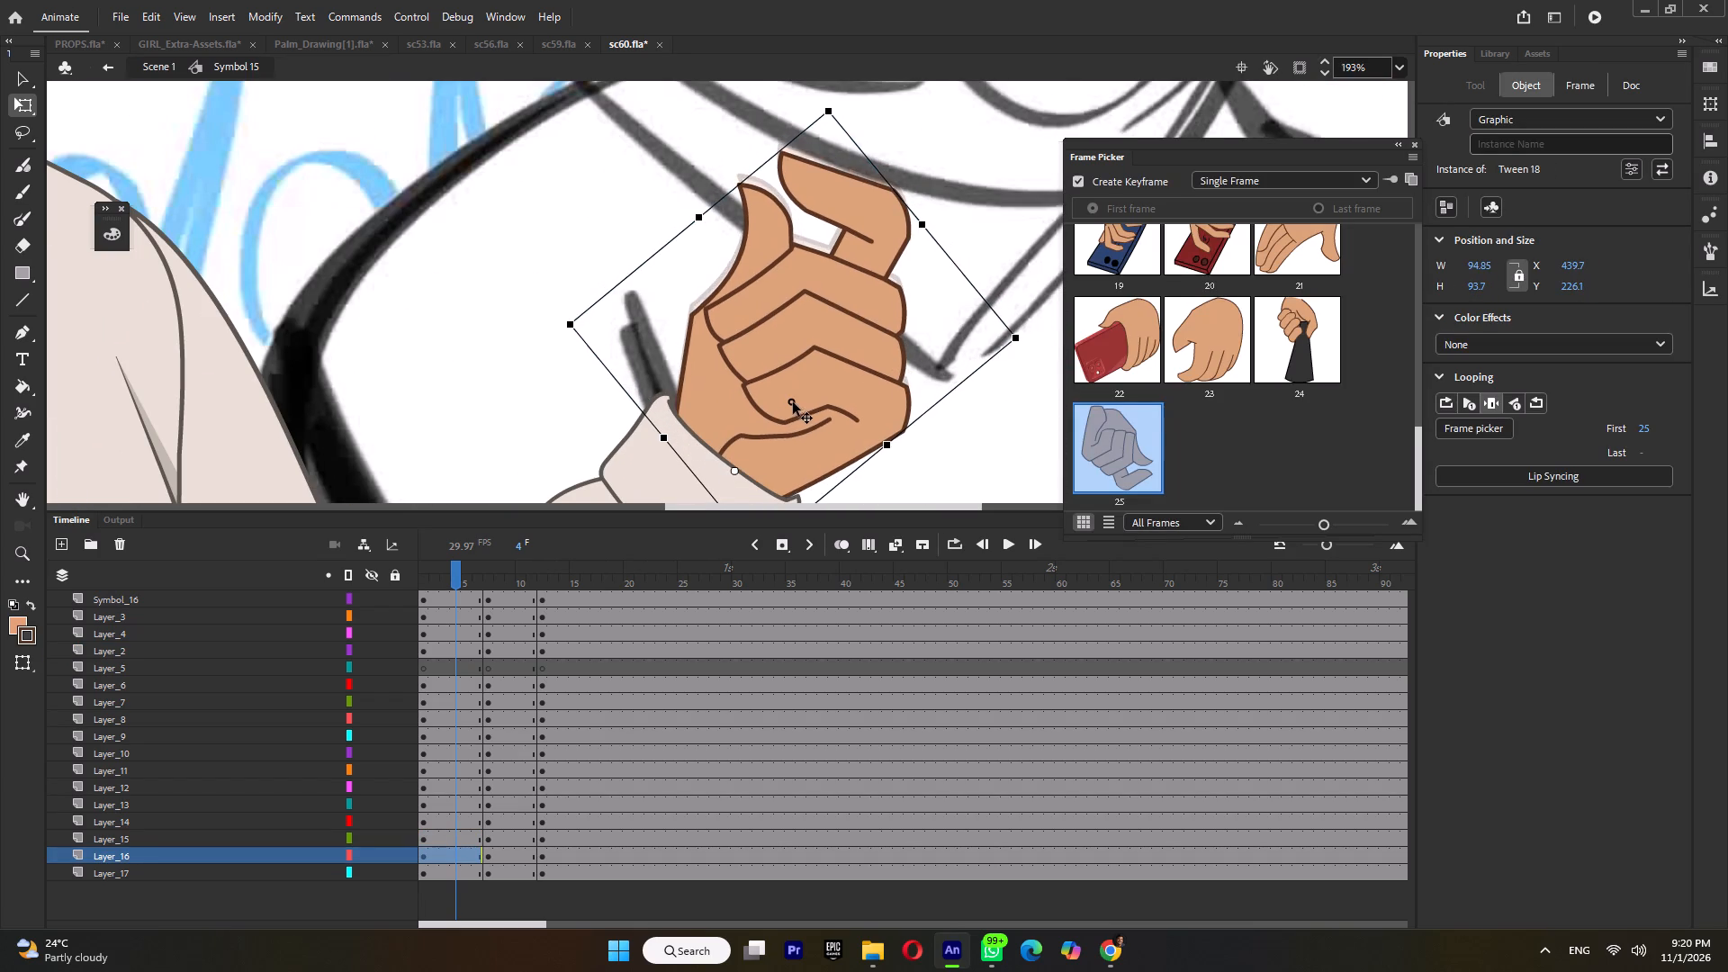
scroll(793, 400, "down", 15, "ctrl")
Shift the raised arm's forearm and hand together slightly to line up the elbow with the upper-arm sleeve.
left_click(745, 434, "shift")
scroll(744, 468, "up", 4, "ctrl")
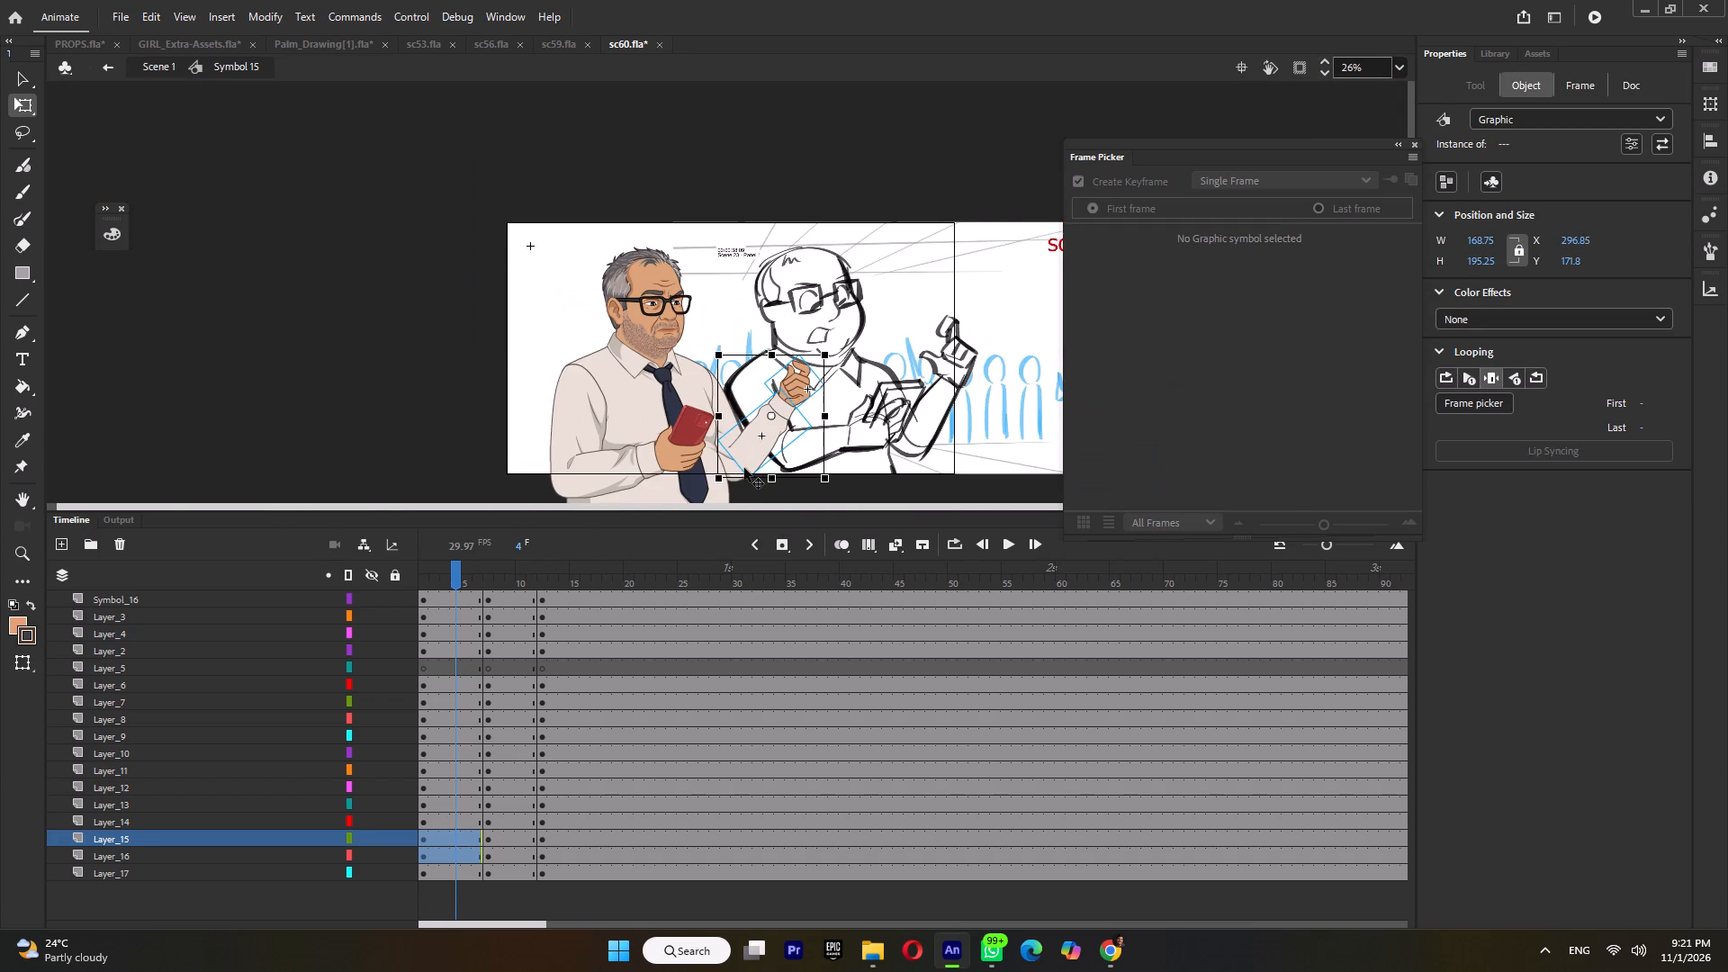
scroll(744, 468, "up", 7, "ctrl")
scroll(753, 422, "down", 3)
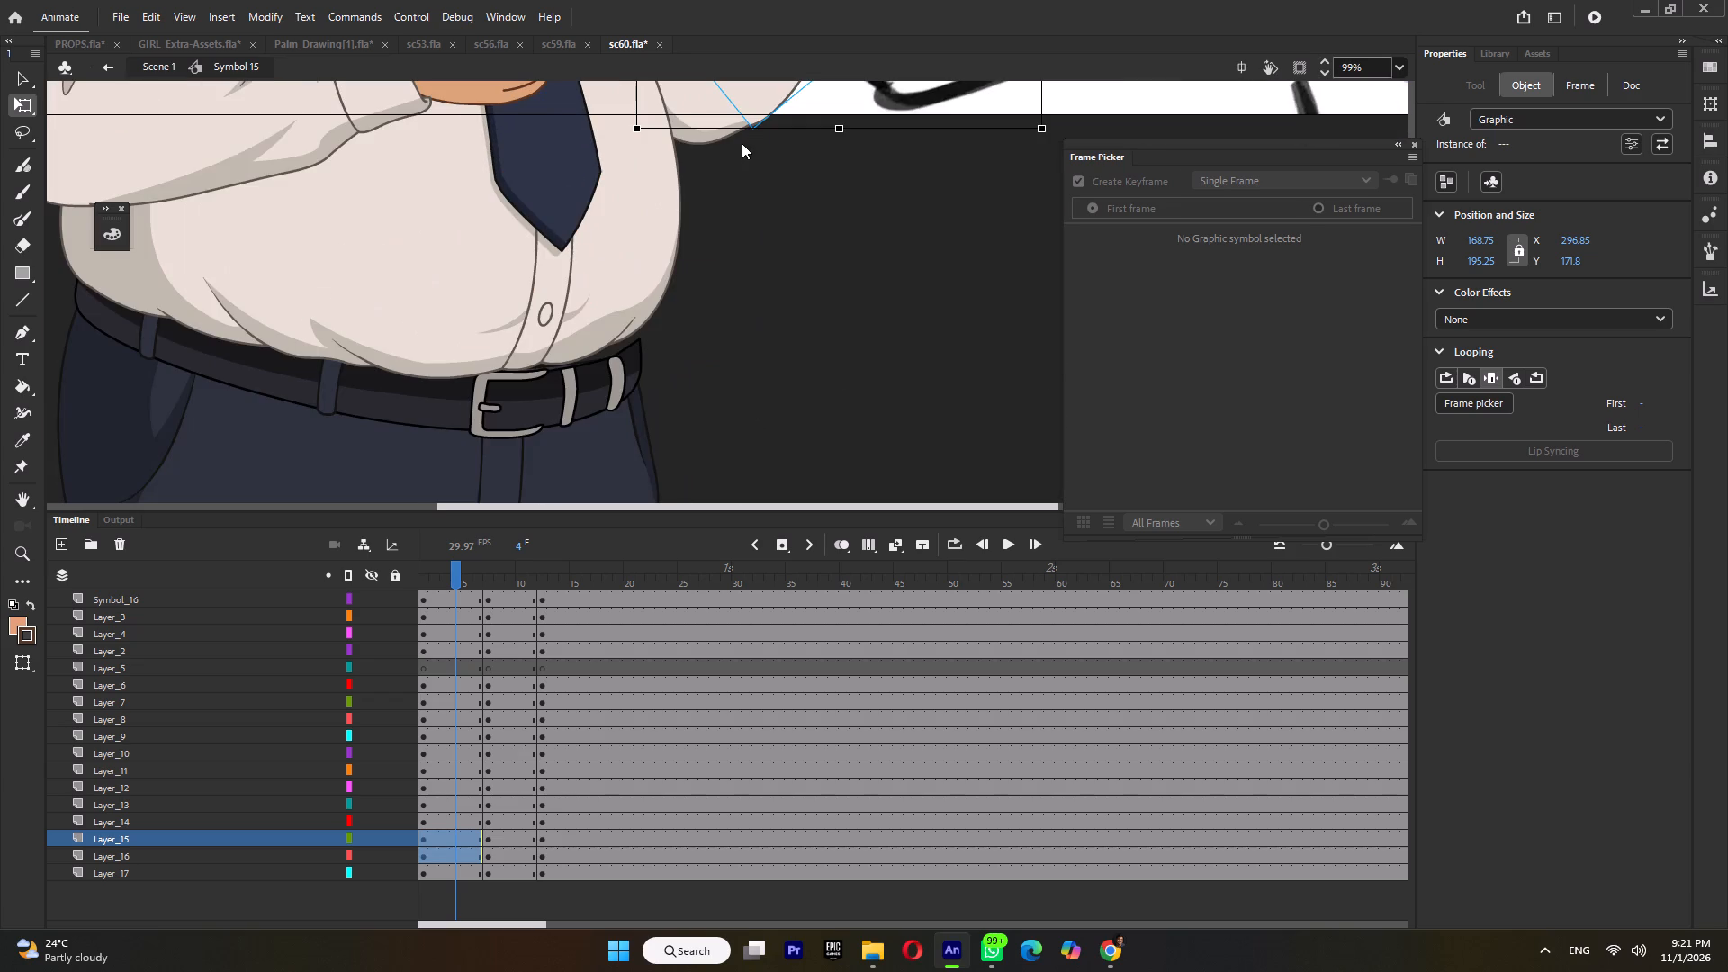
scroll(745, 153, "up", 3, "ctrl")
scroll(749, 157, "up", 2)
scroll(784, 363, "up", 4, "ctrl")
left_click_drag(776, 257, 767, 248)
scroll(766, 248, "down", 4, "ctrl")
Save the sc60 file.
key("ctrl+s")
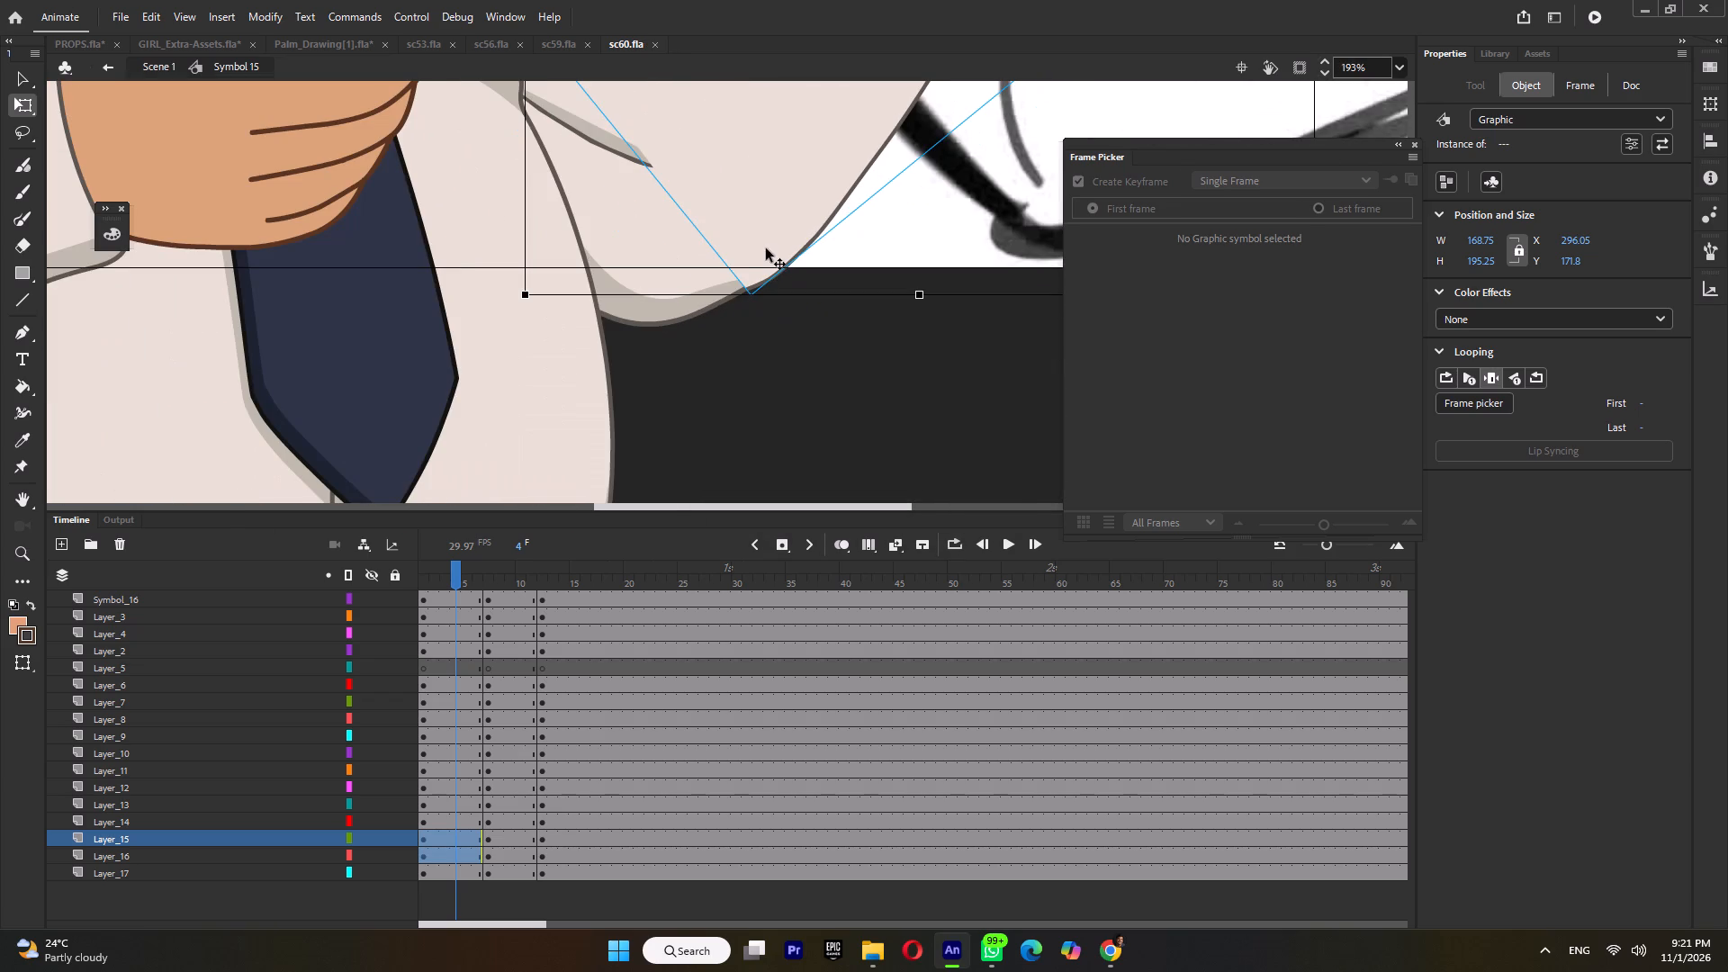
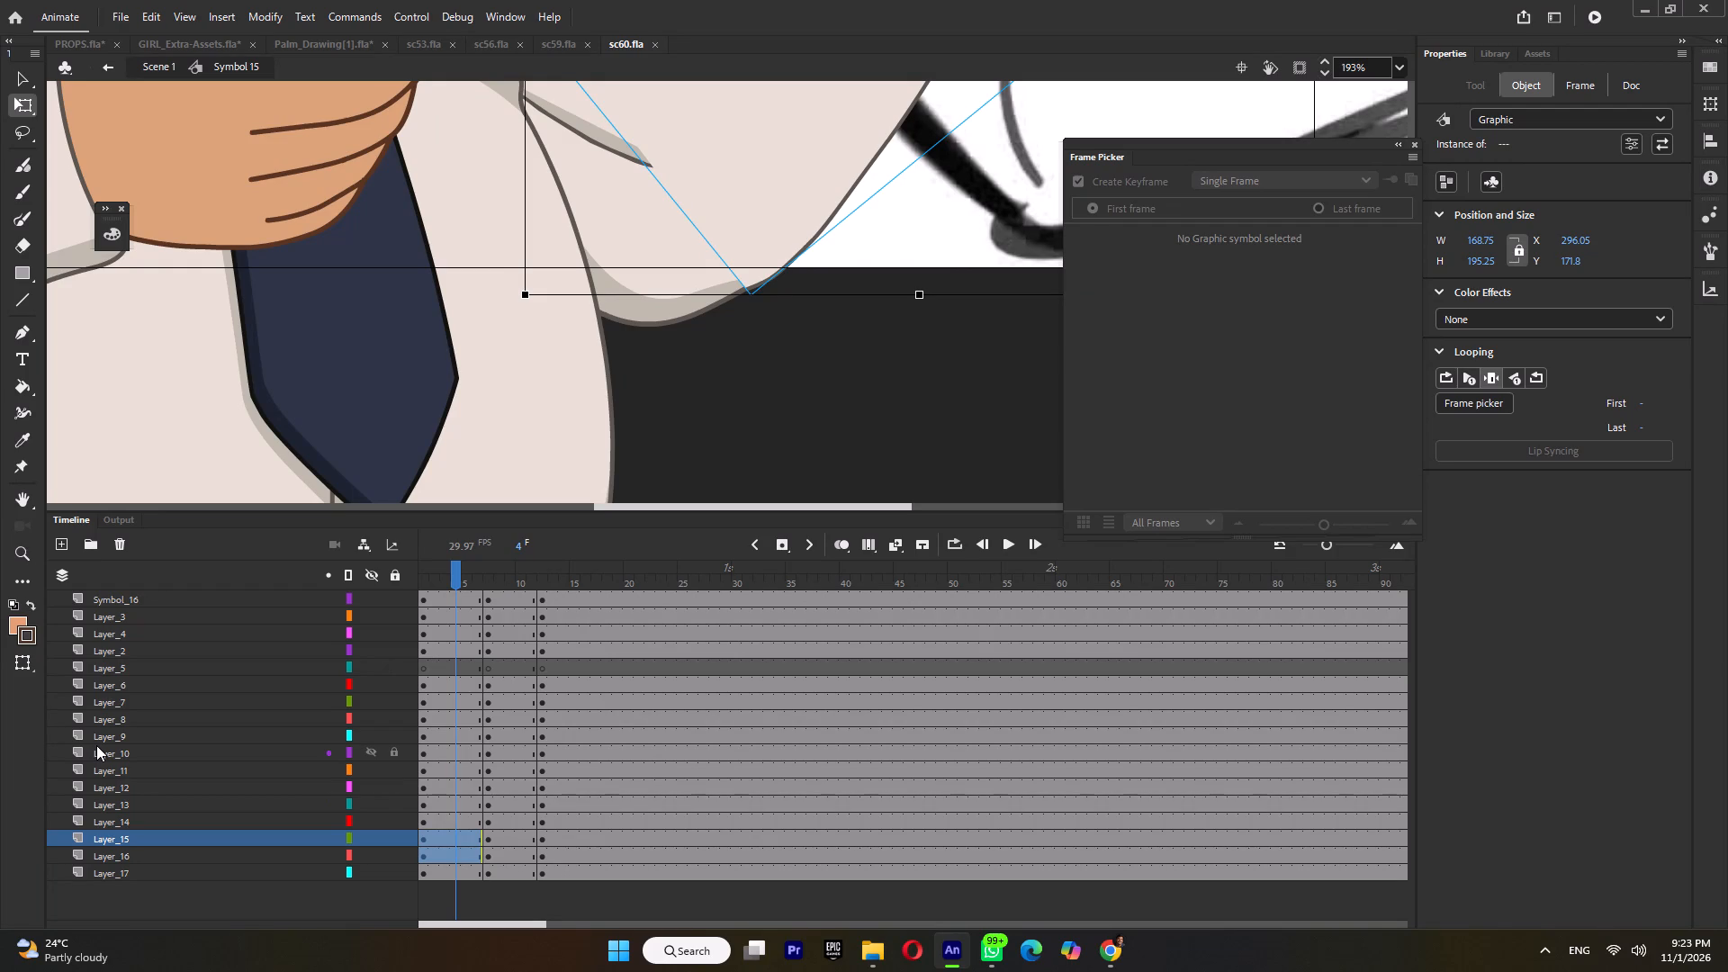
Compare the man's poses across the three keyframed segments of the animation.
left_click(496, 579)
scroll(663, 255, "down", 12, "ctrl")
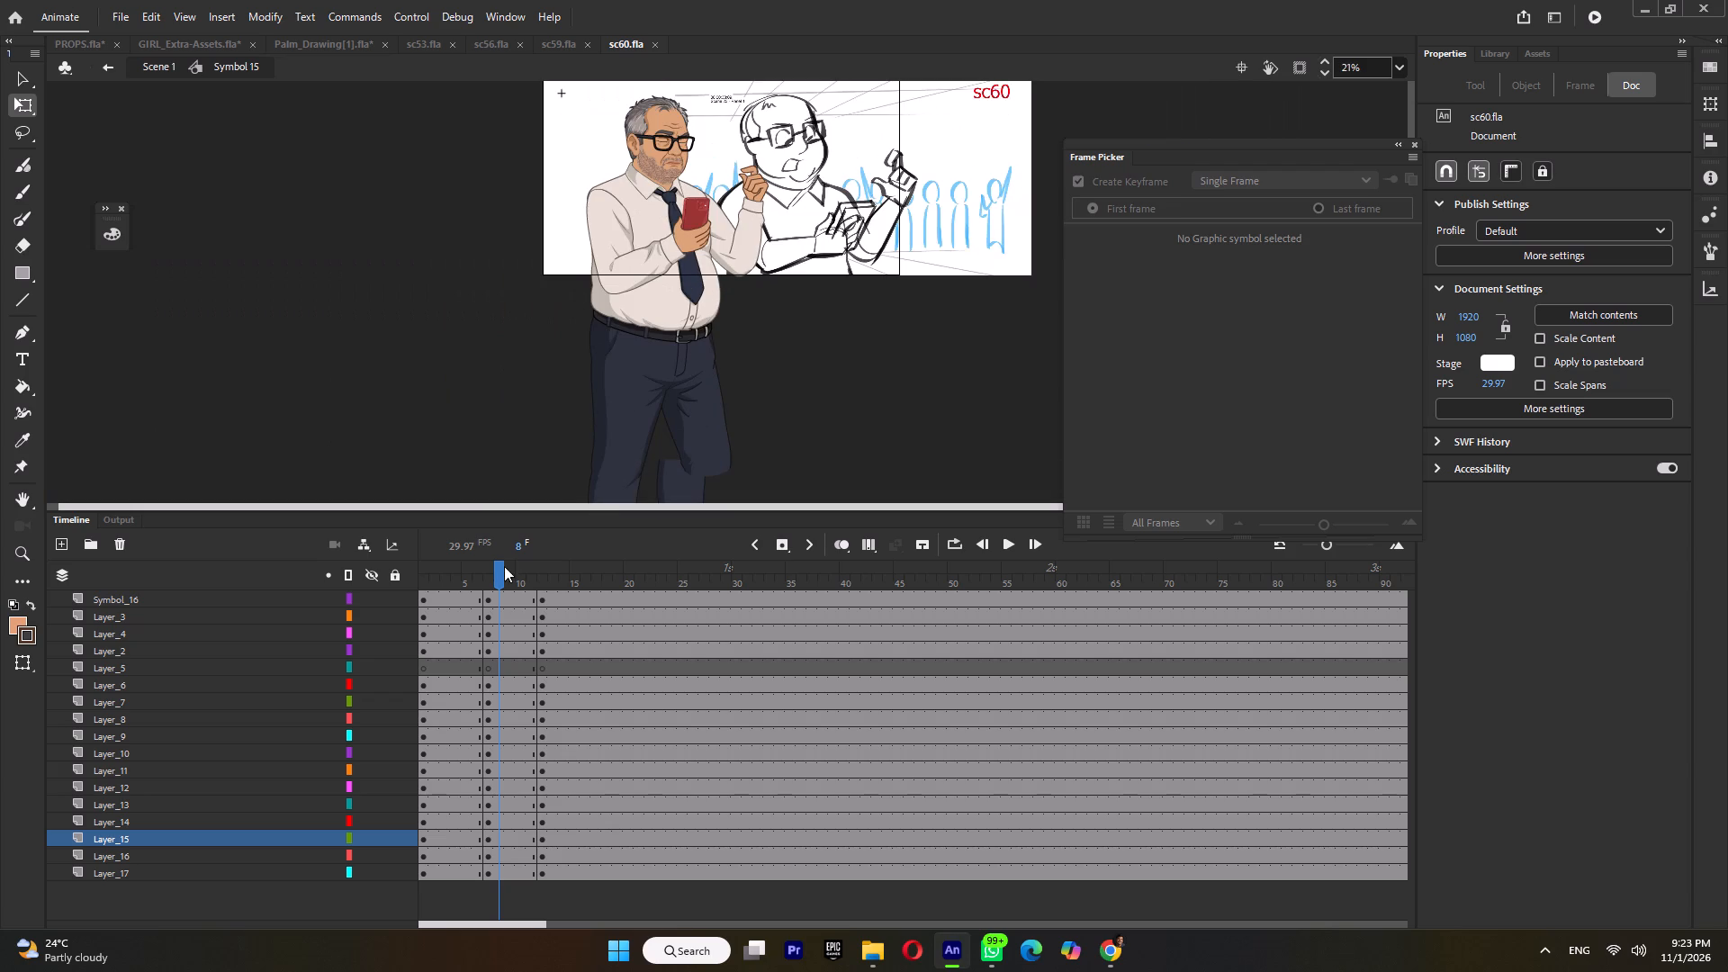
left_click(478, 574)
left_click(502, 576)
left_click(548, 571)
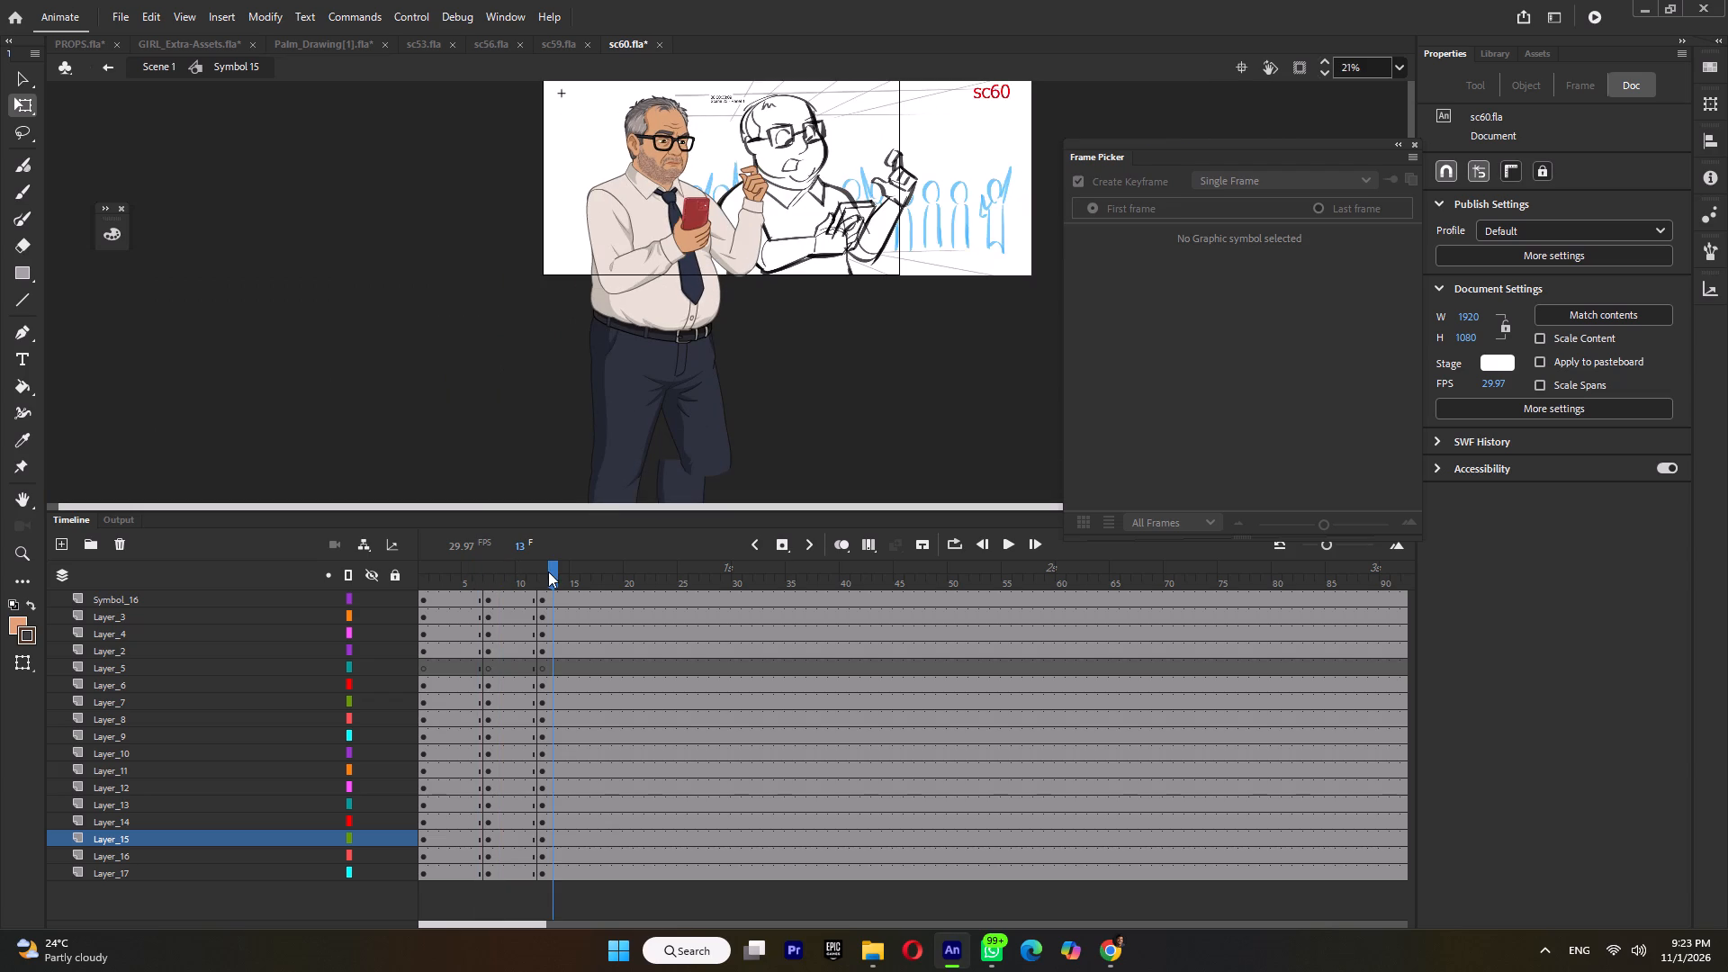
left_click(462, 580)
In the frame 7 keyframe pose, squash the man's upper body slightly and skew it slightly forward, pivoting from the waist.
left_click(508, 592)
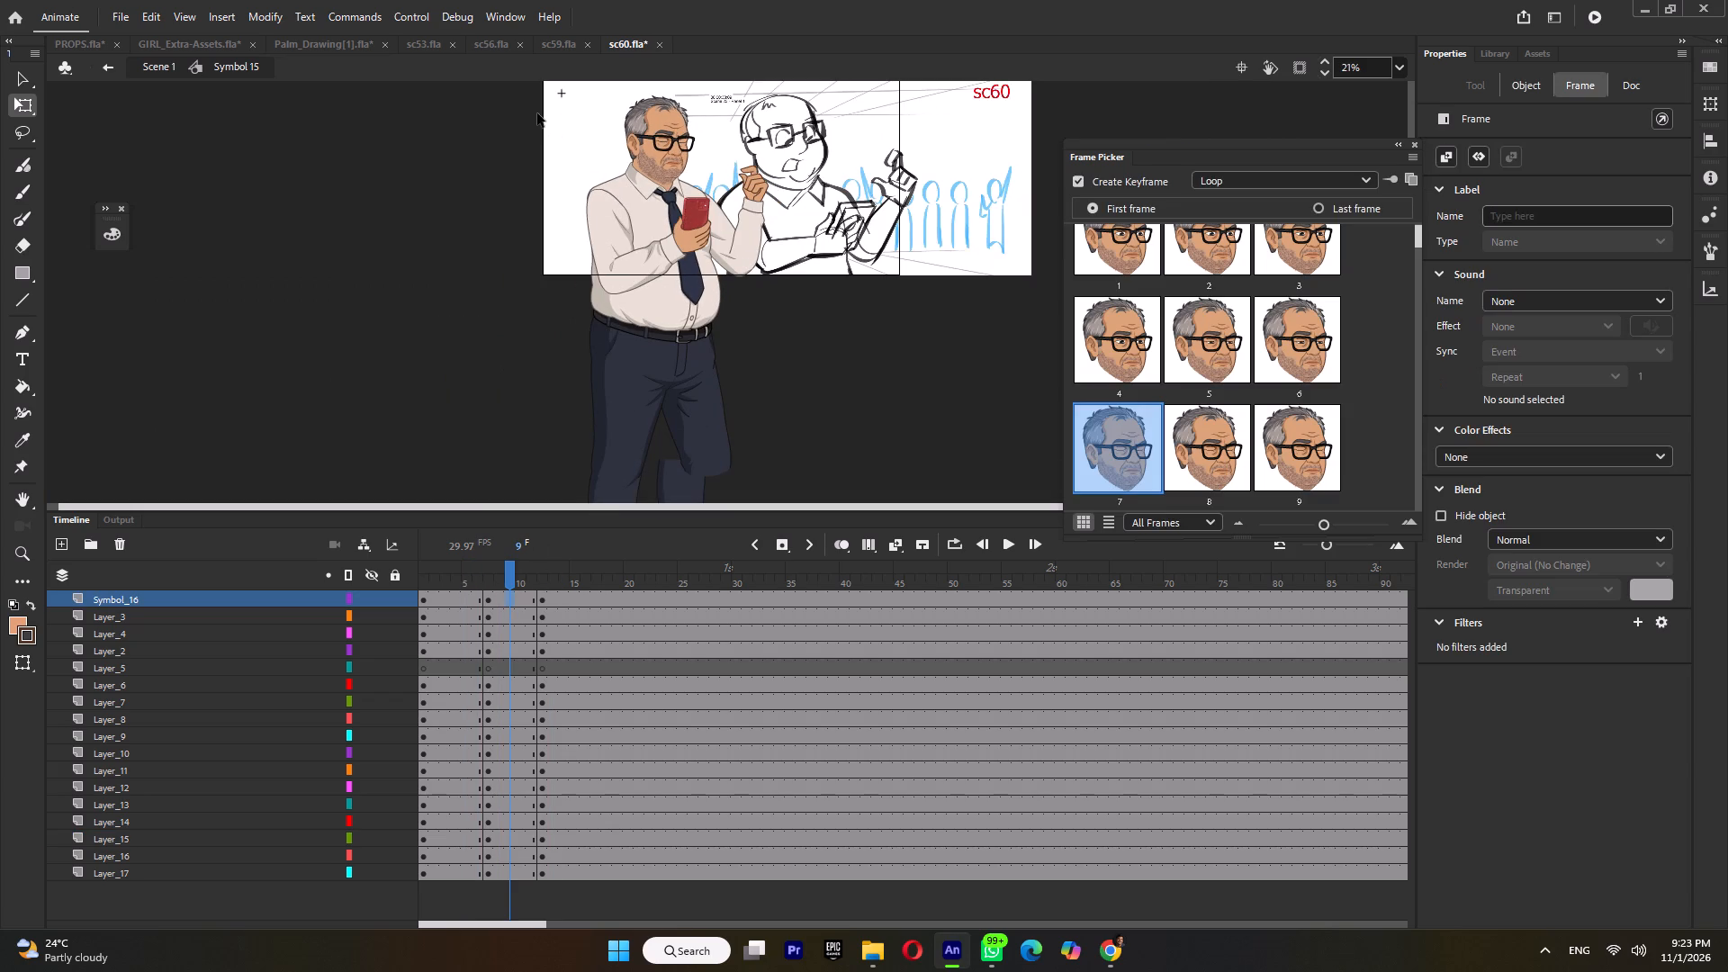
left_click_drag(537, 113, 778, 246)
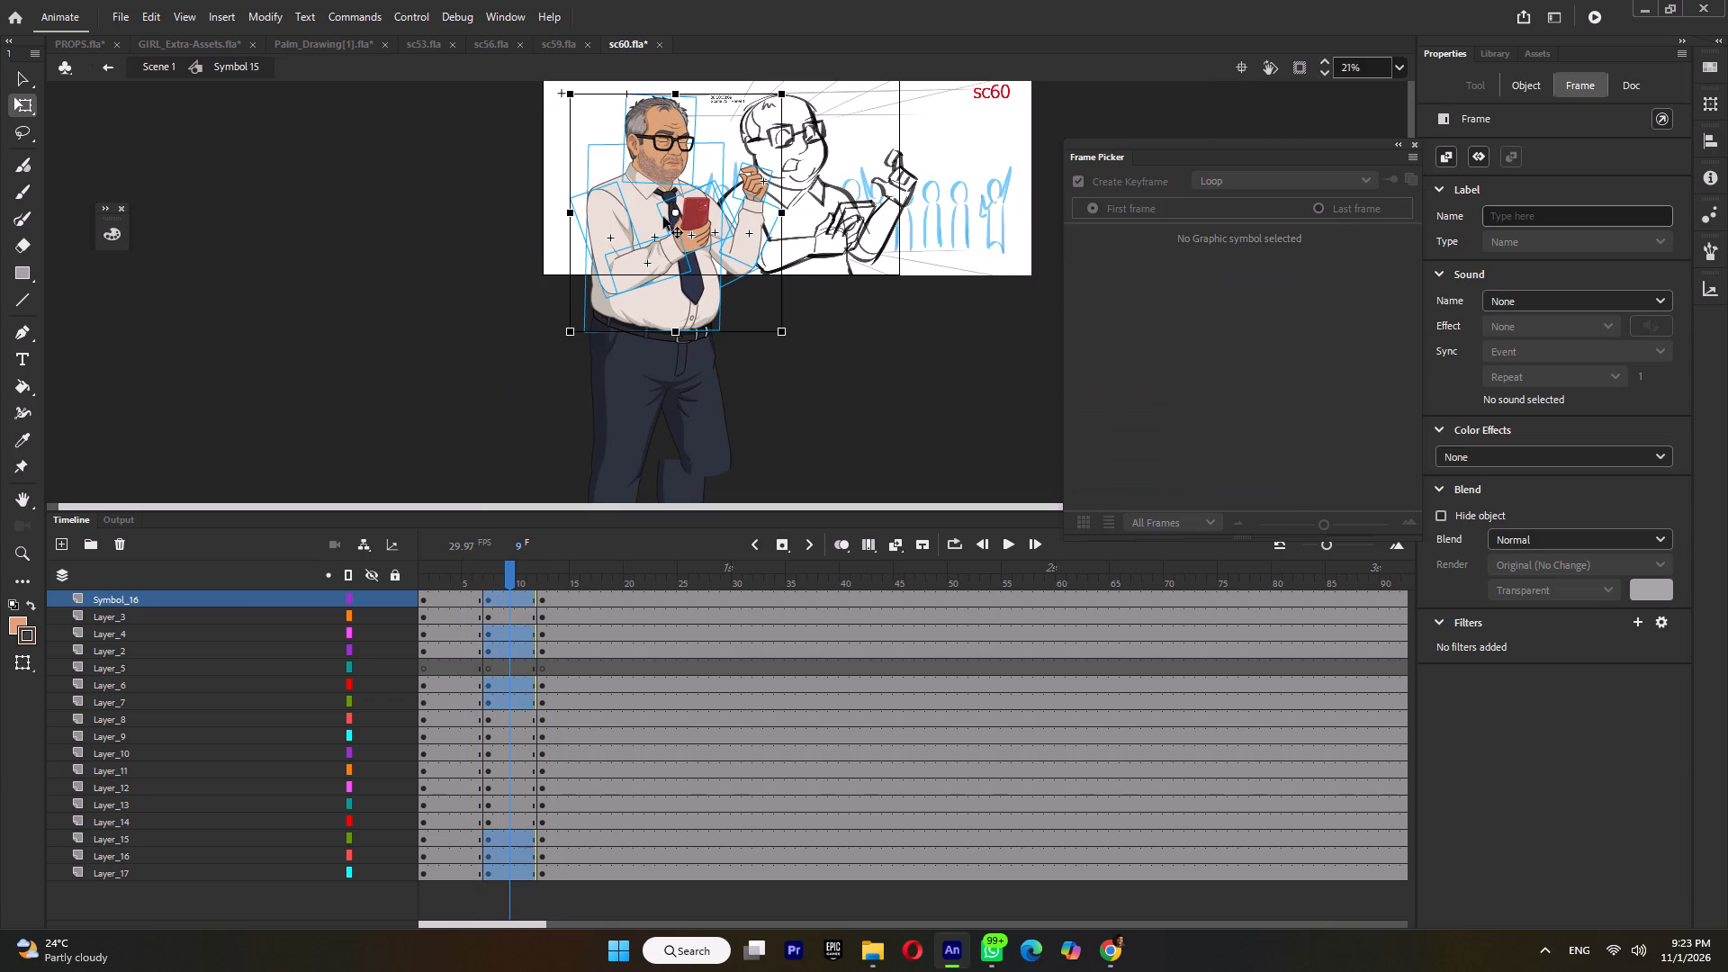
left_click_drag(675, 211, 640, 322)
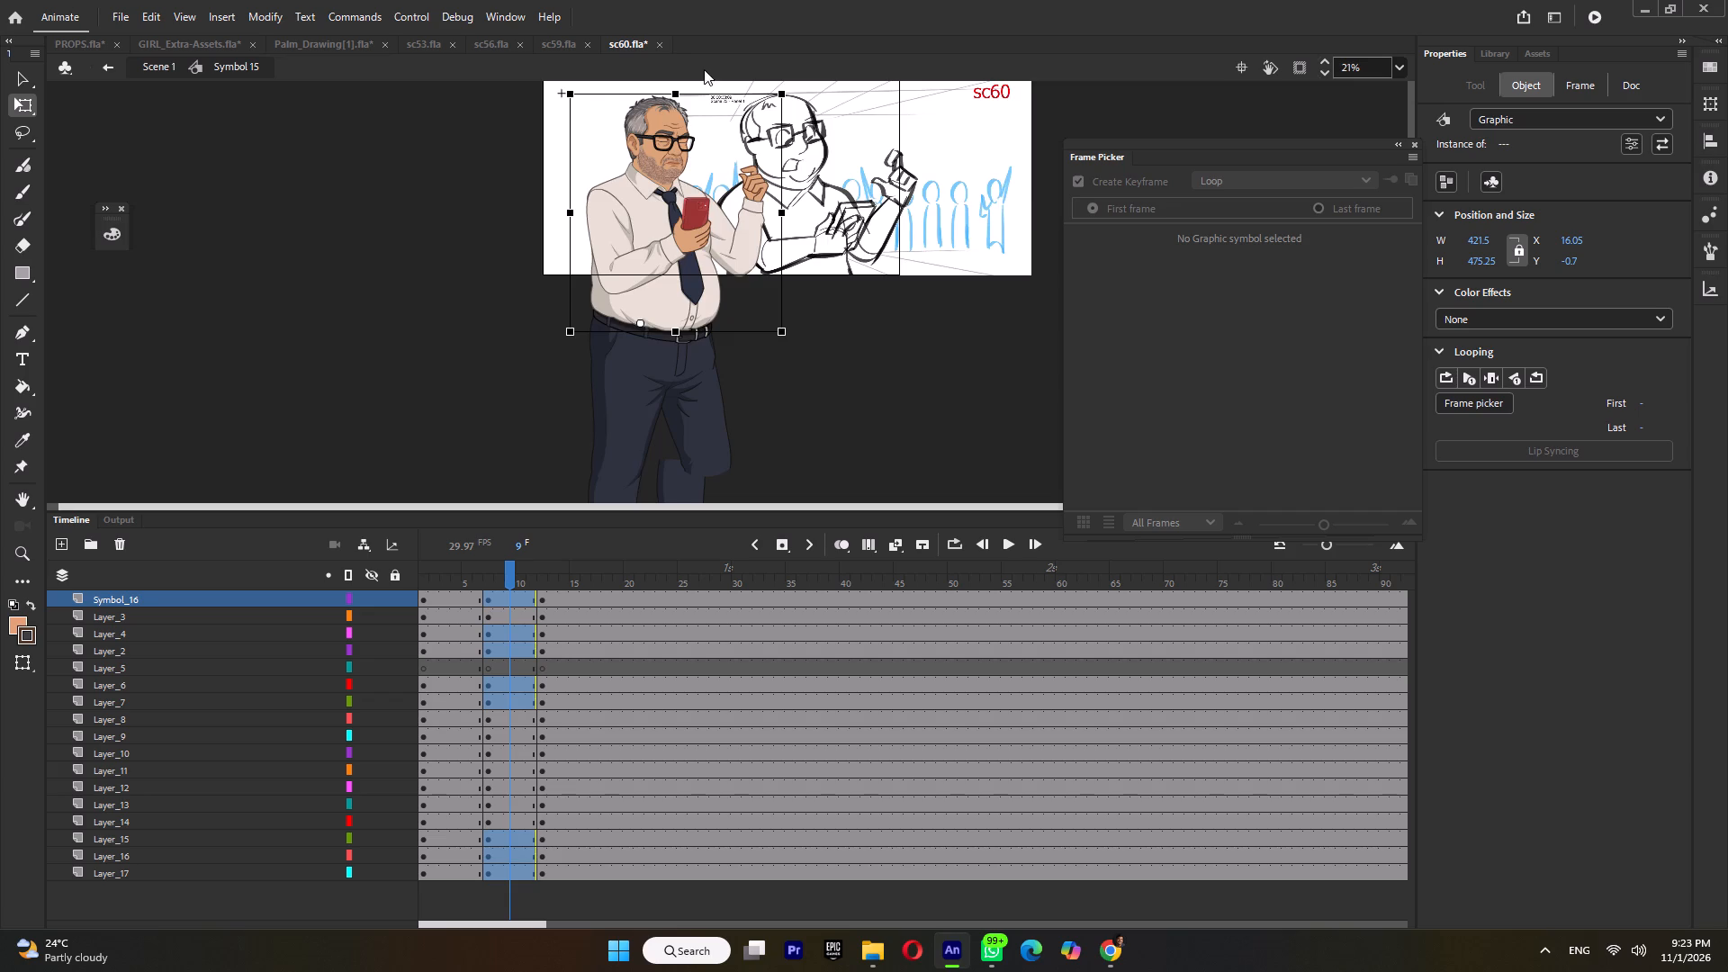
scroll(681, 92, "up", 12, "ctrl")
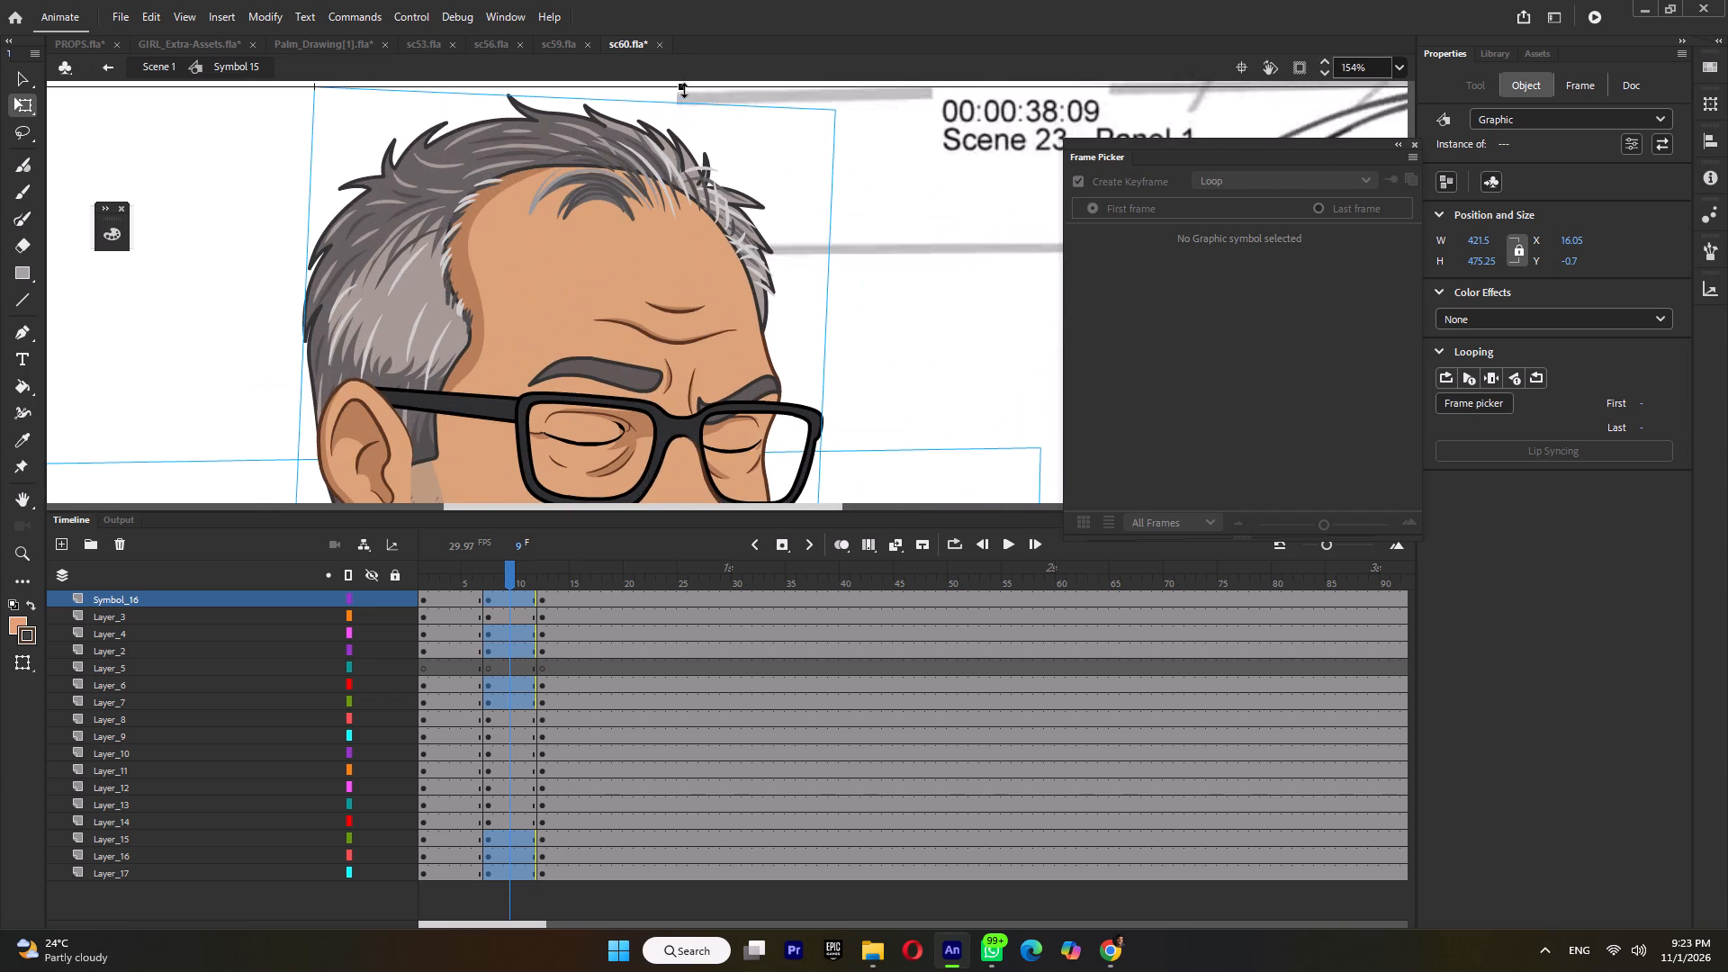
left_click(684, 85)
left_click(702, 92)
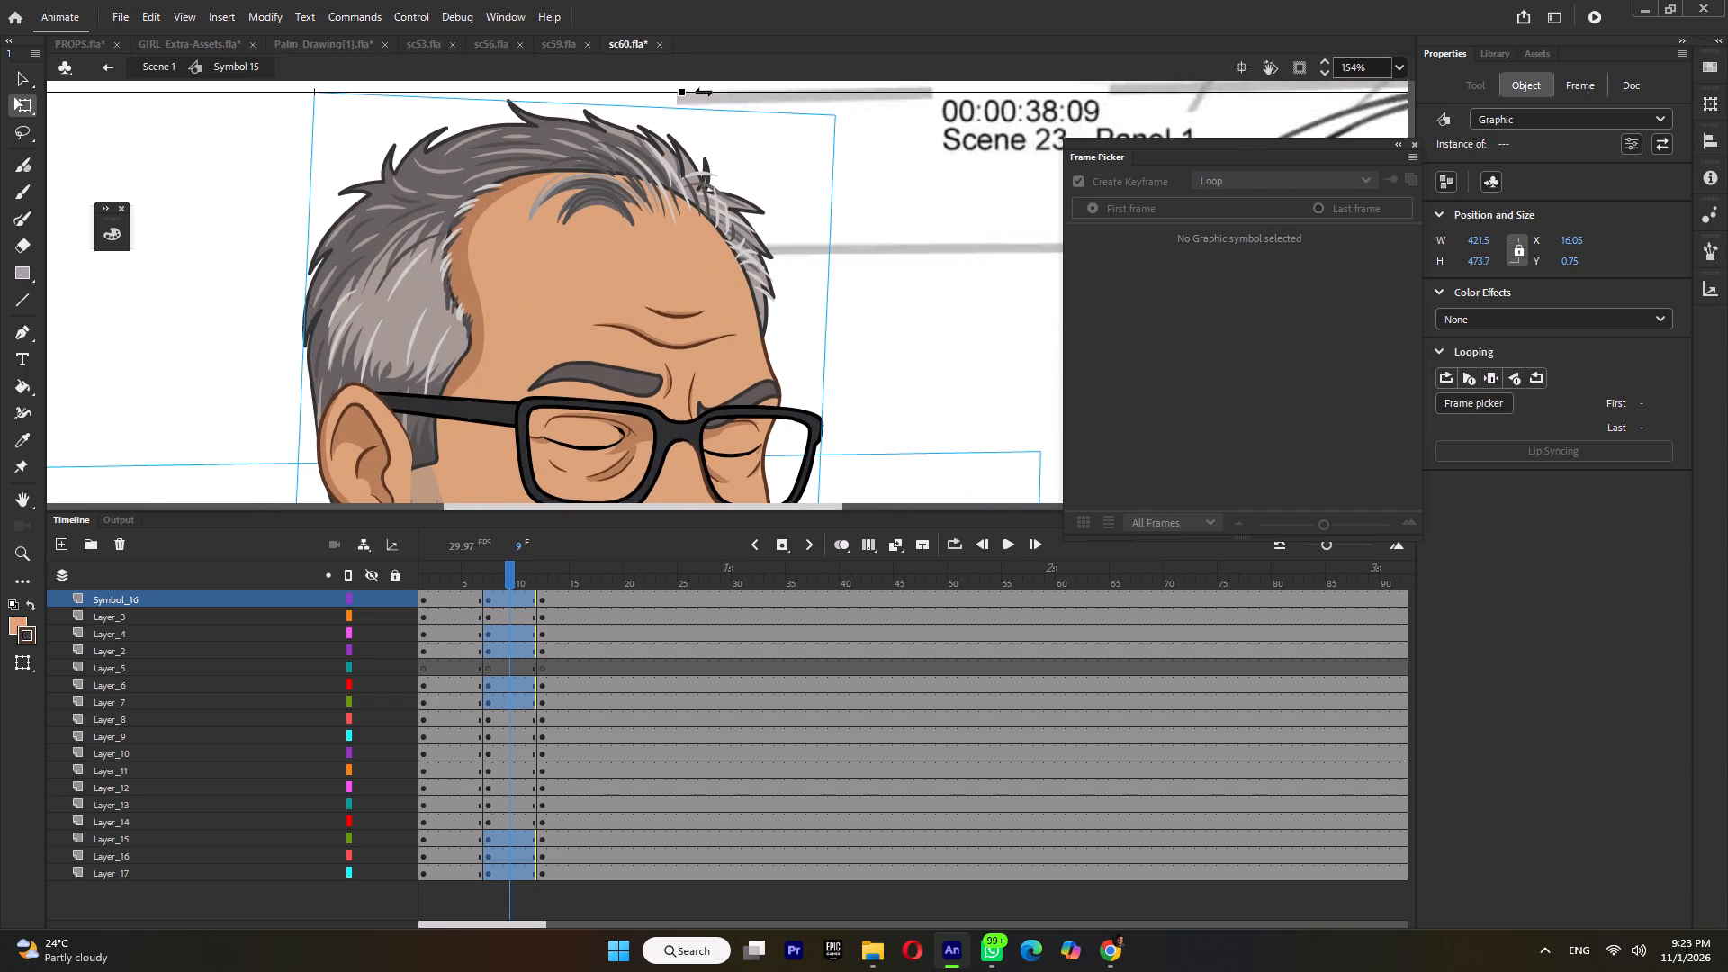
Rotate the man's head slightly clockwise in the frame 7 keyframe pose so it tilts forward.
left_click(236, 174)
left_click(406, 198)
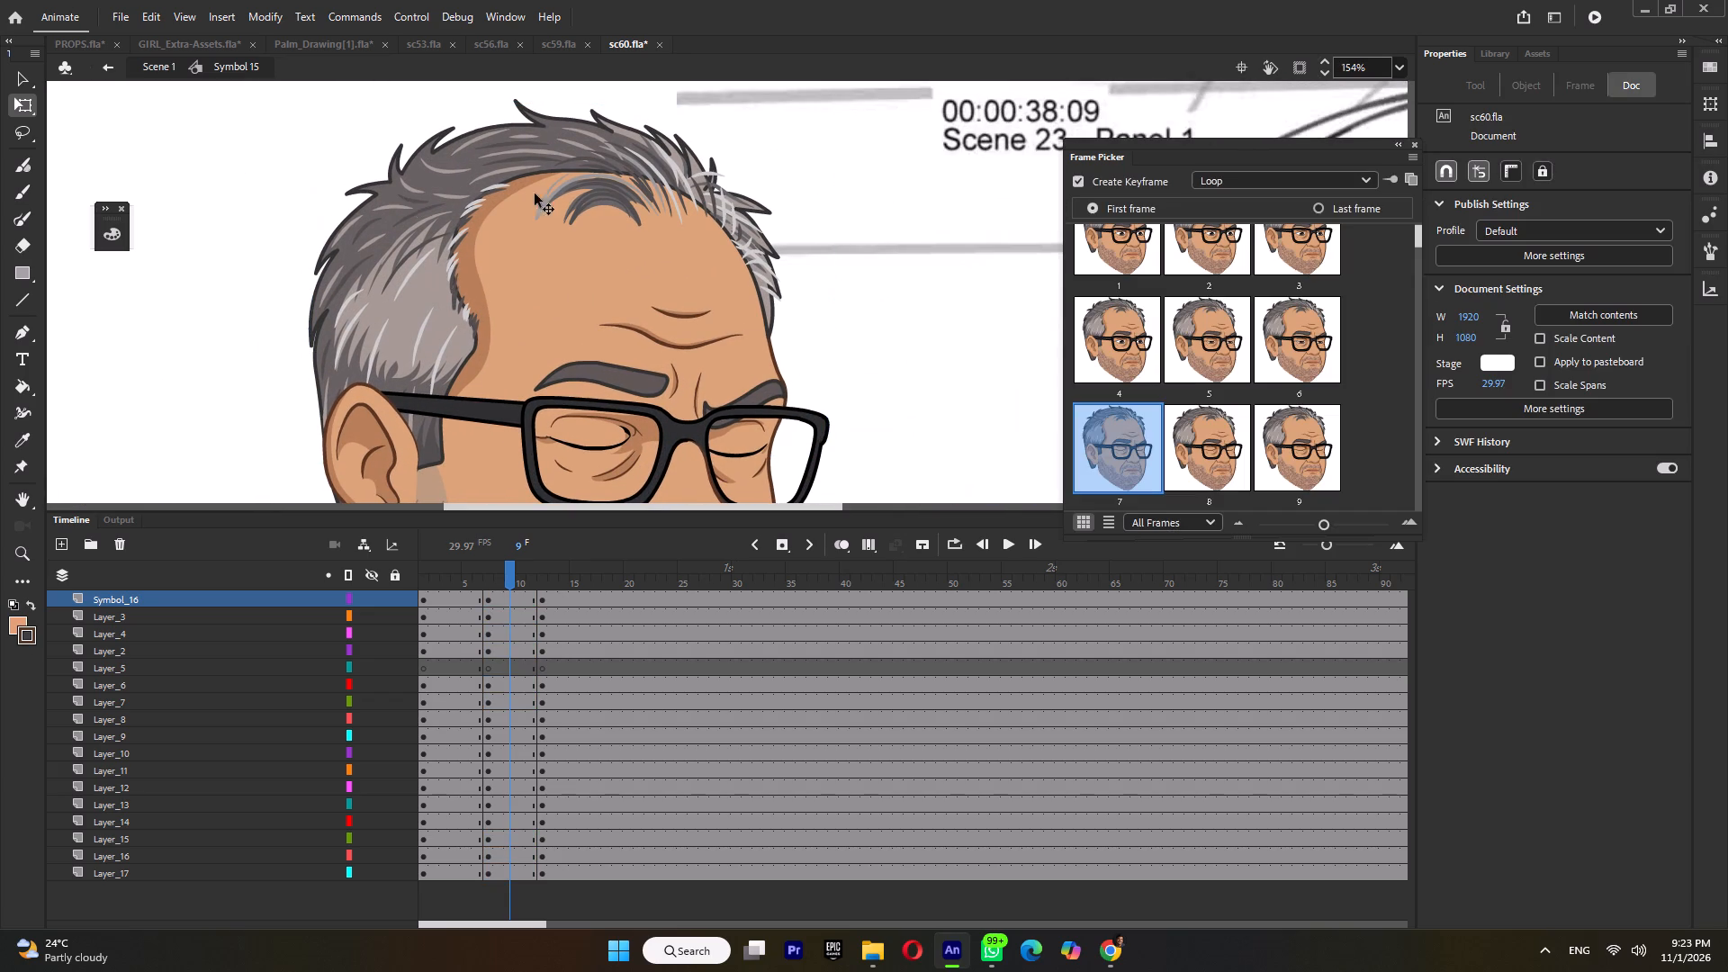
scroll(886, 111, "up", 5, "ctrl")
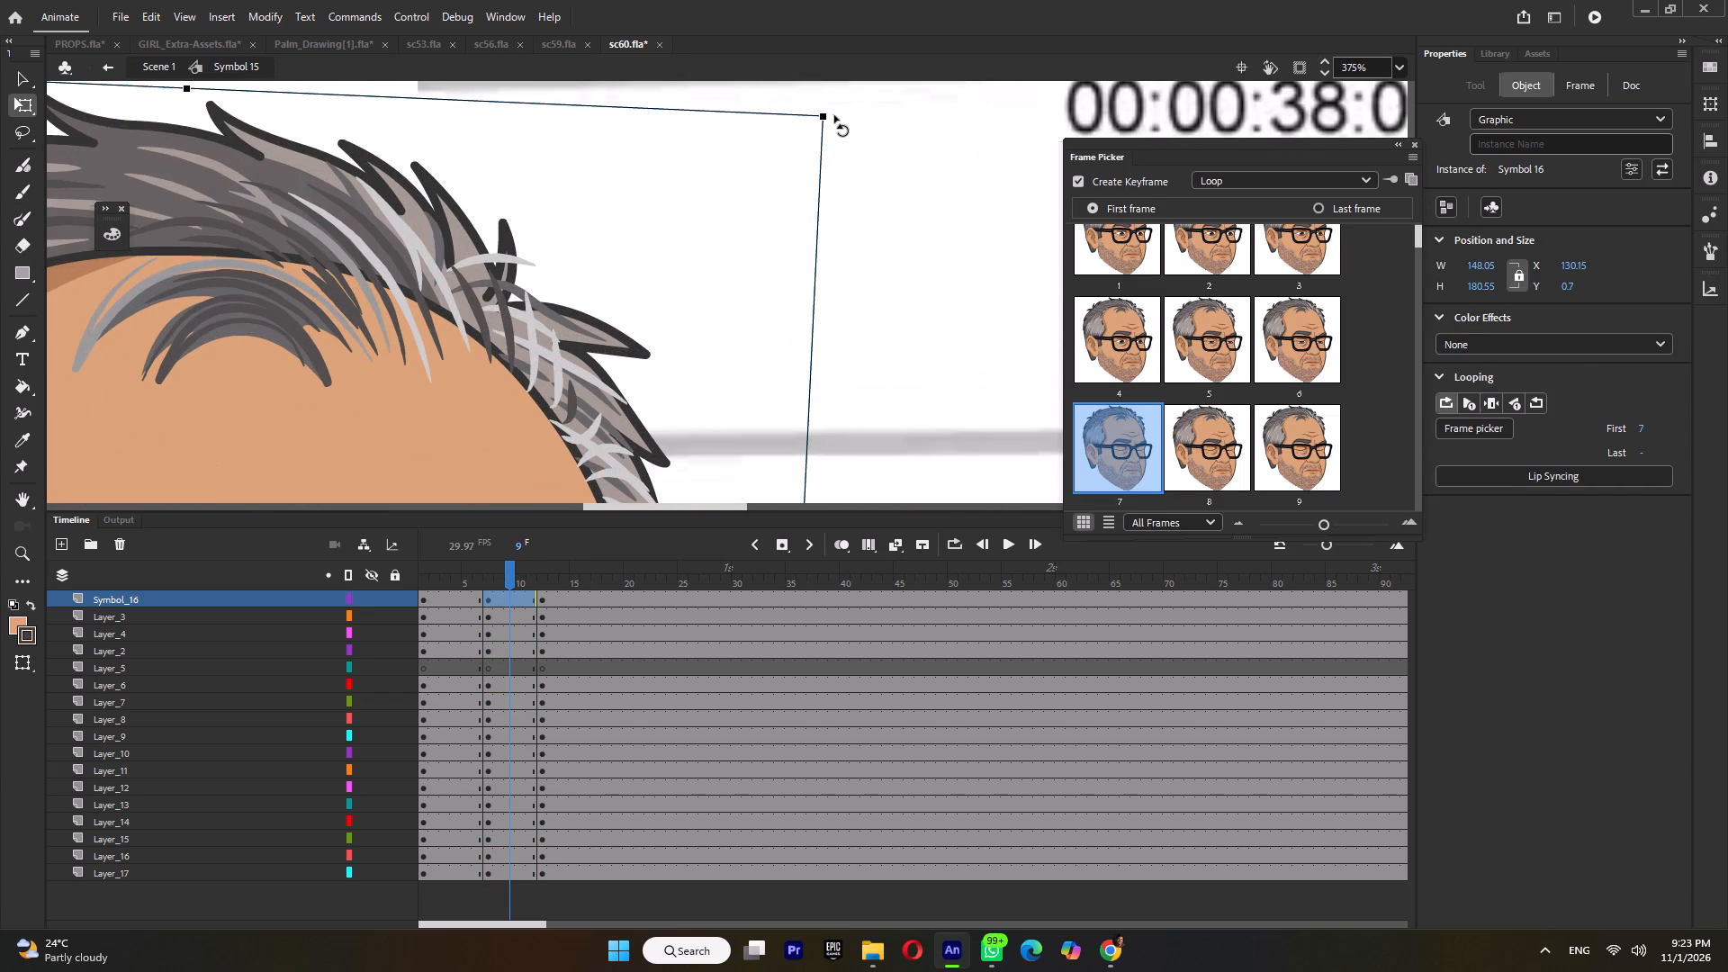
left_click_drag(834, 115, 843, 120)
scroll(842, 123, "down", 4, "ctrl")
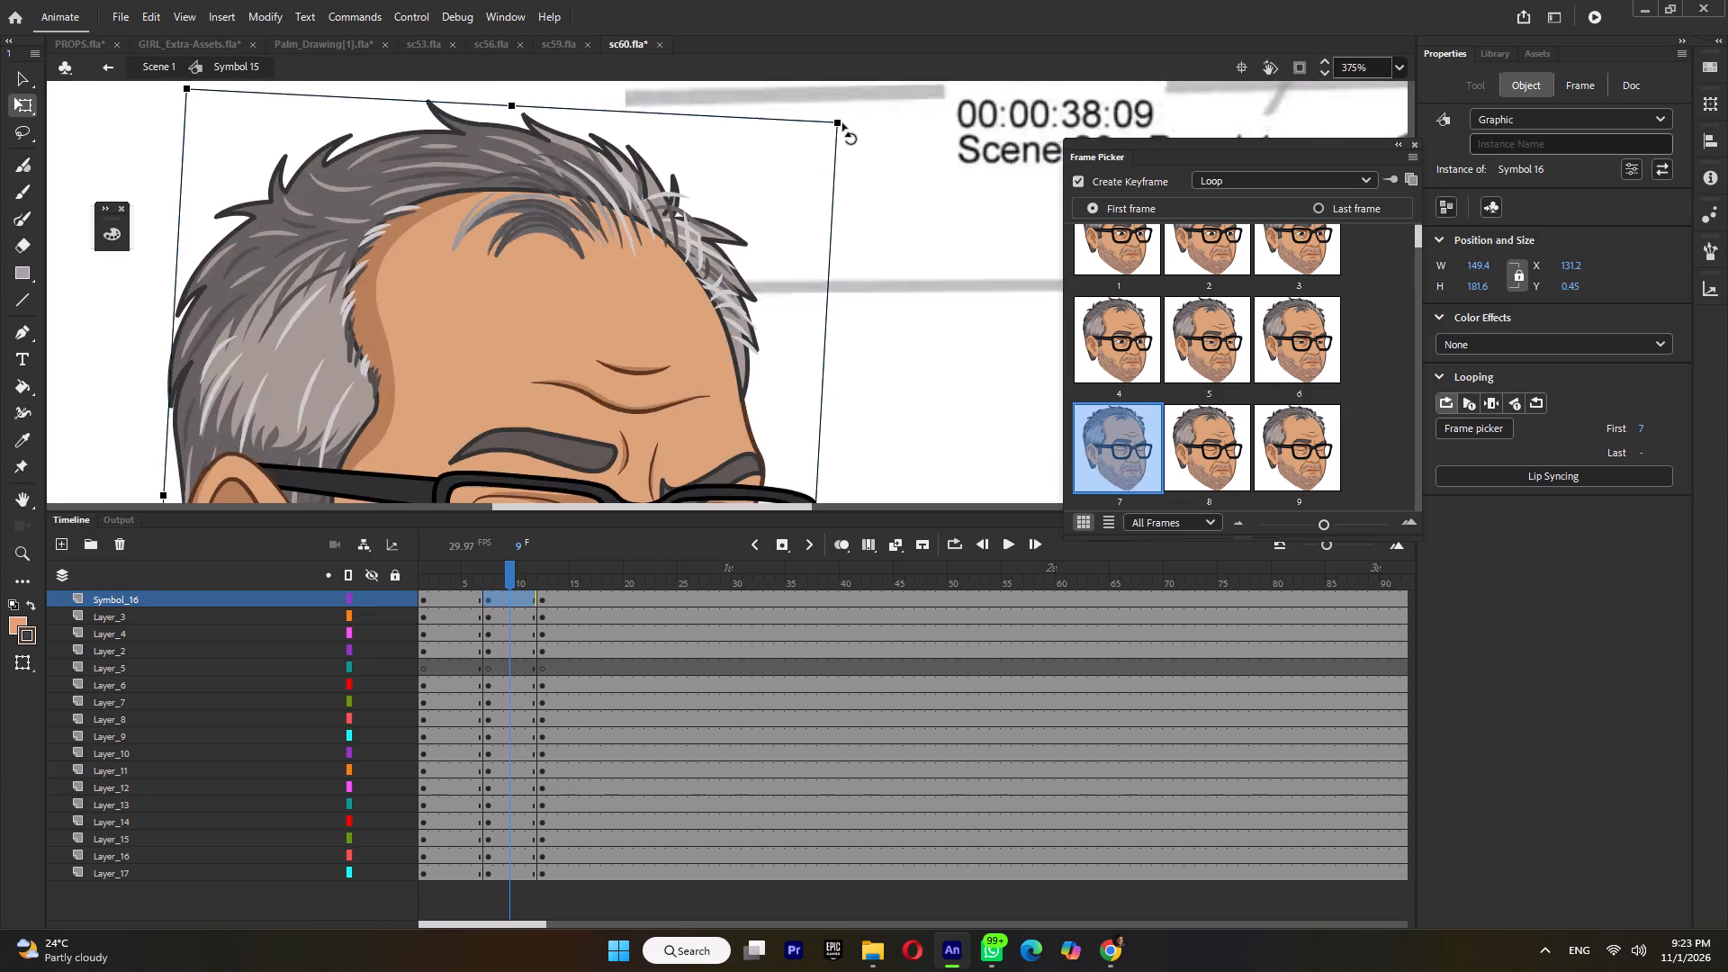
scroll(842, 123, "down", 15, "ctrl")
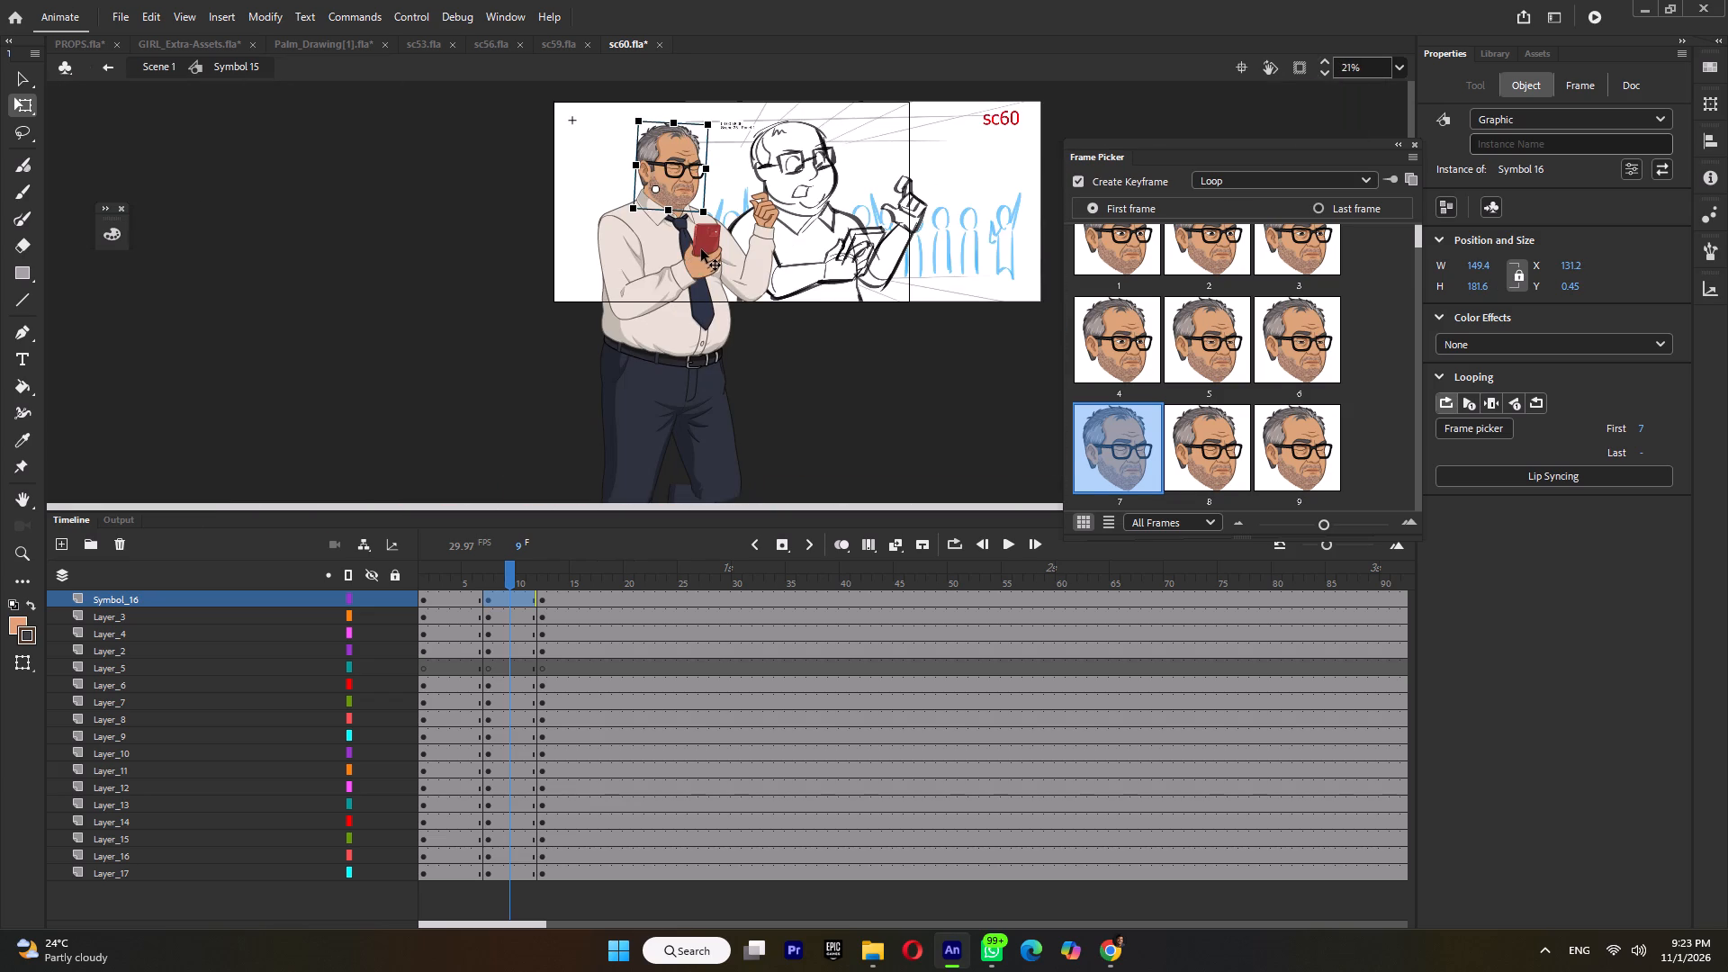
In the final keyframe pose, rotate the hand holding the red phone slightly clockwise at the wrist.
left_click(701, 249)
scroll(715, 248, "up", 5, "ctrl")
scroll(741, 176, "up", 2, "ctrl")
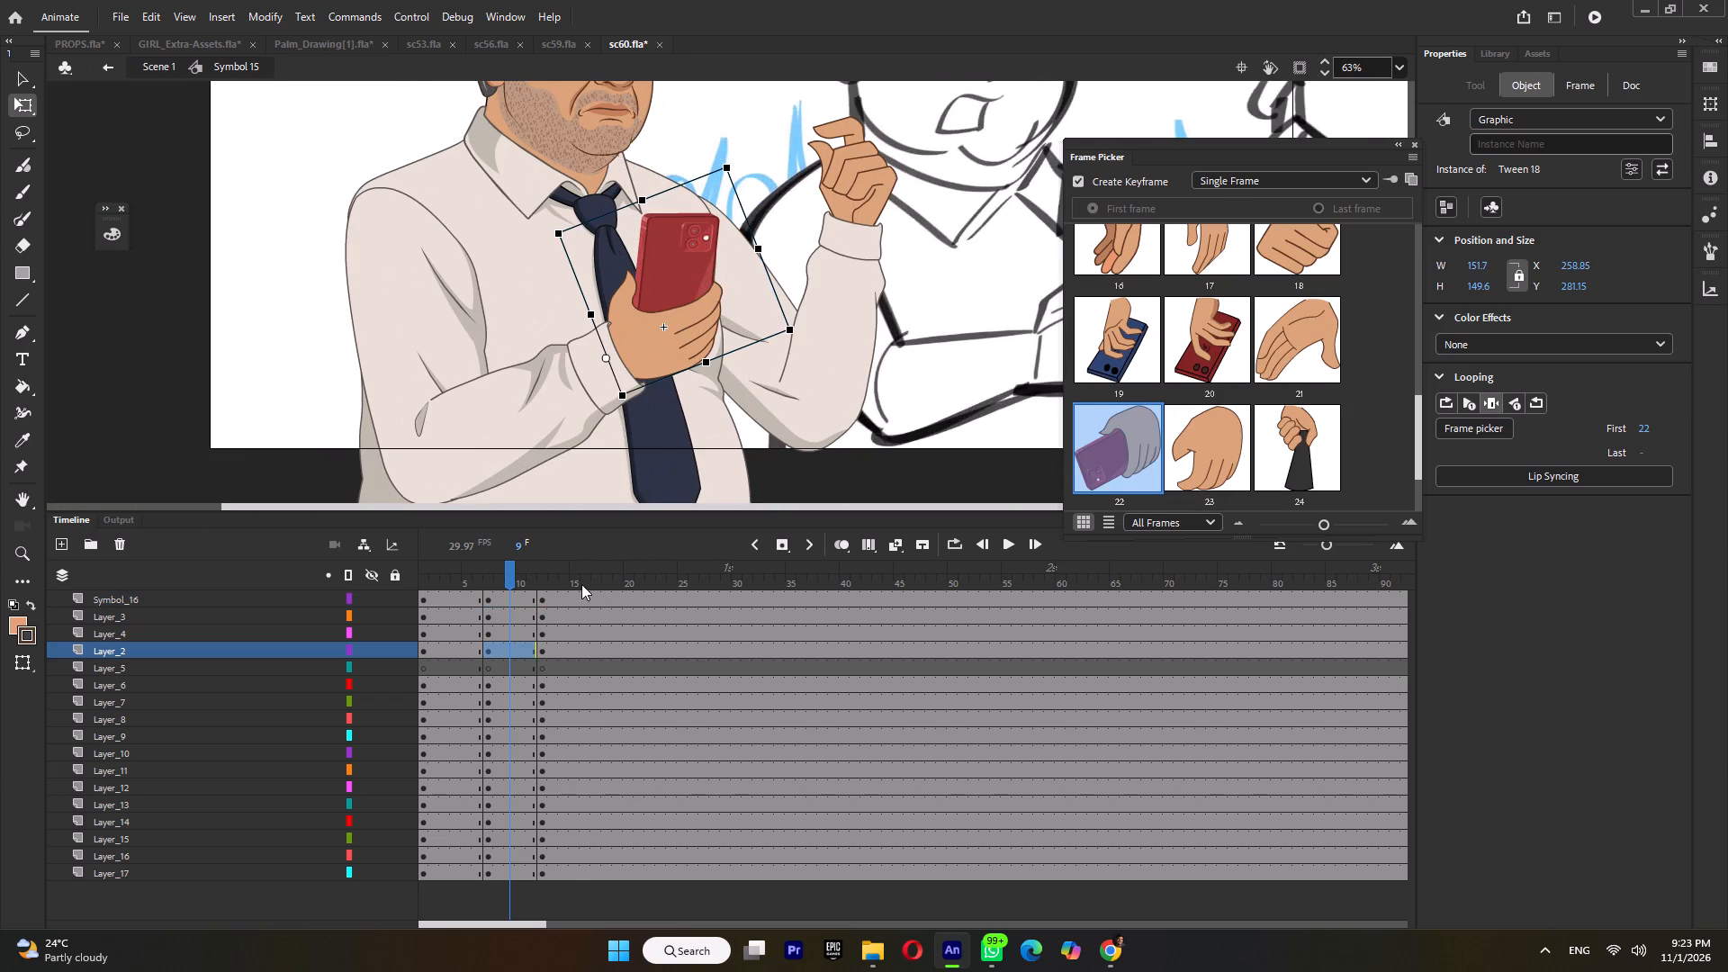
left_click(571, 584)
left_click(708, 285)
scroll(742, 165, "up", 6, "ctrl")
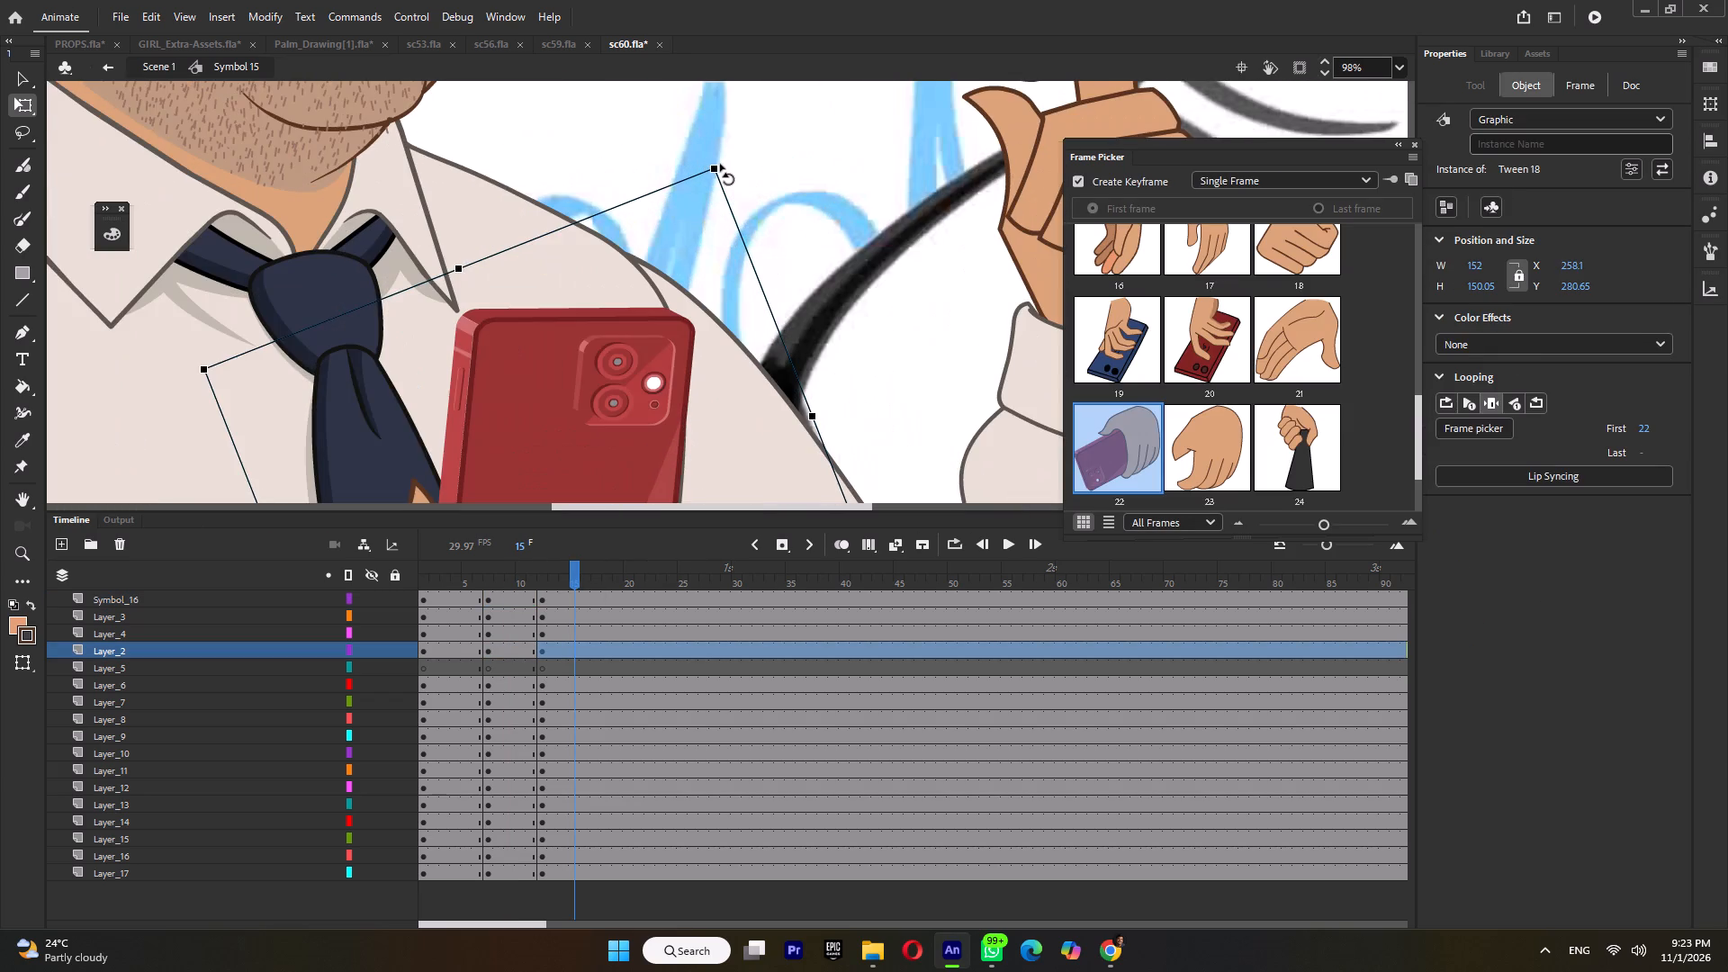
left_click_drag(725, 166, 734, 175)
scroll(734, 175, "down", 9, "ctrl")
Rotate the phone arm's forearm and hand together slightly clockwise about the elbow in the final keyframe pose.
left_click(559, 434, "shift")
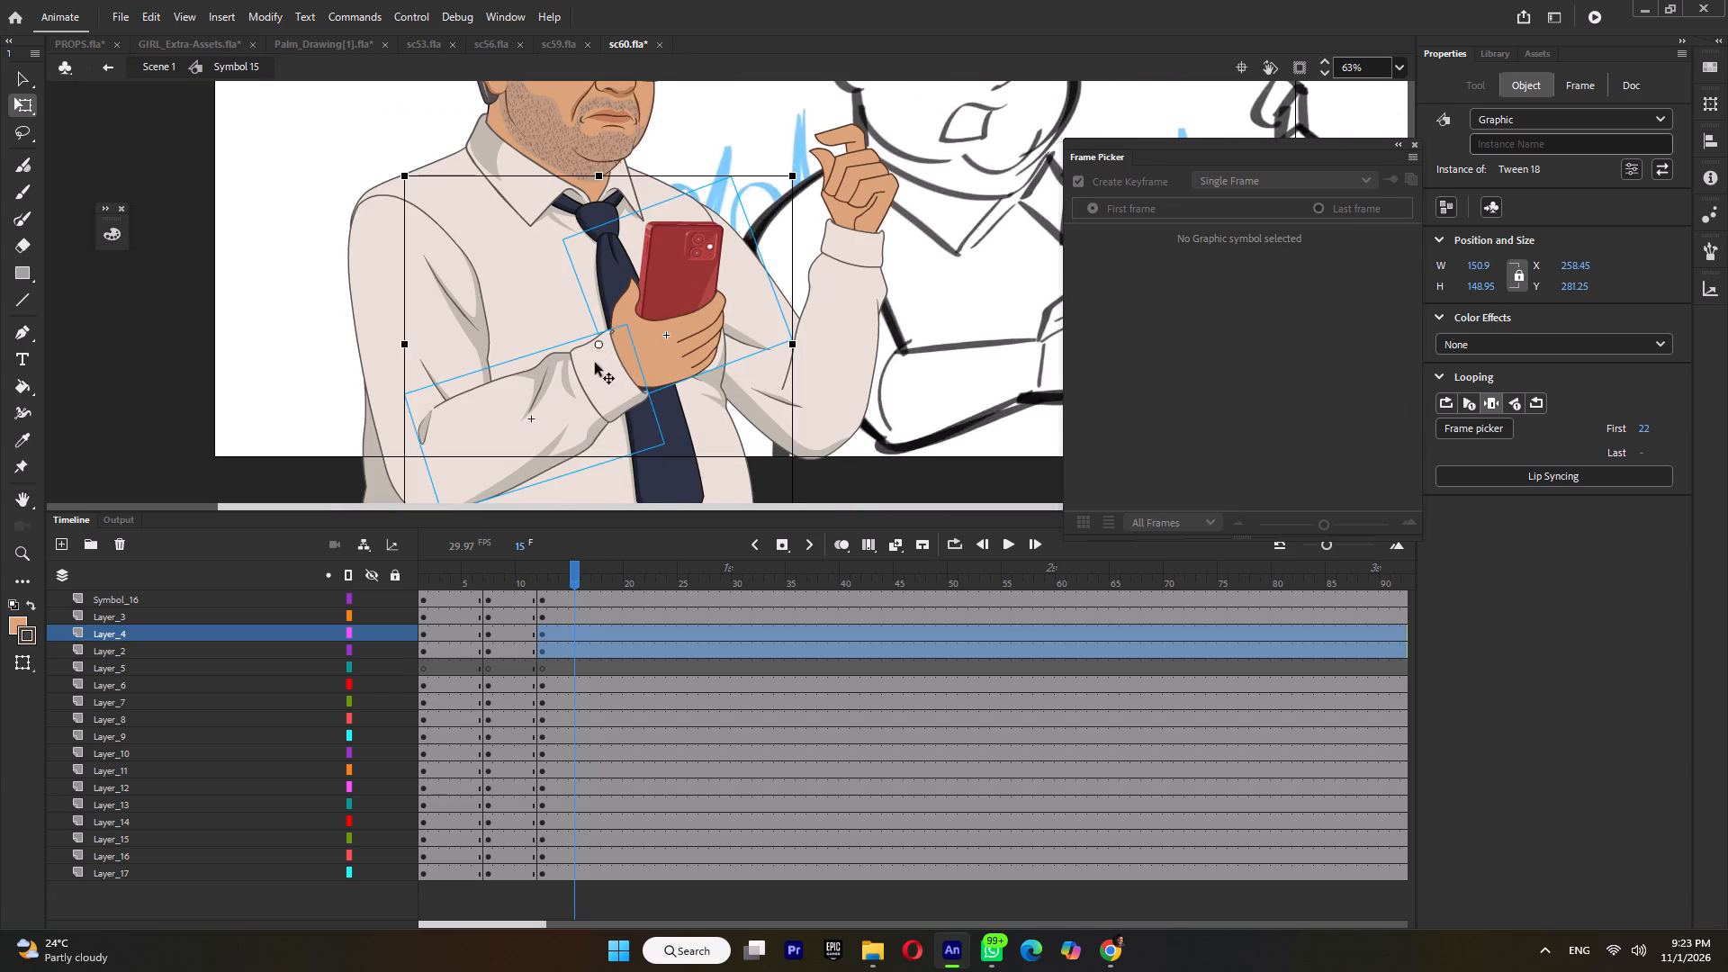
left_click_drag(602, 346, 427, 472)
scroll(800, 204, "up", 3, "ctrl")
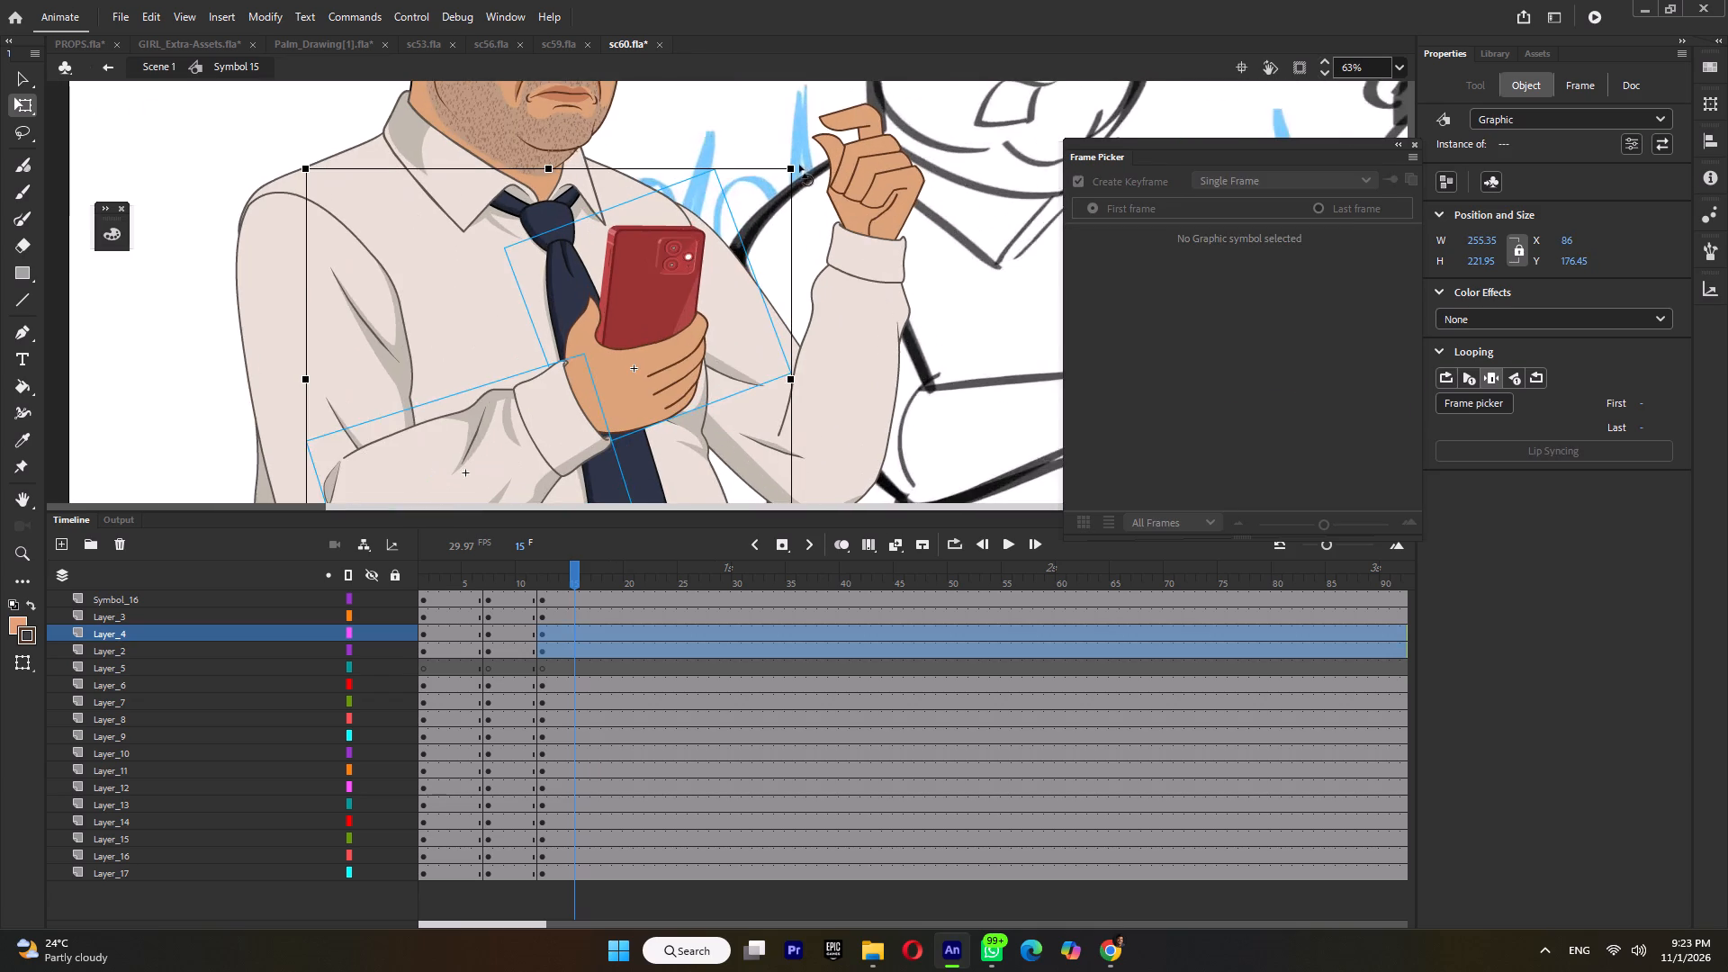
scroll(798, 165, "up", 9, "ctrl")
left_click_drag(772, 151, 776, 157)
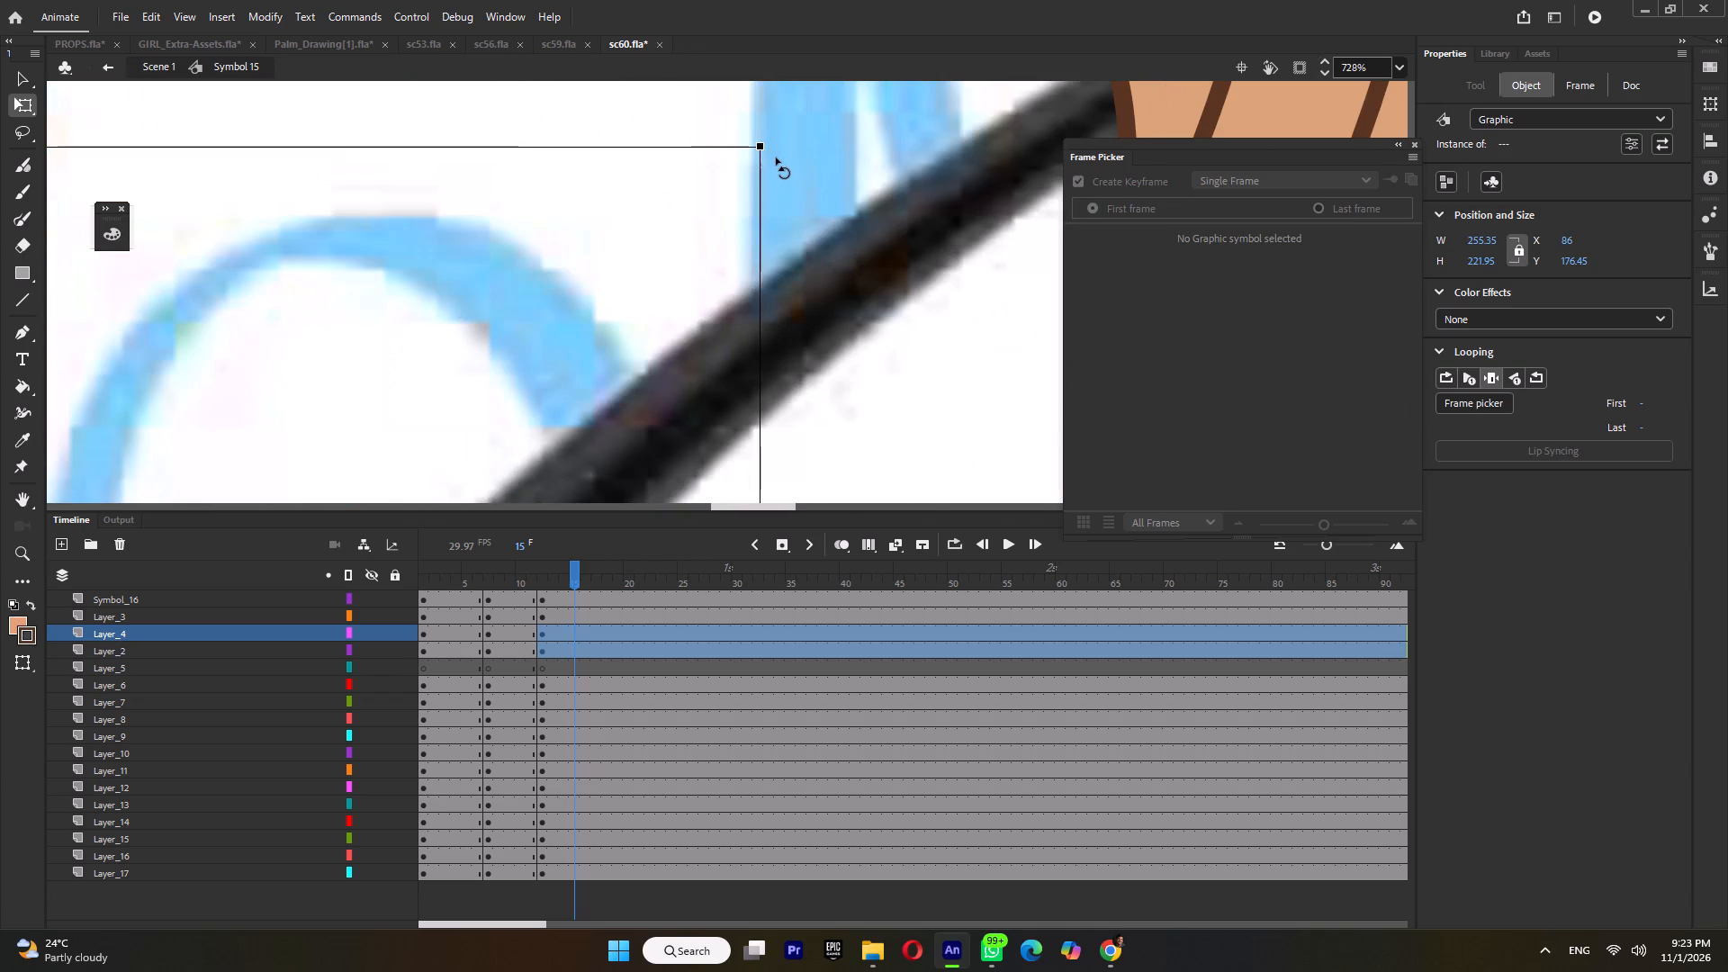
left_click_drag(776, 157, 778, 161)
scroll(778, 161, "down", 15, "ctrl")
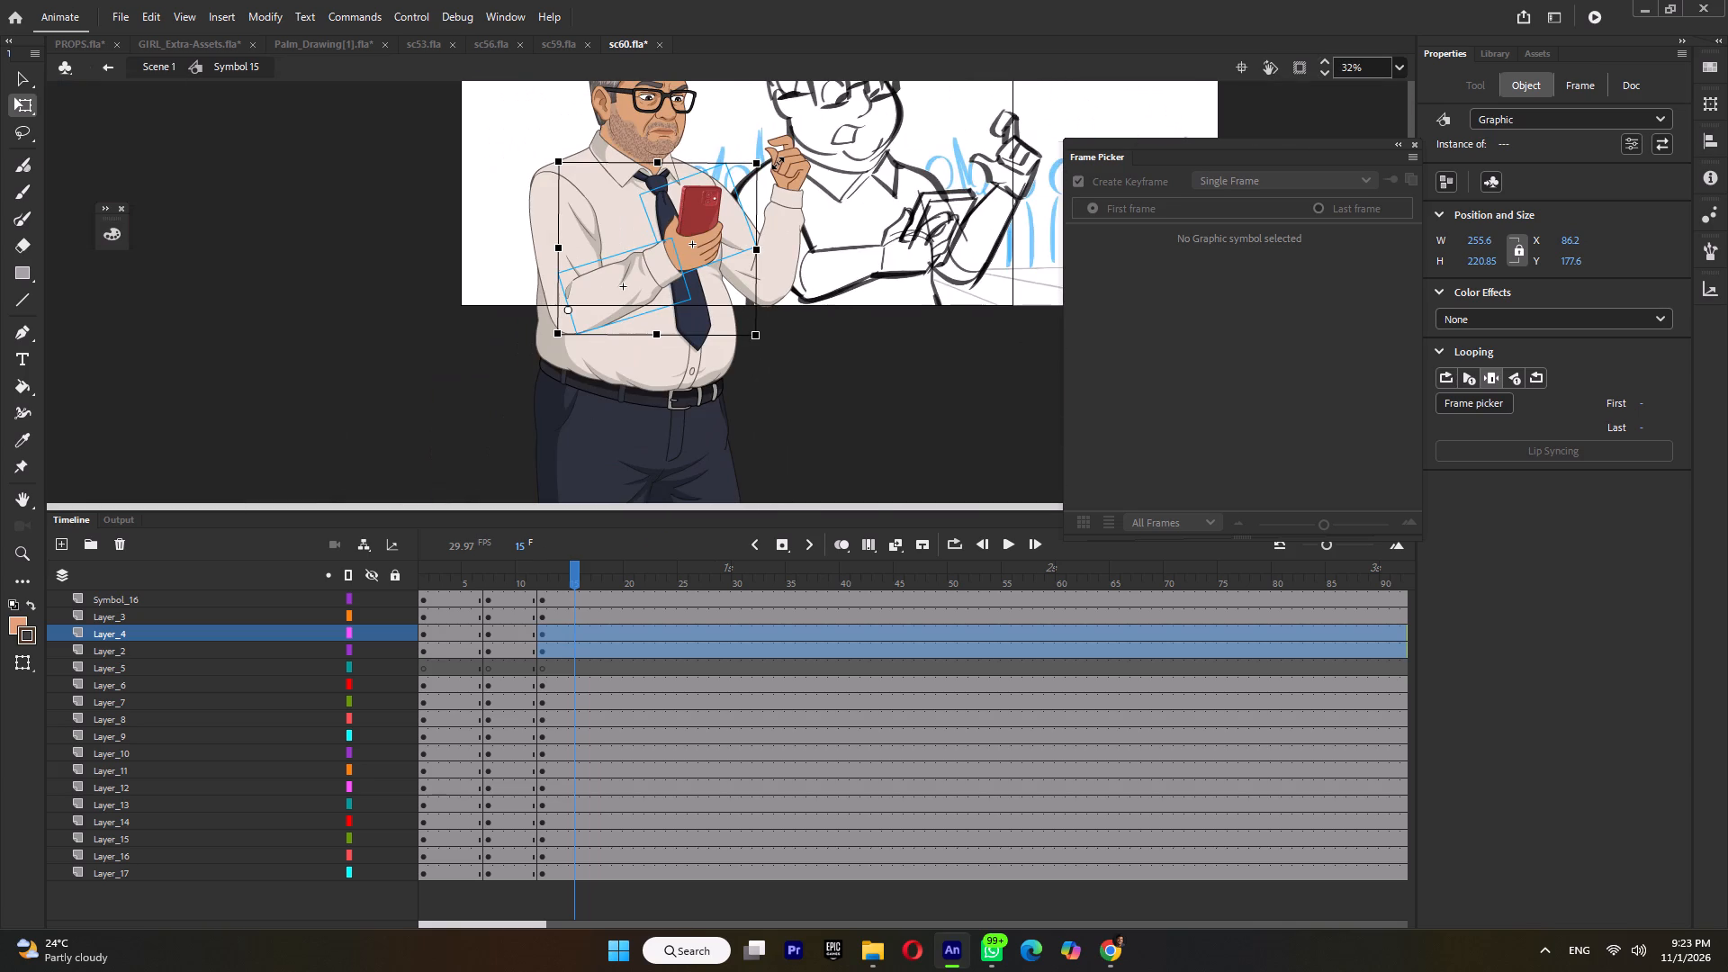
Add classic tweens on all layers between the keyframes at frames 1, 7 and 12, and play back the motion.
double_click(469, 574)
key("ctrl+m")
double_click(500, 565)
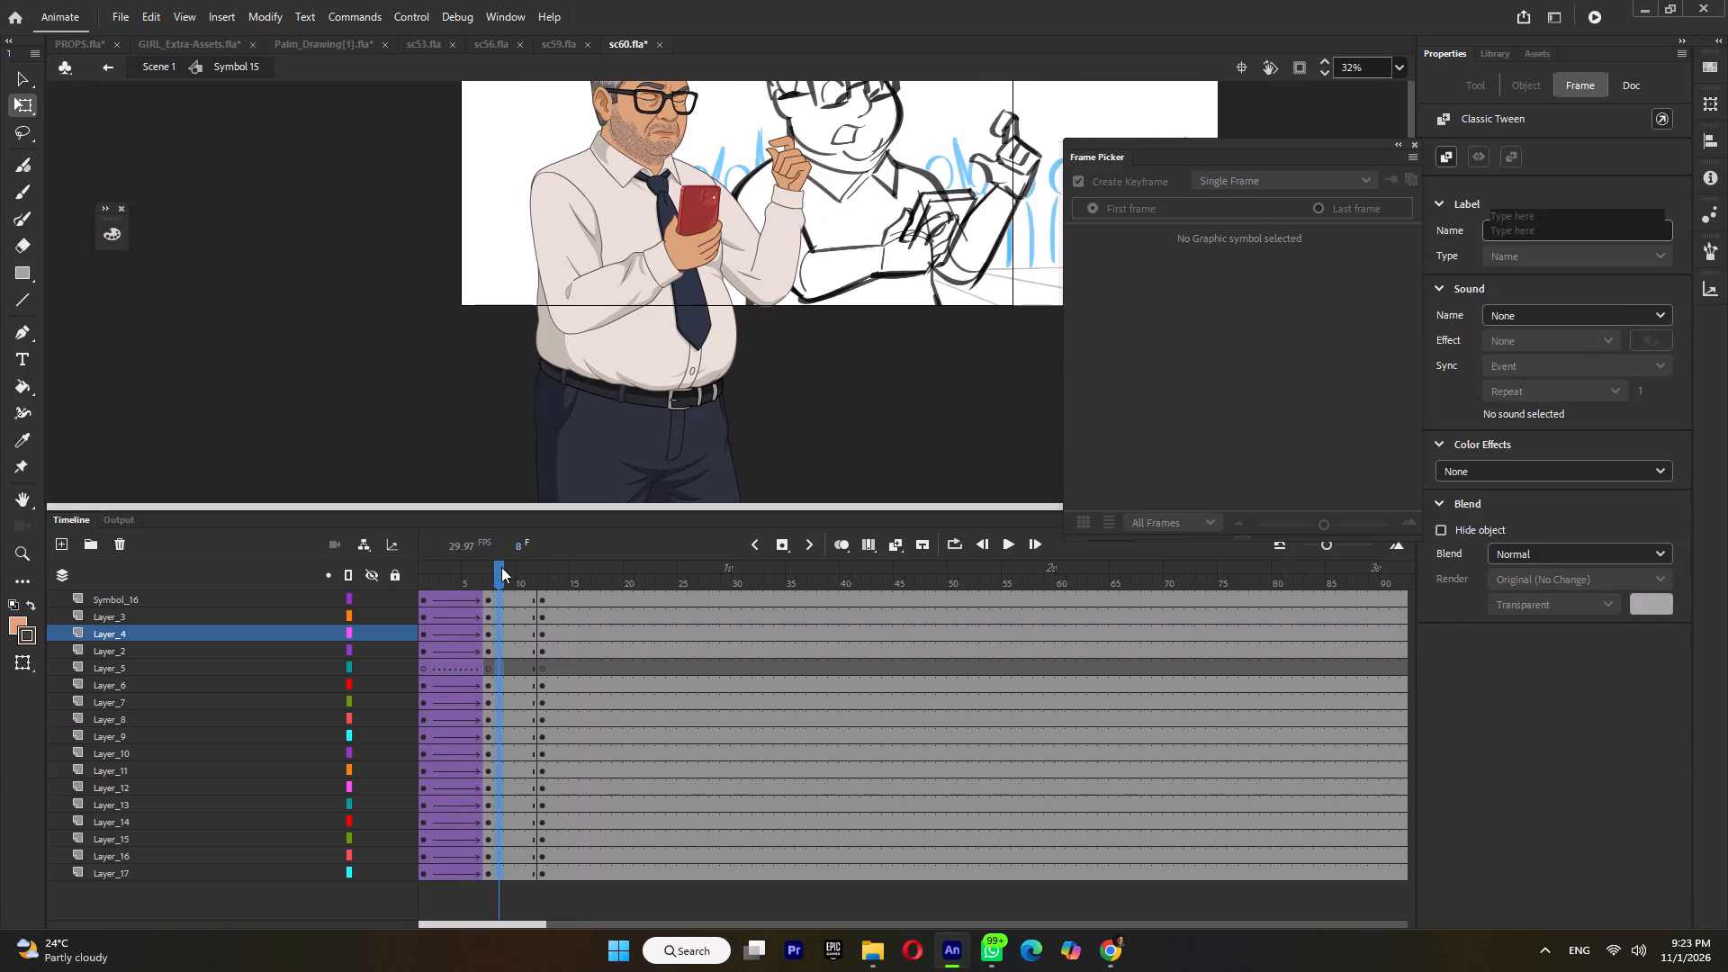
key("ctrl+m")
left_click_drag(463, 574, 319, 589)
key("Return")
key("Return")
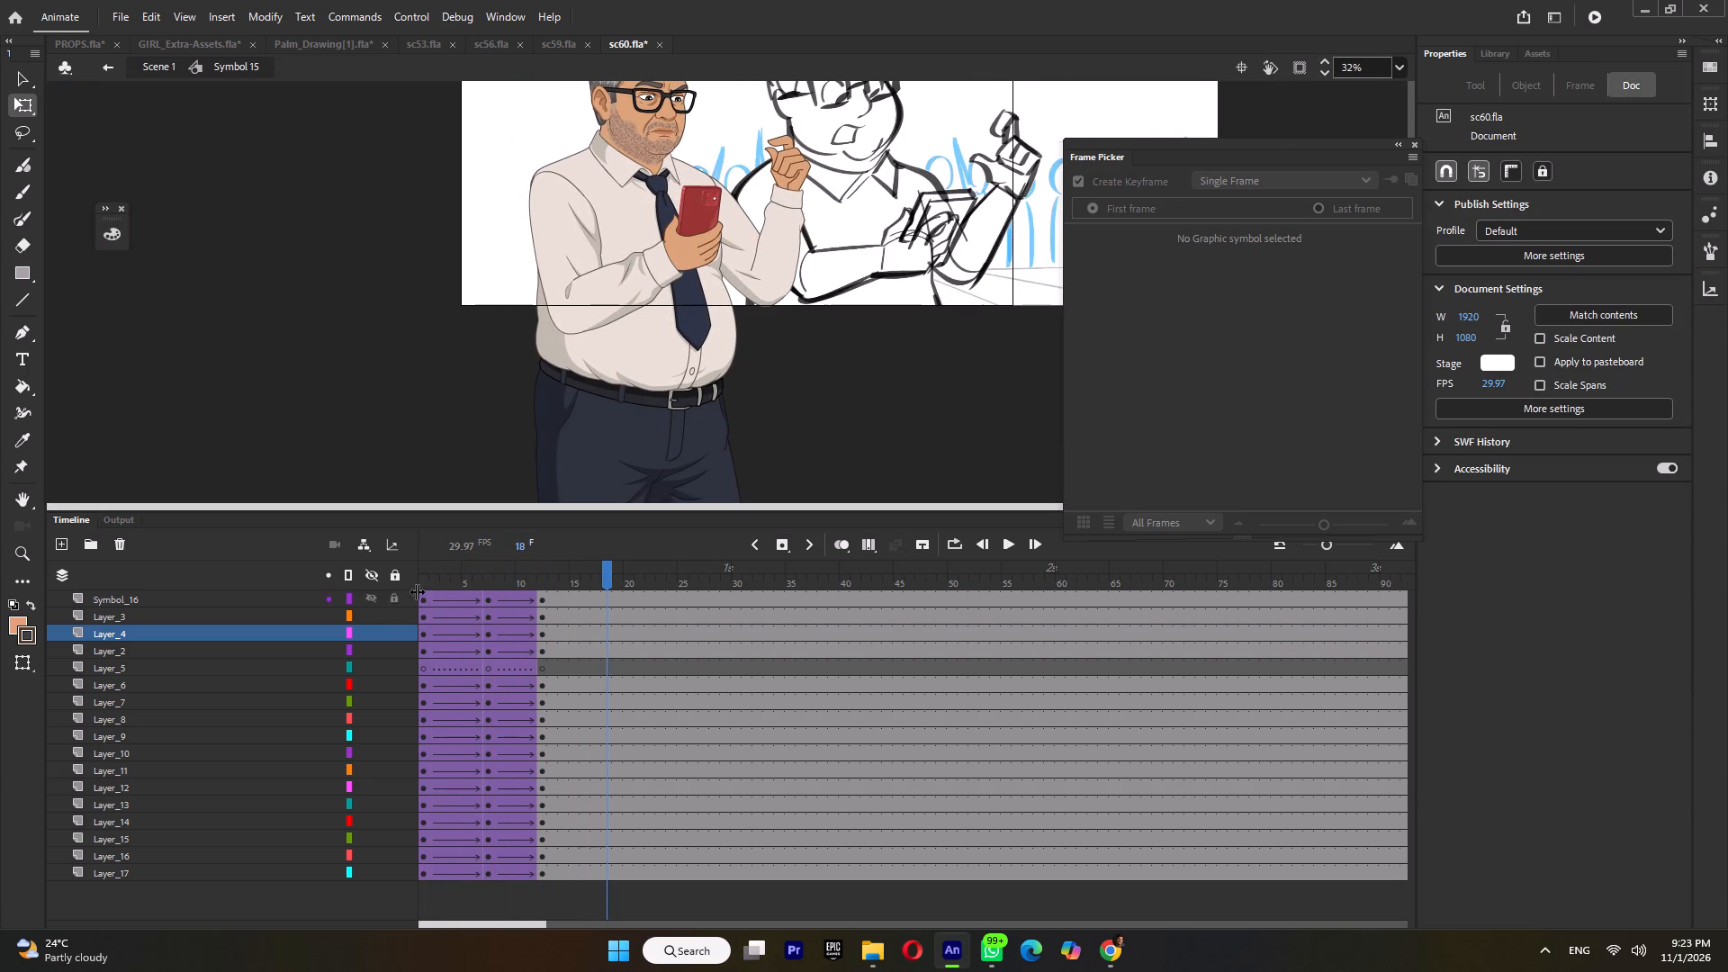
left_click_drag(434, 578, 382, 587)
Select the man's upper body in the frame 1 pose, nudge it up seven increments, and play back the motion.
left_click_drag(469, 67, 506, 146)
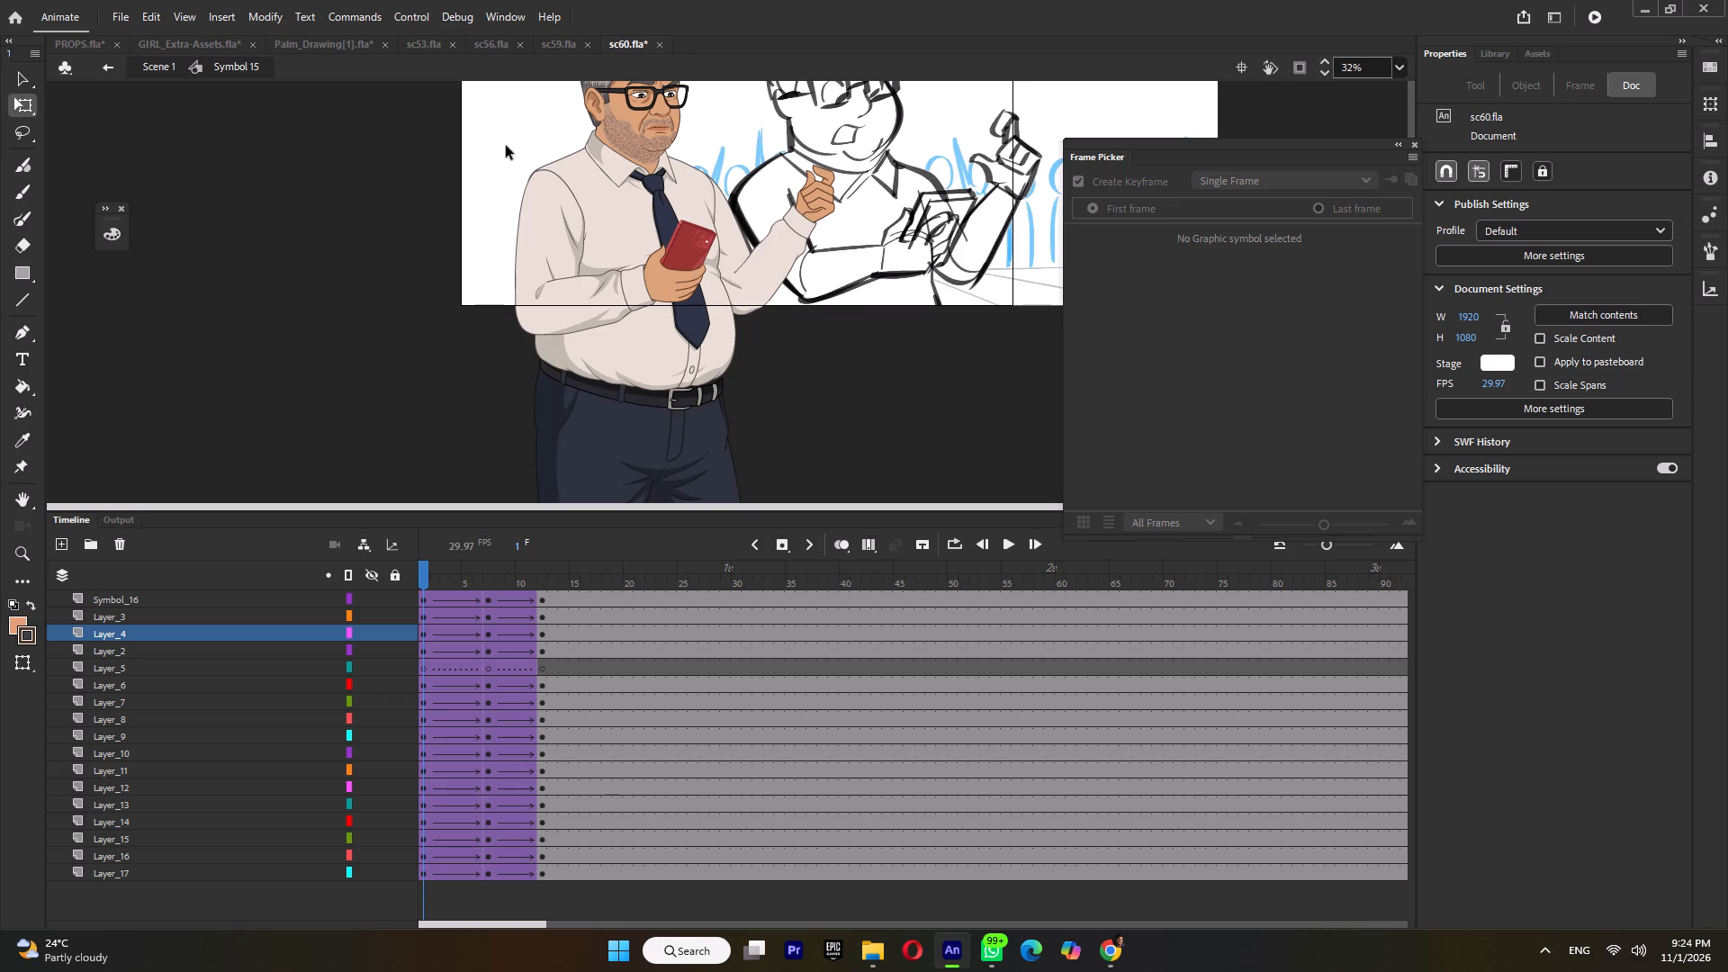
left_click_drag(506, 146, 505, 146)
left_click_drag(443, 98, 831, 534)
key("Return")
key("Return")
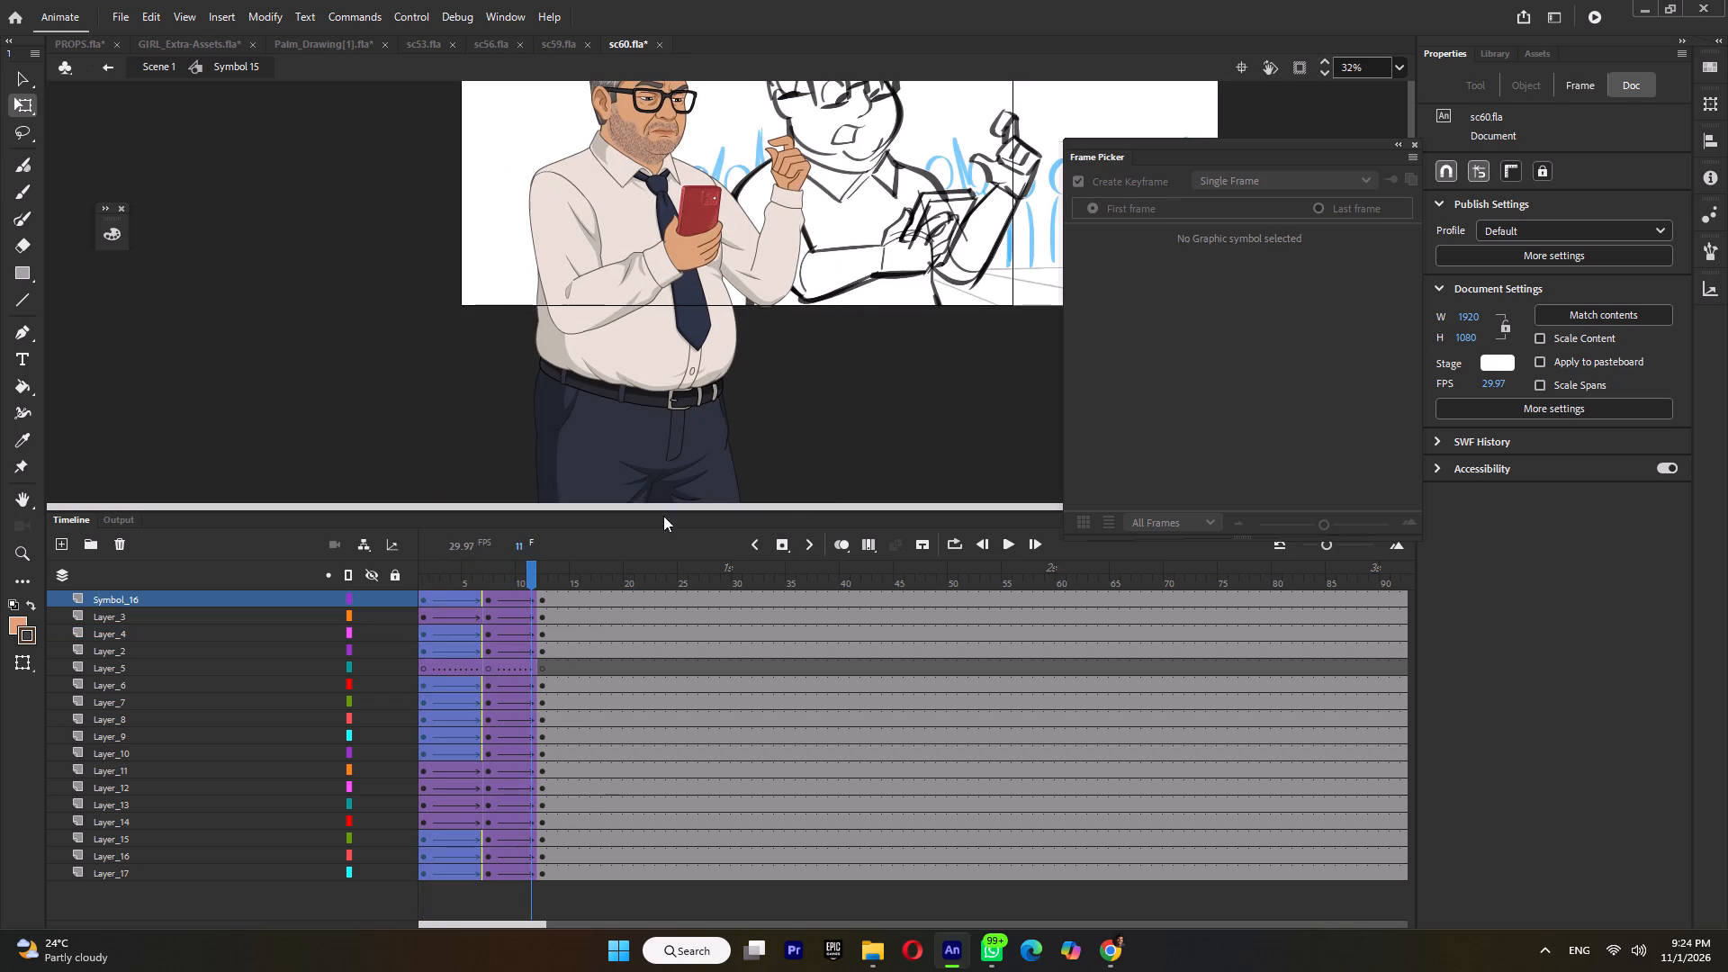
left_click_drag(466, 571, 314, 606)
left_click_drag(448, 98, 899, 569)
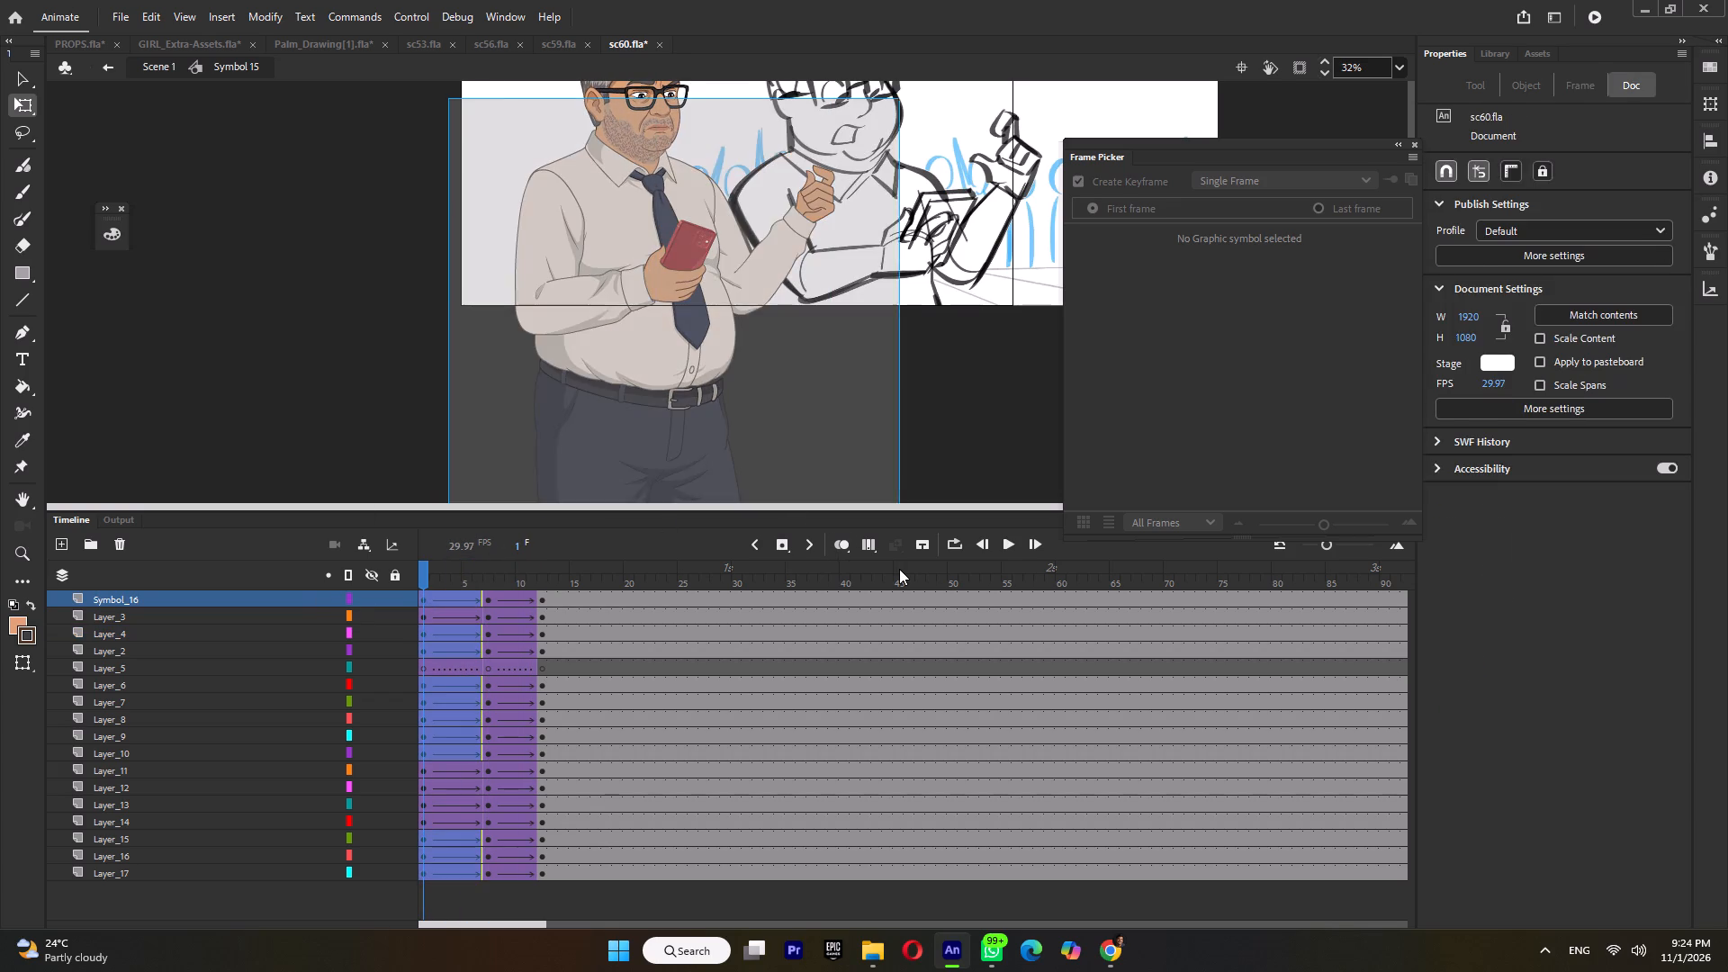
key("Up")
key("Up")
key("Up")
key("Up")
key("Up")
key("Up")
key("Up")
key("Return")
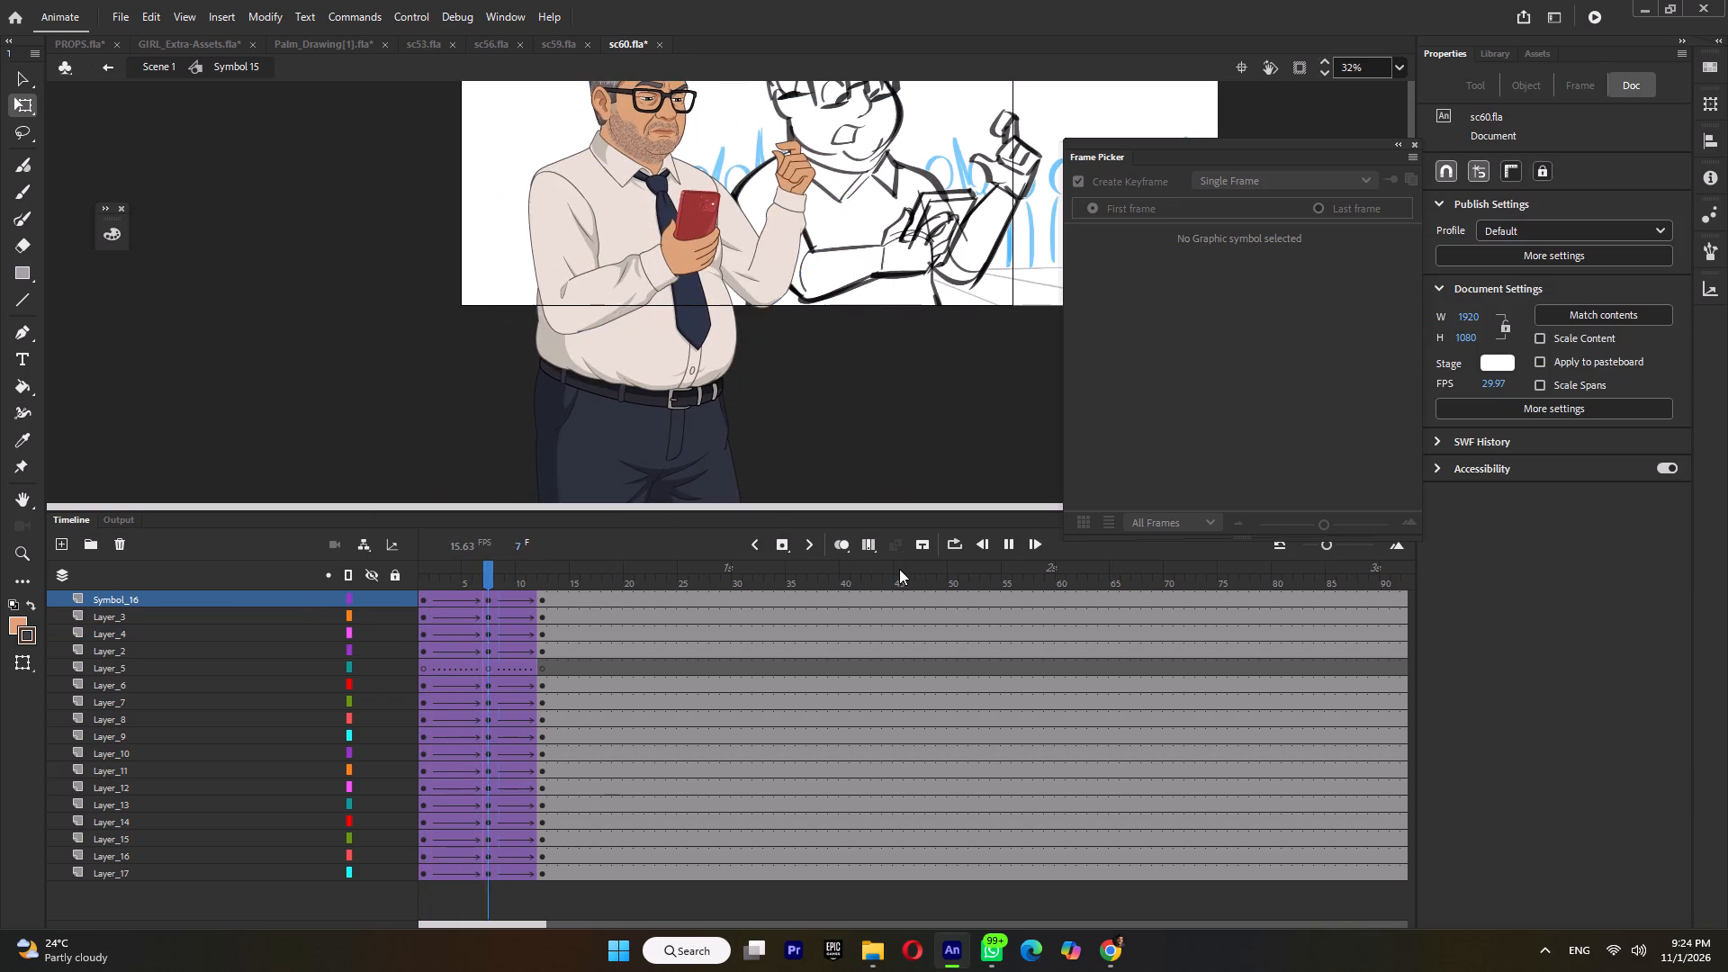
key("Return")
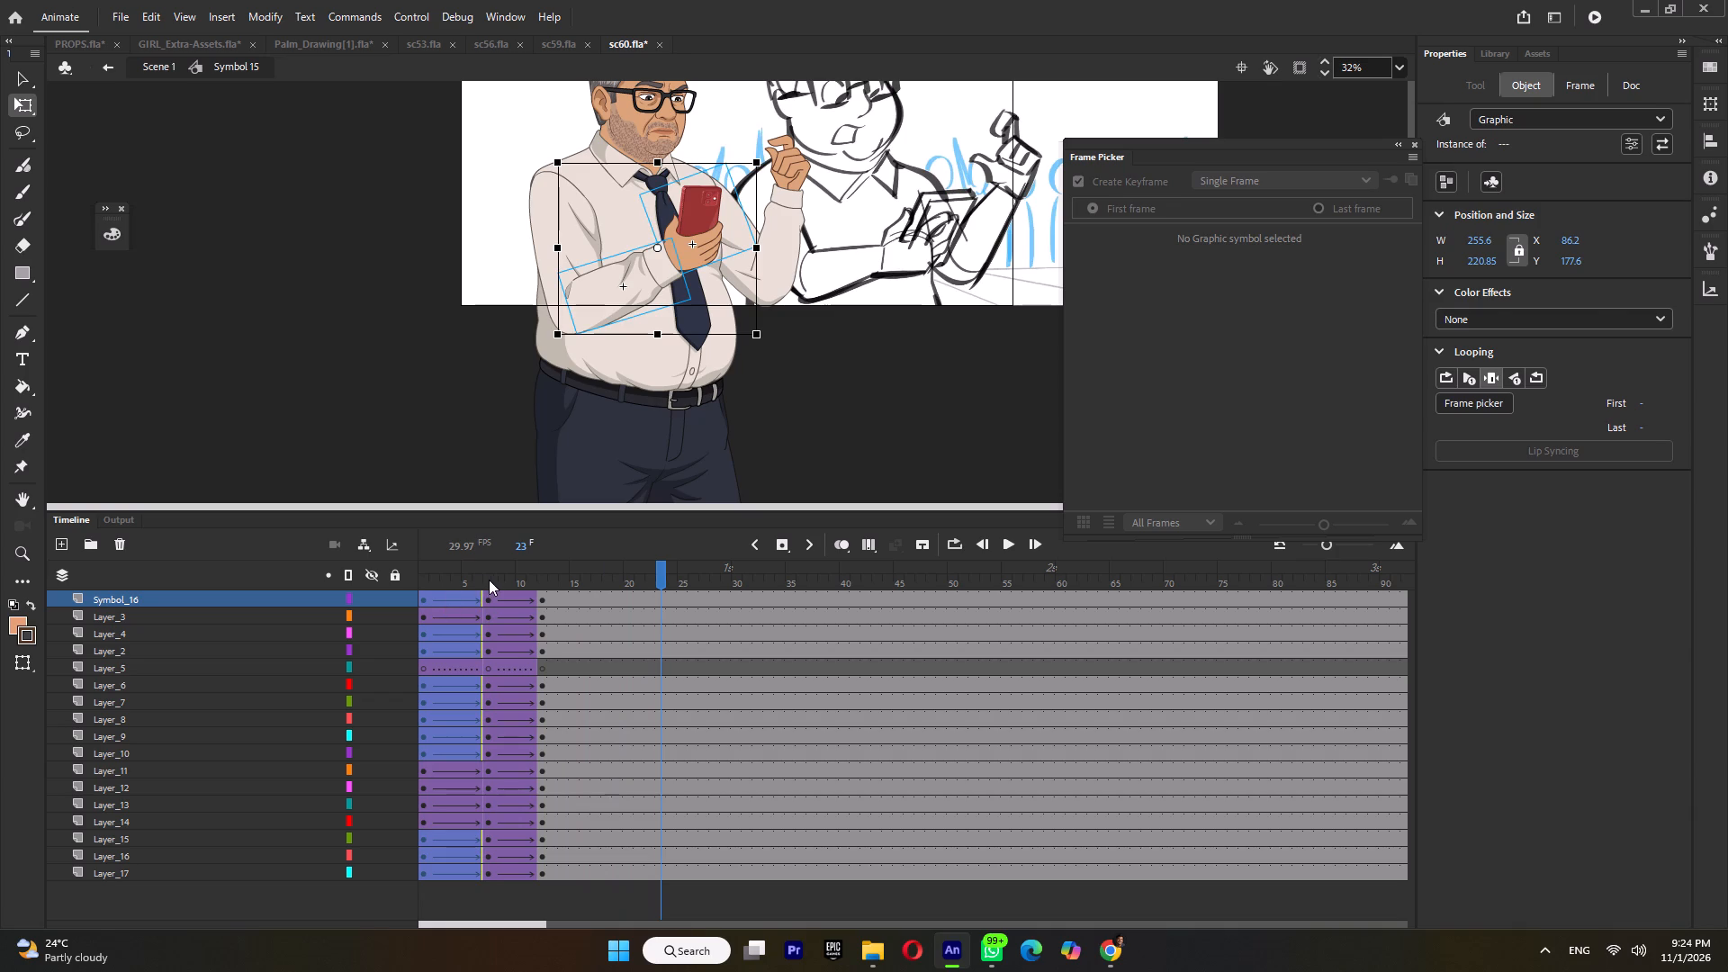
At frame 7, rotate the raised empty hand slightly counterclockwise at the wrist and play back the motion.
left_click(489, 580)
left_click(795, 165, "ctrl")
scroll(801, 134, "up", 5, "ctrl")
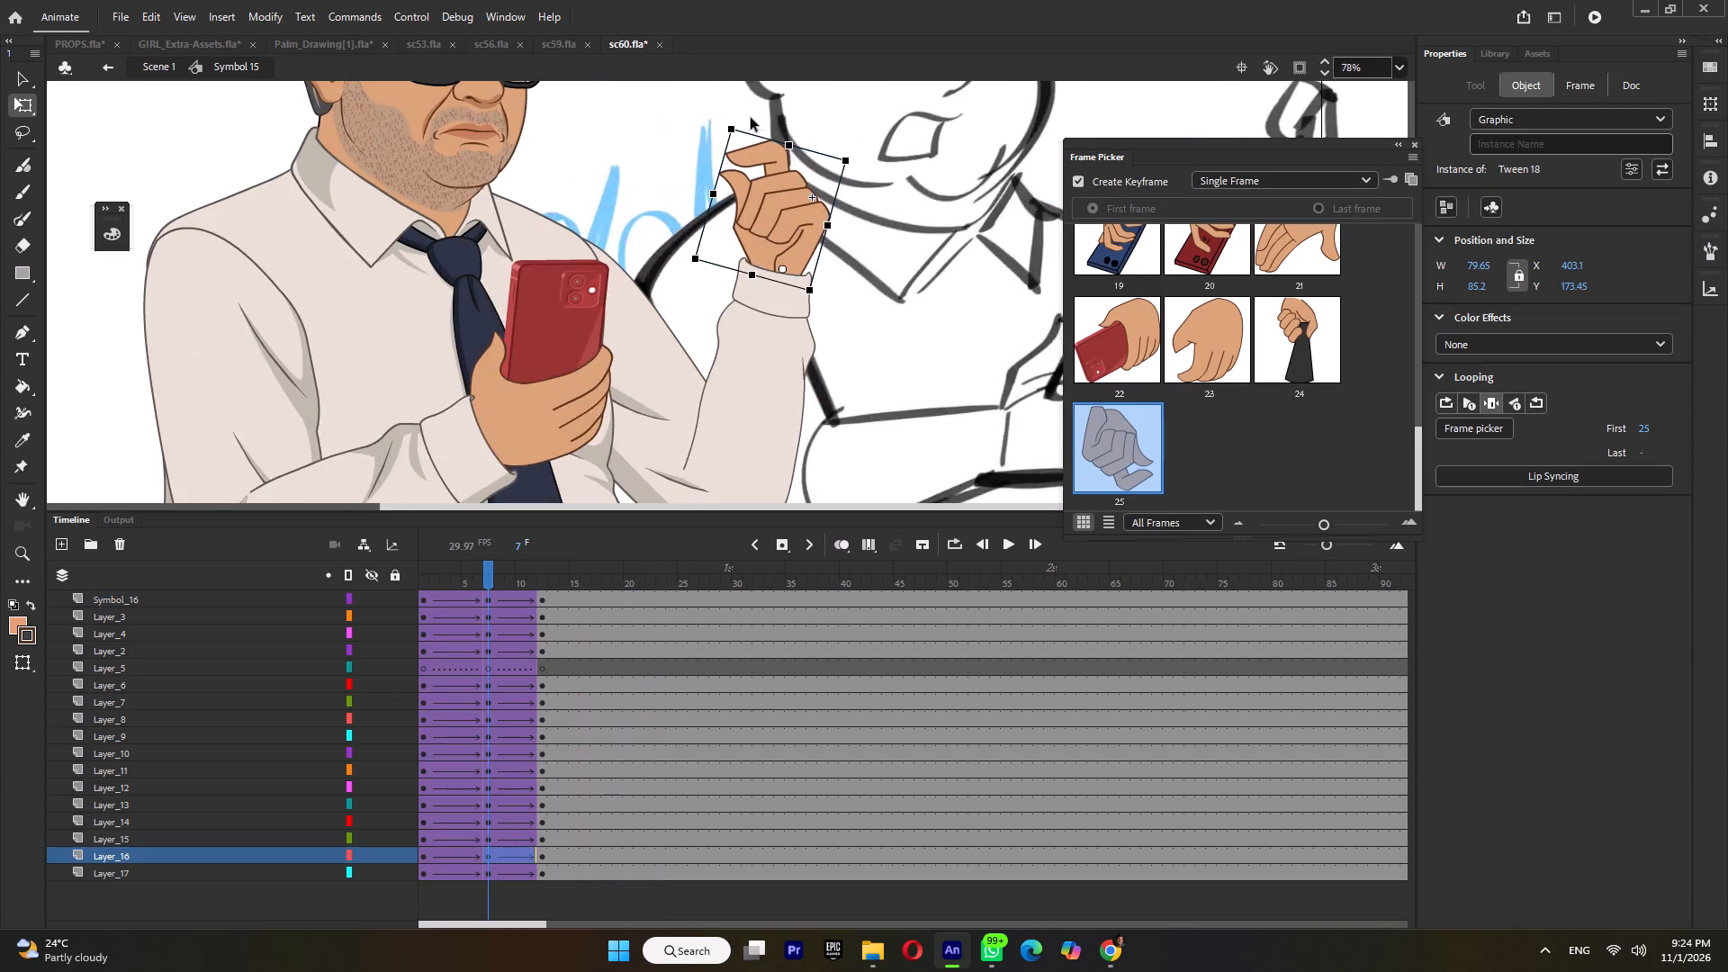
scroll(745, 118, "up", 6, "ctrl")
left_click_drag(739, 127, 730, 130)
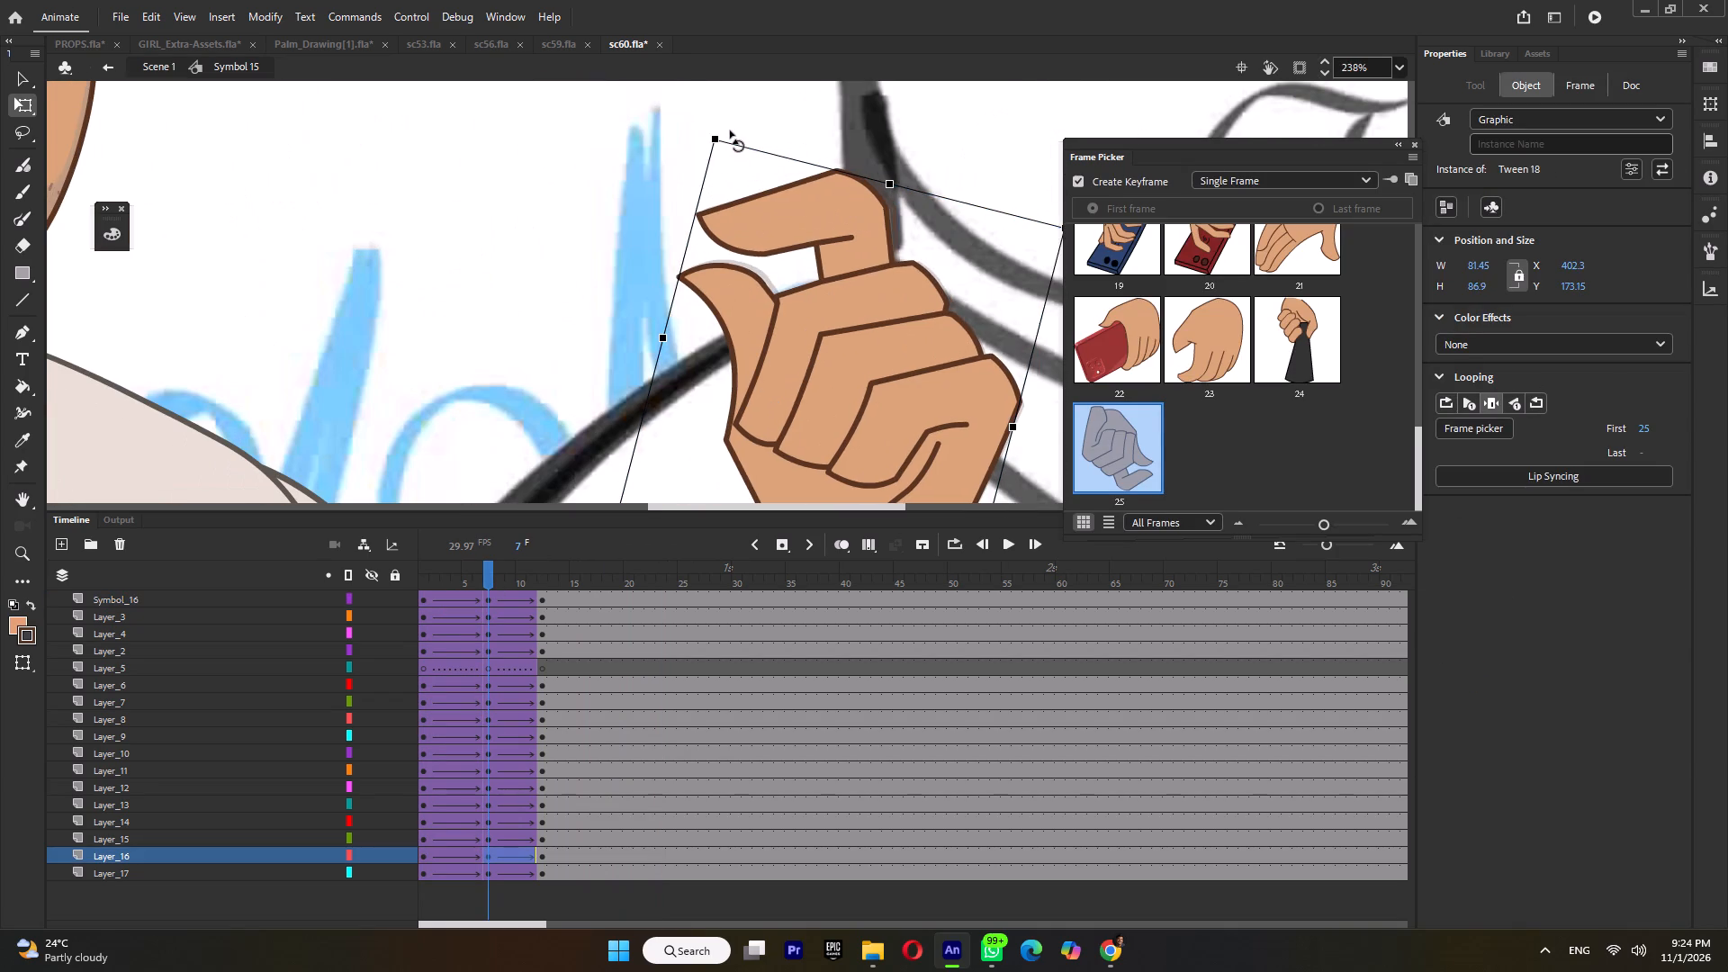
left_click_drag(730, 130, 728, 131)
scroll(728, 131, "down", 10, "ctrl")
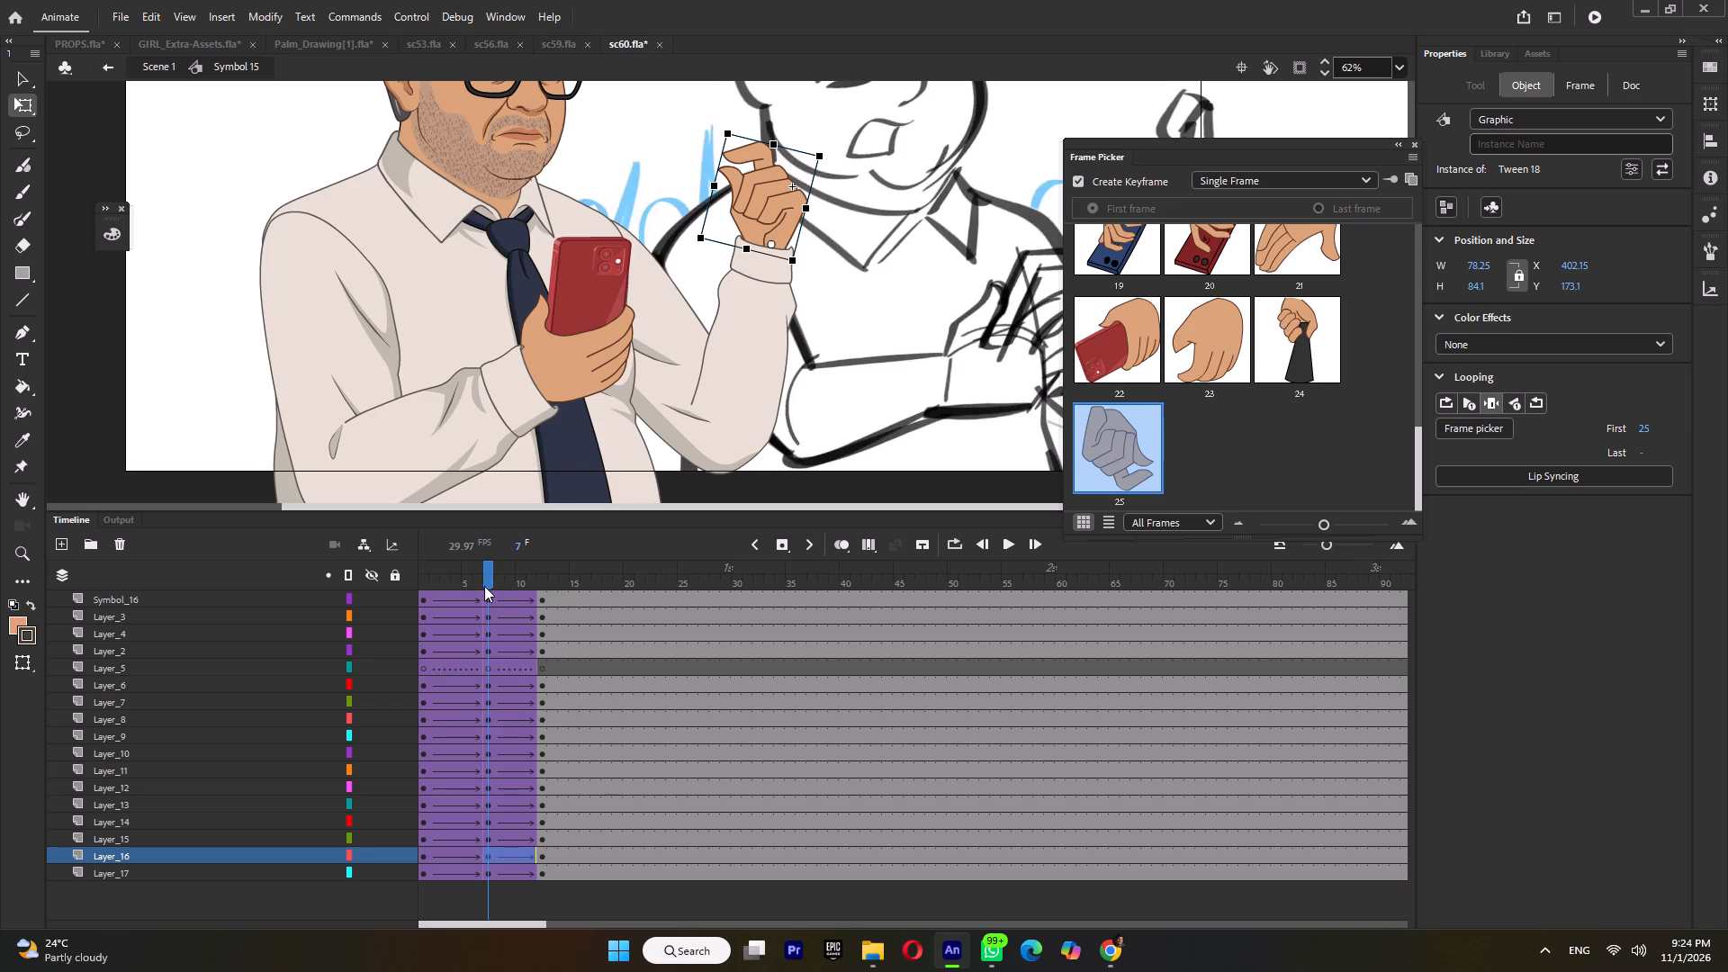
left_click_drag(468, 577, 327, 595)
key("Return")
key("Return")
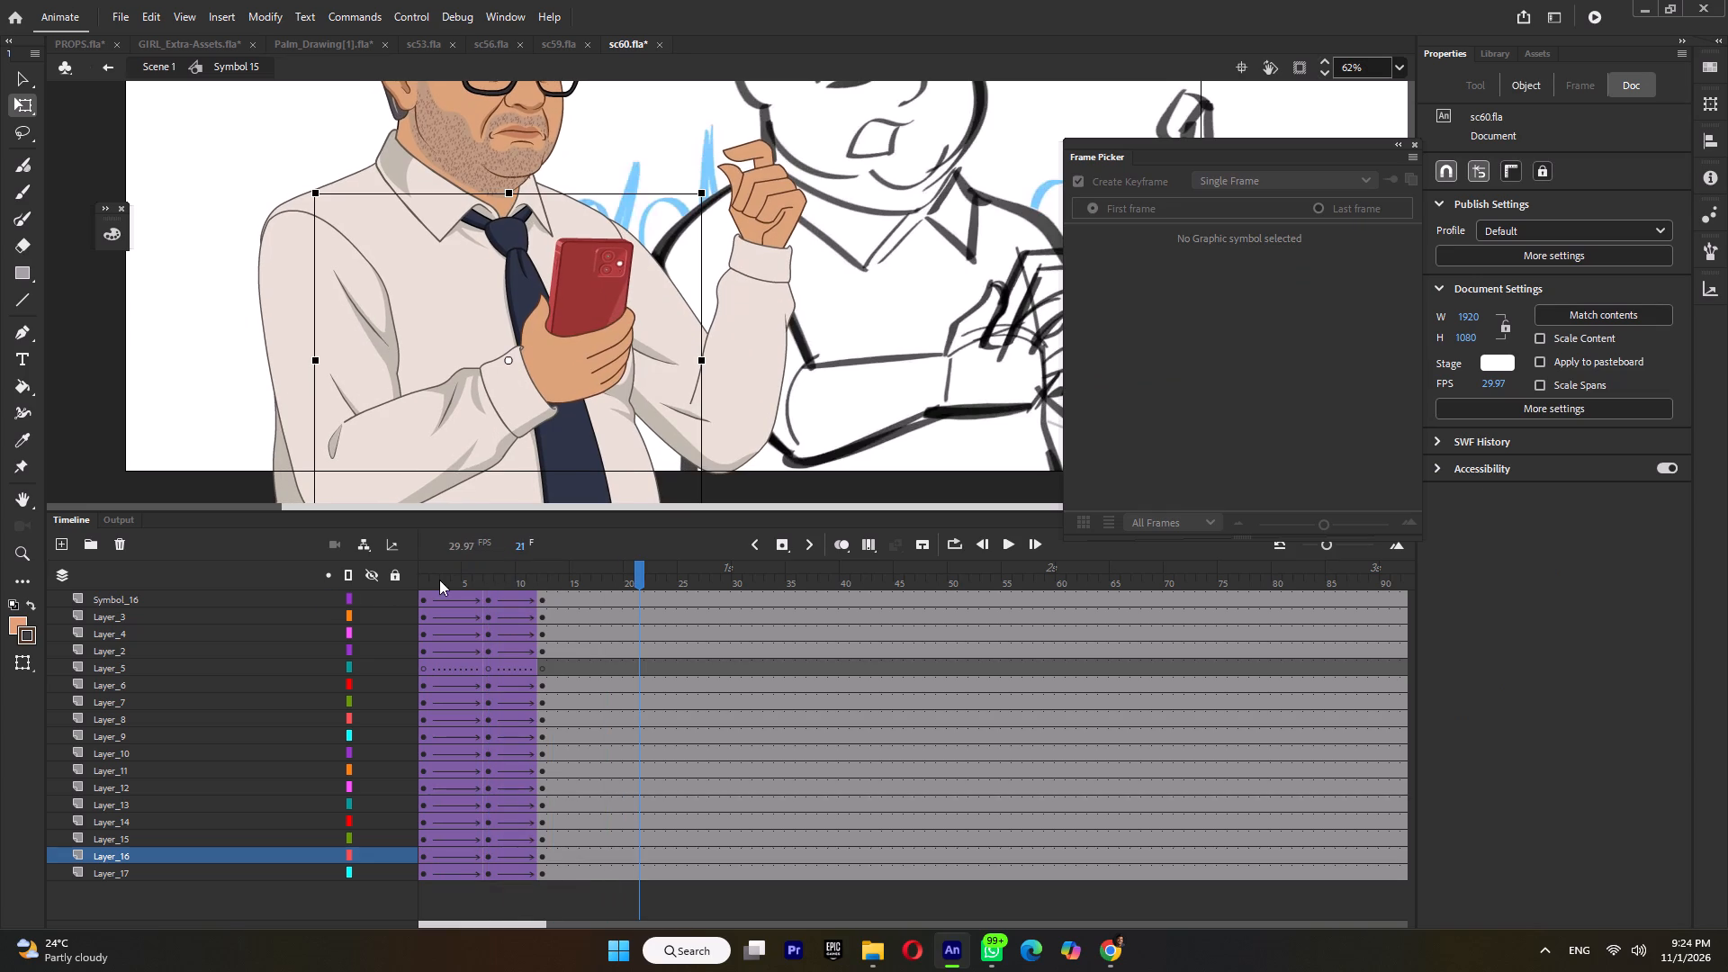
At frame 7, rotate the raised arm's forearm and hand together slightly counterclockwise about the elbow.
left_click(490, 580)
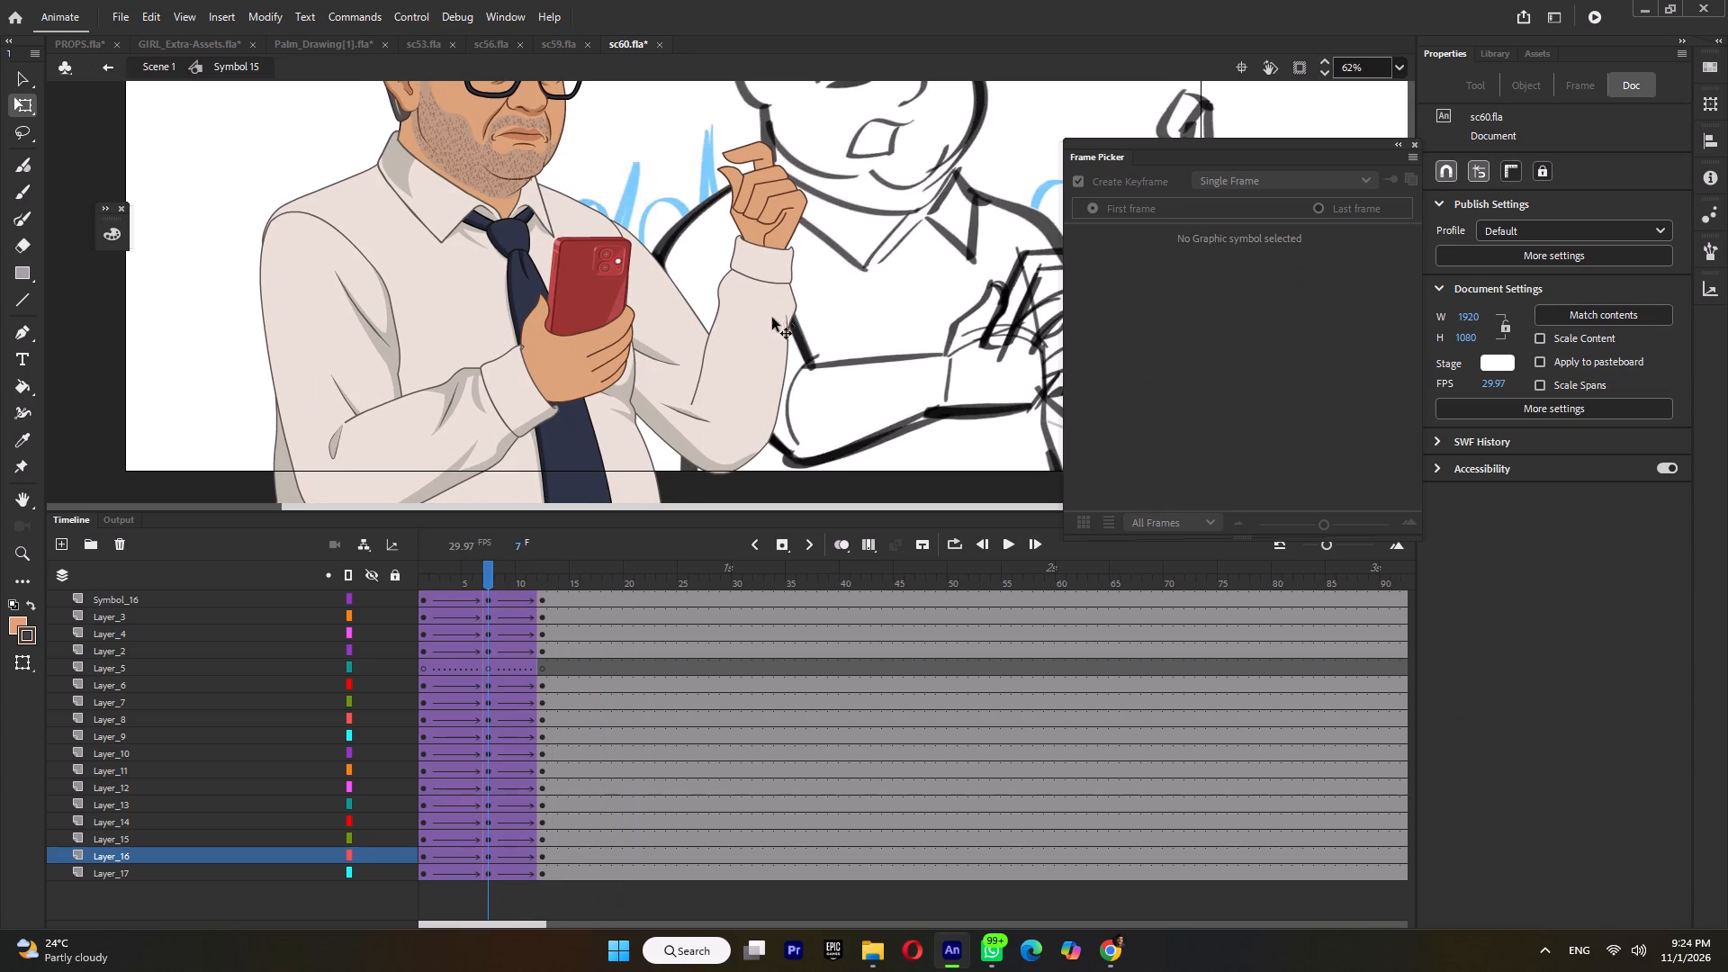
left_click(775, 310)
left_click(775, 189, "shift")
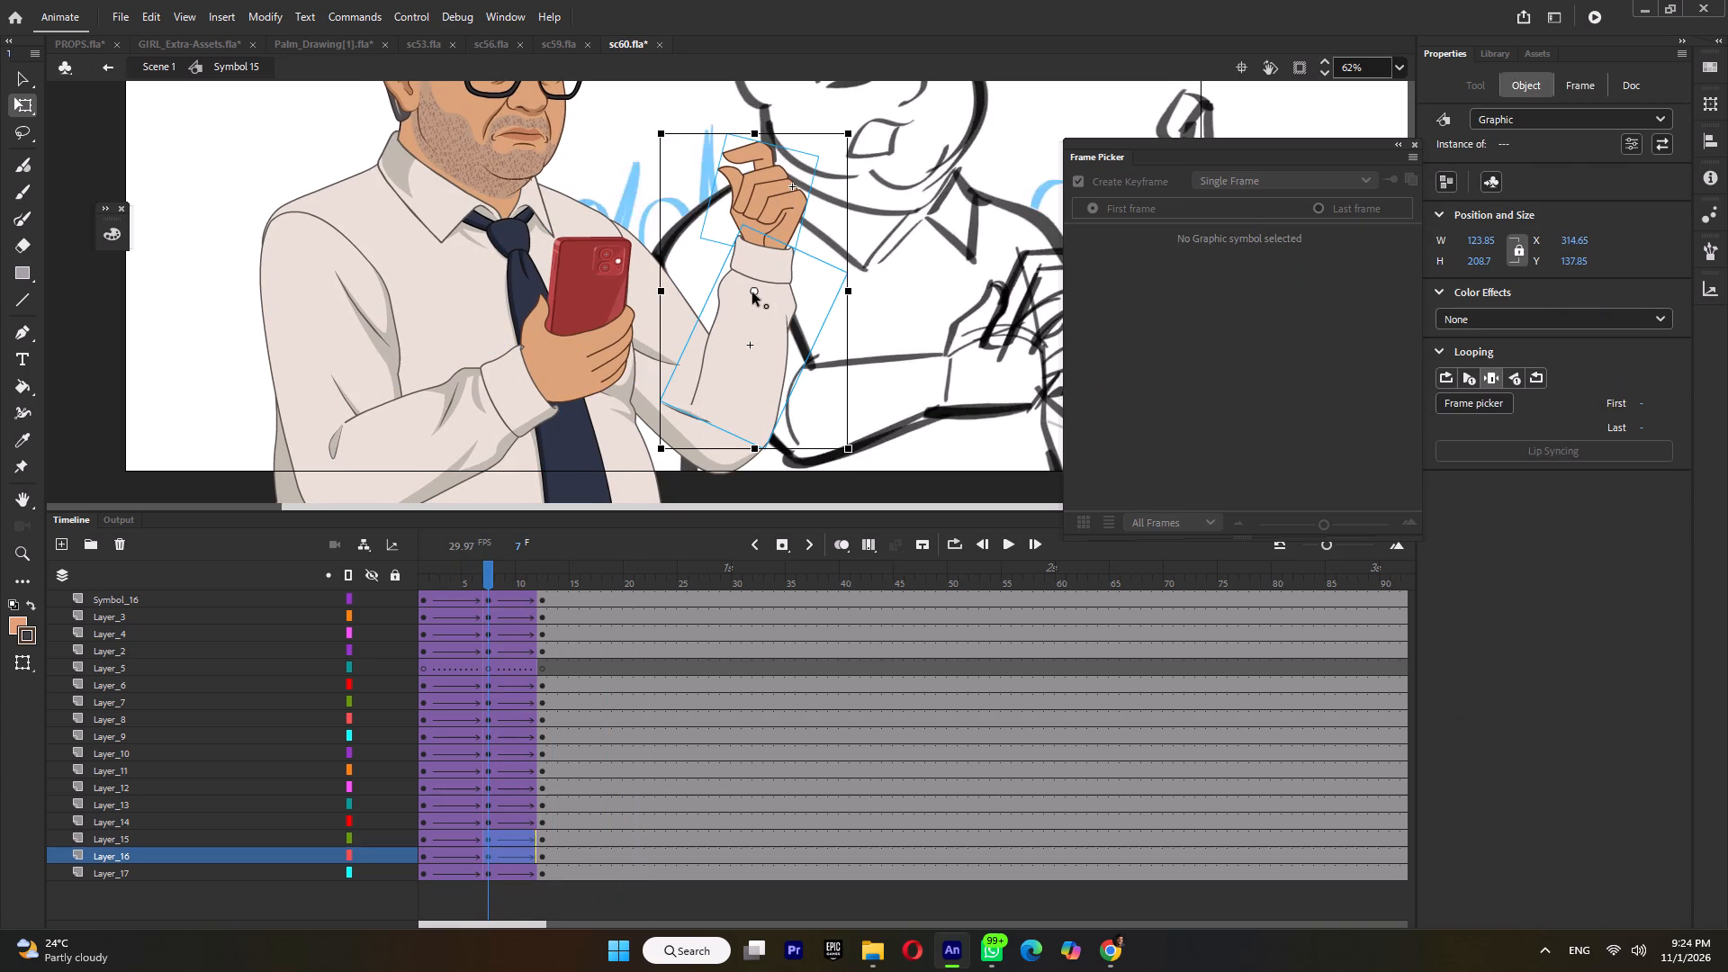
left_click_drag(752, 291, 726, 426)
scroll(864, 94, "up", 9, "ctrl")
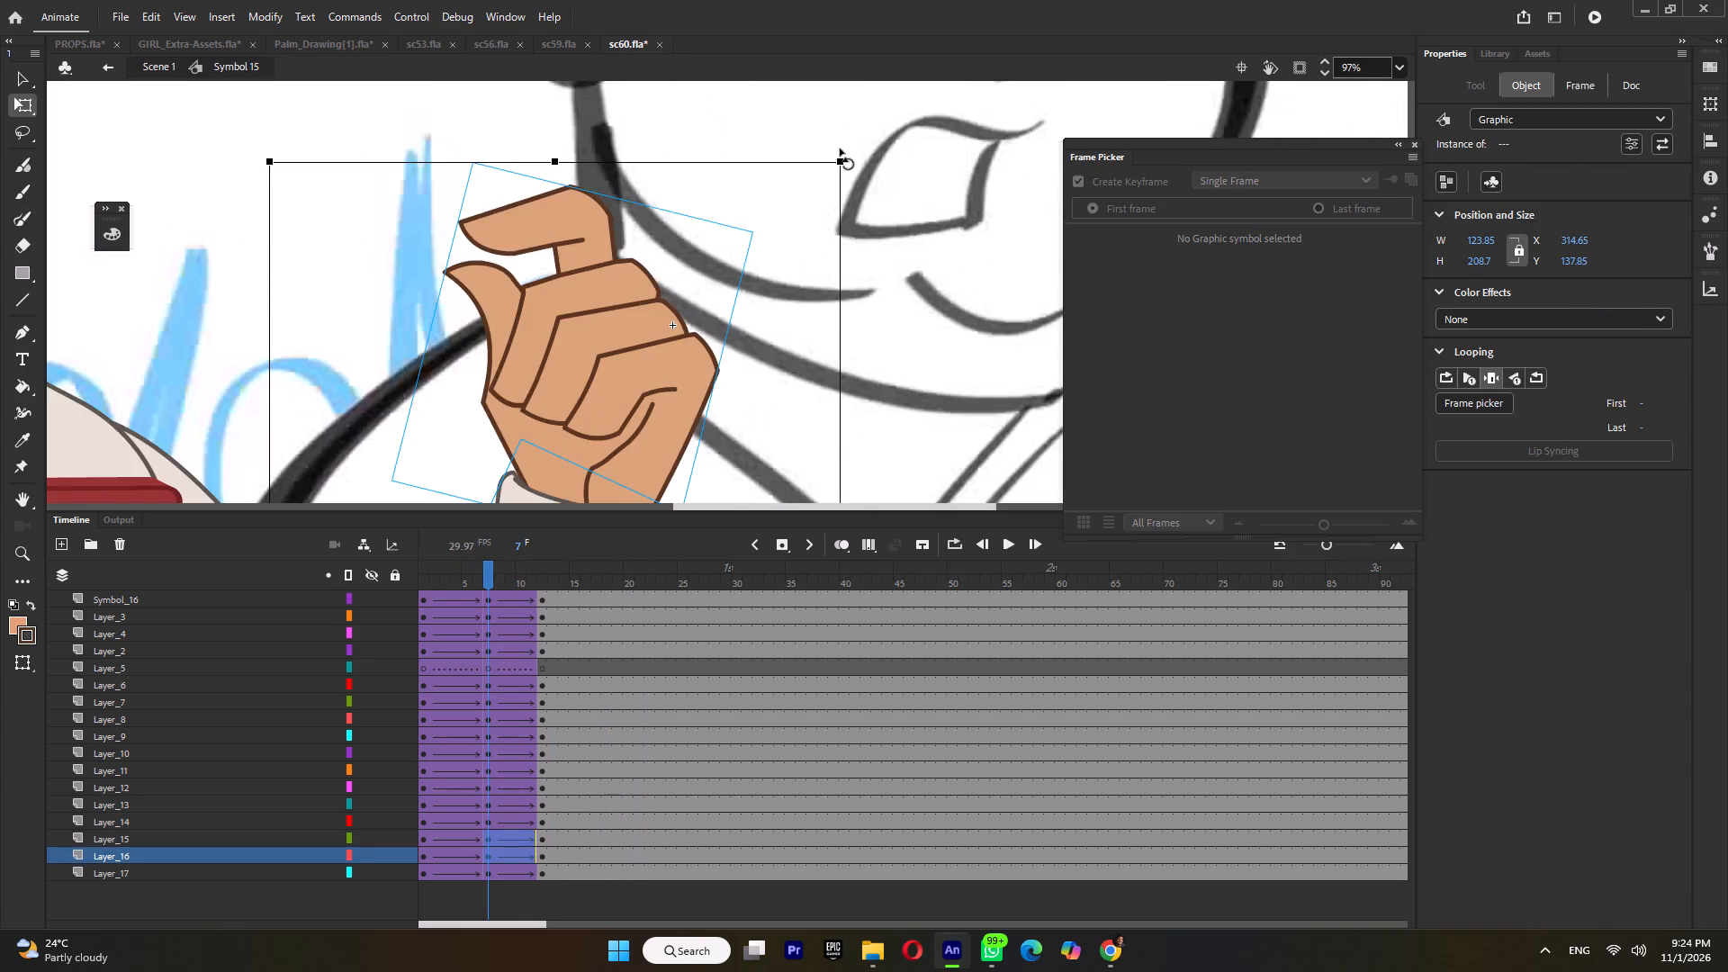
scroll(841, 155, "up", 7, "ctrl")
left_click_drag(850, 157, 847, 157)
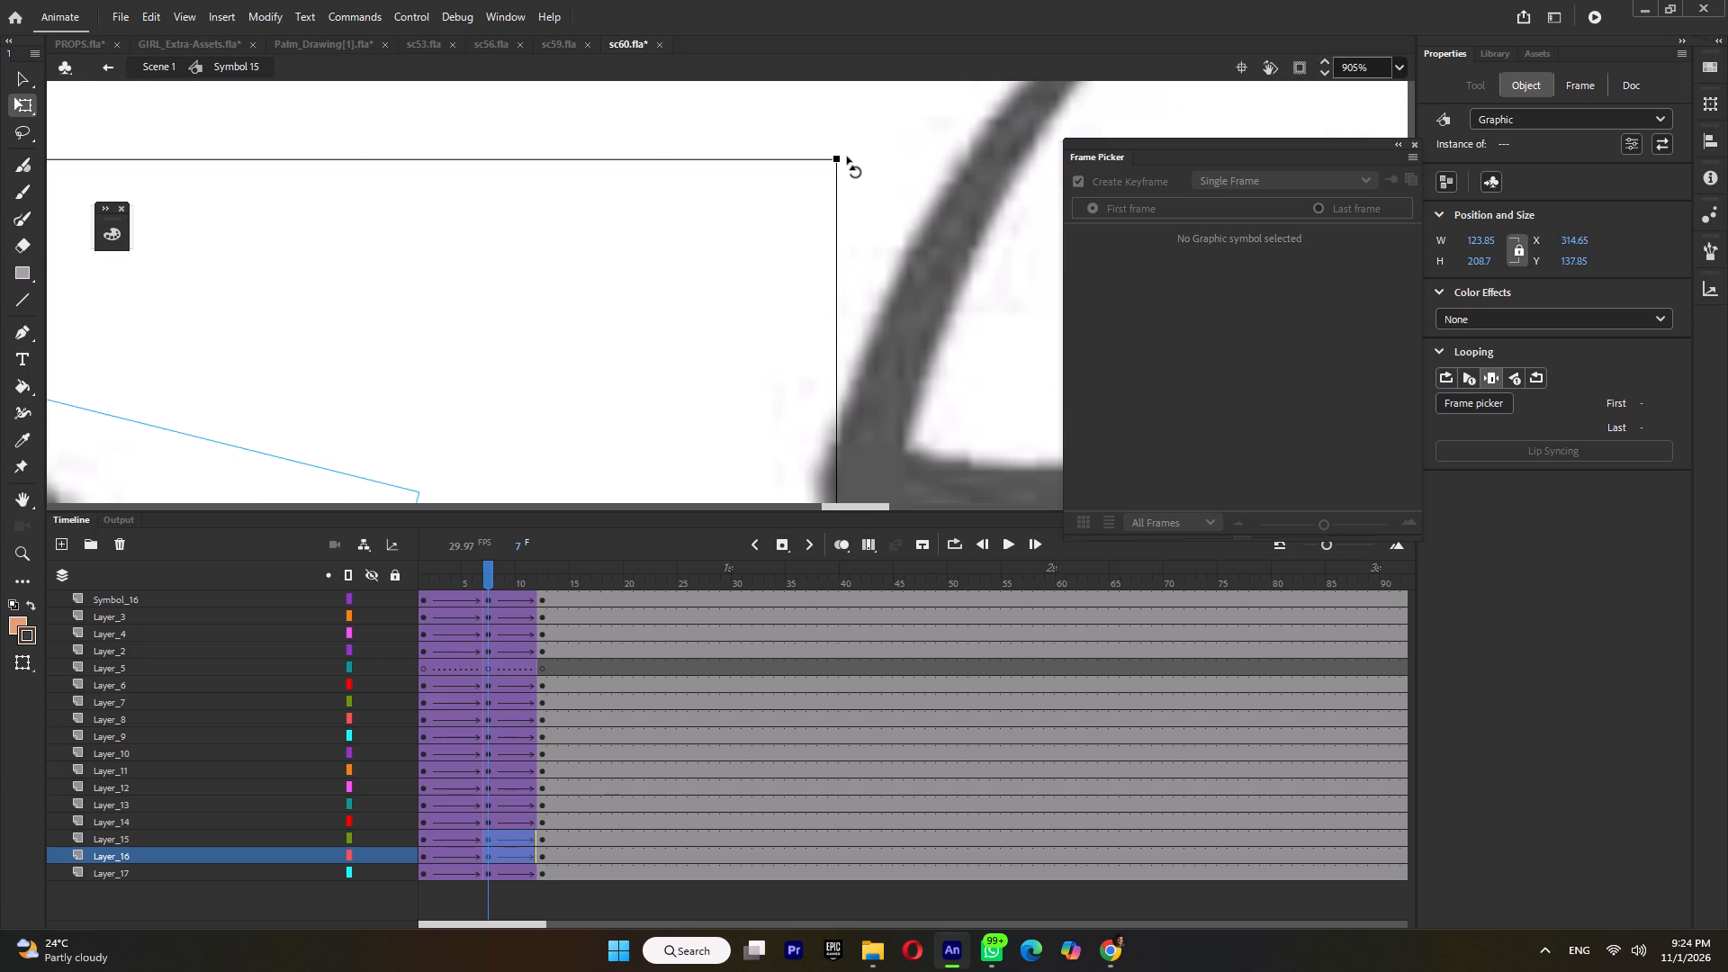
left_click_drag(847, 157, 838, 152)
scroll(837, 152, "down", 14, "ctrl")
Save the sc60 file.
key("ctrl+s")
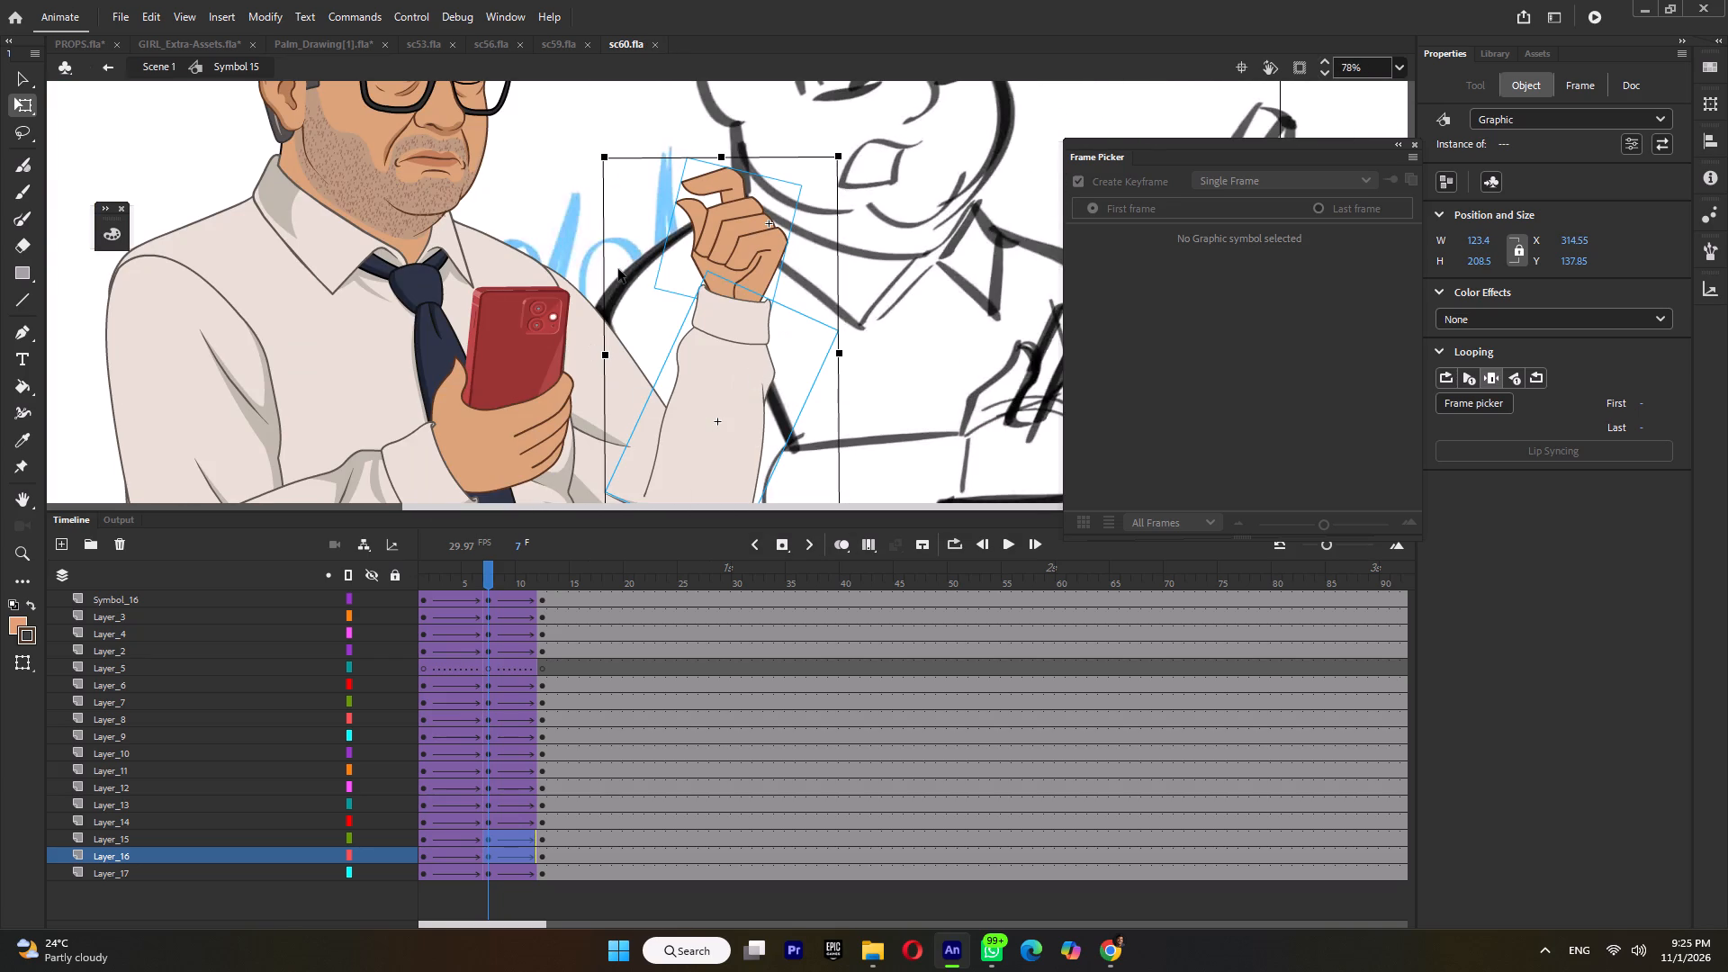
Play back the man's tweened motion from frame 1 with the whole shot in view.
scroll(618, 270, "down", 7, "ctrl")
left_click_drag(434, 582, 366, 598)
key("Return")
key("Return")
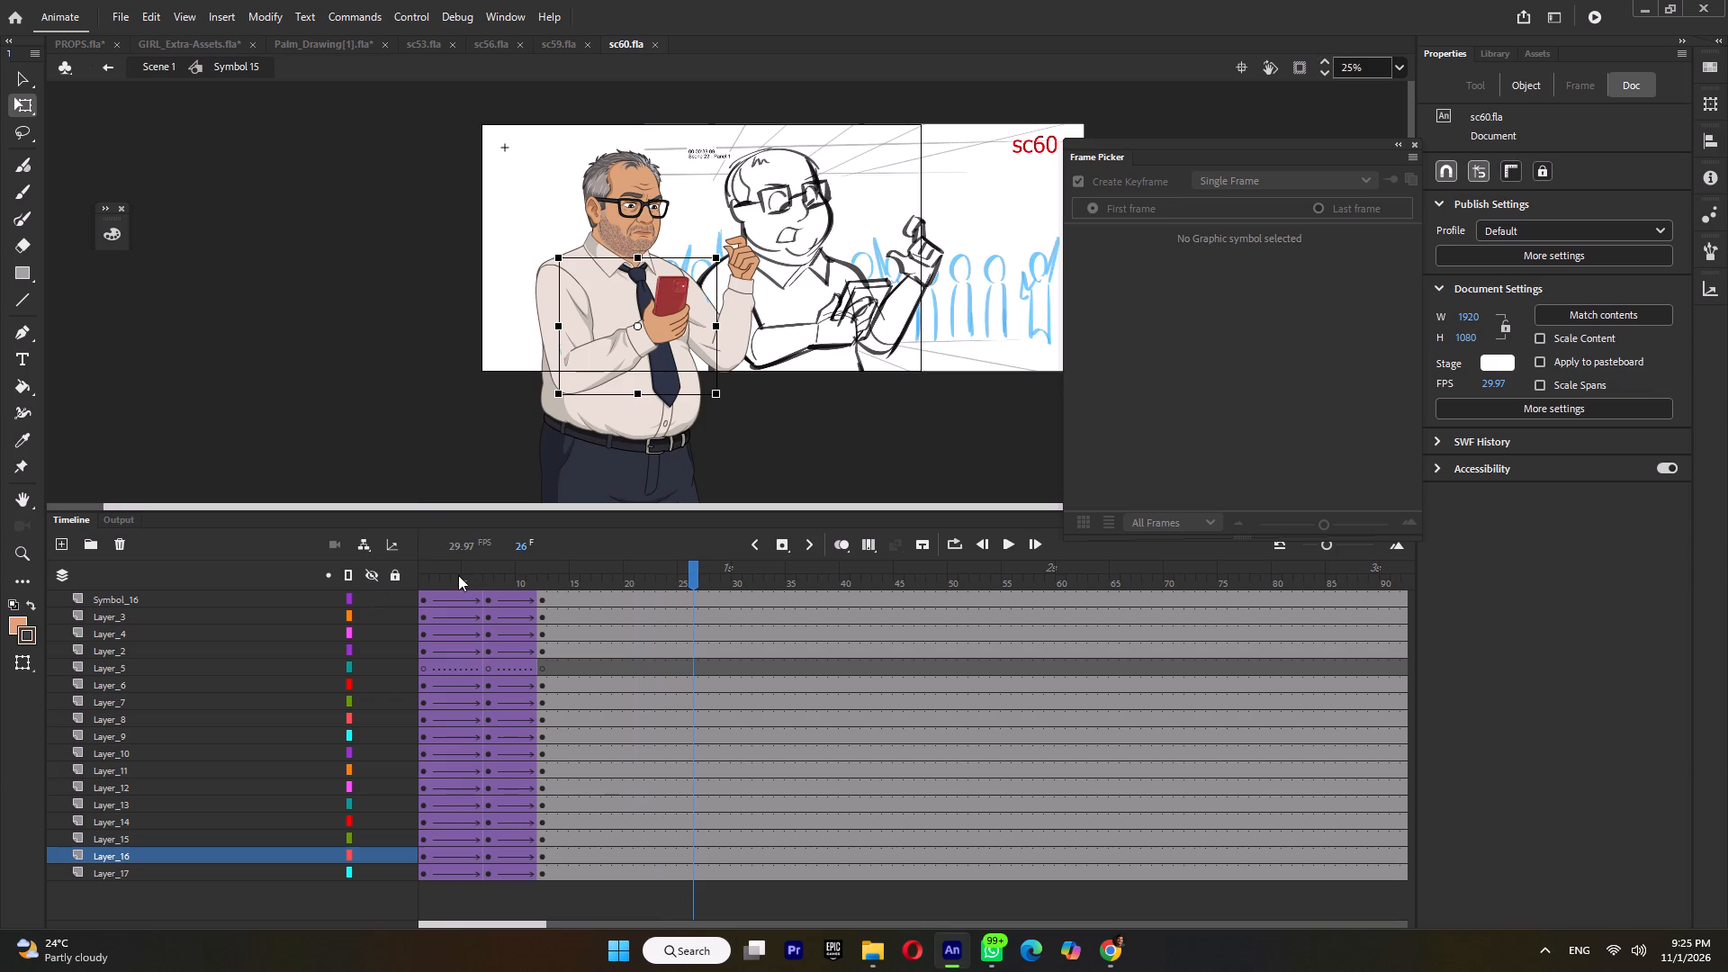
Inside the man's nested head and face symbols, set the eyelid symbol's first frame to the closed pose 7 at frame 1.
left_click_drag(457, 574, 378, 583)
double_click(653, 178)
scroll(648, 182, "up", 5, "ctrl")
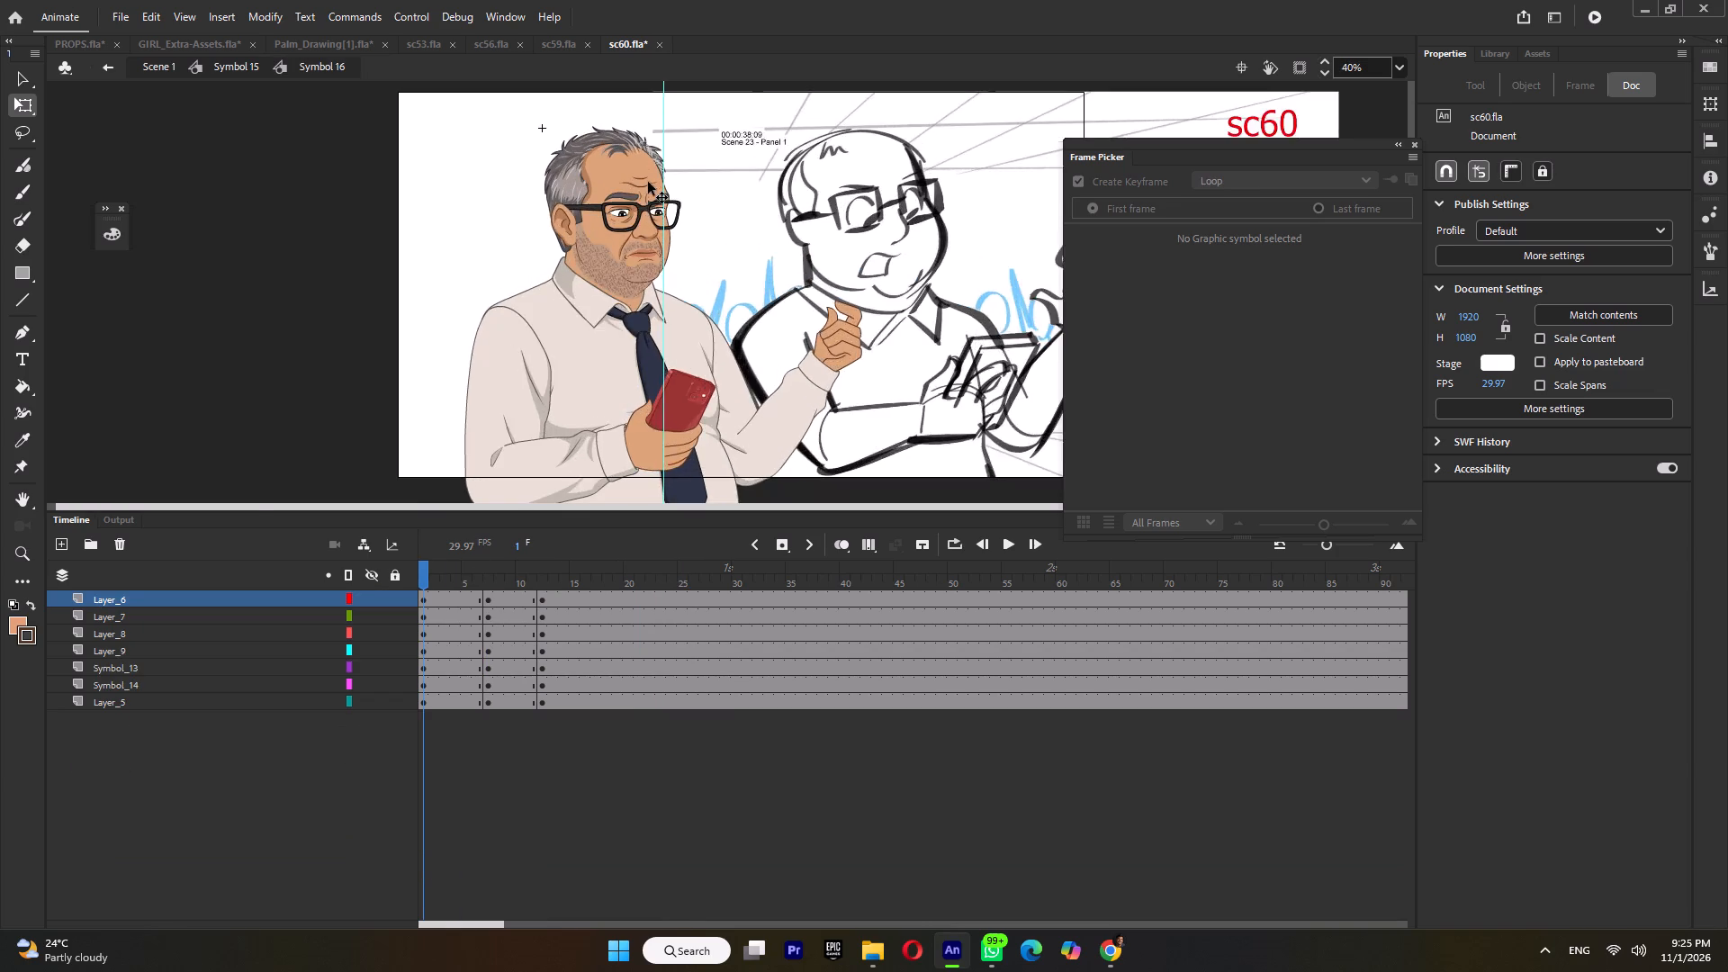
scroll(623, 204, "up", 4, "ctrl")
double_click(639, 188)
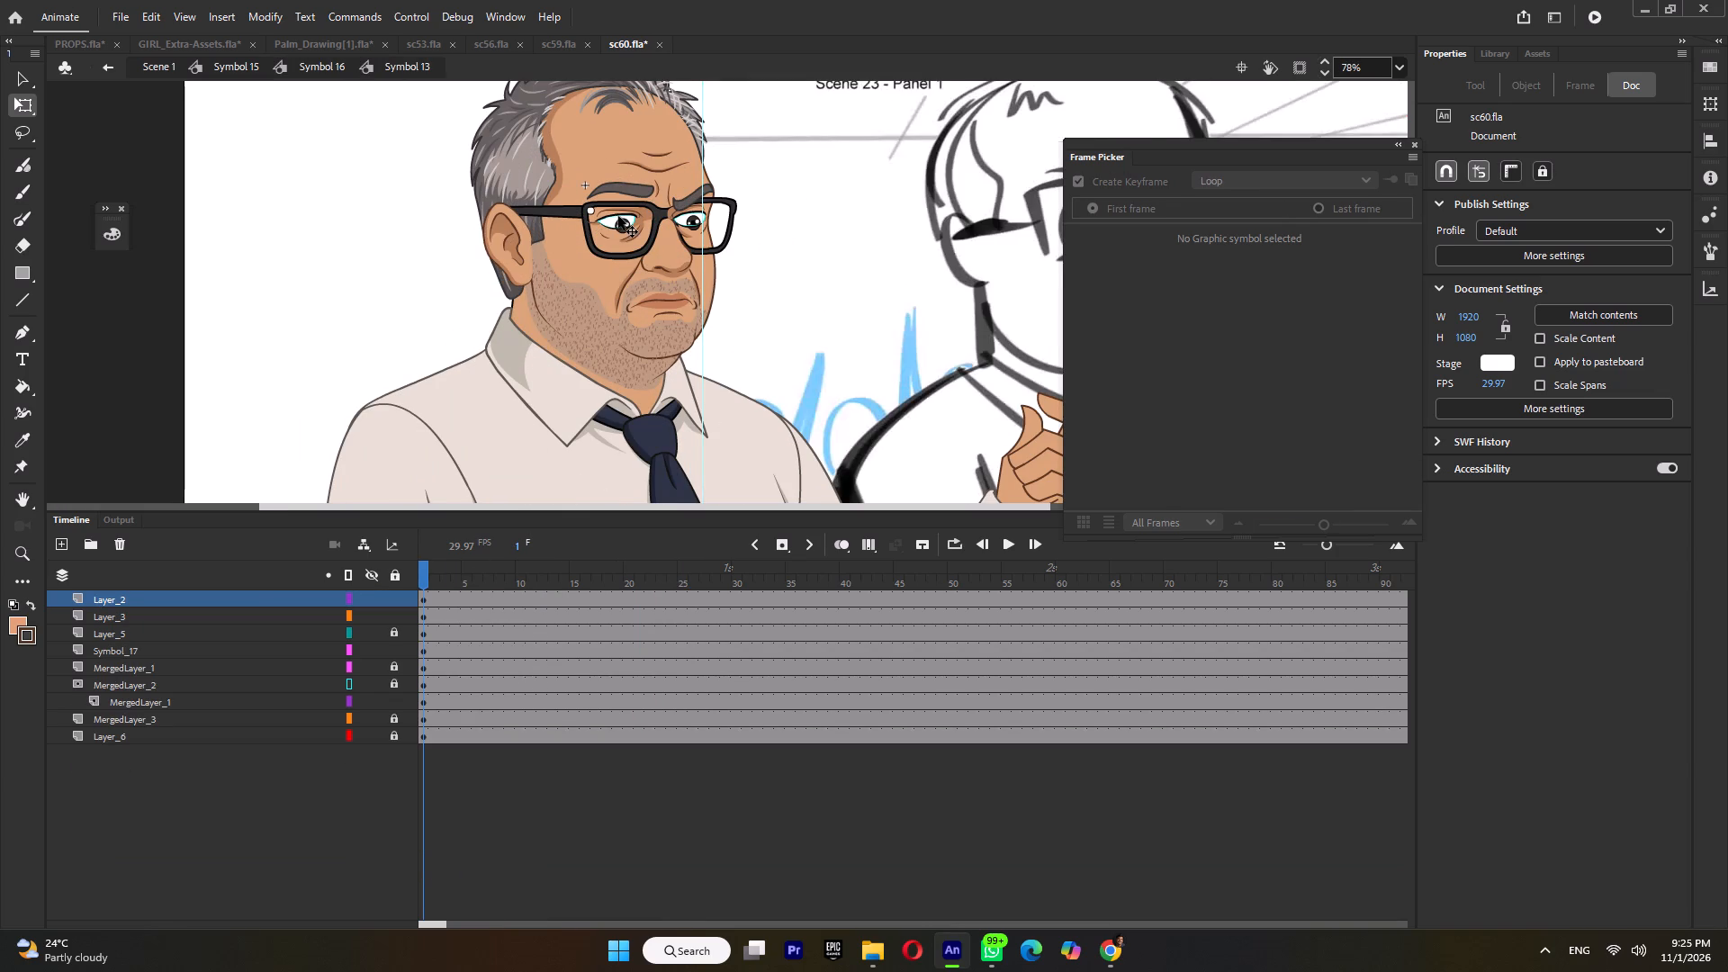
left_click(421, 651)
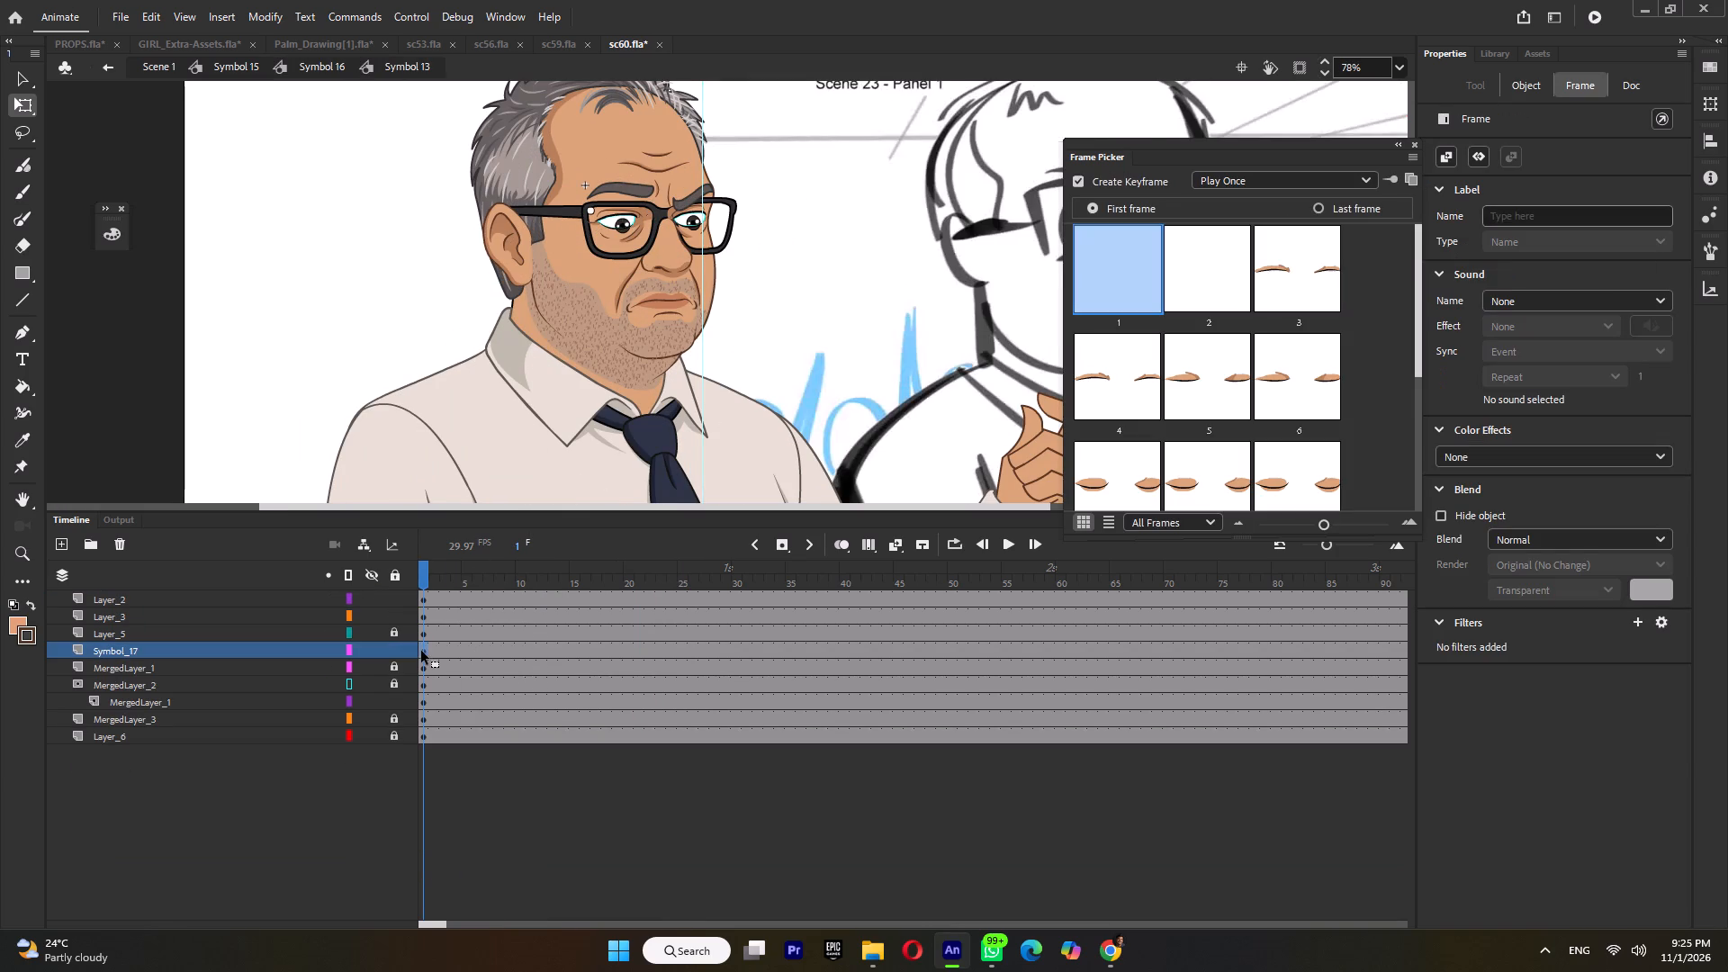
left_click(1126, 486)
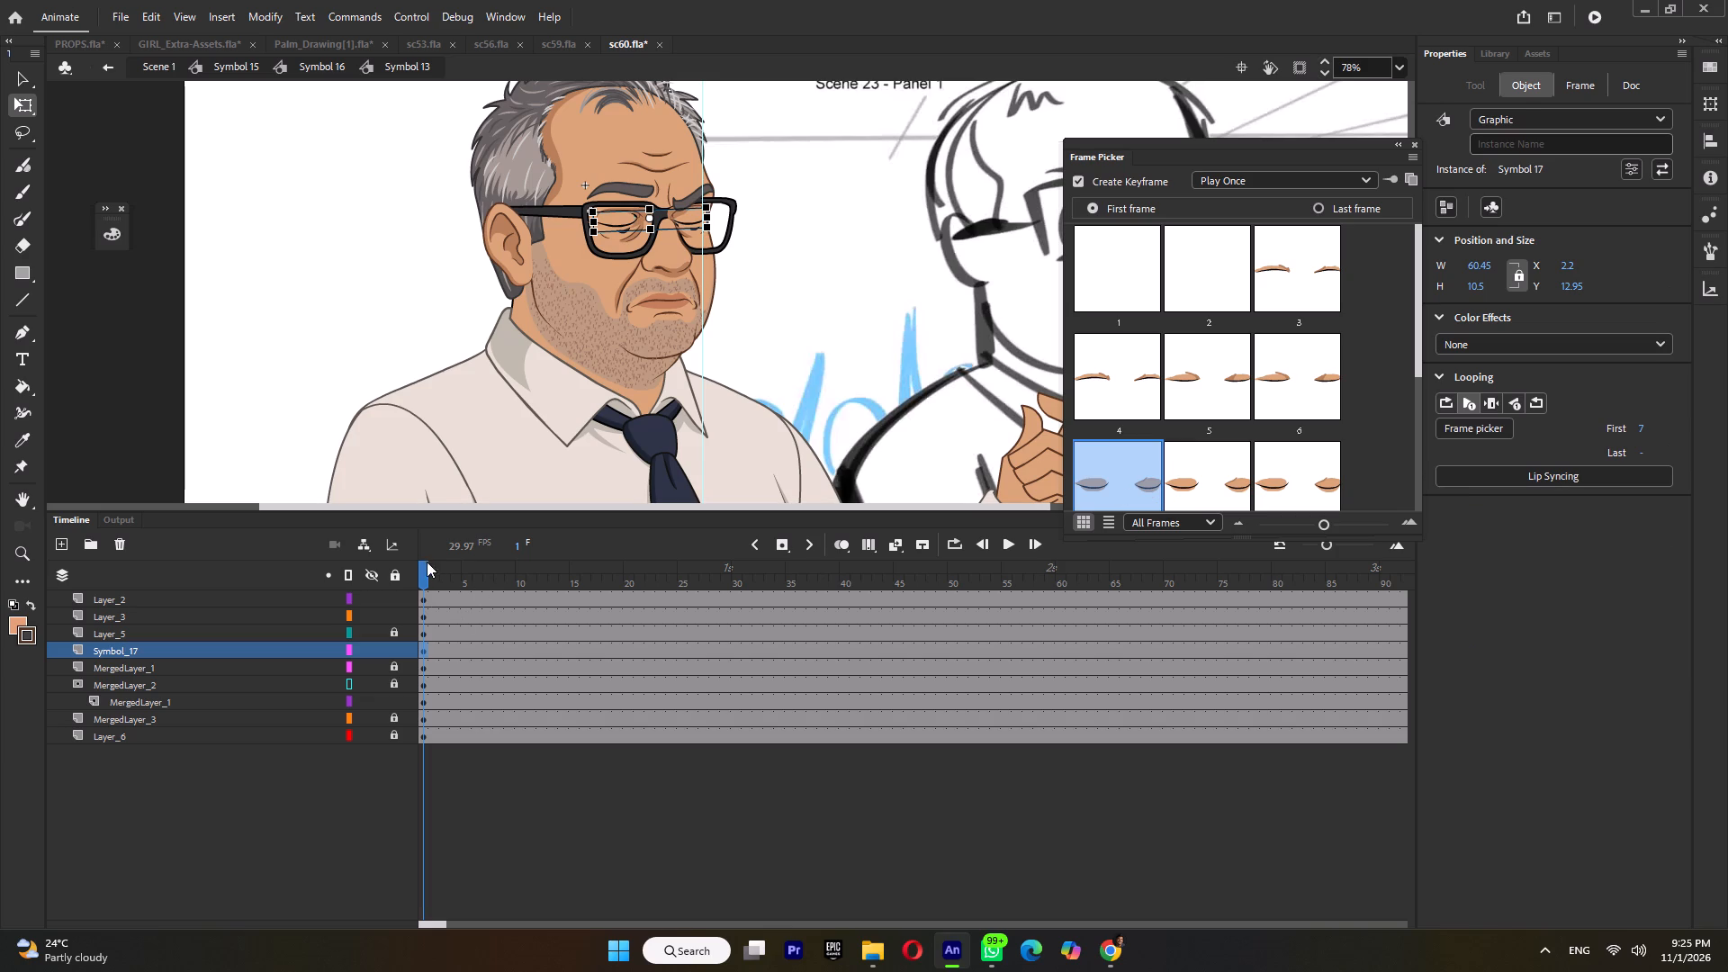
Add keyframes for both eyebrow layers at frame 8 and nudge both brows slightly down at frame 1.
left_click_drag(427, 571, 500, 587)
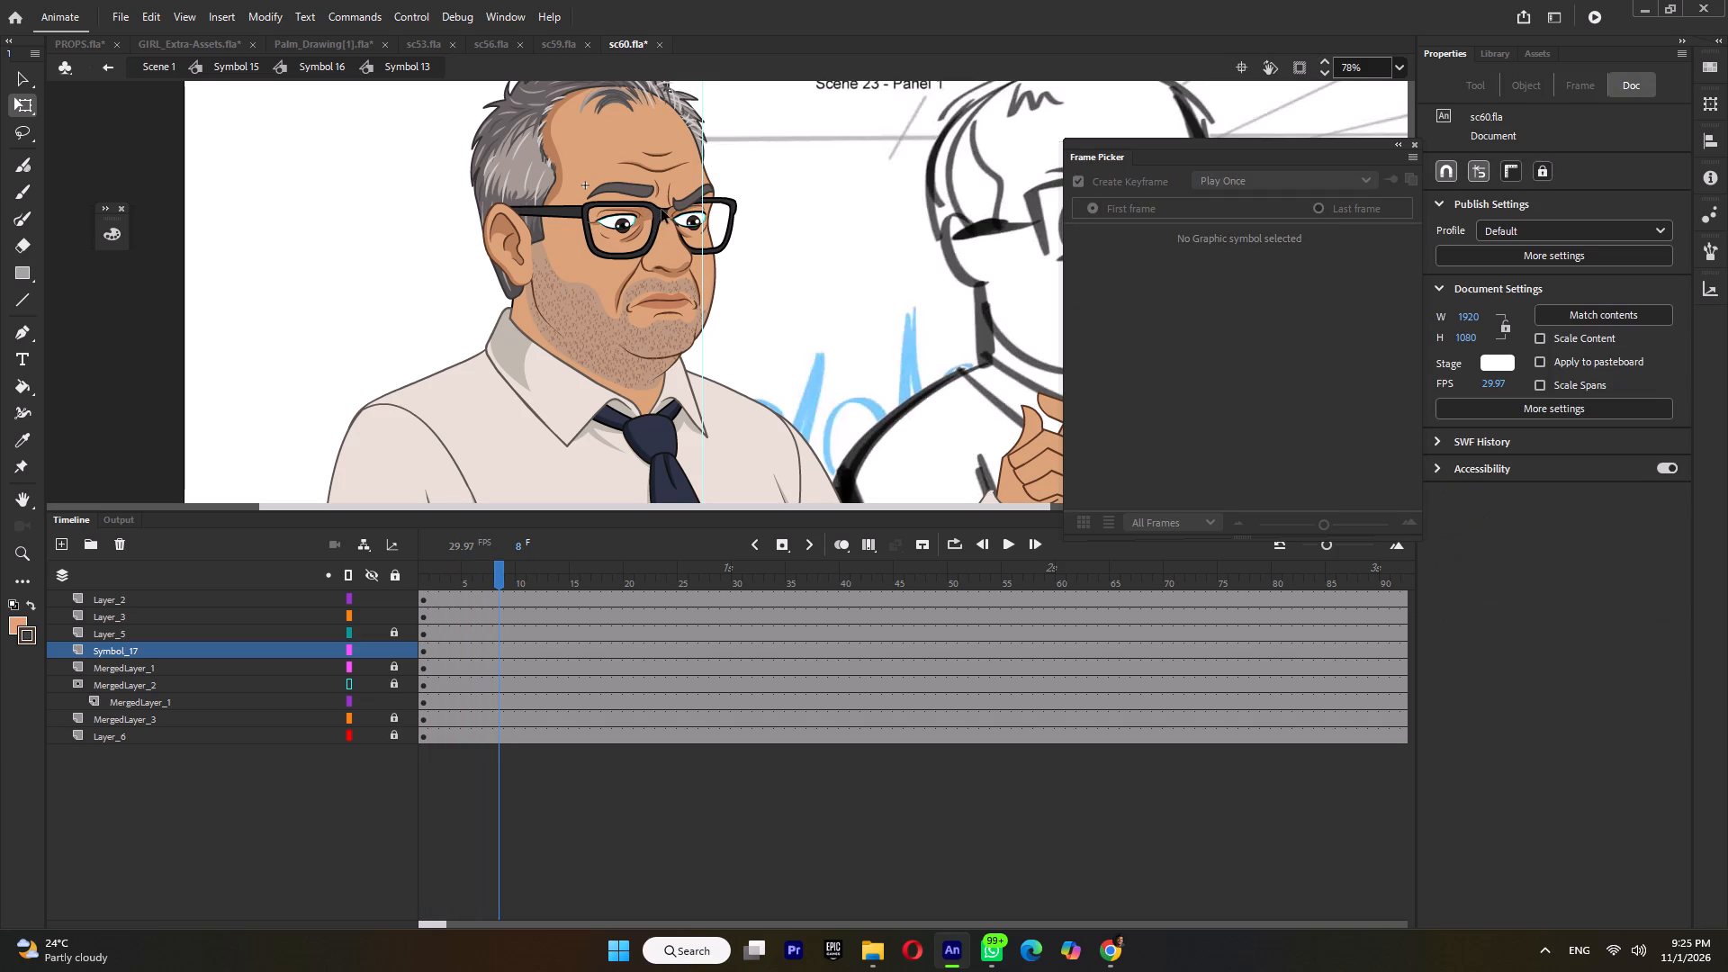
left_click(629, 187)
left_click_drag(501, 598, 501, 609)
key("F6")
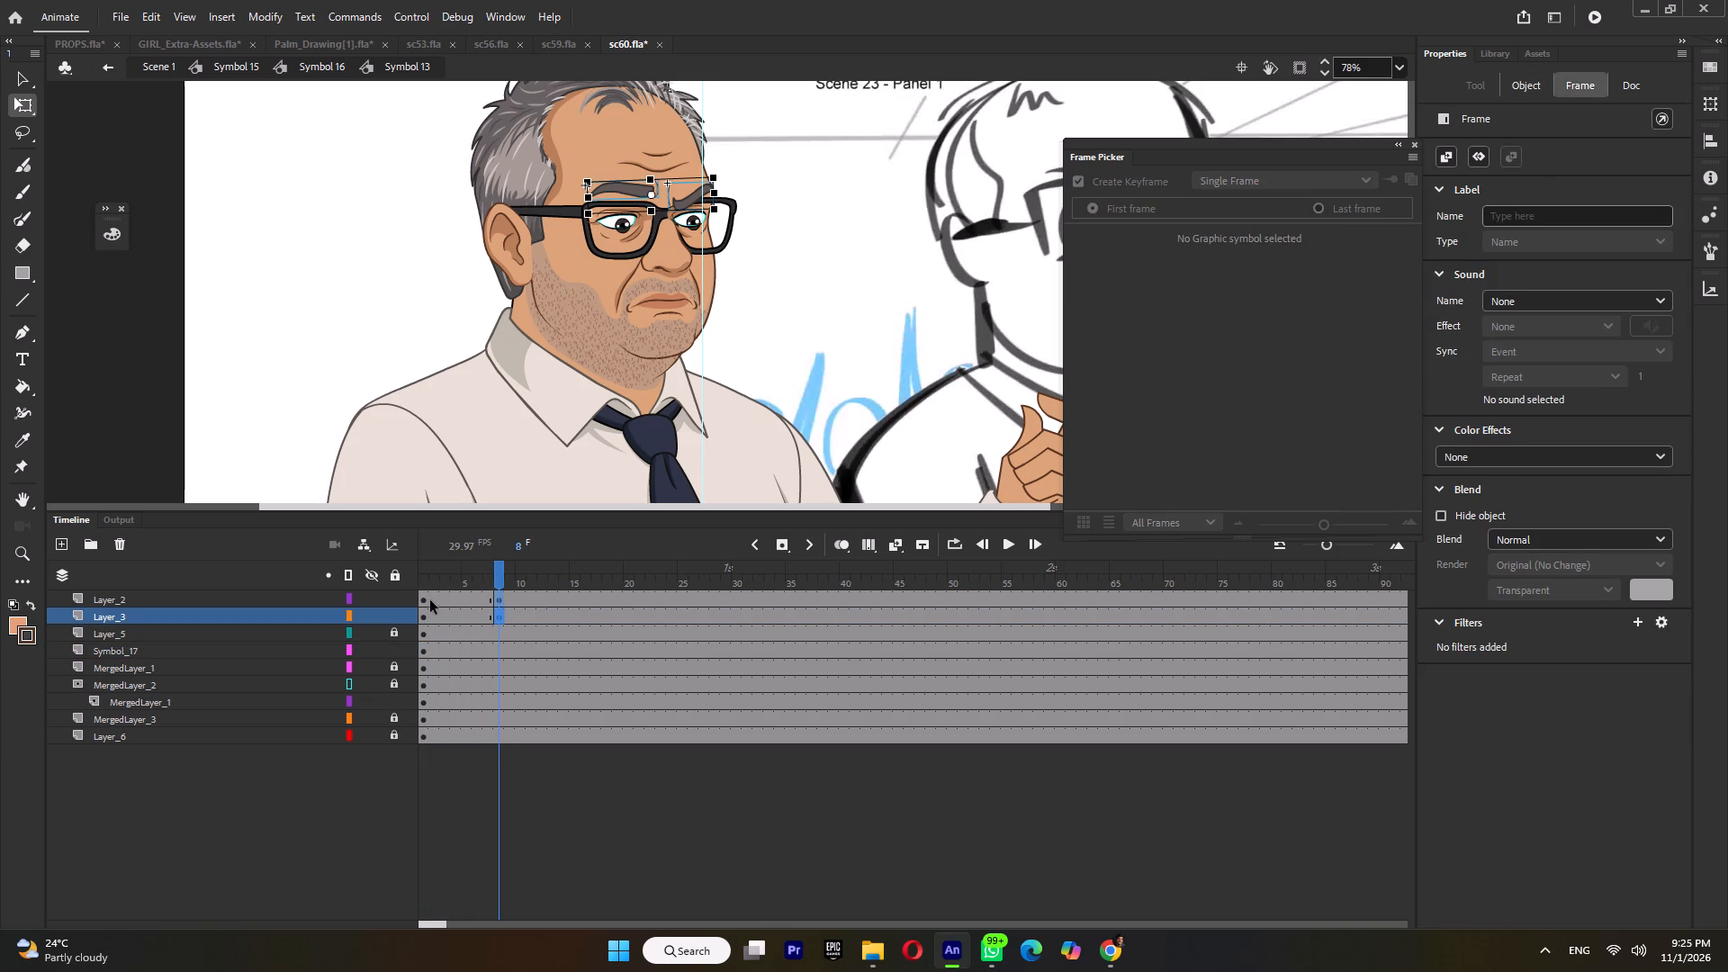
left_click_drag(427, 596, 426, 616)
key("Down")
key("Down")
key("Down")
key("Down")
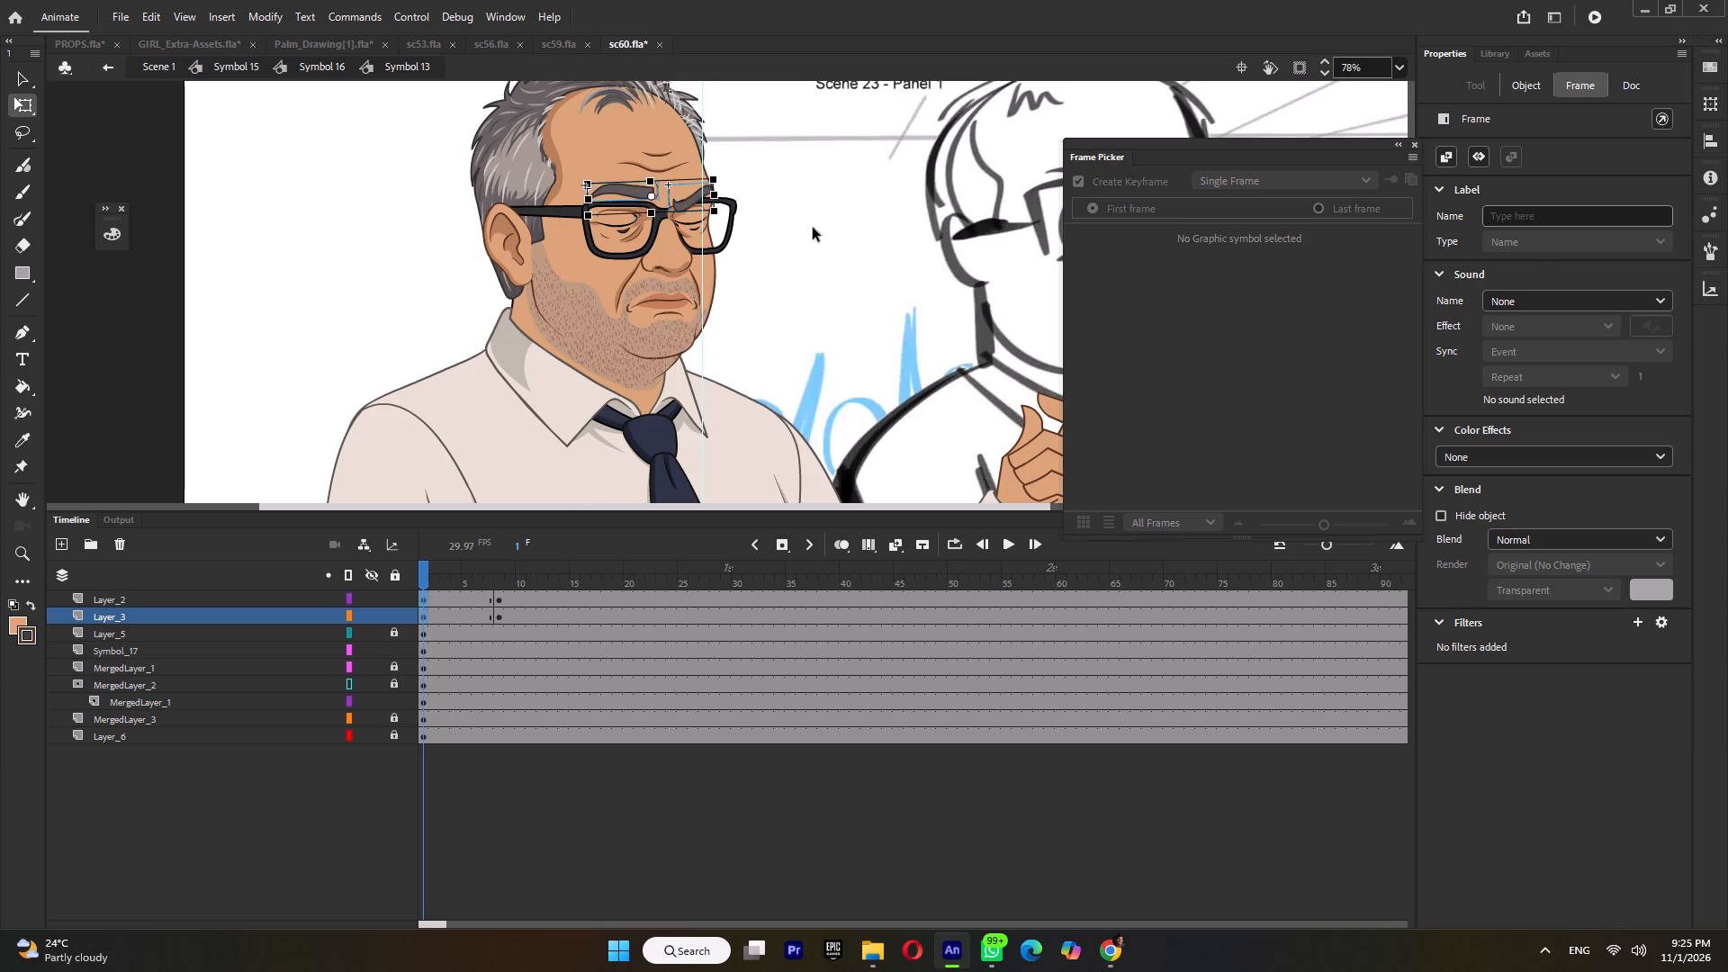
At frame 1, nudge only the eyebrow nearer his ear slightly further down.
left_click(813, 228)
left_click(645, 197)
key("Down")
key("Down")
key("Down")
key("Down")
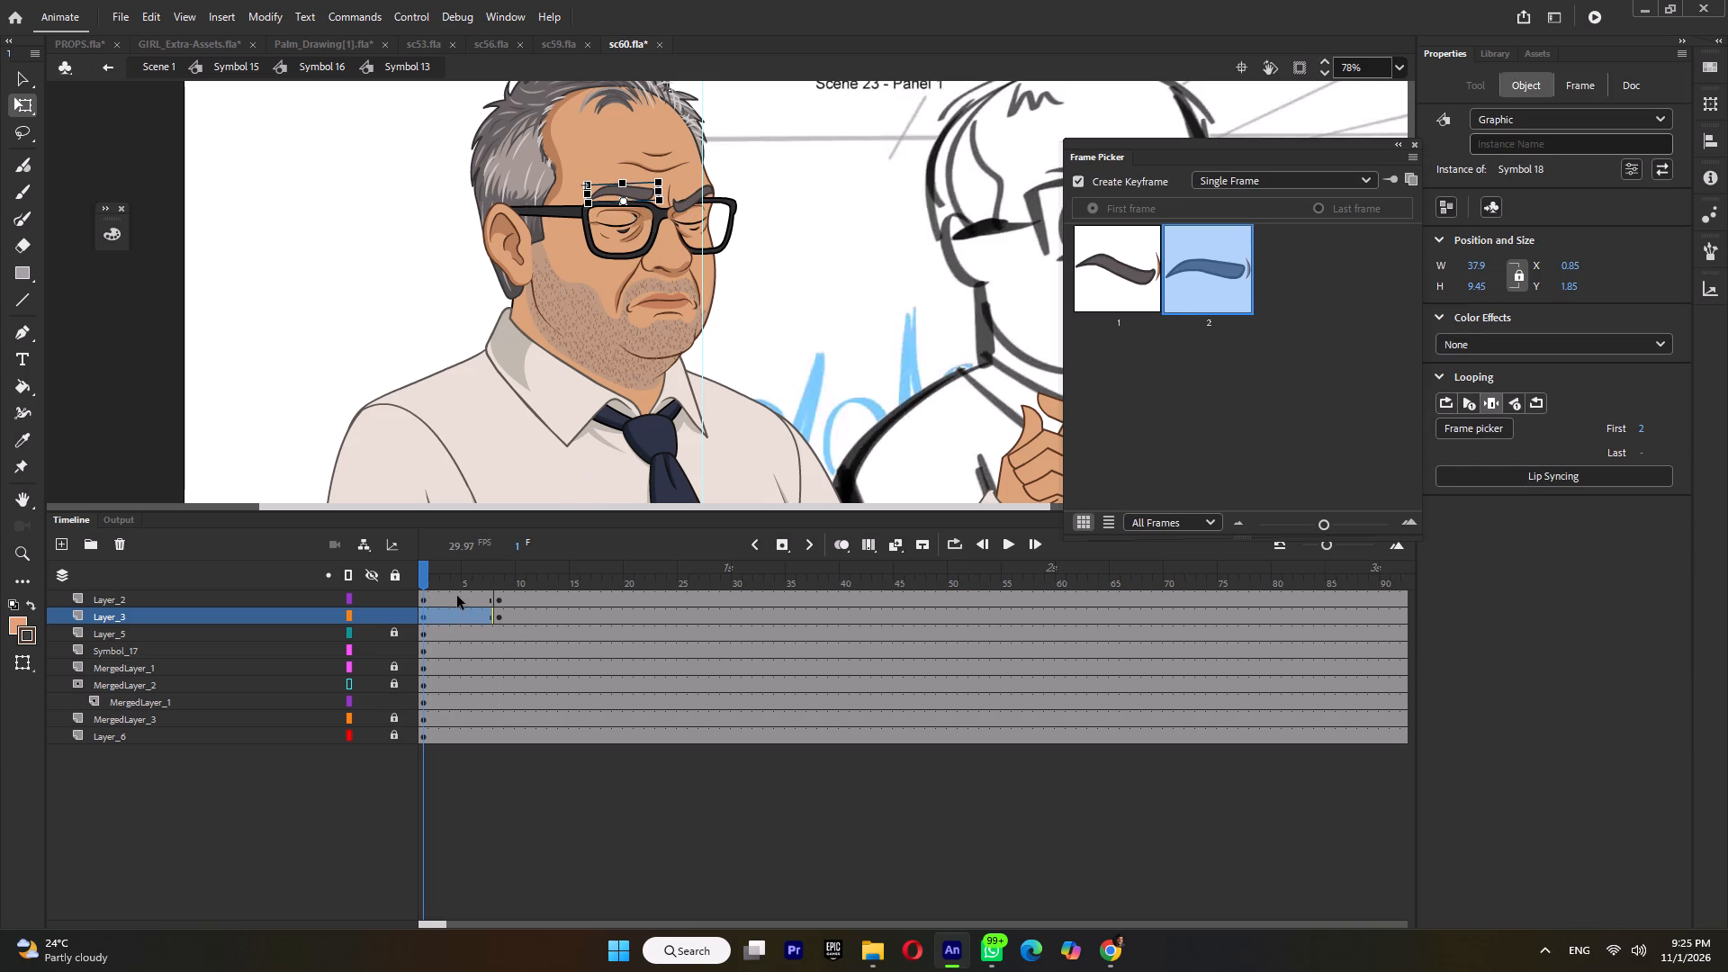
Use a classic tween to generate in-between eyebrow keyframes at frames 3 and 6, clearing the tween once they are set.
left_click_drag(457, 596, 456, 612)
key("ctrl+m")
left_click_drag(474, 599, 474, 615)
key("F6")
left_click_drag(451, 599, 450, 613)
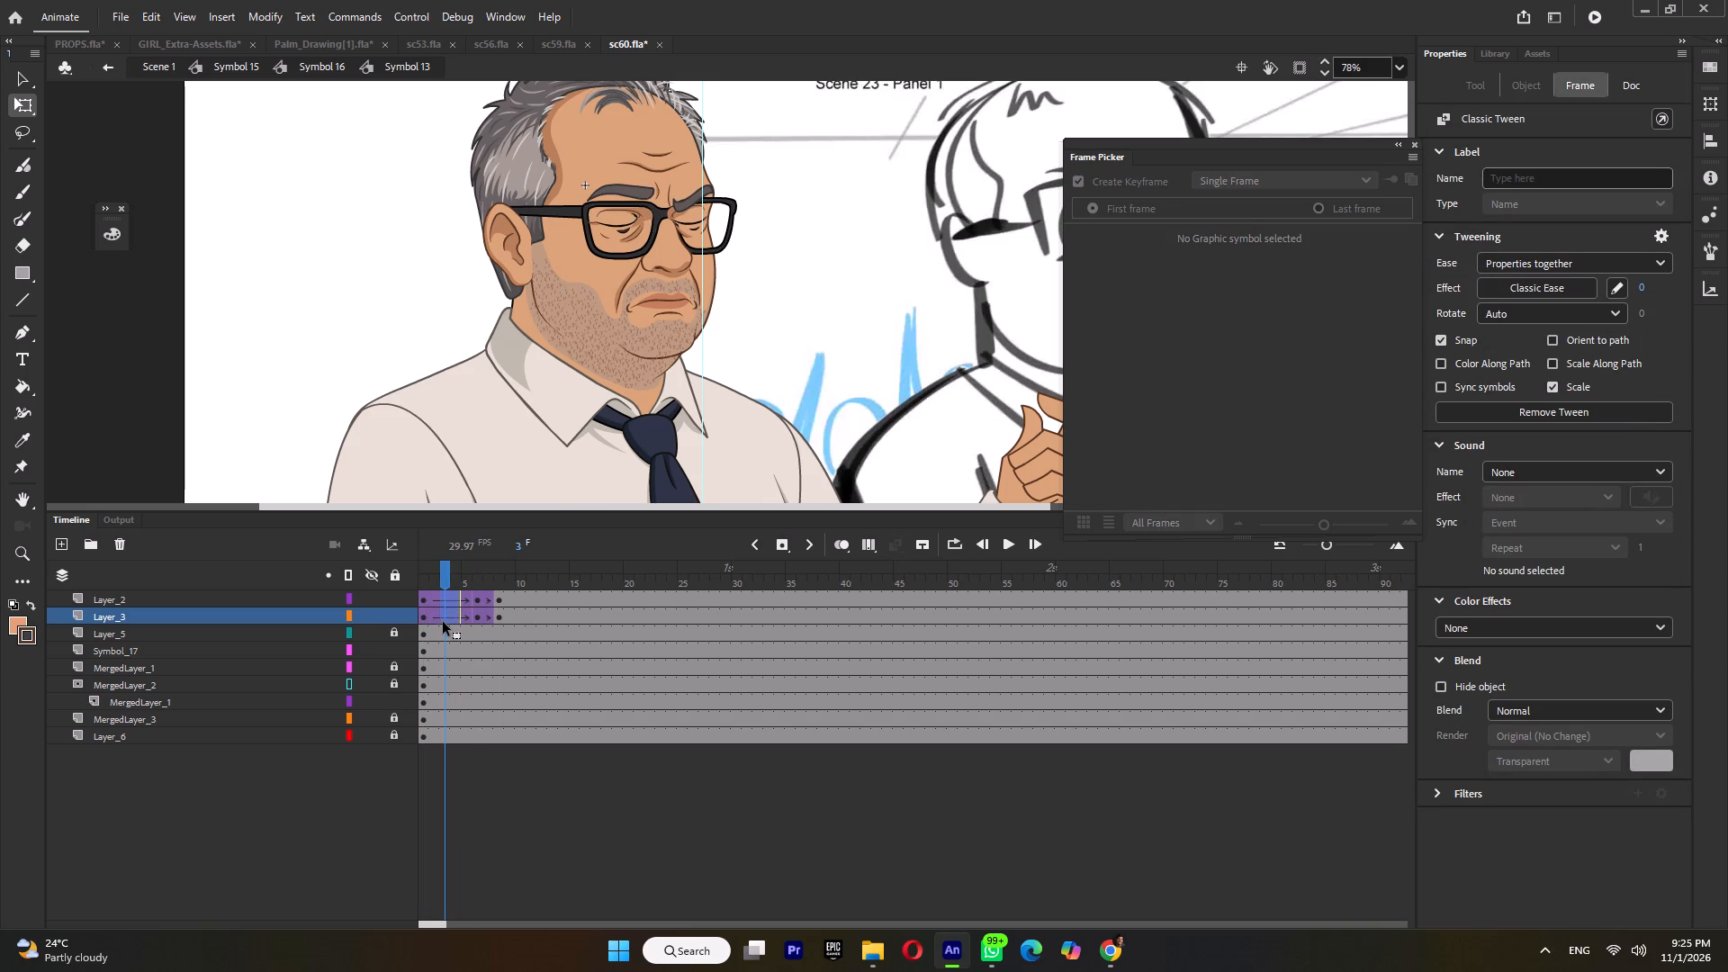
left_click(442, 623)
left_click_drag(449, 600, 449, 618)
key("F6")
left_click_drag(437, 601, 481, 617)
key("ctrl+m")
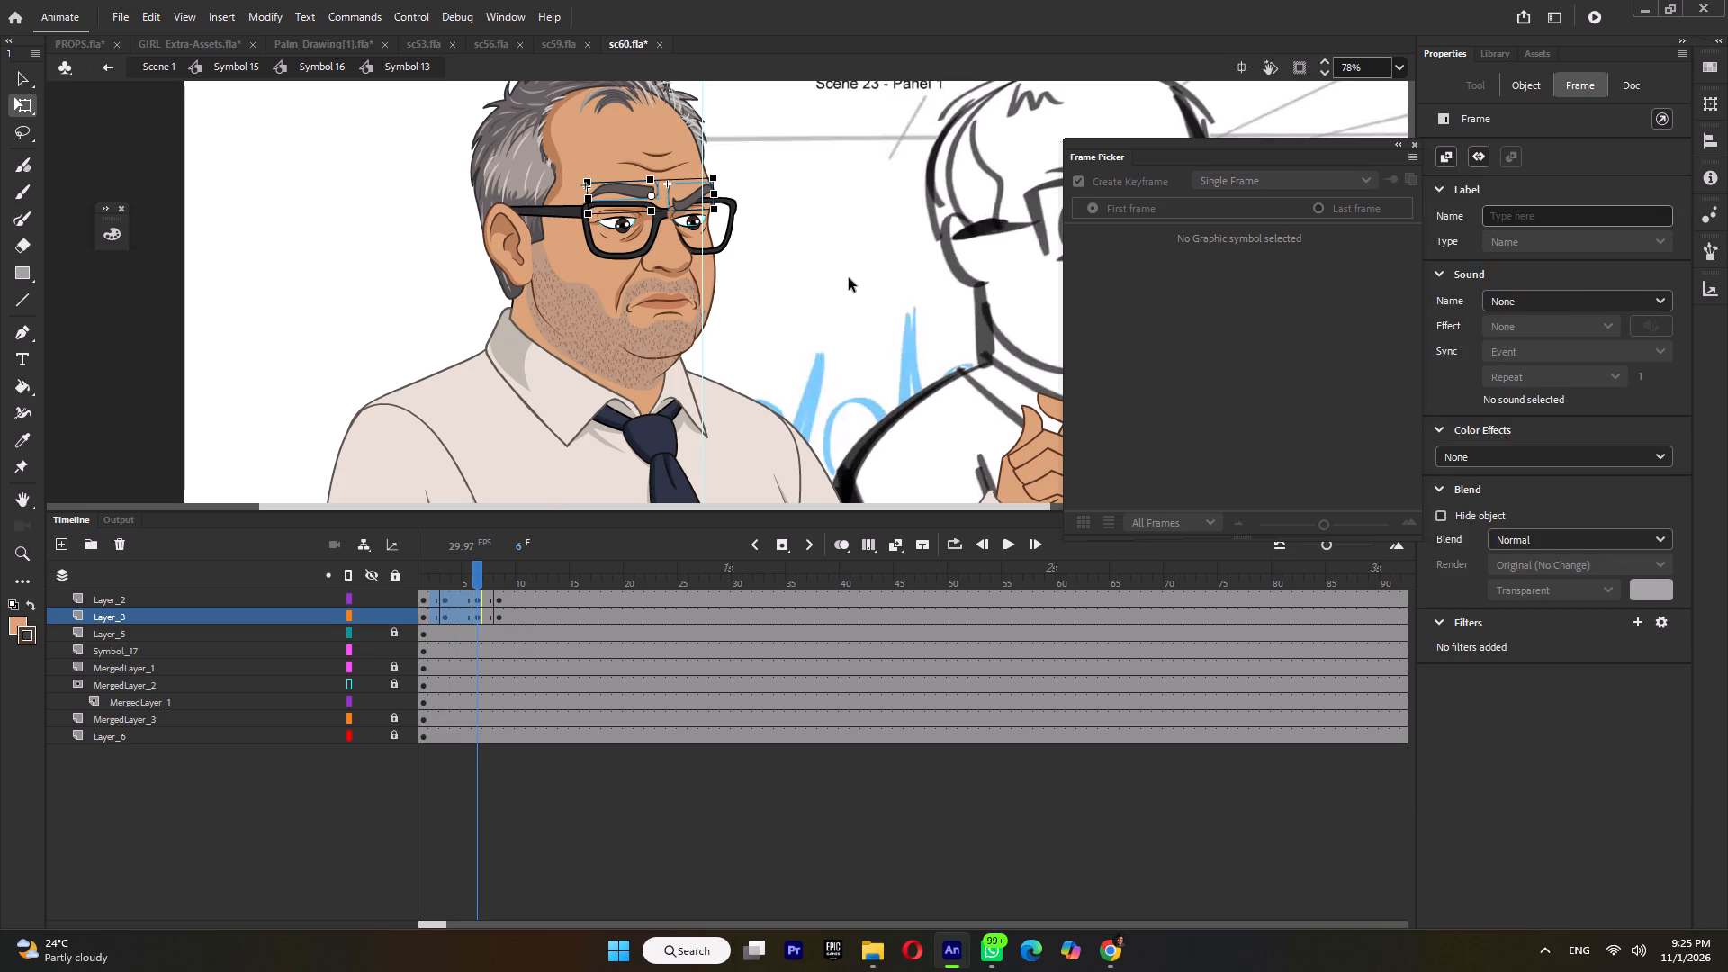
Step out of the face and head symbols, playing back the blink and brow motion at each level.
double_click(852, 265)
key("Return")
key("Return")
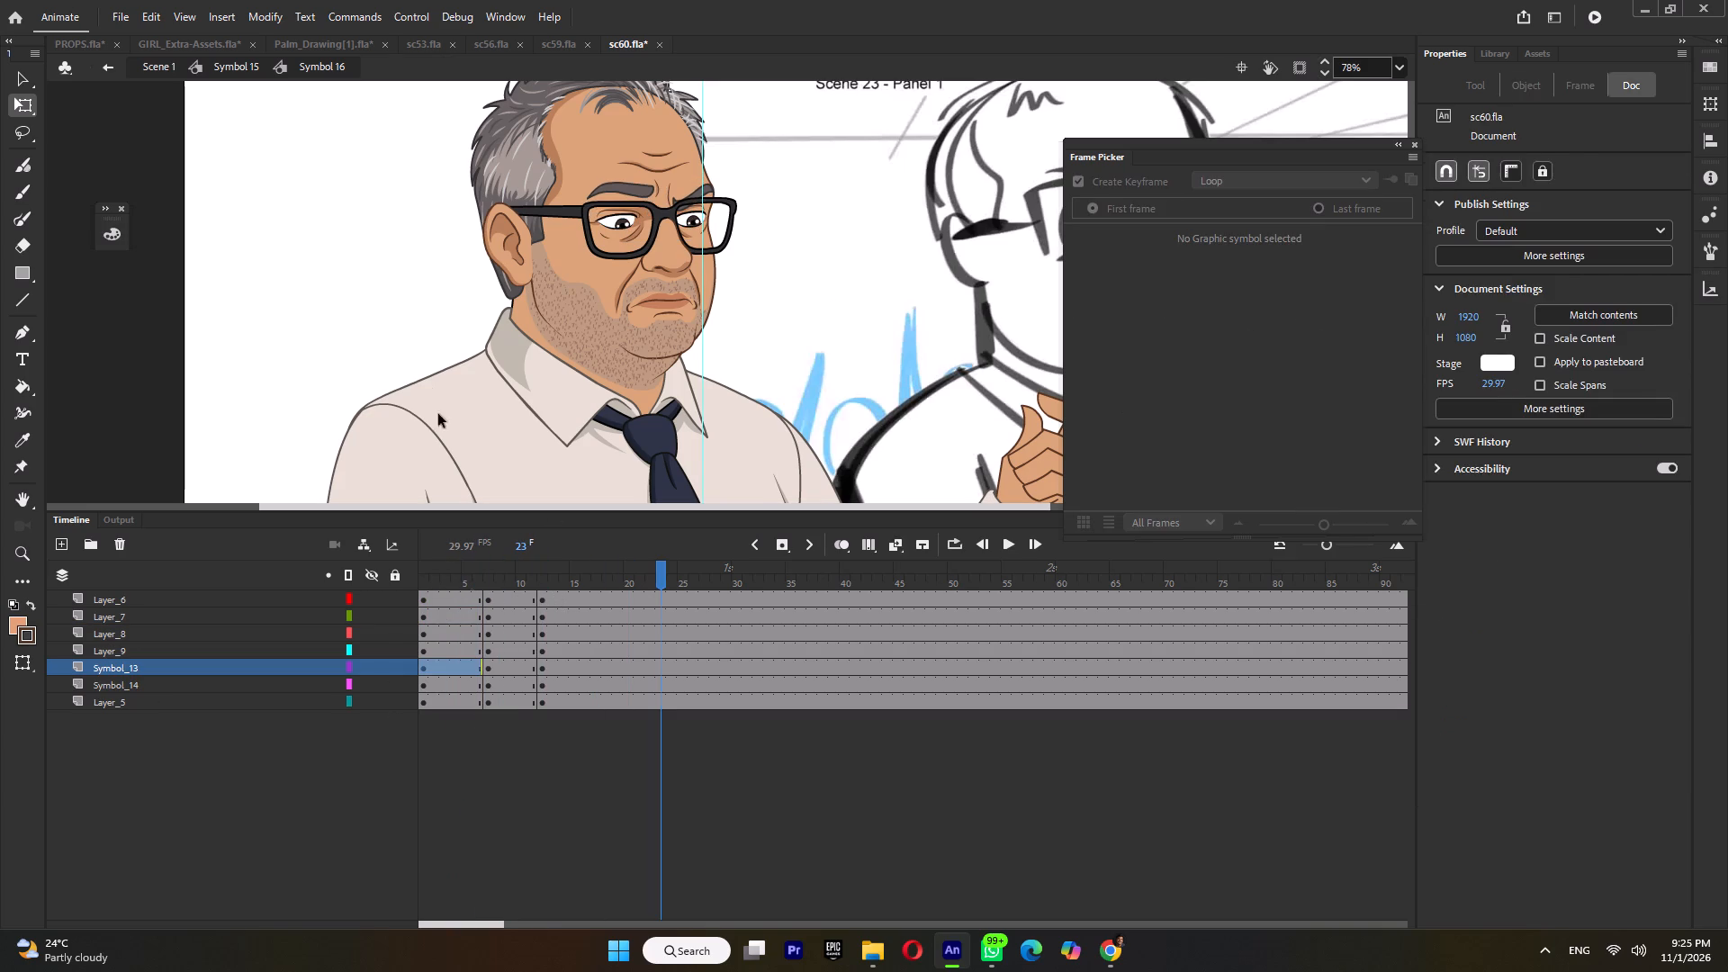
double_click(421, 359)
key("Return")
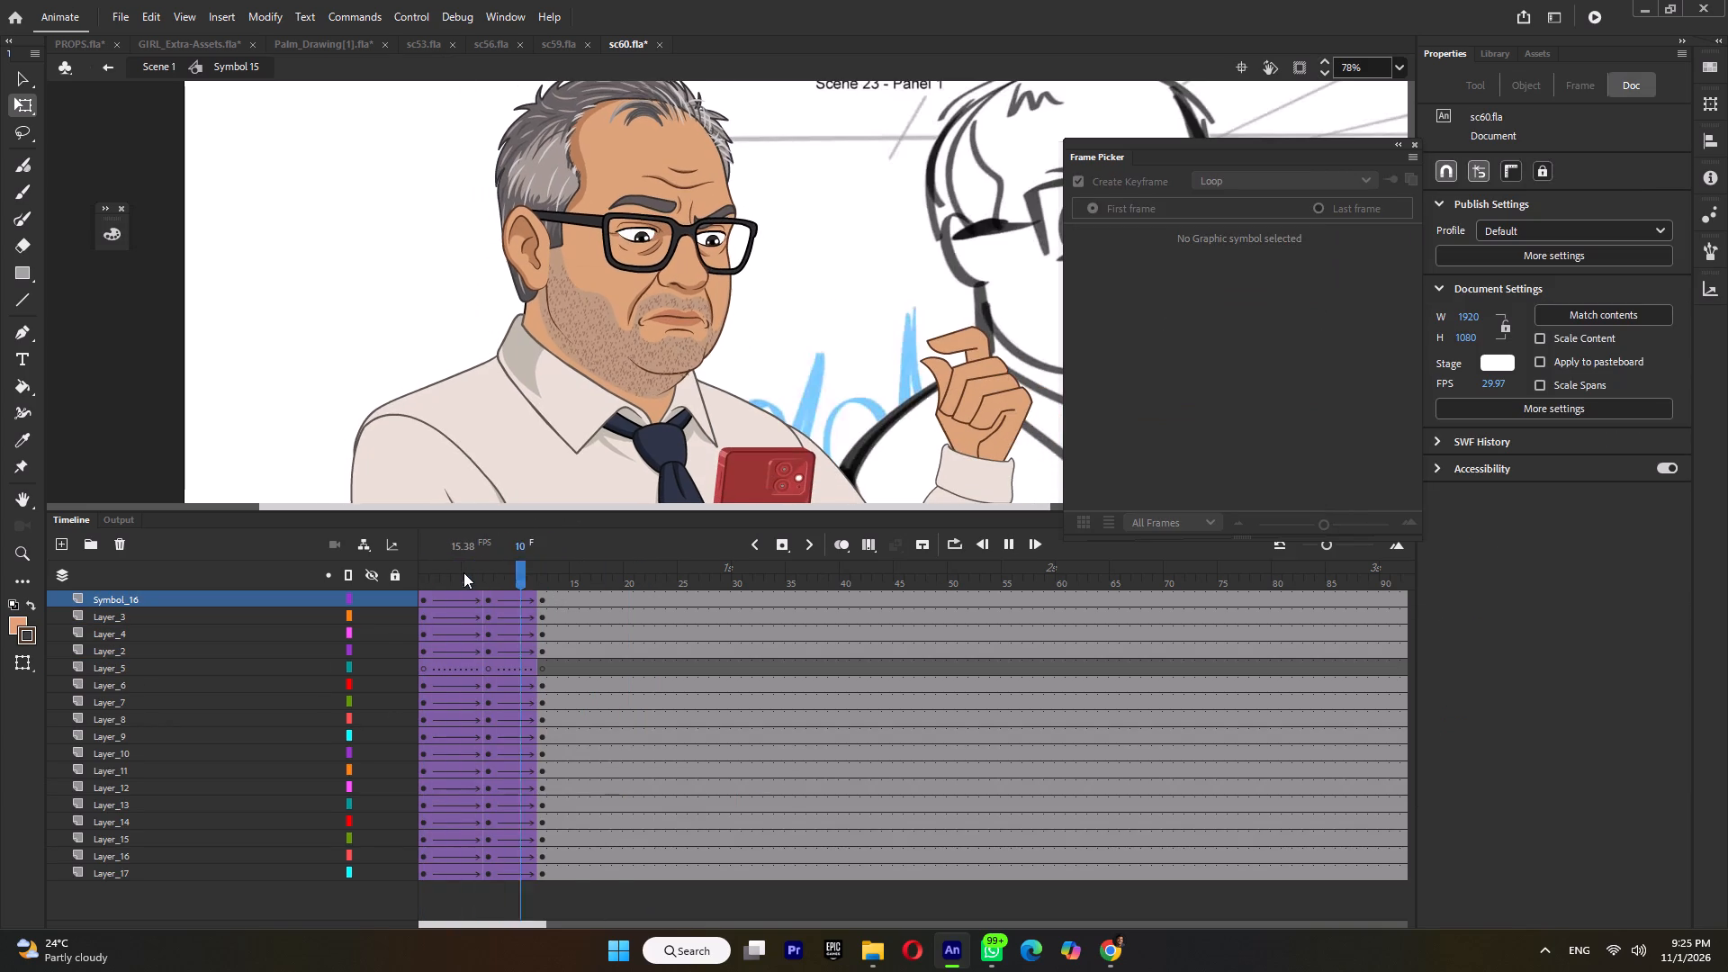
key("Return")
scroll(697, 310, "down", 4, "ctrl")
Save the sc60 file.
key("ctrl+s")
Play back the man's tweened motion with the blink from frame 1.
left_click_drag(446, 569, 341, 583)
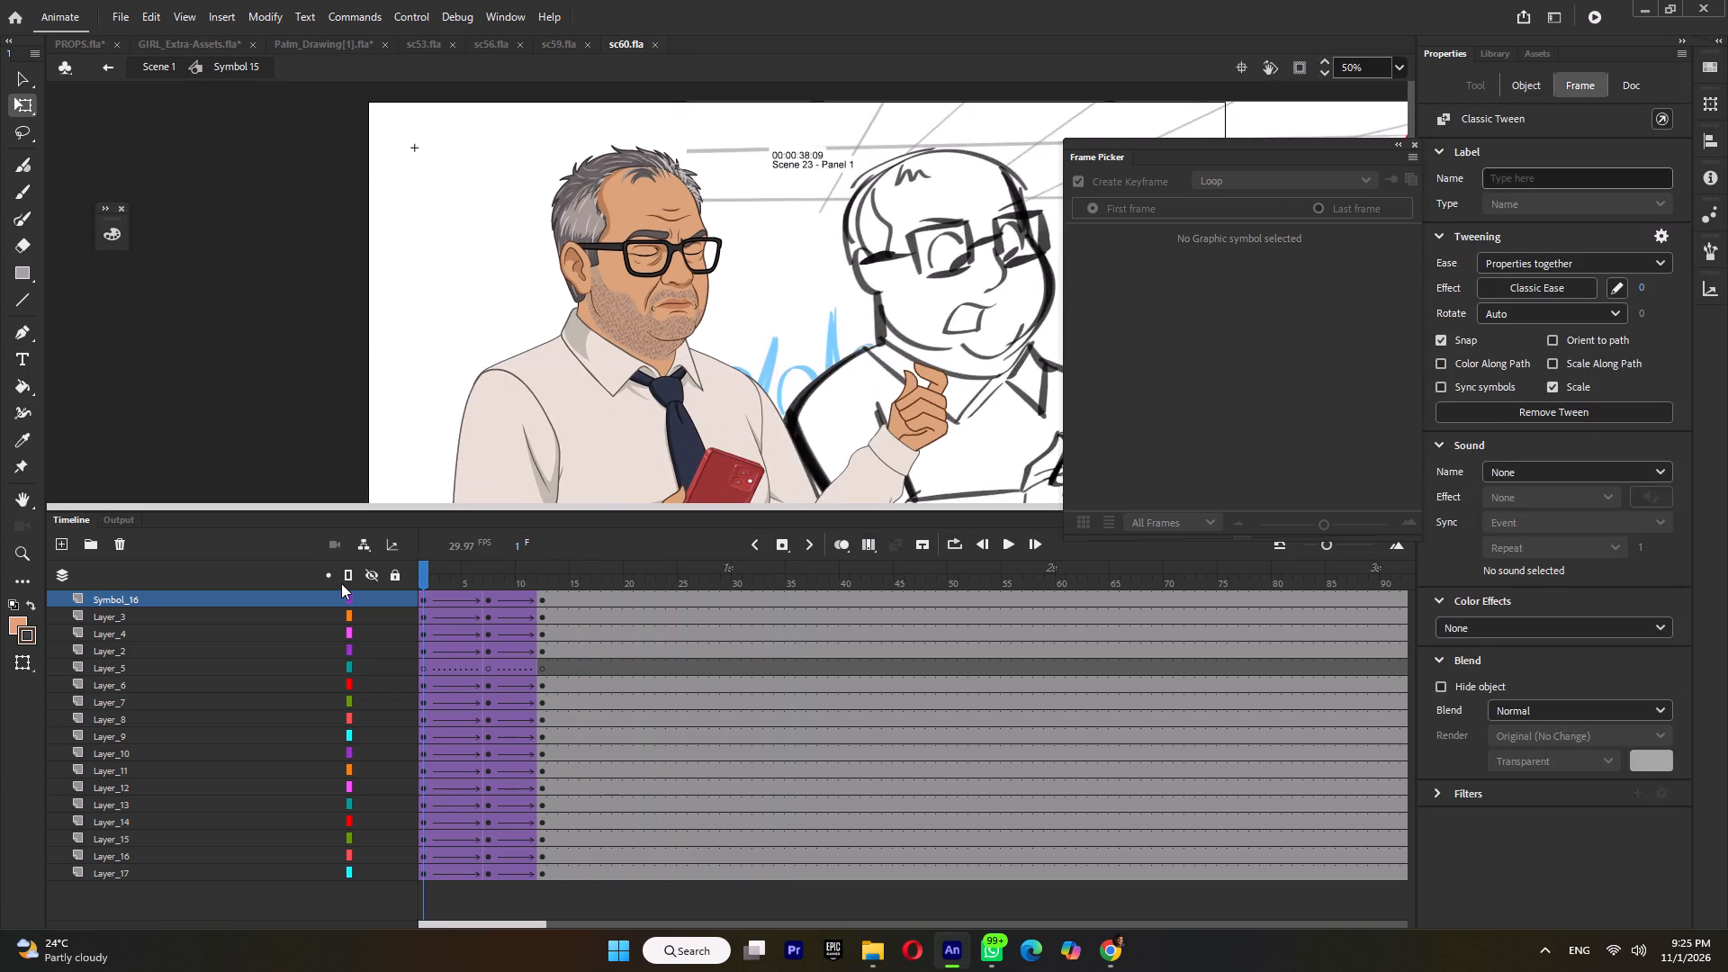
key("Return")
key("Return")
In Scene 1, slide the storyboard image left to line it up with the stage, and play the shot from frame 1.
double_click(450, 292)
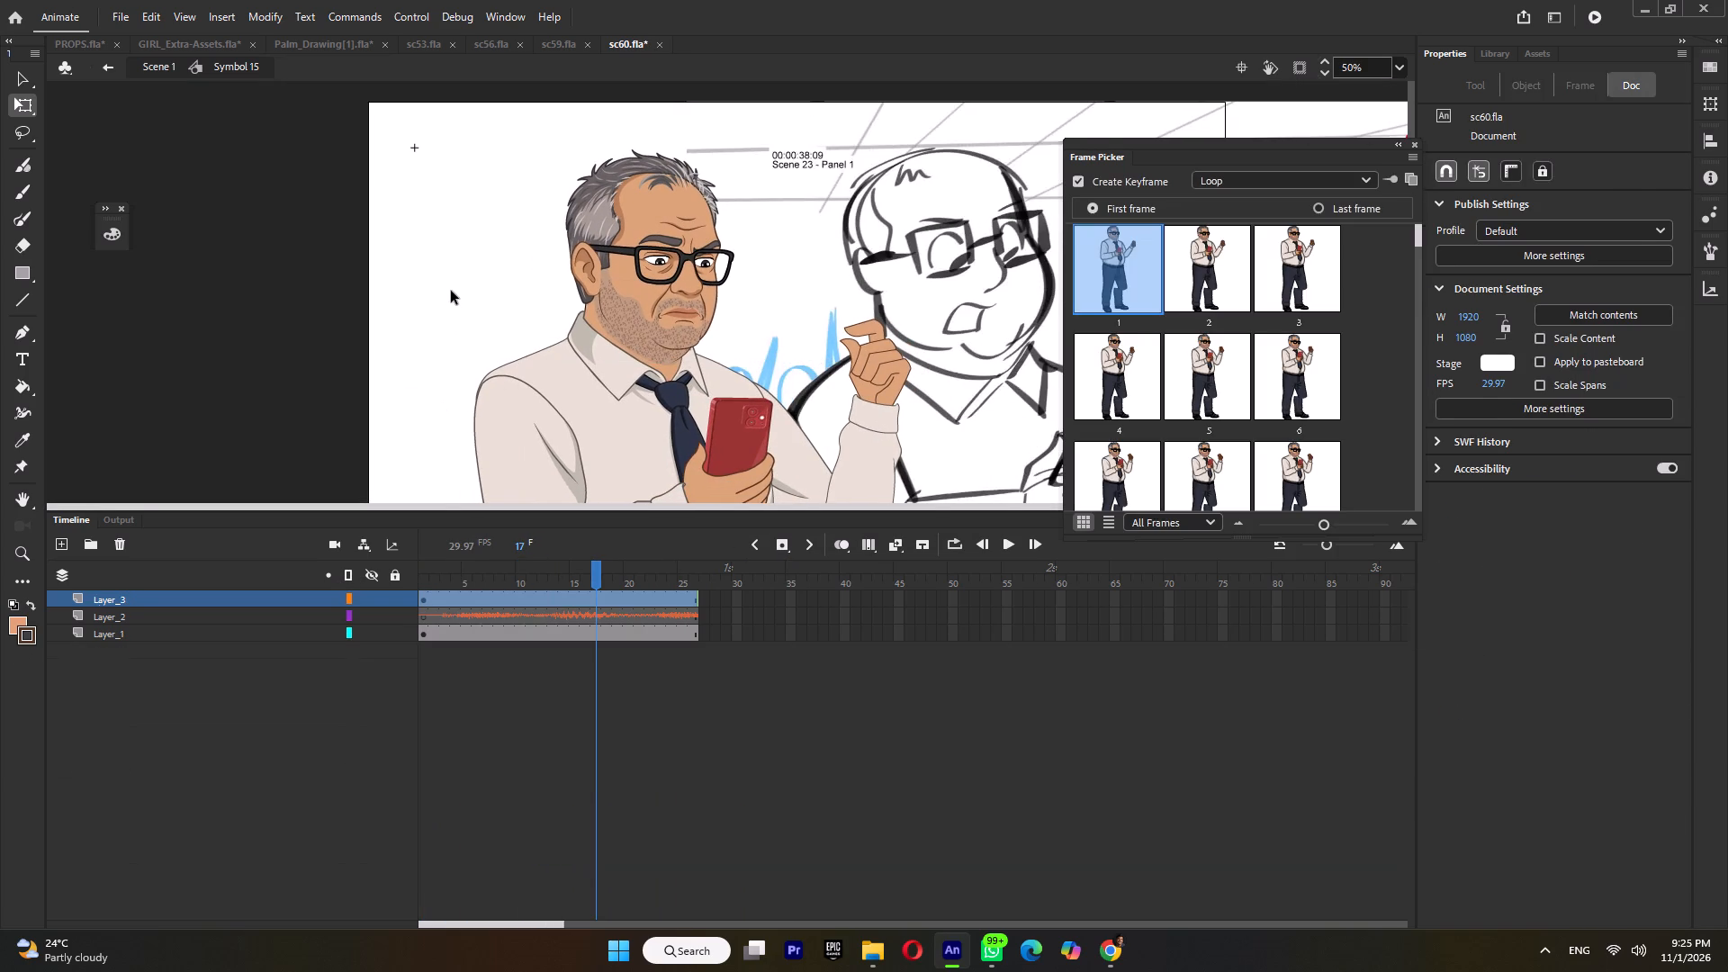
scroll(452, 293, "down", 3, "ctrl")
left_click(885, 326)
left_click_drag(928, 355, 708, 350)
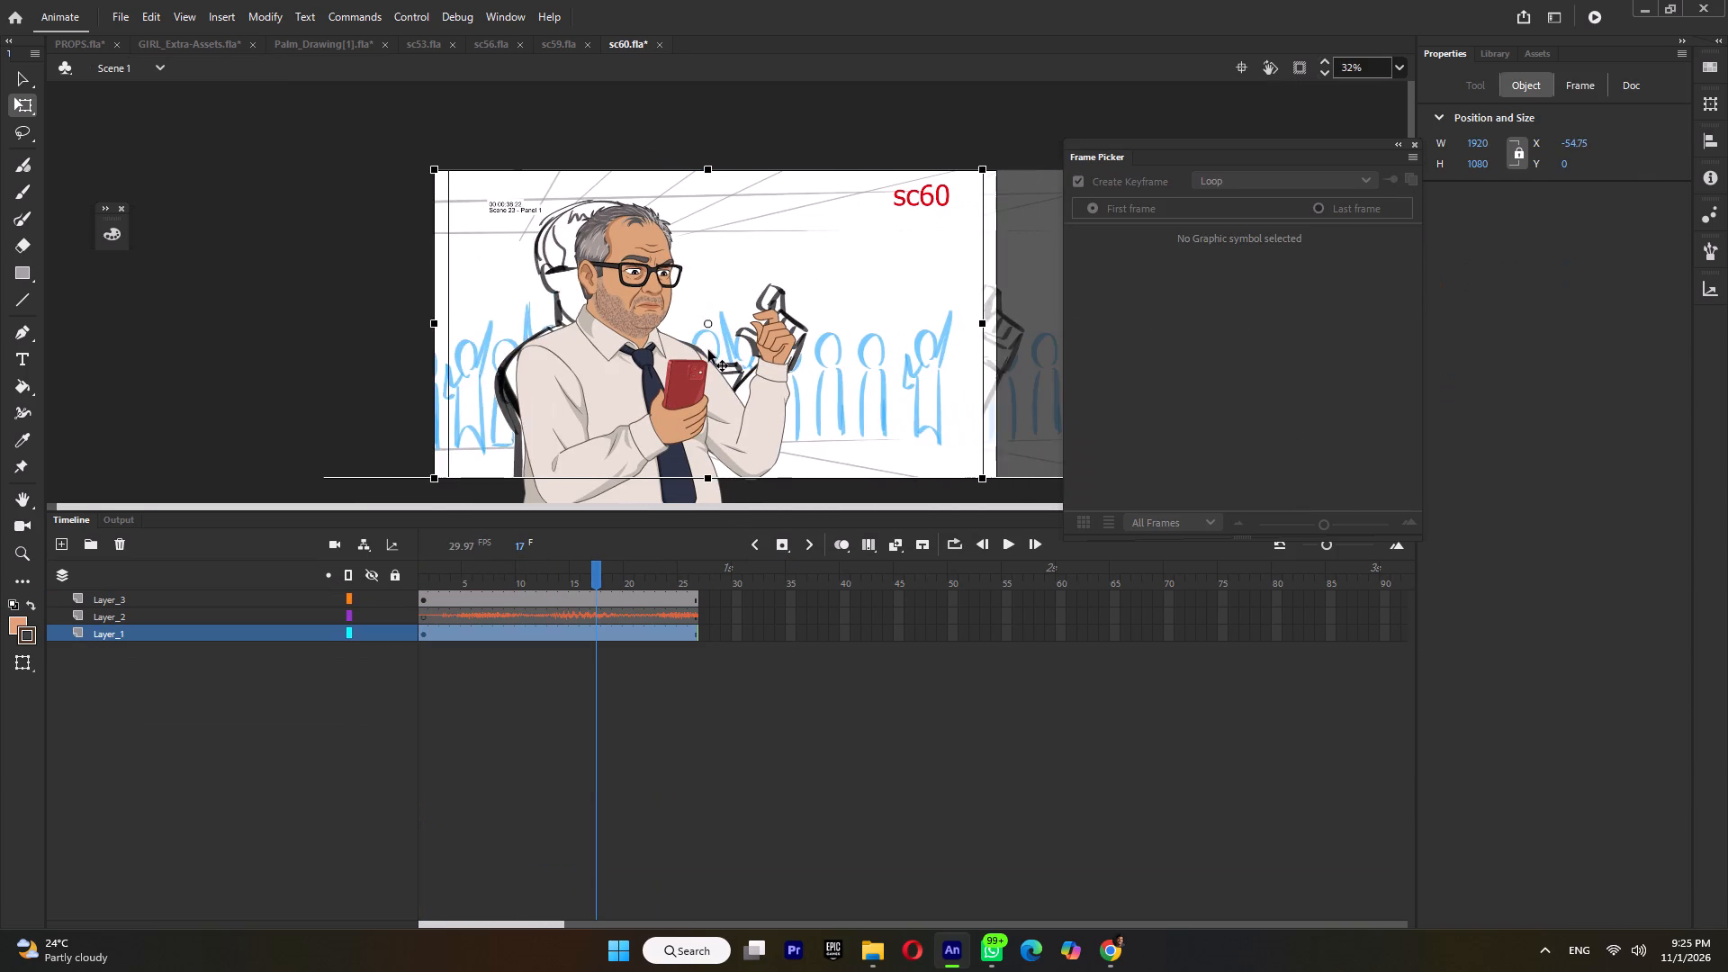
left_click_drag(708, 350, 724, 350)
left_click_drag(437, 576, 381, 582)
key("Return")
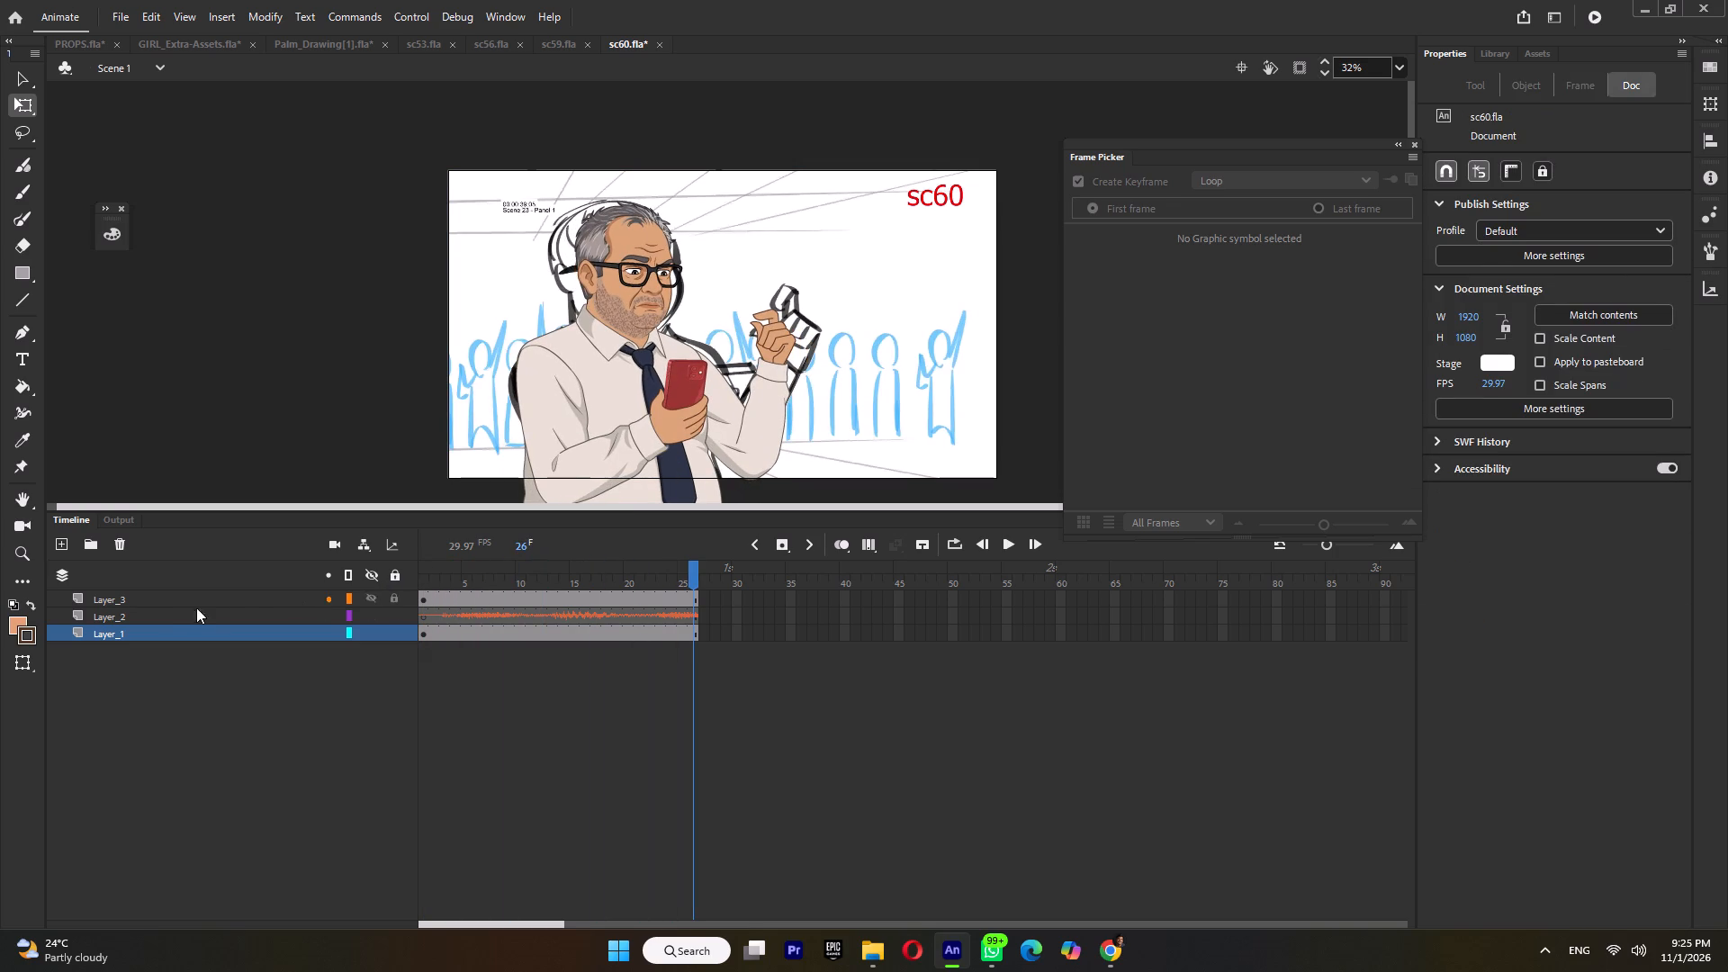
Copy the sc60.mp3 sound layer, Layer_2, from the main timeline.
left_click(159, 610)
right_click(159, 610)
left_click(245, 266)
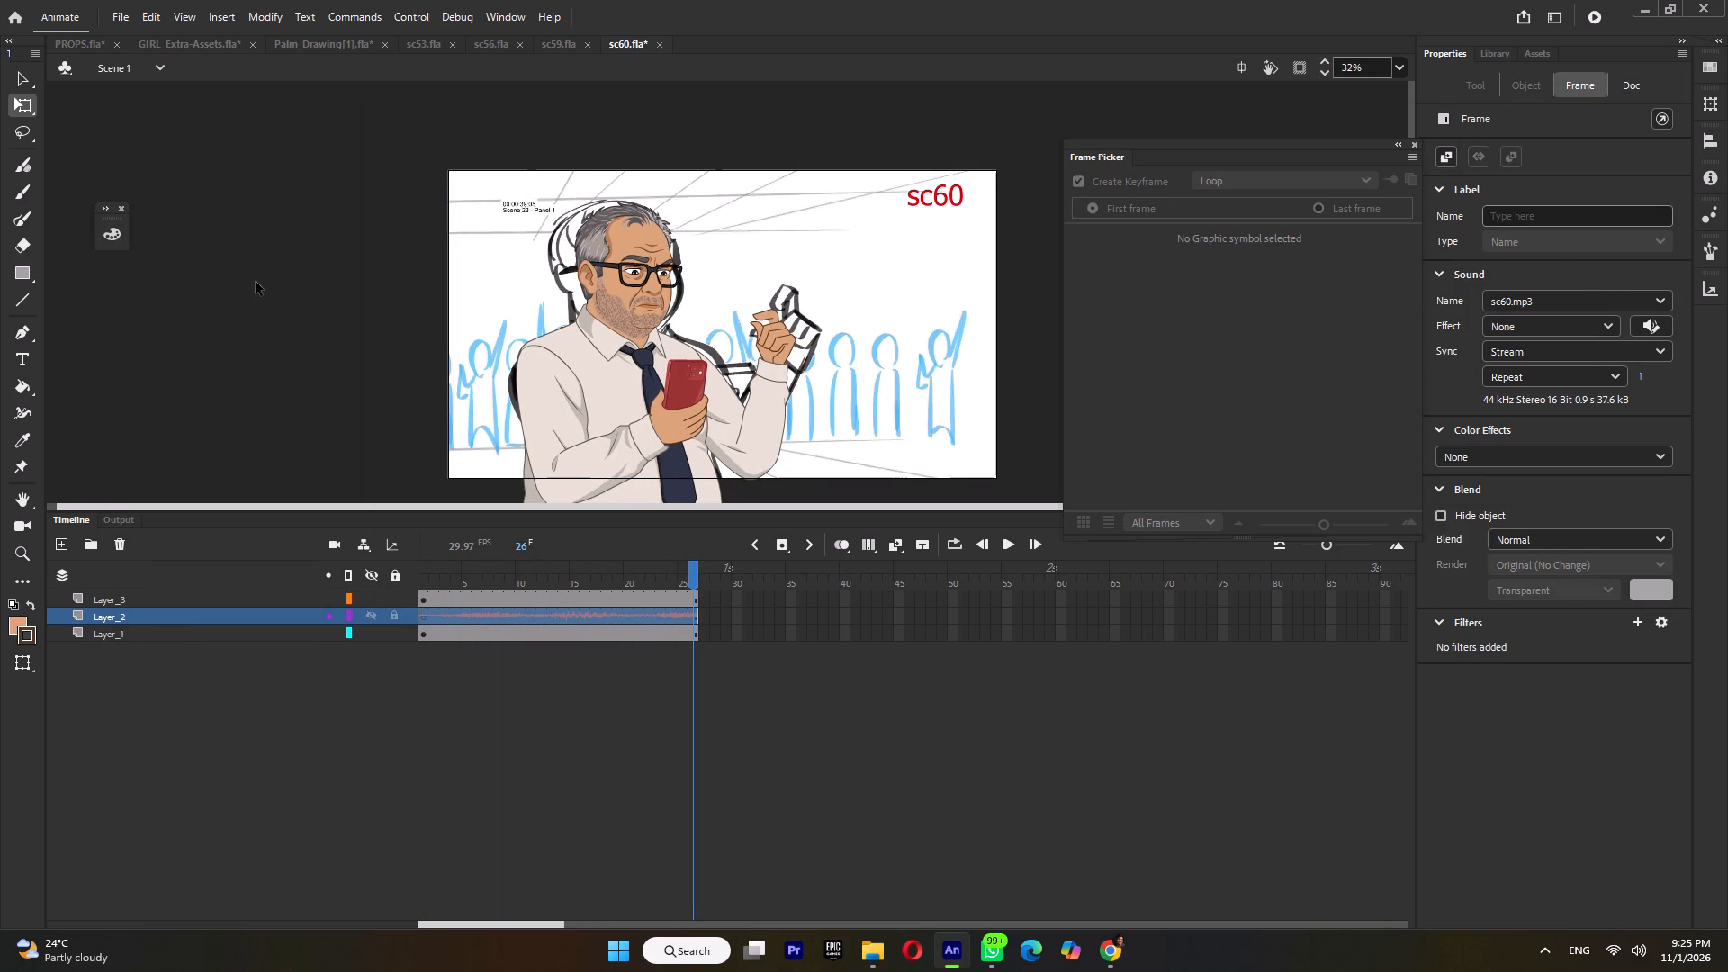
Raise the system volume to maximum.
left_click(1646, 967)
left_click_drag(1632, 841, 1687, 841)
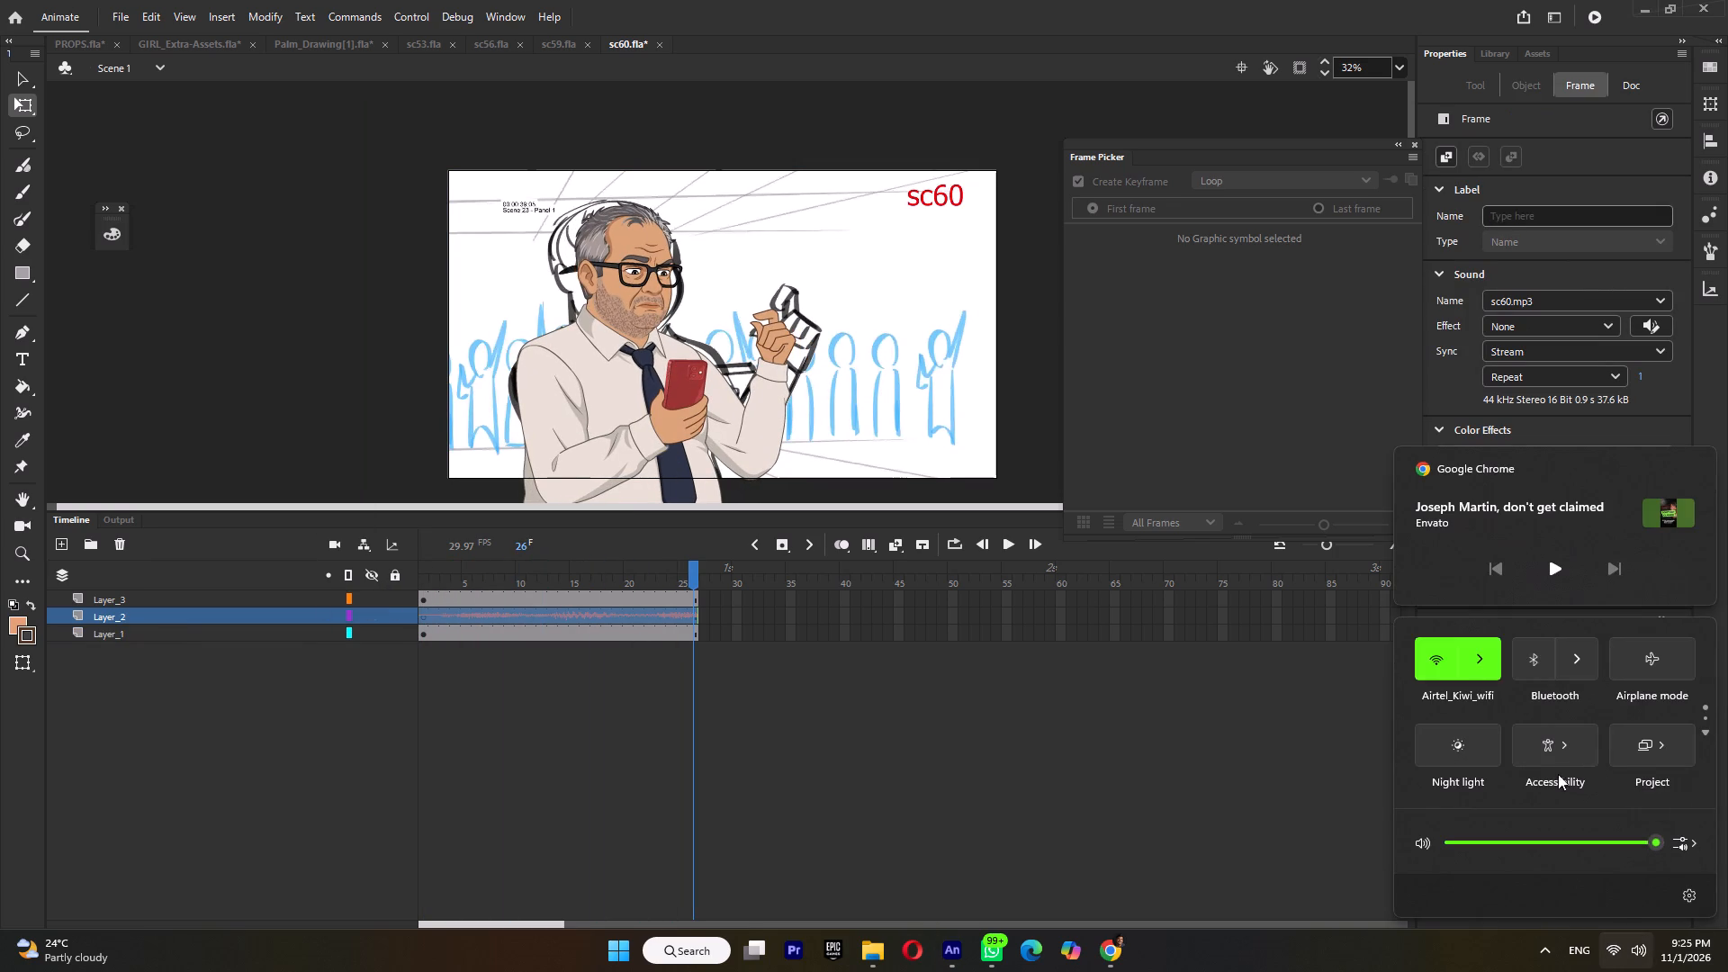
Inside the man's head symbol, paste the copied sound layer directly above the mouth layer, Symbol_14.
double_click(638, 310)
scroll(637, 312, "up", 3, "ctrl")
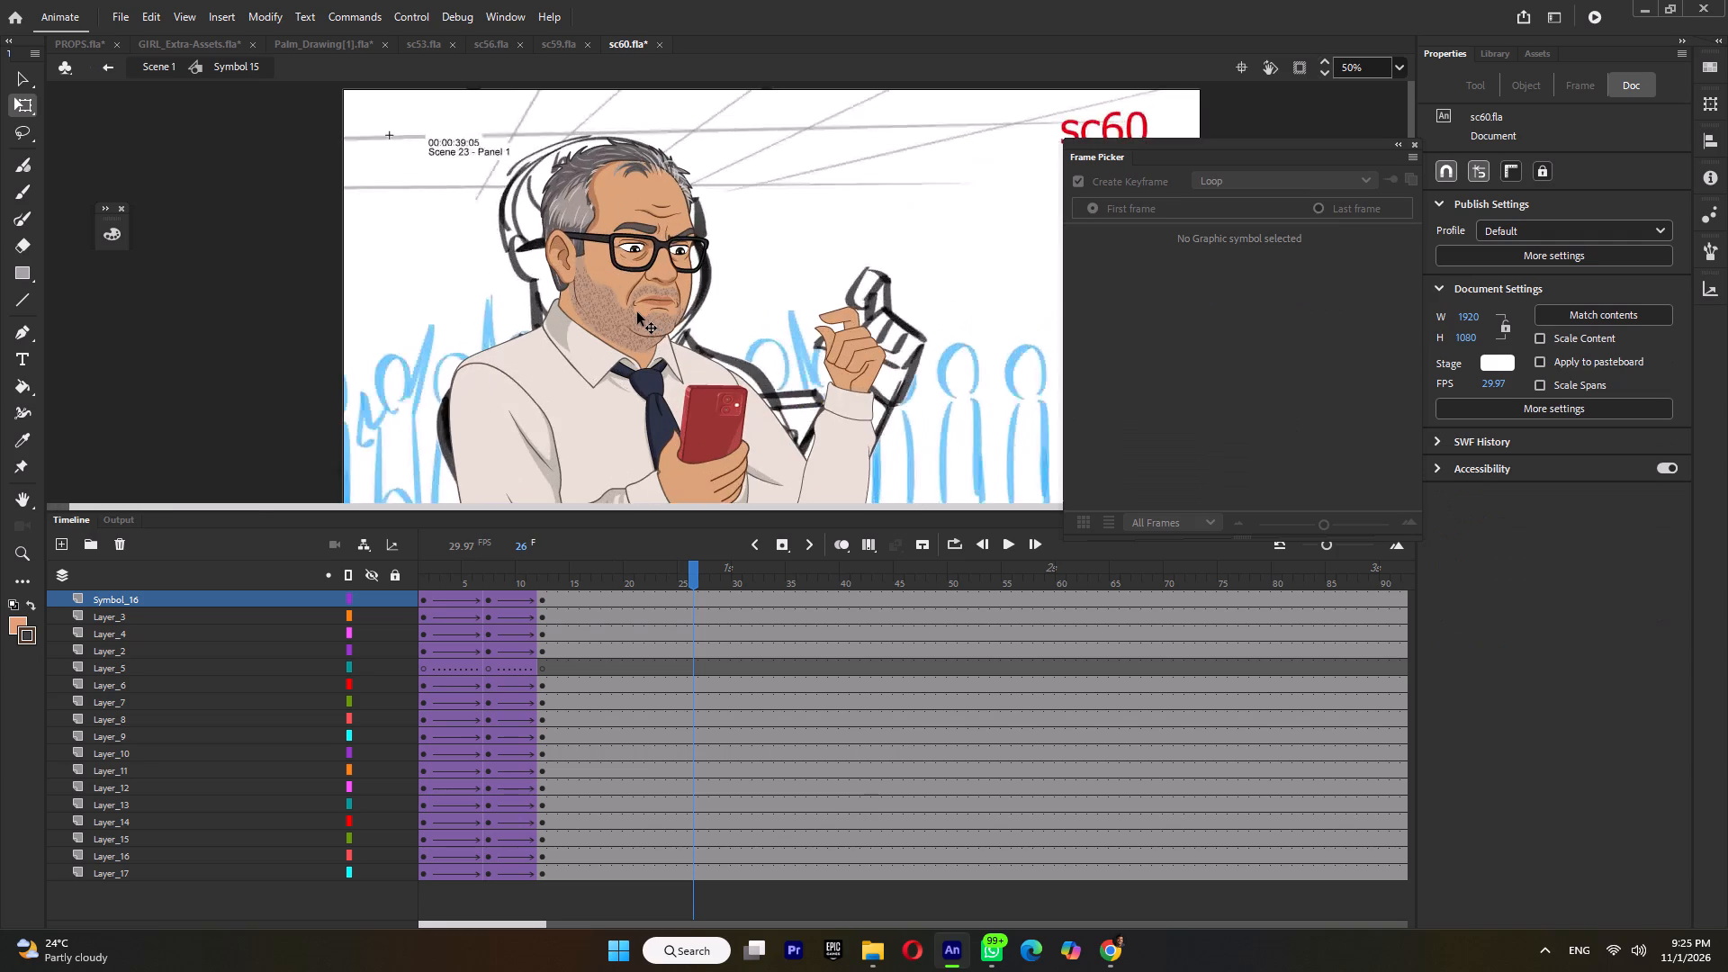
scroll(637, 312, "up", 3, "ctrl")
double_click(643, 310)
left_click(657, 296)
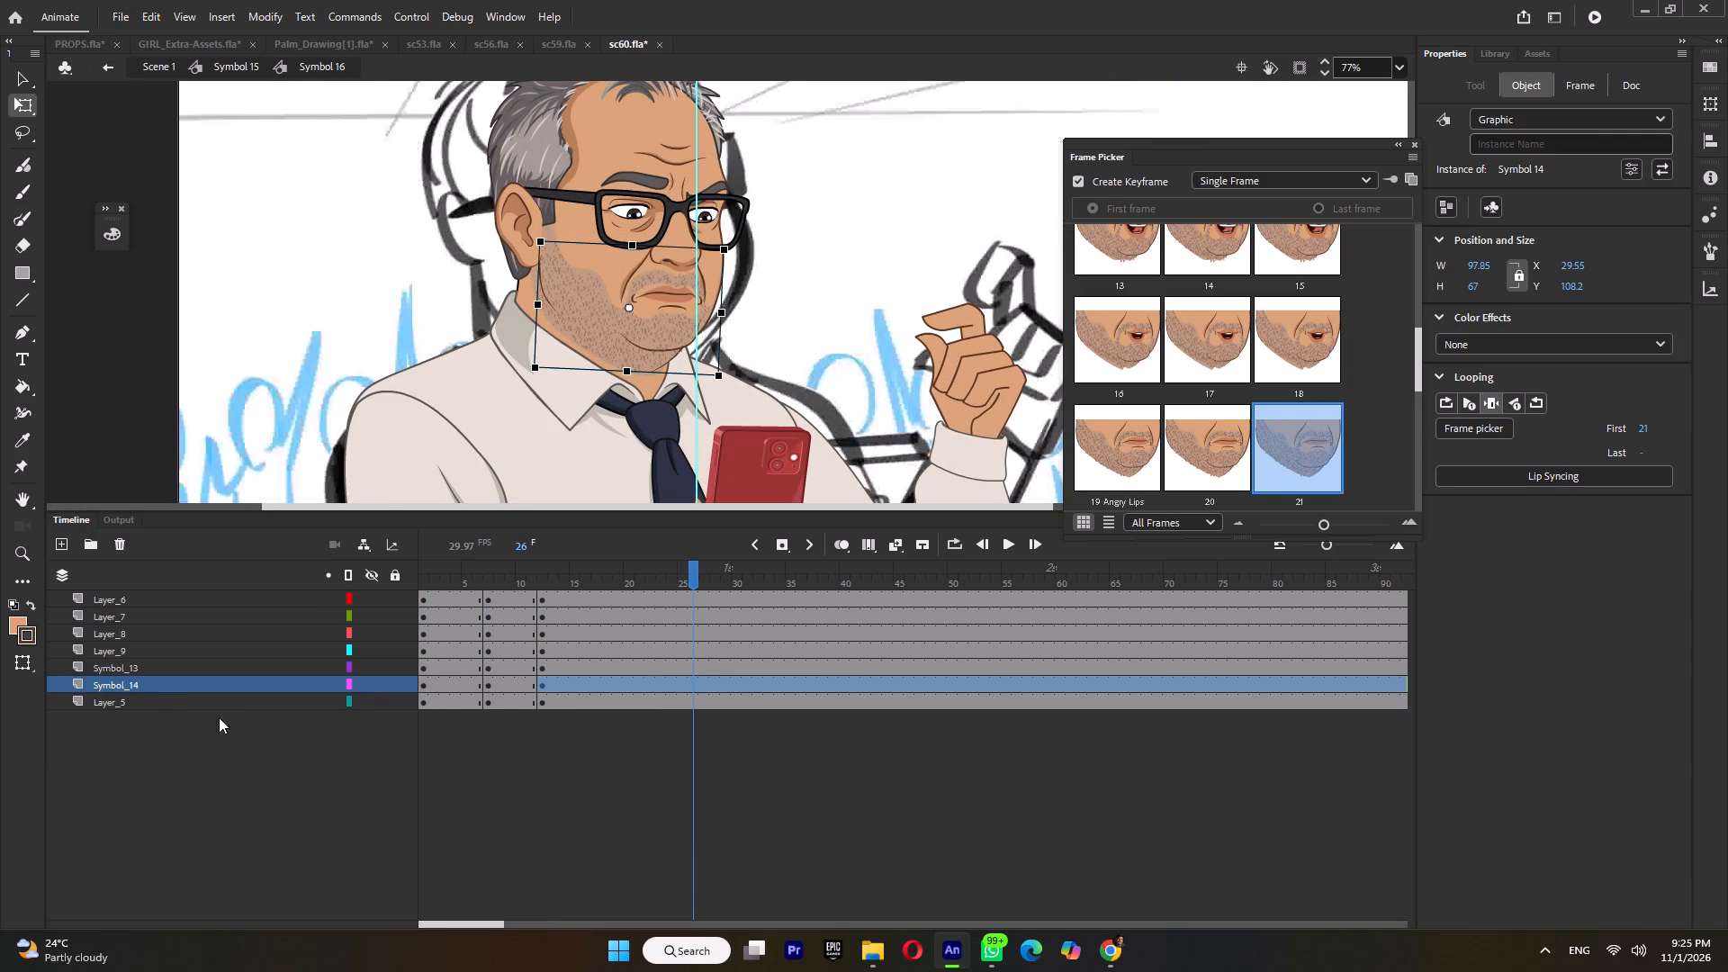
right_click(177, 685)
left_click(274, 347)
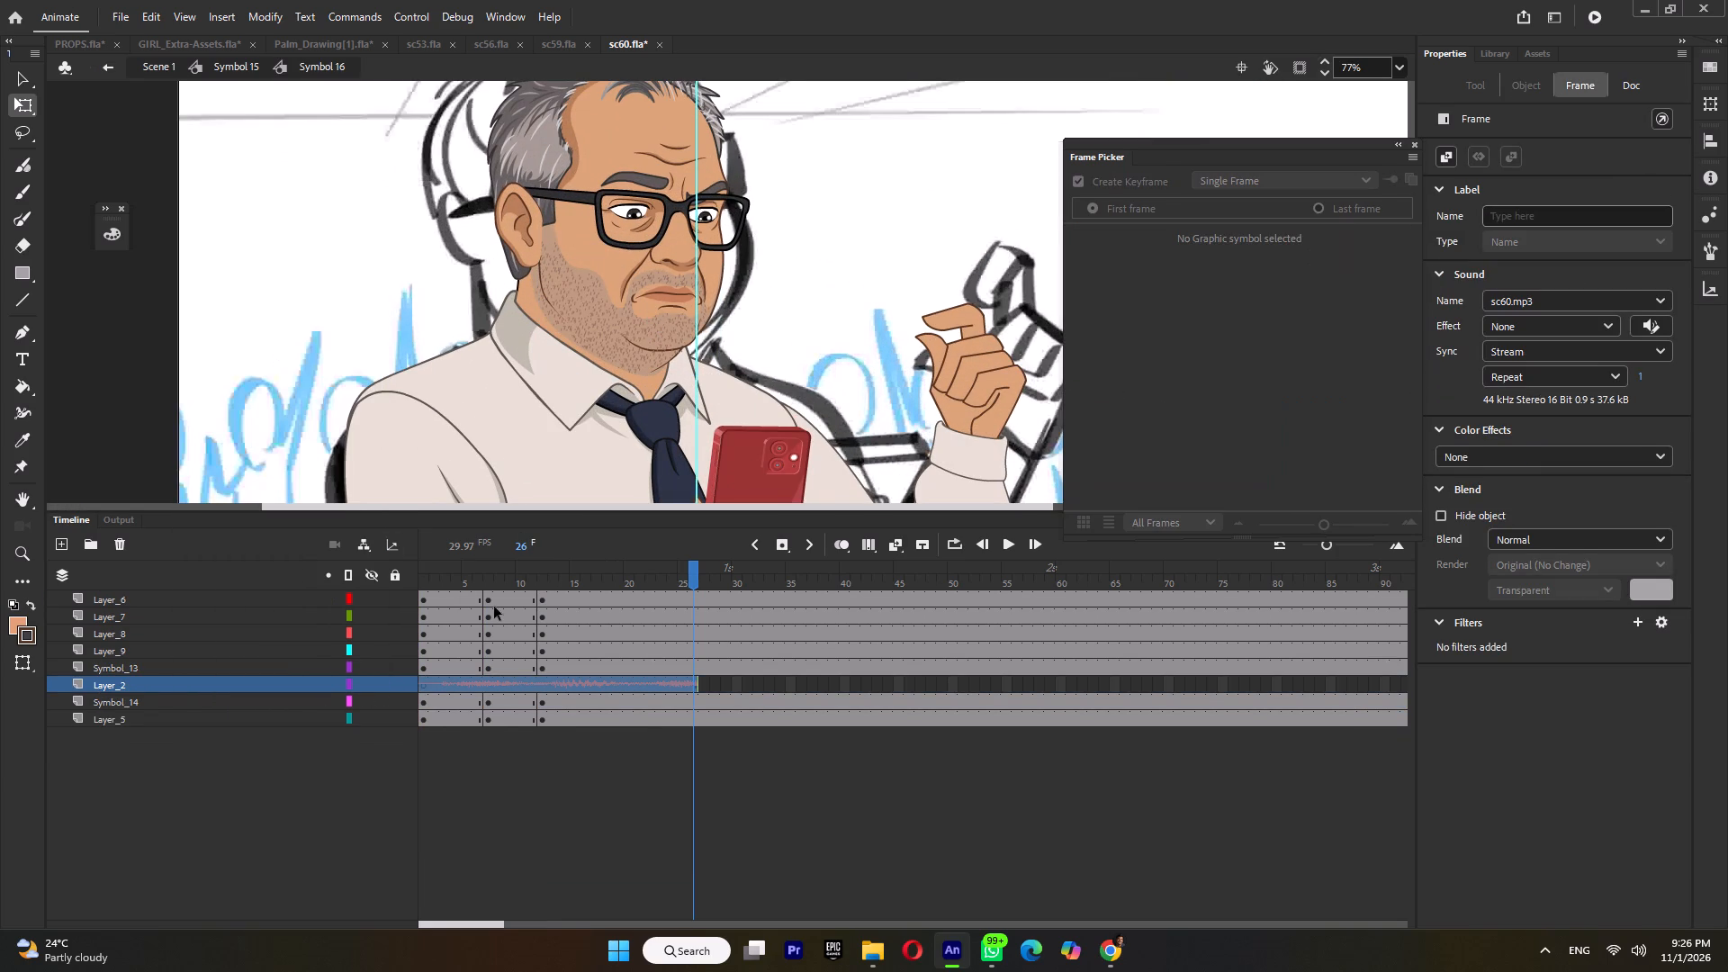
Play back the head symbol from frame 1 to hear where the speech falls against the mouth.
left_click_drag(485, 564, 302, 612)
key("Return")
key("Return")
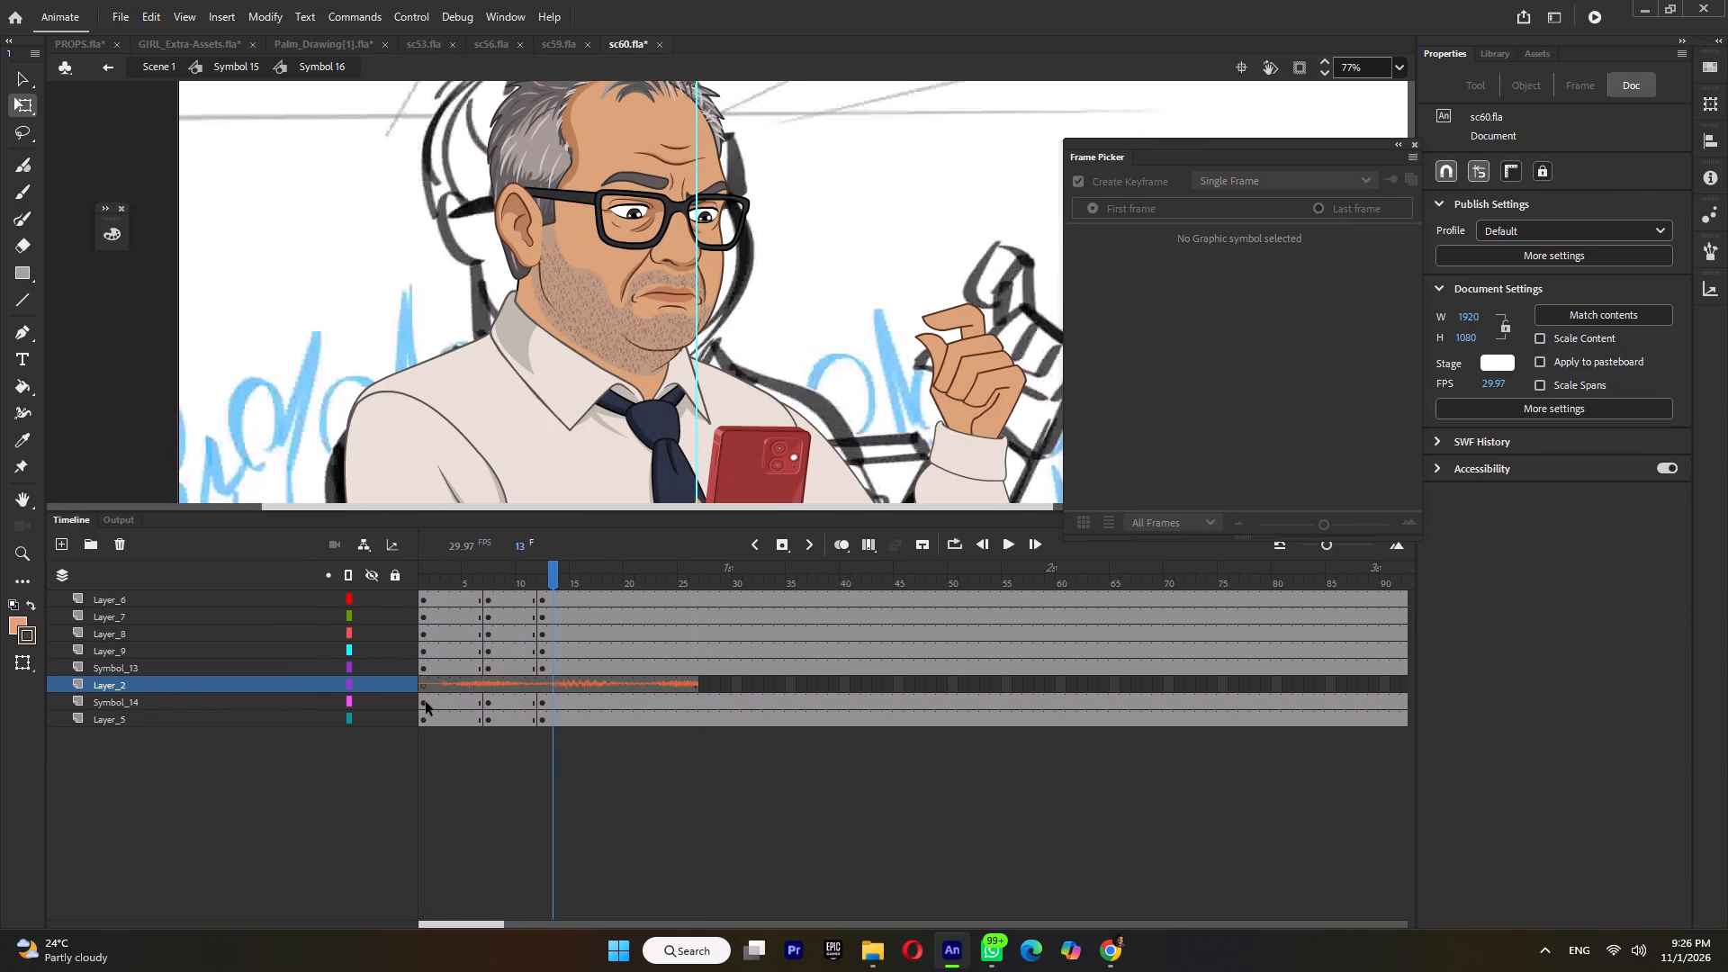
left_click(426, 702)
key("Return")
key("Return")
Try several open-mouth drawings on Symbol_14 at frame 4, keying drawing 24 there, and play it back with the sound.
left_click(451, 703)
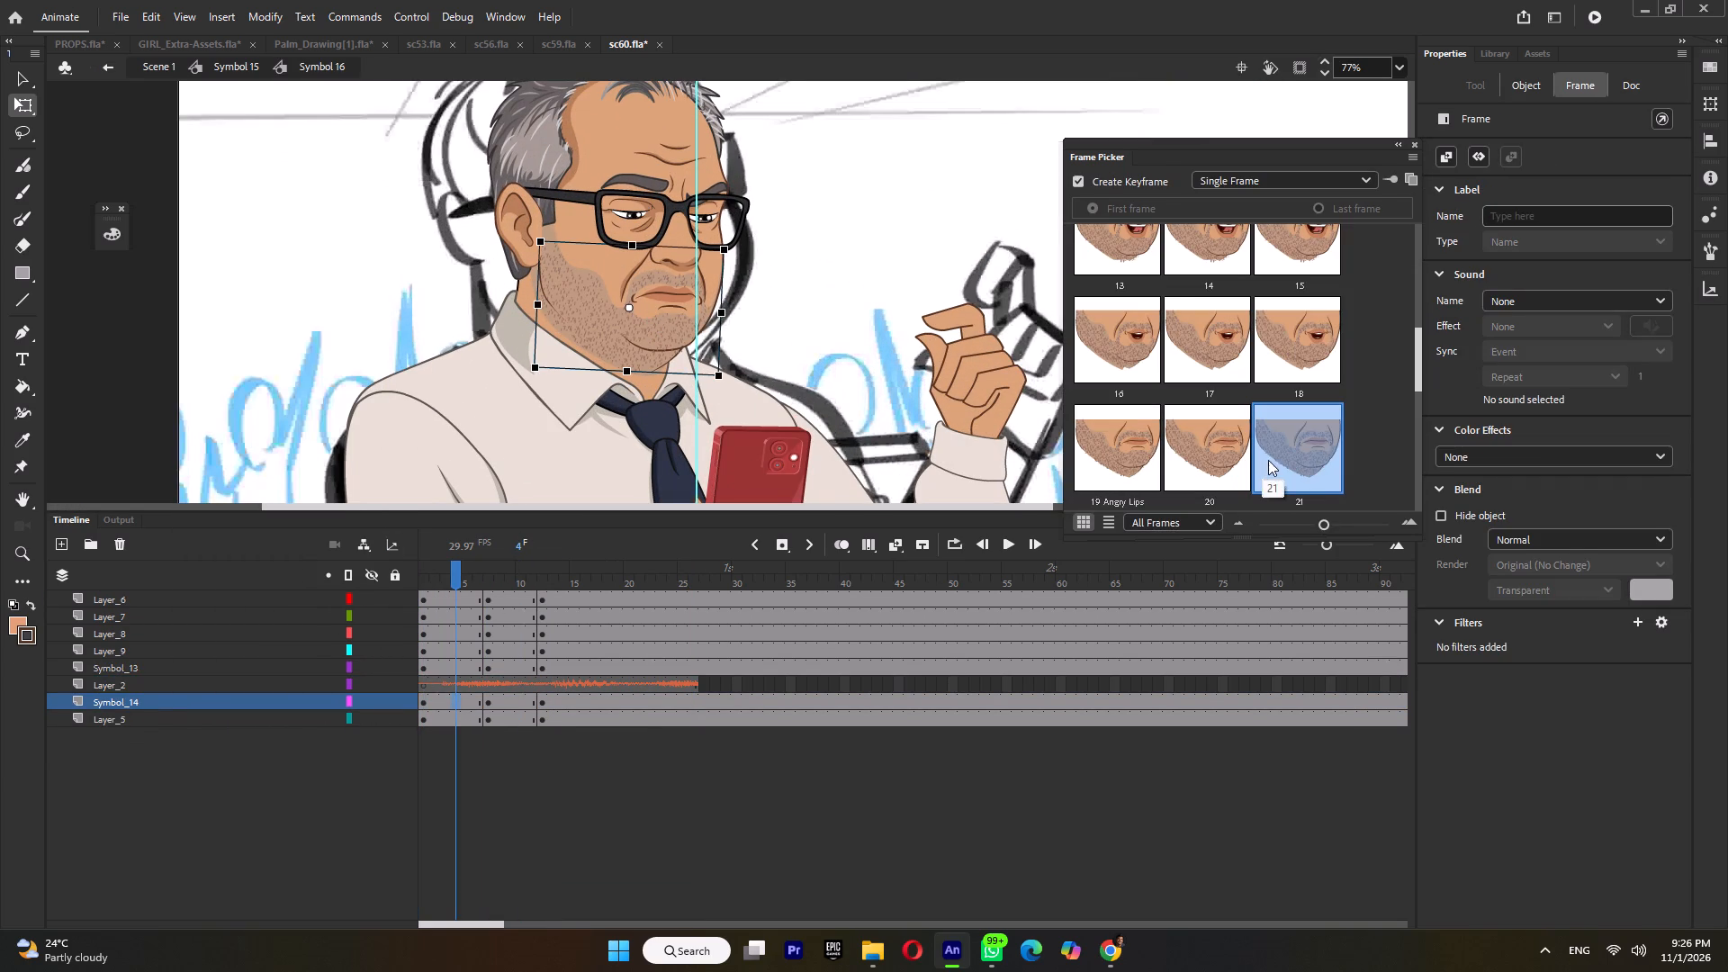
left_click_drag(1325, 526, 1286, 528)
scroll(1267, 430, "down", 4)
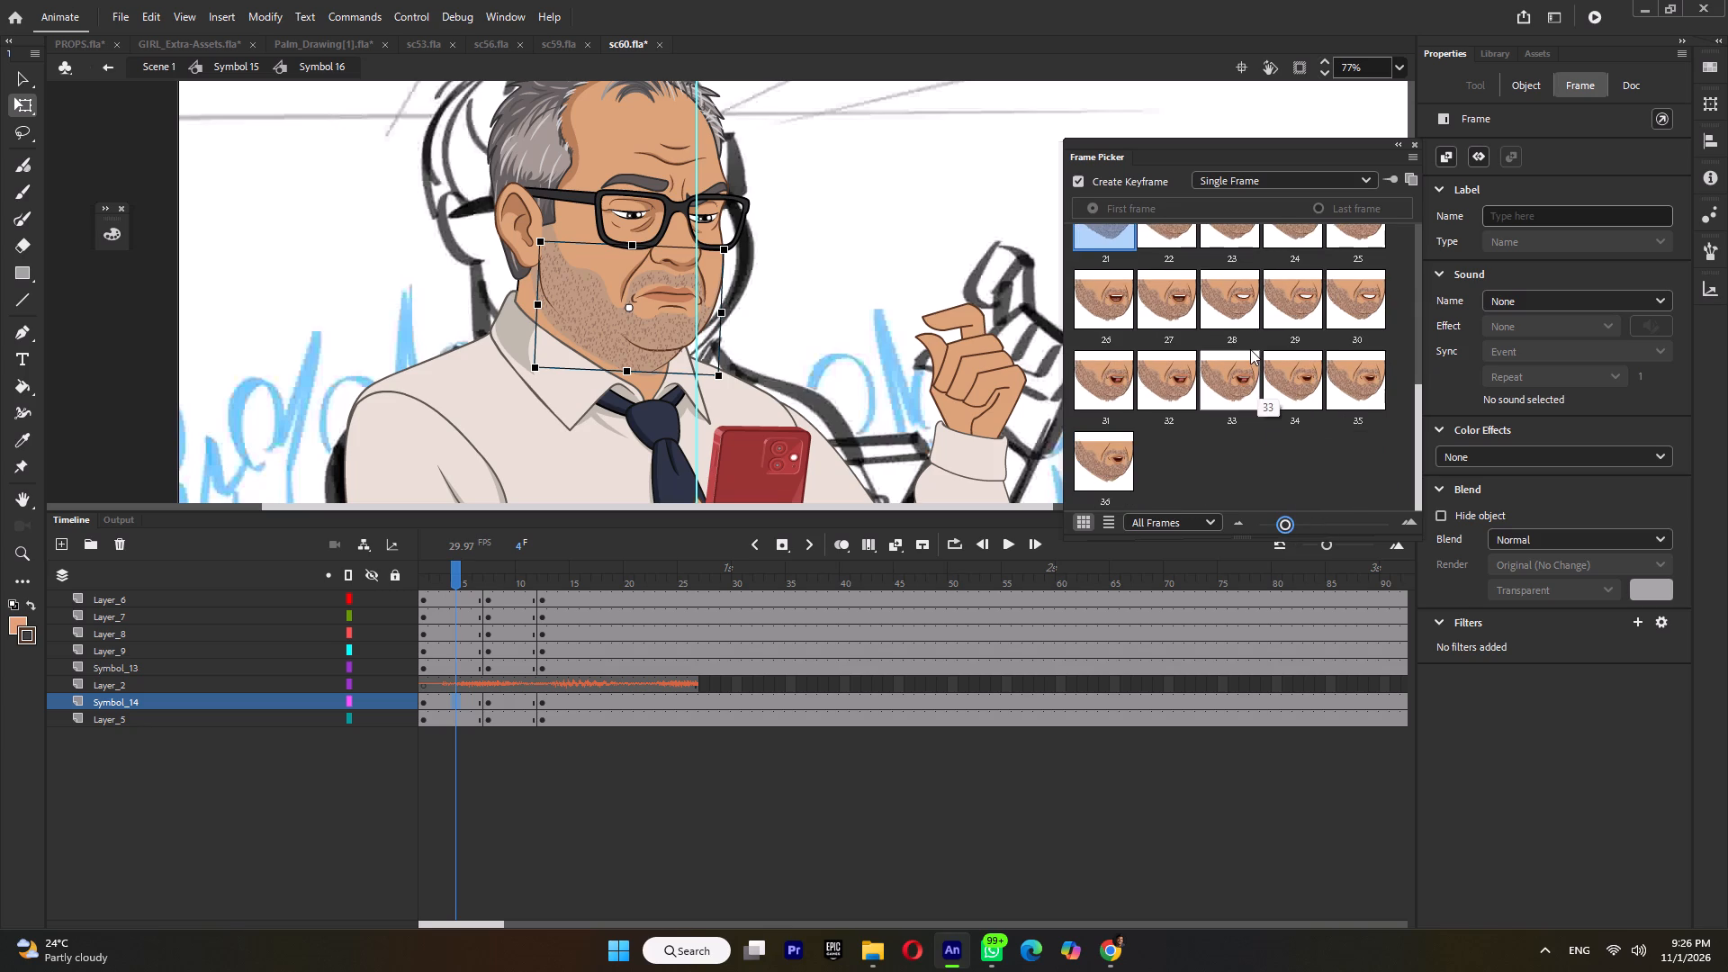
scroll(1184, 304, "up", 2)
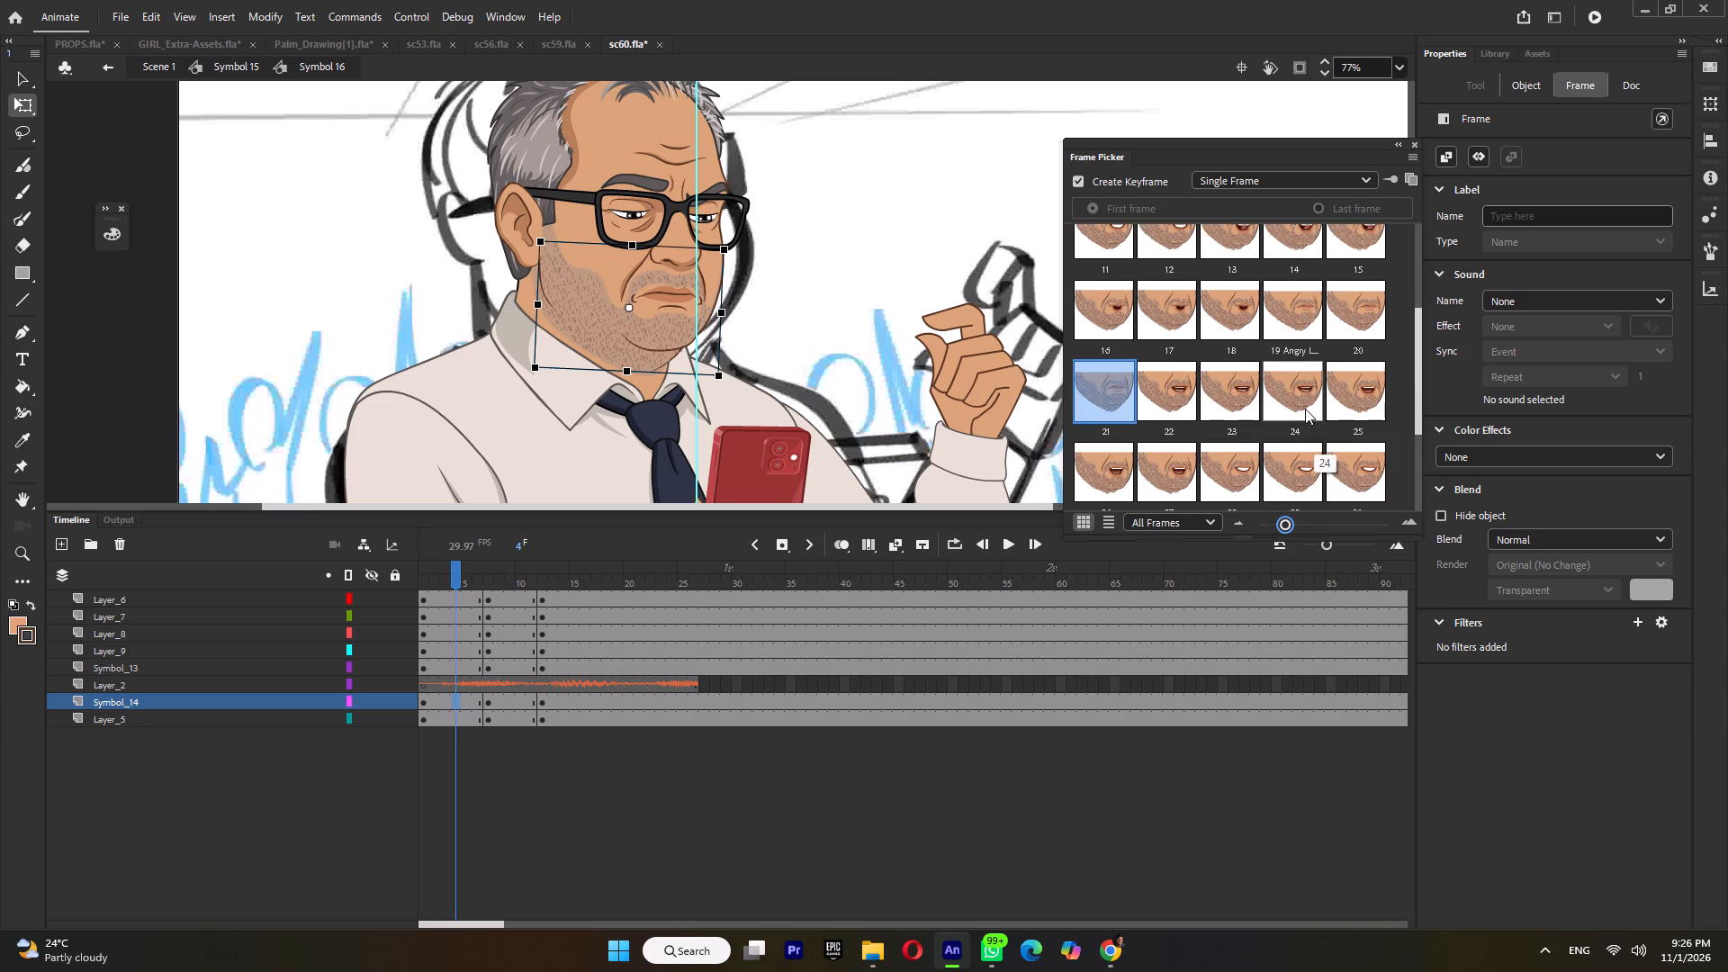
left_click(1305, 409)
left_click(1362, 407)
left_click(1165, 460)
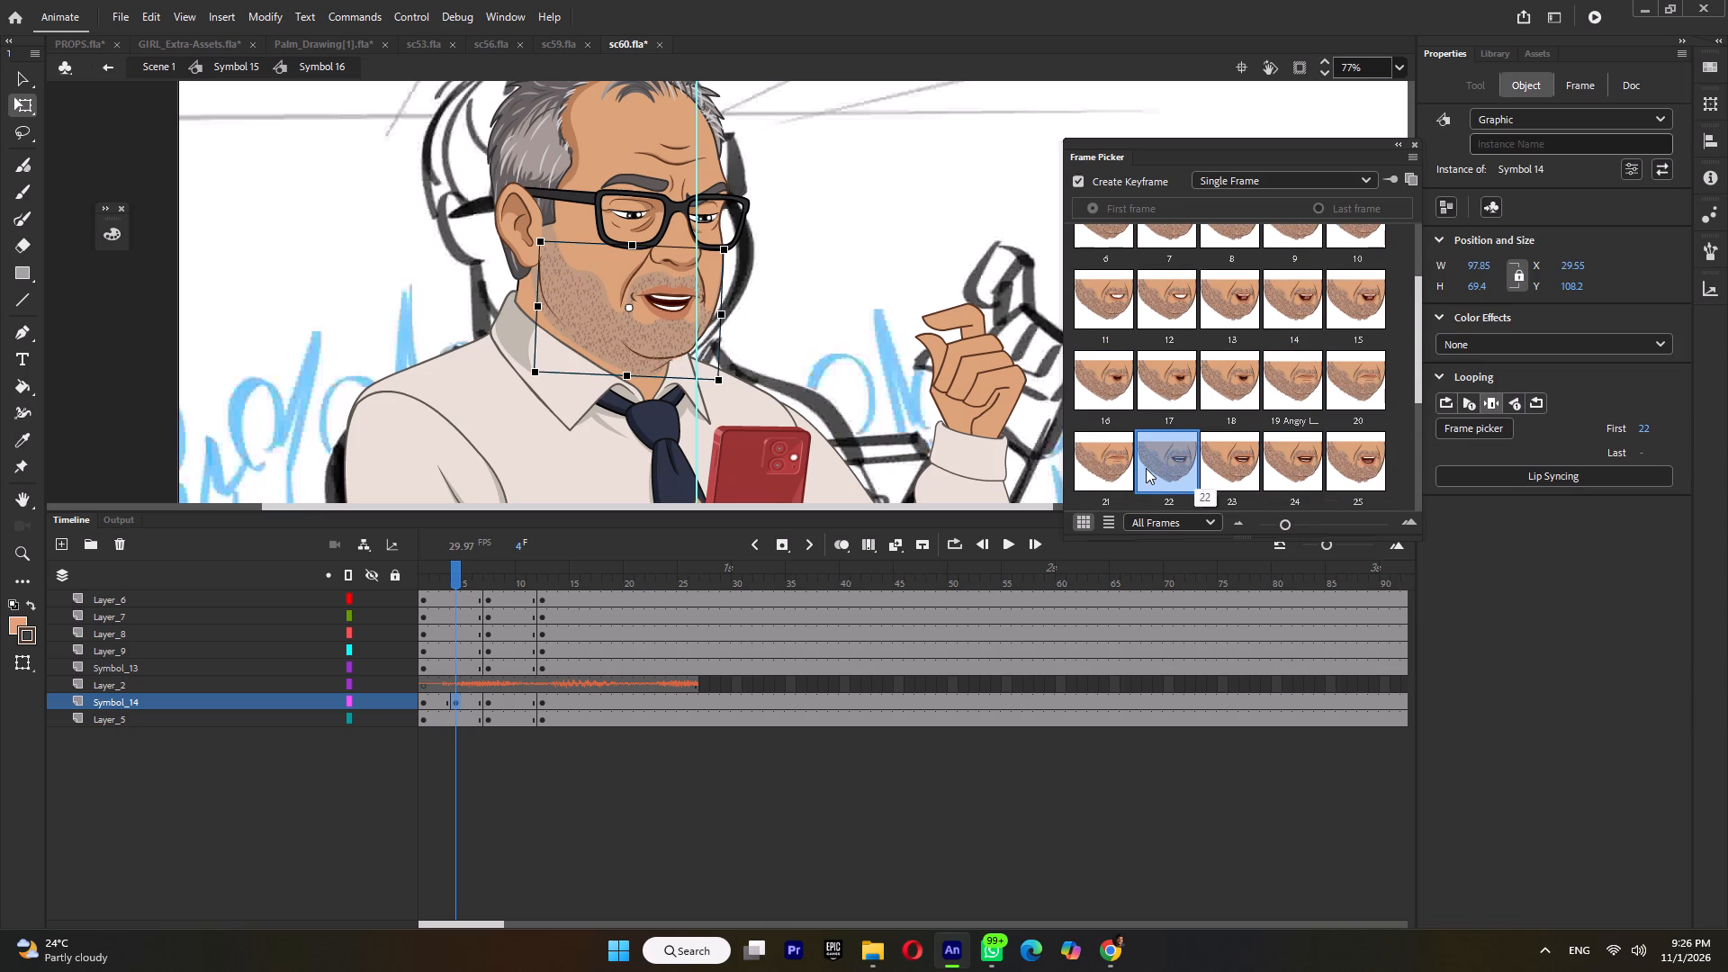
scroll(1251, 463, "down", 3)
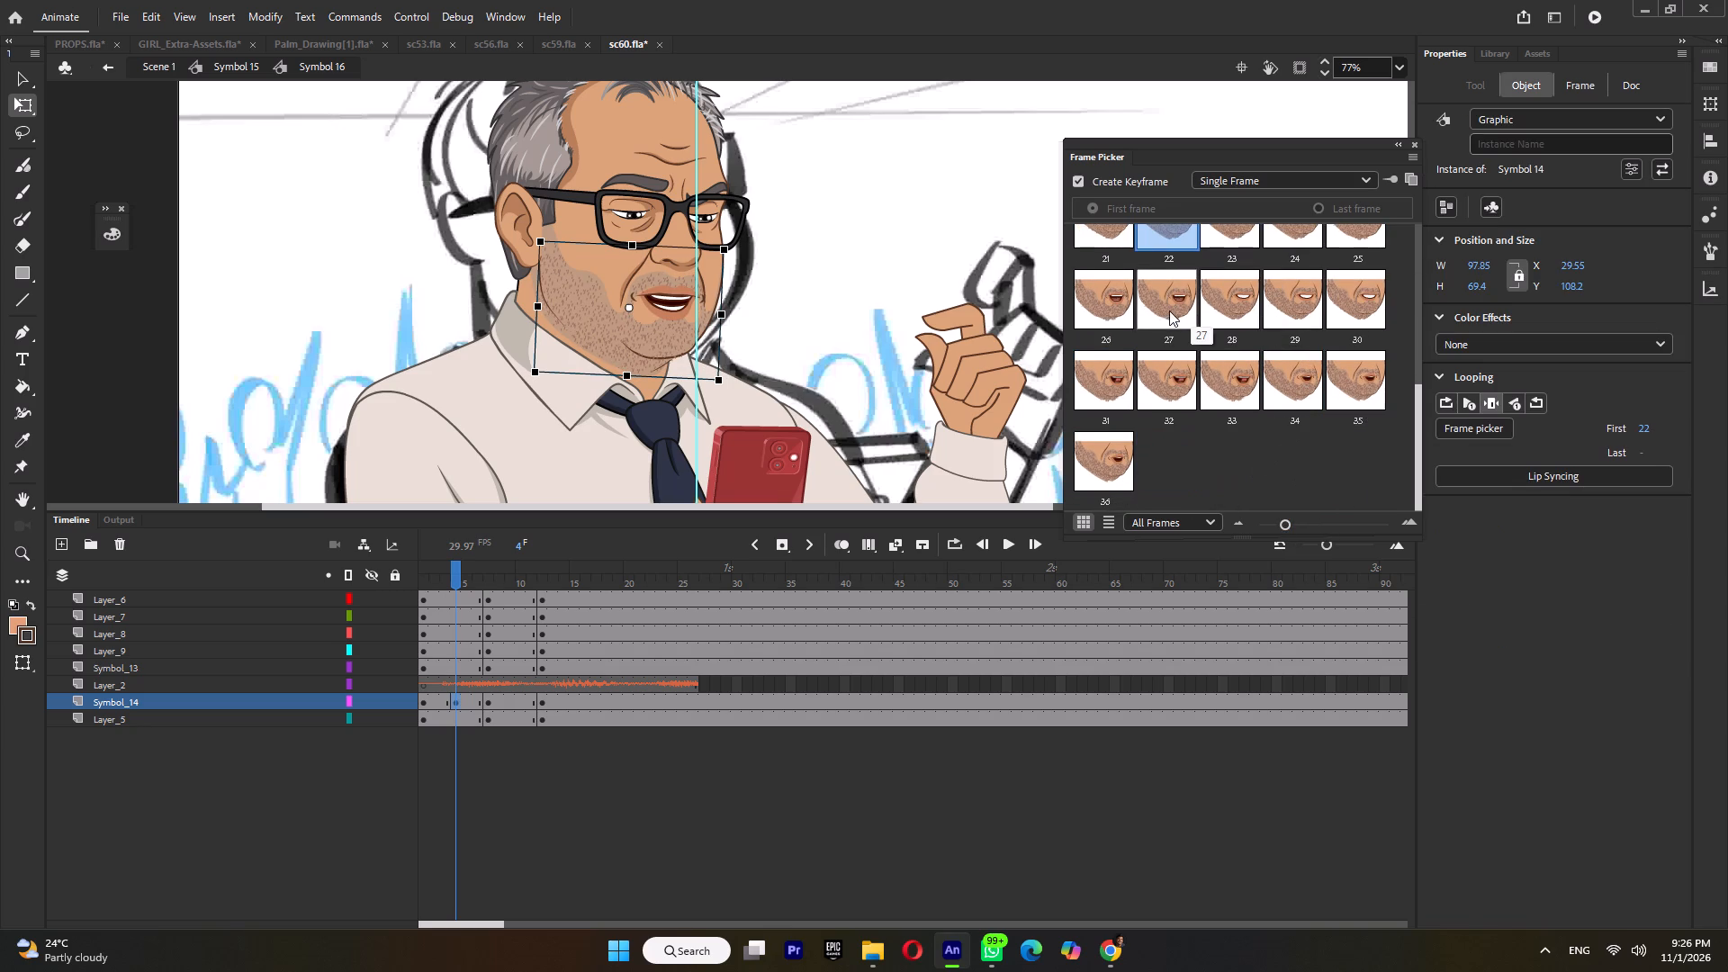
left_click(1164, 311)
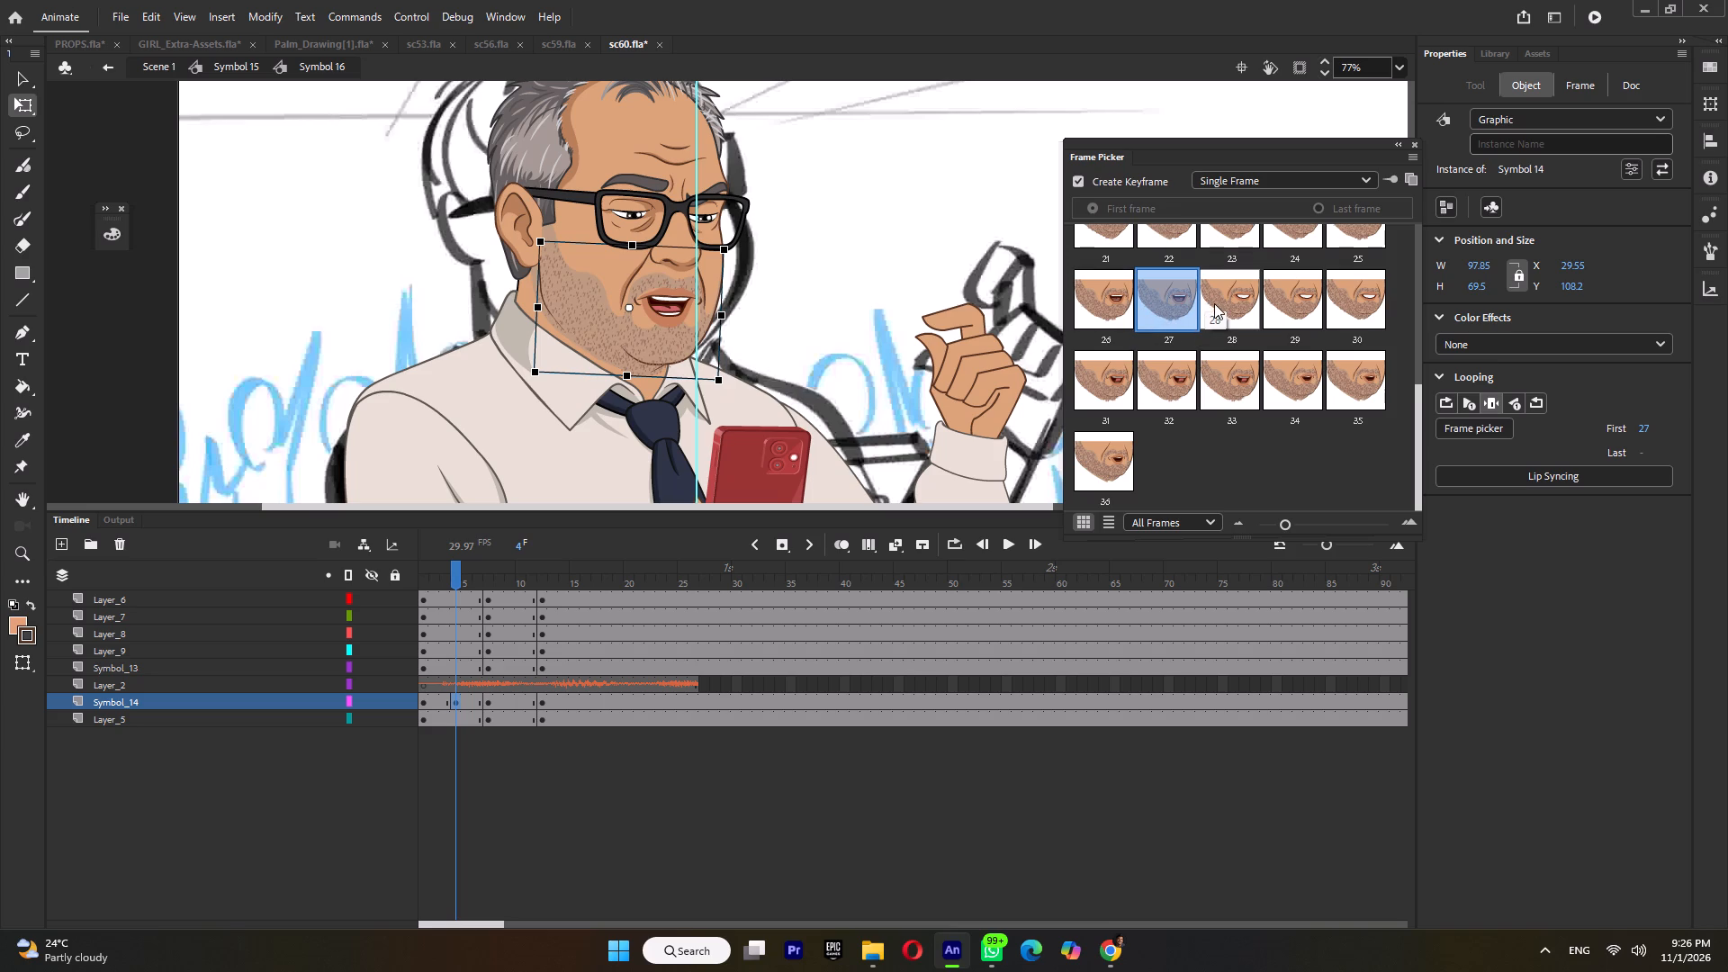
left_click(1291, 238)
key("Return")
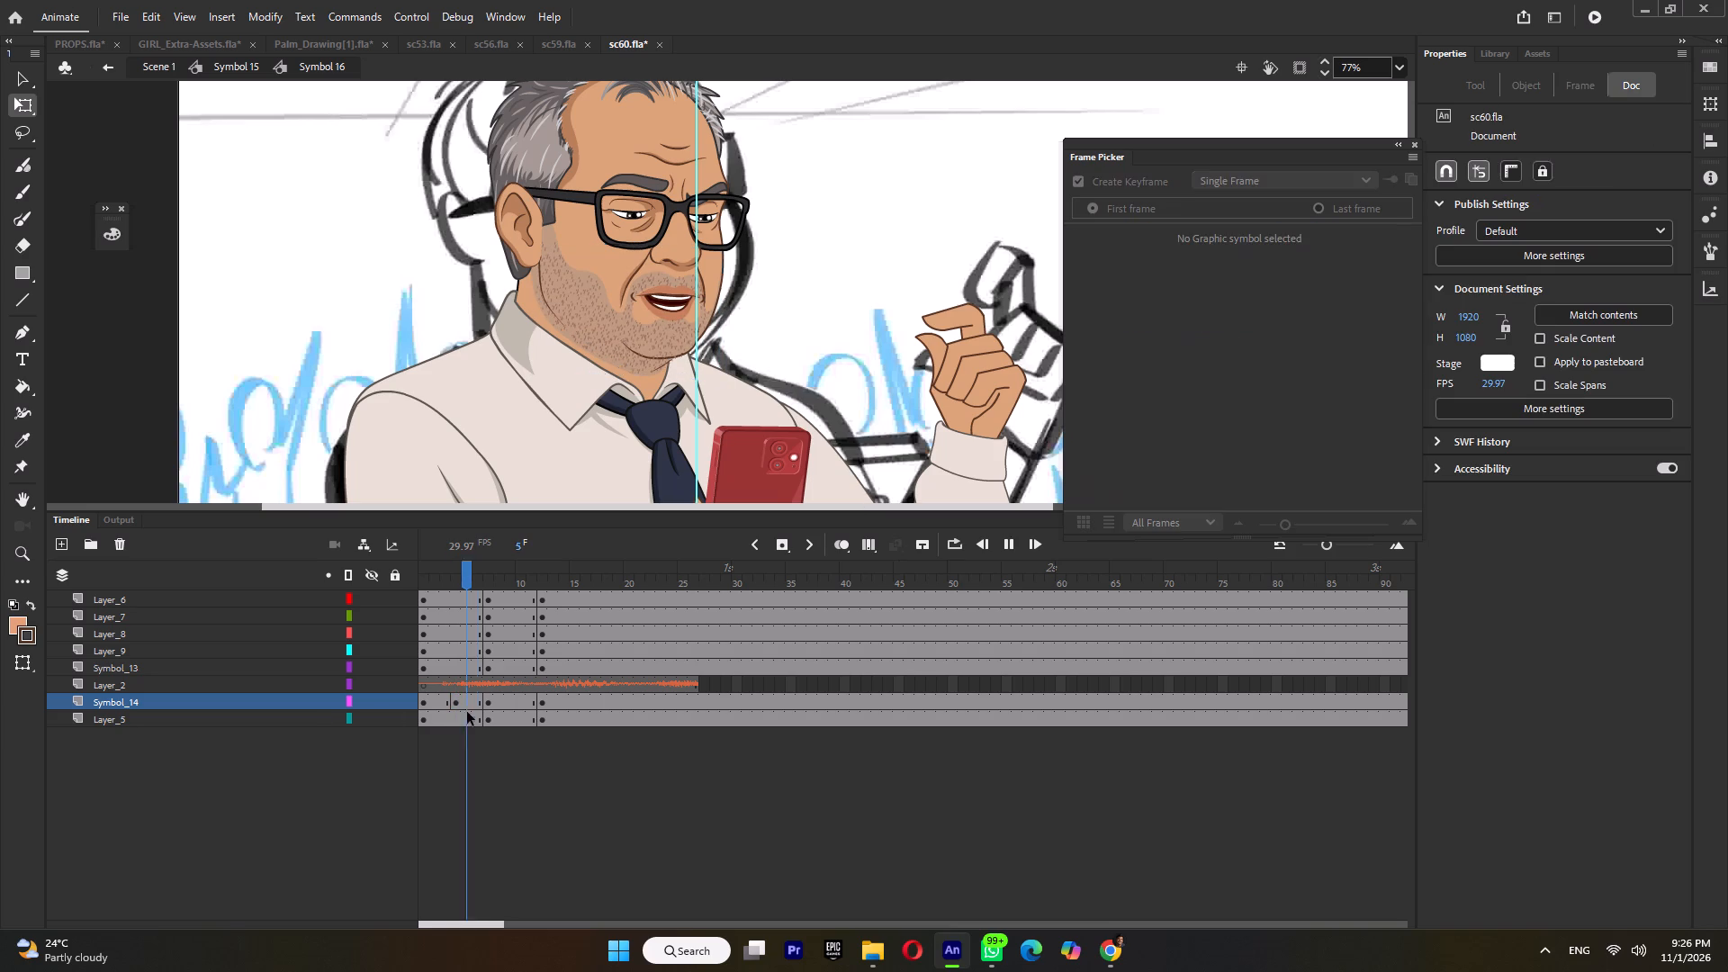
key("Return")
Set the mouth to drawing 12 at the frame 7 keyframe and play it back with the sound.
left_click(487, 702)
left_click(1177, 293)
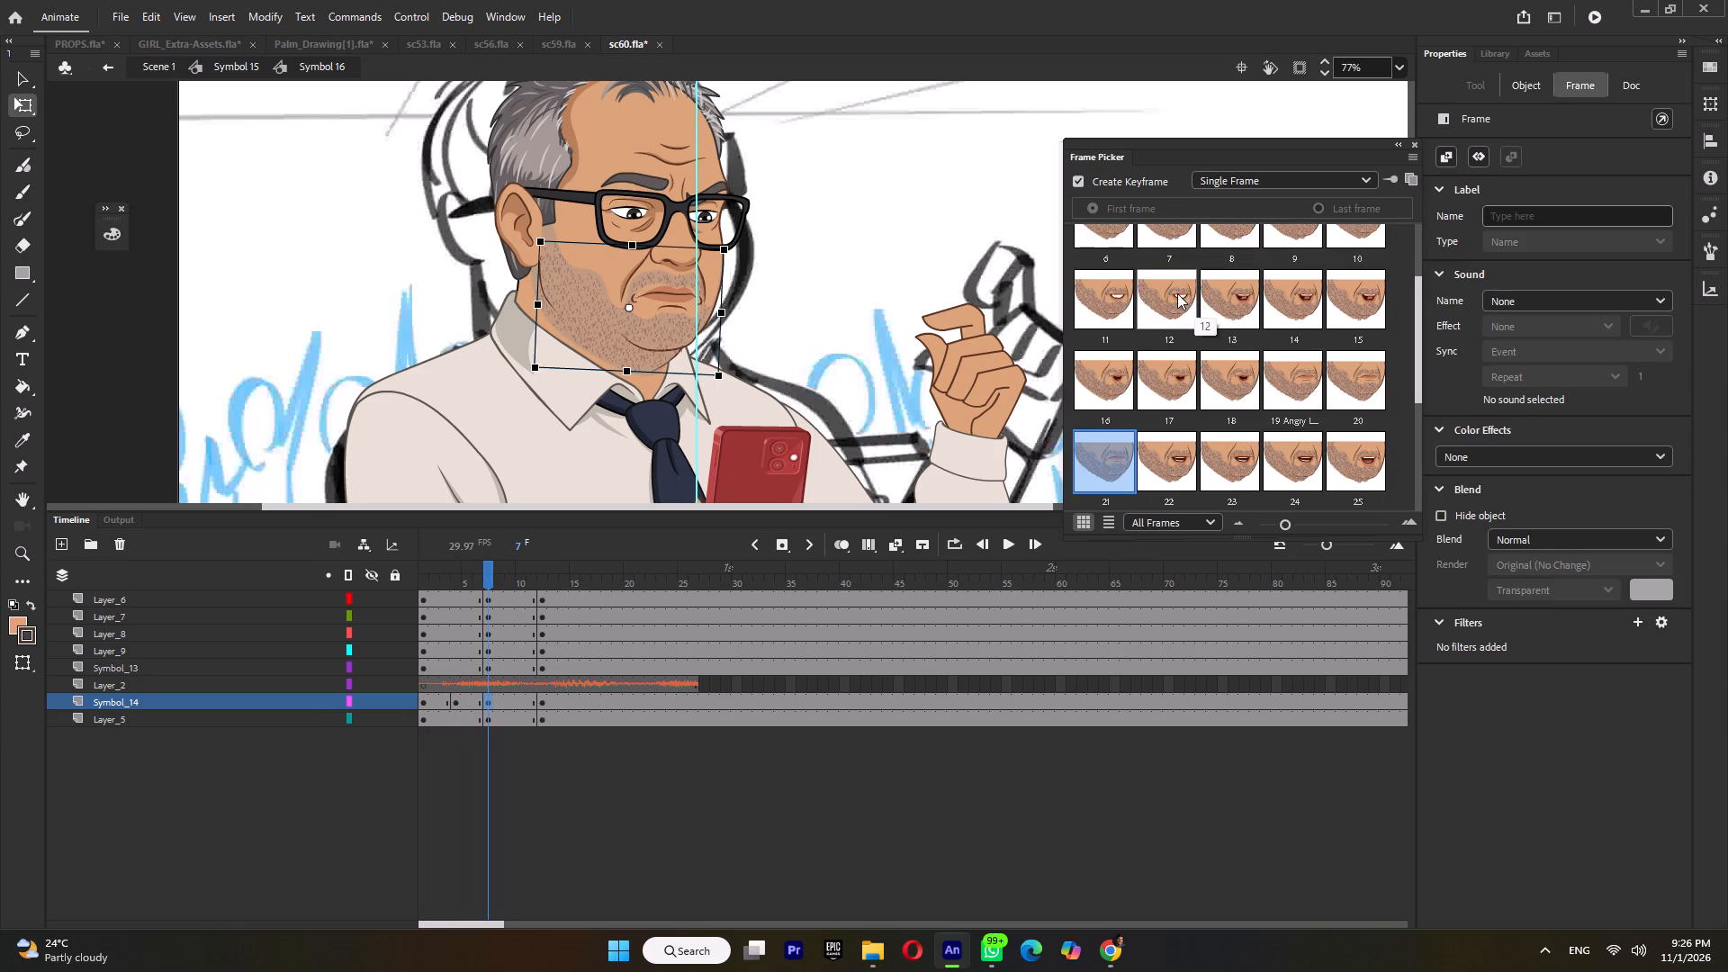
key("Return")
key("Return")
At the frame 12 keyframe, compare open-mouth drawings 13 and 8, settle on 9, and play it back.
left_click(541, 699)
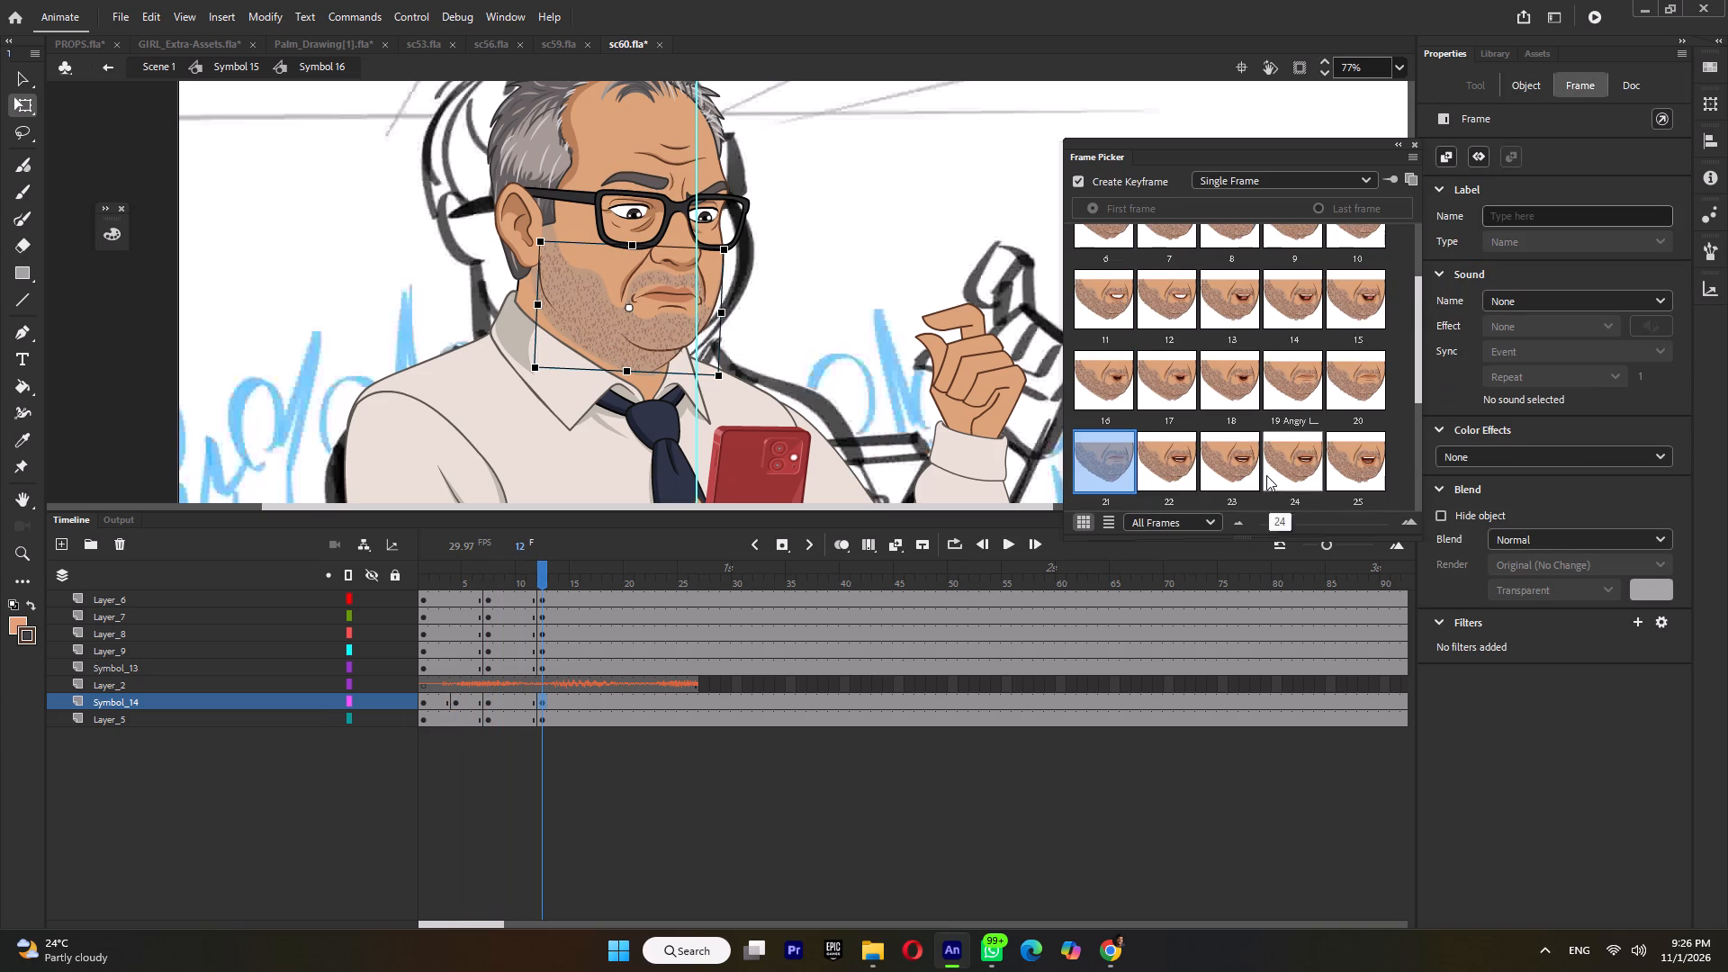
left_click(1237, 292)
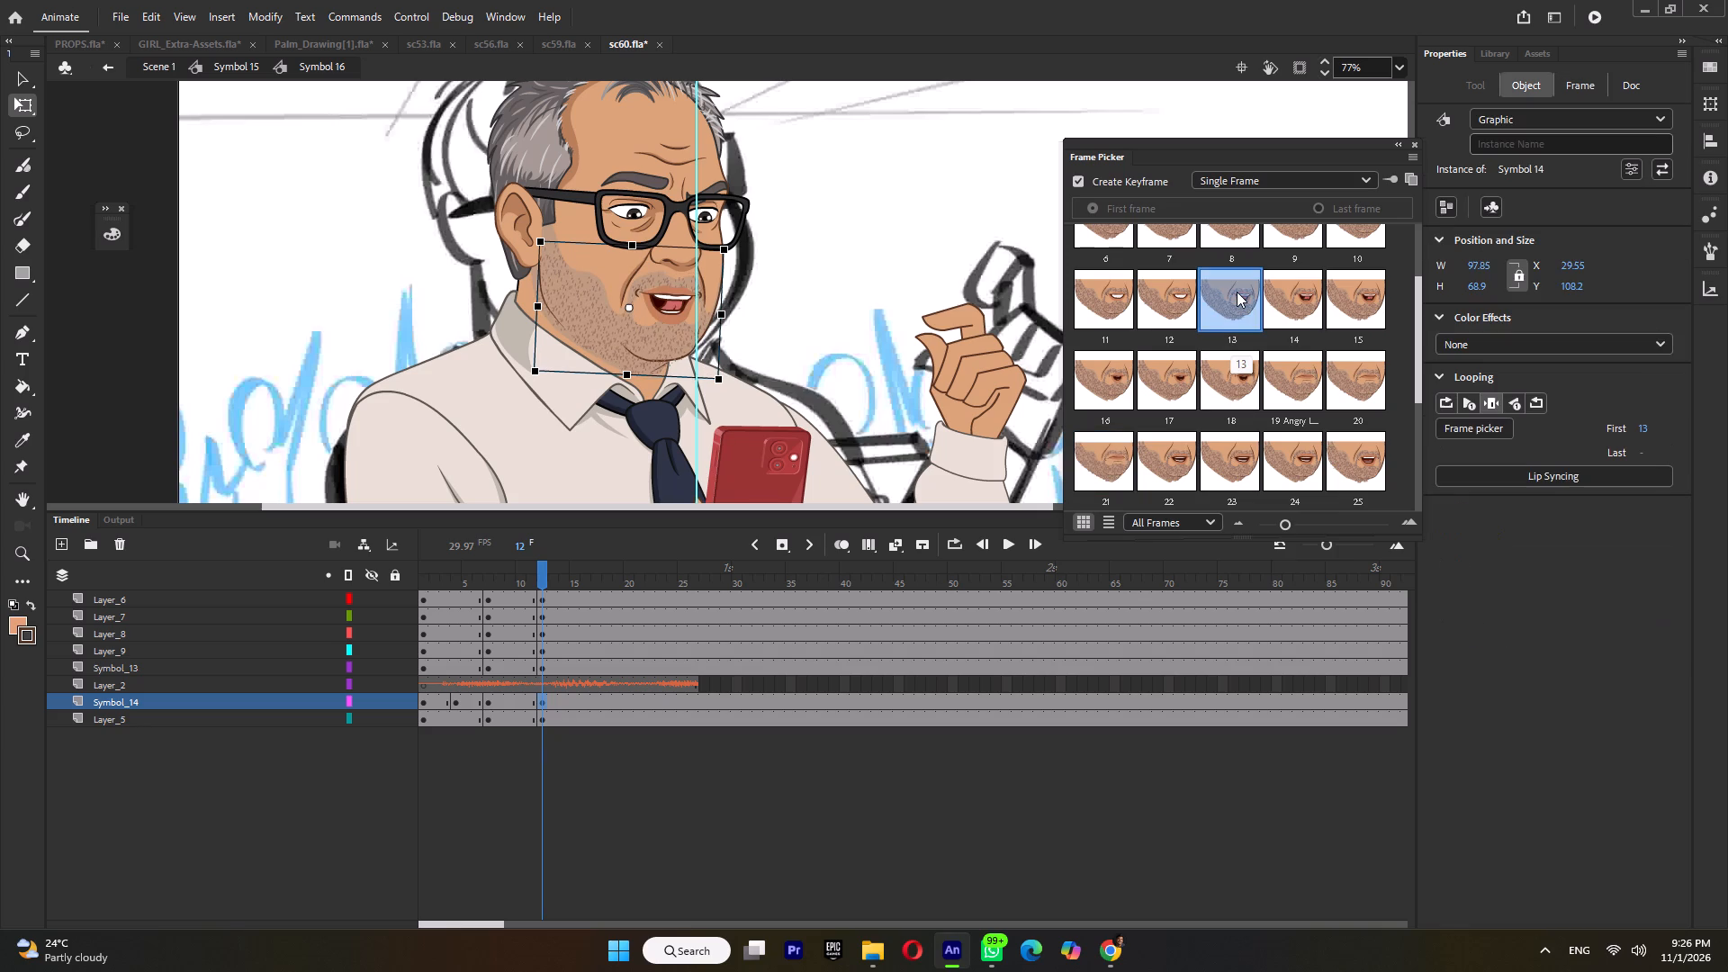
left_click(1246, 235)
left_click(1294, 238)
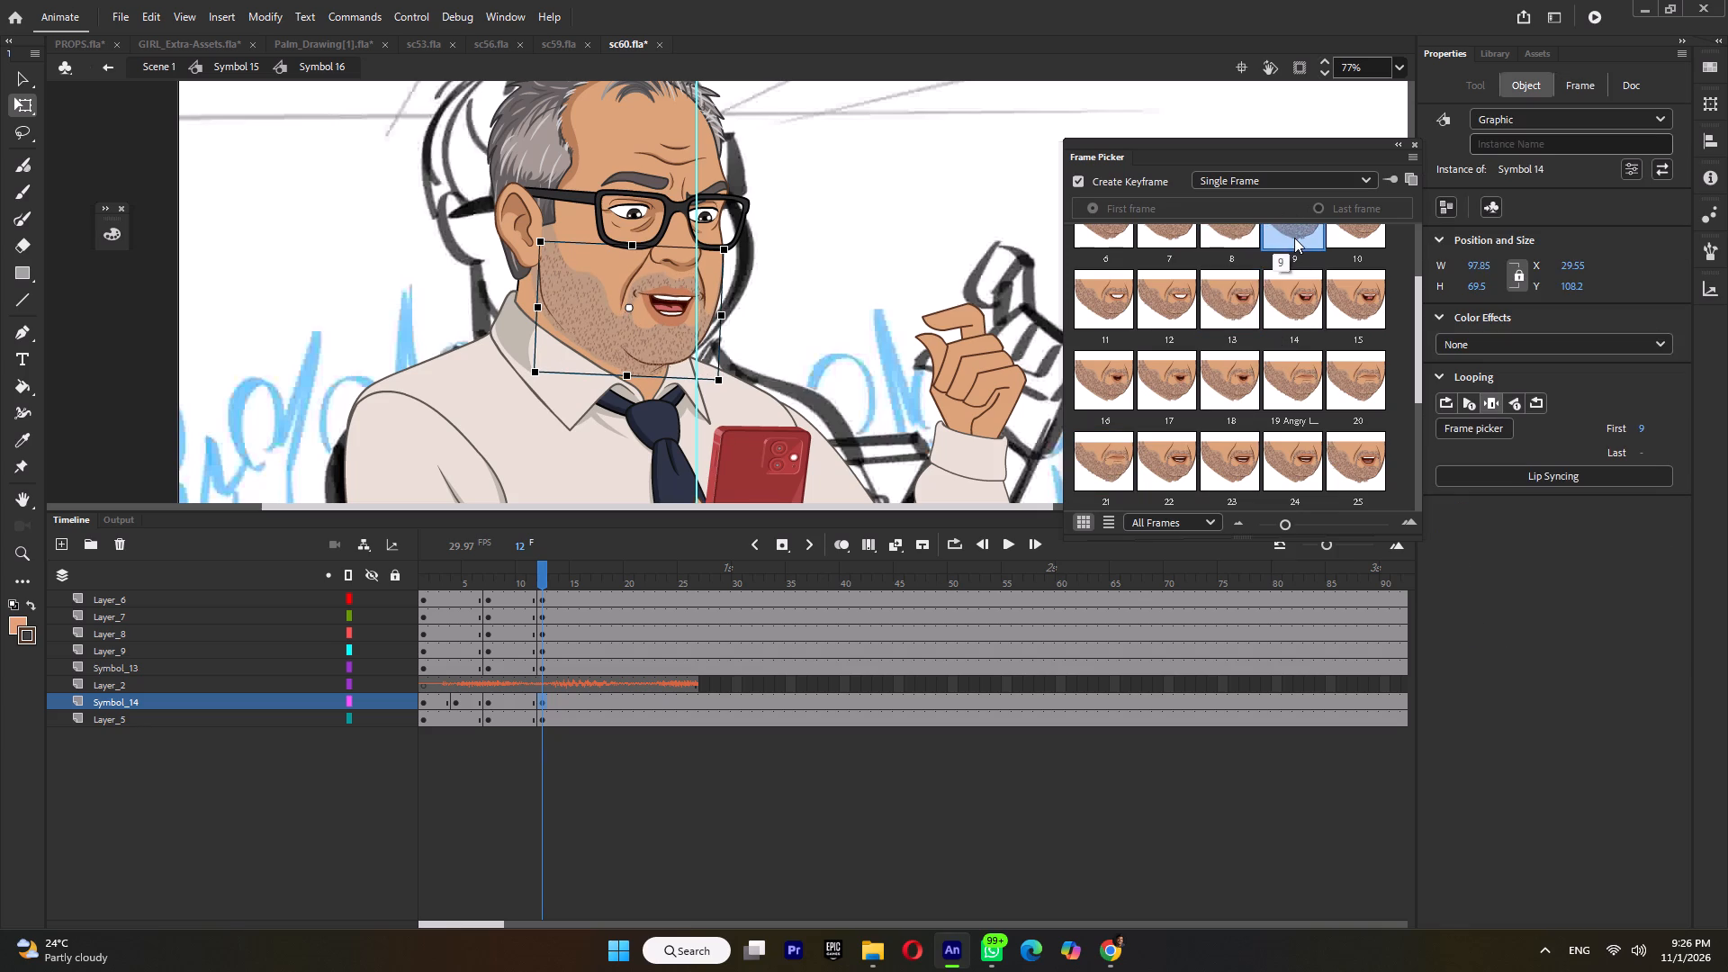
key("Return")
key("Return")
Key the mouth at frame 16 with drawing 19, Angry Lips.
left_click(588, 698)
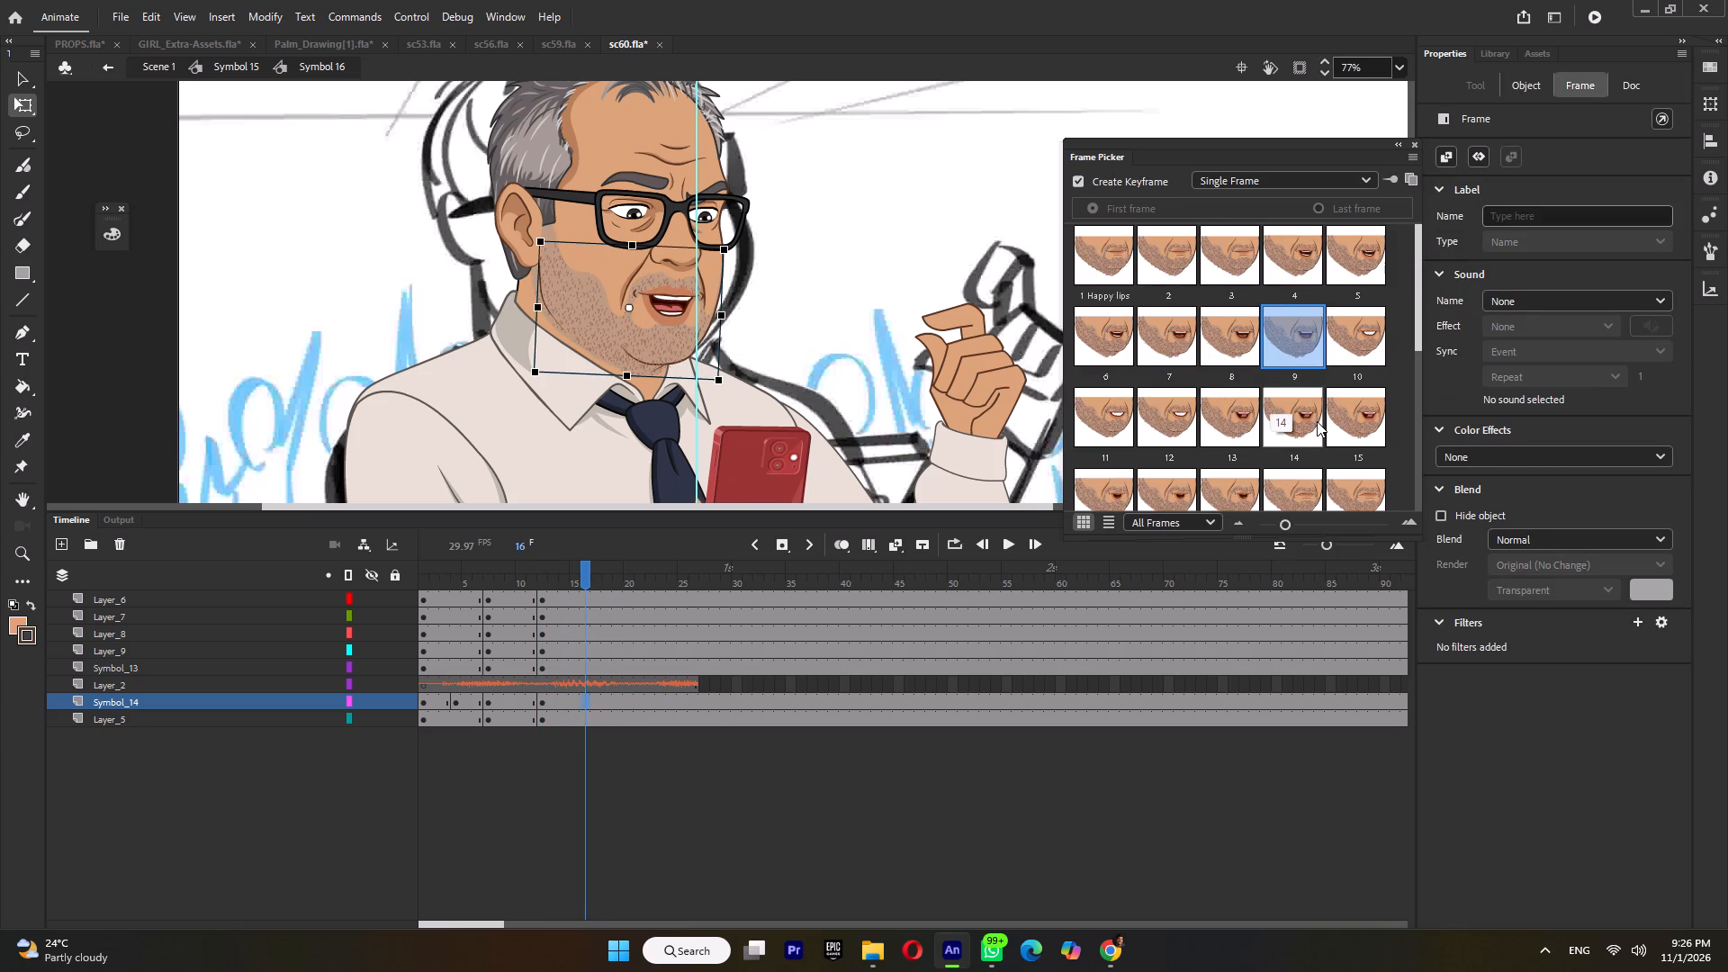
scroll(1317, 421, "down", 2)
left_click(1283, 321)
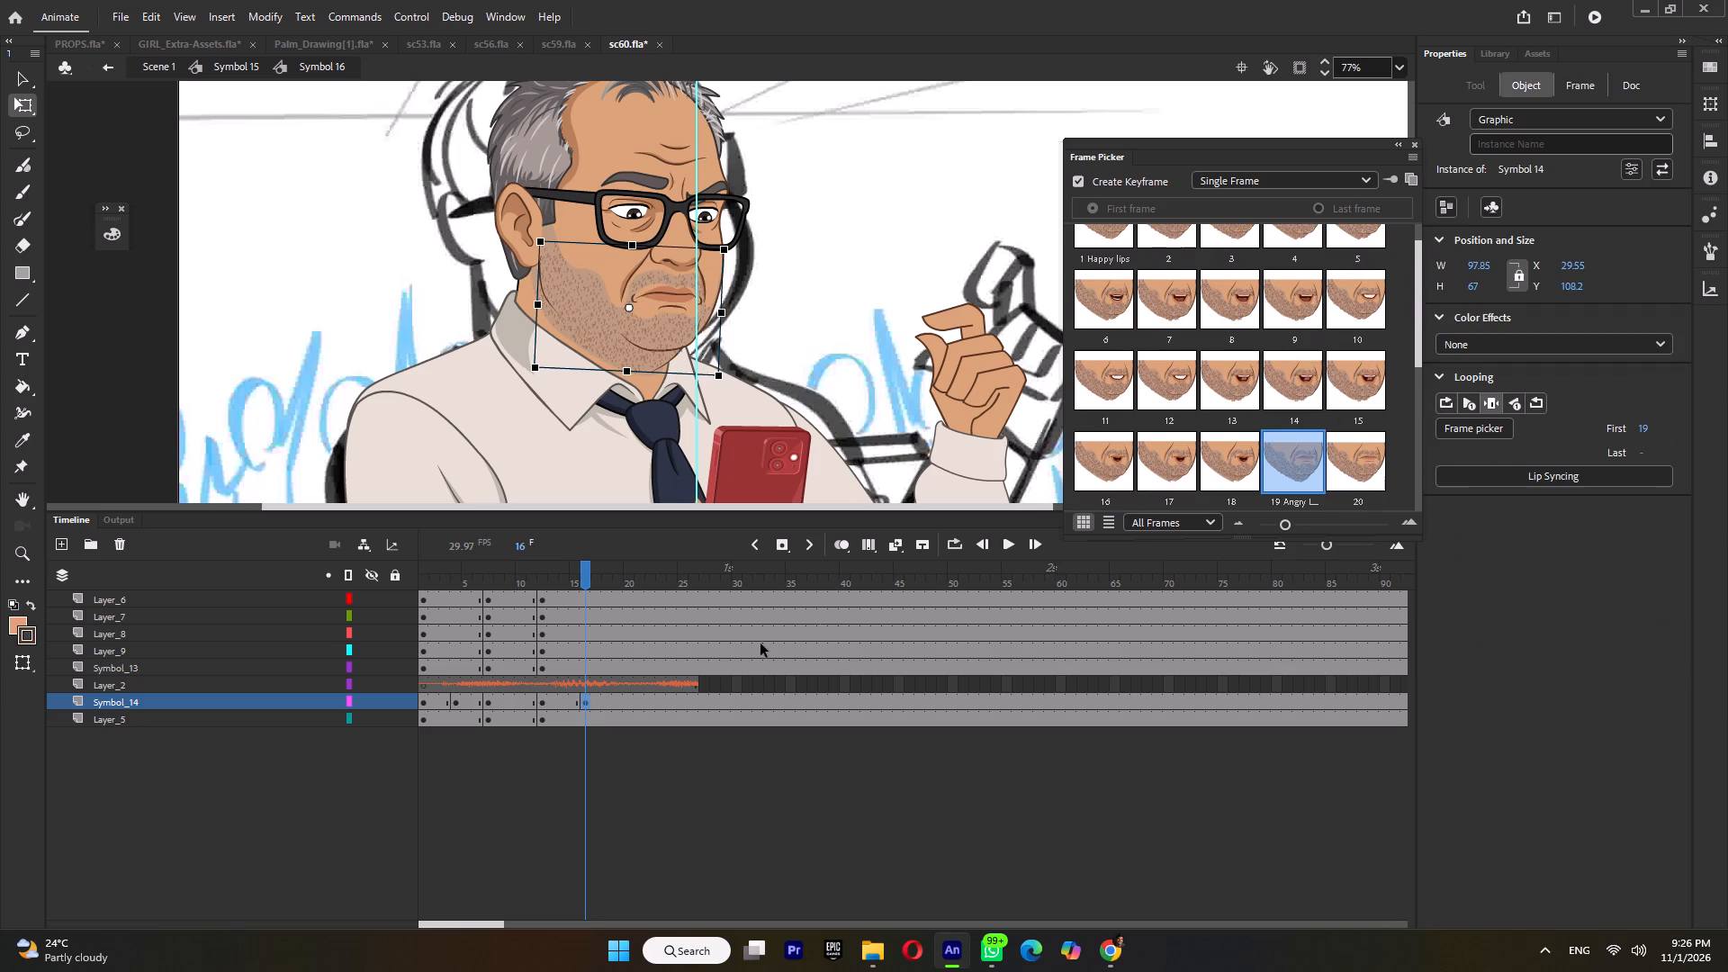
Change the mouth on Symbol_14 at the frame 12 keyframe to drawing 27.
left_click(546, 702)
scroll(1286, 360, "down", 6)
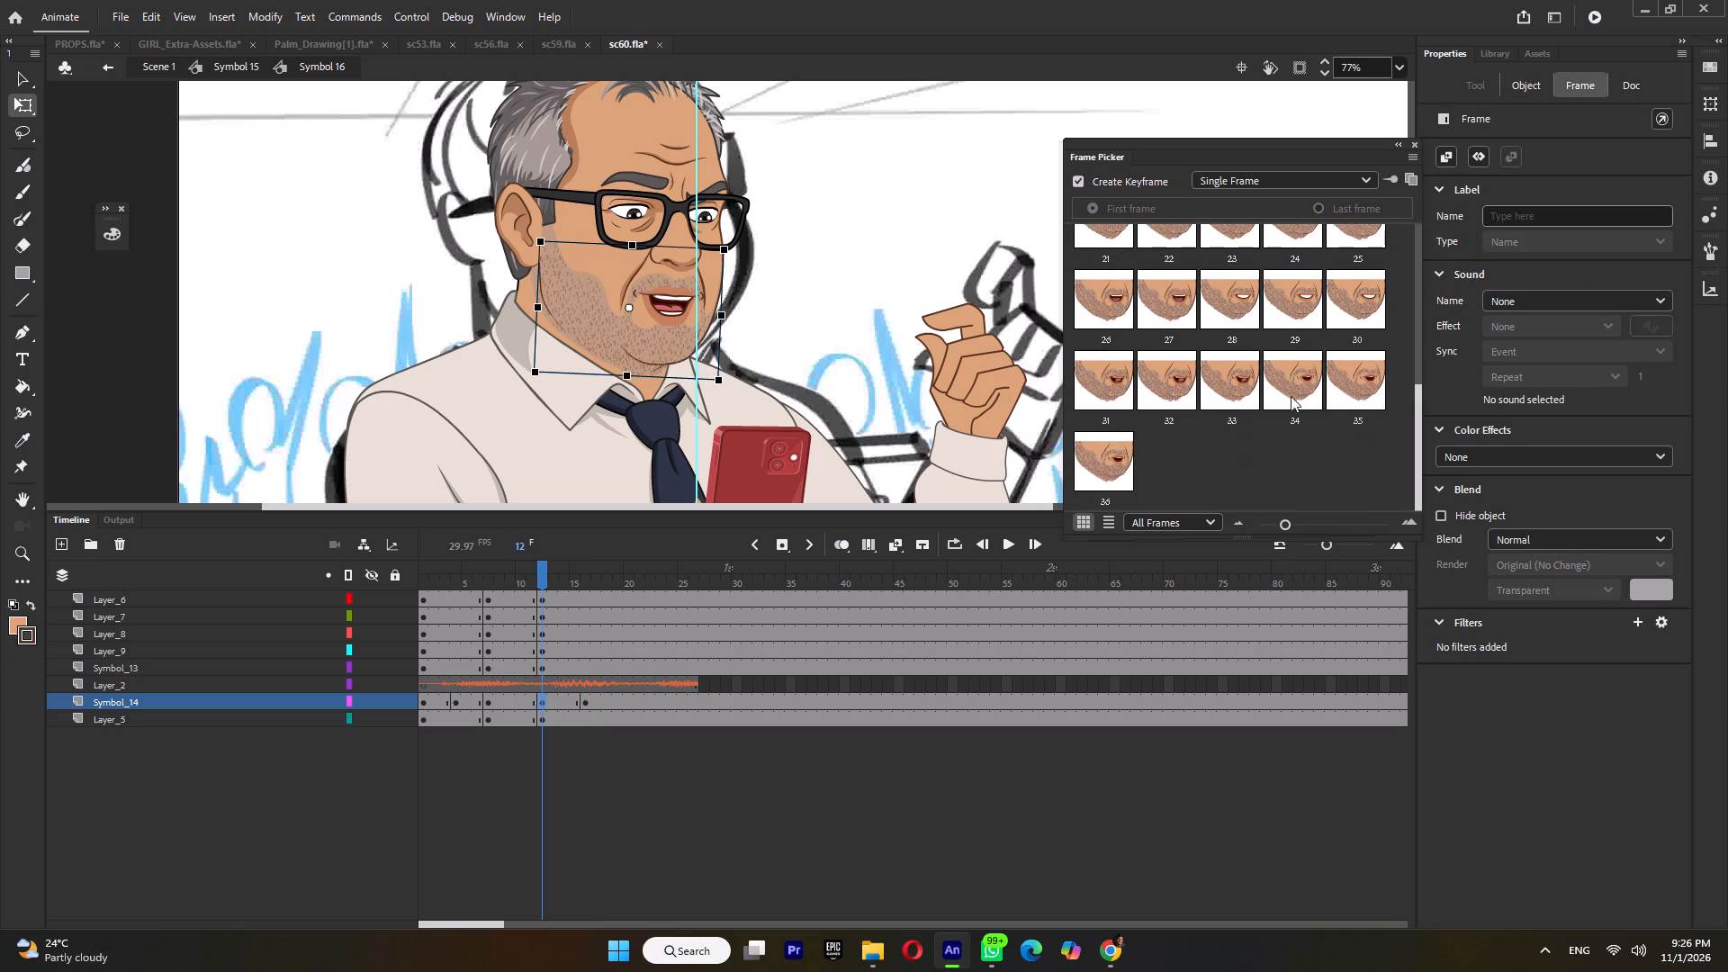
left_click(1172, 319)
Change the mouth at the frame 7 keyframe to drawing 28 and play the lip-sync back with the sound.
left_click(493, 705)
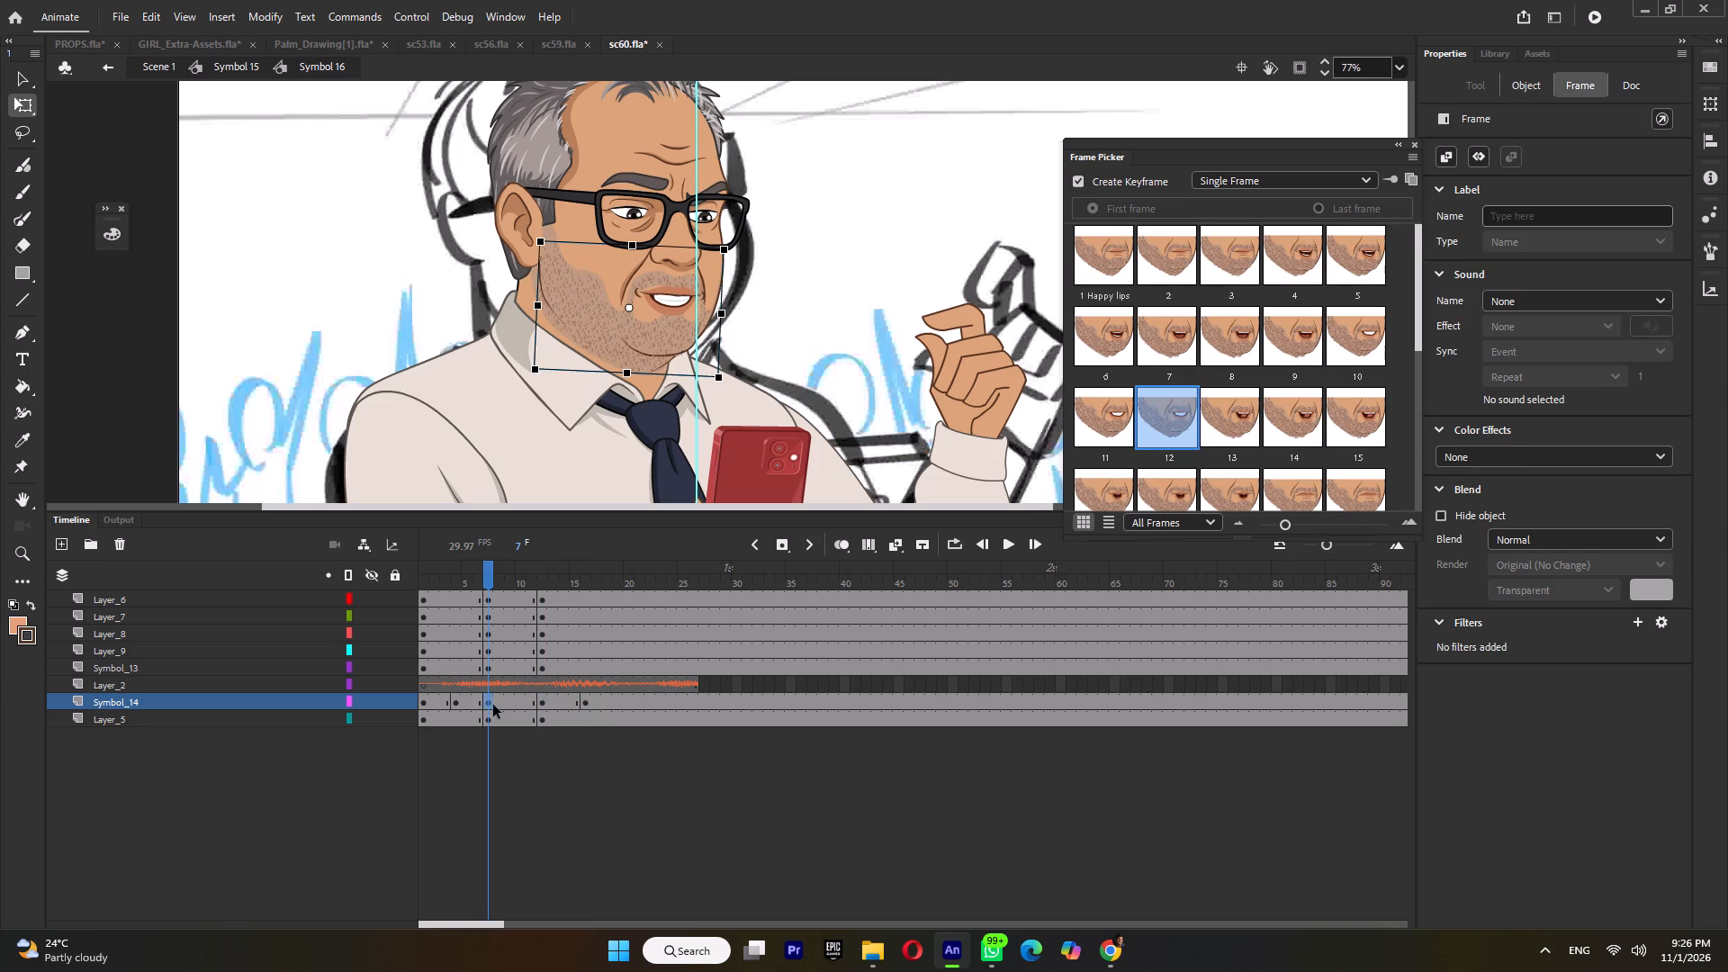
scroll(1220, 412, "down", 3)
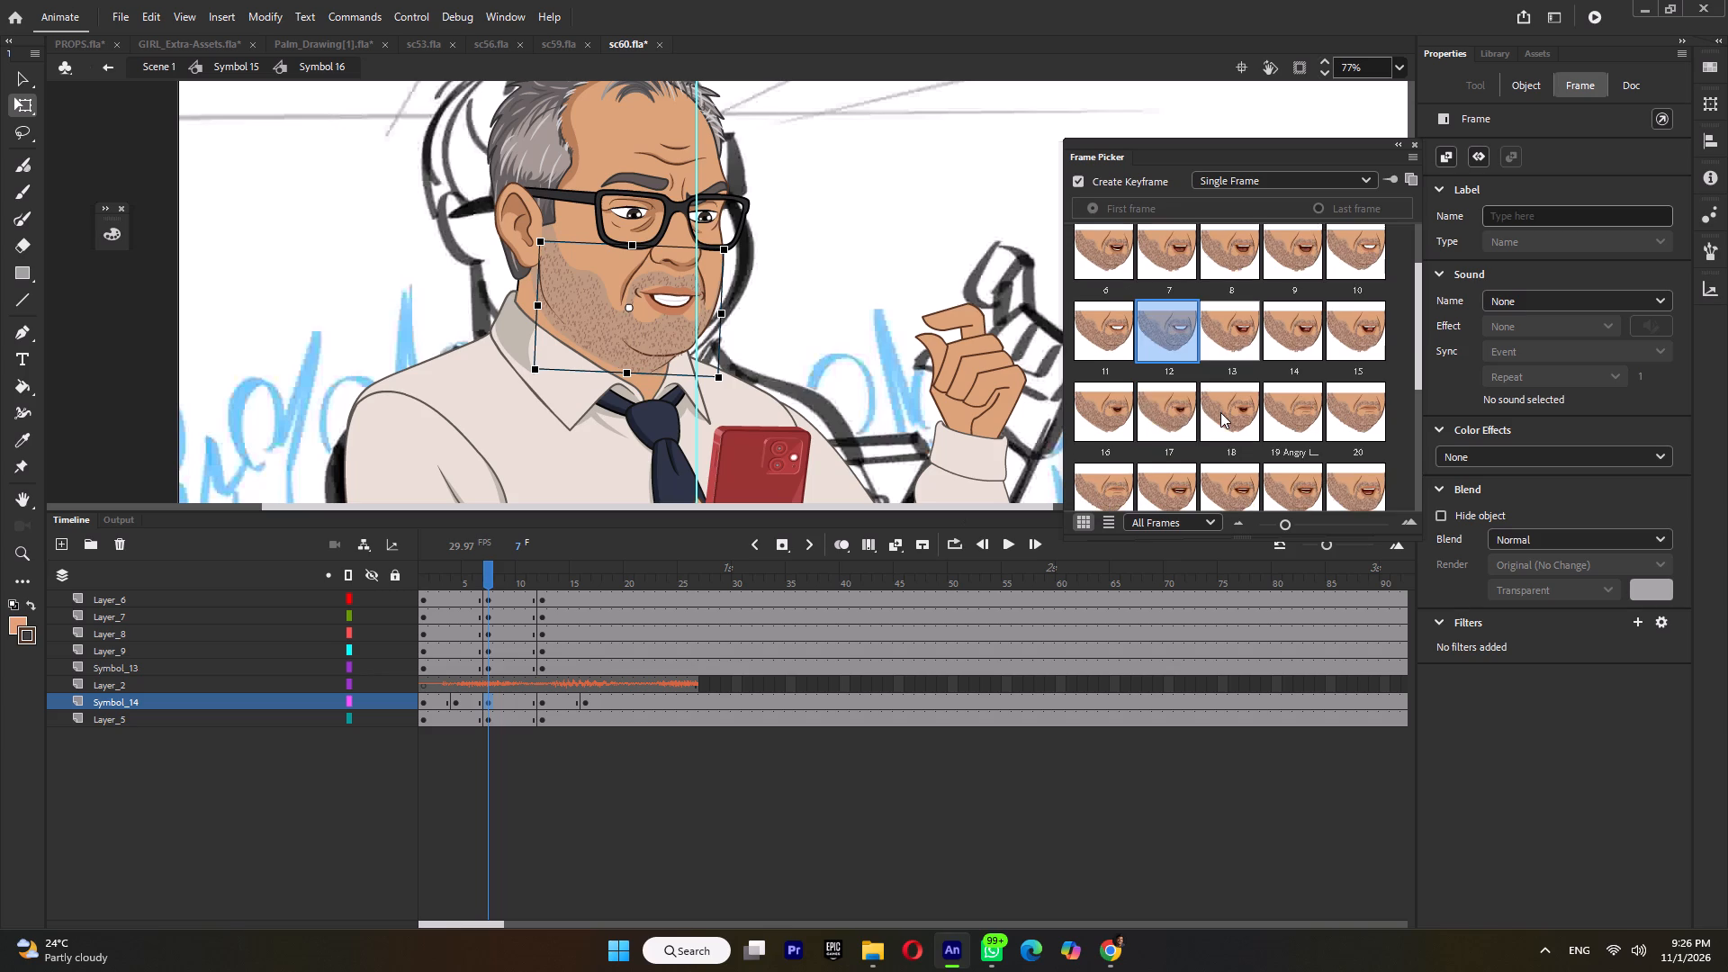
scroll(1241, 412, "down", 4)
left_click(1230, 316)
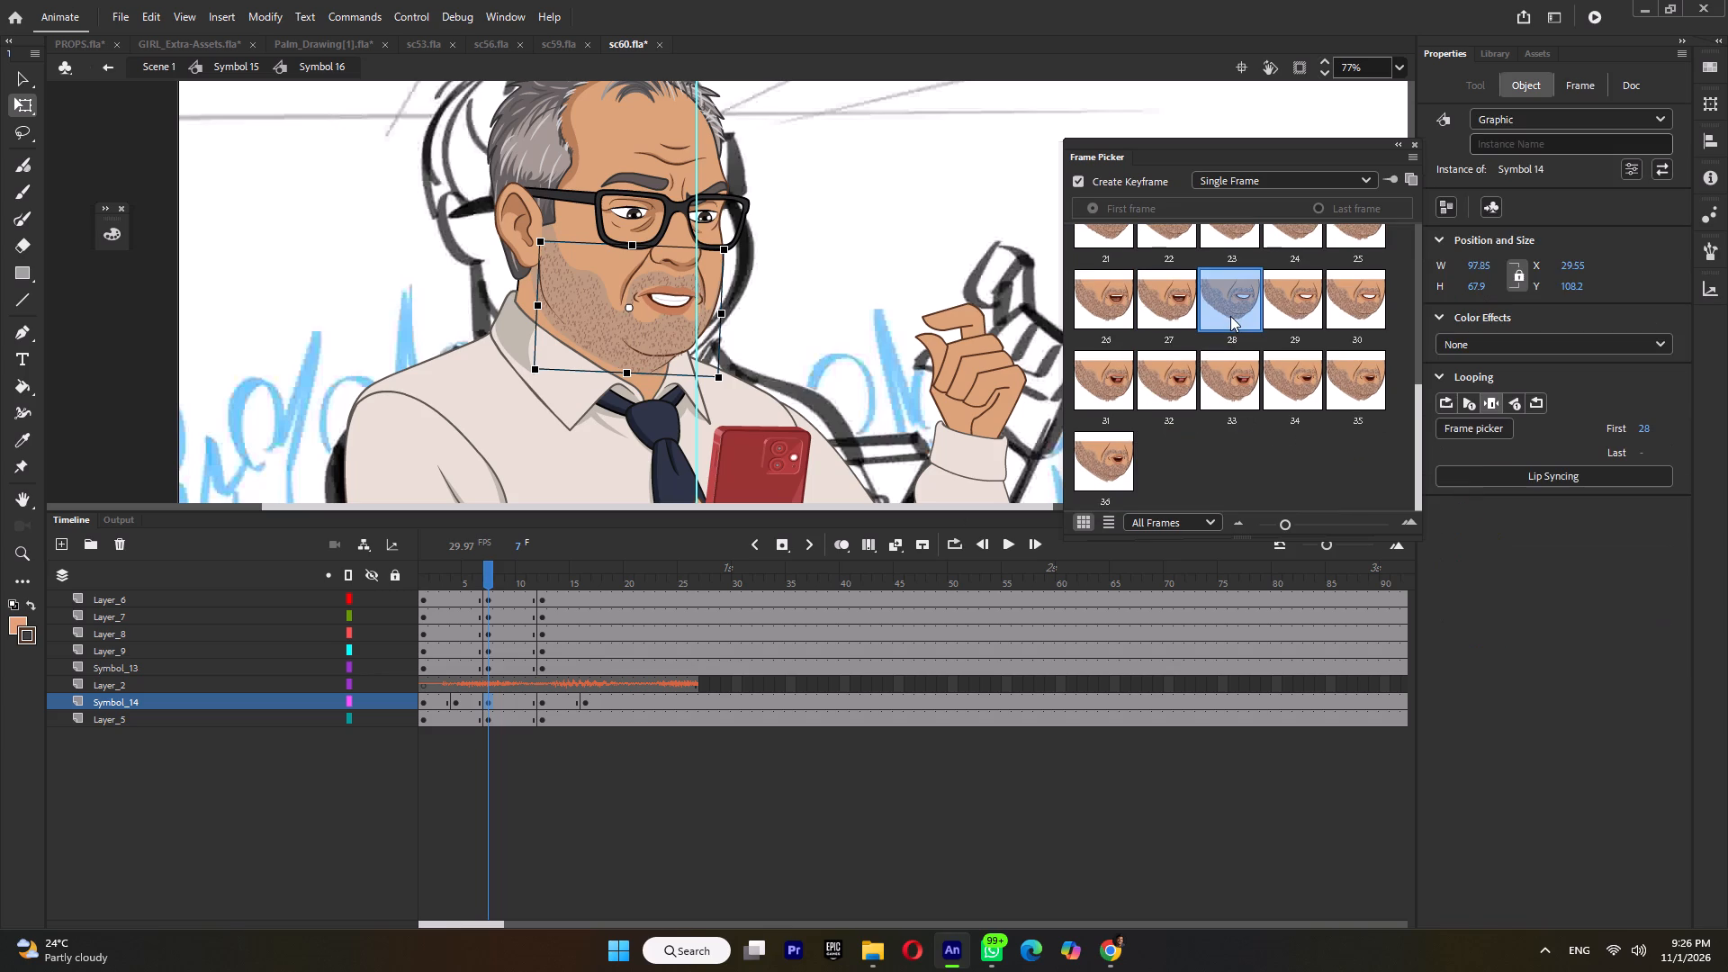
left_click(456, 706)
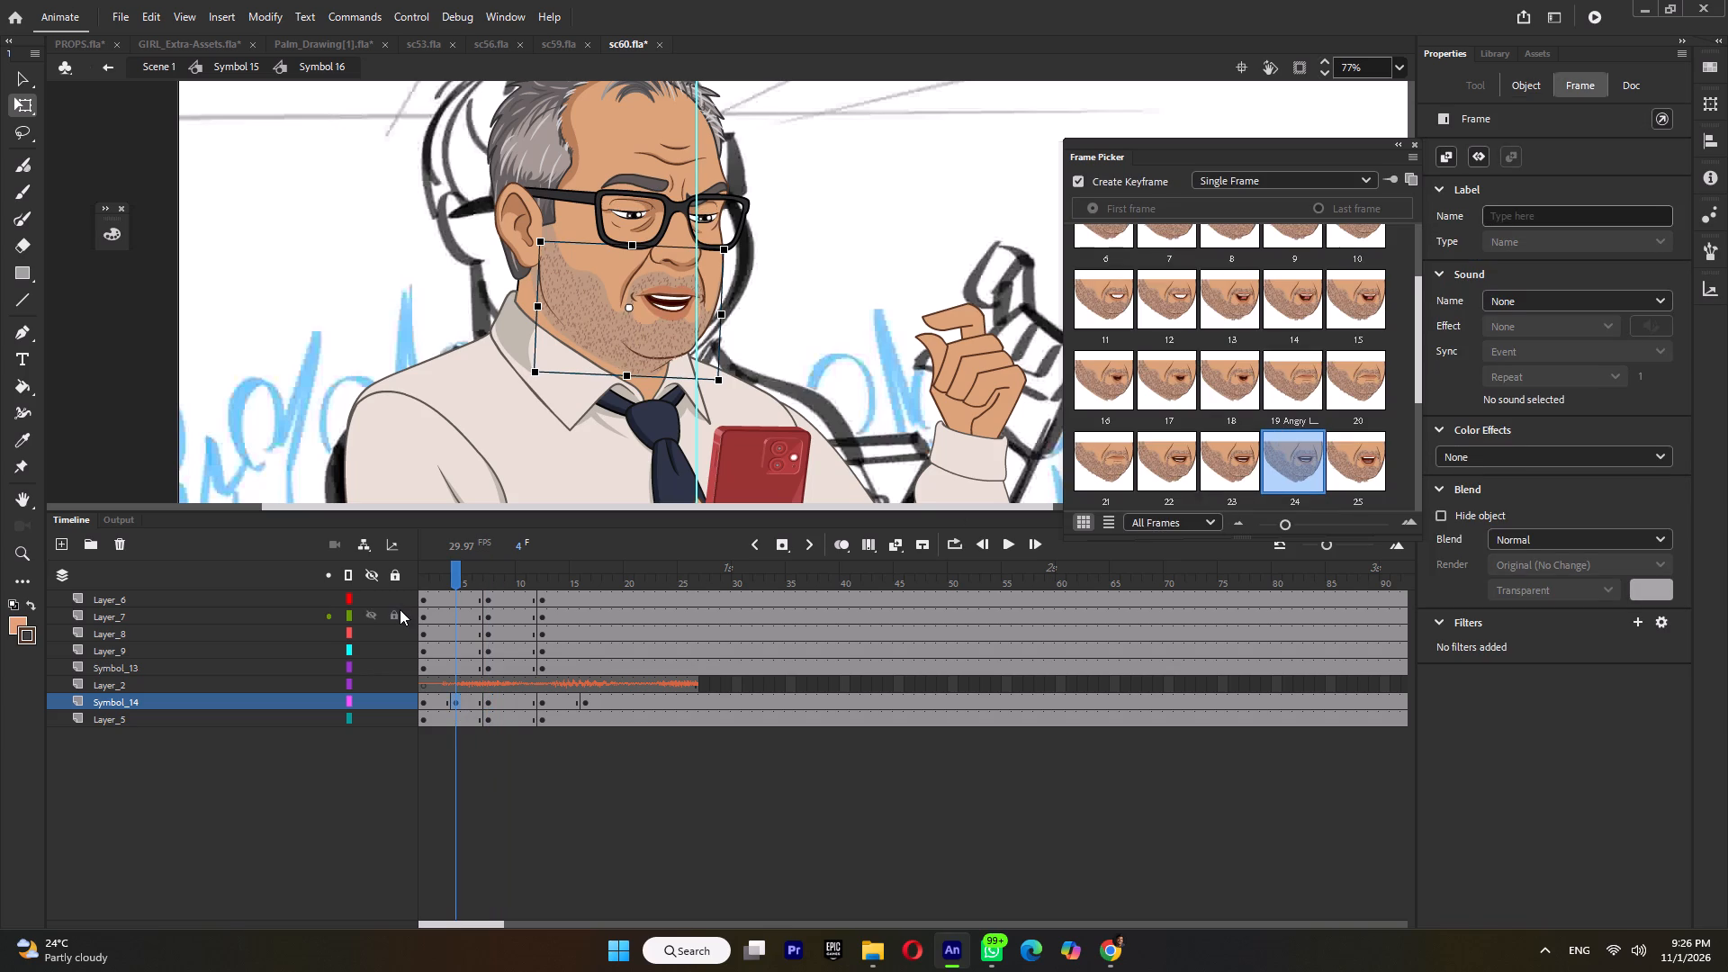
left_click_drag(434, 571, 382, 591)
key("Return")
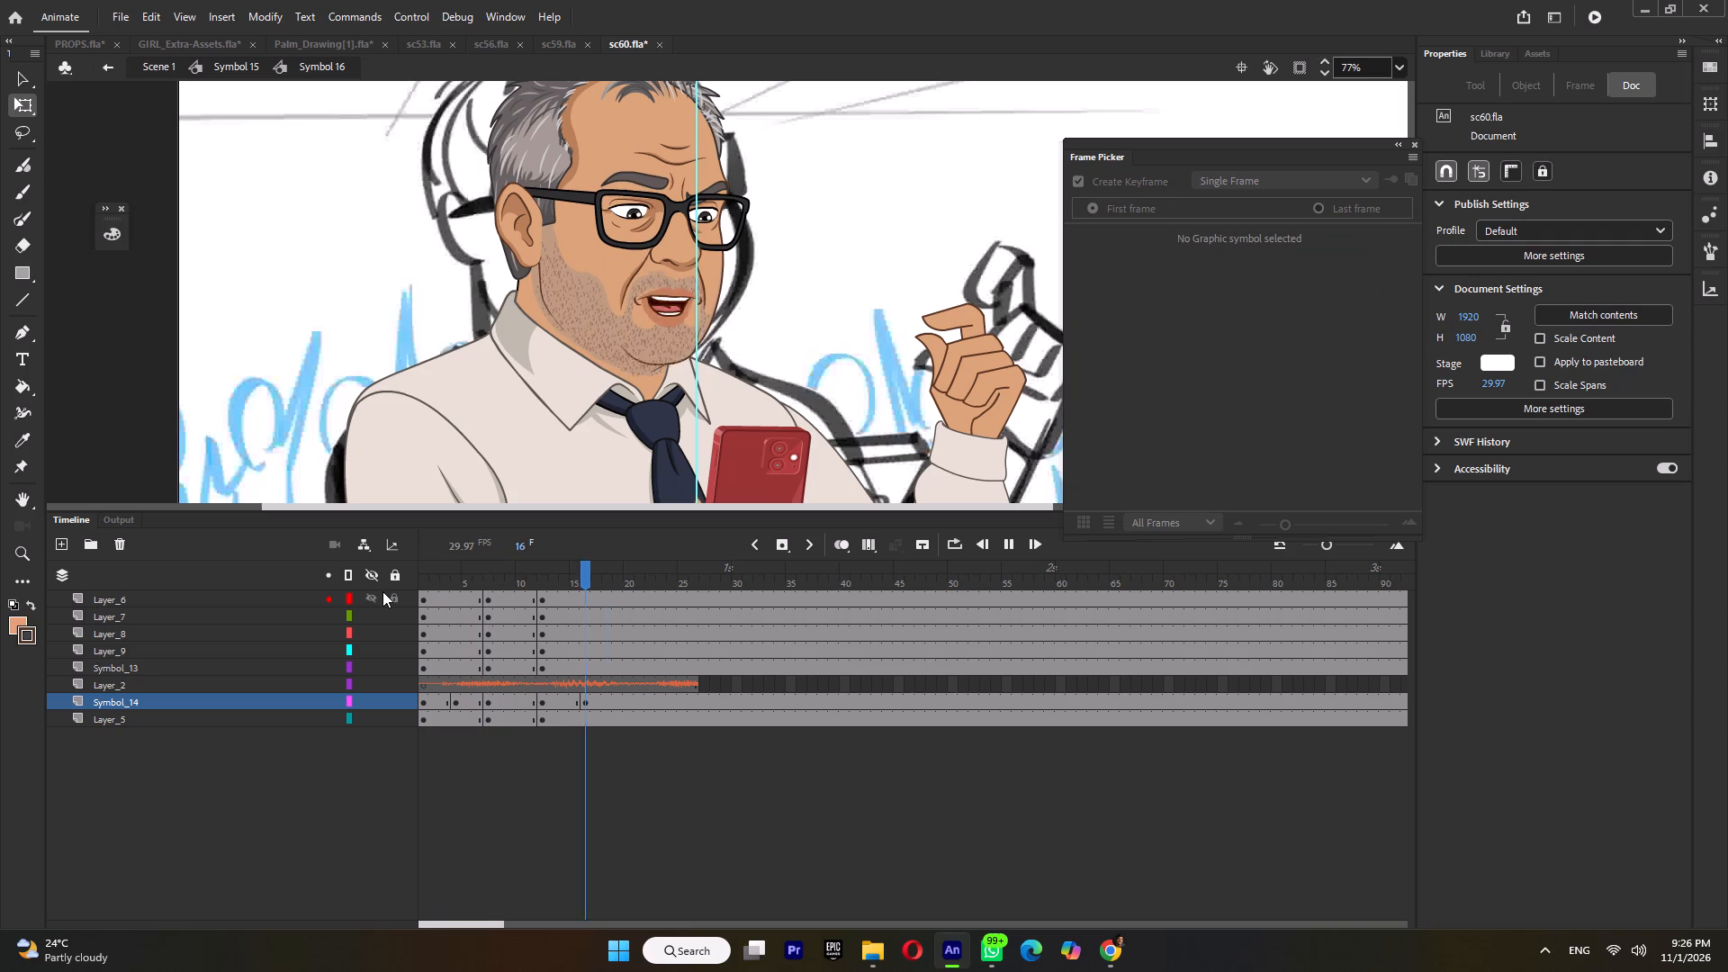
key("Return")
left_click(501, 564)
key("Return")
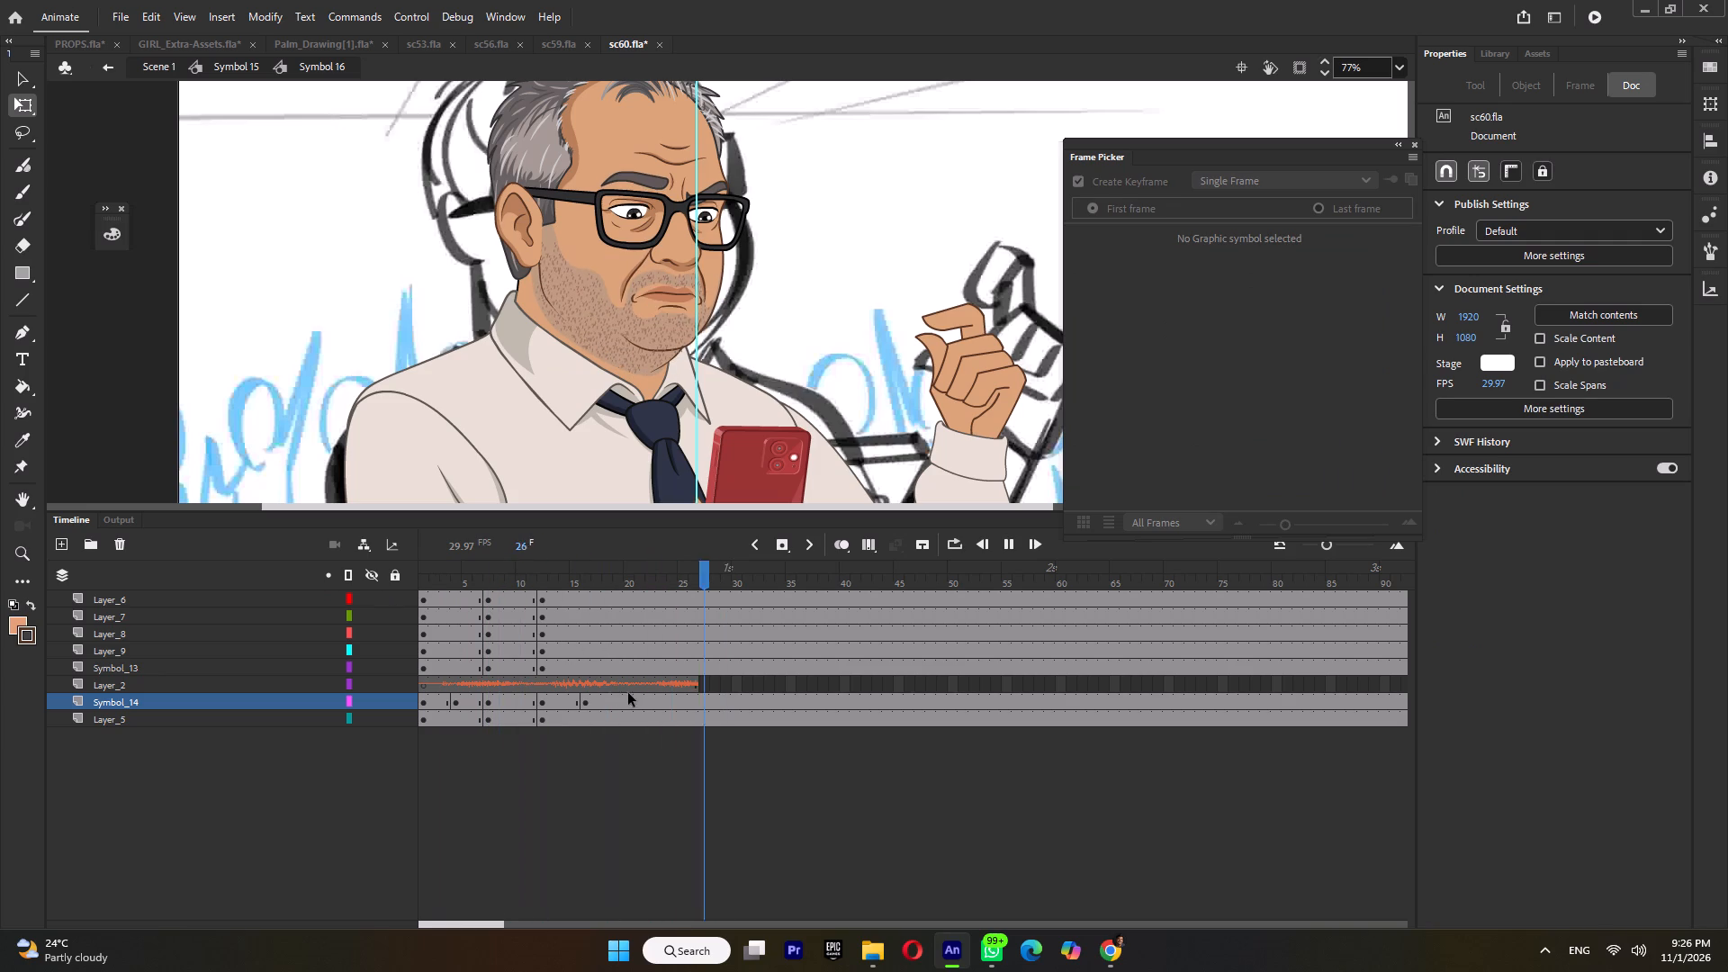
key("Return")
Key the mouth on Symbol_14 at frame 22, trying drawings 27 and 23 before settling on drawing 24.
left_click(650, 703)
scroll(1242, 426, "down", 6)
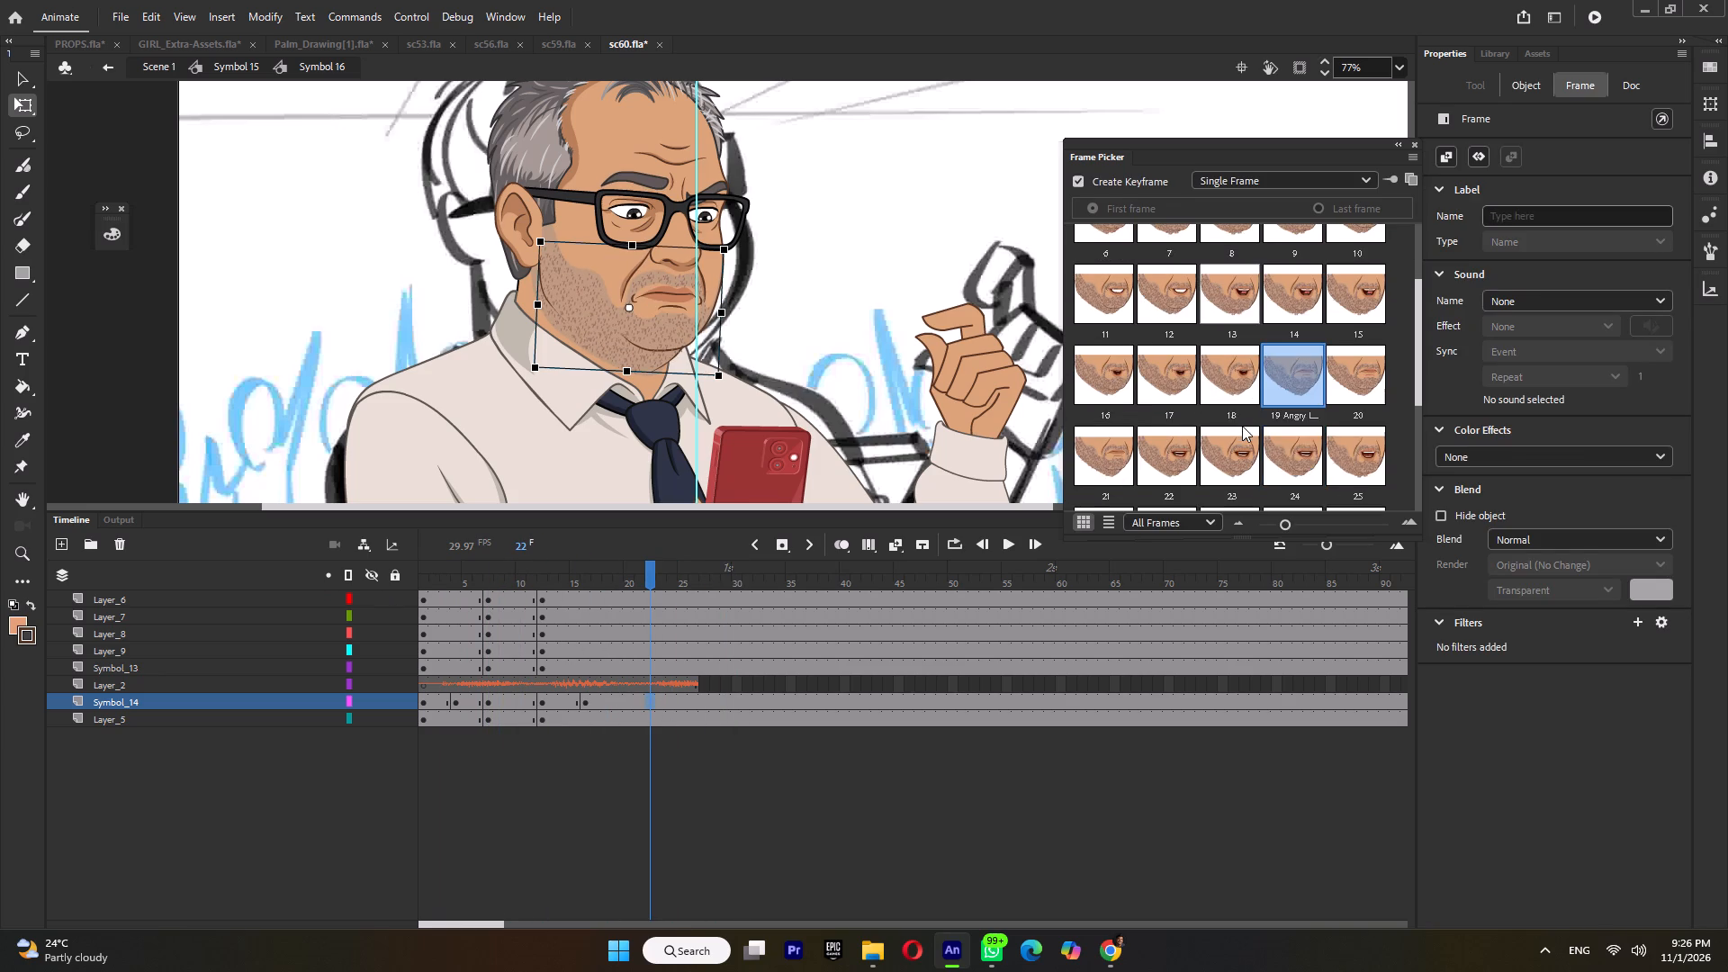
left_click(1168, 306)
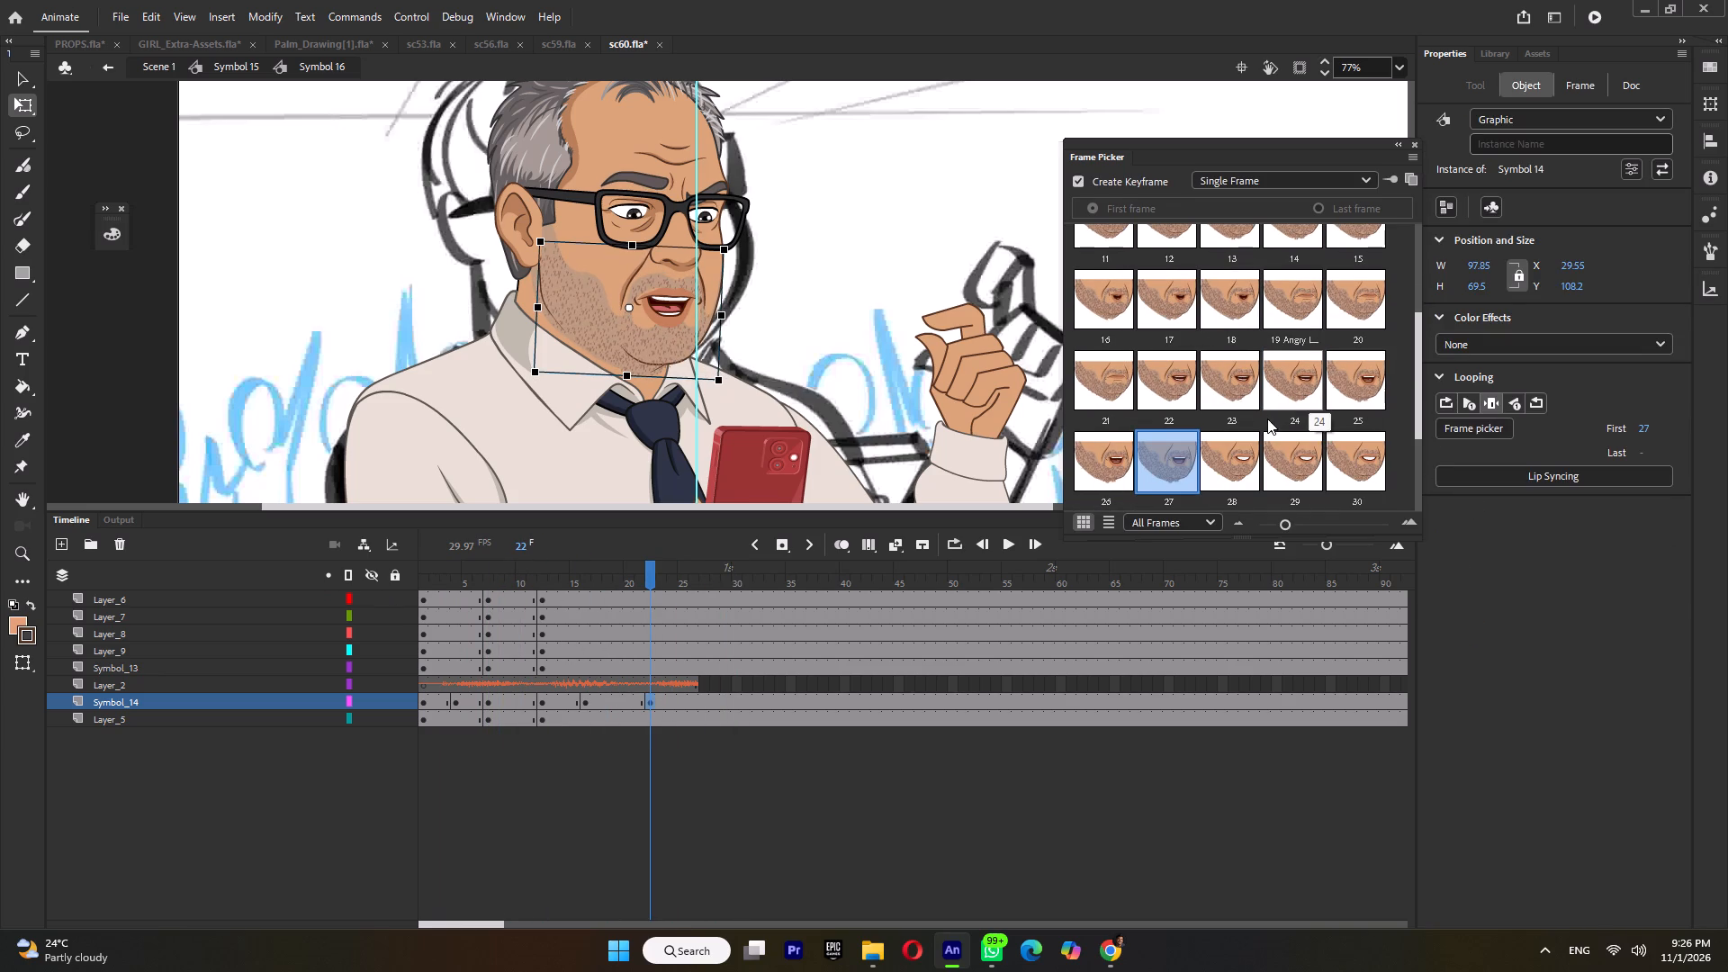
left_click(1239, 394)
left_click(1278, 391)
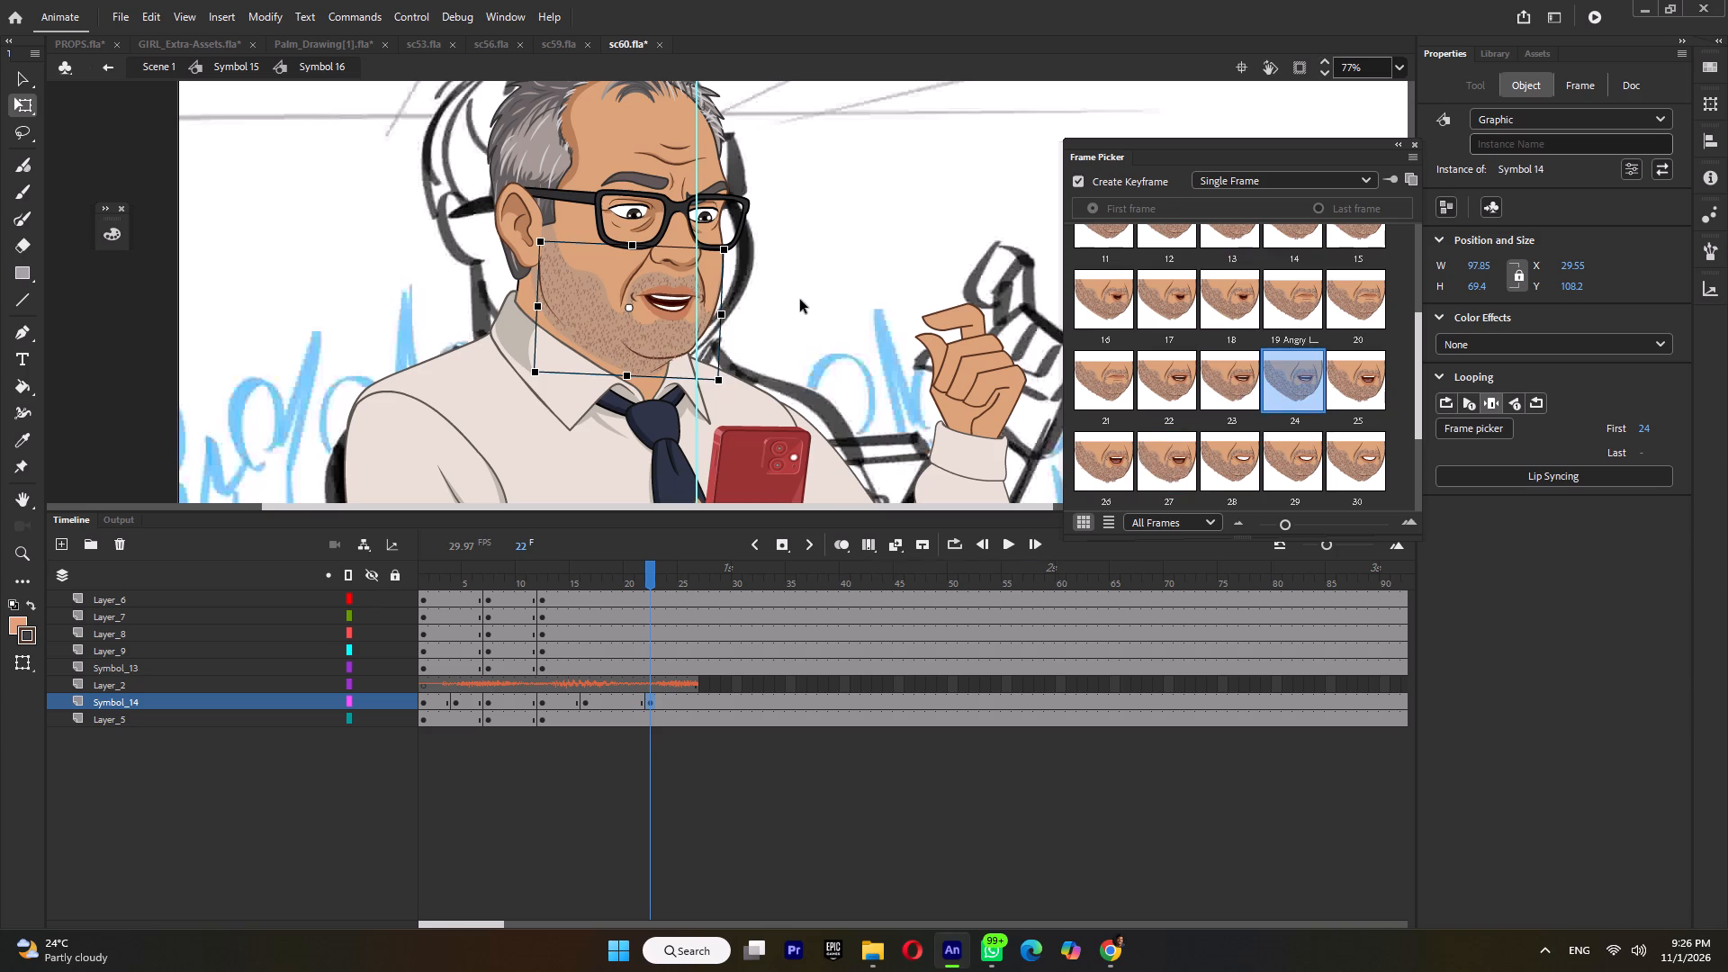
Return to Scene 1, play the whole shot back with the sound, and save sc60.fla.
double_click(800, 297)
scroll(800, 297, "down", 9, "ctrl")
key("ctrl+s")
double_click(311, 263)
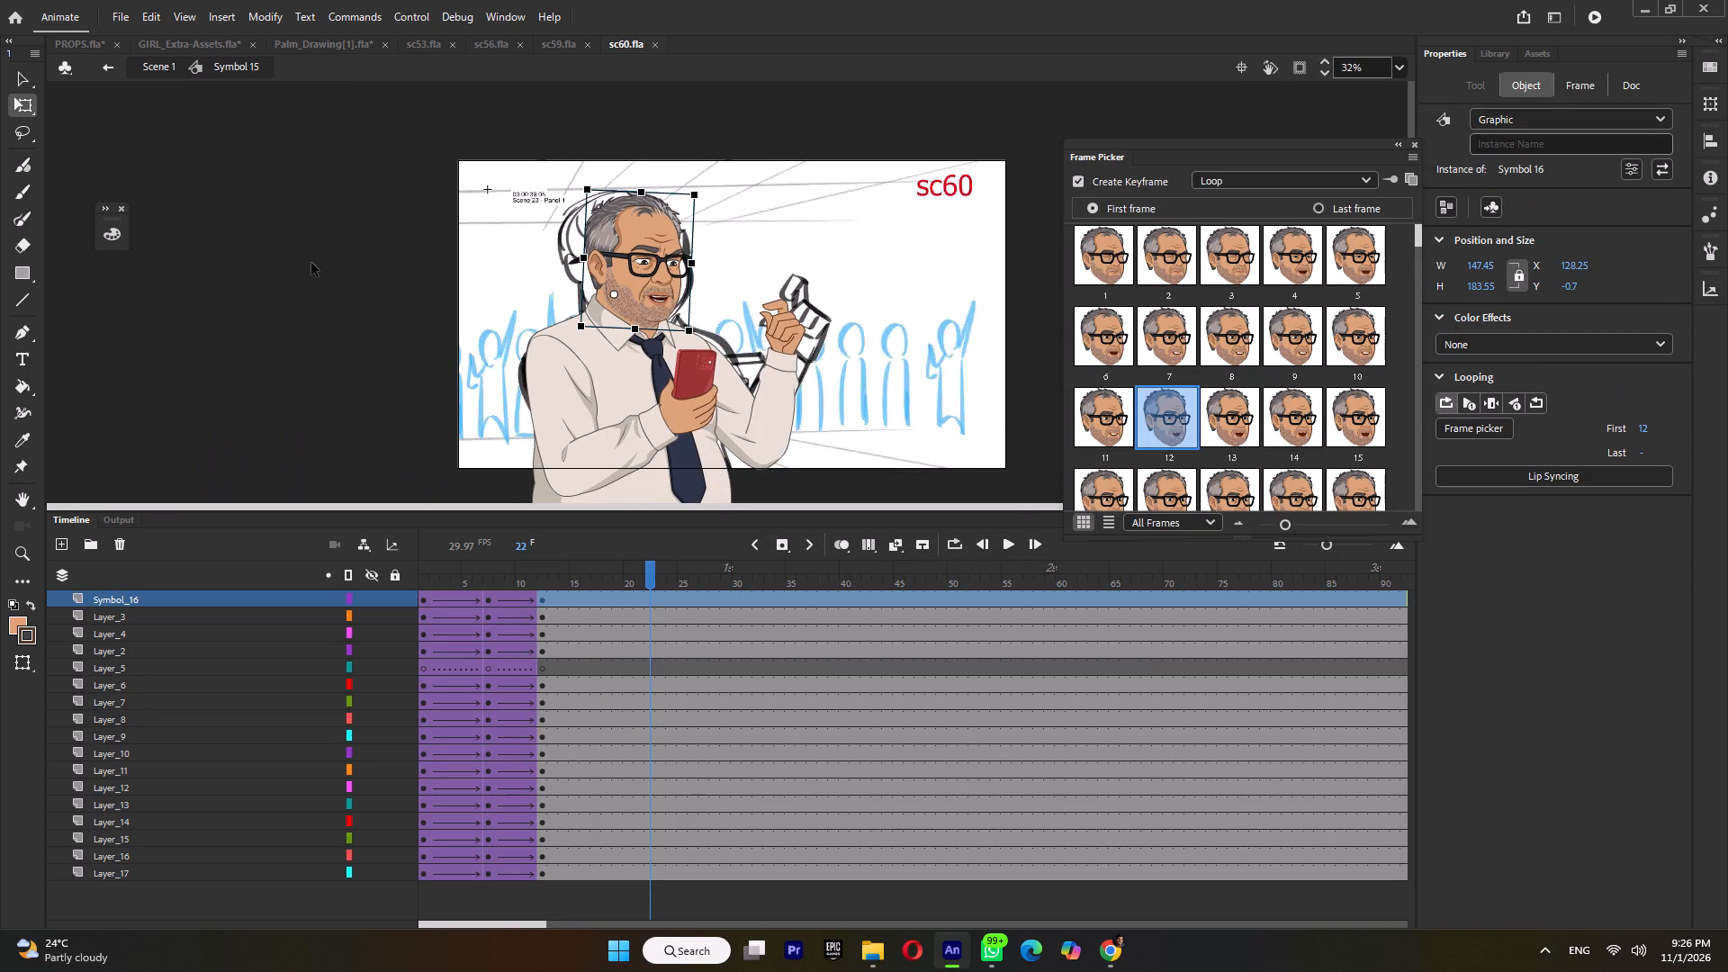
left_click_drag(451, 578, 396, 583)
key("Return")
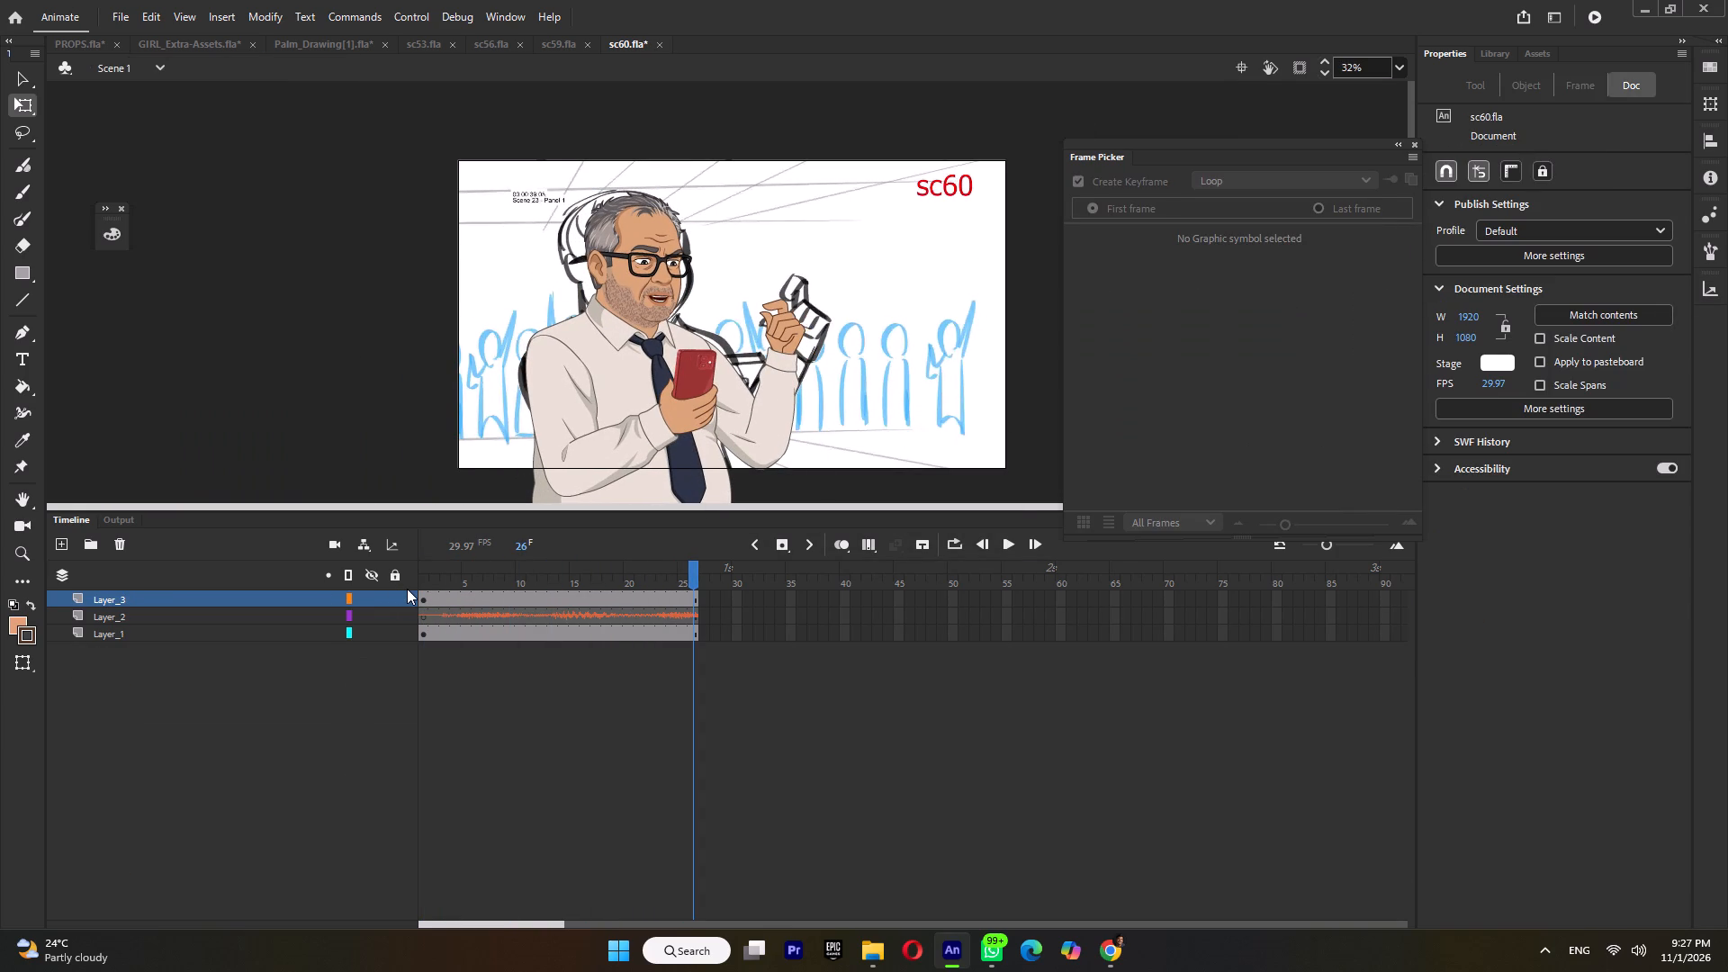
key("ctrl+s")
Open the video/media export settings for the sc60 shot.
left_click(119, 17)
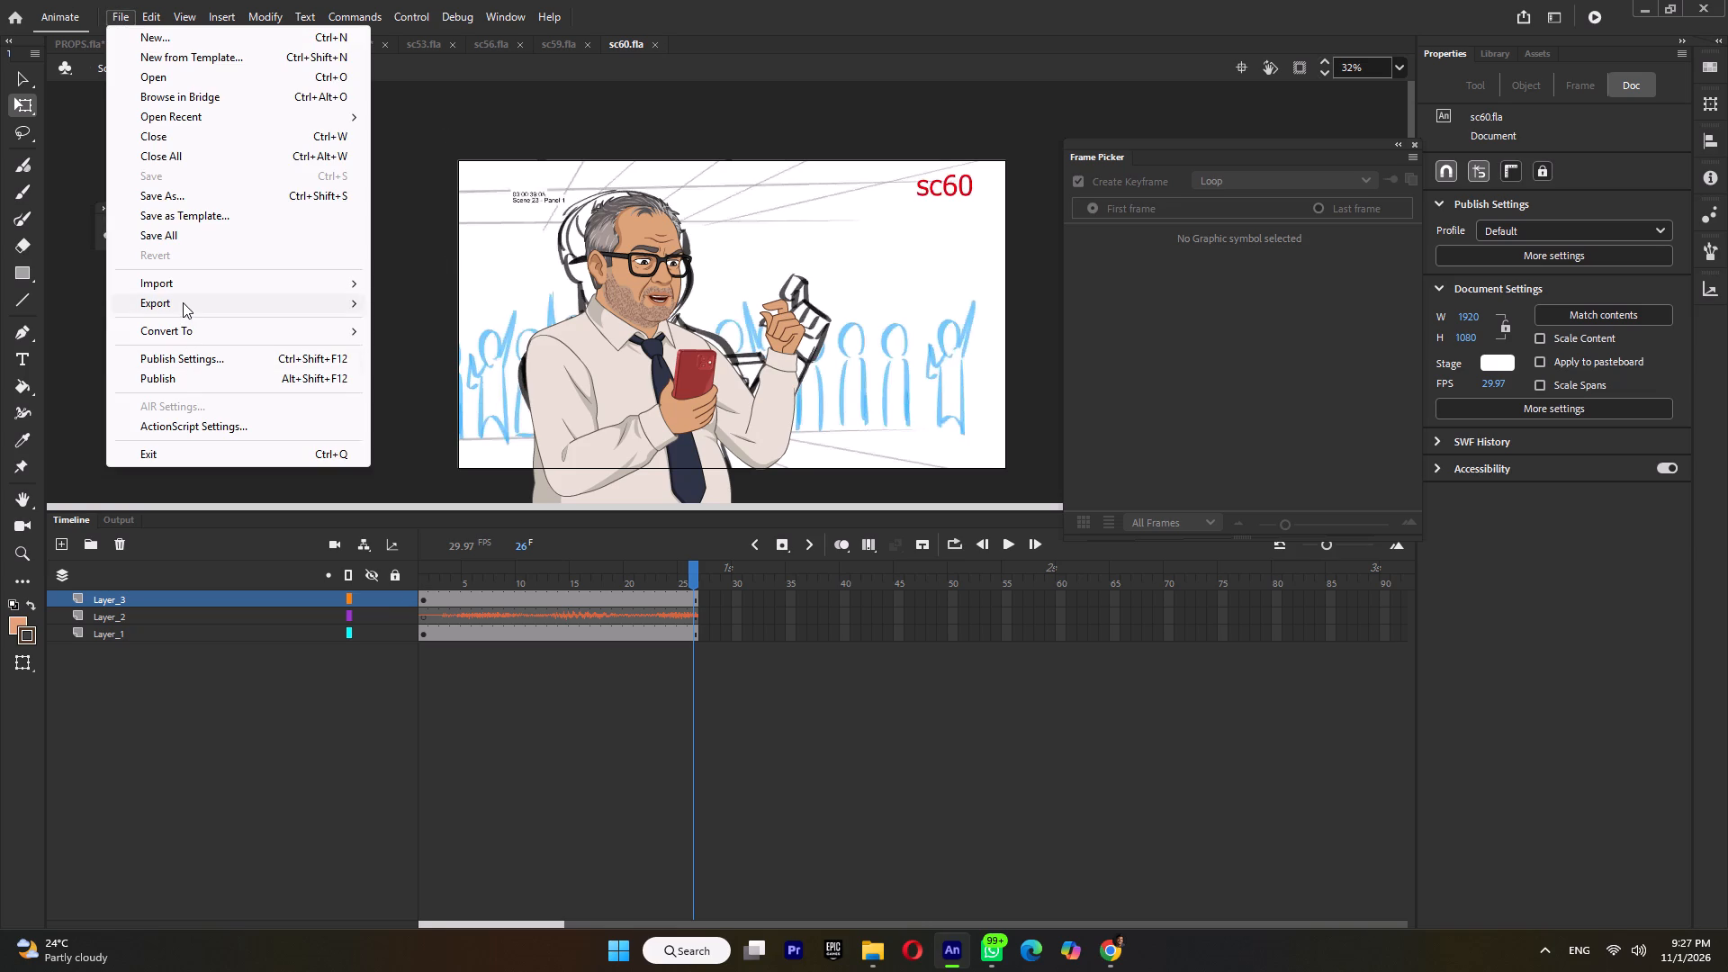
left_click(198, 307)
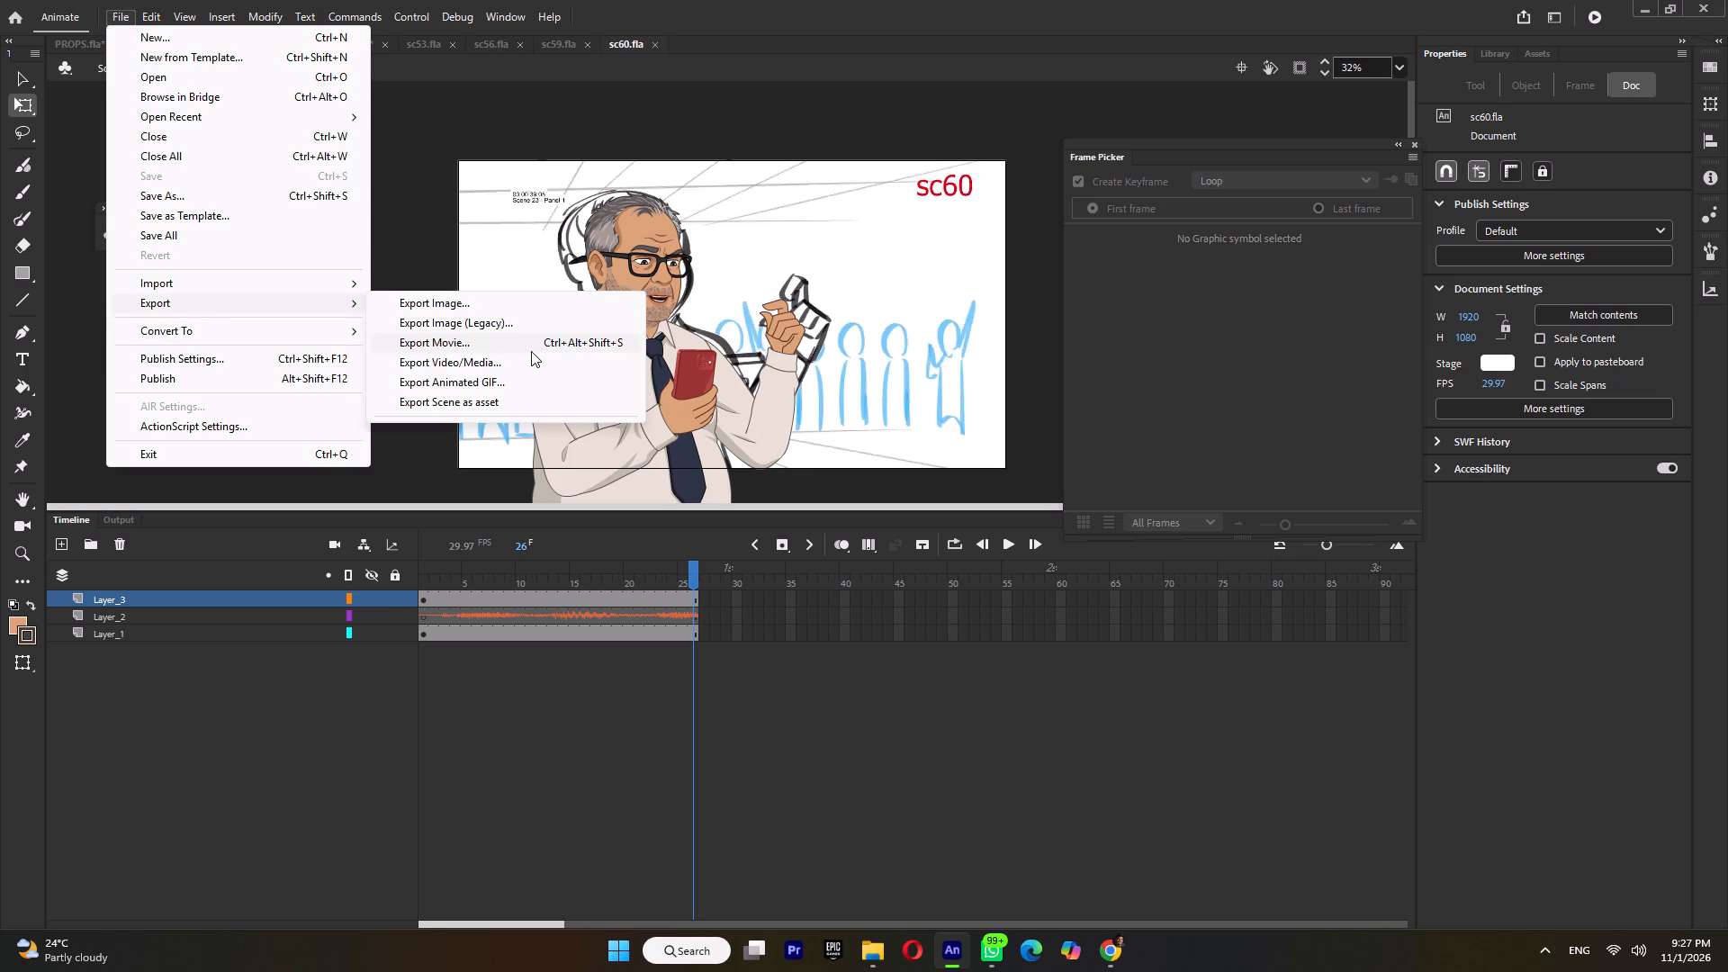
left_click(514, 363)
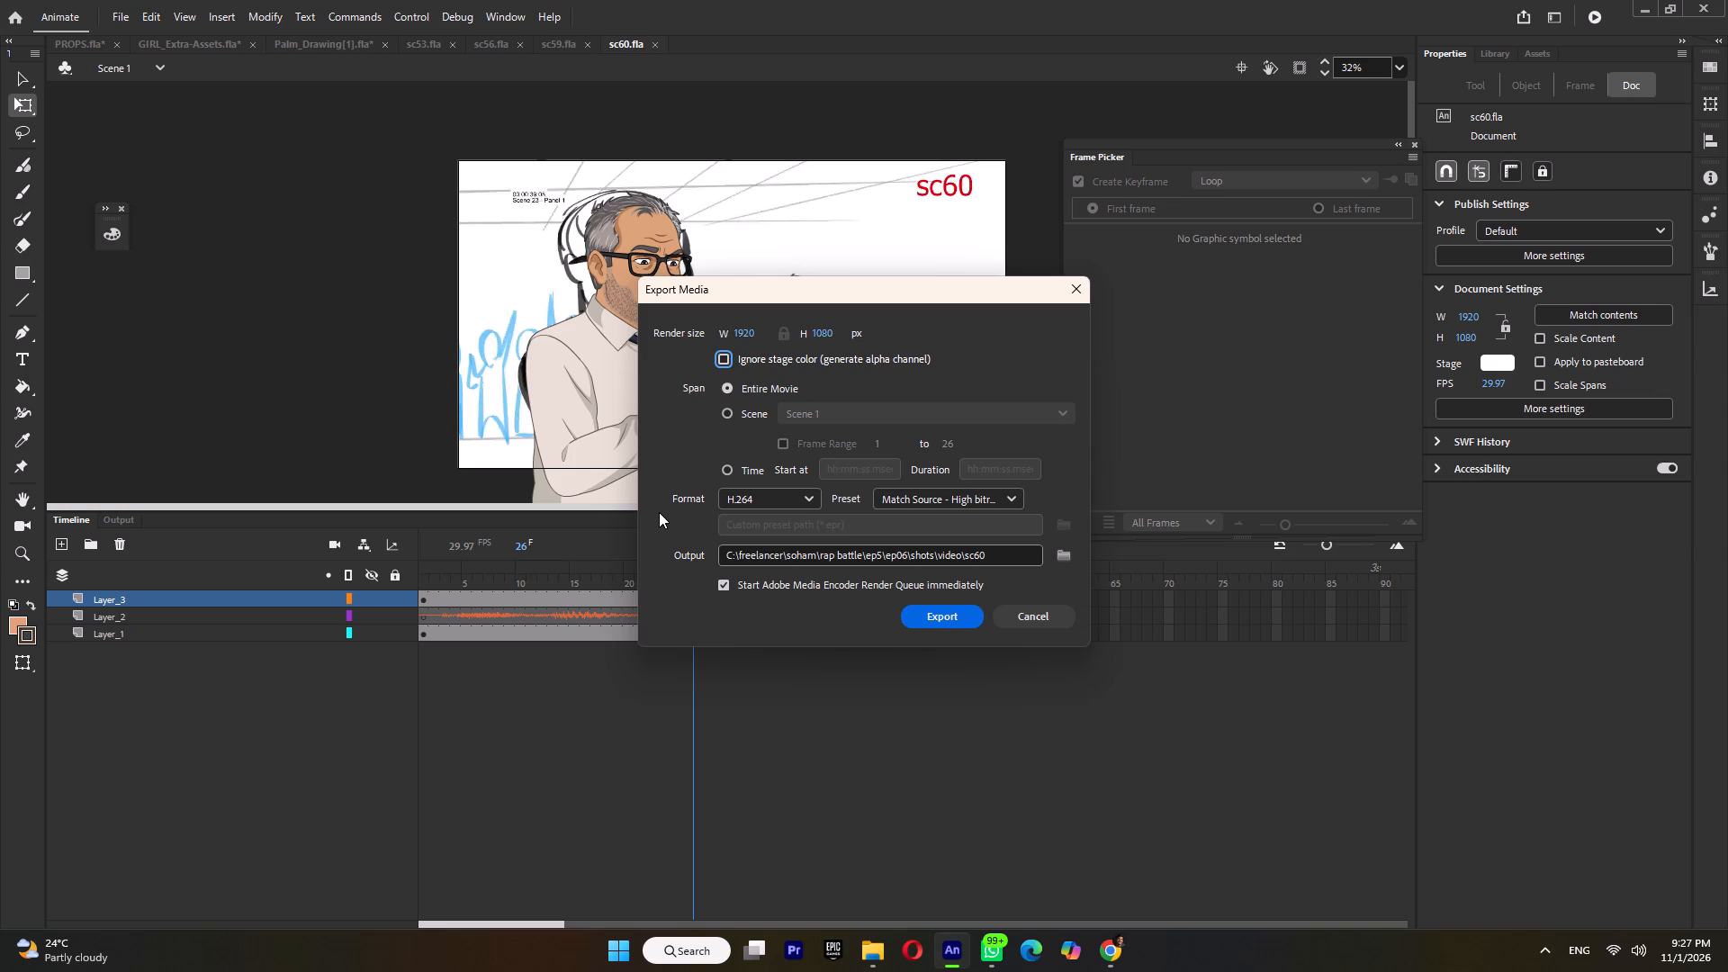
In File Explorer, delete the old sc60.mp4 from the ep06 shots video folder.
left_click(868, 949)
scroll(1143, 307, "up", 5)
double_click(1139, 283)
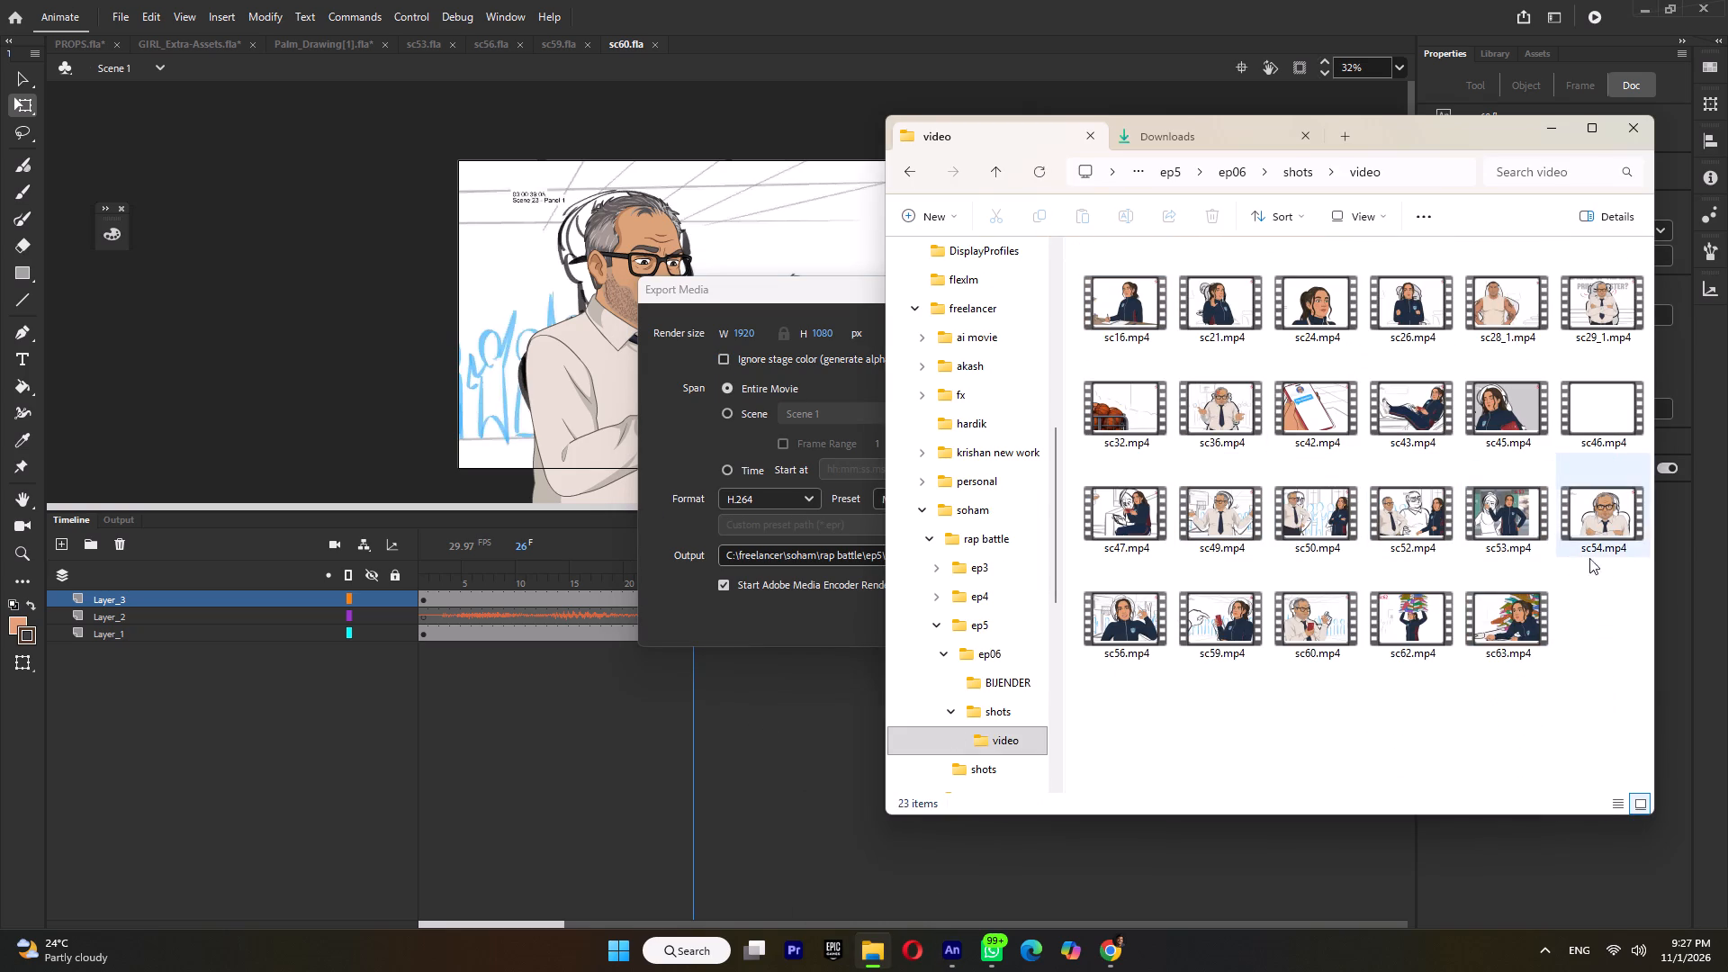
left_click(1291, 633)
key("Delete")
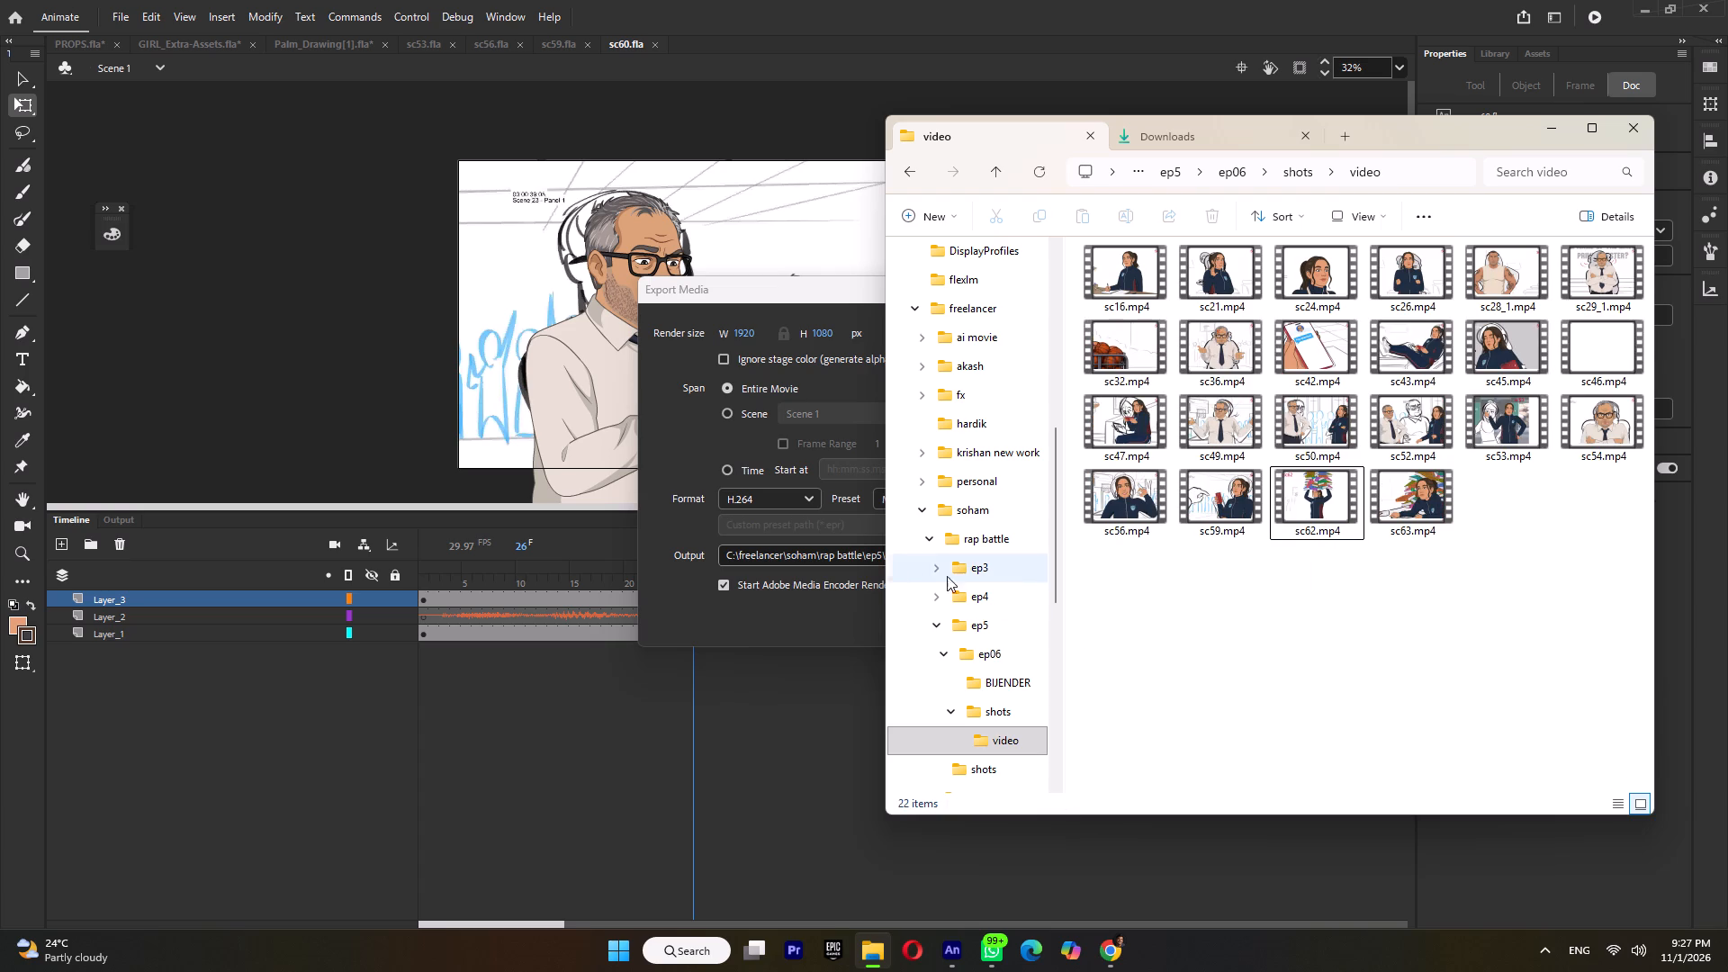
Back in Animate, export the entire movie as H.264 video named sc60 to the shots video folder.
left_click(832, 616)
left_click(956, 617)
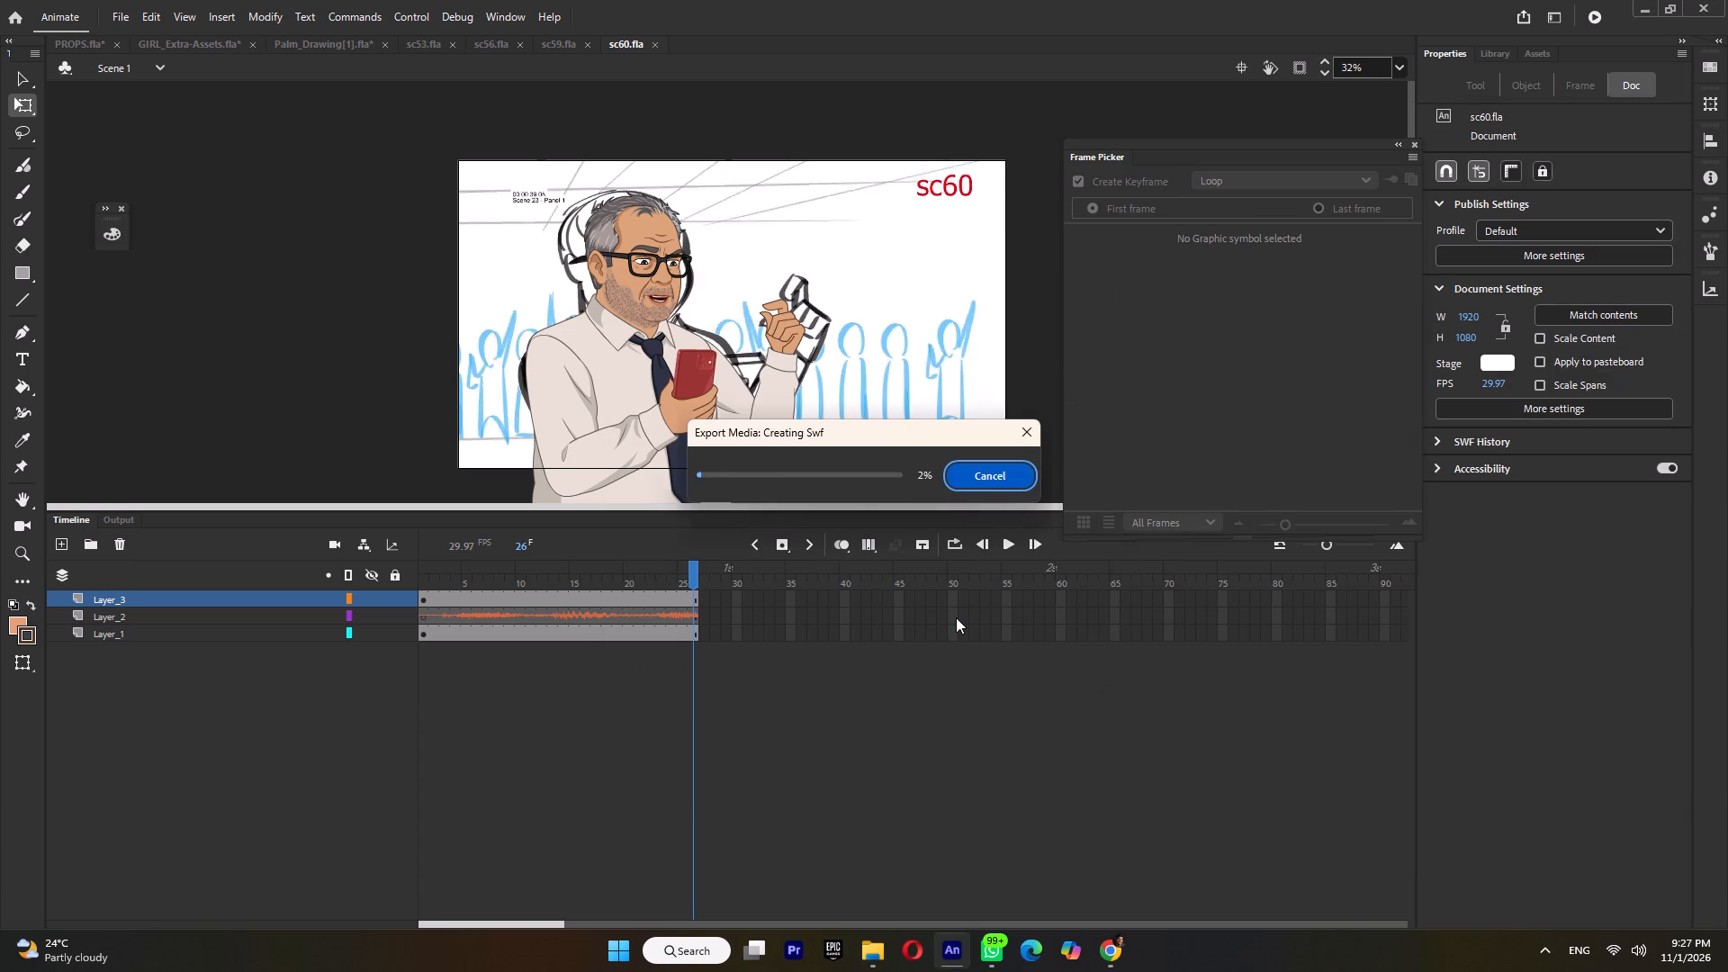
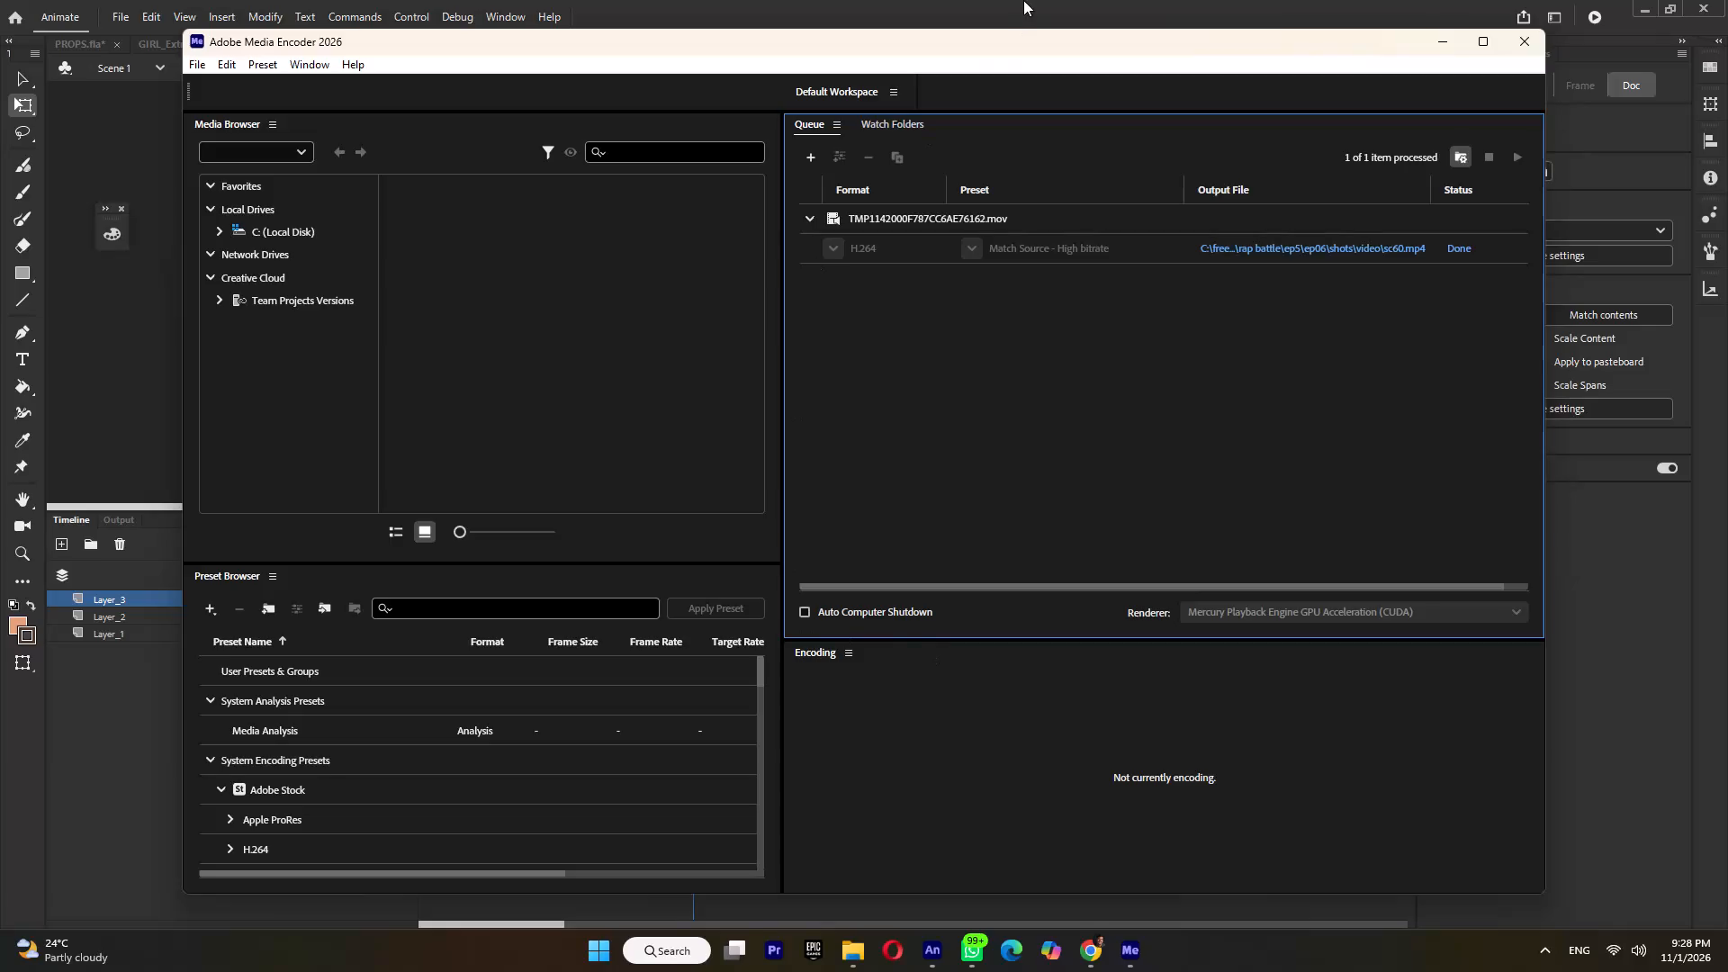
Return to Animate, acknowledge the completed sc60 export, play the shot once, and close sc60.fla.
left_click(1018, 0)
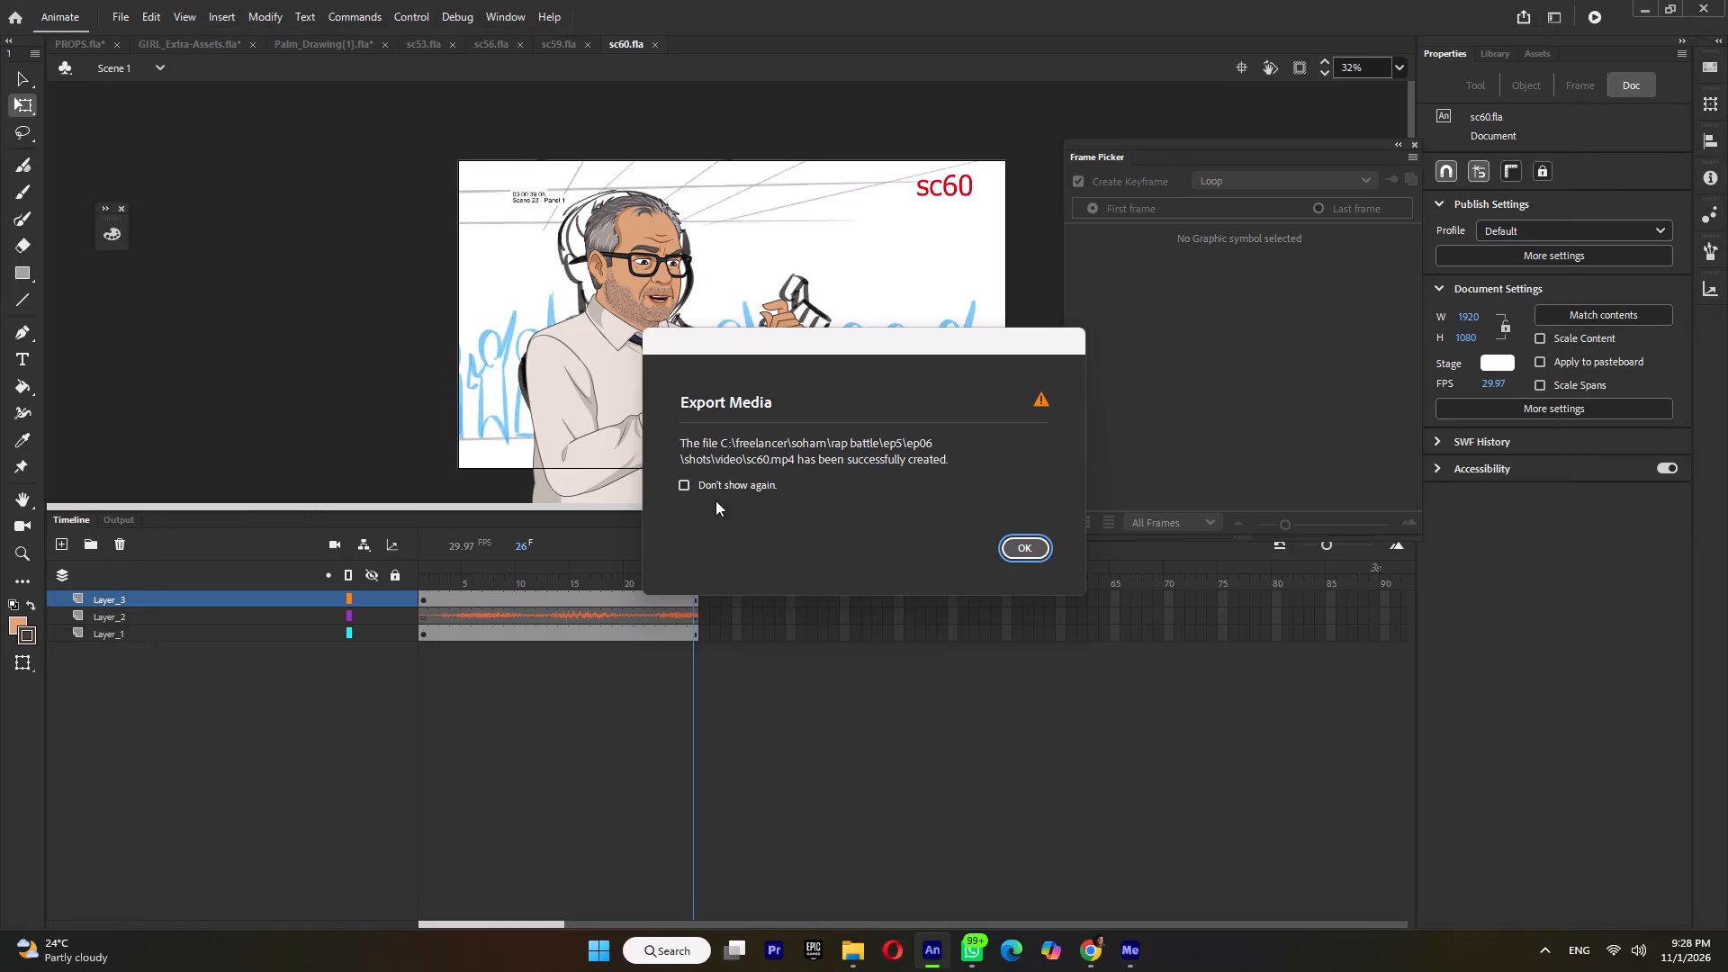
left_click(1021, 544)
key("Return")
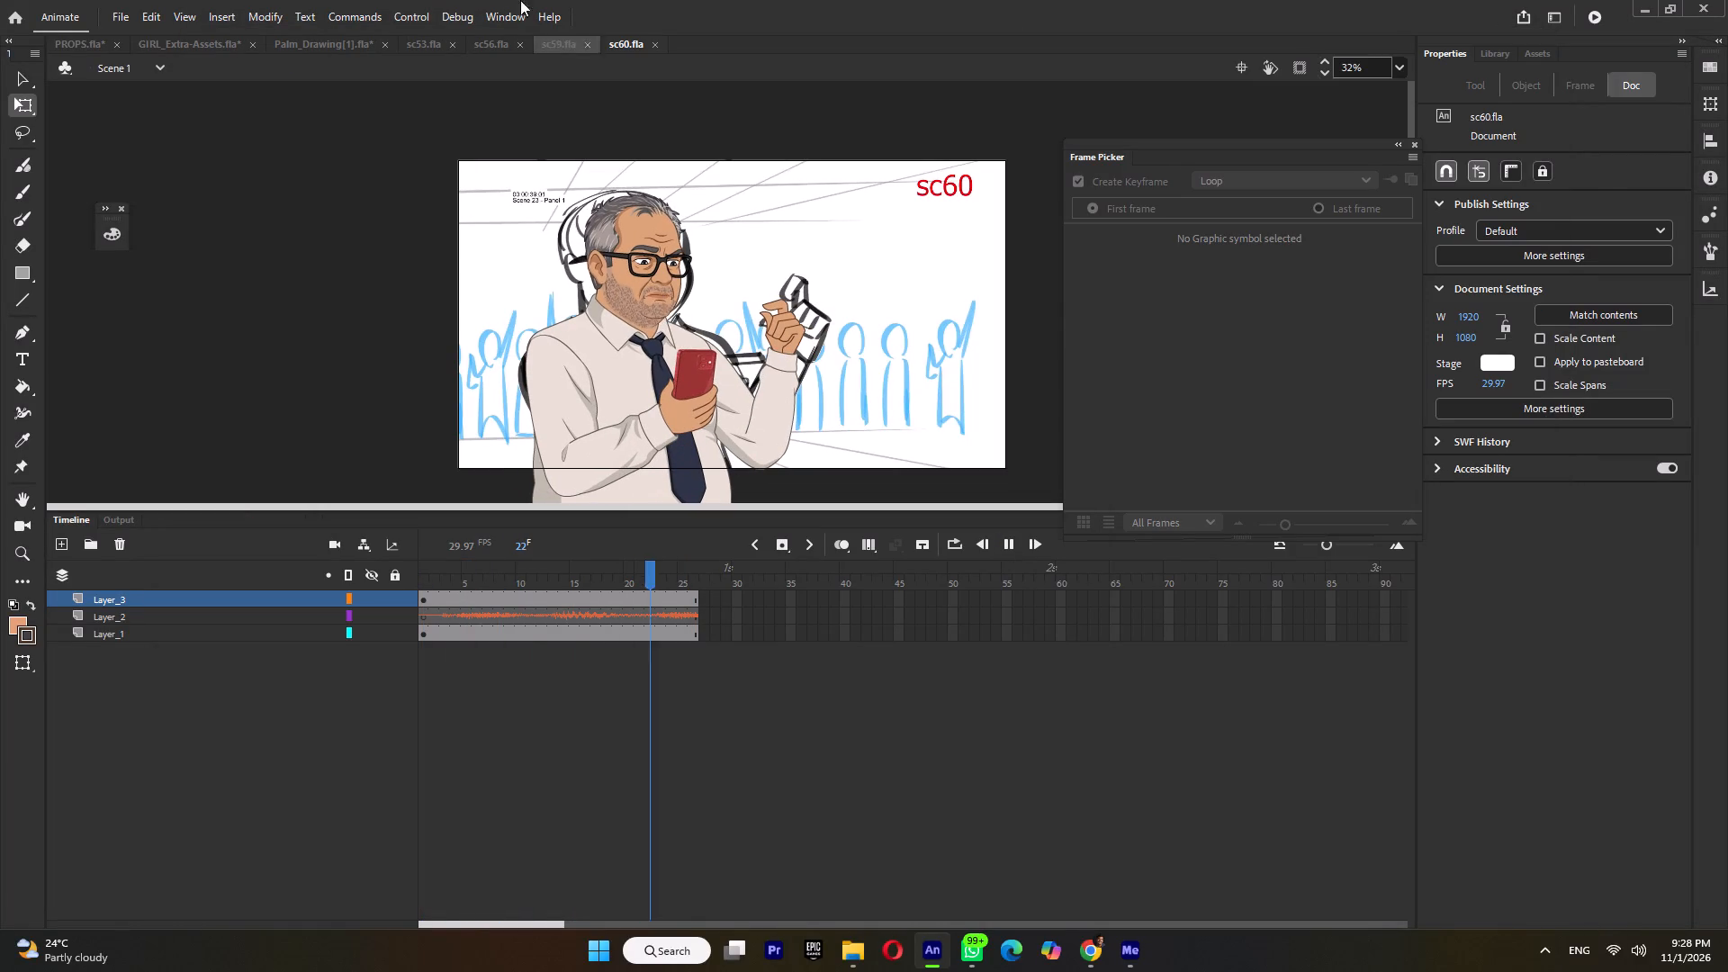
left_click(657, 43)
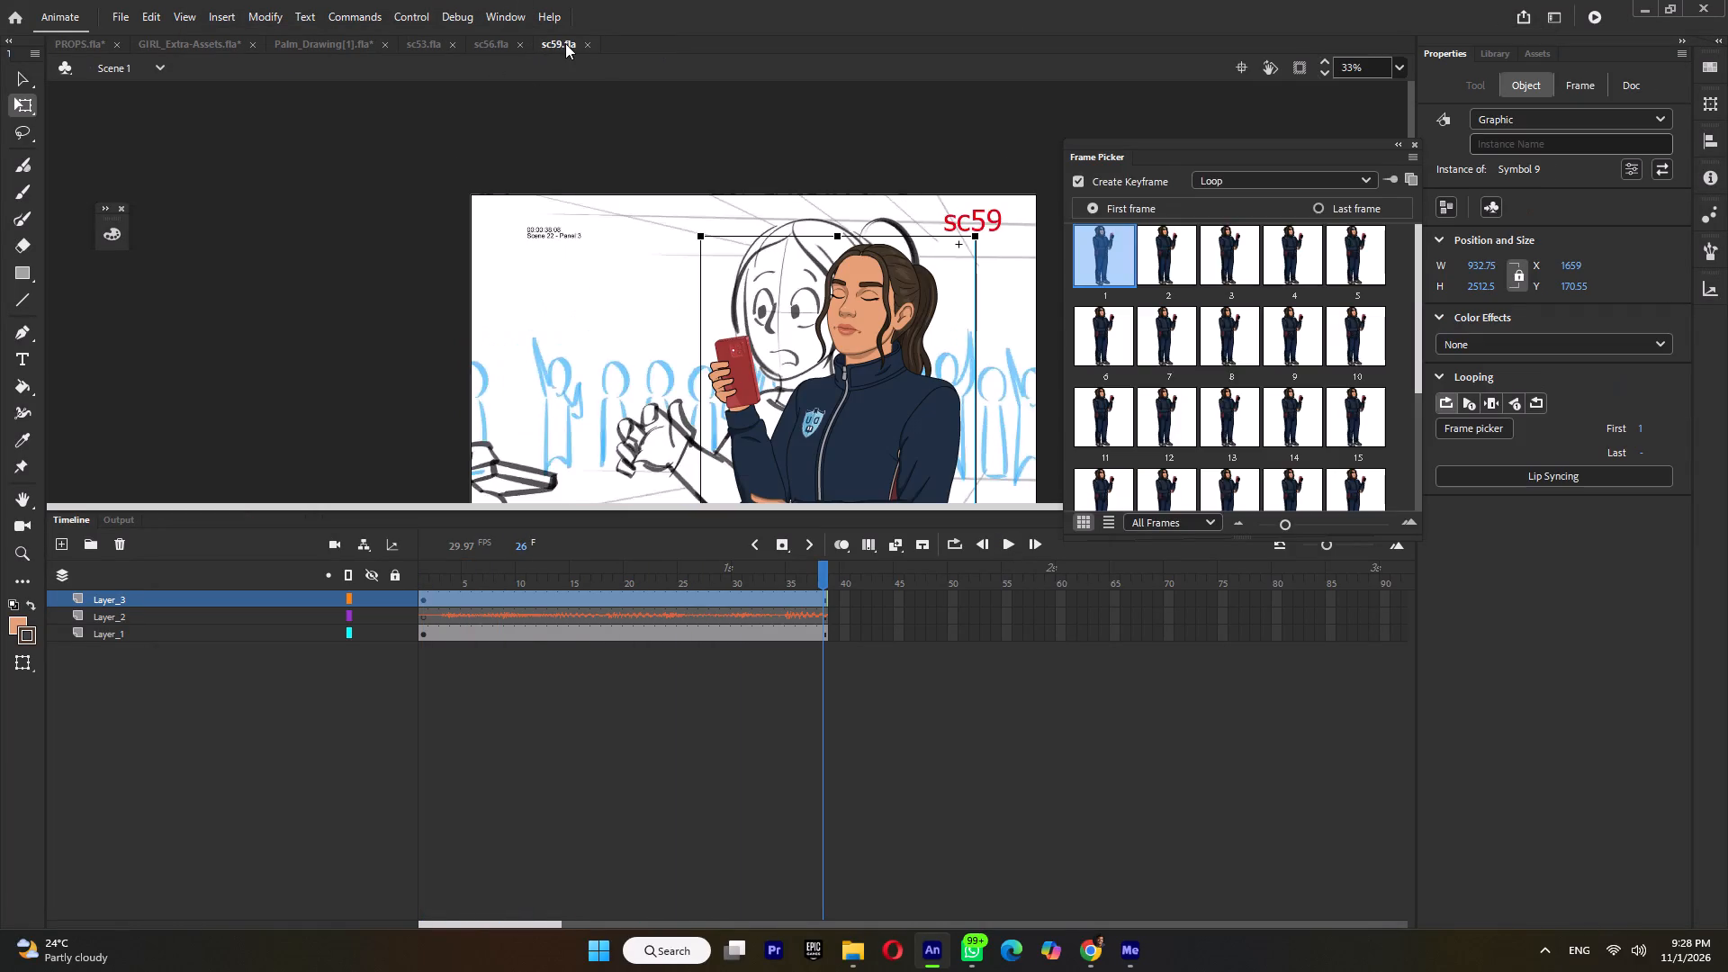
Review sc59 by playing and scrubbing its timeline, return to frame 1, and add a new layer above Layer_3.
key("Return")
key("Return")
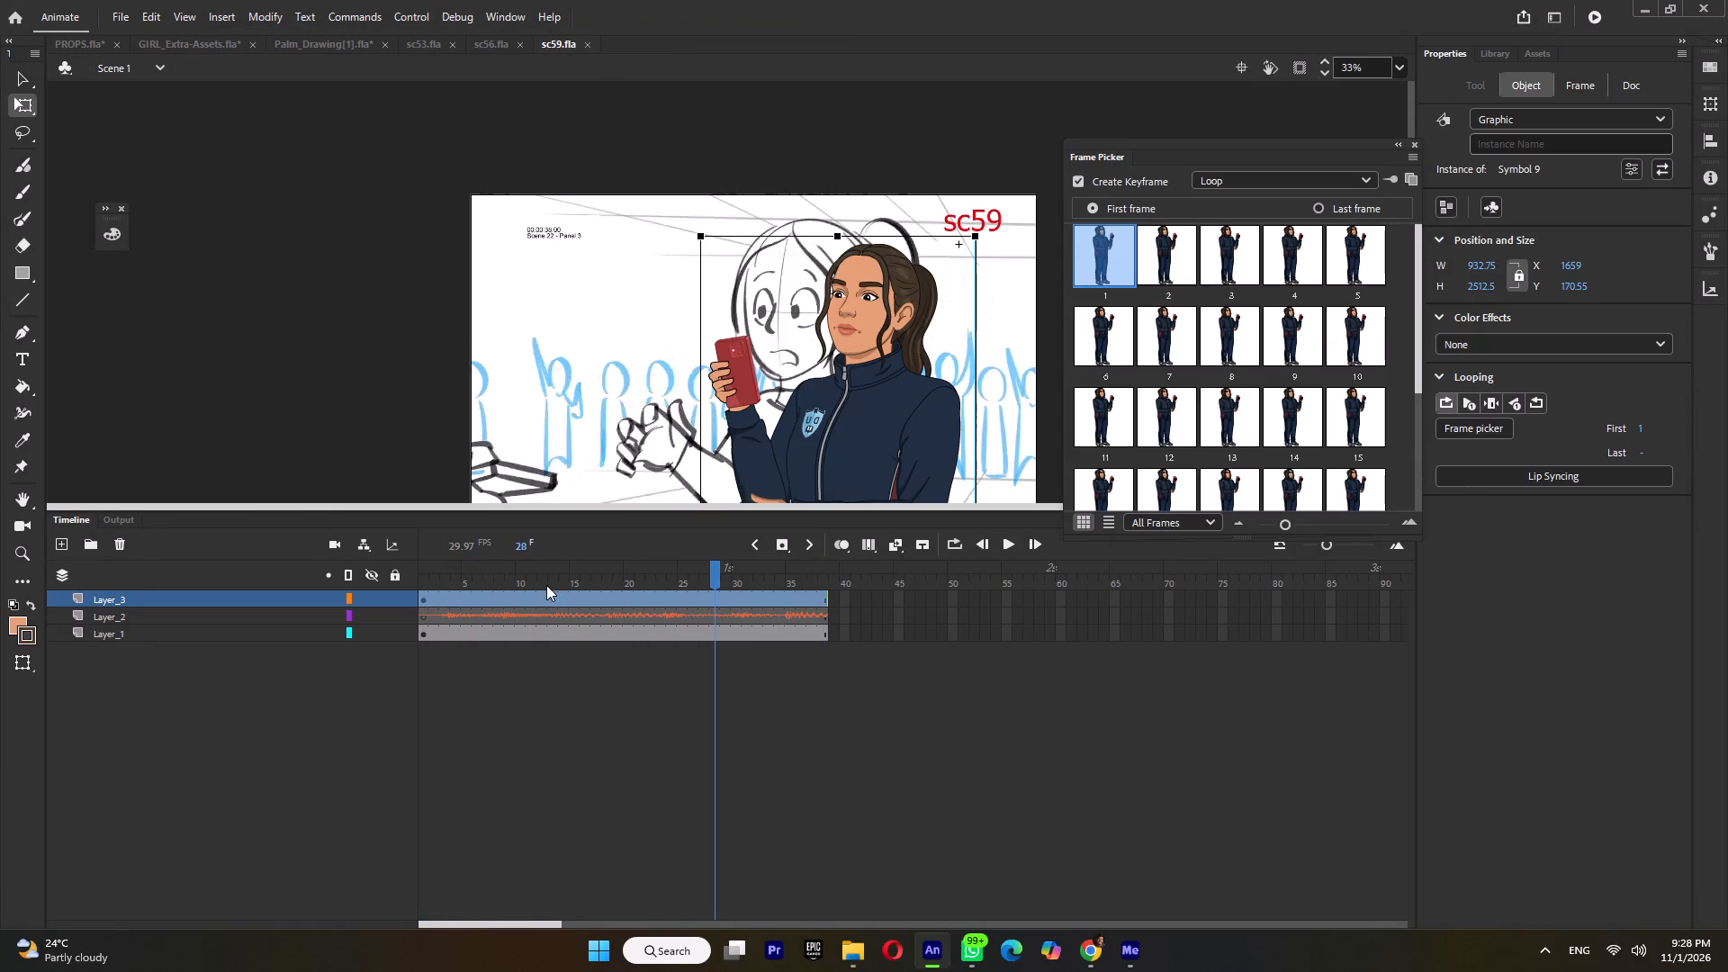
left_click_drag(542, 572, 598, 609)
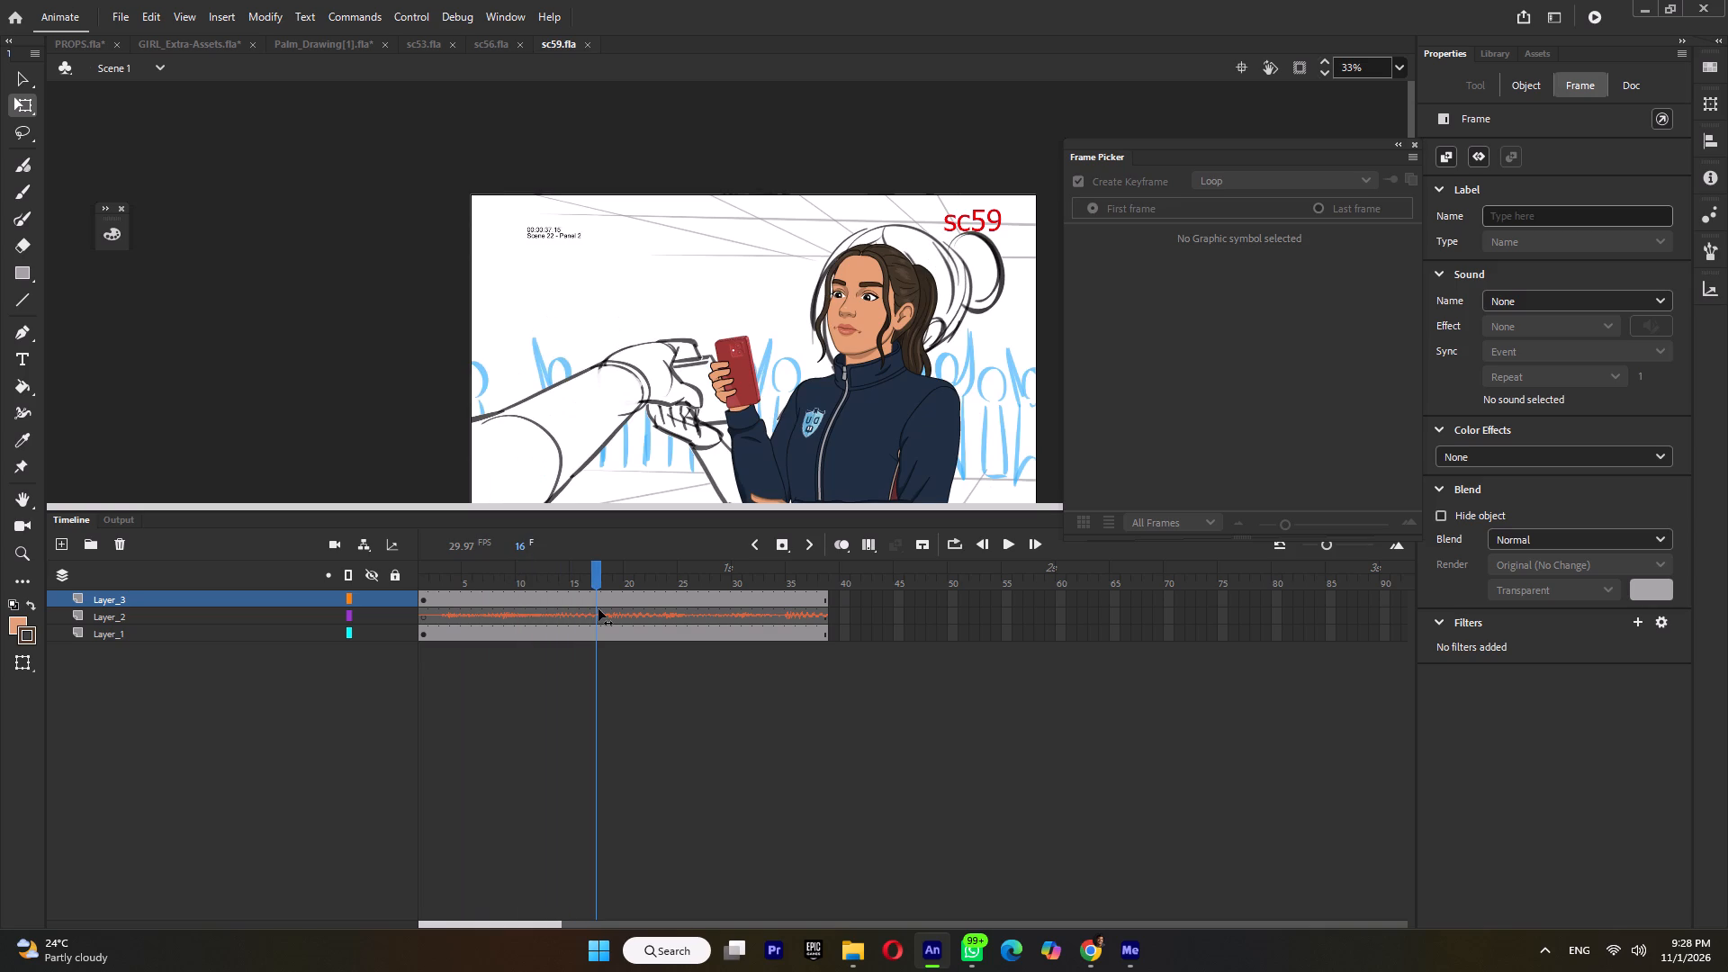
left_click_drag(598, 609, 354, 654)
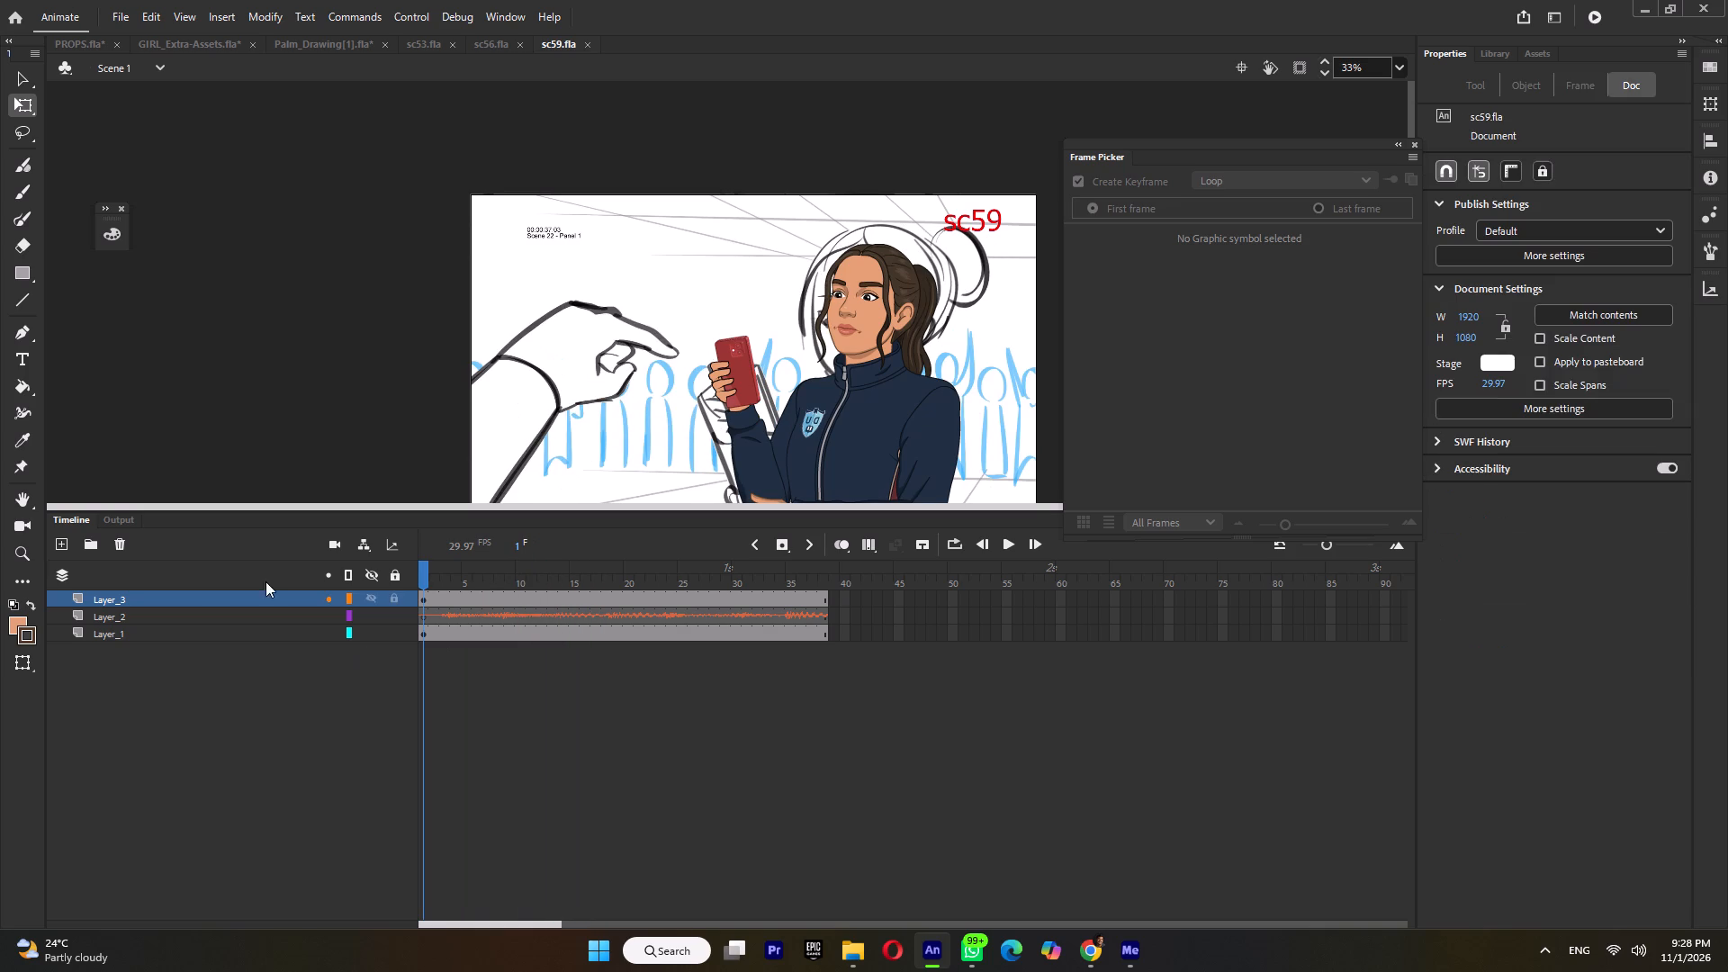
left_click(68, 545)
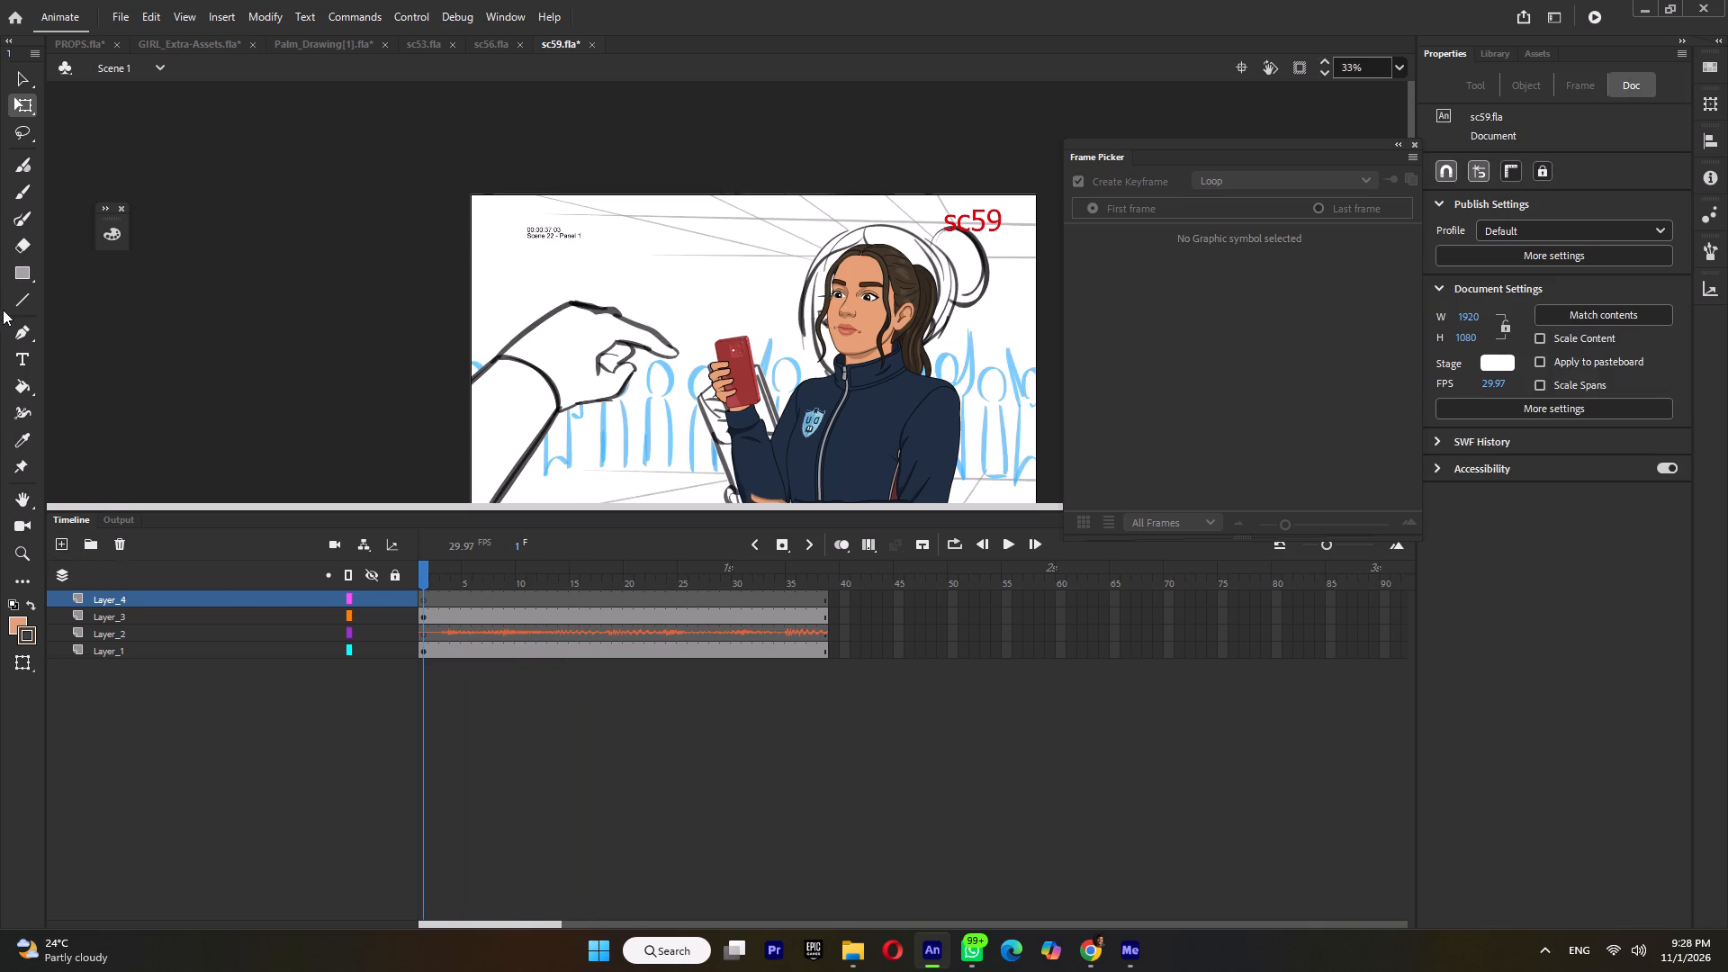
Set the Paint Brush stroke colour to the dark brown sampled from the outline at the girl's chin and neck.
left_click(16, 211)
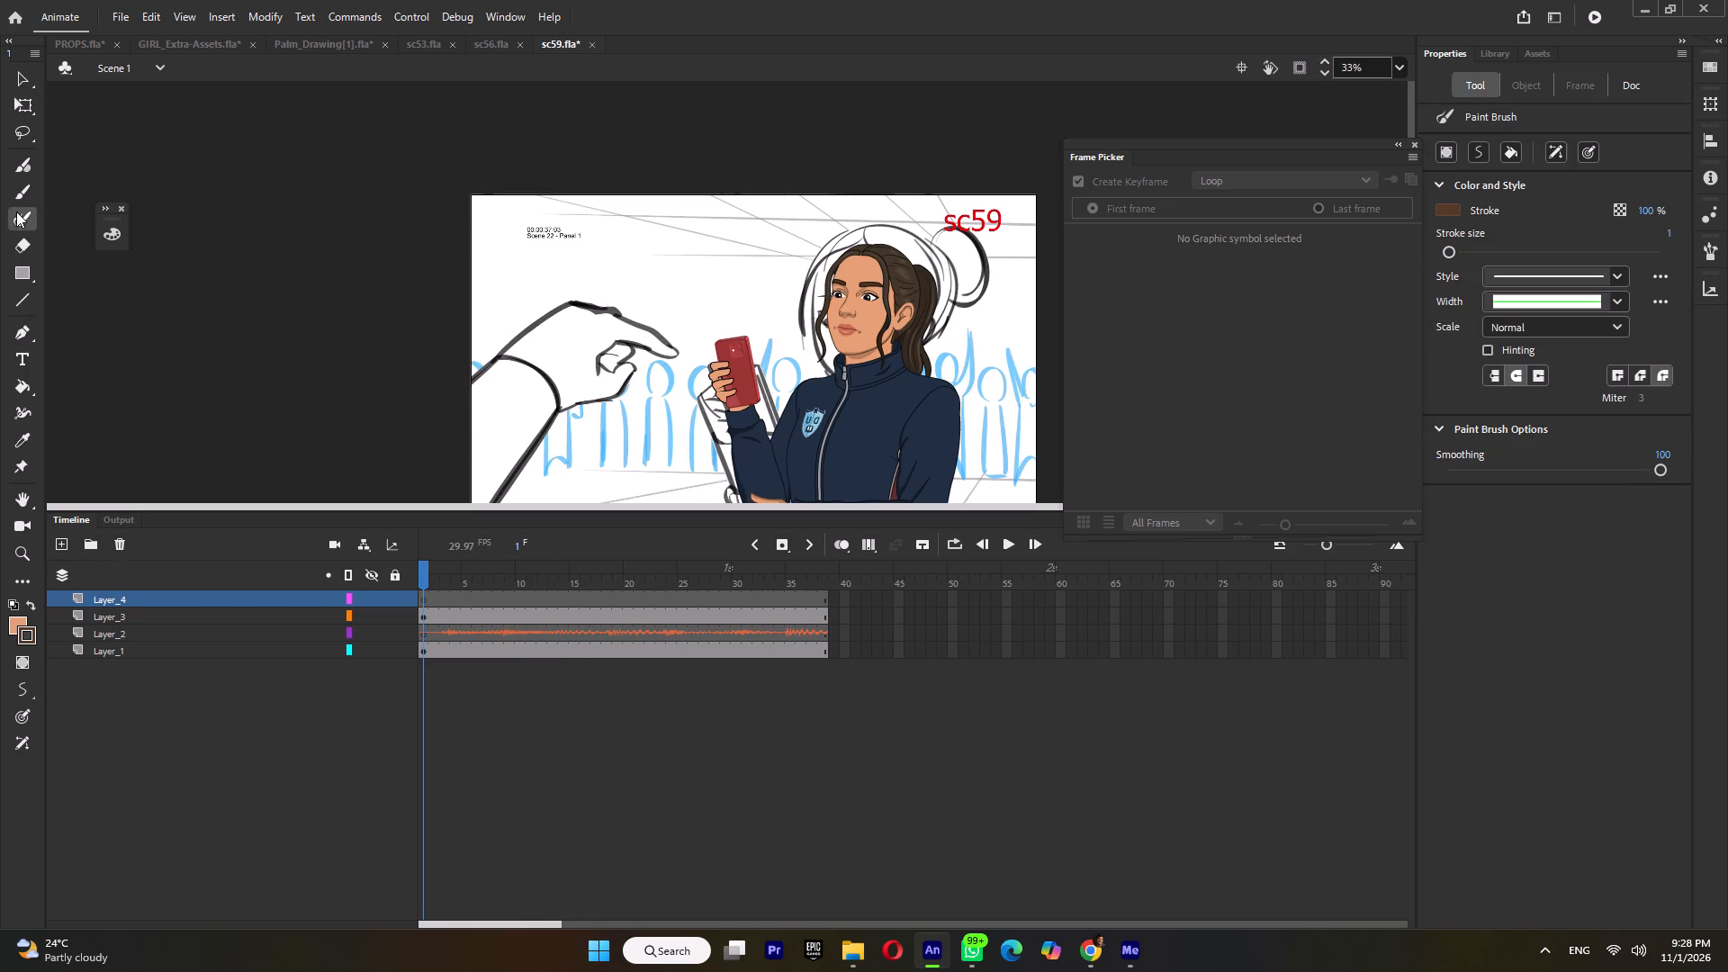
scroll(729, 374, "up", 5, "ctrl")
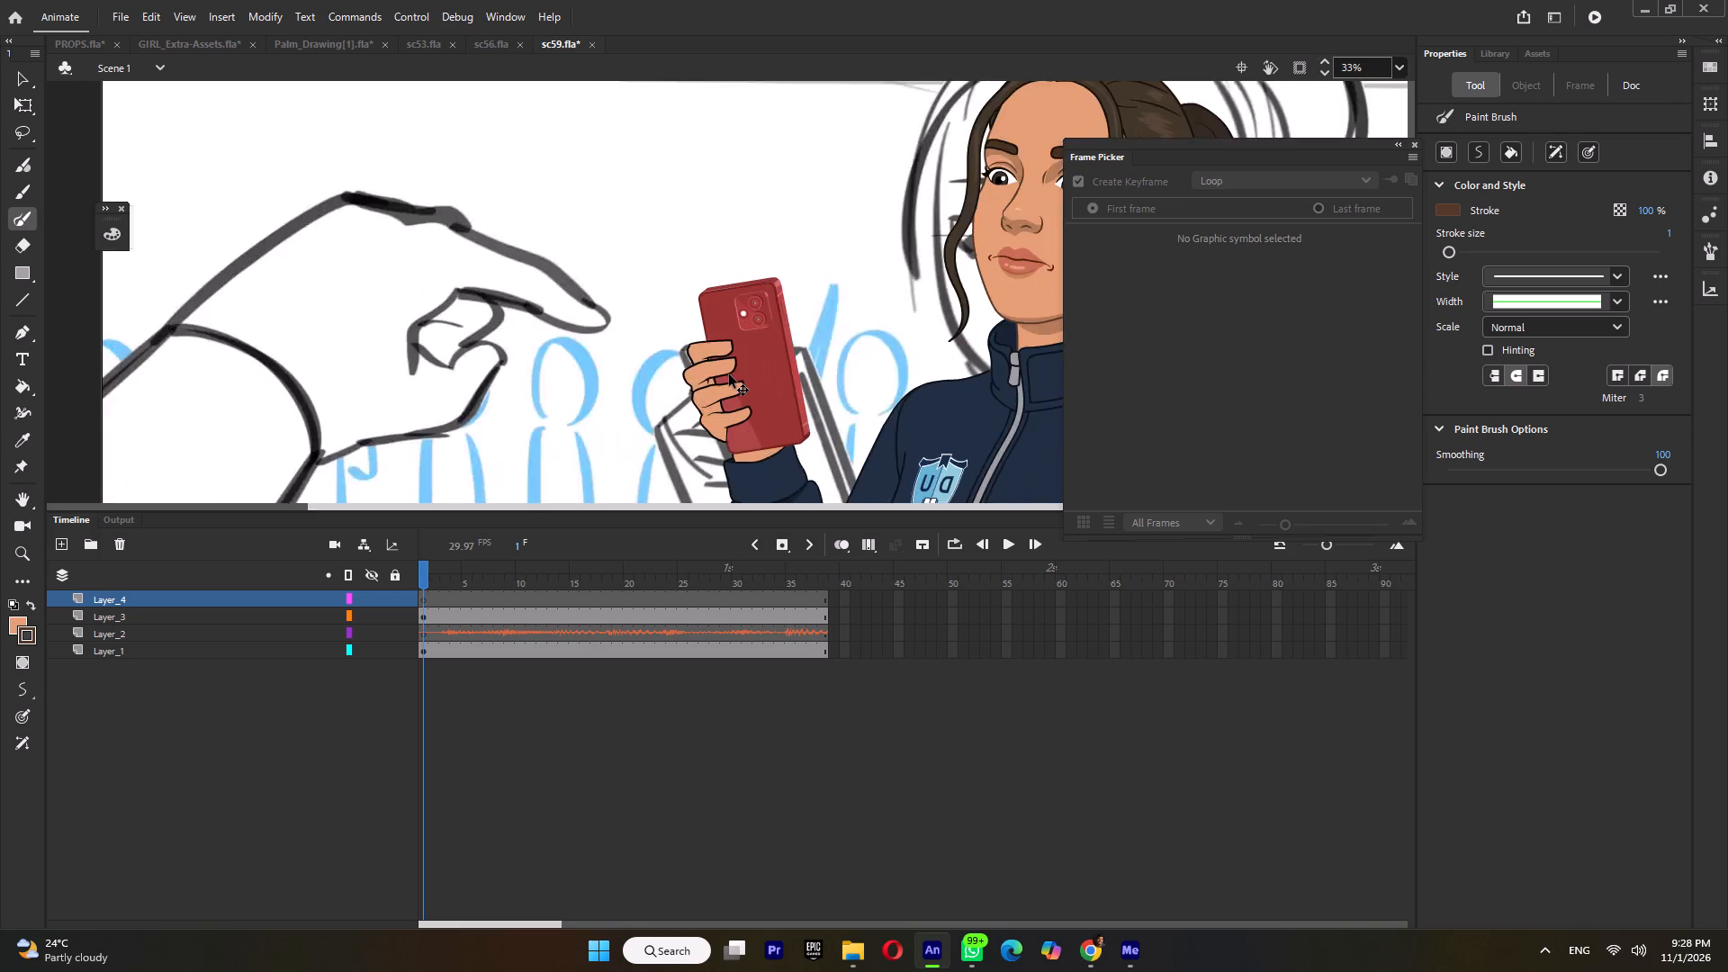
scroll(729, 374, "up", 7, "ctrl")
scroll(730, 374, "down", 5, "ctrl")
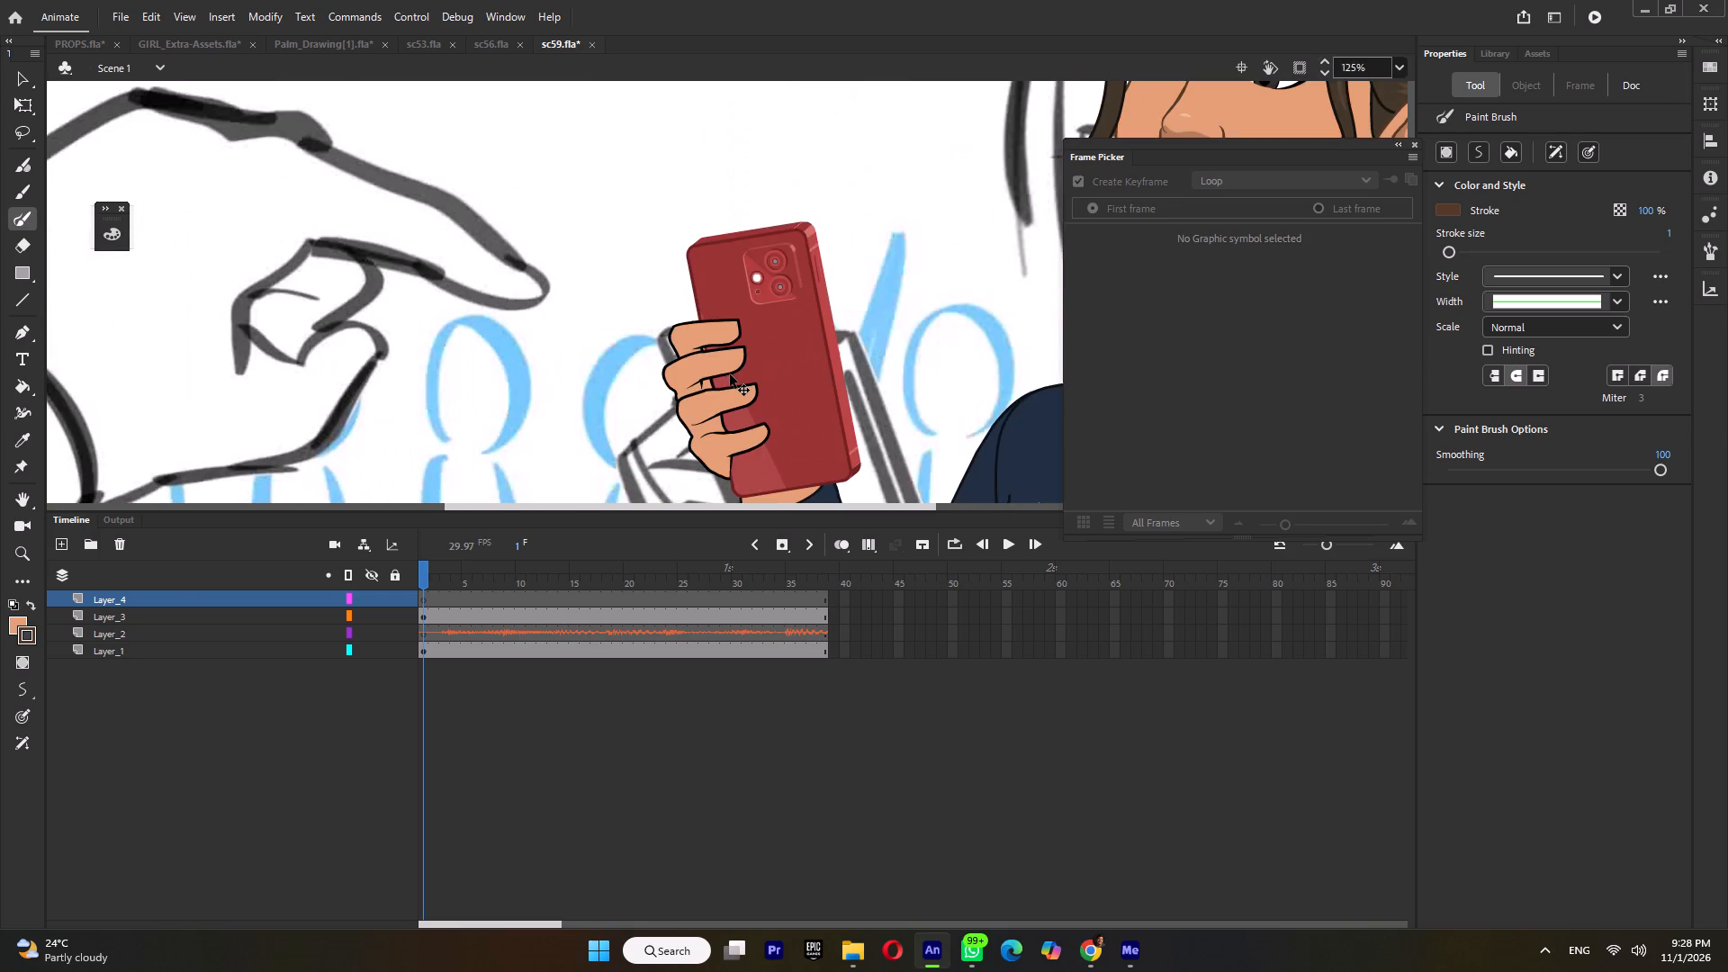
scroll(755, 371, "down", 4, "ctrl")
scroll(992, 329, "up", 5, "ctrl")
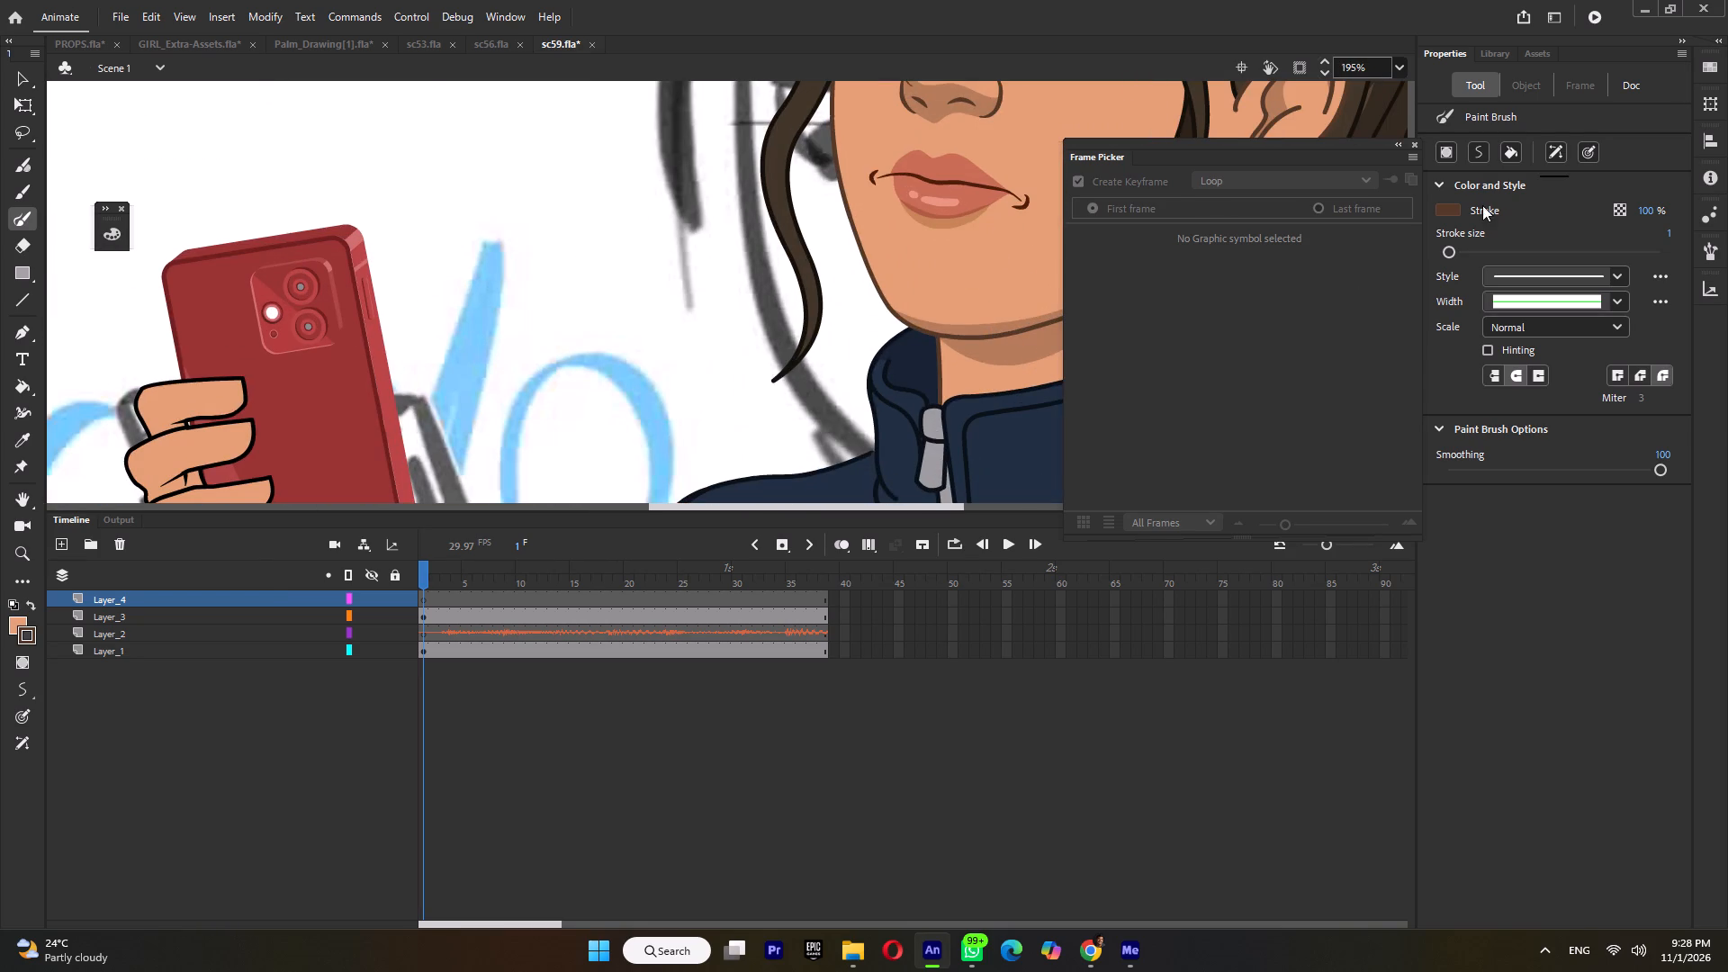
scroll(1030, 339, "up", 2, "ctrl")
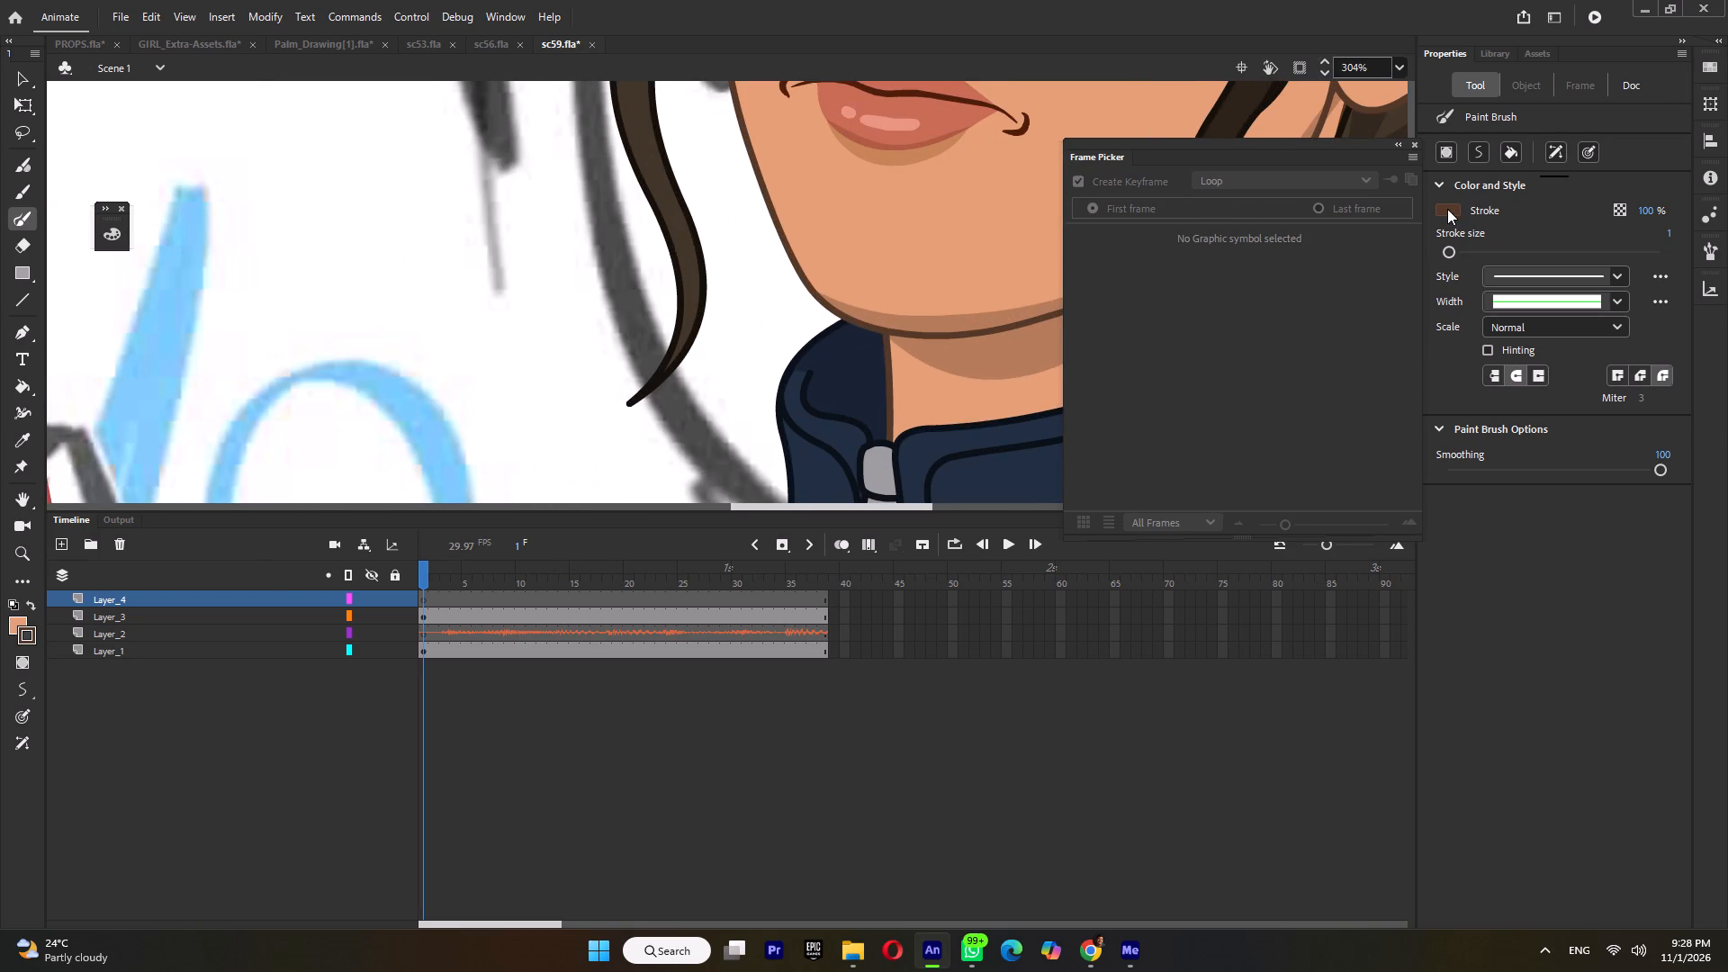
left_click(1447, 209)
left_click(884, 330)
Inside the girl's nested hand symbol, recolour the outline of the fingers holding the red phone dark brown with the Ink Bottle.
key("s")
scroll(633, 328, "down", 5, "ctrl")
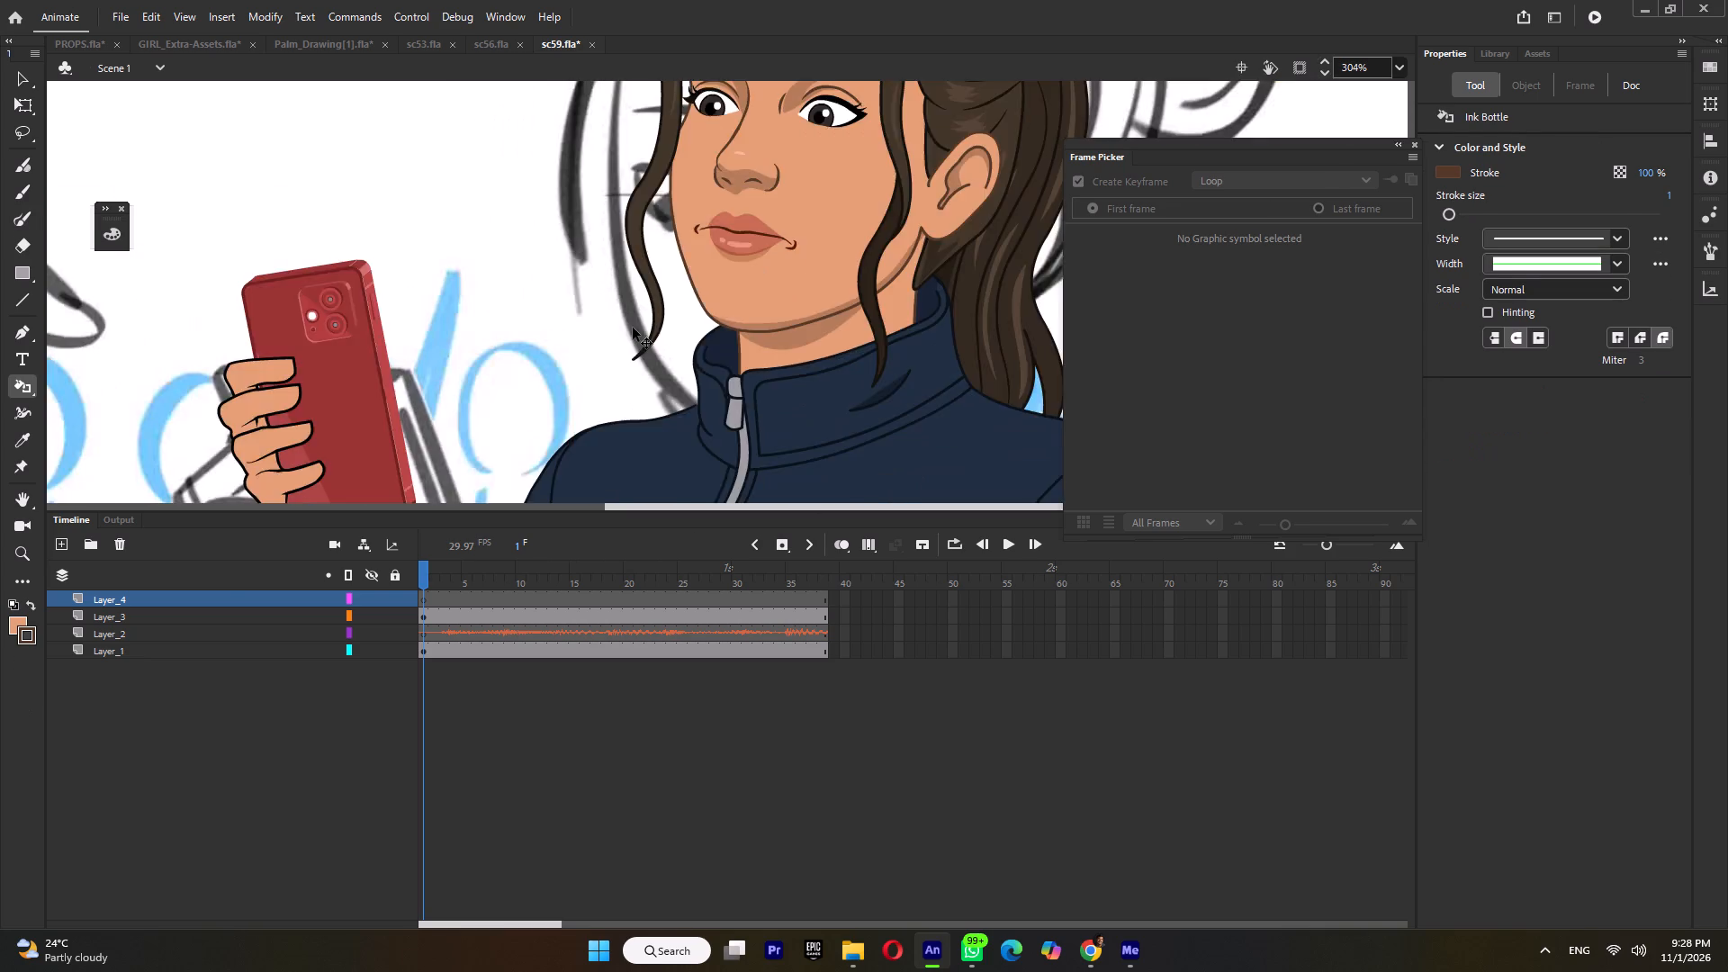
scroll(633, 328, "down", 2, "ctrl")
scroll(392, 427, "up", 4, "ctrl")
triple_click(501, 335, "ctrl")
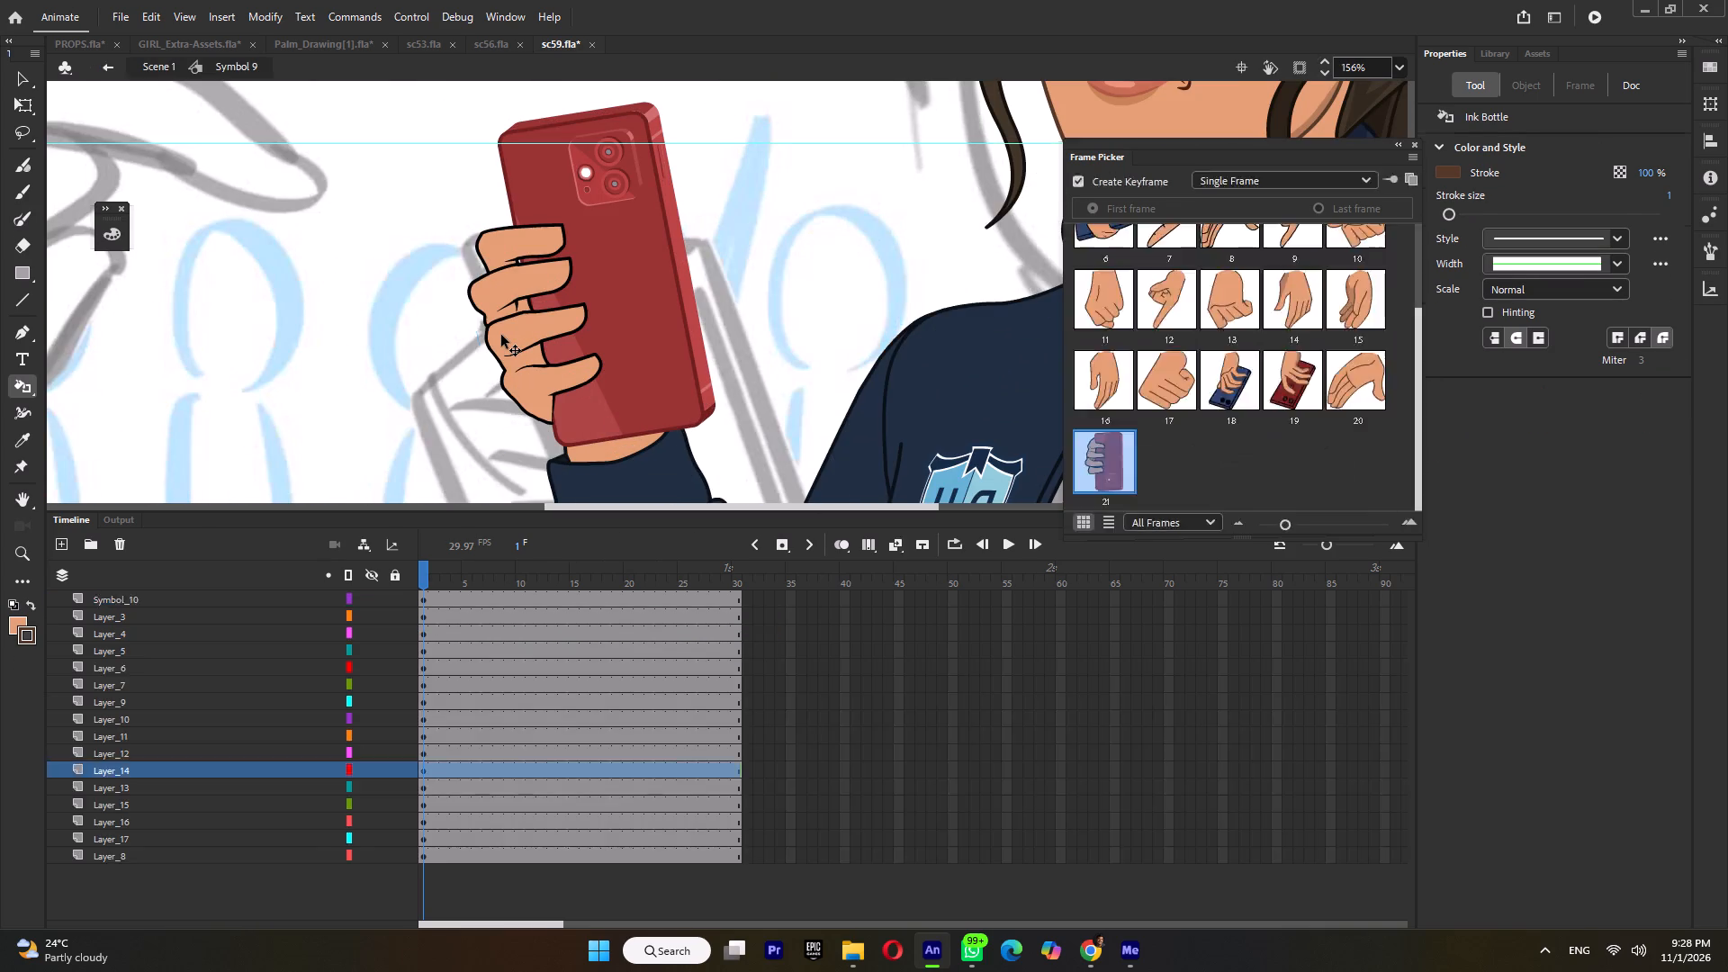
left_click(501, 335, "ctrl")
double_click(501, 335, "ctrl")
double_click(501, 335, "ctrl")
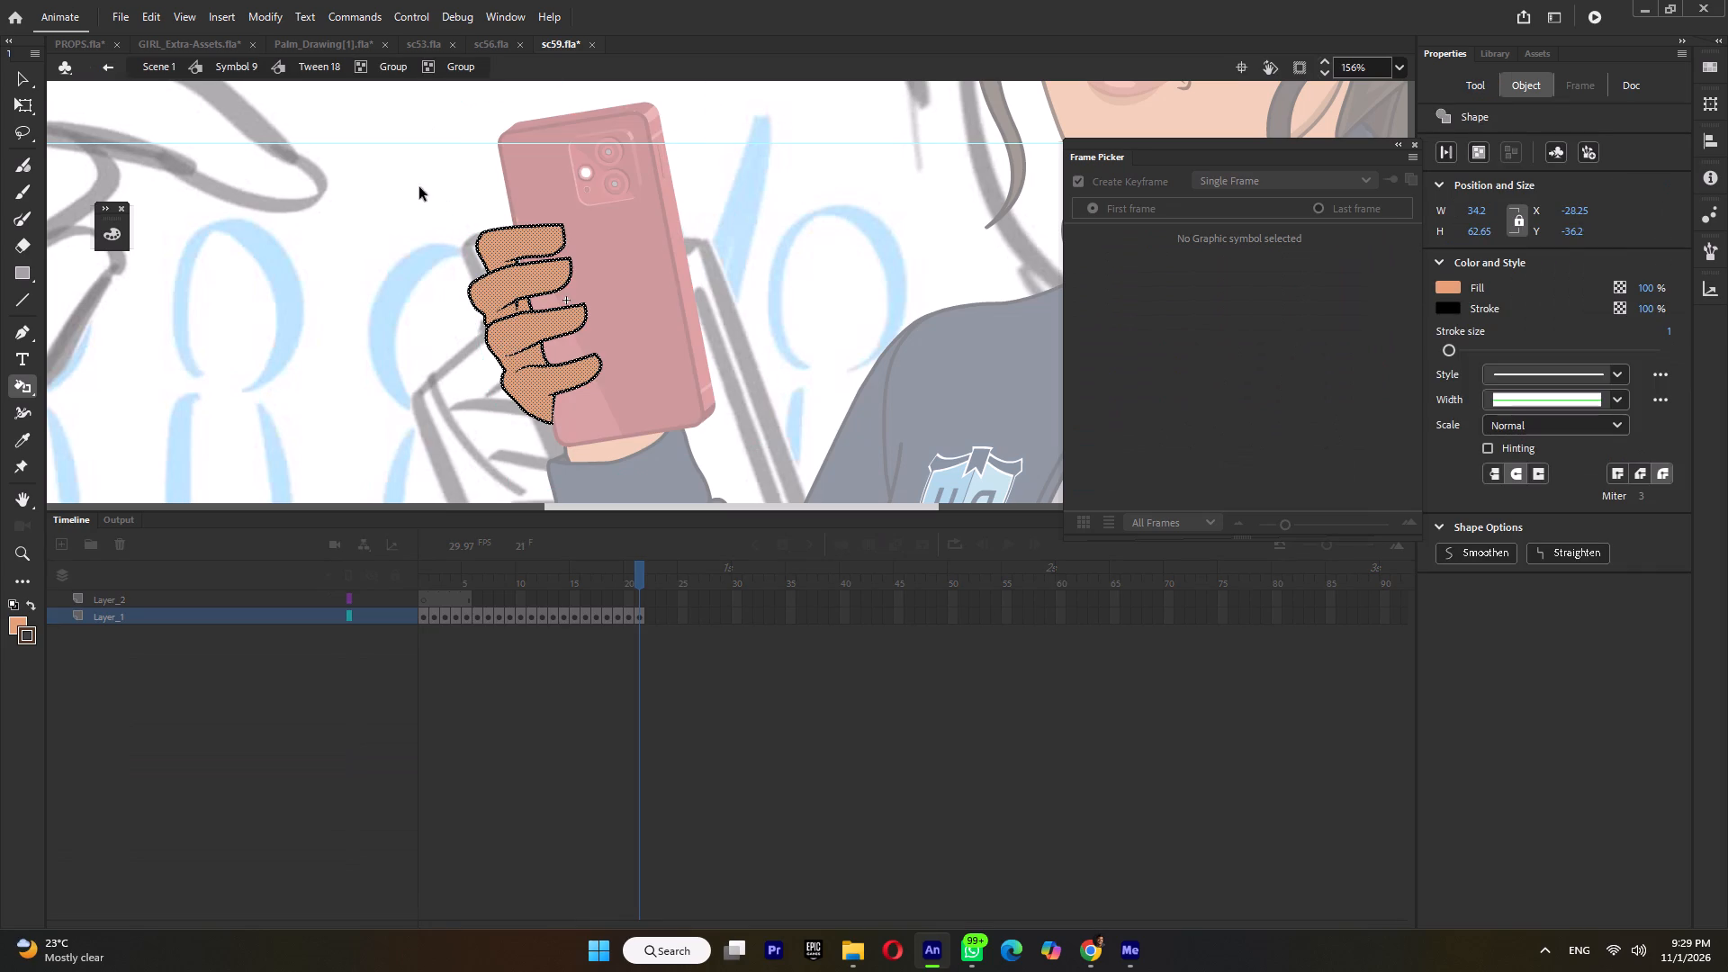
left_click(523, 295)
double_click(449, 323, "ctrl")
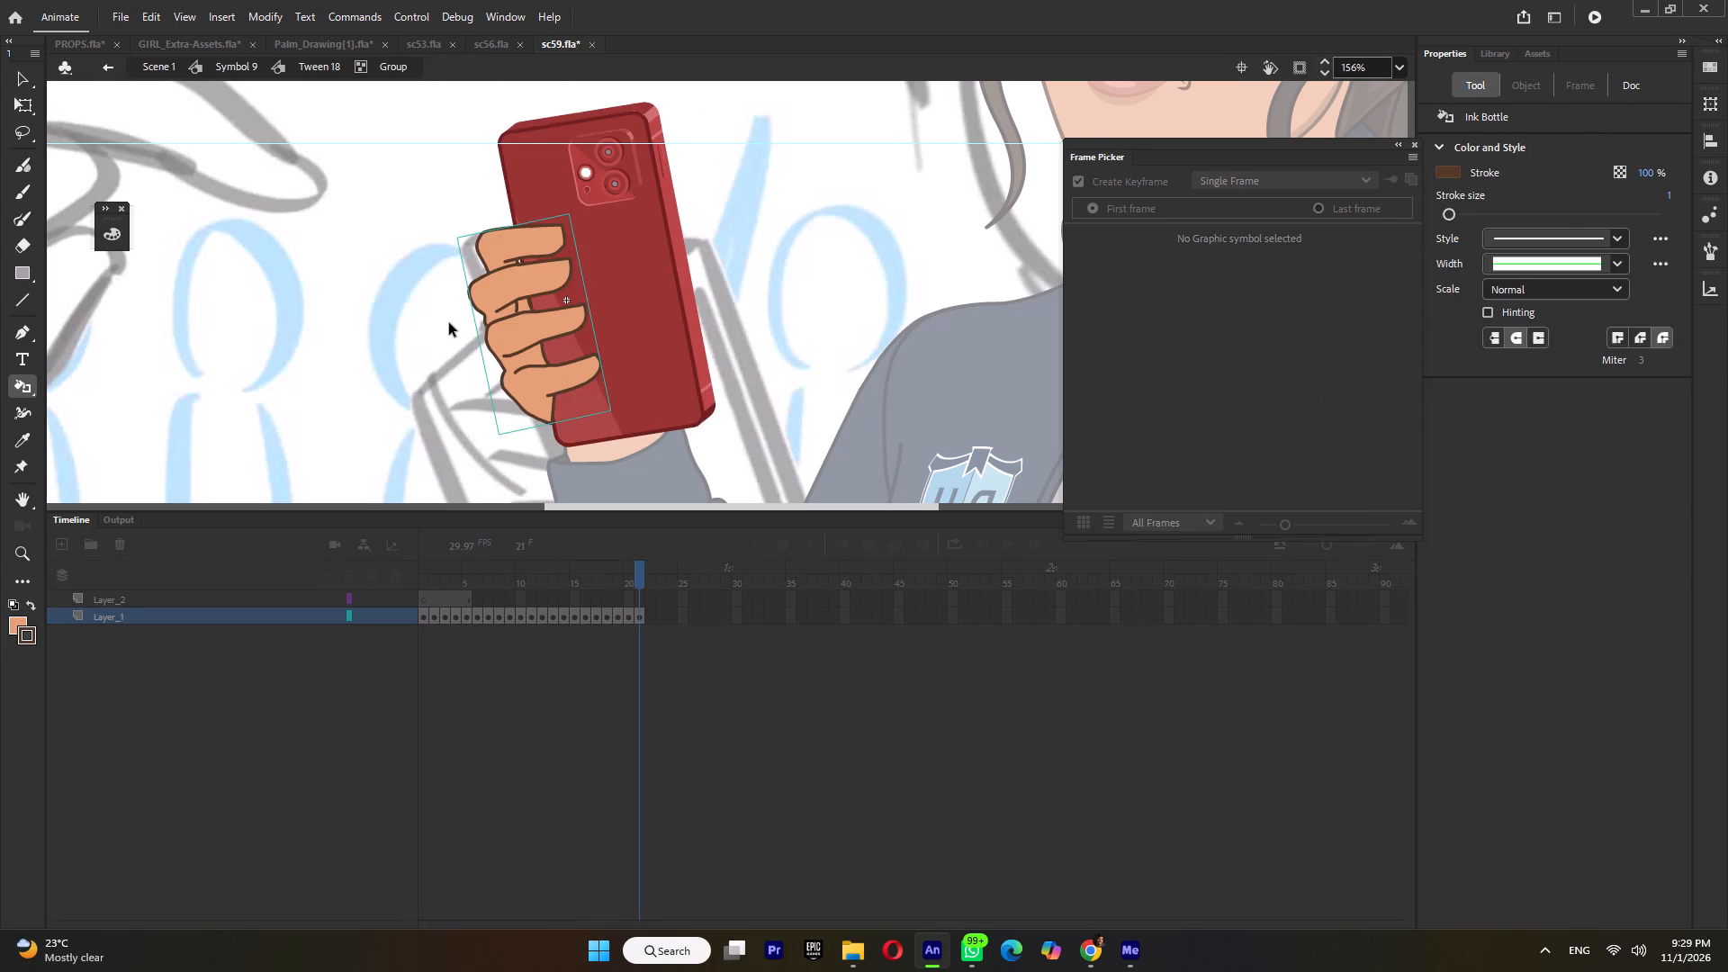
Leave the fingers group and examine the hand poses in the Tween 18 symbol from frame 21 back to frame 1.
scroll(449, 323, "down", 4, "ctrl")
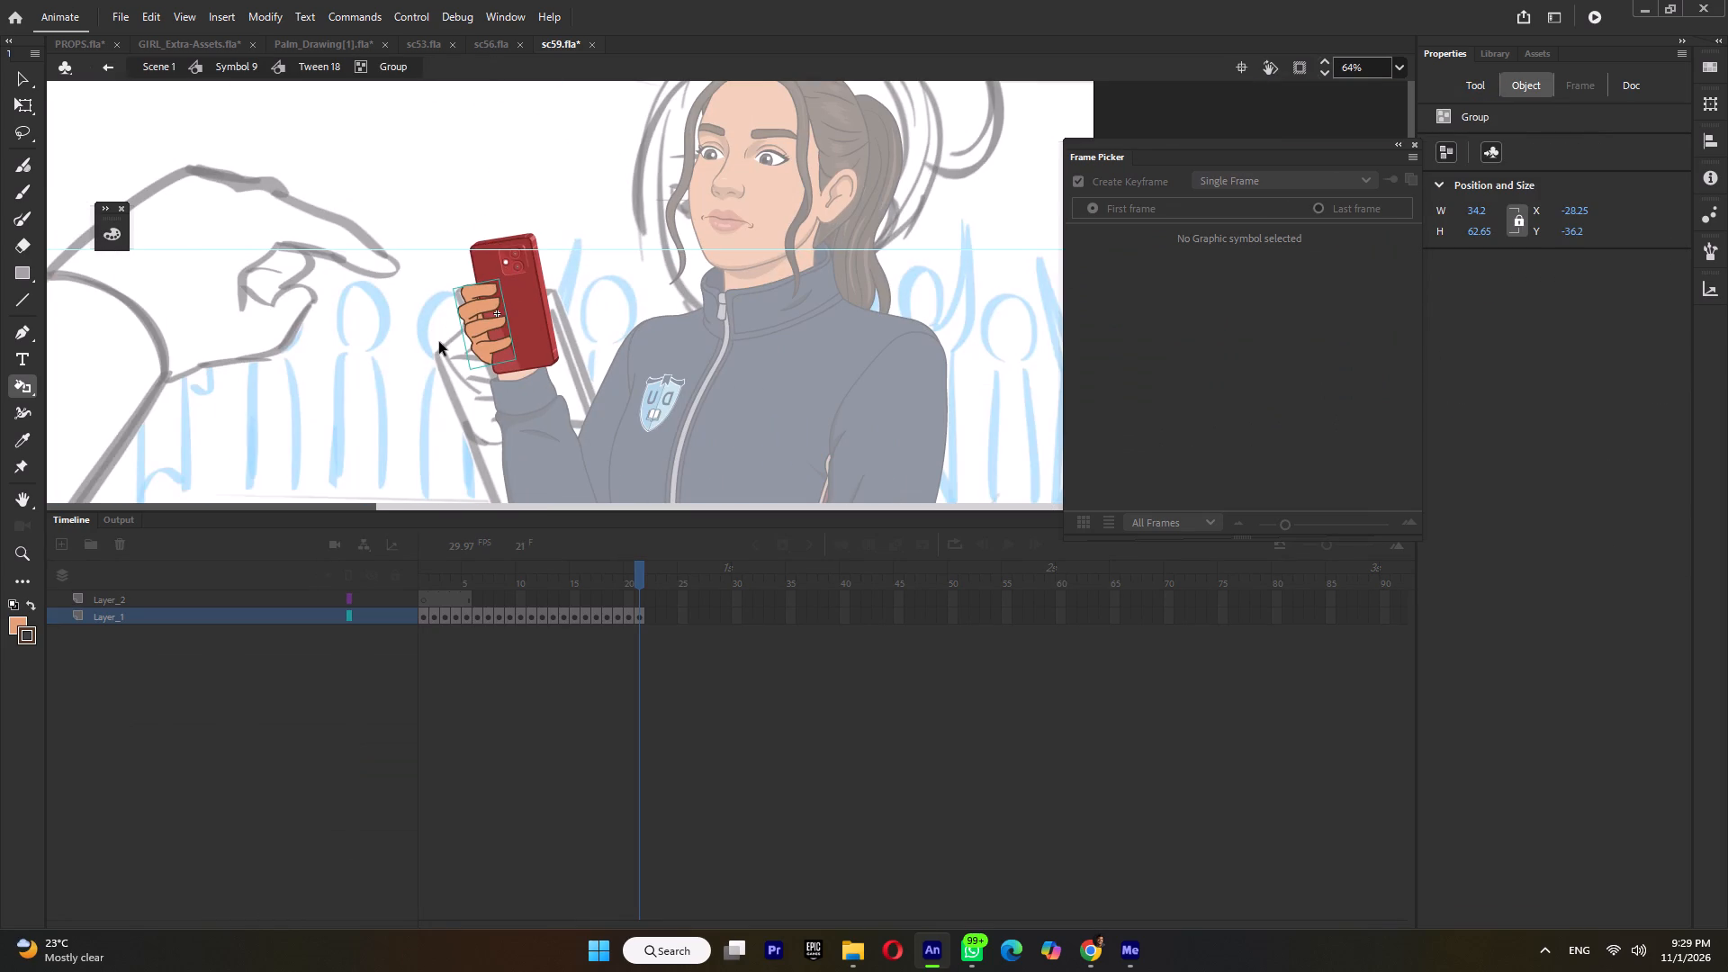
left_click(542, 326, "ctrl")
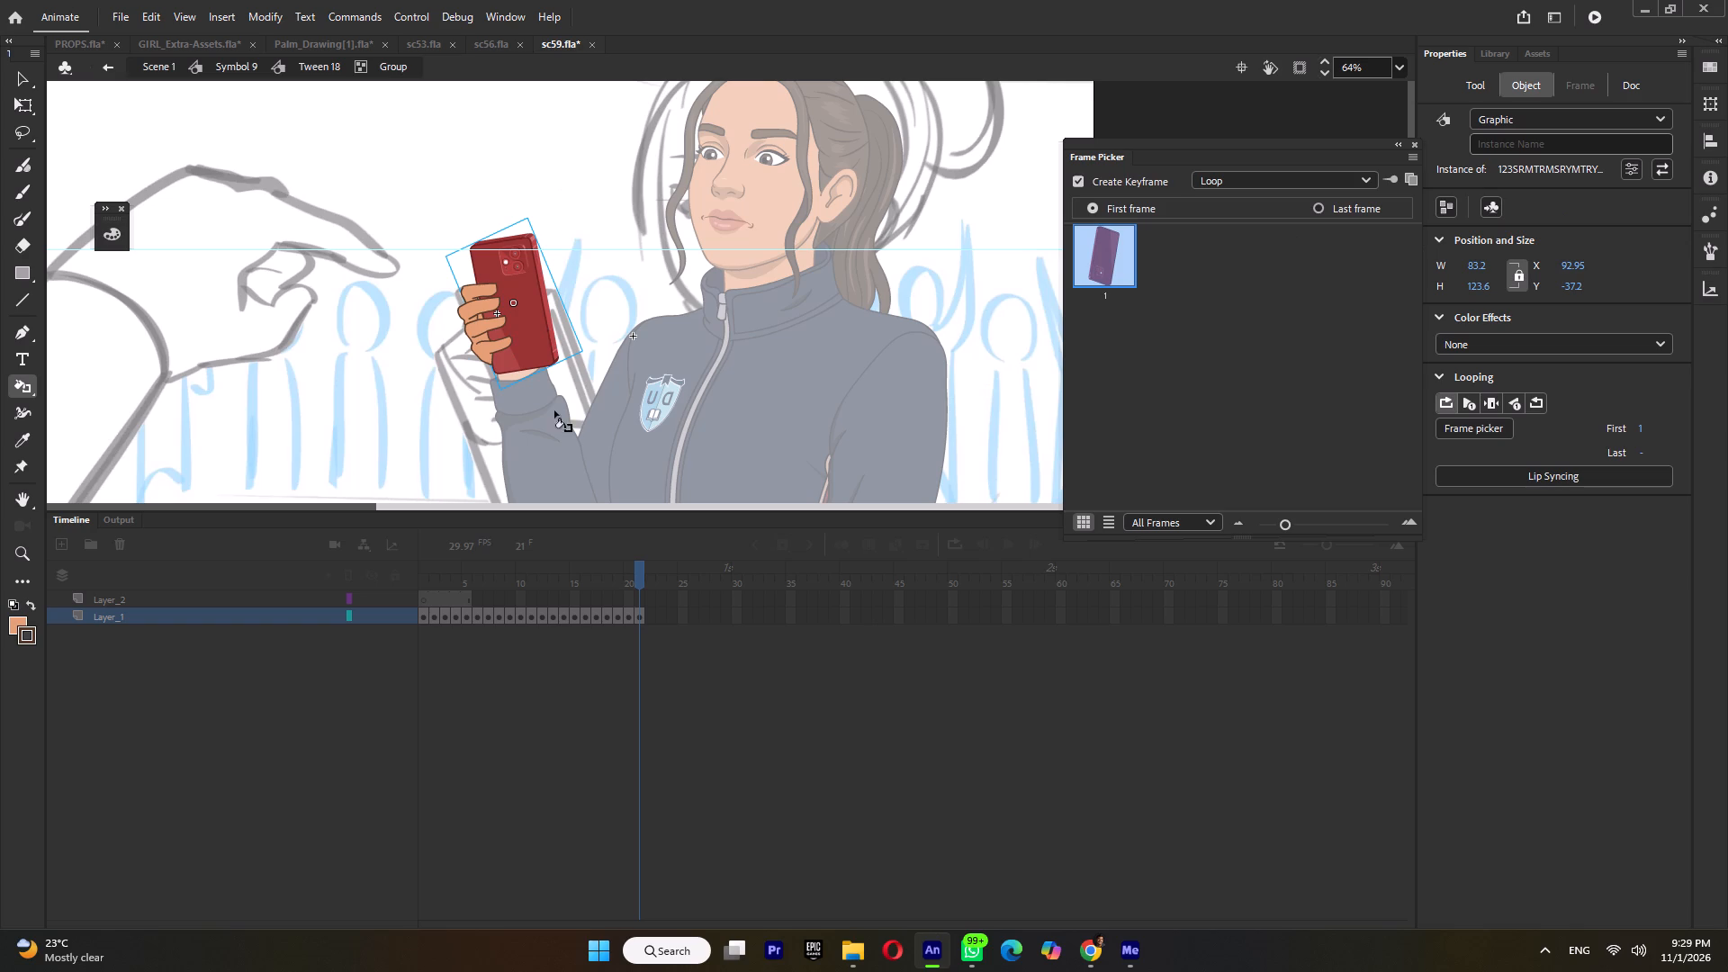
double_click(608, 290, "ctrl")
left_click_drag(637, 570, 630, 577)
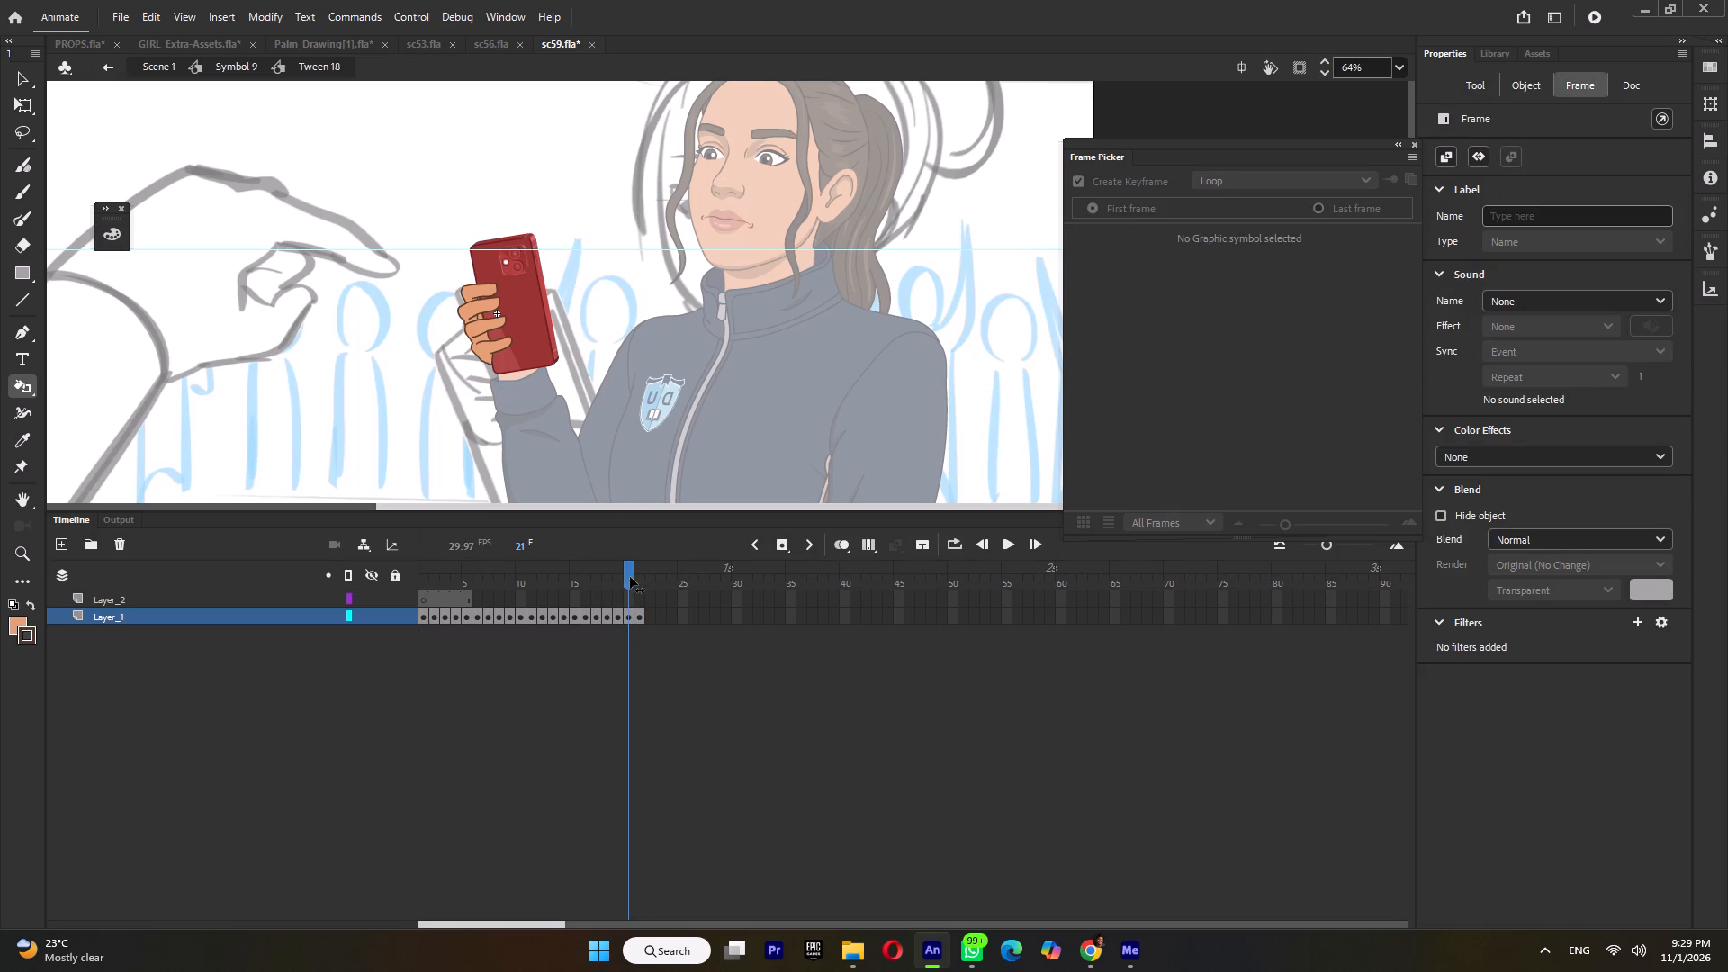
left_click_drag(630, 577, 608, 587)
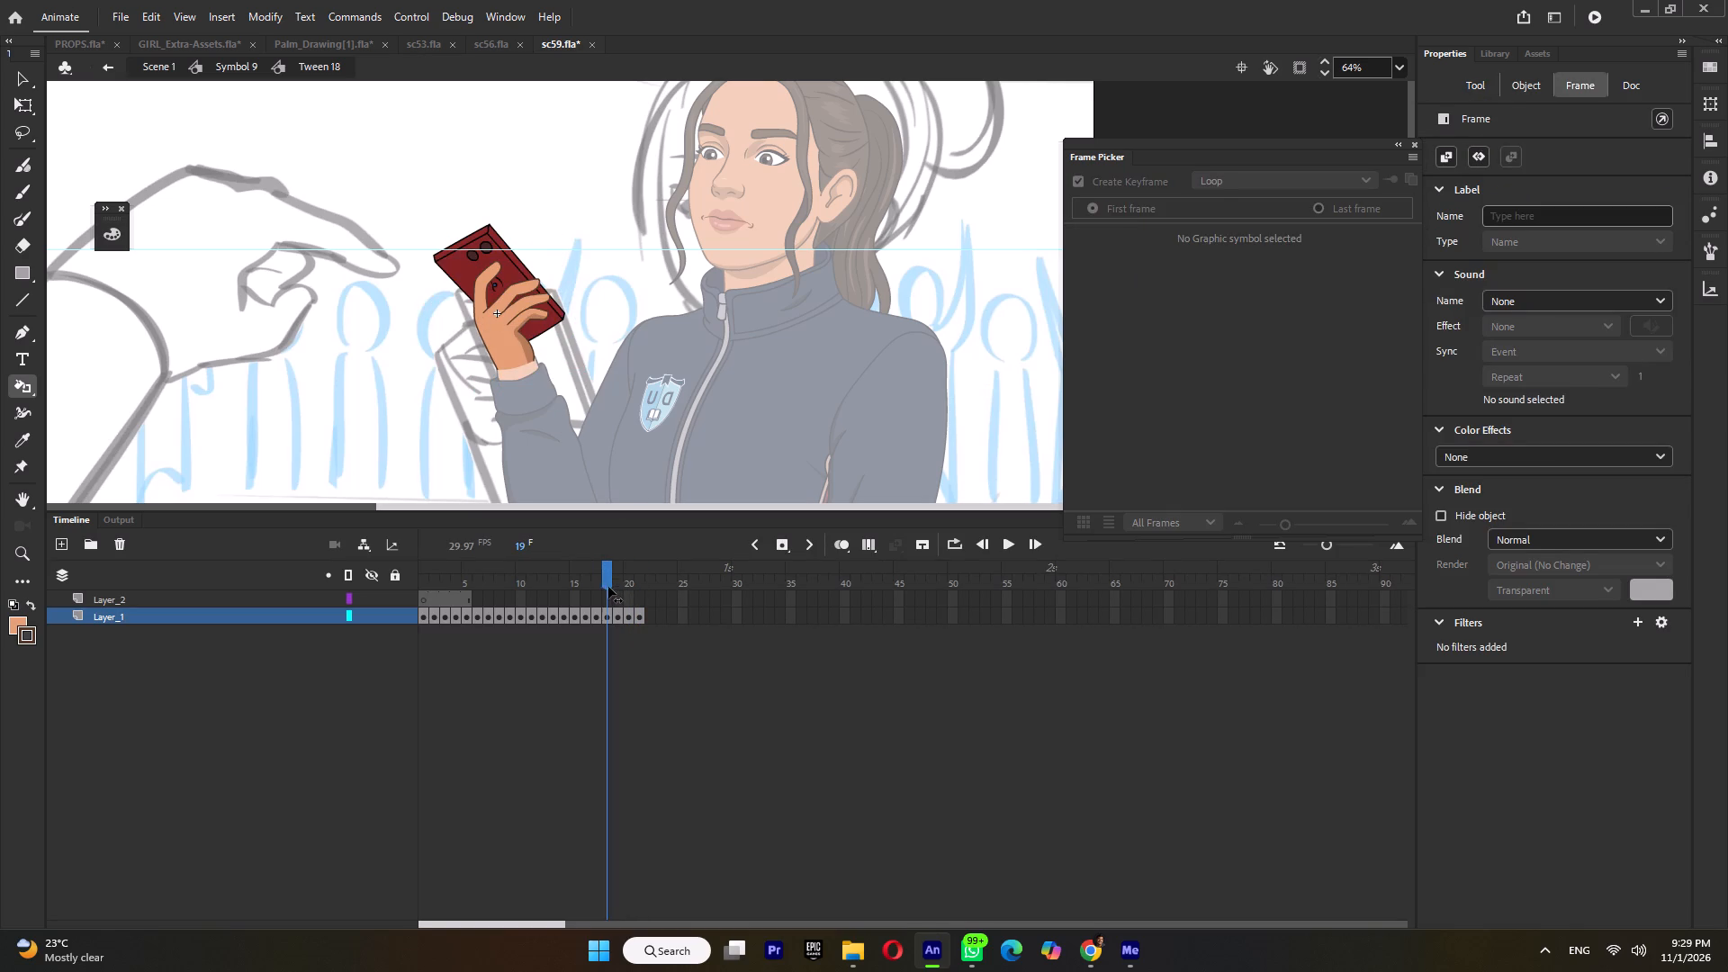
left_click_drag(608, 587, 548, 607)
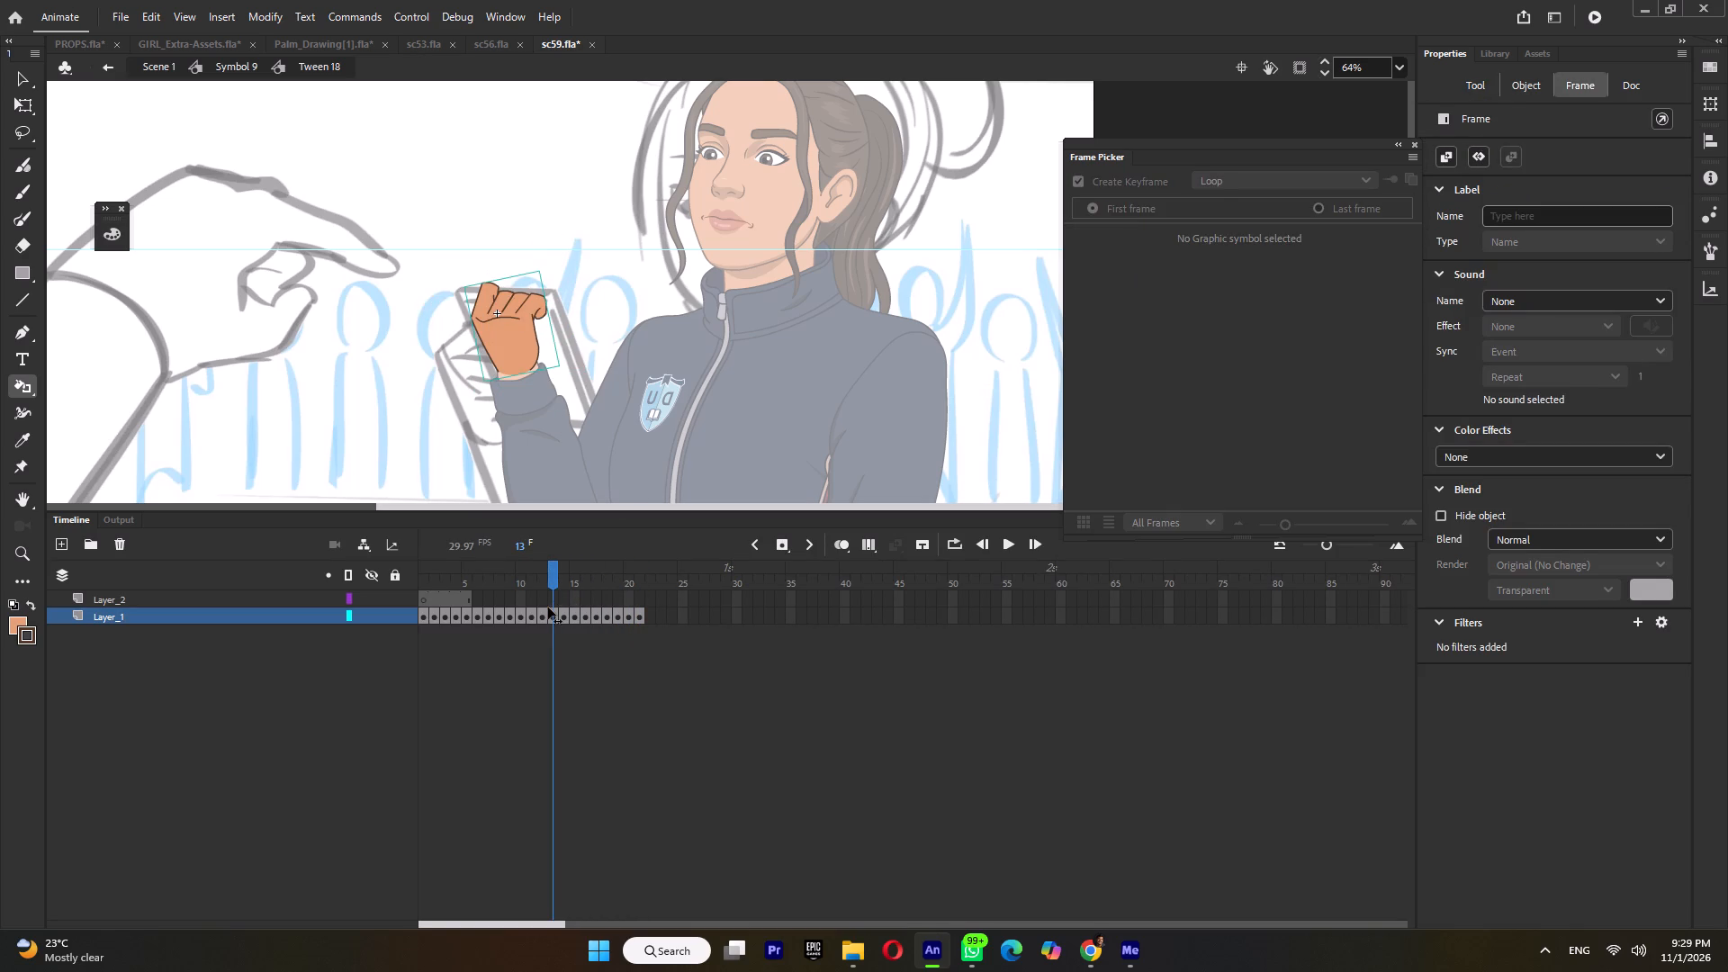
left_click_drag(548, 607, 499, 621)
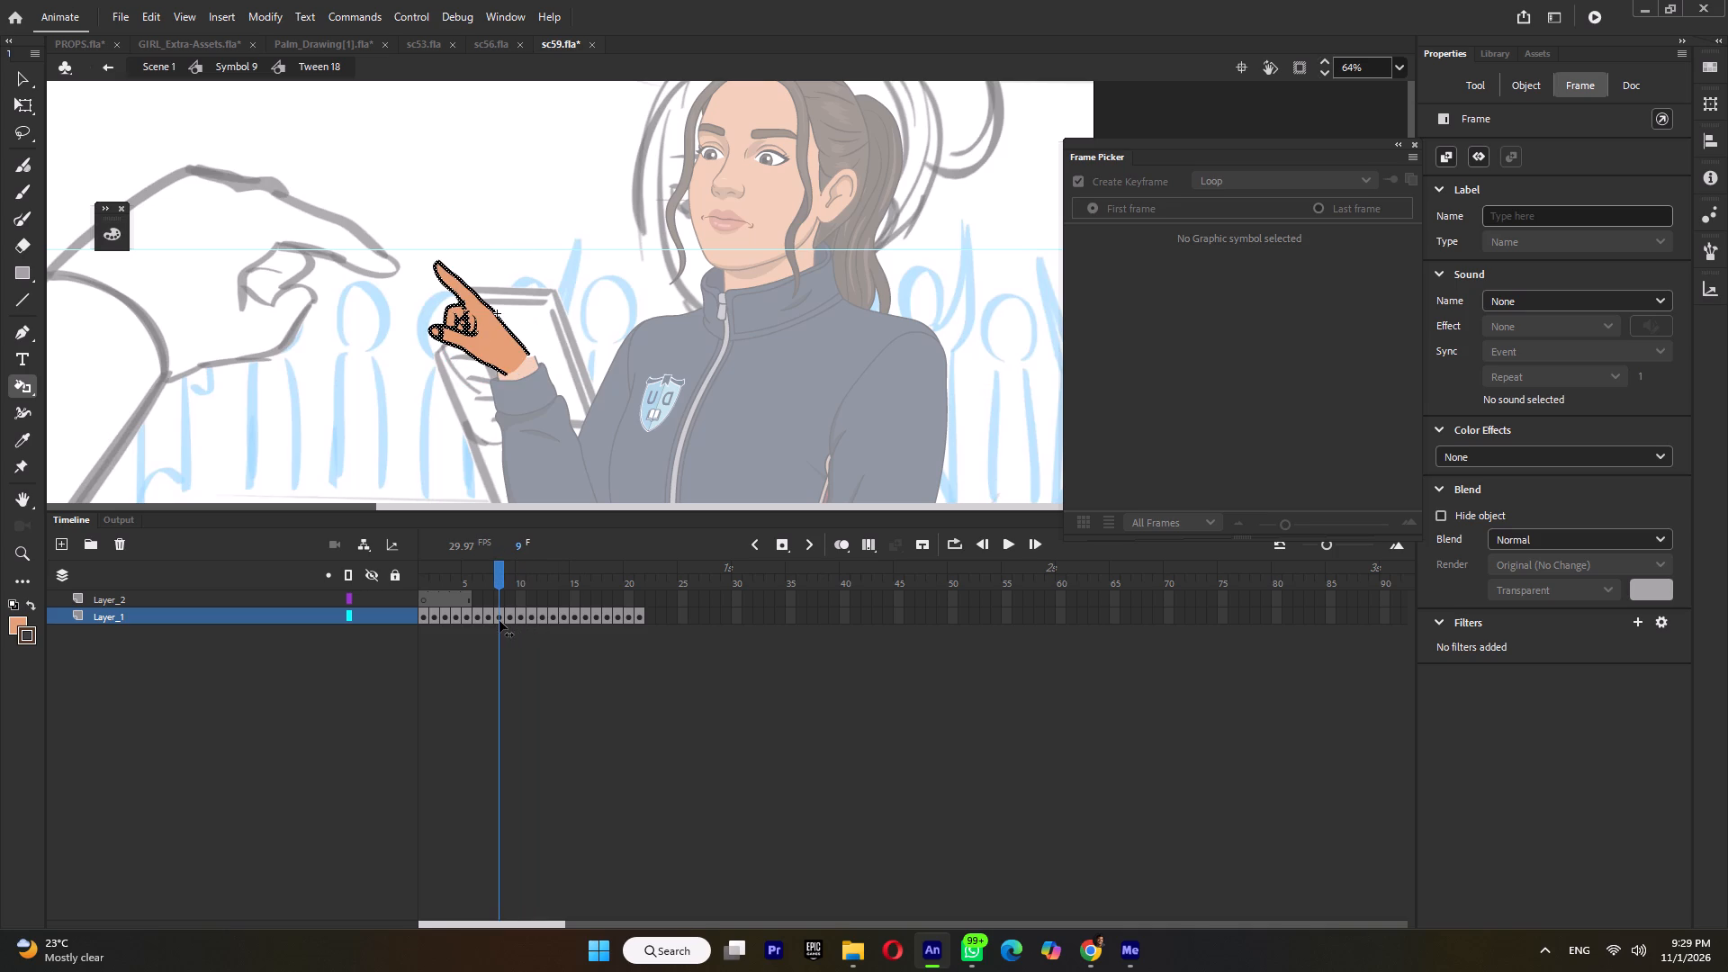
left_click_drag(499, 621, 448, 627)
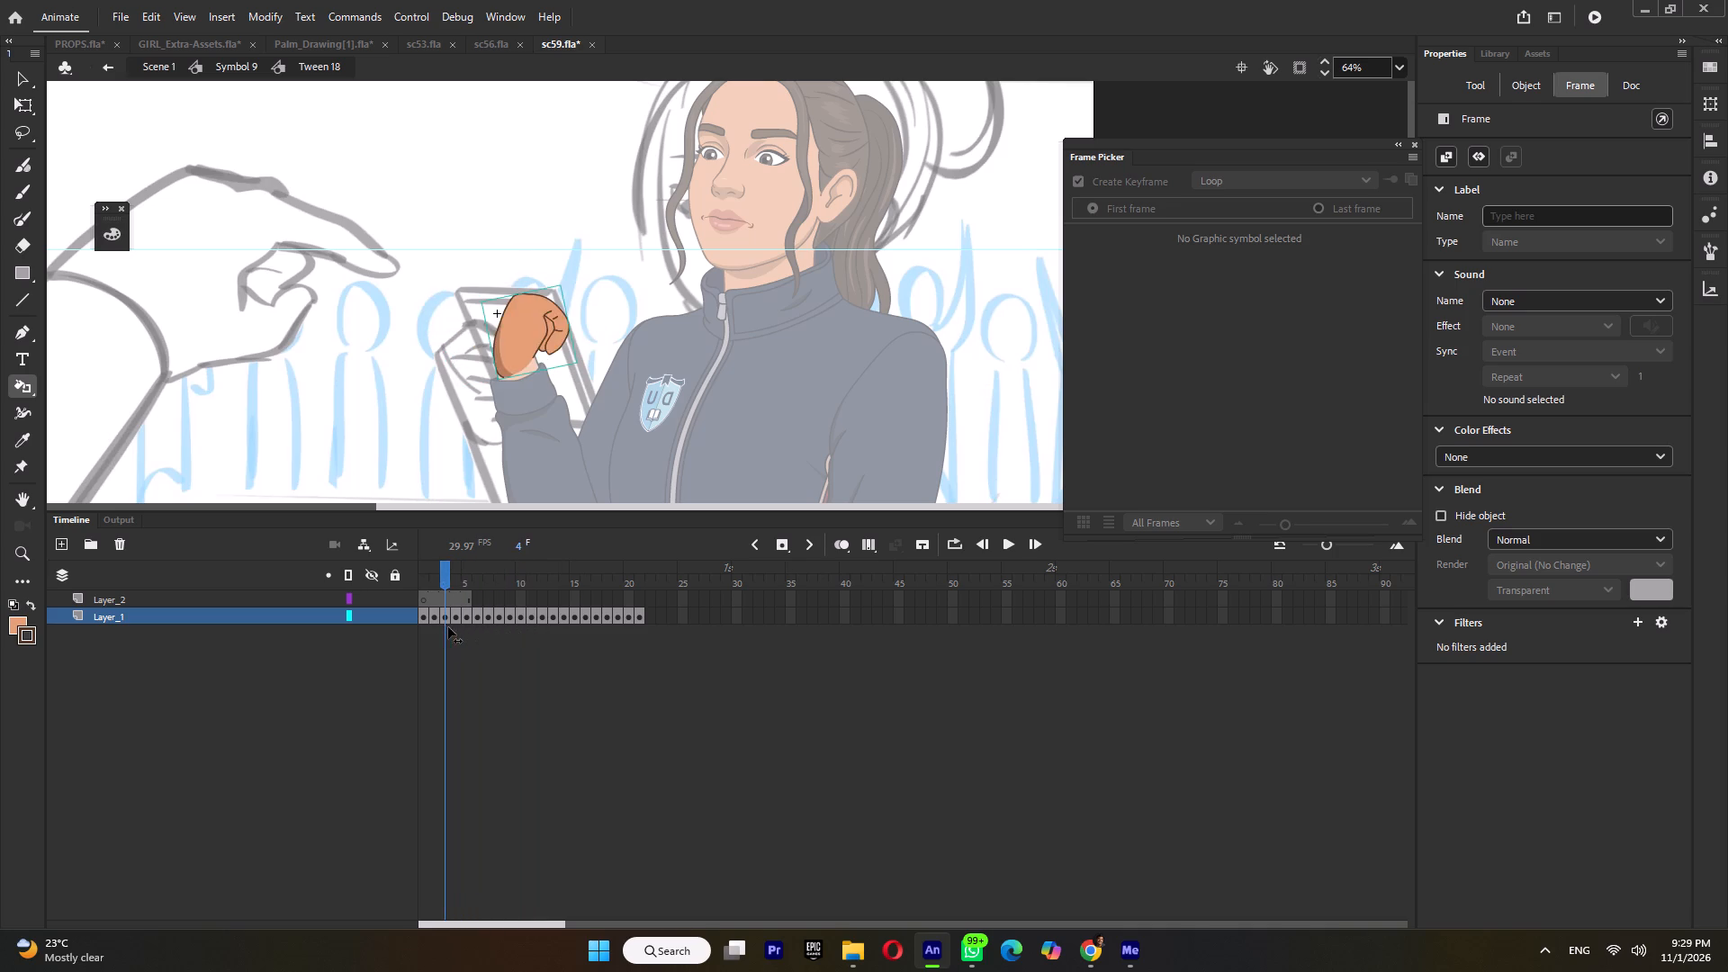
left_click_drag(448, 627, 392, 628)
Switch to Palm_Drawing[1].fla and look through the hand drawings on frames 1 and 2 for a suitable pose.
left_click(295, 37)
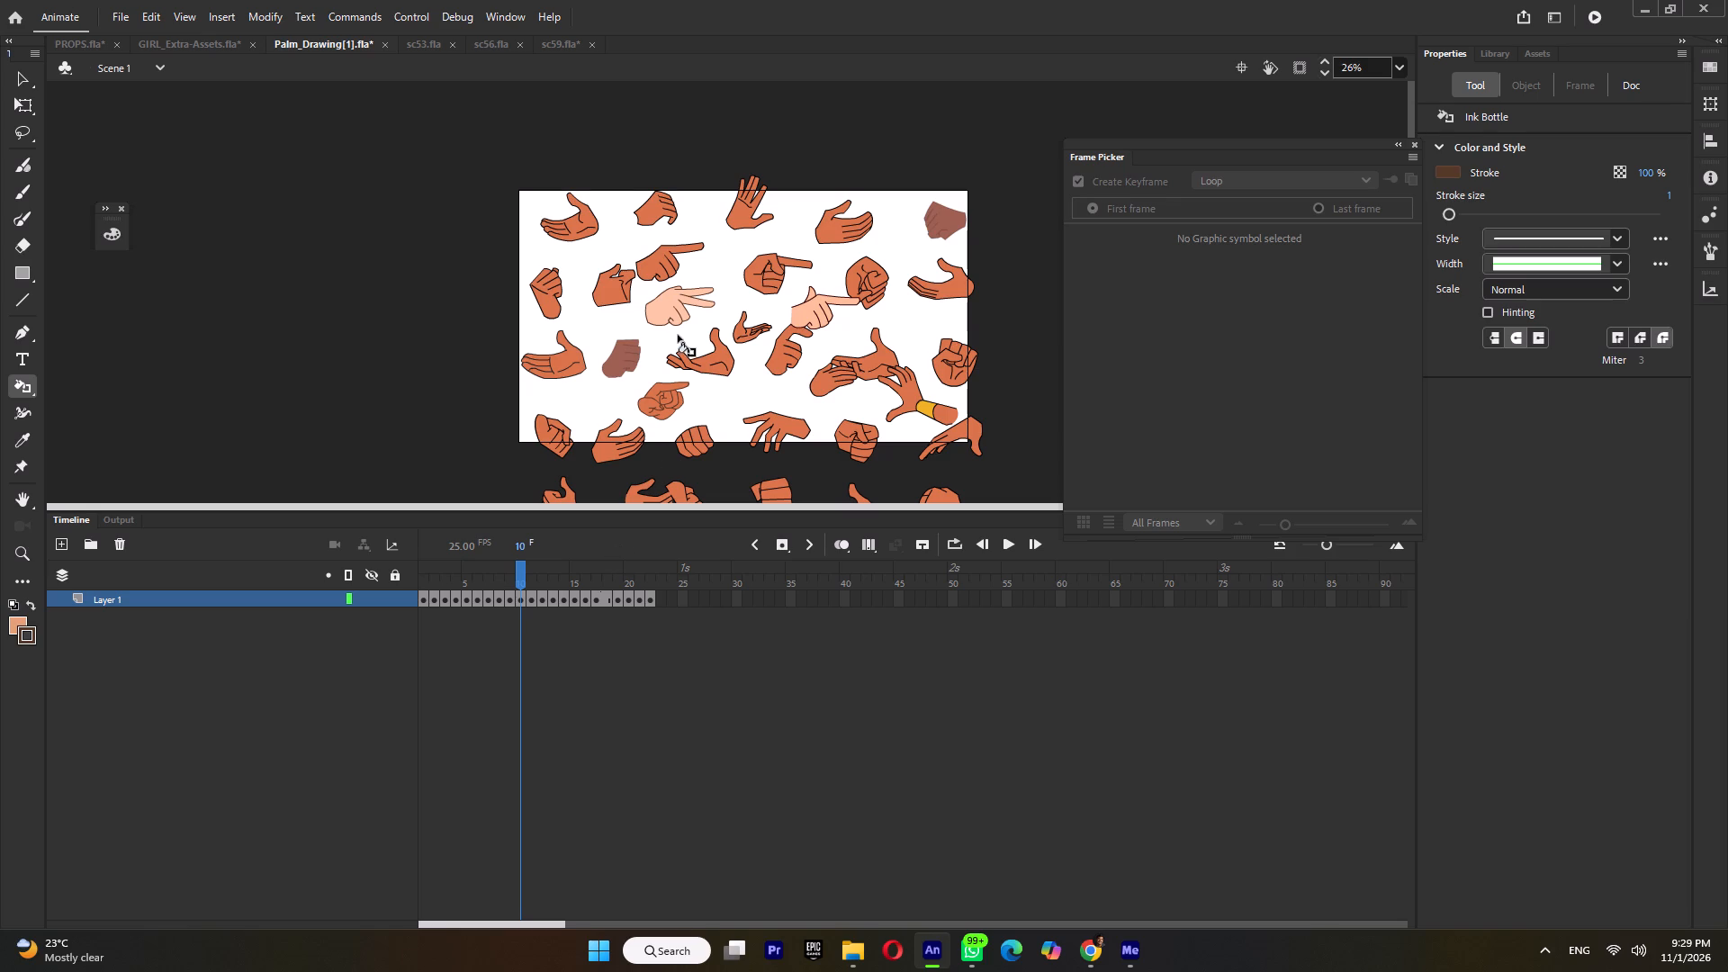
left_click(421, 572)
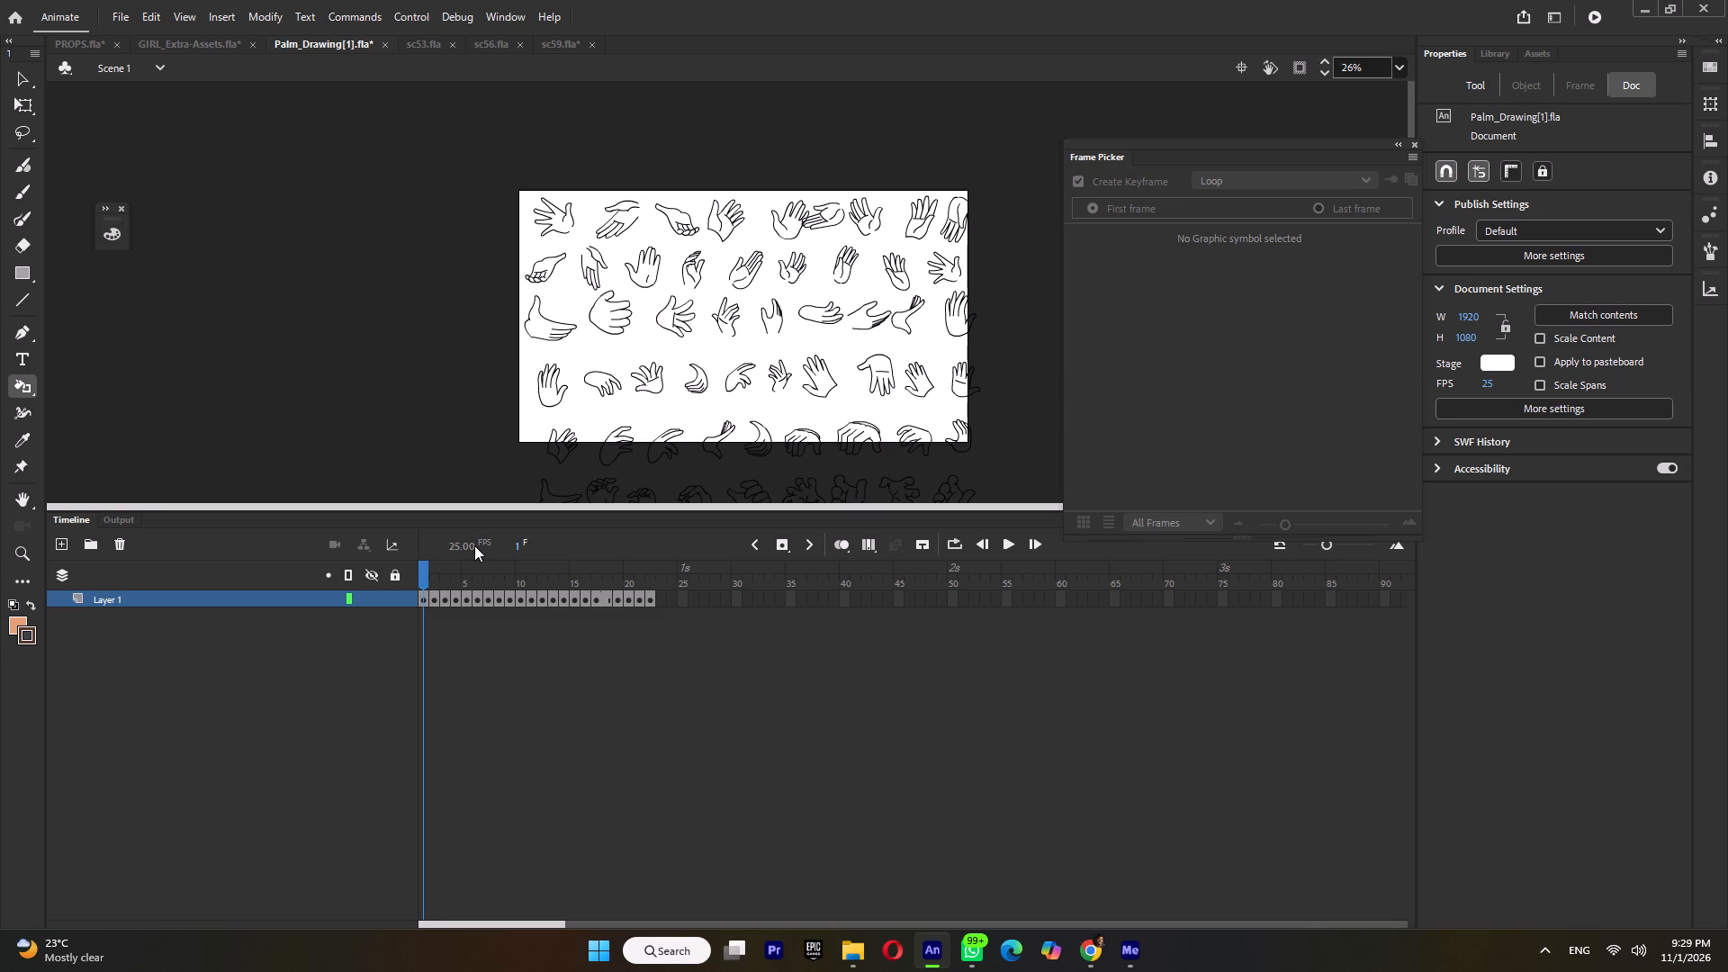
left_click(22, 105)
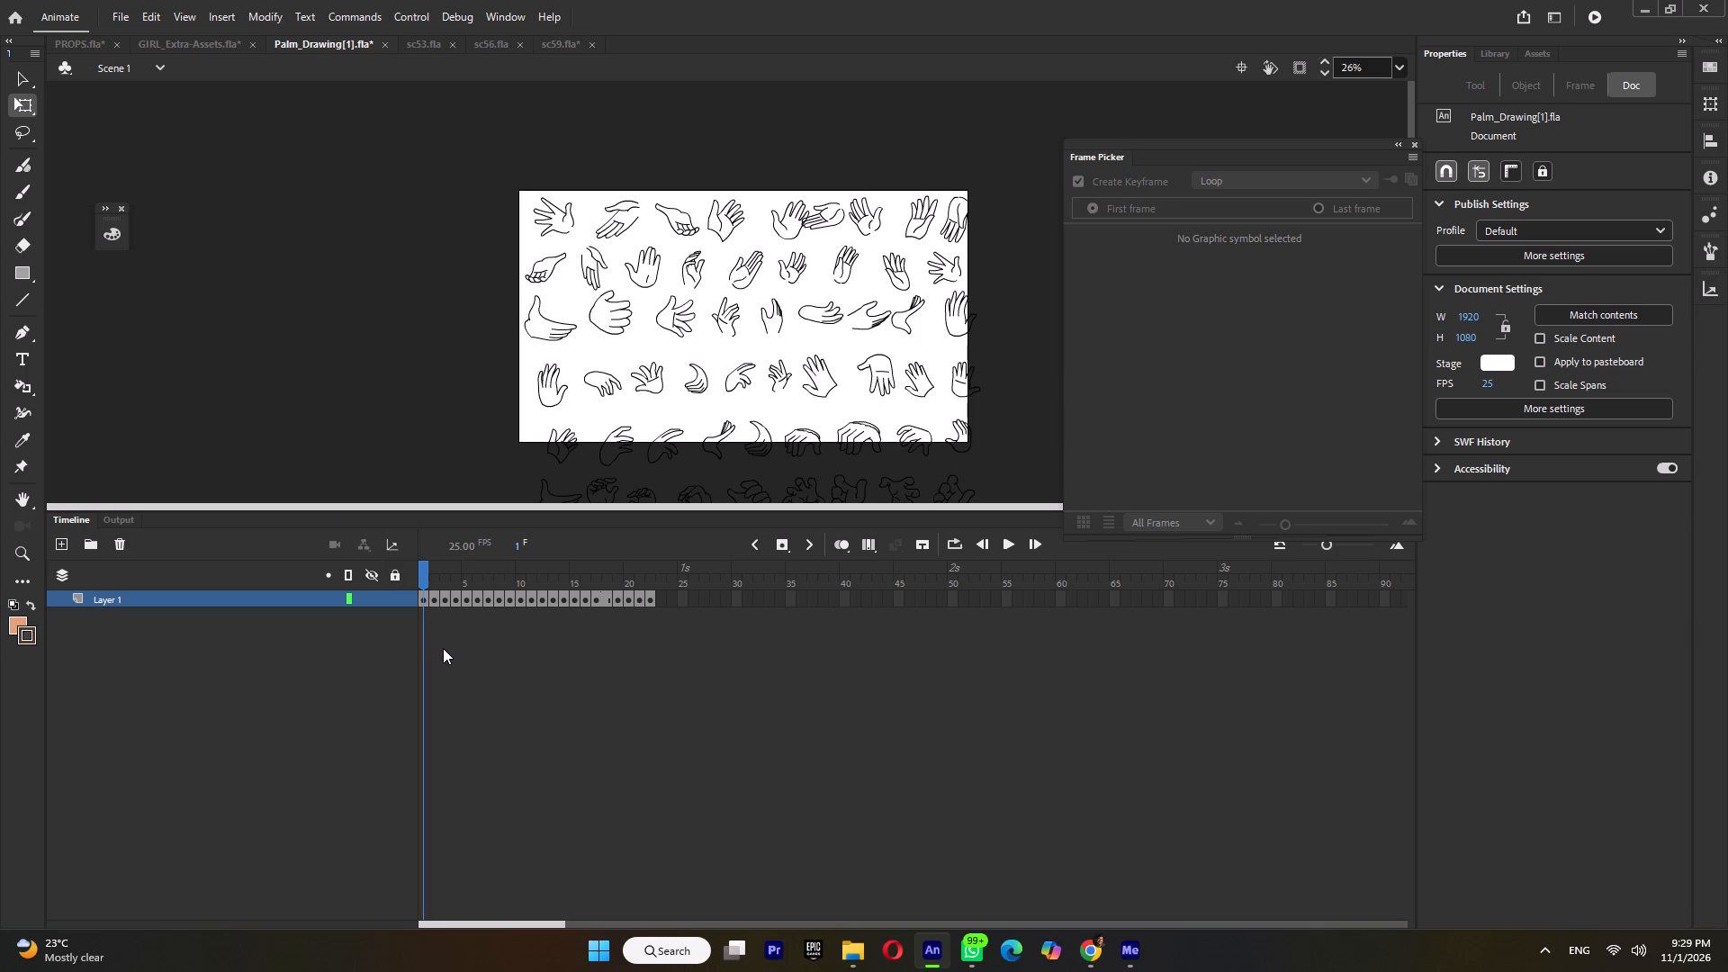
left_click(436, 576)
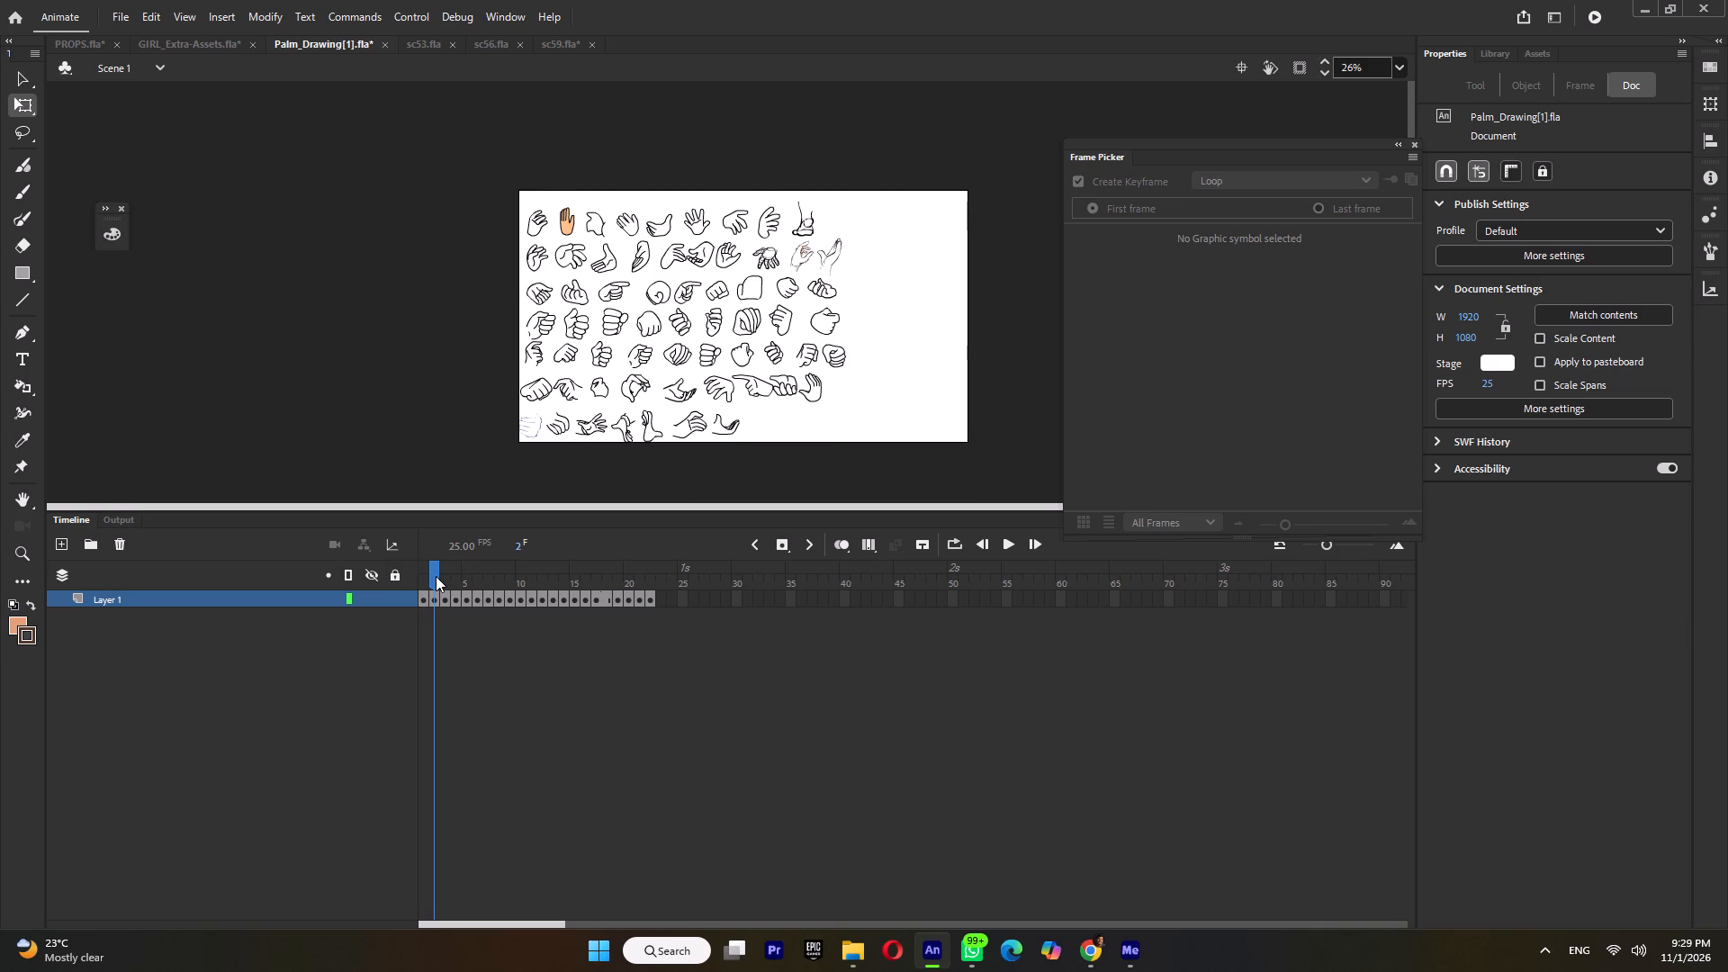
scroll(735, 328, "up", 5, "ctrl")
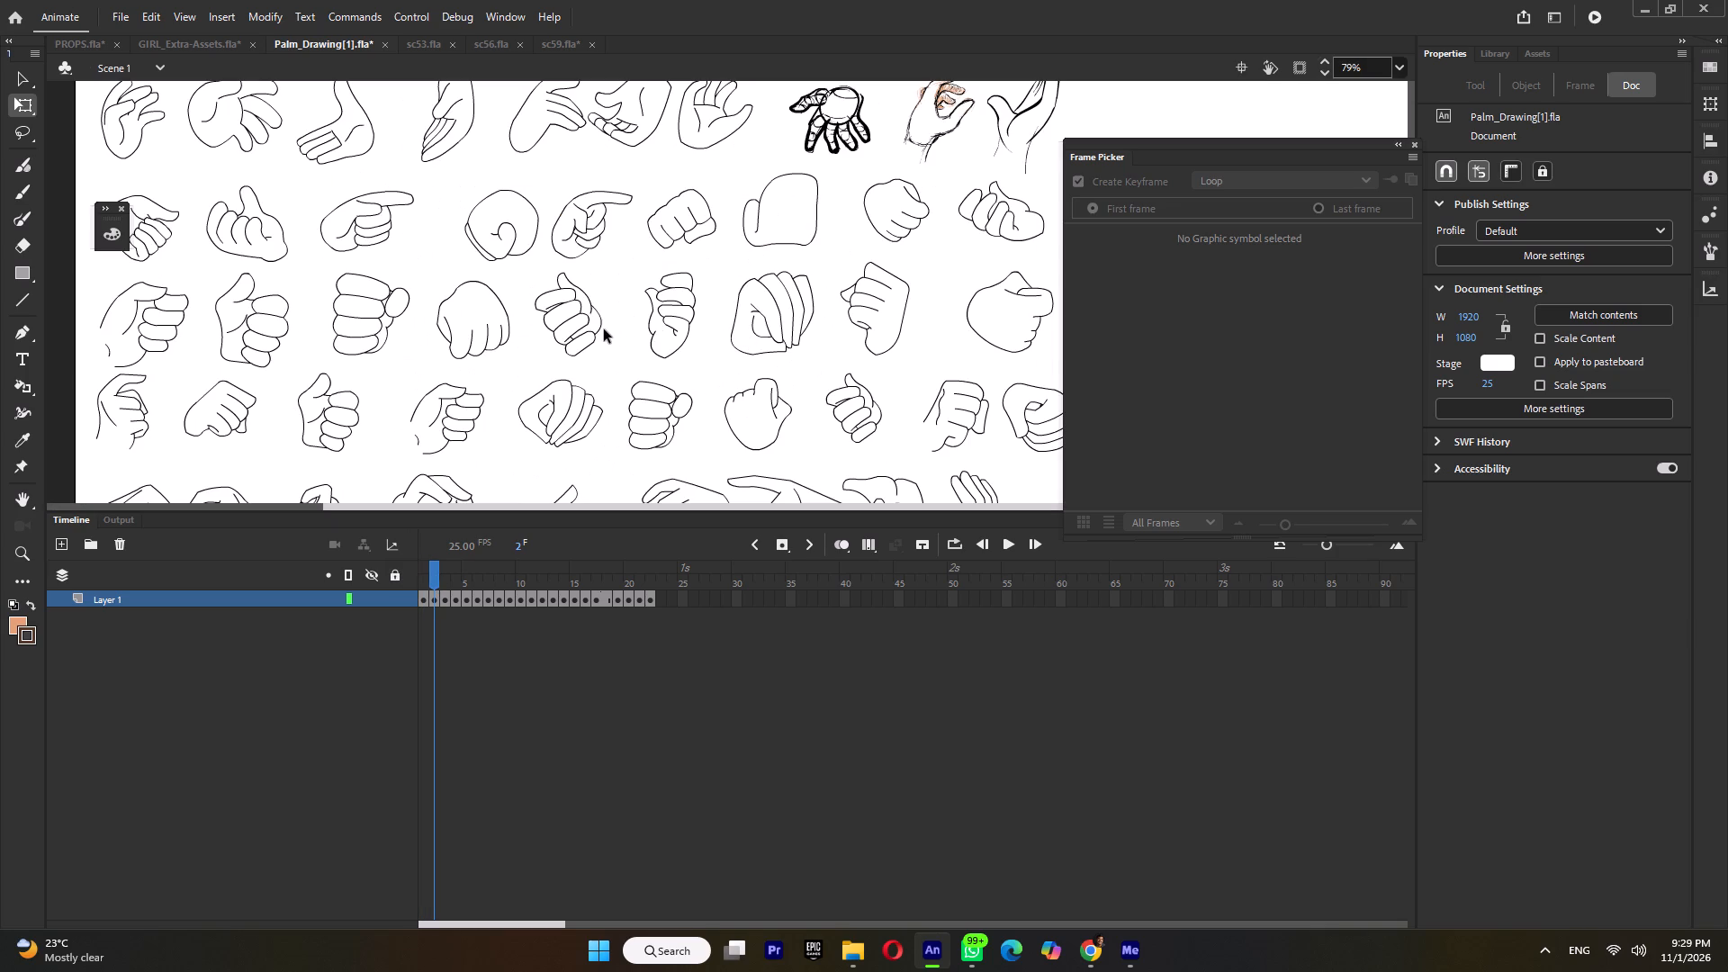
left_click(604, 329)
scroll(589, 334, "down", 3, "ctrl")
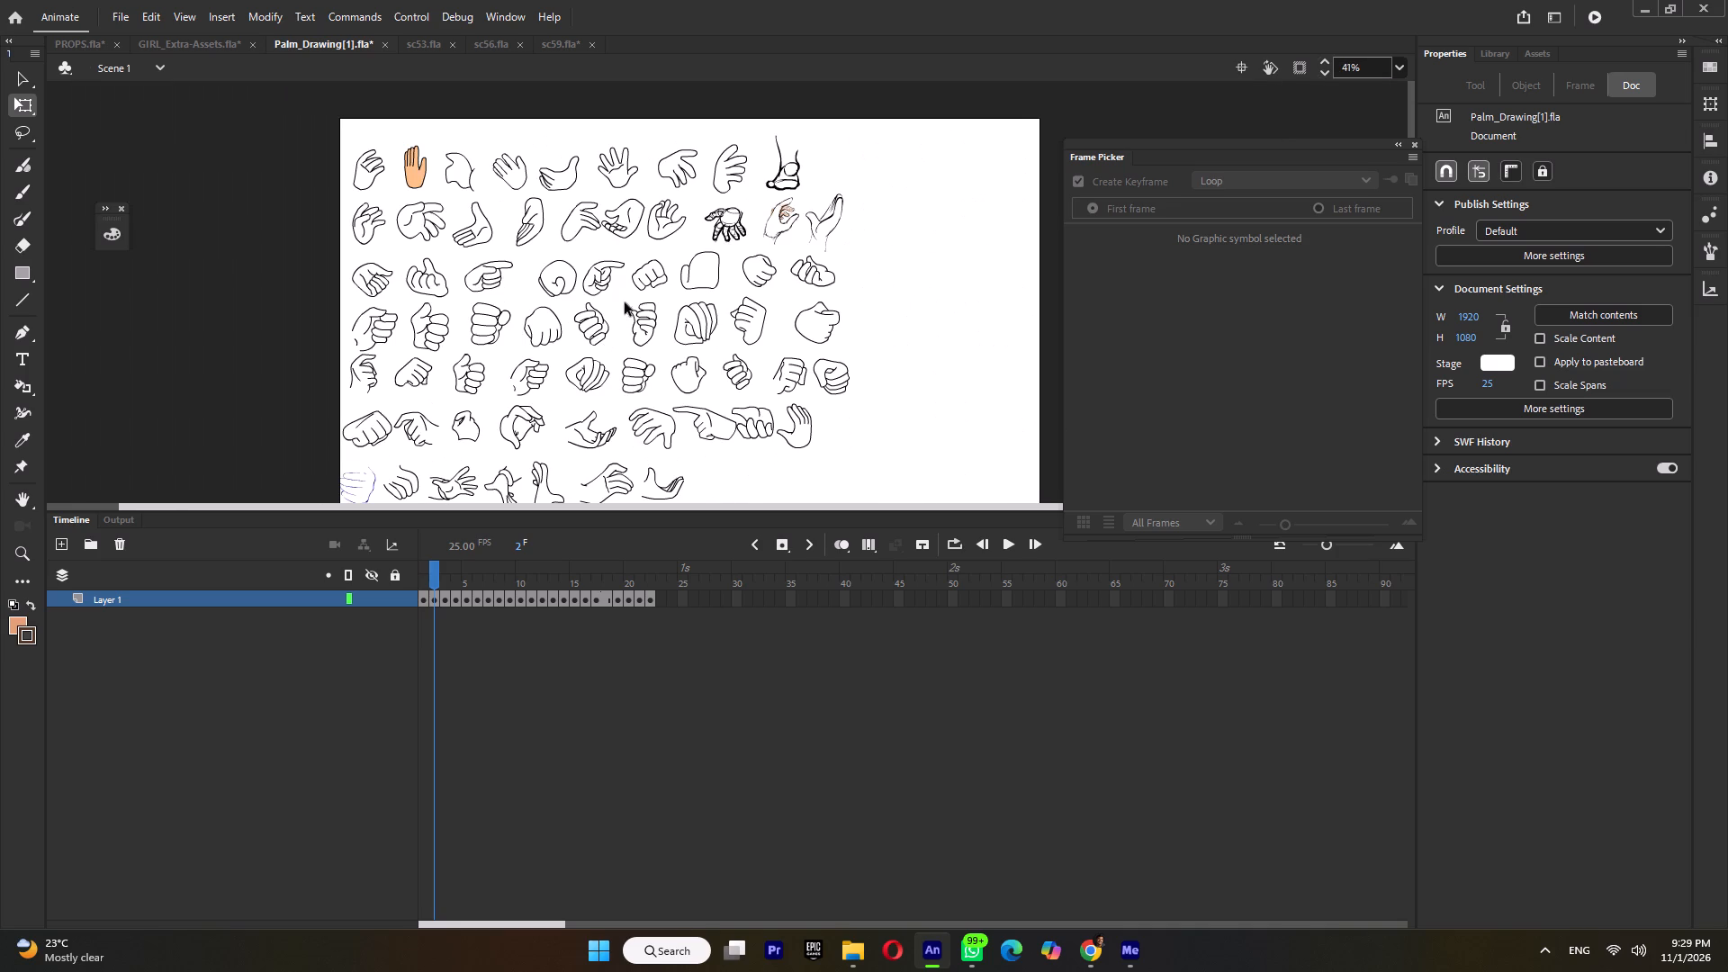
On frame 2 of Palm_Drawing[1].fla, rotate two open-hand drawings in the second row to try them as poses.
left_click(730, 173)
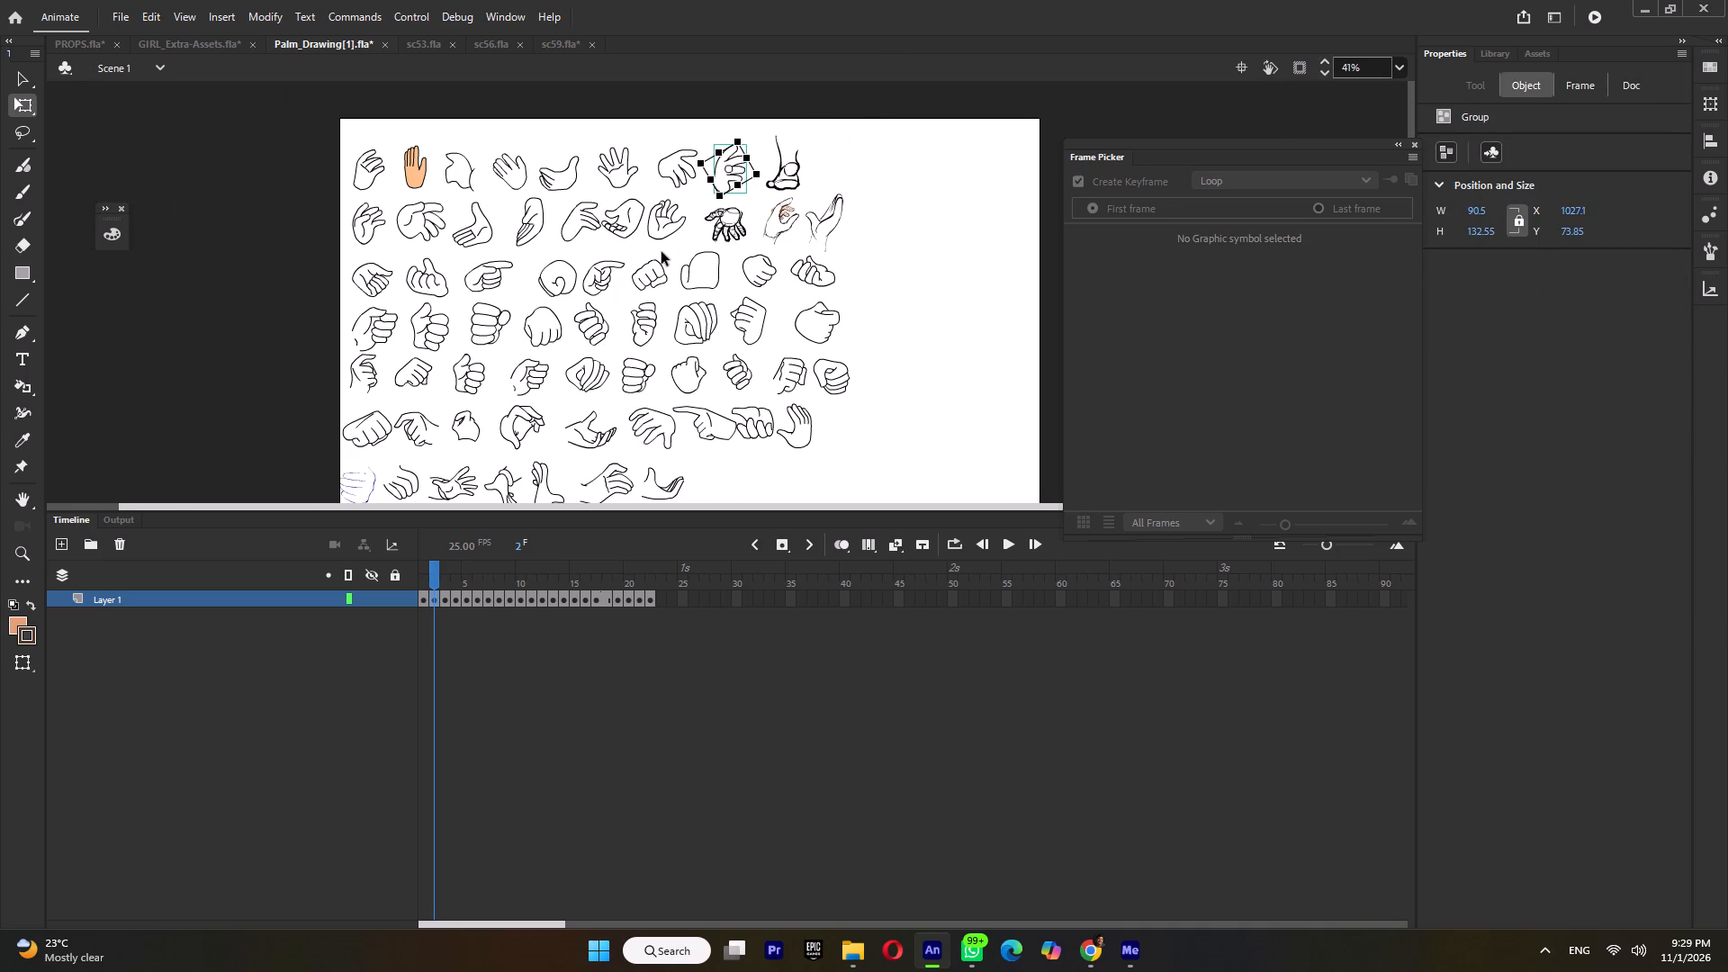
left_click(629, 215)
left_click_drag(603, 247, 601, 247)
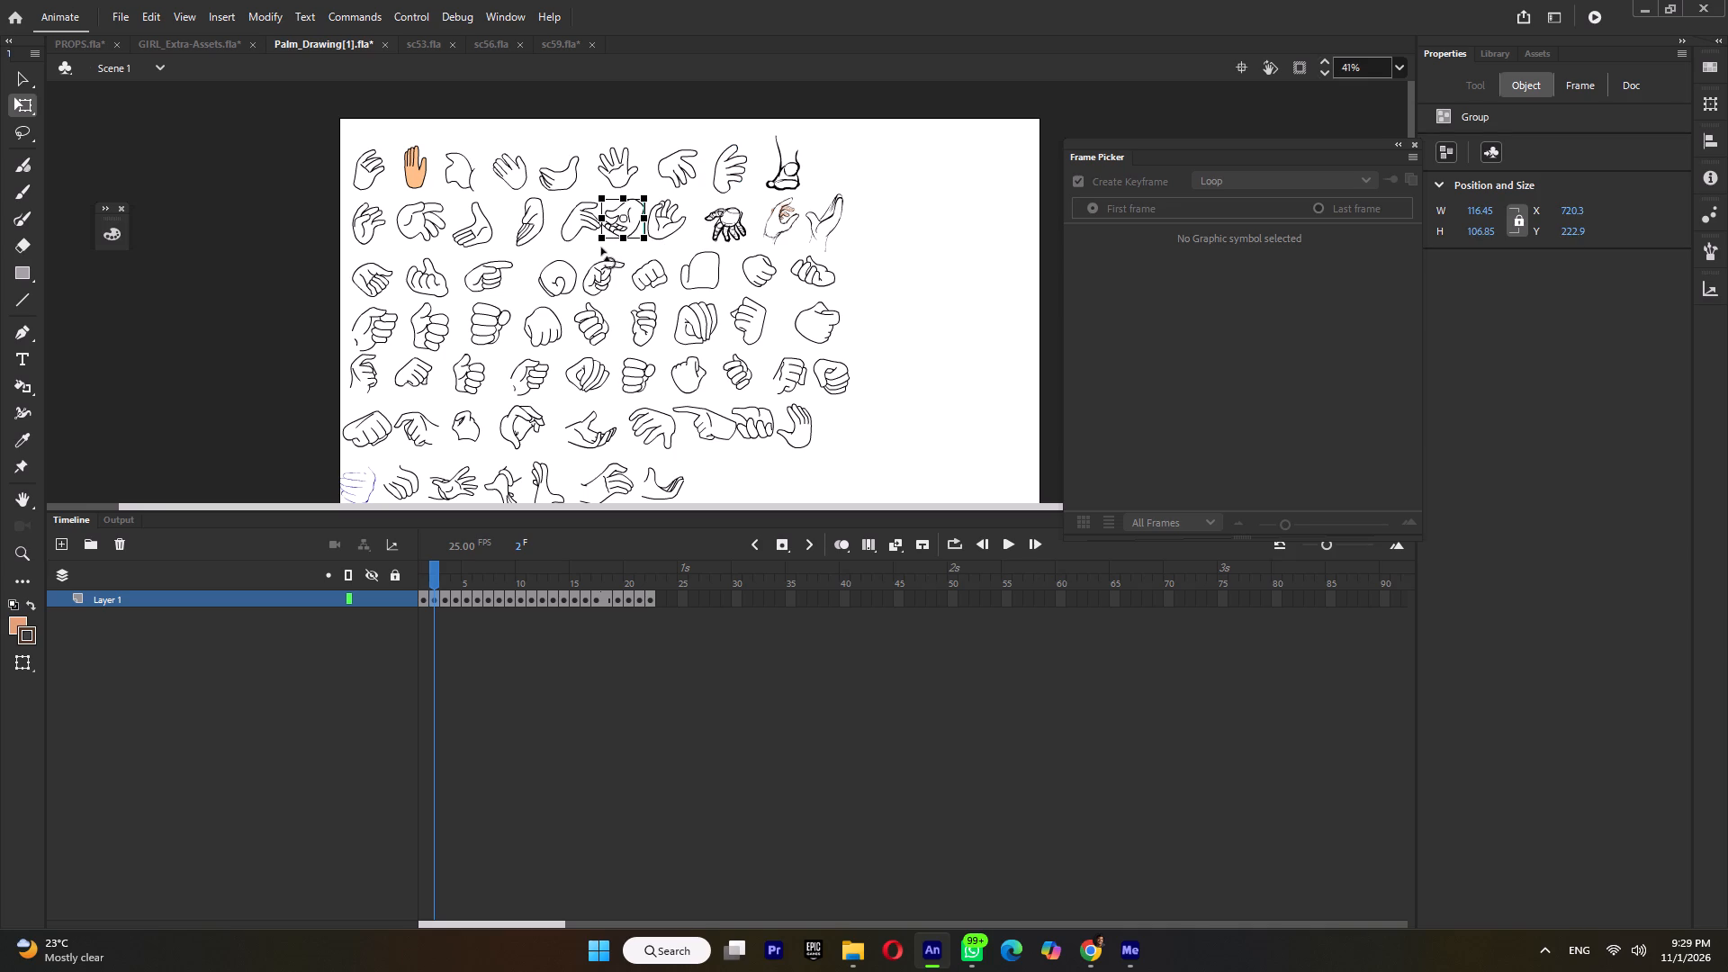
left_click_drag(601, 247, 576, 193)
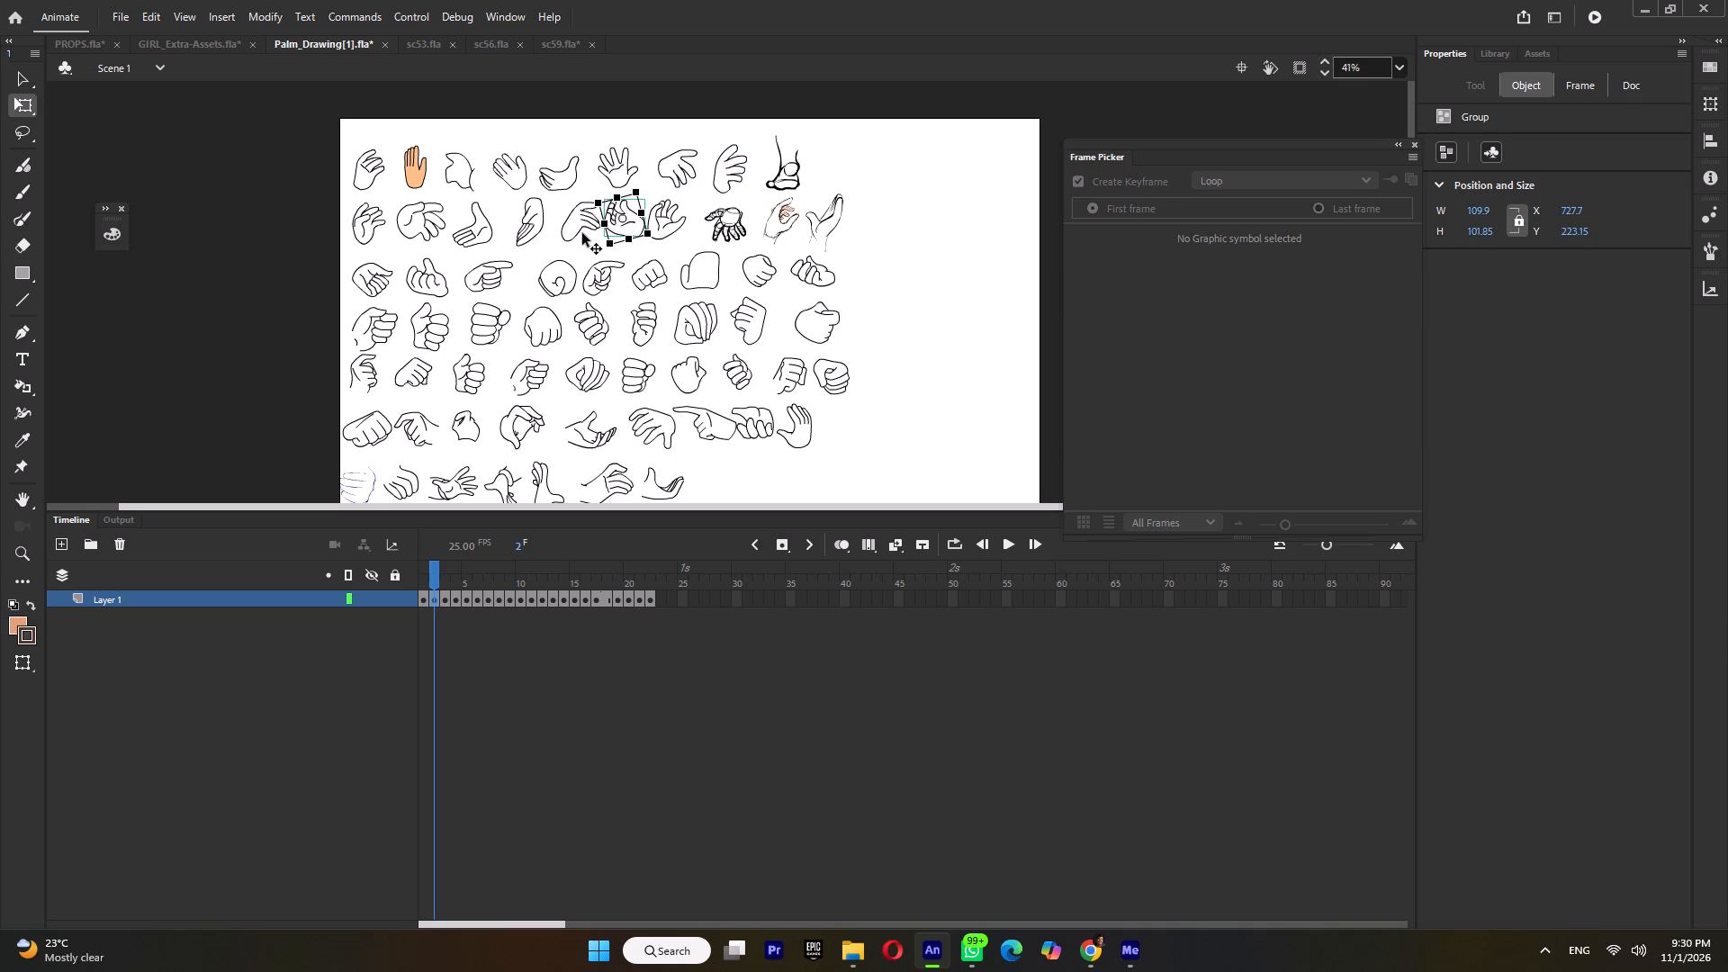
left_click(463, 235)
left_click_drag(447, 254, 445, 234)
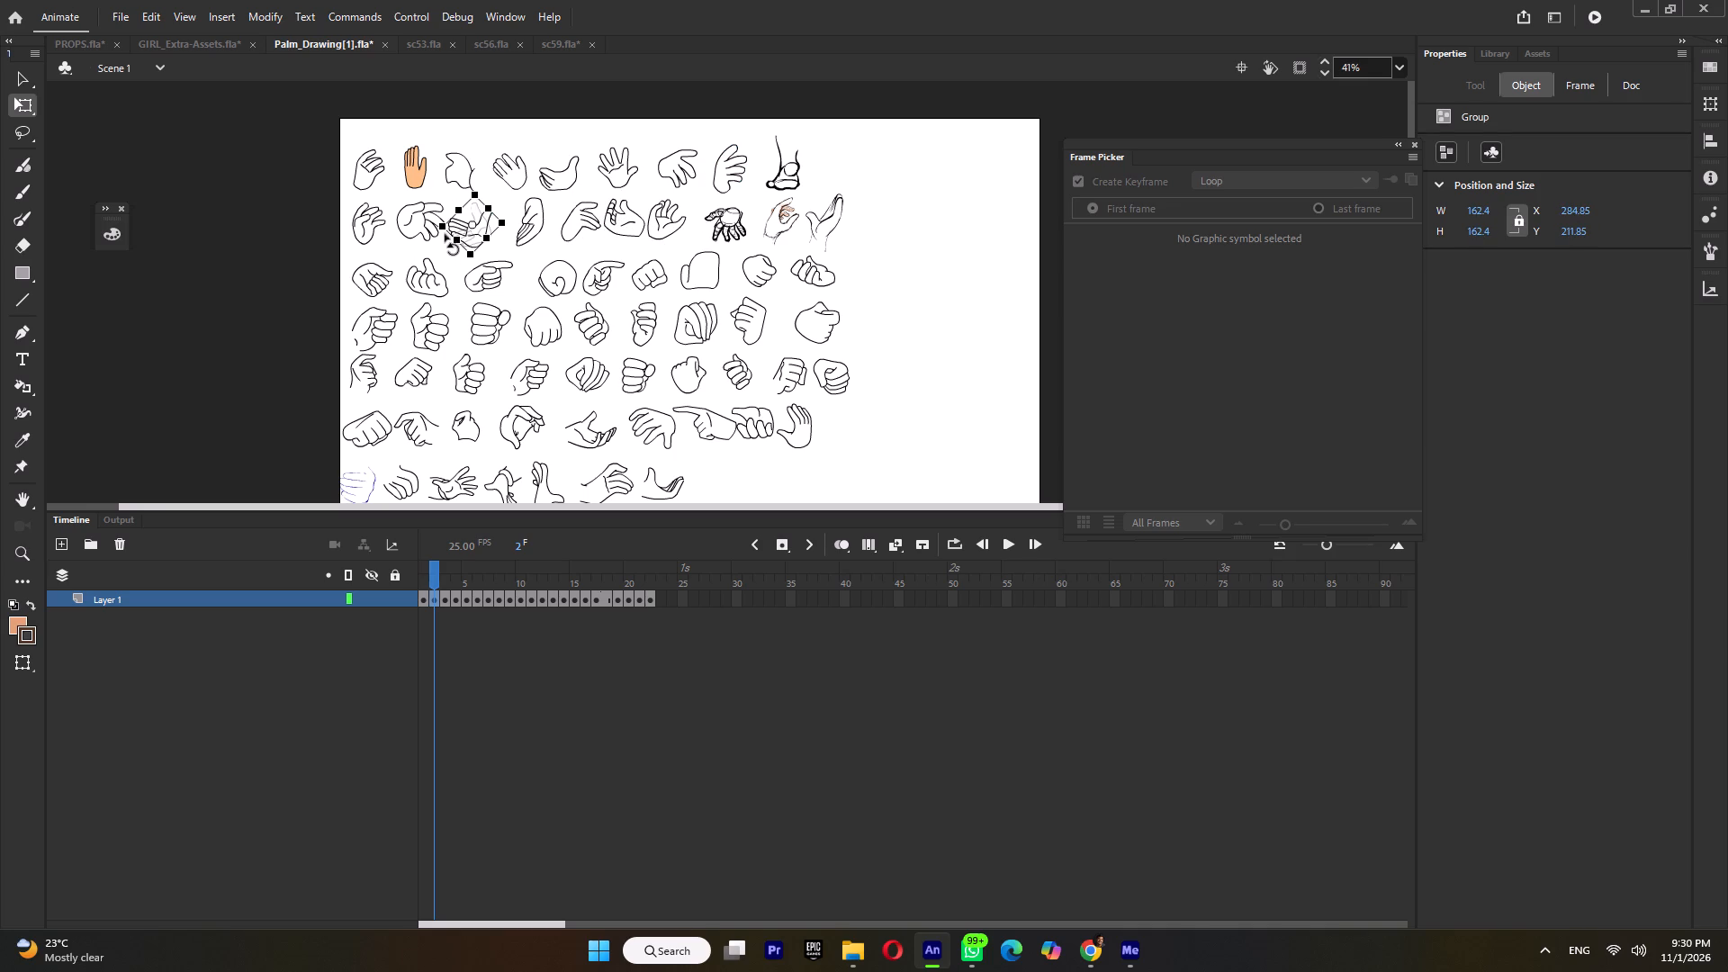
left_click_drag(445, 234, 445, 237)
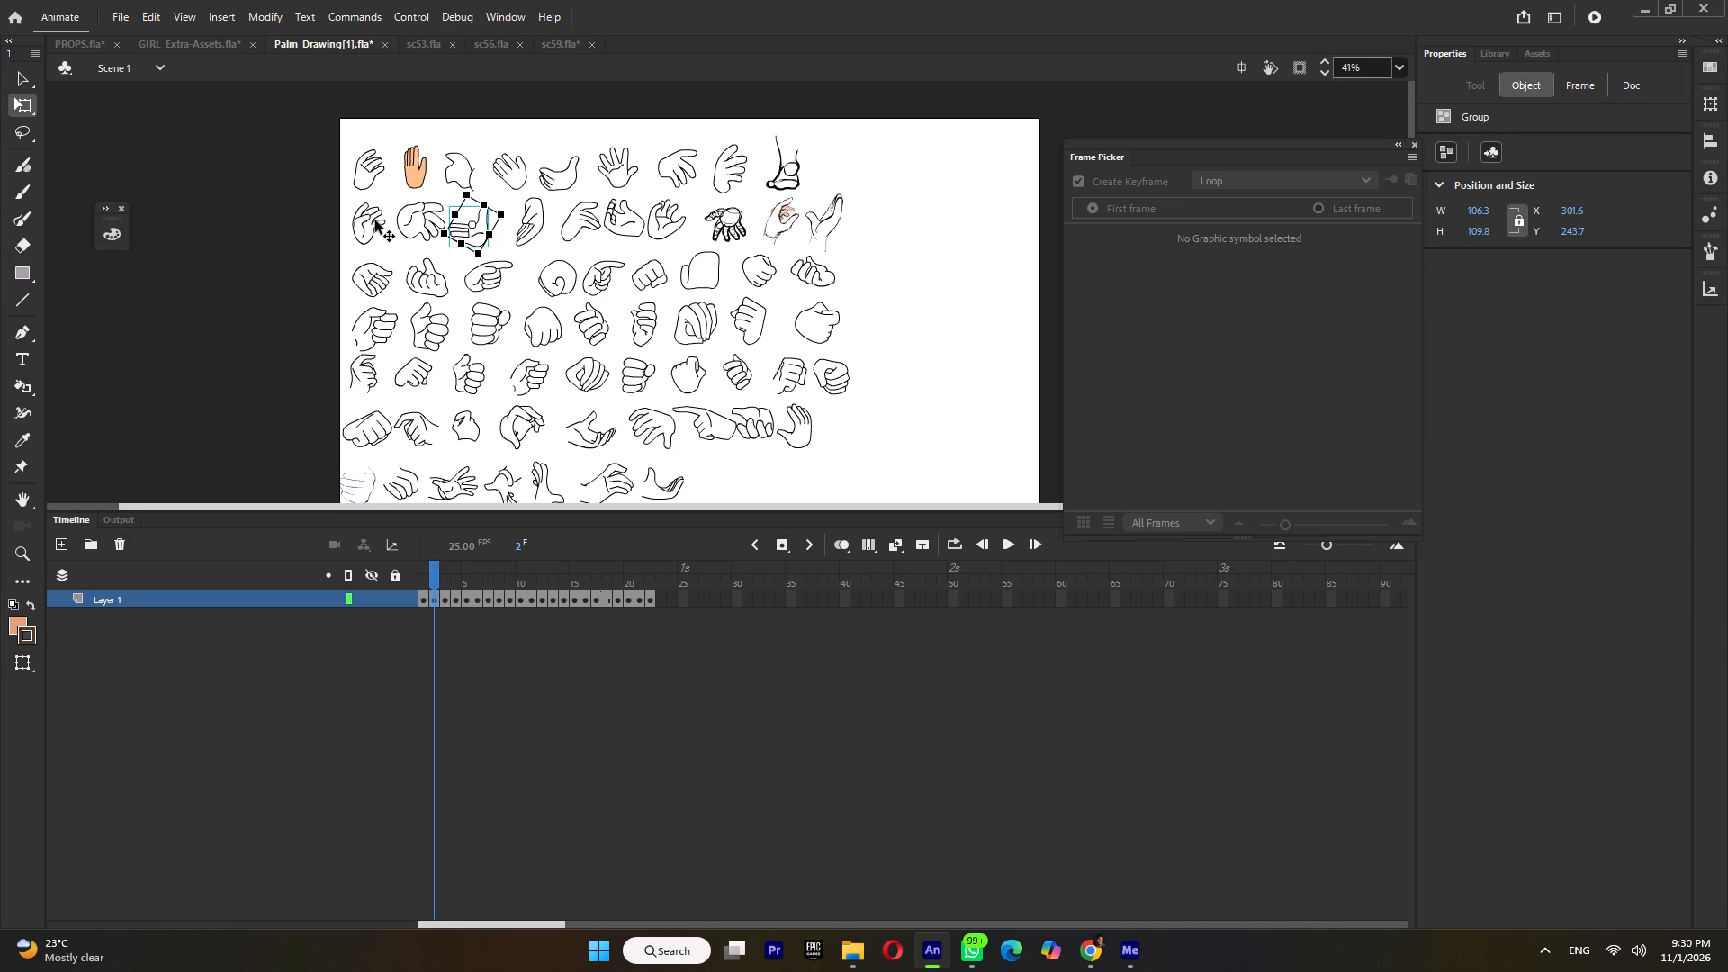
Flip the first hand drawing in the second row and rotate it toward a horizontal pose.
left_click(372, 225)
right_click(372, 225)
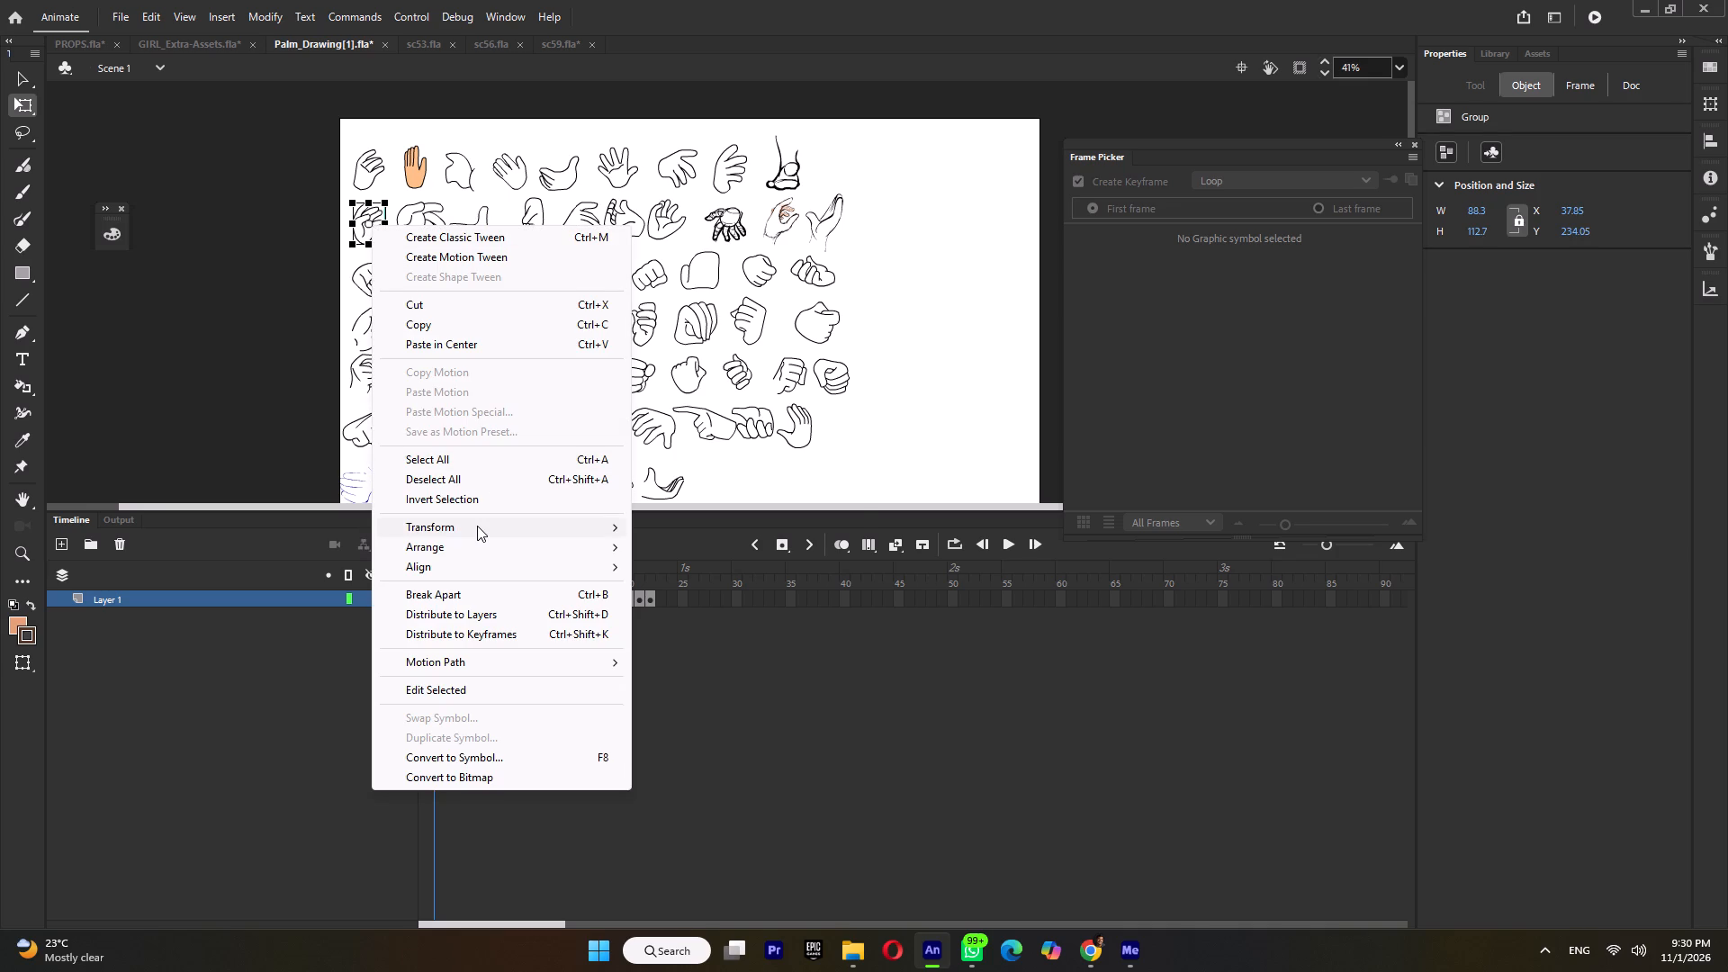
left_click(477, 526)
left_click(720, 715)
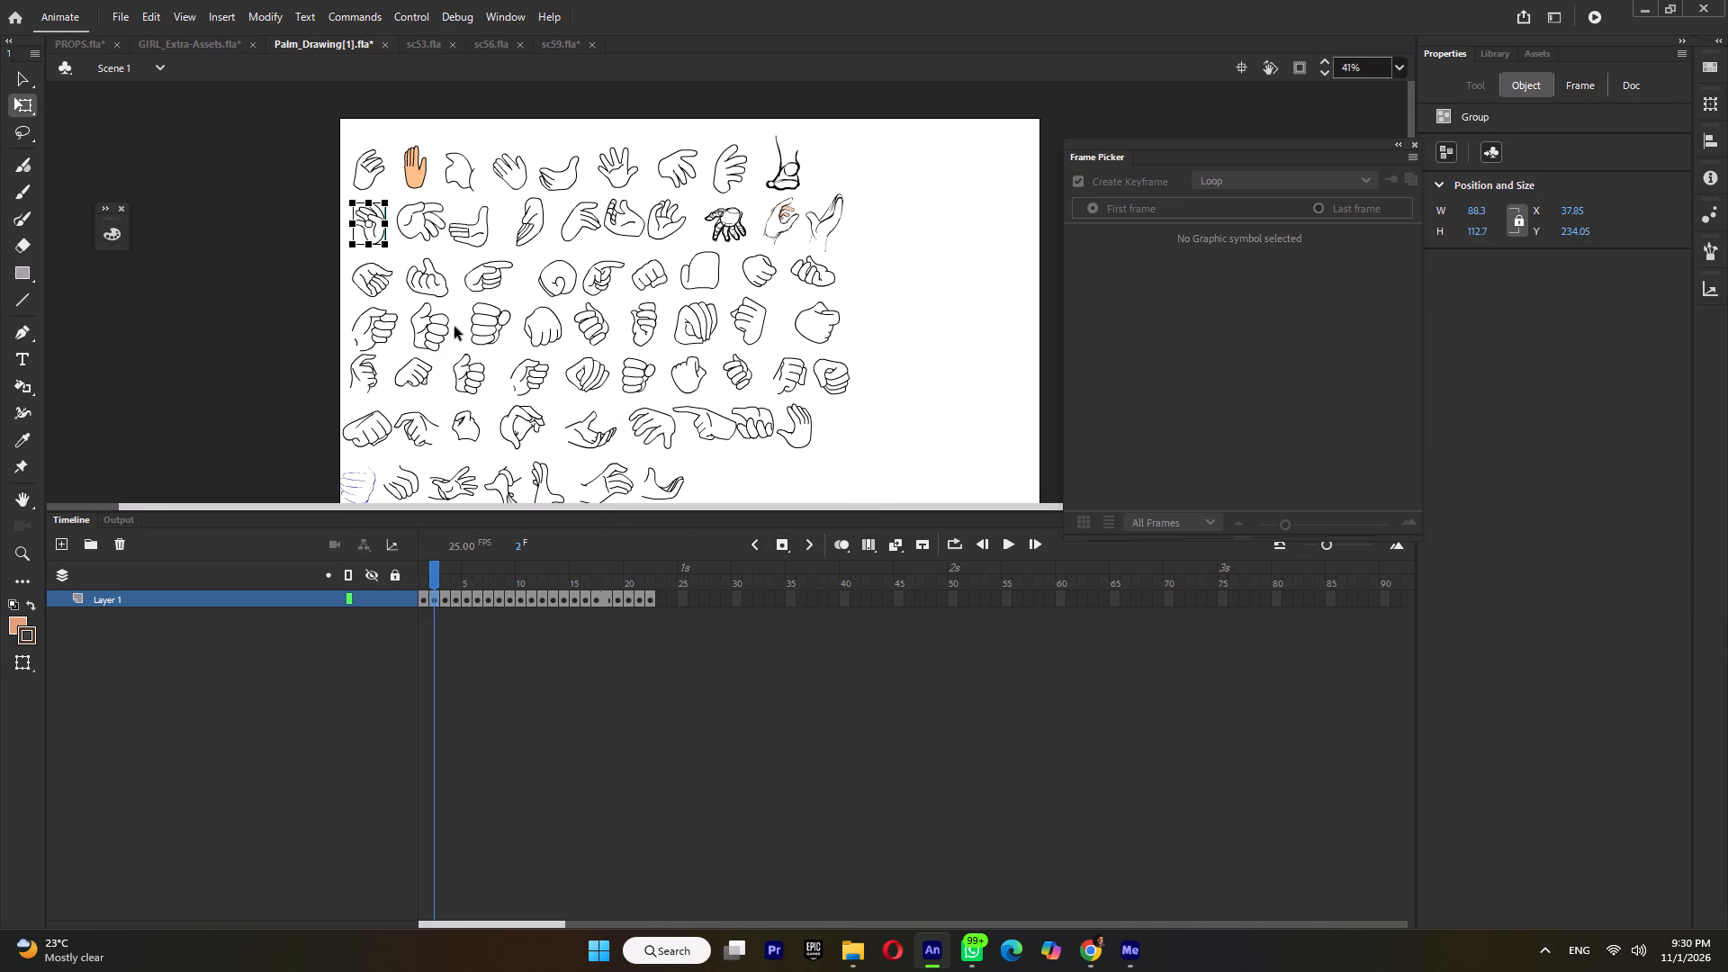
left_click_drag(394, 209, 373, 213)
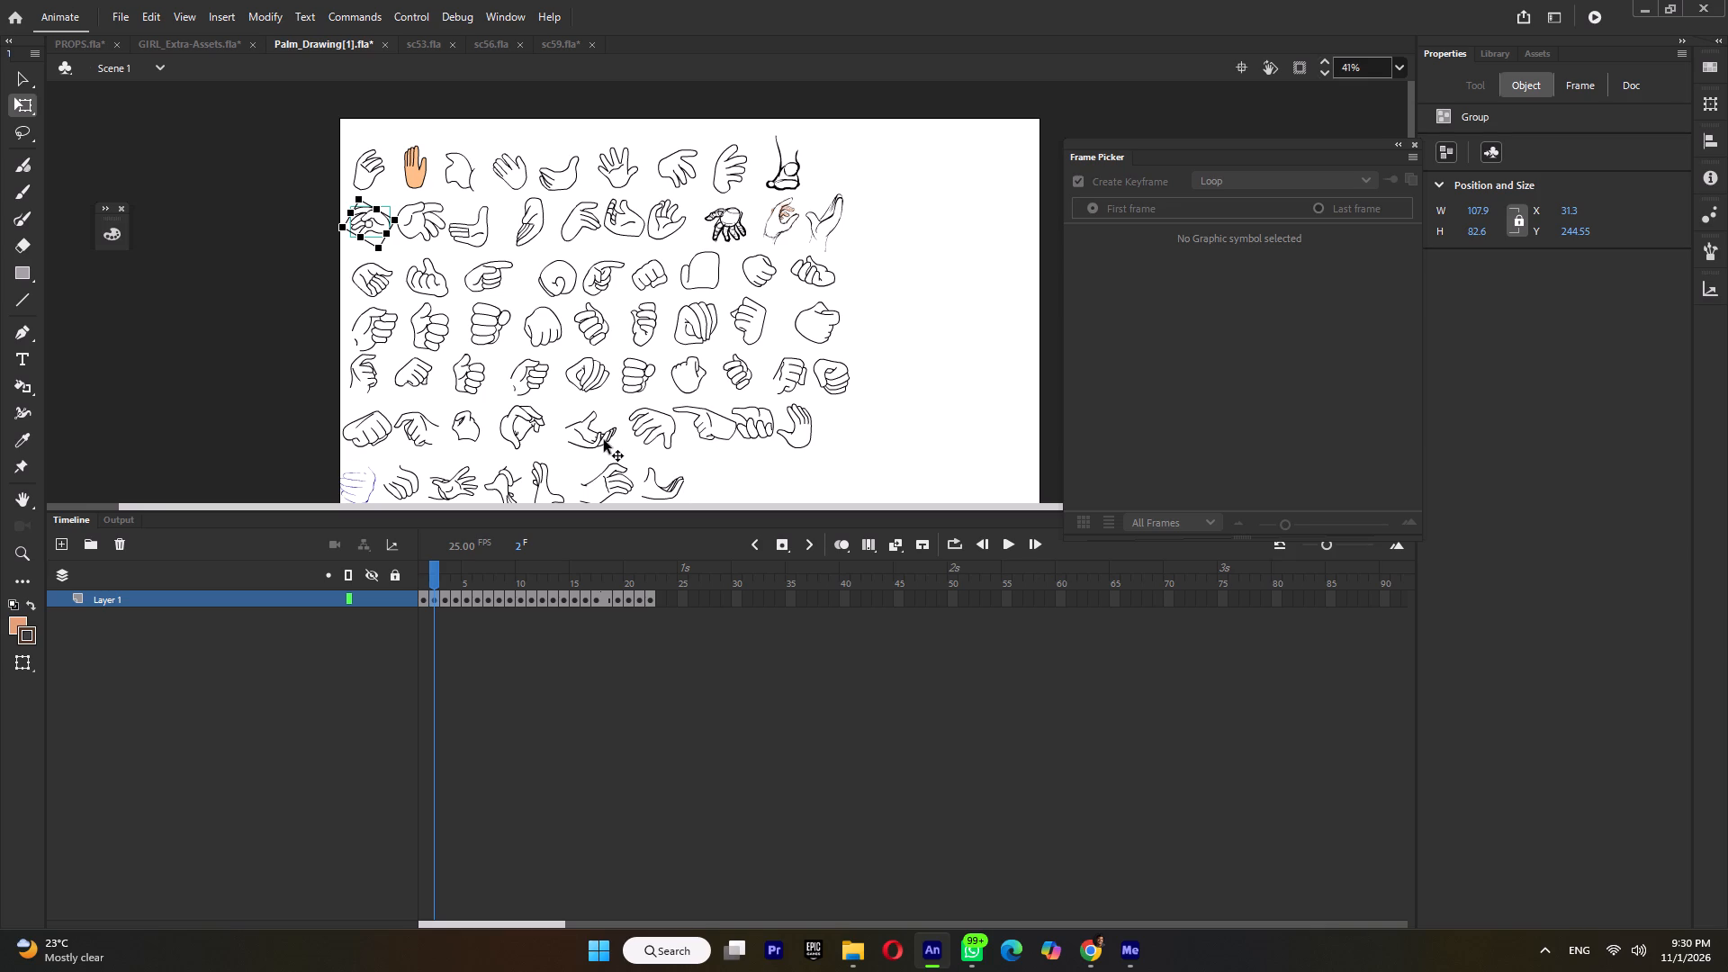
Rotate the curled-finger hand near the end of the sixth row so its thumb points up, and copy it.
left_click(741, 417)
left_click_drag(726, 444, 717, 409)
left_click(859, 401)
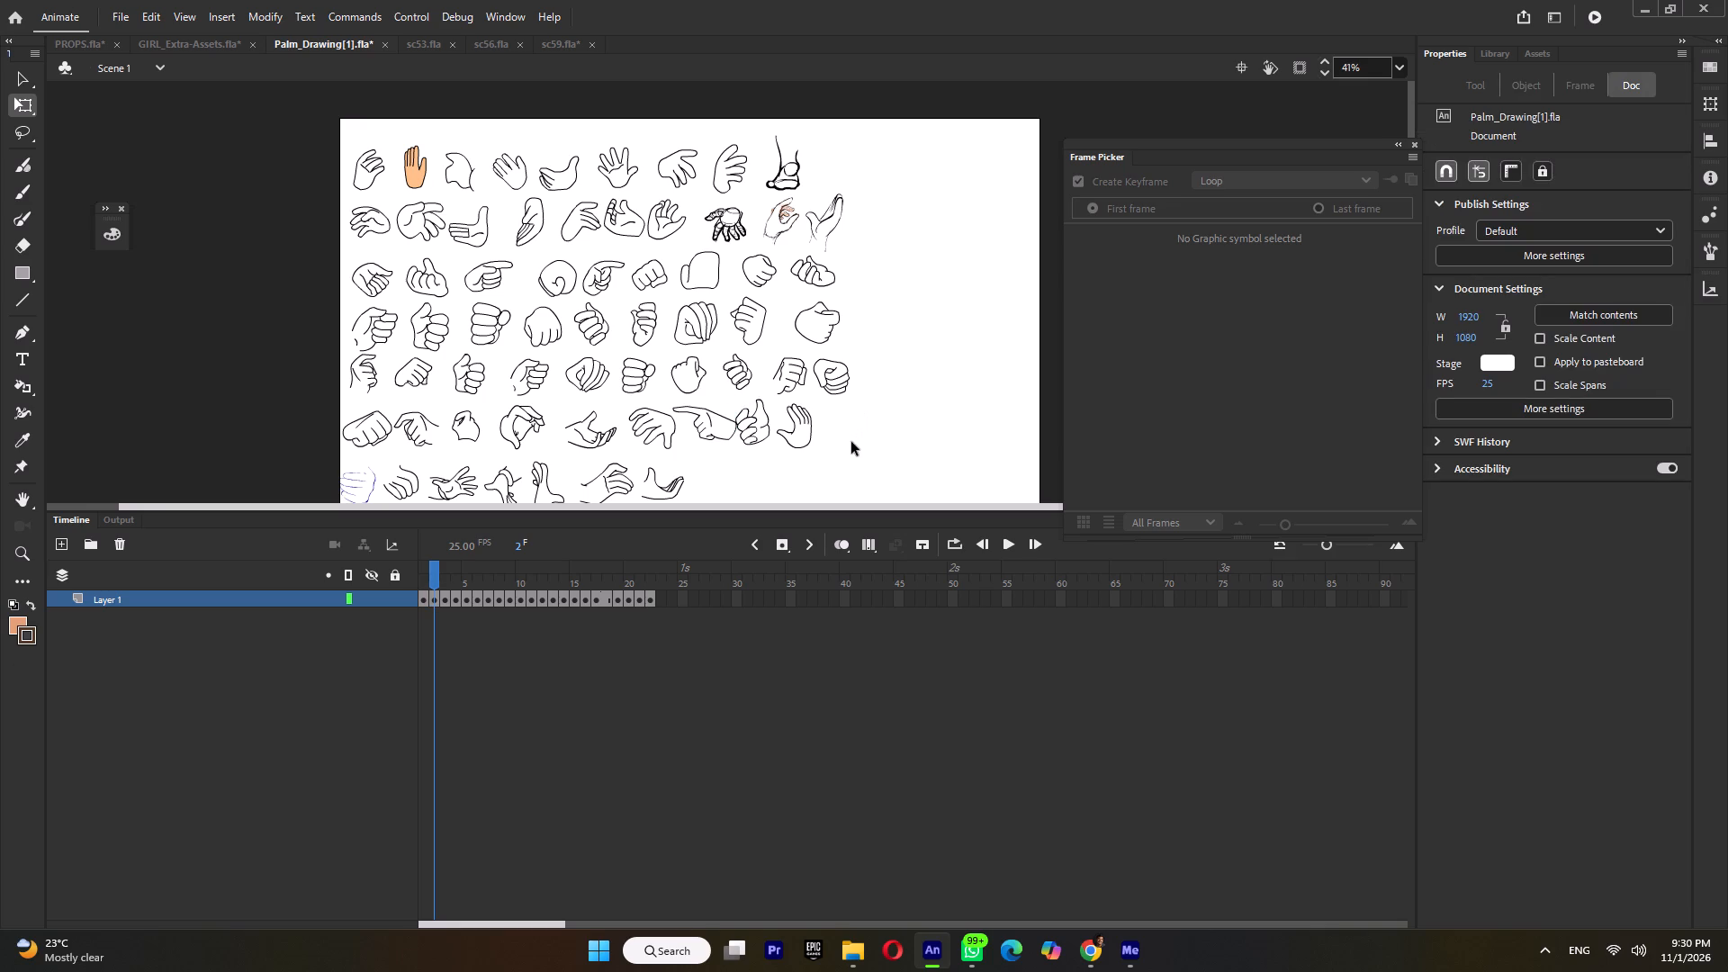
left_click(755, 429)
right_click(755, 429)
left_click(799, 463)
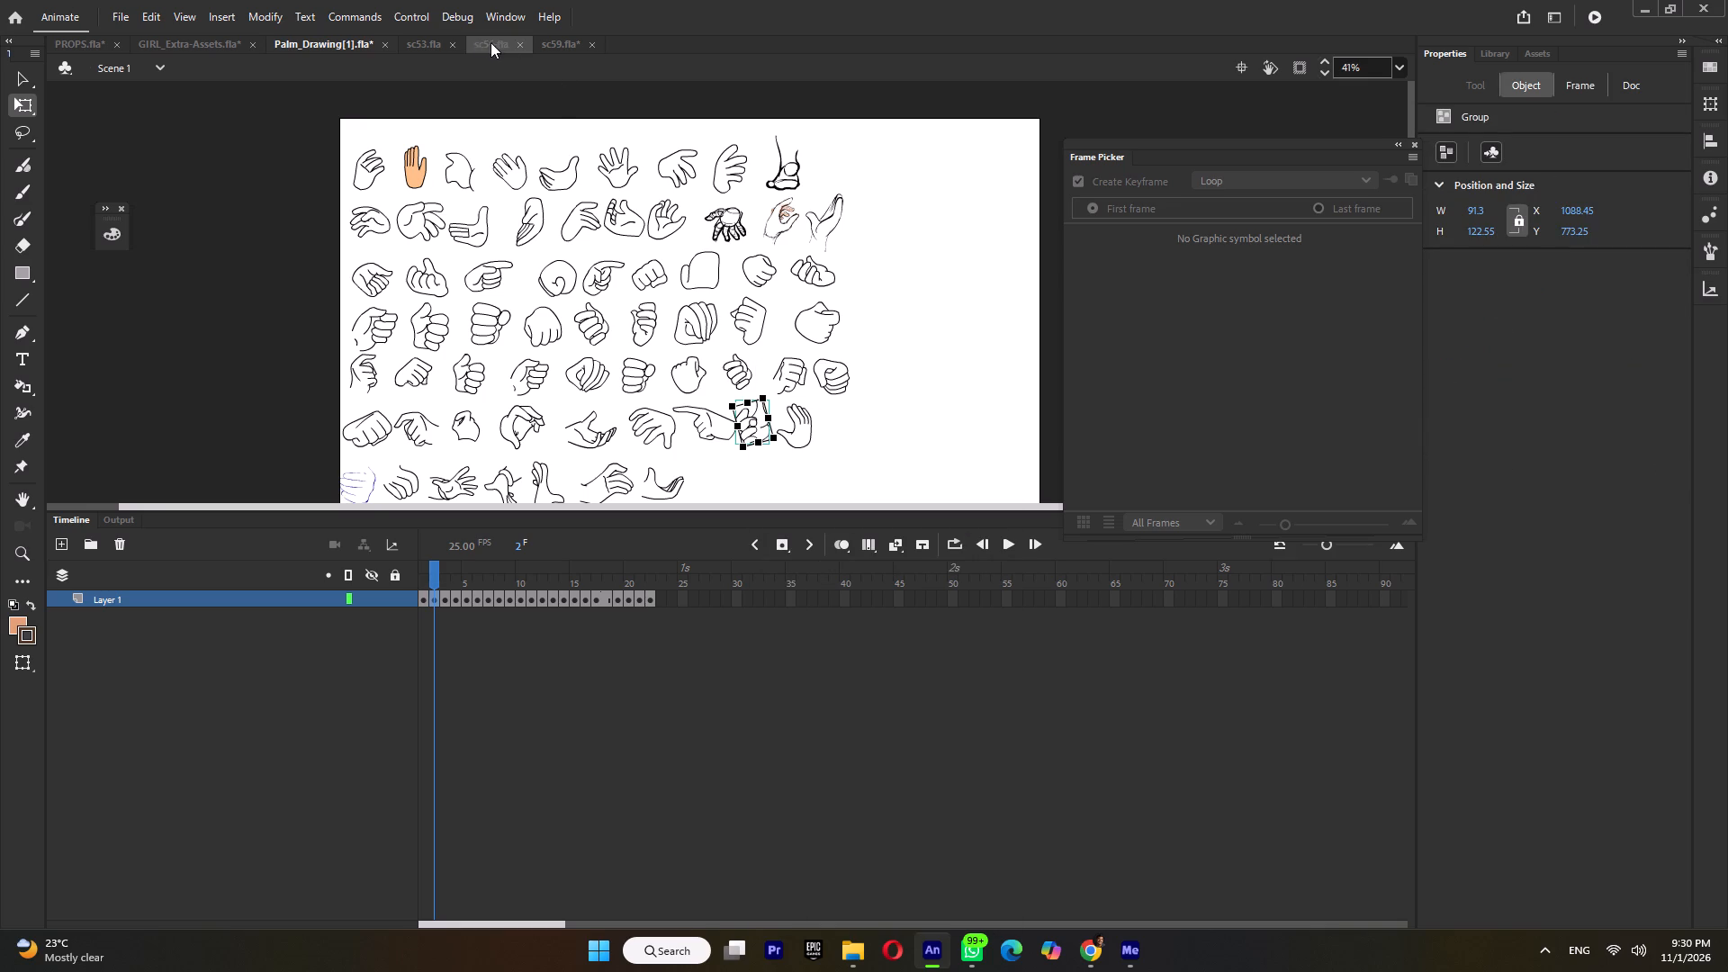
In sc59's Tween 18 symbol, insert a blank keyframe at frame 22 of Layer_1 and paste the copied hand there.
left_click(564, 48)
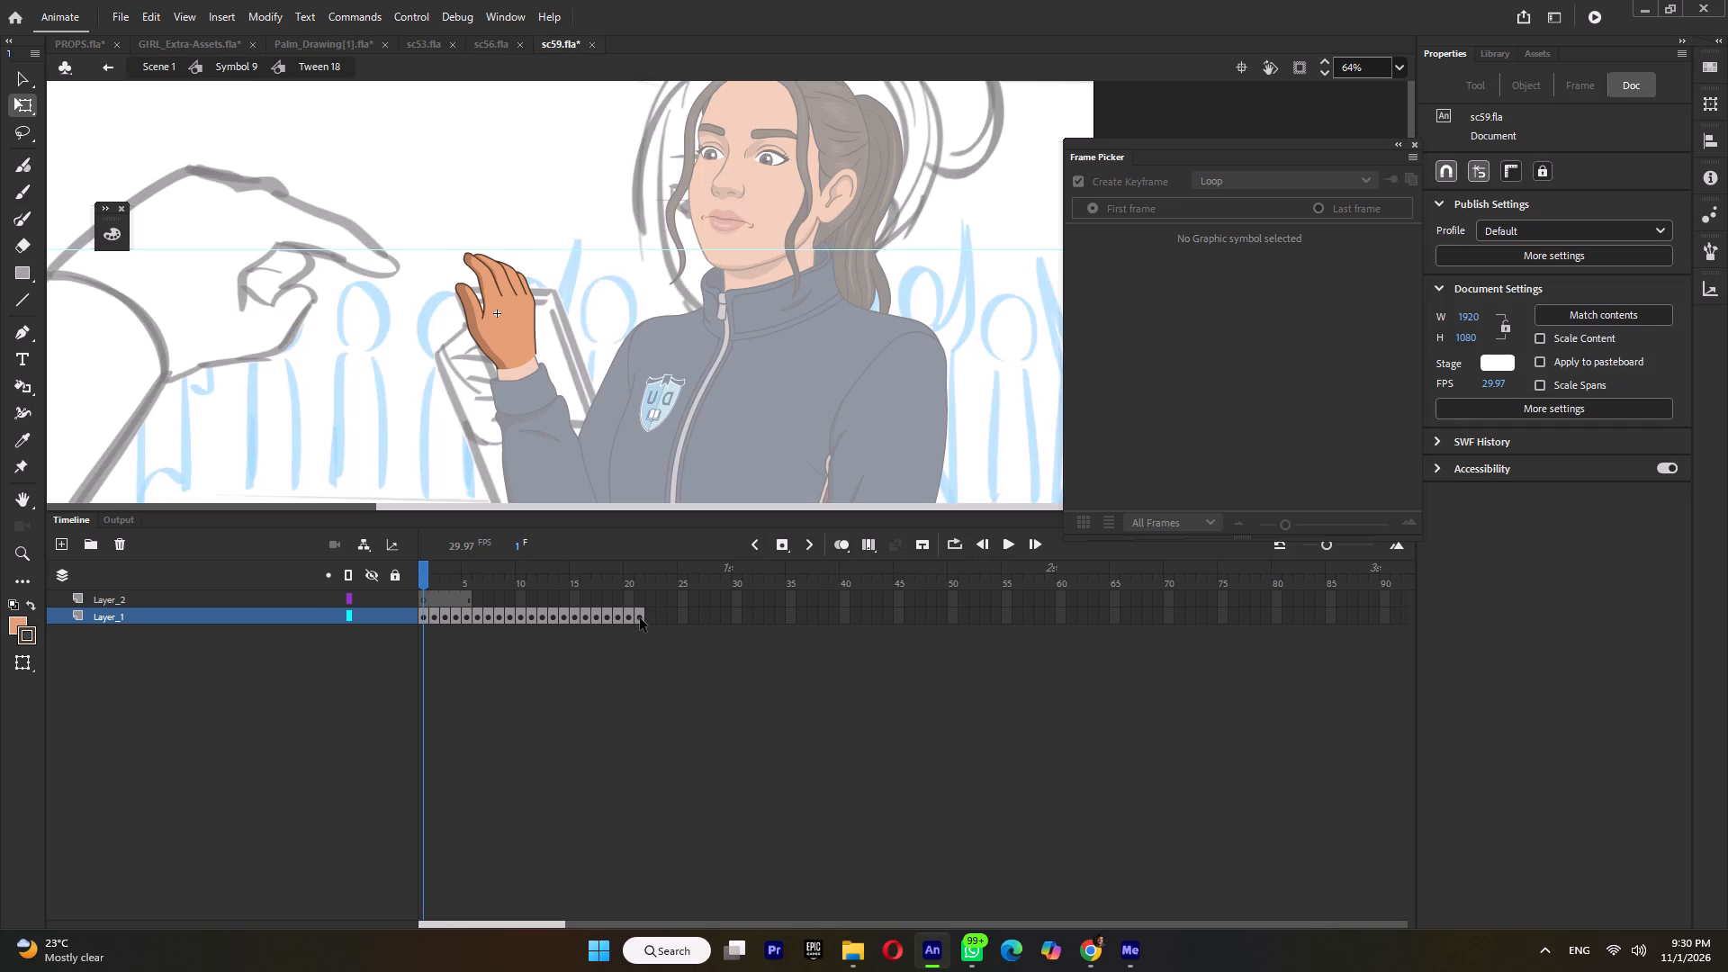
left_click(639, 617)
key("F7")
right_click(642, 279)
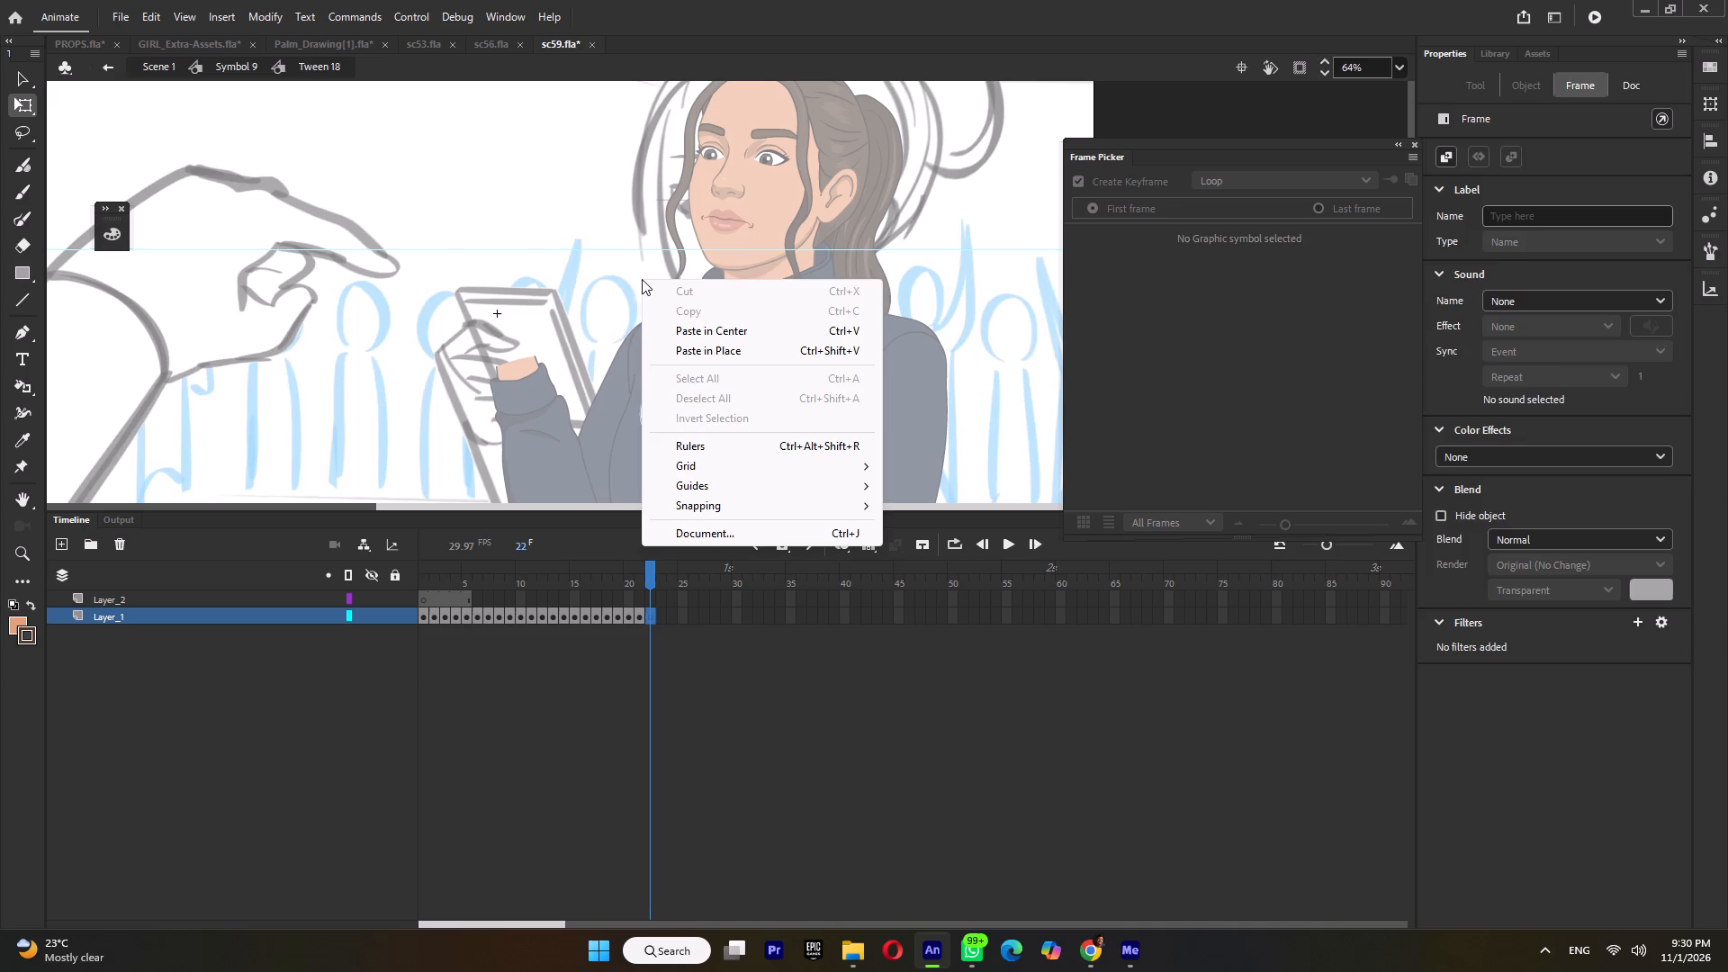
left_click(688, 334)
Rotate the pasted hand outline onto its side and flip it.
left_click_drag(802, 375, 676, 378)
right_click(741, 265)
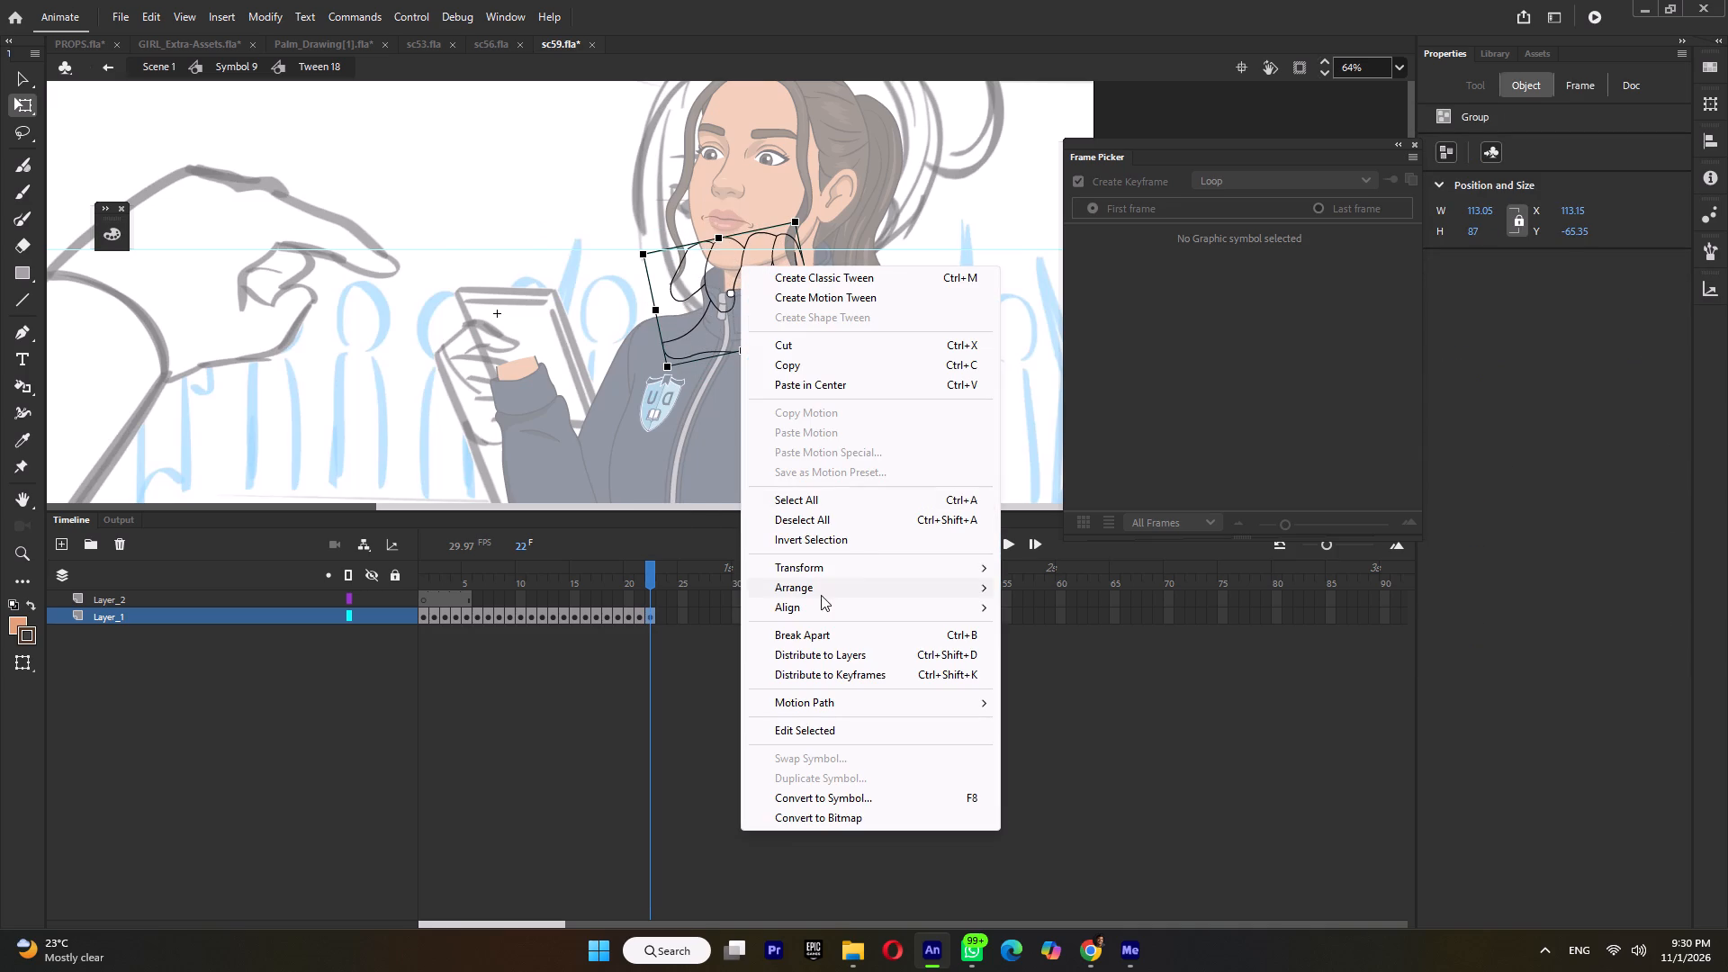
left_click(817, 564)
left_click(1069, 760)
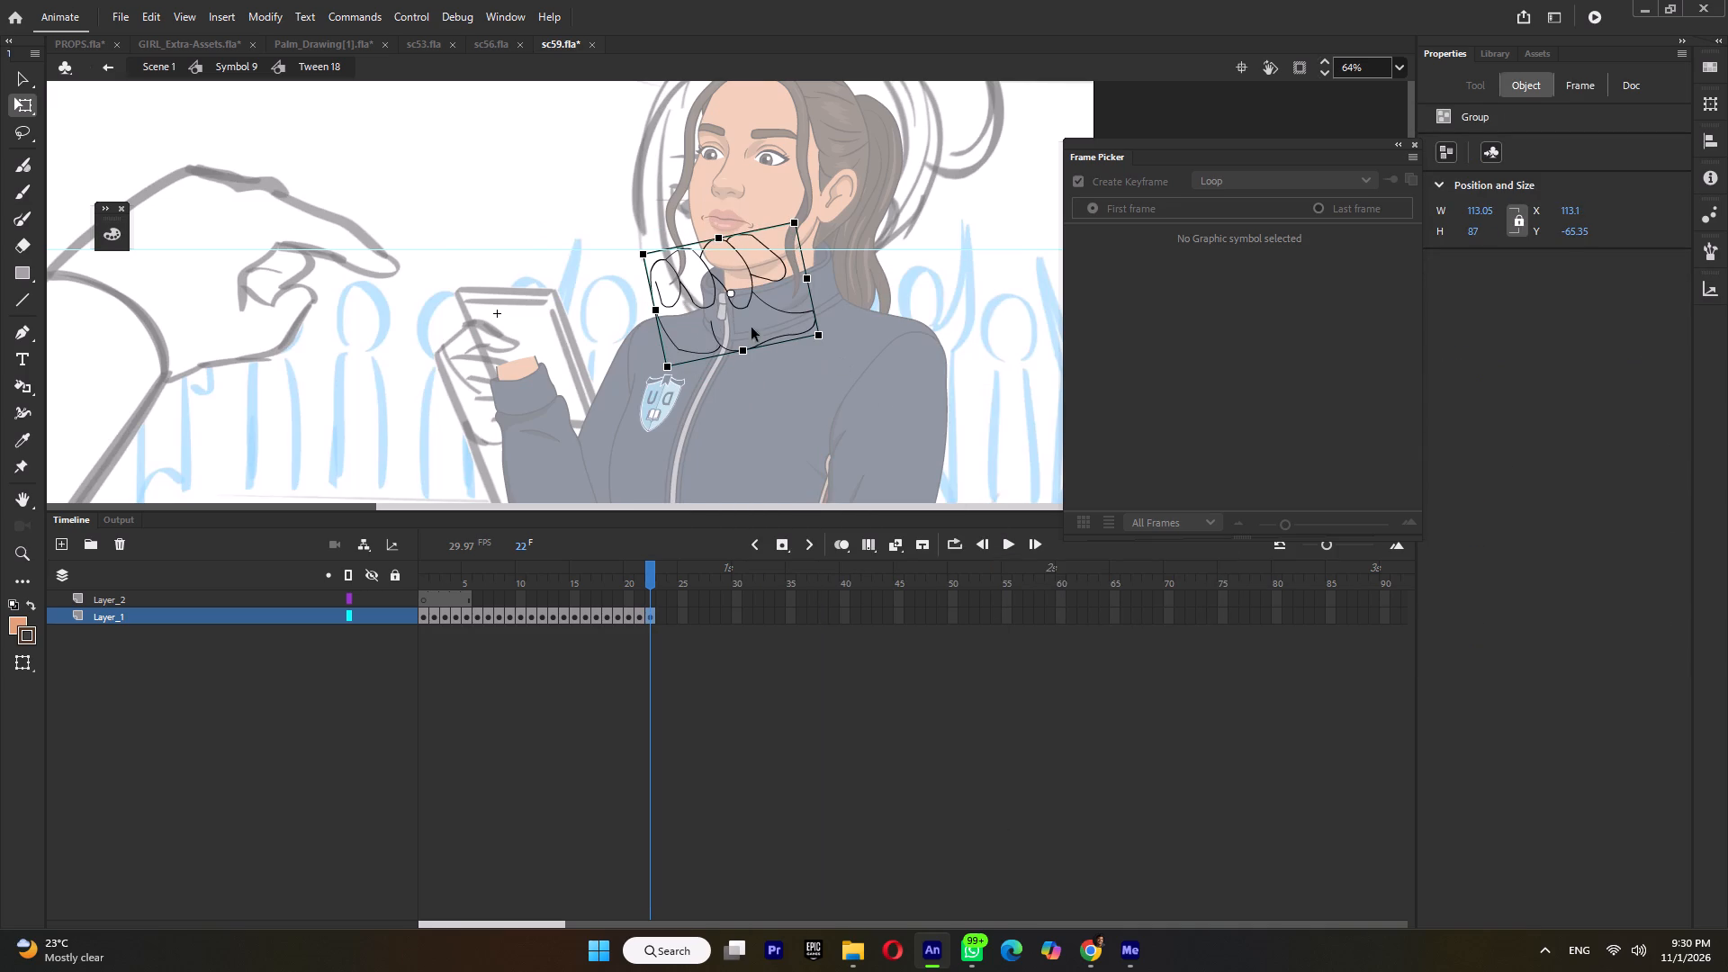
Move, shrink and rotate the pasted hand so it sits on the girl's raised wrist over the sketched hand.
left_click_drag(741, 303, 729, 313)
left_click_drag(736, 307, 544, 337)
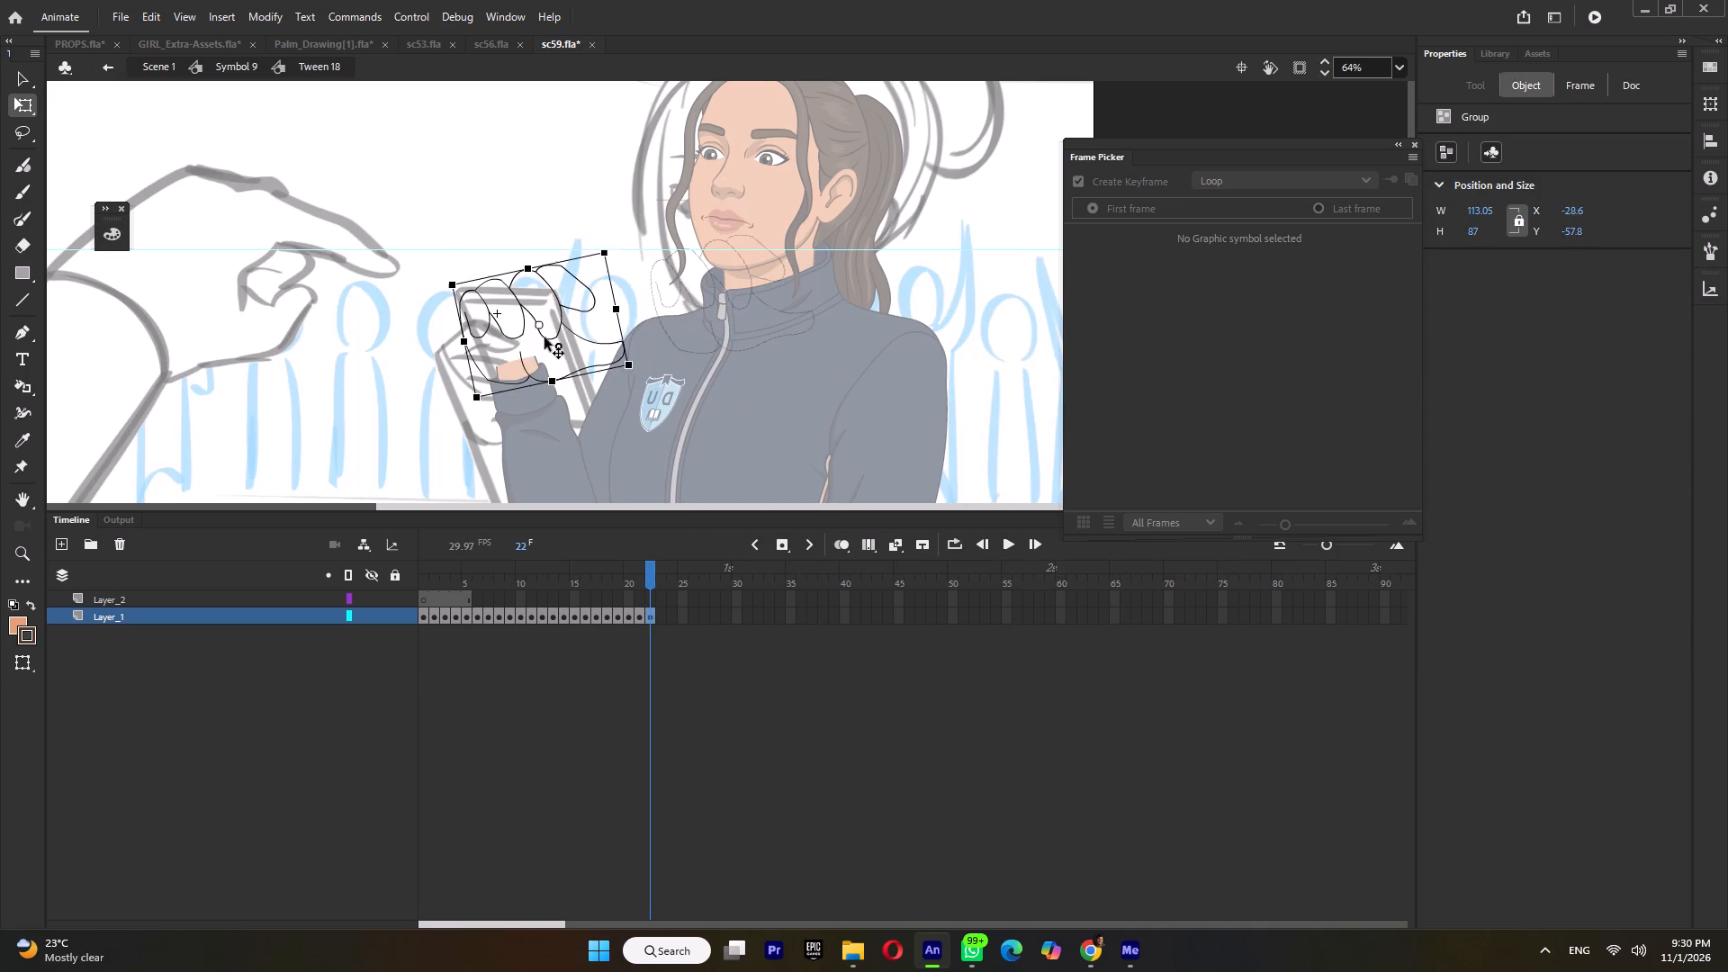
left_click_drag(544, 337, 532, 328)
left_click_drag(528, 318, 508, 370)
left_click_drag(589, 245, 584, 285, "shift")
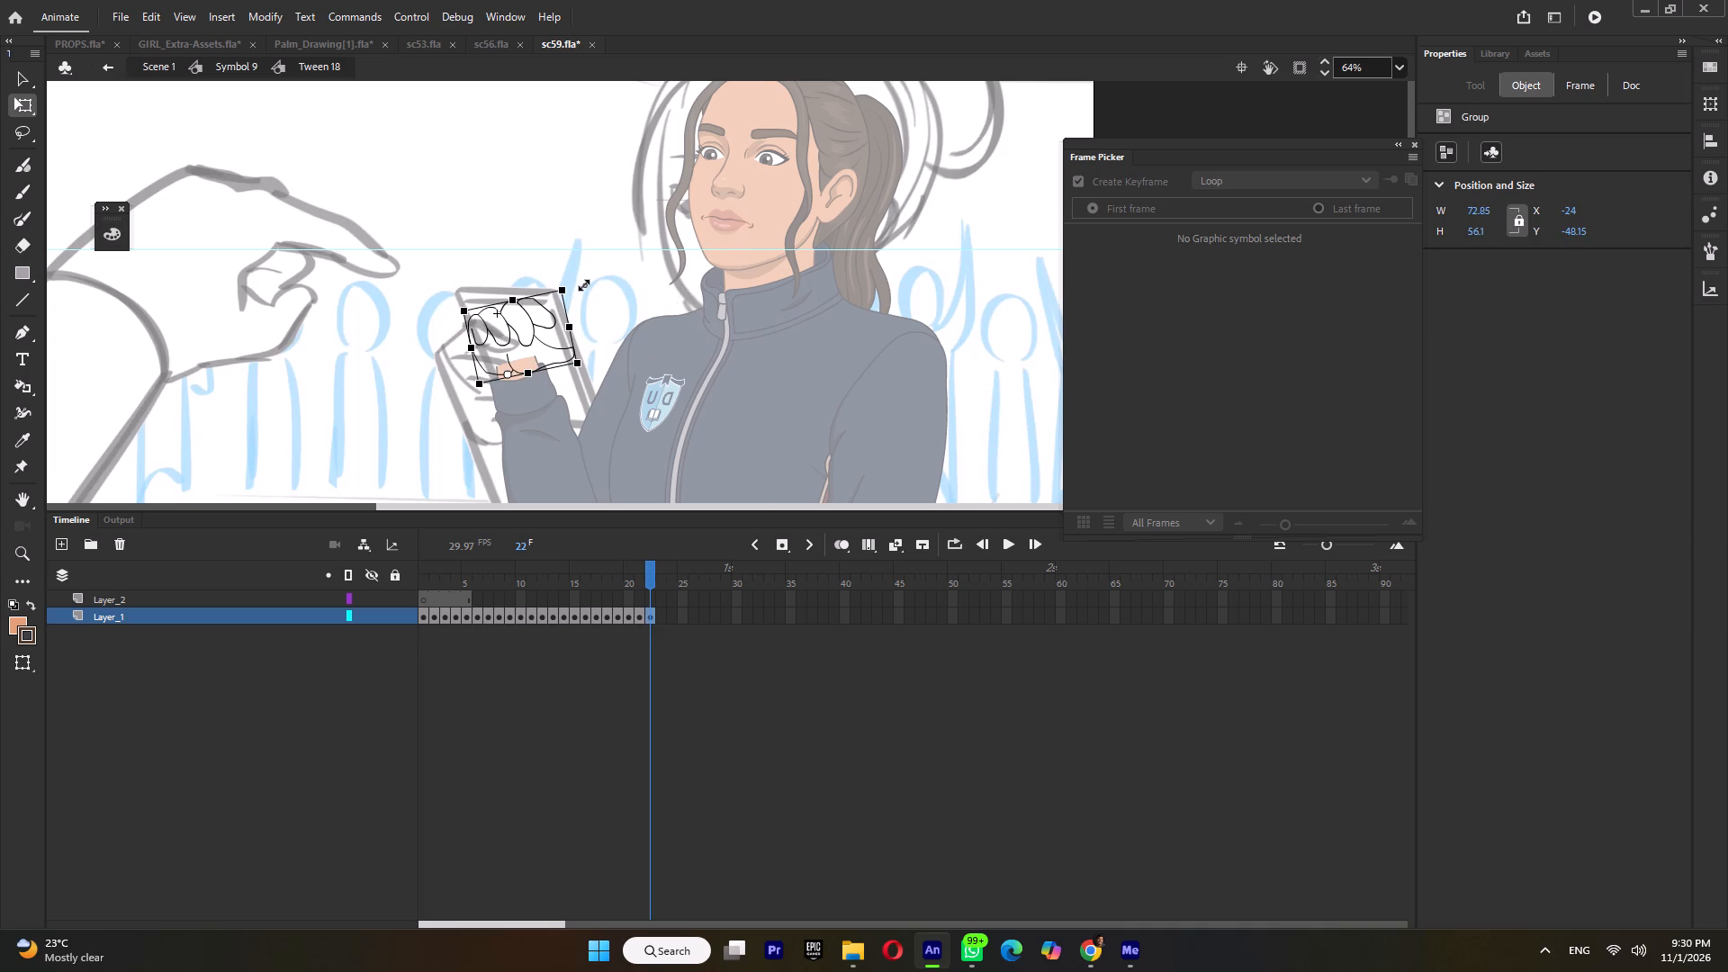
left_click_drag(584, 285, 584, 284, "shift")
left_click_drag(578, 288, 456, 262)
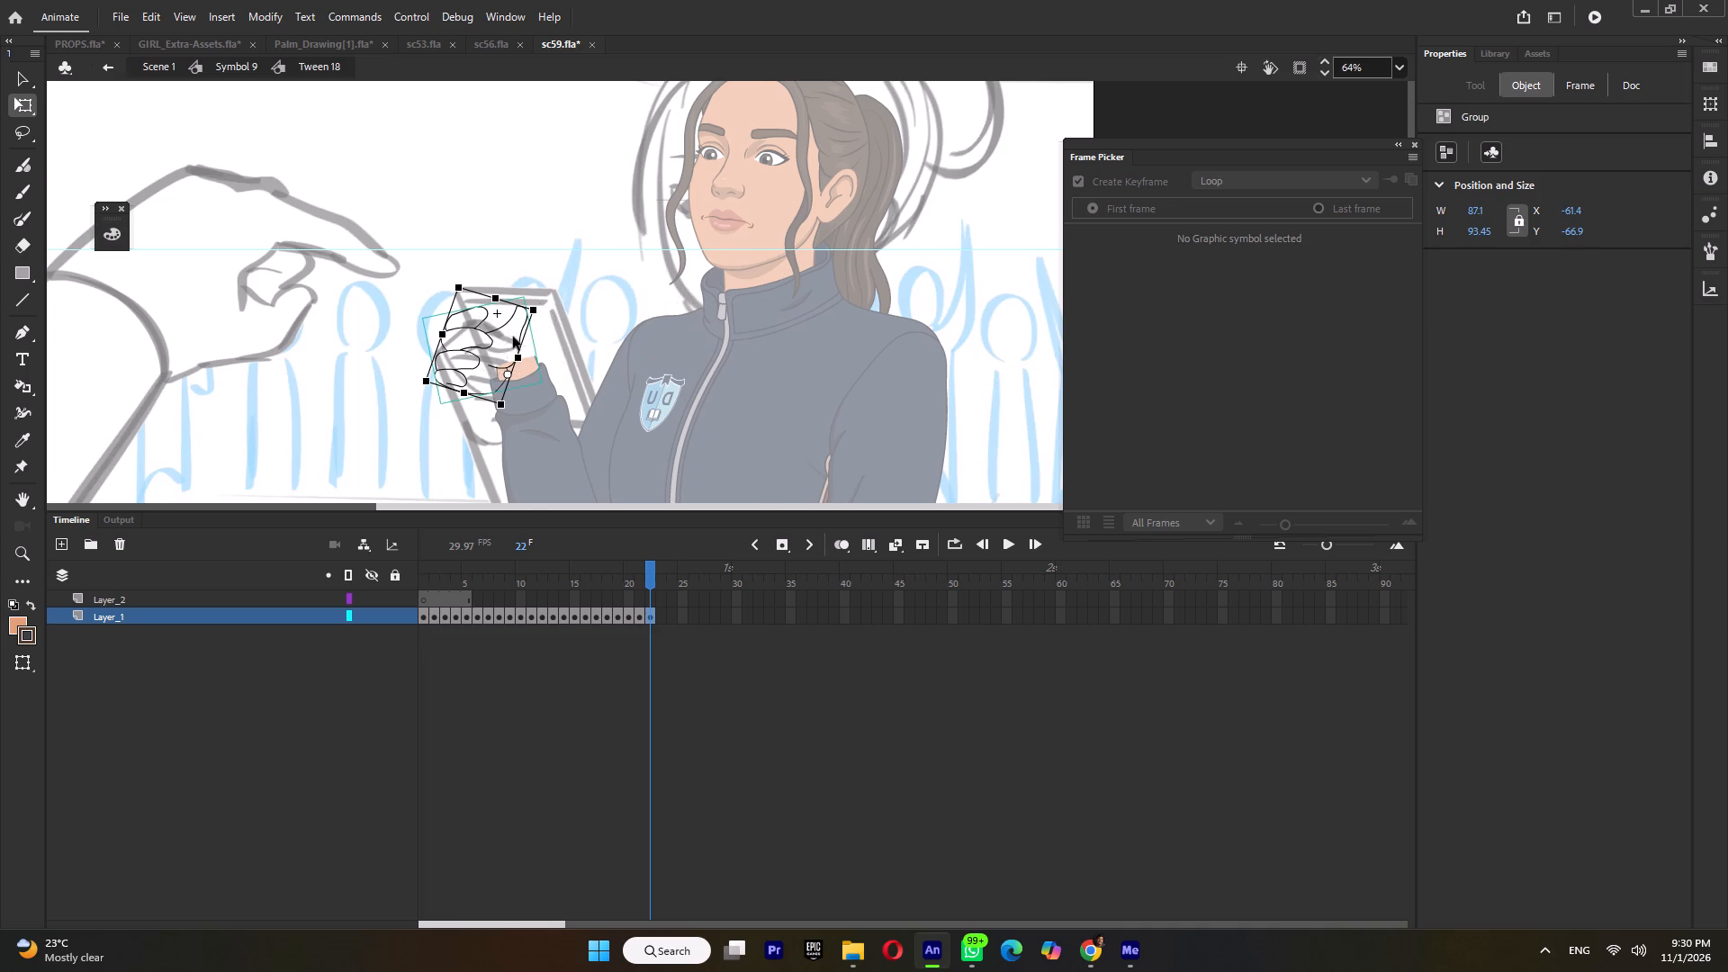
scroll(514, 344, "up", 3, "ctrl")
middle_click(514, 344, "ctrl")
left_click_drag(493, 389, 538, 393)
scroll(535, 397, "down", 2, "ctrl")
Inside the pasted hand group, recolour the outline dark brown with the Ink Bottle.
double_click(533, 394)
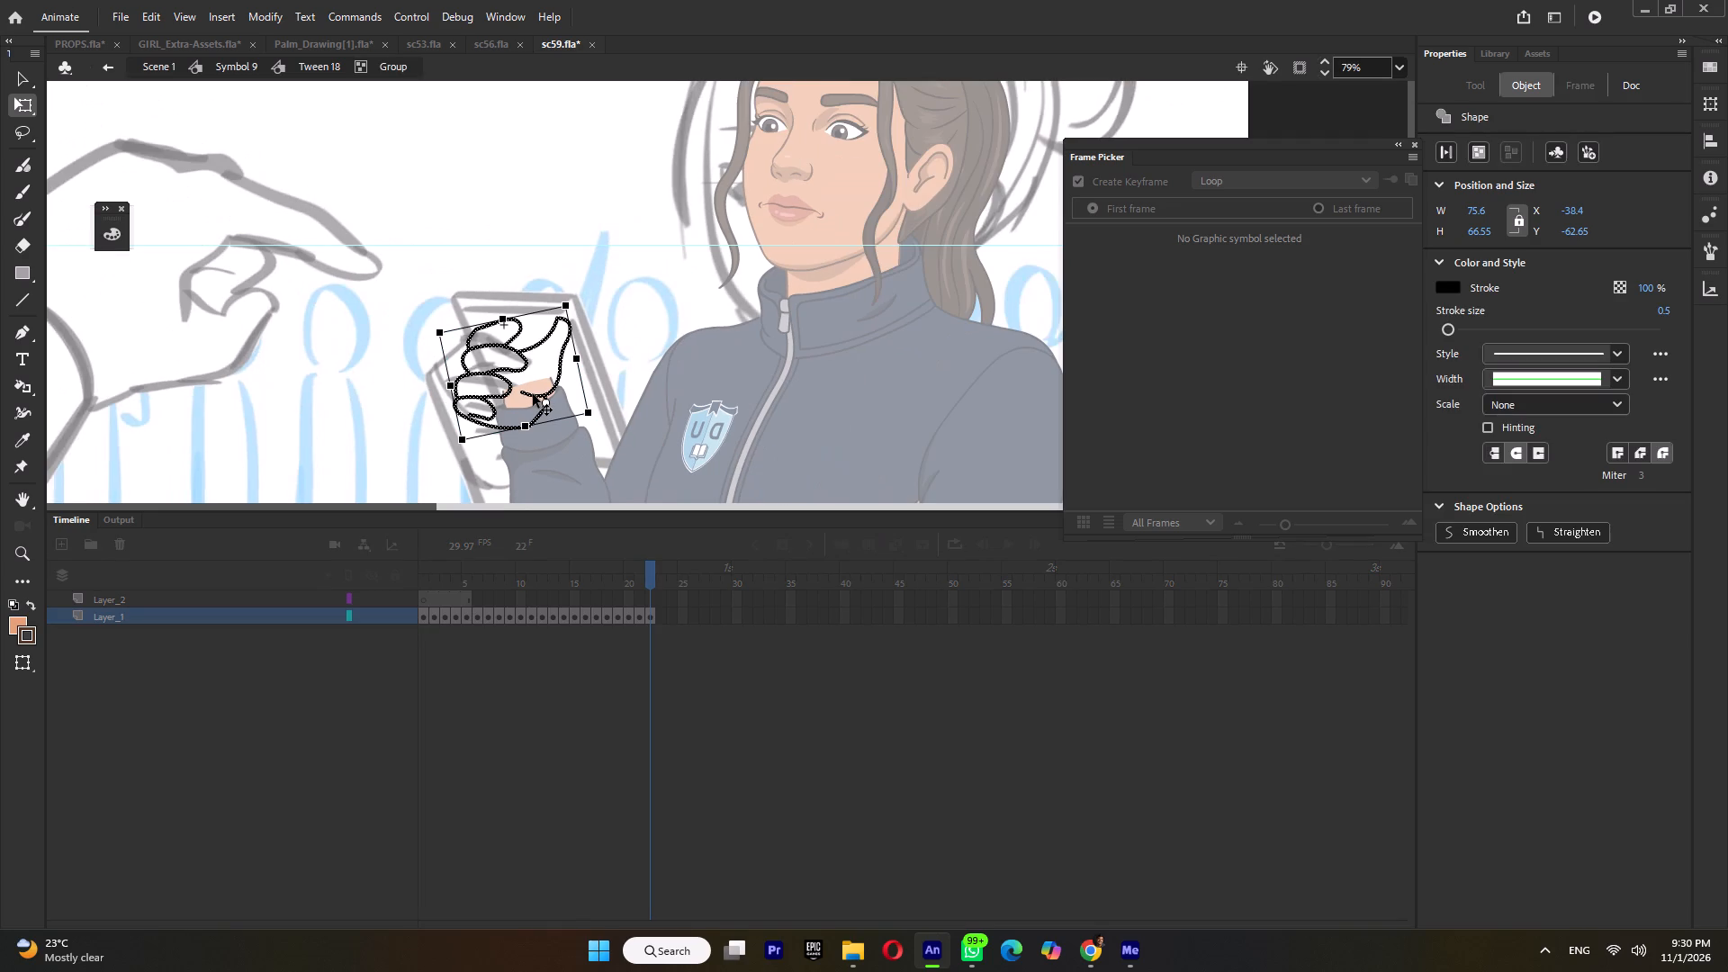
key("s")
left_click(533, 394)
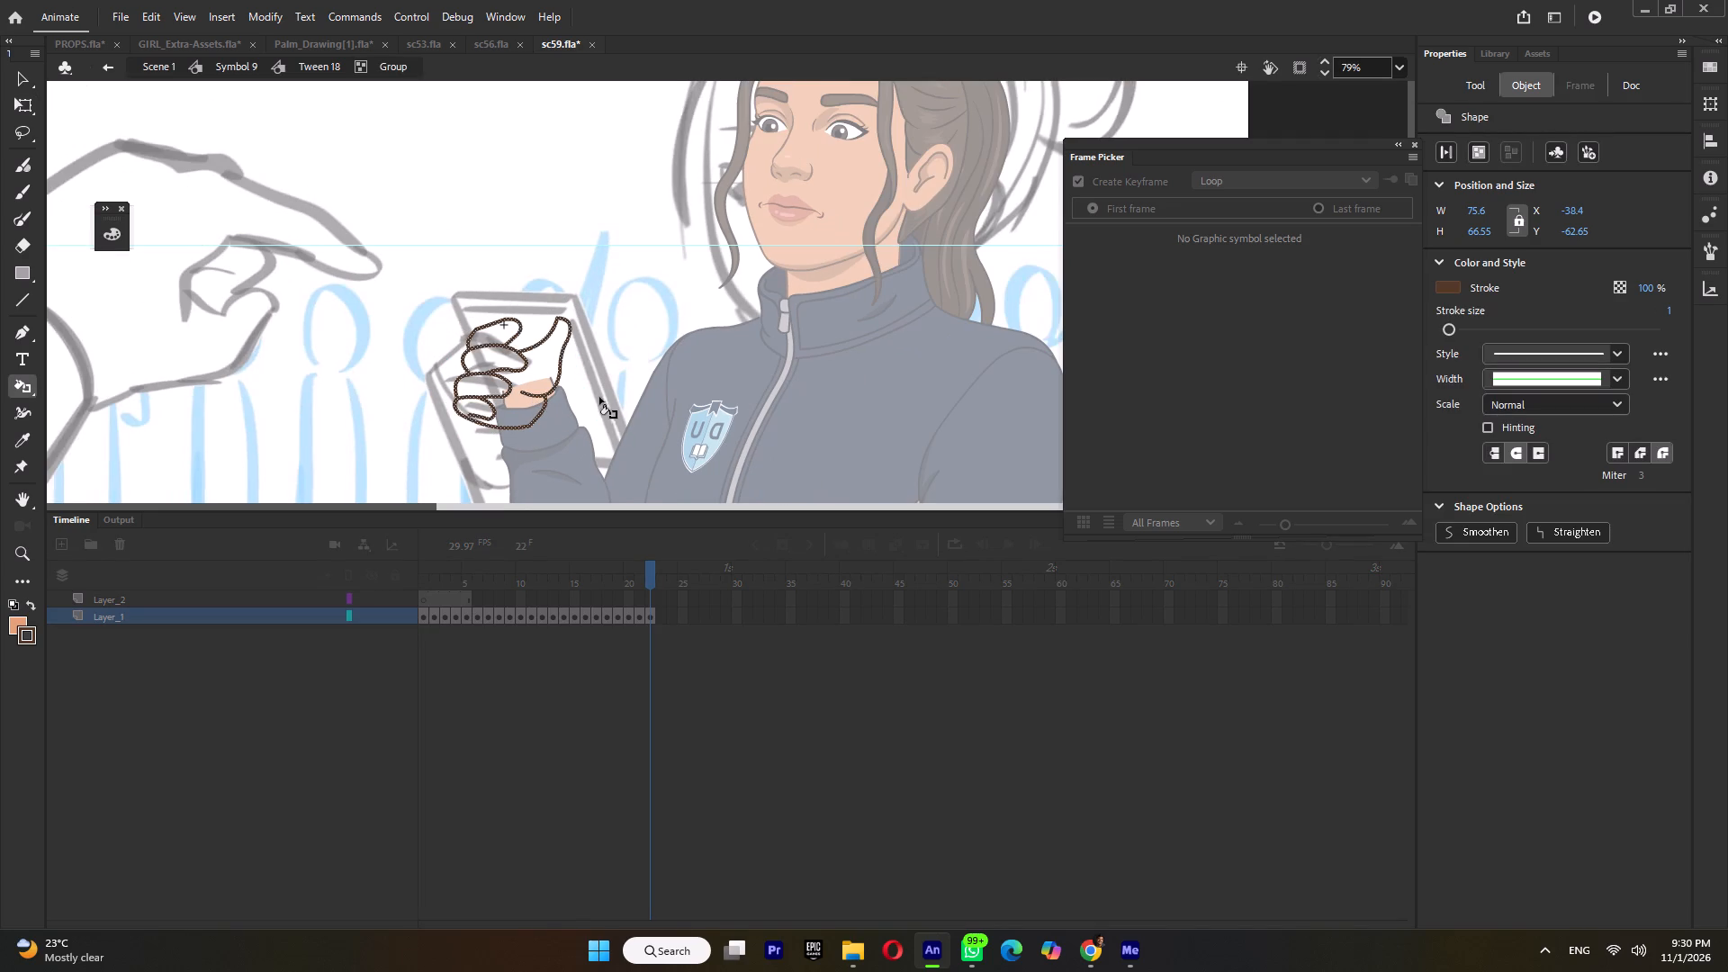
Fill the palm, thumb and fingers of the new hand with the orange skin colour, and return to Symbol 9.
key("k")
left_click(548, 373)
left_click(491, 357)
left_click(479, 386)
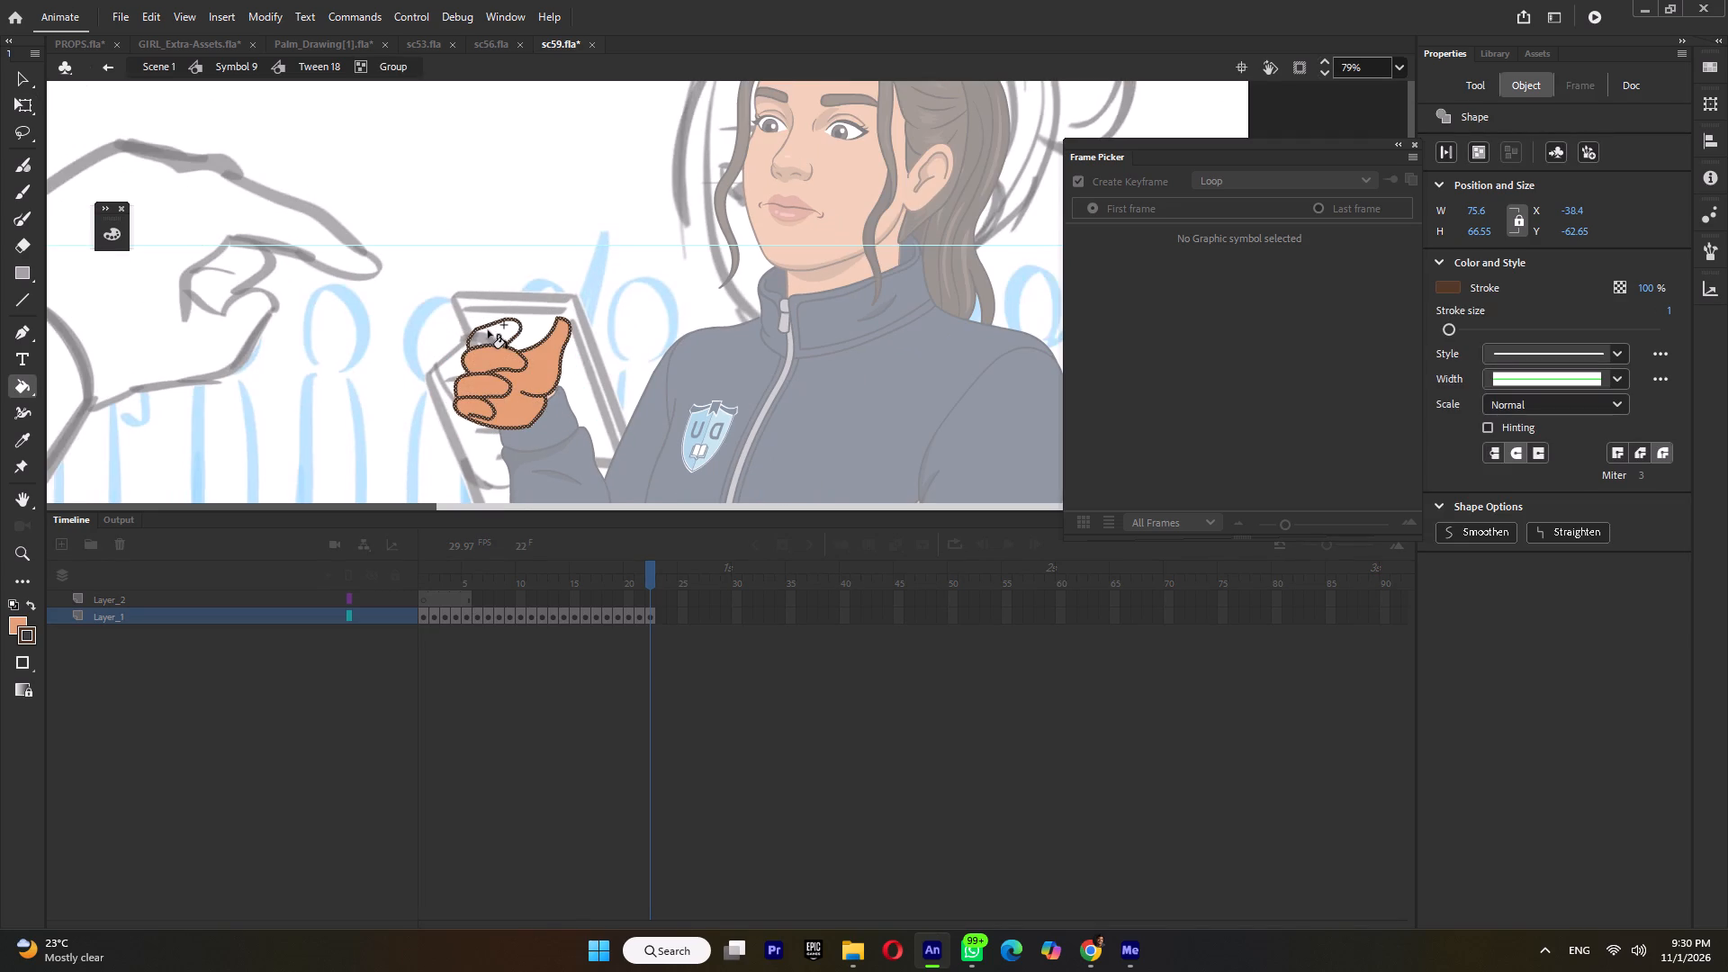
left_click(488, 330)
double_click(599, 377, "ctrl")
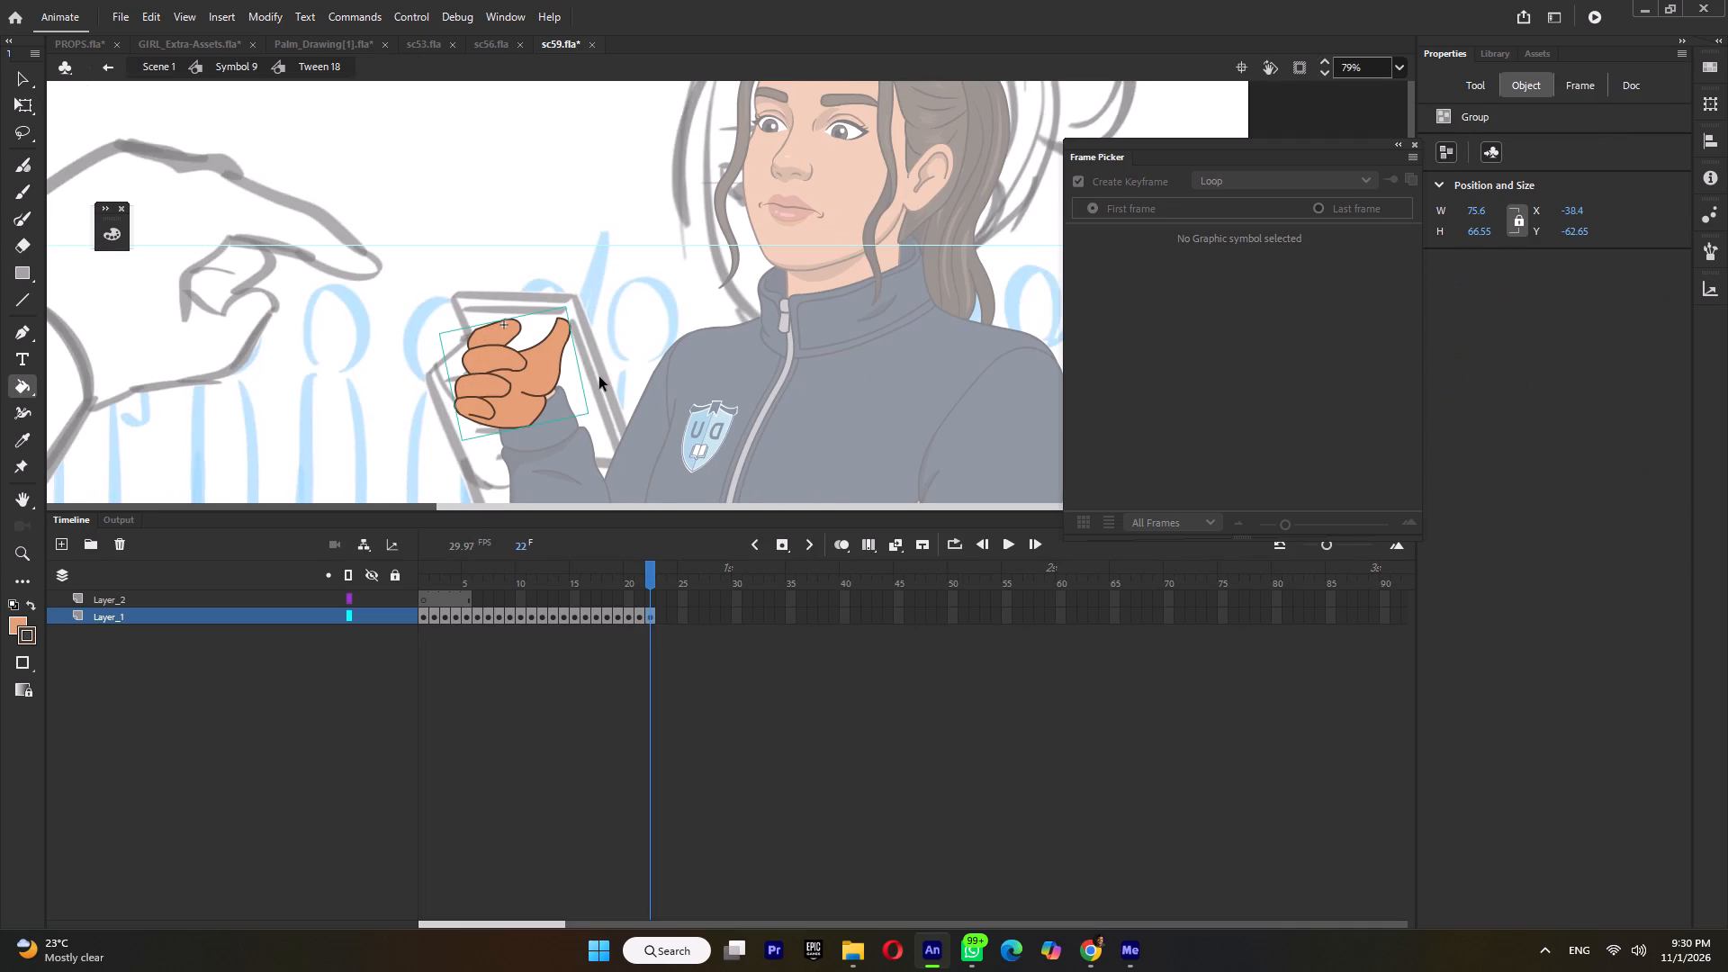
double_click(591, 371, "ctrl")
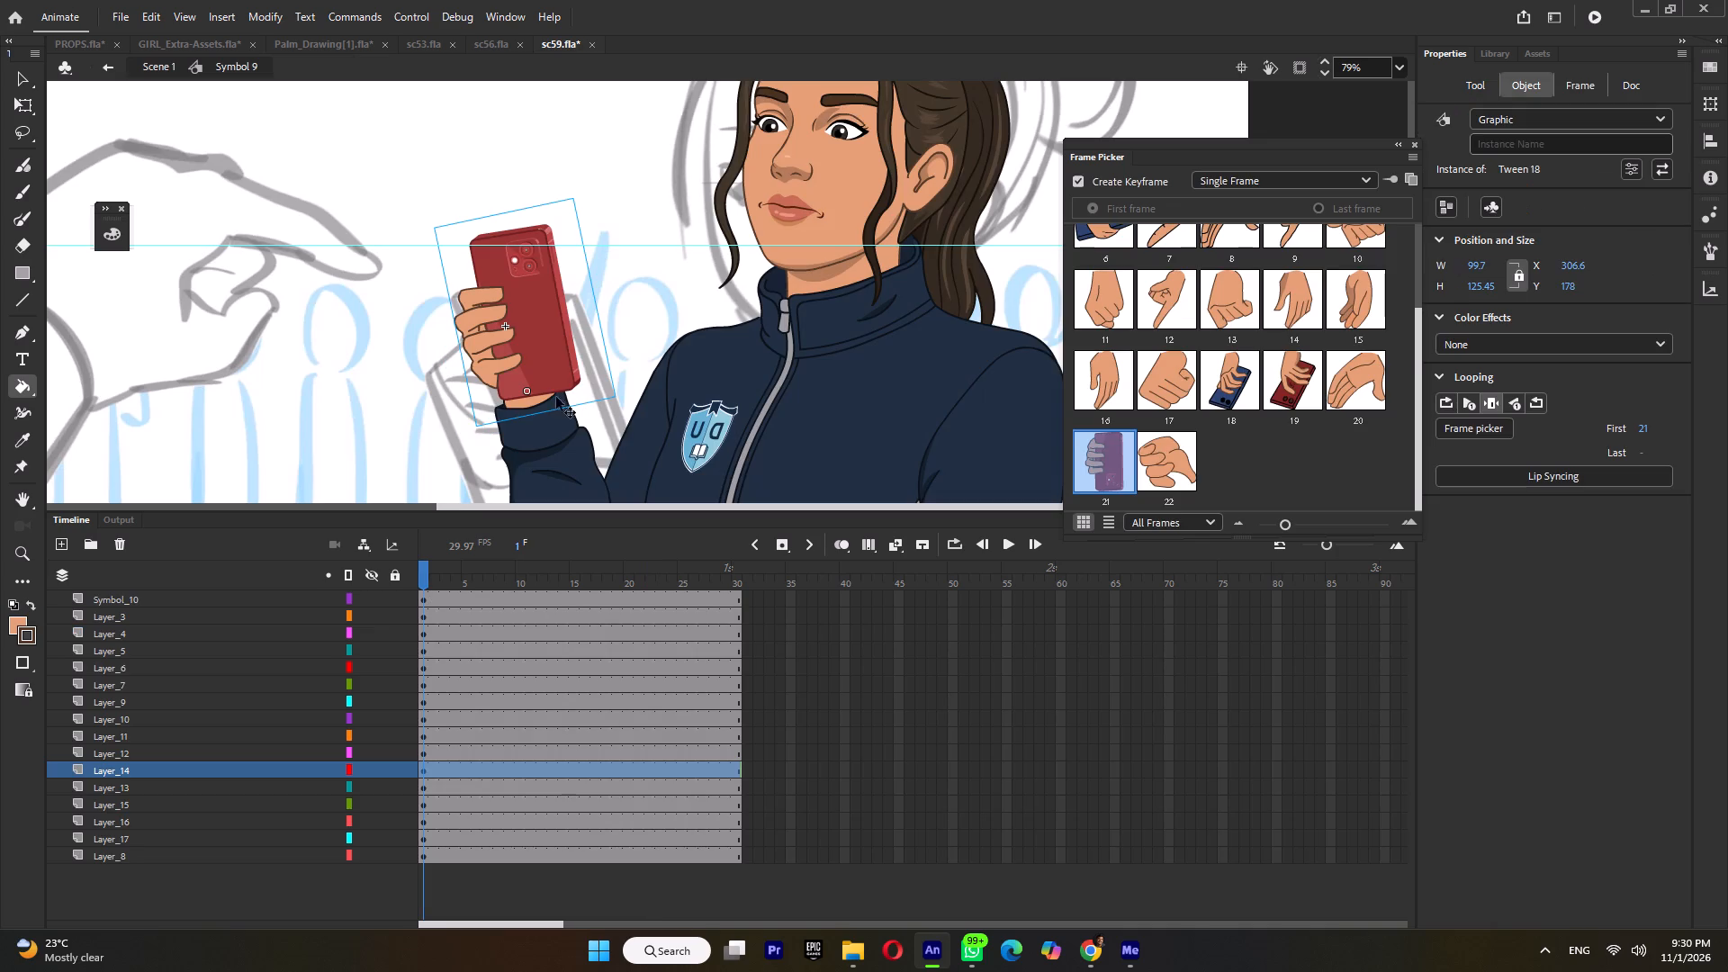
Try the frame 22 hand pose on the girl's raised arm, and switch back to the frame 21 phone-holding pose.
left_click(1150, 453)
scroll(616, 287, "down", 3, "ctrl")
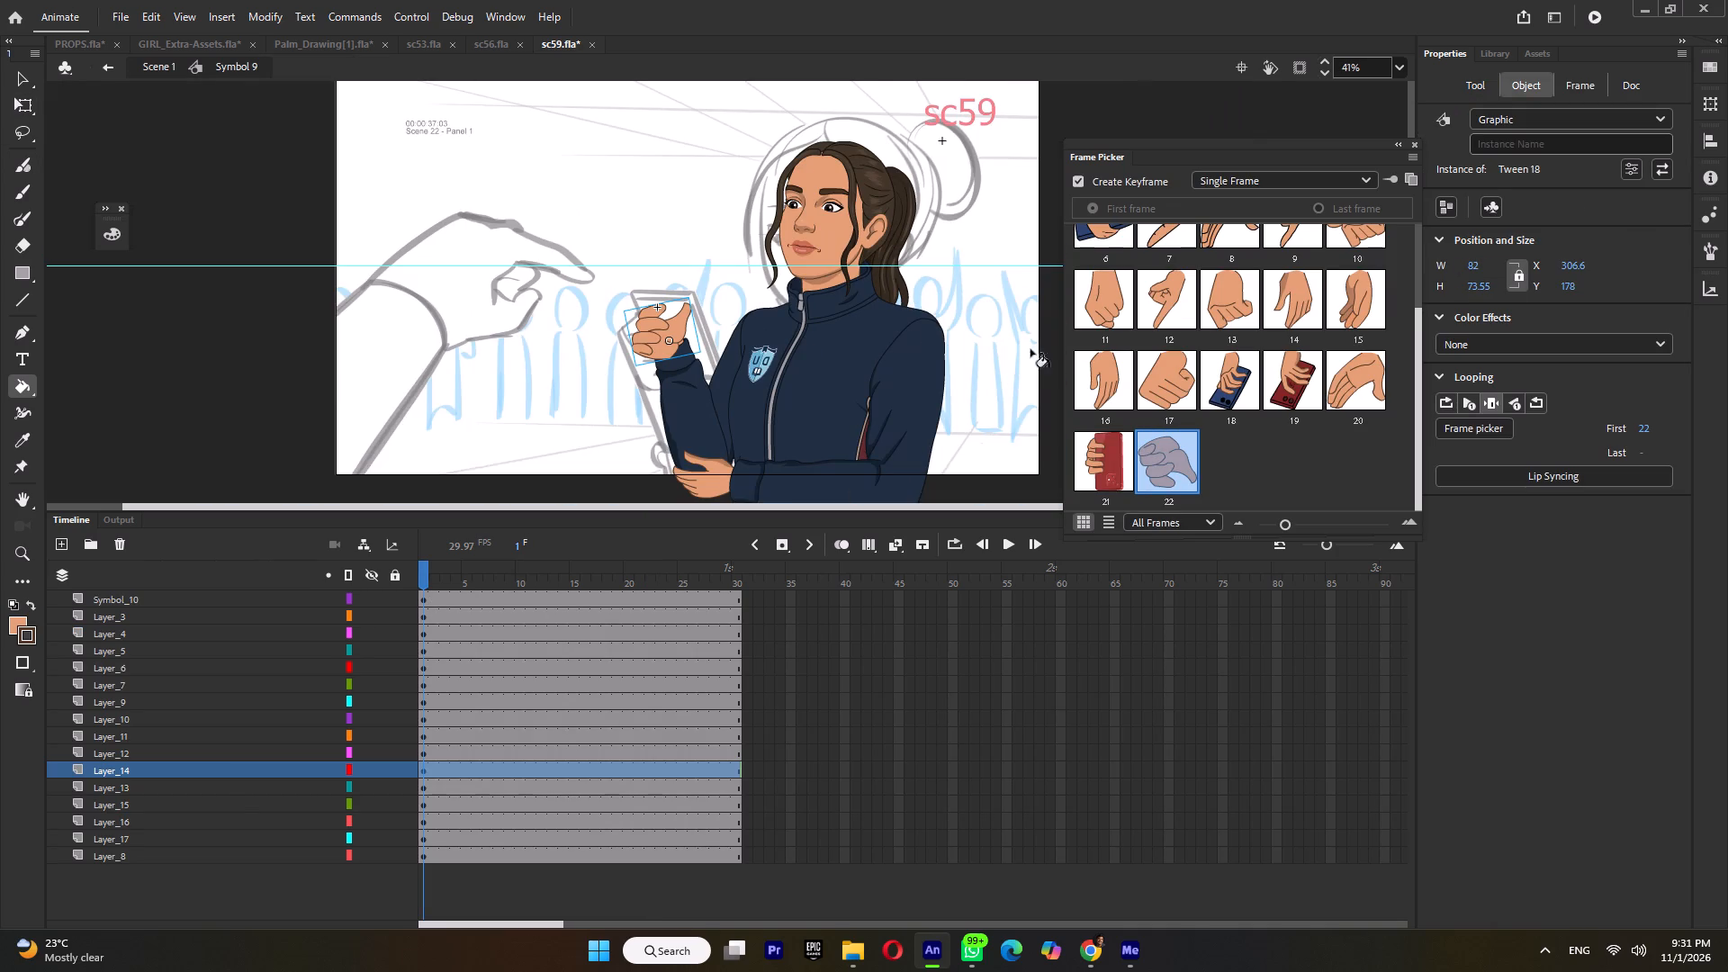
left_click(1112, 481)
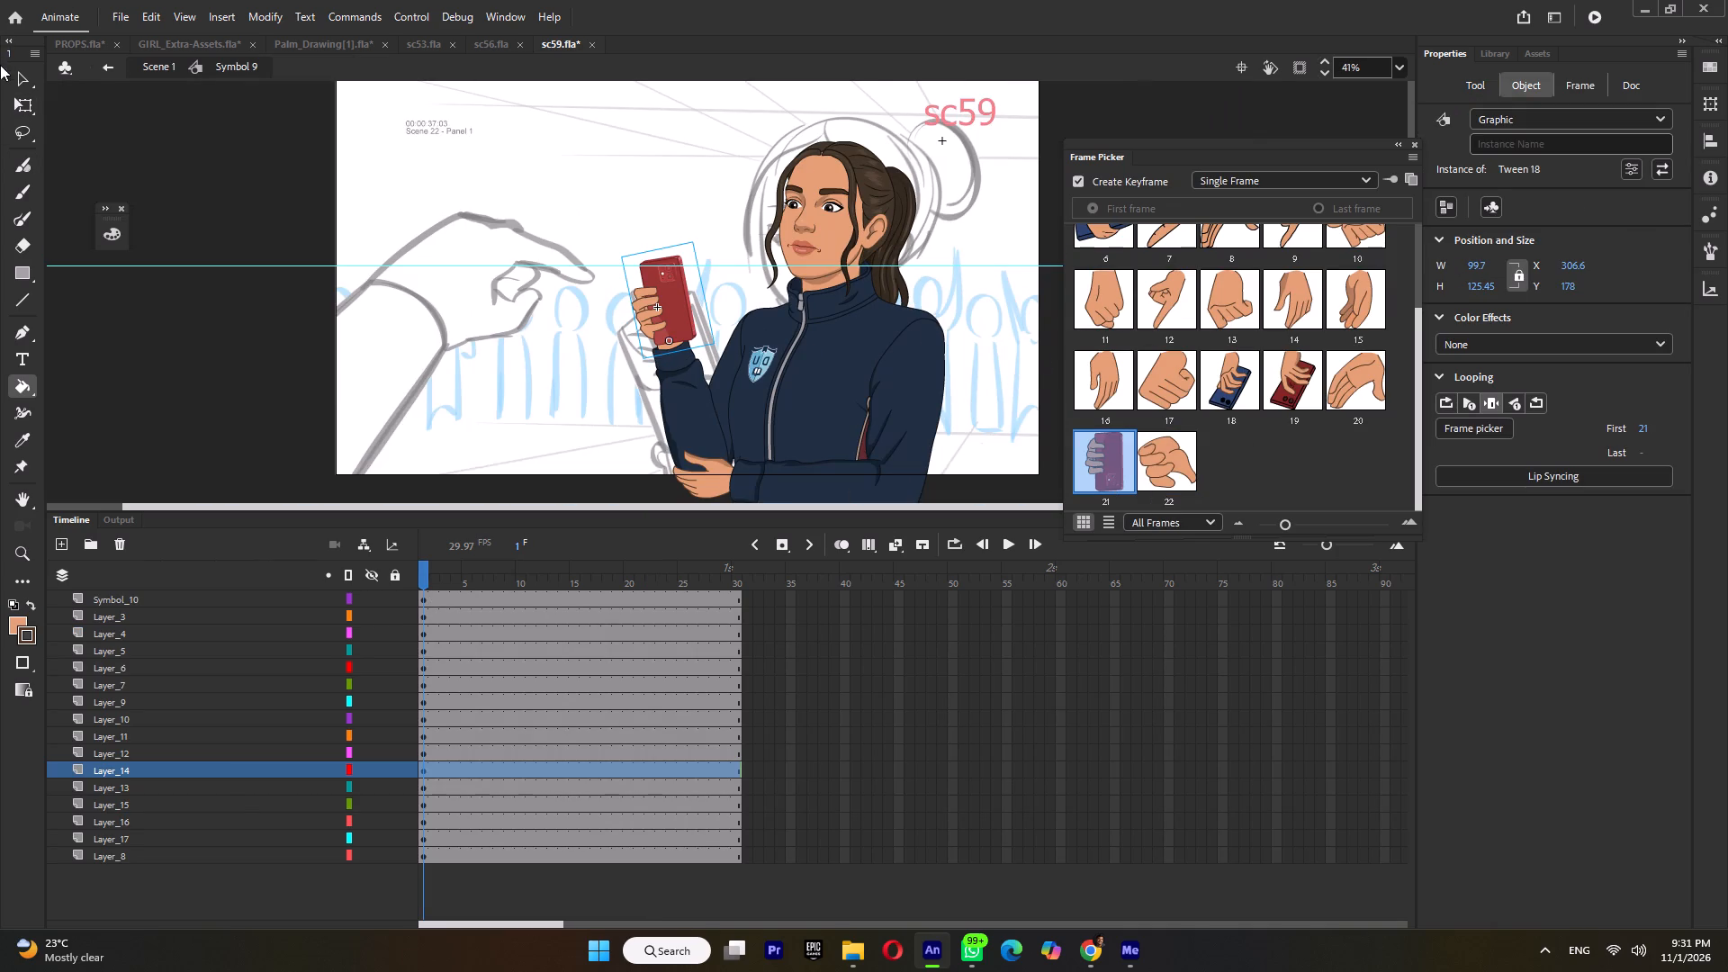
Switch to the Free Transform tool and save sc59.
left_click(23, 101)
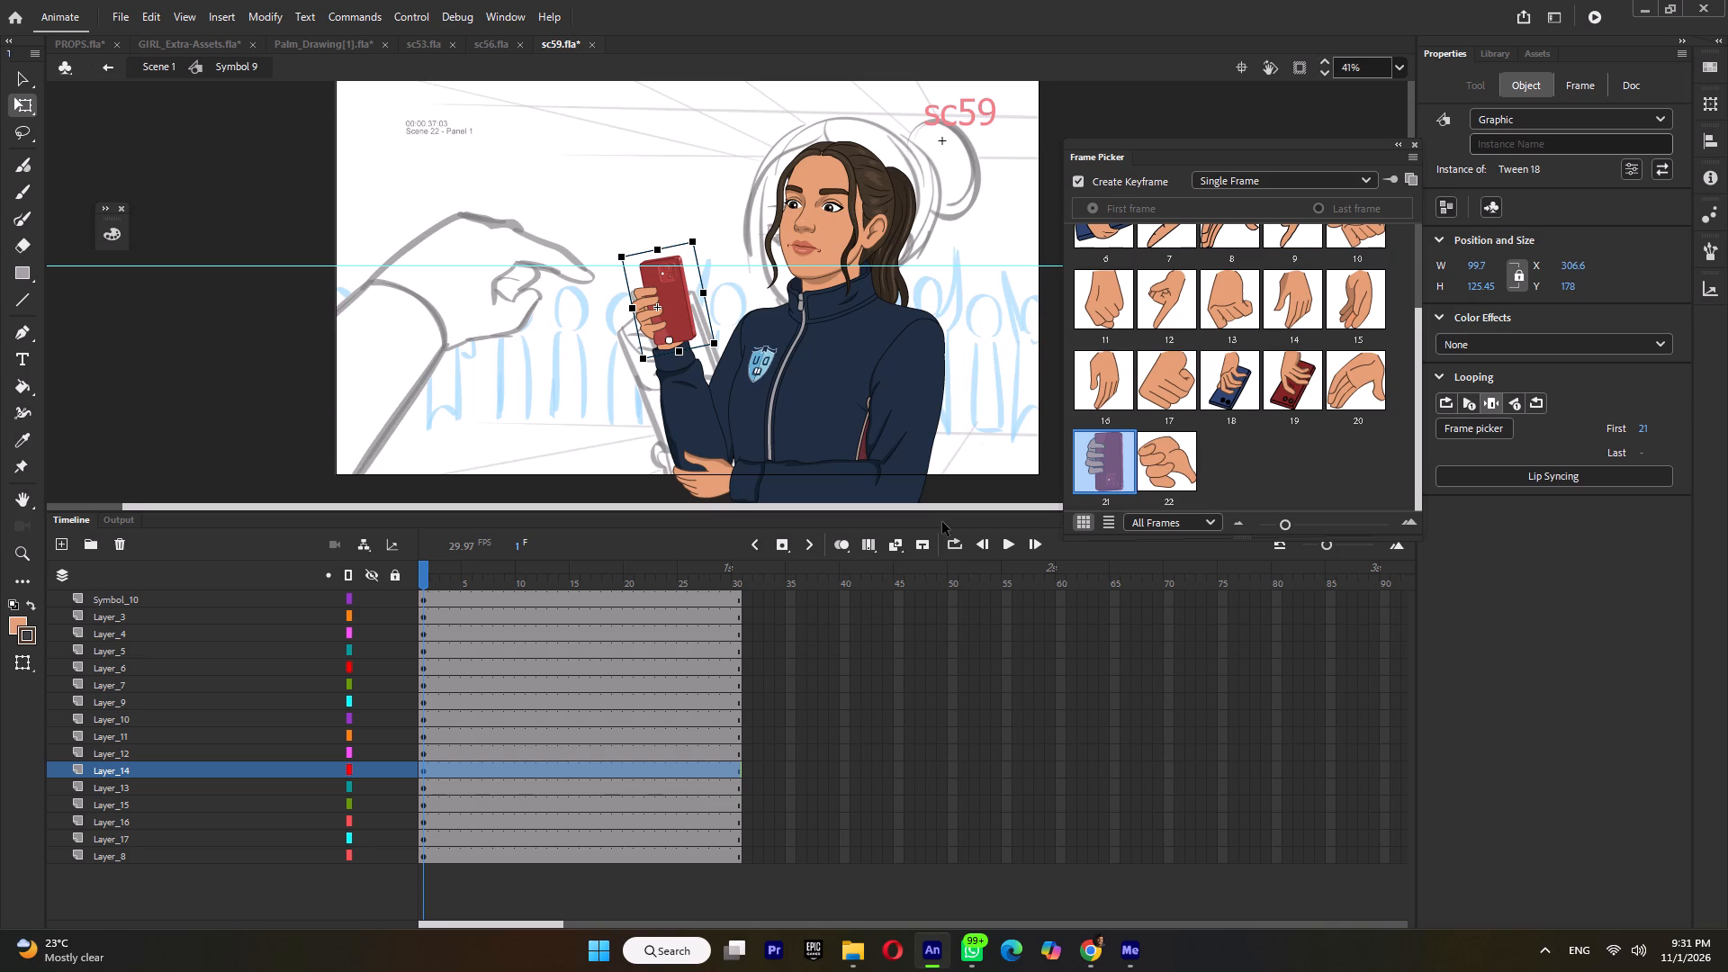
key("ctrl+s")
Extend all layers of Symbol 9 to frame 62, scrub back to the start, and save sc59.
scroll(600, 408, "down", 4, "ctrl")
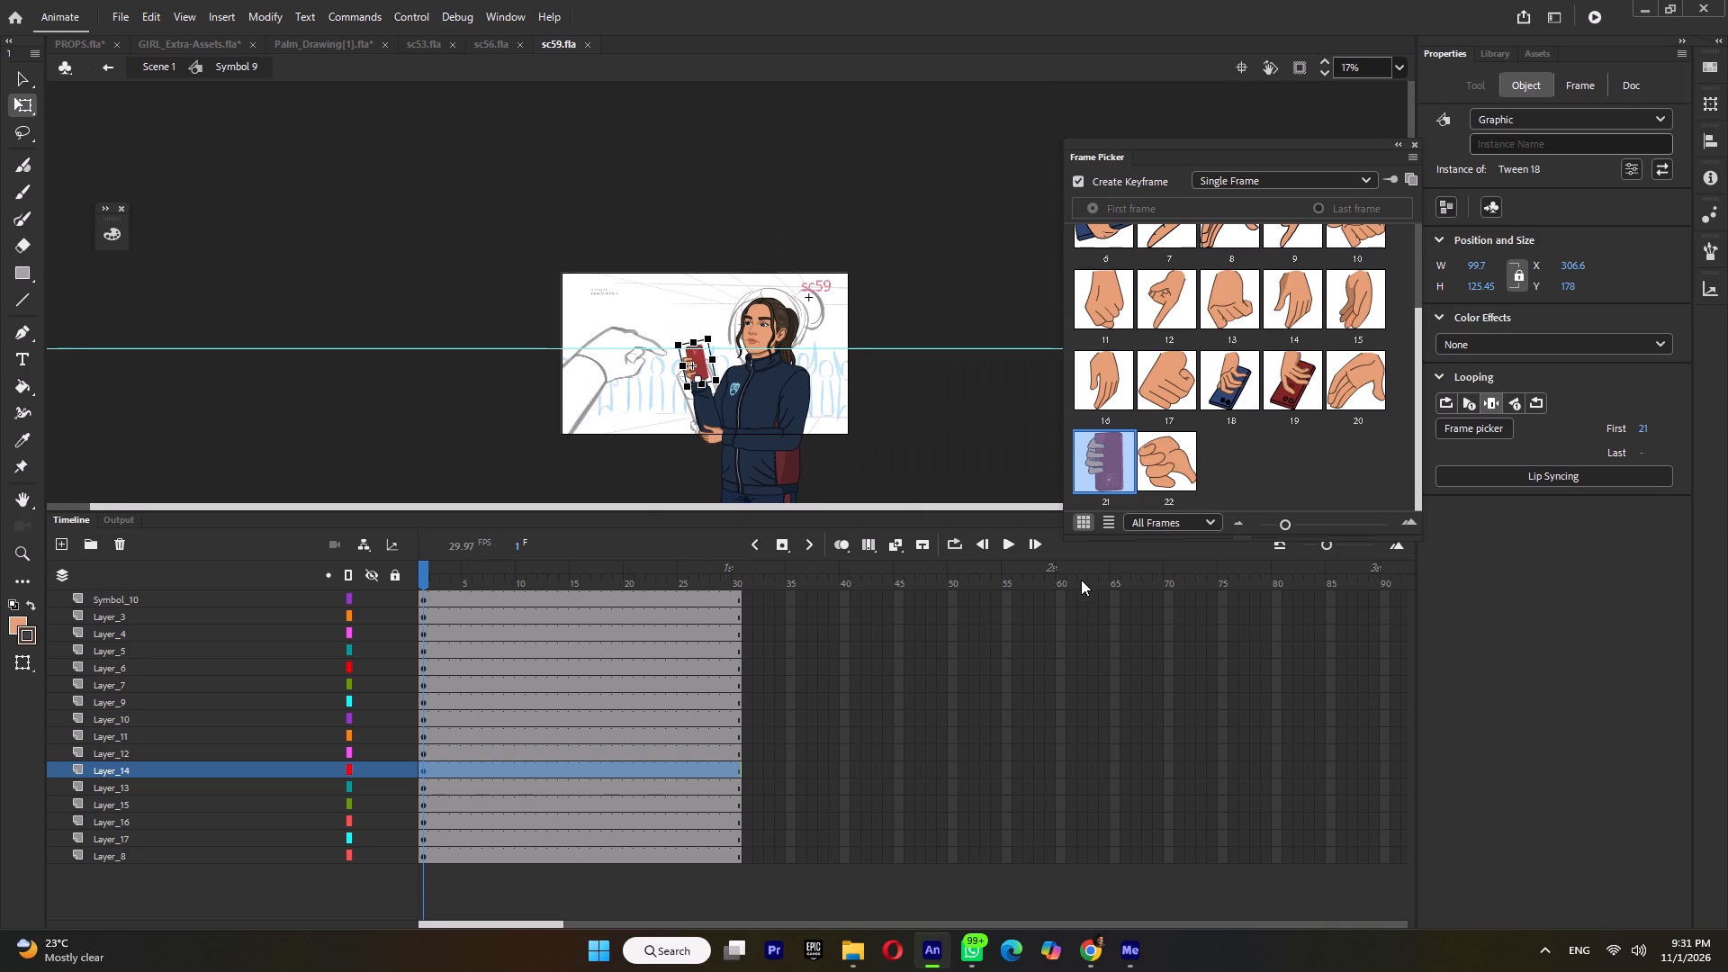
double_click(1081, 579)
key("F5")
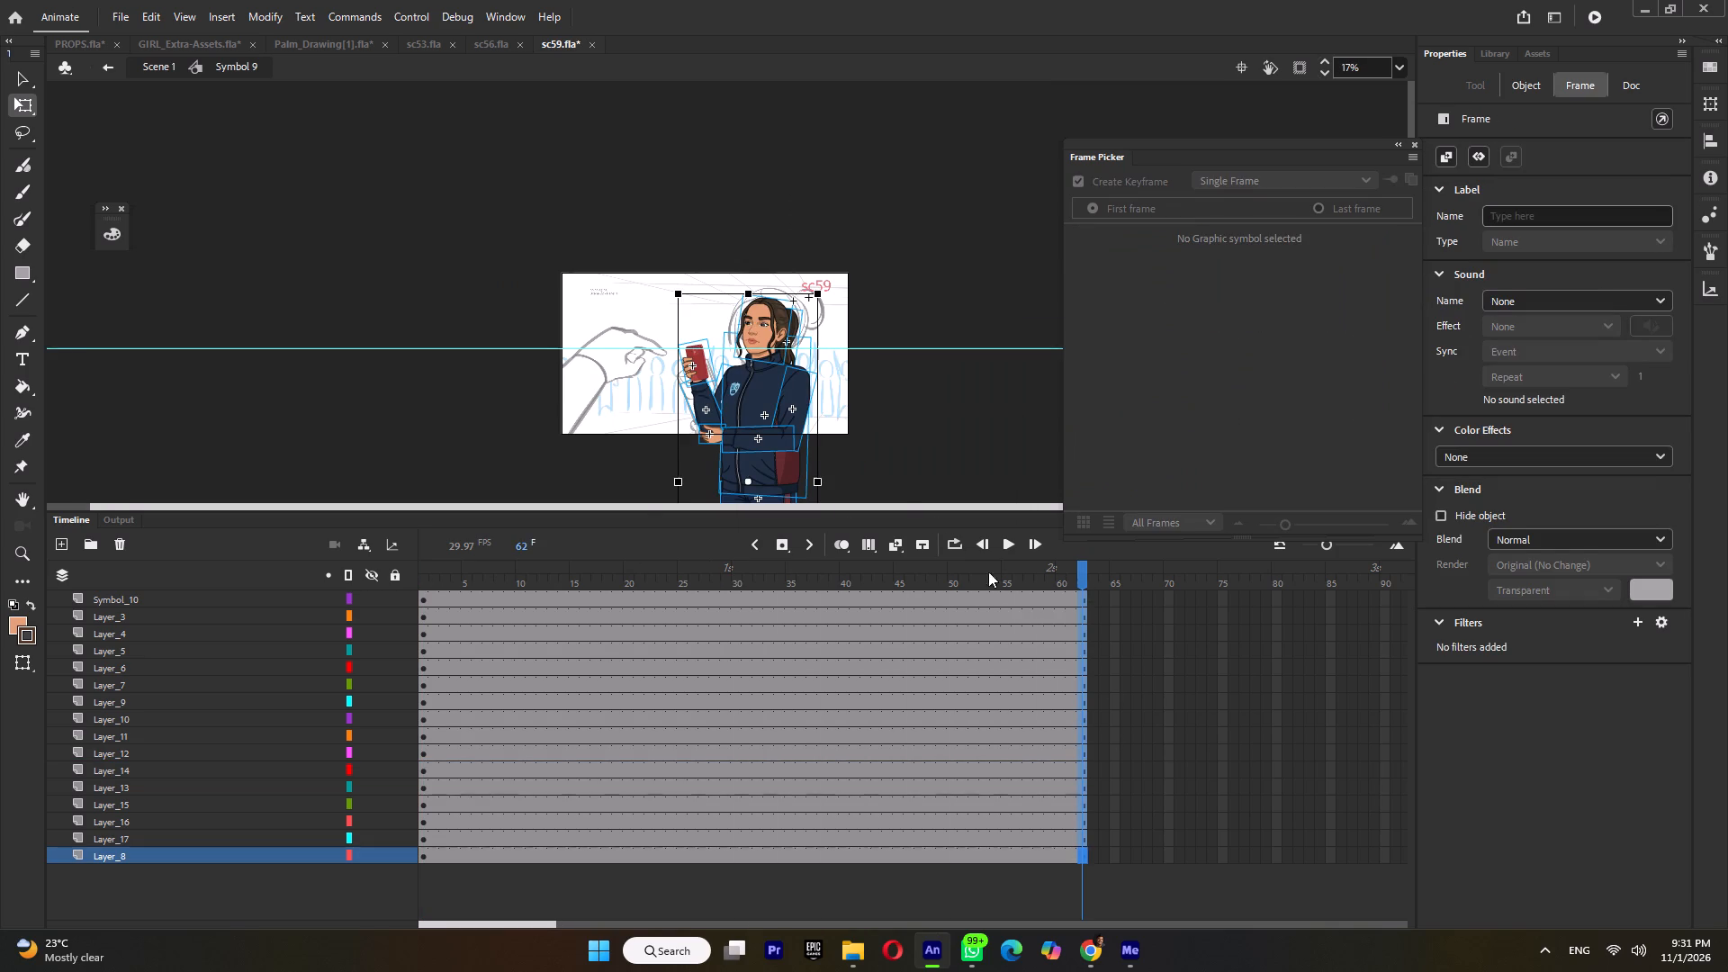
left_click_drag(631, 578, 644, 665)
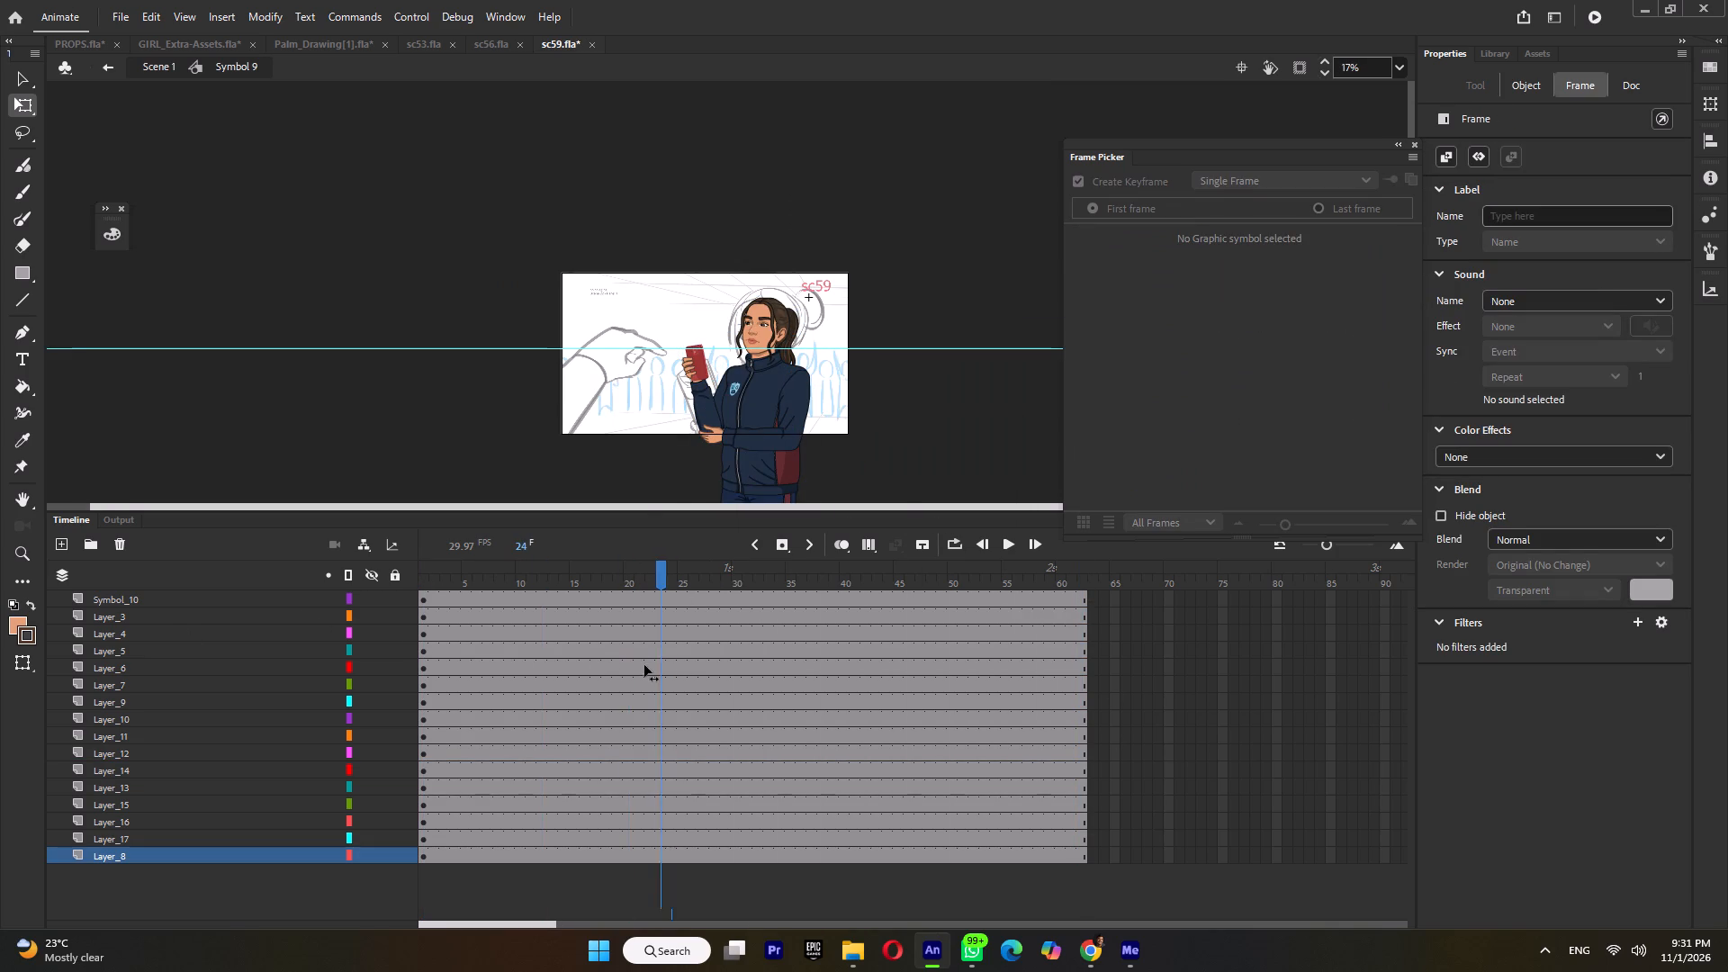
left_click_drag(644, 665, 0, 658)
scroll(626, 381, "up", 4, "ctrl")
key("ctrl+s")
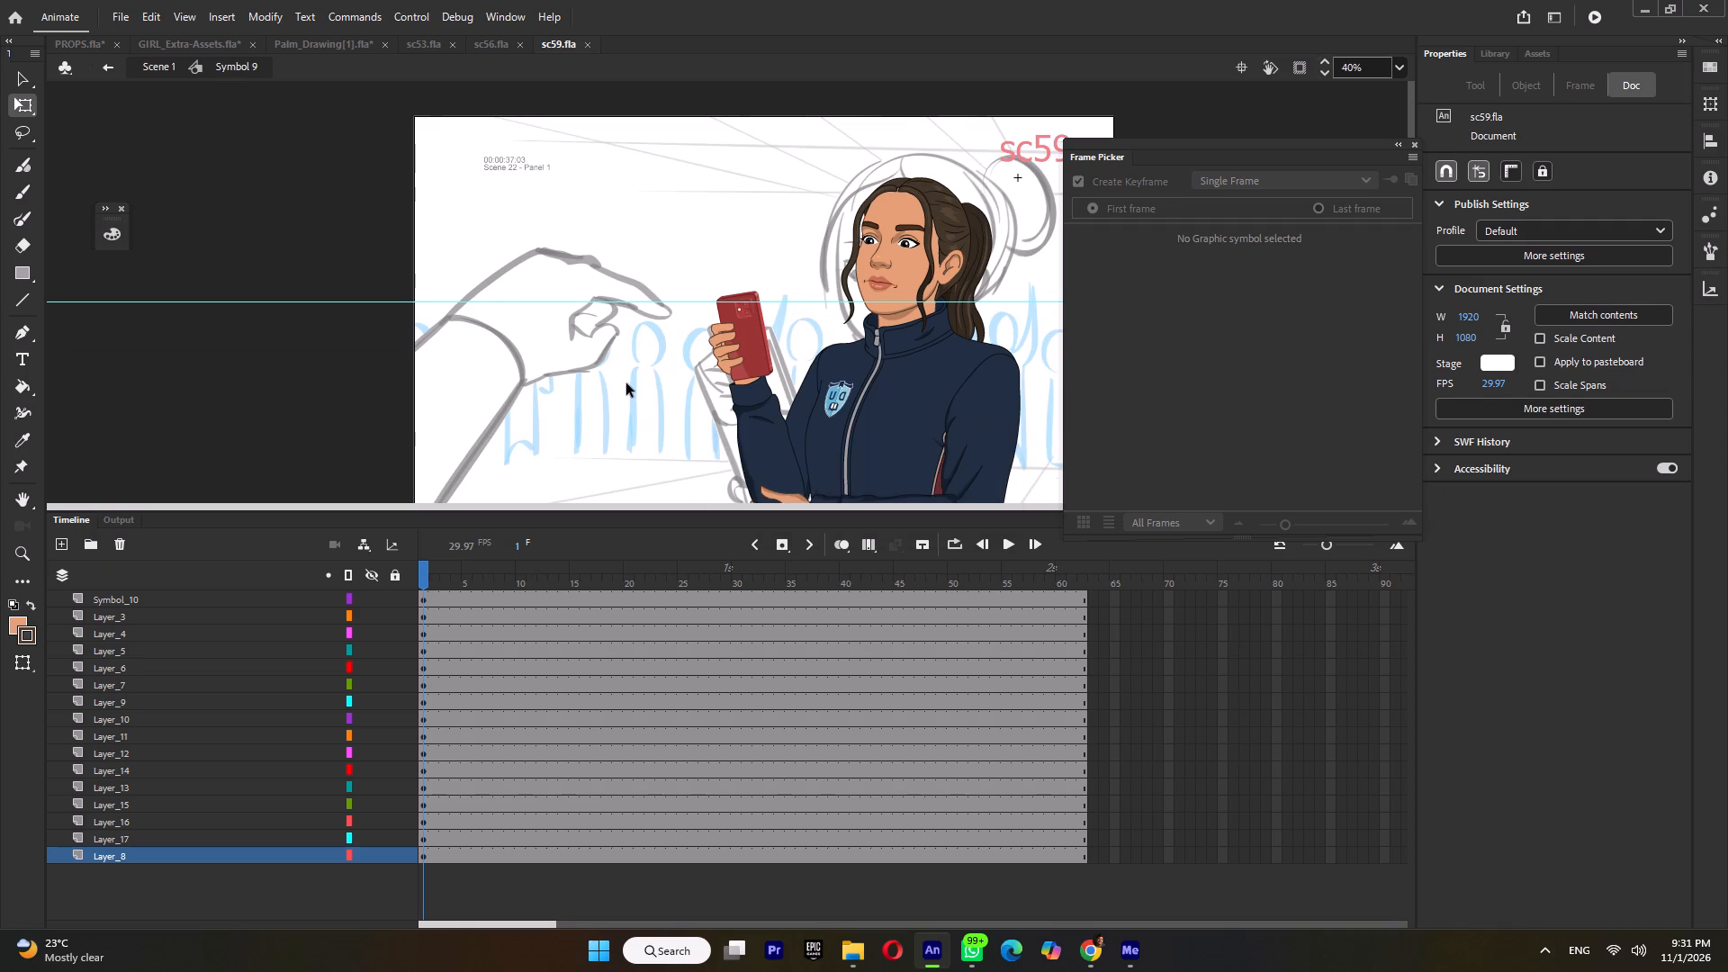
Return to Scene 1 and select Layer_4.
double_click(415, 382)
left_click(182, 602)
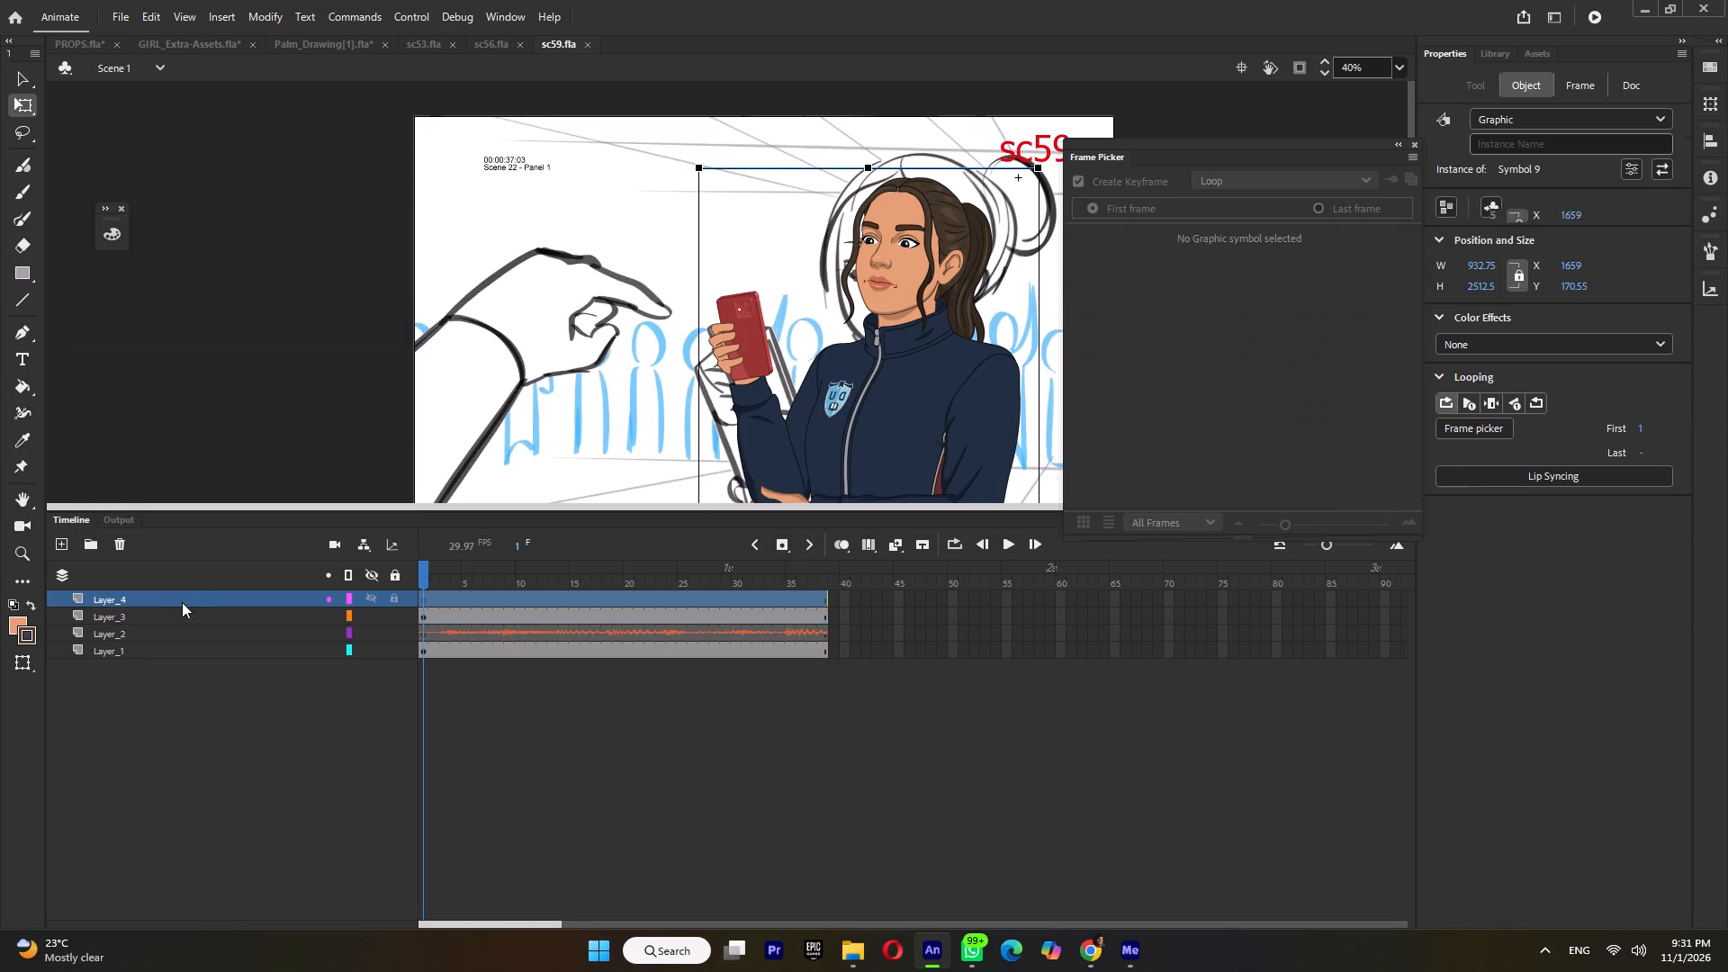
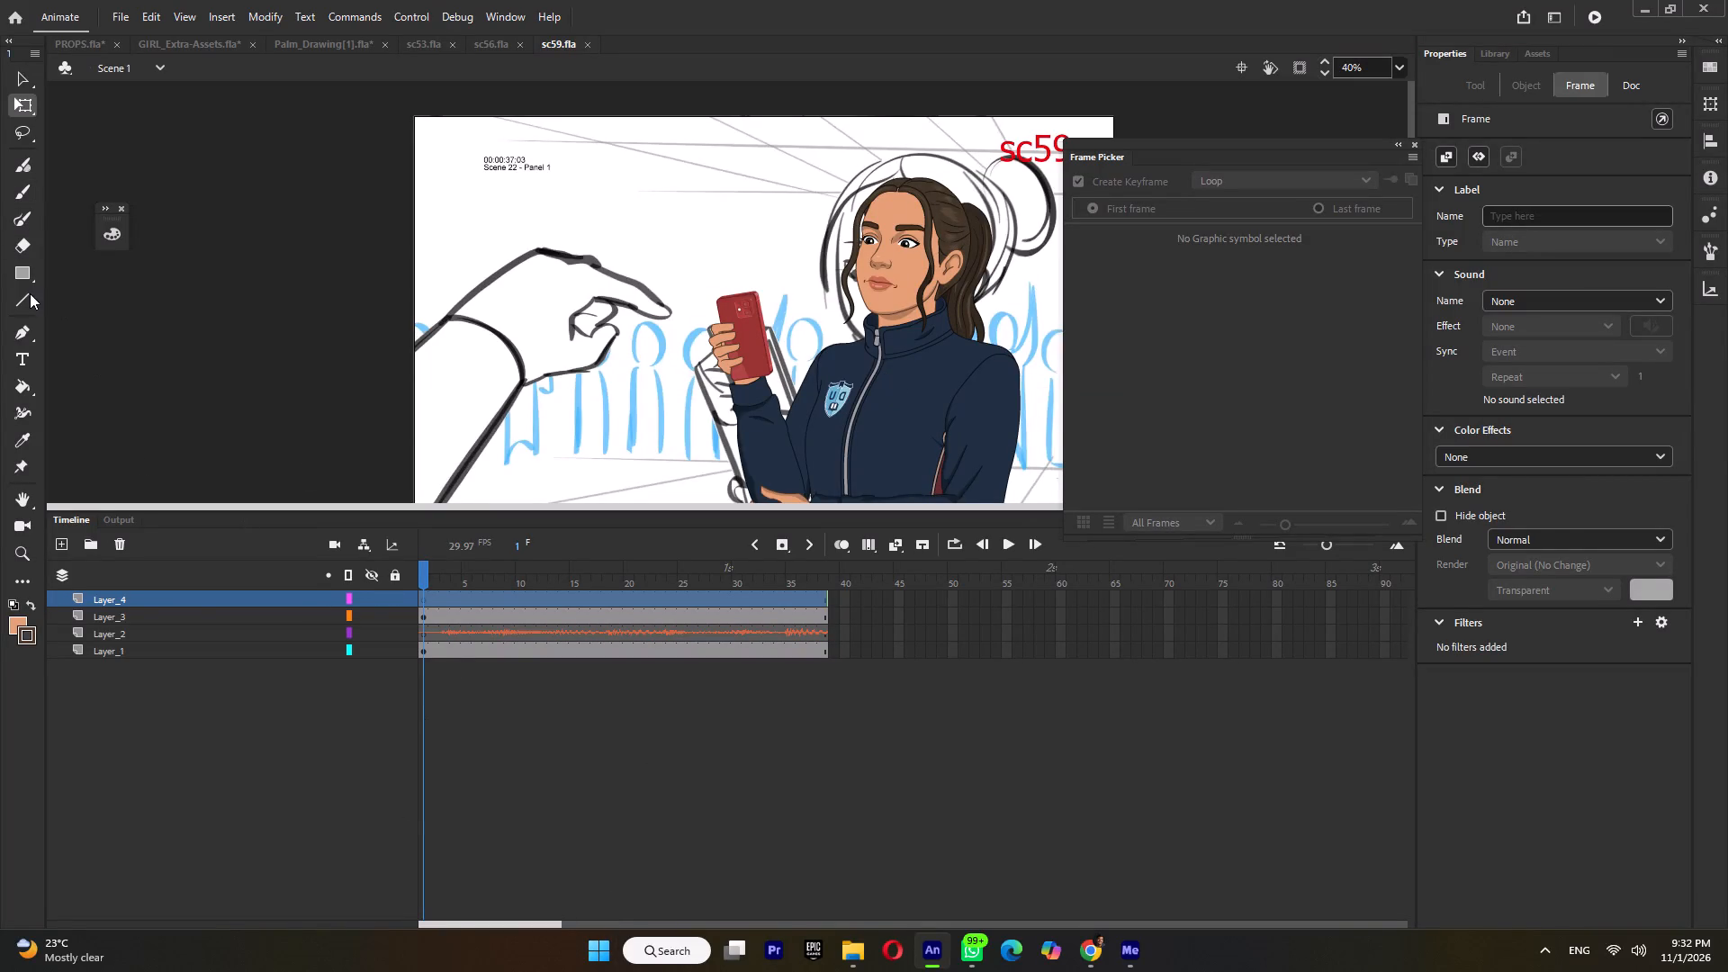
Open TEACHER_Final.fla from the ep06 folder.
left_click(860, 954)
left_click(991, 163)
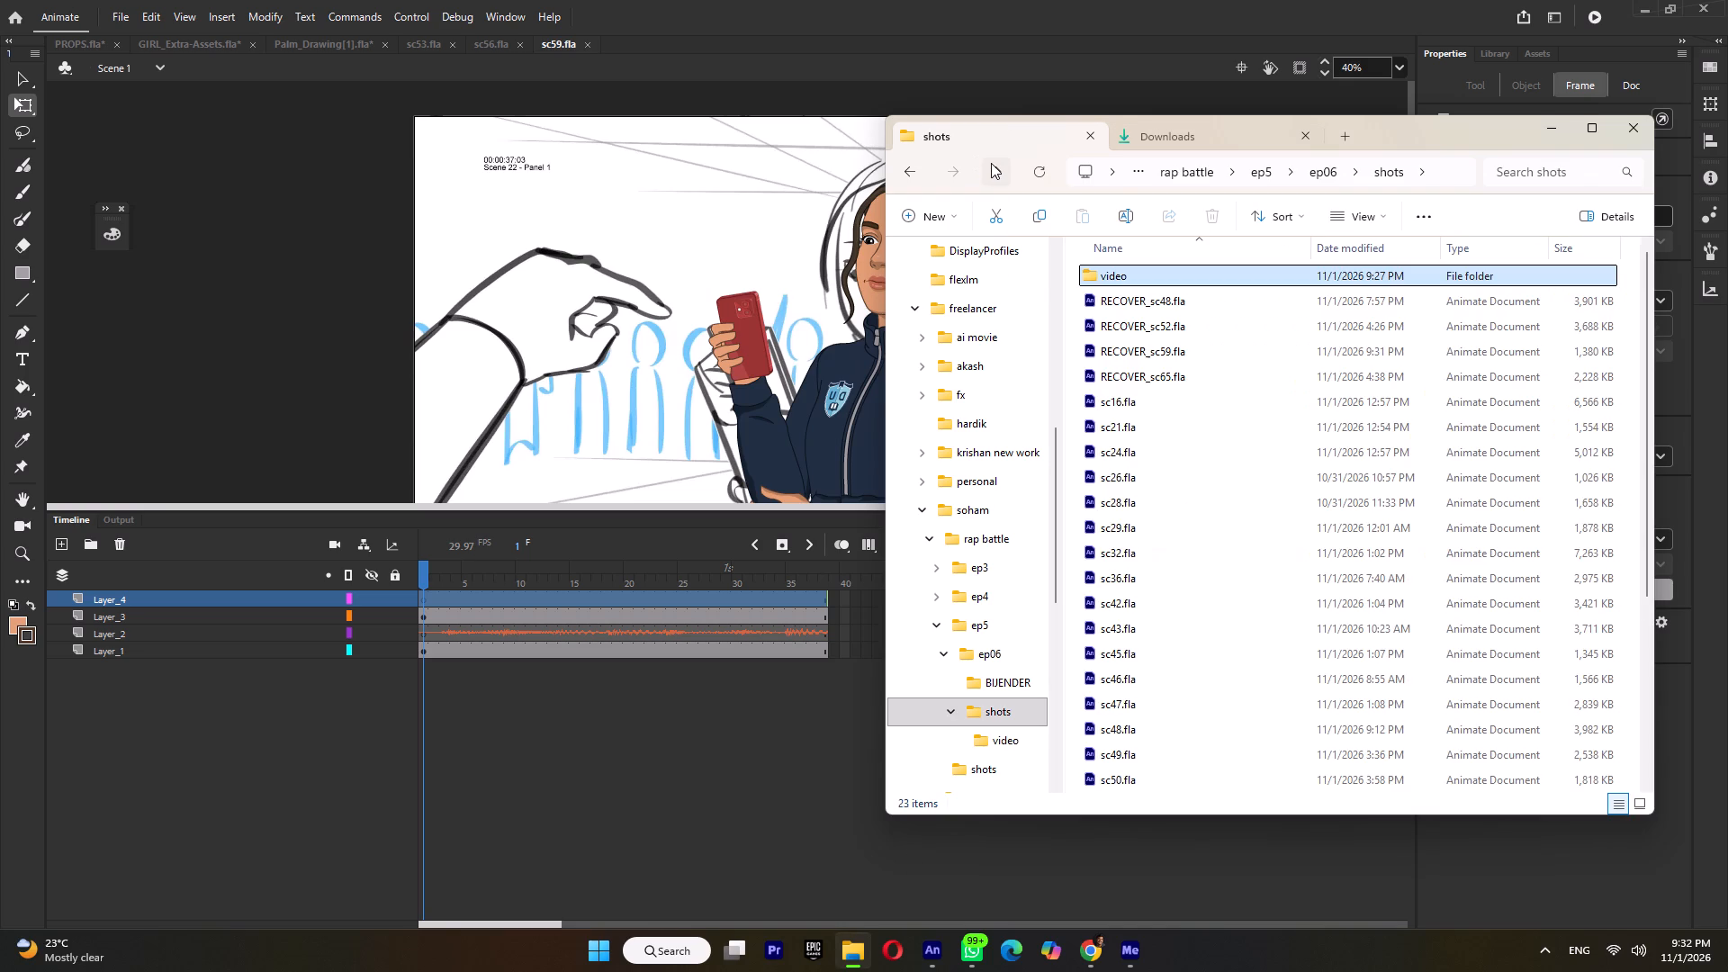
left_click(991, 163)
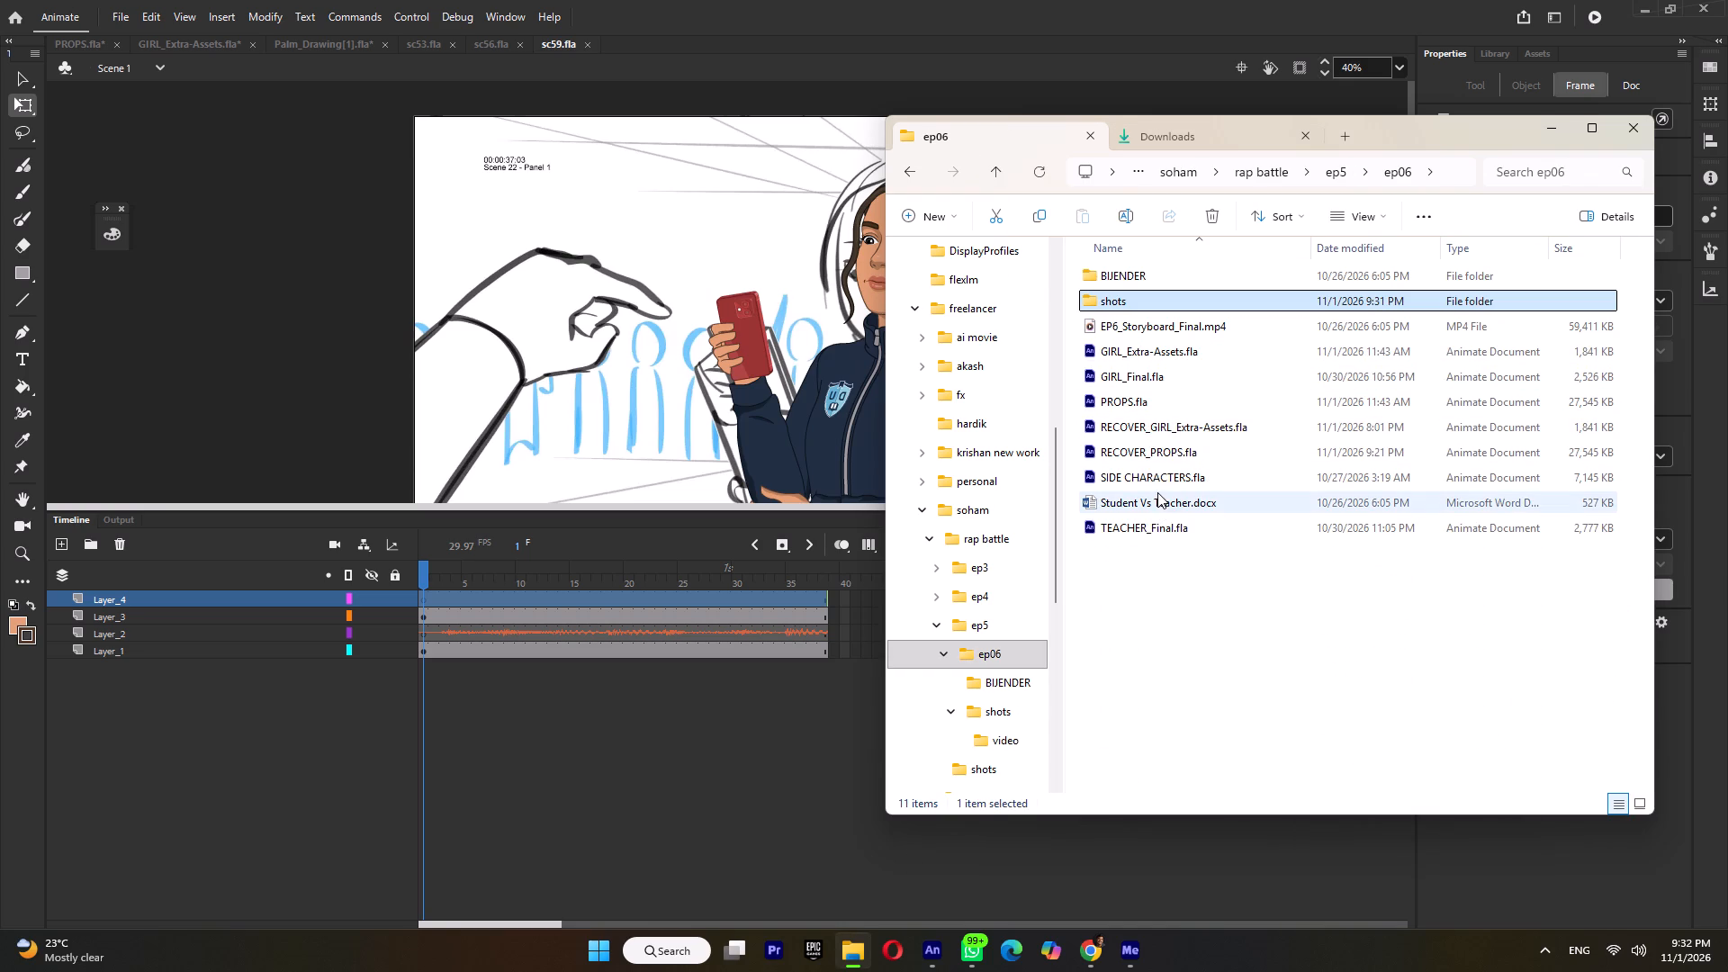
double_click(1154, 526)
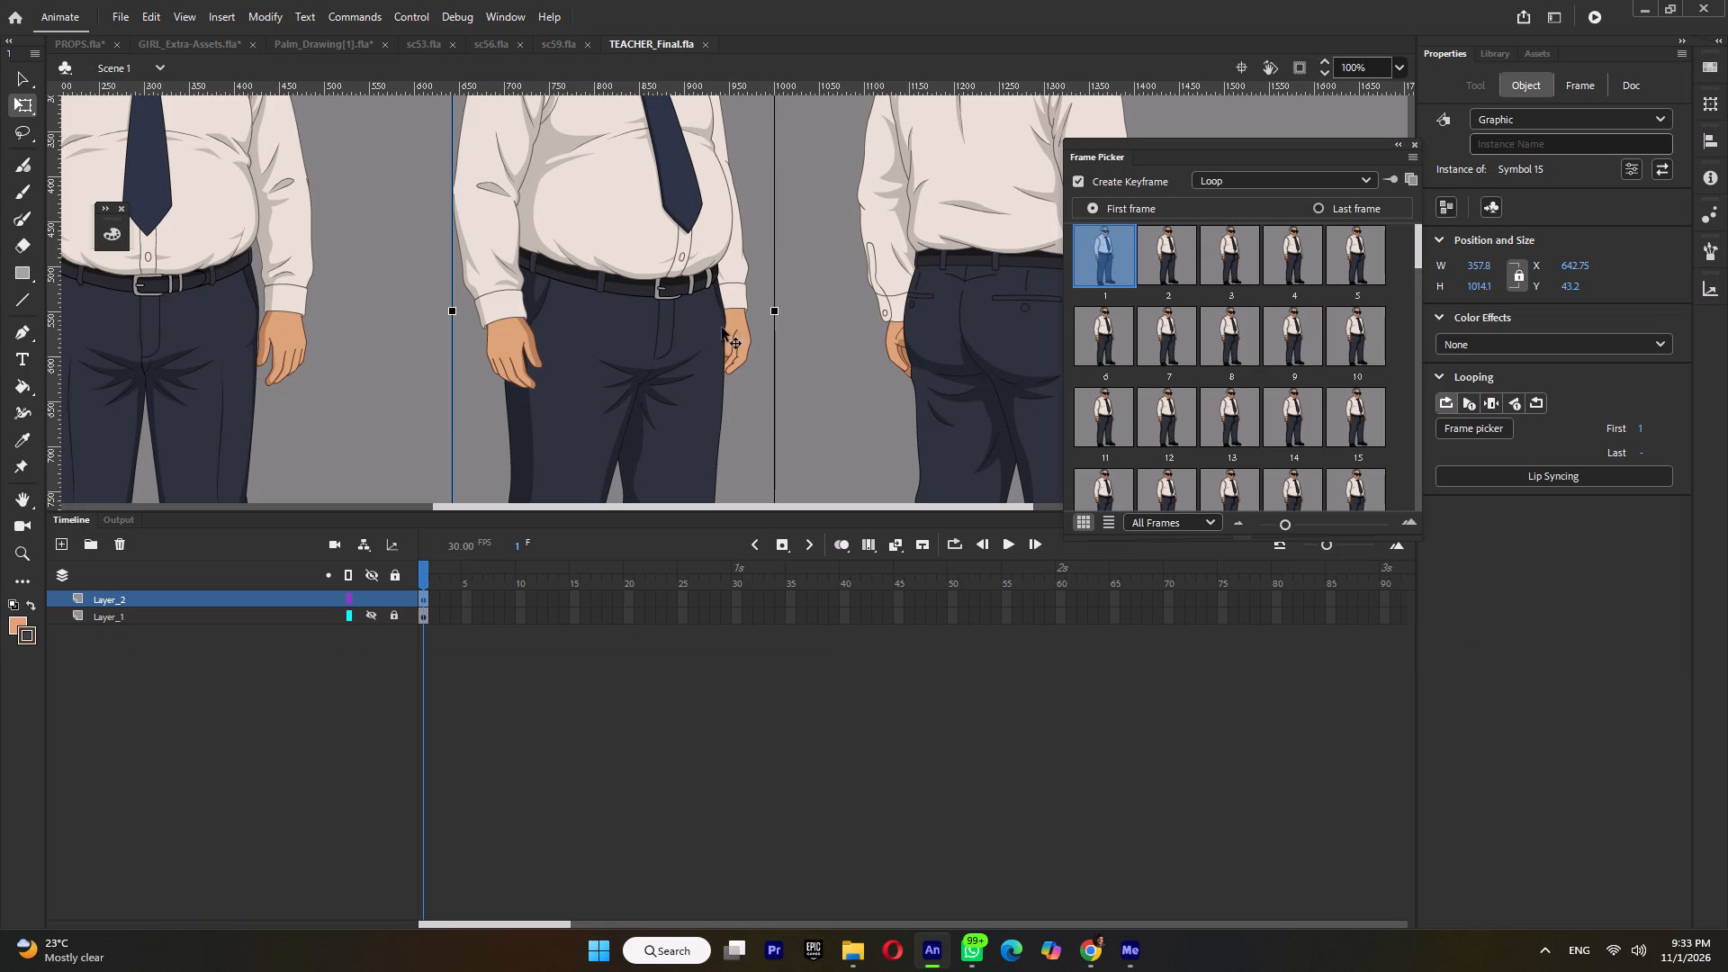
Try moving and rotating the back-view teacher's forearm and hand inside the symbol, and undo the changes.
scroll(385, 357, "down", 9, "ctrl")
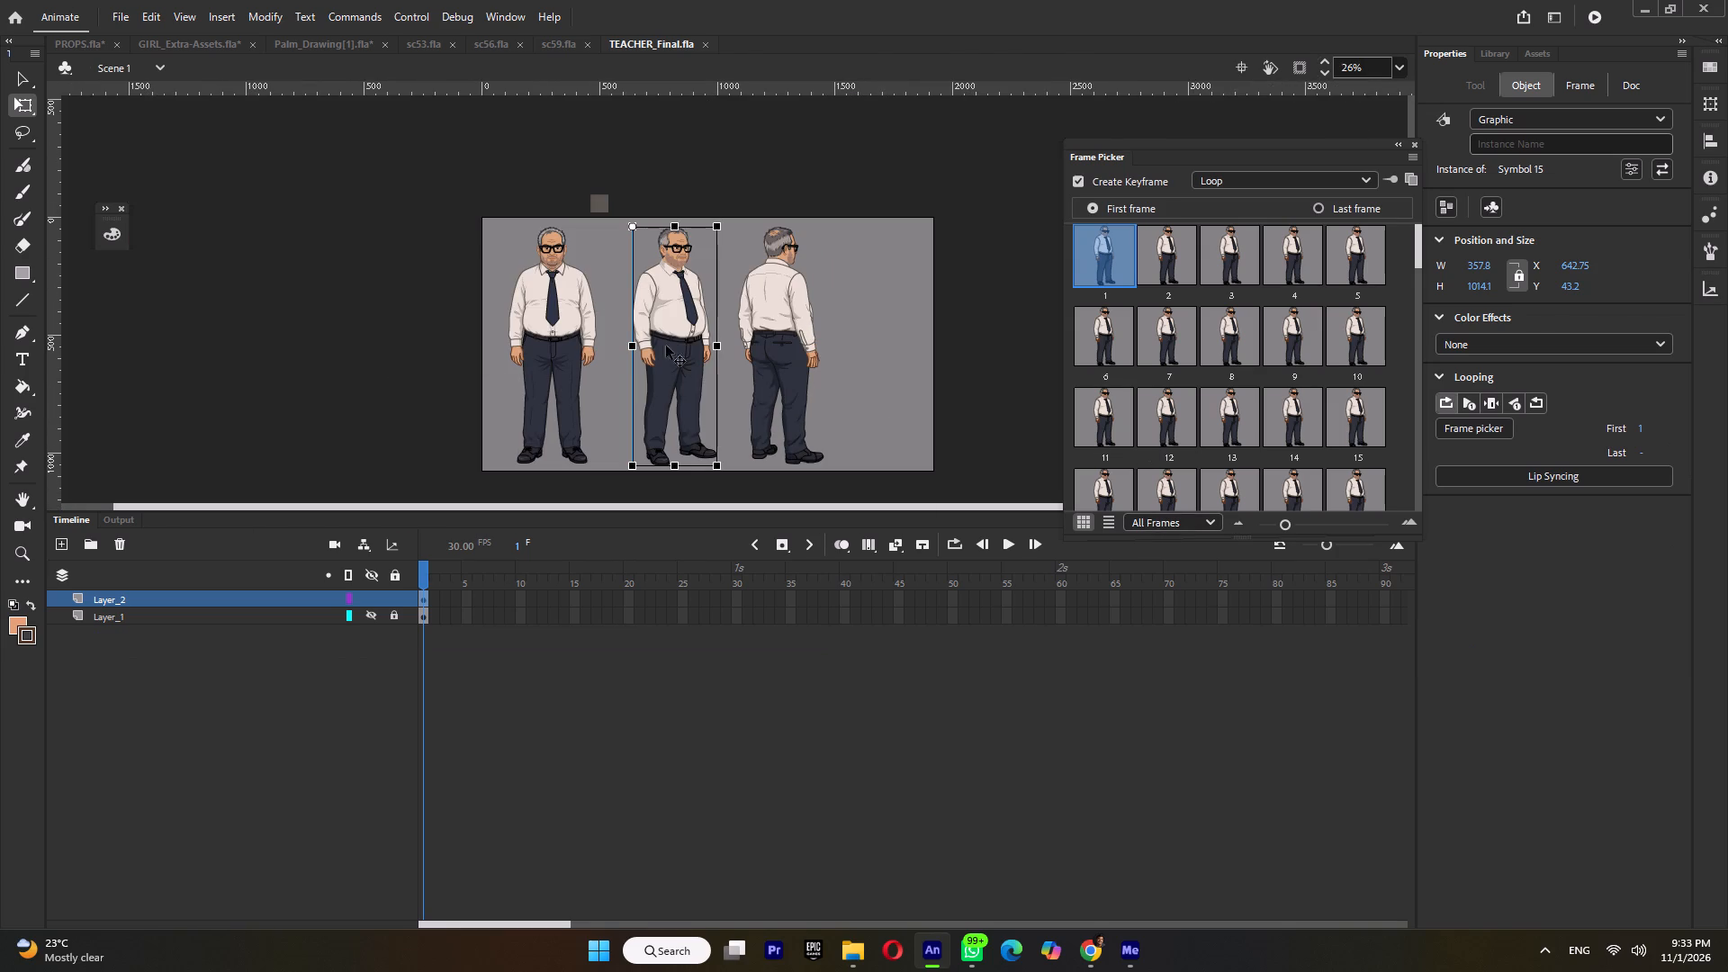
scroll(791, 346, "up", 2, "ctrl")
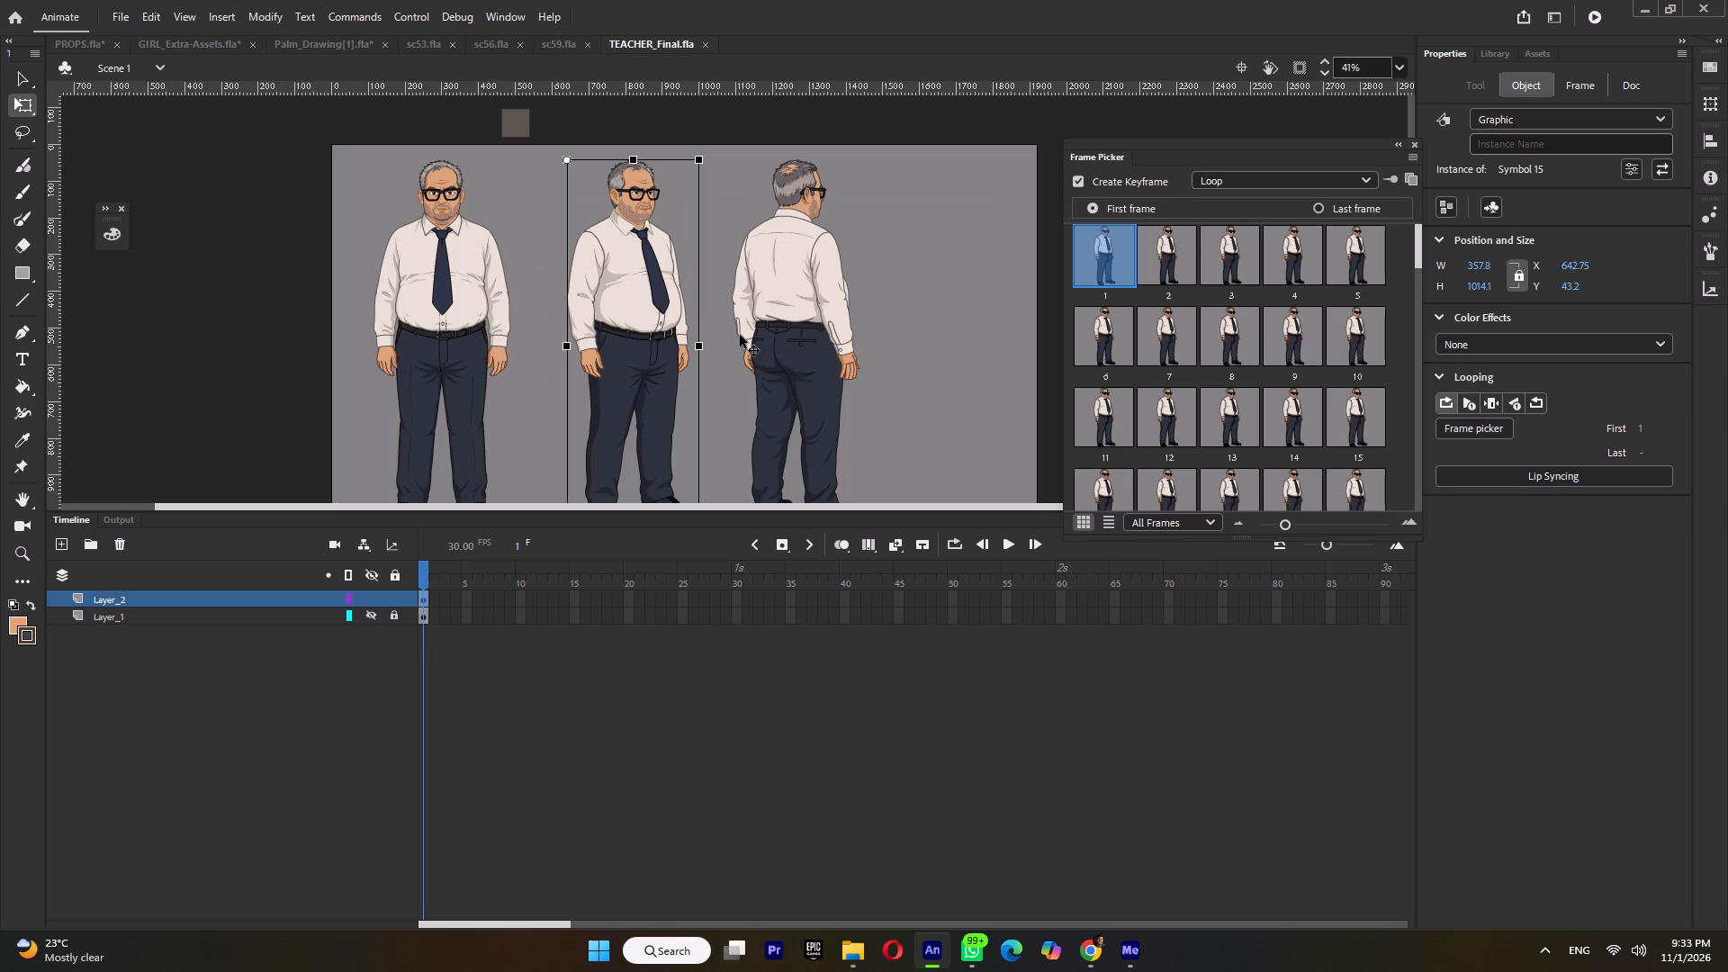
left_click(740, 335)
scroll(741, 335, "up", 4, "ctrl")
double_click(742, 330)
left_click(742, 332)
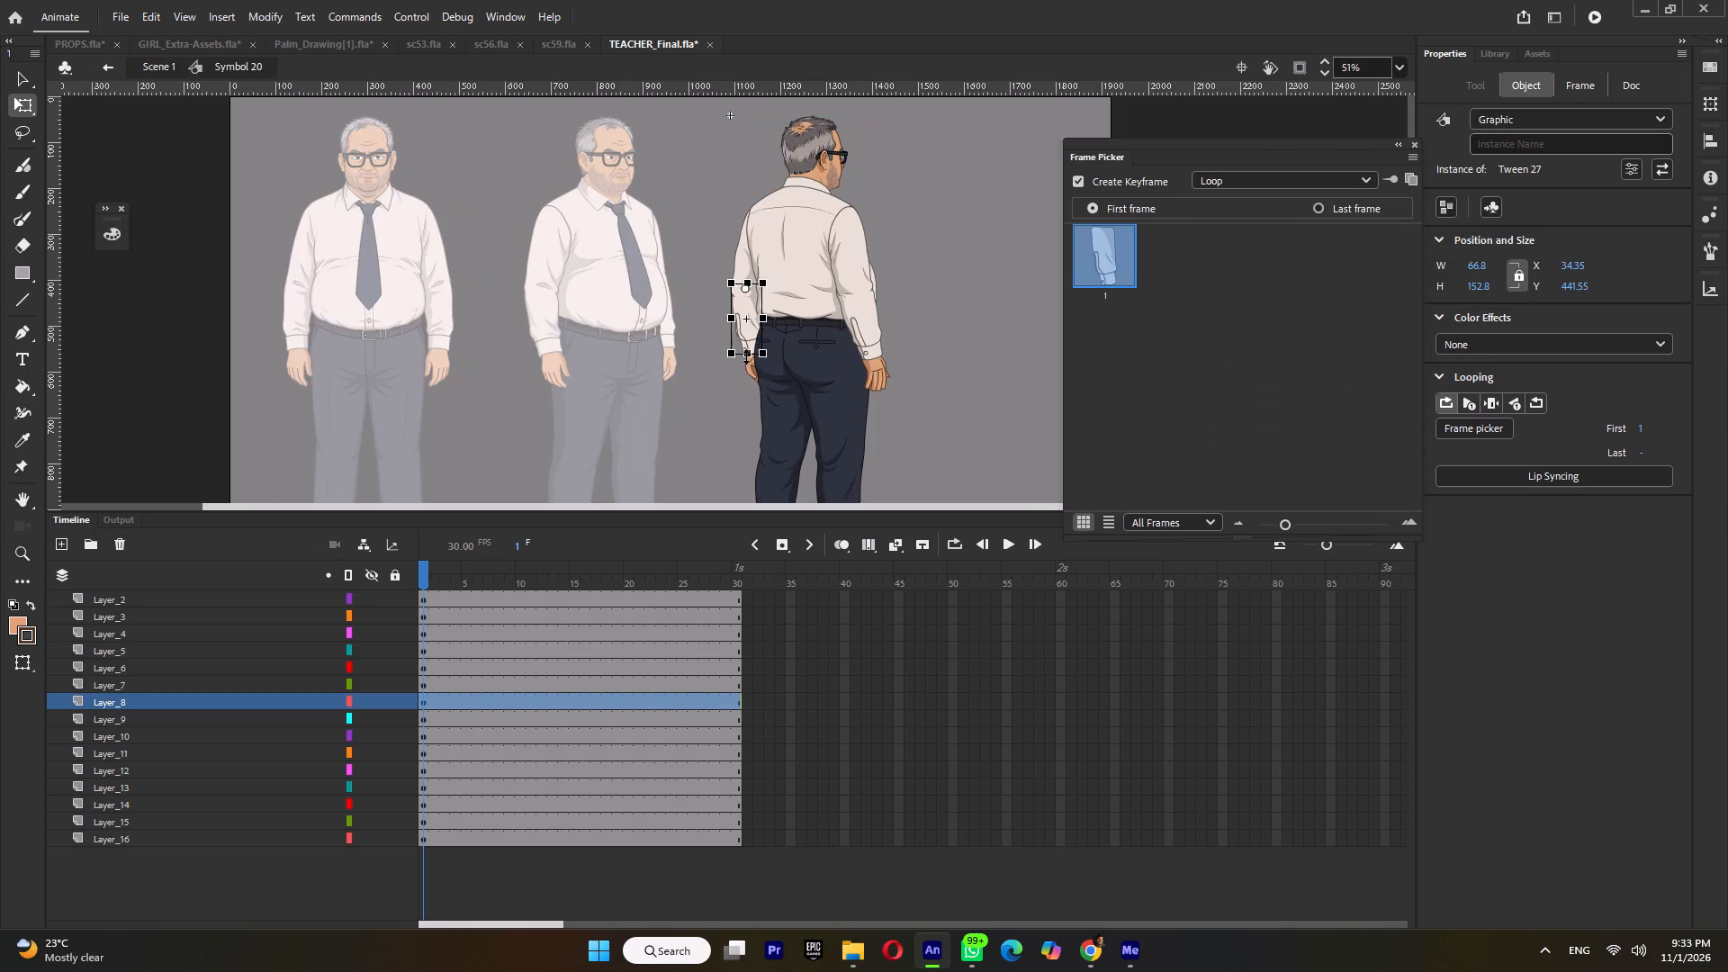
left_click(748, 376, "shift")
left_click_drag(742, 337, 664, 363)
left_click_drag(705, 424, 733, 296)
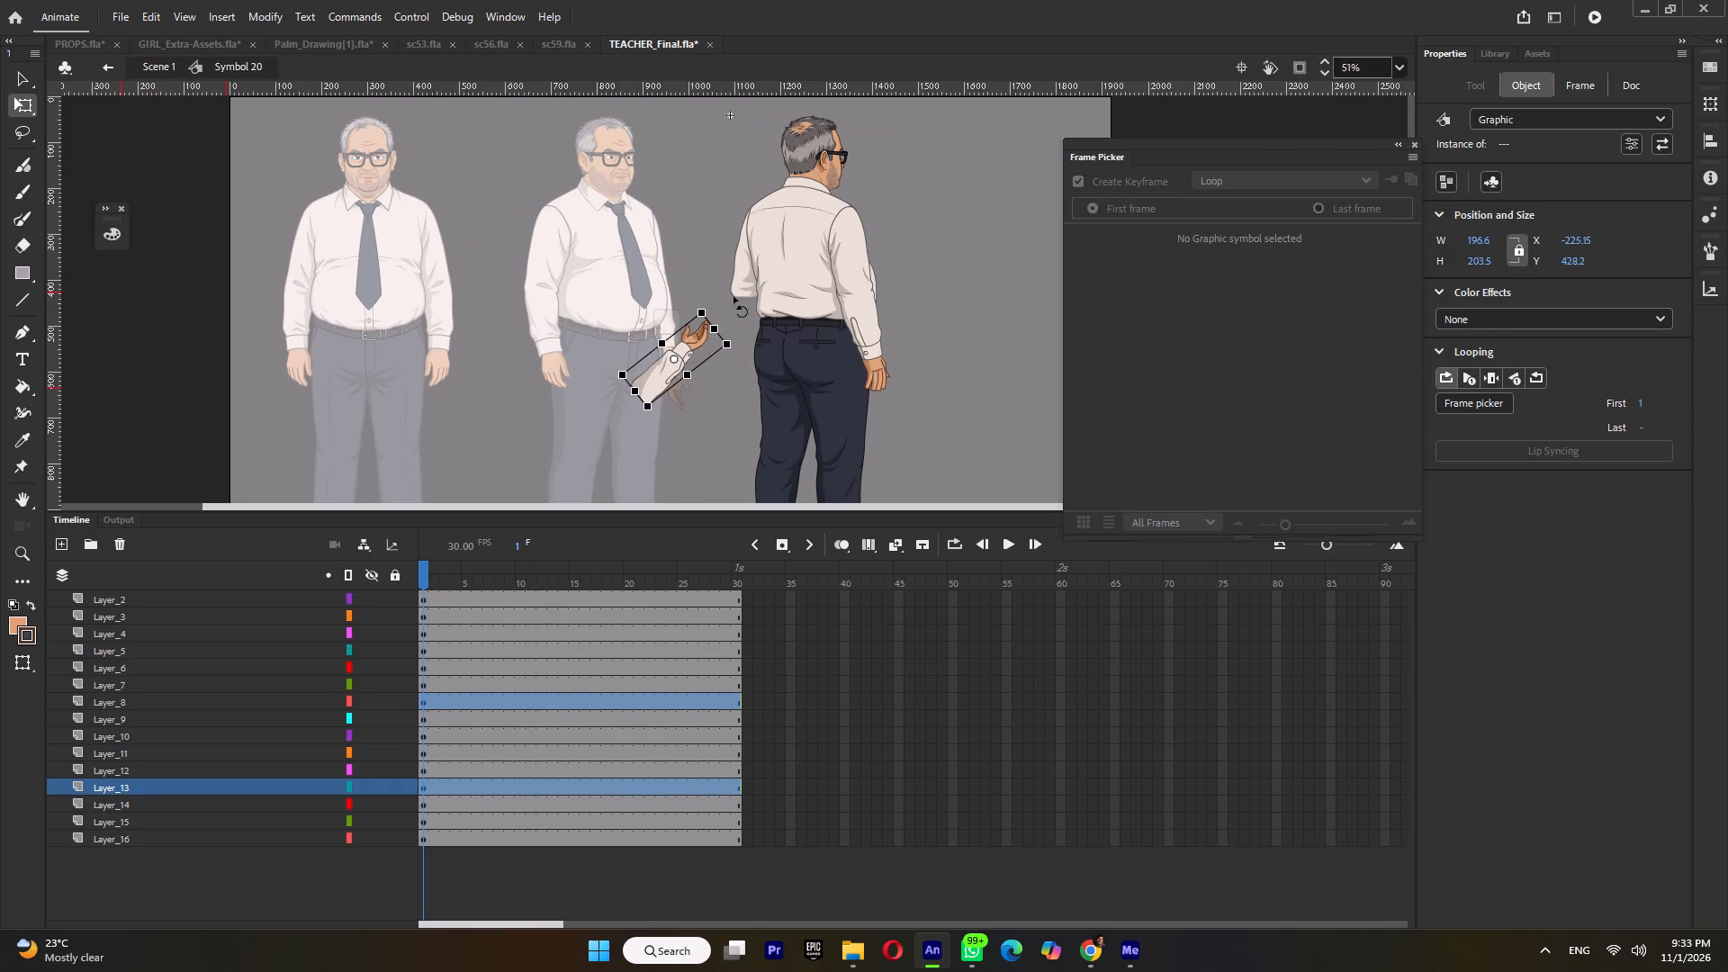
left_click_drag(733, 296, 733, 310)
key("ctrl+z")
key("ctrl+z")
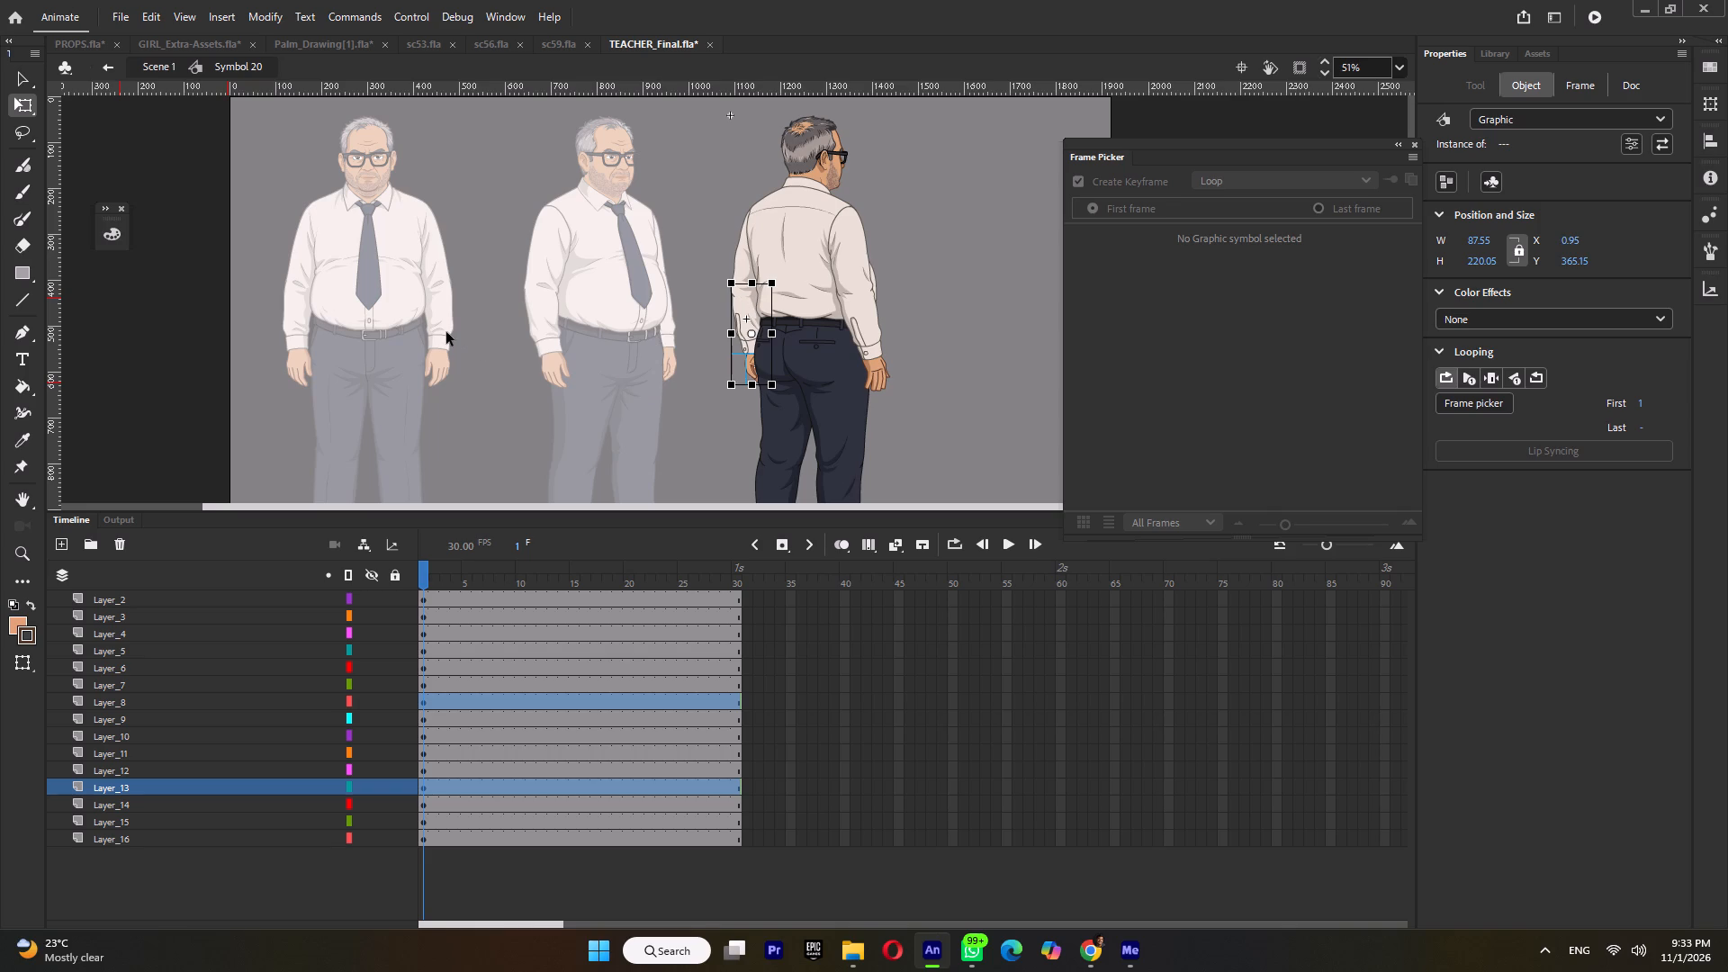
Copy the front-view teacher's upper arm, forearm and hand on one side from inside his symbol.
triple_click(445, 322)
left_click(445, 322)
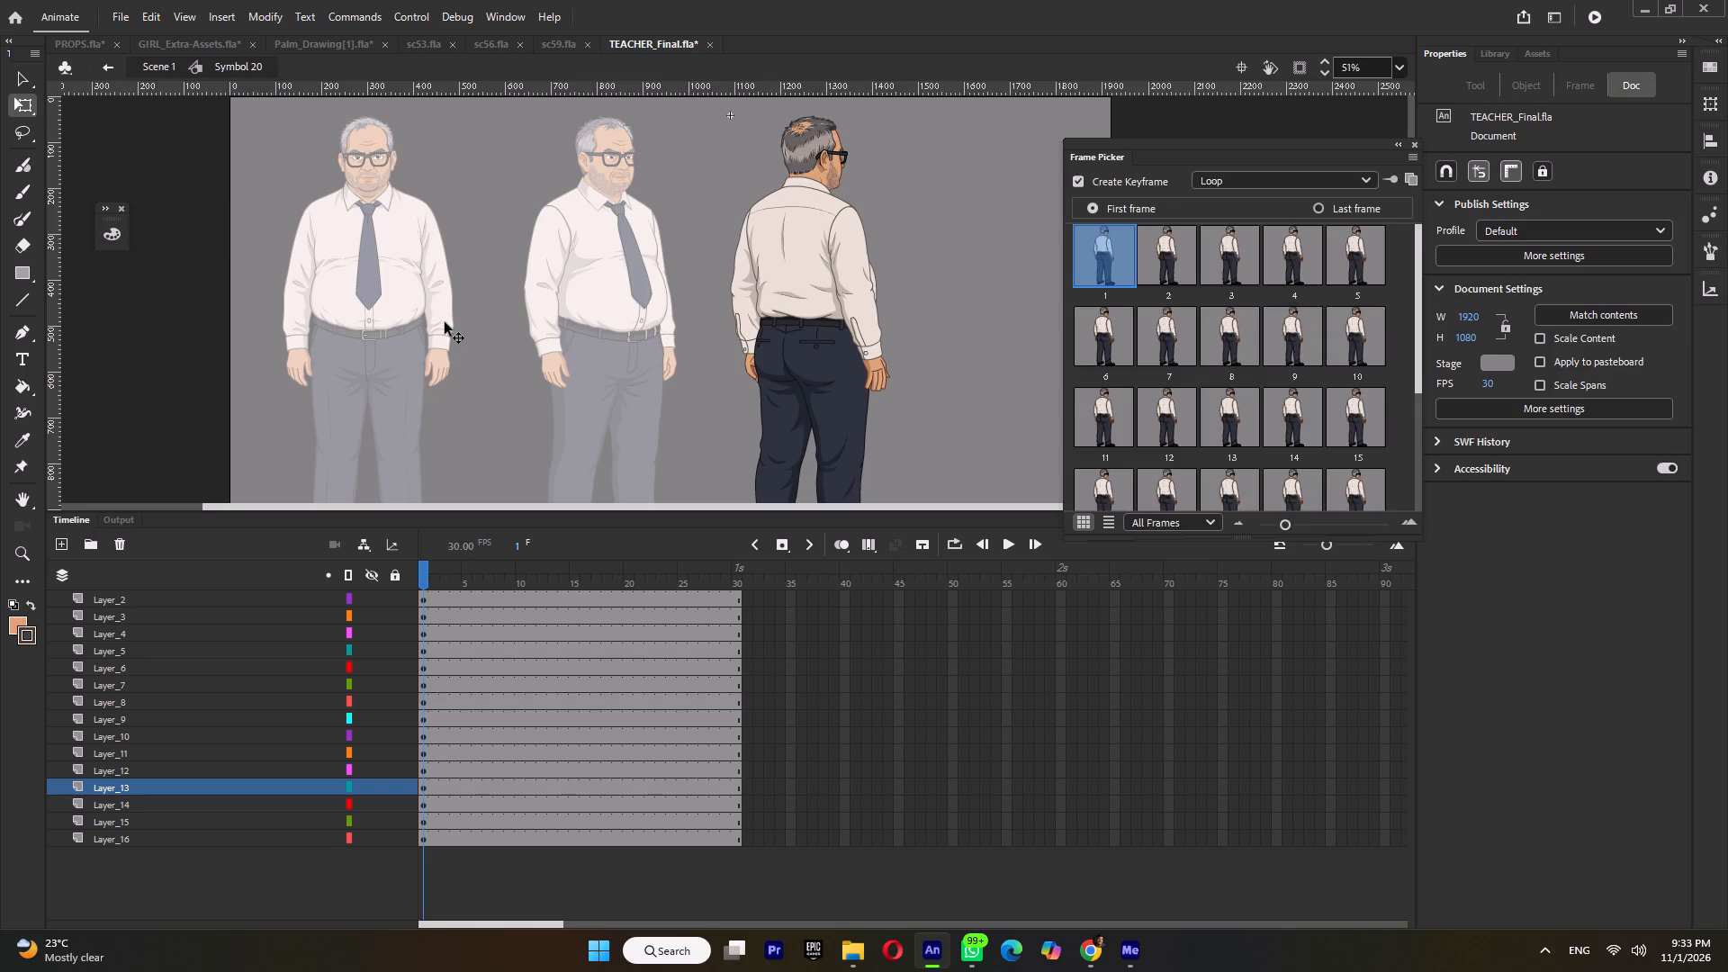
double_click(445, 322)
double_click(474, 298)
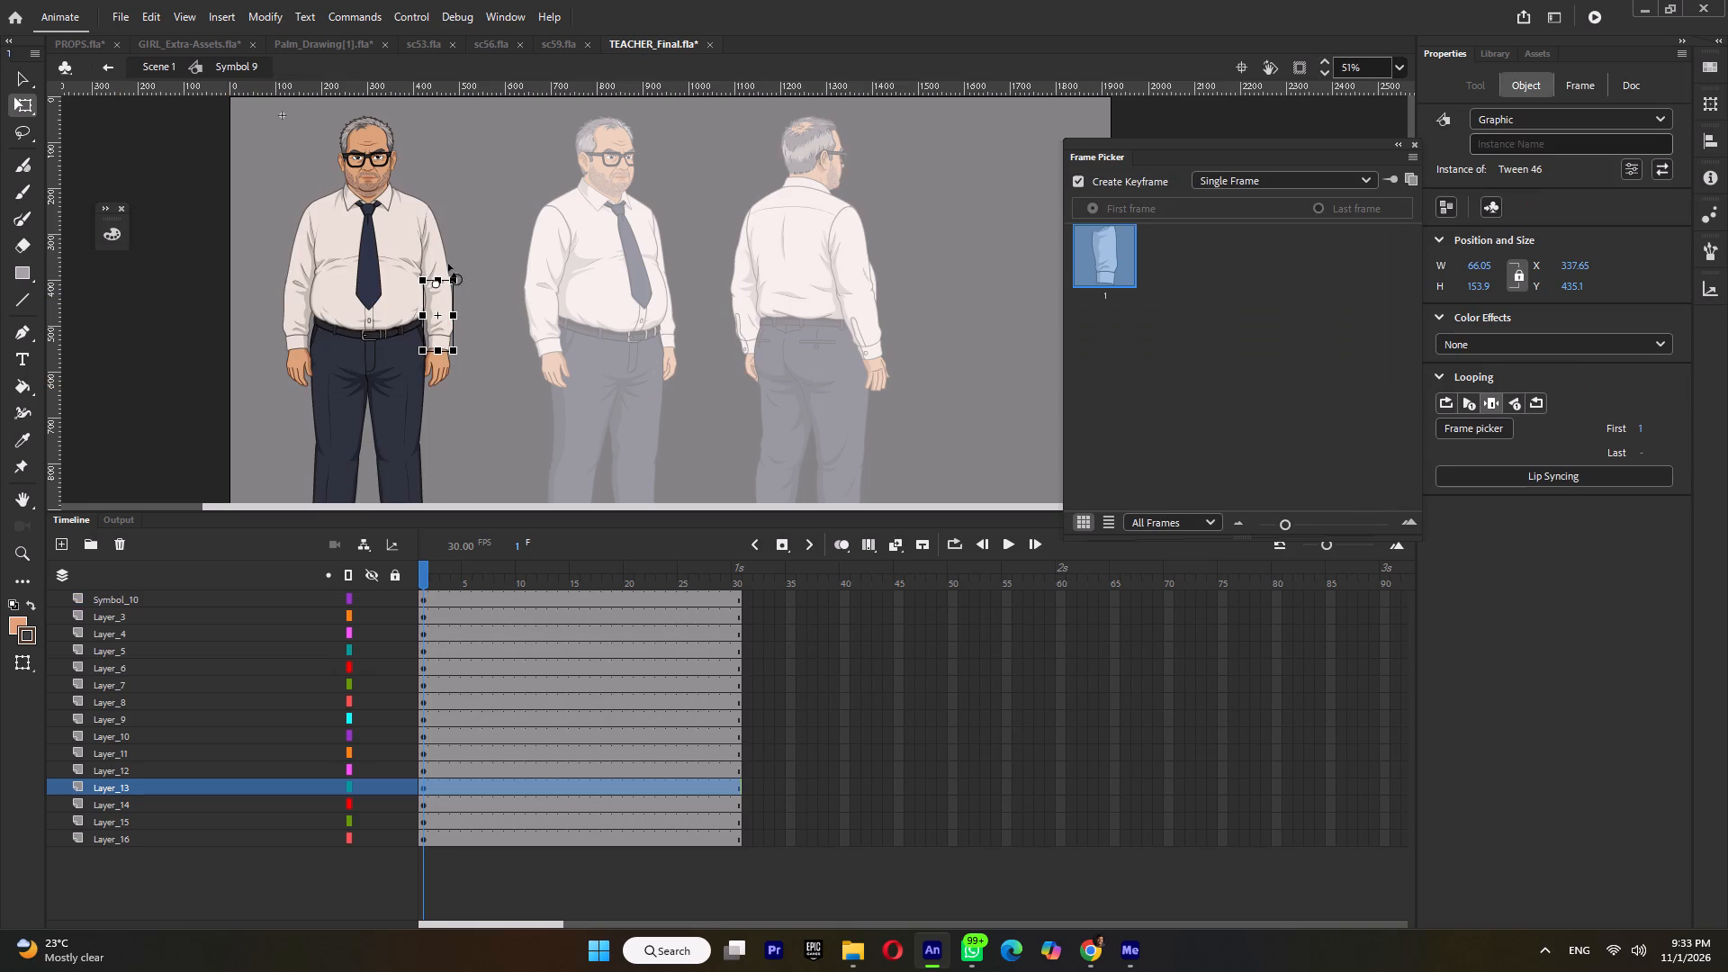
left_click(448, 264, "shift")
left_click(443, 254, "shift")
left_click(433, 372, "shift")
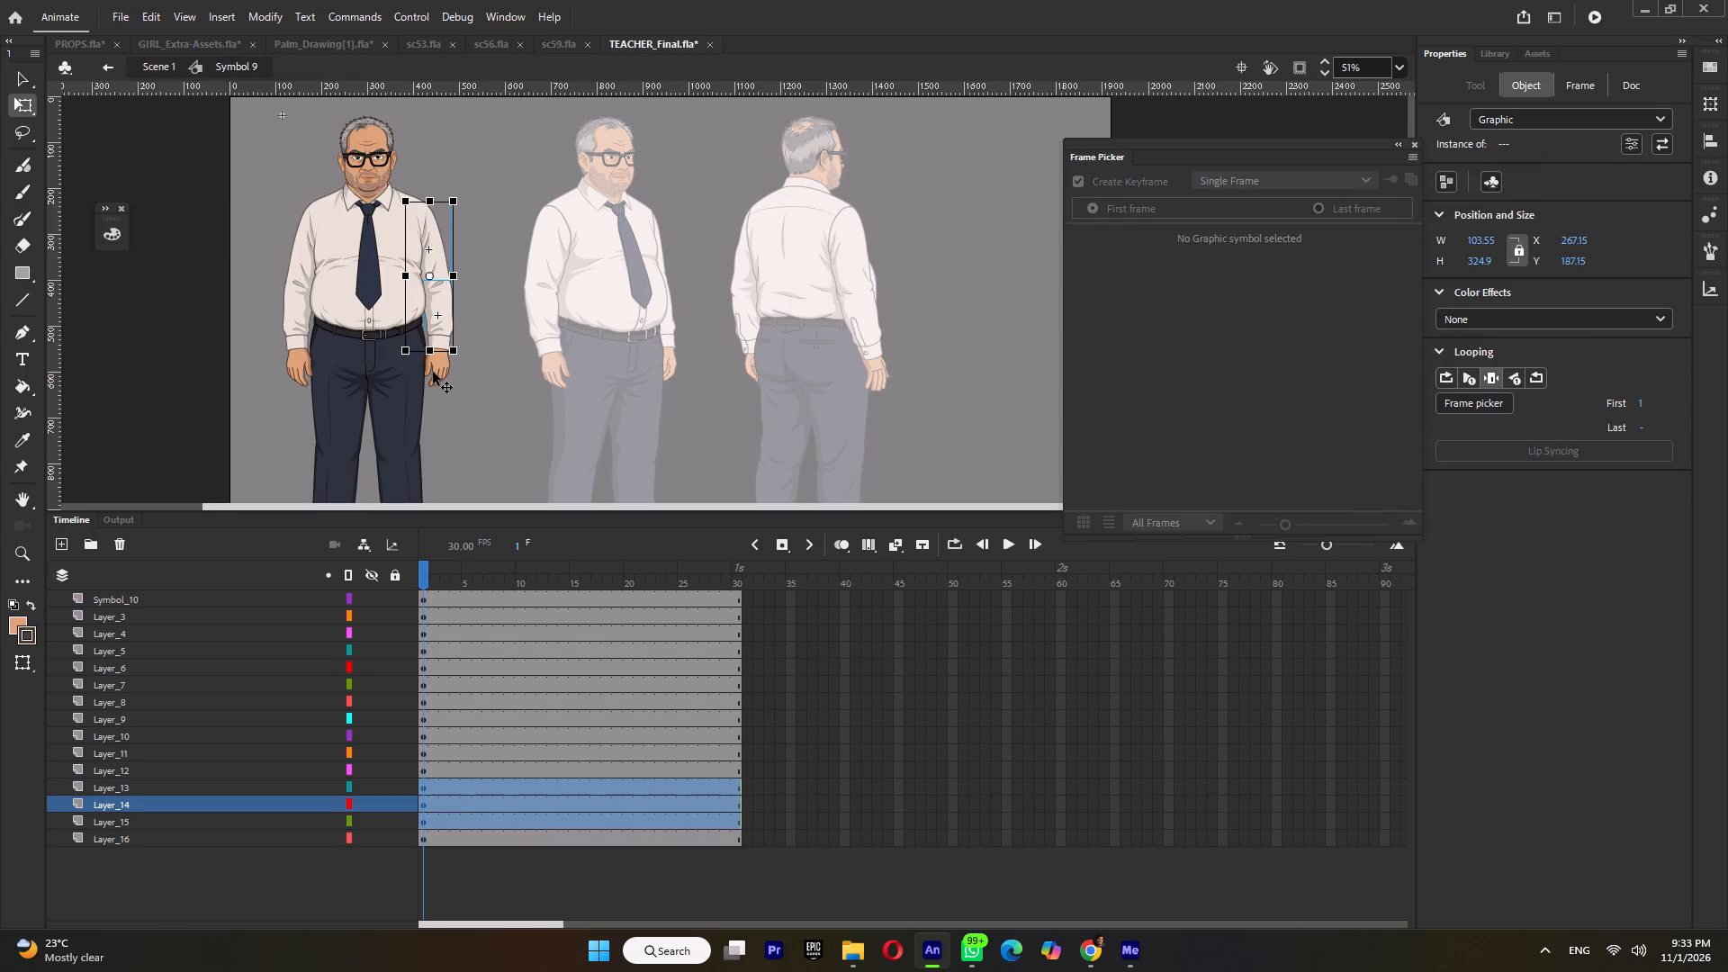
key("ctrl+c")
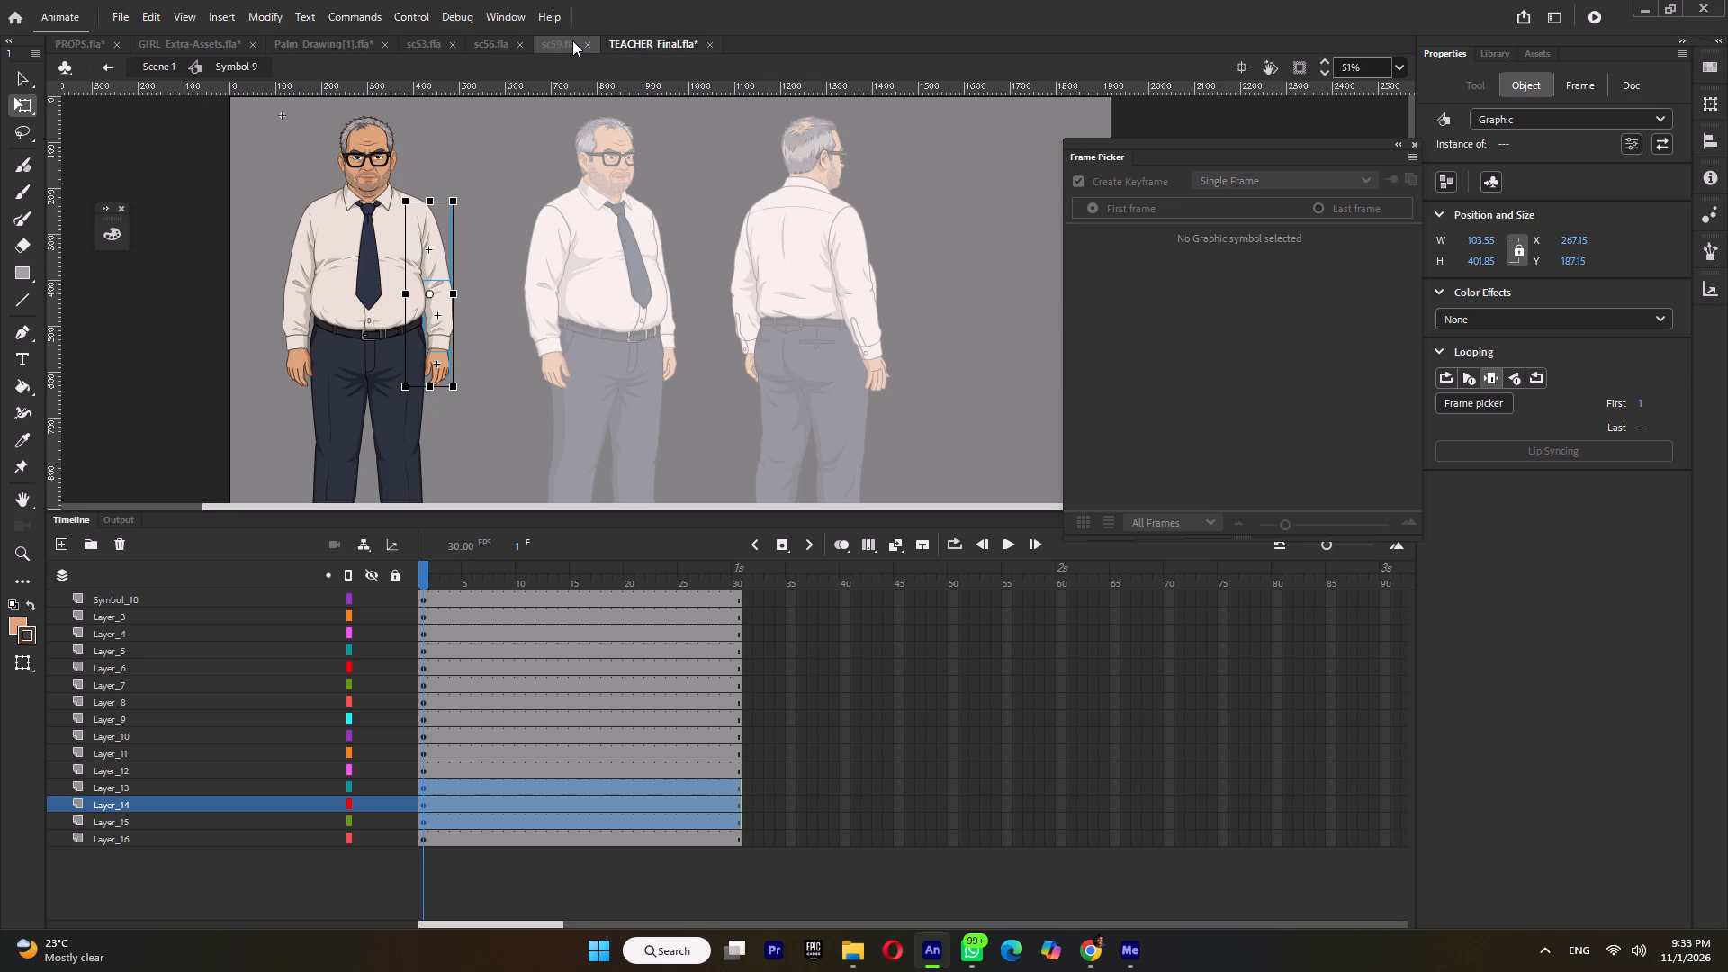
Switch back to sc59 and paste the copied teacher's arm in the center of the stage on Layer_4.
left_click(572, 40)
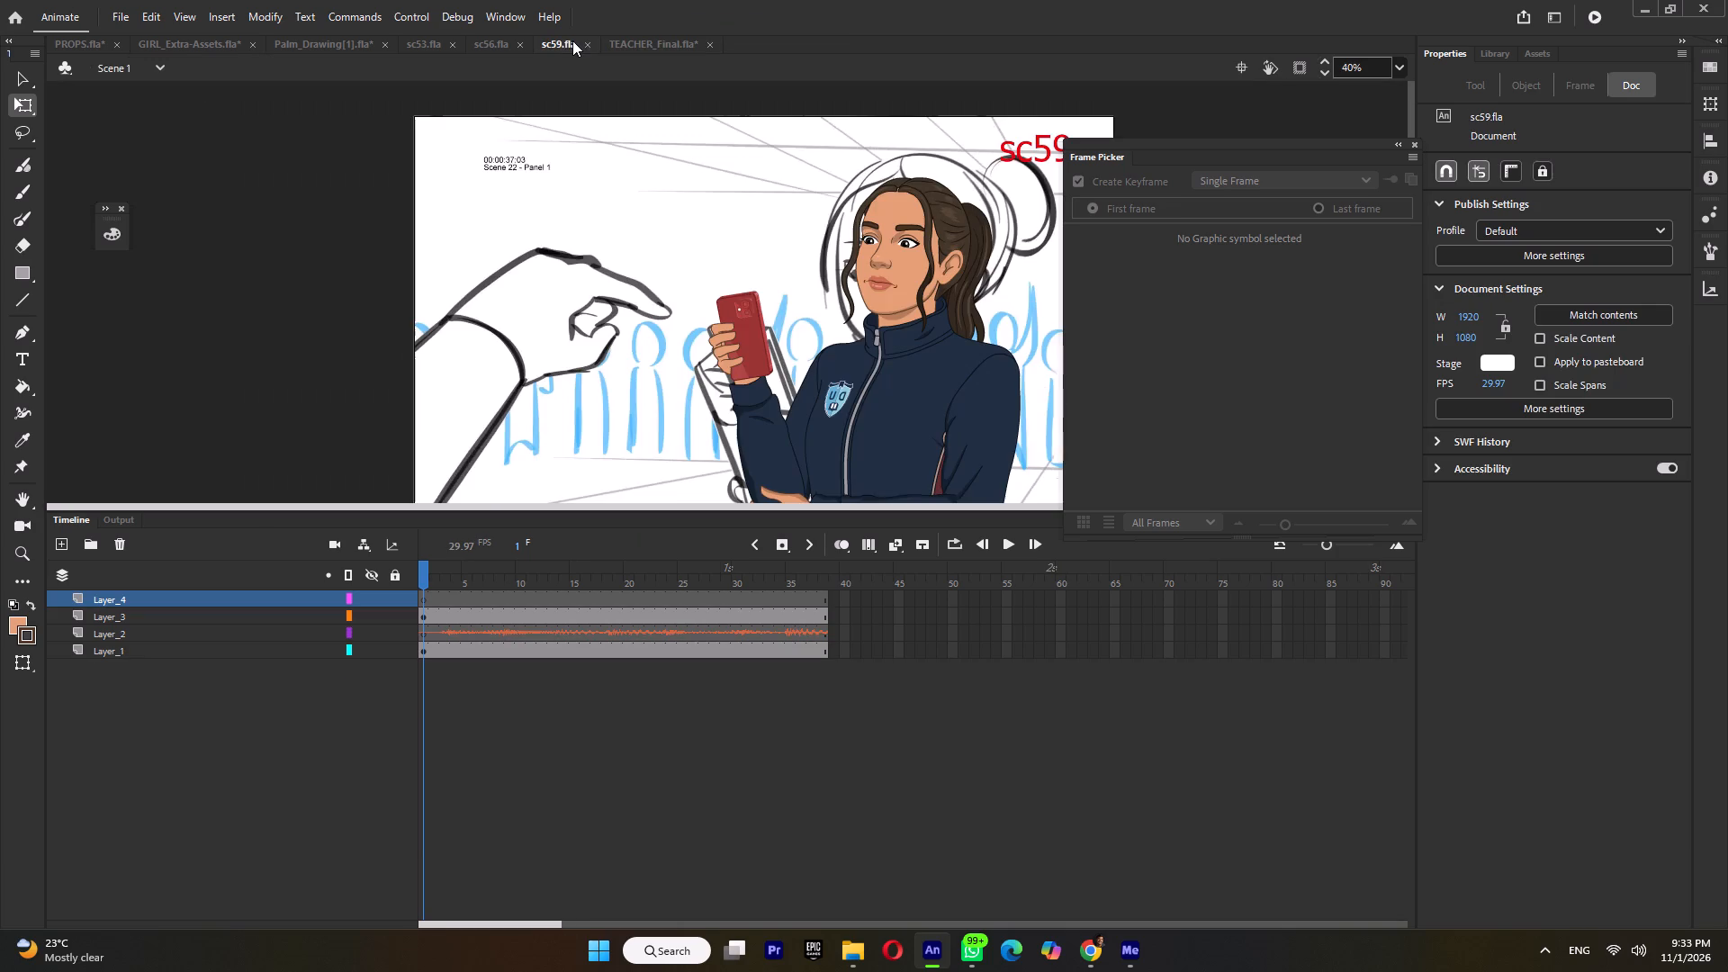
right_click(229, 390)
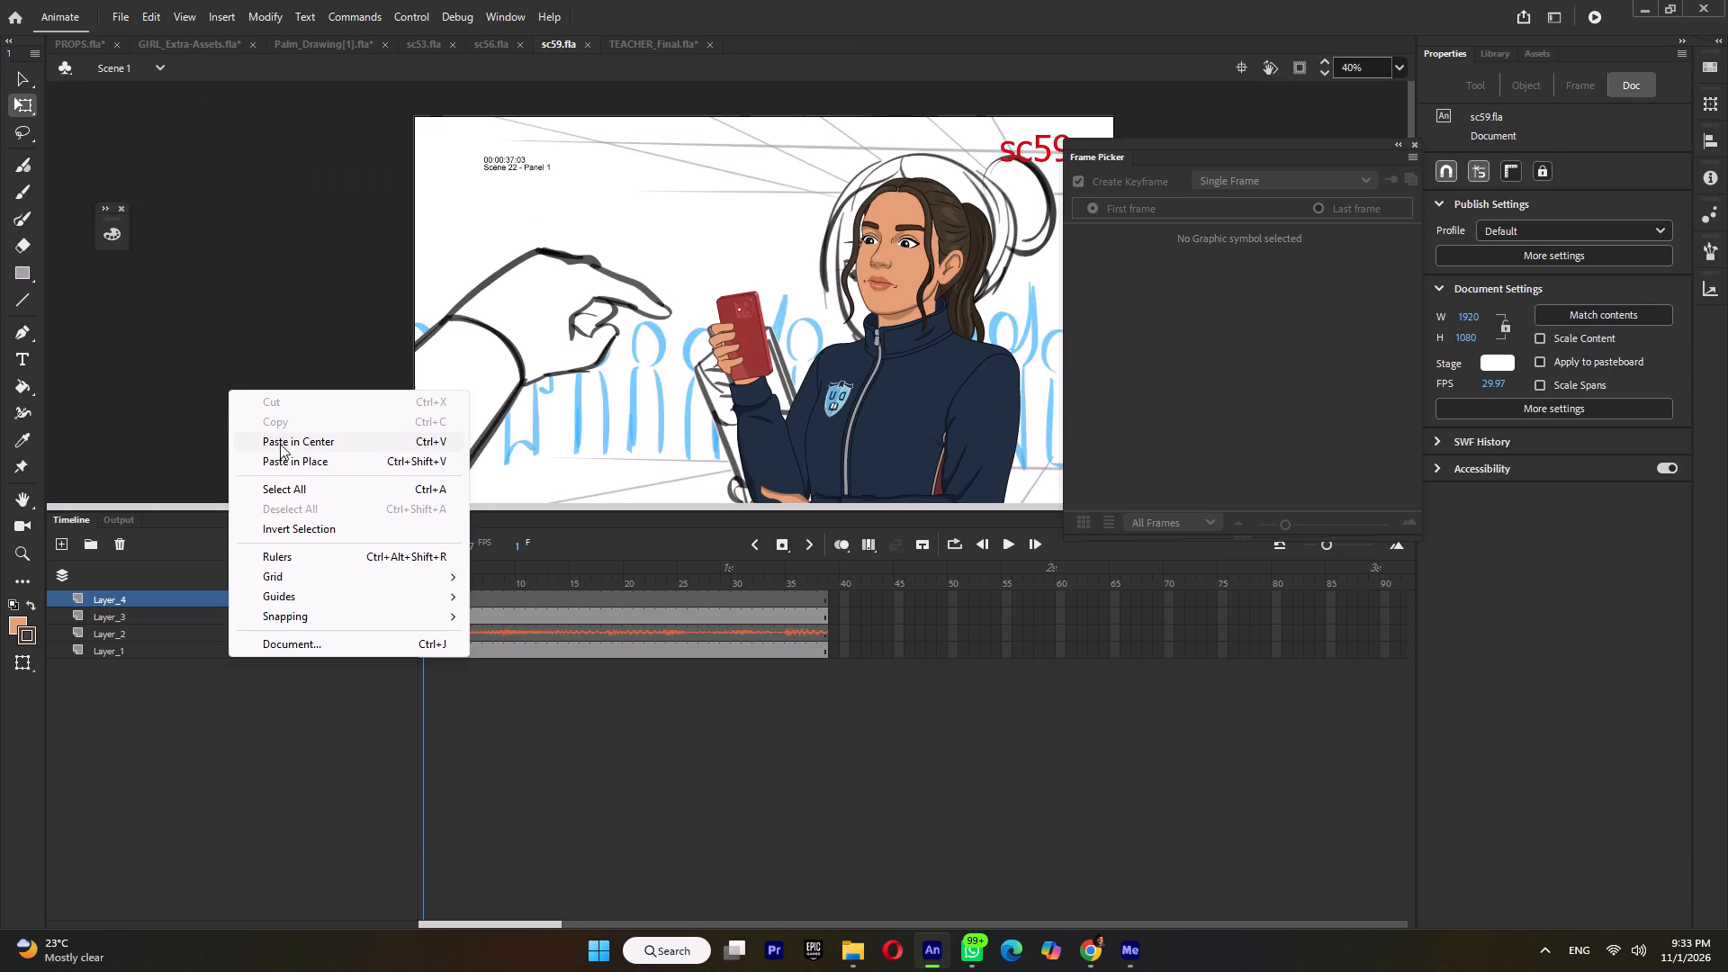
left_click(280, 444)
Rotate, enlarge and position the teacher's arm over the sketched reaching arm, about 1671 px wide and 951 px high.
left_click_drag(760, 373, 770, 263)
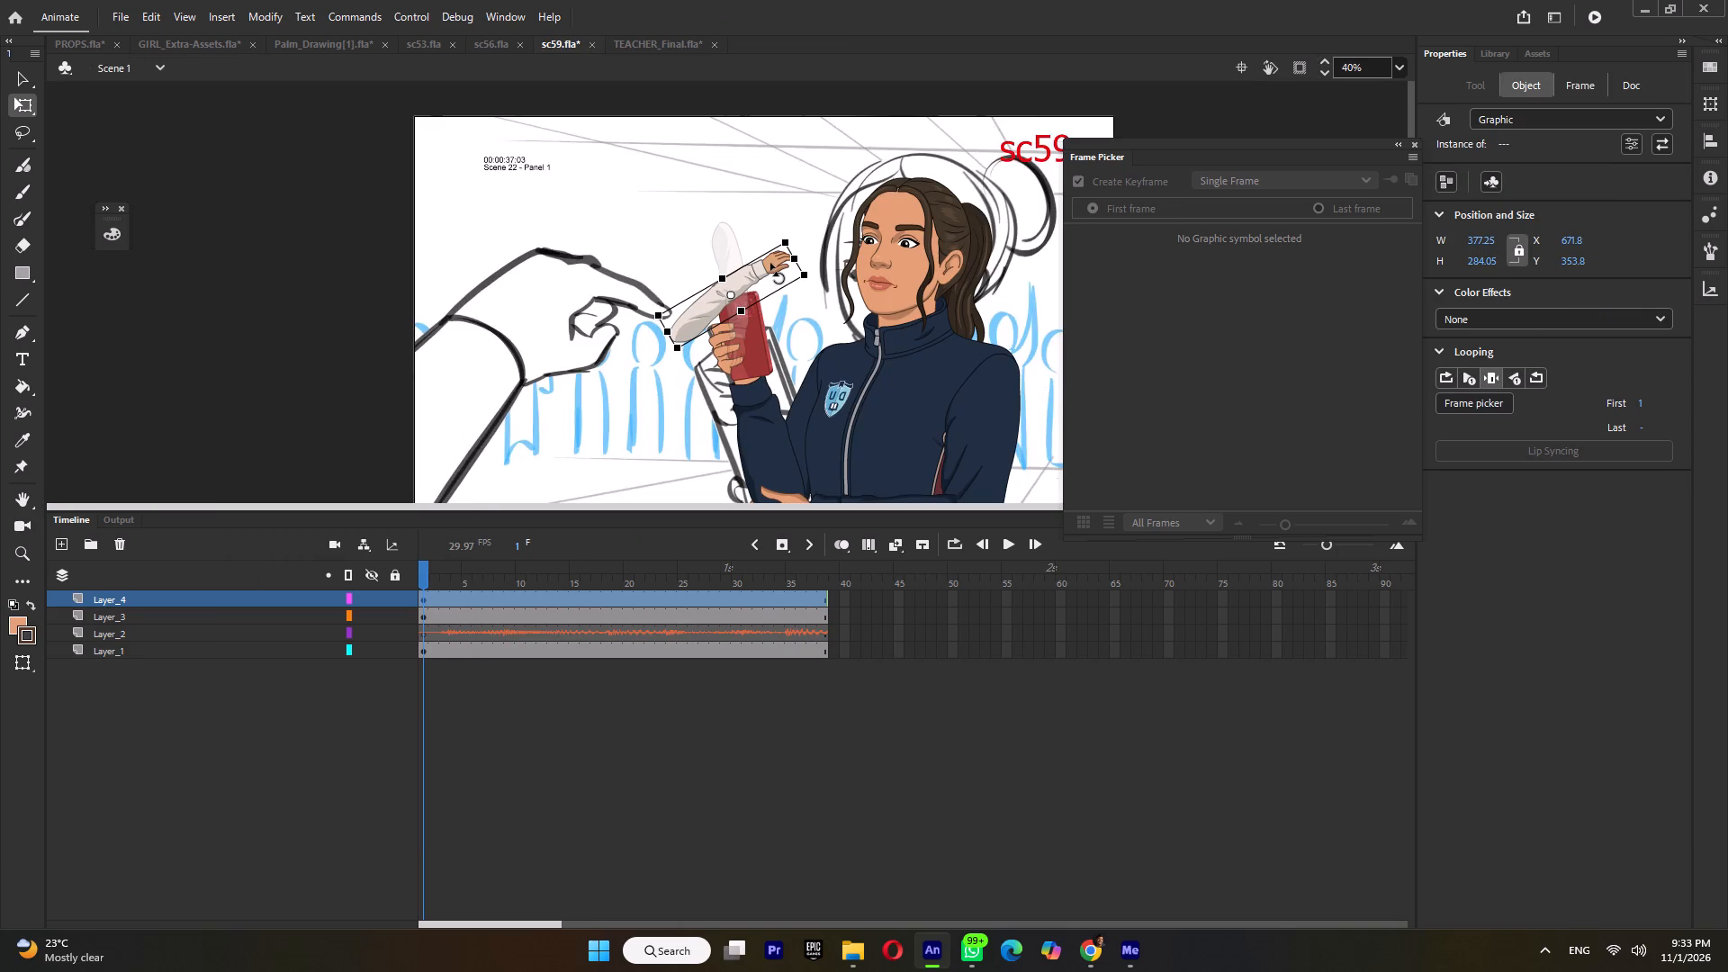
left_click_drag(770, 263, 769, 258)
left_click_drag(747, 271, 386, 421)
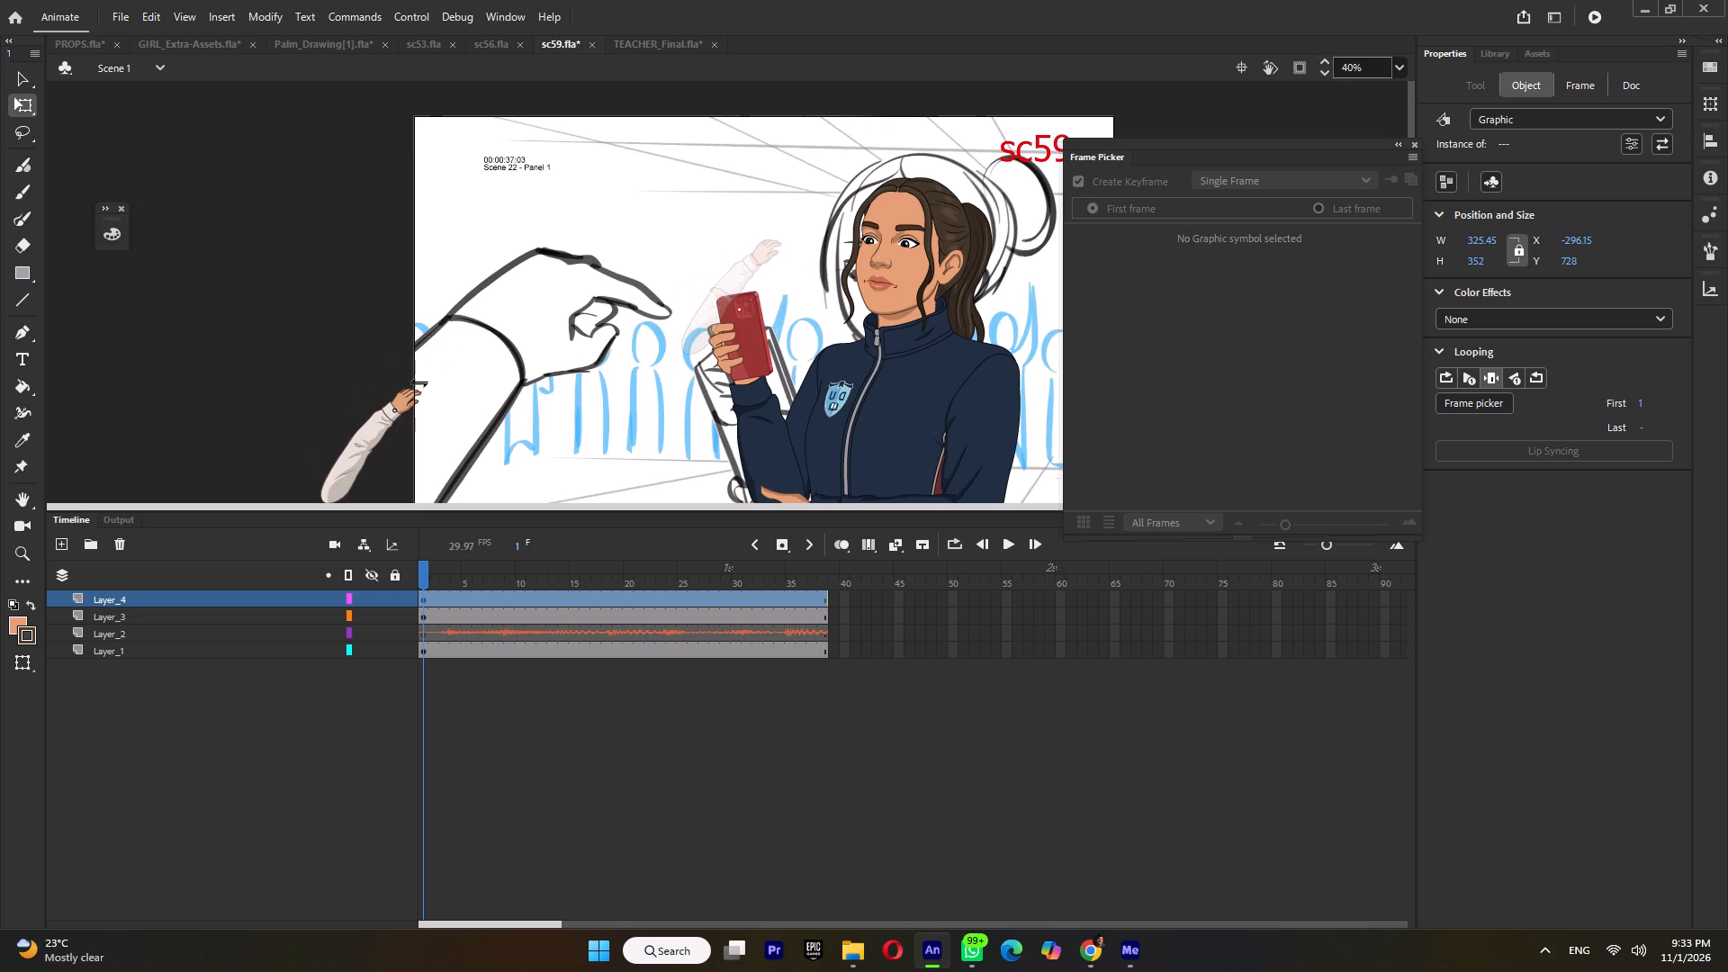
left_click_drag(421, 381, 668, 175, "shift")
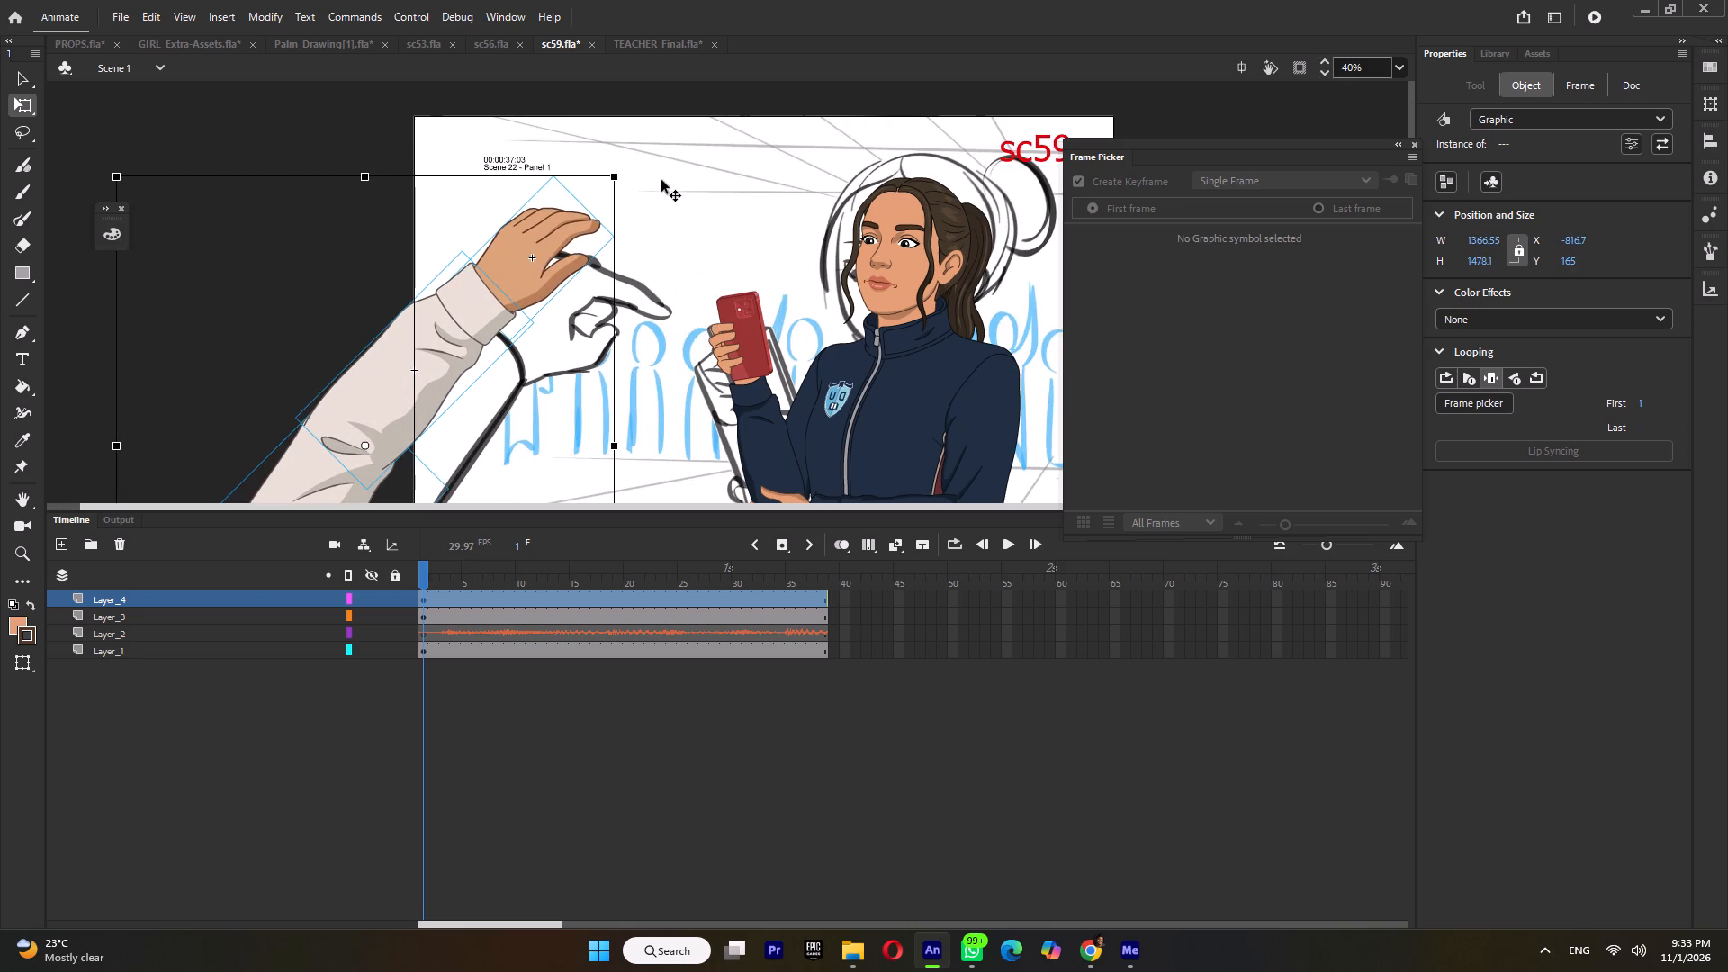
left_click_drag(621, 181, 664, 331)
left_click_drag(477, 364, 472, 330)
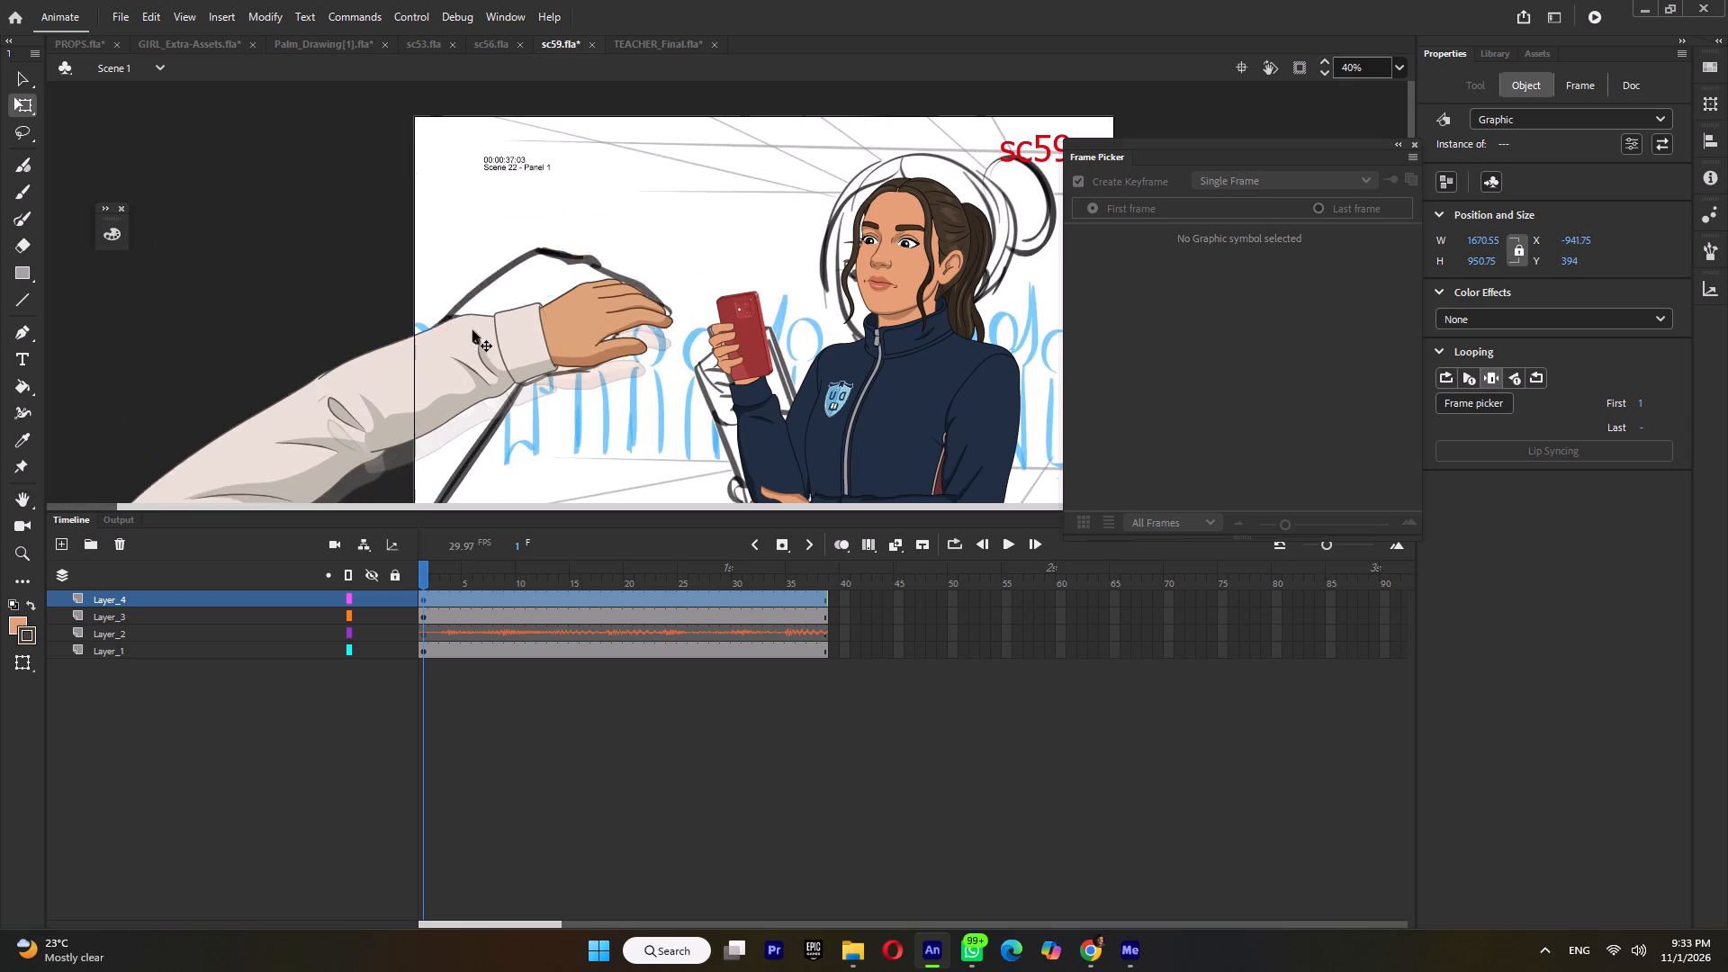
left_click_drag(472, 330, 449, 305)
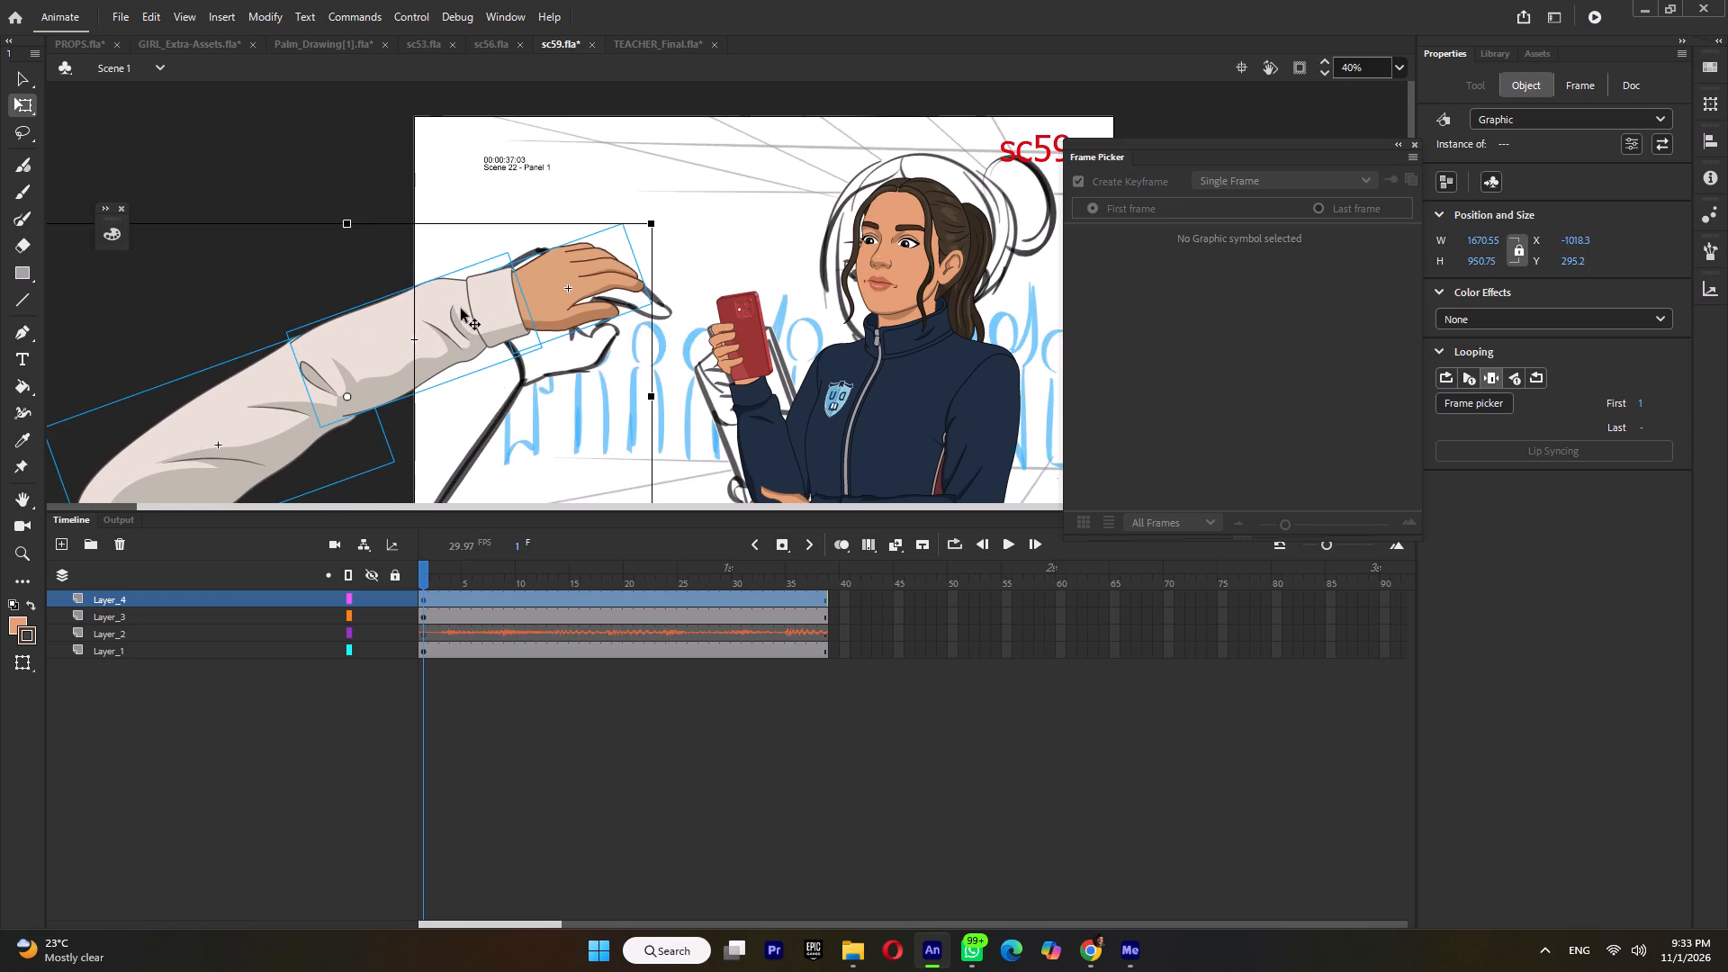
Enter the forearm symbol's group and delete the stray outline pieces at the cuff's upper corner beside the hand.
double_click(480, 308)
scroll(480, 308, "up", 4, "ctrl")
double_click(480, 308)
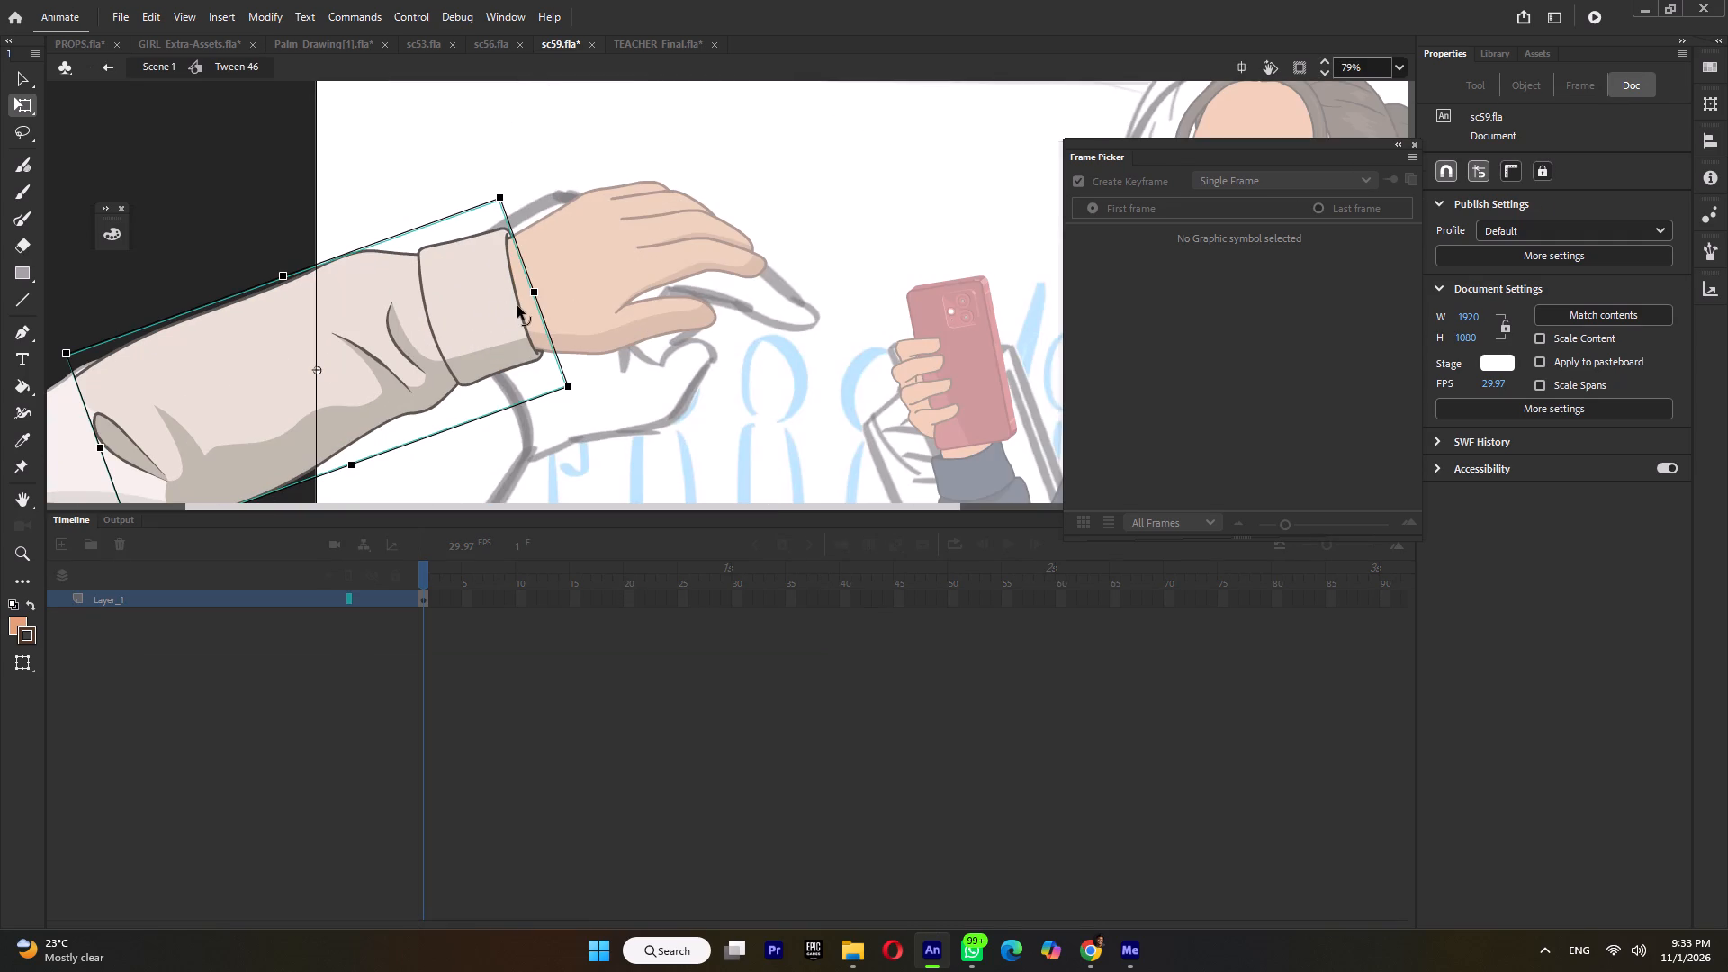
scroll(512, 242, "up", 6, "ctrl")
left_click_drag(507, 225, 508, 208)
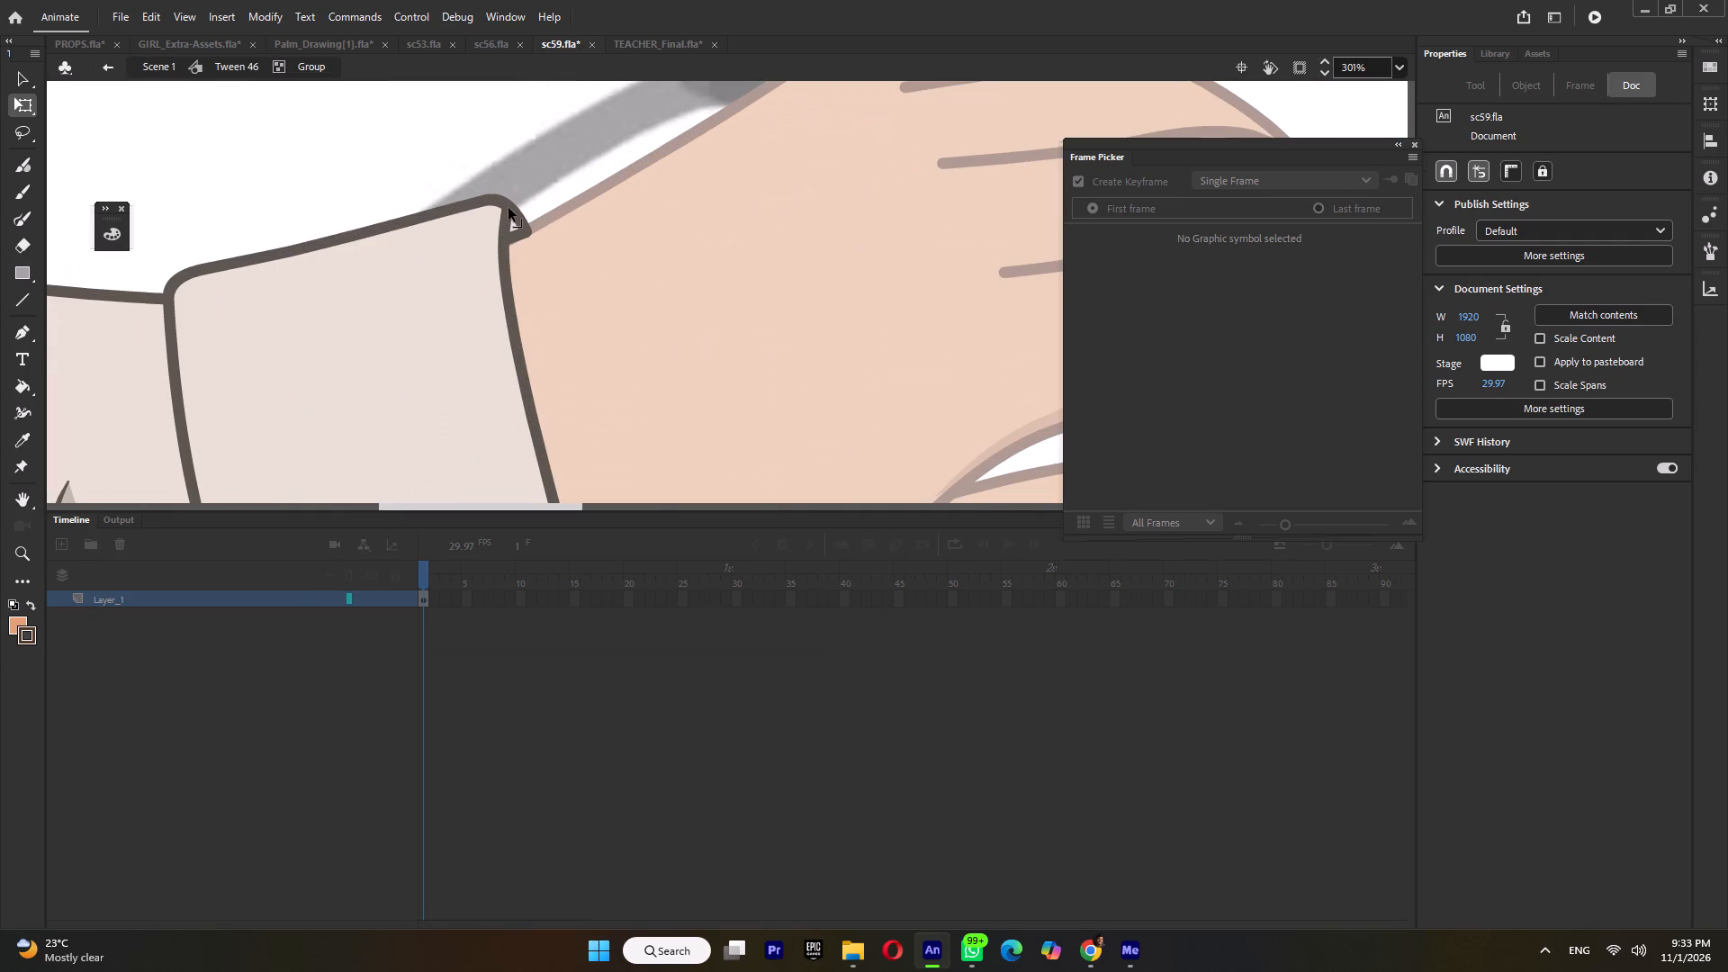
left_click_drag(508, 208, 516, 192)
left_click(517, 223)
key("Delete")
left_click(517, 237)
key("Delete")
left_click(517, 225)
key("Delete")
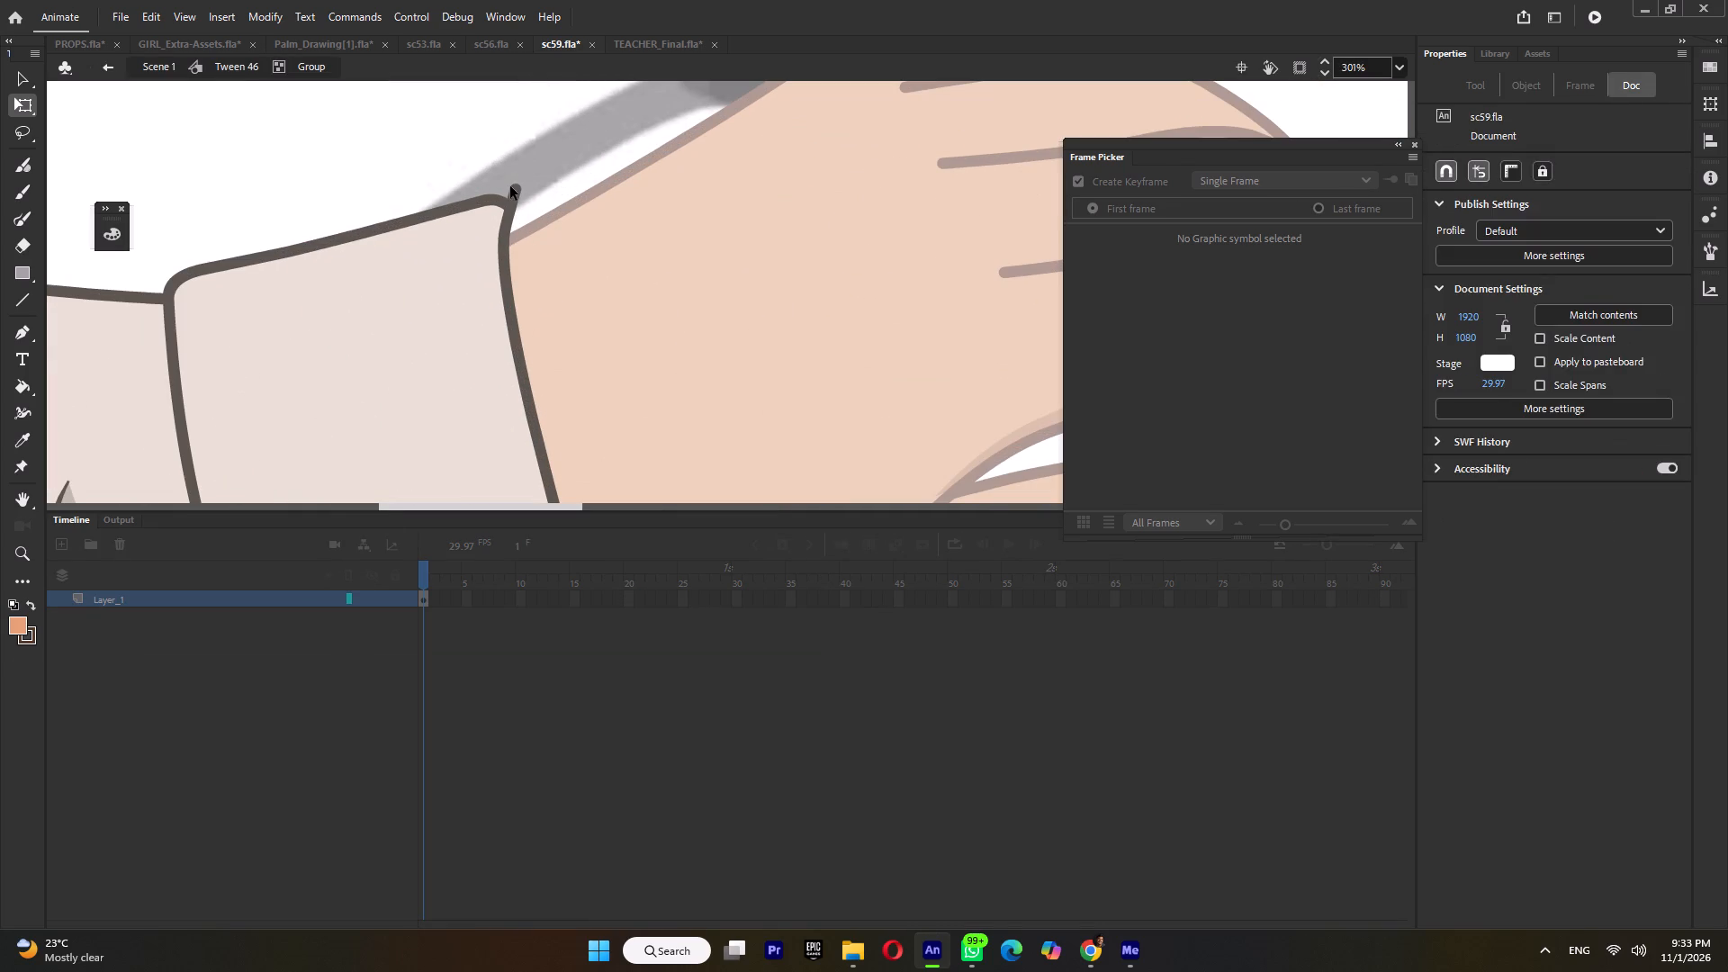
left_click(515, 193)
key("Delete")
Delete the stray outline and fill pieces at the cuff's lower corner beside the hand.
scroll(525, 277, "down", 2)
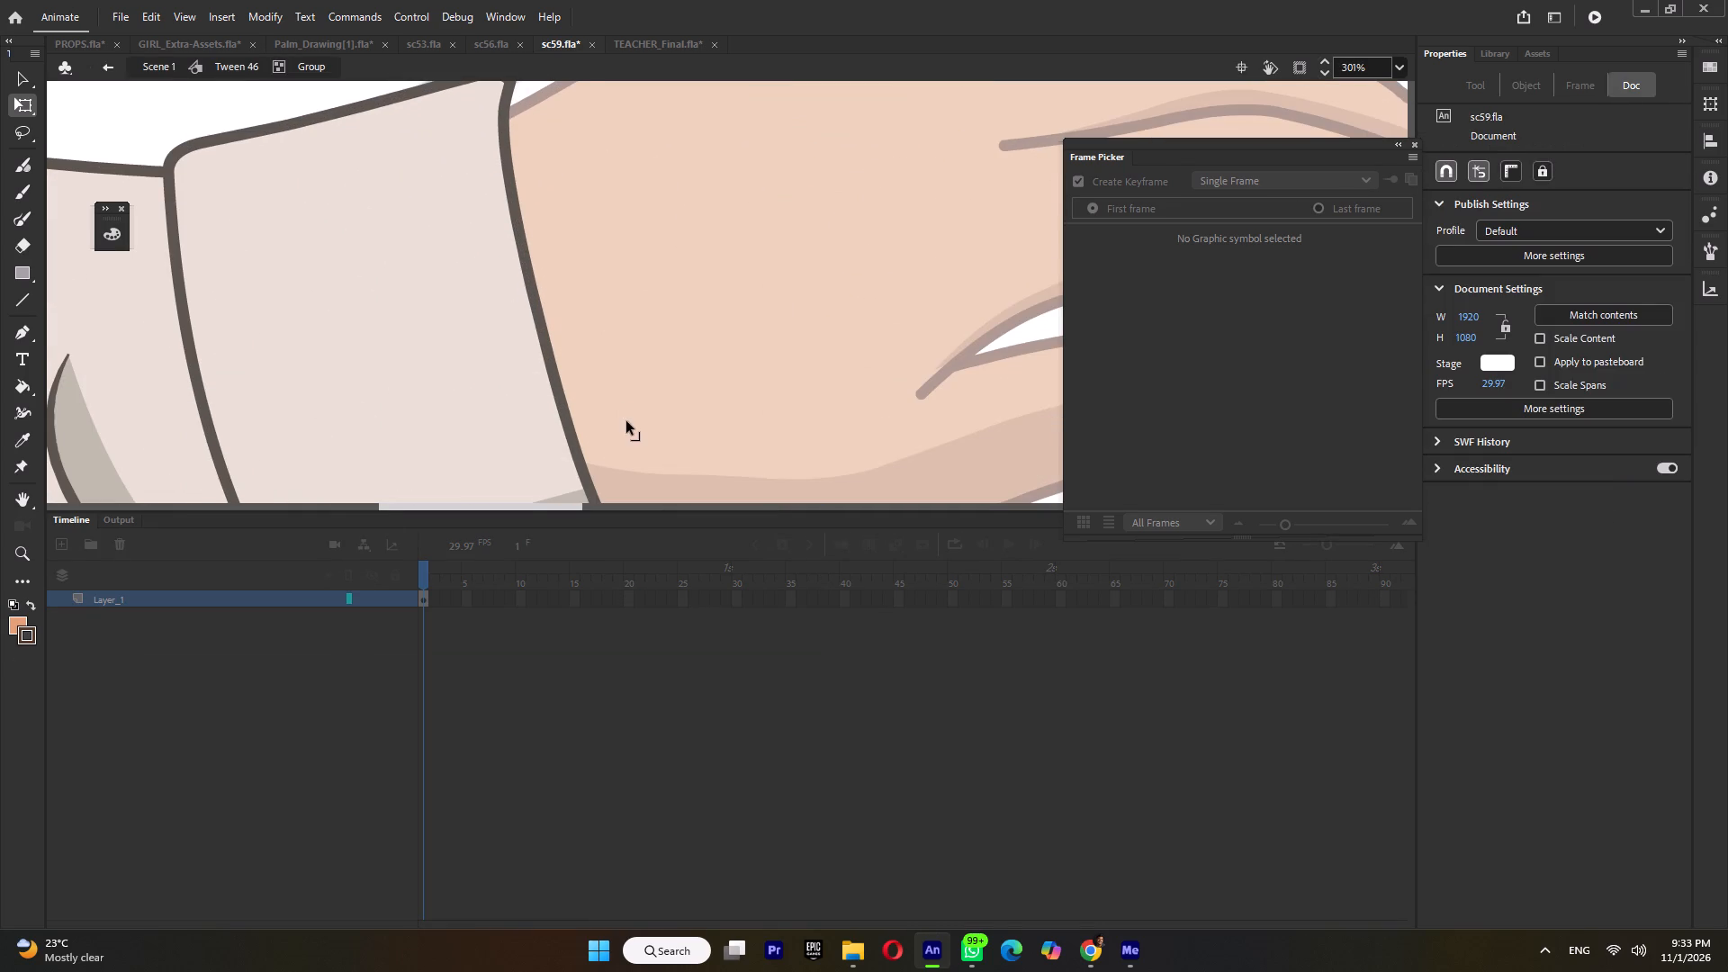
left_click_drag(626, 421, 648, 444)
left_click(638, 423)
key("Delete")
left_click(632, 414)
key("Delete")
left_click(634, 421)
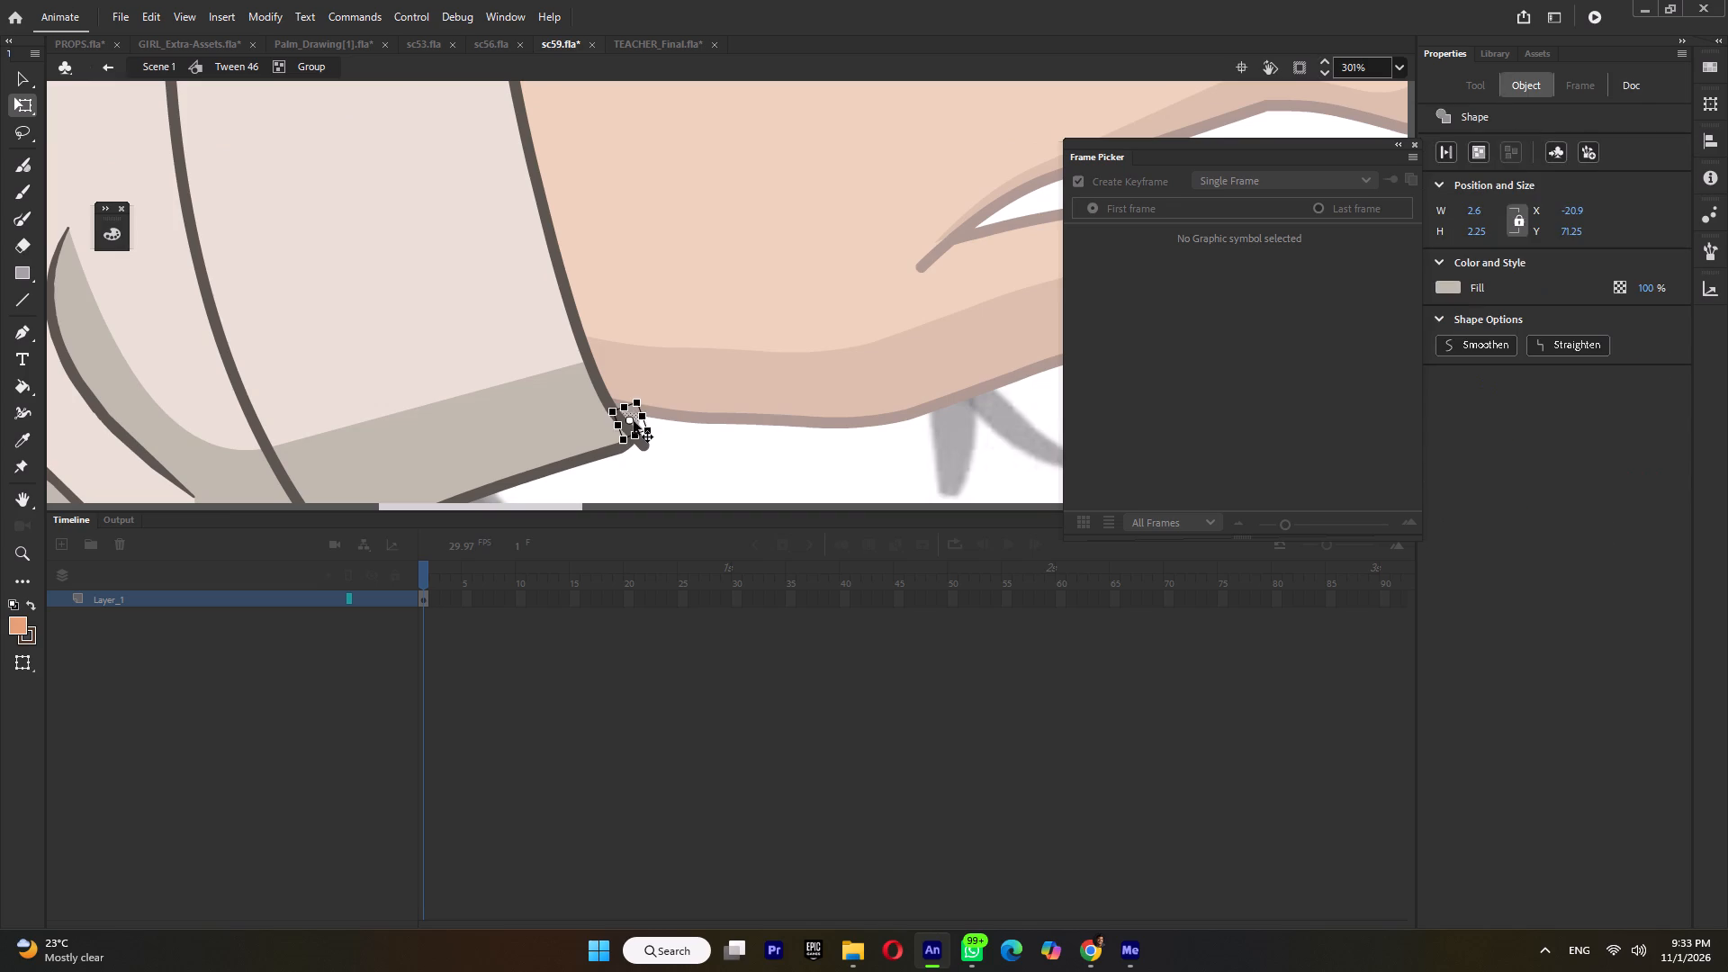
key("Delete")
left_click(643, 440)
key("Delete")
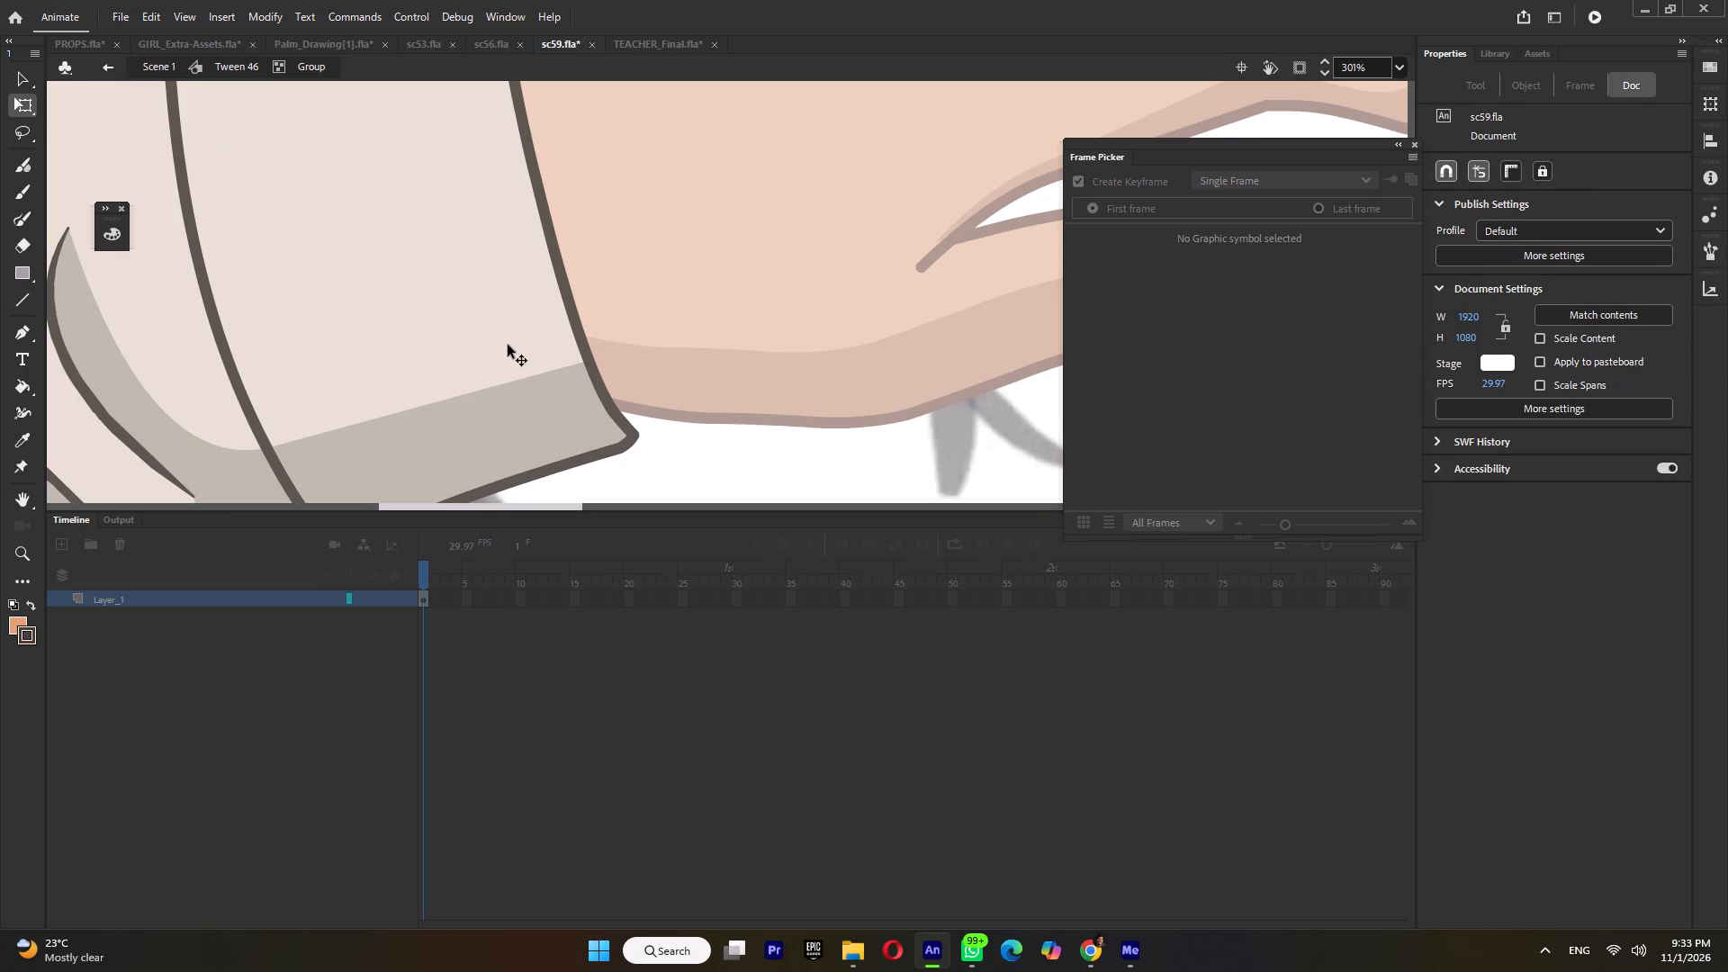
Fill the cuff's shaded strip with the light sleeve colour sampled from the cuff.
key("i")
left_click(490, 309)
left_click(496, 397)
Smooth the cuff's wrist-side outline and bend it outward into a curve over the hand.
scroll(496, 391, "down", 5, "ctrl")
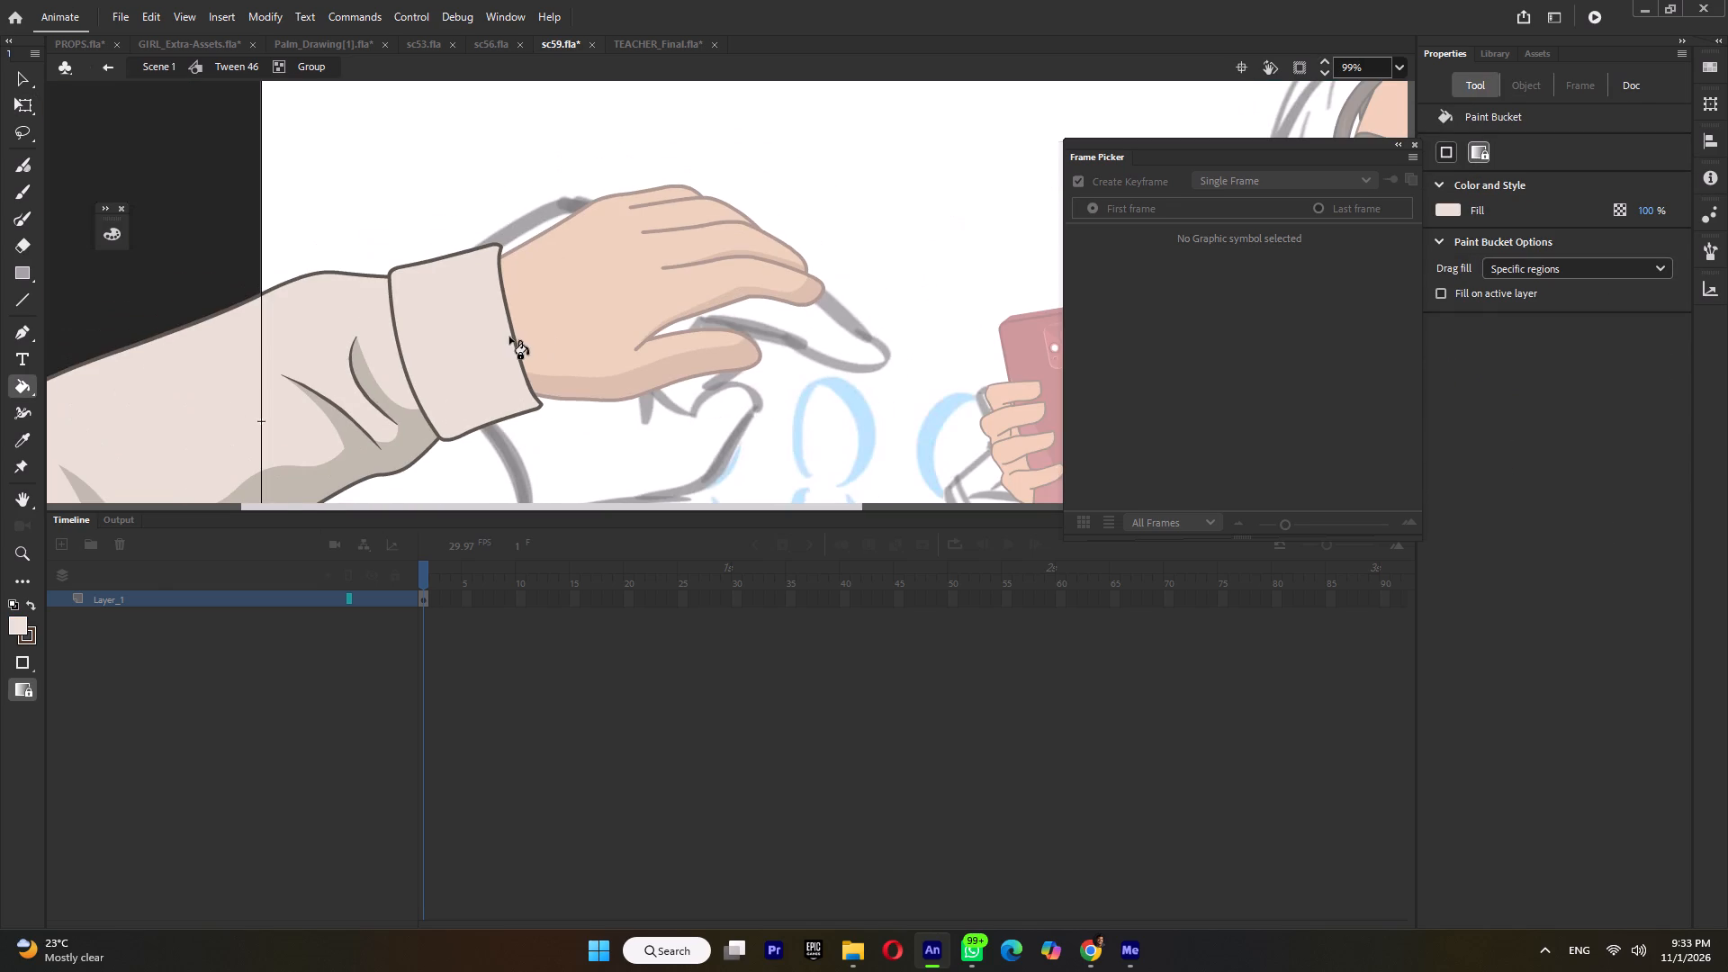
left_click(513, 329, "ctrl")
triple_click(1449, 542, "ctrl")
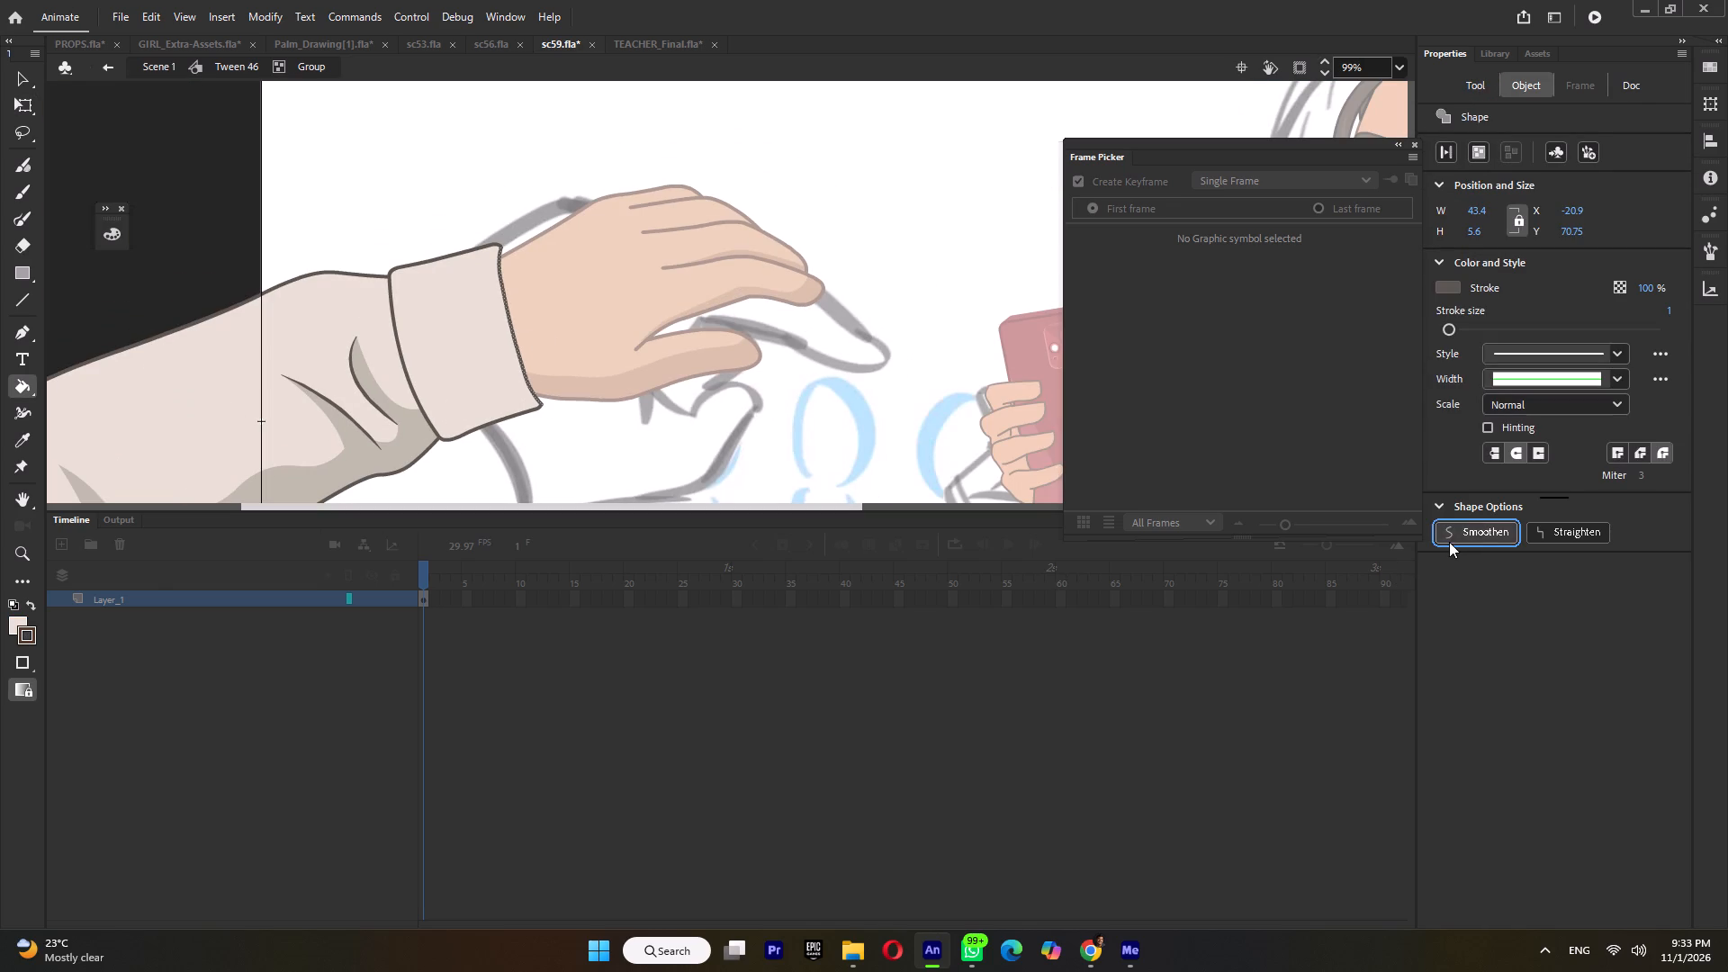
left_click(1449, 542, "ctrl")
left_click(659, 438, "ctrl")
left_click_drag(512, 332, 535, 329, "ctrl")
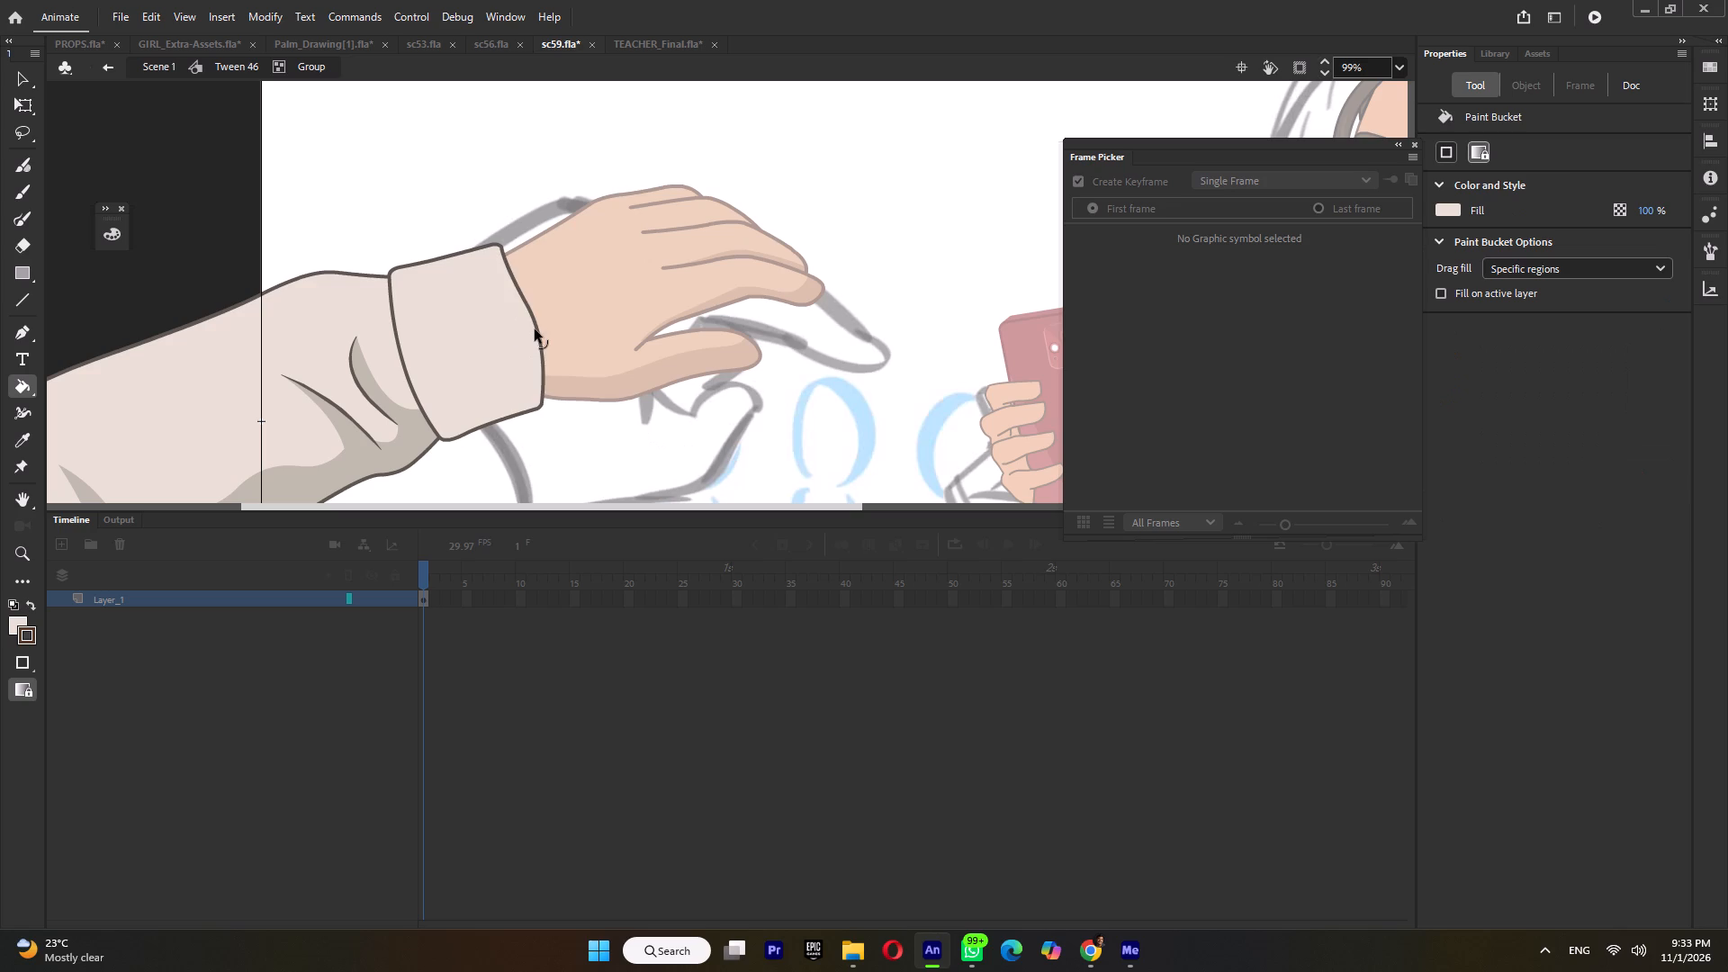
left_click_drag(535, 329, 536, 328, "ctrl")
left_click(515, 280, "ctrl")
Bend the cuff's sleeve-side seam toward the hand, straighten out its lower kink, and return to Scene 1.
left_click_drag(400, 360, 415, 356, "ctrl")
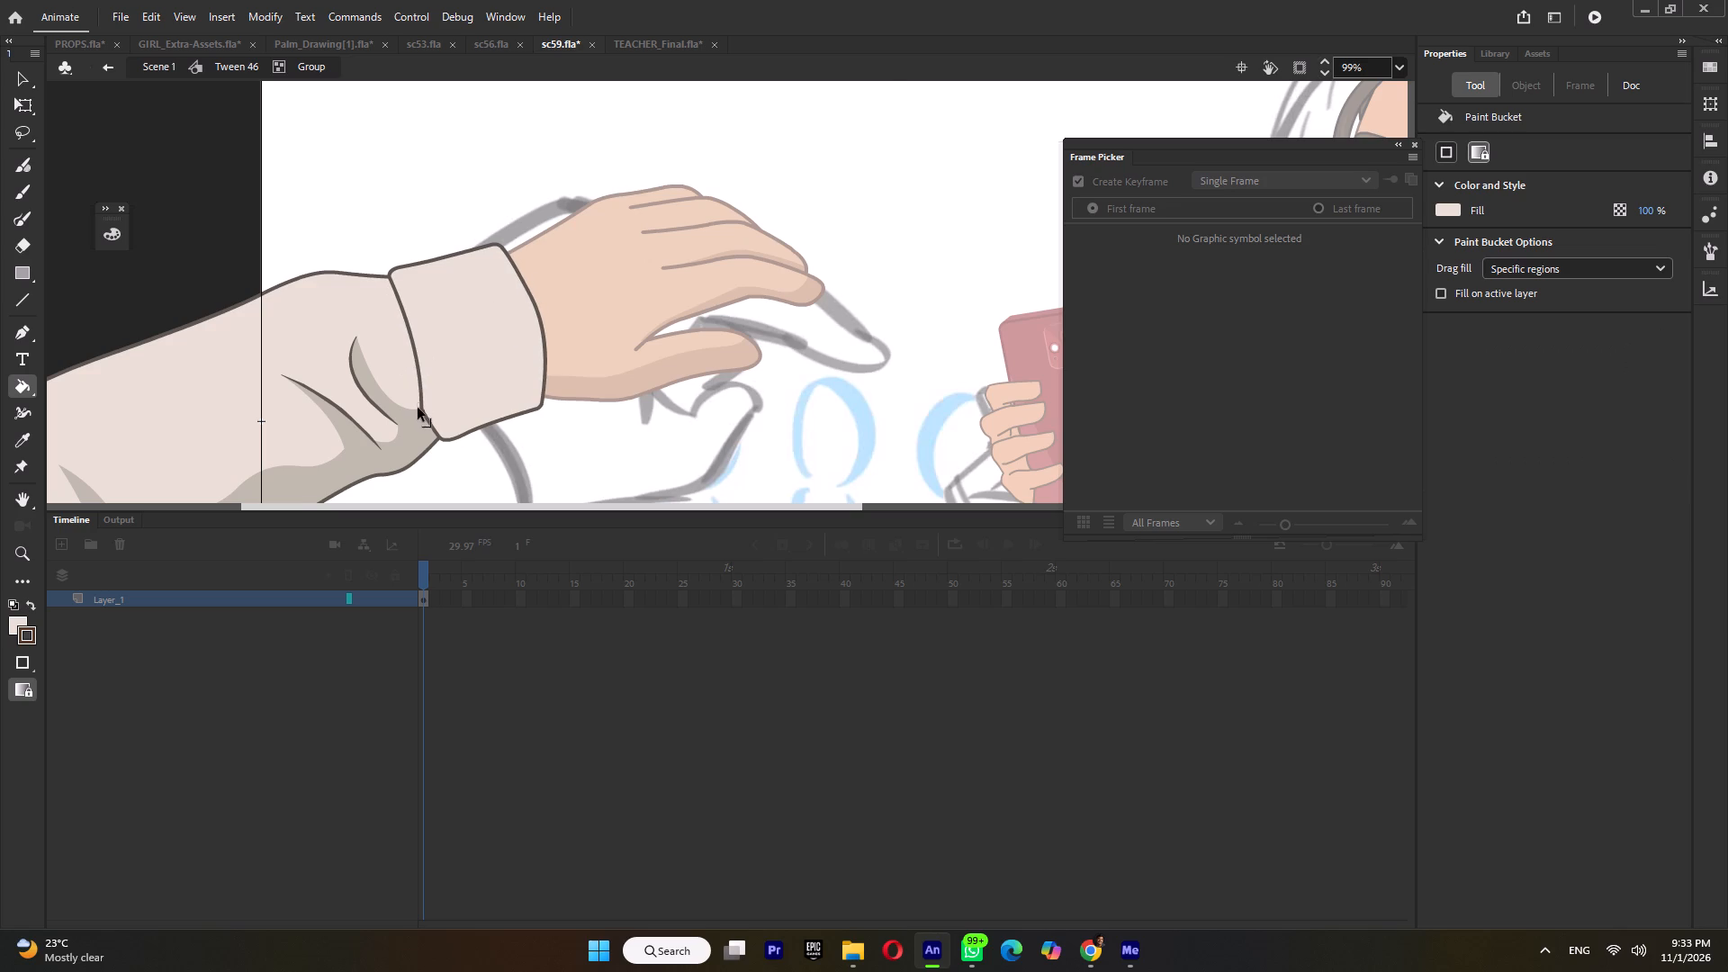
scroll(419, 409, "up", 3, "ctrl")
left_click_drag(427, 411, 445, 409, "ctrl")
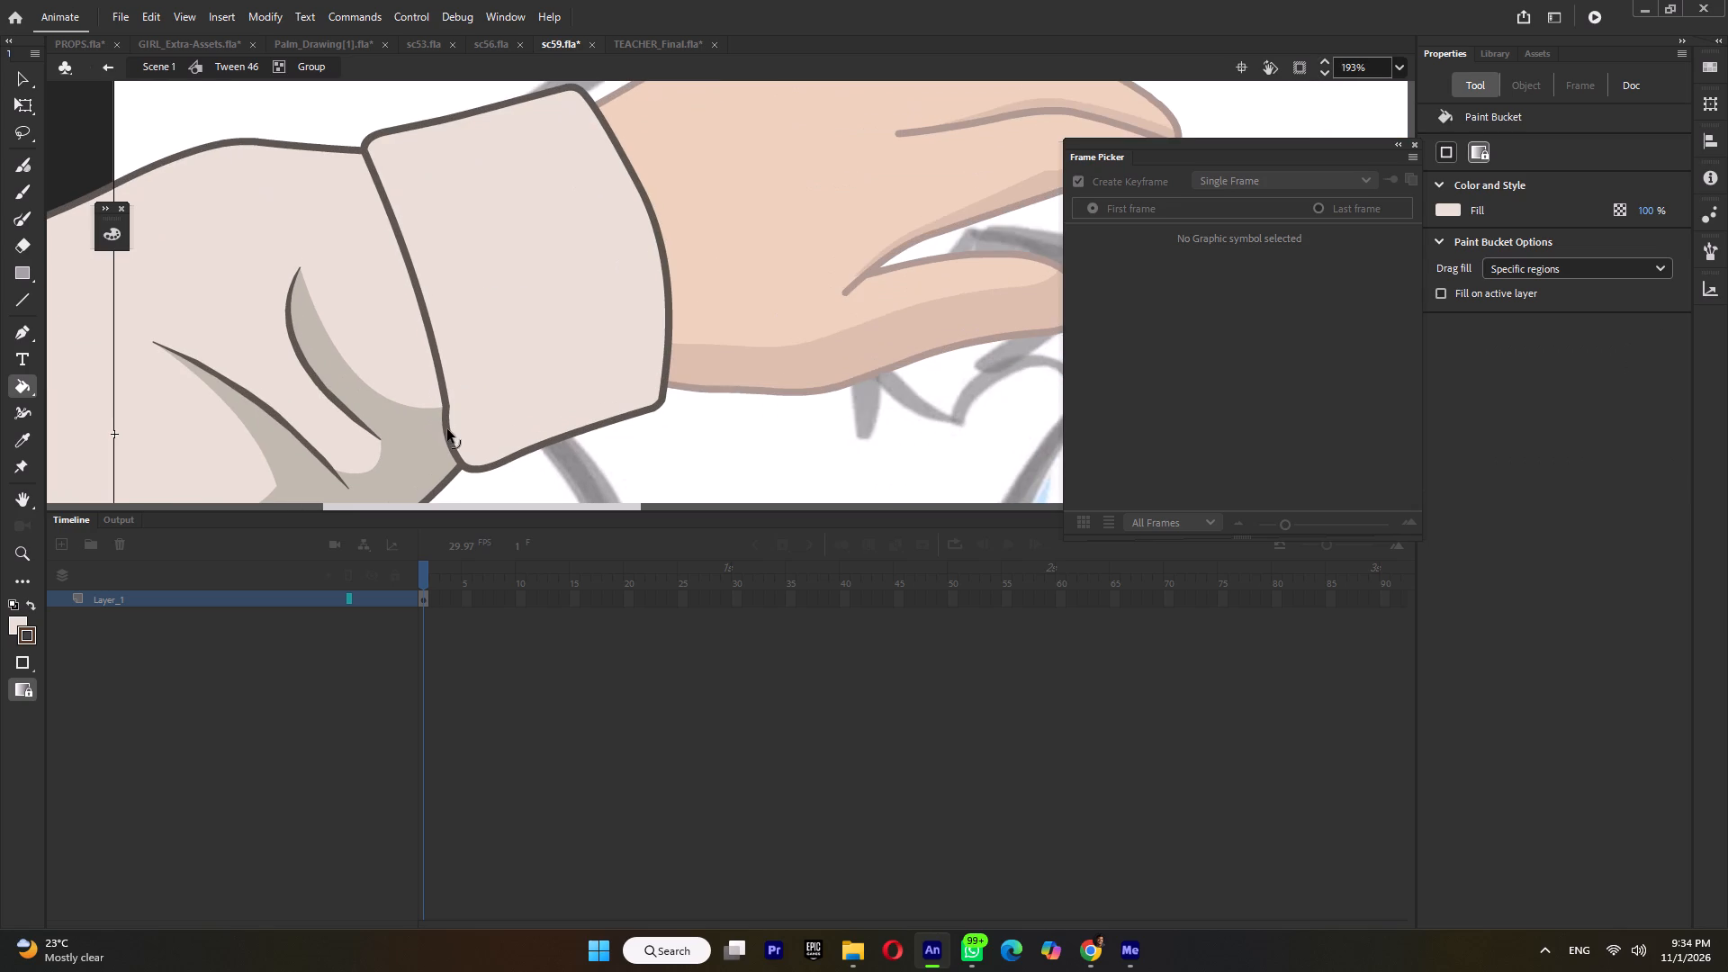
left_click(447, 429, "ctrl")
left_click_drag(445, 410, 455, 410, "ctrl")
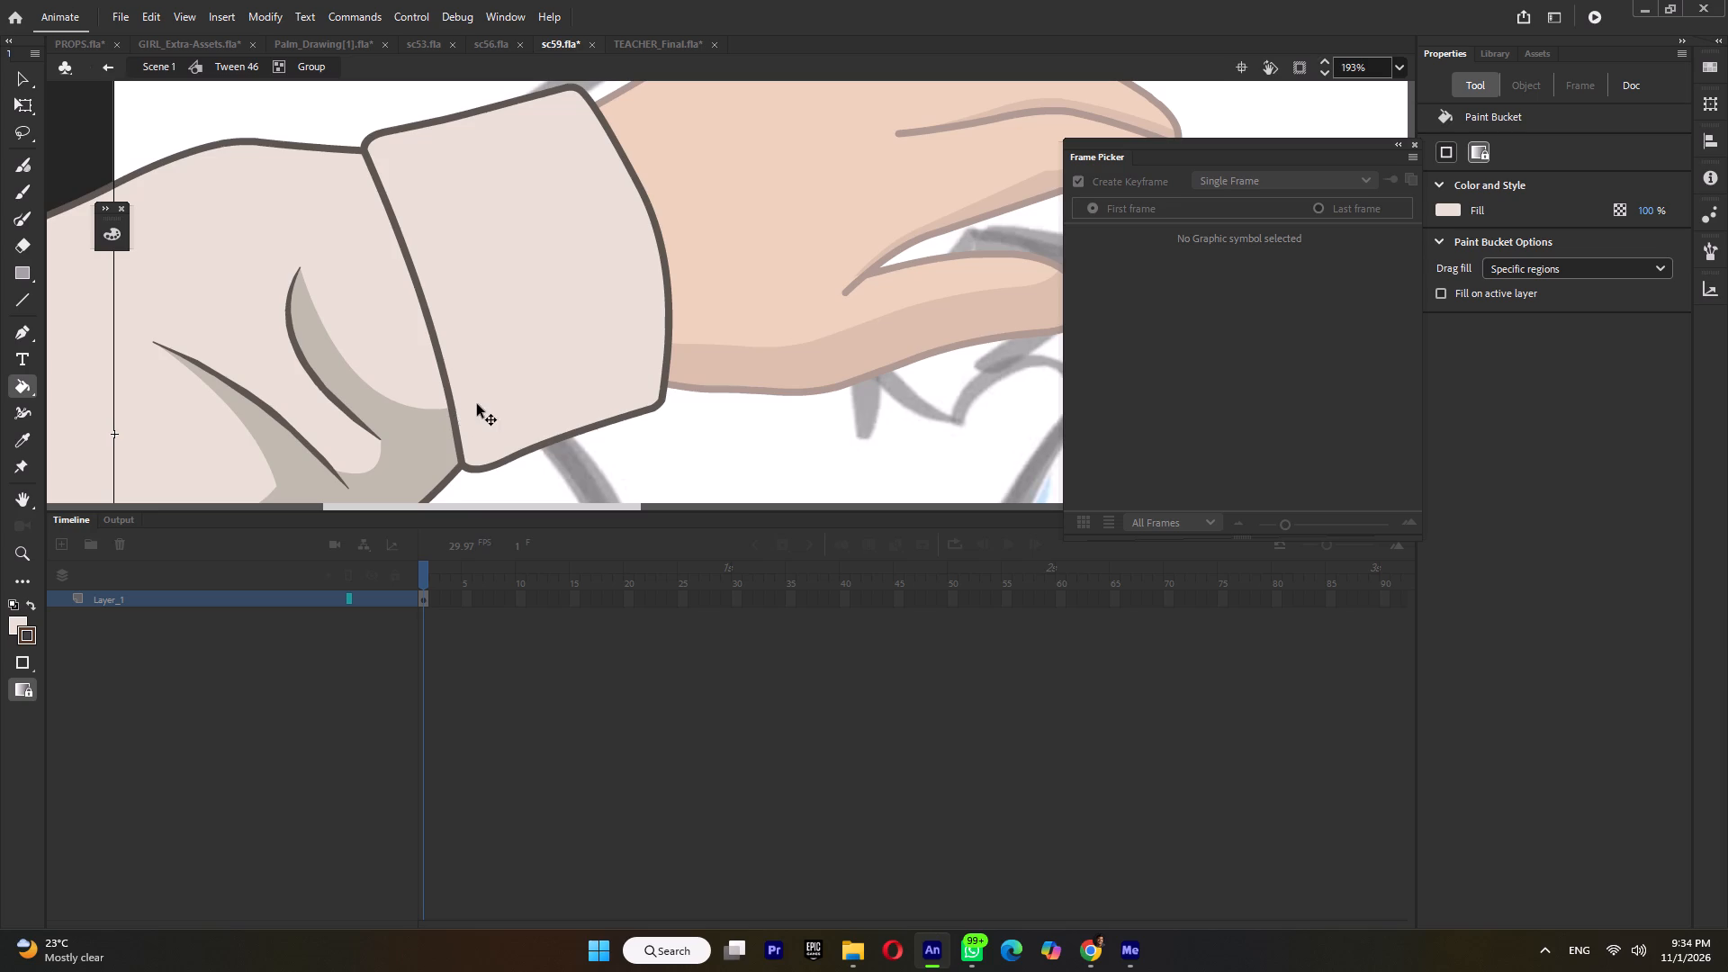
scroll(482, 395, "down", 5, "ctrl")
double_click(595, 361, "ctrl")
scroll(595, 361, "down", 3, "ctrl")
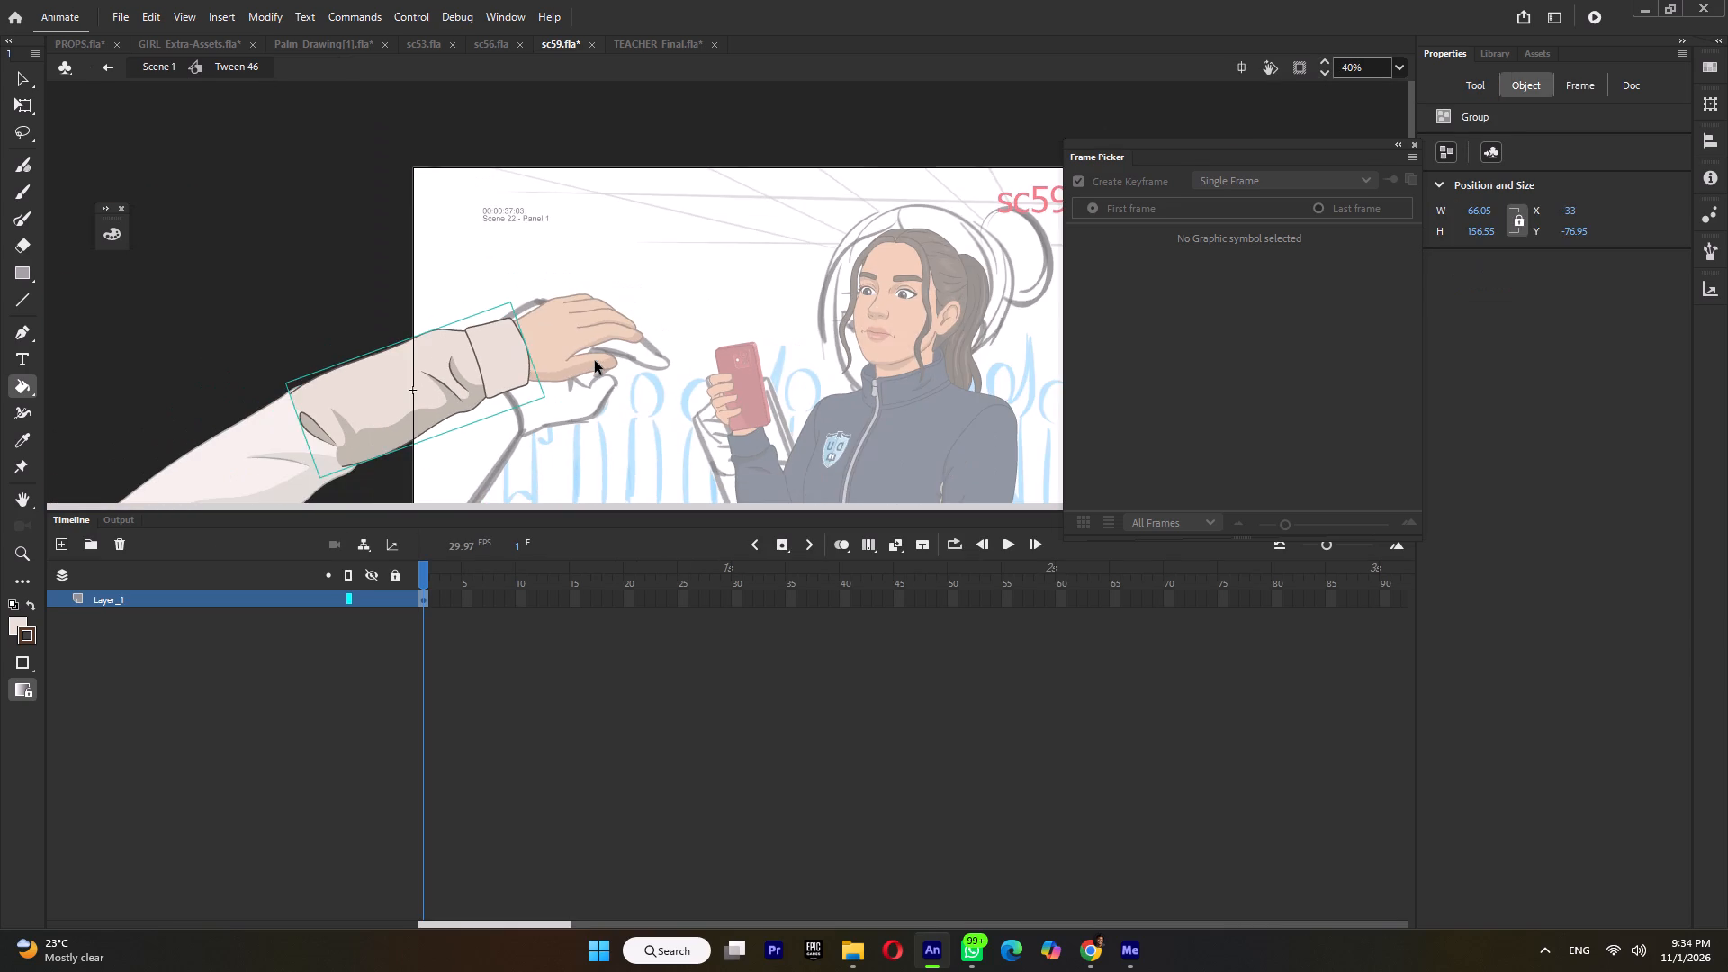
double_click(595, 361, "ctrl")
double_click(607, 265, "ctrl")
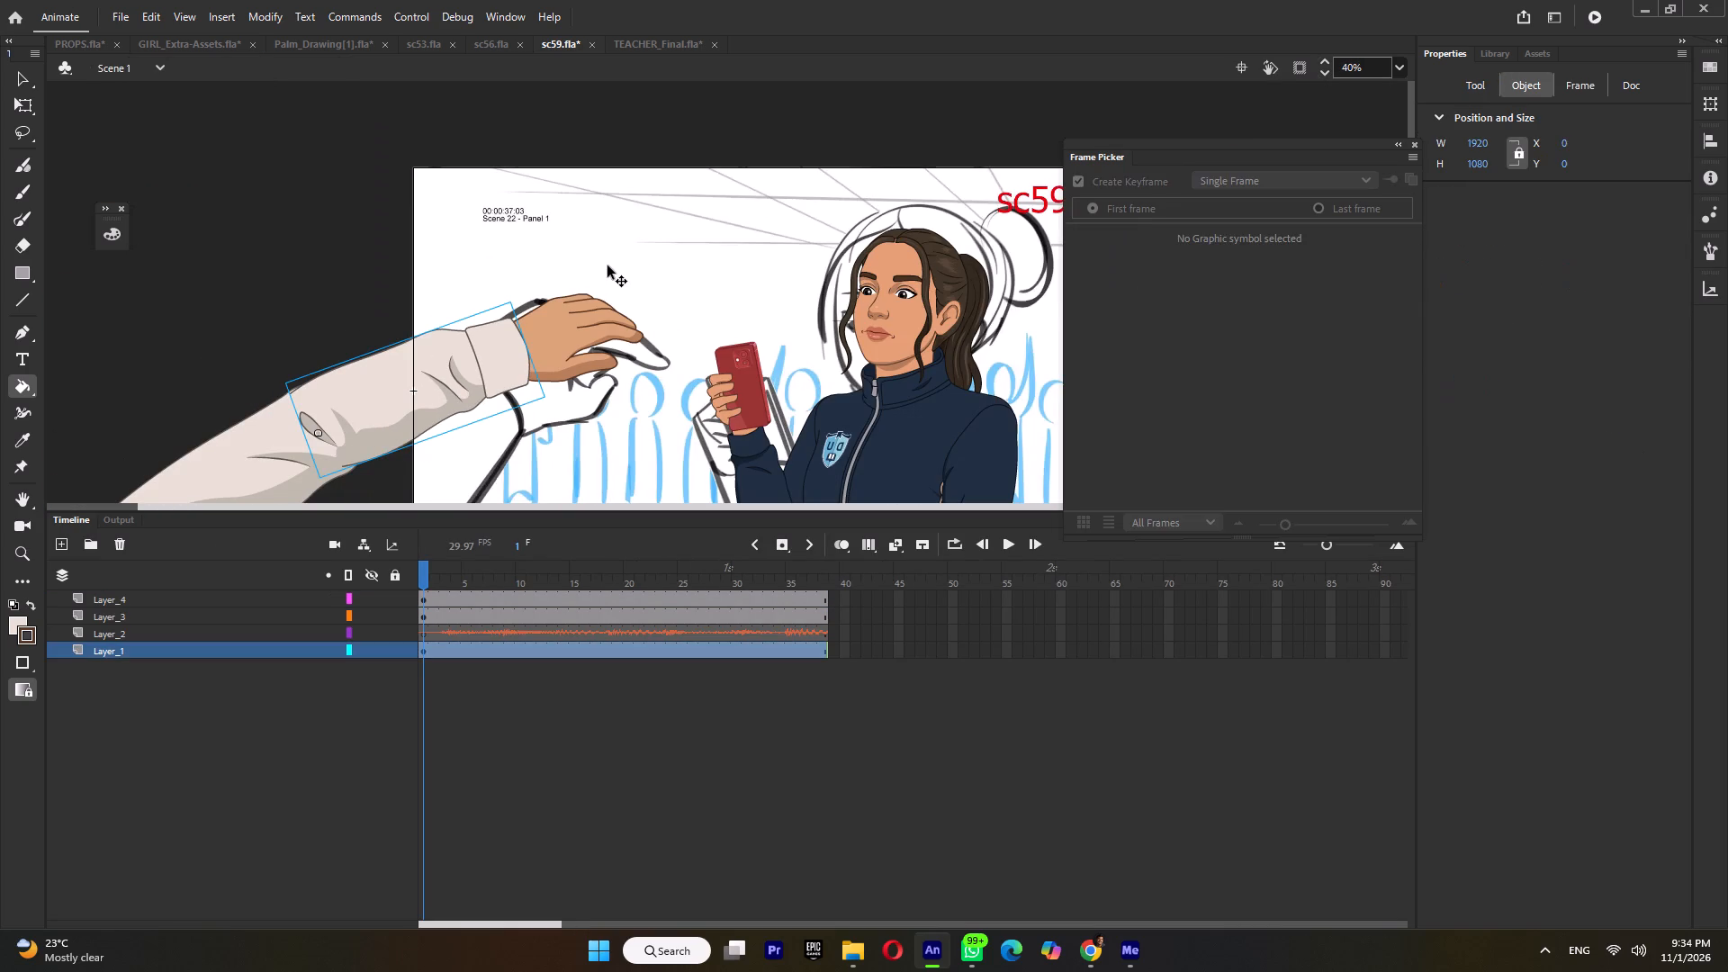
Select the hand, forearm and upper-sleeve pieces and convert them into one graphic symbol.
left_click(548, 341, "ctrl")
left_click(426, 364, "ctrl+shift")
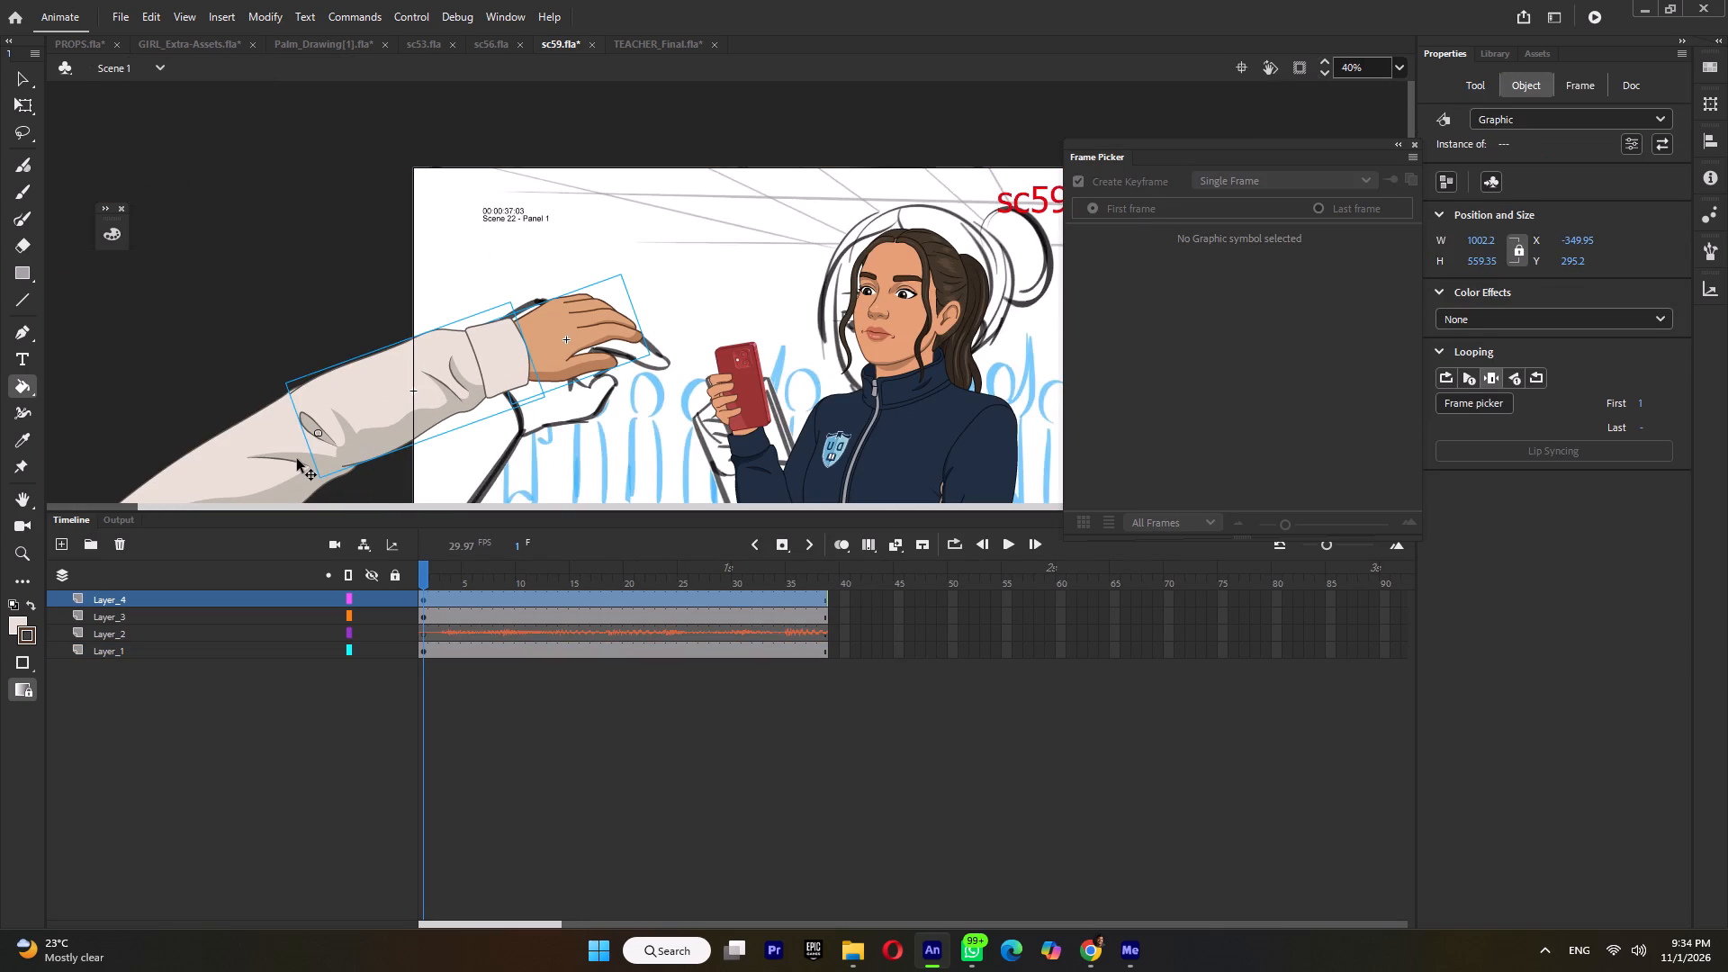
left_click(297, 459, "ctrl+shift")
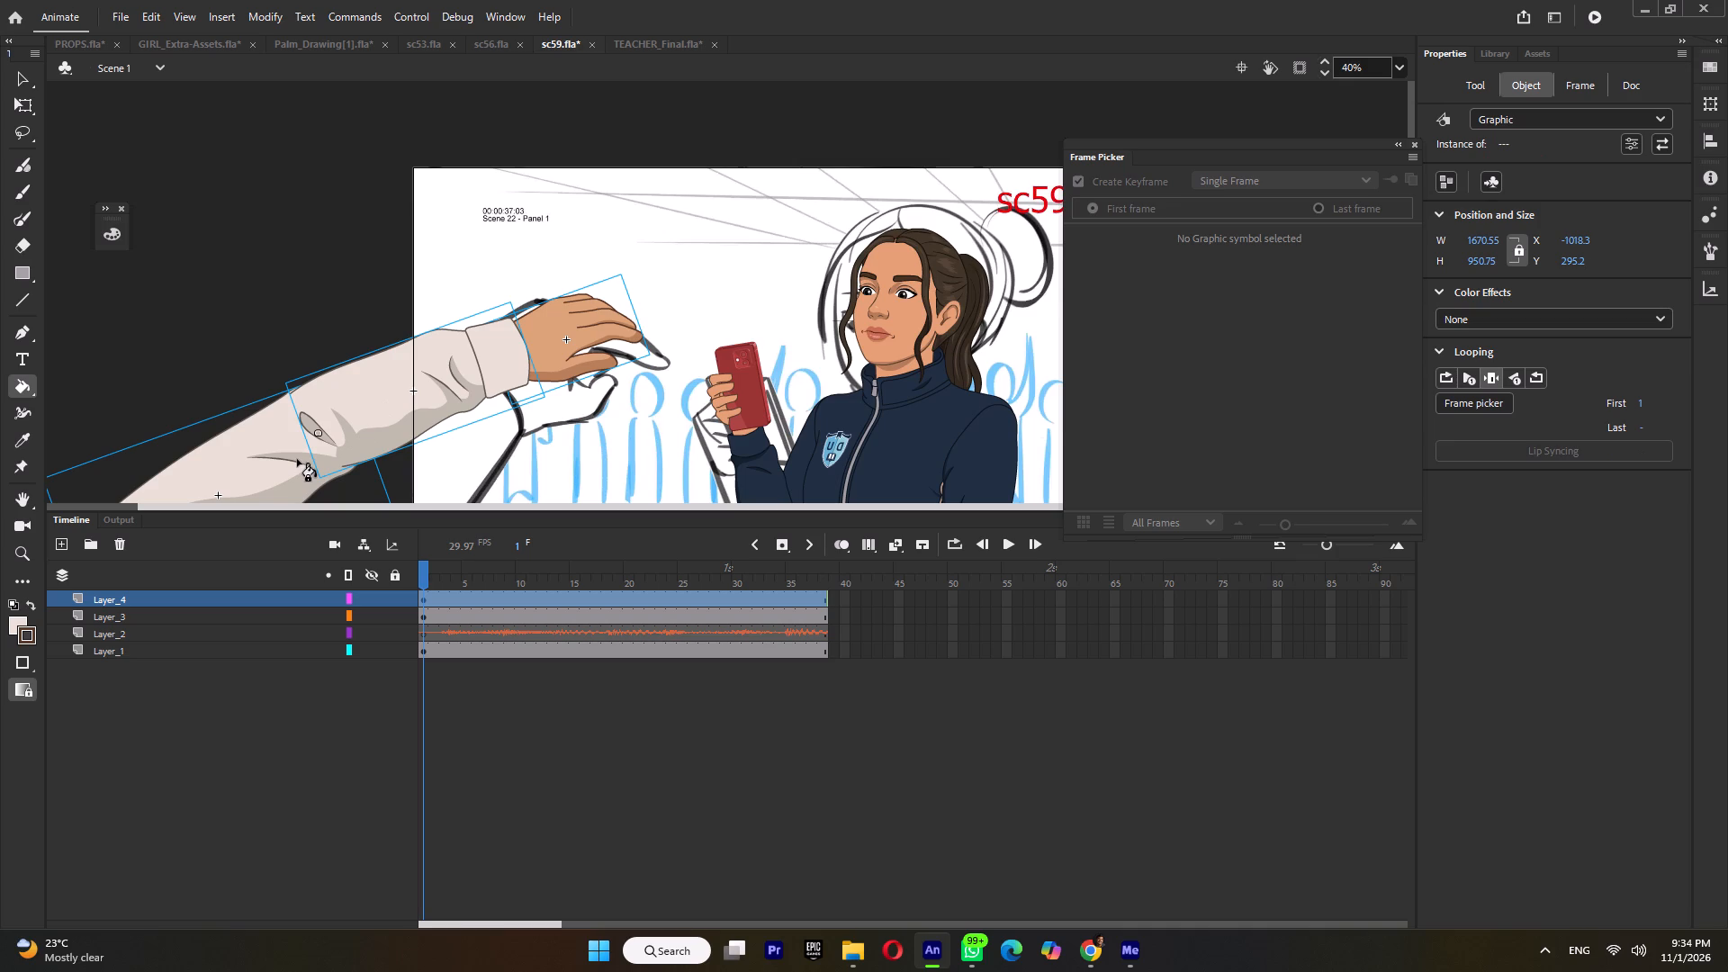
key("F8")
left_click(946, 229)
Distribute the arm pieces inside the new symbol to separate layers and return to Scene 1.
double_click(547, 324)
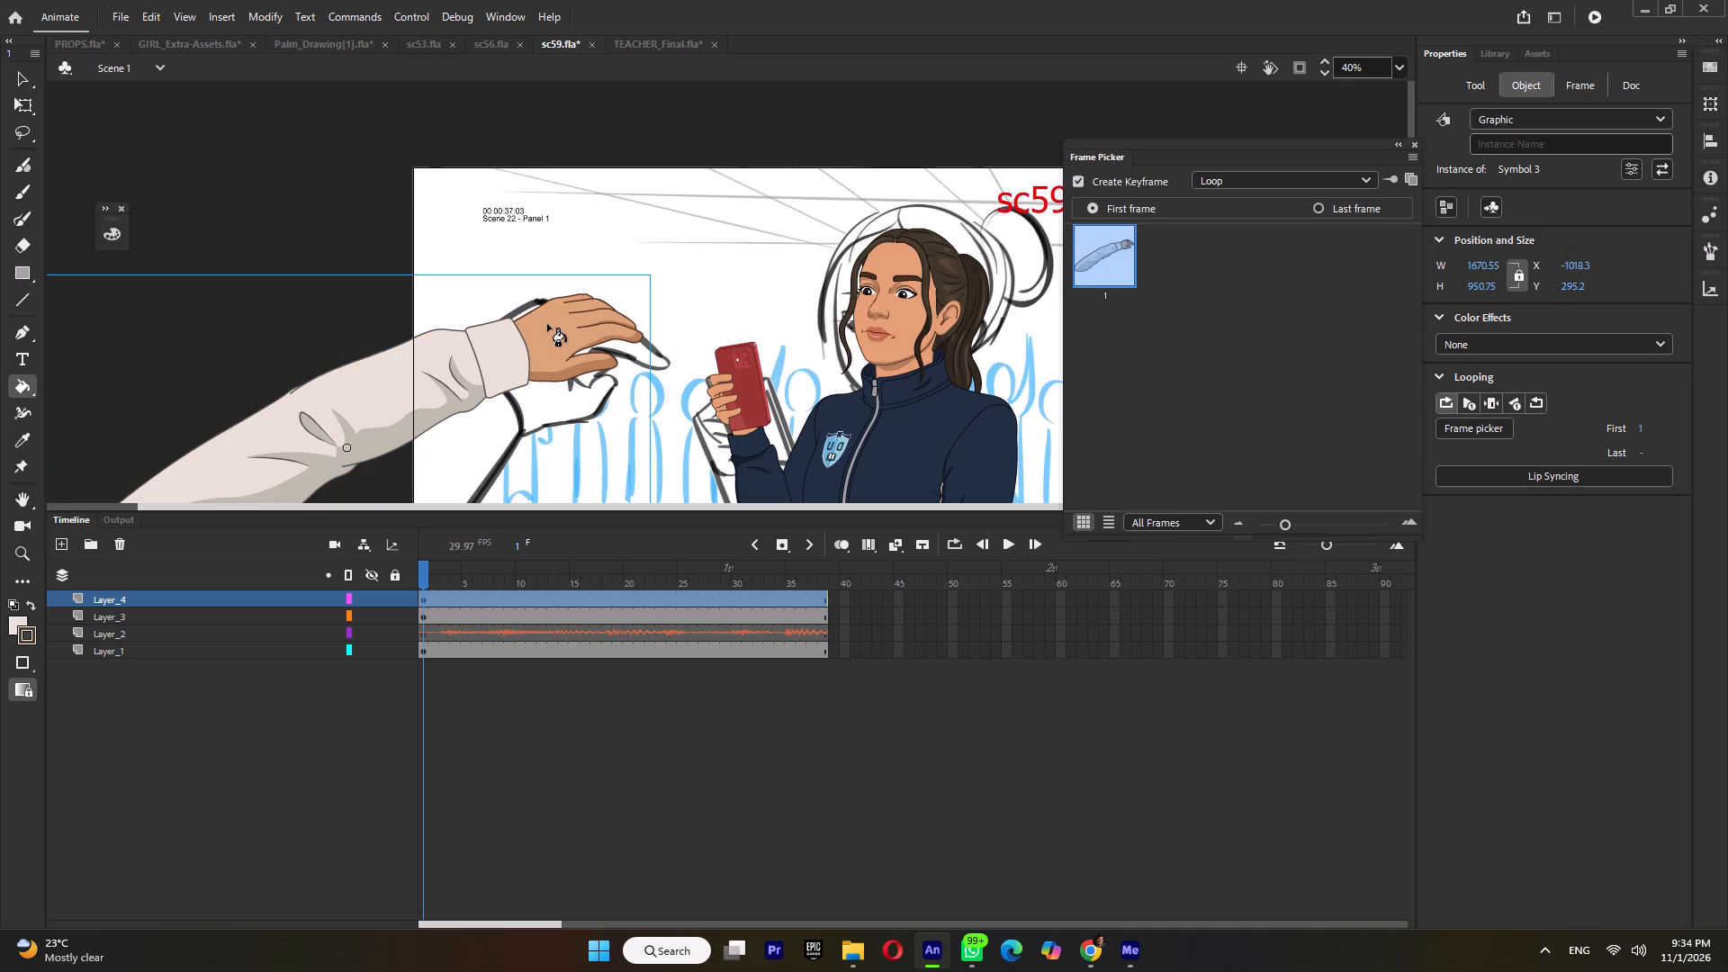
double_click(526, 327, "ctrl")
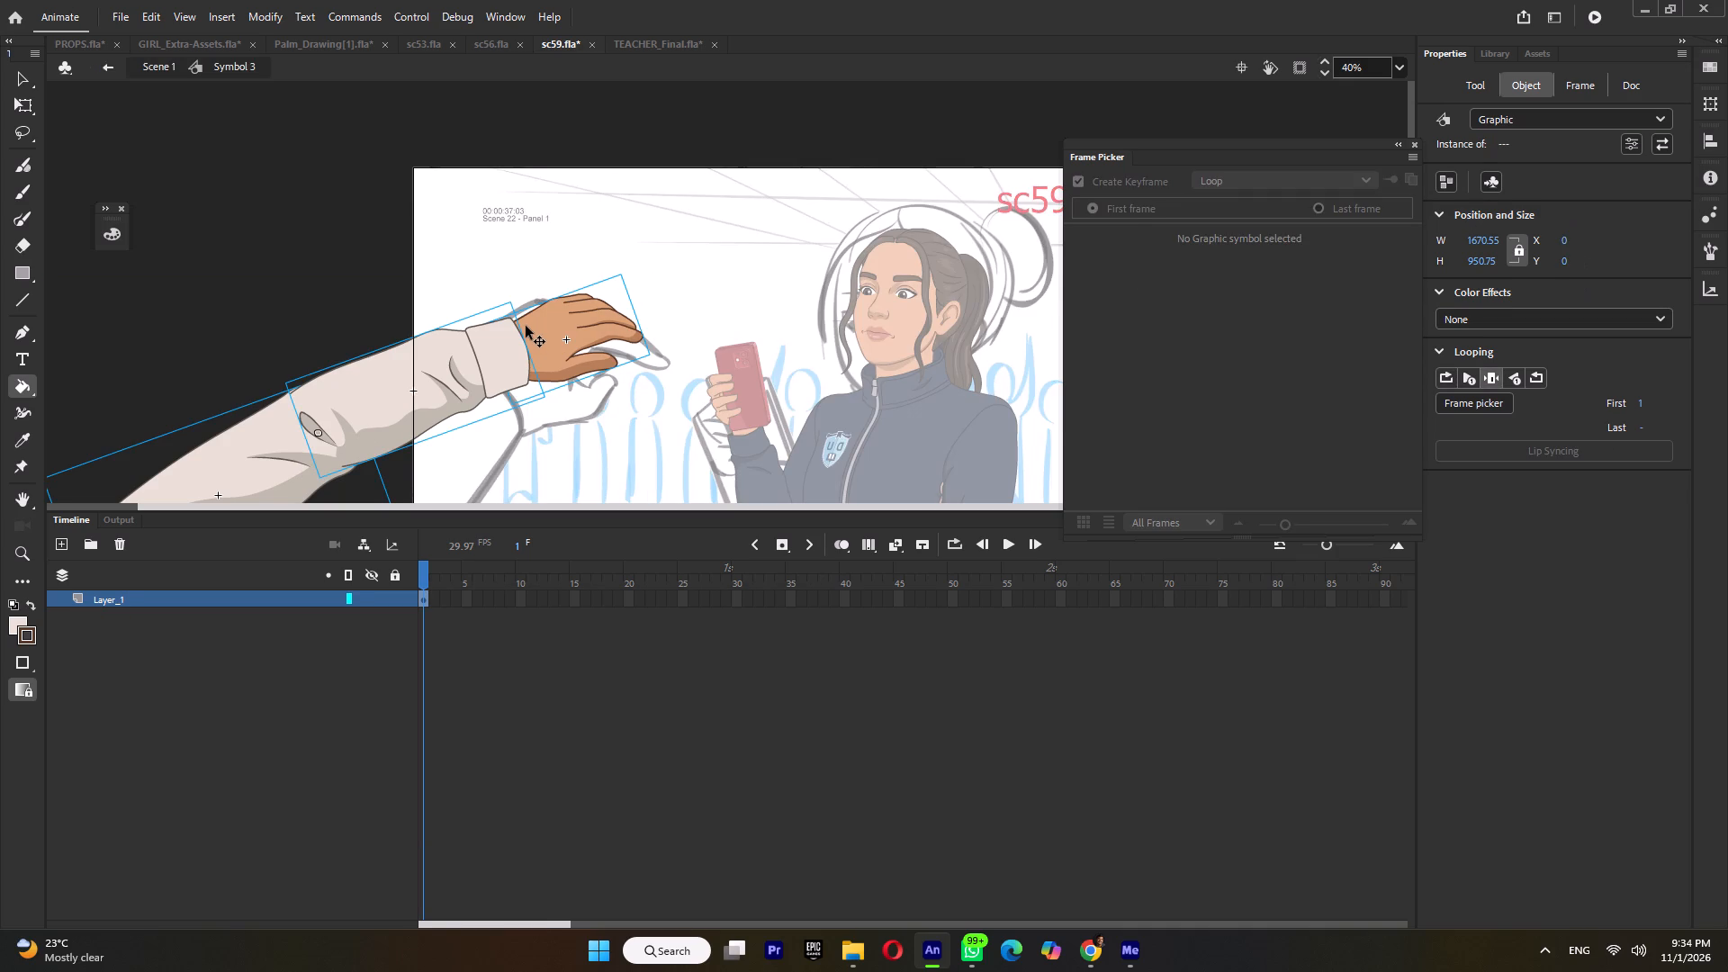
key("ctrl+shift+d")
left_click(28, 101)
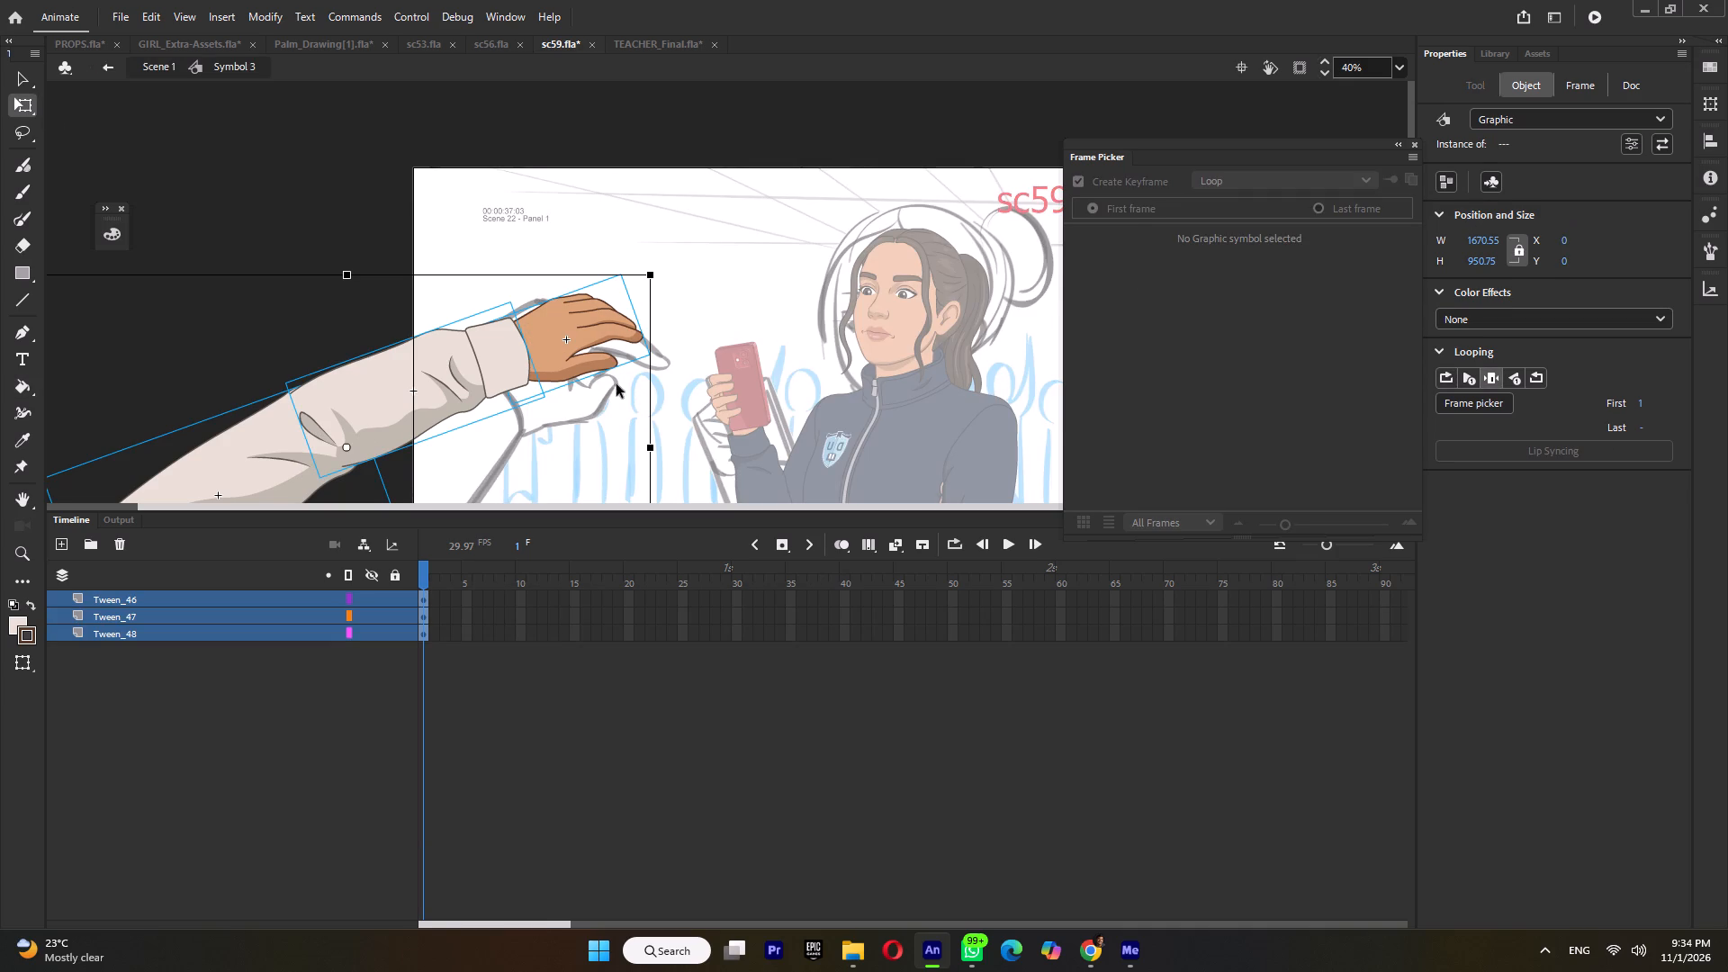
double_click(489, 271)
Enlarge the whole arm symbol, tilt it upward and place its hand over the sketched hand.
left_click_drag(647, 271, 688, 228, "shift")
left_click_drag(514, 326, 468, 371)
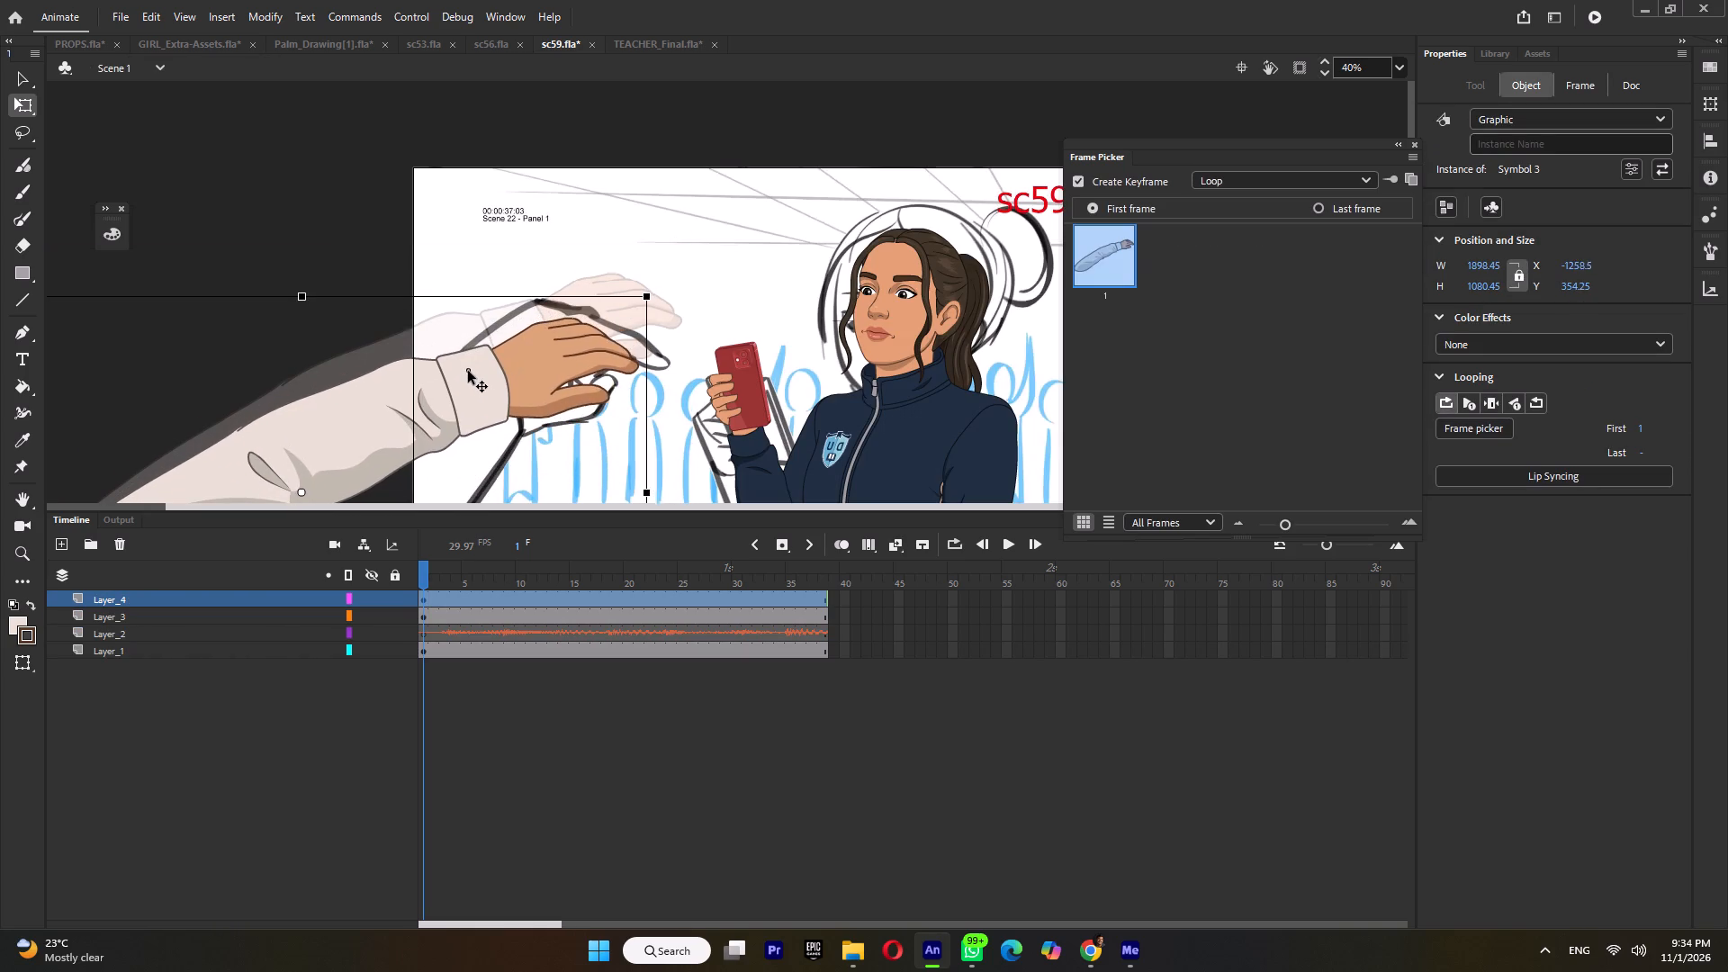
left_click_drag(468, 371, 473, 363)
left_click_drag(663, 289, 607, 231)
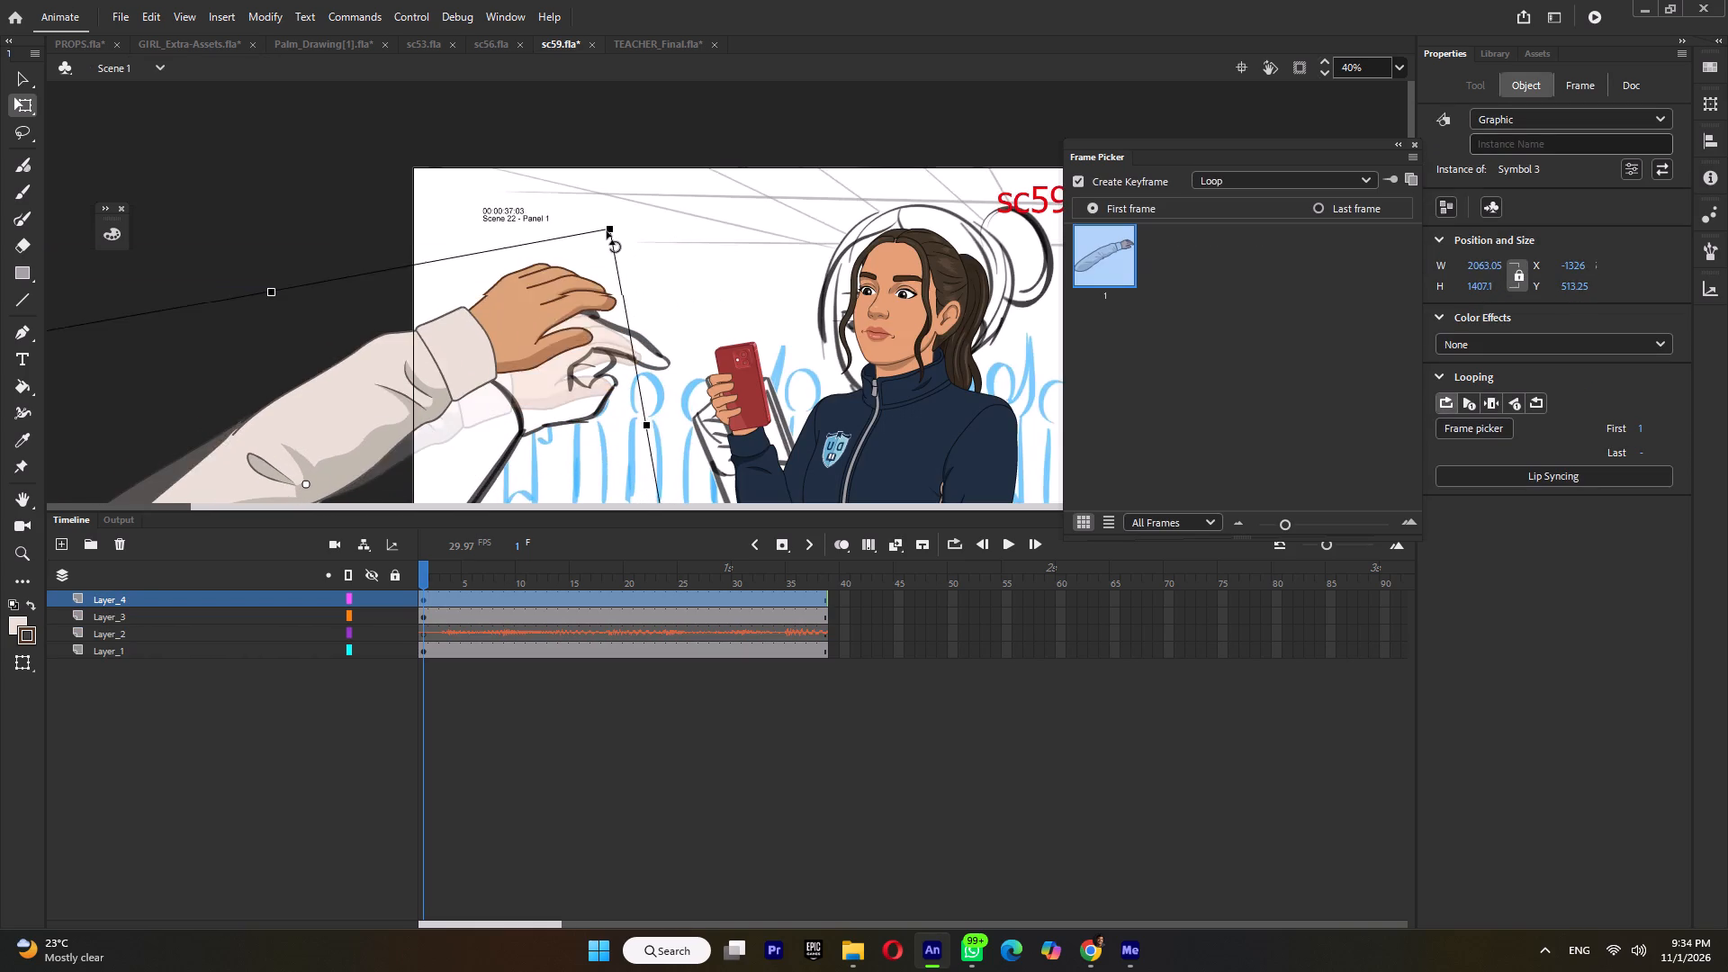
left_click_drag(607, 231, 589, 215)
left_click_drag(454, 336, 491, 397)
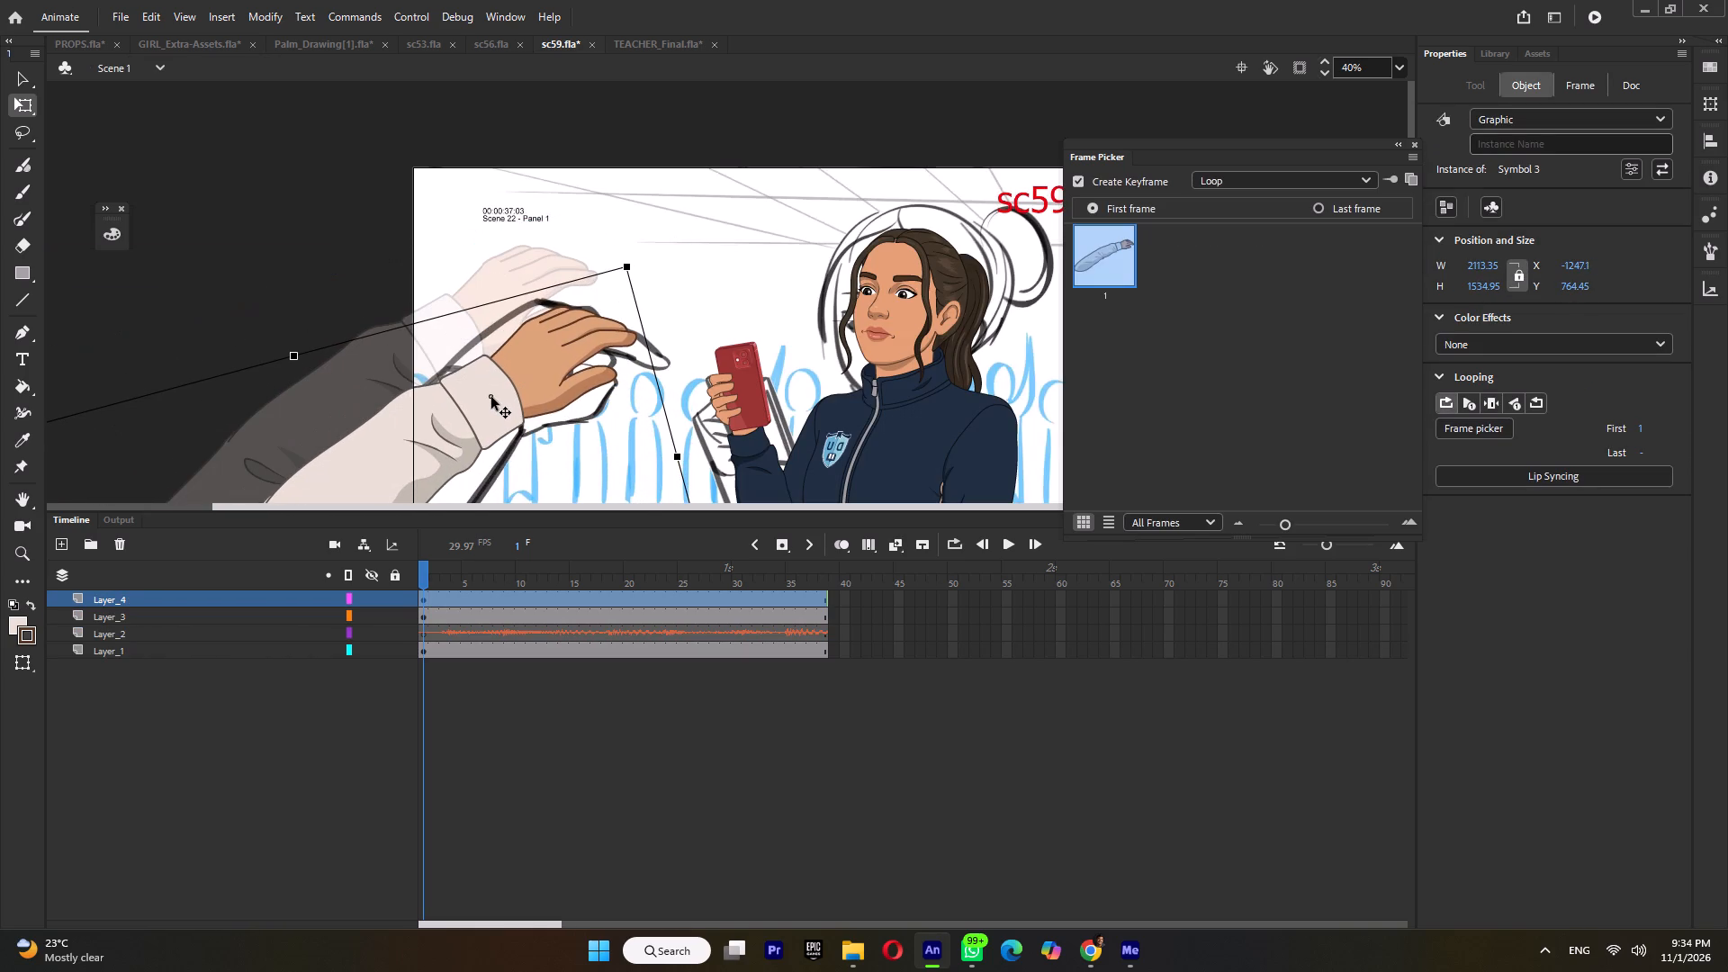
left_click_drag(491, 397, 474, 416)
left_click_drag(621, 286, 619, 284)
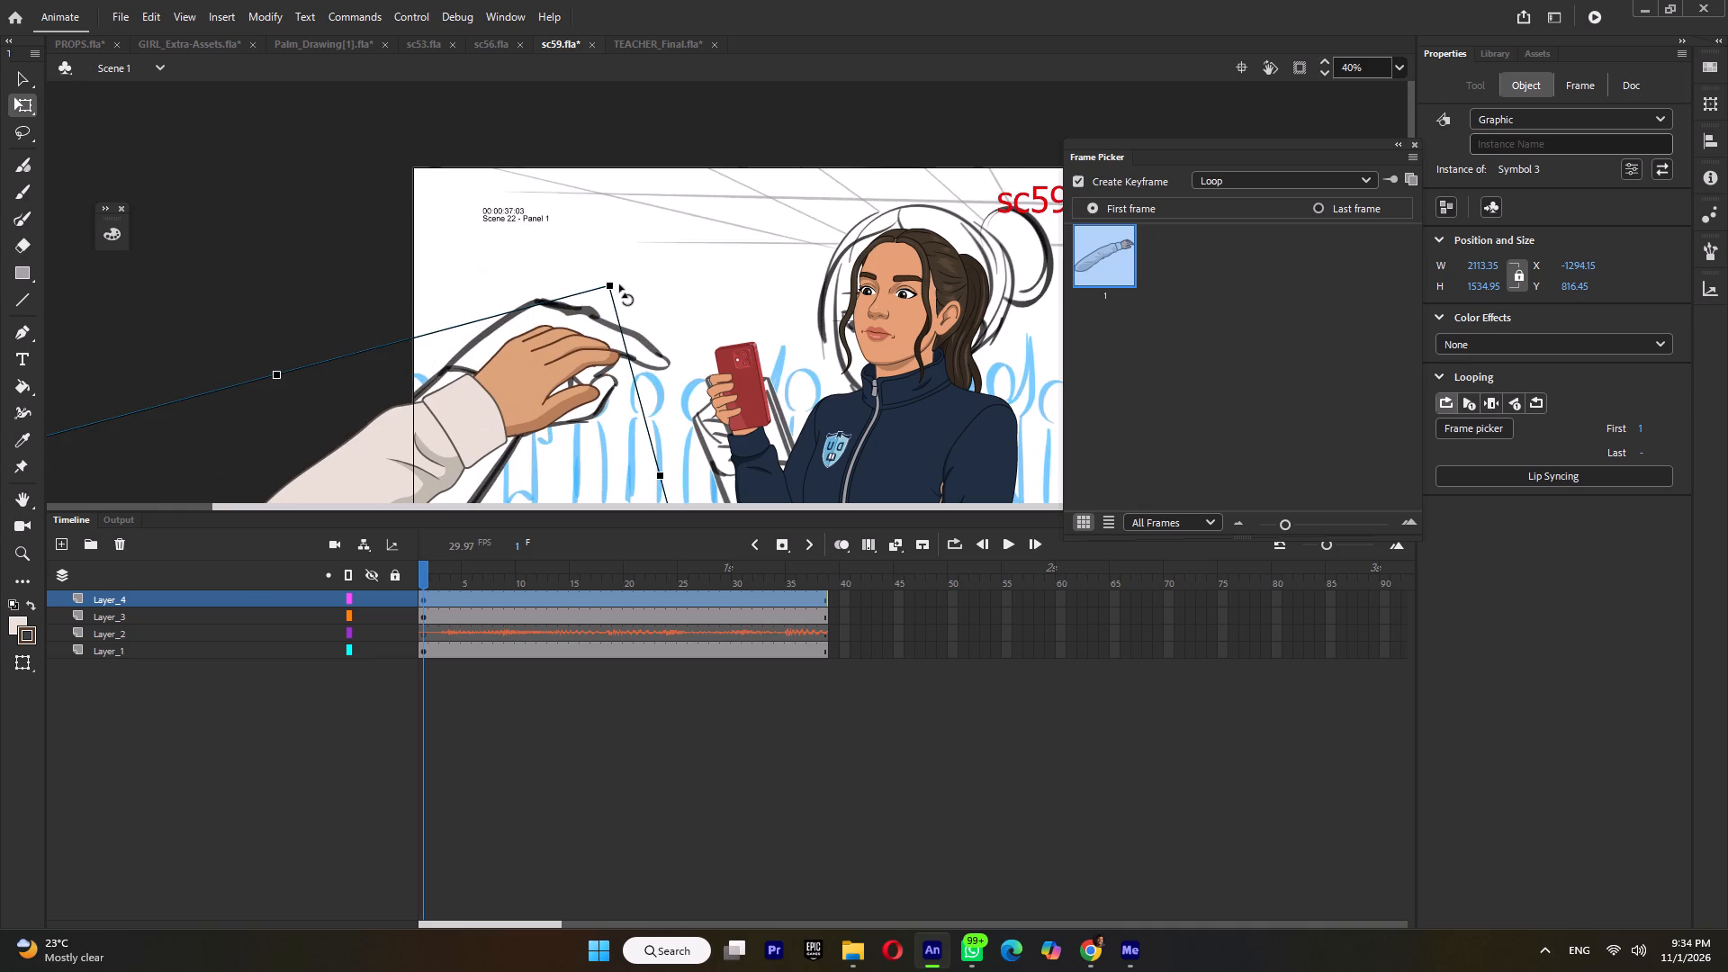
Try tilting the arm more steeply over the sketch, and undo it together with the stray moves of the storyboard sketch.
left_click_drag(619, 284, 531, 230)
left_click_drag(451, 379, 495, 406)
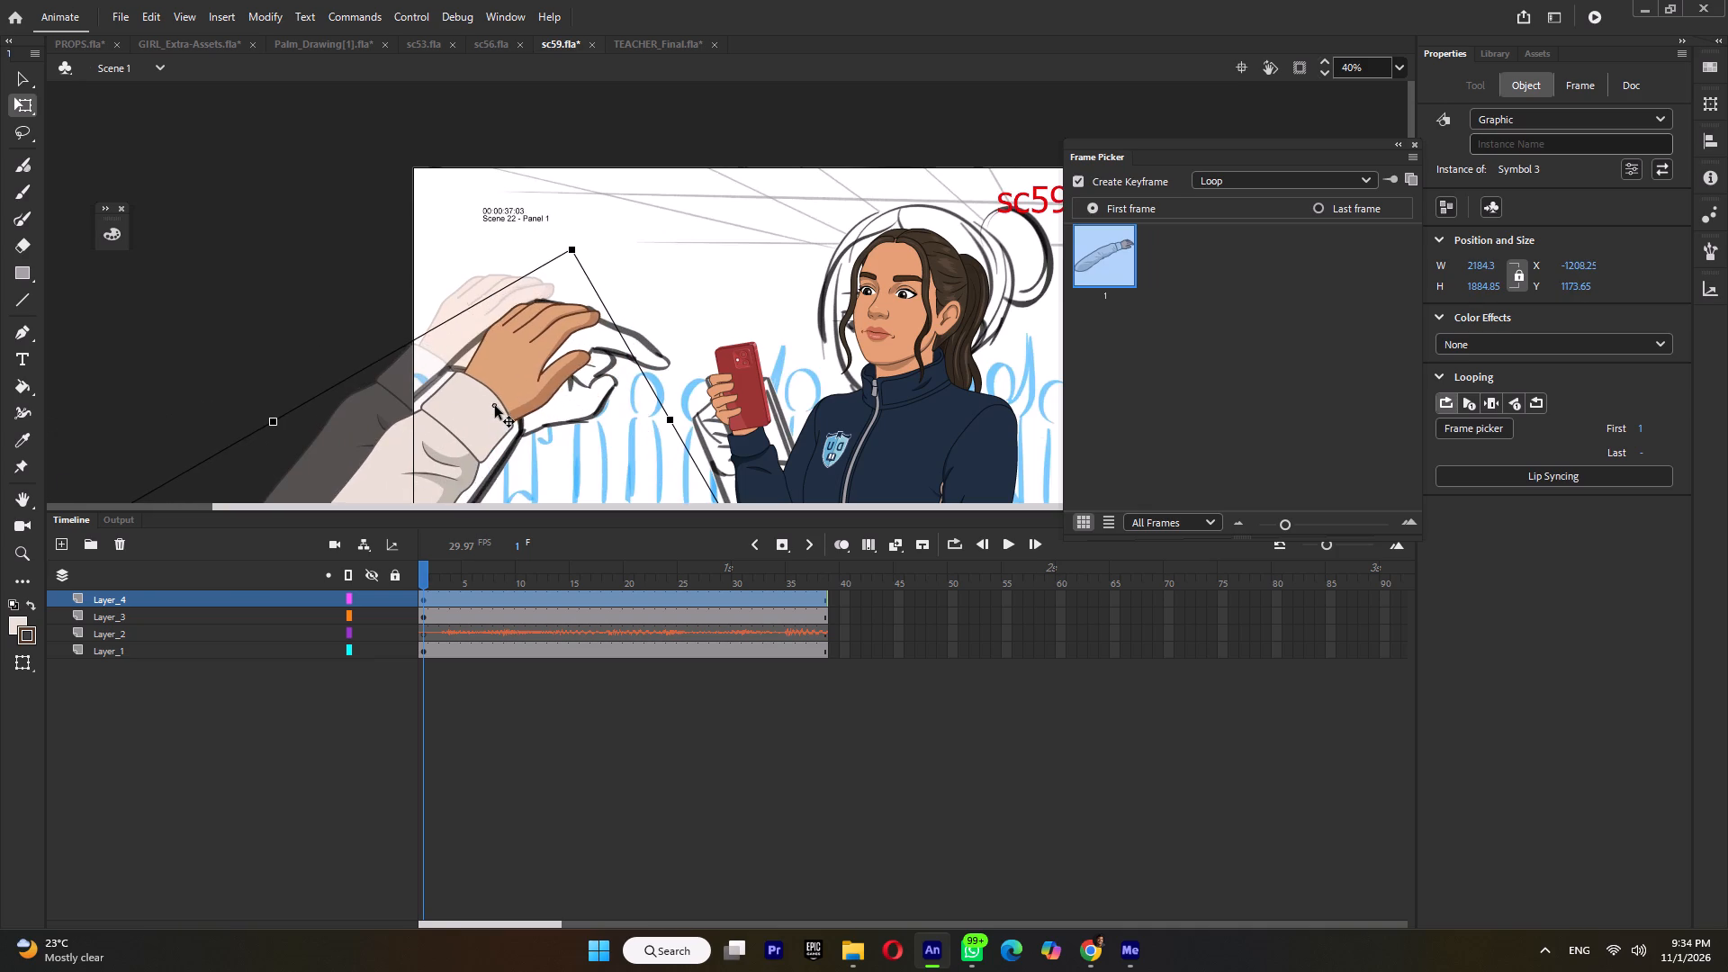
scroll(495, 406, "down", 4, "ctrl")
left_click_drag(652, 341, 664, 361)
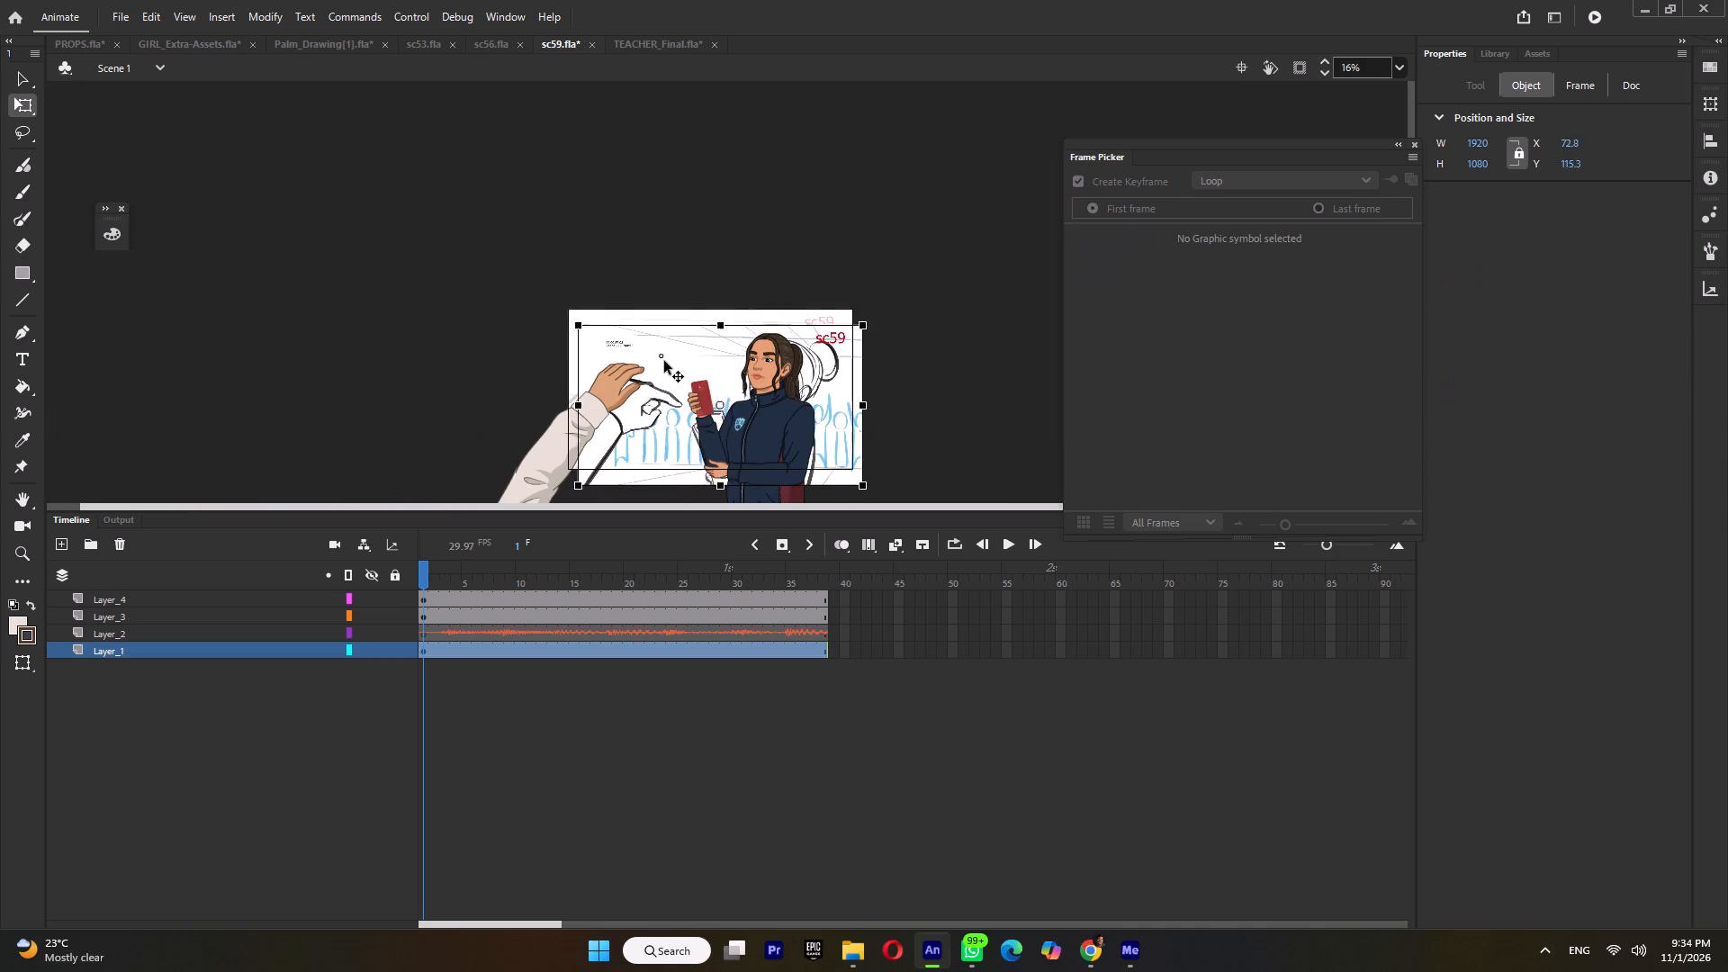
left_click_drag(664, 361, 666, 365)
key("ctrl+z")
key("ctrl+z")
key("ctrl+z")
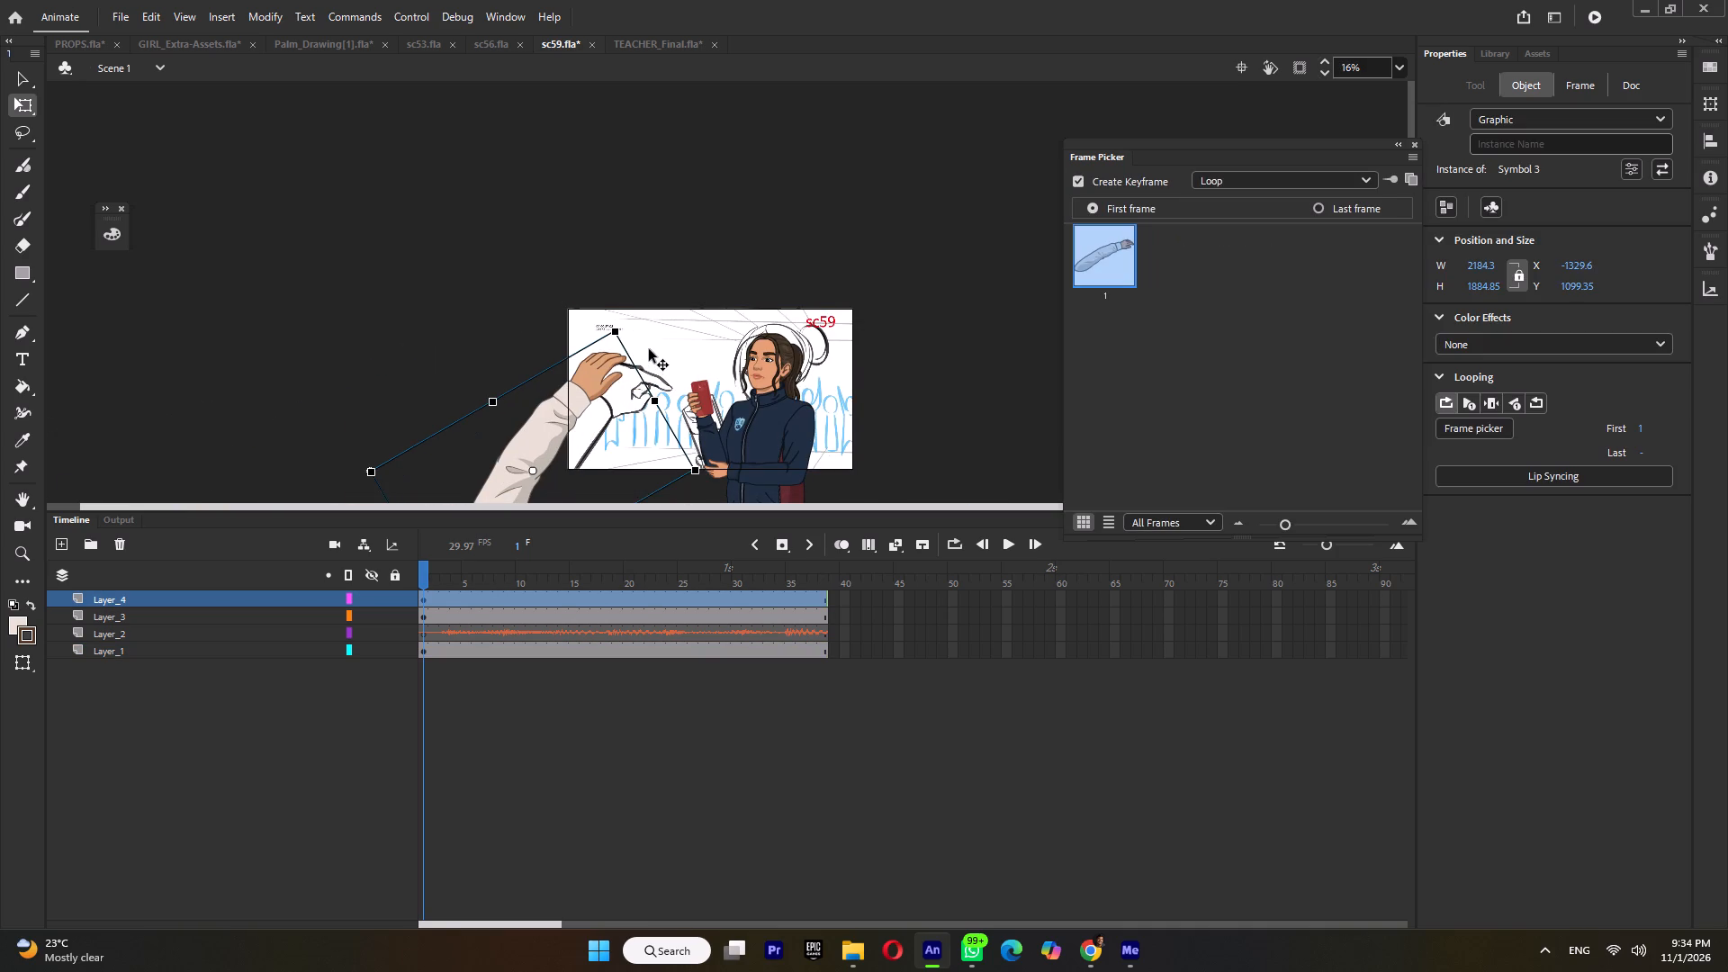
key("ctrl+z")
Enlarge the arm symbol further, rotate it back to a flatter angle, and set its hand just above the sketched hand.
left_click_drag(645, 358, 663, 339, "shift")
left_click_drag(629, 386, 605, 347)
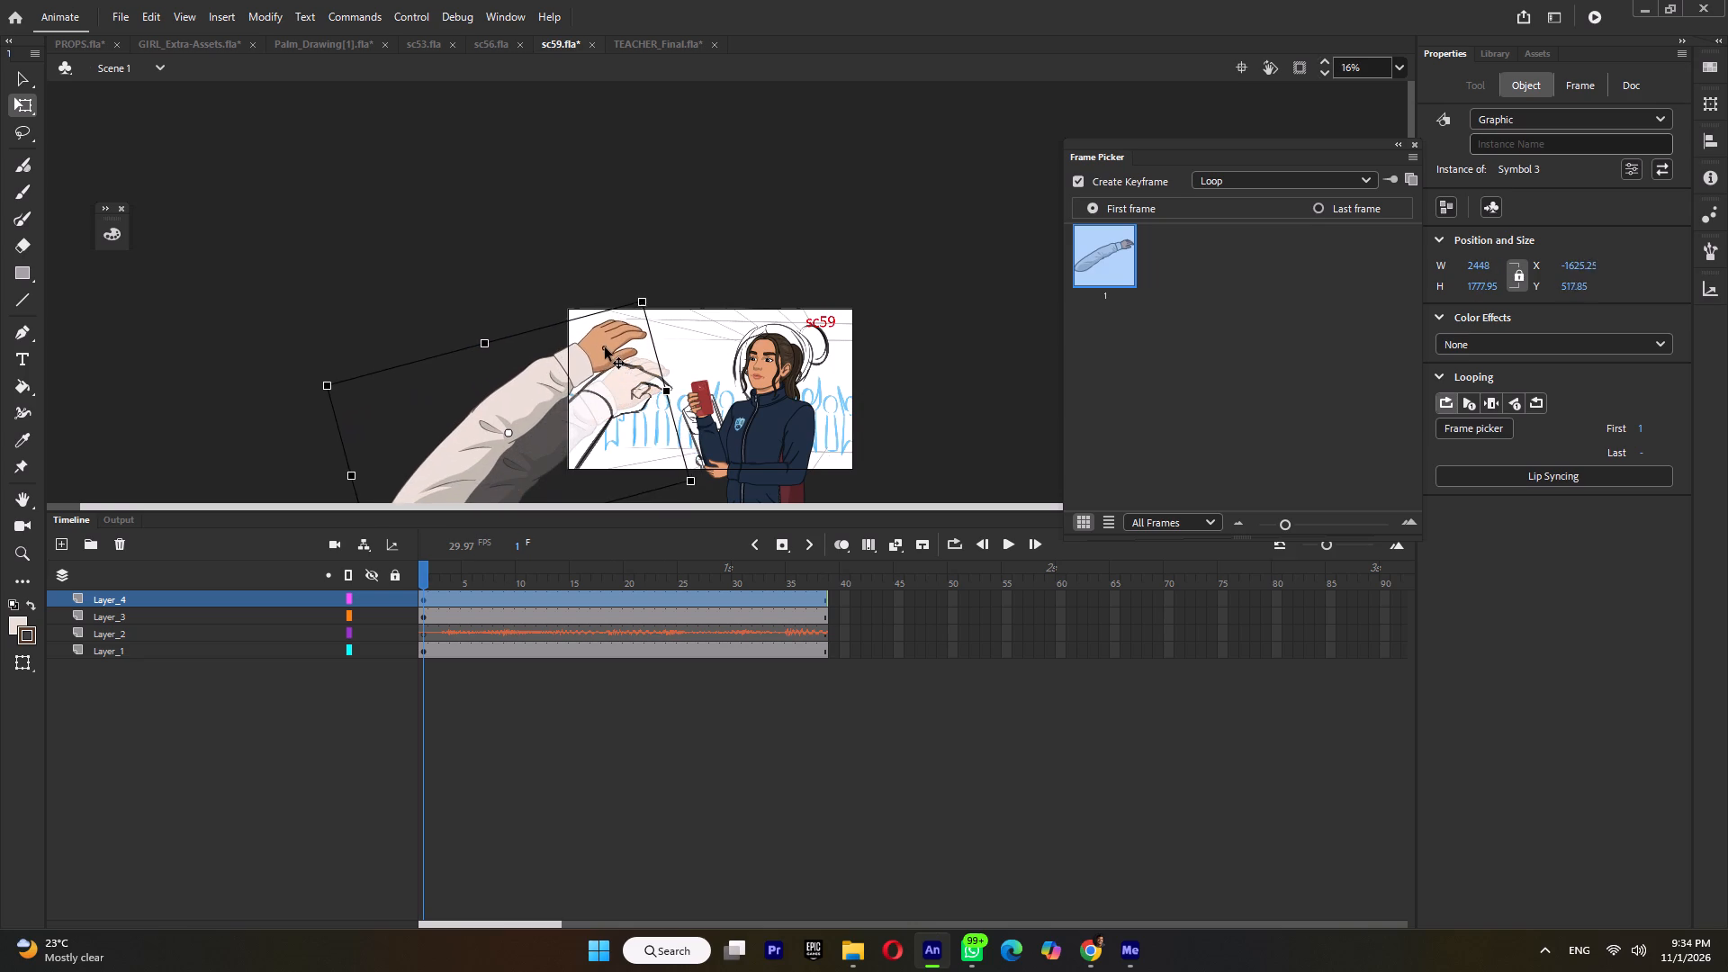
left_click_drag(605, 347, 592, 339)
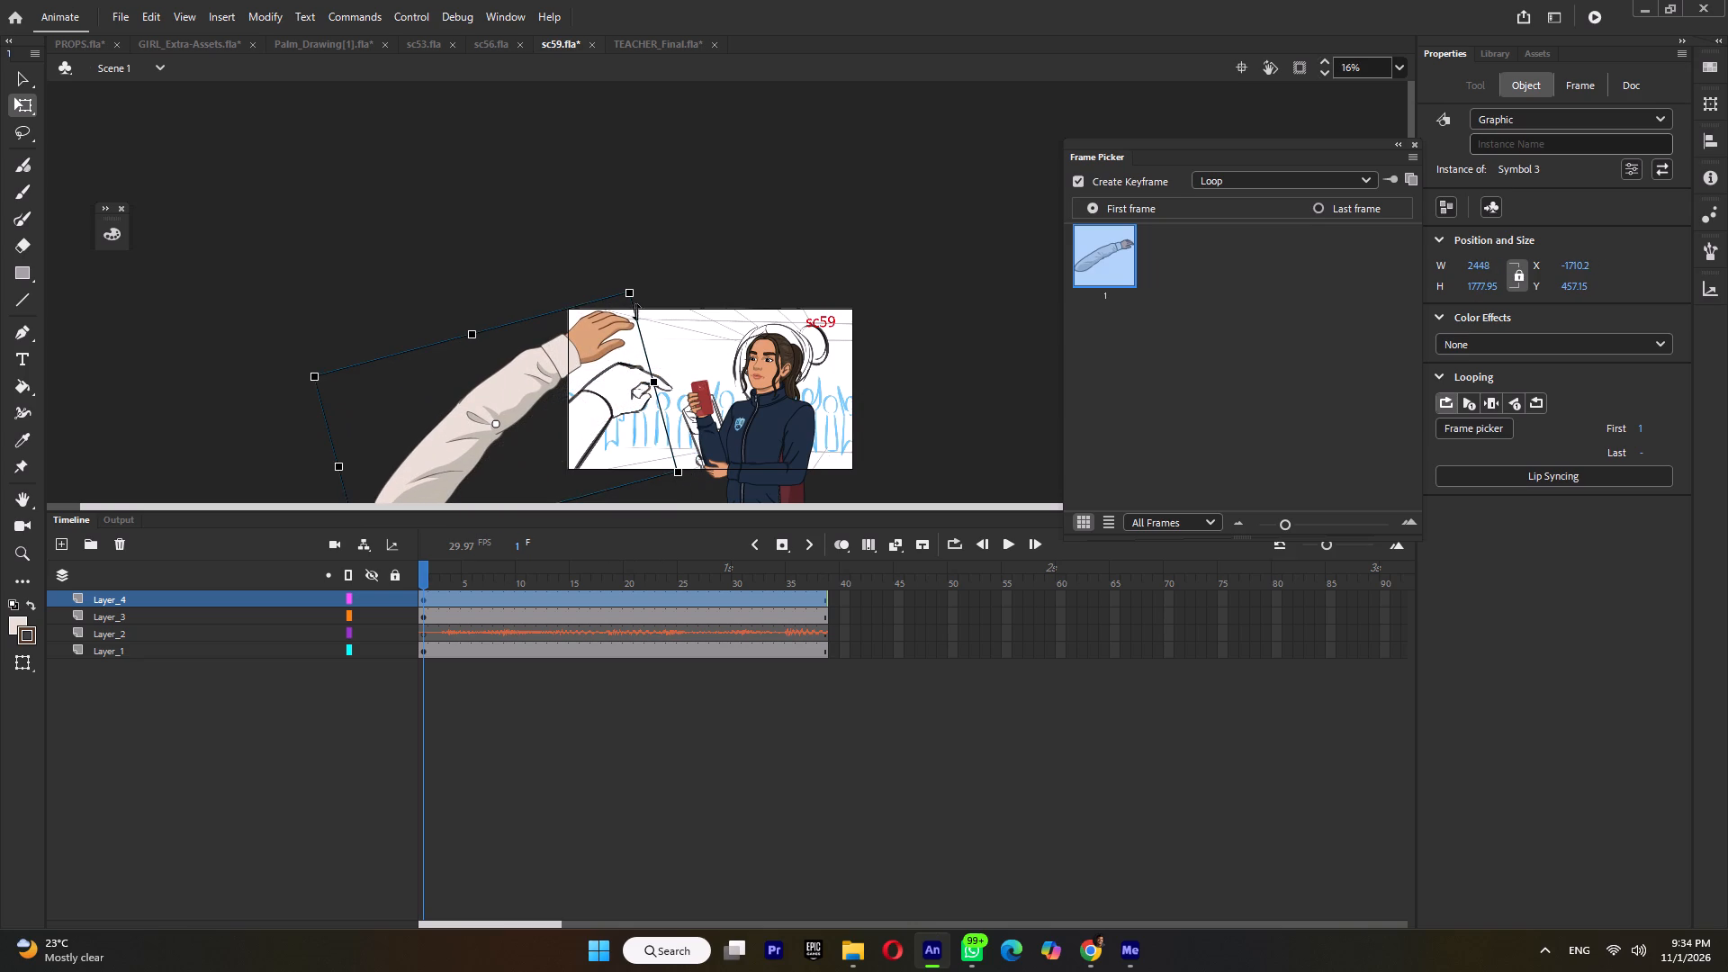
left_click_drag(643, 295, 656, 328)
left_click_drag(613, 346, 629, 372)
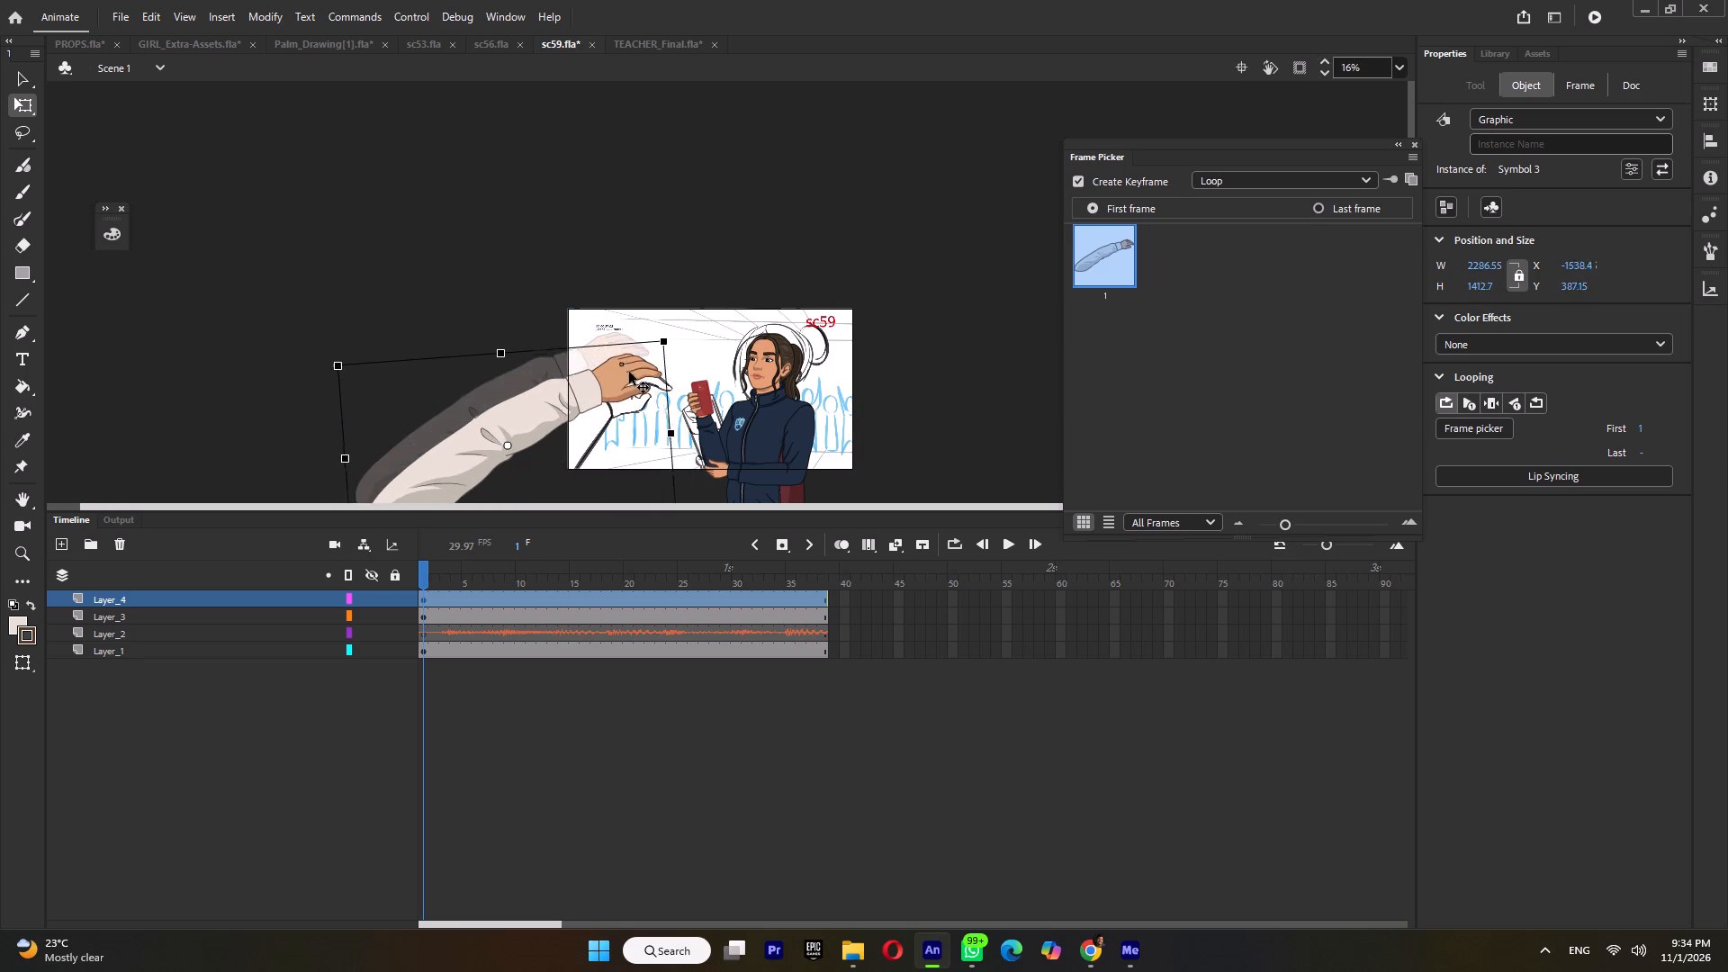
left_click_drag(629, 372, 627, 373)
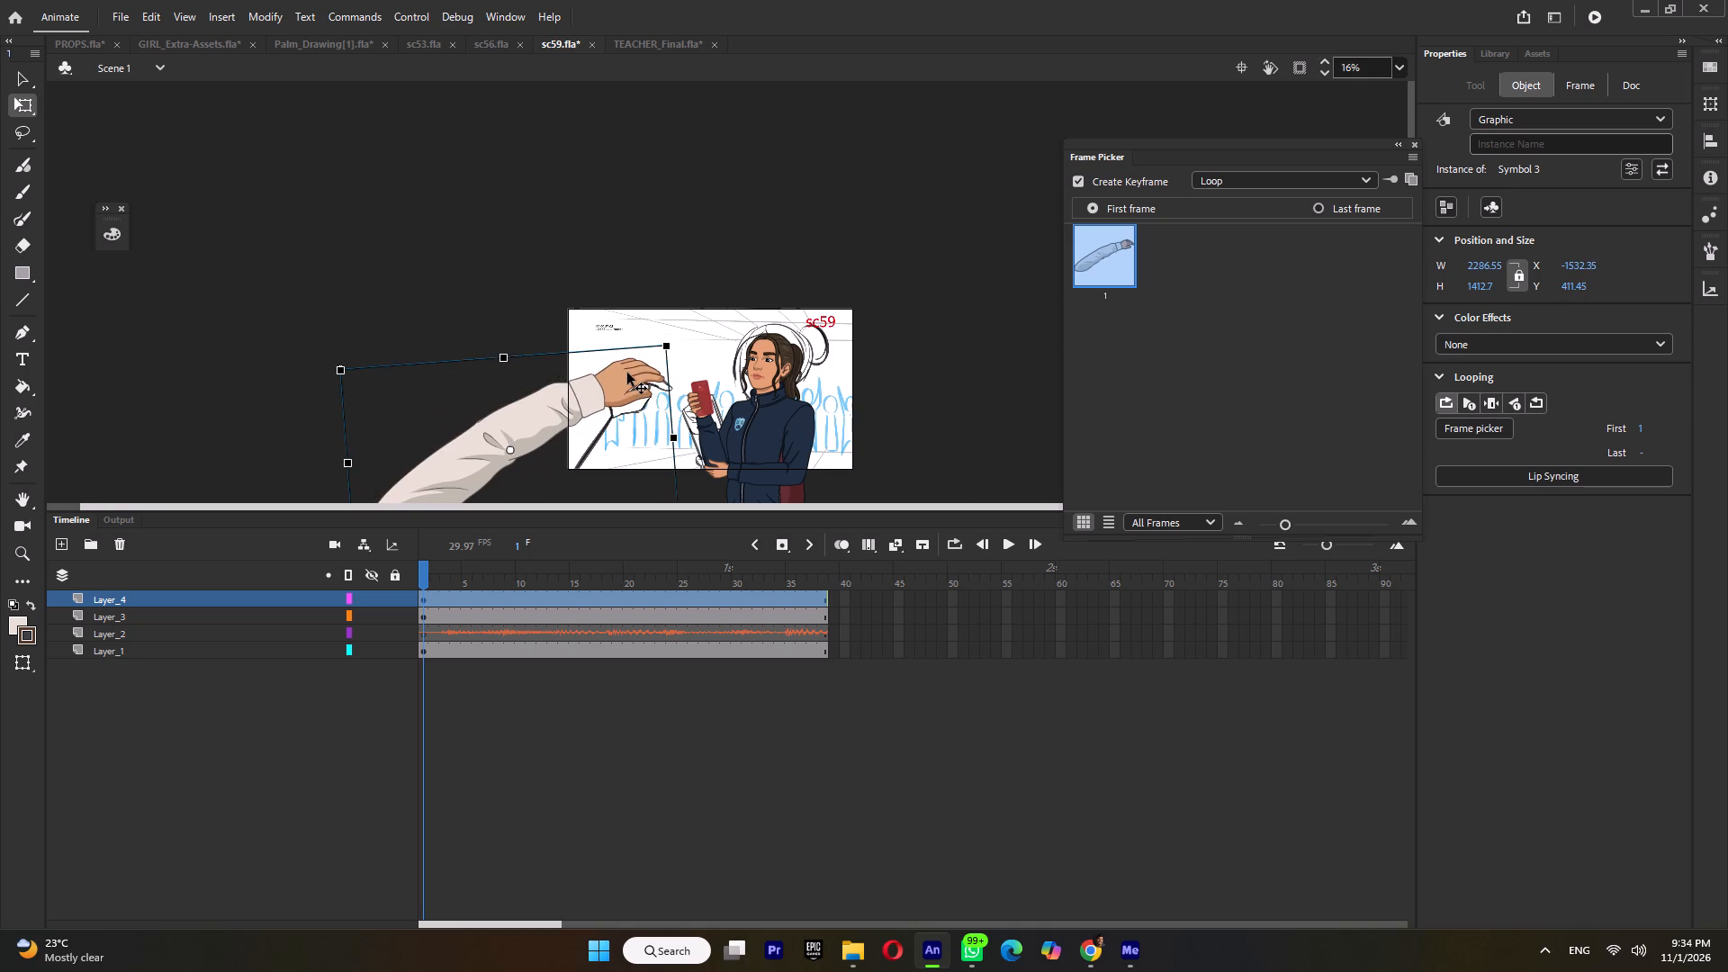
scroll(627, 373, "up", 3, "ctrl")
left_click_drag(626, 375, 589, 298)
Open the hand's own symbol and sample its dark brown outline as the stroke colour and its skin tone as the fill.
double_click(589, 300)
scroll(569, 321, "up", 2, "ctrl")
double_click(569, 321)
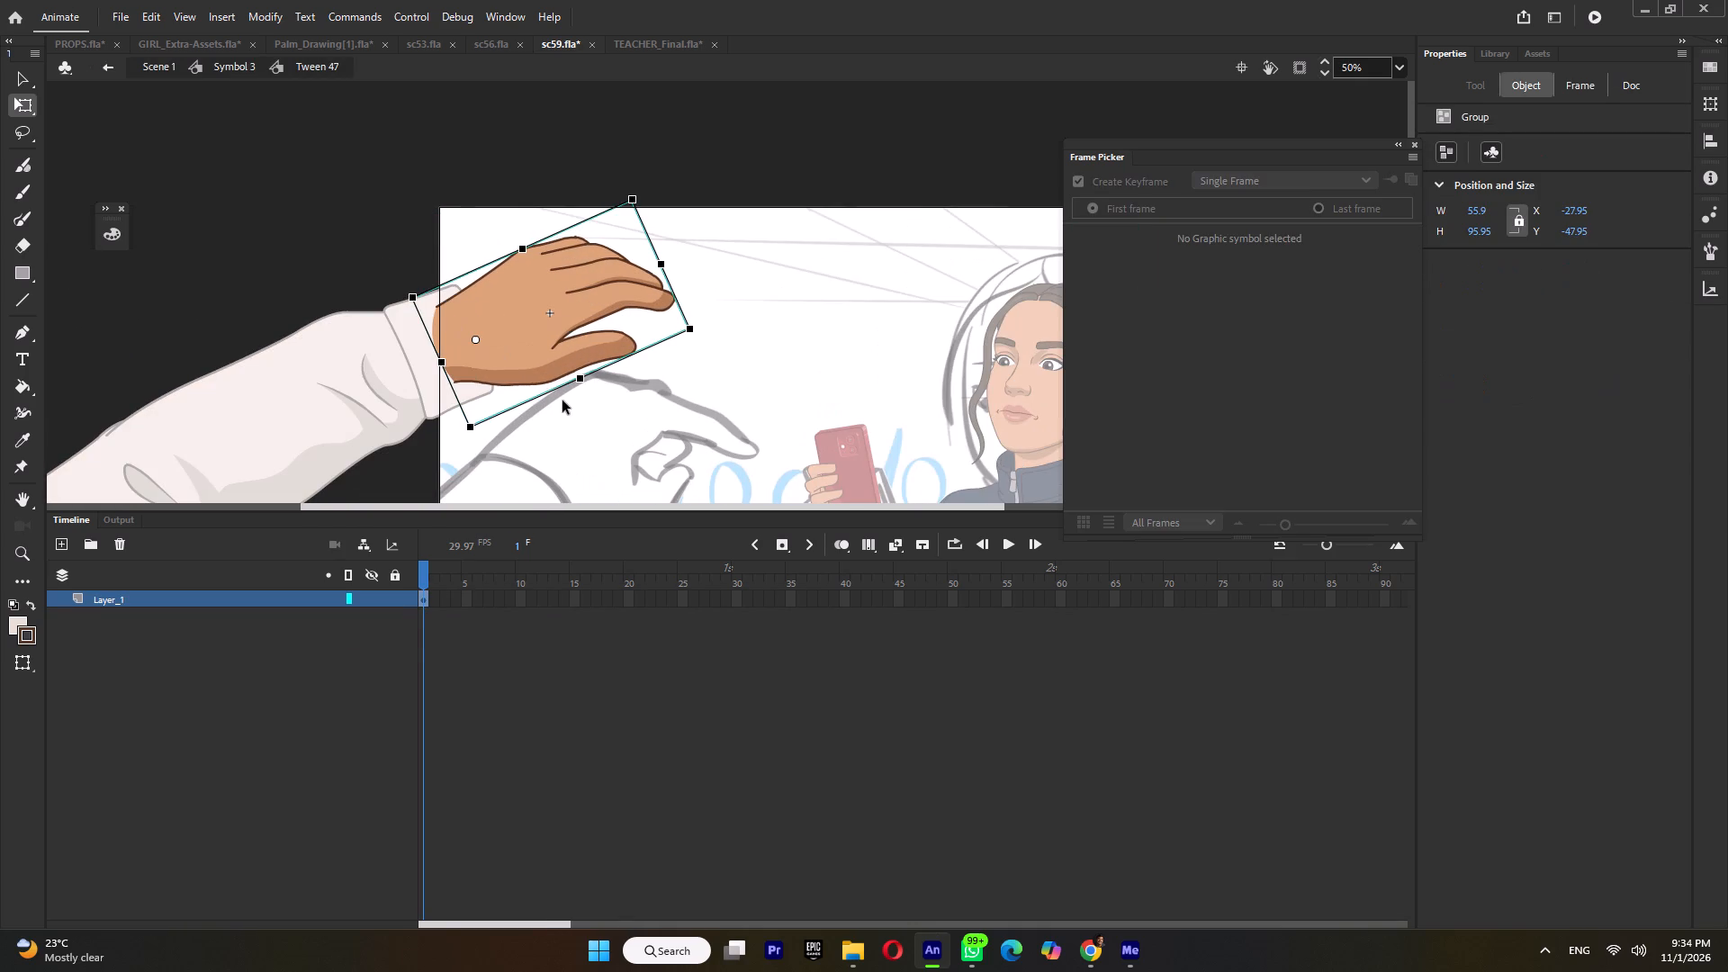
key("s")
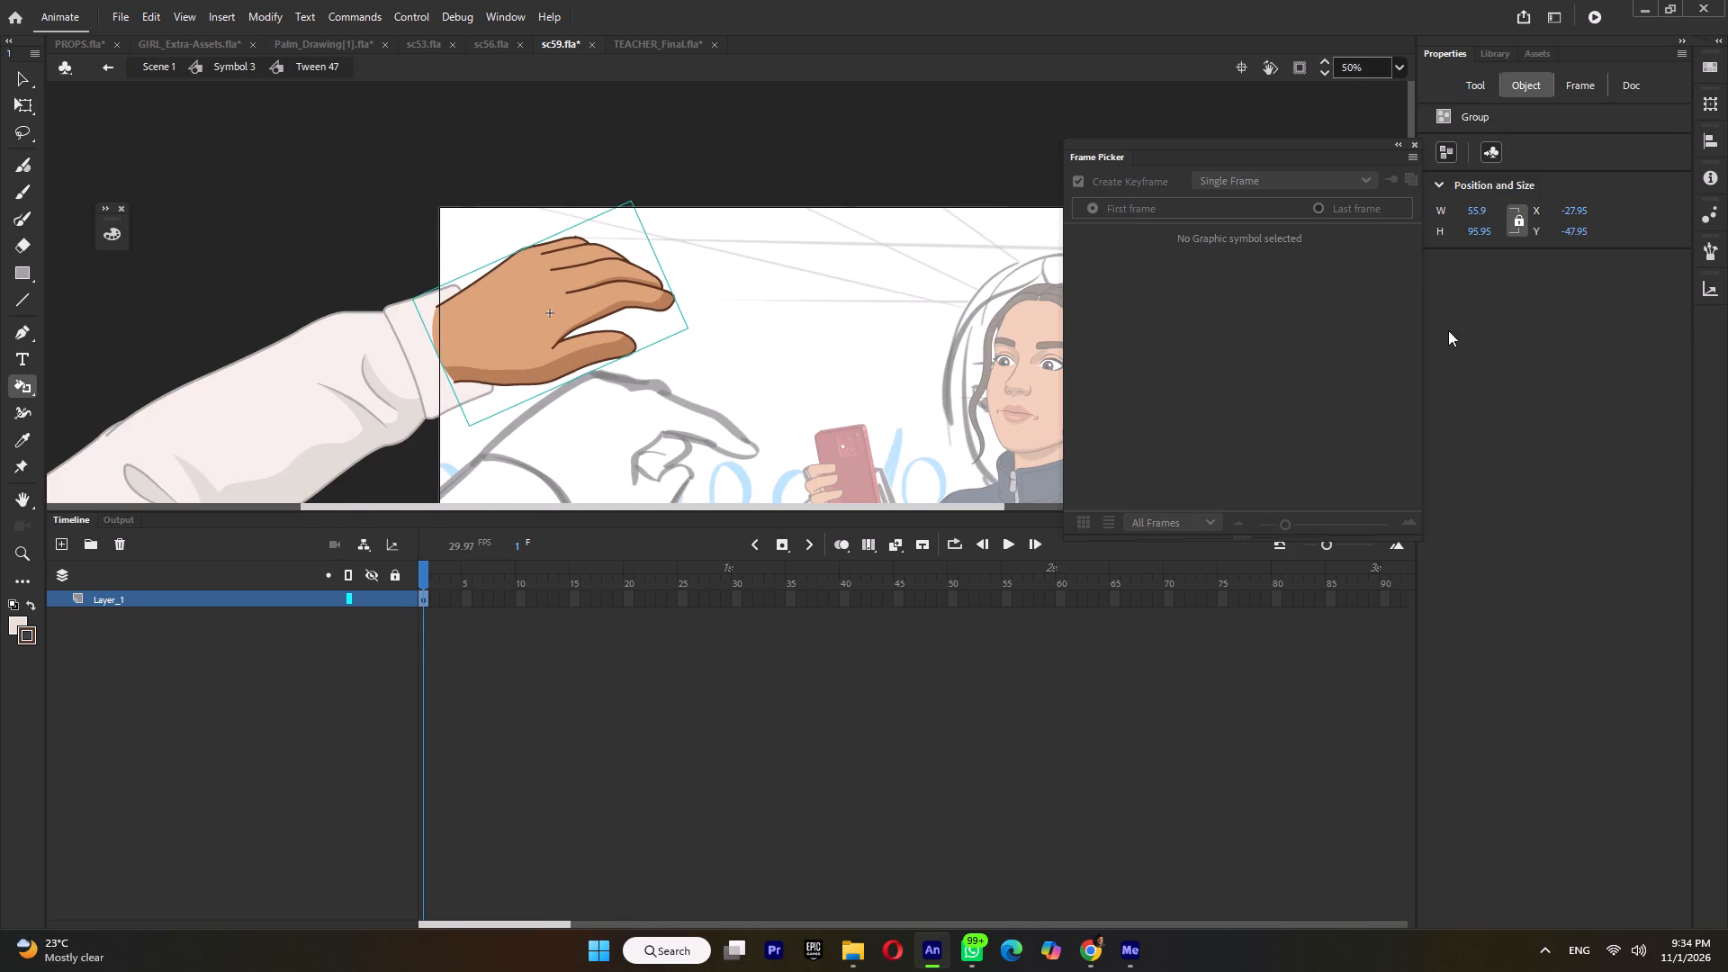
left_click(736, 280, "ctrl")
key("s")
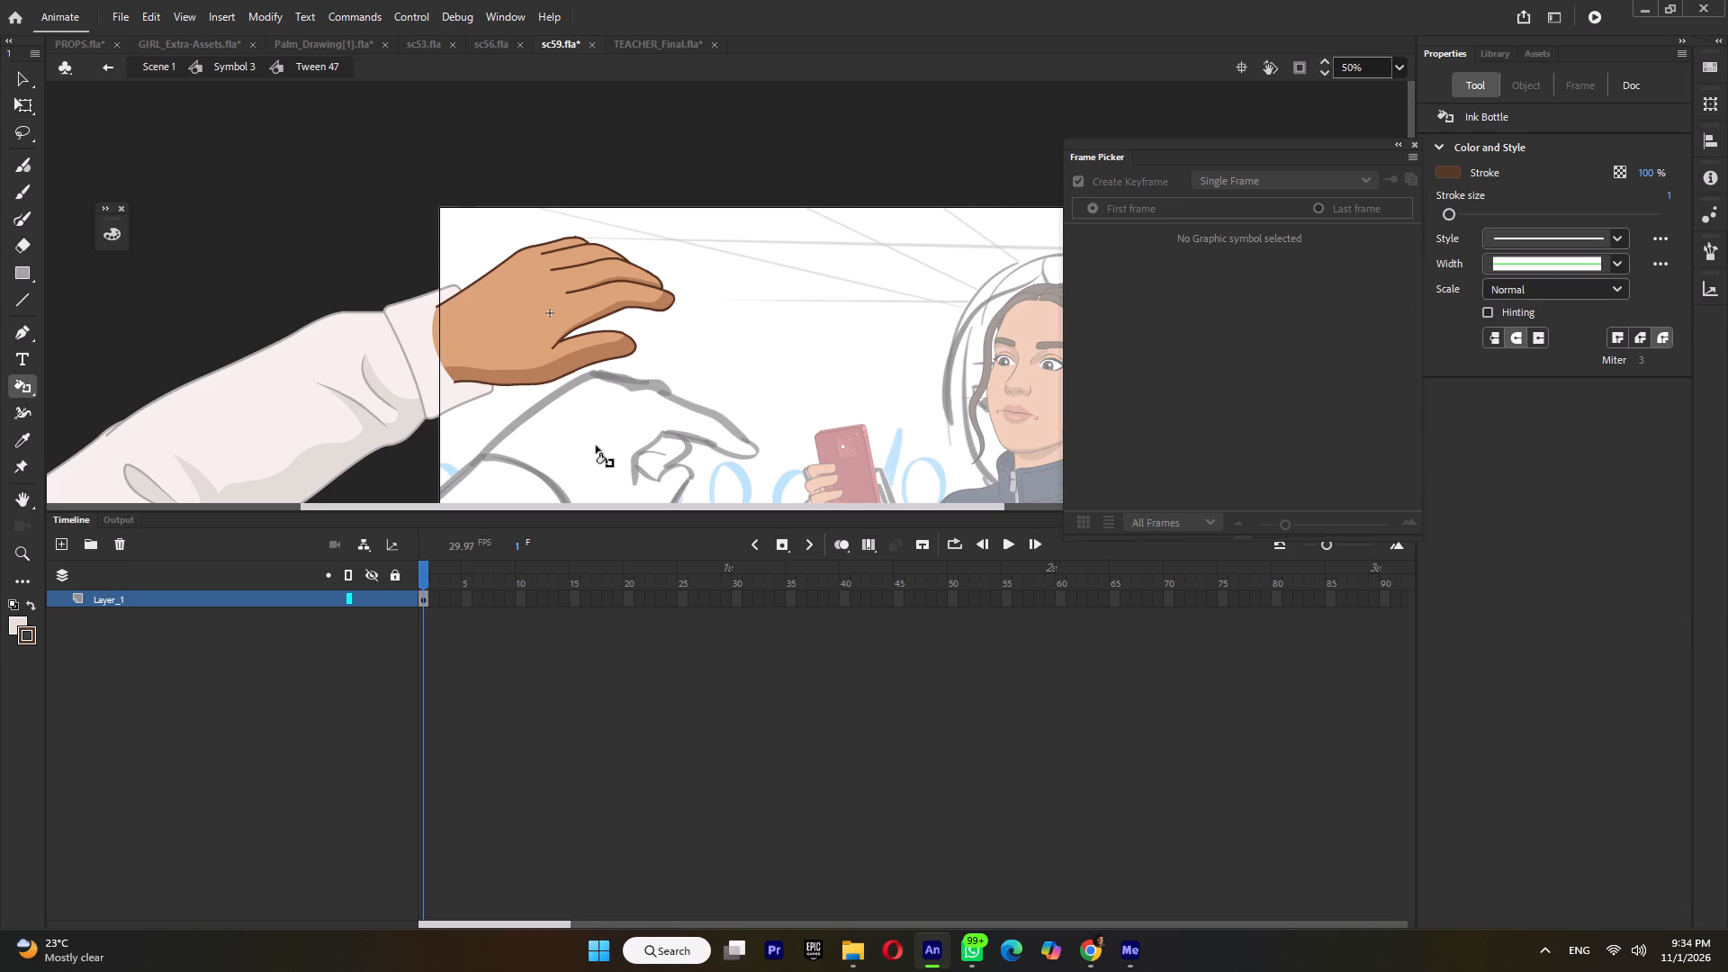
scroll(604, 351, "up", 3, "ctrl")
left_click(1447, 175)
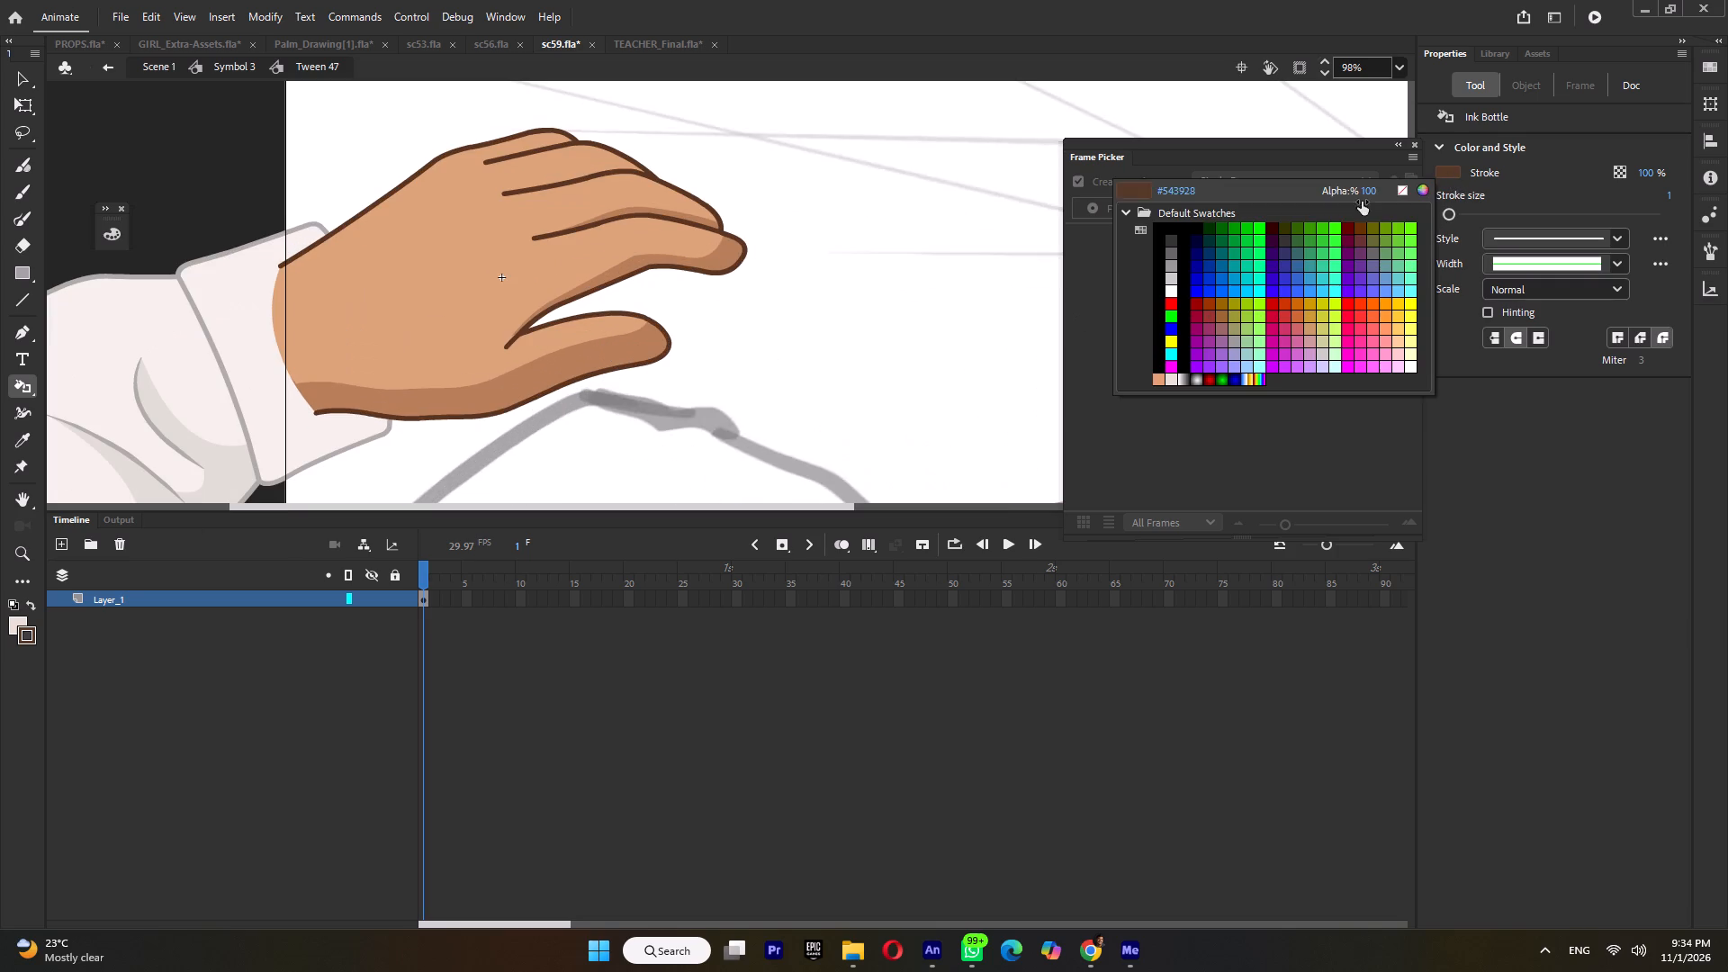
left_click(522, 330)
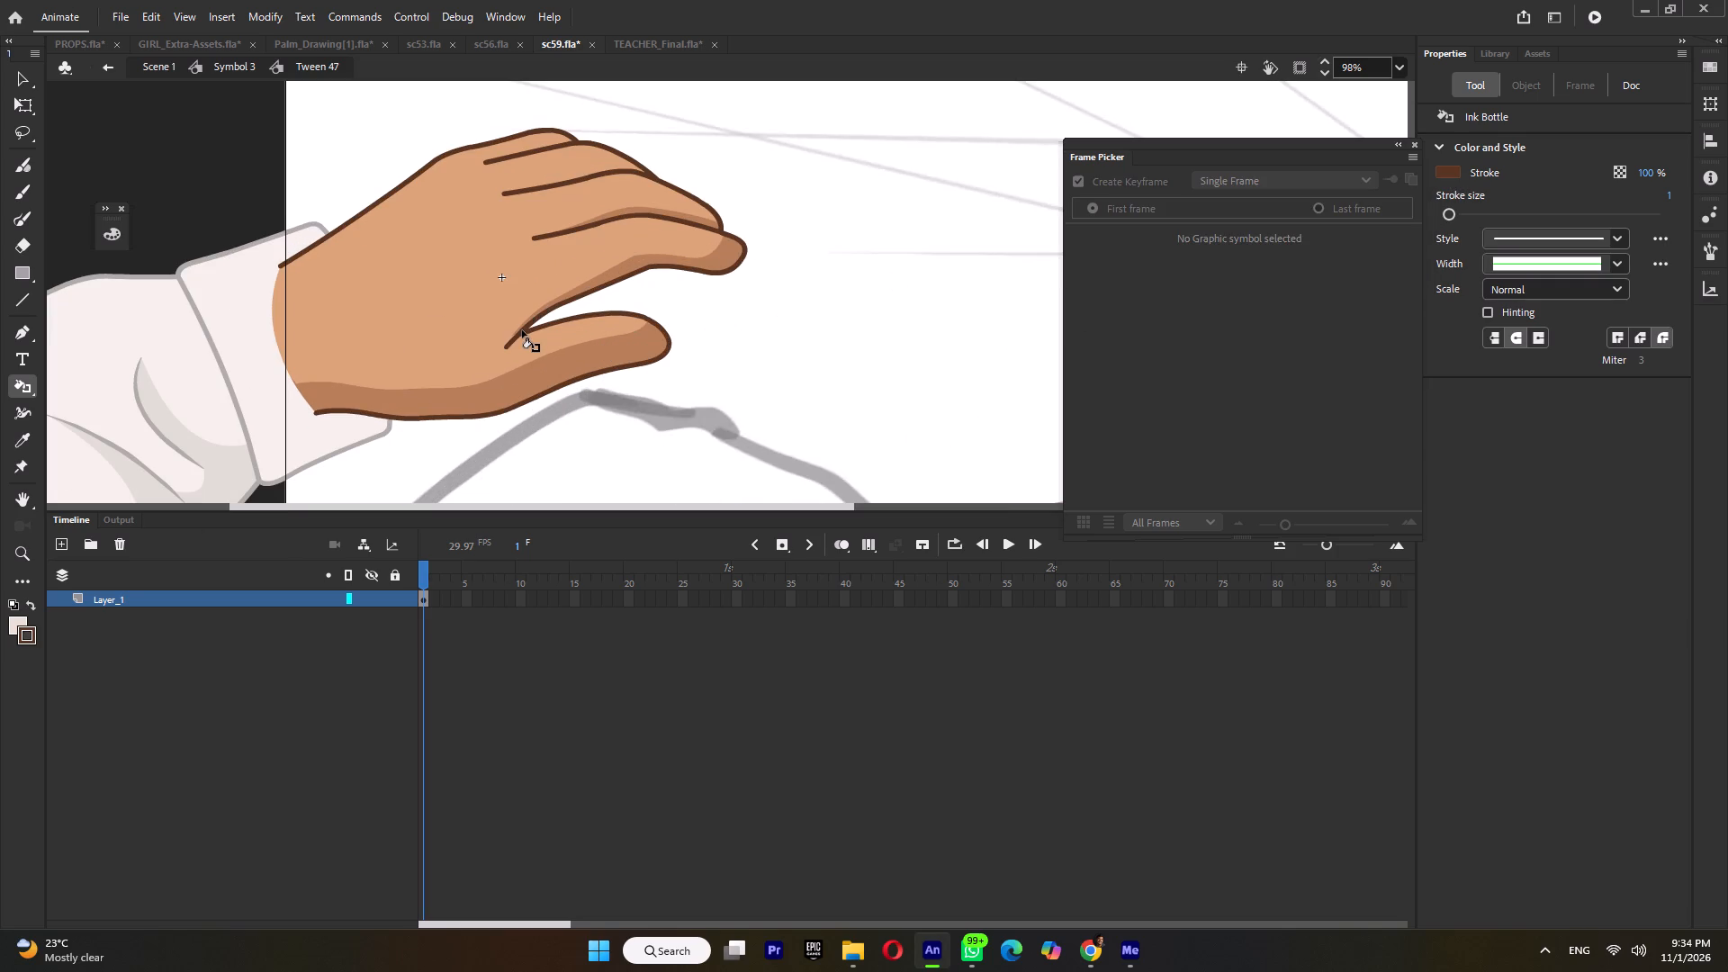
key("k")
key("i")
left_click(467, 267)
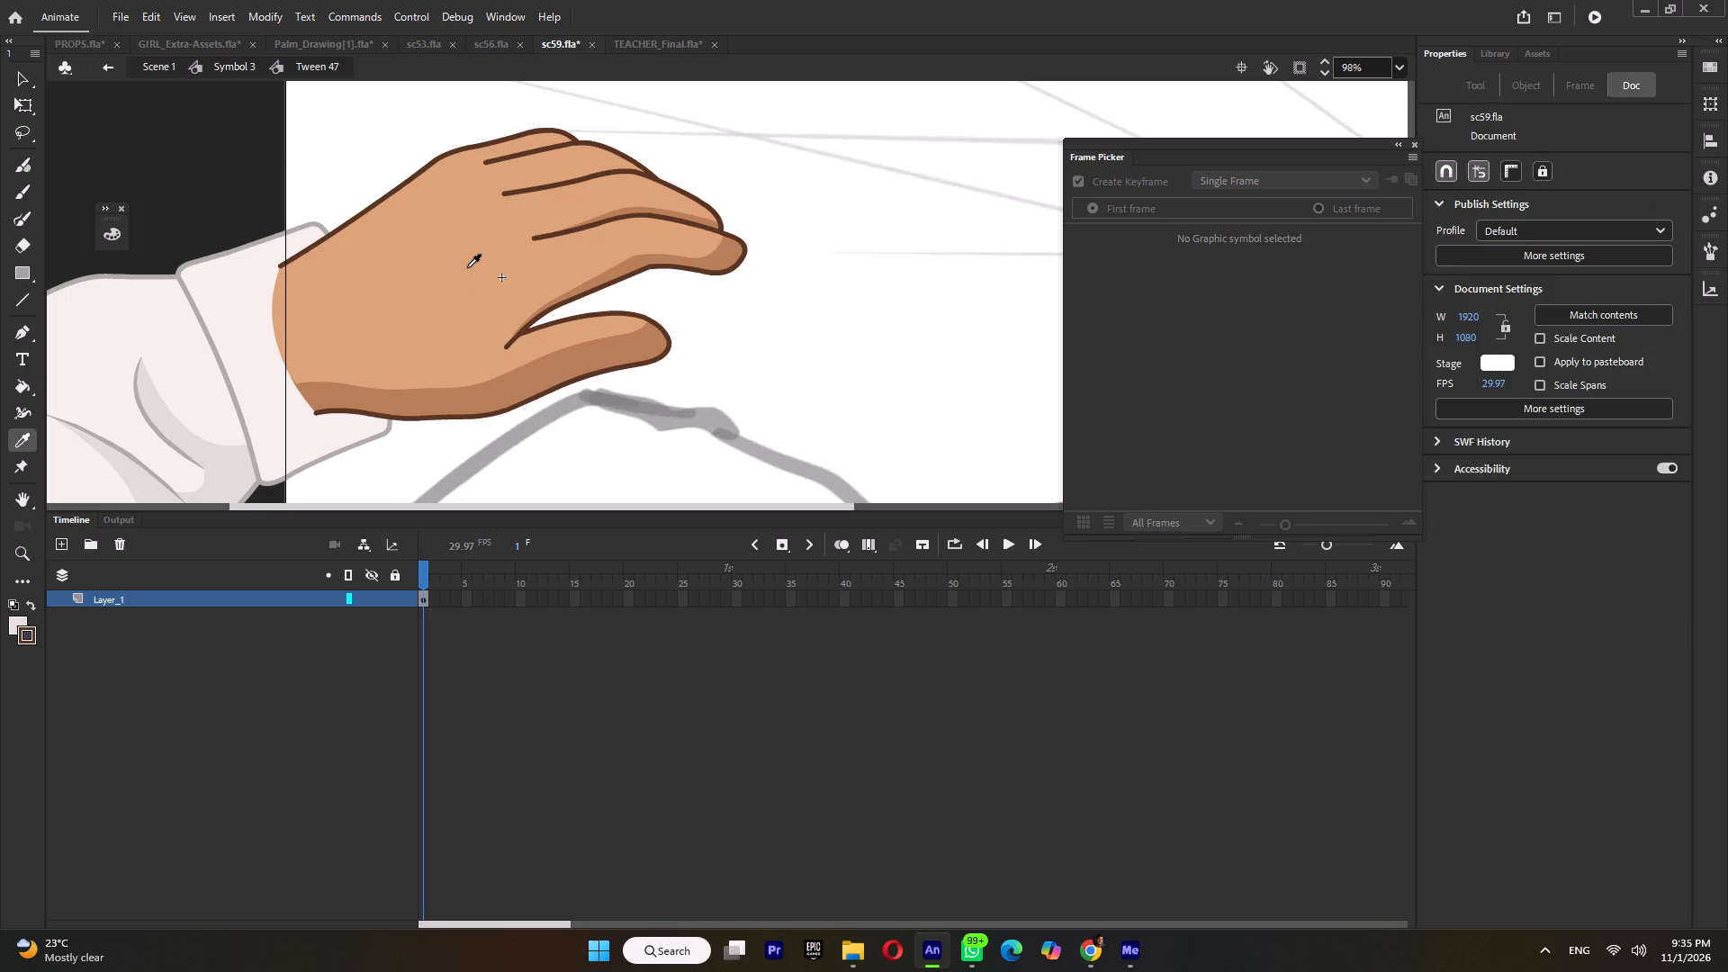
Insert a blank keyframe at frame 2 of the hand symbol for a new pose.
scroll(599, 439, "down", 5, "ctrl")
left_click(696, 439, "ctrl")
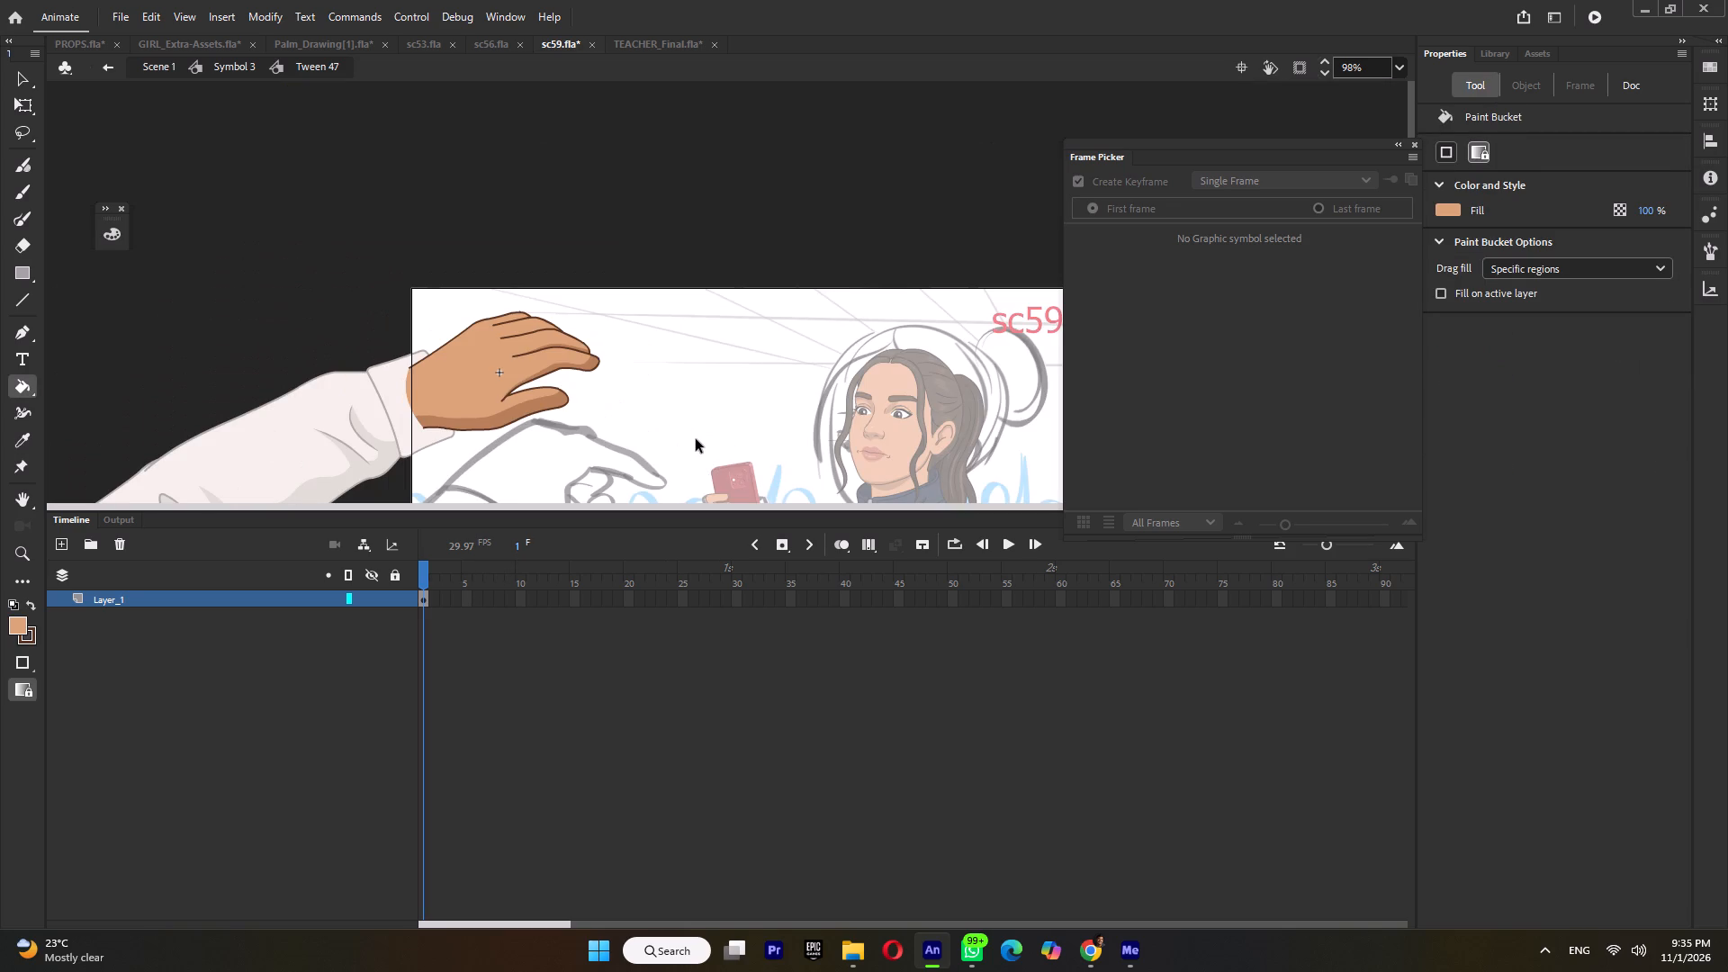
left_click(696, 439, "ctrl")
key("F7")
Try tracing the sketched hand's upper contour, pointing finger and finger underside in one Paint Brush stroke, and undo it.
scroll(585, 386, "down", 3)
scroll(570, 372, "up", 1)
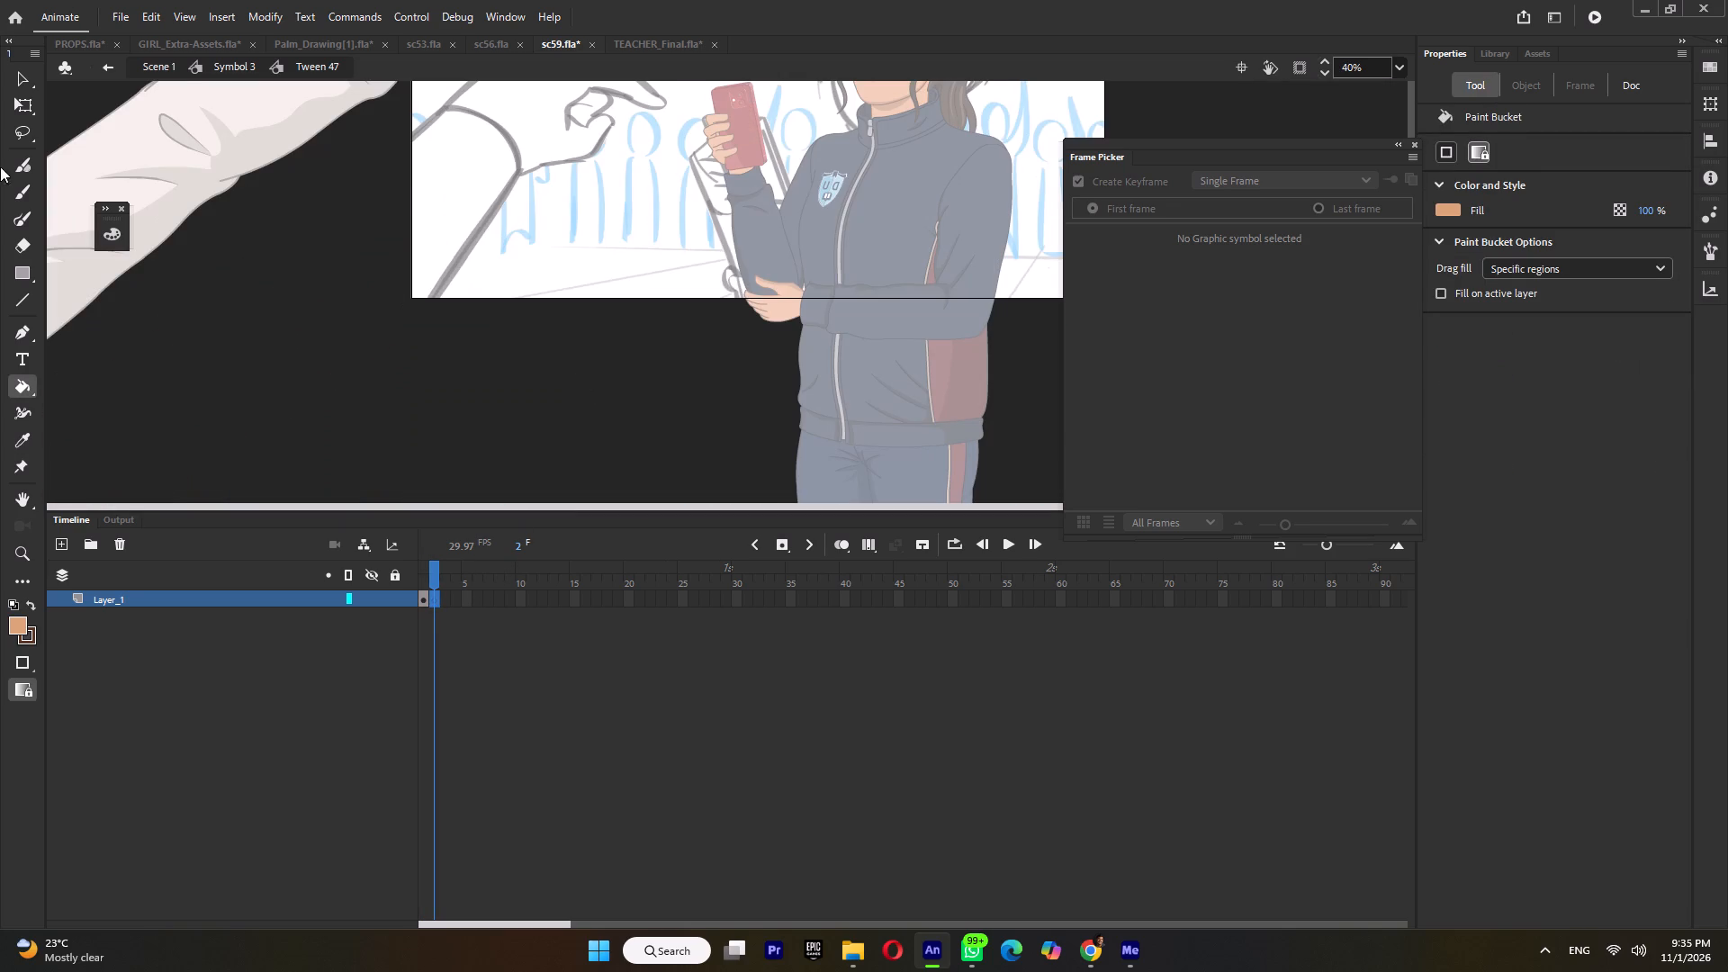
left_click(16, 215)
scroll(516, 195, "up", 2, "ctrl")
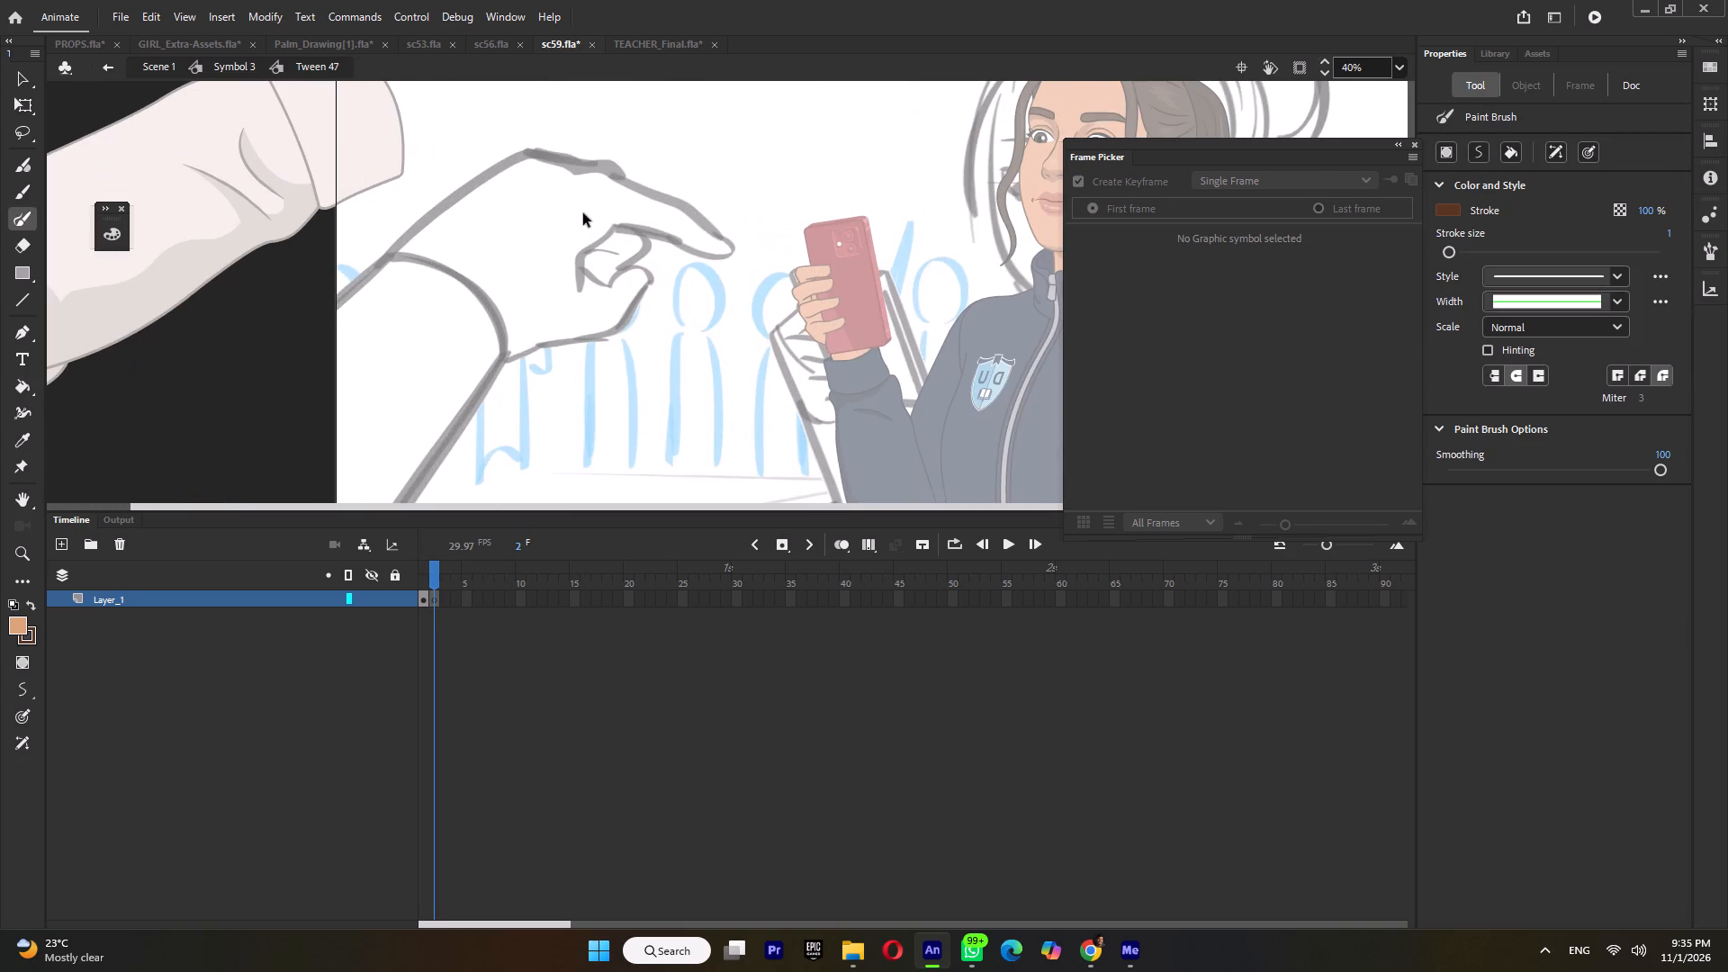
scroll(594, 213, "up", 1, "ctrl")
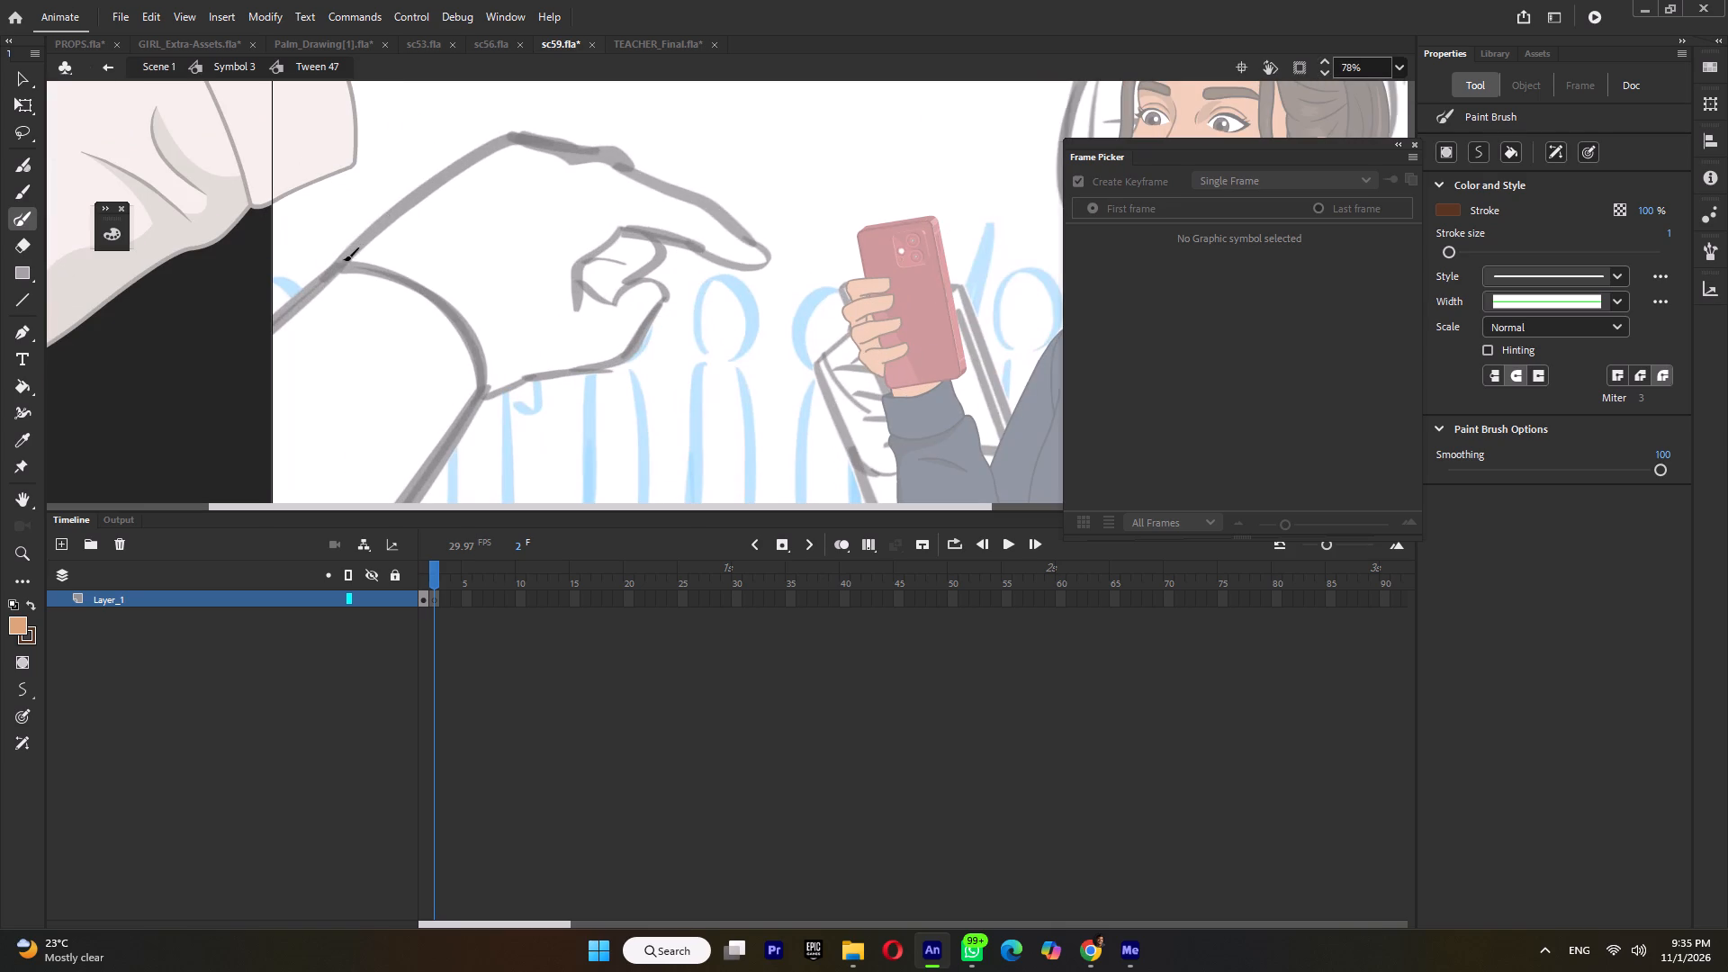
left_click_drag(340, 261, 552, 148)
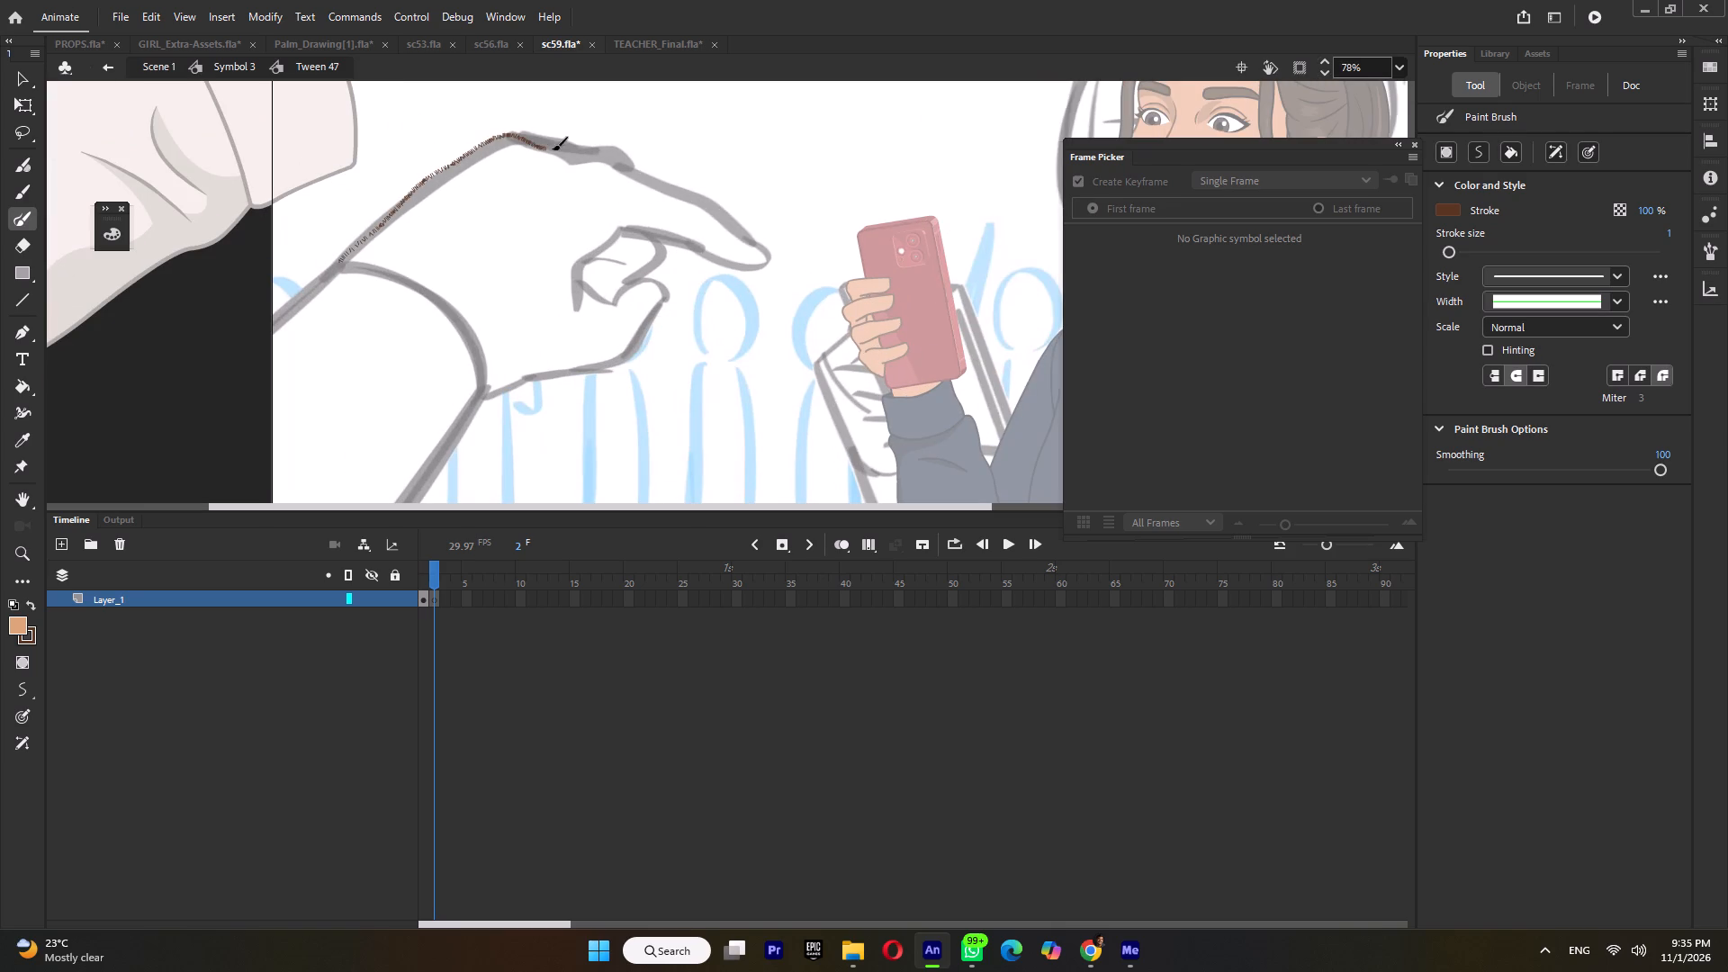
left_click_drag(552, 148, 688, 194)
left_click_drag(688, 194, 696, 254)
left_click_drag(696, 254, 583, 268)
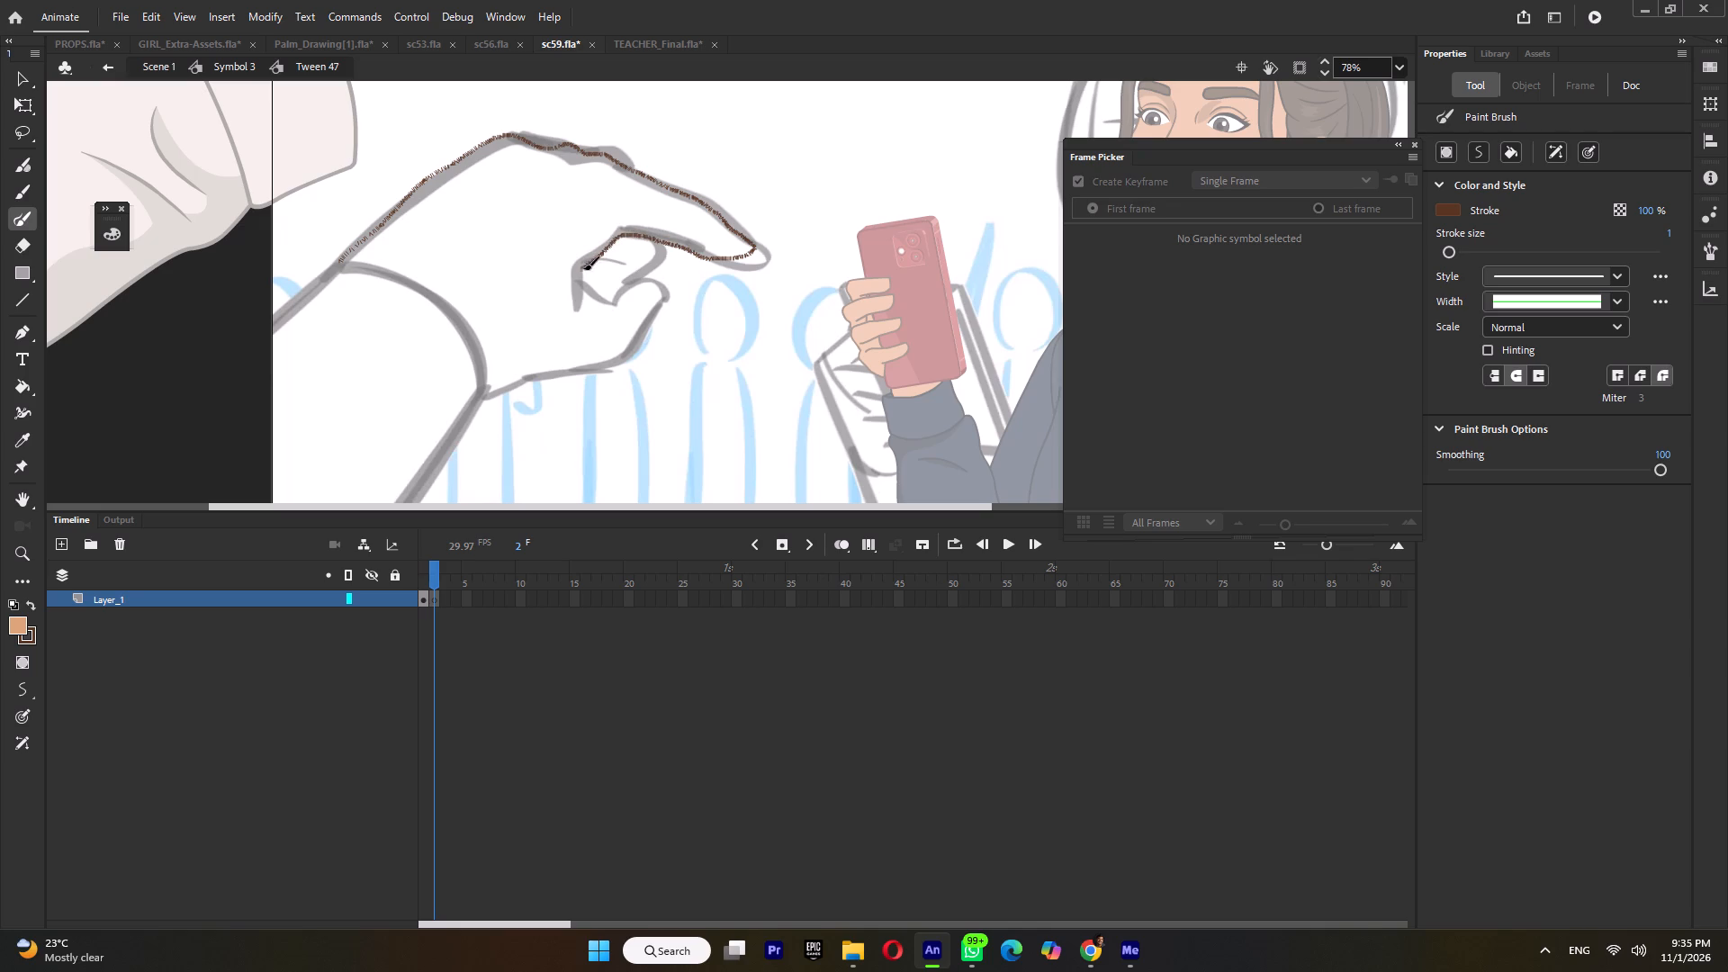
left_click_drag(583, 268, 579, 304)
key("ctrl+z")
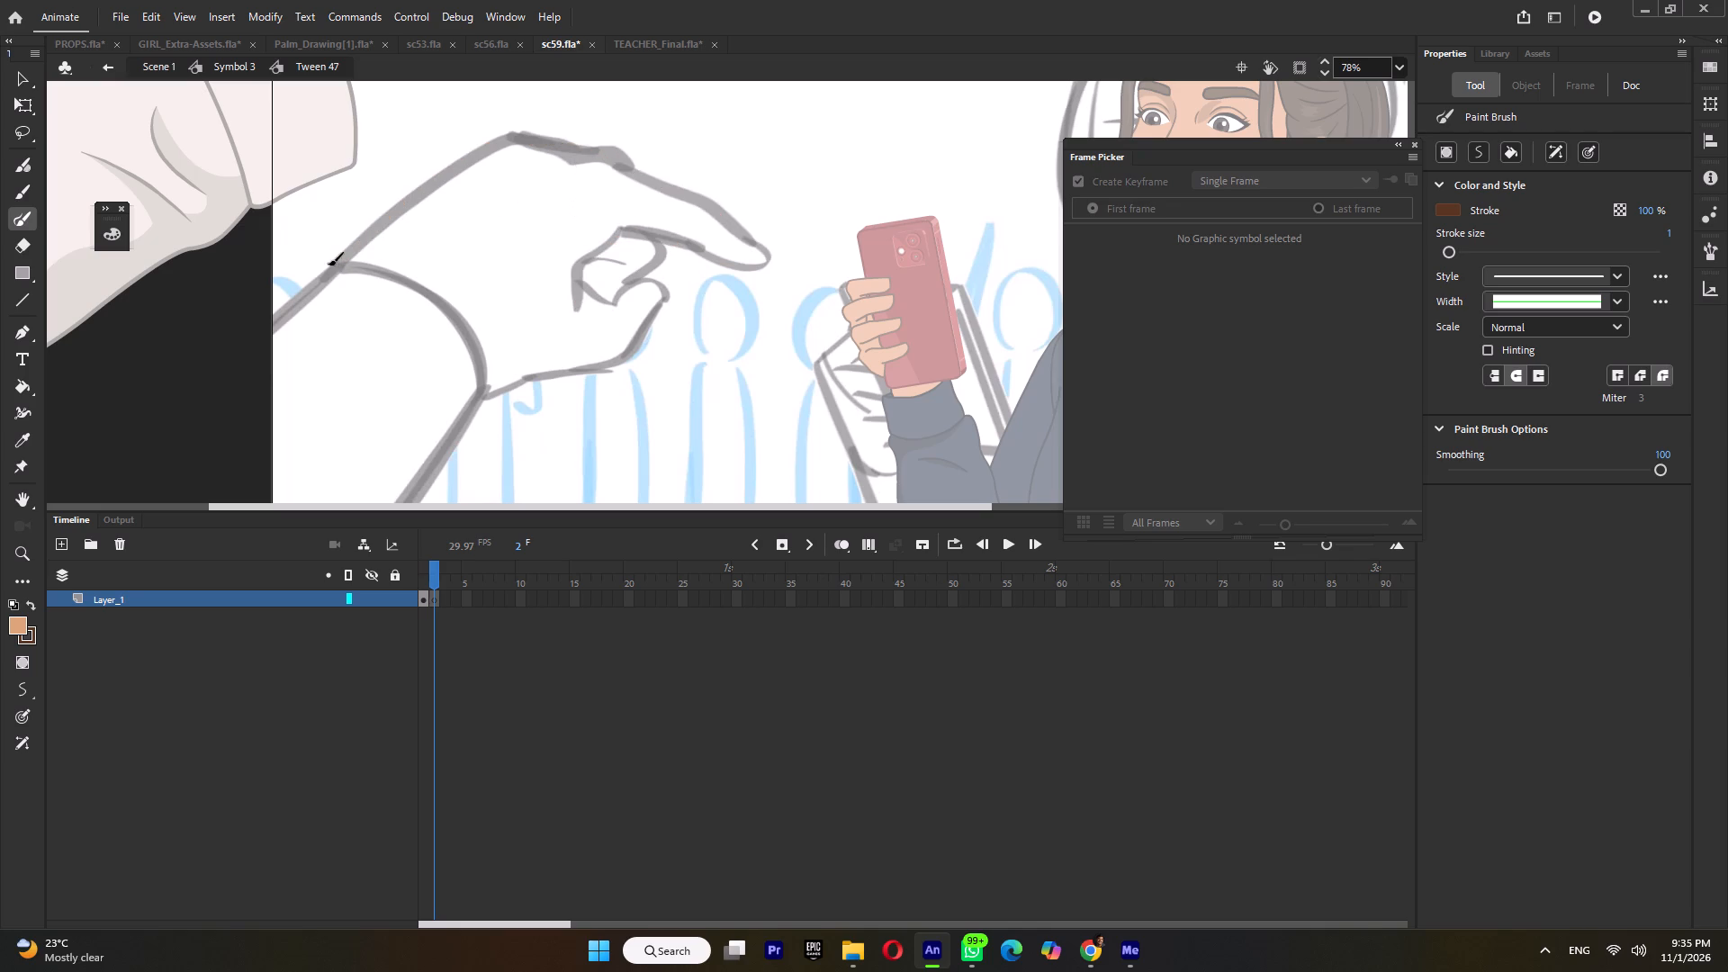
Trace the sketched pointing finger's top edge, rounded tip and underside in one Paint Brush stroke.
left_click(17, 299)
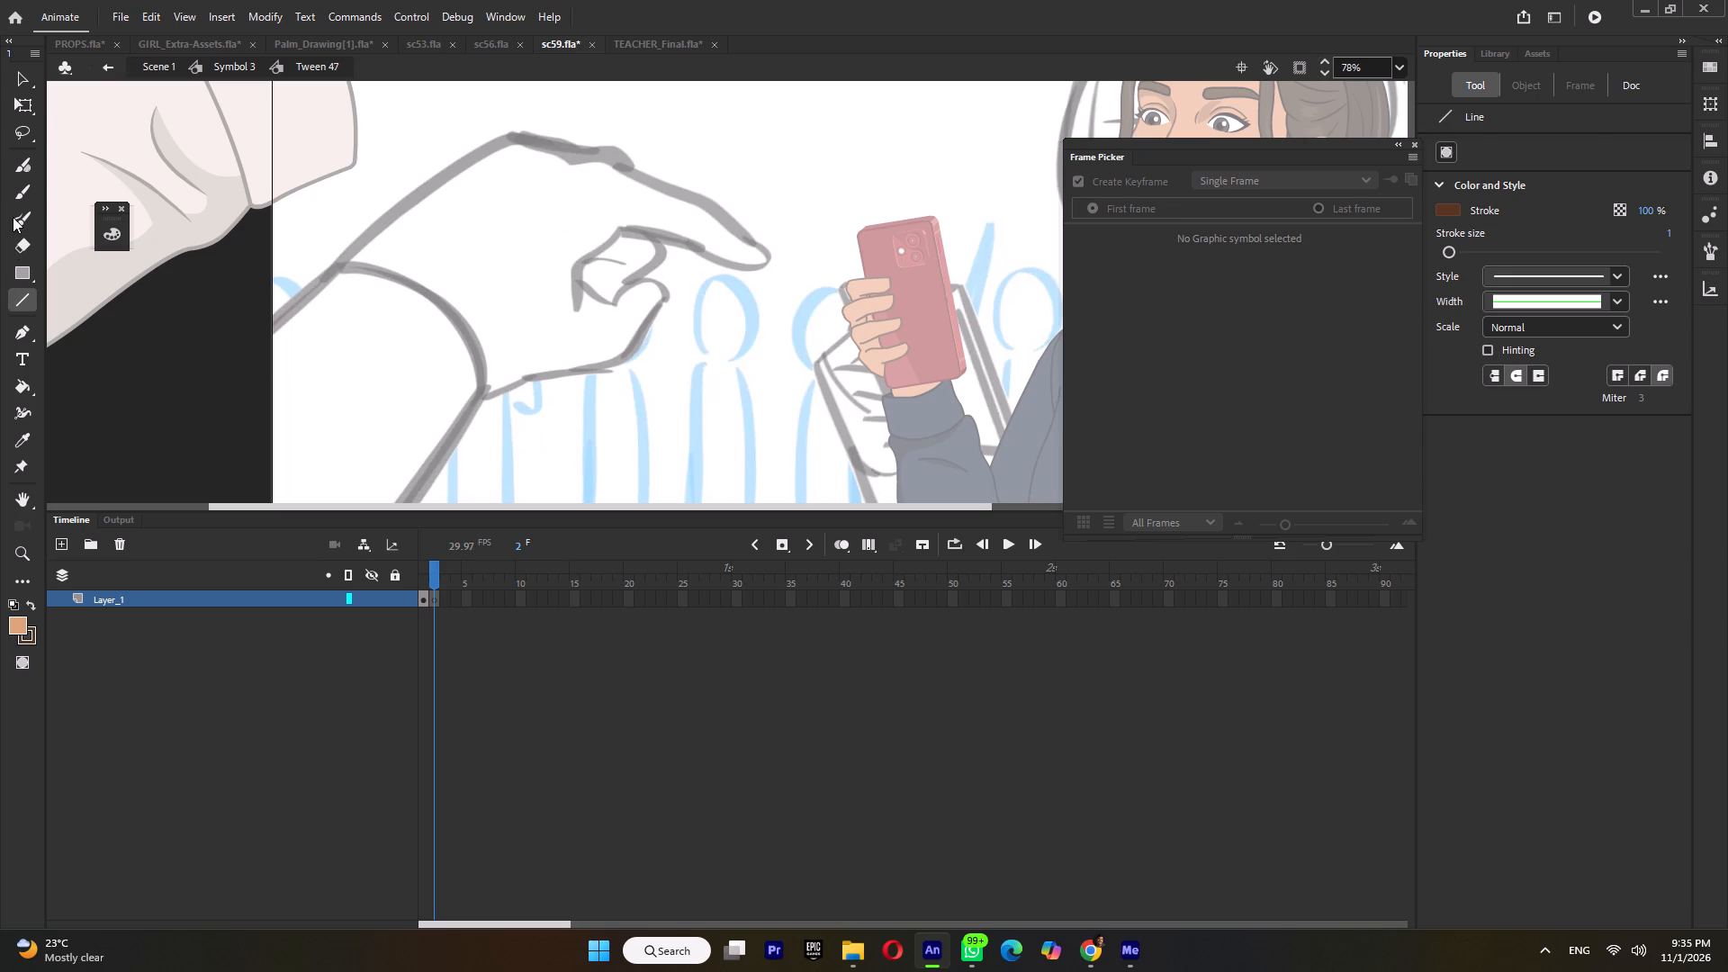
left_click(13, 217)
scroll(577, 163, "up", 3, "ctrl")
left_click_drag(570, 159, 713, 182)
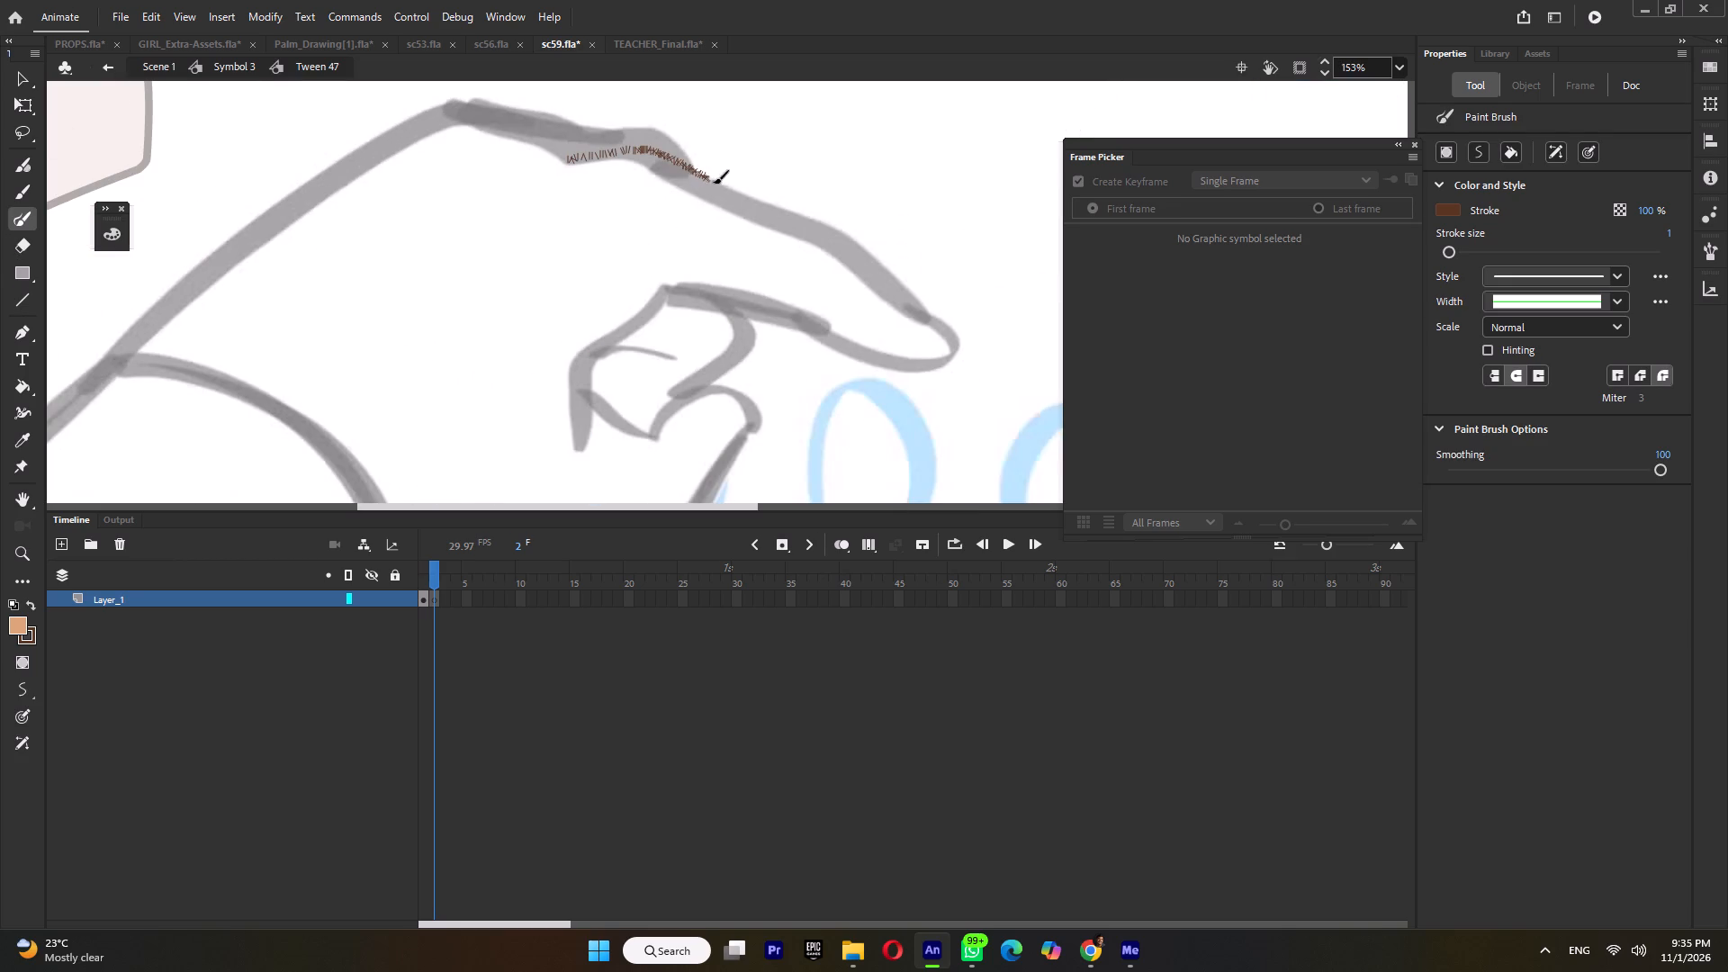
left_click_drag(713, 182, 938, 312)
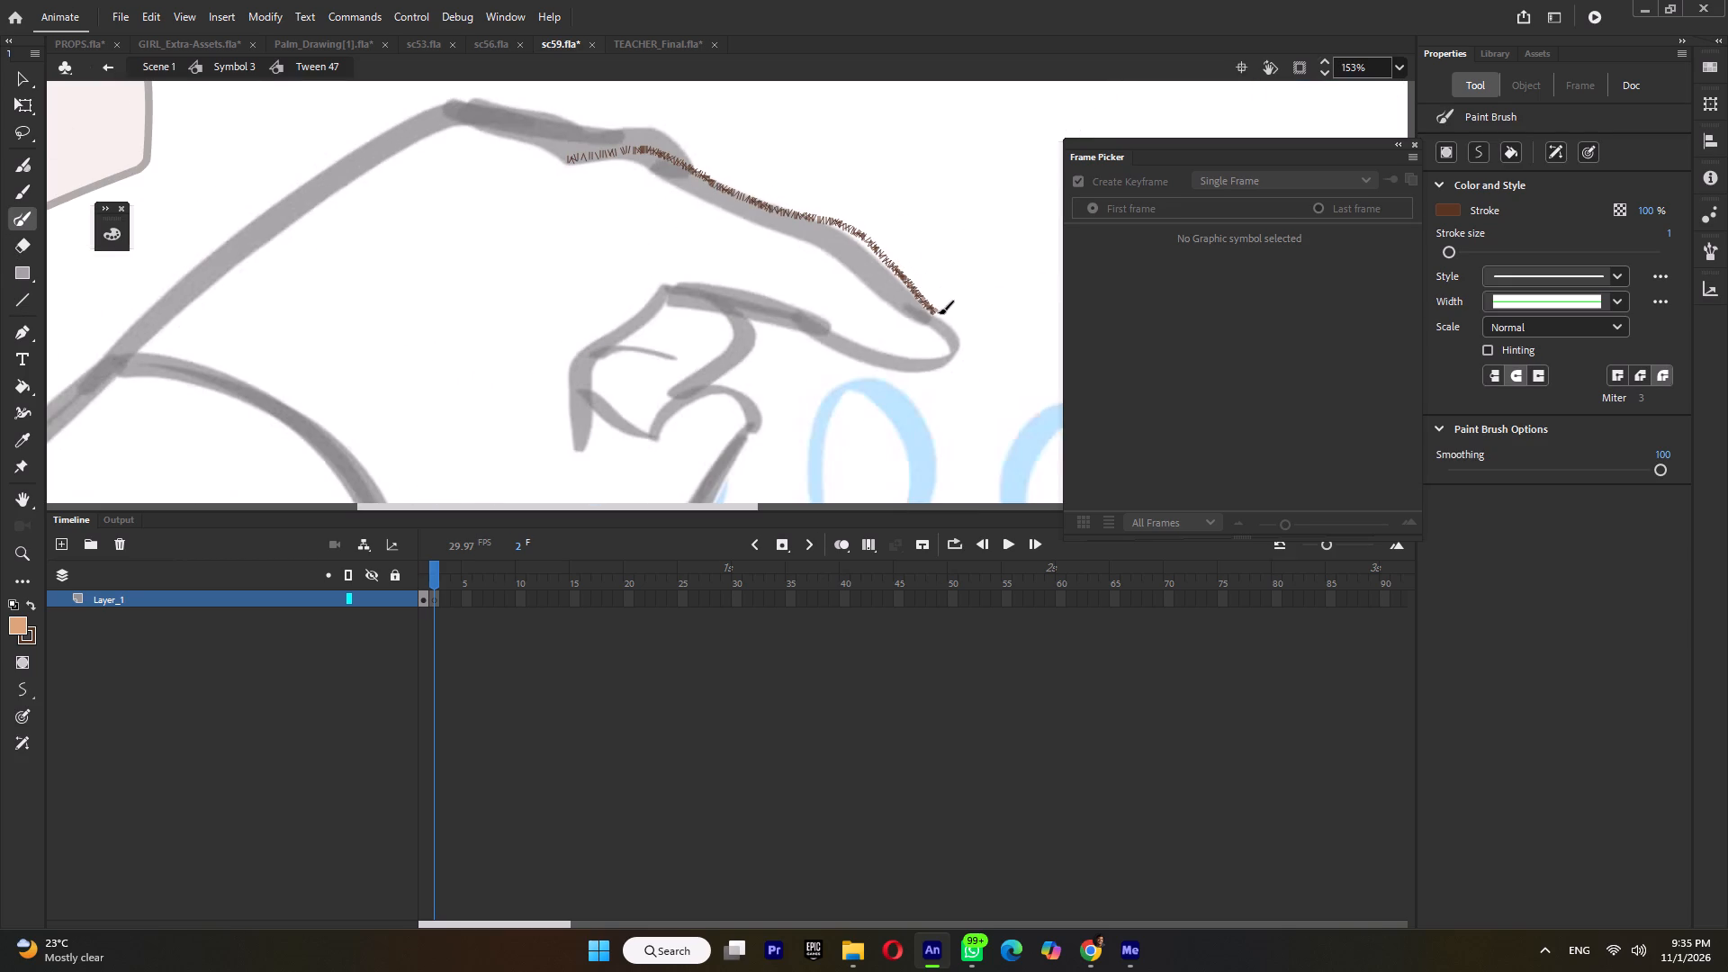
left_click_drag(938, 312, 827, 319)
left_click_drag(827, 319, 660, 287)
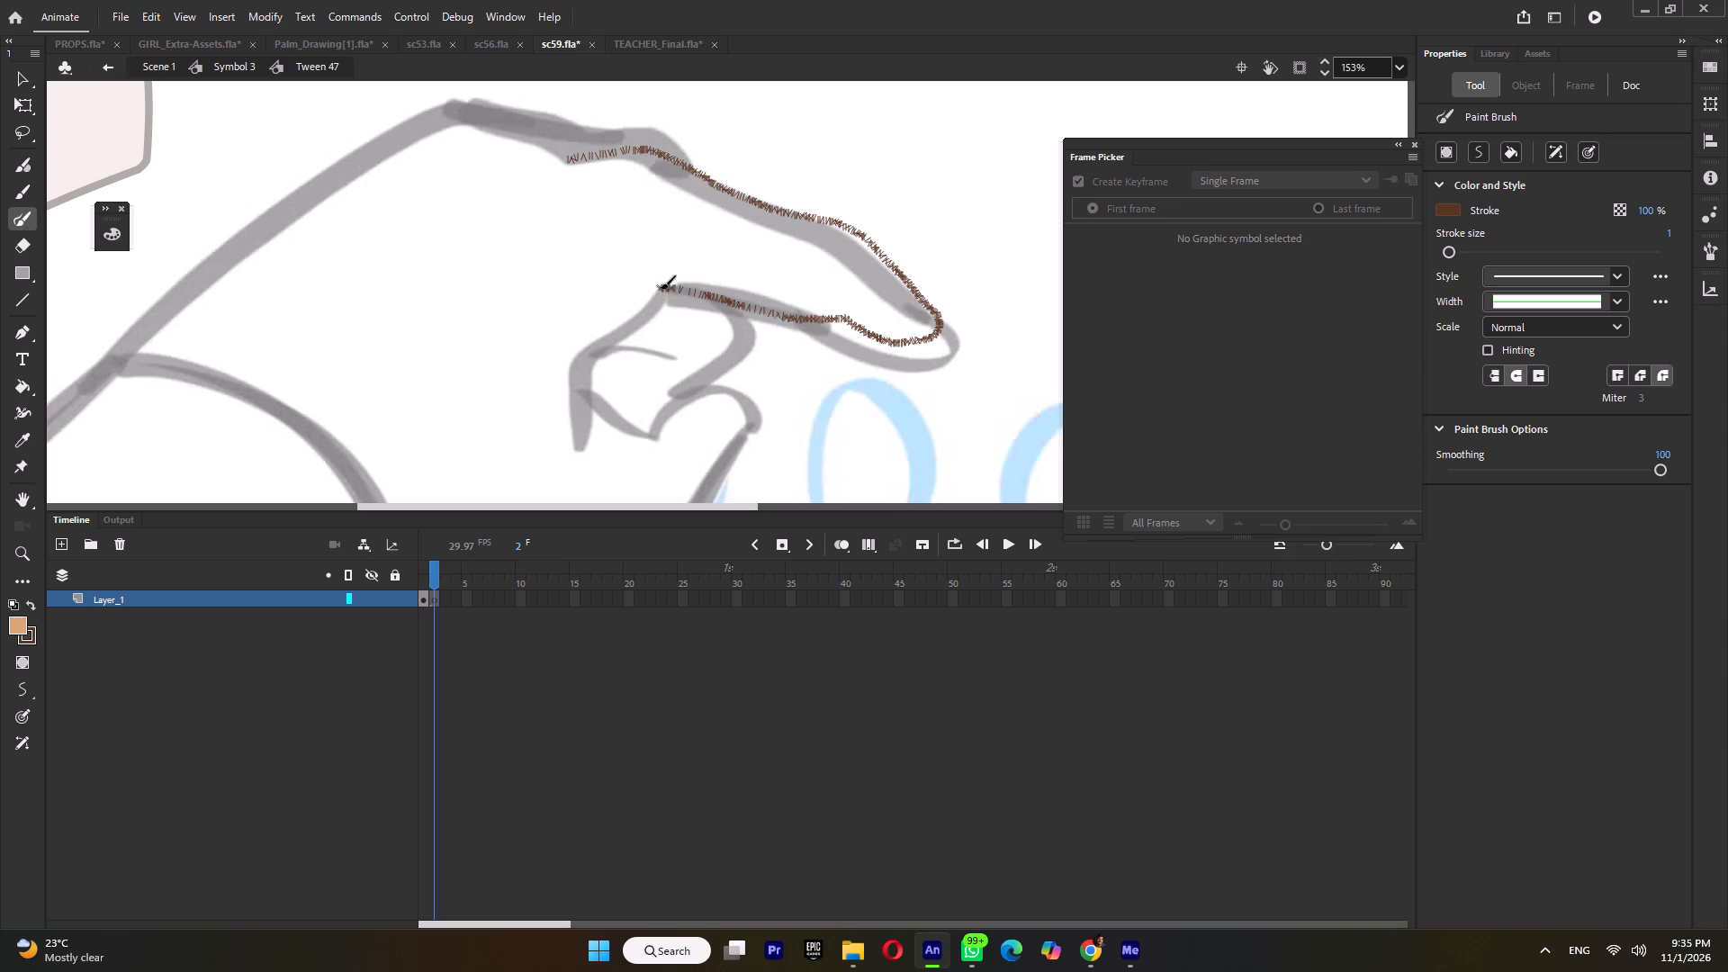
Trace the curled finger's outer edge, running down from the inner end of the pointing finger's underside.
left_click_drag(670, 279, 577, 407)
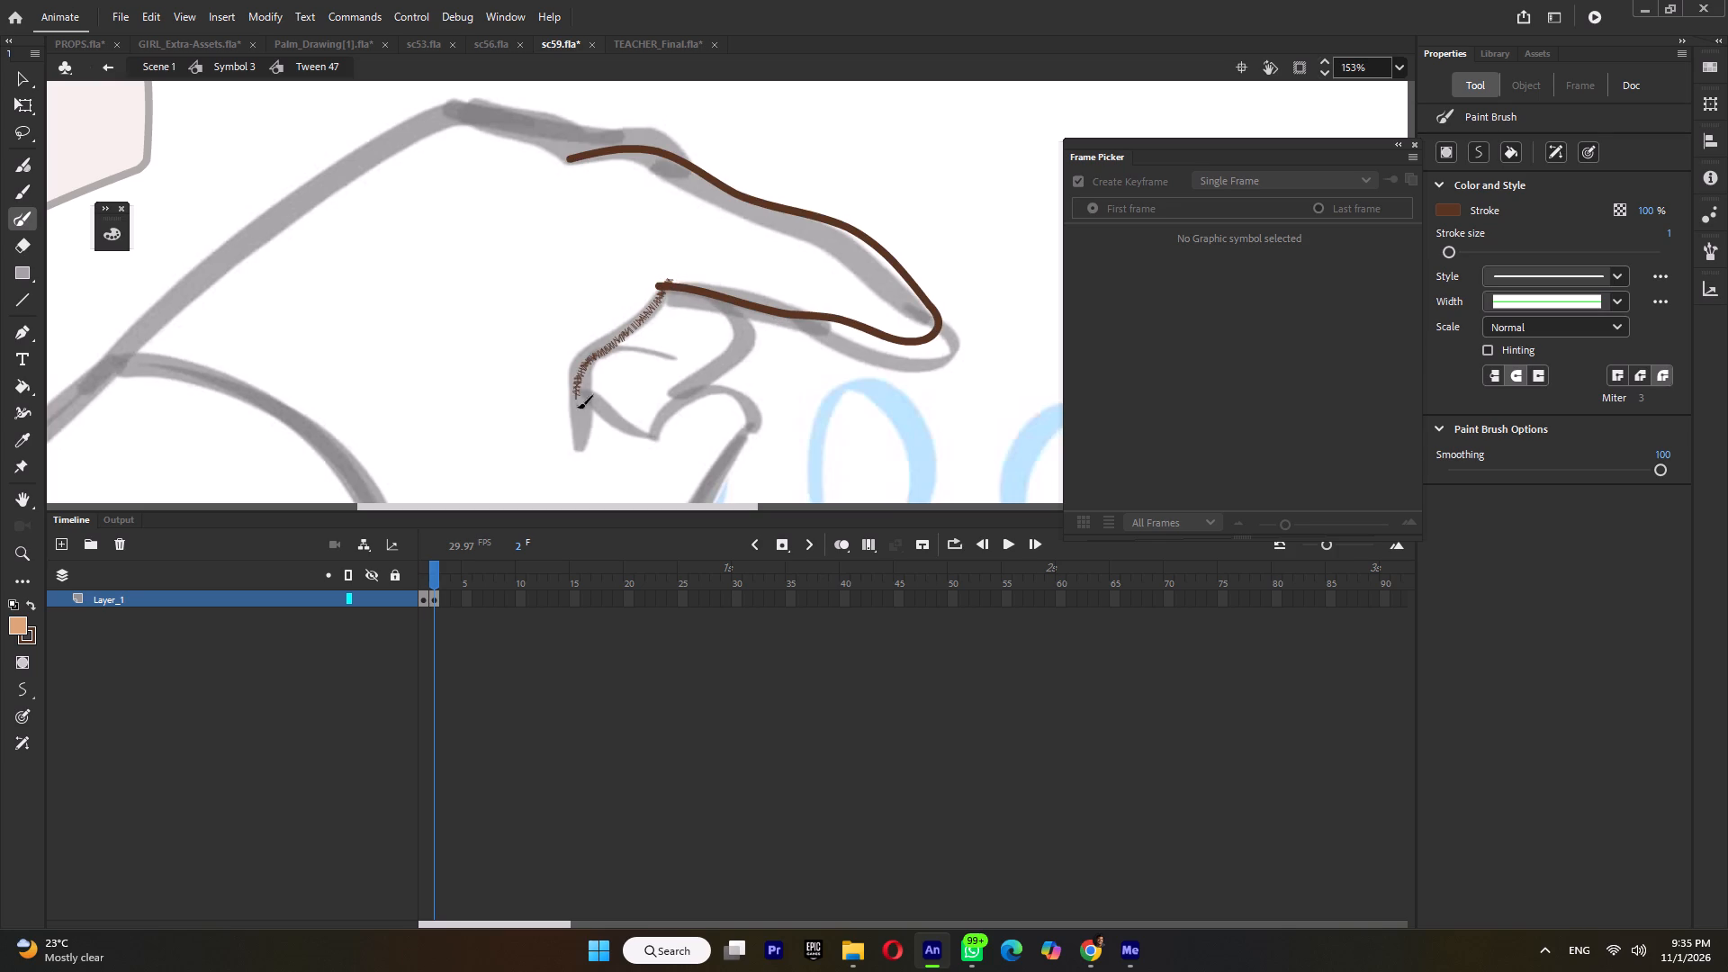
left_click_drag(577, 407, 577, 433)
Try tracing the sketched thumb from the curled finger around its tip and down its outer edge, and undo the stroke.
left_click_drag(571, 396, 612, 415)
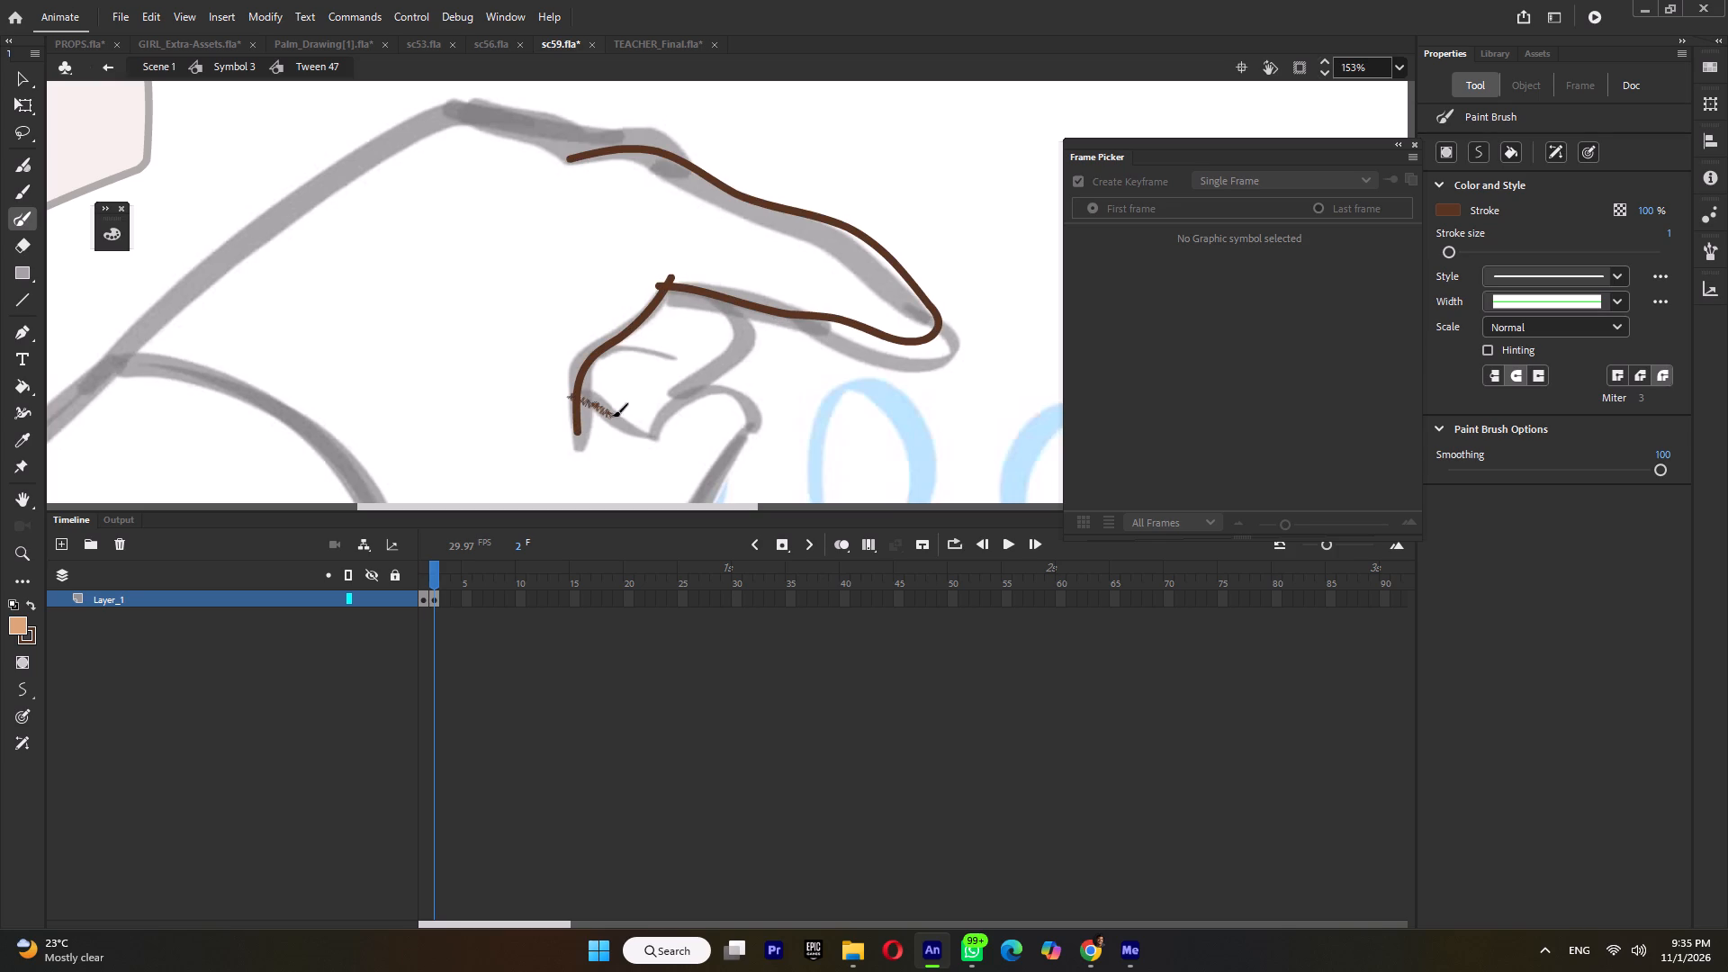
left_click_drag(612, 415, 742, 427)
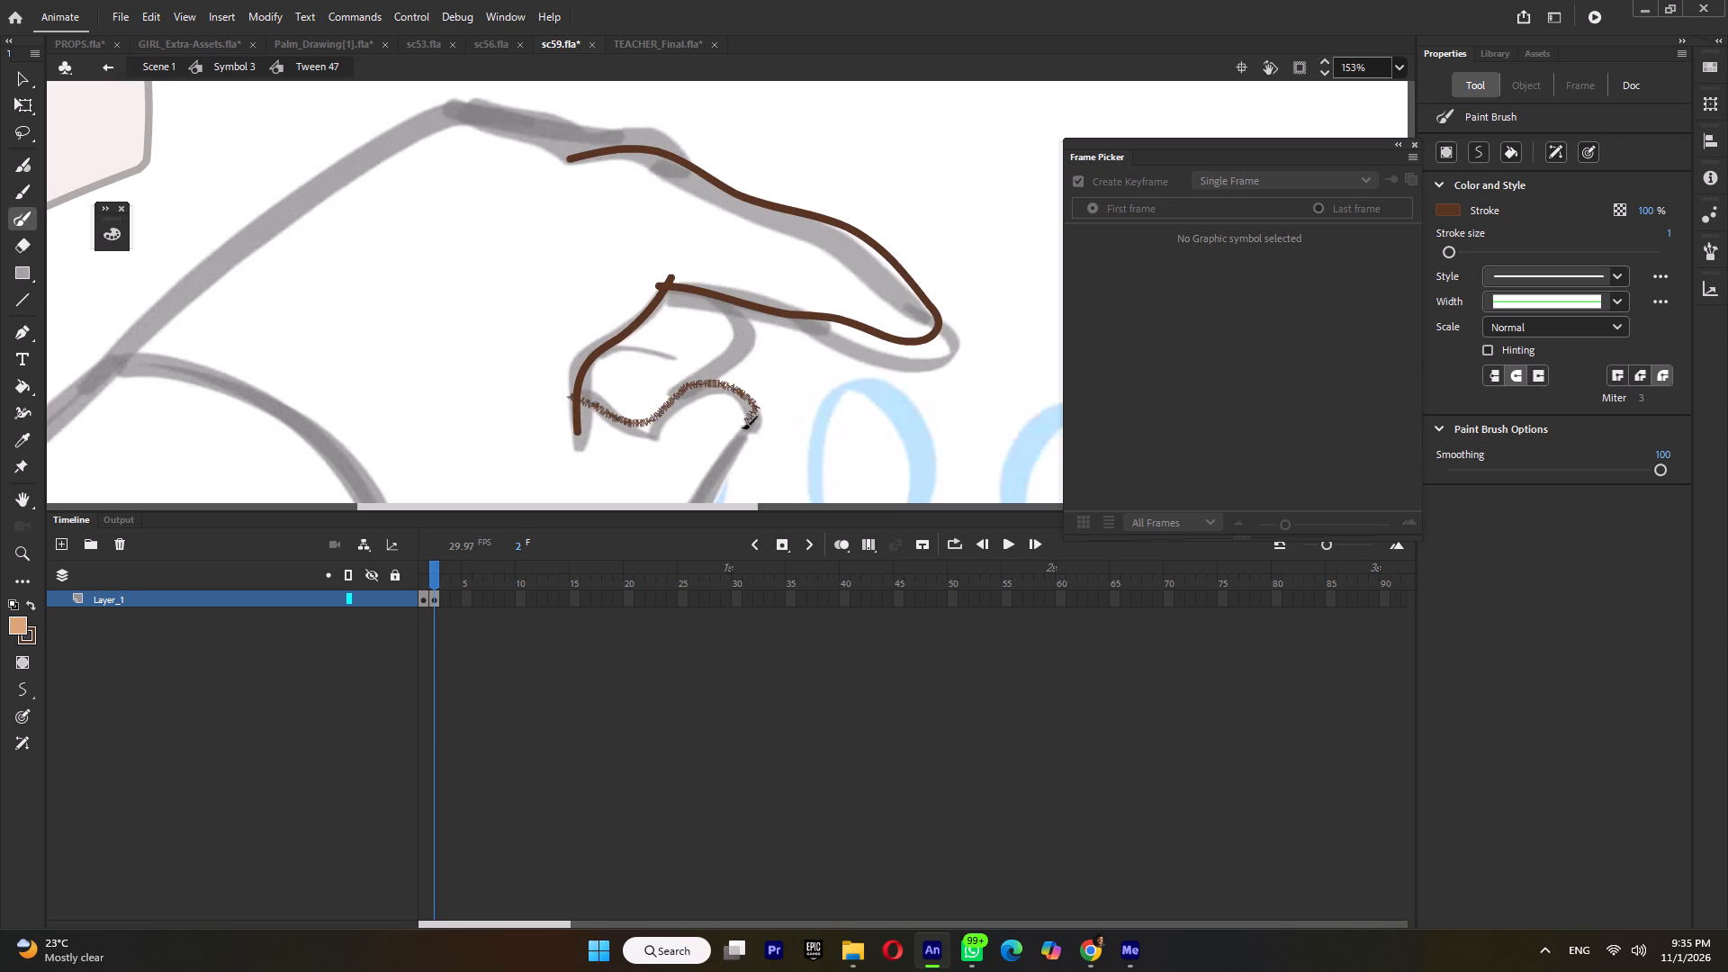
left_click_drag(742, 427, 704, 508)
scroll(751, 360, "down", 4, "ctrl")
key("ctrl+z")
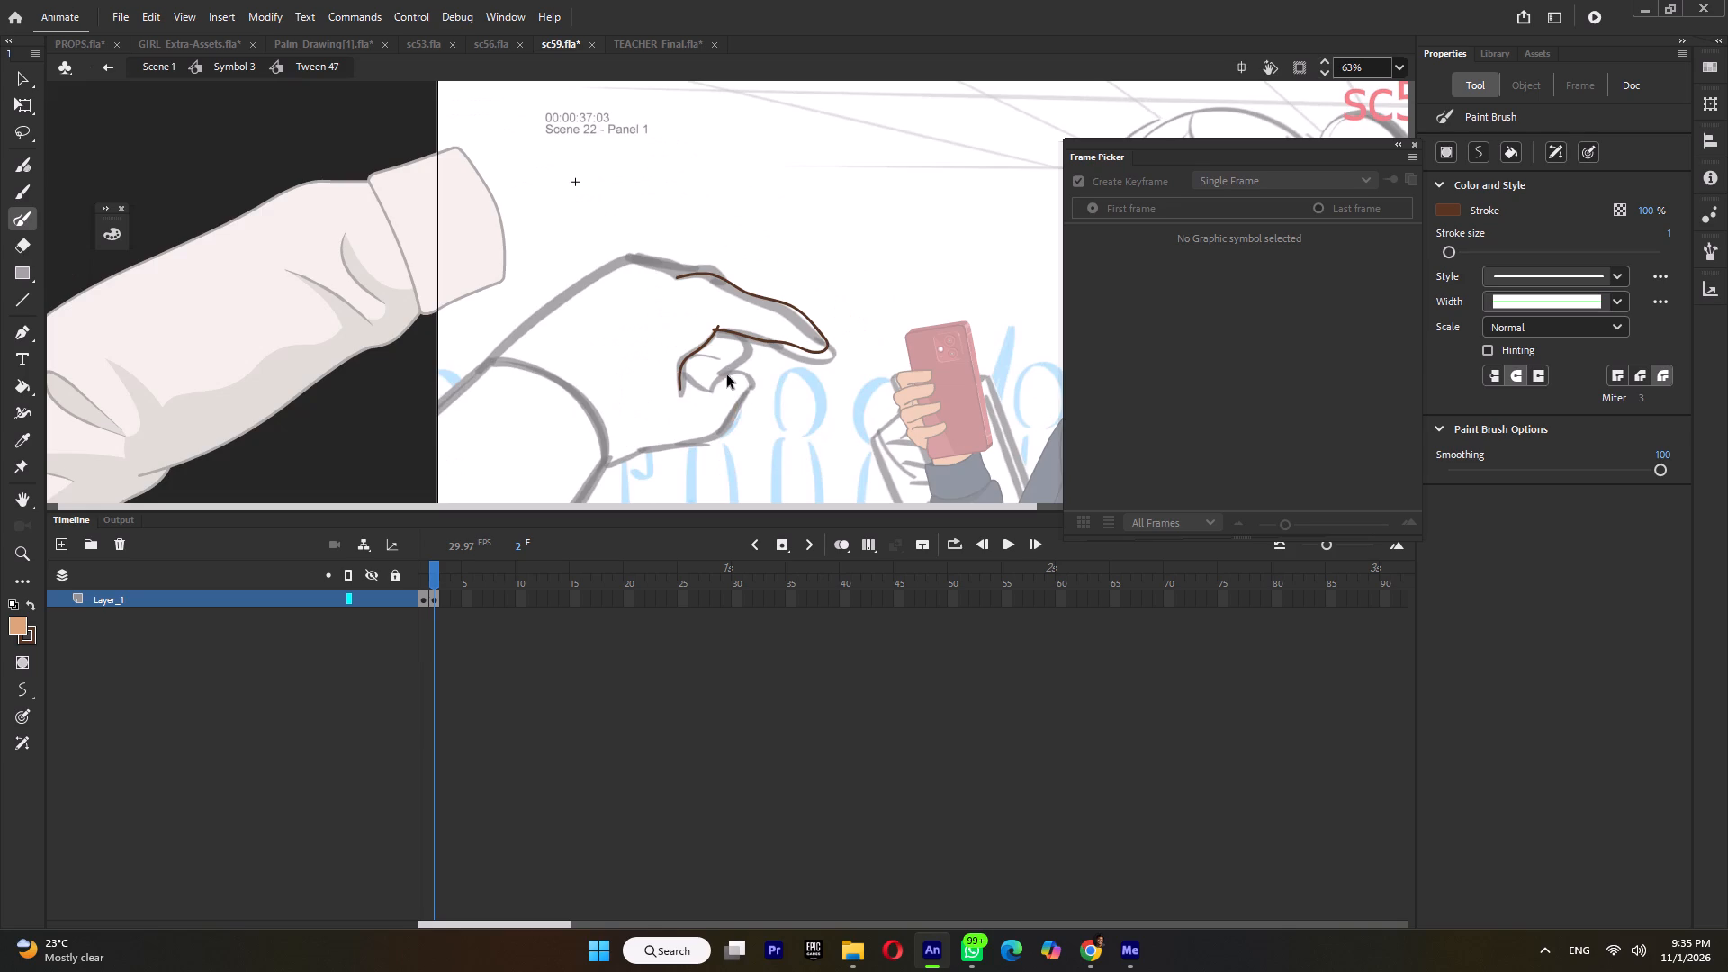
Trace the thumb from the curled finger over its tip and down its outer edge, and adjust the curve at the tip.
scroll(713, 383, "up", 4, "ctrl")
middle_click(713, 383, "ctrl")
left_click_drag(619, 357, 705, 398)
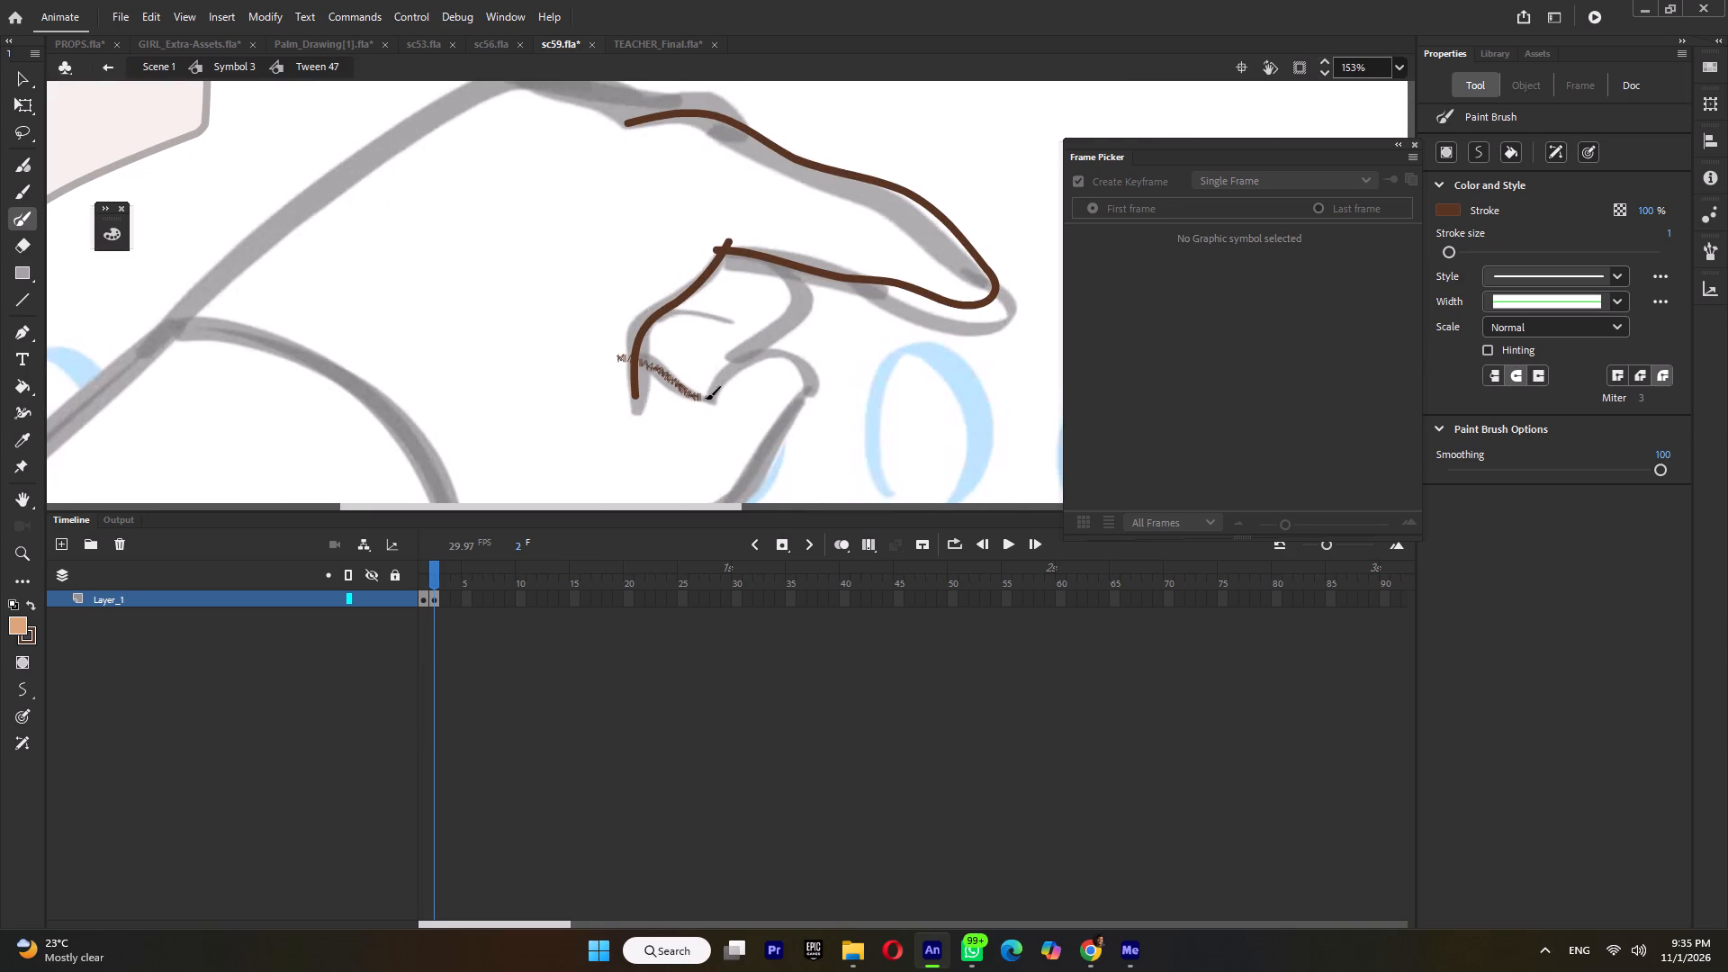
left_click_drag(705, 398, 814, 368)
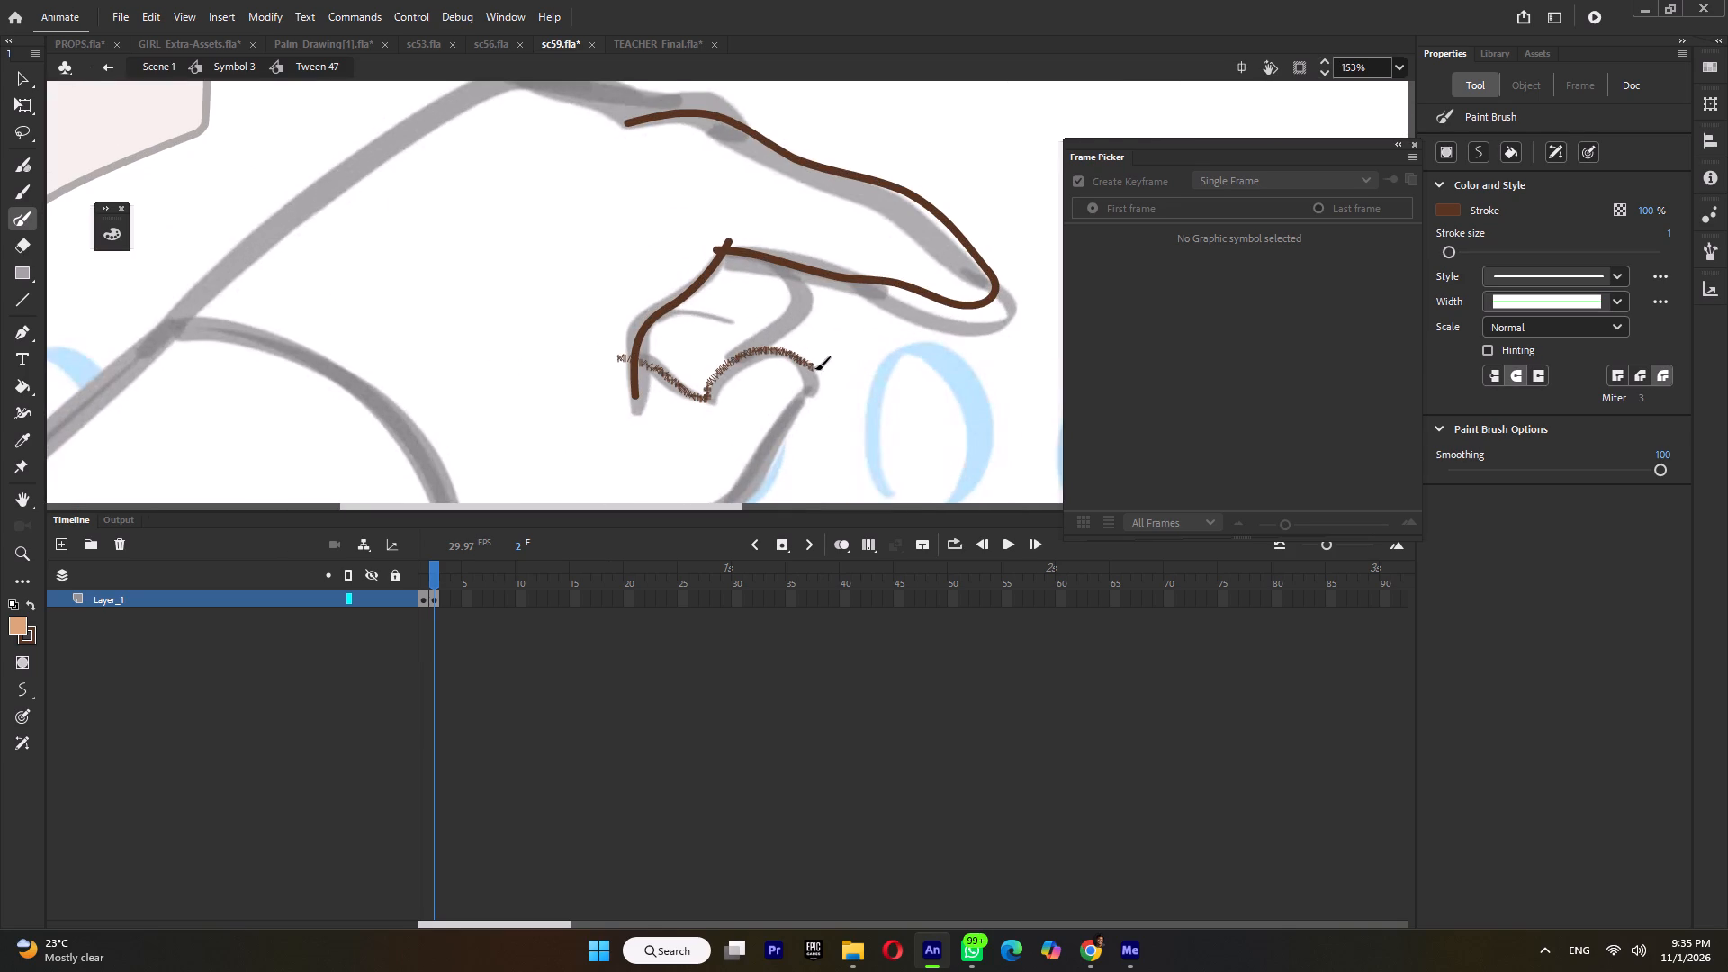
left_click_drag(814, 368, 748, 504)
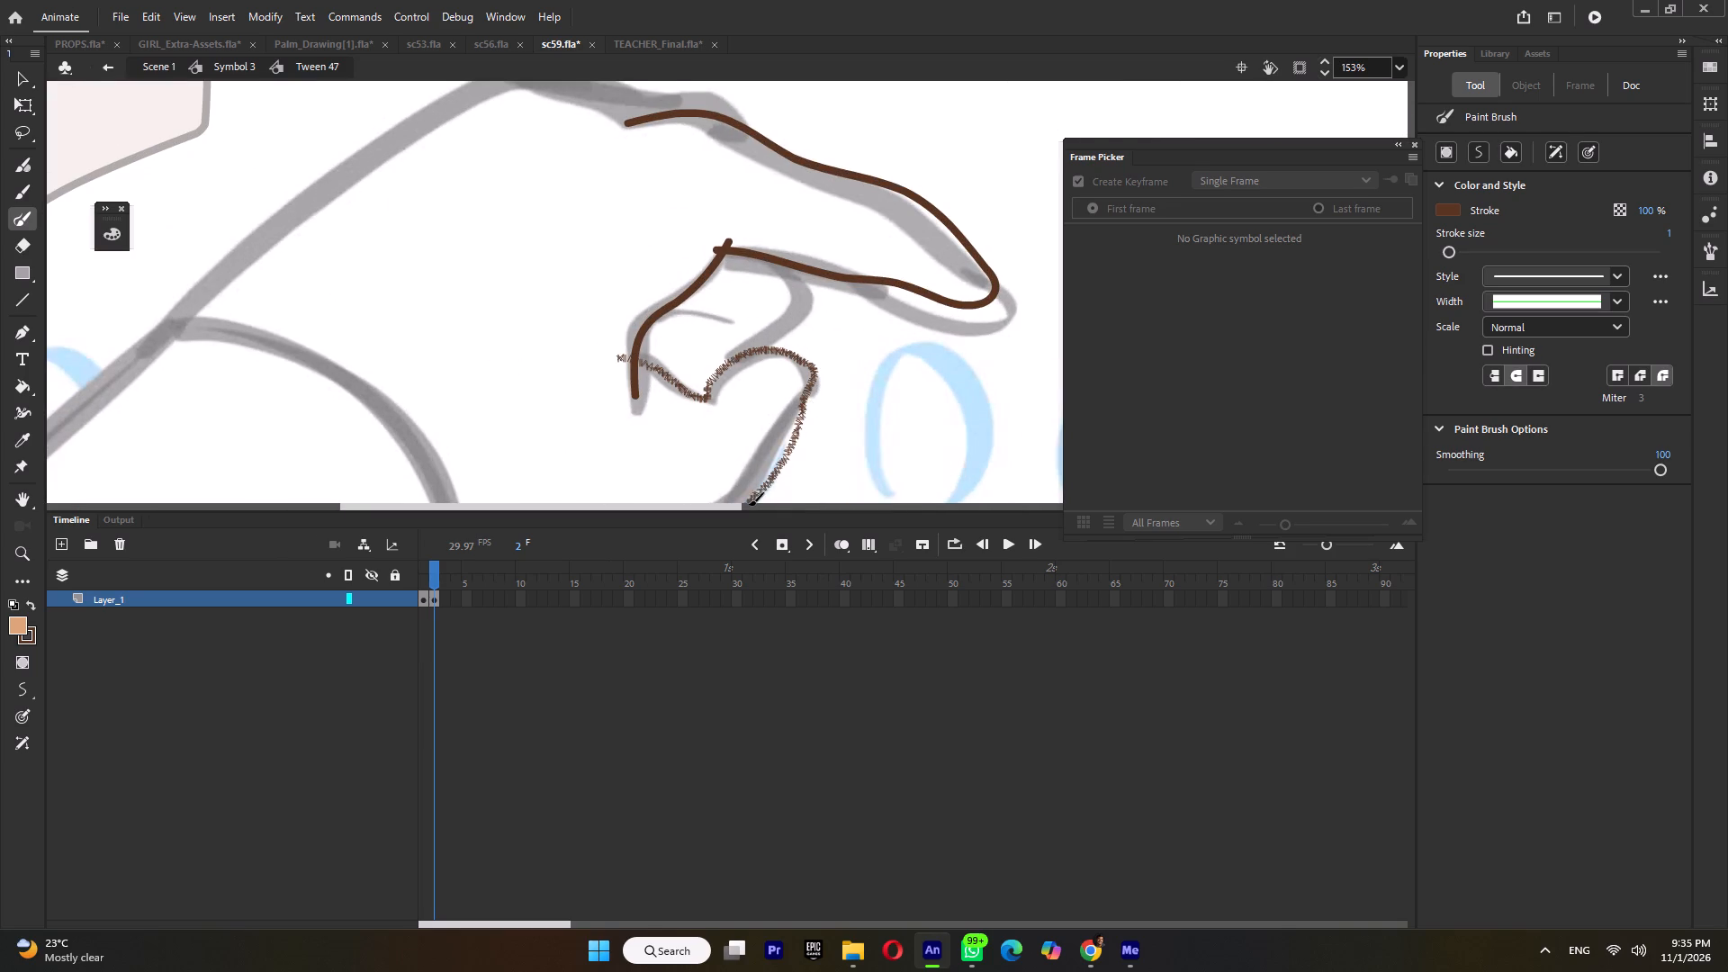
left_click_drag(748, 504, 733, 510)
scroll(800, 313, "down", 2, "ctrl")
scroll(806, 383, "up", 3, "ctrl")
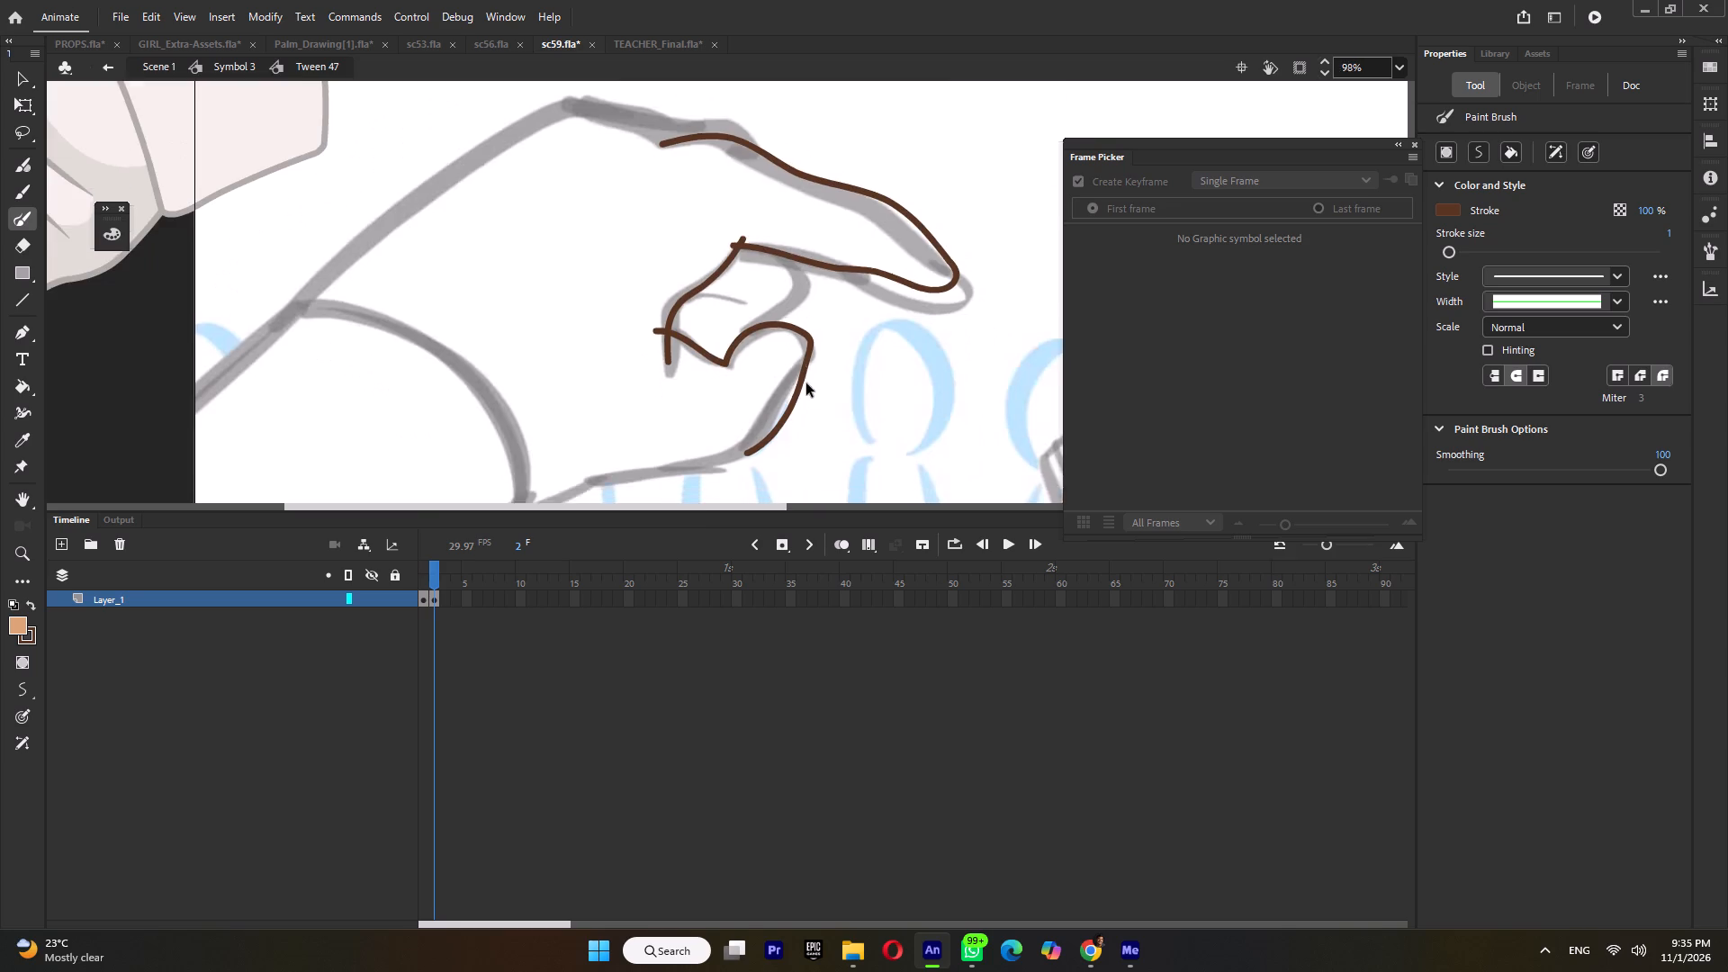
scroll(806, 383, "up", 1, "ctrl")
left_click_drag(807, 346, 798, 340, "ctrl")
left_click(786, 416, "ctrl")
scroll(796, 359, "down", 4, "ctrl")
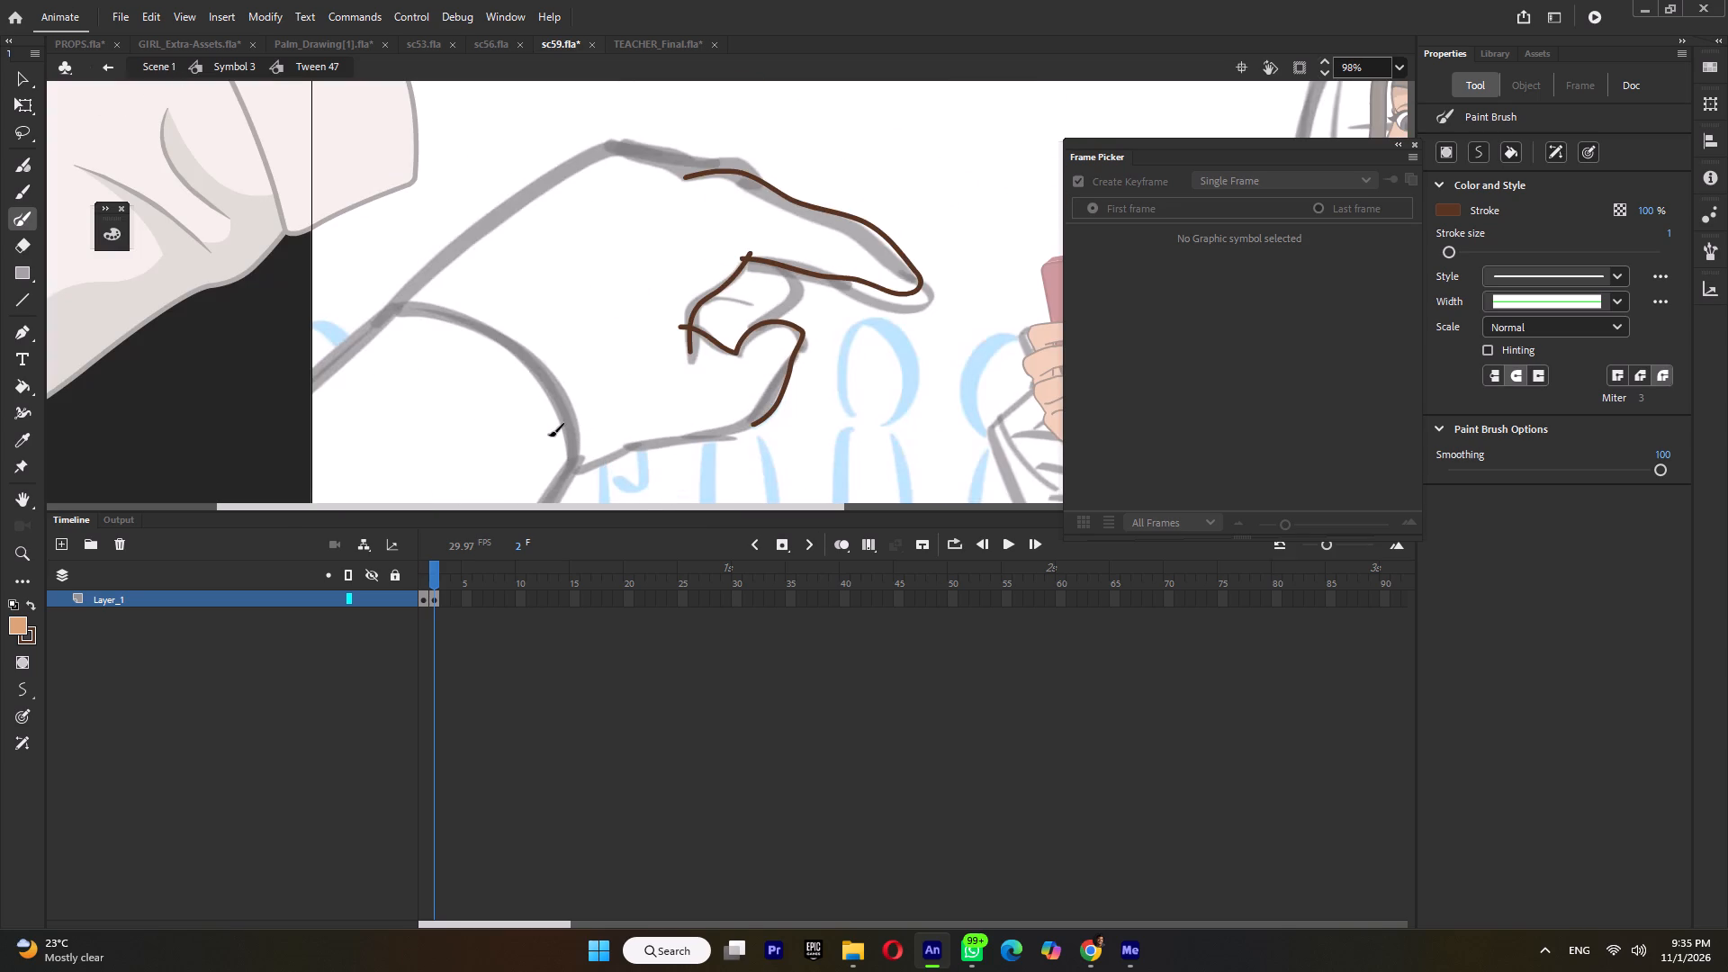
Draw the palm's lower edge from the wrist to the thumb line, and reshape its wrist end to follow the sketch.
left_click_drag(549, 435, 718, 433)
left_click_drag(718, 432, 760, 424, "ctrl")
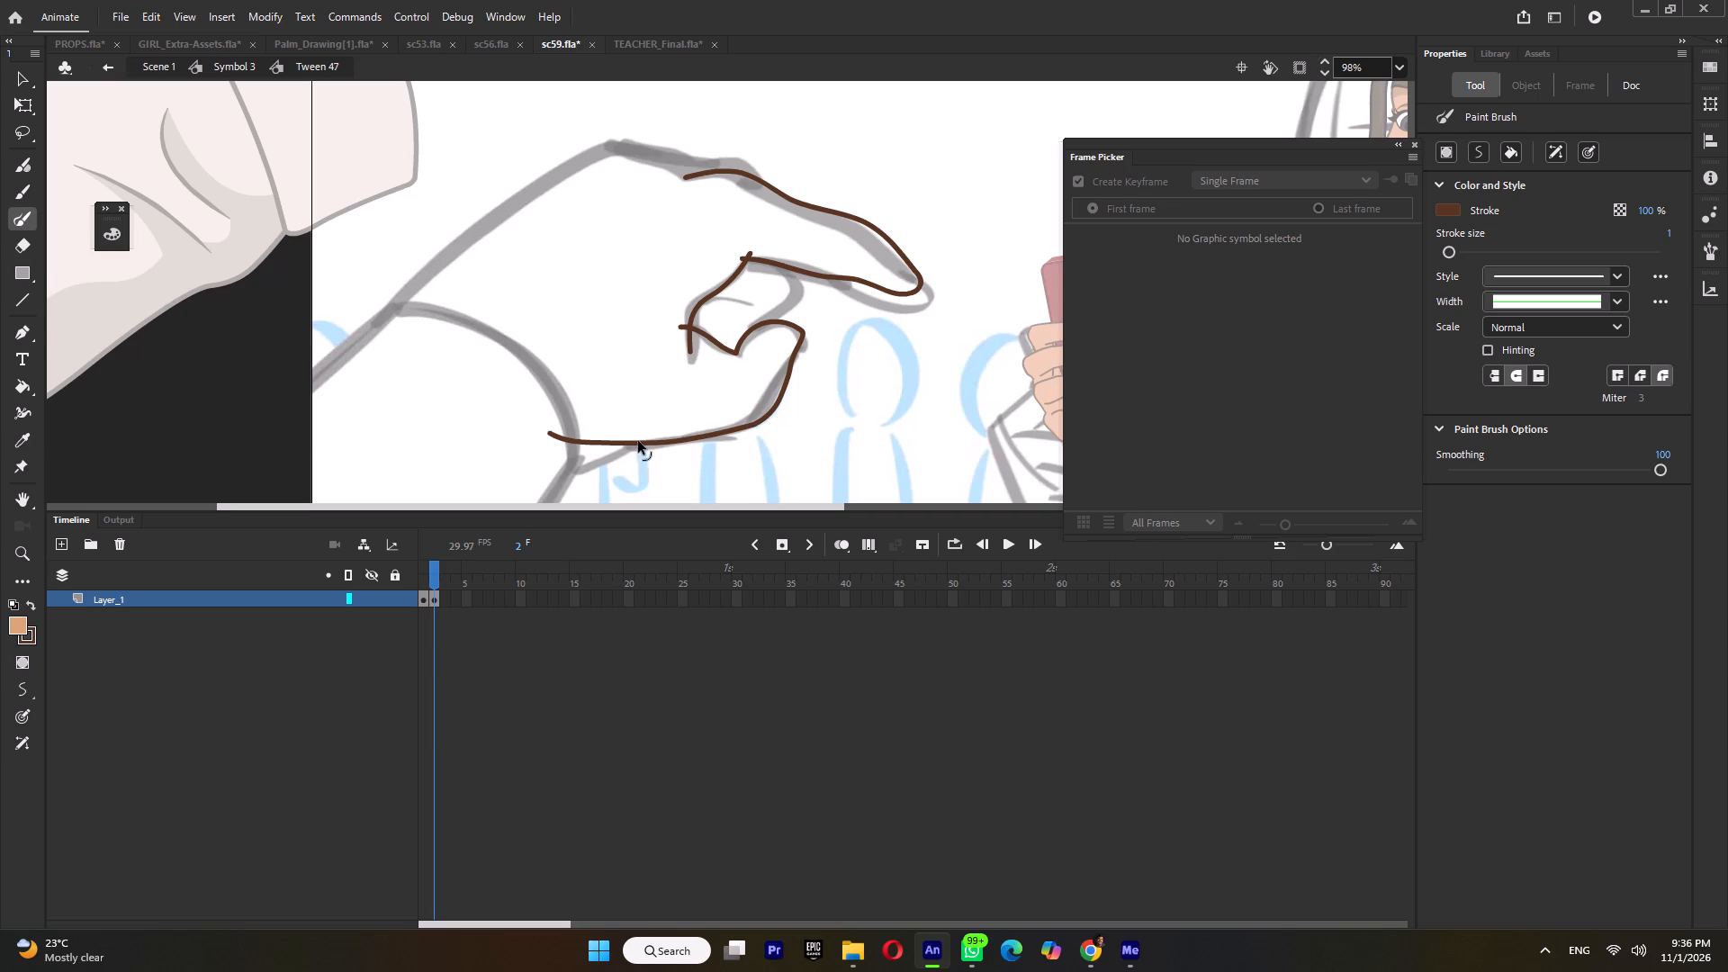
left_click_drag(548, 432, 537, 470, "ctrl")
left_click_drag(571, 438, 577, 454, "ctrl")
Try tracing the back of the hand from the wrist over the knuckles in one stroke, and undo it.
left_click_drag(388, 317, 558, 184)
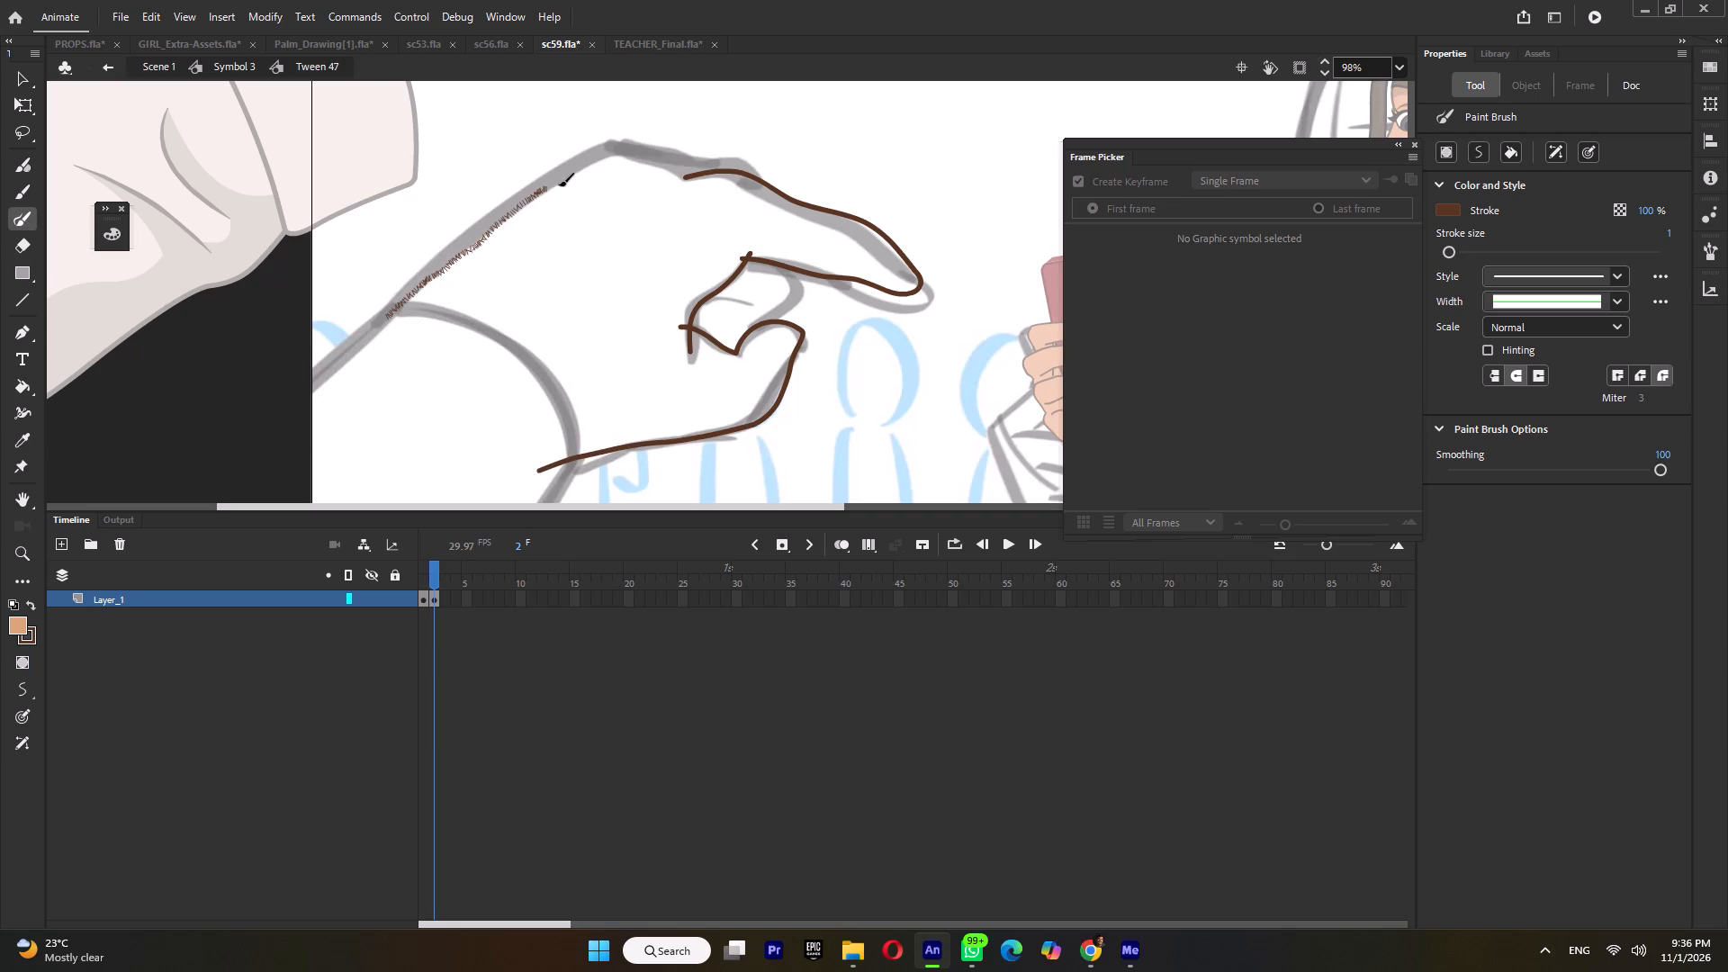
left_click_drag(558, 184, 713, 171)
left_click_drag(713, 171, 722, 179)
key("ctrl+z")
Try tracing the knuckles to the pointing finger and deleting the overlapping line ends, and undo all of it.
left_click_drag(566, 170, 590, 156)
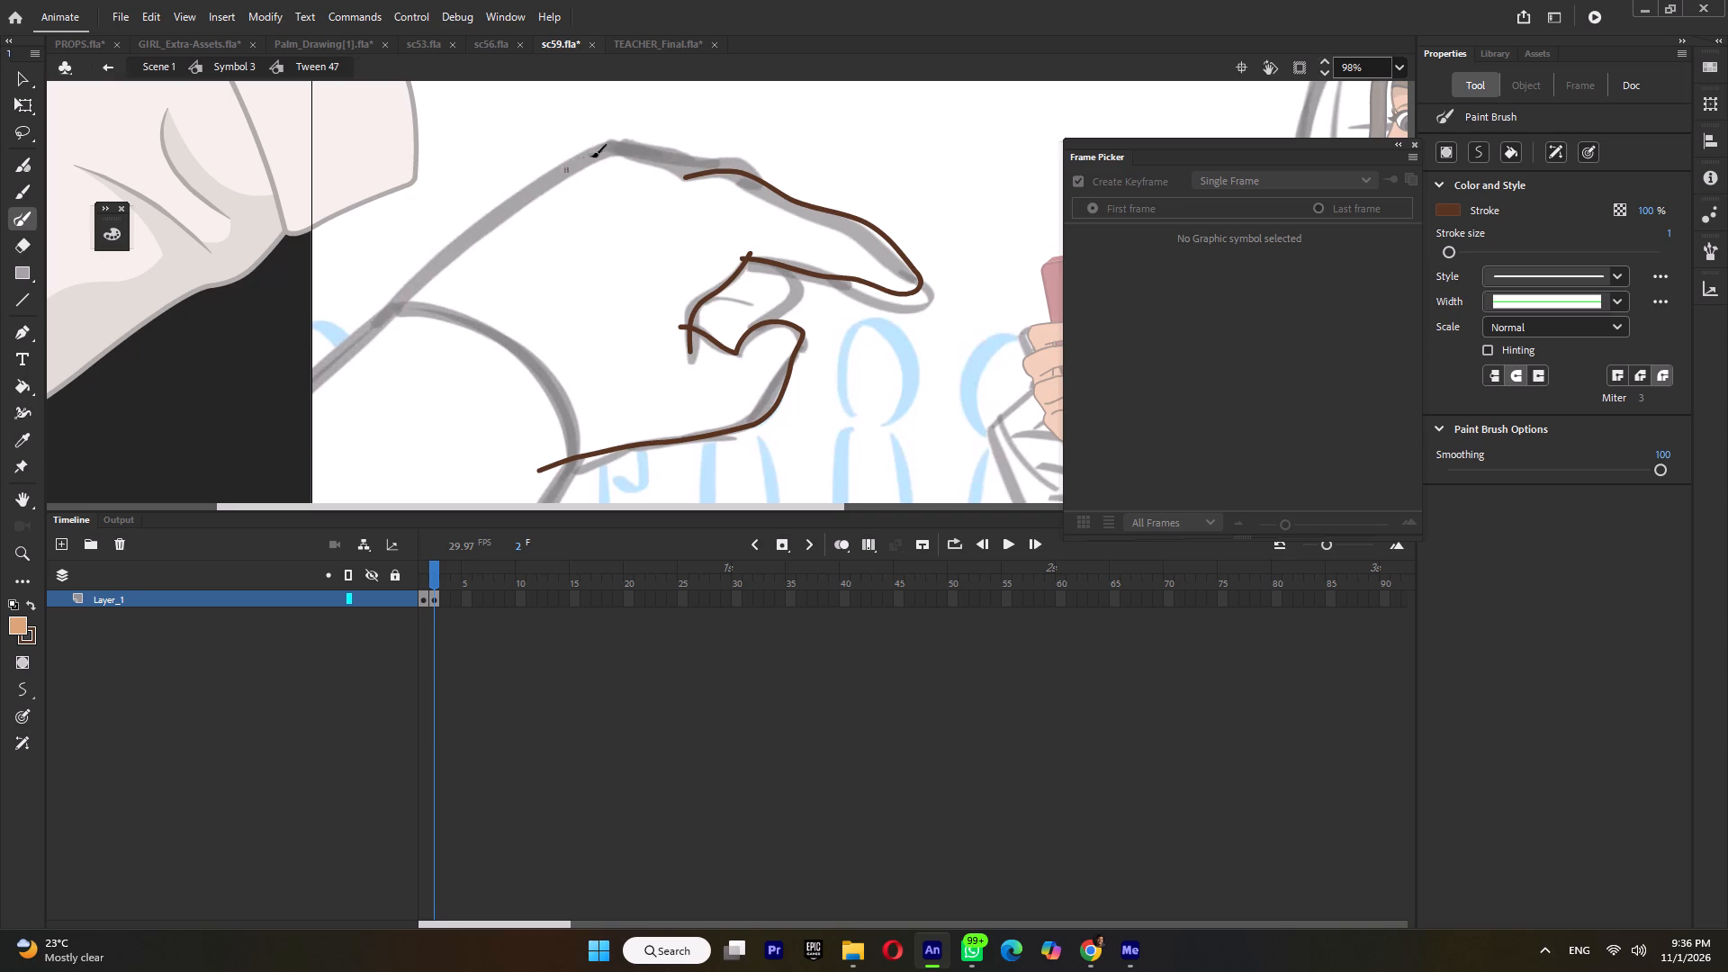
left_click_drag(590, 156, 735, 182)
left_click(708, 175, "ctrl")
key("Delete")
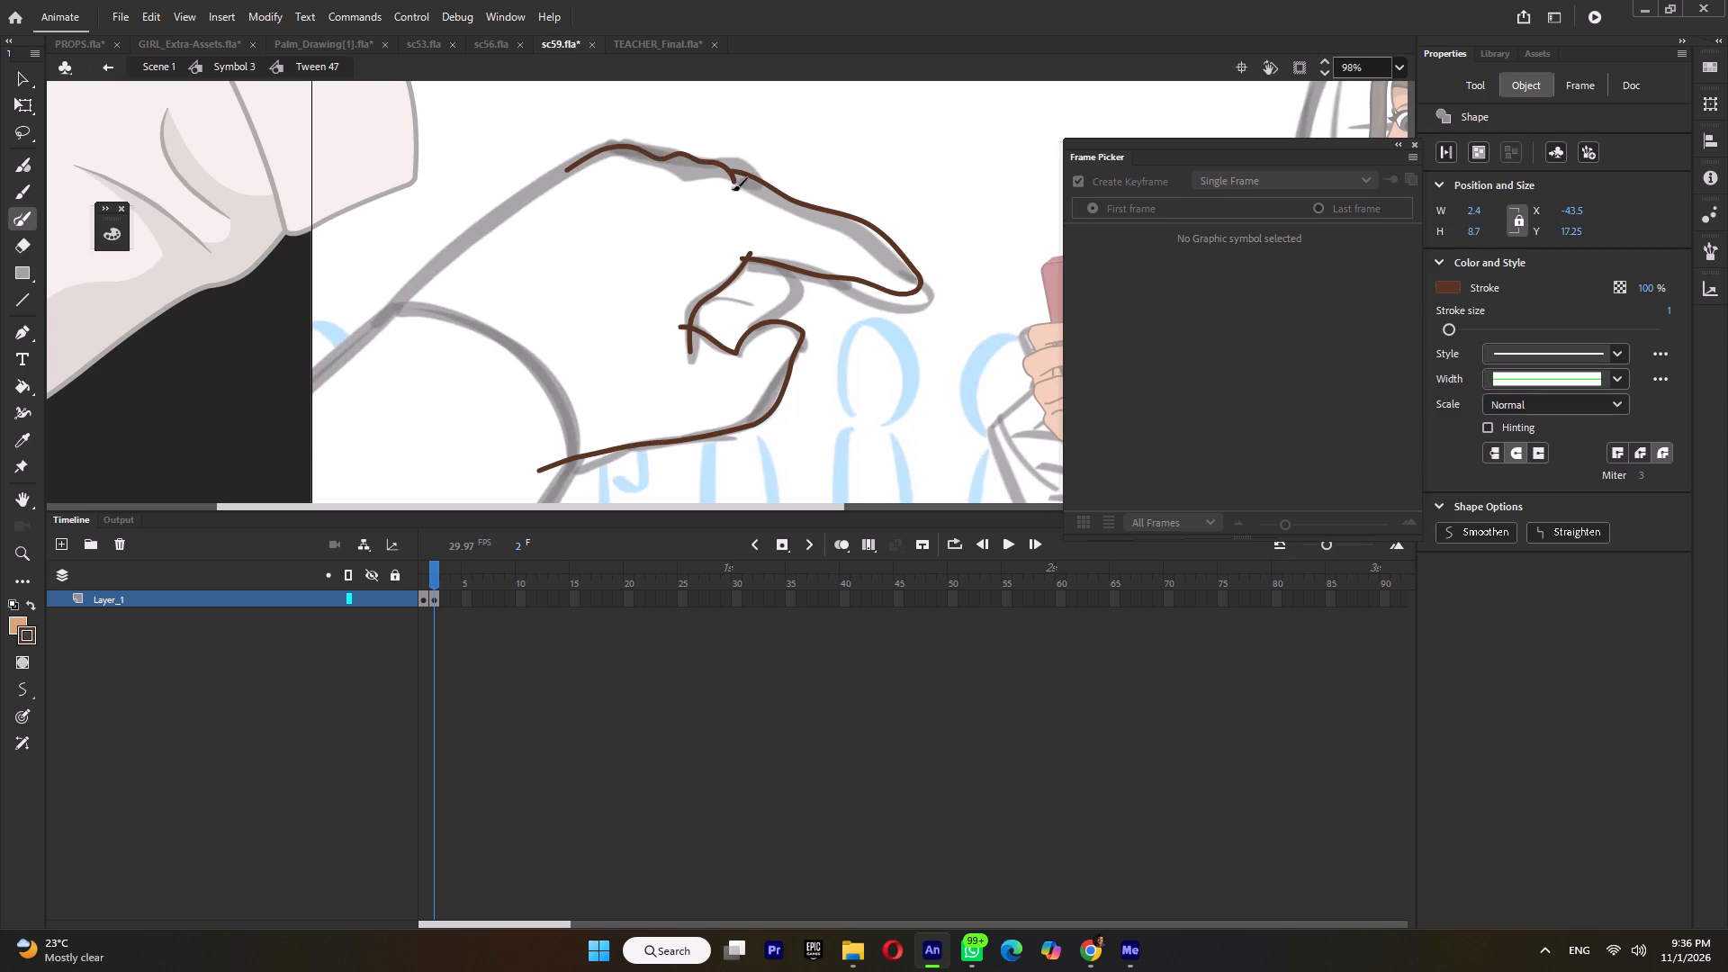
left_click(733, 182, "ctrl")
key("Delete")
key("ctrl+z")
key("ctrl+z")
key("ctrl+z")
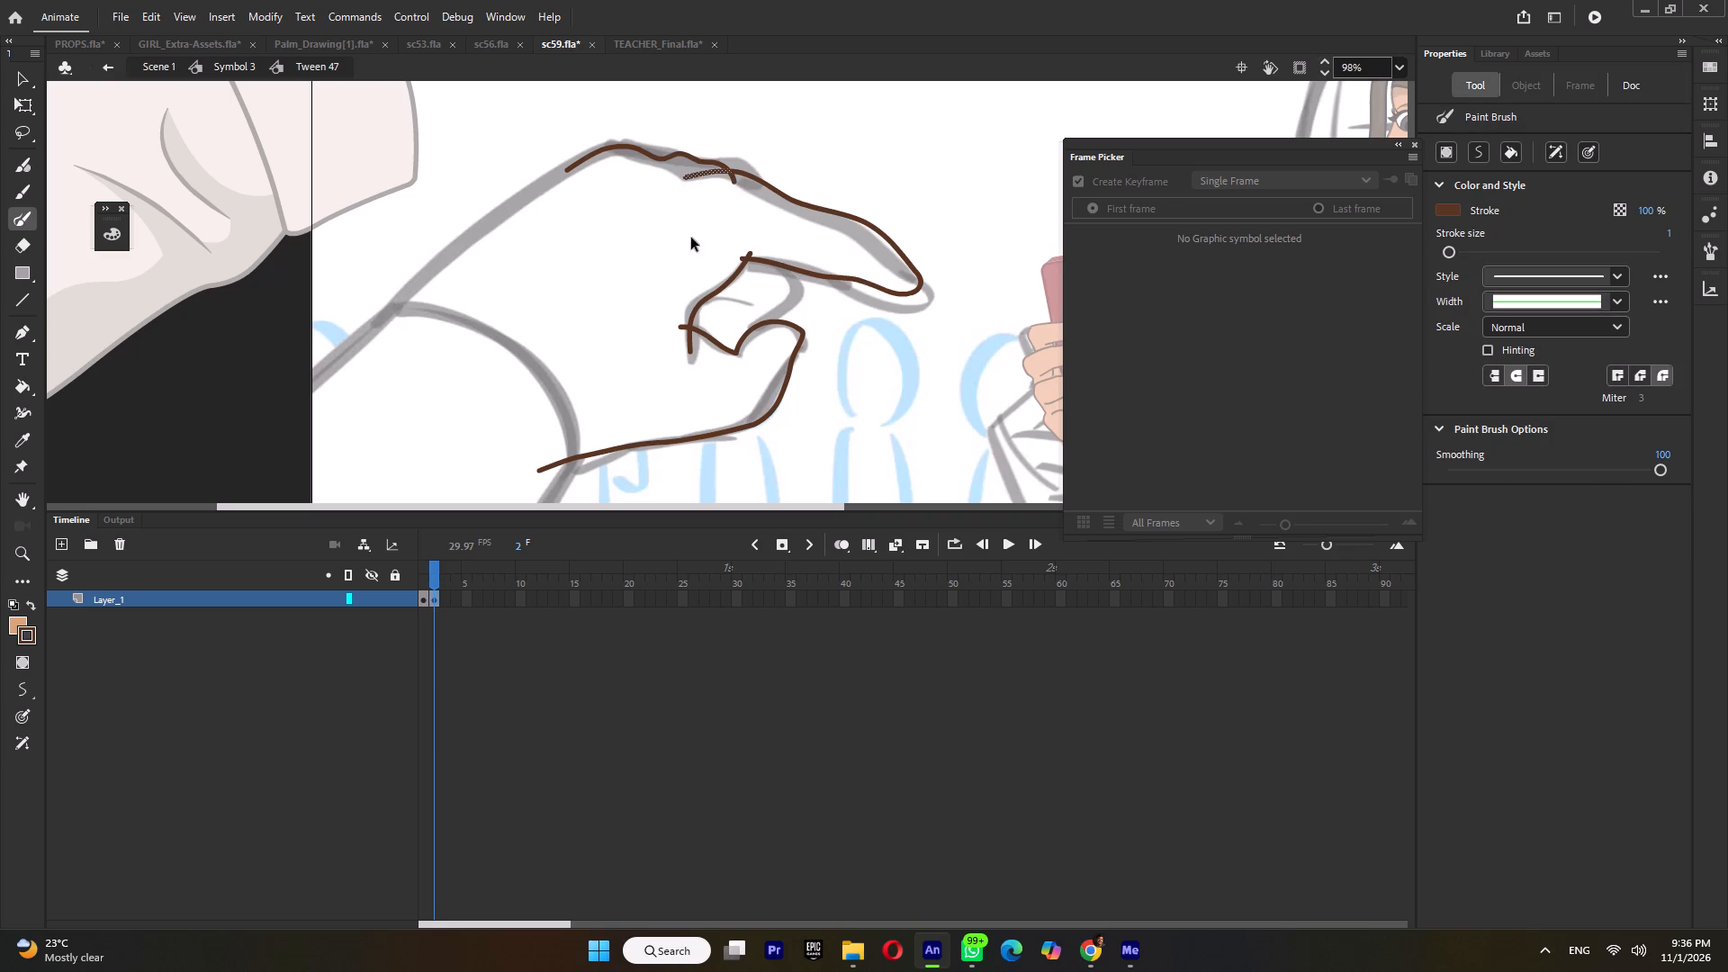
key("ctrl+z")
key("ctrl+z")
Trace the bumpy knuckle line into the pointing finger's top edge, and delete the overlapping line ends at the join.
scroll(677, 148, "up", 3, "ctrl")
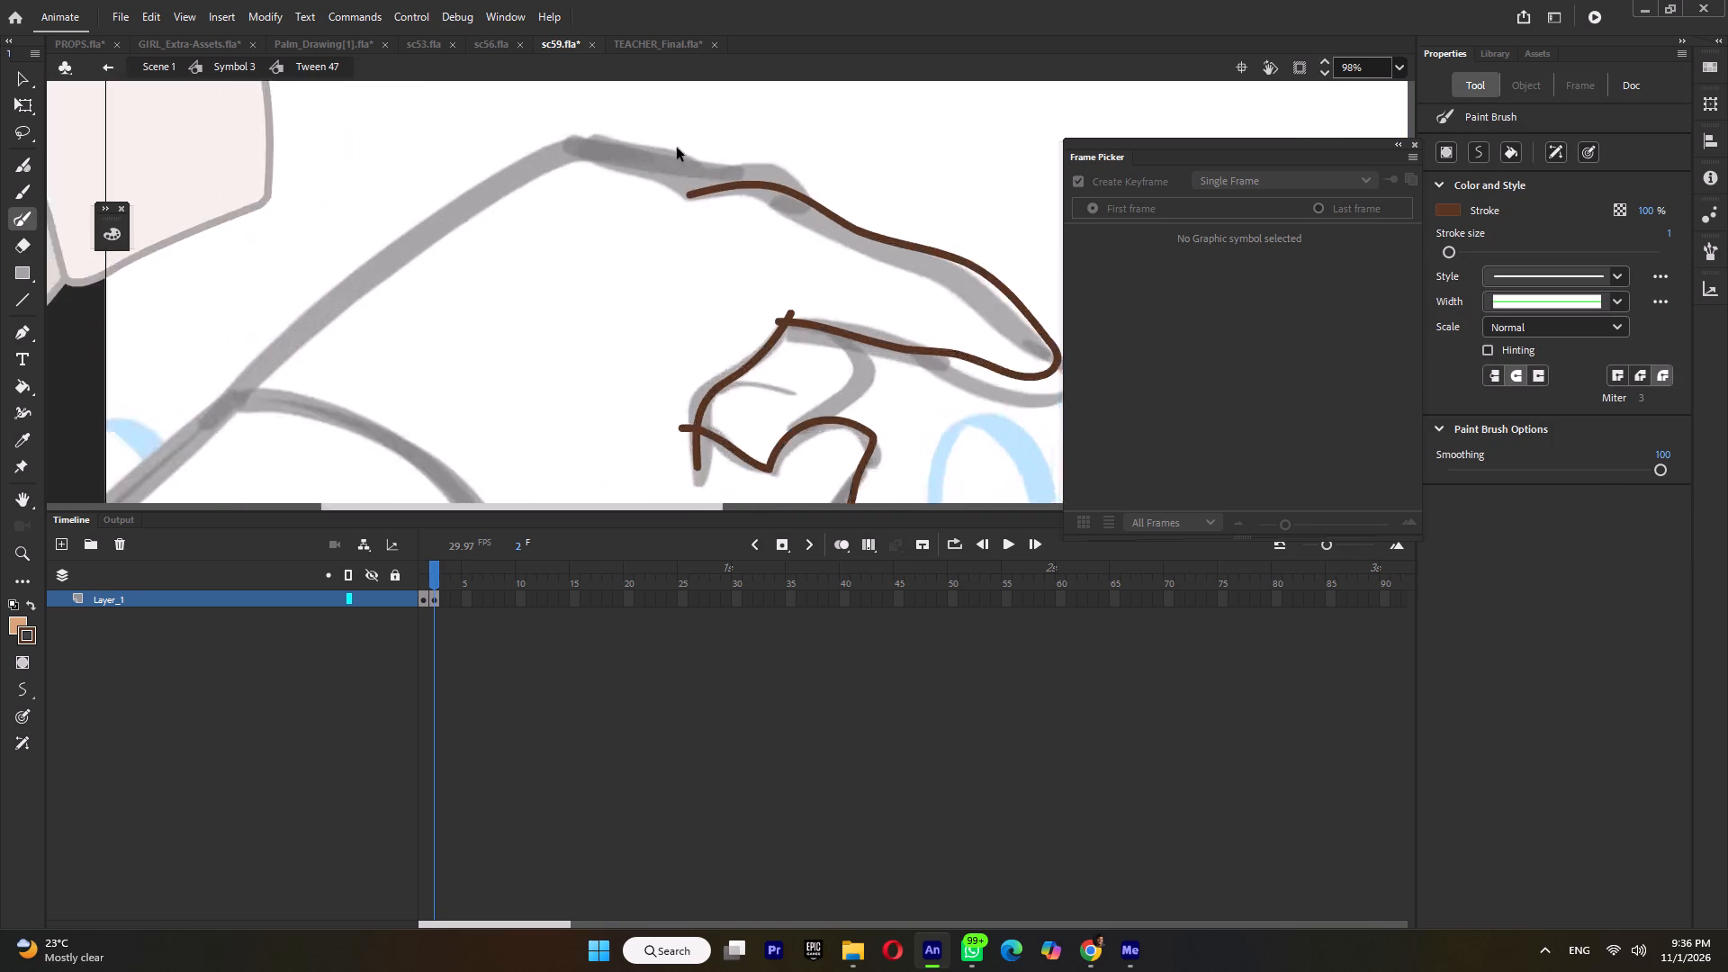
left_click_drag(445, 184, 657, 146)
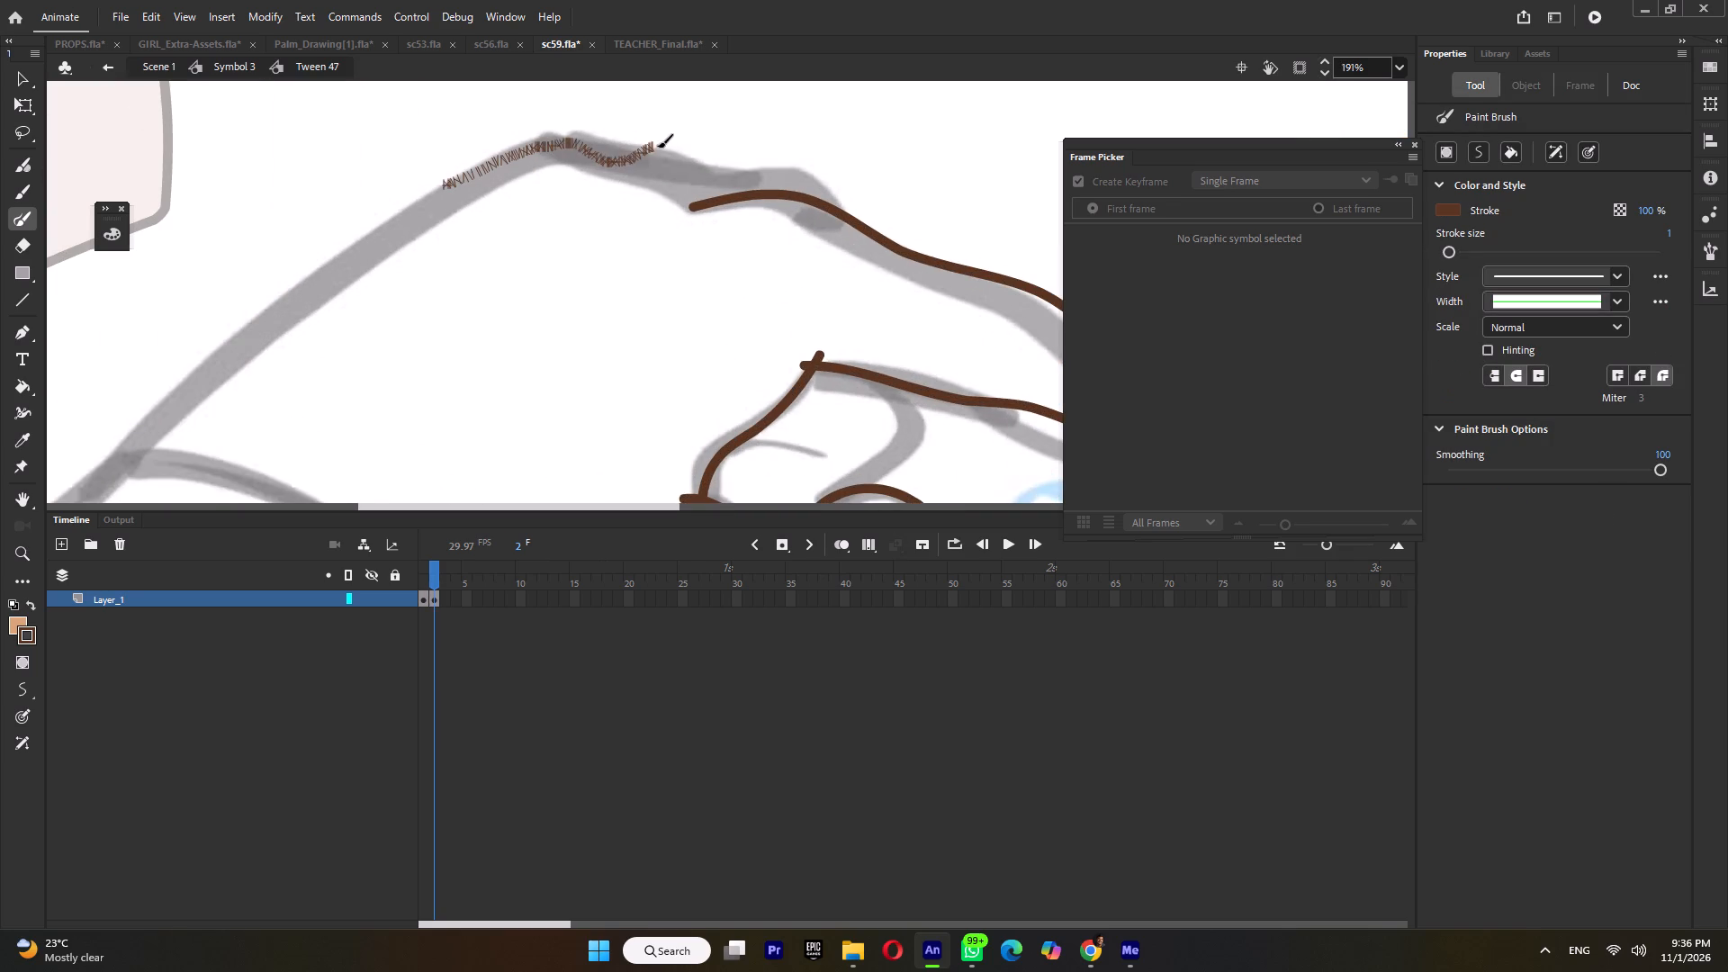
left_click_drag(657, 146, 842, 224)
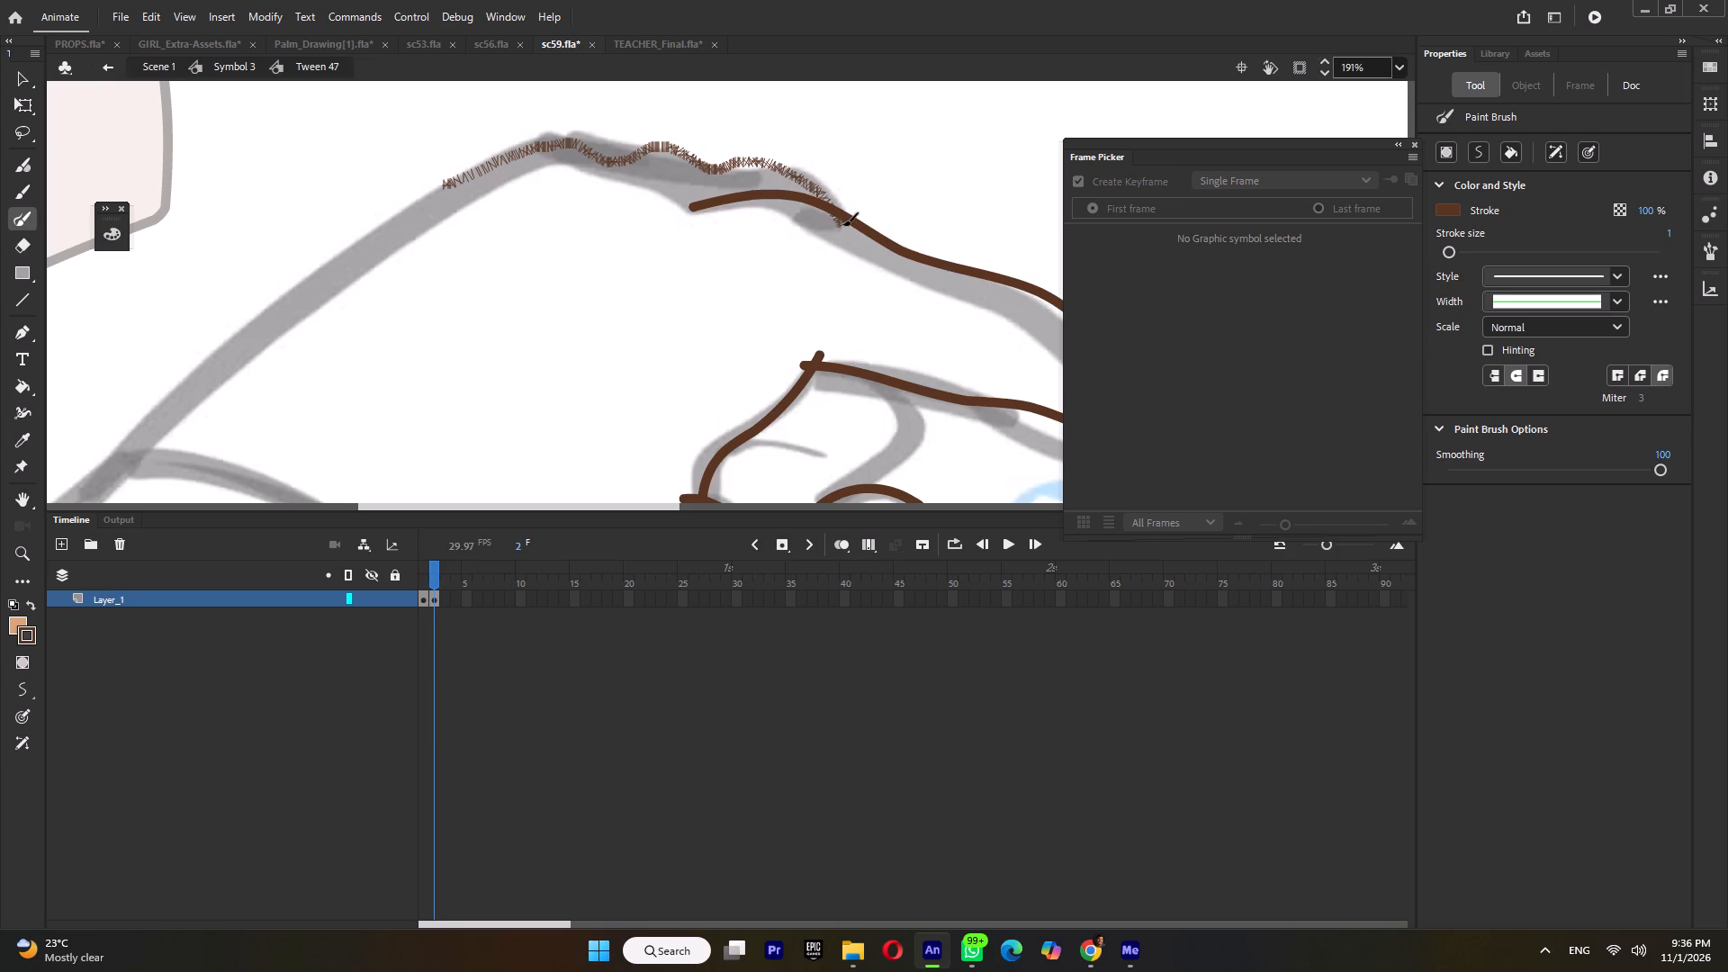
left_click_drag(842, 224, 844, 227)
left_click(735, 200, "ctrl")
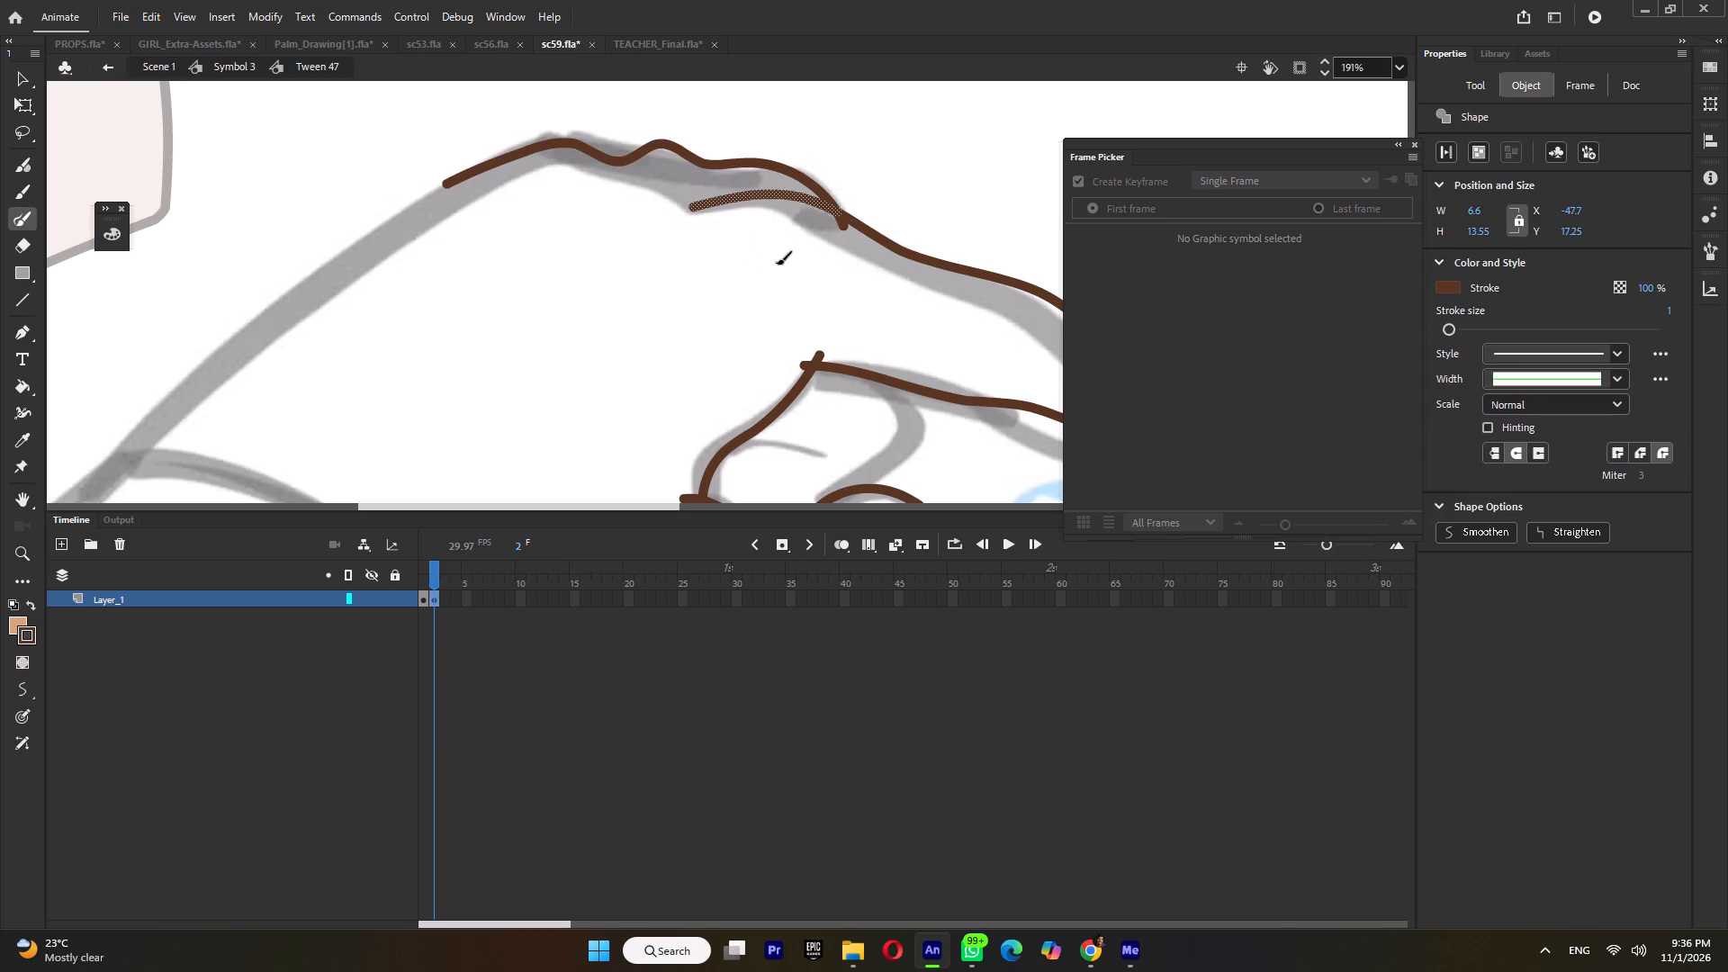
key("Delete")
left_click(842, 223, "ctrl")
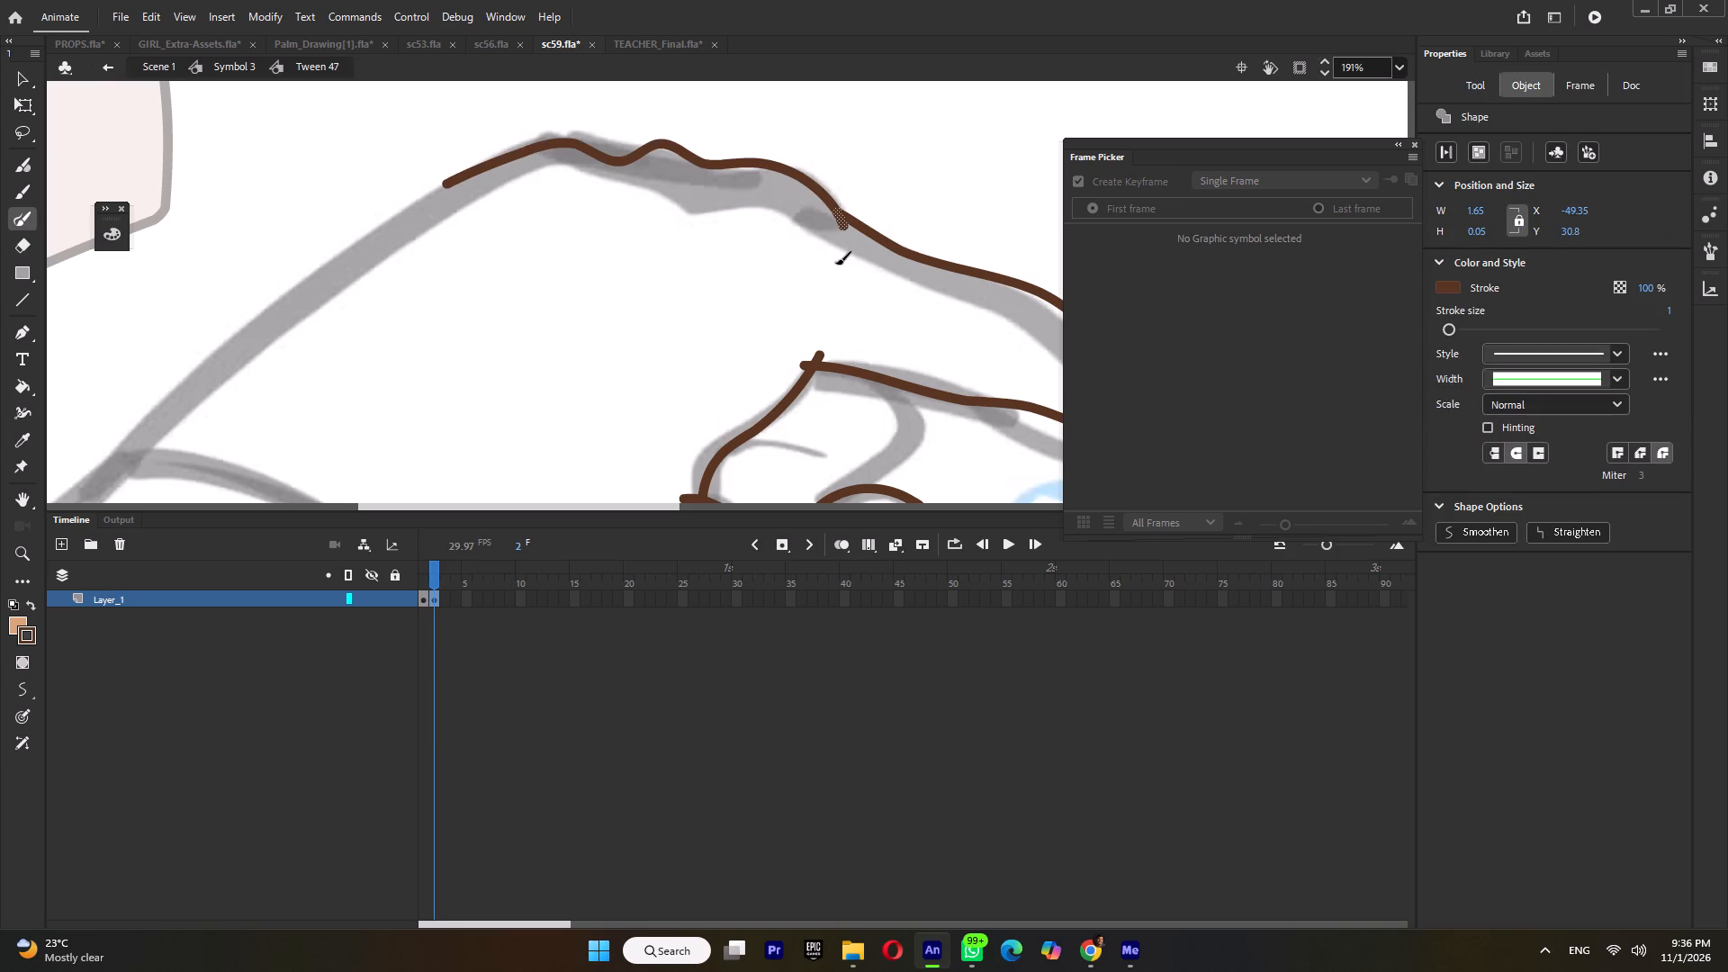
key("Delete")
Draw the back of the hand from the knuckles down to the wrist, and bend the line to match the sketch.
scroll(696, 266, "down", 5, "ctrl")
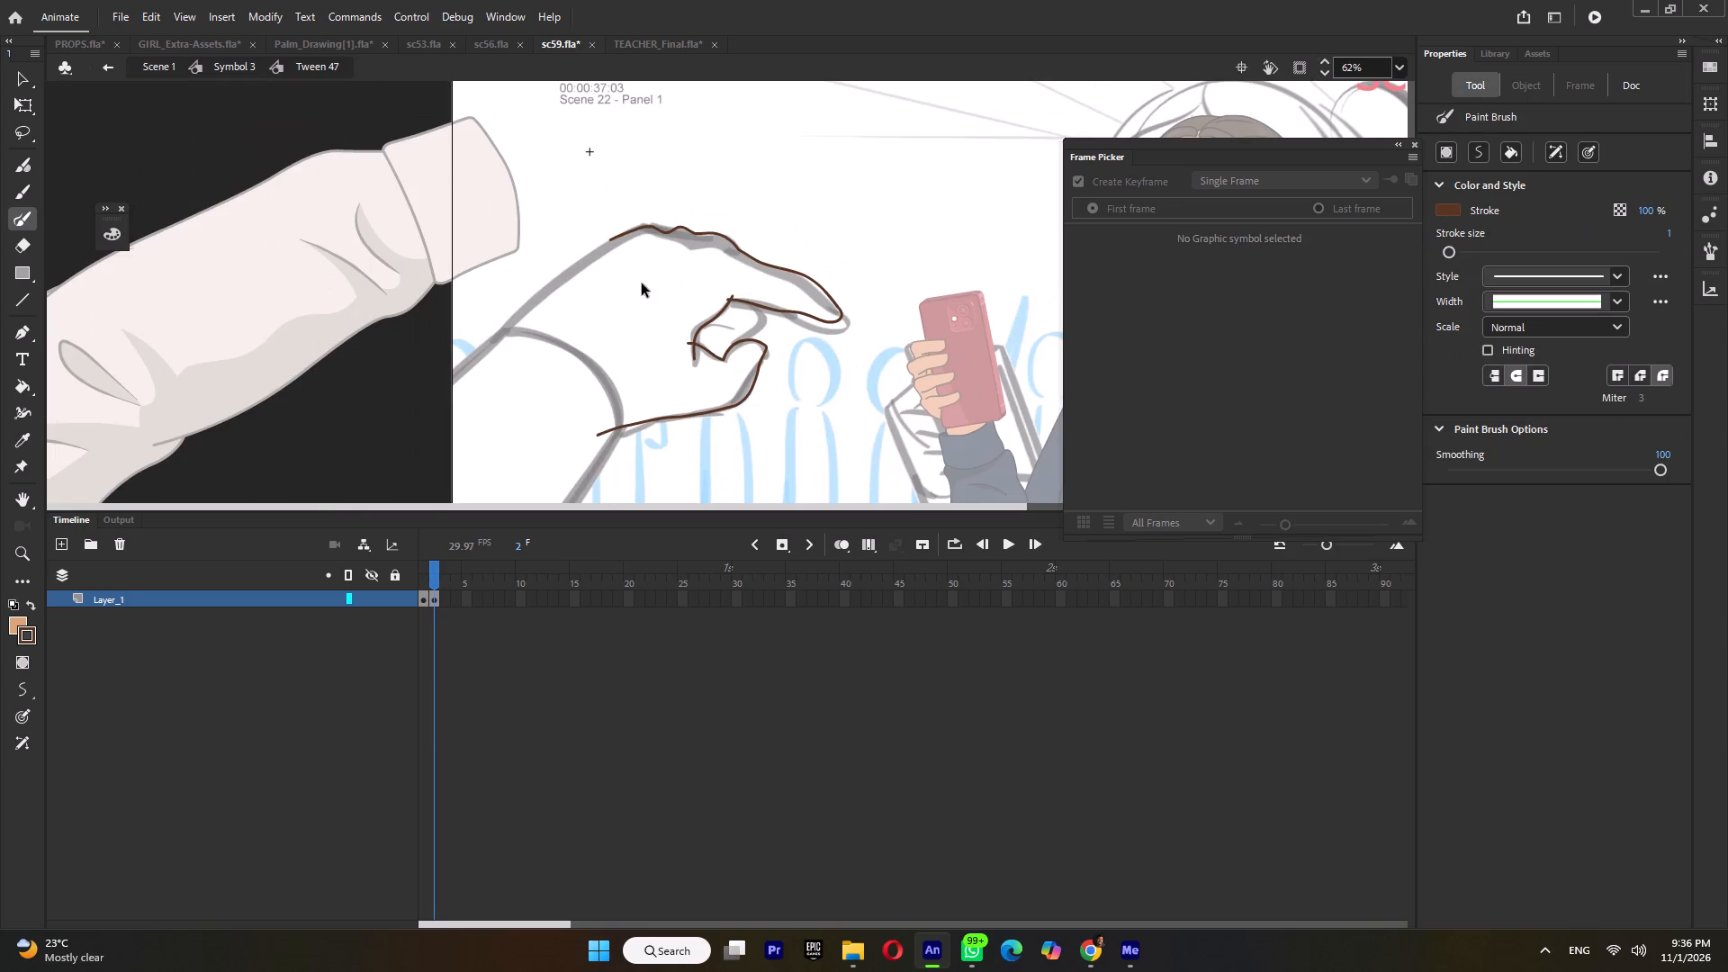
left_click_drag(612, 237, 497, 346, "ctrl")
left_click_drag(497, 346, 497, 346, "ctrl")
left_click_drag(554, 298, 511, 325, "ctrl")
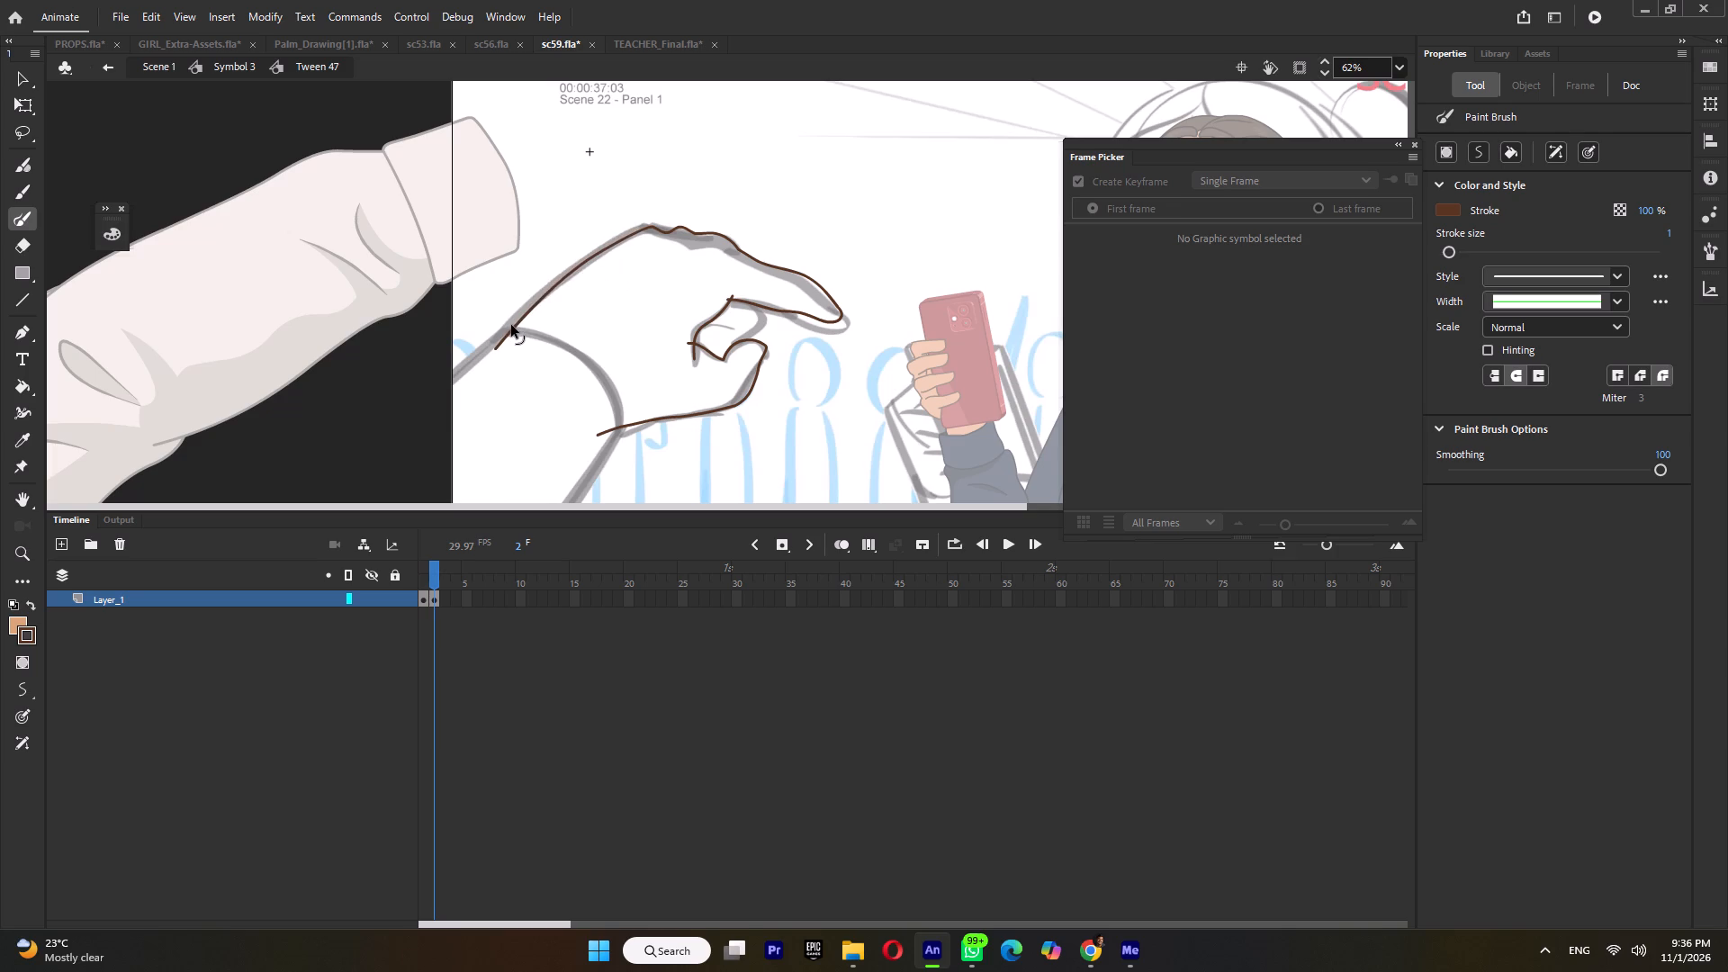
left_click_drag(511, 325, 512, 321, "ctrl")
scroll(643, 223, "up", 4, "ctrl")
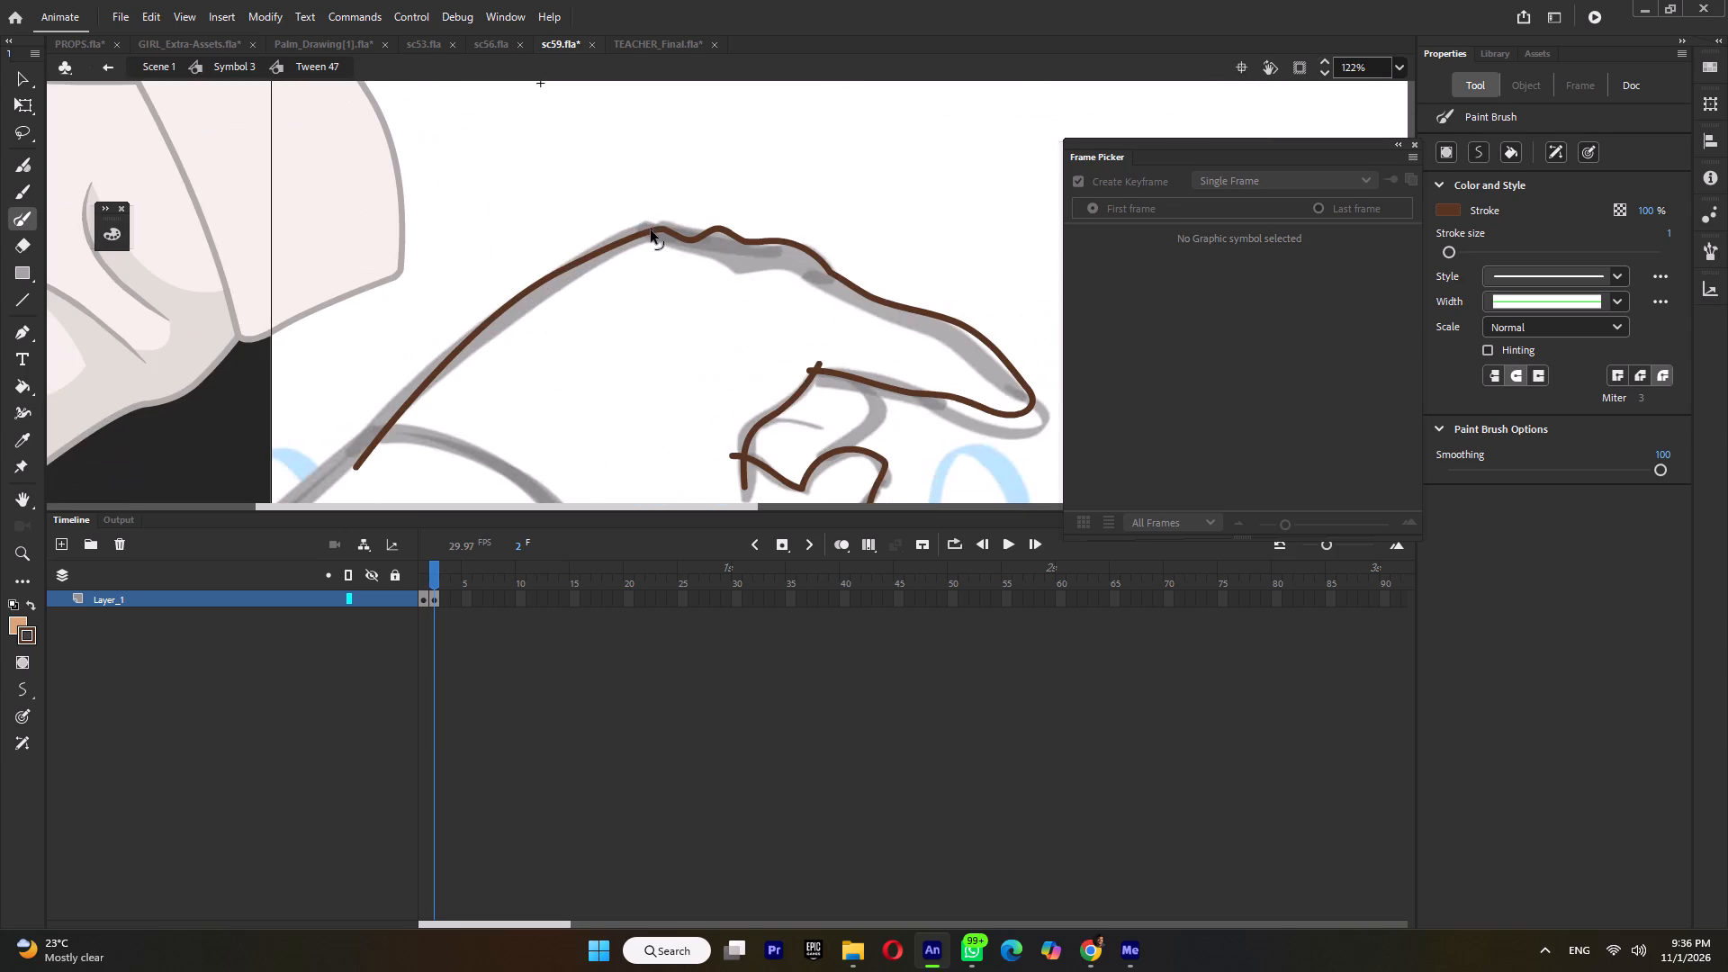
left_click_drag(651, 233, 637, 237, "ctrl")
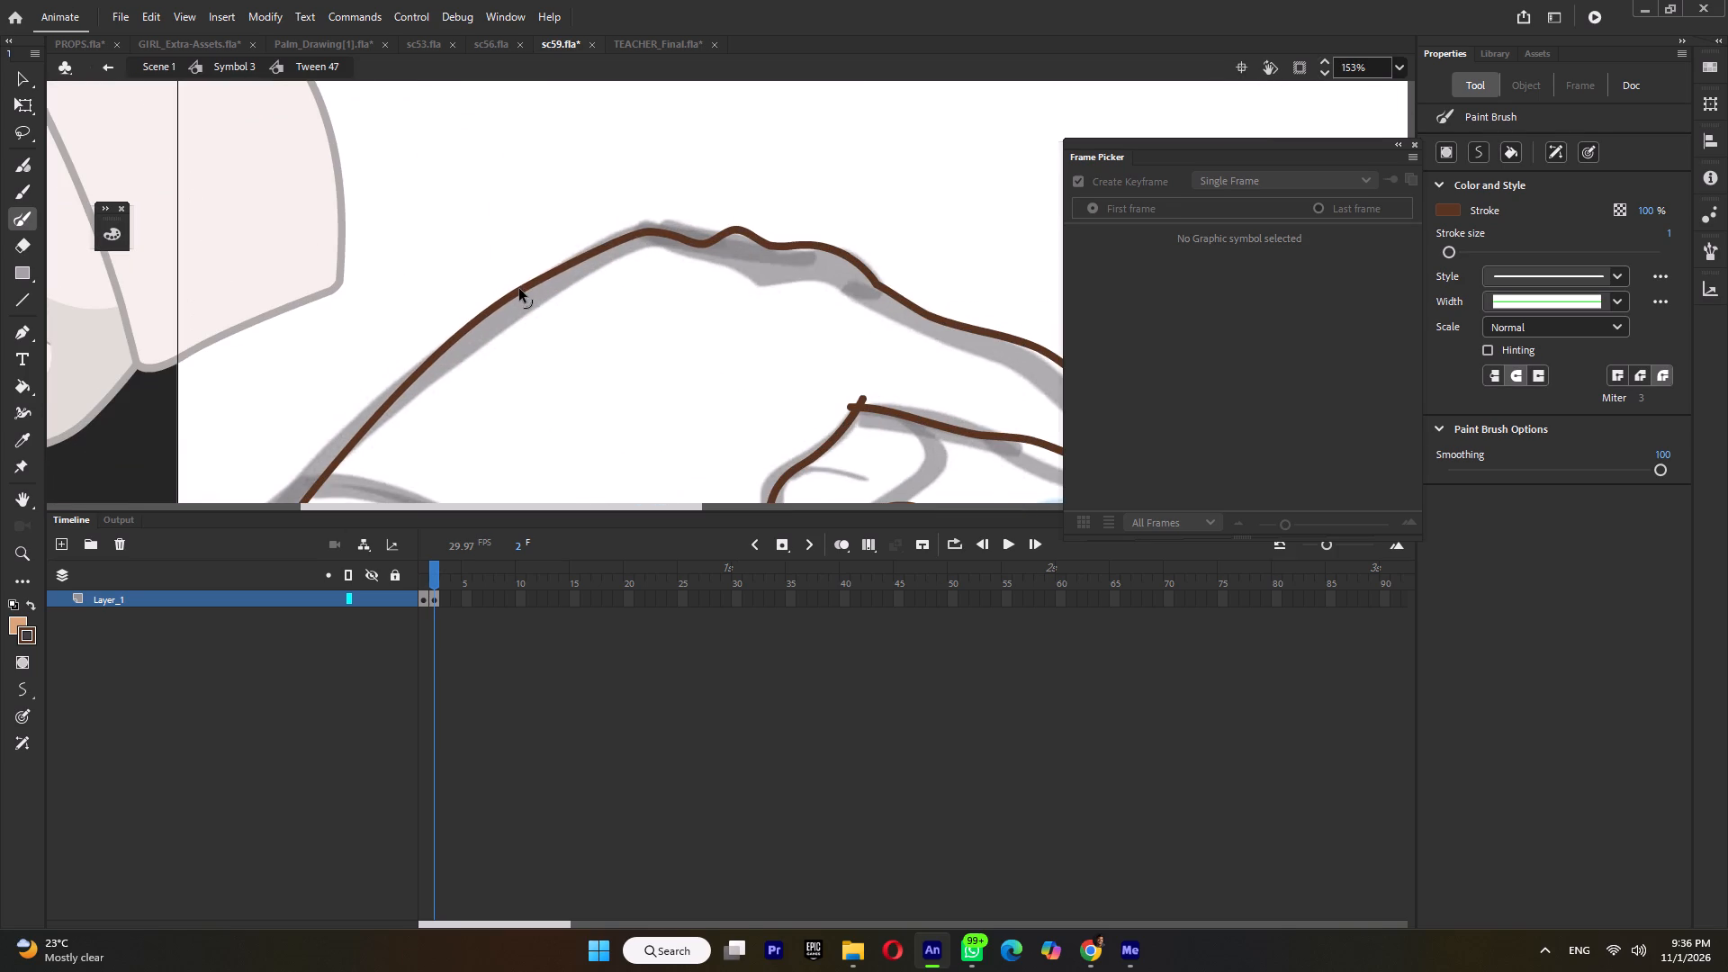
left_click_drag(519, 289, 529, 289, "ctrl")
scroll(526, 280, "down", 5, "ctrl")
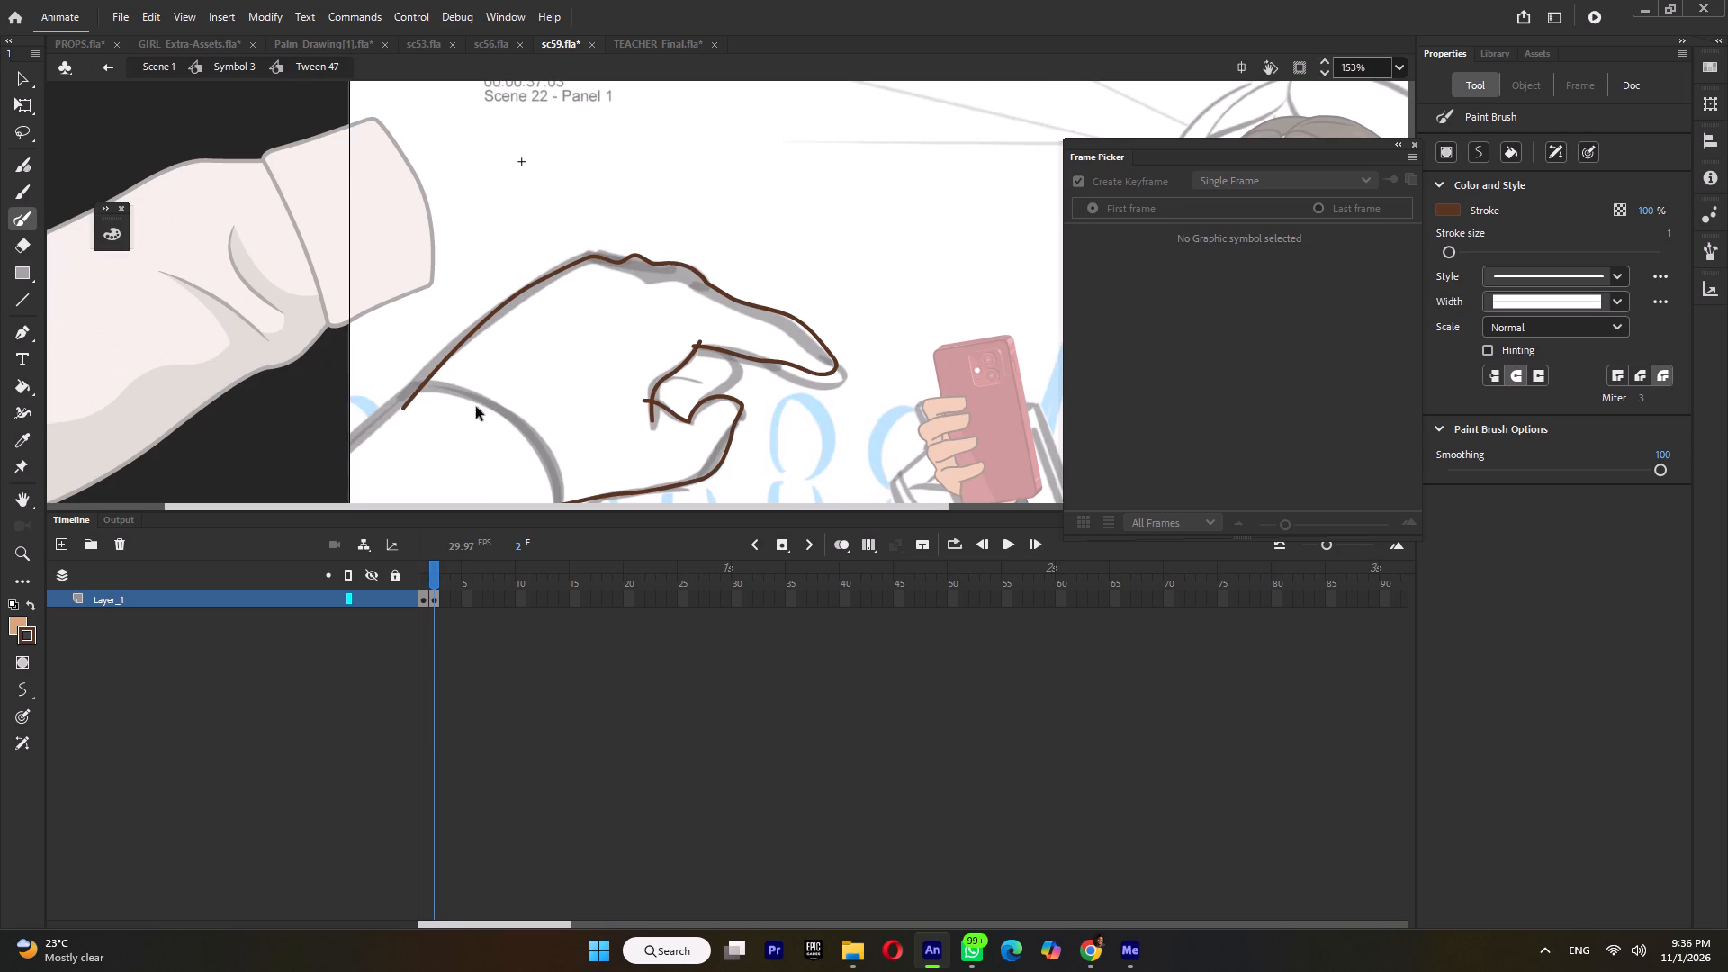
Close the hand outline at the wrist with a straight line and fill the hand with the tan skin colour.
left_click(29, 295)
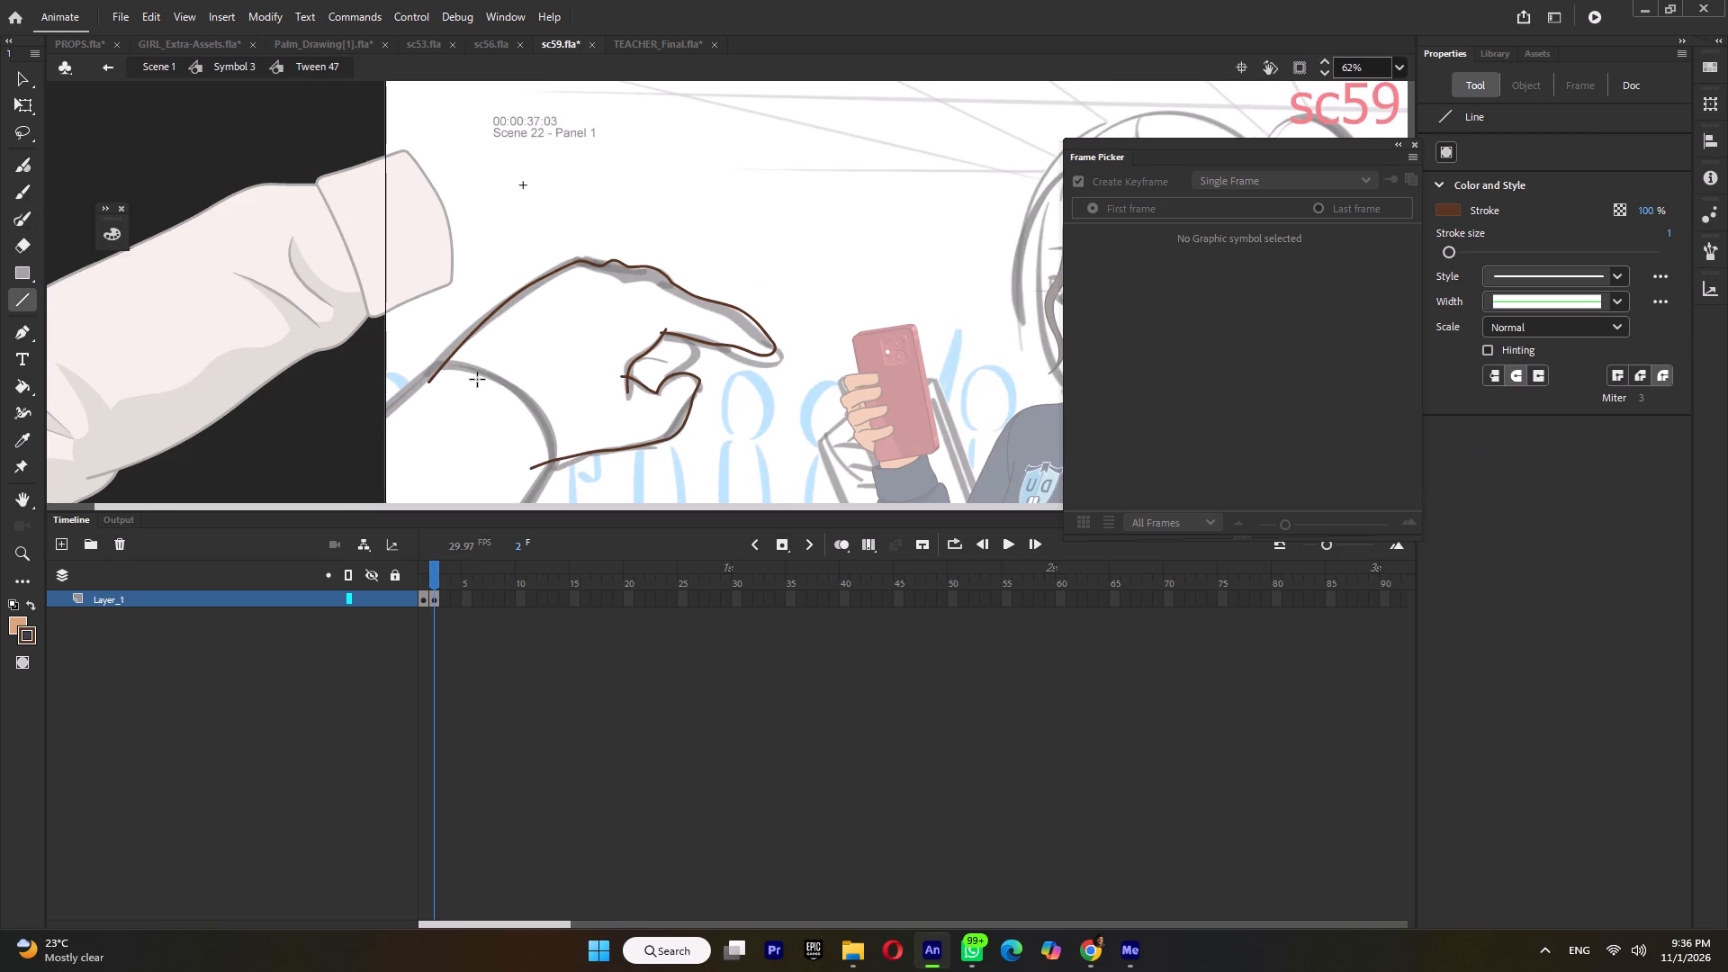
left_click_drag(429, 377, 535, 463)
left_click_drag(535, 463, 534, 463)
key("k")
left_click(554, 368)
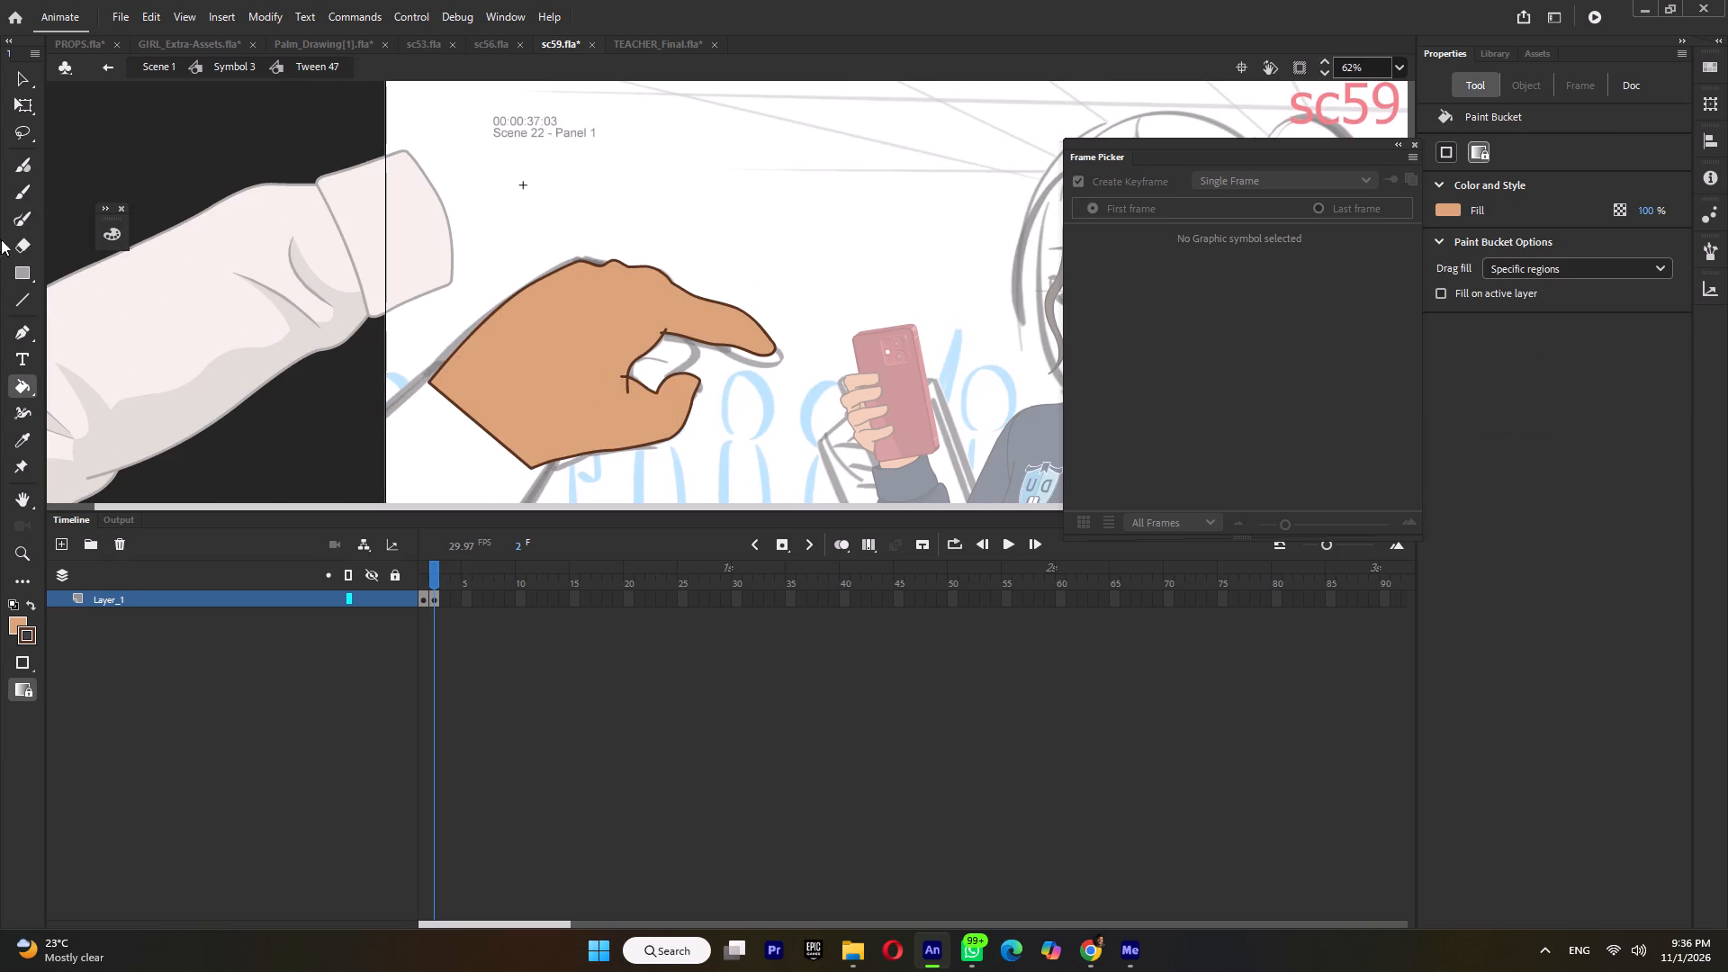
Draw the curled finger's outer curve between the pointing finger and thumb, and a short crease line inside it.
left_click(15, 220)
scroll(675, 339, "up", 2, "ctrl")
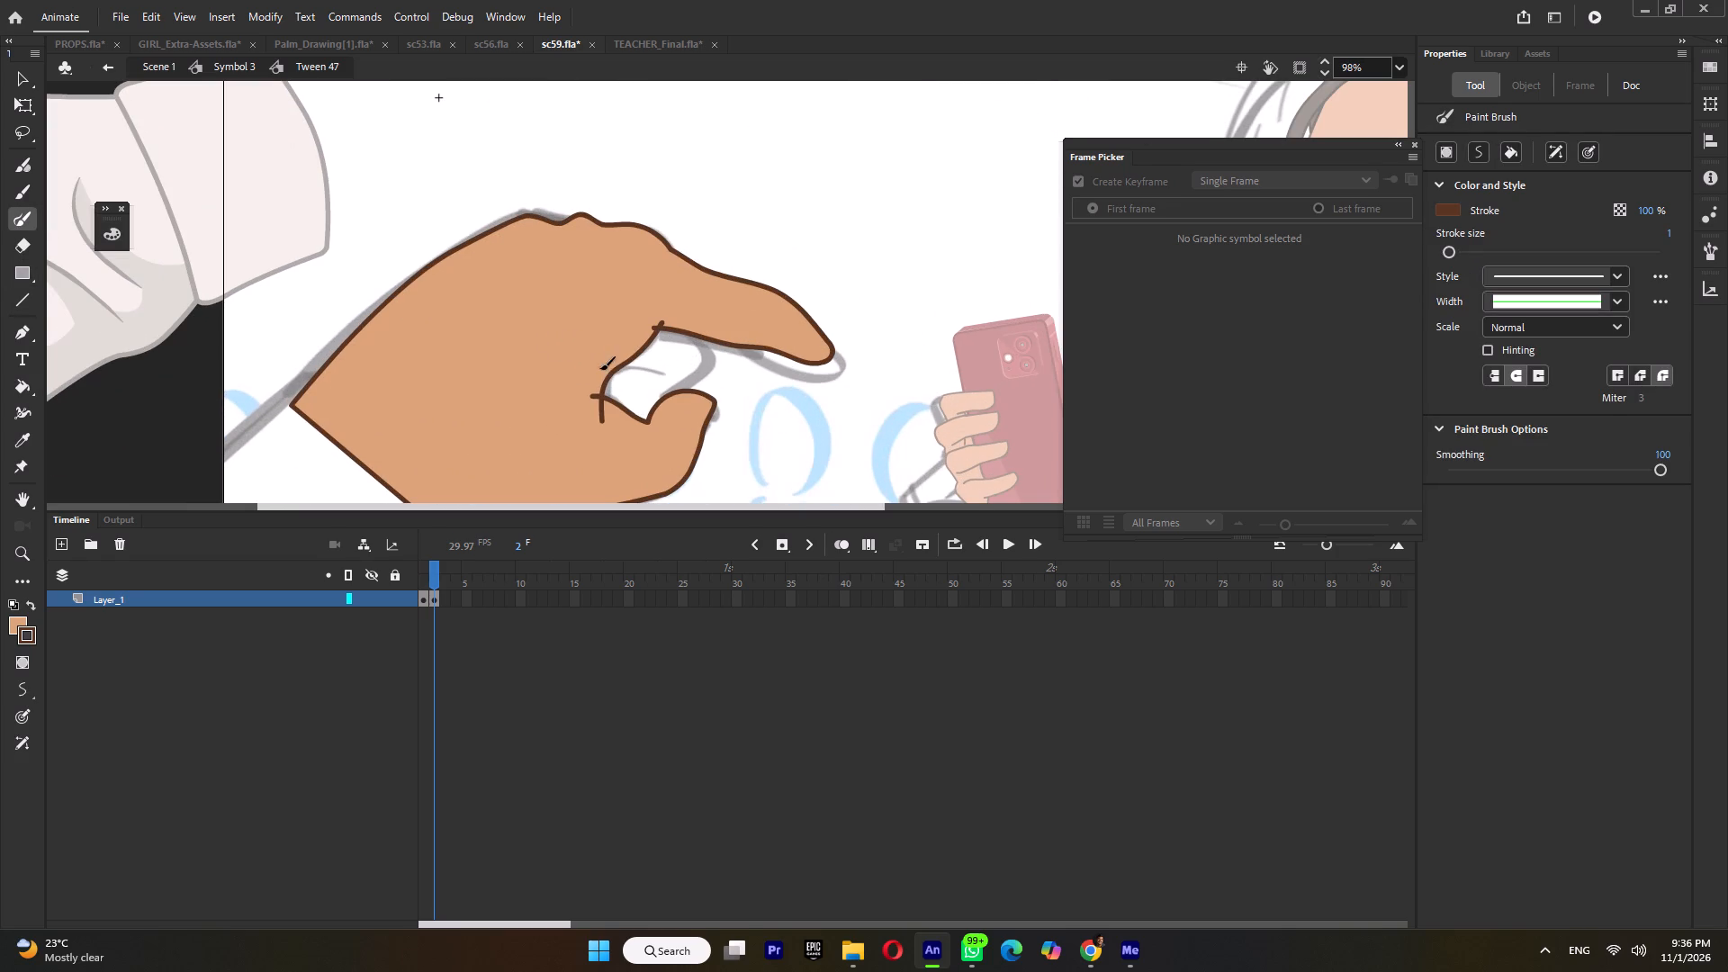
left_click_drag(694, 325, 675, 403)
left_click_drag(605, 372, 658, 374)
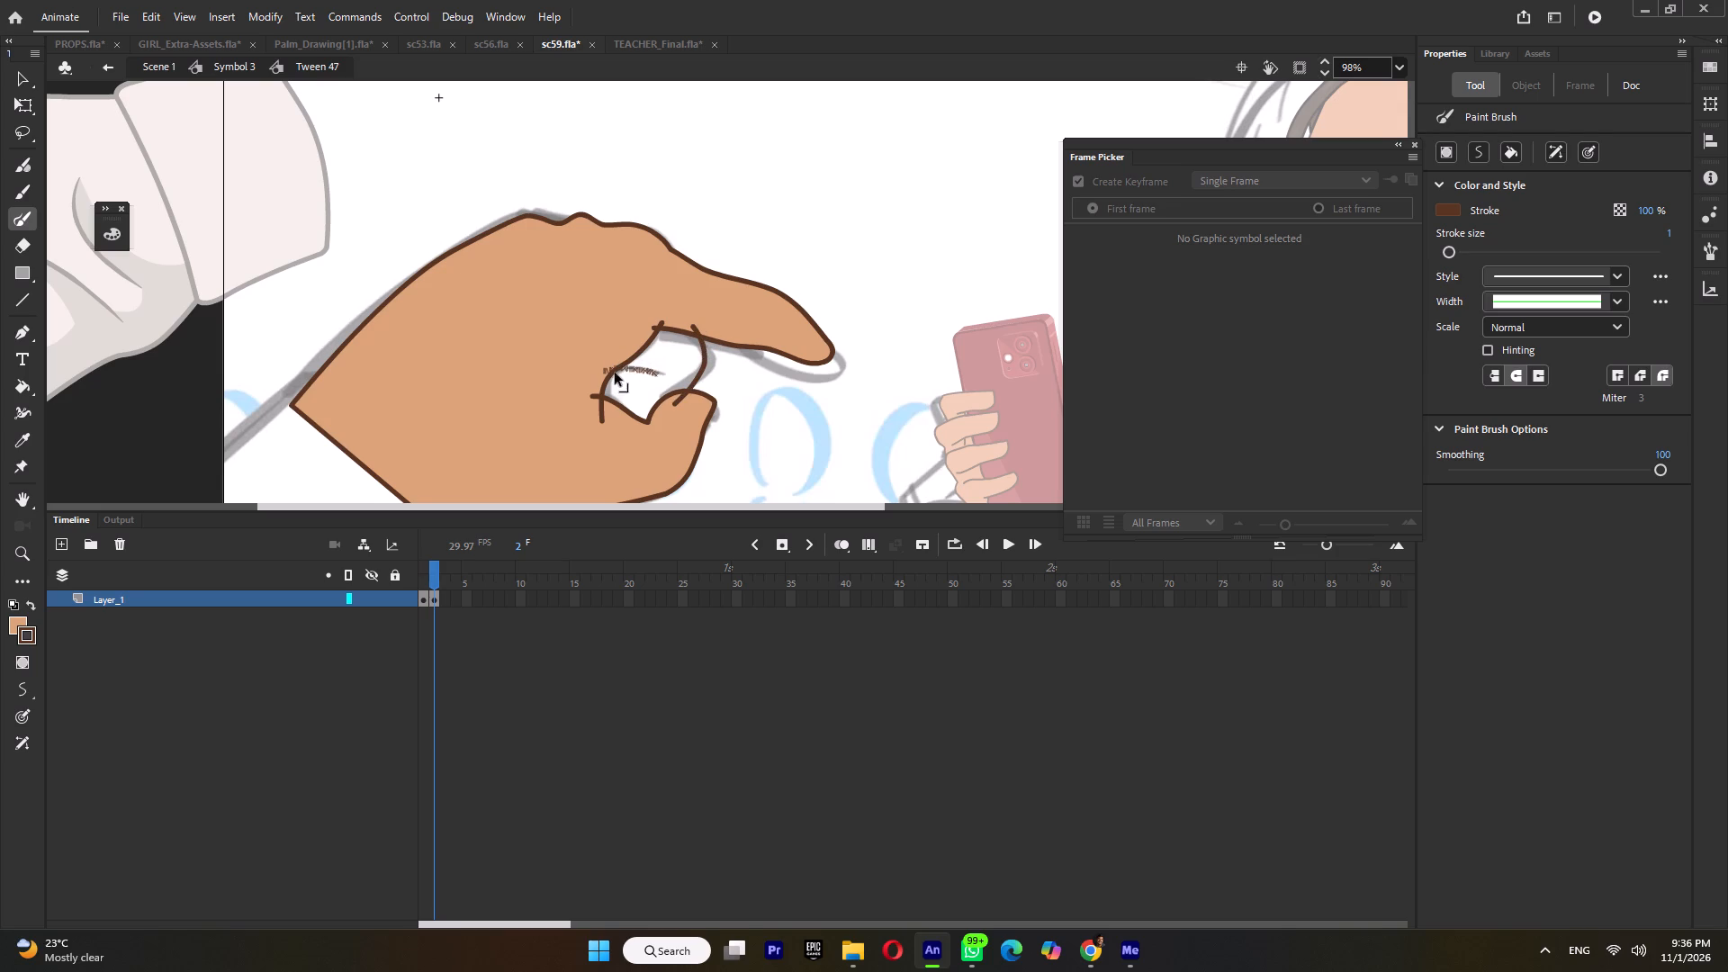
Delete the overhanging line ends around the curled finger, where it meets the palm, pointing finger and thumb.
left_click(604, 372, "ctrl")
left_click(22, 104)
key("Delete")
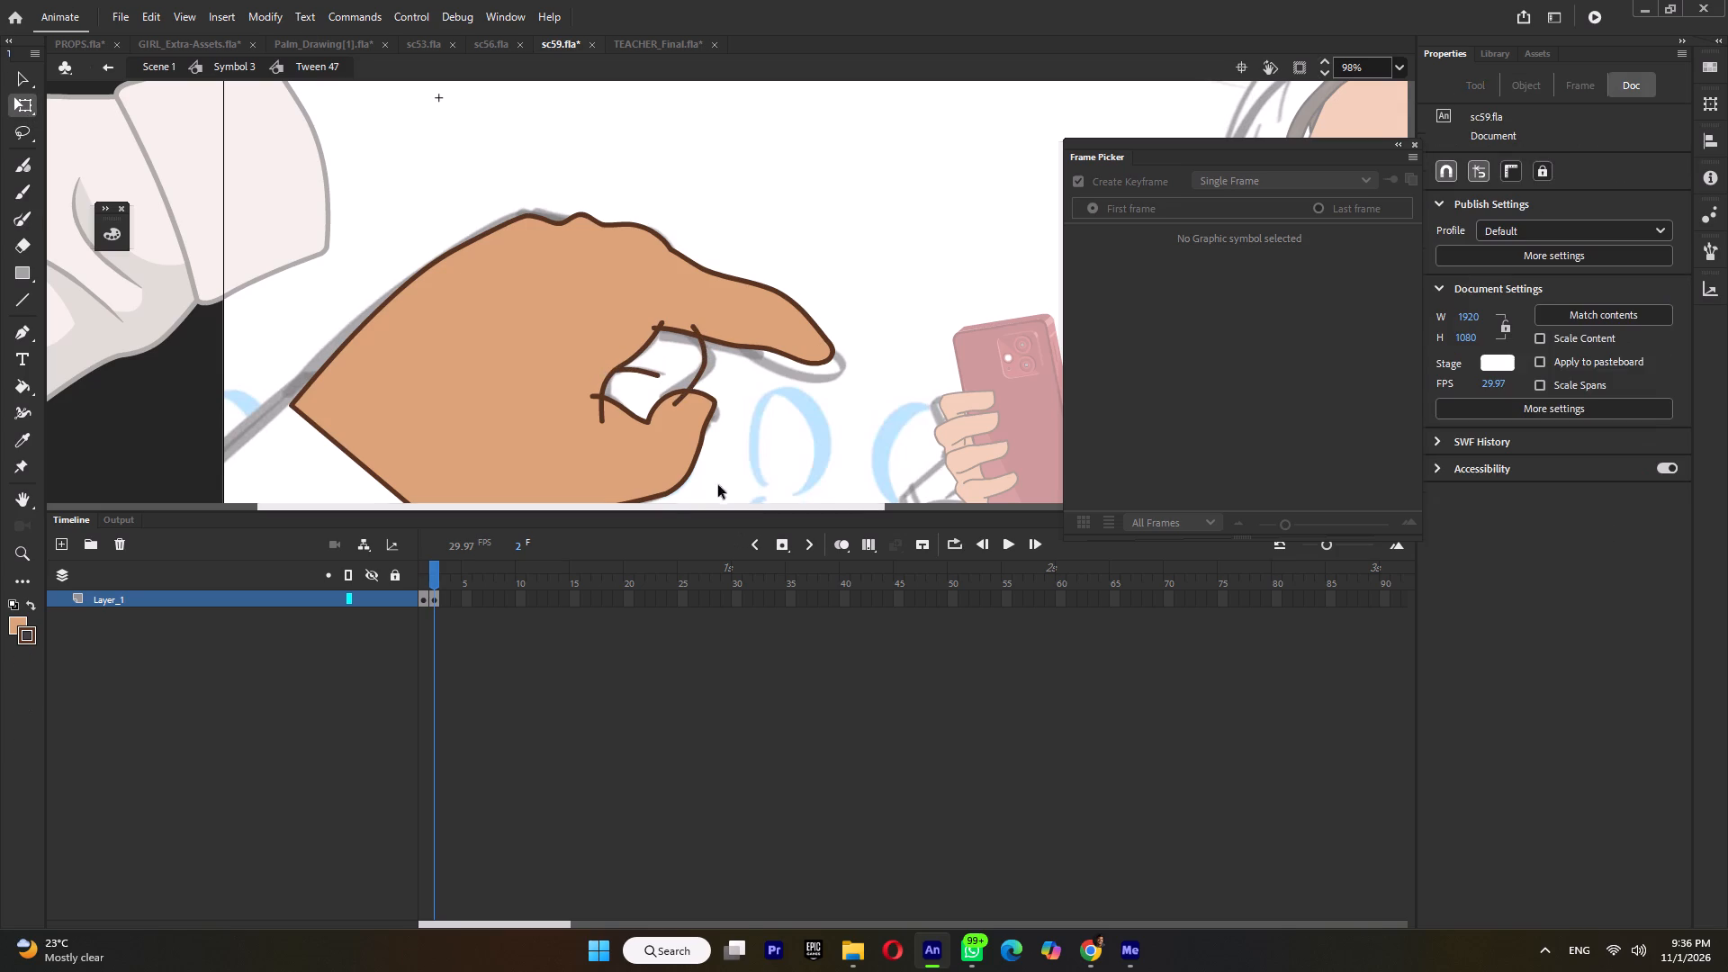
left_click(595, 401)
left_click(592, 396)
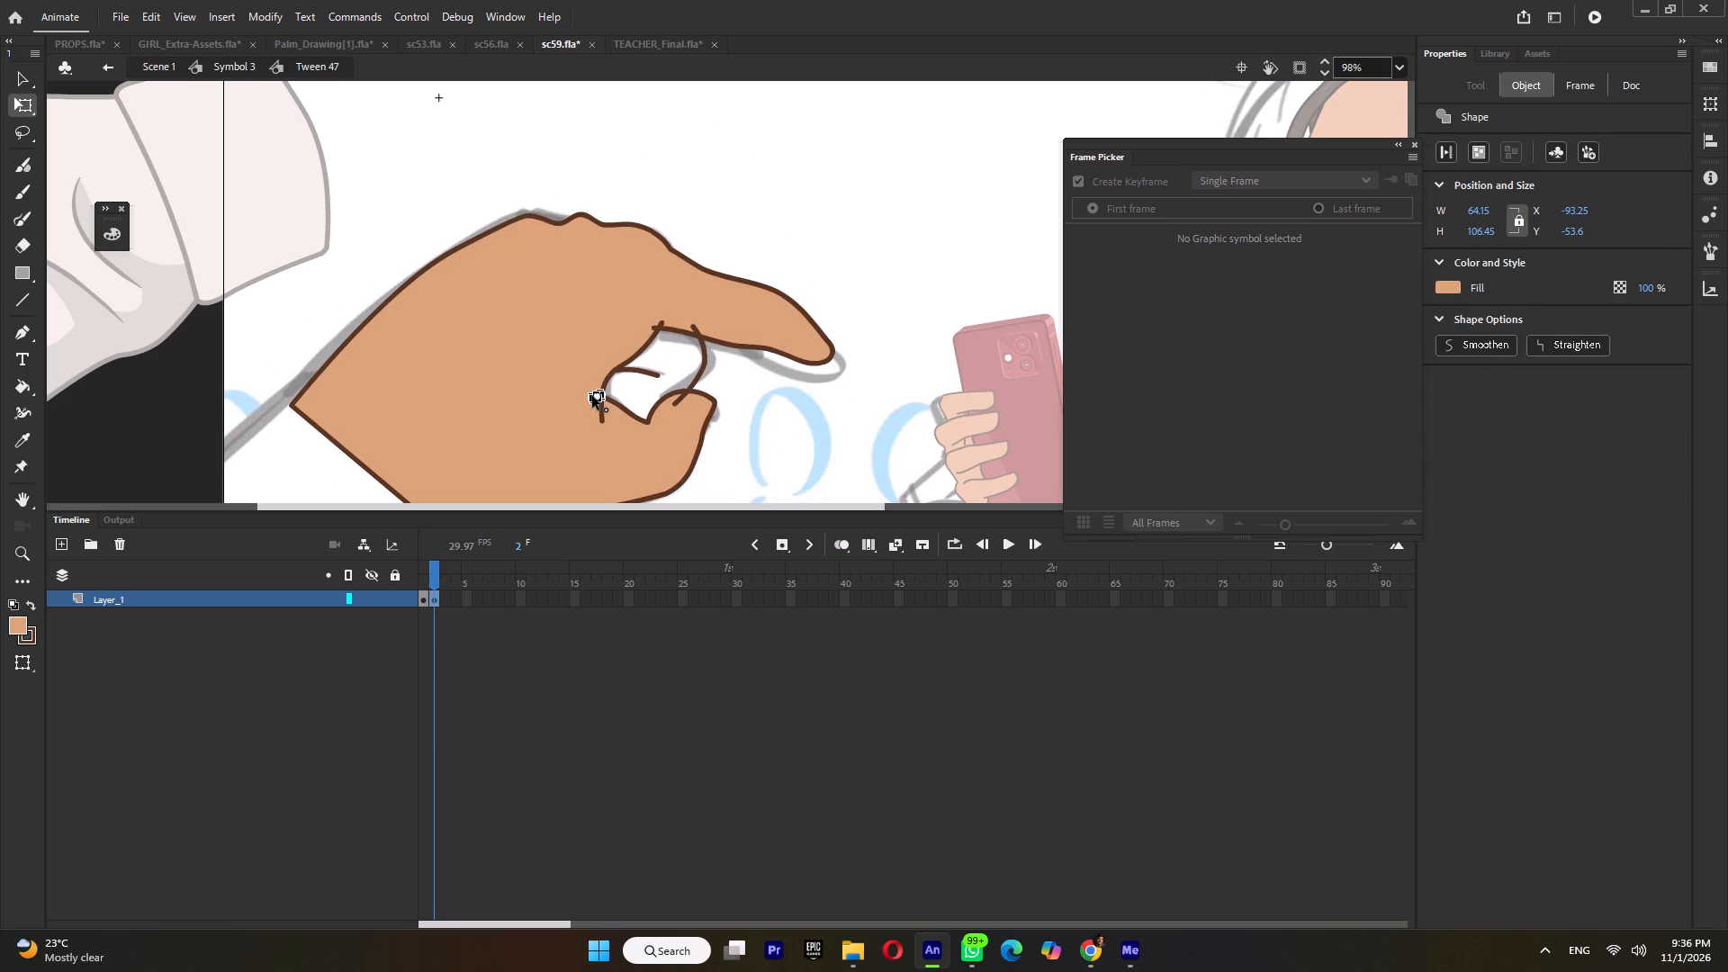
key("Delete")
left_click(661, 321)
key("Delete")
left_click(651, 328)
key("Delete")
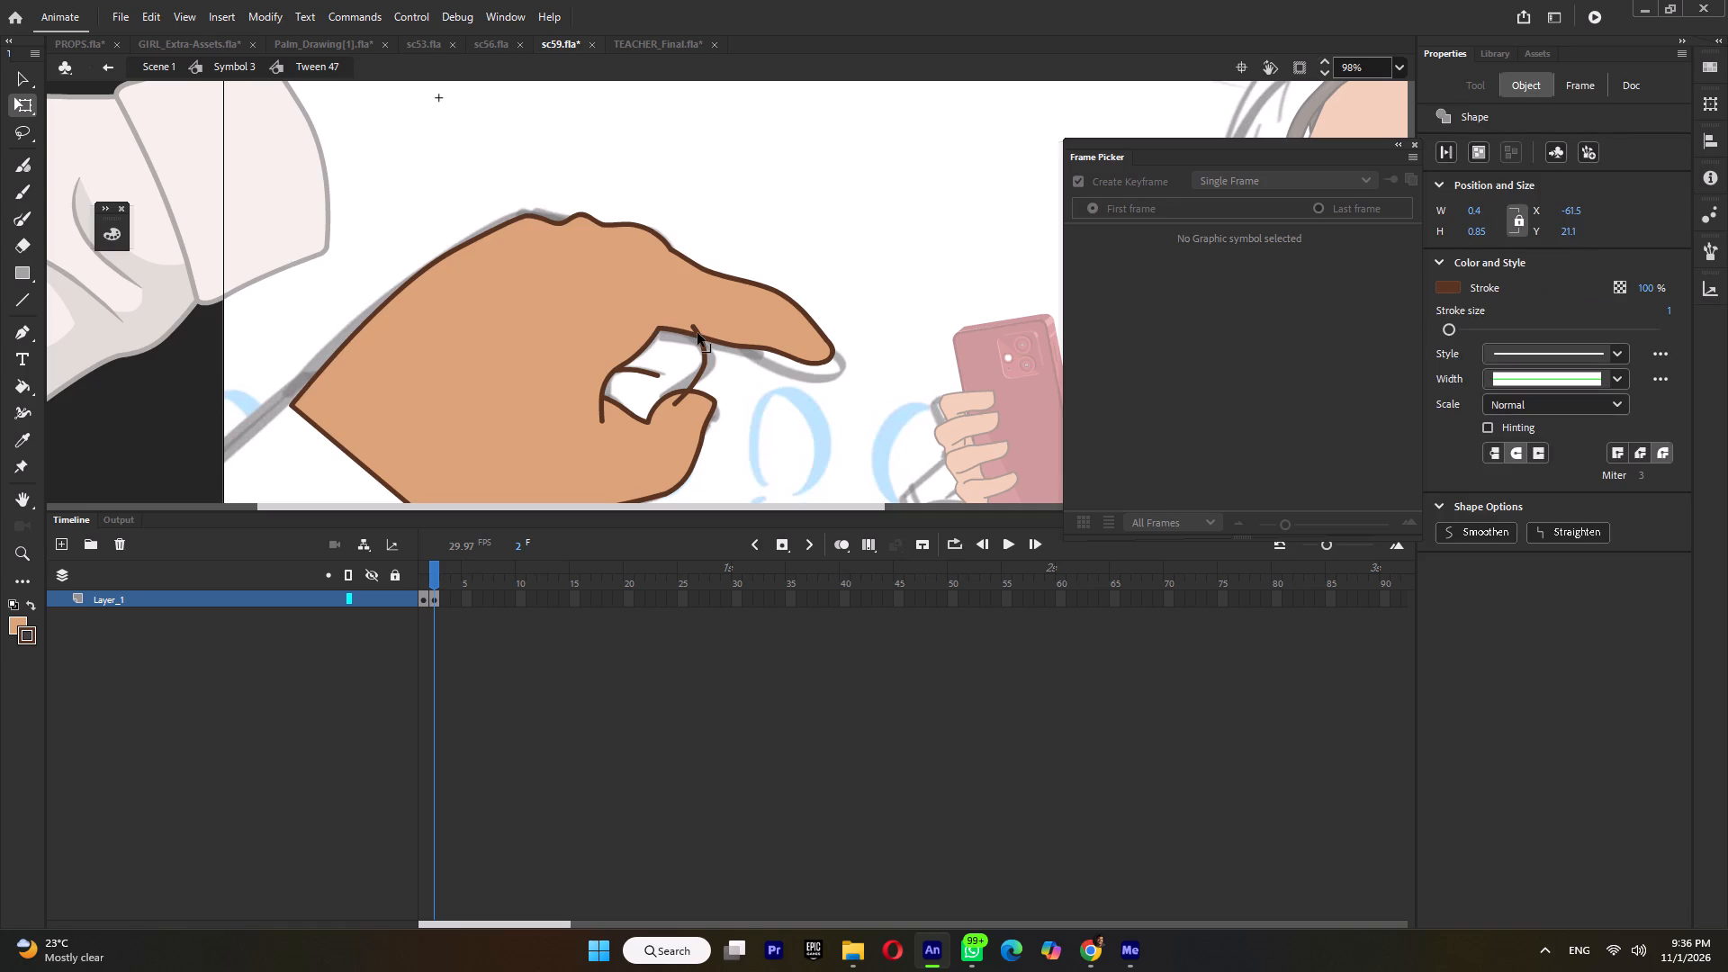
left_click(697, 331)
key("Delete")
left_click(679, 396)
key("Delete")
left_click(732, 378)
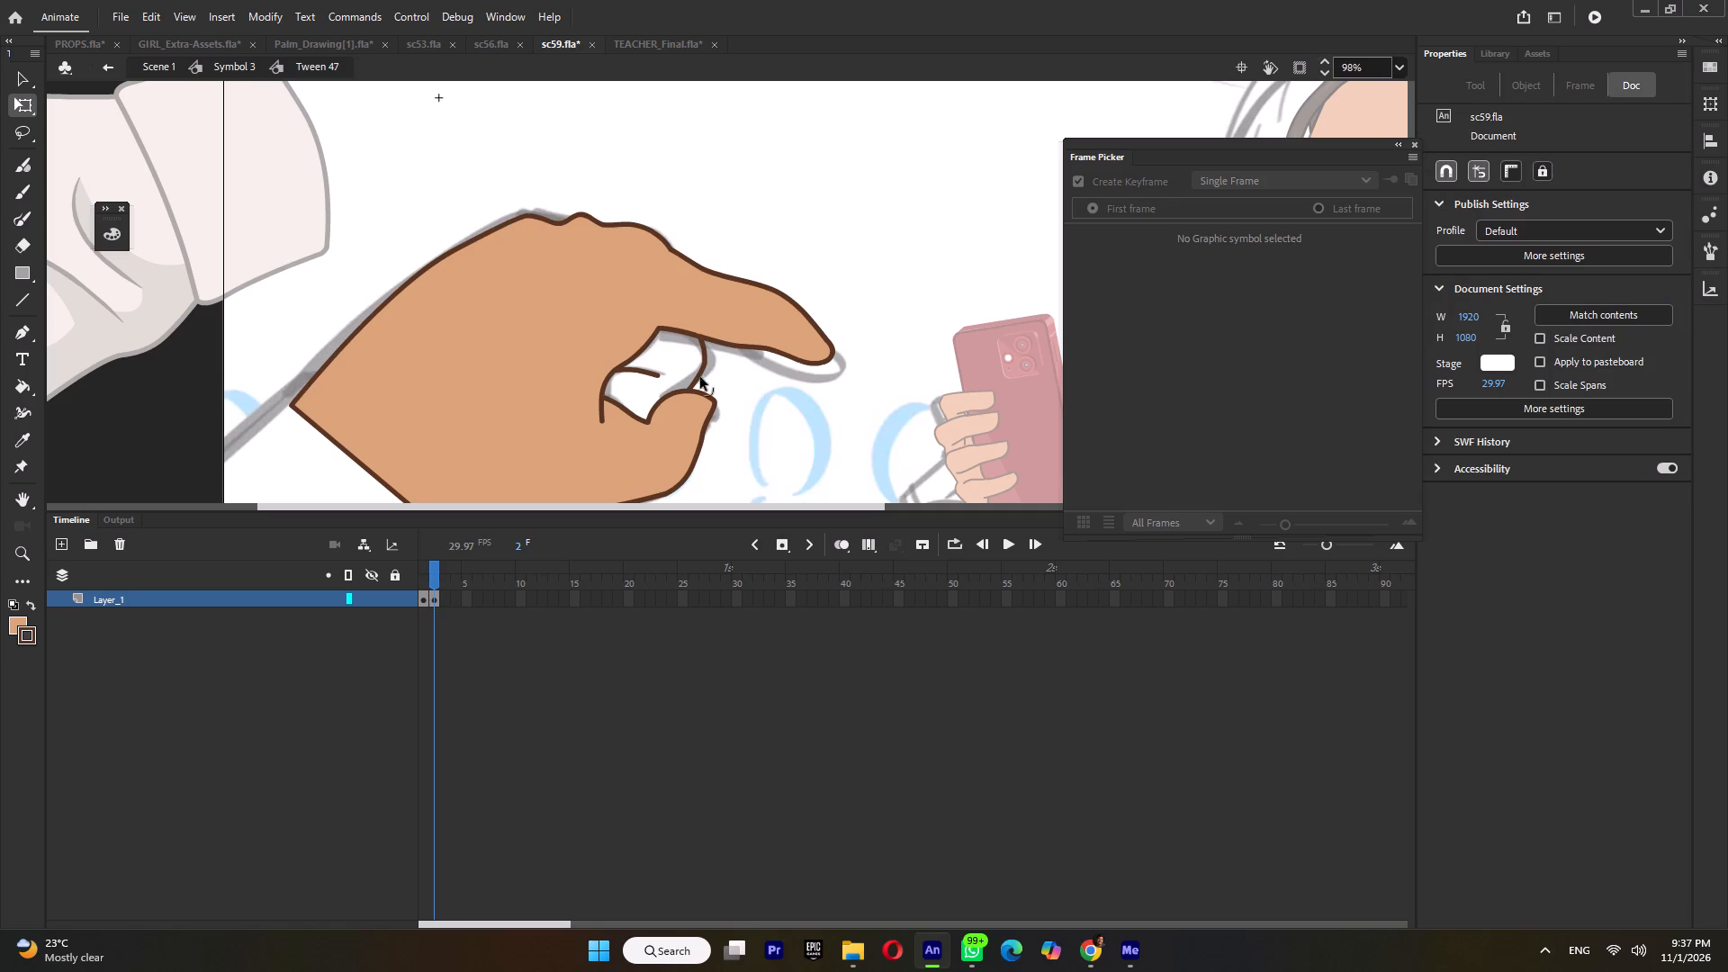
Fill the curled-finger area with the skin colour and change that fill to a slightly darker tan.
key("k")
left_click(680, 373)
left_click(676, 365, "ctrl")
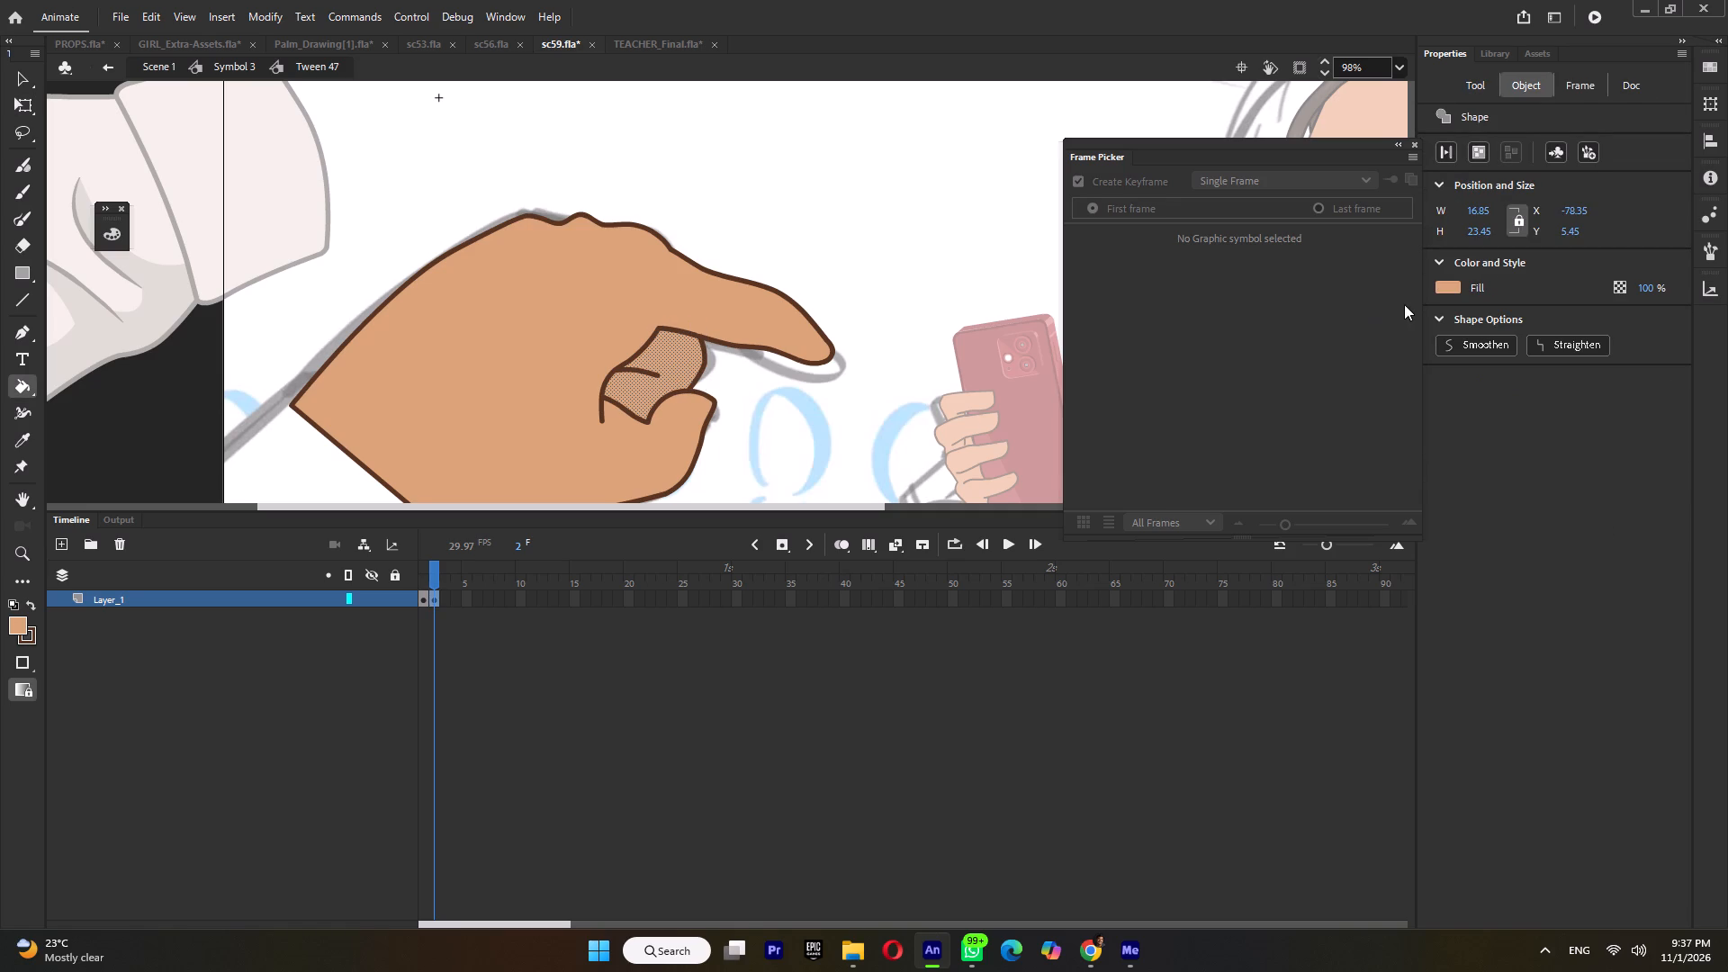
left_click(1447, 287)
left_click(1423, 303)
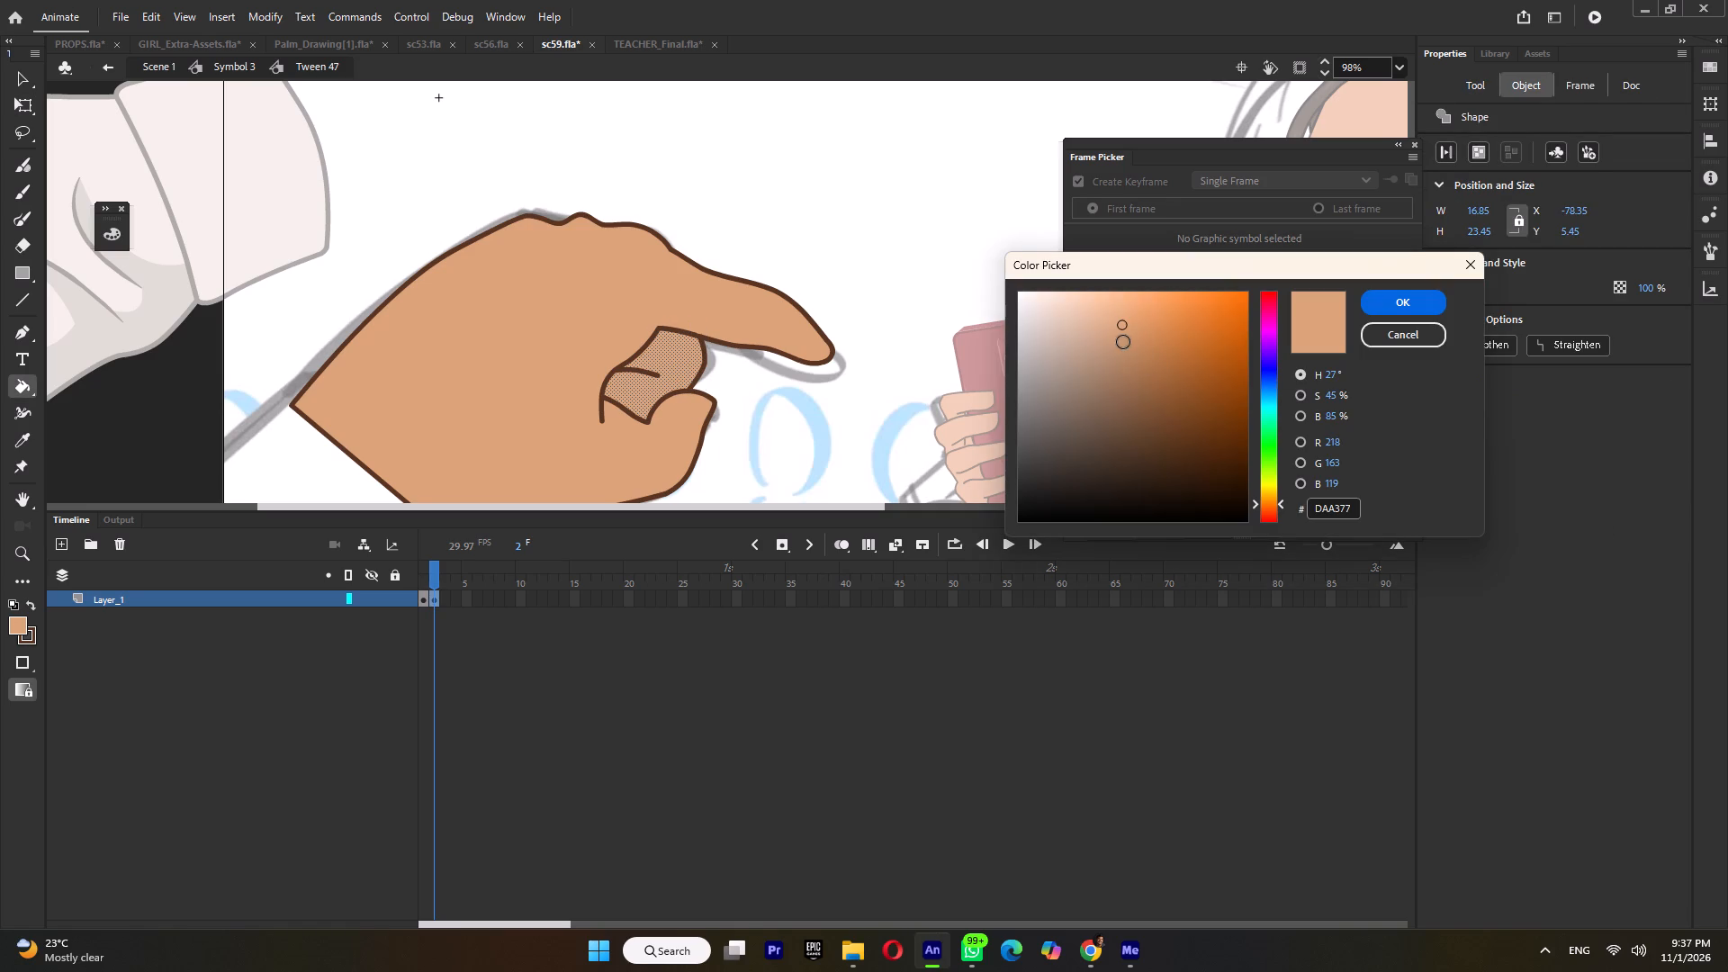
left_click(1124, 337)
left_click(1419, 306)
left_click(936, 239)
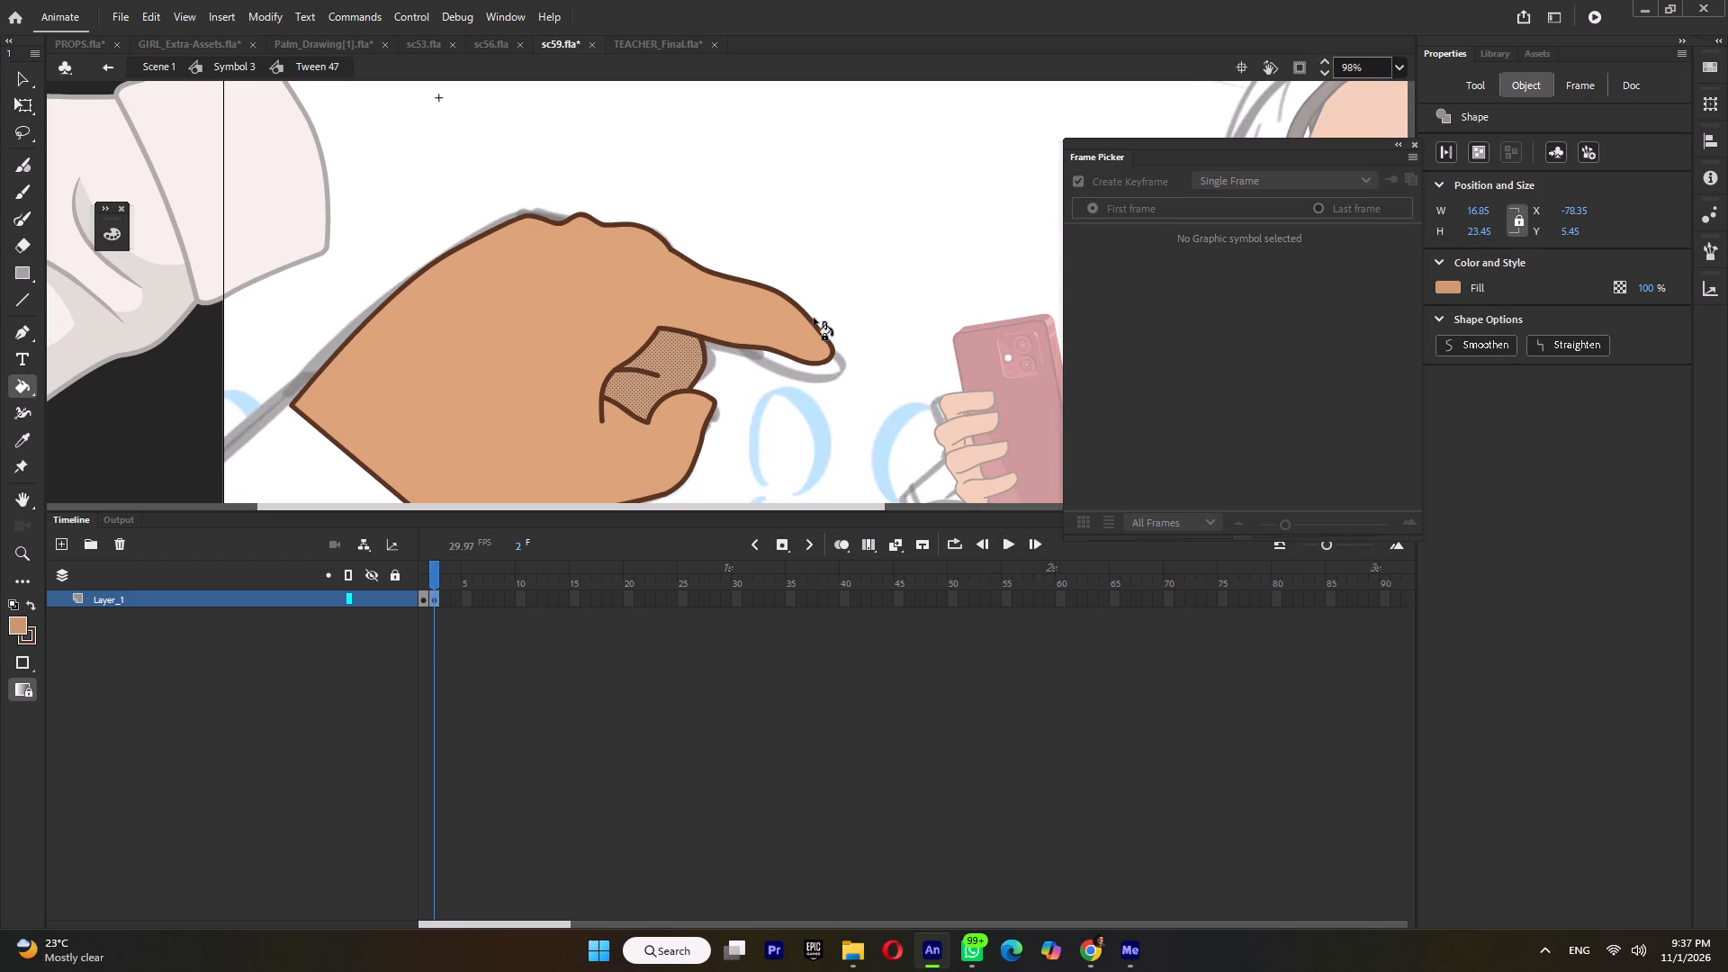
left_click(815, 229, "ctrl")
Sample the hand's main skin tone as the current fill colour.
key("i")
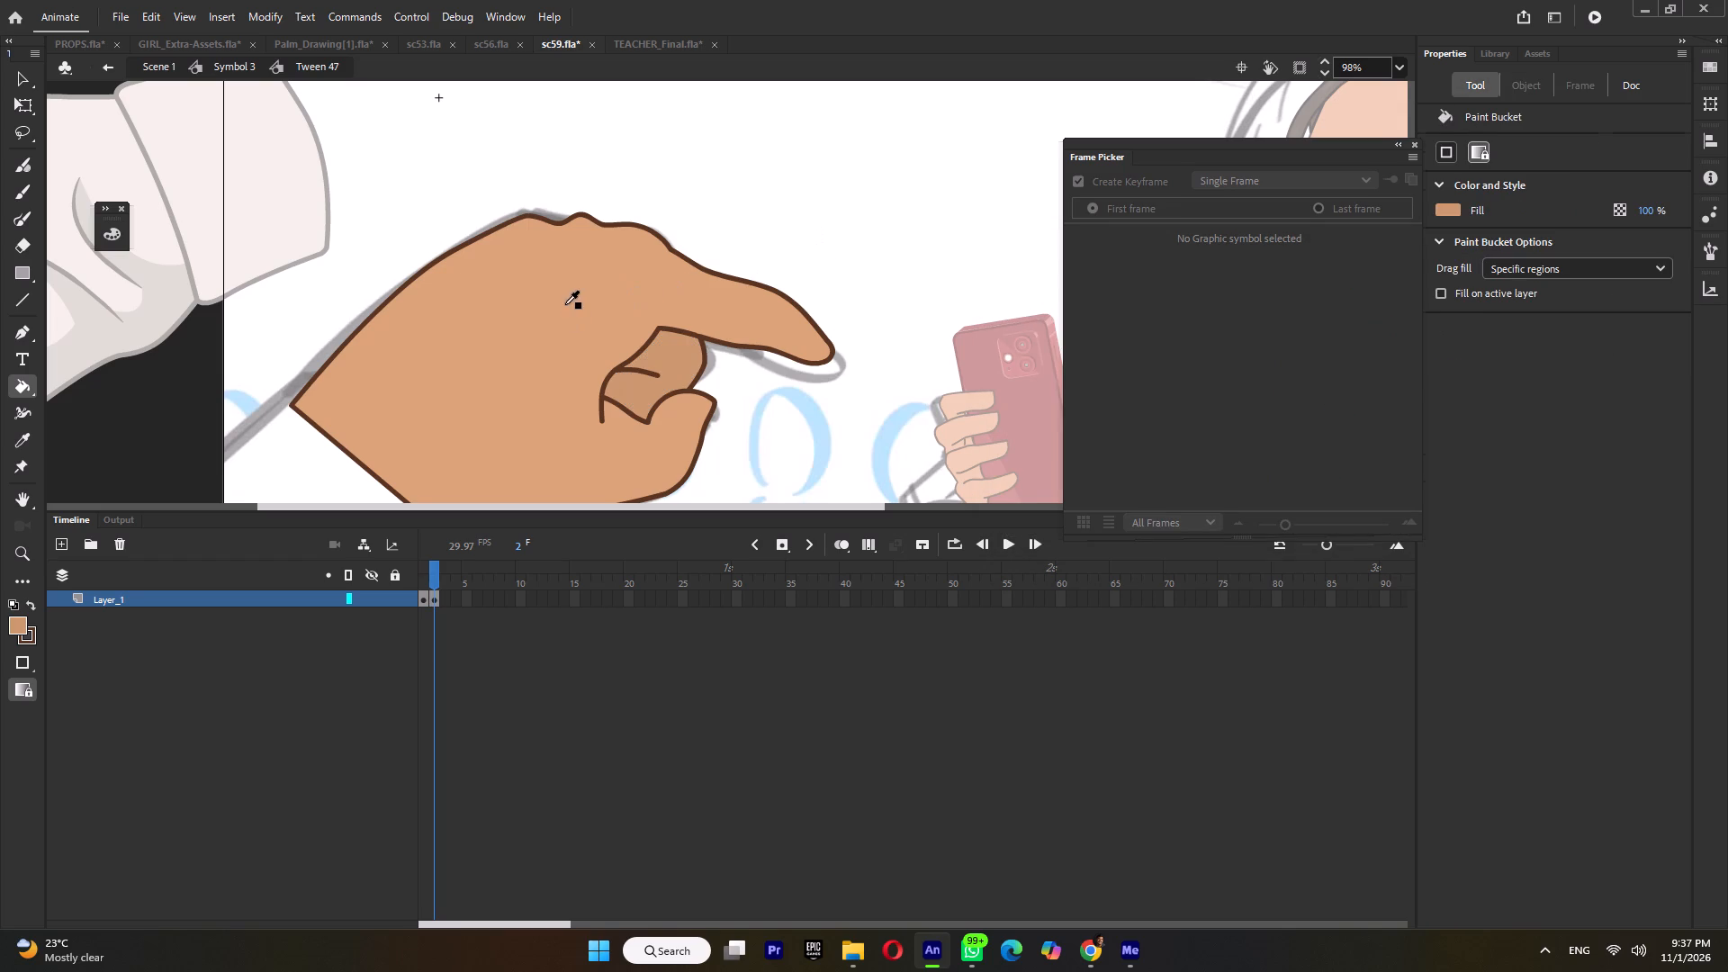
left_click(524, 294)
Group all of the new hand artwork on frame 2 of the Tween 47 symbol.
double_click(727, 238, "ctrl")
scroll(727, 238, "down", 4, "ctrl")
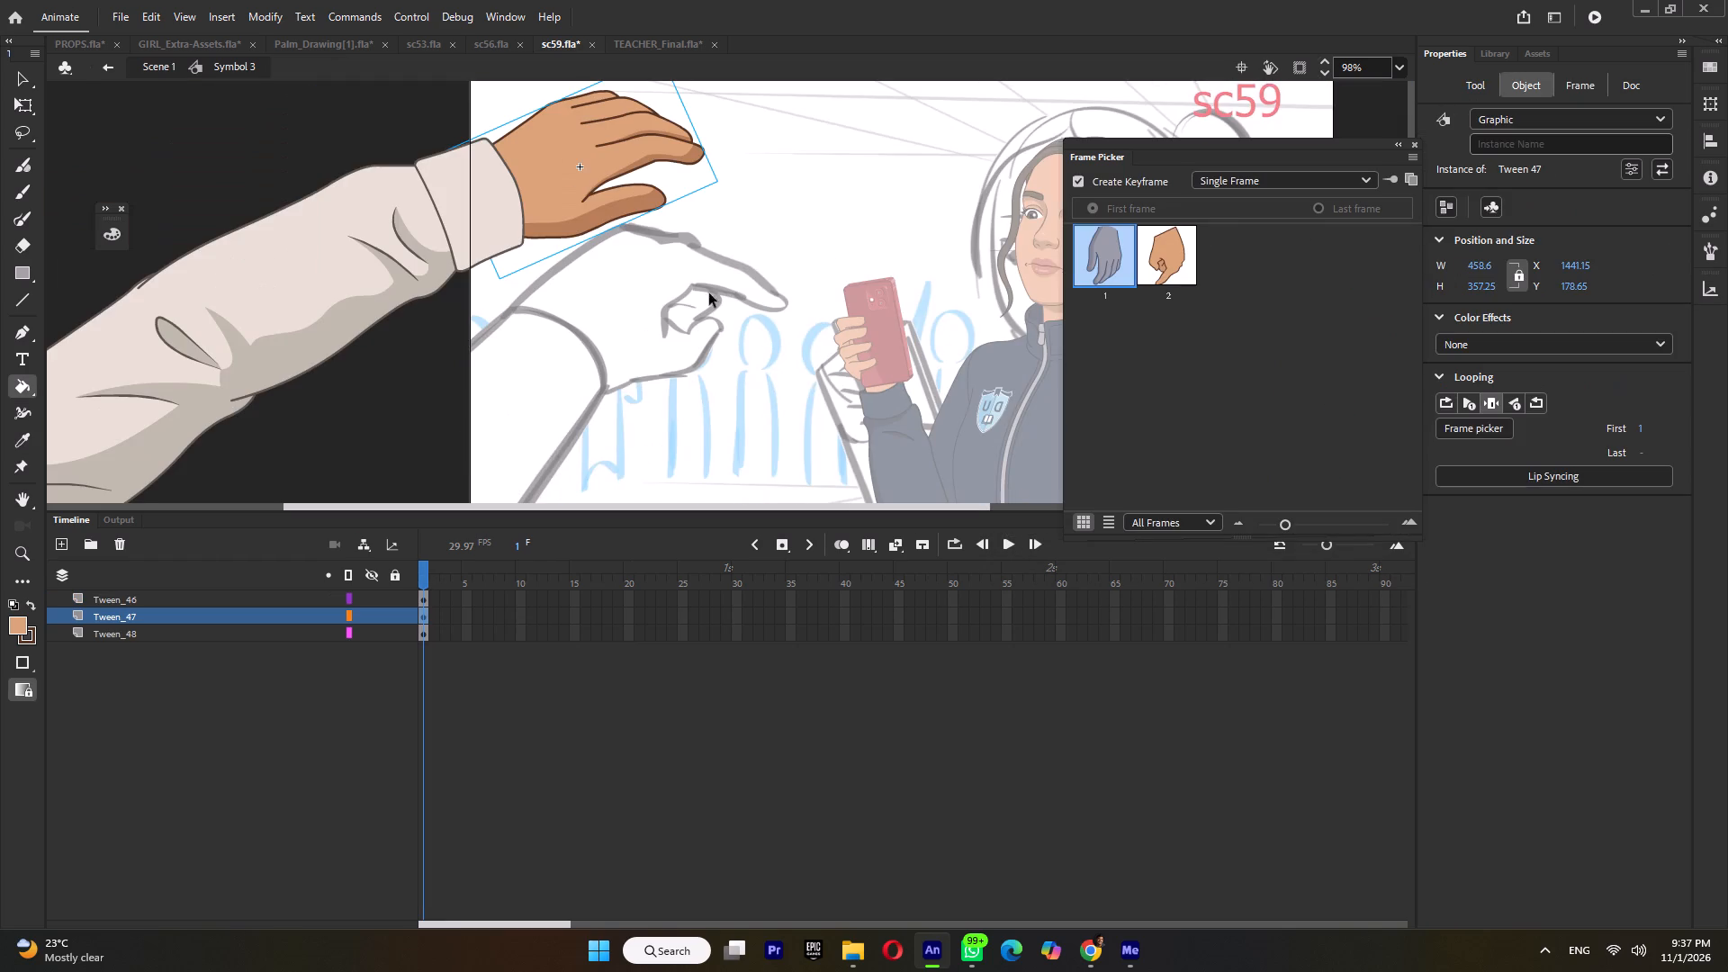
double_click(598, 191, "ctrl")
left_click(434, 580, "ctrl")
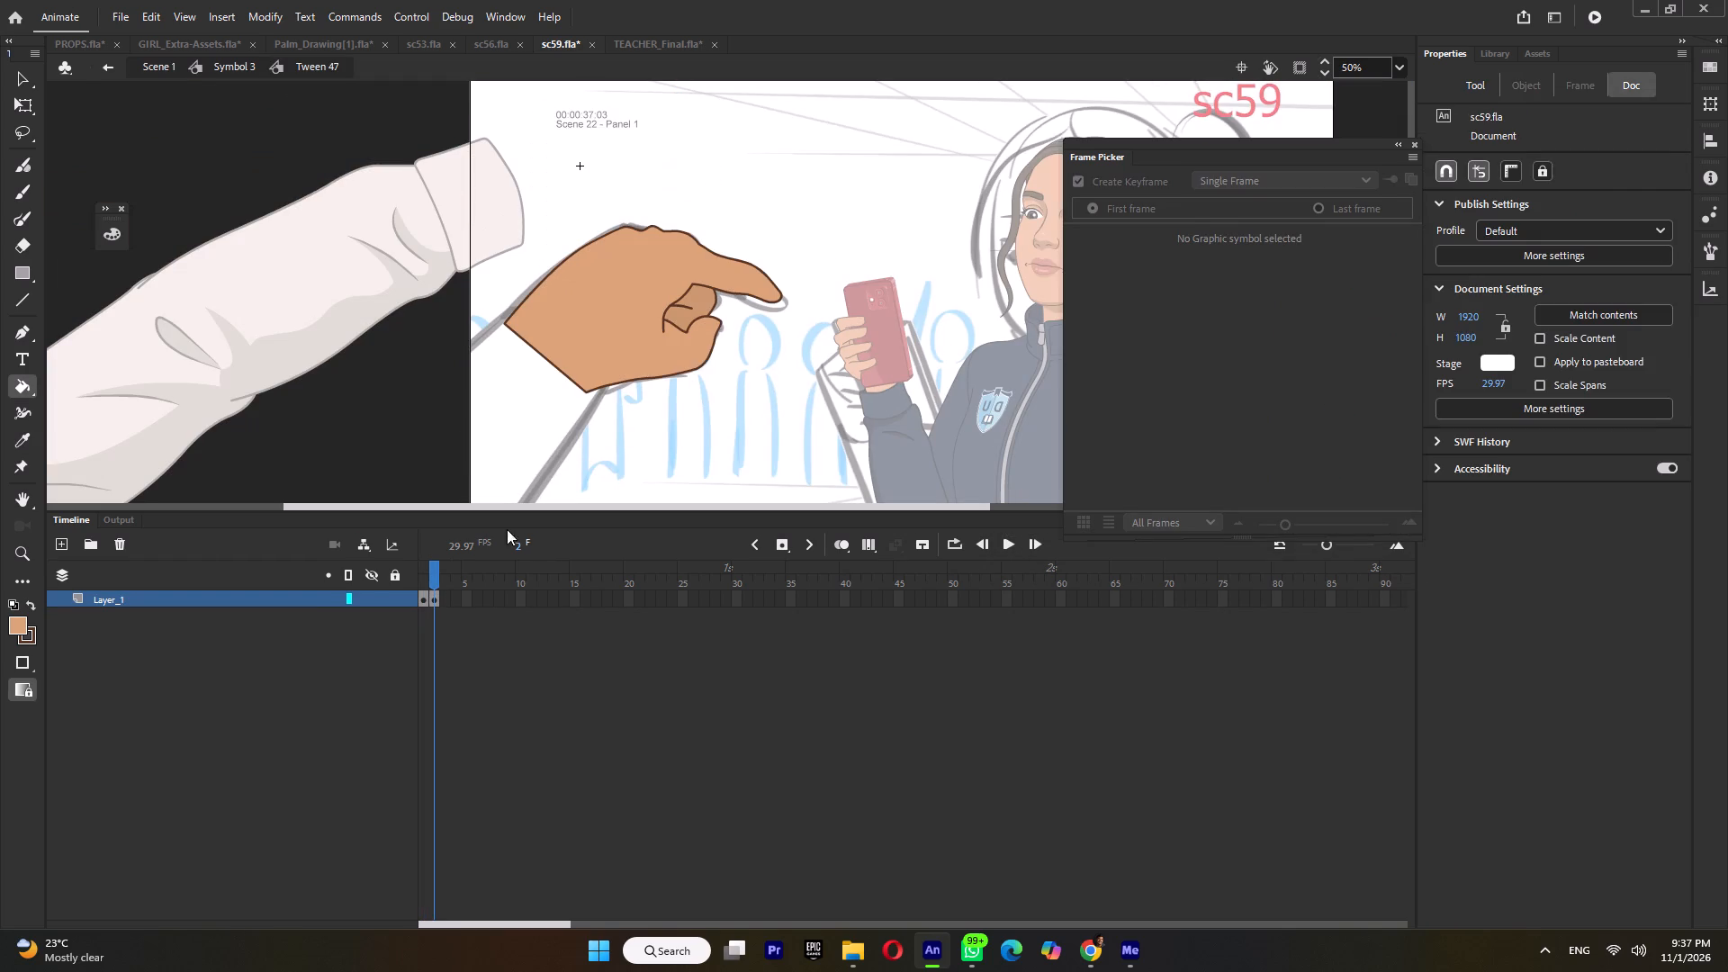
left_click(660, 319, "ctrl")
left_click(621, 349, "ctrl")
left_click_drag(815, 185, 506, 439, "ctrl")
key("ctrl+g")
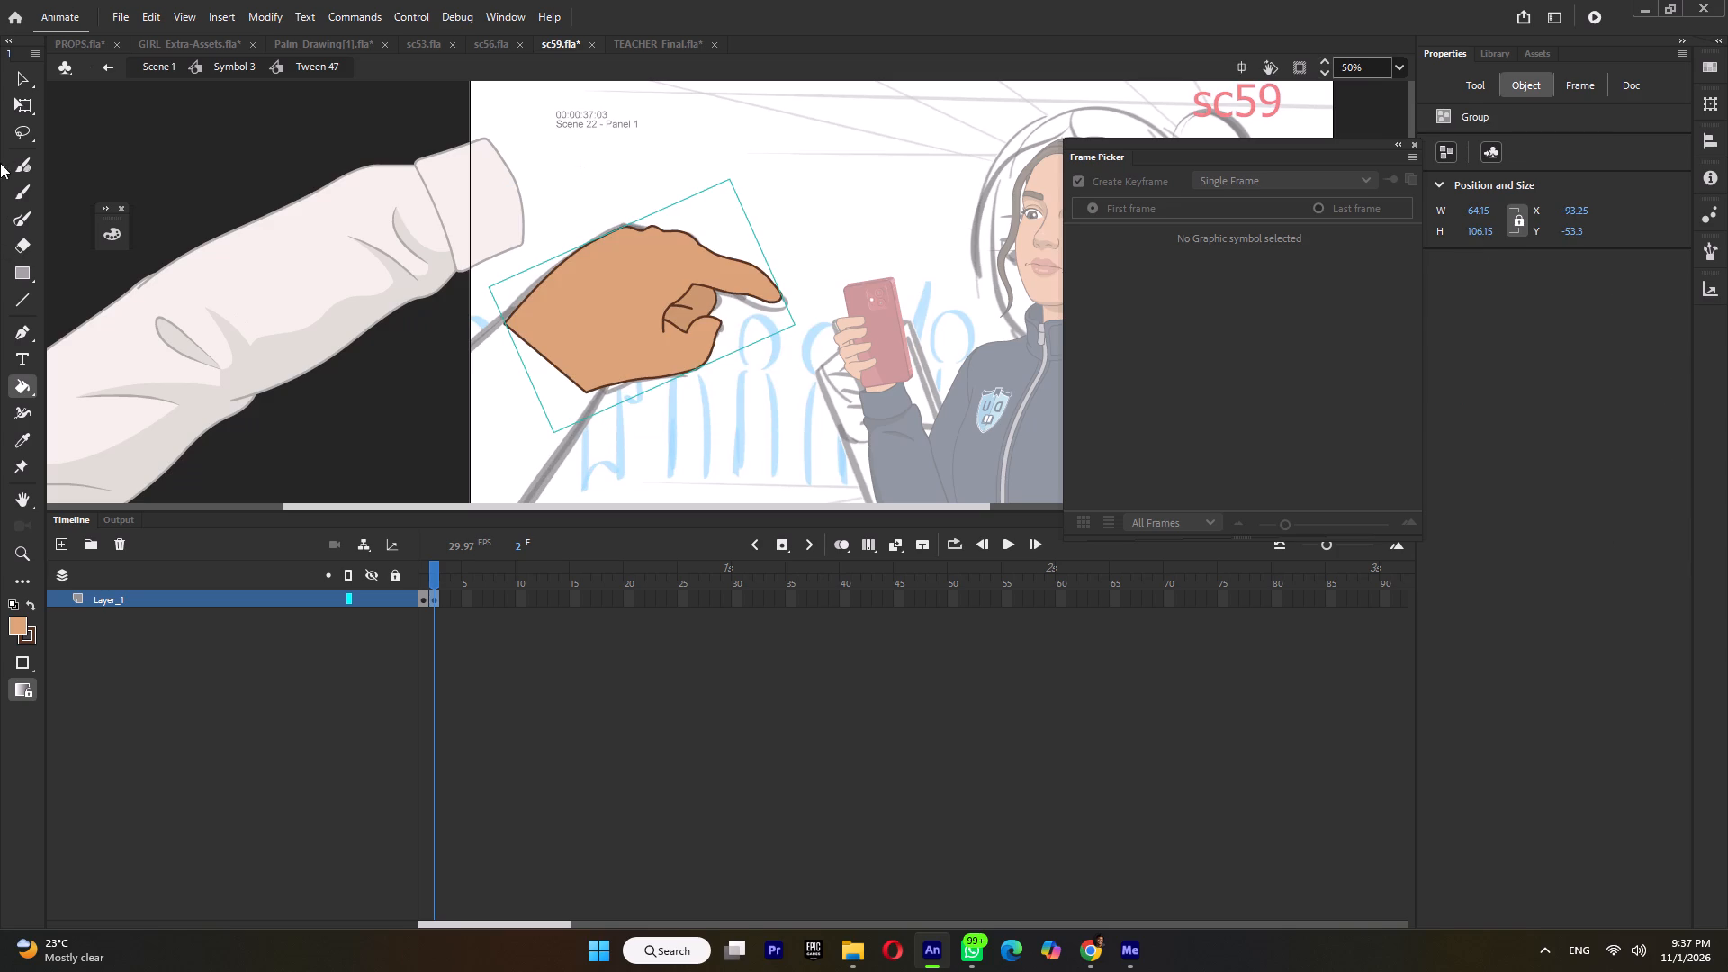
Turn on onion skinning, then move, slightly shrink and rotate the new hand group to line up with frame 1's hand.
left_click(25, 99)
left_click(841, 542)
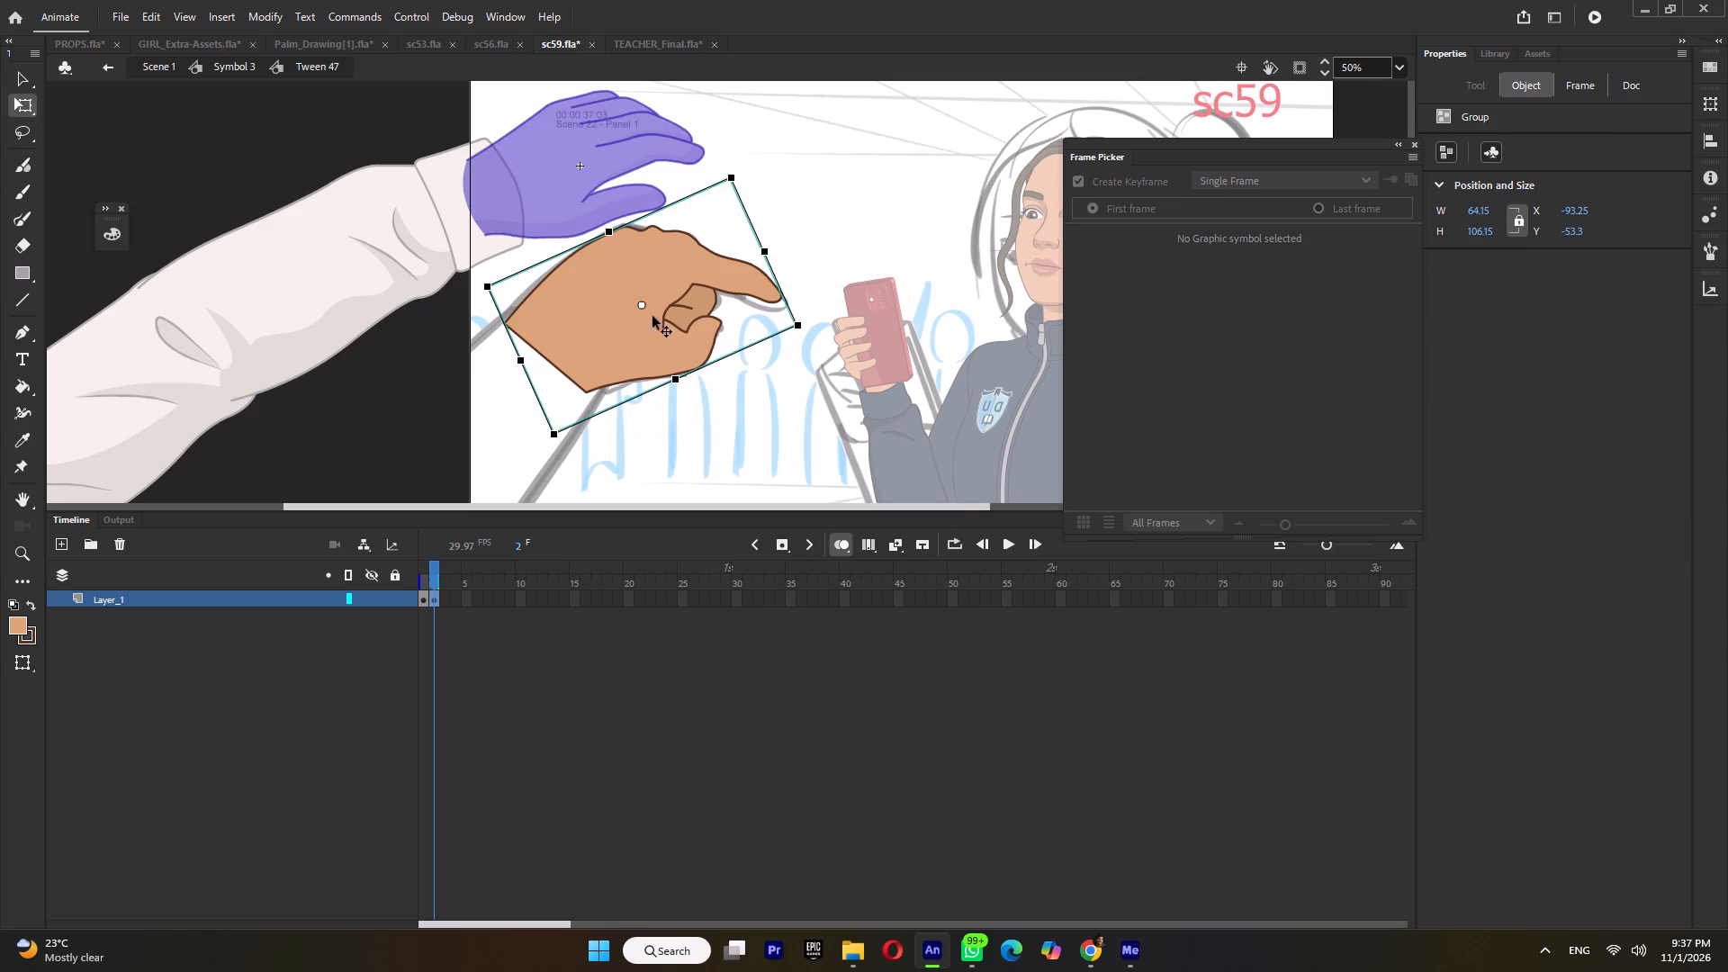
left_click_drag(588, 346, 532, 204)
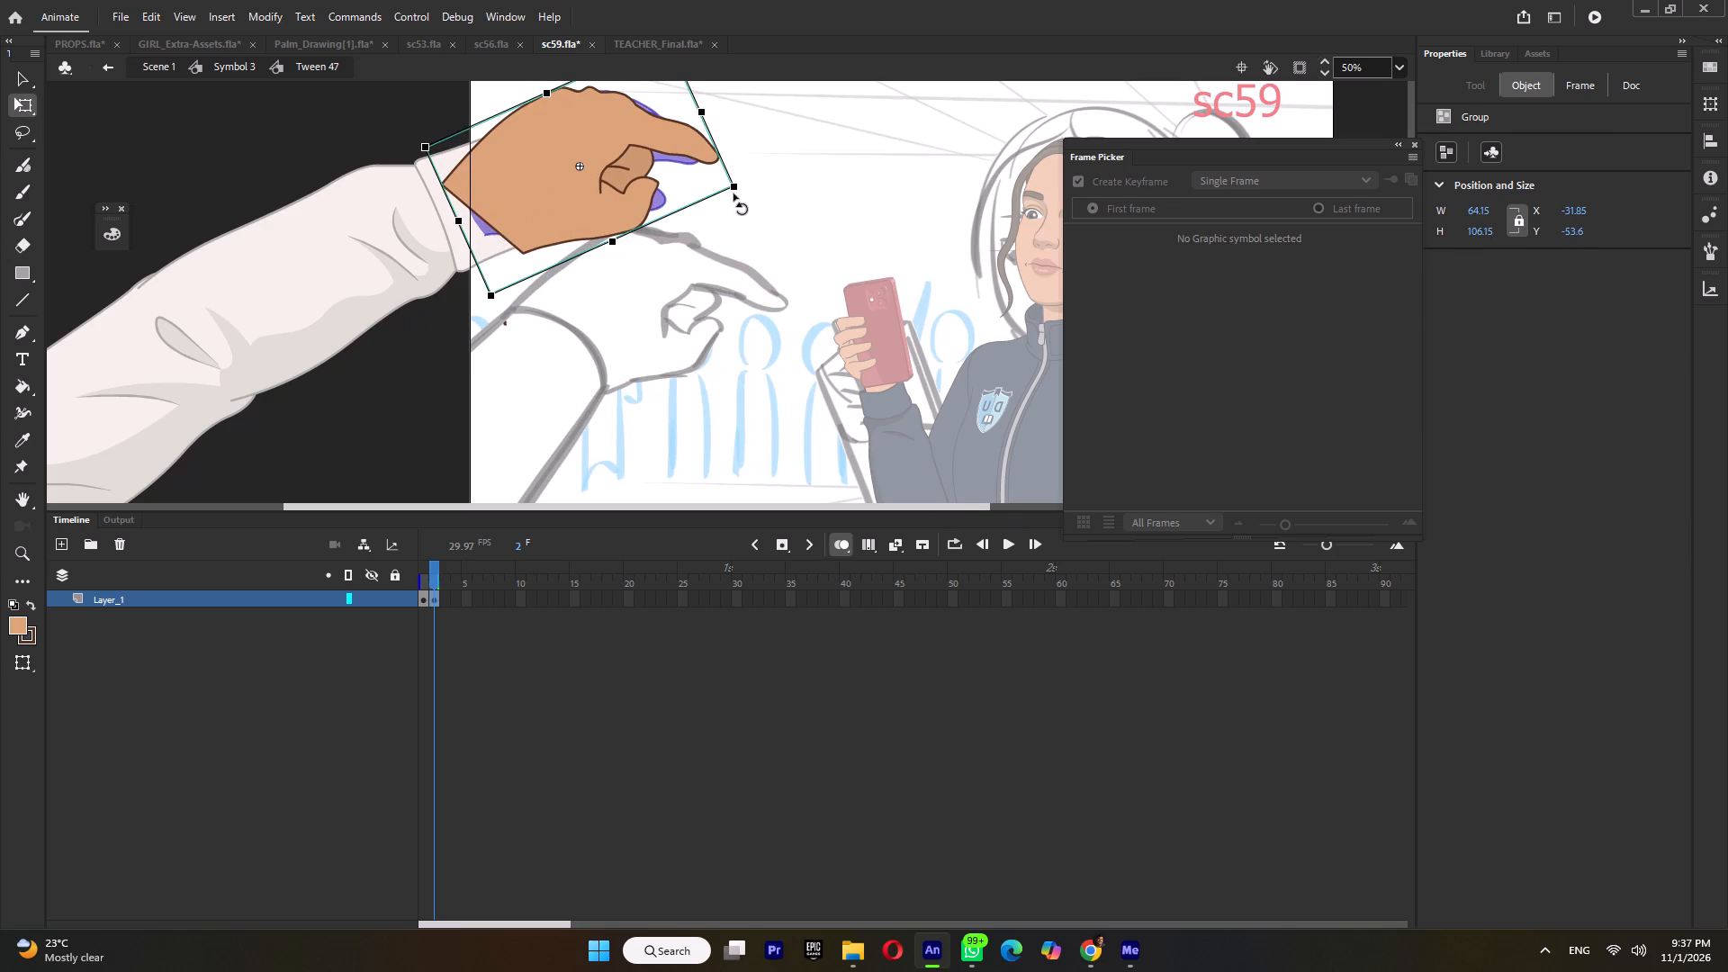
left_click_drag(732, 184, 721, 197, "shift")
left_click_drag(721, 197, 724, 233)
scroll(517, 178, "up", 1, "ctrl")
left_click_drag(516, 179, 520, 195)
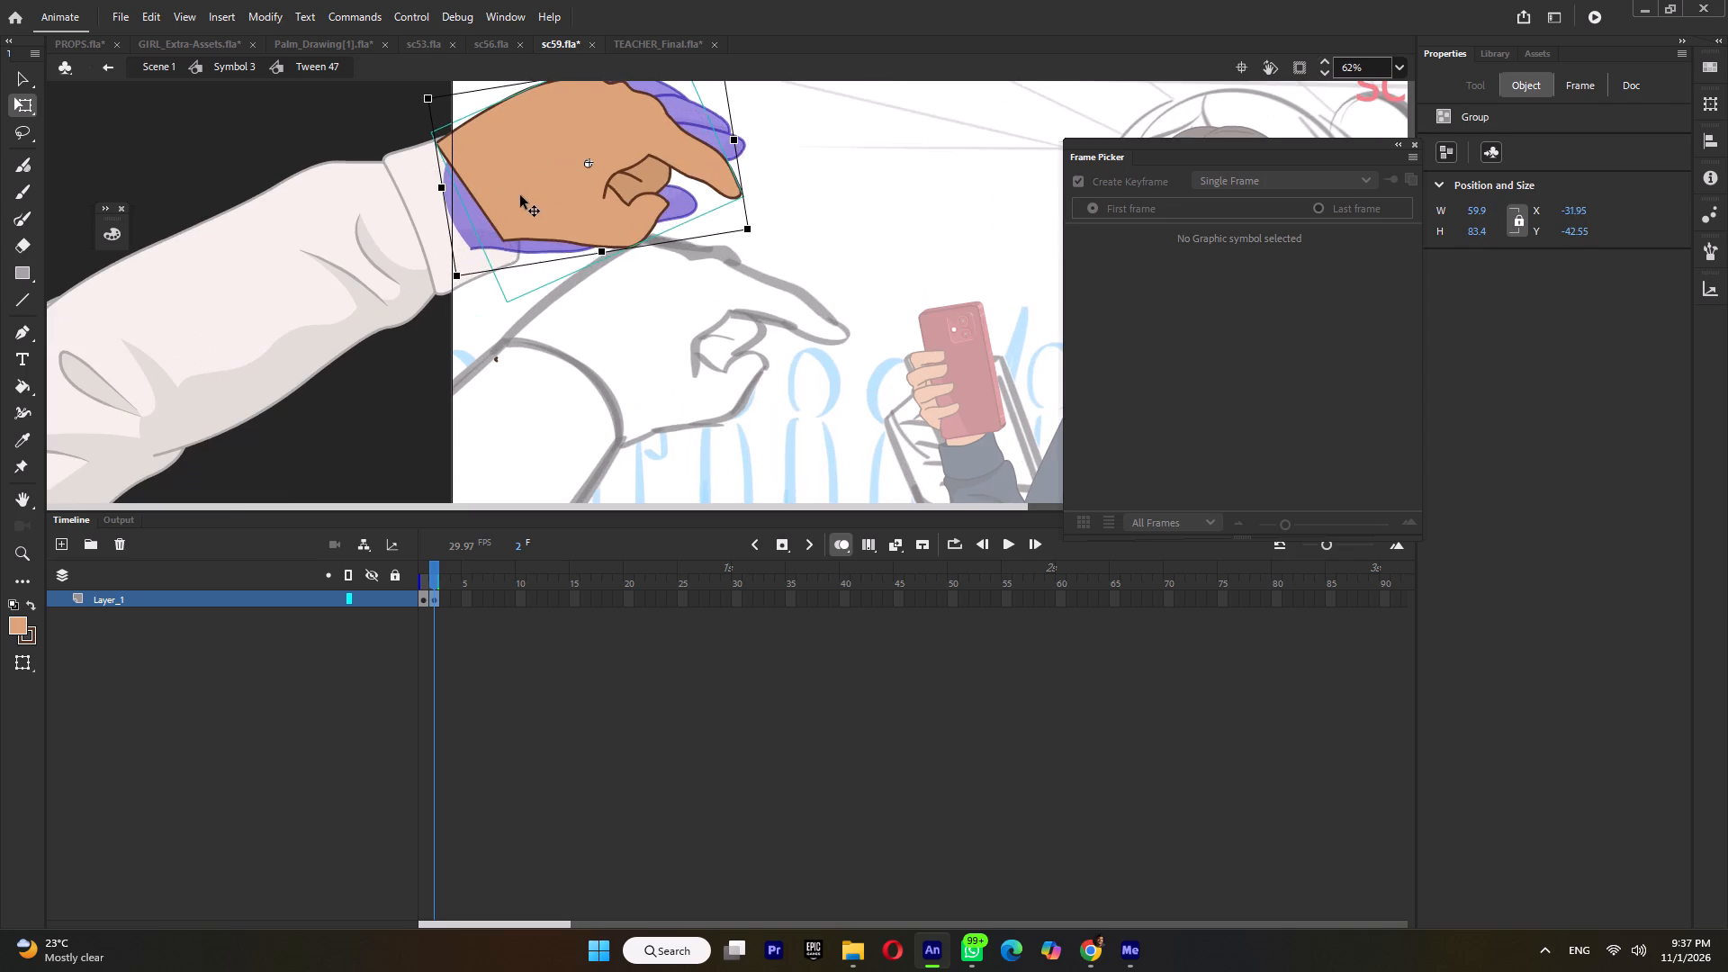
left_click_drag(520, 195, 519, 192)
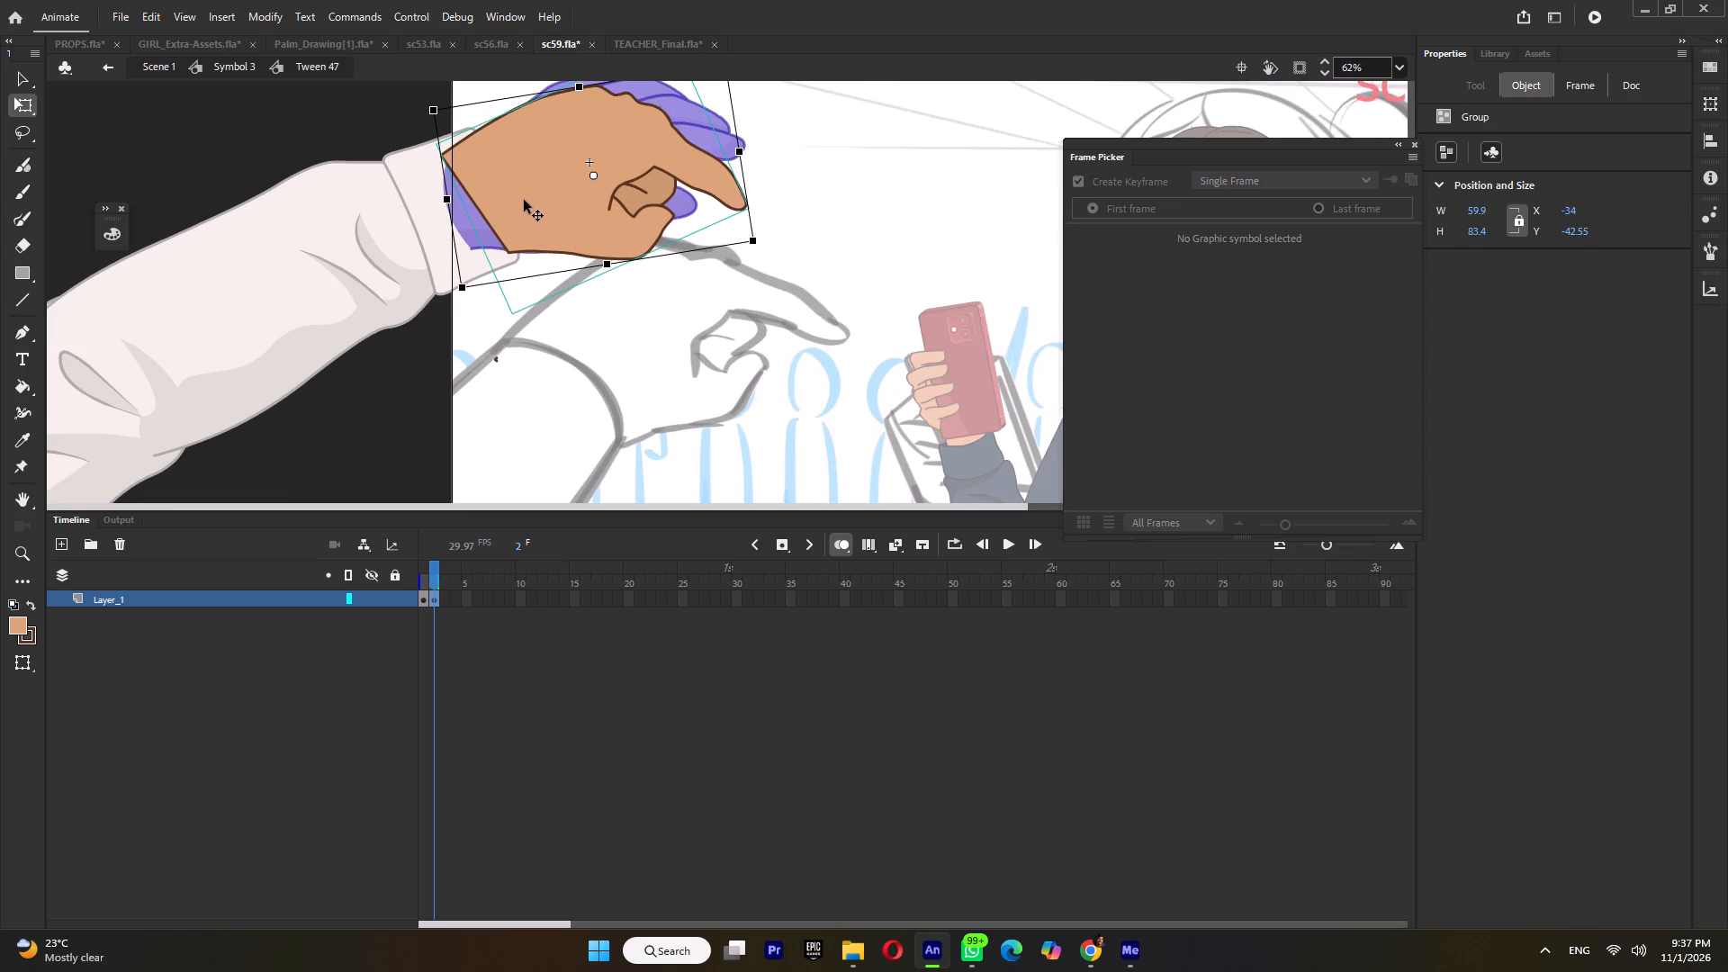
Inside the hand group, extend the lower wrist corner toward the sleeve to match the onion-skinned hand, and return to Symbol 3.
double_click(524, 202)
scroll(508, 247, "up", 3, "ctrl")
left_click(512, 274)
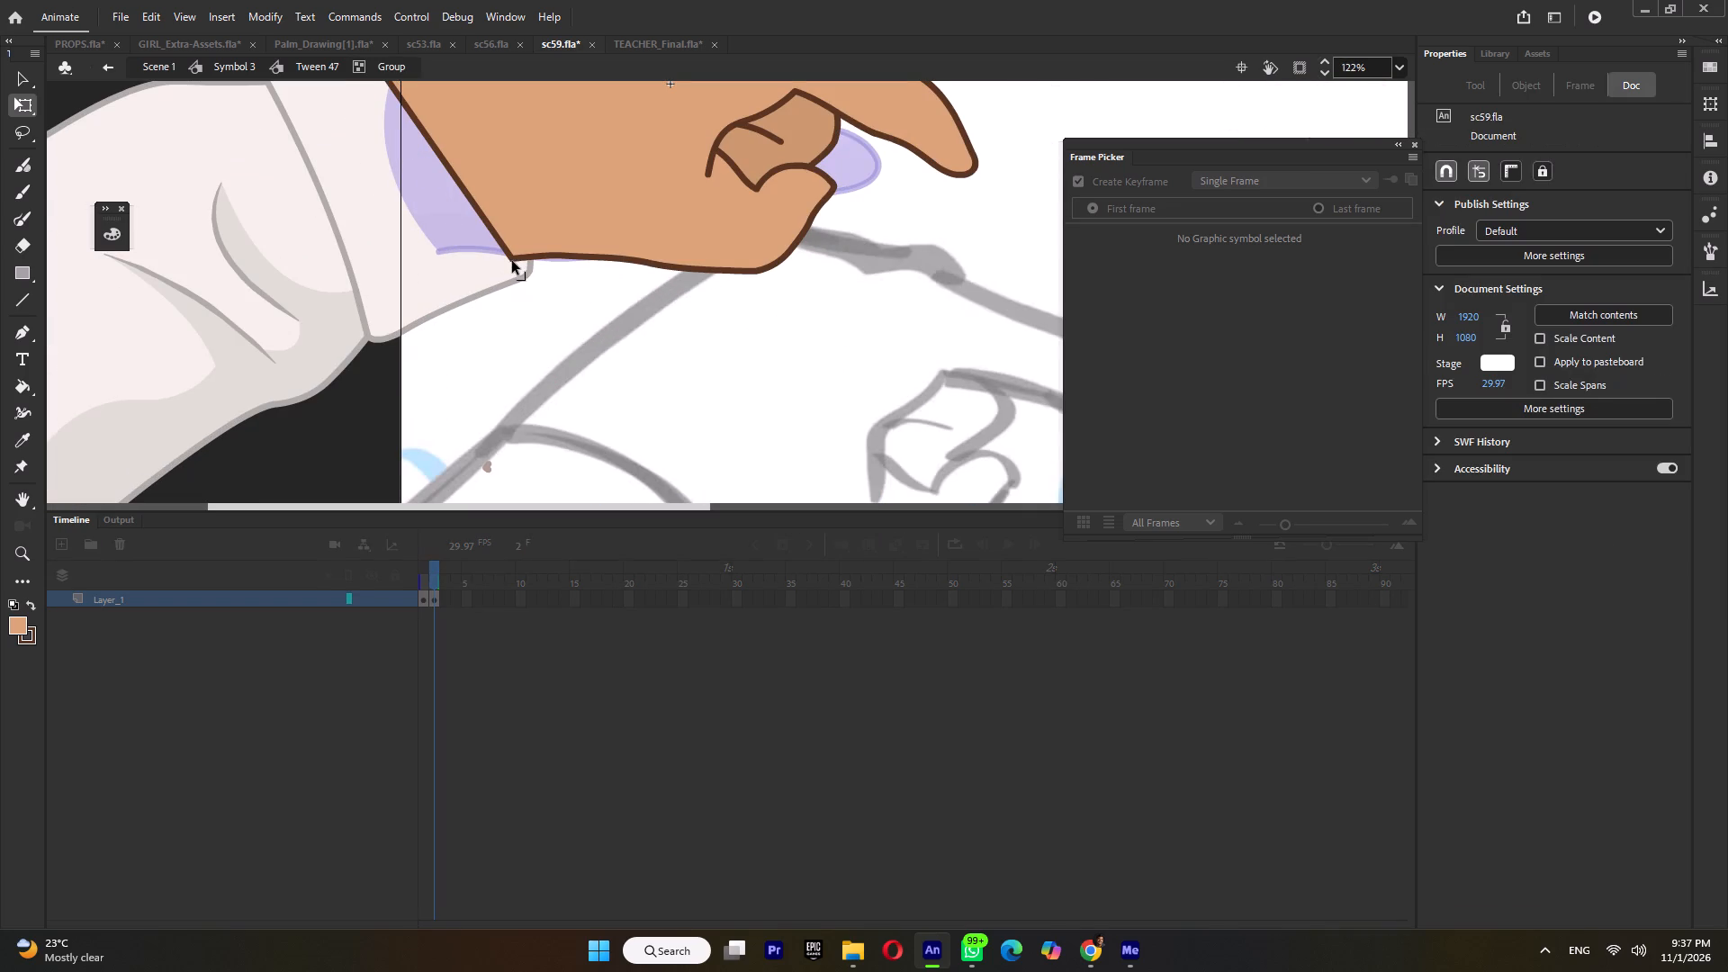
left_click_drag(511, 261, 461, 245)
left_click(542, 254)
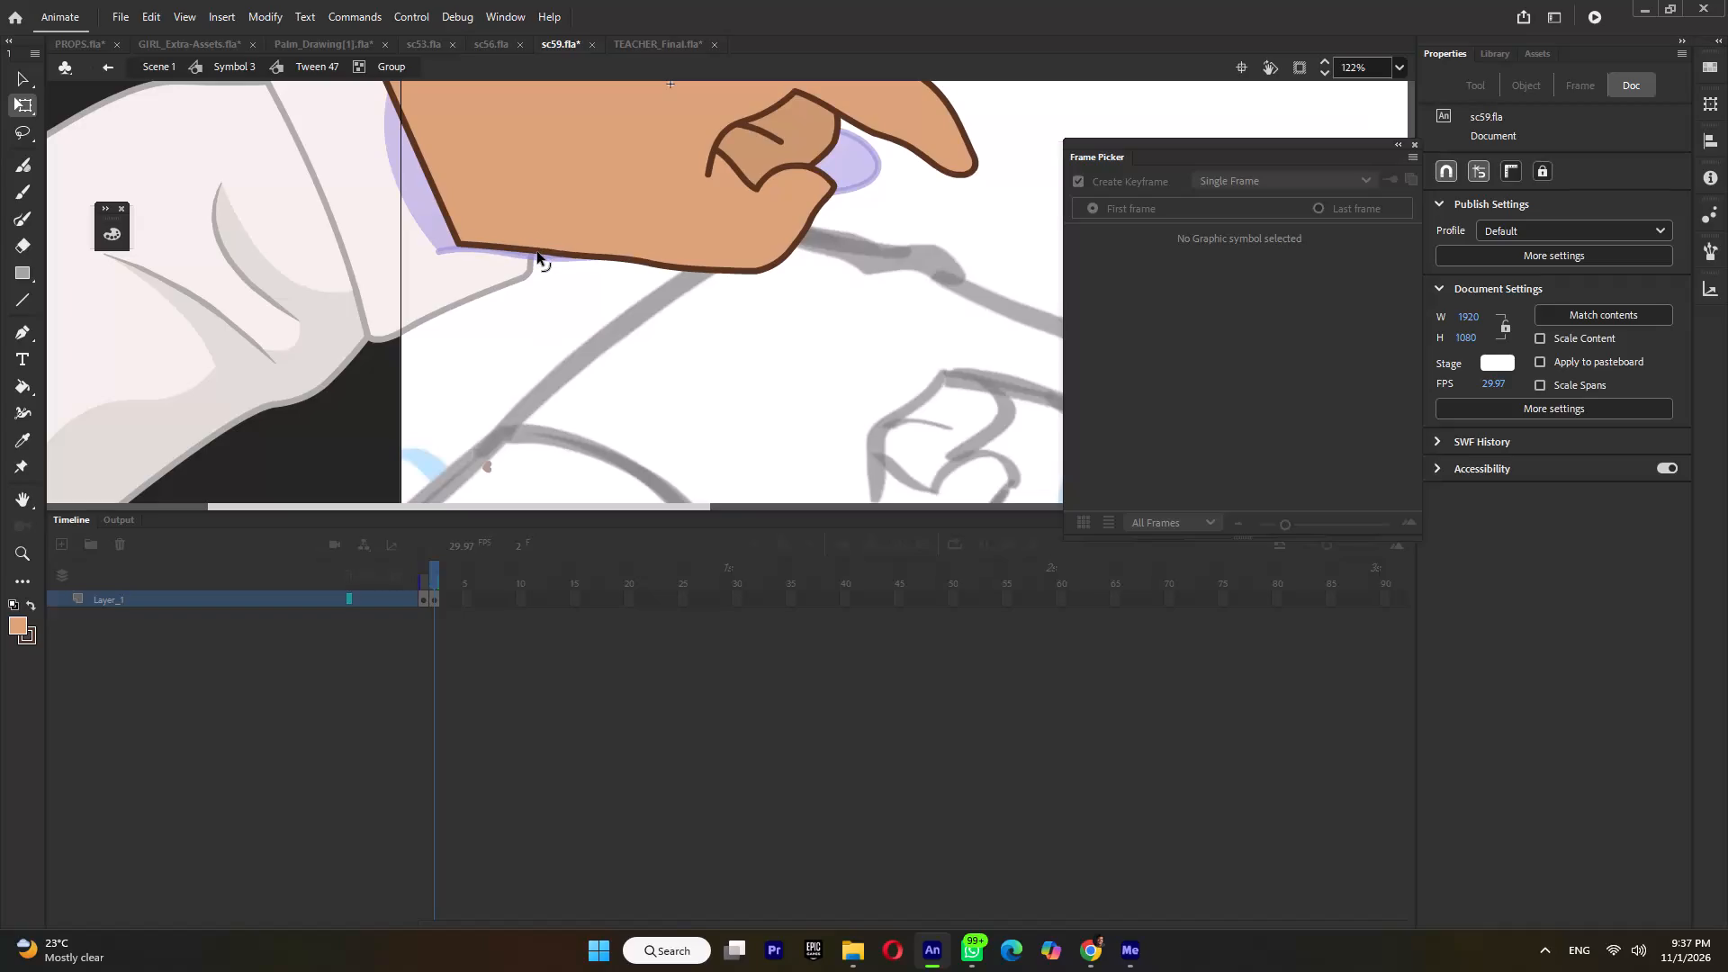
scroll(576, 311, "down", 5, "ctrl")
double_click(584, 285)
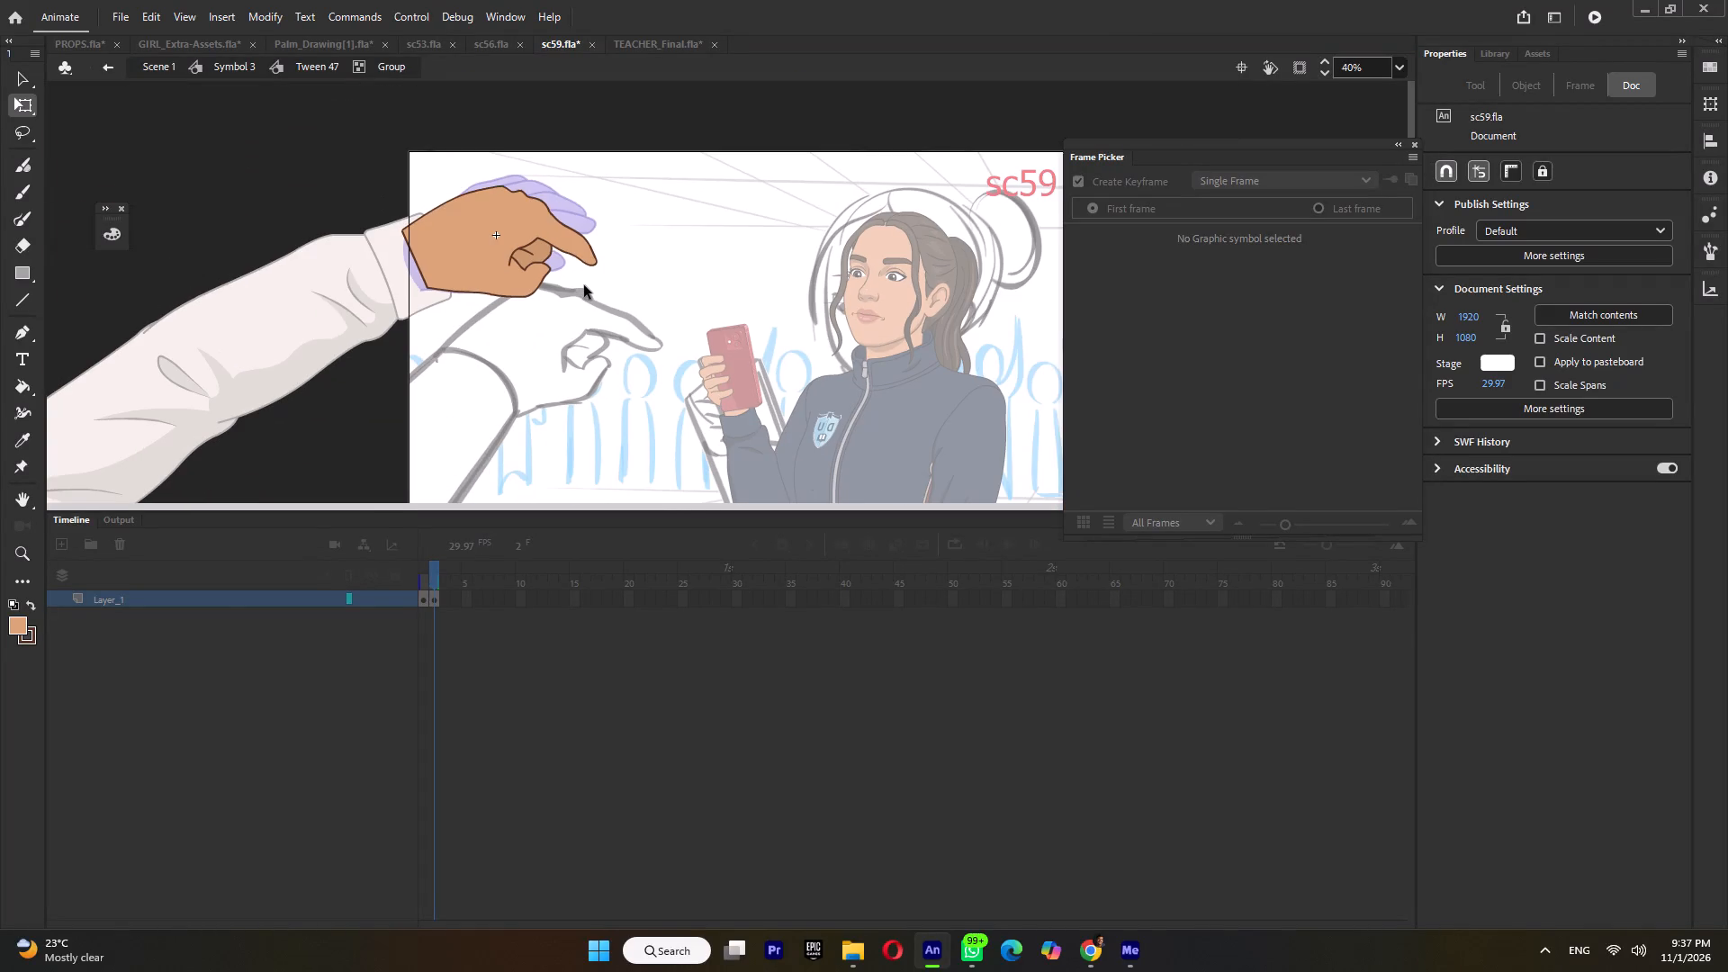
double_click(605, 301)
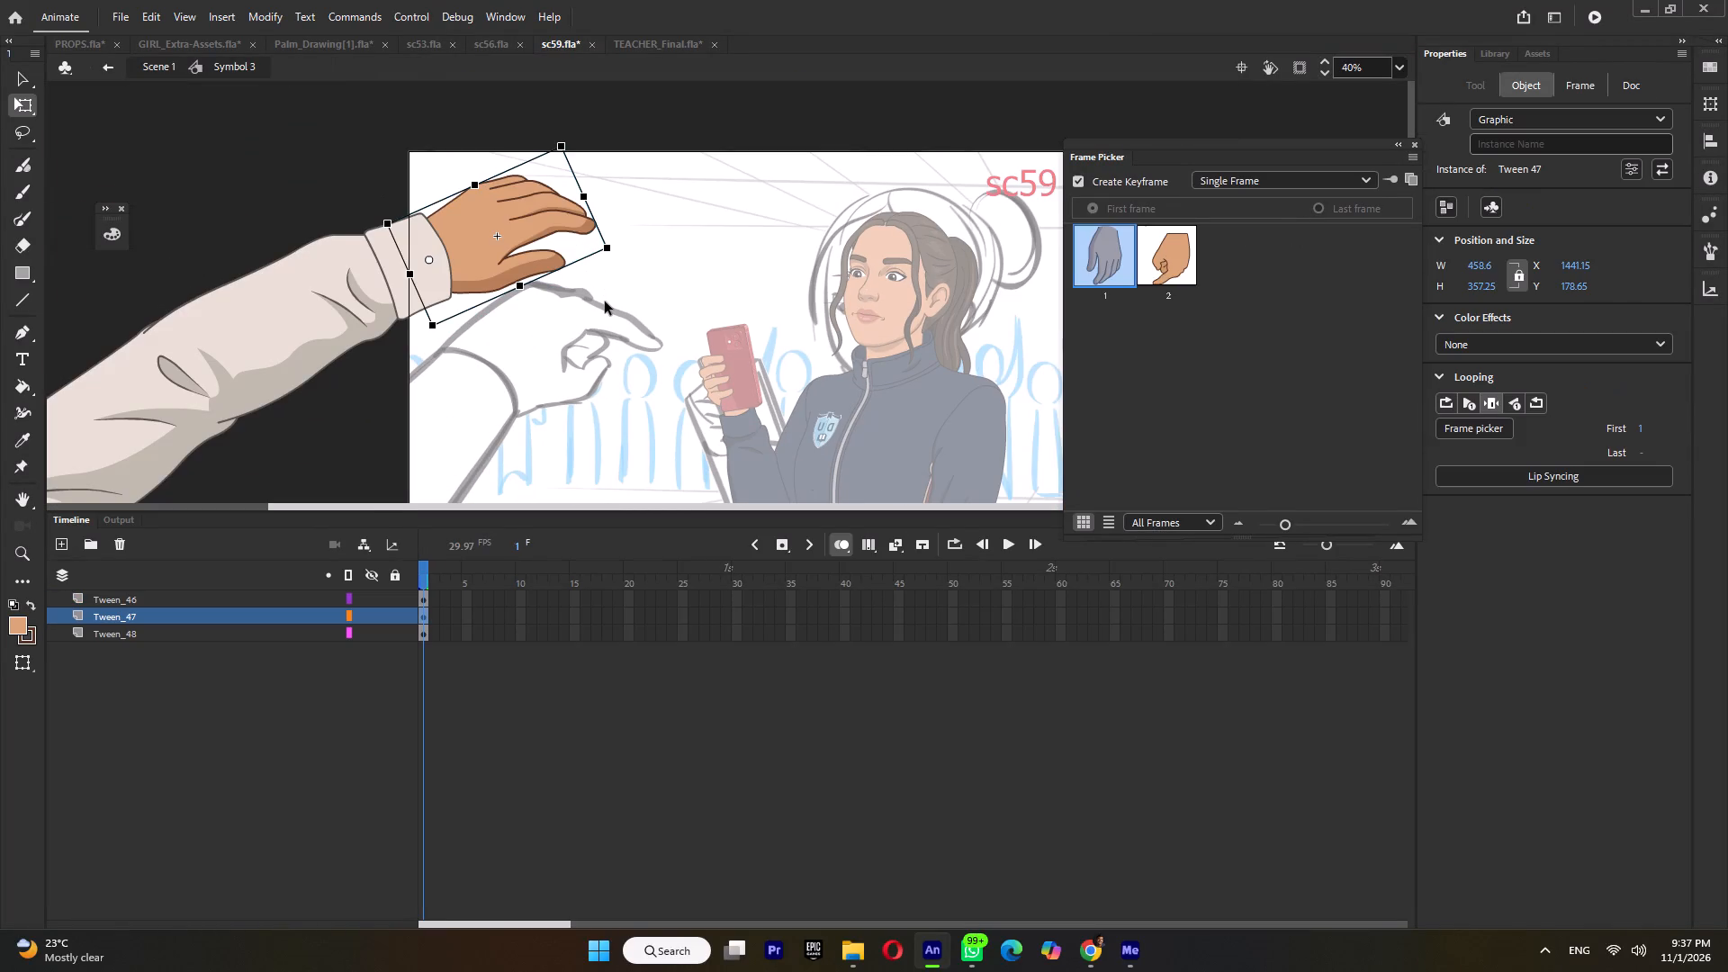
Switch the arm's hand instance to frame 2, and rotate and shift it to fit into the sleeve cuff.
left_click(1159, 267)
left_click_drag(625, 285, 621, 247)
scroll(487, 241, "up", 3, "ctrl")
left_click_drag(489, 242, 508, 249)
scroll(508, 249, "down", 4, "ctrl")
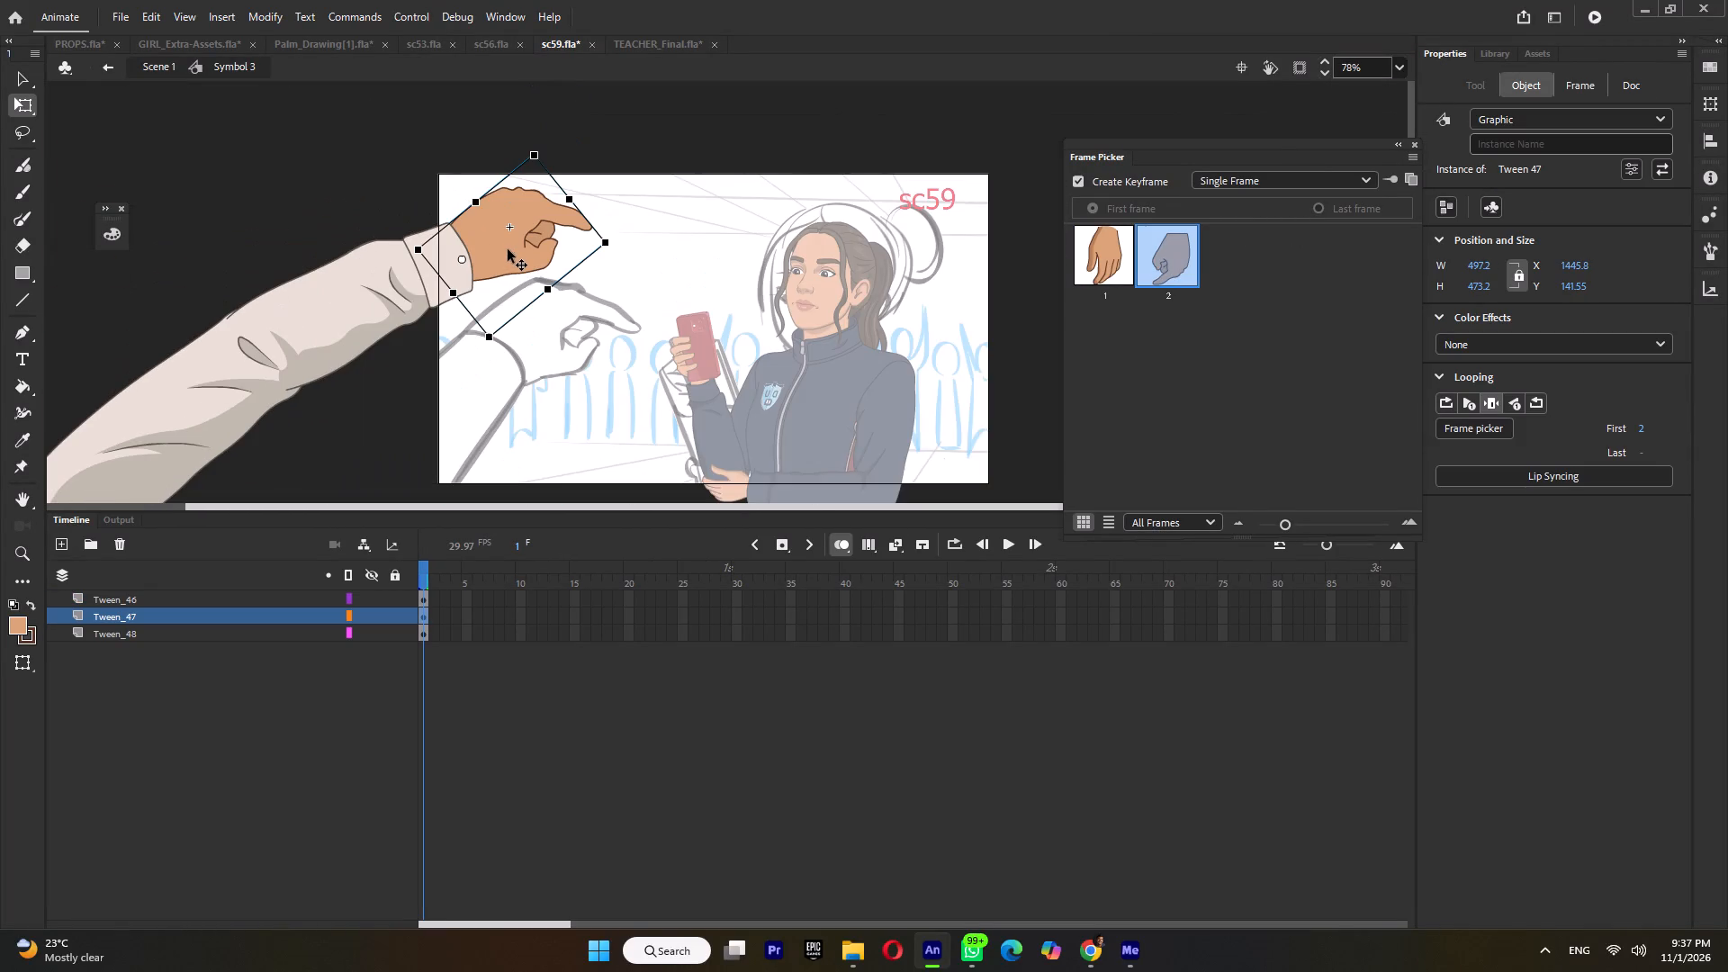
Save the sc59 file.
key("ctrl+s")
scroll(511, 270, "down", 3, "ctrl")
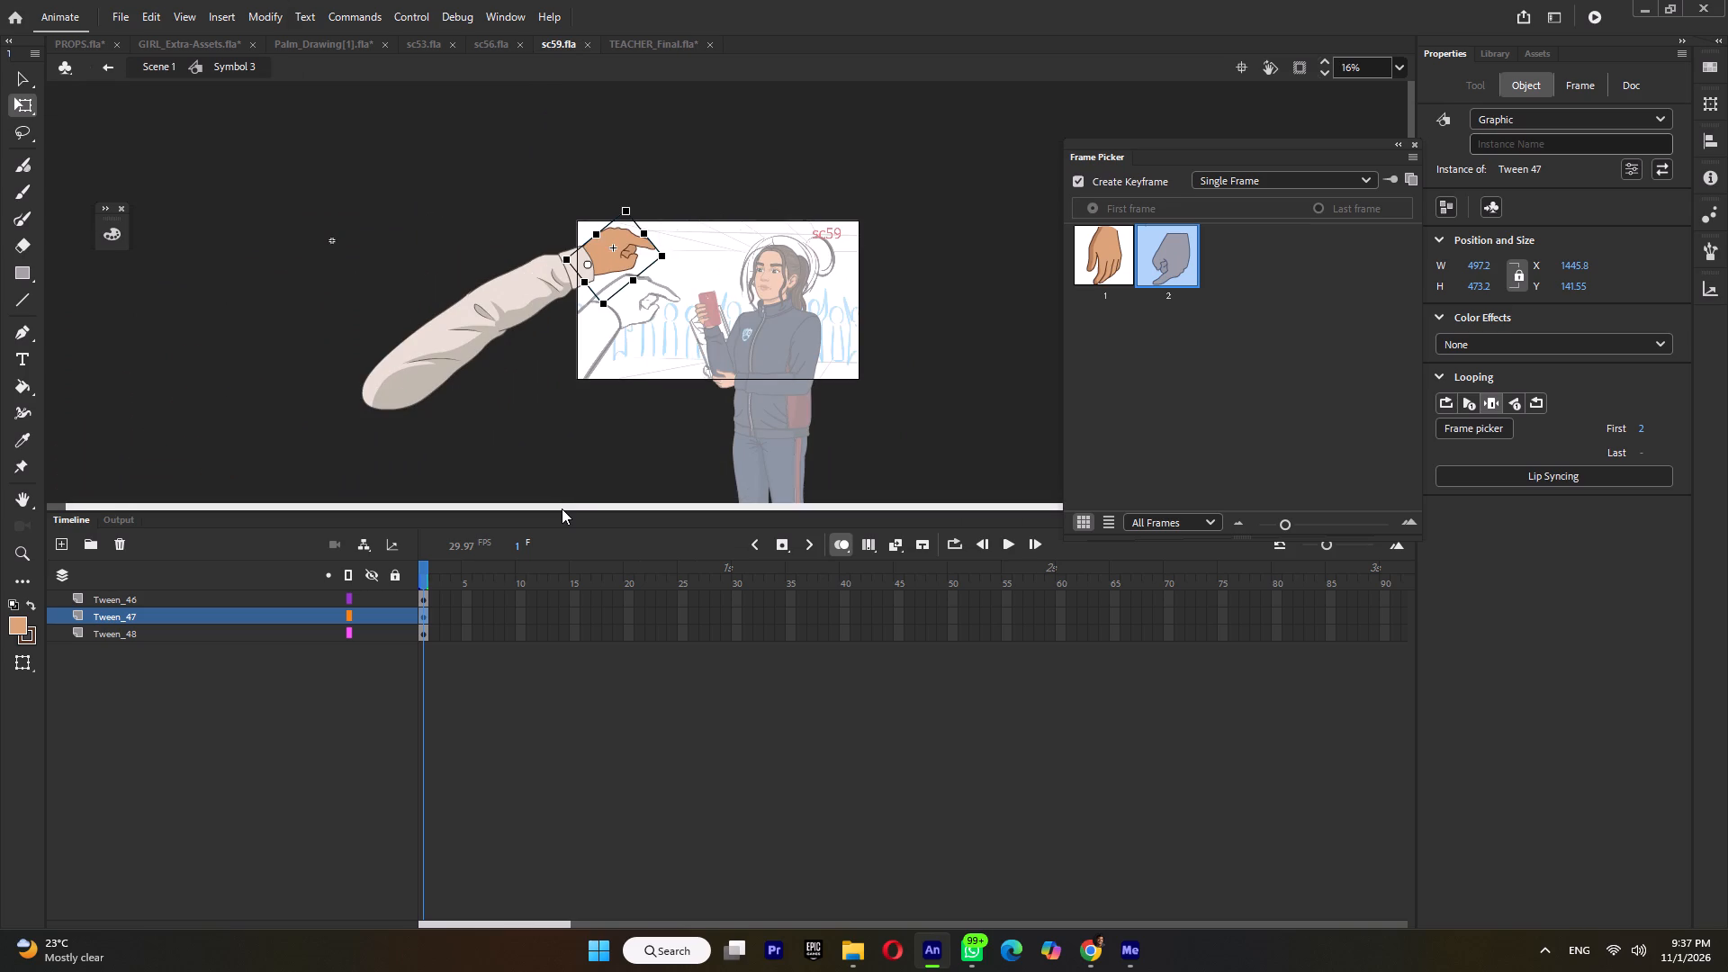
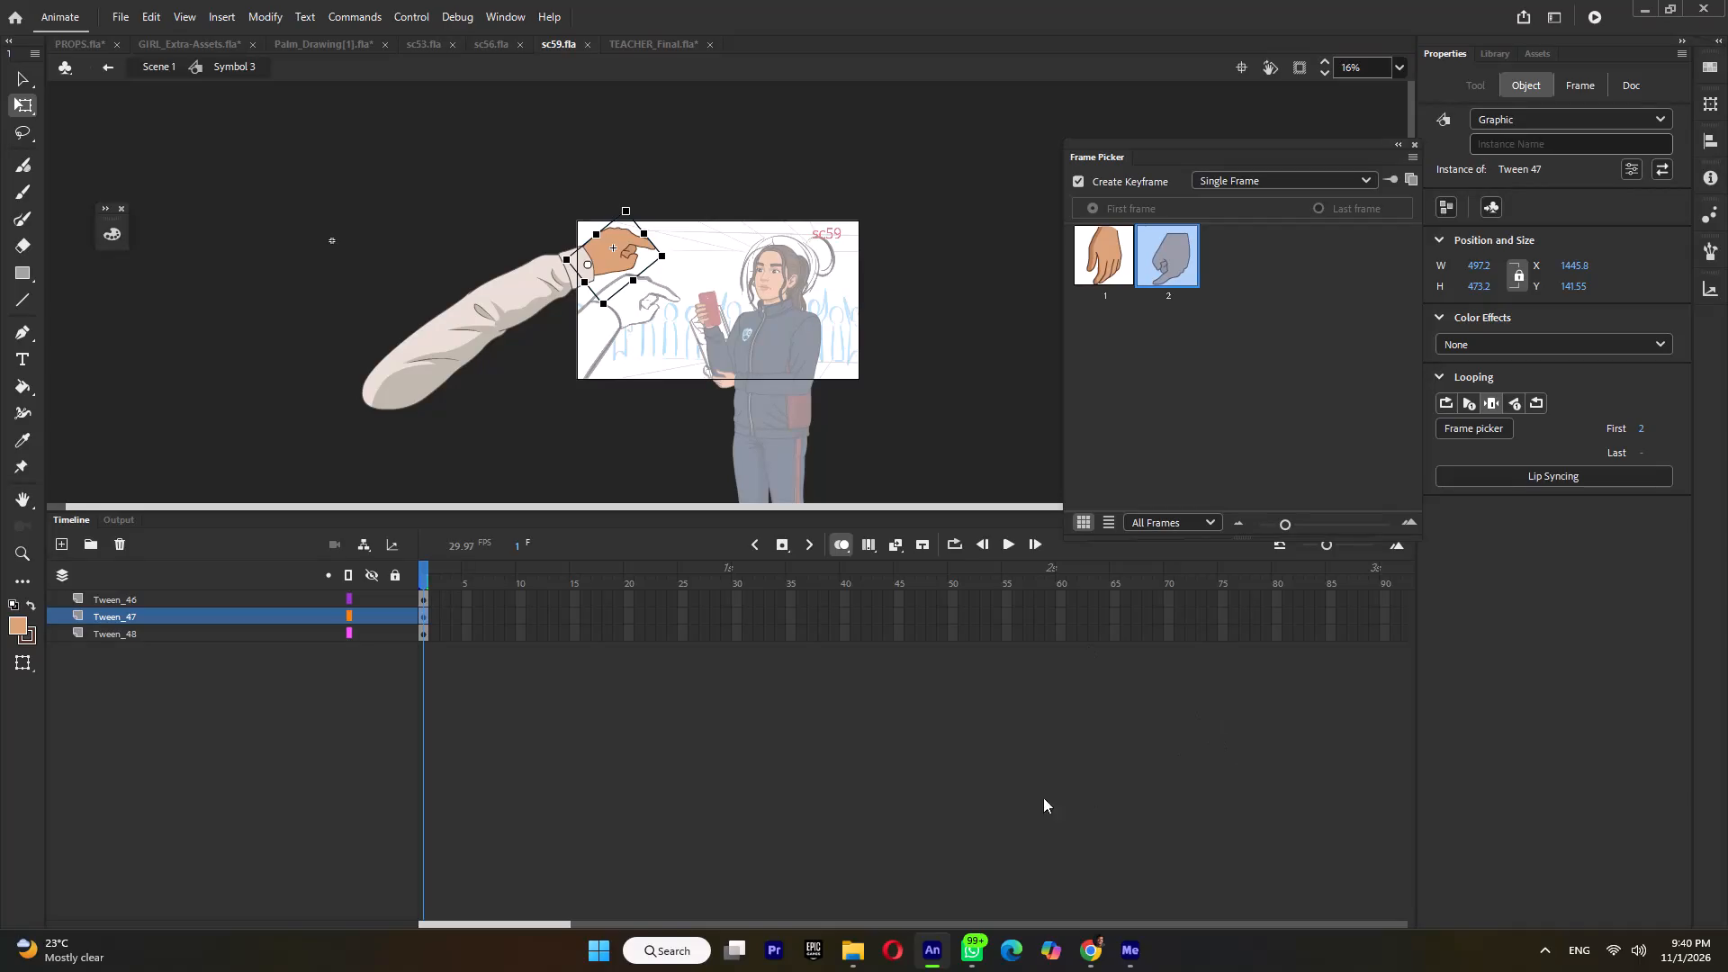
Save the sc59 file.
key("ctrl+s")
Back in Scene 1, at frame 15, move the arm and shrink it to about 1733 px wide so its fingertip reaches the phone.
double_click(646, 362)
left_click_drag(493, 565, 557, 610)
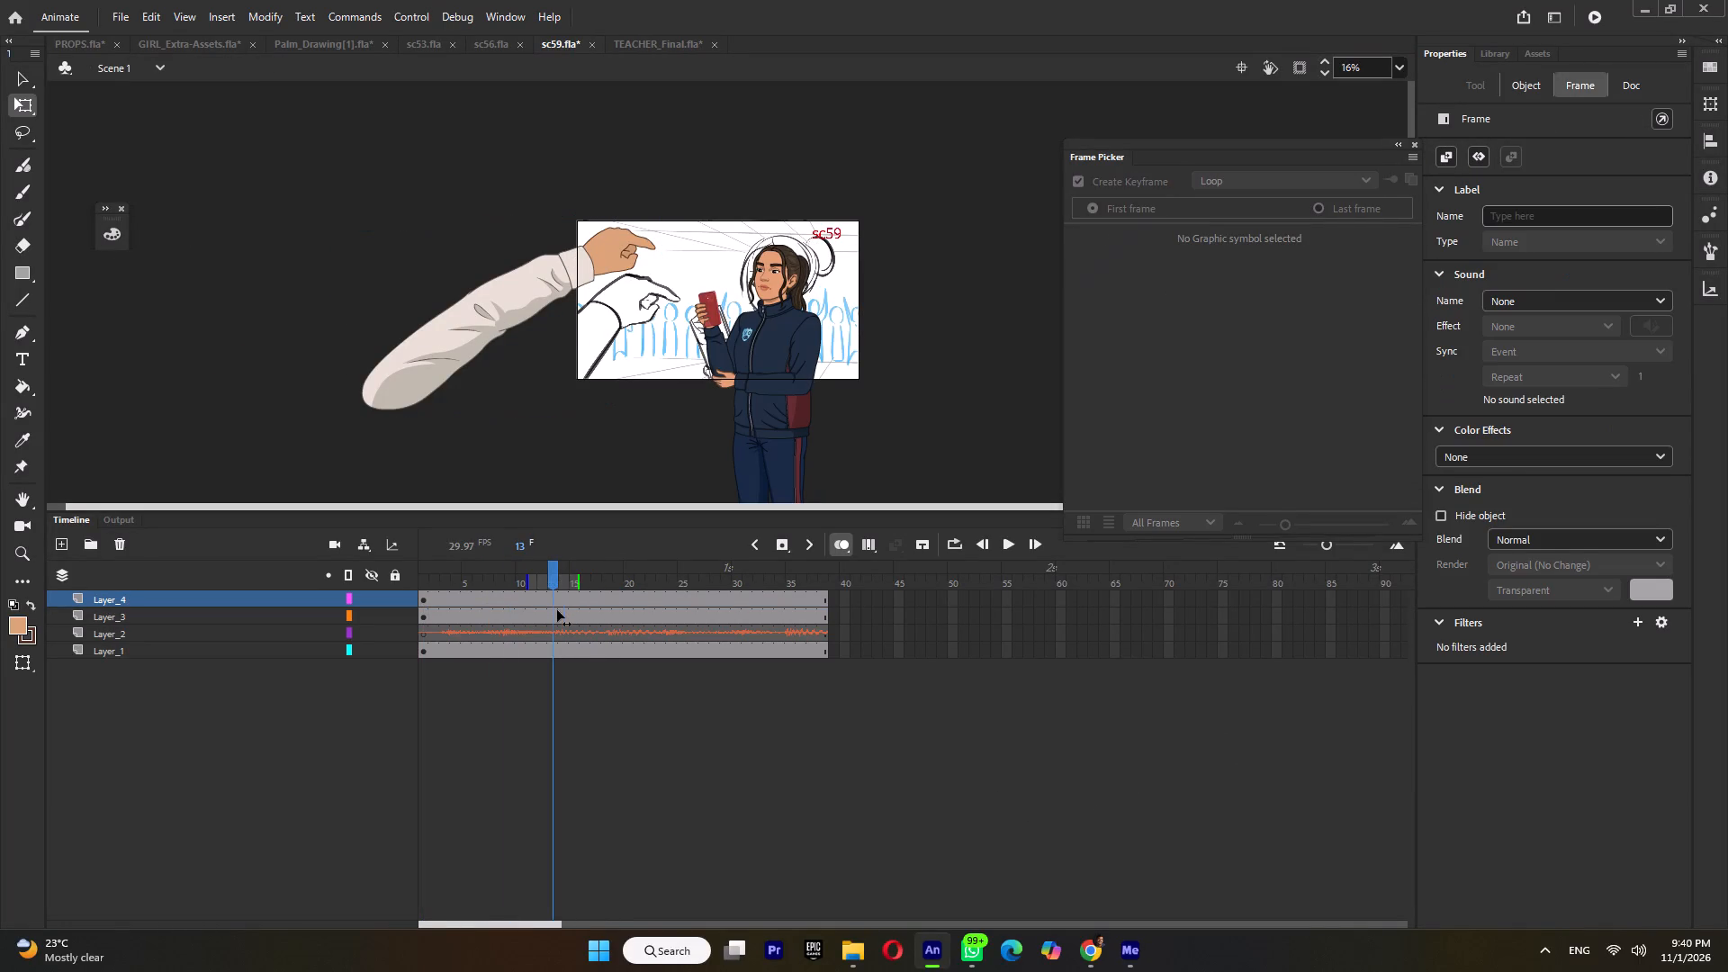
left_click_drag(557, 610, 574, 613)
scroll(681, 295, "up", 3, "ctrl")
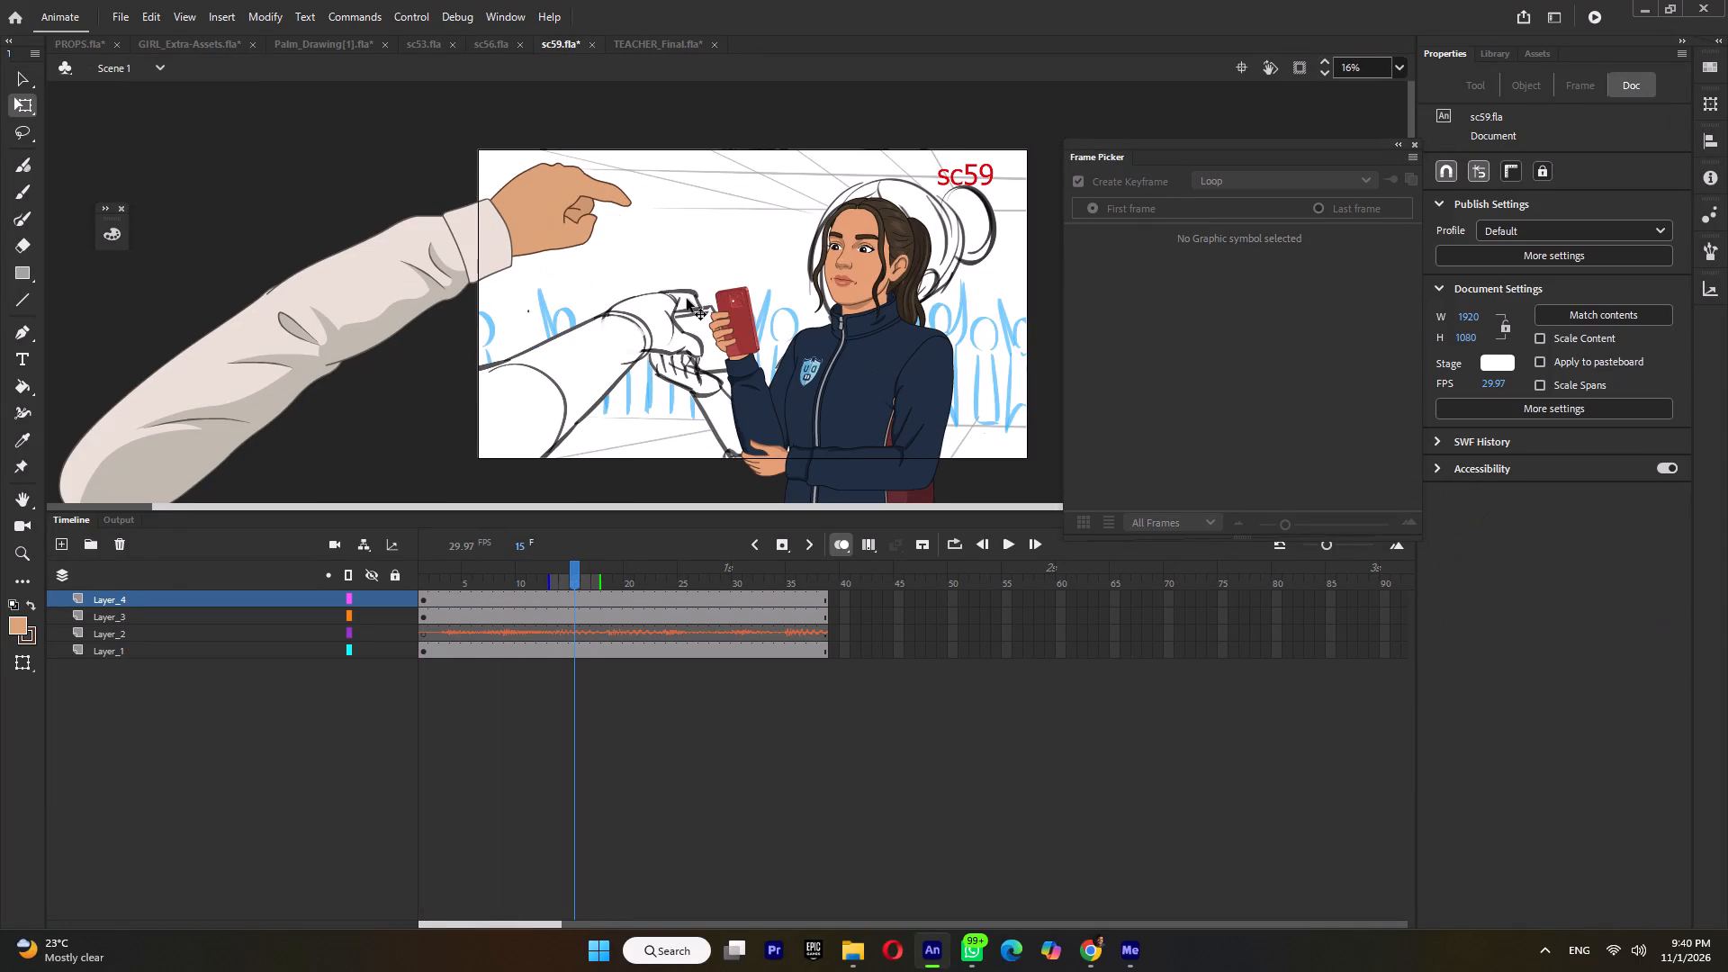
left_click(533, 228)
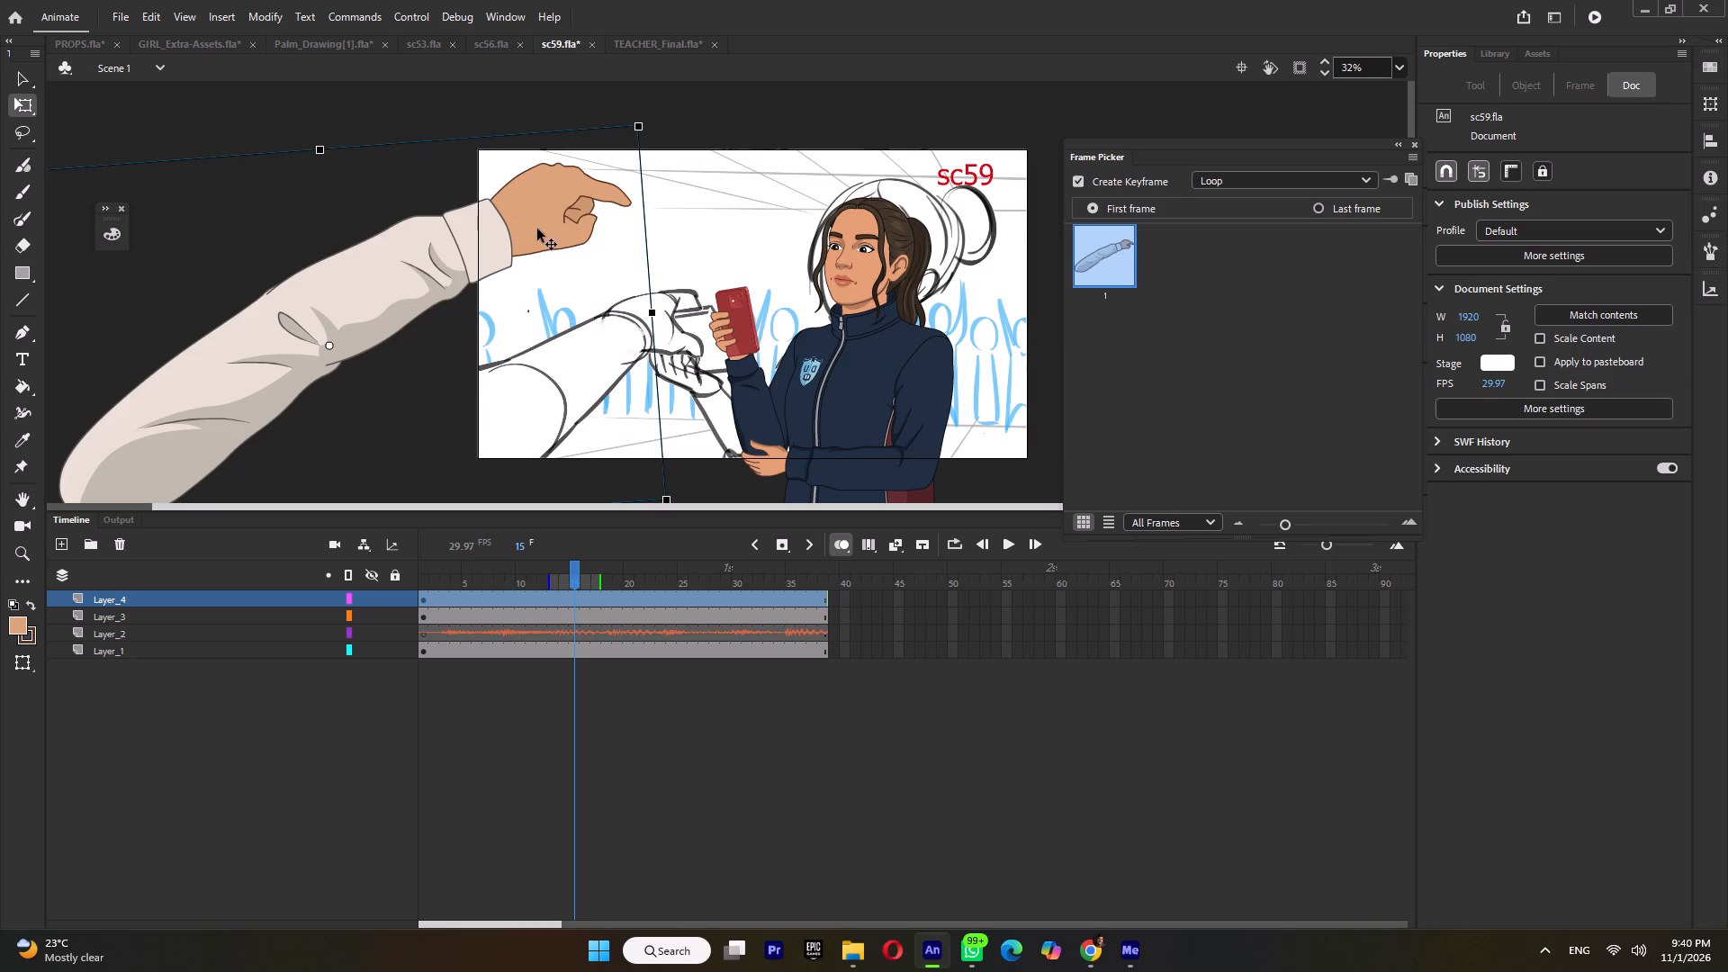
left_click_drag(535, 220, 684, 369)
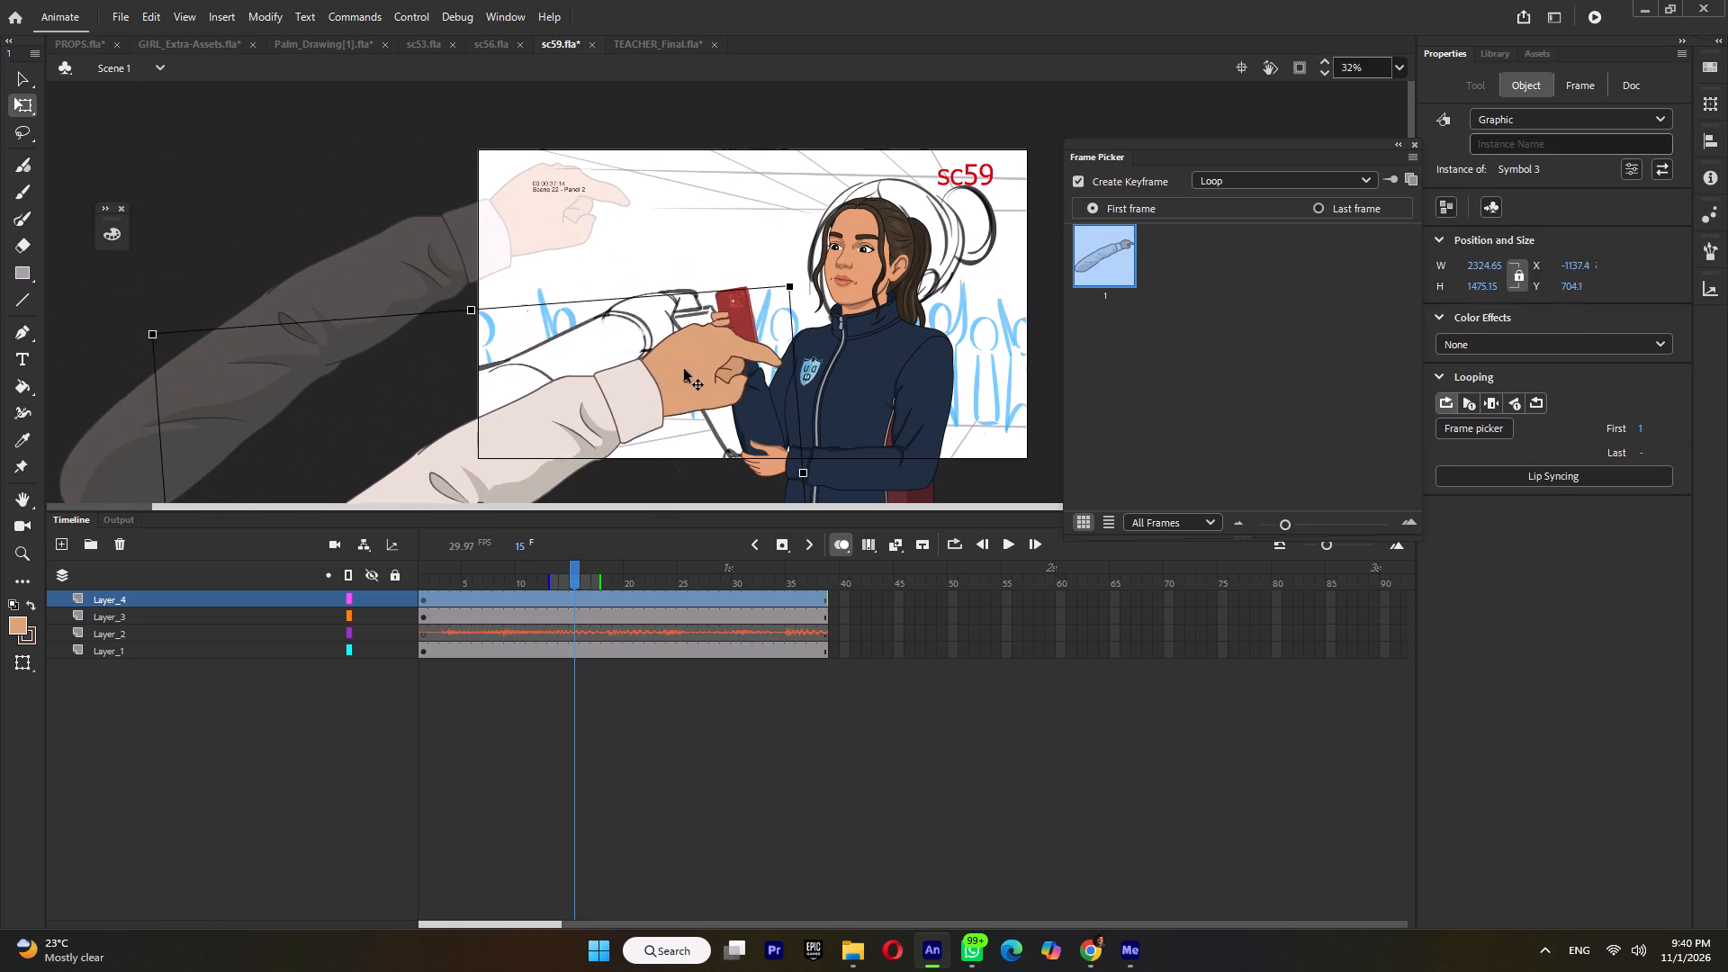
left_click_drag(684, 369, 679, 325)
left_click_drag(786, 232, 733, 286, "shift")
left_click_drag(613, 362, 634, 334)
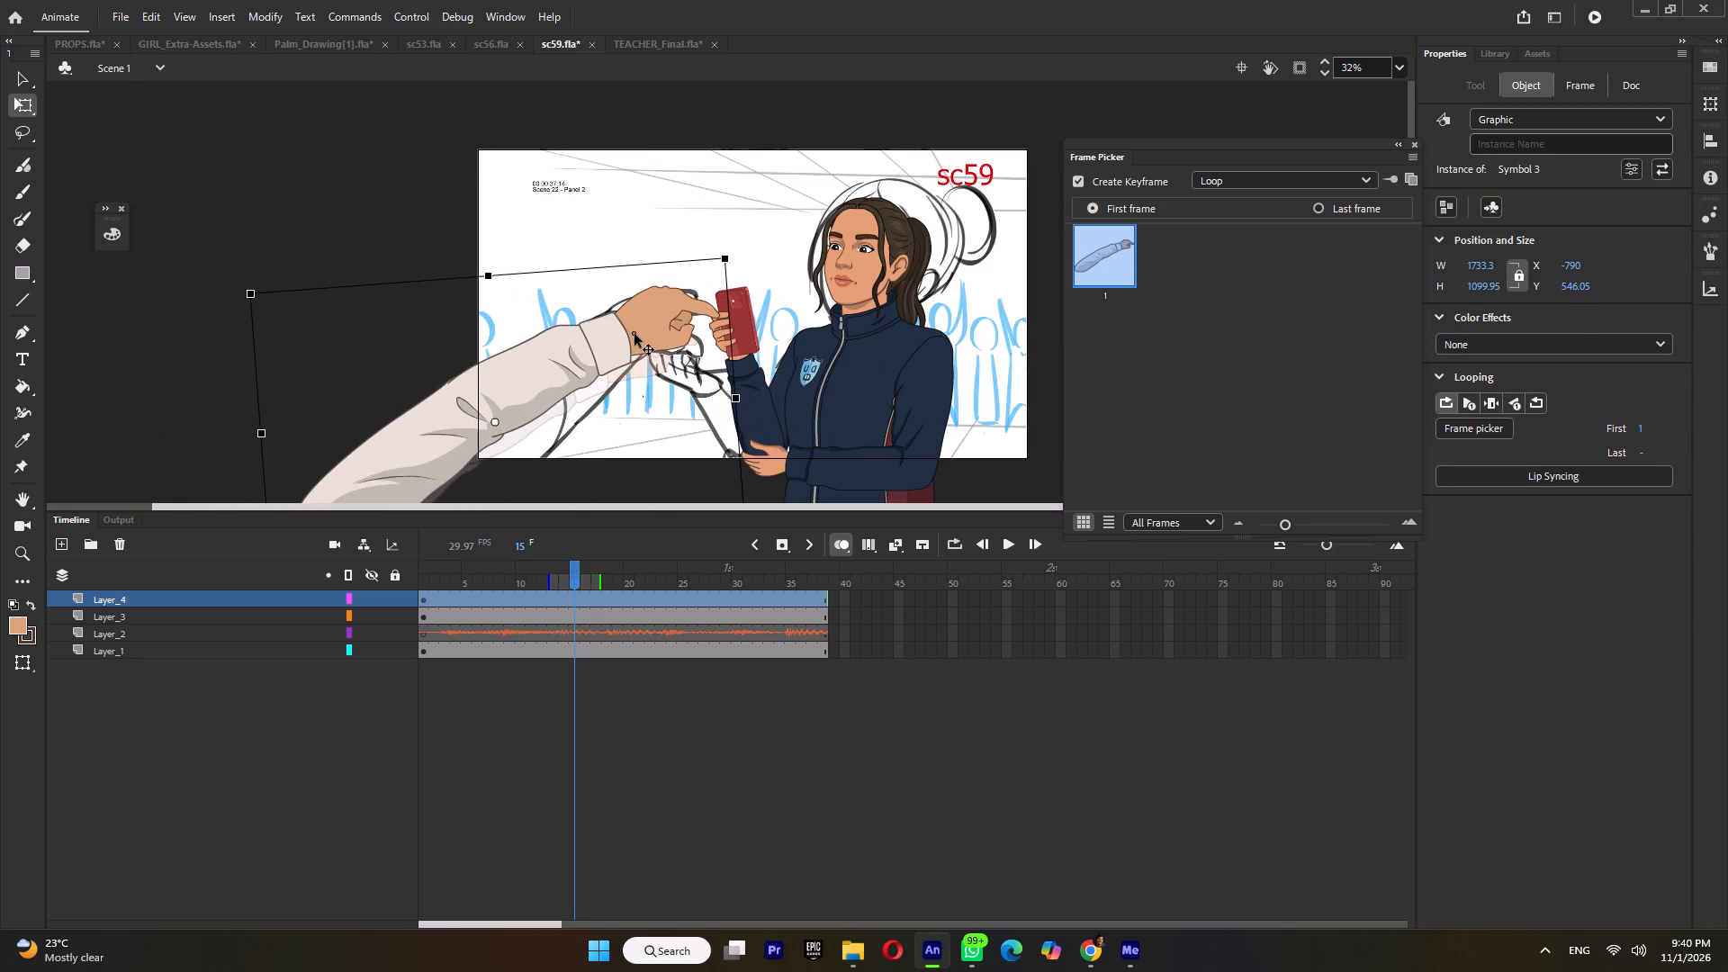
left_click_drag(634, 334, 635, 334)
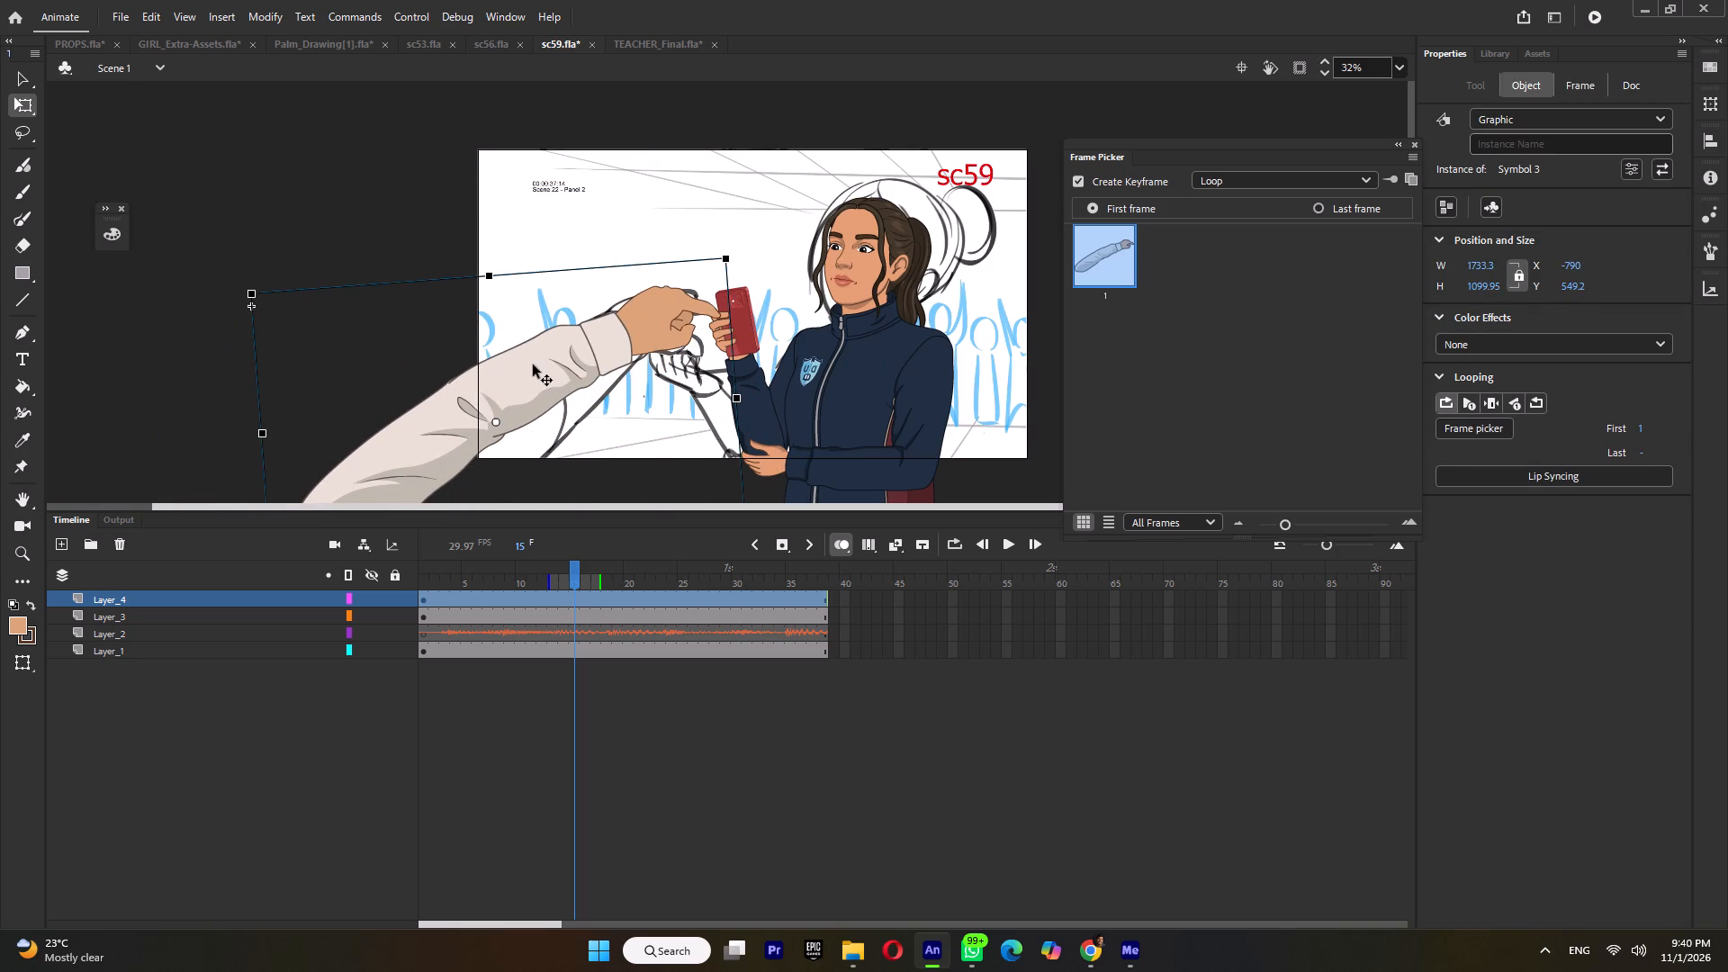
Inside Symbol 3, select the forearm sleeve and hand together, rotate them slightly counterclockwise and shift them up toward the phone.
double_click(533, 364)
left_click_drag(565, 283, 654, 357)
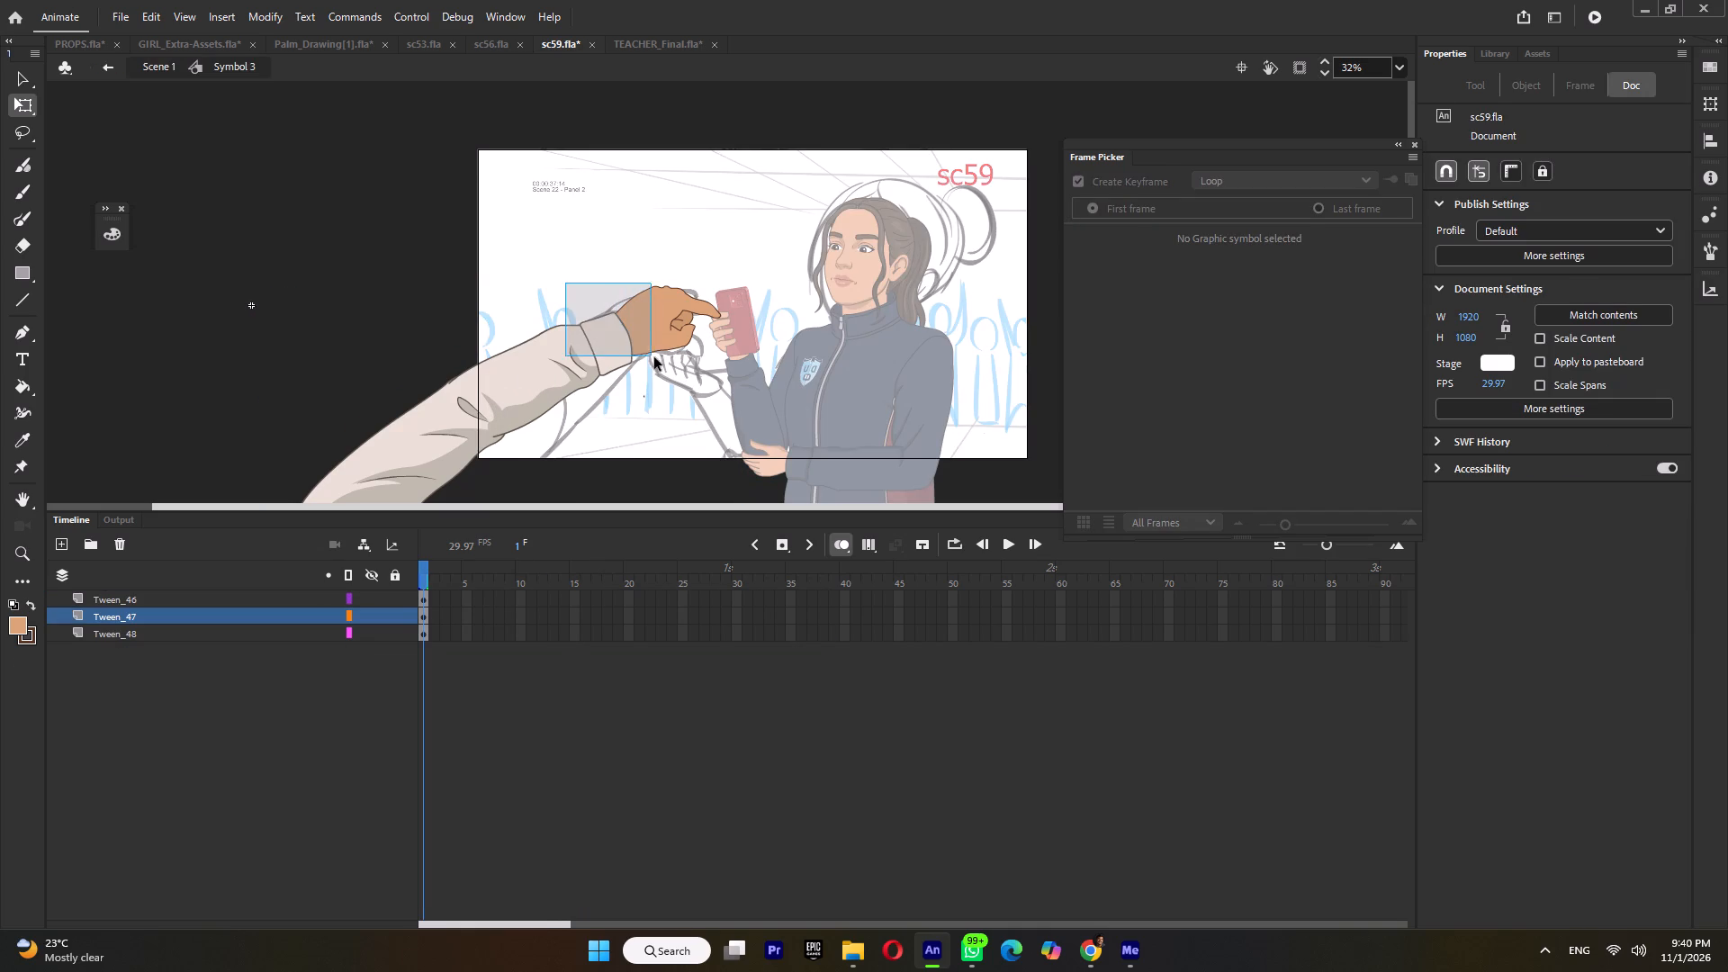
left_click_drag(654, 357, 658, 359)
left_click_drag(741, 252, 723, 240)
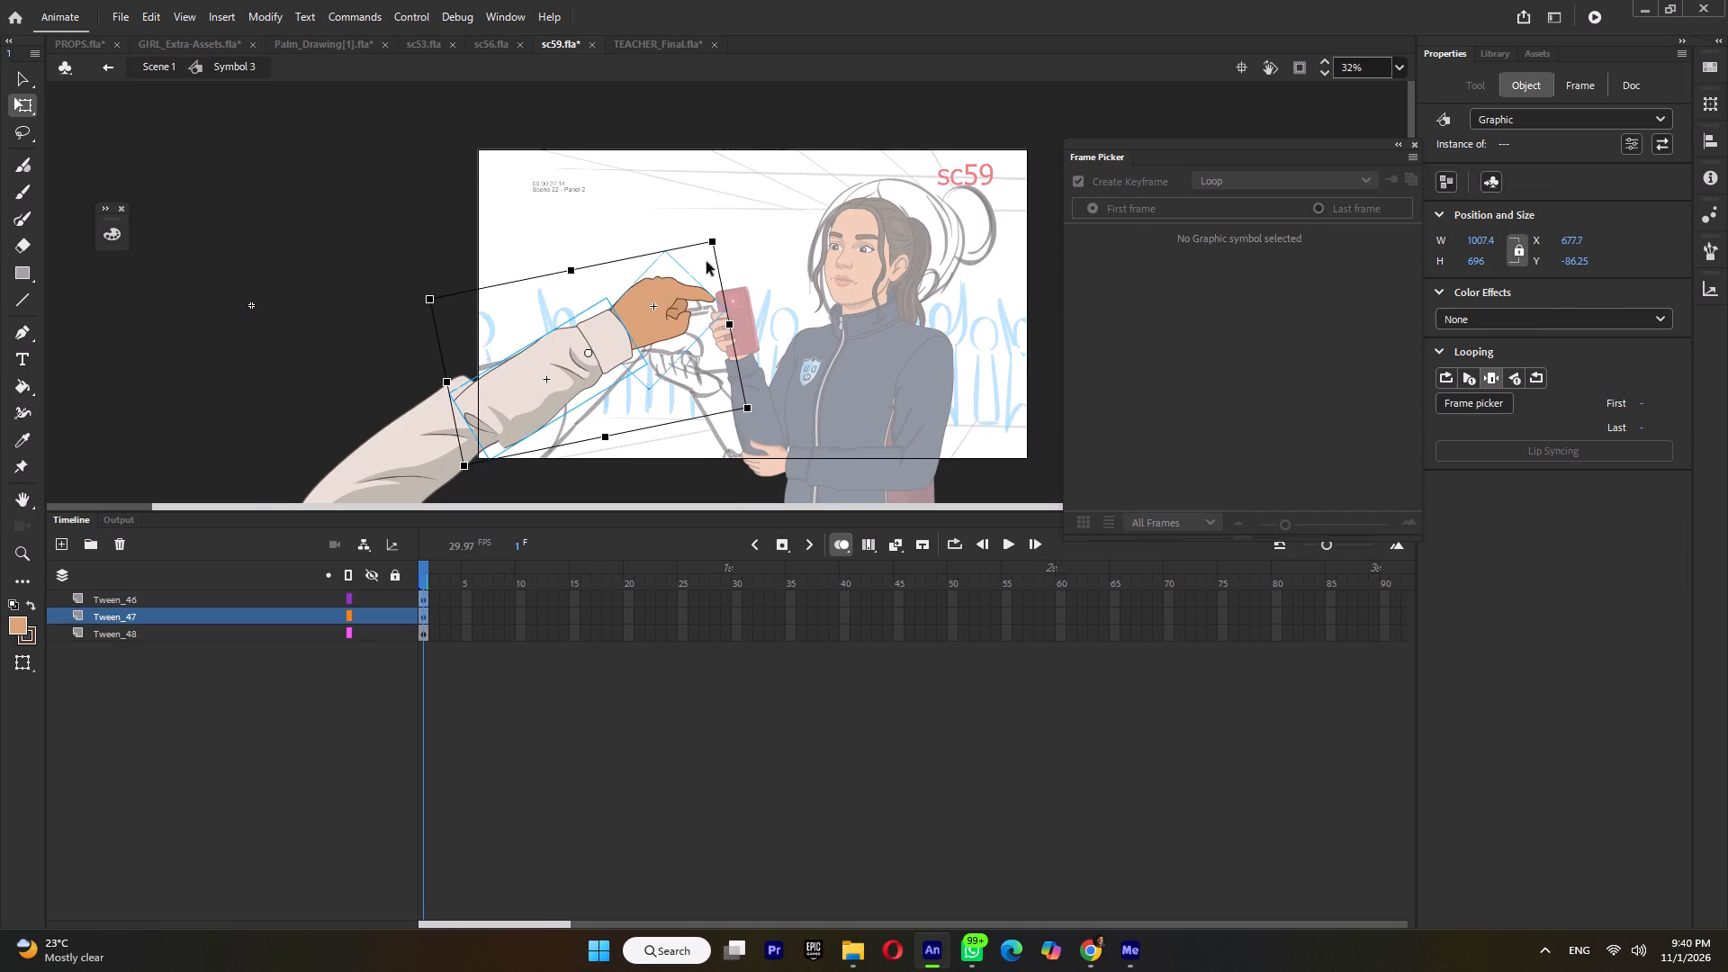
left_click_drag(544, 389, 534, 377)
Inside the forearm sleeve's group, pull its lower and upper elbow corners outward and reshape their edges to overlap the upper arm, and return to Symbol 3.
scroll(534, 377, "down", 2, "ctrl")
double_click(547, 394)
scroll(546, 414, "up", 4, "ctrl")
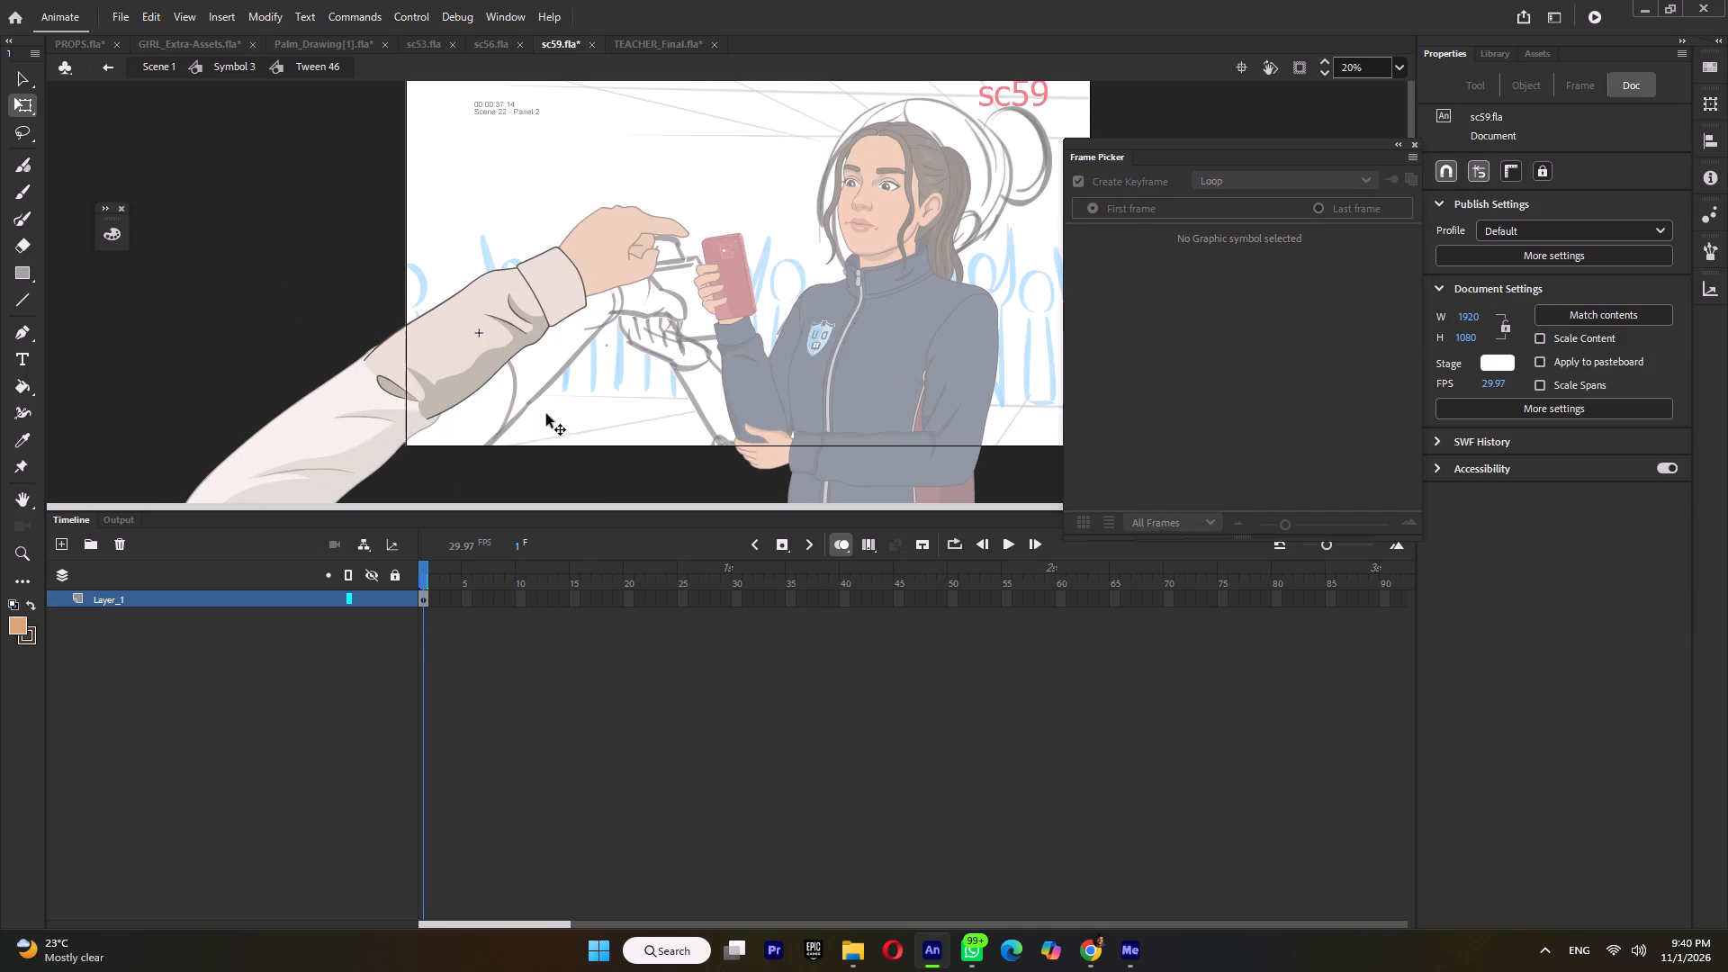
double_click(435, 415)
scroll(432, 422, "up", 3, "ctrl")
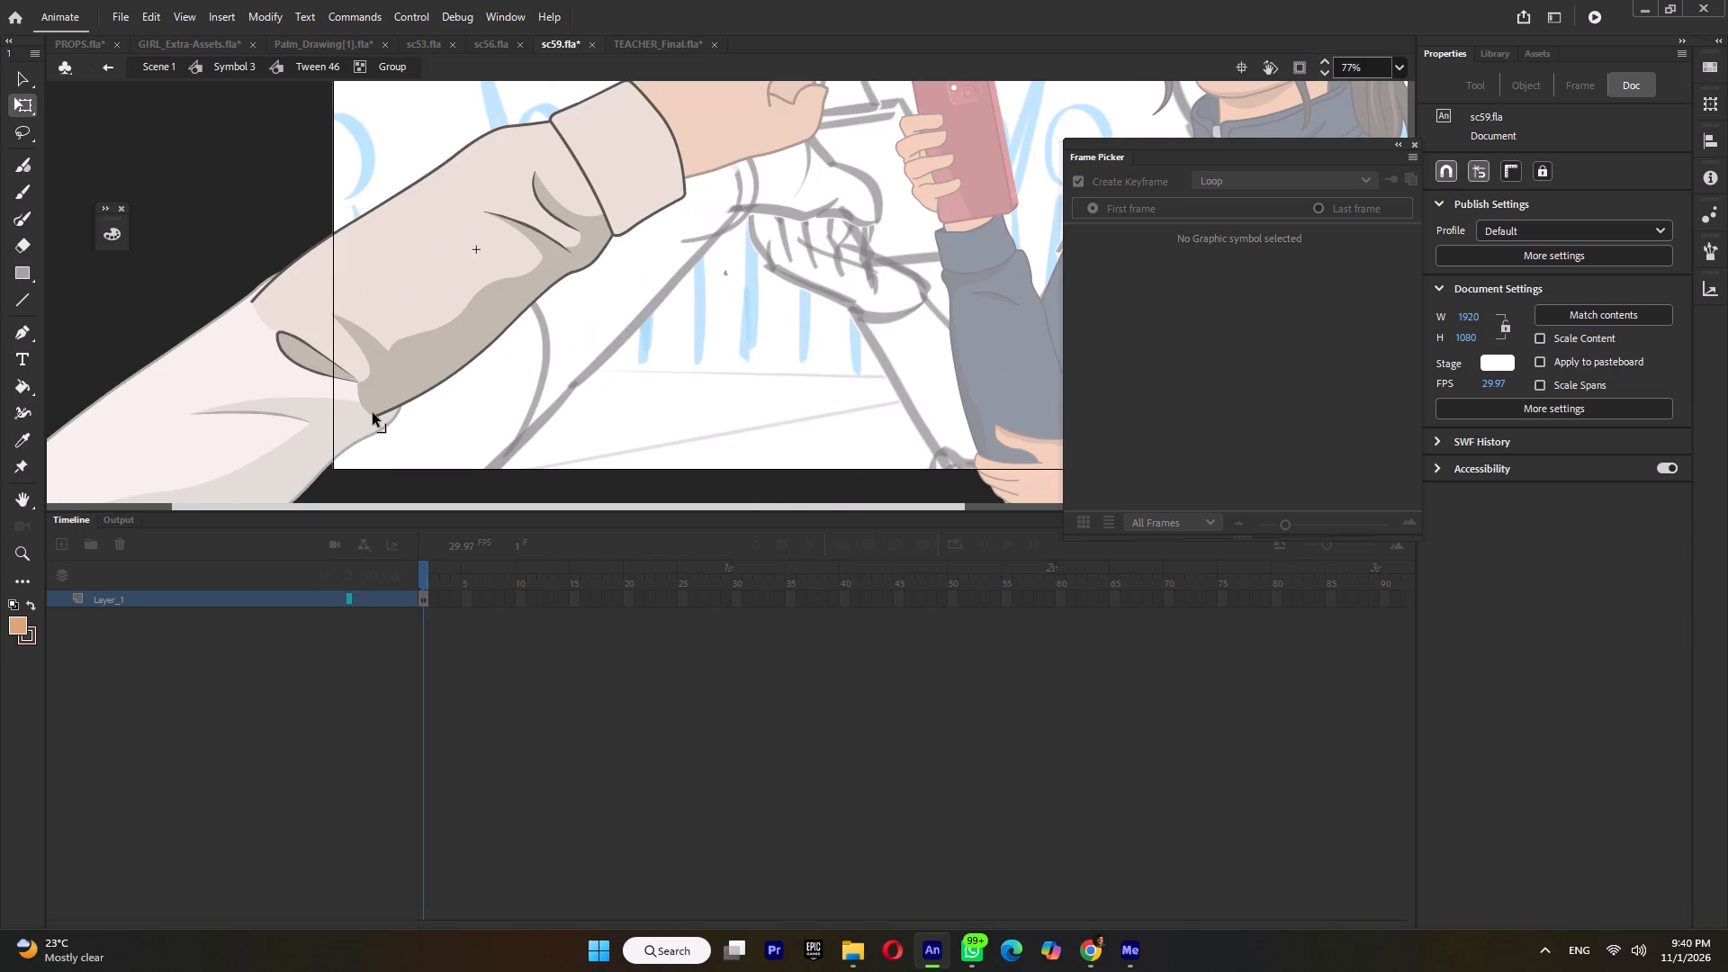
left_click_drag(373, 414, 373, 454)
left_click_drag(418, 411, 425, 425)
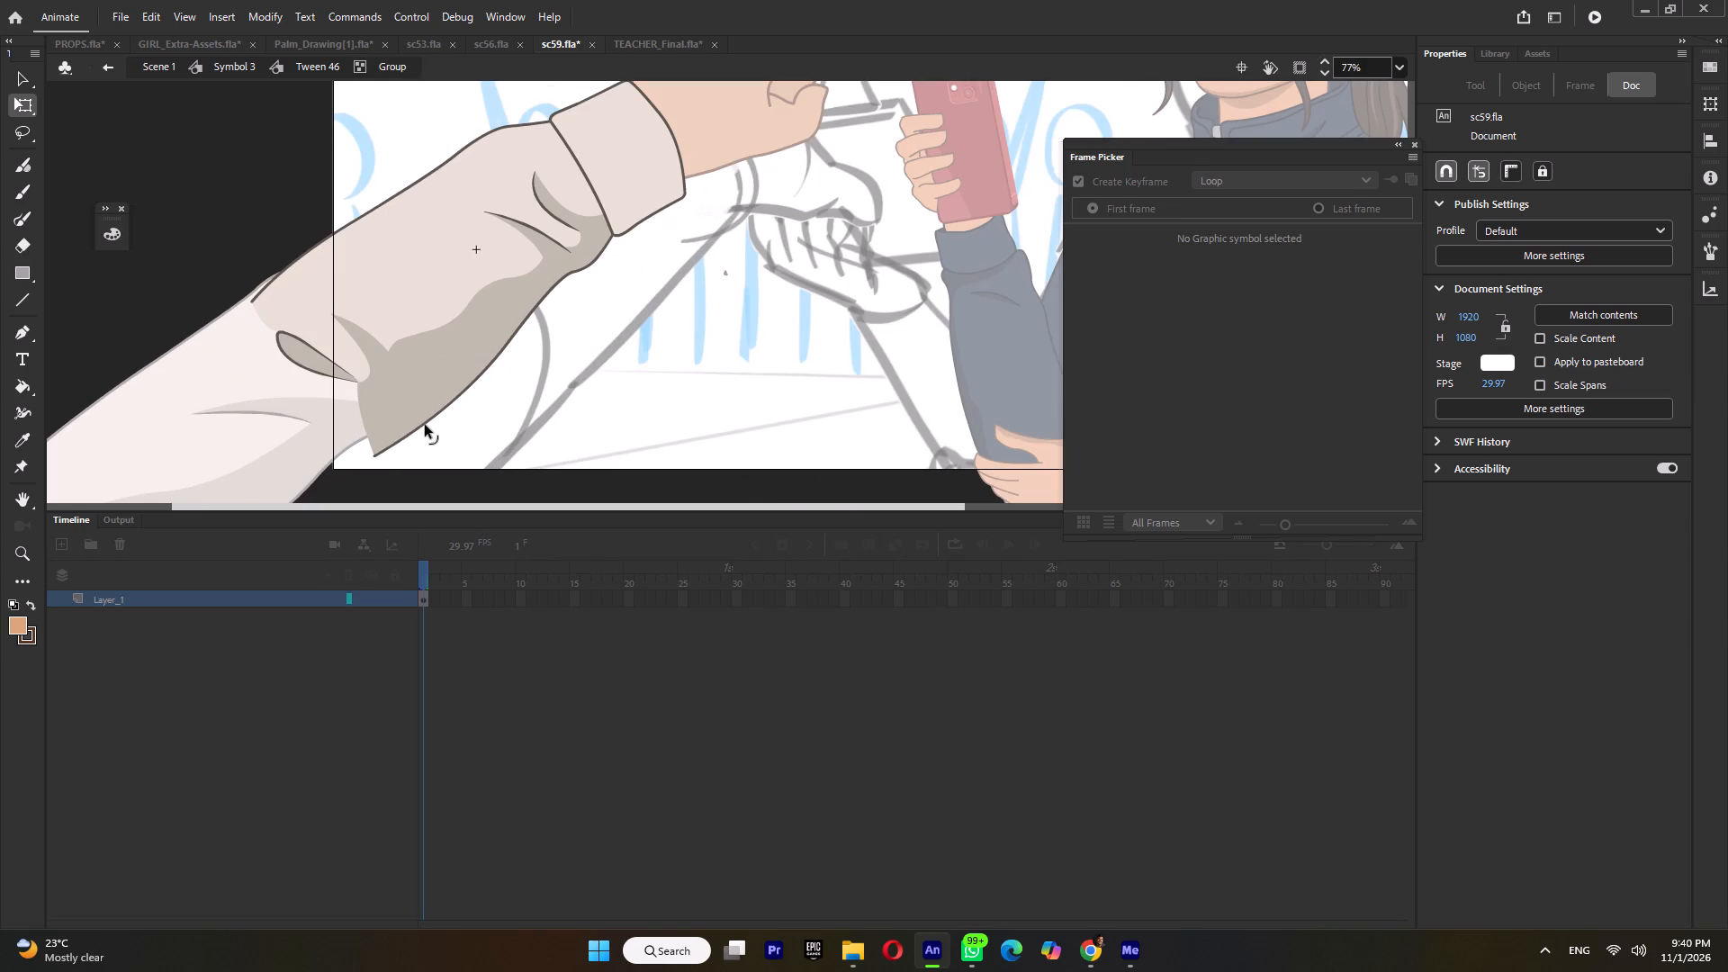
left_click_drag(425, 425, 414, 434)
left_click_drag(251, 301, 213, 282)
left_click_drag(265, 266, 249, 257)
triple_click(206, 374, "ctrl")
double_click(207, 373, "ctrl")
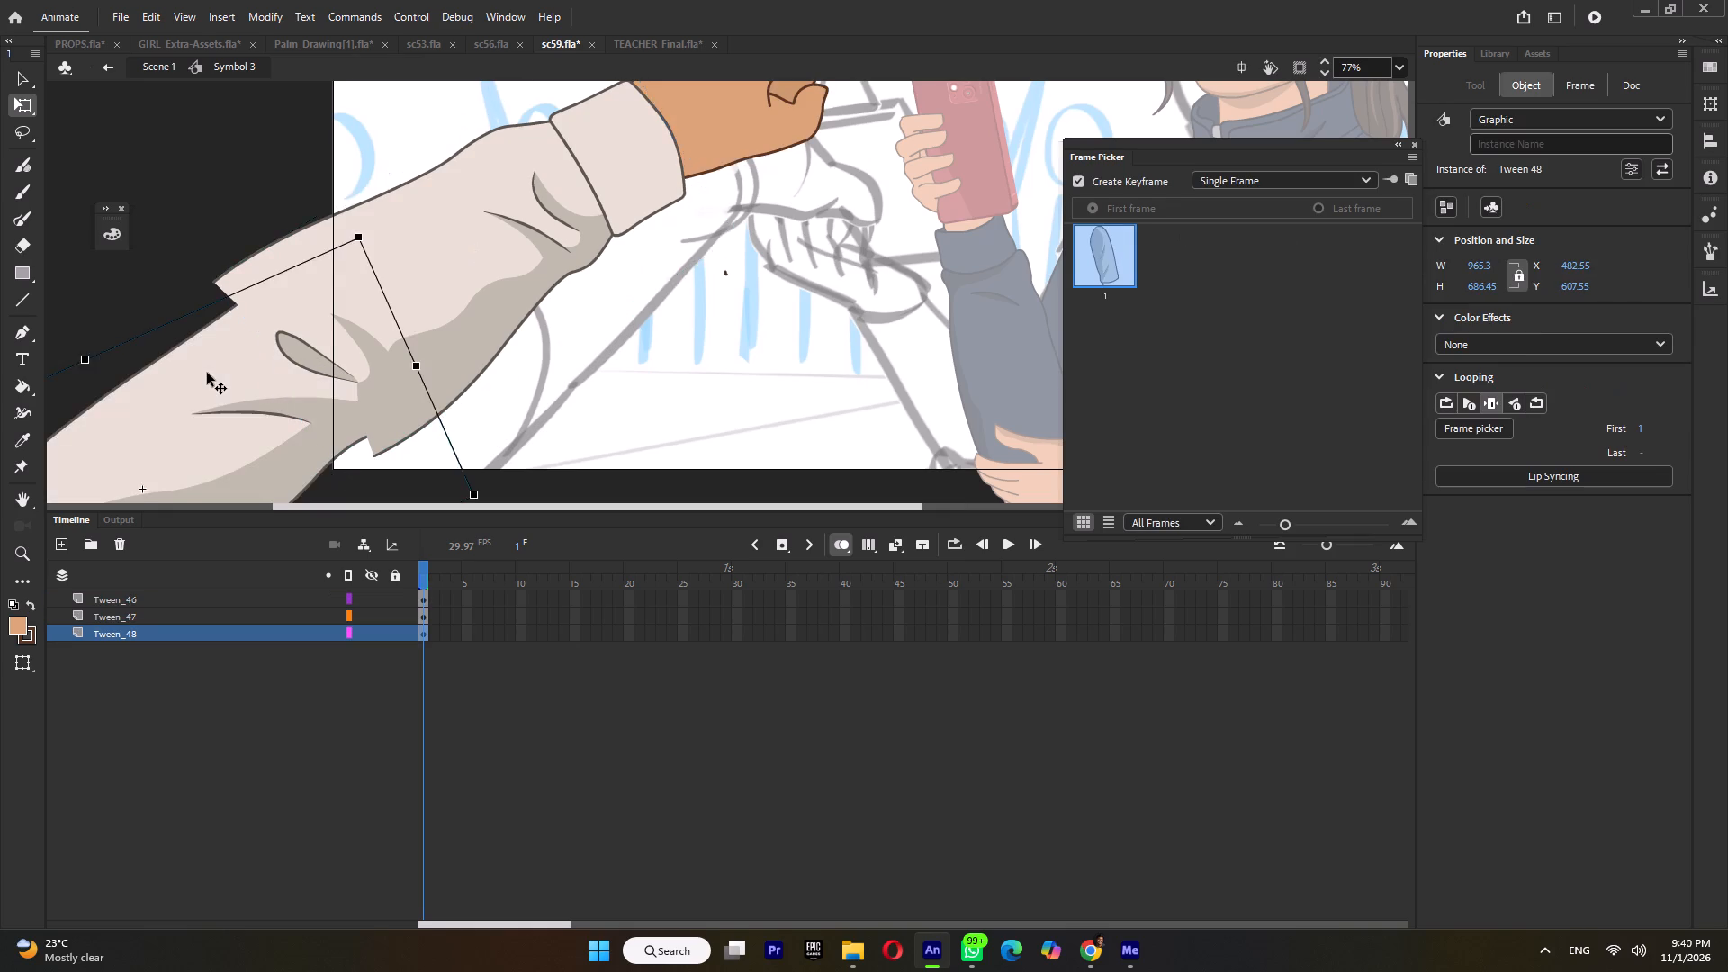
Widen, rotate, skew and shift the upper-arm sleeve so its outline lines up with the forearm at the elbow.
scroll(207, 373, "down", 3, "ctrl")
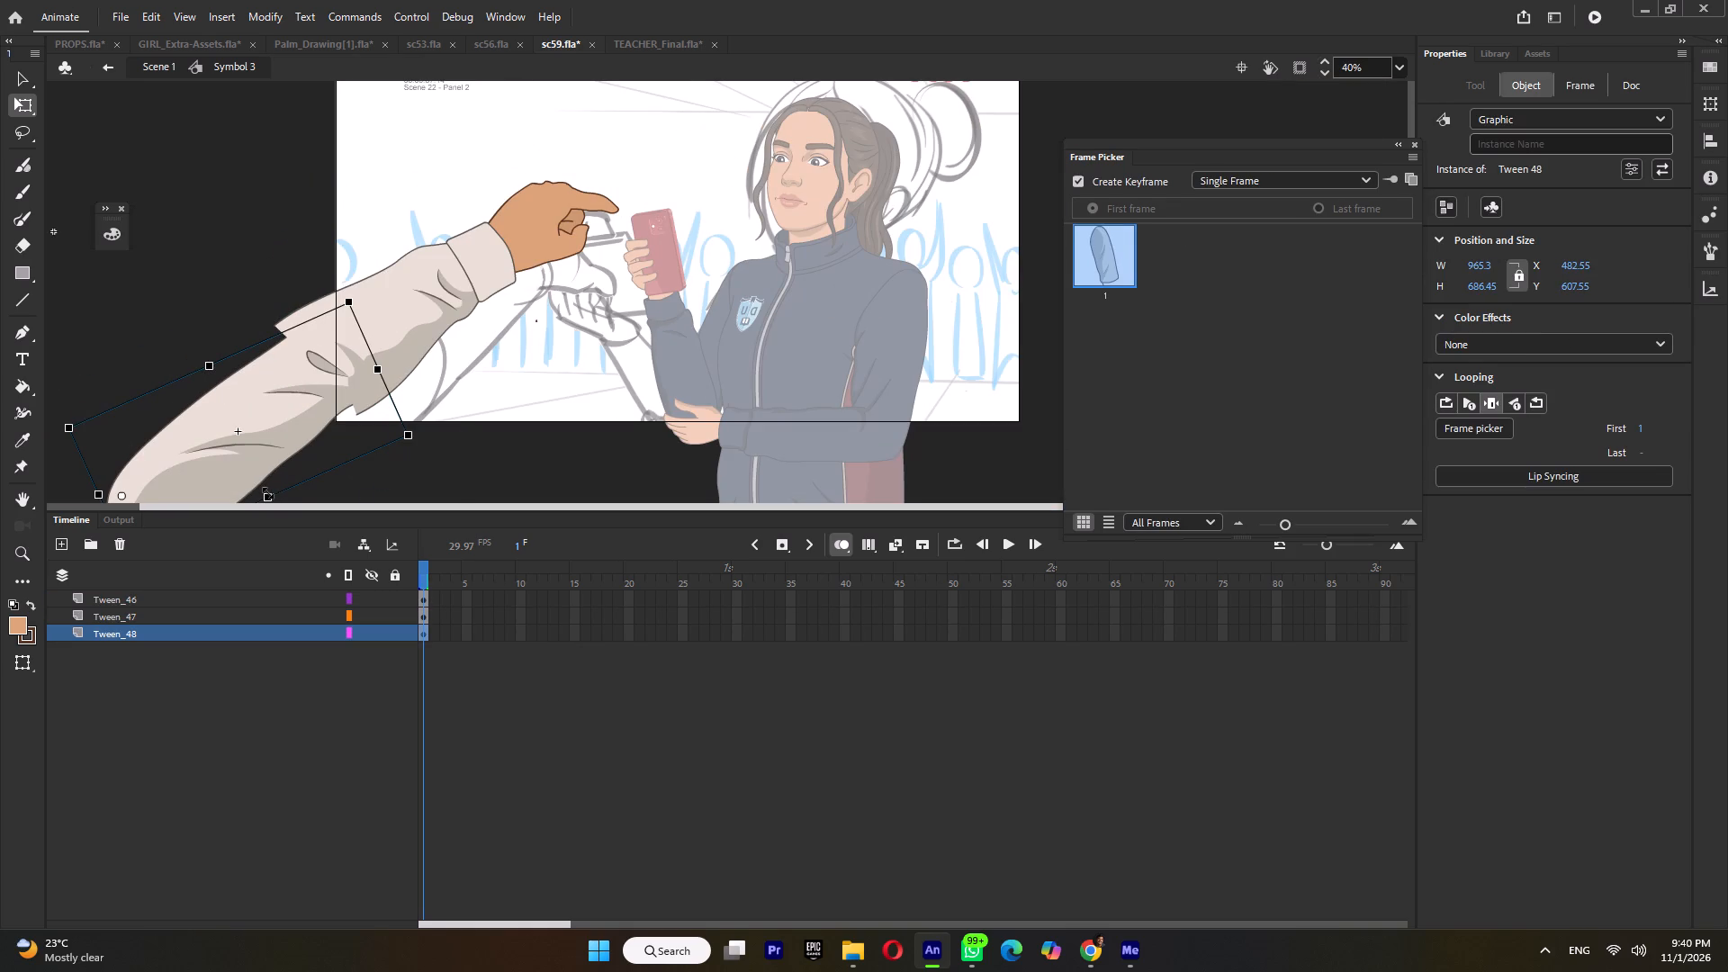
left_click_drag(268, 493, 279, 505)
left_click_drag(352, 273, 376, 295)
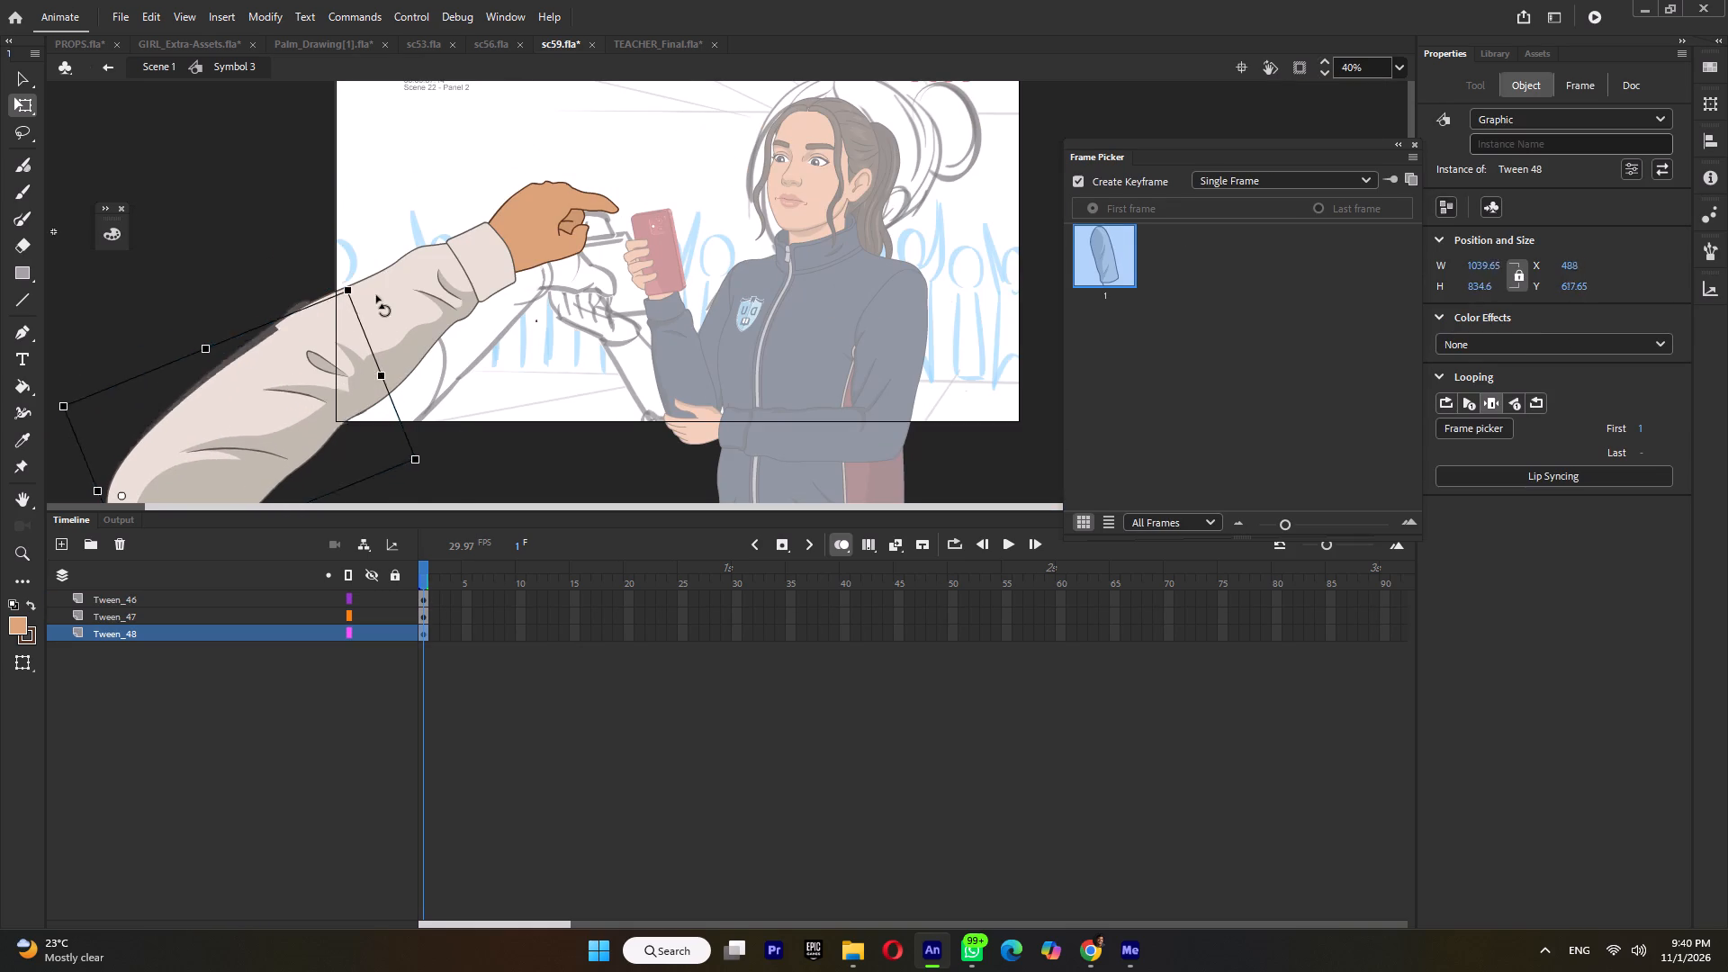
left_click_drag(376, 295, 381, 299)
left_click_drag(277, 425, 261, 405)
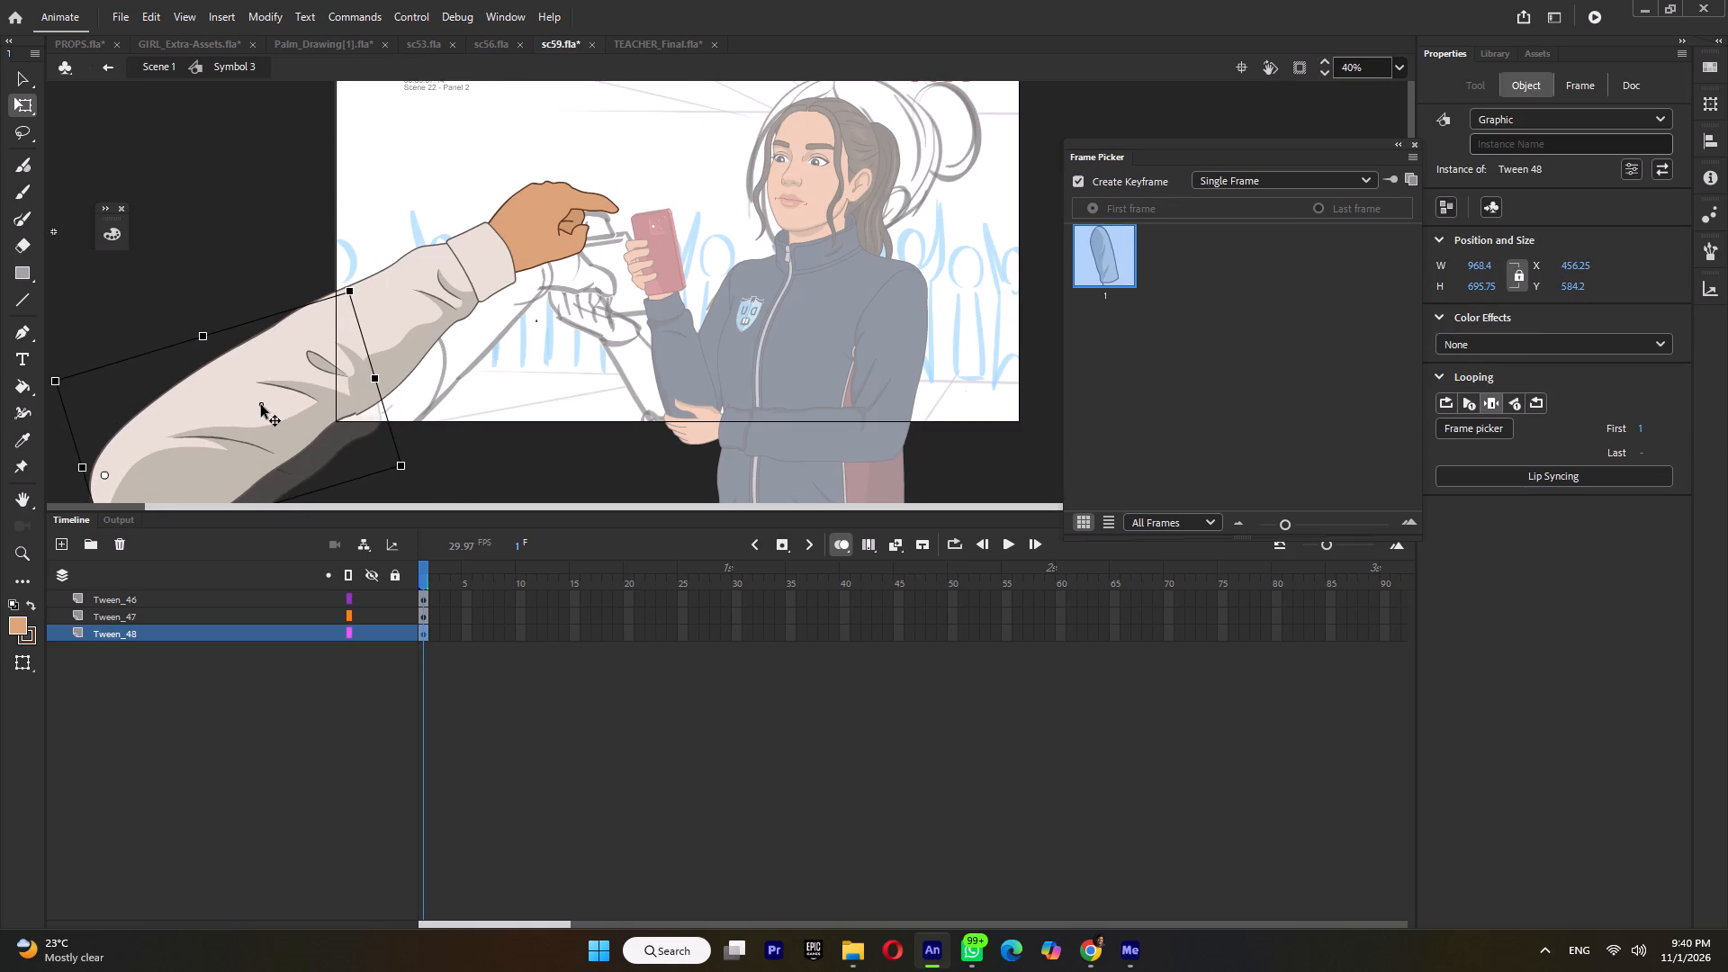
left_click_drag(261, 405, 261, 406)
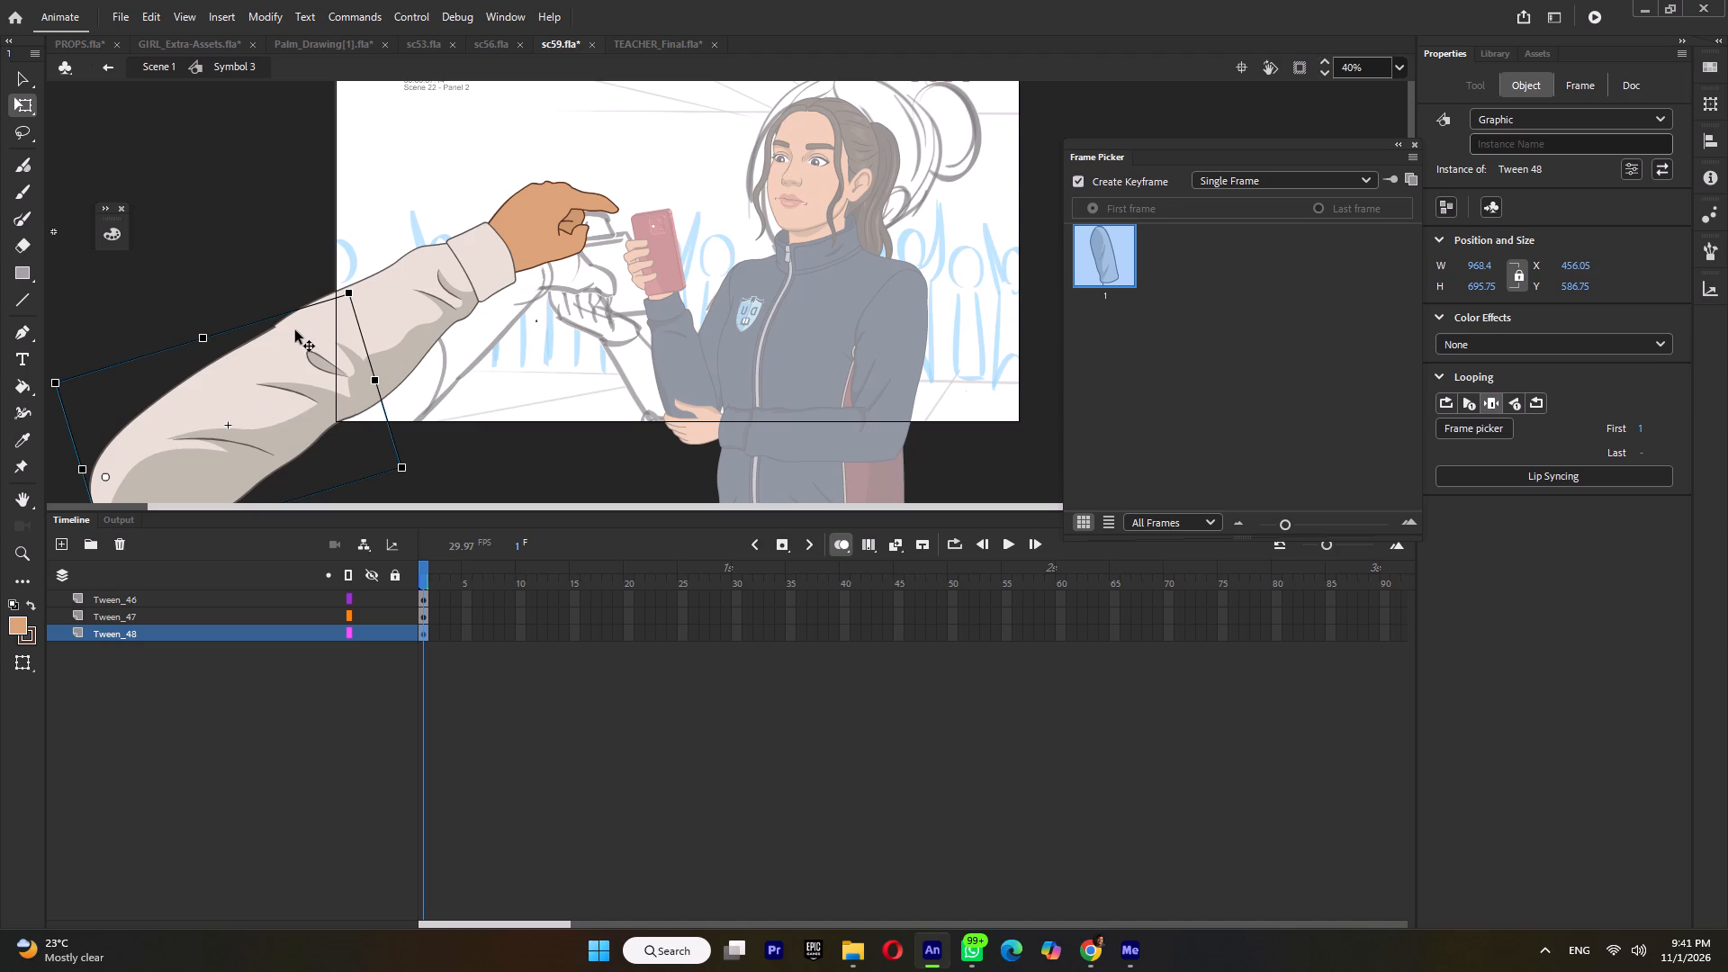
scroll(287, 319, "down", 2, "ctrl")
scroll(444, 435, "up", 3, "ctrl")
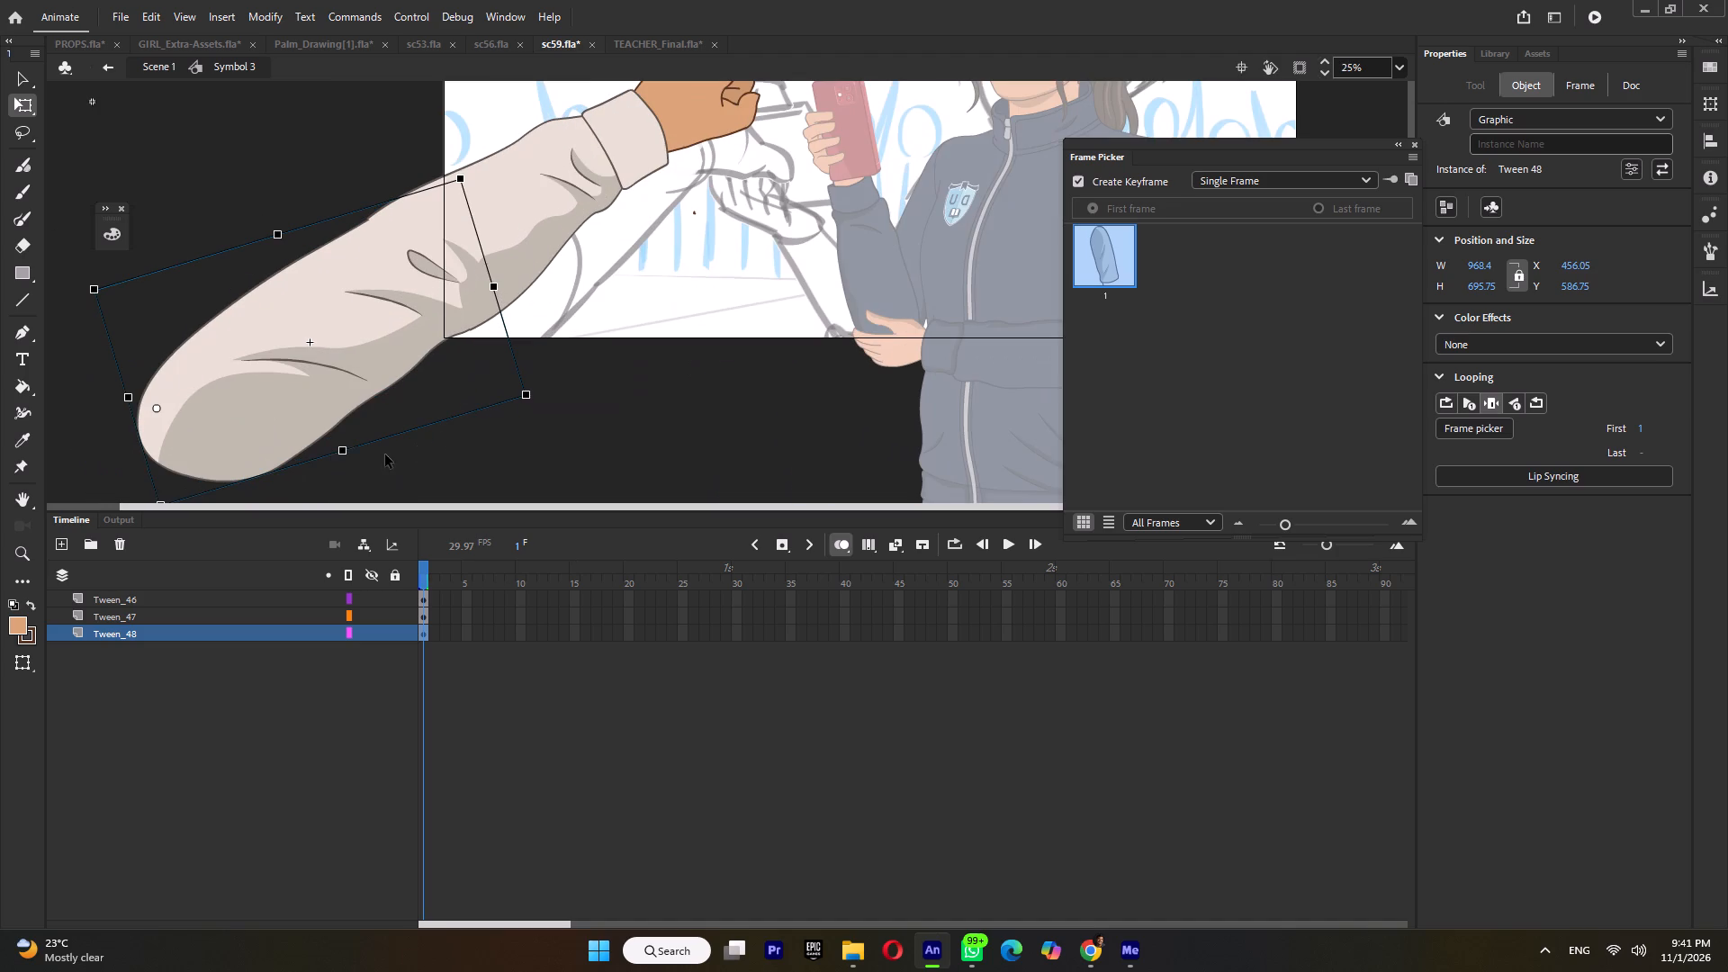
left_click(344, 453)
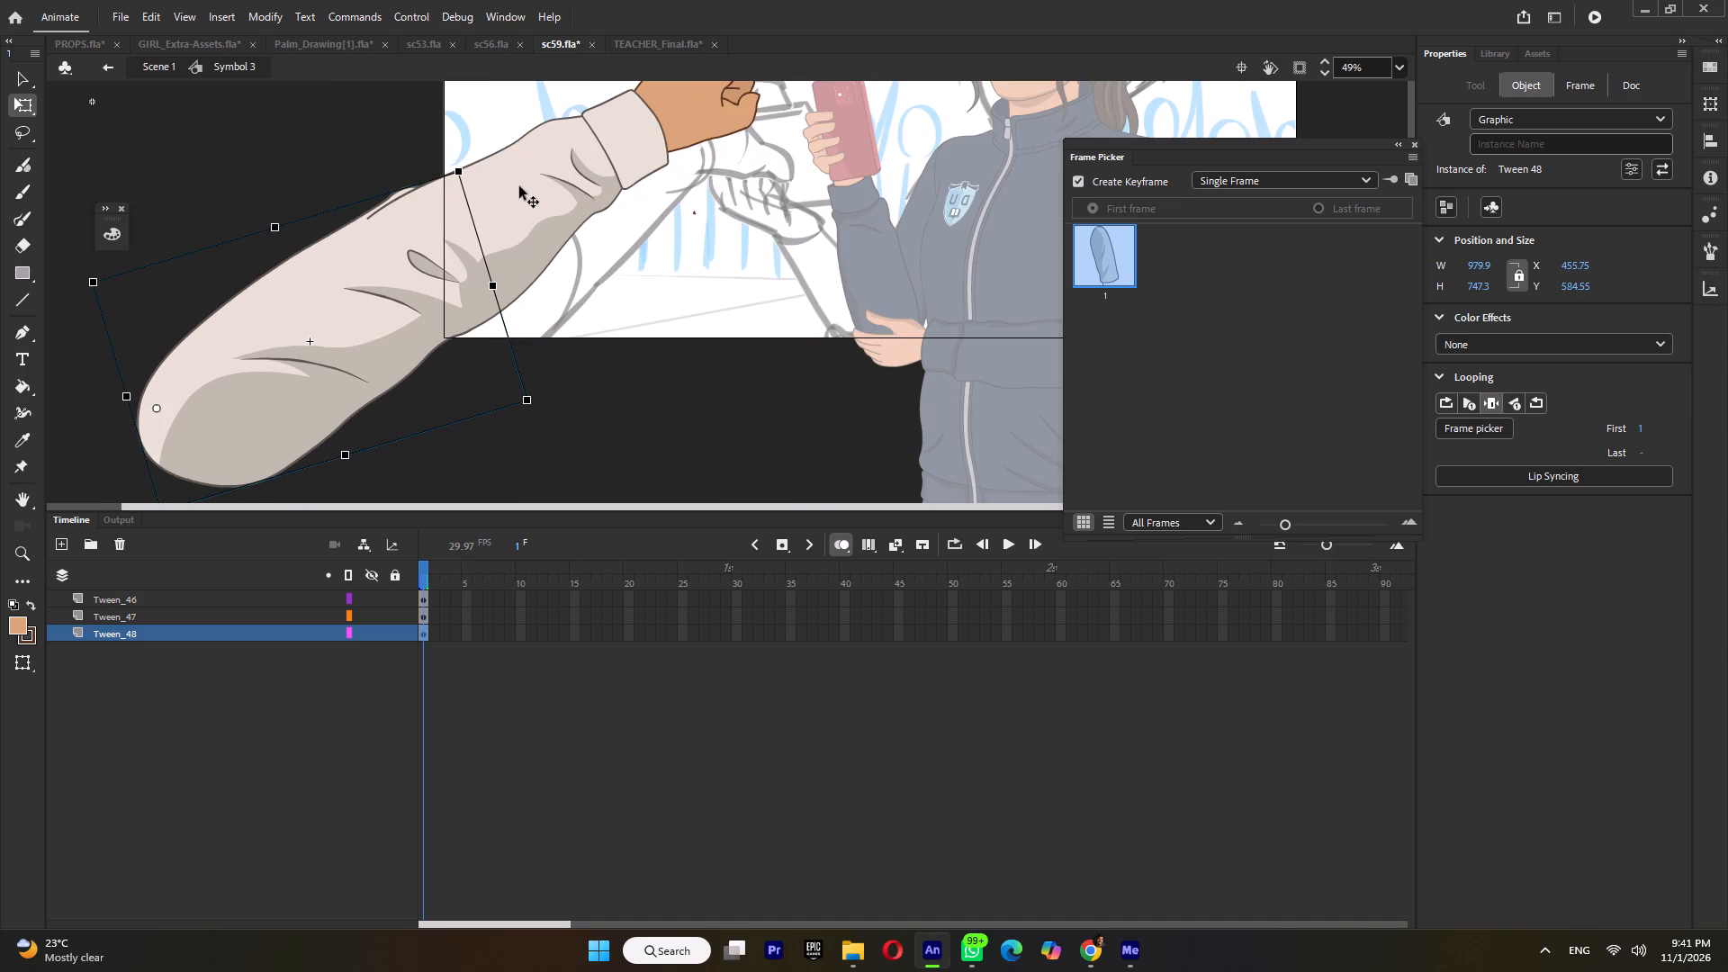
left_click(472, 229)
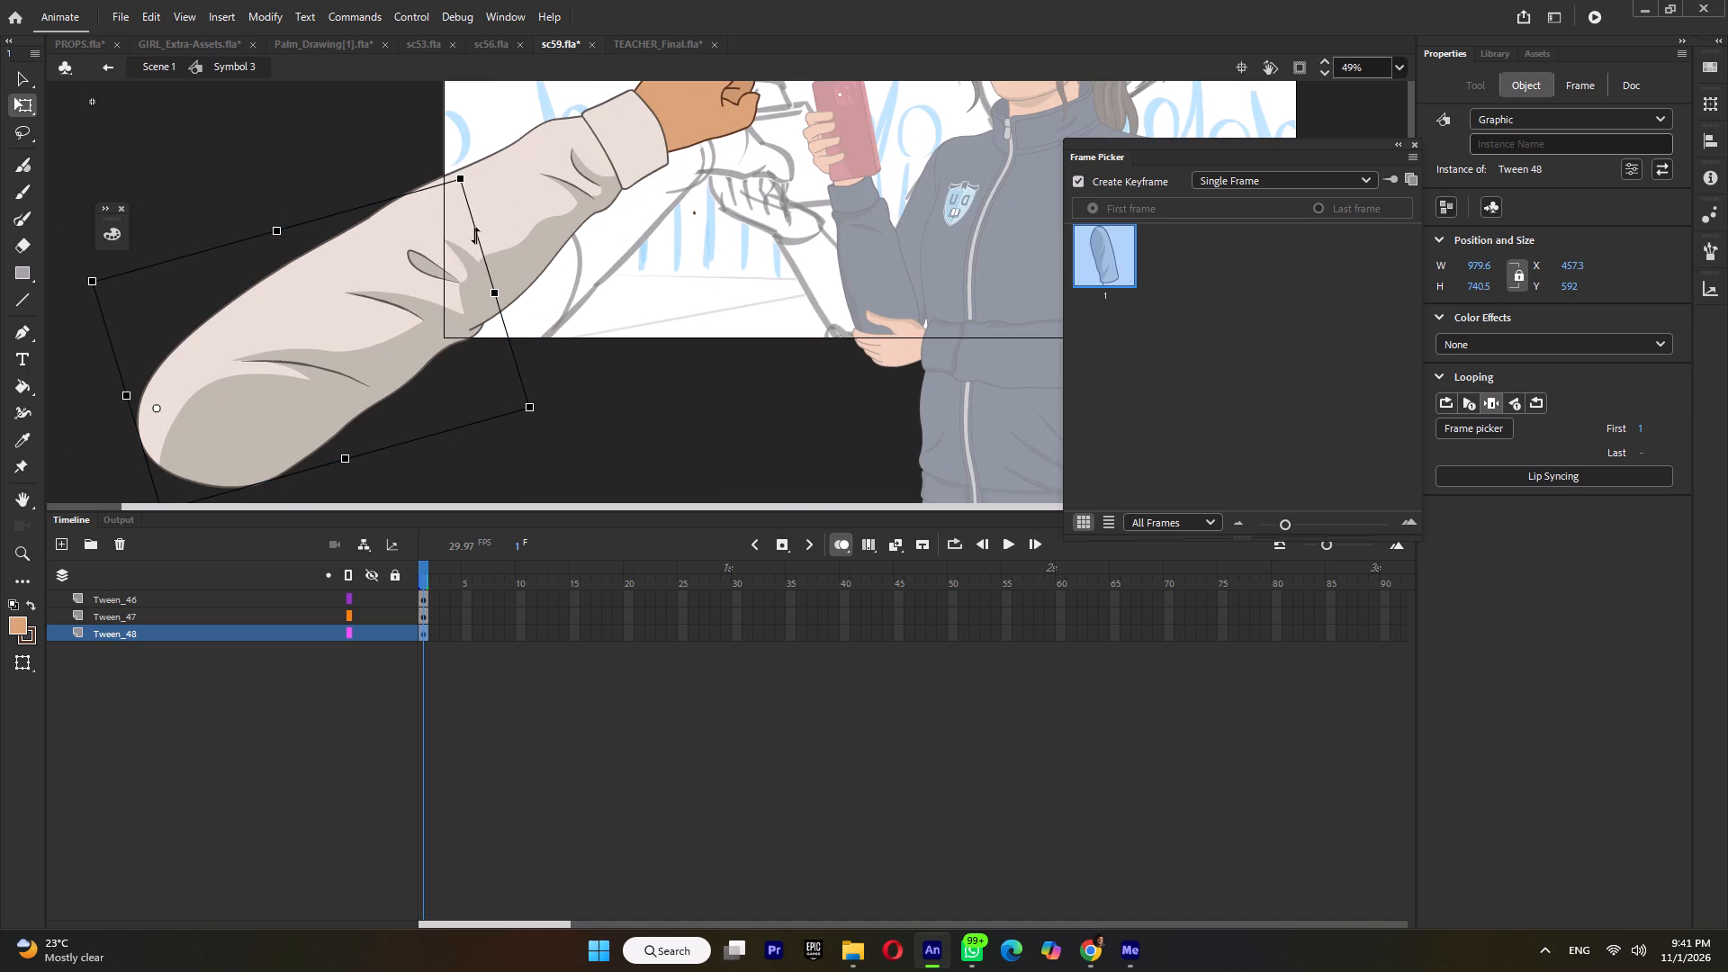
Select the forearm sleeve and hand together and nudge them slightly to fit the upper arm.
left_click(555, 235)
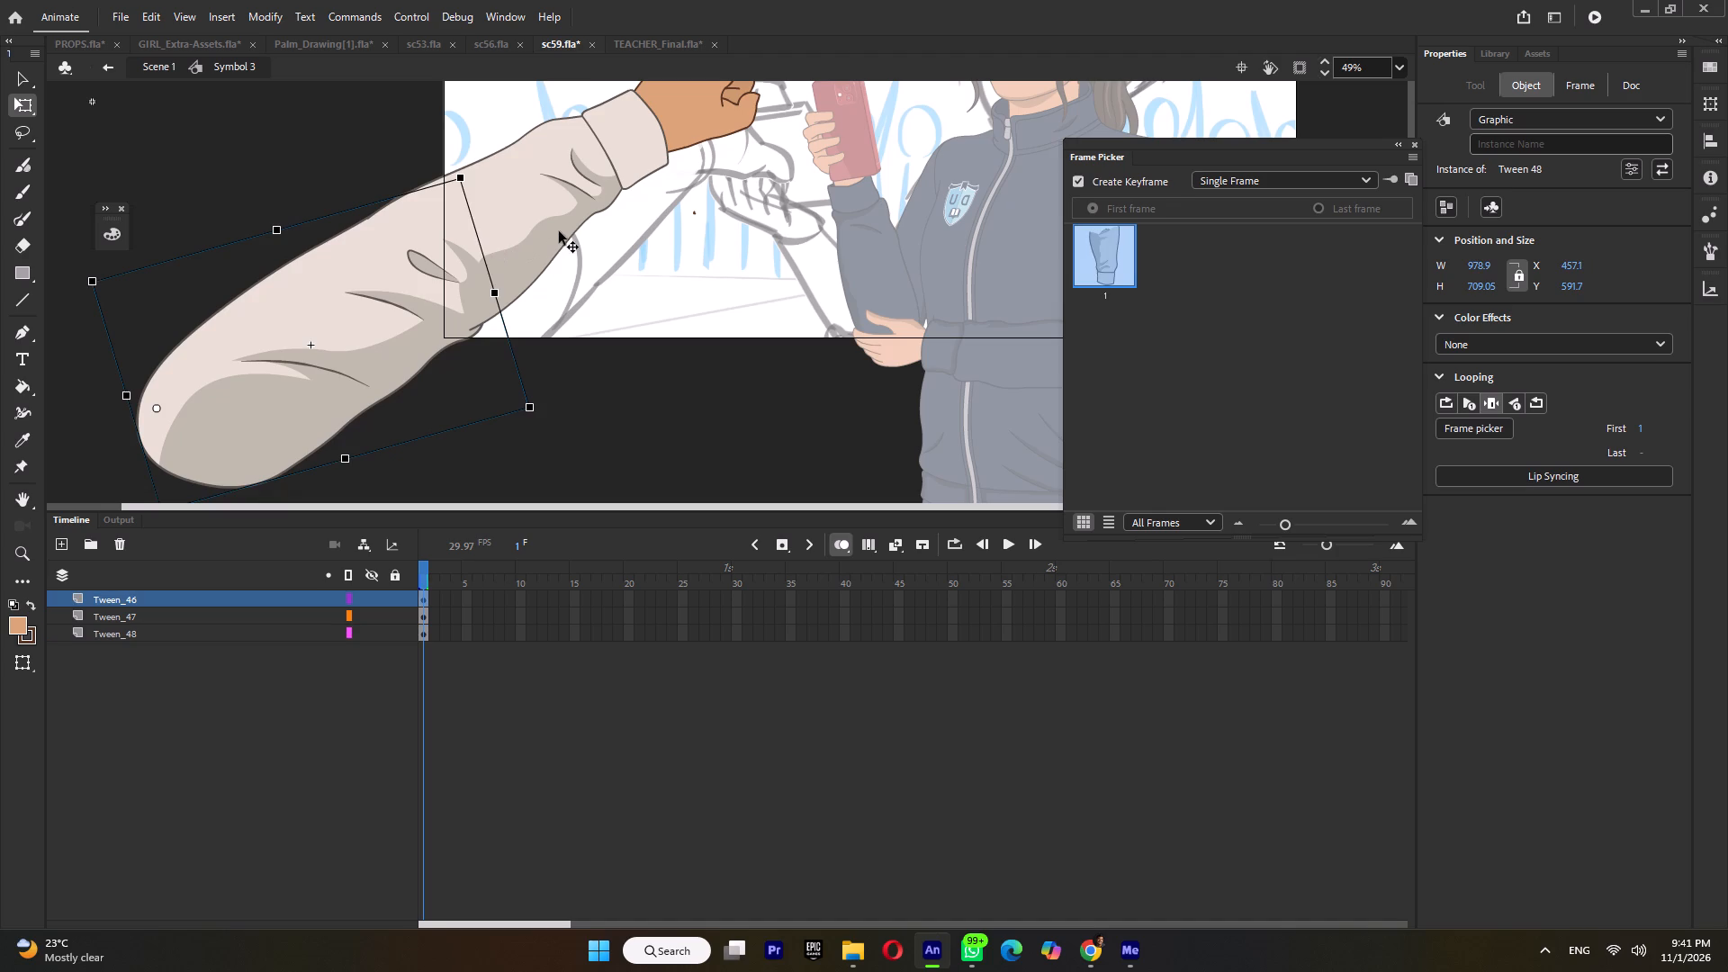
left_click(706, 112, "shift")
scroll(462, 260, "up", 1, "ctrl")
left_click(466, 260)
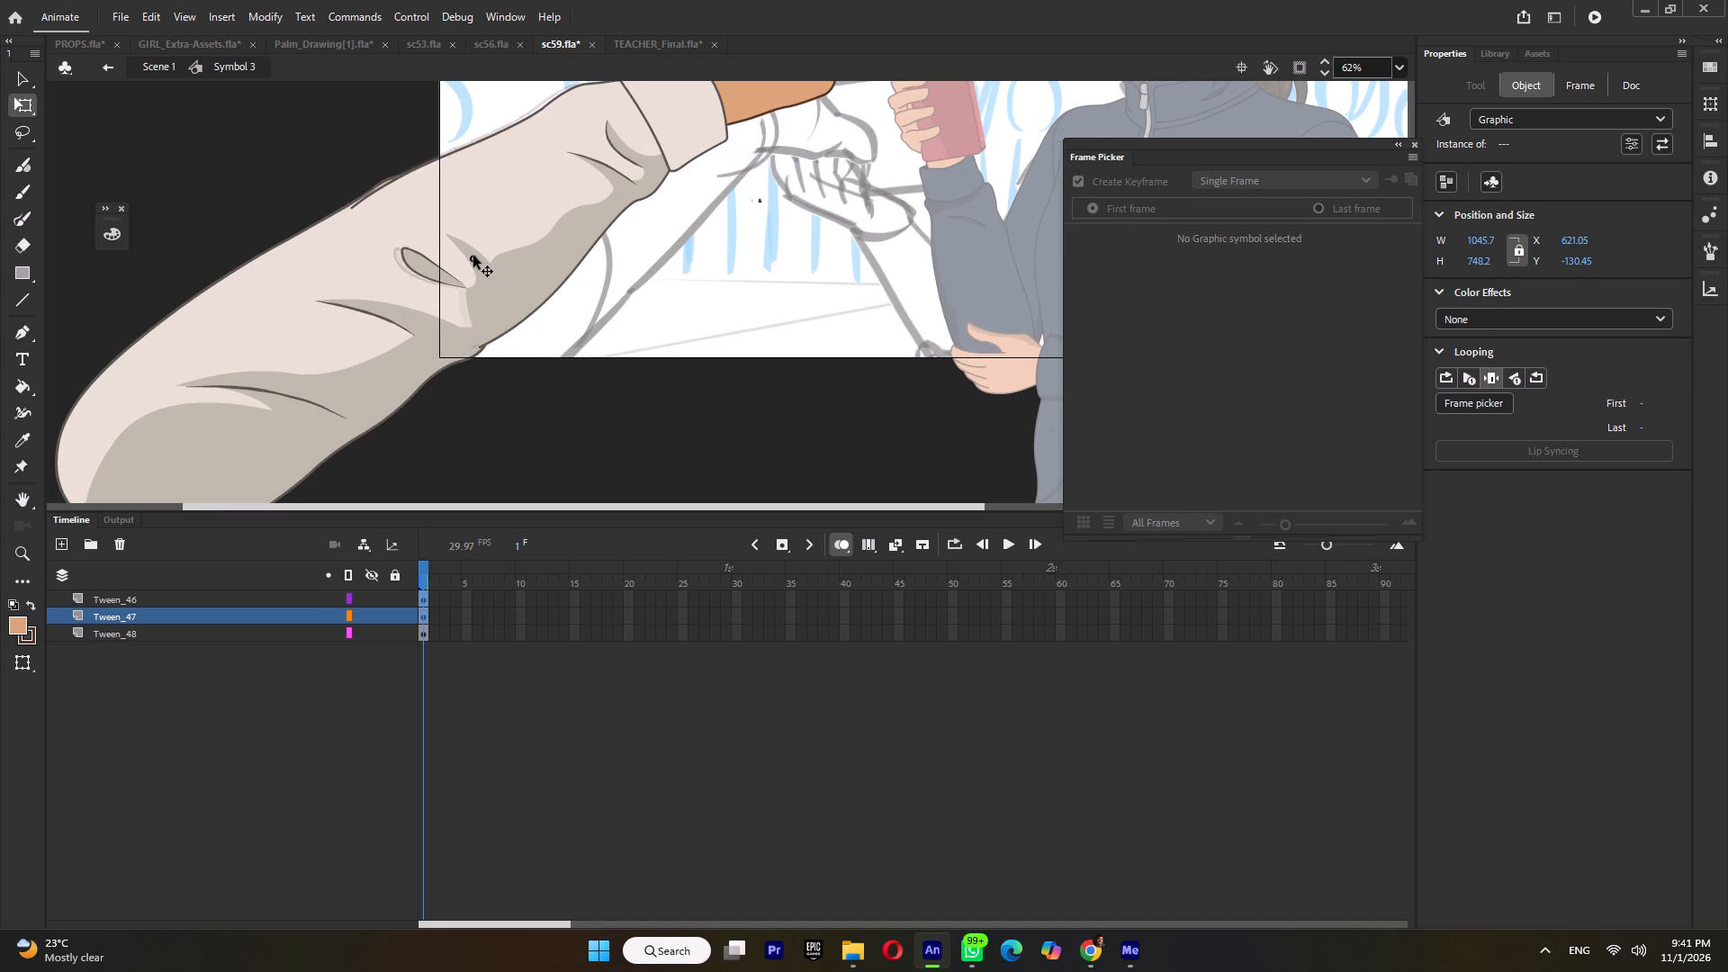
left_click(467, 264)
scroll(468, 259, "down", 3, "ctrl")
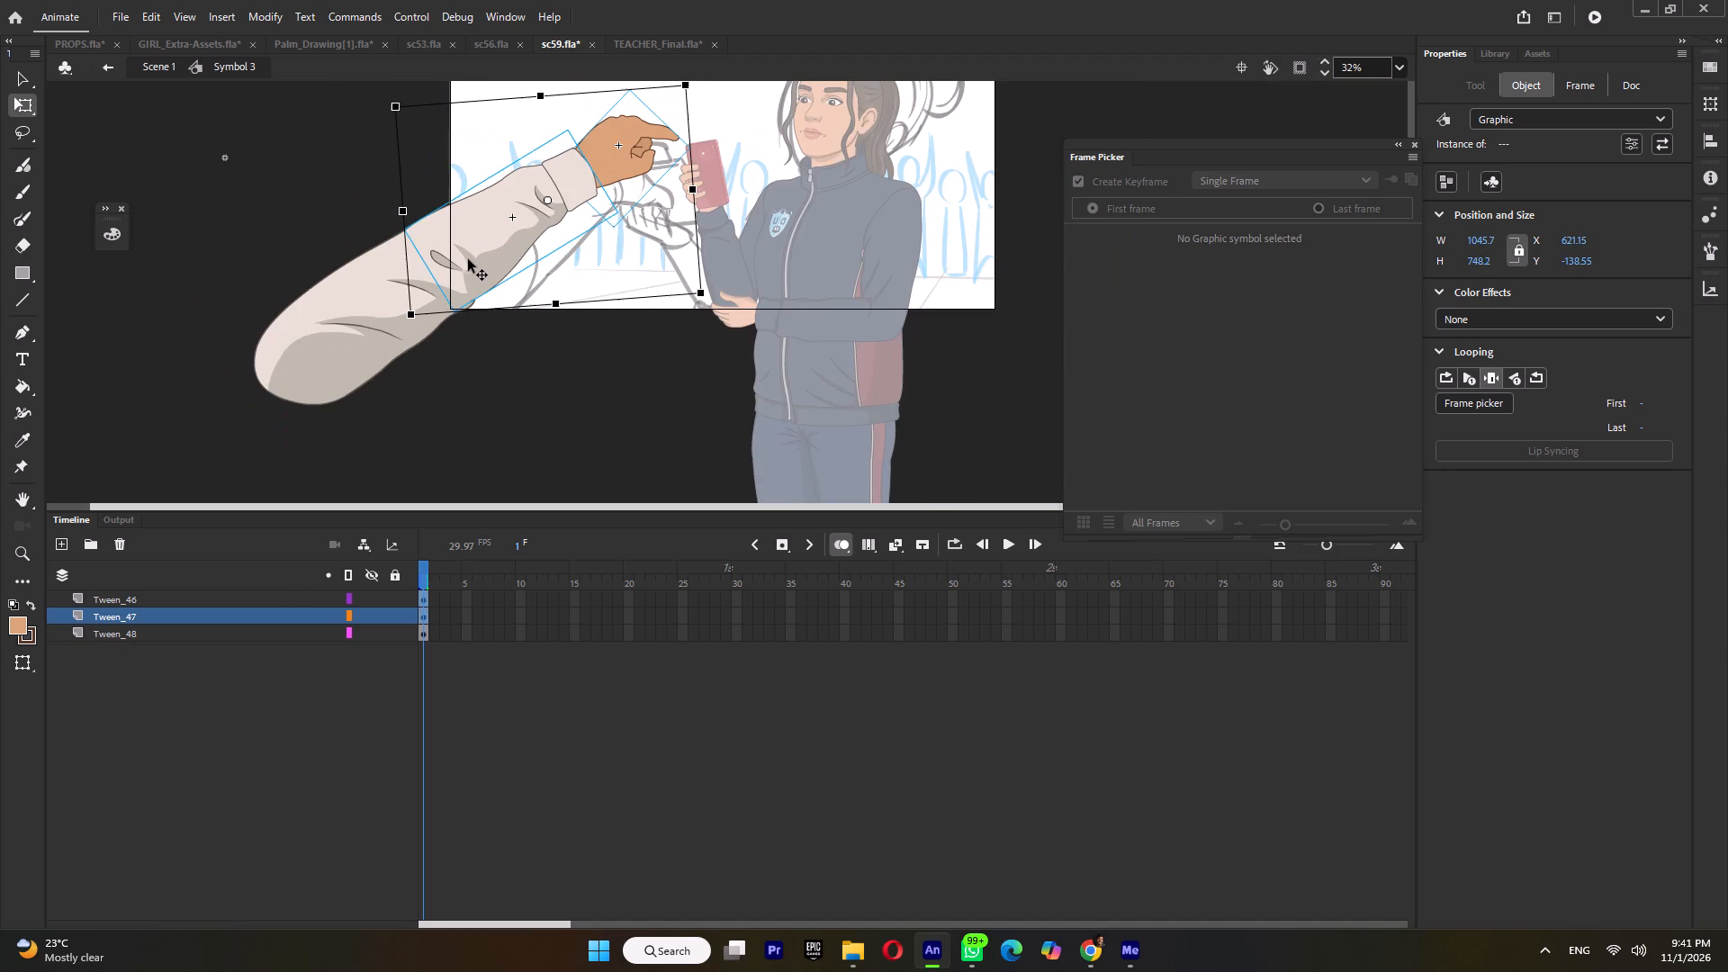
left_click(544, 355, "ctrl")
Inside the upper-arm sleeve's group, reshape the lower outline corner at the elbow to tuck under the forearm, and return to Symbol 3.
scroll(469, 312, "up", 4, "ctrl")
double_click(465, 297)
scroll(467, 297, "up", 4, "ctrl")
double_click(467, 297)
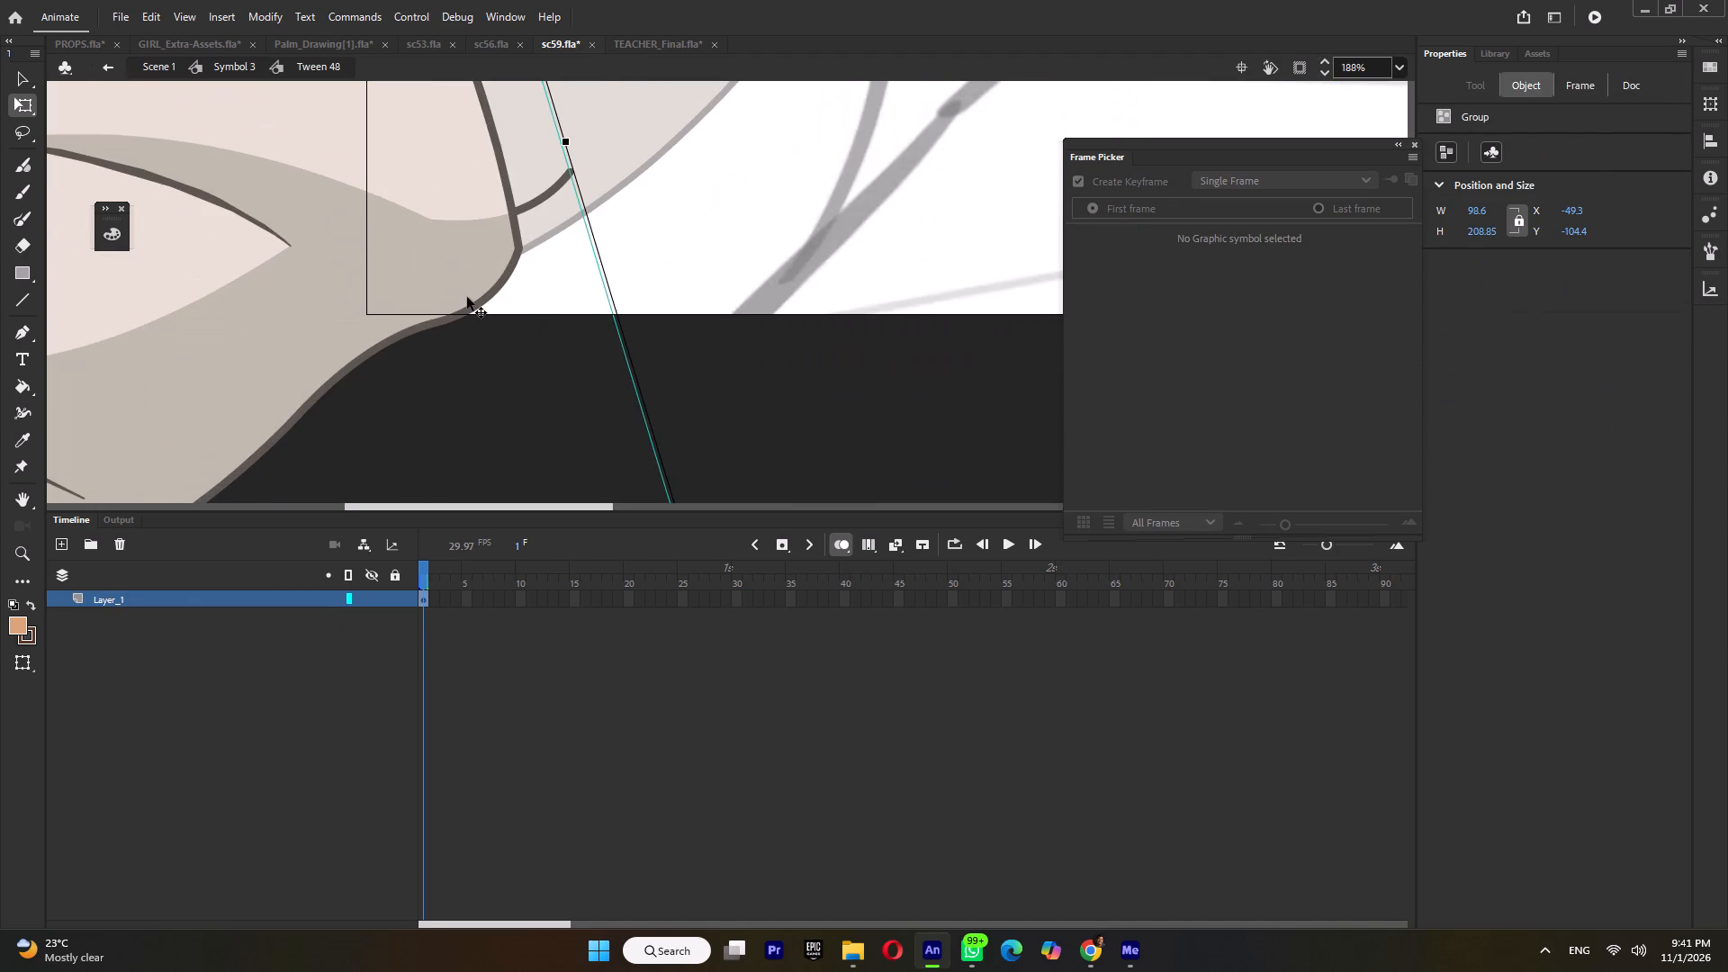
left_click(528, 237)
left_click_drag(518, 249, 539, 217)
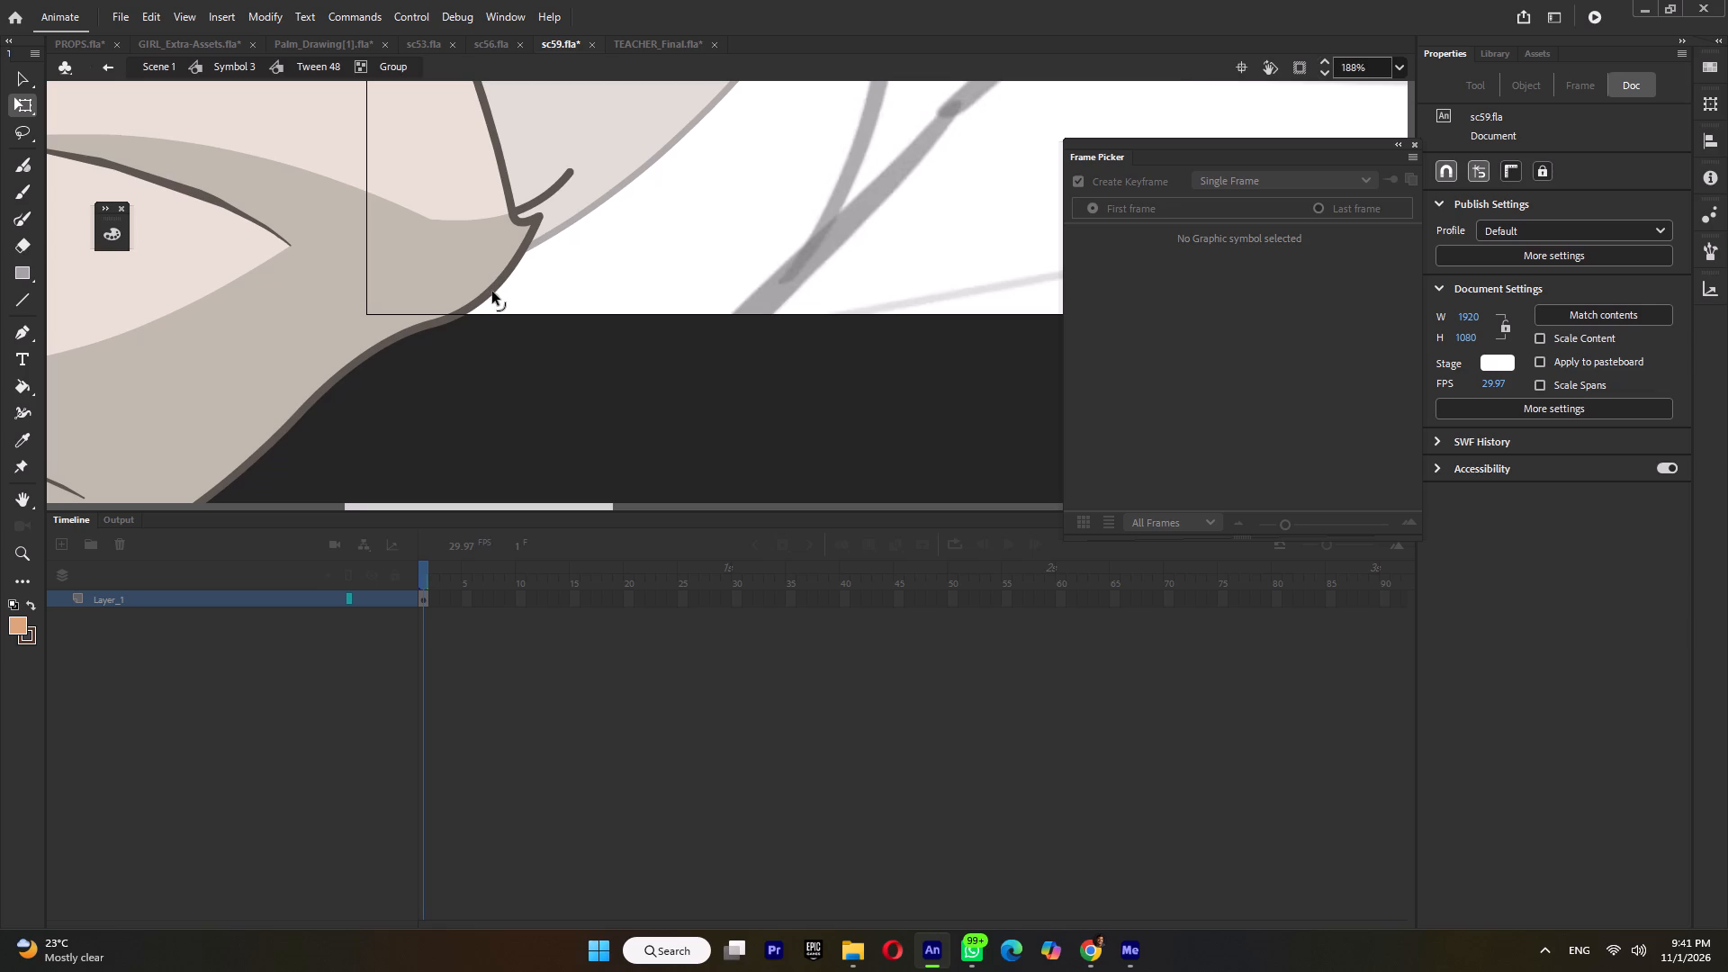
left_click_drag(486, 297, 488, 284)
left_click_drag(516, 222, 528, 195)
double_click(575, 260, "ctrl")
double_click(582, 269, "ctrl")
scroll(583, 283, "down", 6, "ctrl")
left_click(622, 306, "ctrl")
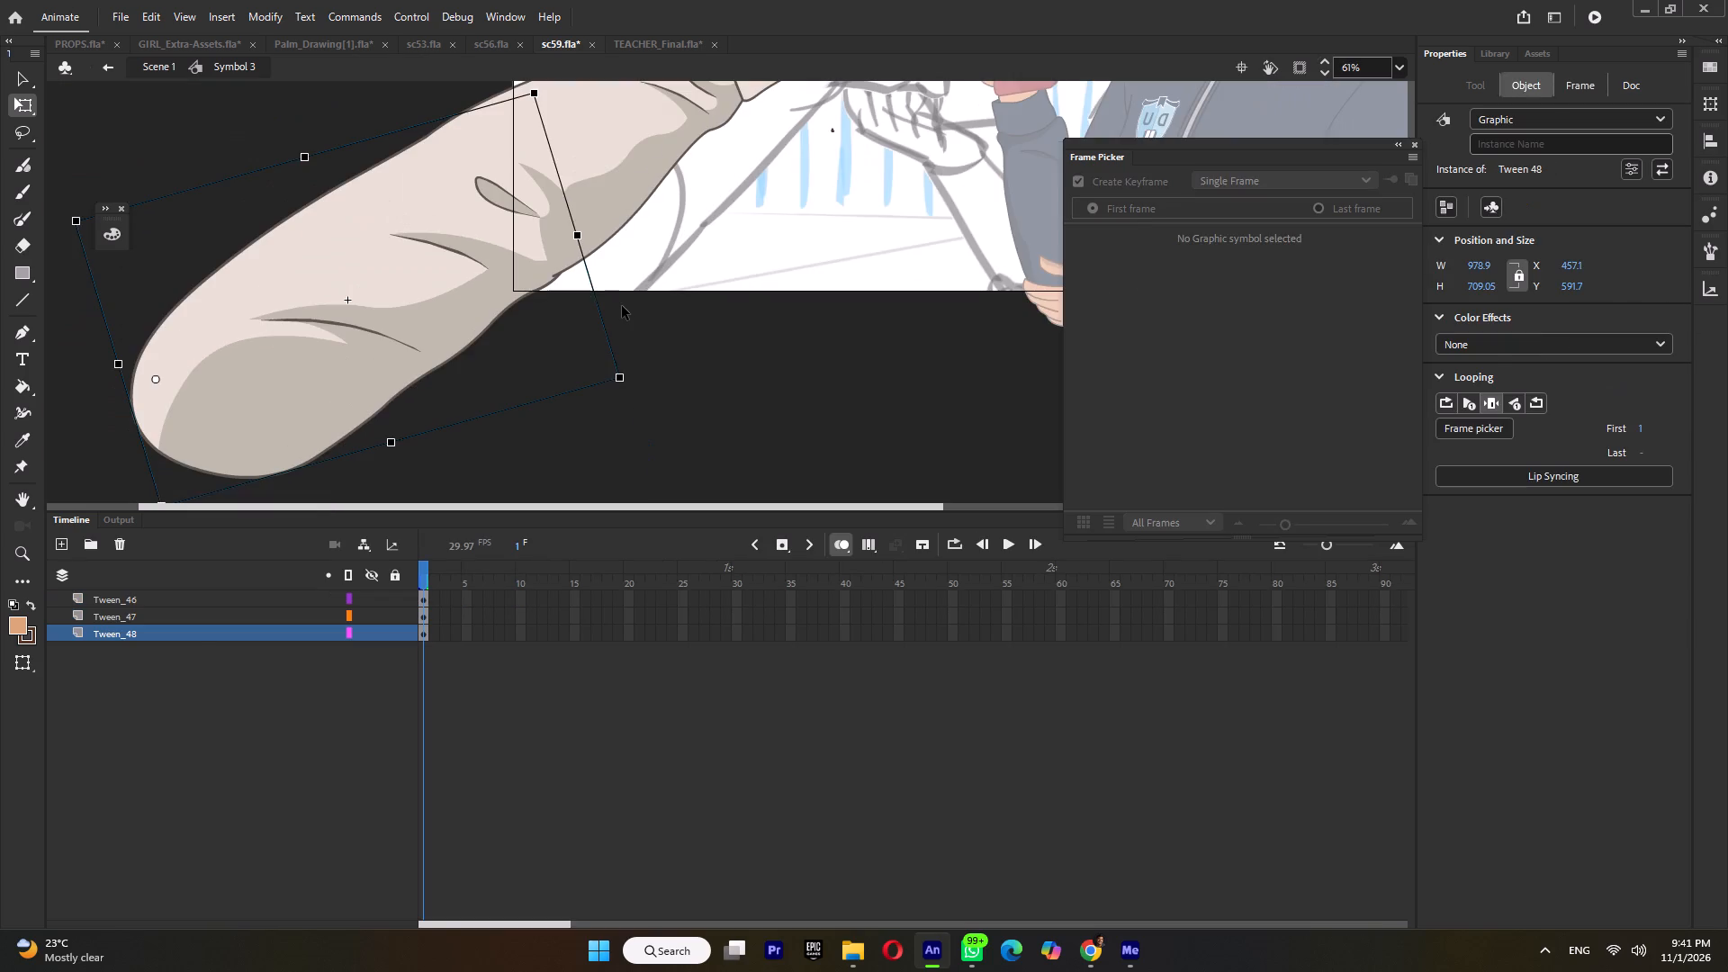
Back in Scene 1, shrink the whole arm to about 1291 px wide, tilt it slightly and reposition its hand at the top of the phone.
scroll(622, 306, "down", 3, "ctrl")
double_click(622, 306)
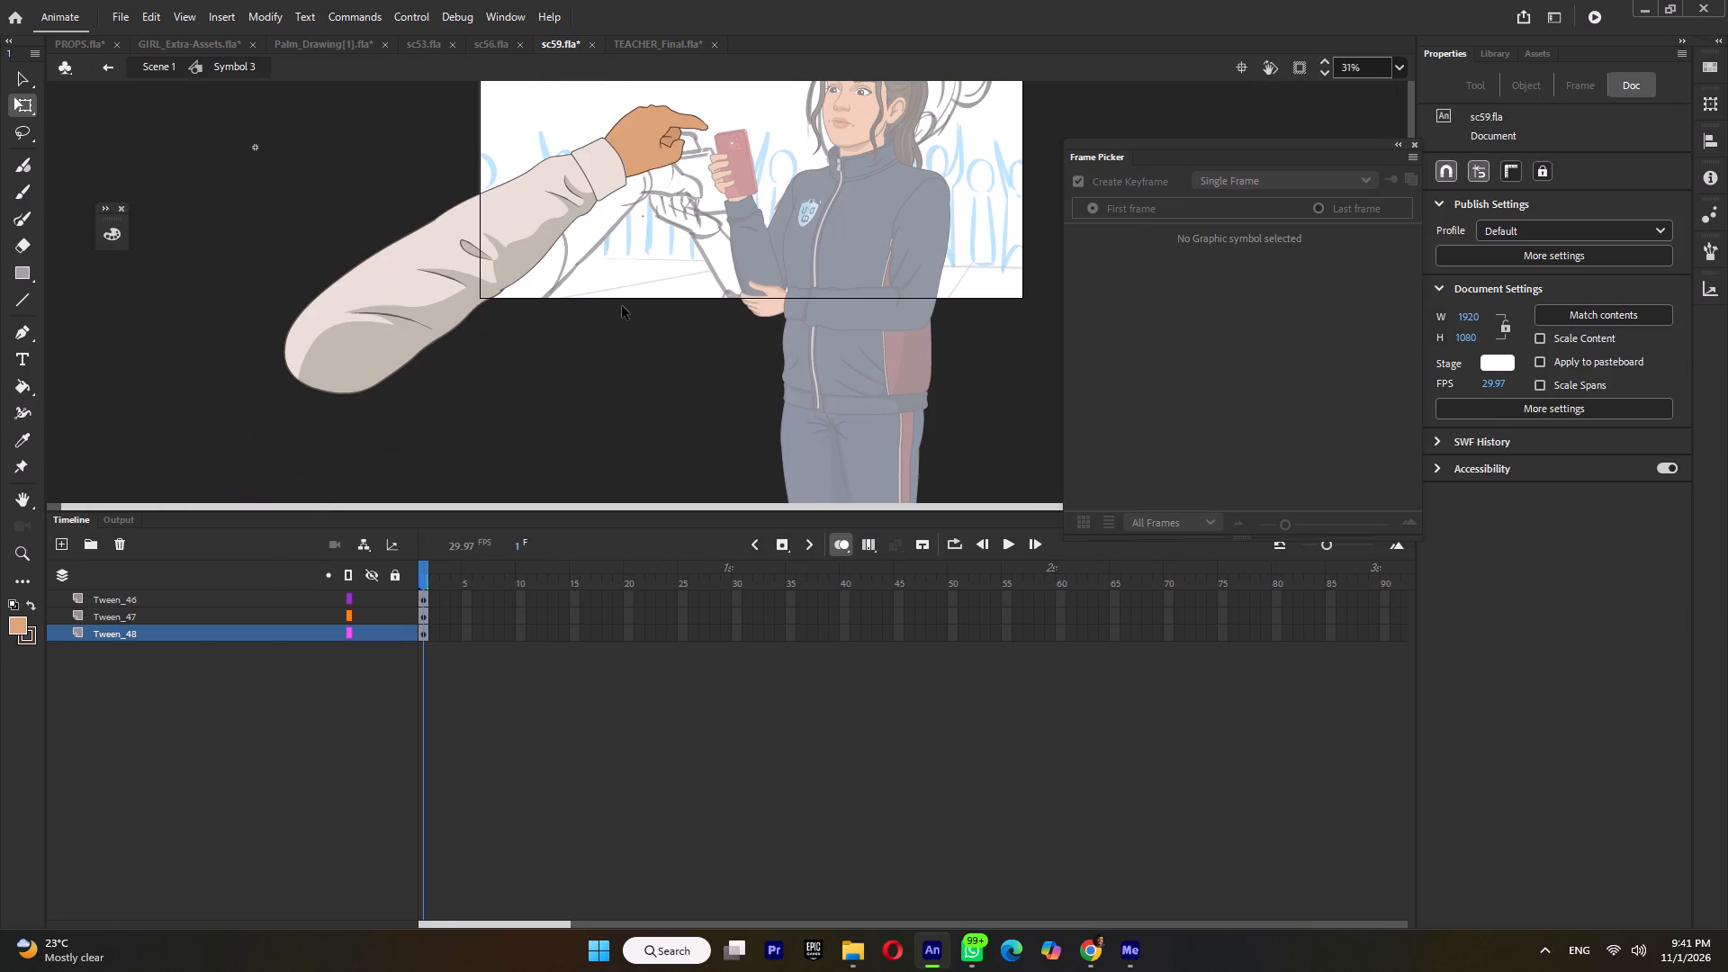
left_click_drag(618, 149, 627, 158)
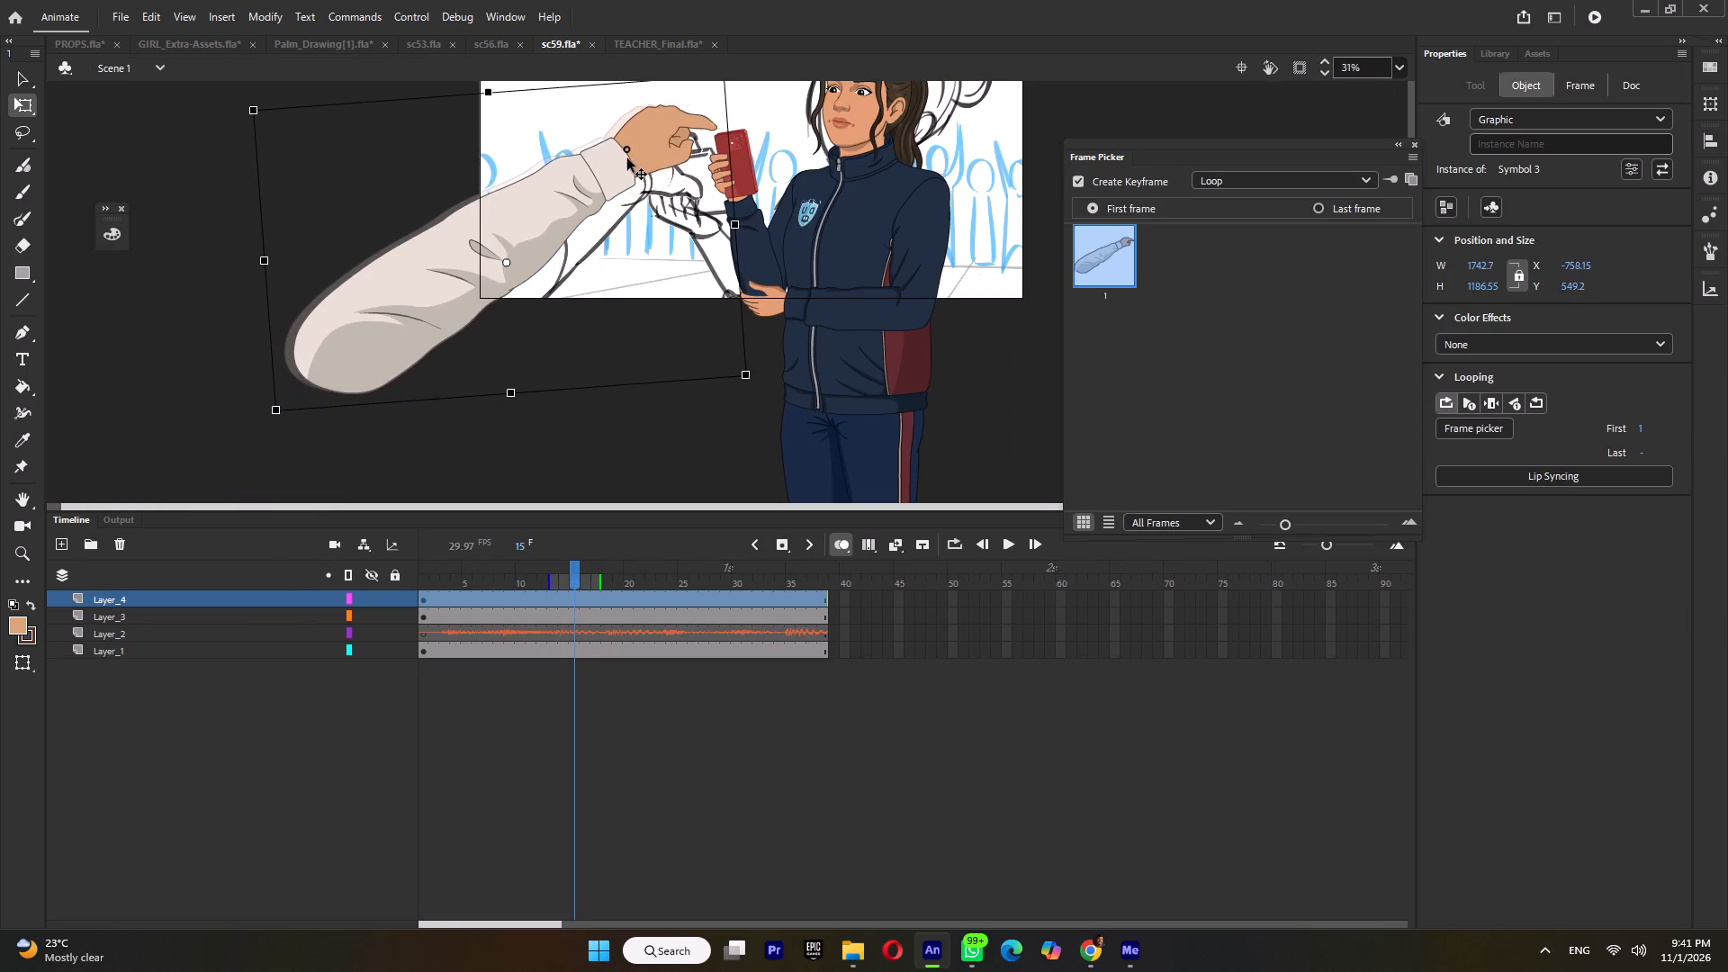
left_click_drag(627, 158, 631, 166)
left_click_drag(727, 90, 715, 120, "shift")
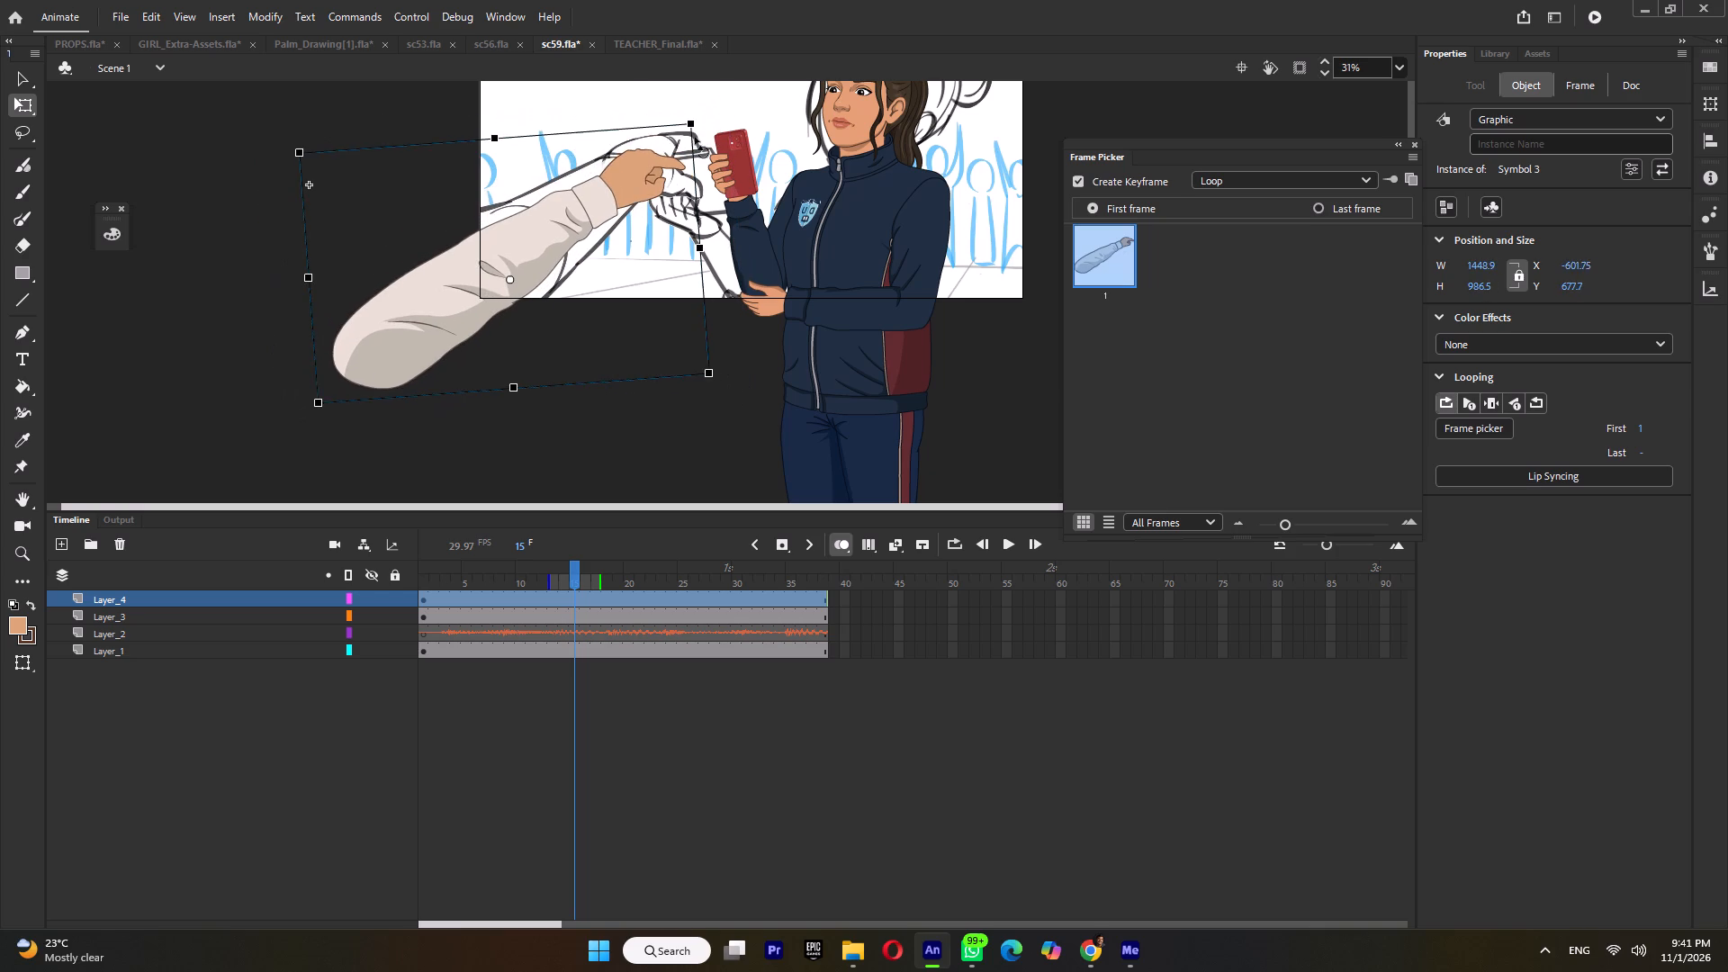
left_click_drag(620, 185, 661, 149)
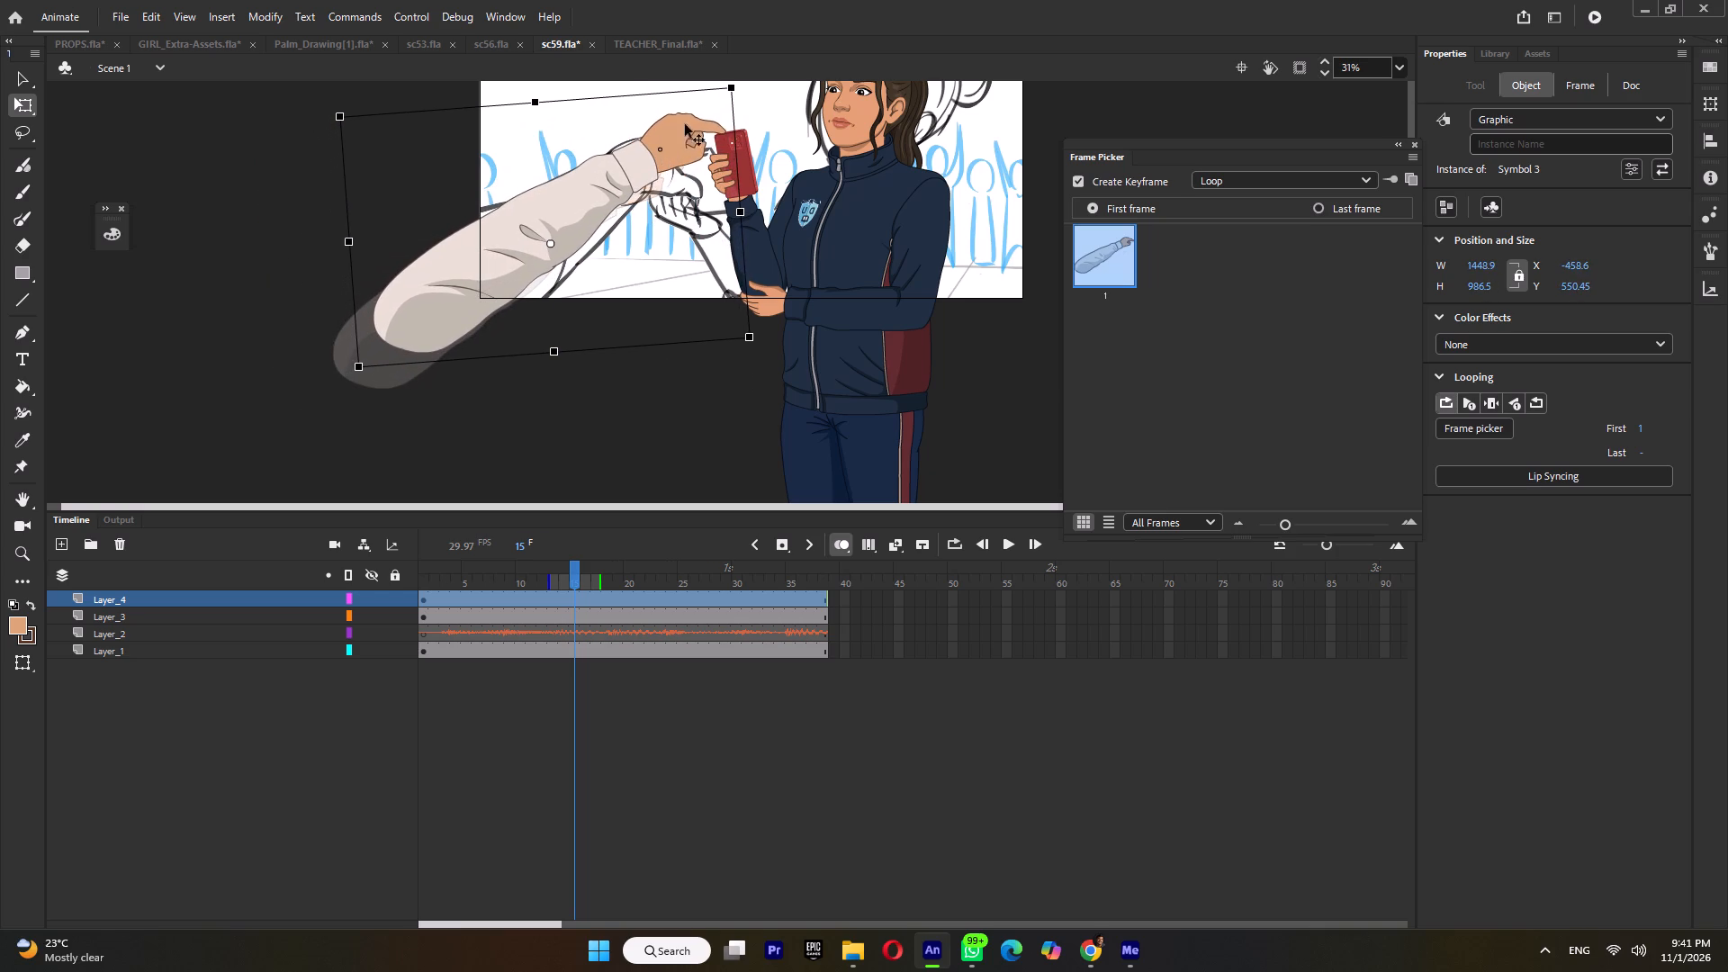
left_click_drag(733, 87, 736, 98, "shift")
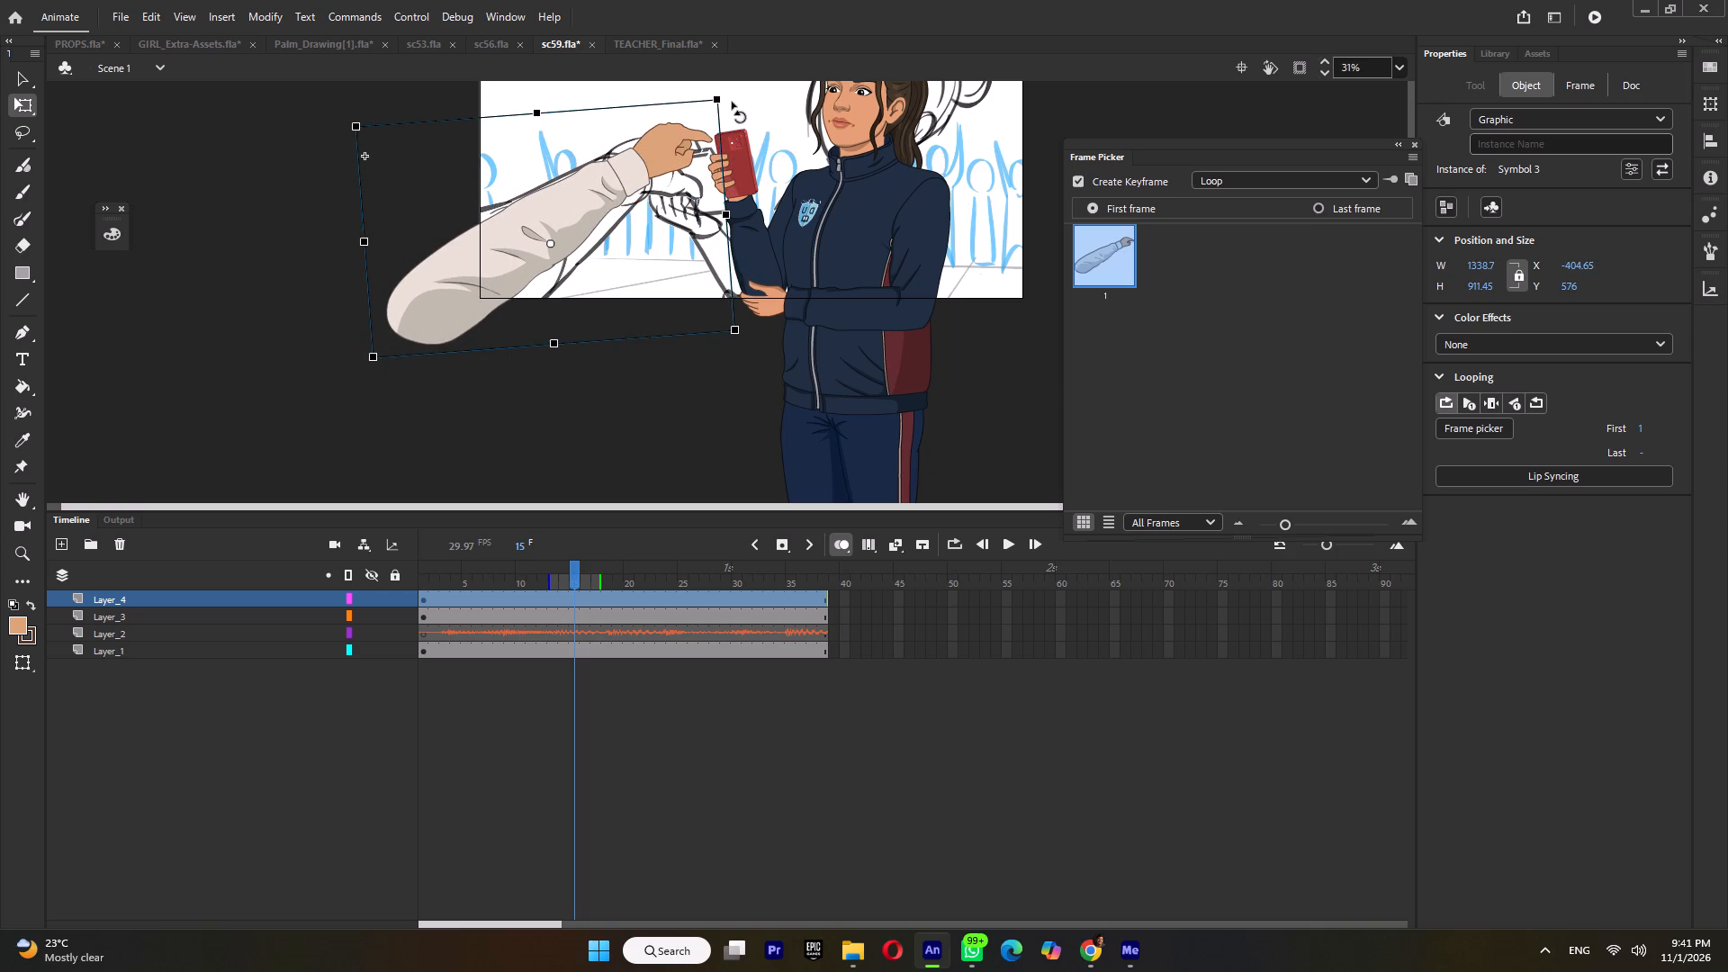
left_click_drag(725, 98, 733, 115)
left_click_drag(655, 175, 680, 148)
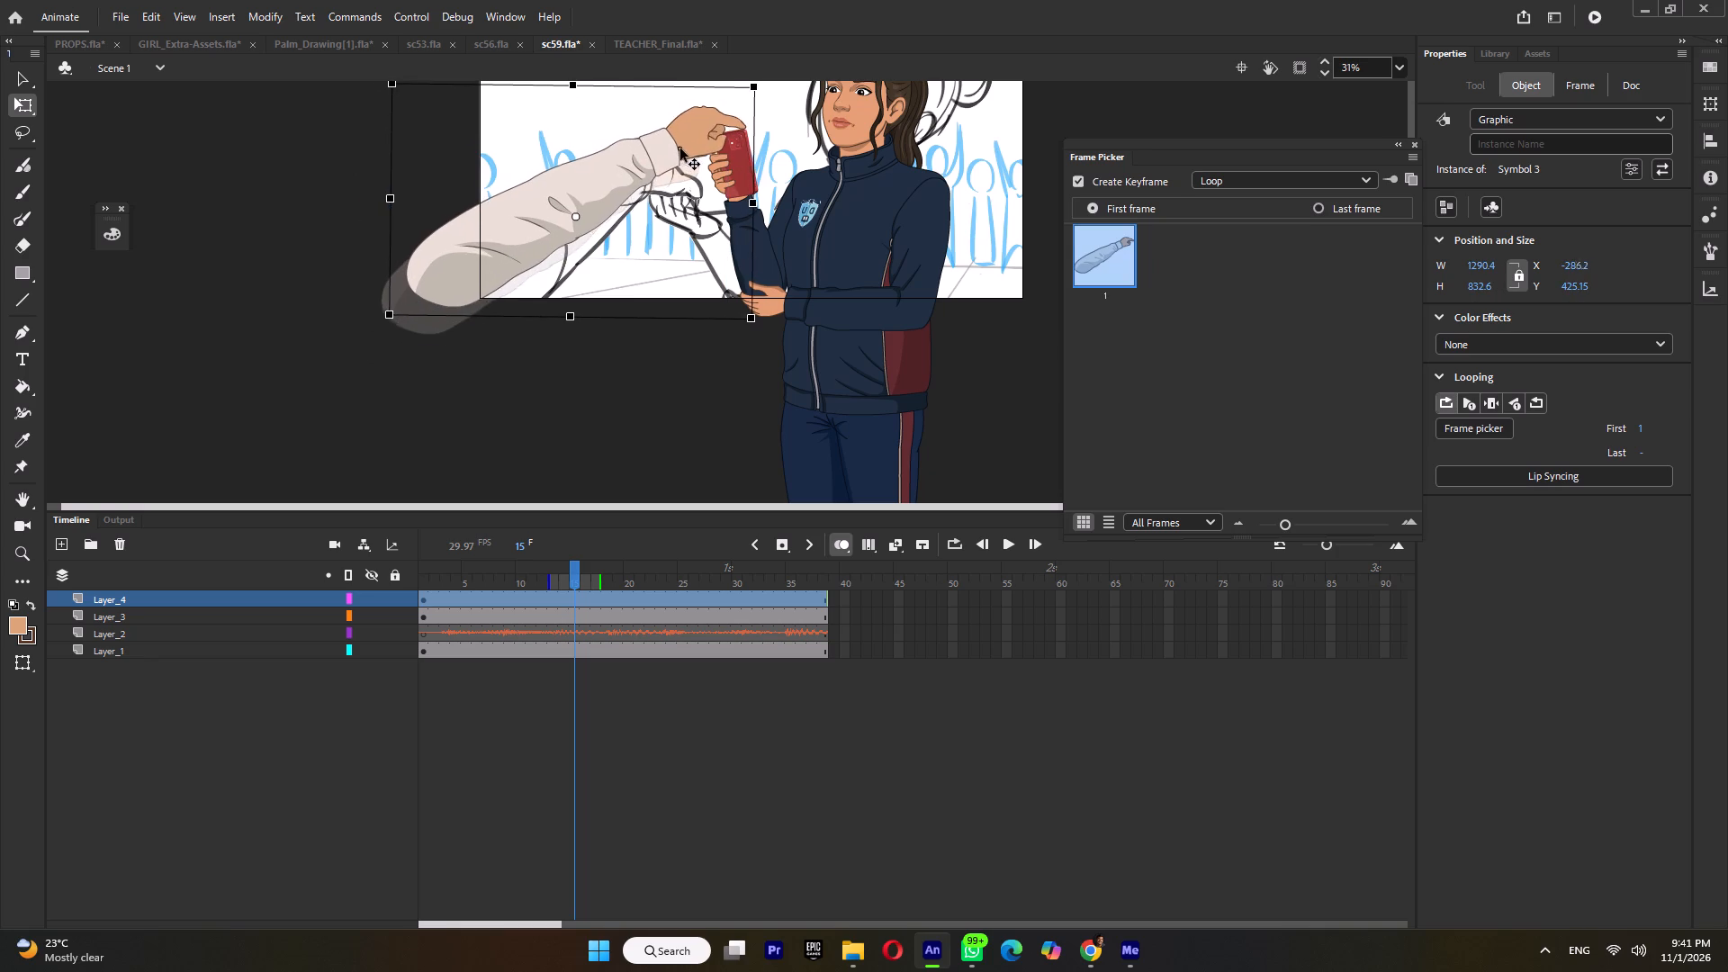
left_click_drag(680, 148, 684, 148)
left_click(758, 86, "shift")
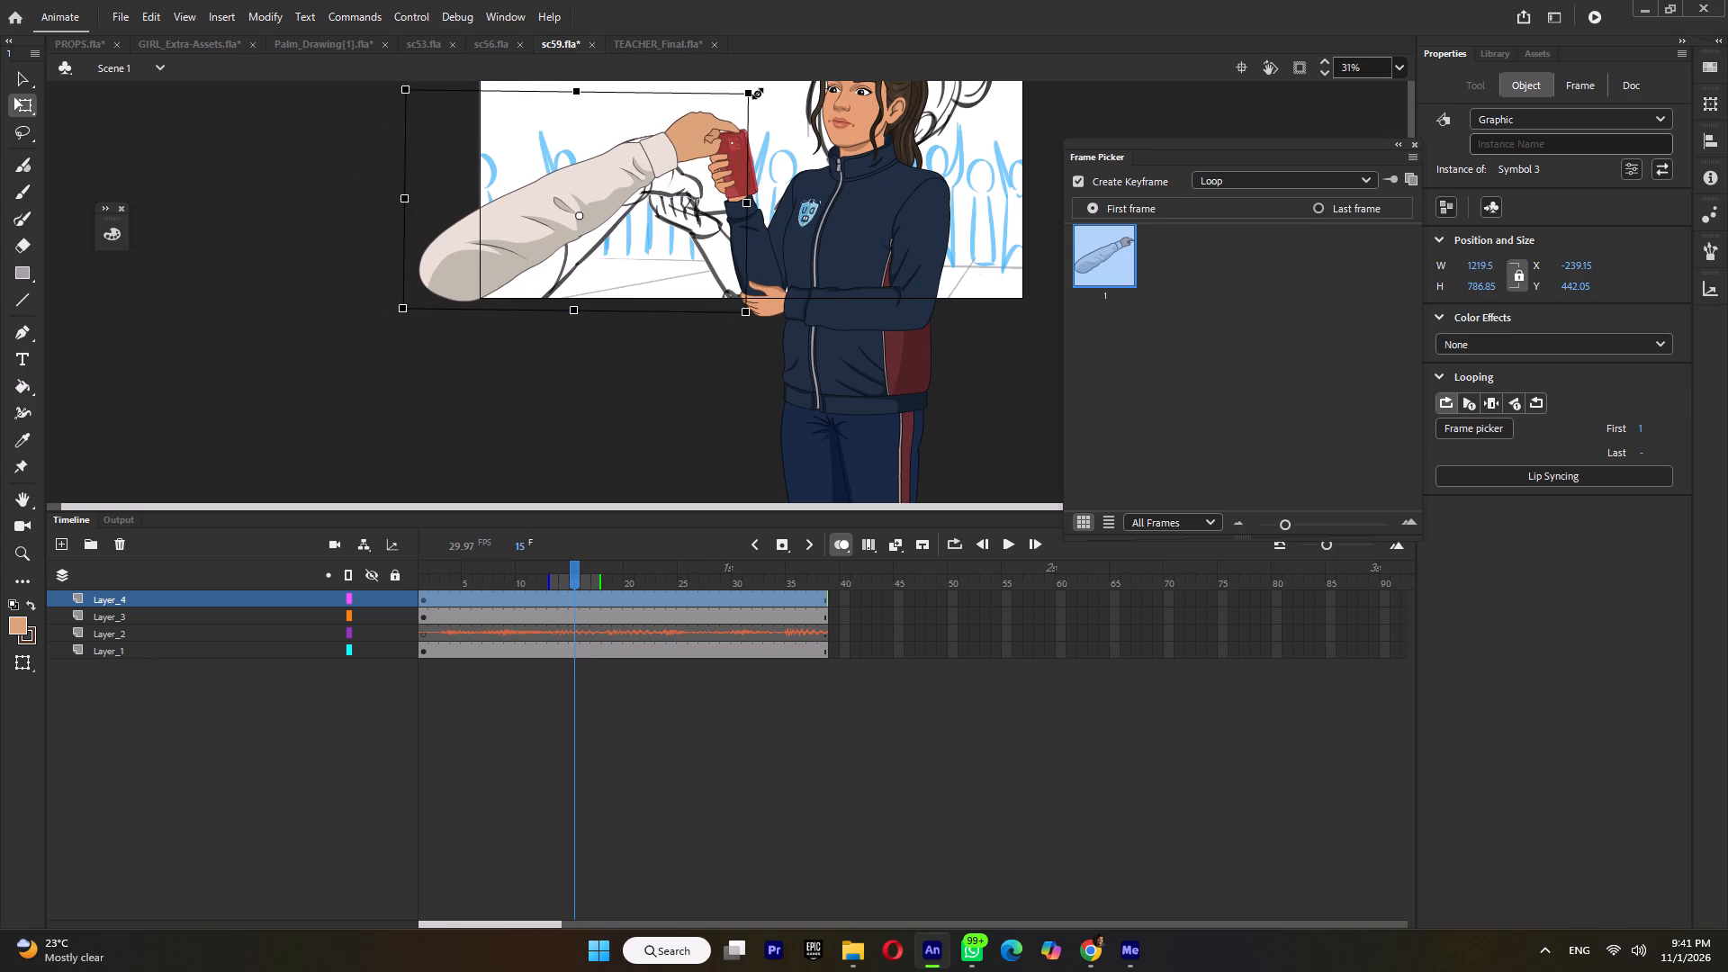
Inside Symbol 3, stretch the upper-arm sleeve to about 1103 by 774 px, rotate it slightly and refit it against the forearm.
double_click(533, 238)
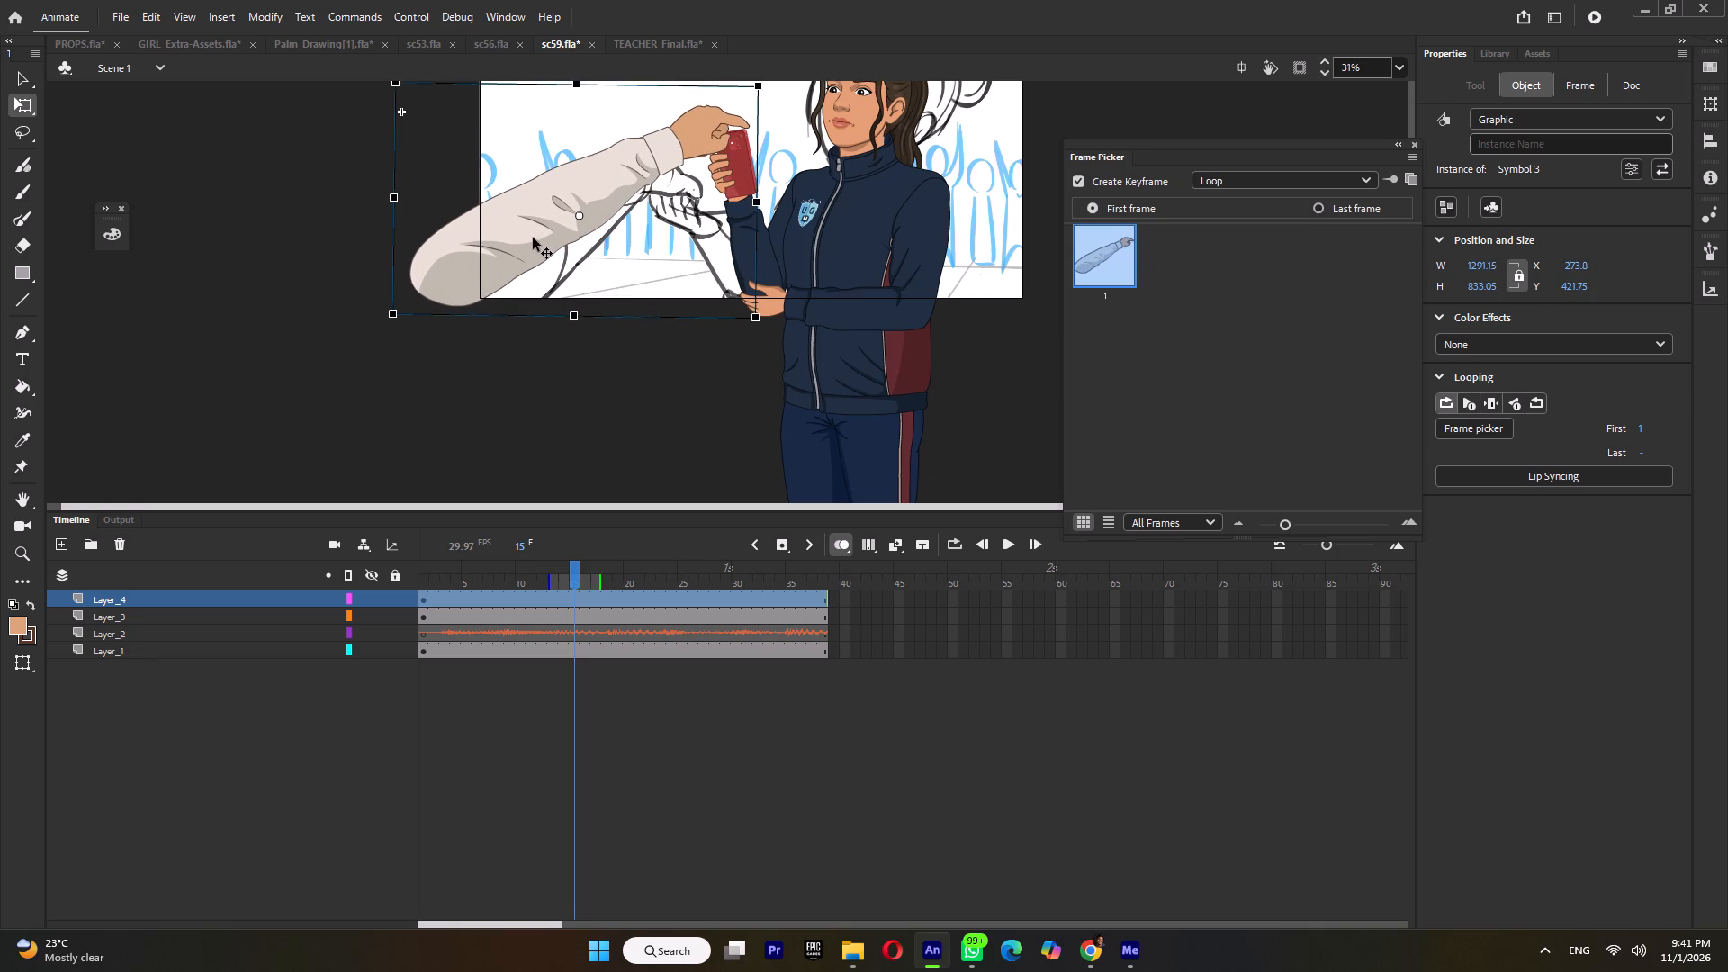
left_click(517, 259)
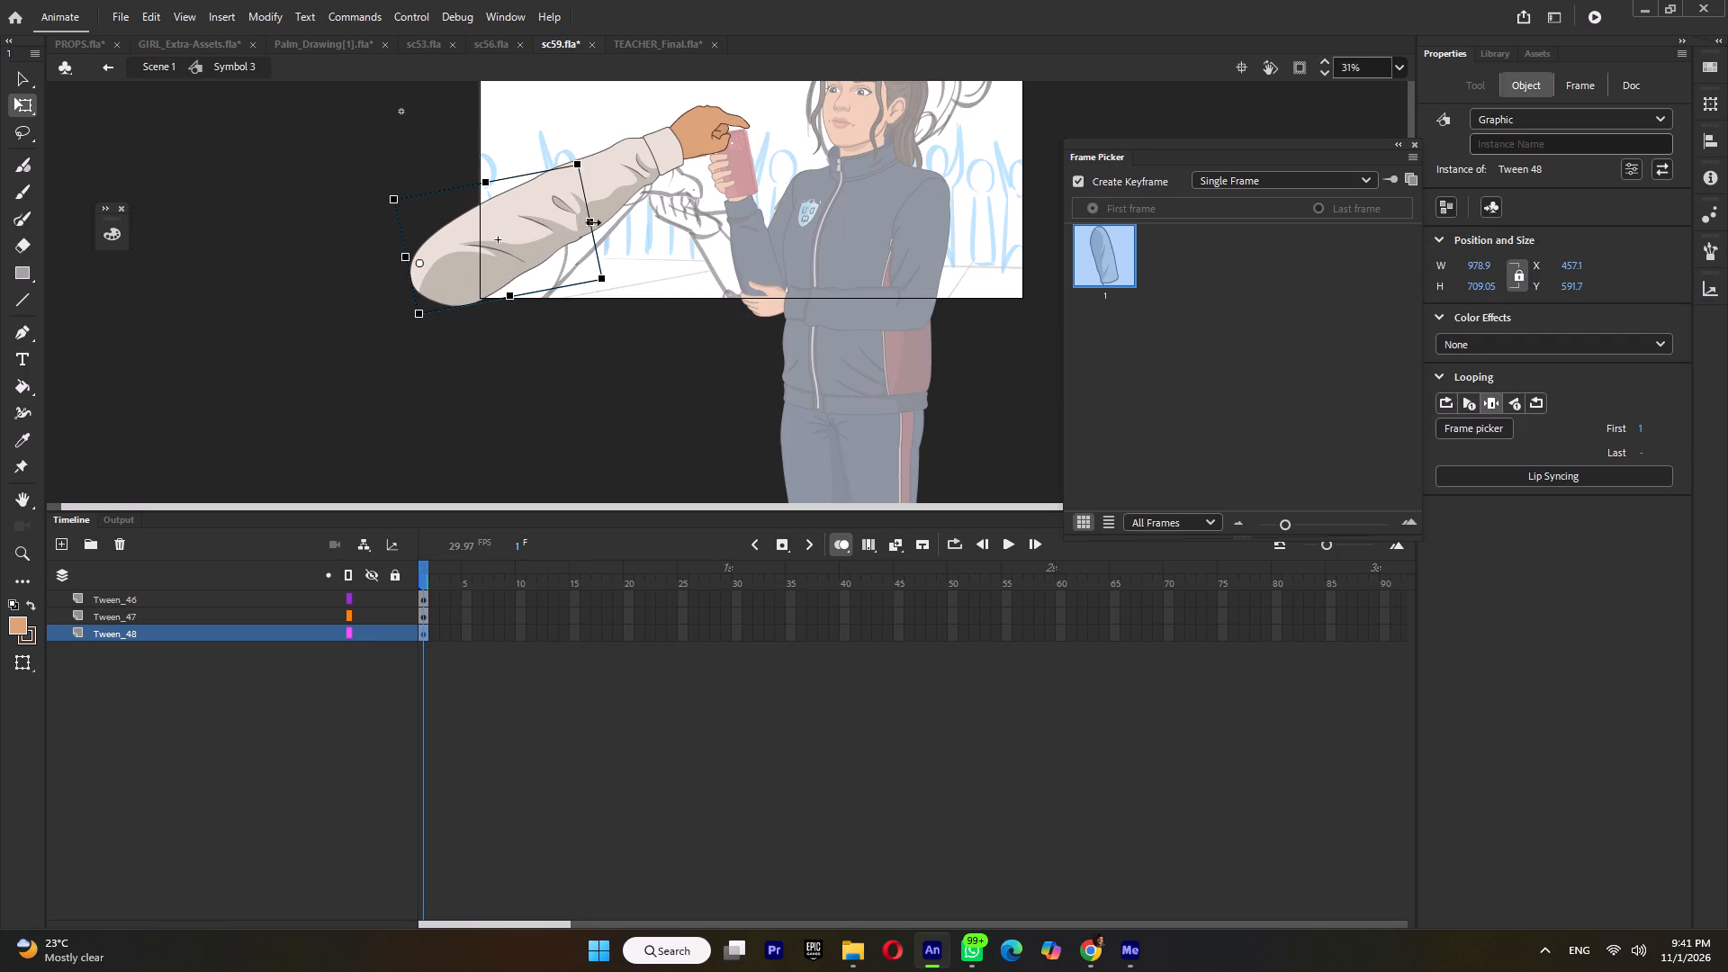
left_click_drag(595, 222, 614, 206)
left_click_drag(526, 253, 489, 281)
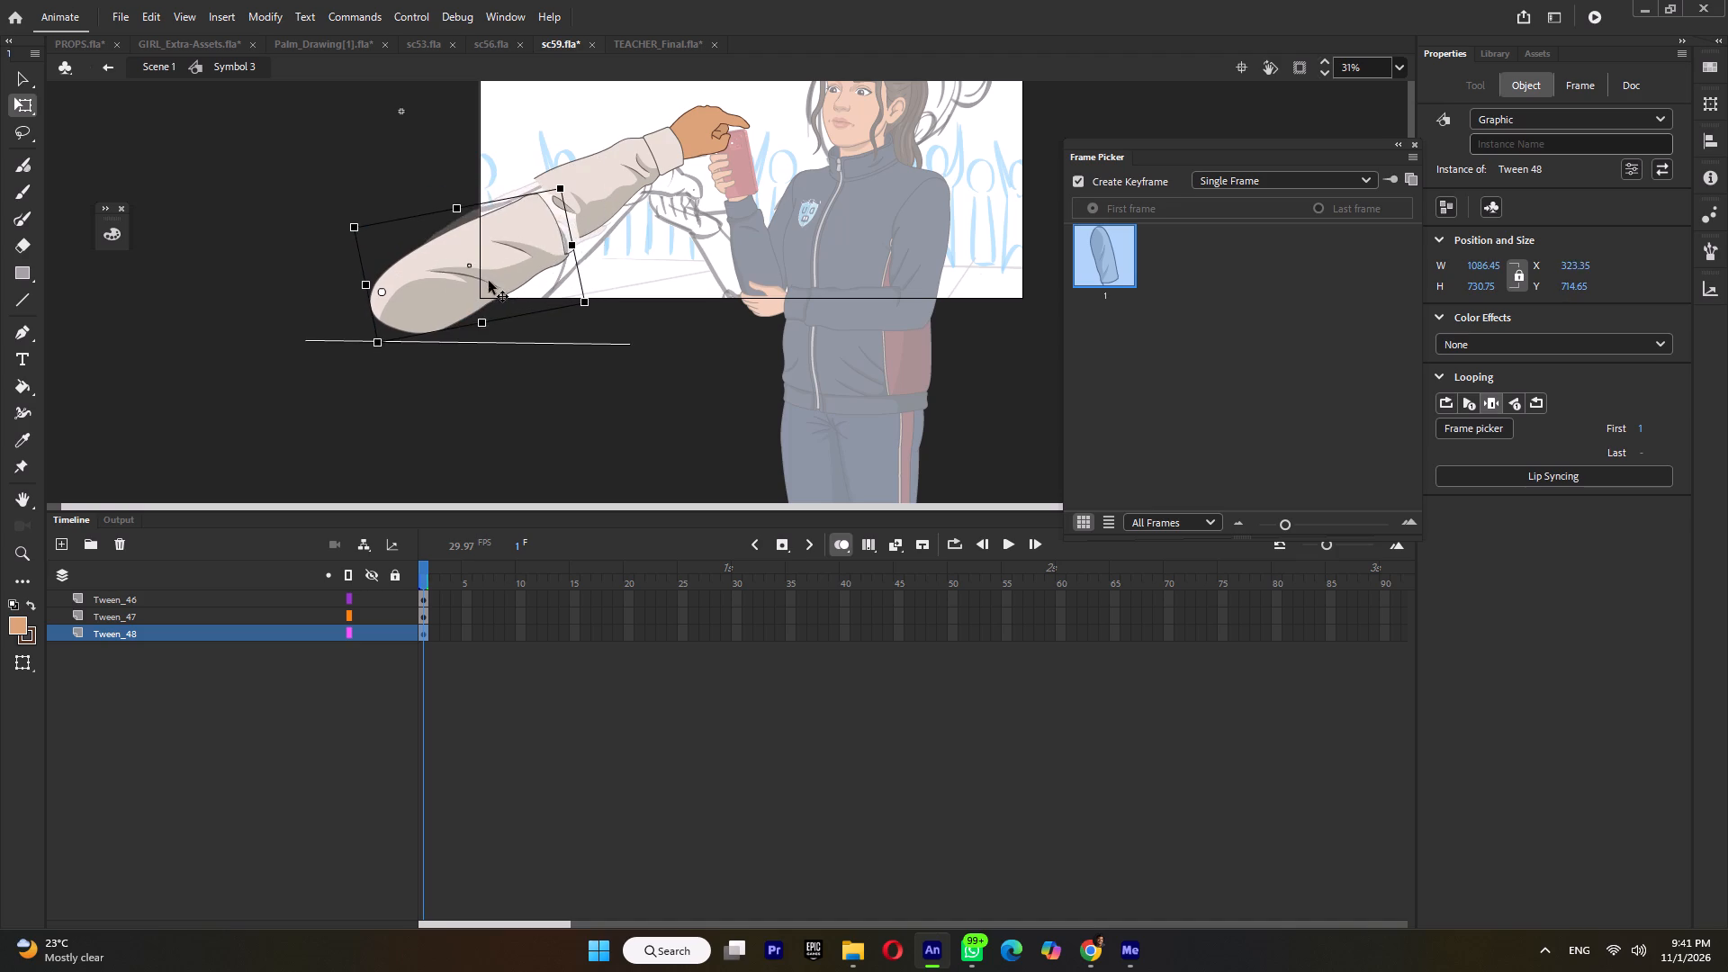
left_click_drag(489, 281, 491, 279)
scroll(561, 238, "up", 3, "ctrl")
left_click_drag(491, 148, 481, 122)
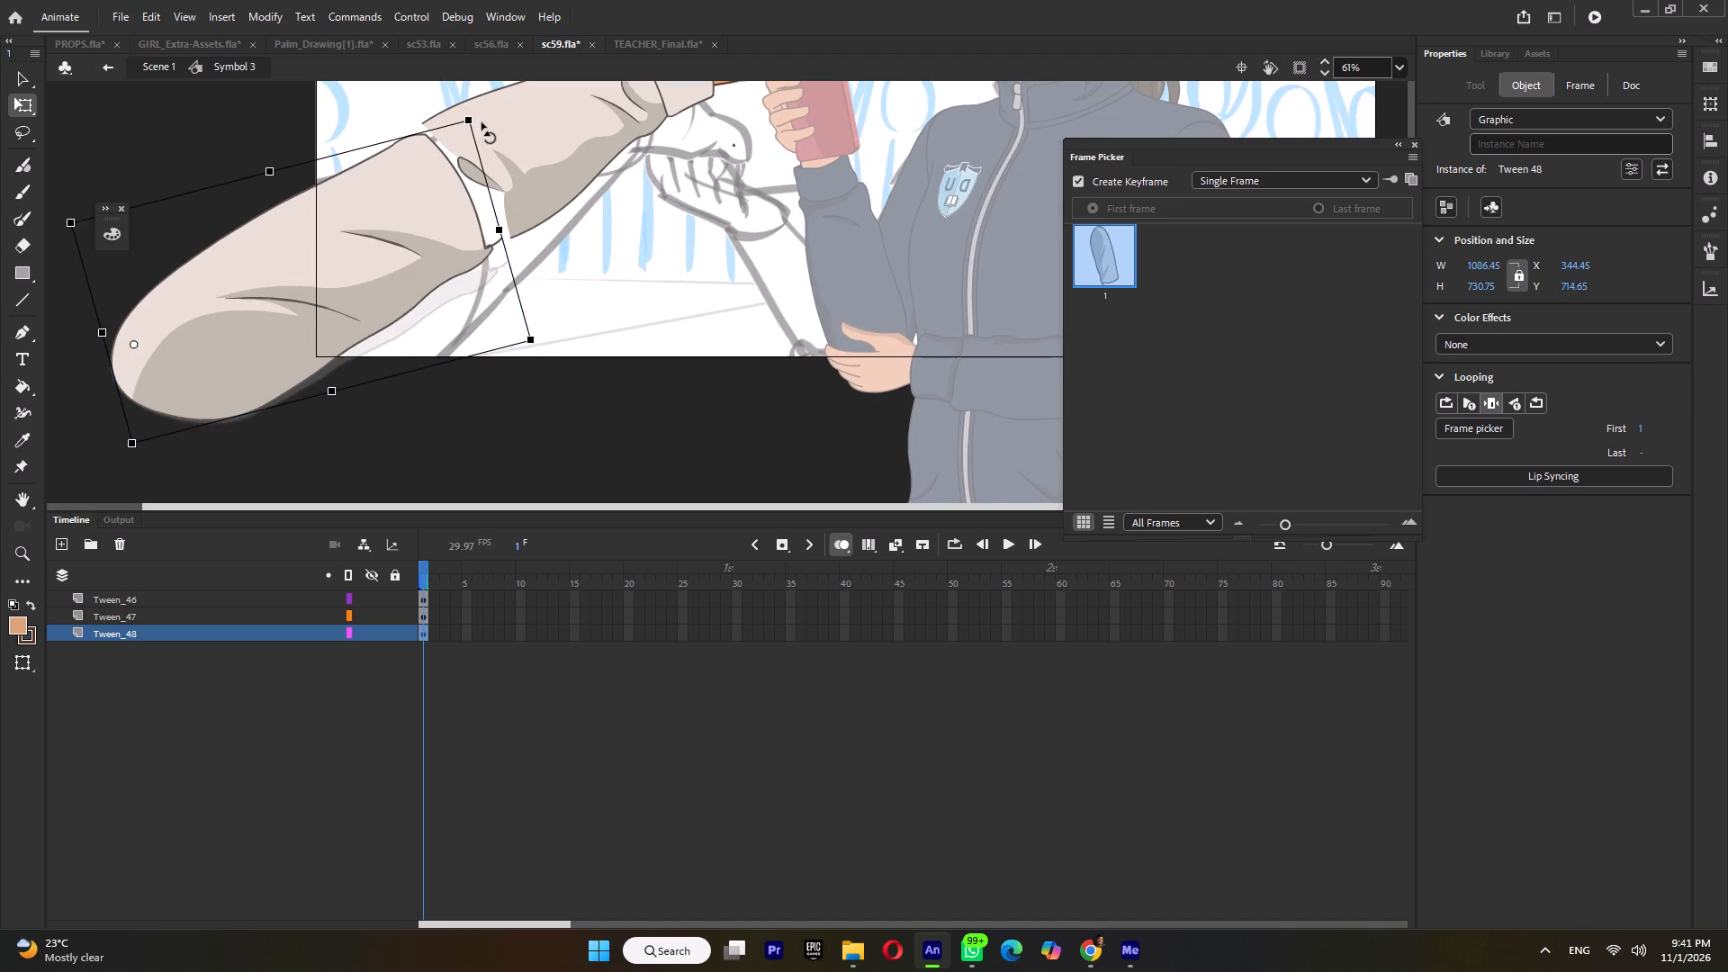
left_click_drag(481, 122, 485, 128)
left_click_drag(400, 205, 428, 180)
scroll(427, 188, "down", 9, "ctrl")
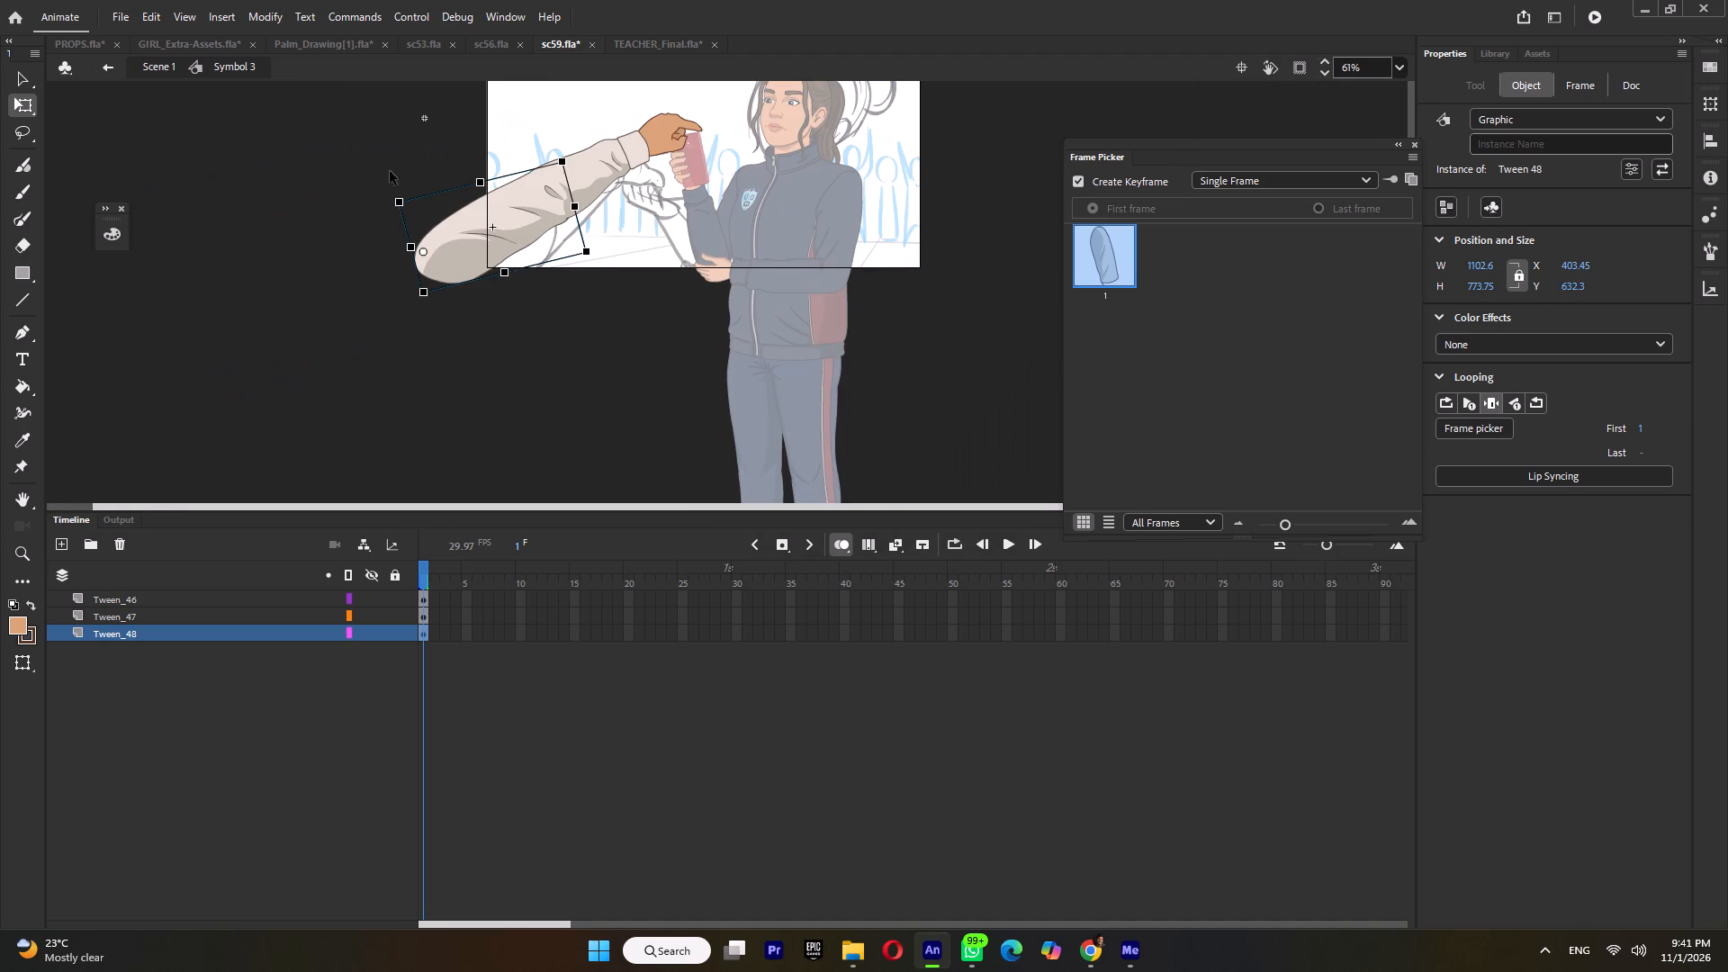
left_click(377, 155)
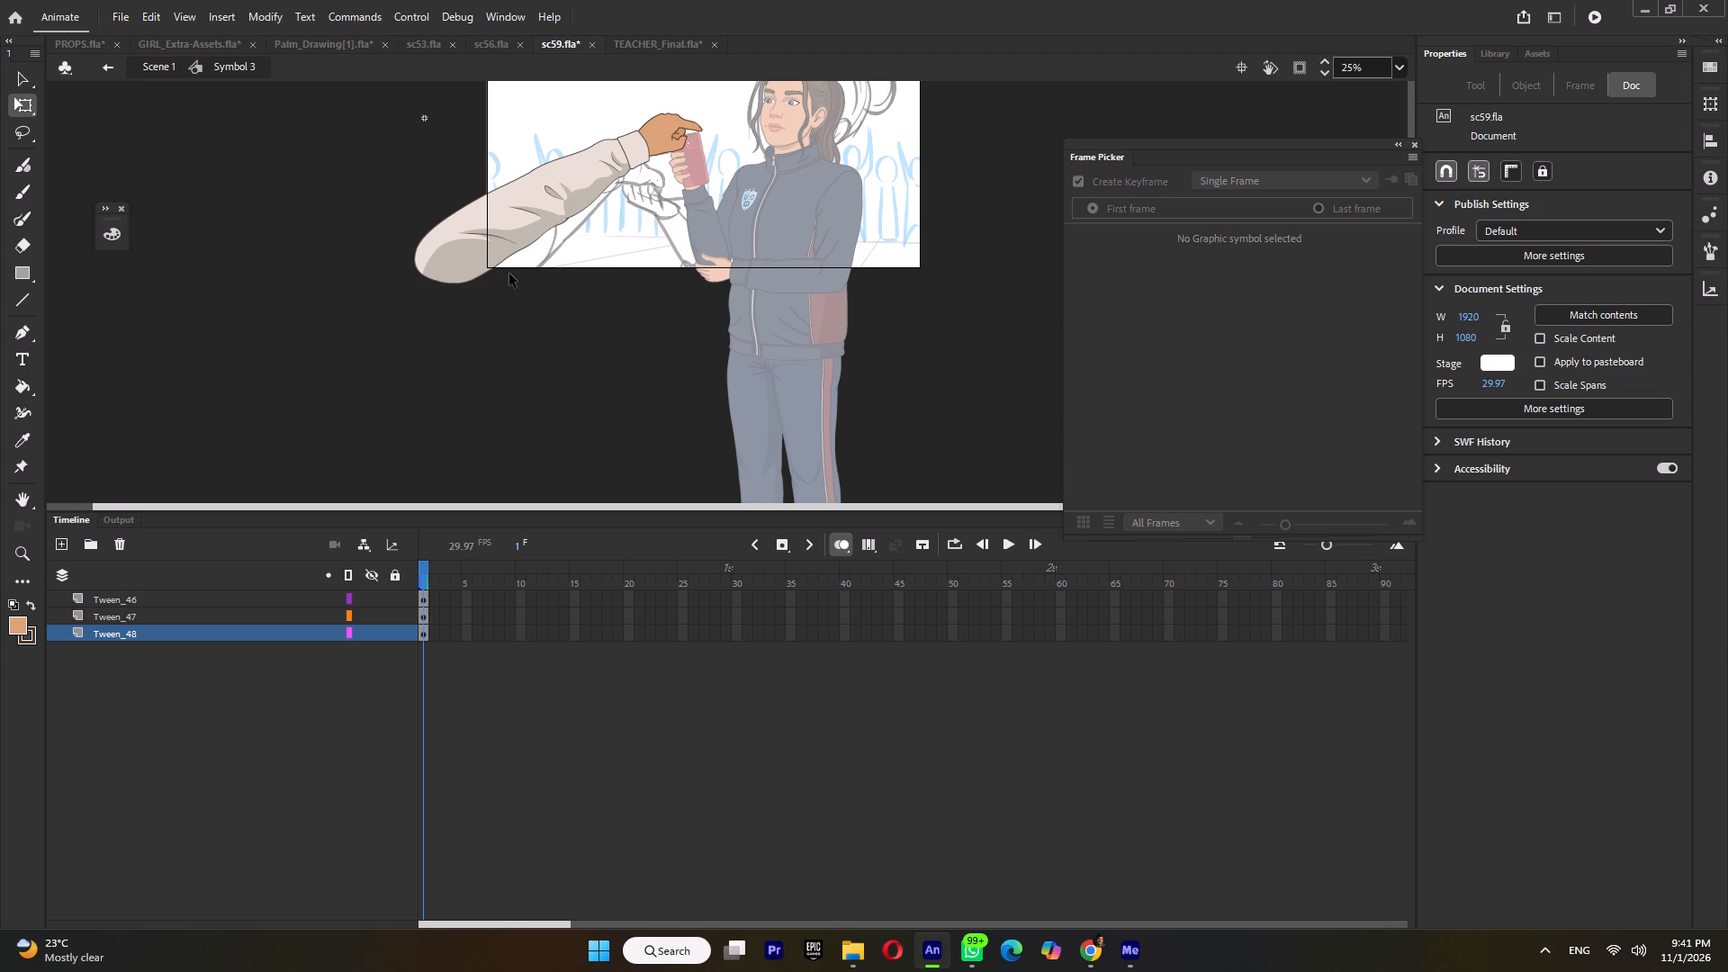
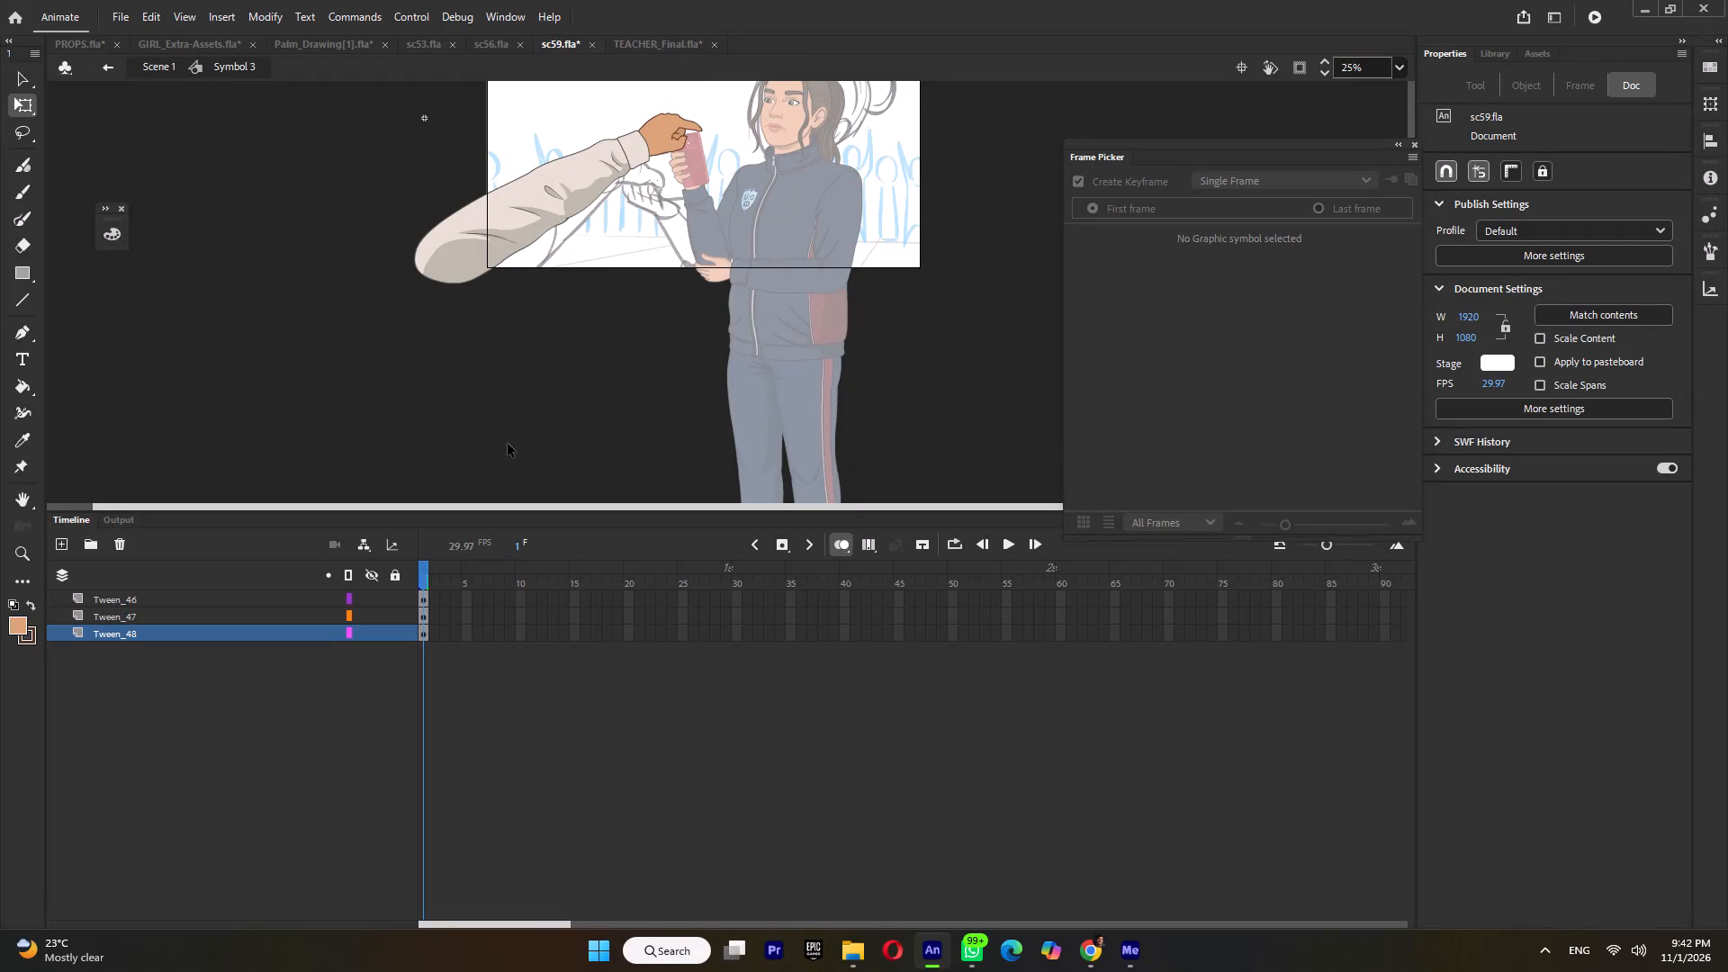
Return to Scene 1 and move the whole arm away from the phone so the sketched hand underneath is uncovered.
scroll(625, 302, "down", 4, "ctrl")
scroll(687, 227, "up", 3, "ctrl")
double_click(725, 301)
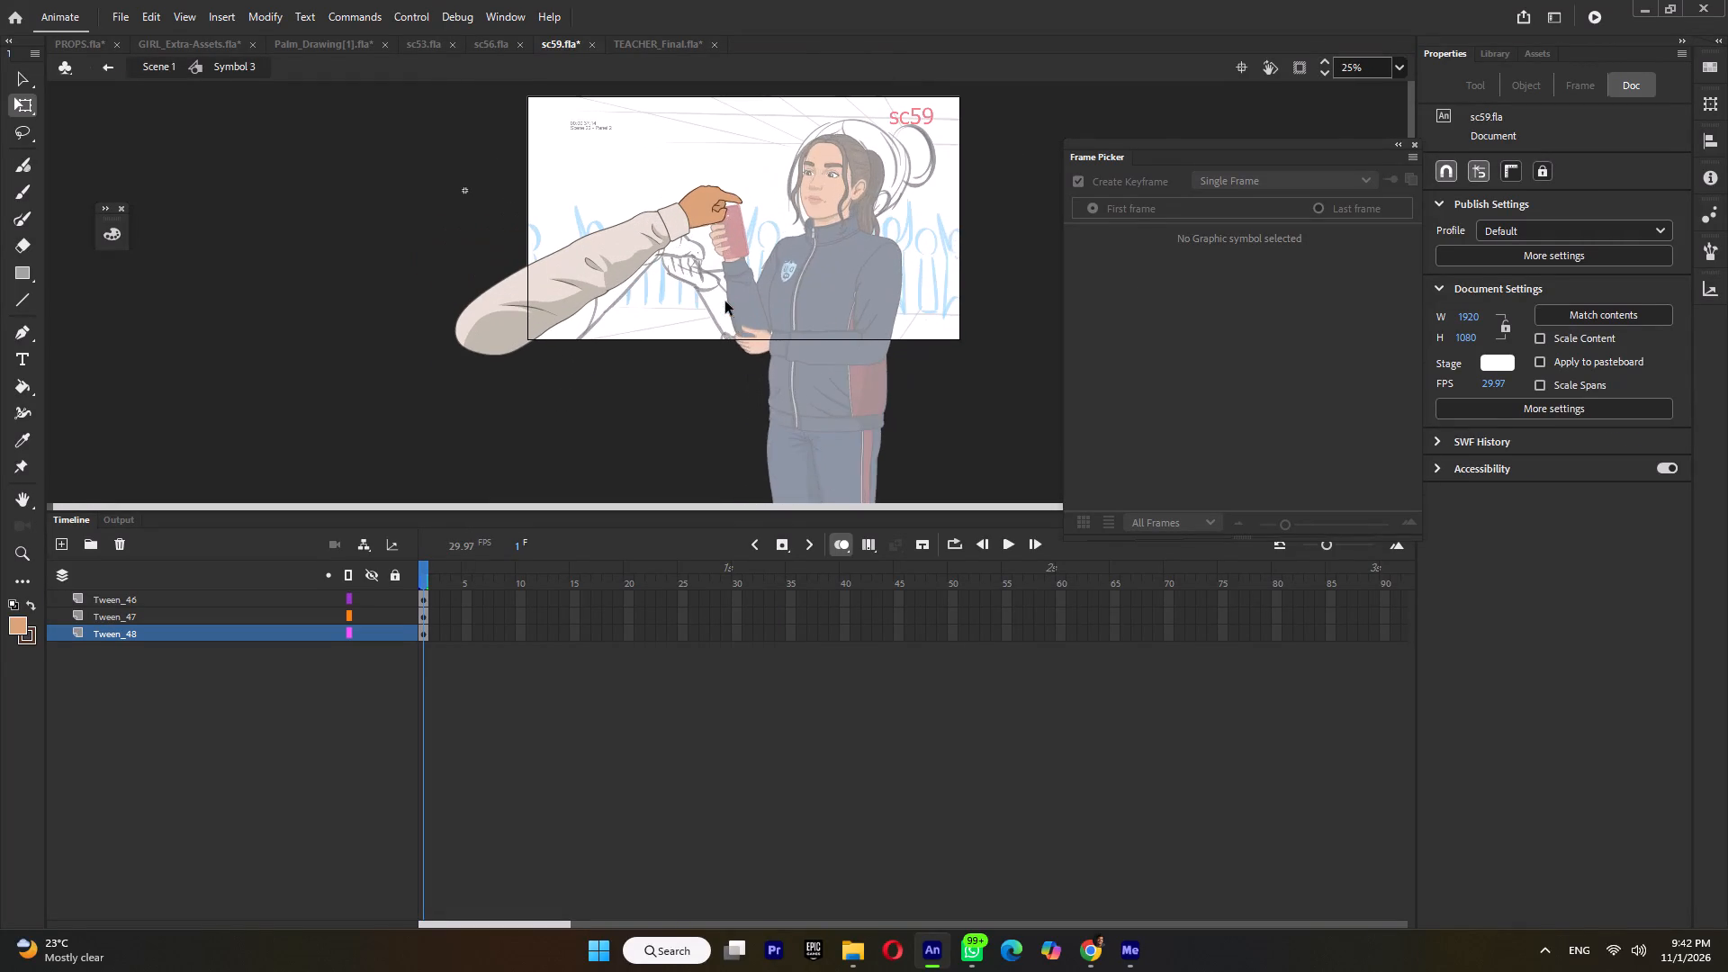
left_click_drag(655, 220, 552, 221)
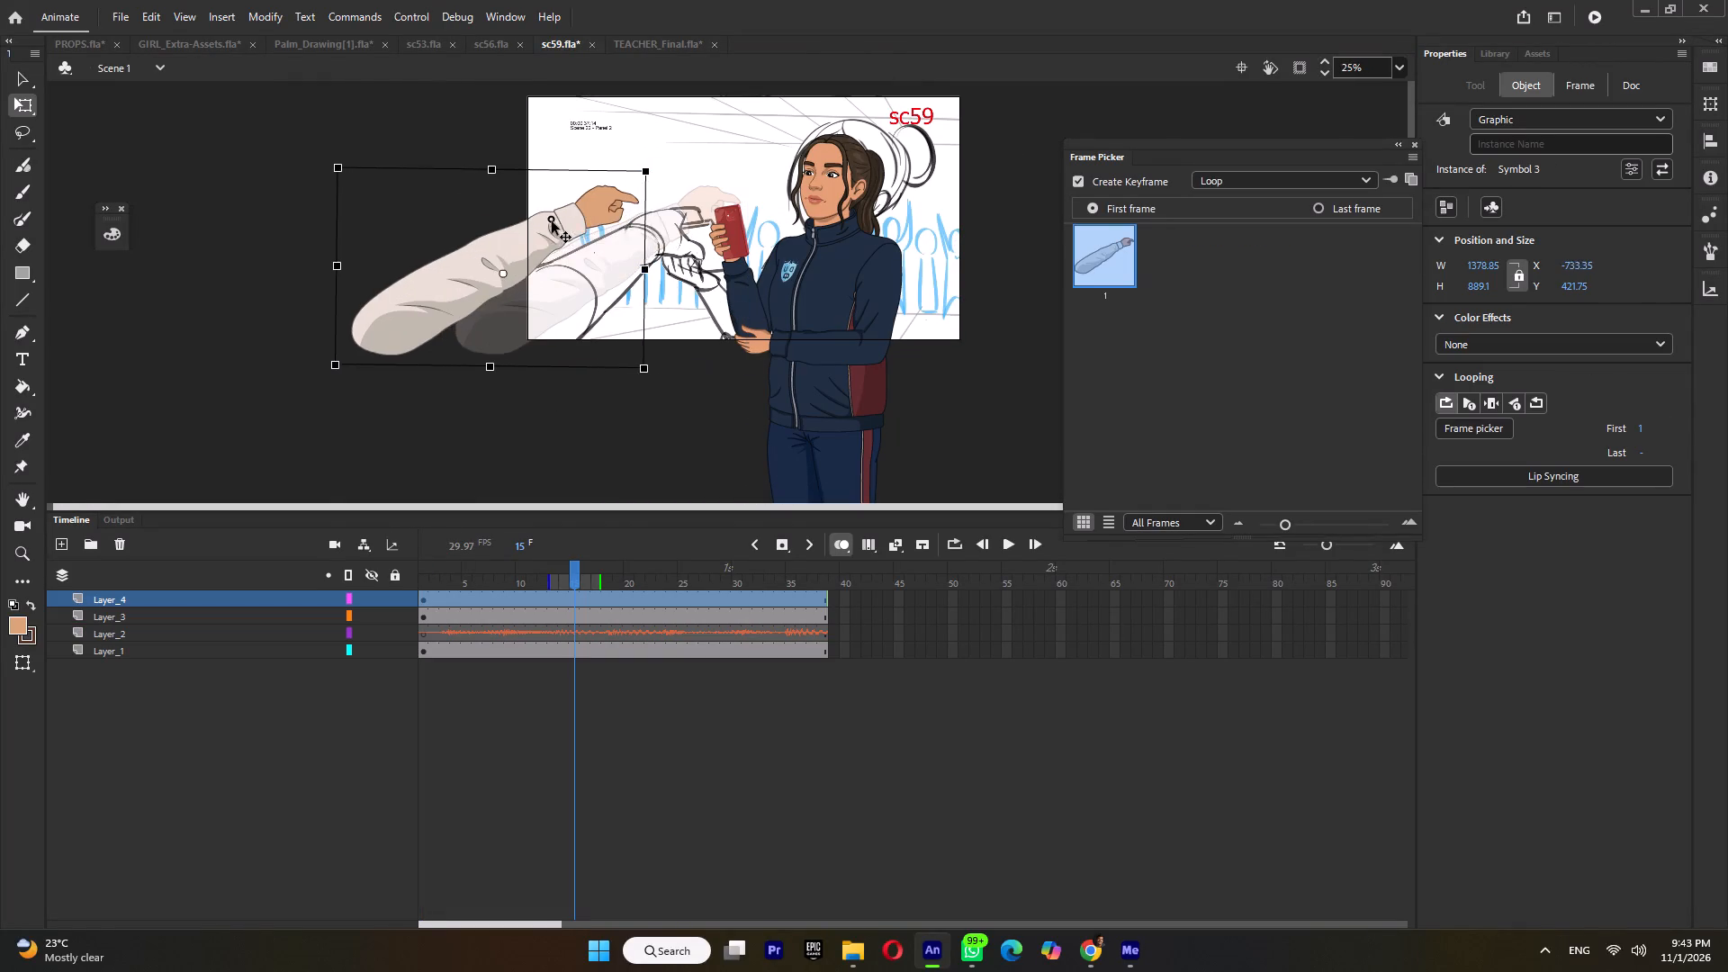
left_click_drag(552, 221, 604, 209)
Inside Symbol 3, open the hand symbol Tween 47 and add a blank keyframe at frame 3.
scroll(662, 198, "up", 4, "ctrl")
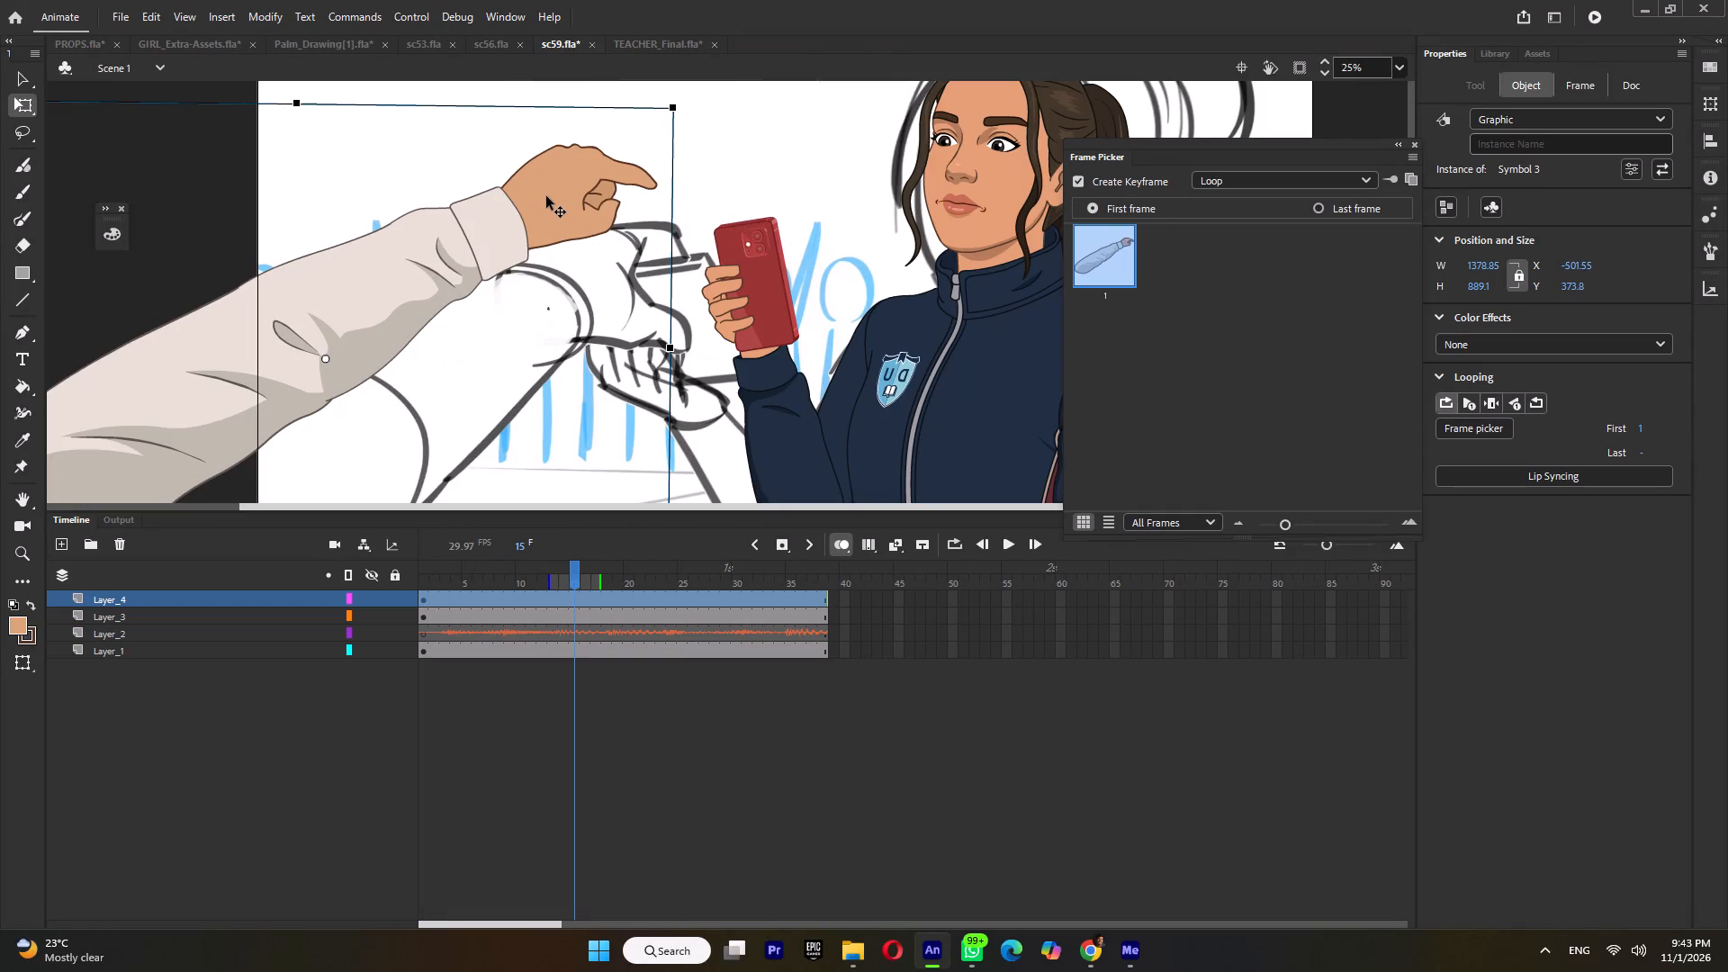
double_click(546, 196)
double_click(567, 223)
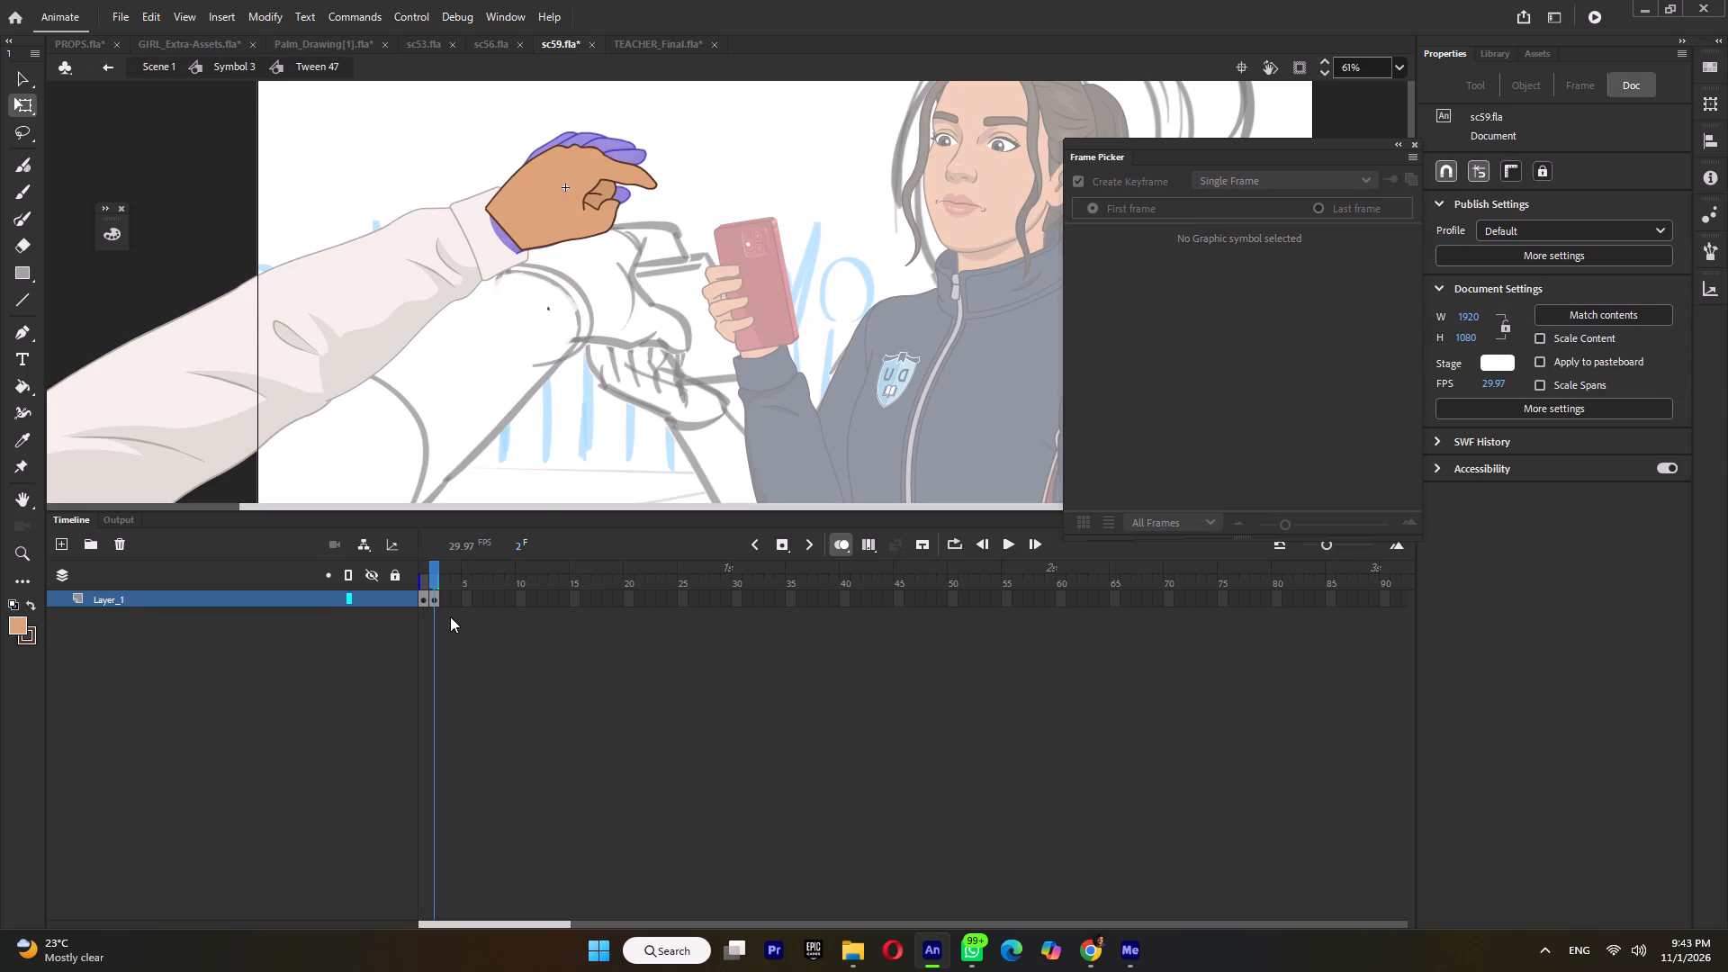
key("F7")
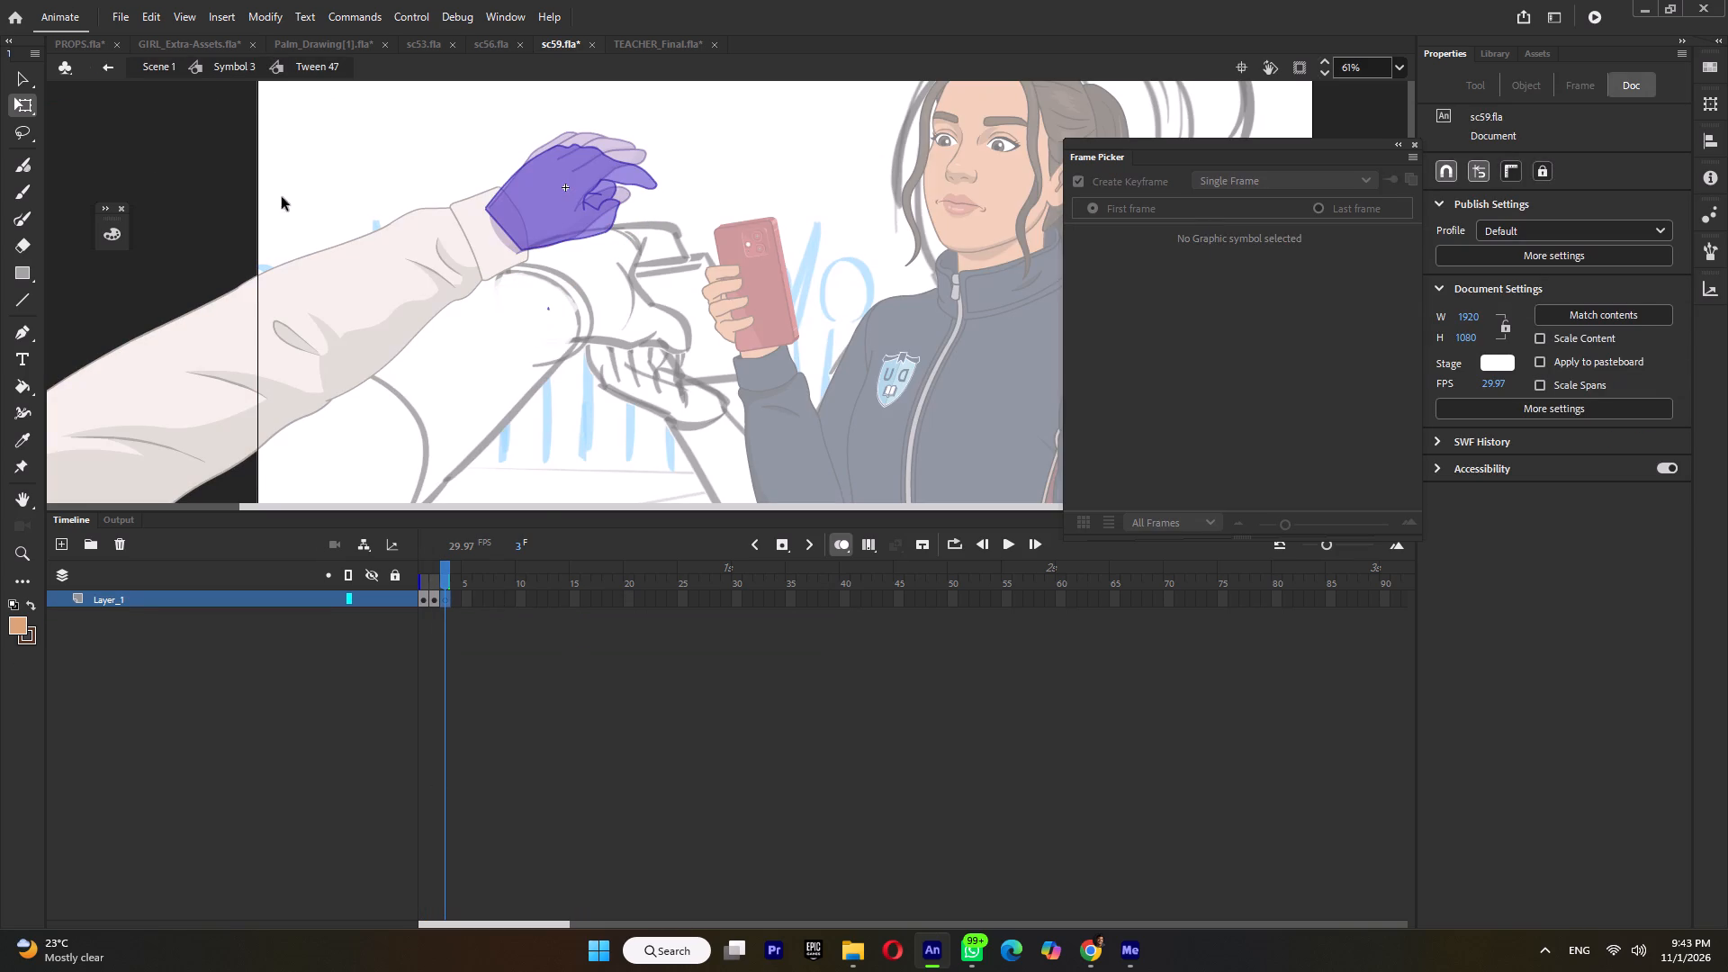
With the Paint Brush, trace the sketched hand's upper outline from the wrist along the back of the hand to the fingertips.
left_click(20, 217)
scroll(641, 280, "up", 3, "ctrl")
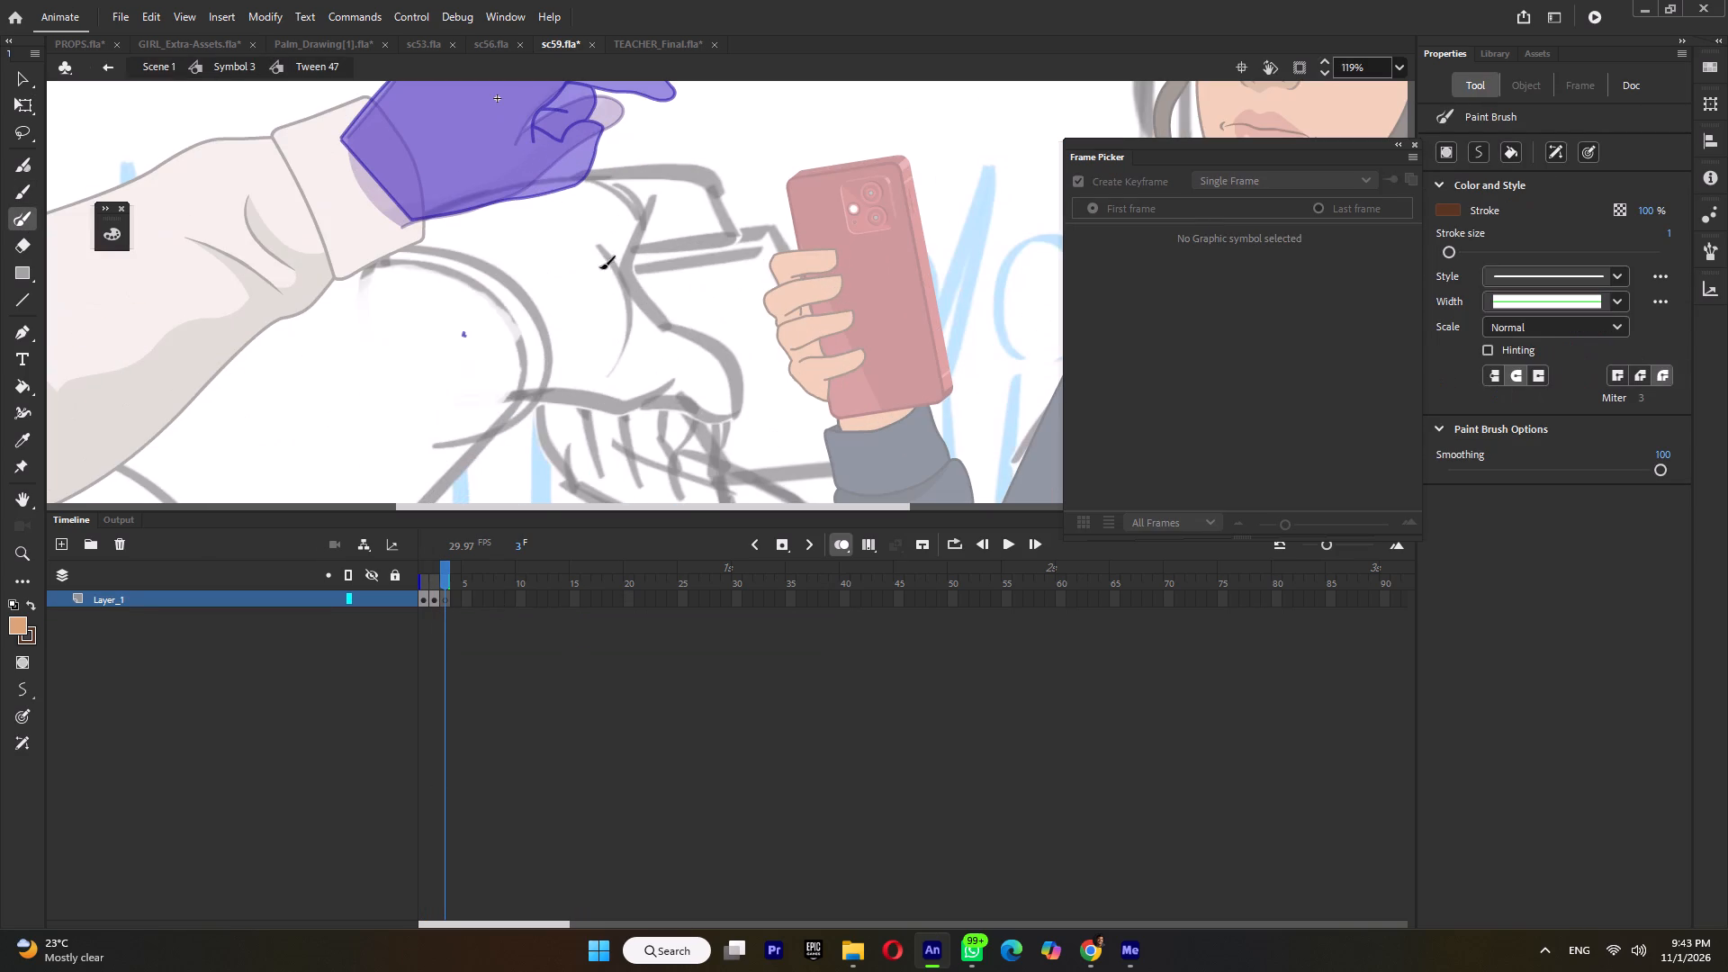
left_click_drag(355, 274, 364, 261)
left_click_drag(364, 261, 631, 169)
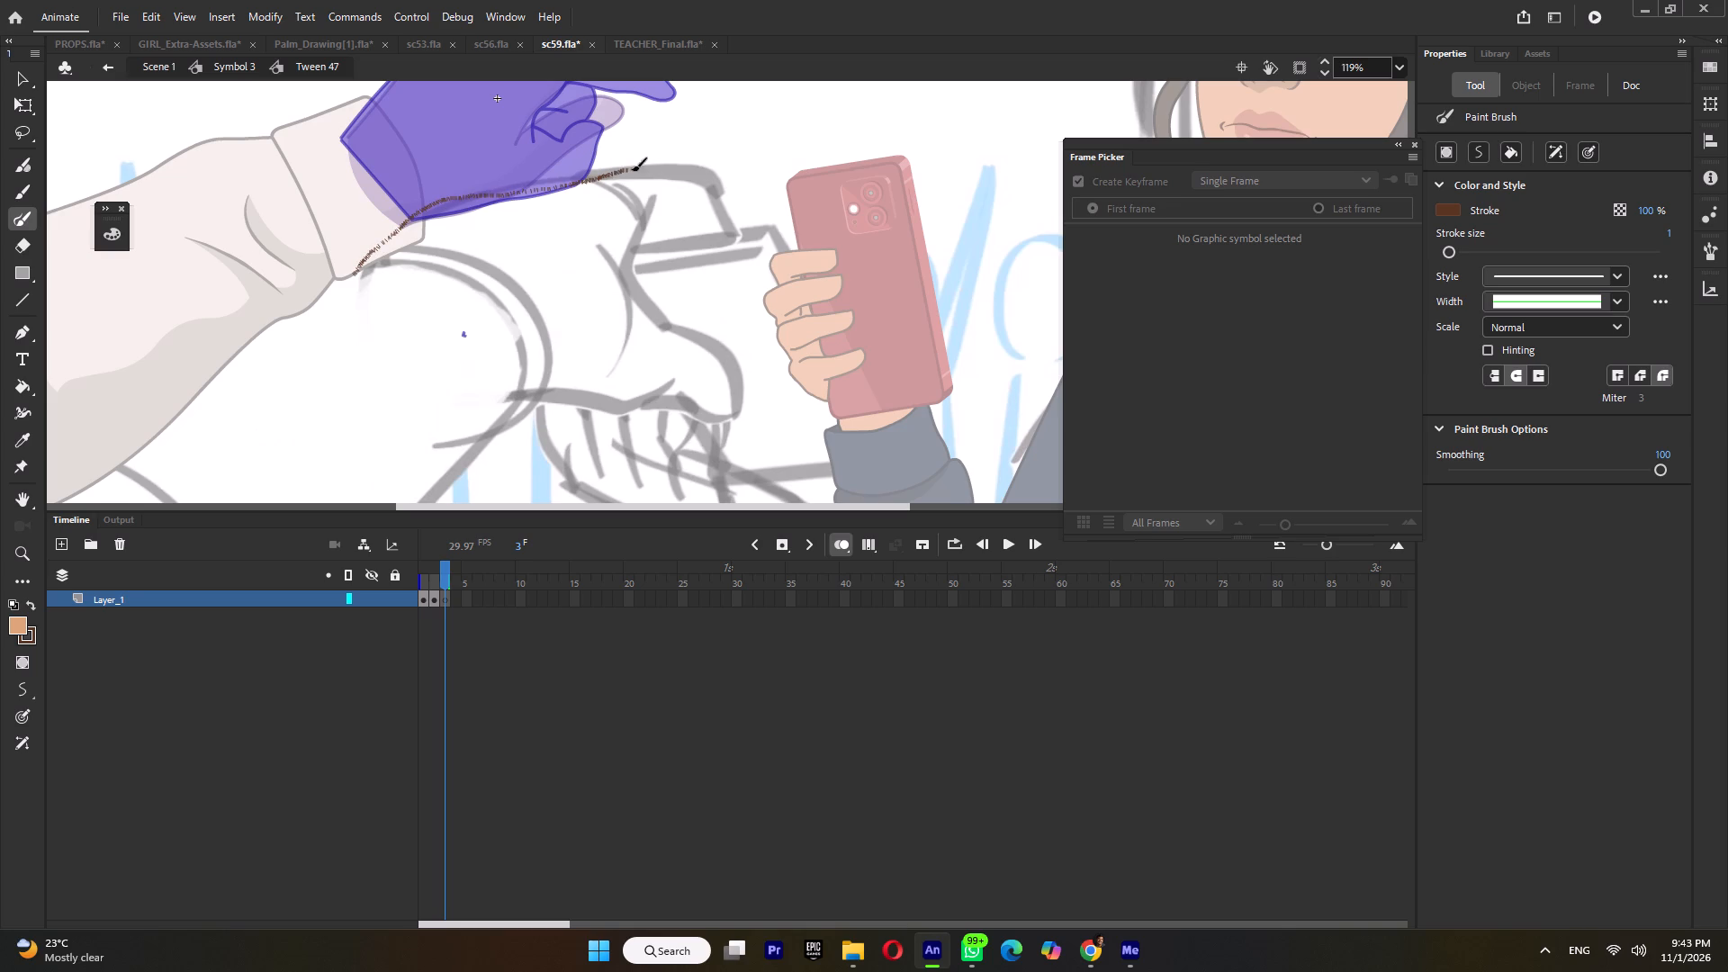
left_click_drag(631, 169, 620, 242)
key("ctrl+z")
left_click_drag(360, 268, 421, 218)
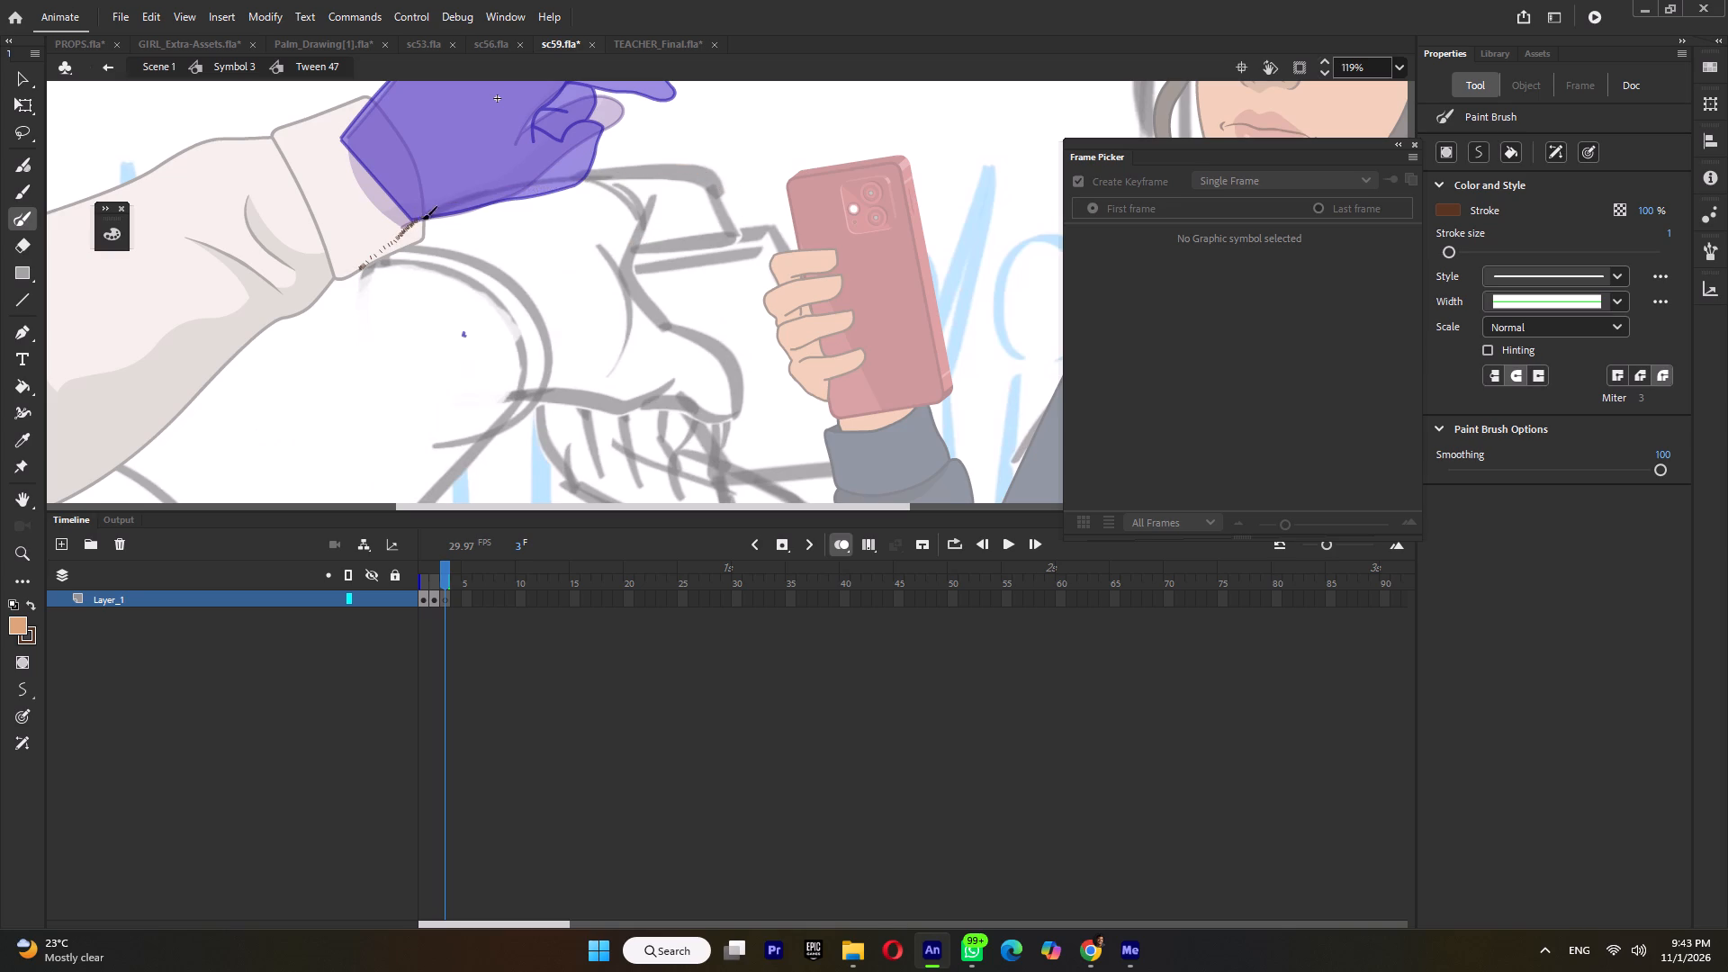
left_click_drag(421, 218, 607, 173)
left_click_drag(607, 173, 699, 233)
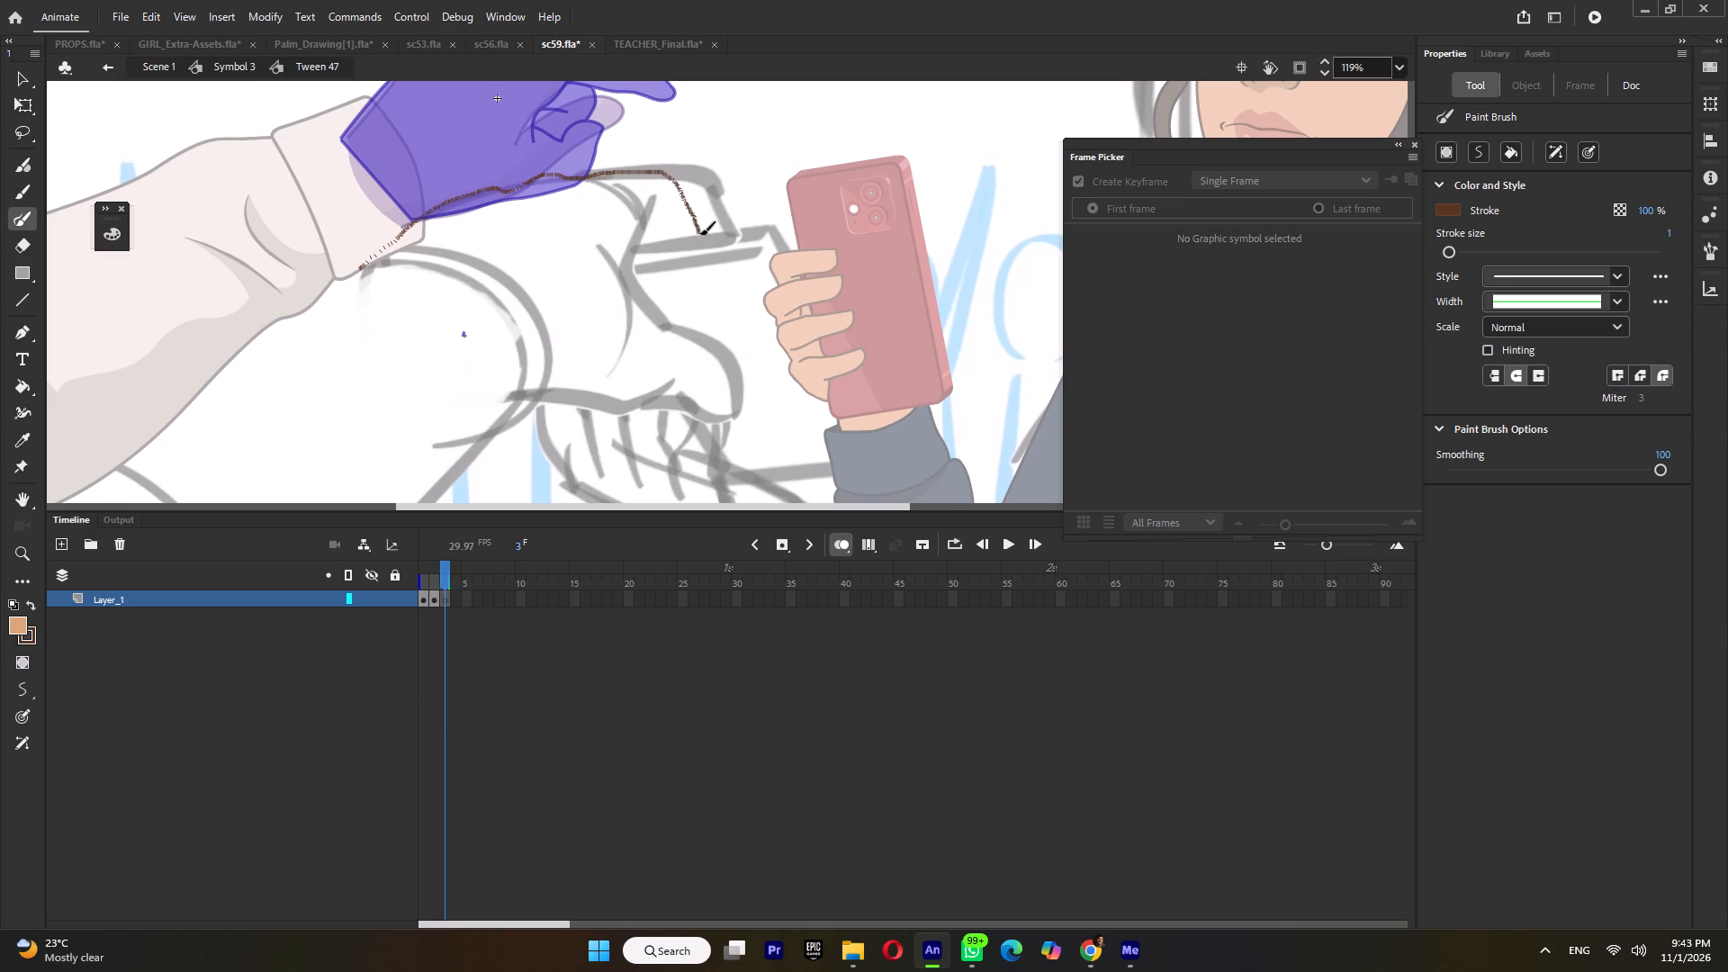
left_click_drag(699, 233, 688, 242)
Trace the inner curve of the grip, from the finger crease down to the base of the thumb.
left_click_drag(657, 194, 648, 208)
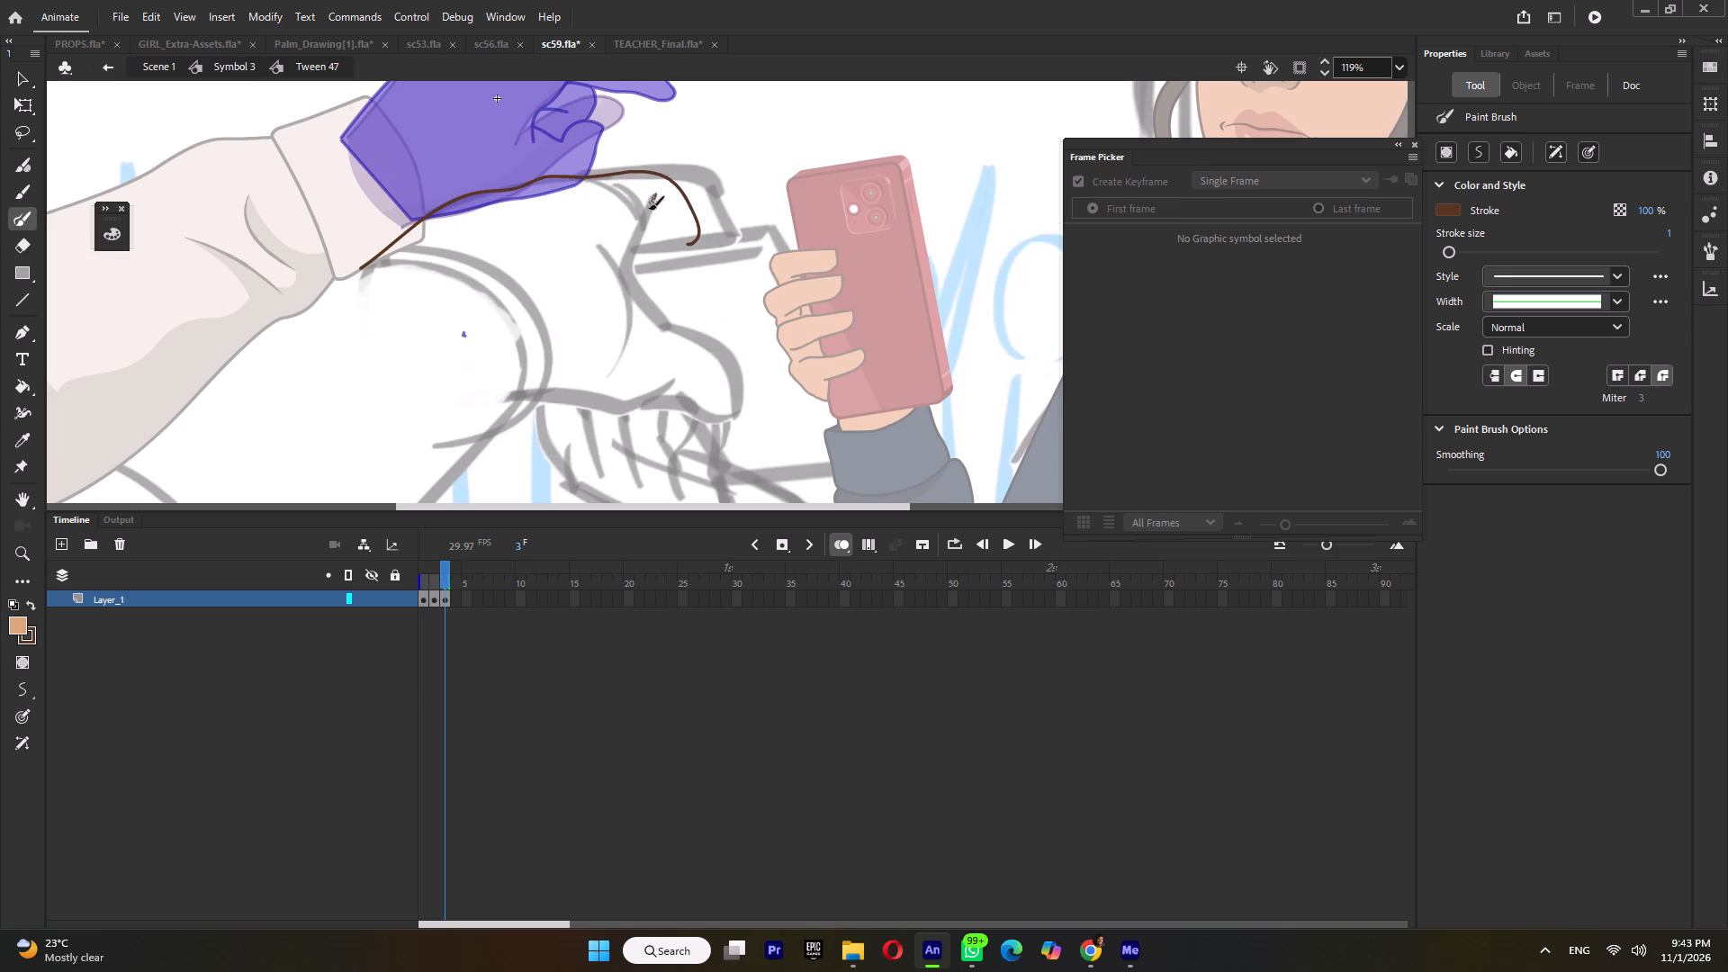
left_click_drag(648, 208, 624, 258)
key("ctrl+z")
left_click_drag(661, 202, 634, 245)
key("ctrl+z")
left_click_drag(670, 211, 632, 291)
left_click_drag(632, 291, 657, 321)
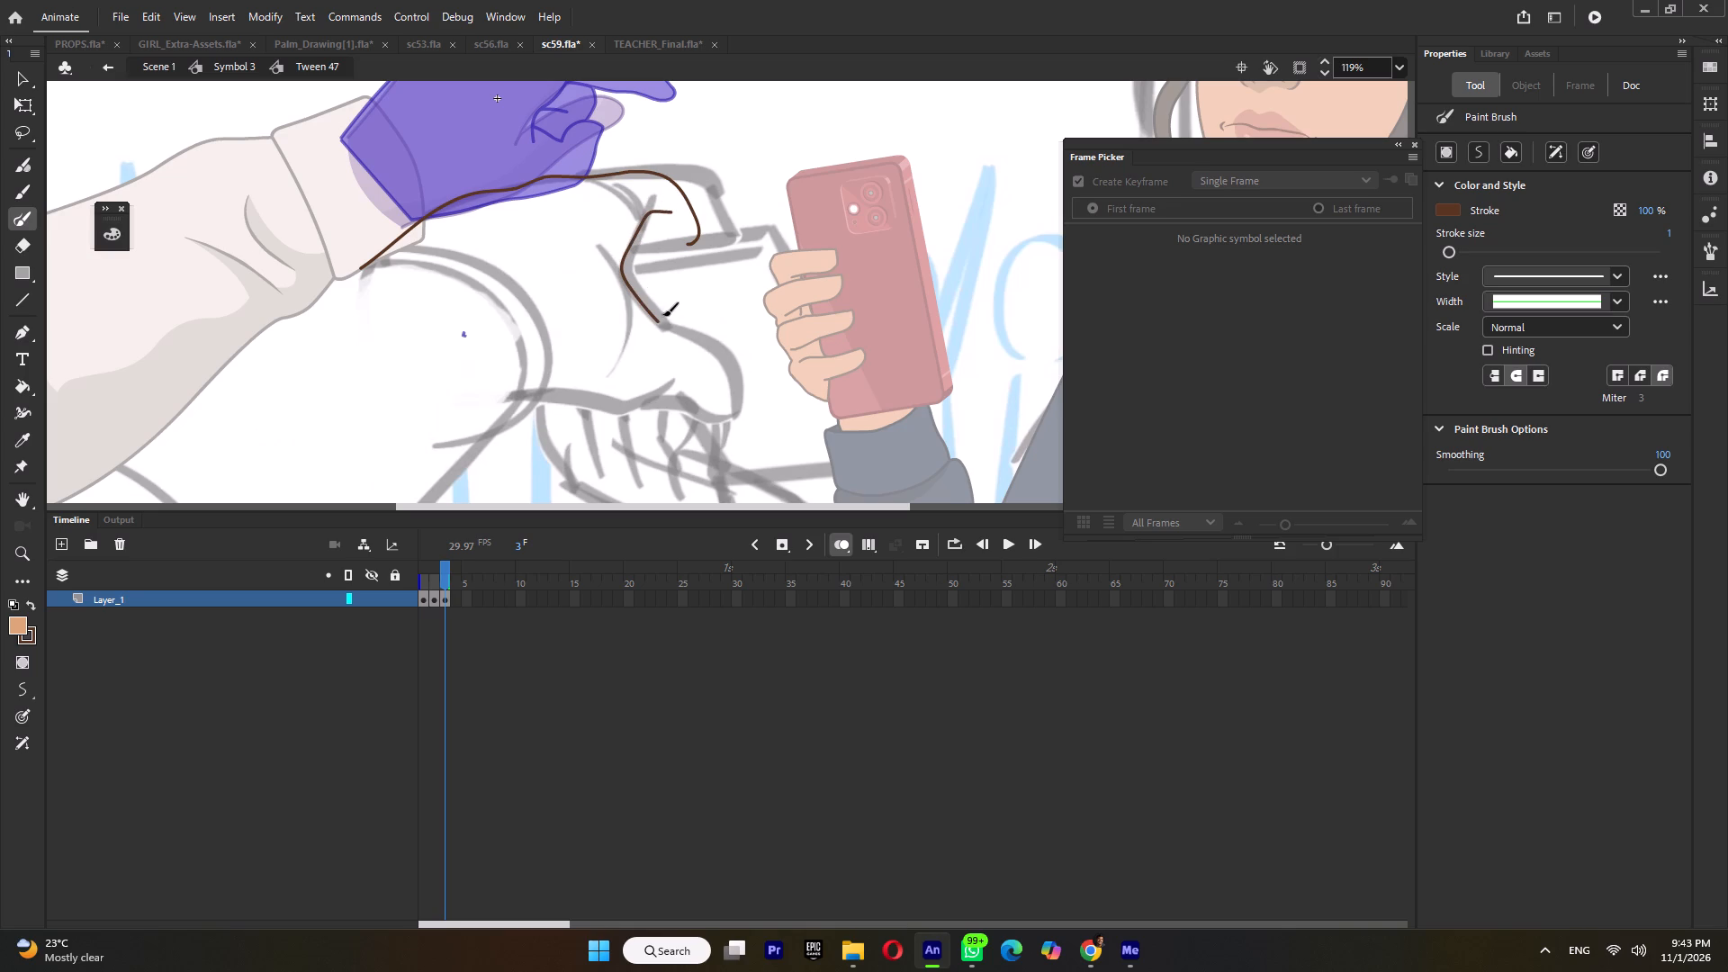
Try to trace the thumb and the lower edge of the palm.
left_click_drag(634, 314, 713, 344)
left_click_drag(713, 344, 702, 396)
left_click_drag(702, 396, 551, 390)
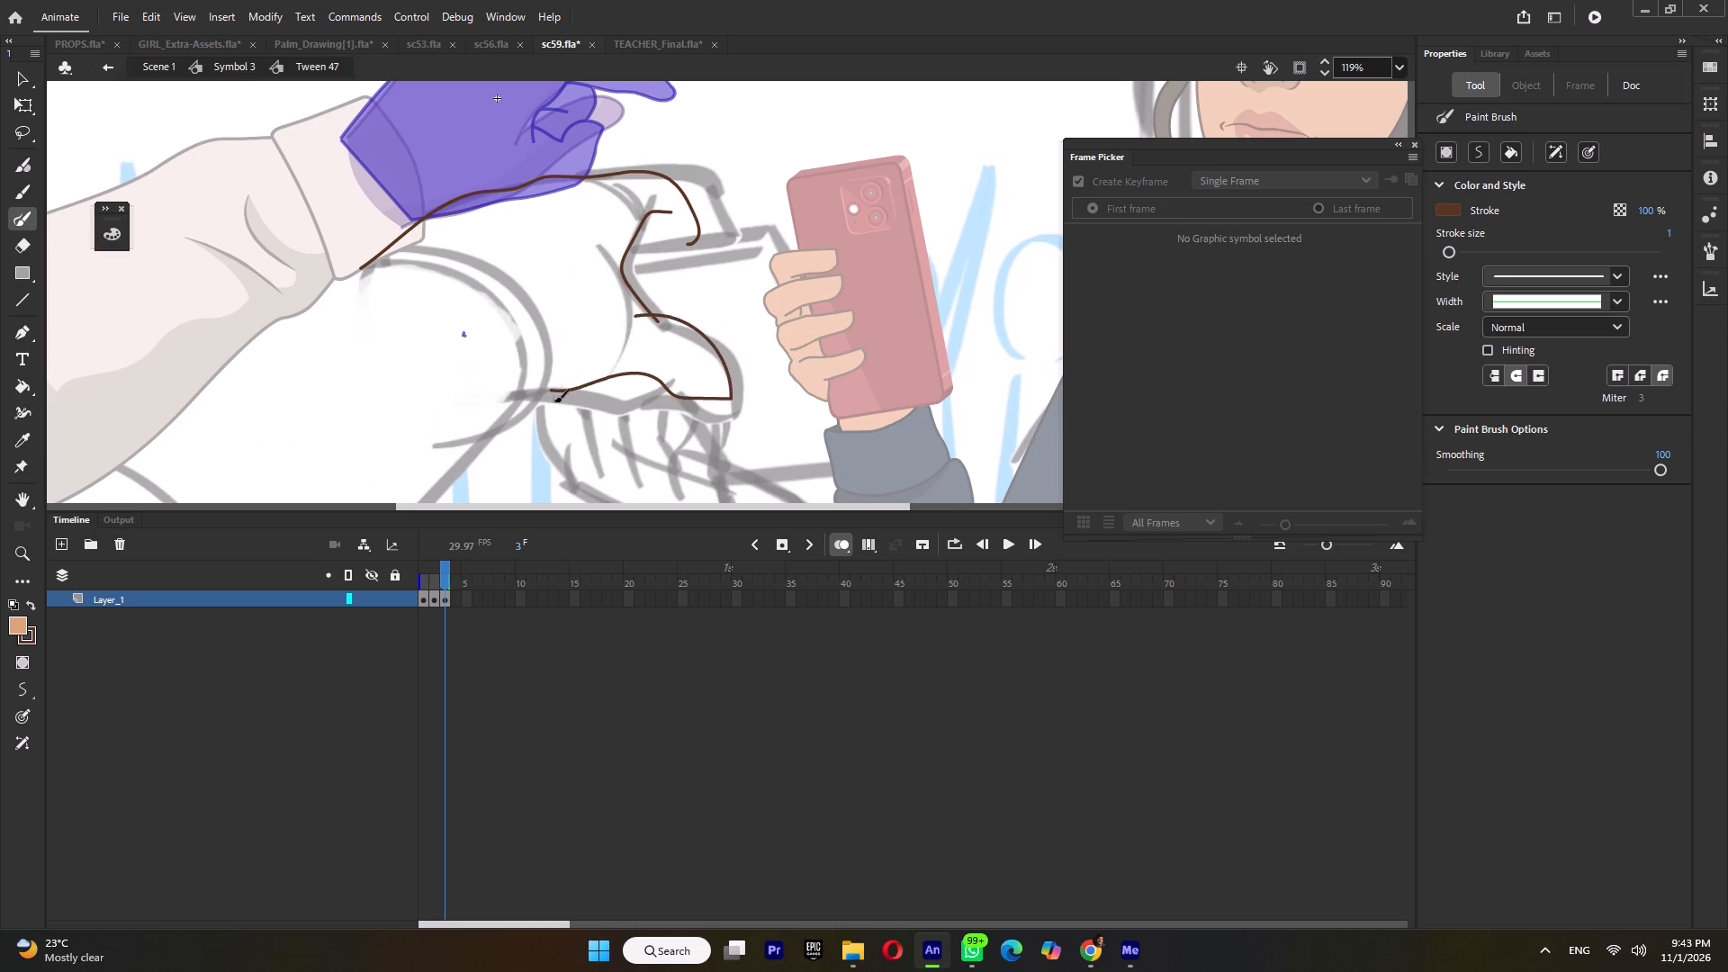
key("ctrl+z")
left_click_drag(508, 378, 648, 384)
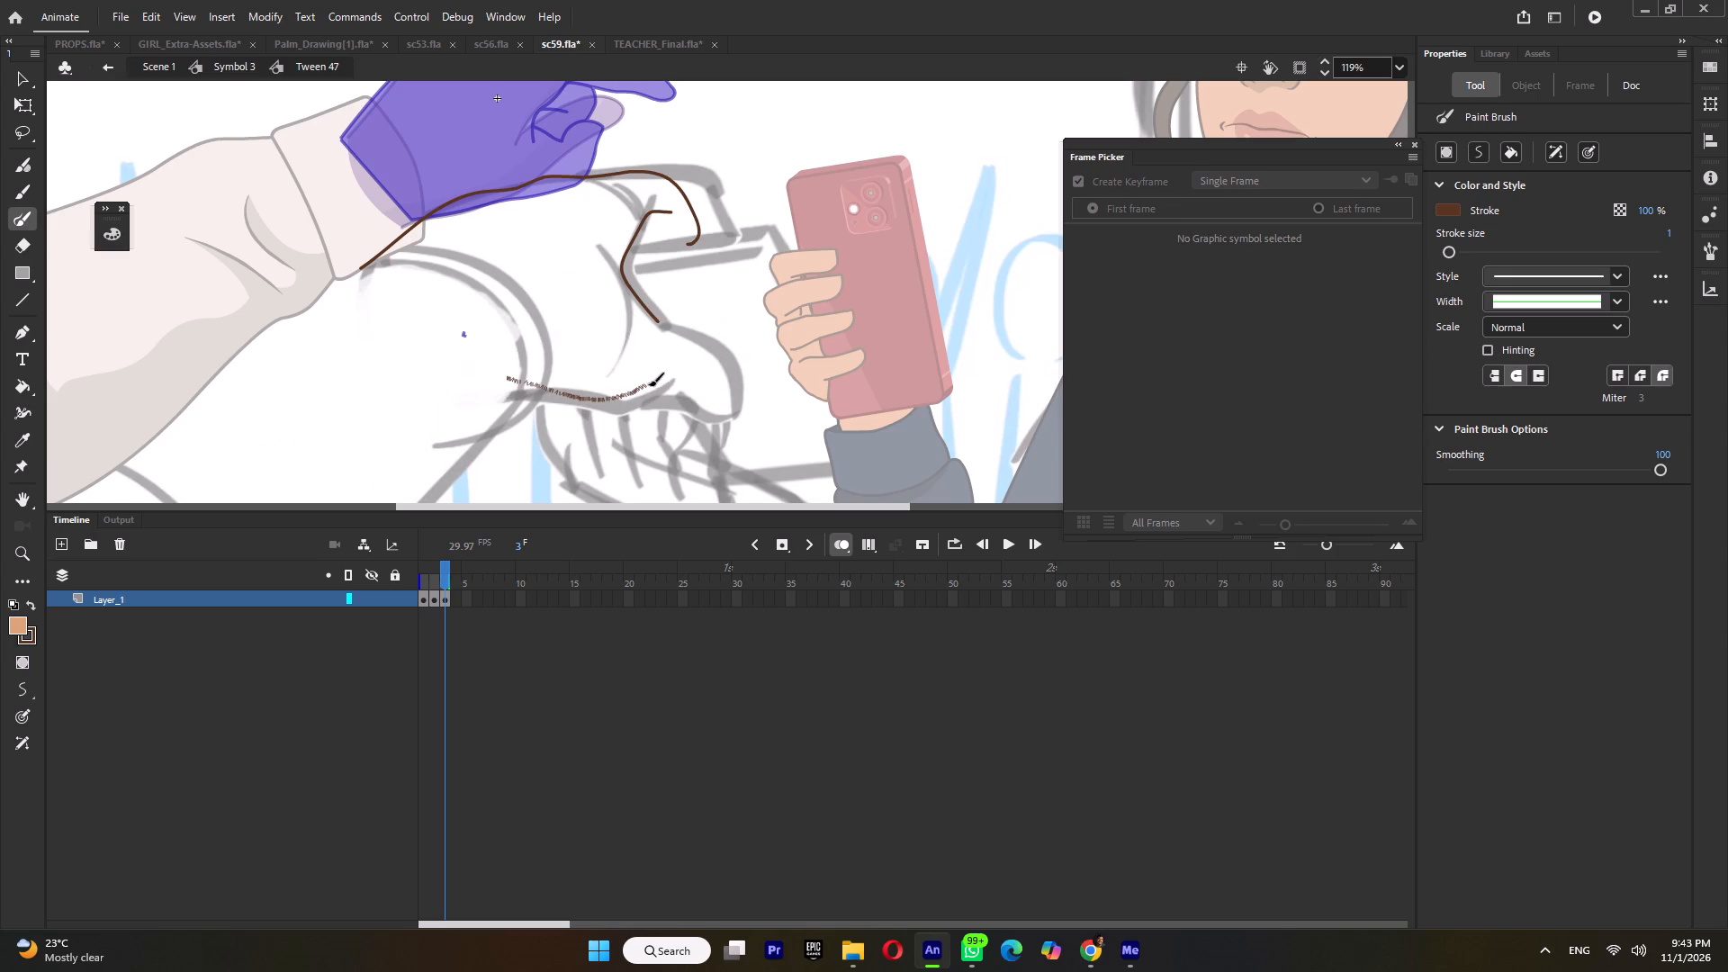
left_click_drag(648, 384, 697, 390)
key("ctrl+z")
Trace the palm's lower edge and the thumb outline up to the inner curve, and delete the stray stroke ends where they overlap.
left_click_drag(500, 377, 527, 387)
left_click_drag(527, 387, 684, 378)
left_click_drag(660, 380, 703, 333)
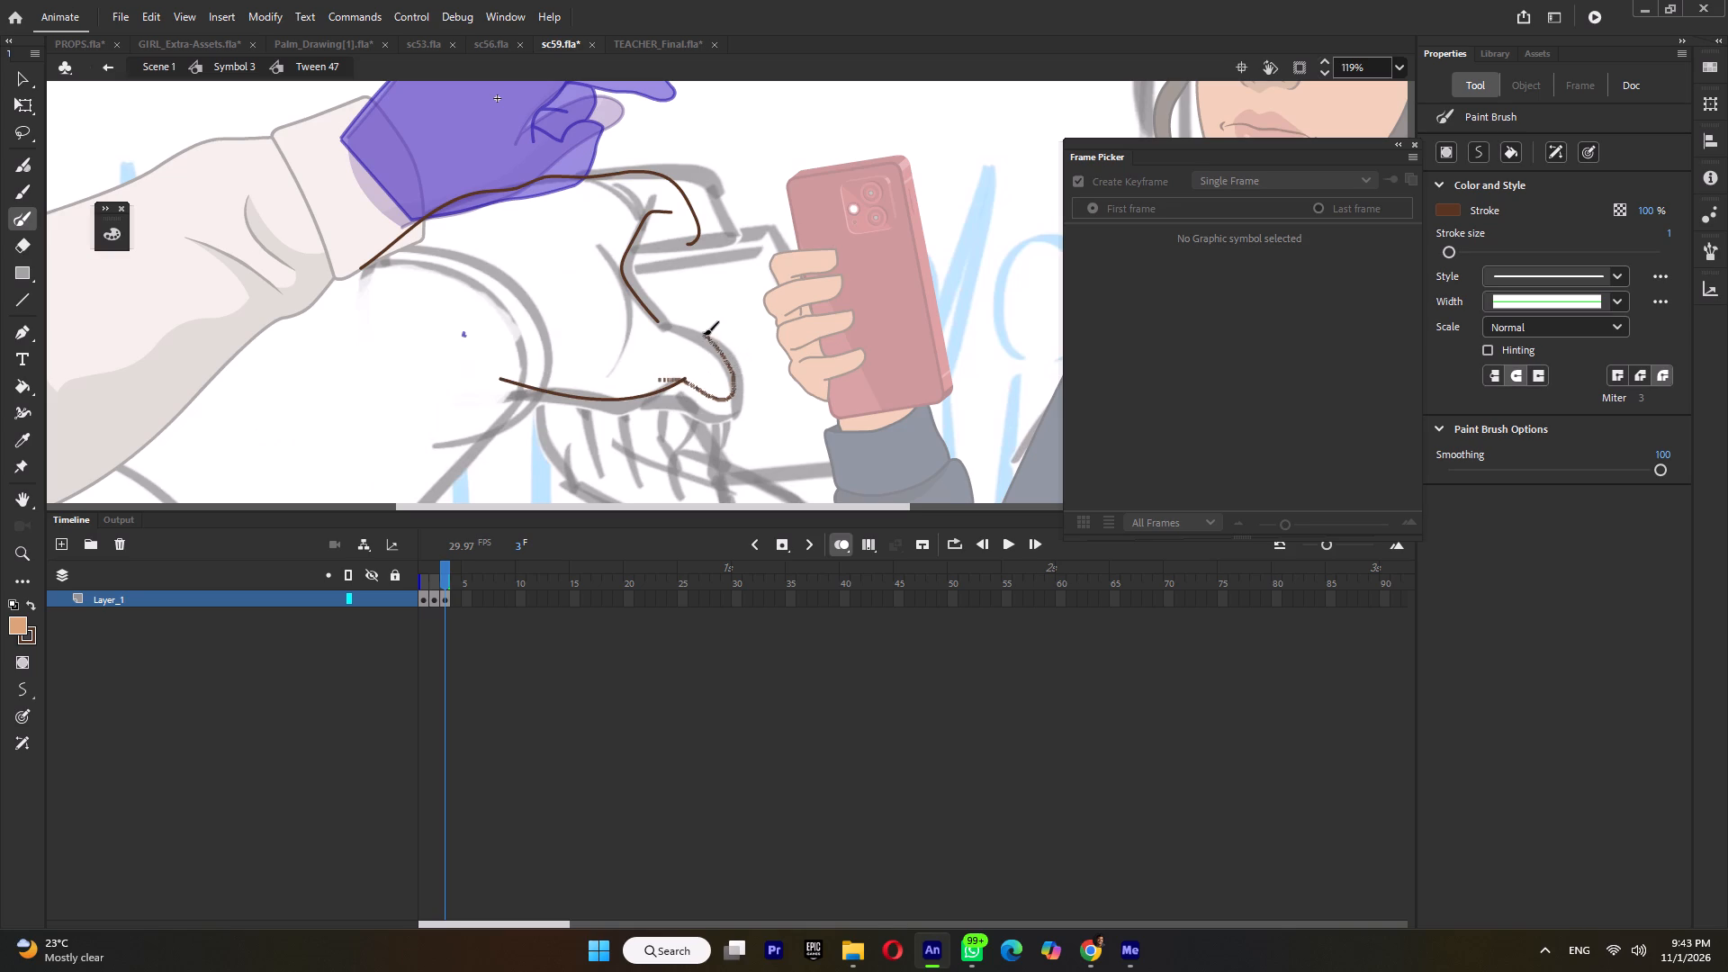
left_click_drag(703, 333, 674, 323)
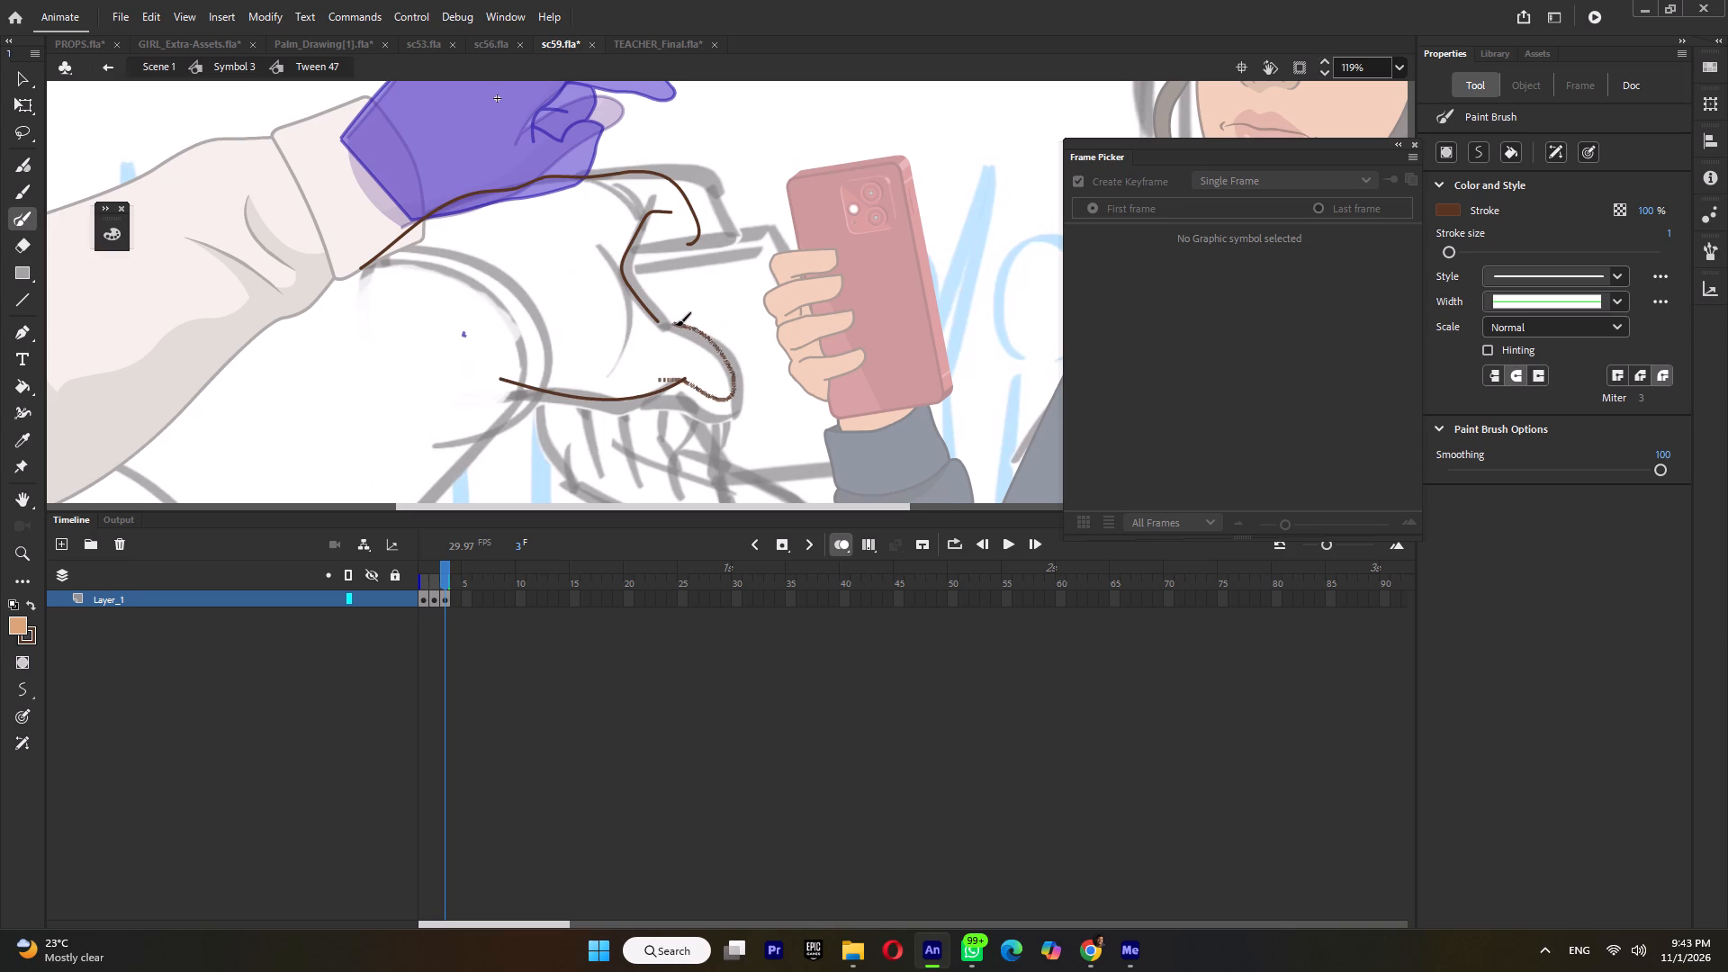
left_click_drag(674, 324, 660, 323, "ctrl")
left_click(692, 329, "ctrl")
left_click(672, 377, "ctrl")
key("Delete")
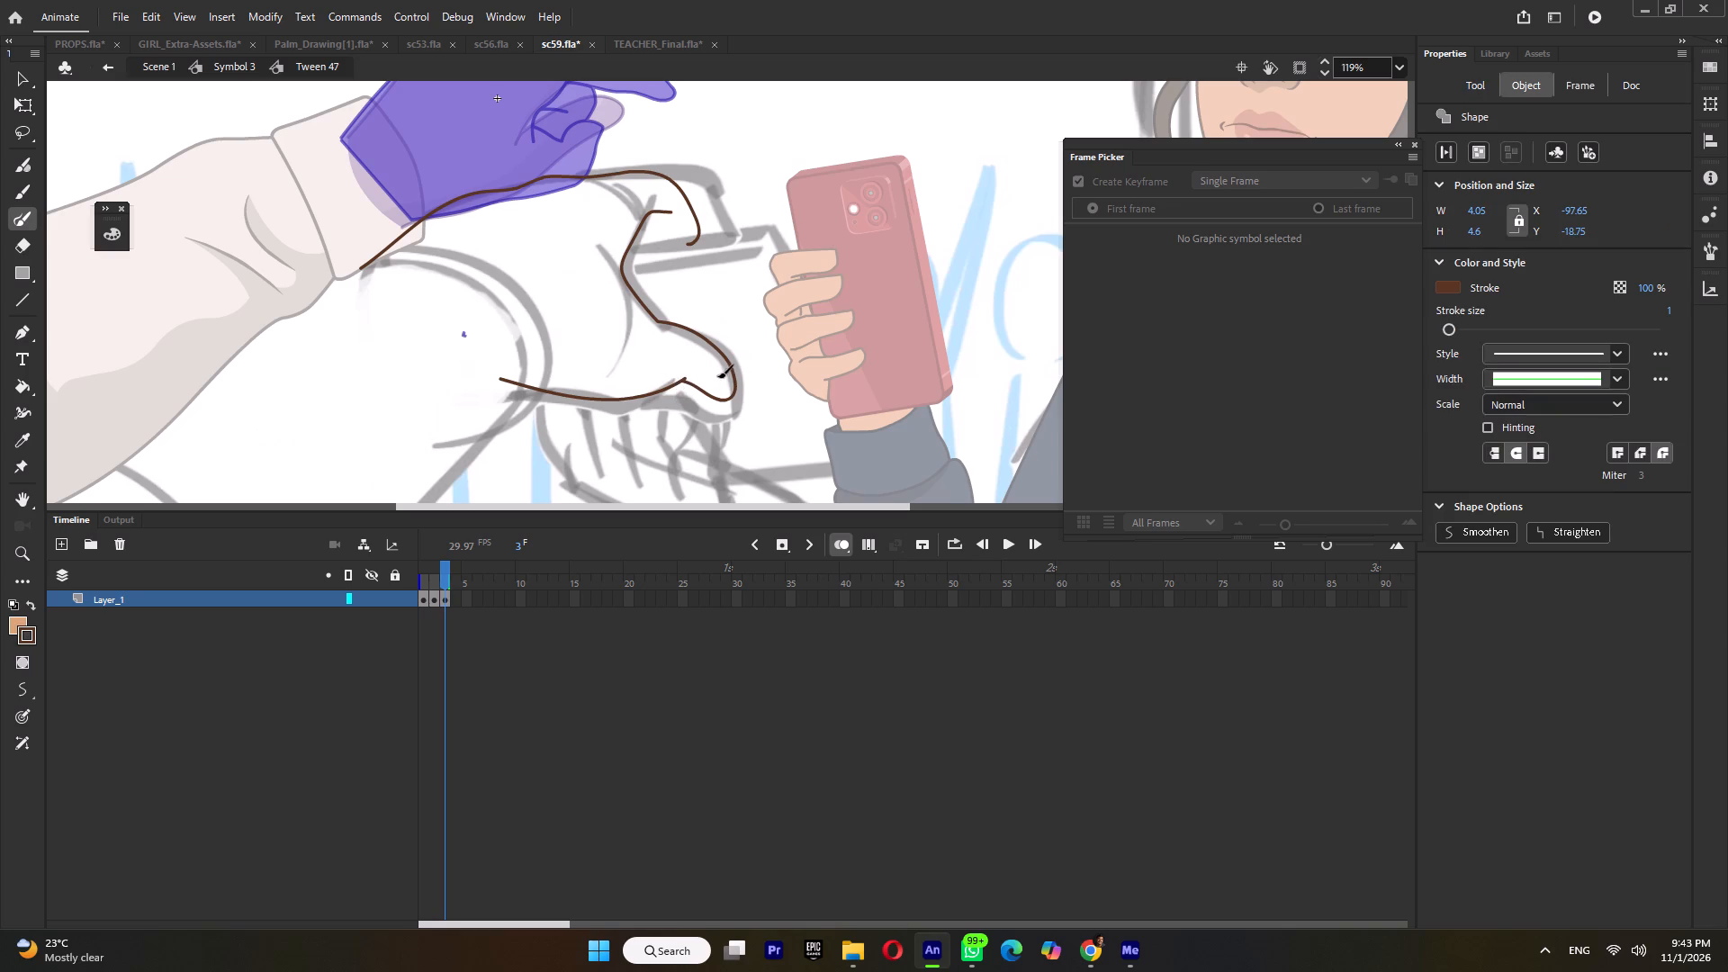
left_click(684, 375, "ctrl")
key("Delete")
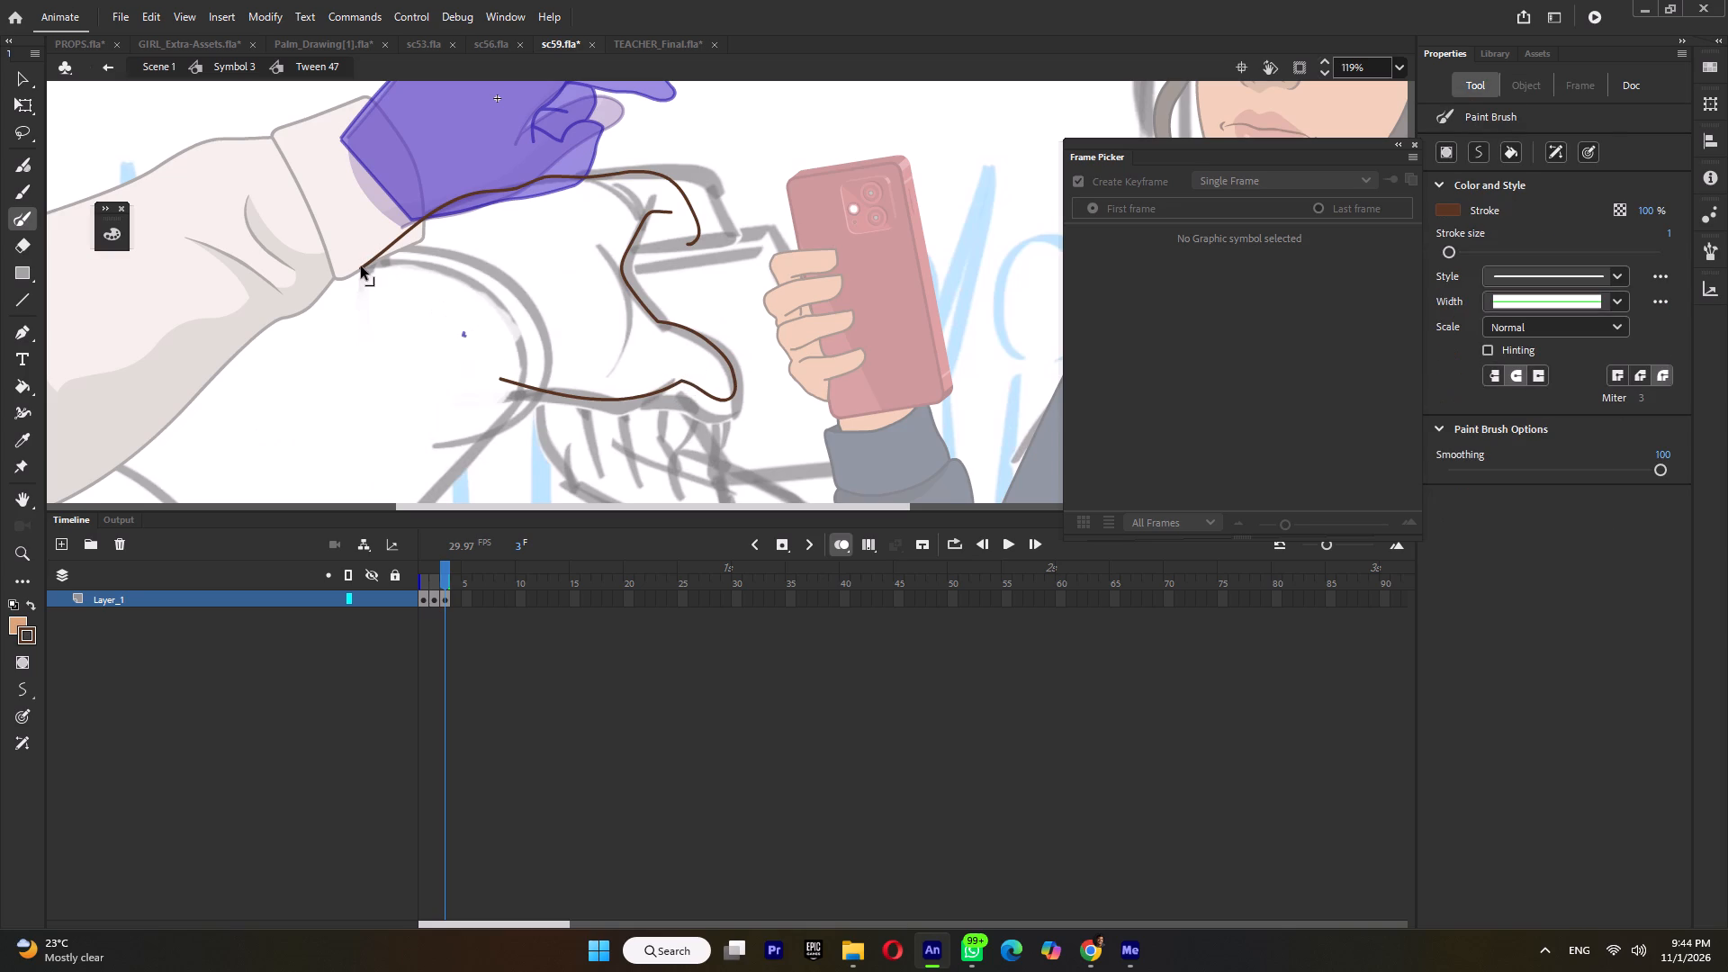
Extend the upper outline's end below the cuff and draw a curved wrist line joining it to the palm's lower edge.
left_click_drag(361, 266, 362, 294, "ctrl")
left_click(380, 258, "ctrl")
left_click_drag(359, 283, 480, 352)
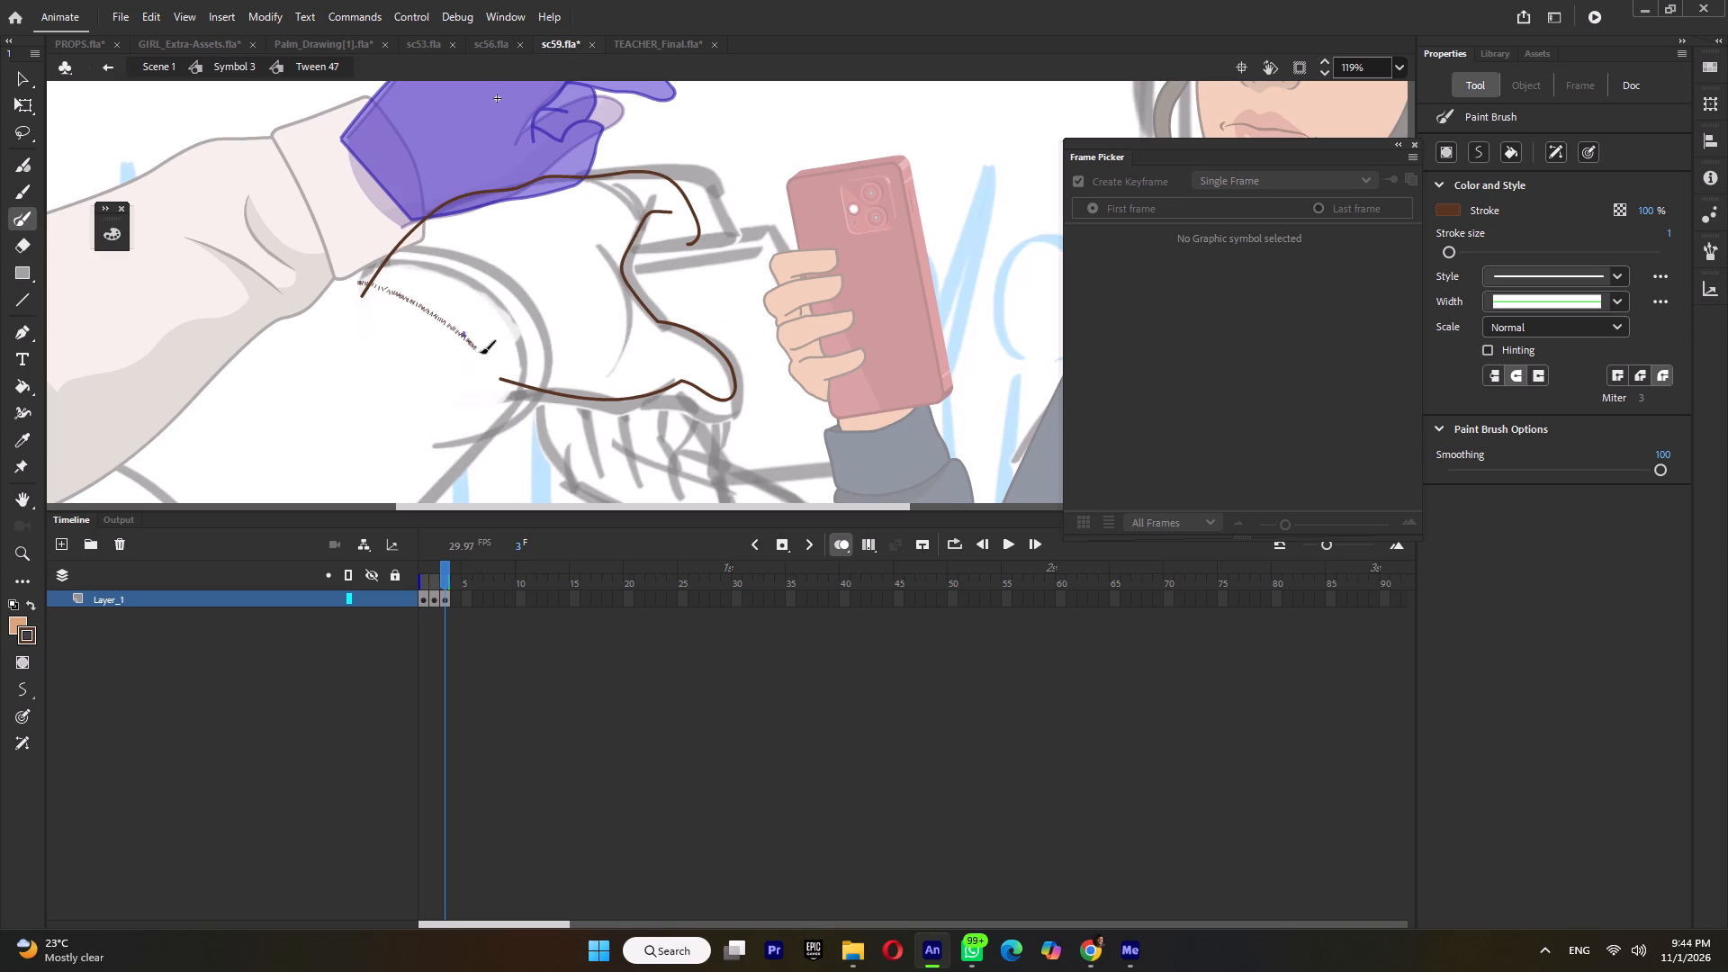
left_click_drag(480, 352, 509, 374)
left_click_drag(508, 373, 506, 381, "ctrl")
left_click_drag(506, 381, 505, 382, "ctrl")
Draw the fingers' lower edge from the inner curve to the fingertips, join the corner and delete the overshooting end.
scroll(661, 214, "up", 3, "ctrl")
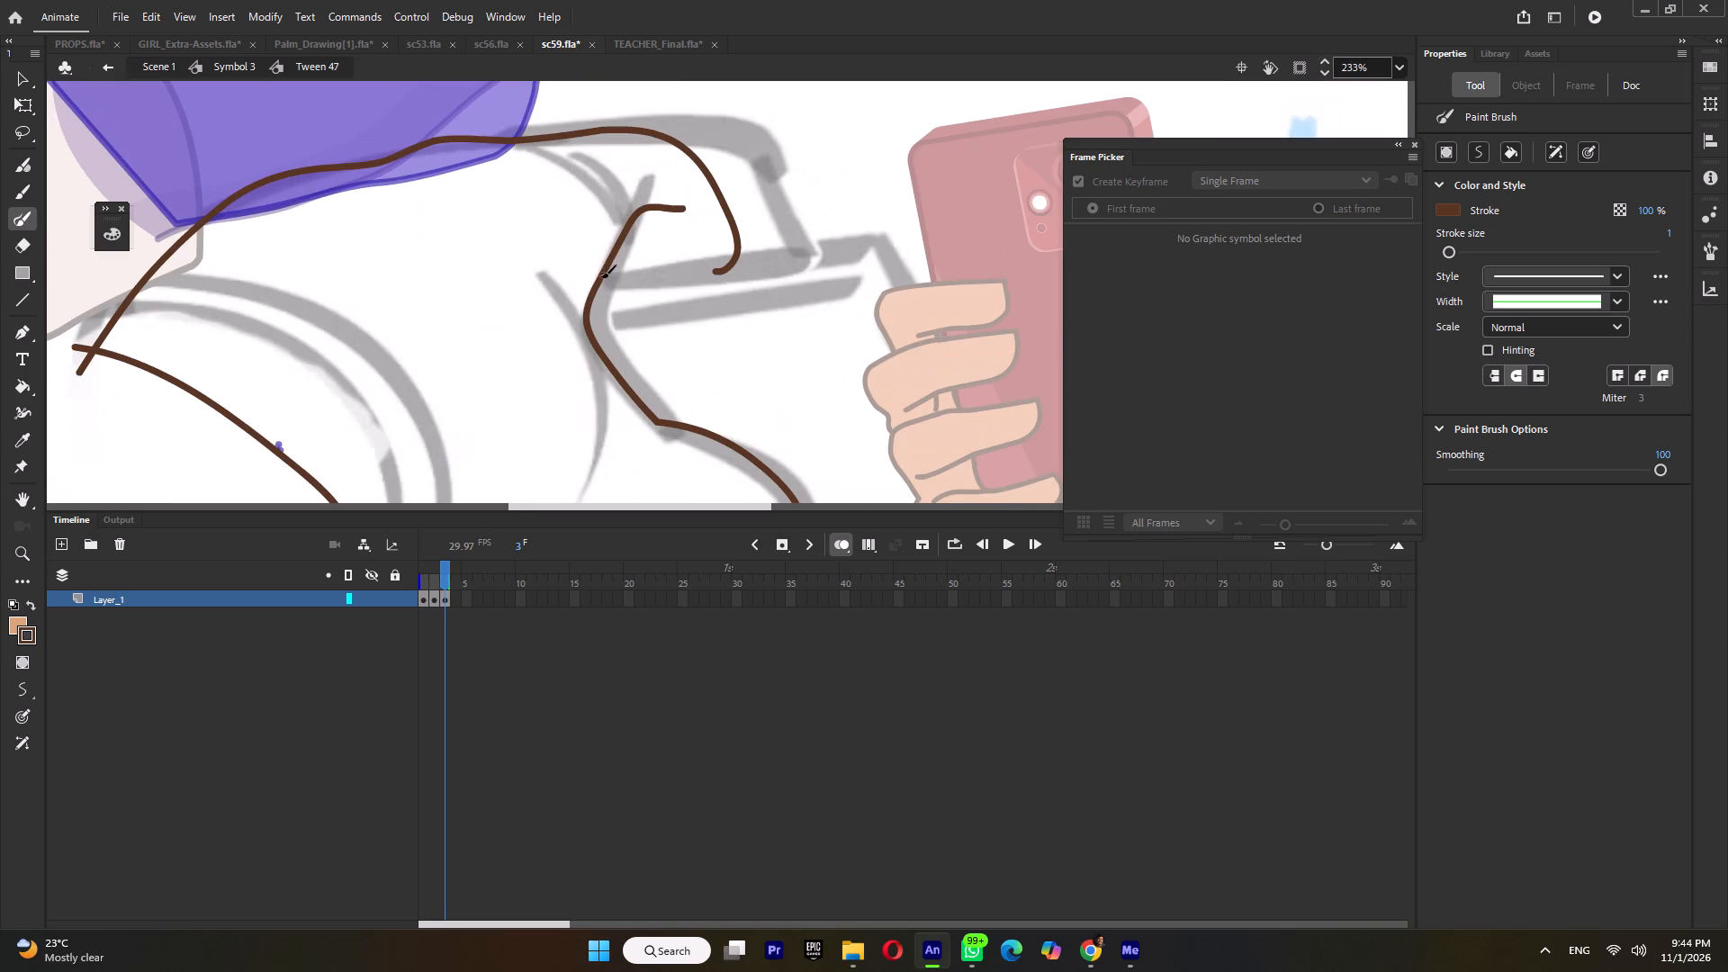
left_click_drag(594, 276, 709, 265)
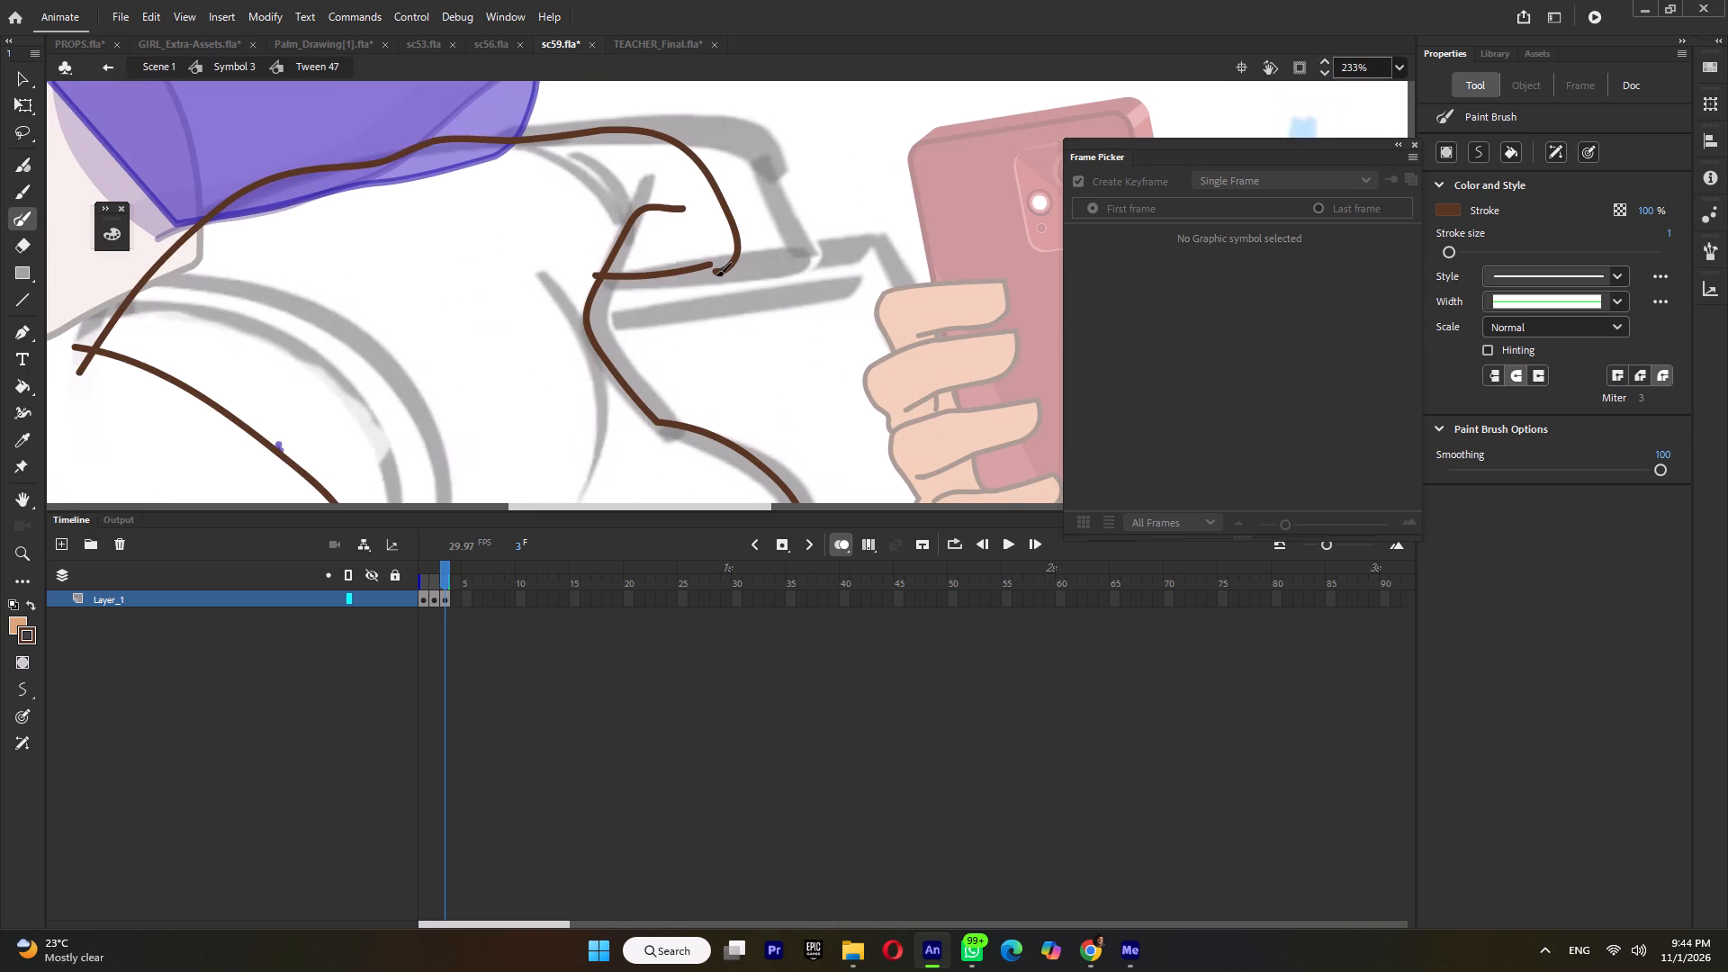
left_click(716, 274, "ctrl")
left_click_drag(727, 265, 734, 256, "ctrl")
left_click(595, 274, "ctrl")
key("Delete")
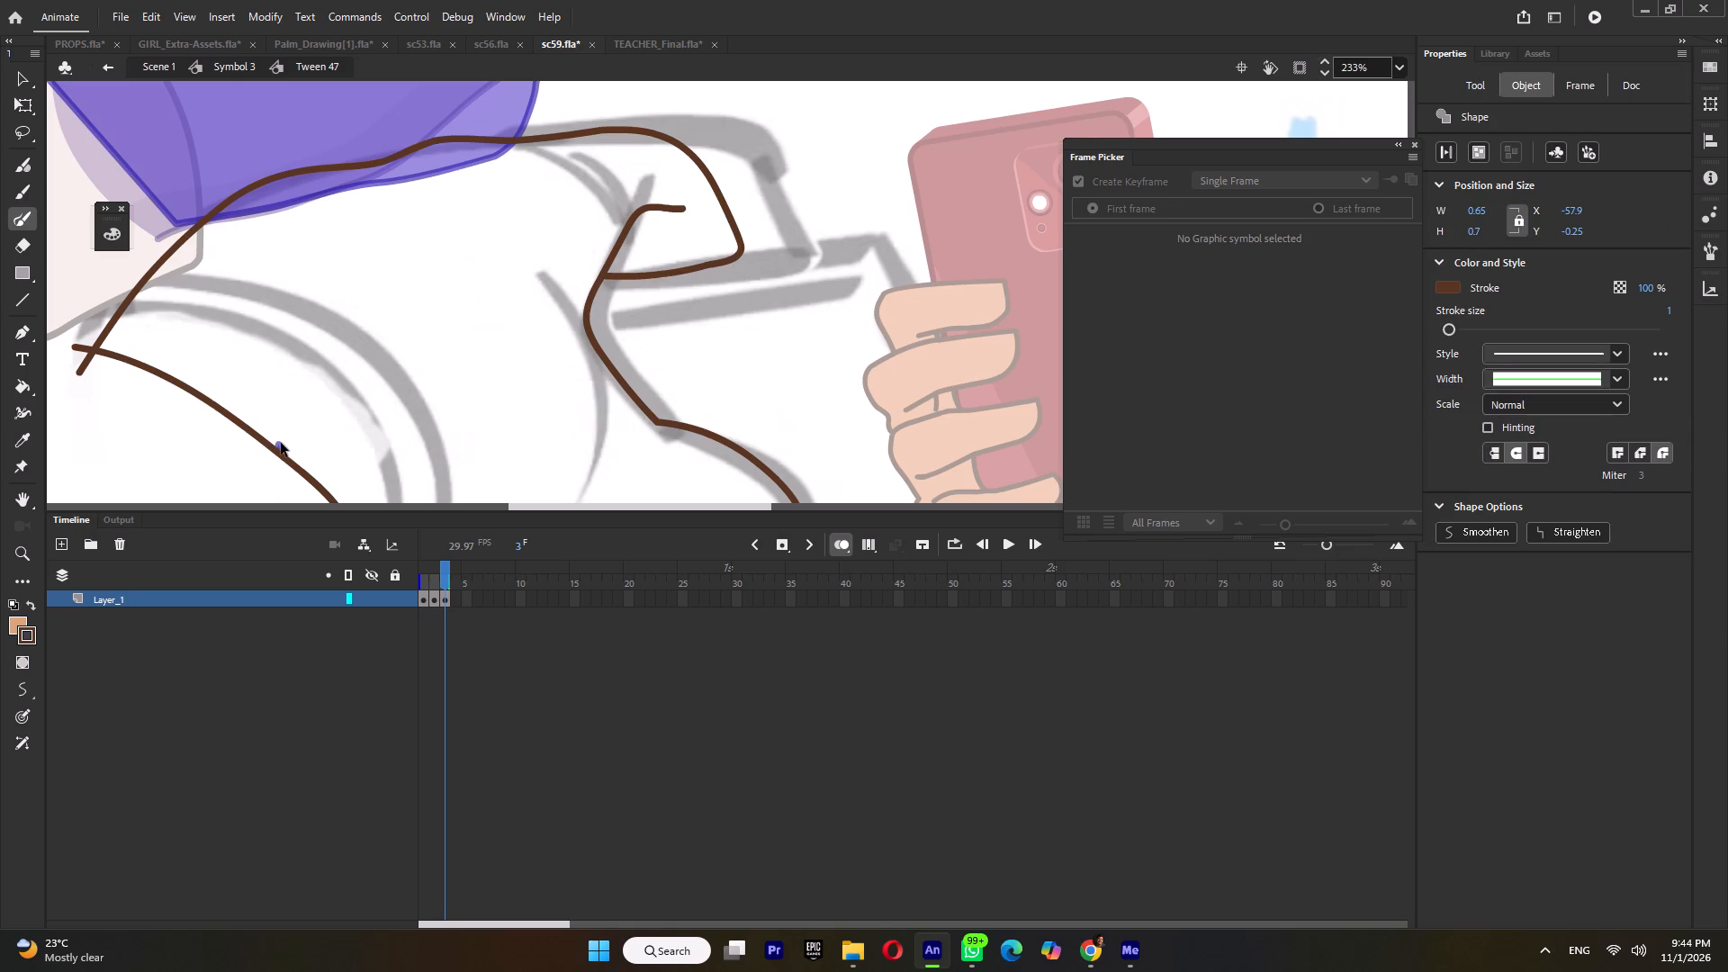
Fill the closed hand outline with the current orange-tan skin colour.
key("k")
left_click(400, 352)
scroll(451, 291, "down", 5, "ctrl")
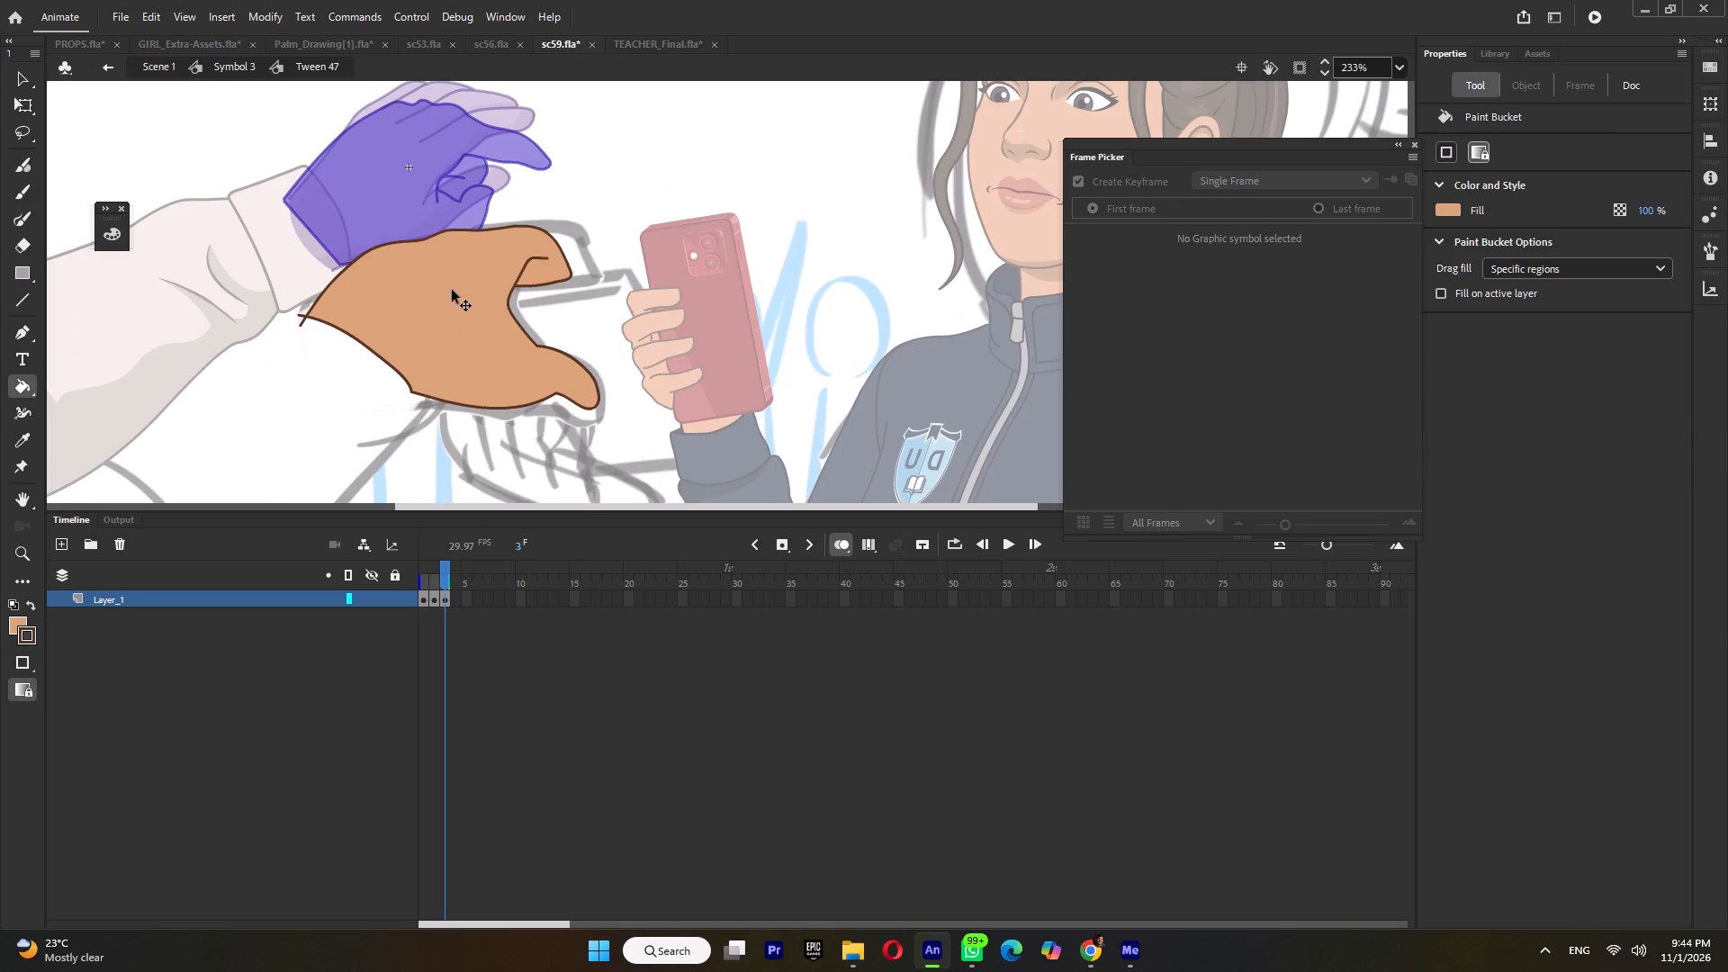
Return to the arm symbol and switch the teacher's hand instance to its newly drawn third pose.
scroll(452, 290, "down", 1, "ctrl")
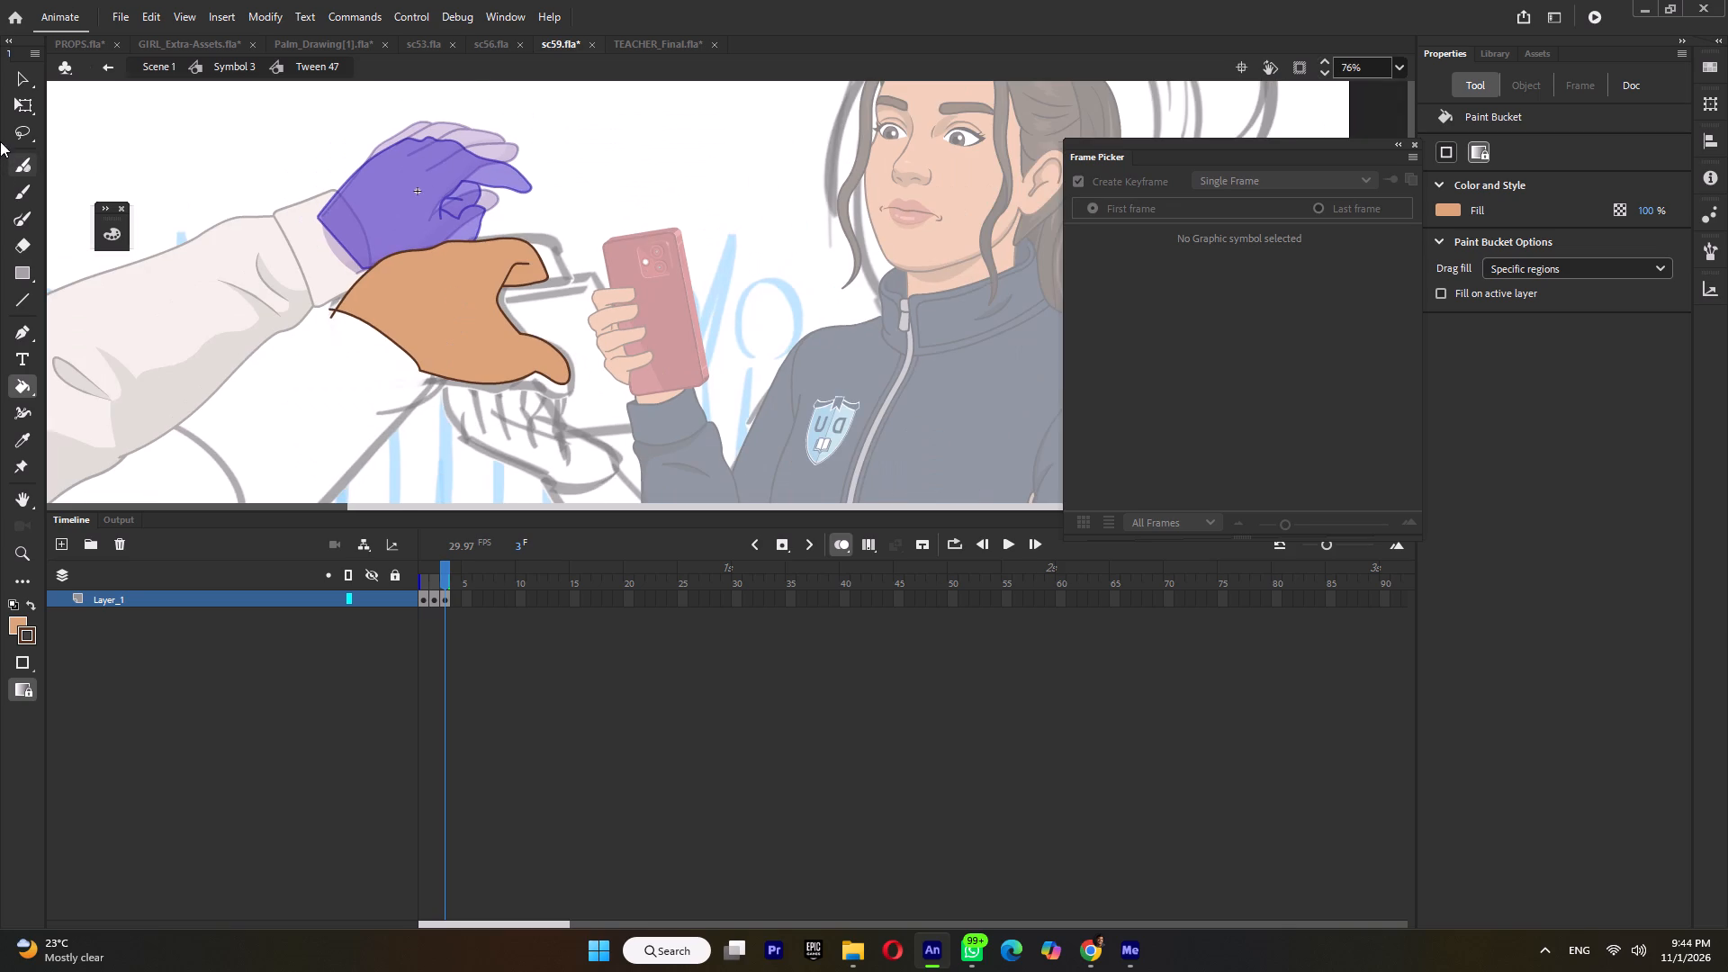
left_click(15, 101, "ctrl")
double_click(683, 250, "ctrl")
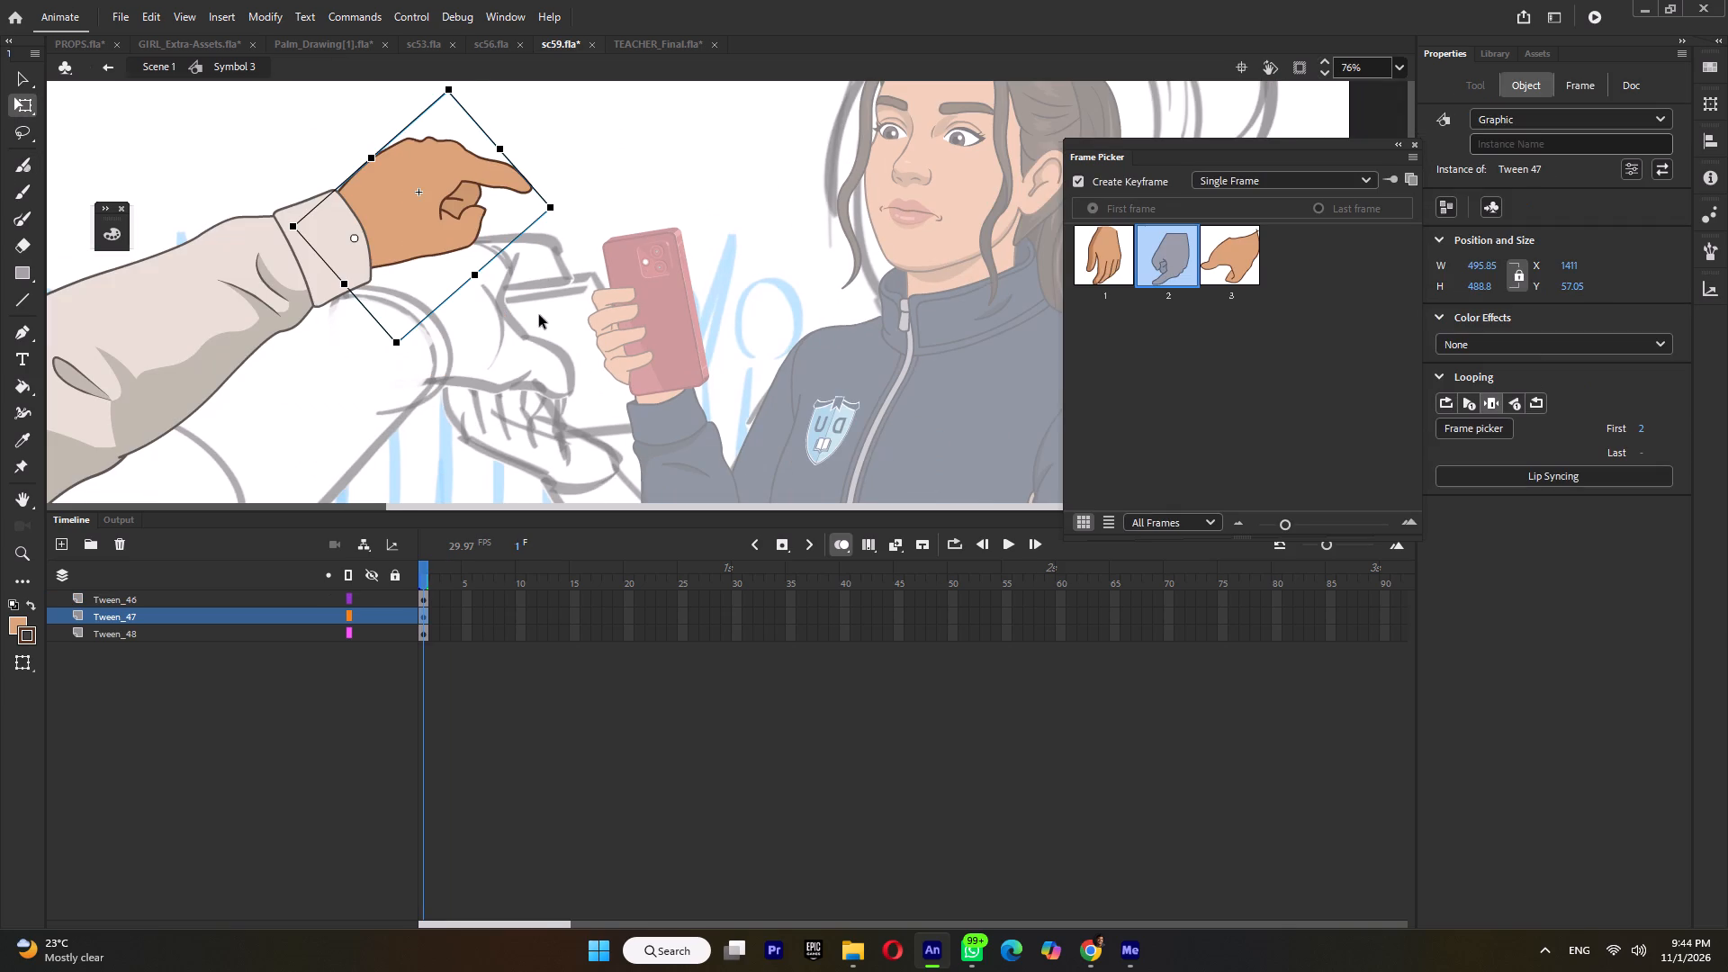
left_click(1213, 262, "ctrl")
Inside the hand symbol, group the new hand's fill and outline together.
left_click(481, 350, "ctrl")
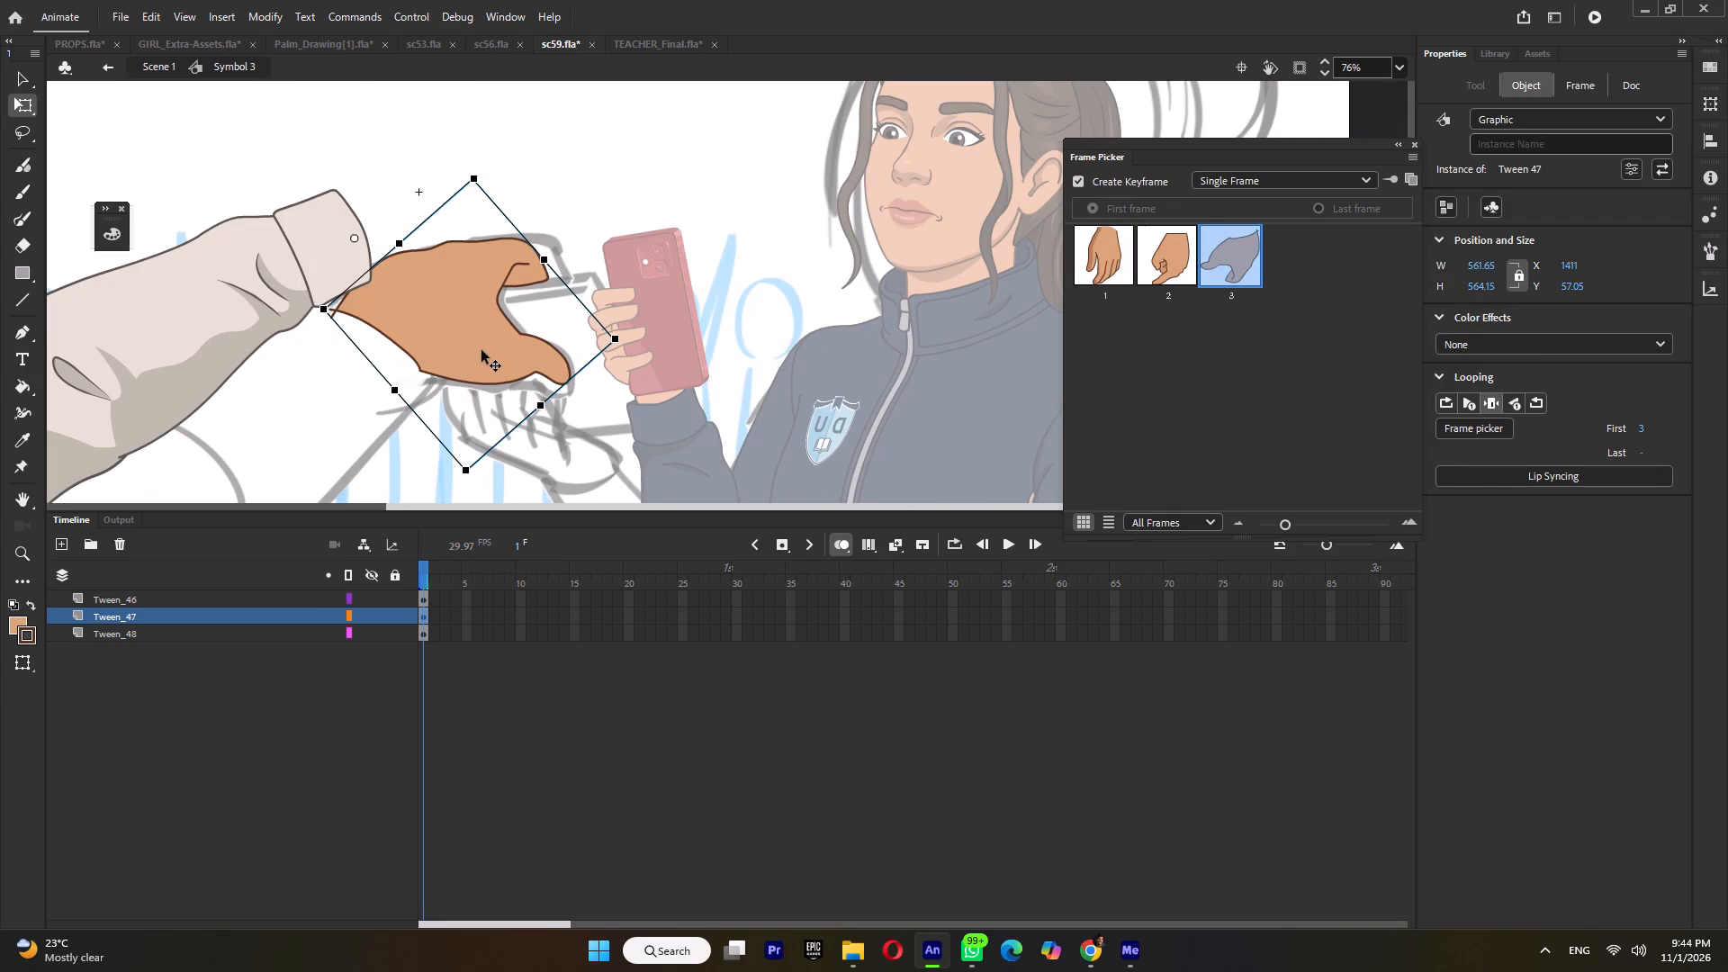
triple_click(481, 350, "ctrl")
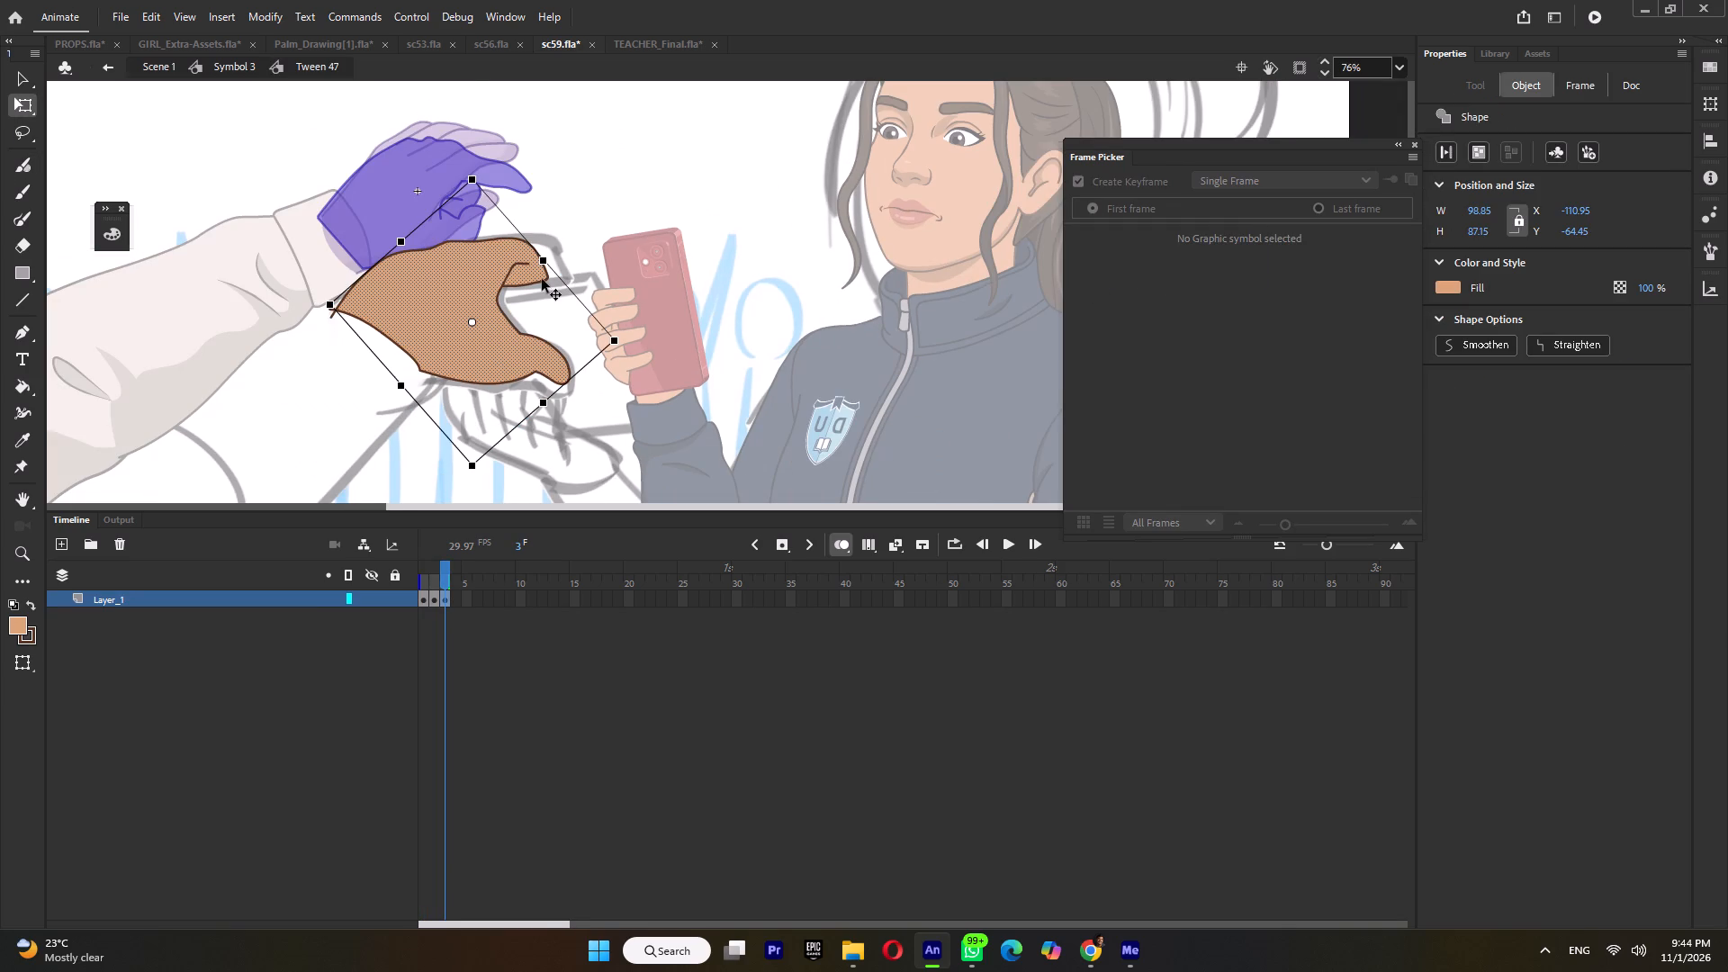
left_click_drag(609, 188, 305, 548, "ctrl")
key("ctrl+g")
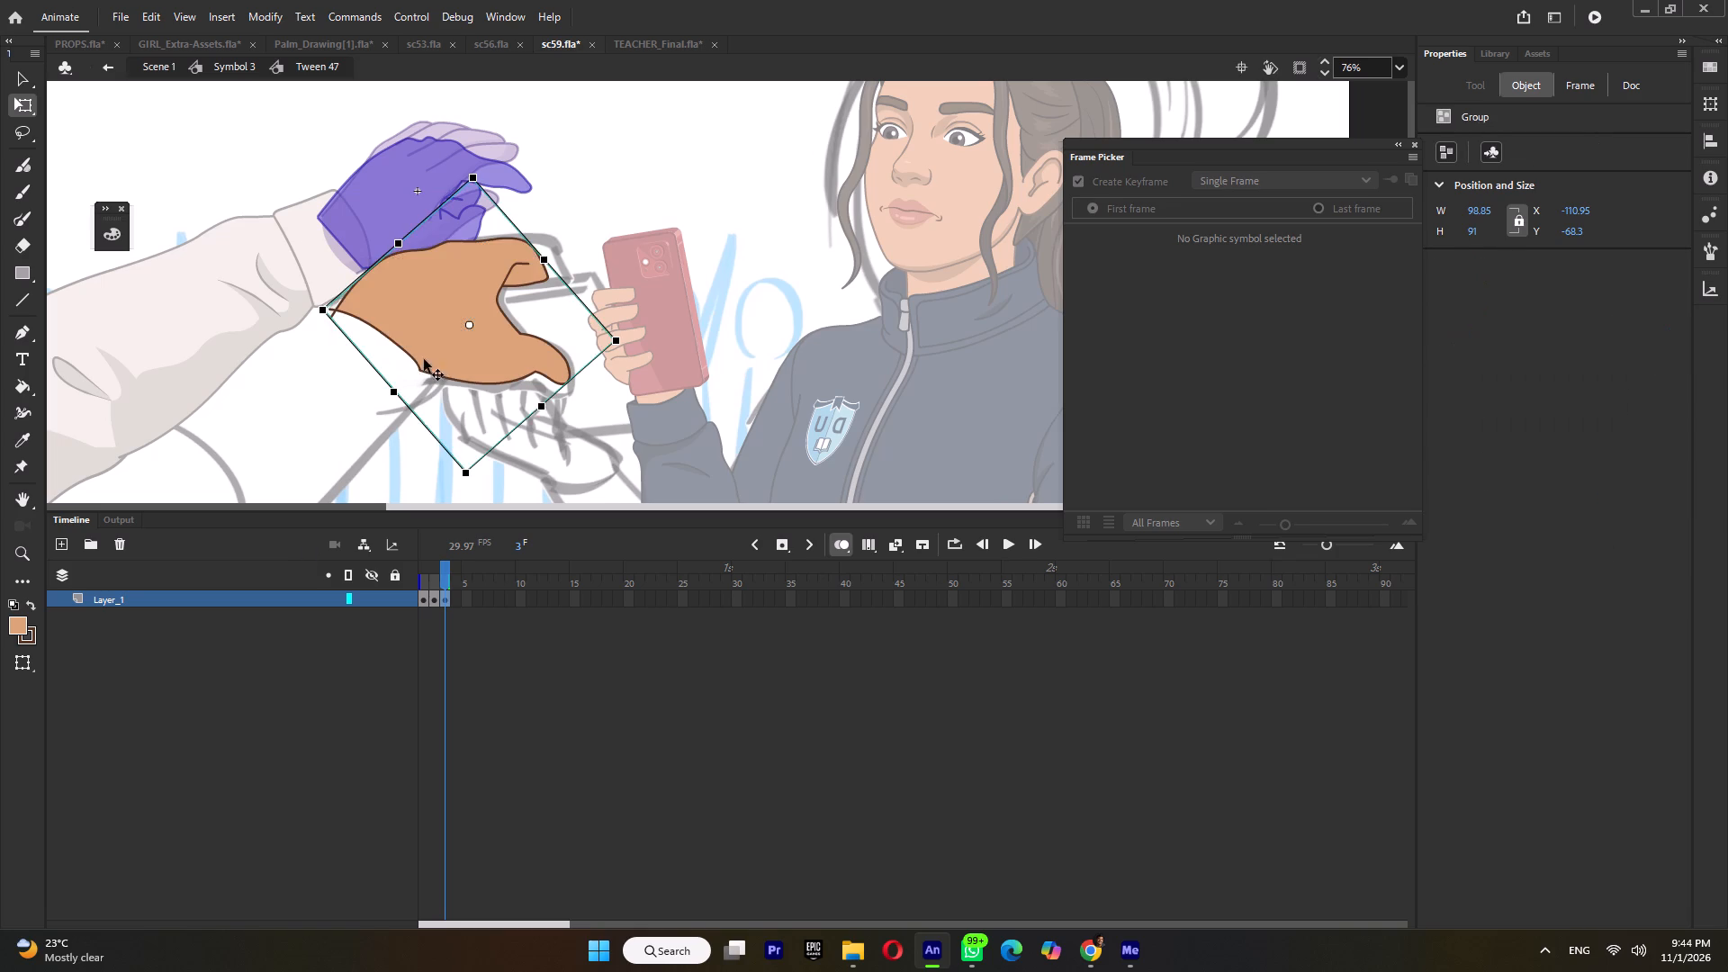
Set the grouped hand's pivot at the wrist, then move, scale down and rotate it to fit over the previous pose at the cuff.
left_click_drag(437, 345, 437, 337)
left_click(21, 100)
left_click_drag(472, 326, 379, 345)
left_click_drag(411, 334, 413, 202)
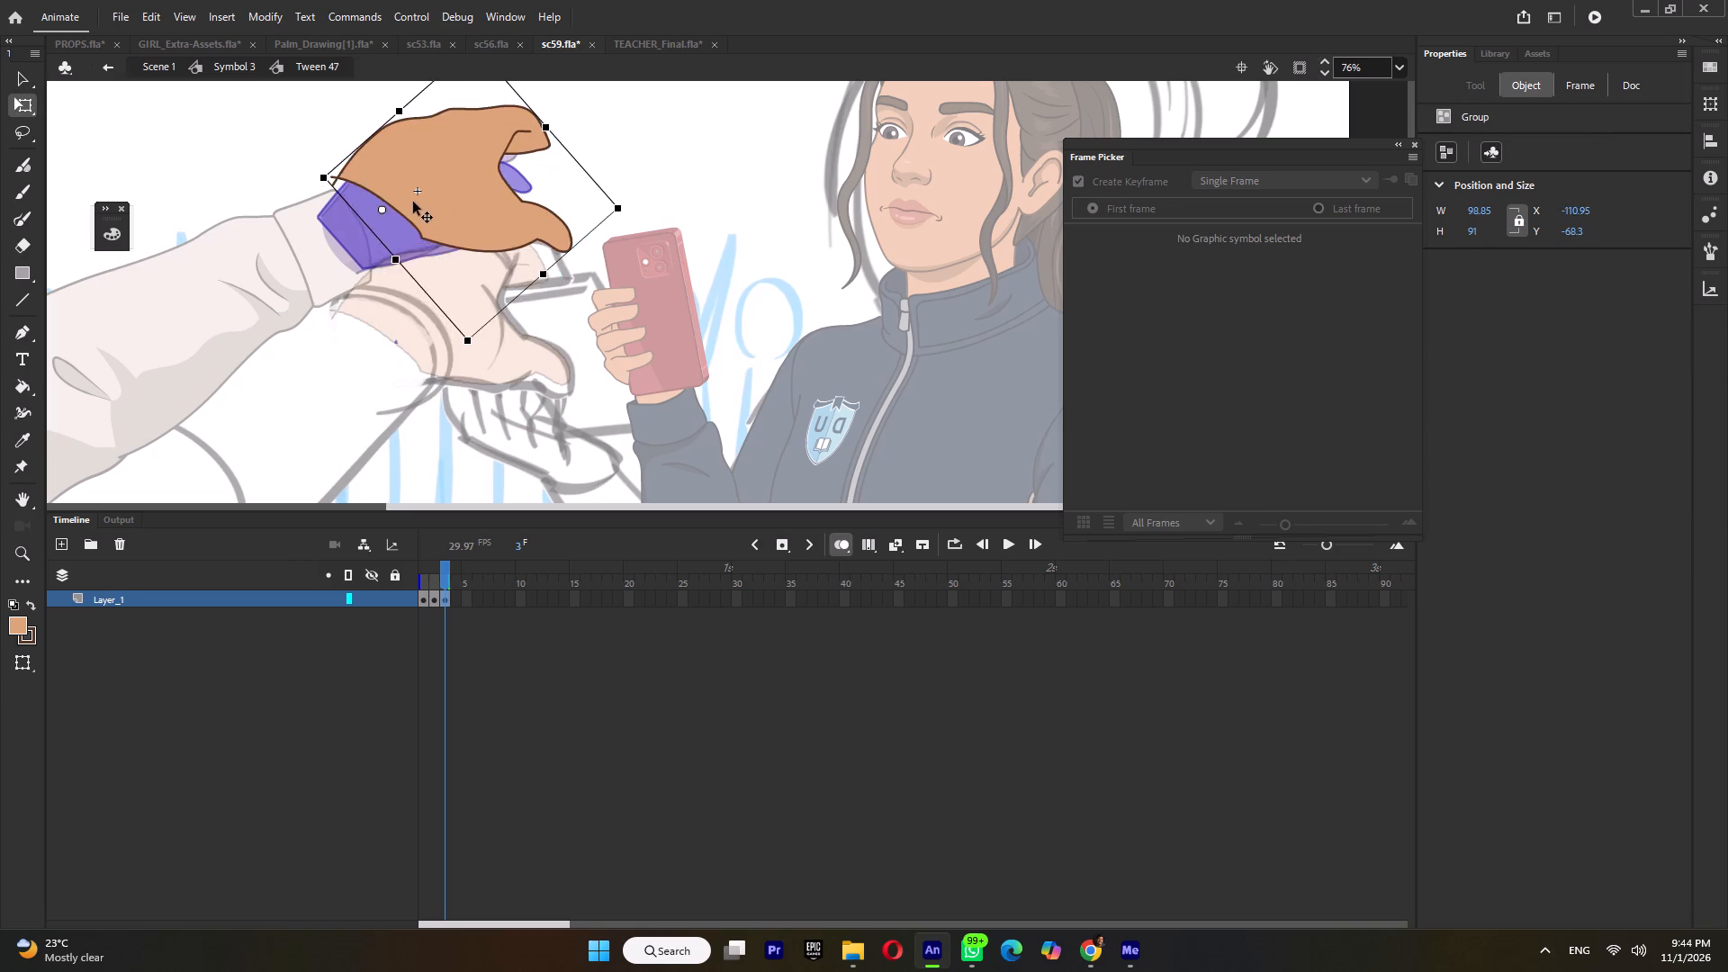
left_click_drag(413, 202, 401, 229)
left_click_drag(607, 236, 553, 255, "shift")
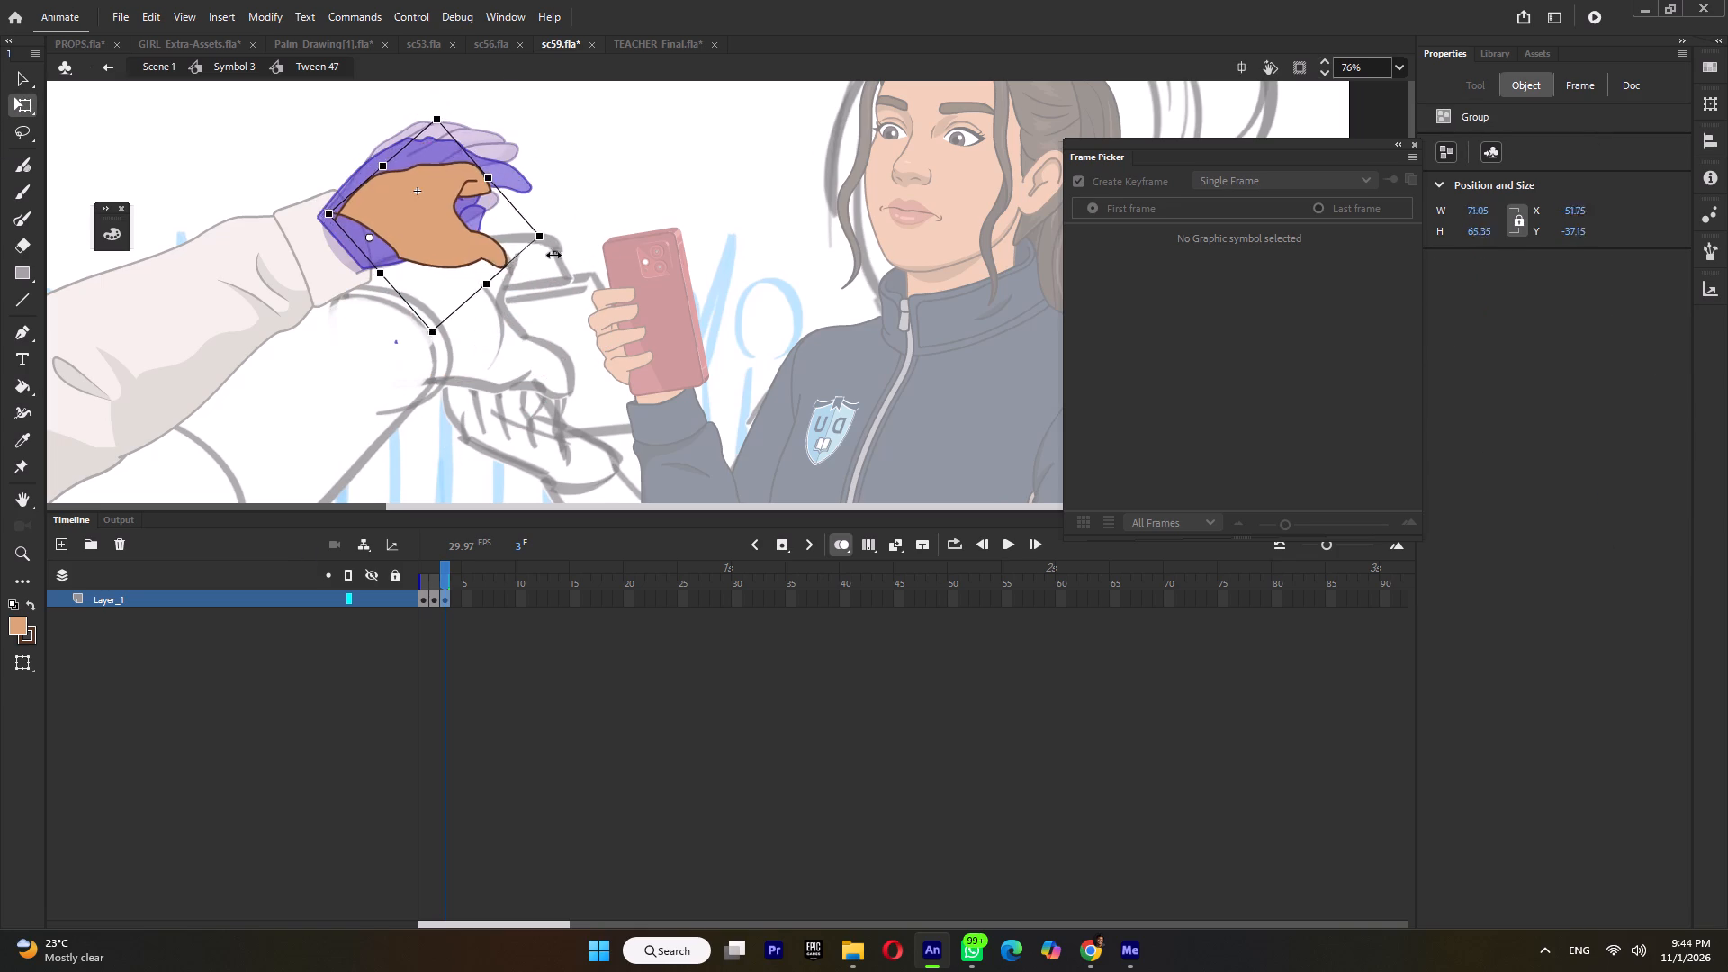
left_click_drag(553, 255, 573, 256, "shift")
left_click_drag(561, 248, 551, 276)
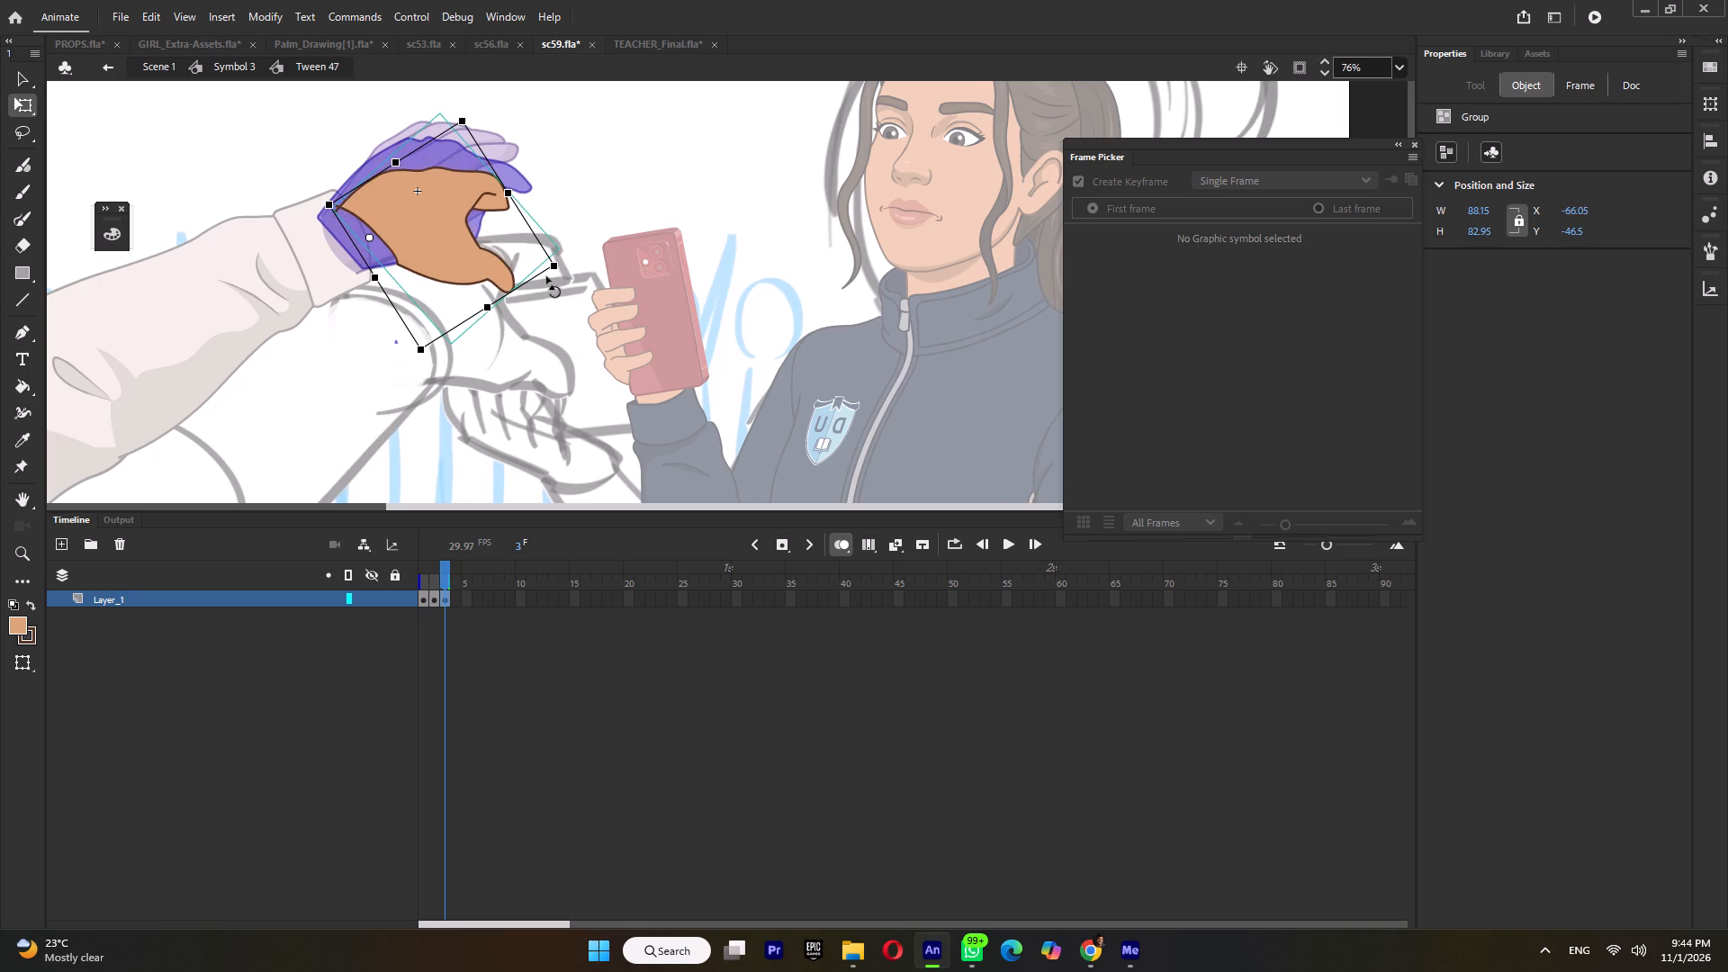
scroll(402, 184, "up", 4, "ctrl")
left_click_drag(388, 227, 337, 220)
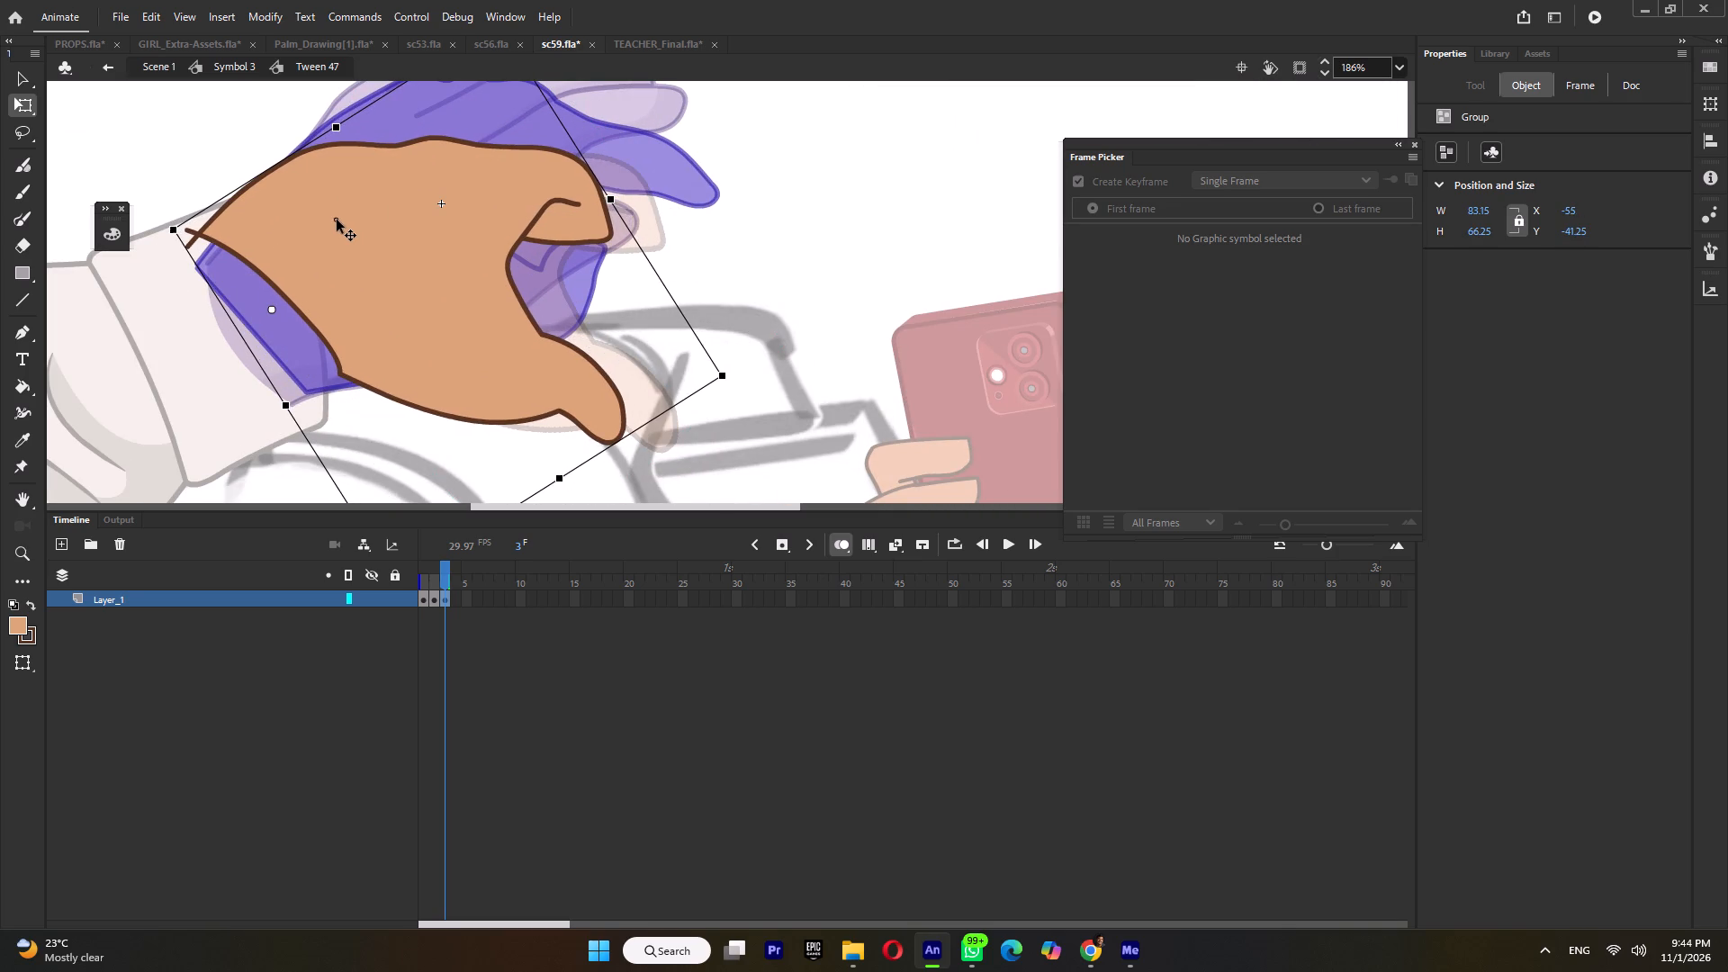
left_click_drag(337, 220, 345, 219)
scroll(355, 241, "down", 3, "ctrl")
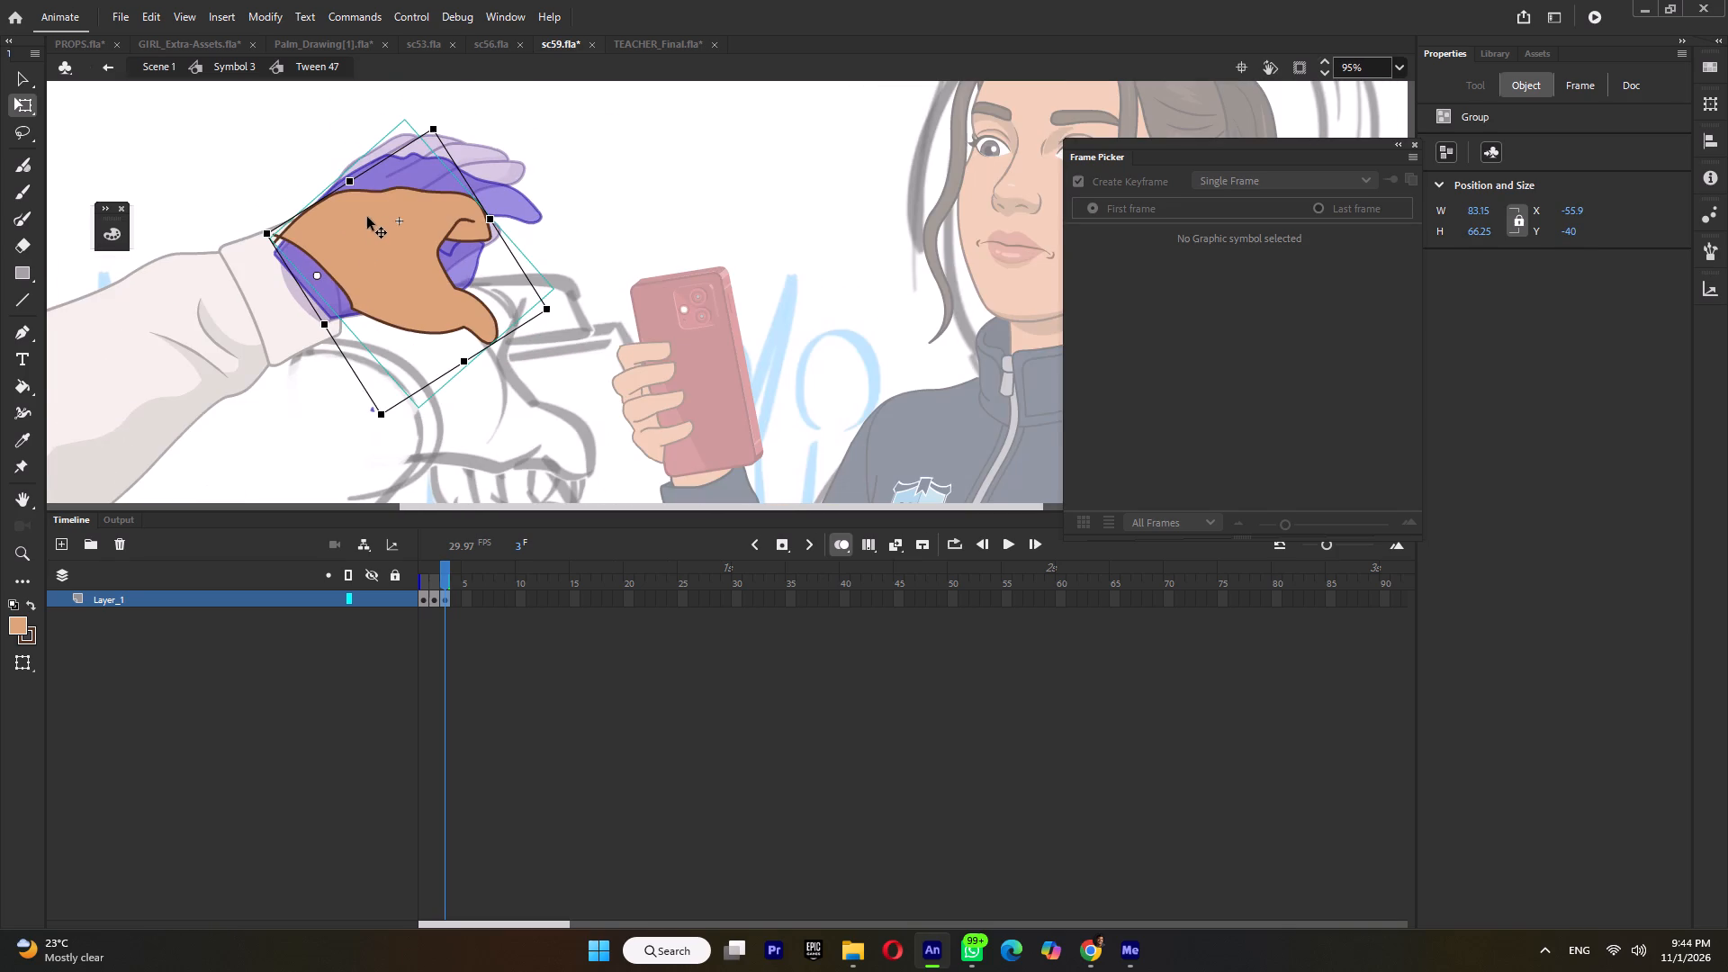
scroll(367, 217, "up", 2, "ctrl")
left_click_drag(346, 229, 363, 212)
Inside the hand group, pull the wrist line outward so the palm's base extends under the sleeve cuff.
double_click(383, 346)
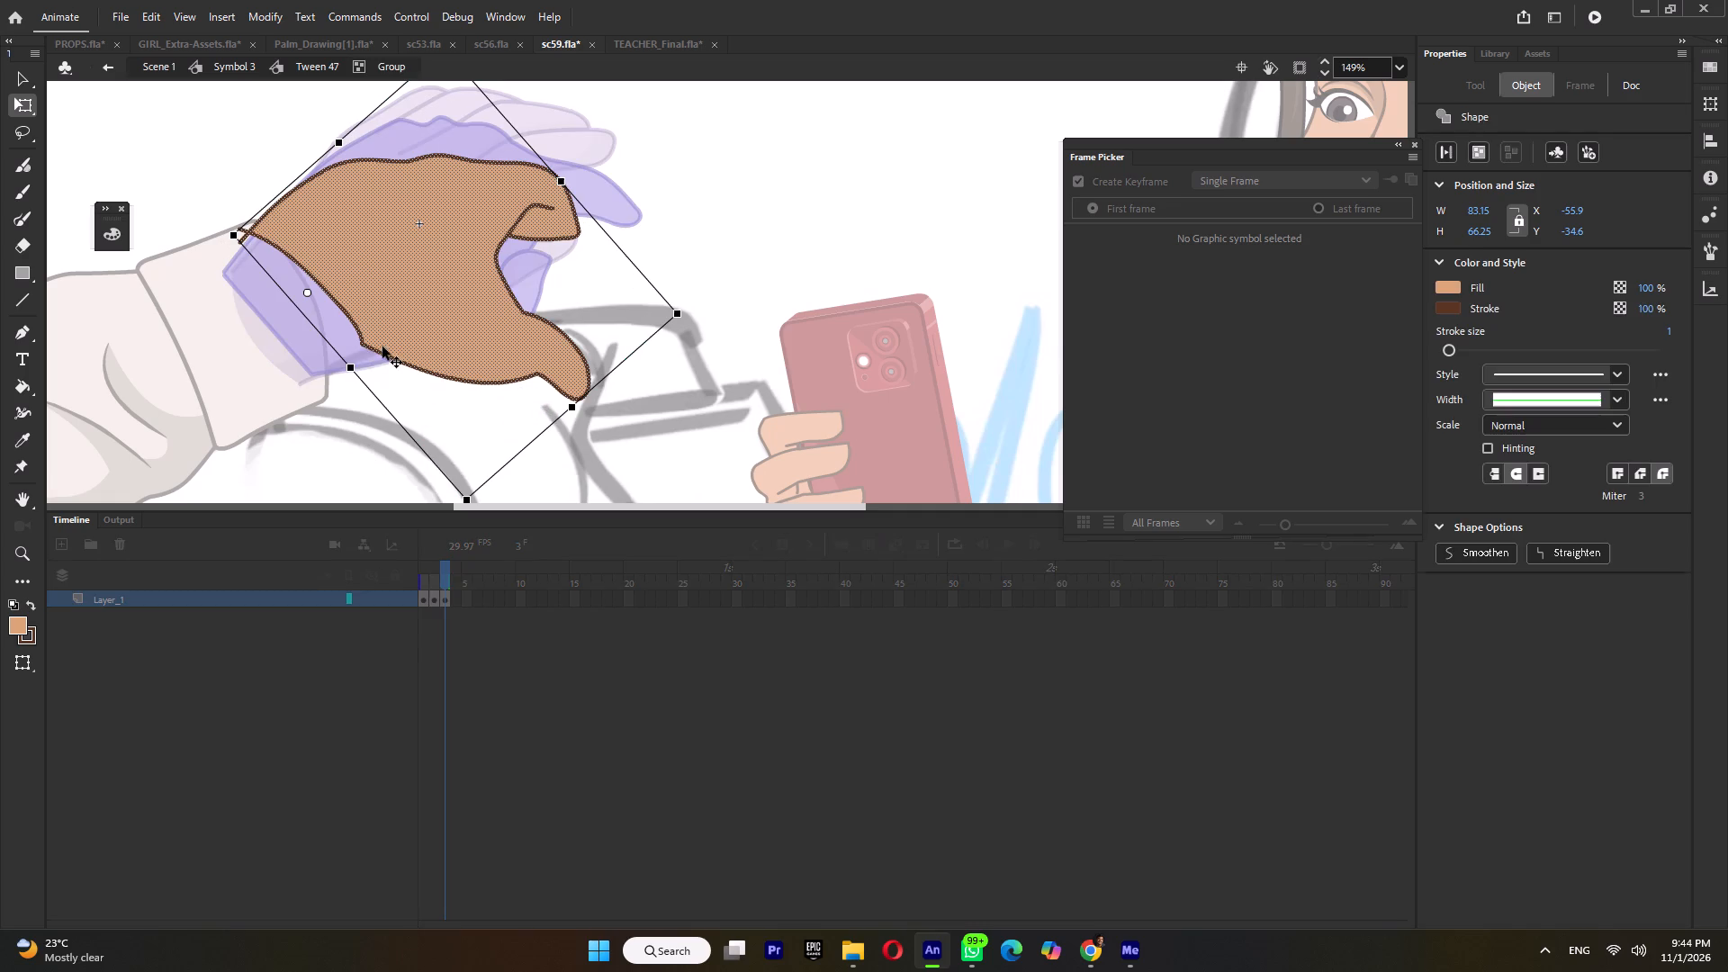
left_click(350, 371)
left_click(360, 362)
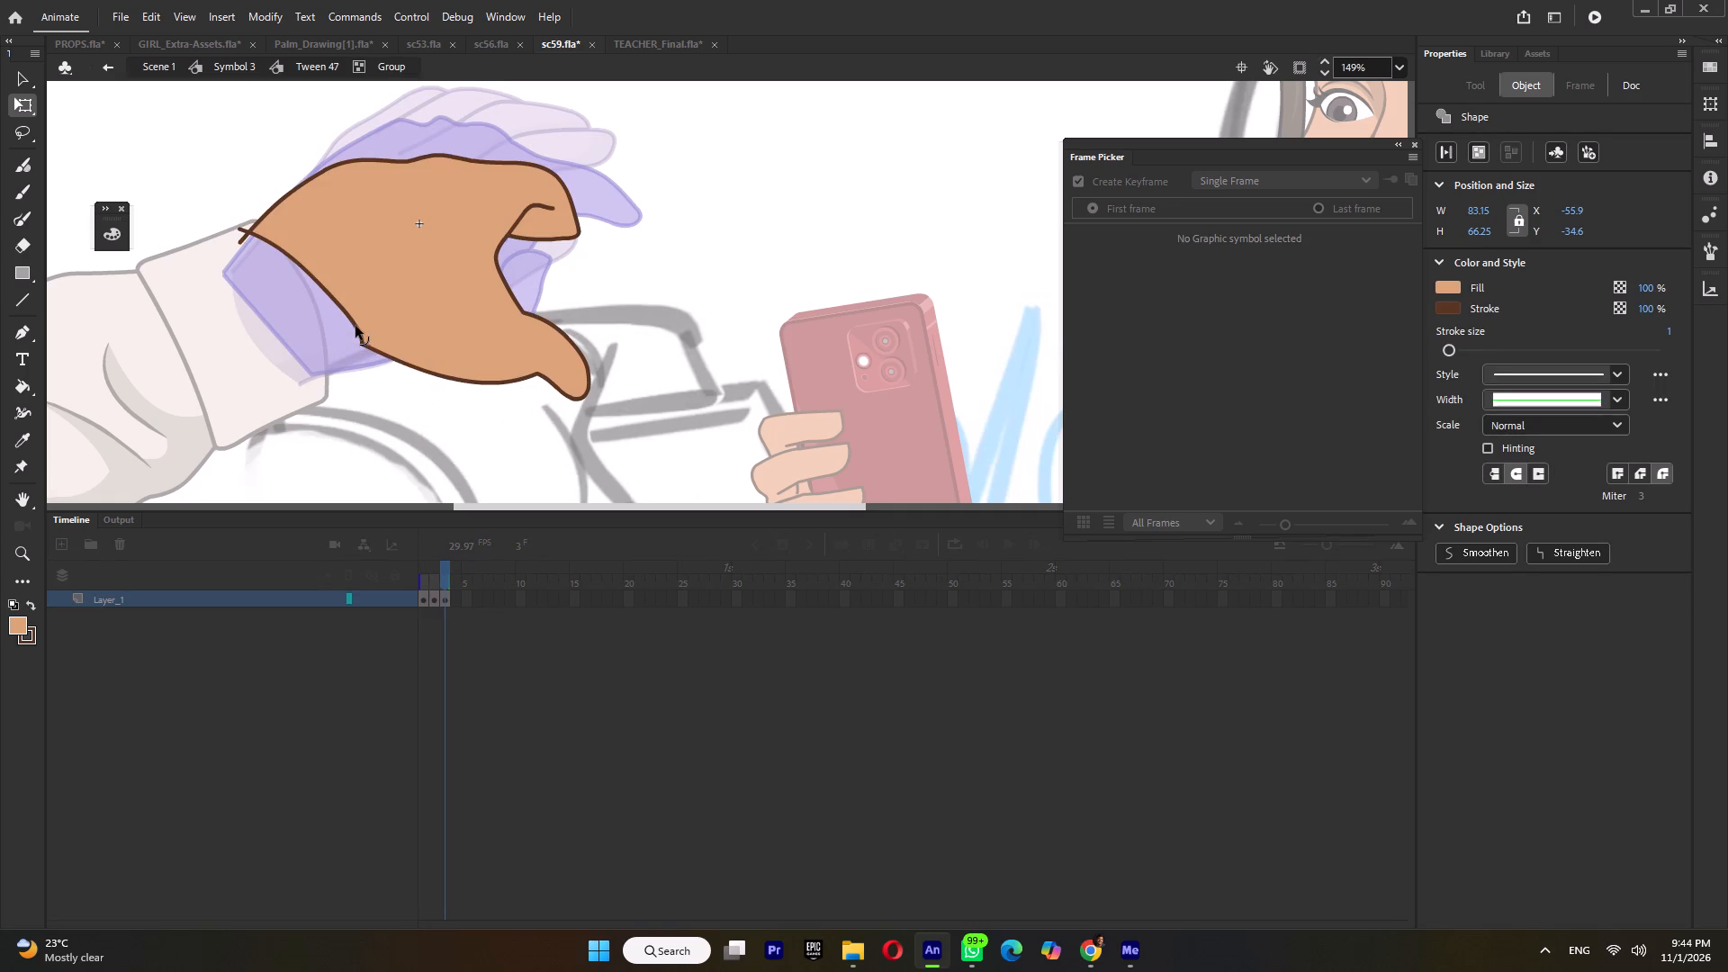
left_click_drag(355, 325, 303, 355)
left_click(363, 346)
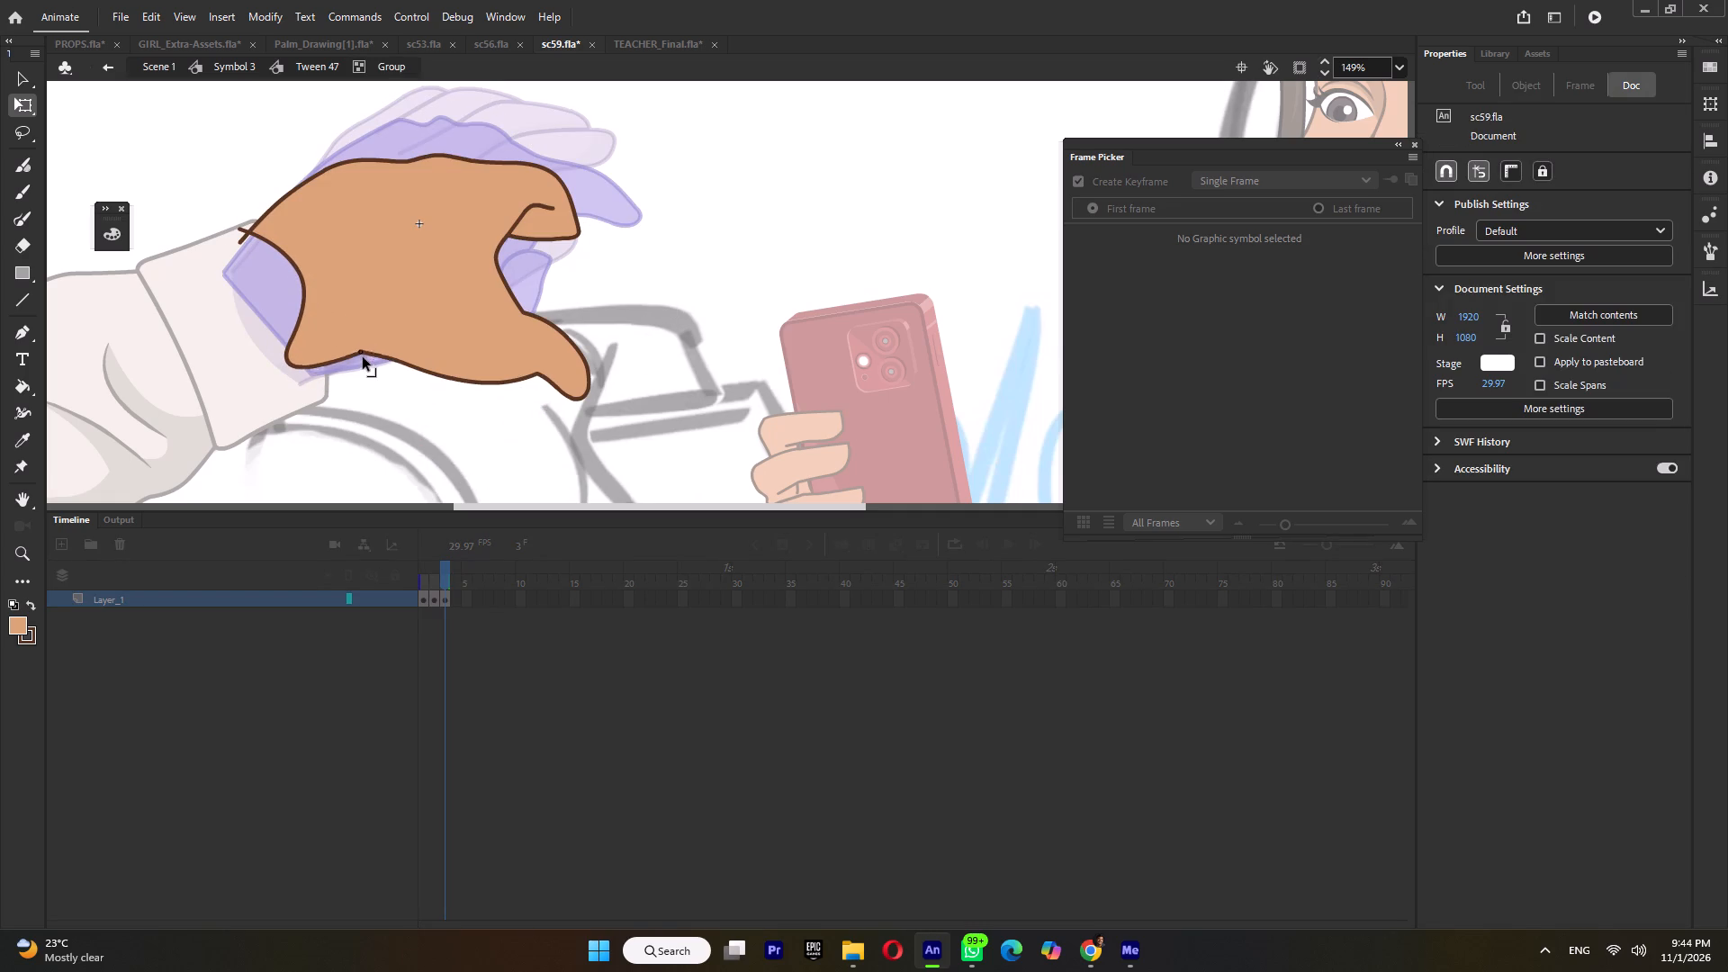
left_click_drag(300, 277, 250, 292)
double_click(200, 319)
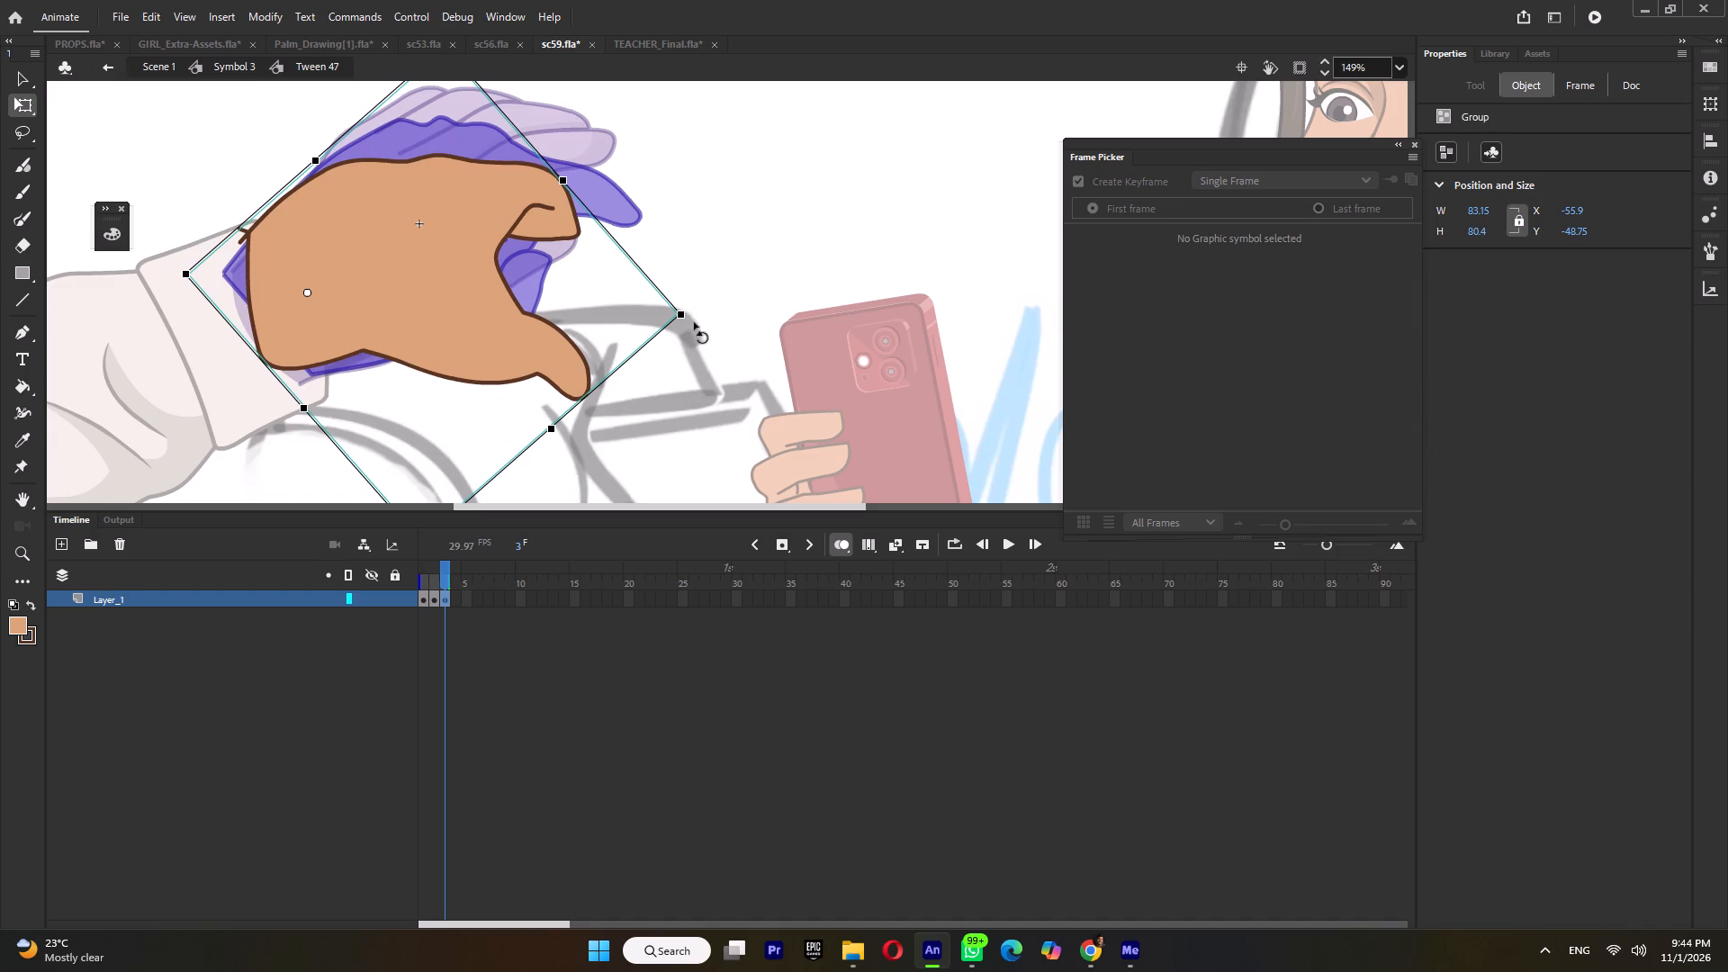
Check the hand against the sleeve in the arm symbol, and rotate the hand group slightly downward about the wrist.
scroll(692, 327, "down", 4, "ctrl")
double_click(457, 355)
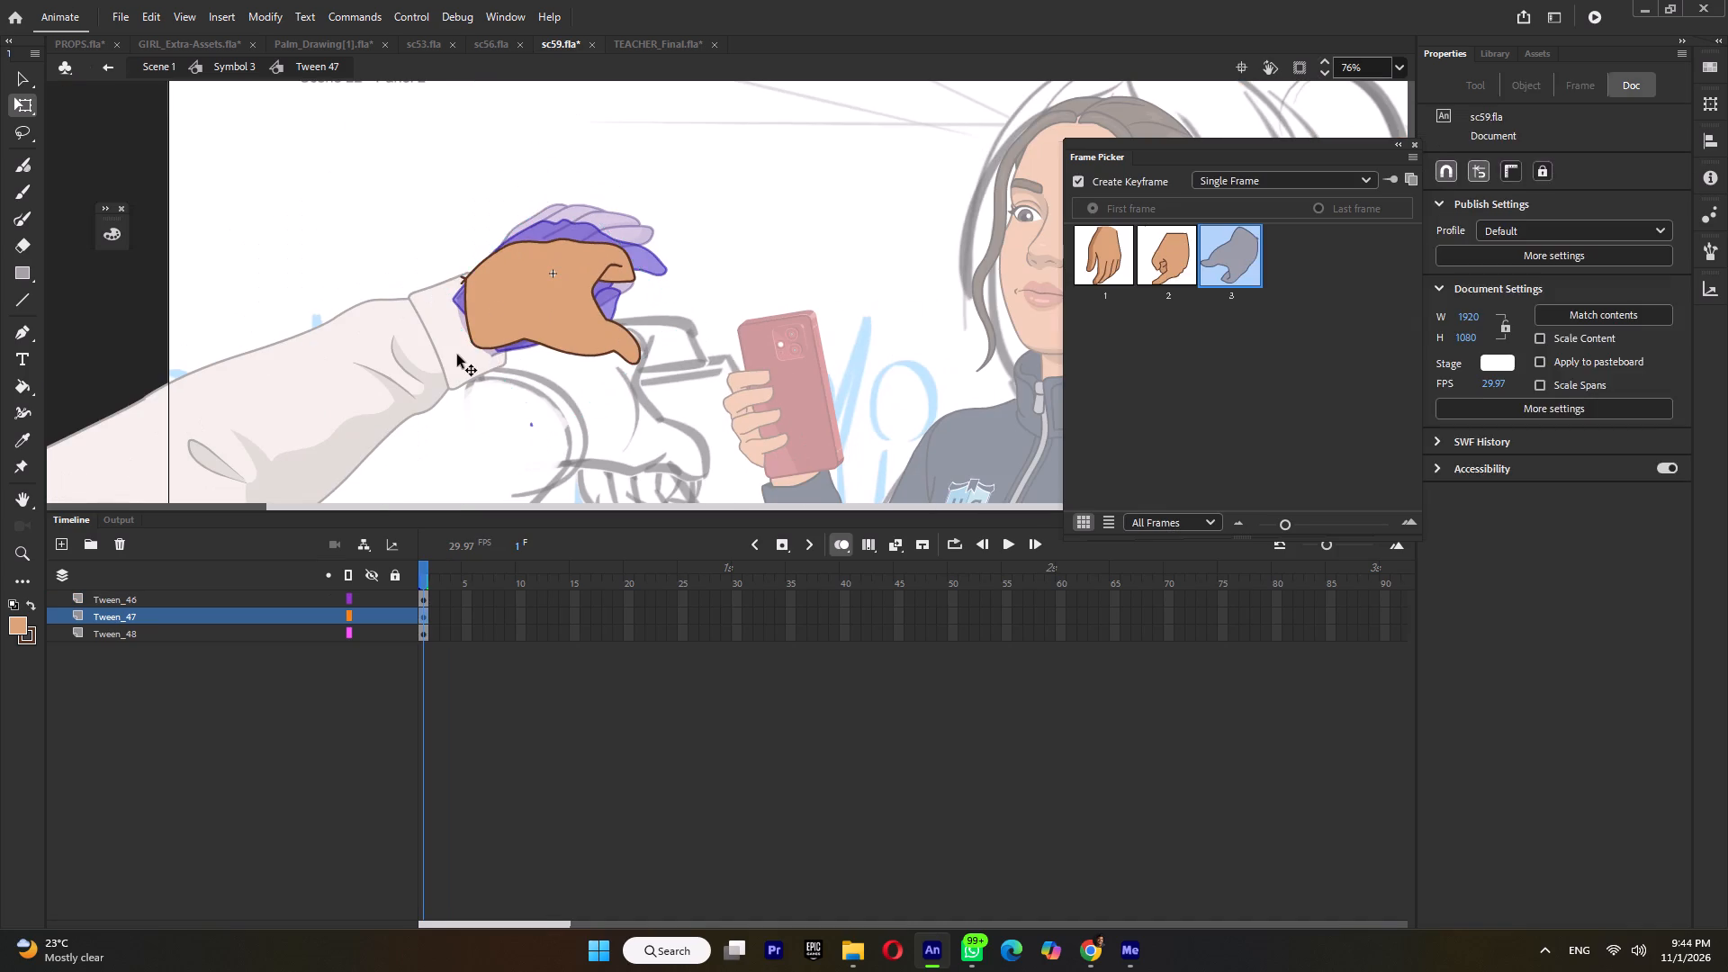
left_click(552, 323)
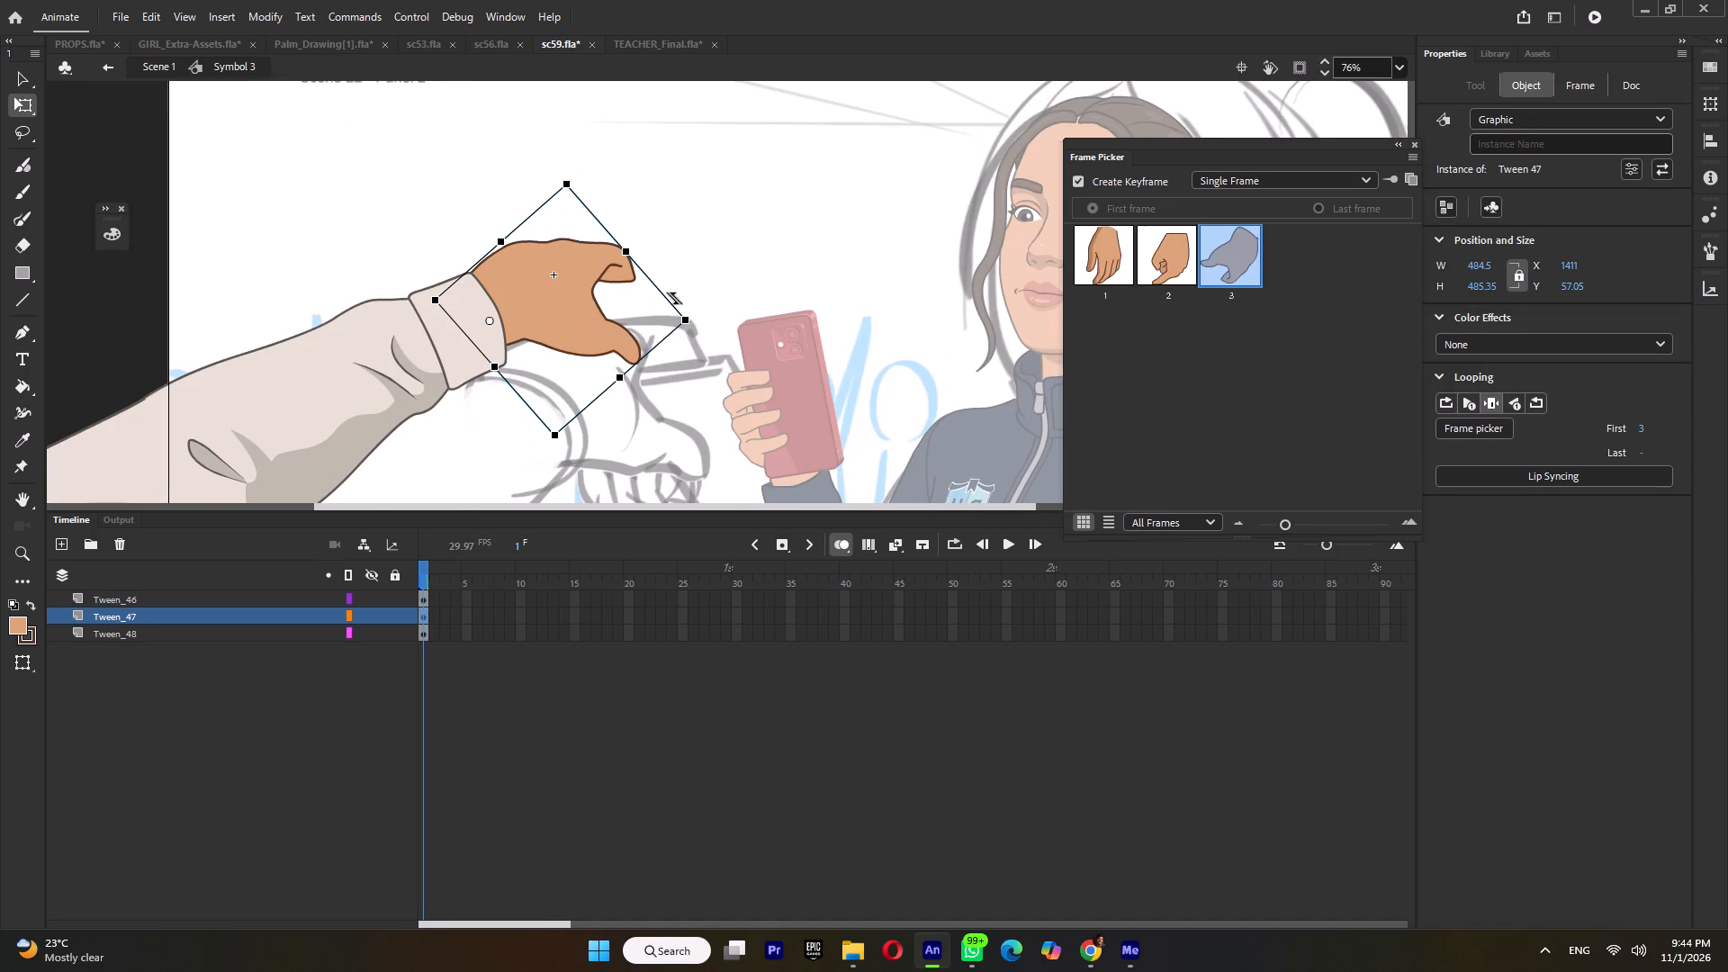
scroll(670, 306, "down", 5, "ctrl")
scroll(672, 320, "up", 4, "ctrl")
middle_click(672, 320, "ctrl")
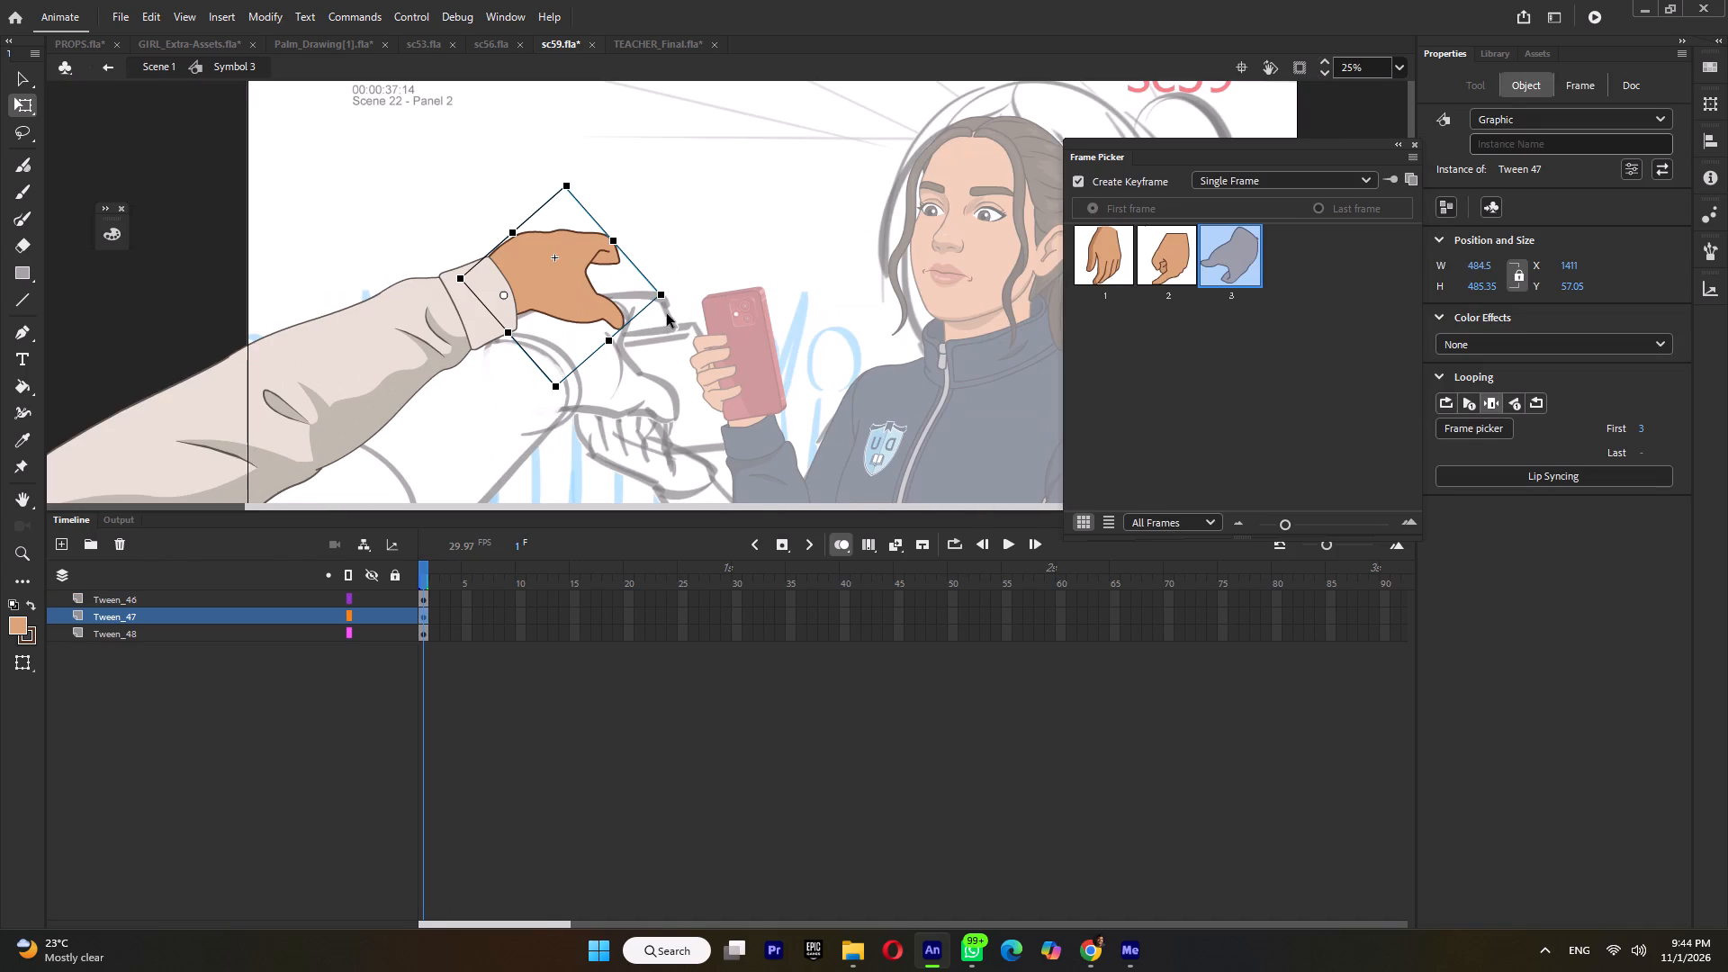
triple_click(581, 296)
left_click_drag(667, 303, 668, 317)
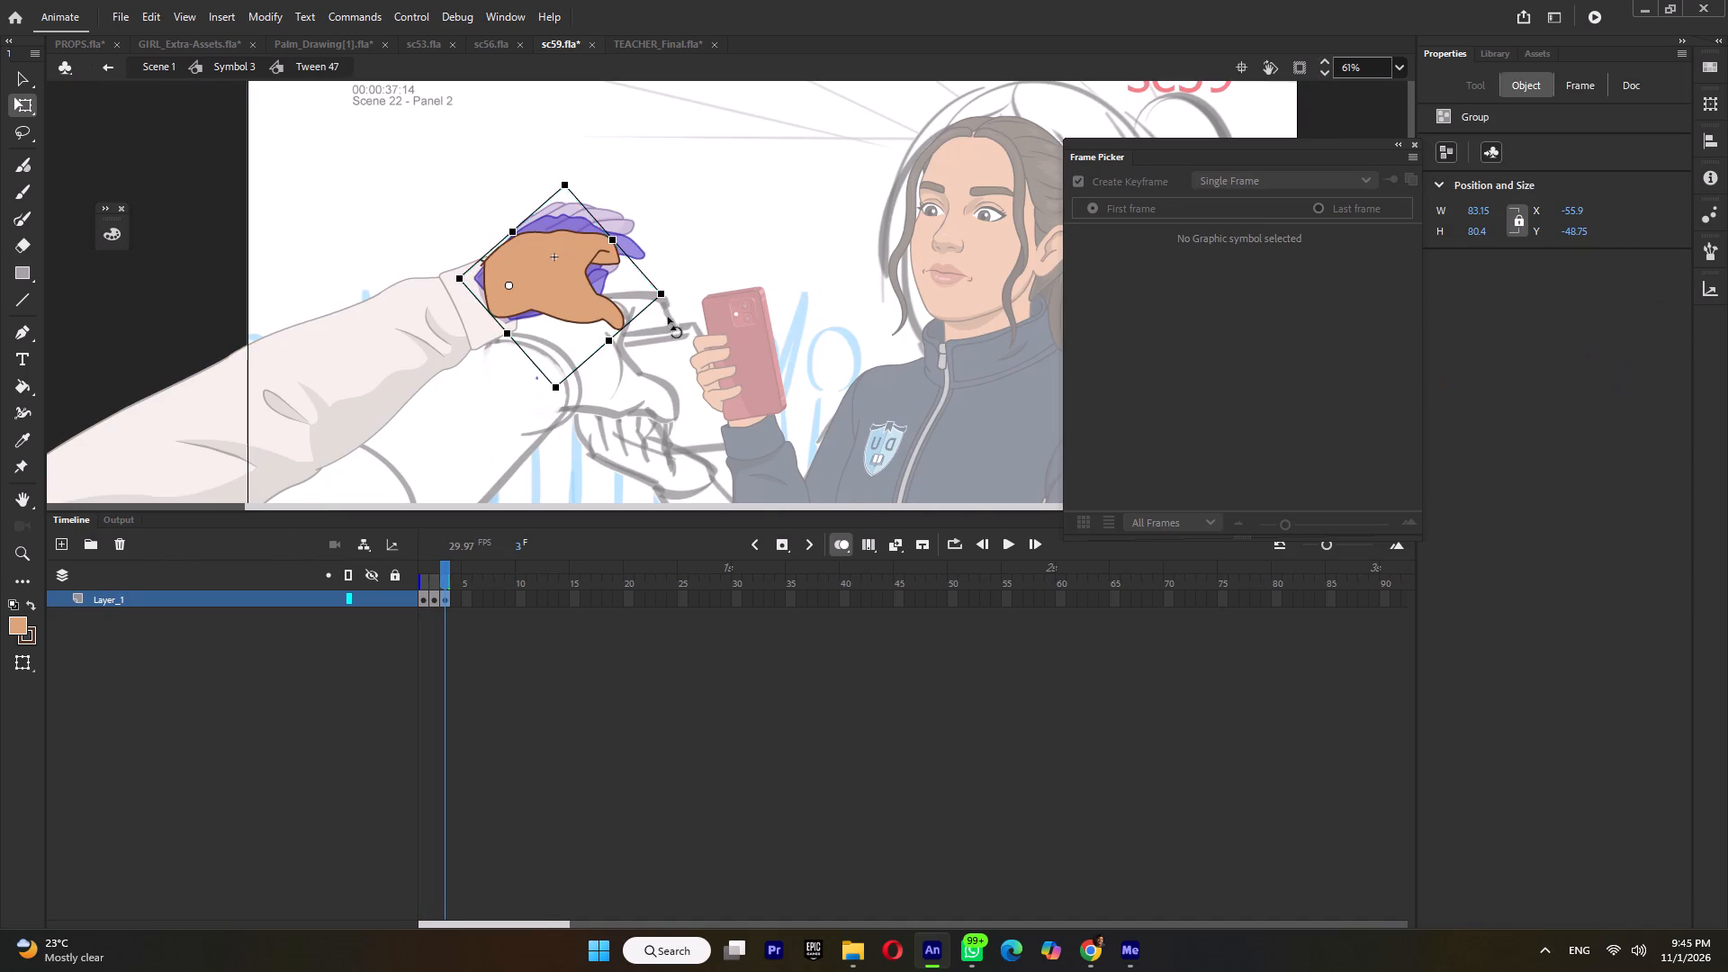
left_click_drag(668, 317, 667, 326)
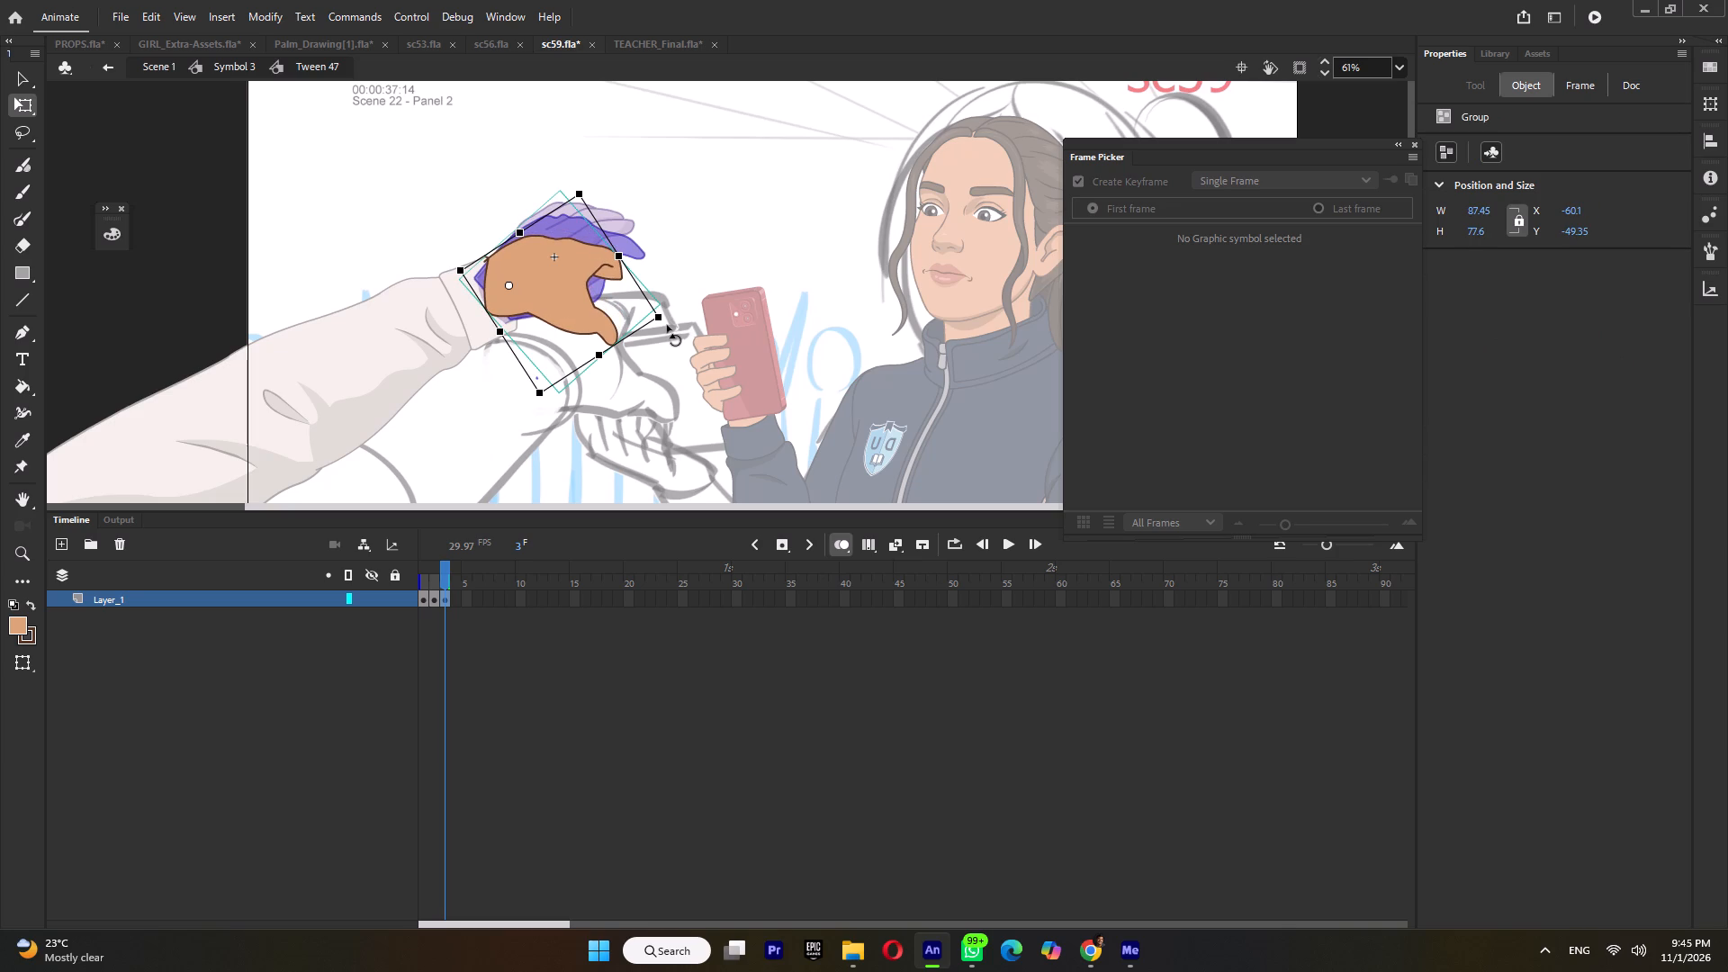
double_click(669, 265)
Shift the hand group slightly back toward the cuff inside the hand symbol, and return to the arm symbol.
scroll(529, 278, "up", 3, "ctrl")
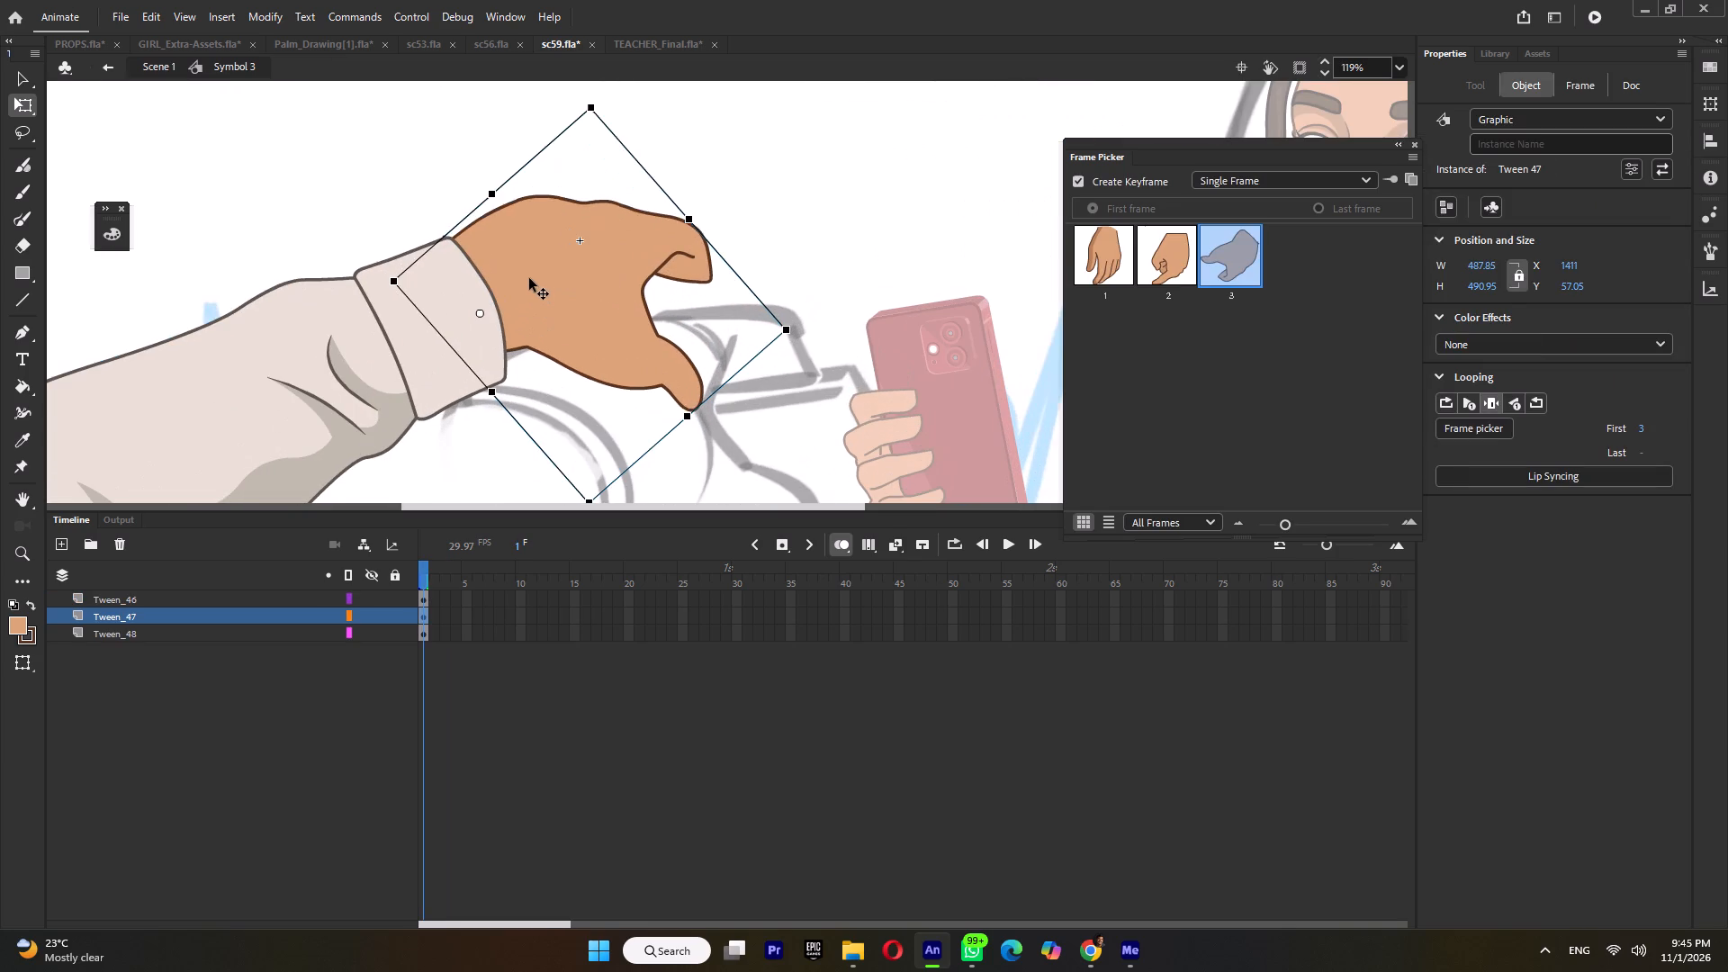
double_click(544, 274)
left_click(560, 270)
left_click_drag(577, 274, 562, 278)
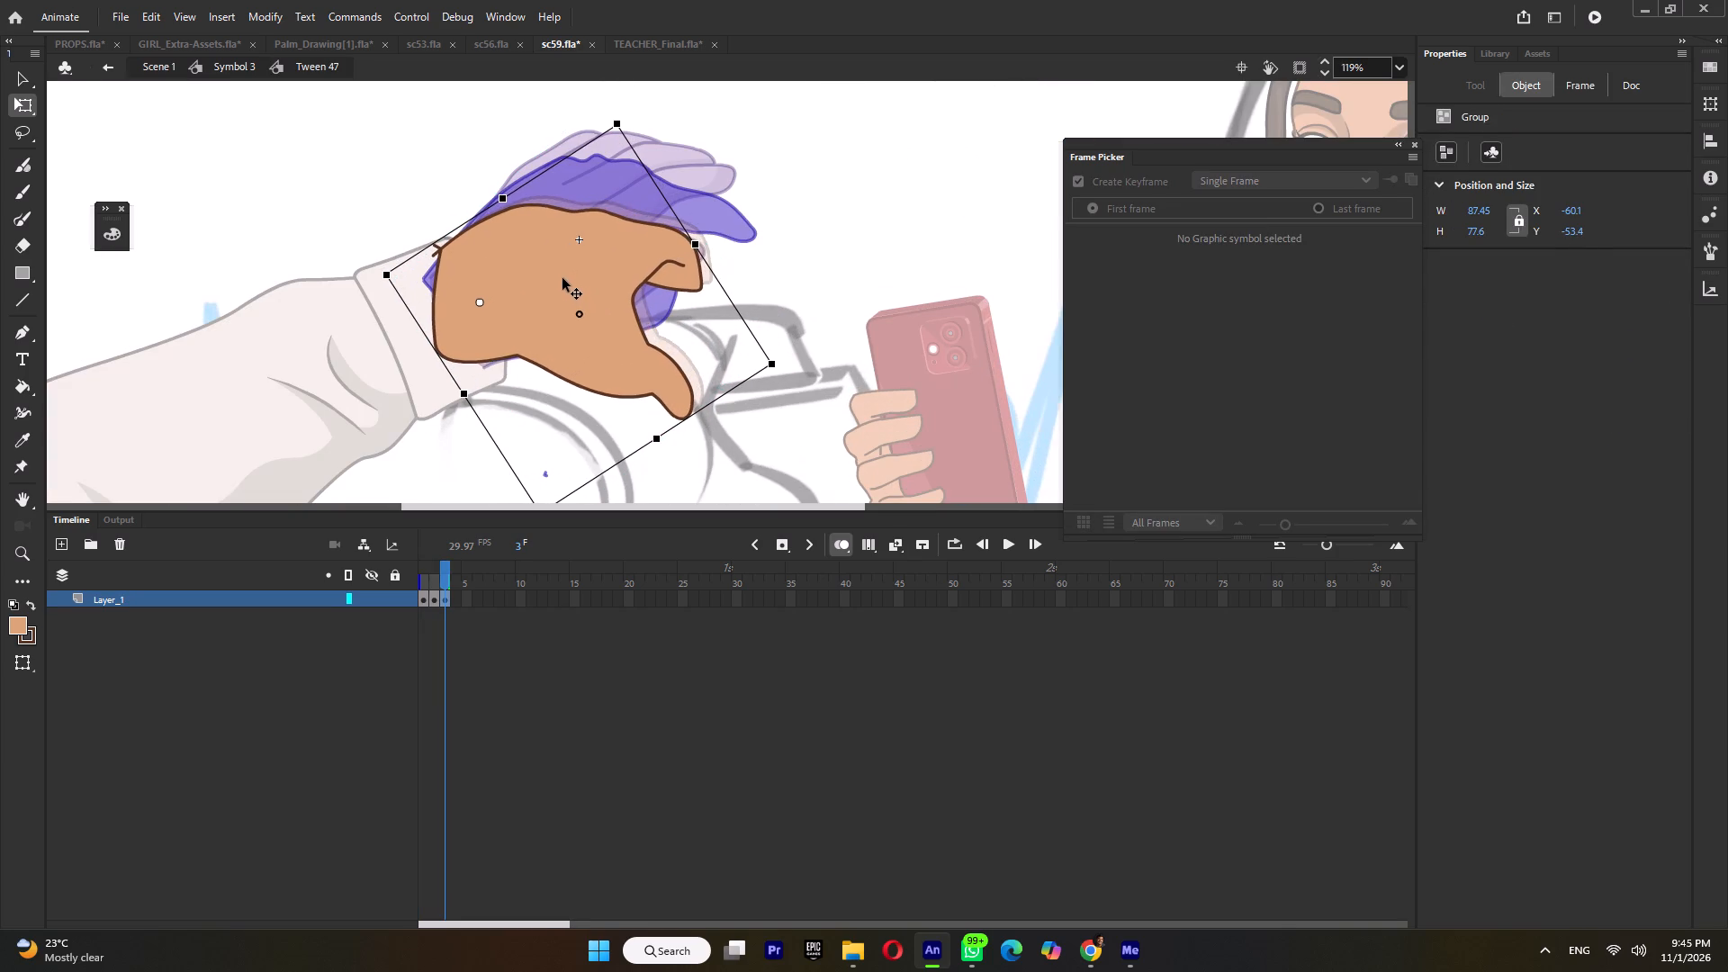
left_click_drag(562, 278, 563, 278)
left_click(561, 288)
left_click(563, 290)
double_click(404, 159)
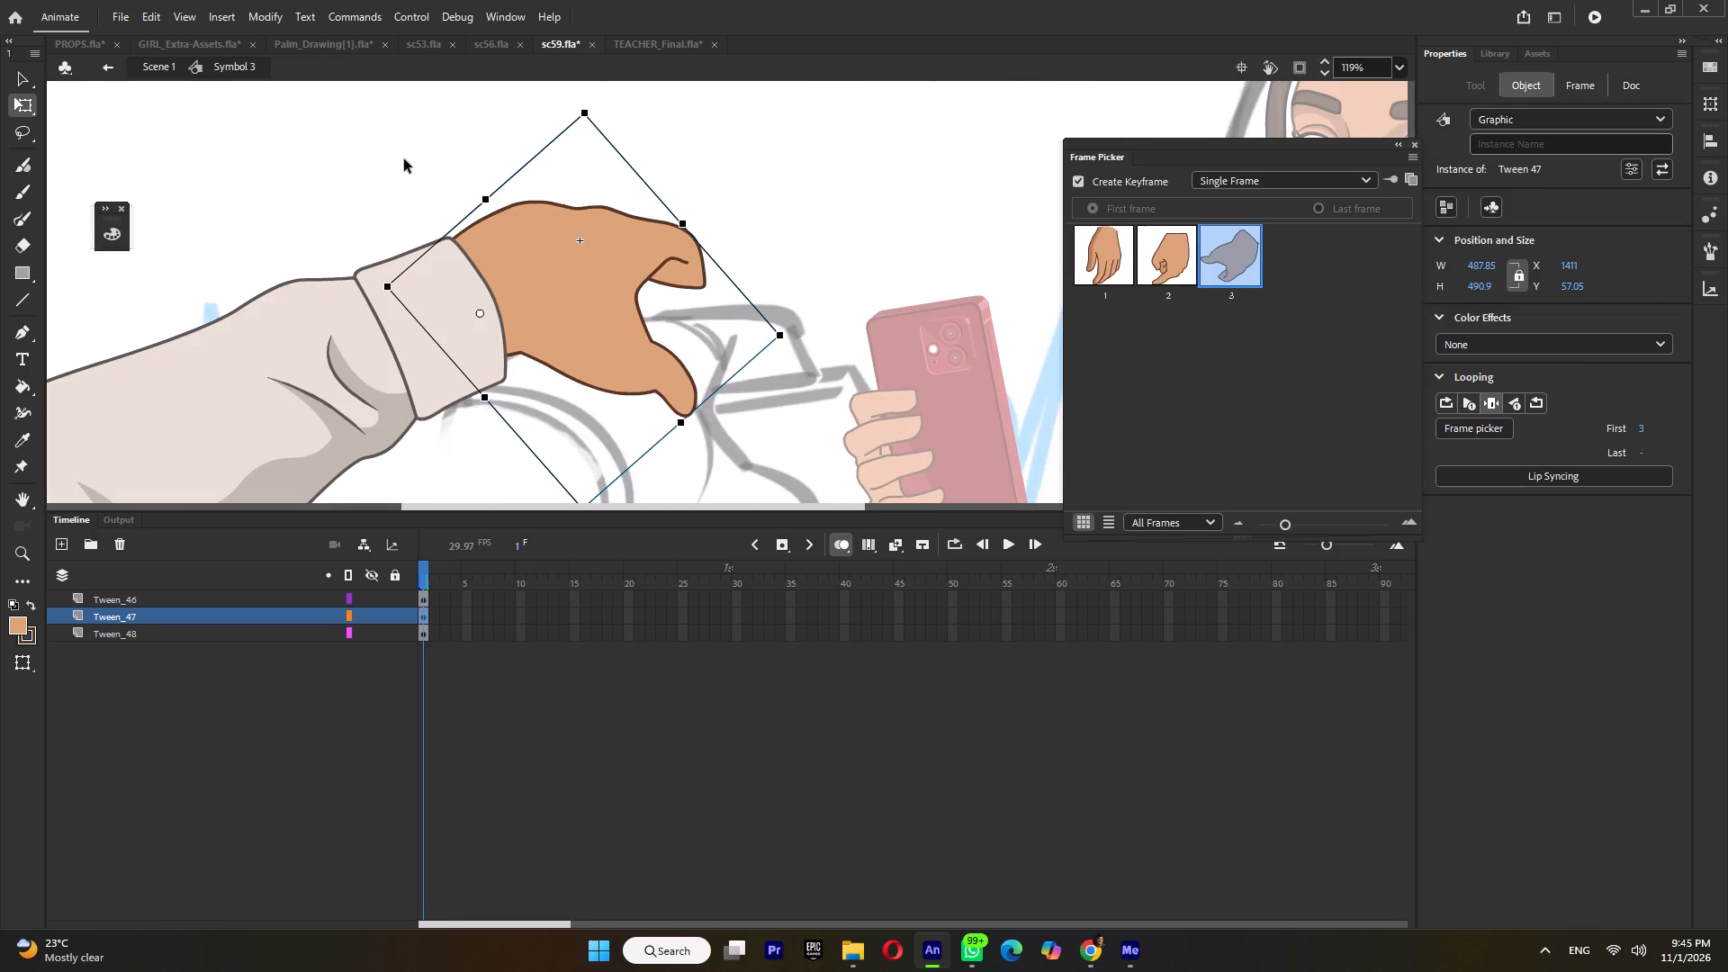
Skew the forearm sleeve slightly so its cuff fits around the new hand.
left_click(437, 376)
left_click_drag(489, 469, 502, 465)
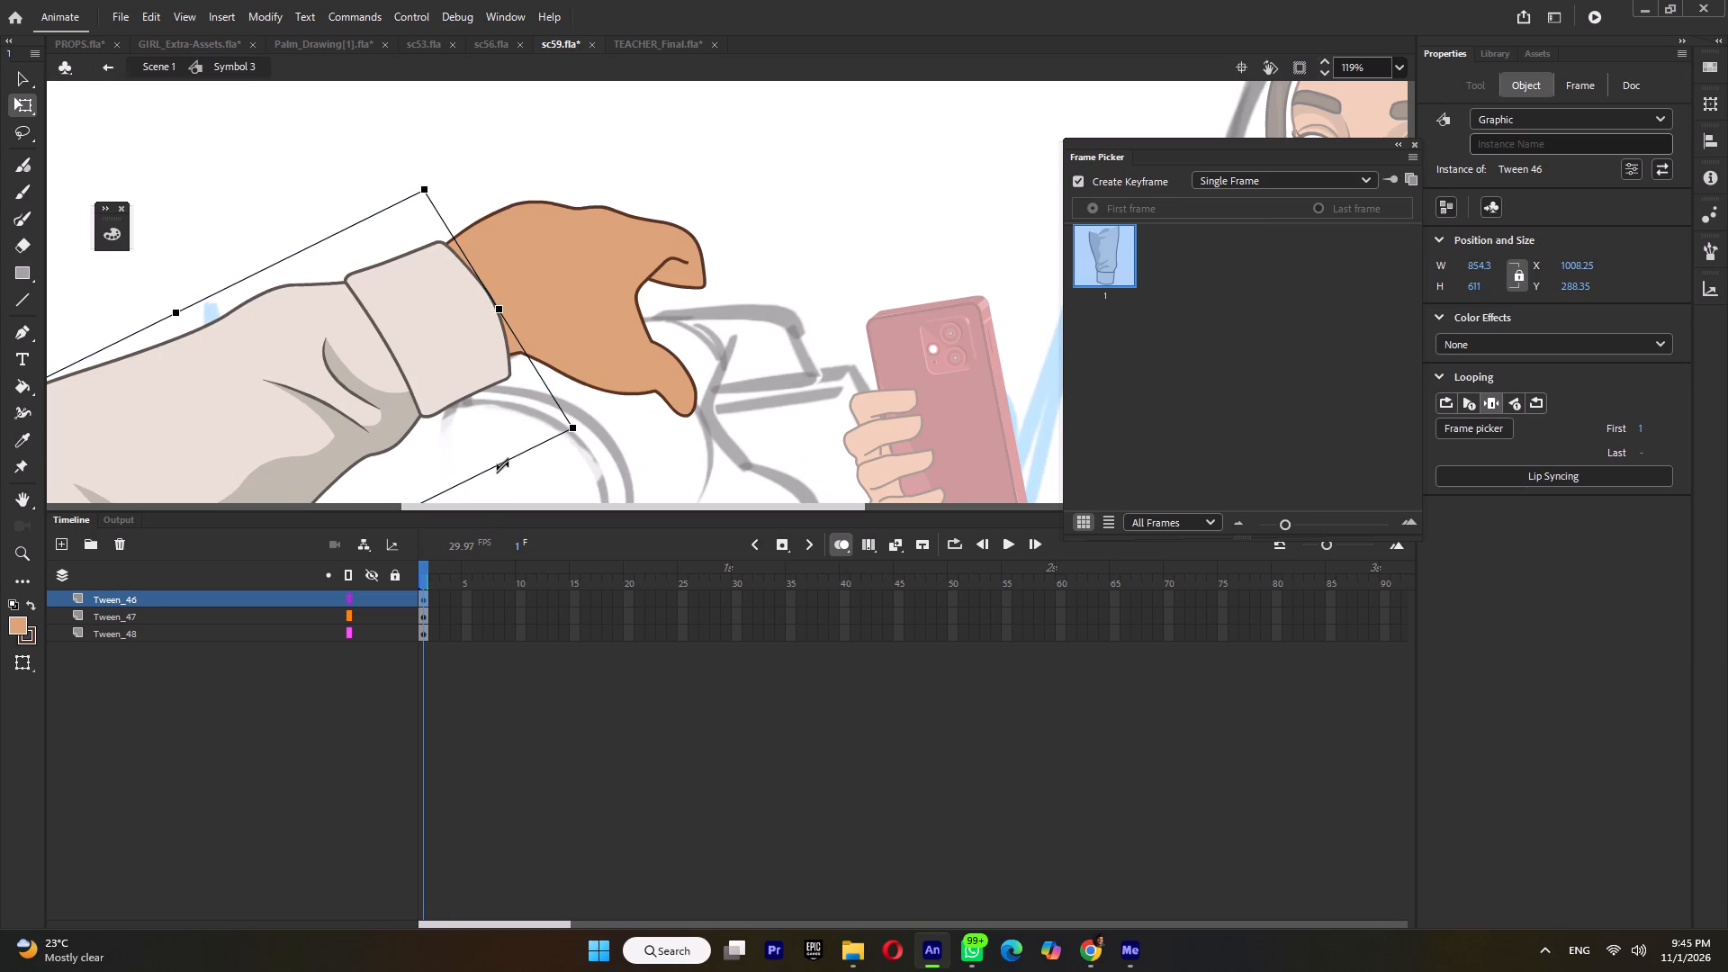
left_click_drag(502, 465, 504, 464)
scroll(503, 334, "down", 7, "ctrl")
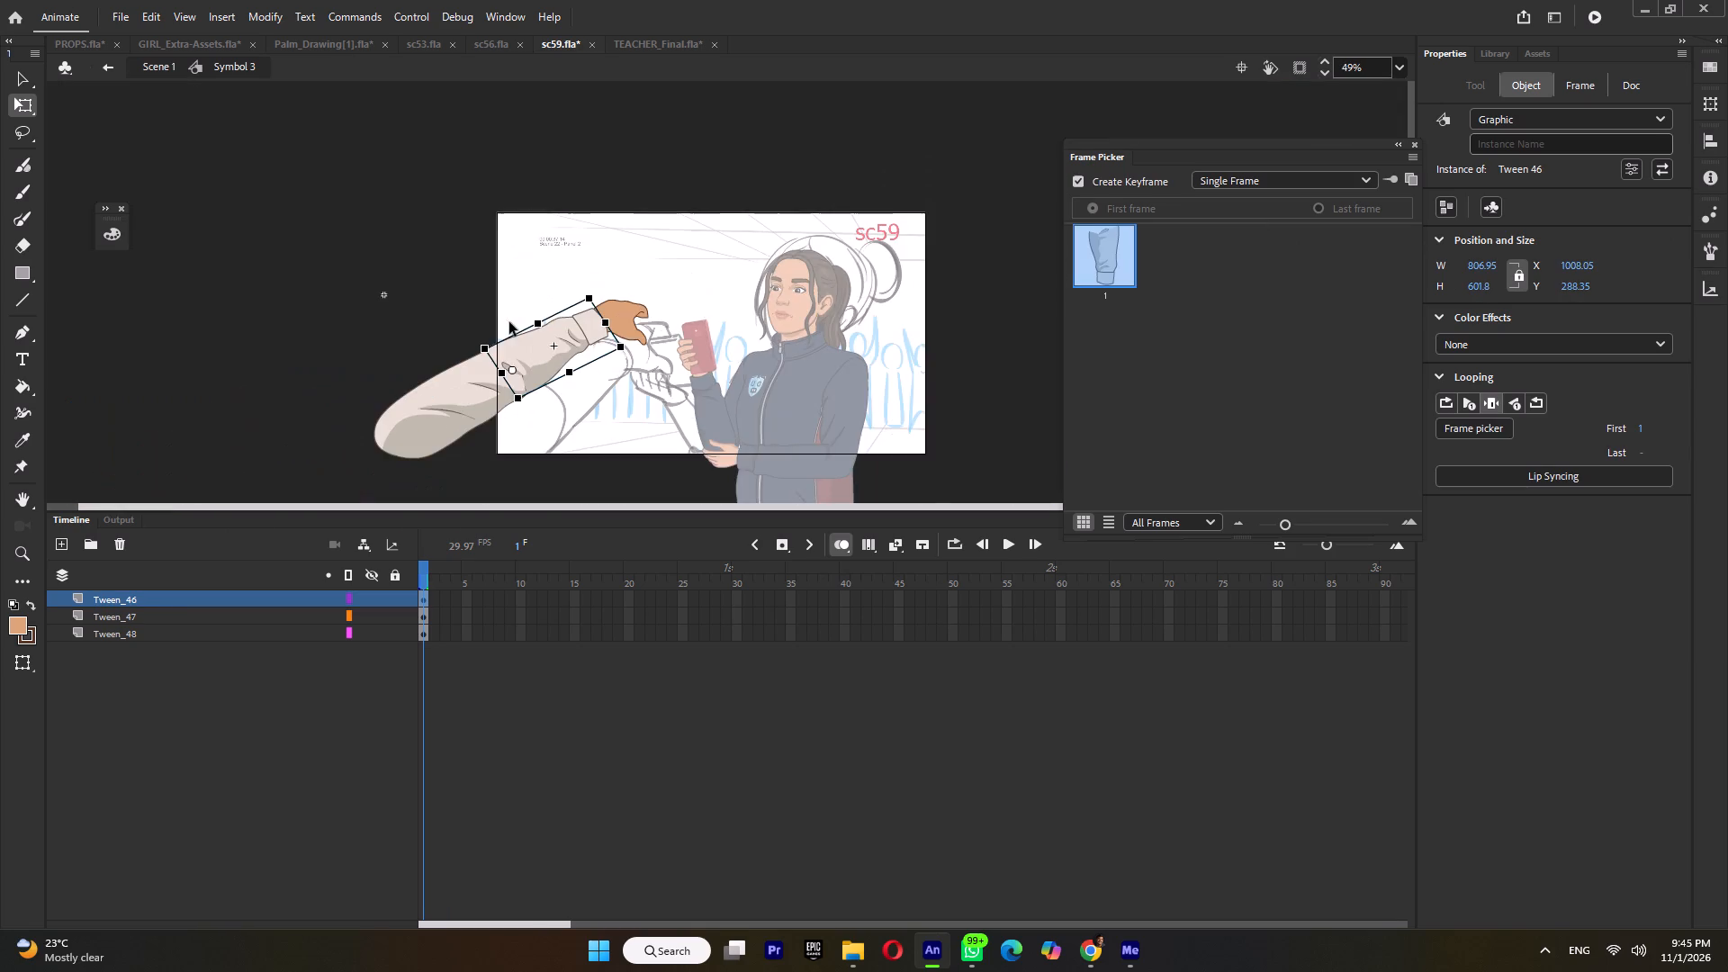
scroll(467, 376, "up", 4, "ctrl")
left_click(476, 183)
scroll(482, 321, "down", 5, "ctrl")
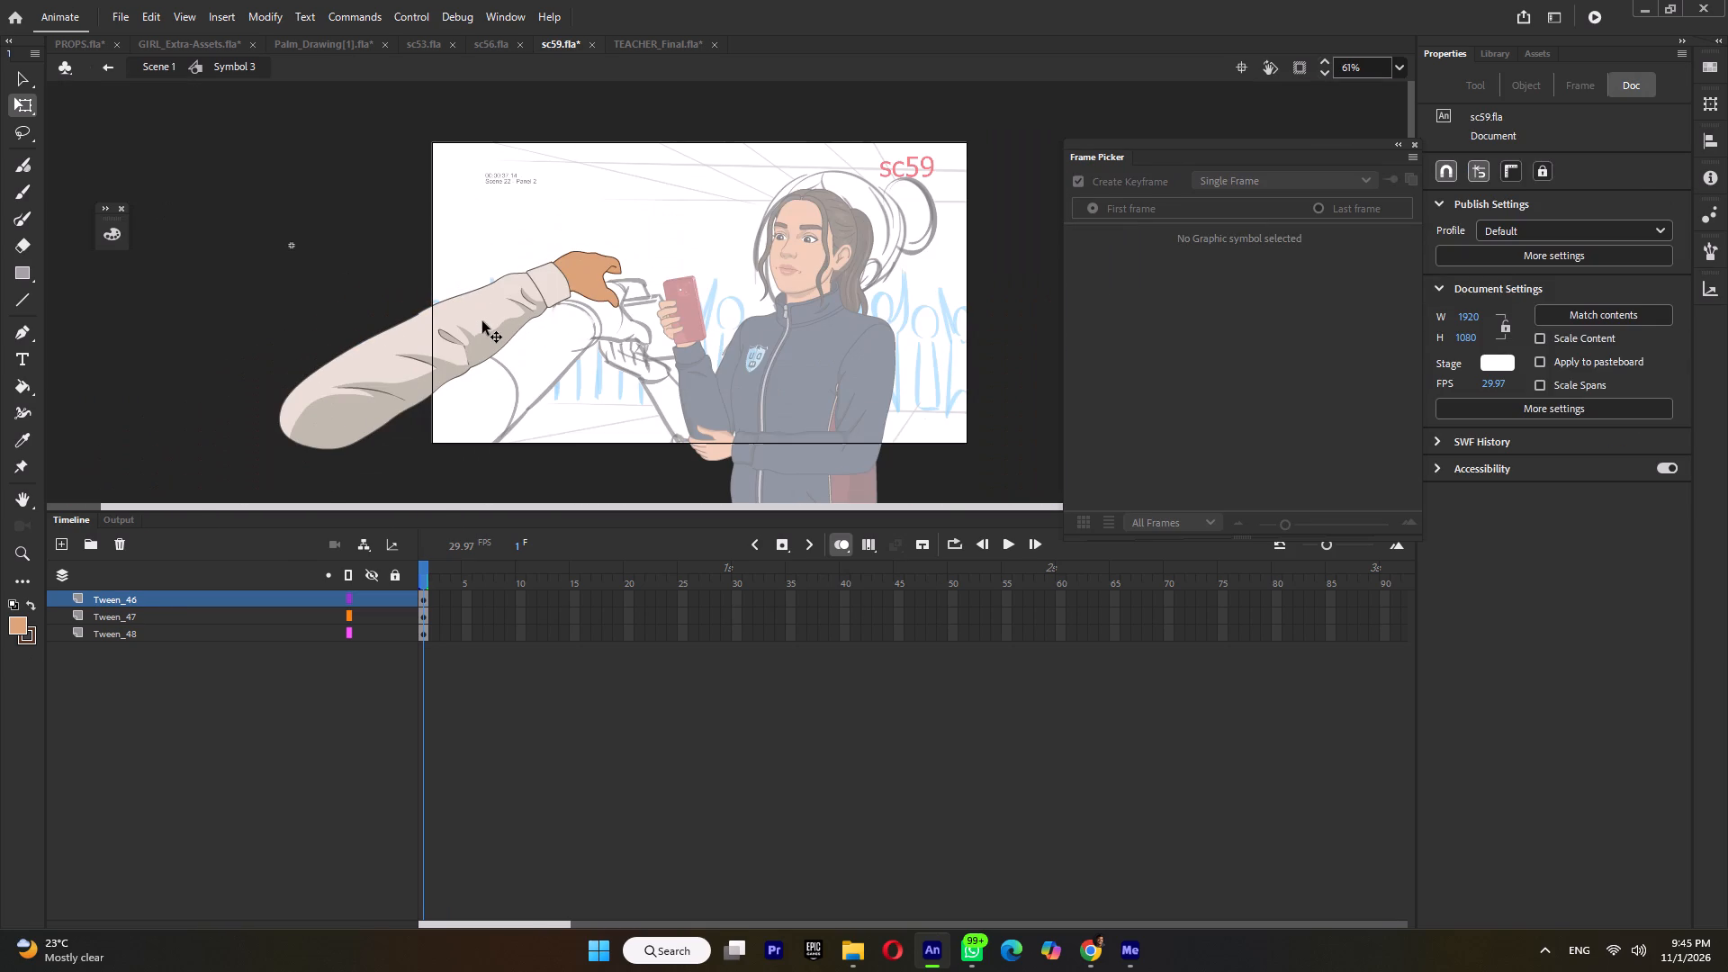
scroll(614, 290, "up", 5, "ctrl")
Nudge the hand instance to X 1409.2 against the cuff and save the file.
left_click(574, 278, "ctrl")
scroll(574, 279, "up", 3, "ctrl")
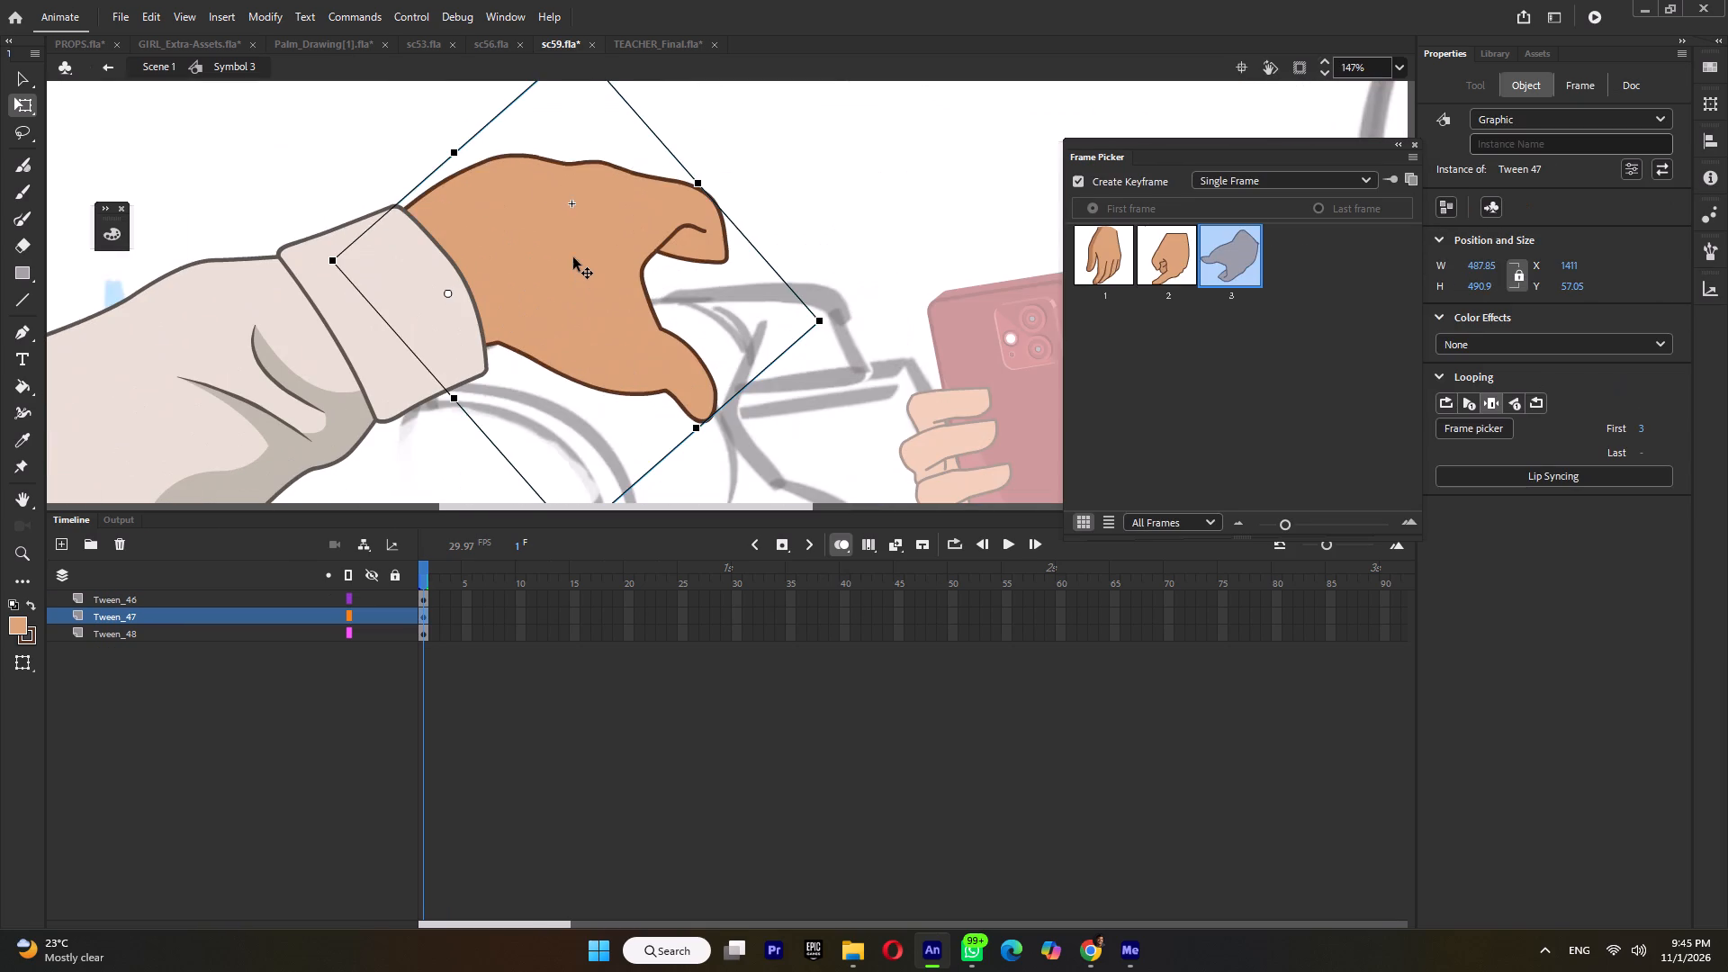
left_click(573, 257)
scroll(576, 291, "down", 5, "ctrl")
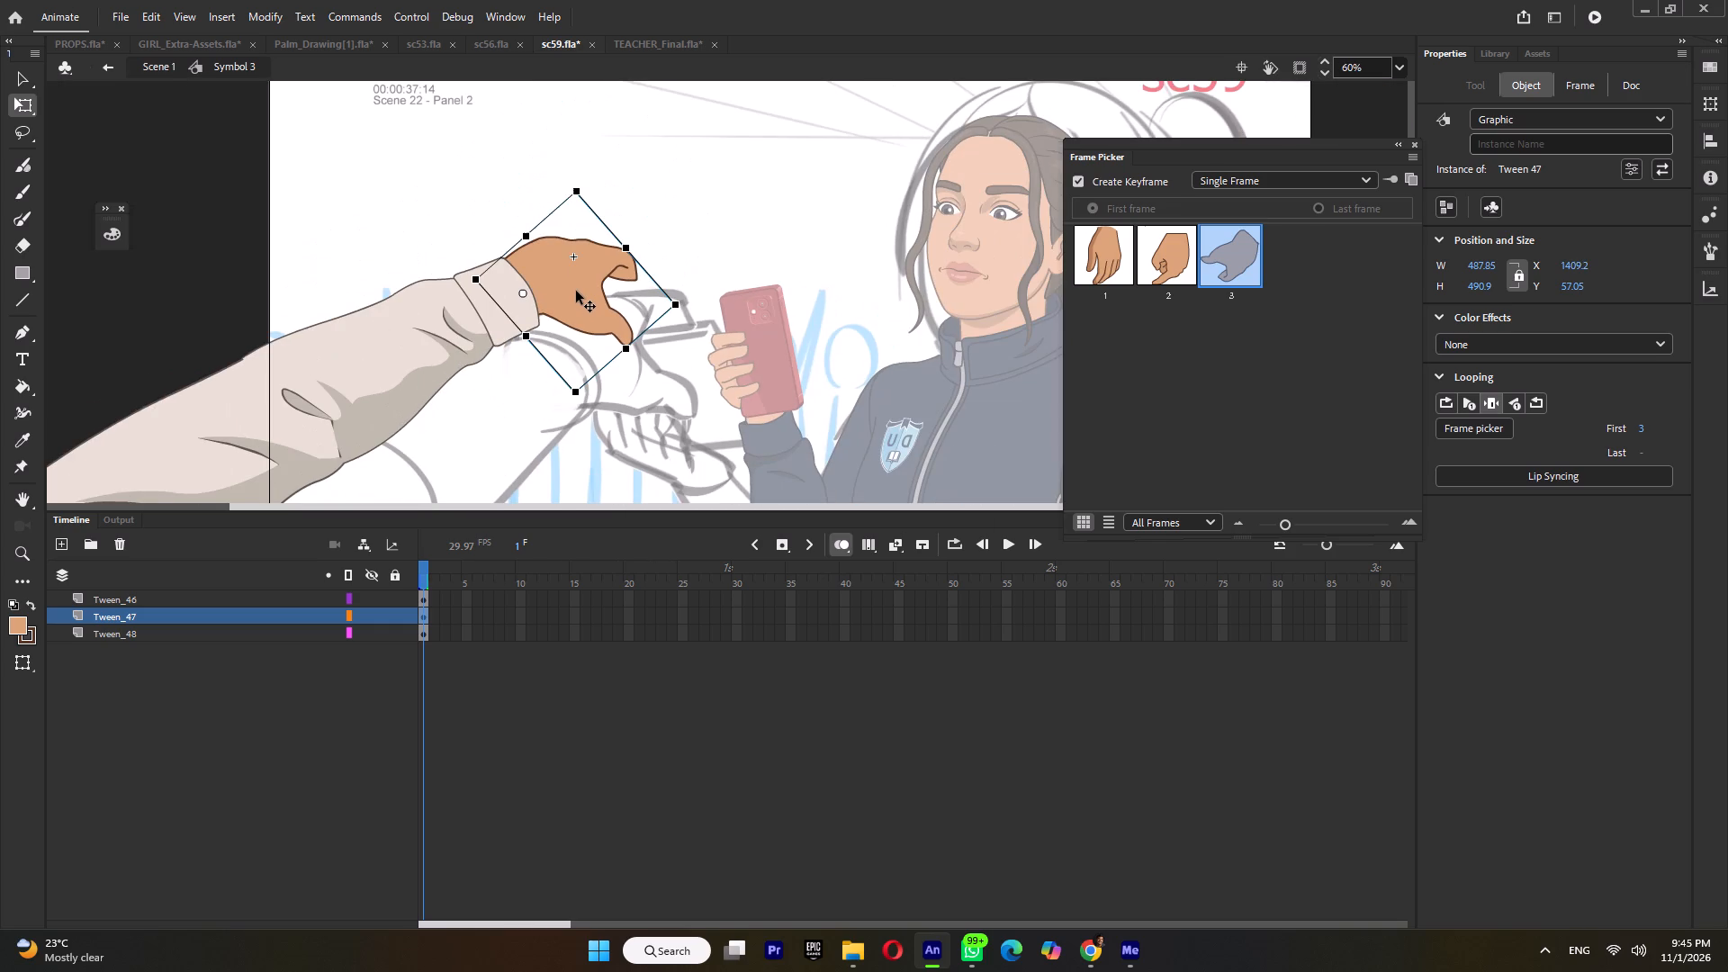
scroll(650, 343, "down", 3, "ctrl")
key("ctrl+s")
Copy the phone artwork group from frame 21 of the girl's phone-holding hand symbol.
double_click(686, 326)
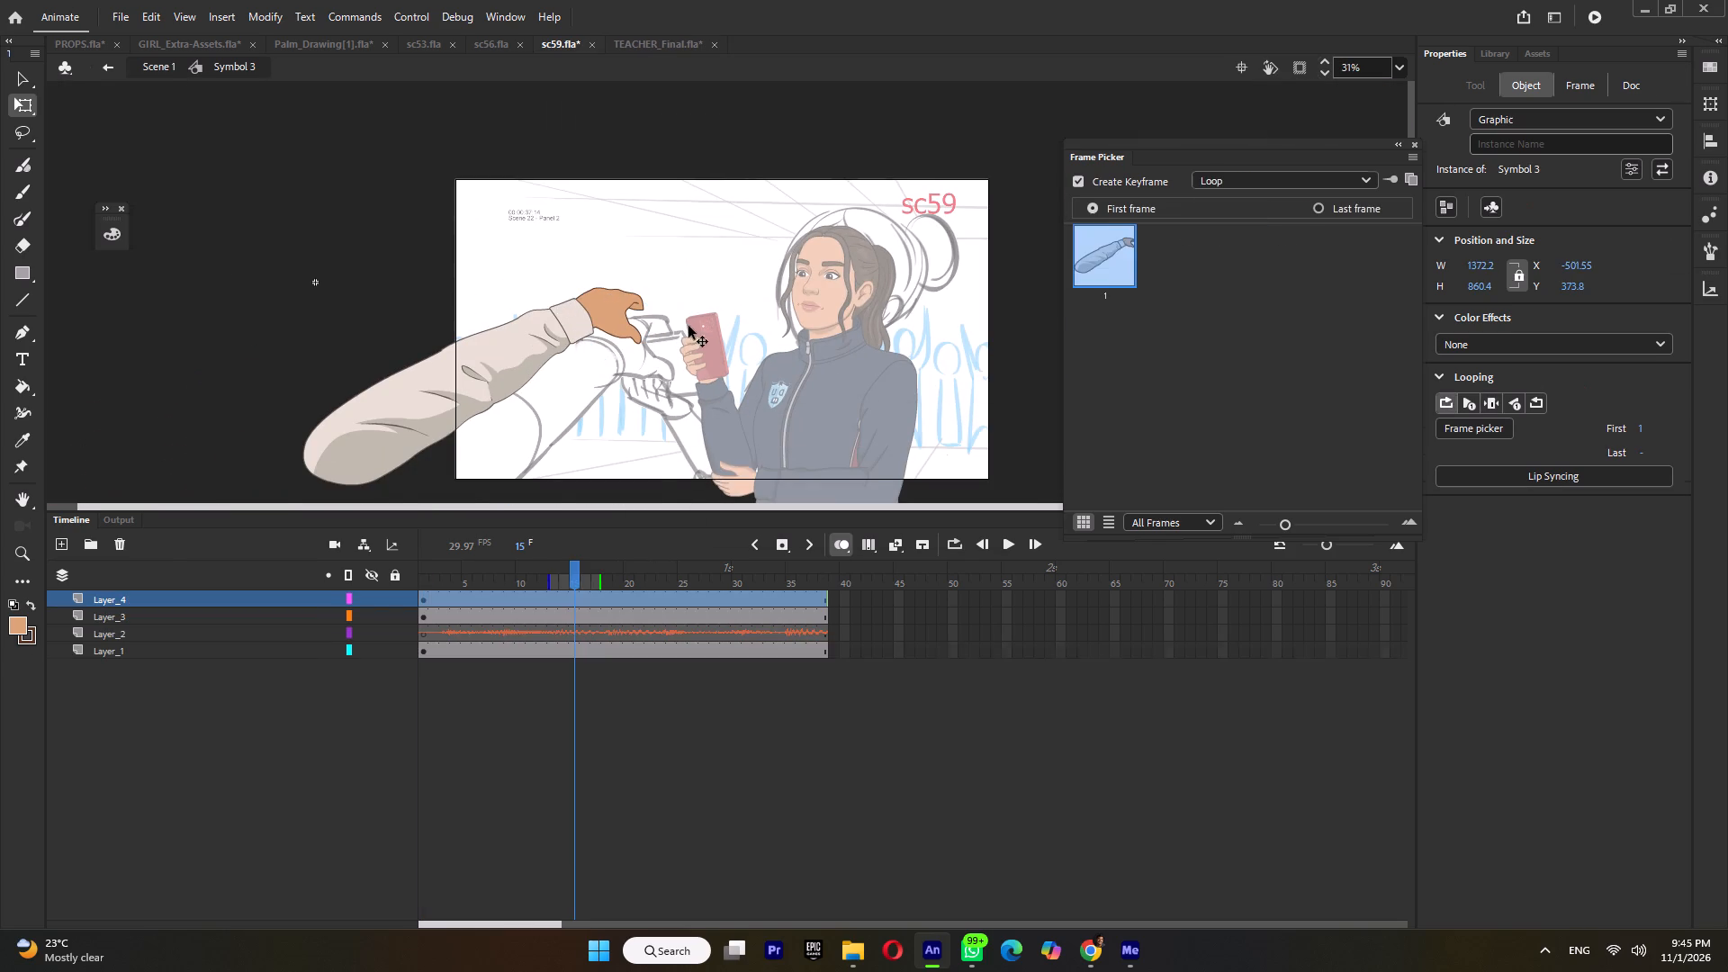
triple_click(717, 326)
triple_click(717, 326)
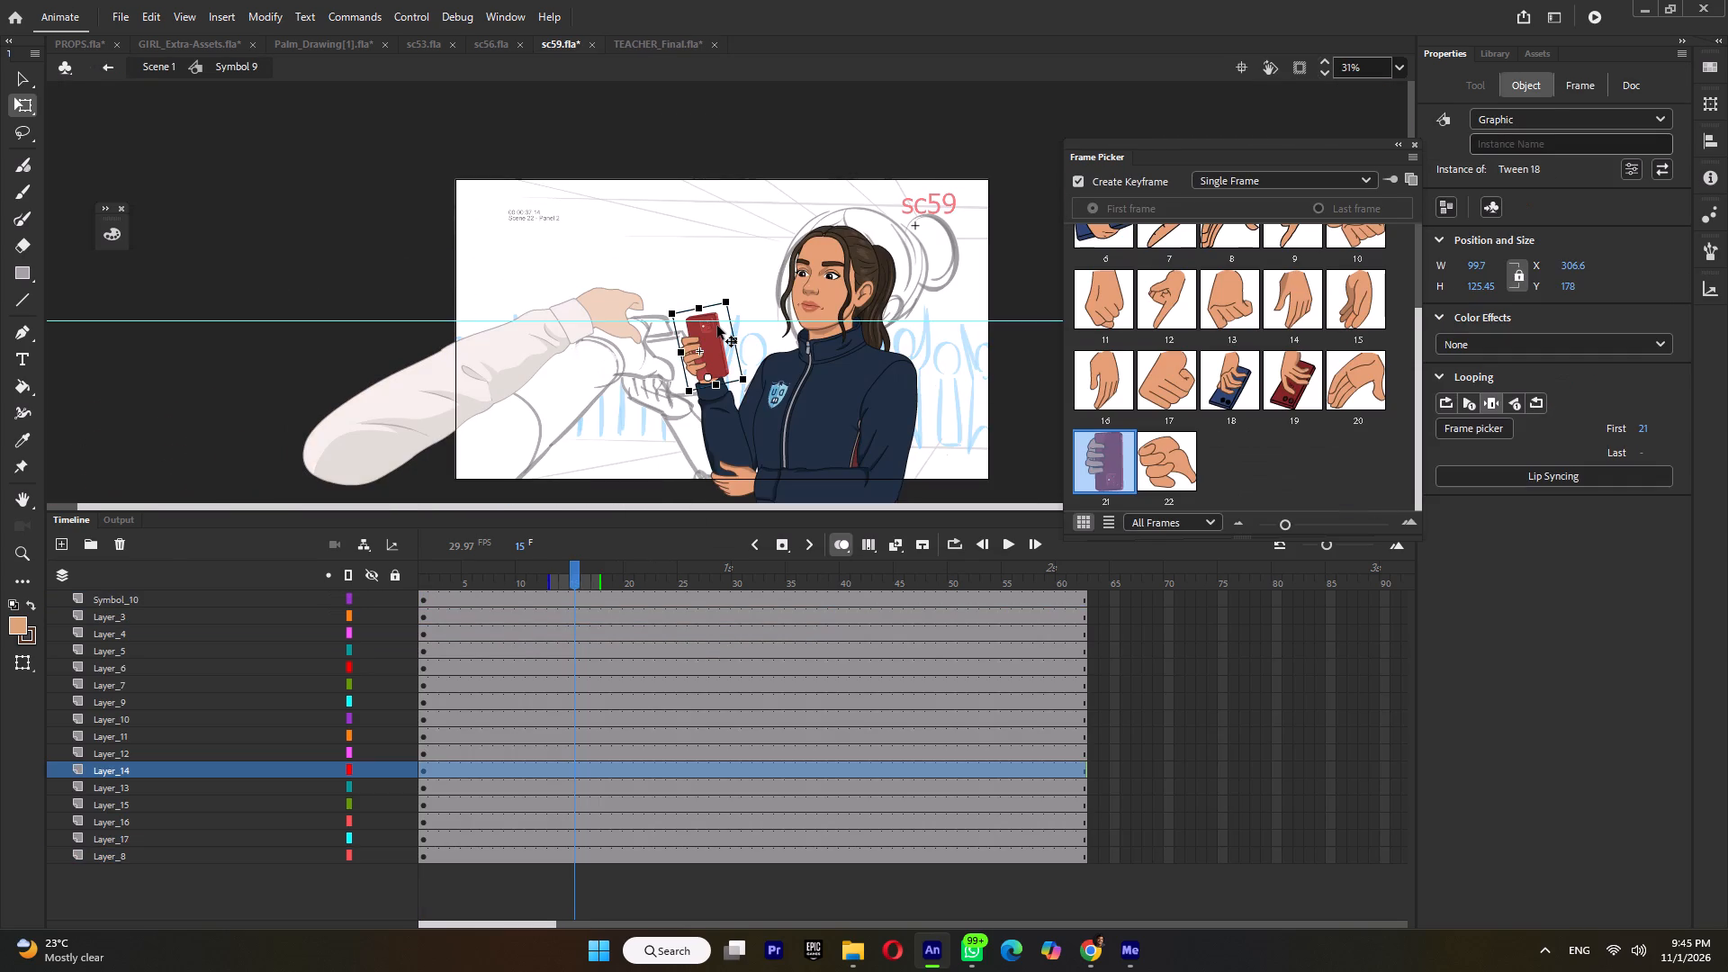
right_click(717, 326)
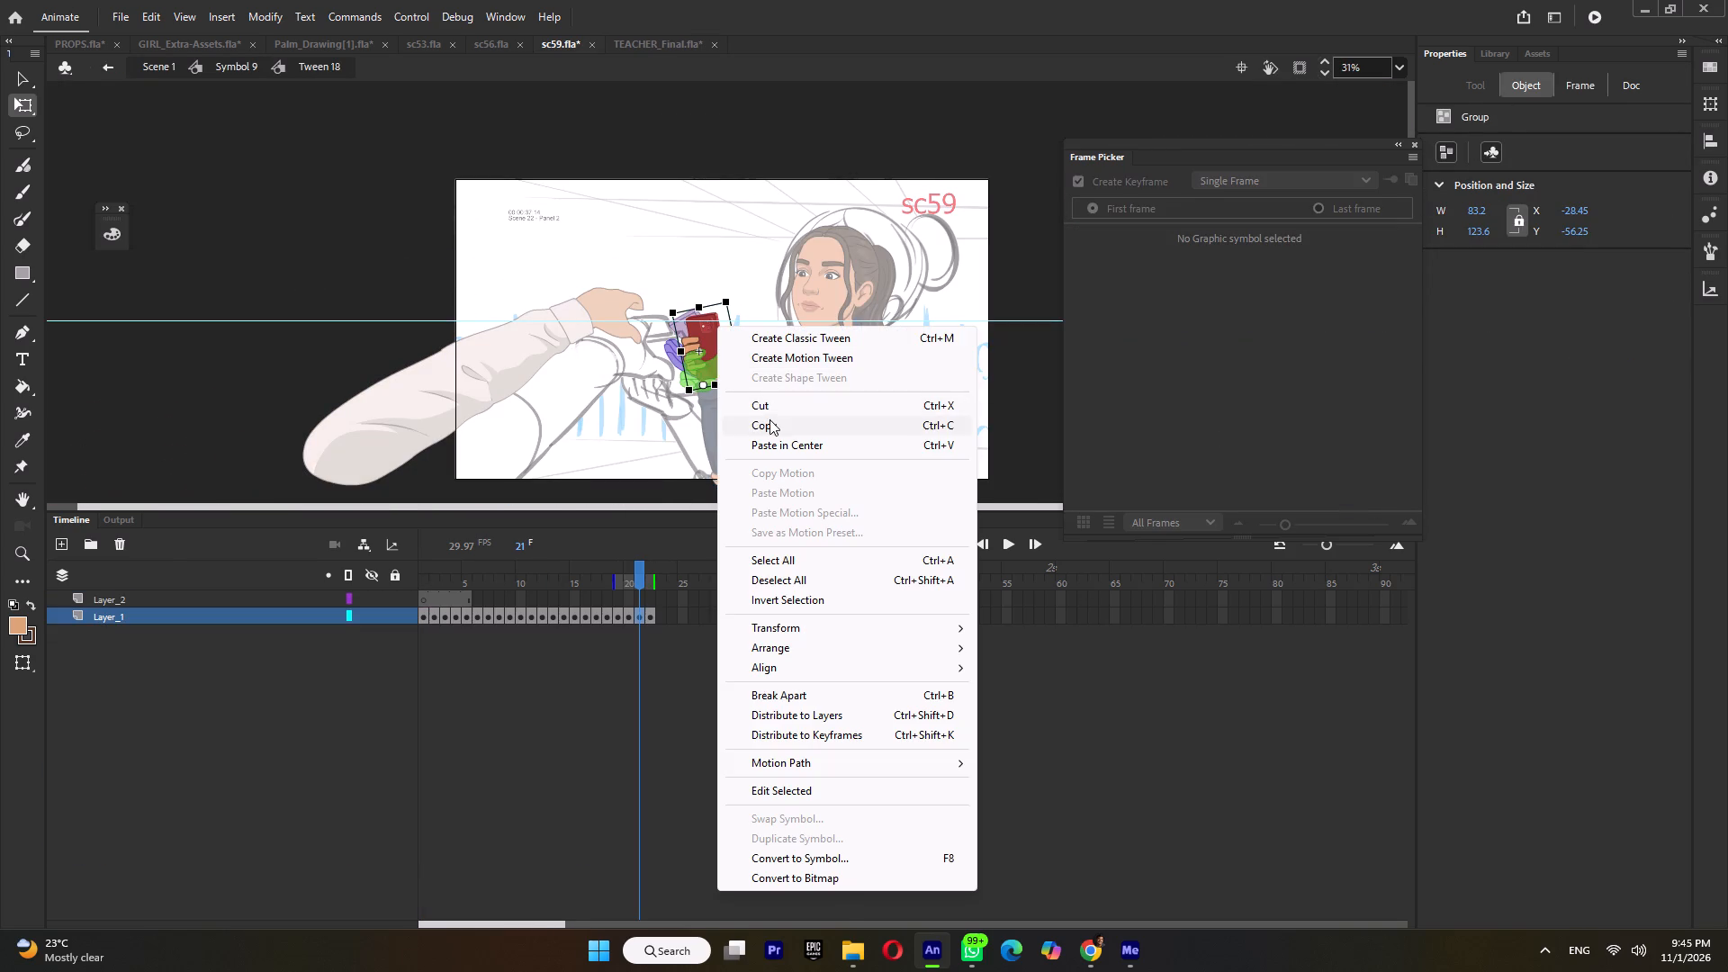
left_click(769, 419)
Open the teacher's hand symbol inside the reaching arm and add a keyframe at frame 4 with the grasping hand.
triple_click(692, 229)
left_click(692, 229)
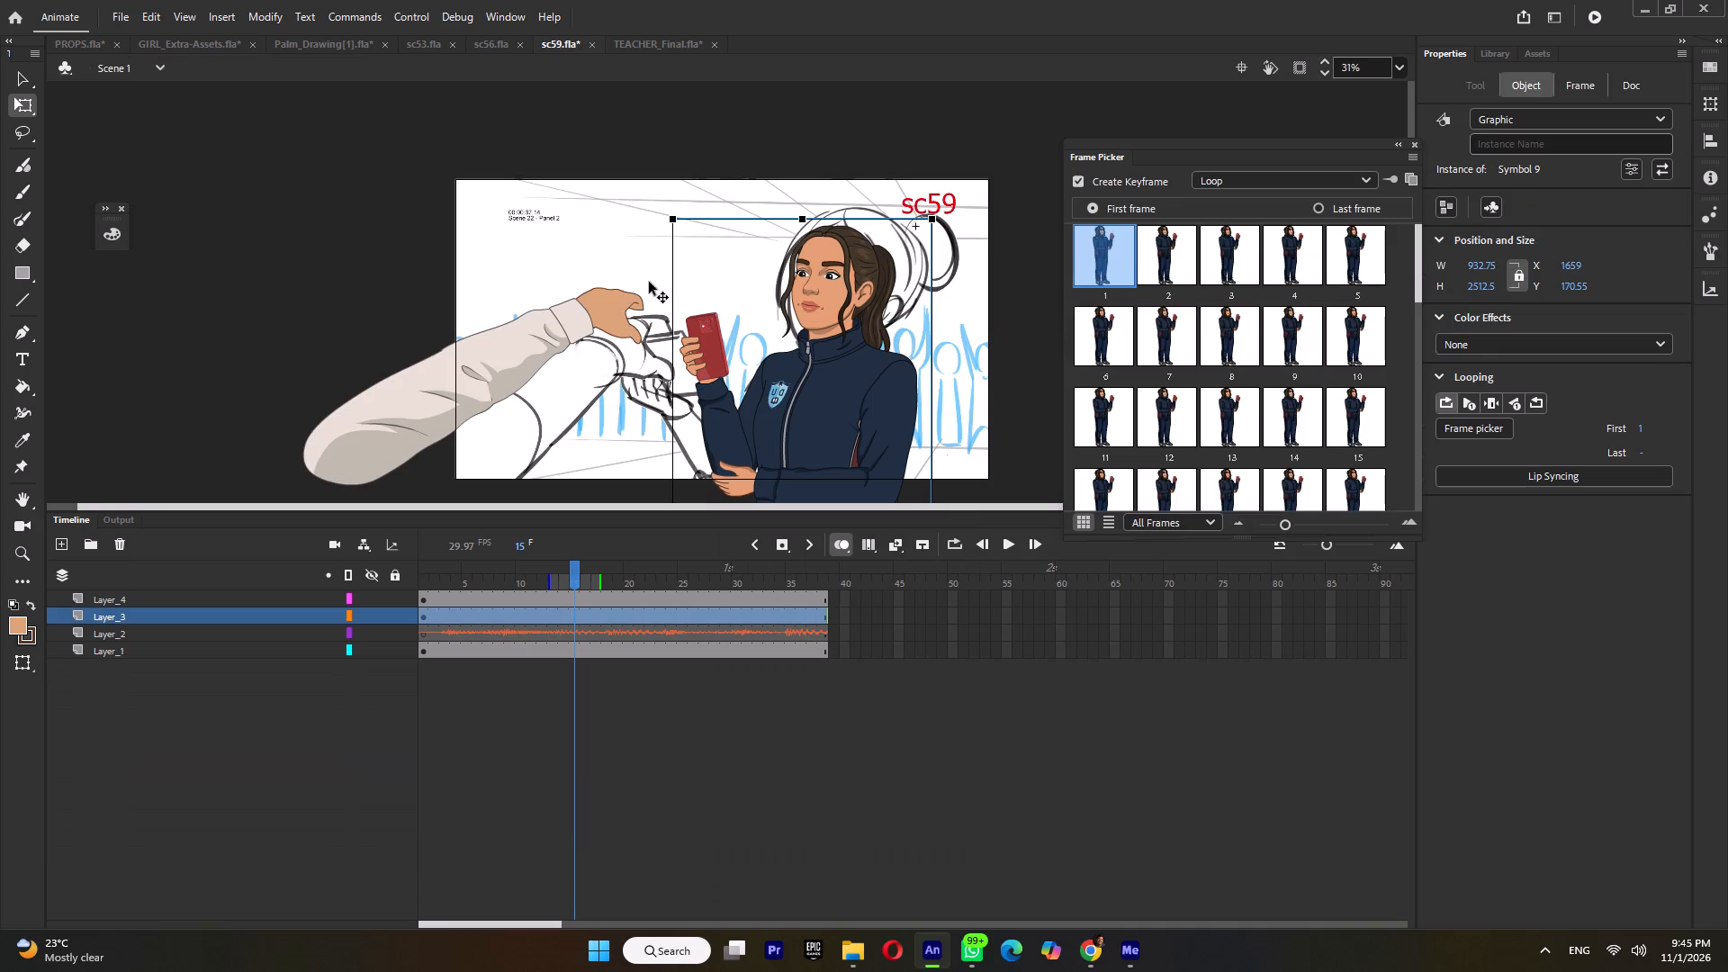
left_click(615, 303)
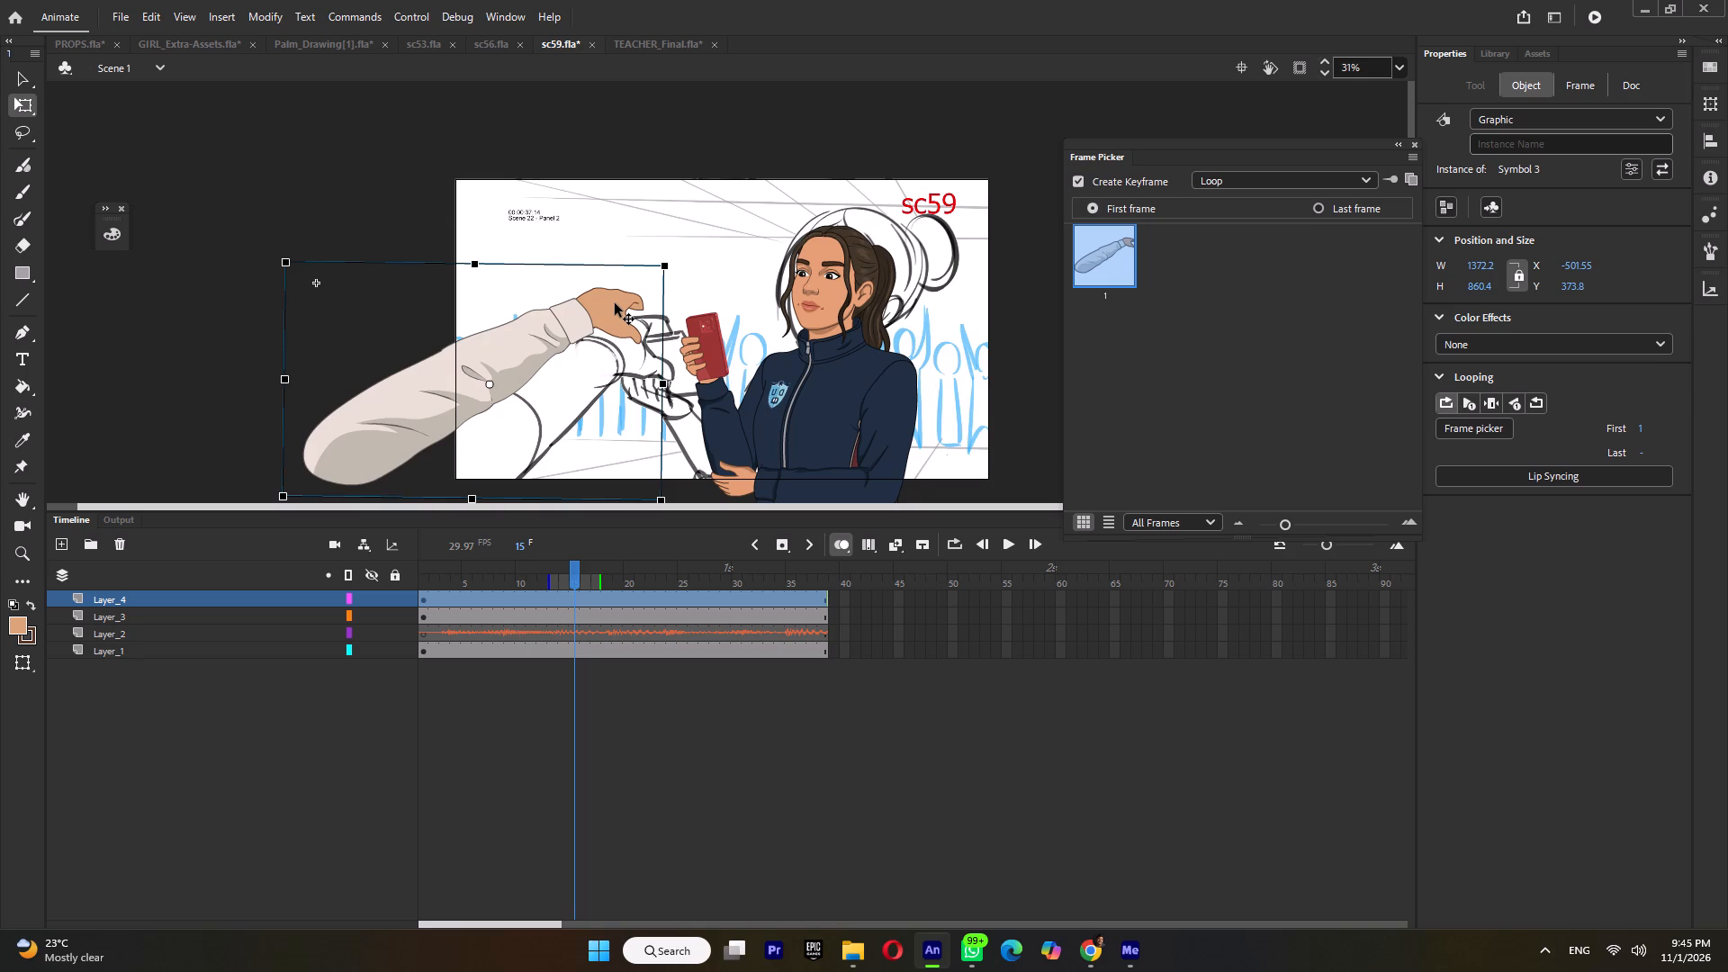
triple_click(615, 303)
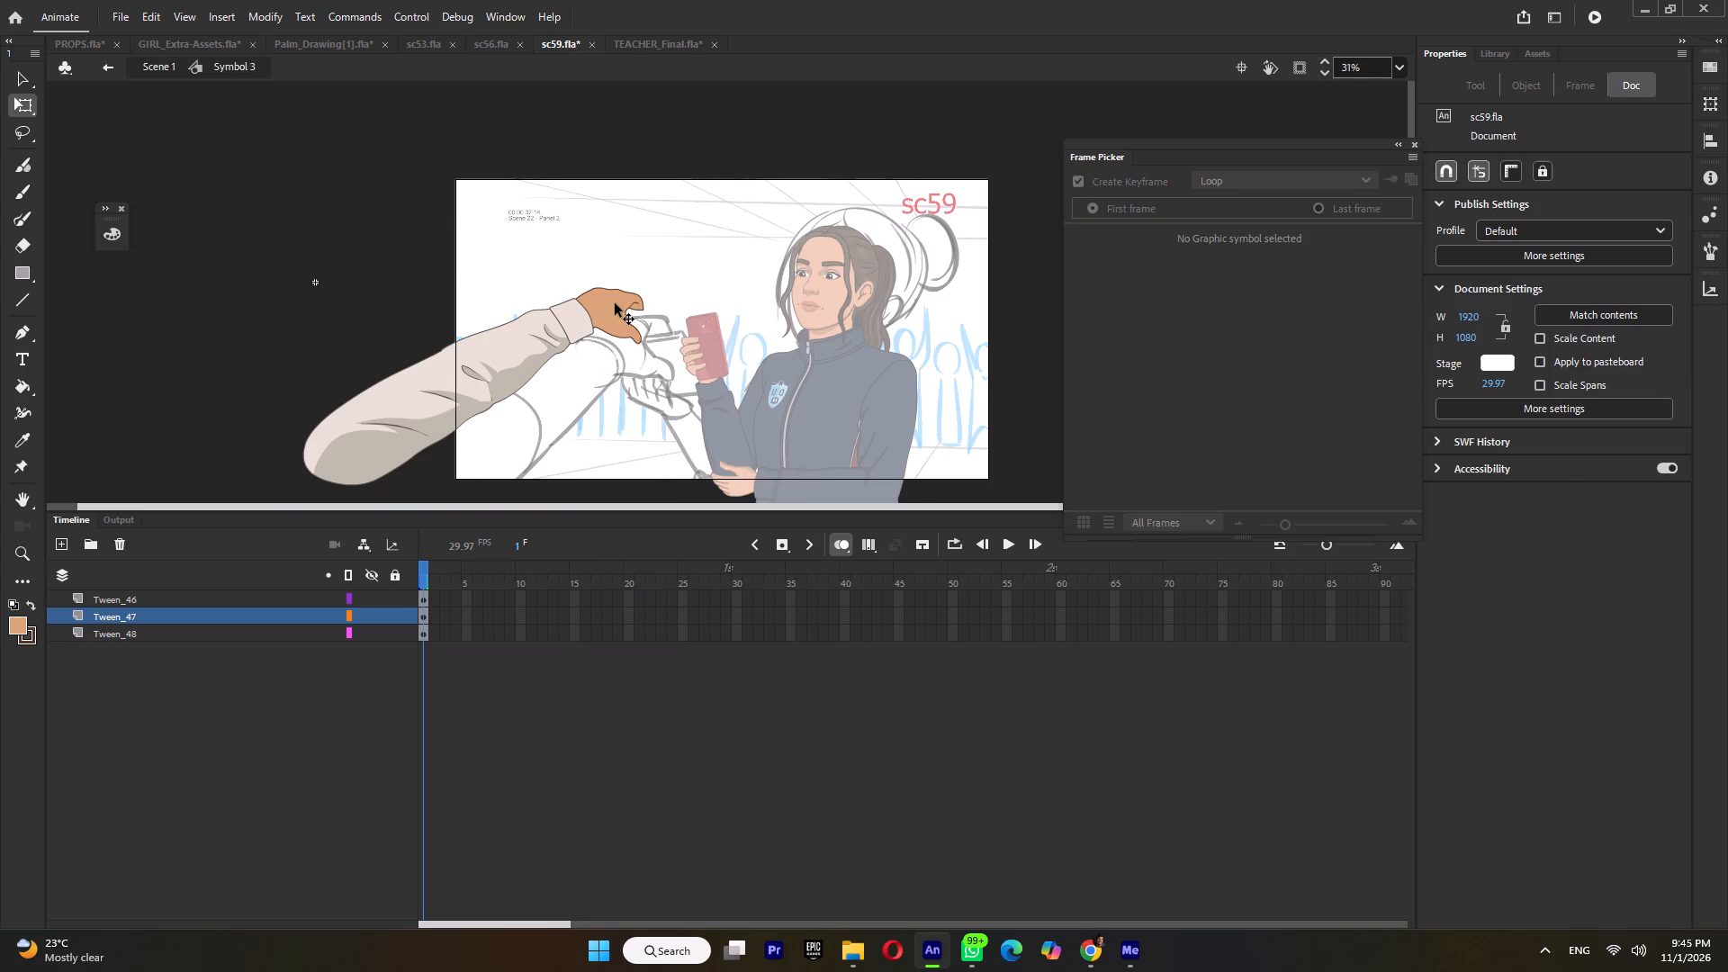
double_click(615, 303)
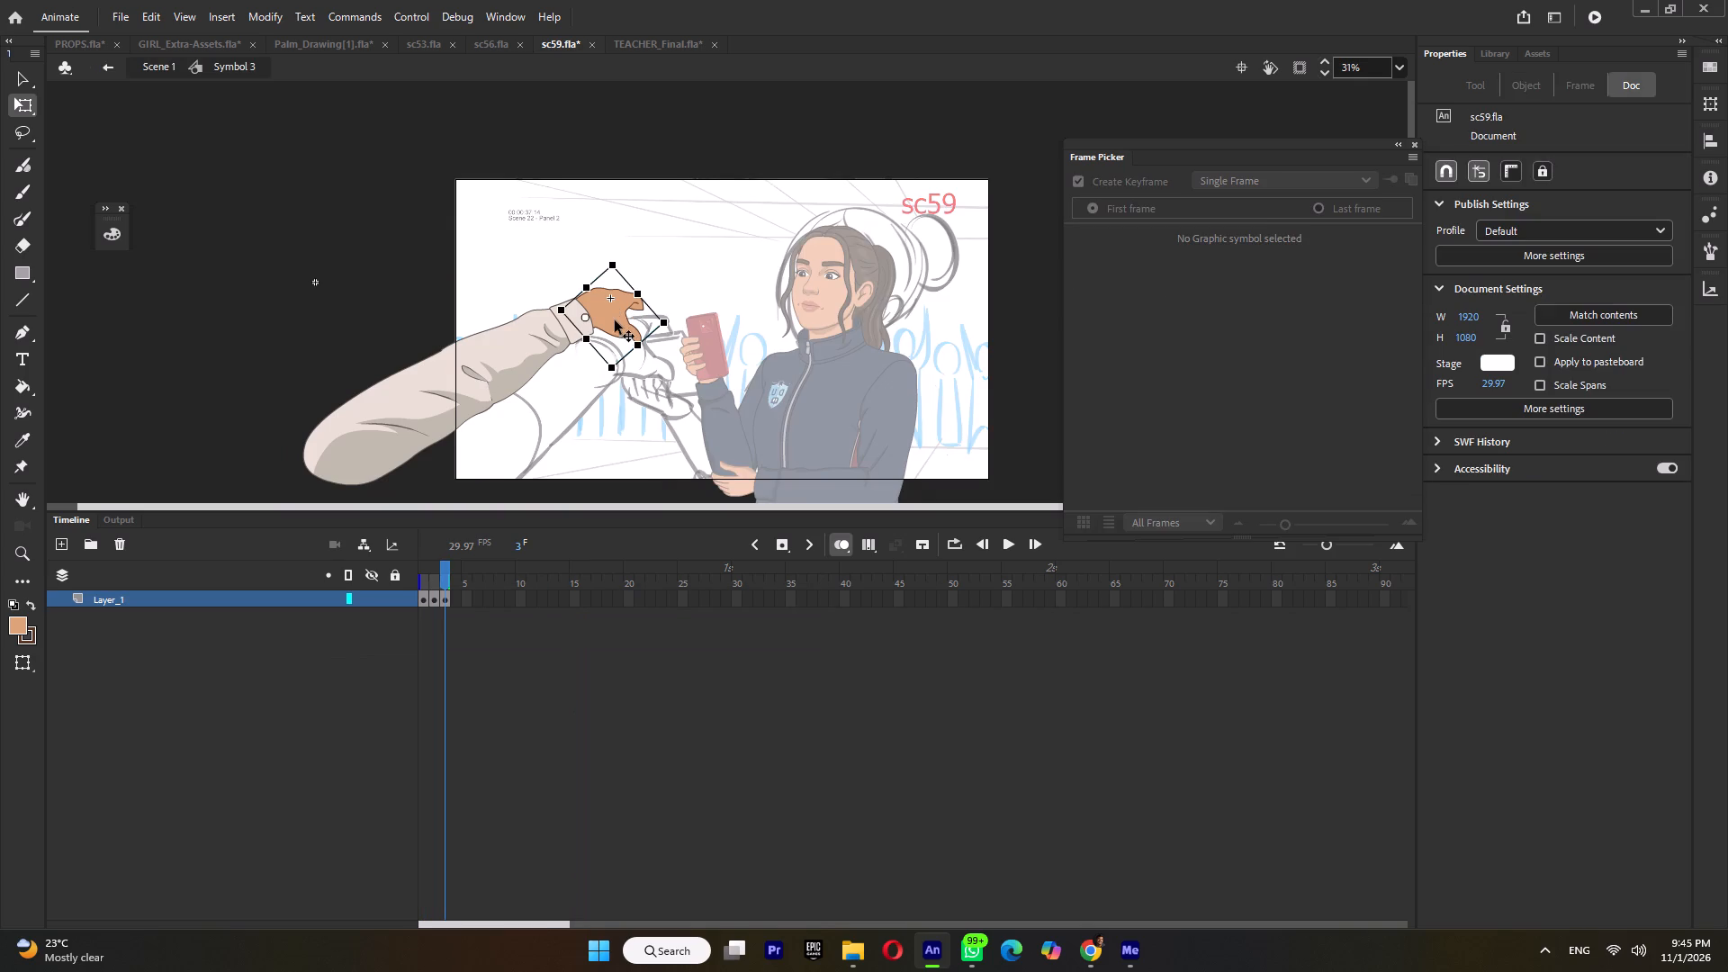
key("F5")
key("F6")
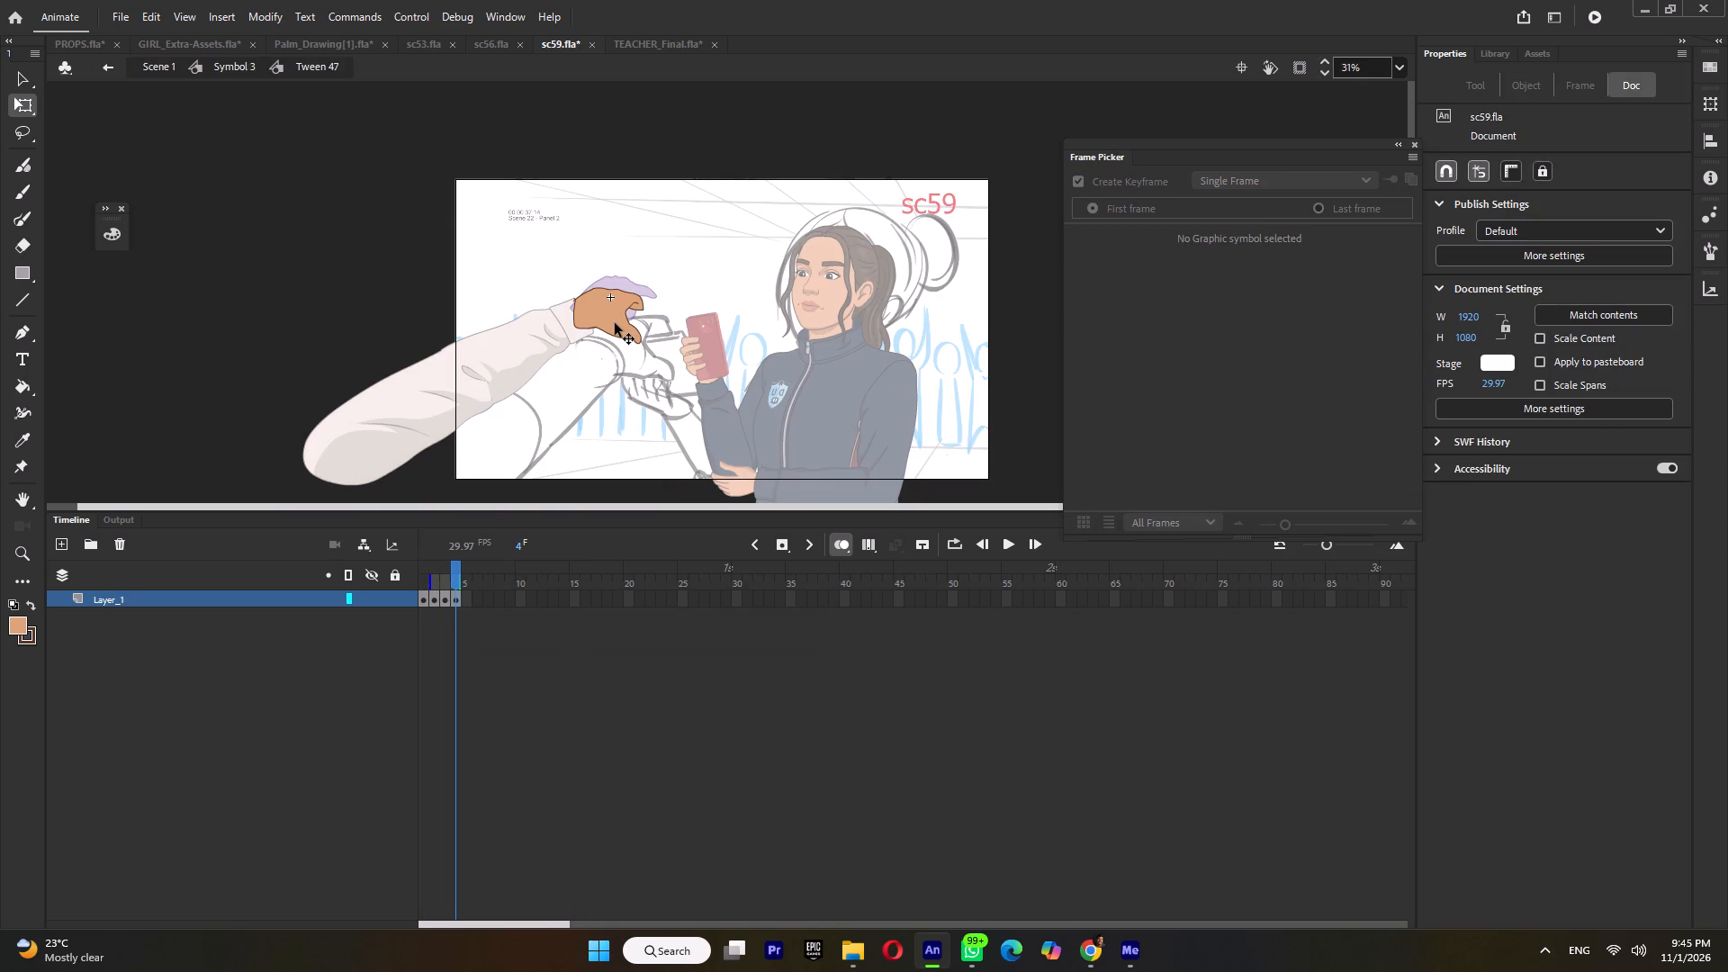
Paste the copied phone group into frame 4, break it apart and delete the girl's fingers from it.
left_click(651, 369)
right_click(647, 370)
left_click(685, 421)
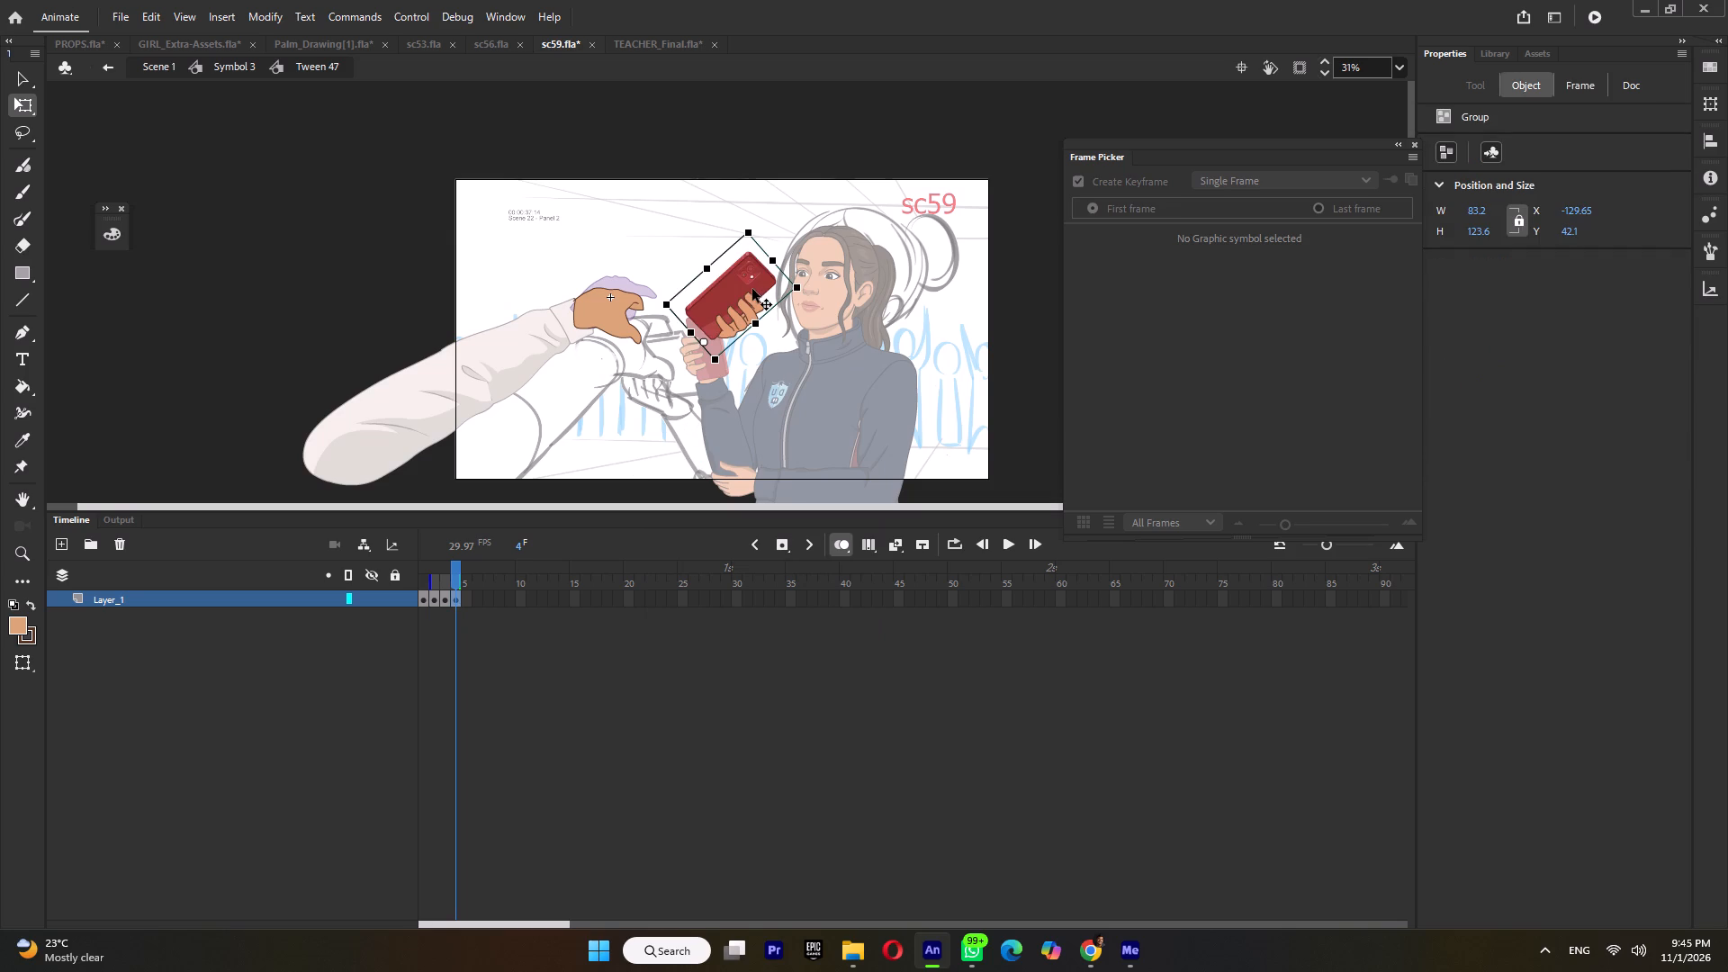
key("ctrl+b")
left_click(800, 330)
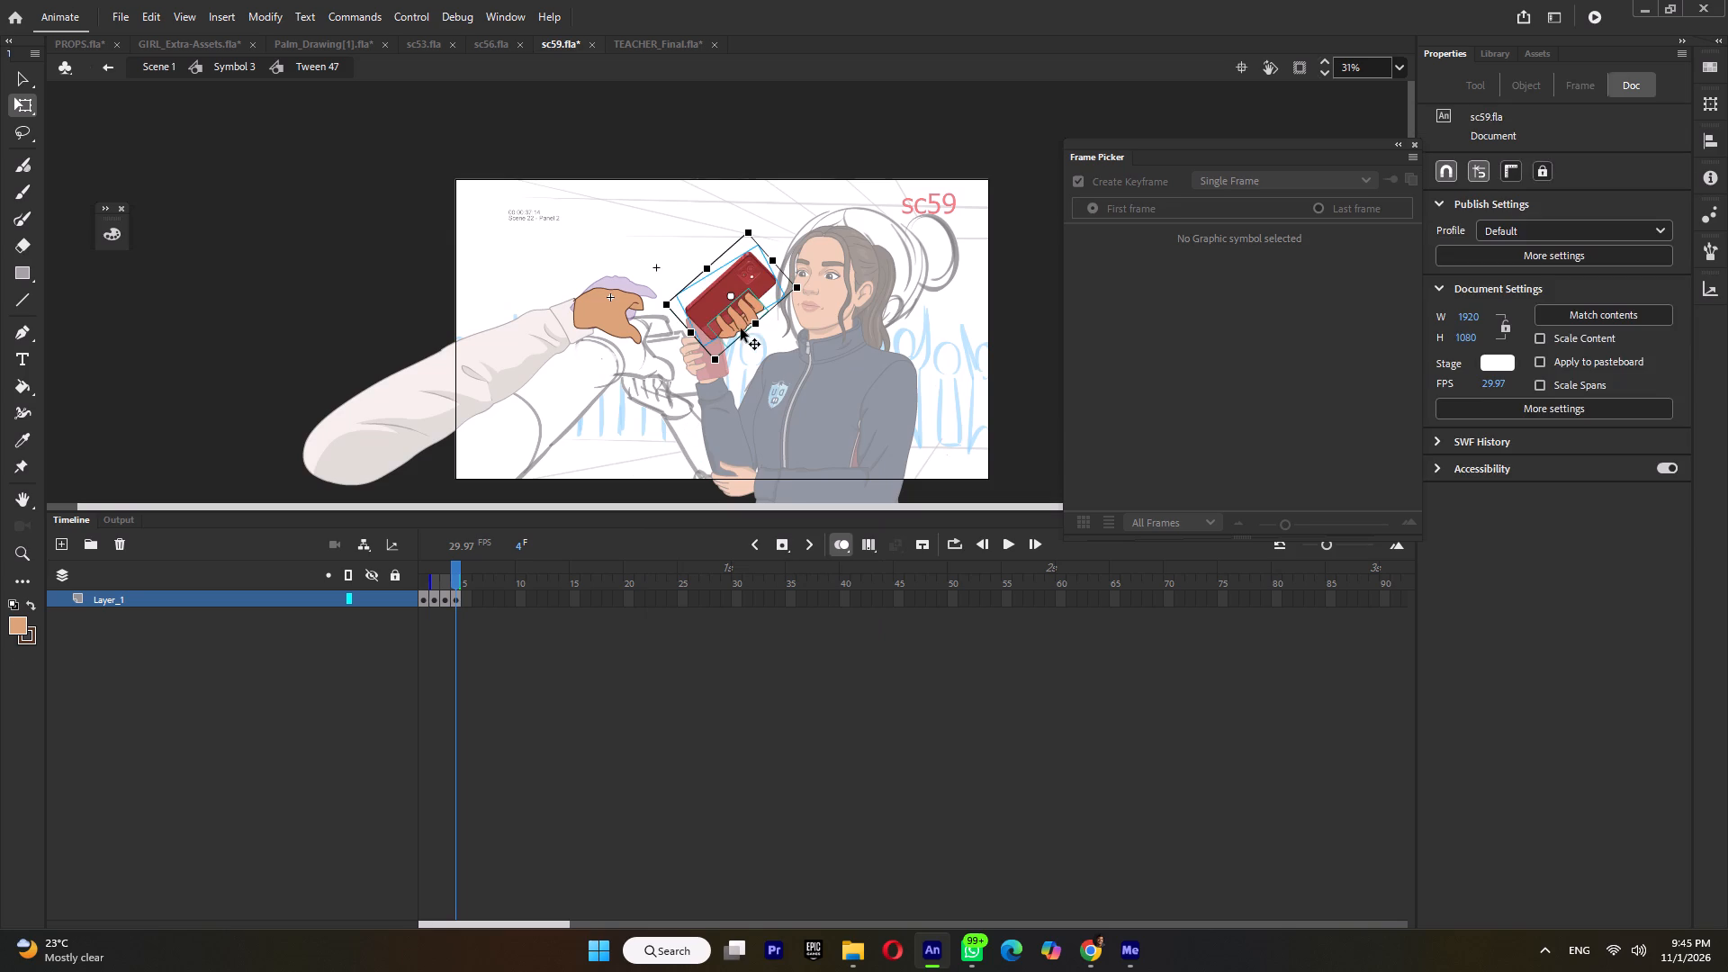
left_click(741, 328)
key("Delete")
Flip the phone horizontally, rotate it more upright and place it behind the grasping hand.
left_click(746, 295)
right_click(746, 295)
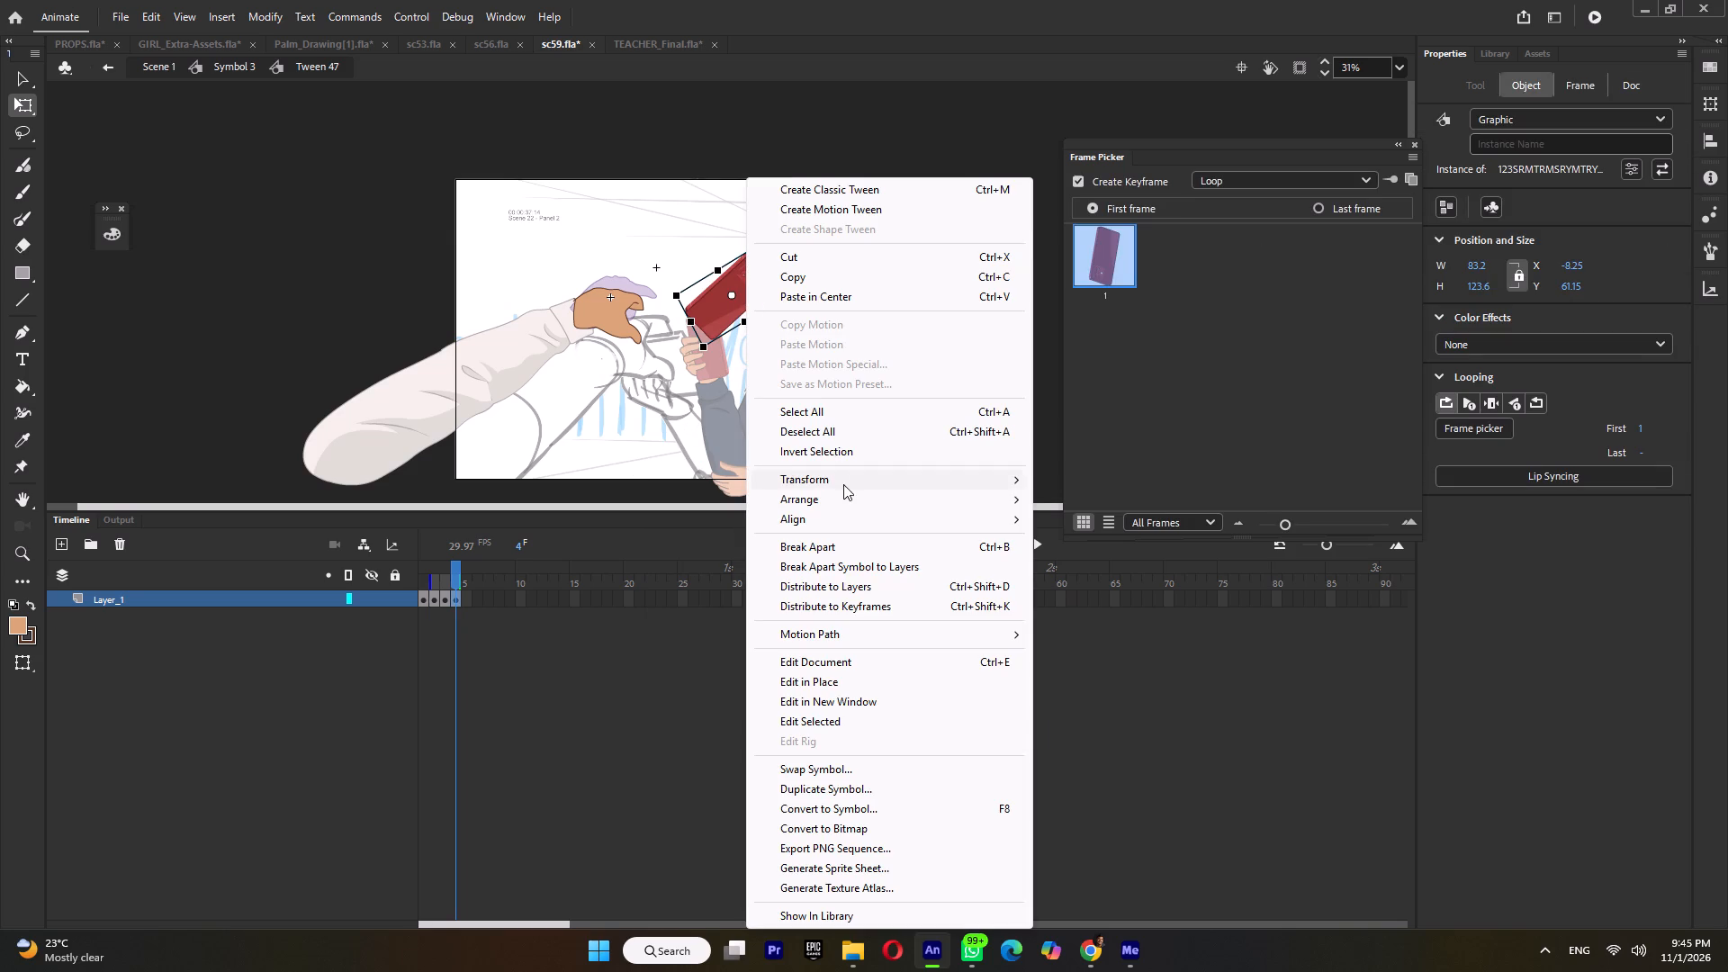
left_click(844, 480)
left_click(1135, 670)
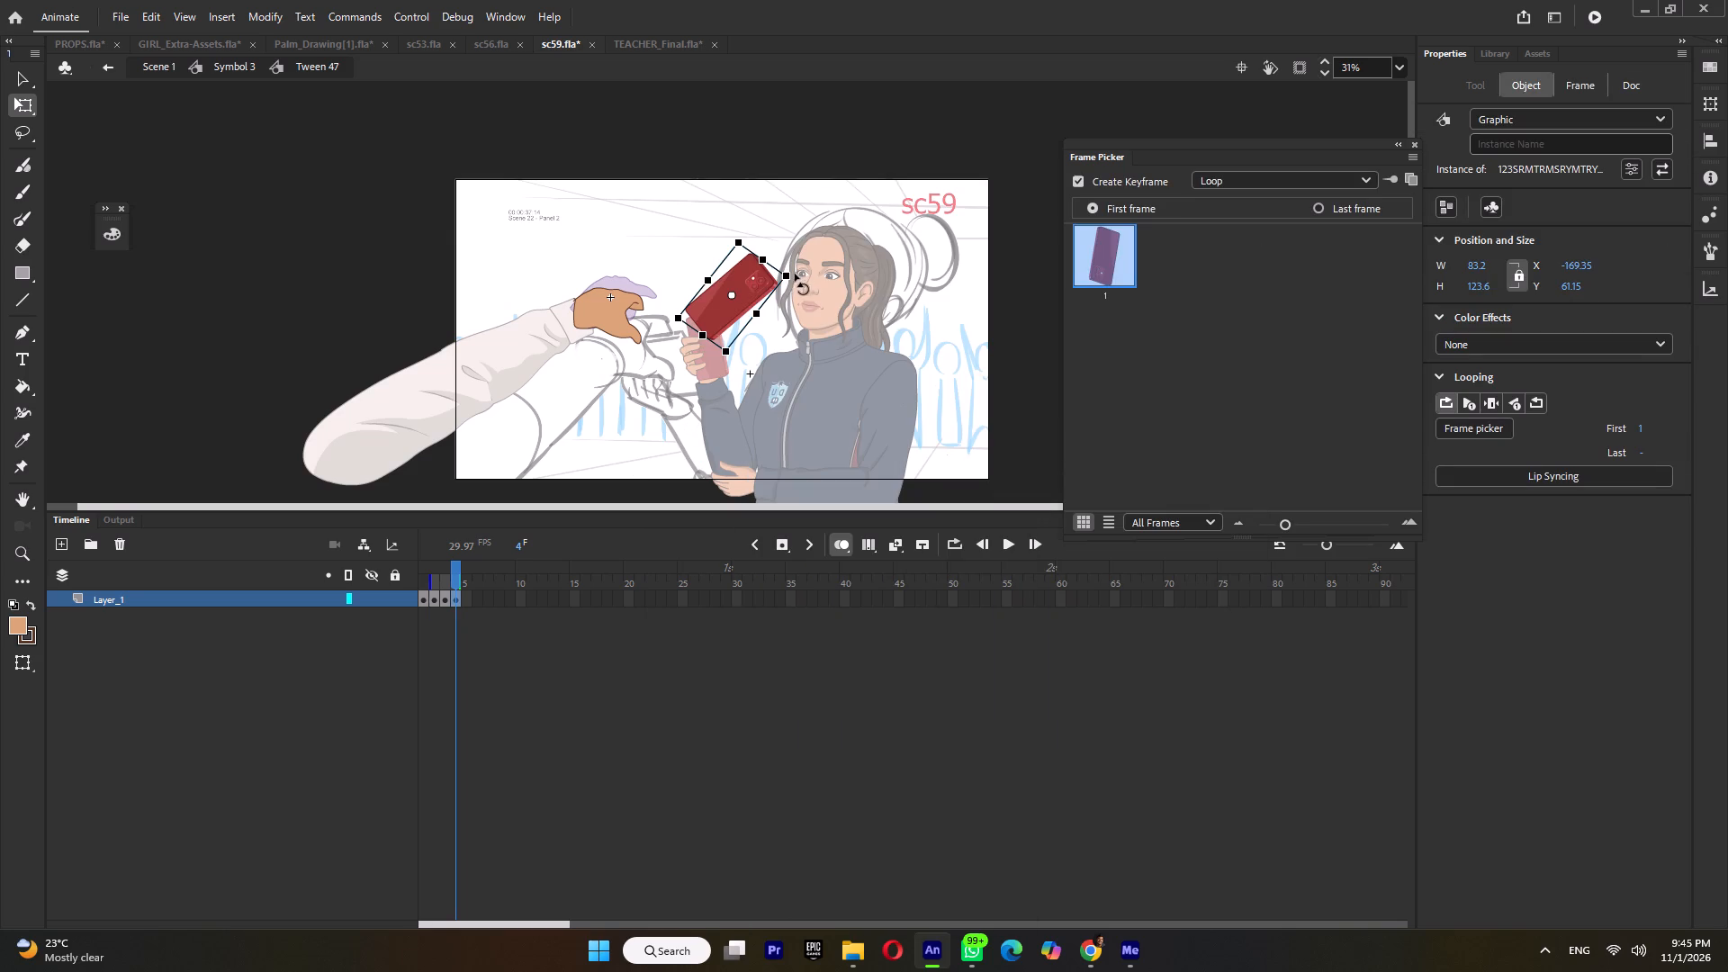
left_click_drag(795, 274, 749, 223)
left_click_drag(740, 258, 652, 299)
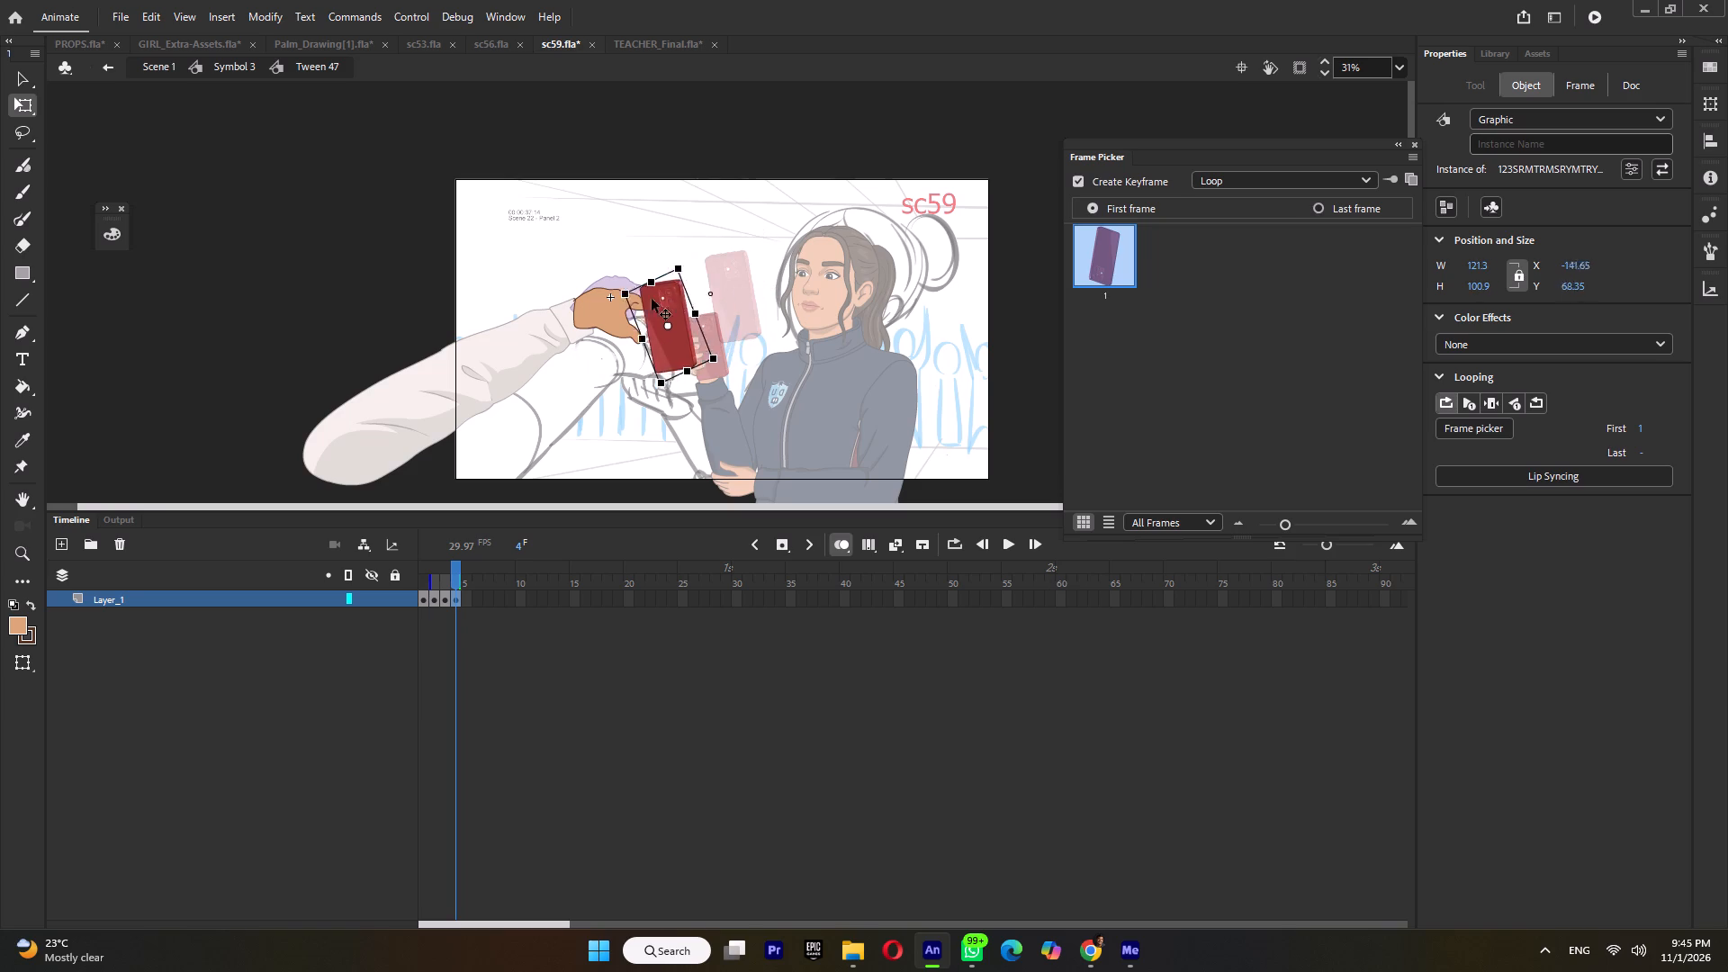
left_click_drag(652, 299, 633, 312)
key("ctrl+Down")
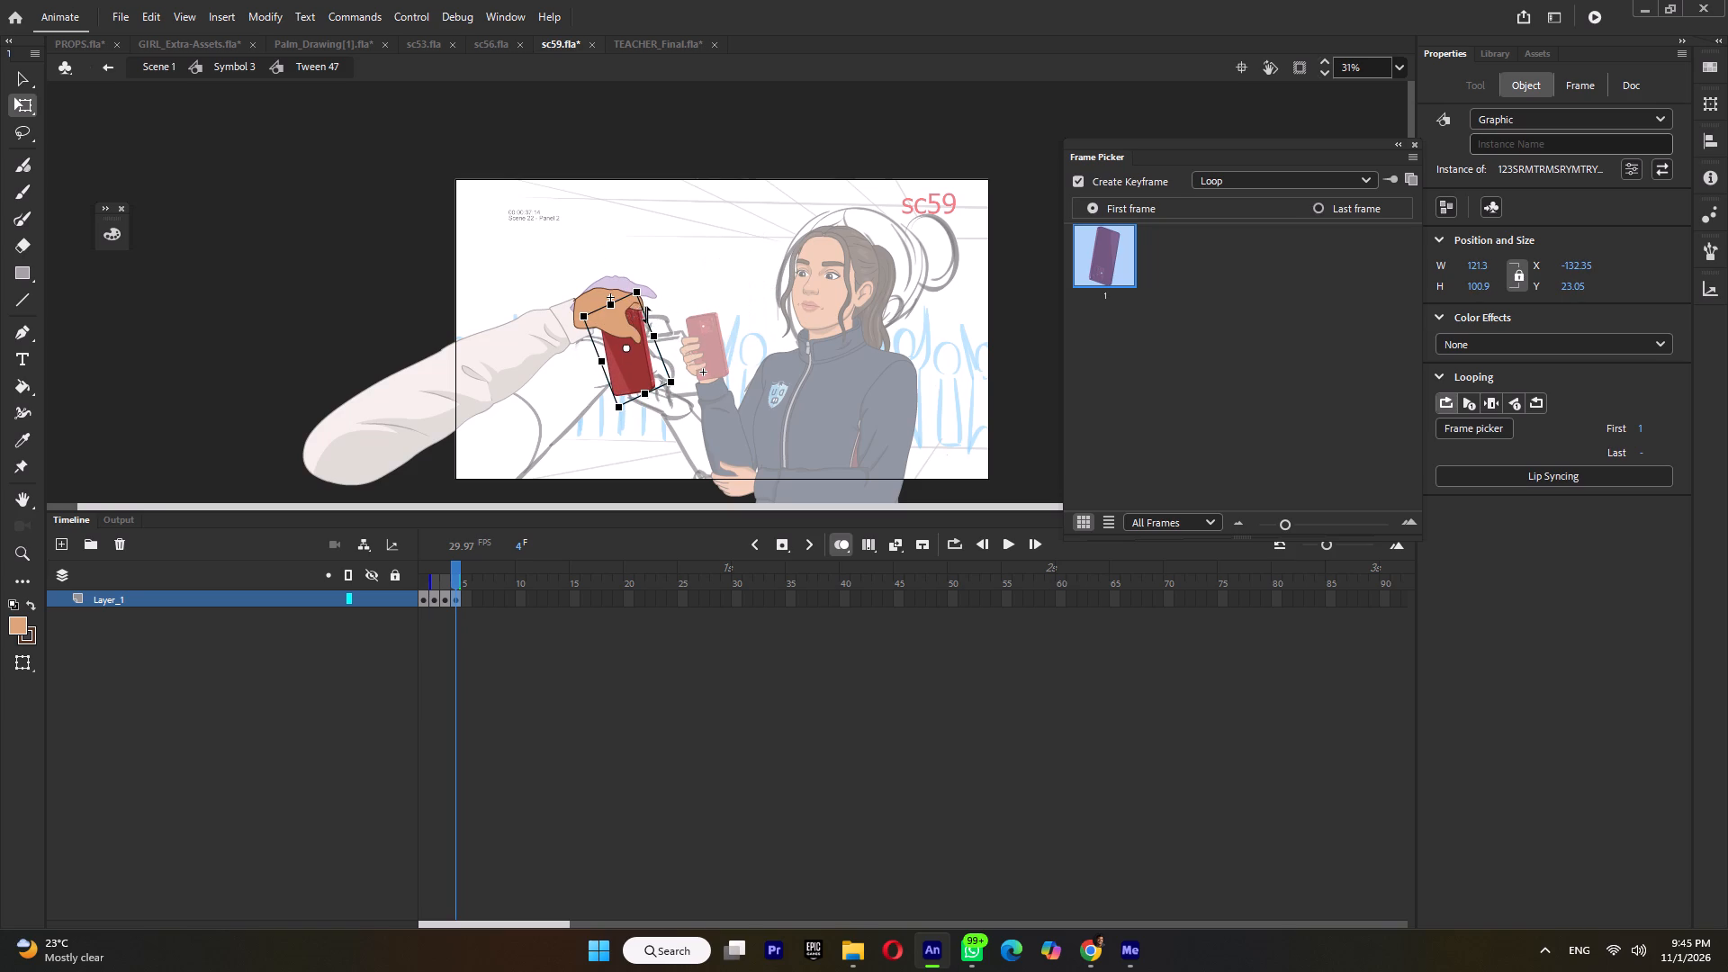
Resize and tilt the phone to fit the hand's grip, placing it at X -125.95, Y 2.4.
scroll(641, 316, "up", 5, "ctrl")
left_click_drag(635, 315, 657, 329)
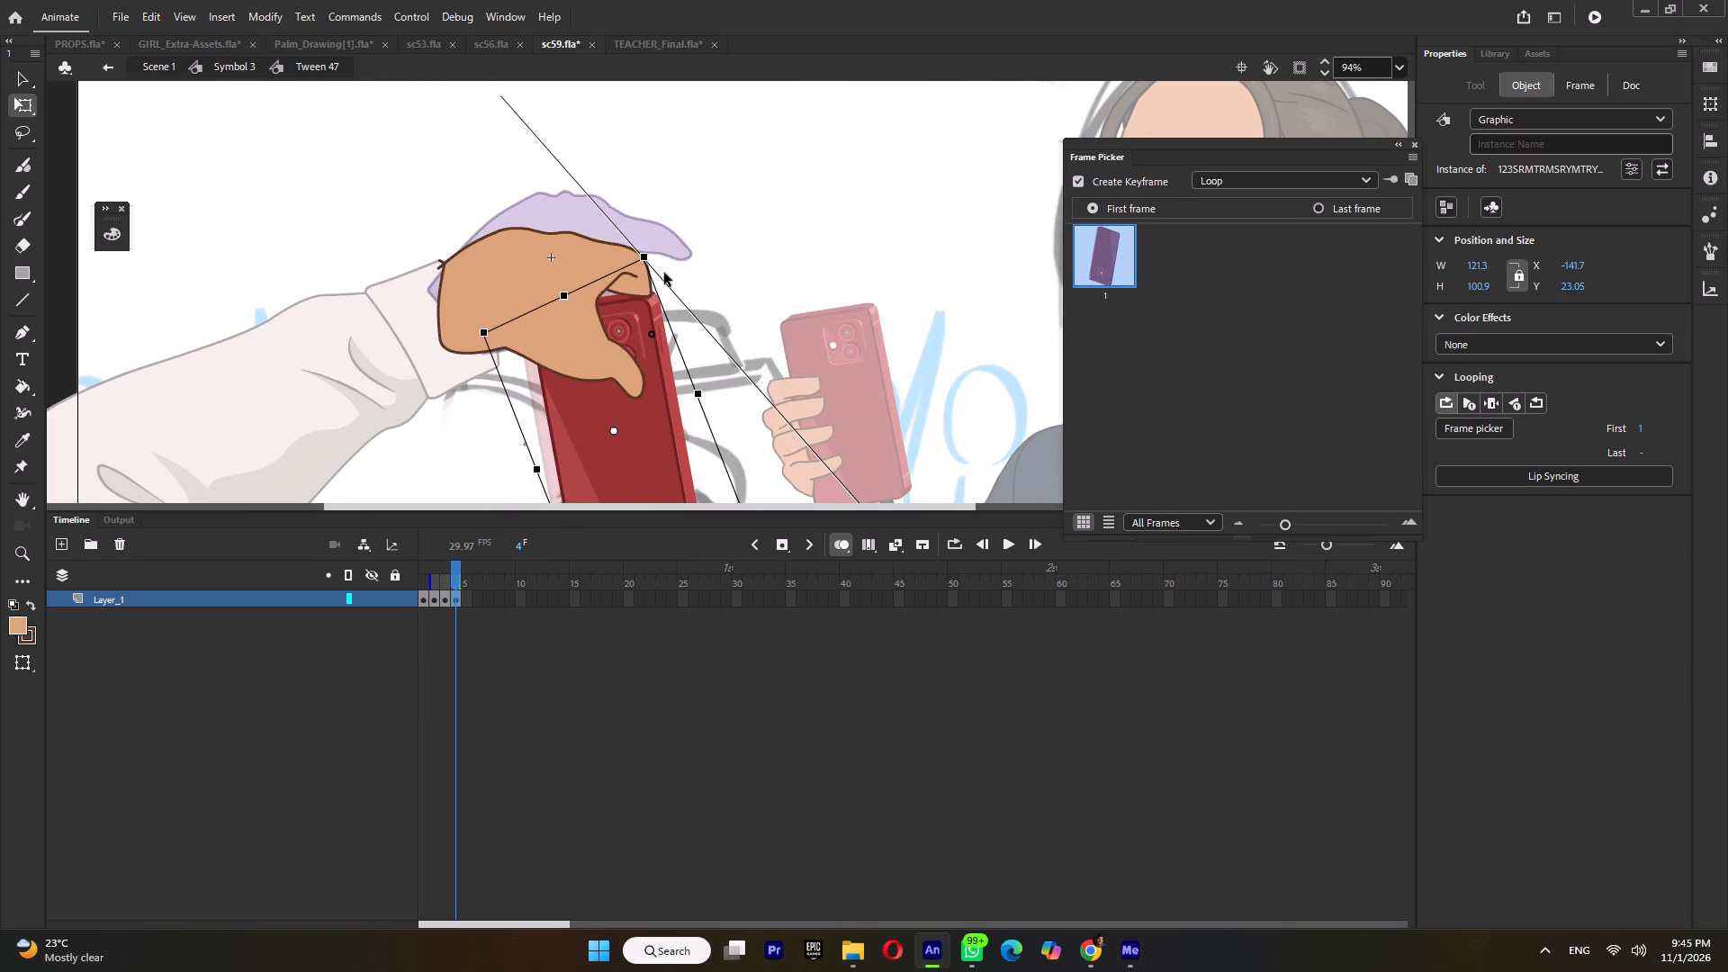
left_click_drag(644, 254, 663, 301, "shift")
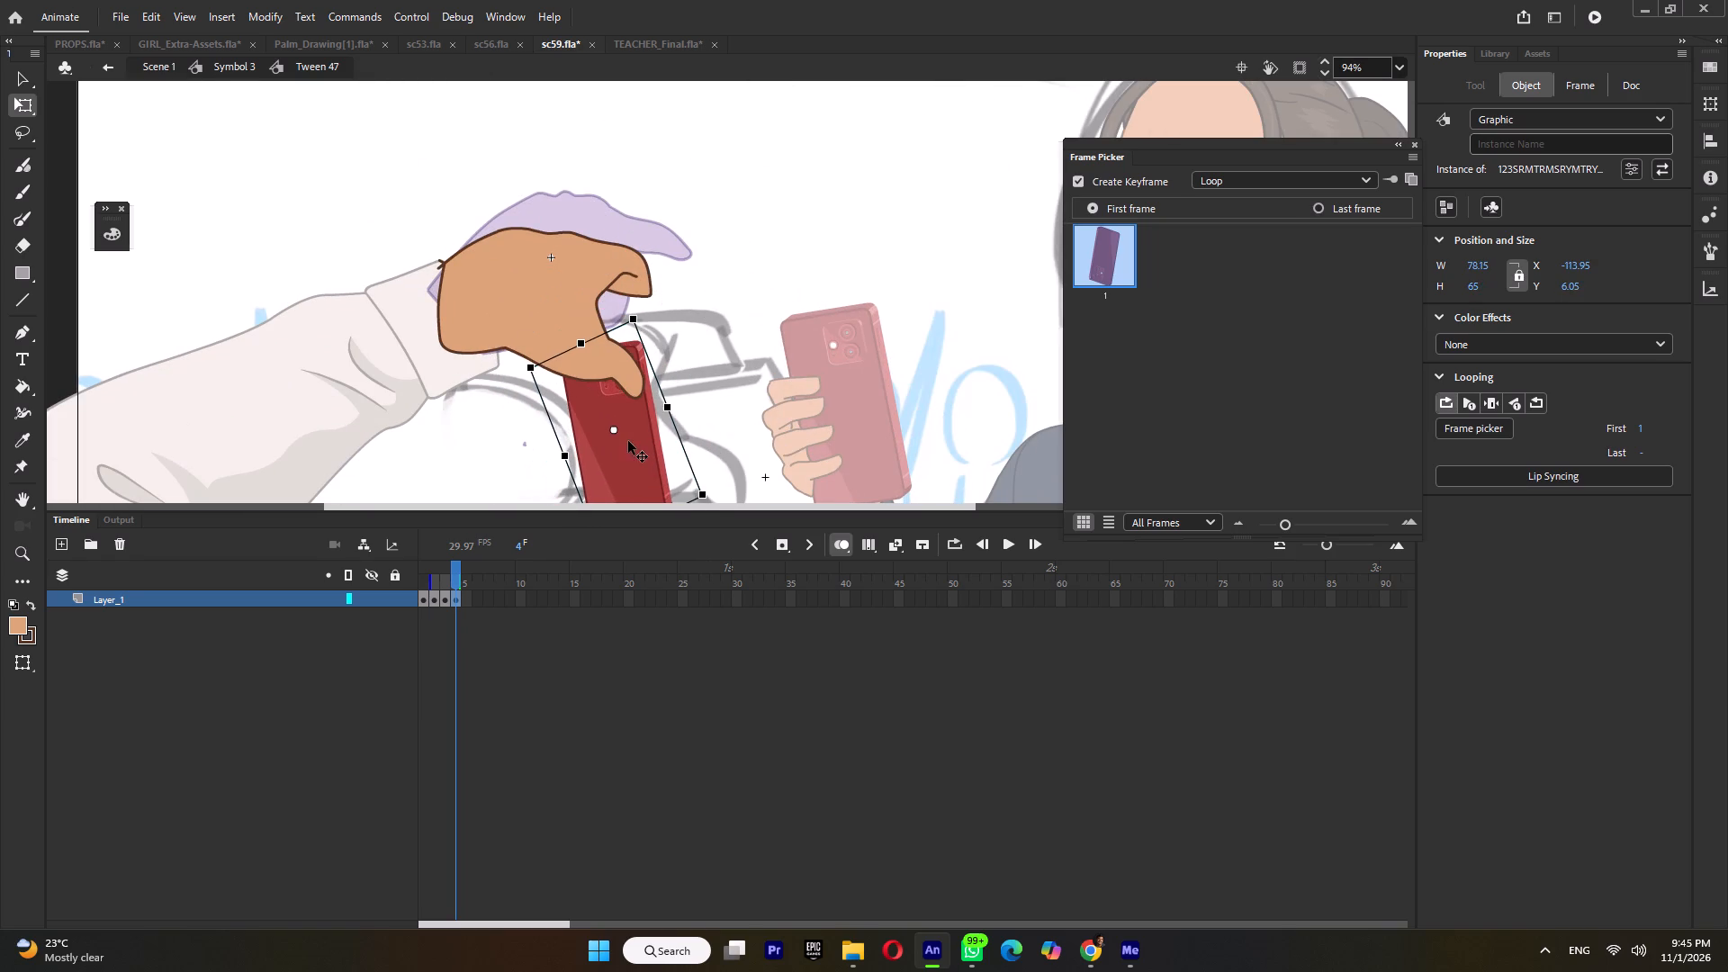
left_click_drag(627, 443, 852, 428)
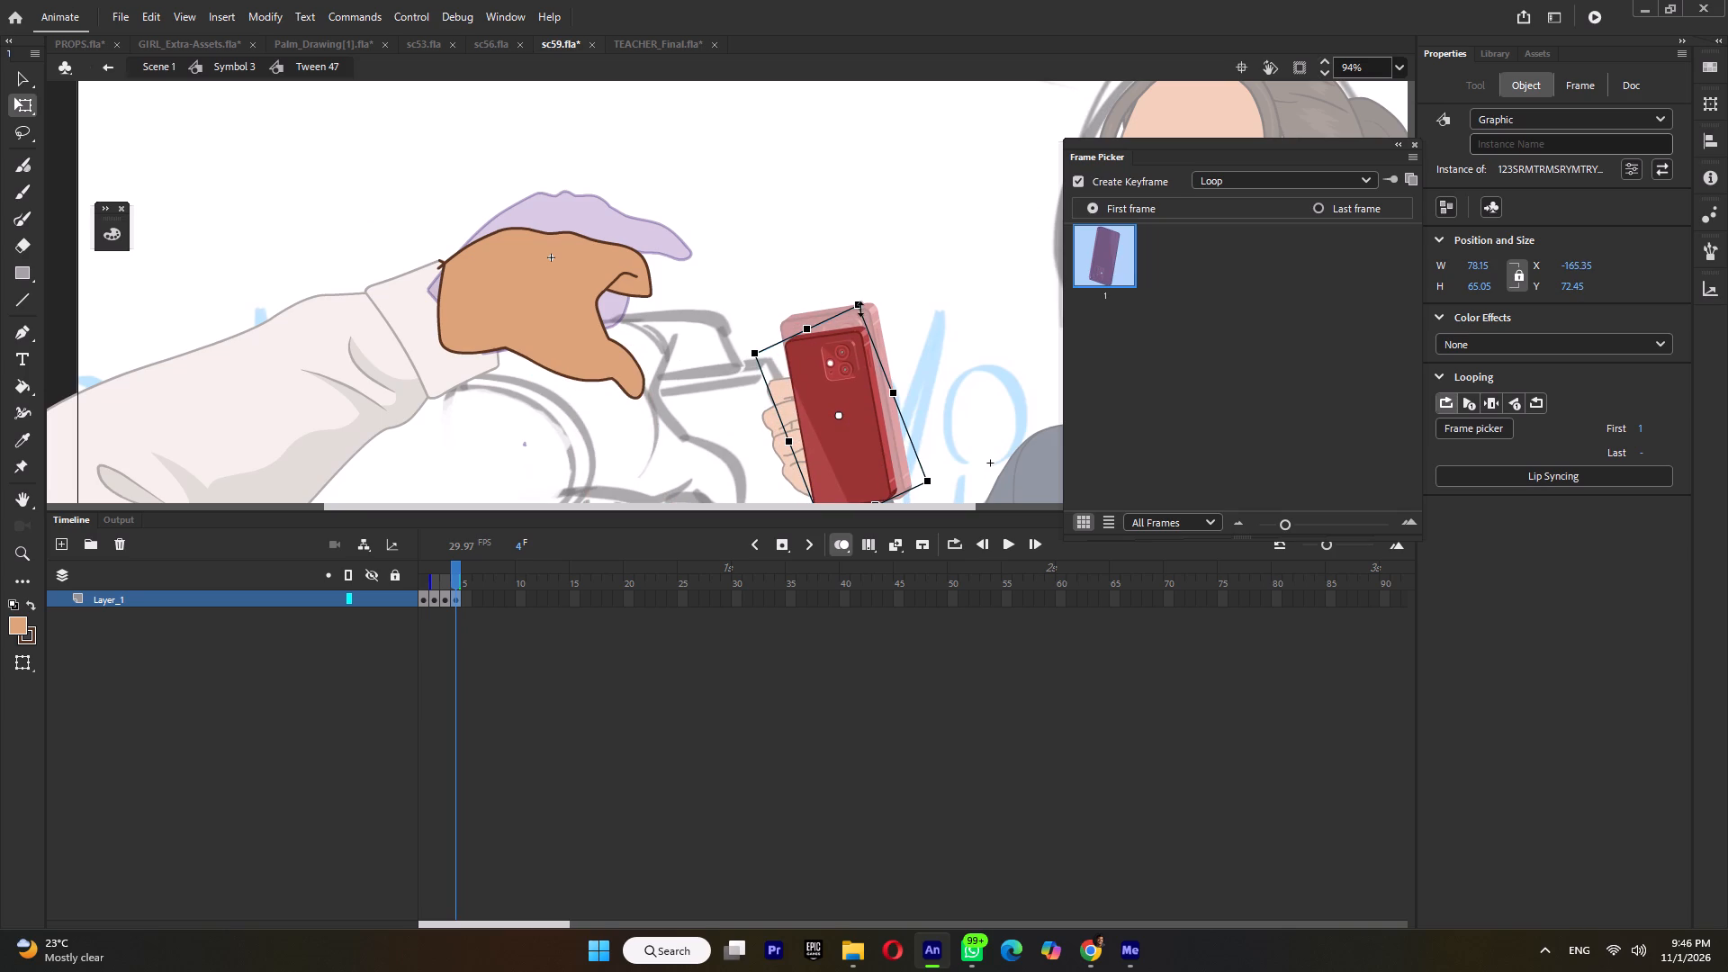
left_click_drag(860, 309, 878, 273, "shift")
left_click_drag(840, 362, 642, 334)
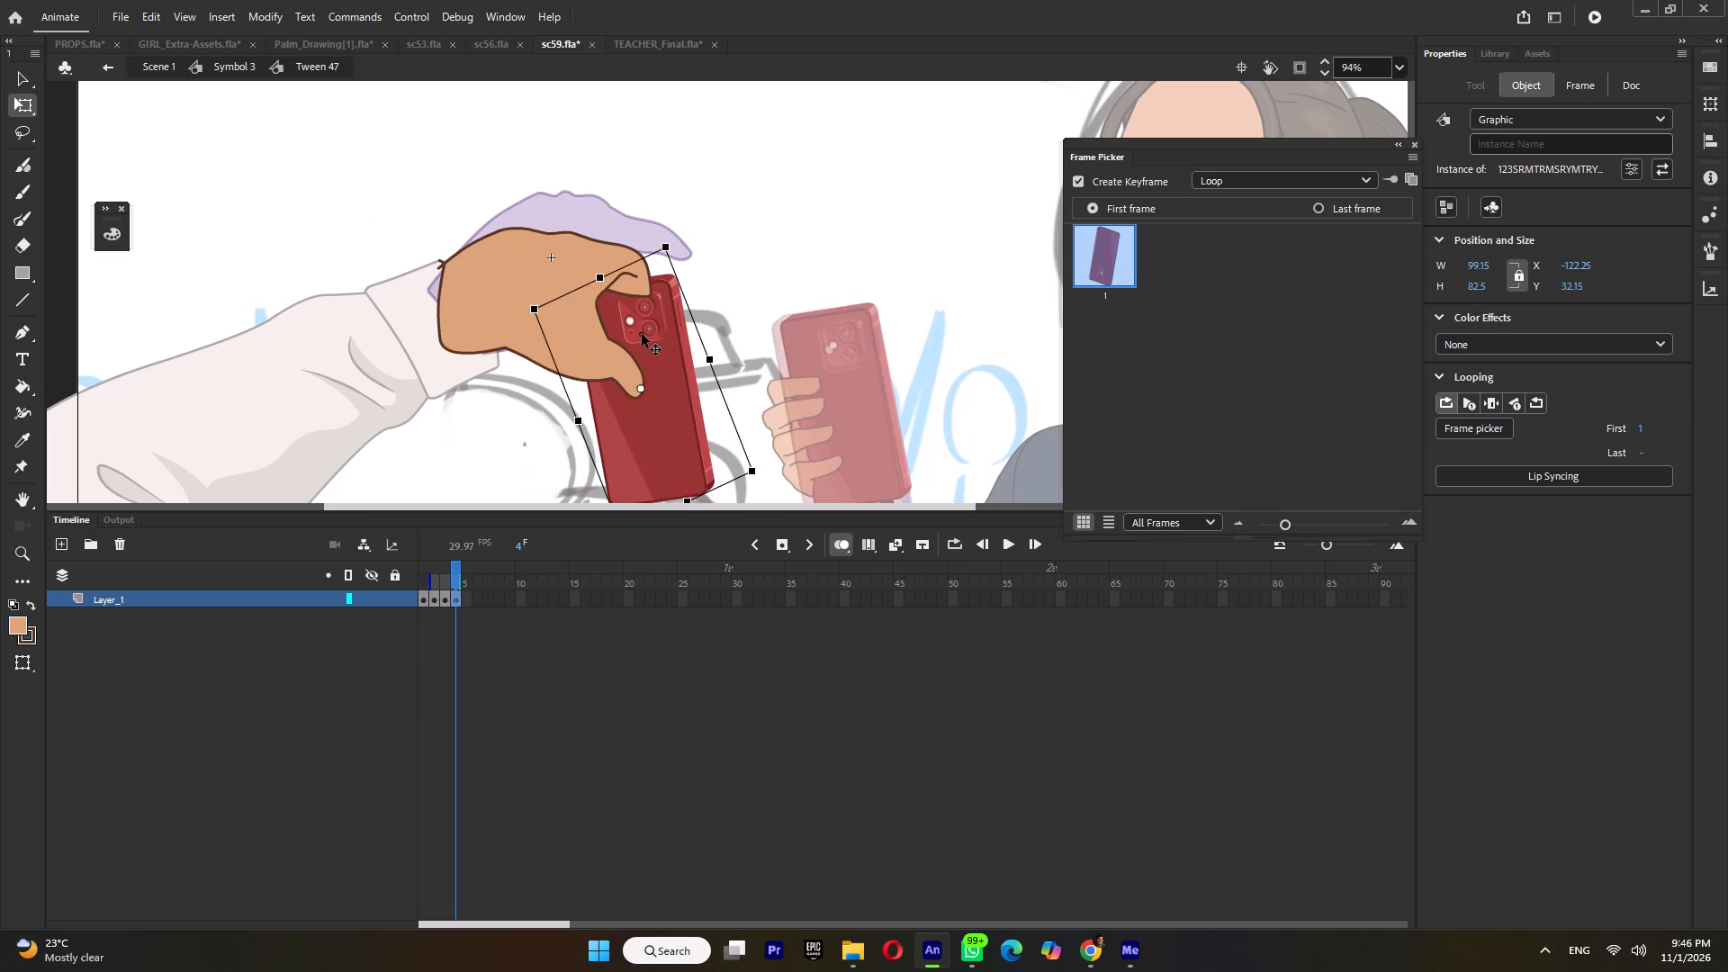
left_click_drag(642, 334, 635, 337)
left_click_drag(670, 247, 686, 283)
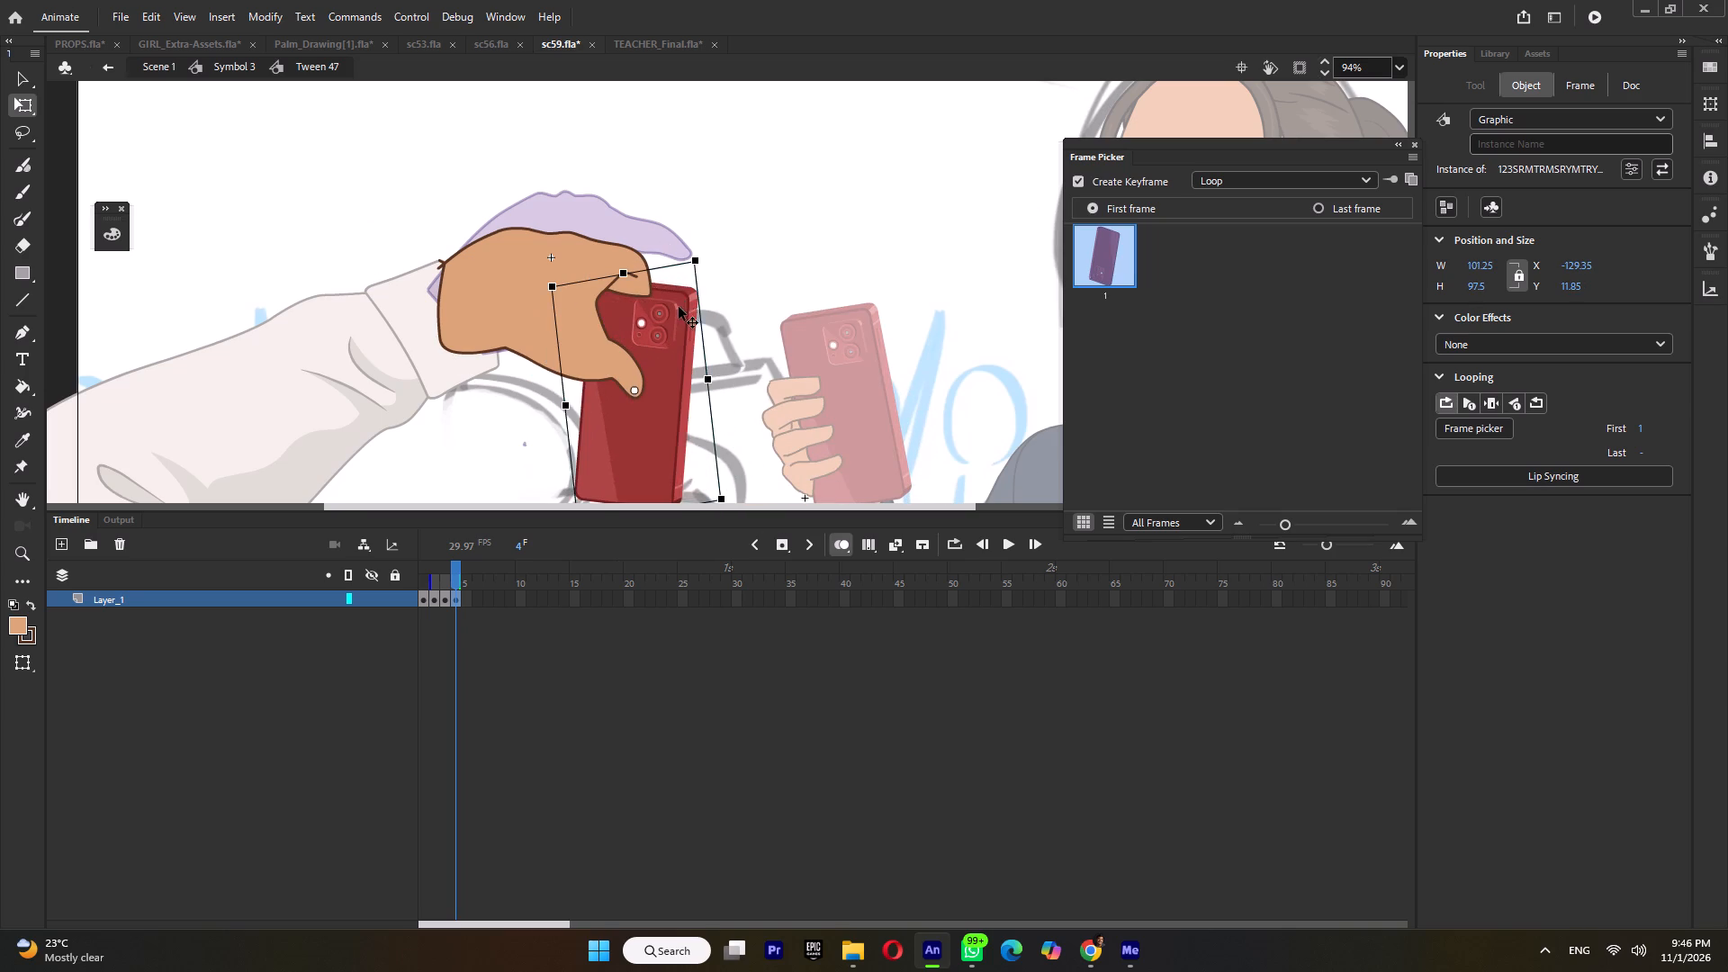
left_click_drag(679, 307, 653, 317)
scroll(674, 277, "down", 5, "ctrl")
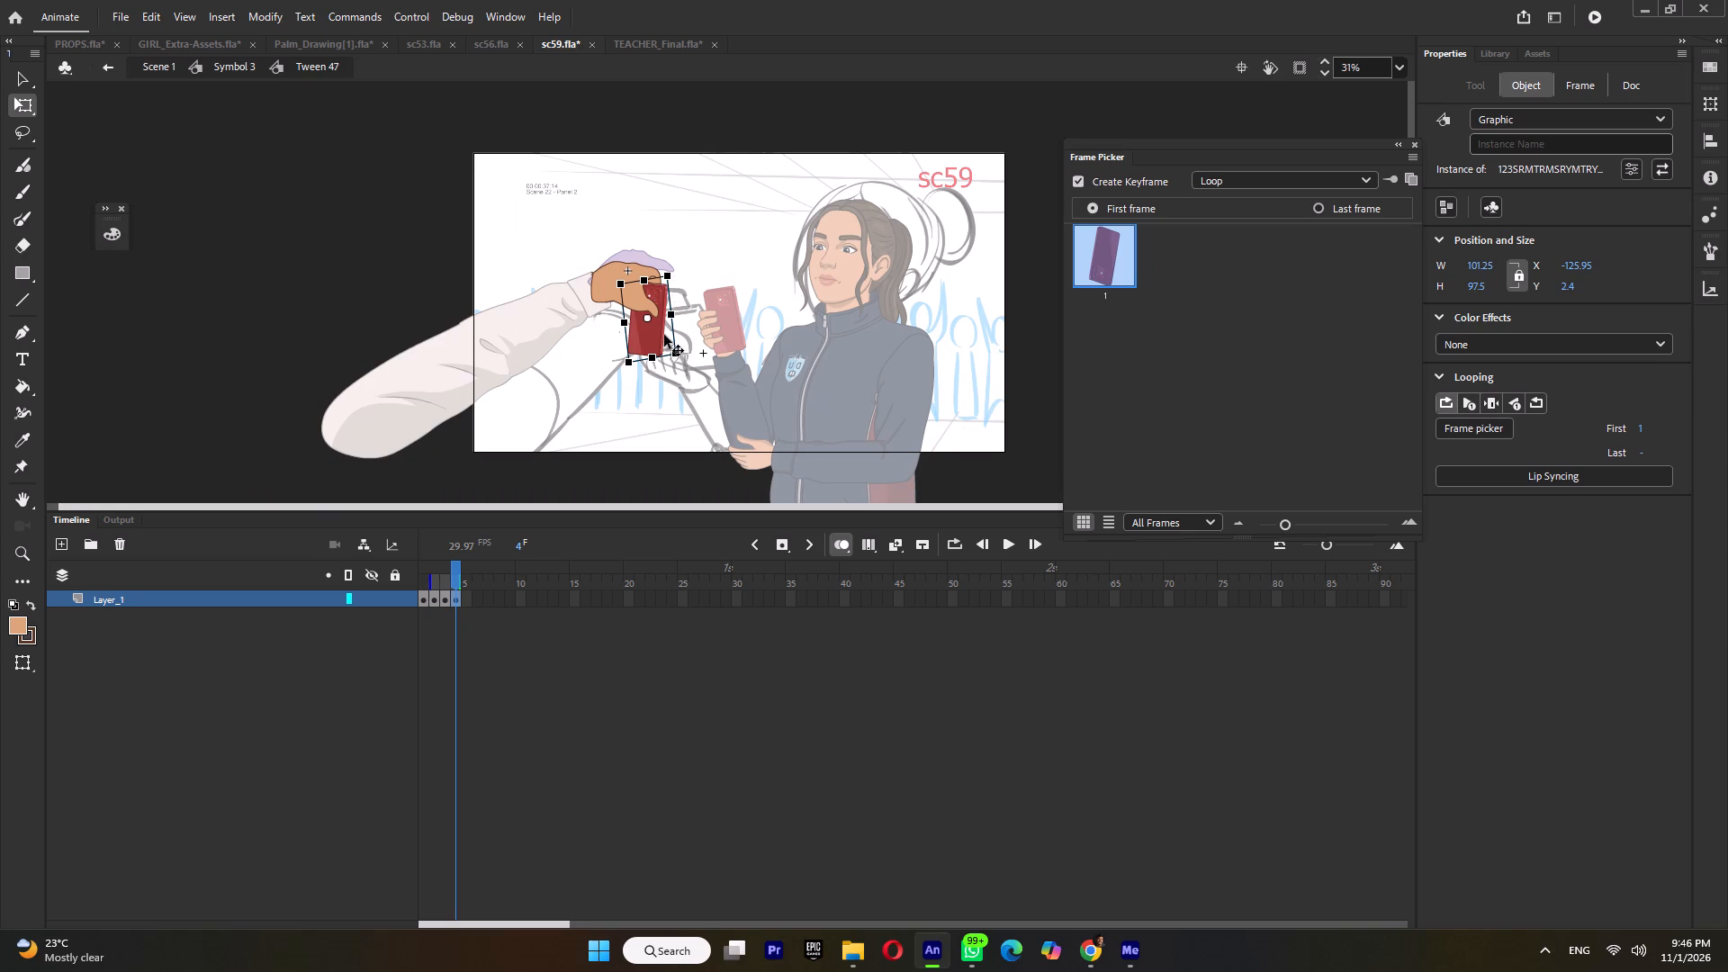
Set the hand instance in the arm symbol to frame 2, the pointing hand, and return to the main scene.
double_click(684, 261)
left_click(1298, 265)
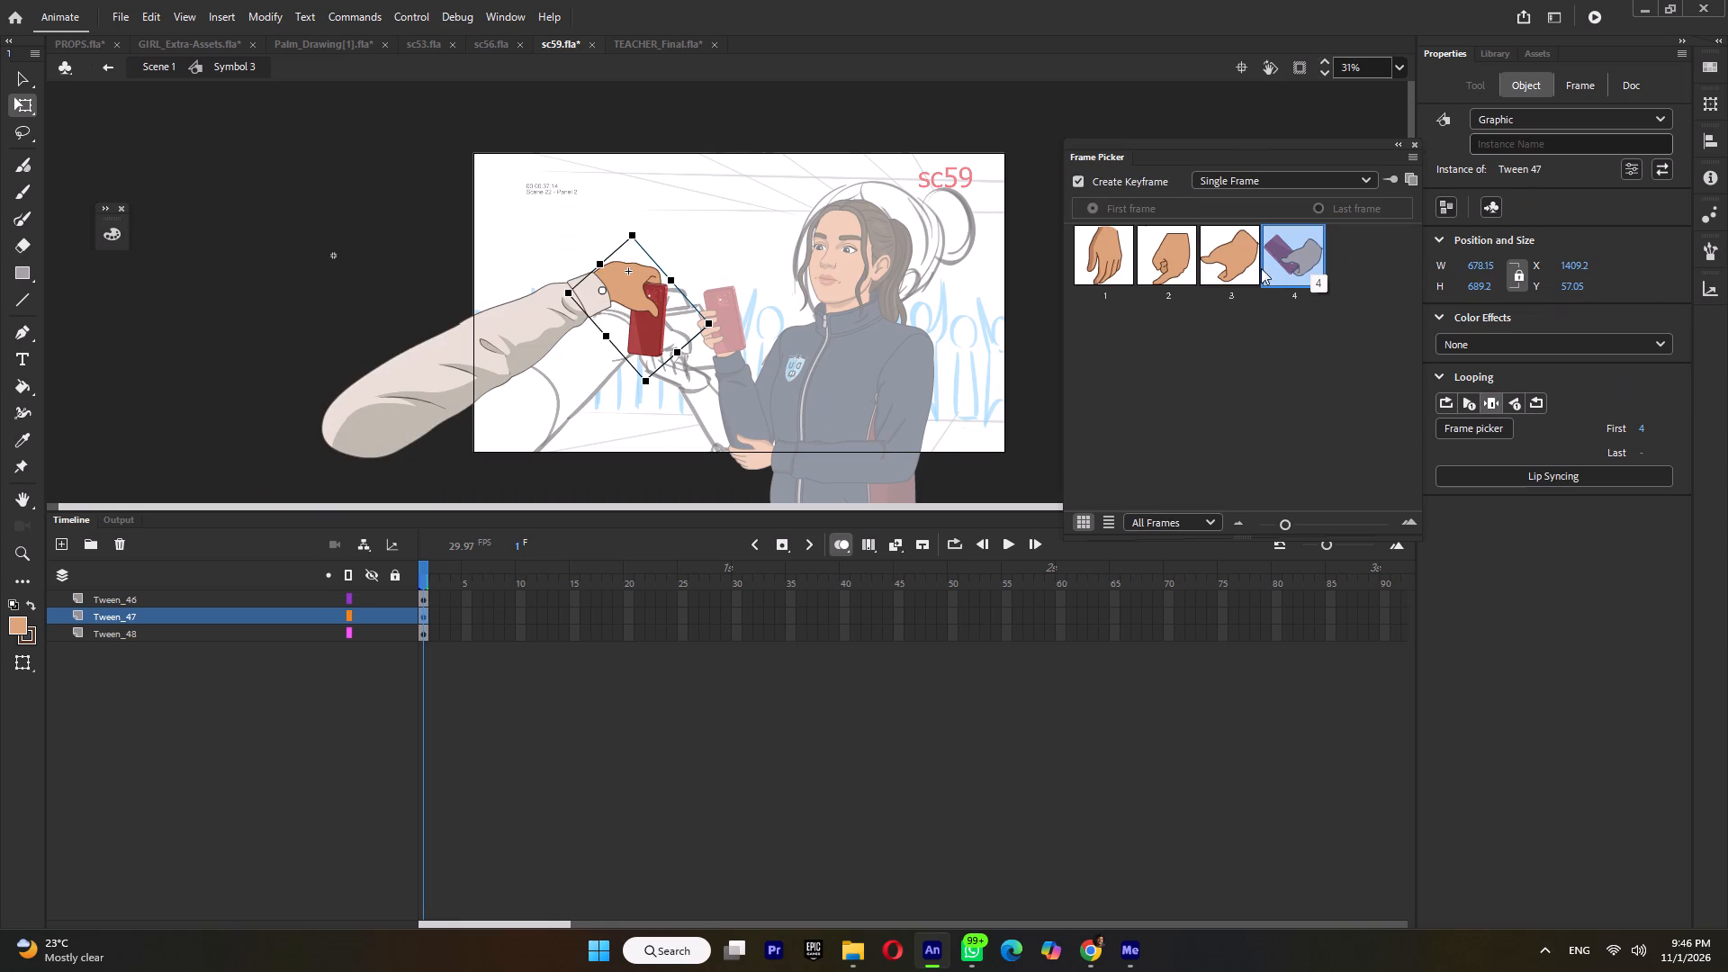
left_click(1209, 274)
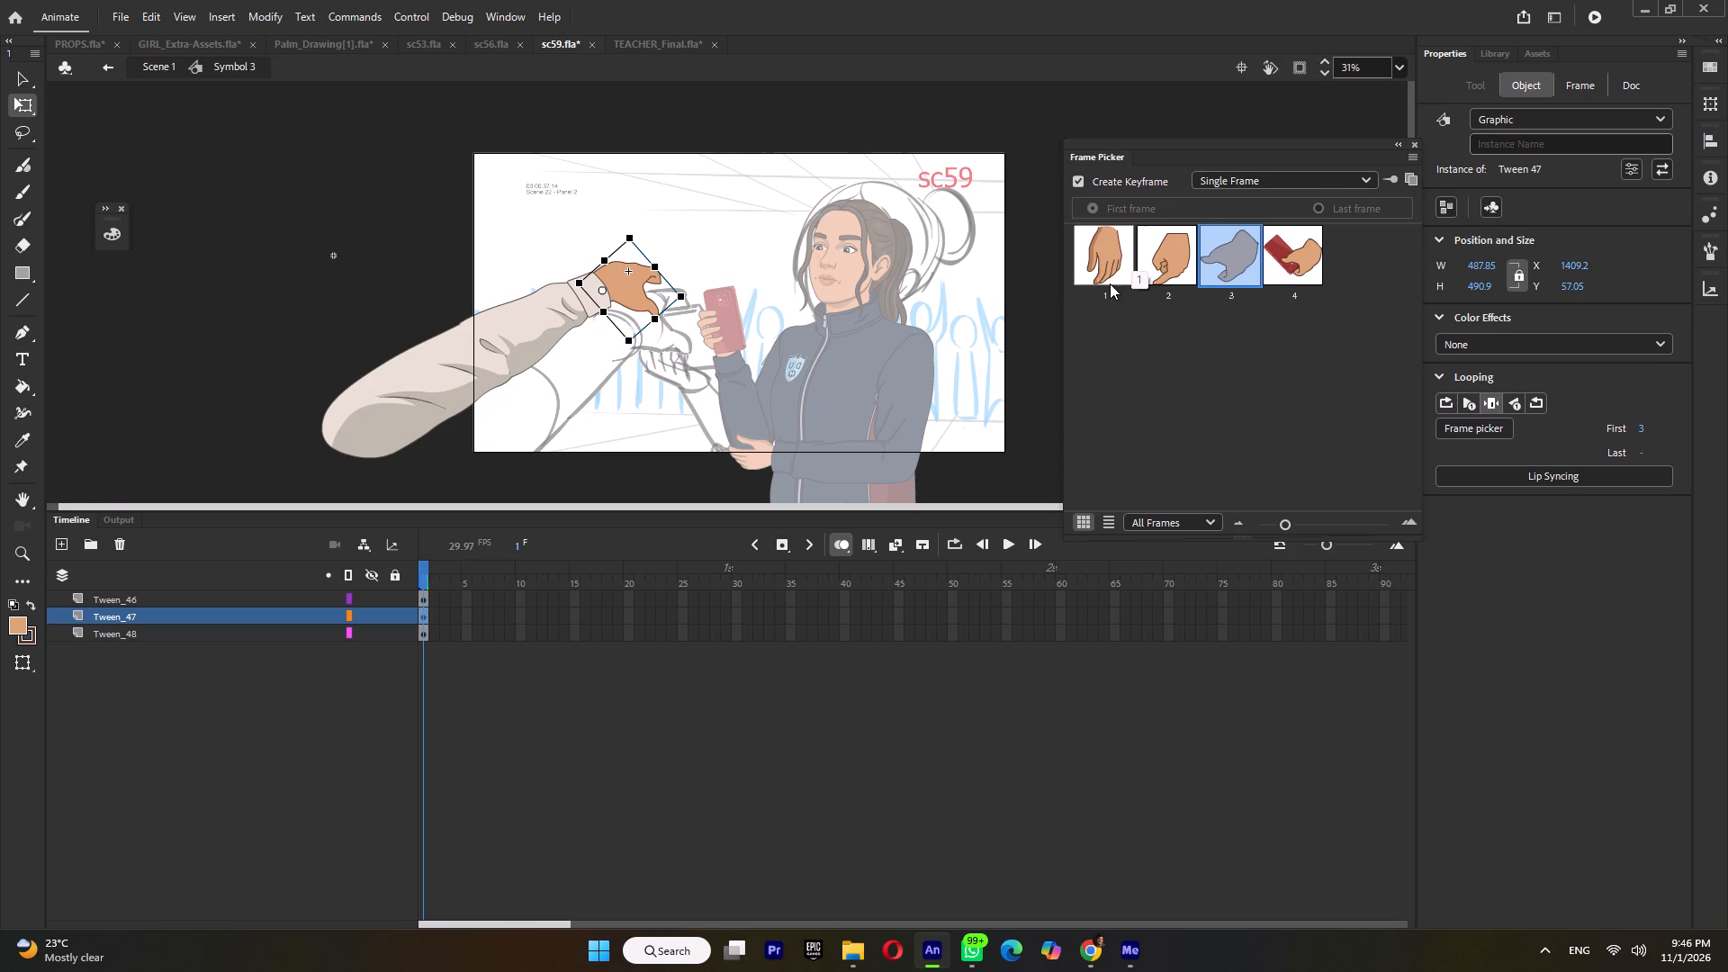
left_click(1178, 265)
double_click(335, 282)
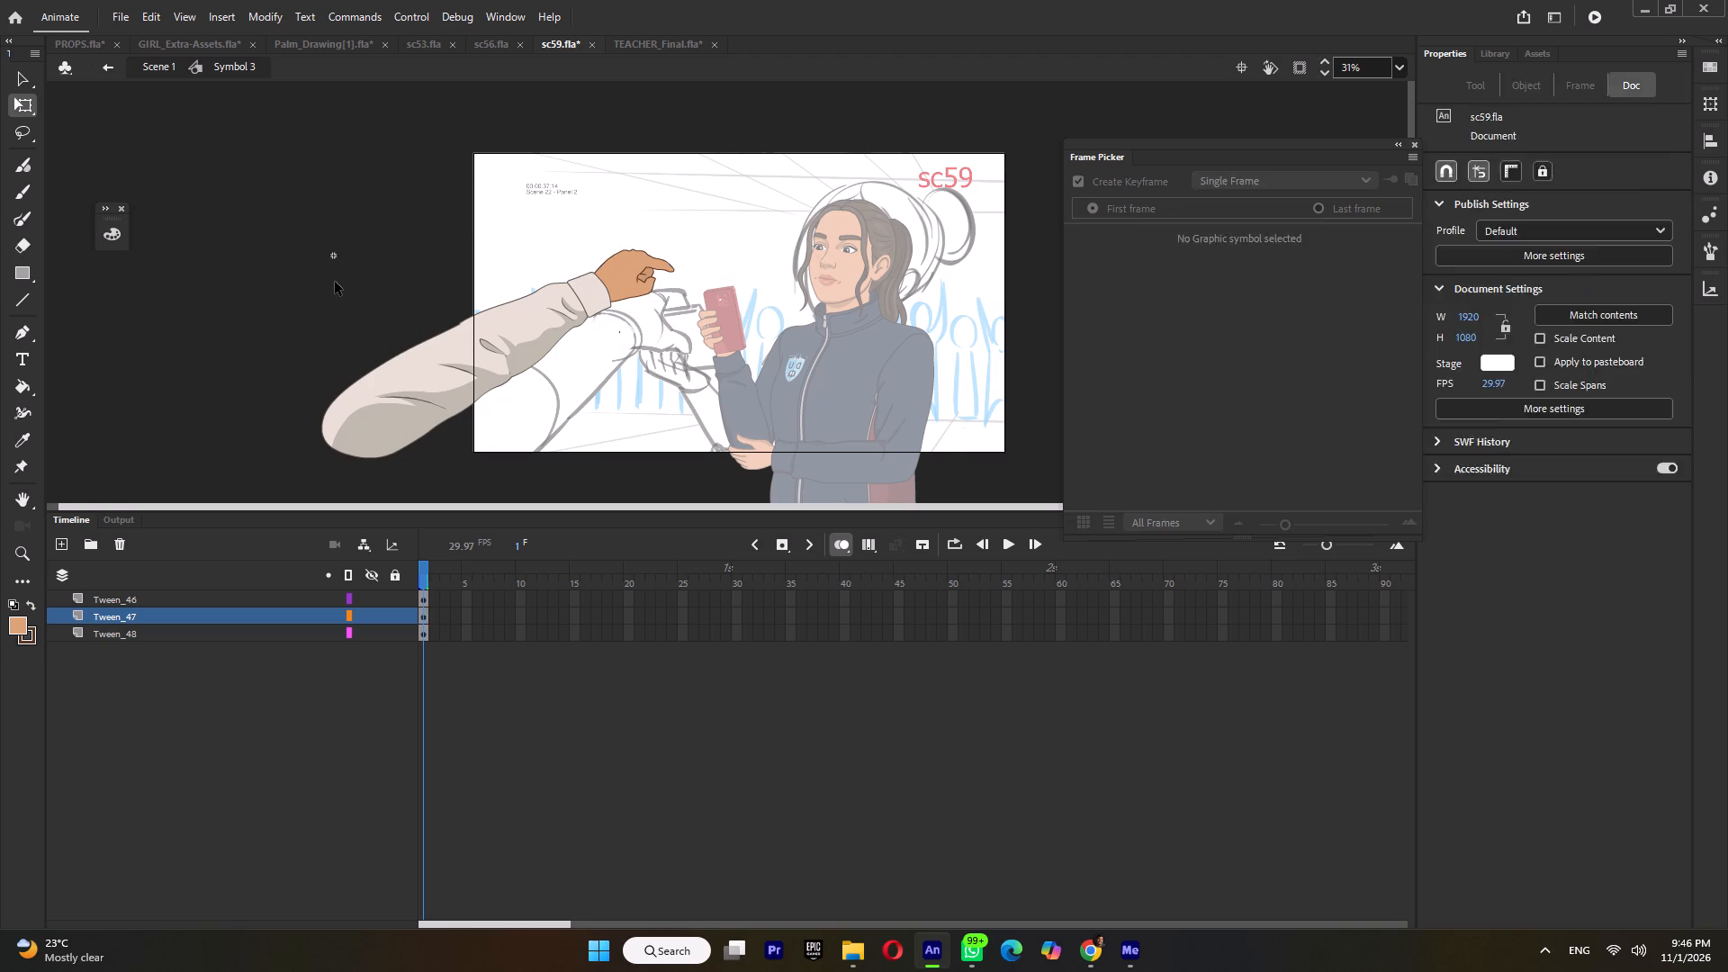
Turn off onion skinning and extend all three layers of the arm symbol to about frame 61.
left_click_drag(445, 575, 506, 589)
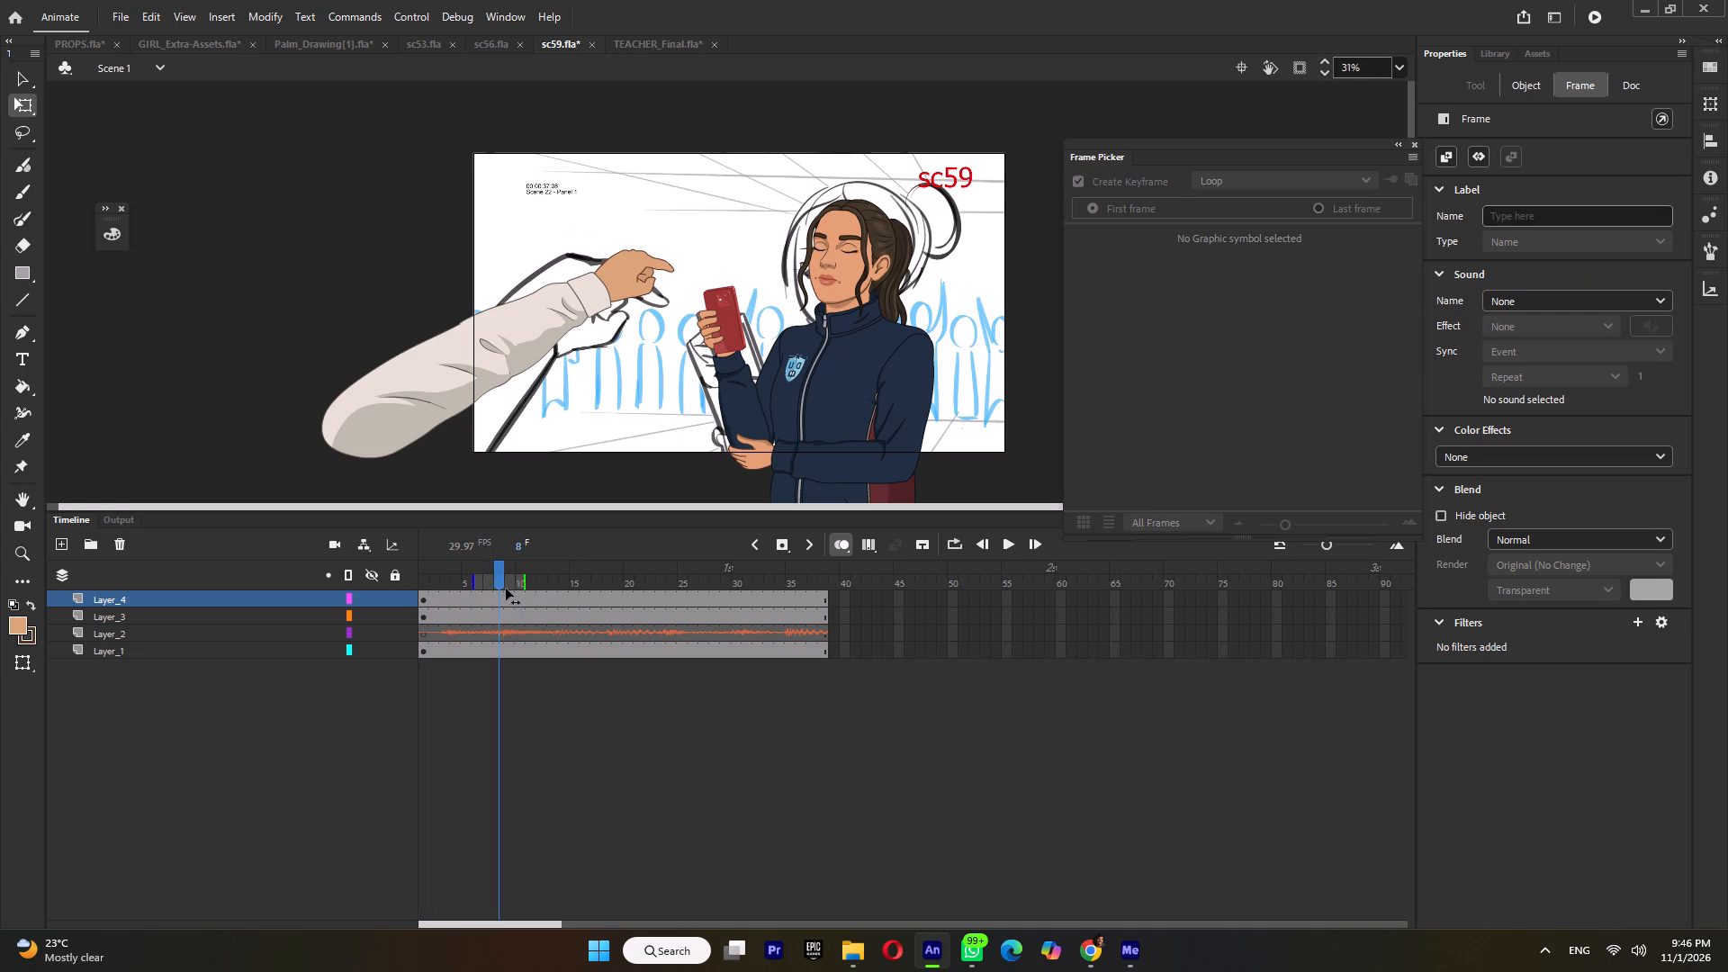
left_click_drag(506, 589, 550, 618)
left_click(843, 541)
double_click(515, 368)
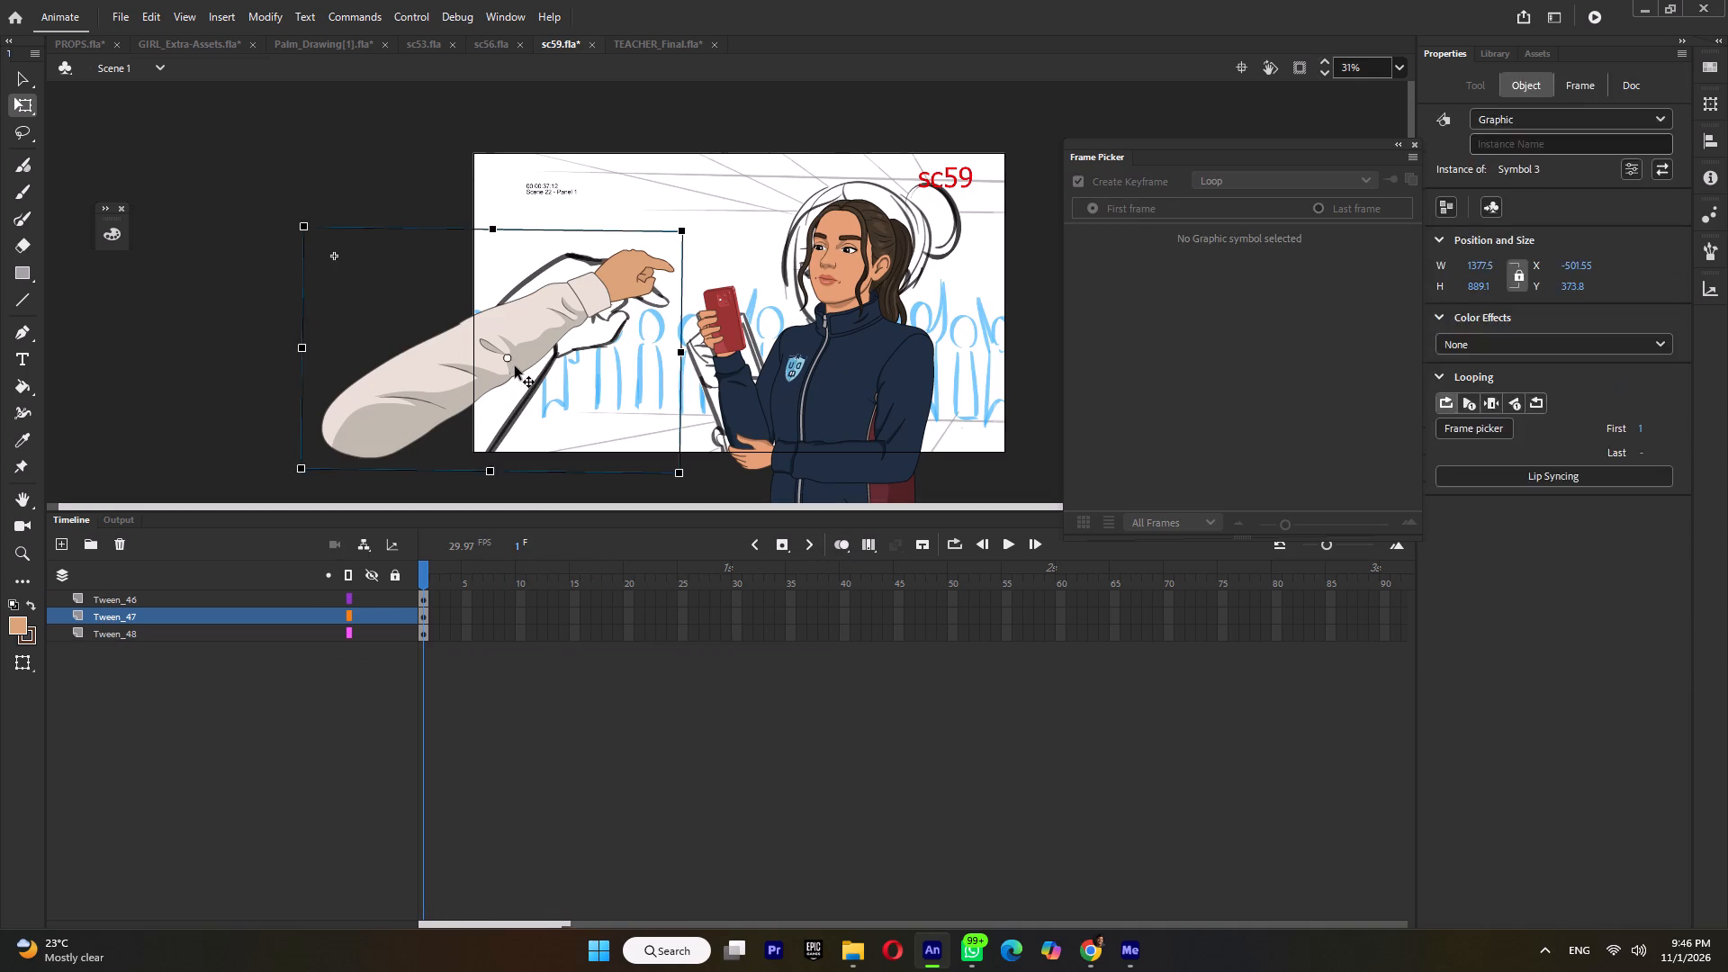
double_click(1075, 574)
key("F5")
left_click_drag(993, 567, 433, 589)
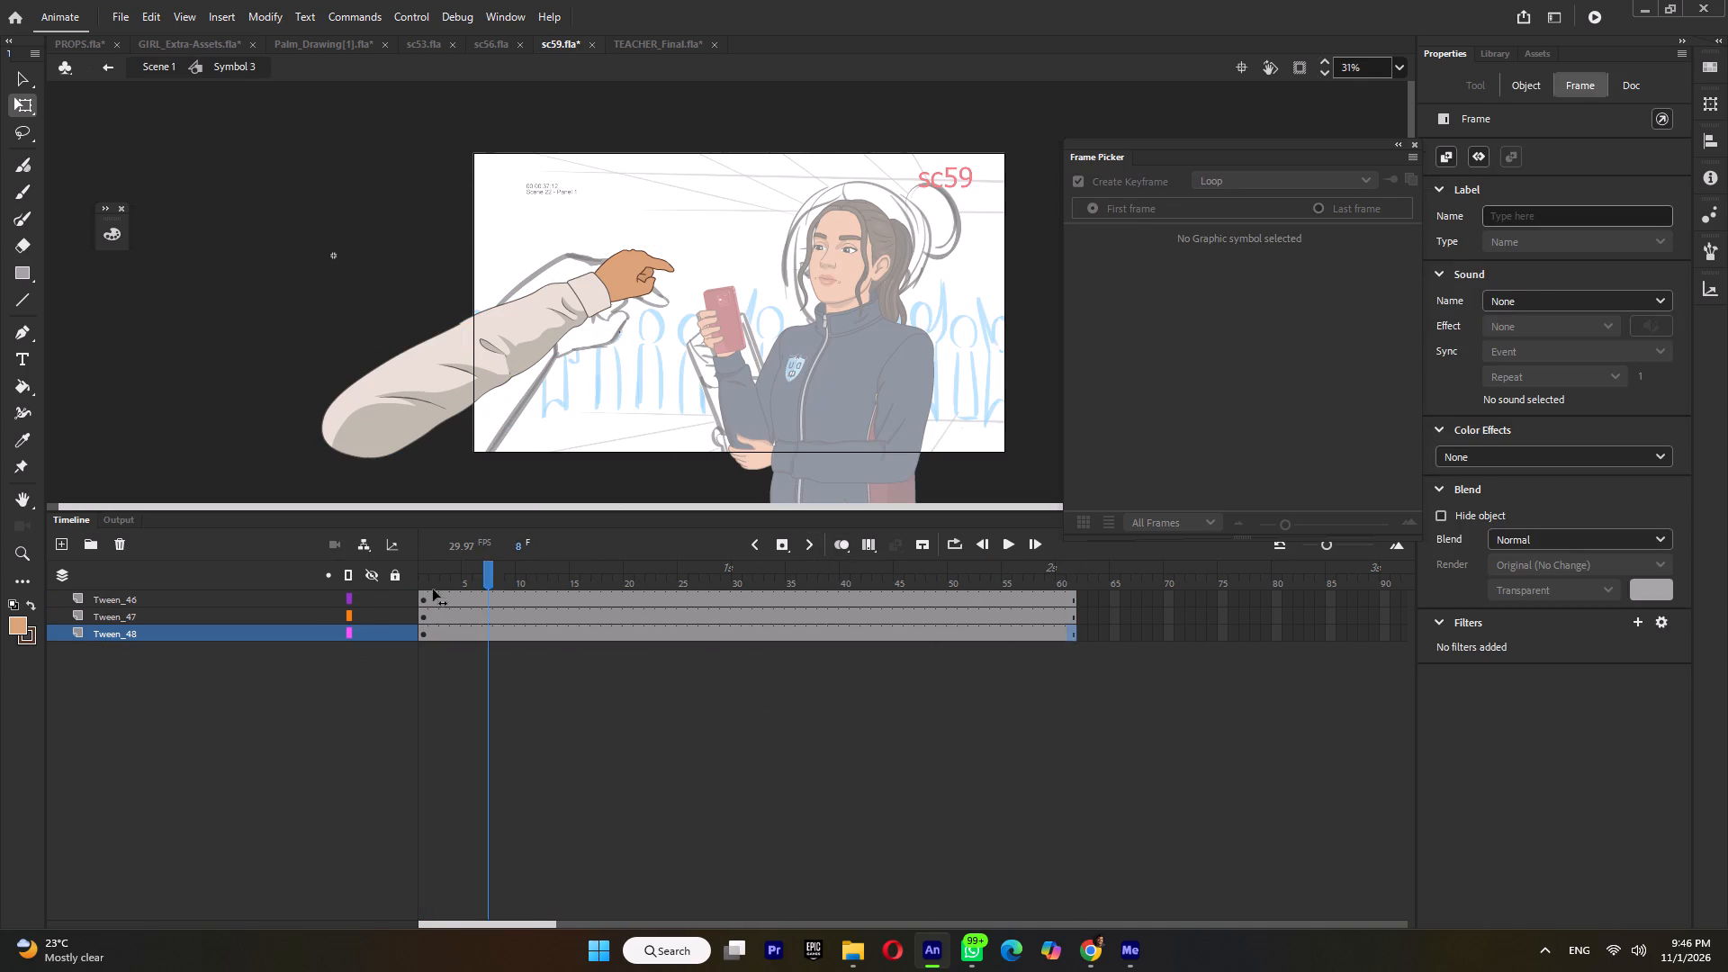
left_click_drag(433, 589, 342, 598)
Stretch the upper sleeve on frame 1 and shift it back toward the shoulder.
left_click(409, 383)
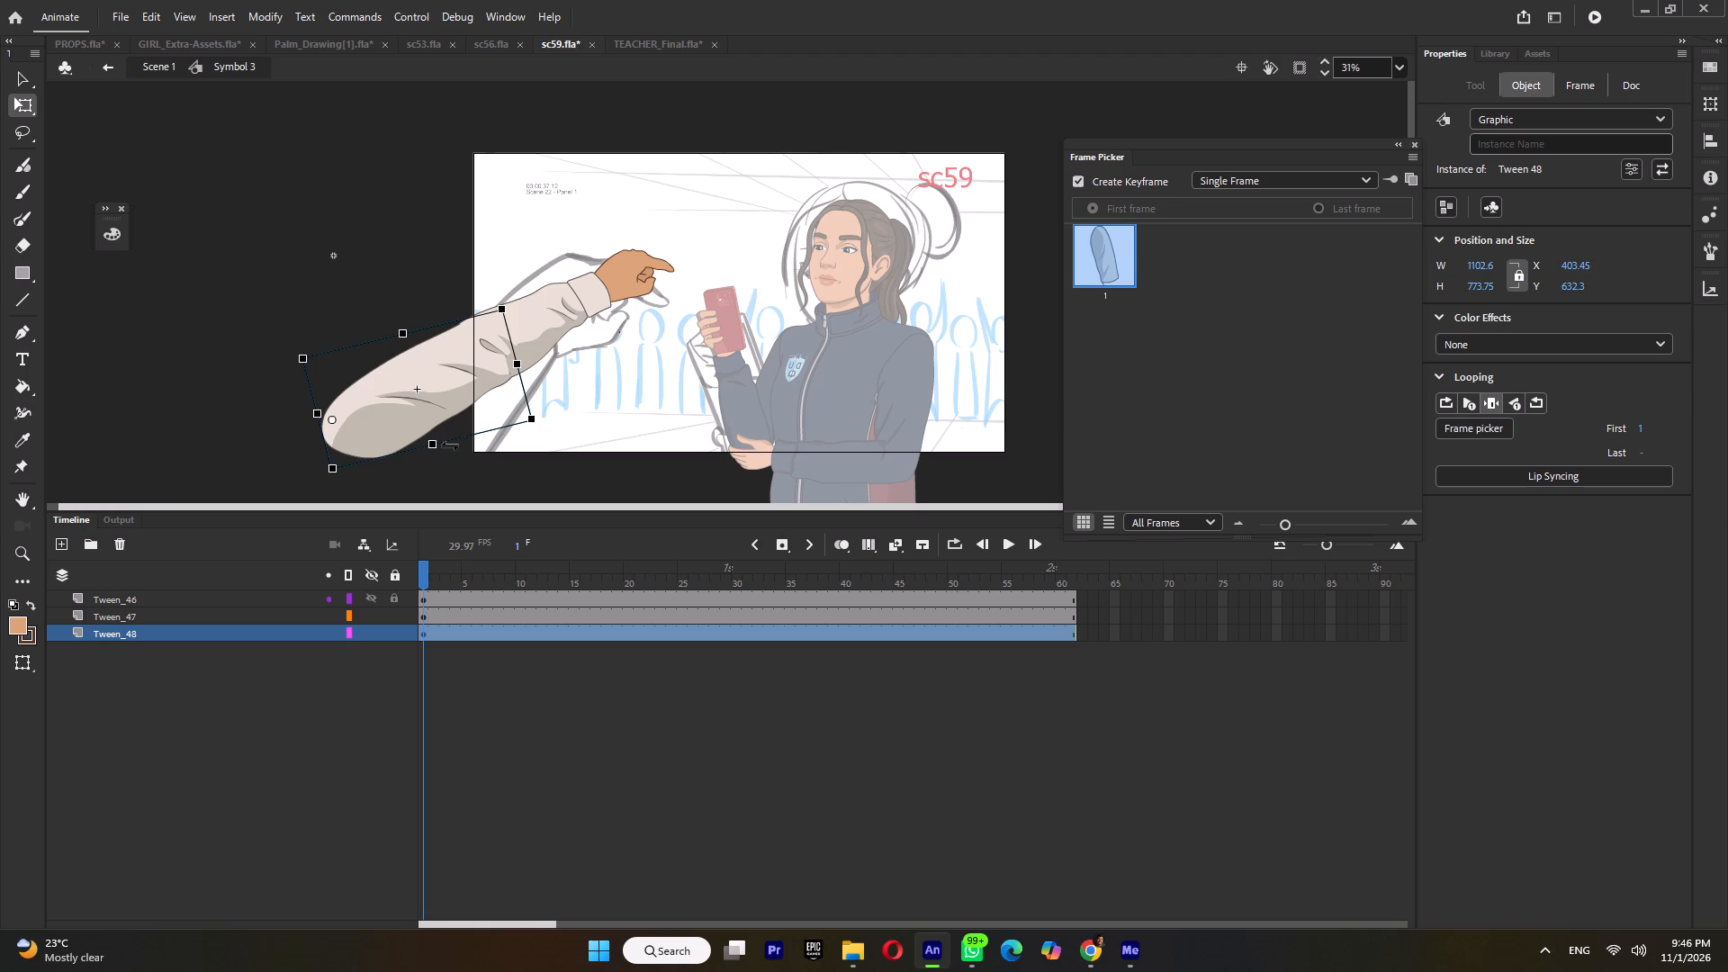
left_click(434, 445)
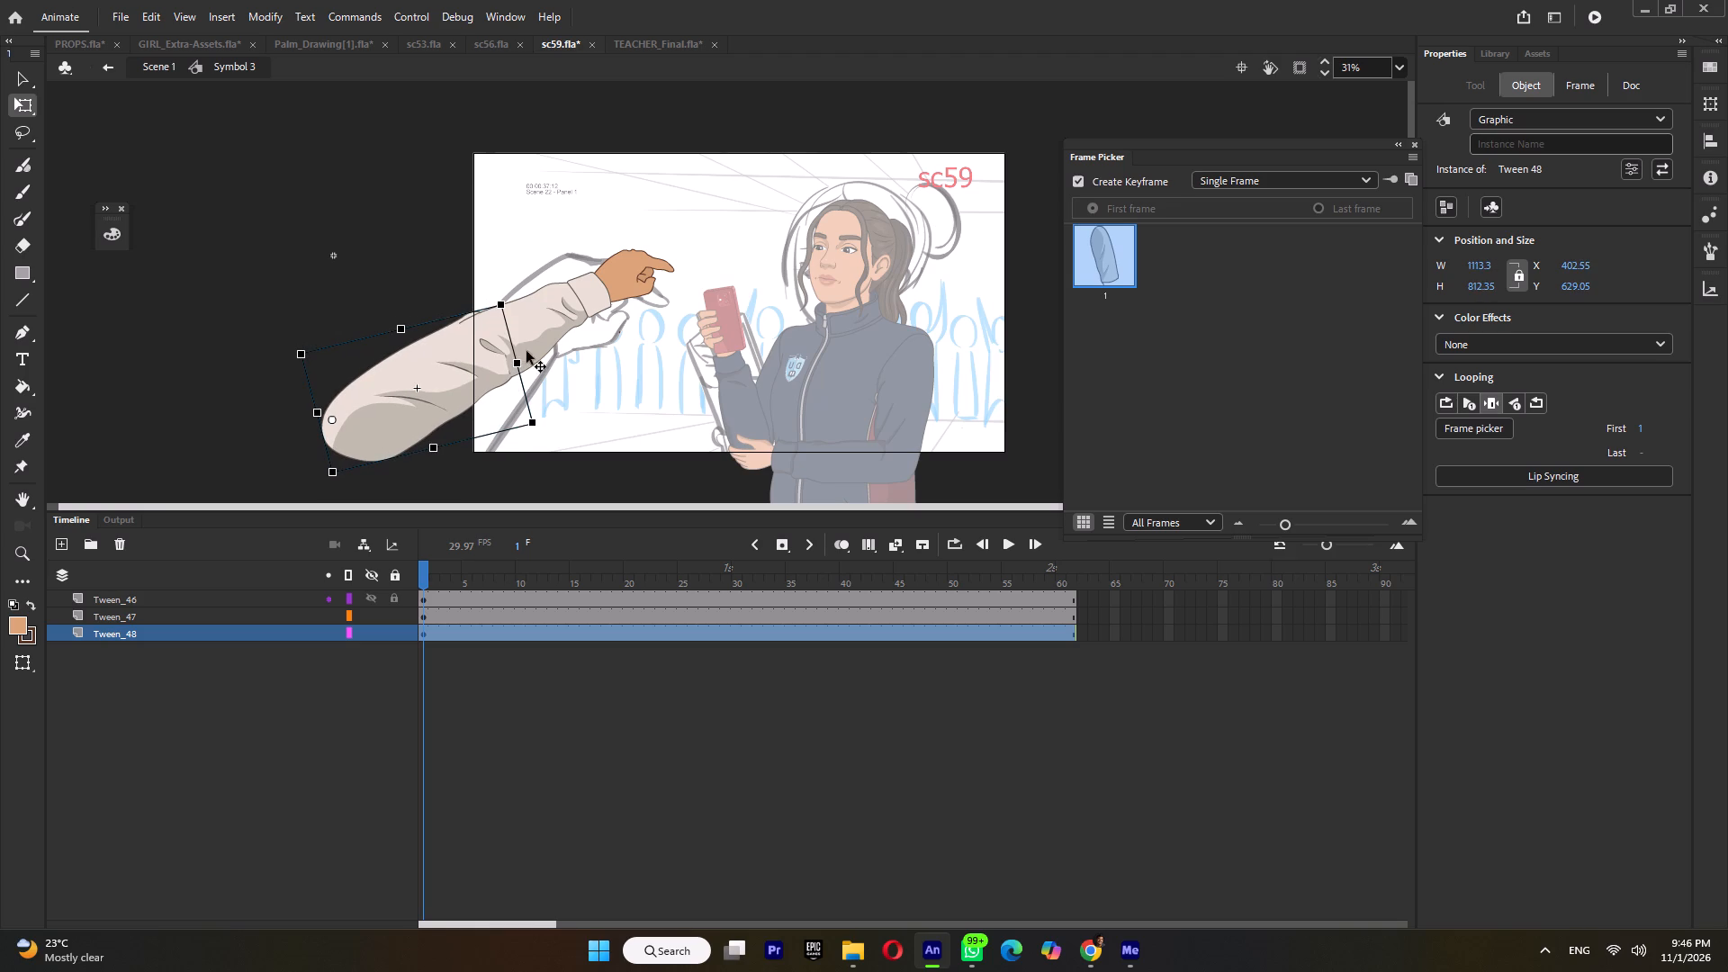
left_click_drag(519, 366, 548, 348)
left_click_drag(460, 405, 408, 424)
Move the forearm sleeve's transform point to the wrist and enlarge the sleeve back toward the elbow to about 891 wide.
left_click(532, 328)
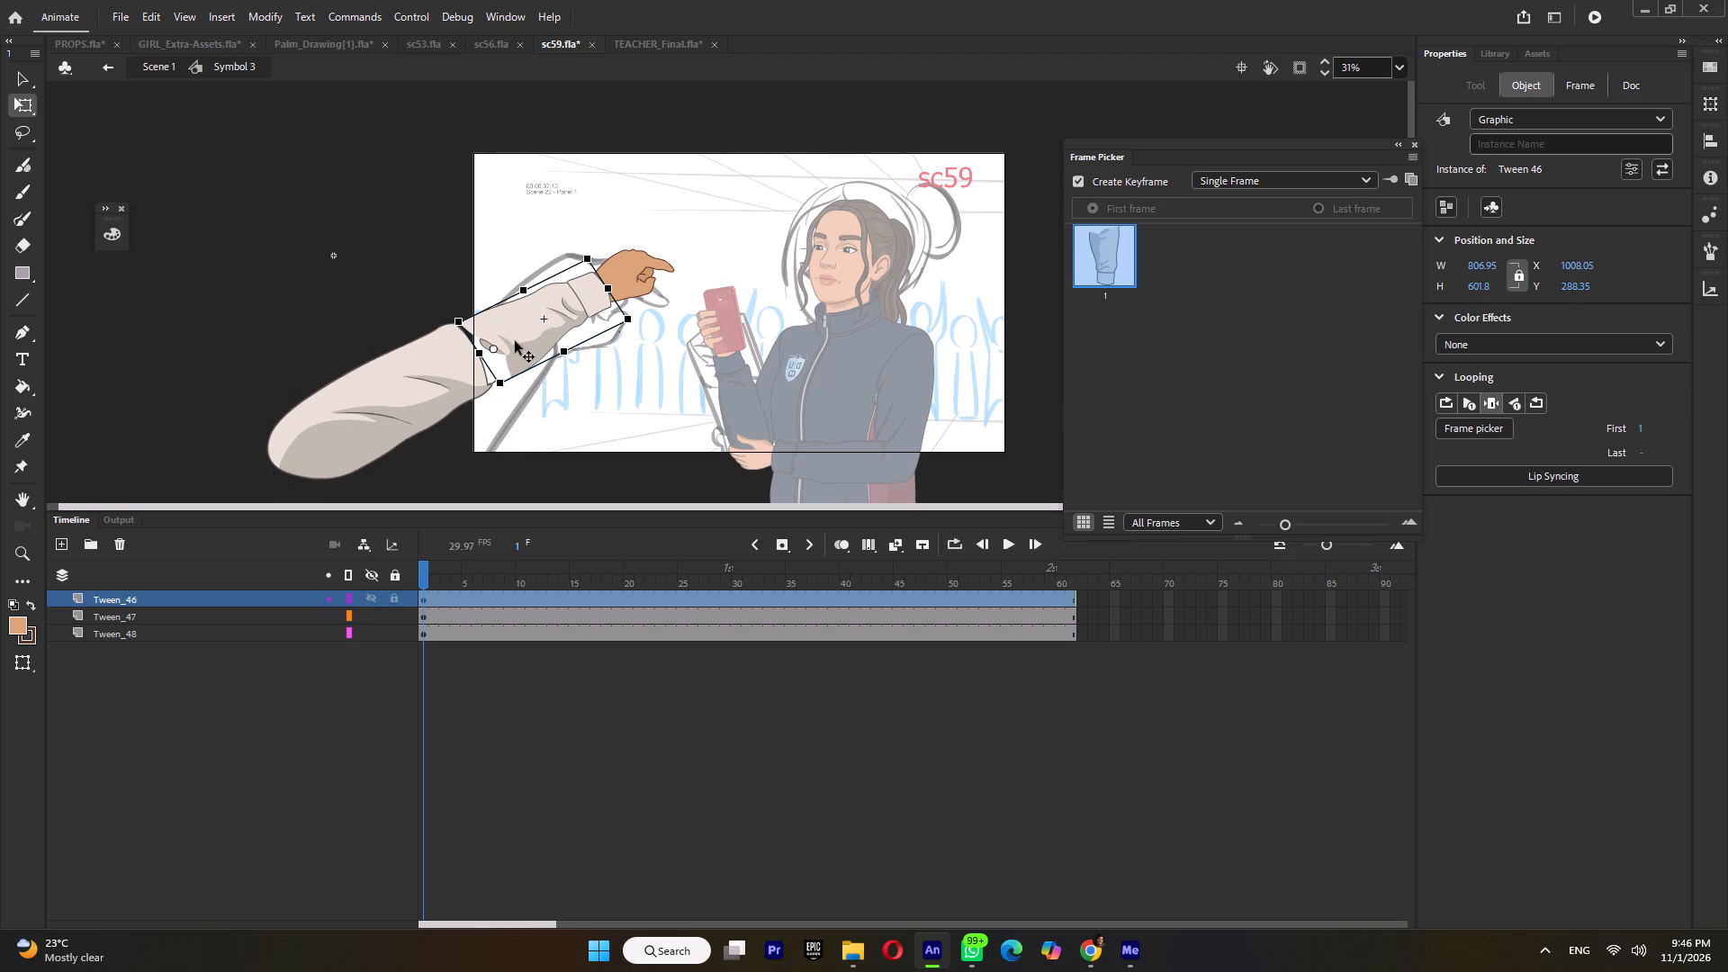
left_click_drag(494, 348, 607, 287)
left_click_drag(480, 348, 467, 364)
Open the forearm sleeve's inner group and pull its elbow corners and shadow edge out over the upper sleeve.
scroll(565, 356, "up", 3, "ctrl")
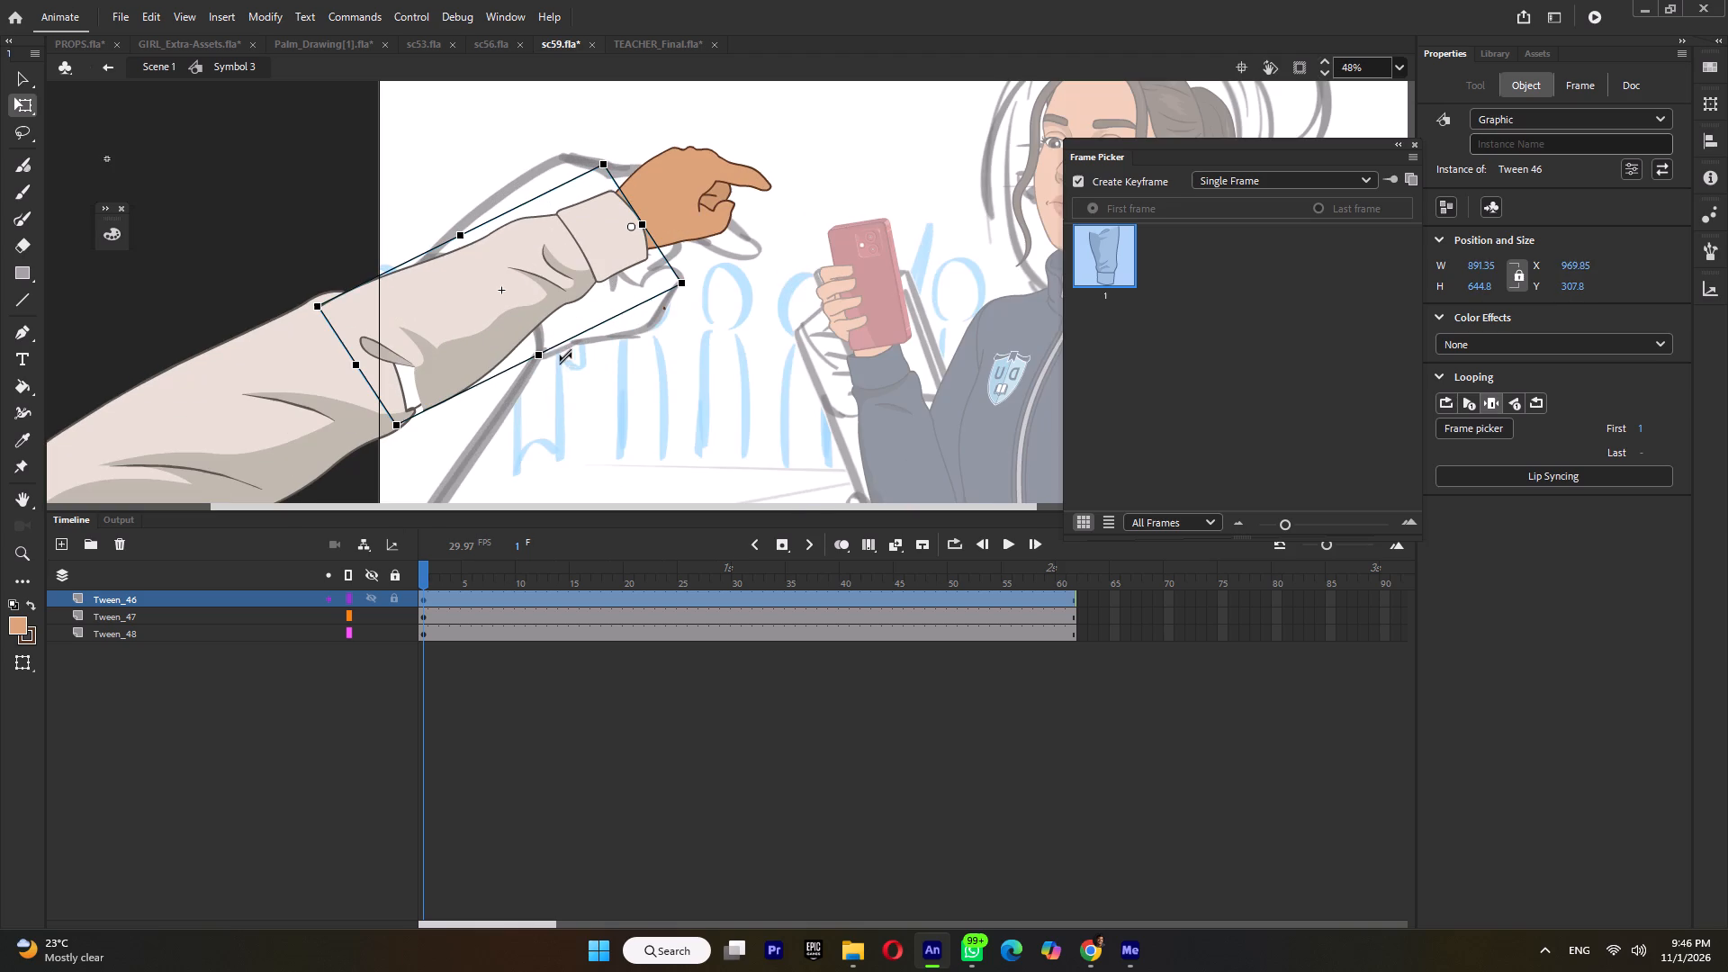
double_click(389, 301)
double_click(320, 303)
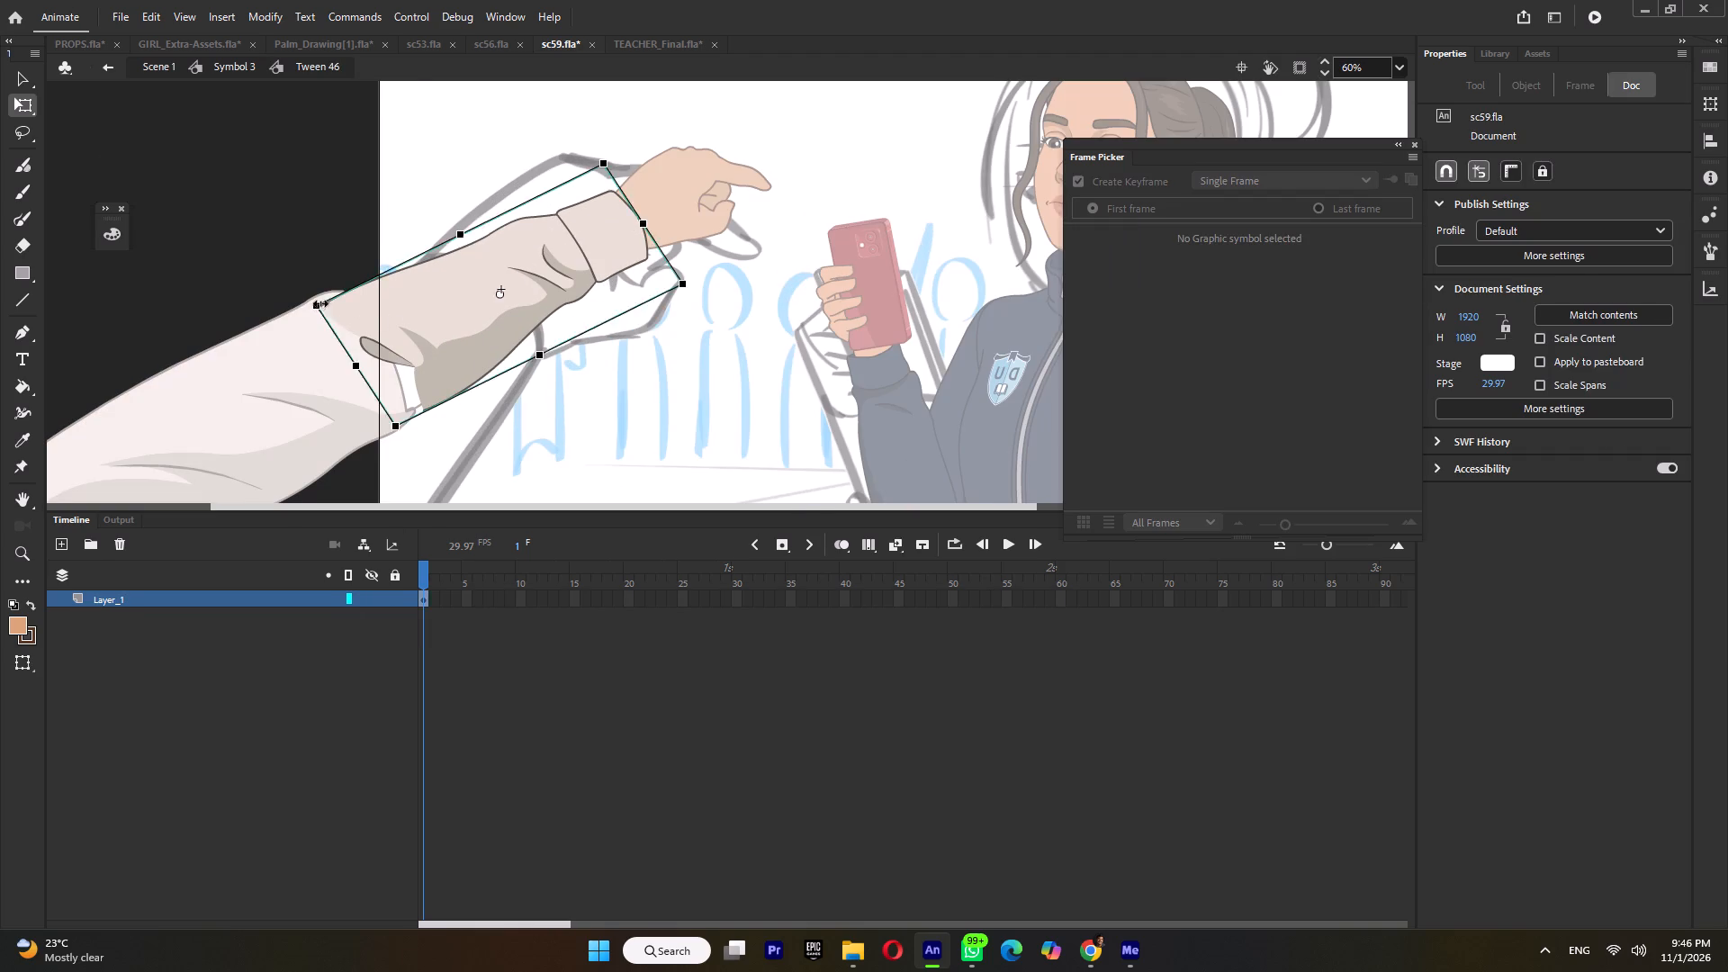
left_click_drag(319, 305, 315, 290)
left_click(355, 283)
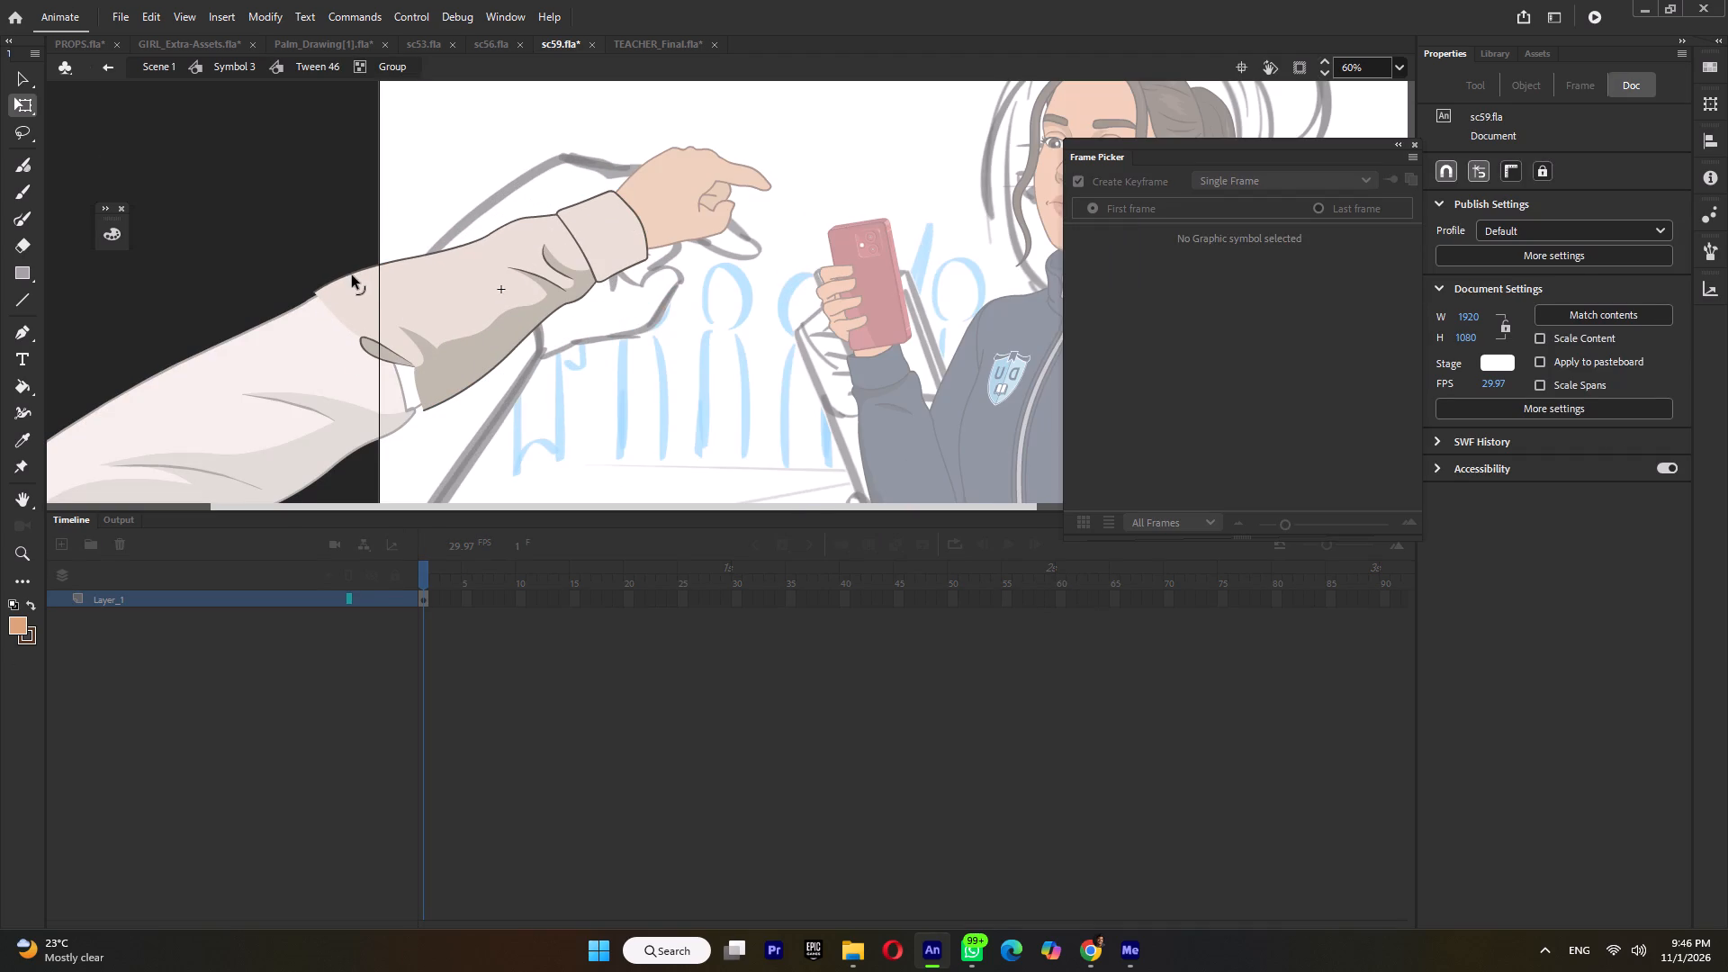
left_click_drag(423, 409, 391, 425)
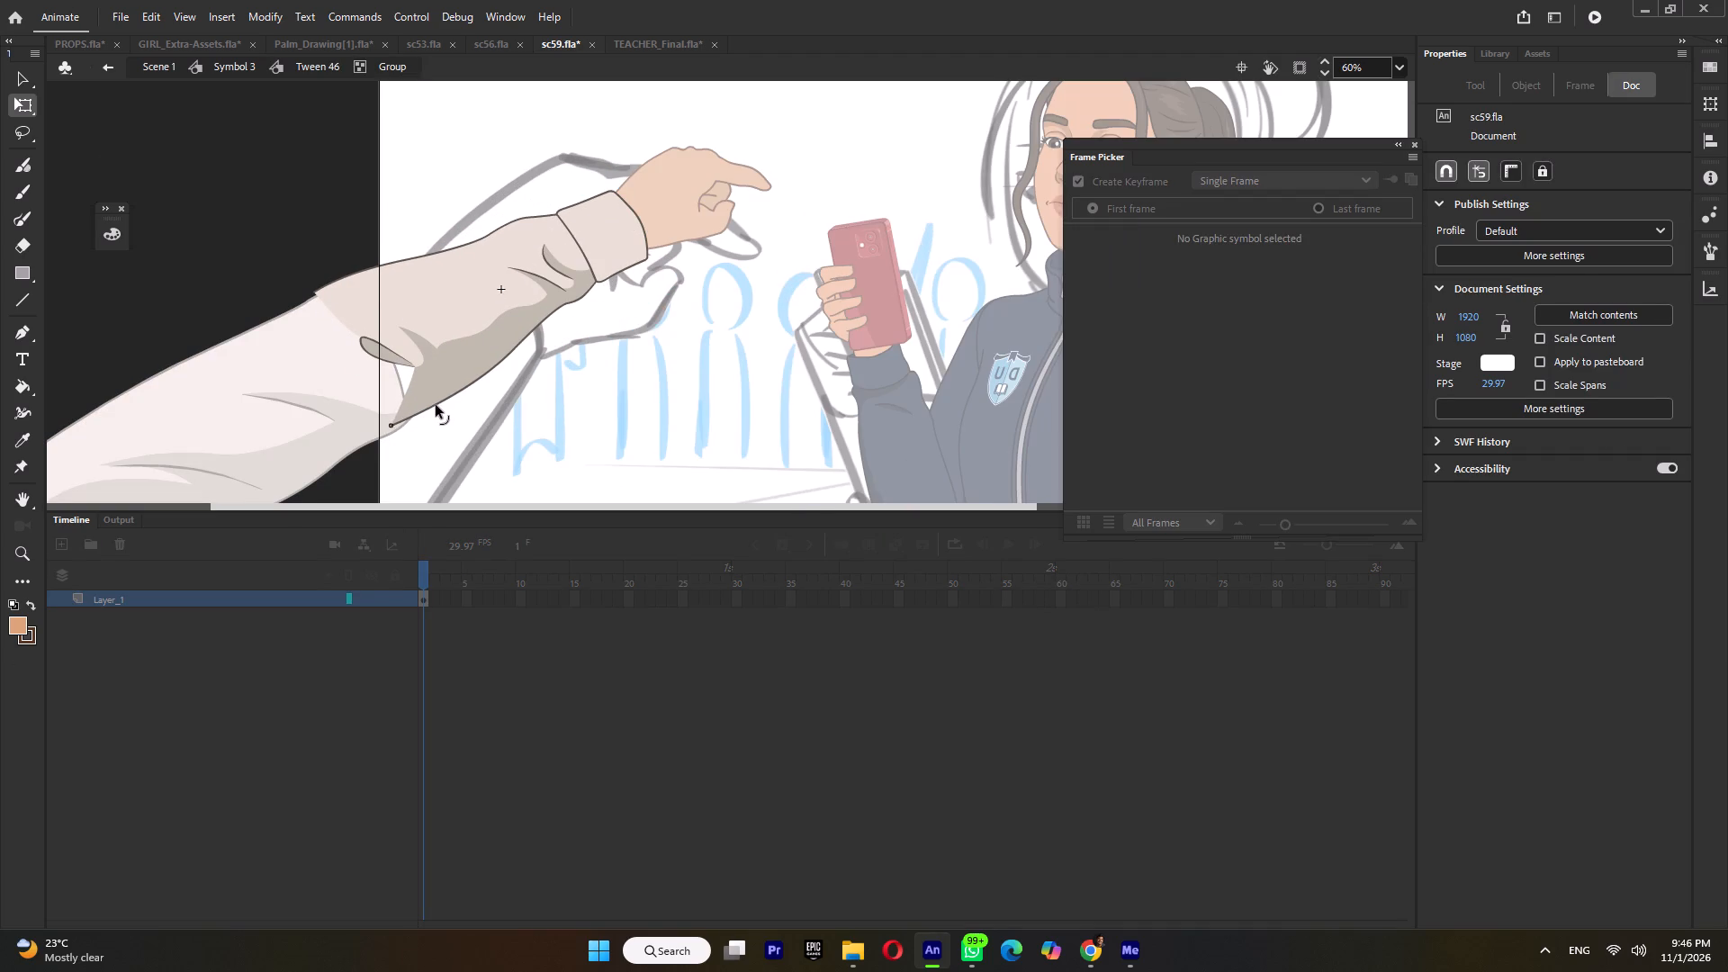
left_click_drag(436, 405, 427, 412)
left_click_drag(413, 371, 399, 381)
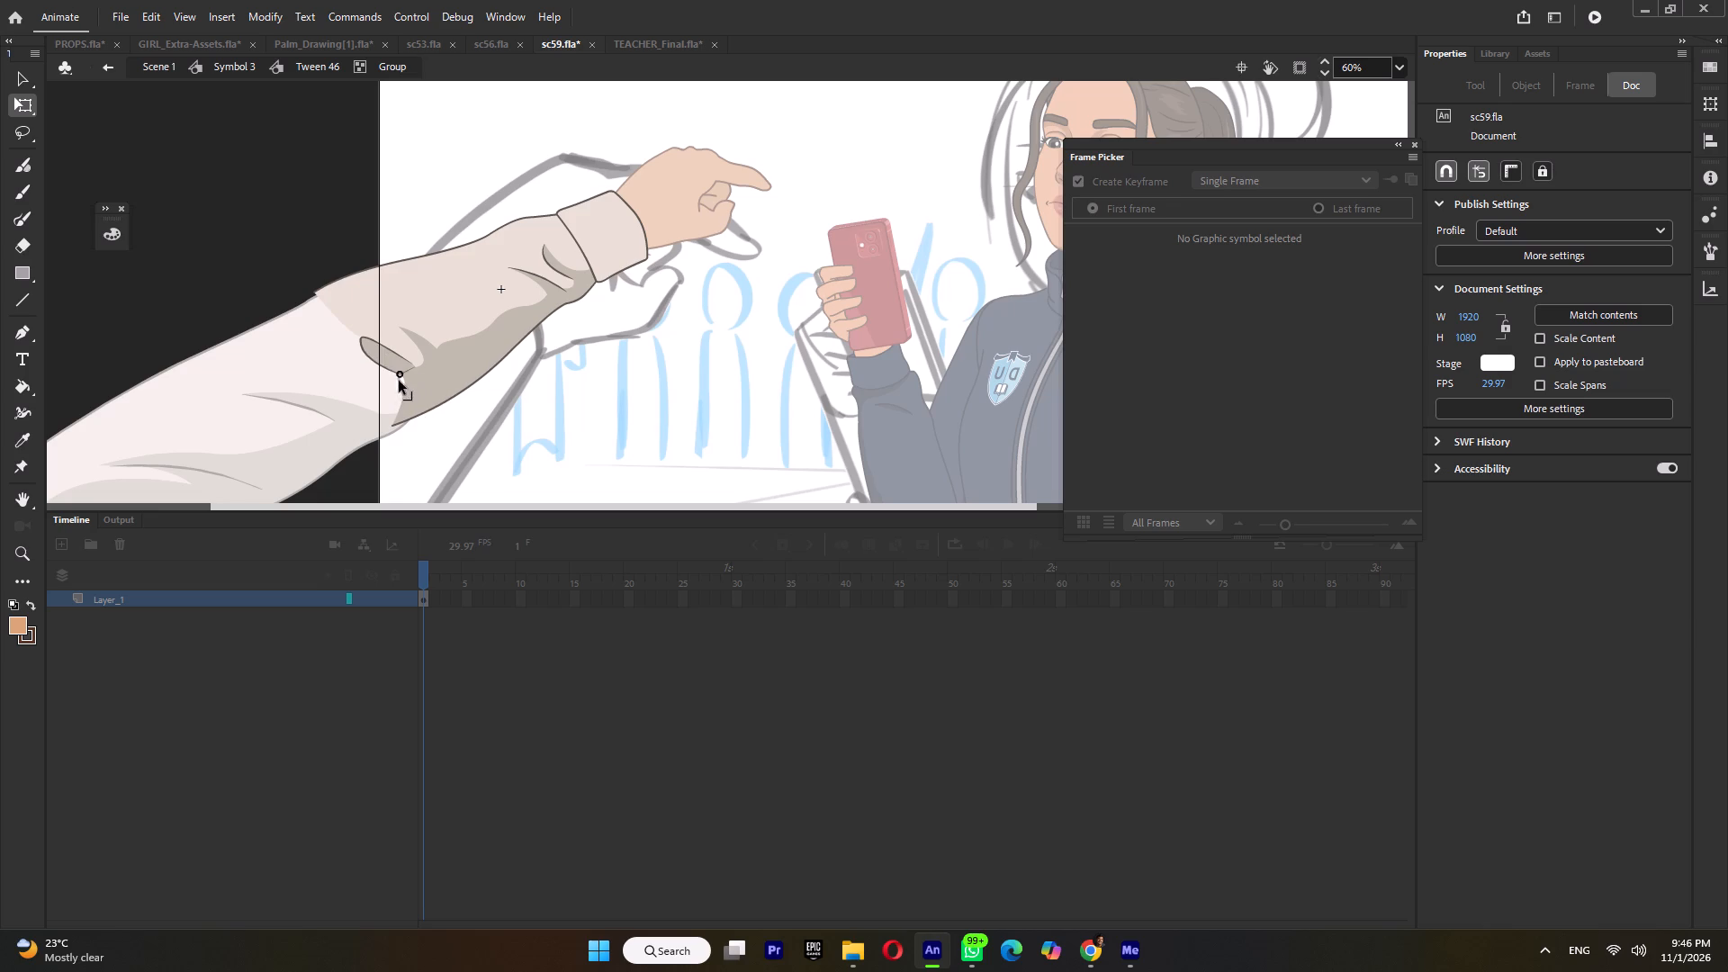
left_click_drag(399, 381, 386, 375)
key("ctrl+z")
Group the small elbow crease shape and move it onto the upper sleeve at X -11.15, Y -120.5.
scroll(390, 367, "up", 2, "ctrl")
left_click(391, 358, "ctrl")
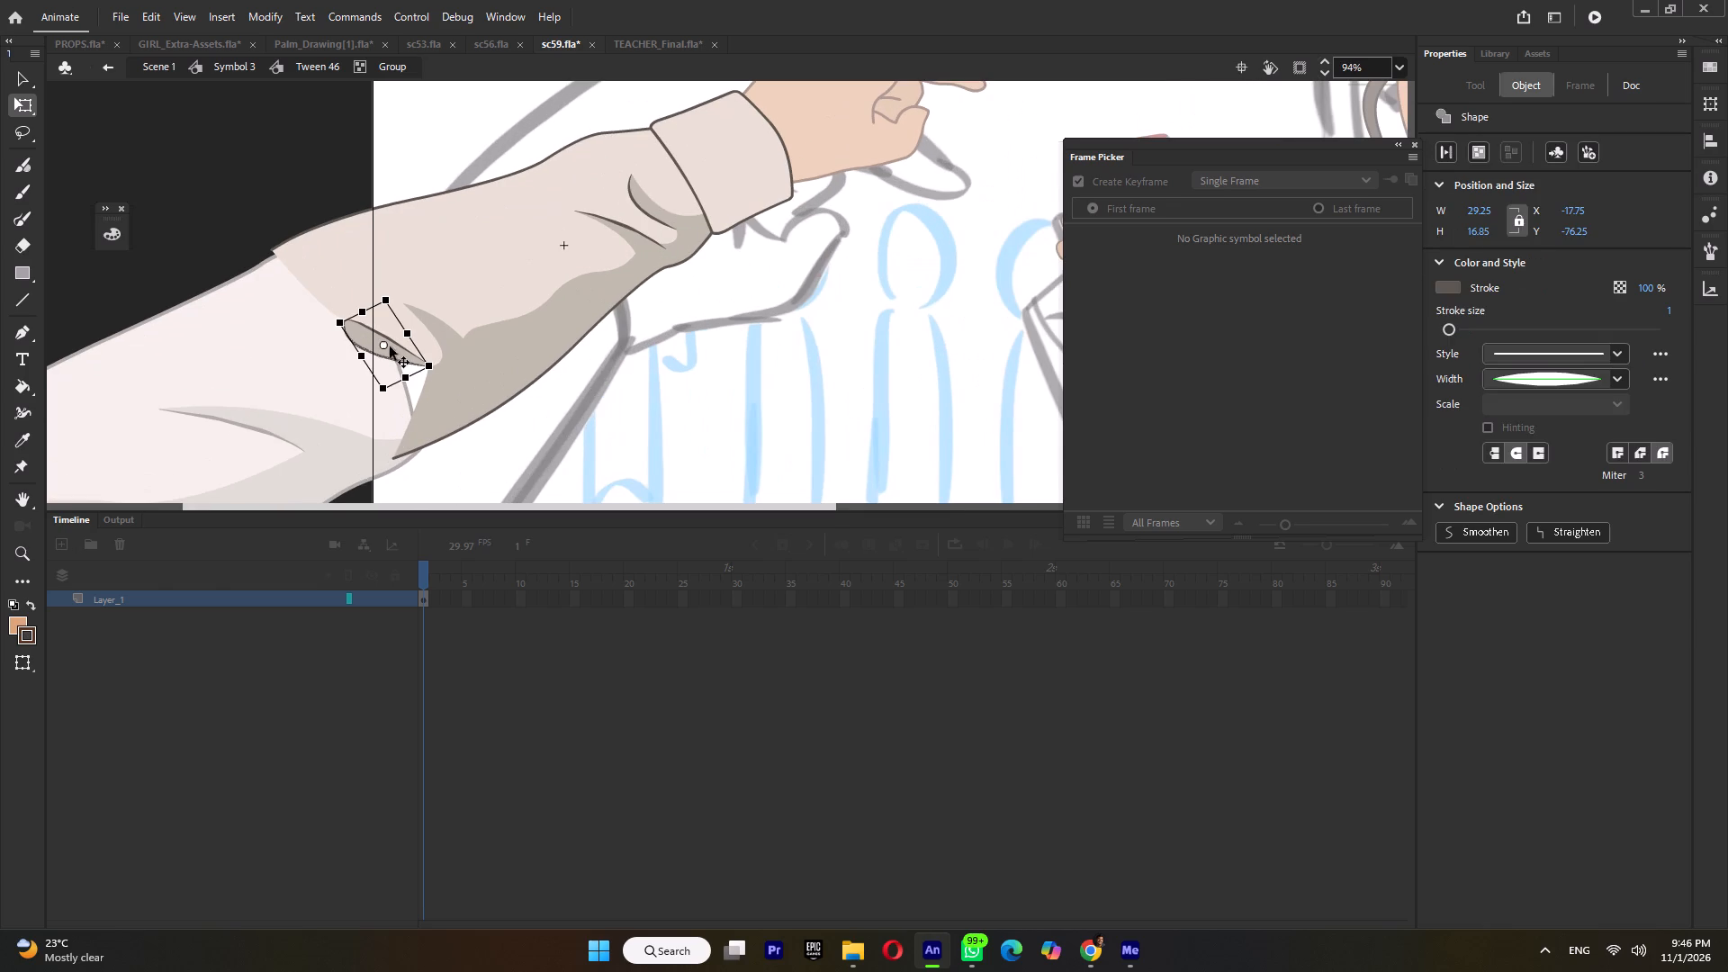
left_click(384, 349, "ctrl+shift")
left_click(398, 352, "ctrl+shift")
left_click(396, 340, "ctrl+shift")
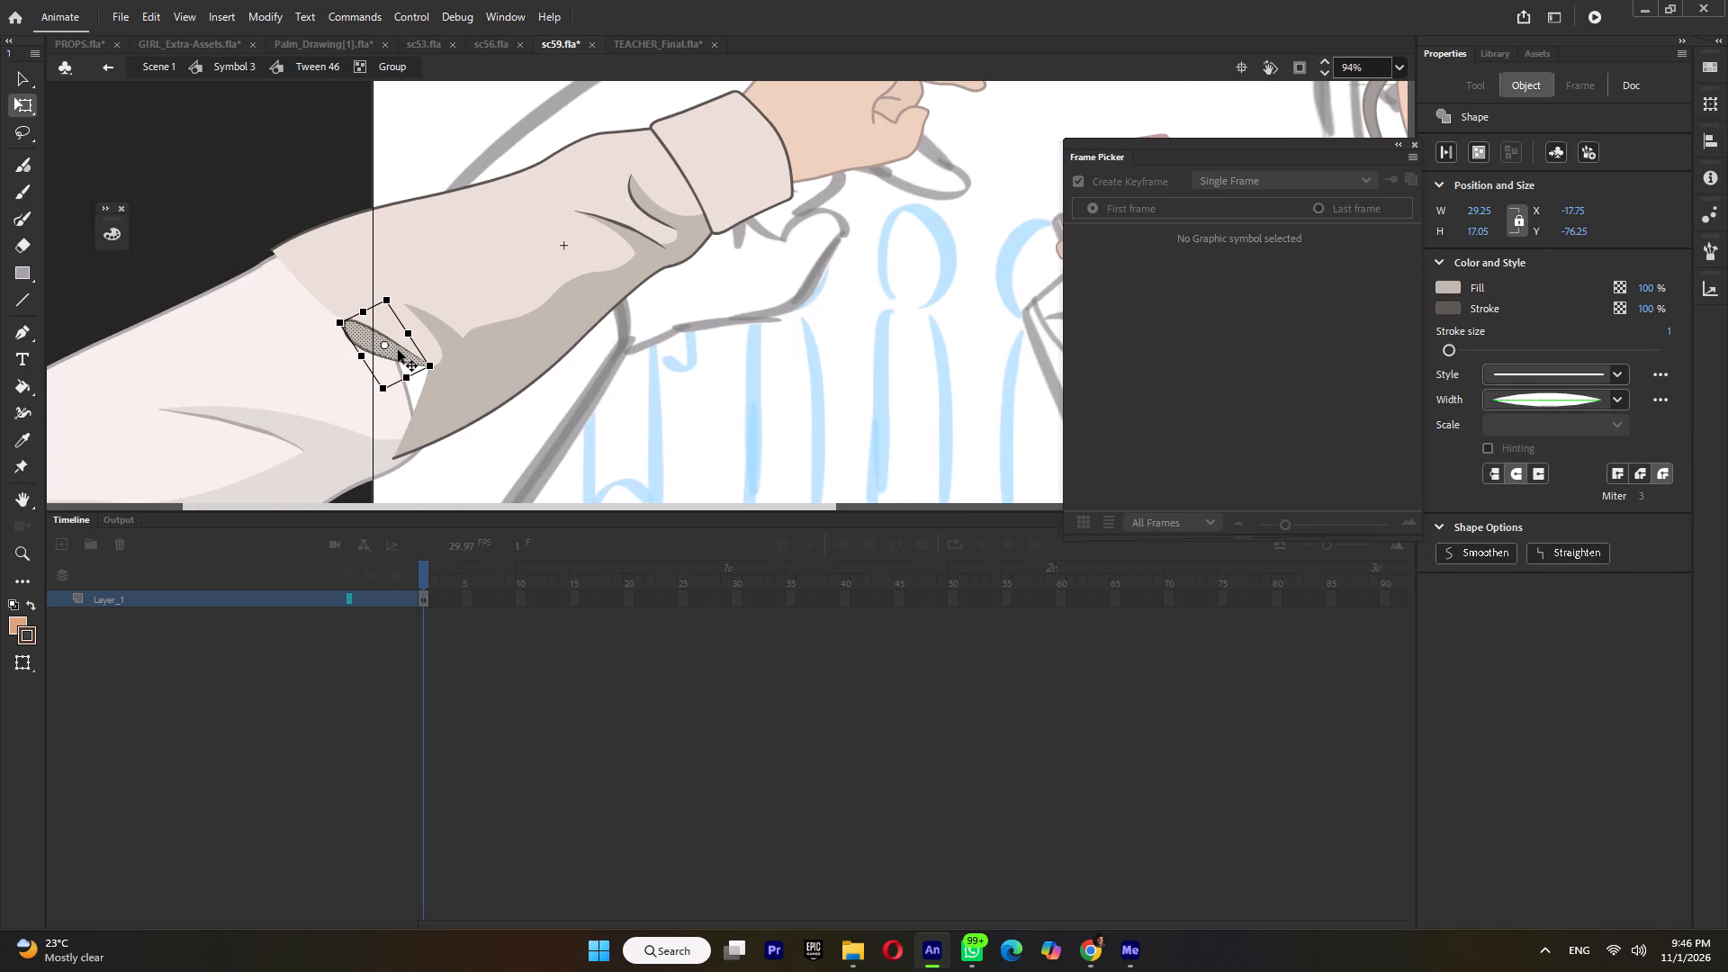
key("ctrl+g")
left_click_drag(398, 346, 267, 391, "ctrl")
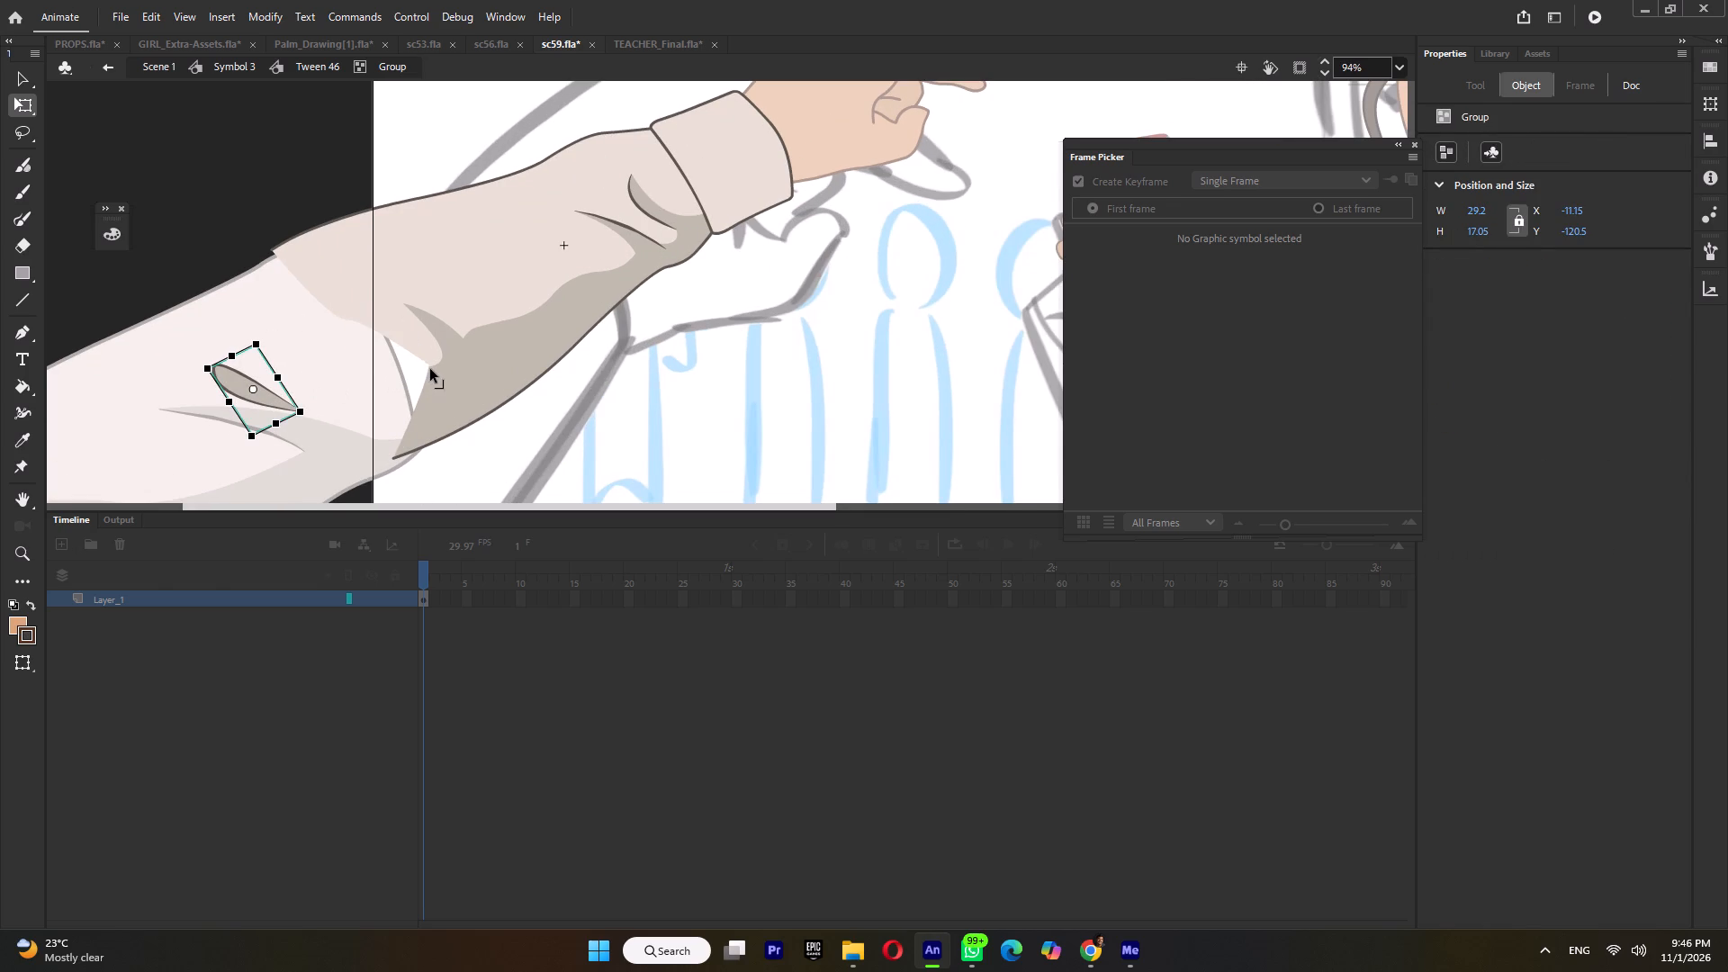
Pull the elbow-end fill and shadow edges of the forearm sleeve back toward the upper sleeve to close the white gap.
left_click_drag(427, 368, 390, 410, "ctrl")
left_click(409, 386, "ctrl")
key("Delete")
left_click_drag(428, 366, 416, 383)
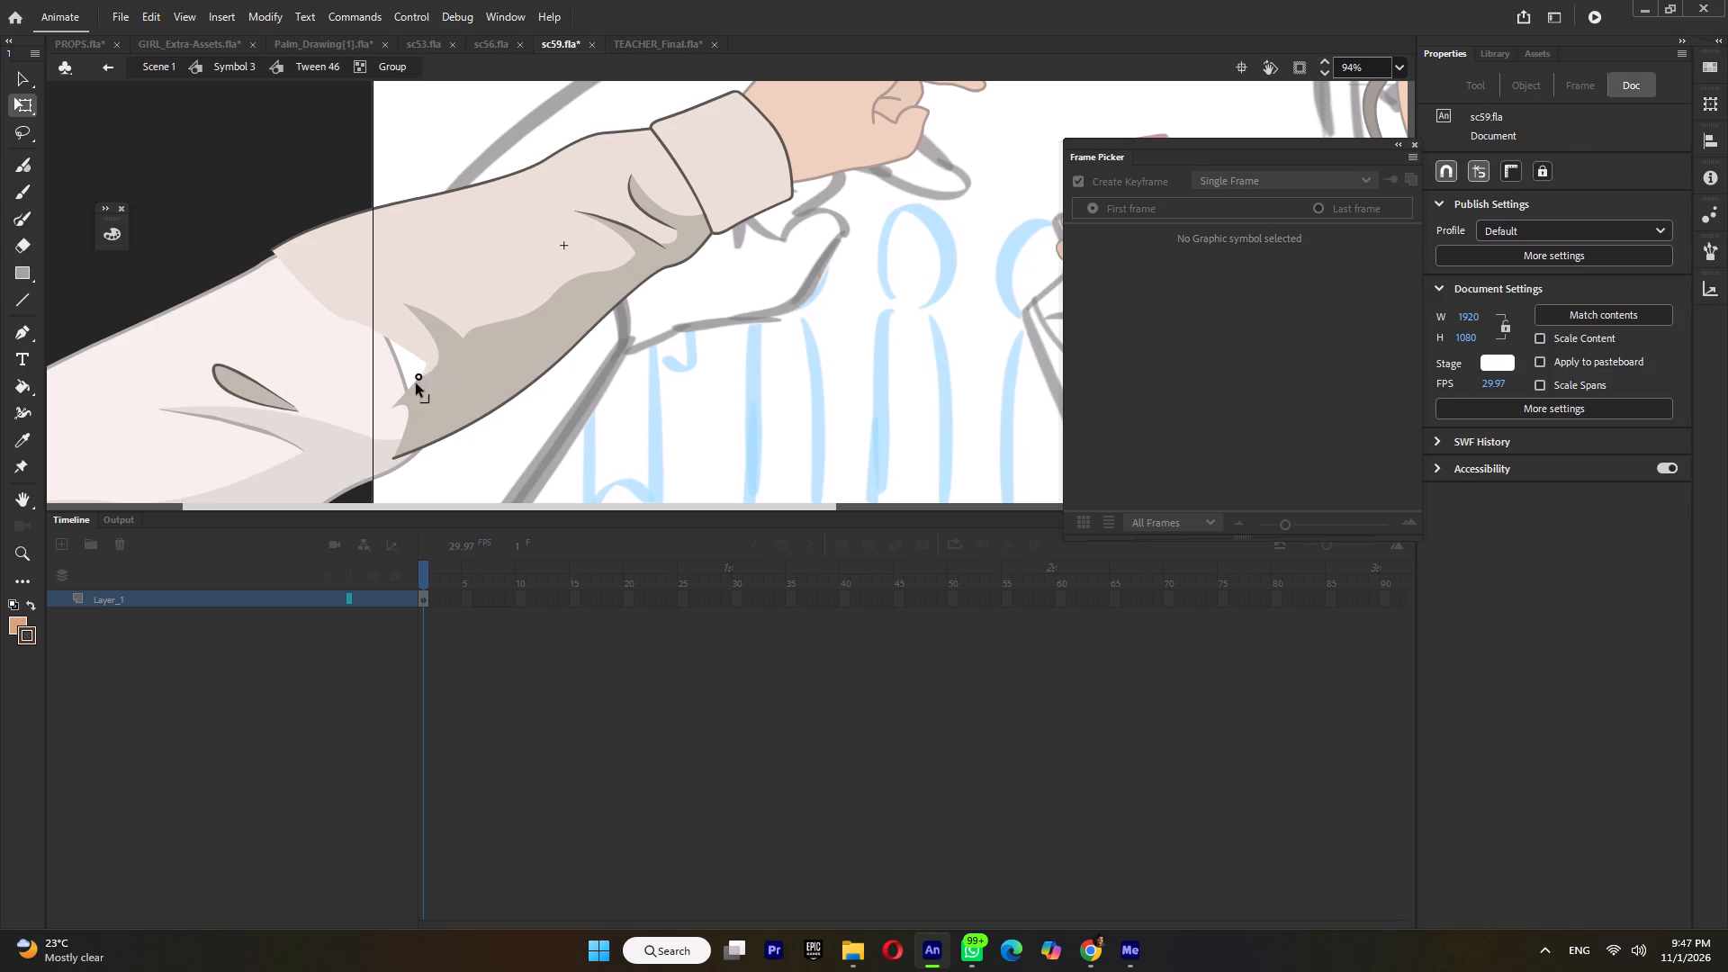
left_click_drag(416, 383, 389, 410)
left_click_drag(423, 359, 383, 407)
left_click_drag(360, 332, 345, 358)
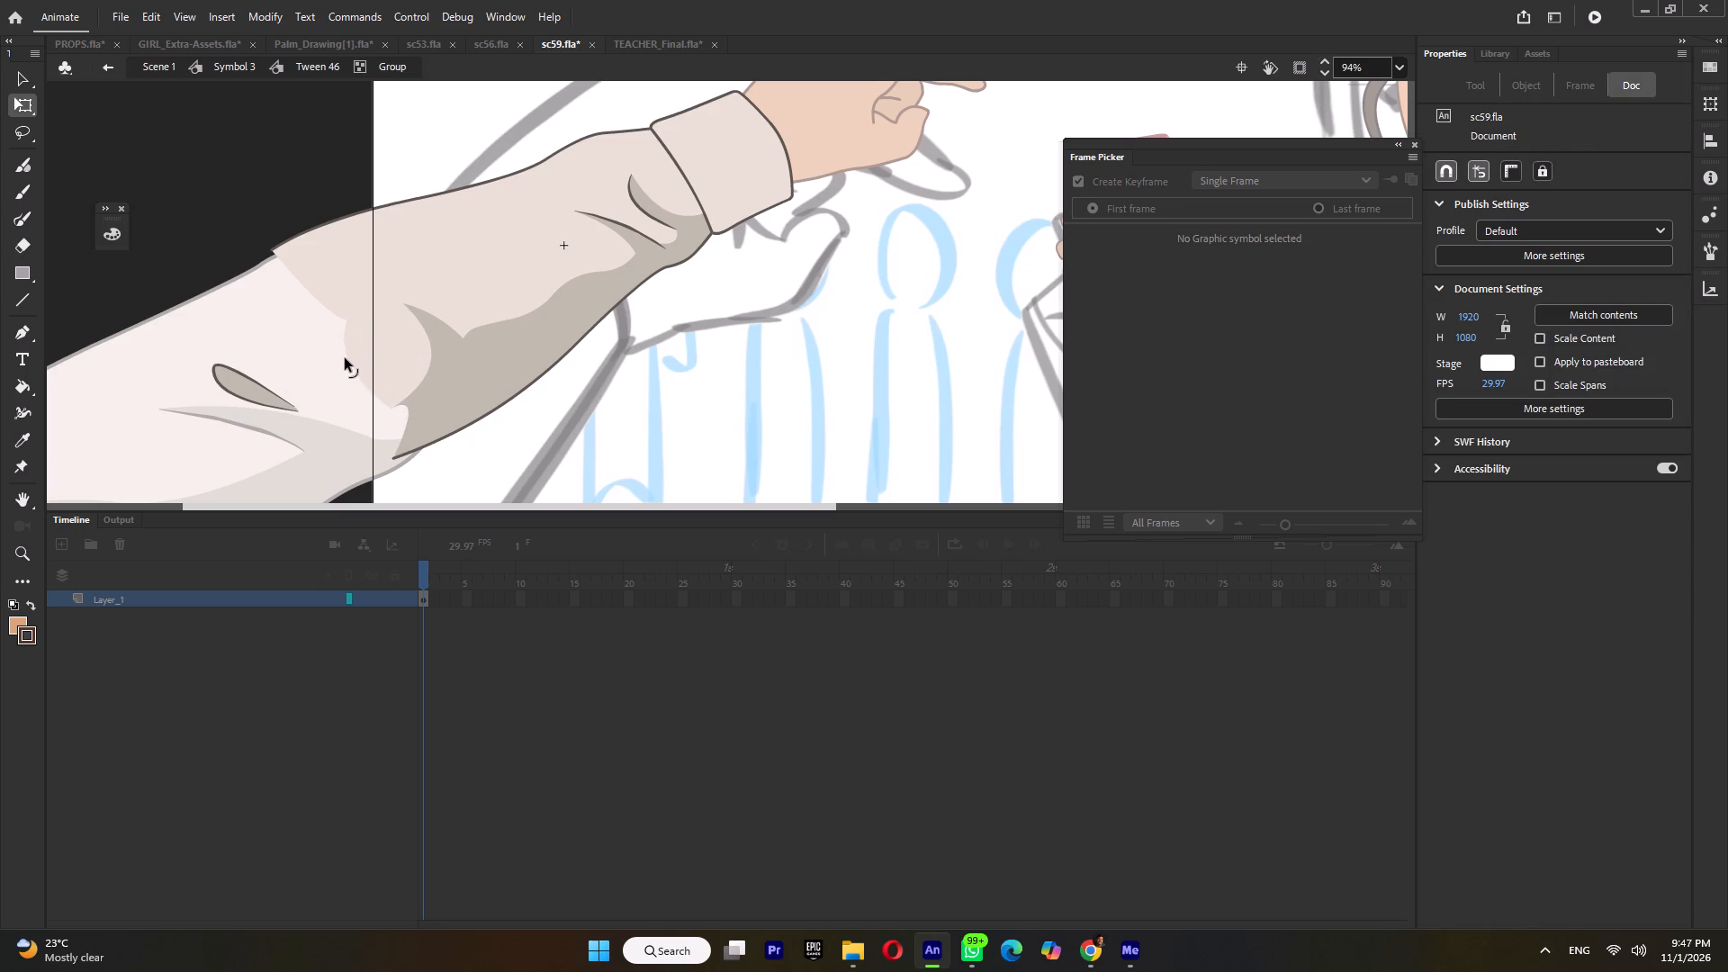
left_click_drag(345, 358, 347, 355)
left_click_drag(346, 325, 287, 263)
left_click_drag(409, 411, 381, 436)
left_click_drag(393, 409, 397, 442)
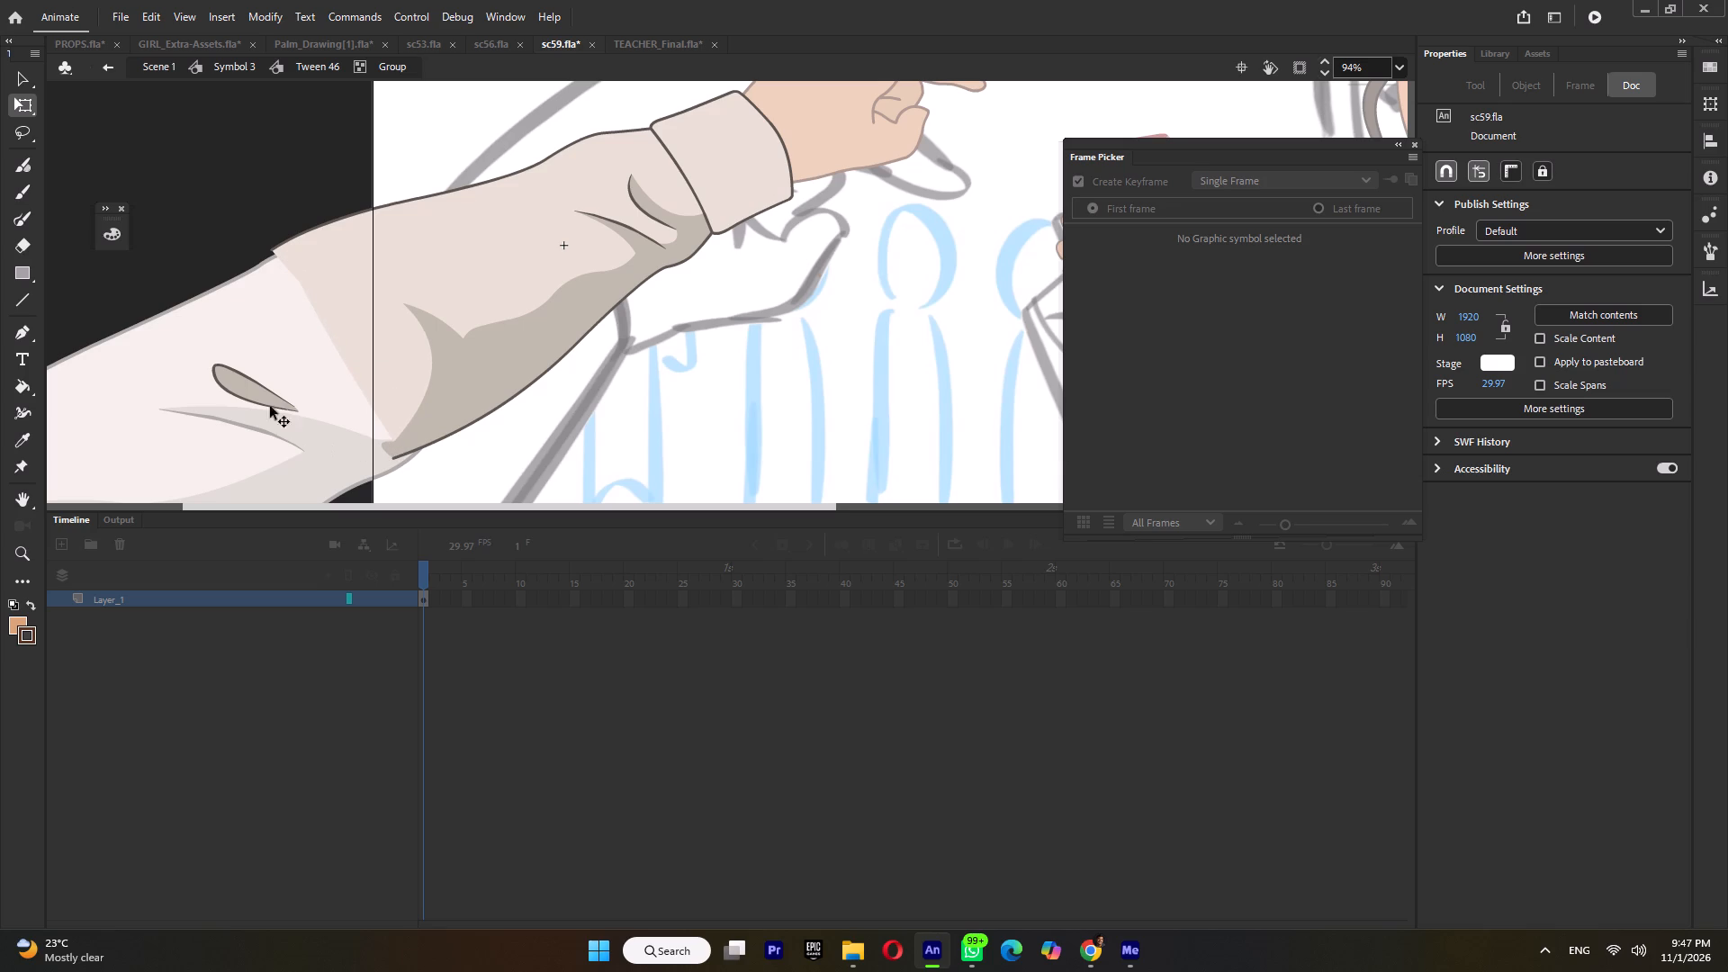
Move the small elbow crease shape toward the forearm sleeve to X -12.95, Y -90.25.
left_click(259, 400)
left_click_drag(272, 395, 362, 356)
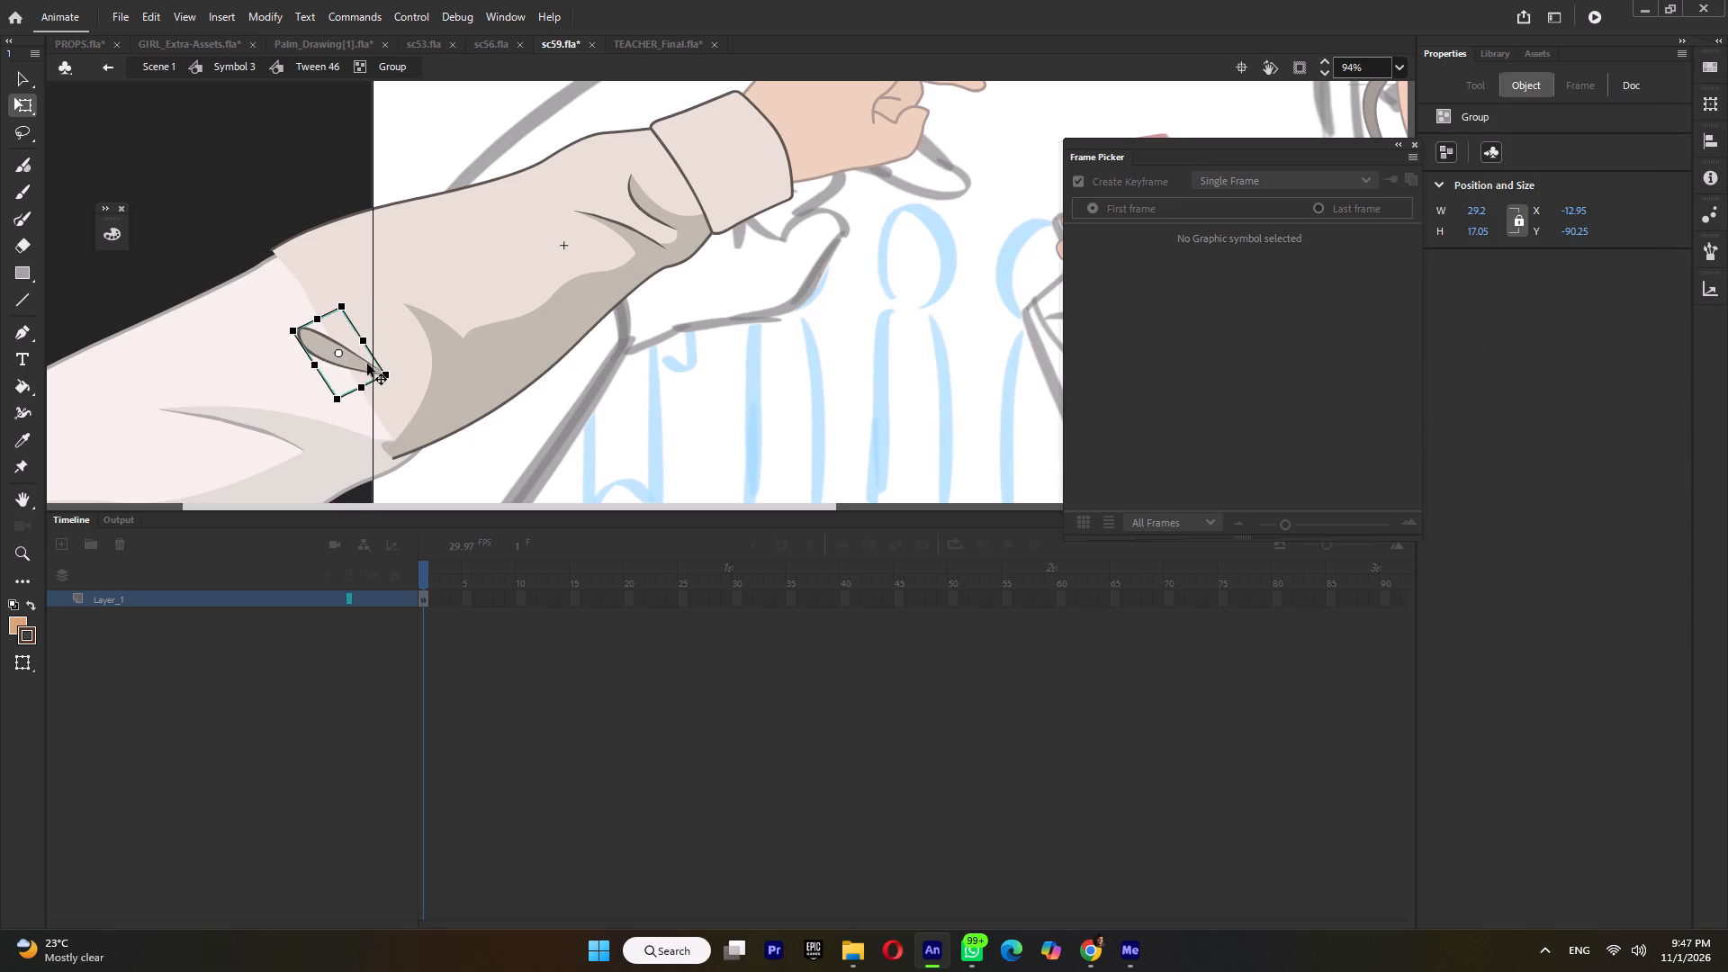
Adjust the forearm sleeve's upper elbow corner to meet the upper sleeve's outline and return to Symbol 3.
scroll(376, 370, "down", 5, "ctrl")
scroll(322, 319, "up", 6, "ctrl")
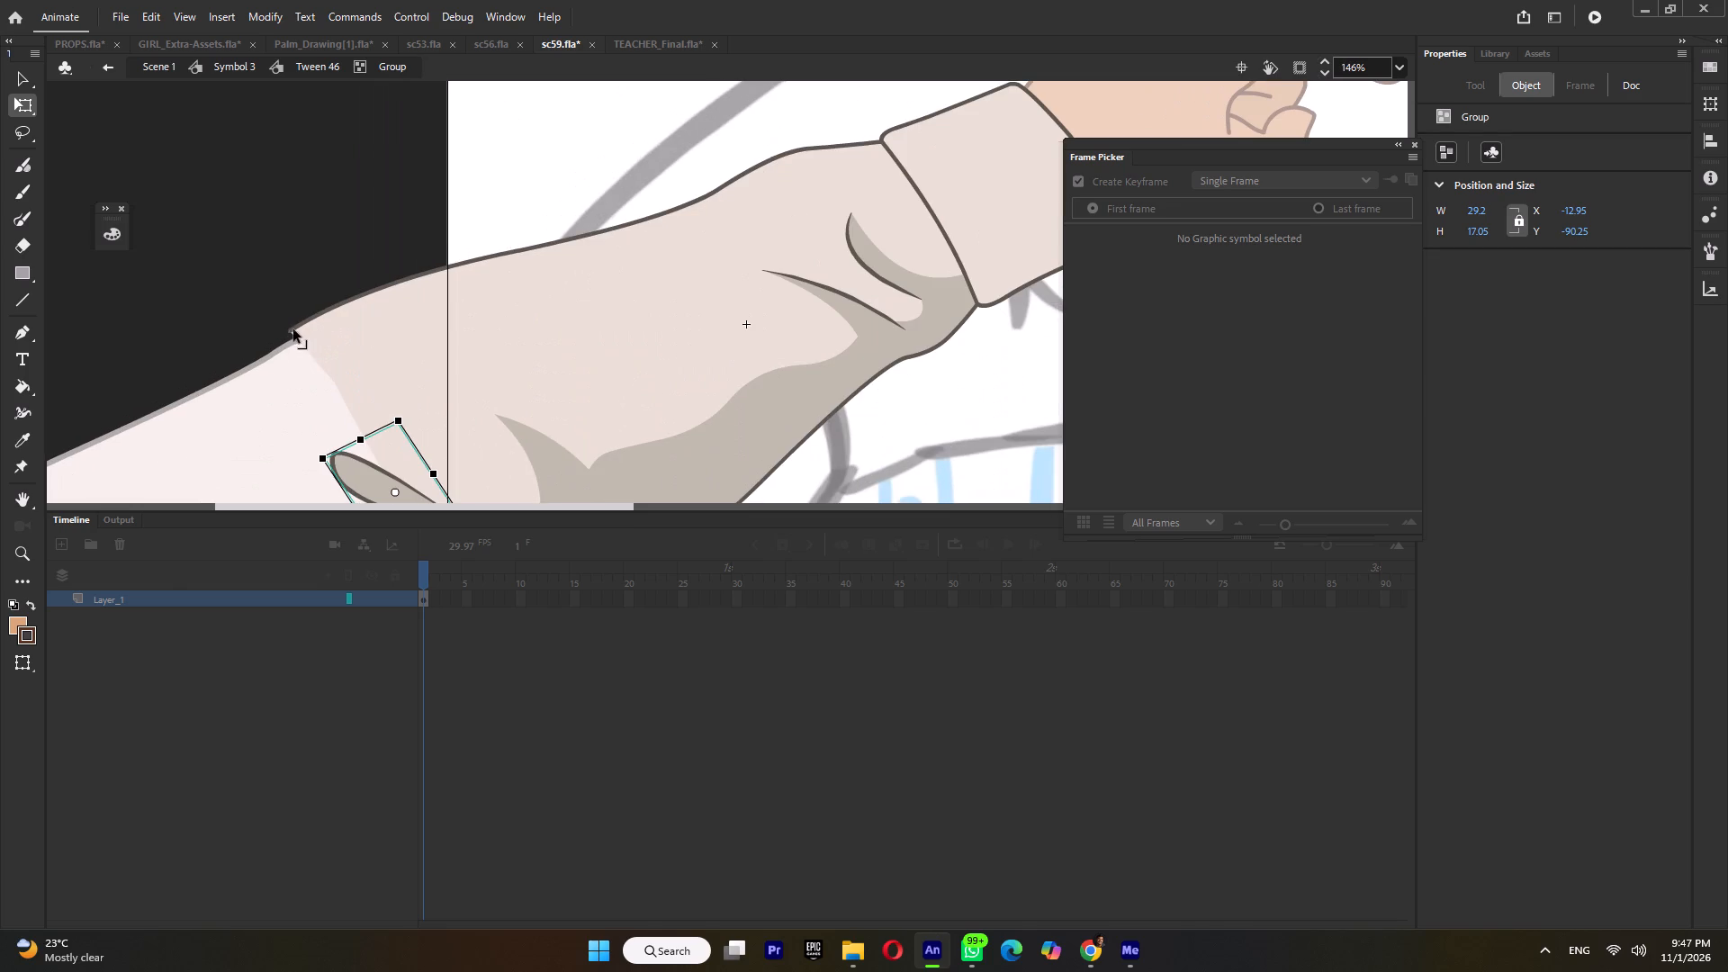
left_click_drag(292, 331, 294, 341)
triple_click(270, 249, "ctrl")
left_click(270, 249, "ctrl")
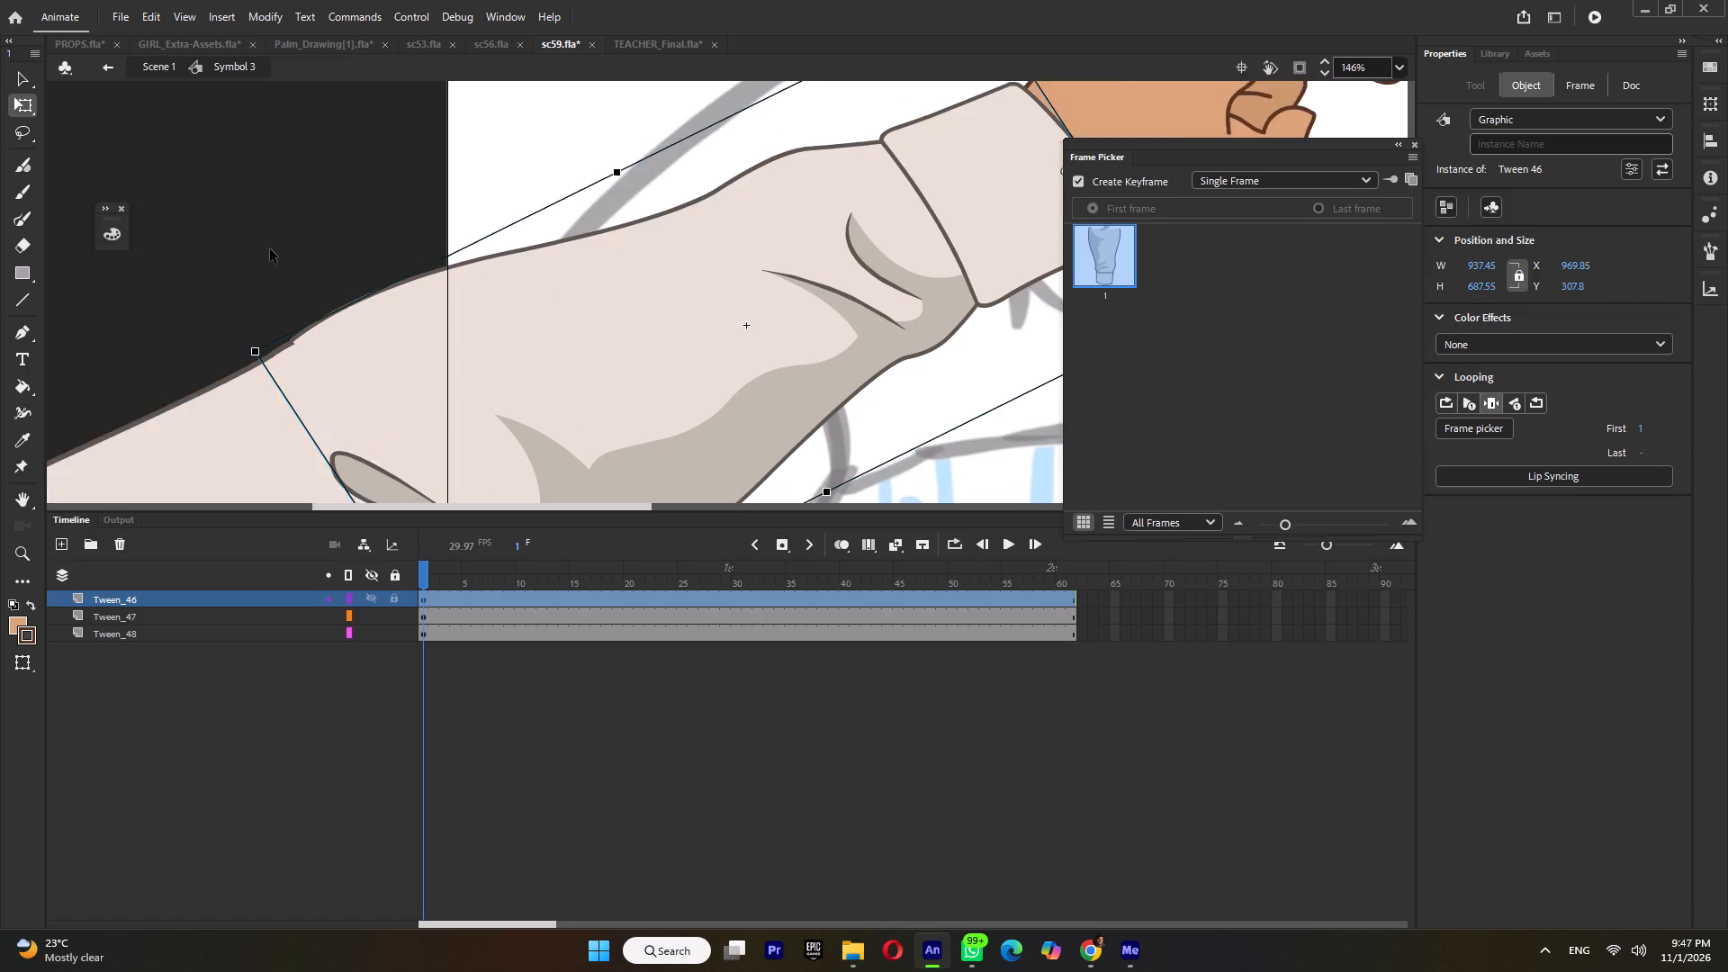
Nudge the forearm and hand together on frame 1 to X 475.5, Y -130.05, save, and return to Scene 1.
scroll(344, 328, "down", 9, "ctrl")
left_click(546, 414)
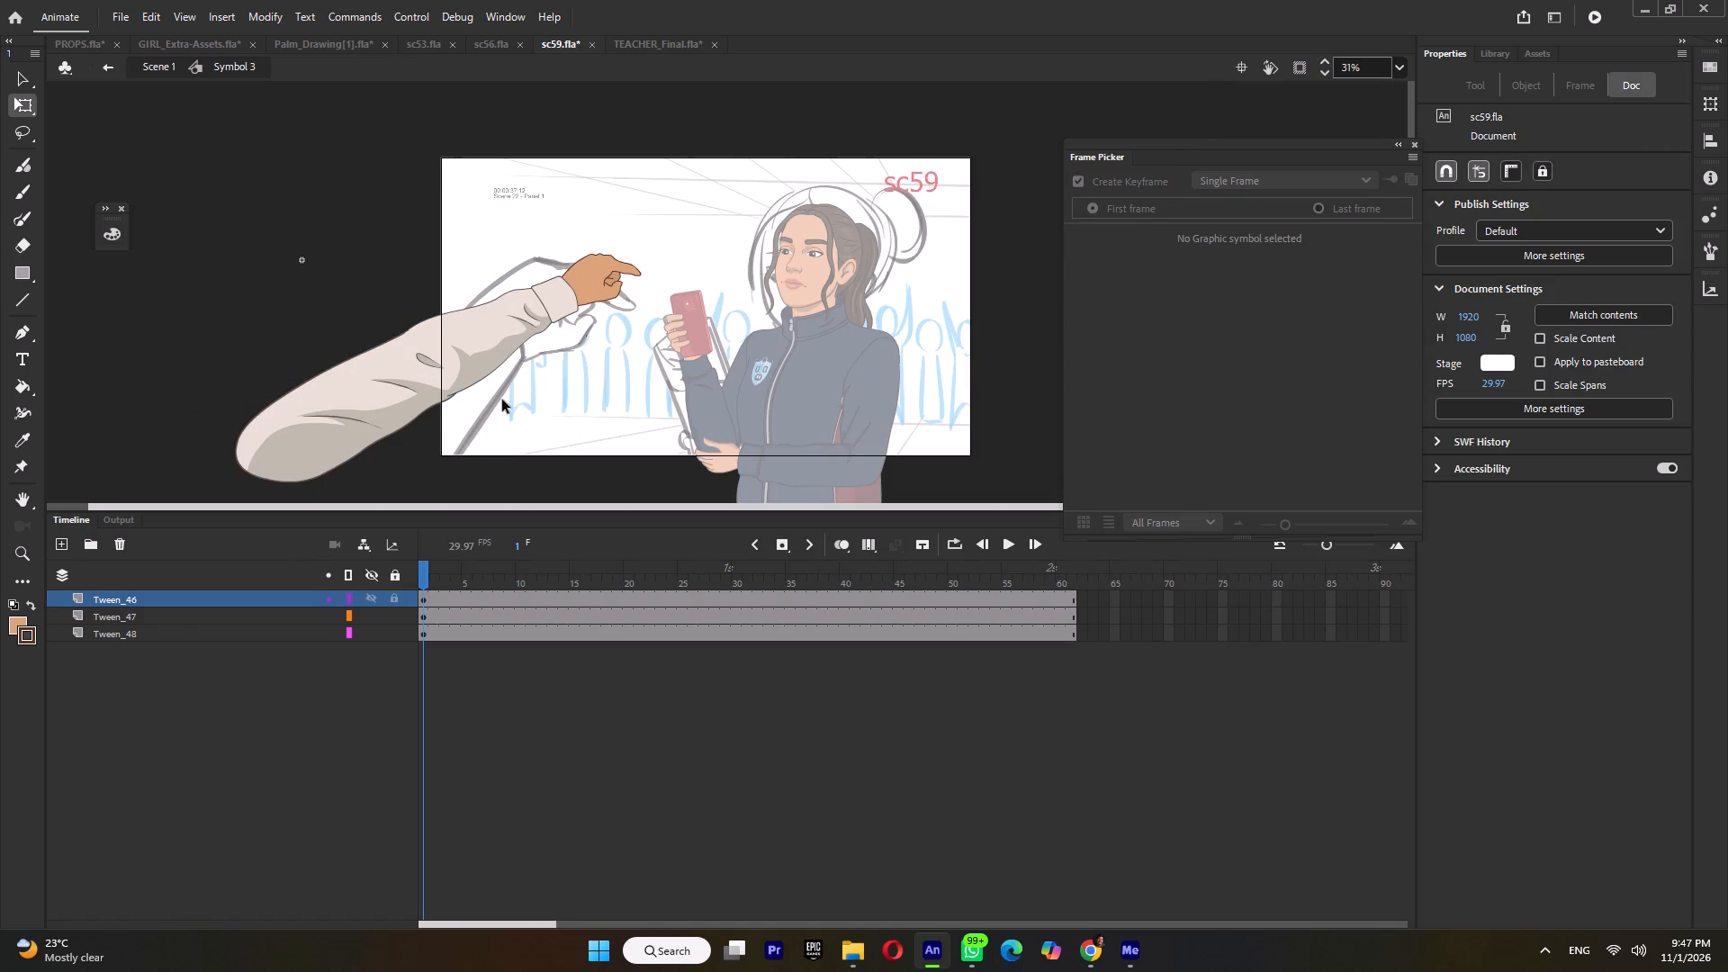
scroll(467, 387, "up", 1, "ctrl")
left_click_drag(493, 222, 645, 257)
scroll(436, 327, "up", 5, "ctrl")
left_click(464, 321)
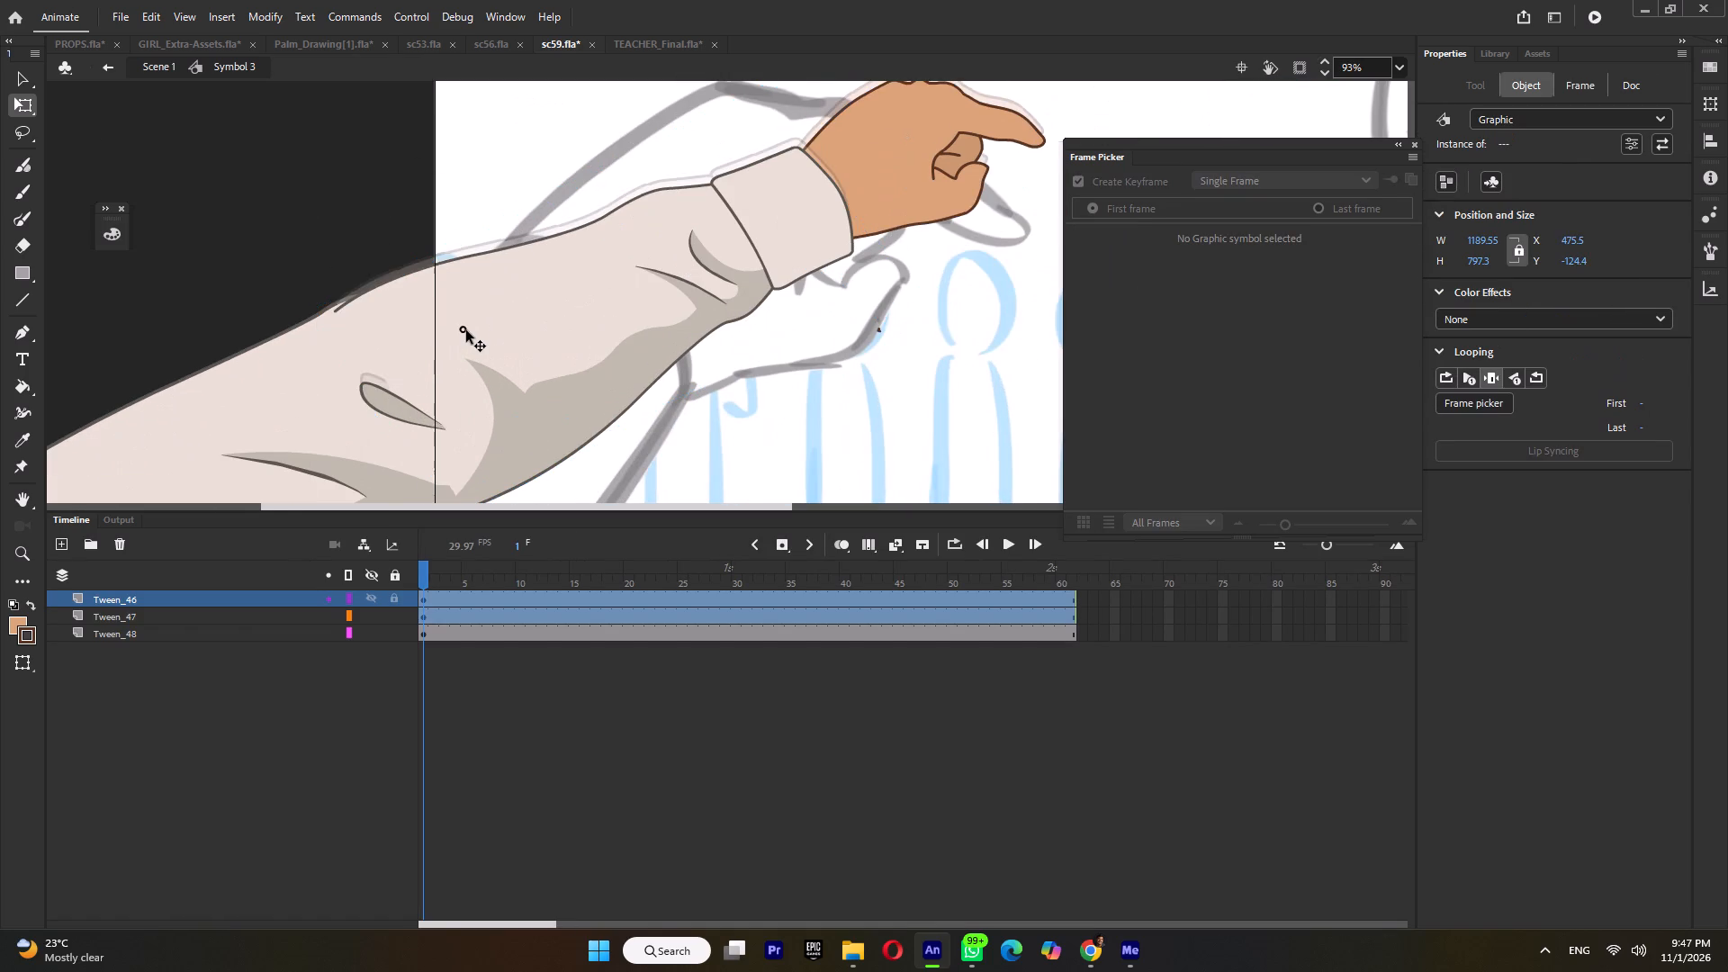
scroll(465, 327, "down", 5, "ctrl")
left_click(546, 415)
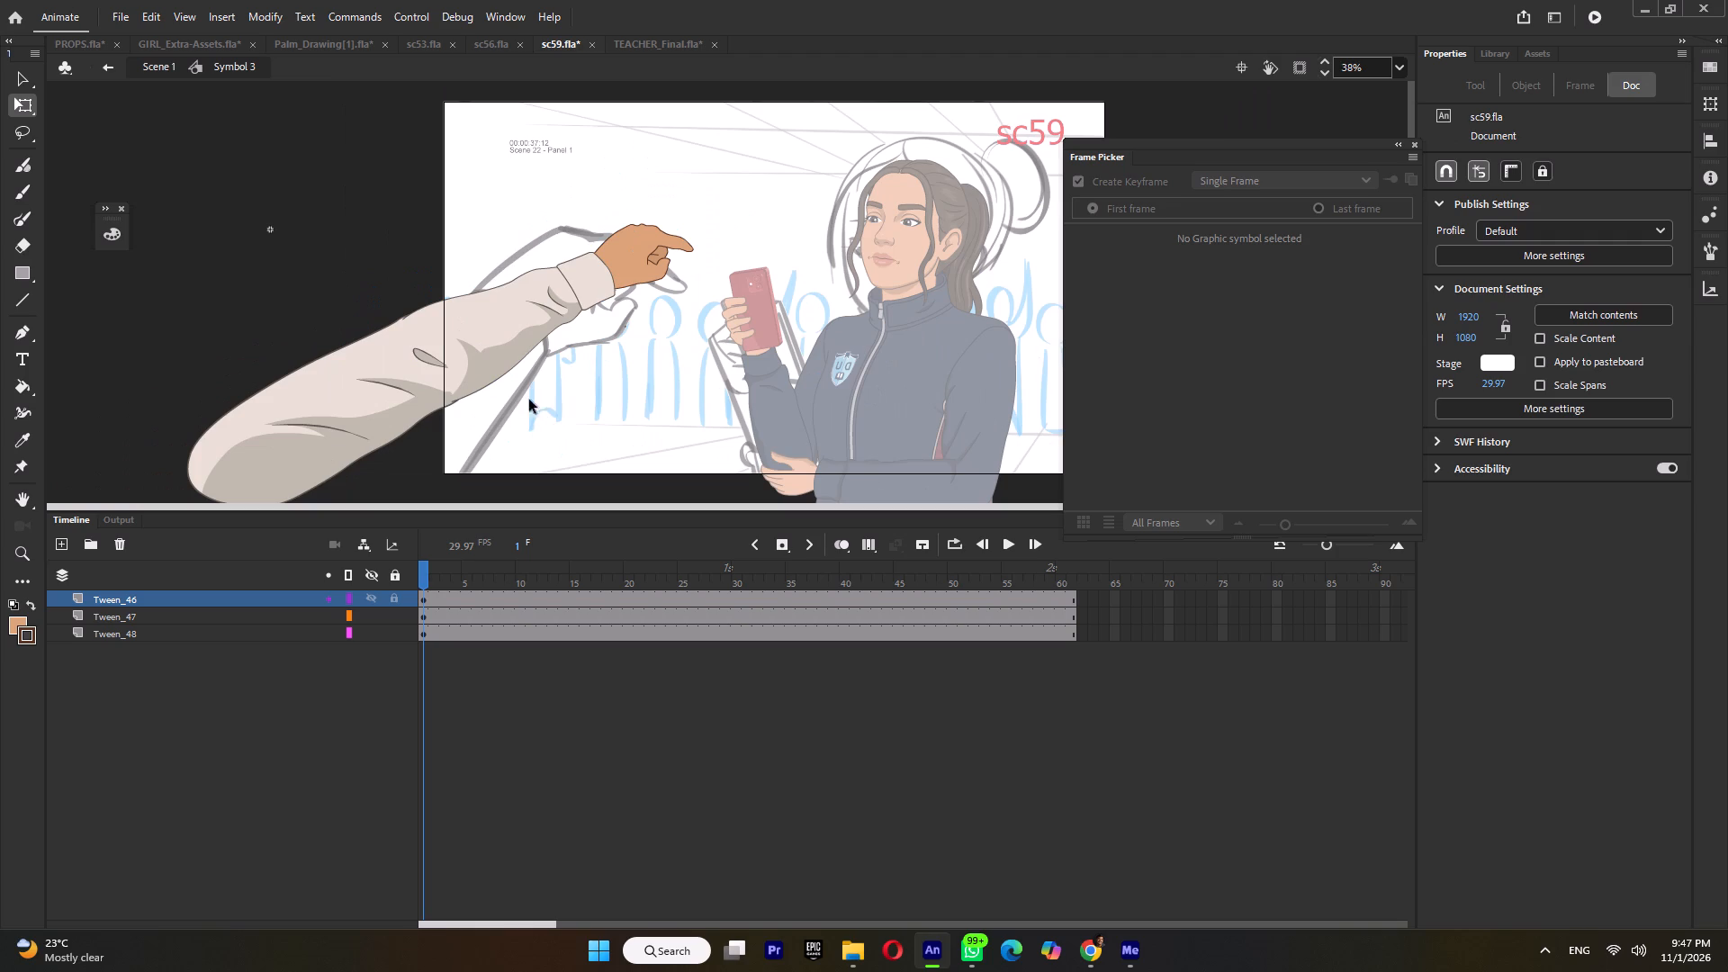
left_click_drag(500, 235, 637, 301)
scroll(482, 337, "up", 4, "ctrl")
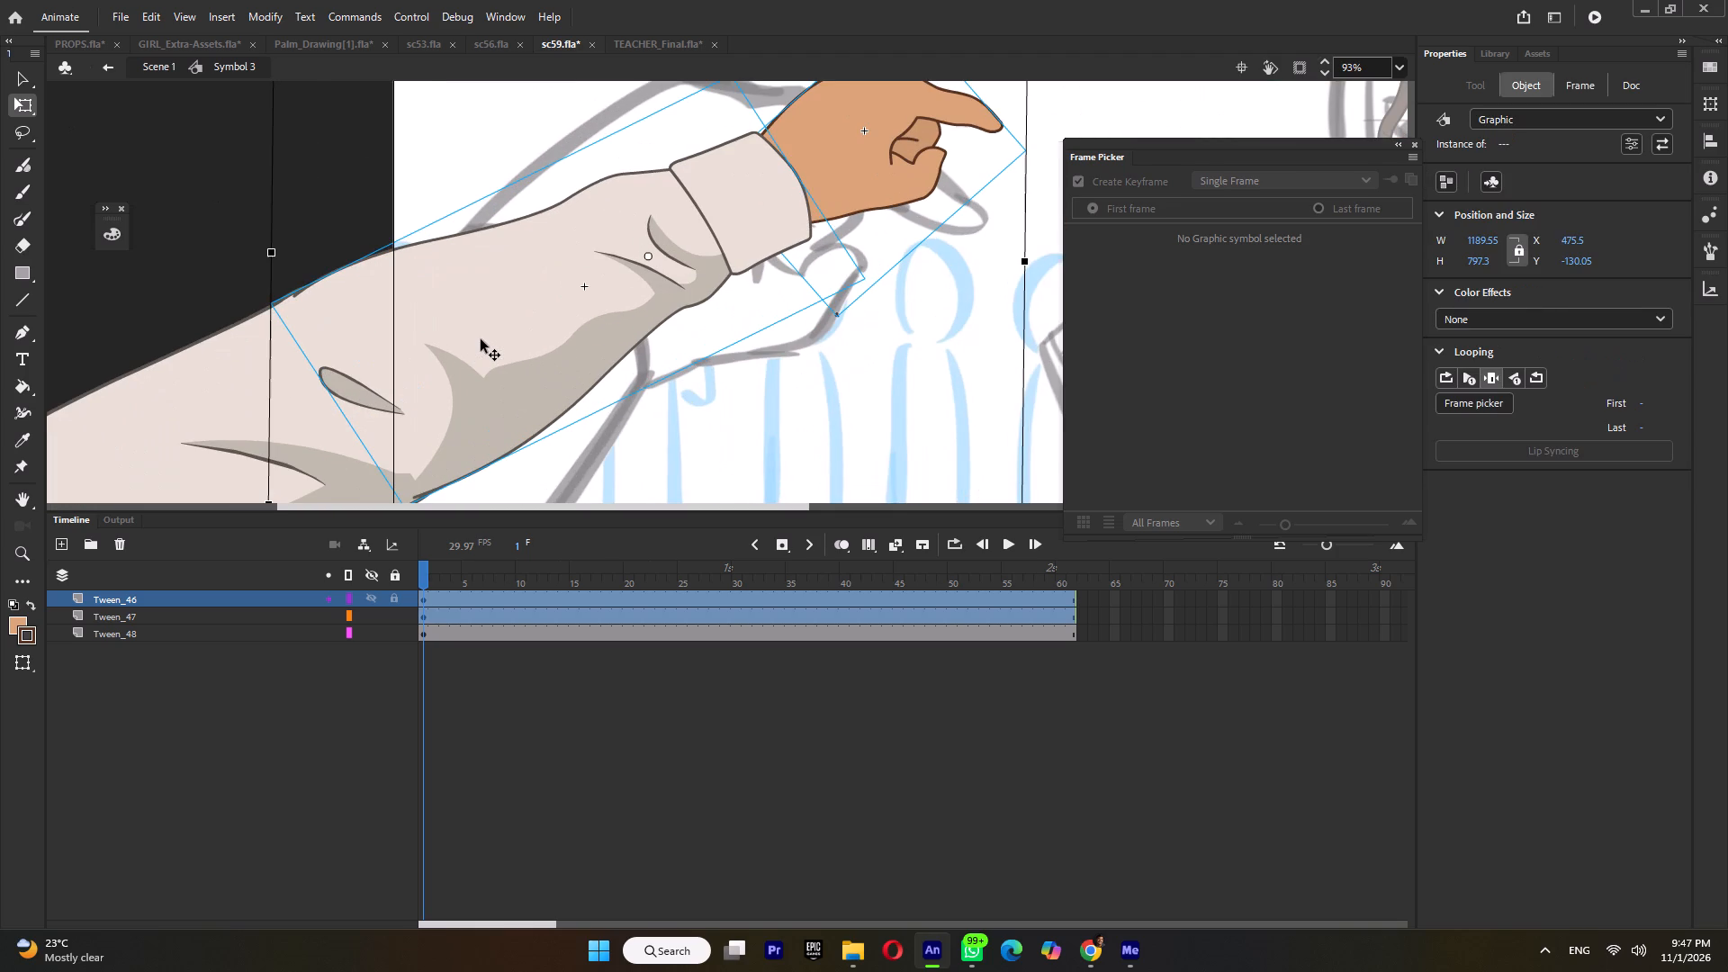
scroll(481, 339, "down", 4, "ctrl")
key("ctrl+s")
double_click(324, 288)
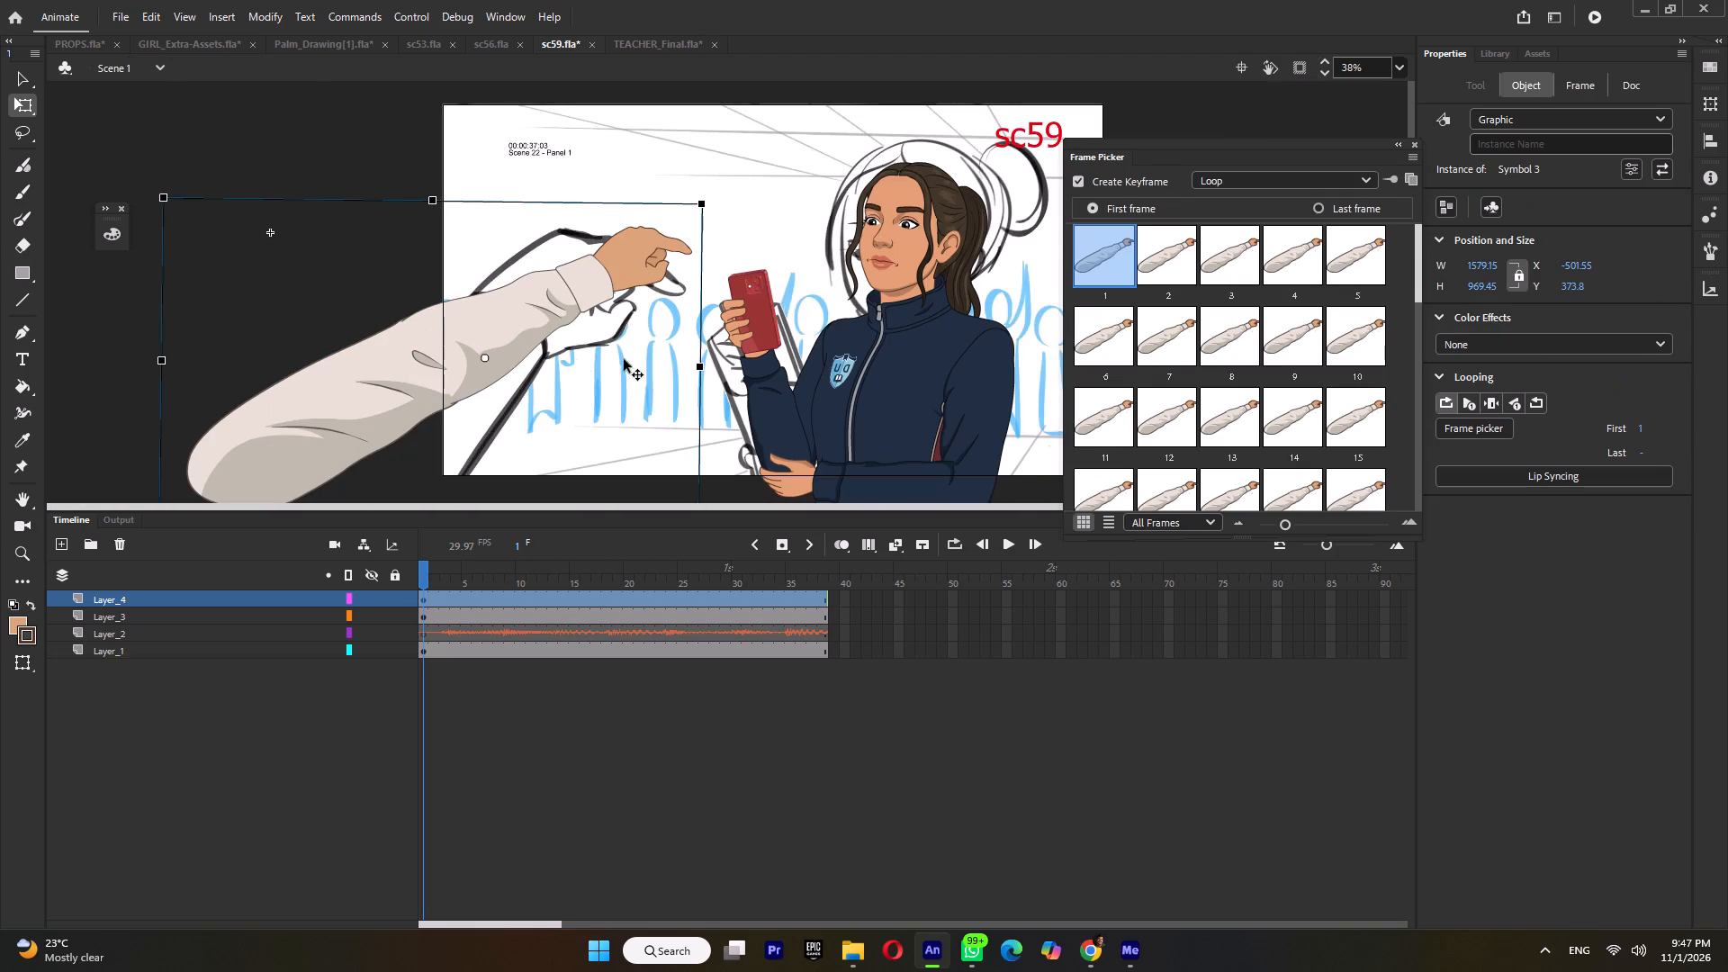
Enlarge the arm instance in Scene 1 to 2858 by 1754.5, place it at X -1537.4, Y 357.6, and save.
left_click(537, 331)
left_click_drag(551, 307, 412, 403)
left_click_drag(564, 303, 721, 189, "shift")
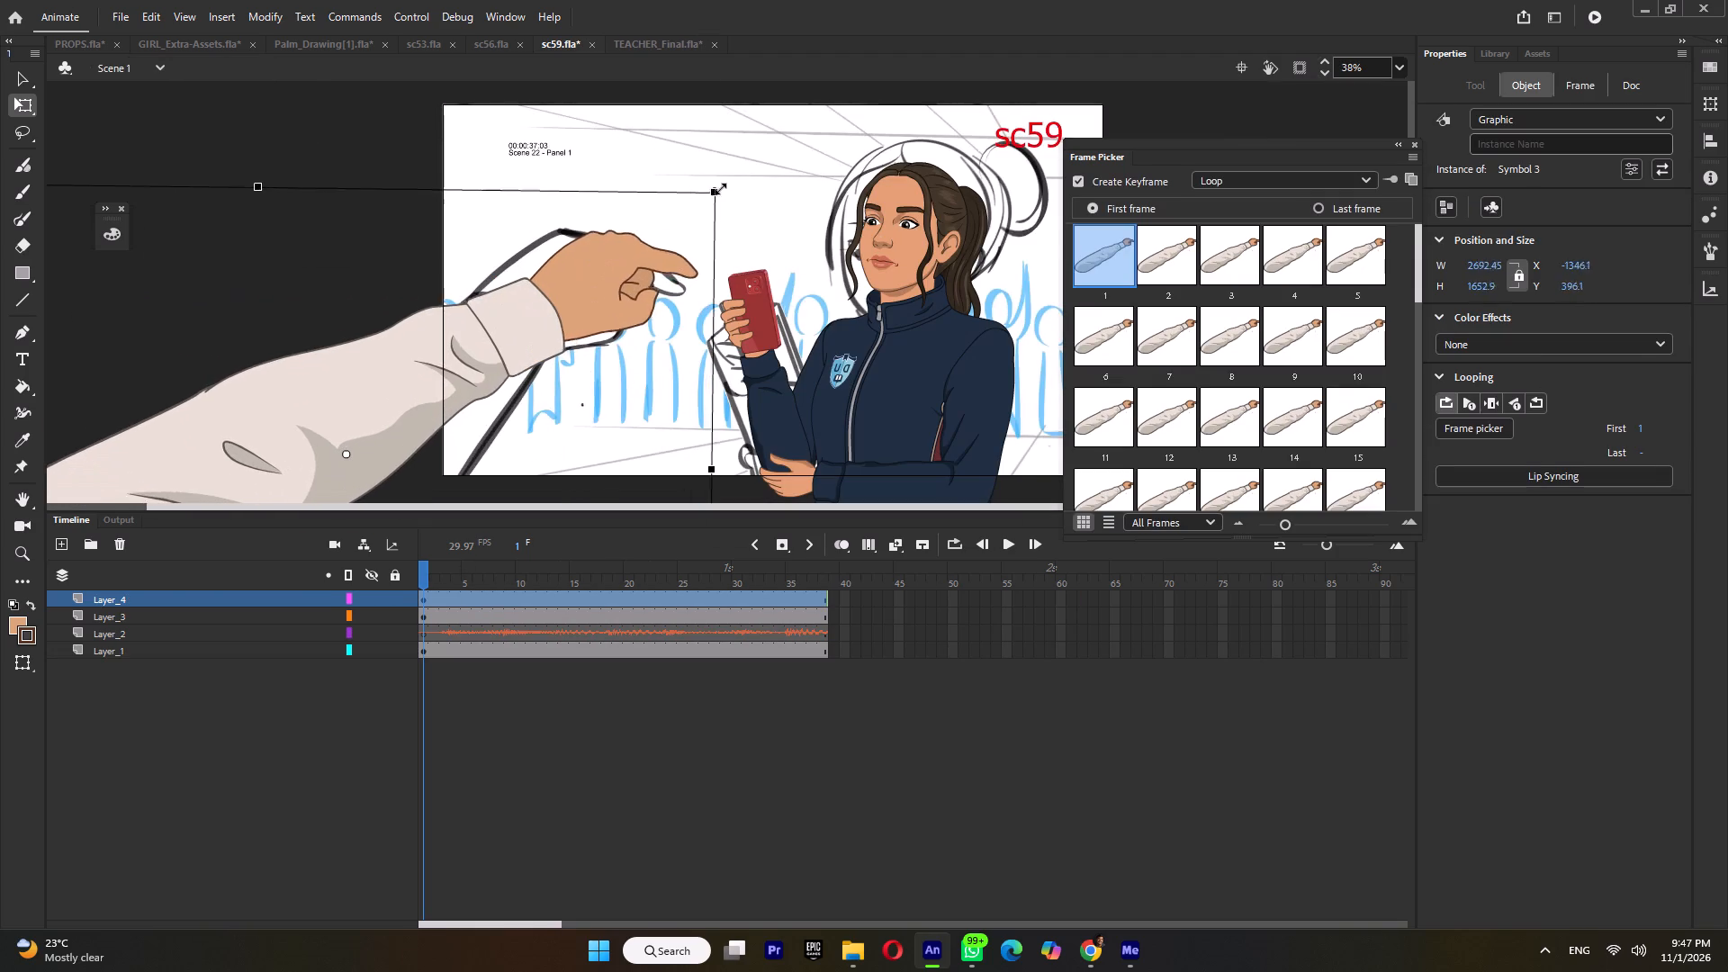
left_click_drag(721, 189, 743, 178, "shift")
left_click_drag(607, 283, 572, 288)
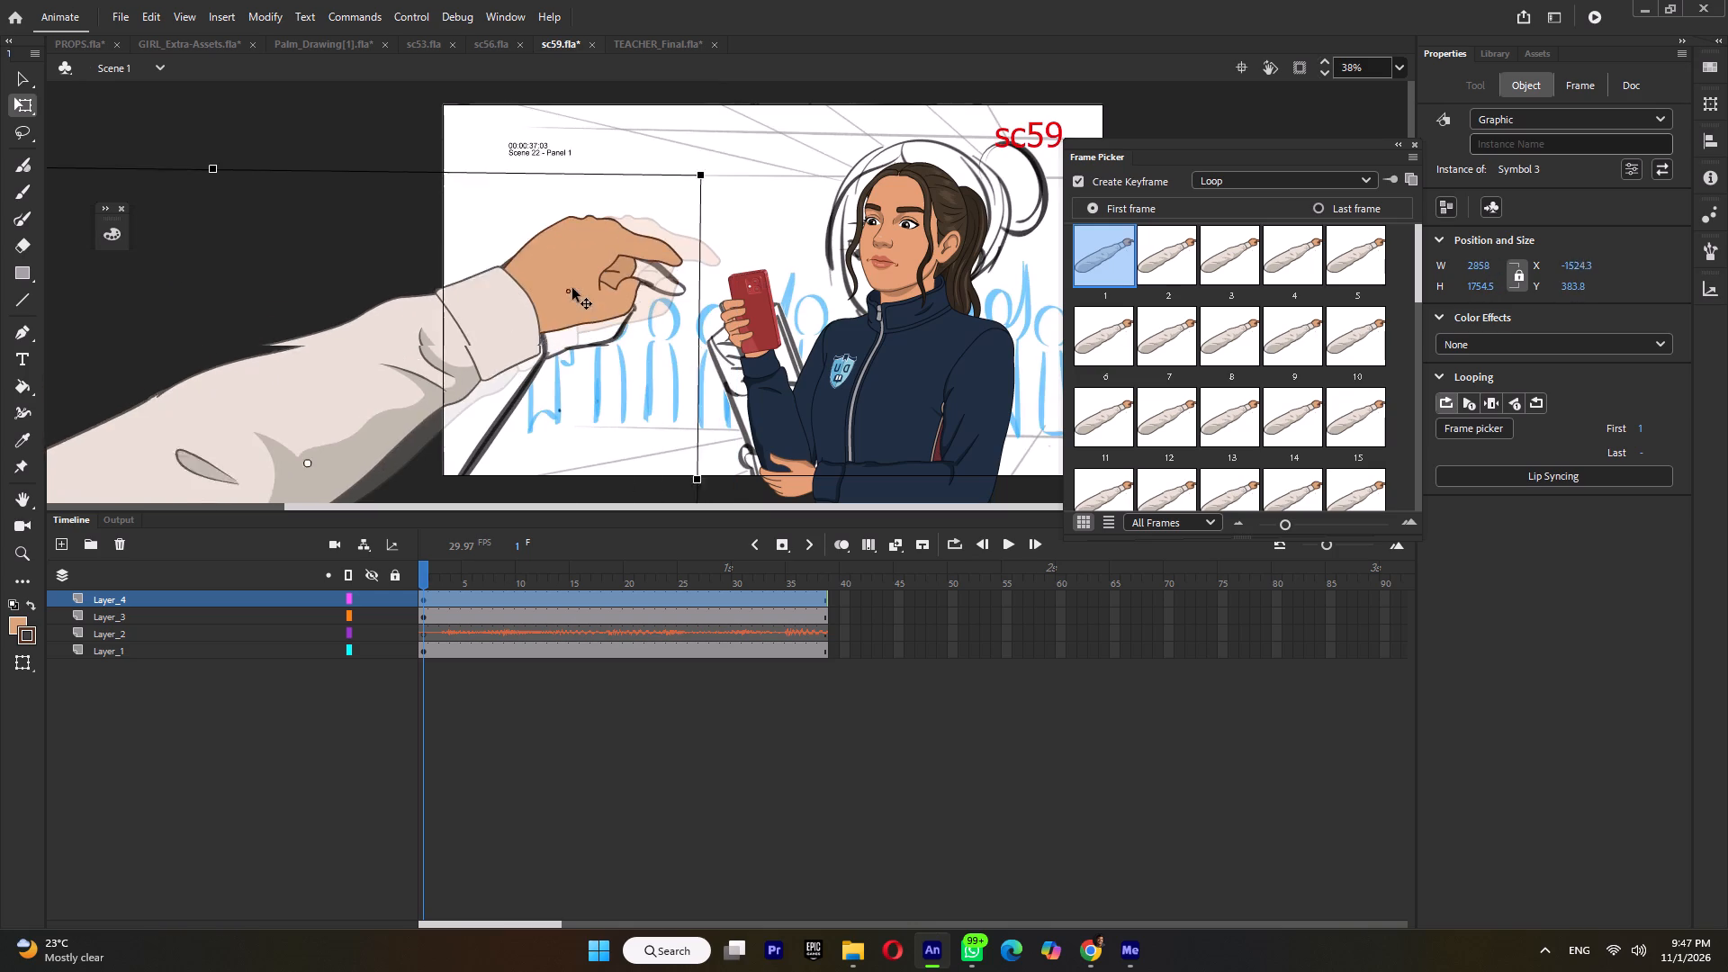
left_click_drag(572, 288, 564, 289)
scroll(564, 289, "down", 1, "ctrl")
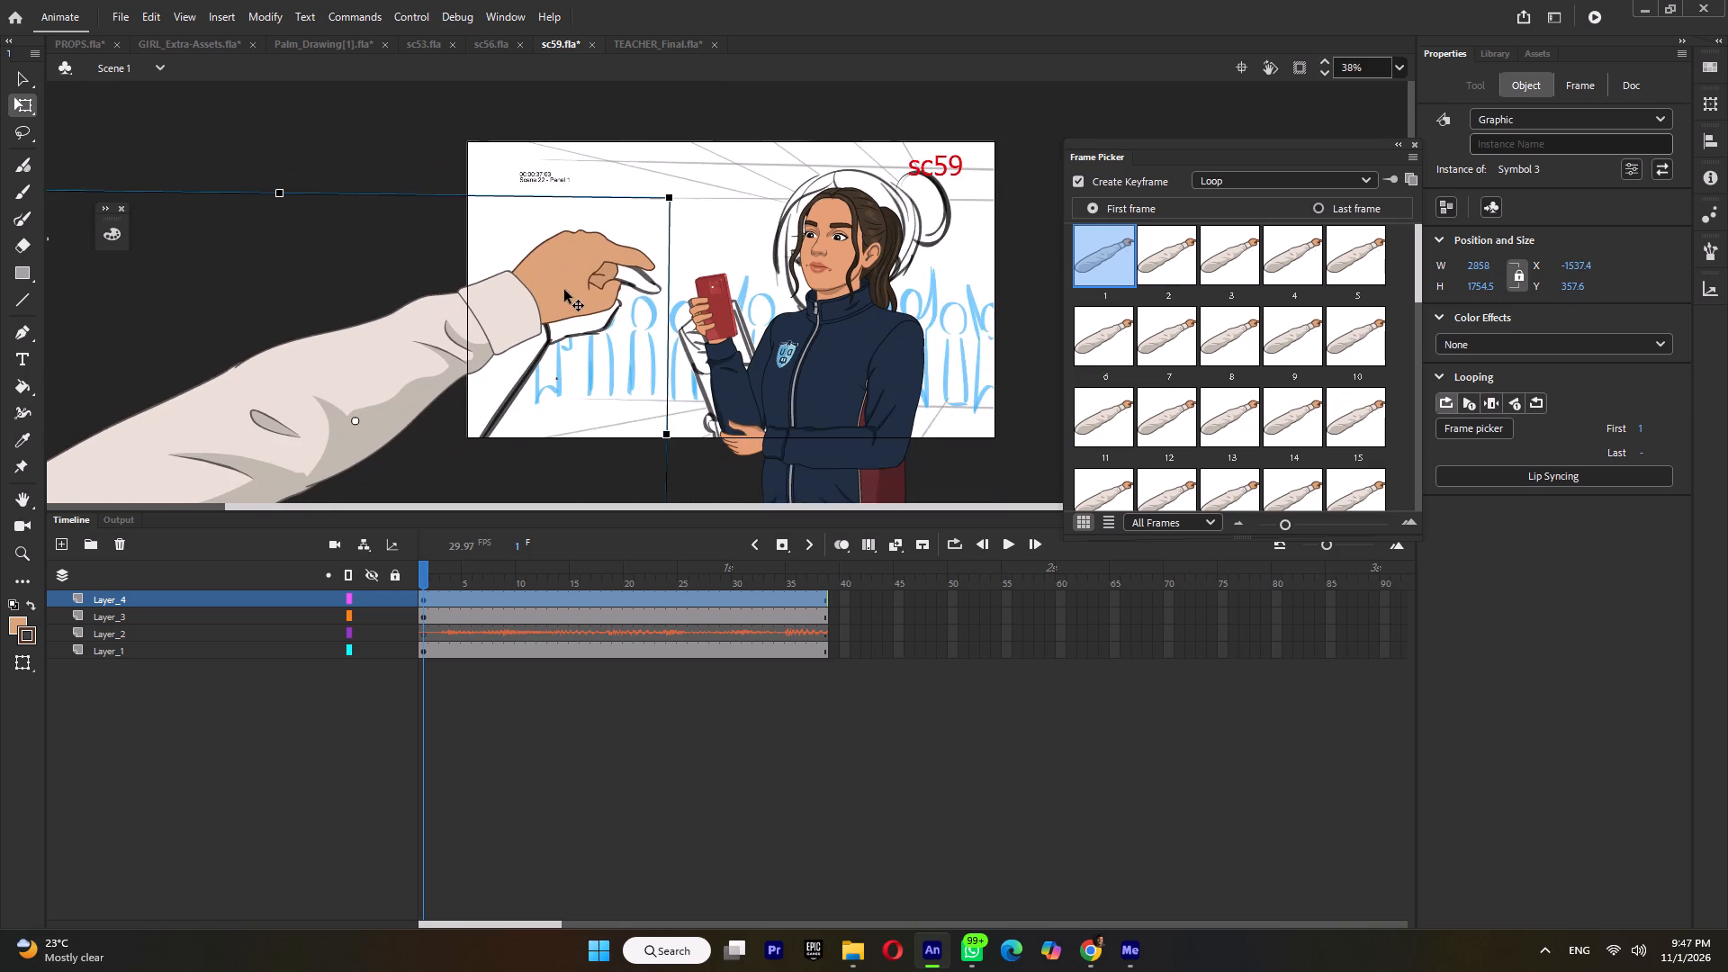
key("ctrl+s")
Go to frame 14, open the arm symbol, and insert keyframes there on all three arm layers.
left_click_drag(446, 569, 562, 623)
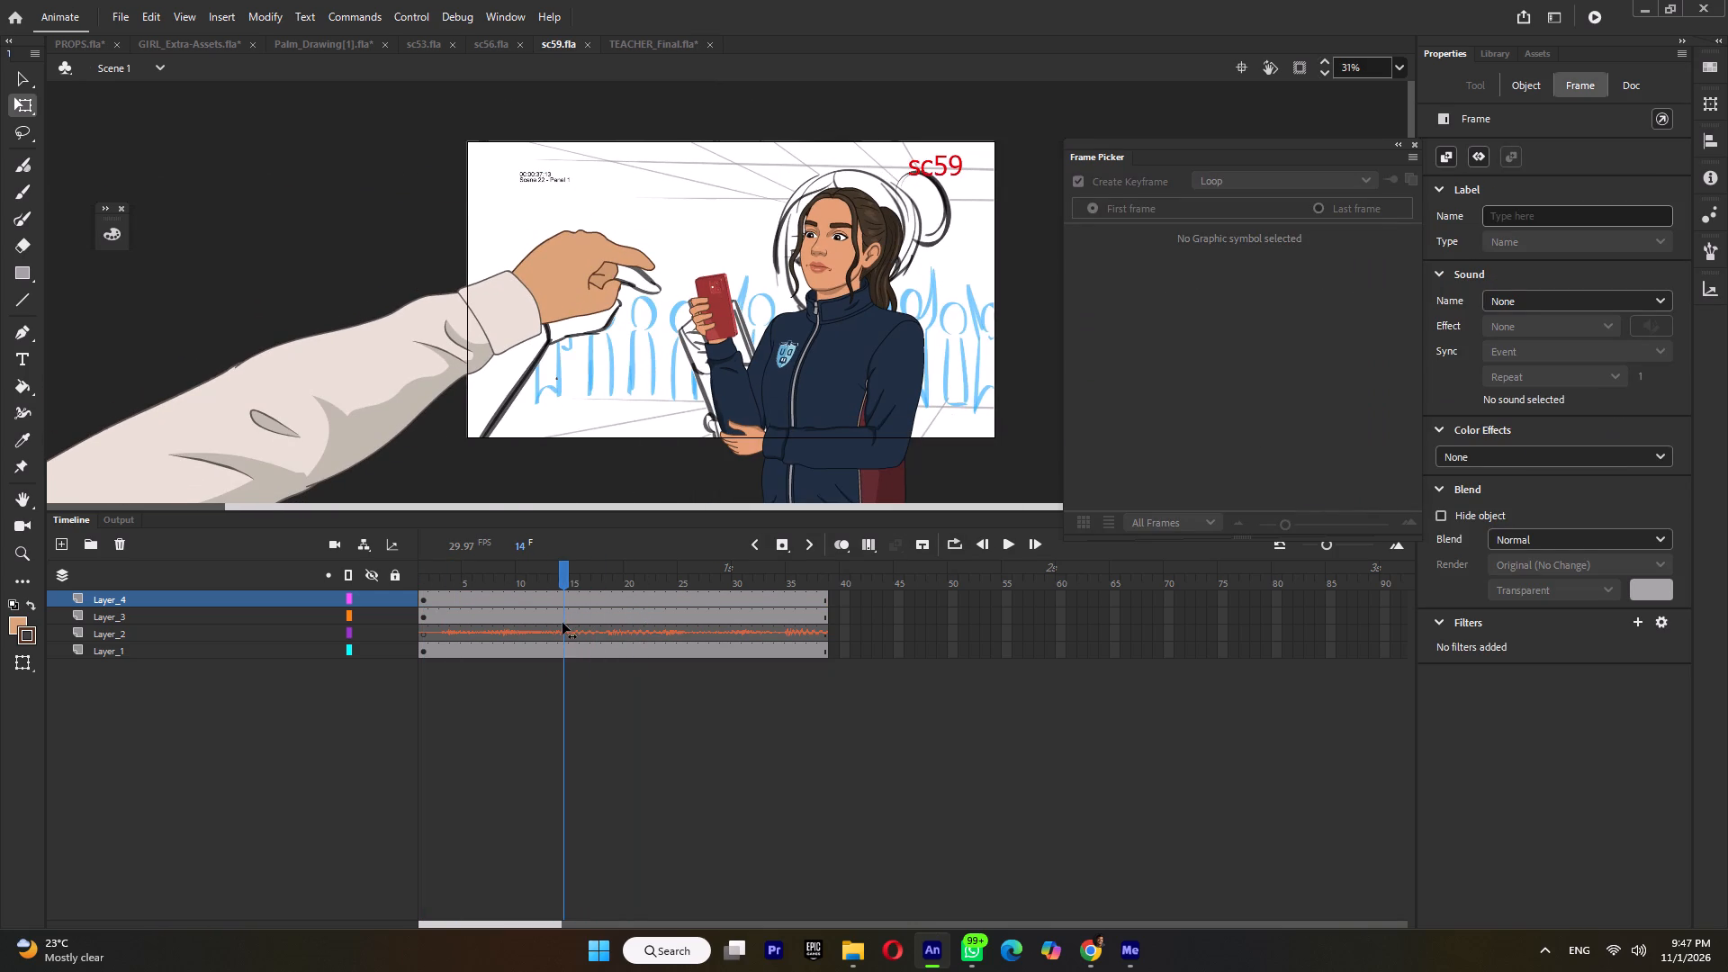
left_click_drag(562, 623, 568, 625)
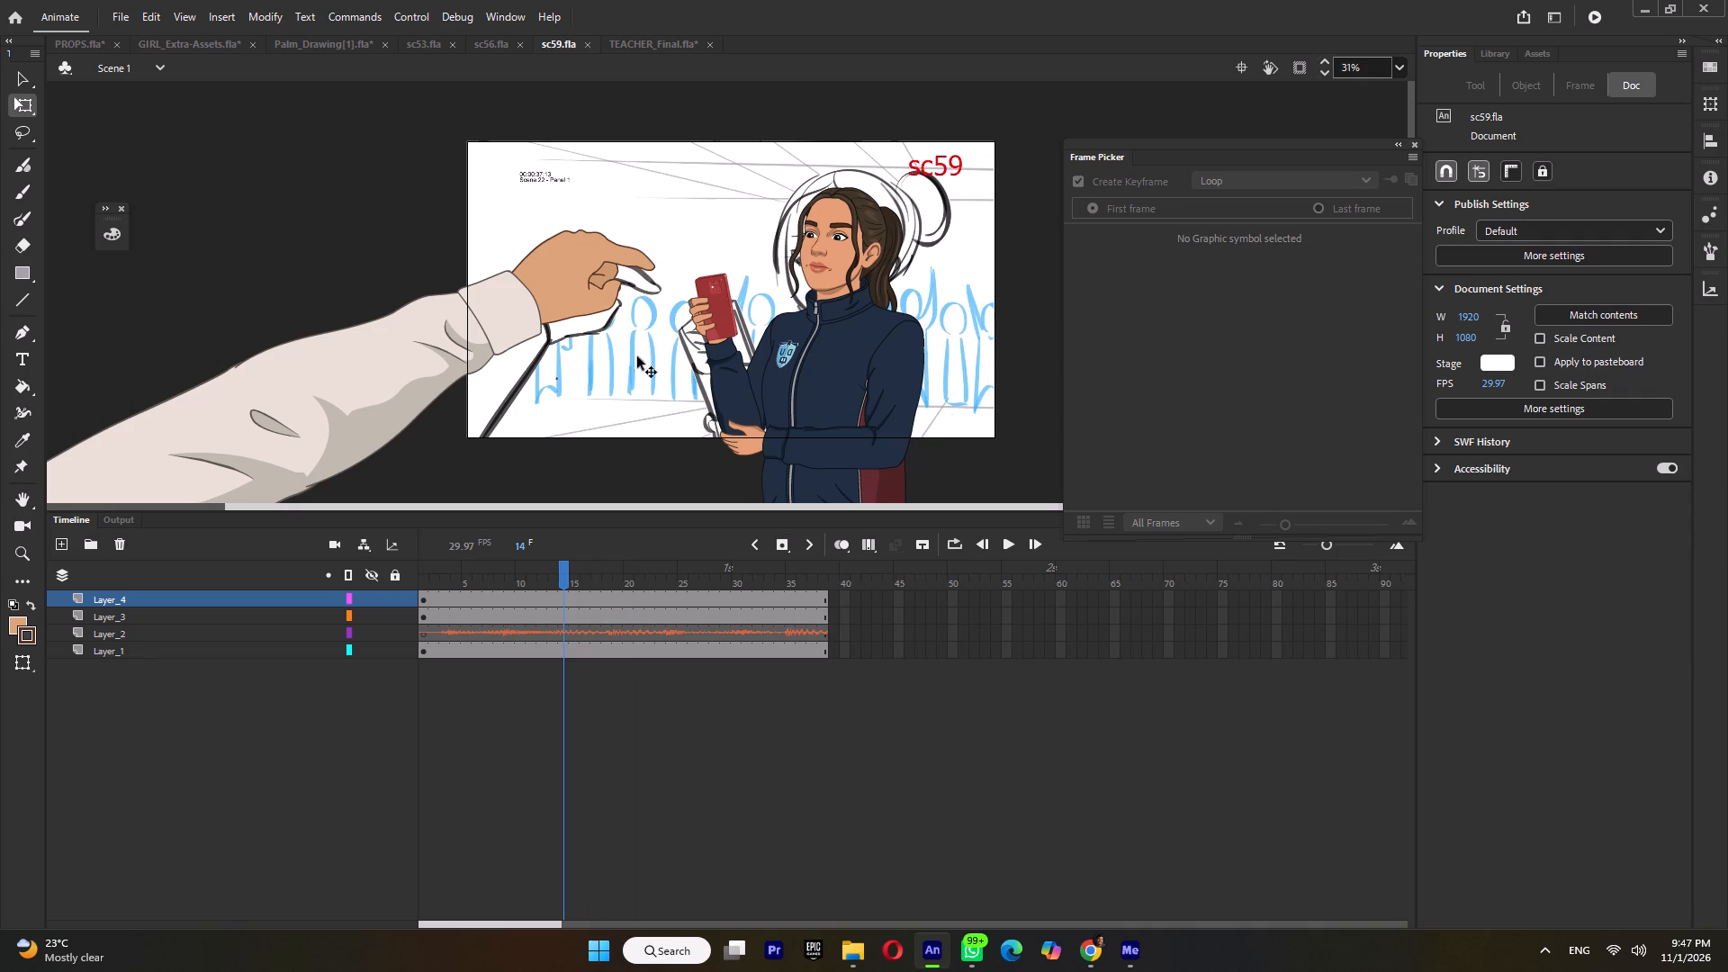
double_click(588, 298)
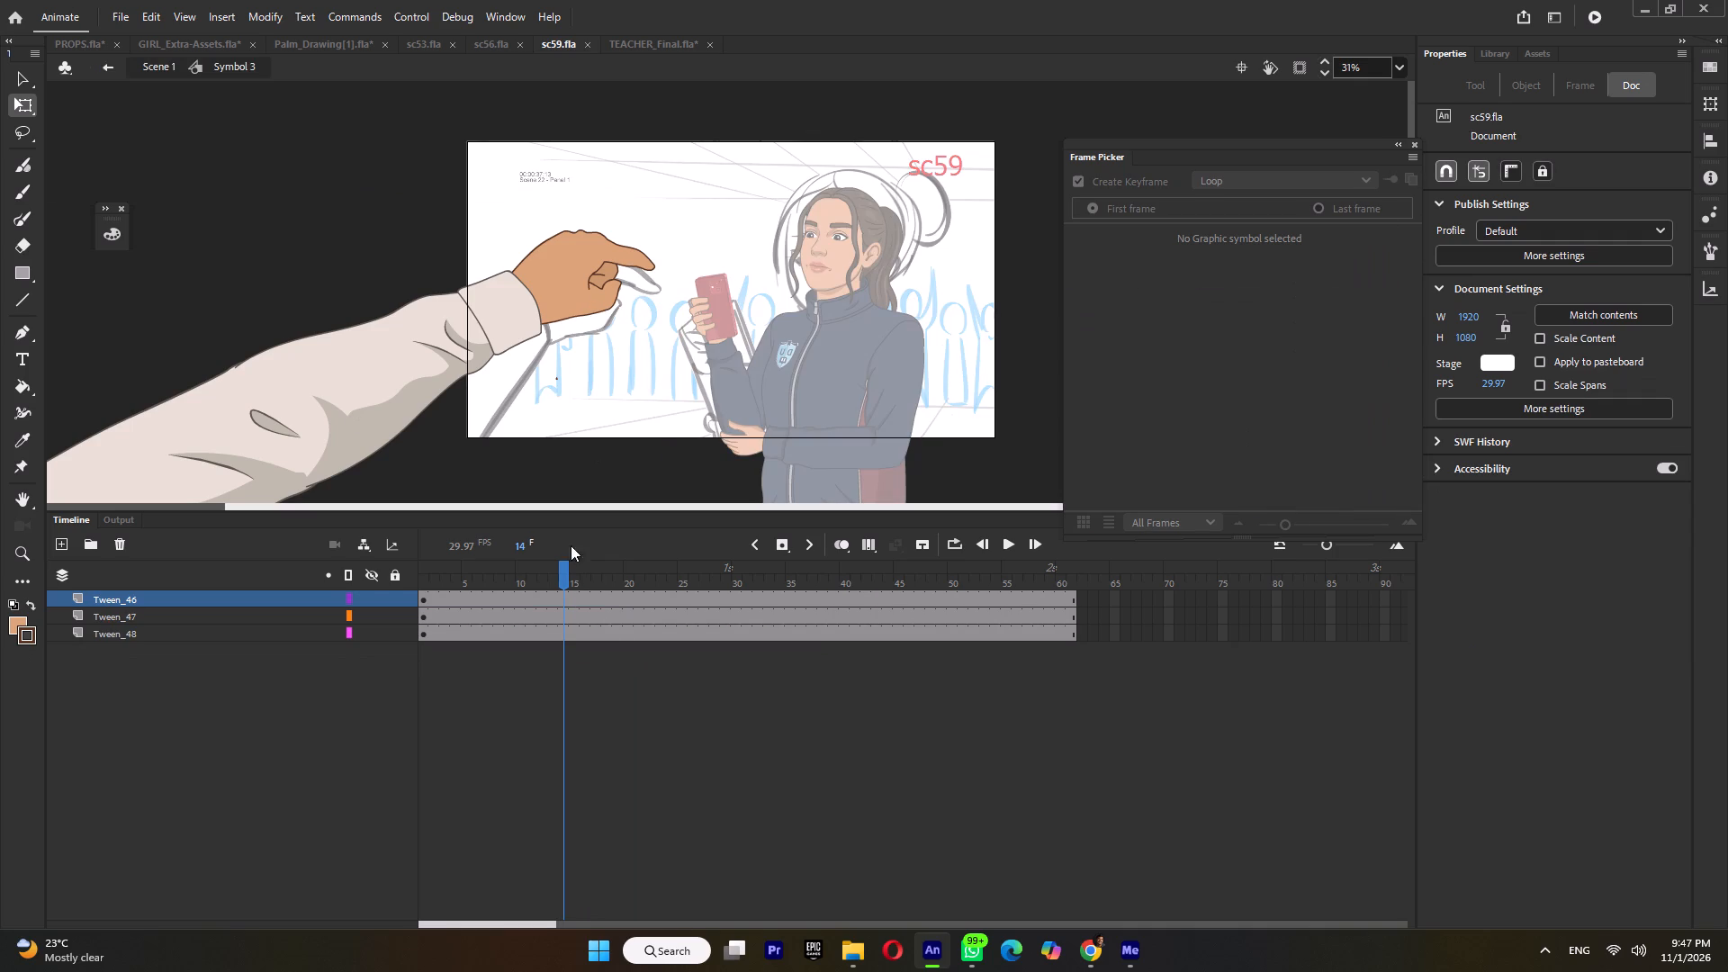
left_click_drag(564, 570, 561, 632)
left_click_drag(565, 595, 565, 643)
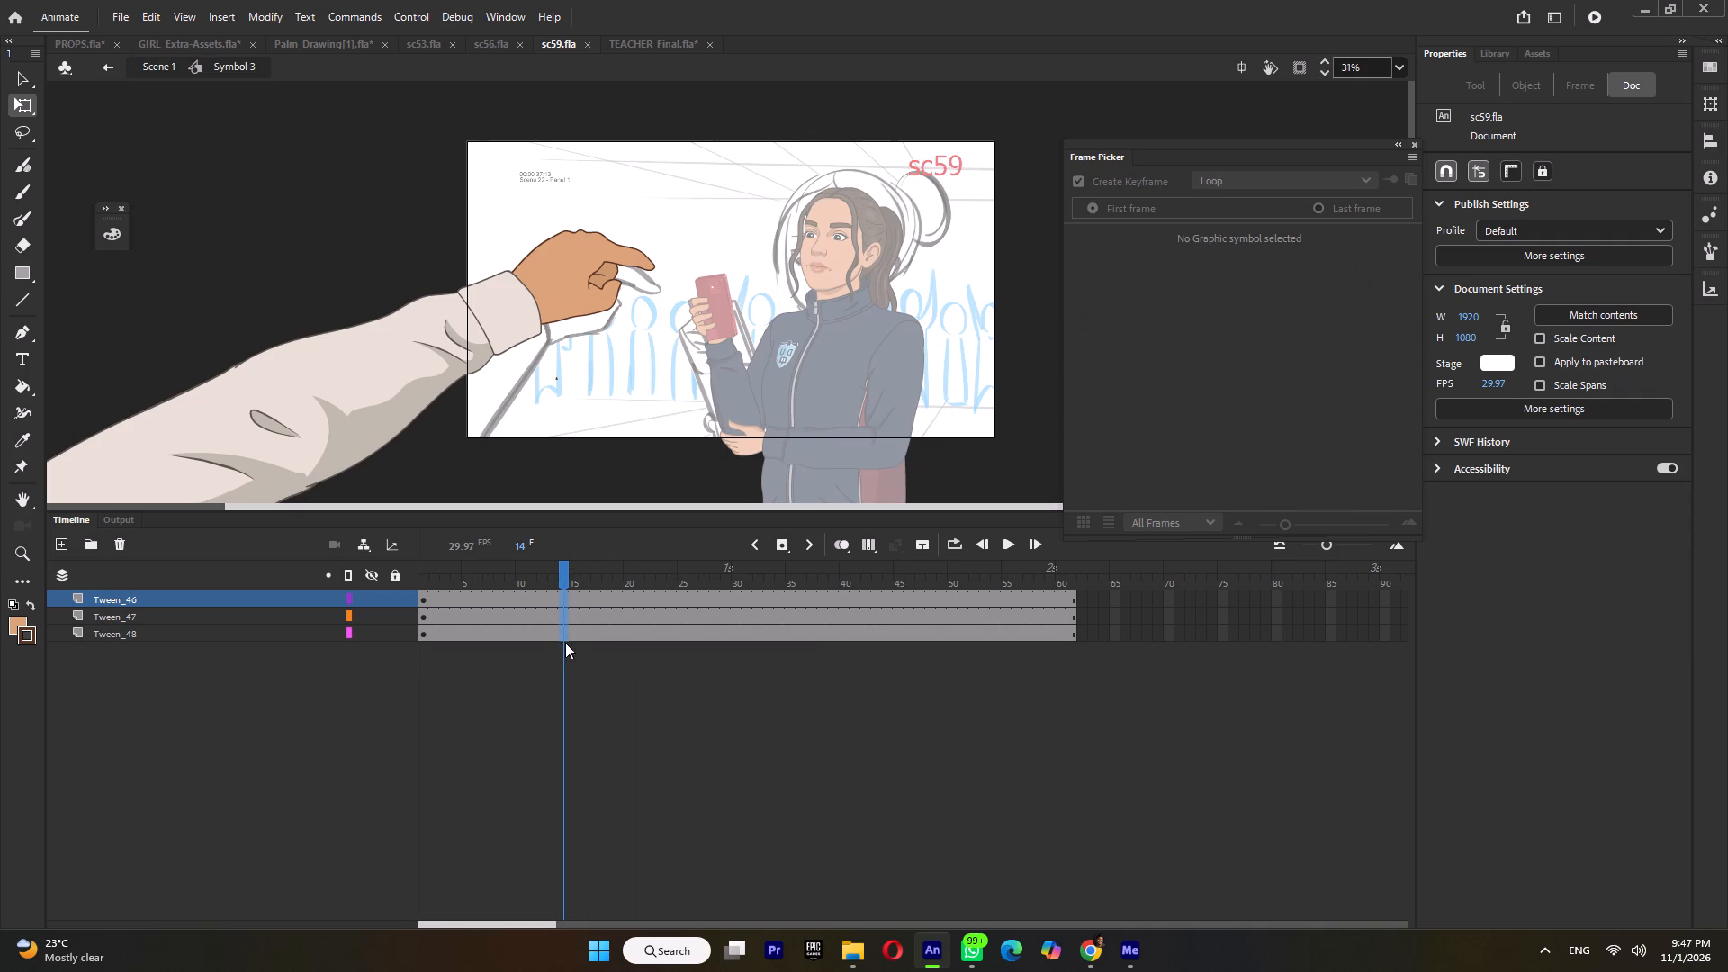
left_click_drag(565, 643, 565, 653)
key("F6")
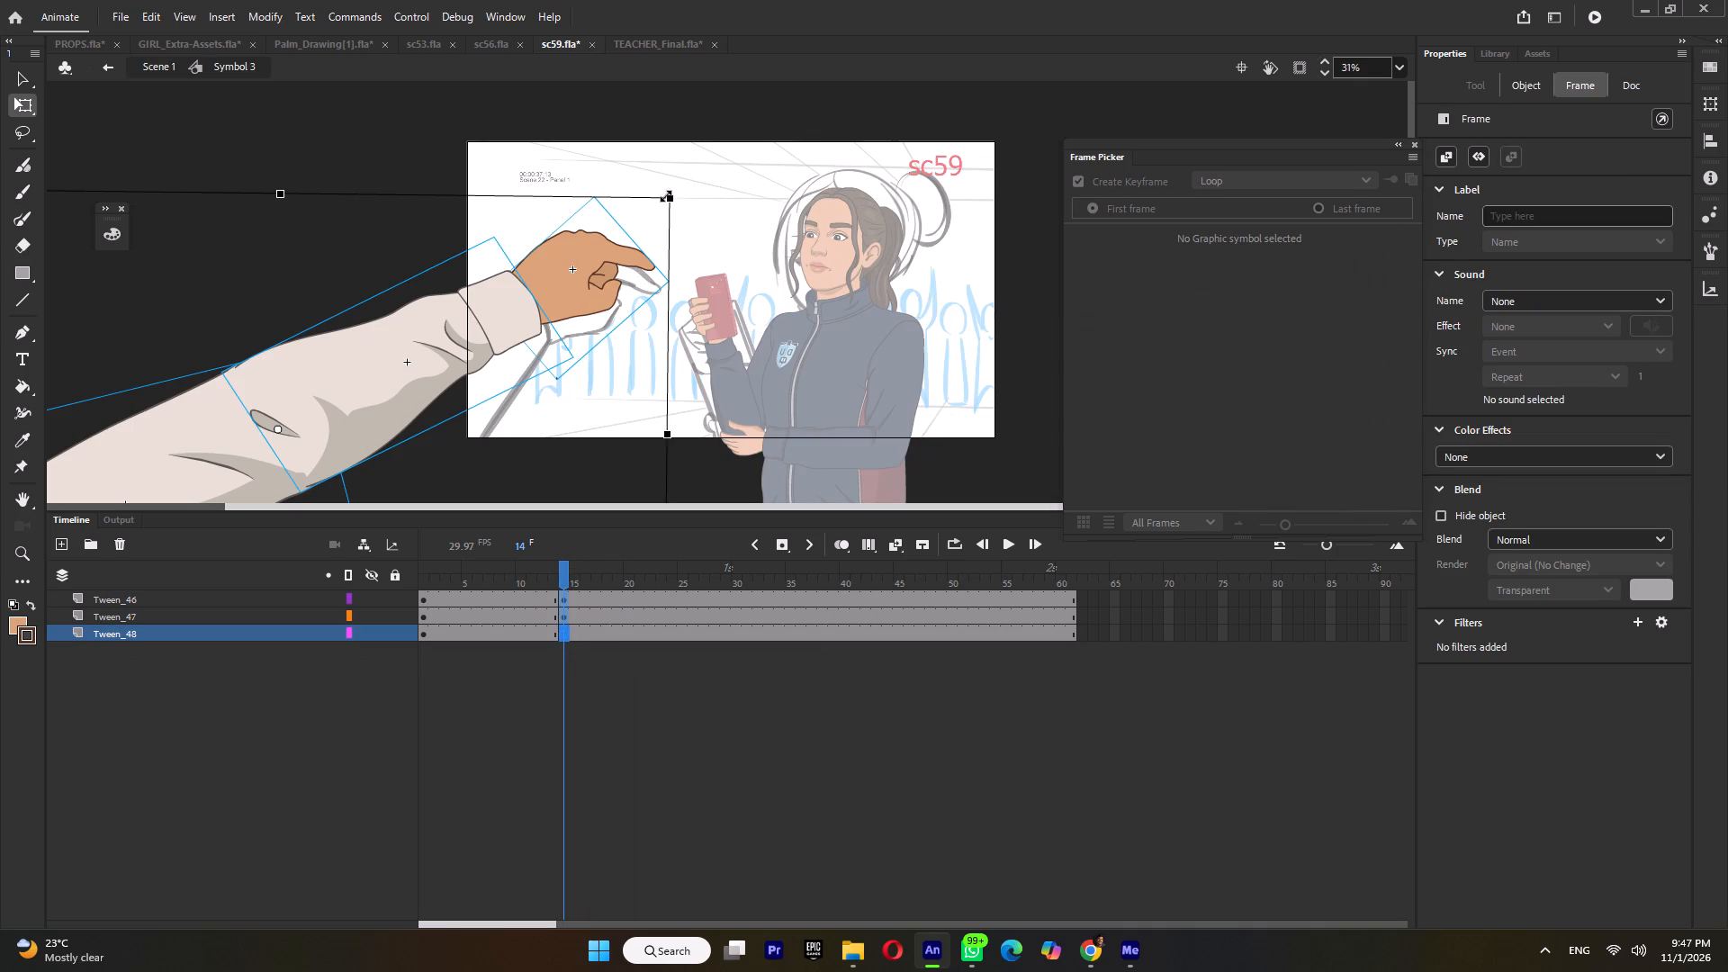
Scale down the whole arm on frame 14.
left_click_drag(668, 197, 655, 243, "shift")
left_click(661, 274)
Switch the hand on frame 14 to the open gripping pose, frame 3.
left_click(537, 306)
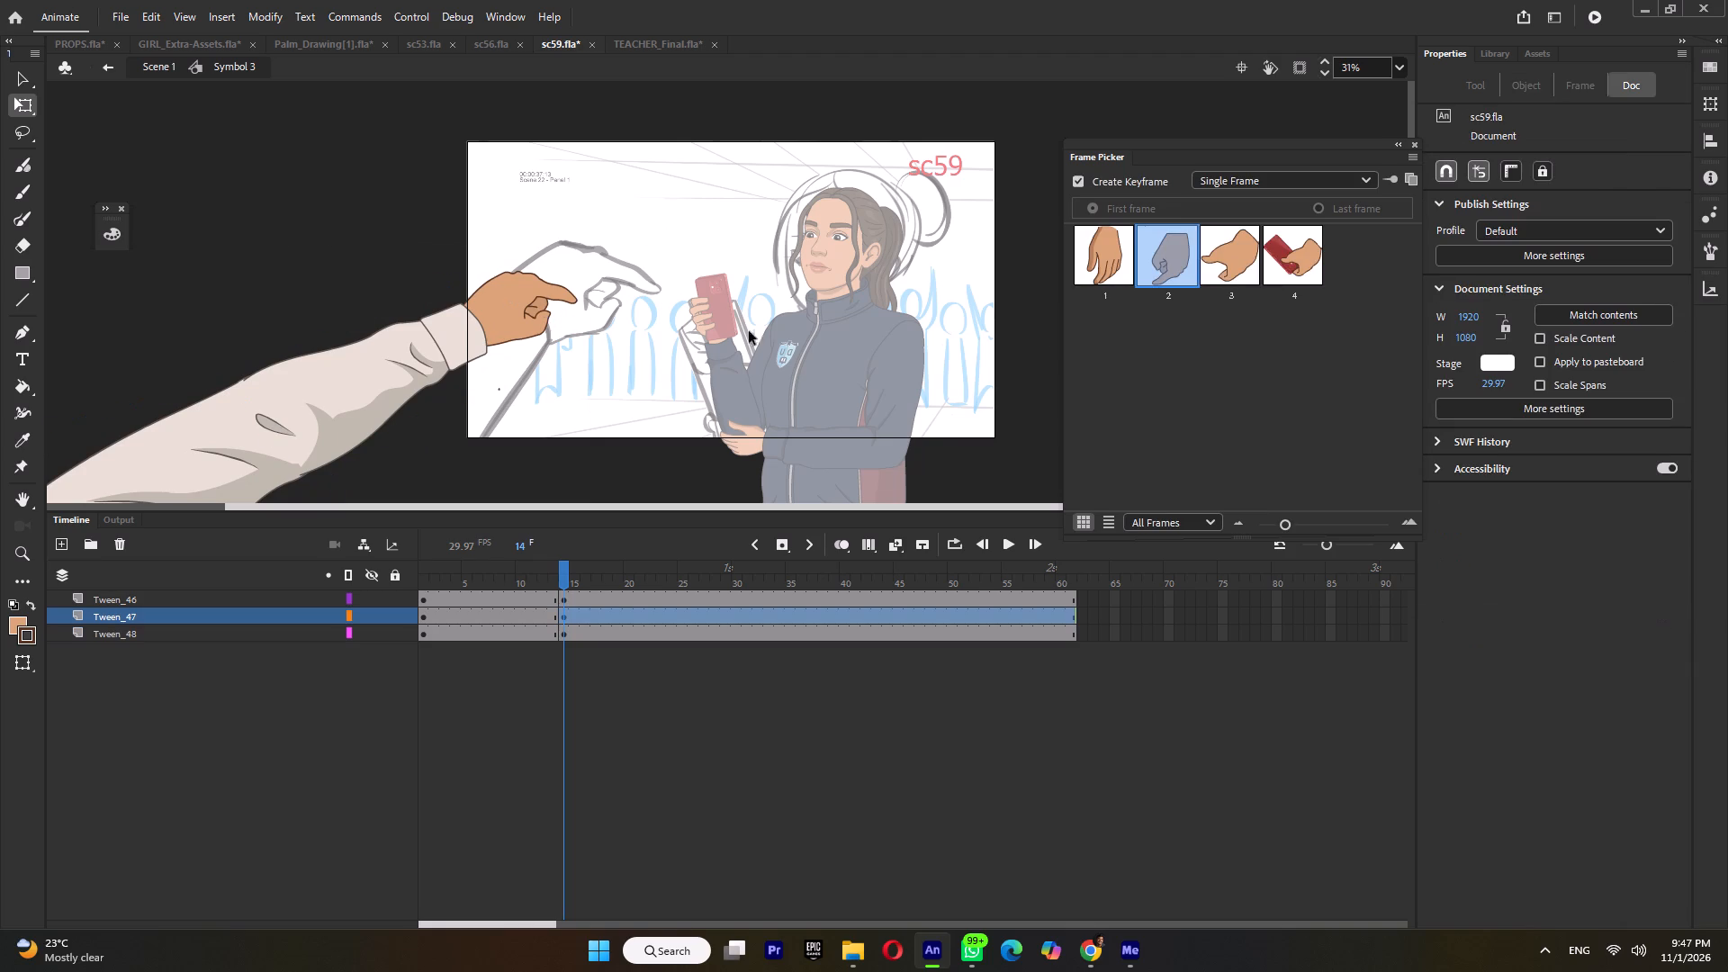
left_click(1219, 246)
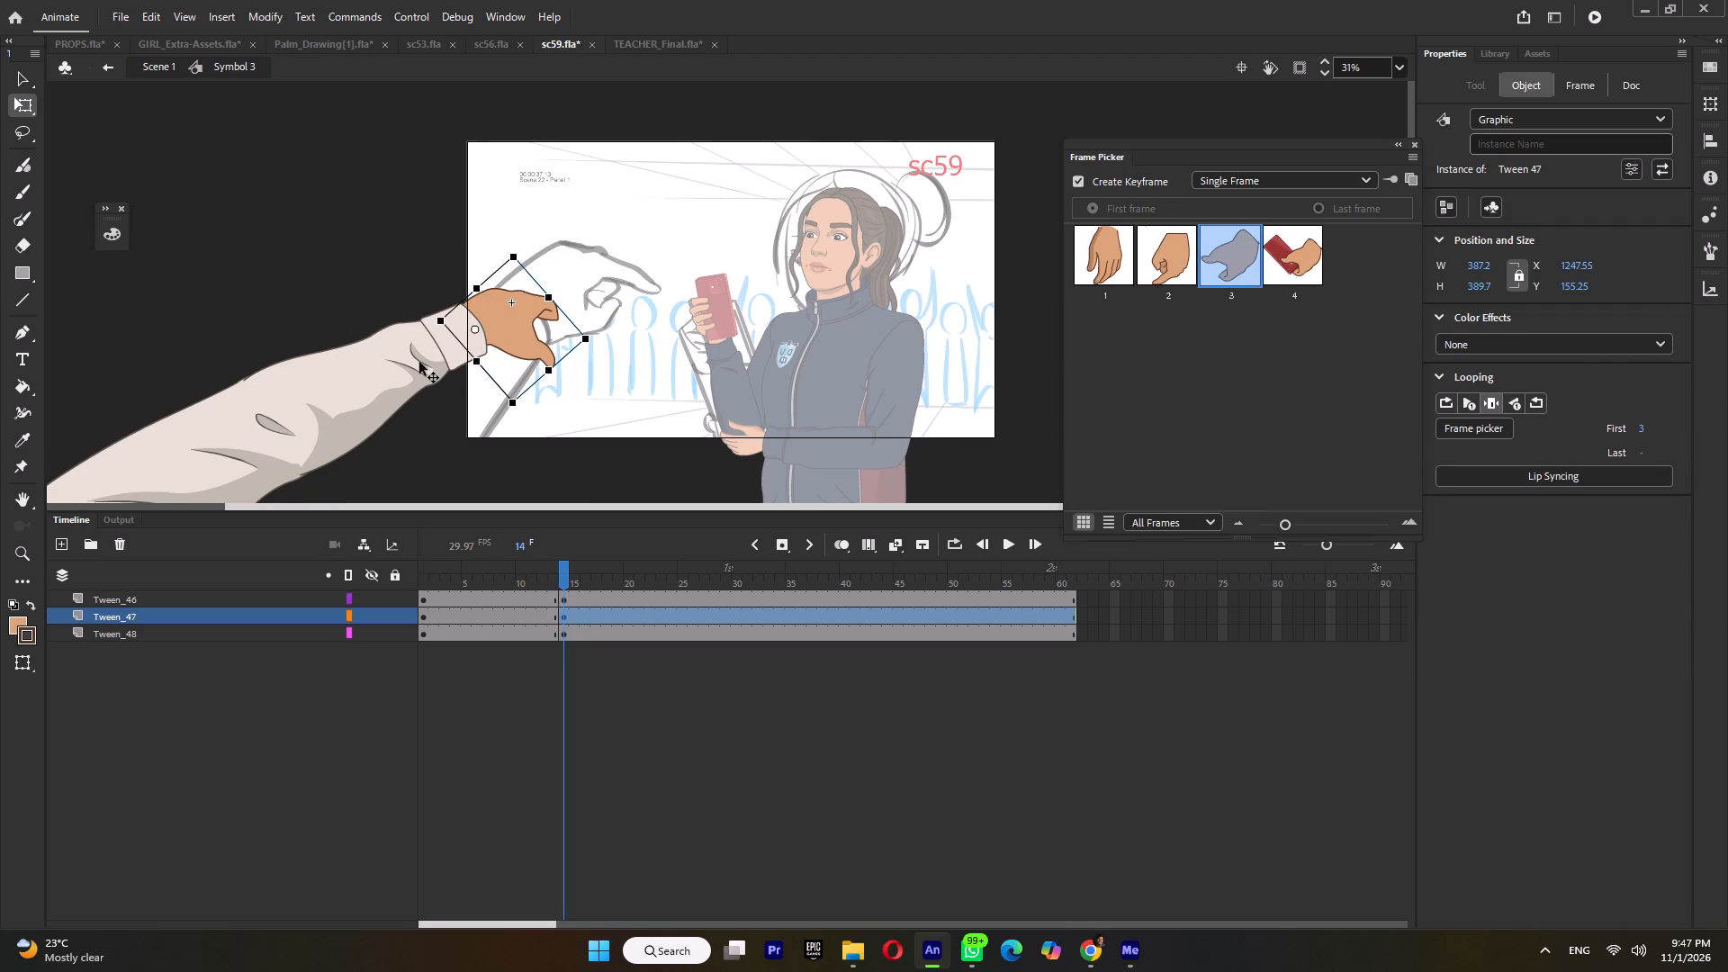
Shrink the whole arm further, move its hand onto the girl's phone, and rotate it slightly downward at about X 560, Y 7.
left_click(419, 362, "shift")
left_click(201, 434, "shift")
left_click_drag(583, 255, 576, 288, "shift")
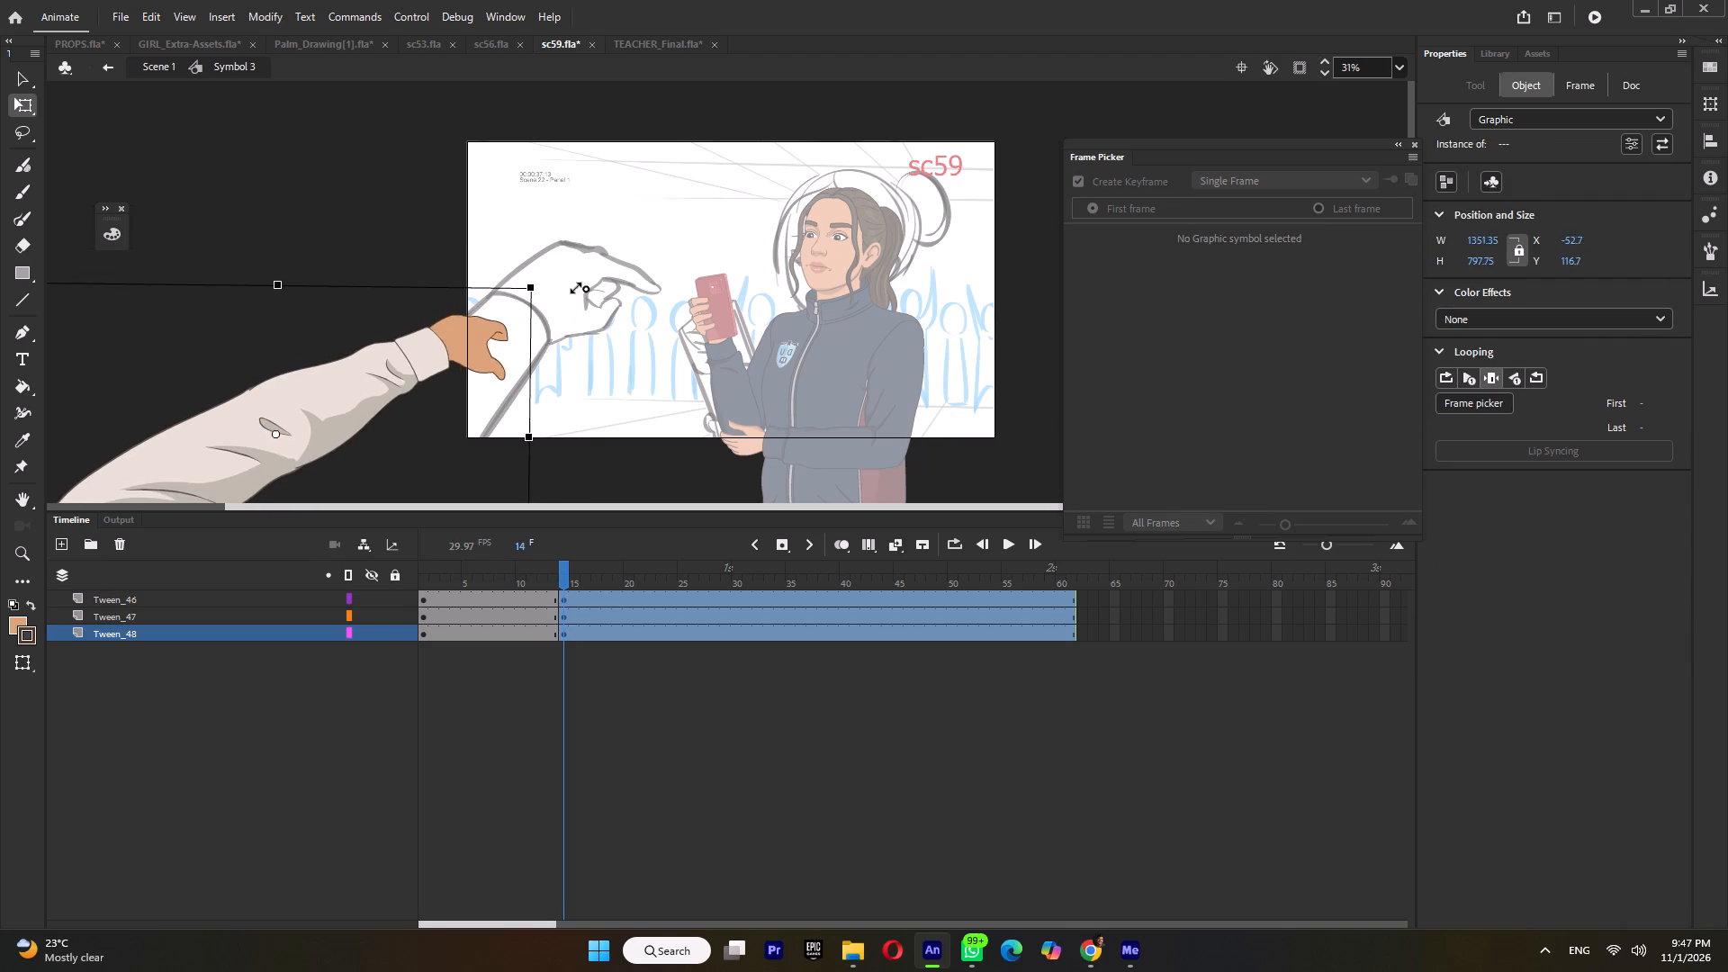
left_click_drag(576, 288, 575, 288, "shift")
left_click_drag(469, 347, 684, 282)
left_click_drag(747, 223, 746, 231, "shift")
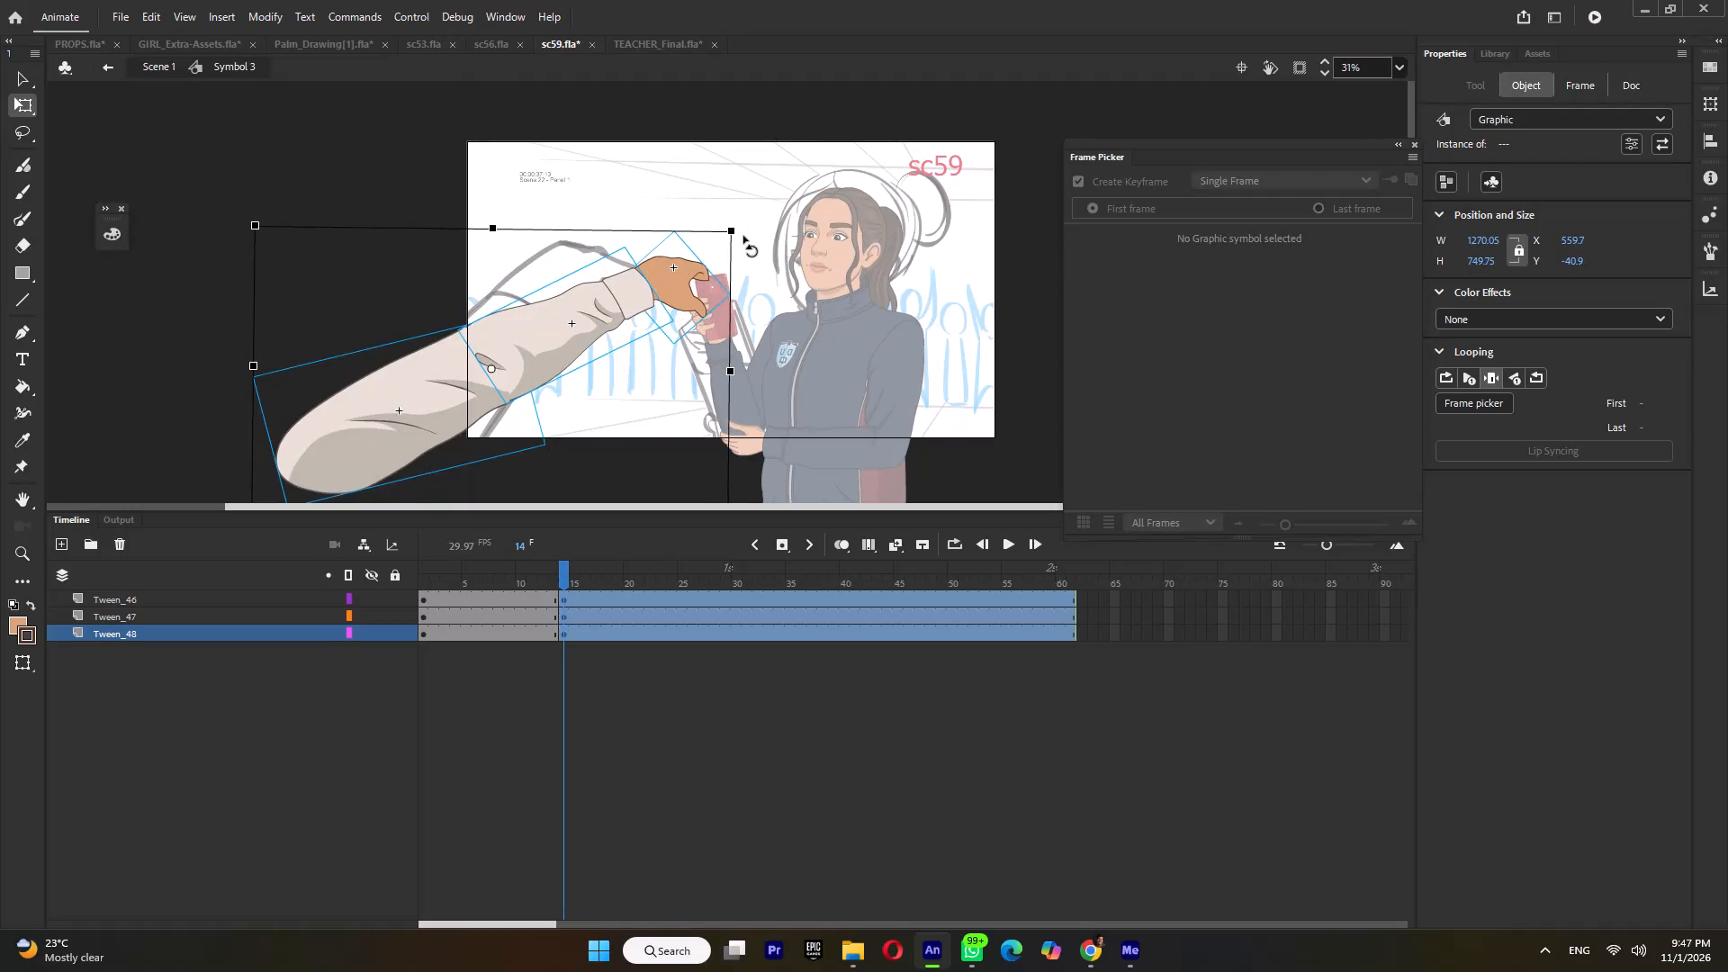
left_click_drag(743, 233, 751, 264)
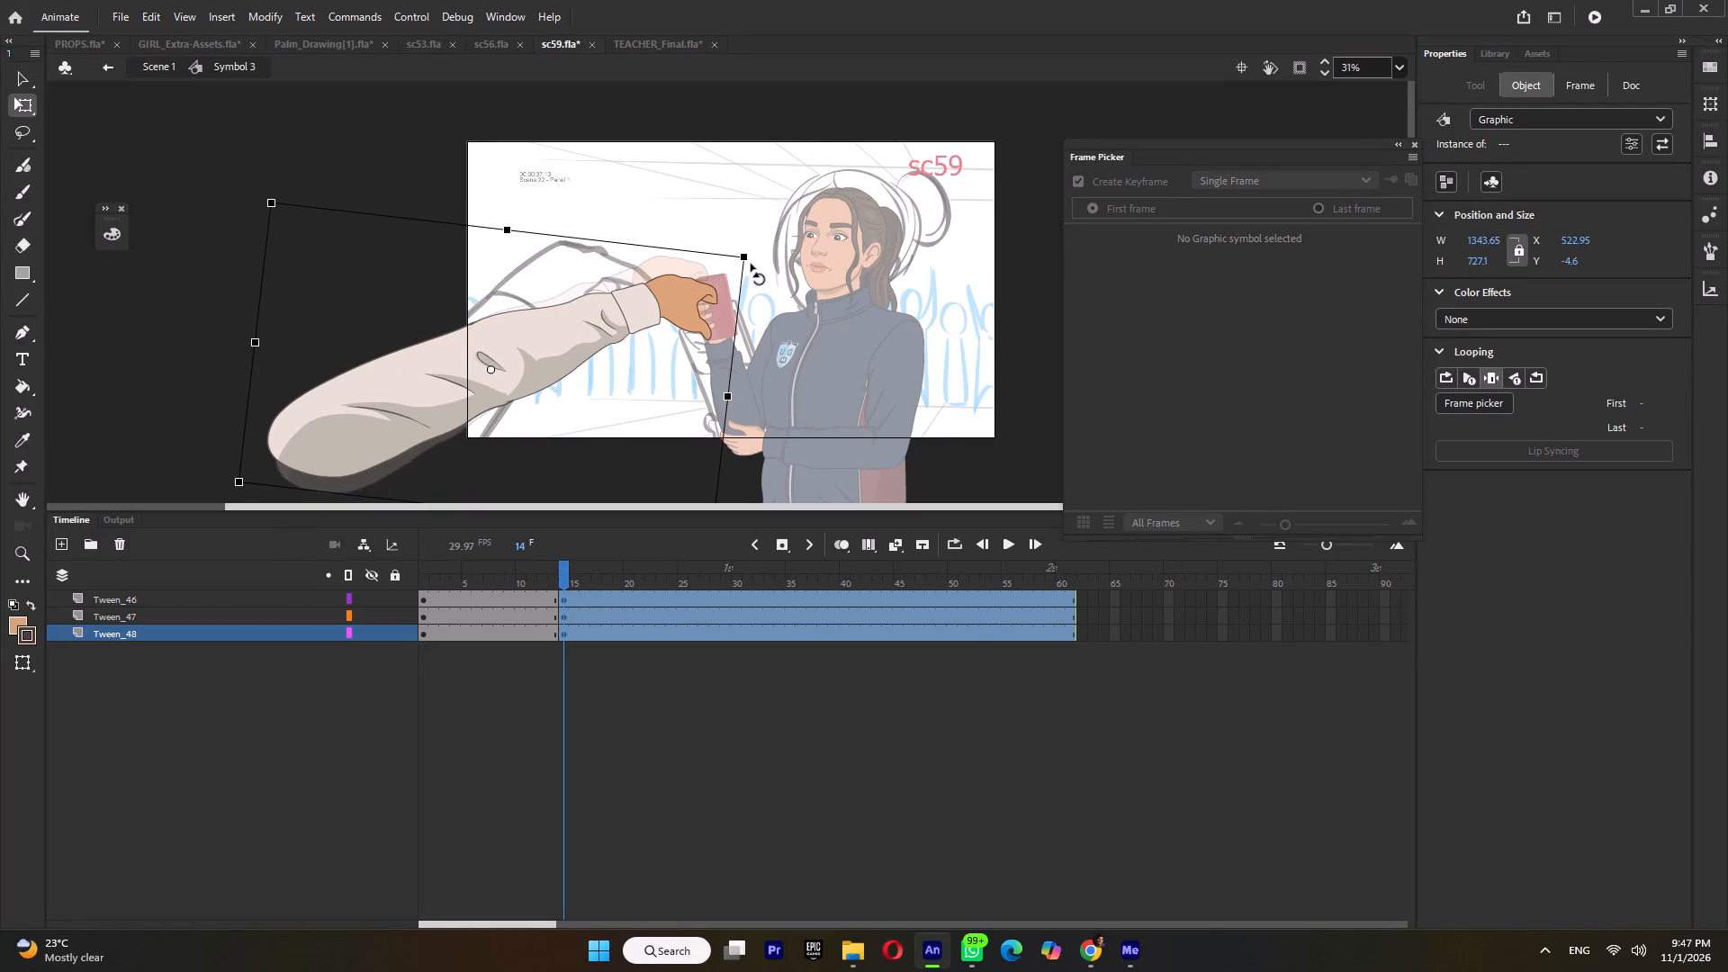
left_click_drag(751, 264, 751, 258)
left_click(760, 258)
Rotate the hand on frame 14 slightly upward about the wrist so it lines up with the phone.
left_click(691, 301)
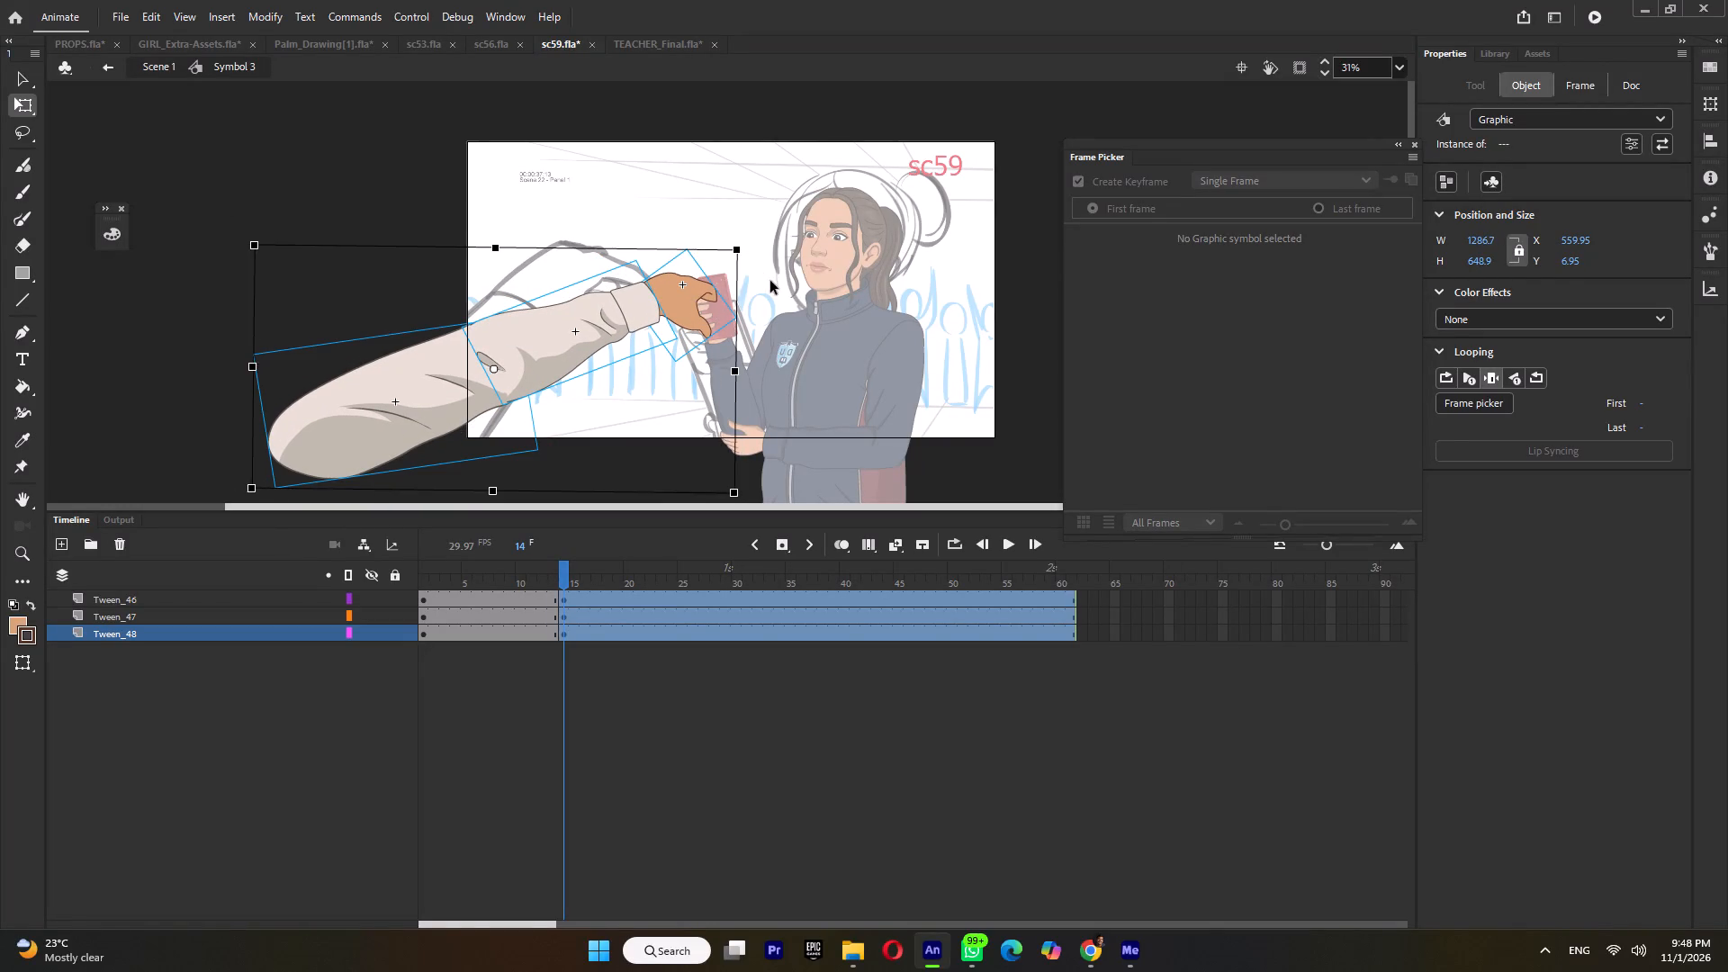
left_click(770, 281)
left_click(690, 285)
left_click_drag(739, 329, 740, 301)
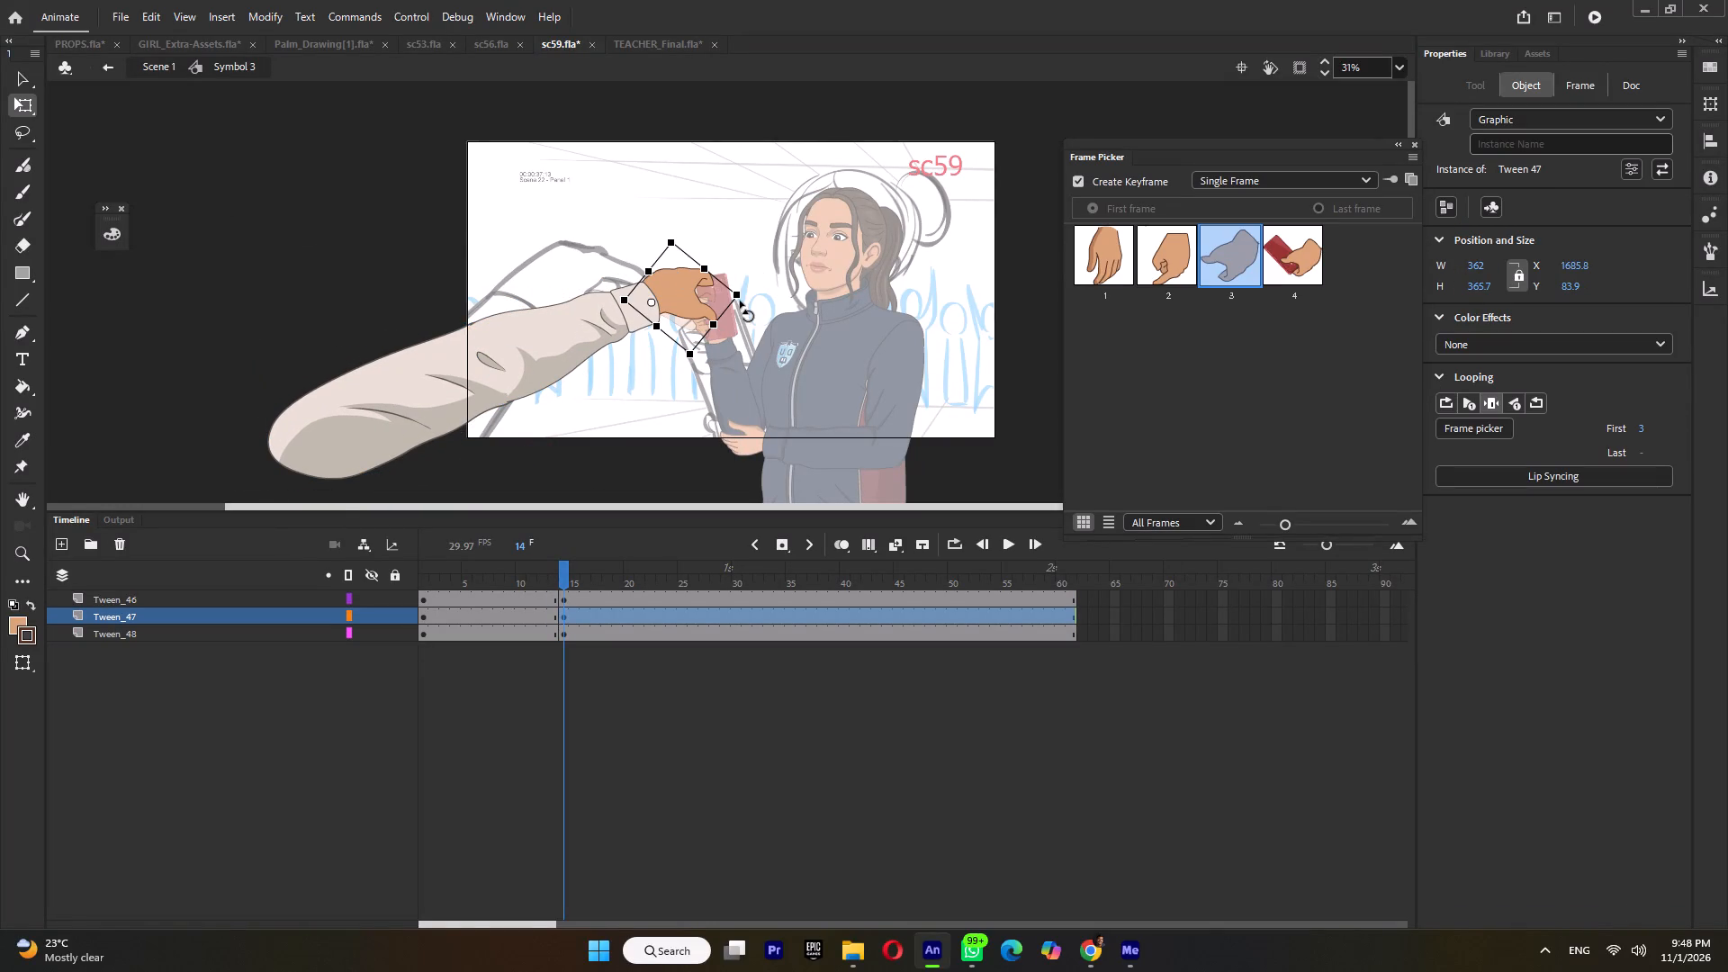
left_click_drag(740, 301, 740, 299)
Scale the whole arm on frame 14 to about 1216 × 630 and move it to about X 650, Y -36.
scroll(685, 292, "up", 4, "ctrl")
left_click(502, 353, "shift")
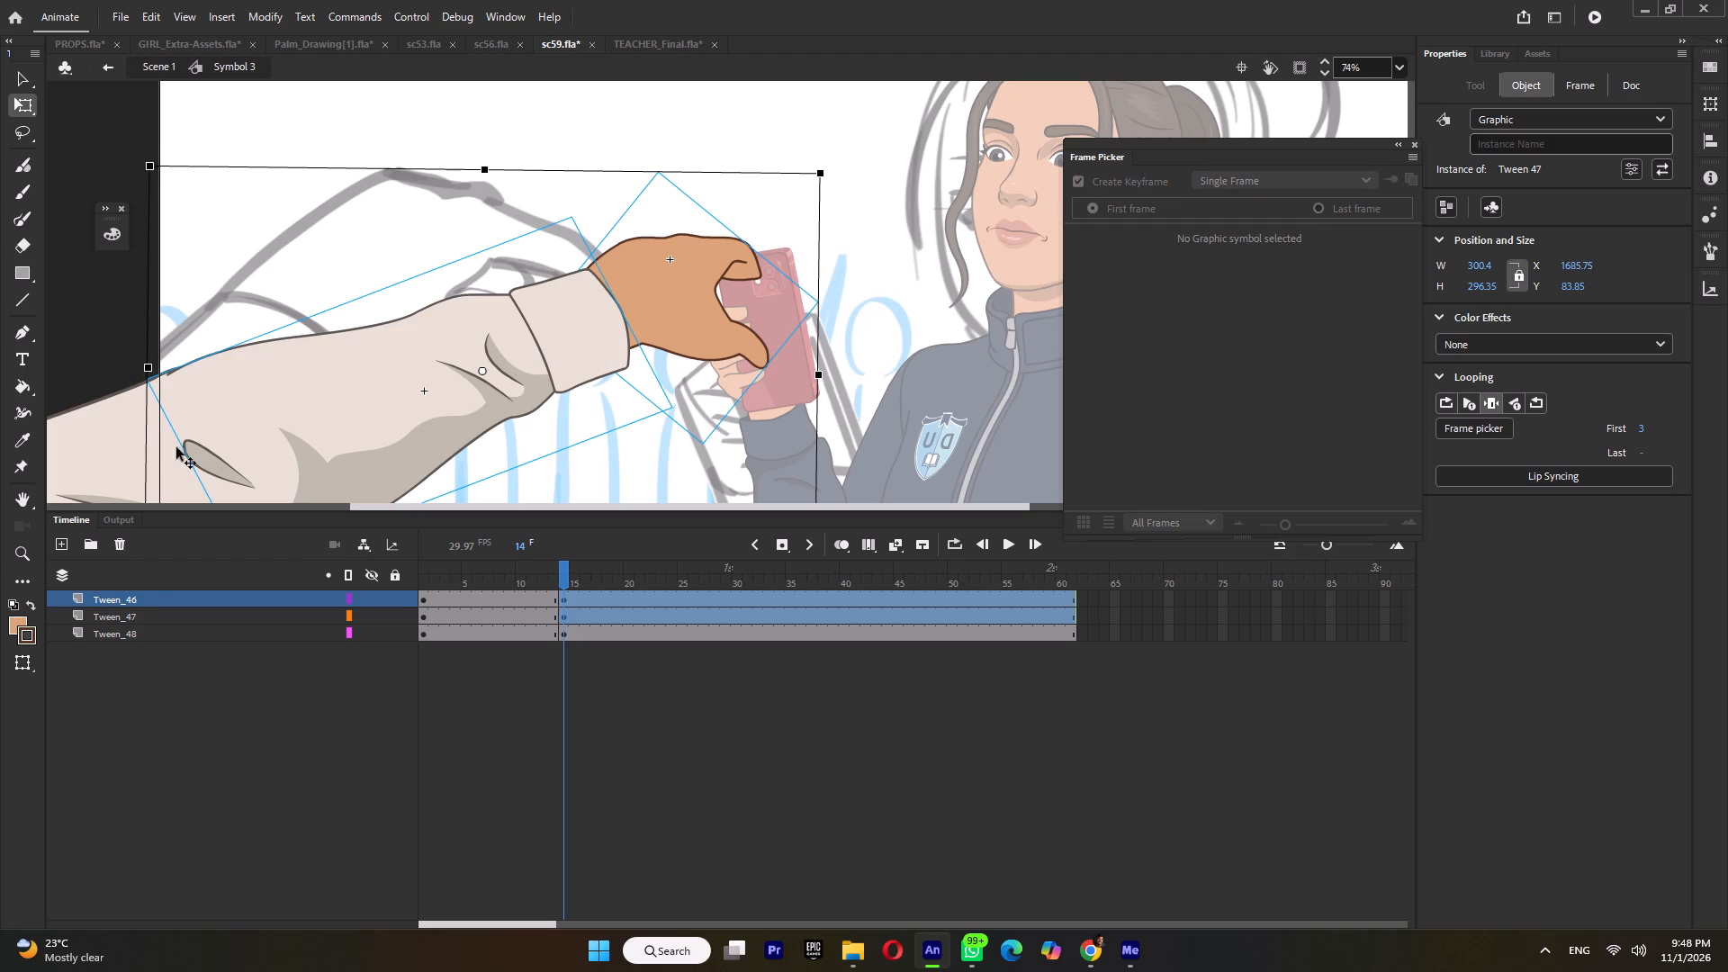
left_click(131, 445, "shift")
left_click_drag(470, 350, 491, 320)
left_click_drag(843, 139, 841, 157, "shift")
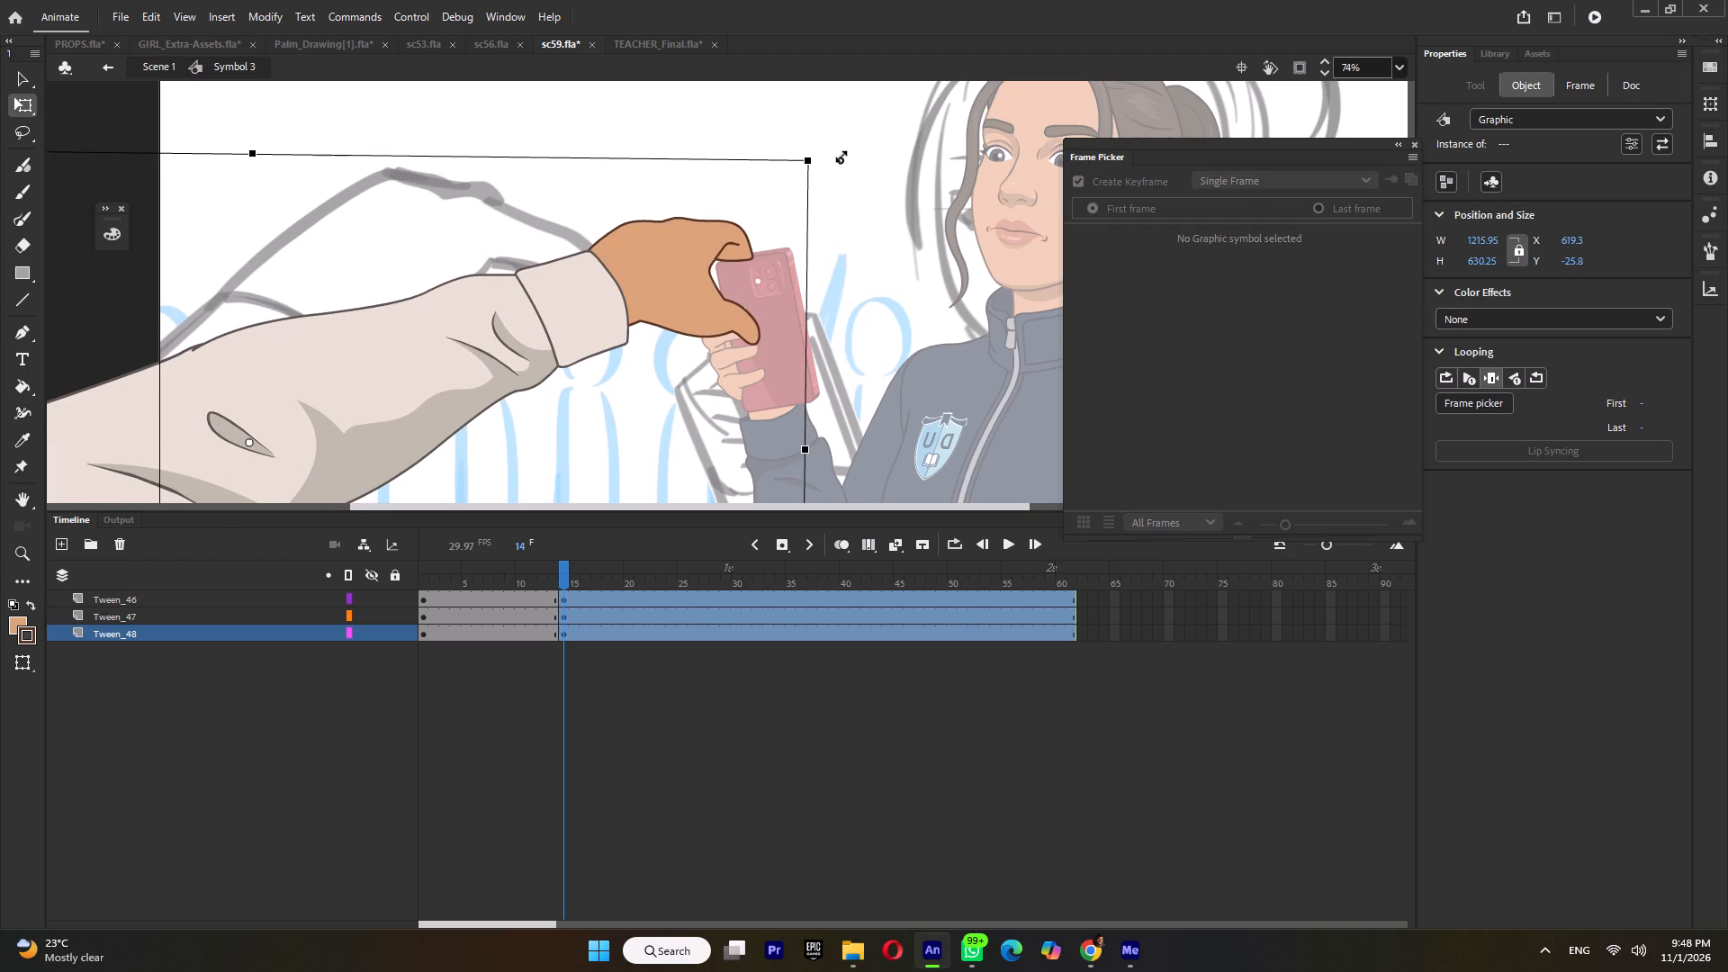
left_click_drag(841, 157, 840, 157, "shift")
left_click_drag(675, 267, 702, 258)
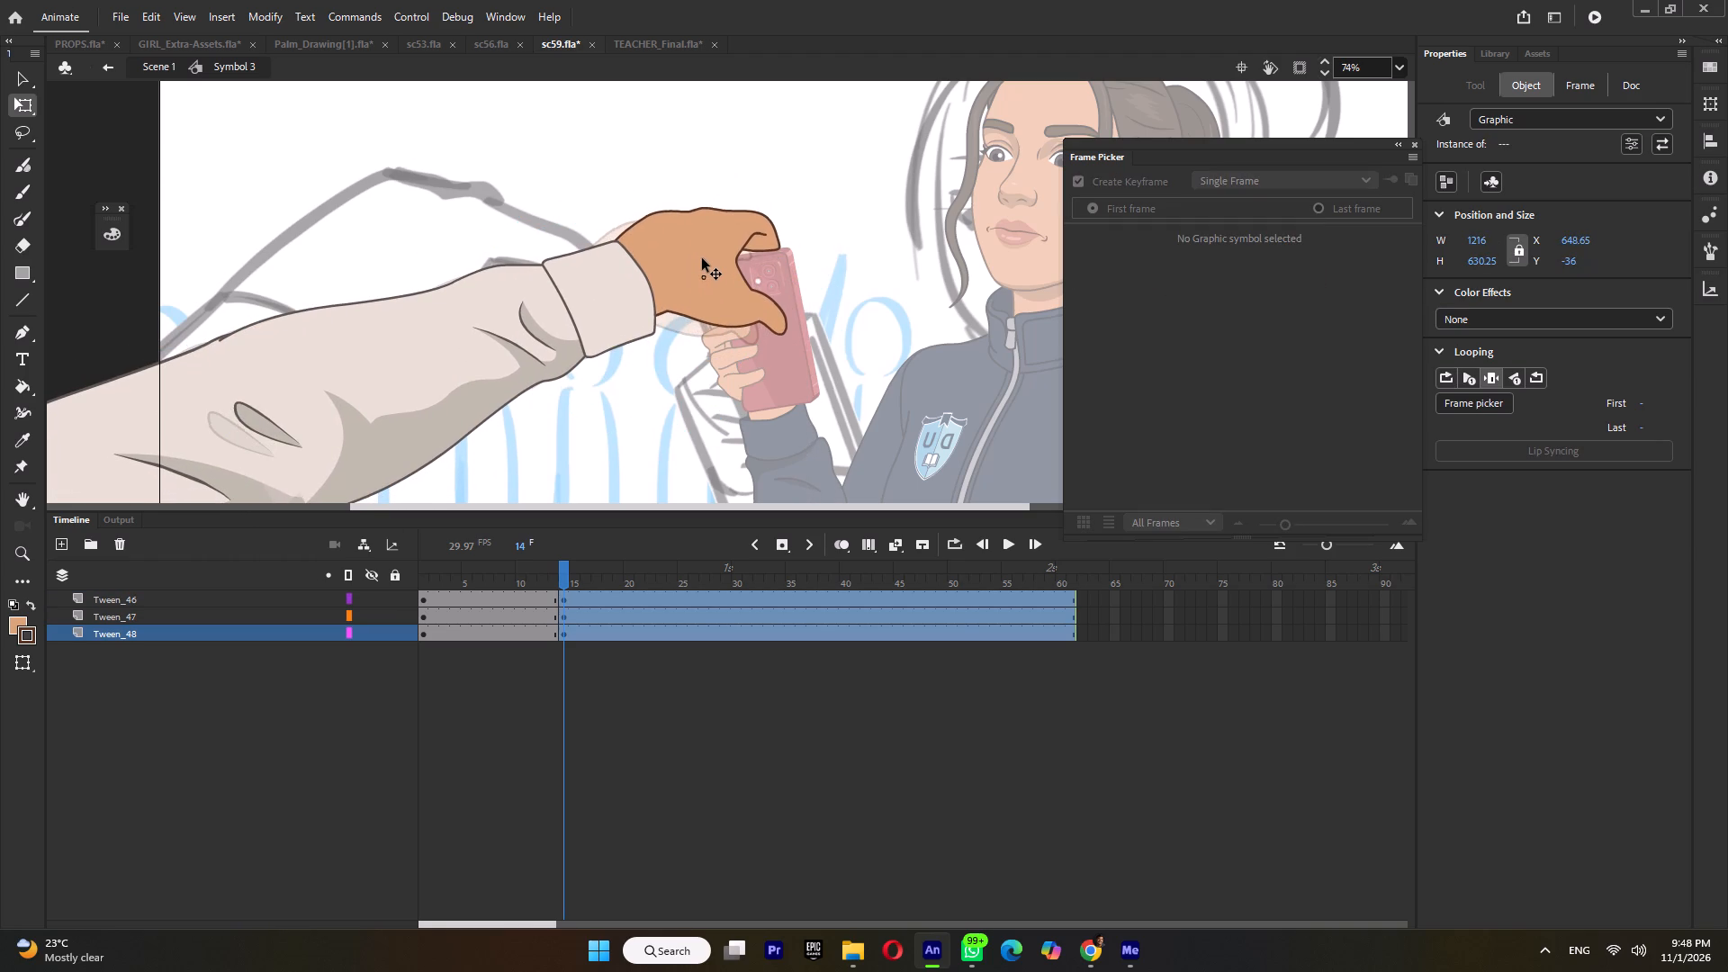
left_click_drag(702, 258, 703, 258)
Shrink the whole arm on frame 14 to about 1160 × 601 and shift its hand onto the phone, at about X 696.
scroll(706, 266, "down", 6, "ctrl")
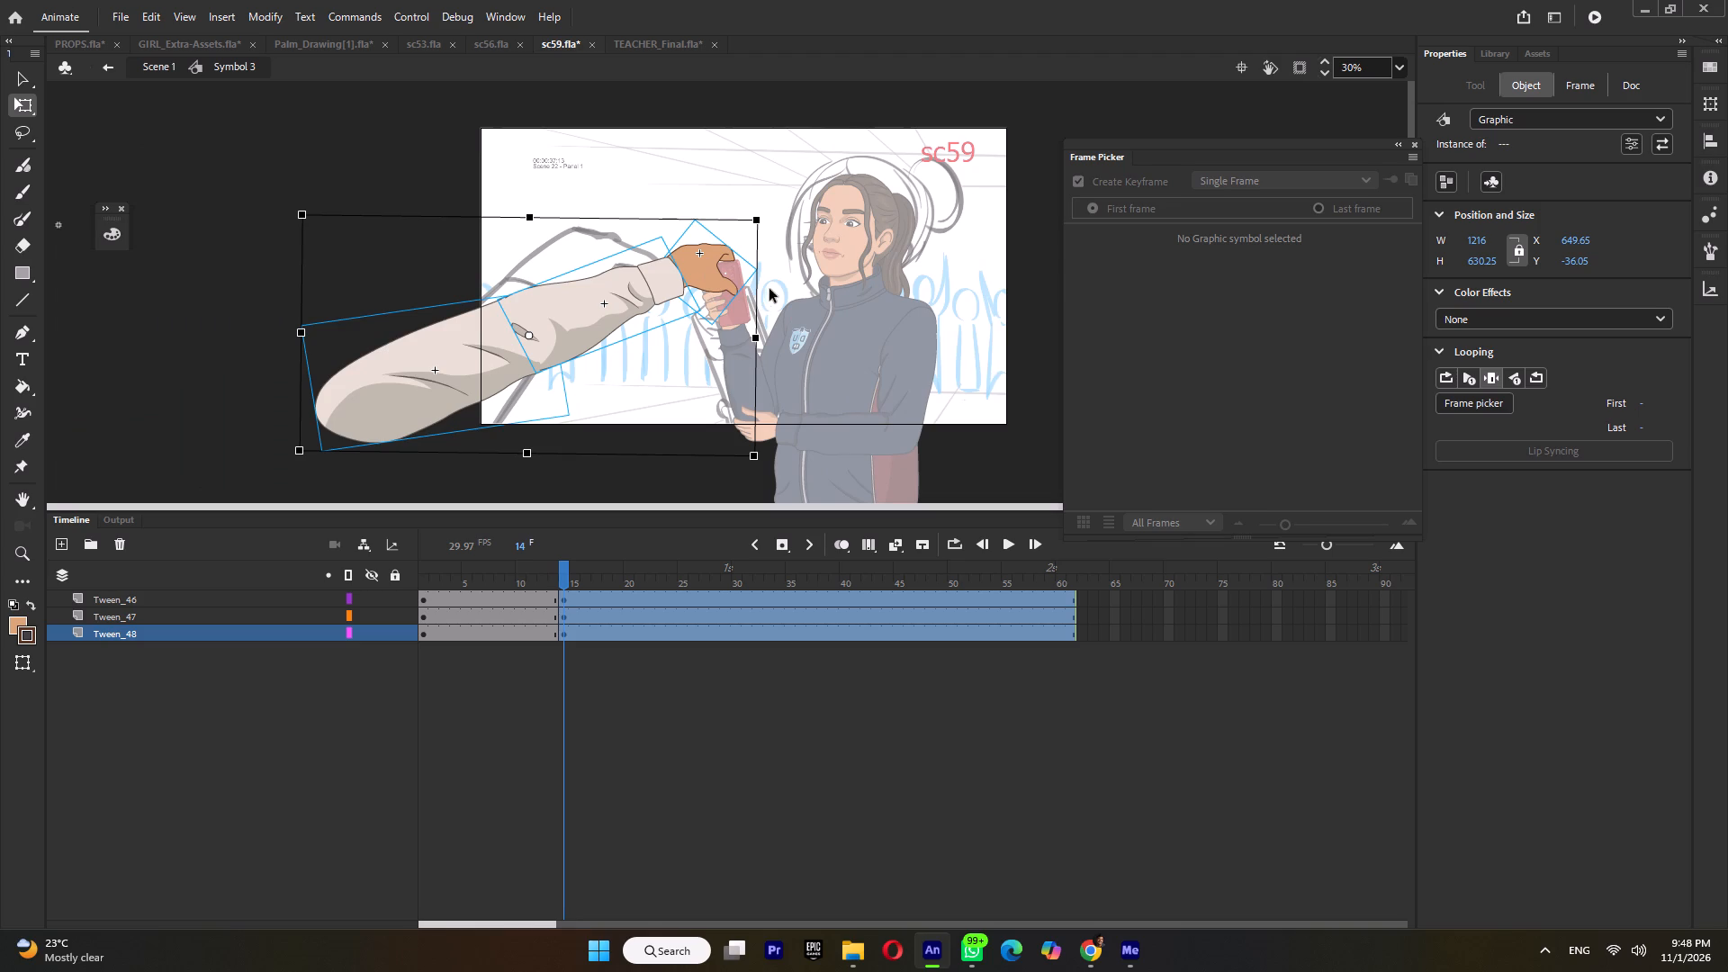
left_click(755, 217, "shift")
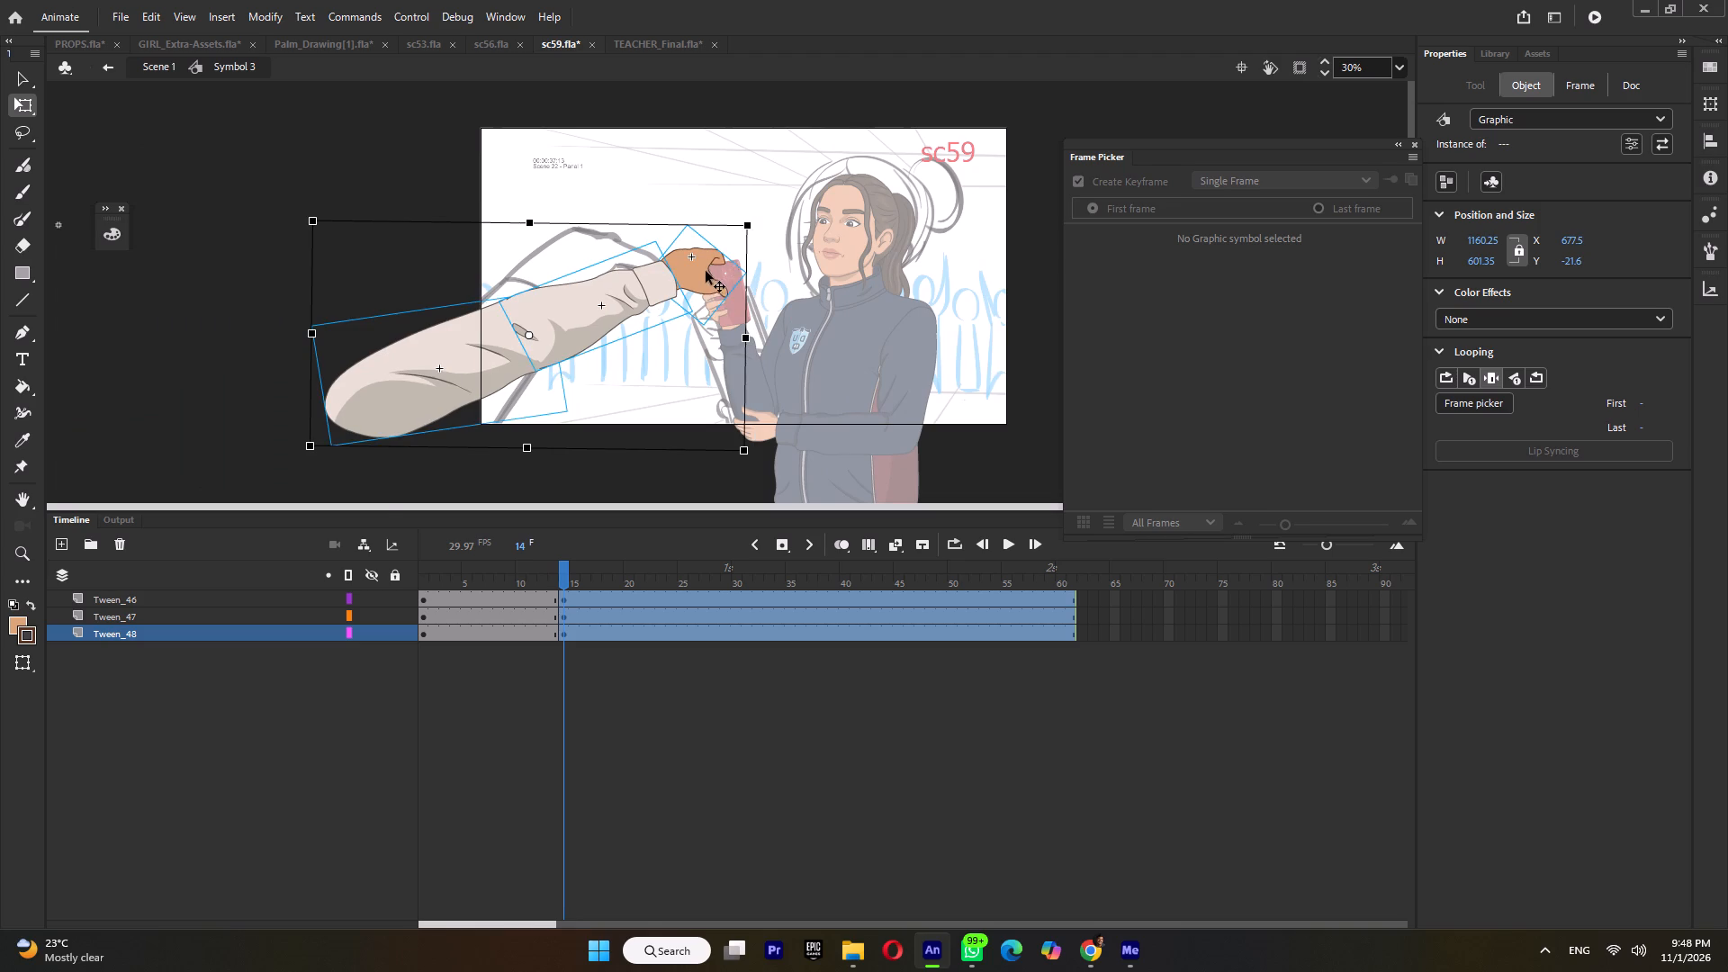
scroll(705, 273, "up", 5, "ctrl")
left_click_drag(715, 266, 744, 263)
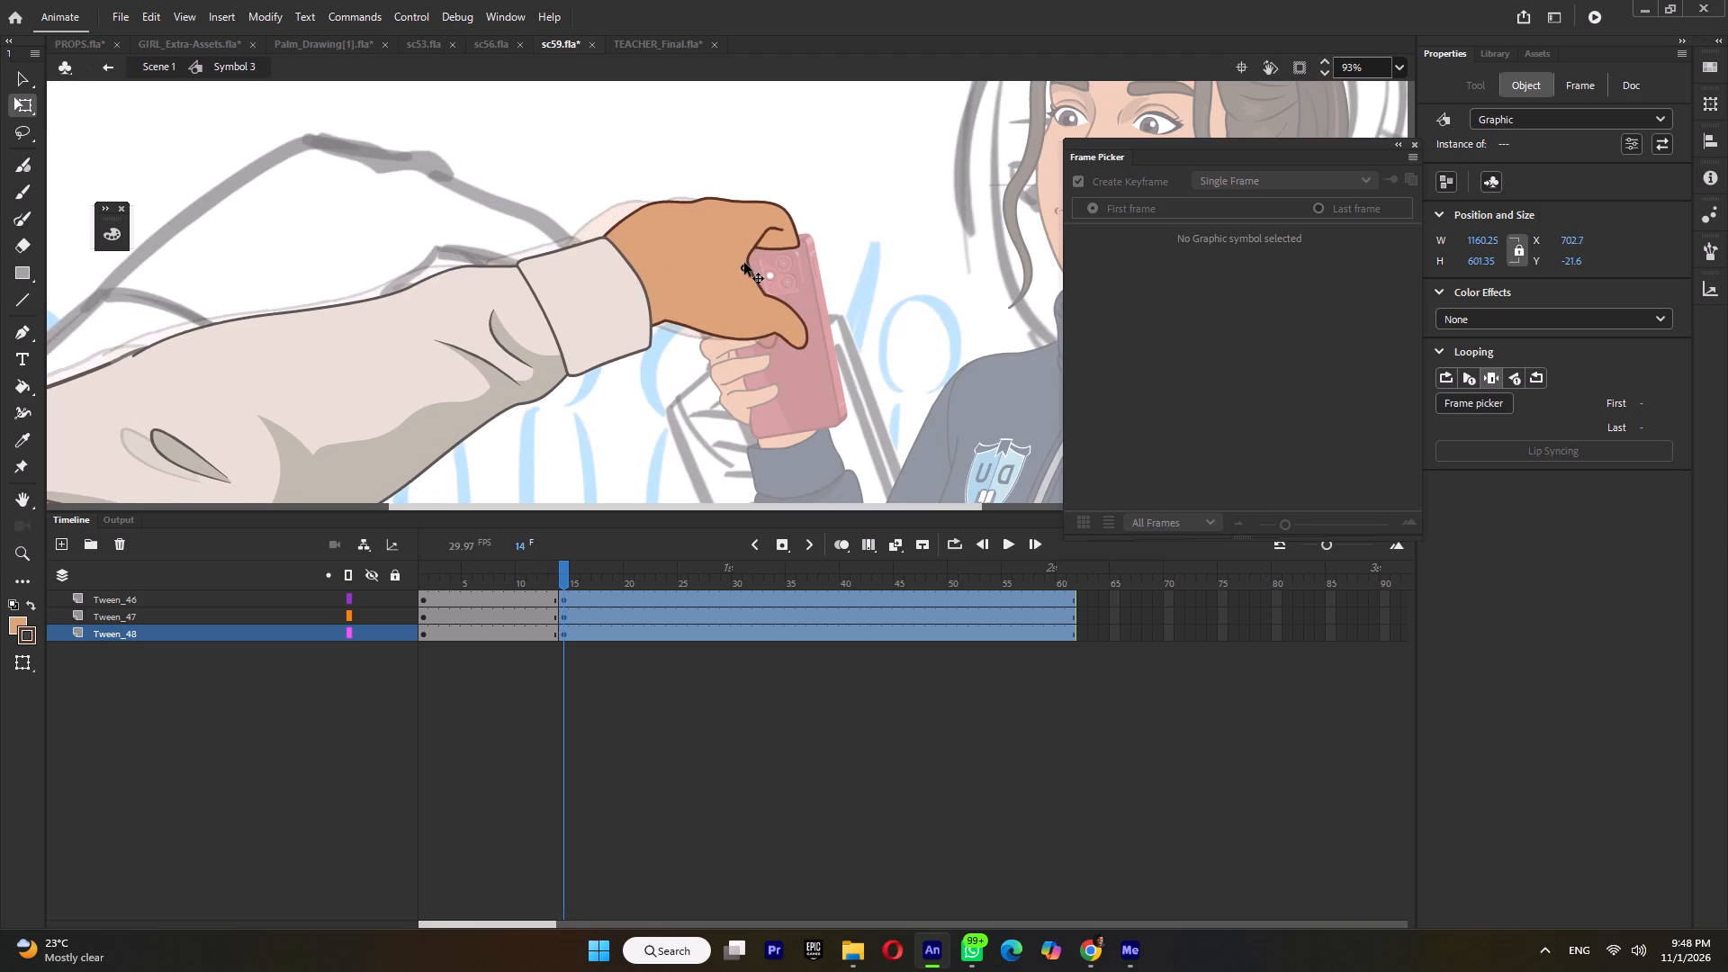
left_click_drag(744, 263, 737, 263)
scroll(742, 257, "down", 3, "ctrl")
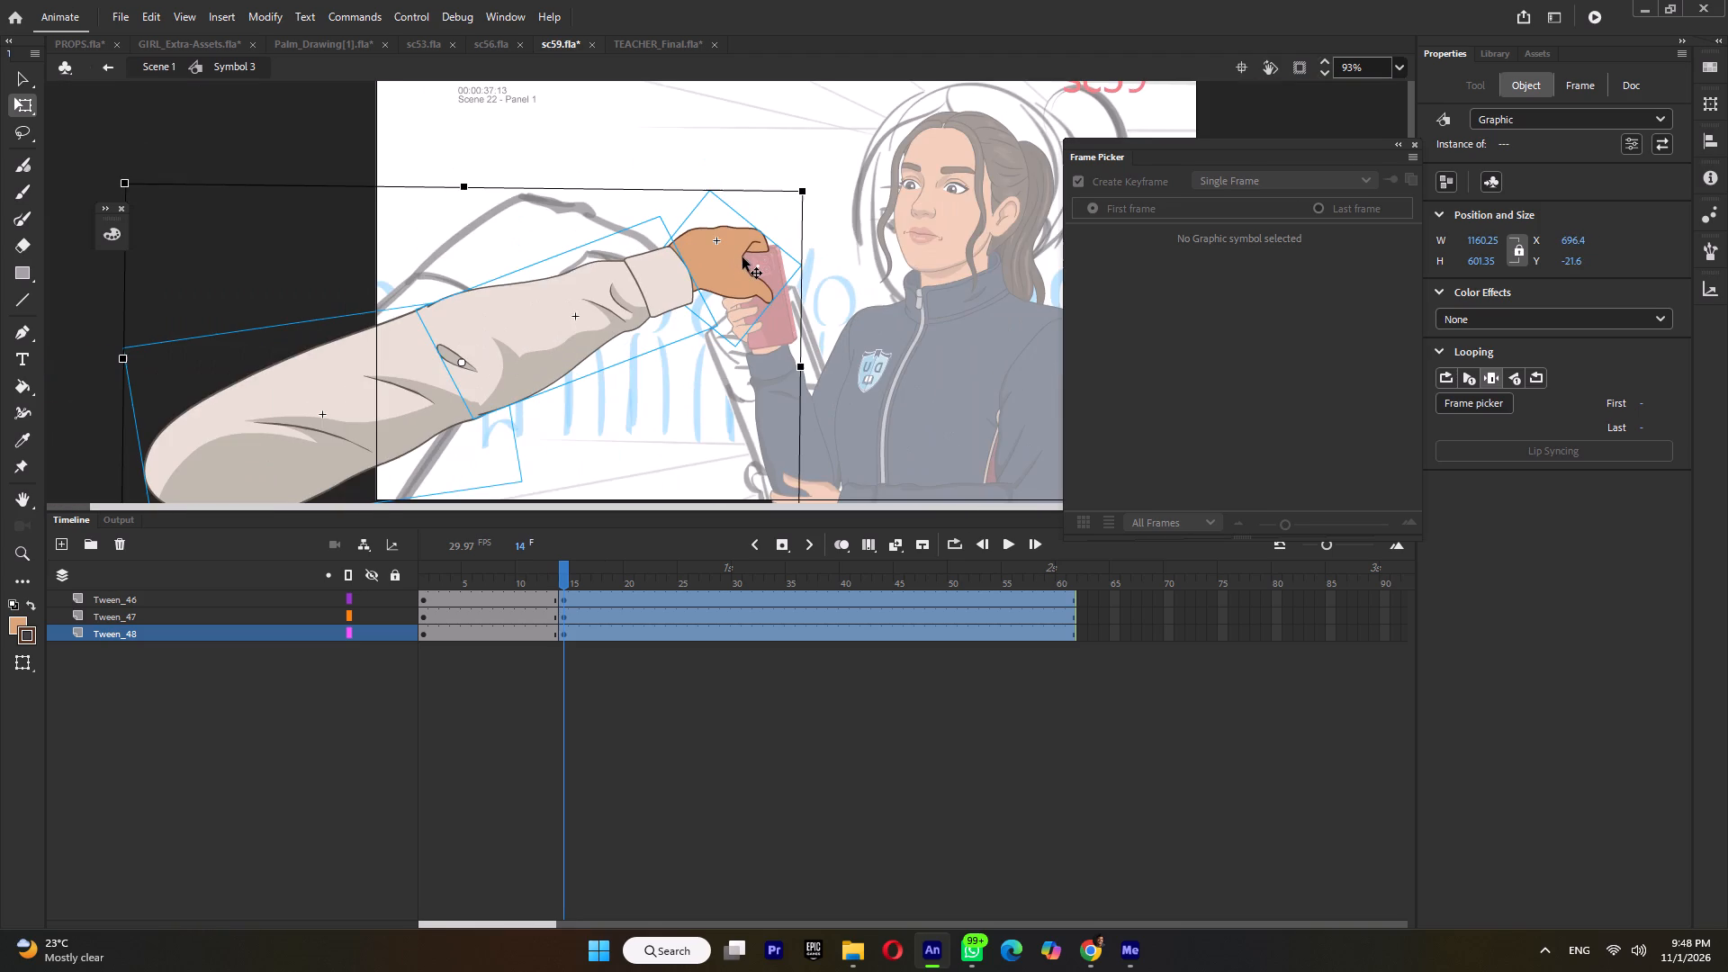
scroll(742, 257, "down", 2, "ctrl")
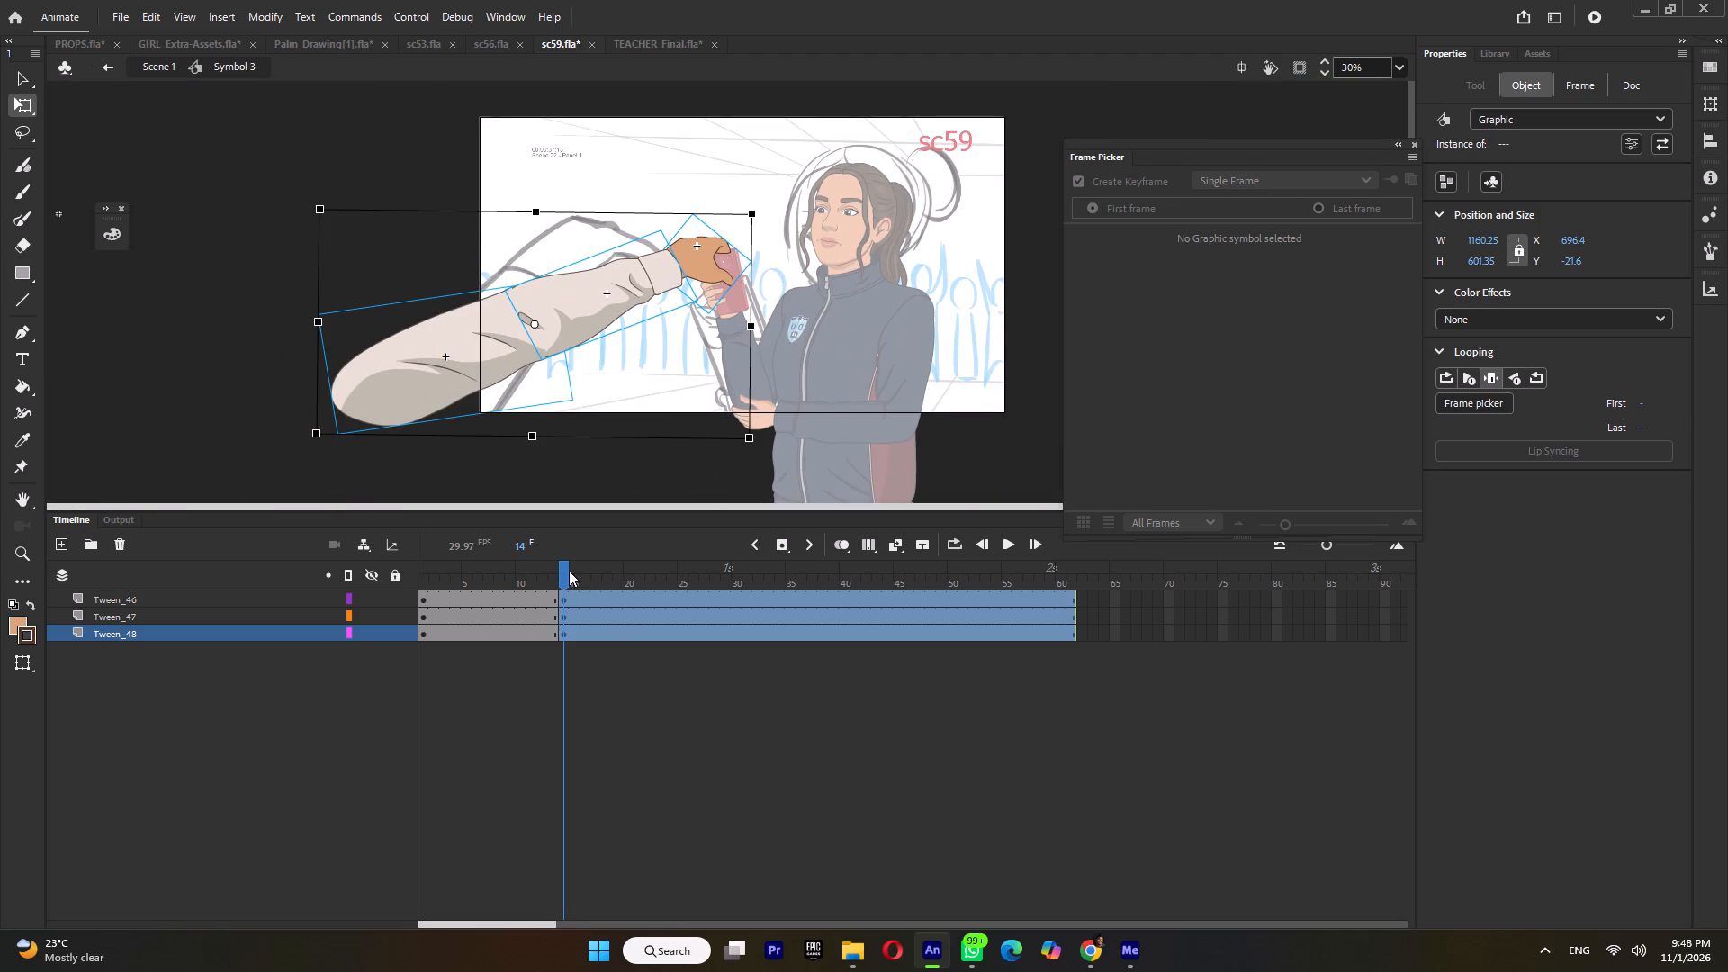
Move the whole arm, including the upper arm, slightly upward on frame 1.
left_click_drag(566, 571, 583, 594)
left_click_drag(503, 574, 434, 592)
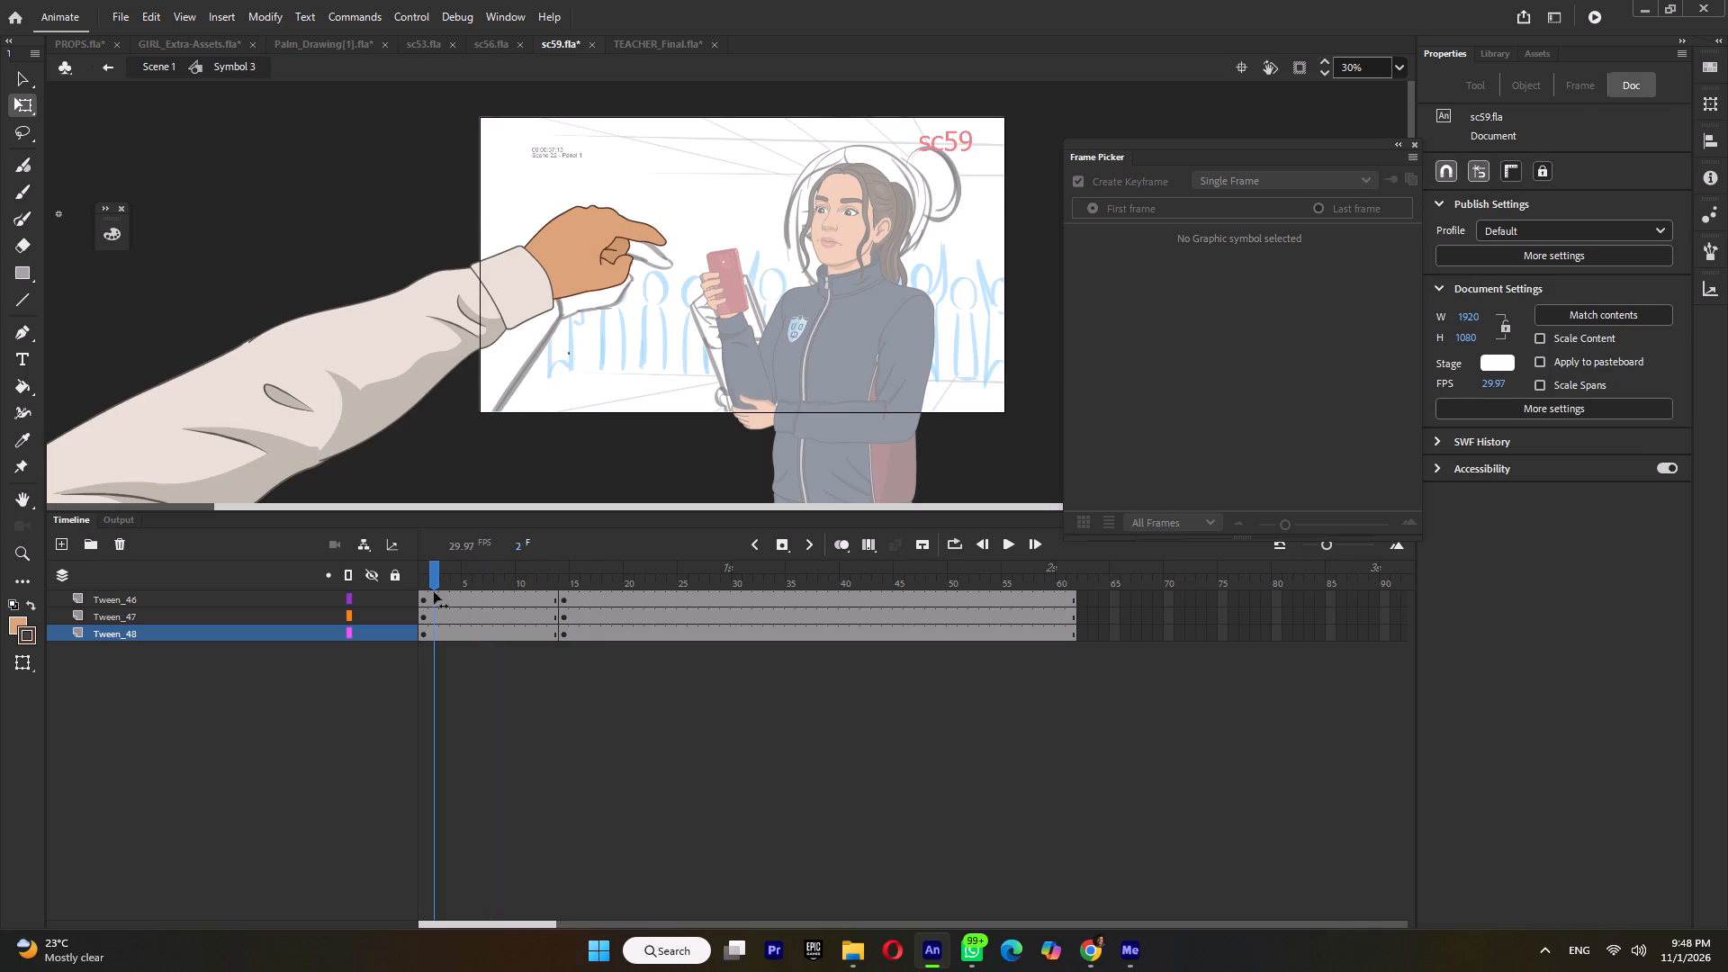
left_click_drag(434, 592, 426, 596)
left_click_drag(351, 200, 626, 412)
left_click_drag(576, 256, 574, 237)
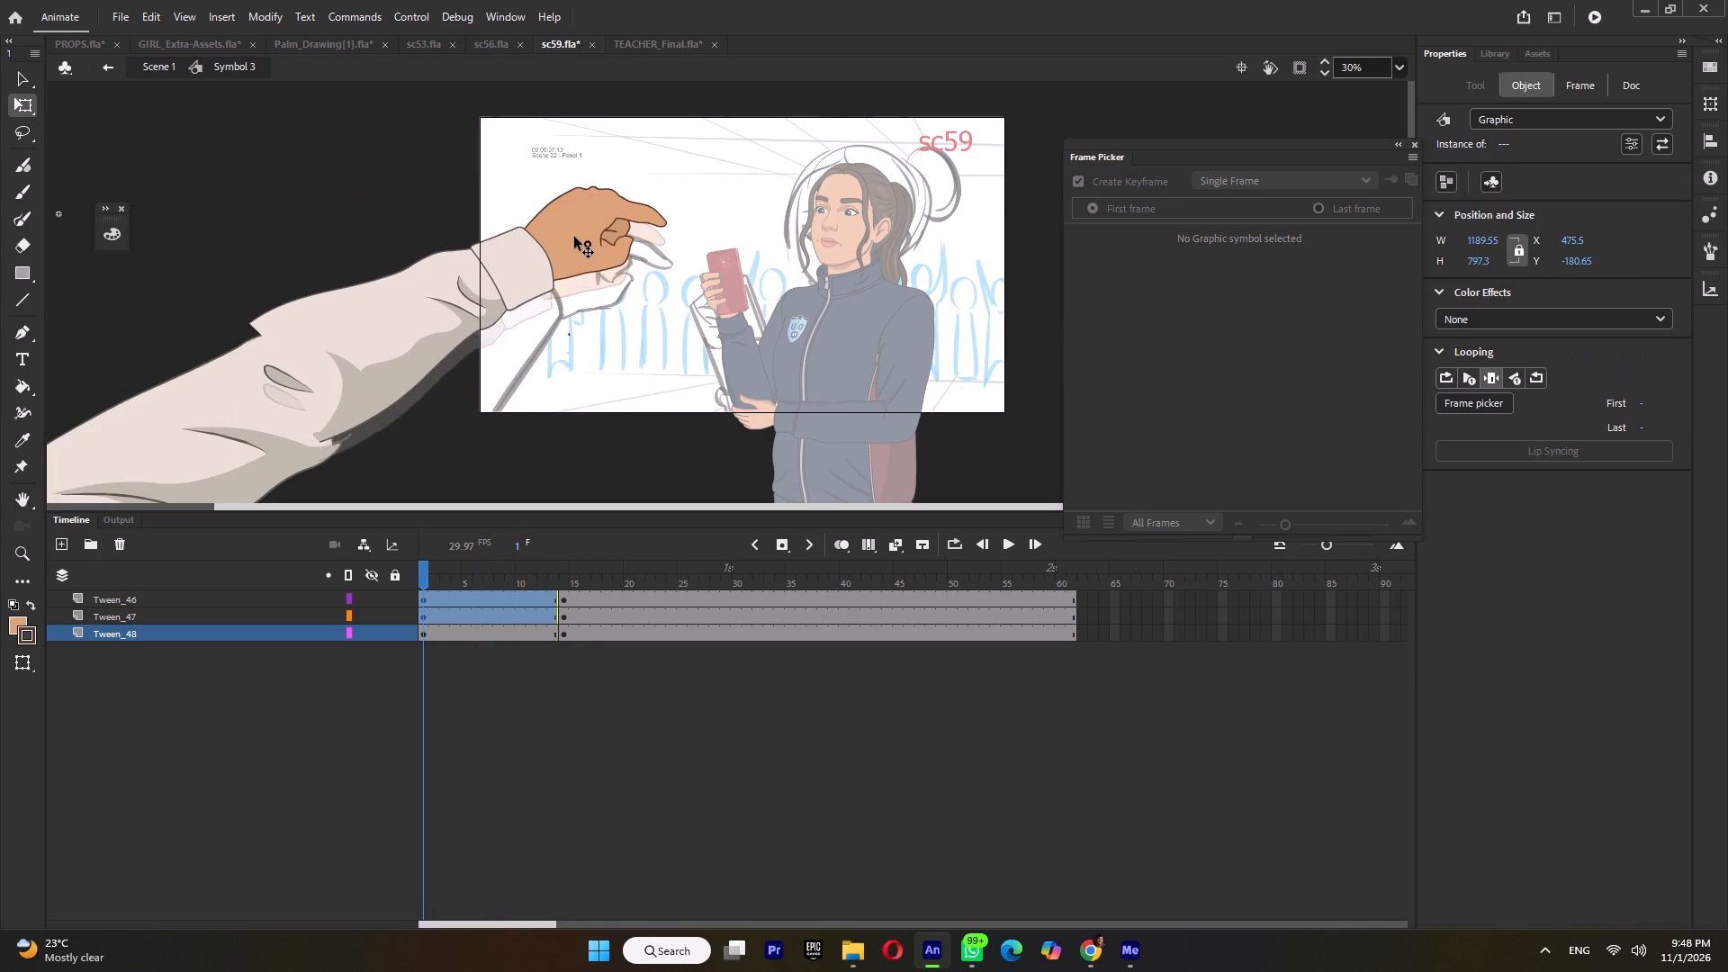
left_click_drag(574, 237, 573, 240)
key("ctrl+z")
left_click(212, 408, "shift")
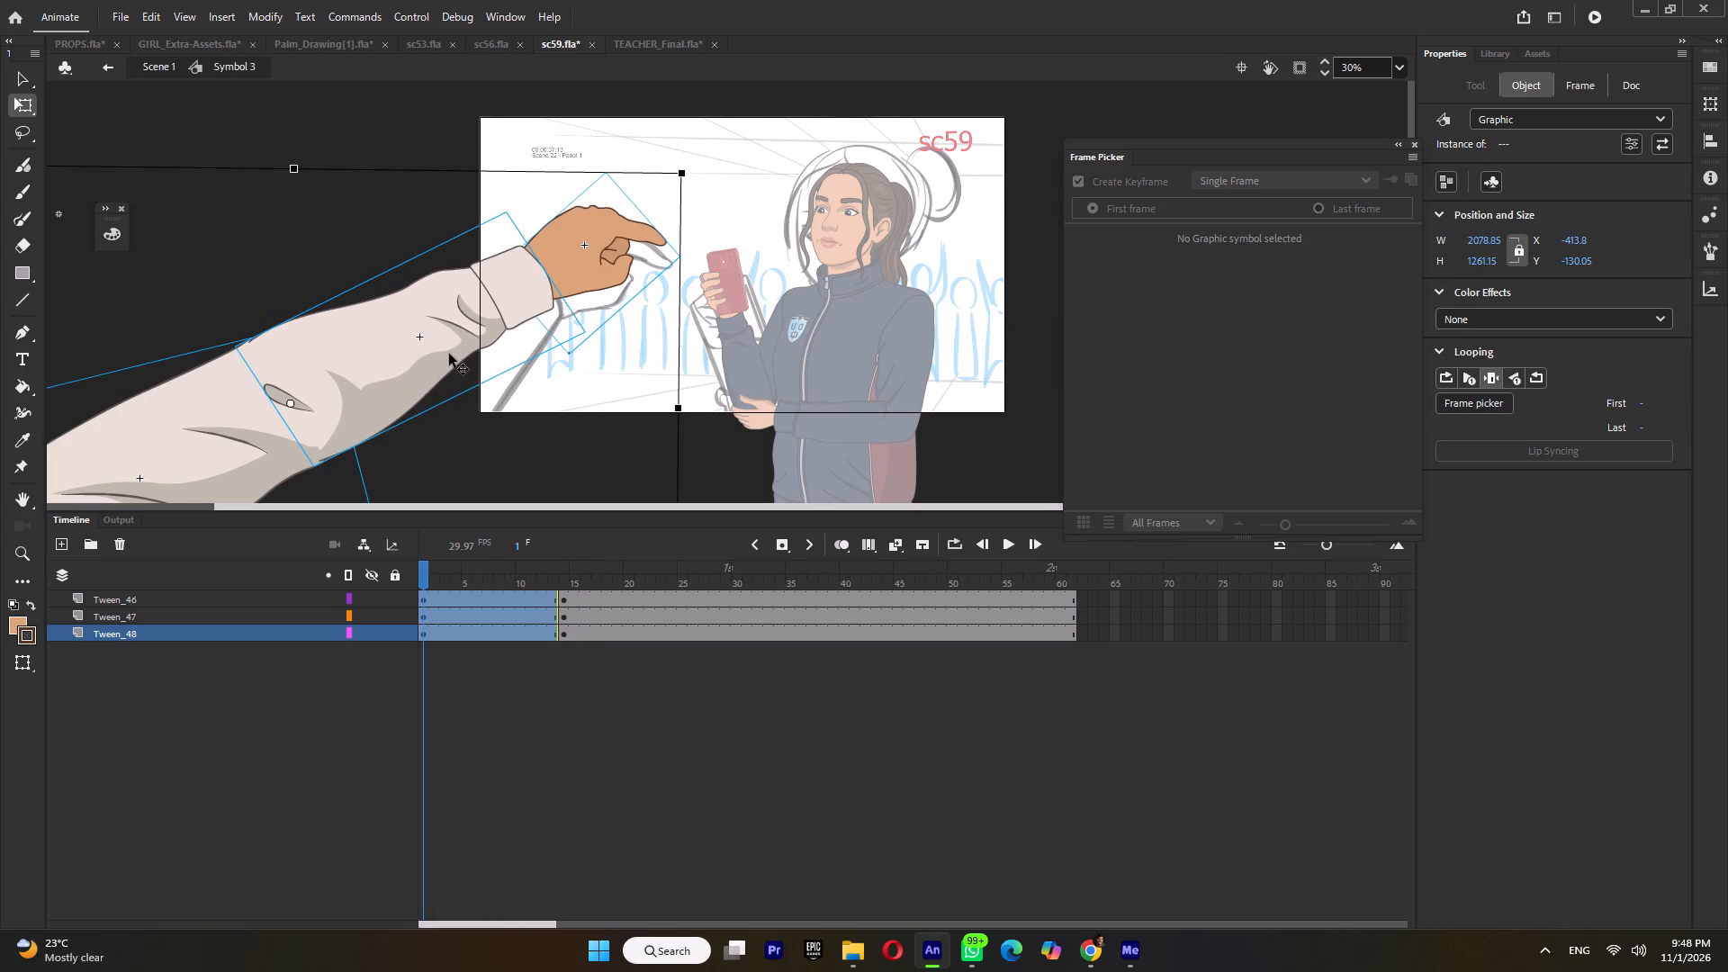
left_click_drag(449, 354, 450, 334)
Insert keyframes on frame 7 of all three arm layers and tween the arm from there to frame 14.
left_click_drag(447, 578, 477, 579)
double_click(484, 578)
key("F6")
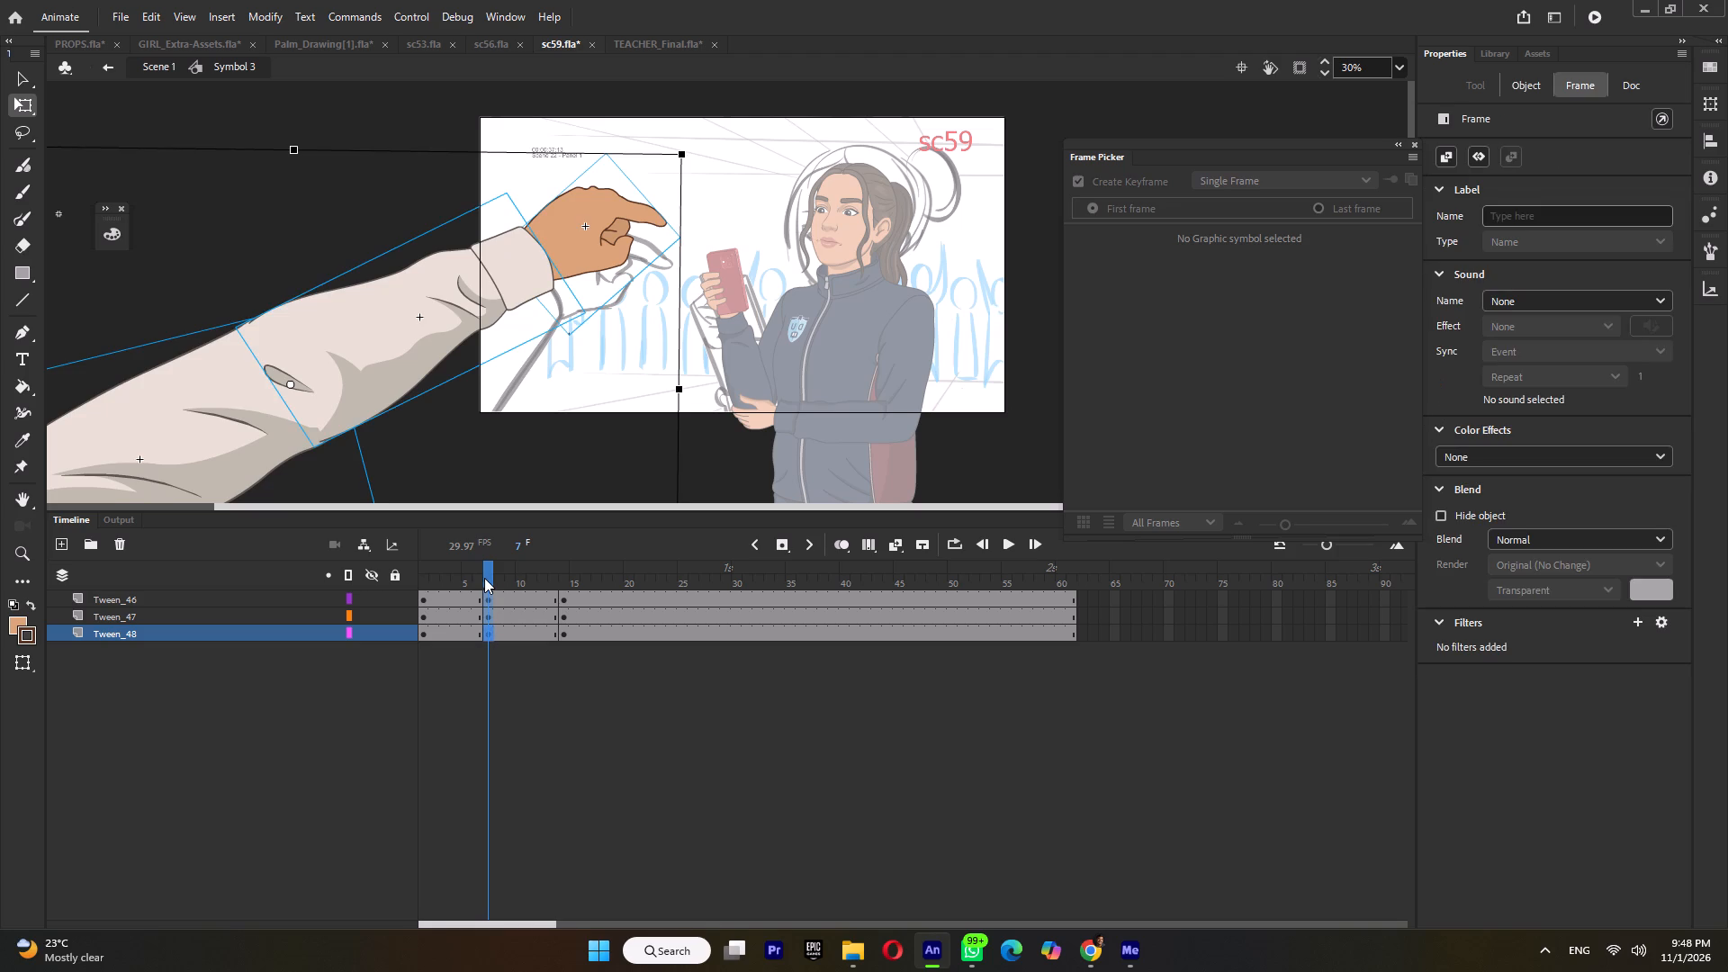
key("ctrl+m")
left_click_drag(499, 574, 569, 587)
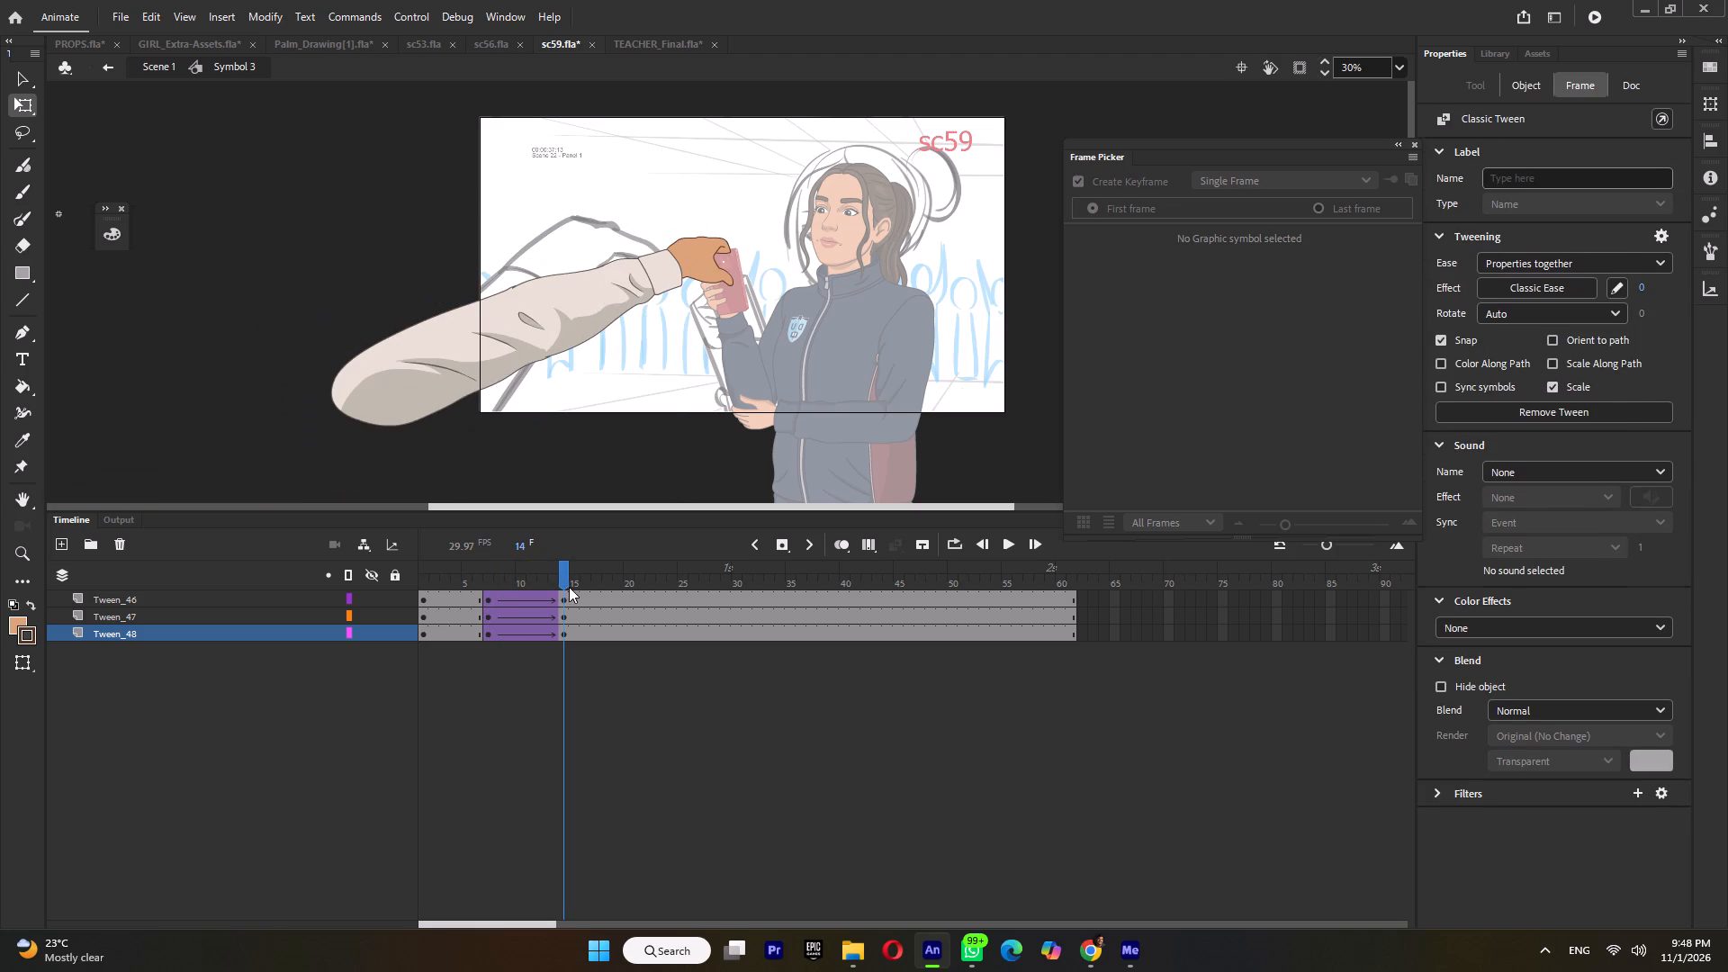
left_click_drag(504, 577, 561, 595)
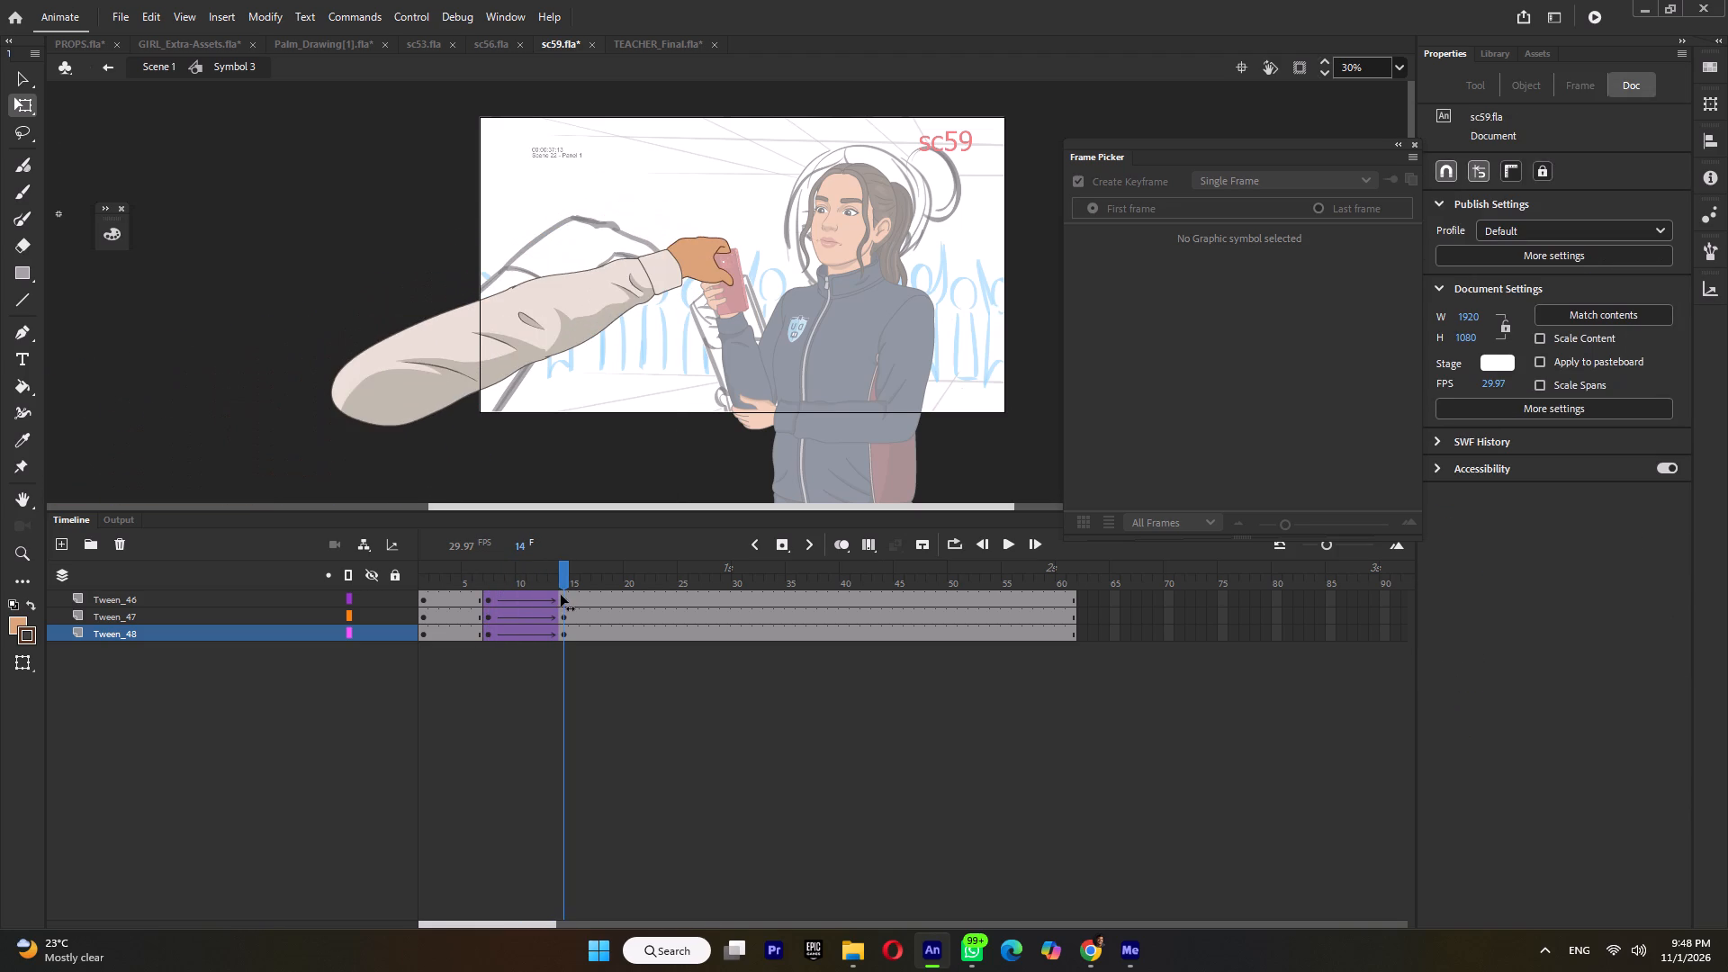
left_click_drag(561, 595, 566, 596)
Rotate the whole arm in the pose starting at frame 14 about the wrist so the shoulder end rises slightly.
left_click(487, 577)
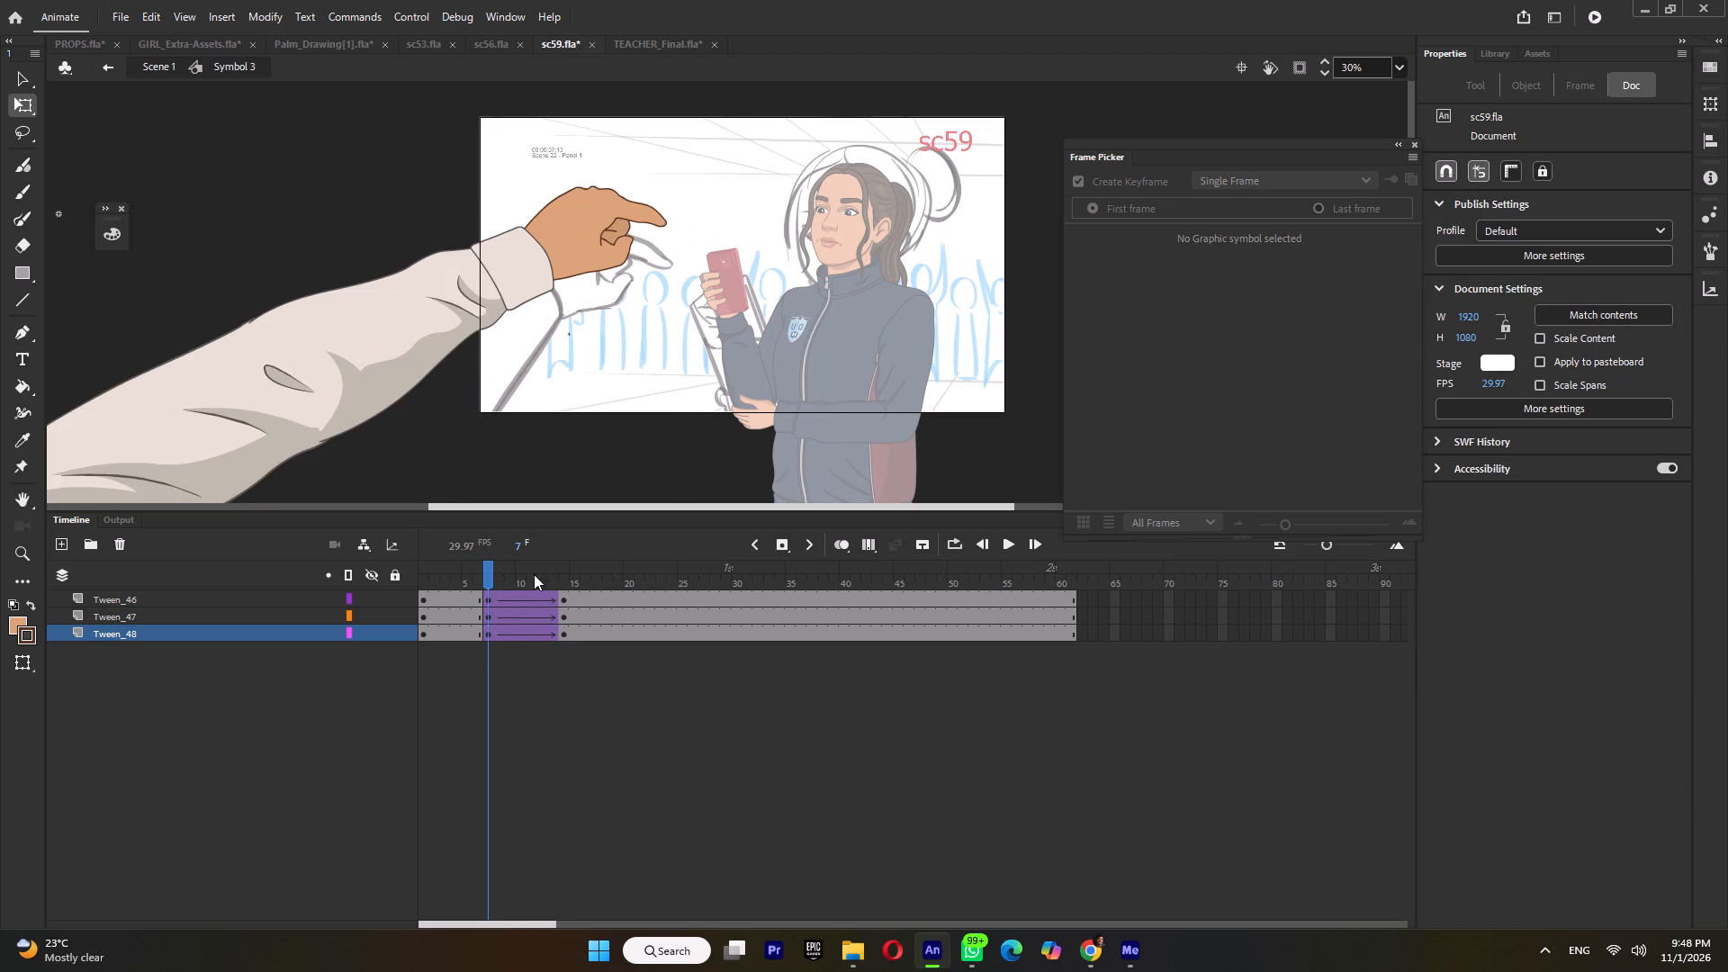
left_click(570, 577)
left_click_drag(376, 202, 683, 418)
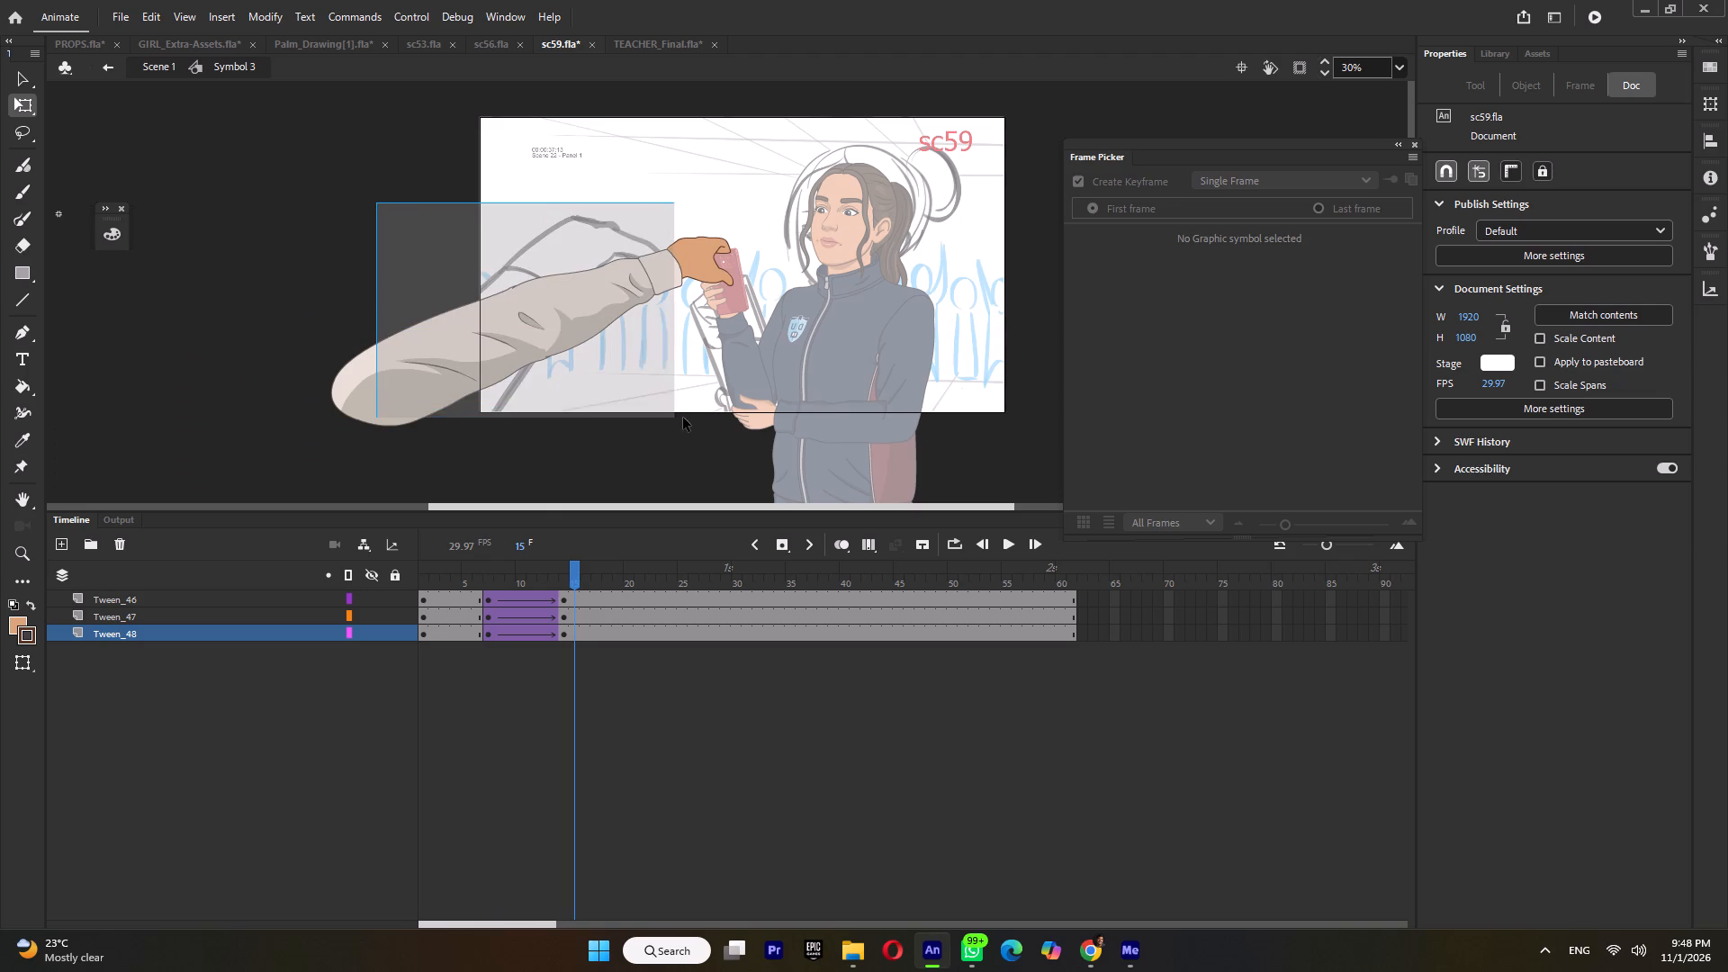
left_click_drag(683, 418, 686, 418)
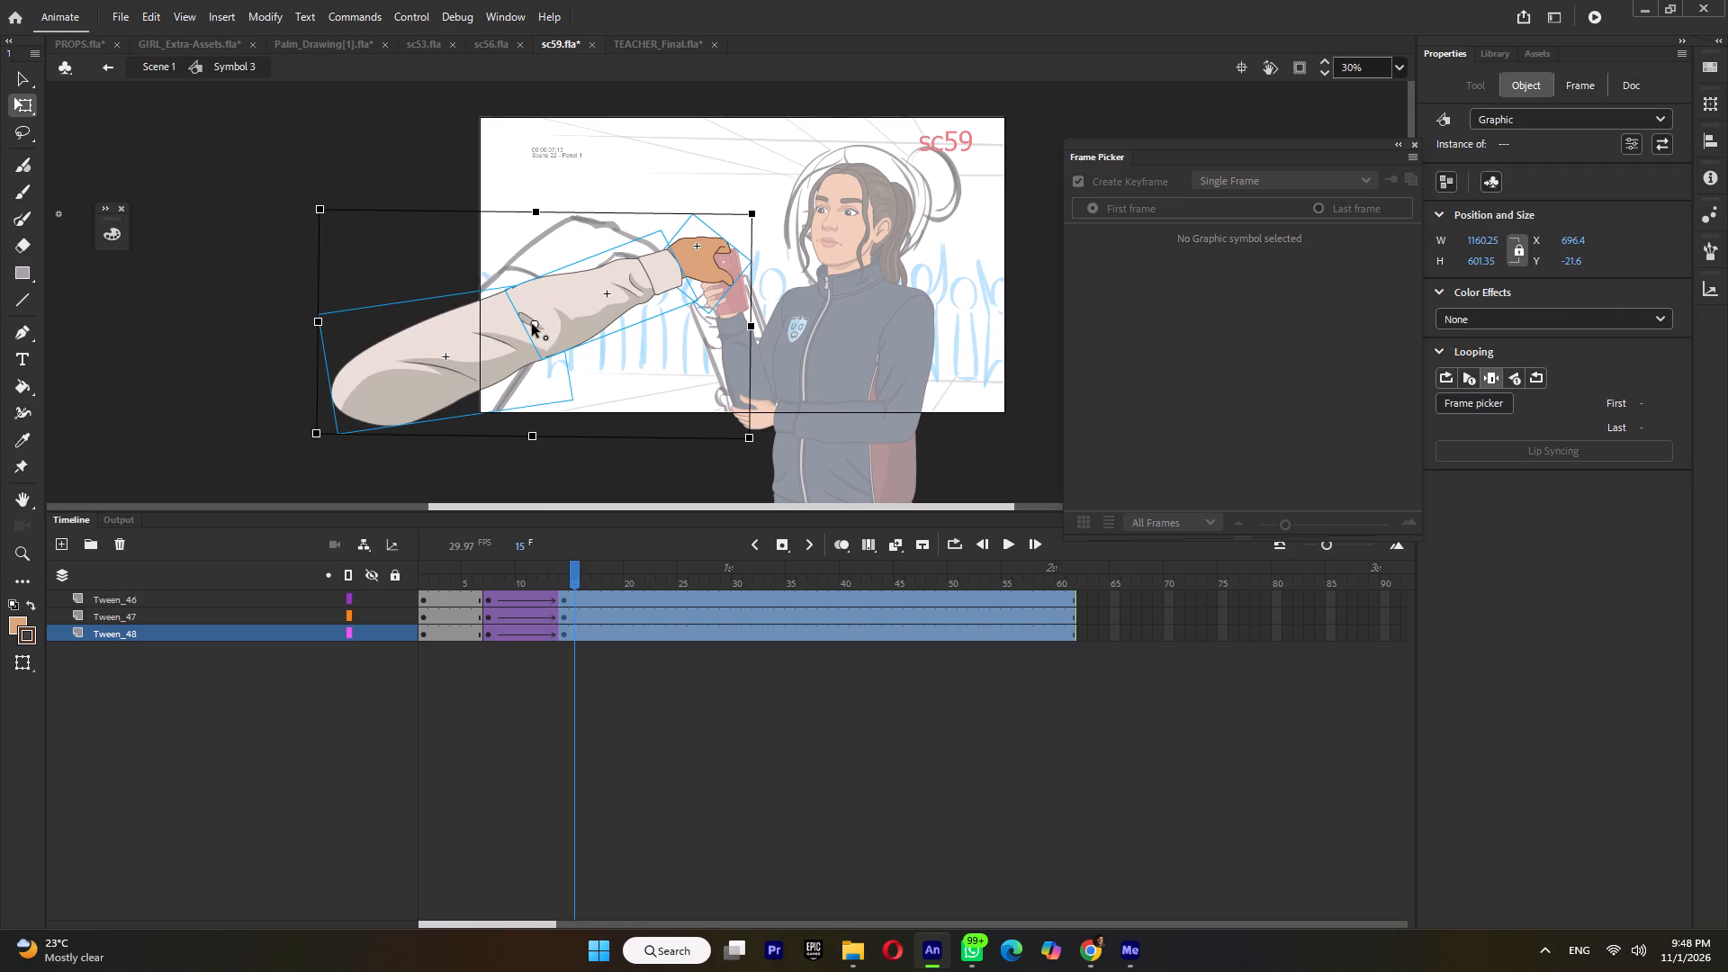
left_click_drag(532, 324, 682, 268)
left_click_drag(312, 446, 312, 421)
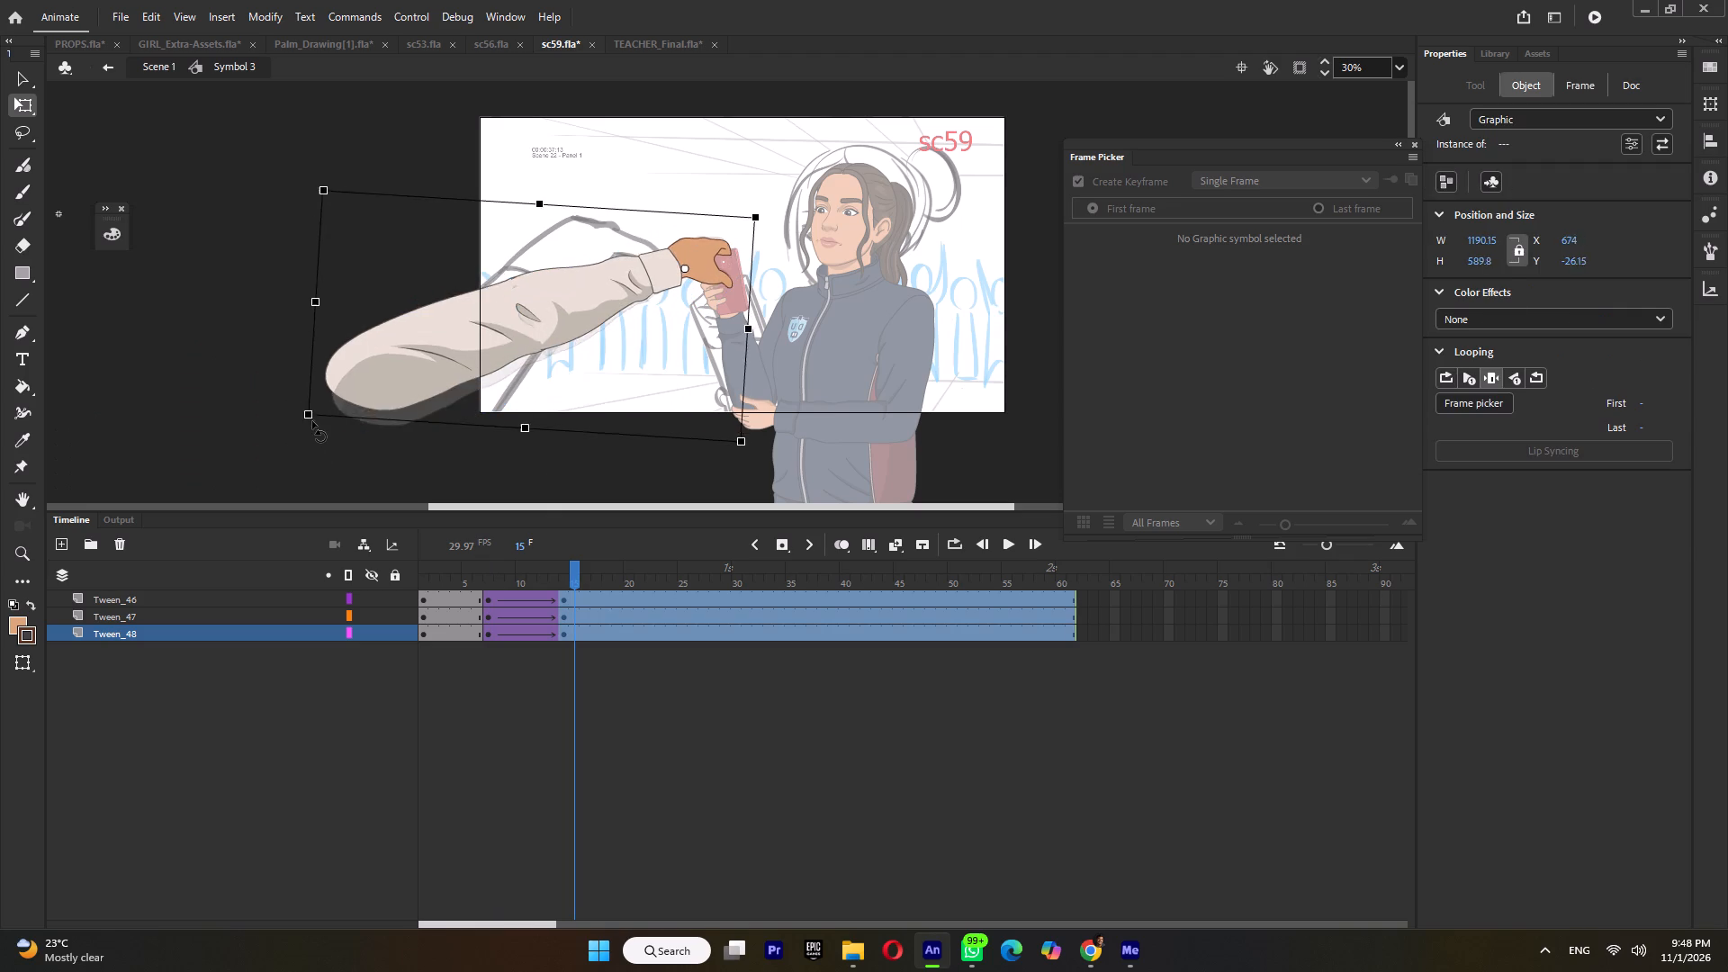
left_click_drag(312, 421, 311, 414)
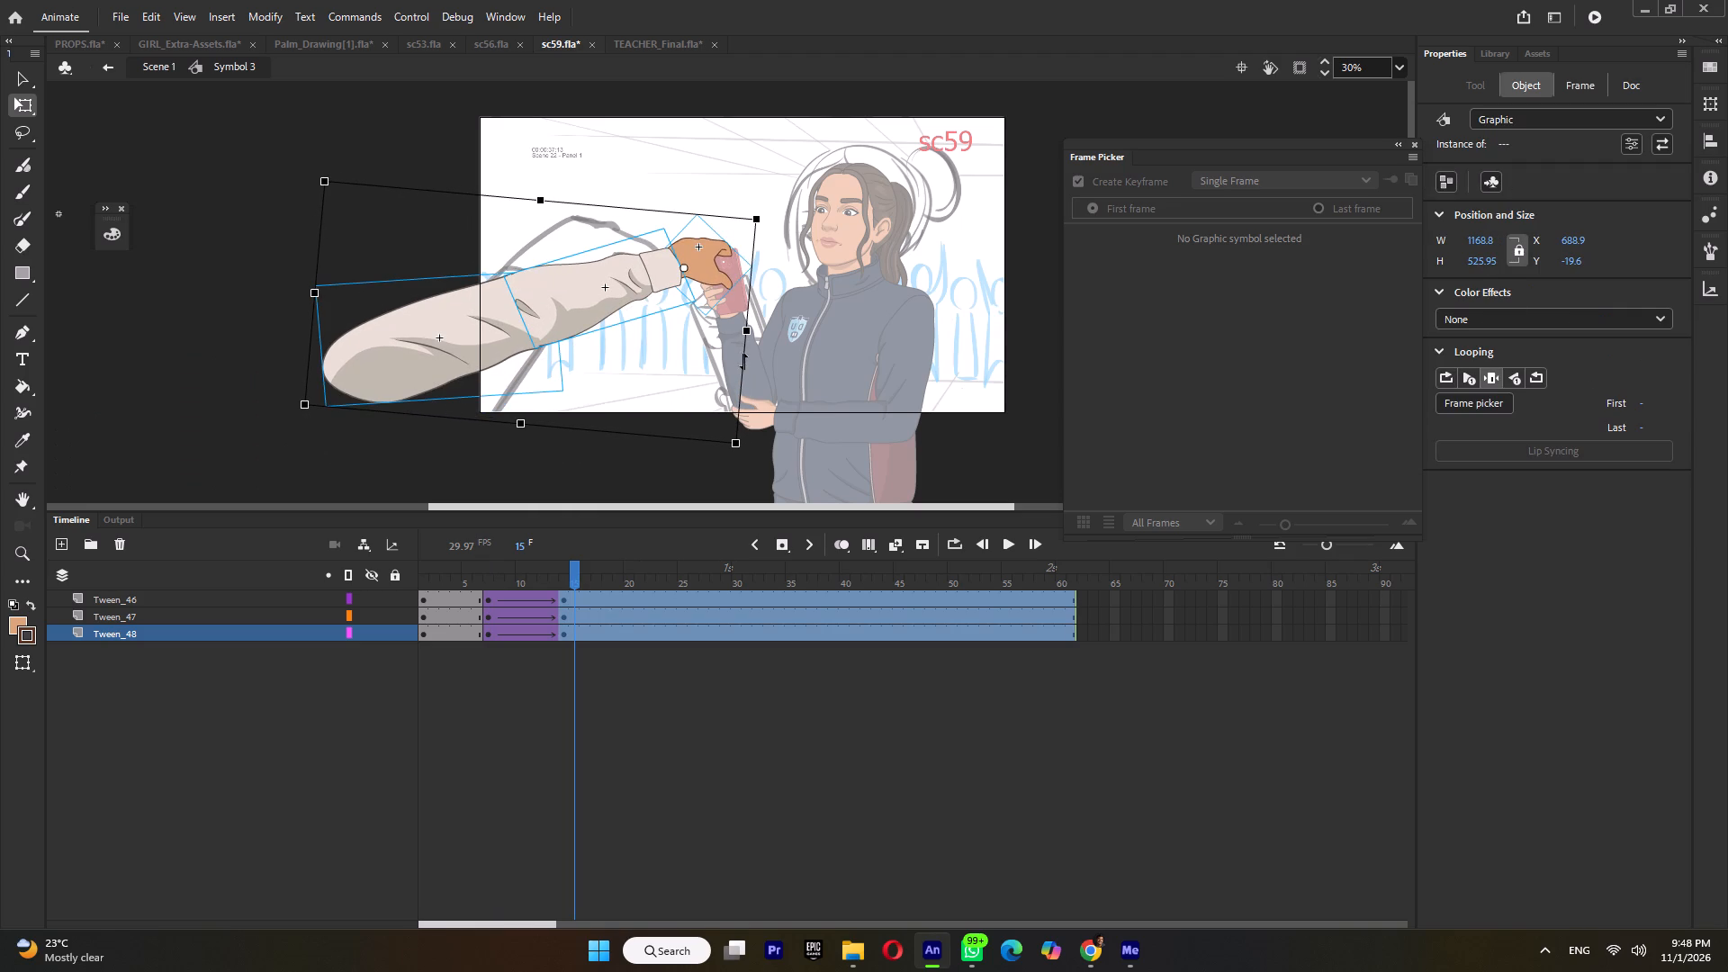
left_click(814, 262)
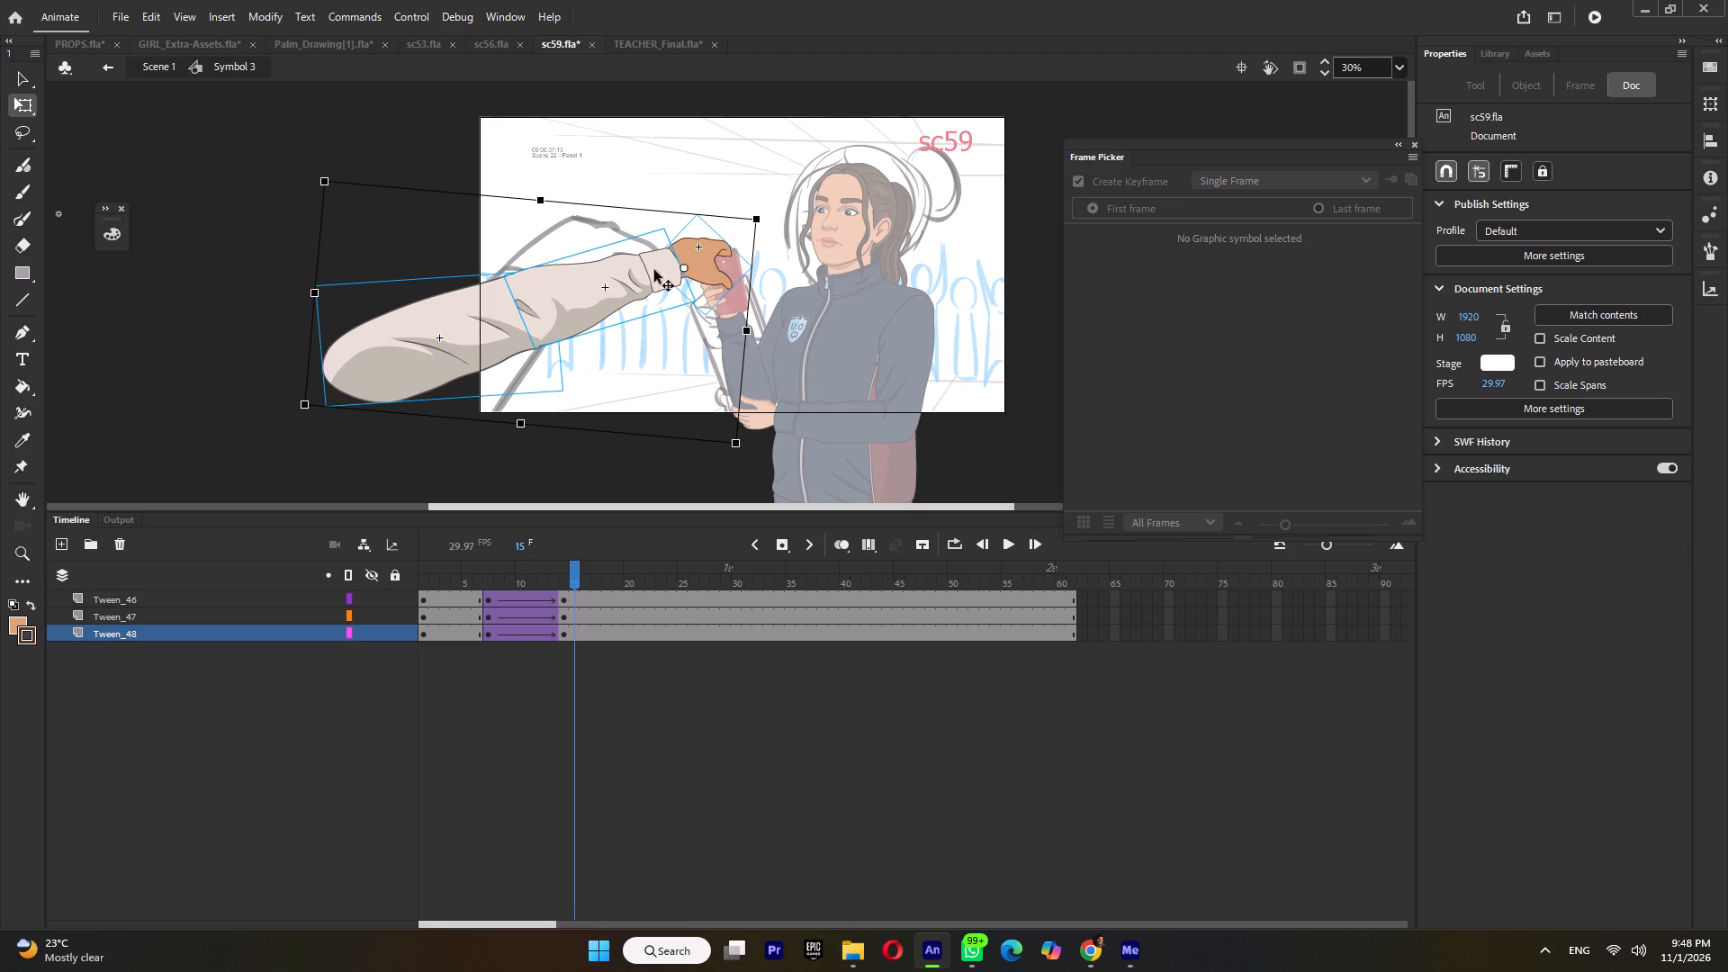
Rotate the gripping hand slightly upward about the wrist in the pose starting at frame 14.
scroll(718, 255, "up", 4, "ctrl")
left_click(711, 249)
left_click_drag(814, 292, 816, 268)
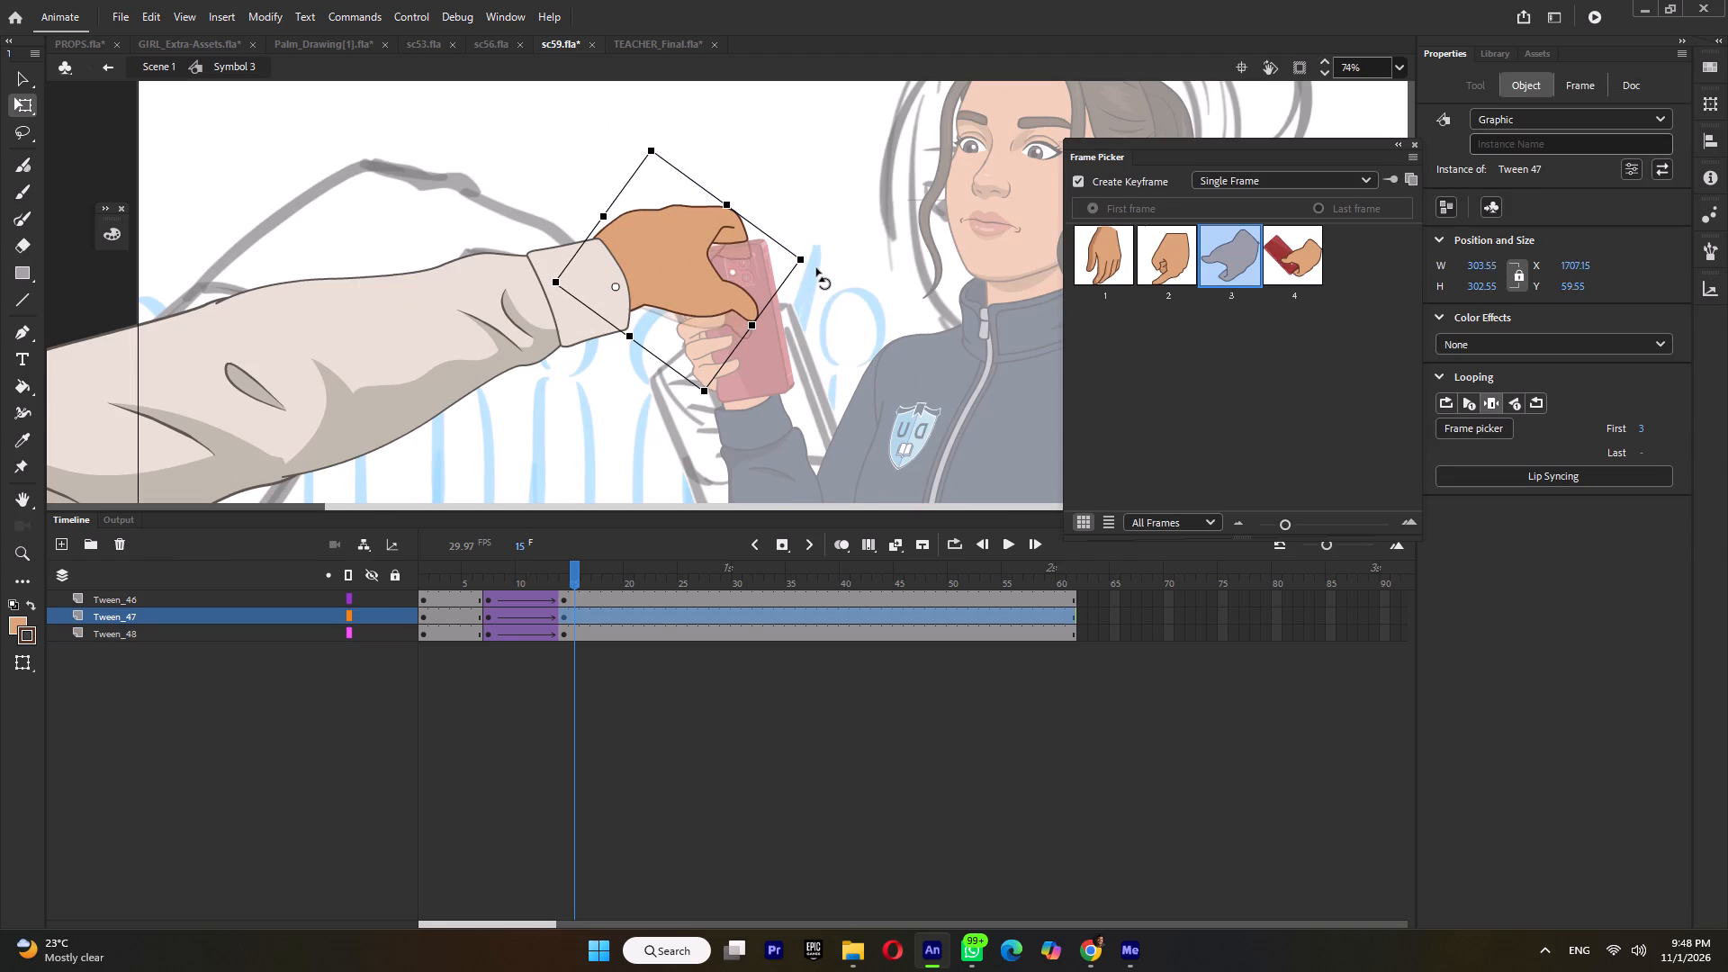
left_click_drag(816, 268, 818, 270)
scroll(818, 271, "down", 4, "ctrl")
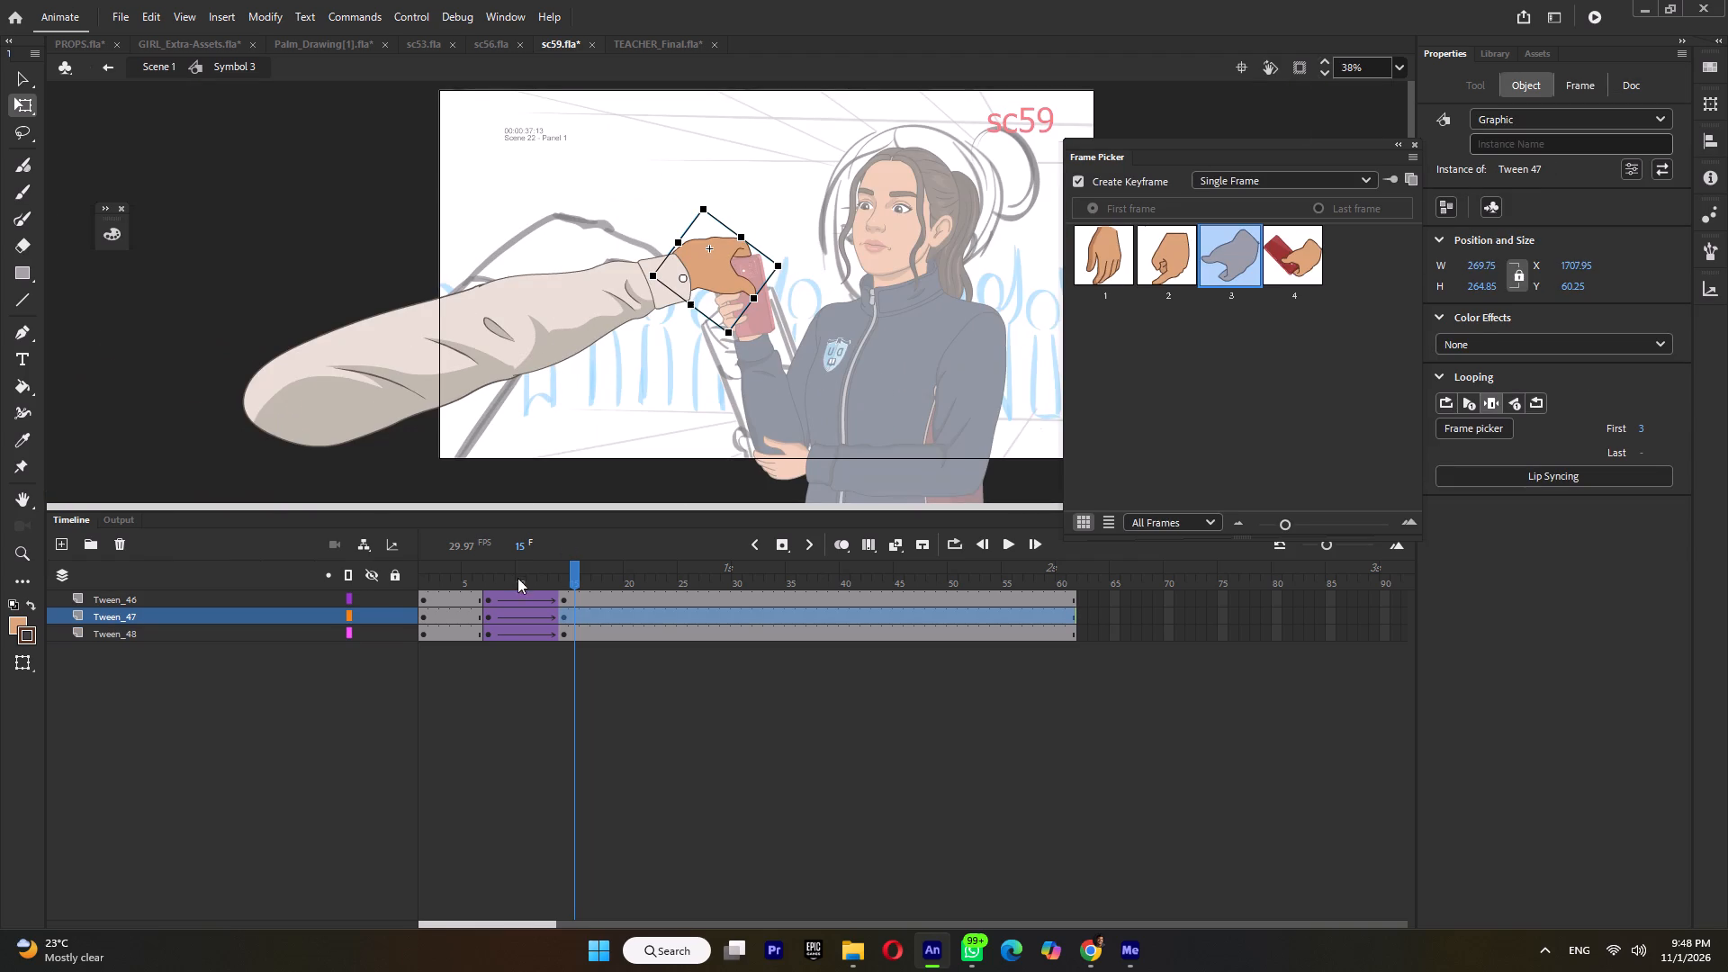
Space the arm's in-betweens on twos: add keyframes on frames 12, 10 and 8, and shift the frame 7 keyframes to frame 6.
left_click_drag(488, 574, 580, 598)
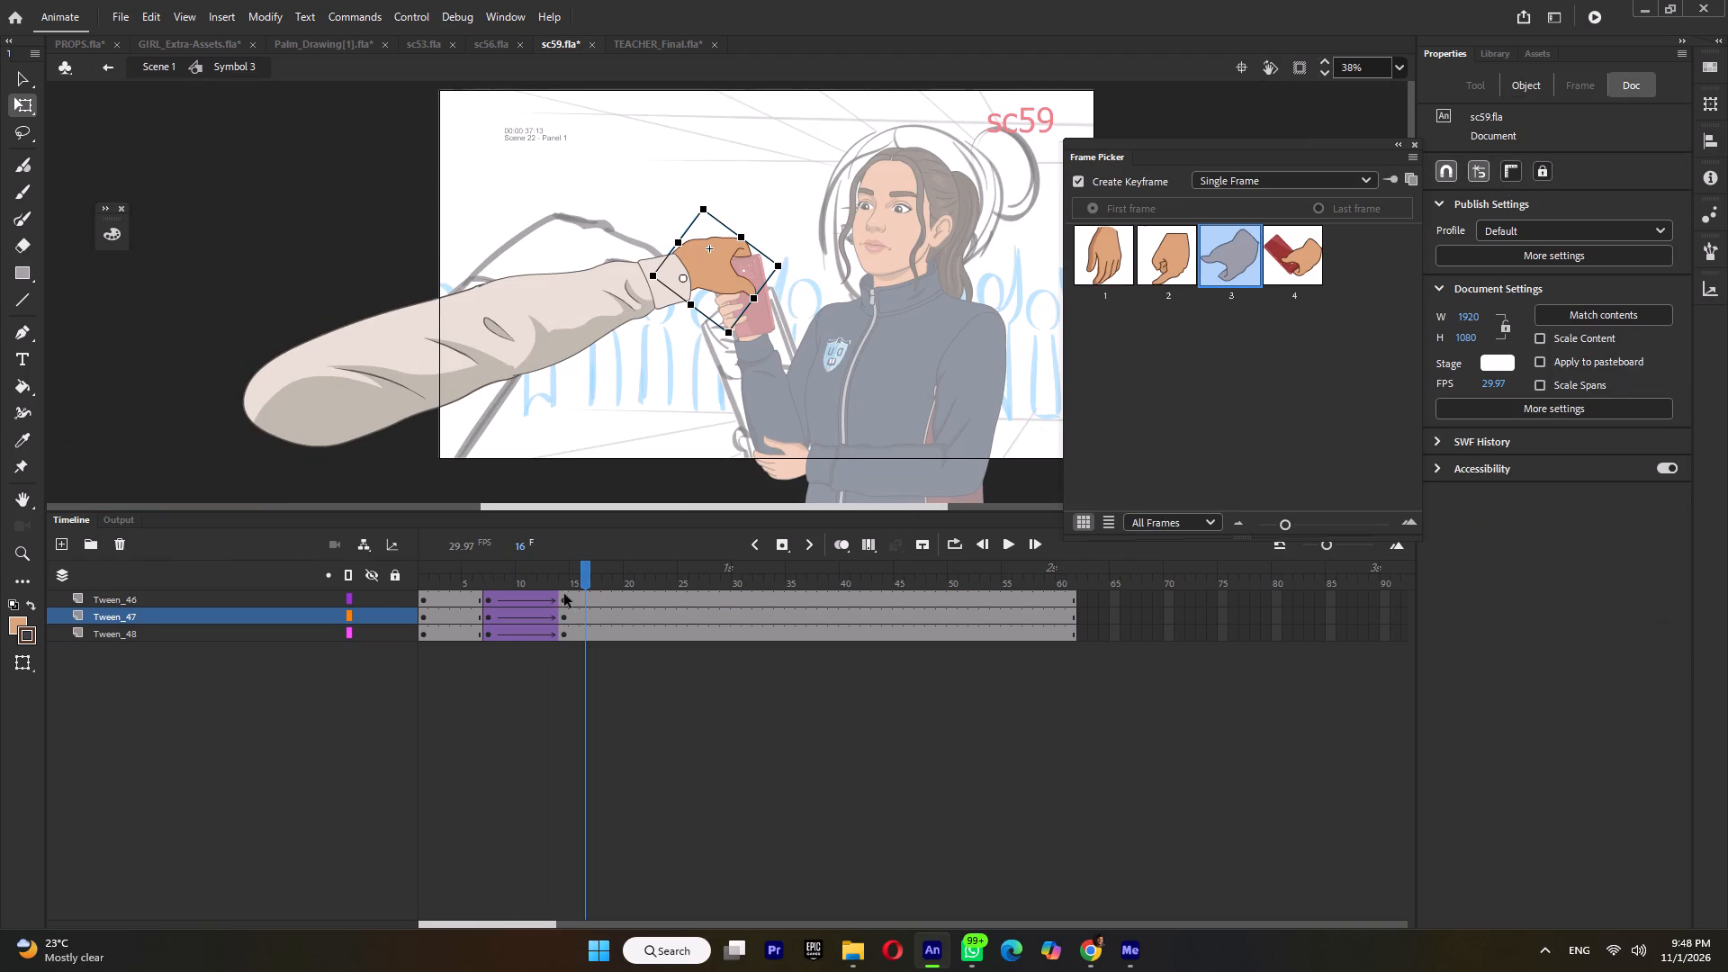
double_click(540, 582)
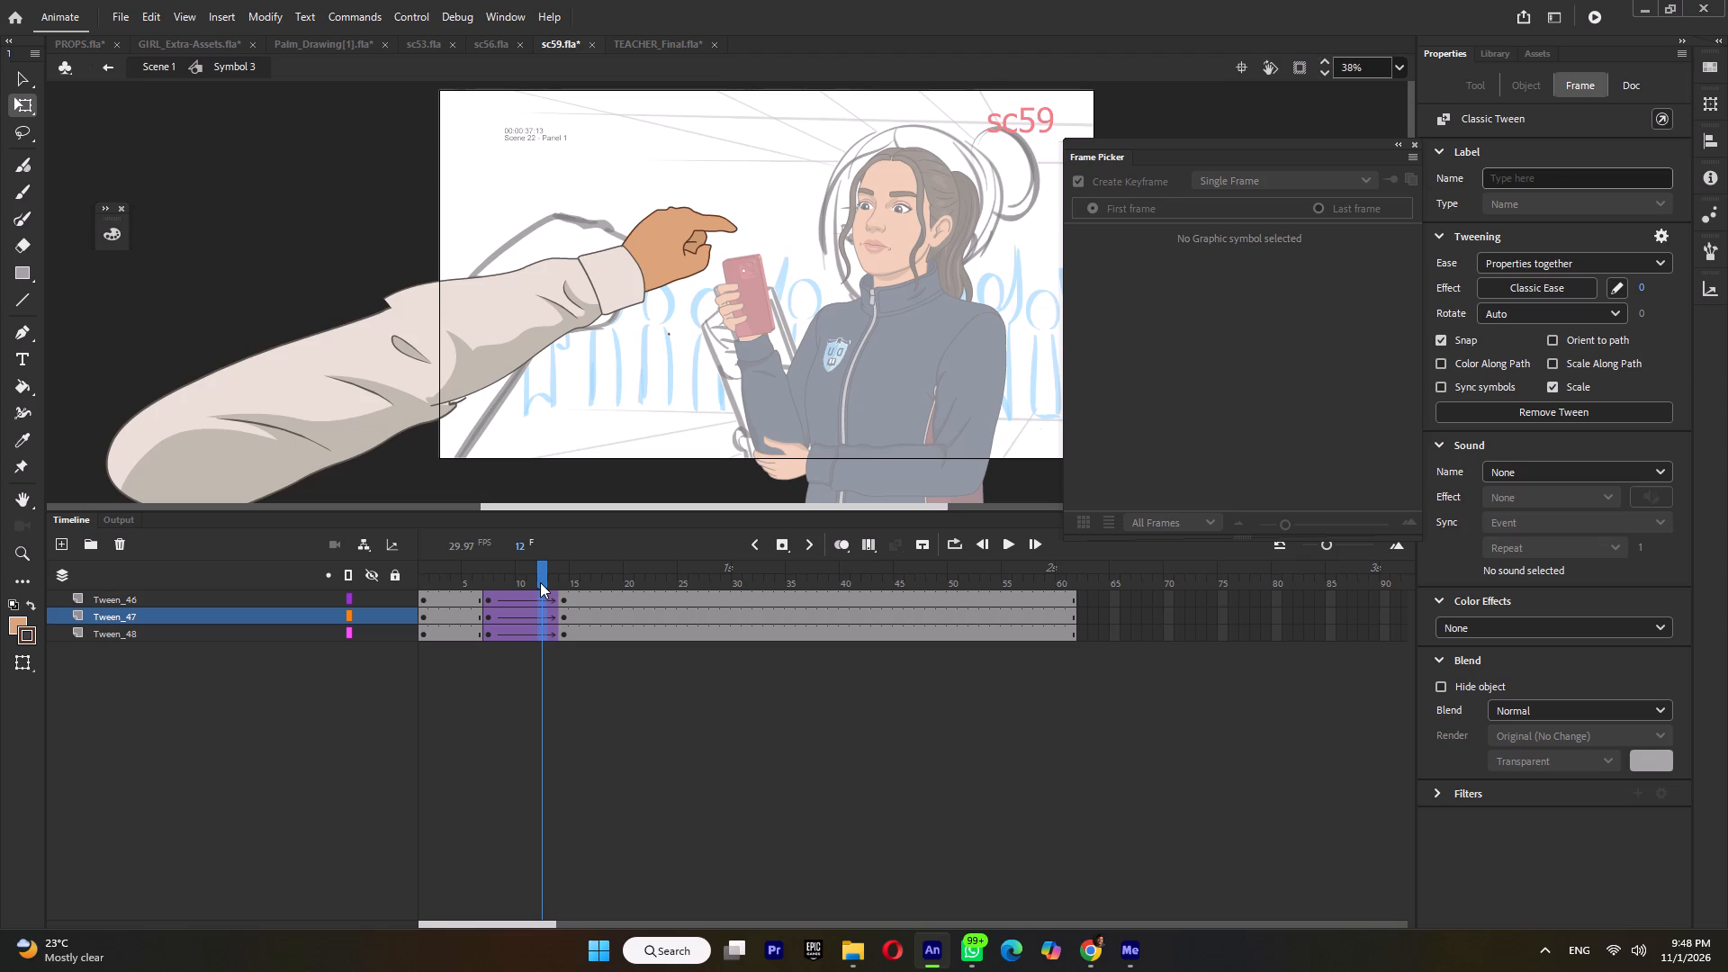
key("F6")
double_click(521, 578)
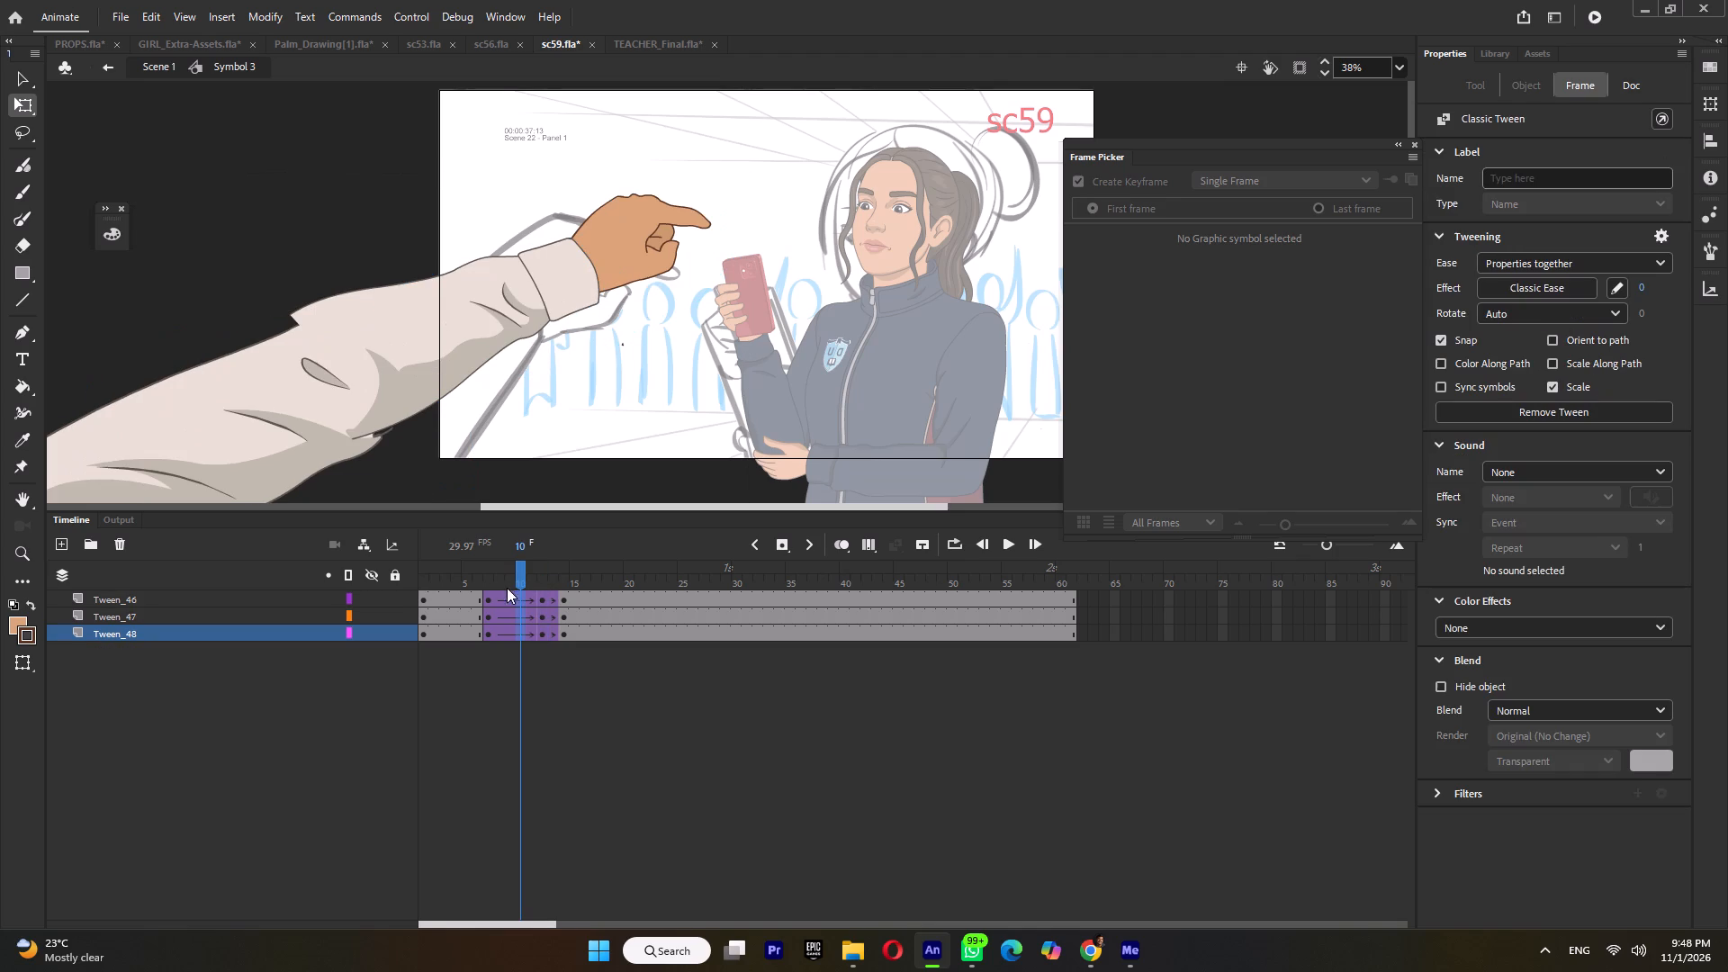
key("F6")
double_click(486, 582)
left_click(486, 595)
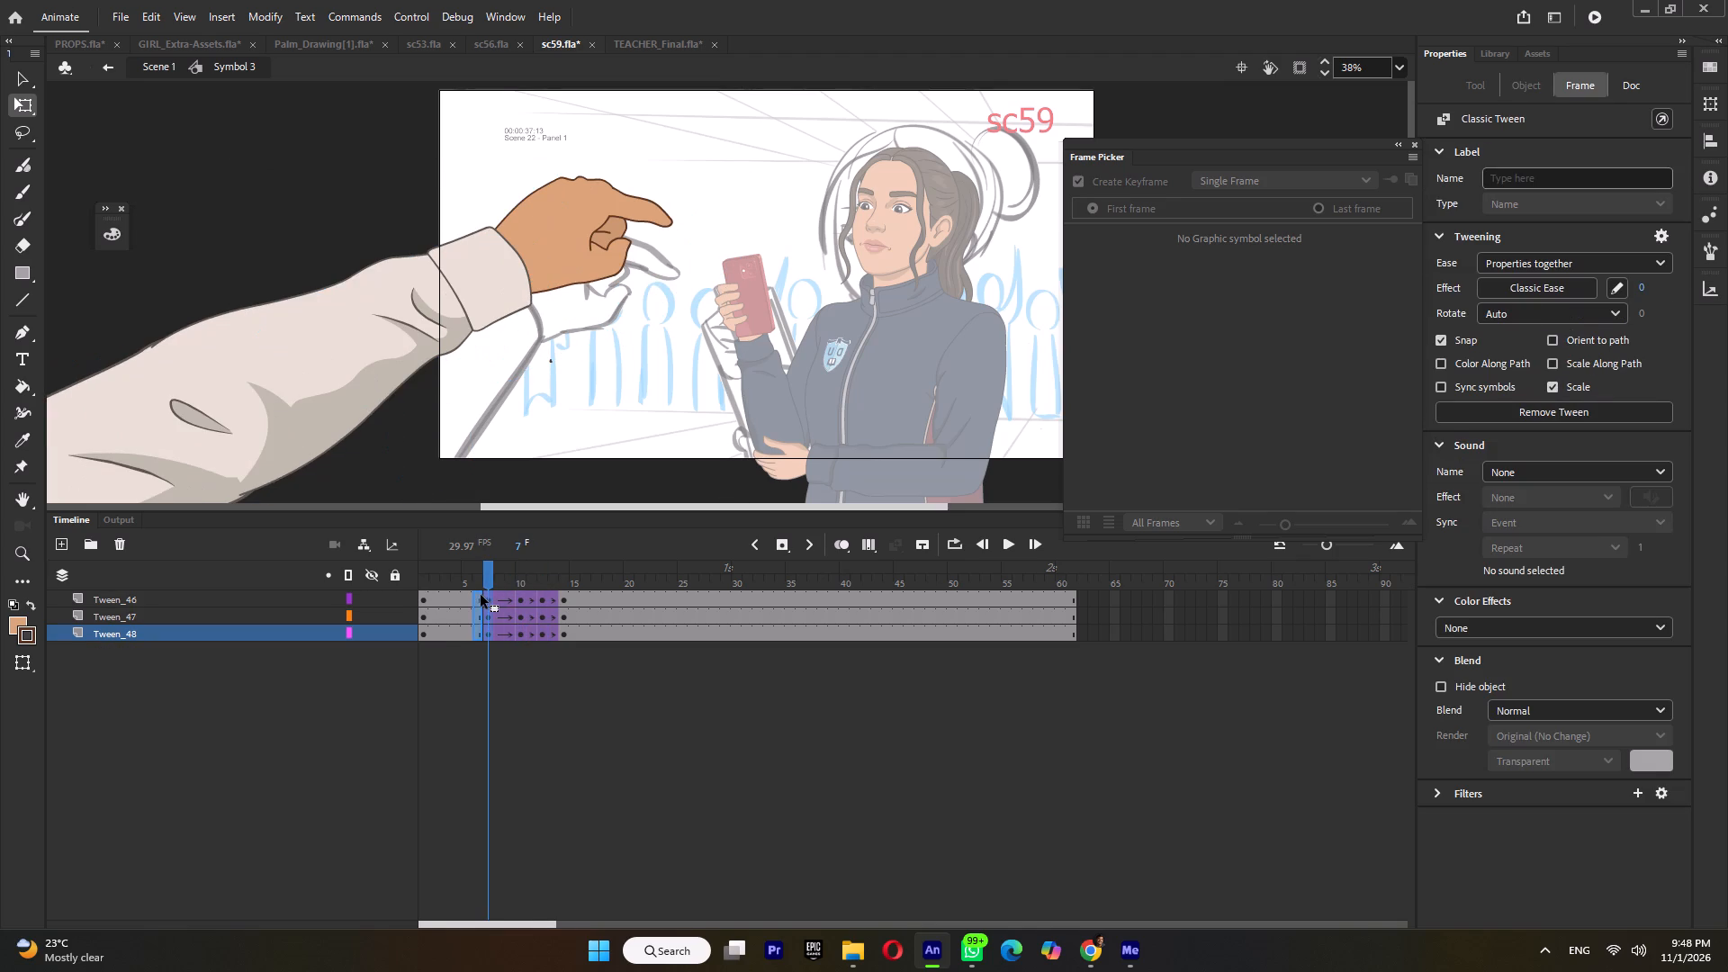
double_click(497, 580)
key("F6")
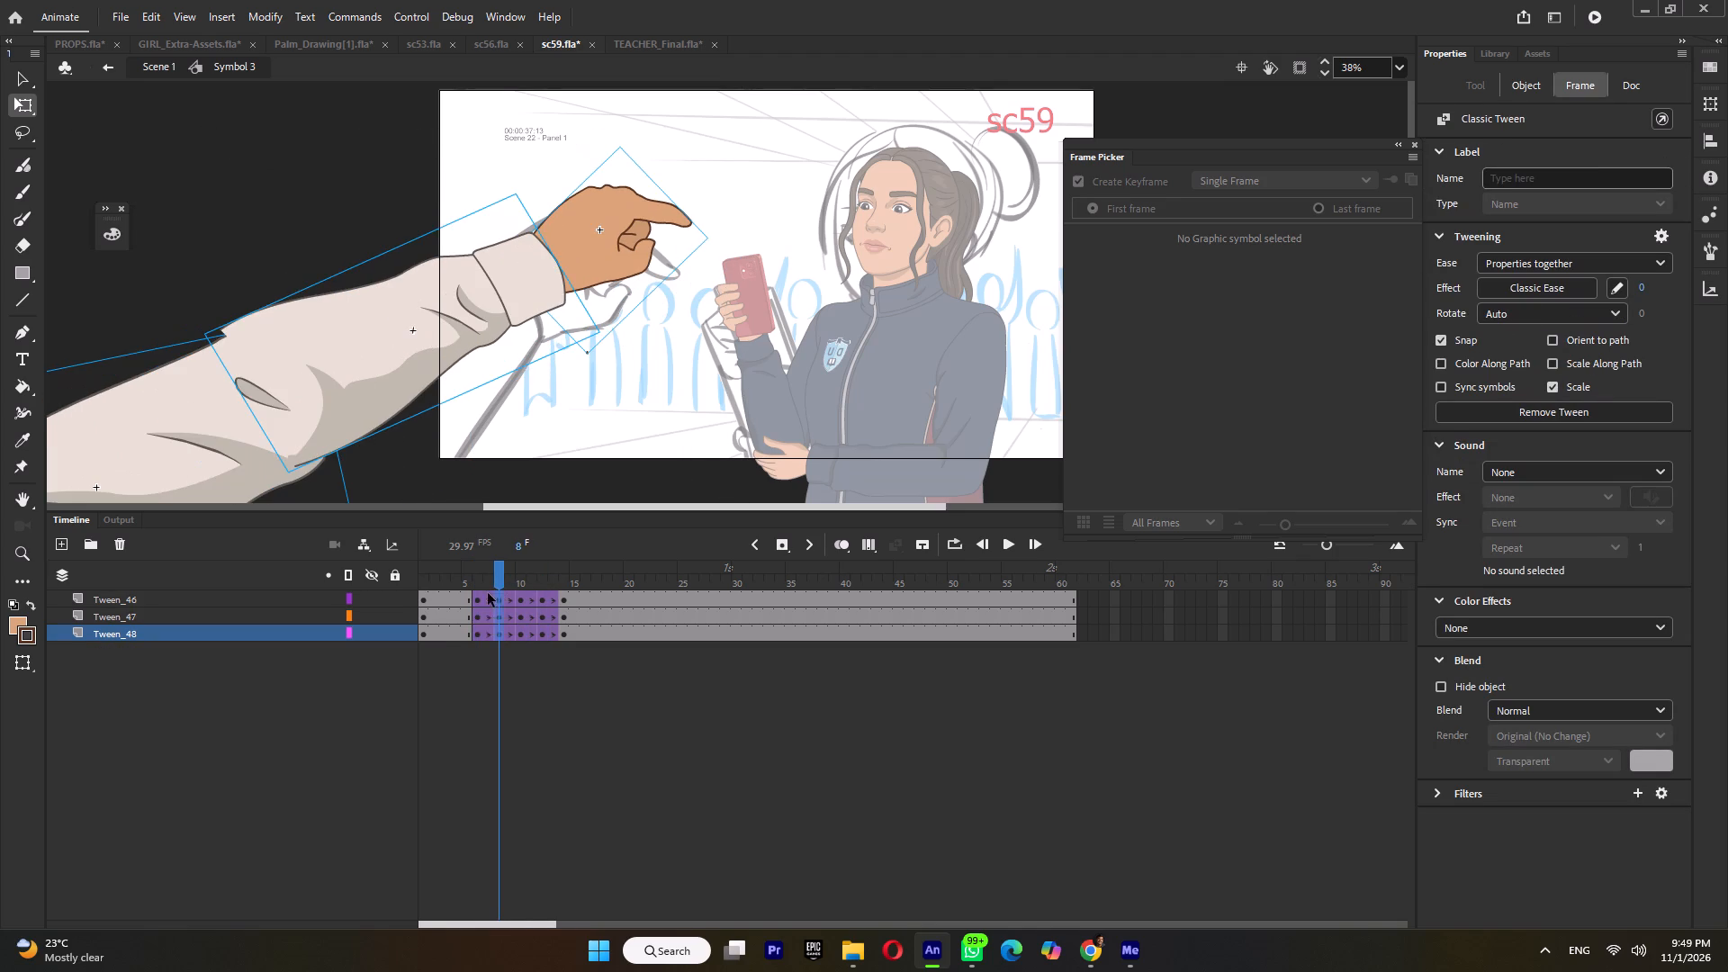
Remove the classic tween from the in-between keyframes on all three arm layers and play back the reach.
left_click_drag(485, 596, 547, 635)
key("ctrl+m")
left_click(452, 572)
key("Return")
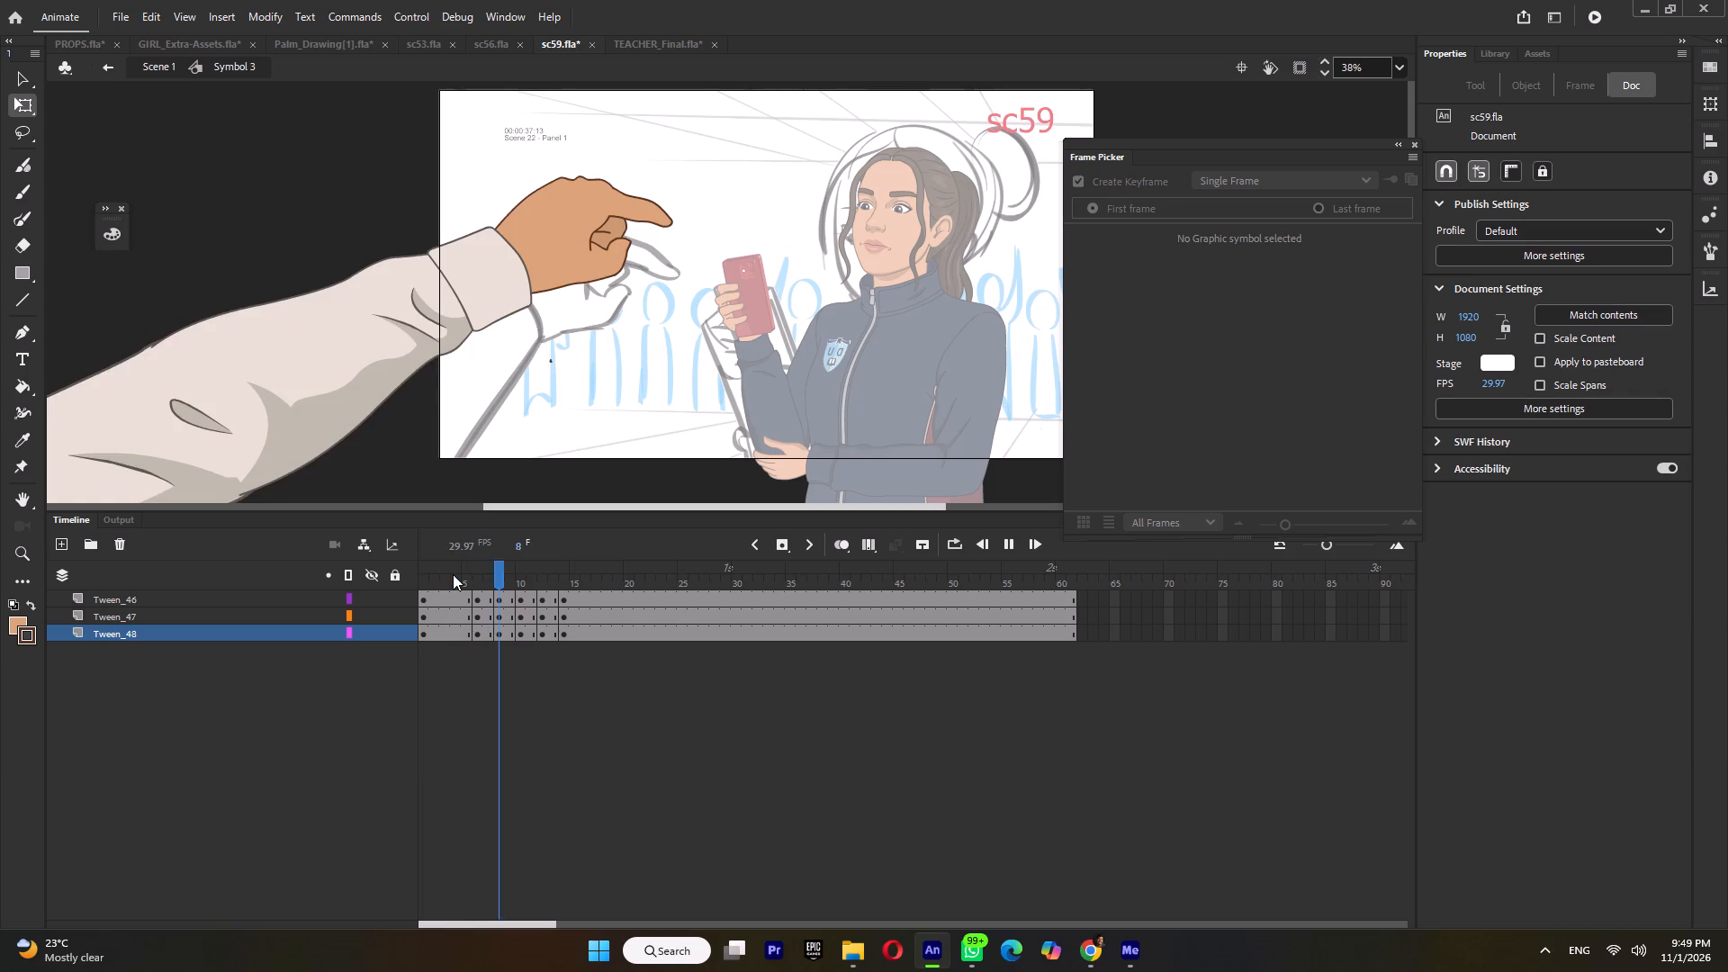
key("Return")
left_click(496, 586)
key("Return")
key("Return")
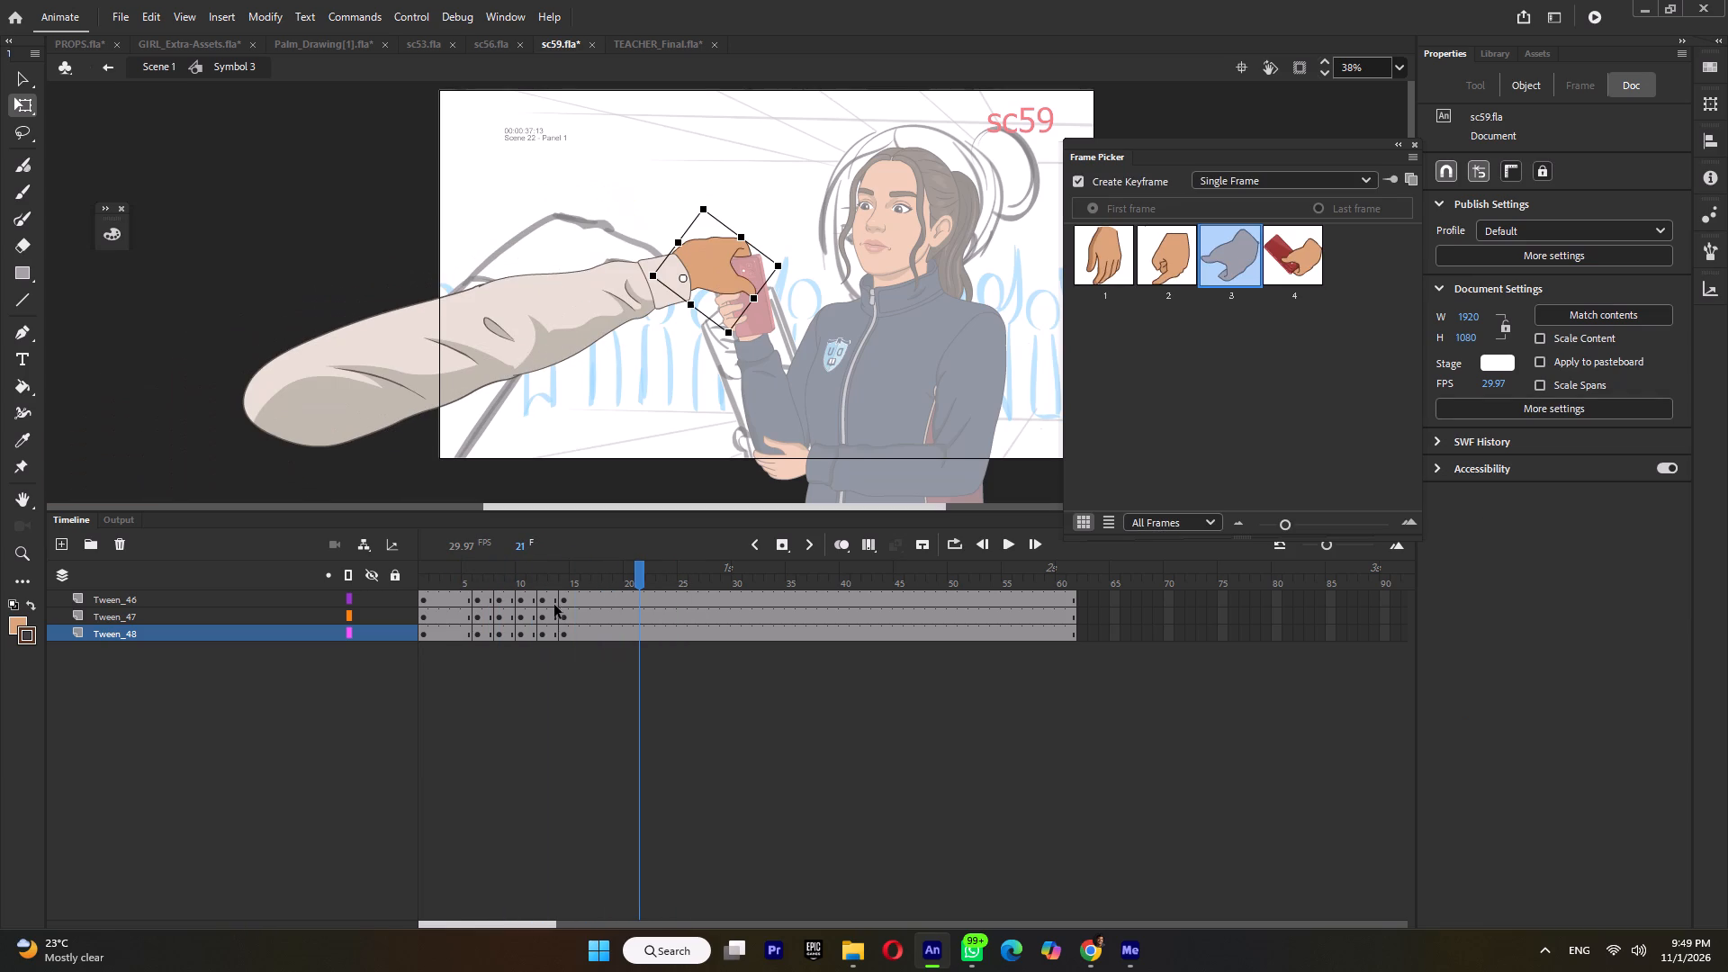
Insert keyframes on frame 16 of all three arm layers.
left_click(562, 584)
left_click(589, 580)
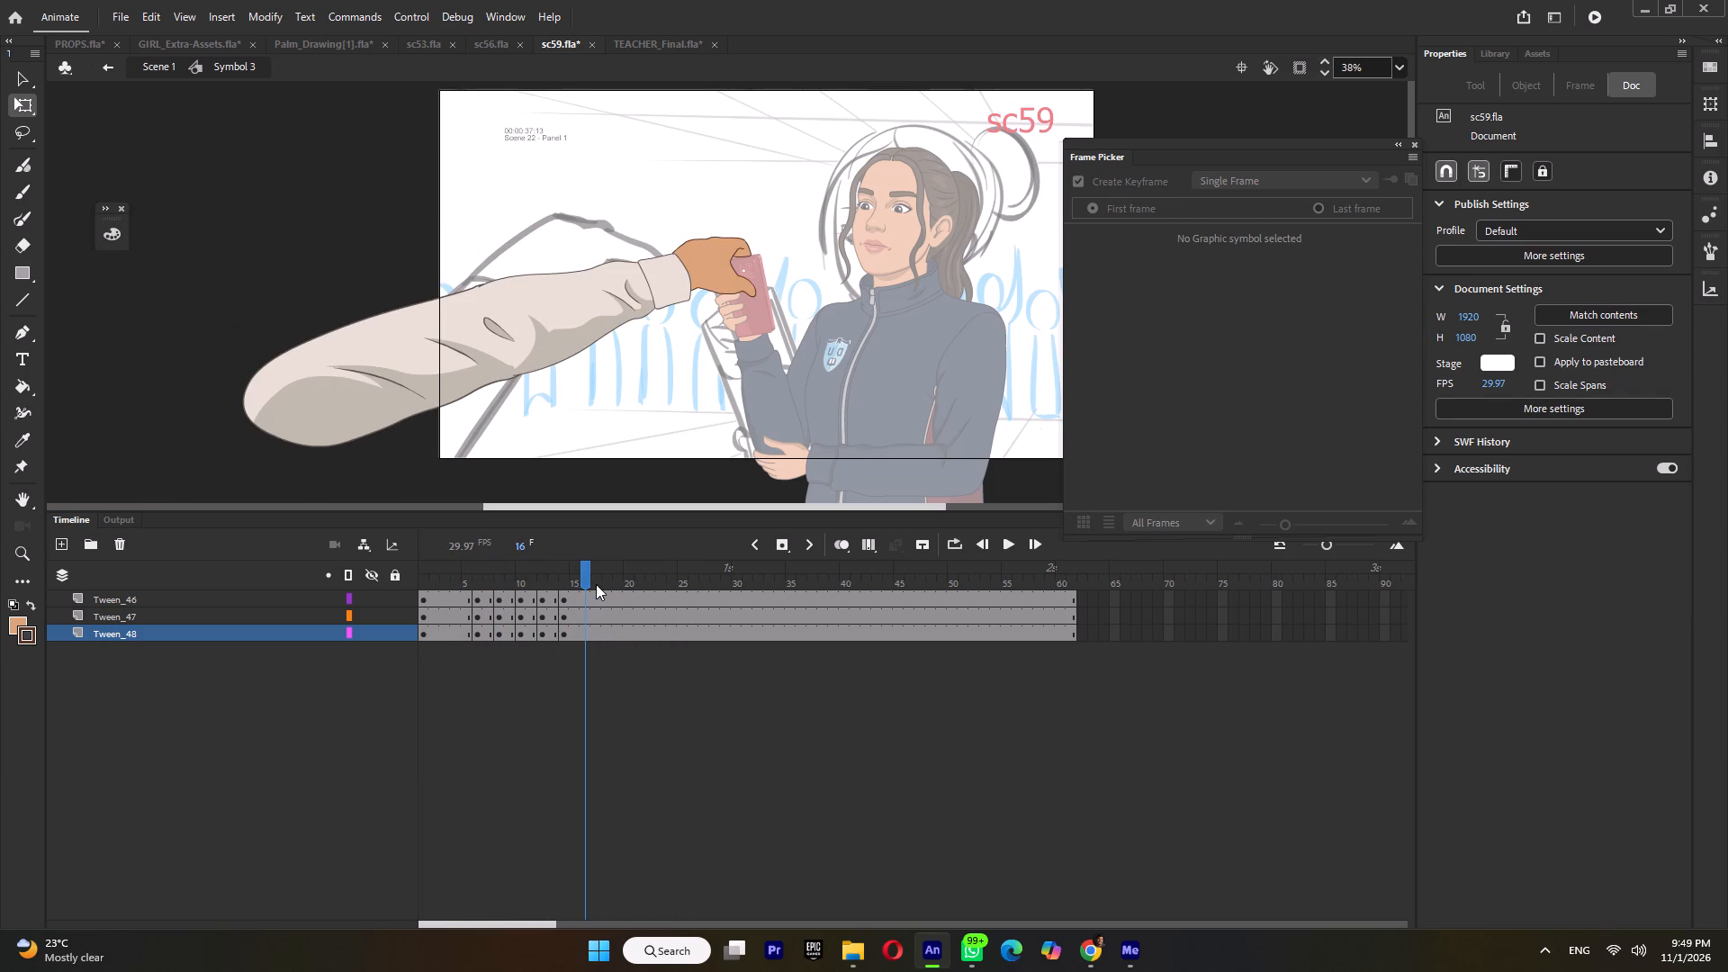
double_click(593, 584)
double_click(584, 581)
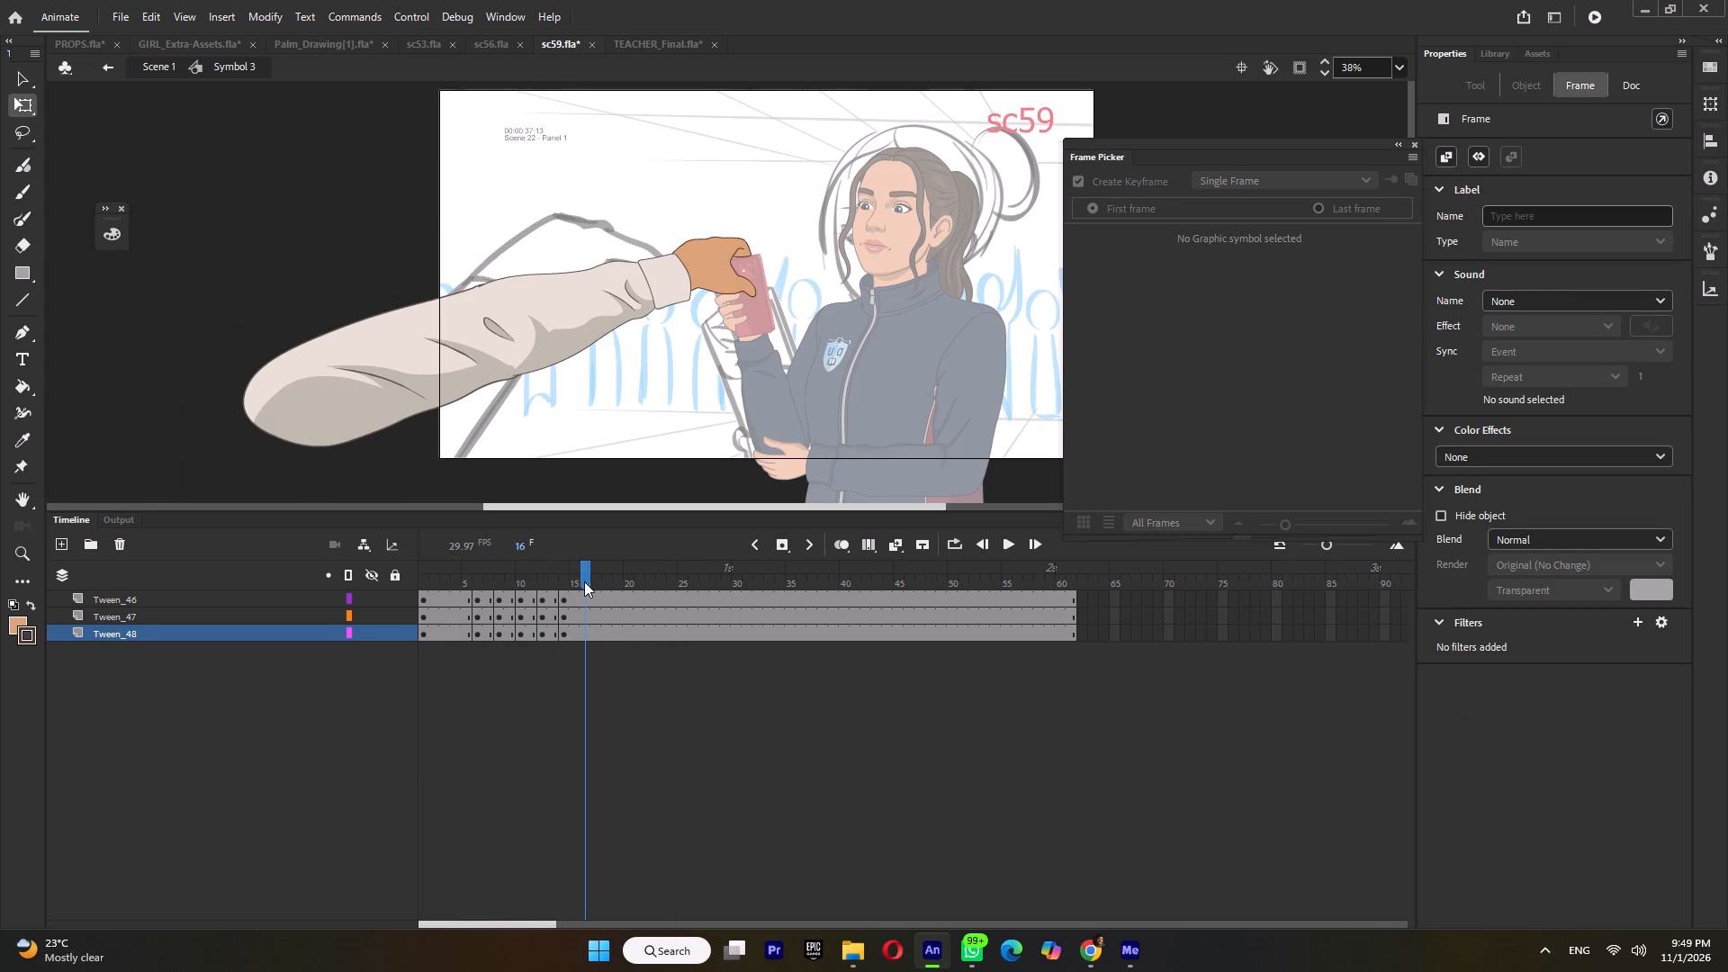
key("F6")
Rotate the gripping hand on frame 14 slightly downward about the wrist.
left_click(542, 575)
left_click(564, 575)
left_click(715, 262)
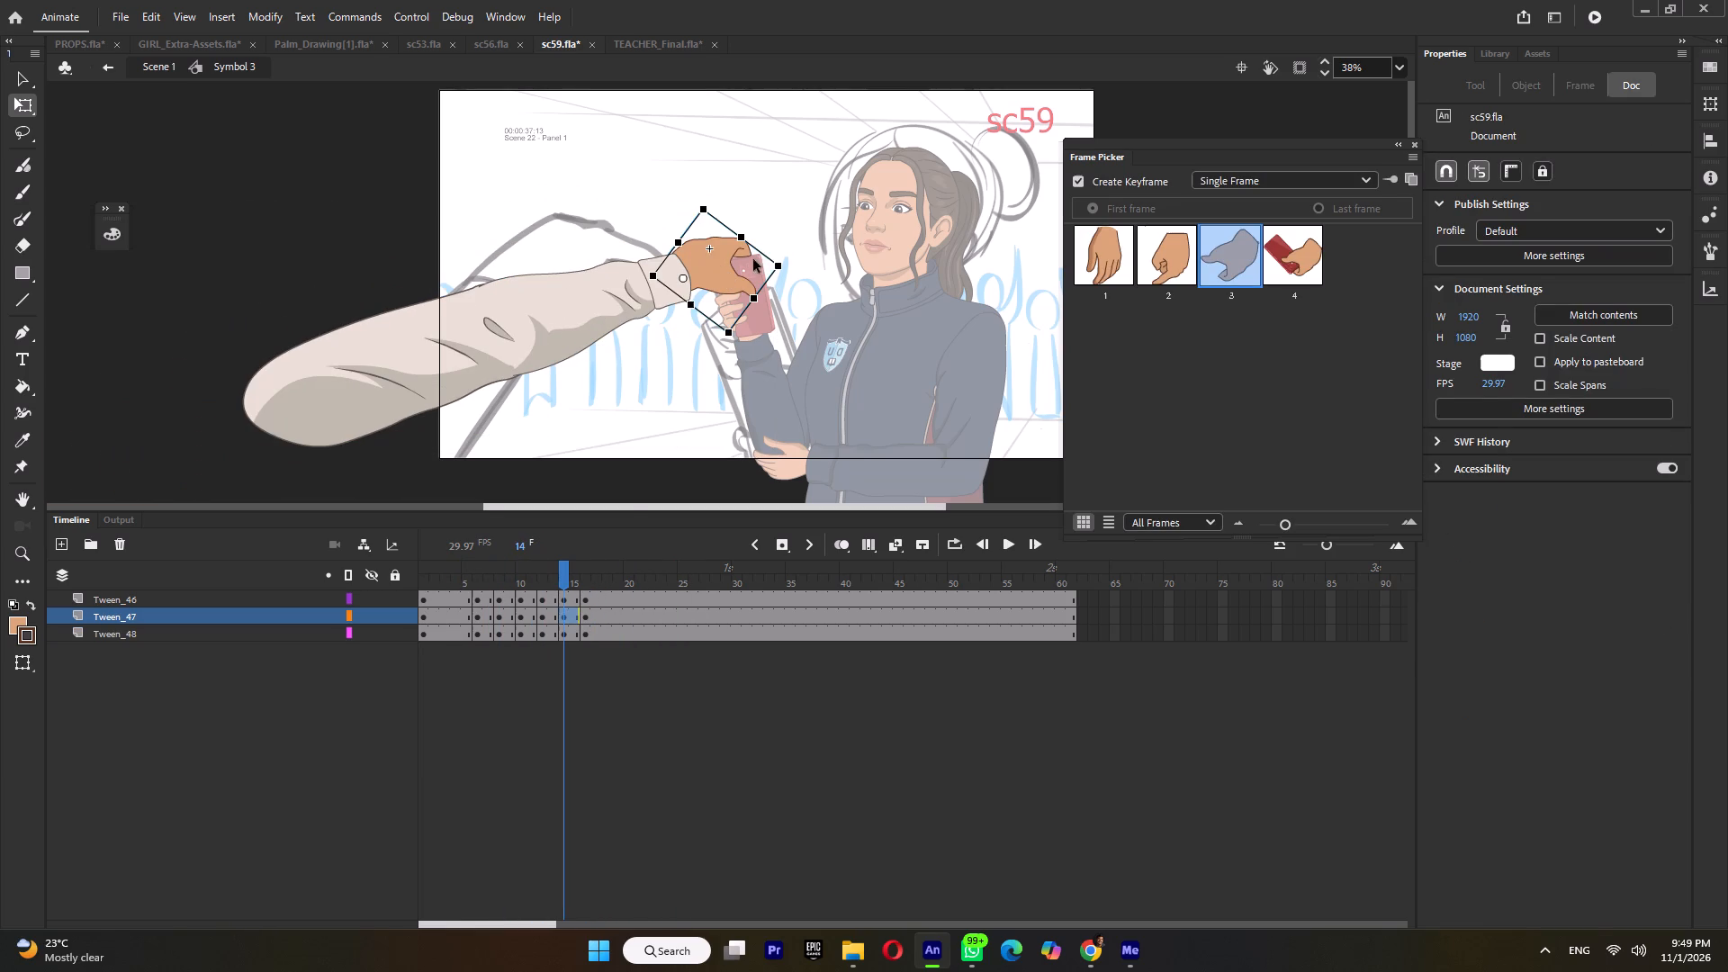
scroll(775, 267, "up", 6, "ctrl")
left_click_drag(794, 261, 797, 272)
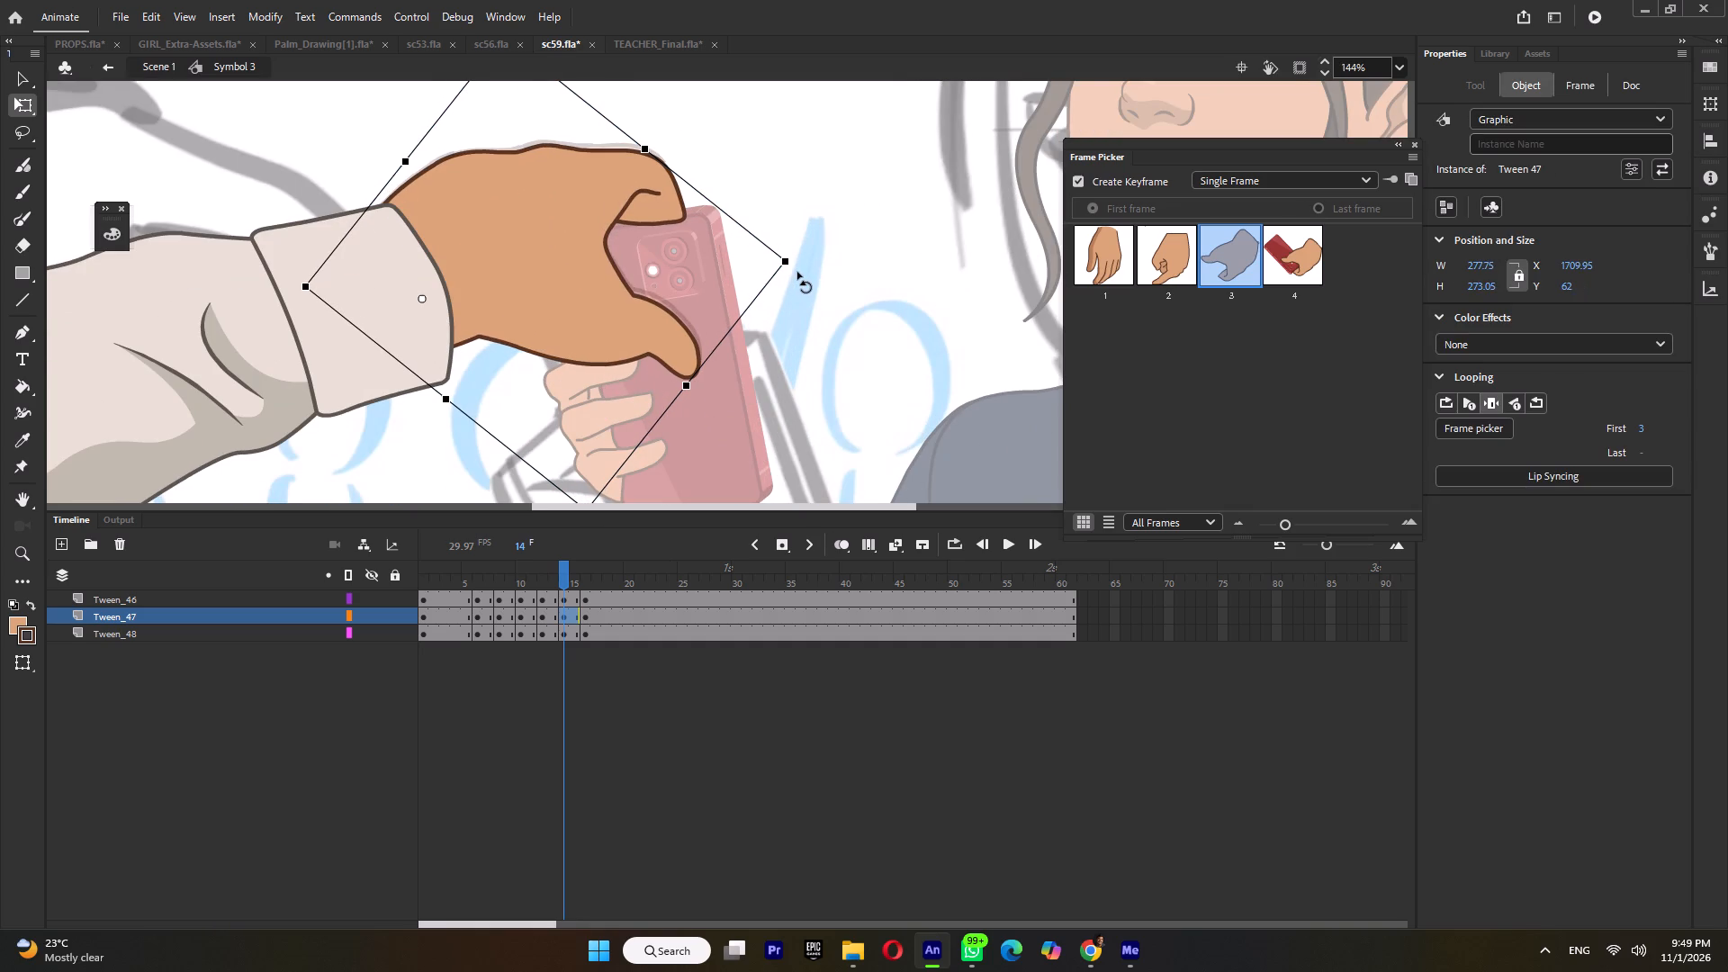
left_click_drag(797, 272, 797, 276)
On frame 14, move the pivot of the selected forearm and hand to the elbow and rotate them very slightly downward.
scroll(796, 276, "down", 5, "ctrl")
left_click(402, 326, "shift")
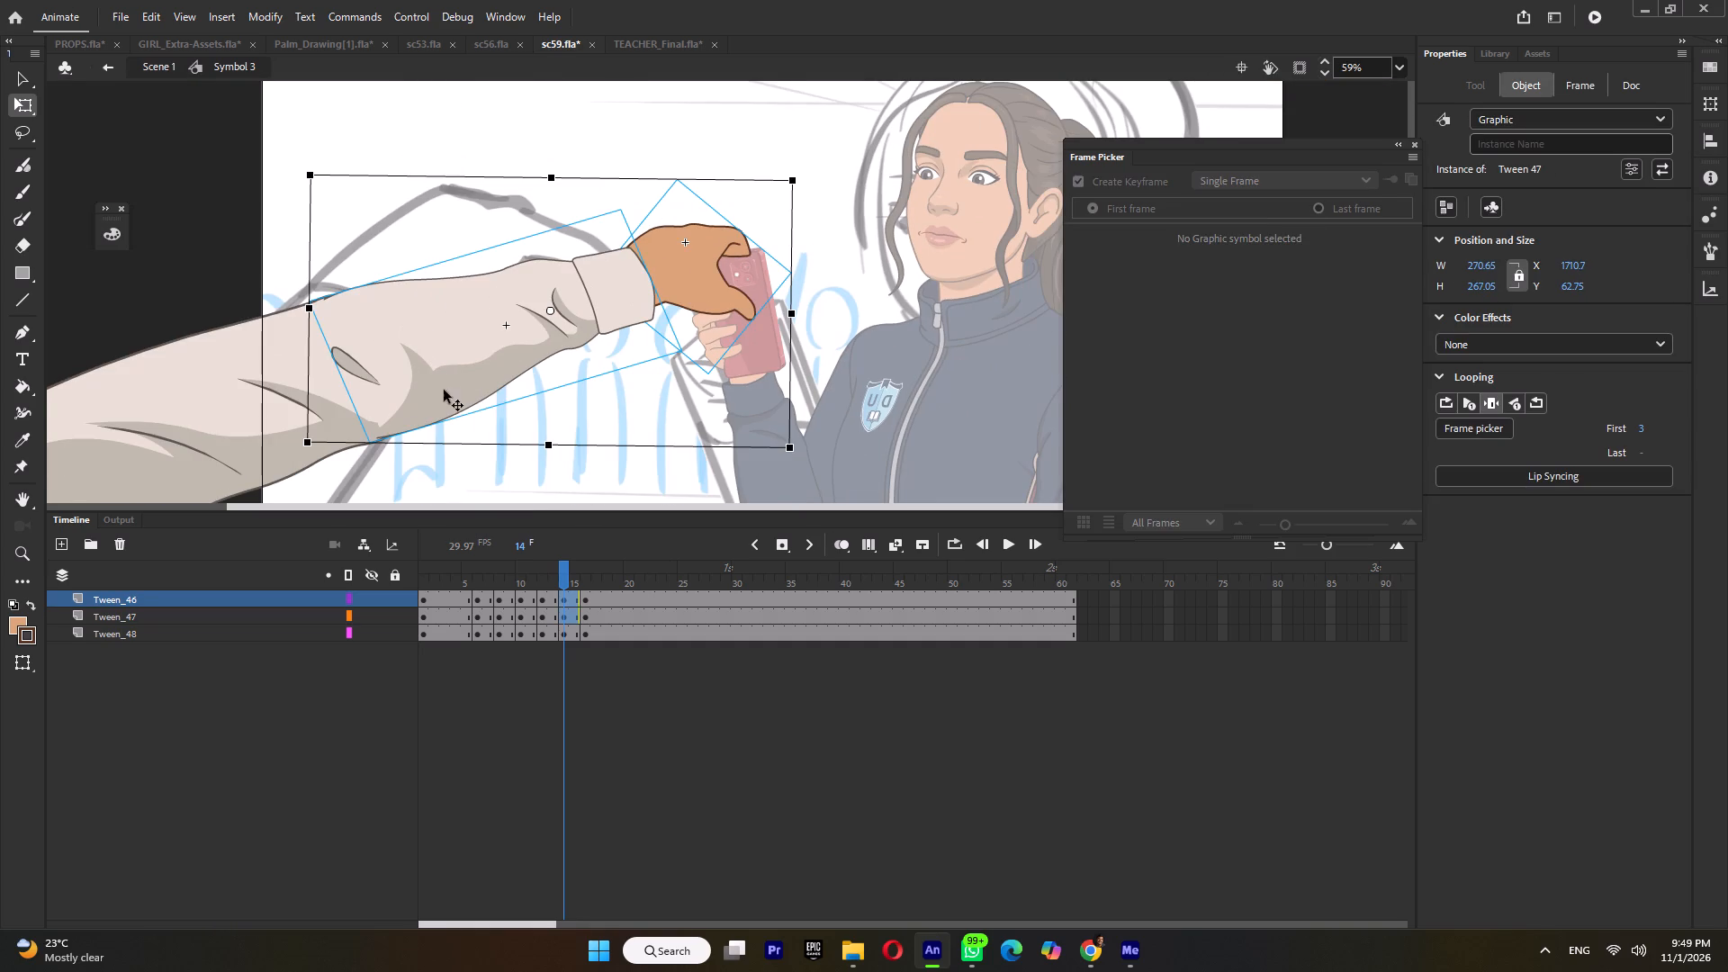
left_click_drag(550, 311, 349, 374)
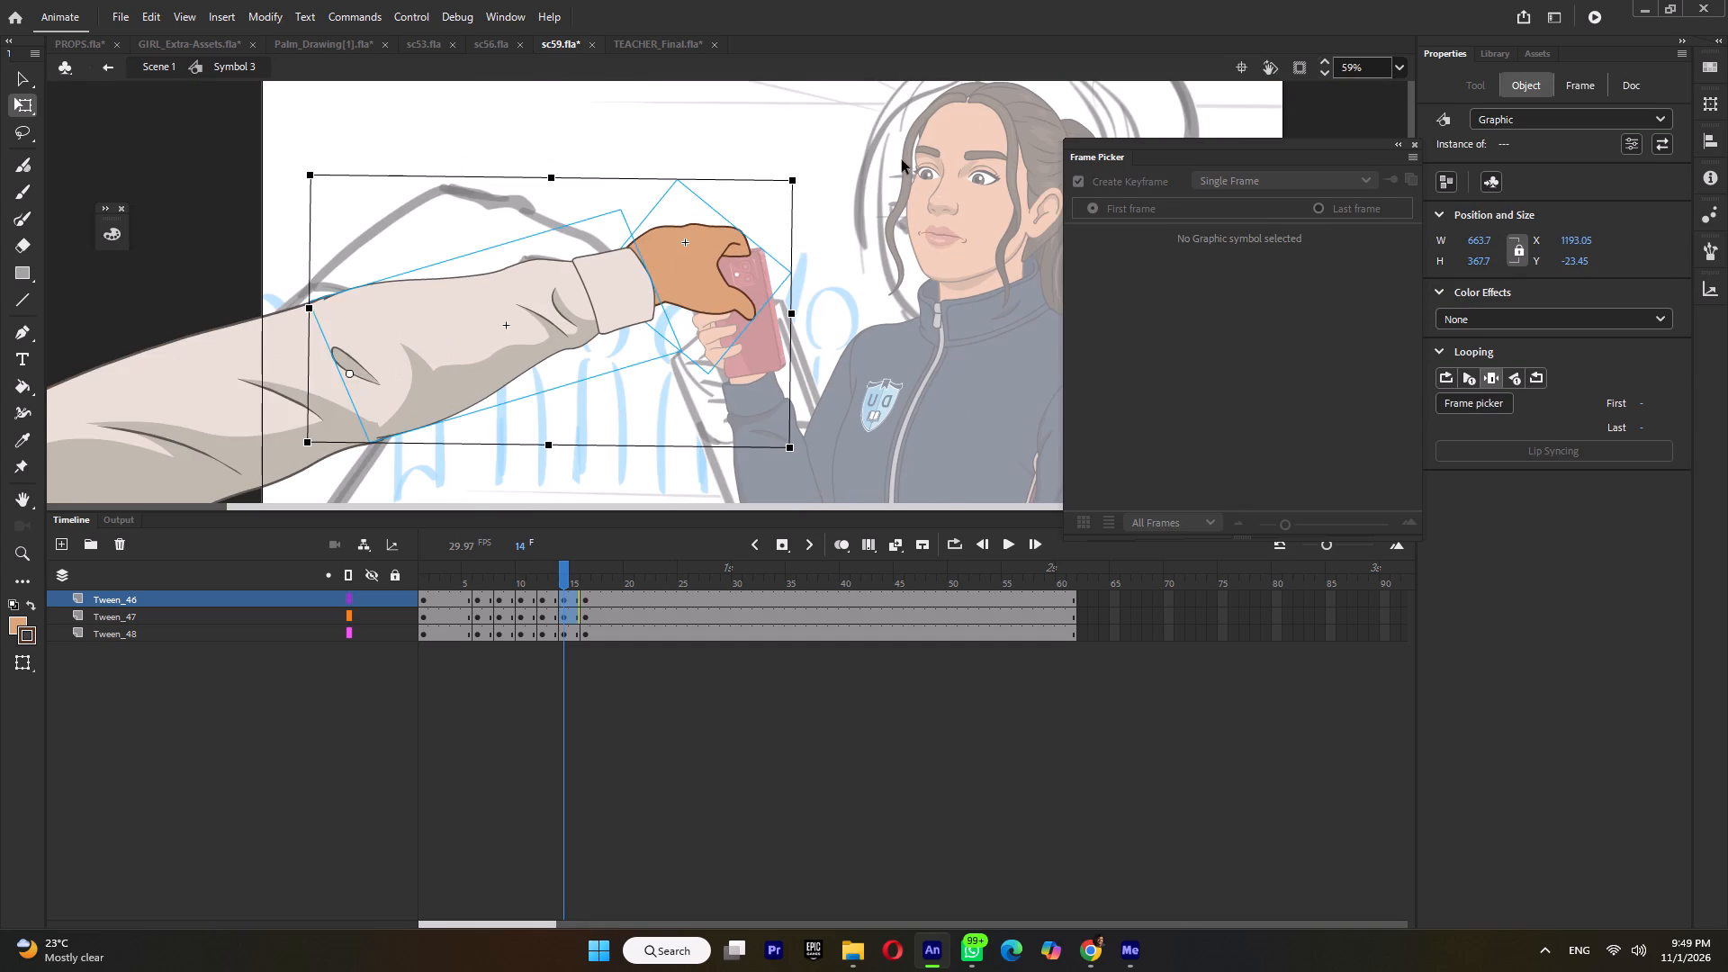
scroll(902, 160, "up", 3, "ctrl")
scroll(716, 229, "up", 5, "ctrl")
scroll(656, 186, "up", 3, "ctrl")
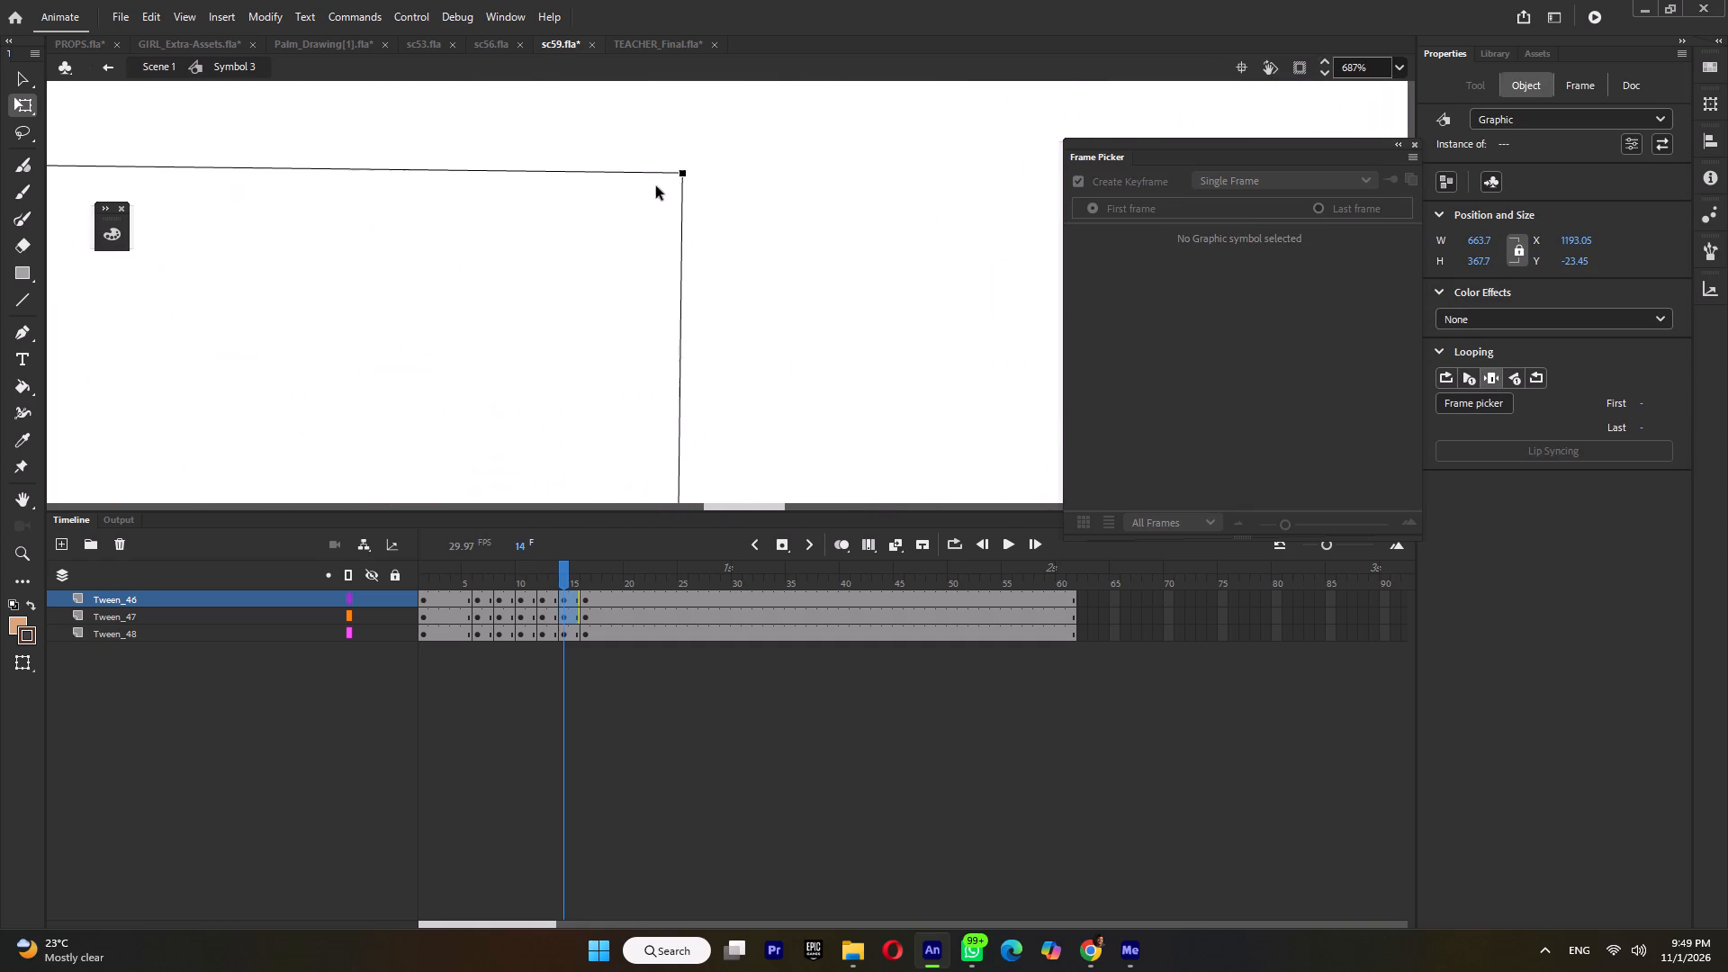
left_click_drag(691, 176, 699, 183)
scroll(700, 183, "down", 6, "ctrl")
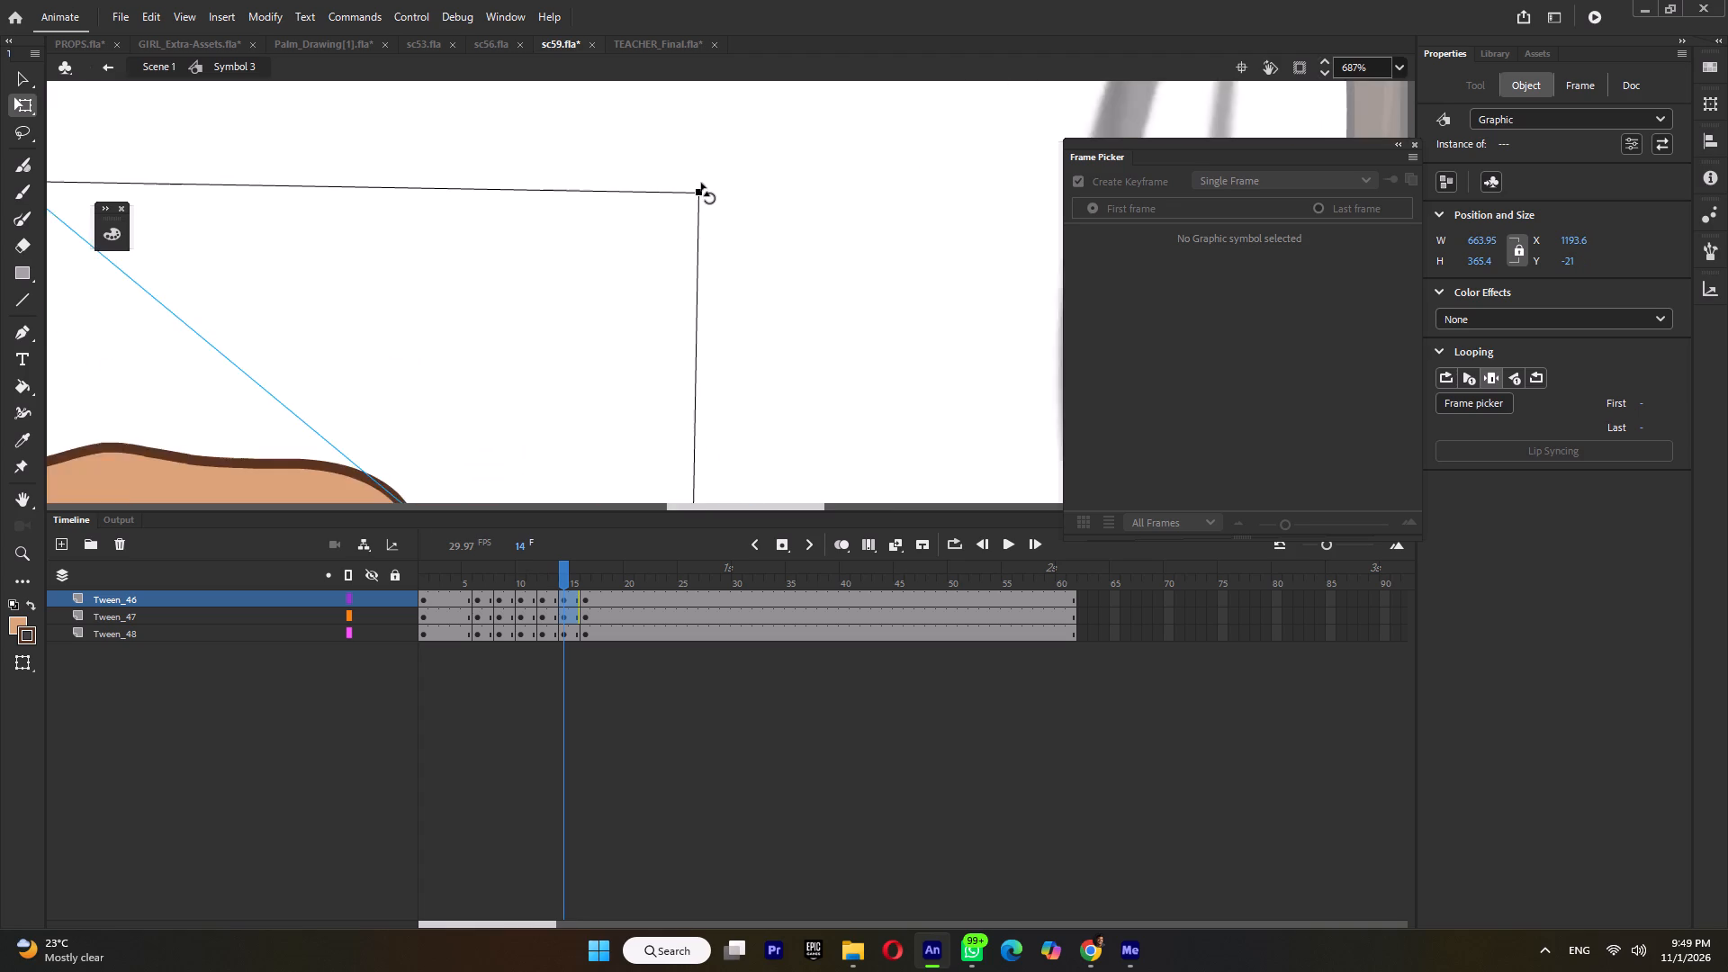
scroll(701, 183, "down", 8, "ctrl")
Play back and scrub the reach between frames 5 and 16 to check the arm's motion into the grip.
left_click(473, 566)
key("Return")
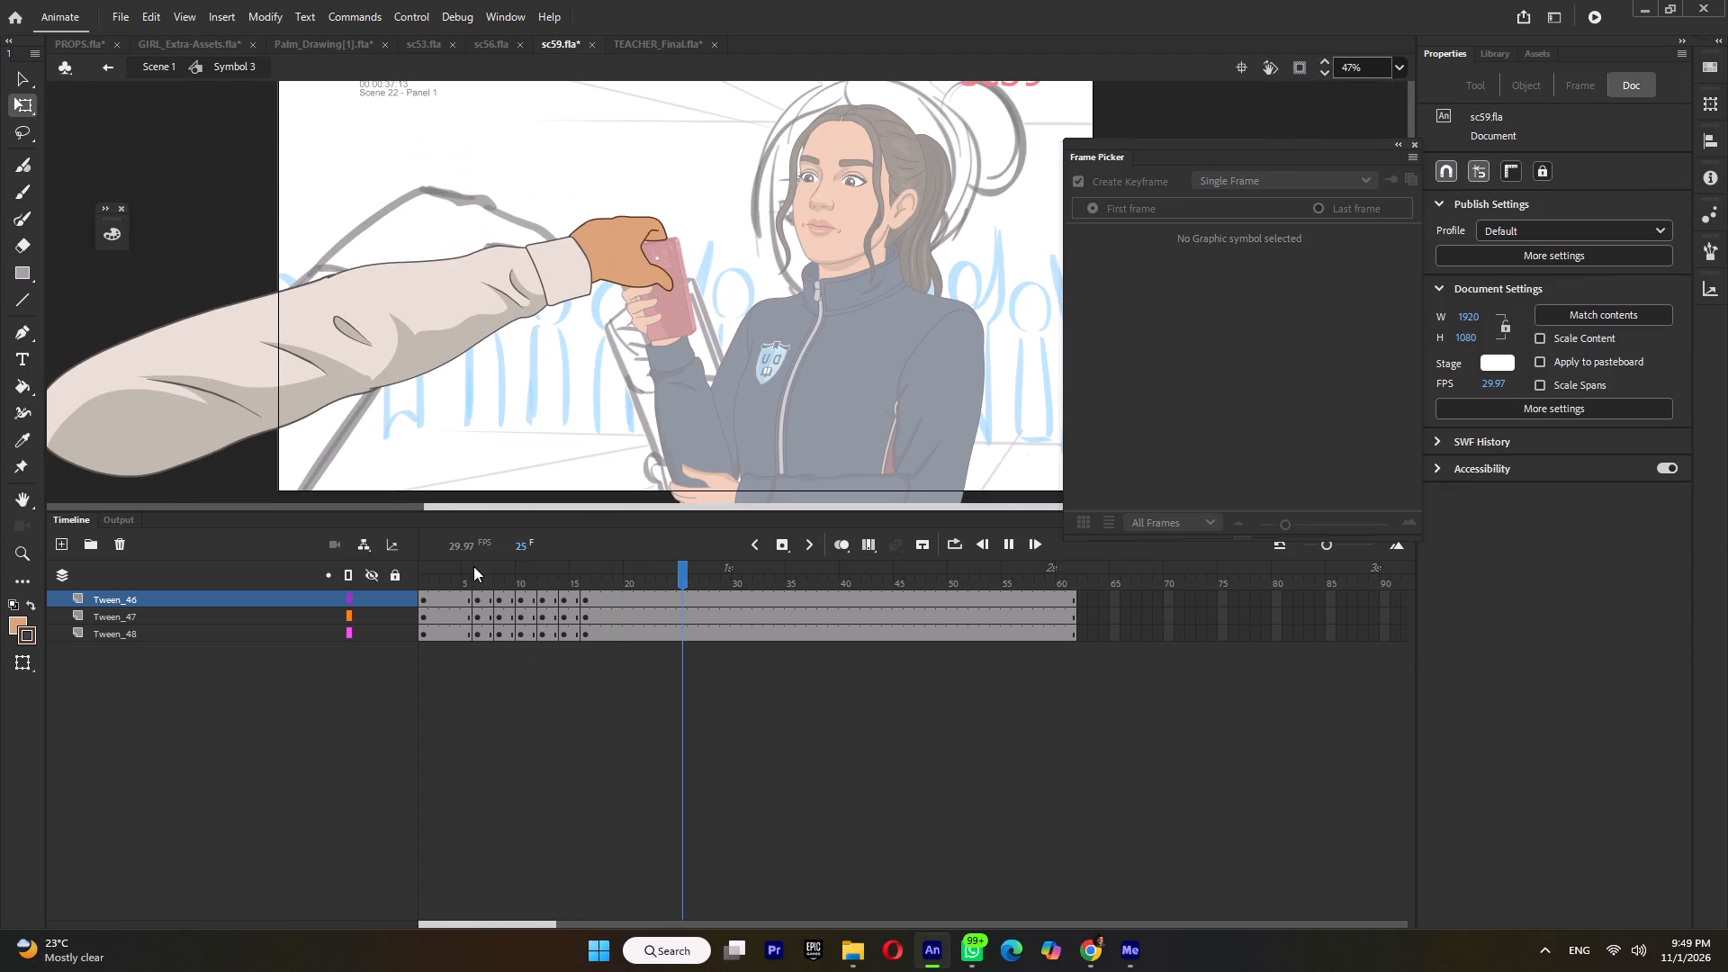
key("Return")
left_click(488, 570)
key("Return")
key("Return")
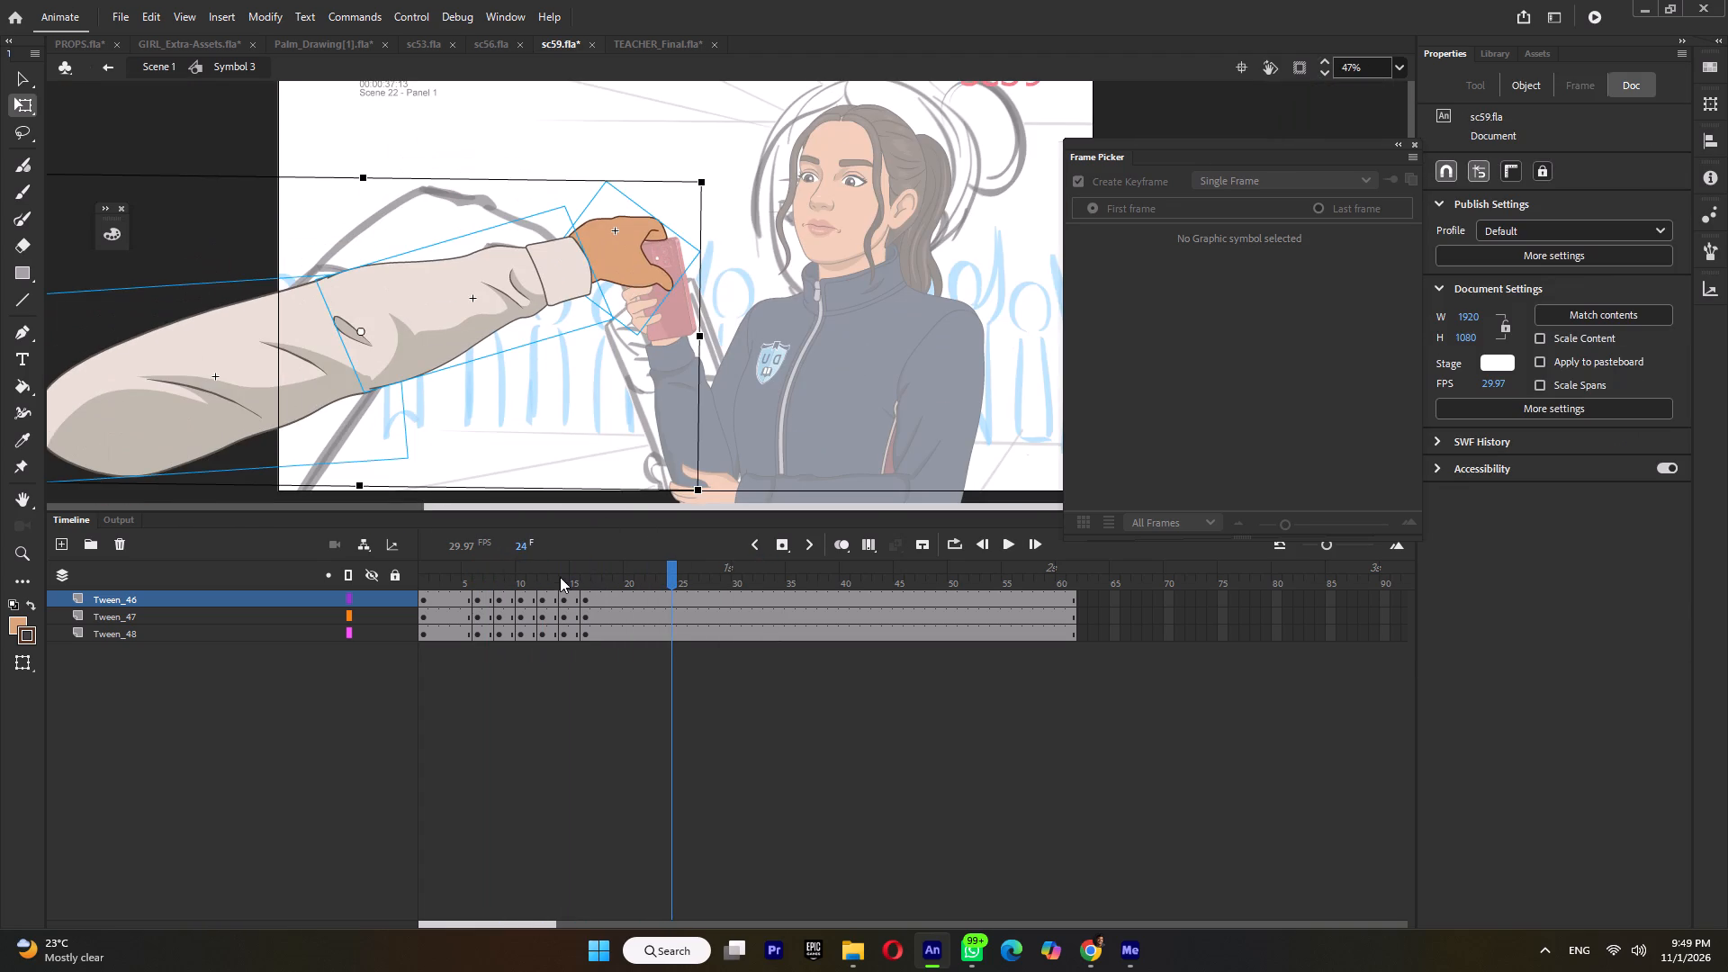
left_click_drag(560, 577, 543, 599)
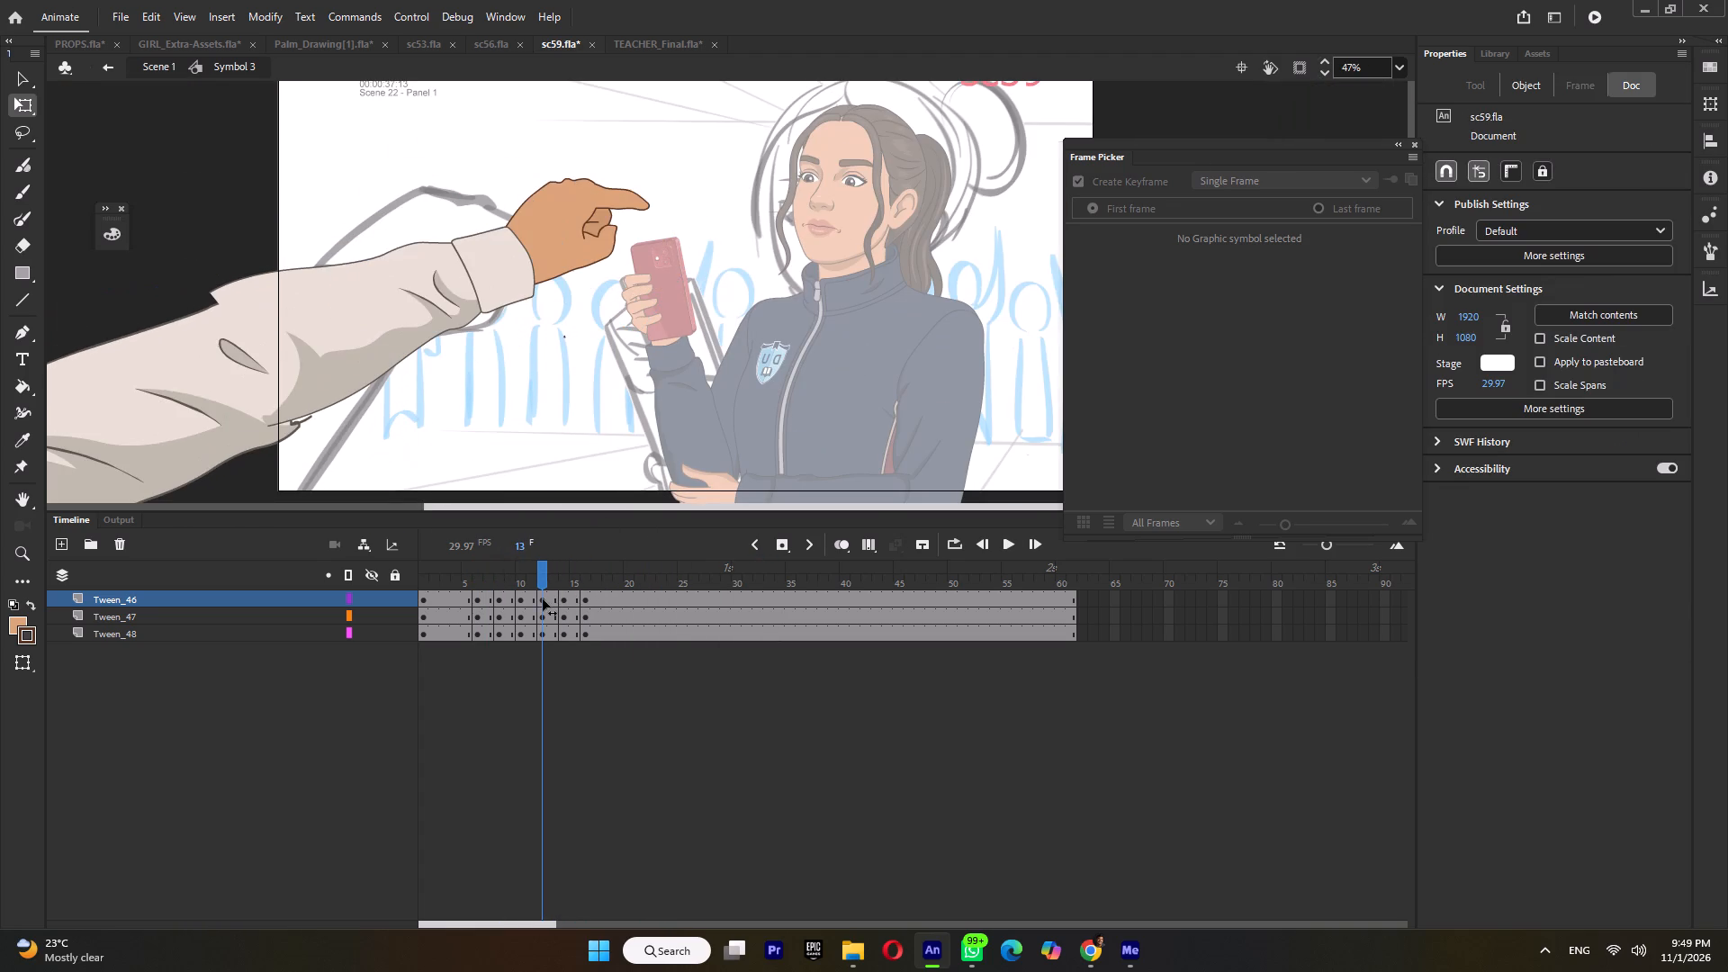
left_click_drag(543, 599, 465, 638)
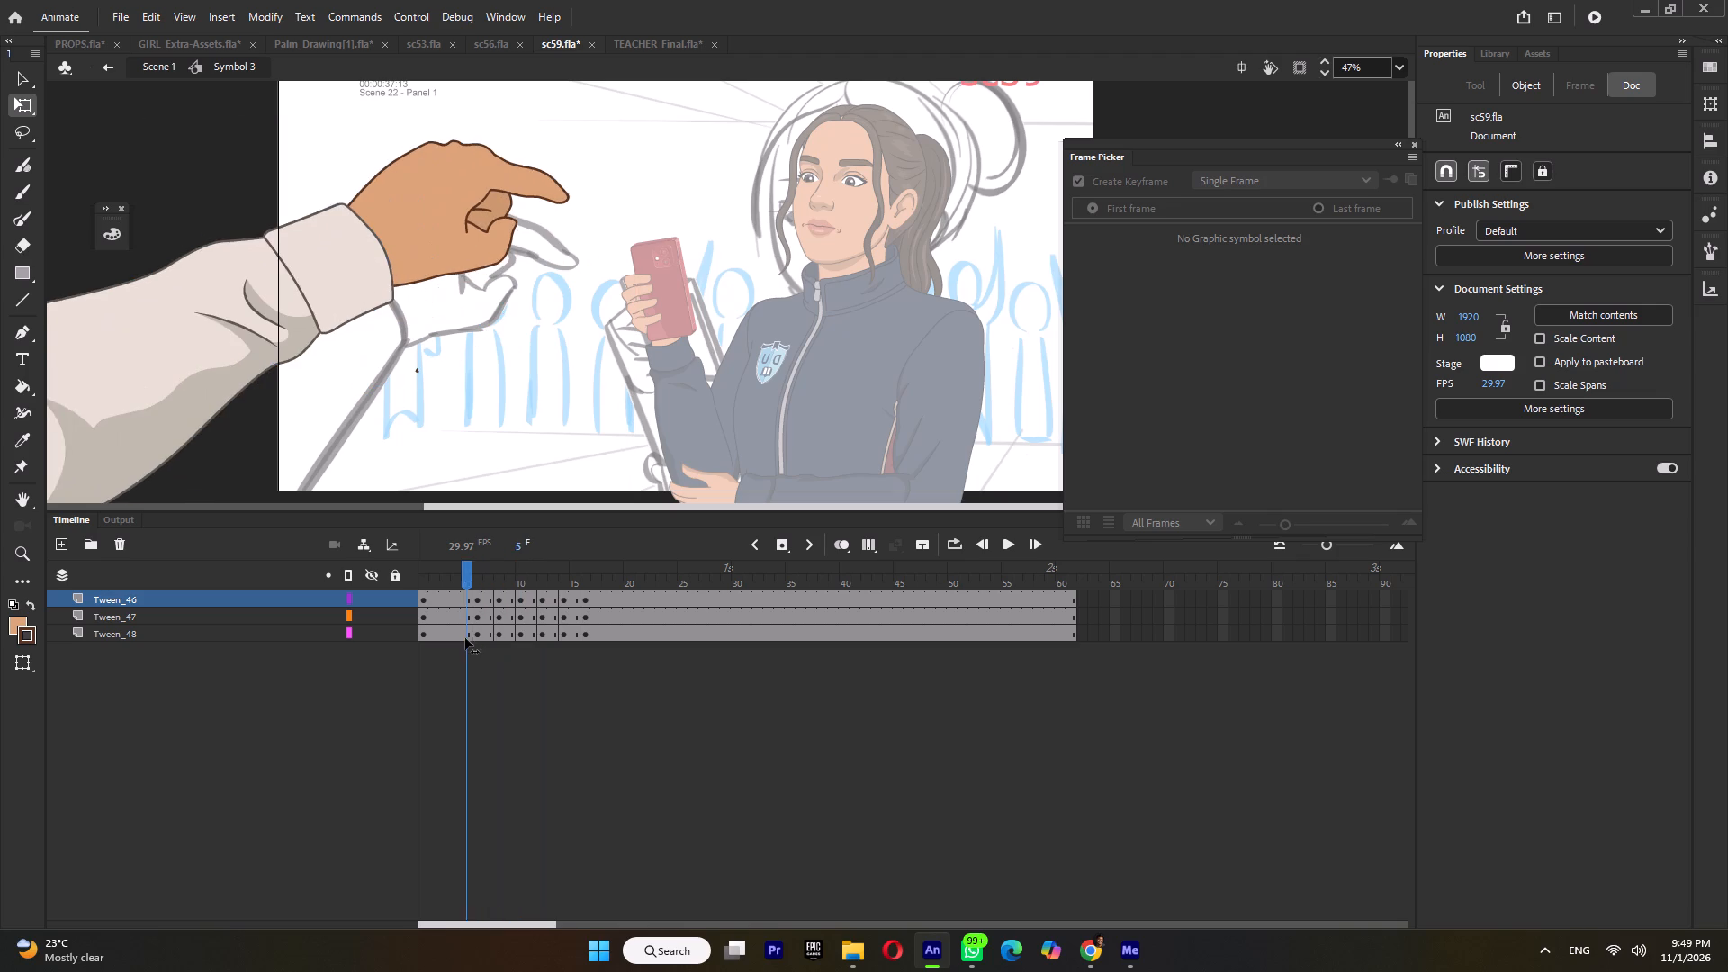
left_click_drag(465, 638, 576, 639)
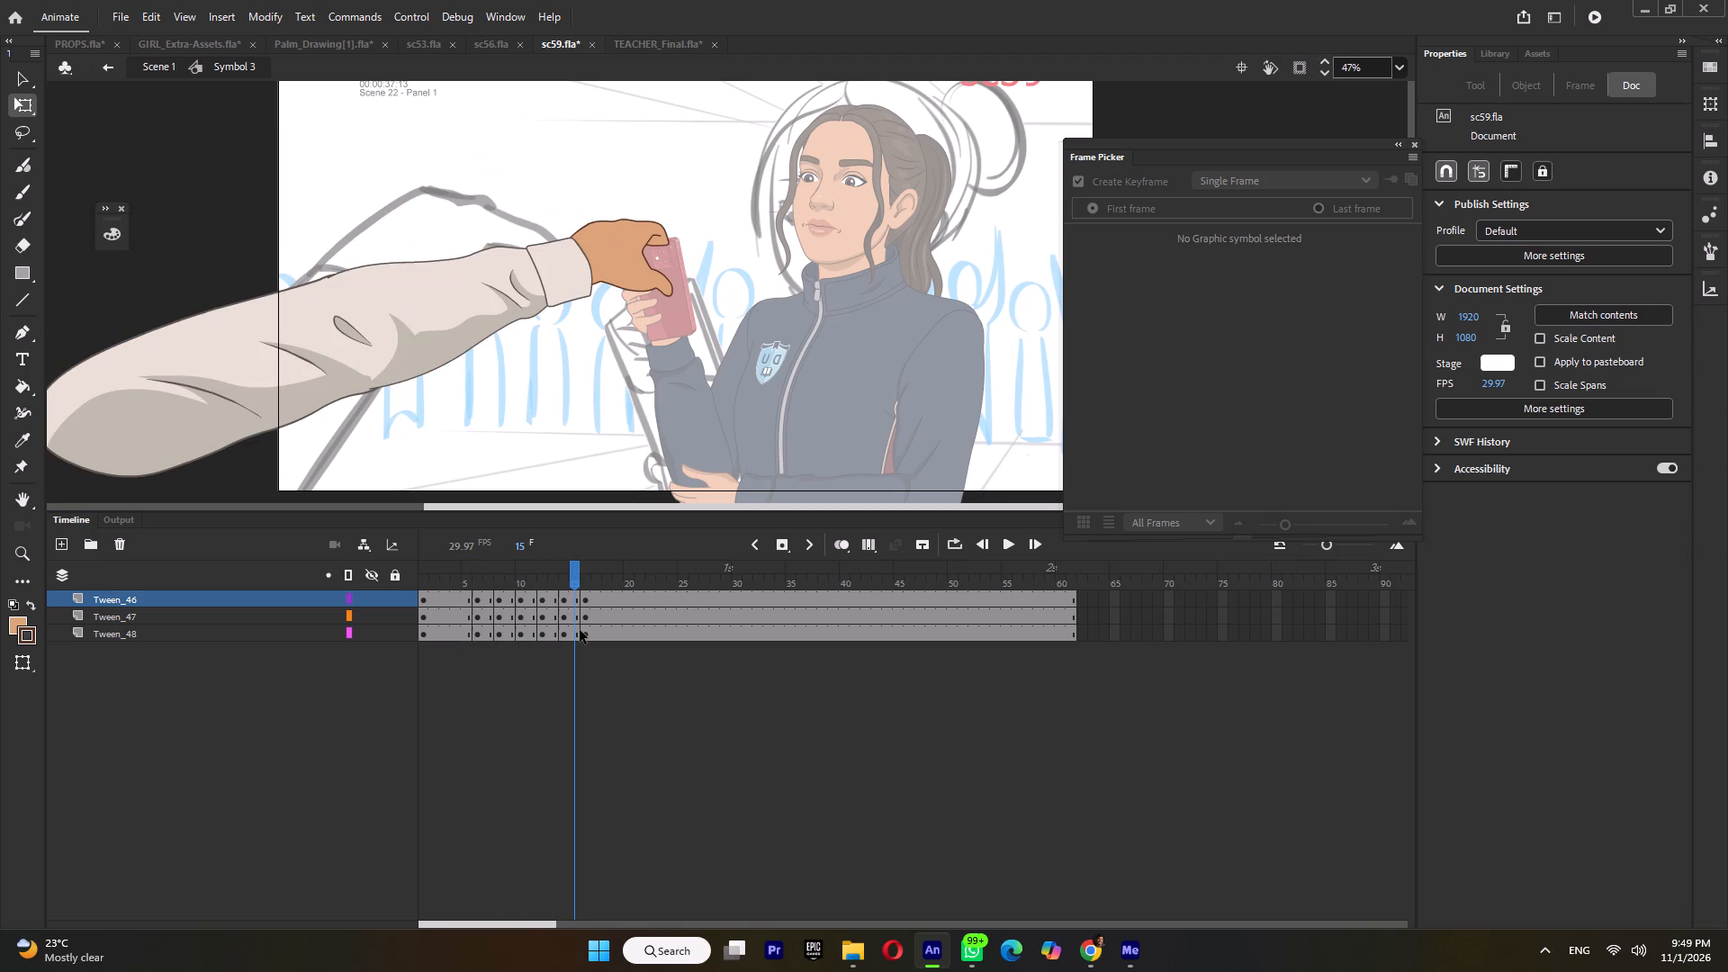
left_click(557, 579)
left_click(562, 579)
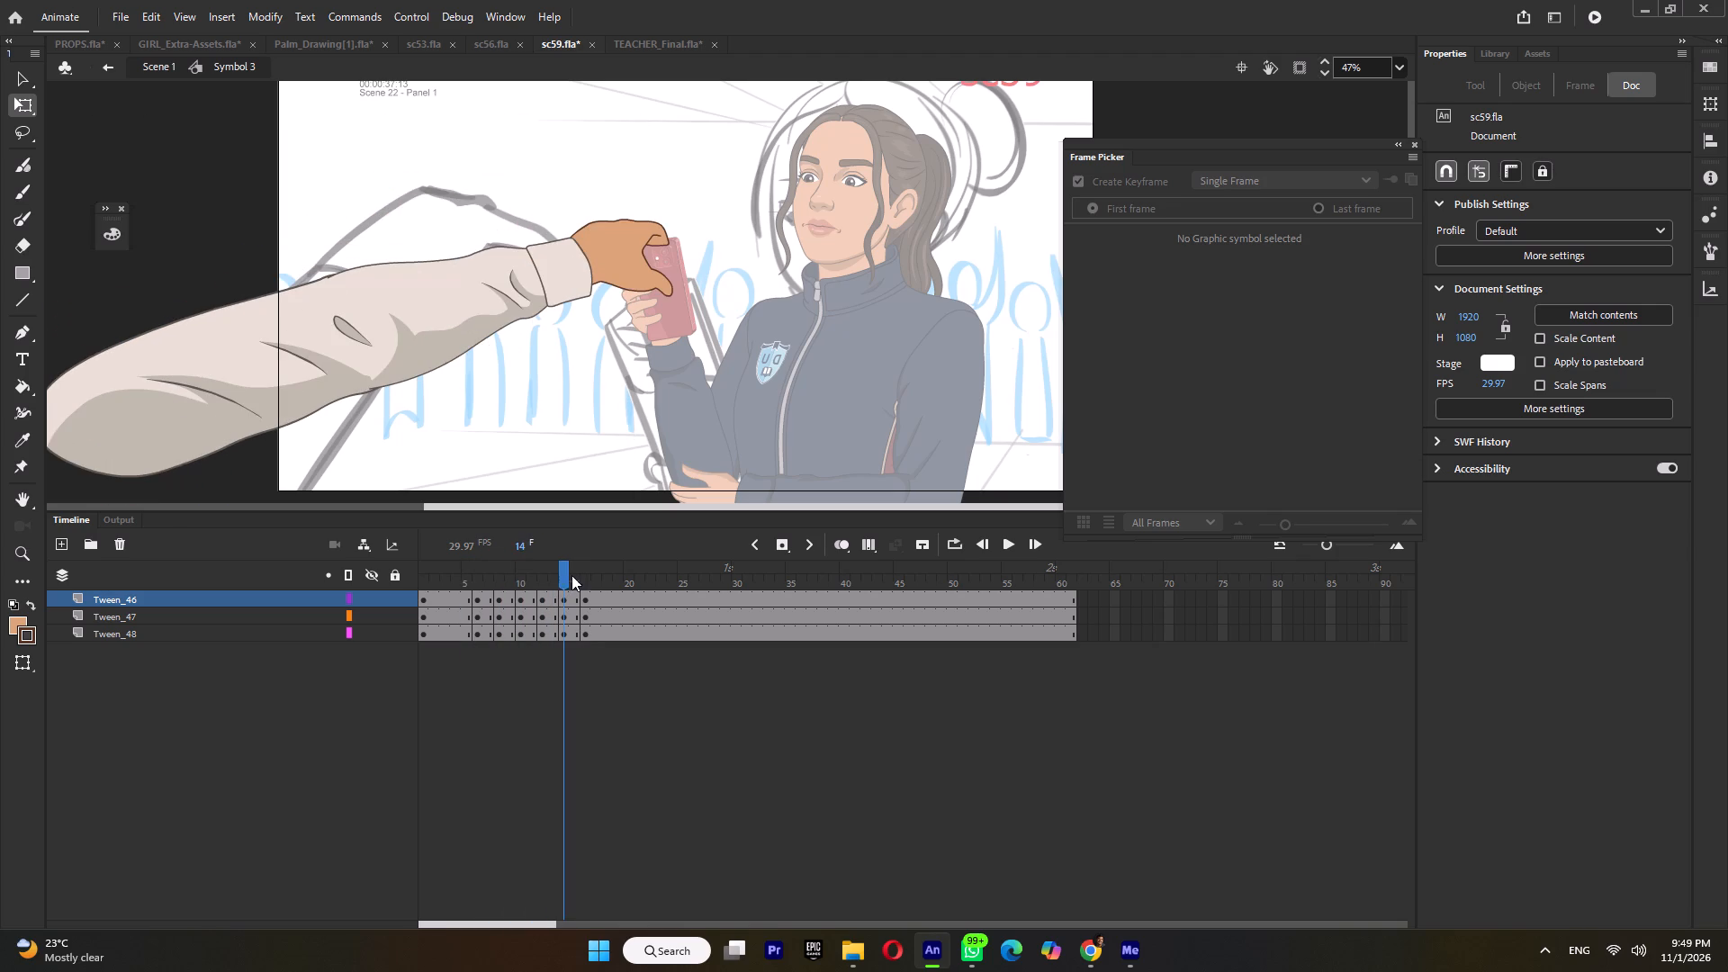
On frame 14, rotate the gripping hand slightly upward and nudge it forward toward the girl's phone.
left_click(619, 255)
scroll(692, 250, "up", 5, "ctrl")
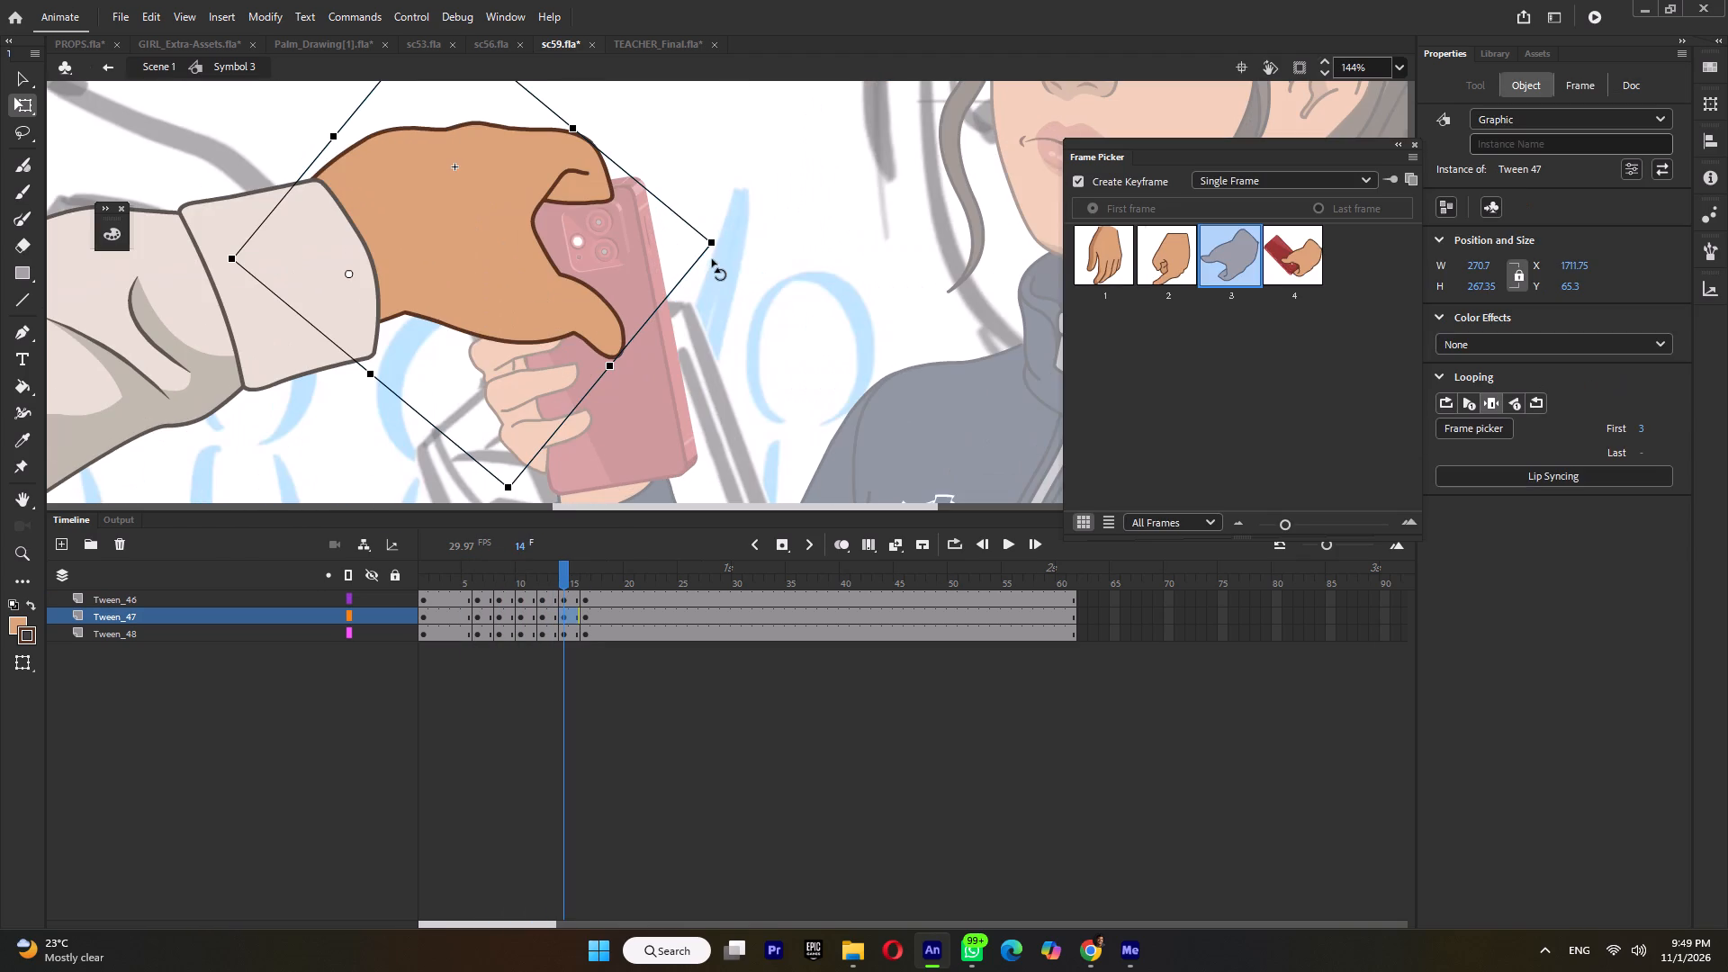
left_click_drag(712, 259, 724, 236)
left_click_drag(525, 253, 536, 260)
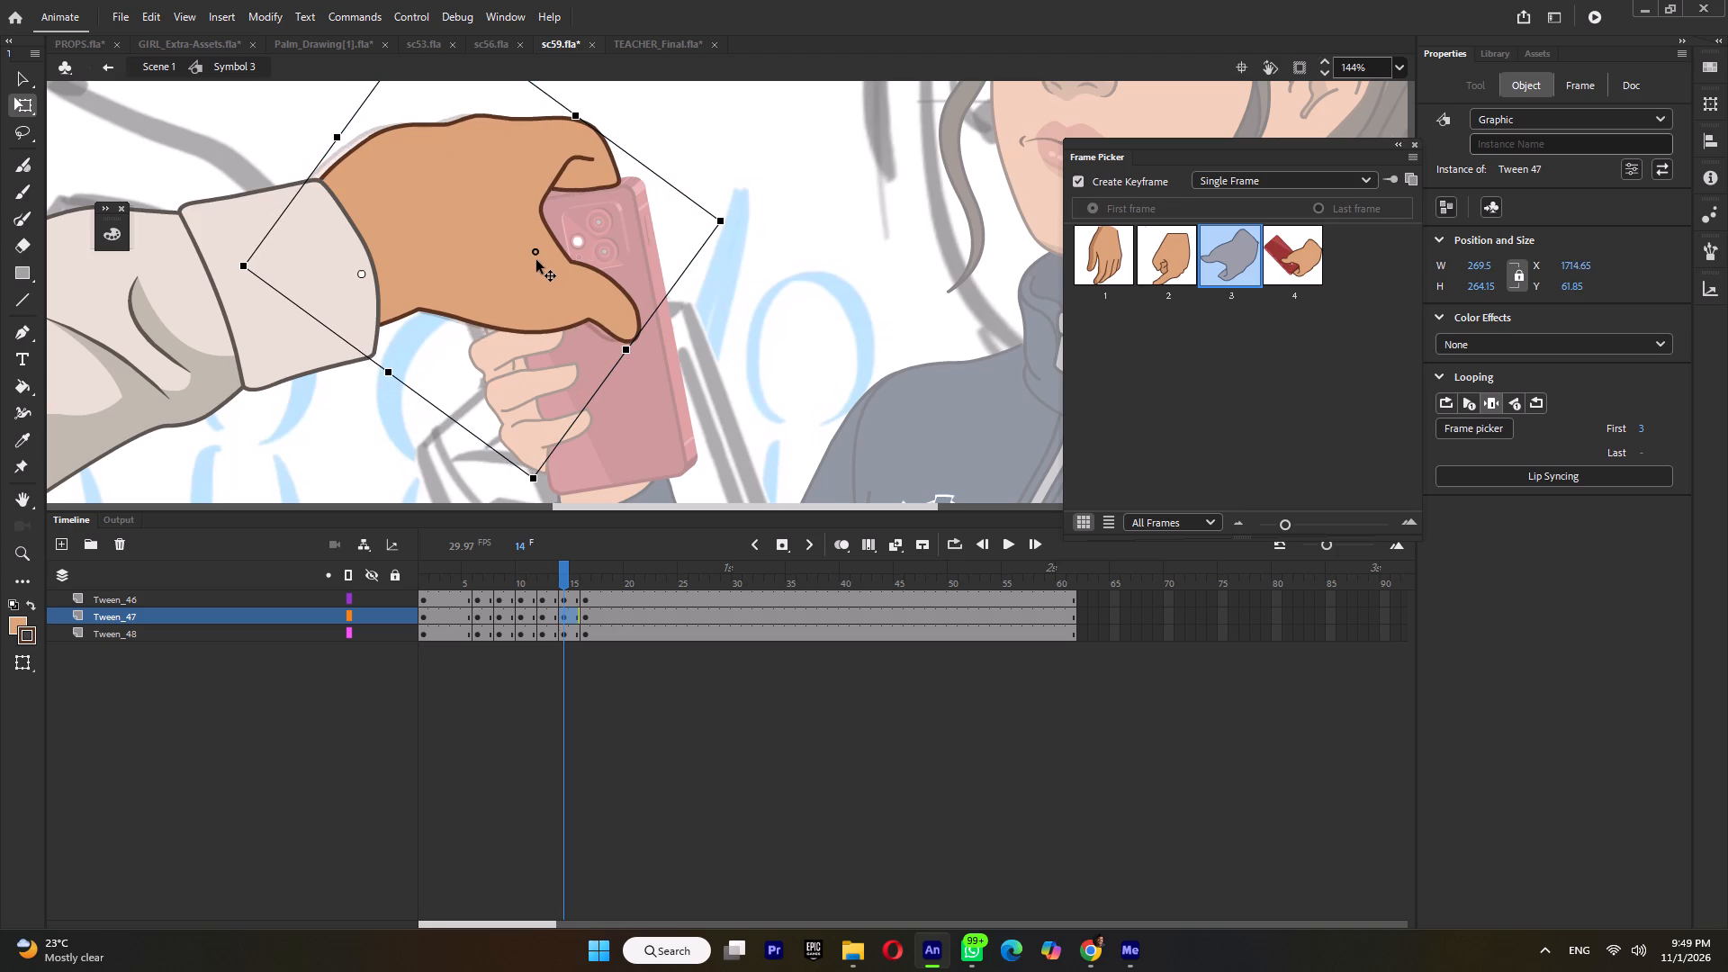
left_click_drag(536, 260, 542, 260)
On frame 16, nudge the gripping hand forward to line up with its frame 14 position at the phone.
left_click(581, 579)
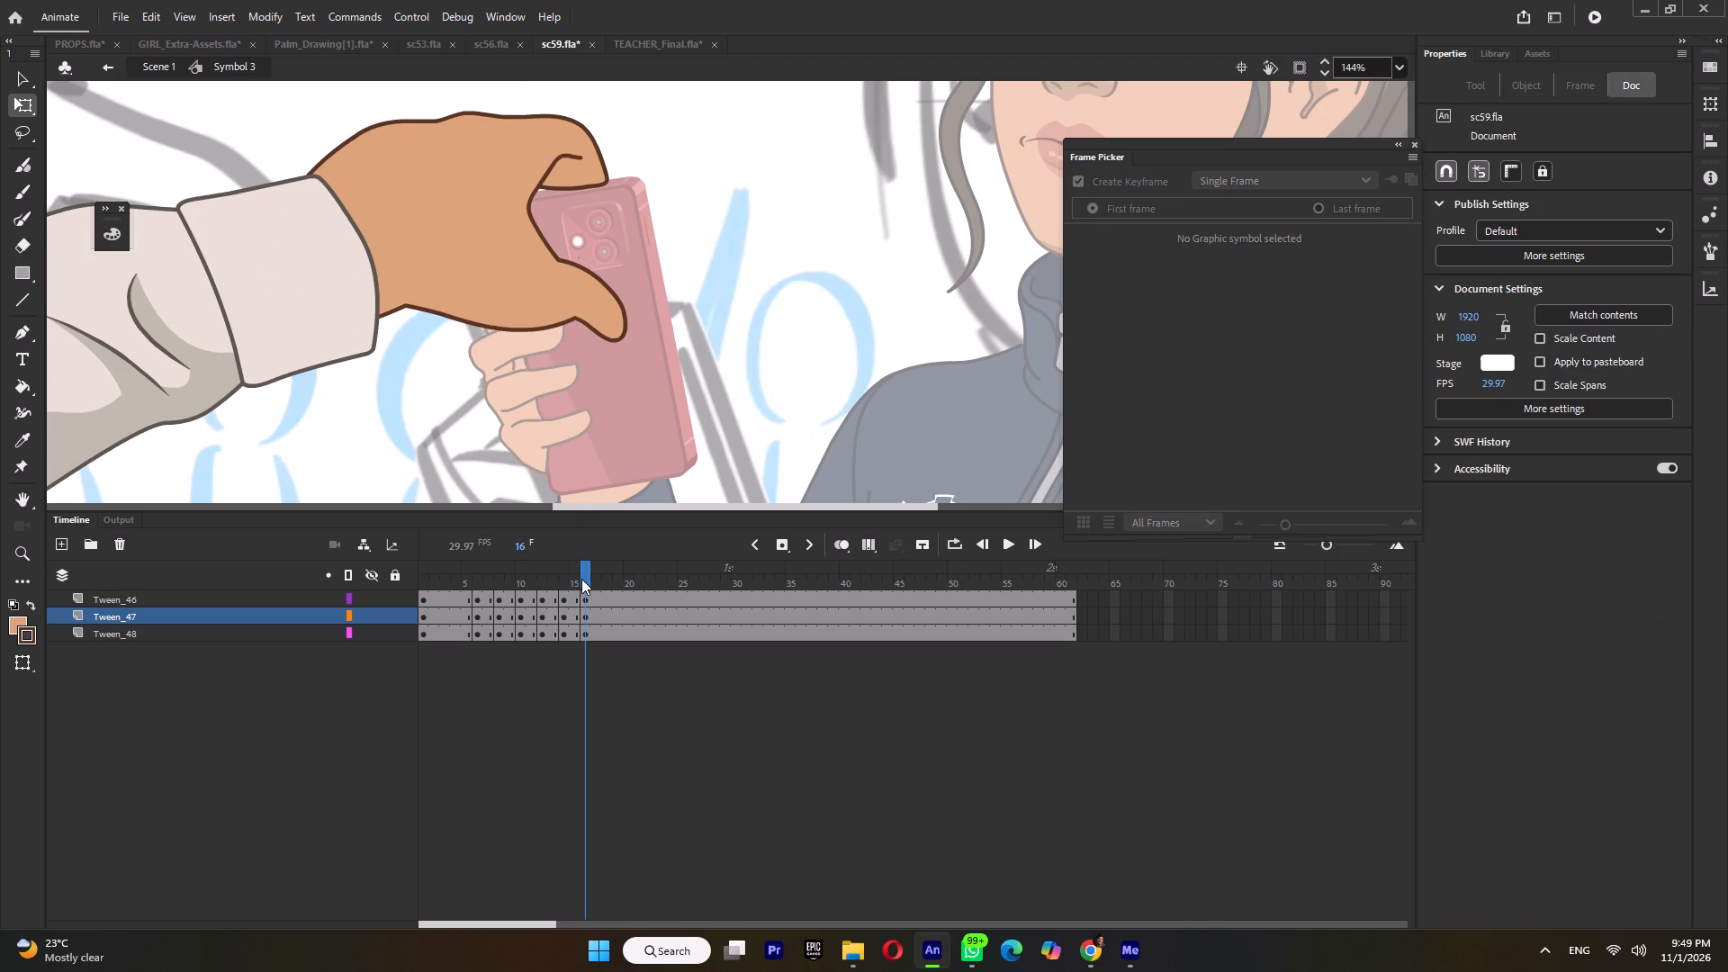
left_click(484, 273)
left_click_drag(476, 266, 491, 266)
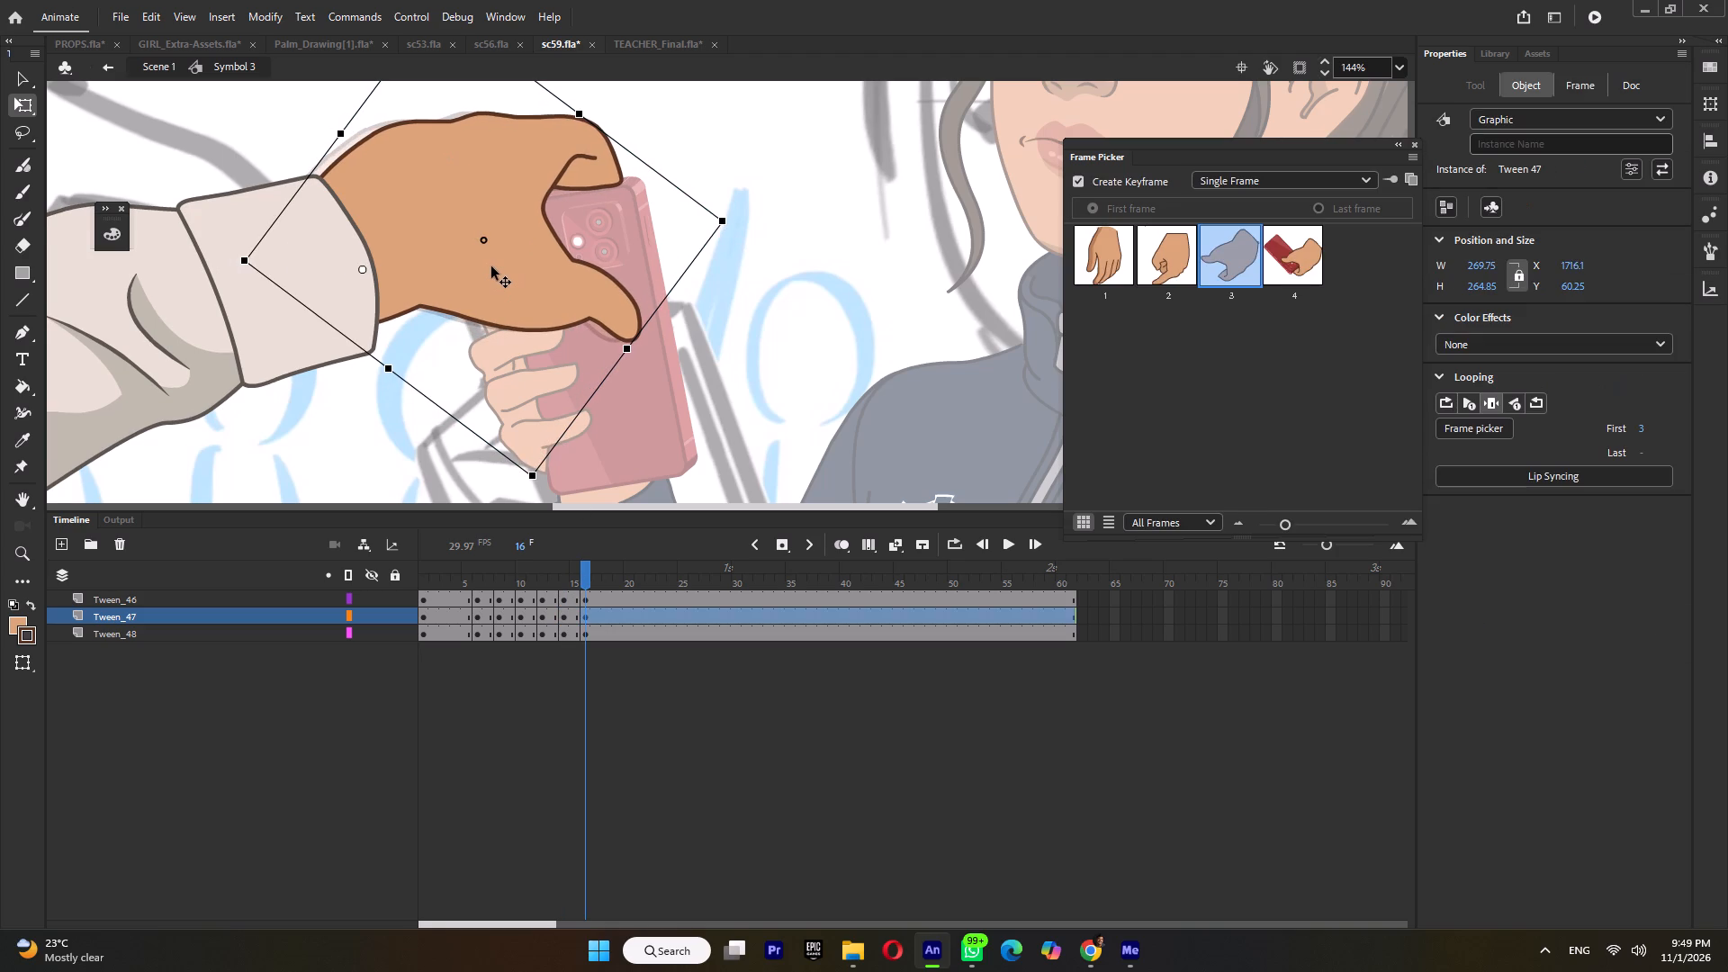
left_click_drag(491, 266, 492, 266)
Compare the hand's placement across frames 11 to 16 to check how it settles on the phone.
left_click(571, 585)
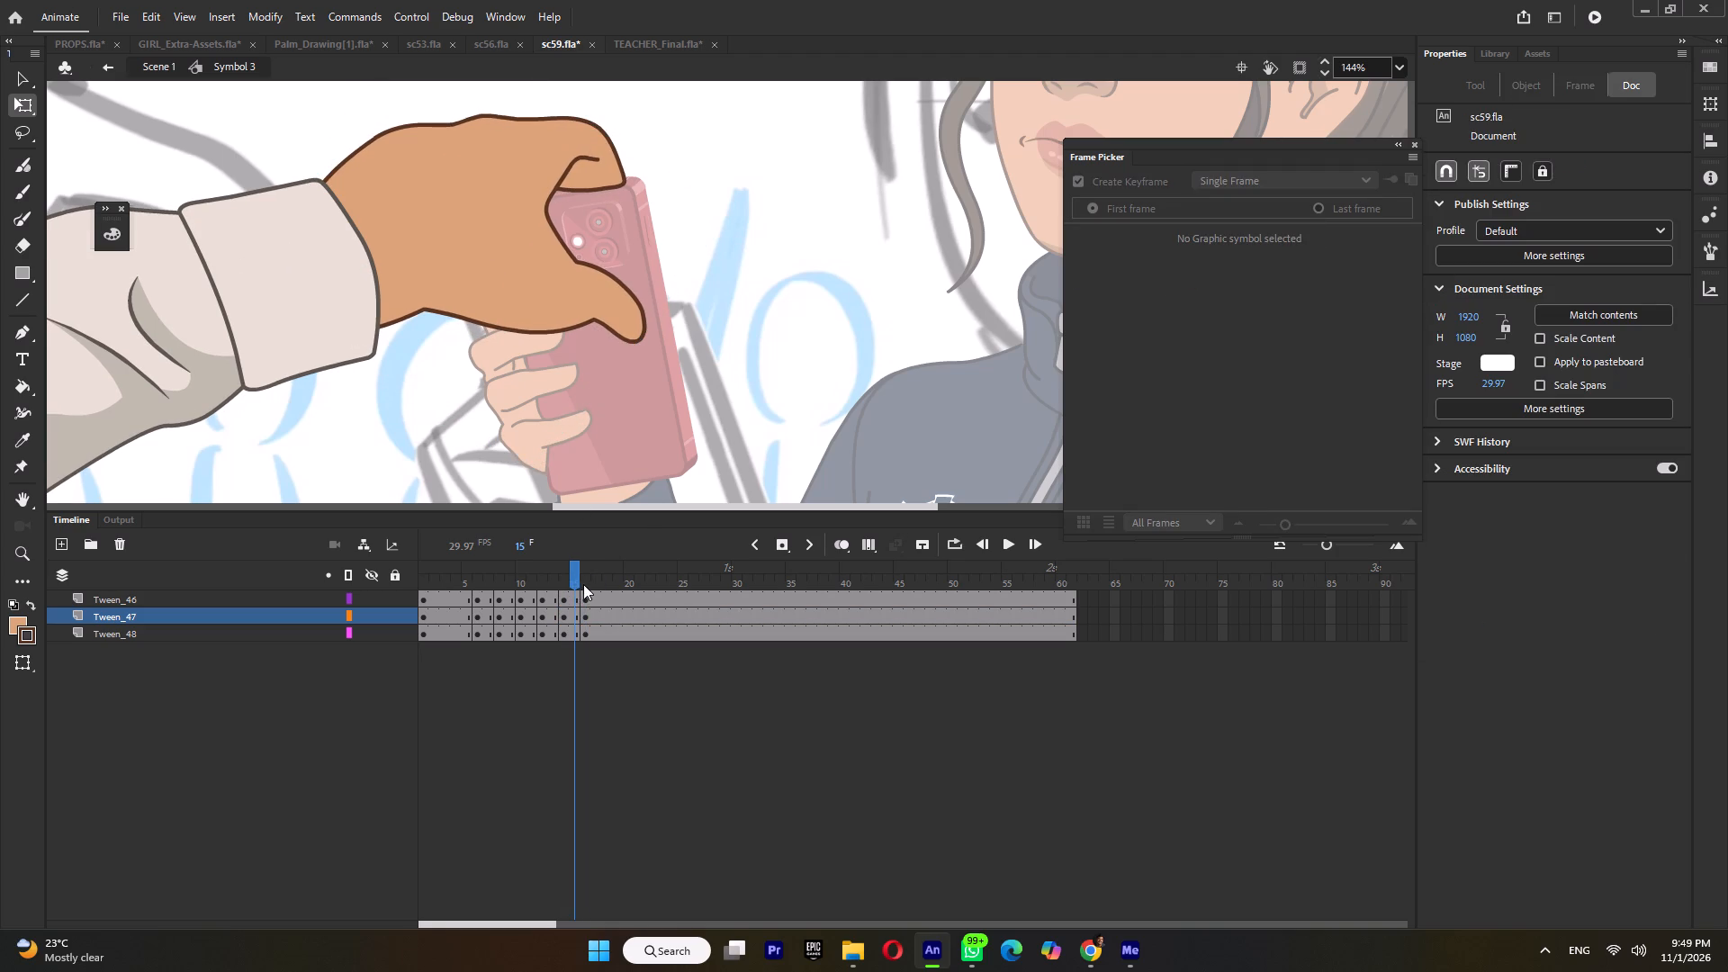
left_click(583, 584)
scroll(624, 319, "down", 4, "ctrl")
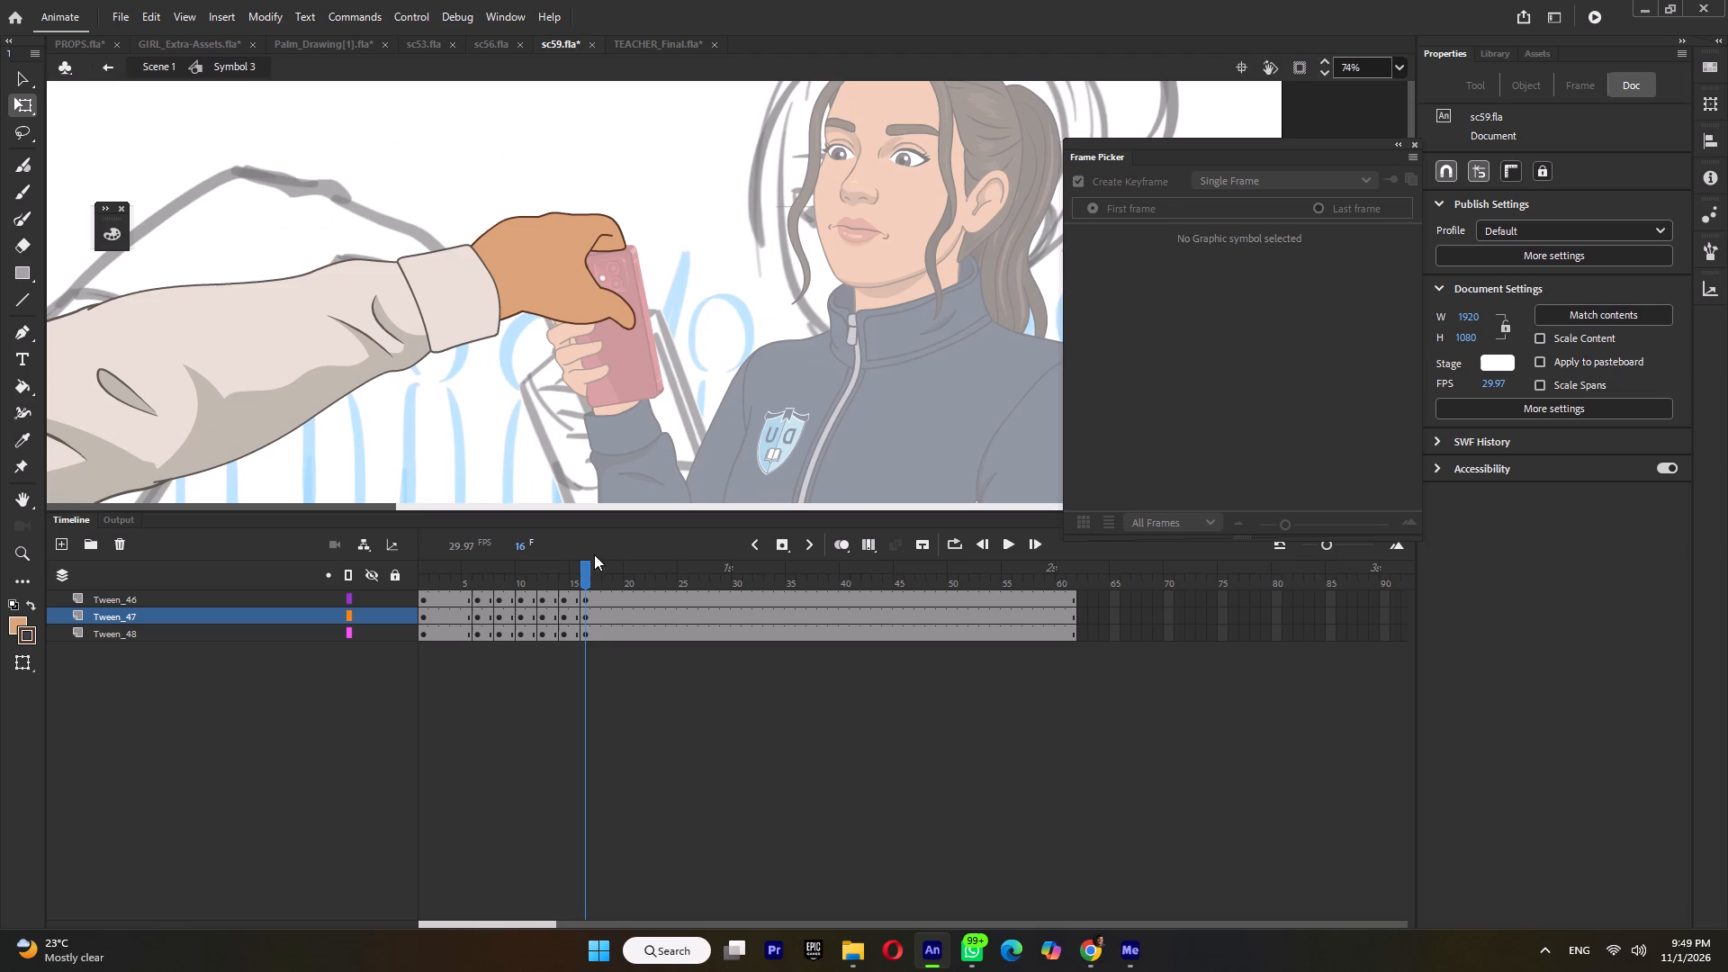
left_click(562, 579)
left_click(576, 579)
left_click(536, 585)
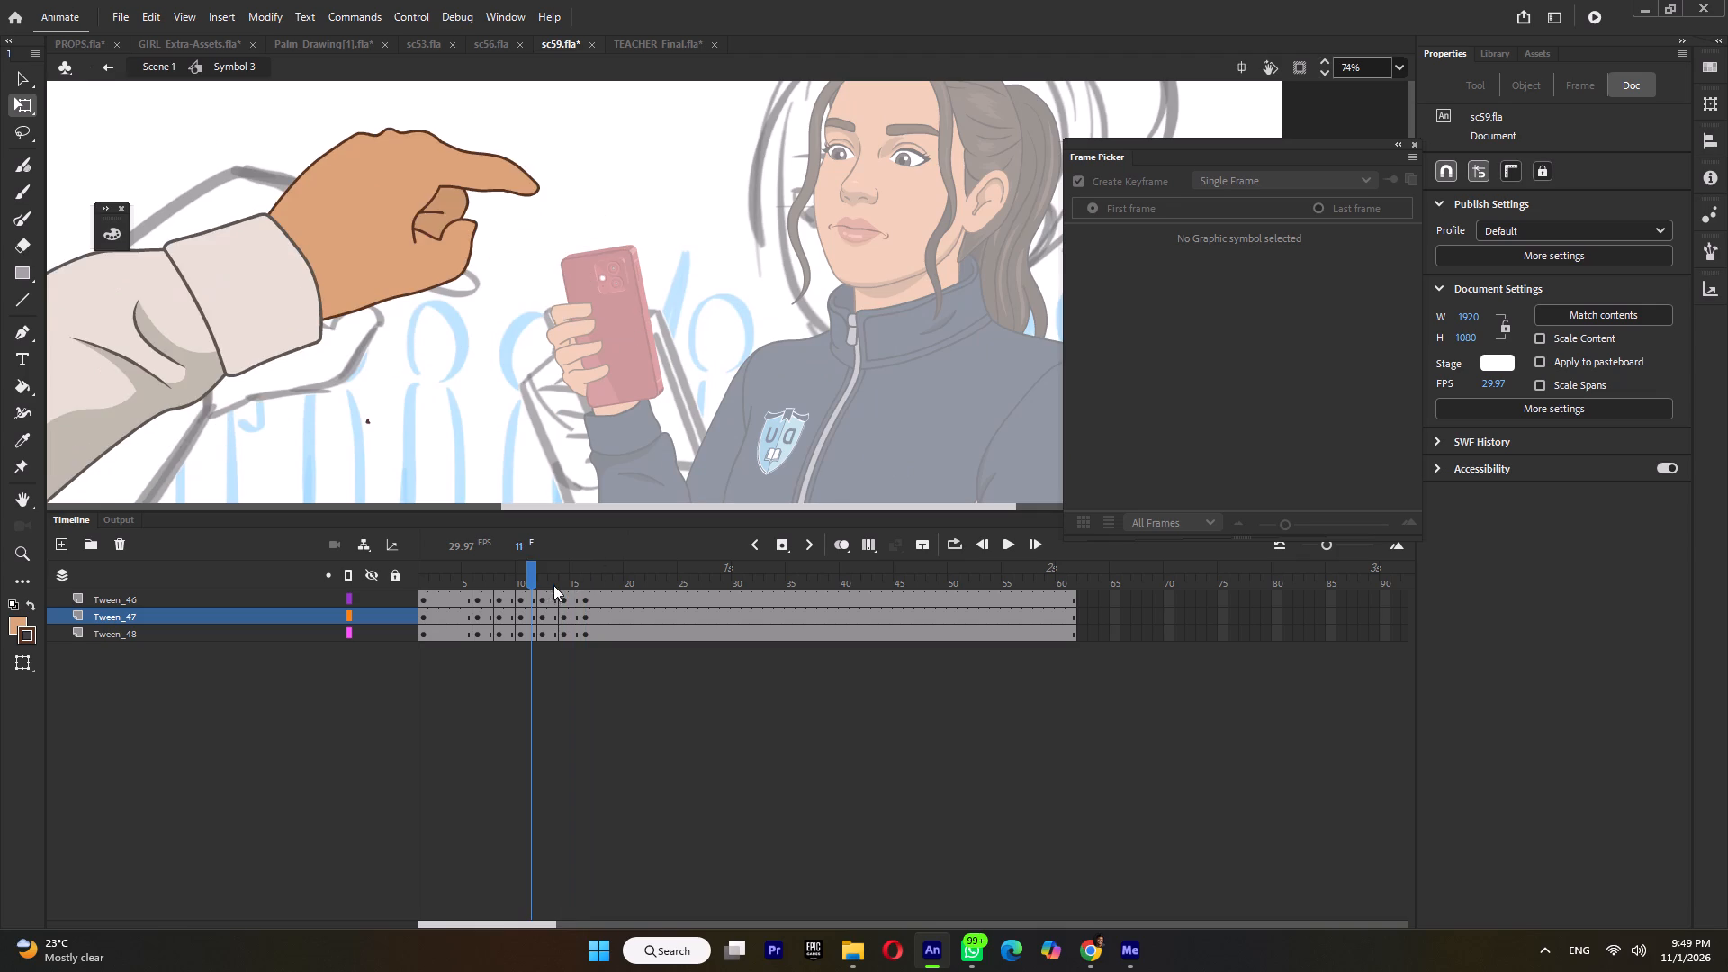
left_click(566, 582)
left_click(583, 583)
Rotate the gripping hand on frame 16 slightly upward about the wrist.
left_click(588, 292)
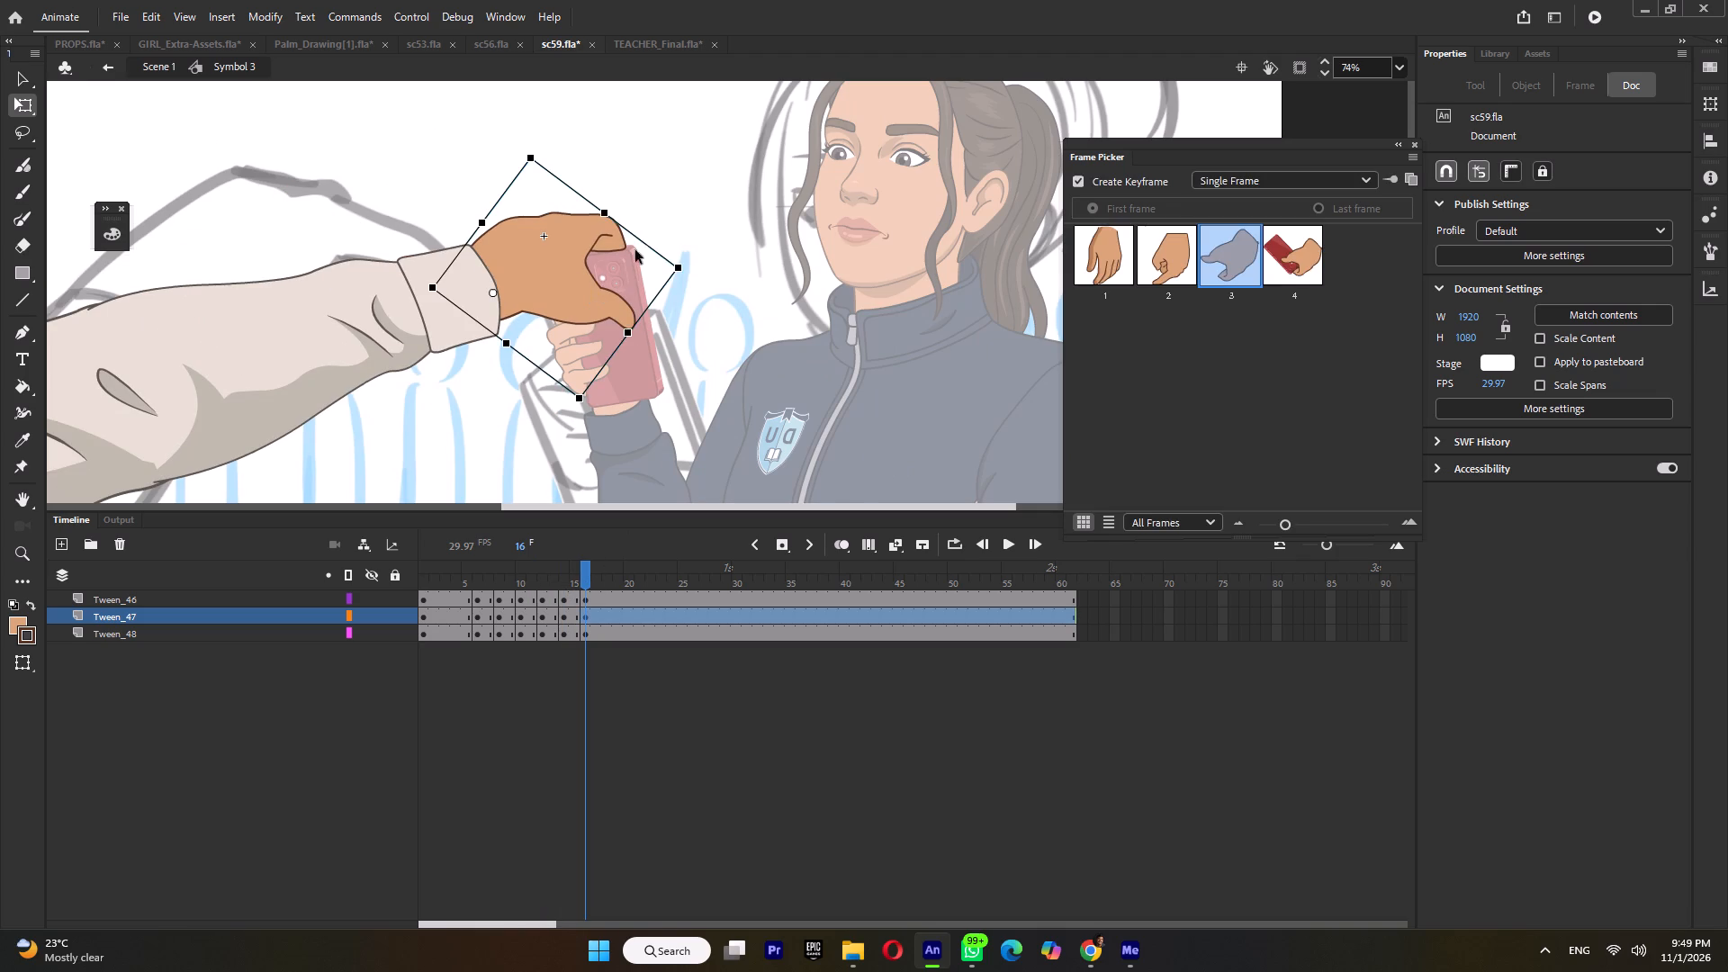
scroll(698, 258, "up", 3, "ctrl")
left_click_drag(664, 287, 672, 283)
Rotate the gripping hand on frame 14 slightly downward about the wrist and save the file.
left_click(569, 581)
left_click(492, 320)
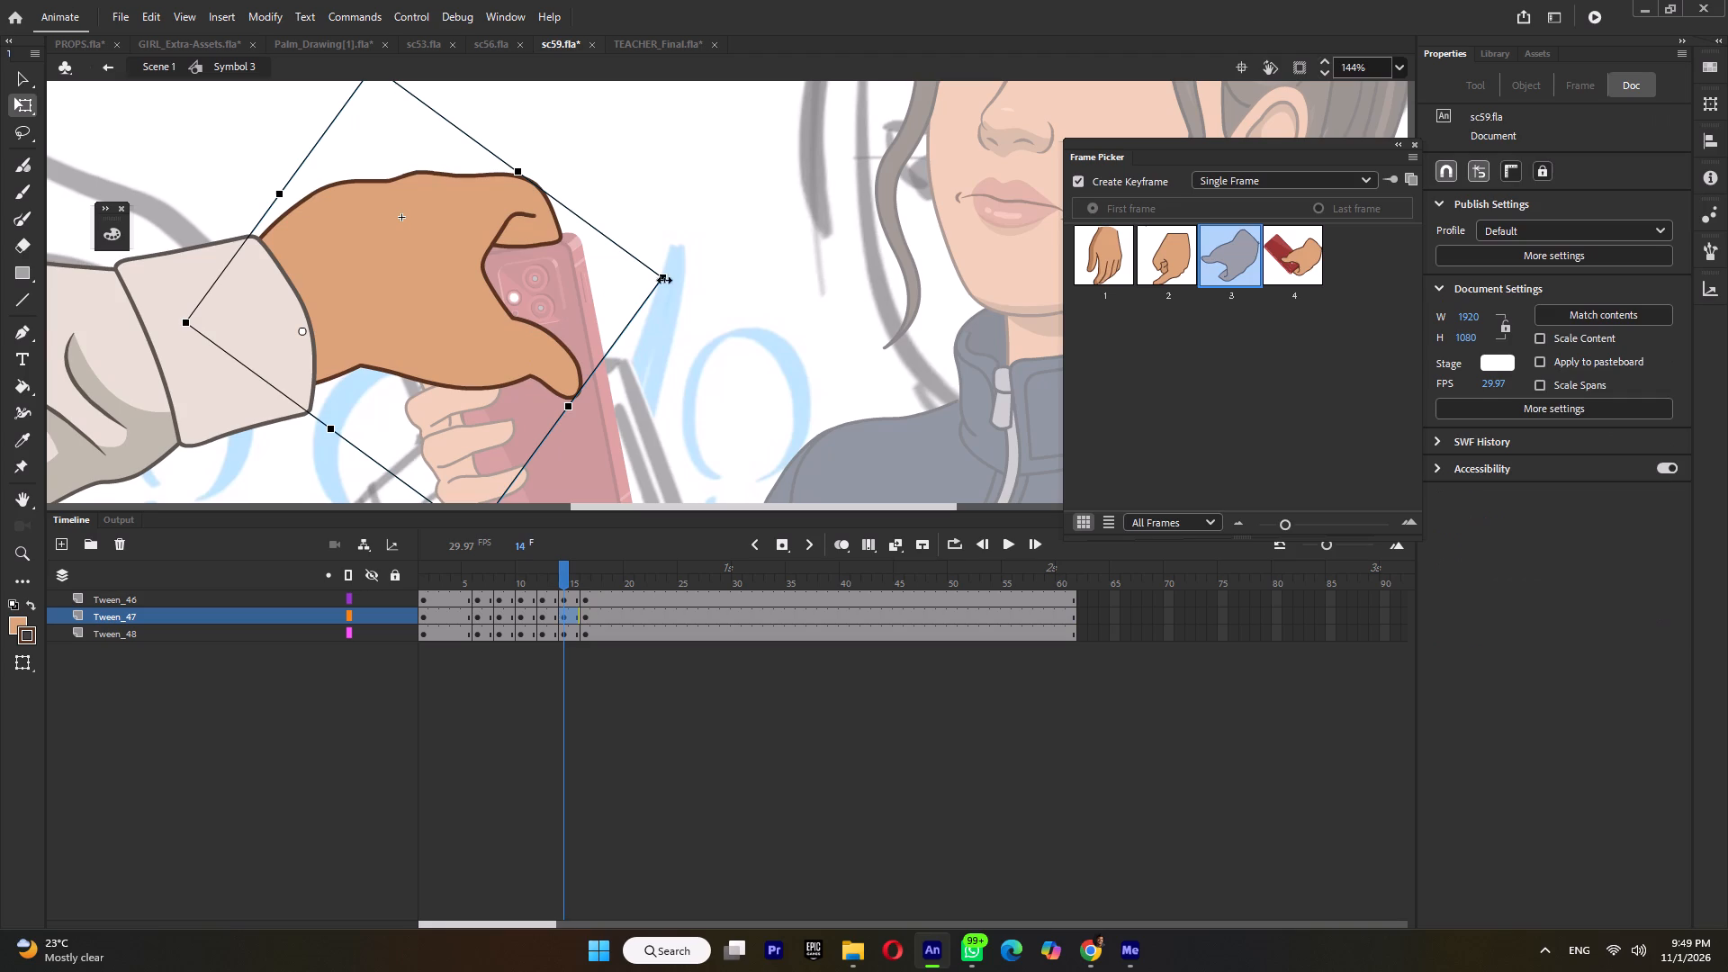
left_click_drag(667, 289, 667, 301)
scroll(667, 314, "down", 4, "ctrl")
key("ctrl+s")
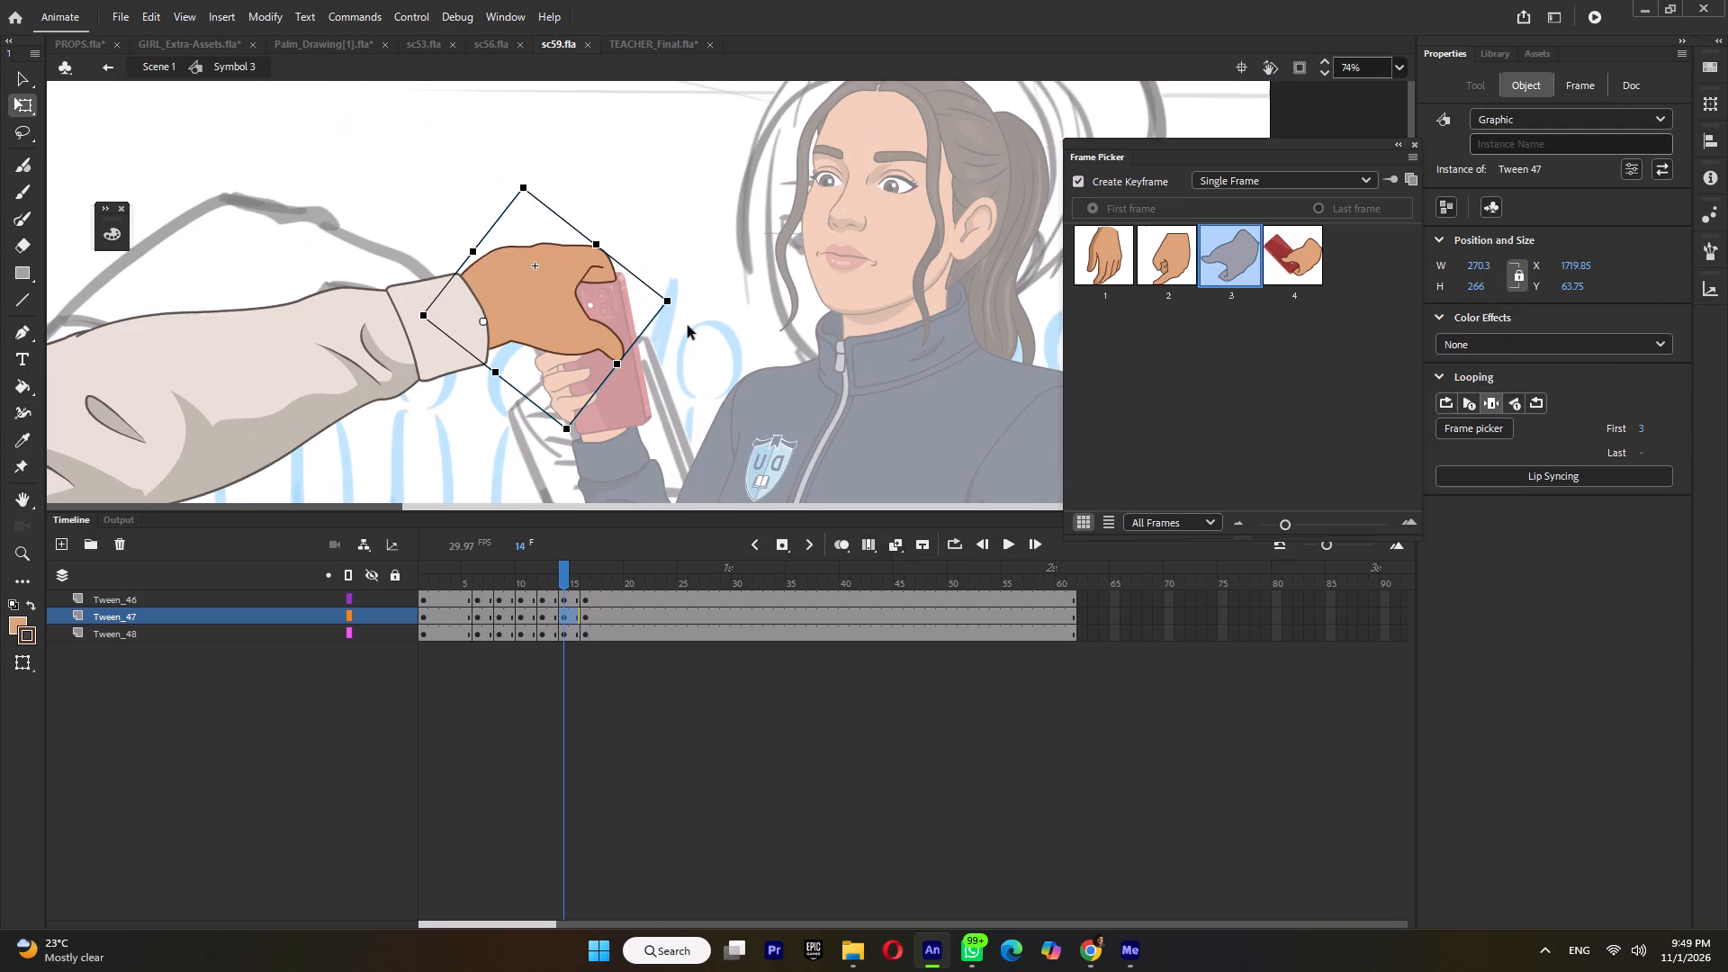
Return to Scene 1, play back the shot and scrub to frame 14 to review the grab against the girl.
double_click(688, 326, "ctrl")
scroll(688, 326, "down", 4, "ctrl")
left_click_drag(447, 564, 355, 597)
key("Return")
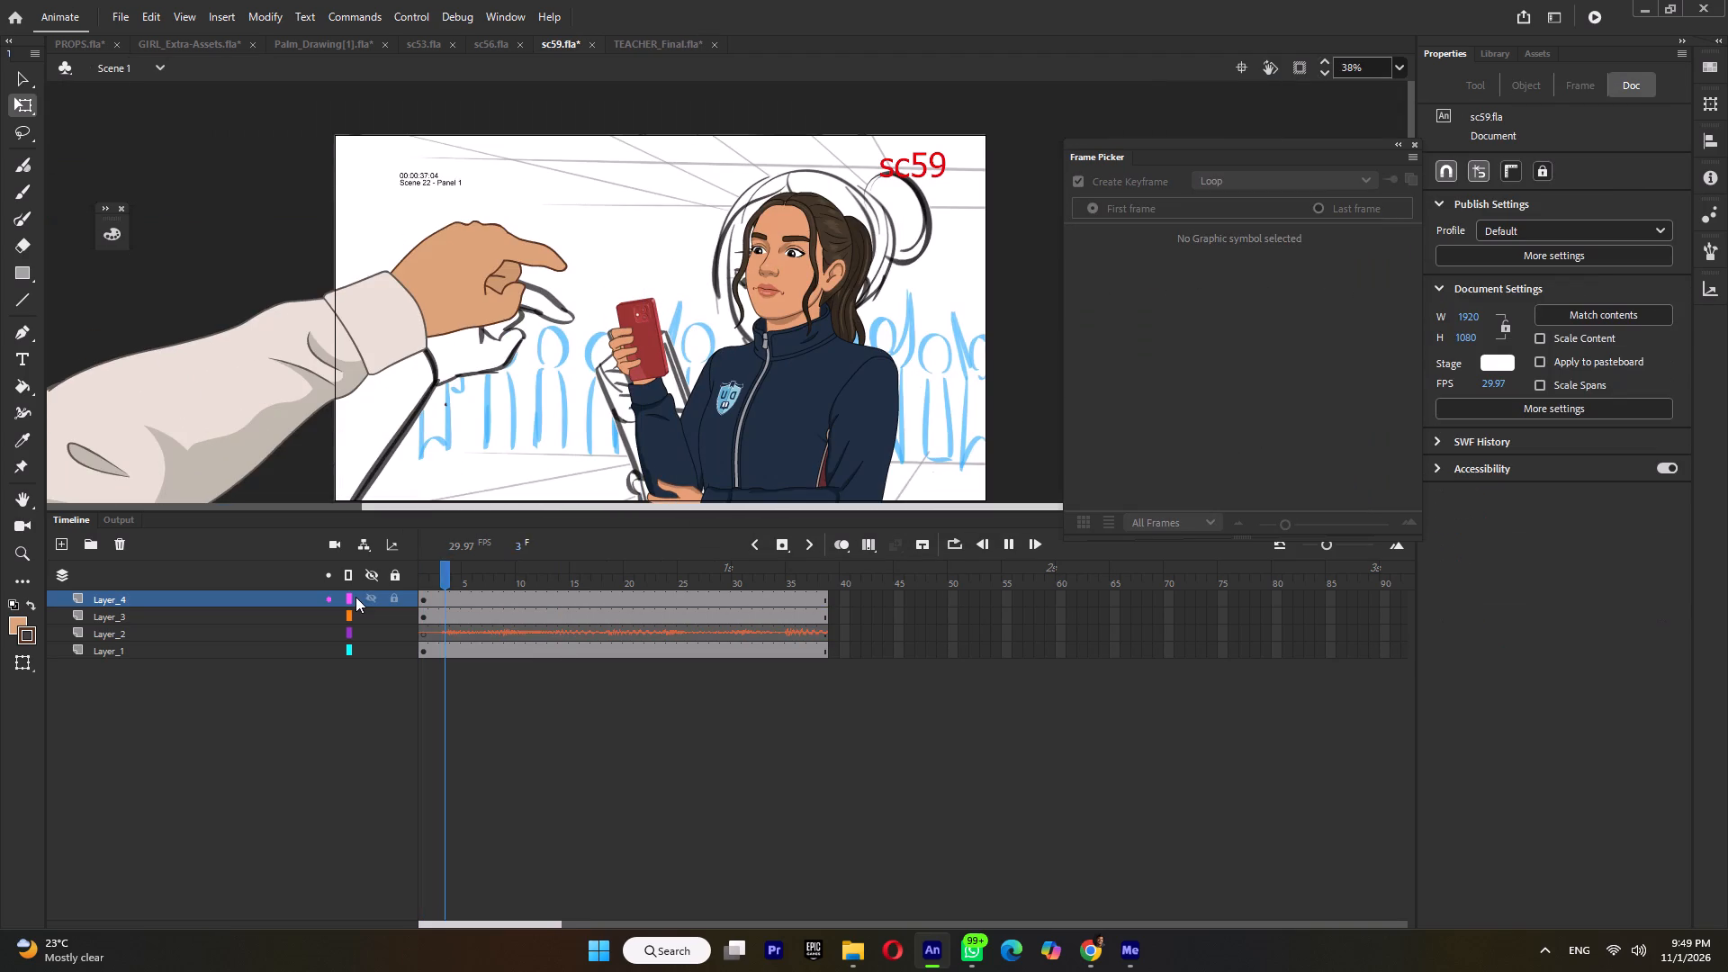
key("Return")
left_click_drag(558, 580, 571, 597)
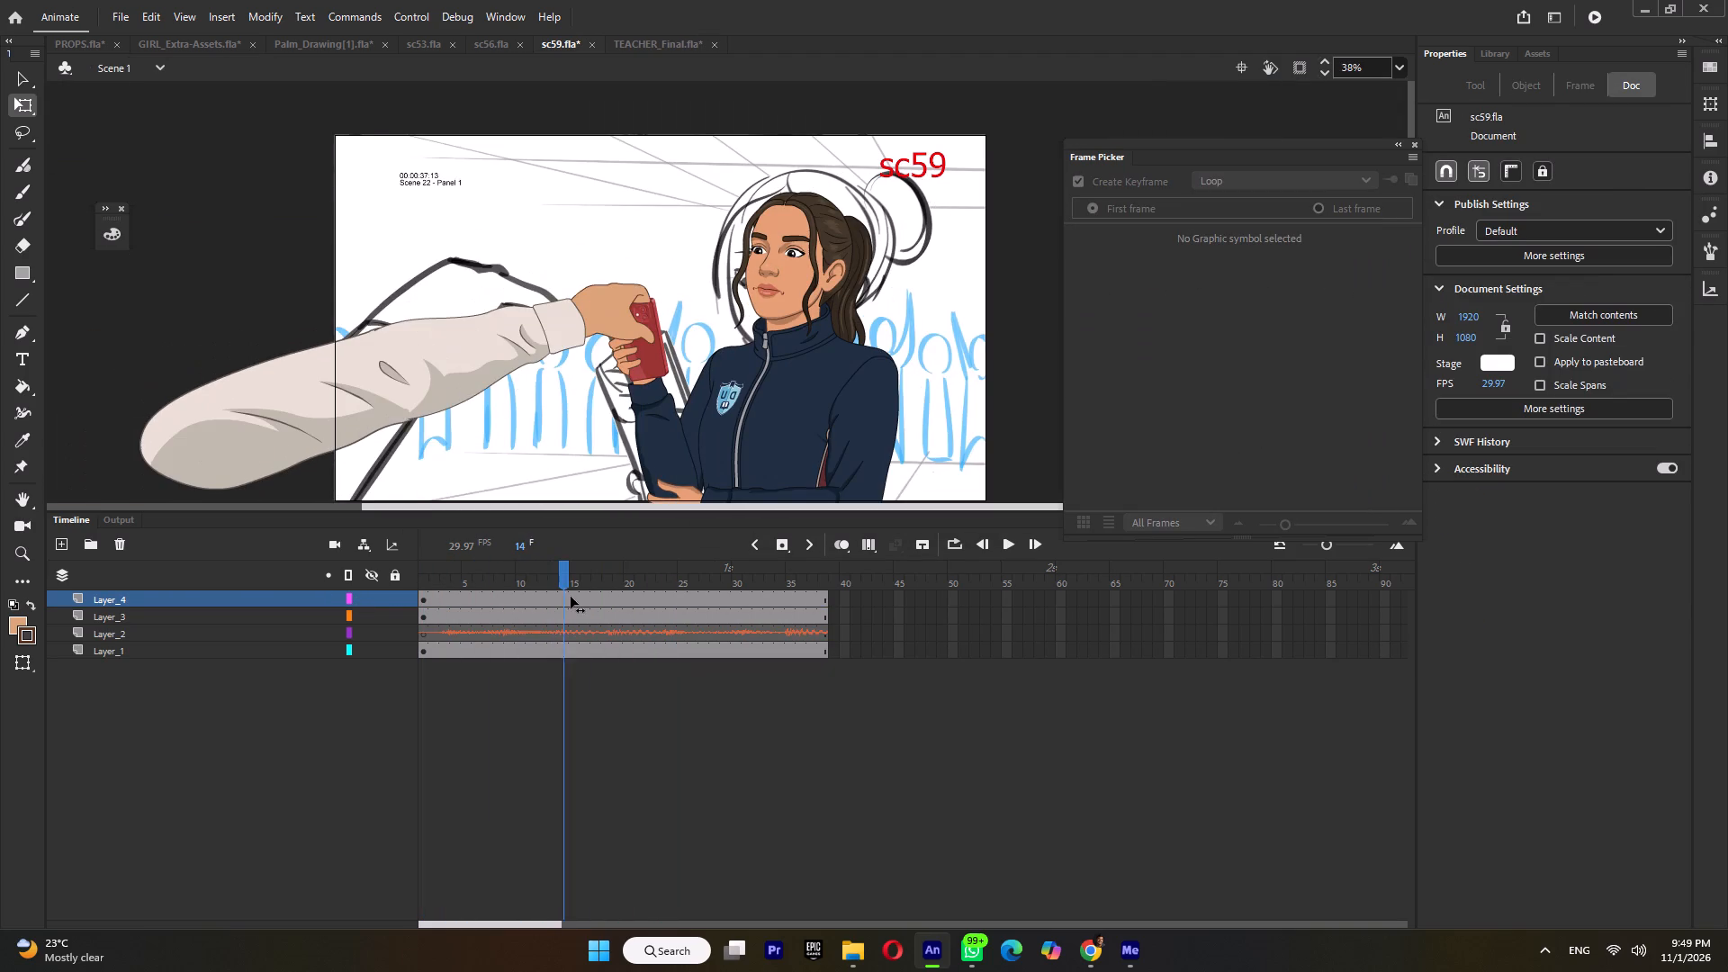
left_click_drag(571, 597, 560, 610)
Insert a keyframe at frame 14 inside the girl's symbol and return to Scene 1.
double_click(648, 412)
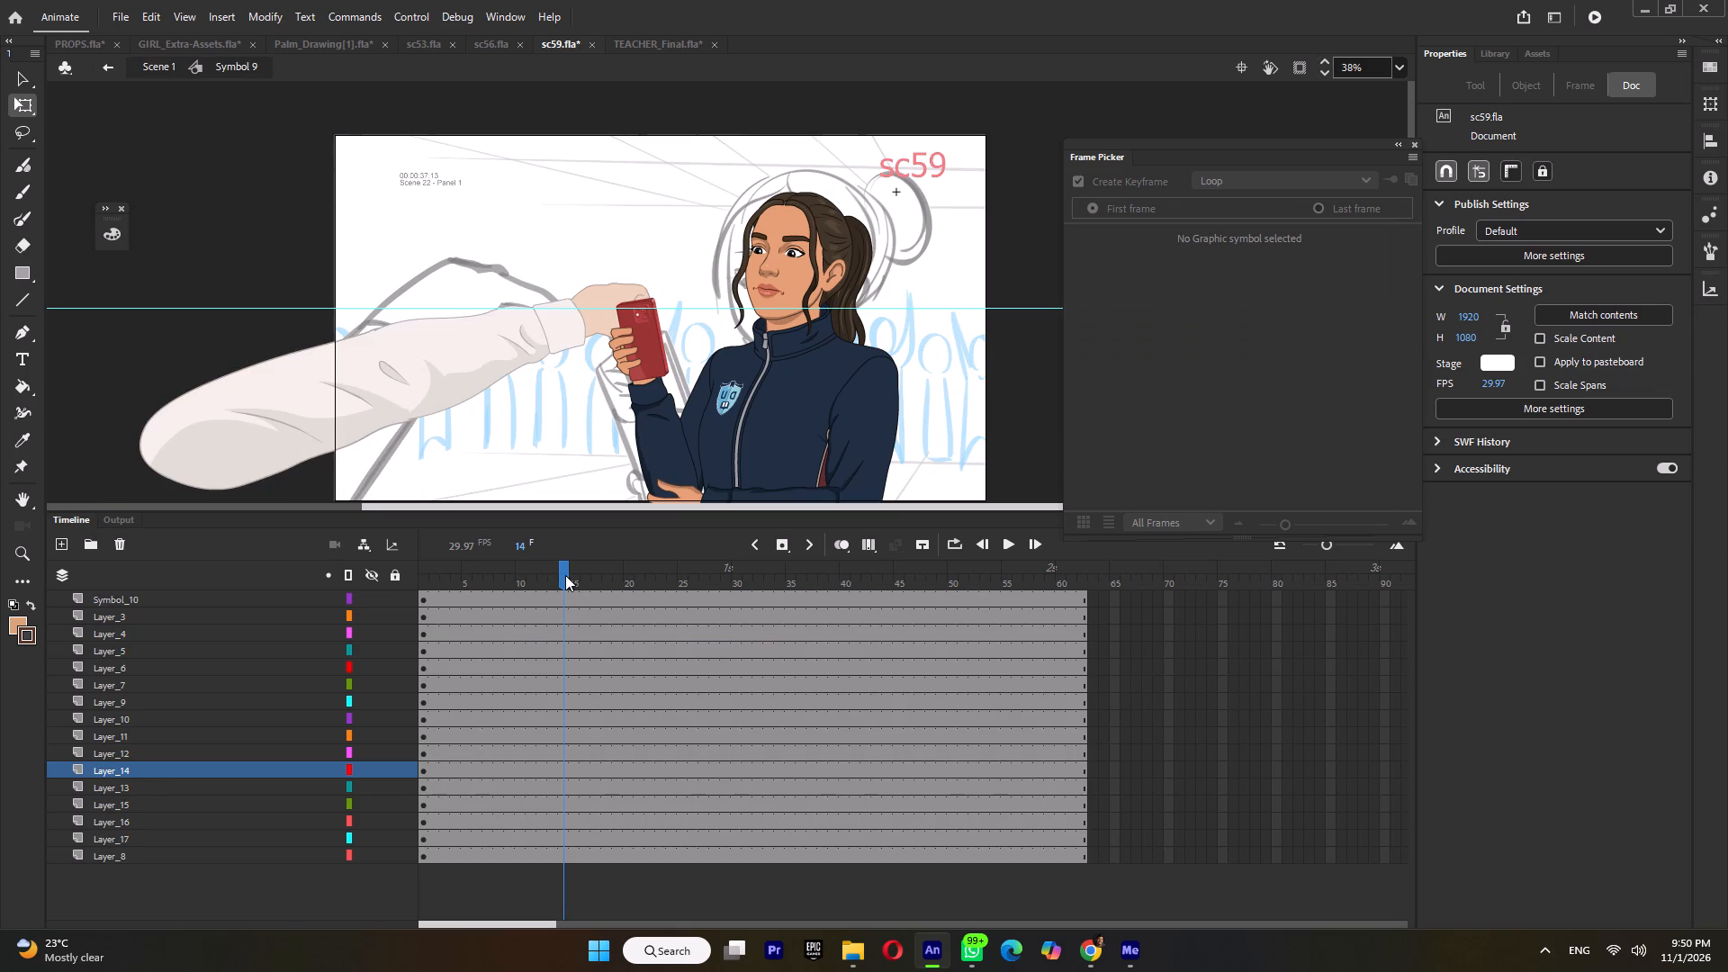
double_click(565, 575)
key("F6")
double_click(556, 446)
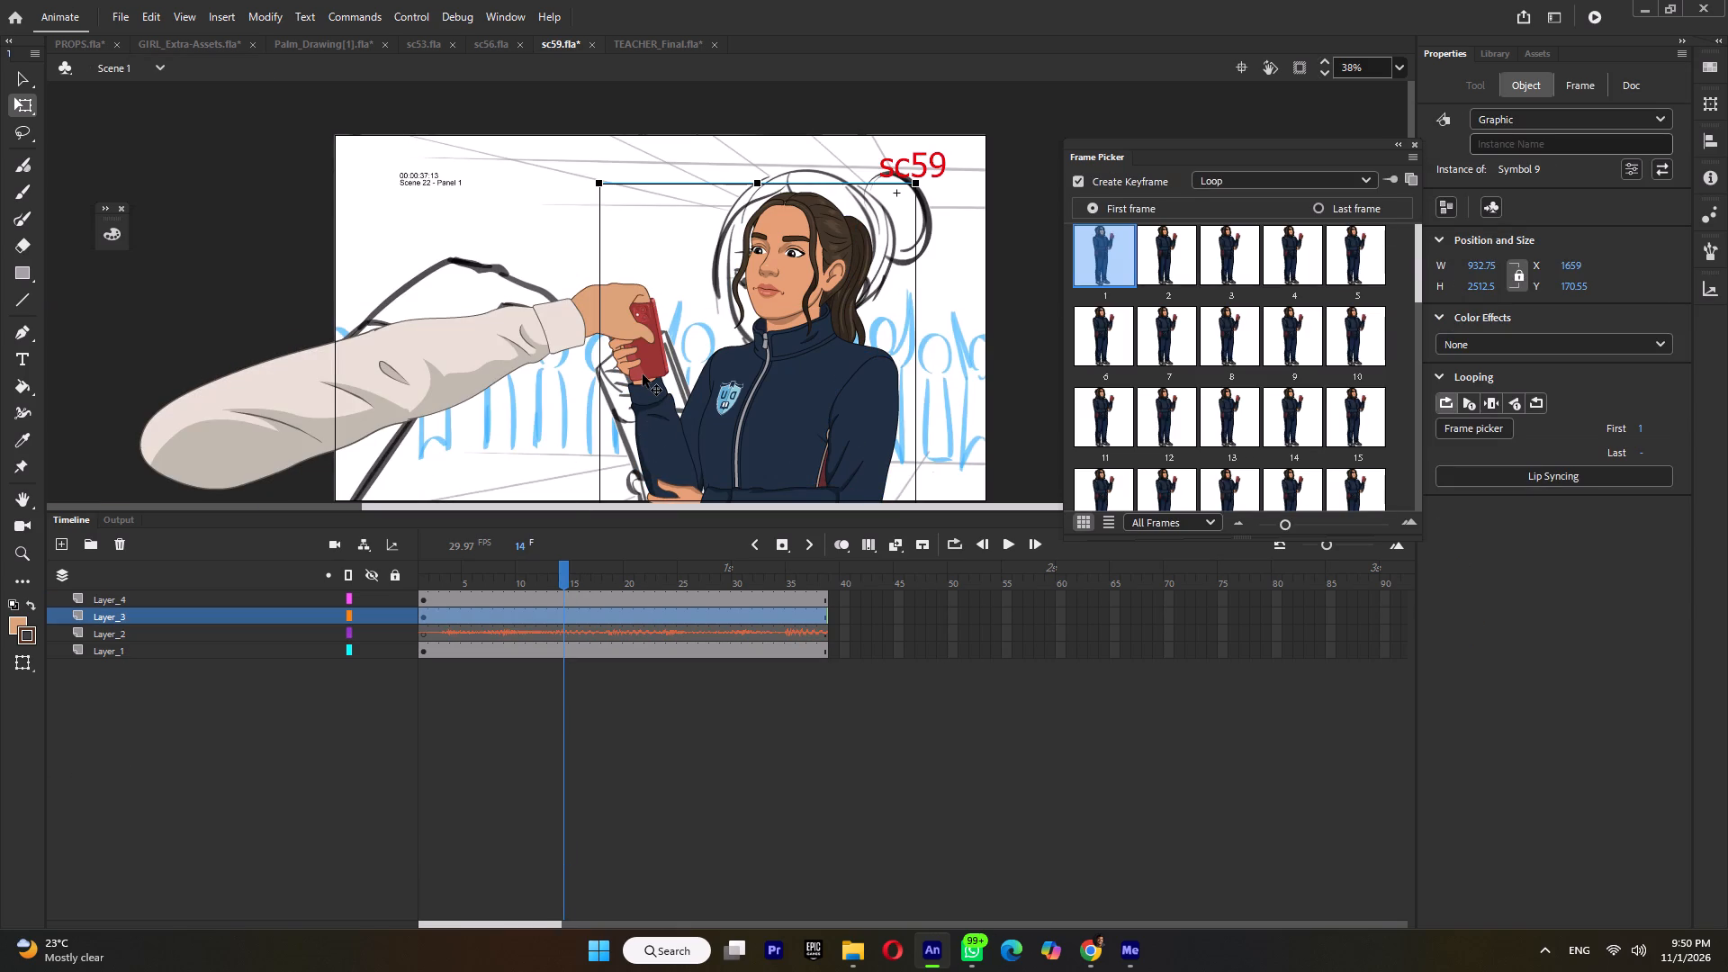
Inside the arm symbol, switch the hand on frame 16 to pose 4, the one holding the phone.
double_click(562, 317)
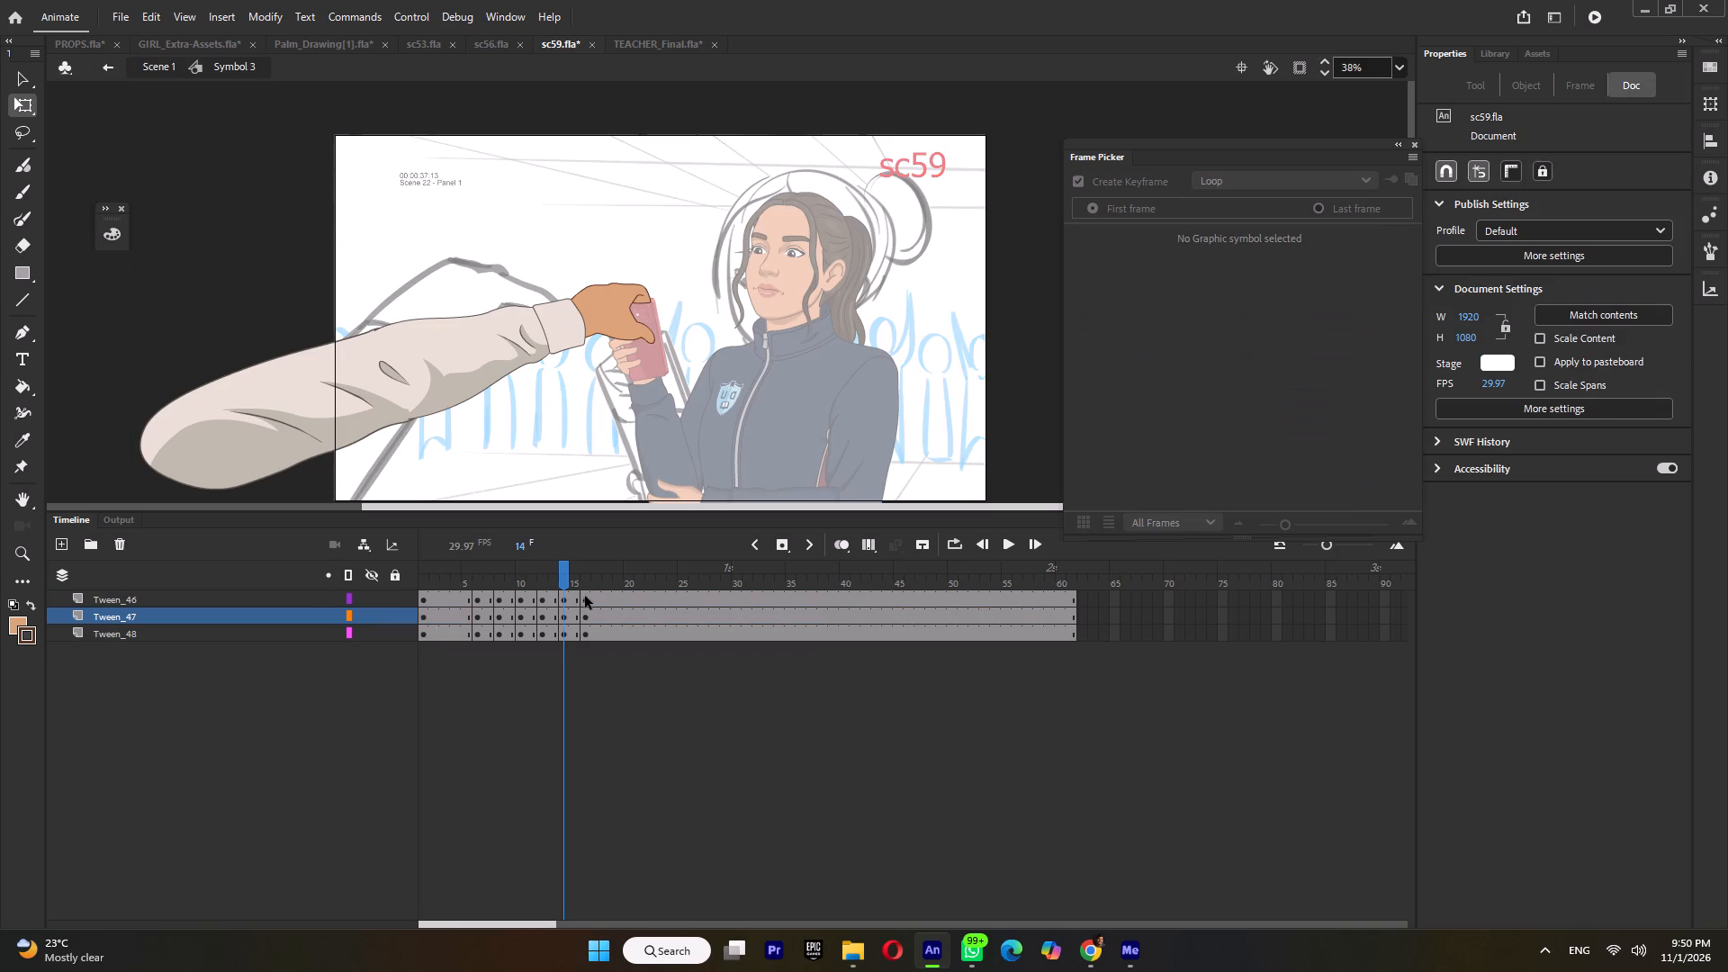
left_click(585, 581)
left_click(627, 306)
left_click(1309, 270)
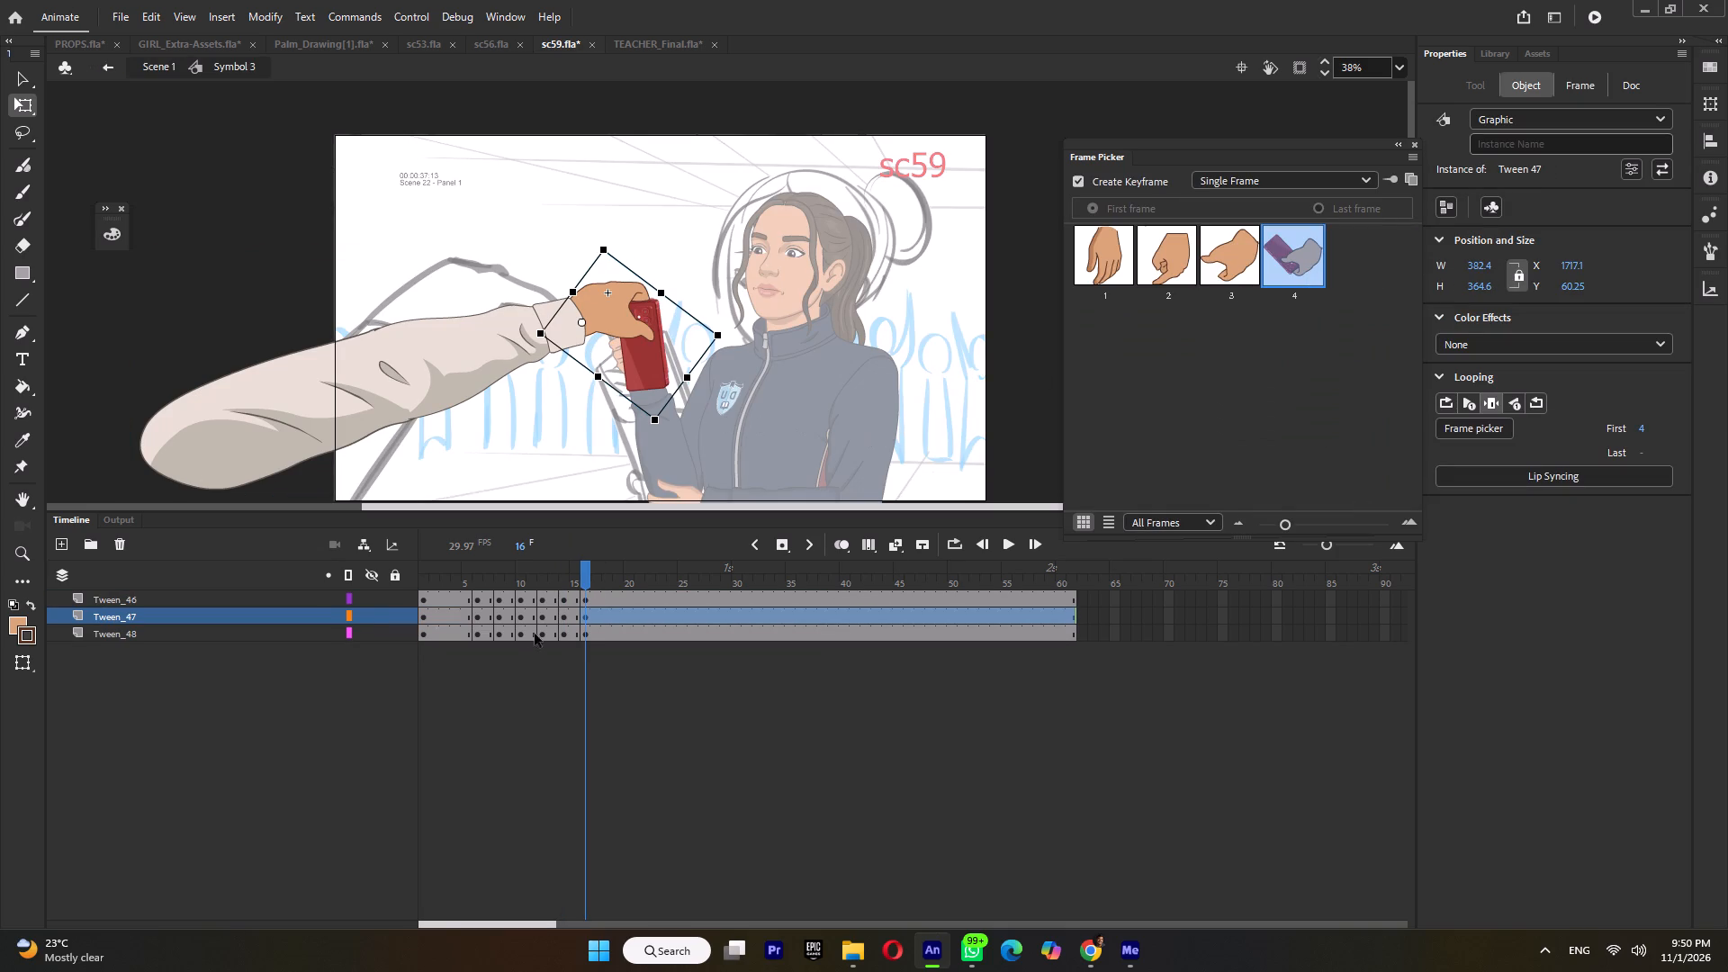
left_click(371, 609)
left_click(371, 609)
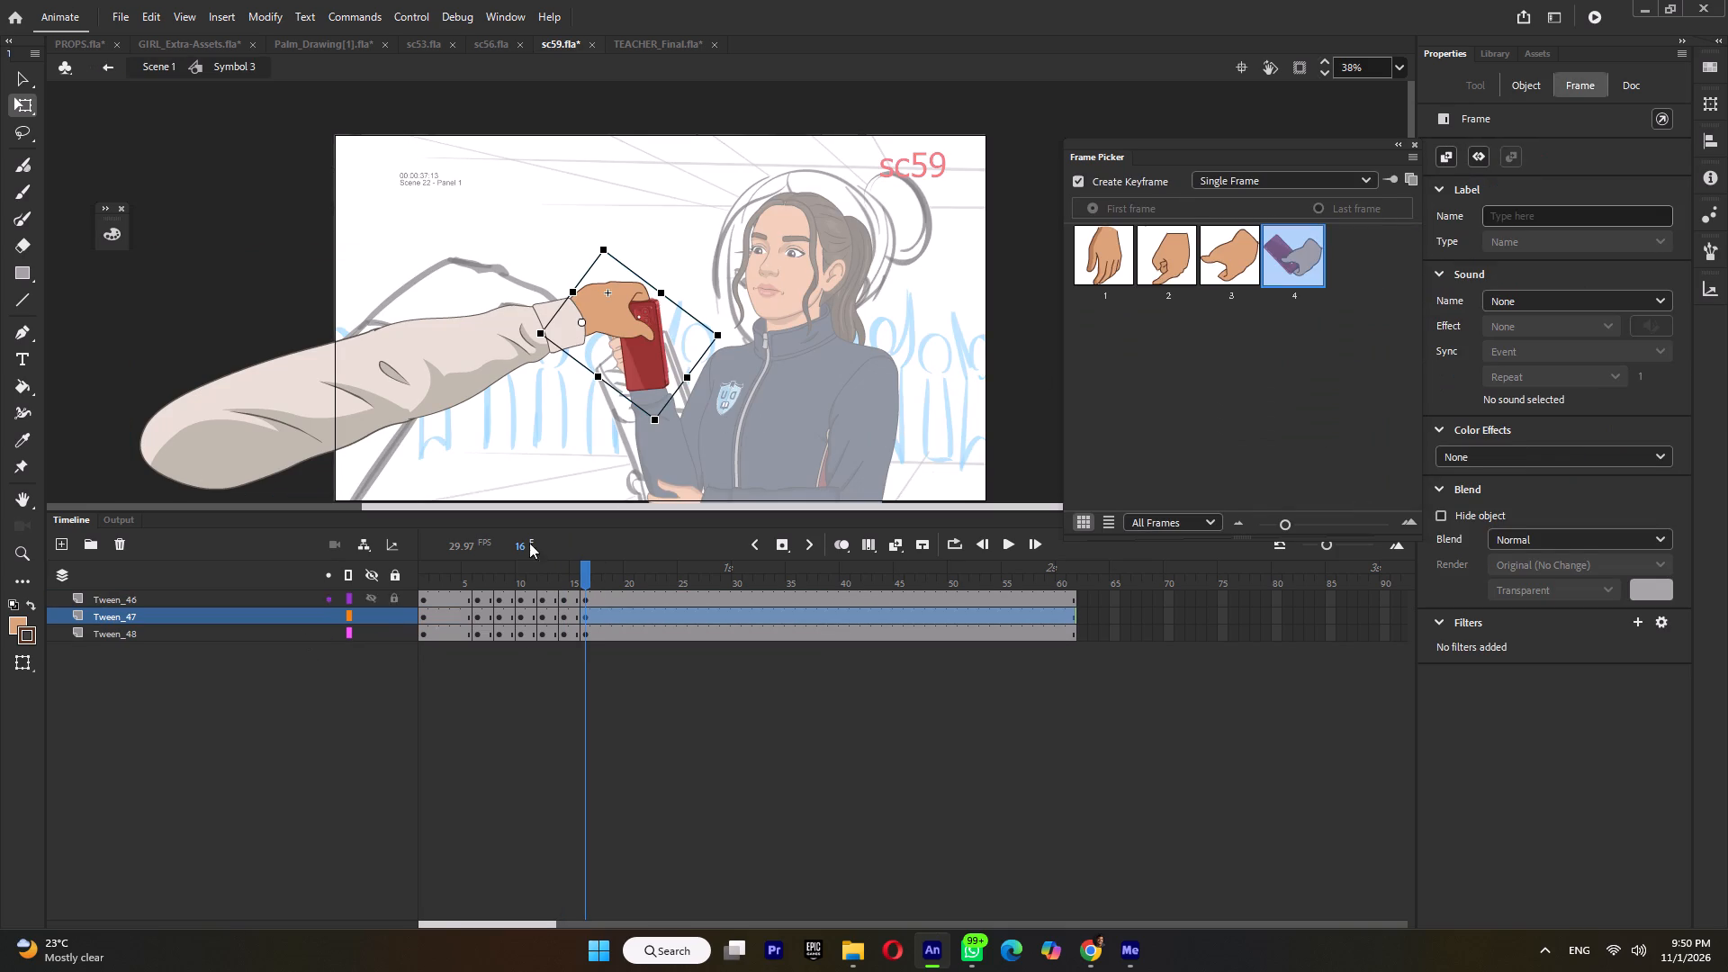
Inside the hand symbol's frame 4, move the phone over the girl's phone, set its pivot at the bottom corner, and scale and rotate it to match.
double_click(651, 376)
scroll(651, 375, "up", 3, "ctrl")
left_click(719, 364, "ctrl")
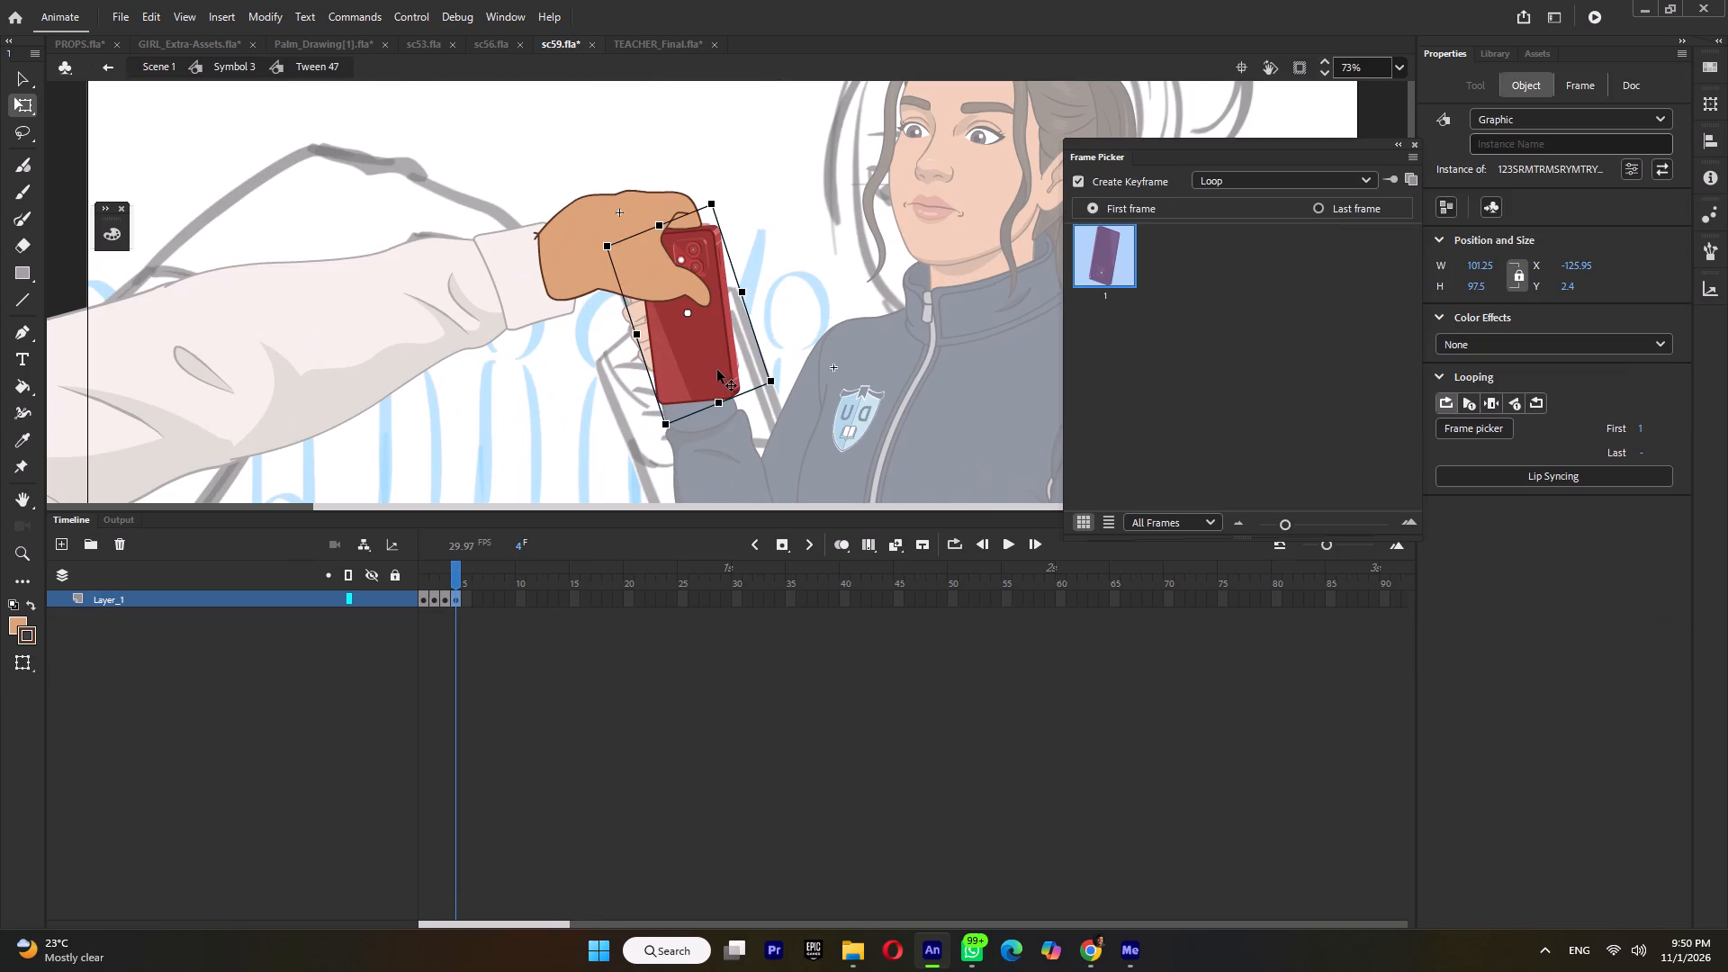
left_click_drag(714, 371, 784, 328)
left_click_drag(788, 323, 725, 351)
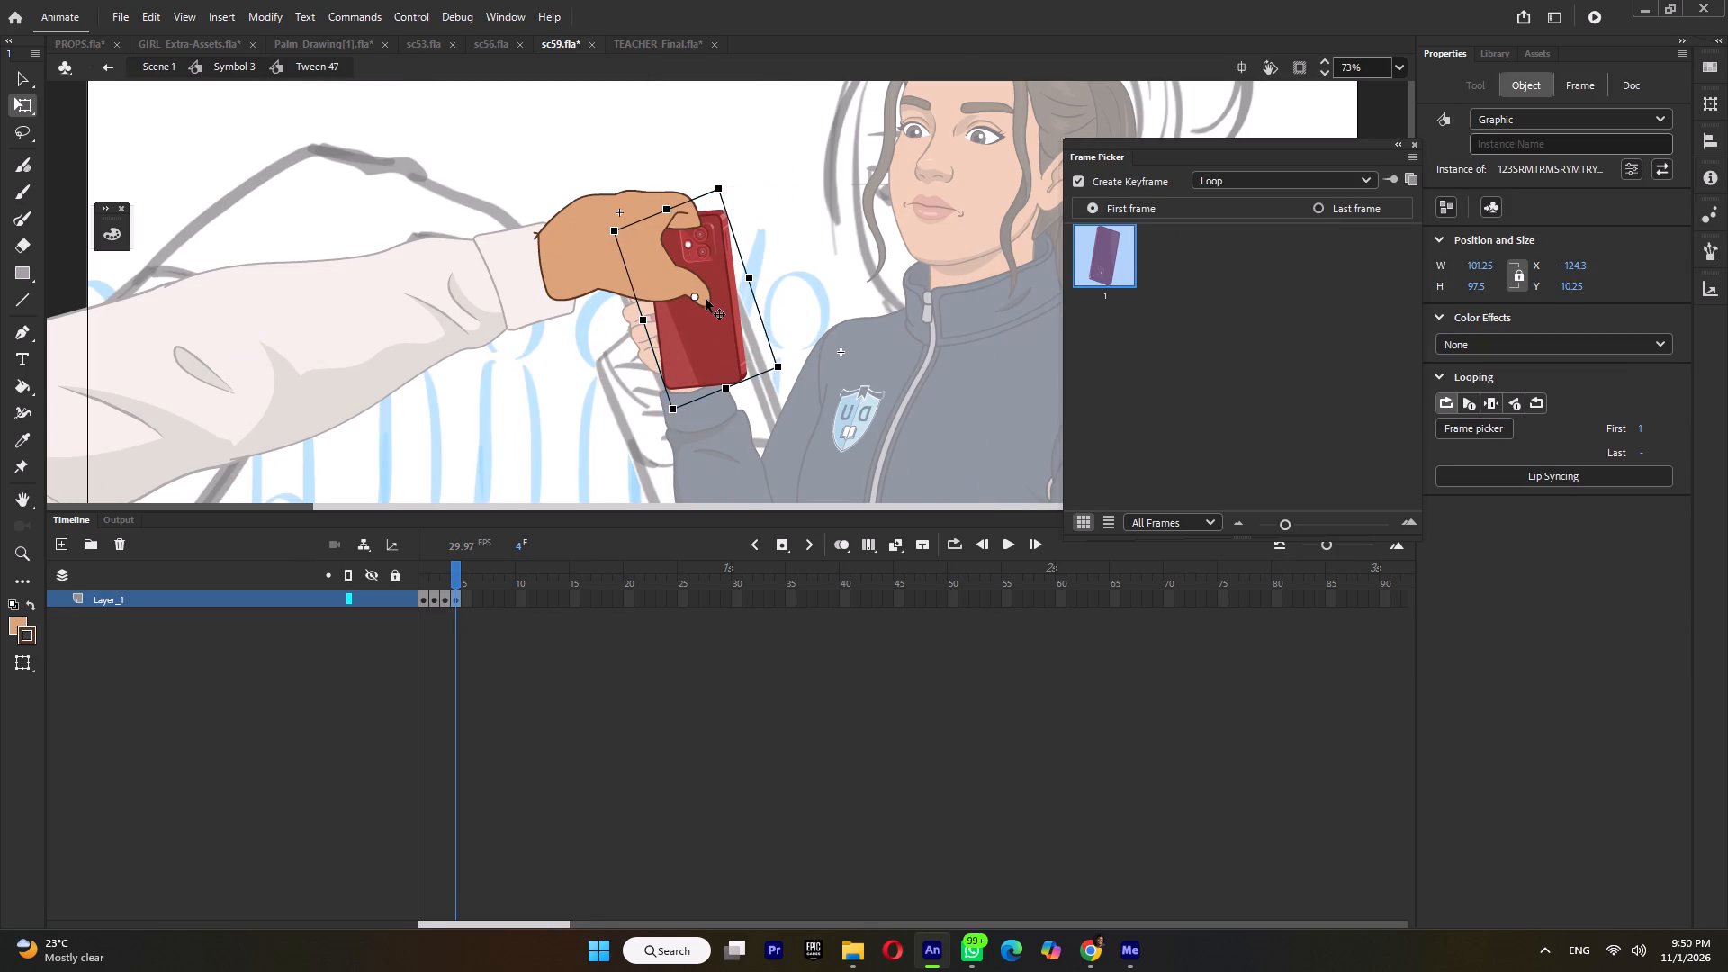
left_click_drag(696, 298, 666, 387)
left_click_drag(721, 187, 721, 202, "shift")
left_click_drag(724, 204, 714, 203)
On the hand symbol's frame 4, fine-tune the phone's size, position and rotation so it covers the girl's phone.
scroll(710, 245, "up", 3, "ctrl")
left_click_drag(716, 243, 725, 274)
left_click_drag(729, 283, 727, 283)
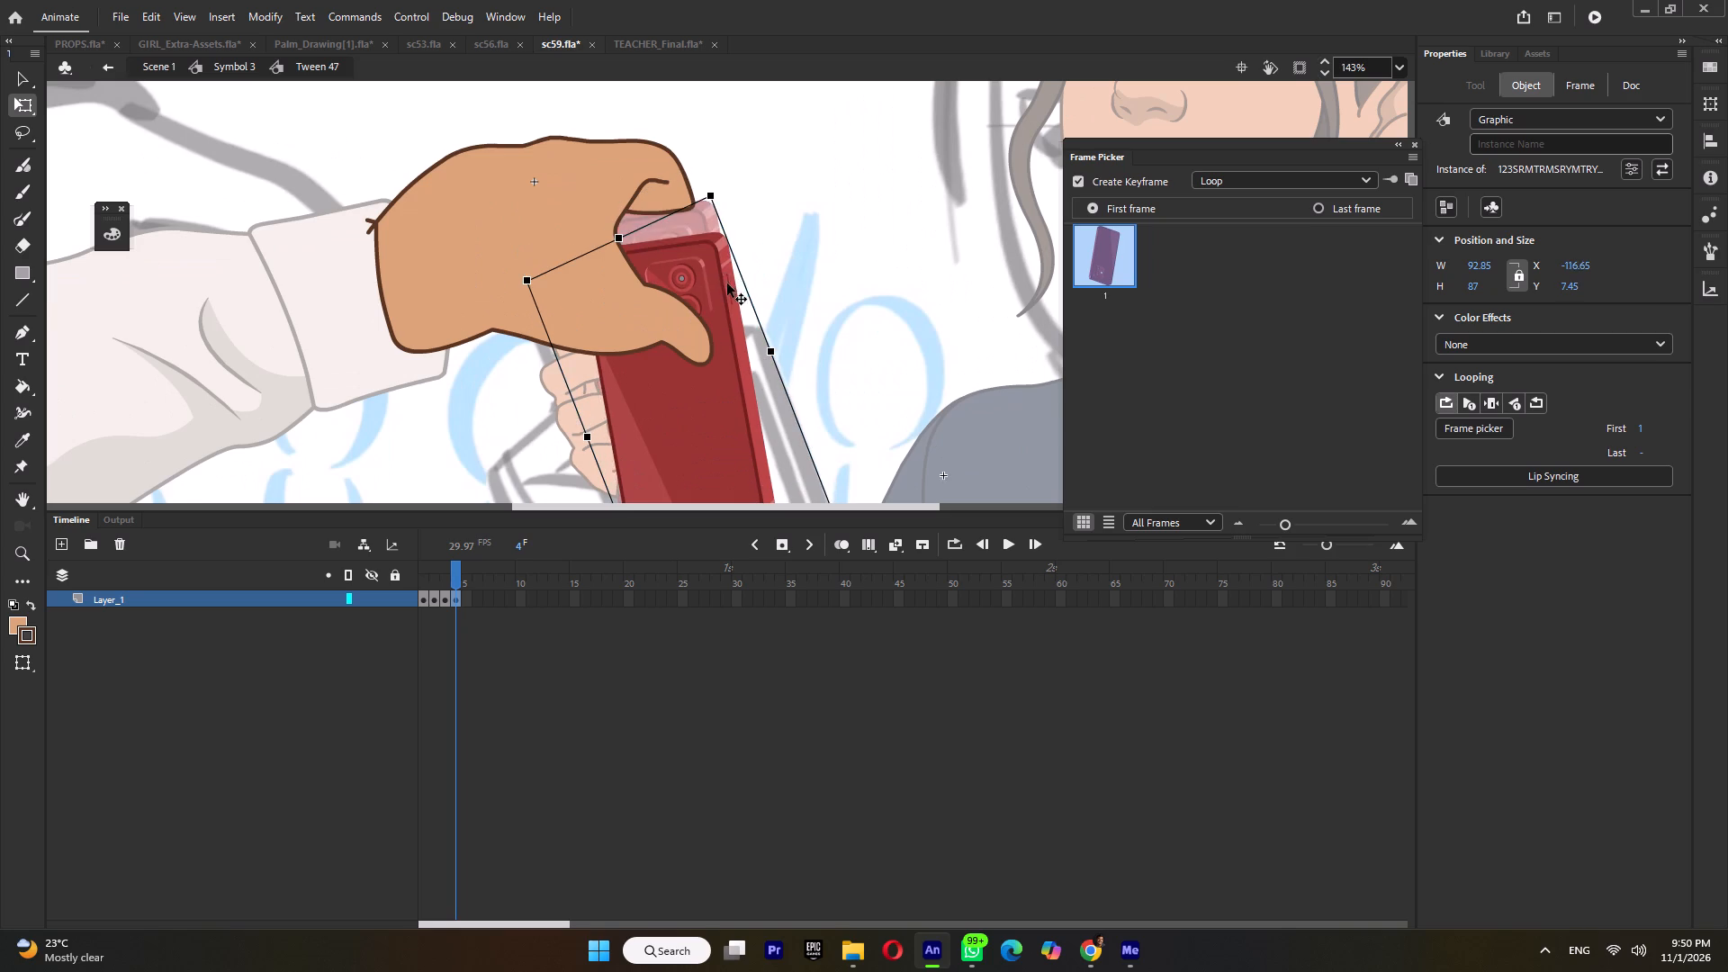
left_click_drag(727, 283, 717, 250)
scroll(716, 245, "down", 4, "ctrl")
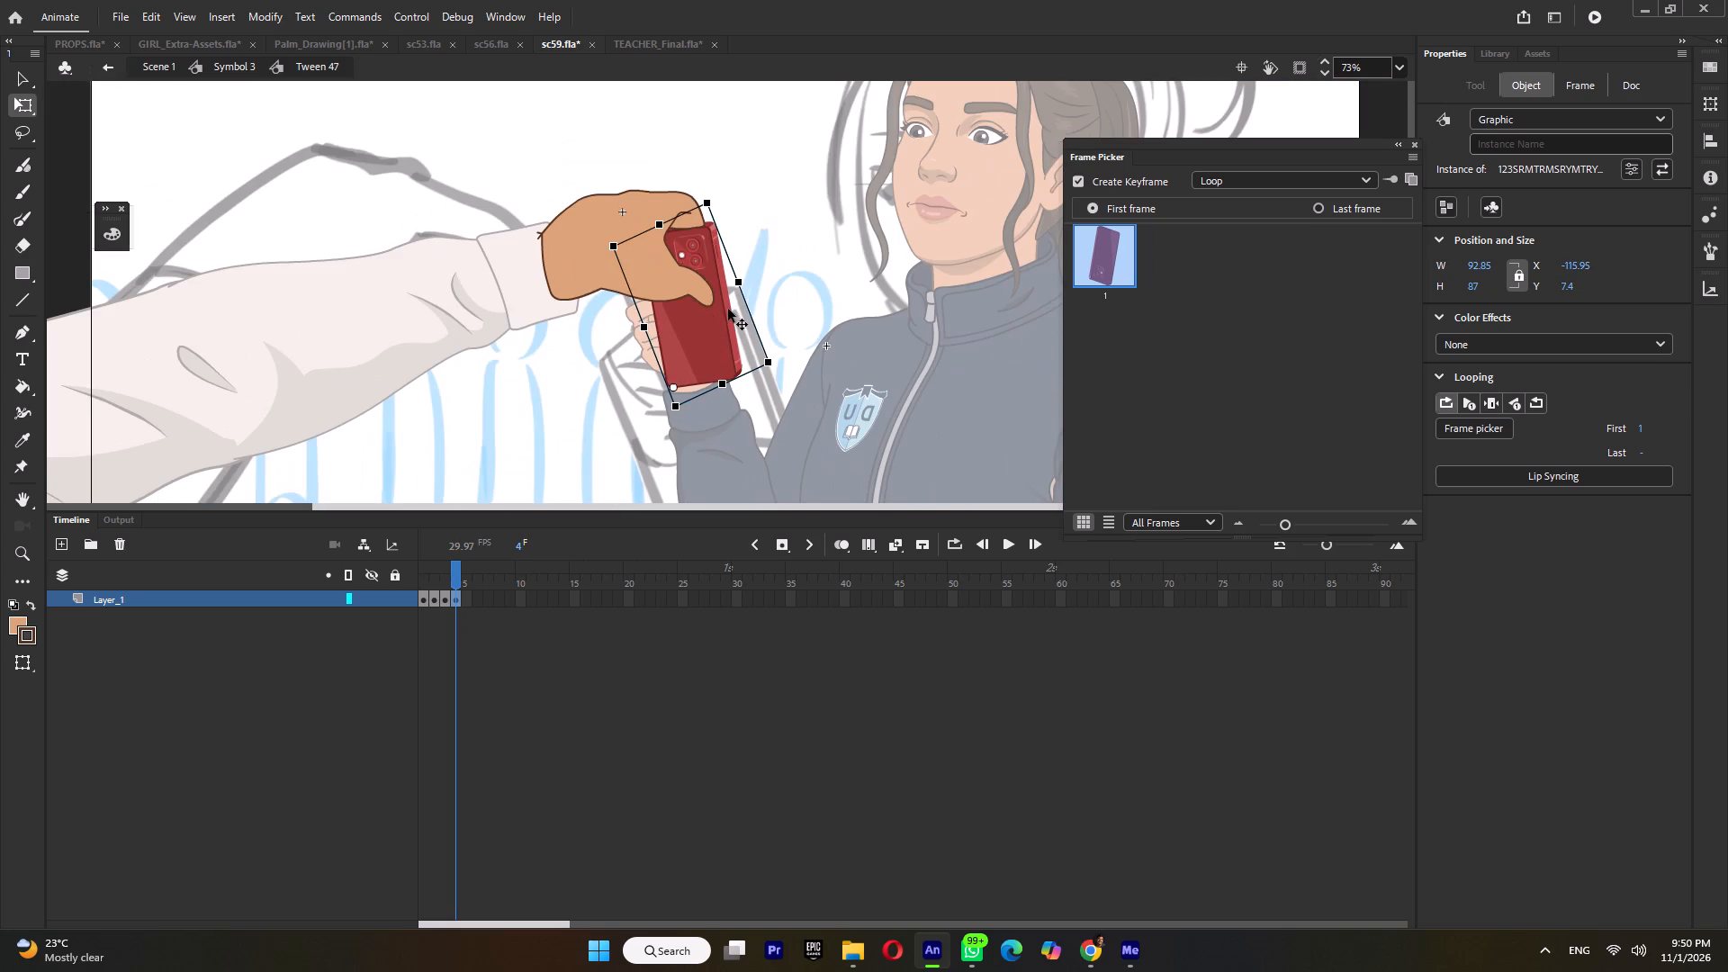
scroll(715, 364, "up", 3, "ctrl")
left_click_drag(715, 356, 712, 323)
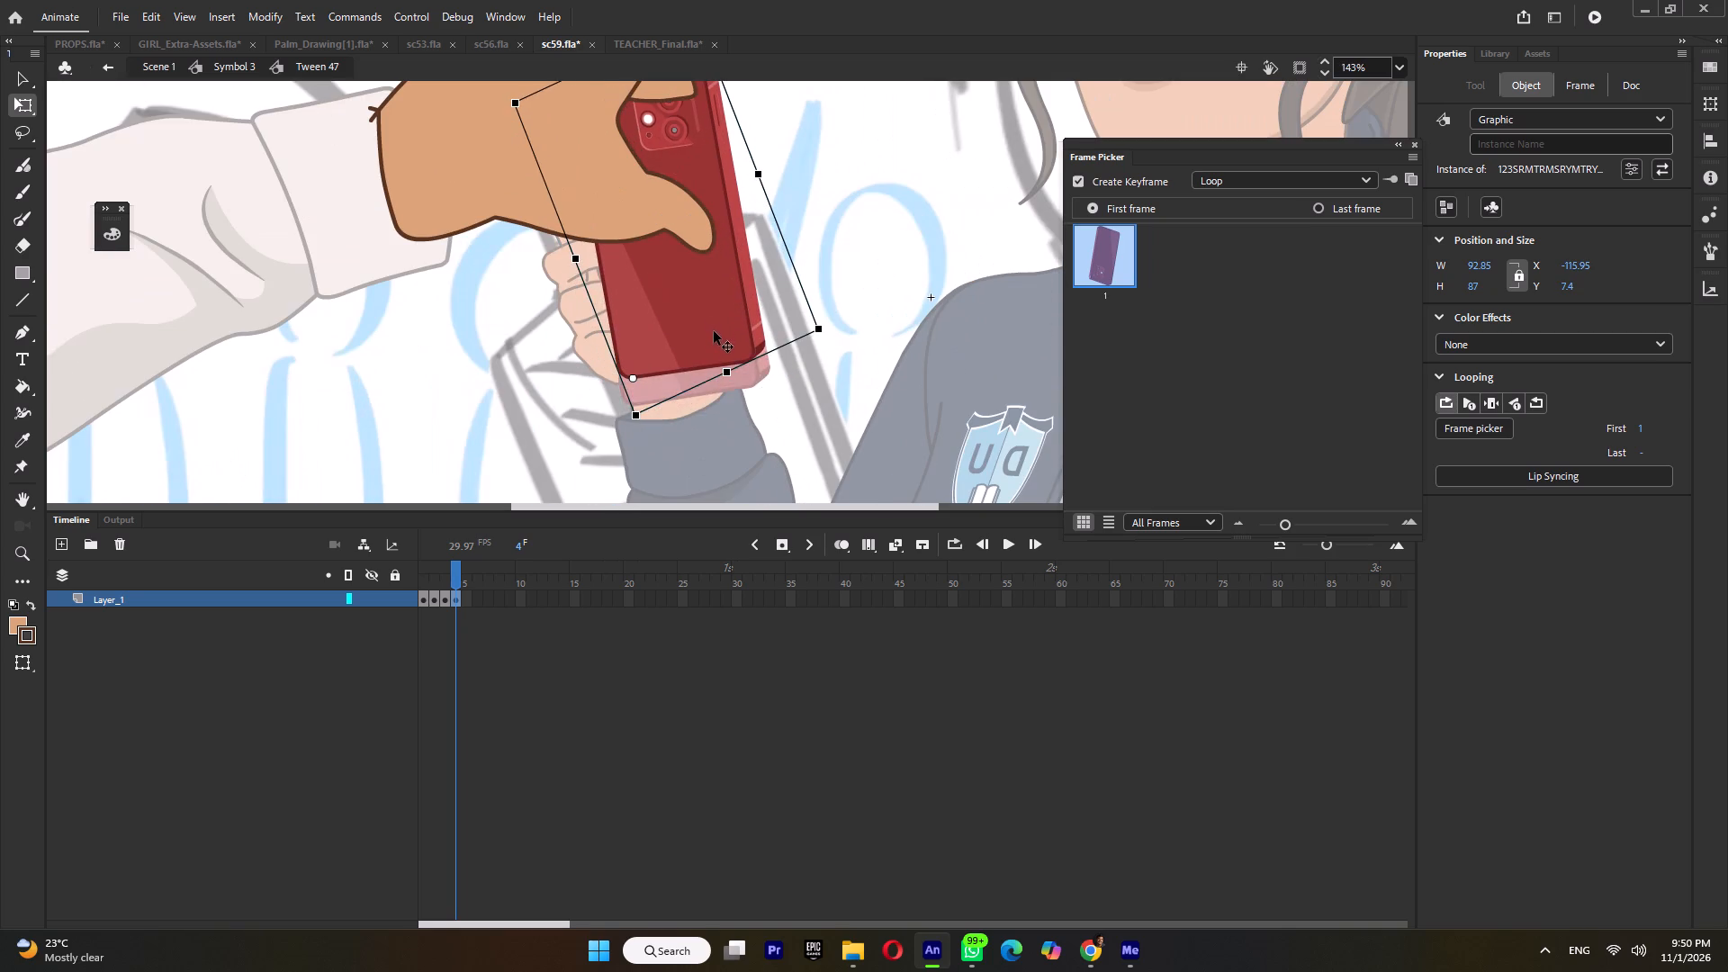
key("ctrl+z")
left_click(707, 346)
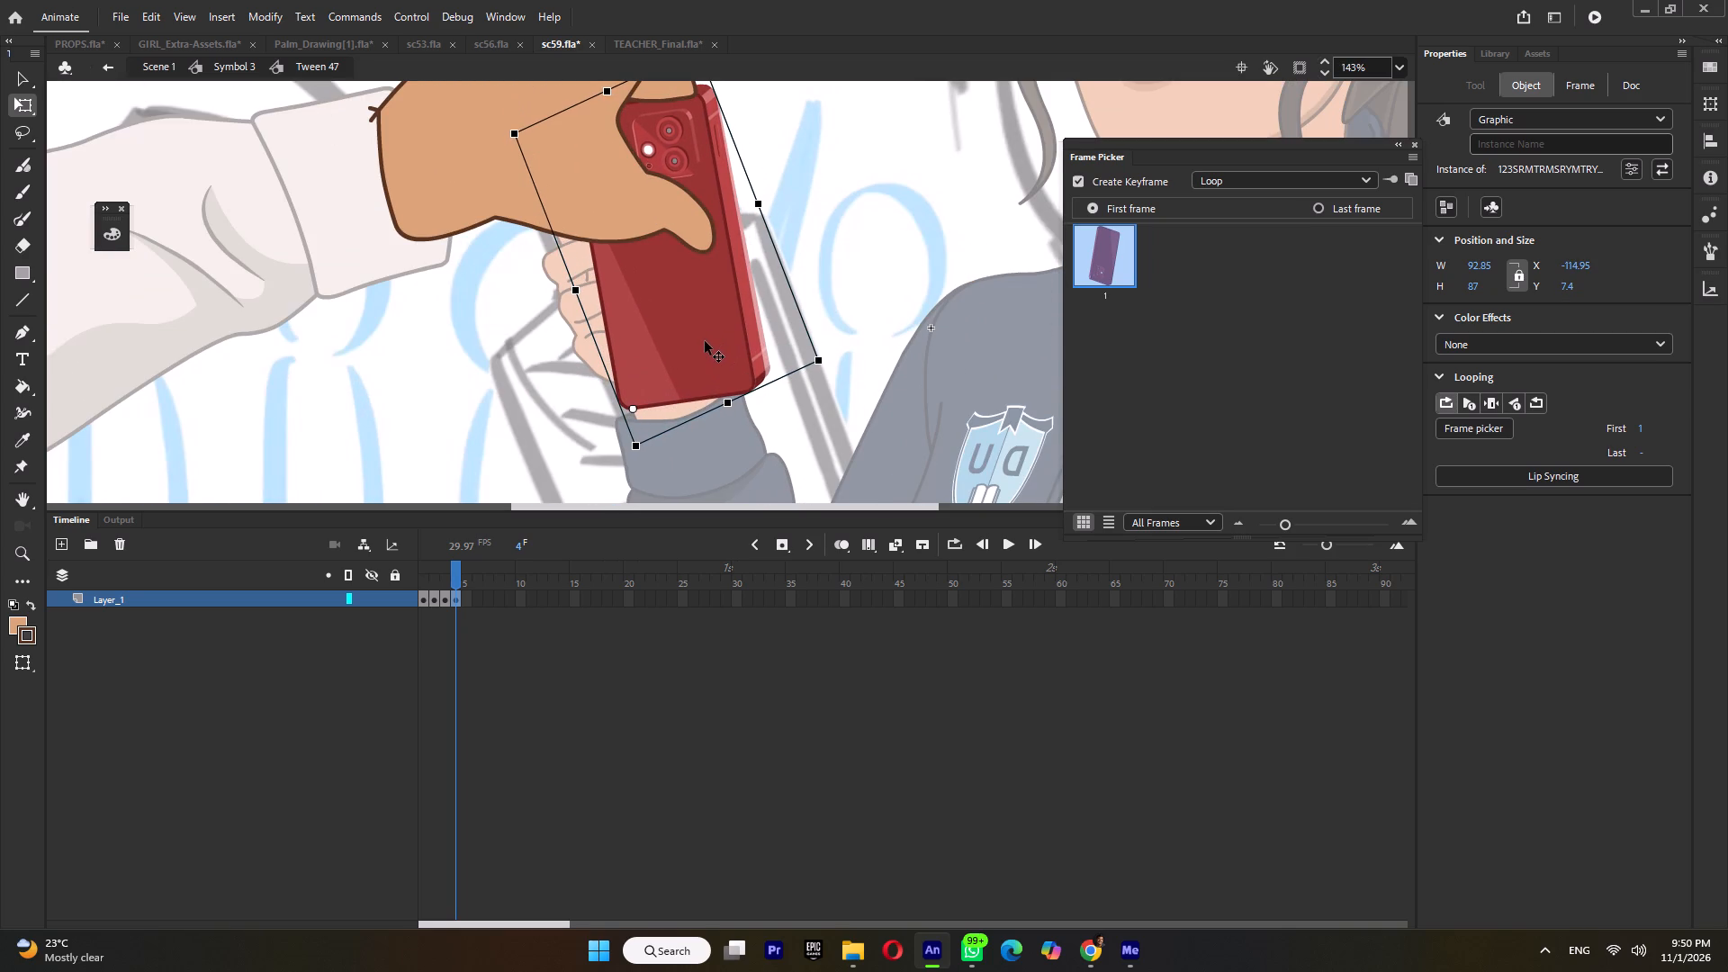
left_click_drag(819, 380, 825, 375)
left_click_drag(825, 375, 842, 361)
left_click_drag(842, 361, 844, 365)
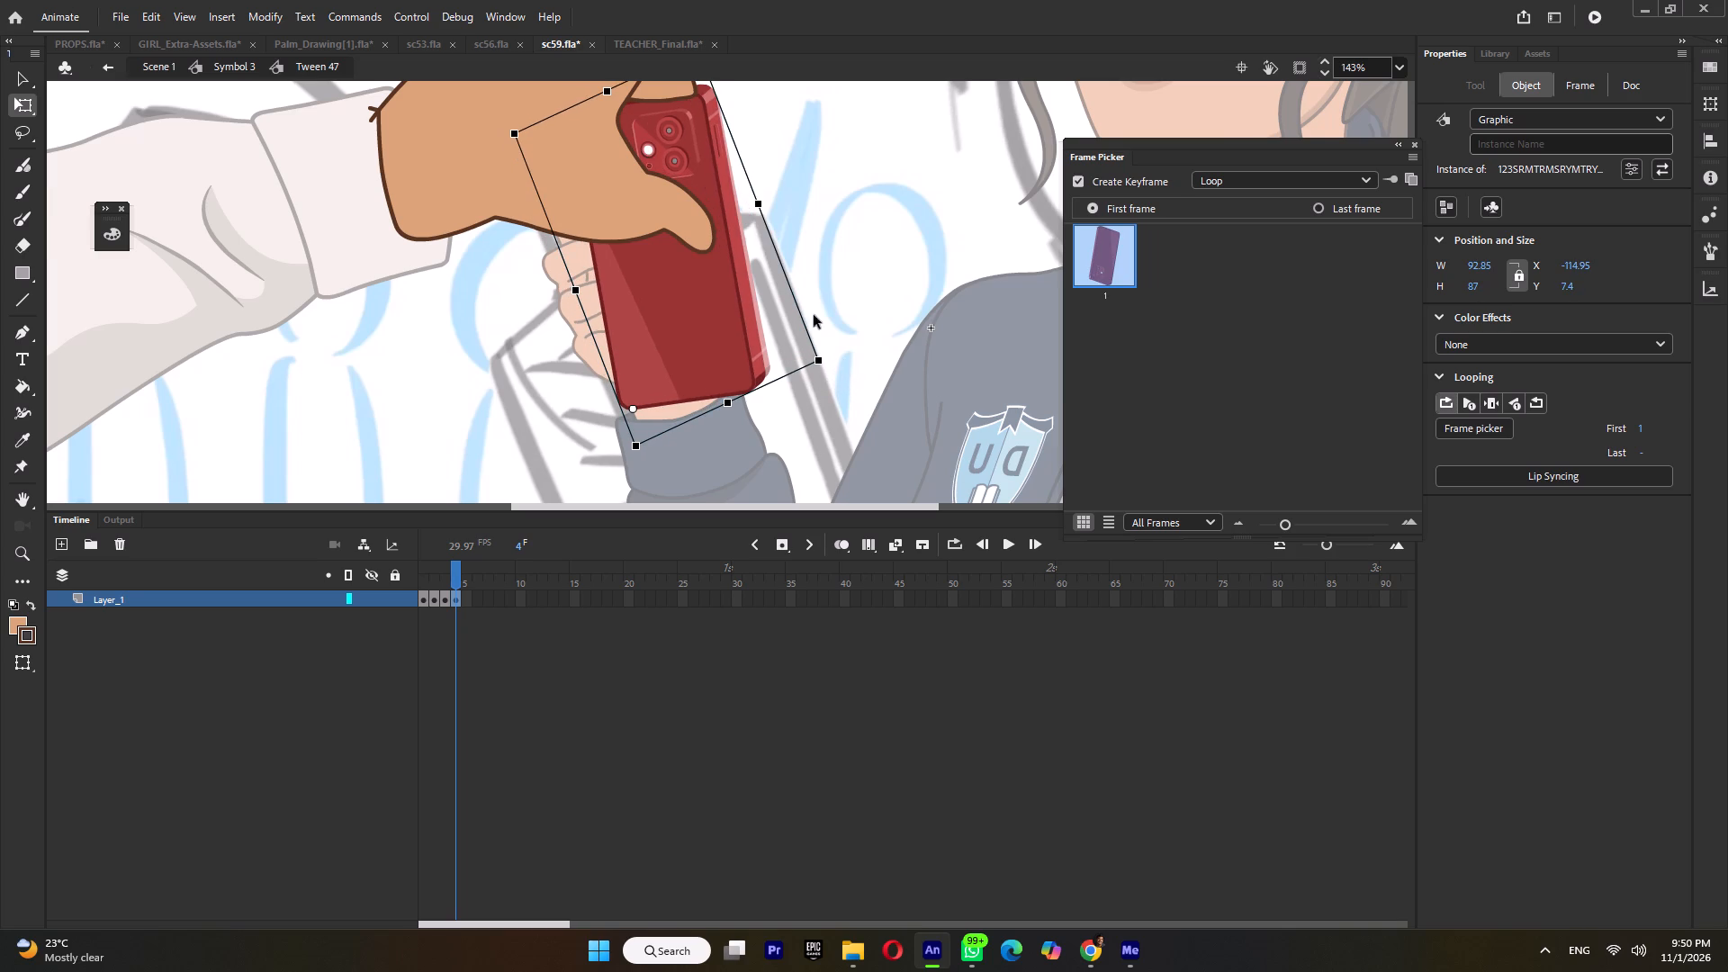
scroll(799, 340, "down", 2, "ctrl")
scroll(743, 154, "up", 6, "ctrl")
left_click_drag(724, 154, 715, 153)
scroll(717, 162, "down", 5, "ctrl")
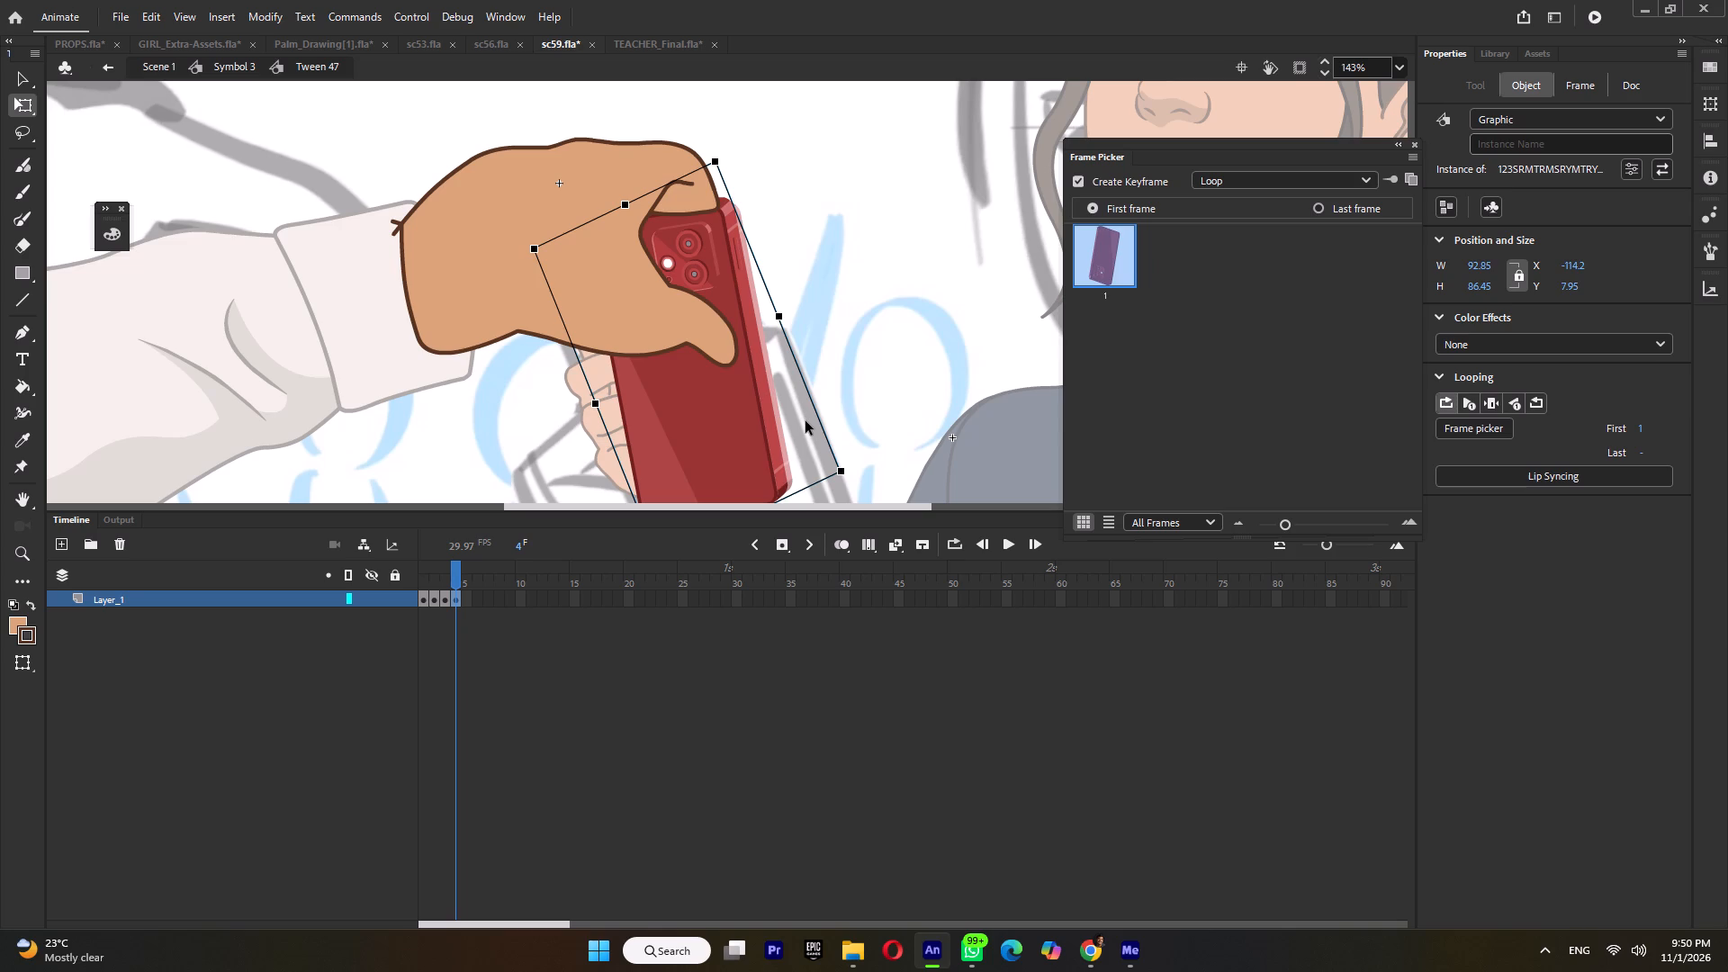
Nudge the phone slightly to the right in small increments to align it with the girl's phone, then deselect it.
key("Right")
key("Right")
key("Right")
key("Right")
key("Right")
key("Right")
key("Right")
key("Right")
key("Right")
key("Right")
key("Right")
key("Right")
key("Right")
key("Right")
key("Right")
key("Right")
key("Right")
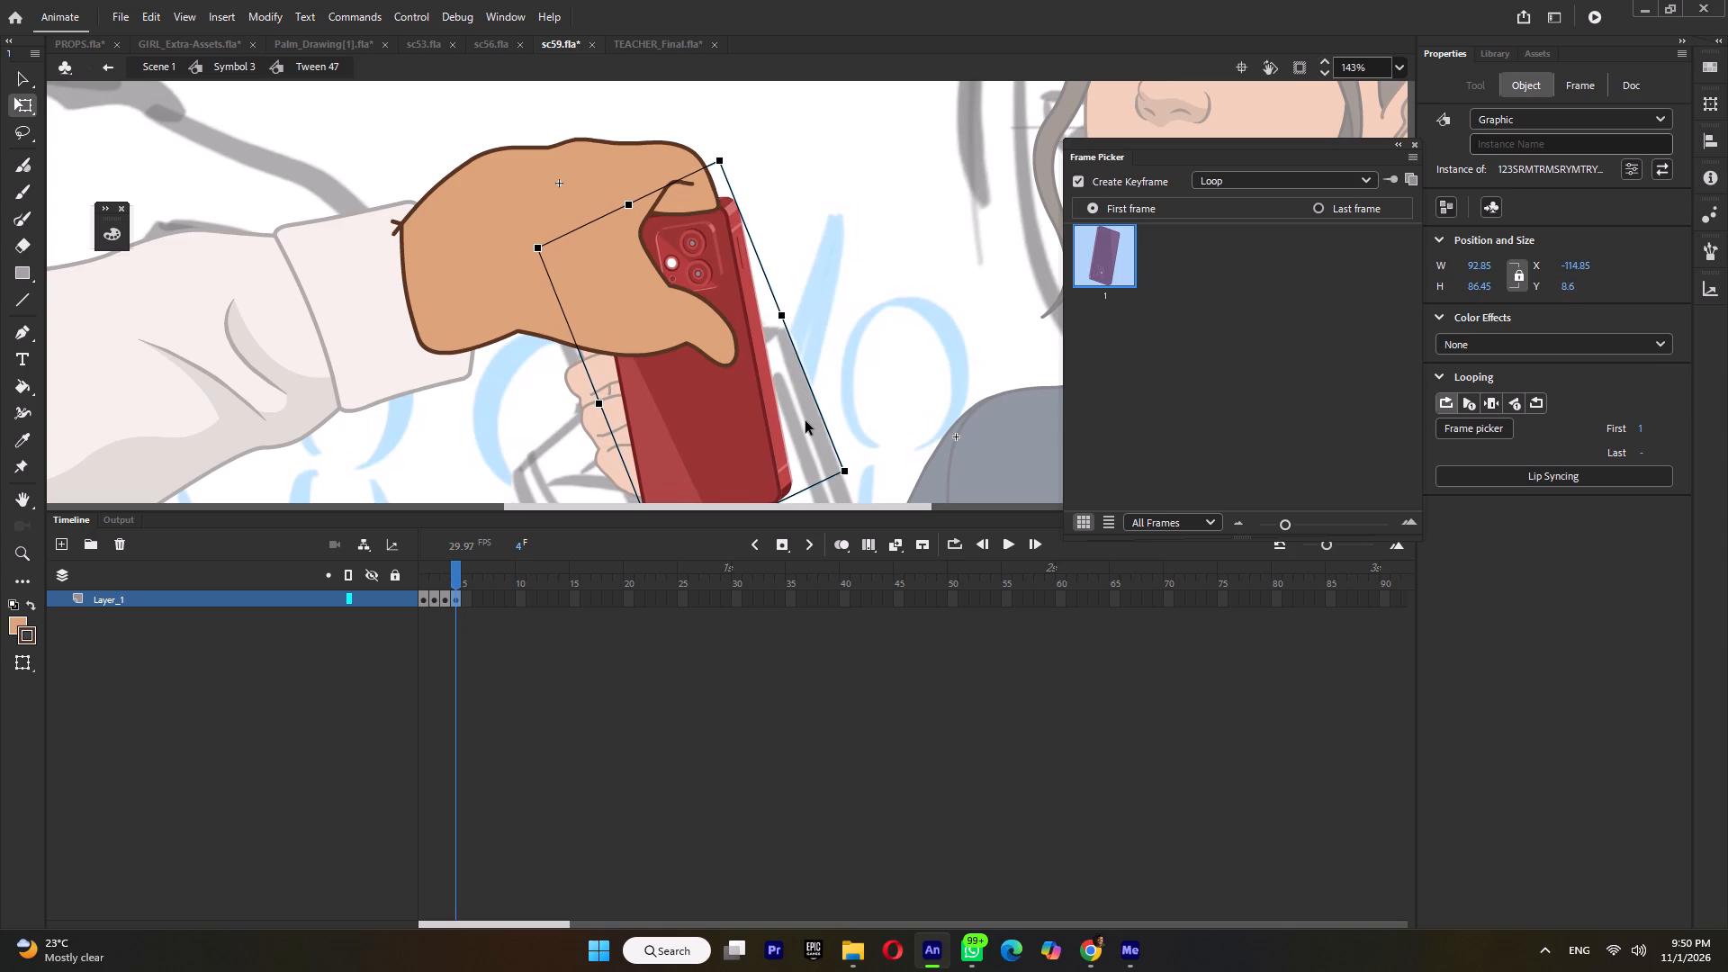
key("Right")
key("Right")
left_click(877, 292)
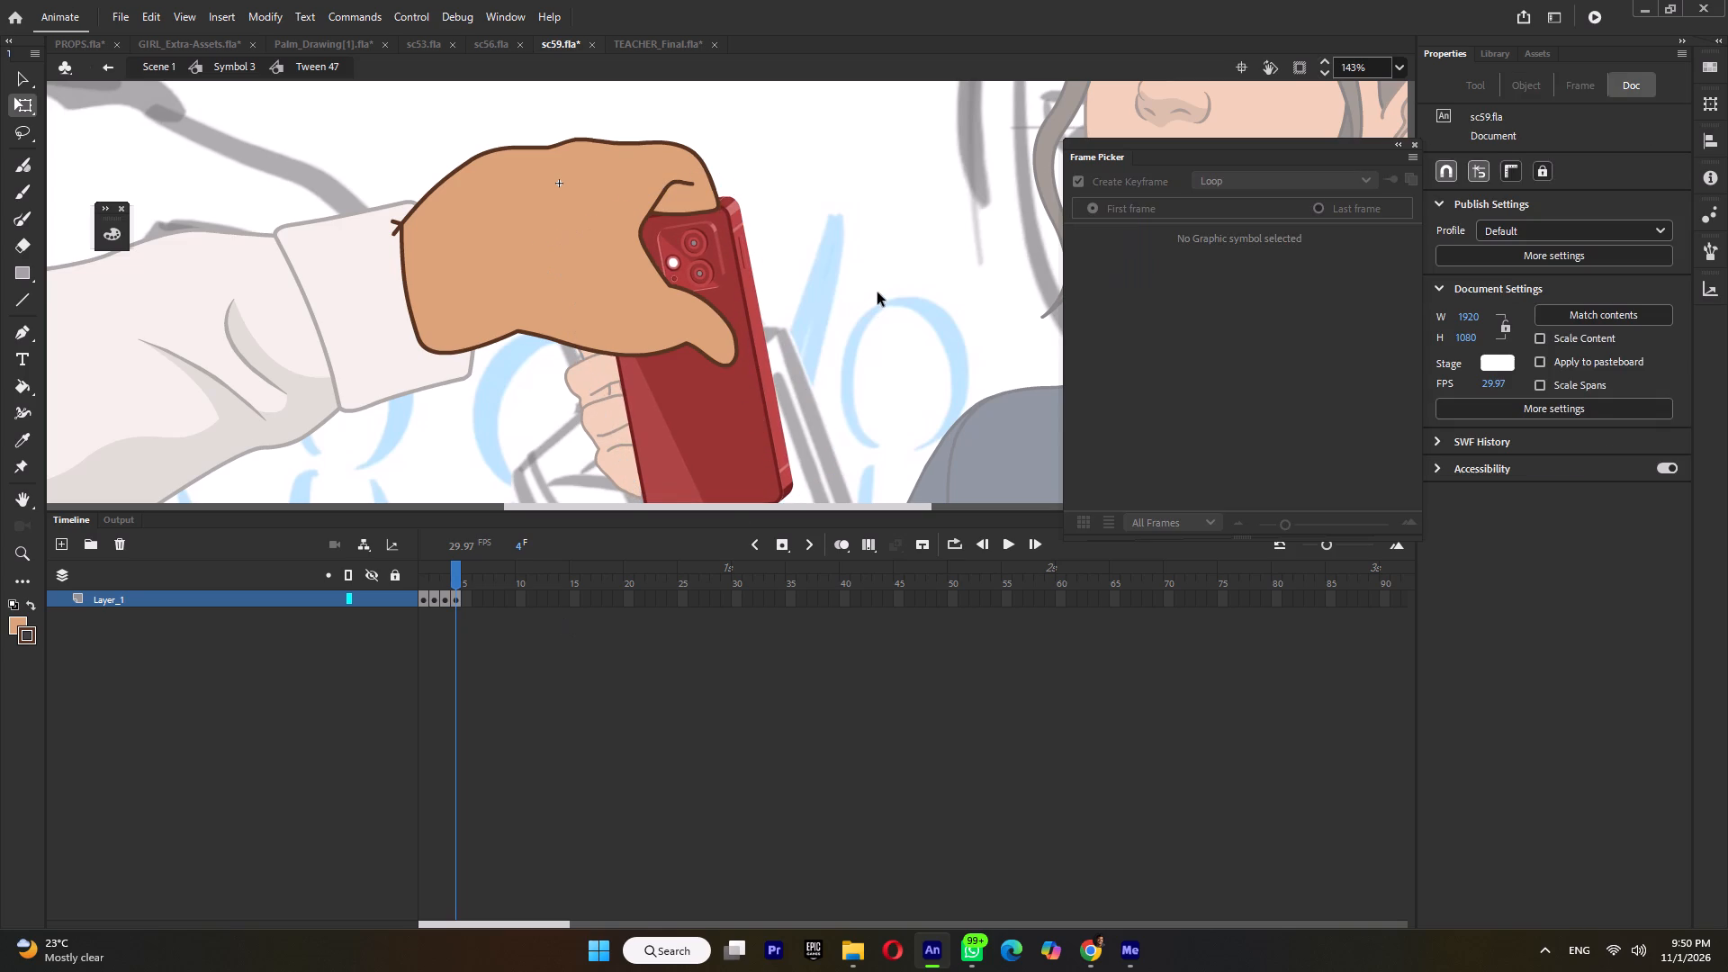
Inside the hand's drawing group, reshape the finger's lower outline and tip to follow the phone's top edge, then exit the group.
left_click(674, 183)
scroll(625, 270, "down", 6, "ctrl")
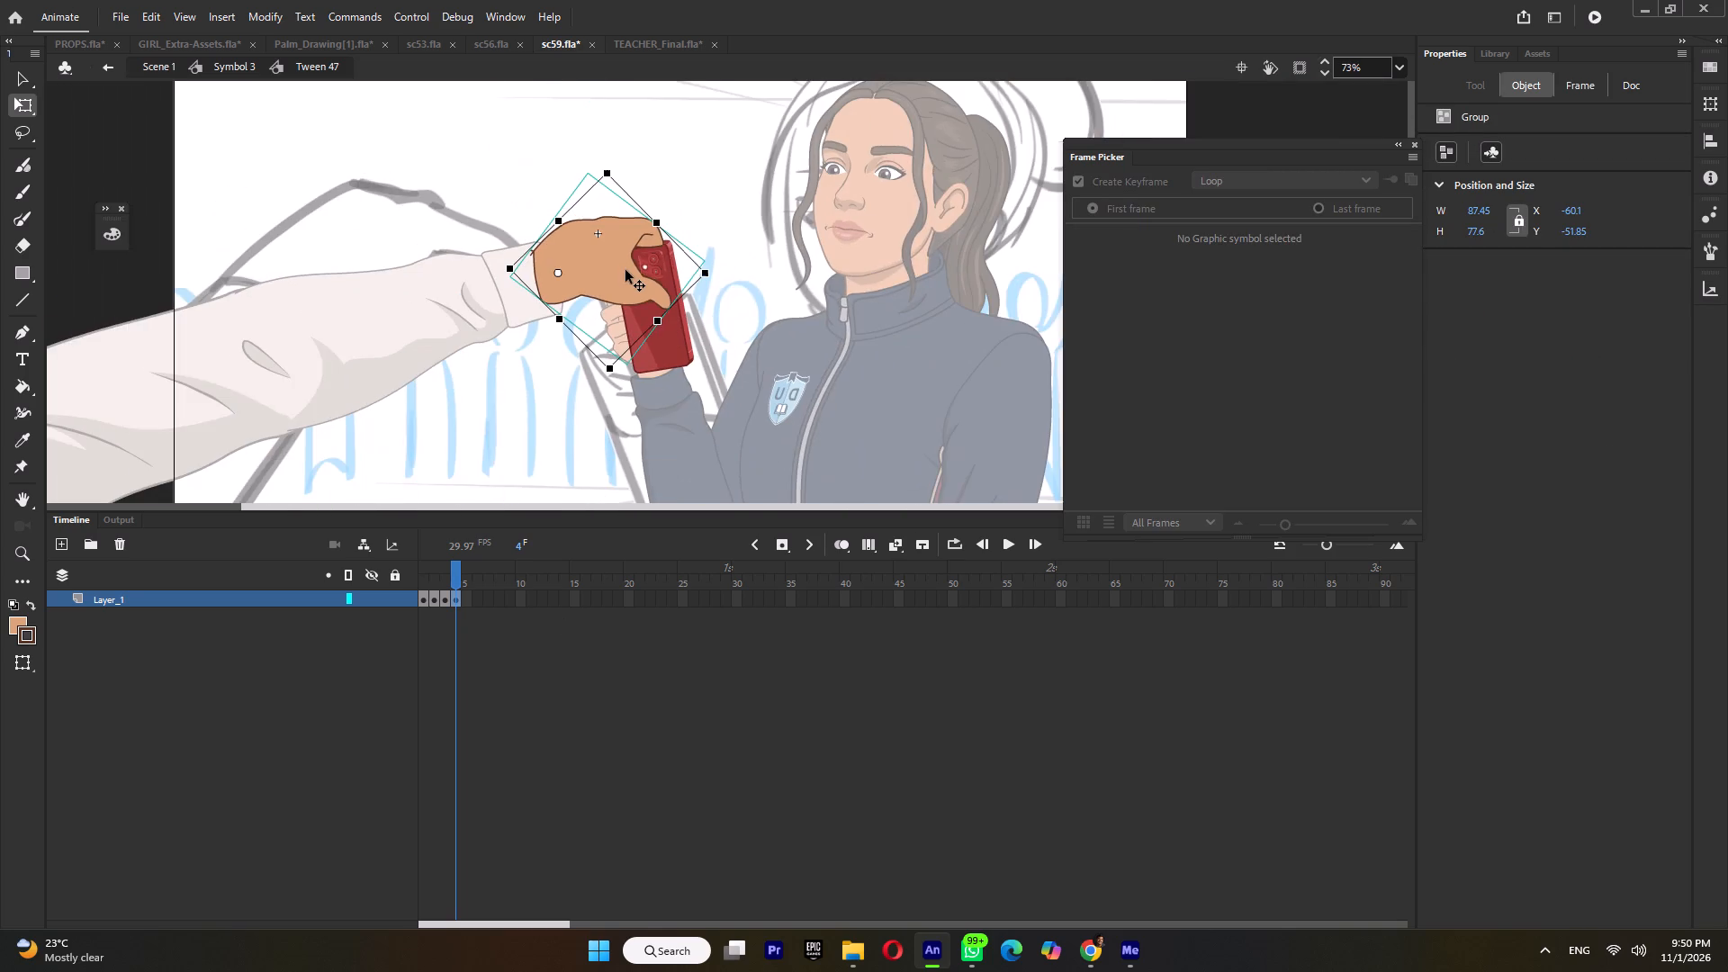
scroll(671, 234, "up", 3, "ctrl")
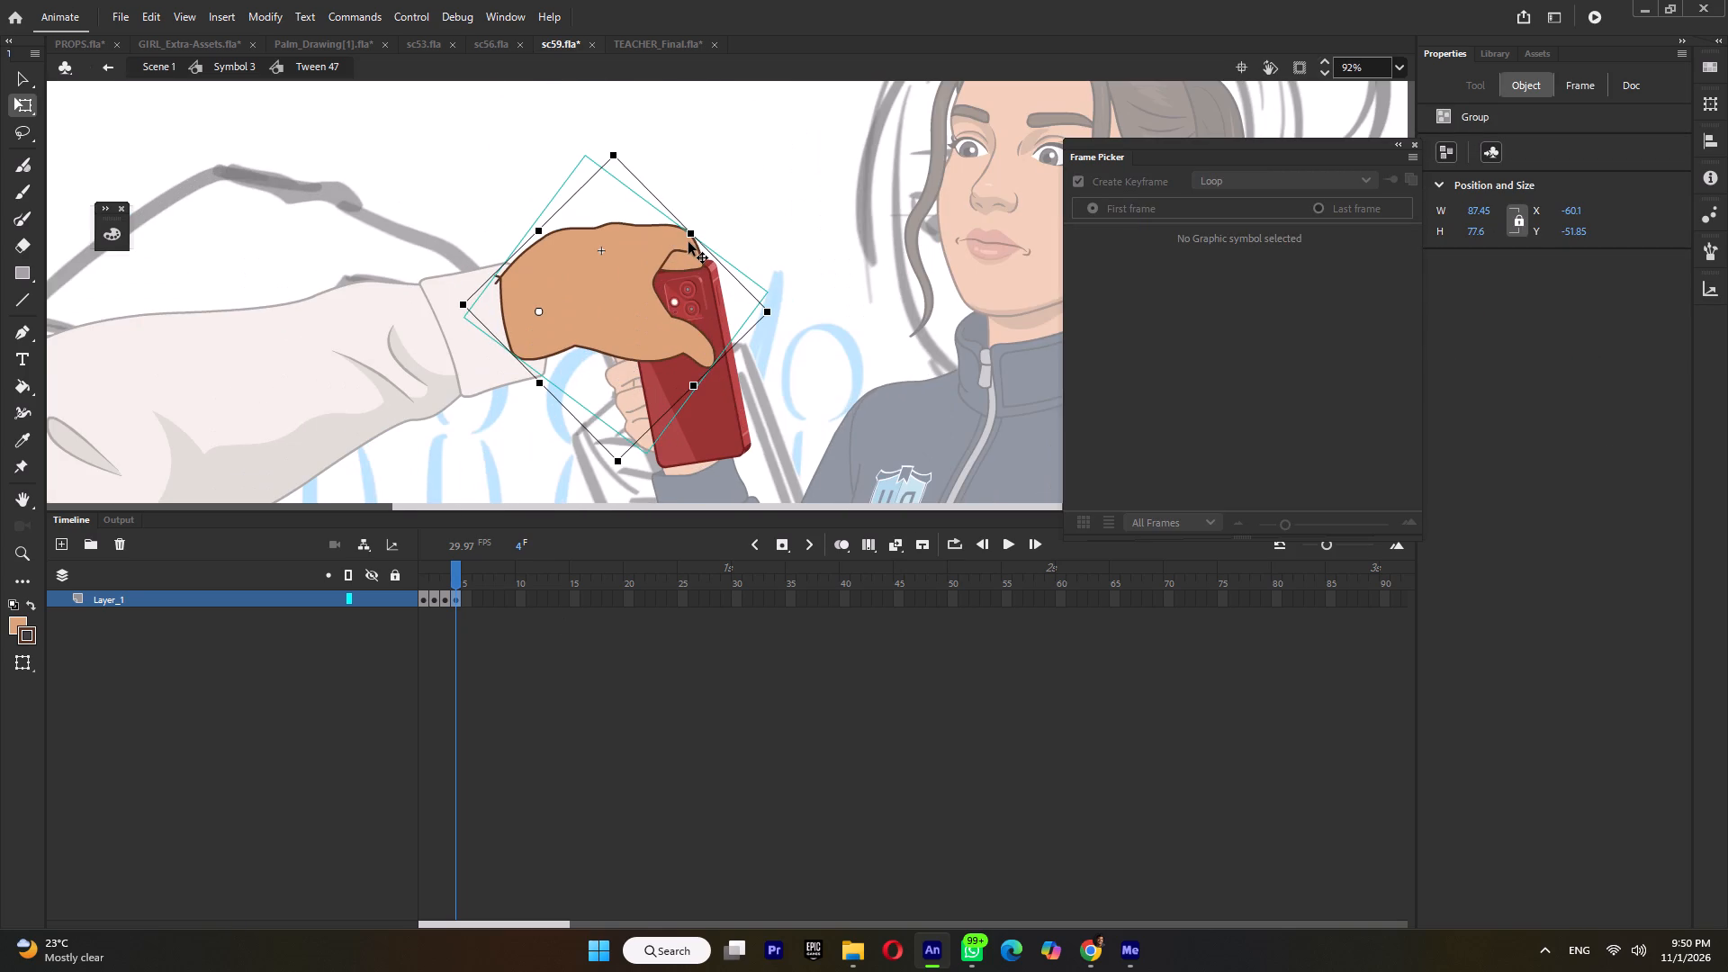
double_click(688, 242)
scroll(688, 242, "up", 9, "ctrl")
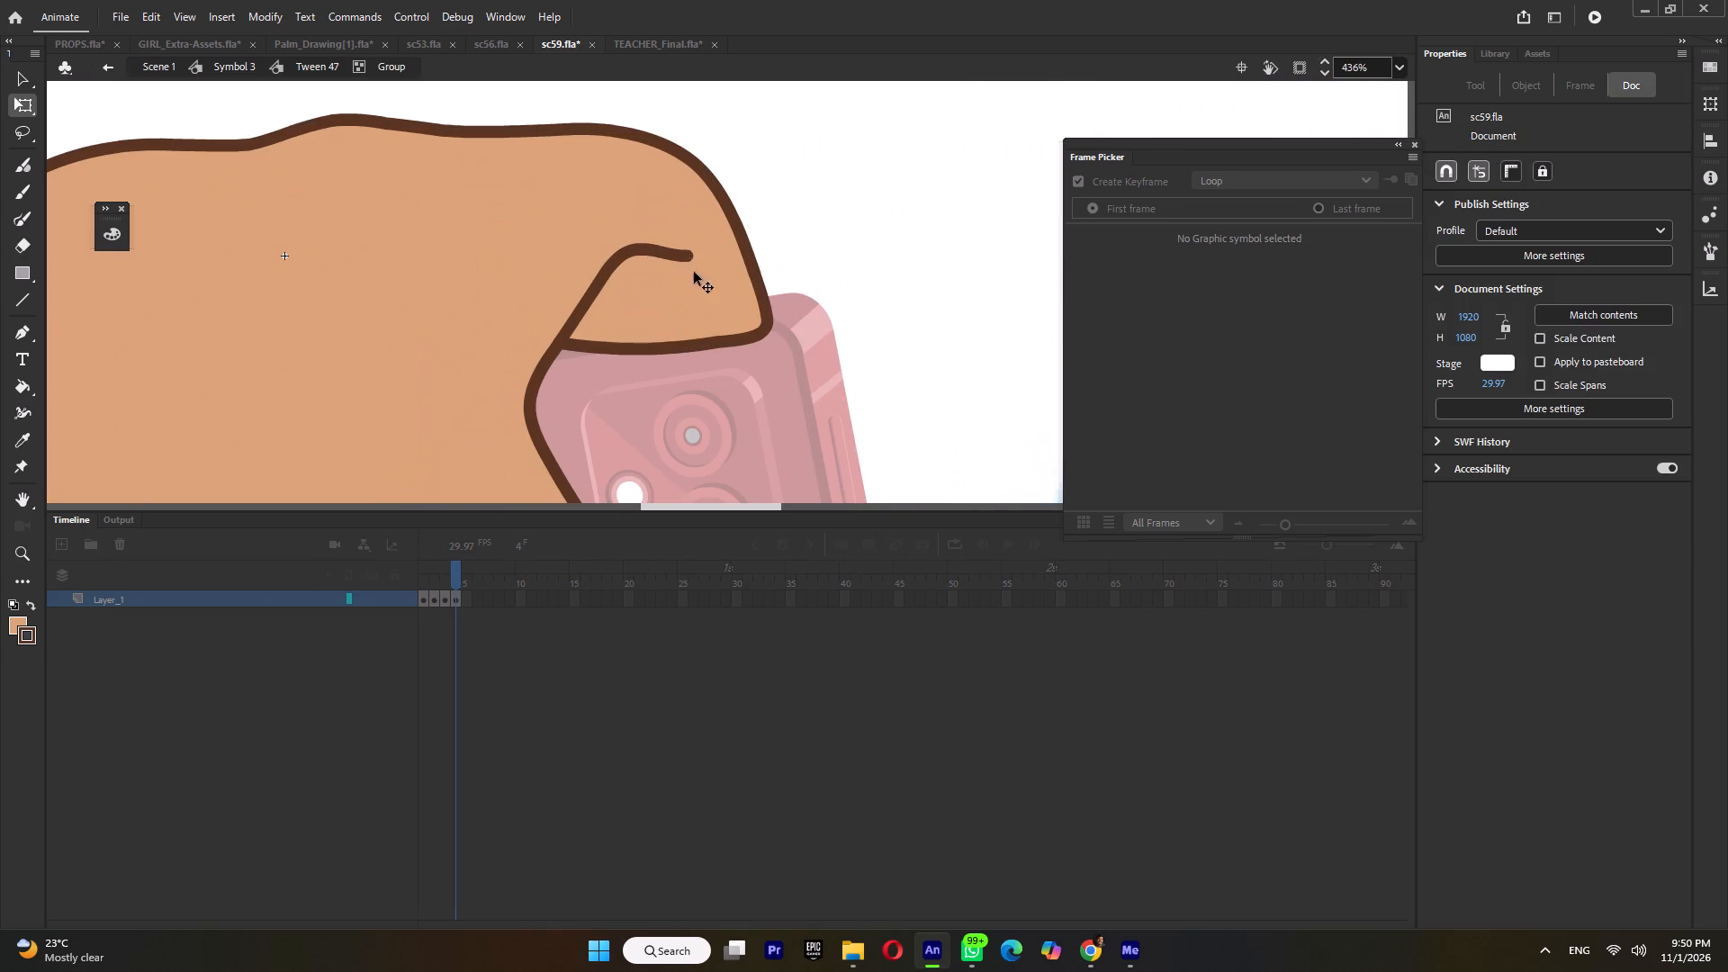
left_click(761, 331)
left_click_drag(766, 298, 765, 283)
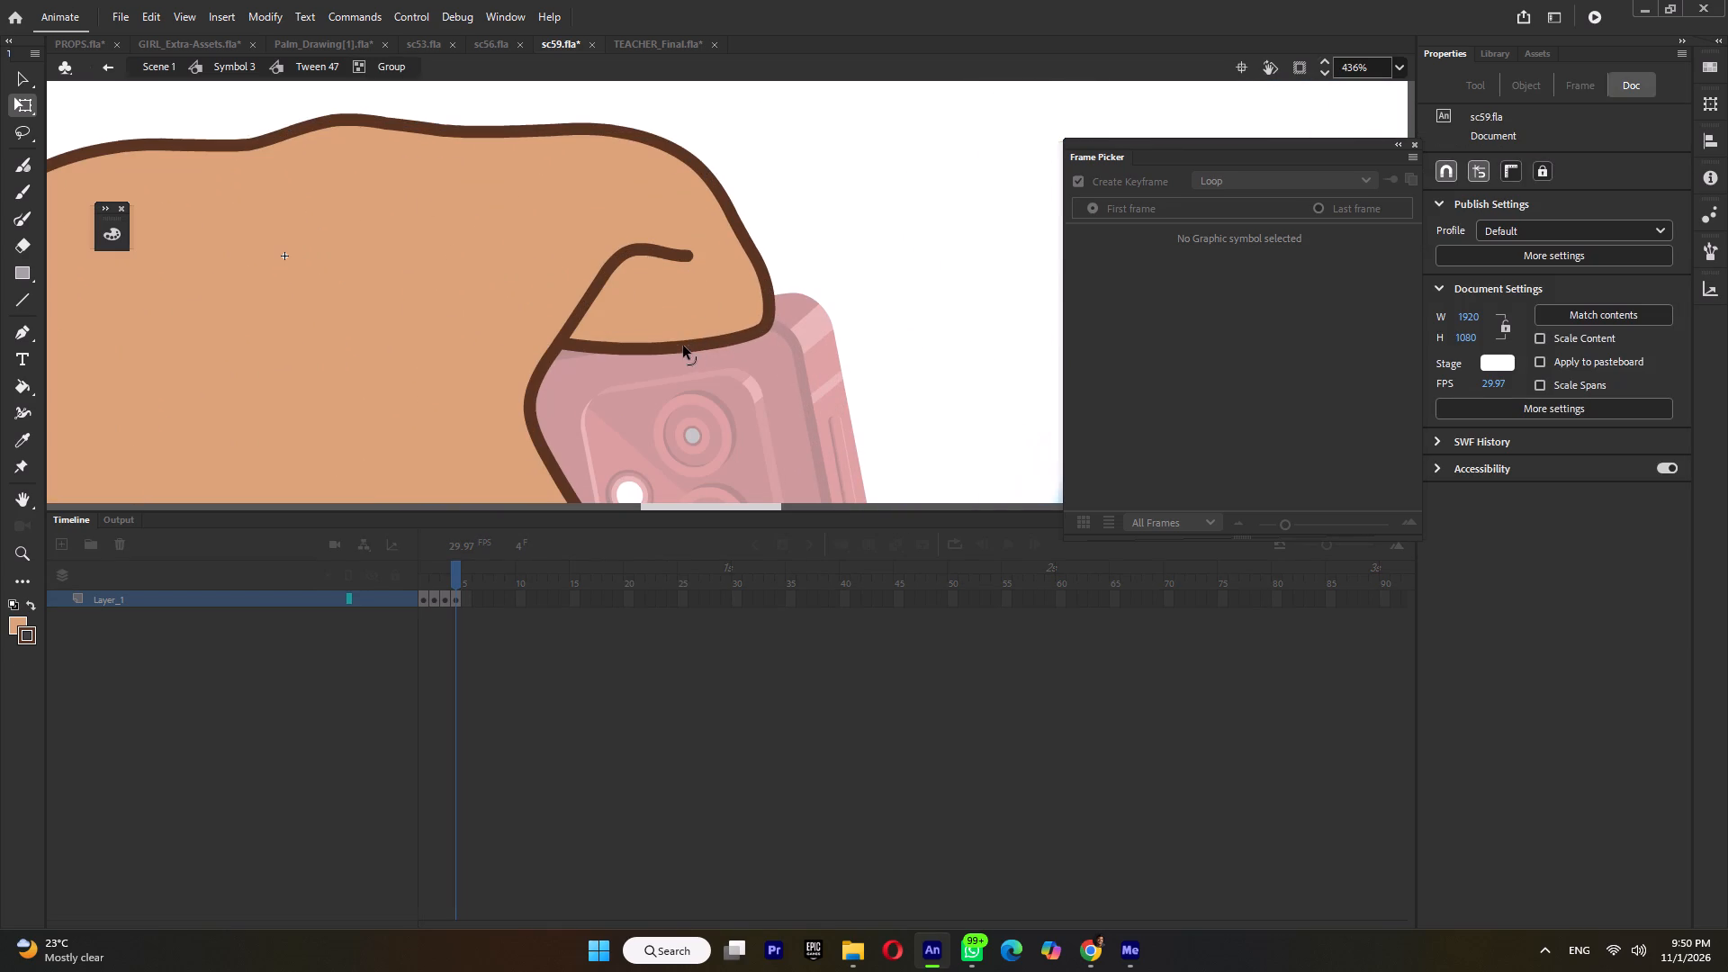
left_click_drag(678, 346, 693, 320)
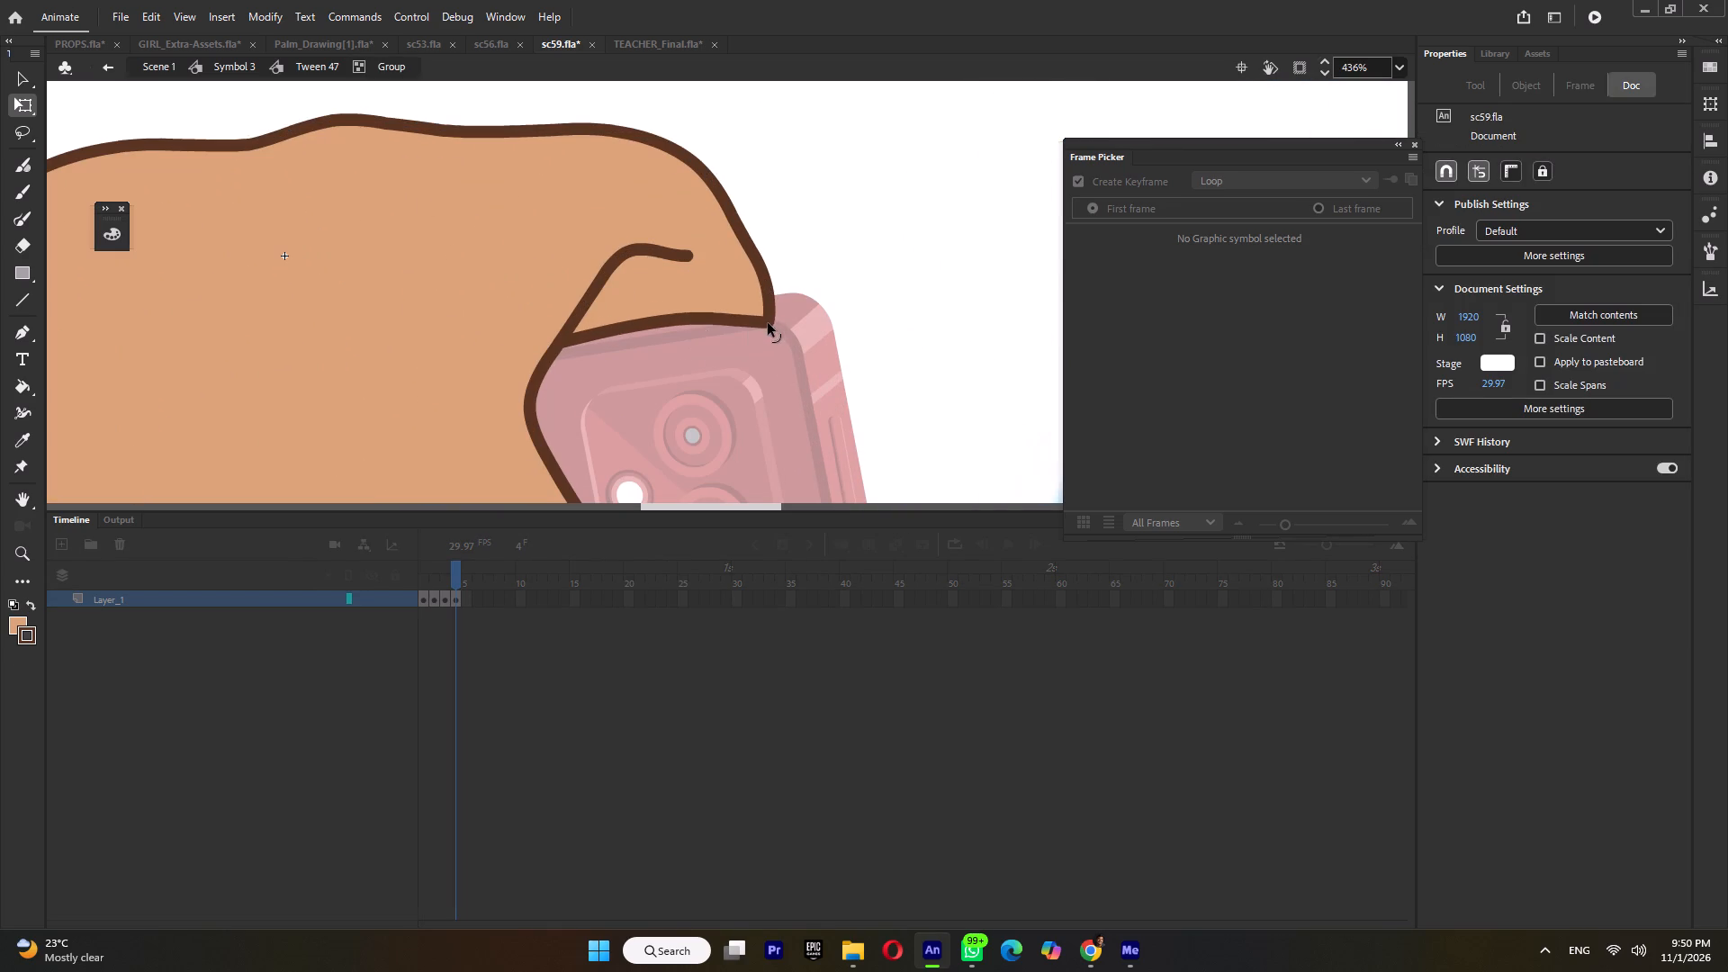
left_click_drag(768, 323, 770, 298)
scroll(641, 329, "down", 5, "ctrl")
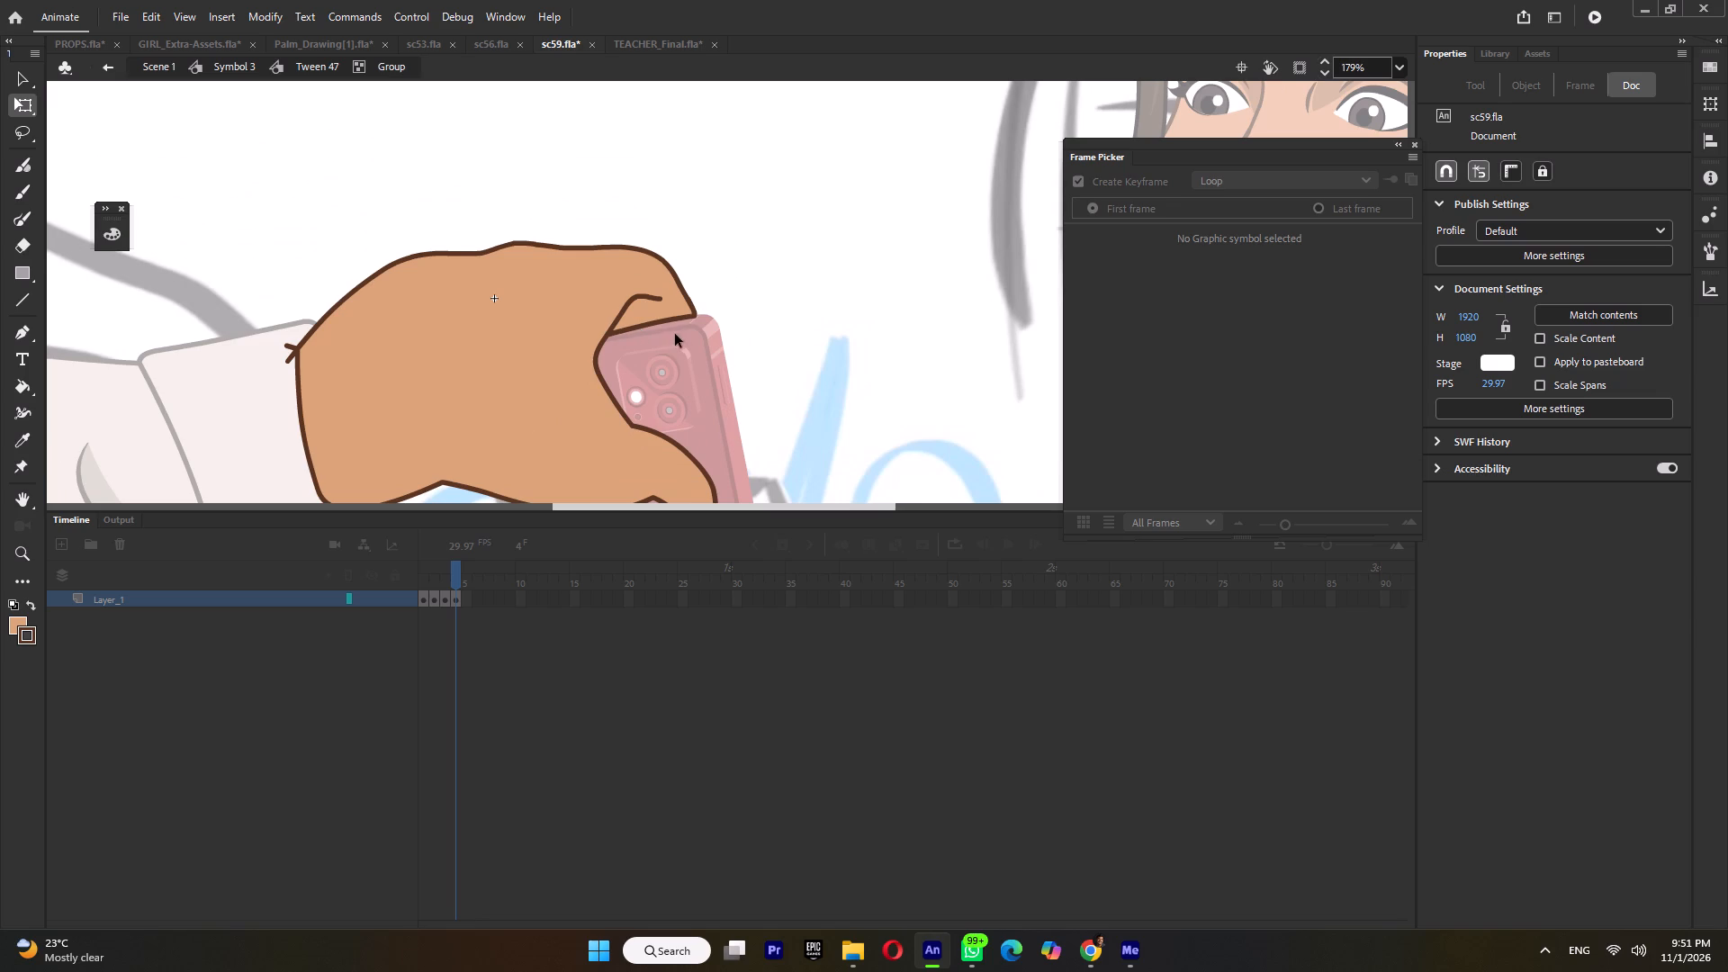
scroll(674, 346, "down", 9, "ctrl")
double_click(725, 317, "ctrl")
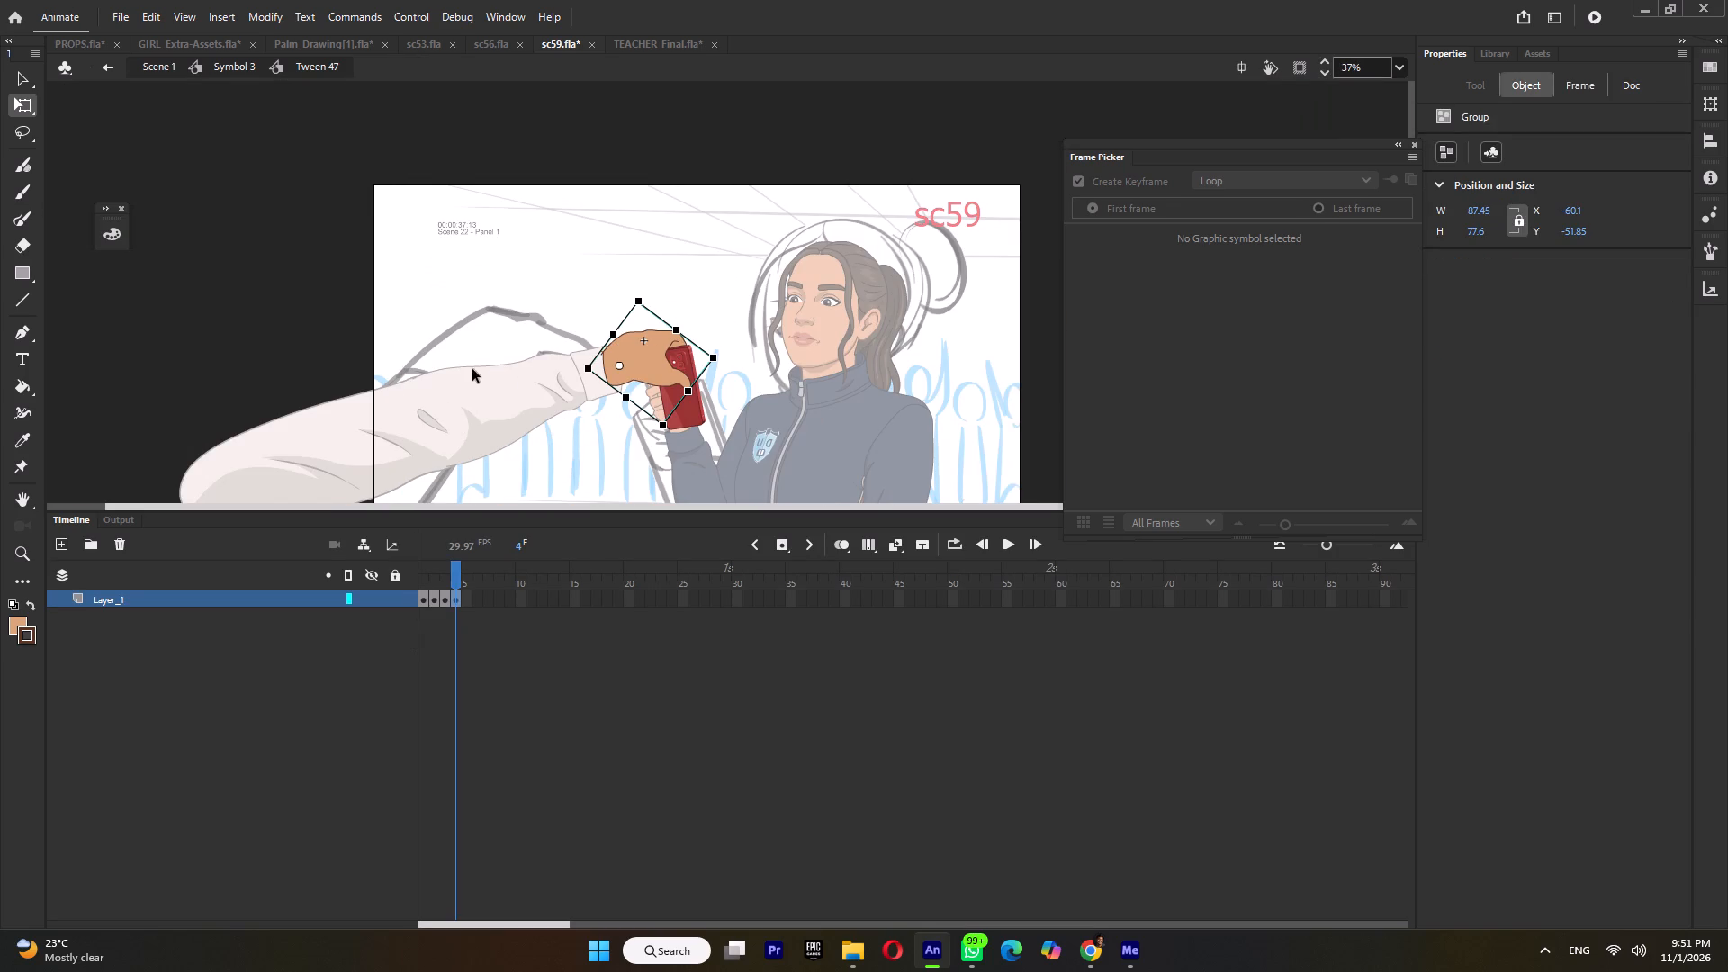
Return to the arm symbol, play back the reach and scrub around frames 15 to 17 to review the grab.
double_click(476, 351)
scroll(538, 325, "down", 3, "ctrl")
left_click(468, 586)
key("Return")
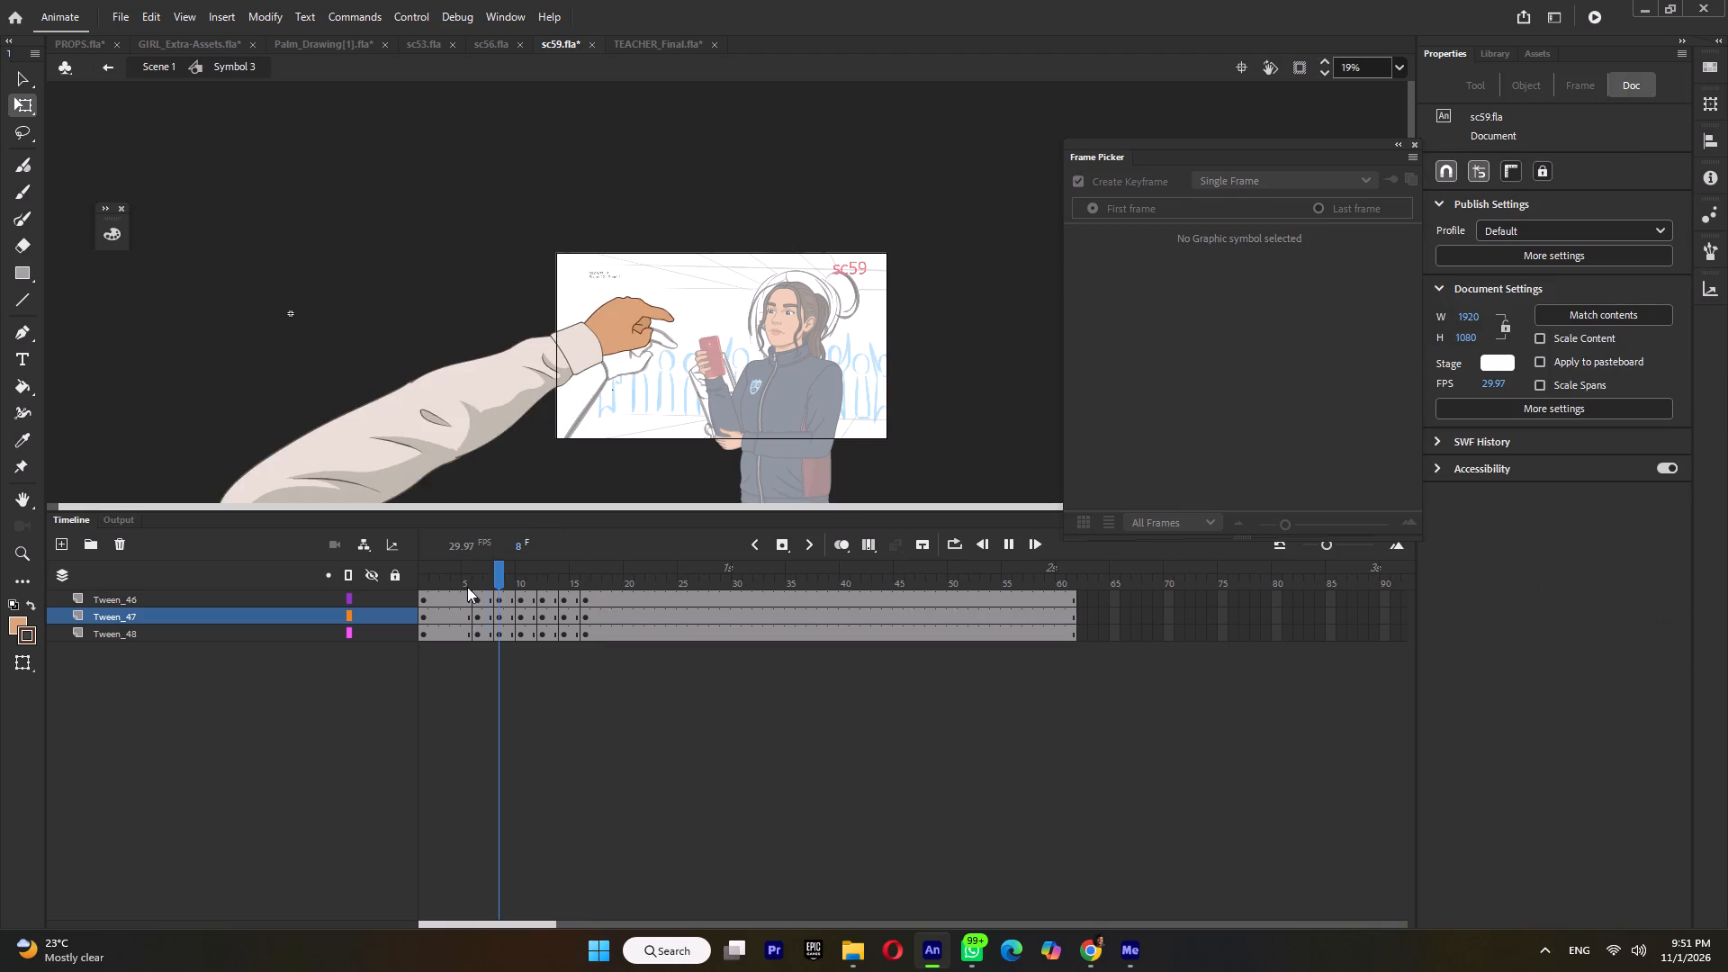
key("Return")
left_click_drag(562, 579, 582, 586)
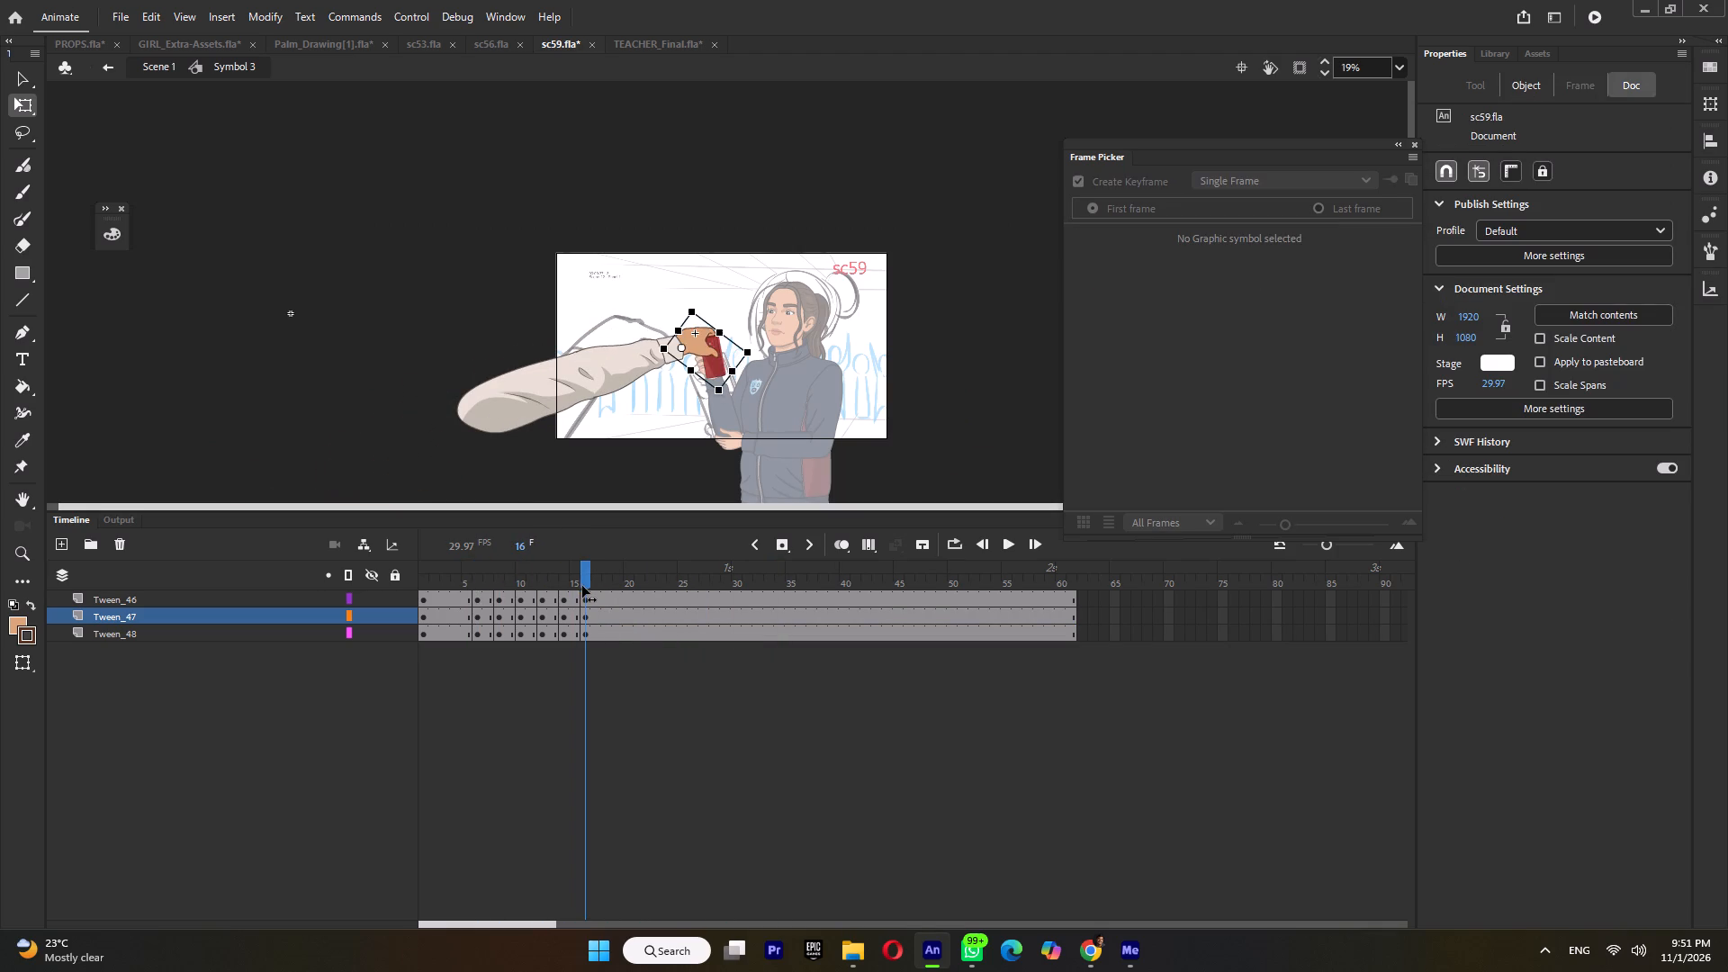
left_click_drag(582, 586, 570, 602)
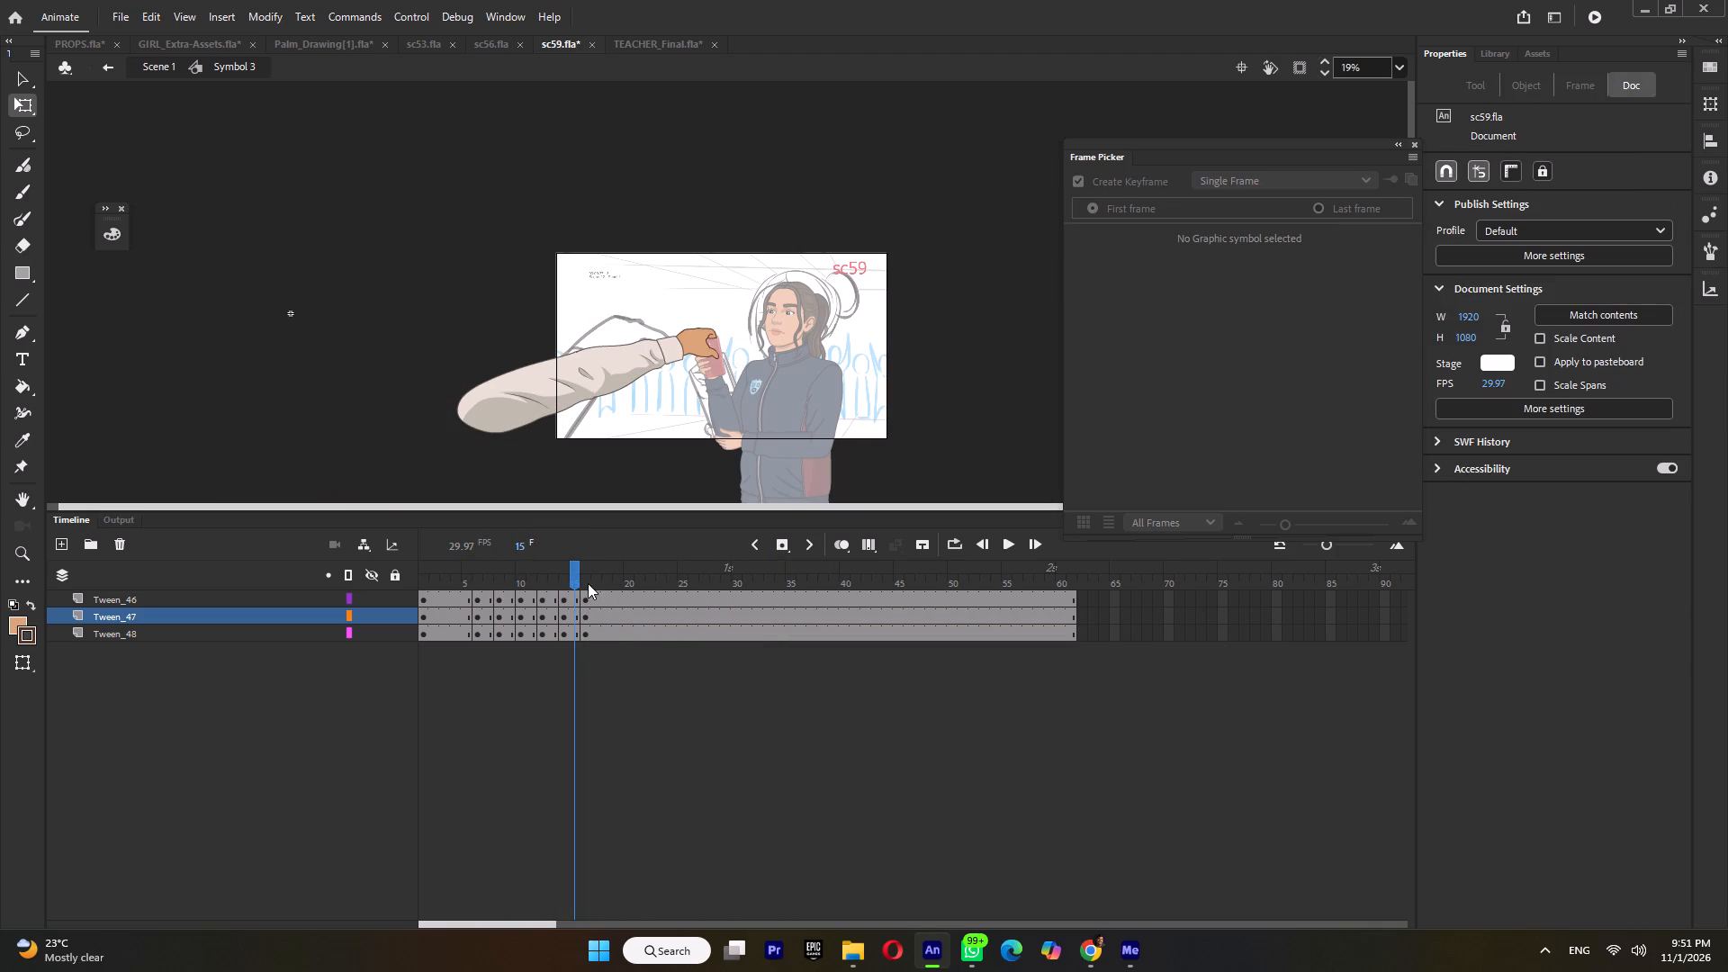
left_click(588, 583)
left_click_drag(736, 291, 654, 364)
scroll(670, 358, "up", 1, "ctrl")
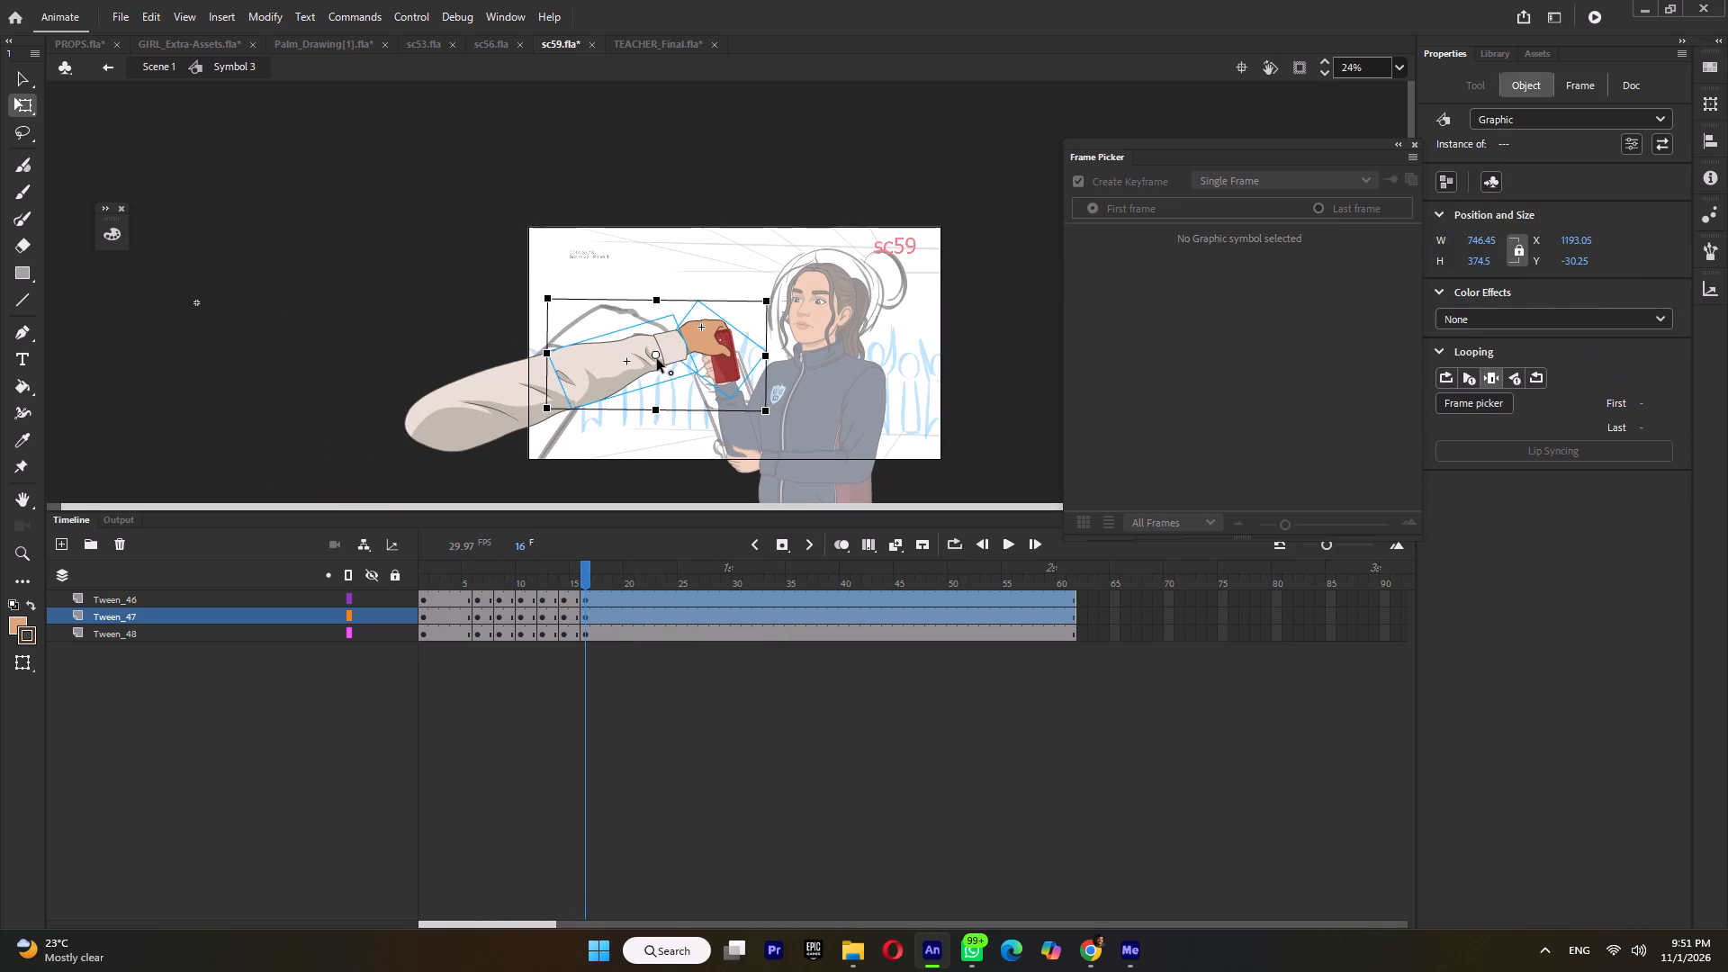
left_click(597, 575)
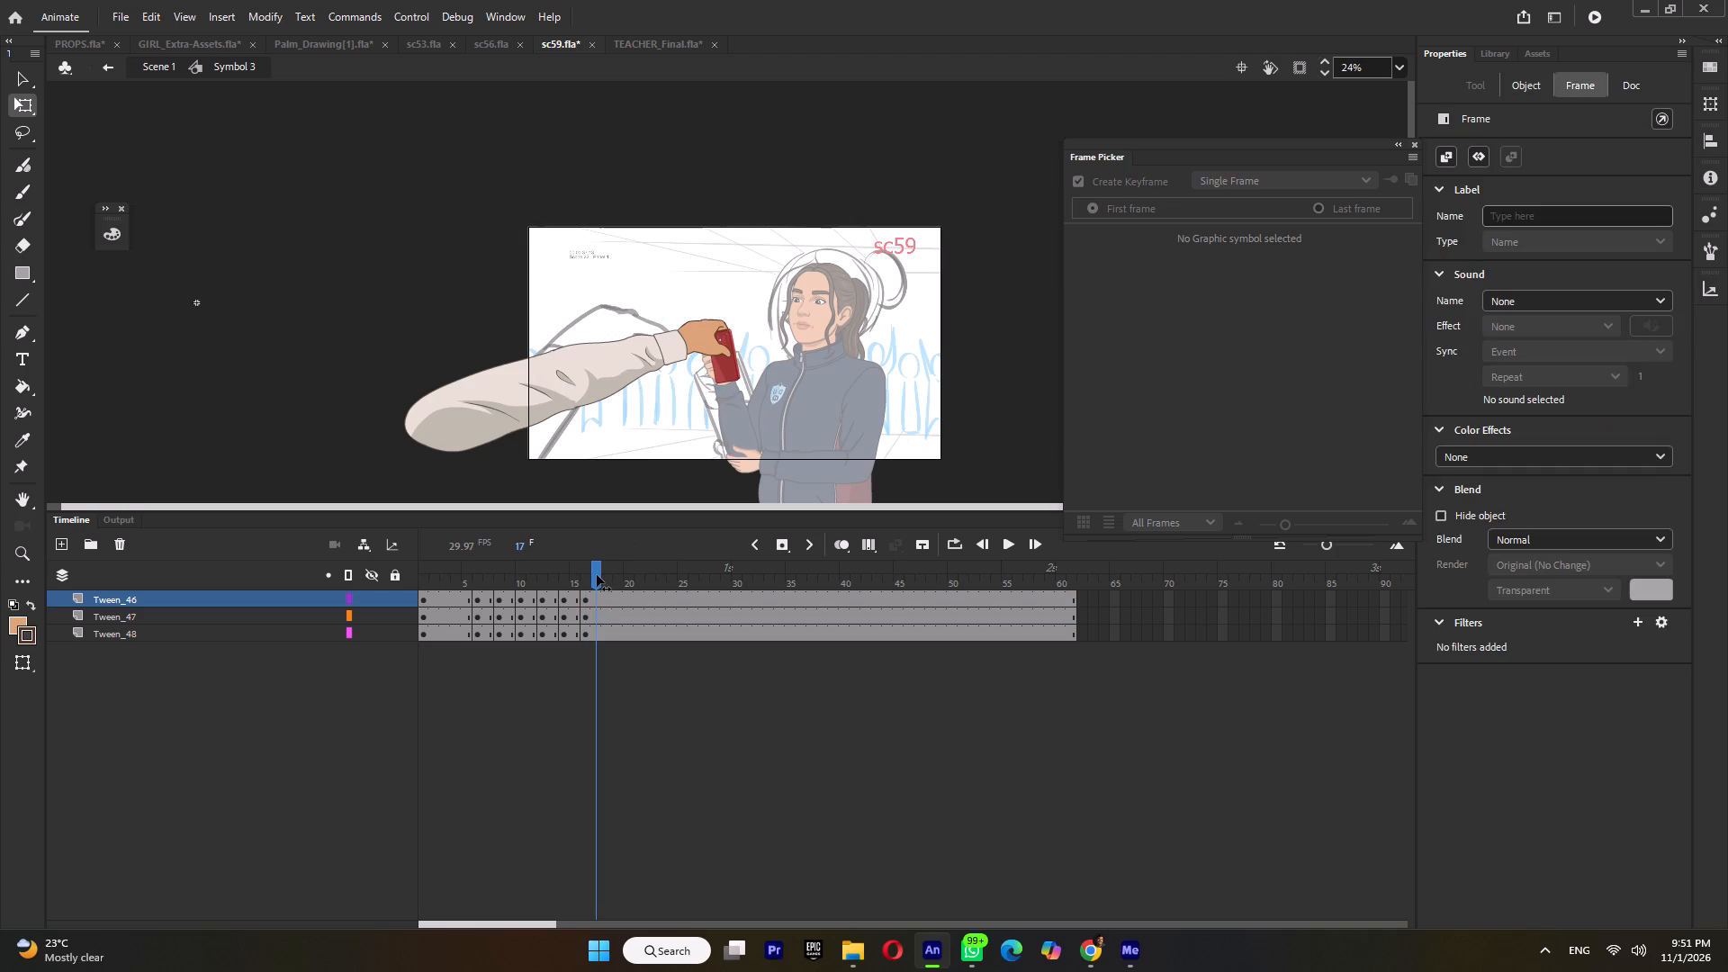
Find the pull-back pose in the storyboard from Scene 1, and insert keyframes at frame 29 on all three arm symbol layers.
double_click(421, 216)
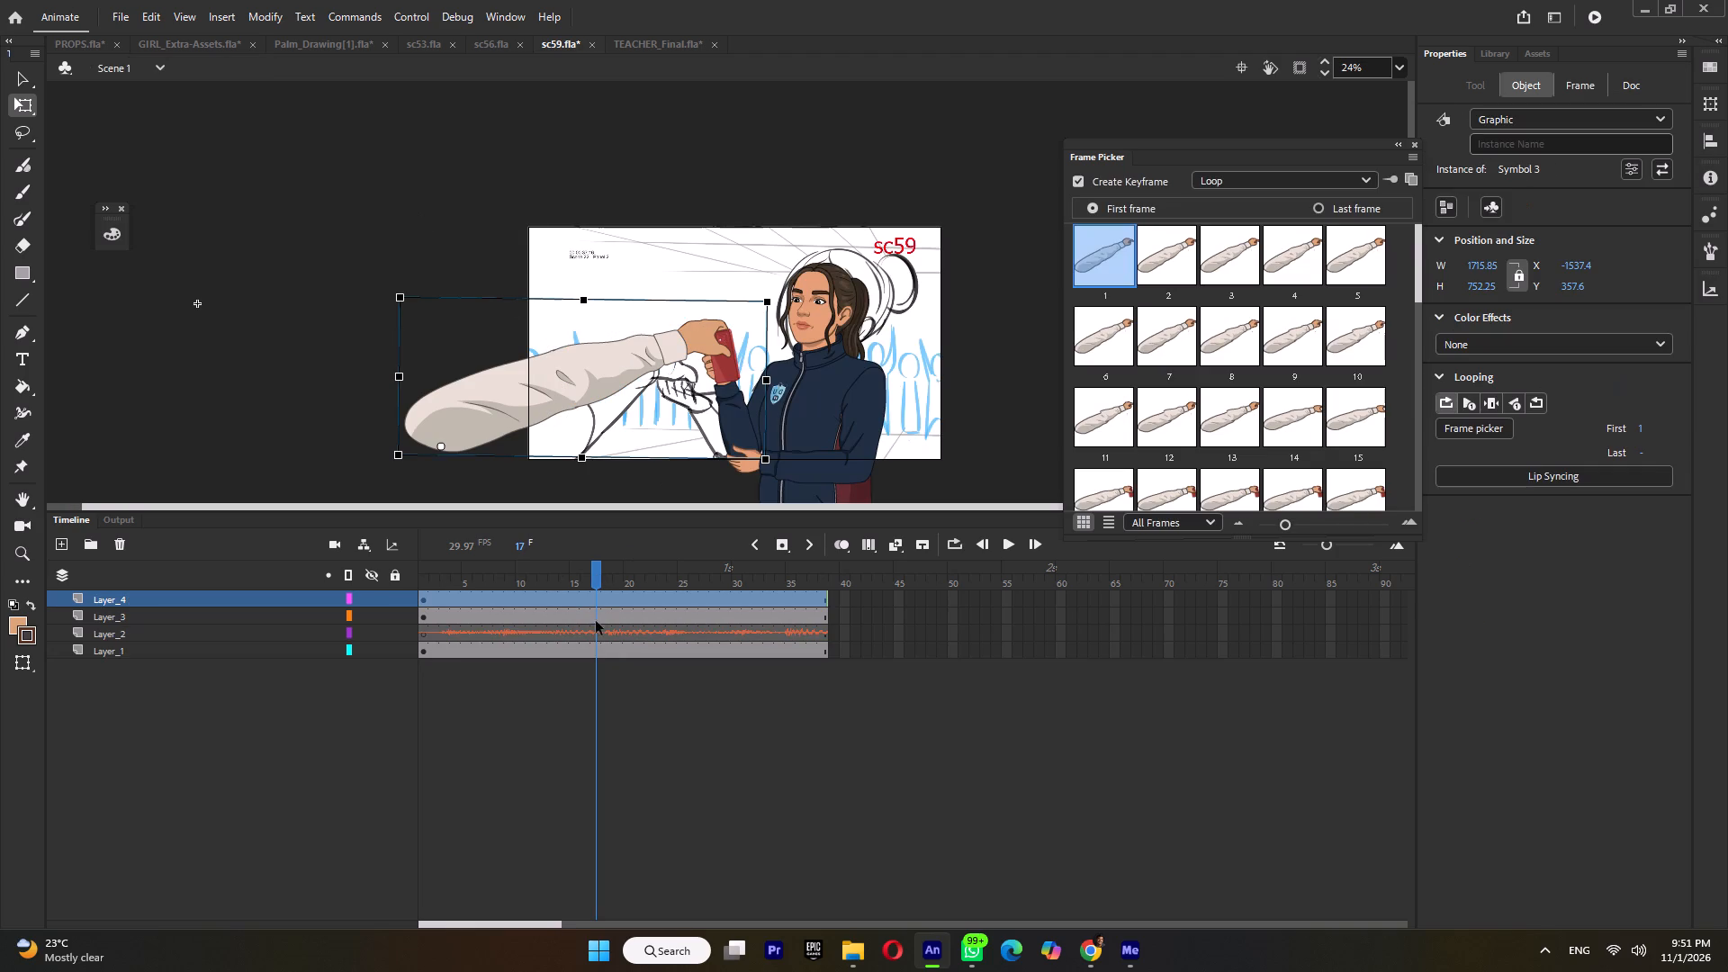
left_click_drag(604, 579, 706, 624)
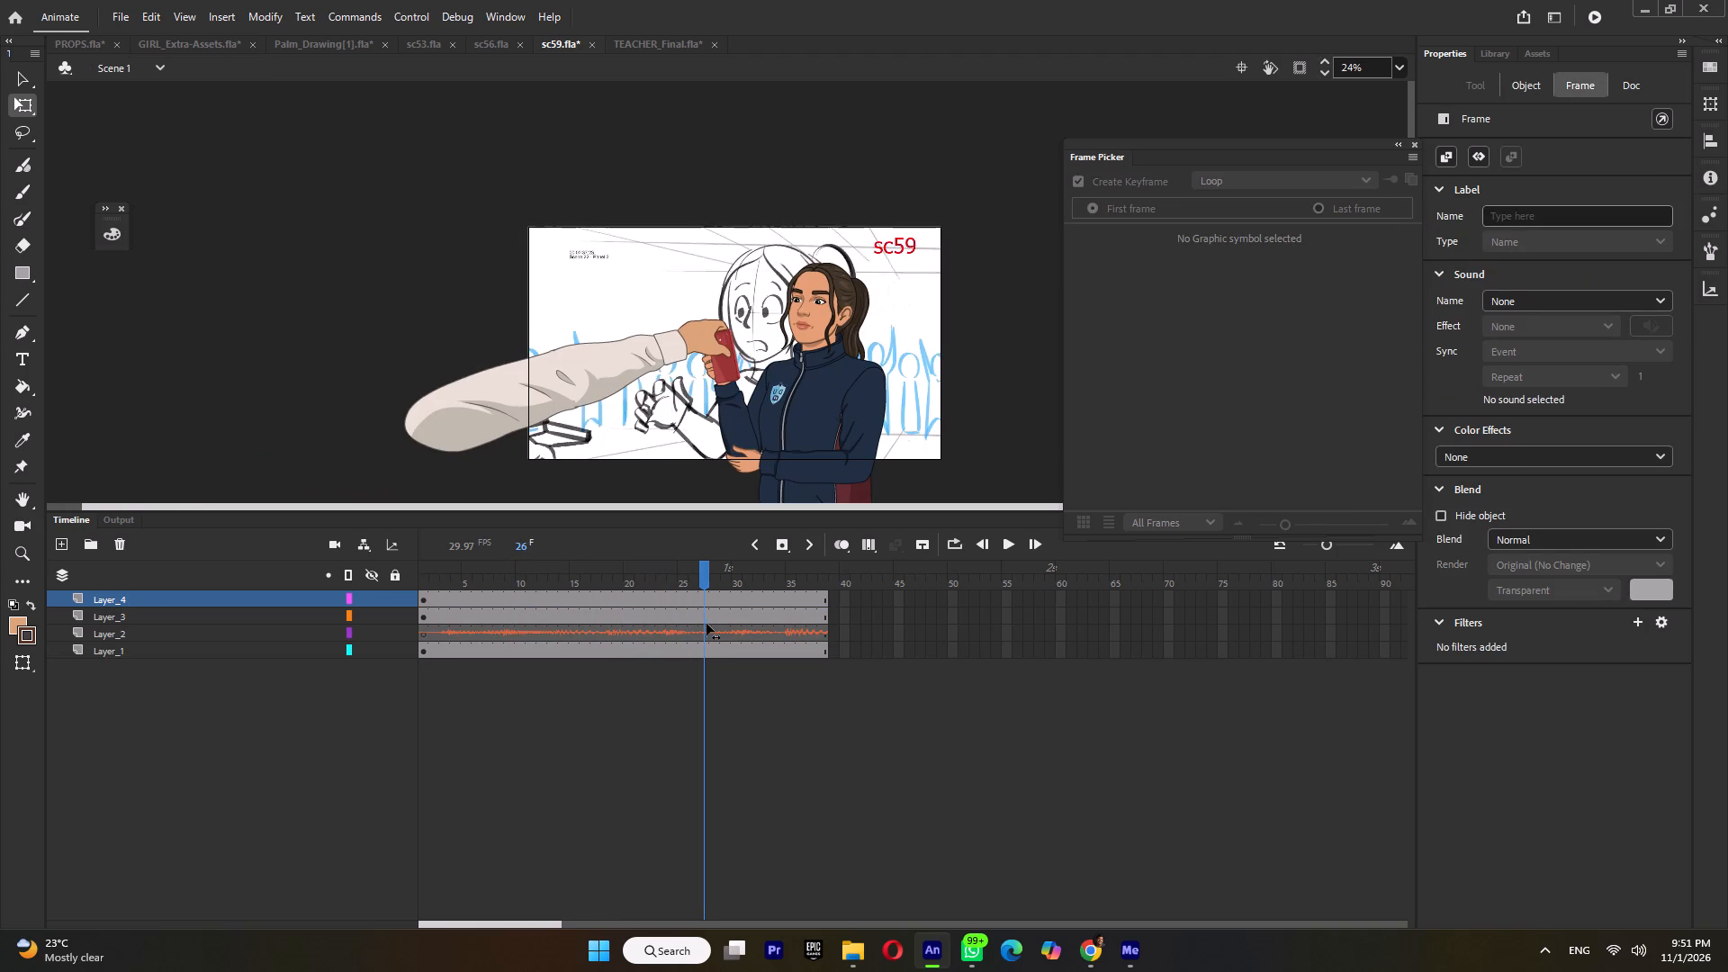
left_click_drag(706, 624, 802, 629)
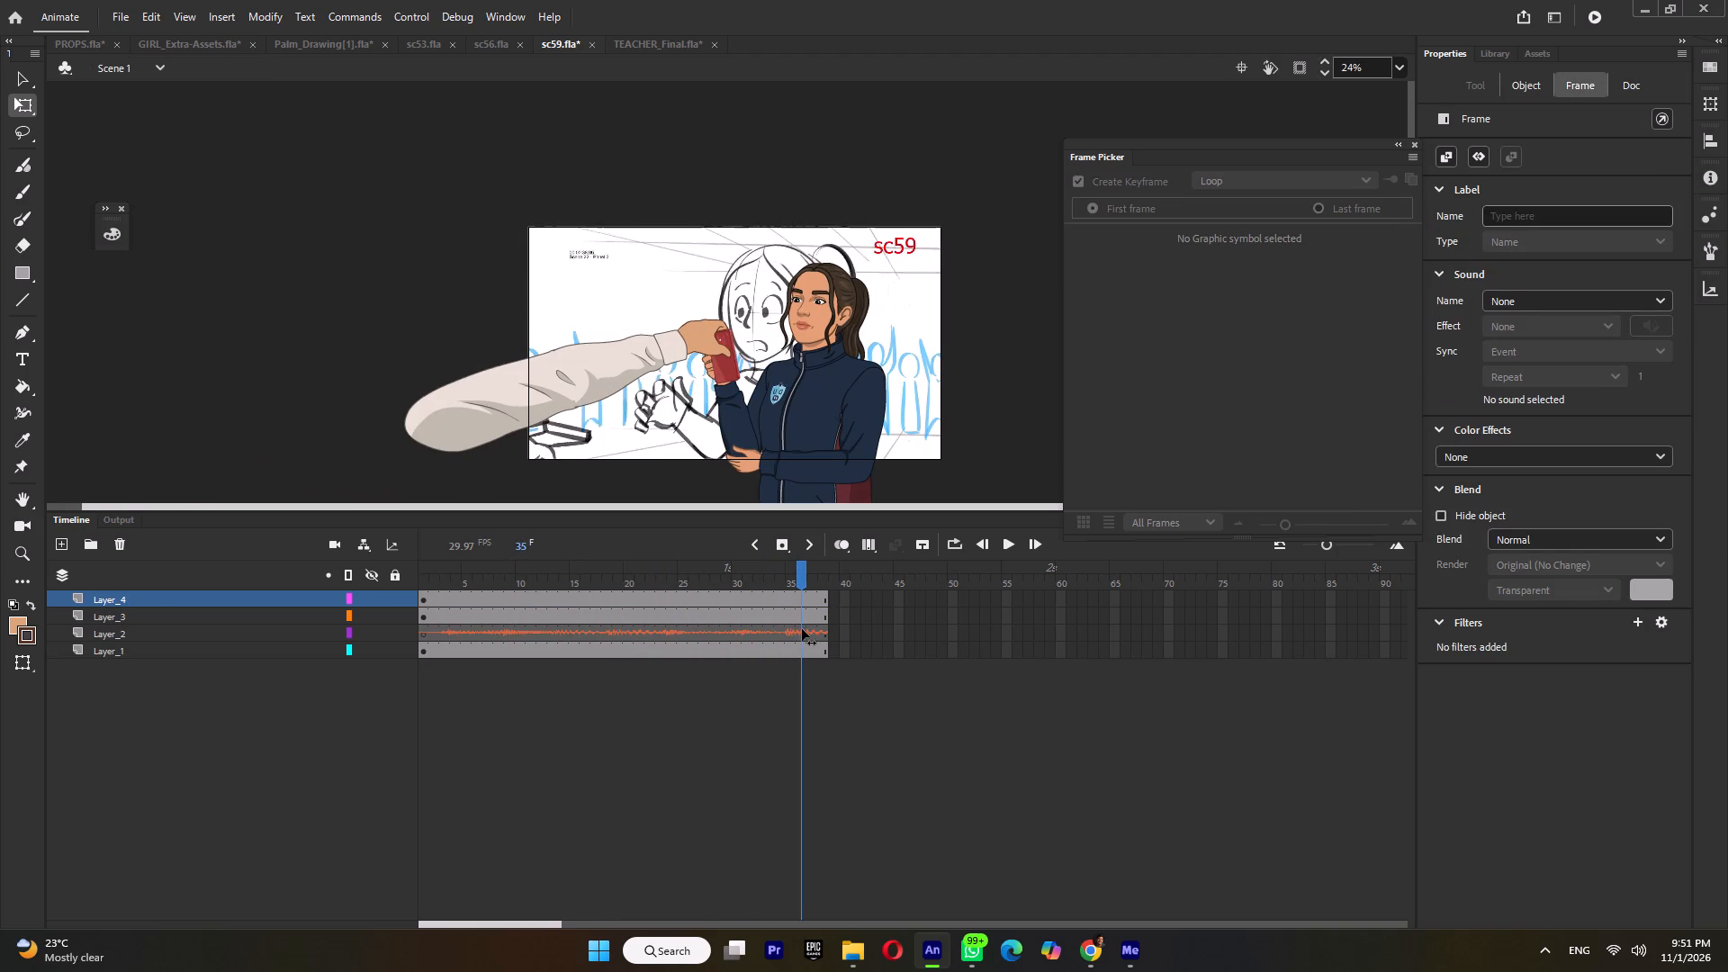
left_click_drag(802, 629, 721, 641)
double_click(629, 372)
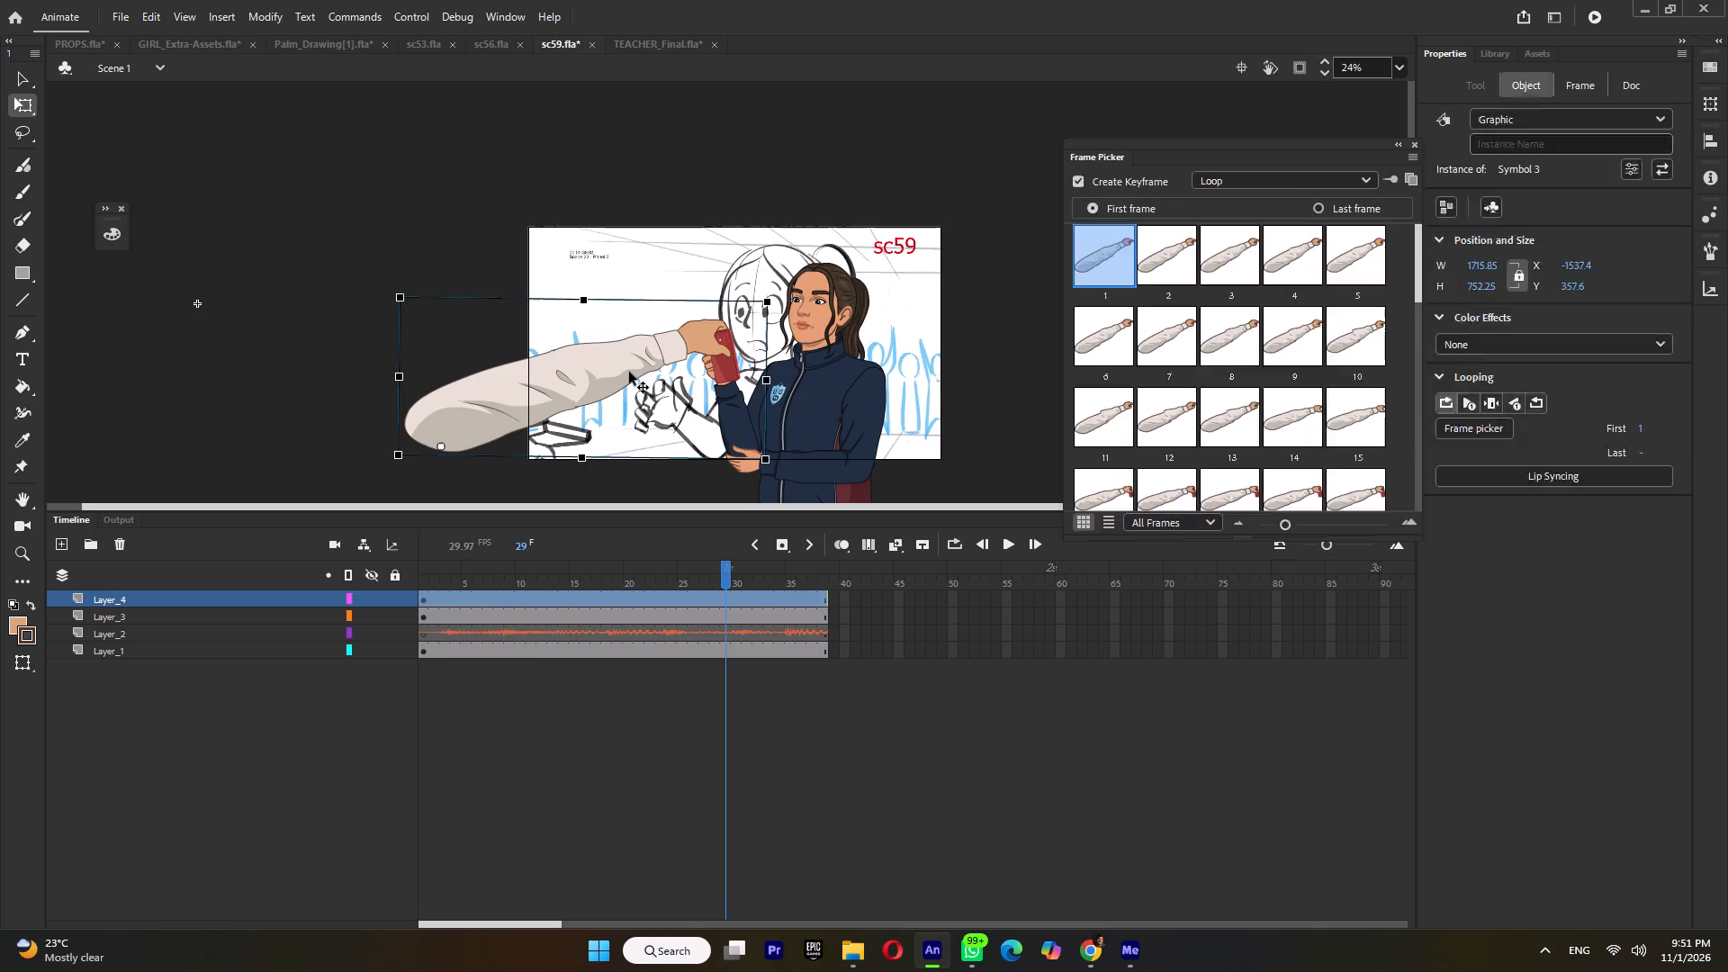
double_click(724, 578)
key("F6")
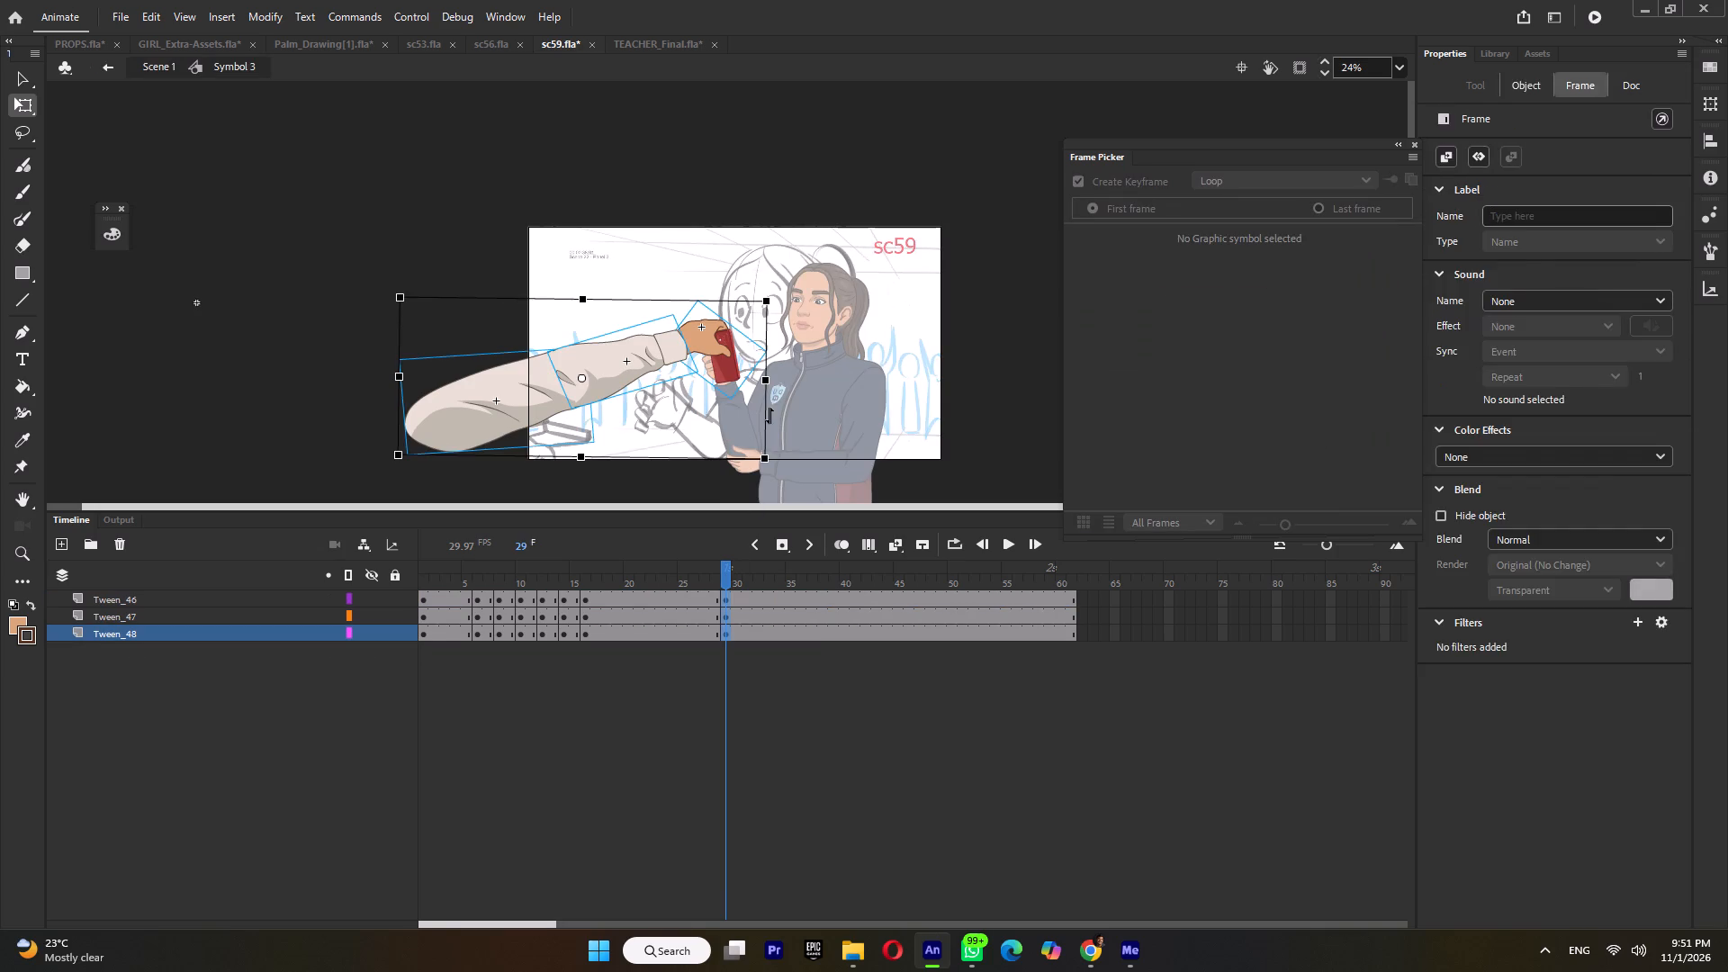
At frame 29, scale up the whole arm and move it down and back toward the storyboard's pulled-away hand.
left_click(769, 414)
left_click_drag(779, 281, 338, 535)
left_click_drag(767, 301, 832, 237, "shift")
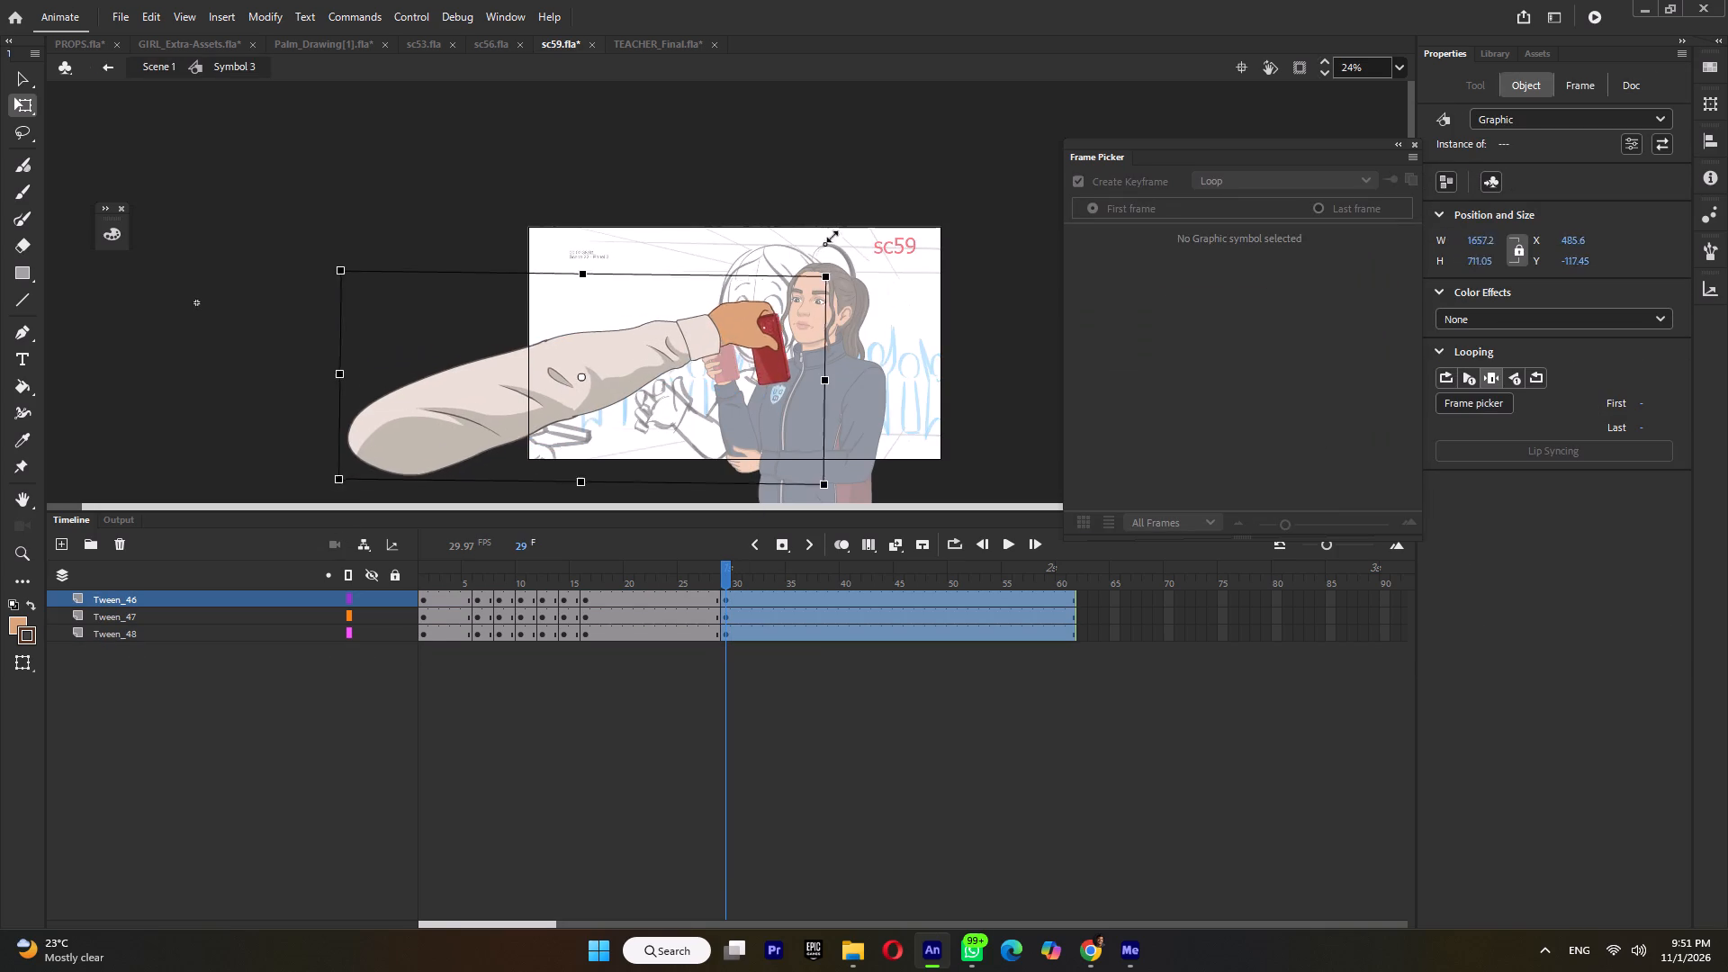
left_click_drag(832, 237, 851, 220, "shift")
left_click_drag(707, 334, 508, 409)
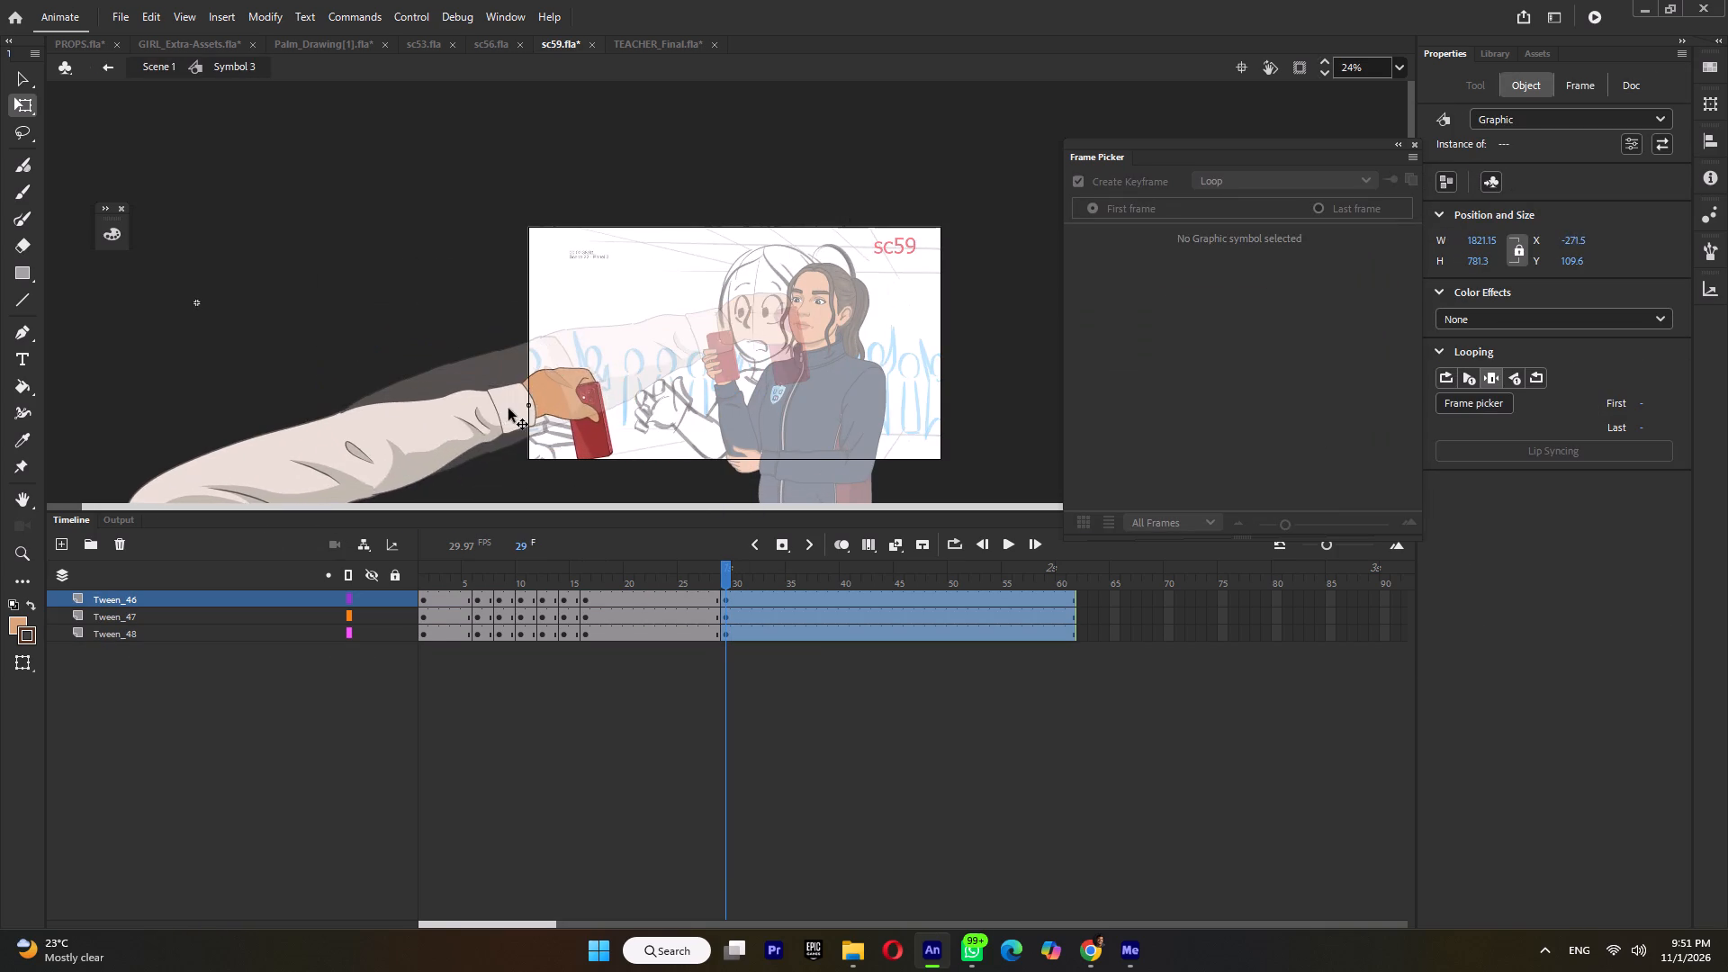
left_click_drag(508, 409, 547, 400)
Rotate the hand holding the phone slightly at the wrist on frame 29.
left_click(715, 351)
left_click(605, 390)
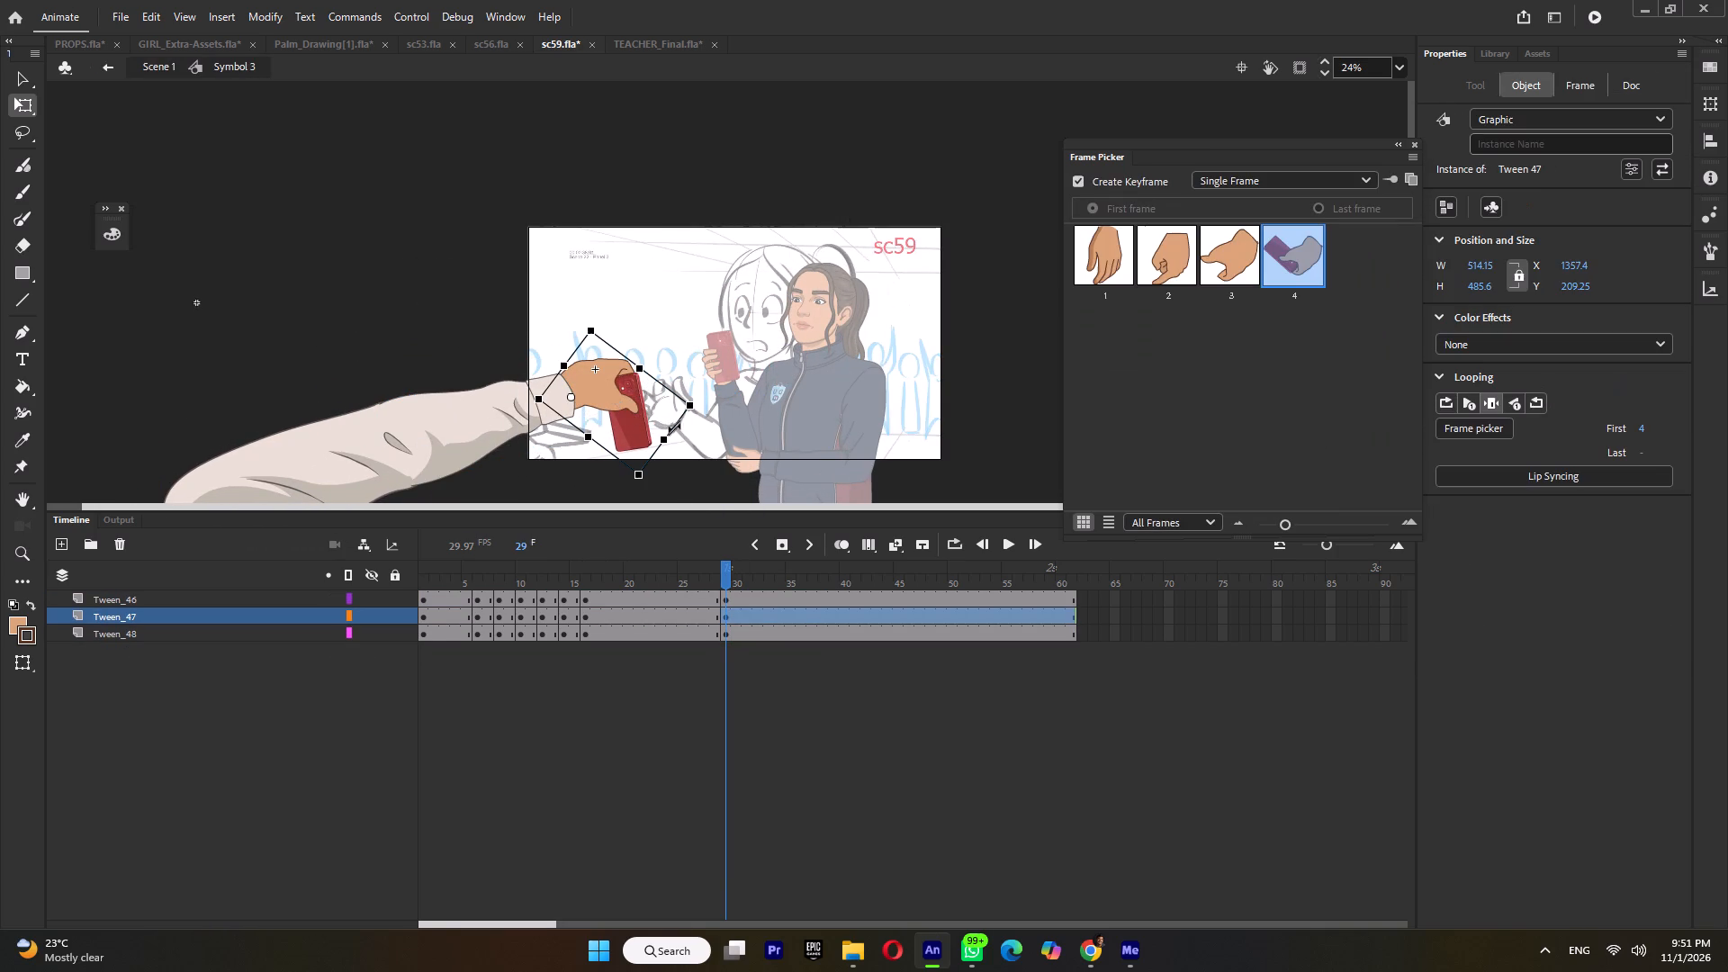
left_click_drag(696, 418, 704, 402)
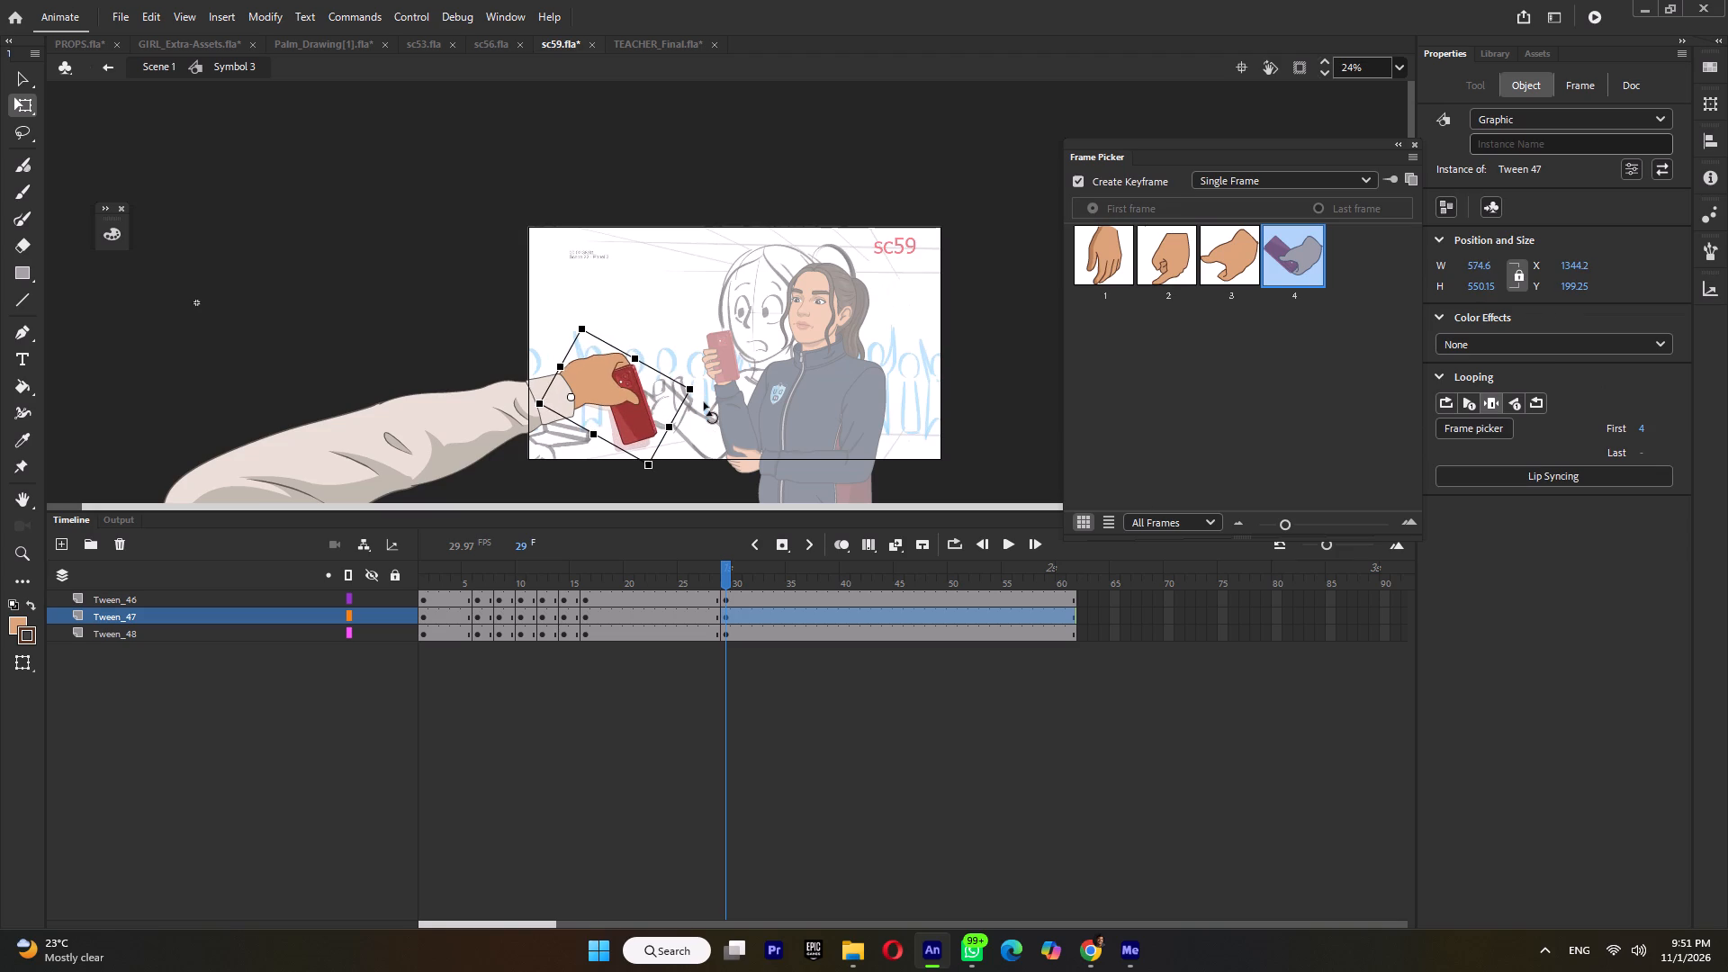
left_click_drag(704, 402, 698, 428)
Select the forearm and hand together, set their pivot at the elbow, and rotate them upward on frame 29.
left_click(445, 433, "shift")
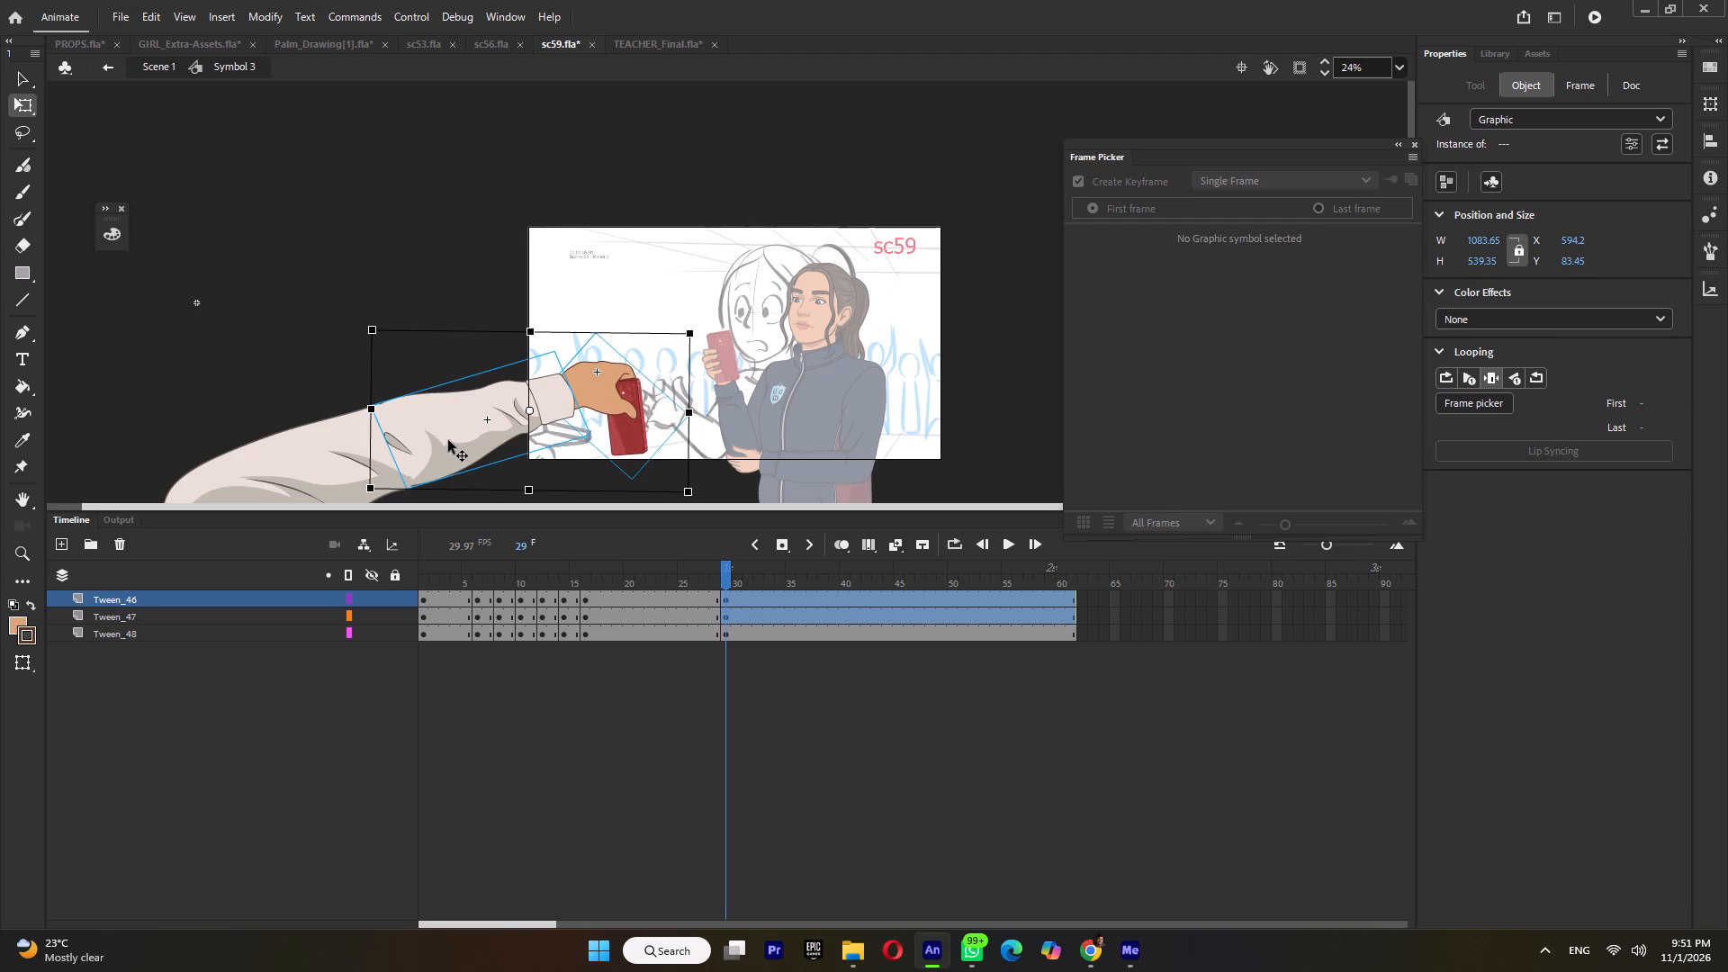
left_click_drag(534, 409, 397, 453)
left_click_drag(697, 341, 668, 310)
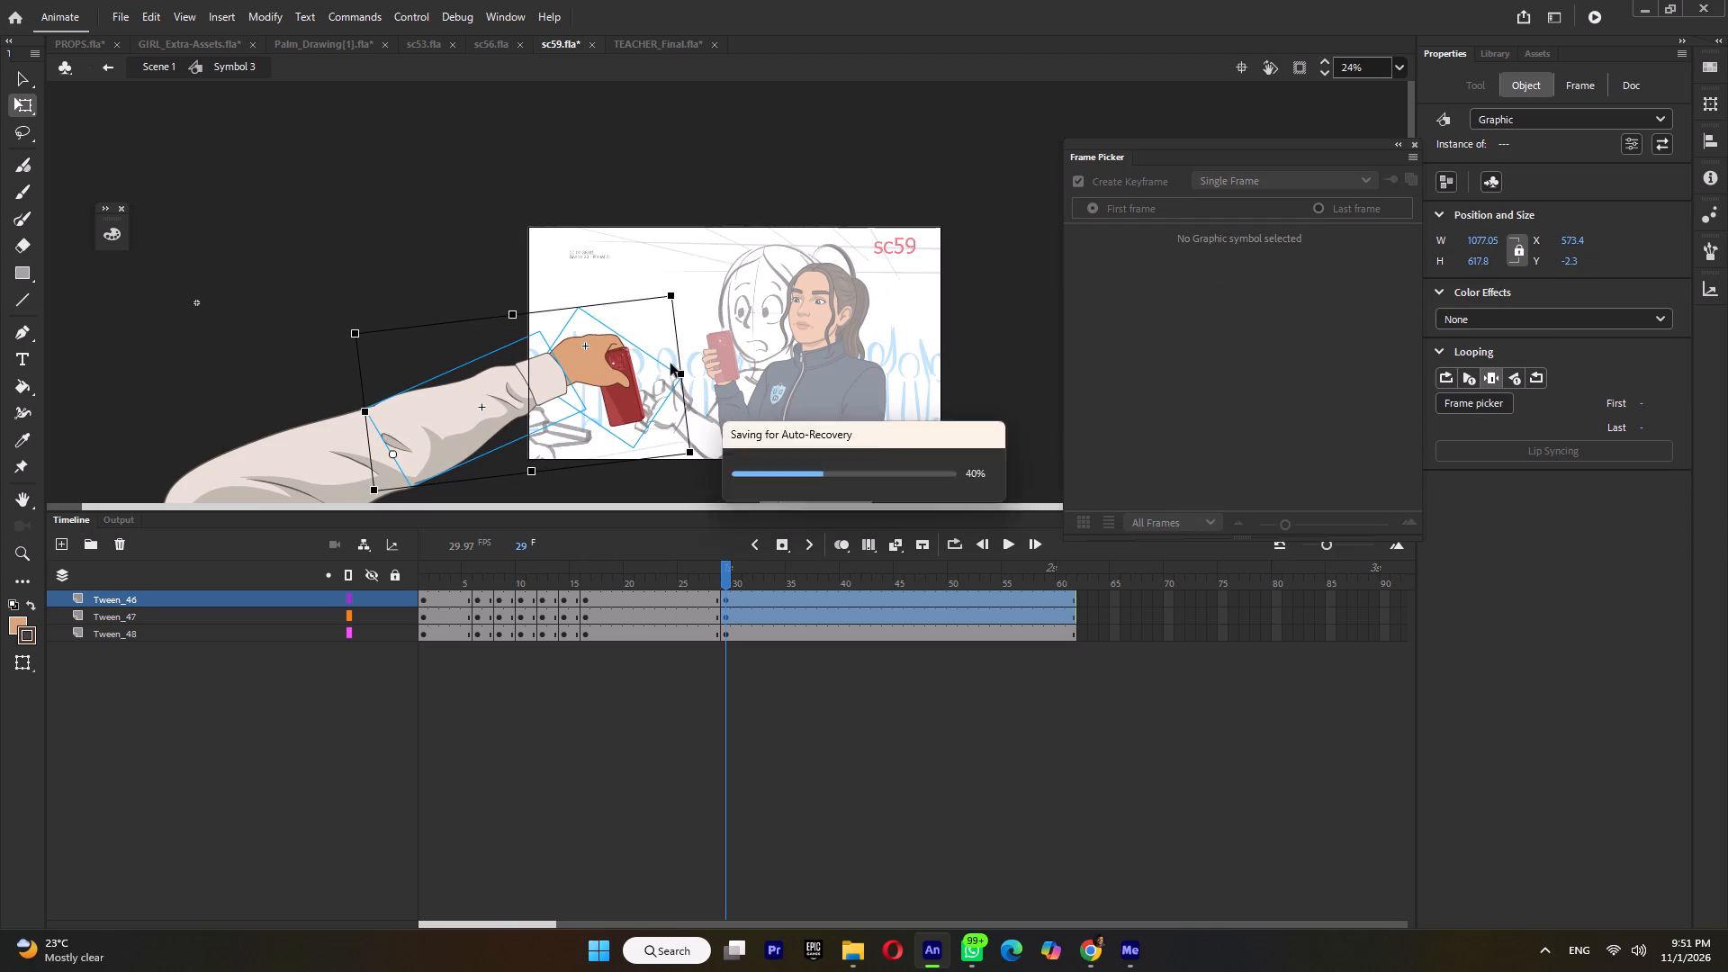
On frame 29, enlarge the whole arm to about 2137 px wide and move it farther down and back toward the stage edge.
left_click_drag(612, 229, 180, 562)
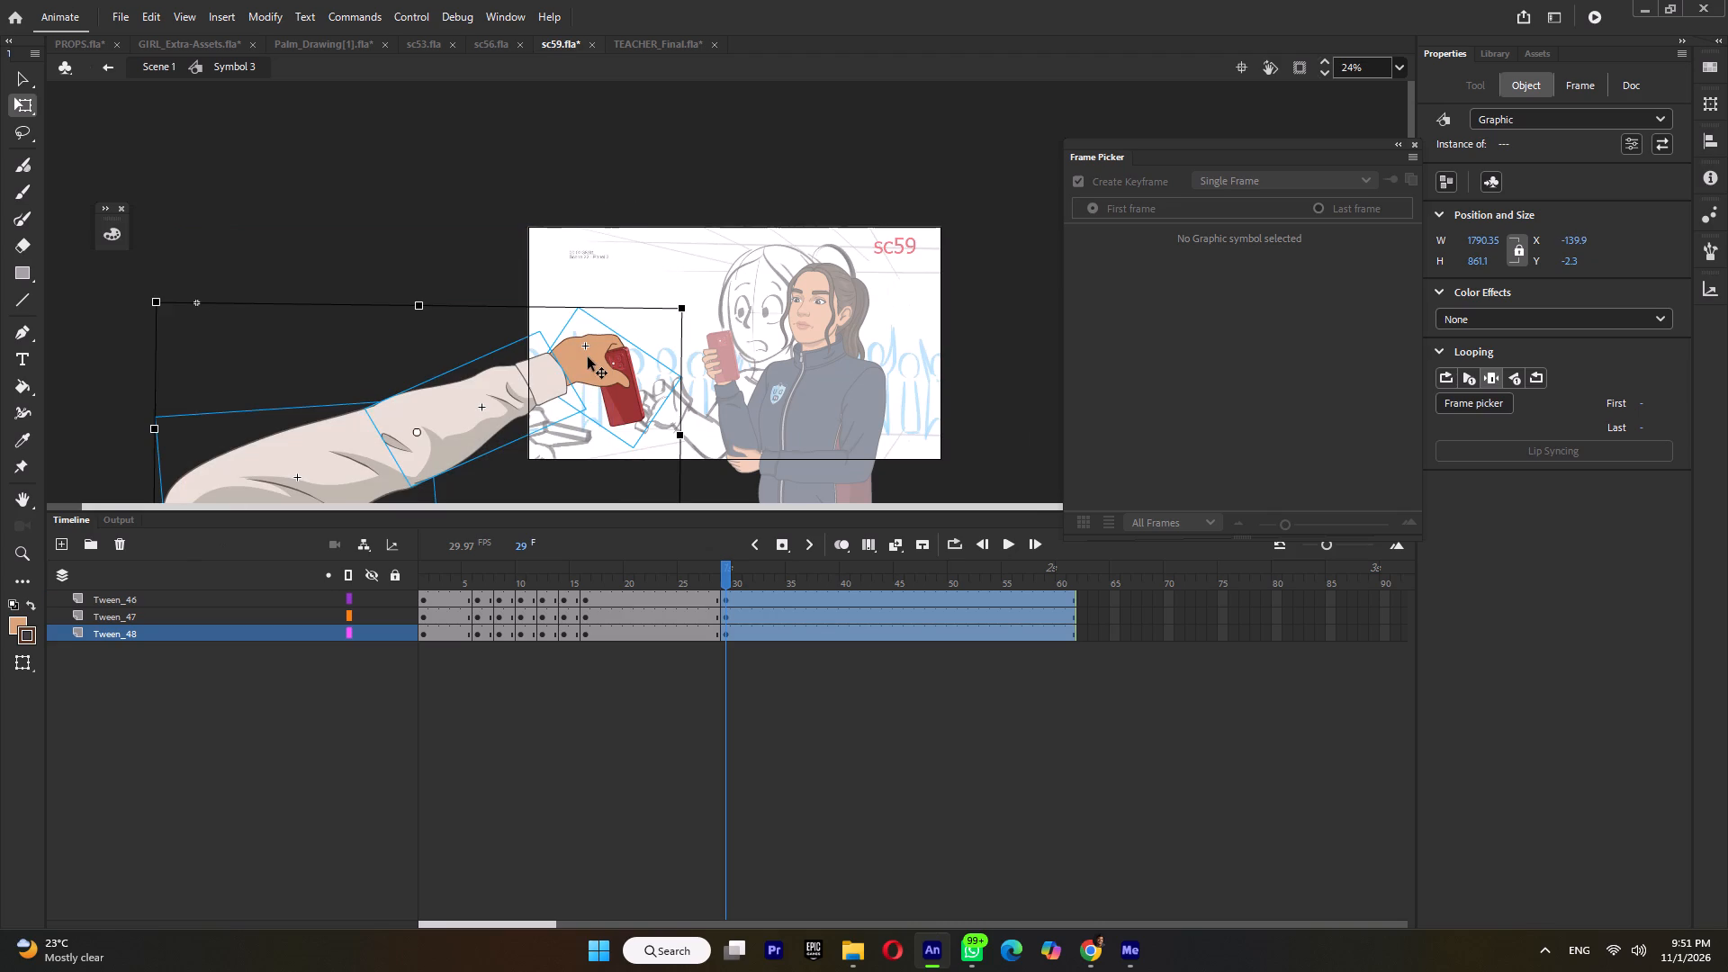
left_click_drag(588, 357, 544, 387)
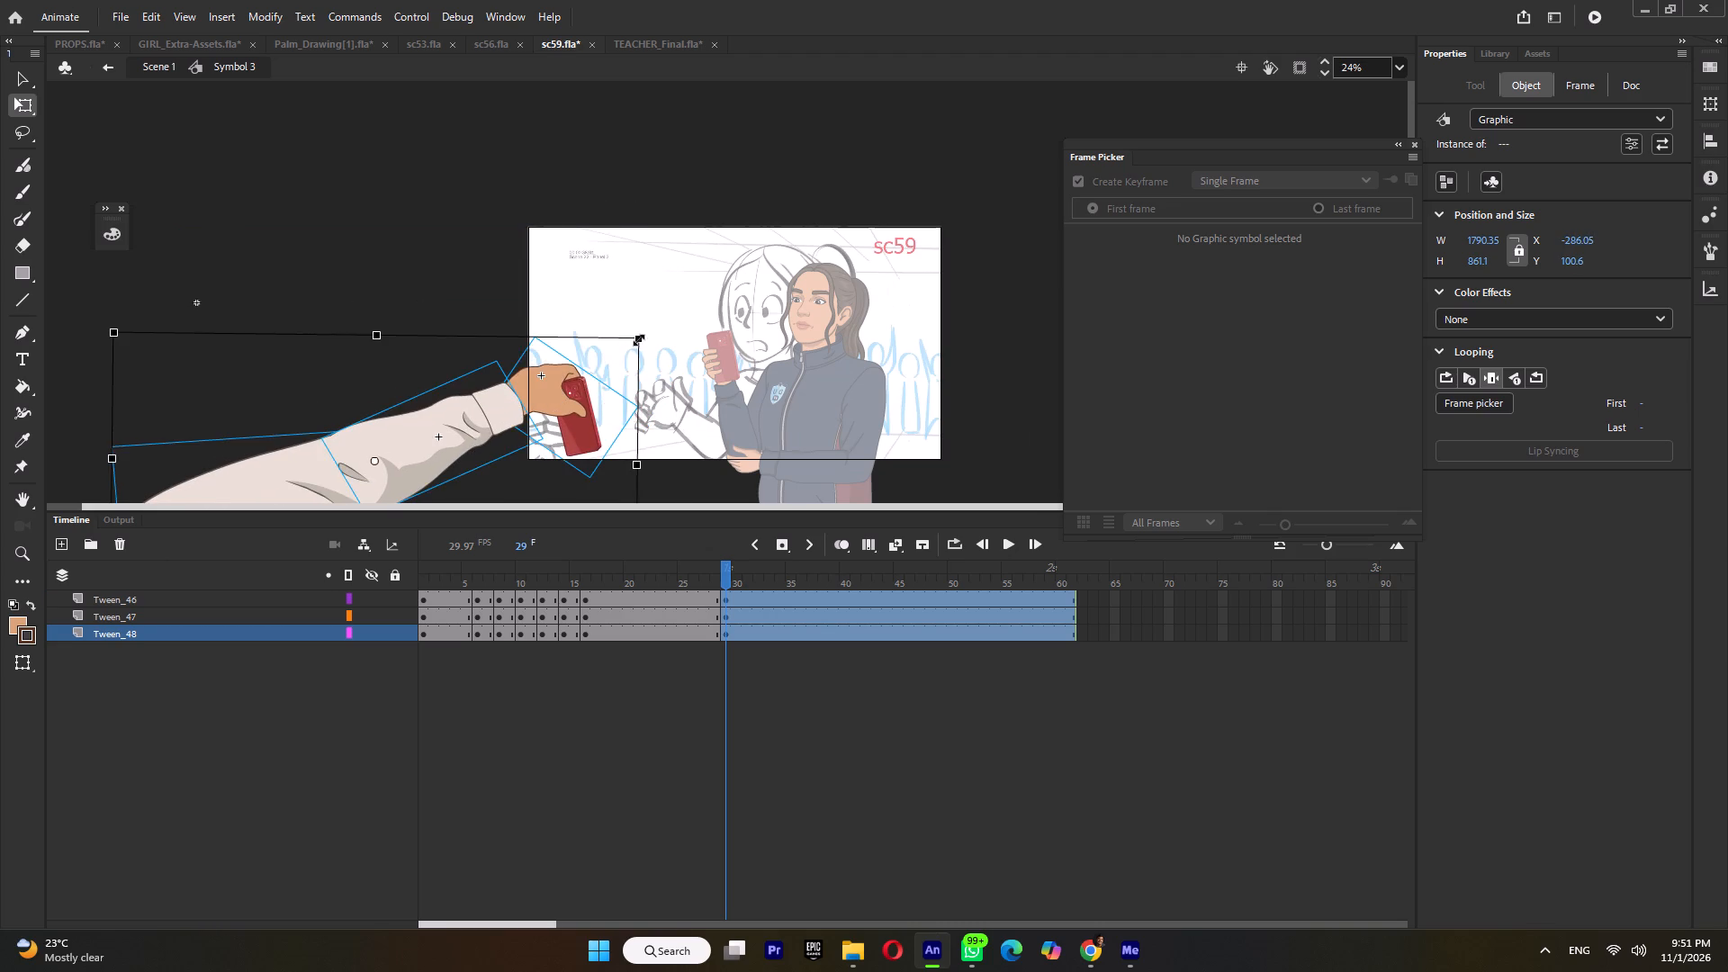
left_click_drag(639, 340, 690, 304, "shift")
left_click_drag(606, 374, 539, 404)
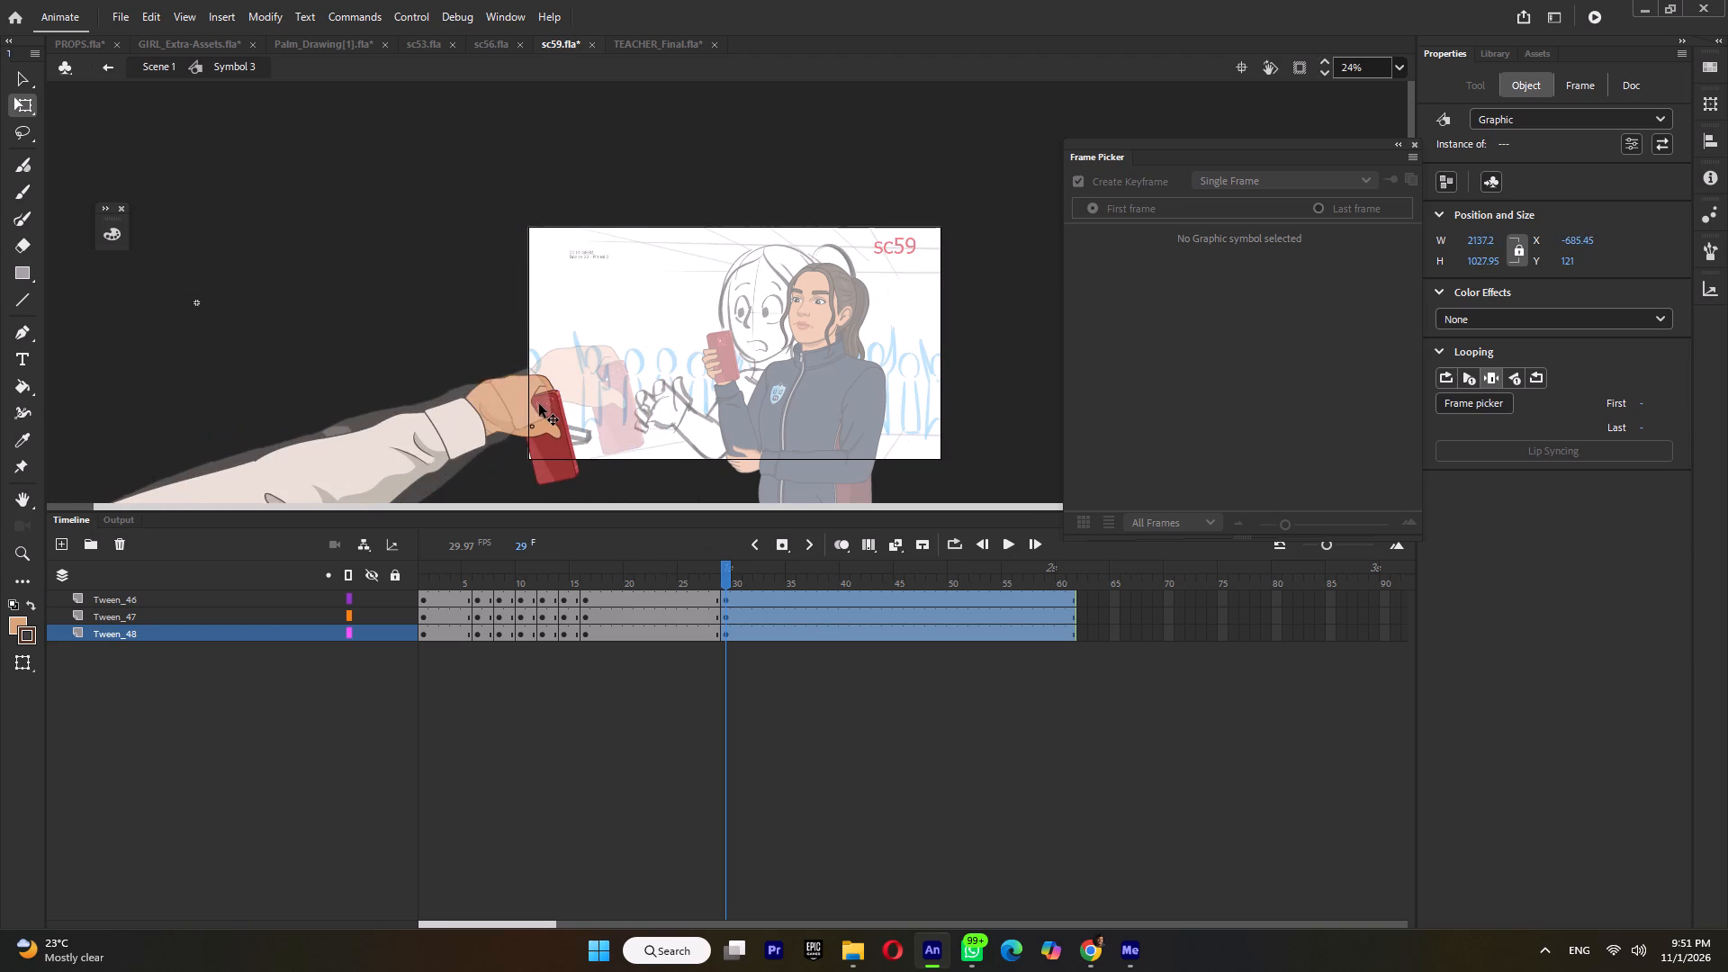
left_click_drag(539, 404, 495, 442)
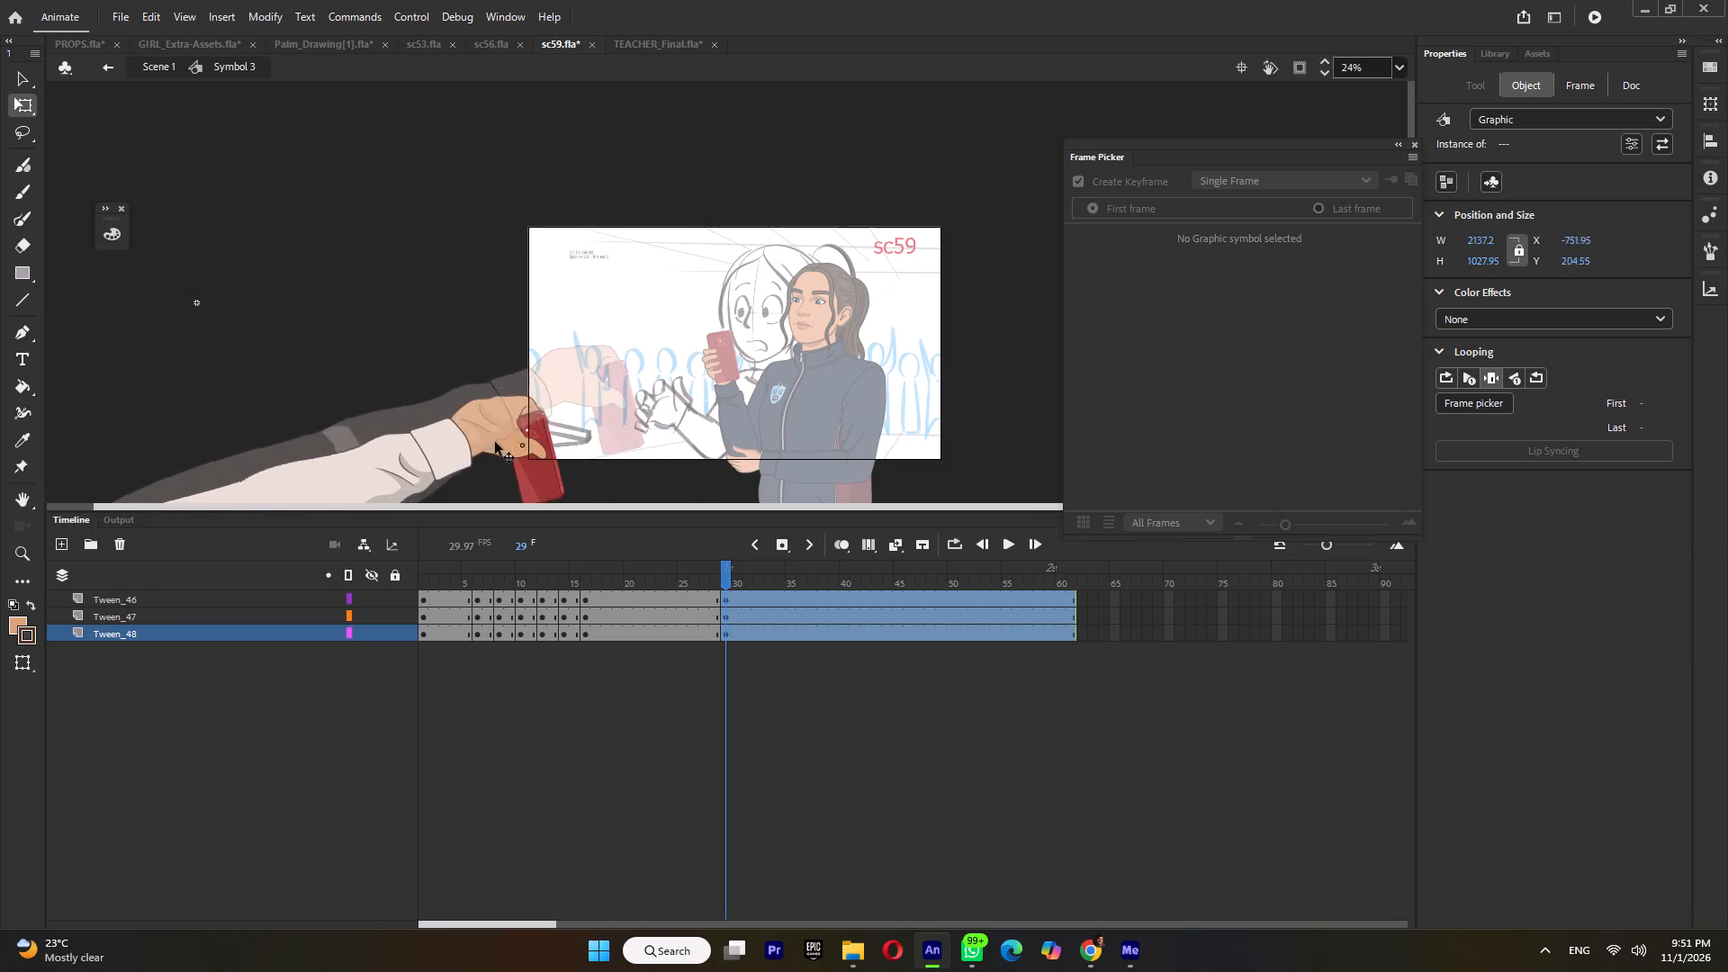
left_click_drag(495, 442, 550, 412)
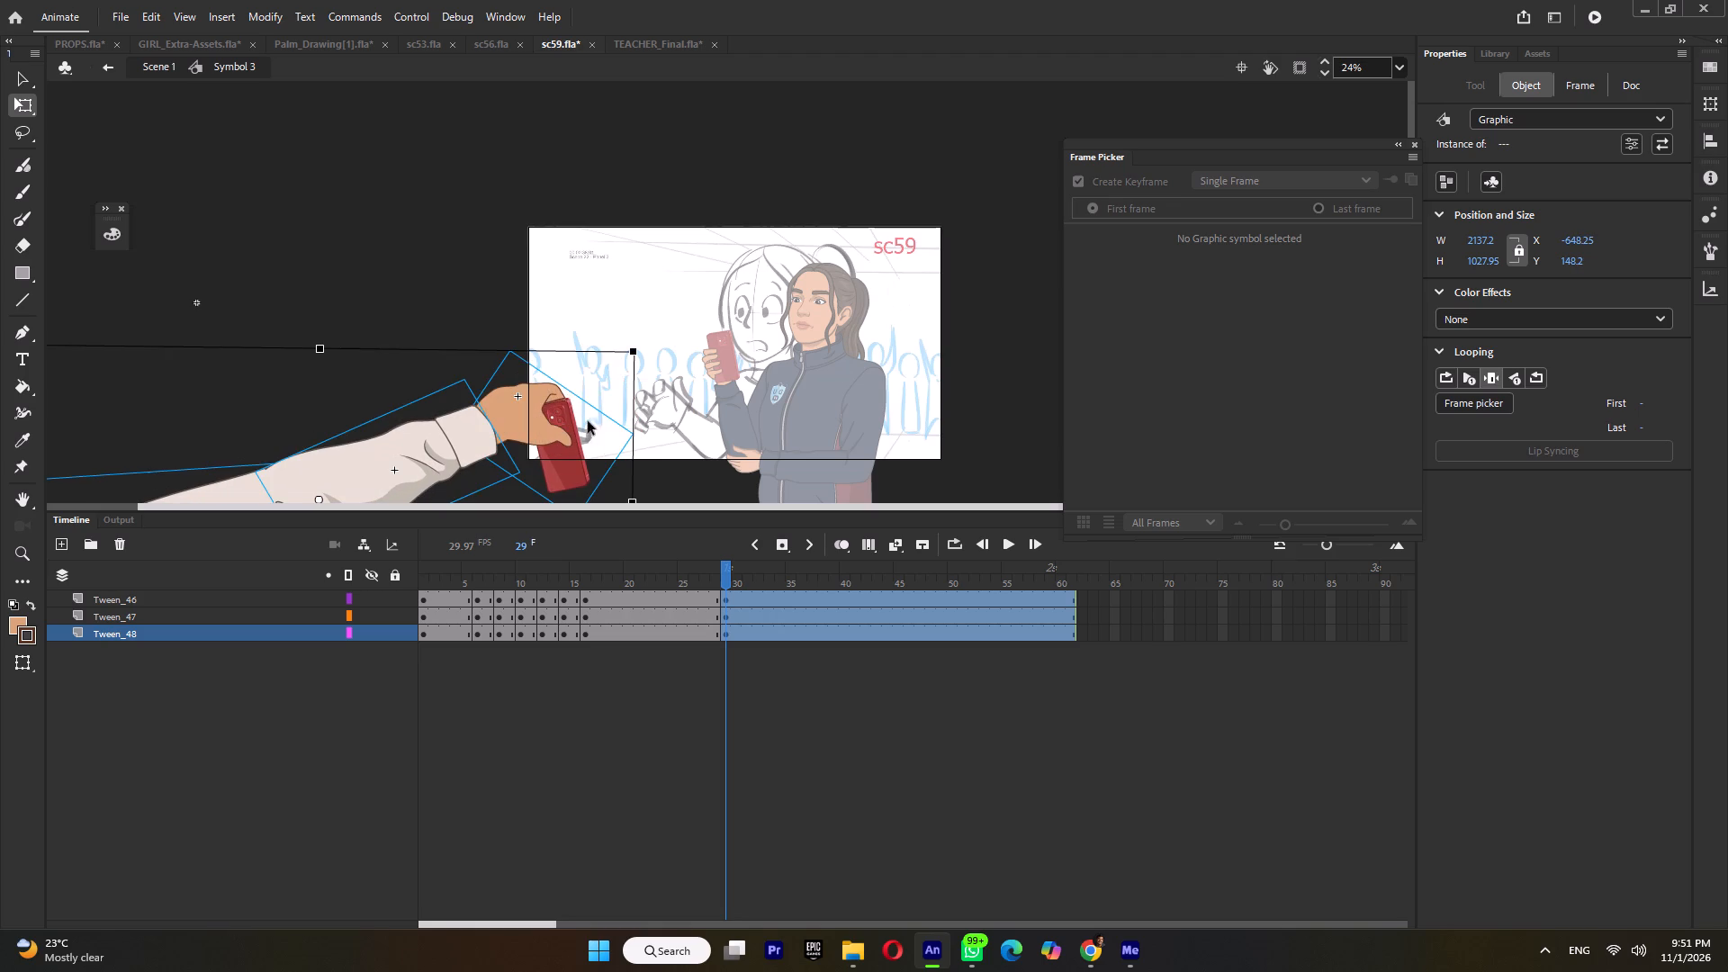
Create classic tweens between frames 16 and 29 on all three arm layers, and play back the pull-away motion.
left_click_drag(652, 571, 636, 613)
double_click(642, 586)
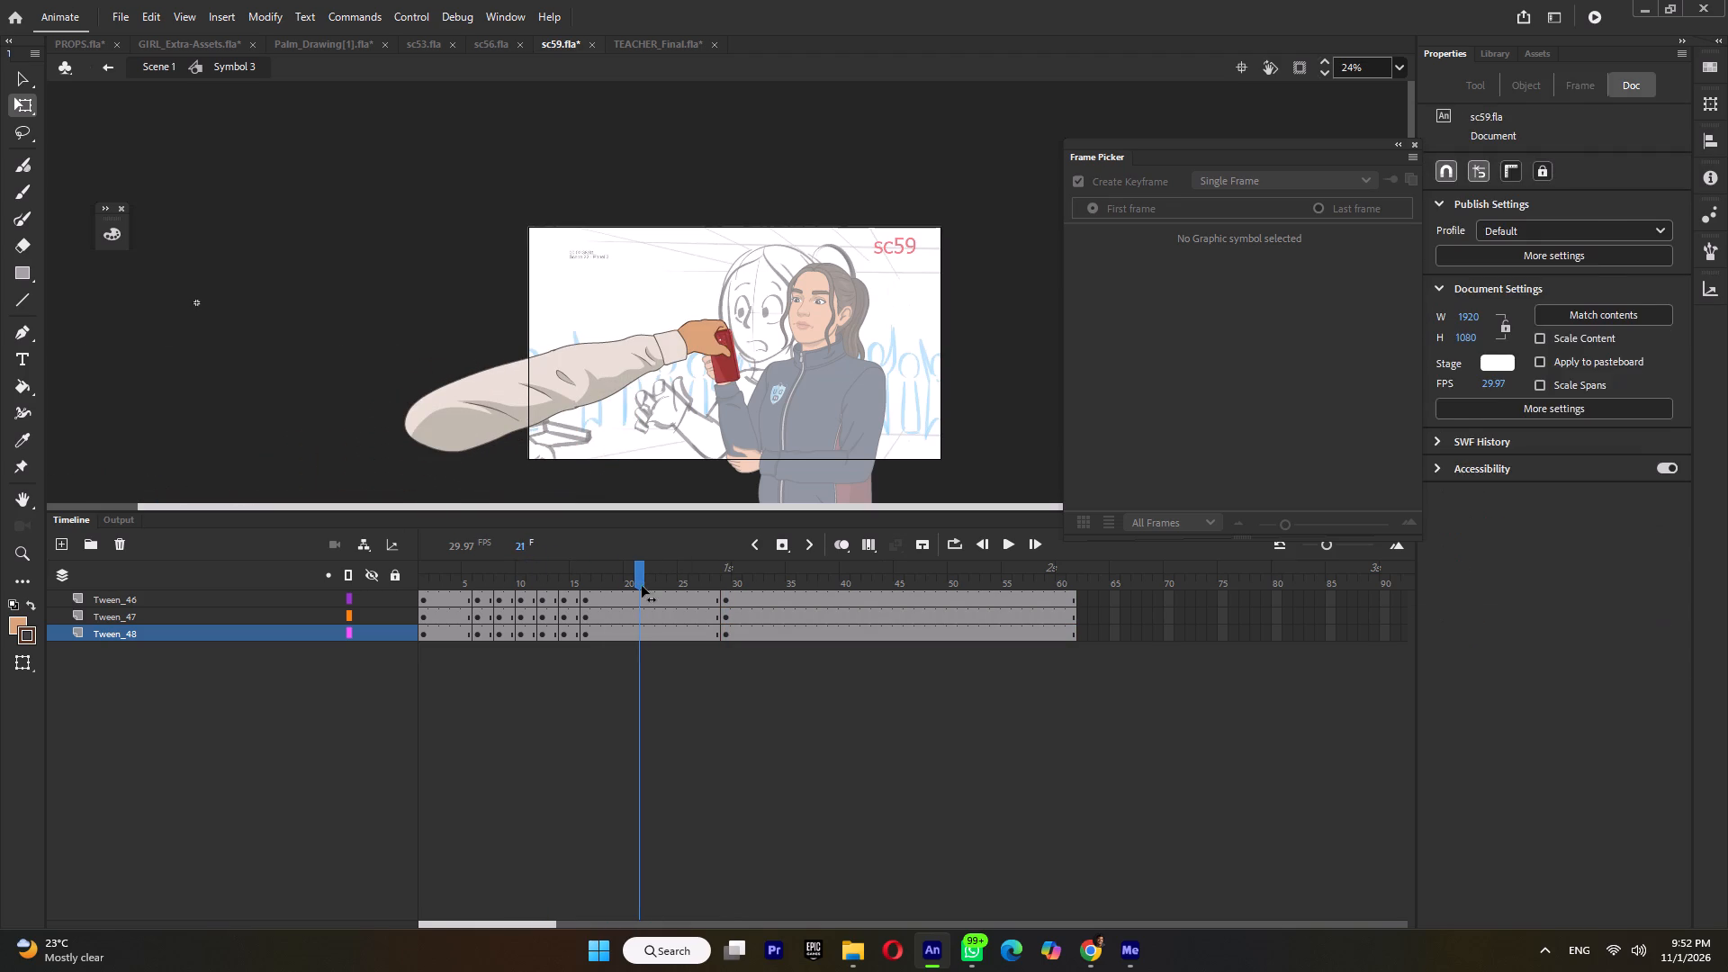
key("ctrl+m")
left_click(520, 580)
key("Return")
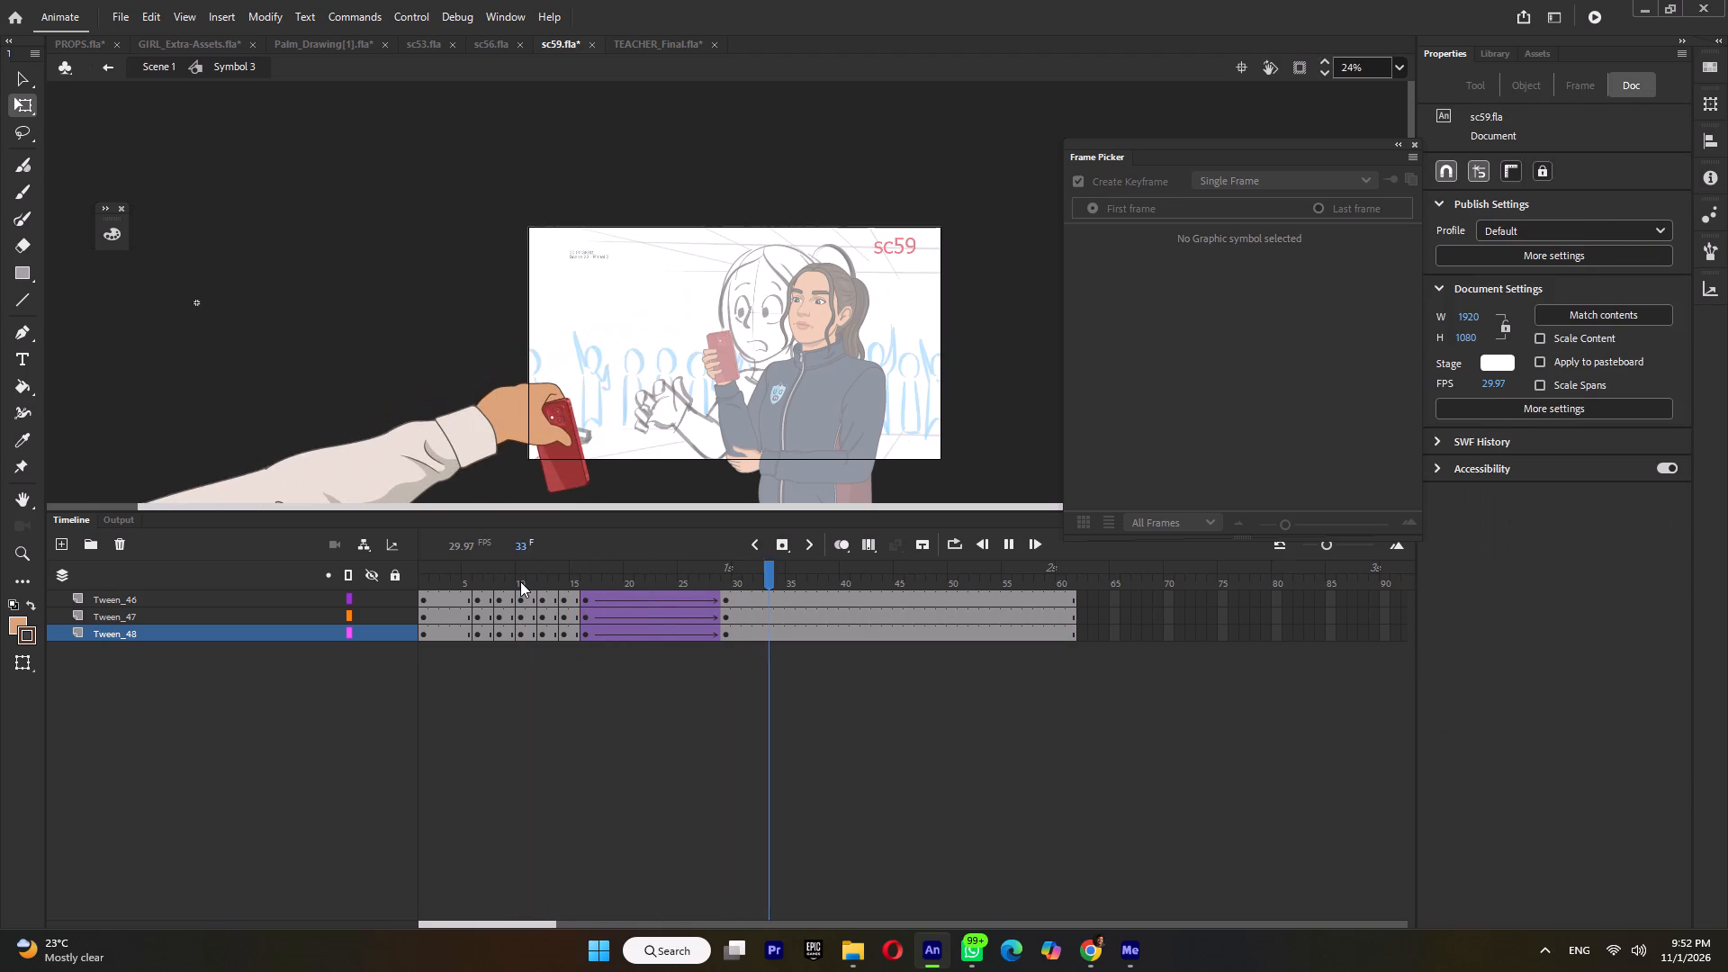
key("Return")
left_click_drag(485, 579, 613, 605)
left_click_drag(590, 593, 530, 597)
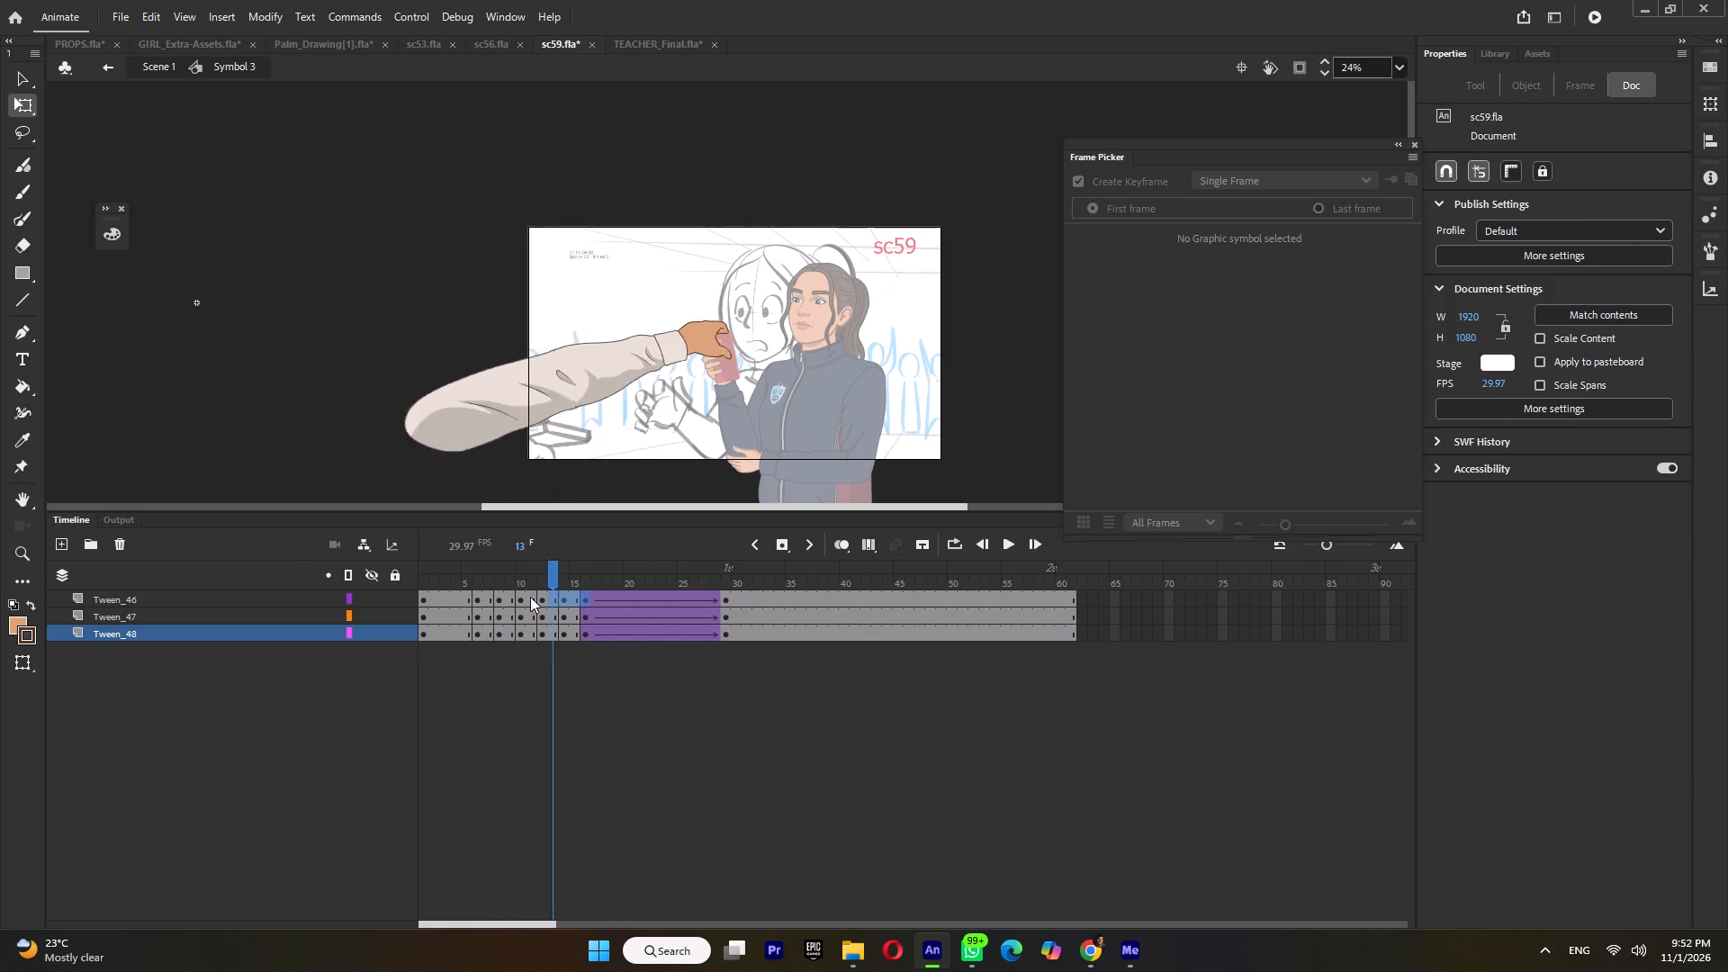
left_click_drag(530, 597, 580, 617)
left_click(589, 585)
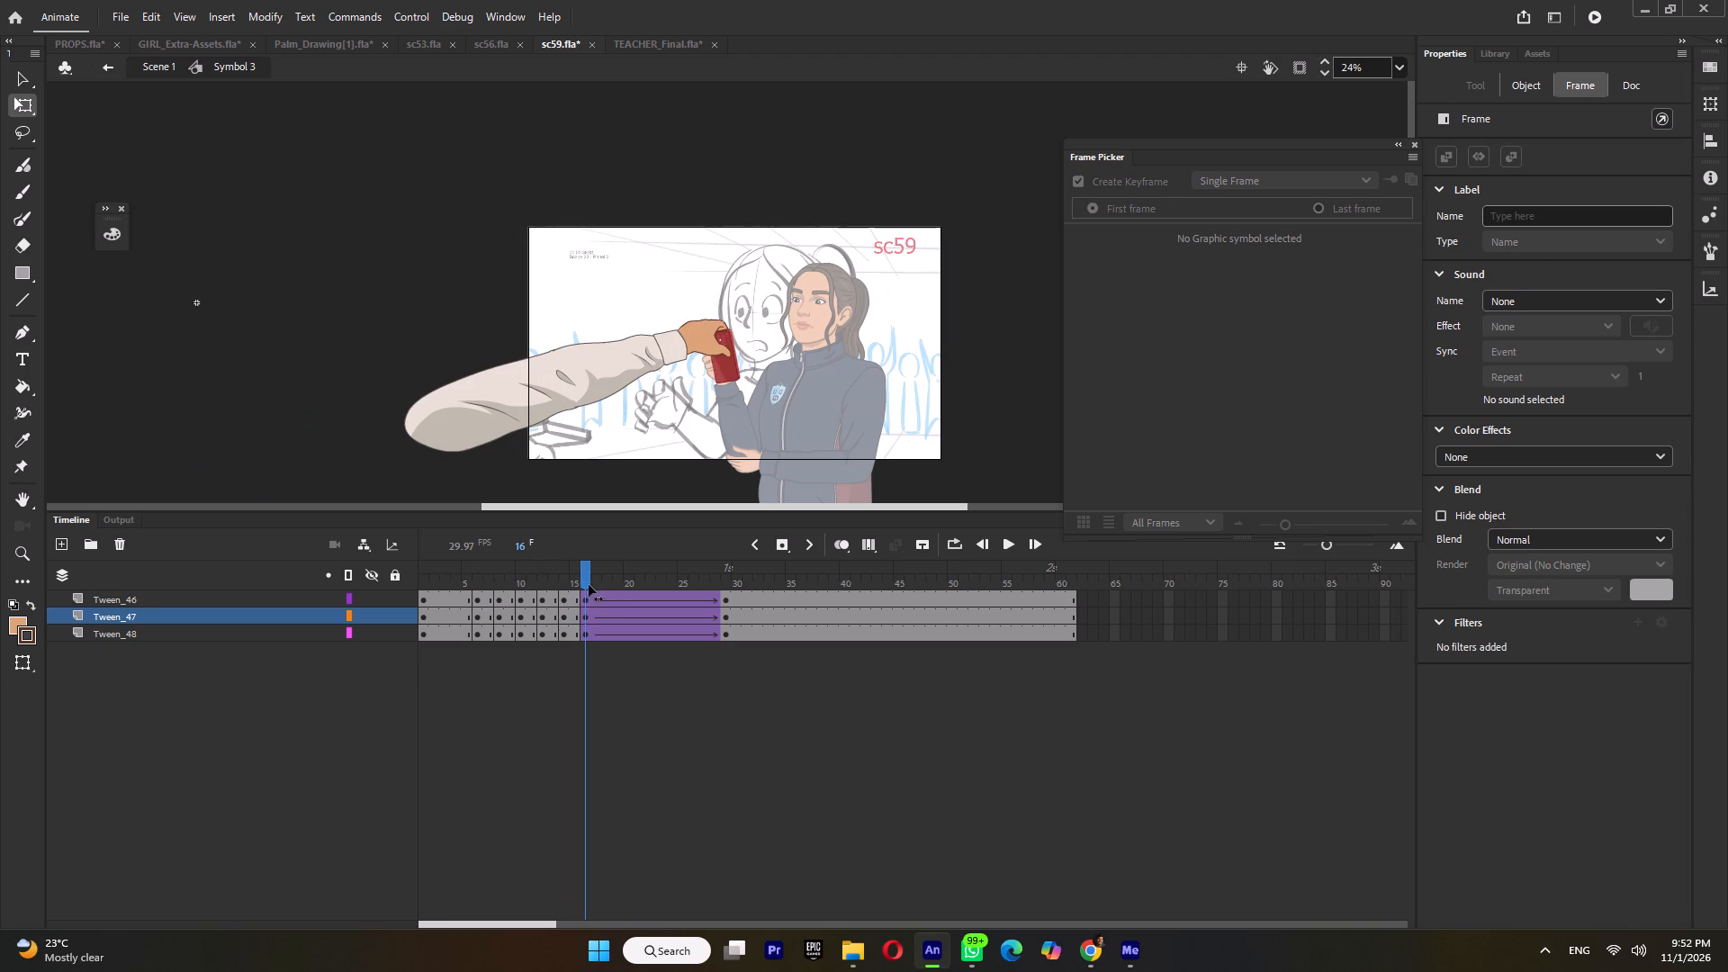
Insert keyframes at frame 21 on all three arm layers, and rotate the forearm and hand upward around the elbow.
left_click(642, 576)
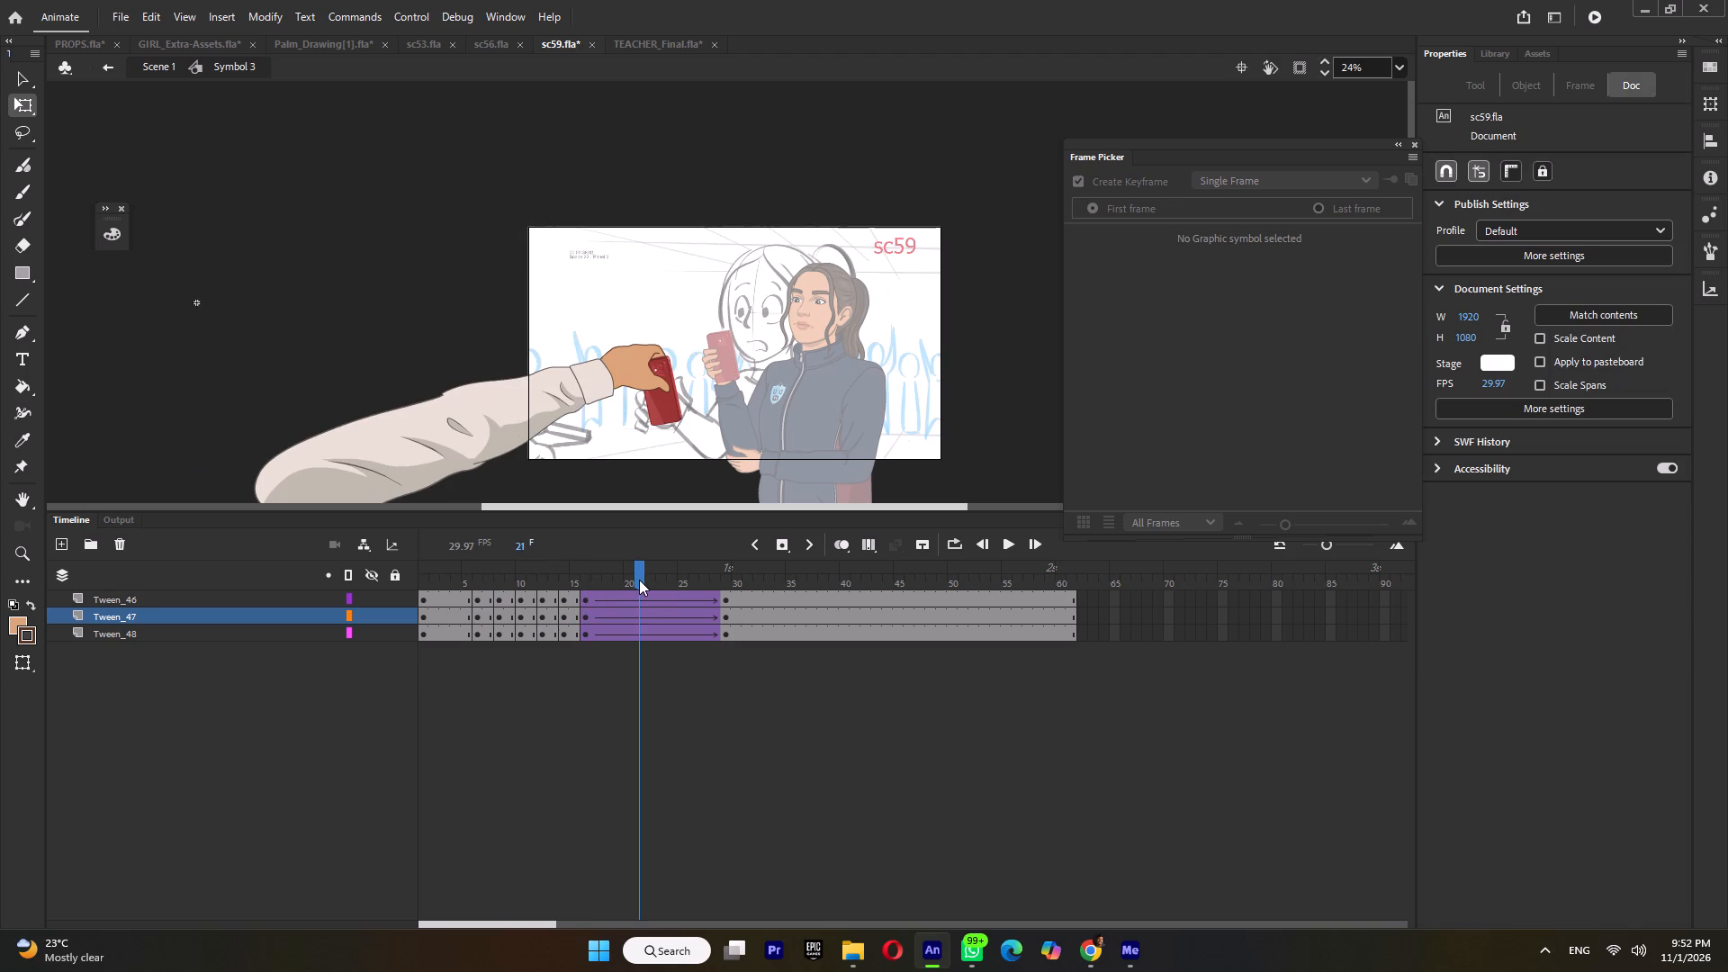
double_click(641, 580)
key("F6")
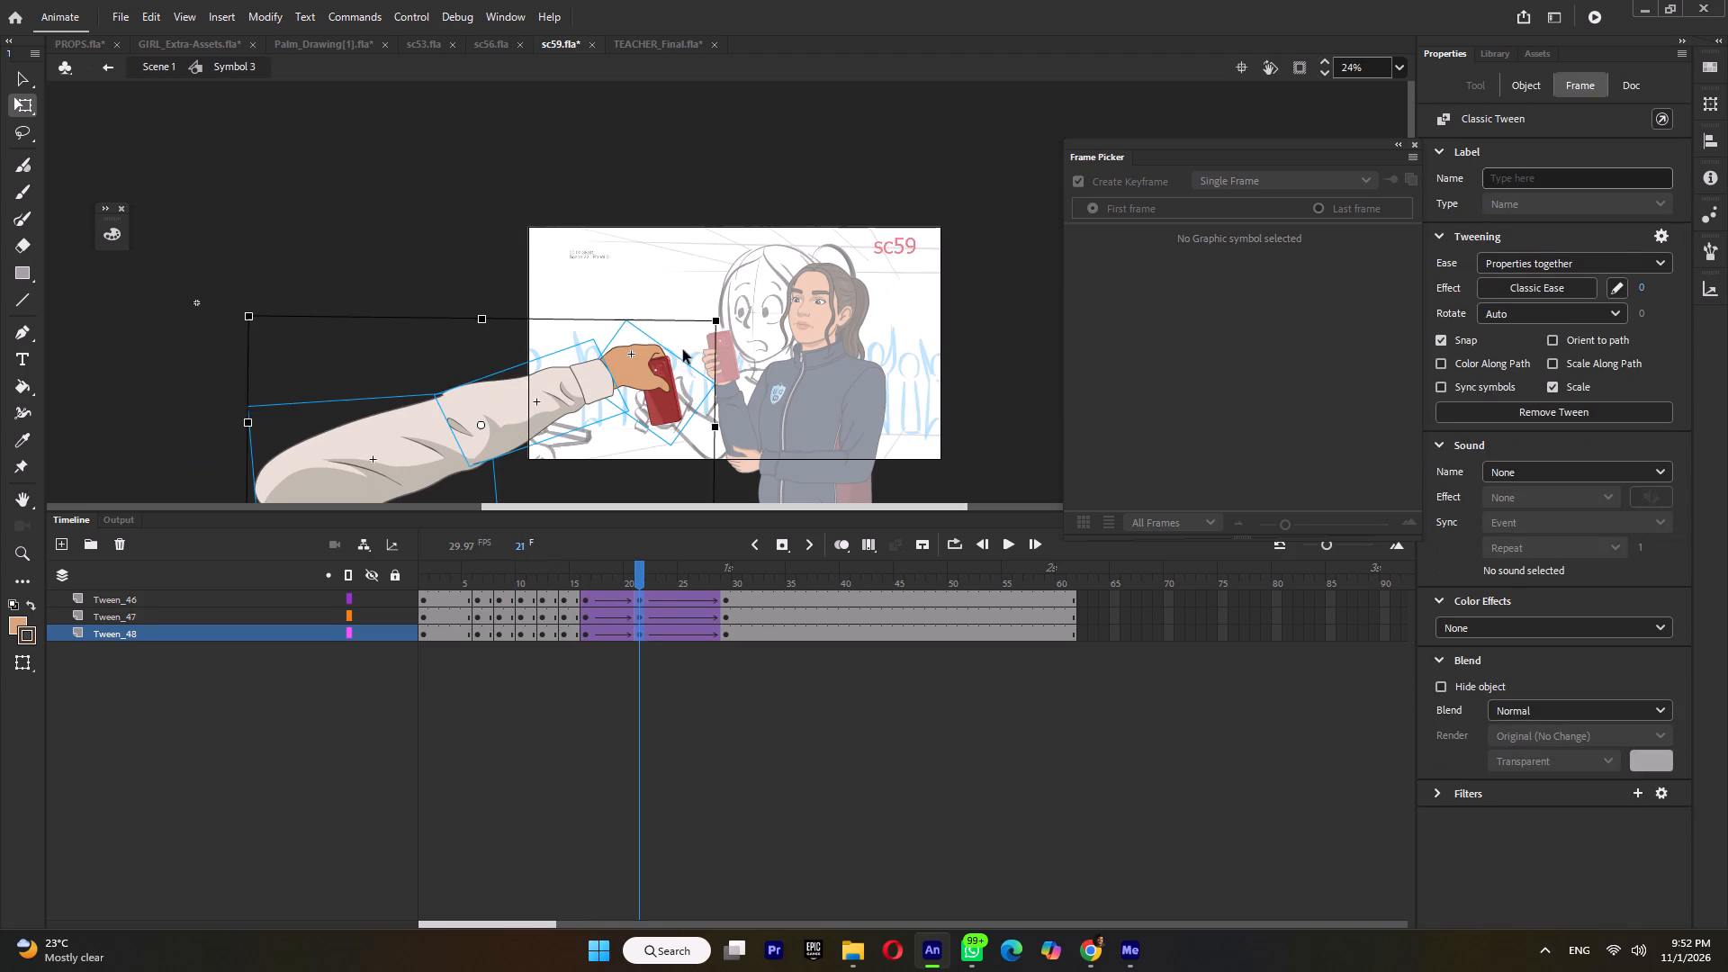
left_click_drag(724, 270, 572, 409)
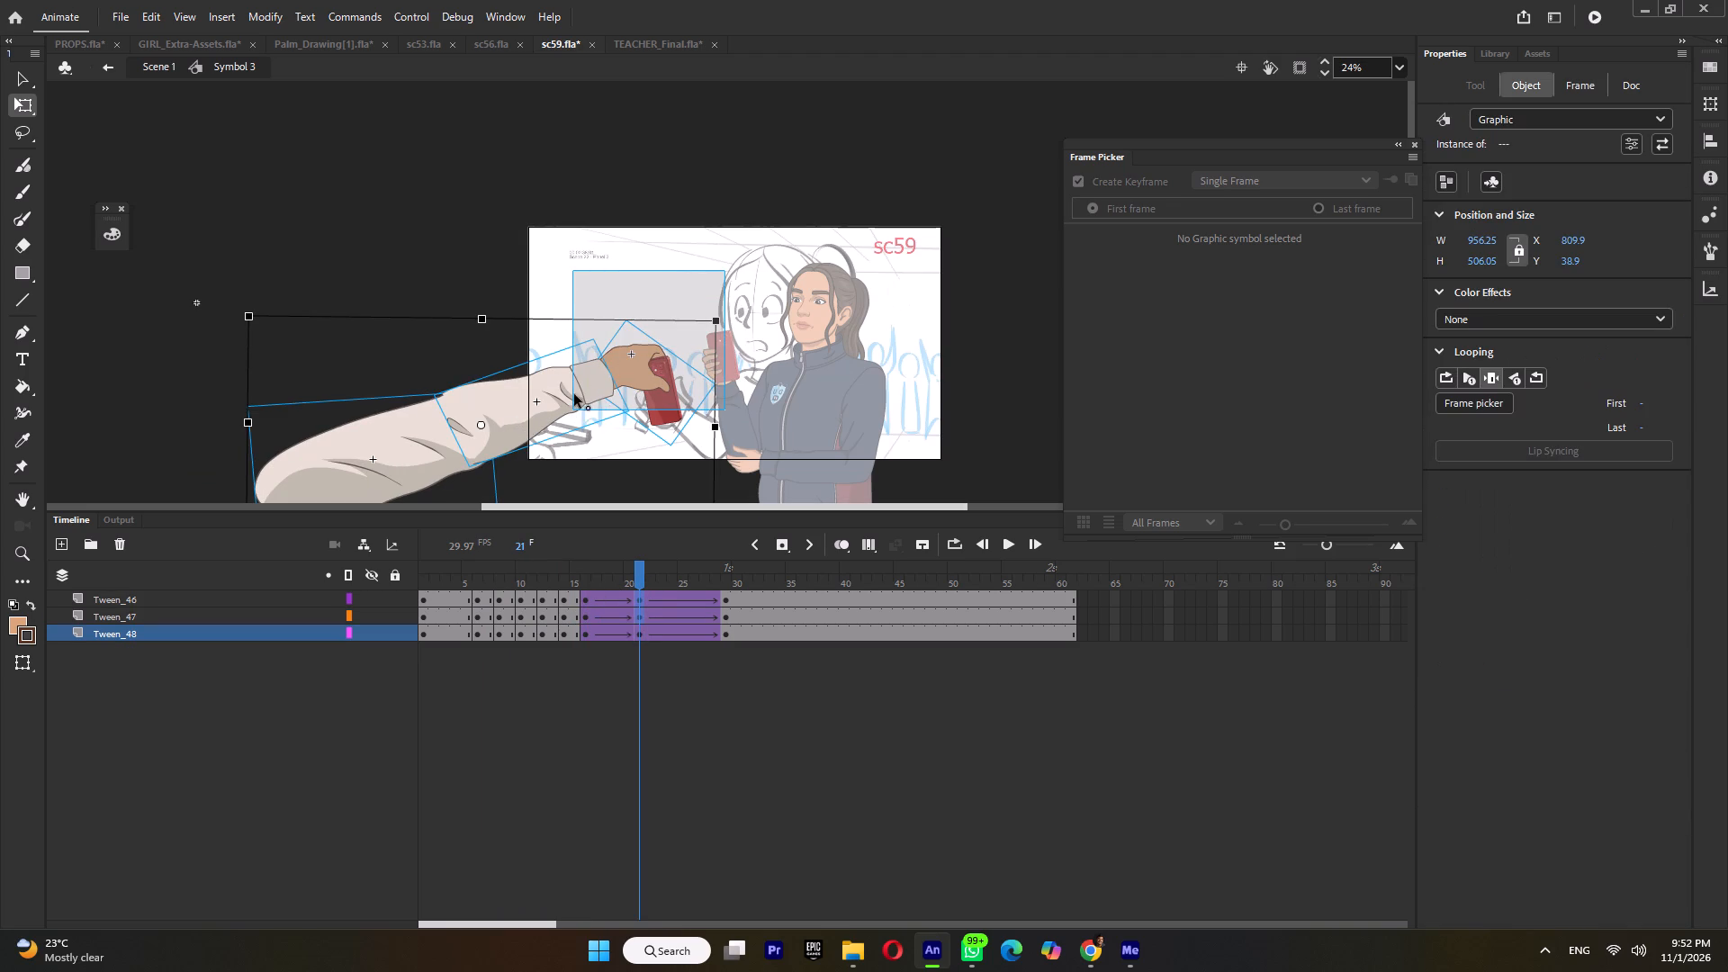
left_click_drag(573, 392, 458, 443)
left_click_drag(727, 323, 692, 249)
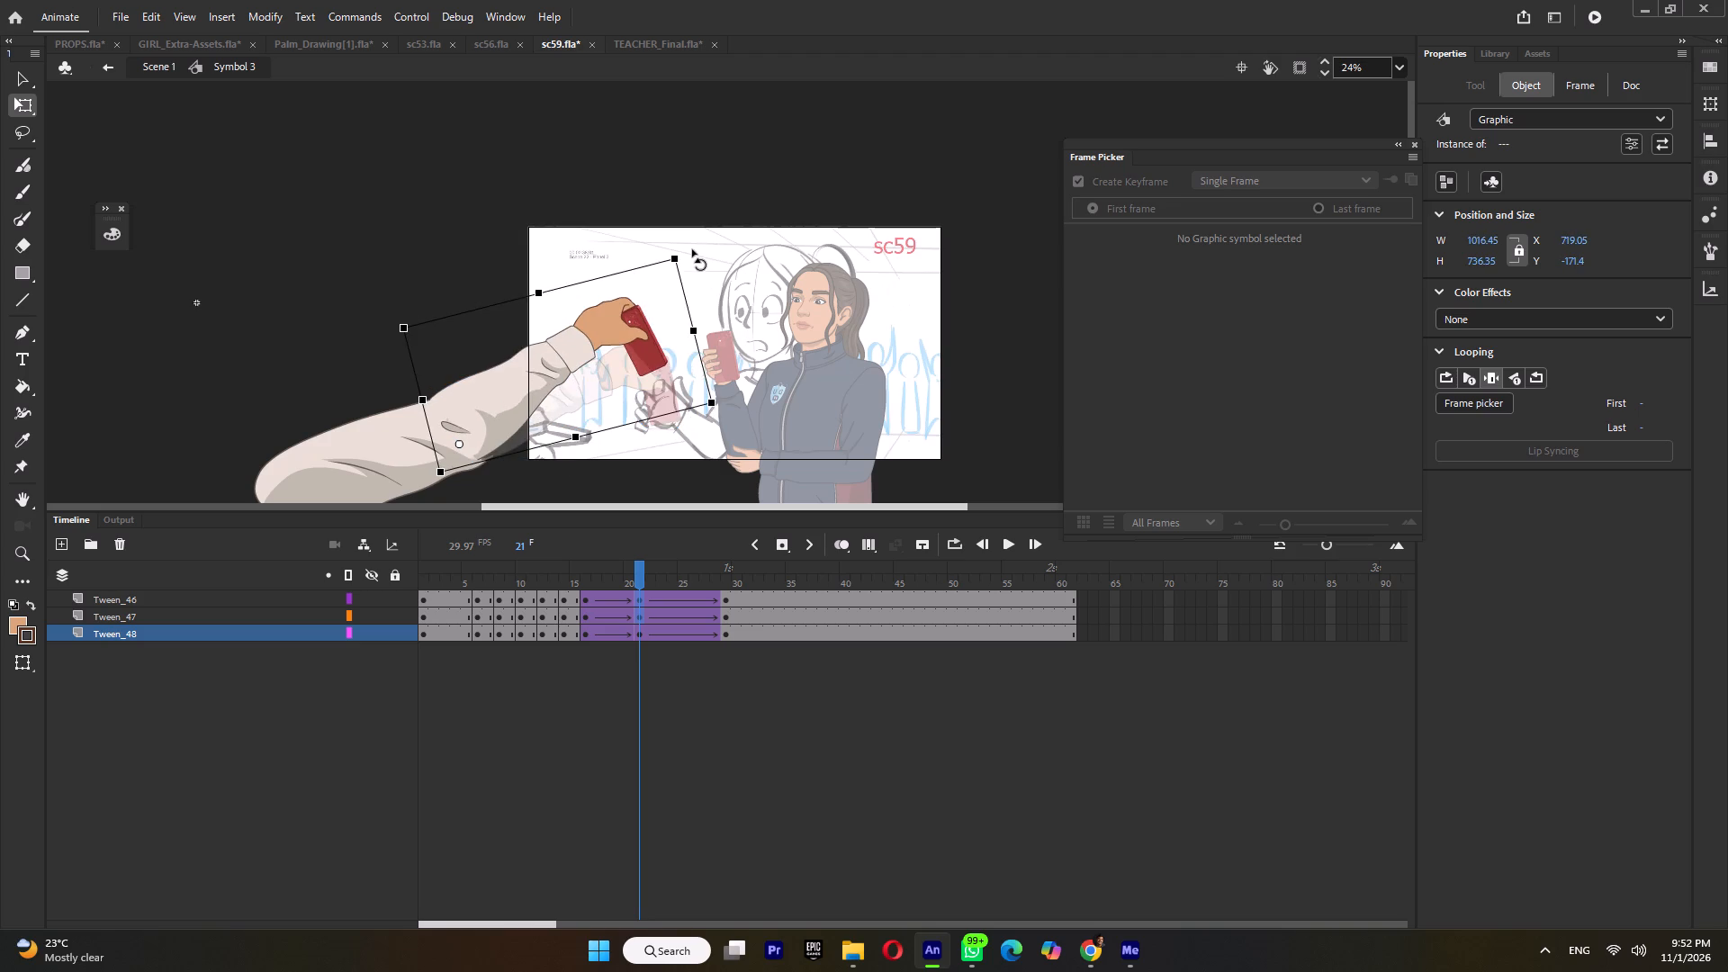
left_click_drag(692, 249, 700, 283)
Move the upper arm up to meet the raised forearm on frame 21, and play back the motion.
left_click(347, 471, "shift")
left_click_drag(394, 465, 392, 436)
left_click(535, 562)
key("Return")
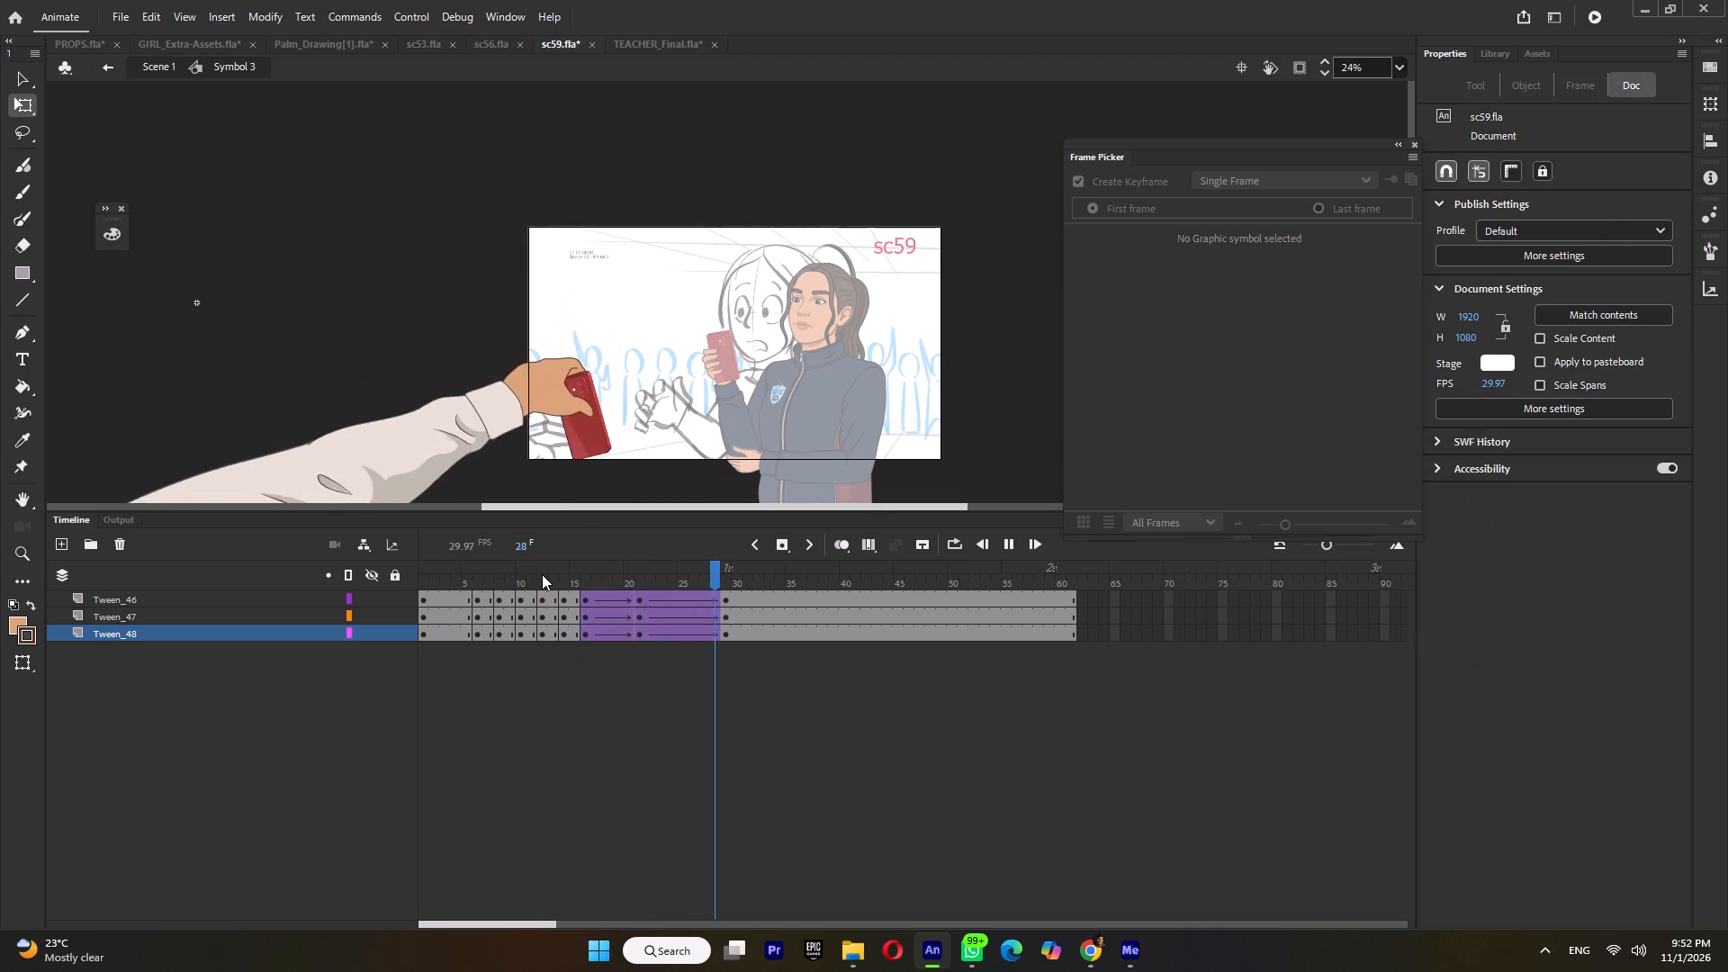
key("Return")
left_click(542, 576)
key("Return")
key("Return")
On frame 29, move the whole arm slightly up and back, and replay the pull-away.
left_click(725, 579)
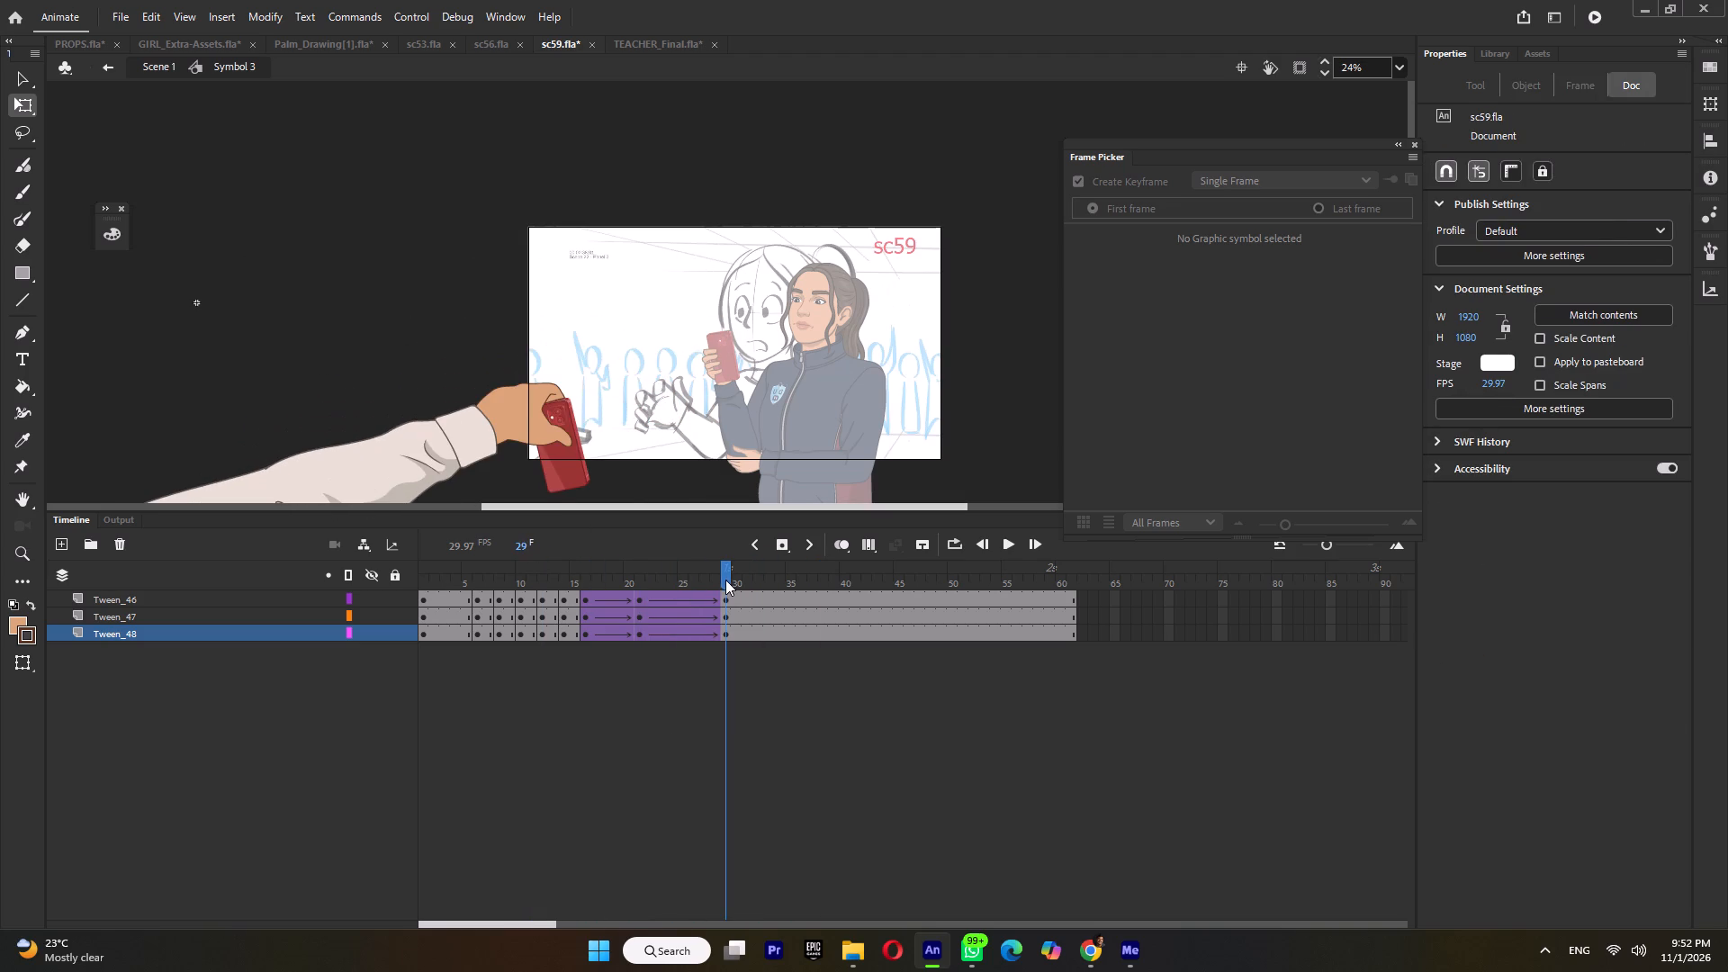
left_click_drag(661, 356, 291, 510)
left_click_drag(552, 411, 539, 364)
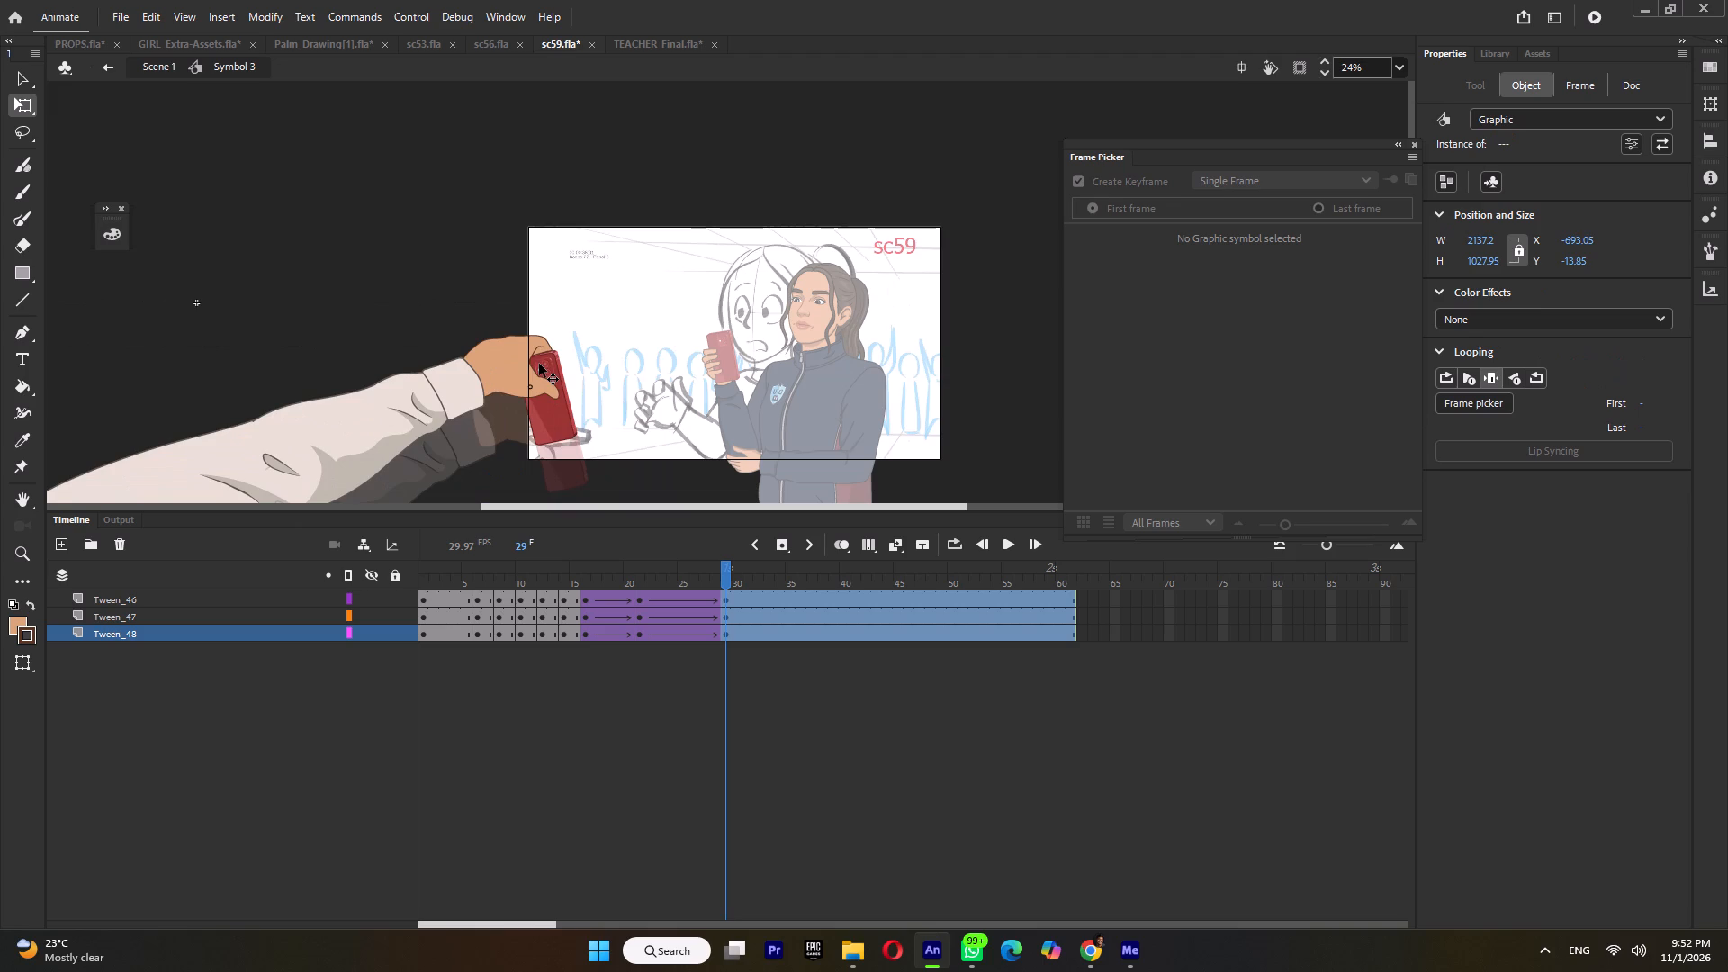
left_click_drag(539, 364, 542, 376)
left_click(561, 579)
key("Return")
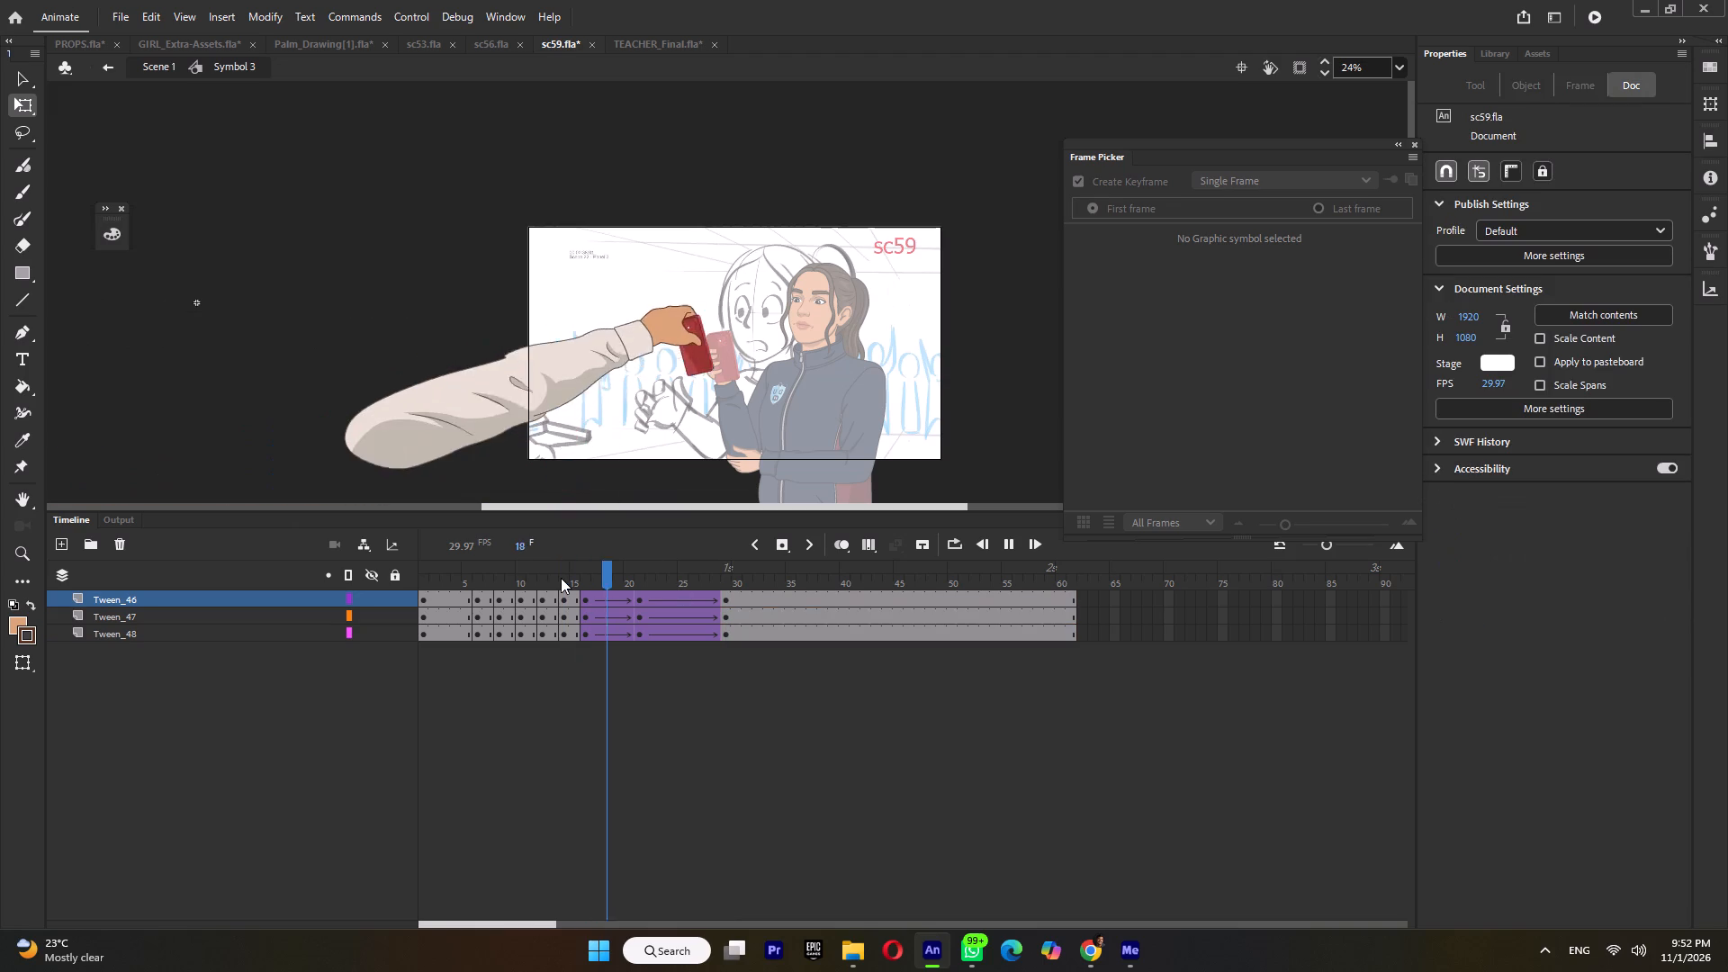
left_click(561, 578)
key("Return")
key("Return")
Insert keyframes at frames 18 and 20 on all three arm layers, and clear the keyframes at frame 21.
left_click(603, 582)
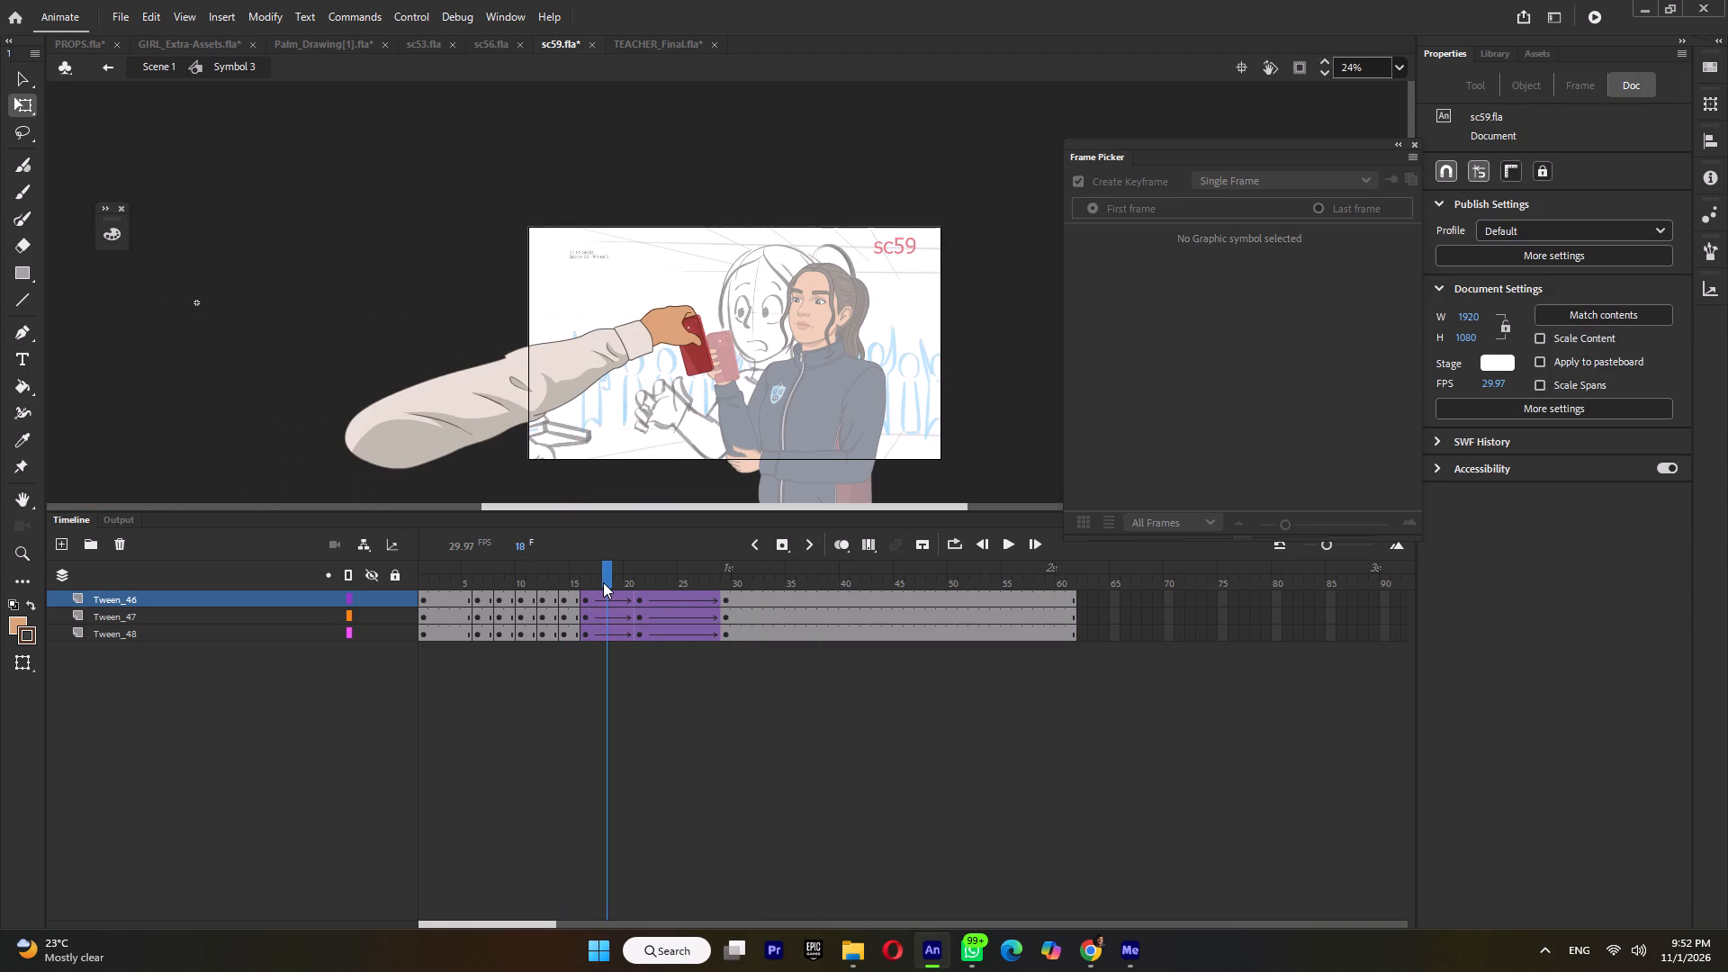
left_click(584, 580)
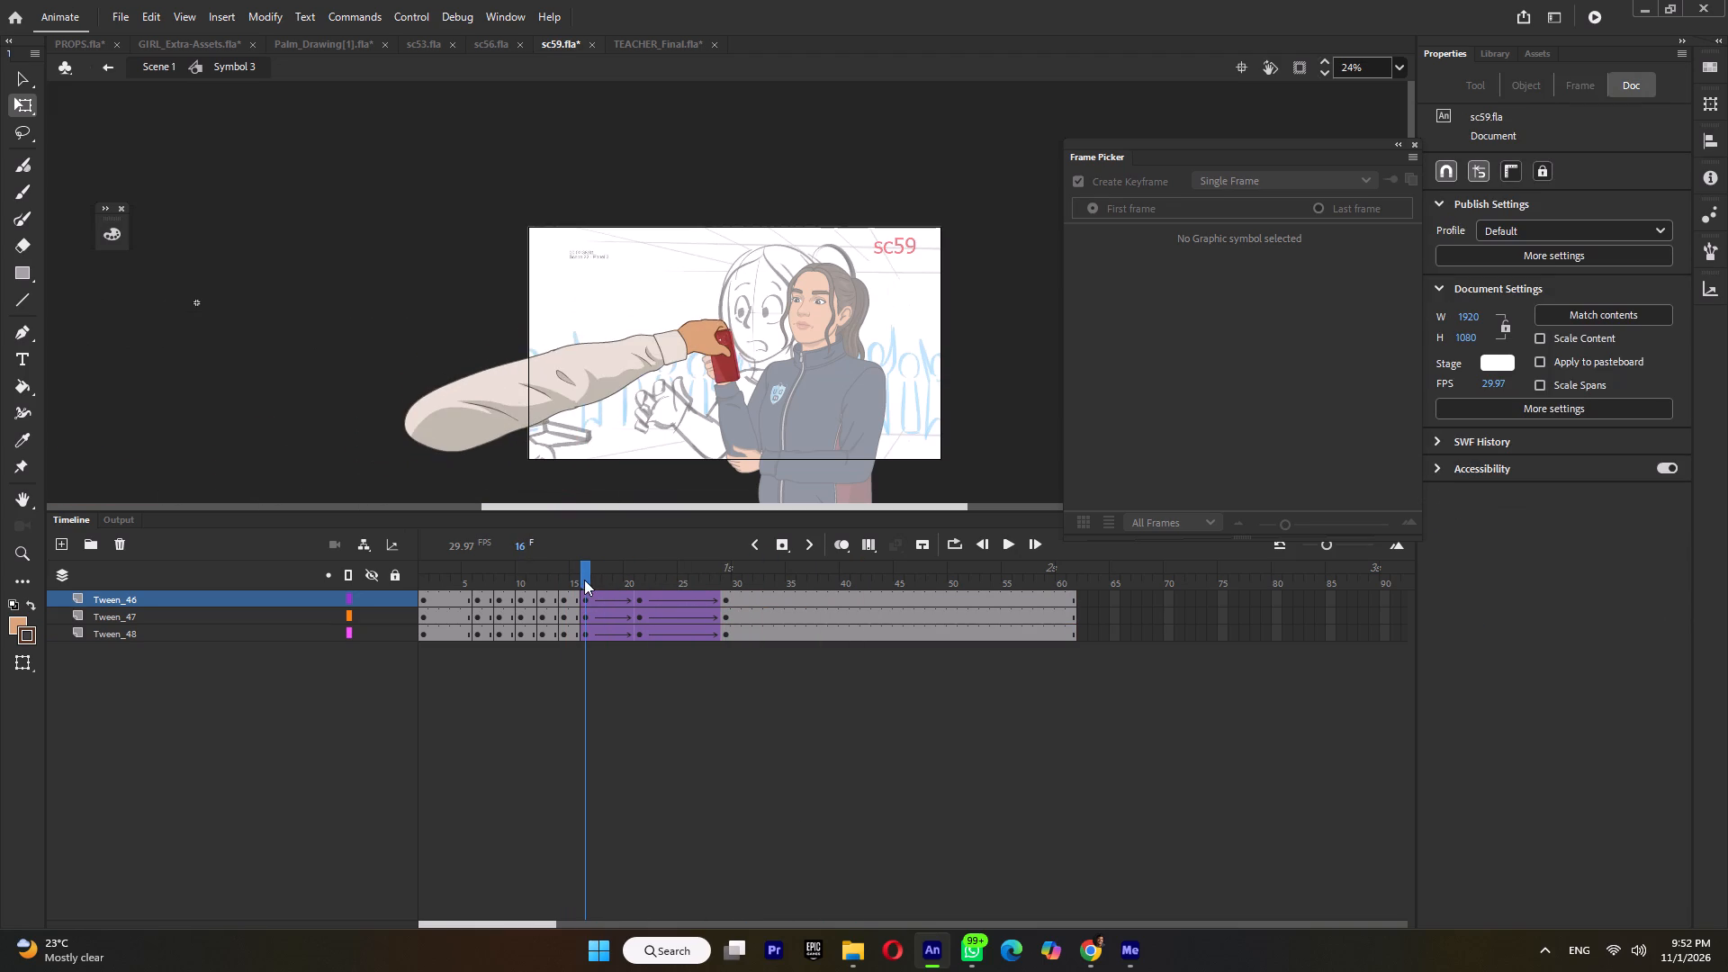
left_click(592, 580)
double_click(602, 578)
key("F6")
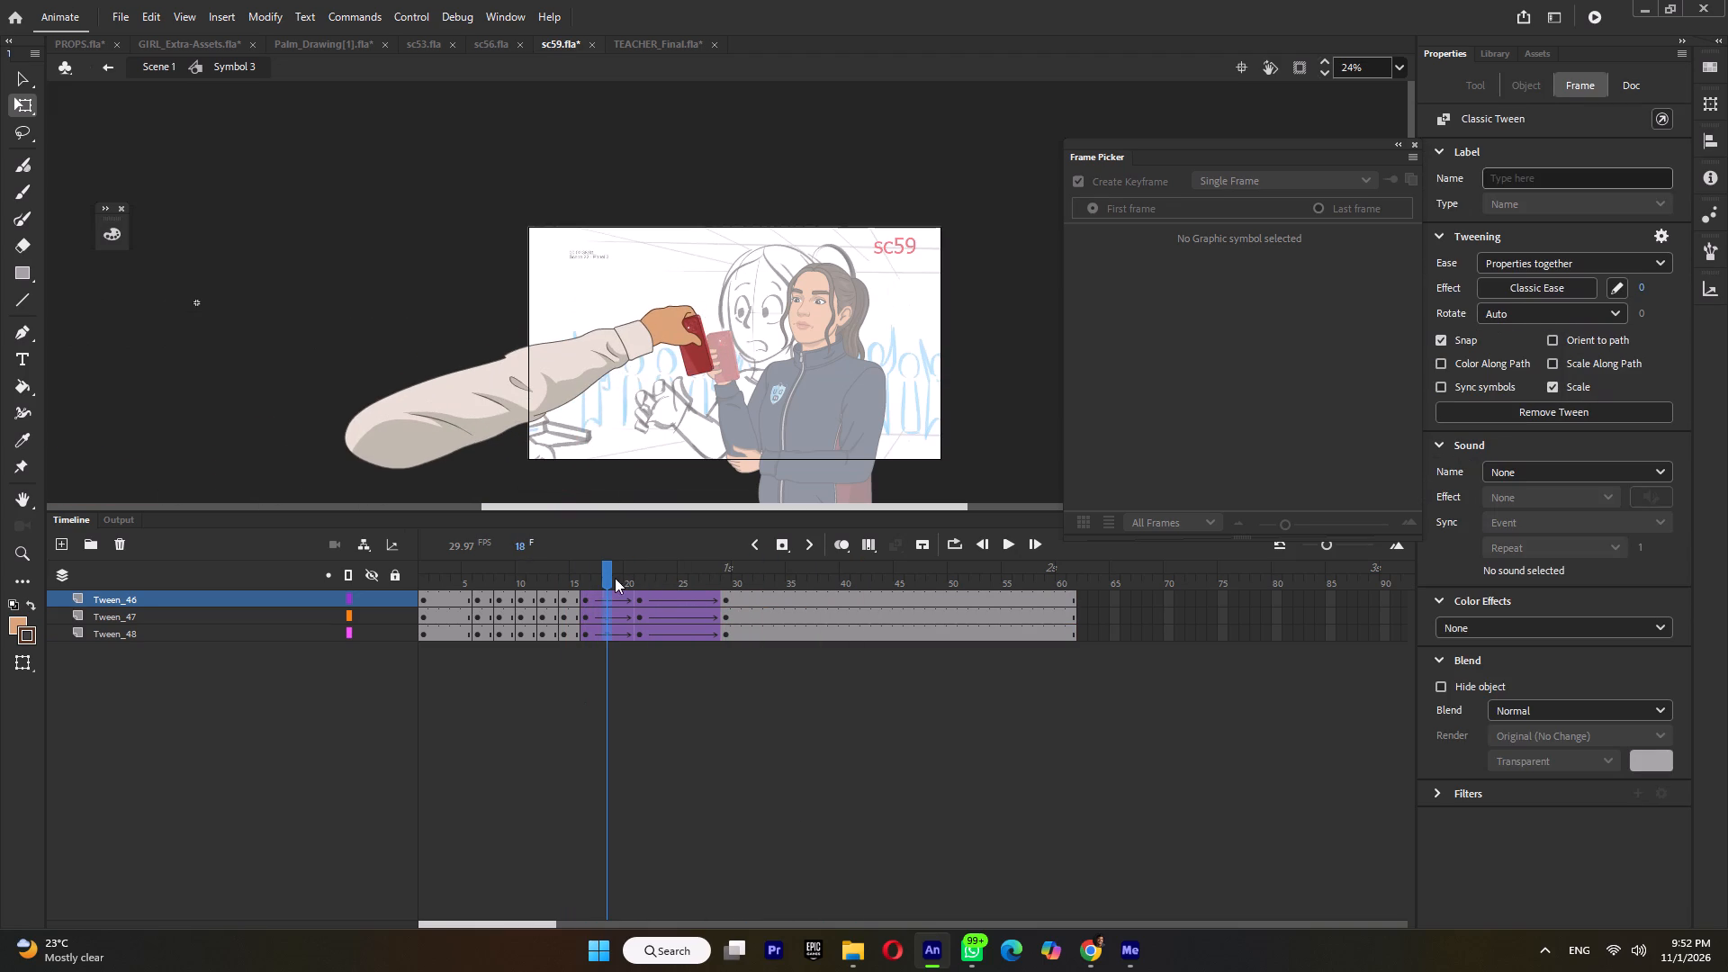
left_click(616, 574)
left_click(628, 573)
double_click(631, 575)
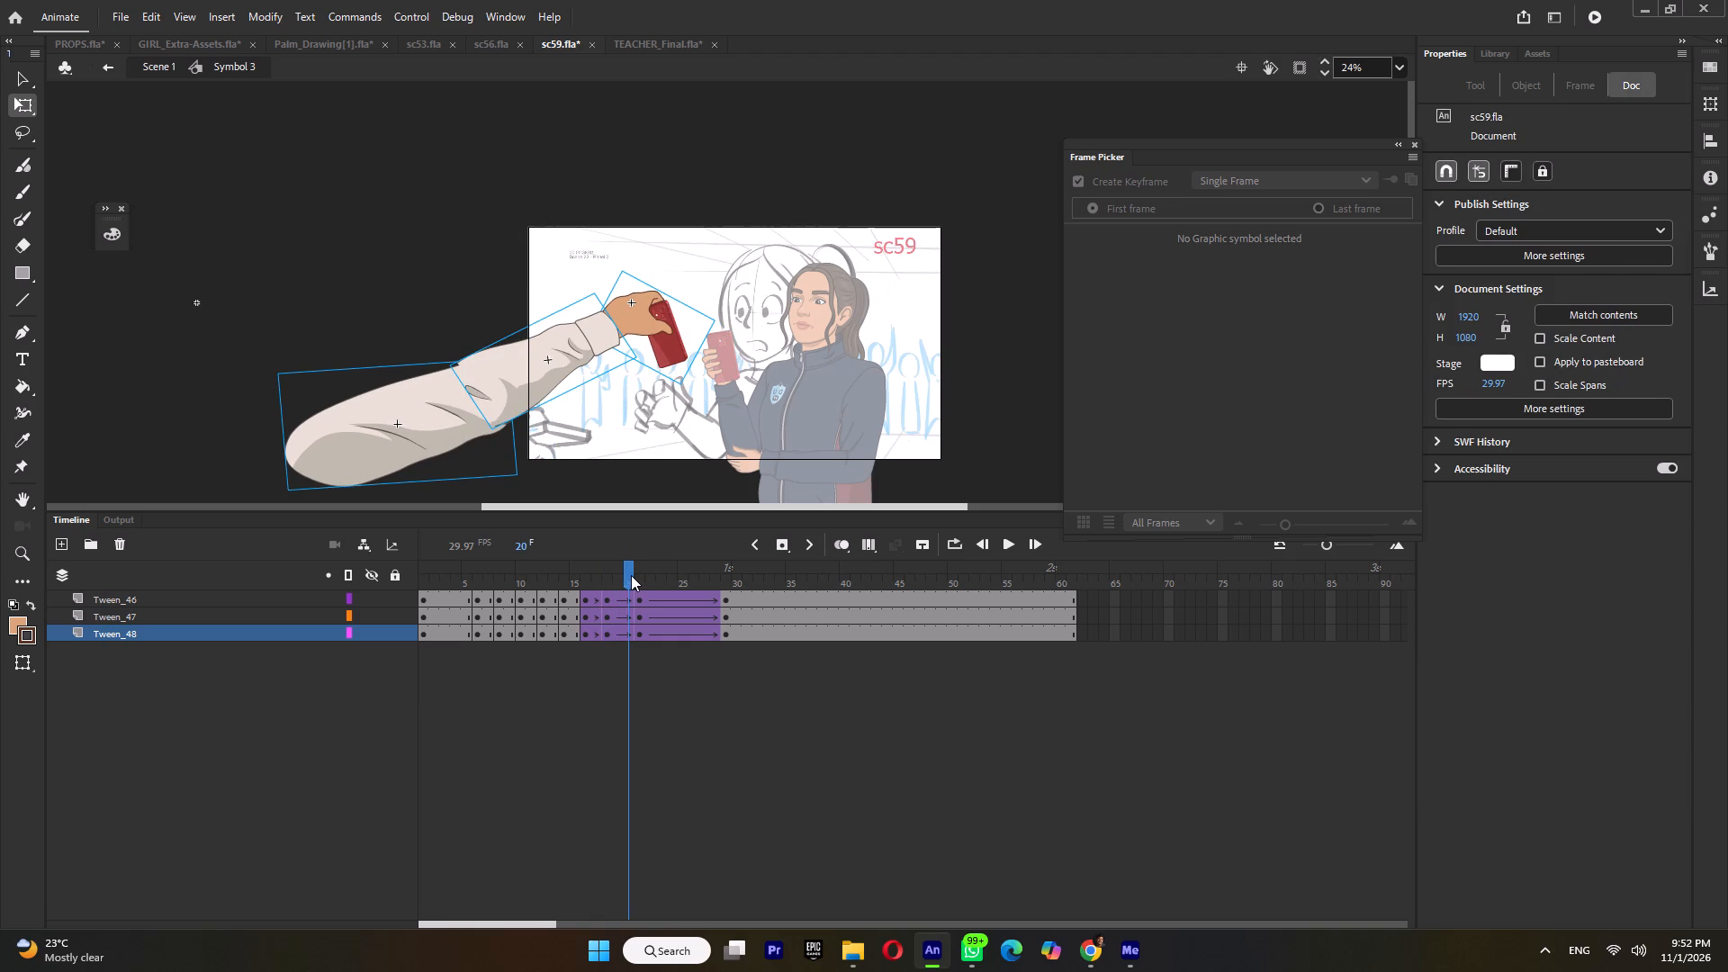
key("F6")
double_click(639, 579)
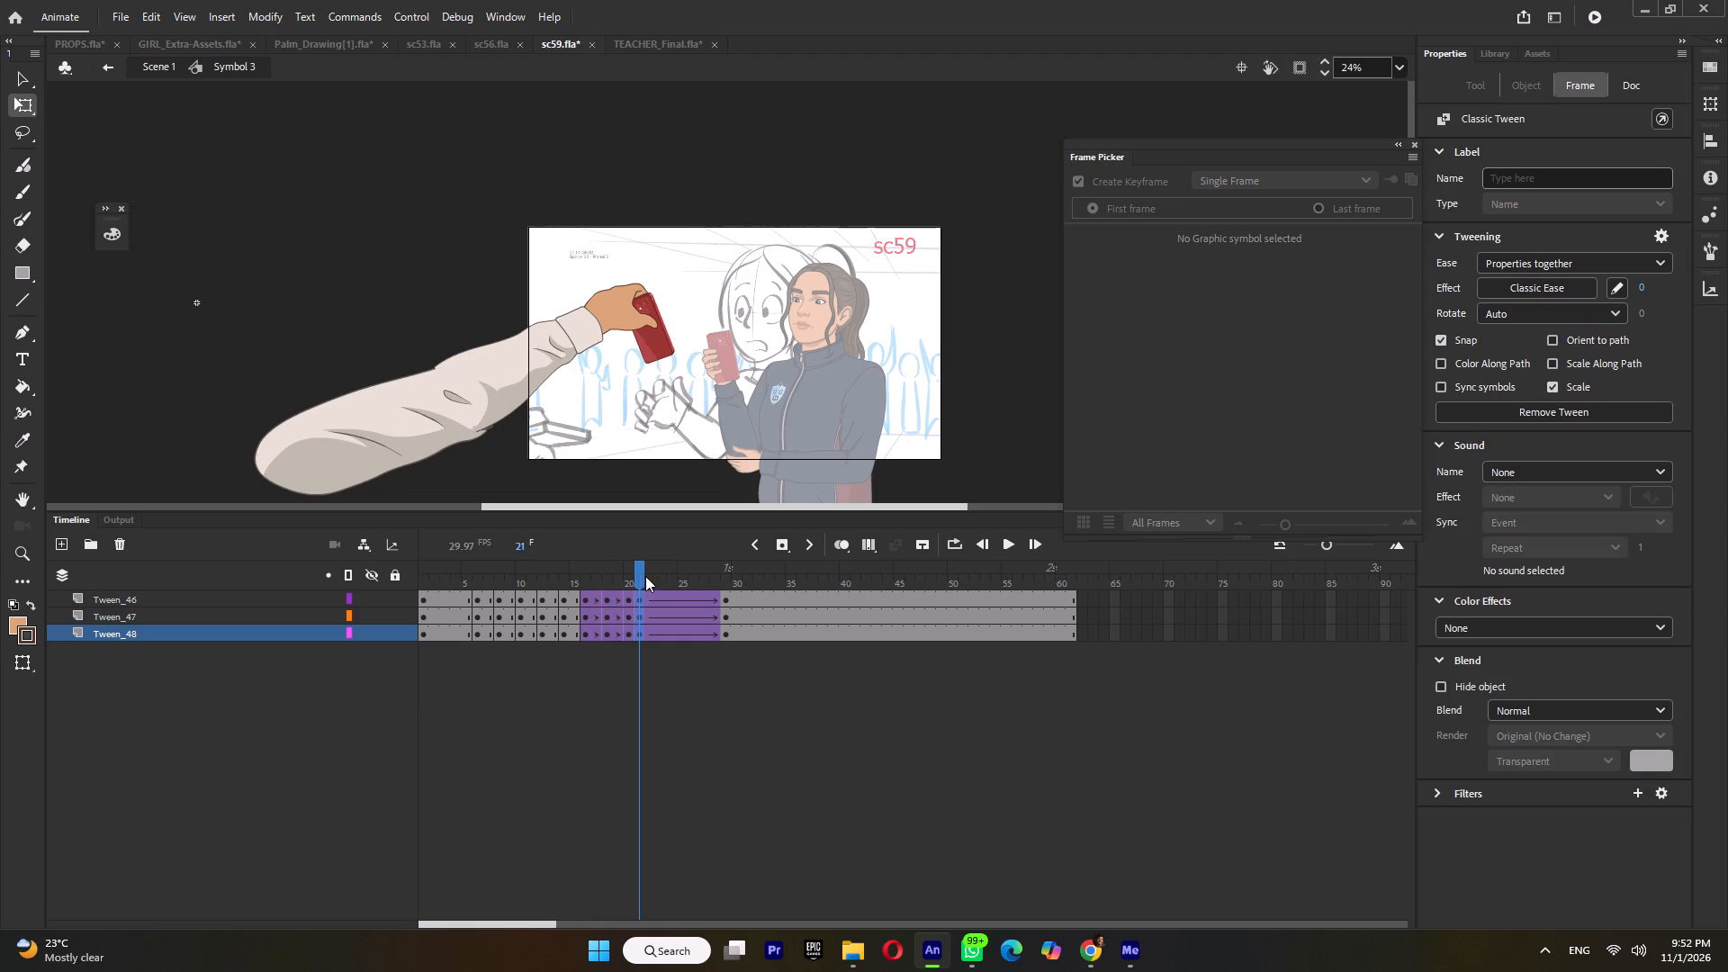
key("shift+F6")
On frame 18, rotate the hand holding the phone slightly around the wrist.
double_click(655, 579)
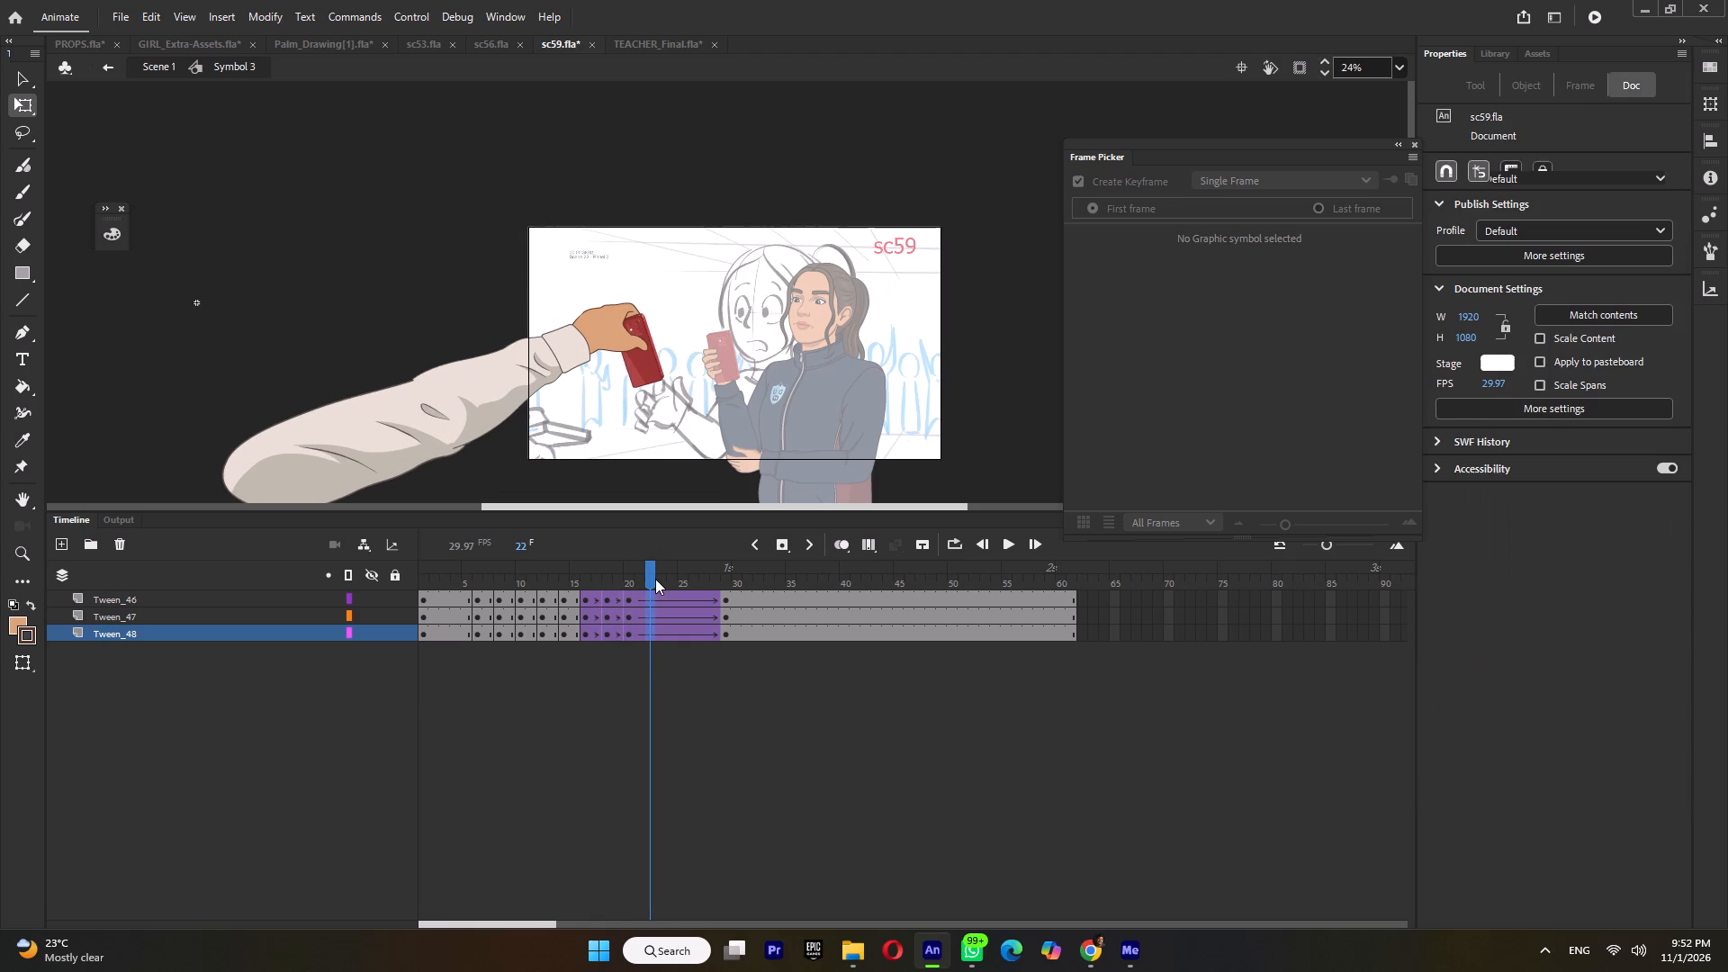
left_click(595, 577)
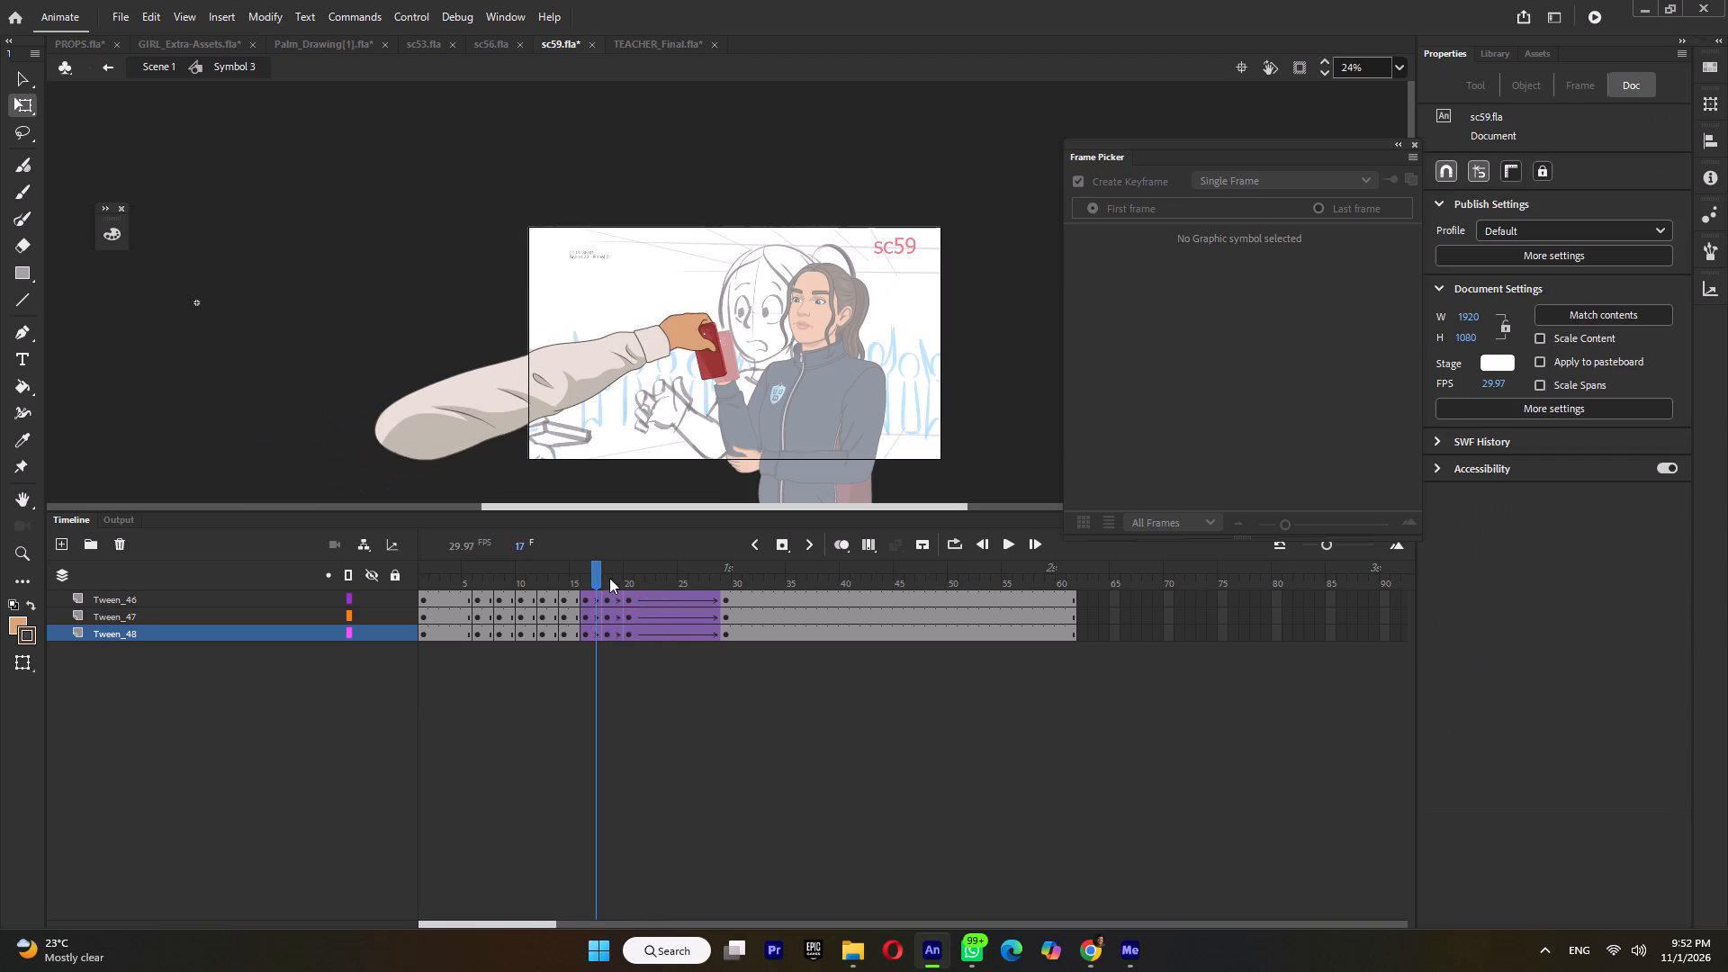
left_click(575, 583)
left_click(587, 580)
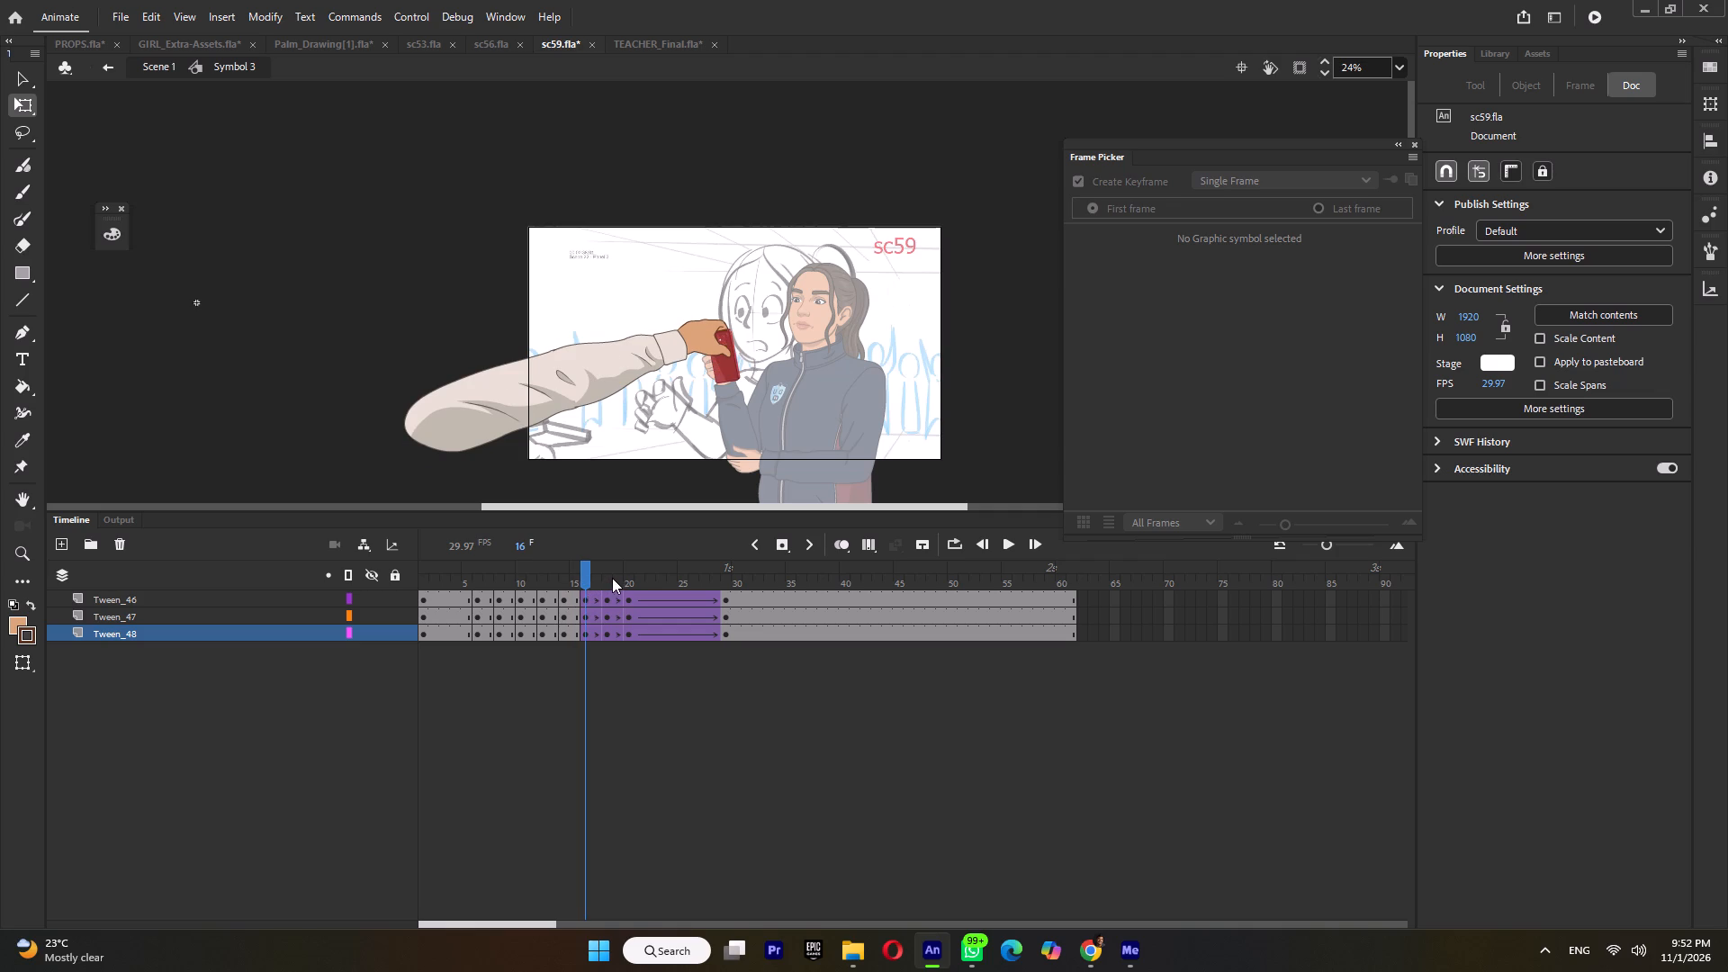
left_click(611, 578)
left_click(688, 362)
left_click_drag(715, 395, 708, 406)
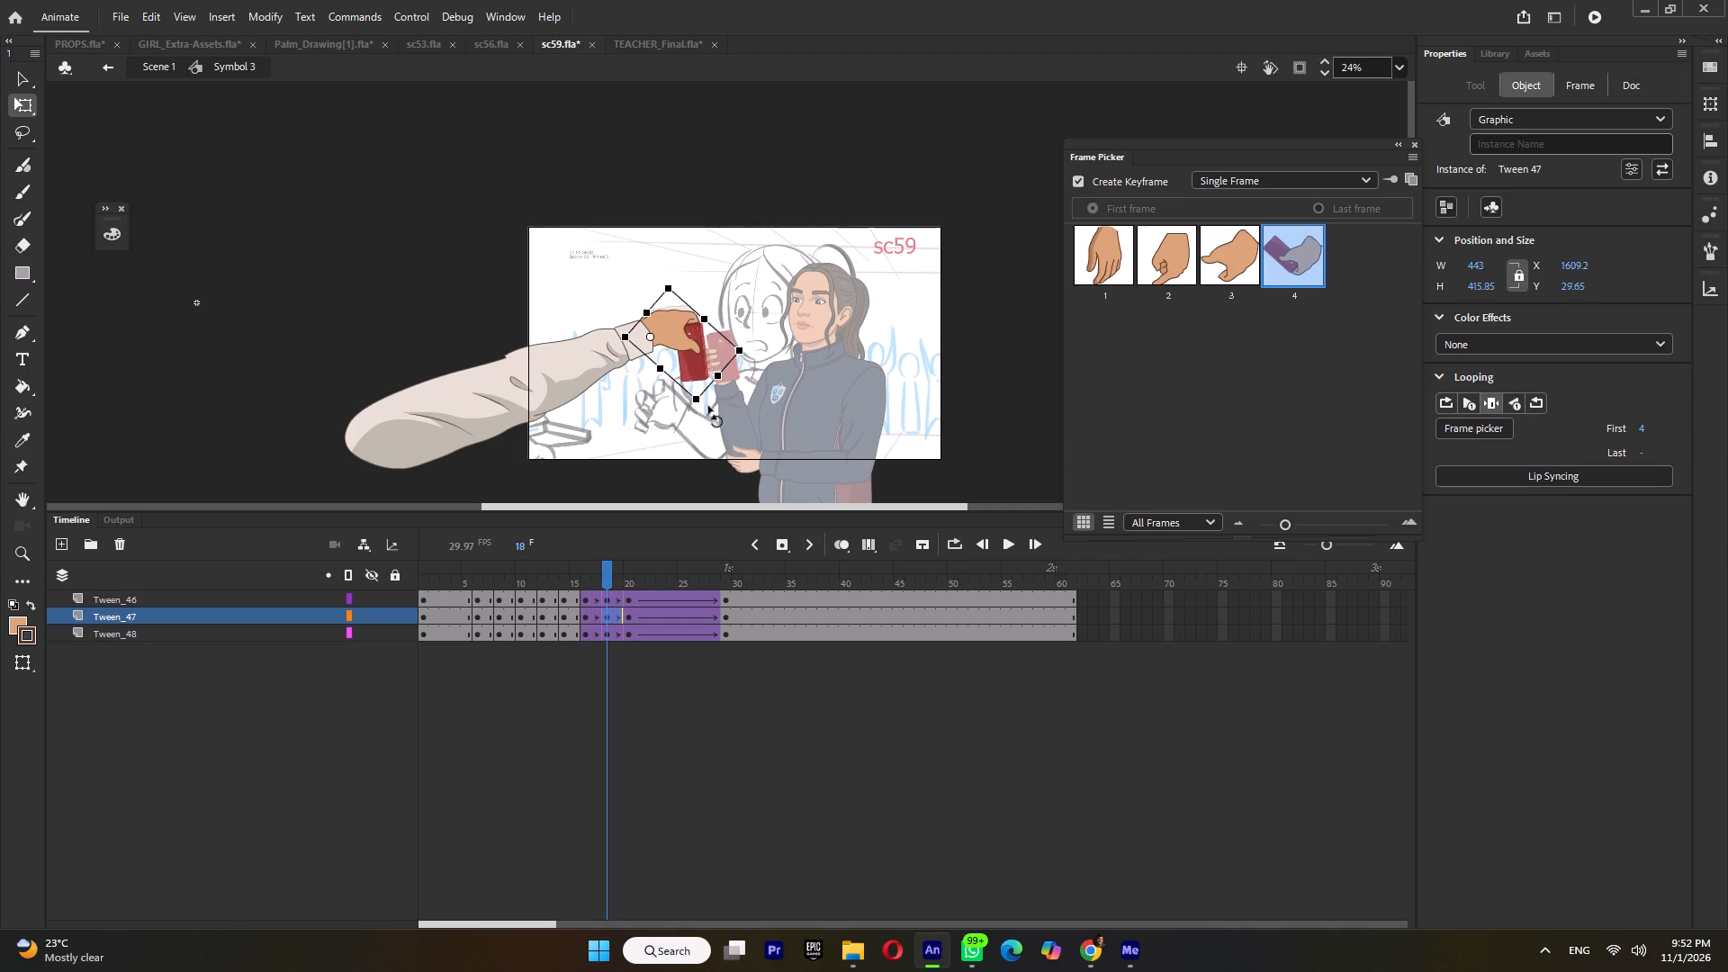
left_click_drag(708, 406, 712, 416)
key("ctrl+z")
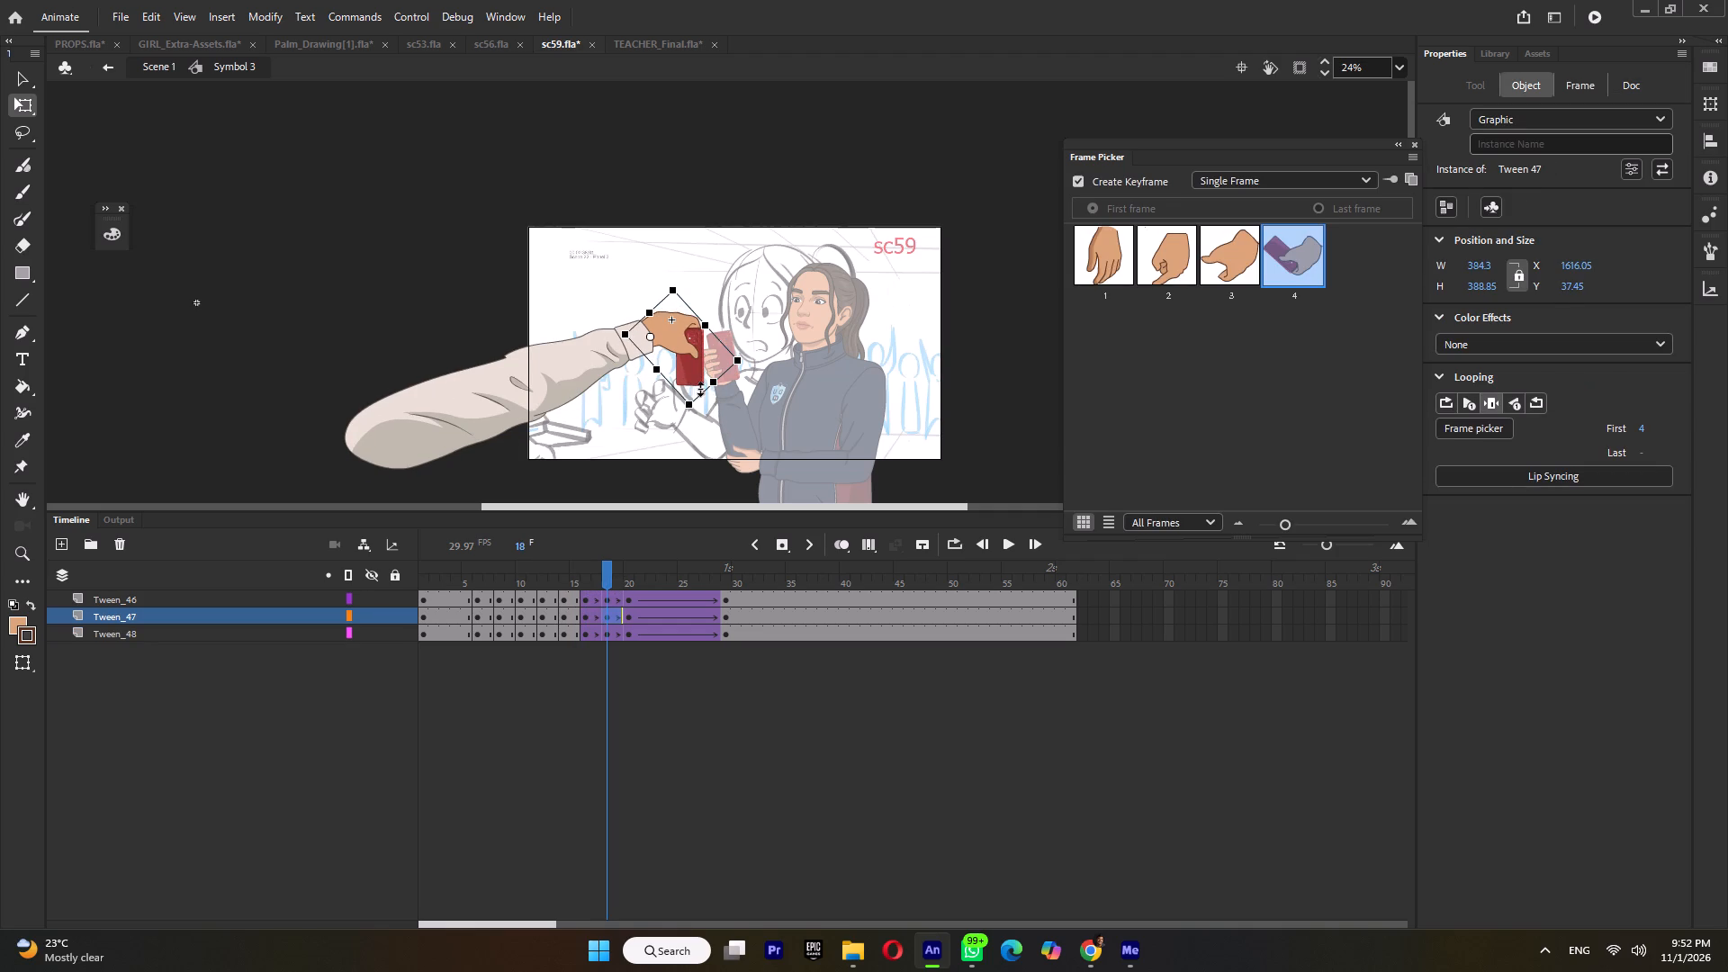
scroll(700, 377, "up", 2, "ctrl")
left_click_drag(722, 404, 719, 417)
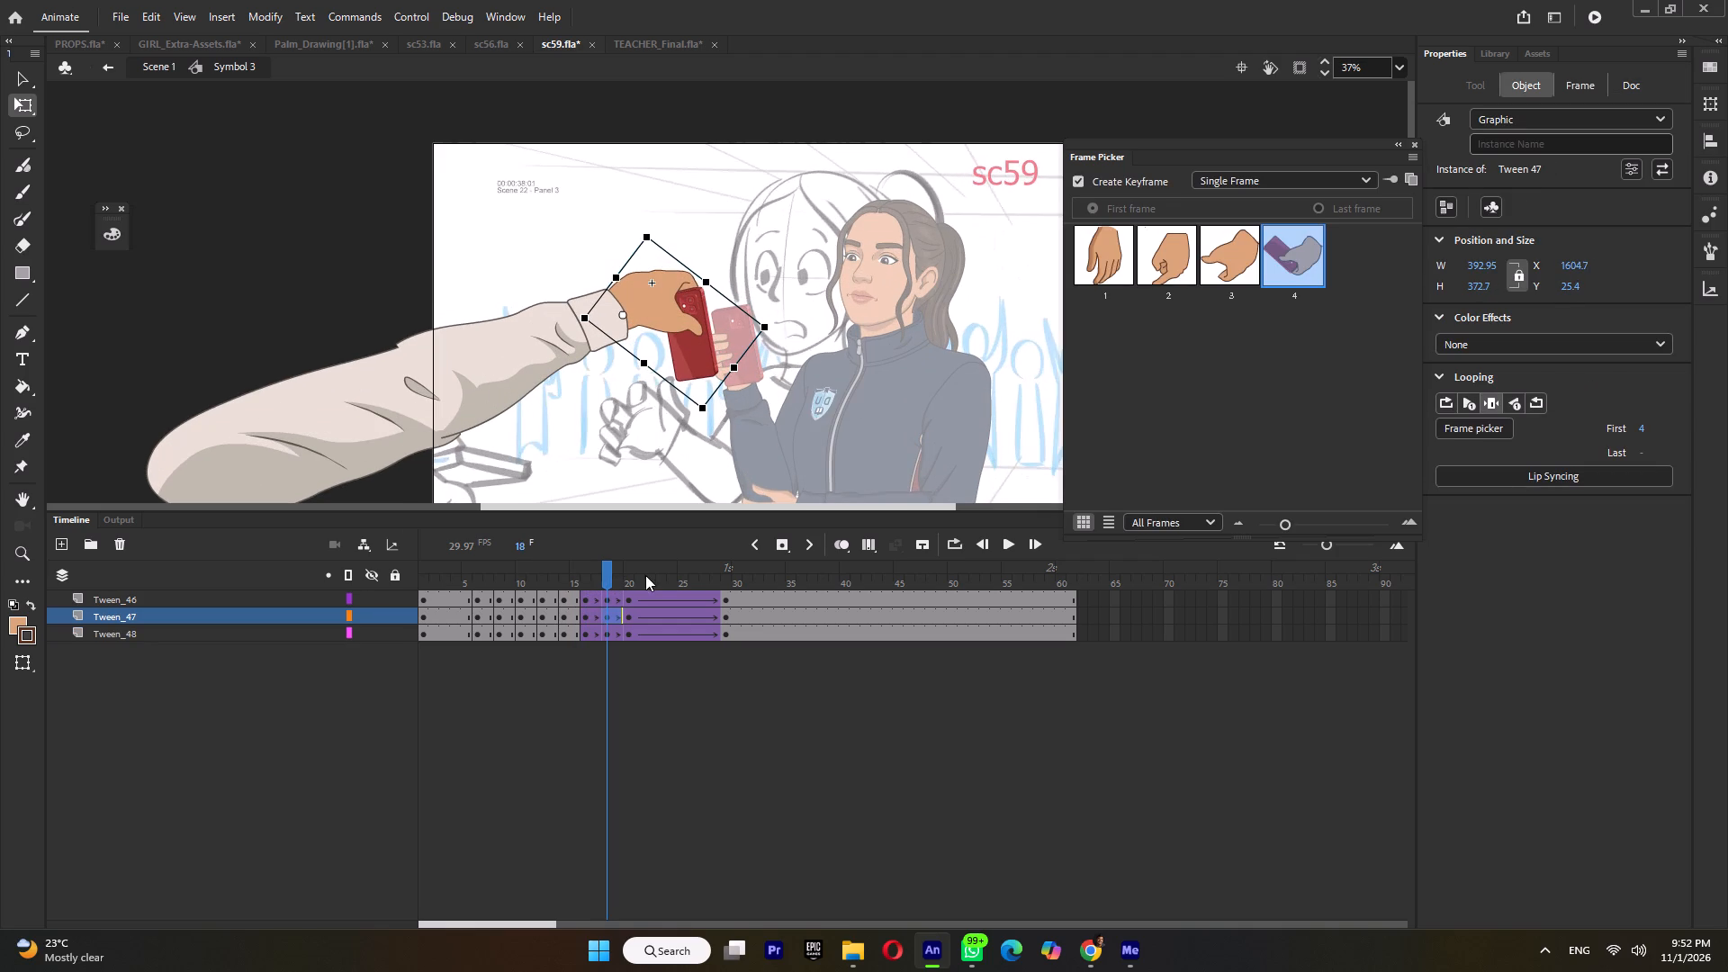
Insert keyframes at frame 22 on all three arm layers, and rotate the phone hand slightly counterclockwise at the wrist.
left_click(631, 582)
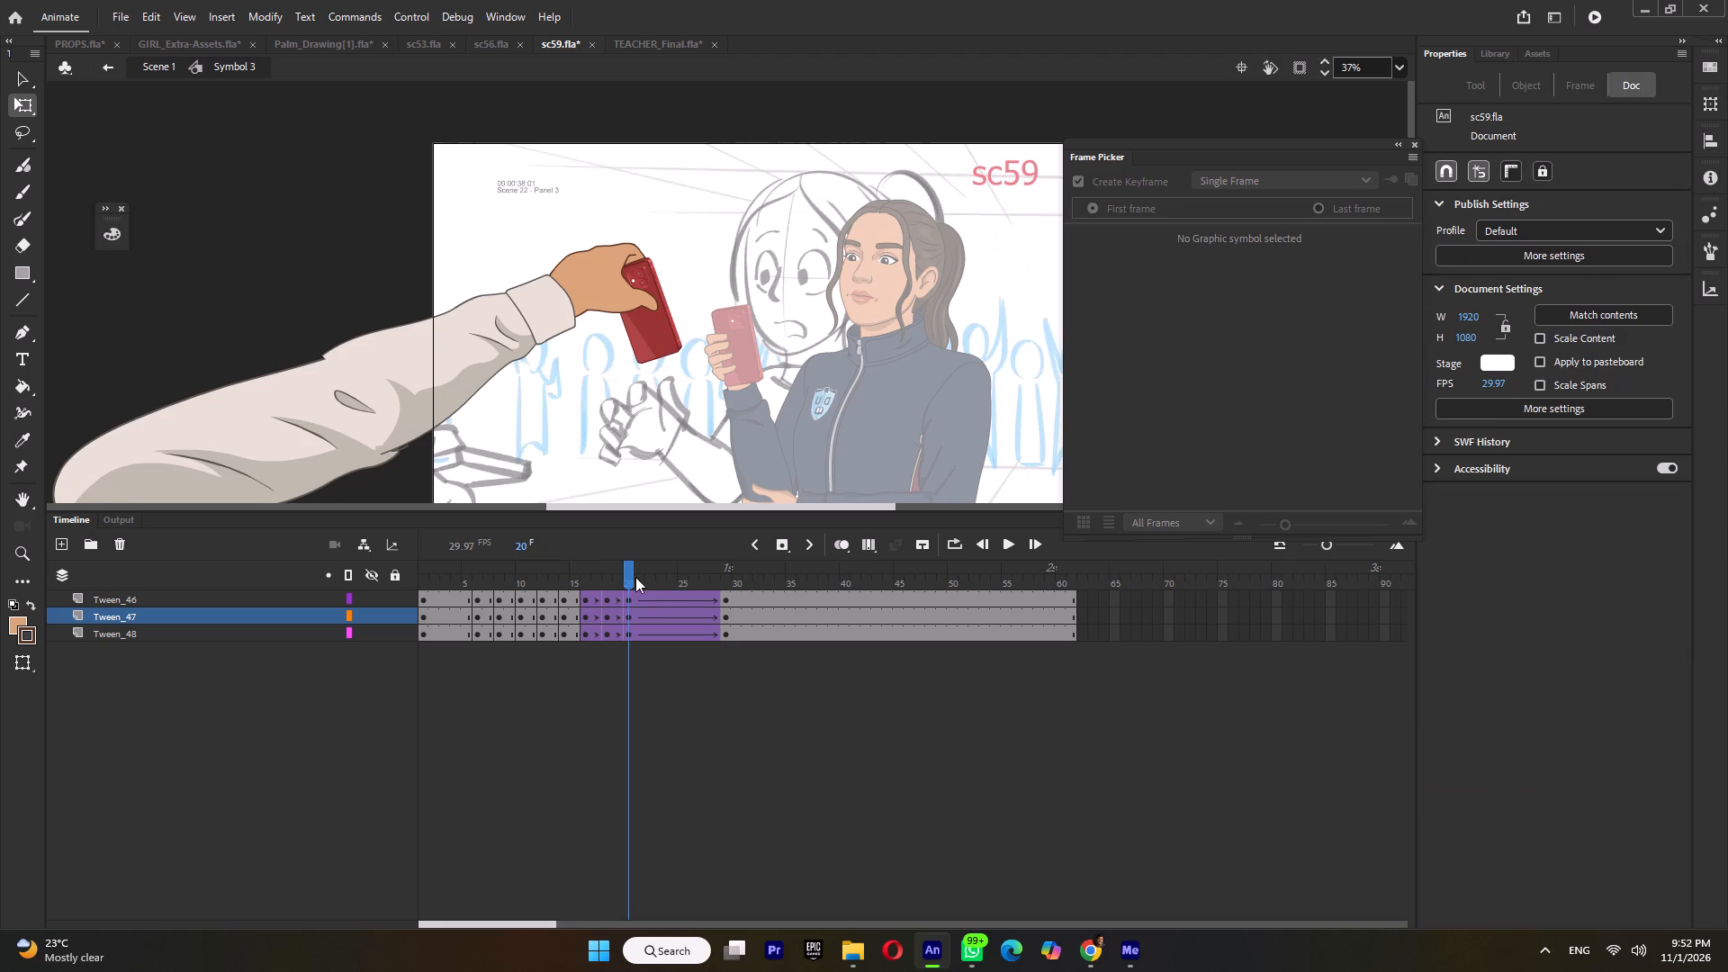
left_click_drag(635, 577, 651, 581)
double_click(652, 580)
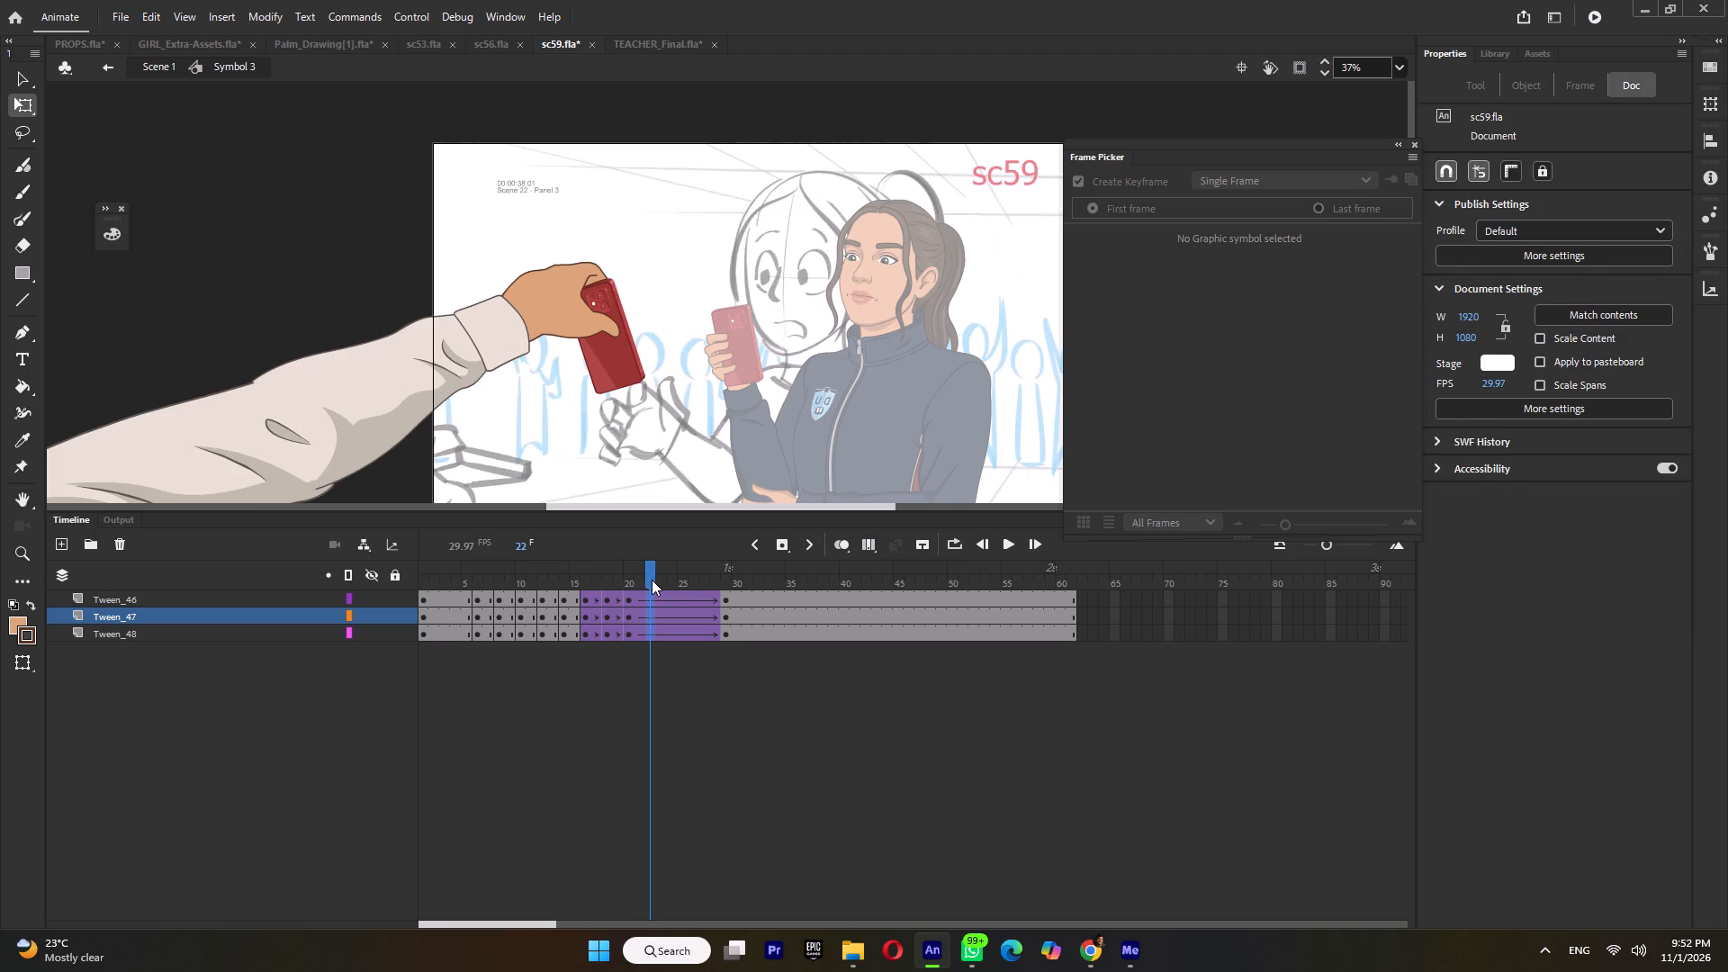
key("F6")
left_click(668, 330)
left_click(615, 345)
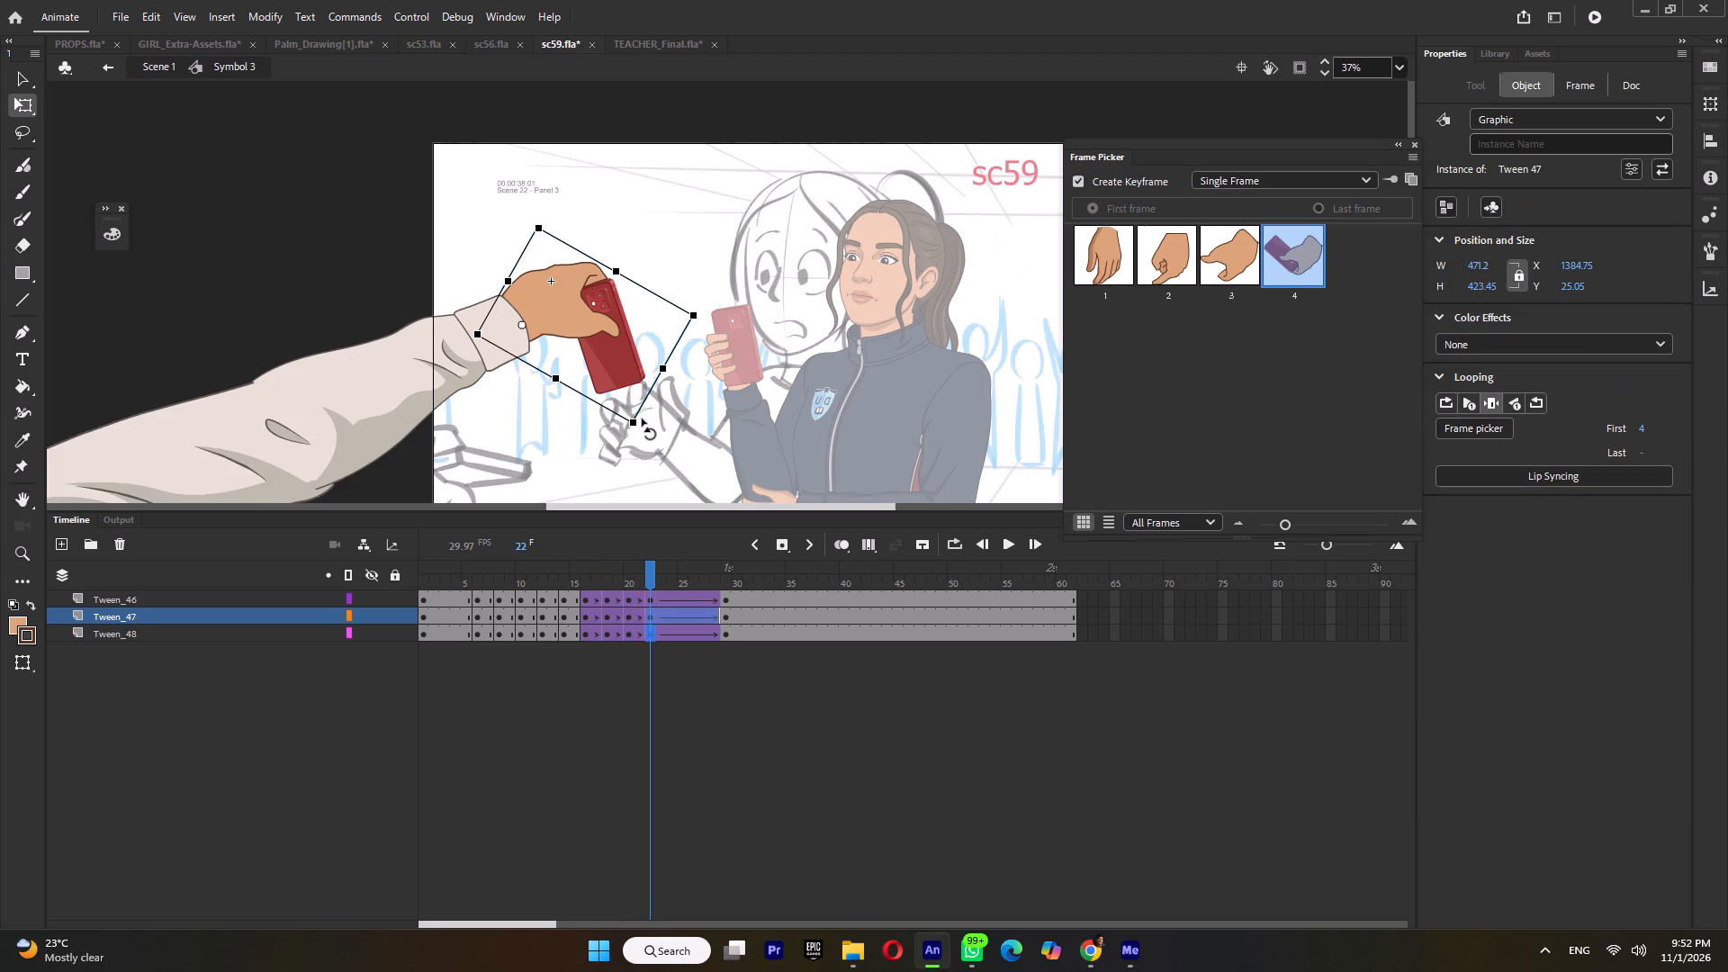
left_click_drag(642, 418, 654, 411)
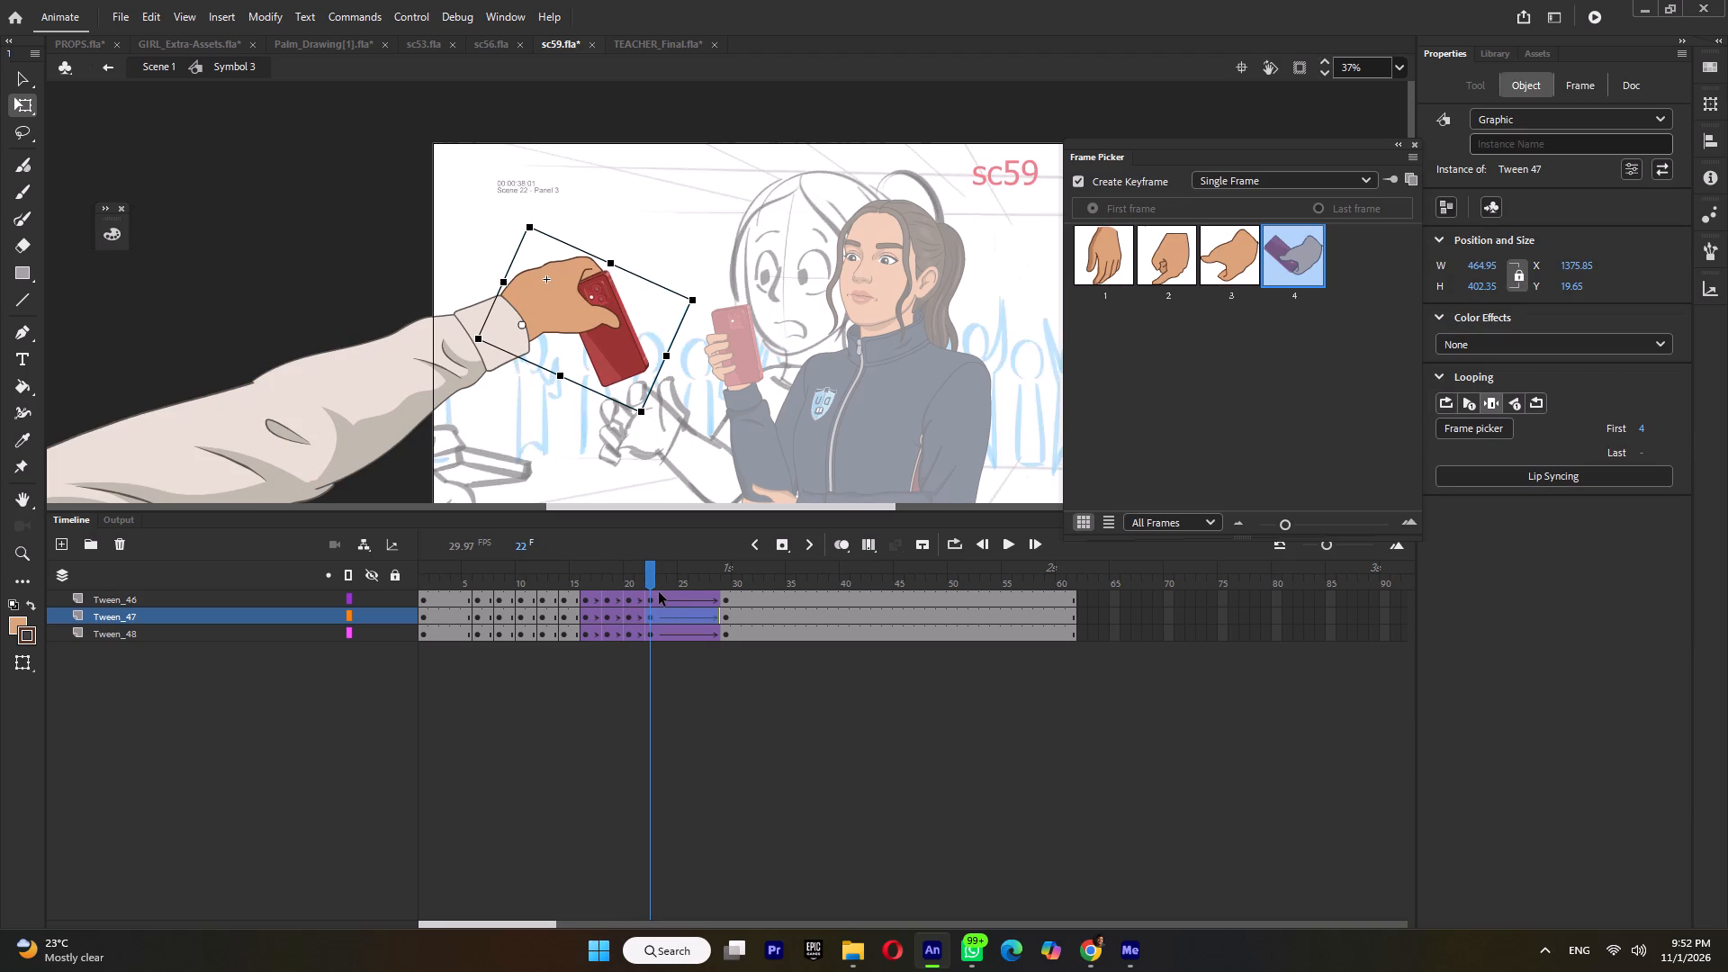
Remove frame 24 from all three arm layers to shorten the pull-away by one frame.
double_click(673, 578)
key("shift+F5")
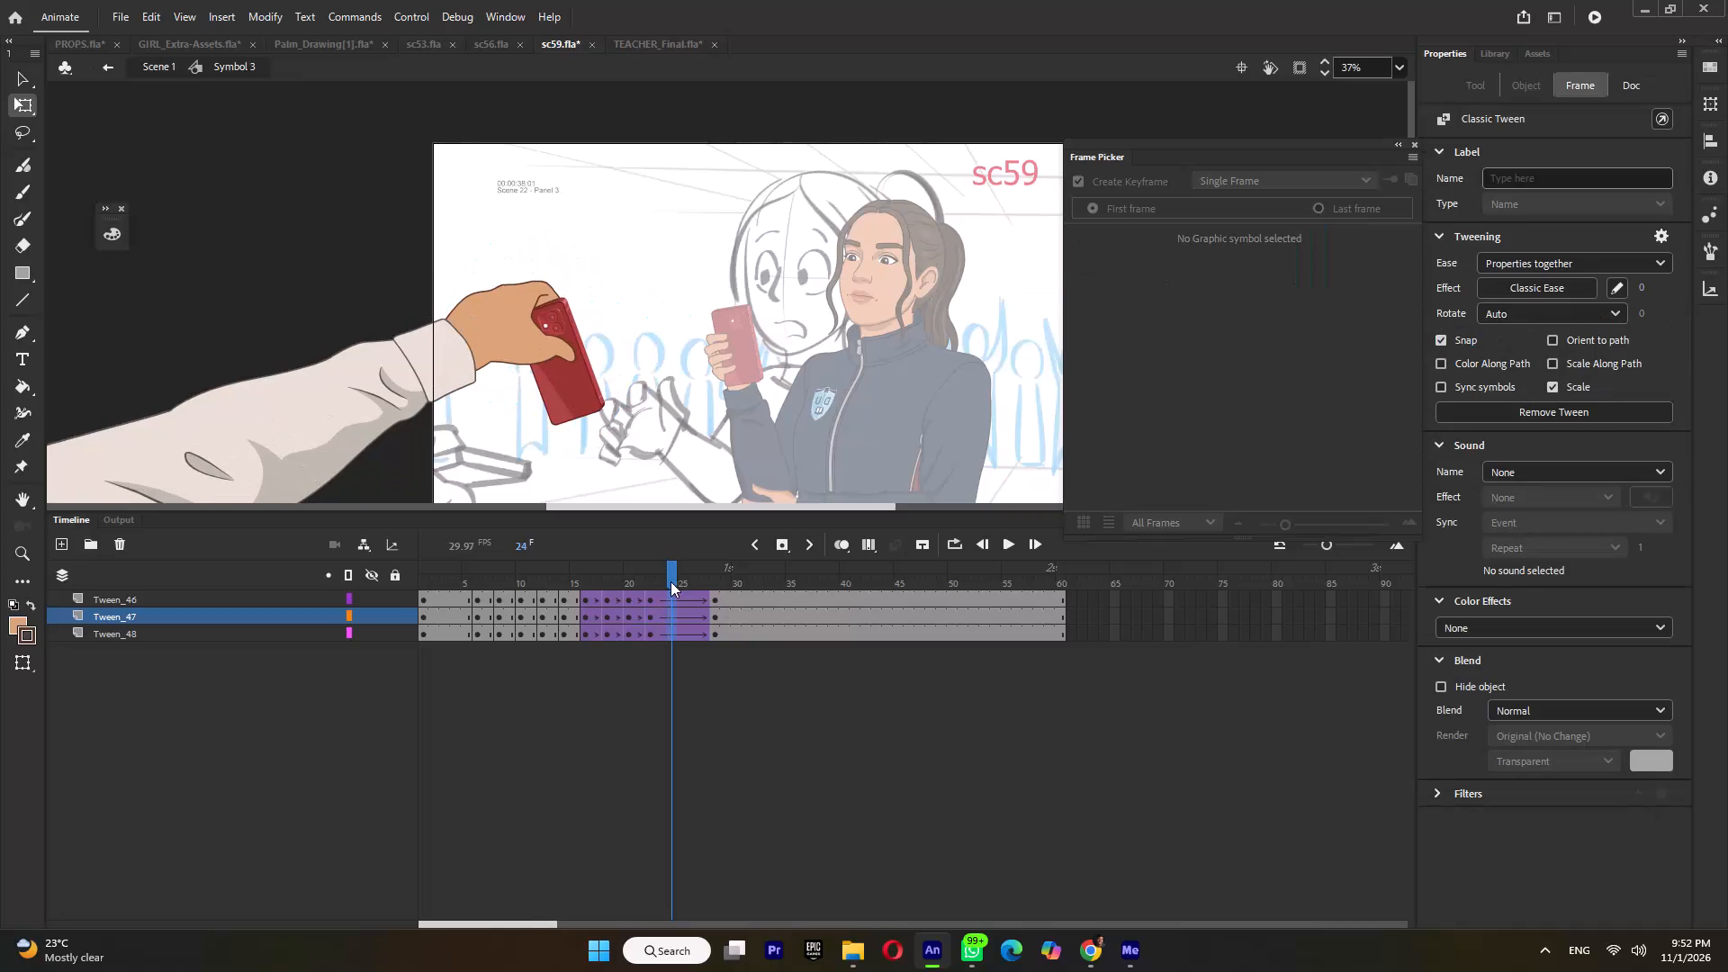
Insert keyframes at frames 26 and 24 on all three arm layers.
double_click(695, 575)
key("F6")
double_click(669, 580)
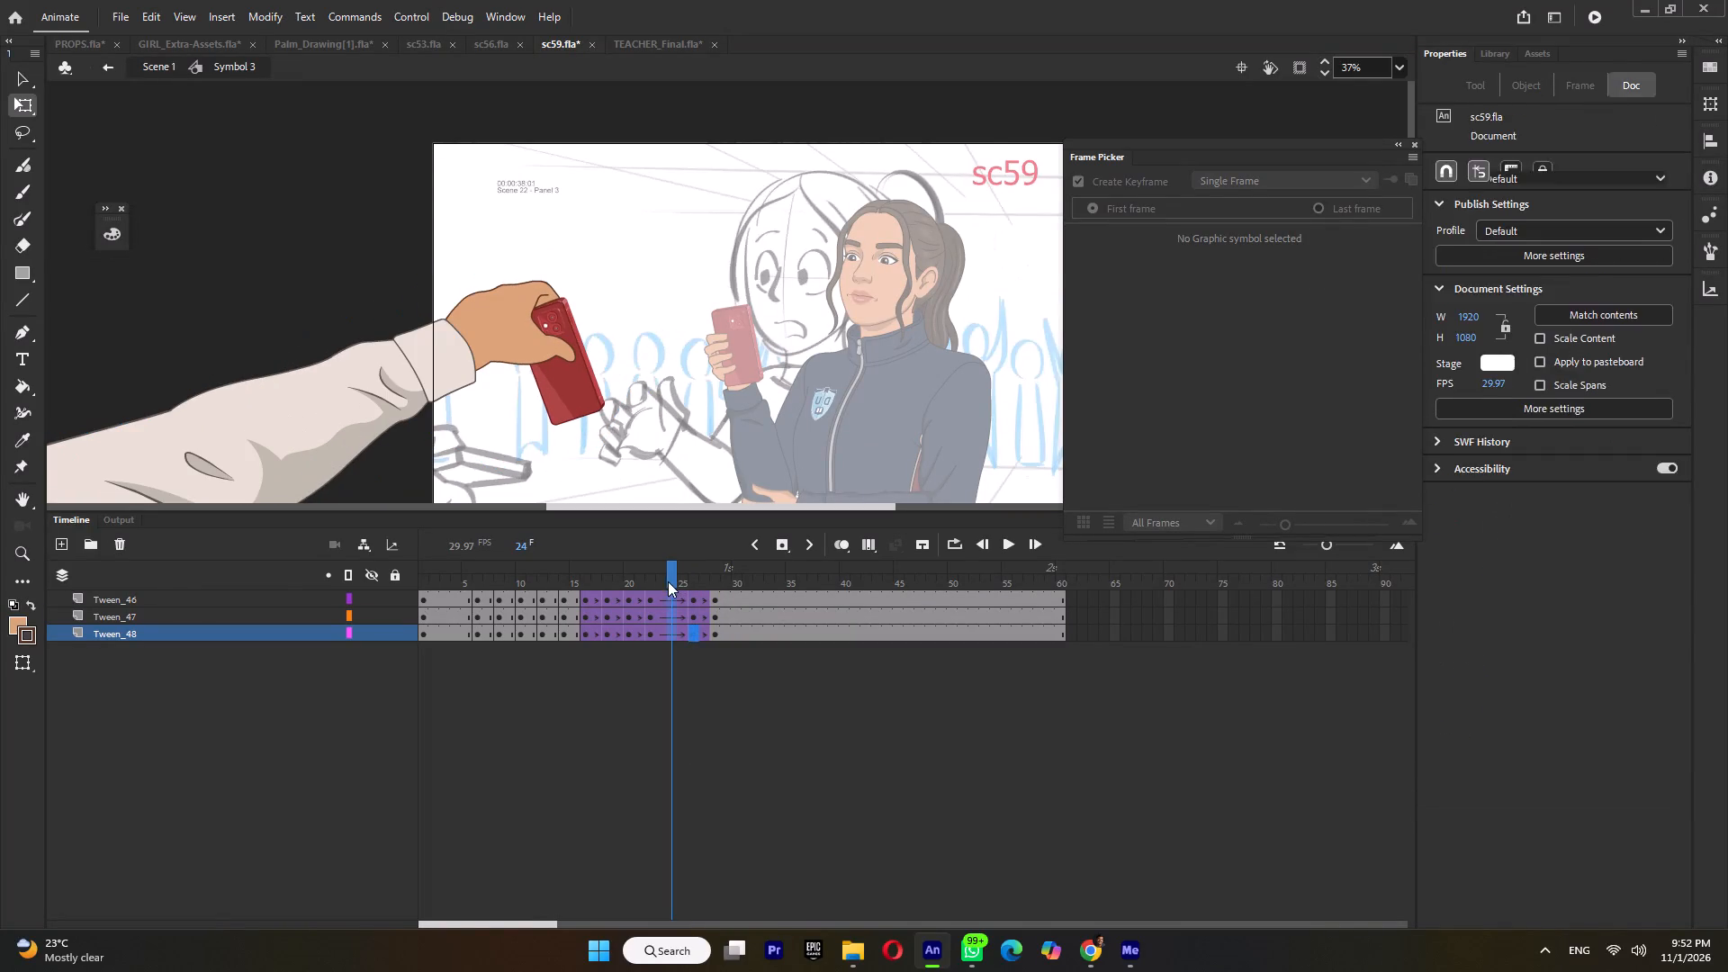
key("F6")
Remove the classic tweens from frames 16 to 27 on all three arm layers.
left_click_drag(598, 595, 699, 662)
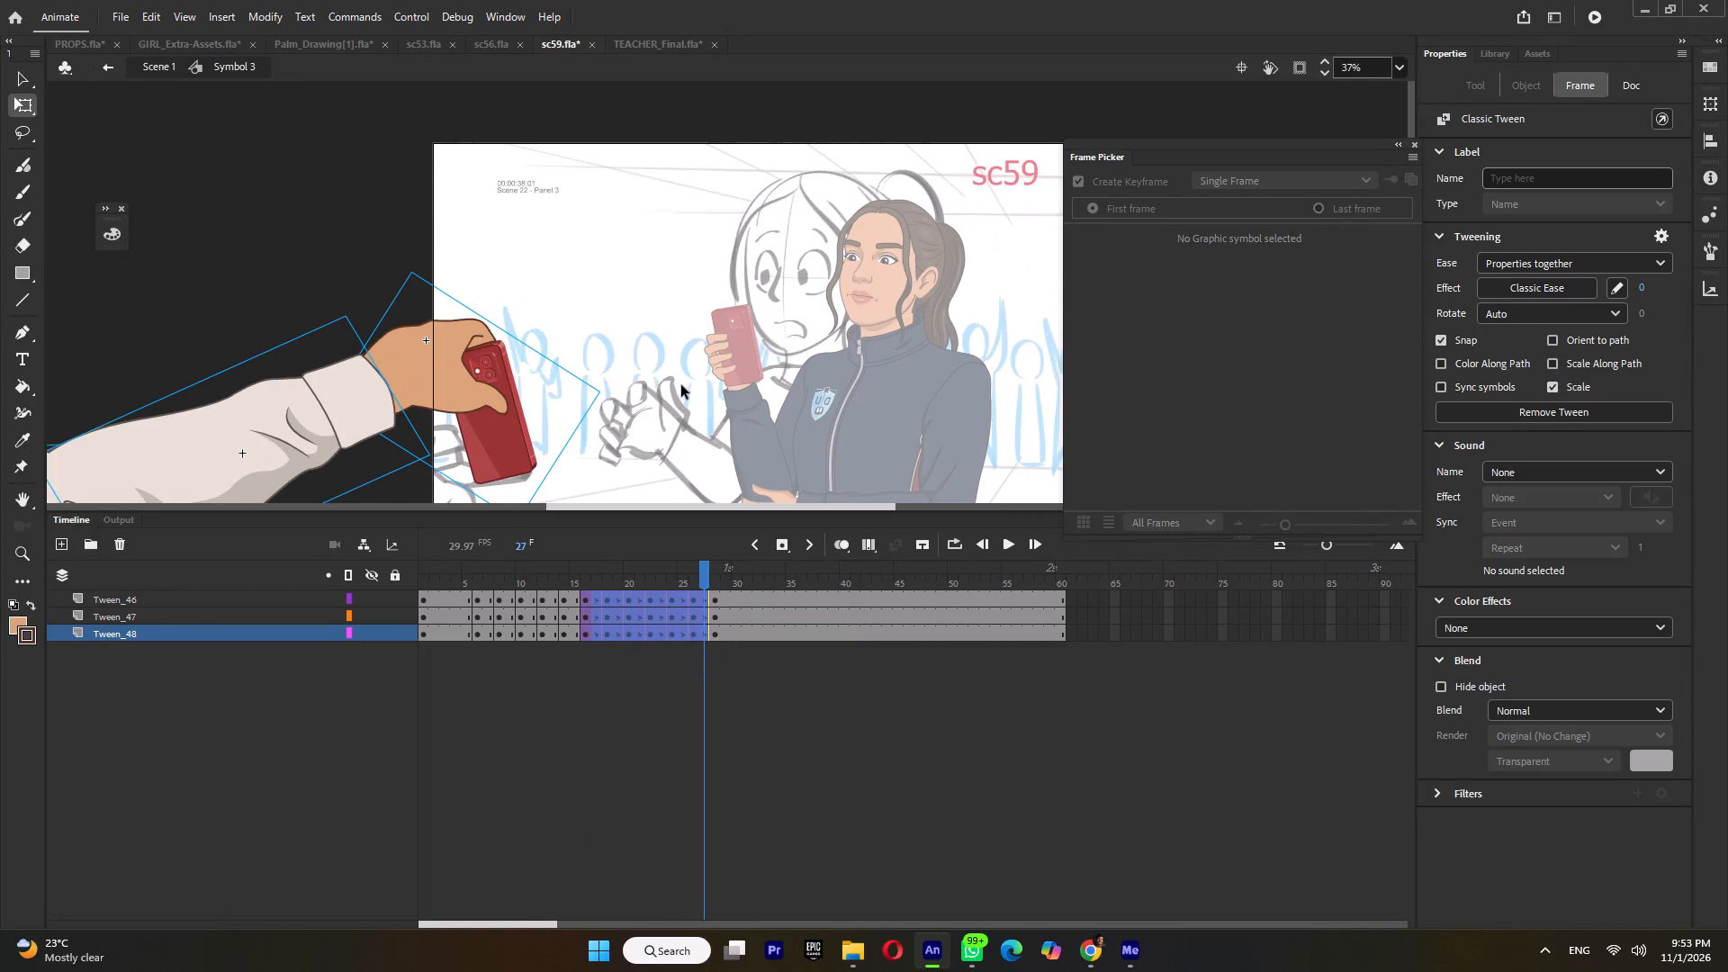
key("ctrl+m")
Play back the arm animation from frame 6 several times to check the reach, grip and pull-away timing.
scroll(683, 369, "down", 1, "ctrl")
left_click(472, 581)
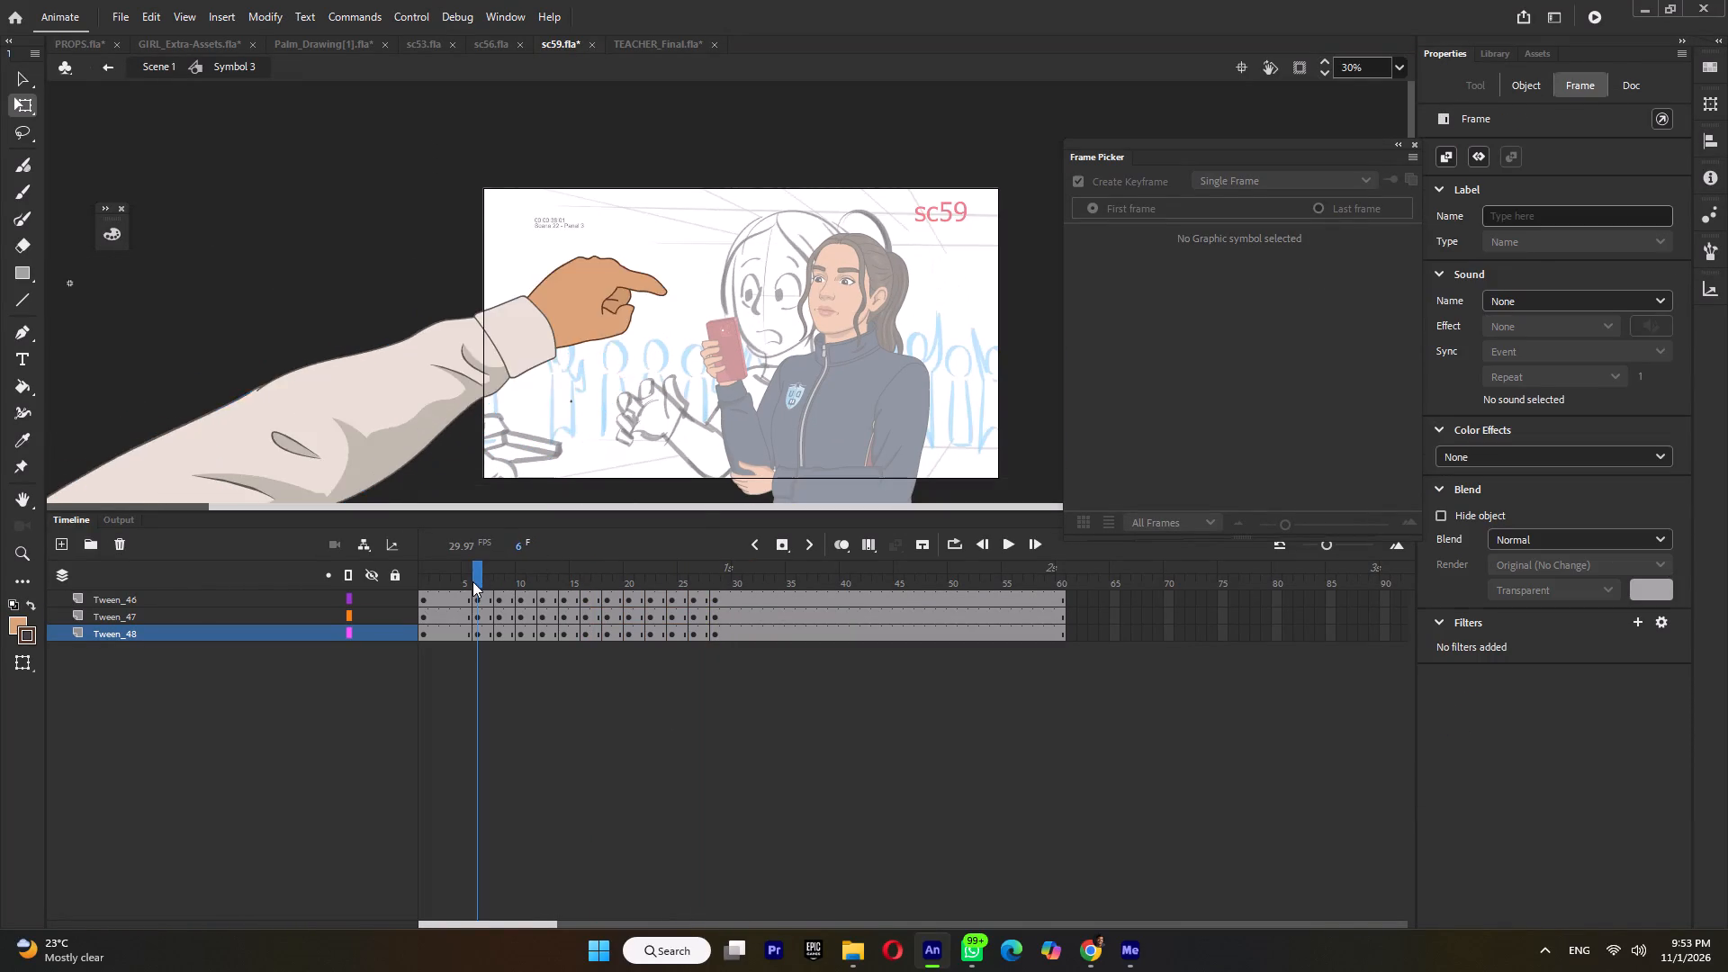
key("Return")
left_click(472, 581)
key("Return")
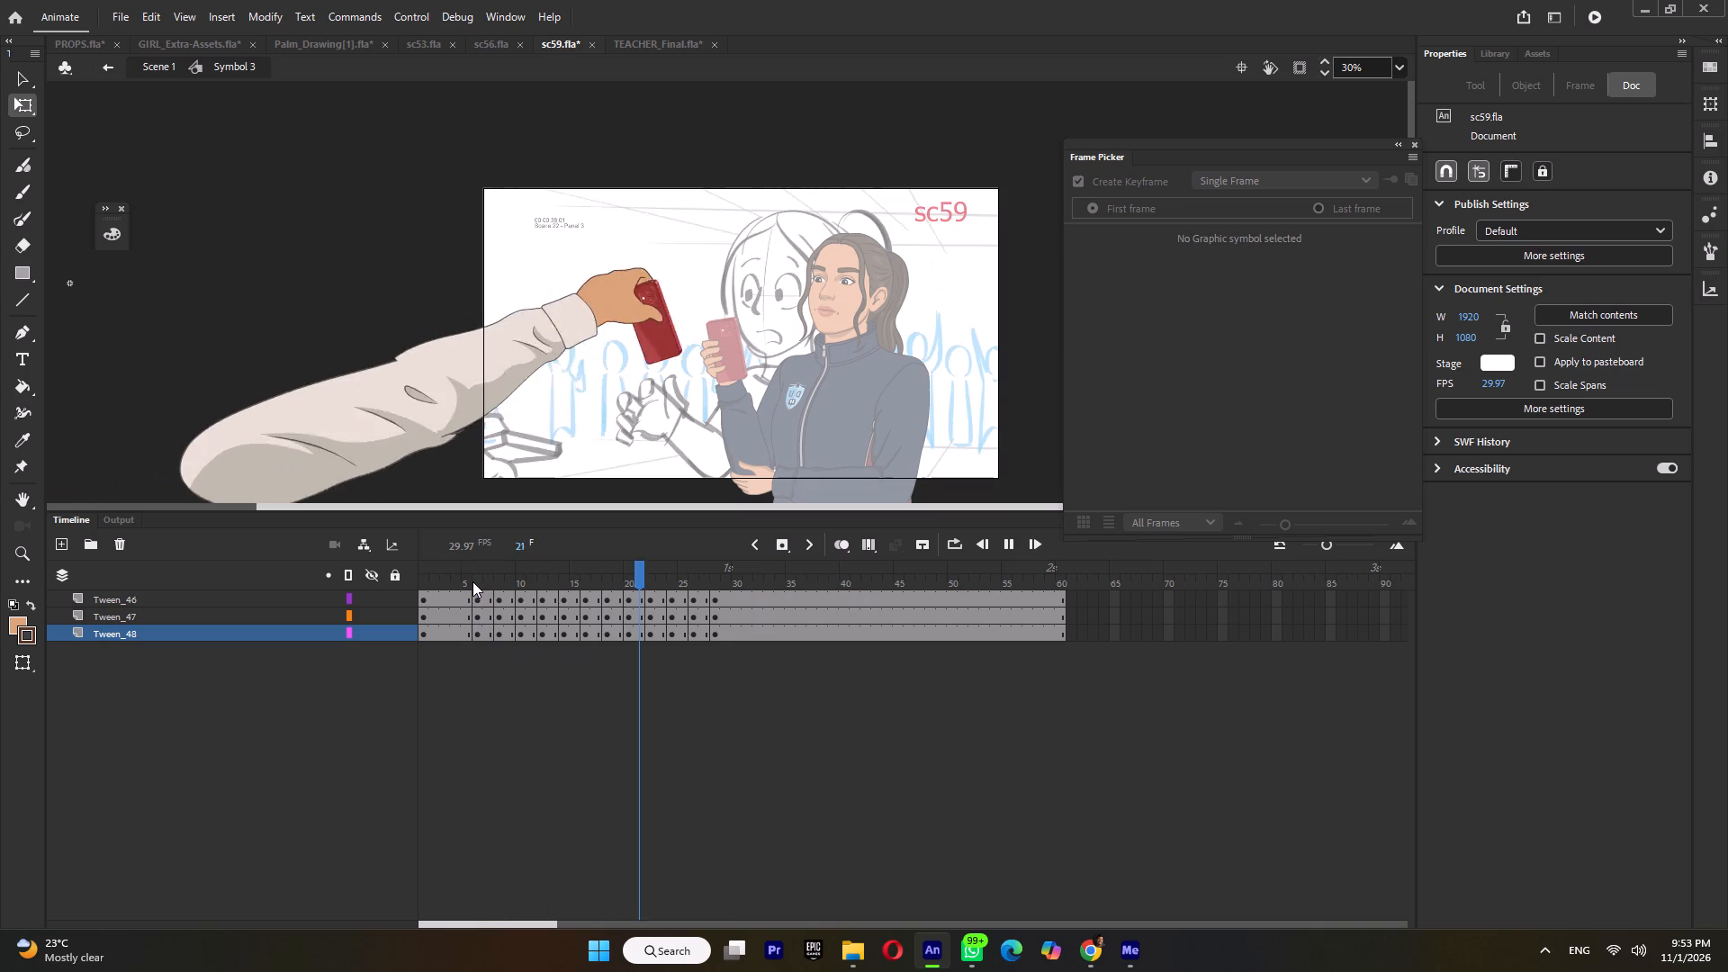
left_click(472, 581)
key("Return")
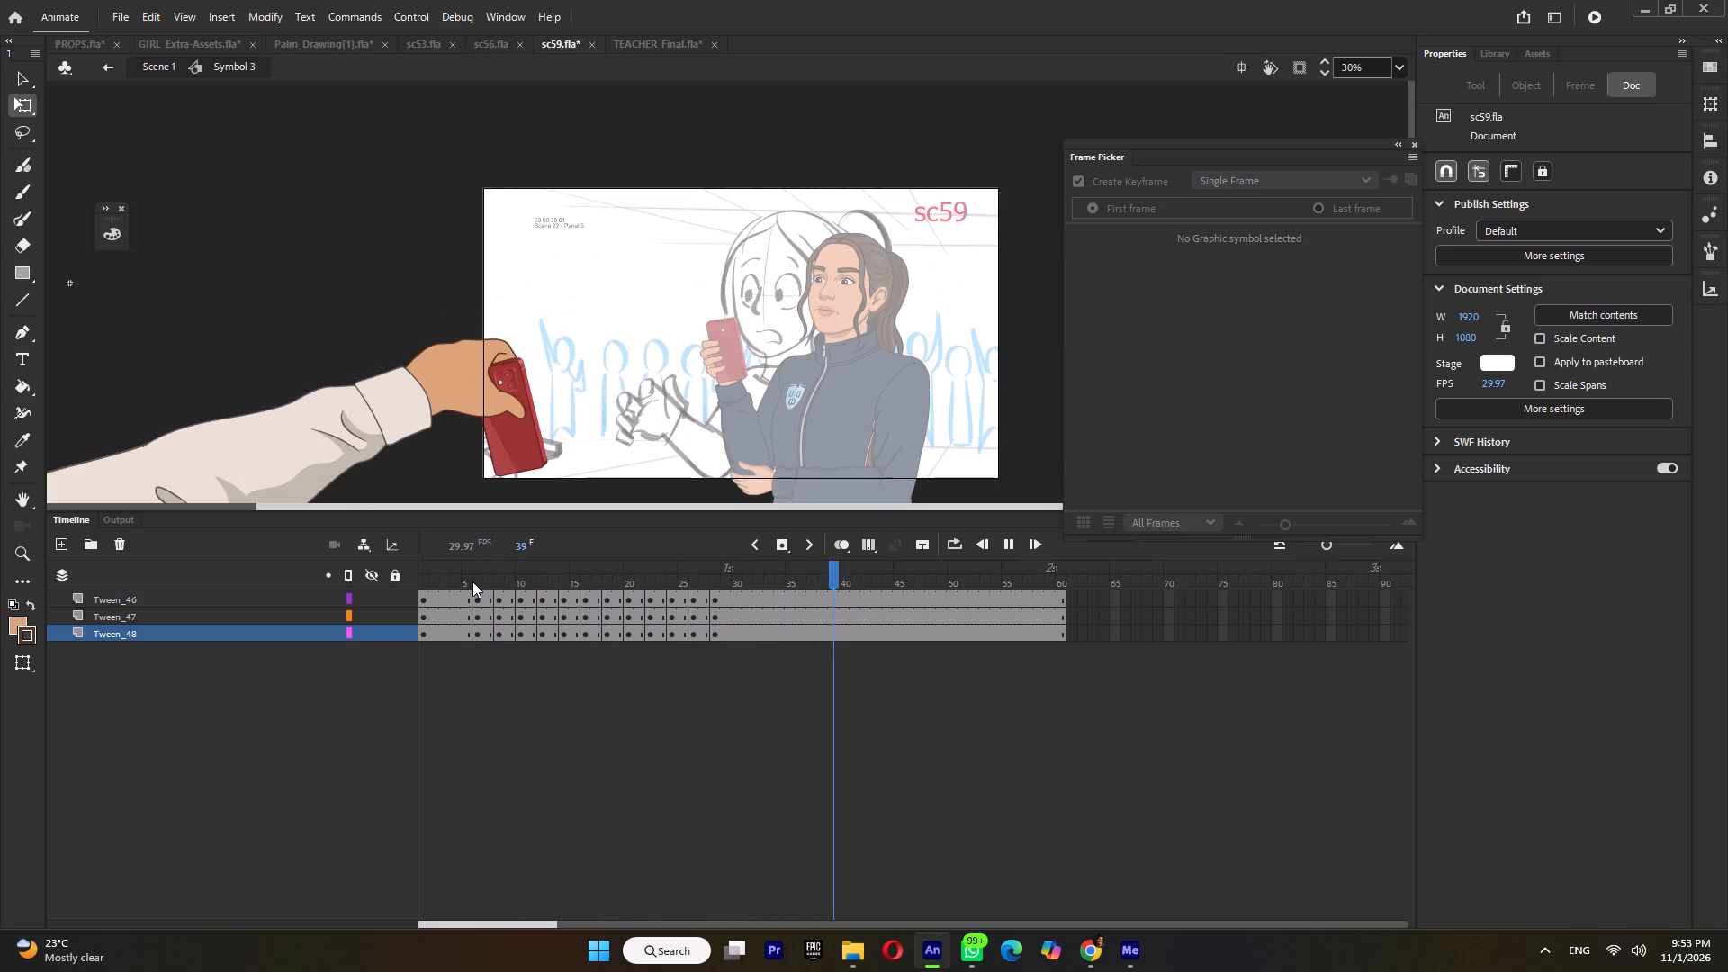
key("Return")
Return to Scene 1 and save the sc59 file.
double_click(408, 261)
scroll(408, 261, "down", 5, "ctrl")
key("ctrl+s")
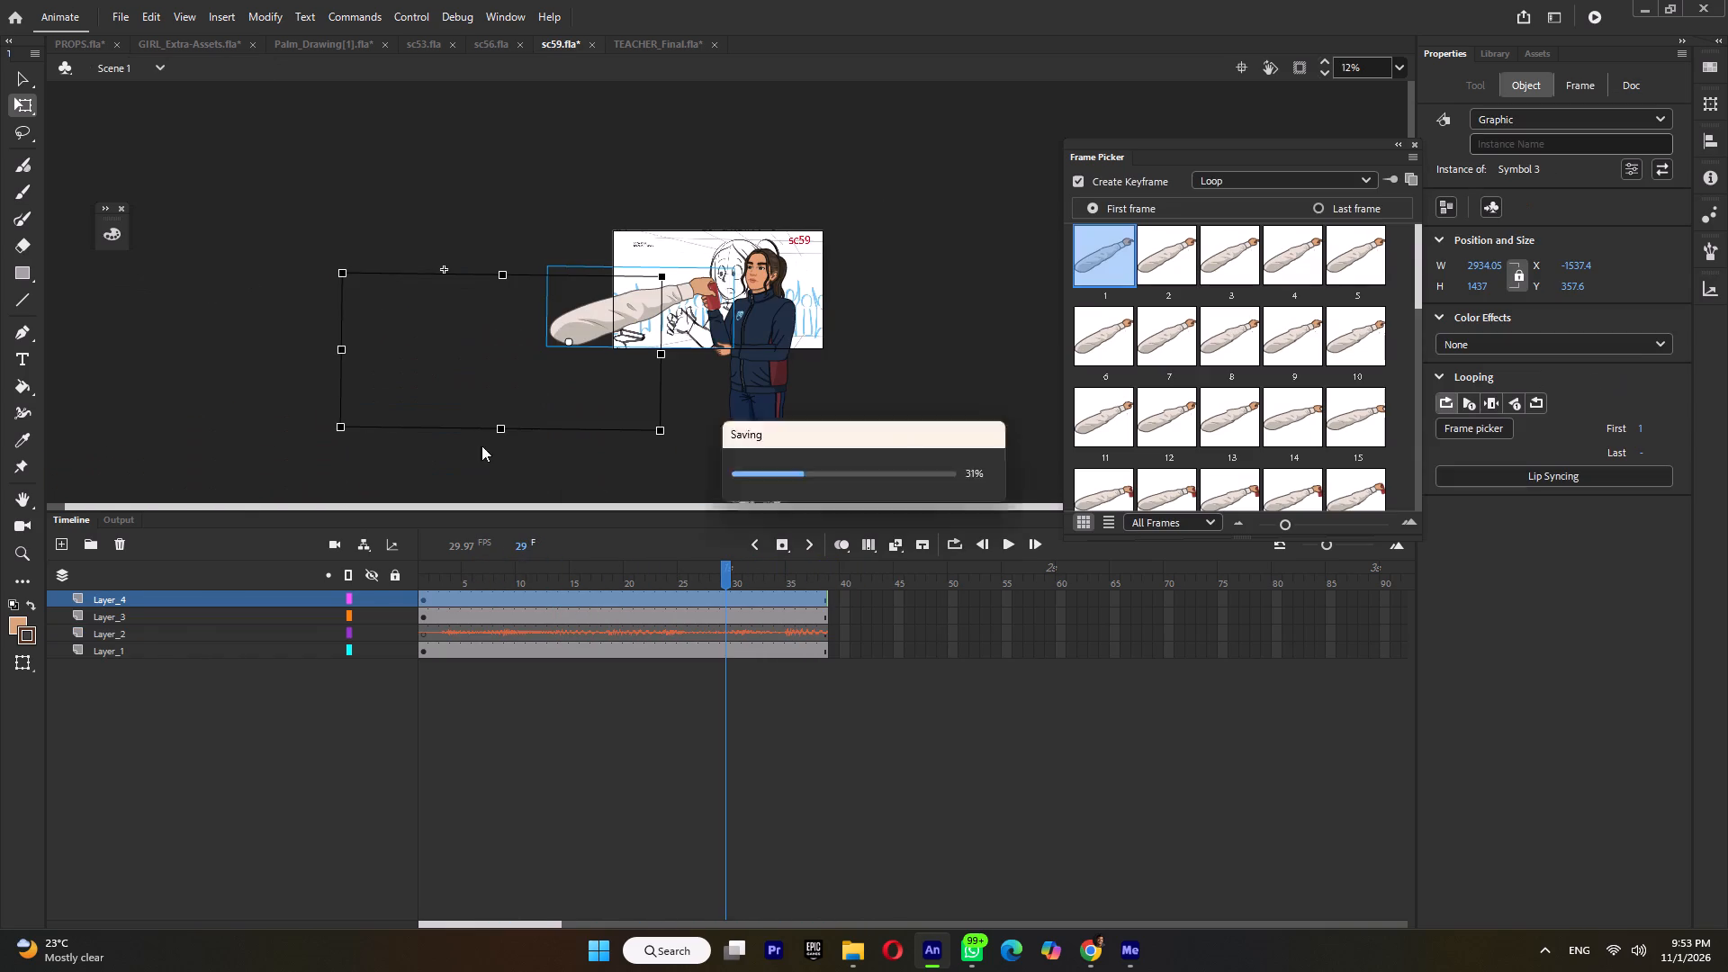
Play back the full scene from the start and scrub around frame 14 to examine the moment of the grip.
left_click_drag(441, 580, 365, 598)
key("Return")
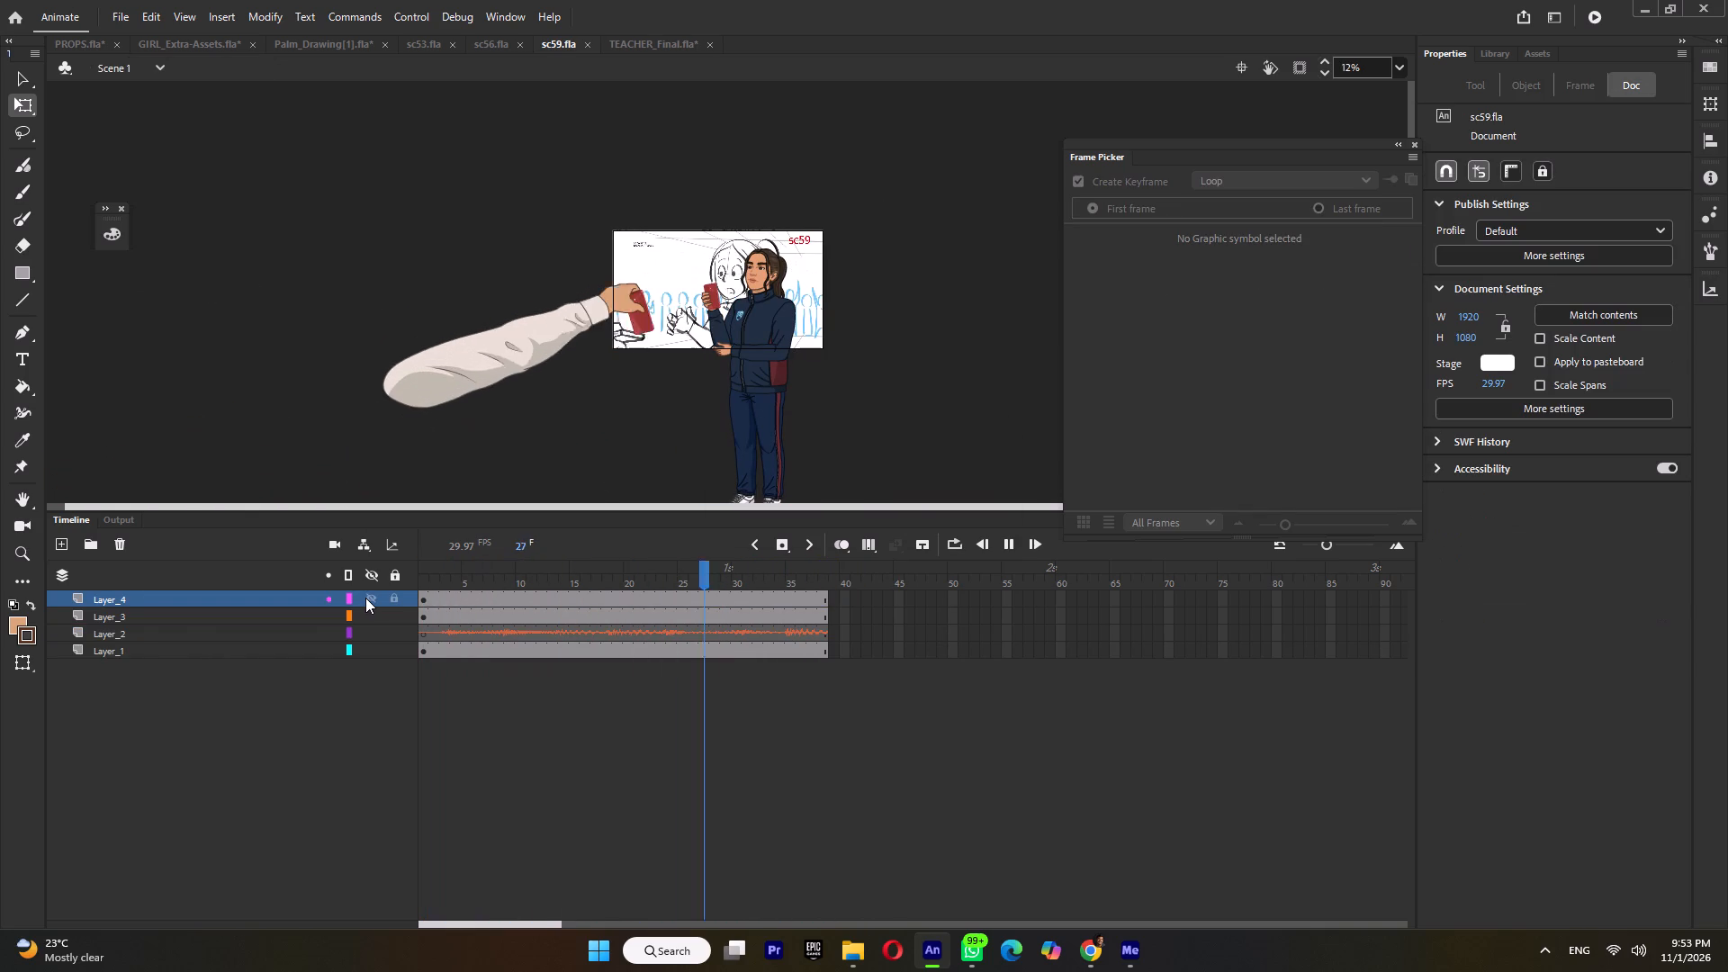
key("Return")
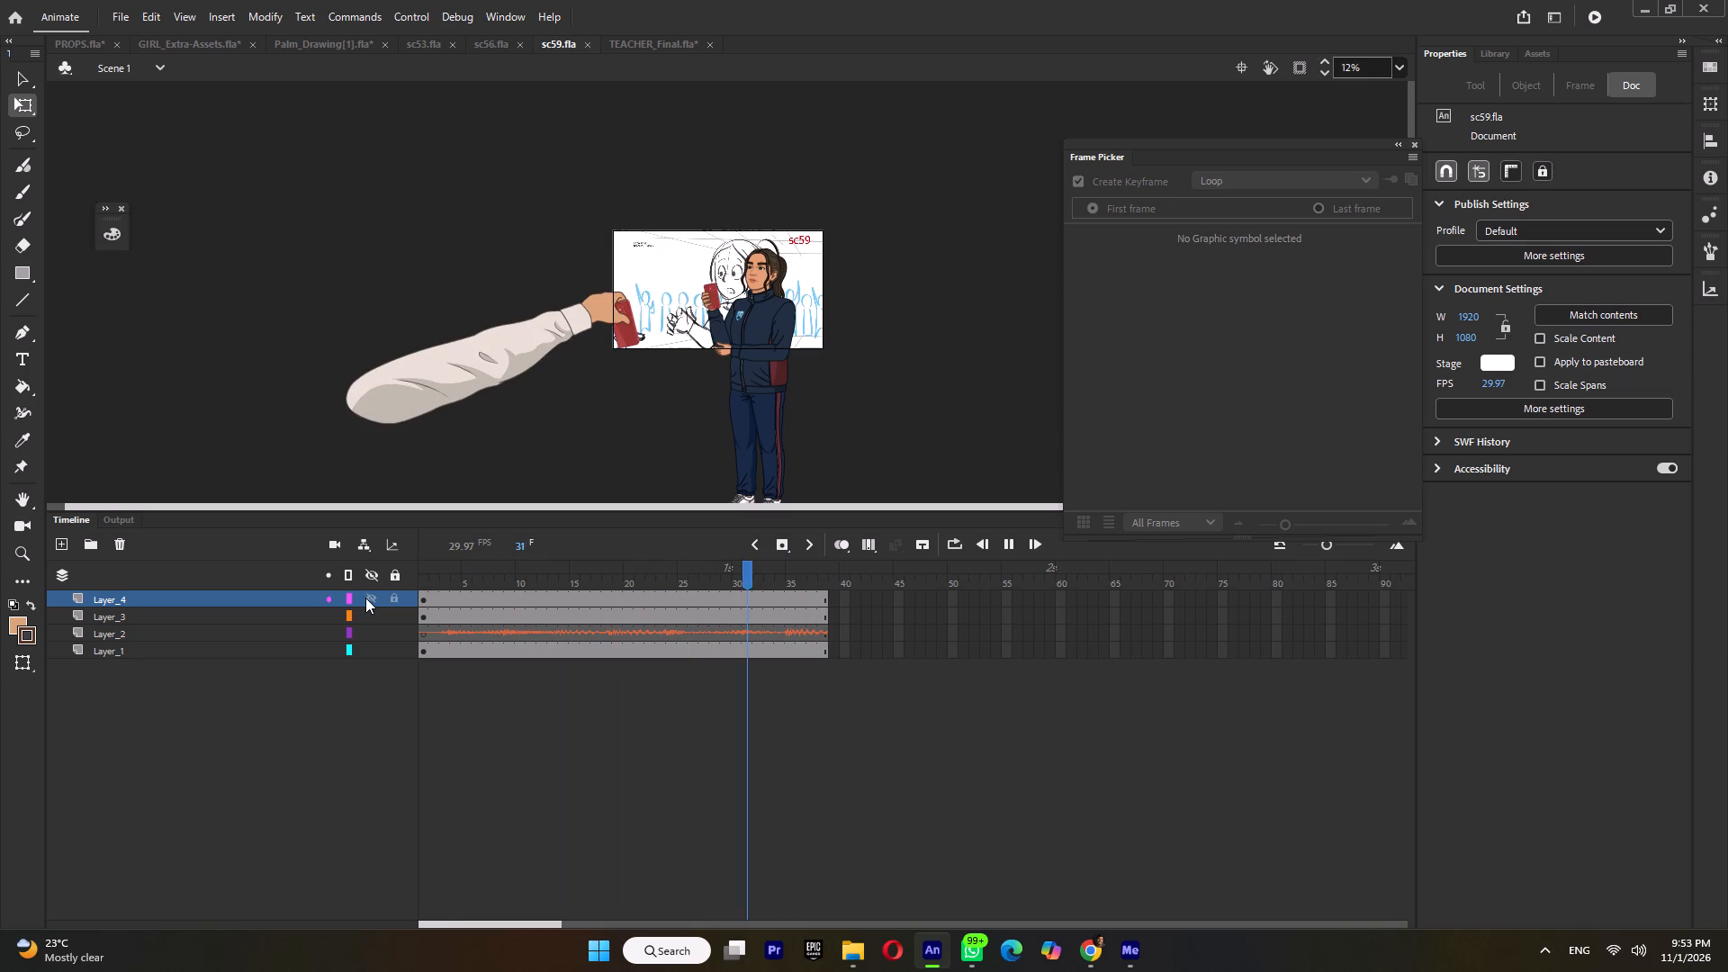
key("Return")
key("Return")
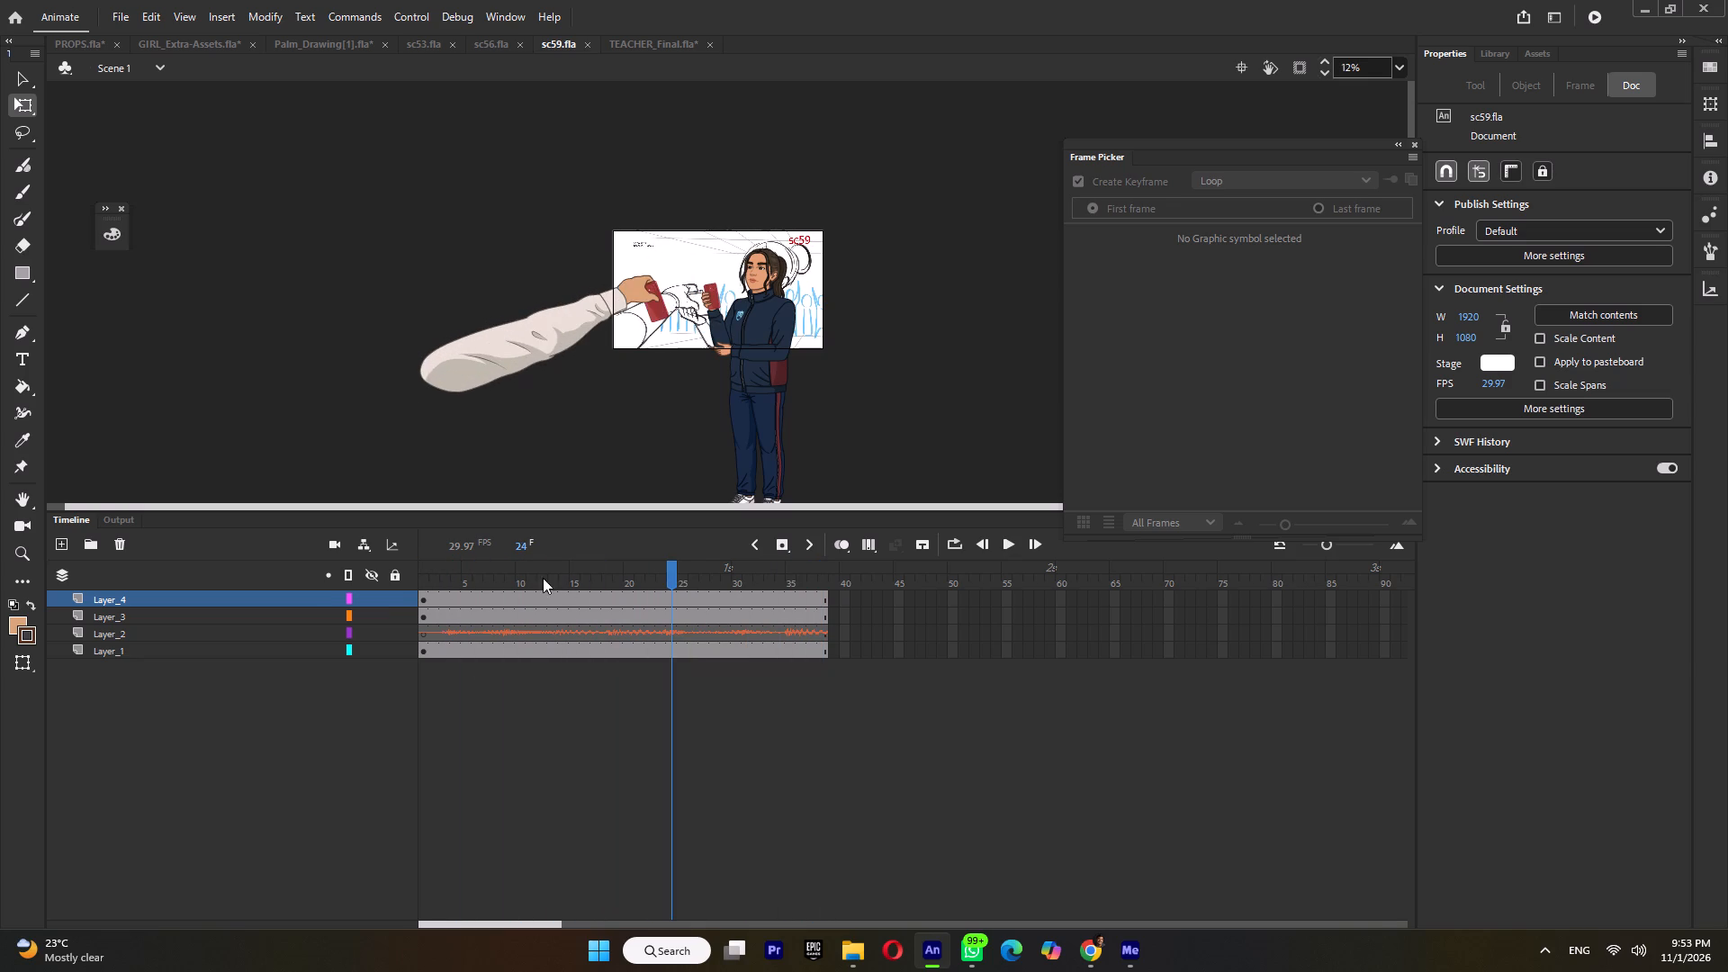
left_click_drag(543, 578, 569, 598)
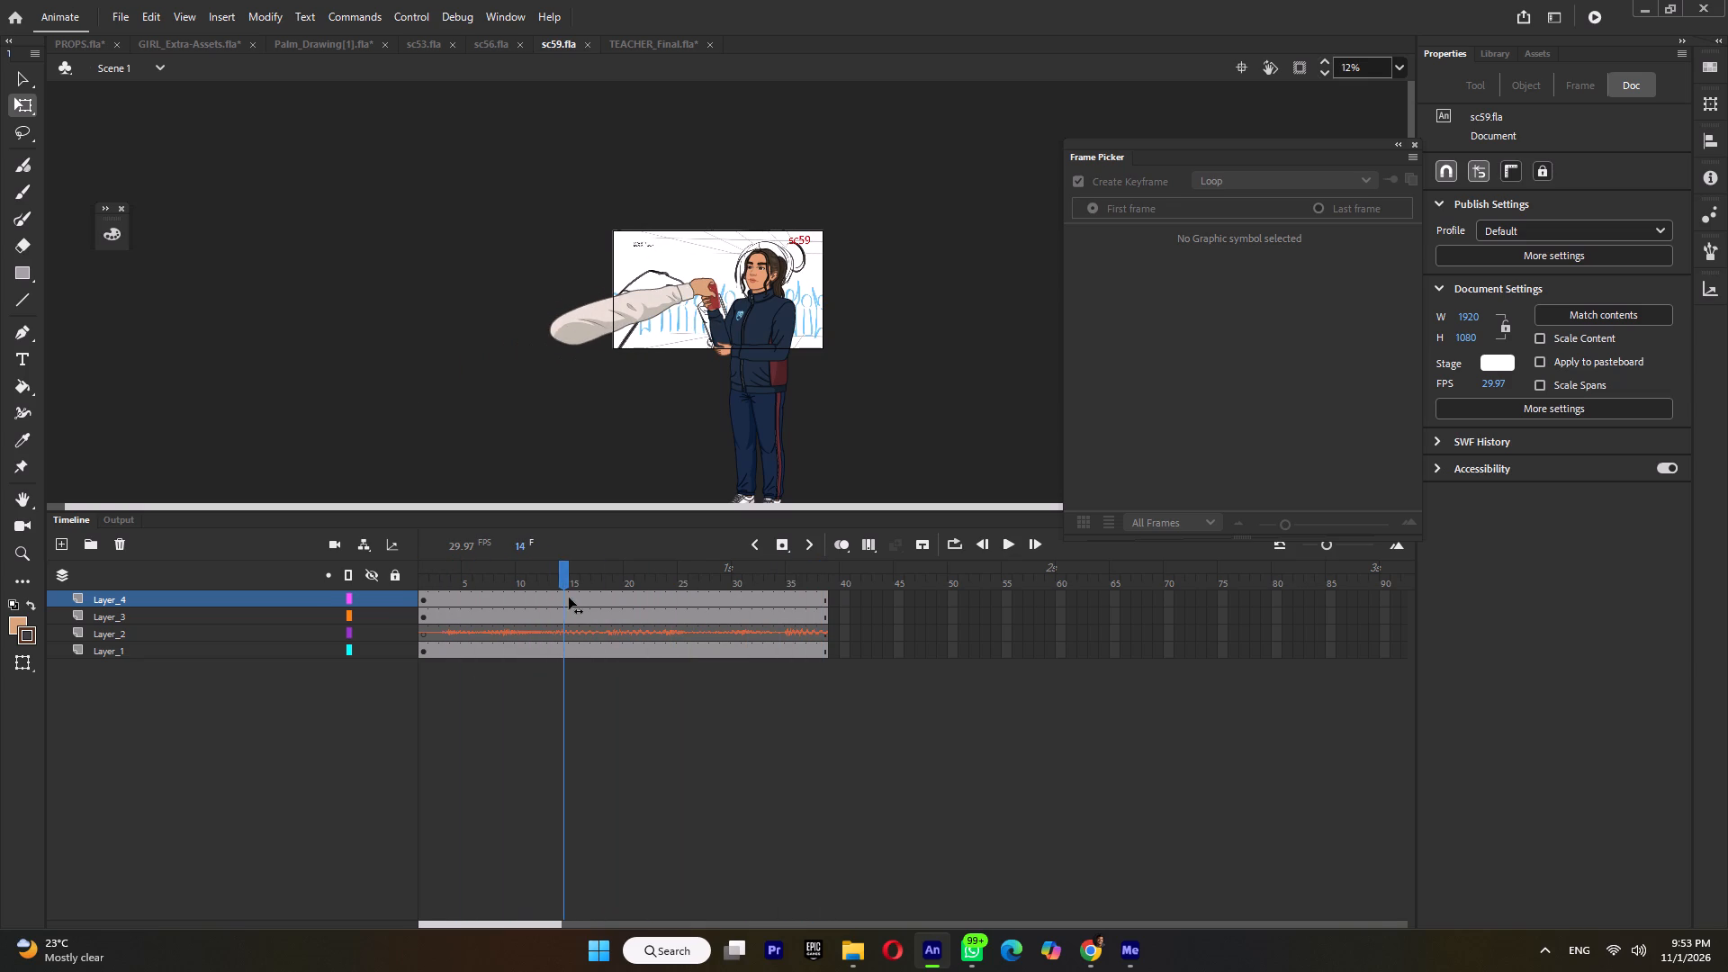
left_click_drag(569, 598, 562, 606)
Inside the girl's symbol, insert keyframes at frame 16 on all of her body layers.
scroll(730, 308, "up", 9, "ctrl")
double_click(710, 298)
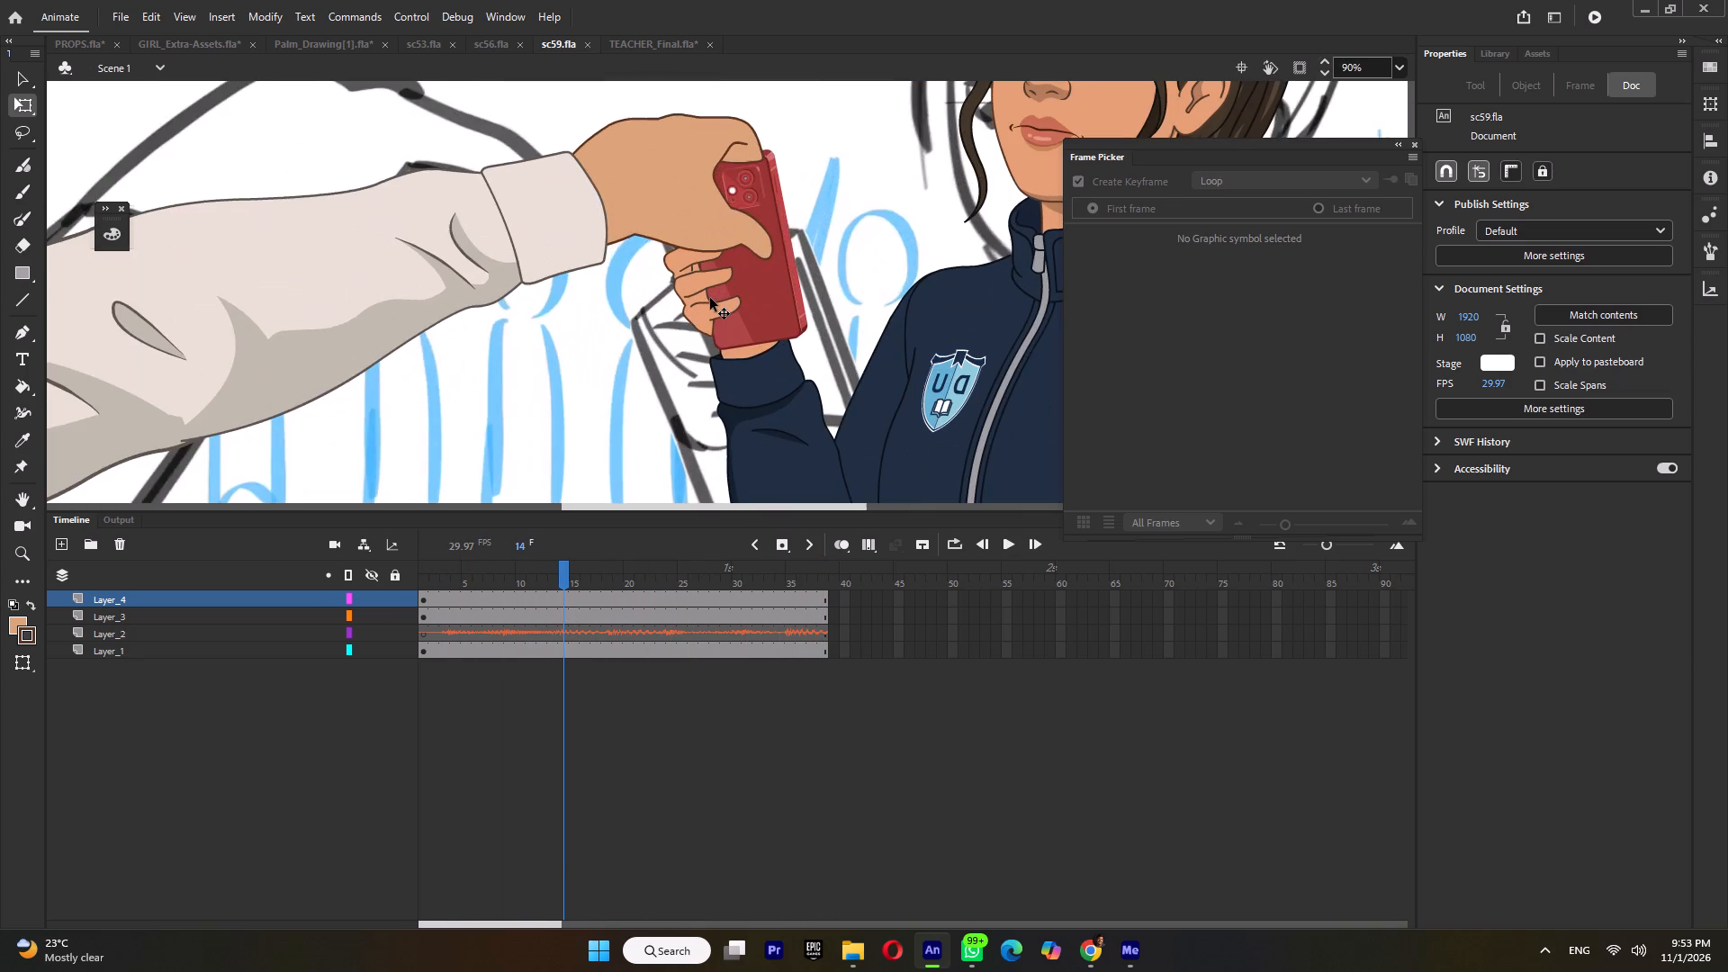
double_click(576, 436)
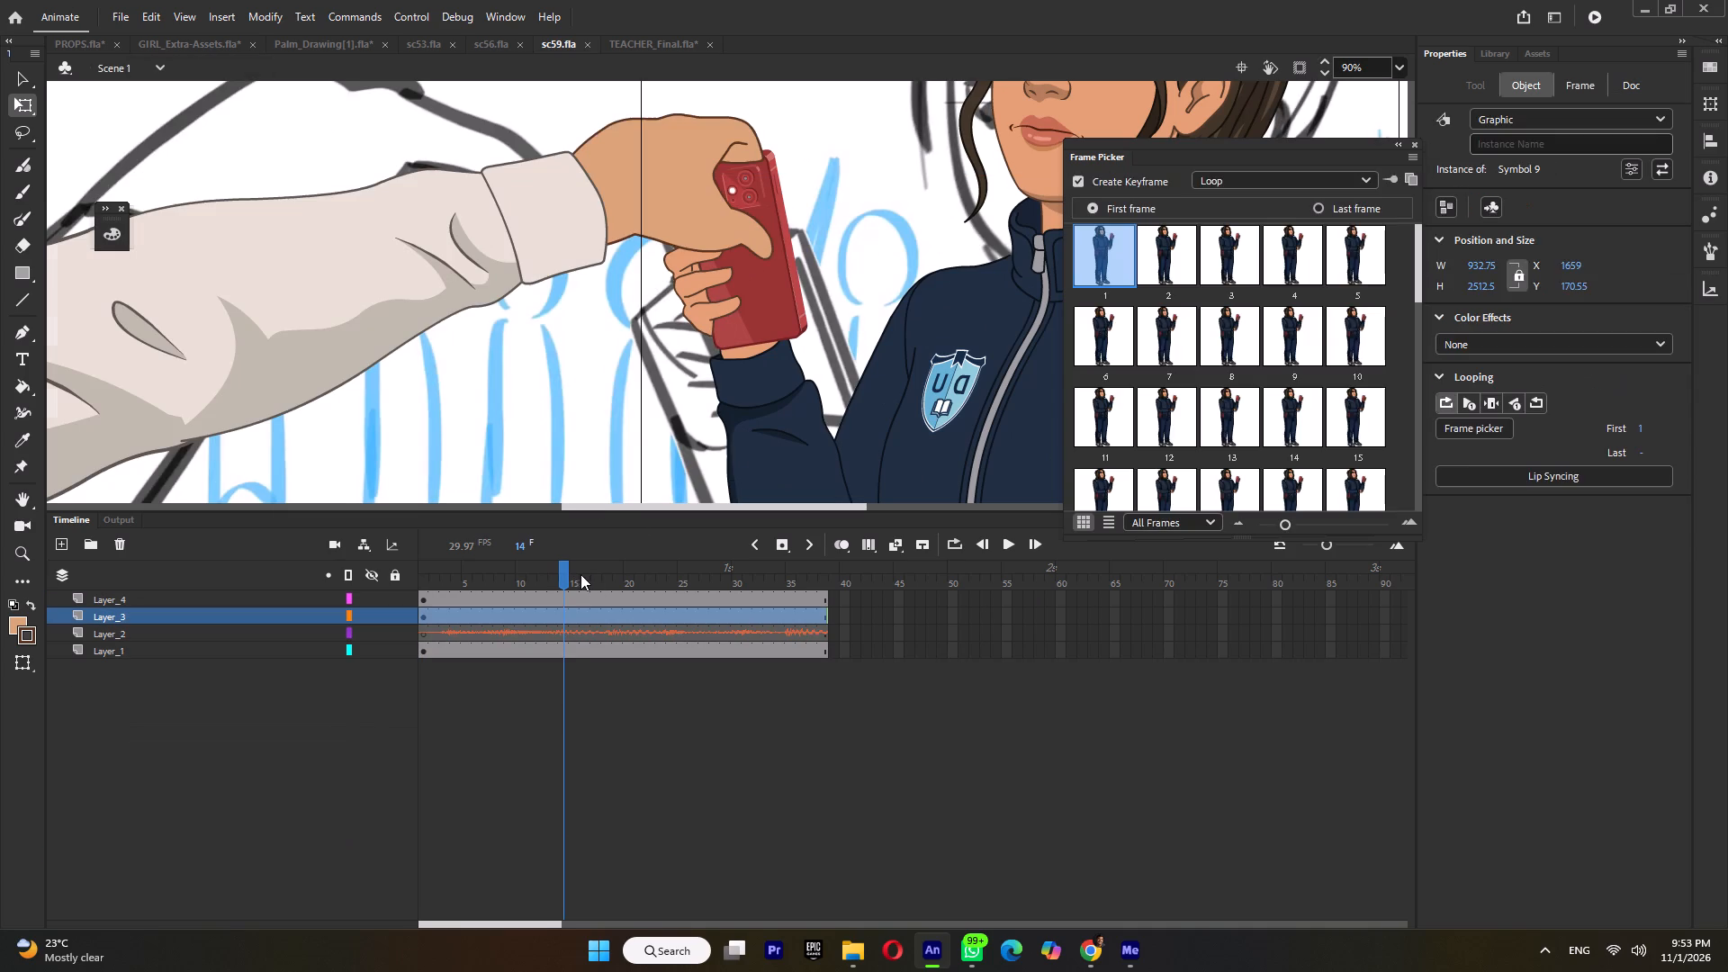
left_click_drag(568, 579, 584, 589)
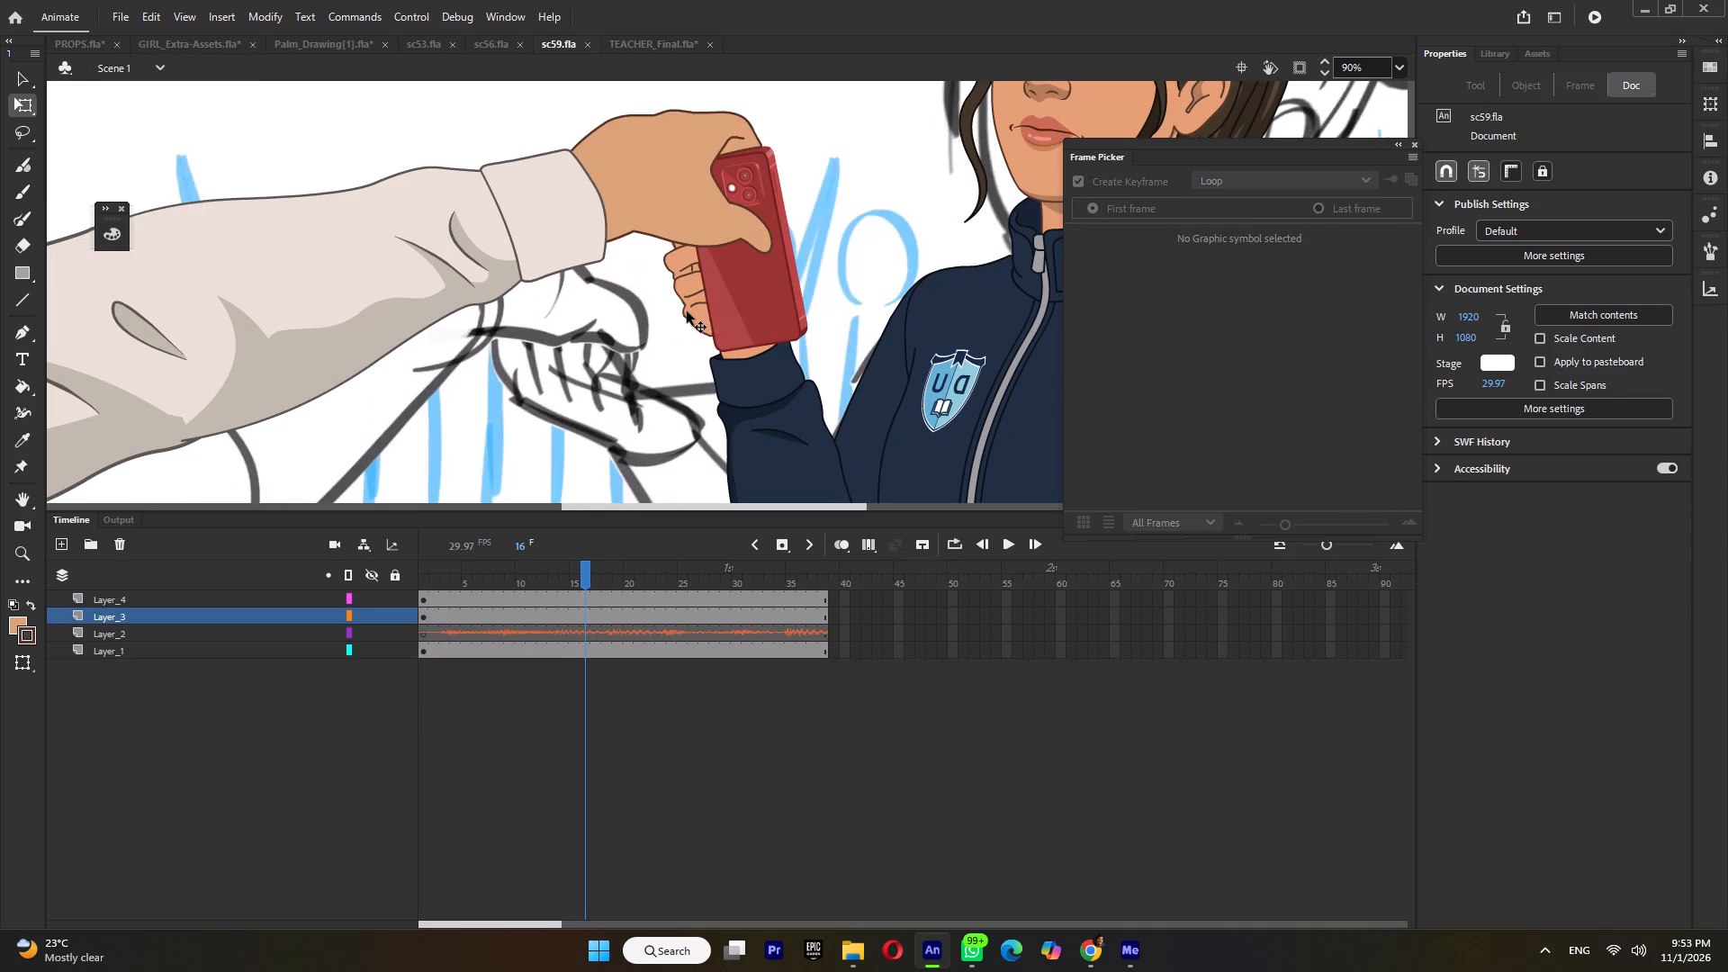
double_click(687, 311)
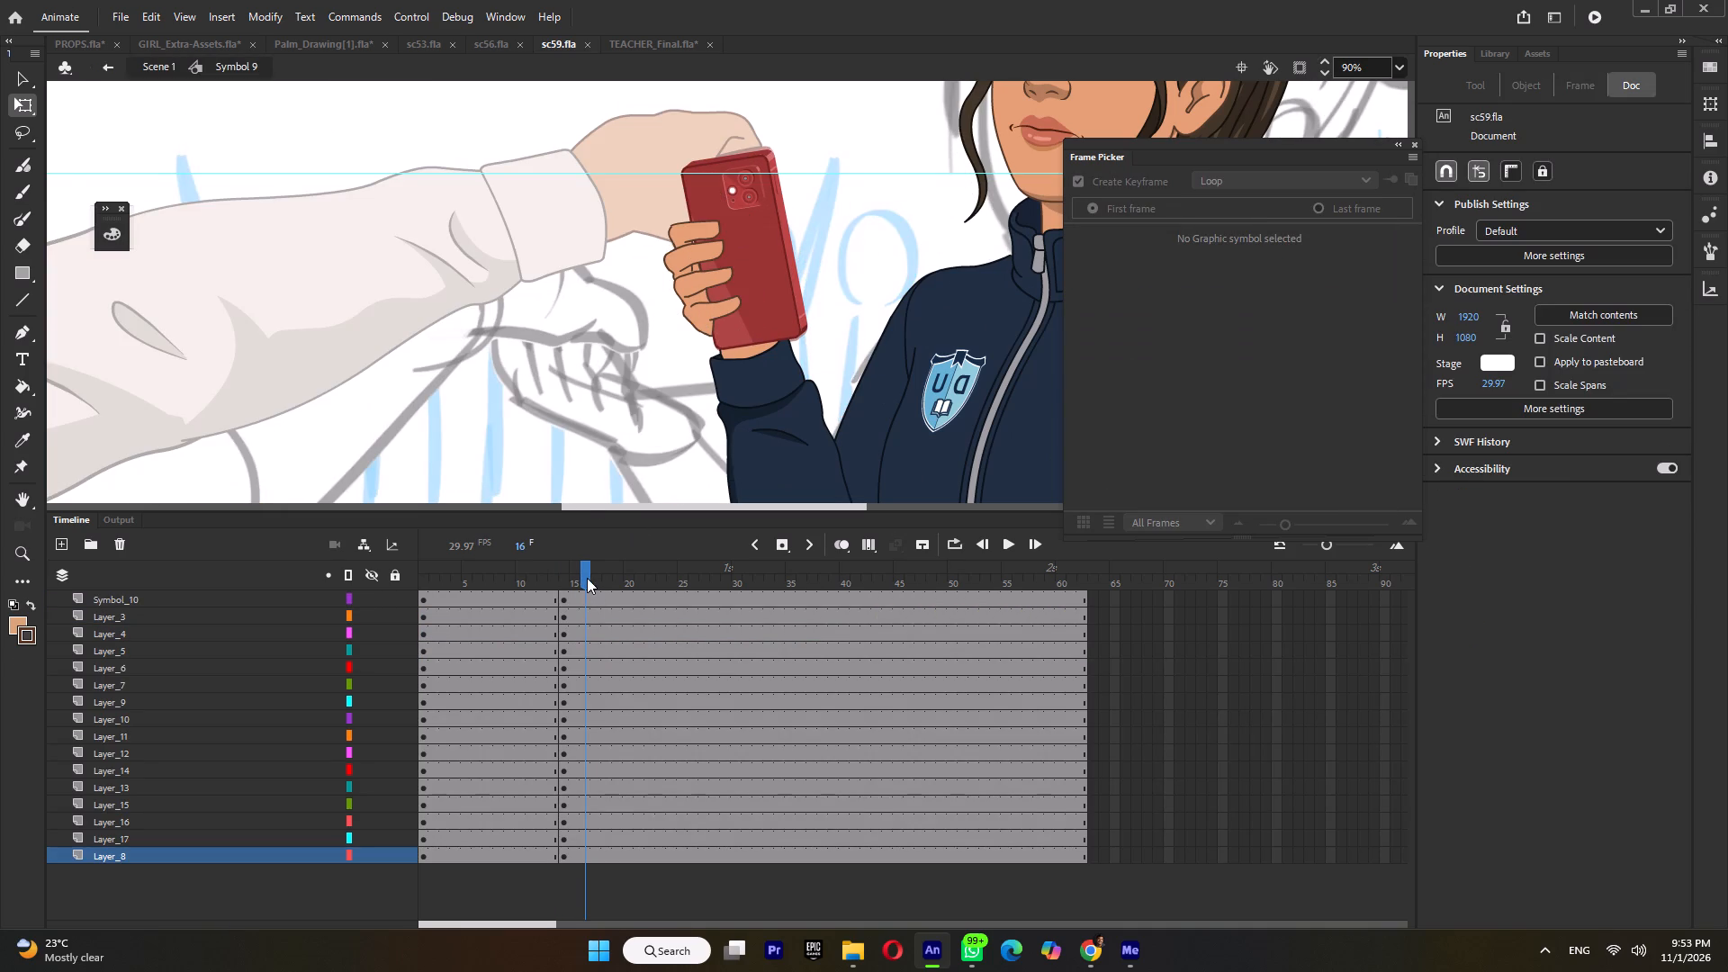
double_click(586, 578)
key("F6")
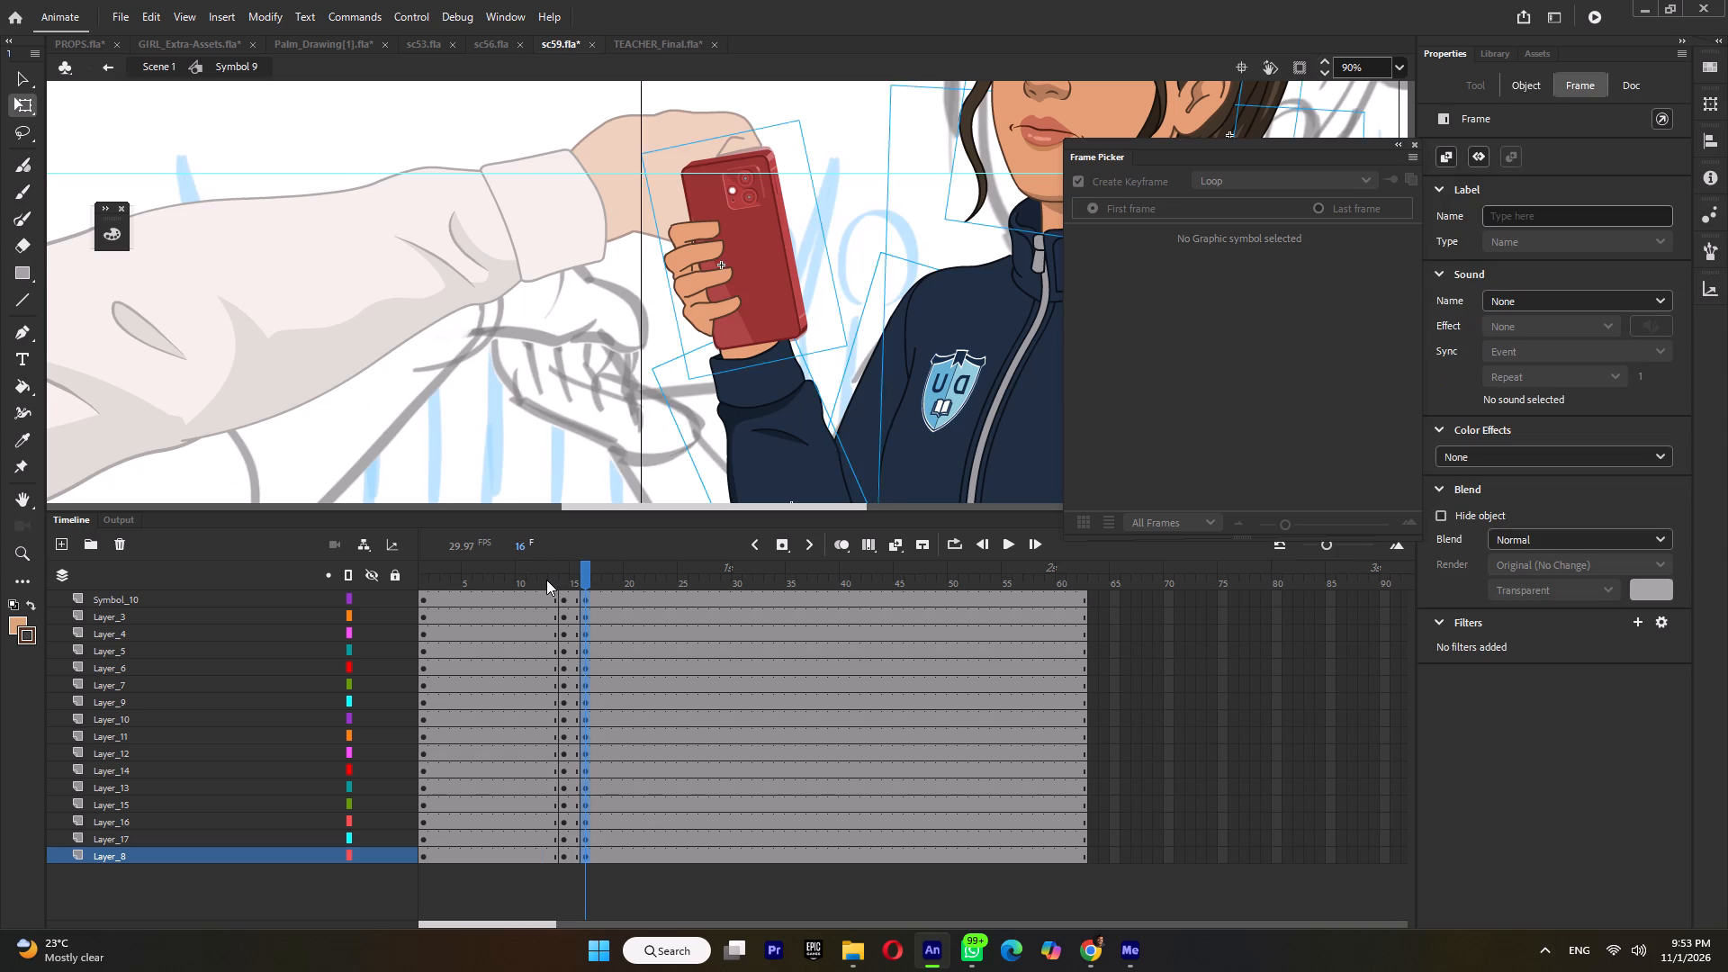
On frame 14 inside the girl's symbol, rotate her phone hand slightly counterclockwise, and return to Scene 1.
left_click(546, 580)
left_click(564, 580)
left_click(731, 292)
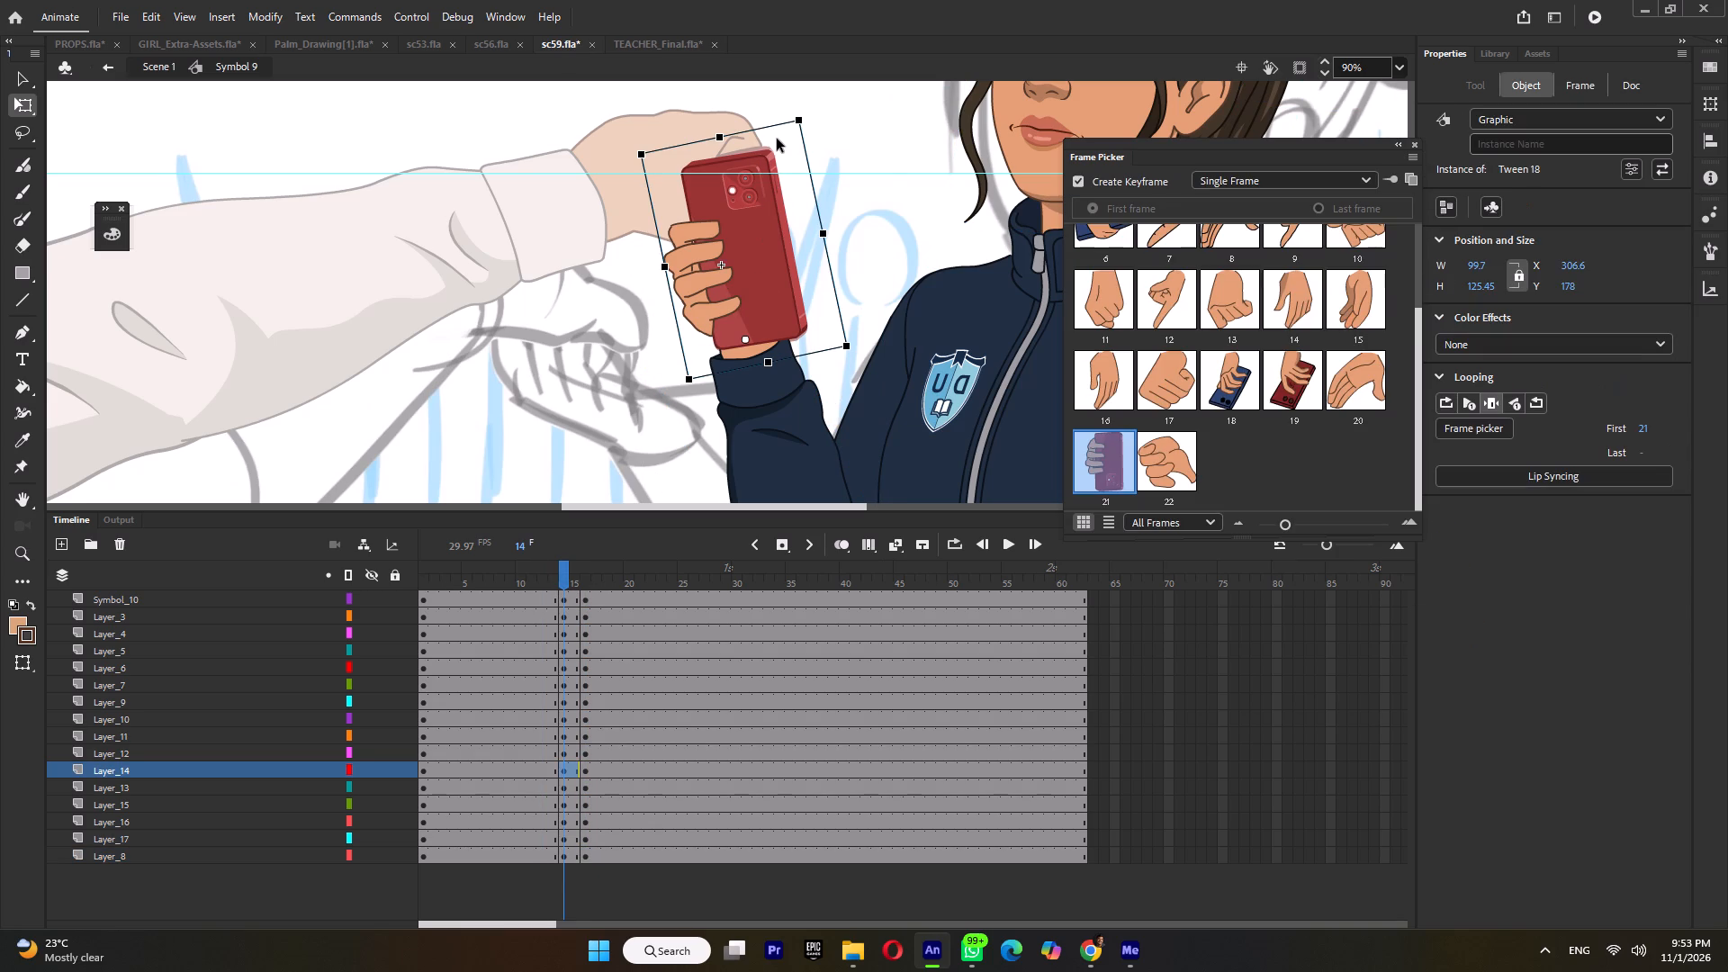
left_click(751, 400, "shift")
scroll(758, 310, "down", 3, "ctrl")
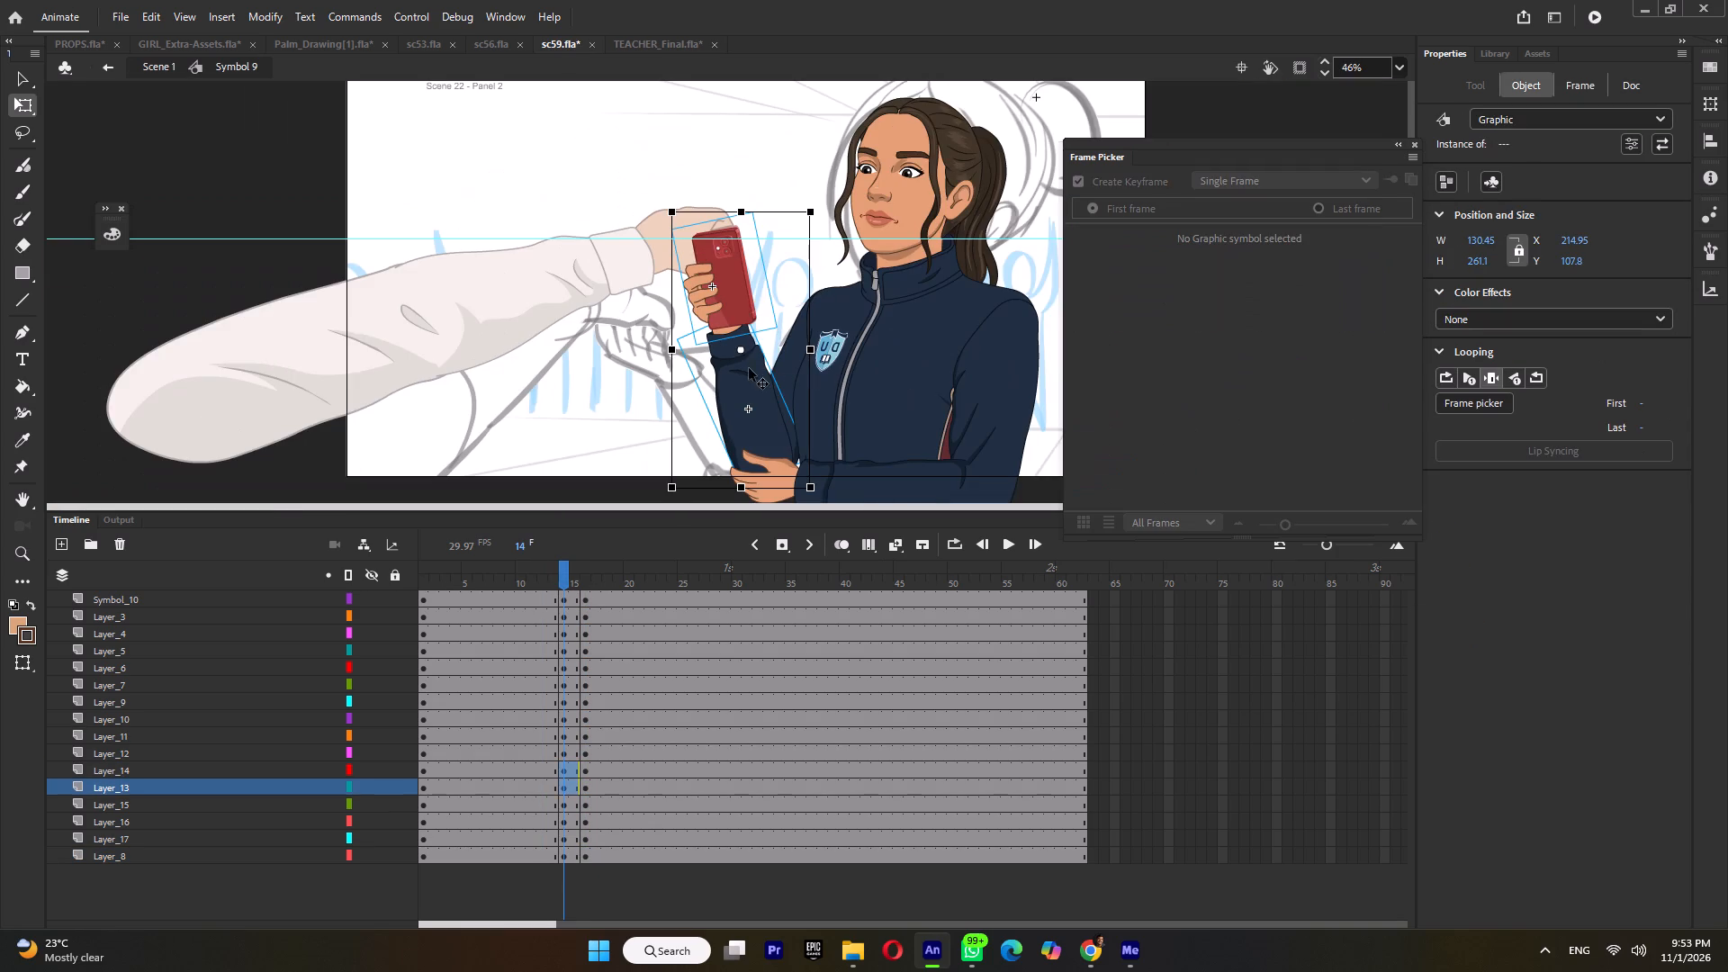
left_click_drag(744, 352, 758, 468)
scroll(742, 206, "up", 2, "ctrl")
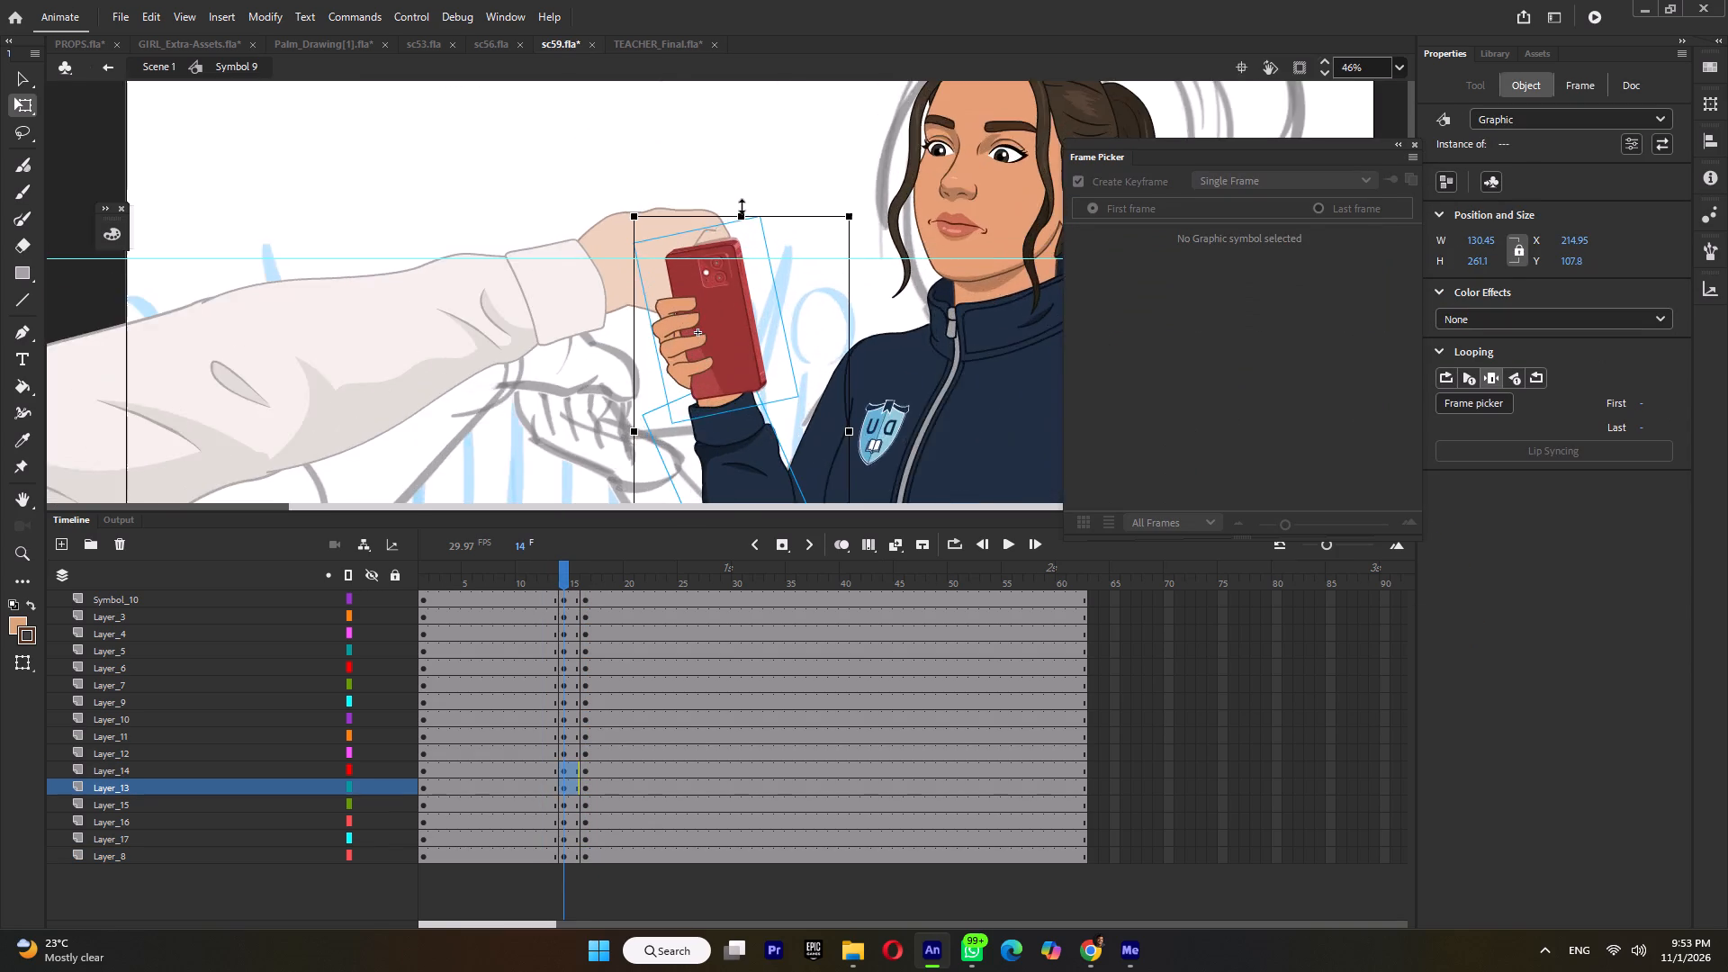
scroll(742, 215, "up", 6, "ctrl")
left_click(750, 213)
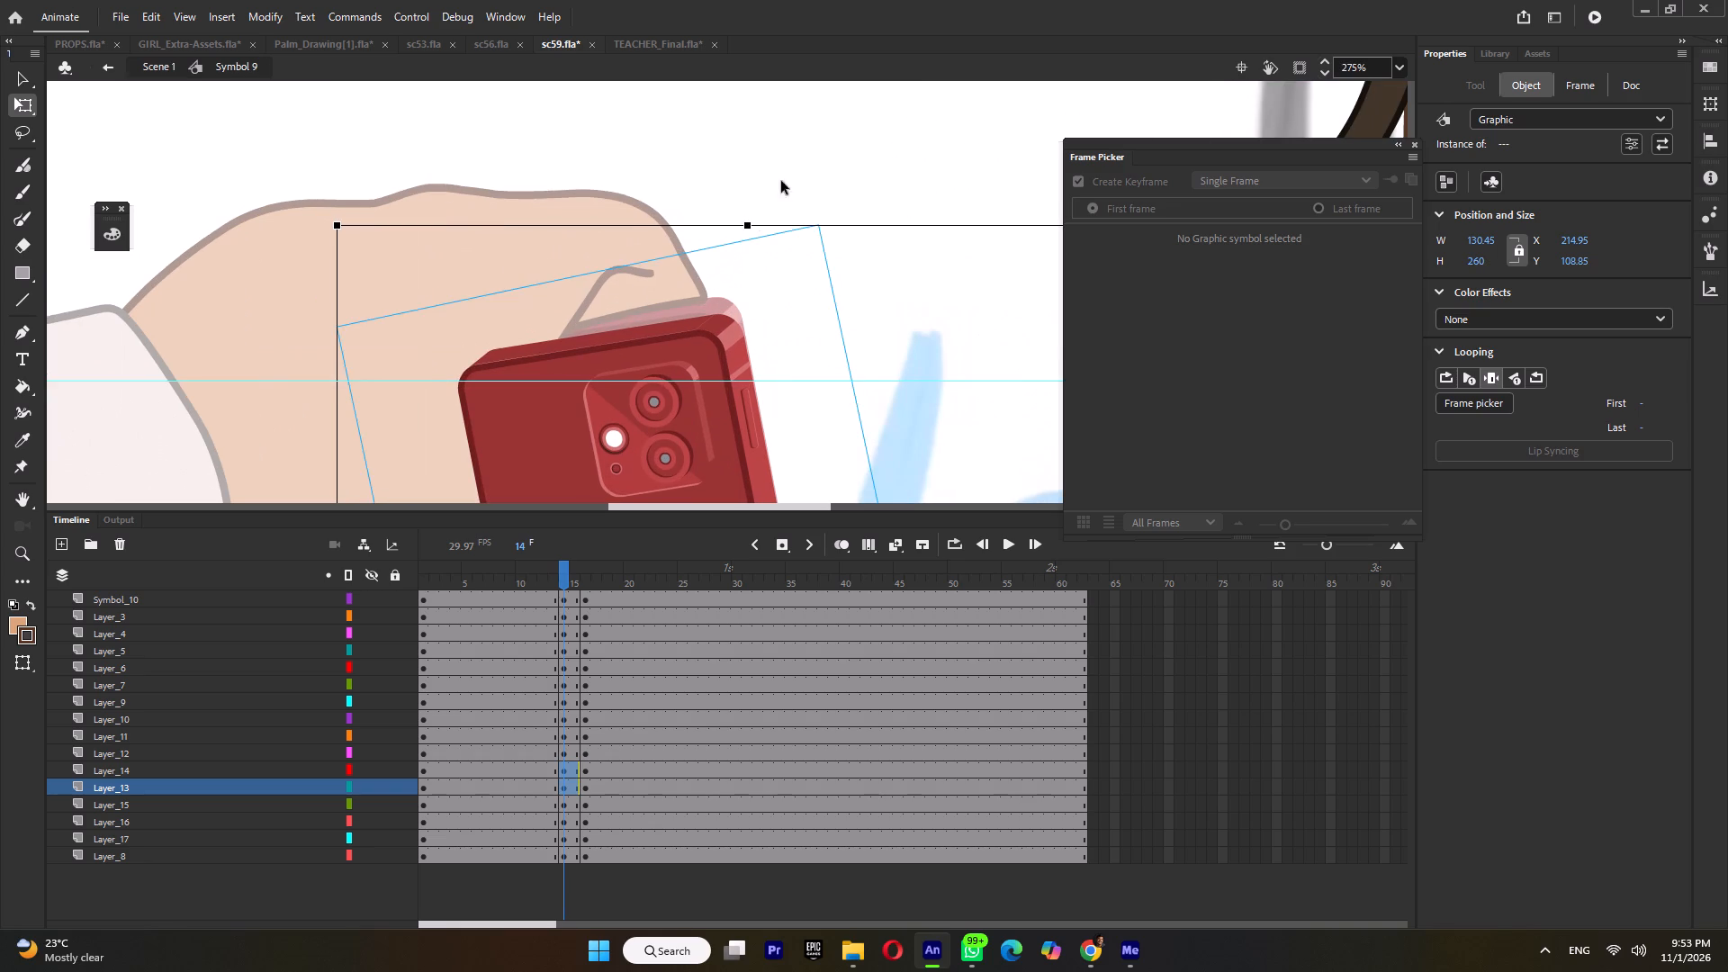
left_click(787, 167)
left_click(708, 353)
left_click_drag(830, 220, 819, 220)
scroll(819, 220, "down", 6, "ctrl")
double_click(871, 188, "ctrl")
scroll(871, 188, "down", 3, "ctrl")
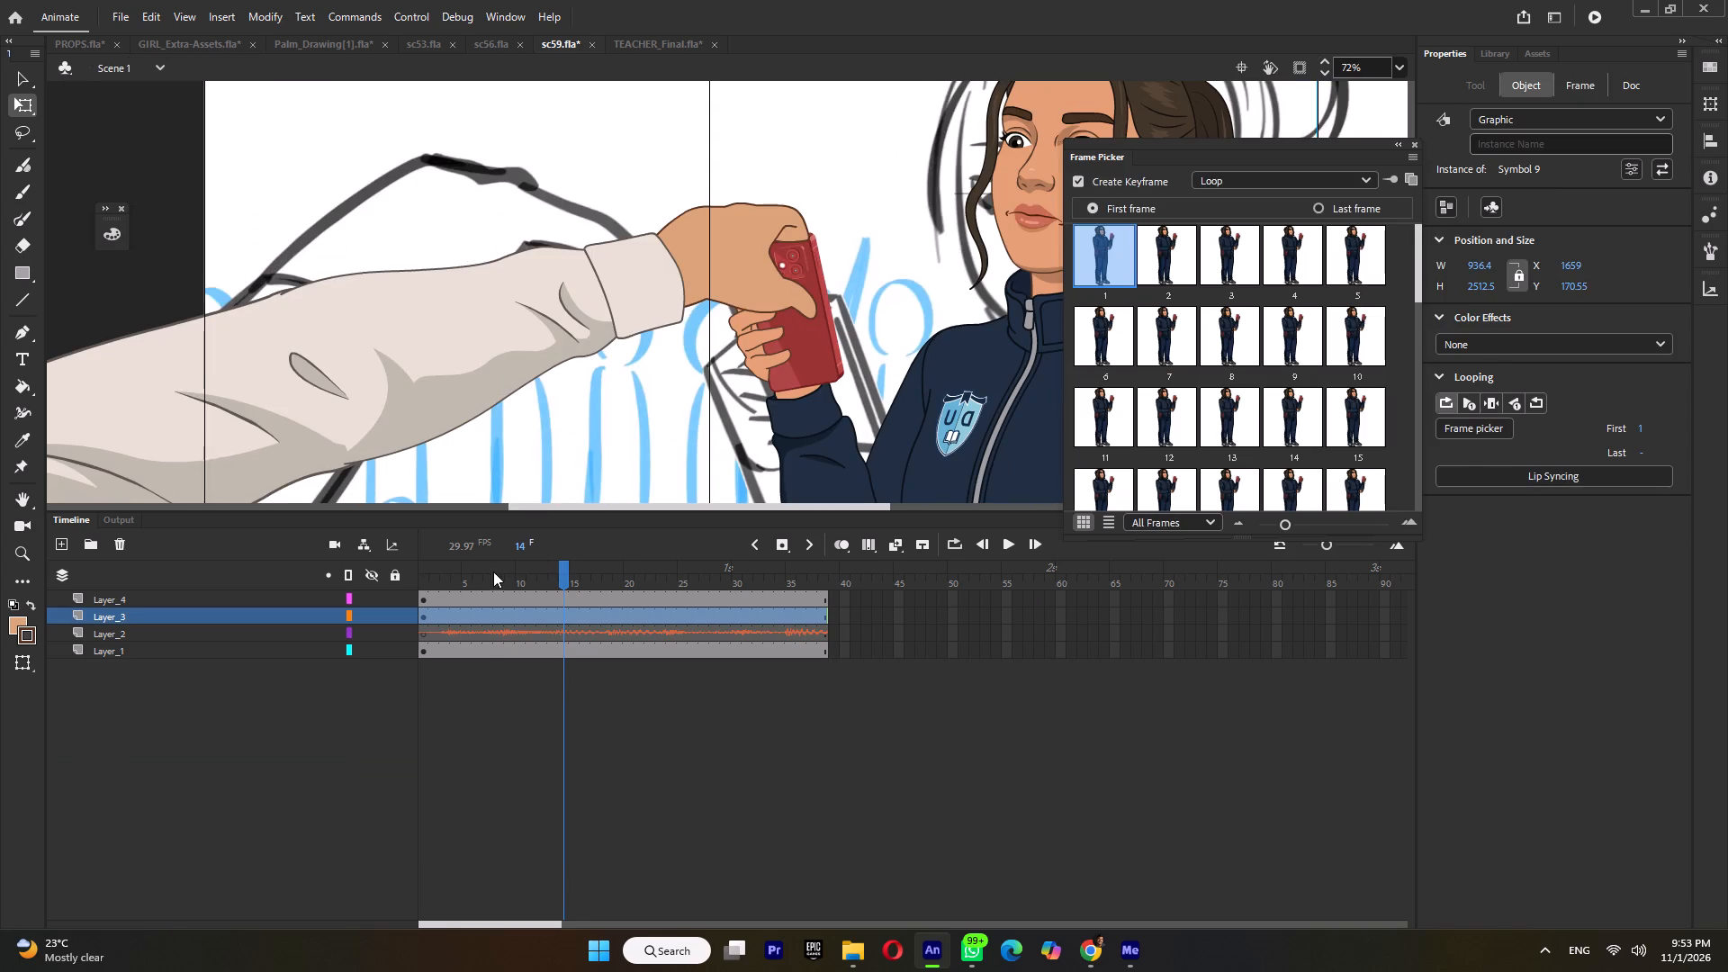
Play back the grab in Scene 1 and compare the girl's hand against the teacher's grip at frames 14 and 16.
left_click(493, 571)
key("Return")
left_click(492, 569)
key("Return")
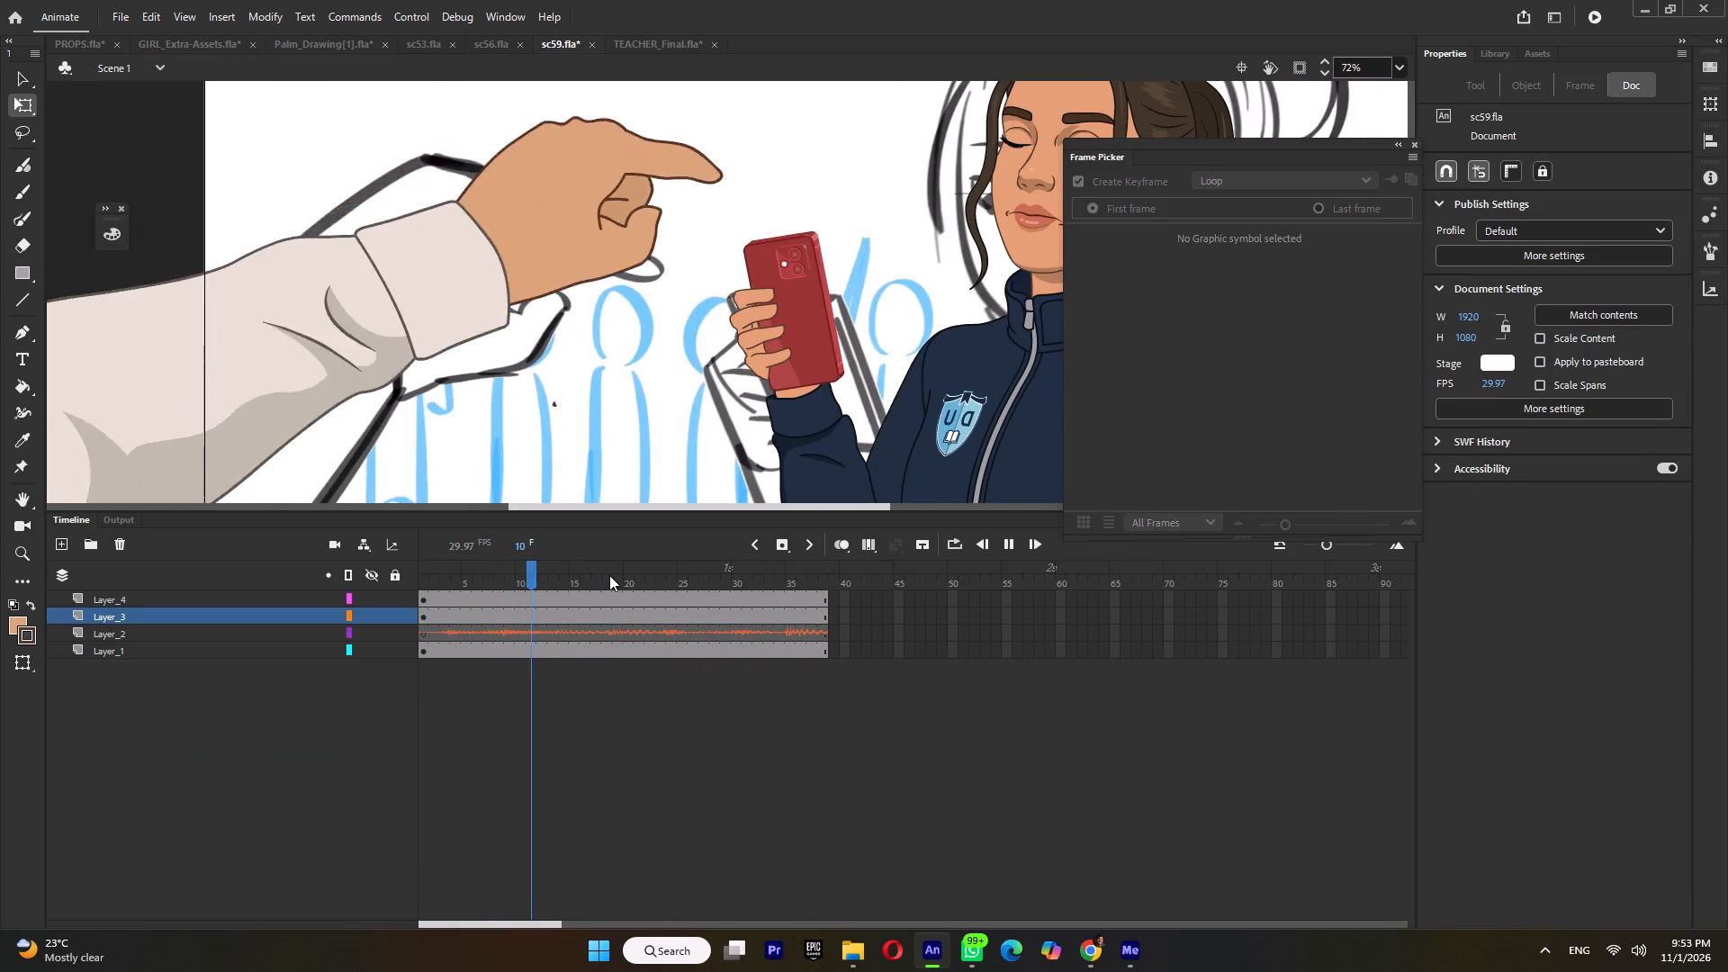
key("Return")
left_click_drag(583, 580, 567, 594)
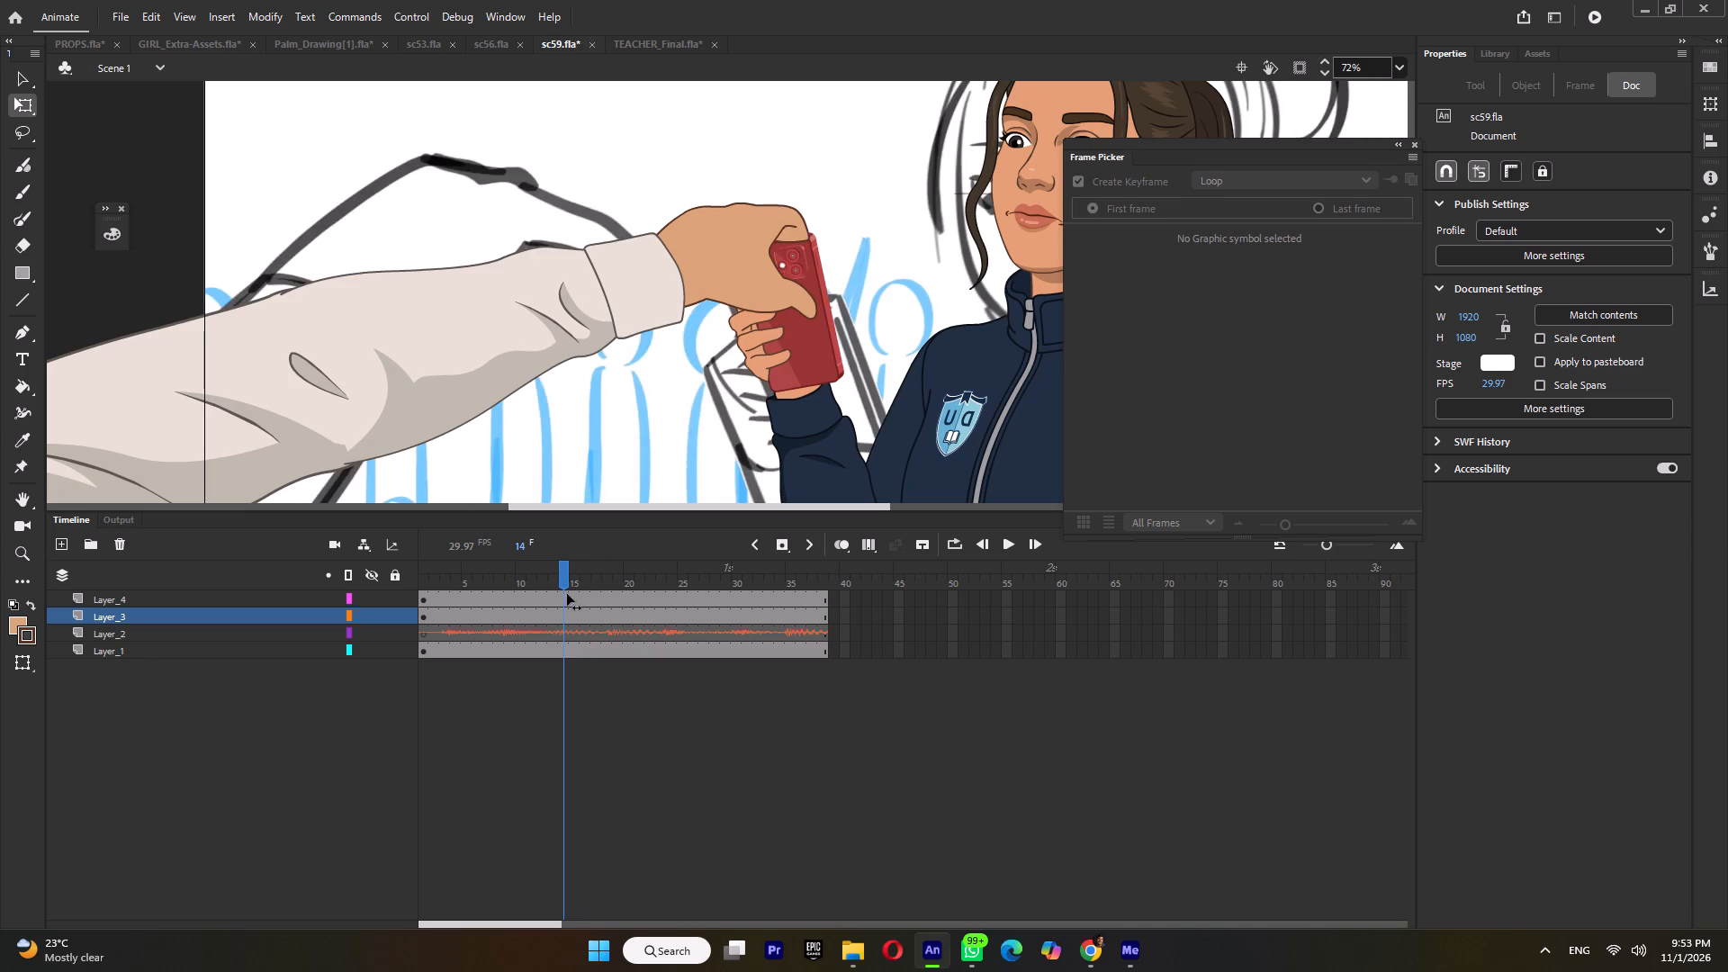
left_click_drag(567, 594, 584, 599)
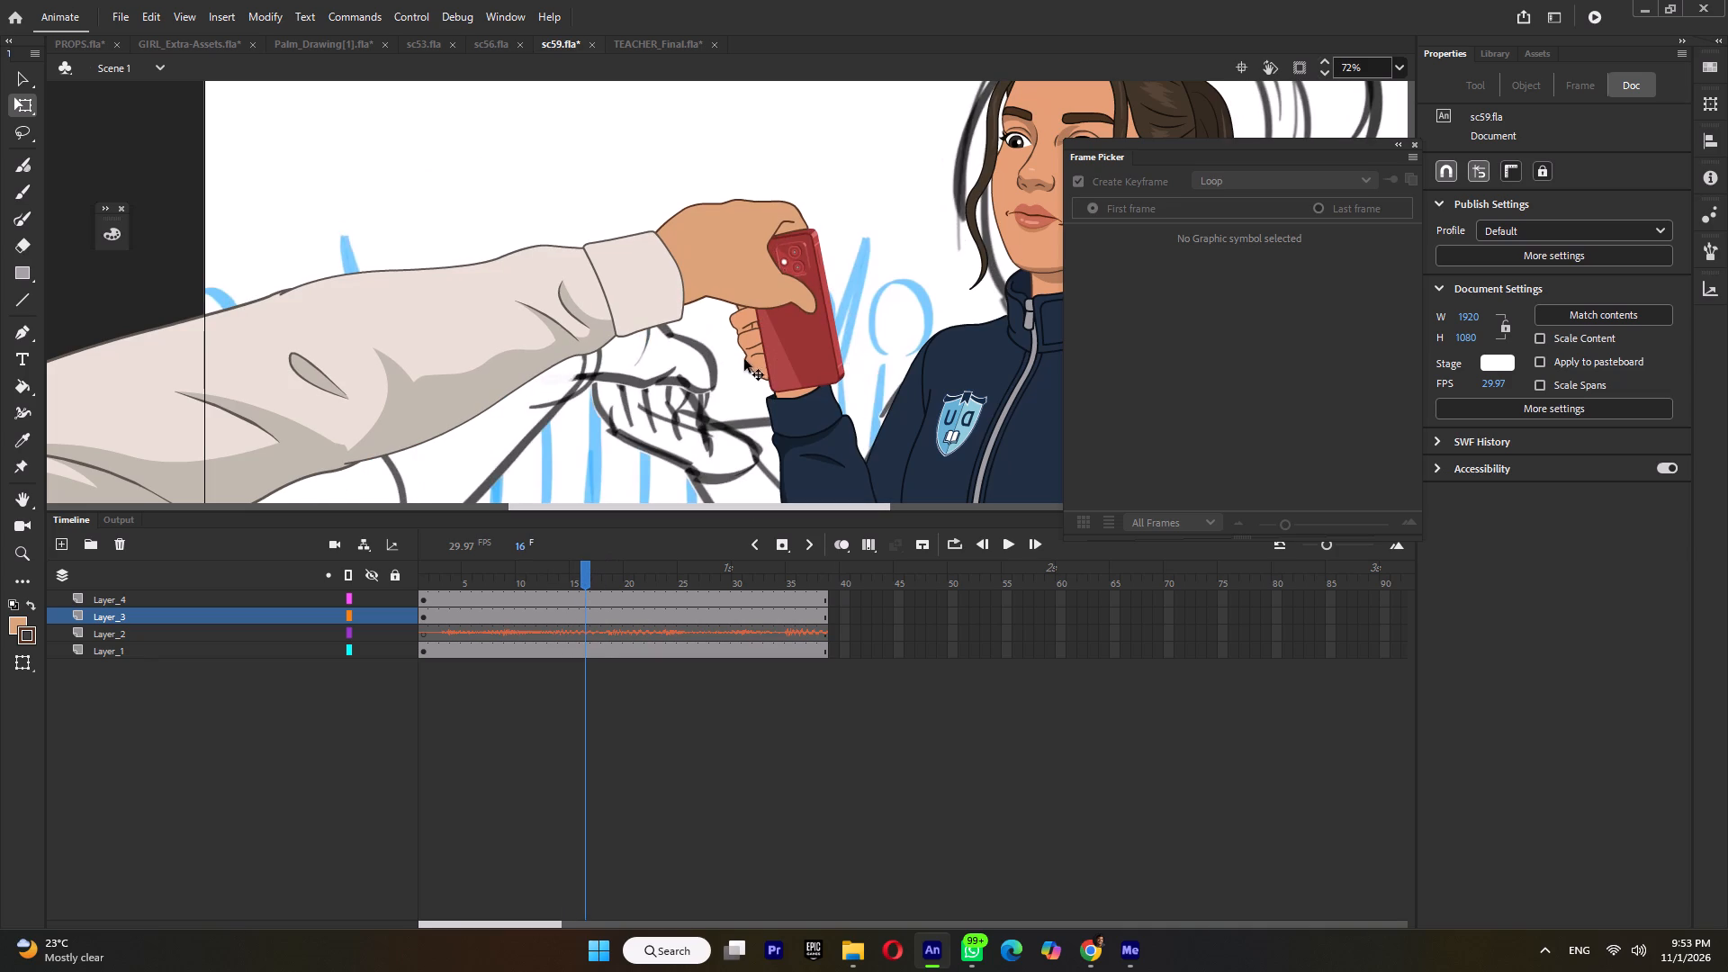
On frame 16 inside the girl's symbol, swap her phone hand for the empty closed hand, drawing 22.
double_click(799, 426)
left_click(720, 409)
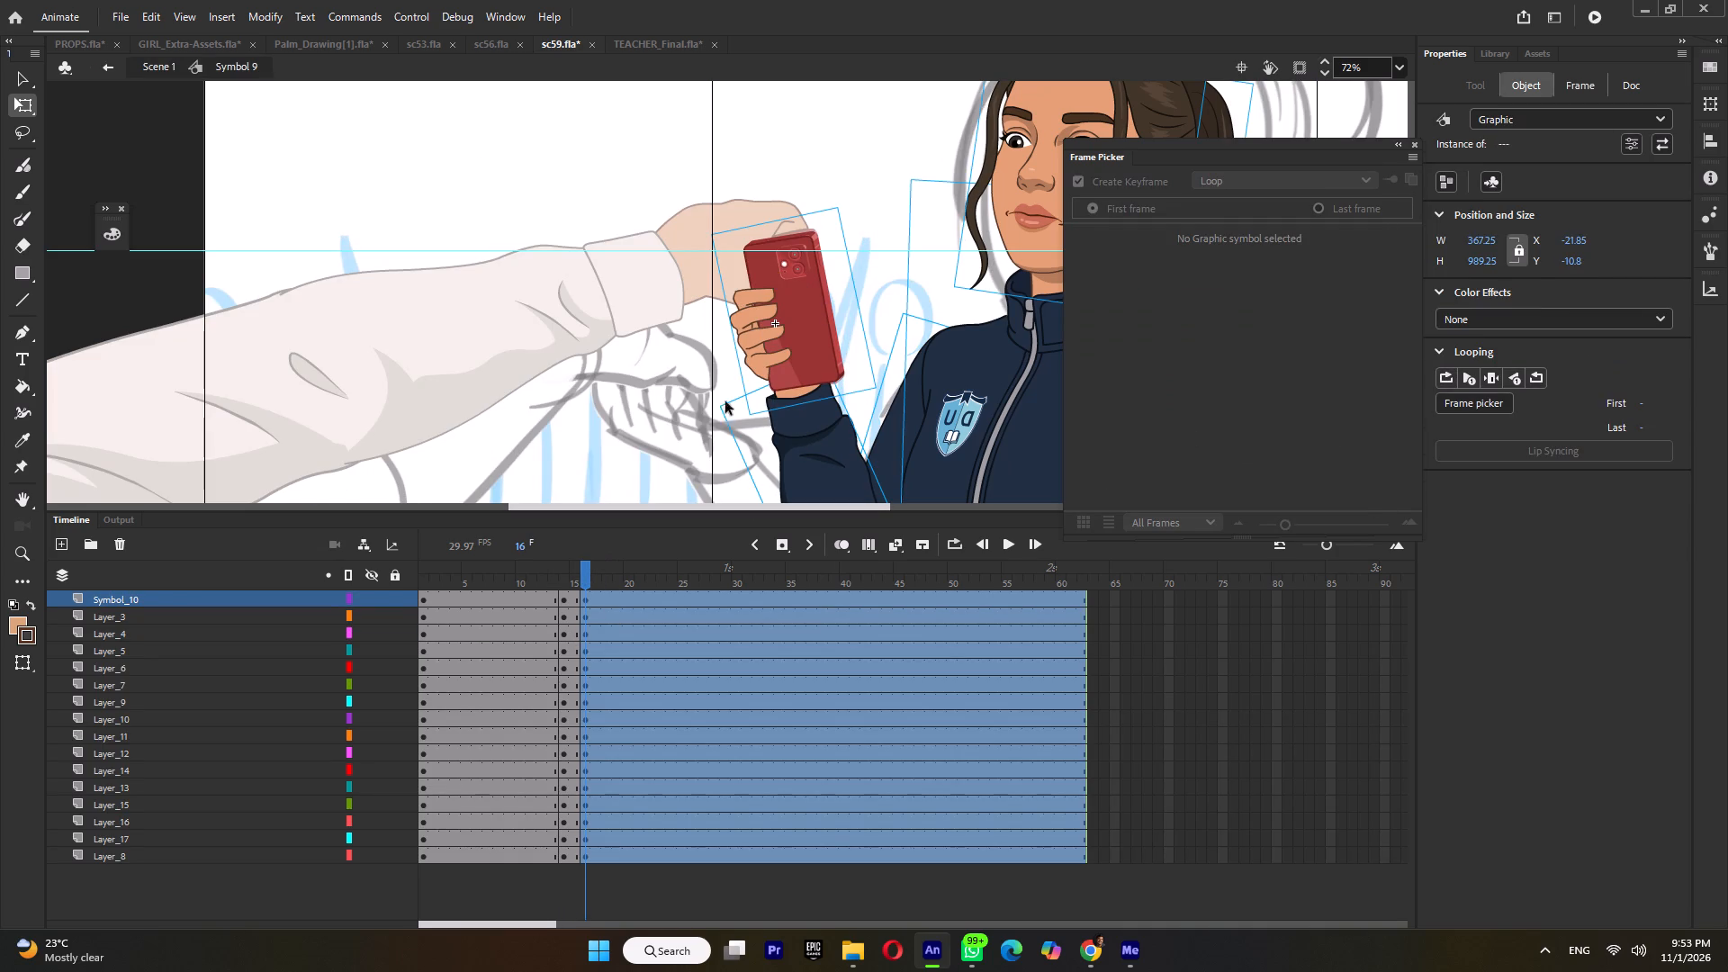
left_click(757, 340)
left_click(1171, 466)
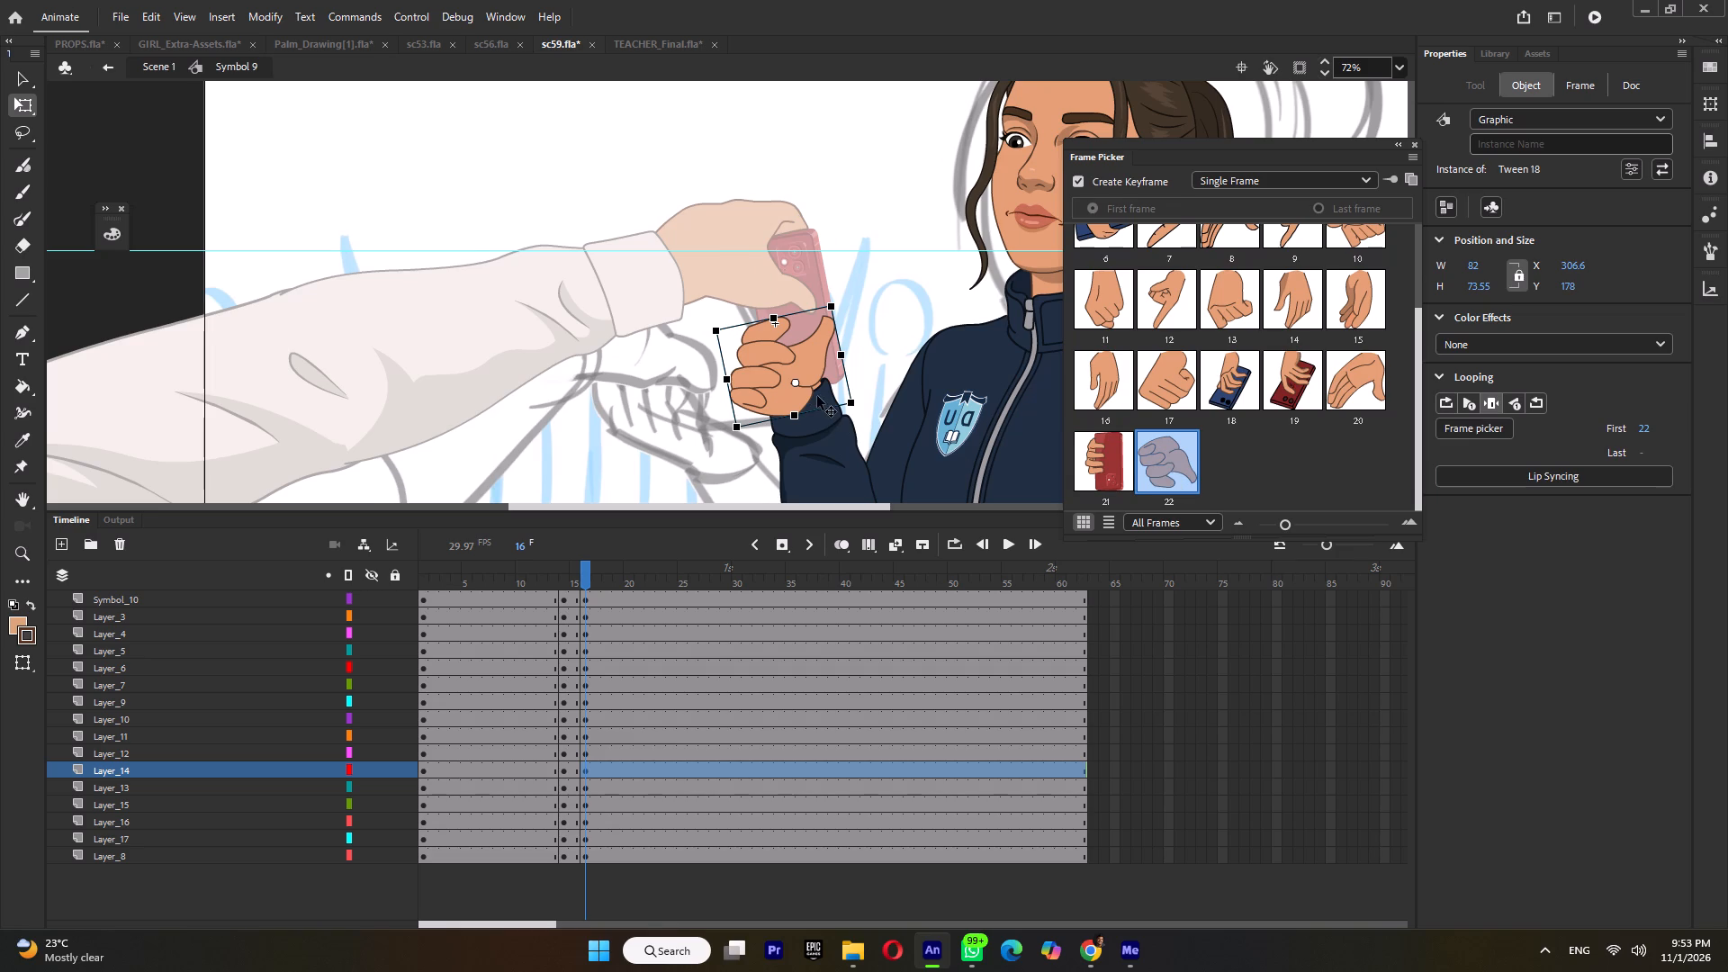
Using onion skinning, move the closed-hand drawing up and rotate it counterclockwise inside Tween 18 to match the phone-holding pose.
left_click(848, 539)
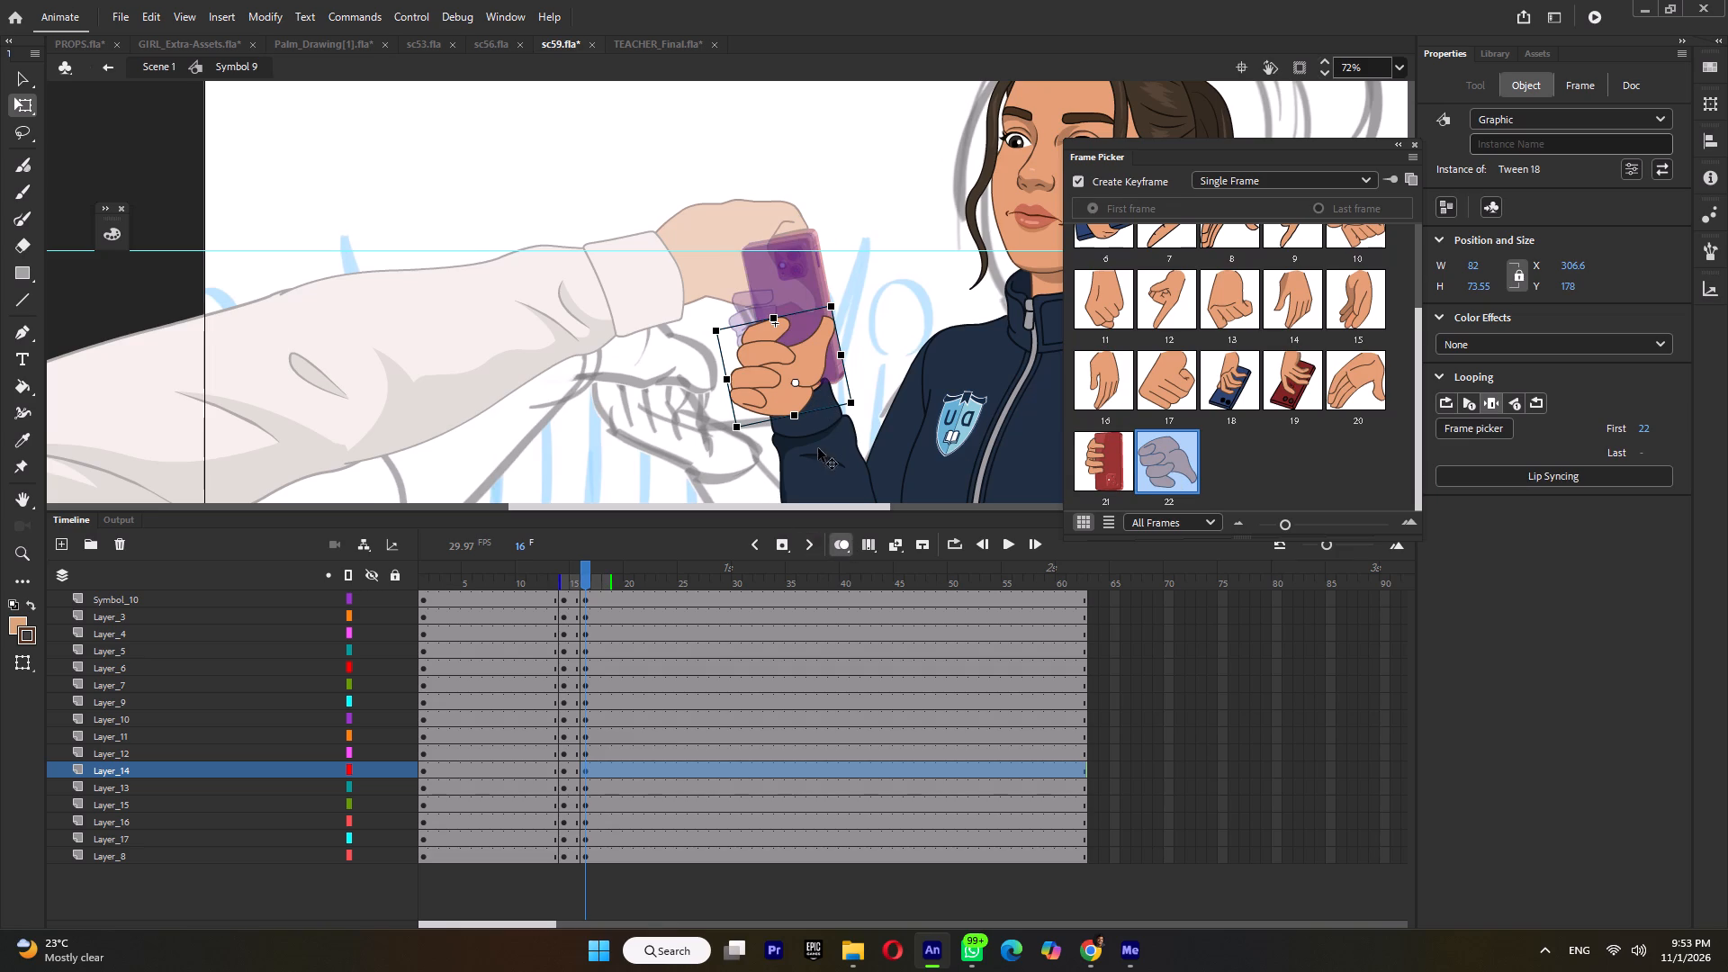
left_click(791, 358)
double_click(805, 365)
left_click(805, 365)
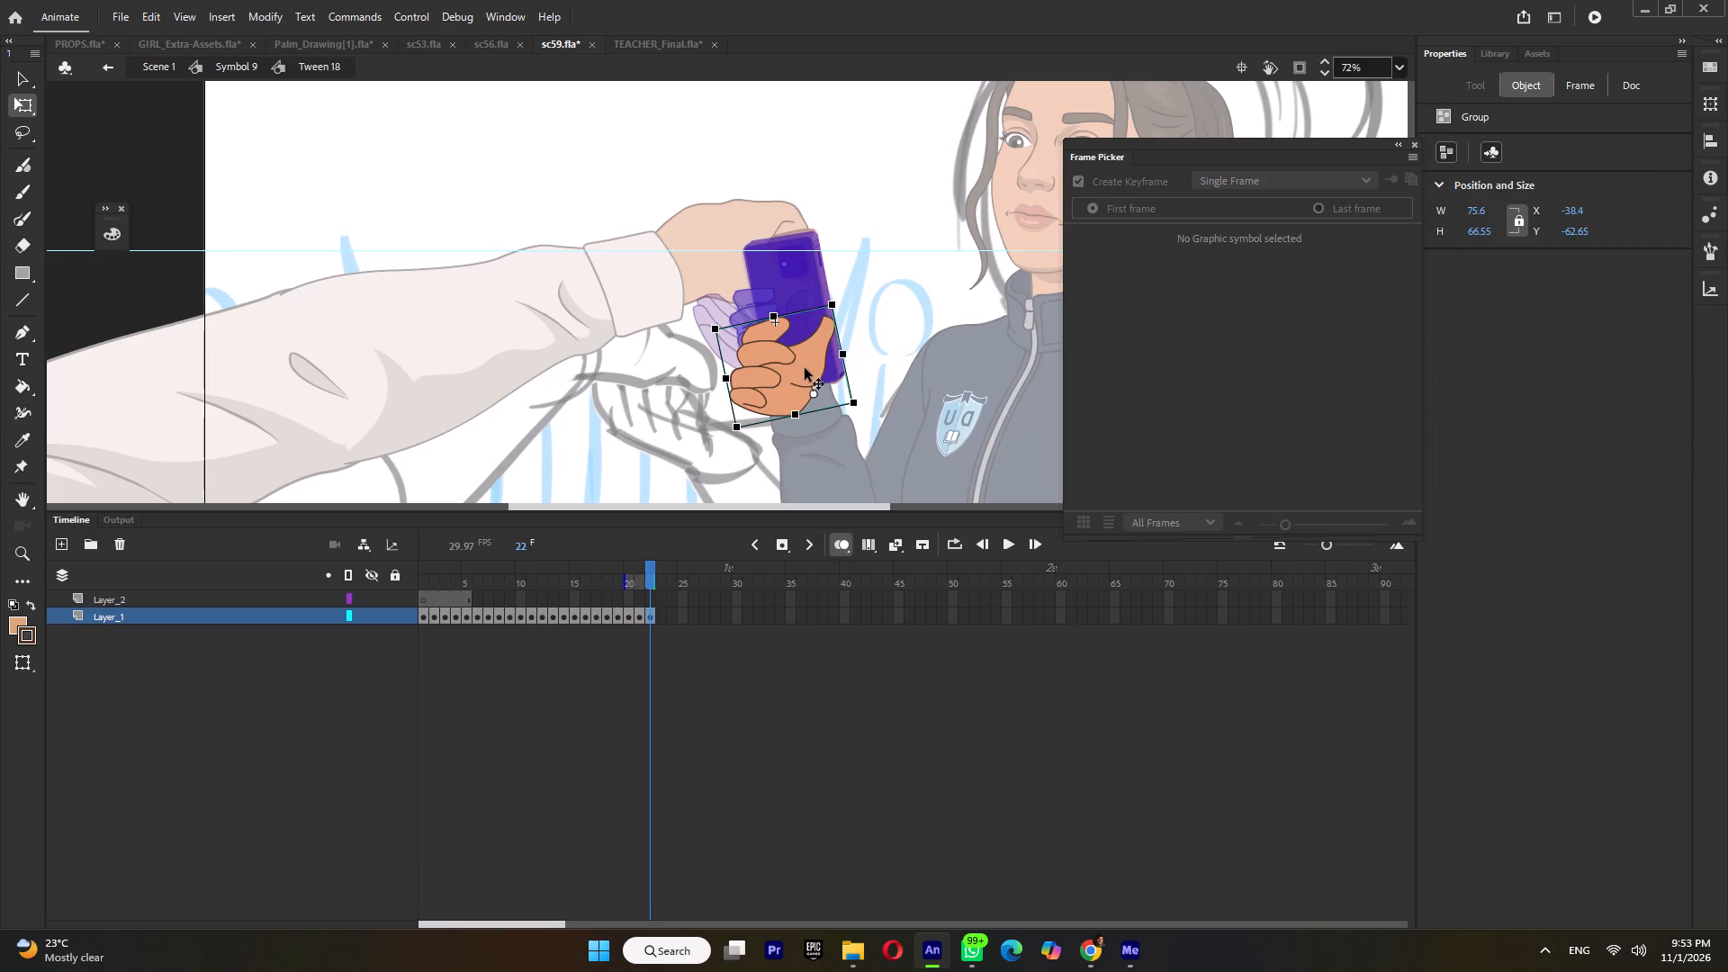
left_click_drag(805, 368, 806, 333)
left_click_drag(834, 275, 815, 268)
scroll(769, 317, "up", 4, "ctrl")
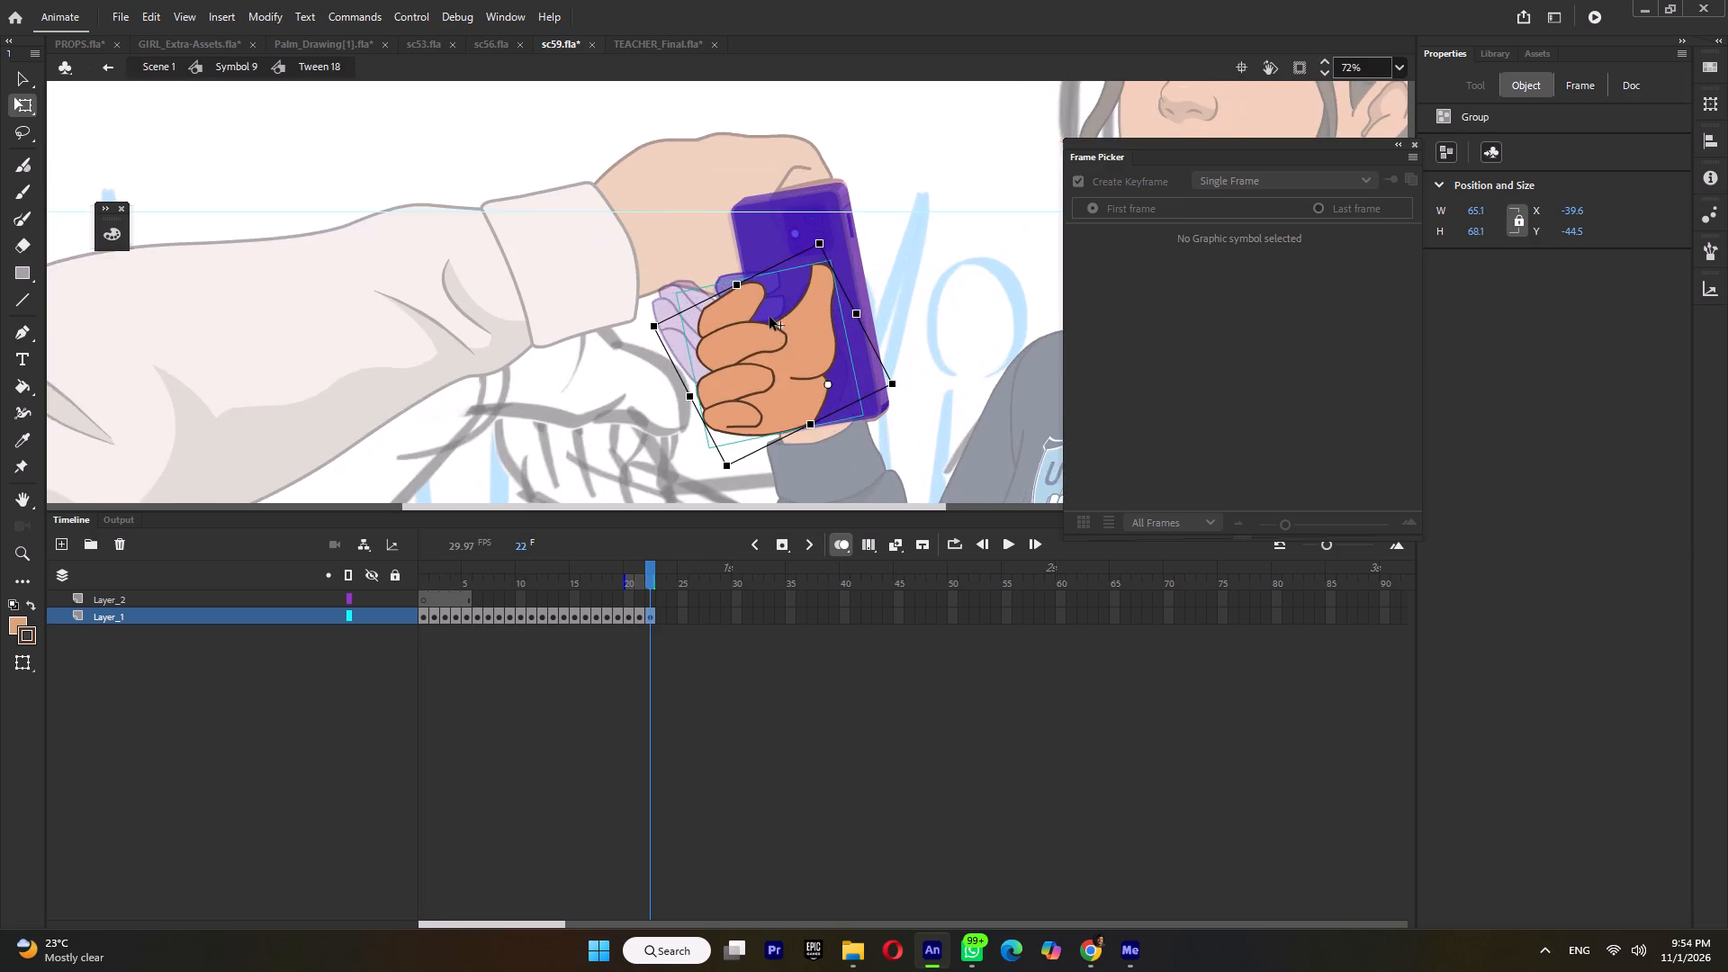
left_click_drag(755, 359, 763, 328)
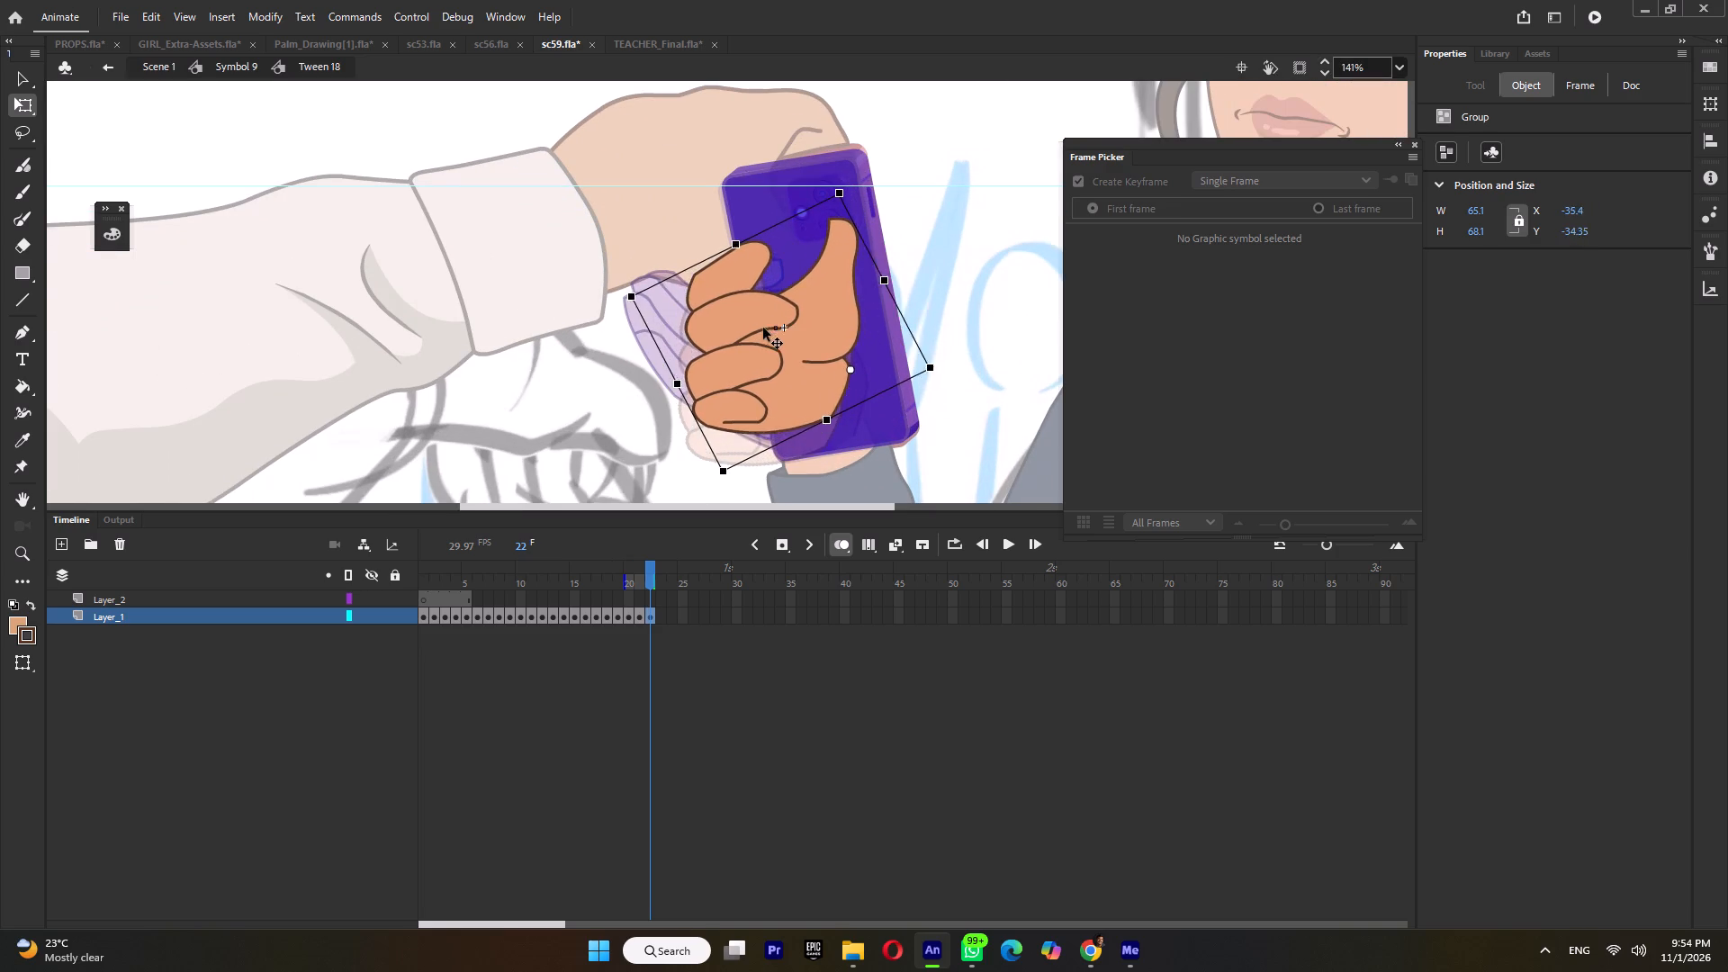
left_click_drag(763, 328, 760, 332)
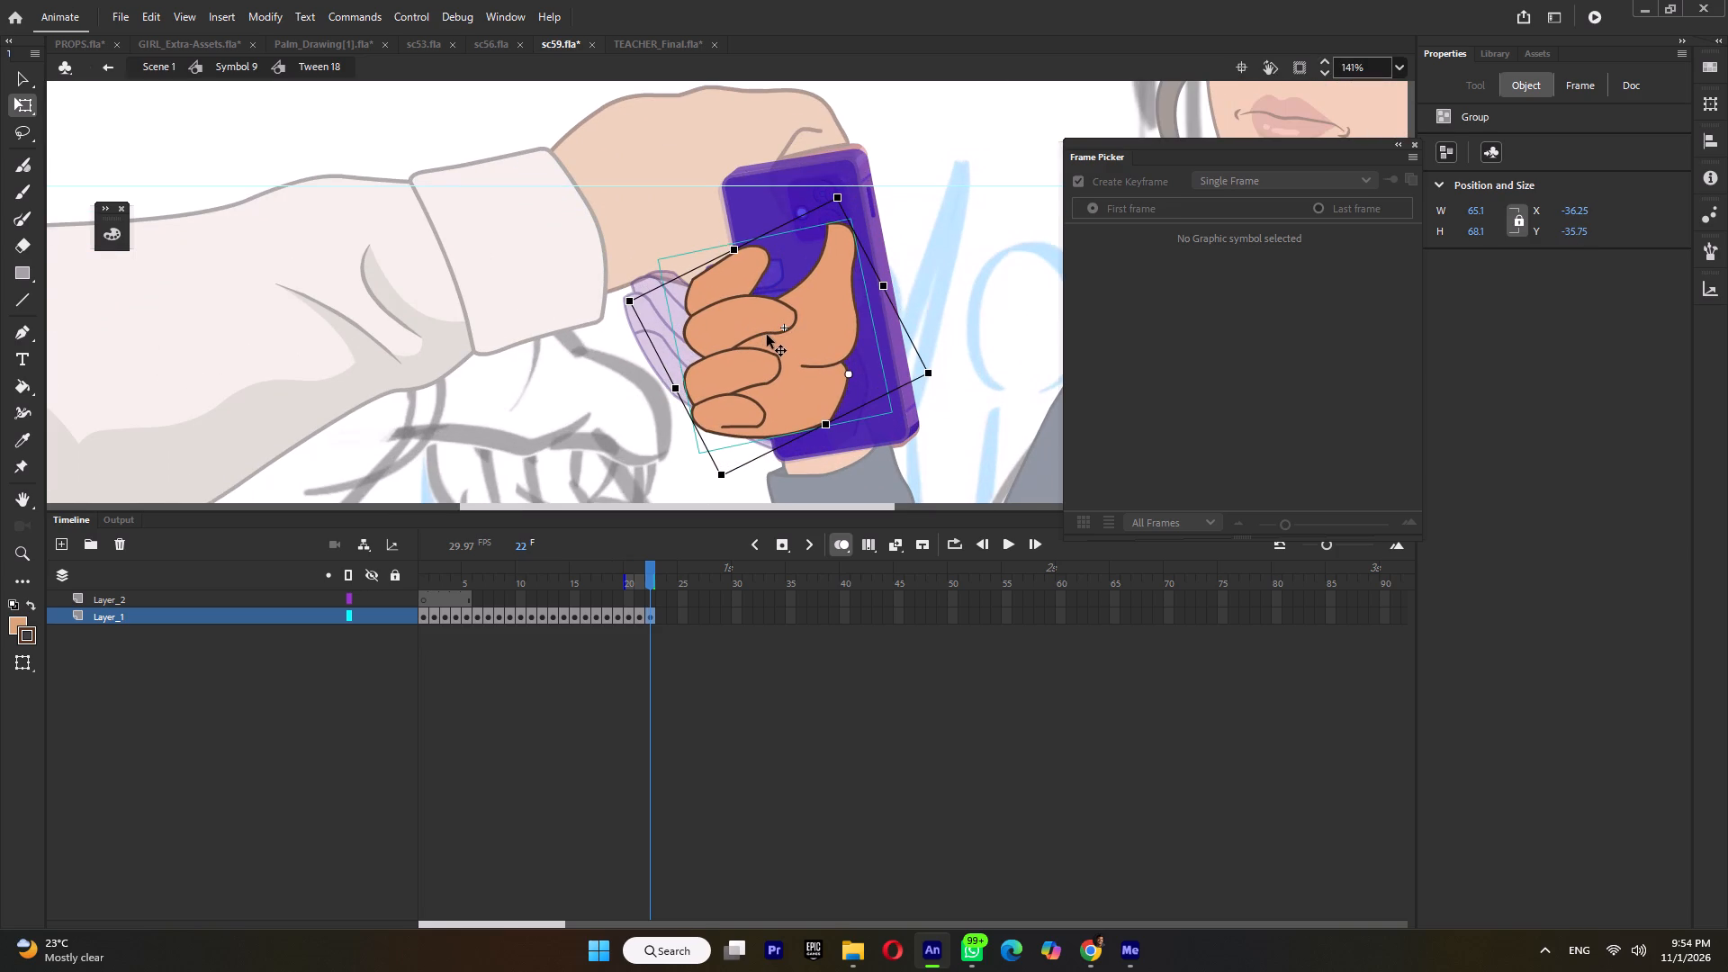
scroll(768, 335, "down", 2, "ctrl")
double_click(888, 316)
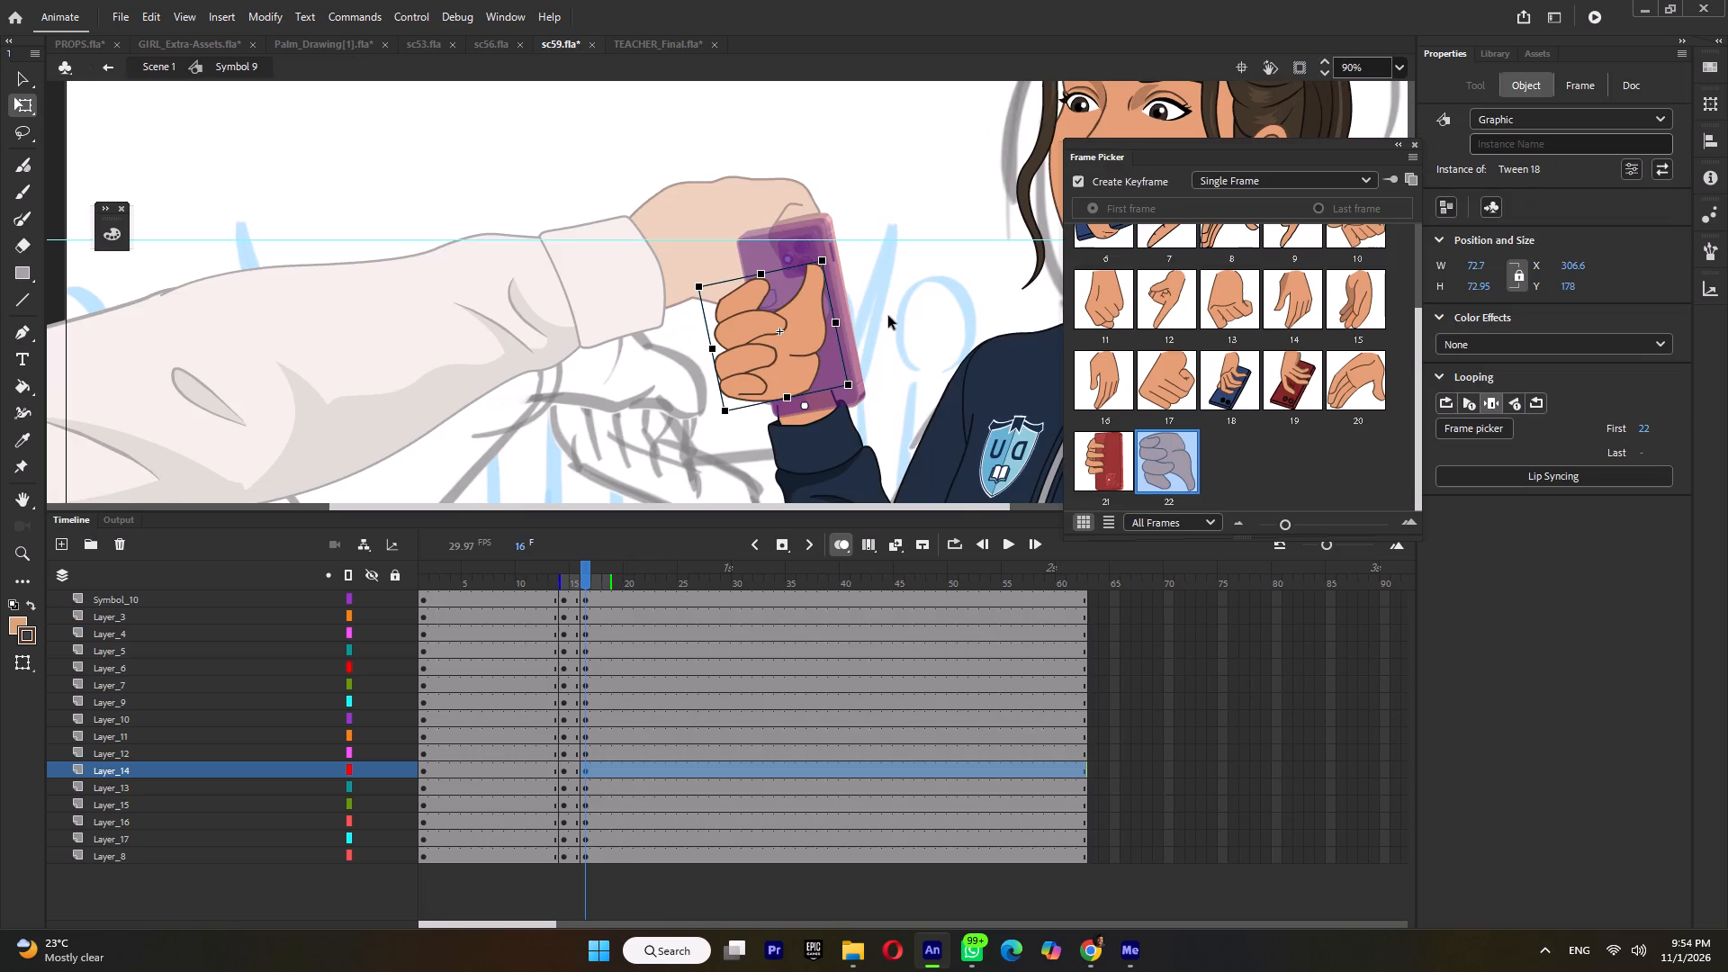
left_click(837, 536)
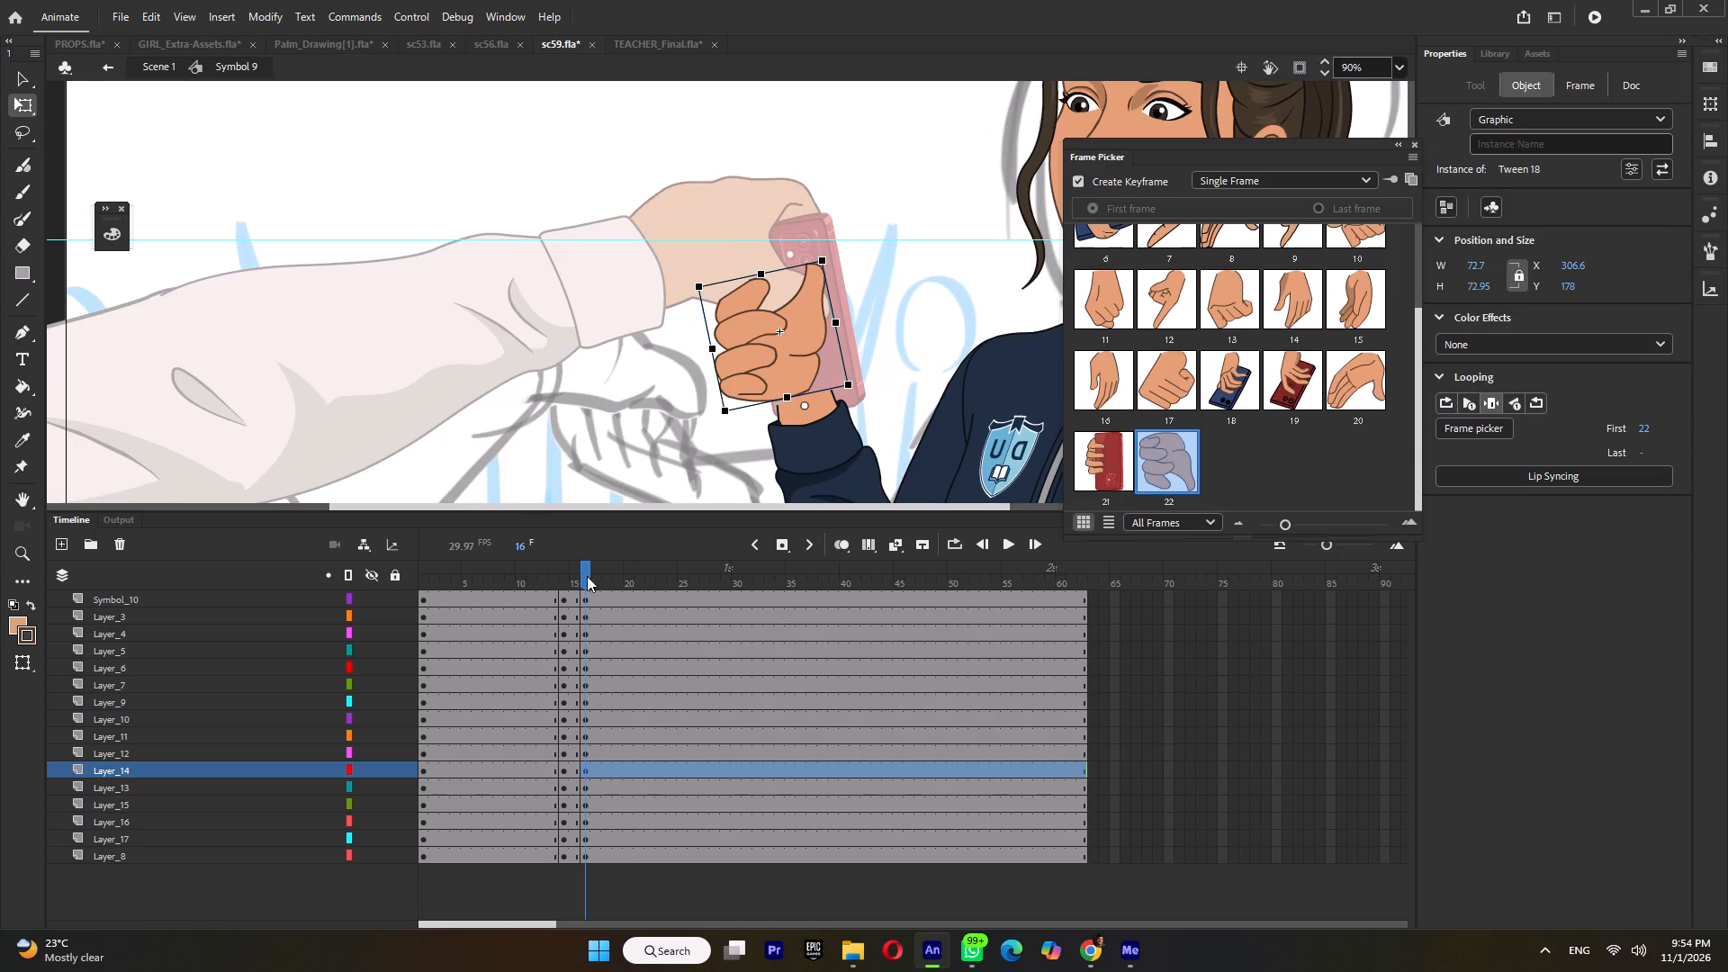
On frame 16, extend both edge lines of the girl's wrist upward inside Tween 11 so they reach under her closed hand.
left_click(578, 585)
left_click(586, 585)
double_click(810, 400)
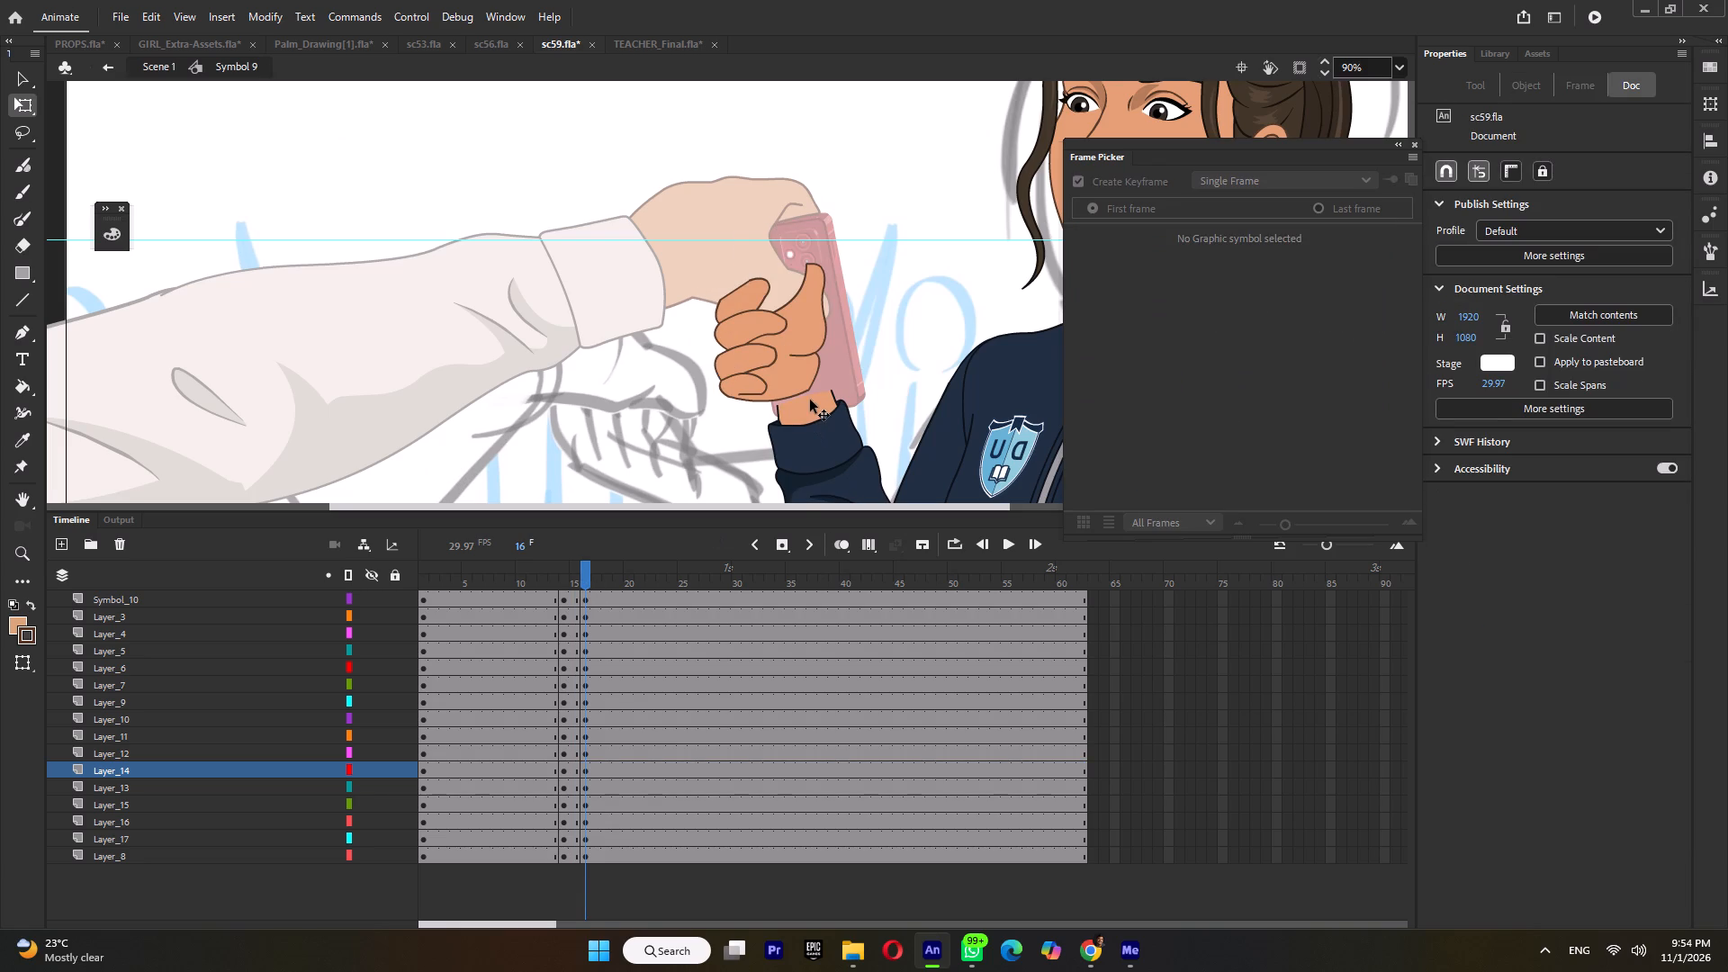
double_click(816, 399)
scroll(822, 396, "up", 5, "ctrl")
left_click_drag(843, 384, 838, 351)
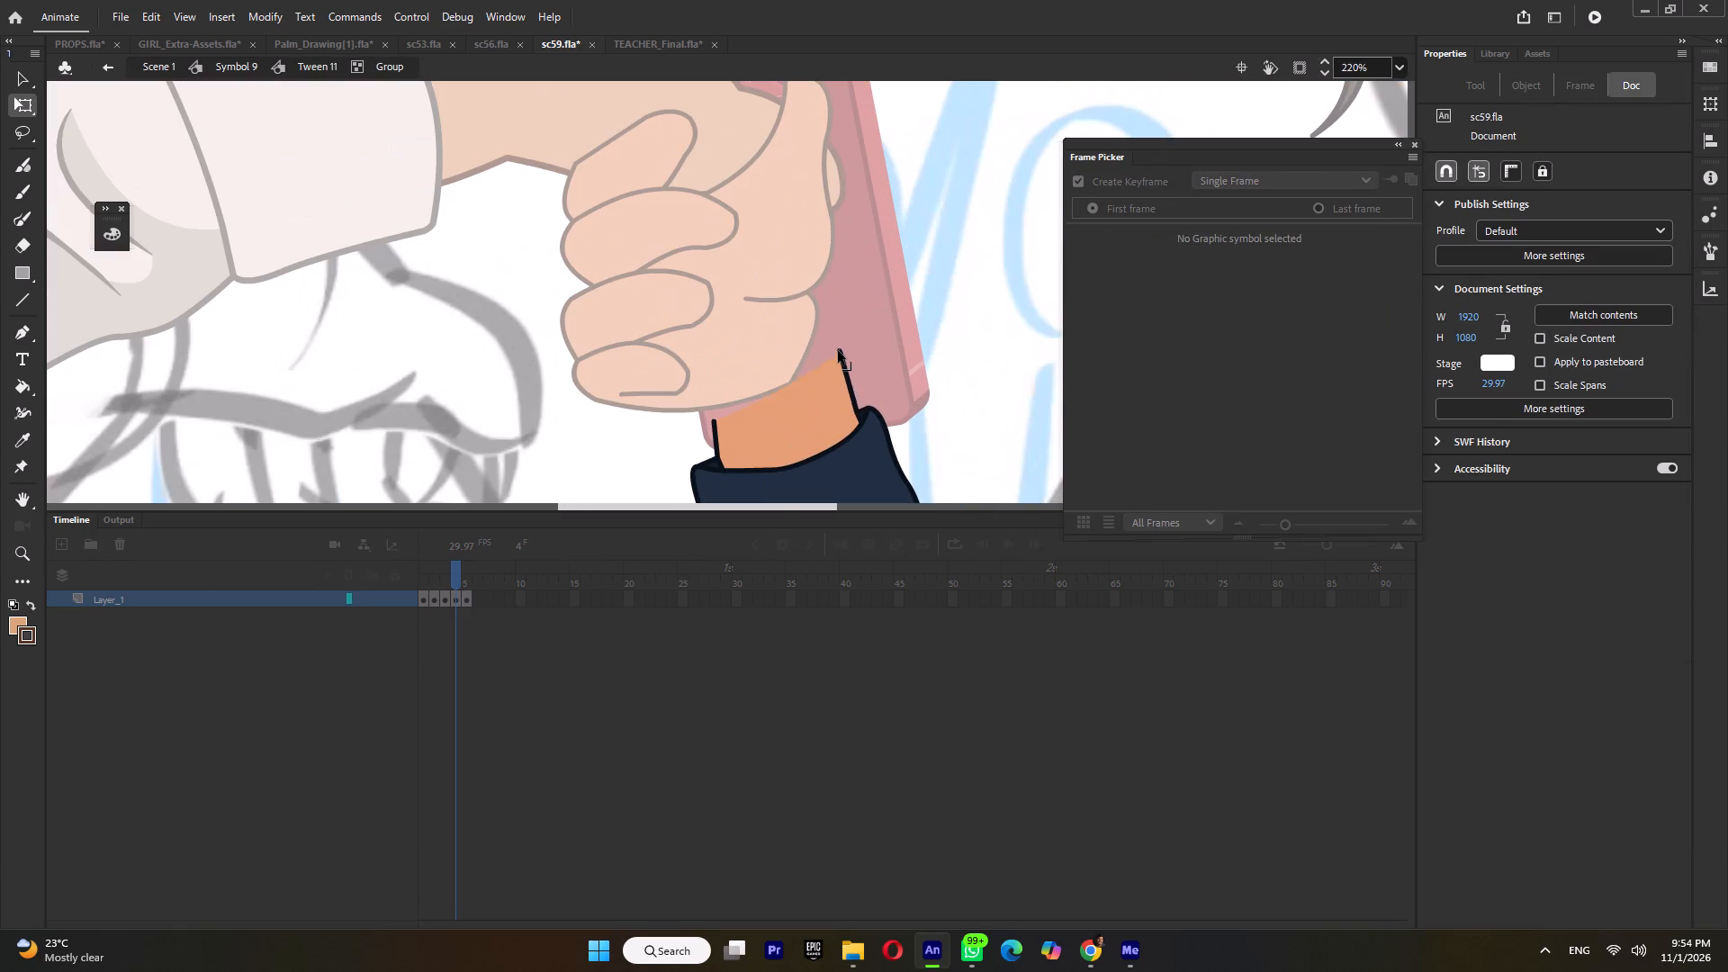
left_click_drag(838, 351, 815, 263)
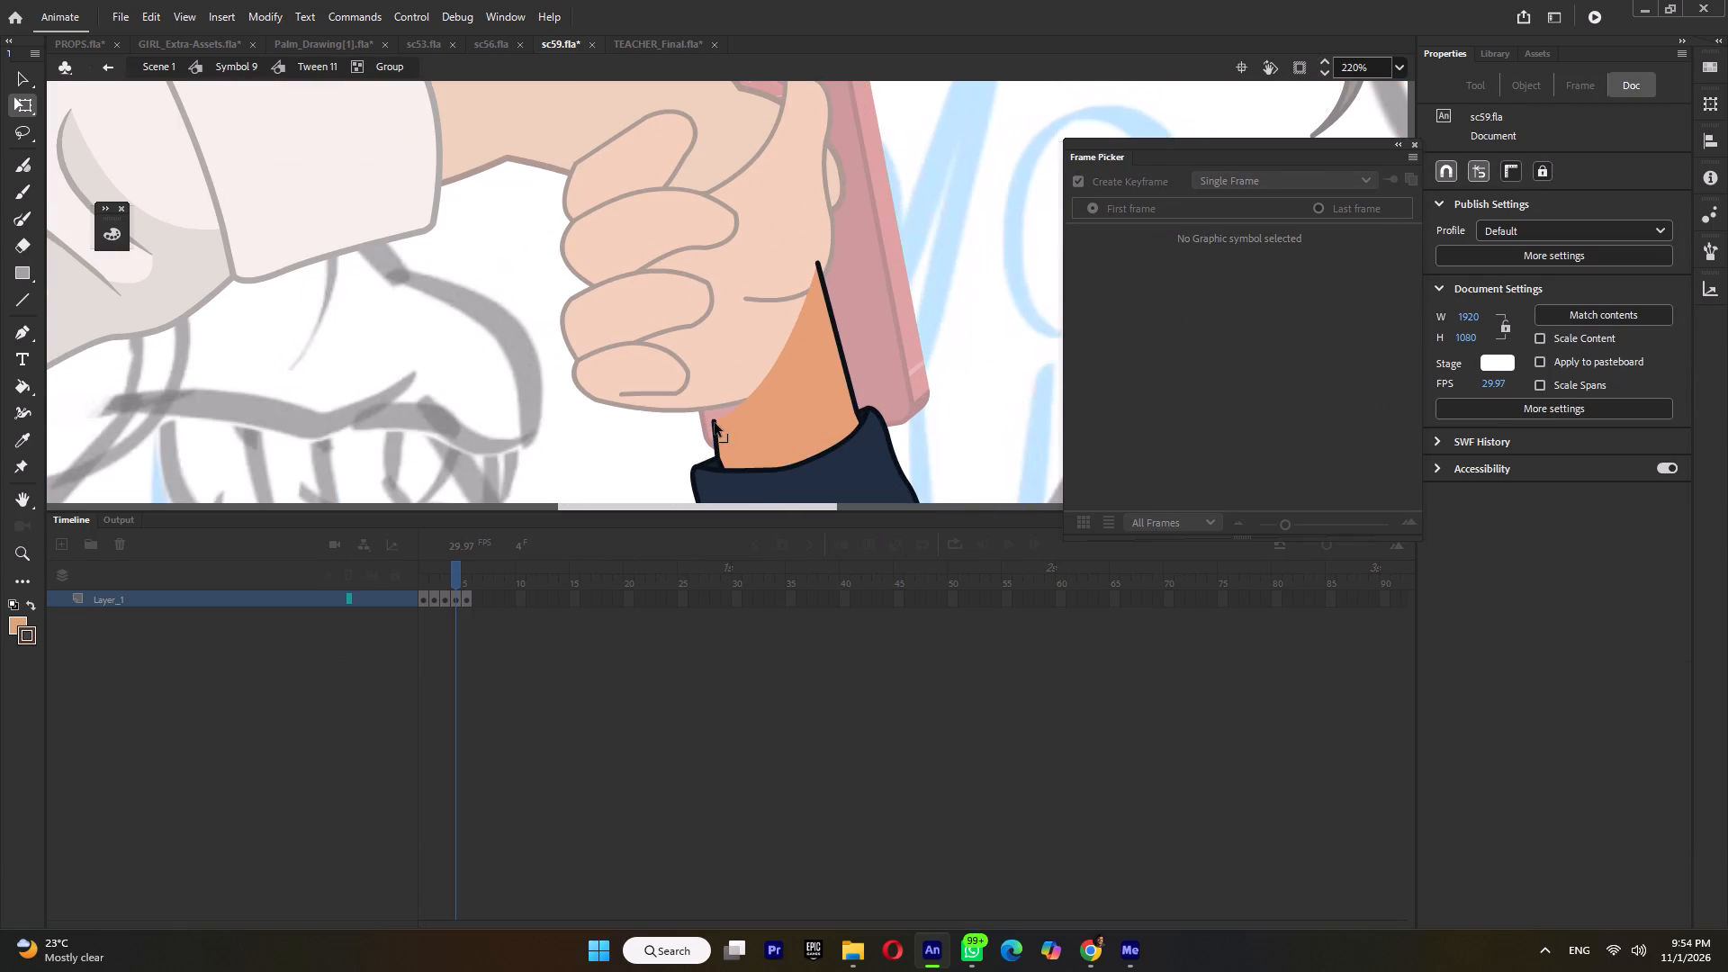
left_click_drag(715, 423, 702, 353)
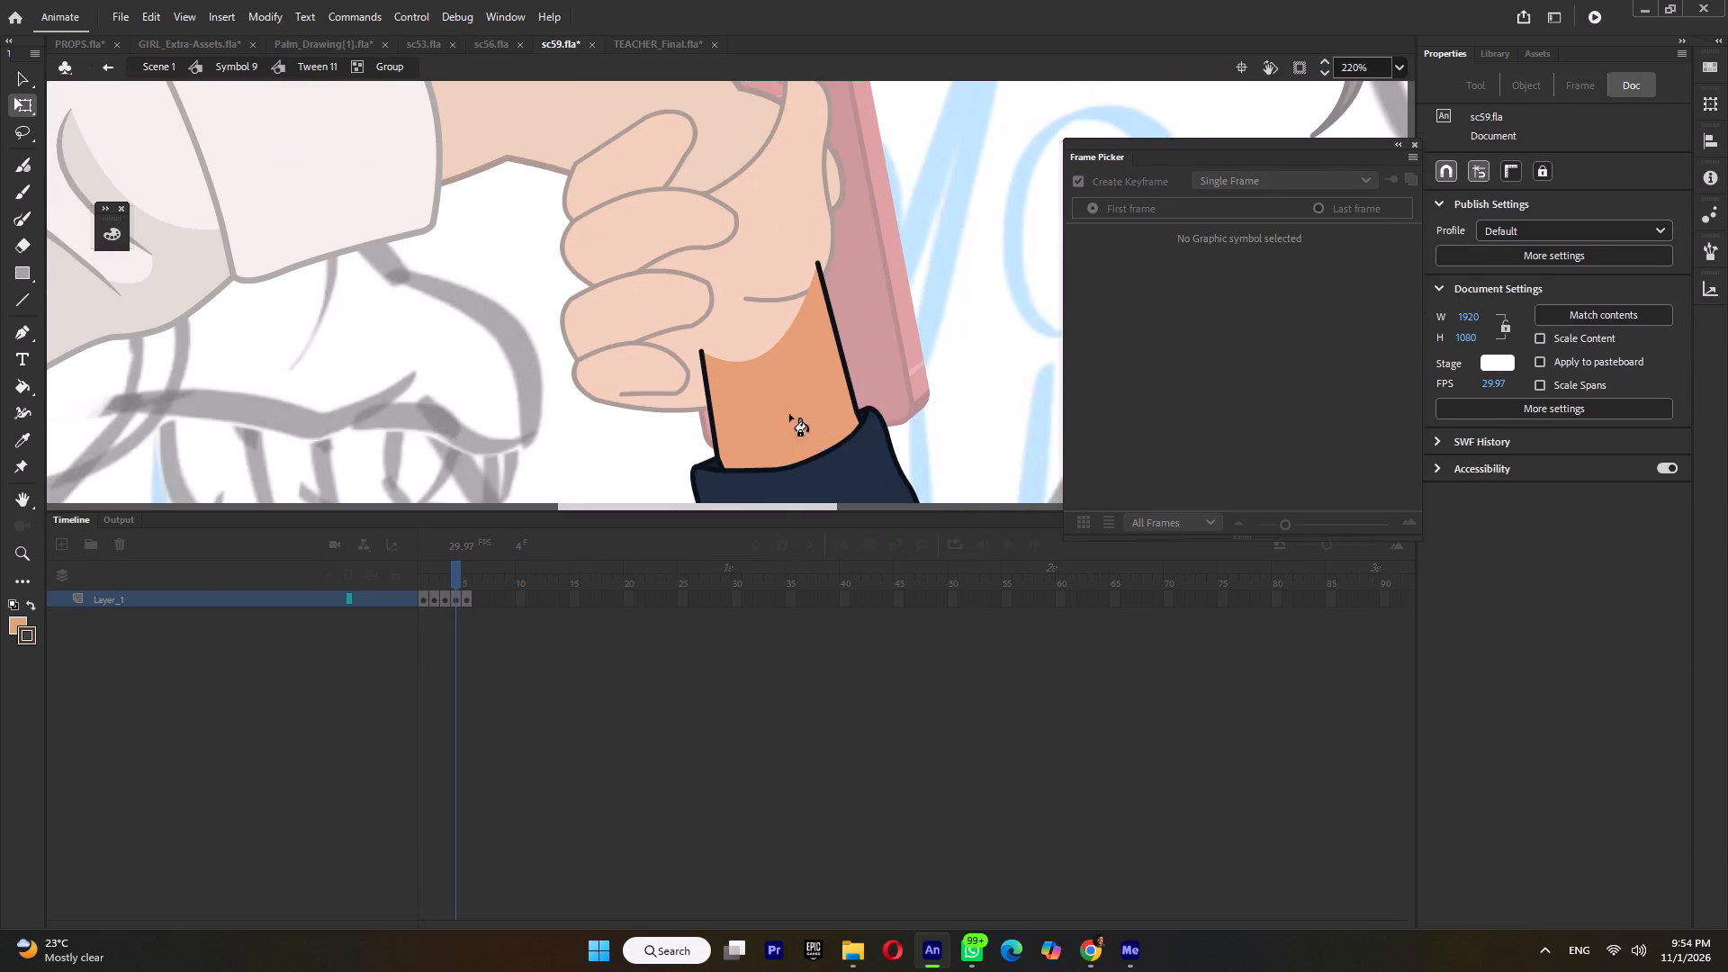
key("k")
left_click(710, 426)
double_click(773, 275, "ctrl")
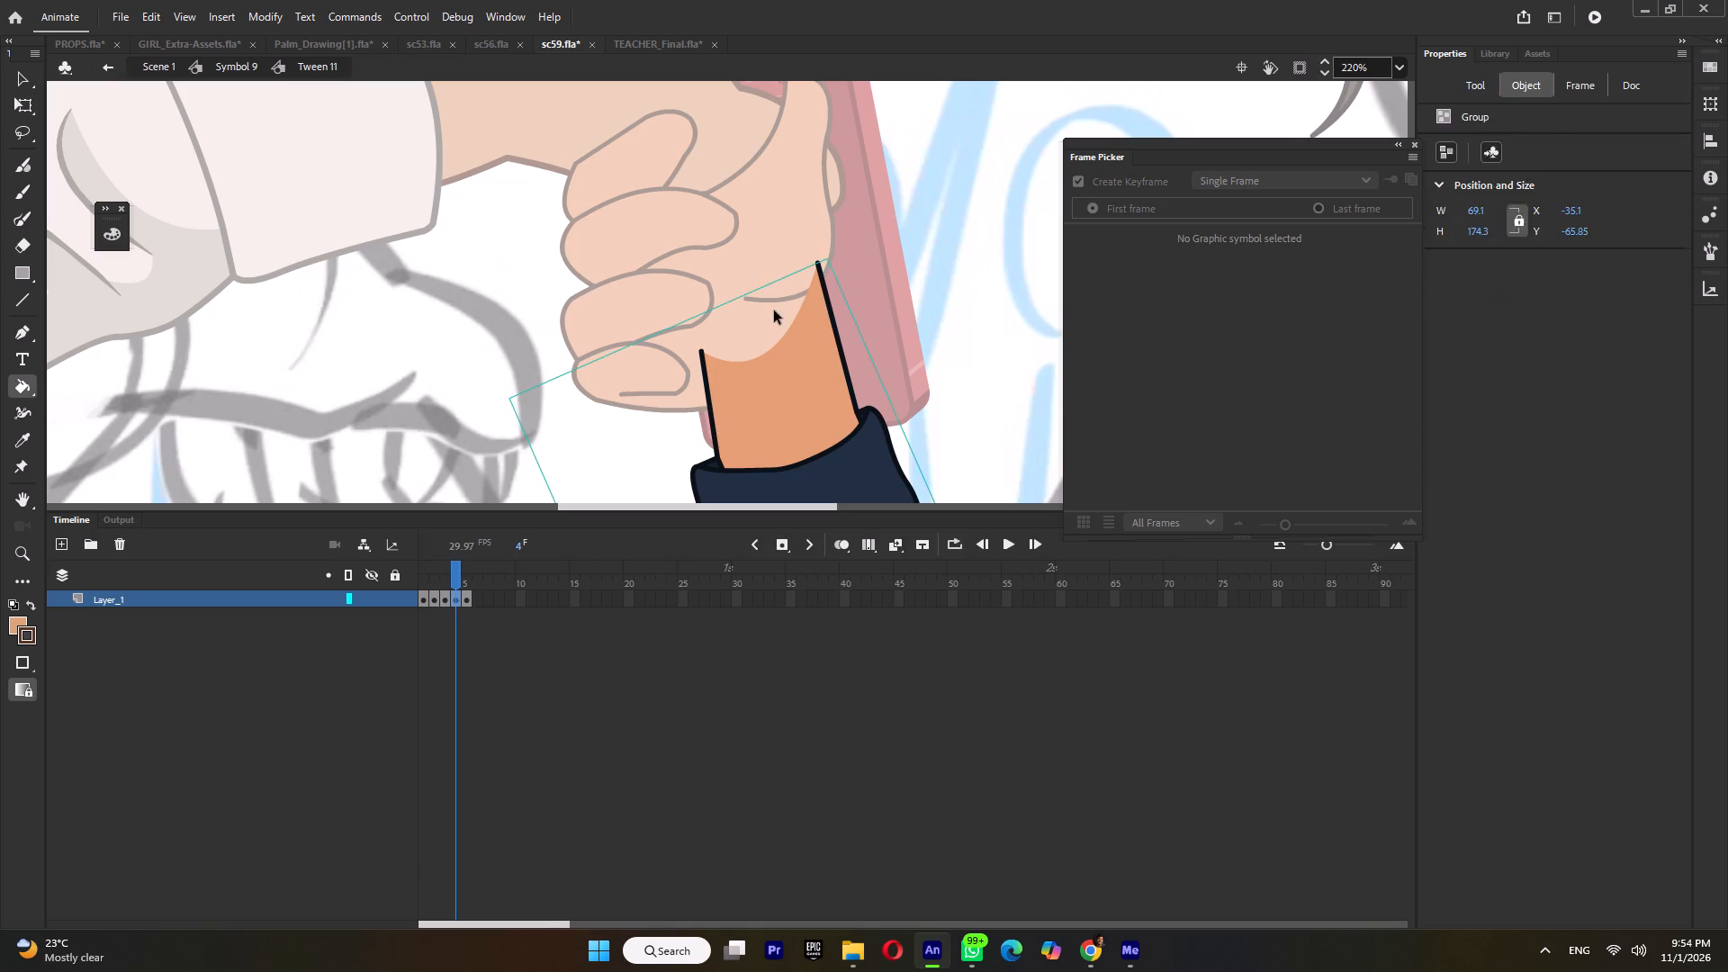
double_click(774, 310, "ctrl")
Recolour both wrist edge lines inside Tween 11 with the hand outline's dark brown (#543928) using the Ink Bottle, and return to Symbol 9.
key("s")
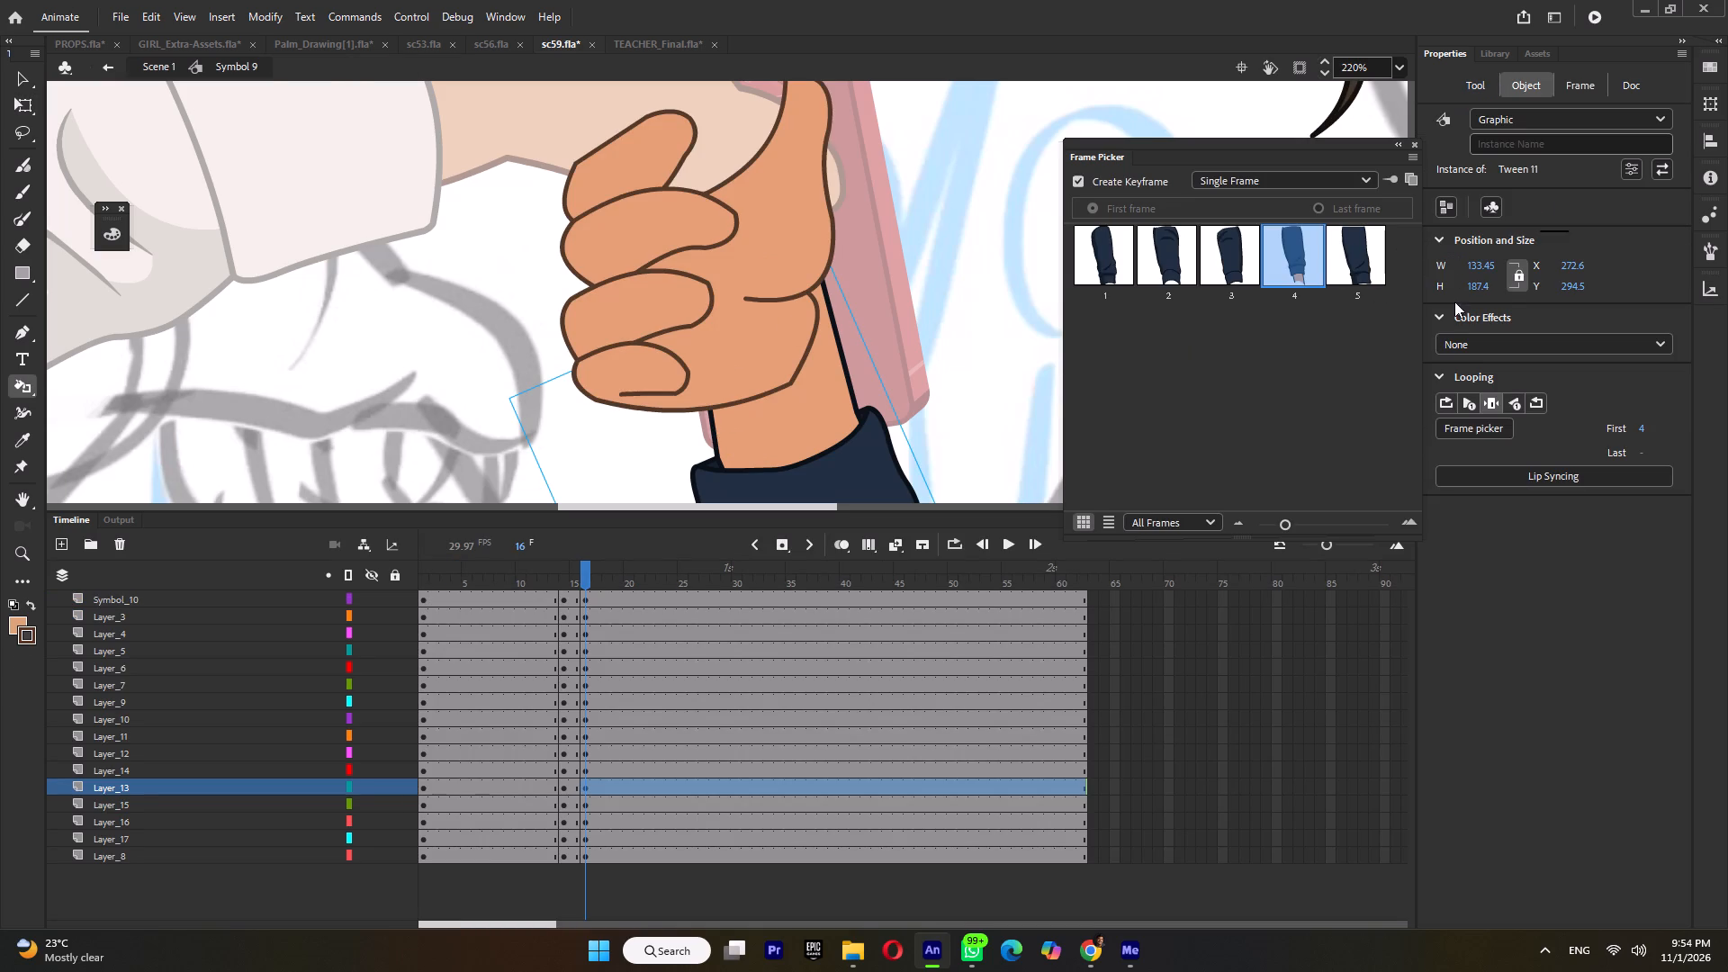
key("s")
left_click(1474, 82)
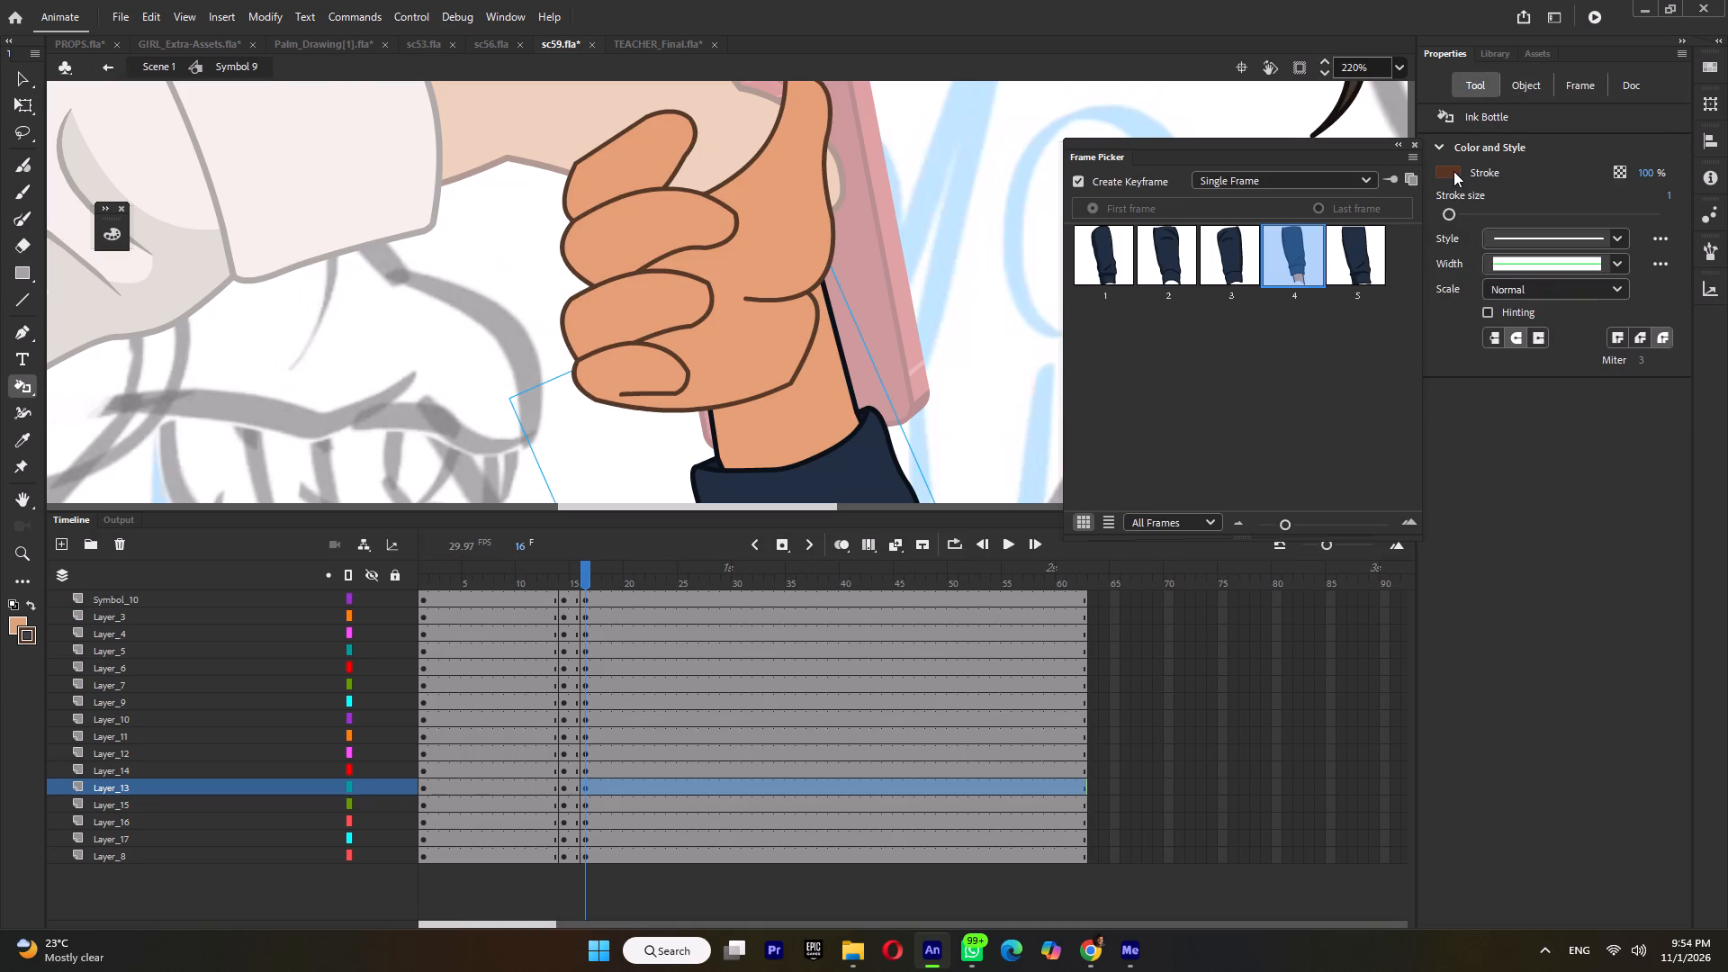
left_click(1453, 171)
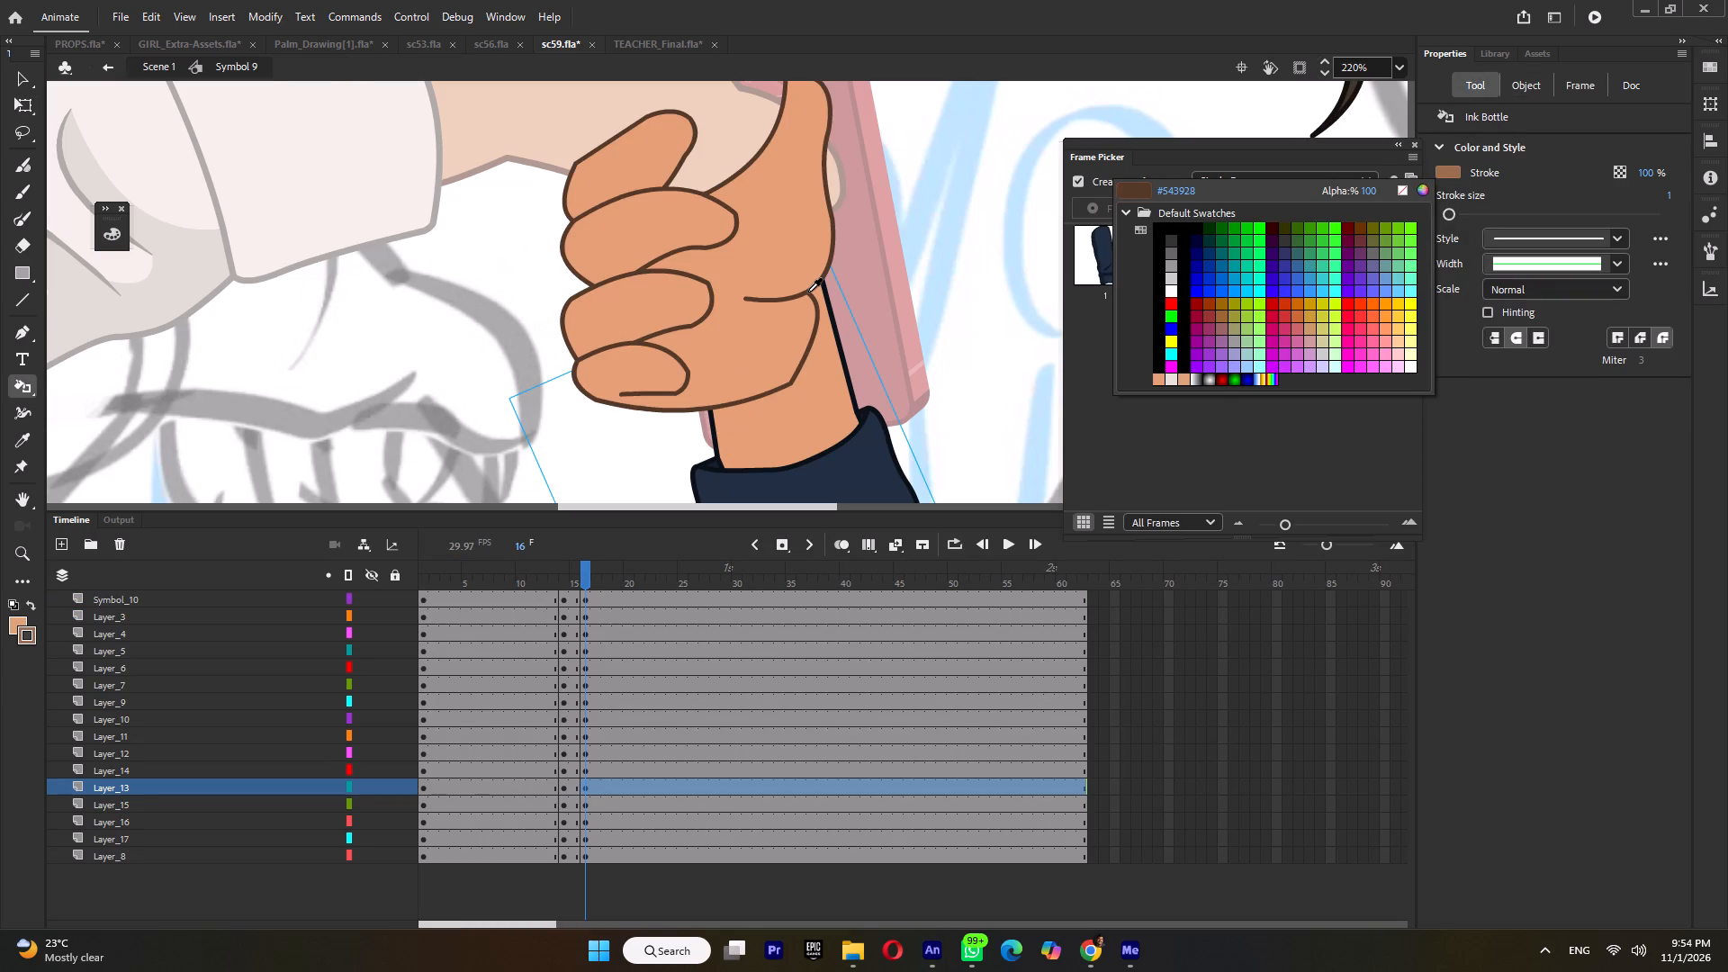
left_click(808, 292)
left_click(837, 320, "ctrl")
double_click(836, 327, "ctrl")
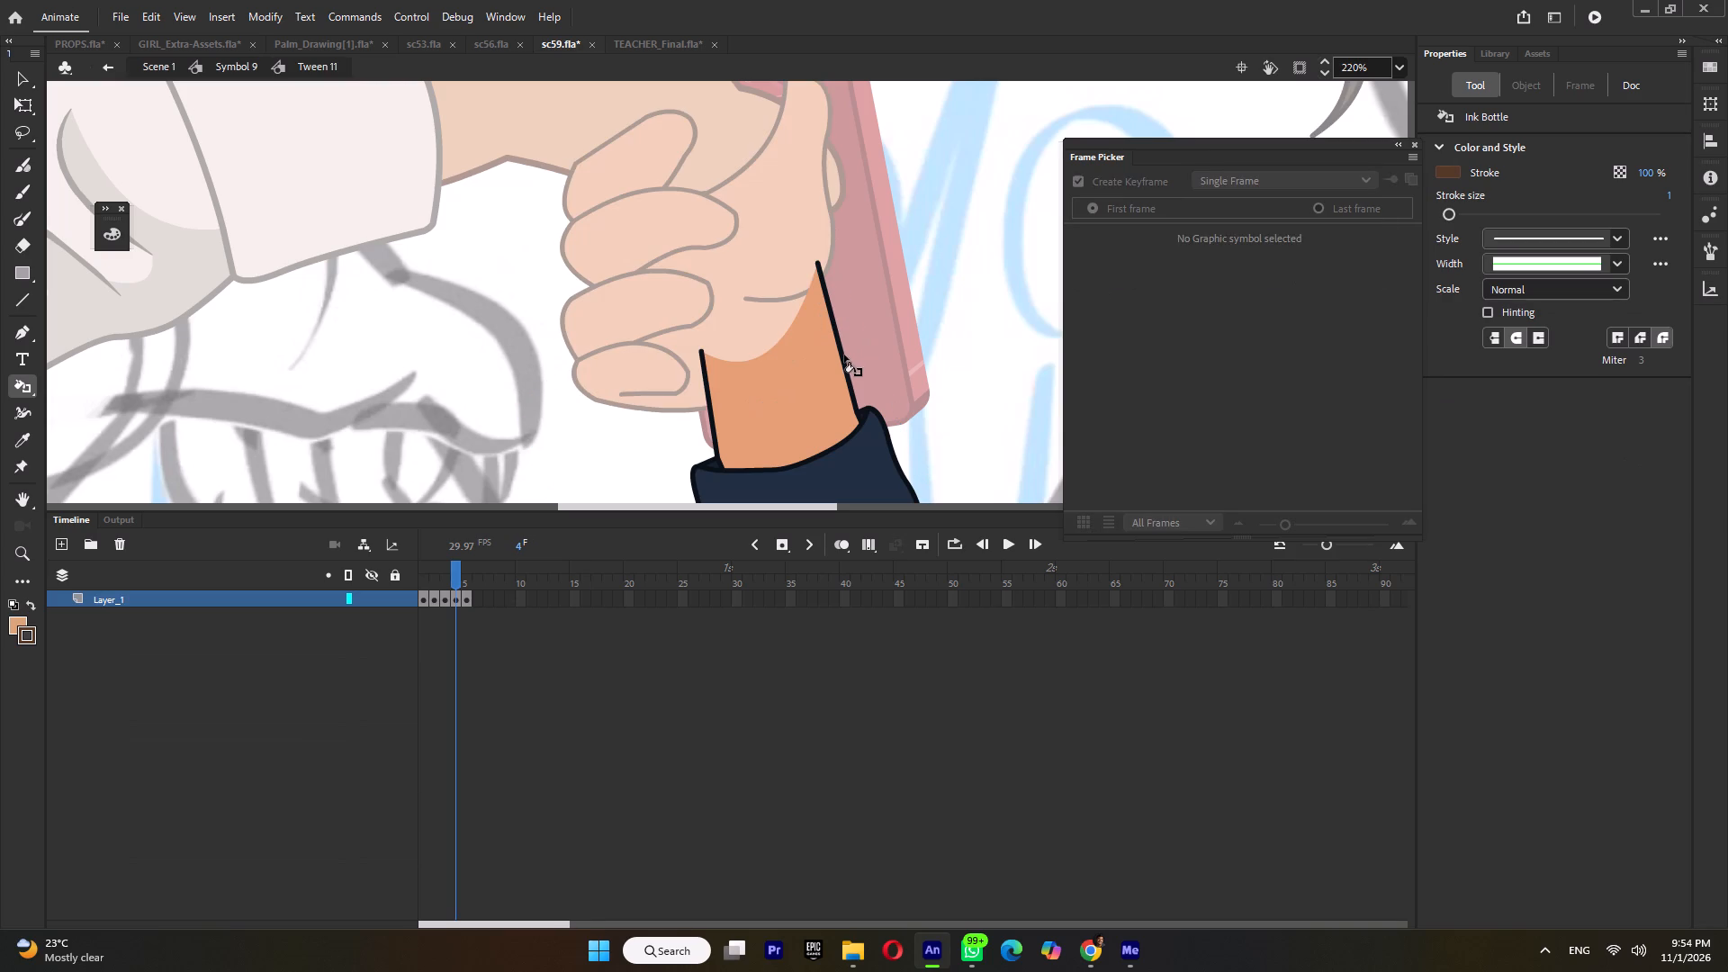
left_click(844, 356)
triple_click(844, 364, "ctrl")
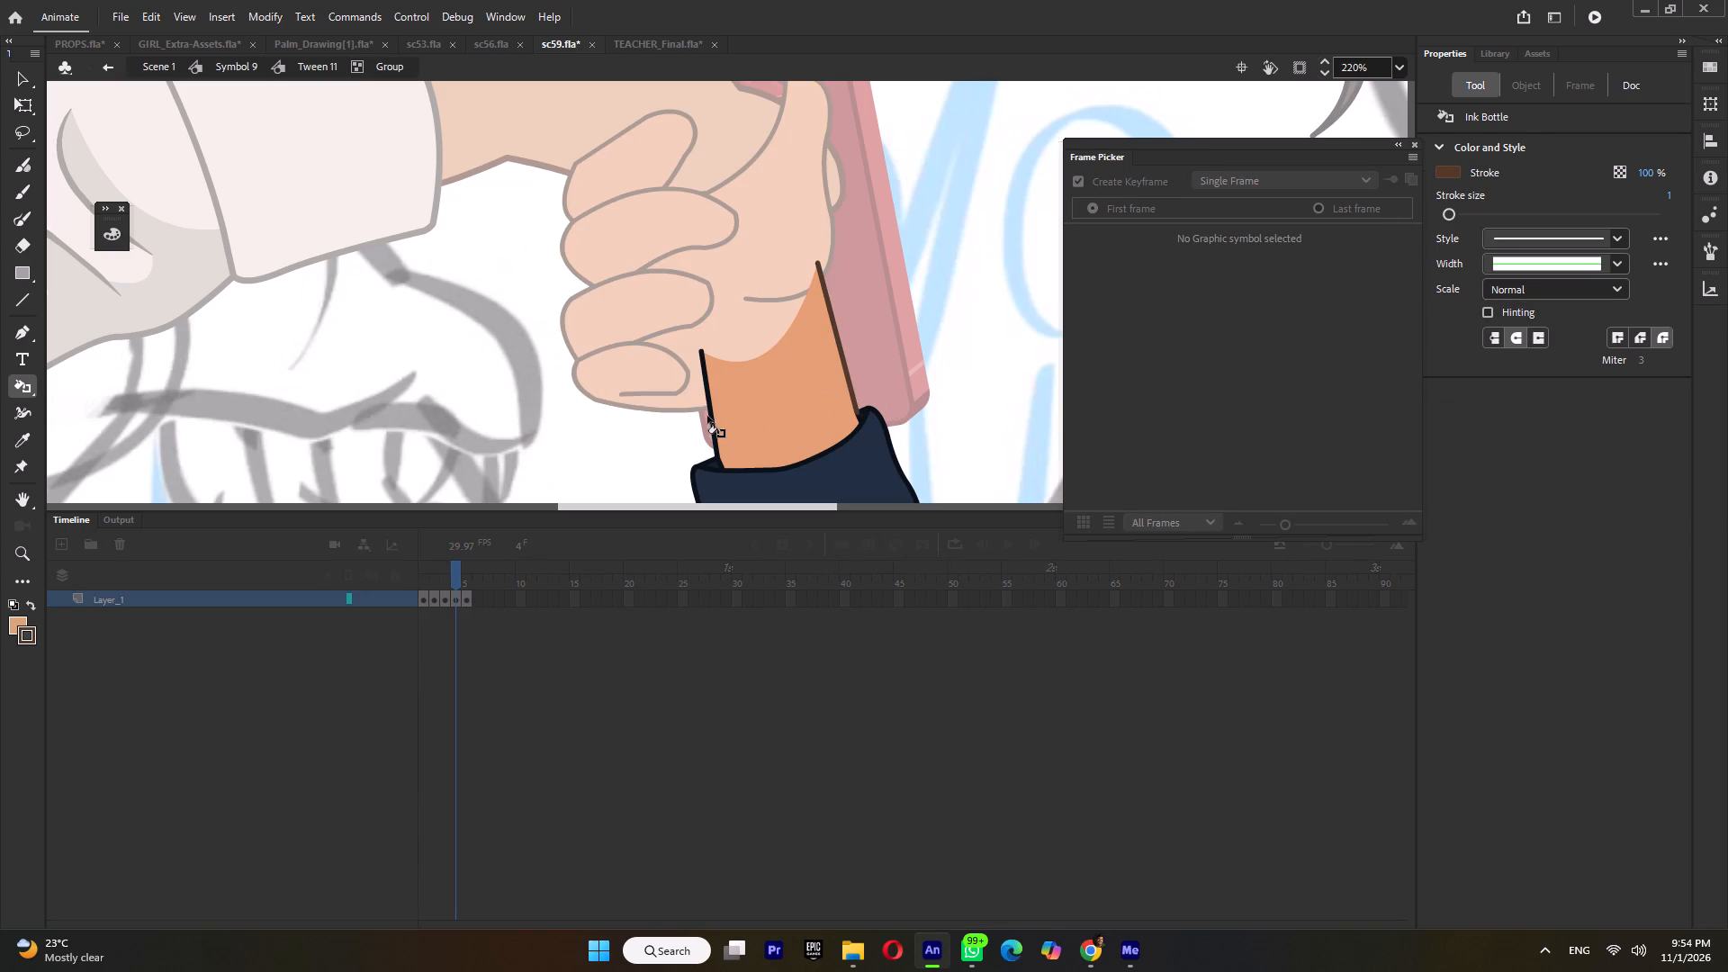
left_click(709, 411)
triple_click(949, 255, "ctrl")
left_click(949, 255, "ctrl")
scroll(951, 255, "down", 6, "ctrl")
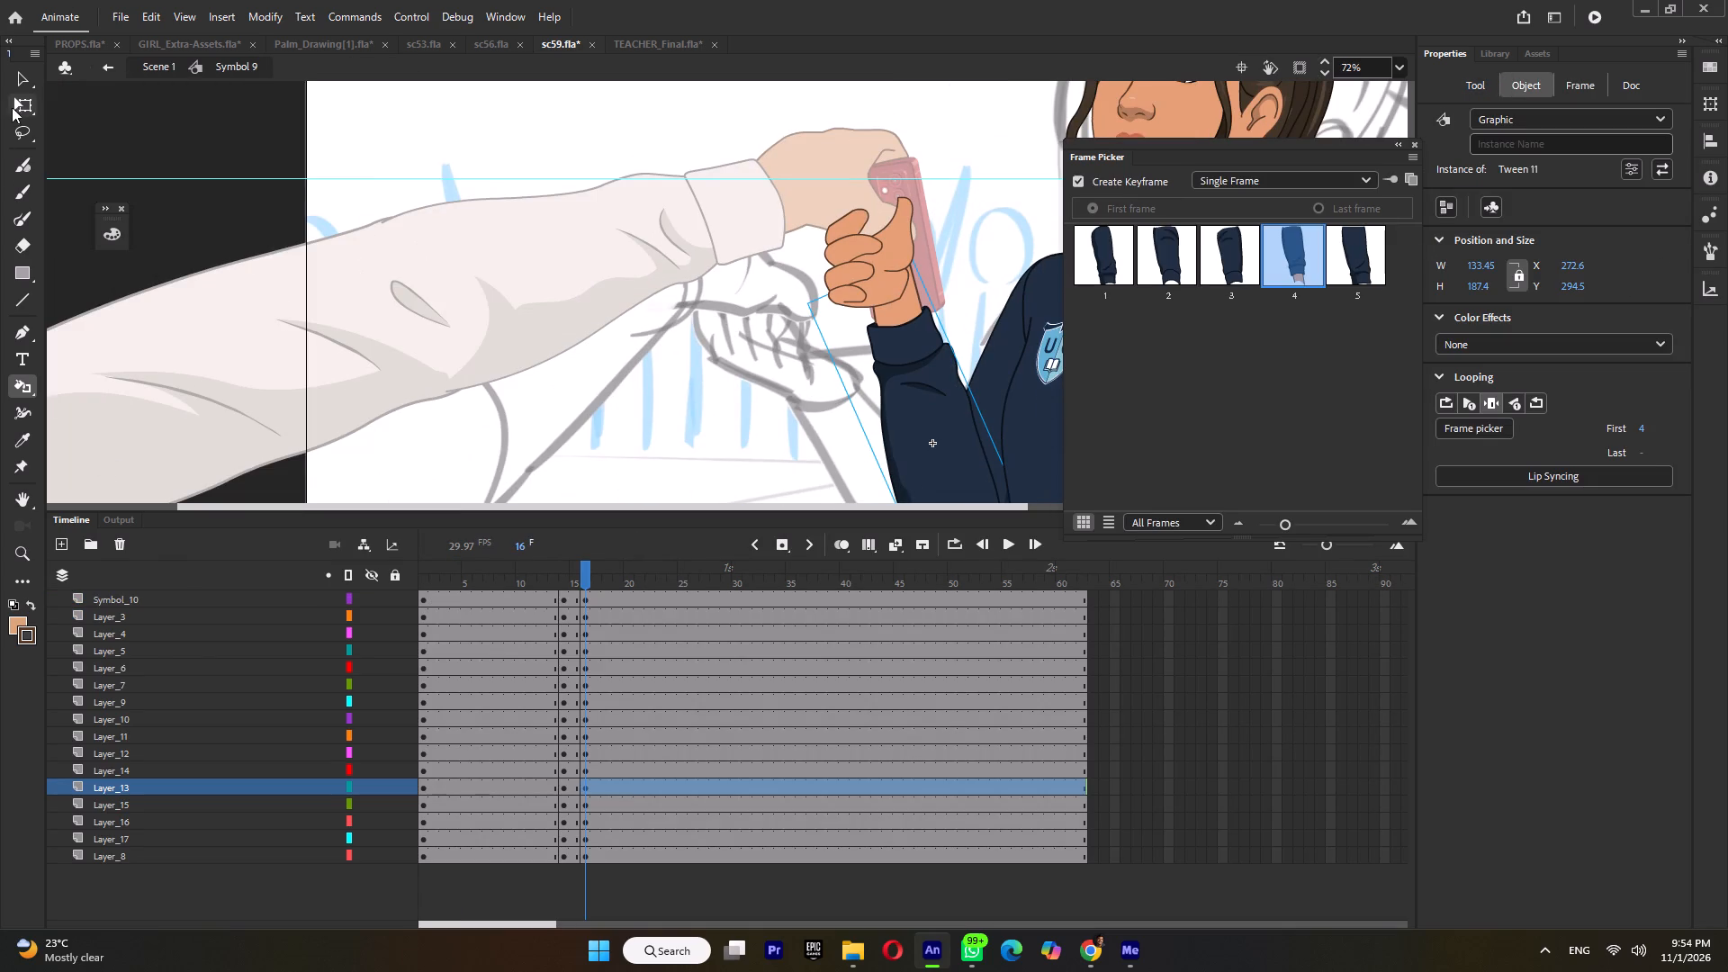
Return to Scene 1 and scrub between frames 13 and 21 to check the phone grab and the girl's emptied hand.
left_click(22, 108)
left_click(576, 576)
left_click(584, 576)
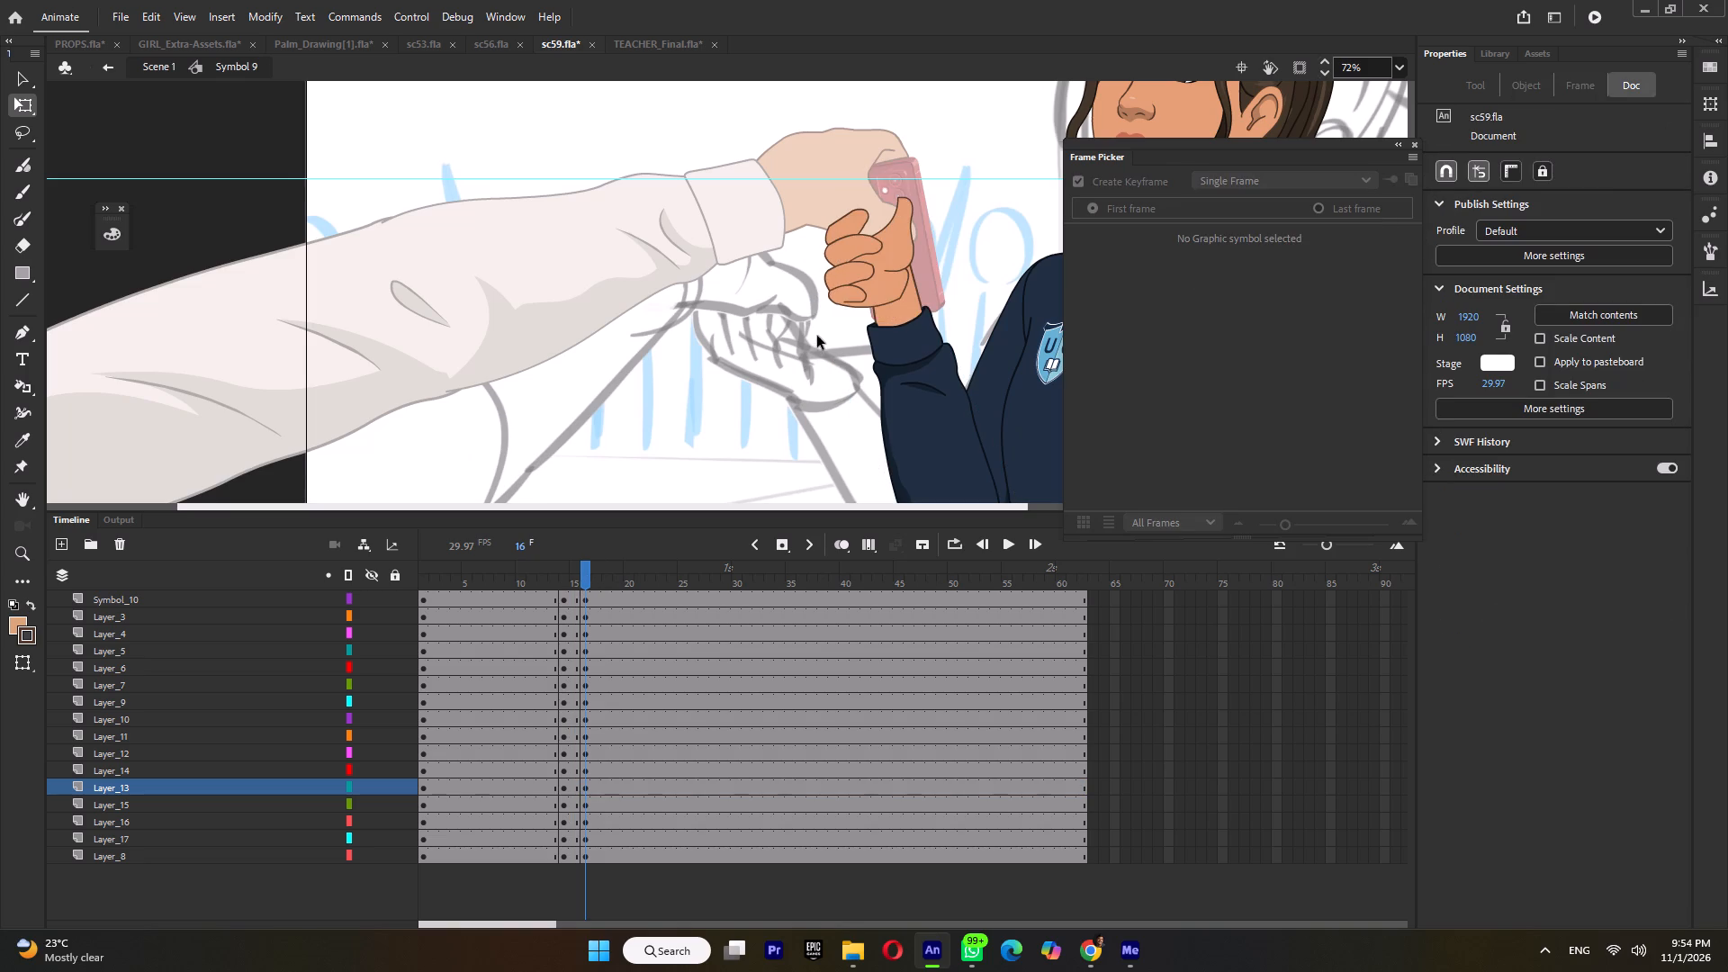
scroll(817, 334, "down", 5, "ctrl")
left_click(25, 107)
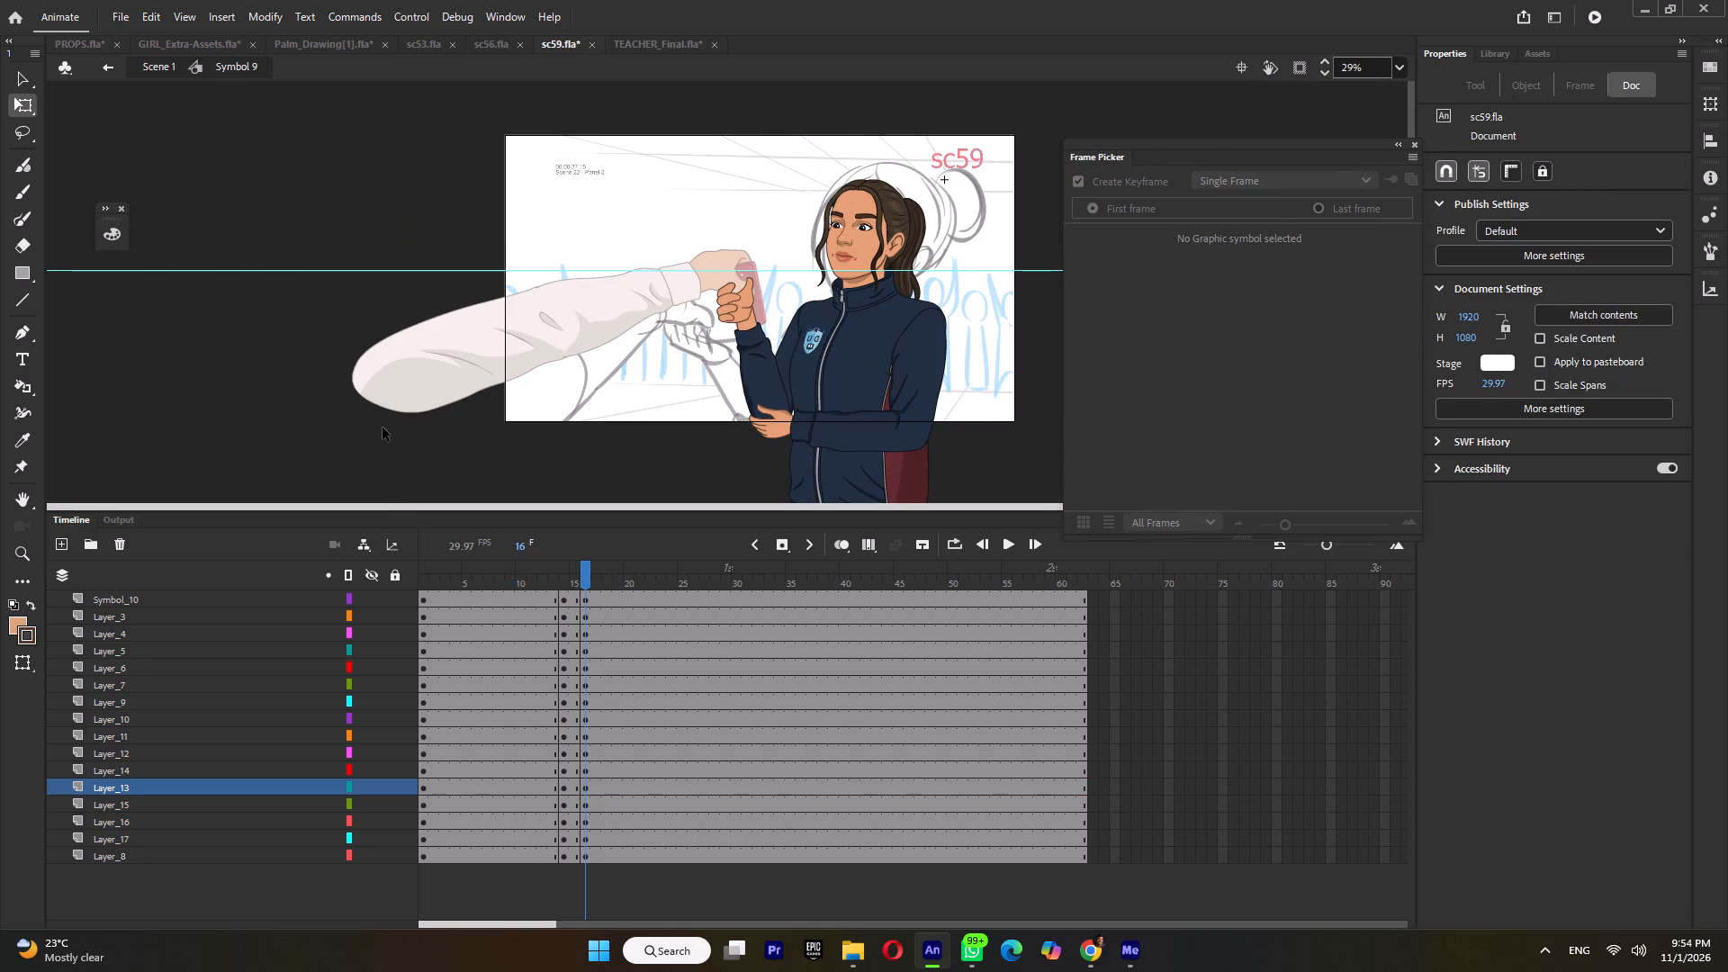
double_click(370, 437)
left_click_drag(581, 573, 572, 581)
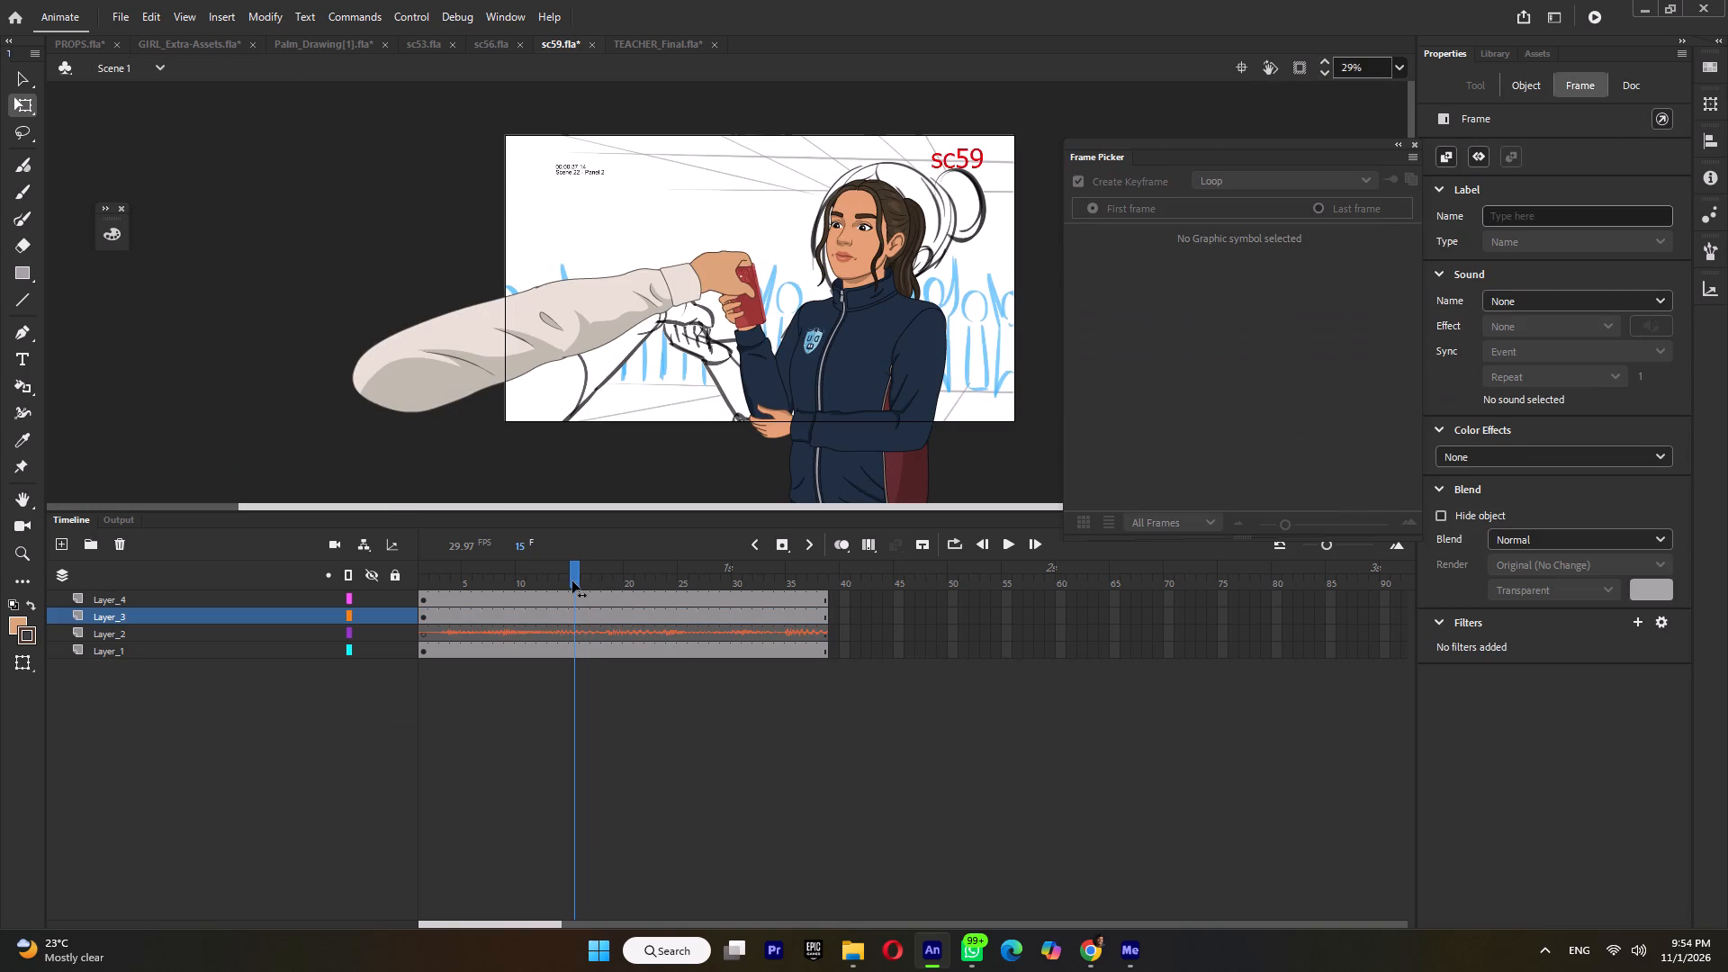
left_click_drag(572, 581, 634, 597)
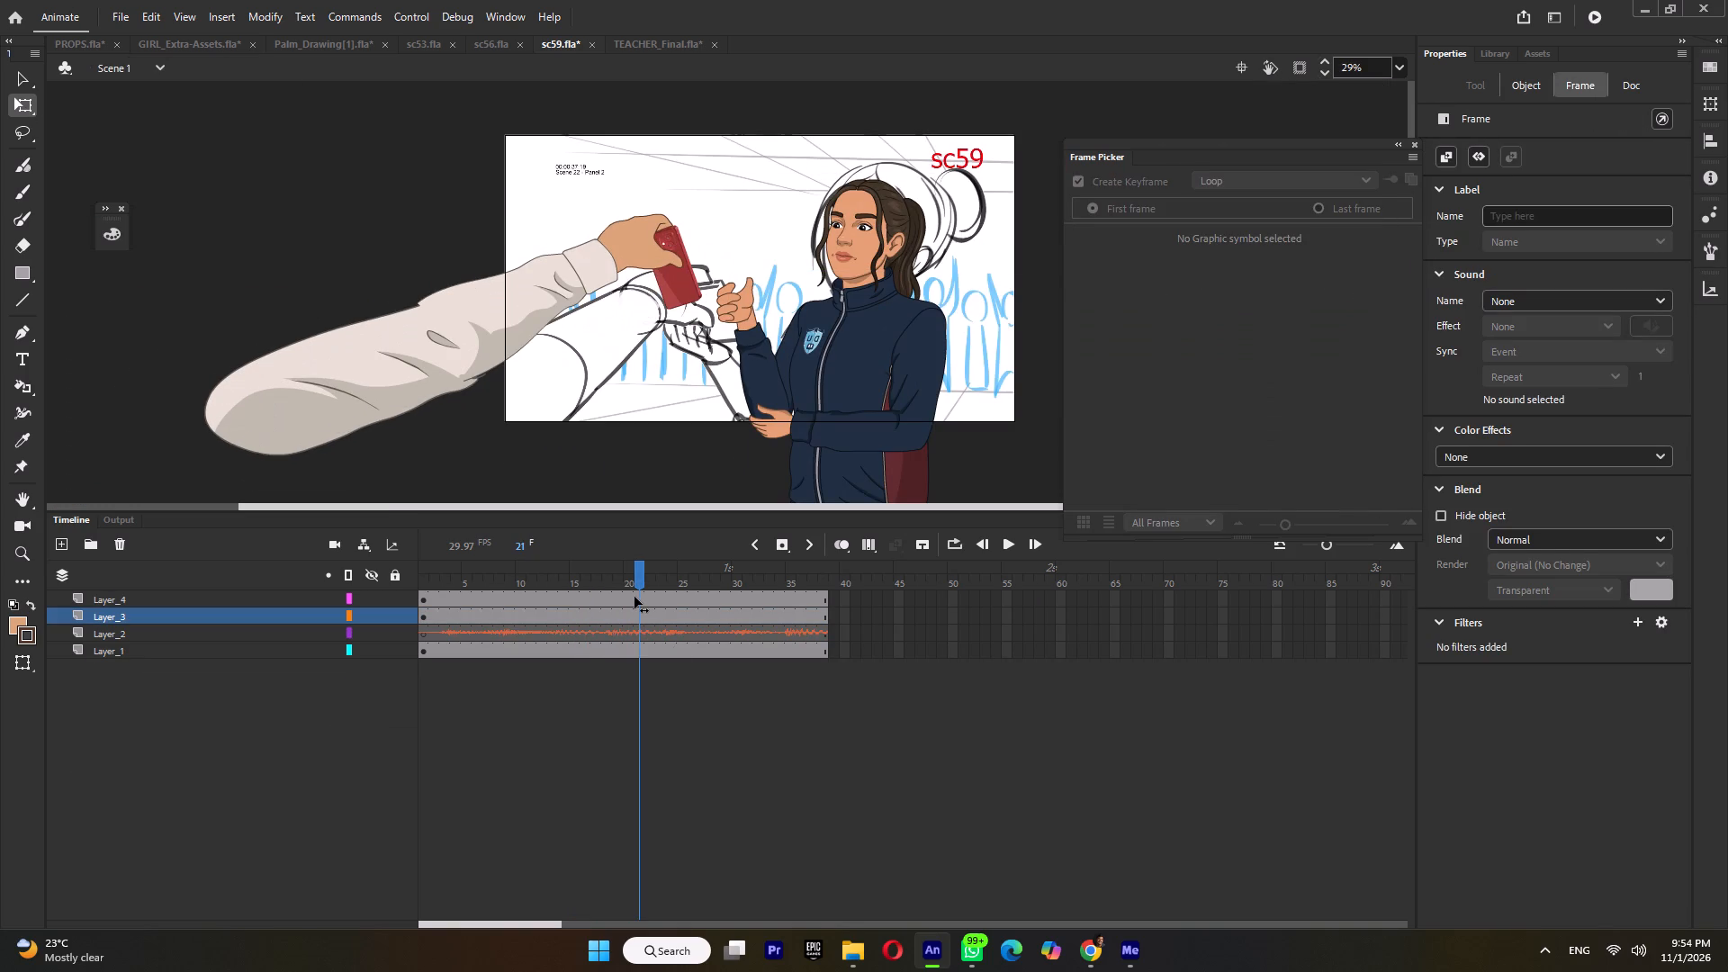
left_click_drag(634, 597, 564, 619)
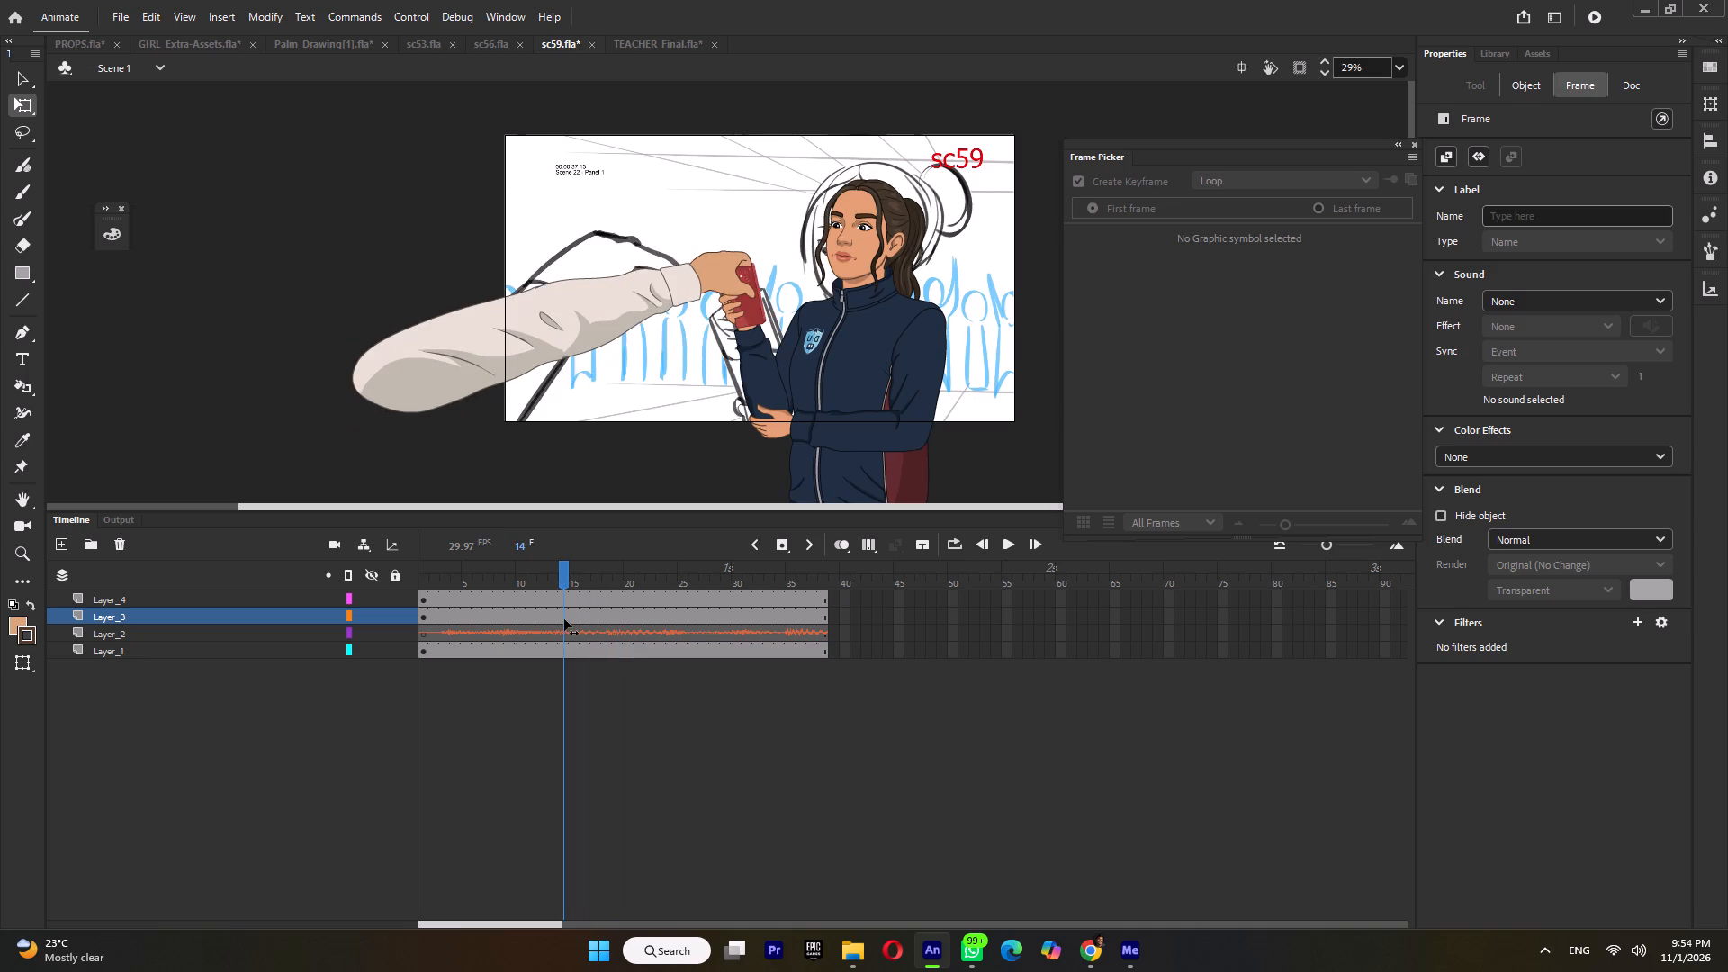
left_click_drag(564, 619, 565, 625)
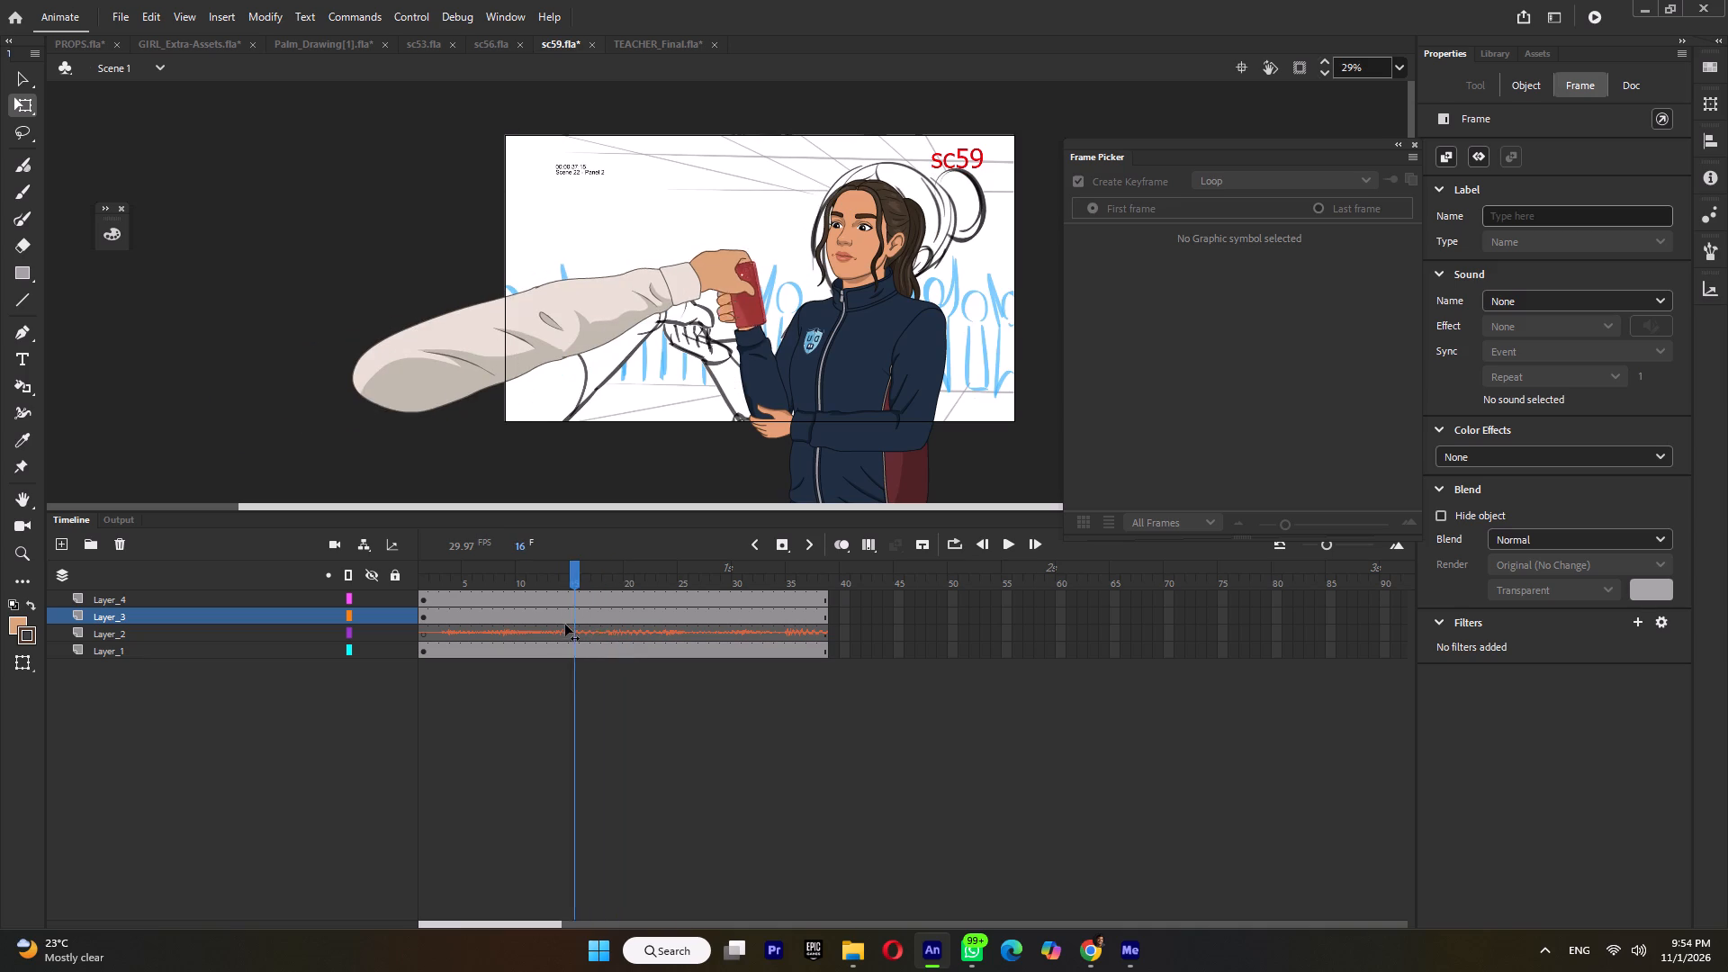
left_click_drag(565, 625, 574, 627)
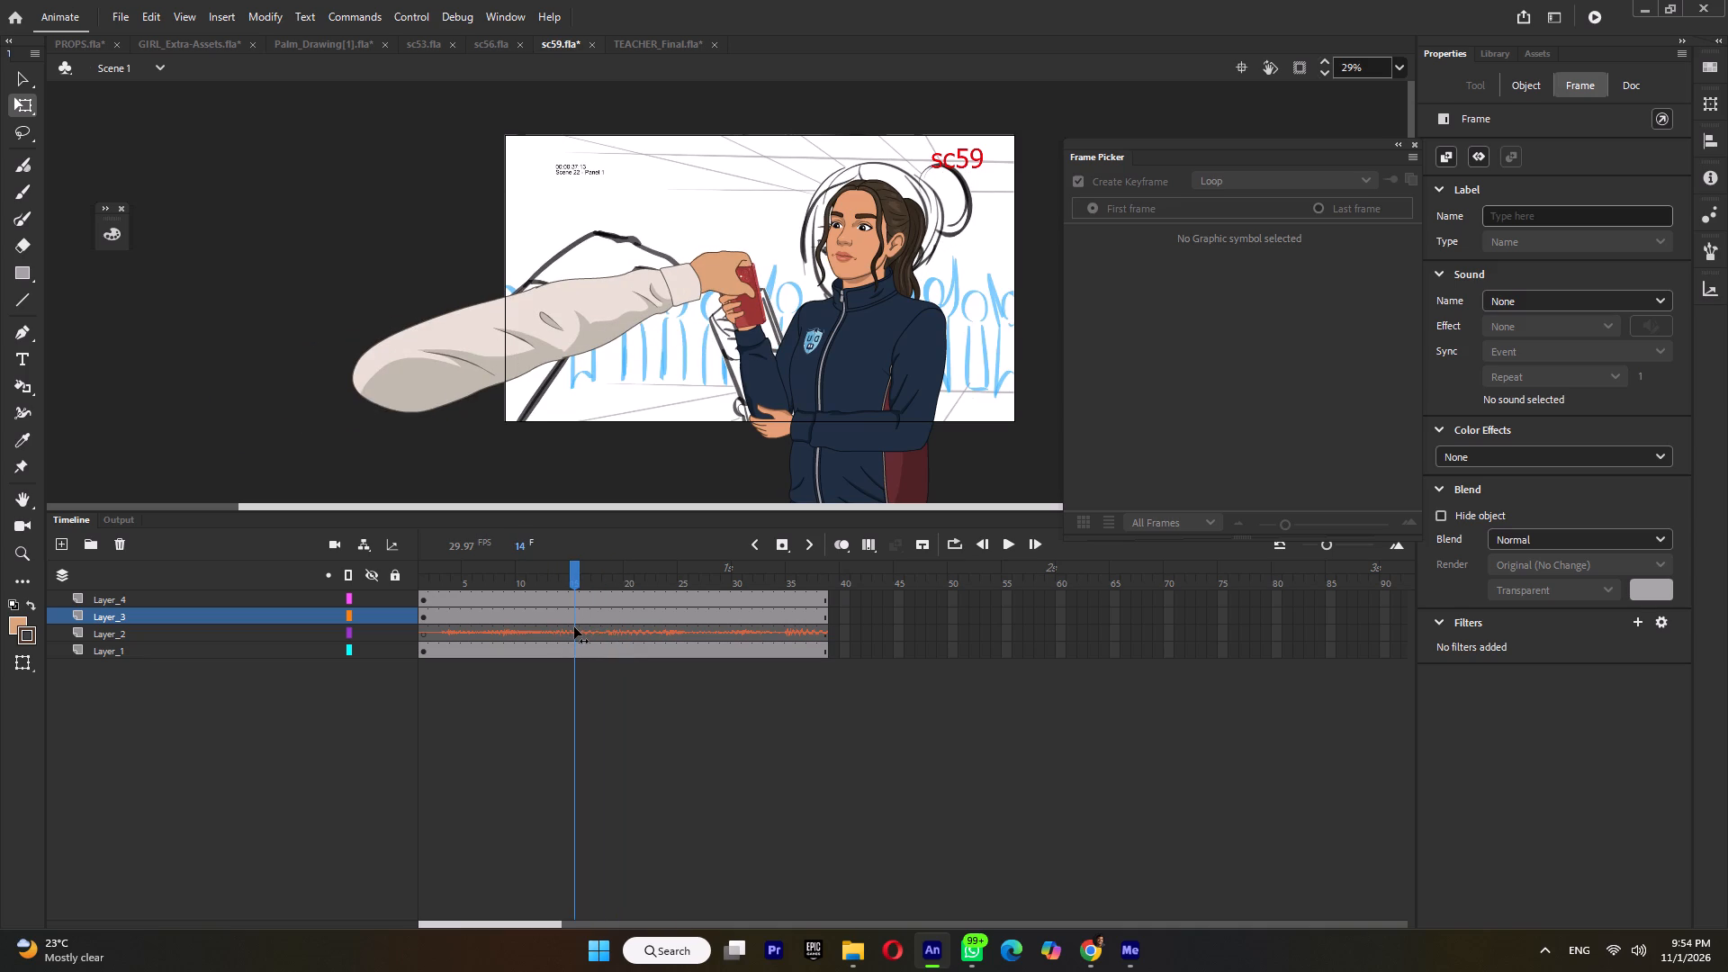
left_click_drag(574, 627, 554, 635)
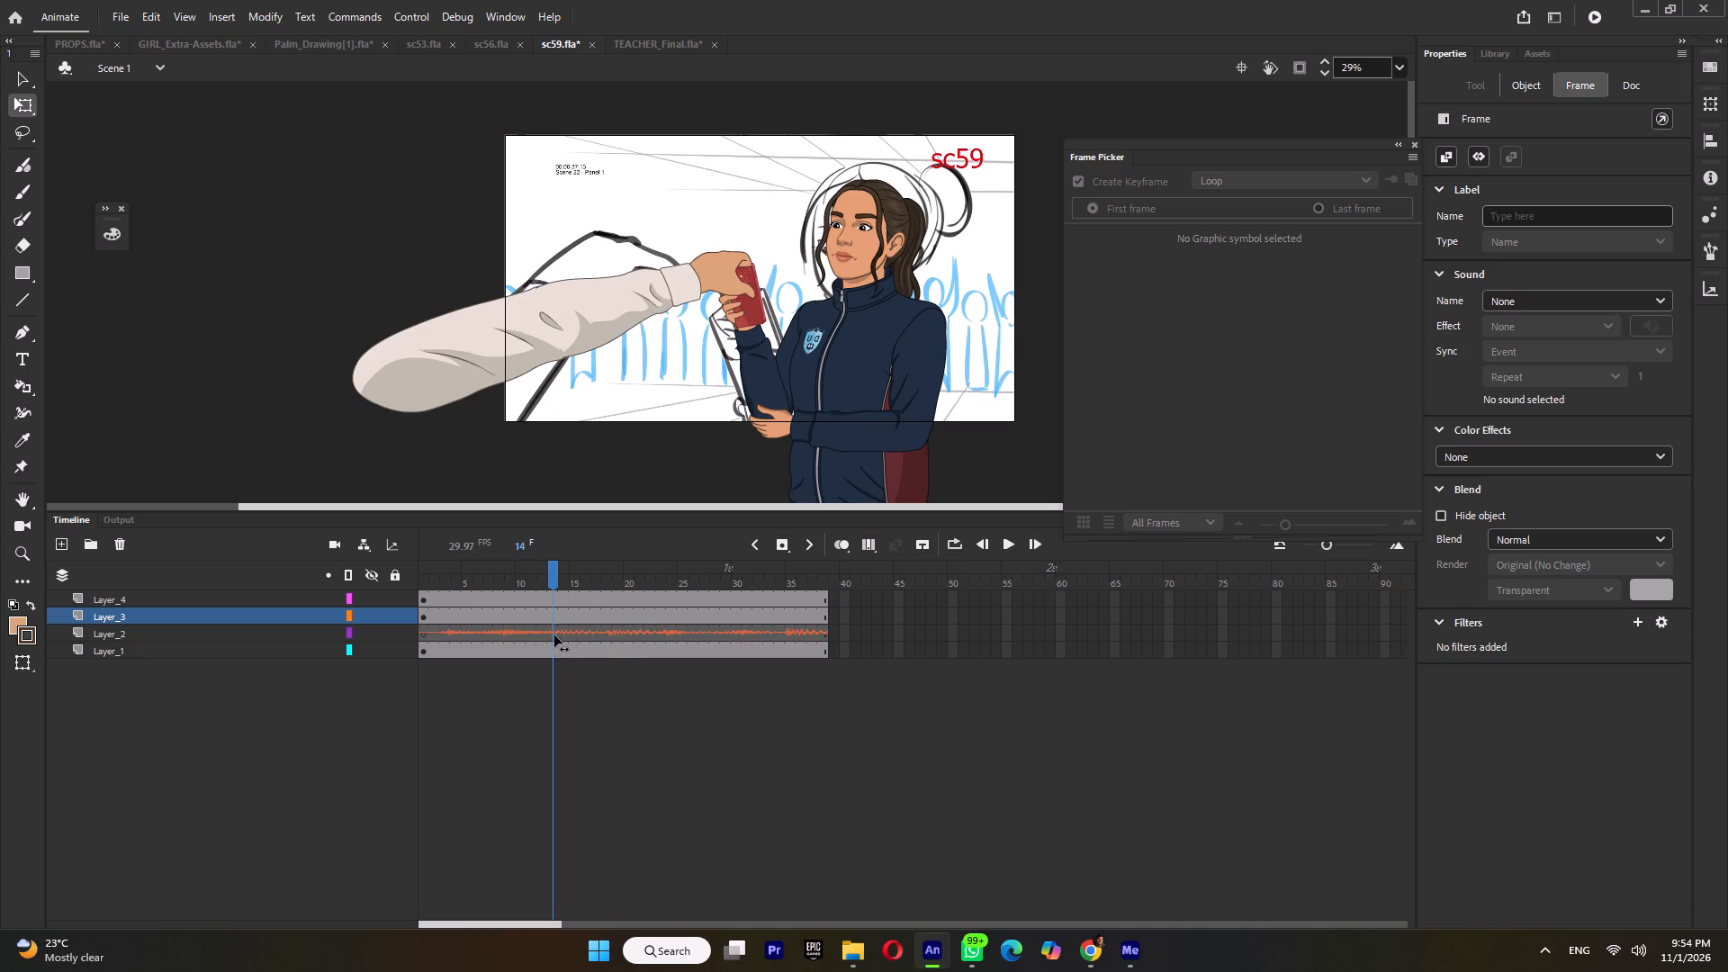
left_click_drag(554, 635, 574, 643)
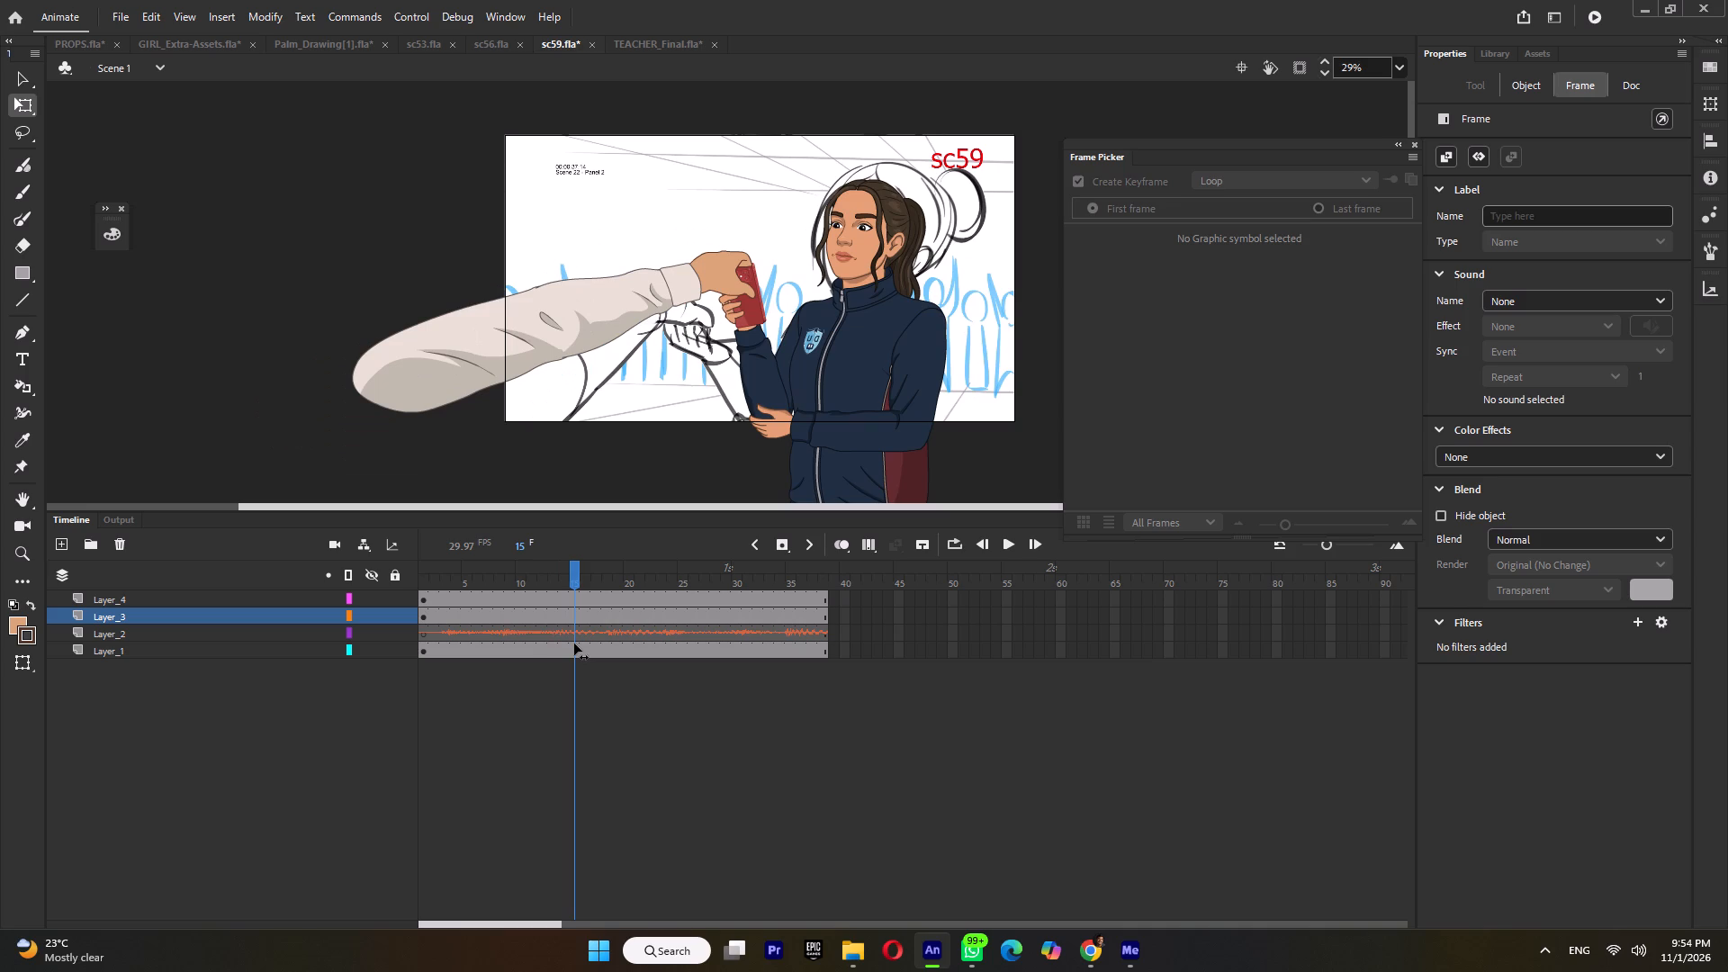
left_click_drag(574, 643, 593, 648)
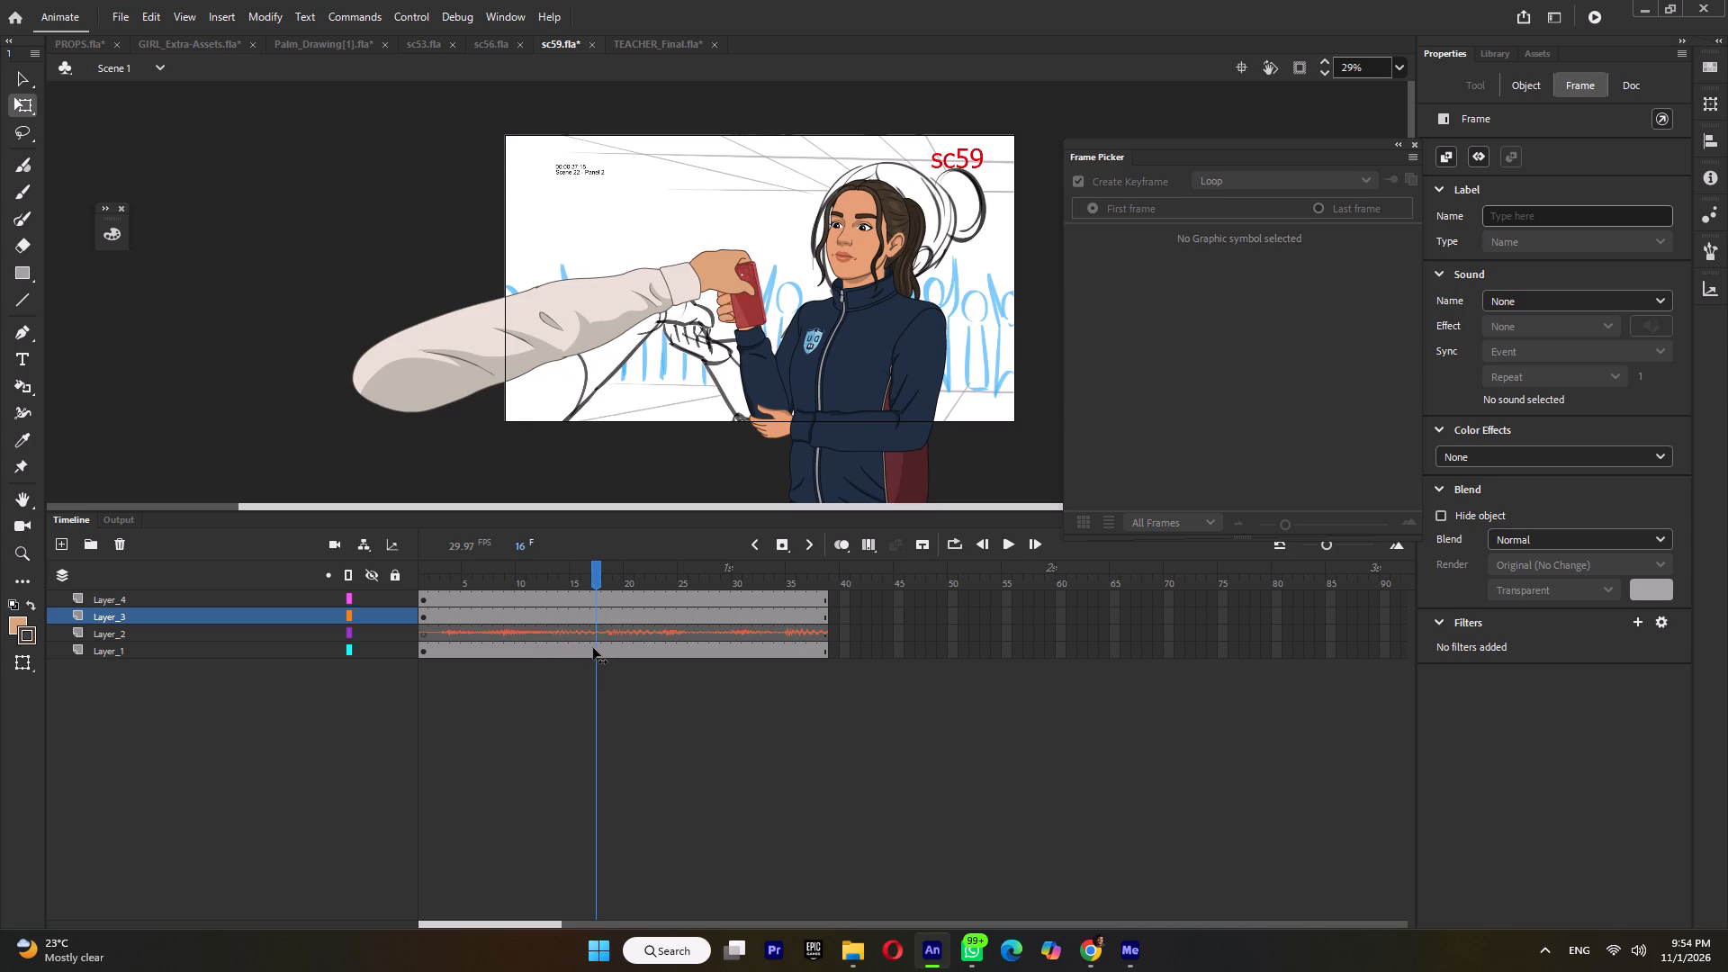
left_click_drag(593, 648, 625, 652)
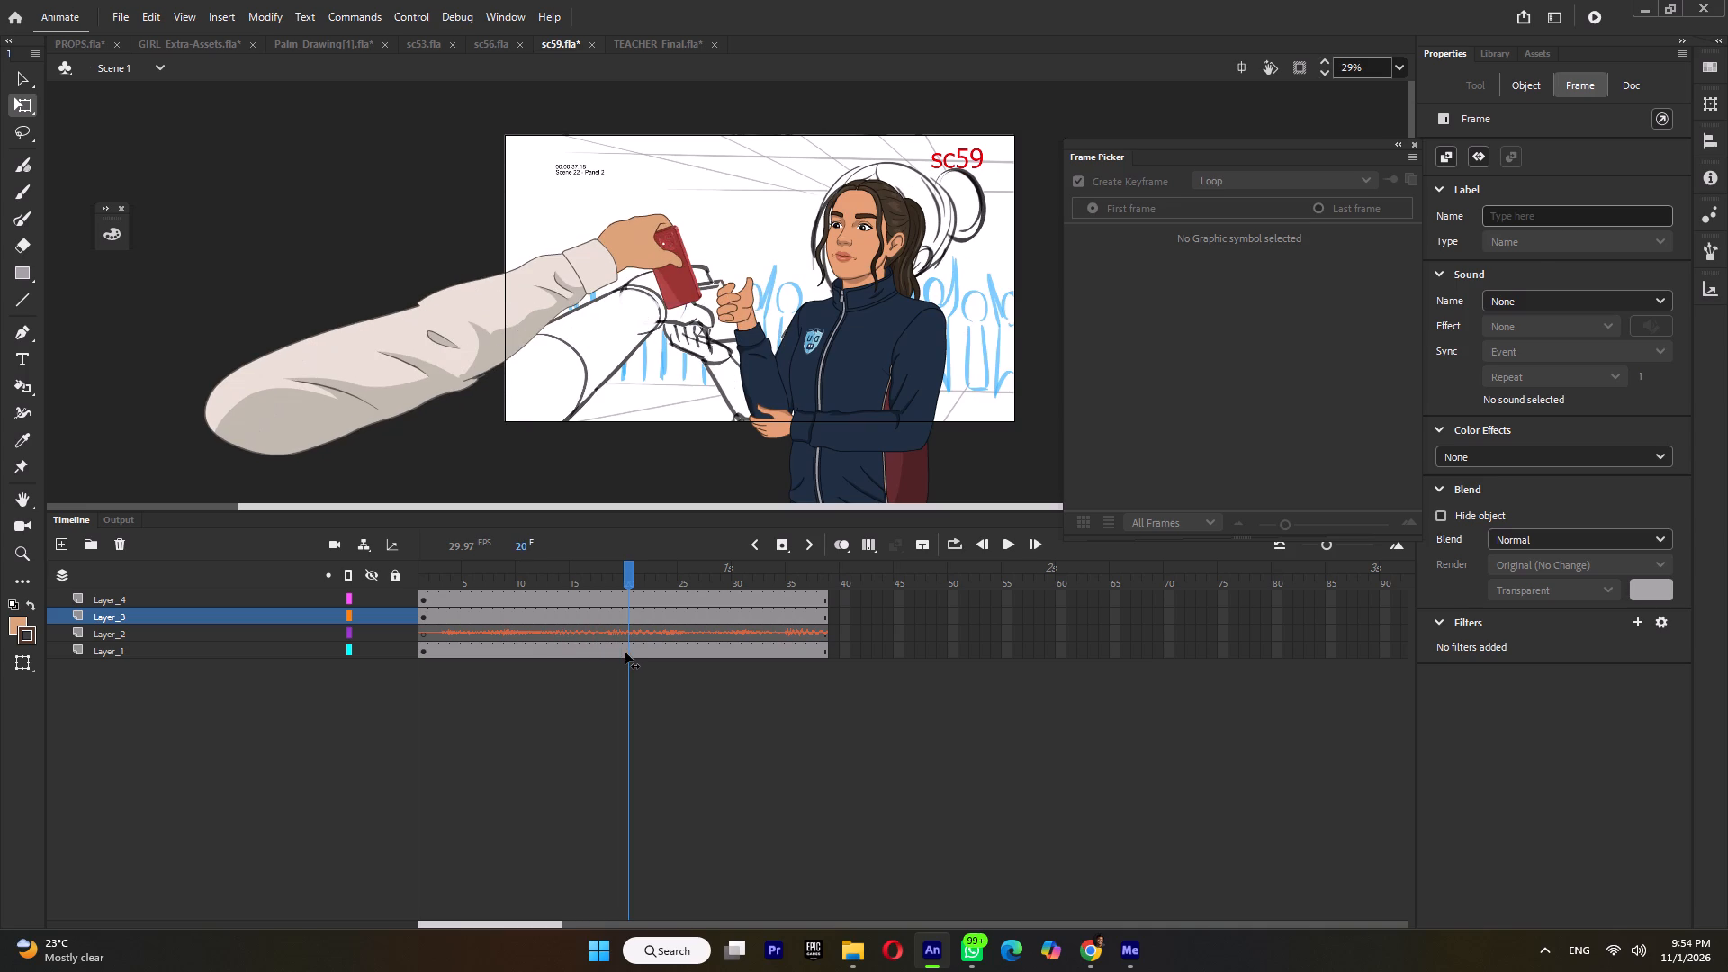
left_click_drag(625, 652, 626, 653)
Inside the girl's symbol, insert keyframes on all layers at frame 20.
double_click(864, 369)
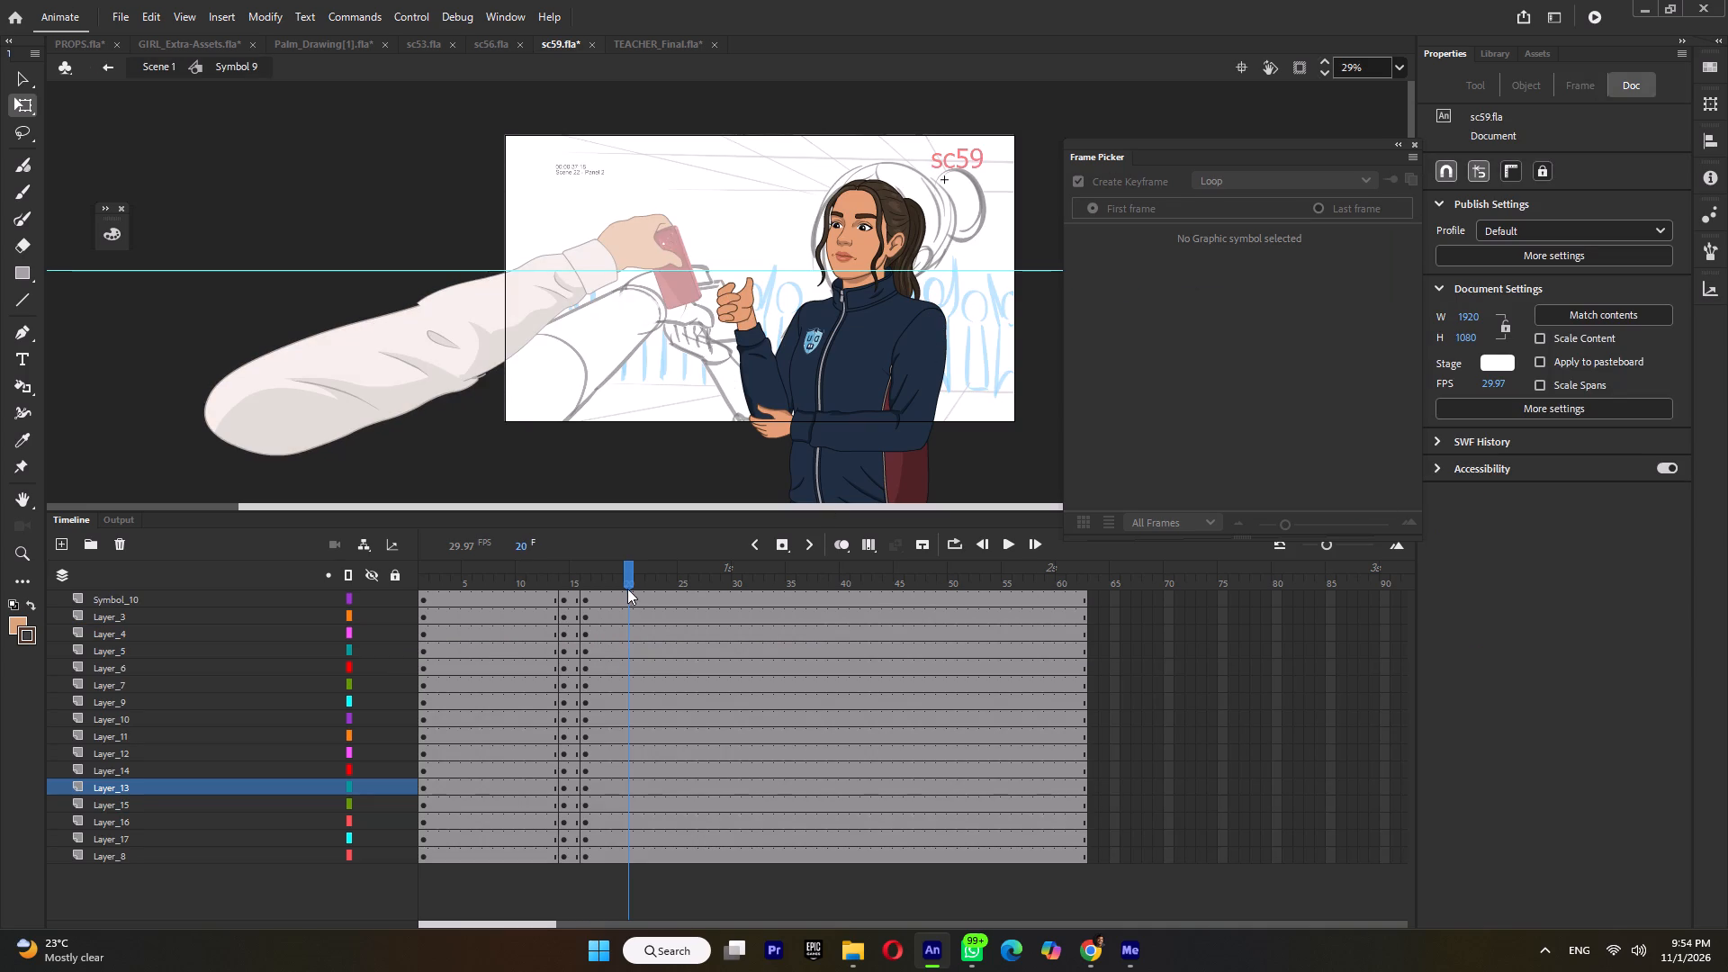
double_click(630, 582)
key("F6")
left_click(972, 282)
On frame 20, rotate the girl's raised forearm counterclockwise to lower it, and move her closed hand down onto the wrist.
left_click(735, 310)
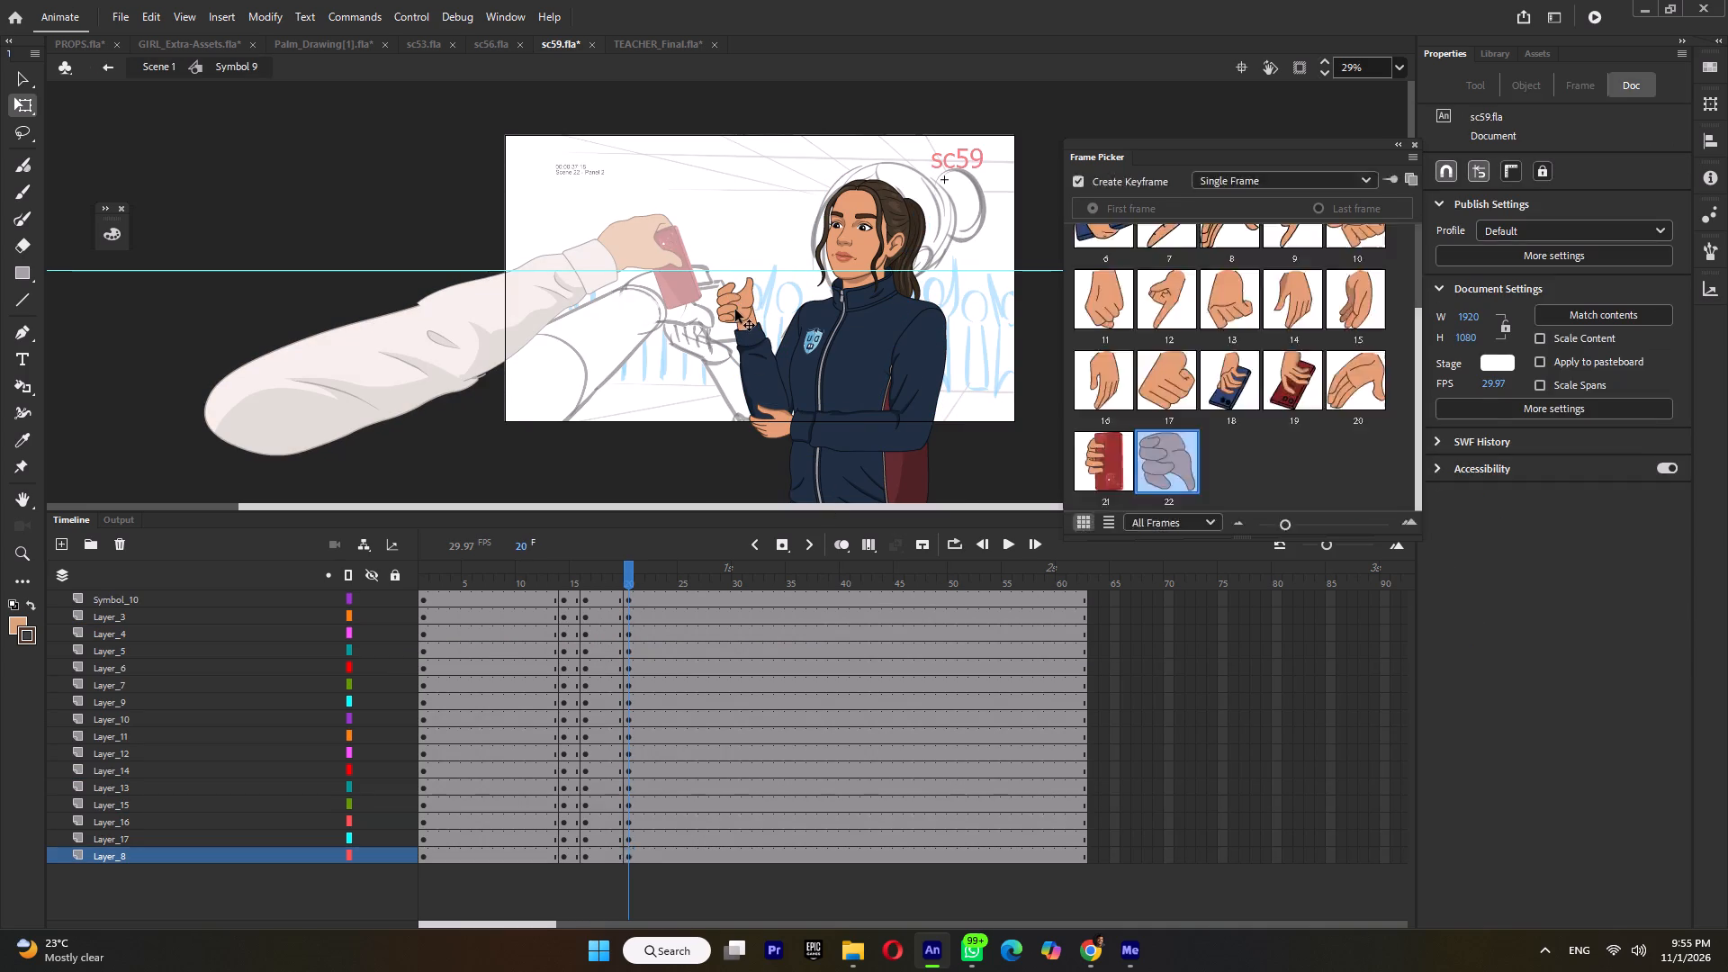
left_click(746, 354)
left_click_drag(762, 296, 742, 321)
left_click_drag(706, 325, 709, 333)
left_click(731, 306)
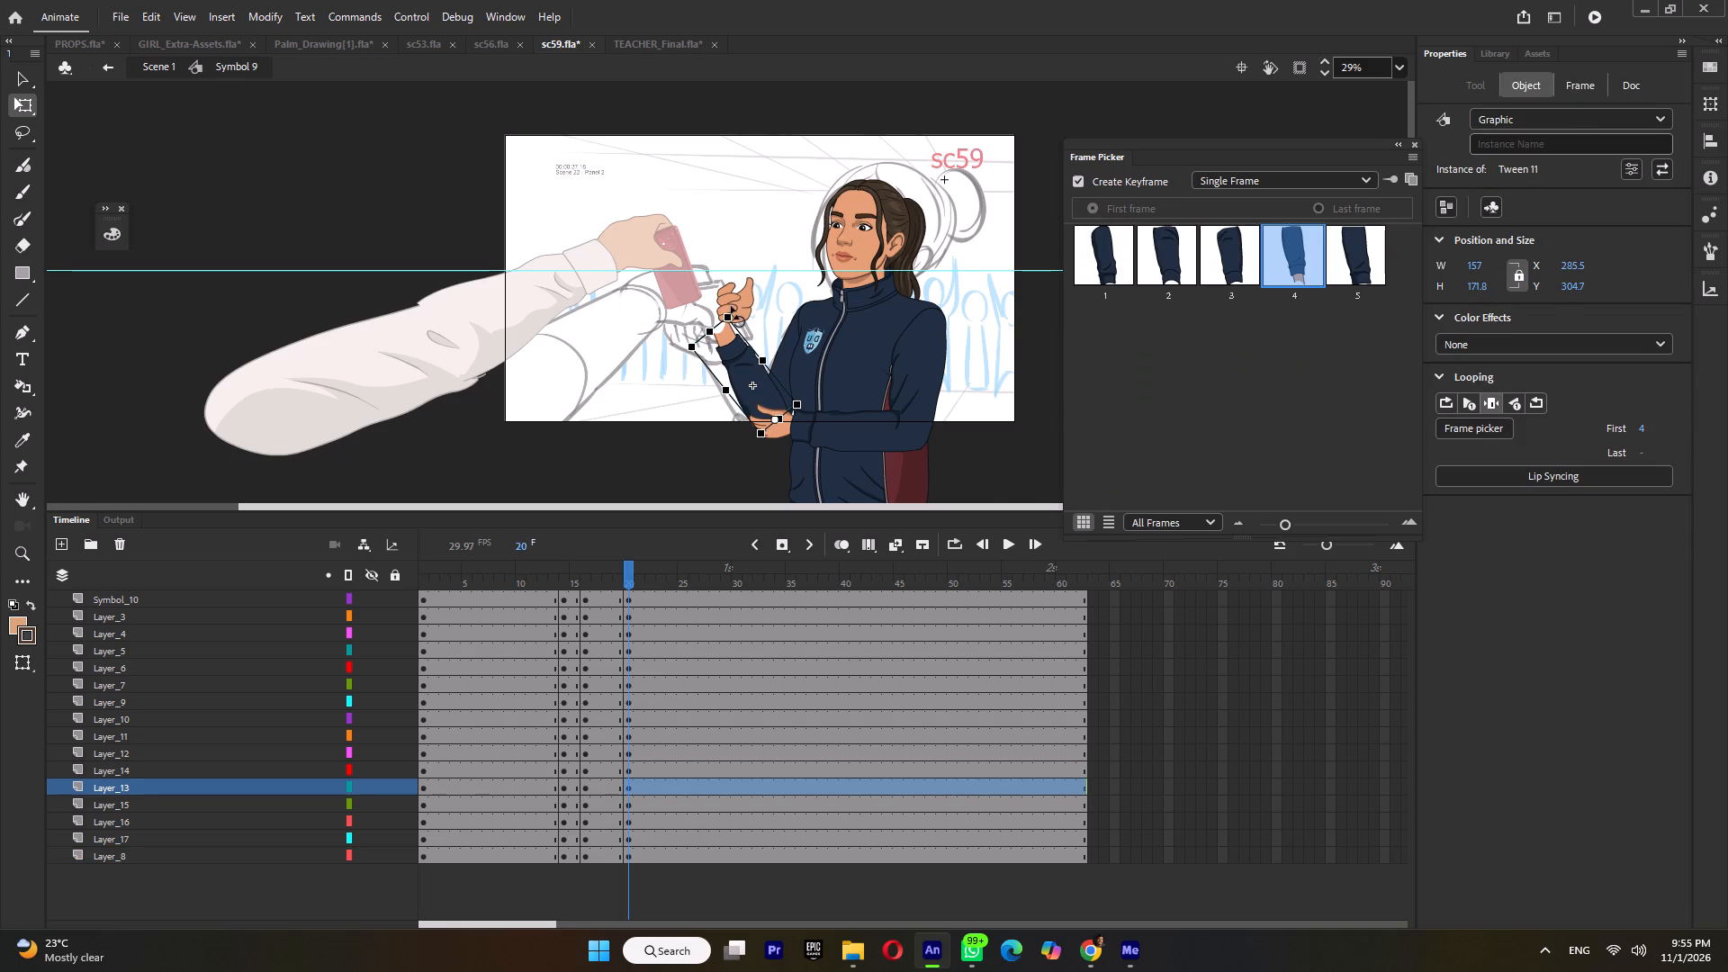
scroll(734, 306, "up", 4, "ctrl")
left_click(693, 295)
left_click_drag(719, 298, 682, 346)
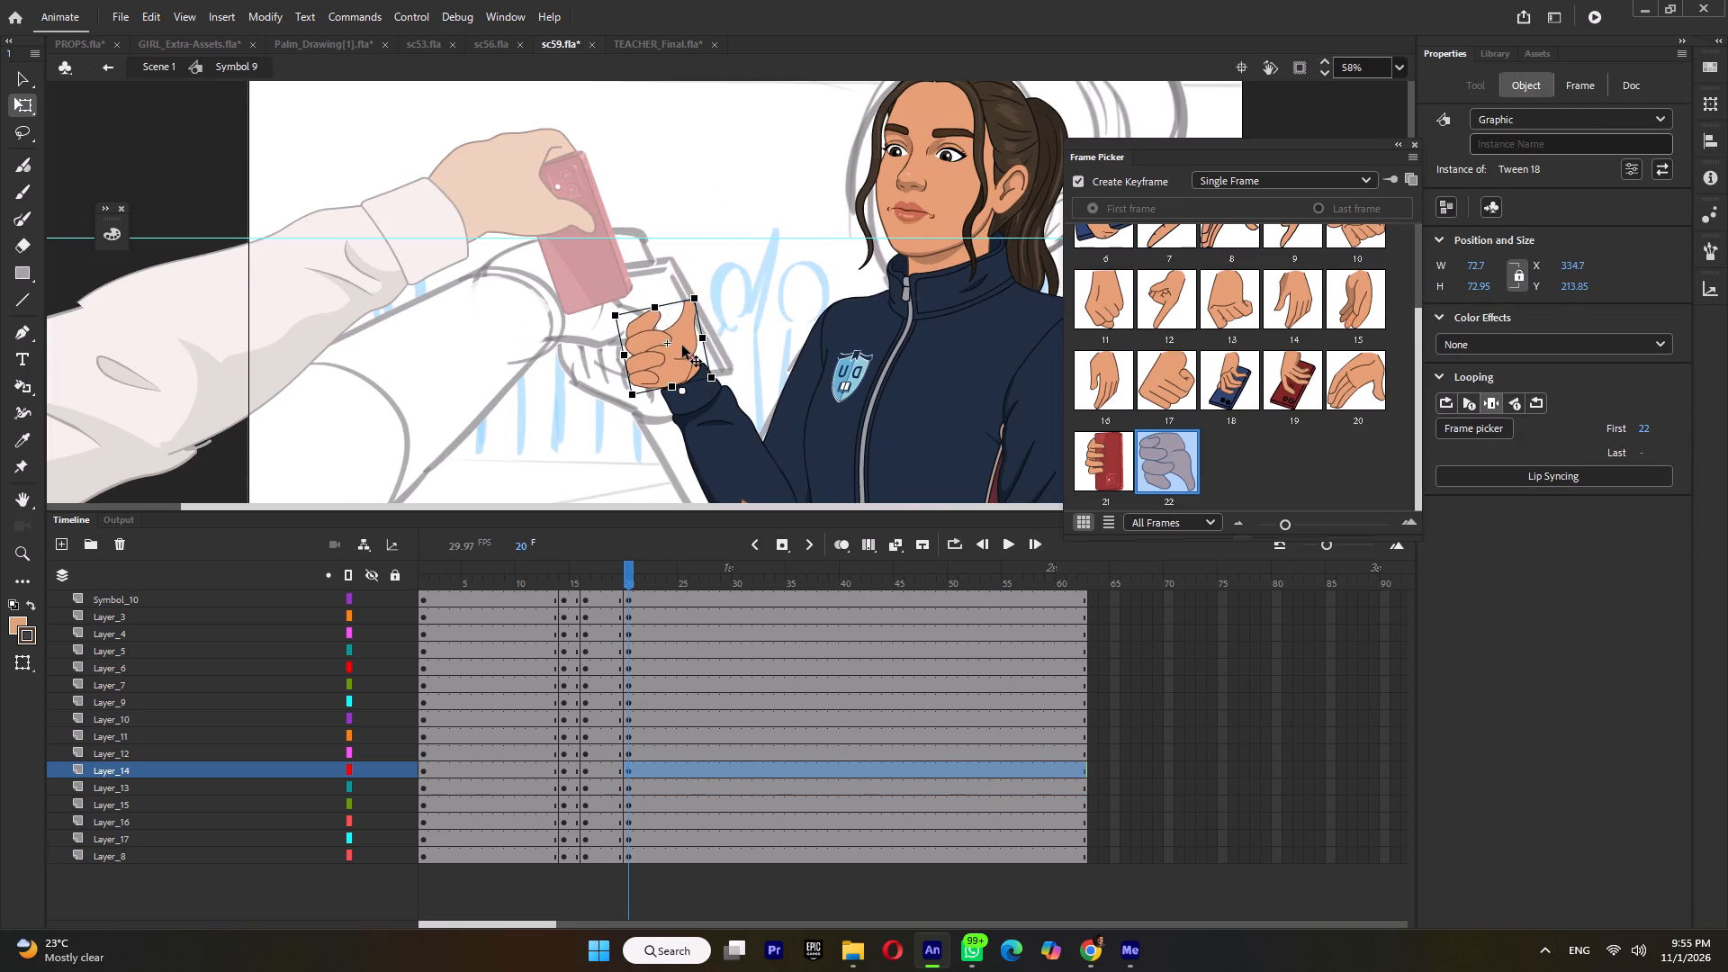
Select the girl's upper body, head and arms on frame 20, move the pivot down to the lower torso, and rotate them slightly clockwise.
scroll(682, 346, "down", 4, "ctrl")
left_click_drag(908, 236, 677, 476, "shift")
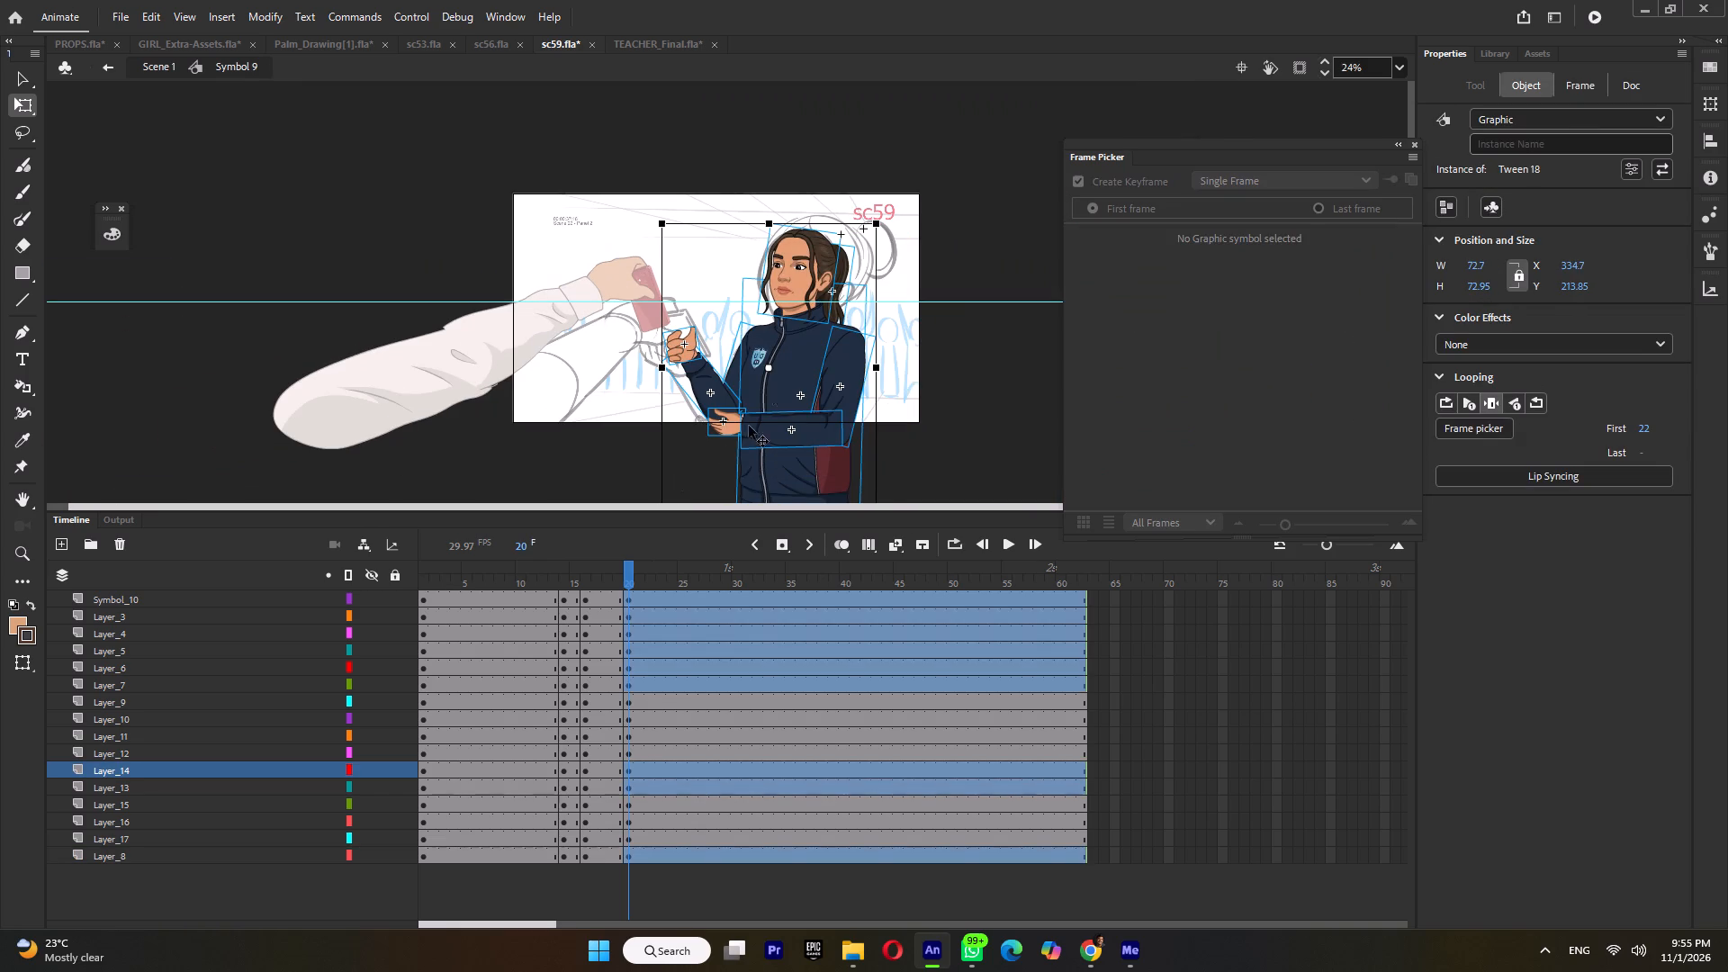
left_click_drag(769, 368, 787, 494)
scroll(667, 189, "up", 3, "ctrl")
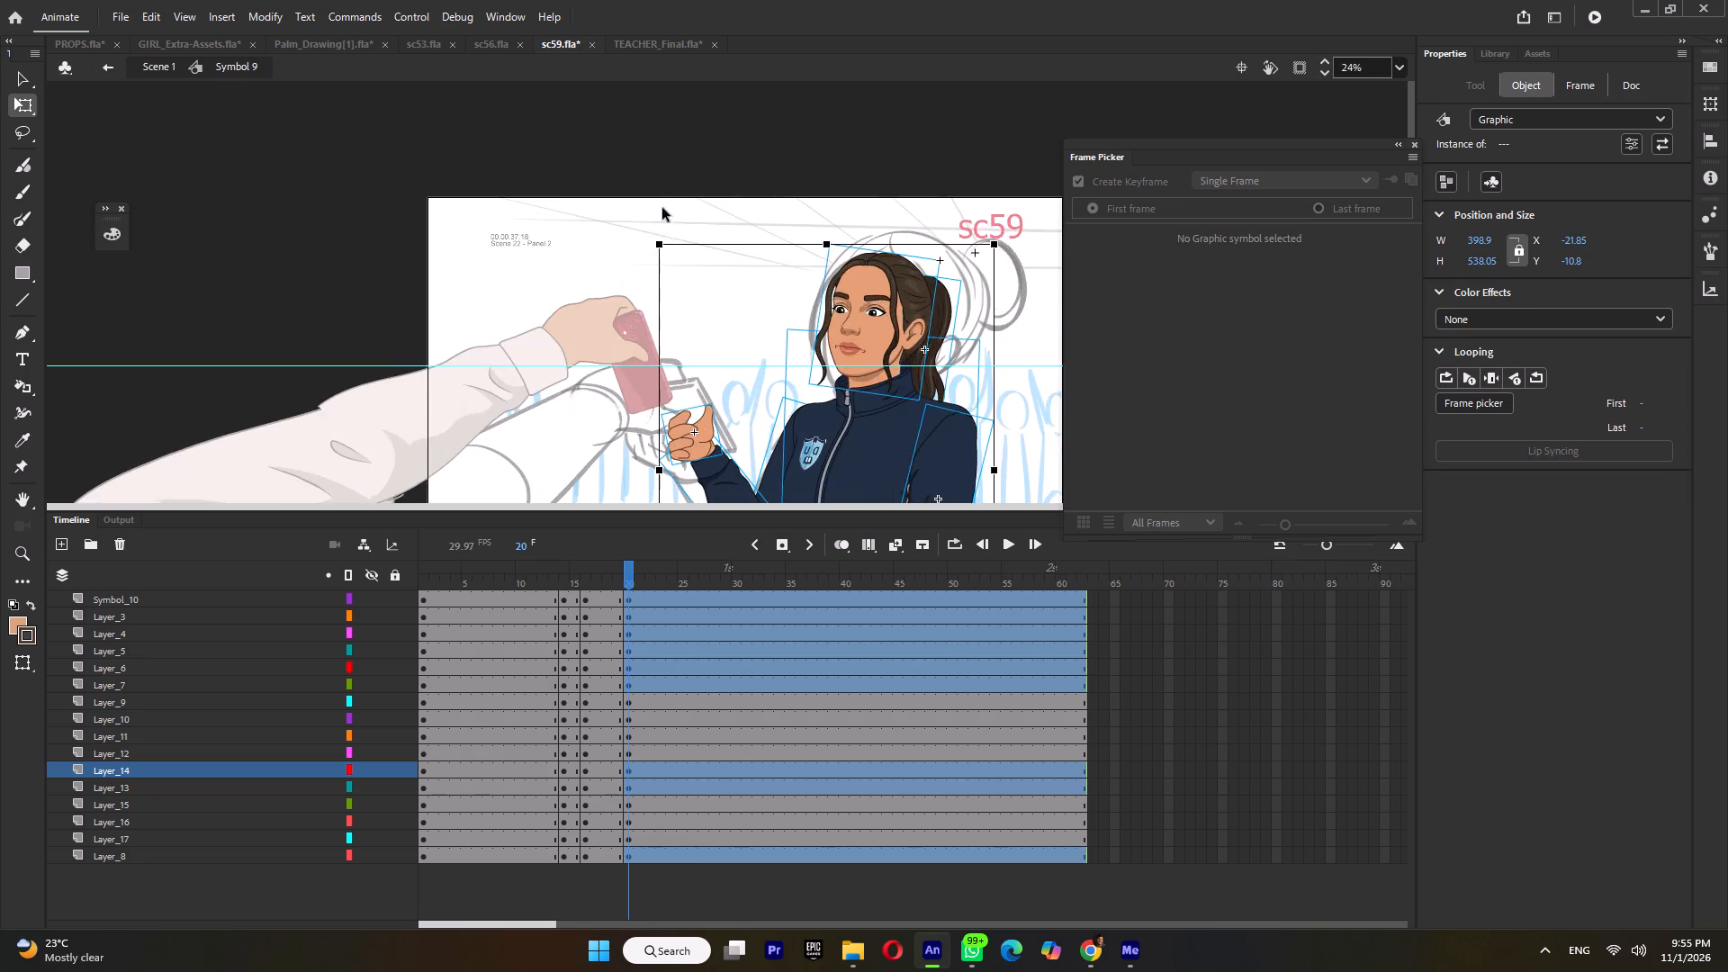
scroll(634, 263, "up", 3, "ctrl")
left_click_drag(627, 261, 638, 256)
scroll(638, 266, "down", 6, "ctrl")
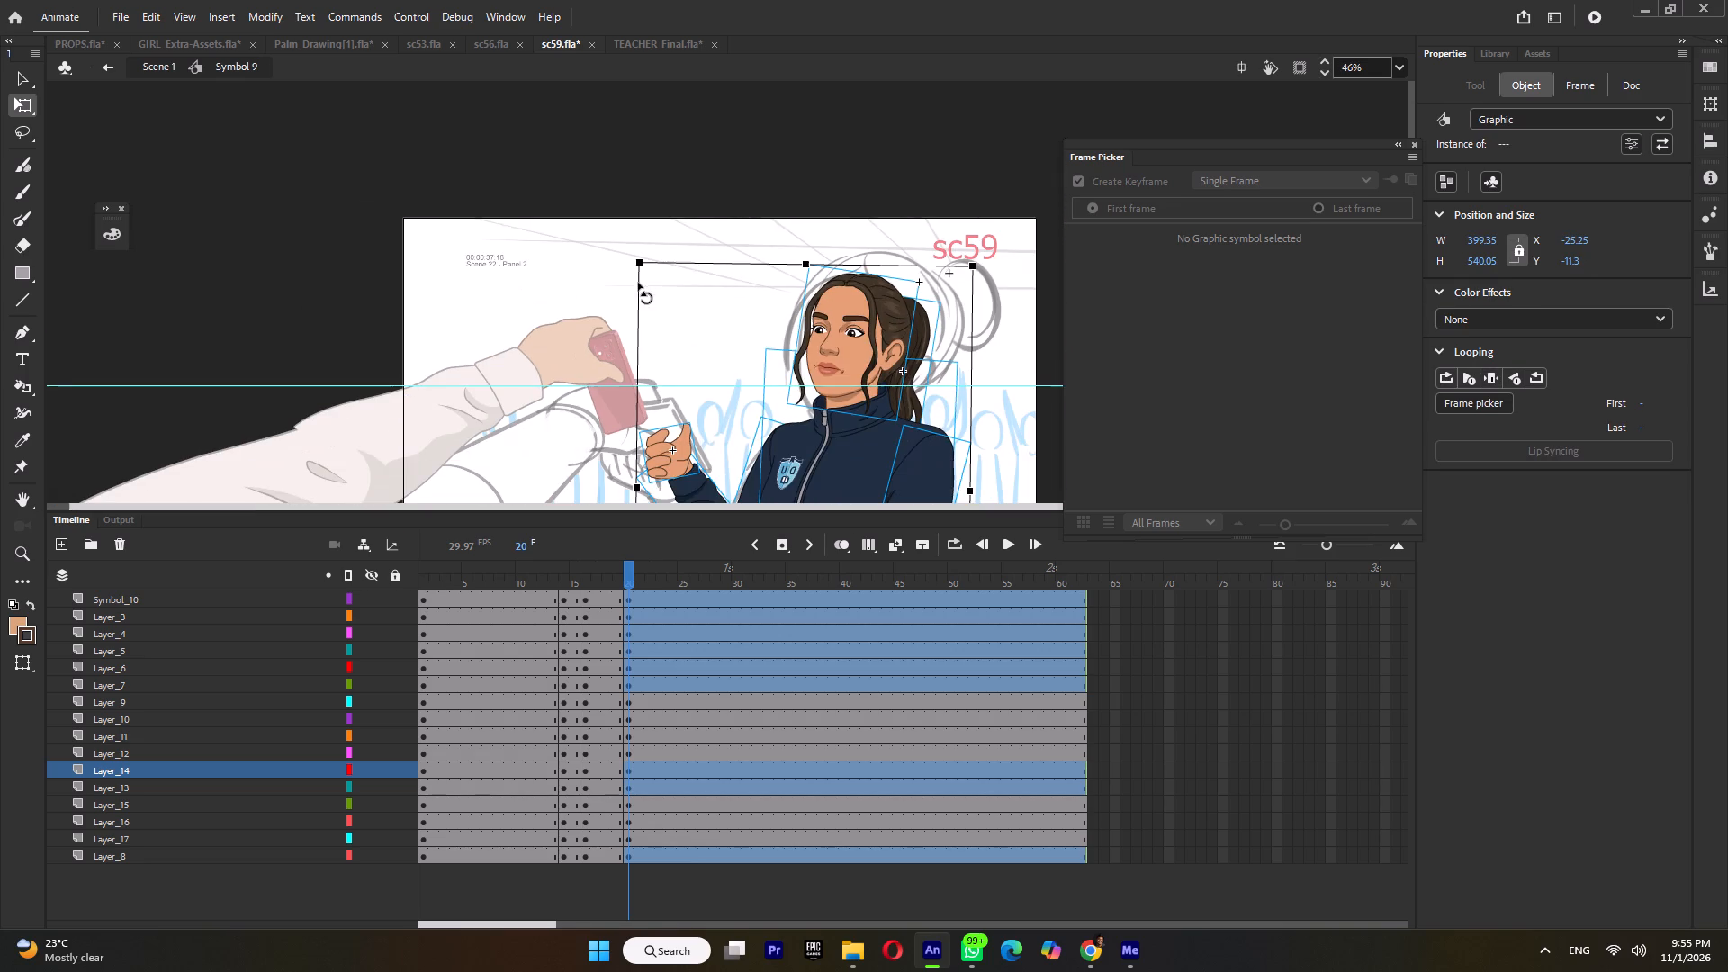
scroll(821, 321, "down", 5, "ctrl")
Select the girl's head and ponytail on frame 20, set the pivot at the neck, and rotate them slightly clockwise.
left_click(867, 334)
left_click_drag(866, 289, 787, 319)
scroll(805, 335, "up", 5, "ctrl")
left_click_drag(861, 328, 860, 331)
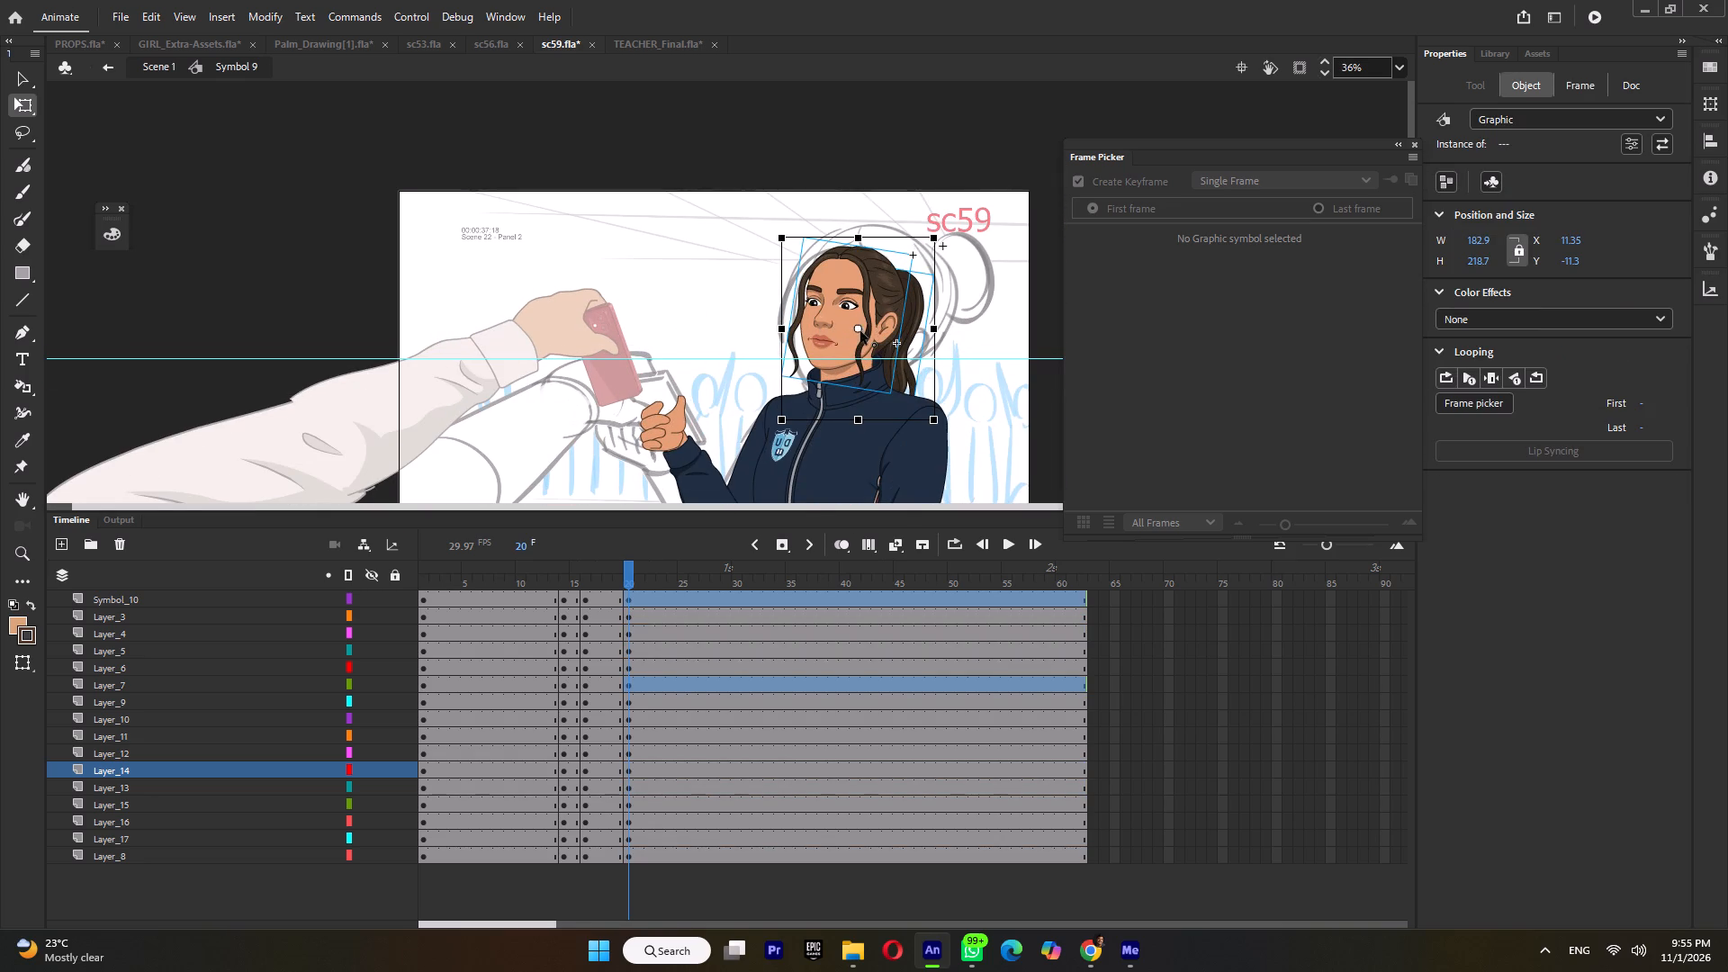
left_click_drag(860, 331, 857, 351)
scroll(781, 253, "up", 3, "ctrl")
left_click_drag(806, 225, 816, 215)
scroll(816, 218, "down", 4, "ctrl")
Rotate the girl's ponytail slightly counterclockwise on frame 20 so its tip swings away from her back.
left_click(769, 328)
left_click(932, 353)
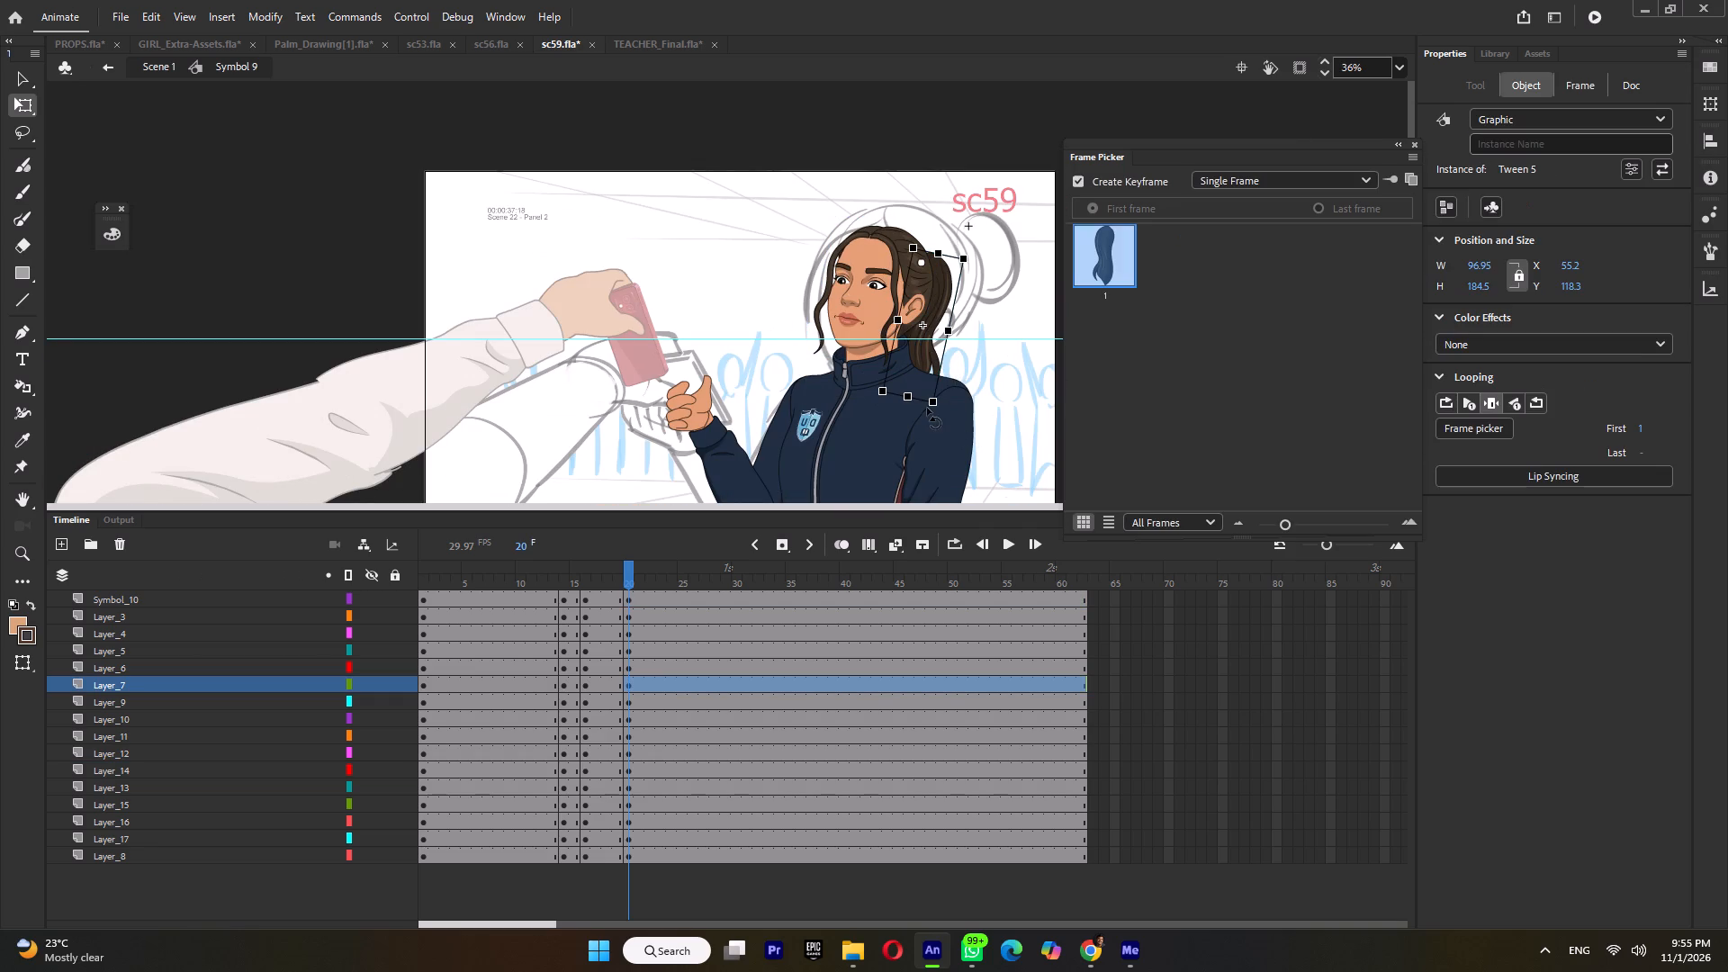
left_click_drag(928, 409, 948, 418)
Scrub the girl's new pose and, on frame 30, swap her closed hand for the open hand, drawing 20.
left_click_drag(553, 571, 526, 605)
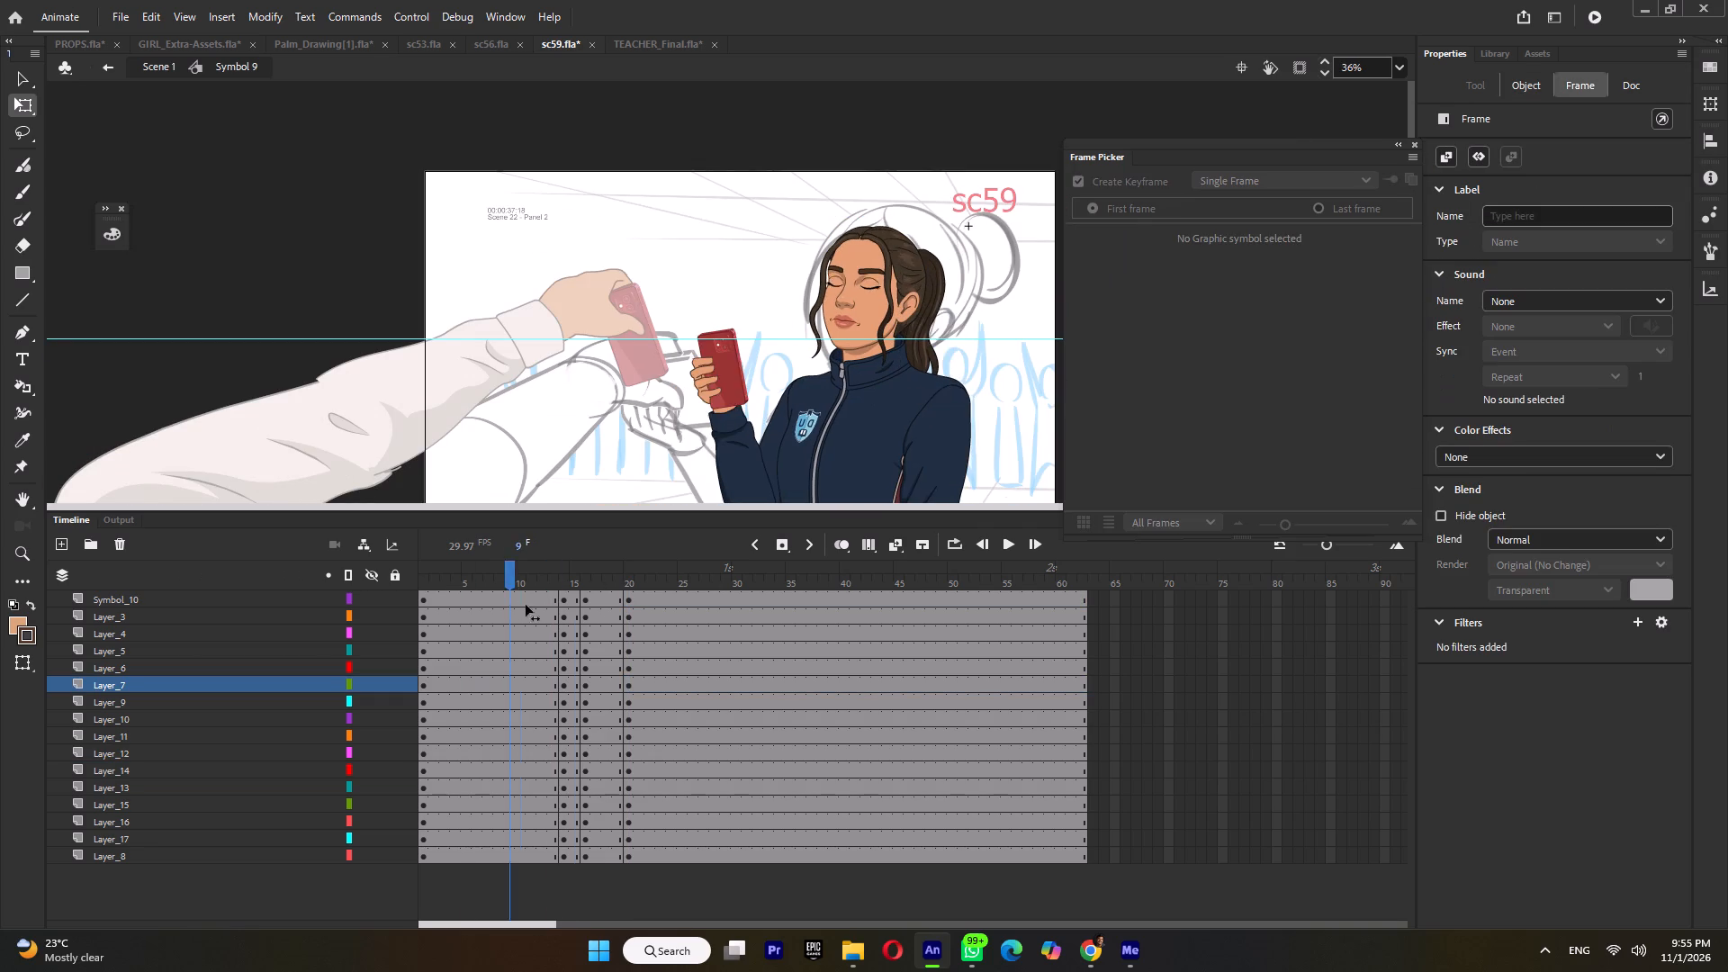
left_click_drag(526, 605, 736, 593)
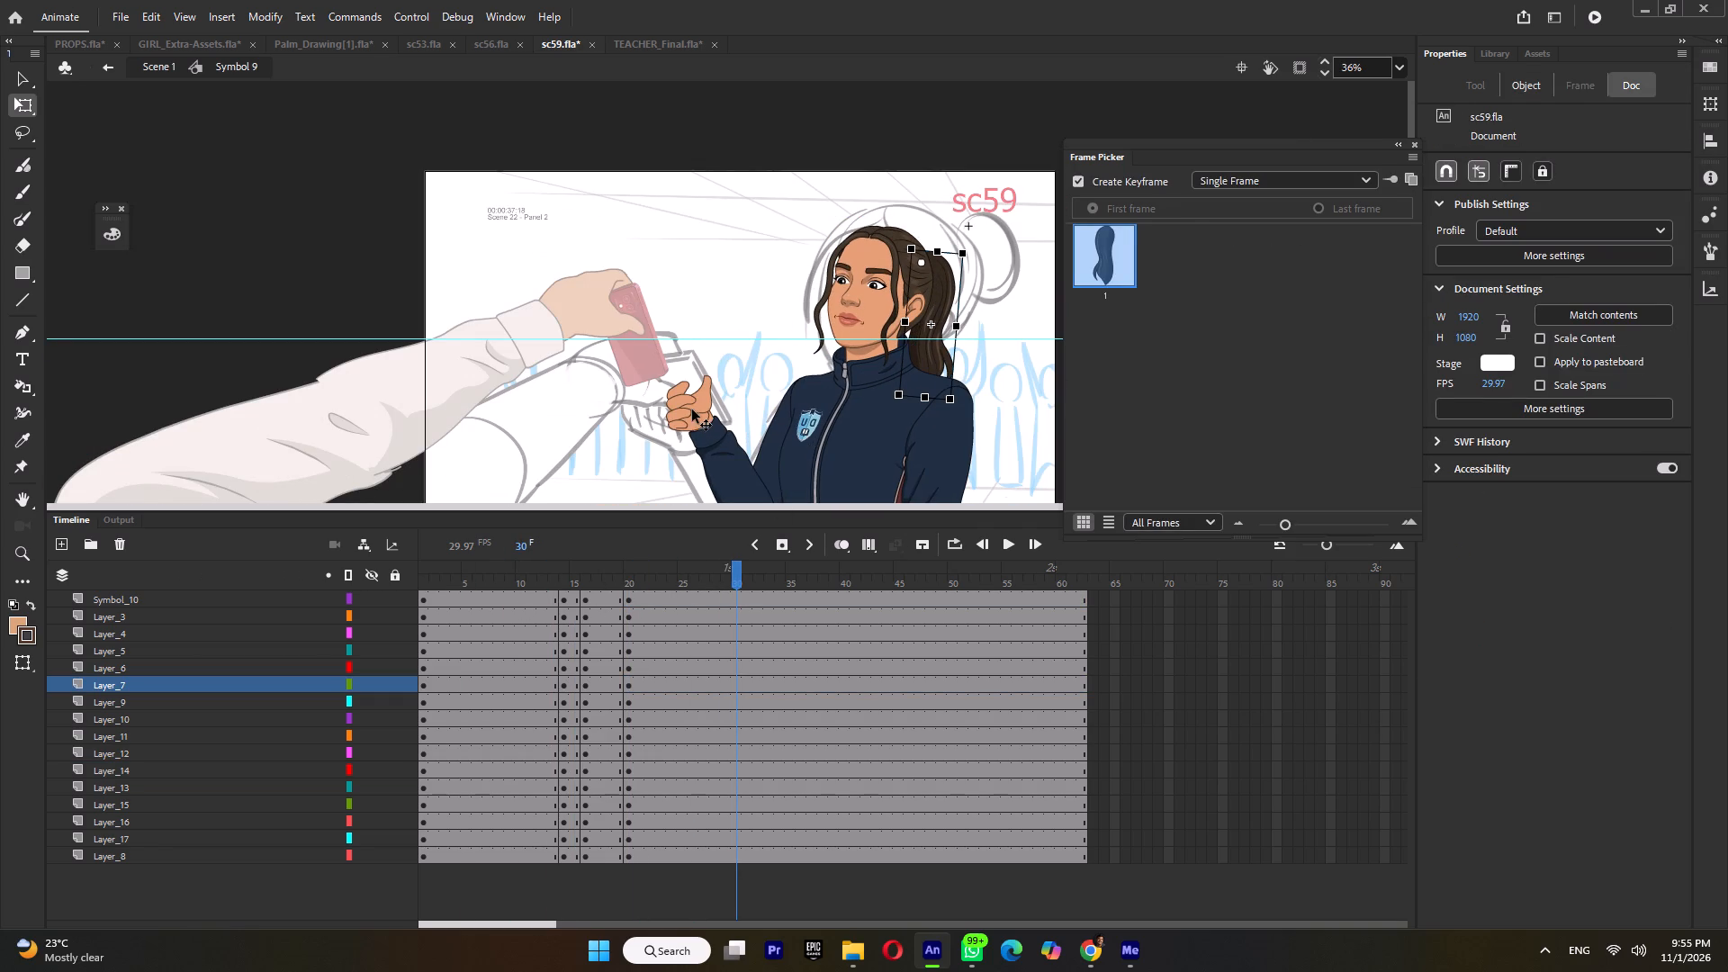
left_click(692, 409)
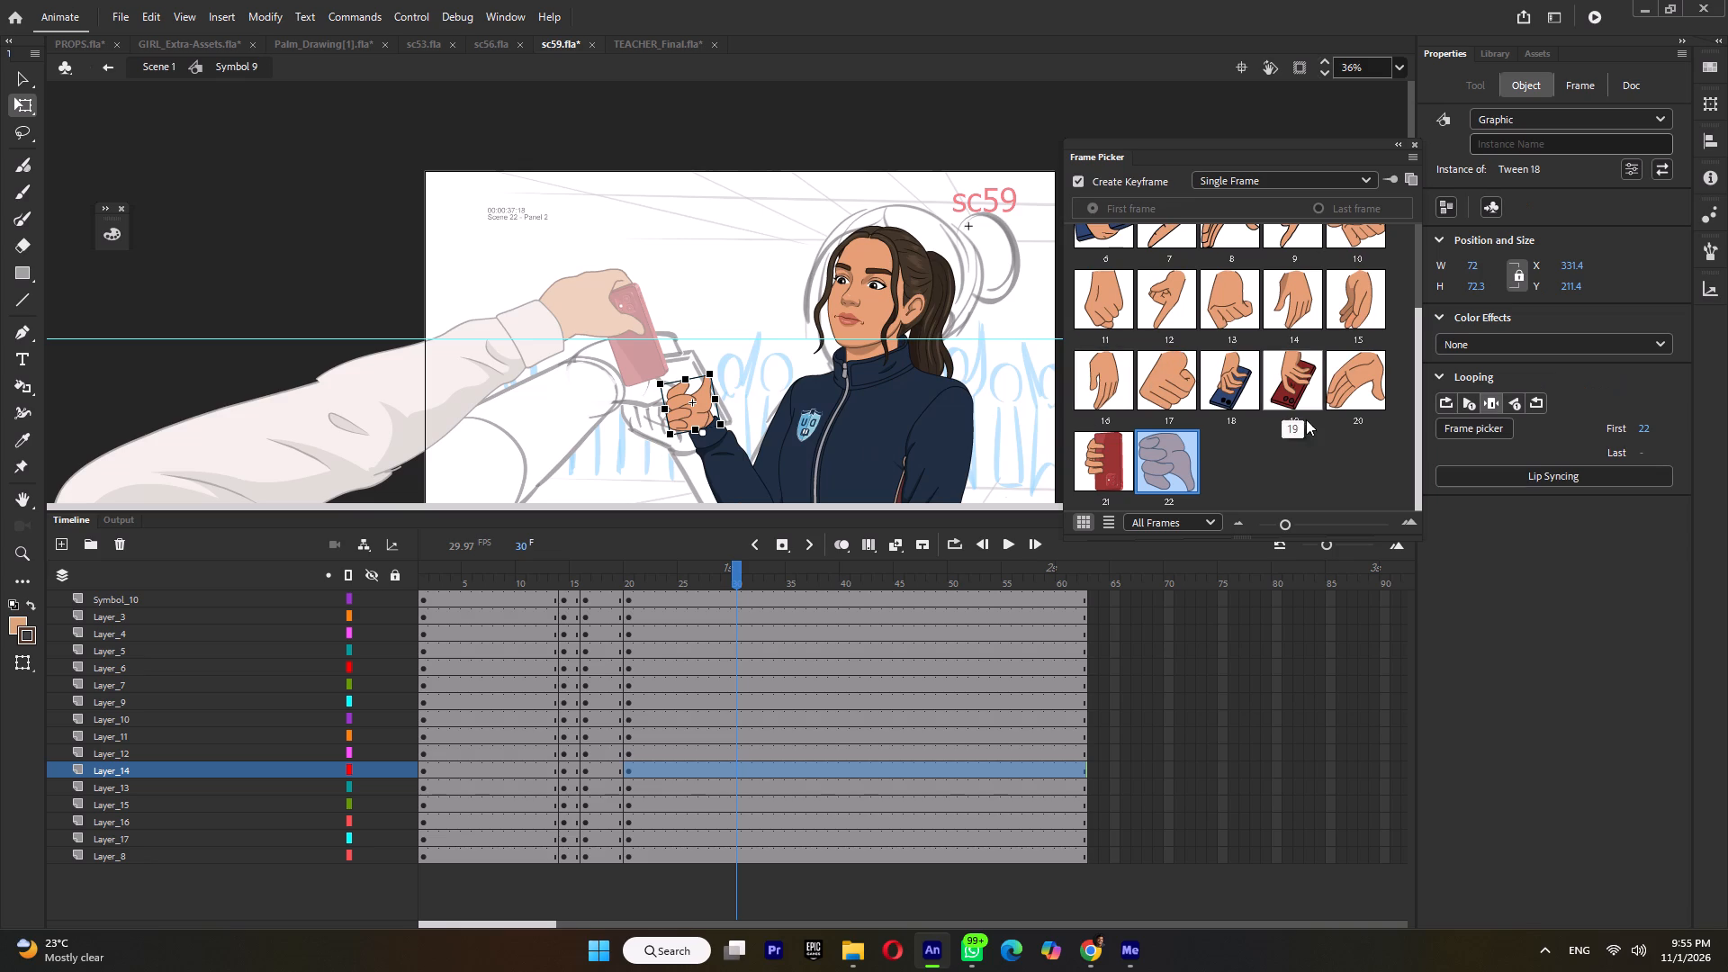
left_click(1341, 391)
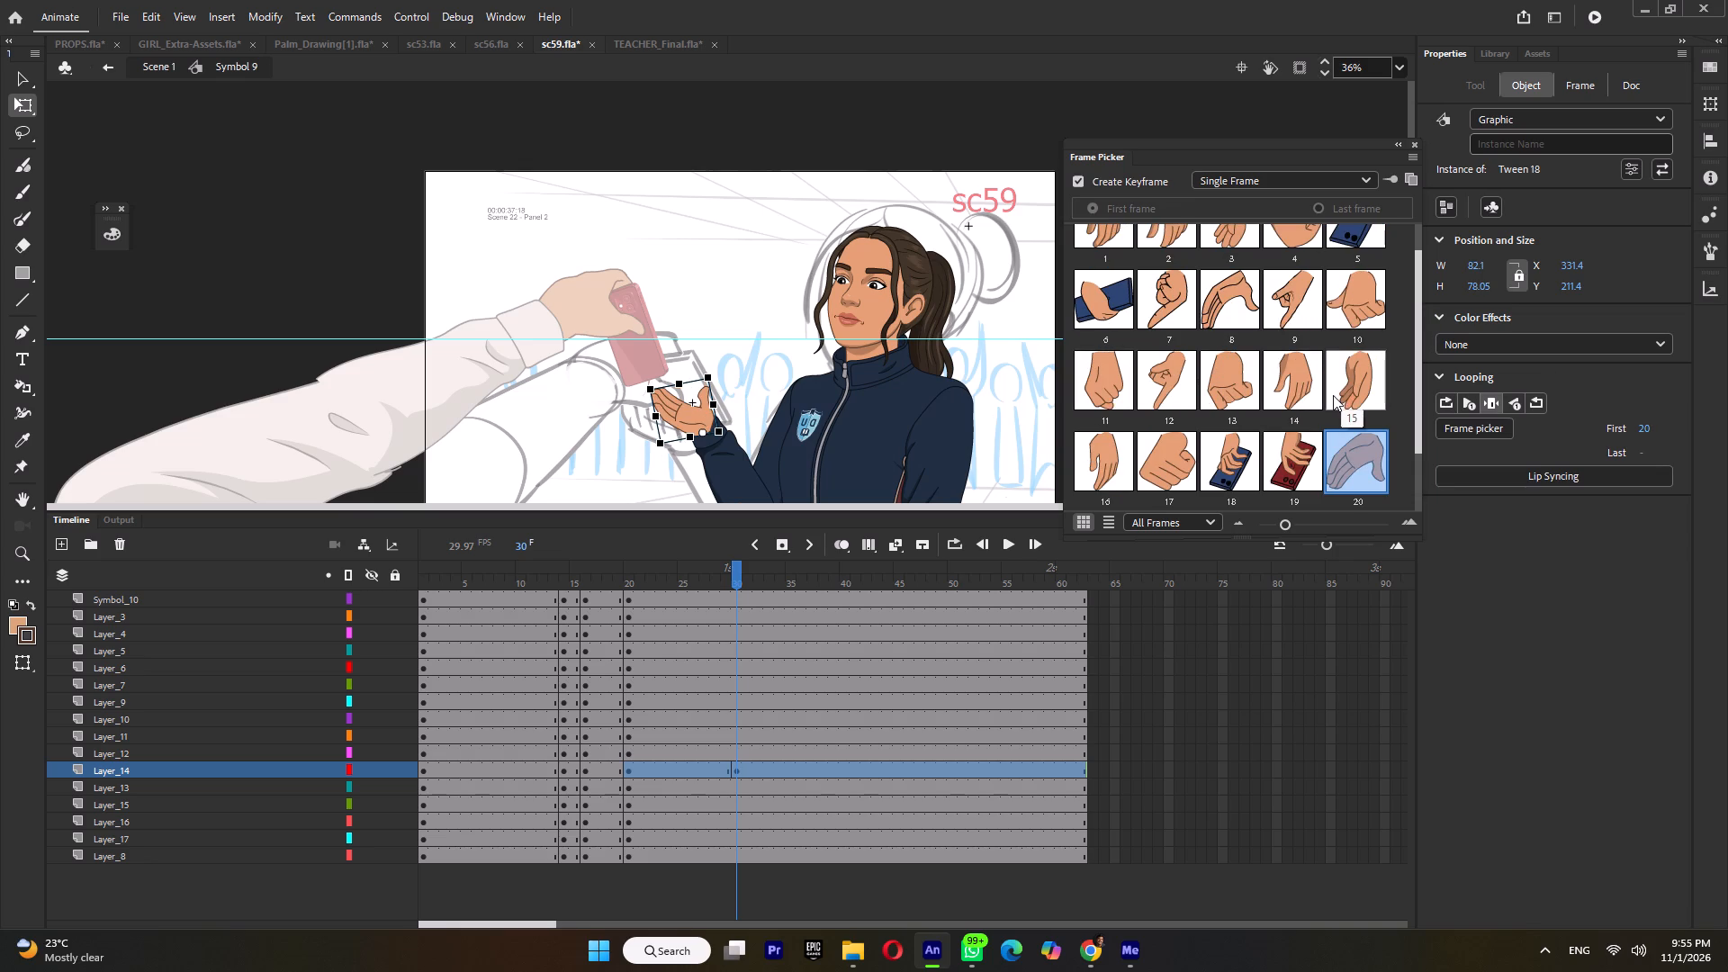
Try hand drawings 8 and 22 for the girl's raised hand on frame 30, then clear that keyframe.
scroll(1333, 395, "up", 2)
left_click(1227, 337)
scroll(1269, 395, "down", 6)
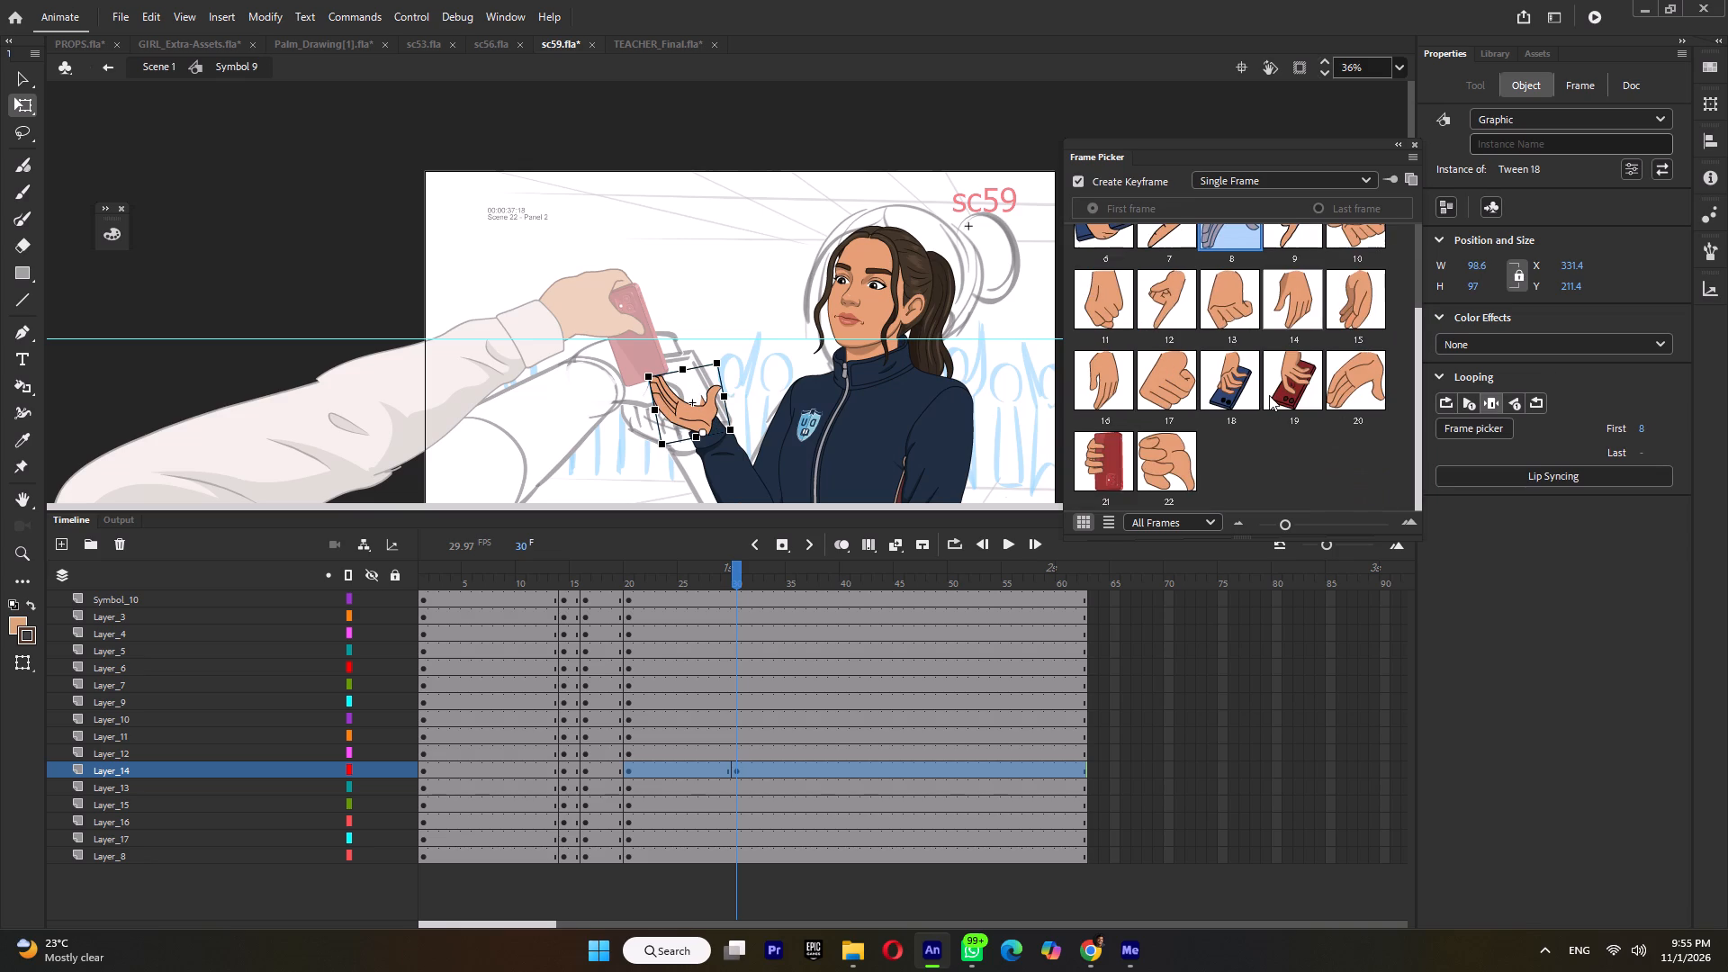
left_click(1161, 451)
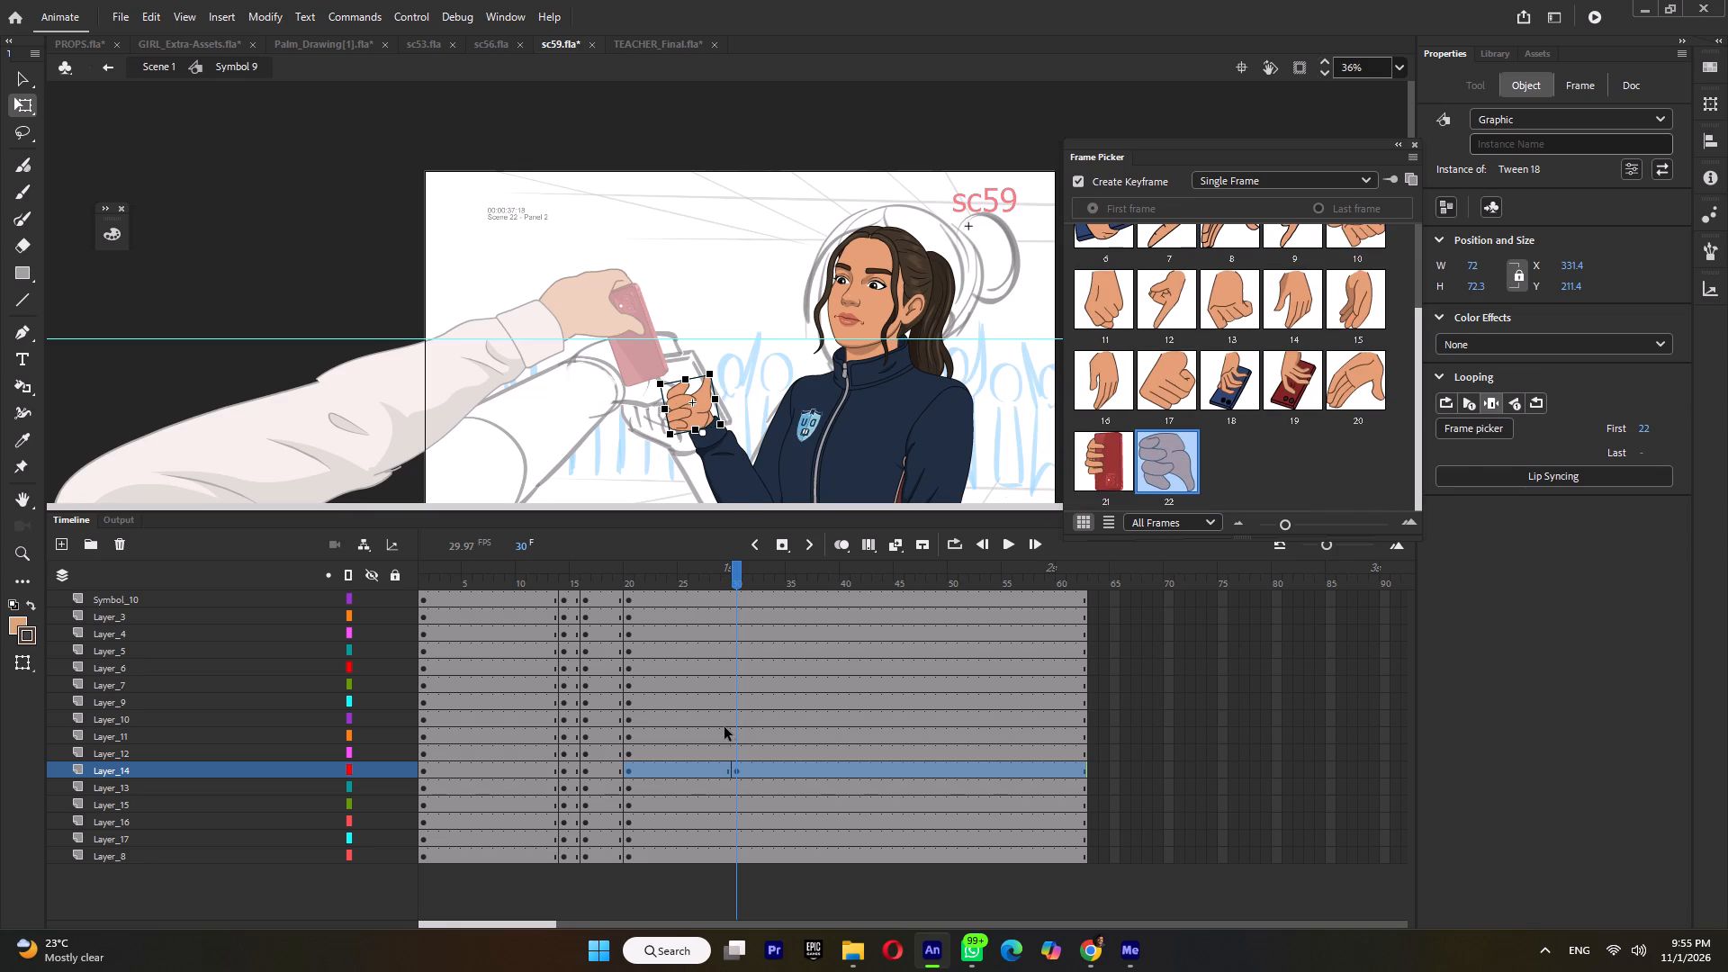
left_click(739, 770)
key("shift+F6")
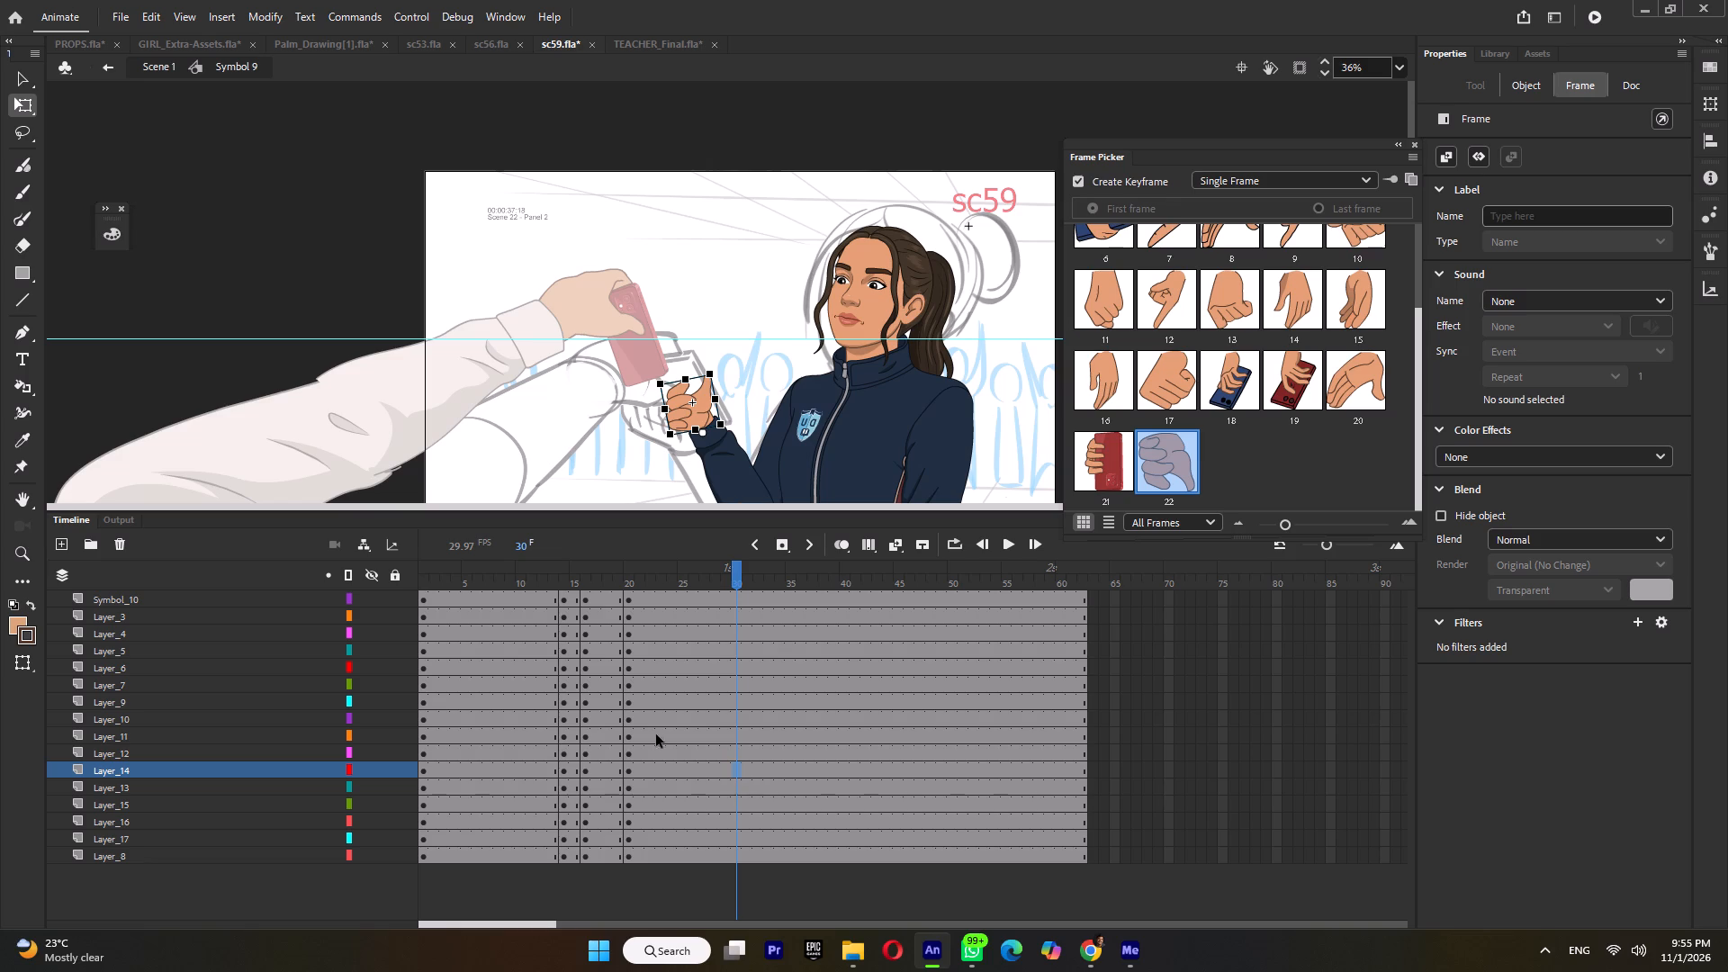
Play back the girl's motion, then on frame 20 rotate her closed hand counterclockwise and move it onto the sleeve cuff.
left_click(550, 582)
key("Return")
key("Return")
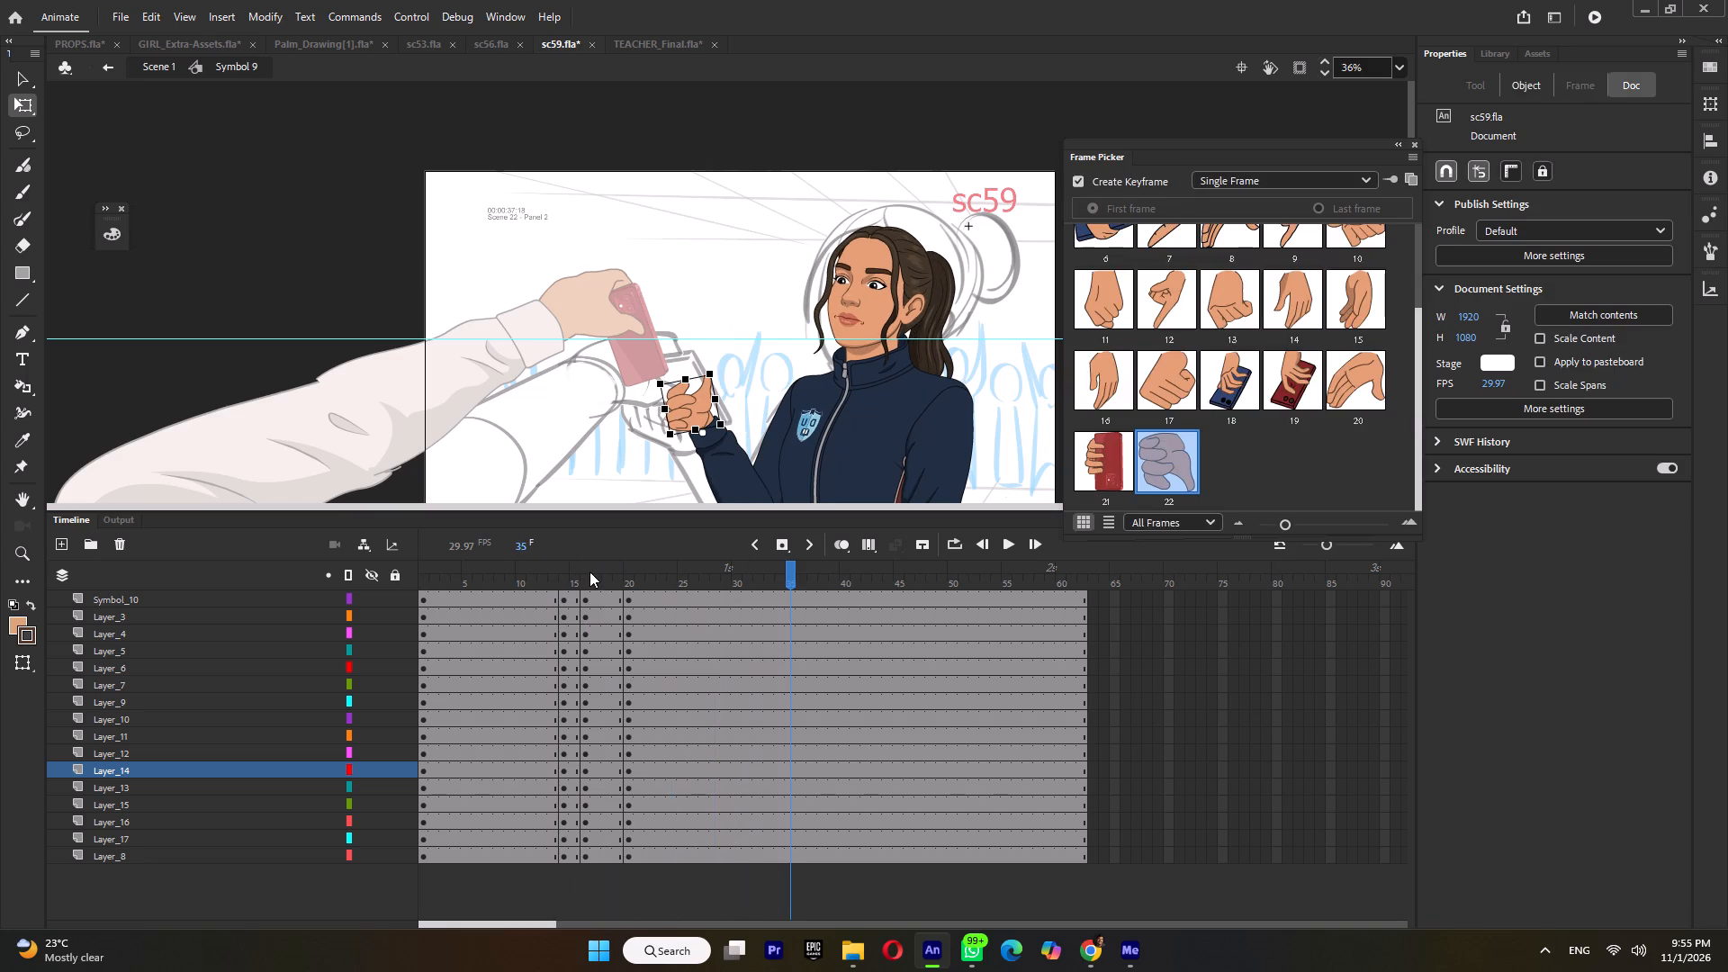
left_click(594, 571)
left_click(633, 578)
left_click(670, 411)
left_click_drag(657, 442, 659, 457)
scroll(680, 419, "up", 5, "ctrl")
left_click_drag(666, 425, 696, 407)
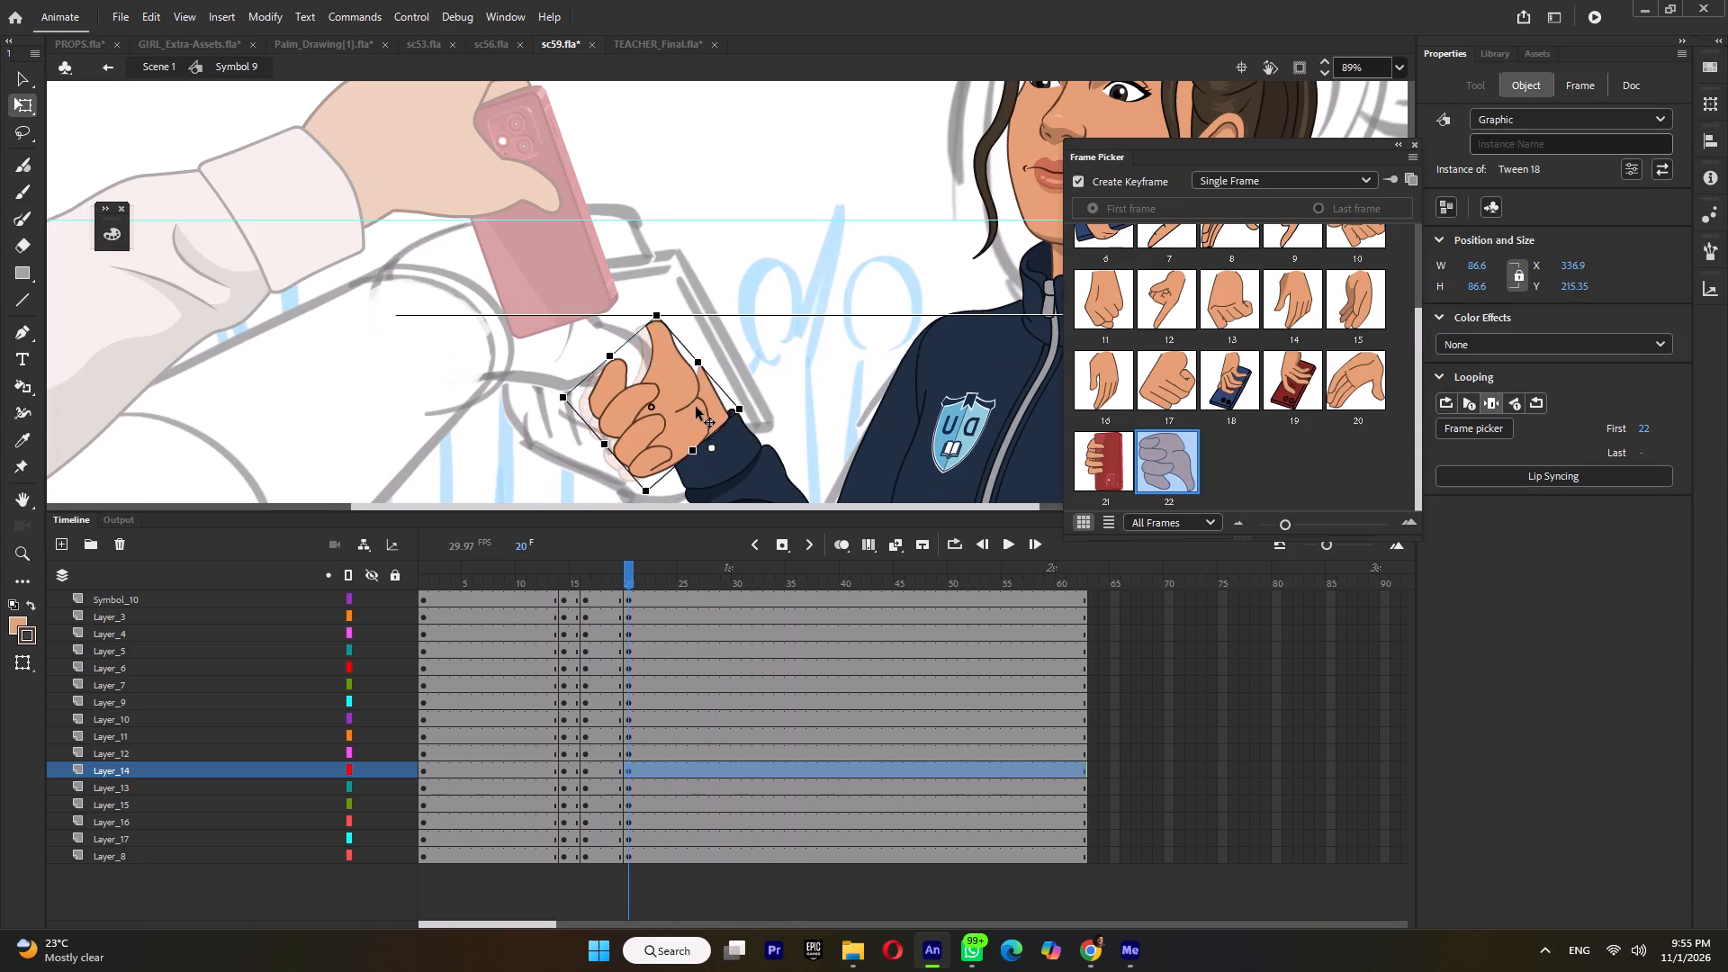
left_click_drag(696, 407, 692, 399)
scroll(692, 399, "down", 6, "ctrl")
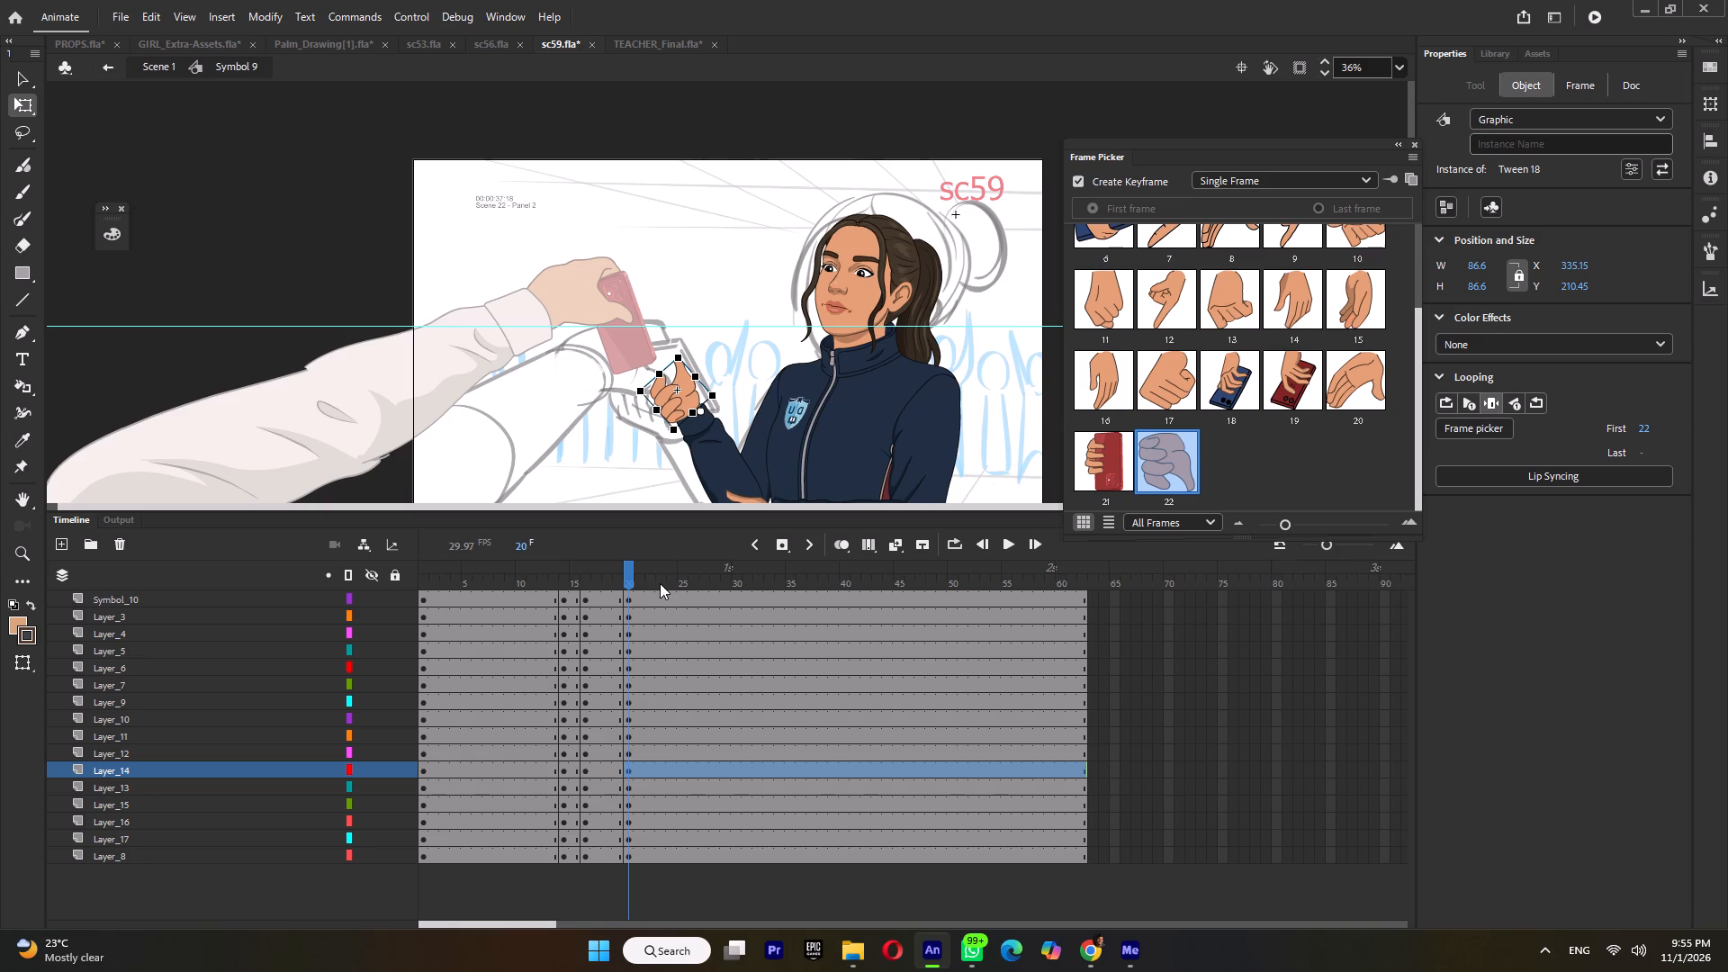
Move the girl's closed hand slightly down in the pose held at frame 24 so it sits on her wrist.
left_click(670, 581)
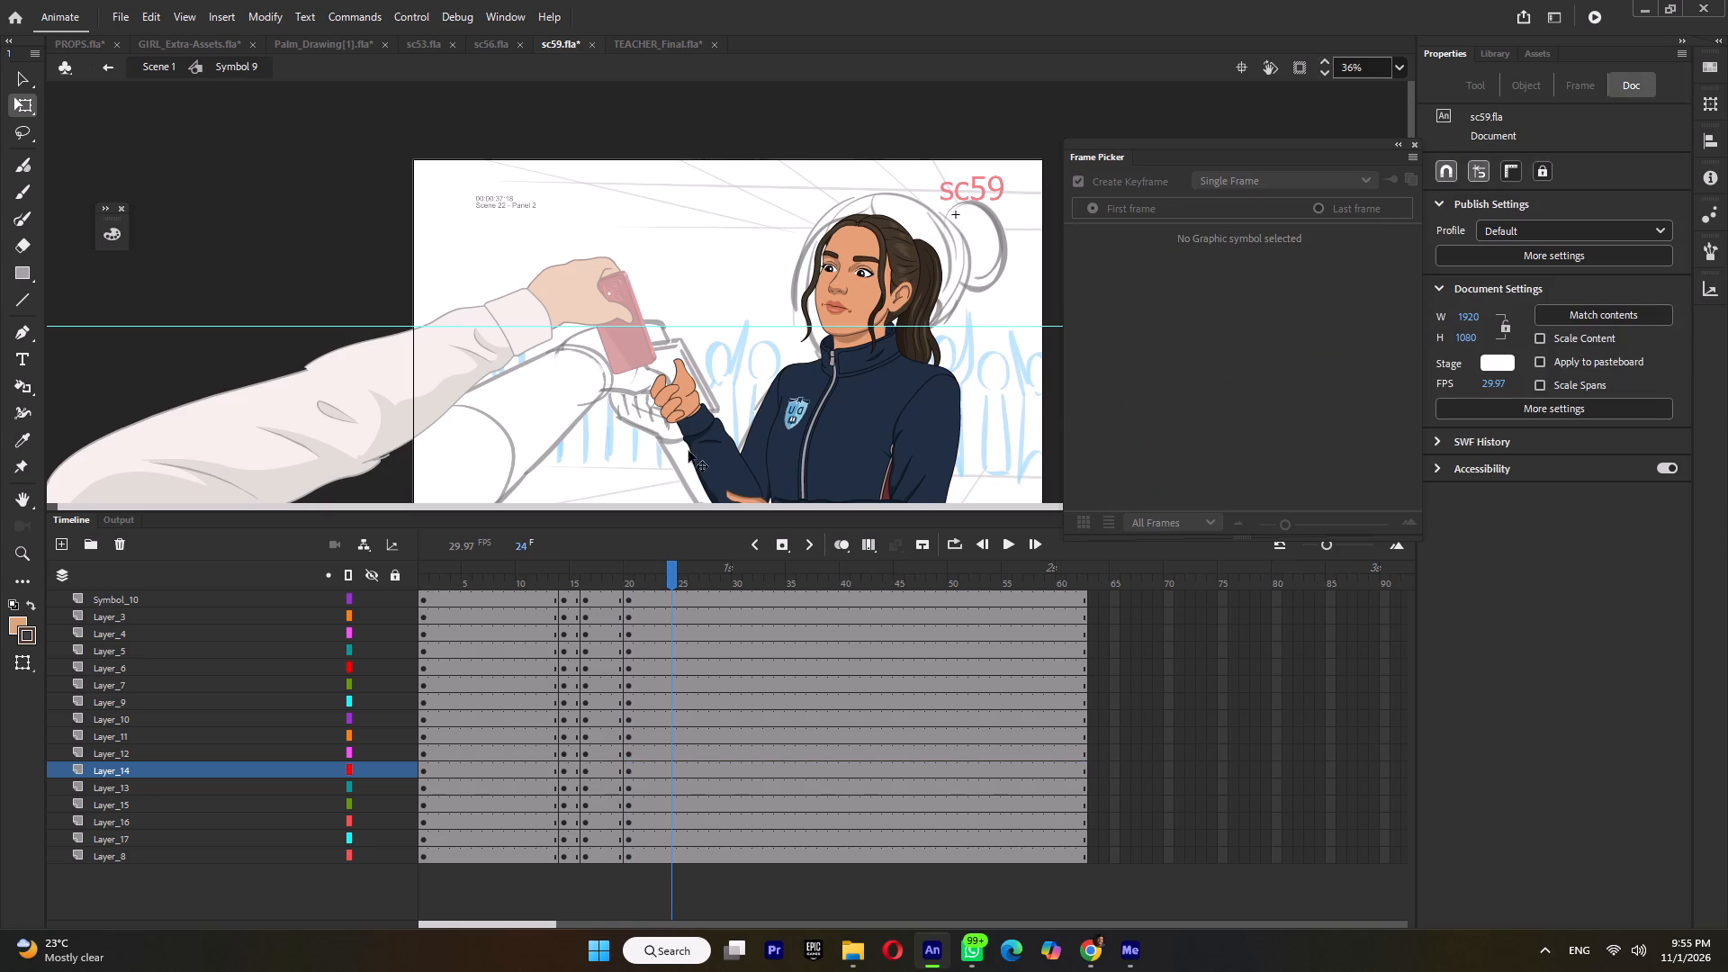
left_click(680, 420)
scroll(688, 412, "up", 5, "ctrl")
left_click_drag(683, 391, 687, 411)
left_click(686, 410)
scroll(691, 410, "down", 6, "ctrl")
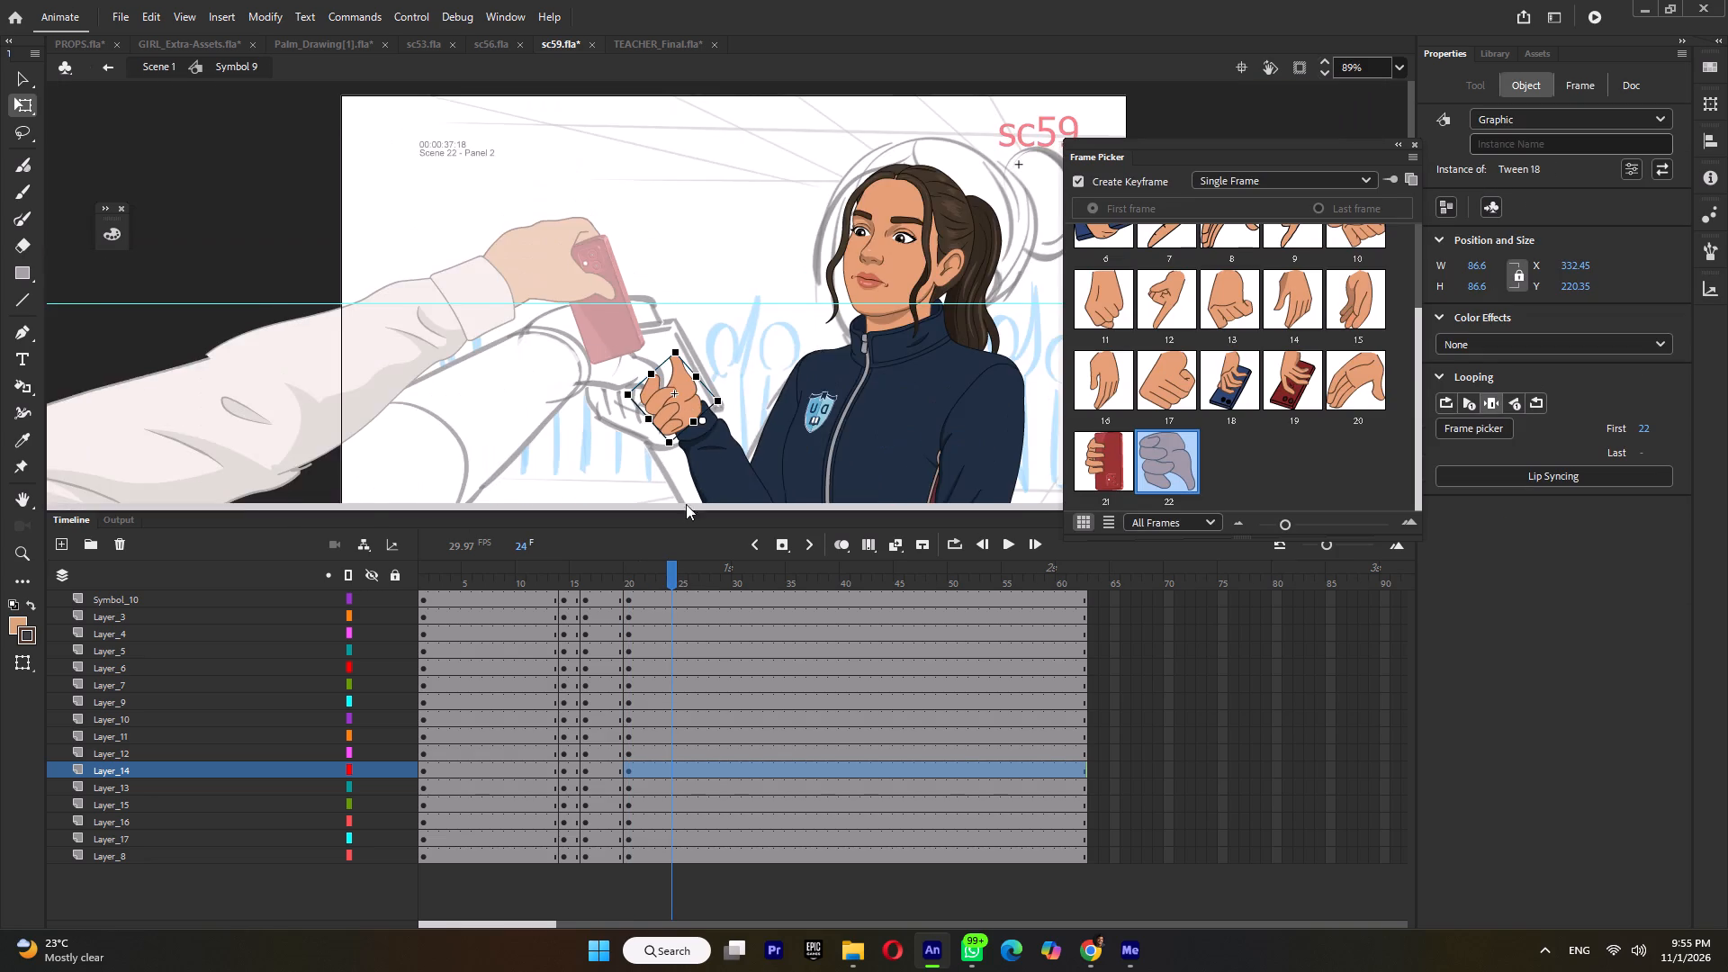
Insert keyframes on all of the girl's layers at frame 24.
double_click(672, 579)
key("F6")
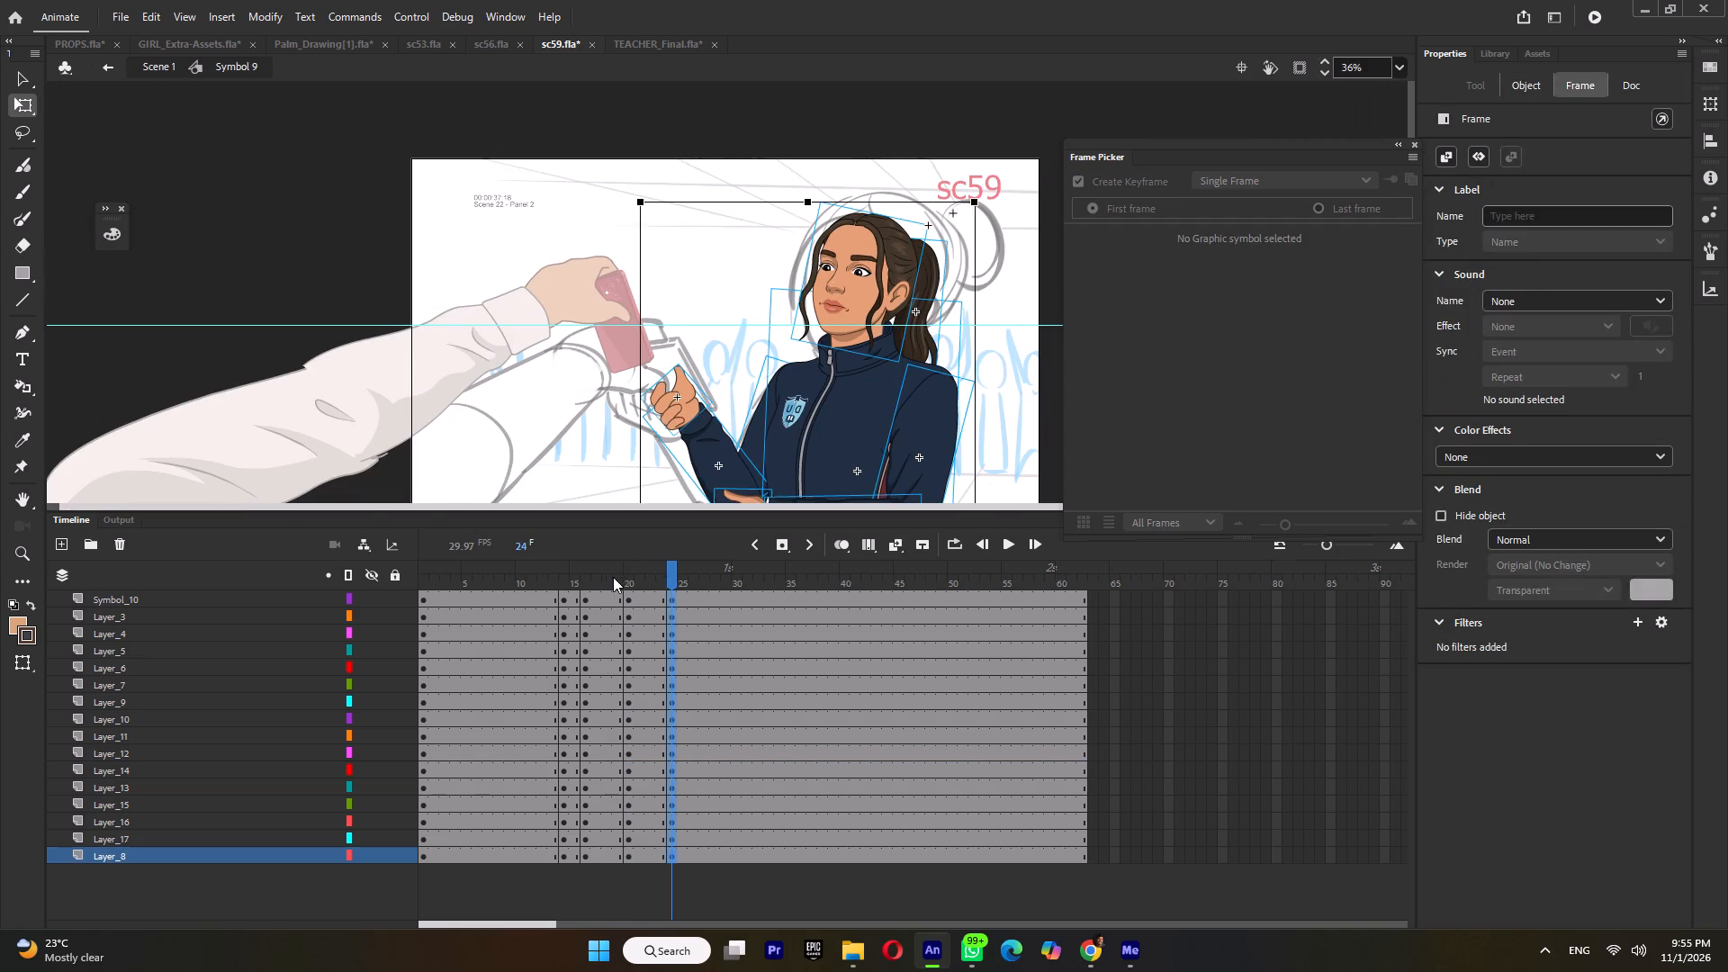
In the frame 20 pose, select the girl's upper body, head and arms, set the pivot at the lower torso, and stretch them slightly taller.
left_click(613, 577)
left_click(641, 573)
scroll(807, 329, "down", 3, "ctrl")
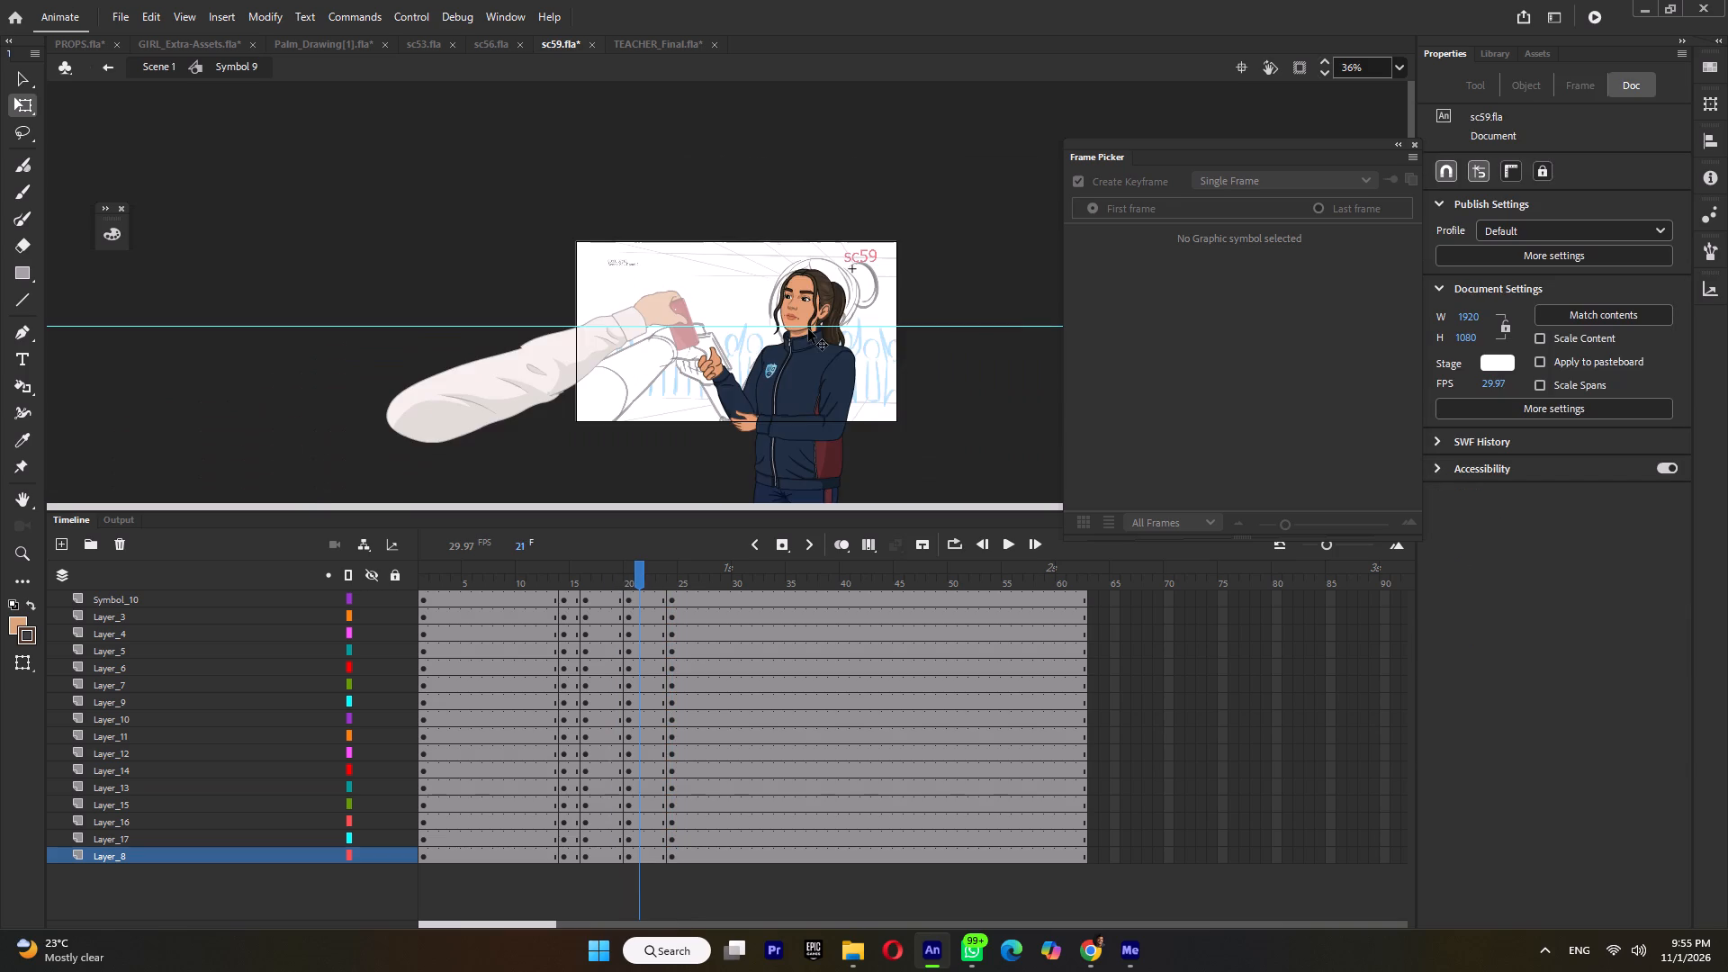
left_click_drag(883, 248, 679, 451)
left_click_drag(780, 379, 787, 479)
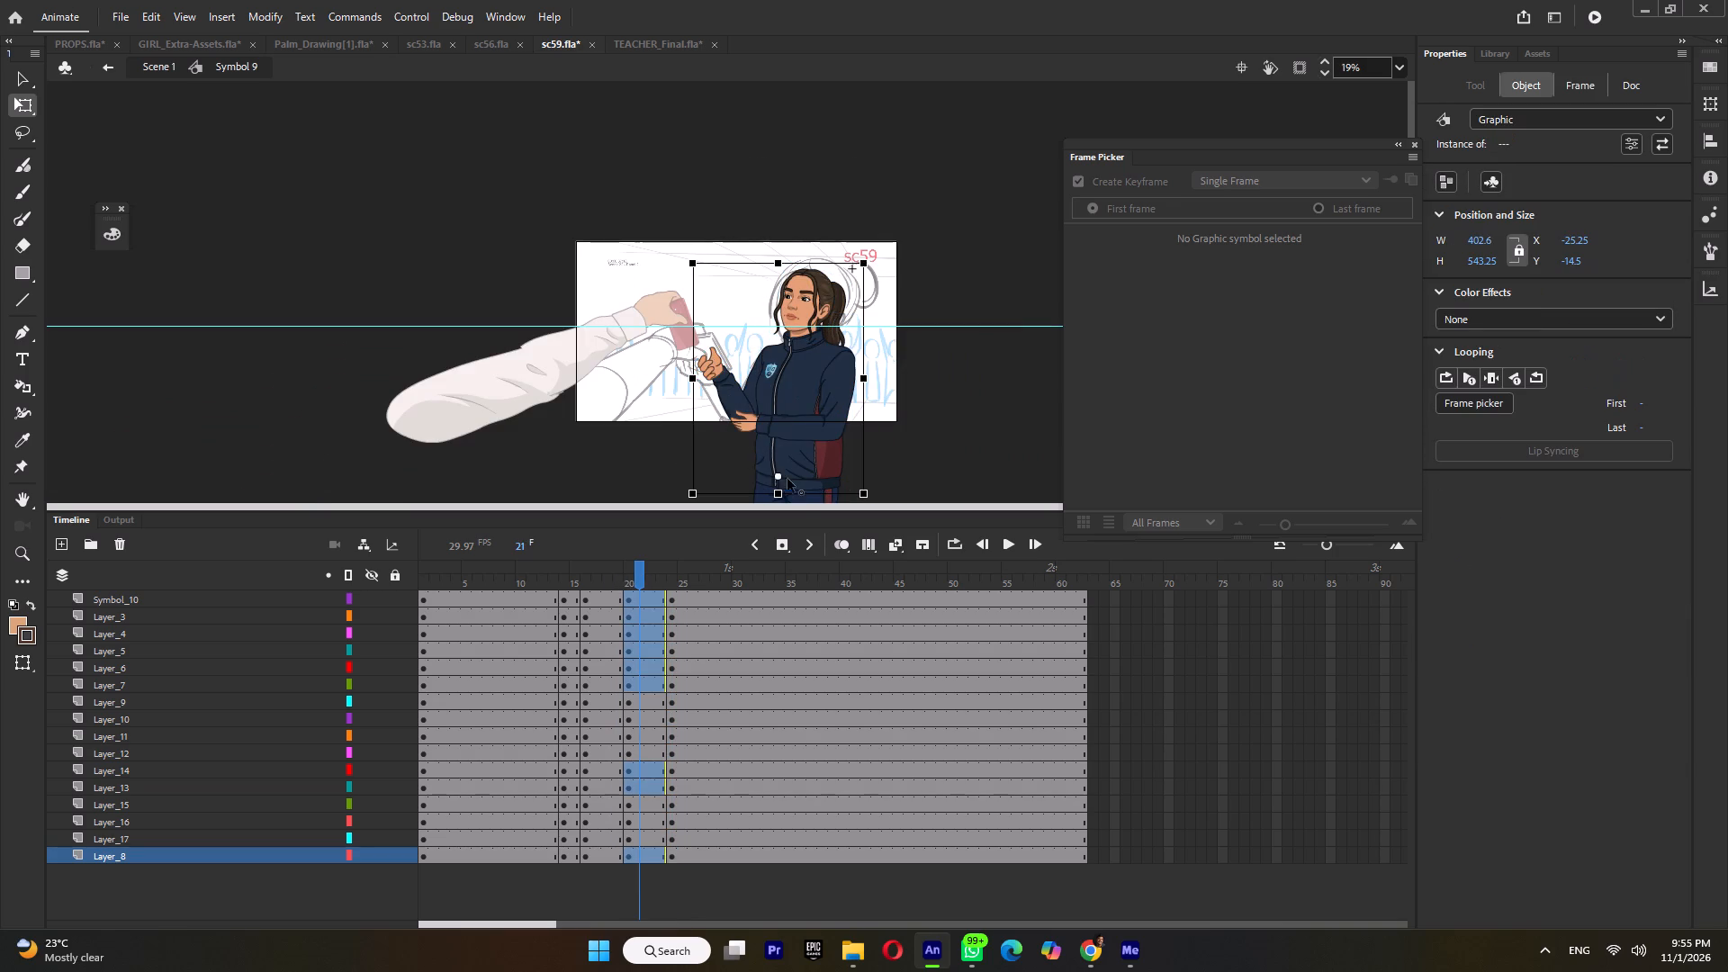
left_click_drag(787, 479, 789, 482)
scroll(803, 265, "up", 10, "ctrl")
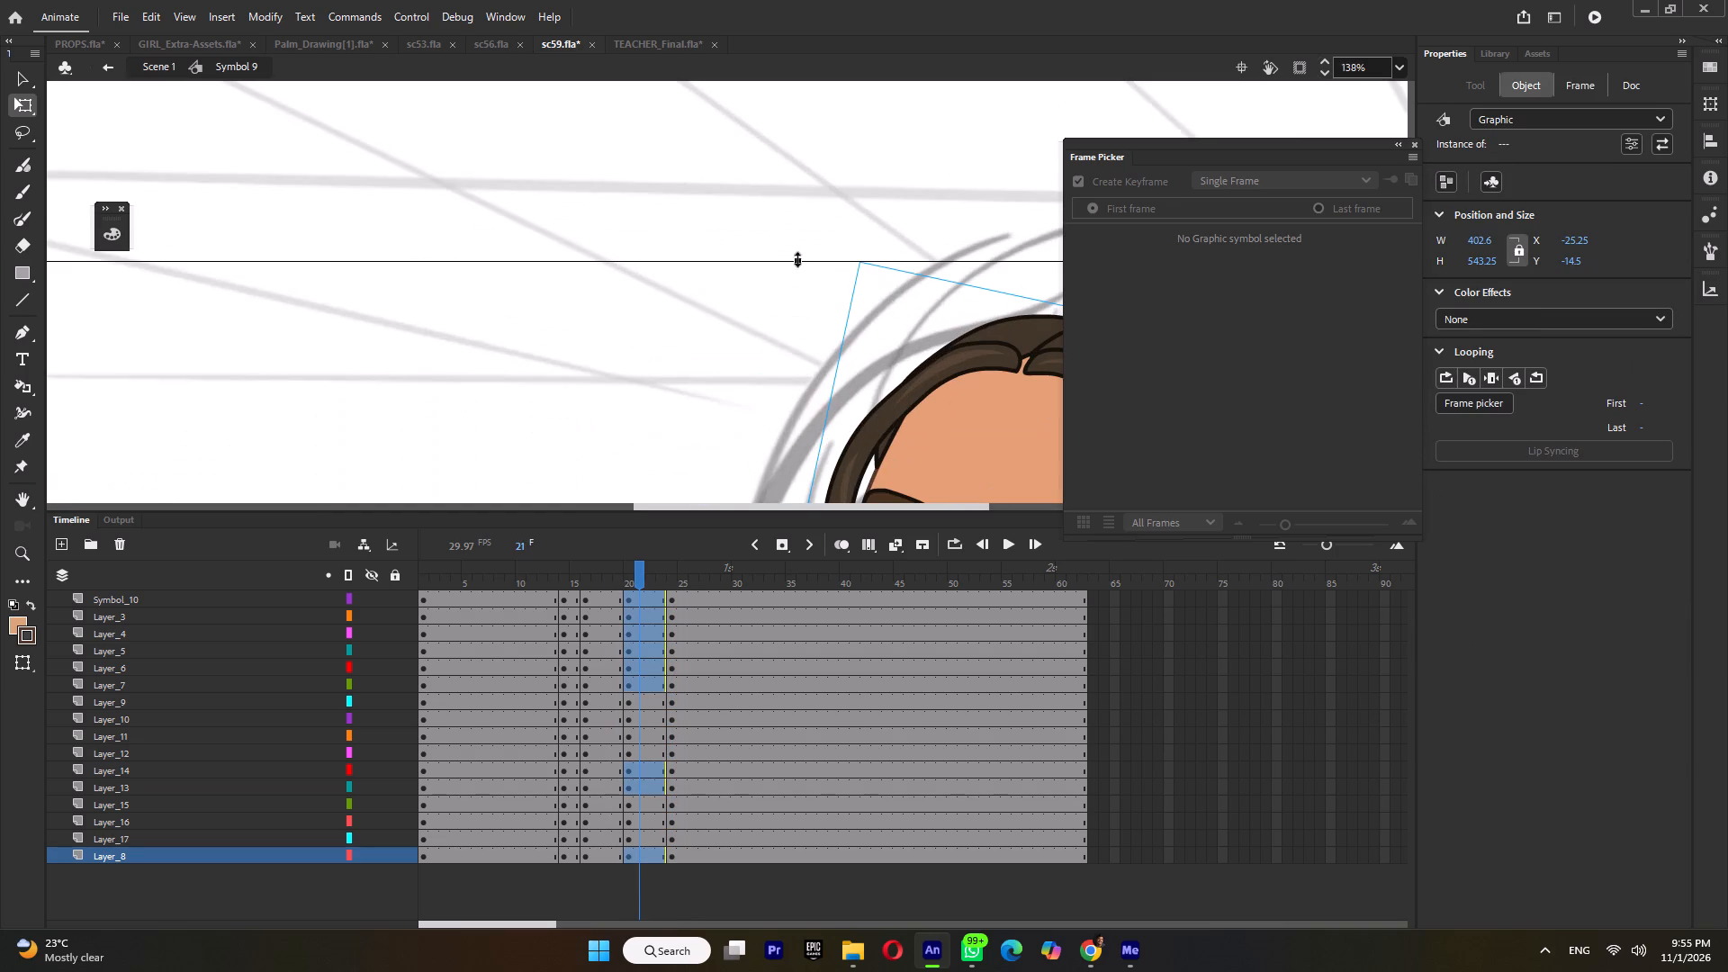
left_click_drag(800, 260, 802, 251)
left_click(814, 251)
scroll(821, 250, "down", 2, "ctrl")
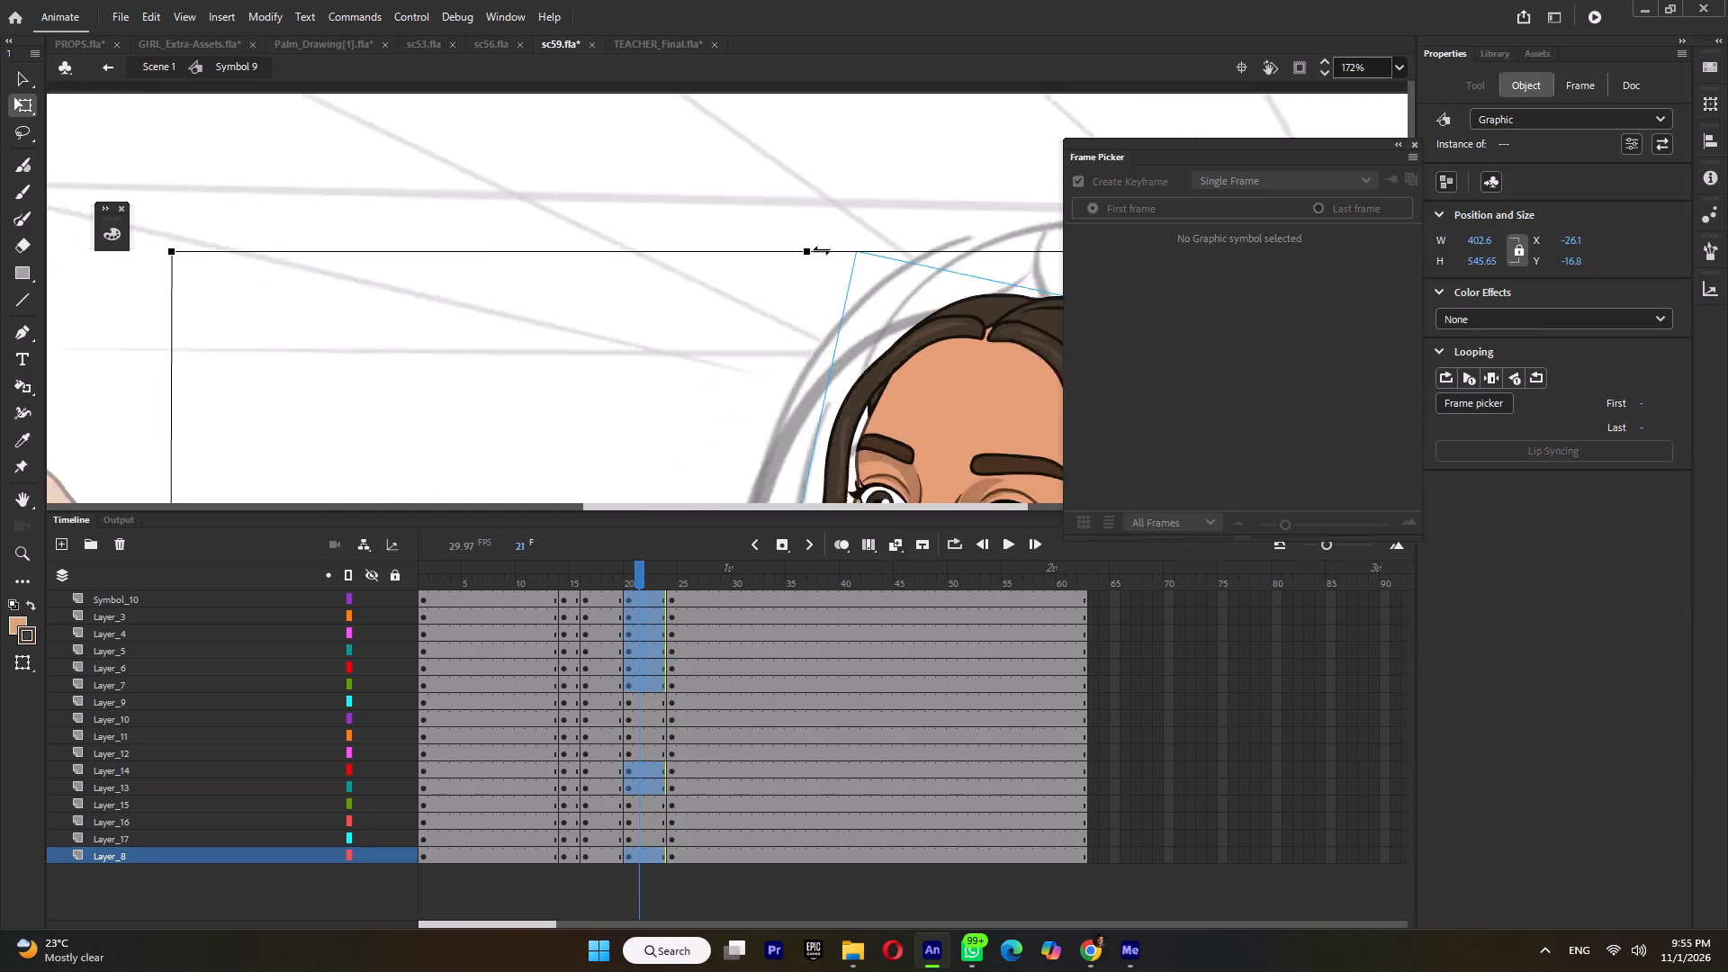
scroll(821, 250, "down", 8, "ctrl")
left_click(807, 202, "ctrl")
Select the girl's raised forearm and hand in the frame 20 pose, set the pivot at the elbow, and rotate them slightly counterclockwise.
left_click_drag(589, 378, 702, 505)
scroll(735, 360, "down", 4, "ctrl")
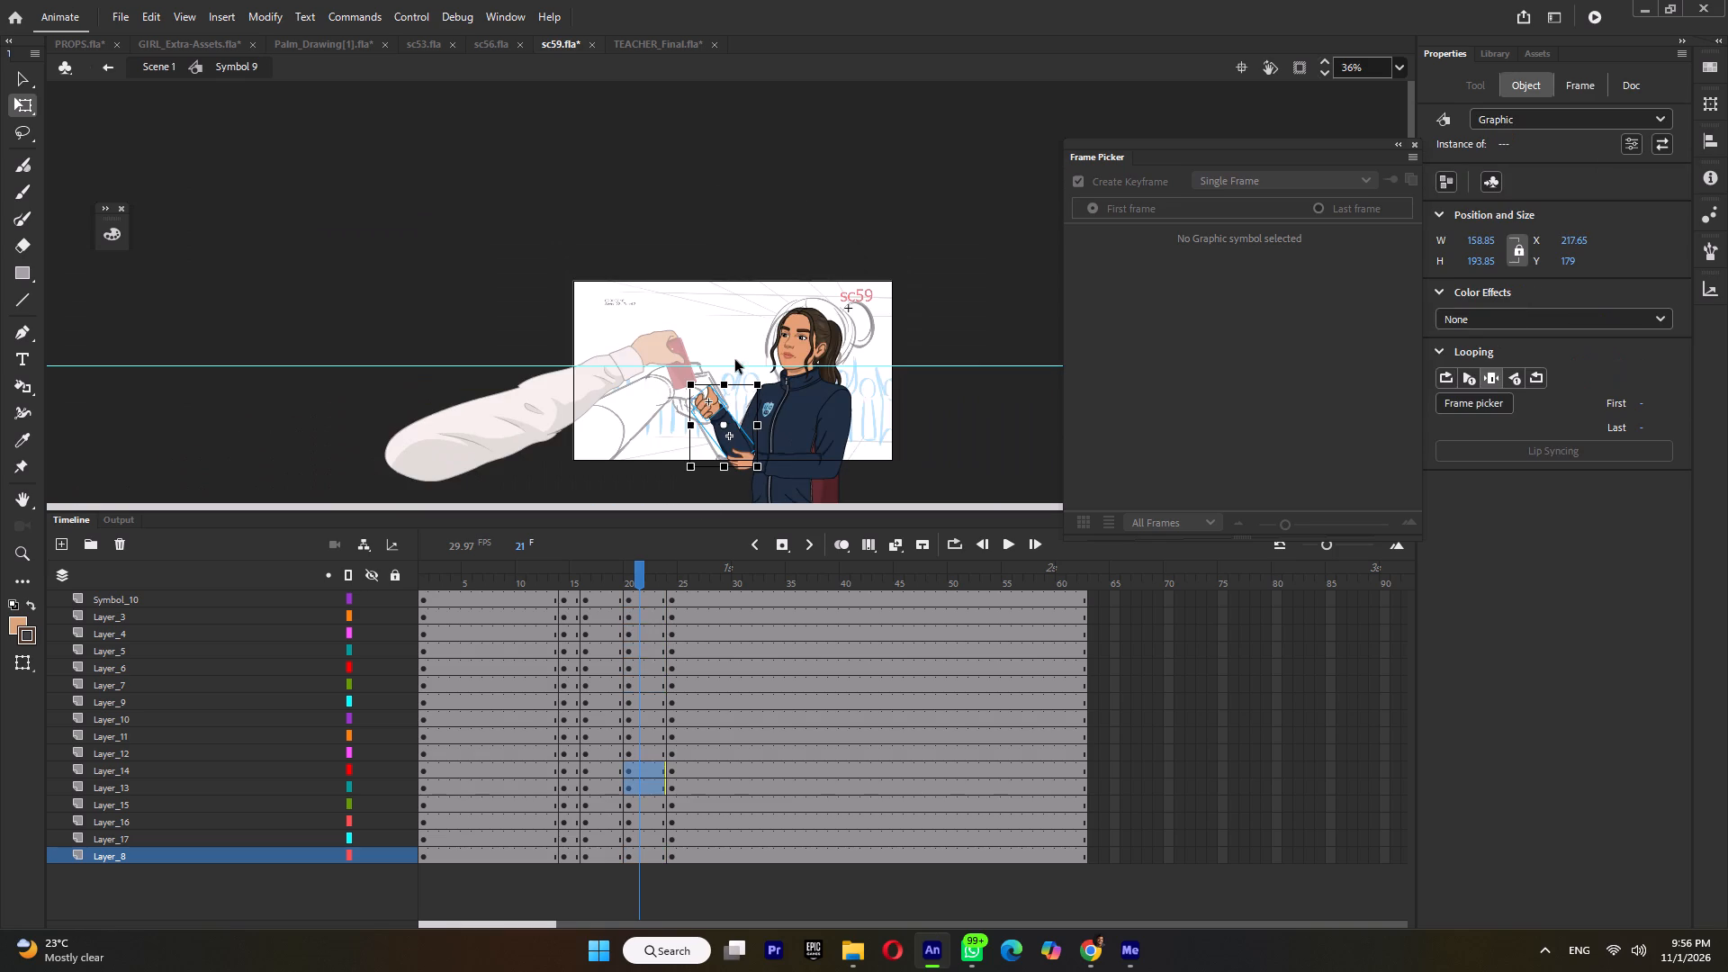
left_click_drag(726, 423, 748, 460)
scroll(702, 409, "up", 9, "ctrl")
scroll(594, 340, "up", 2, "ctrl")
left_click_drag(595, 340, 589, 355)
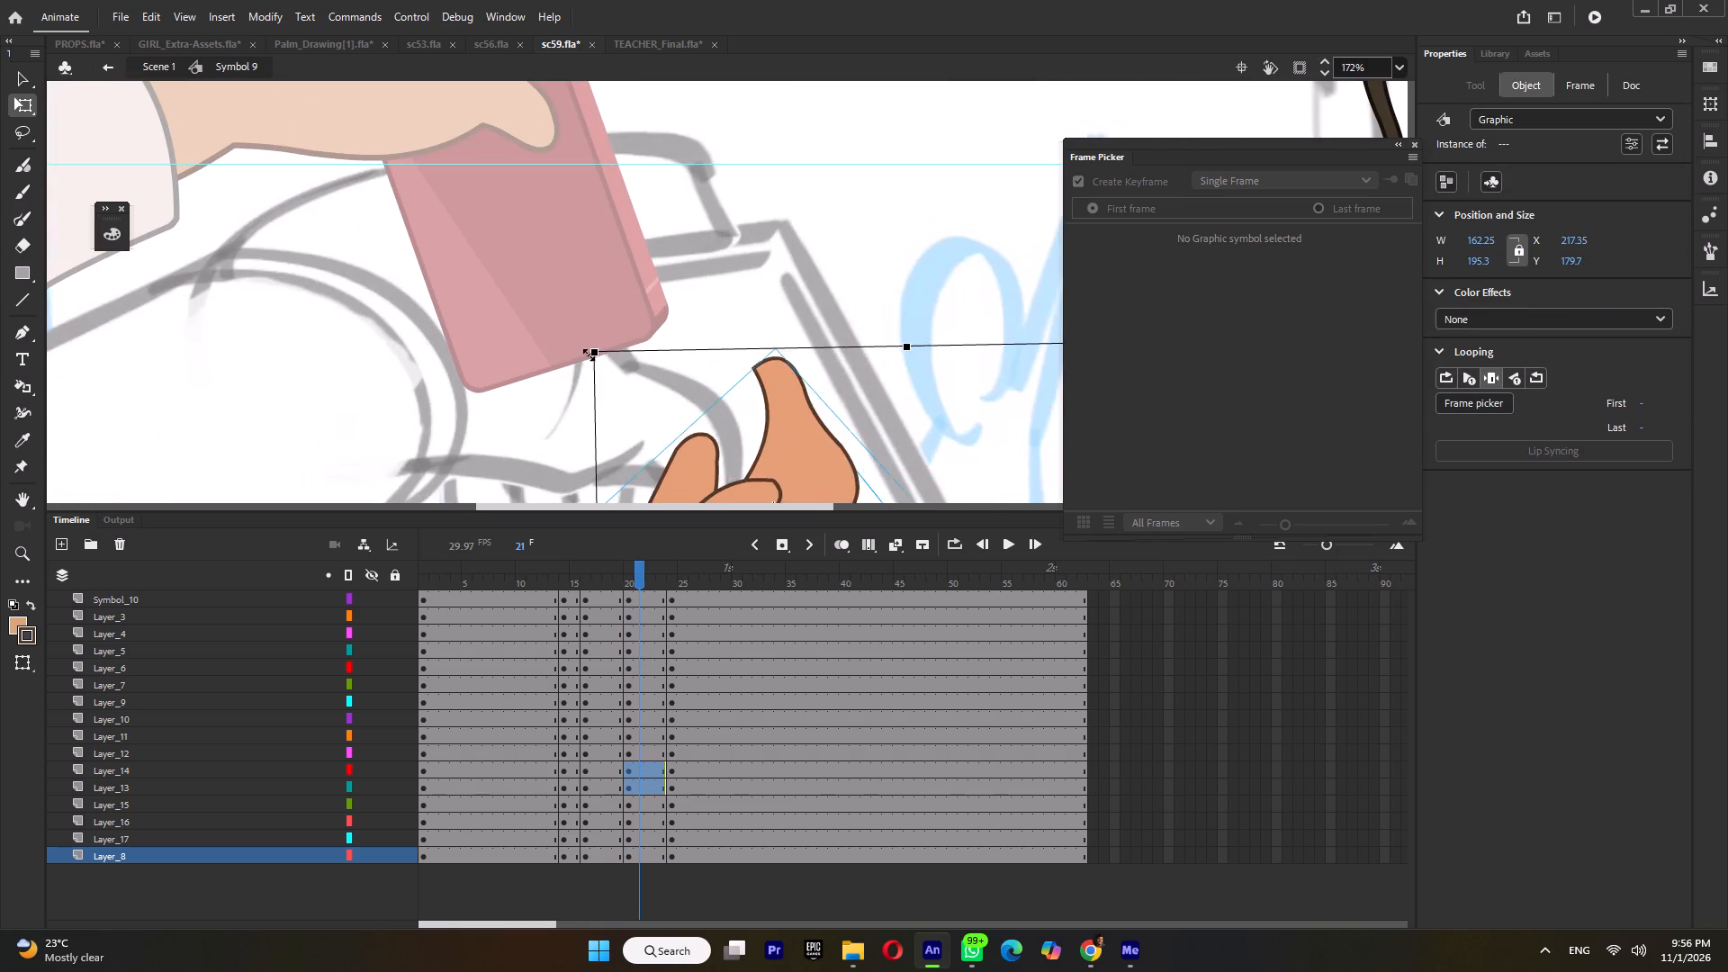
scroll(589, 355, "down", 5, "ctrl")
left_click(570, 432)
Rotate the girl's closed hand slightly counterclockwise about the wrist in the frame 20 pose.
left_click(668, 427)
scroll(616, 435, "up", 3, "ctrl")
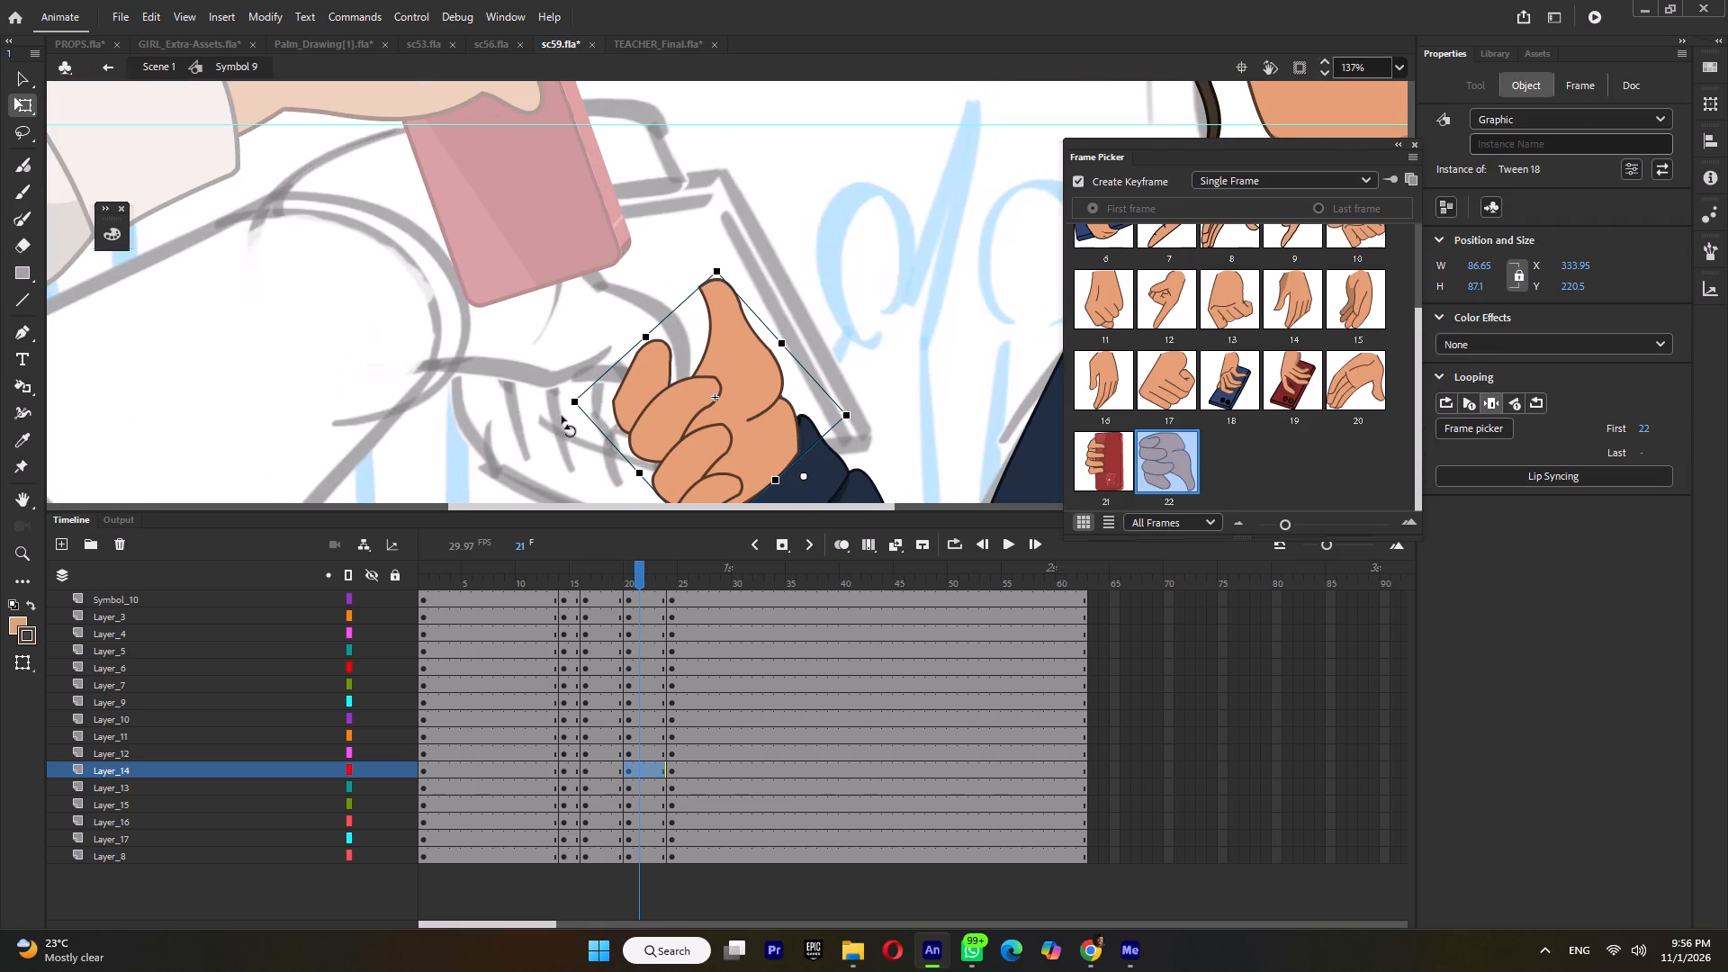
left_click_drag(564, 414, 563, 427)
scroll(563, 427, "down", 9, "ctrl")
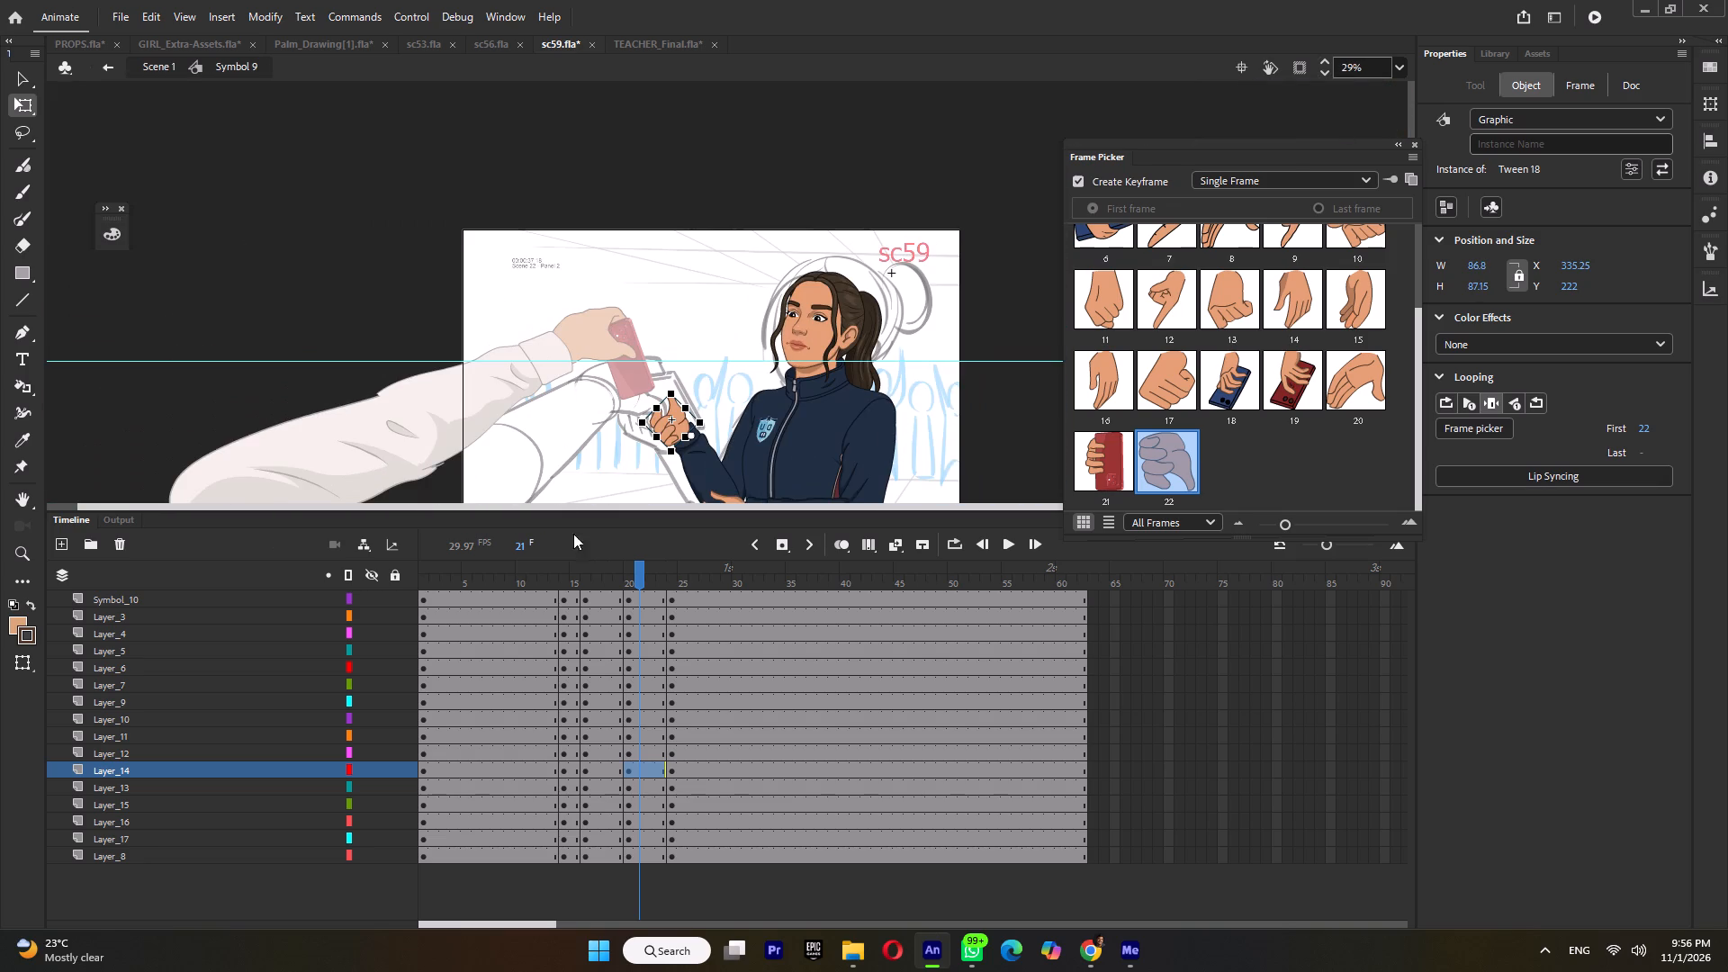
Create classic tweens on all of the girl's layers between frames 16 and 20 and between frames 20 and 24.
double_click(605, 577)
key("ctrl+m")
double_click(642, 572)
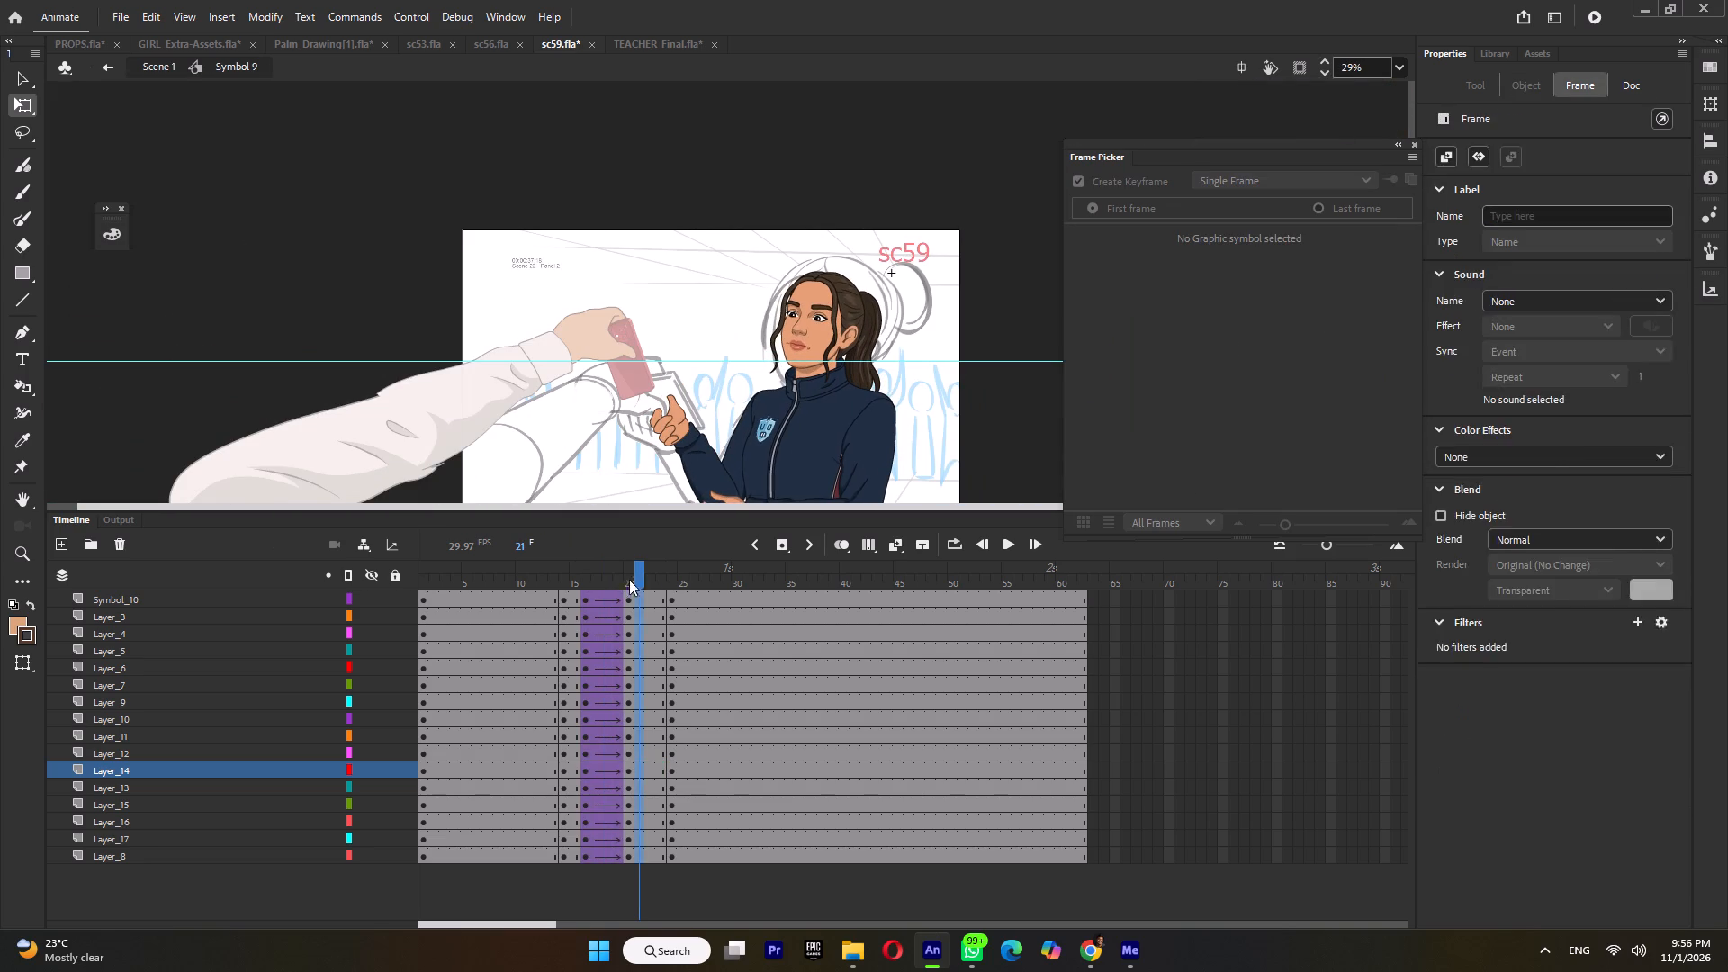
key("ctrl+m")
Insert in-between keyframes on all of the girl's layers at frames 18 and 22.
left_click(594, 577)
double_click(608, 576)
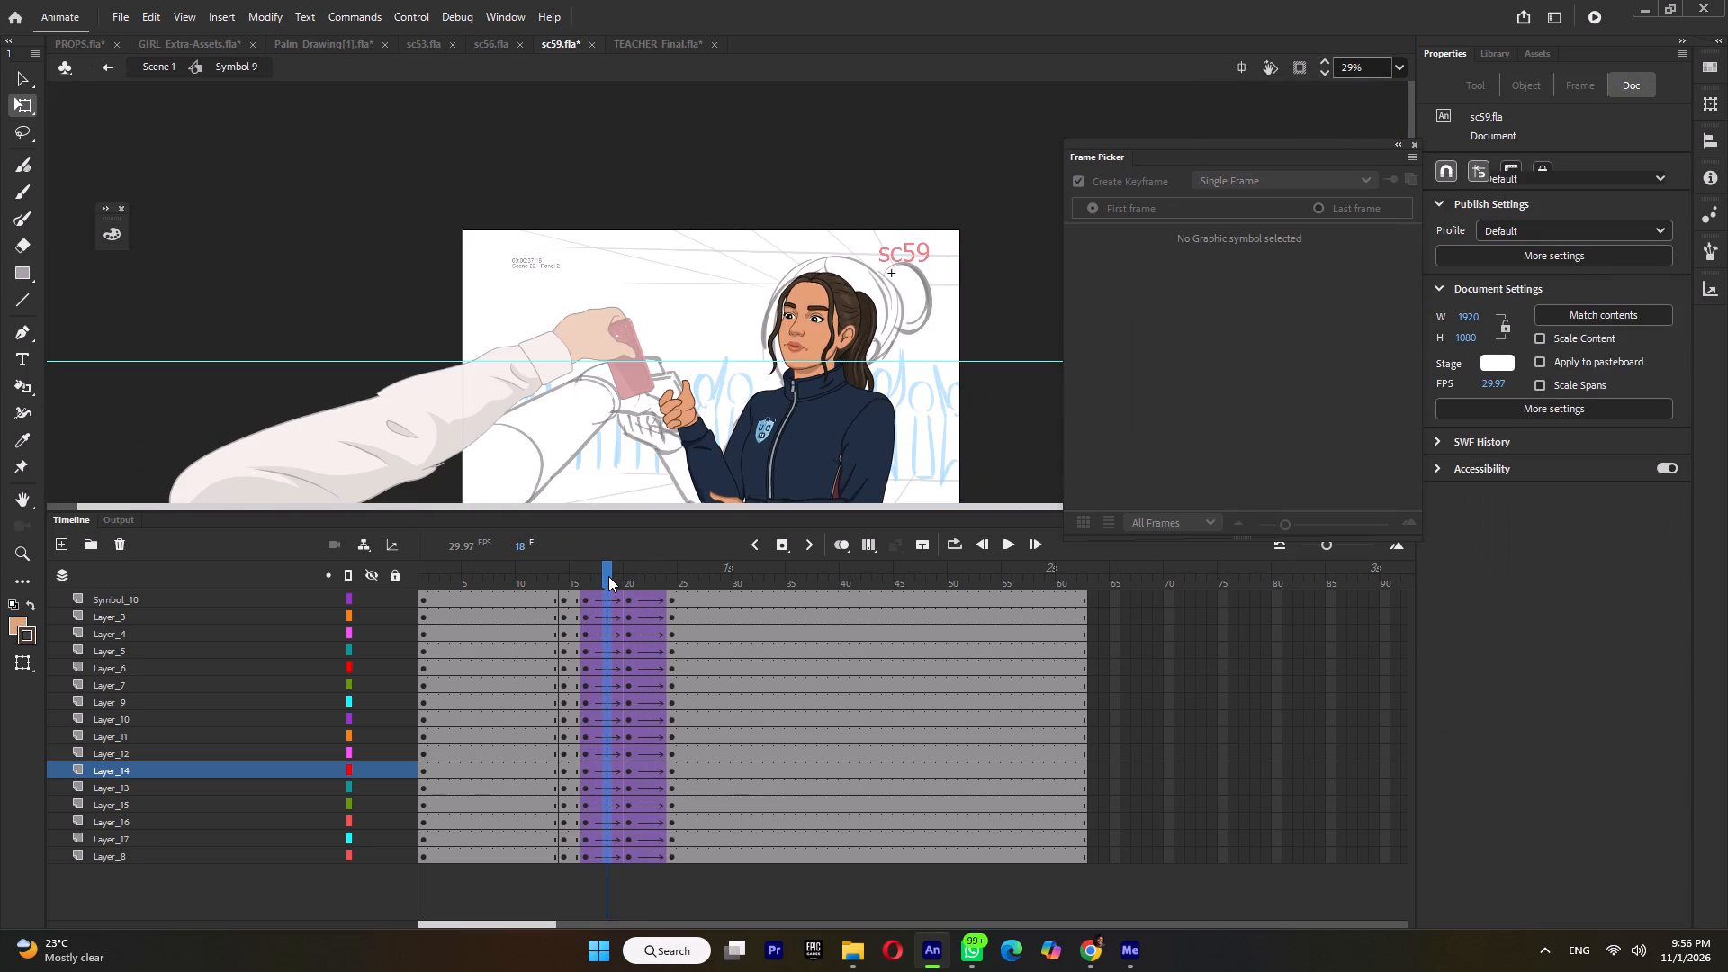
key("F6")
double_click(647, 578)
key("F6")
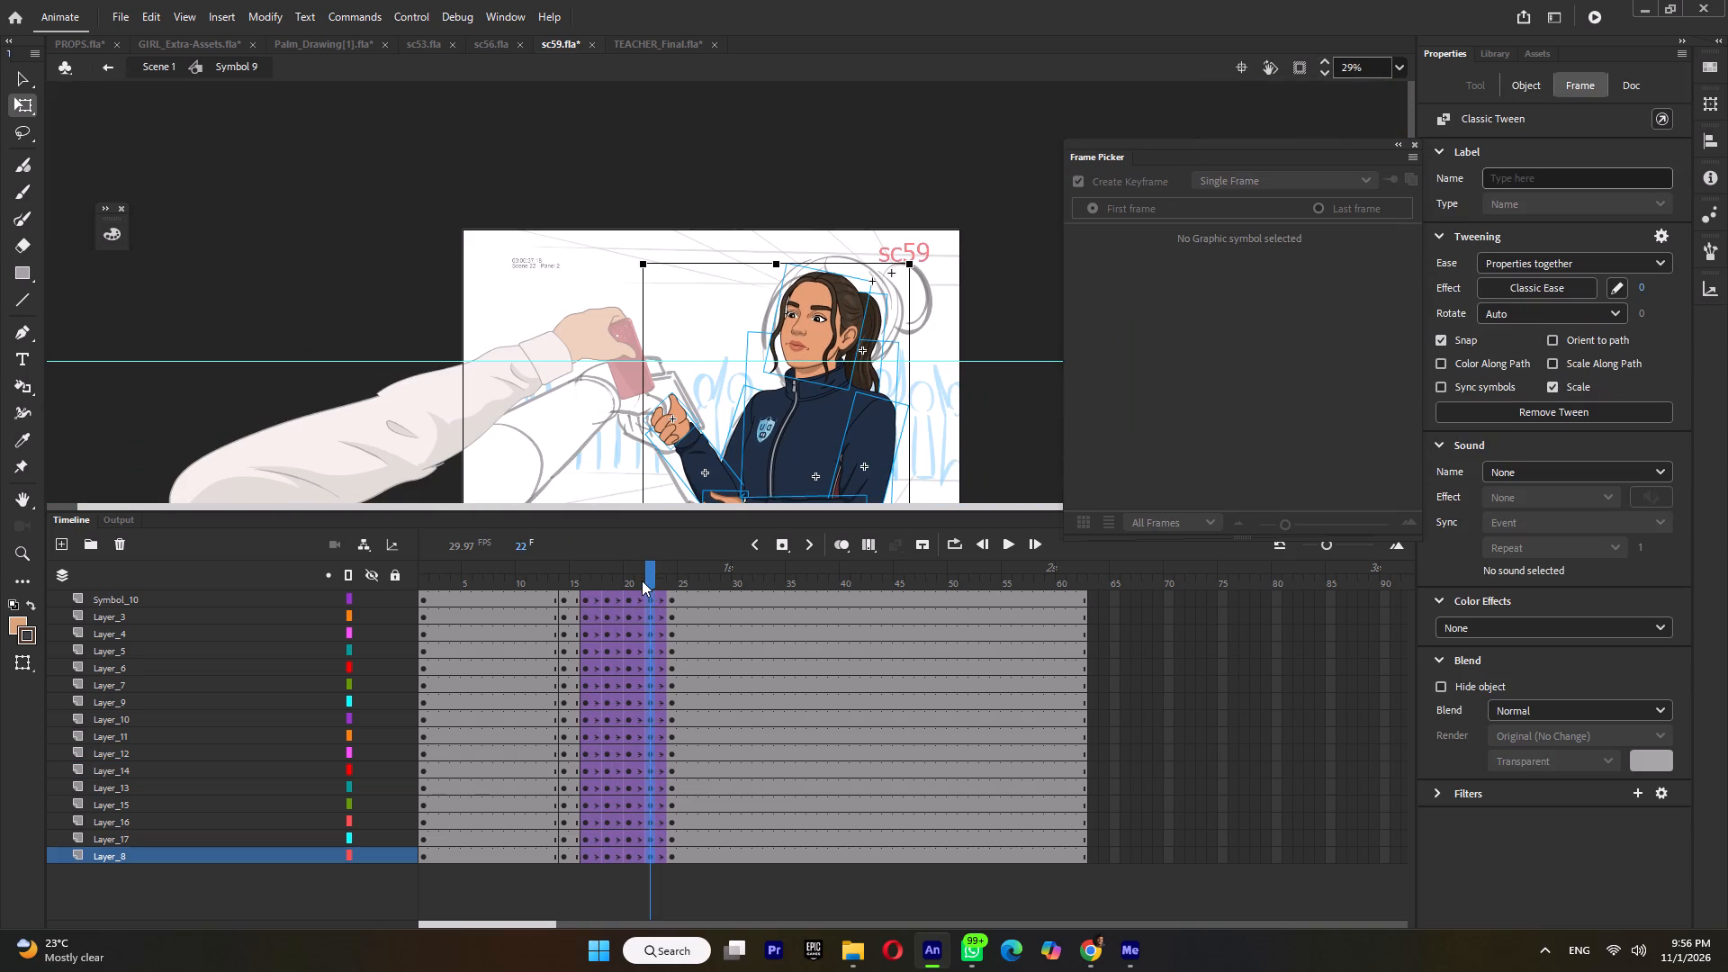
Remove the classic tweens from all spans between frames 16 and 24, keeping the in-between keyframes.
key("ctrl+m")
double_click(638, 575)
key("ctrl+m")
double_click(599, 578)
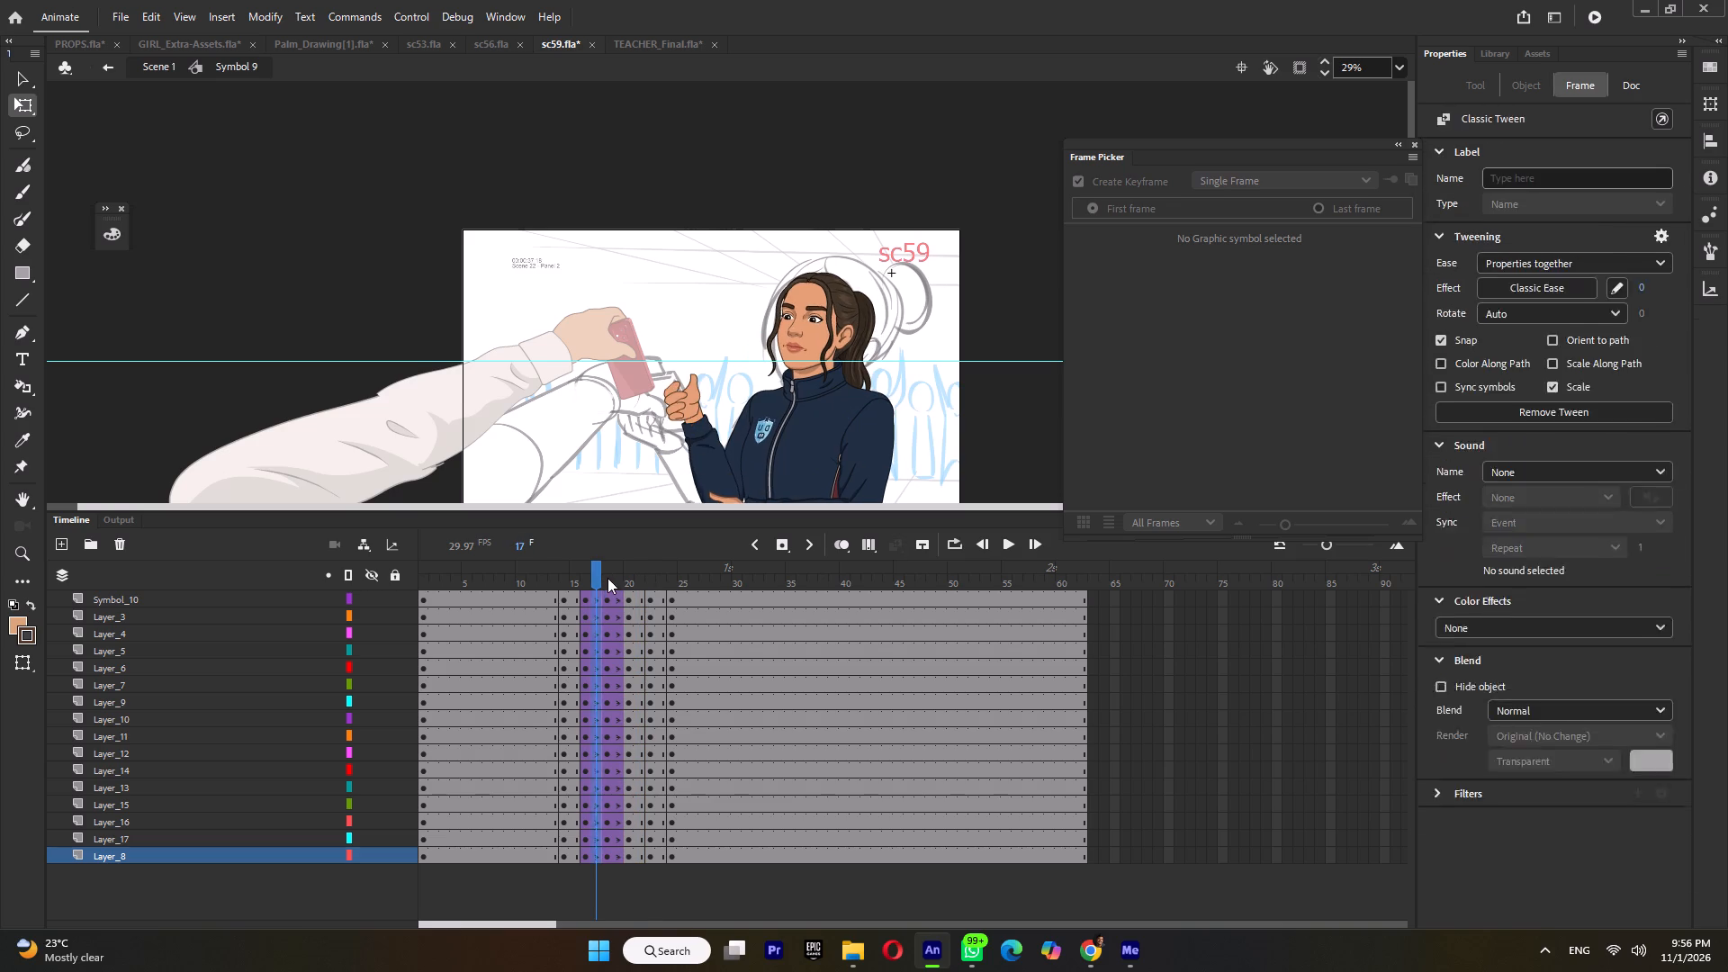
key("ctrl+m")
double_click(611, 576)
key("ctrl+m")
Play and scrub the girl's reaction from about frame 13 on, then save the sc59 file.
left_click(554, 580)
key("Return")
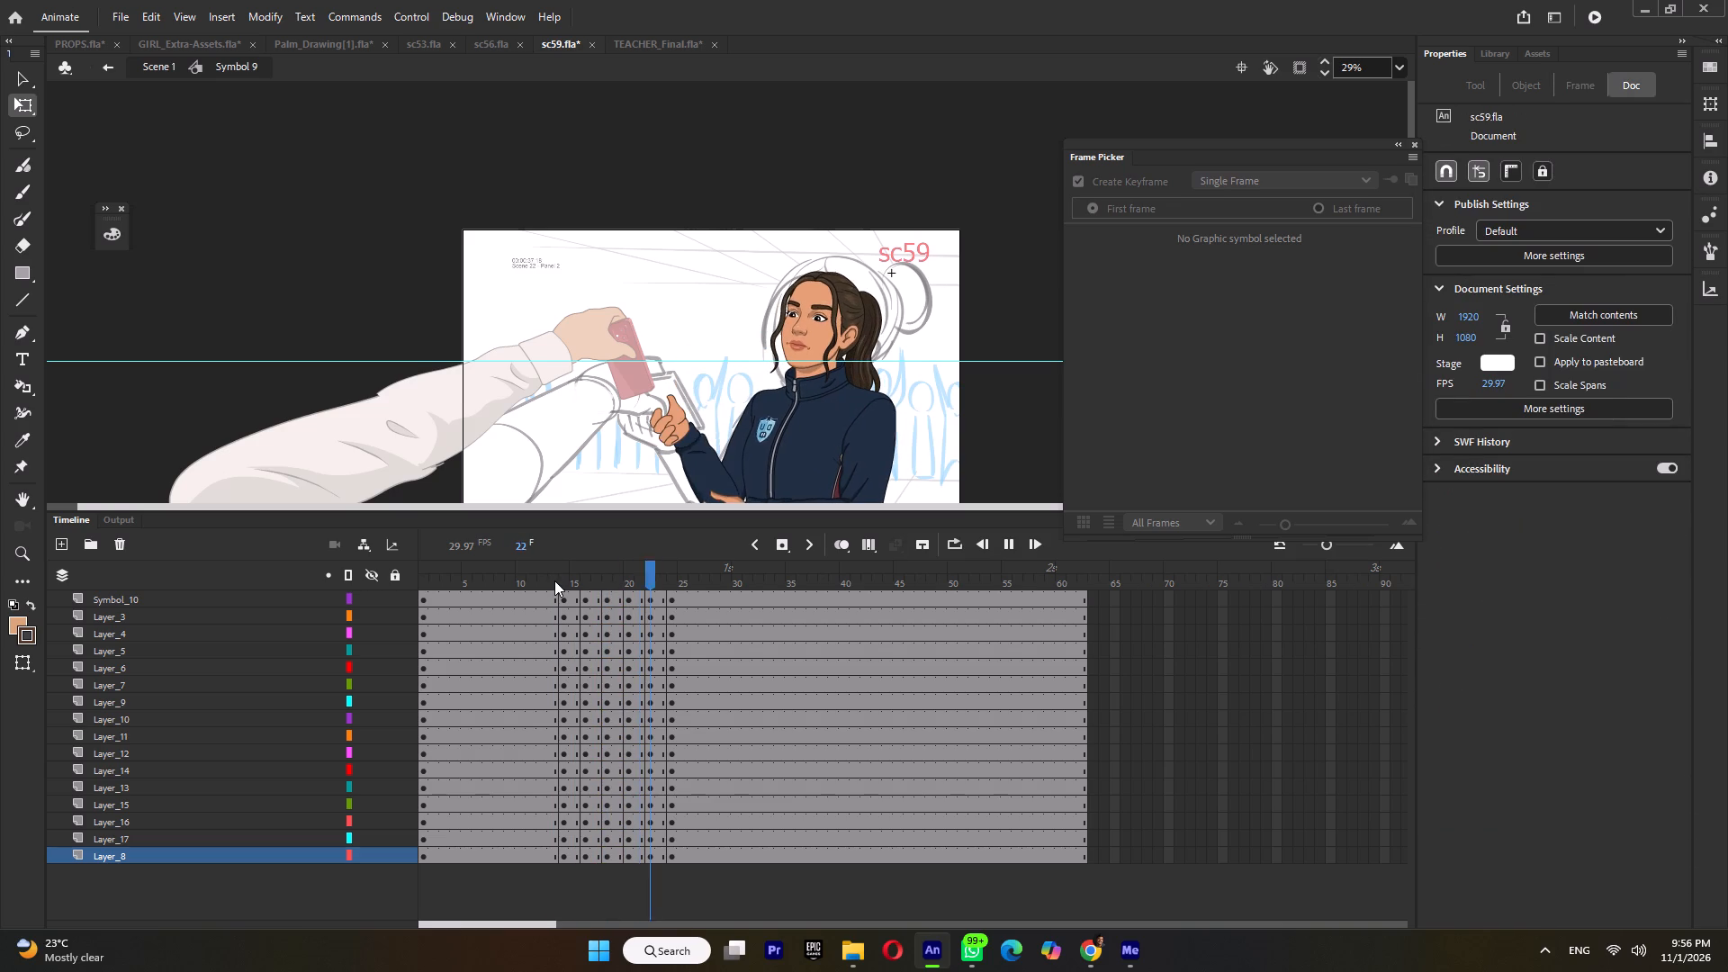
key("Return")
left_click_drag(562, 583, 577, 603)
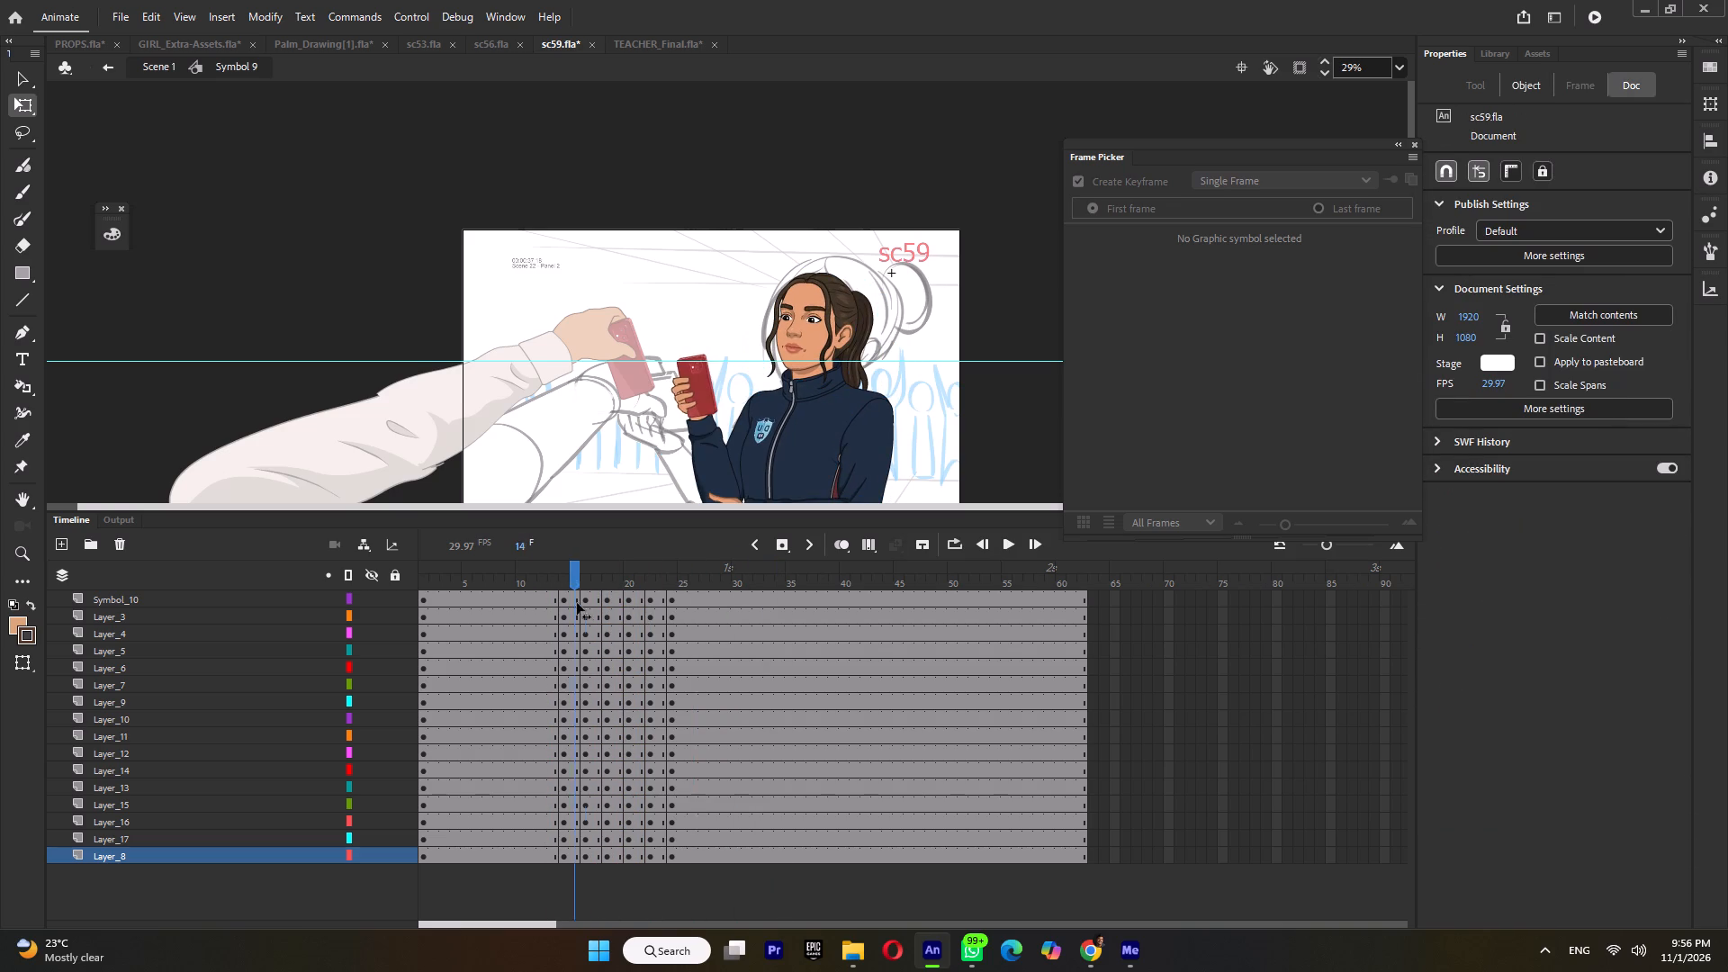
left_click_drag(577, 603, 589, 605)
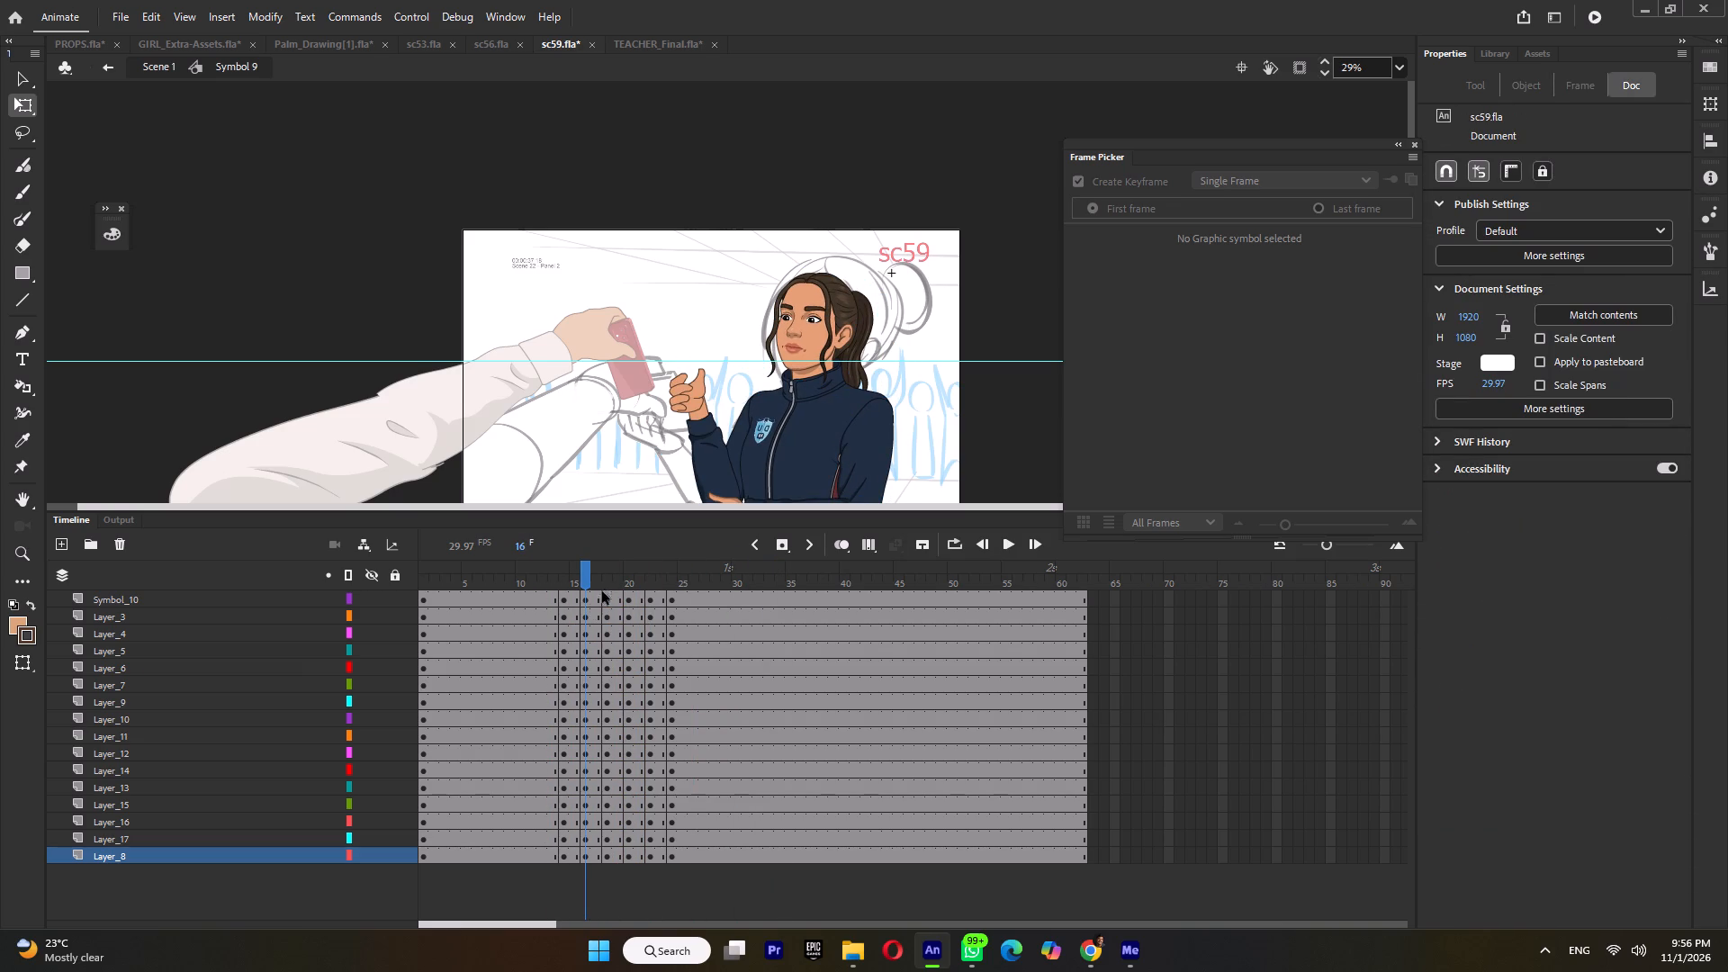
scroll(831, 311, "up", 3, "ctrl")
key("ctrl+s")
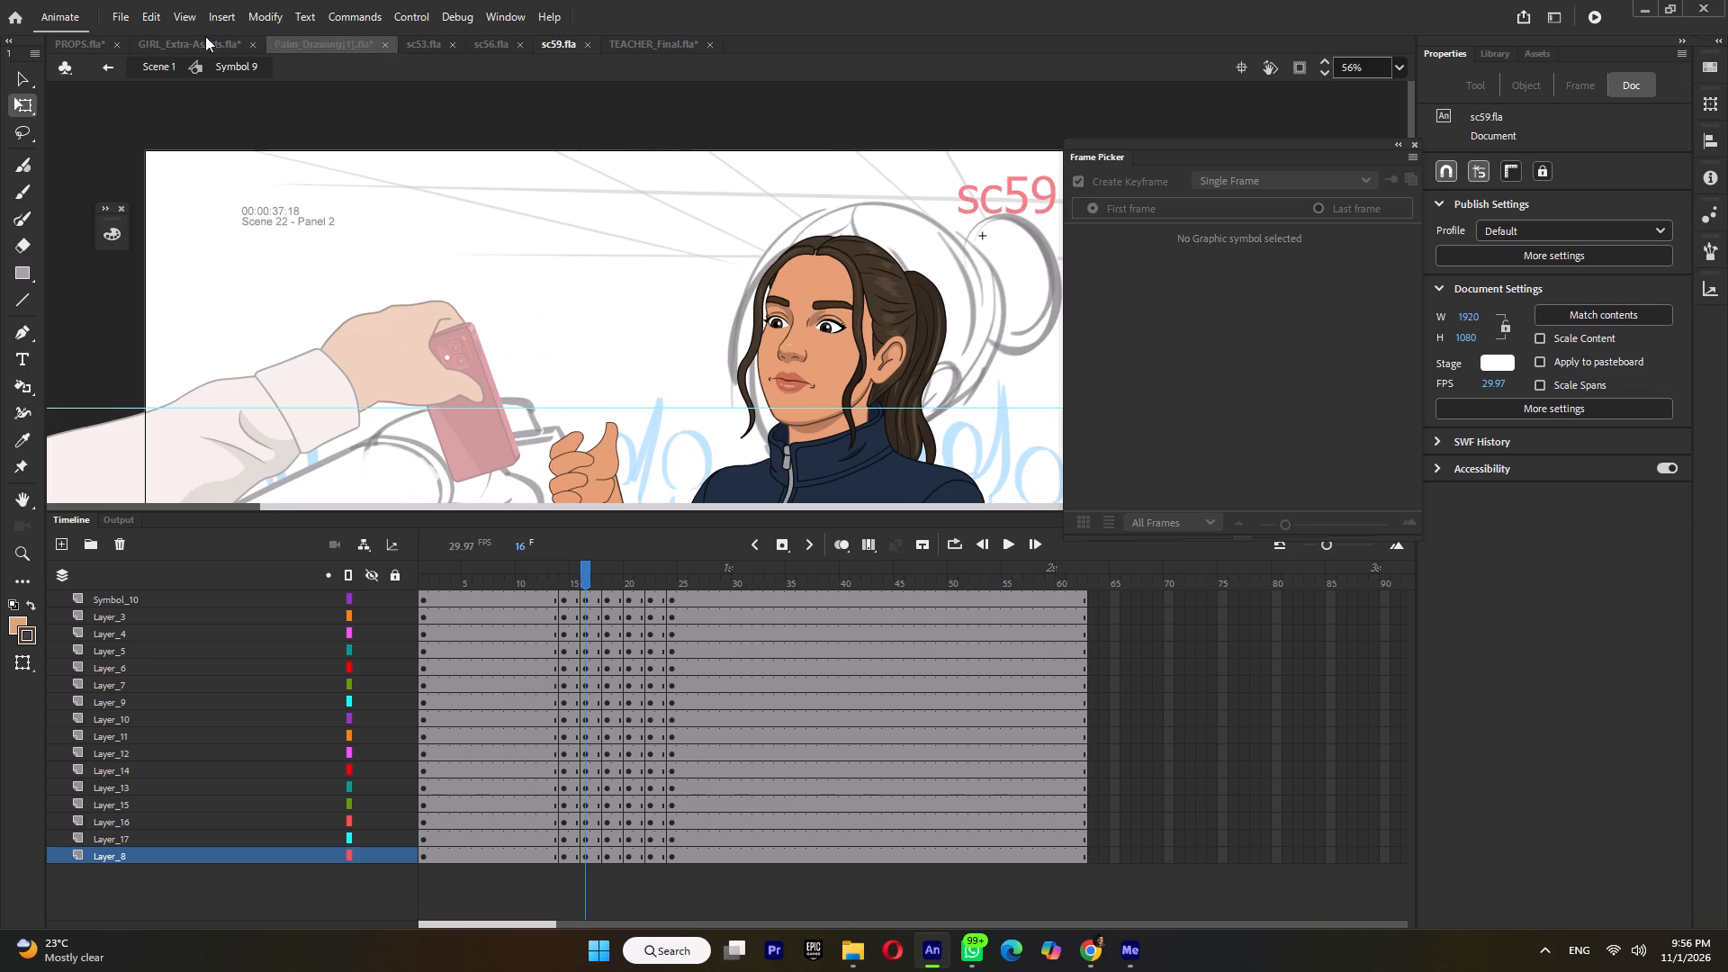
Return to Scene 1 and hide the girl's layer, Layer_3.
left_click(163, 66)
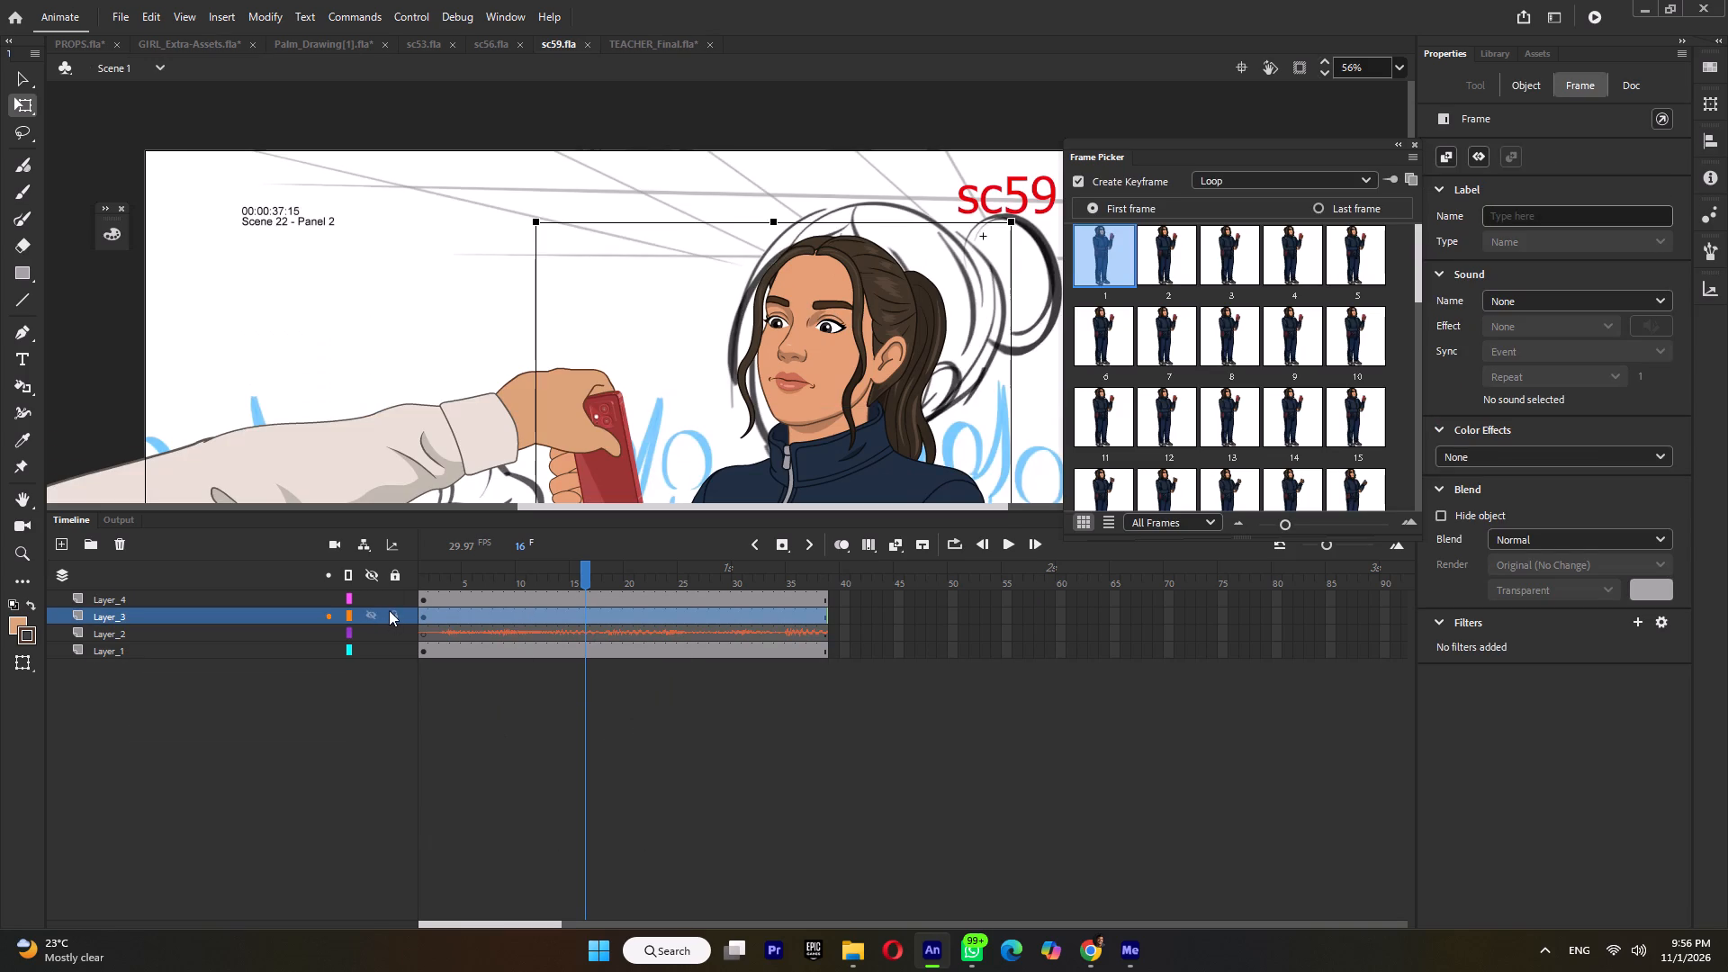
left_click(376, 613)
Play and scrub the scene to compare the teacher's arm and phone motion with the girl's storyboard sketch poses.
left_click_drag(534, 584, 528, 614)
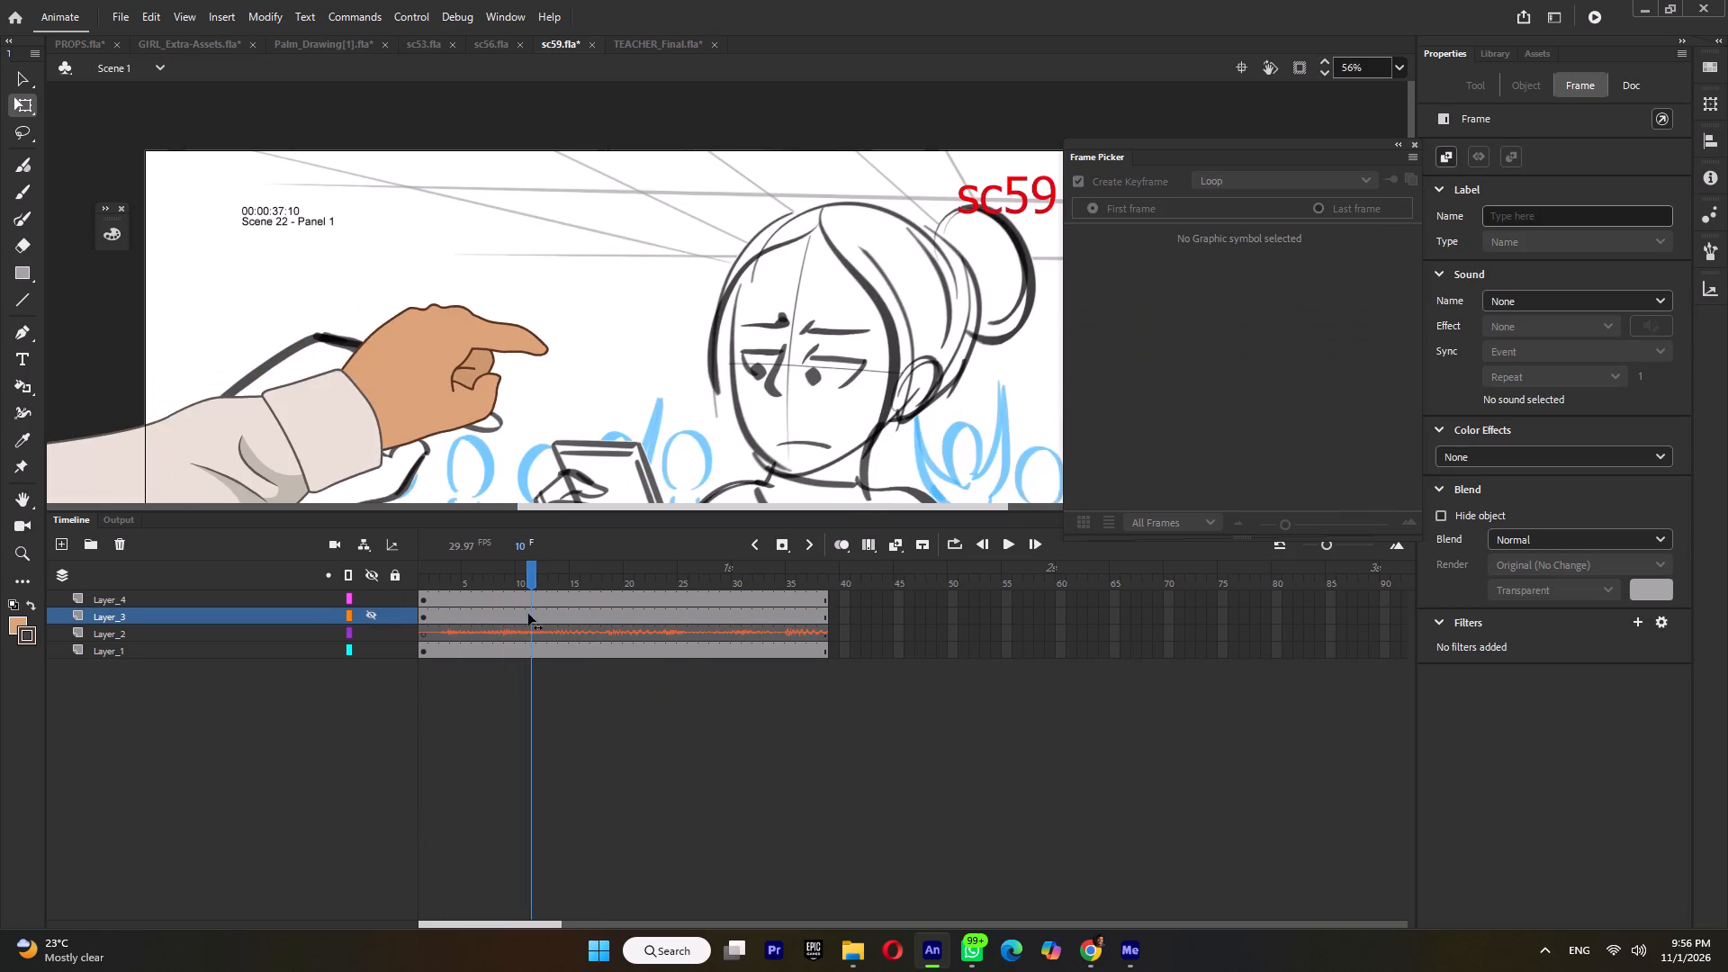
left_click_drag(528, 614, 588, 616)
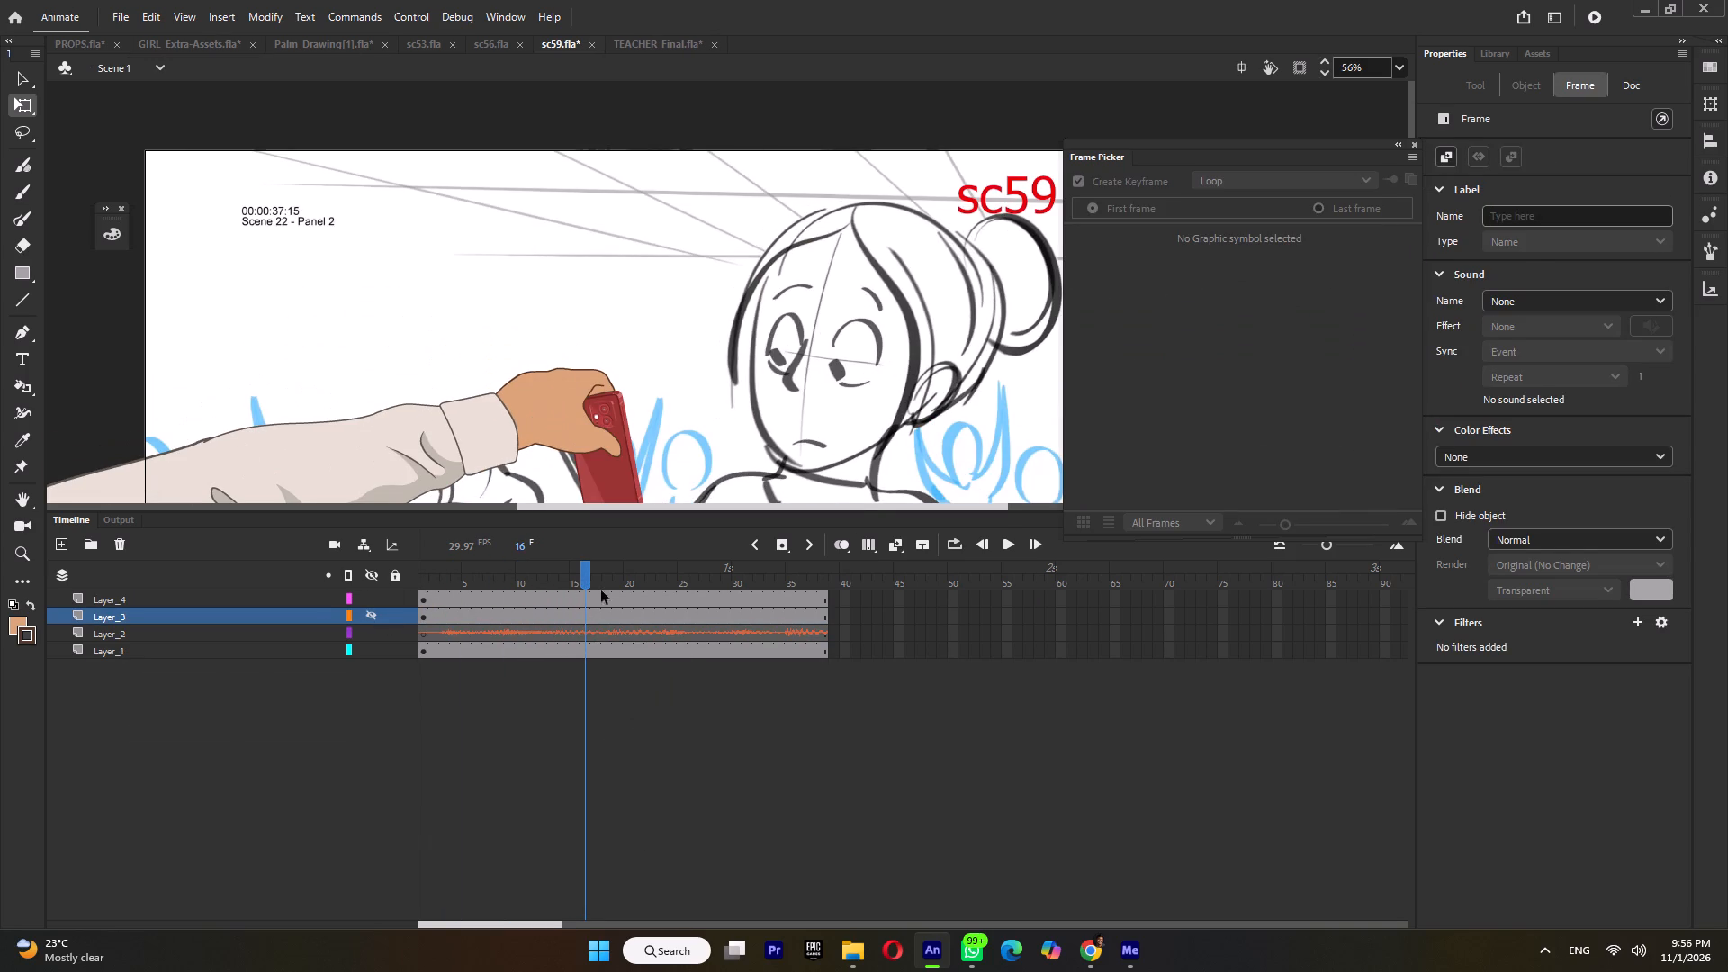
left_click_drag(579, 576, 574, 577)
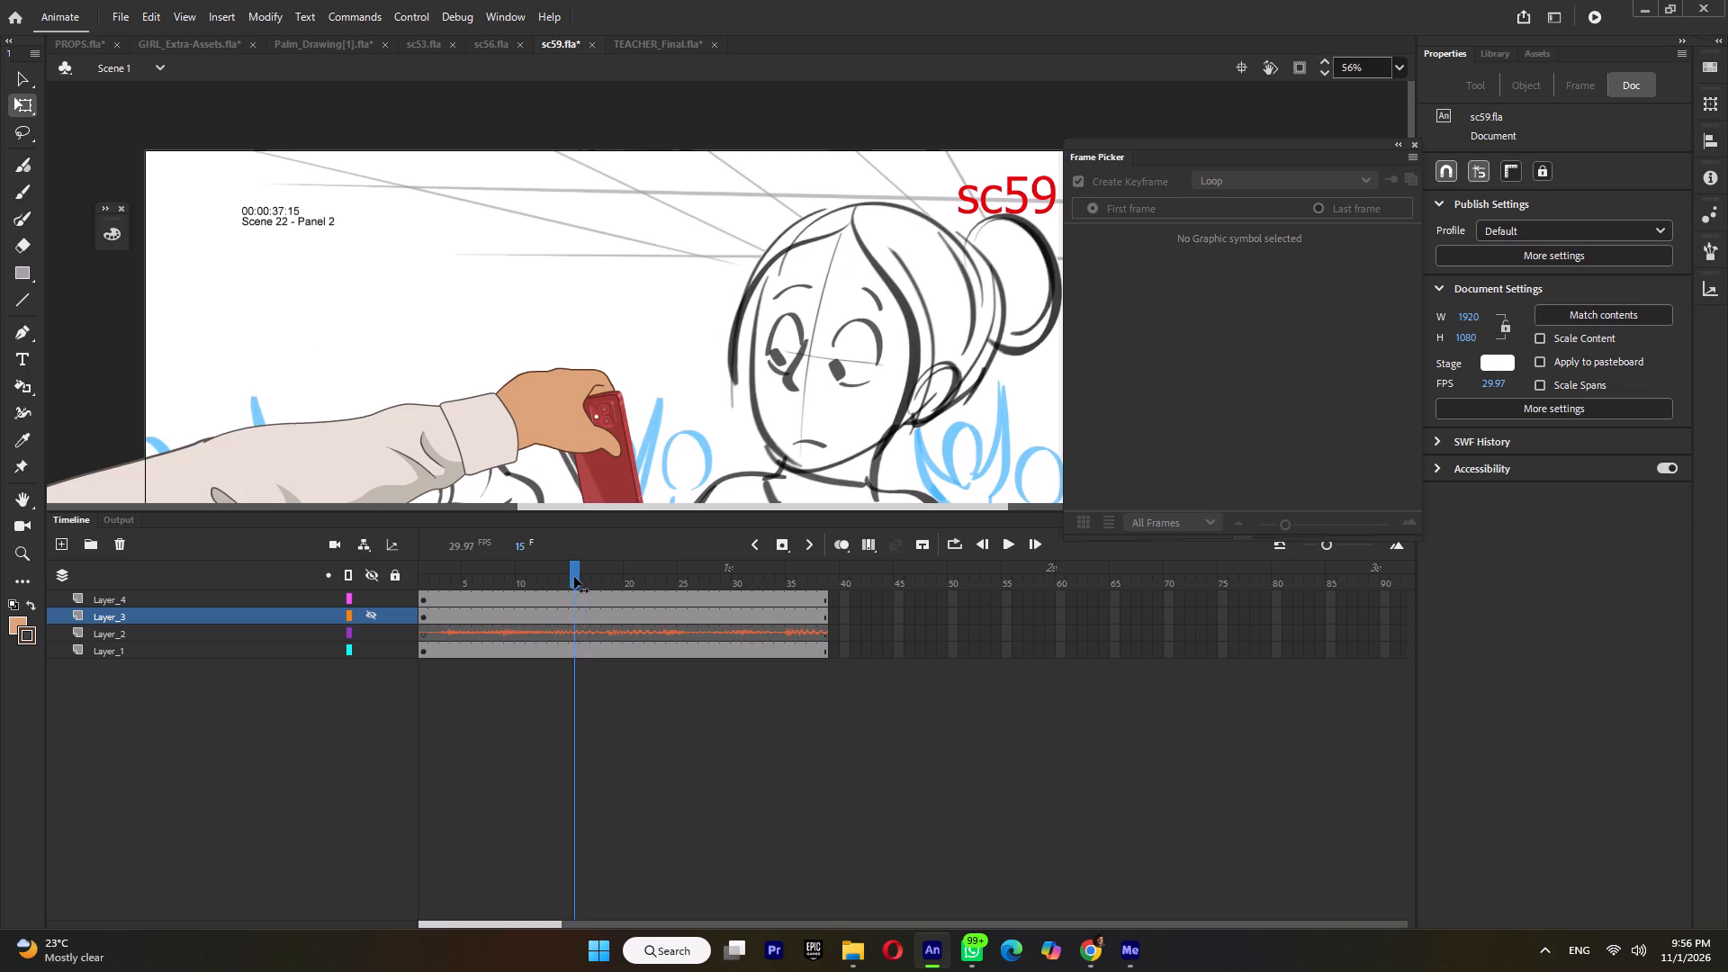
left_click_drag(574, 577, 458, 626)
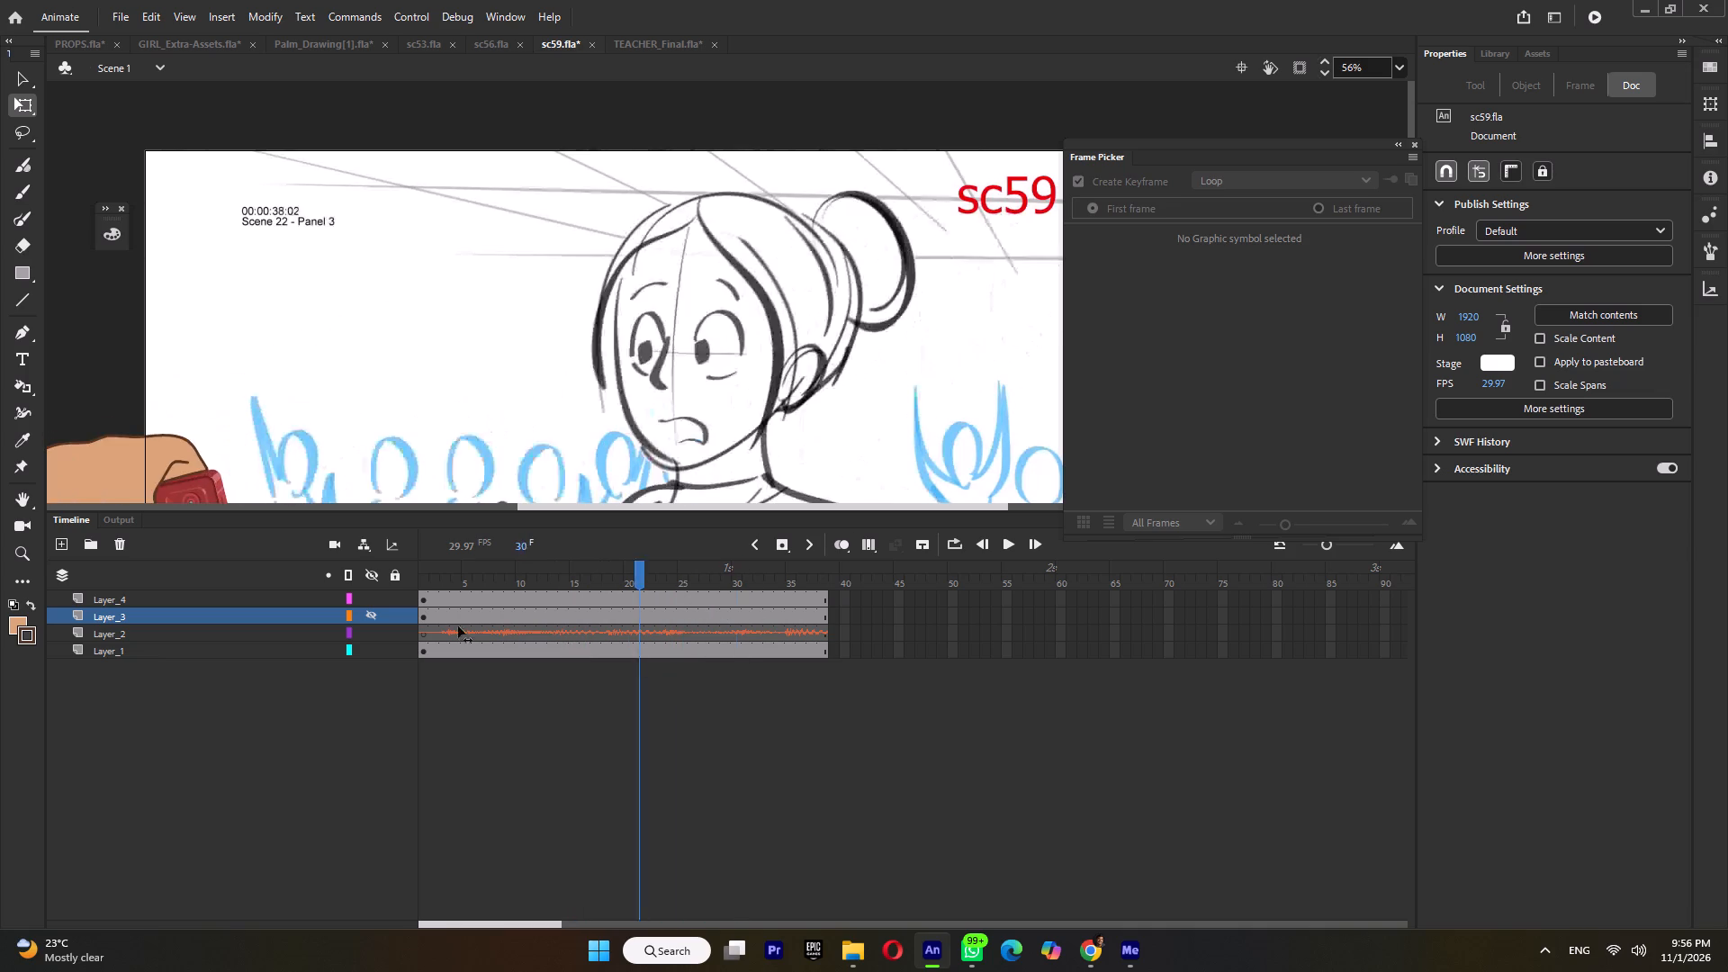
left_click_drag(458, 626, 418, 626)
scroll(610, 414, "down", 3)
key("Return")
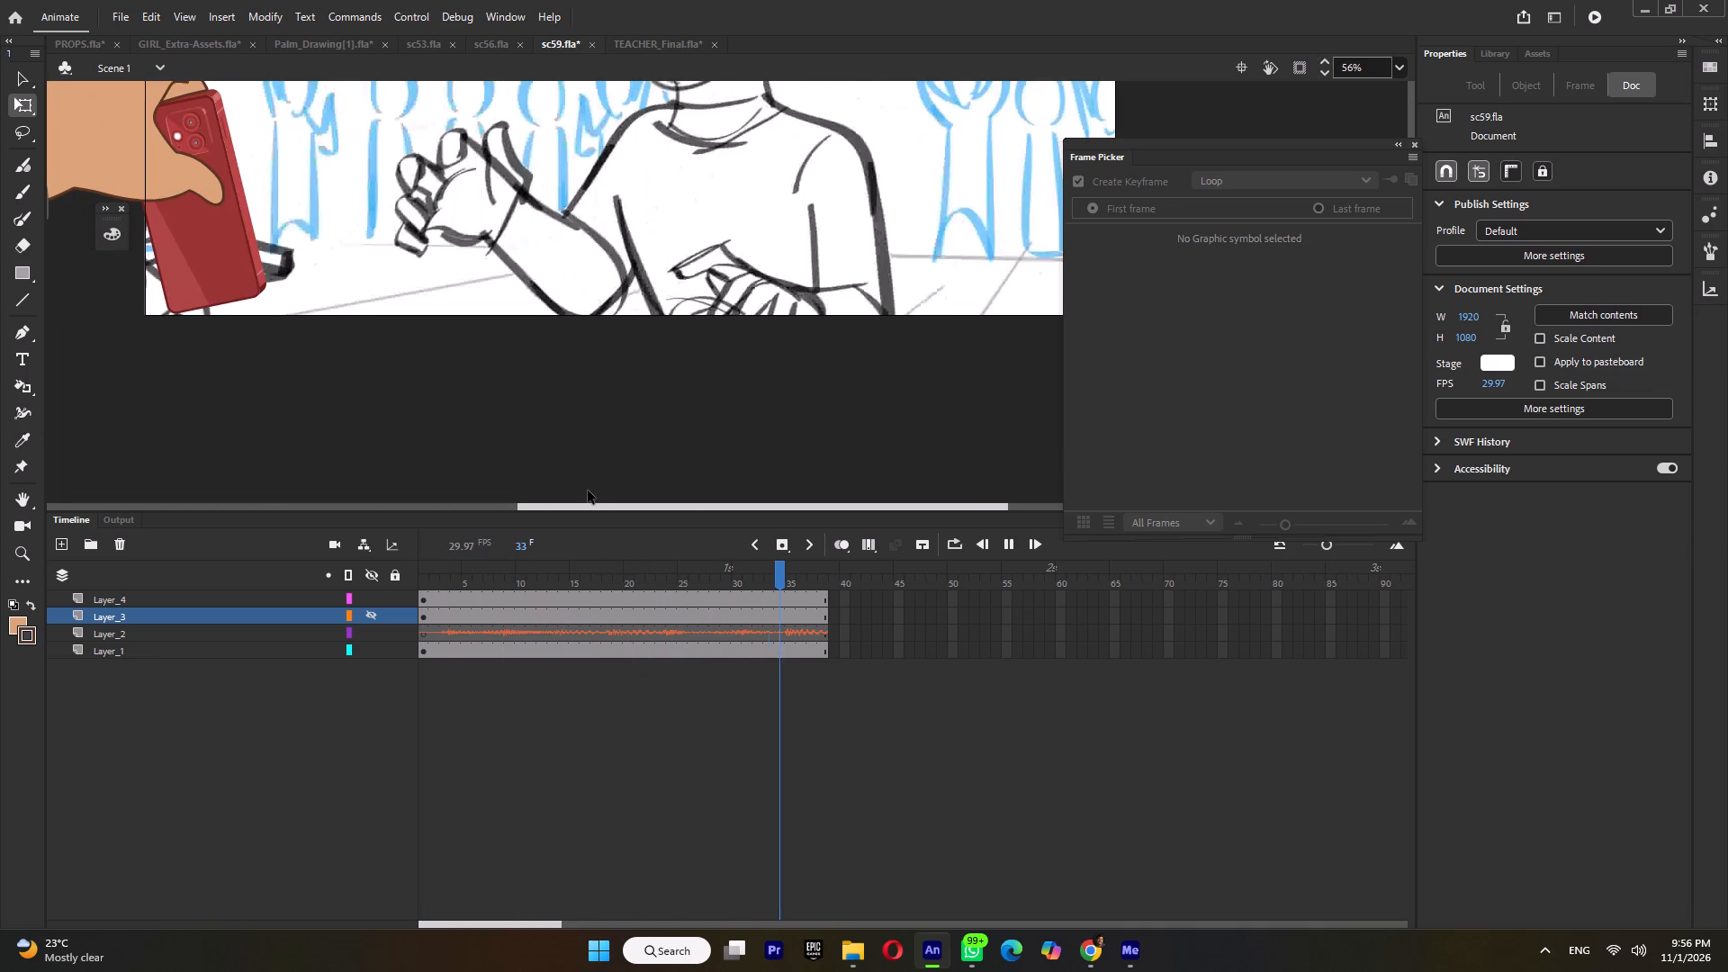
left_click_drag(454, 578, 646, 602)
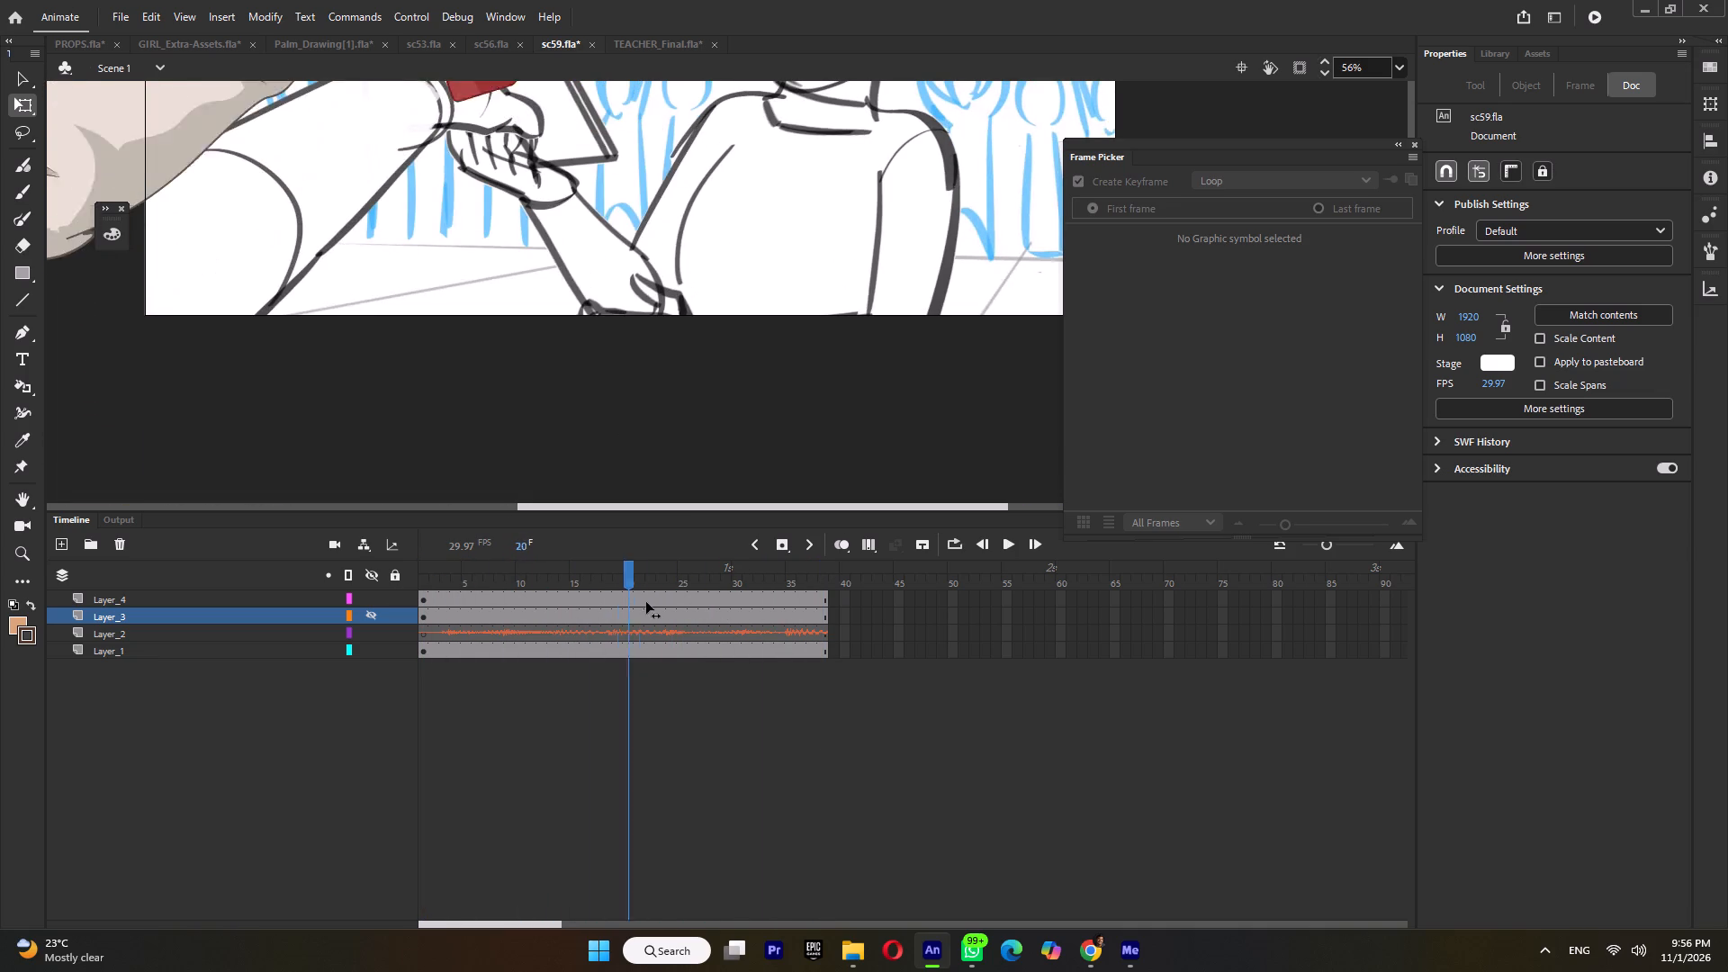
left_click_drag(646, 602, 690, 628)
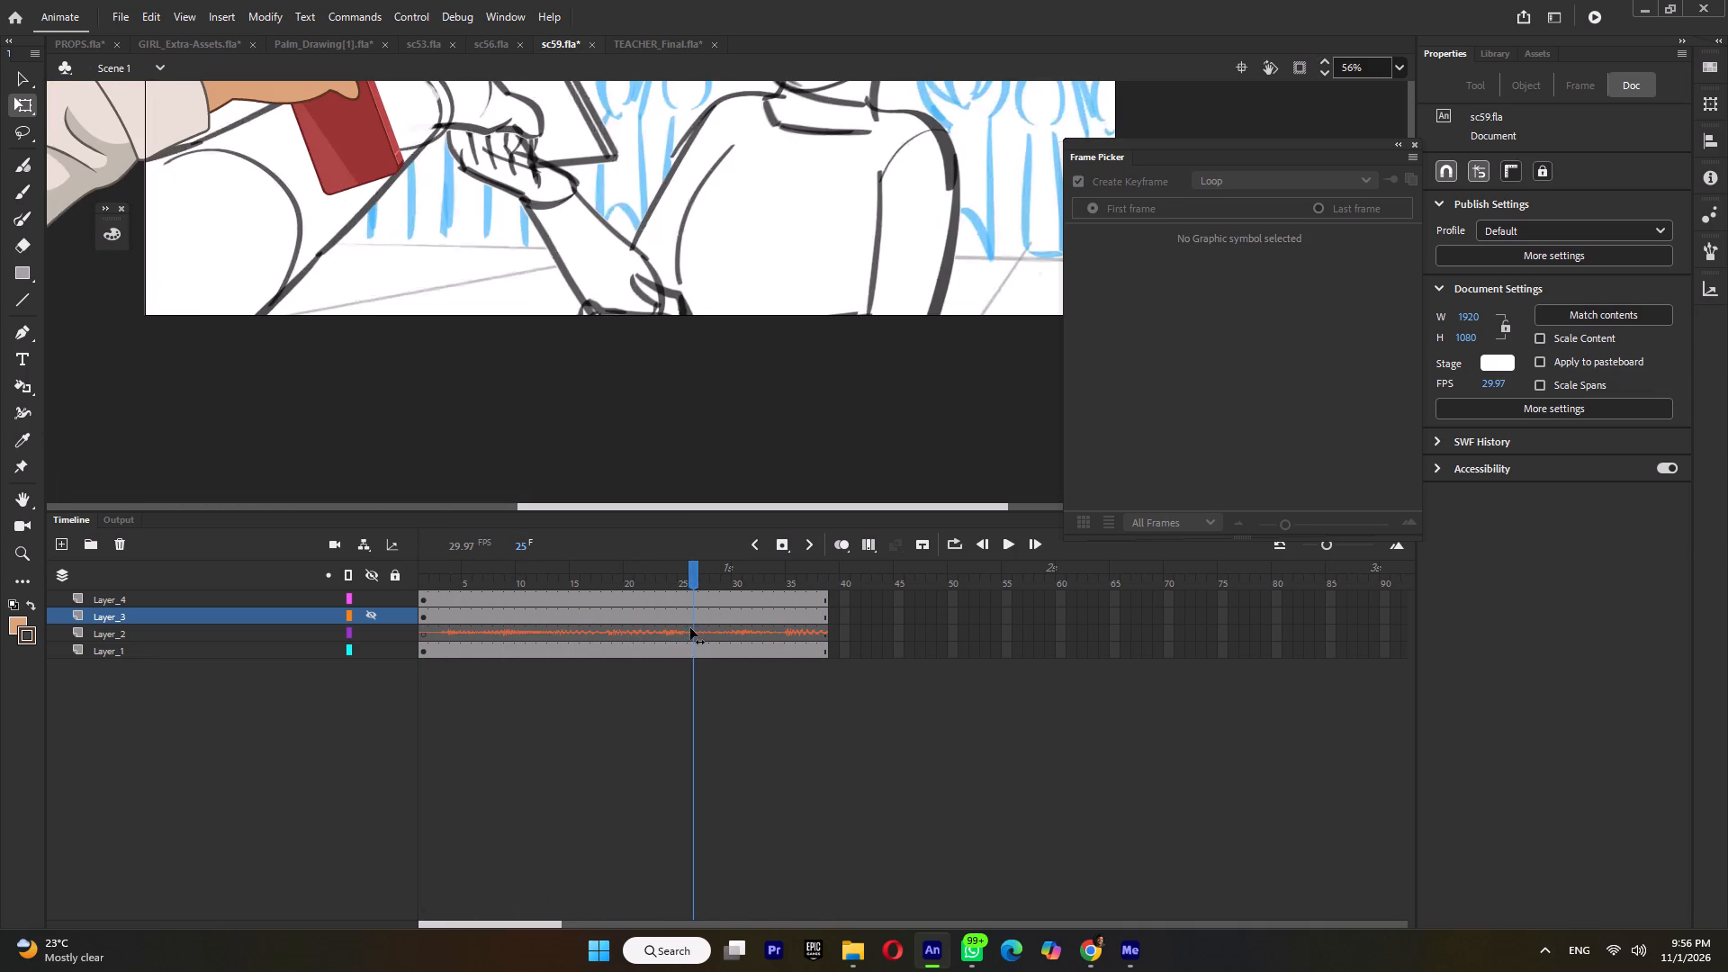
left_click_drag(690, 628, 697, 628)
Save the sc59 file.
scroll(614, 409, "down", 4, "ctrl")
key("ctrl+s")
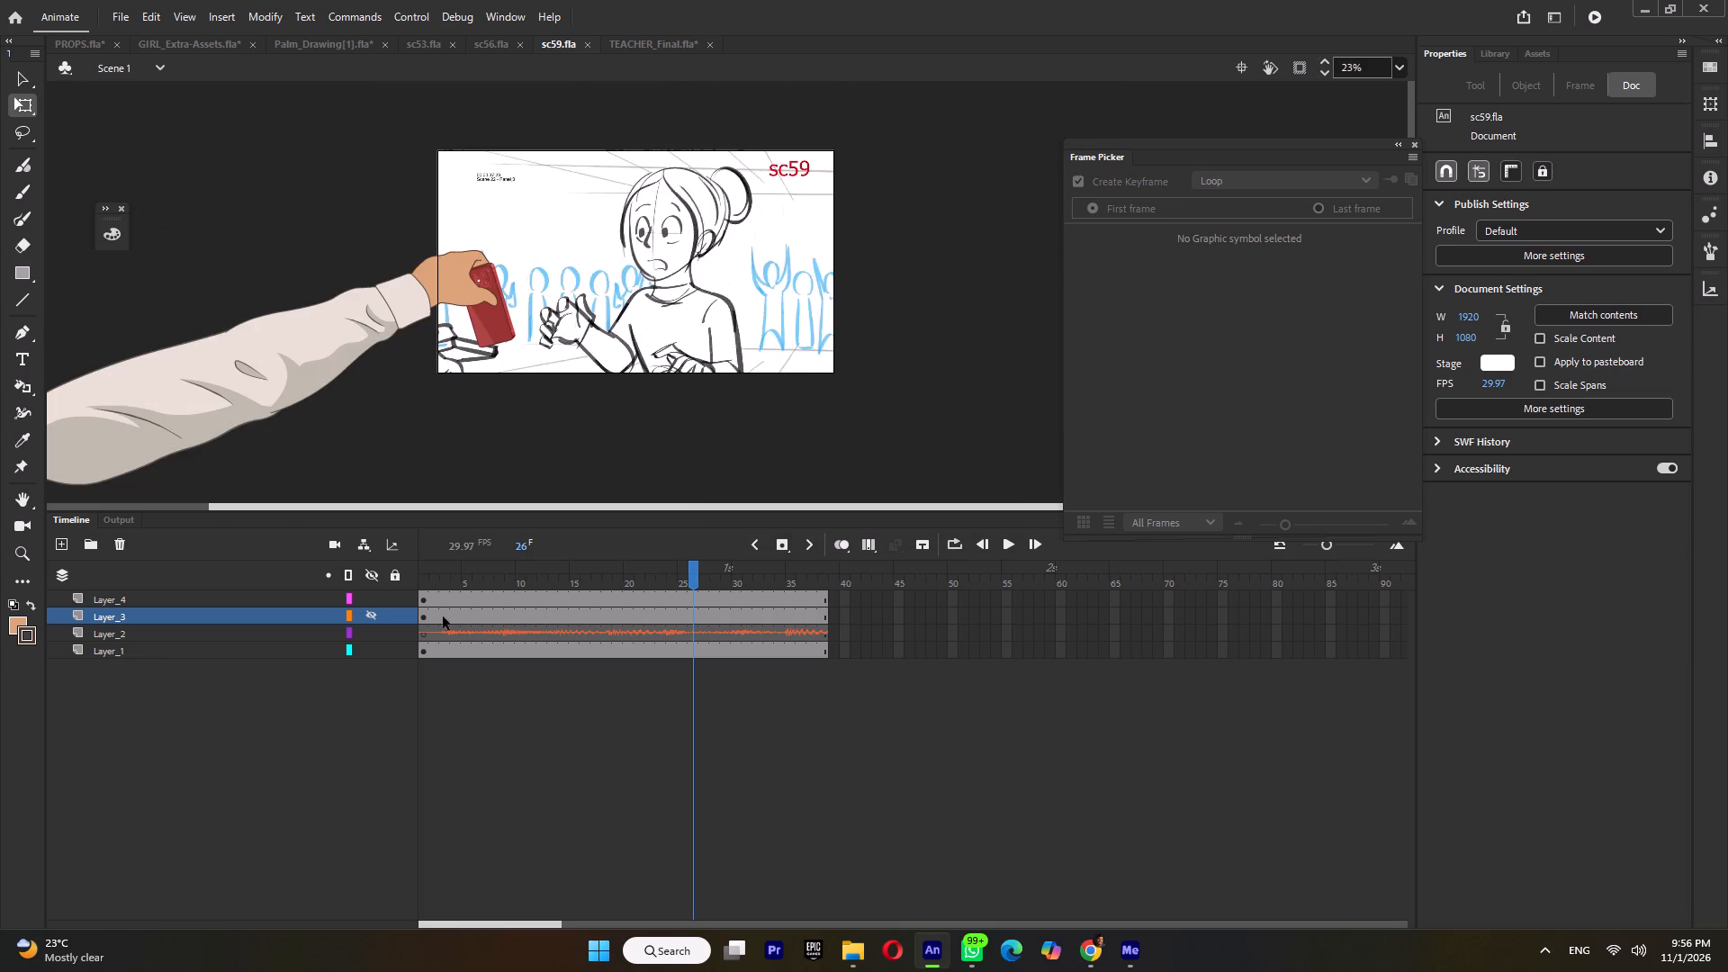
Show Layer_3 again, open the girl's symbol and scrub her reaction between about frames 14 and 27.
left_click(364, 615)
double_click(679, 307)
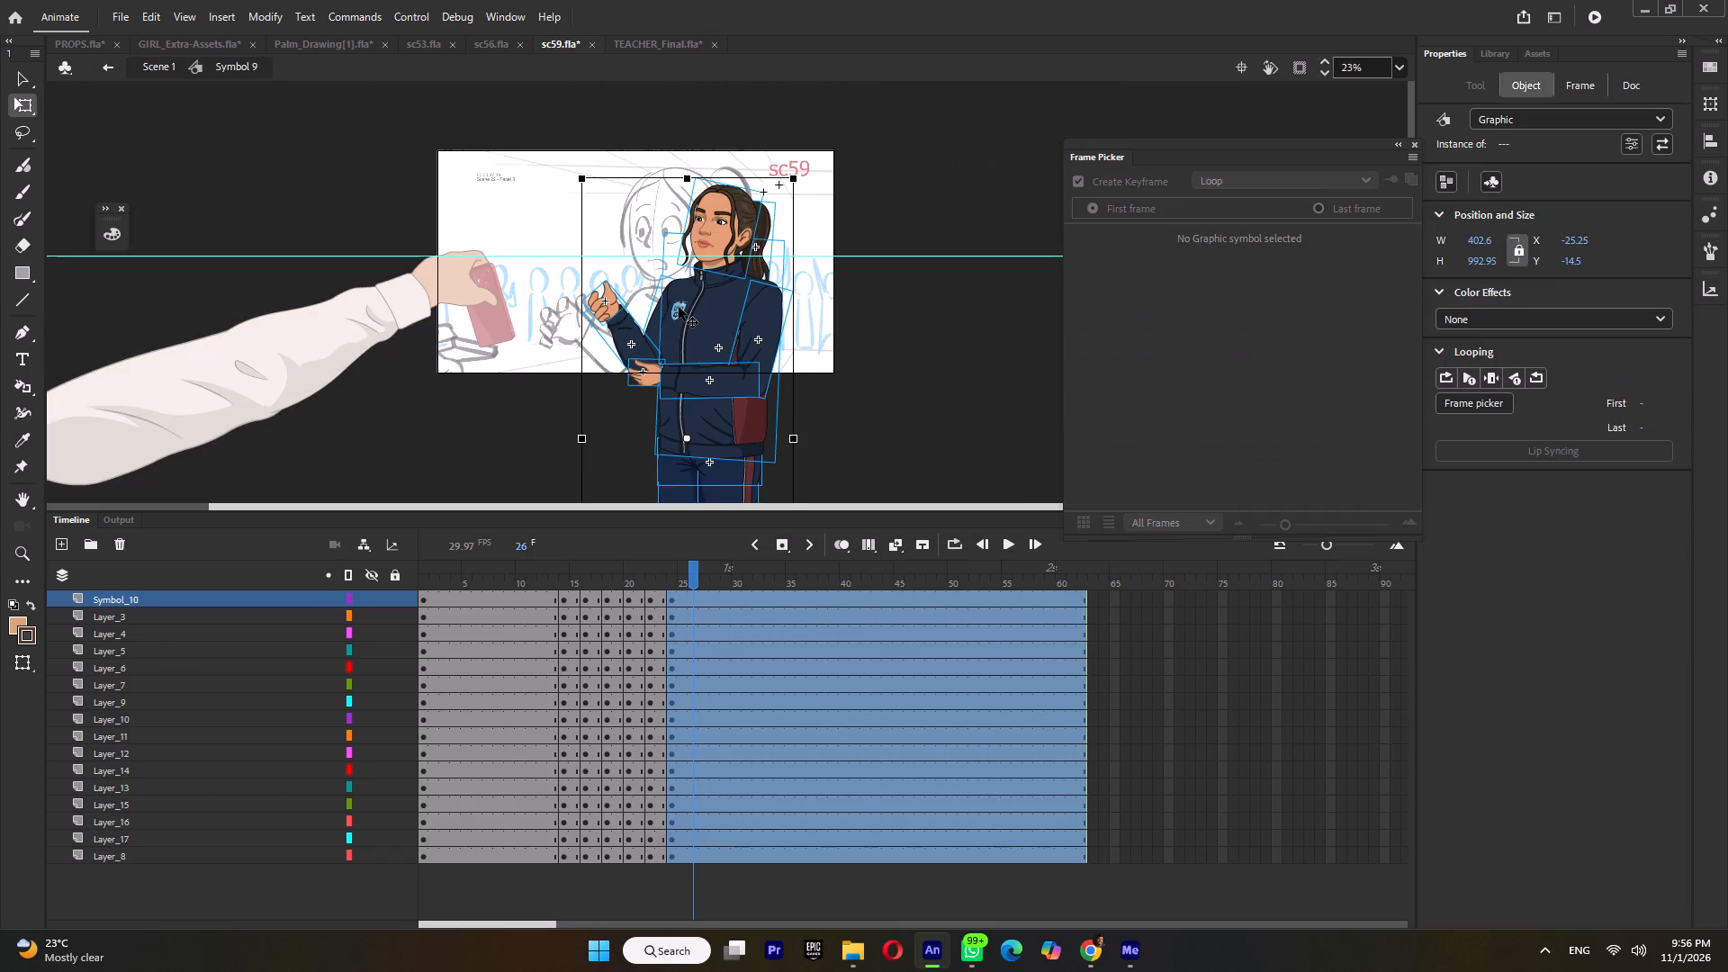
left_click_drag(635, 580, 684, 602)
left_click_drag(662, 571, 566, 589)
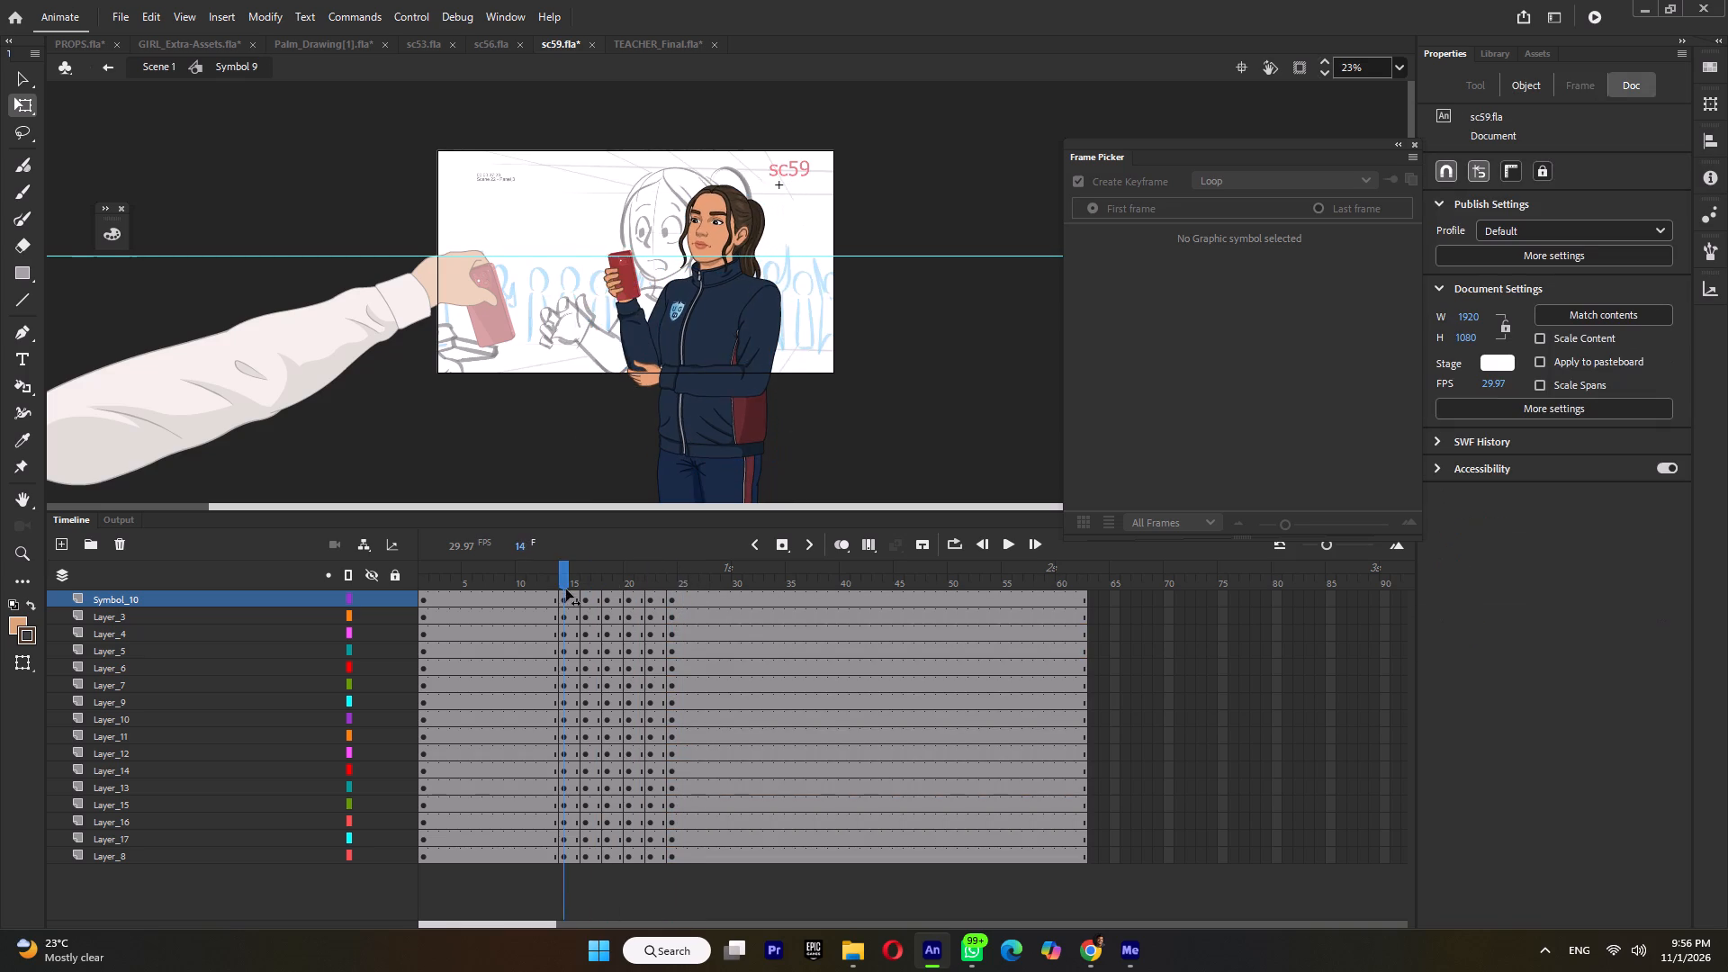
left_click_drag(566, 589, 702, 610)
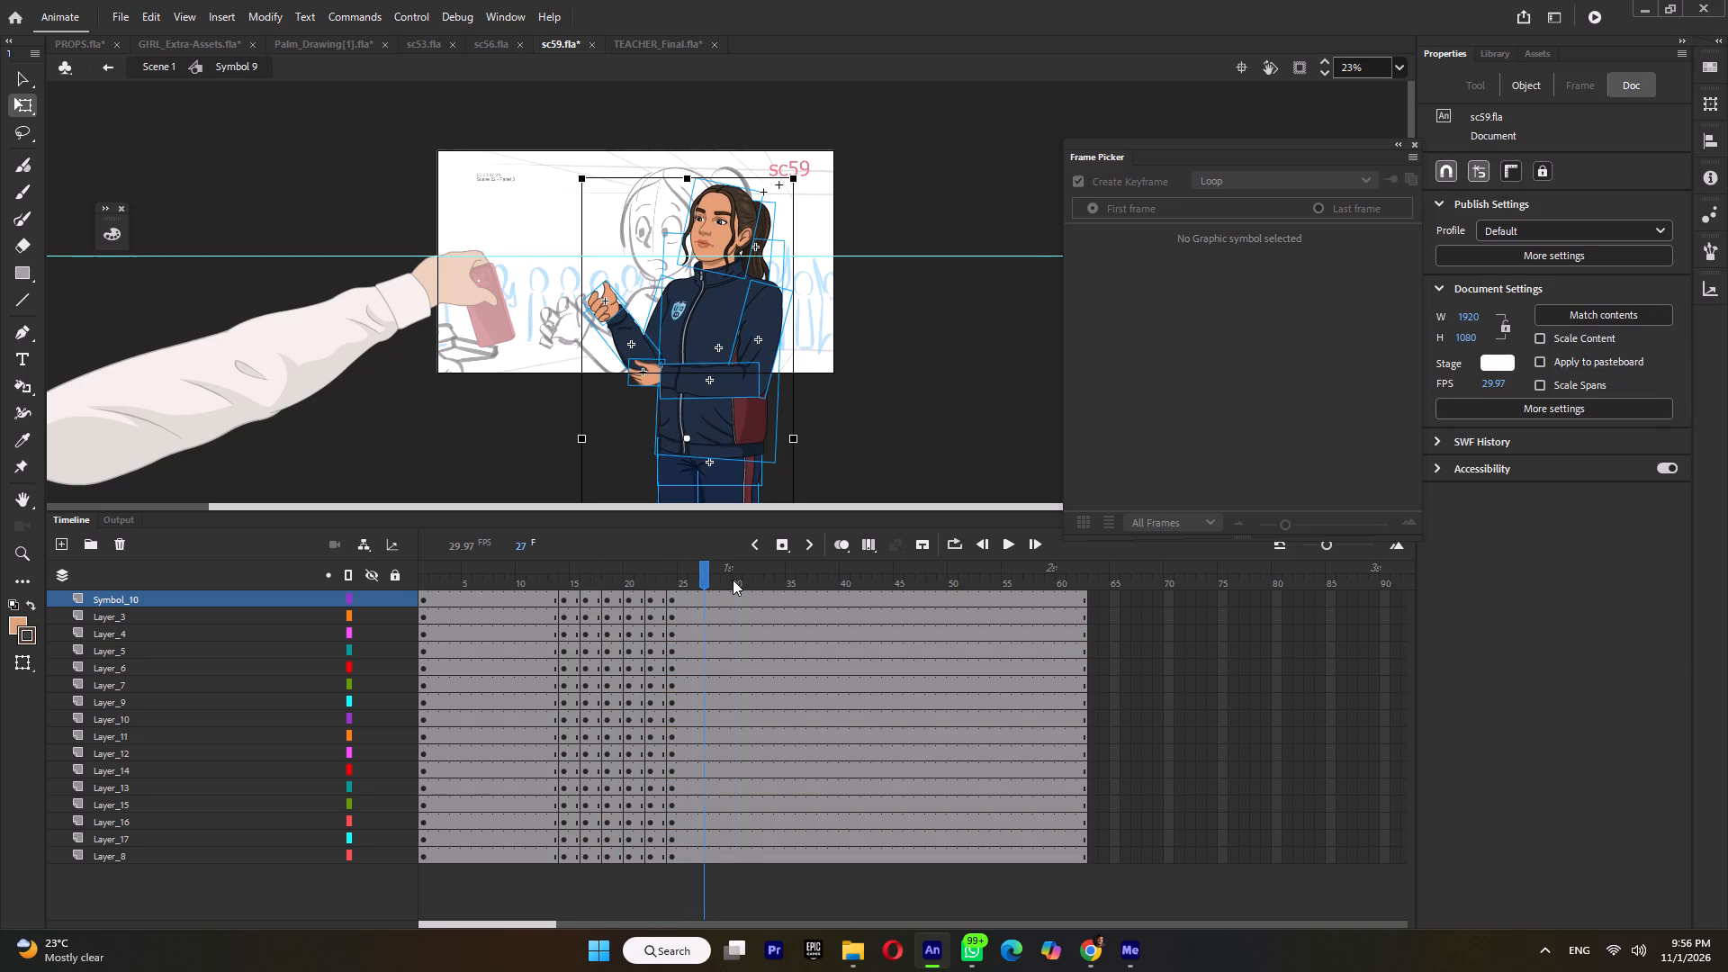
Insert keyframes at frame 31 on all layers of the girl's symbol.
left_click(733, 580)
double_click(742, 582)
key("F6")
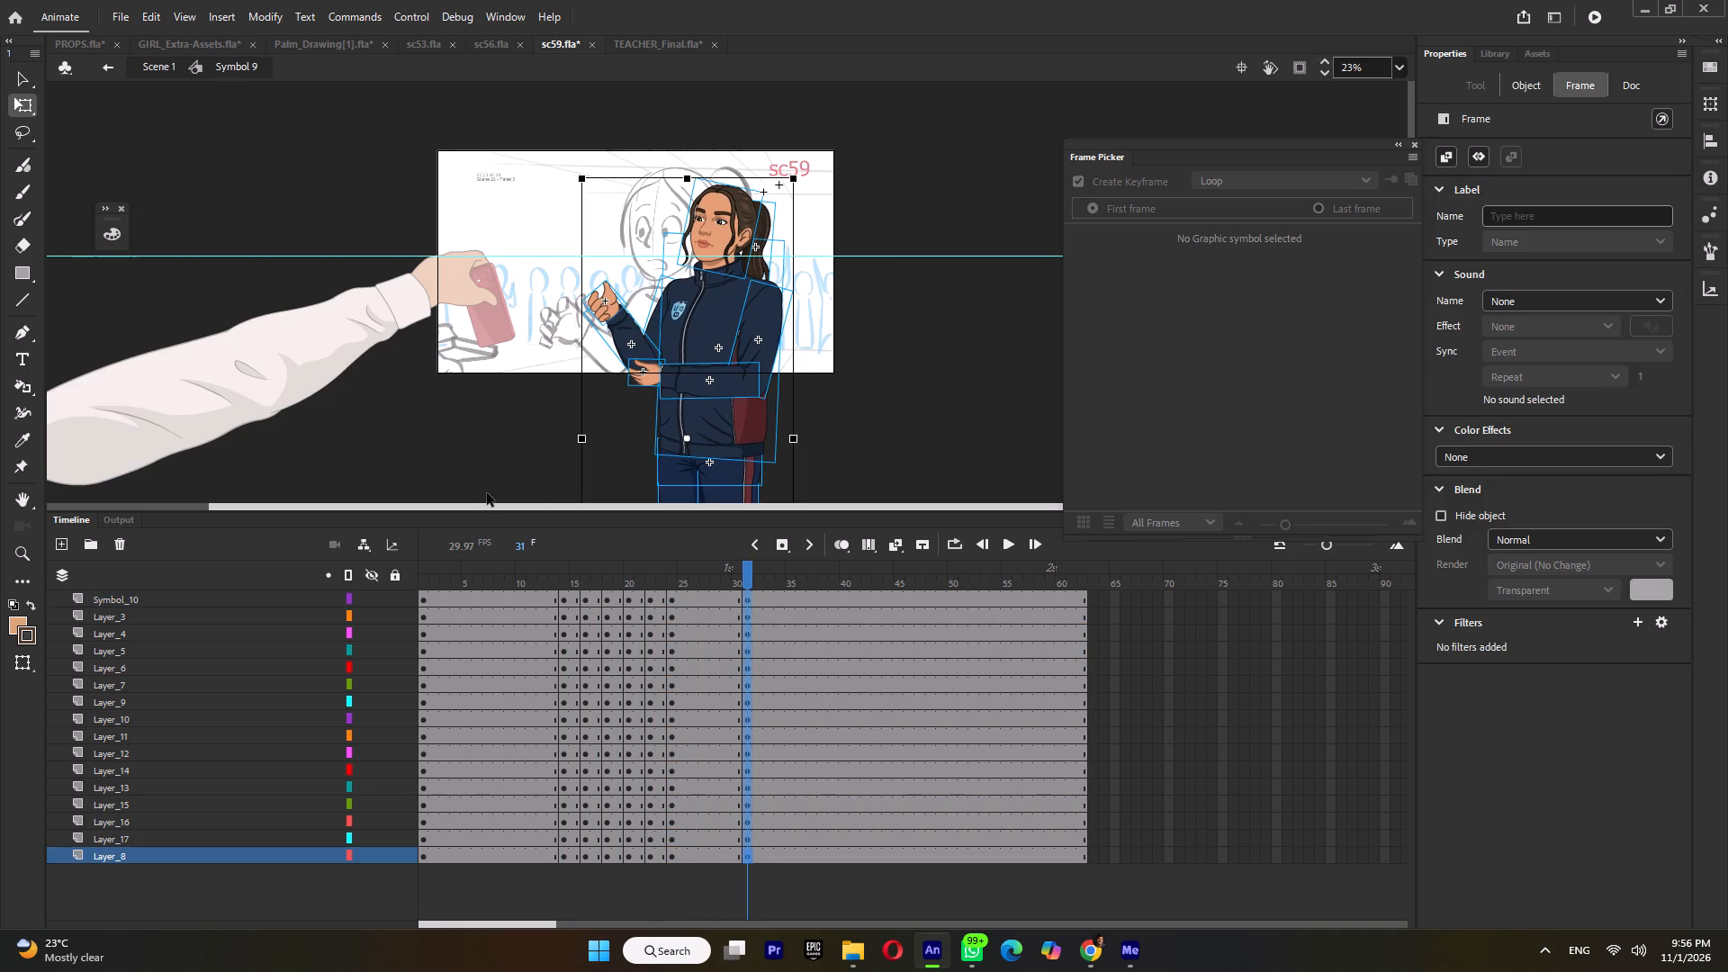
Return to Scene 1 and scrub frames 25 to 27 to compare the girl's timing with the storyboard sketch.
double_click(467, 499)
left_click(692, 576)
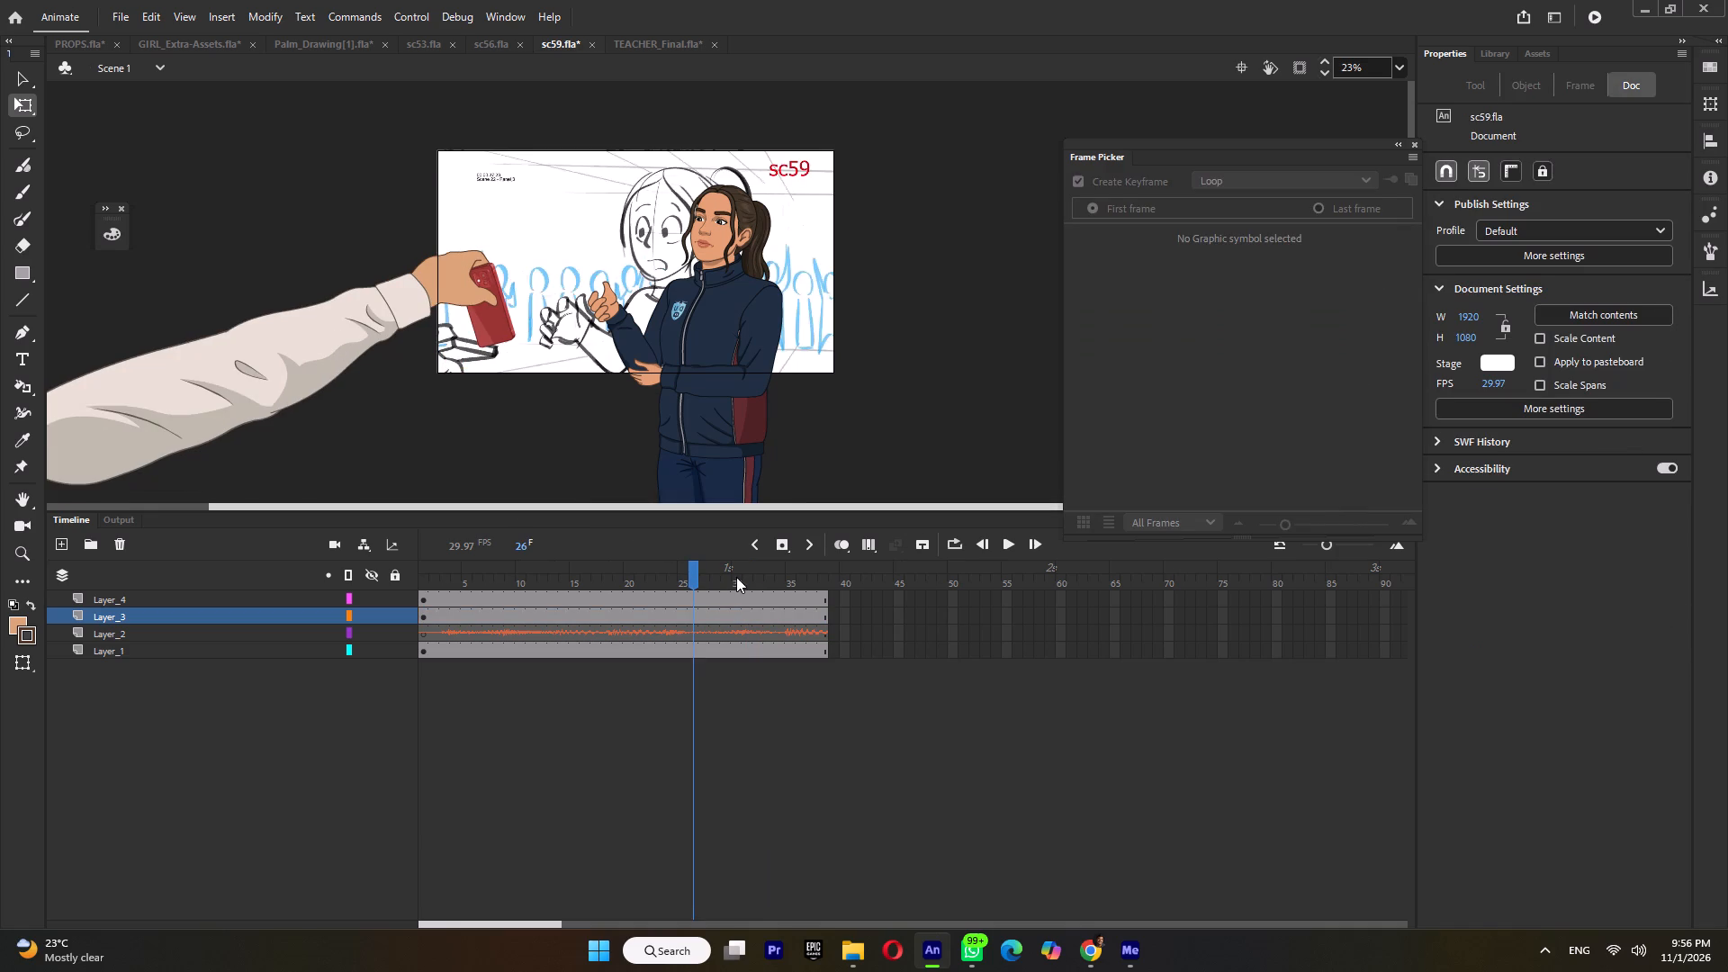
left_click_drag(676, 571, 686, 602)
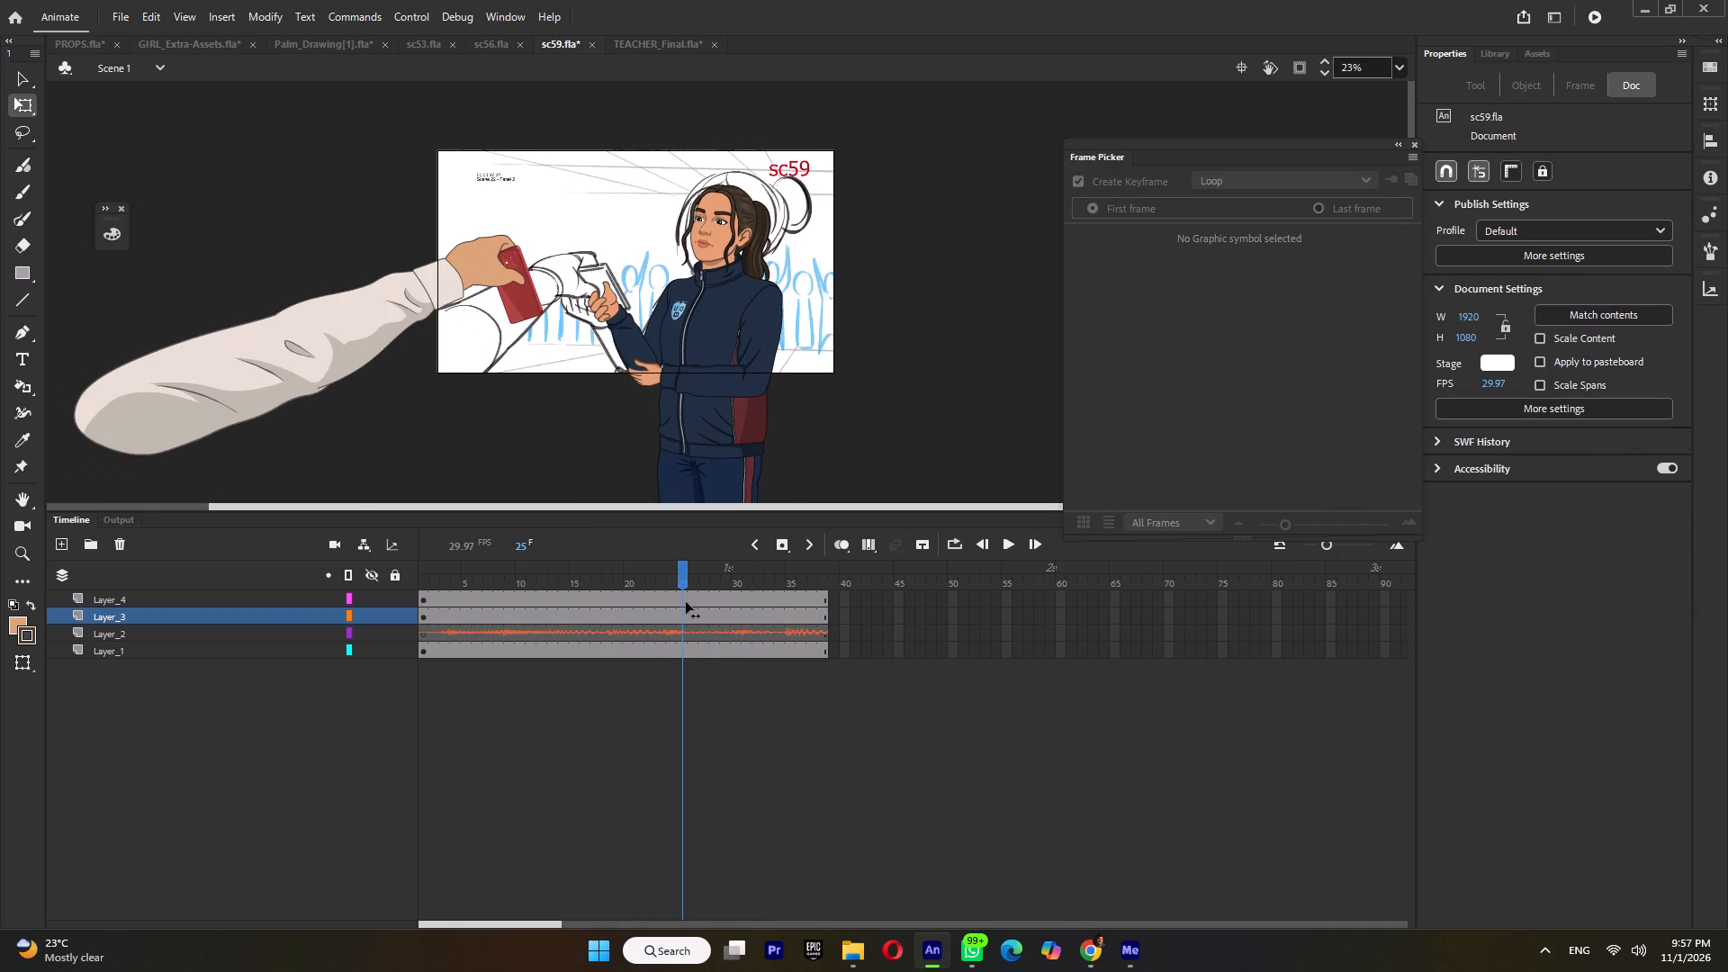
left_click_drag(686, 602, 700, 606)
Reopen the girl's symbol and insert keyframes on all its layers at frame 28.
double_click(705, 418)
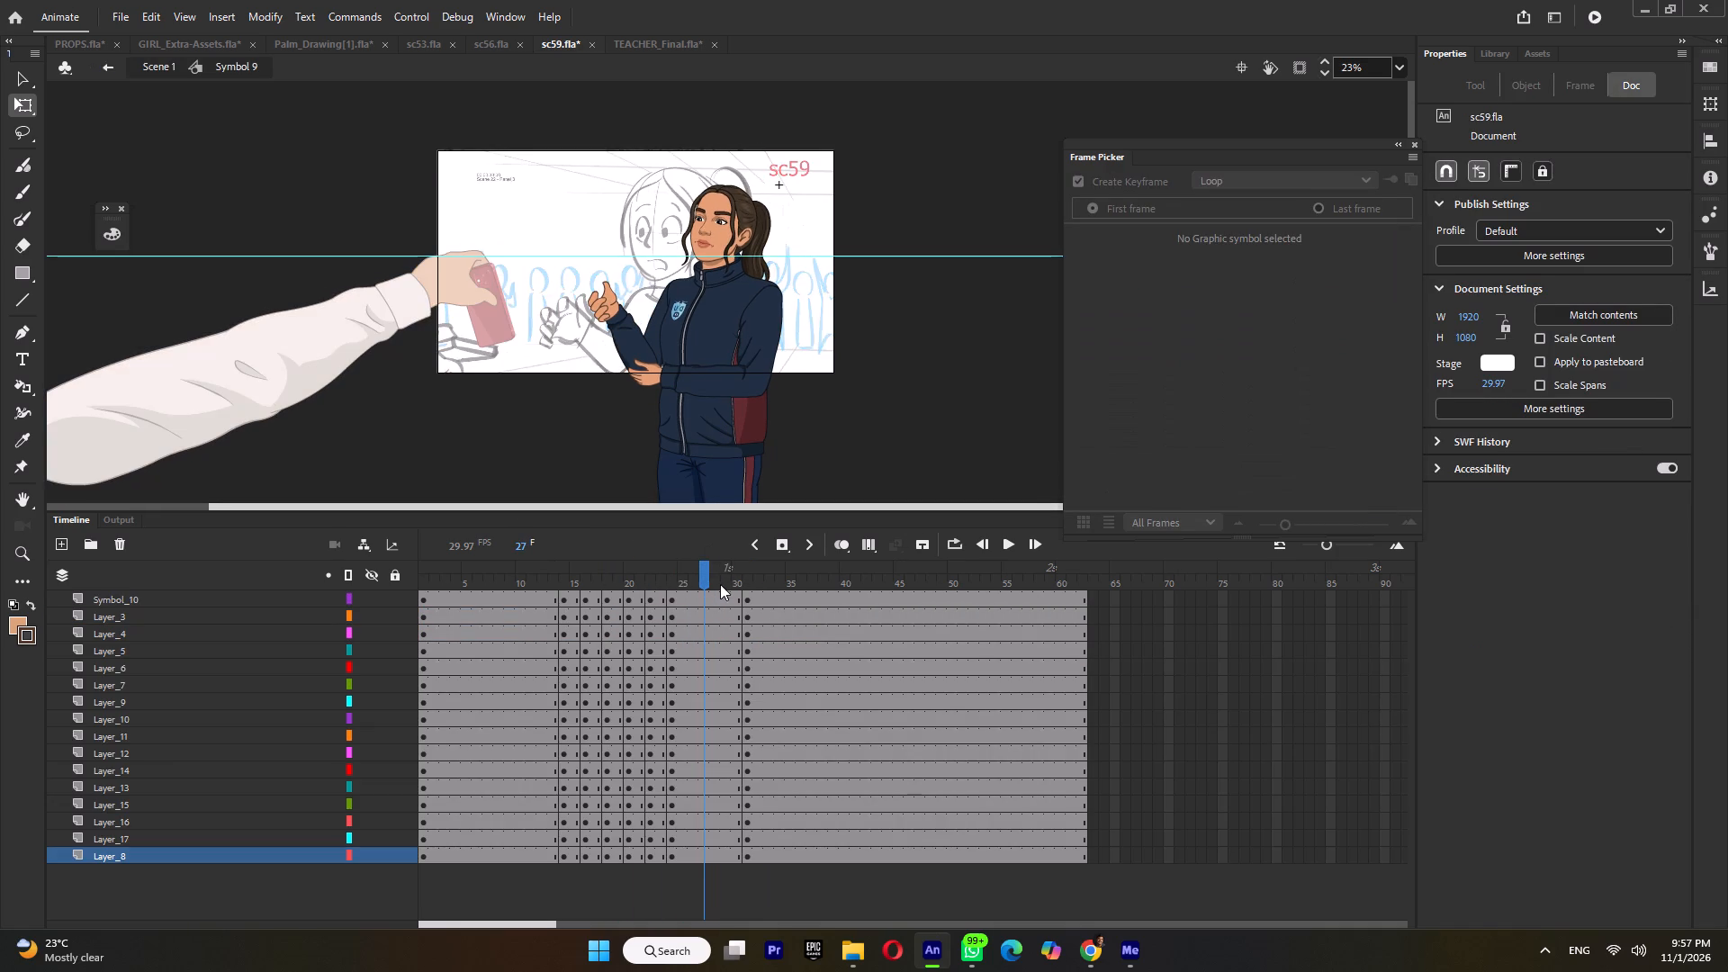
double_click(720, 583)
key("F6")
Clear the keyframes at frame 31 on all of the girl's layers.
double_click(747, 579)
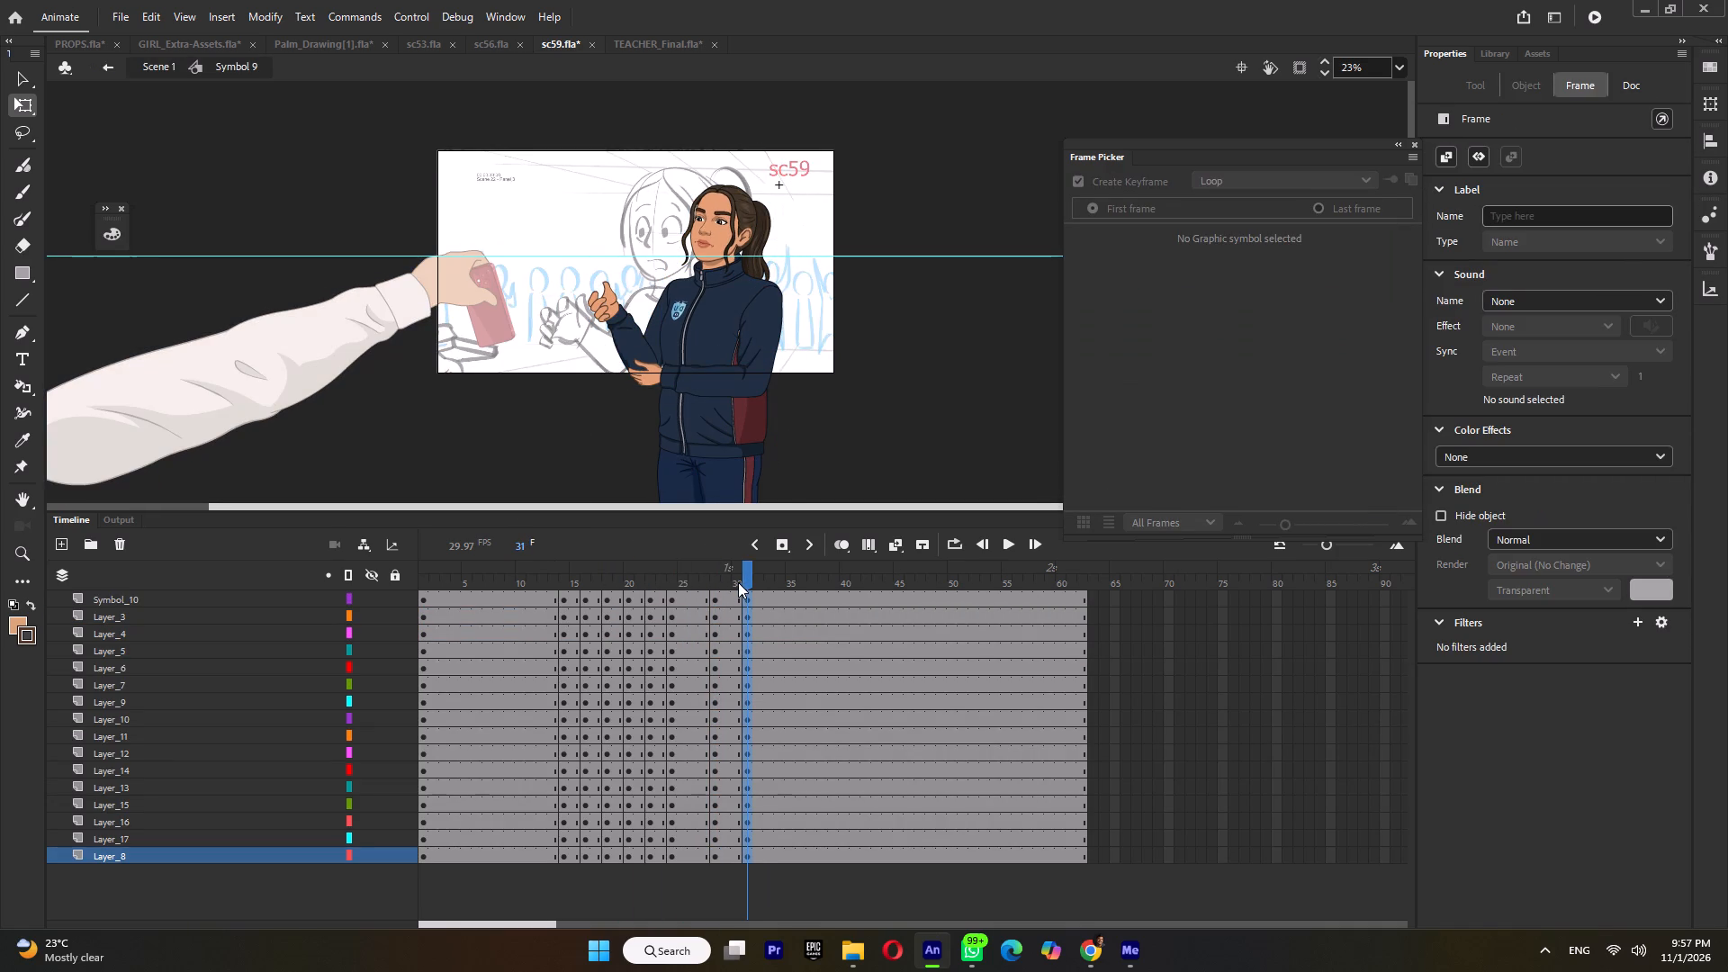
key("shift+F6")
At frame 28, set the girl's upper-body pivot at the waist and tilt the upper body slightly toward the teacher's arm.
left_click(715, 578)
left_click_drag(850, 191, 597, 363)
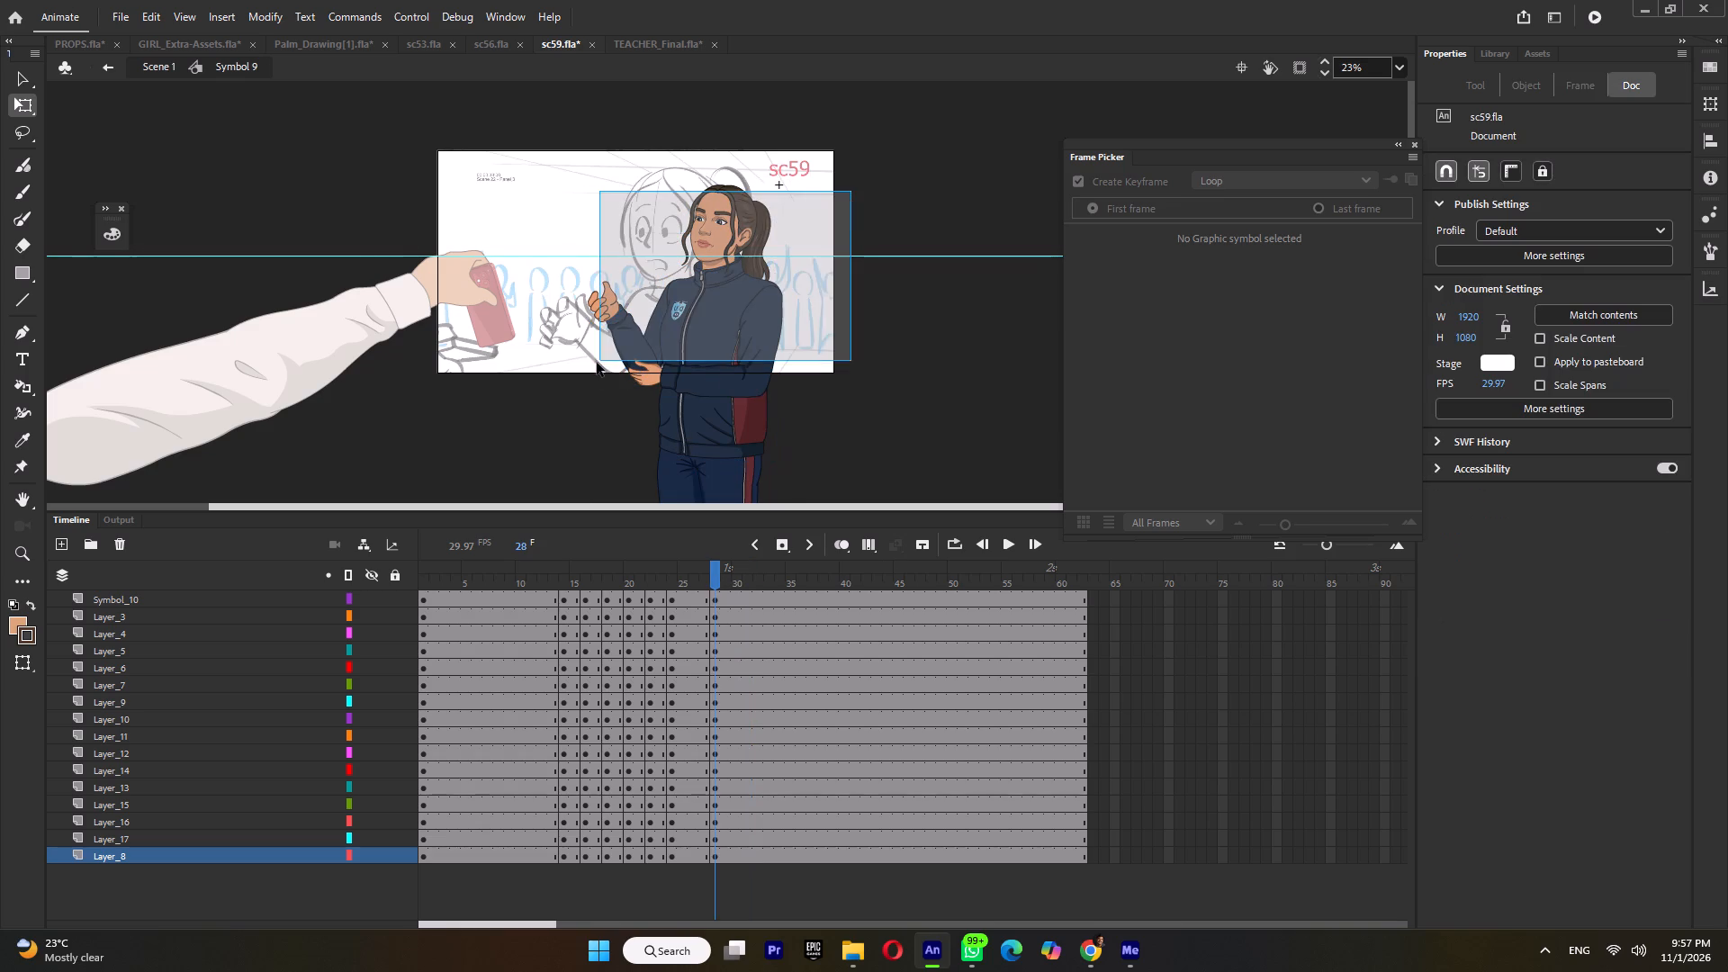
left_click_drag(597, 363, 580, 402)
left_click_drag(689, 321, 699, 440)
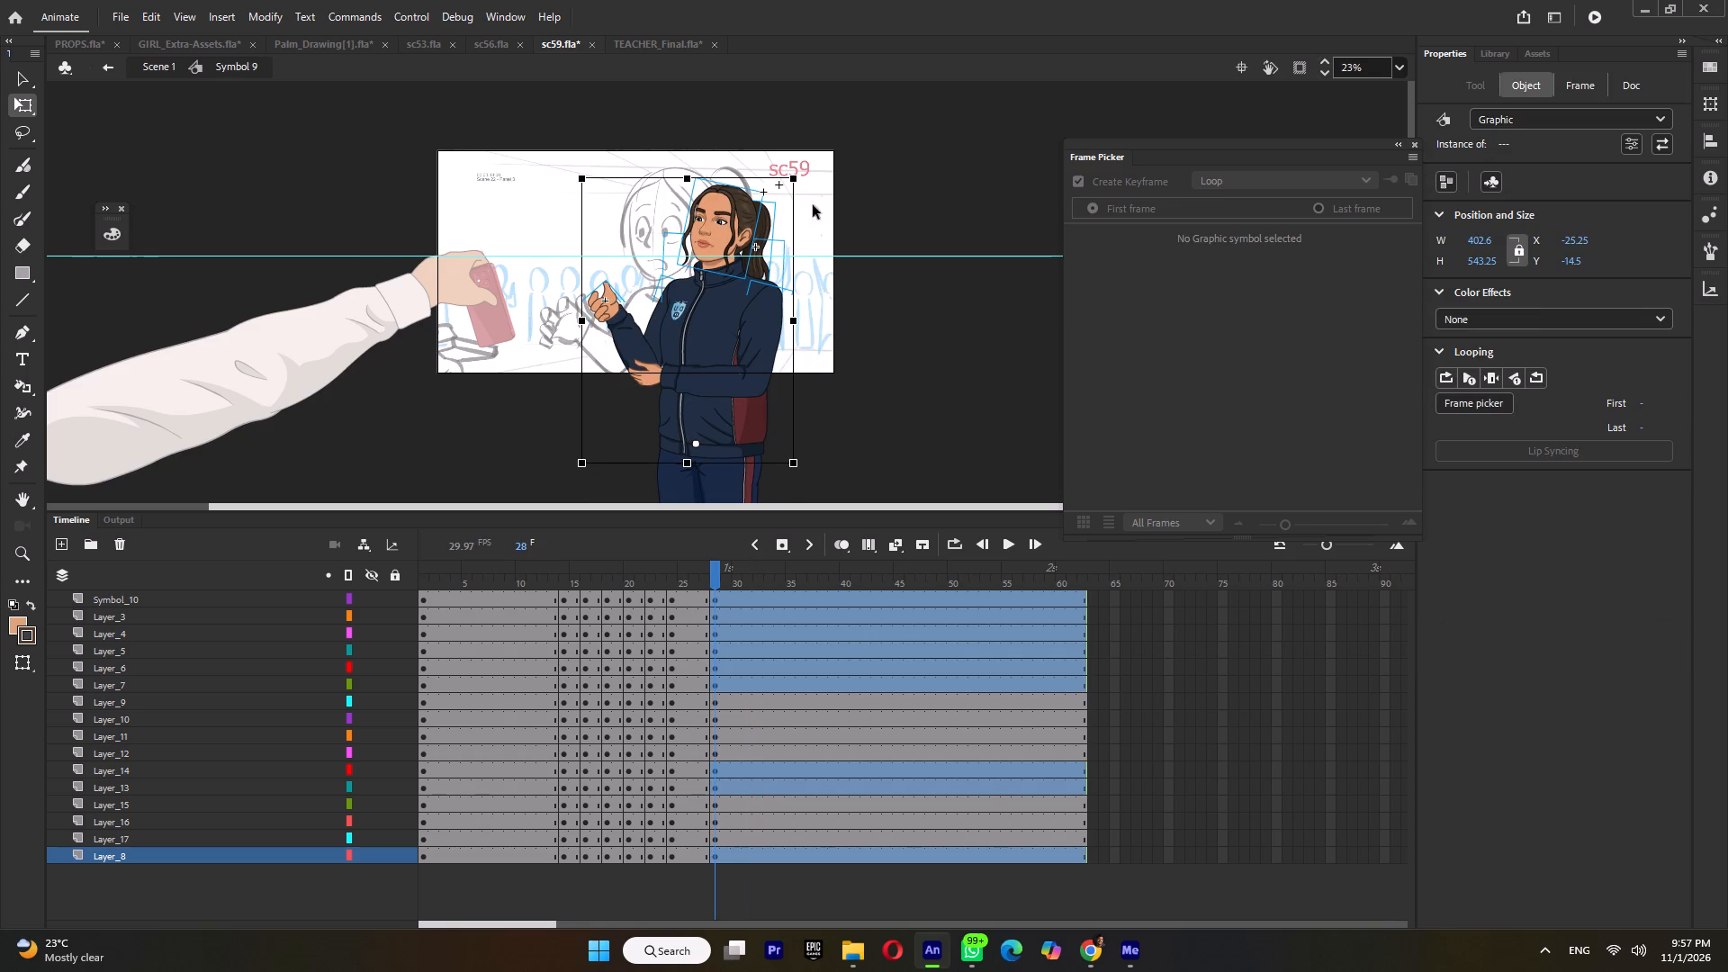
left_click_drag(799, 176, 785, 178)
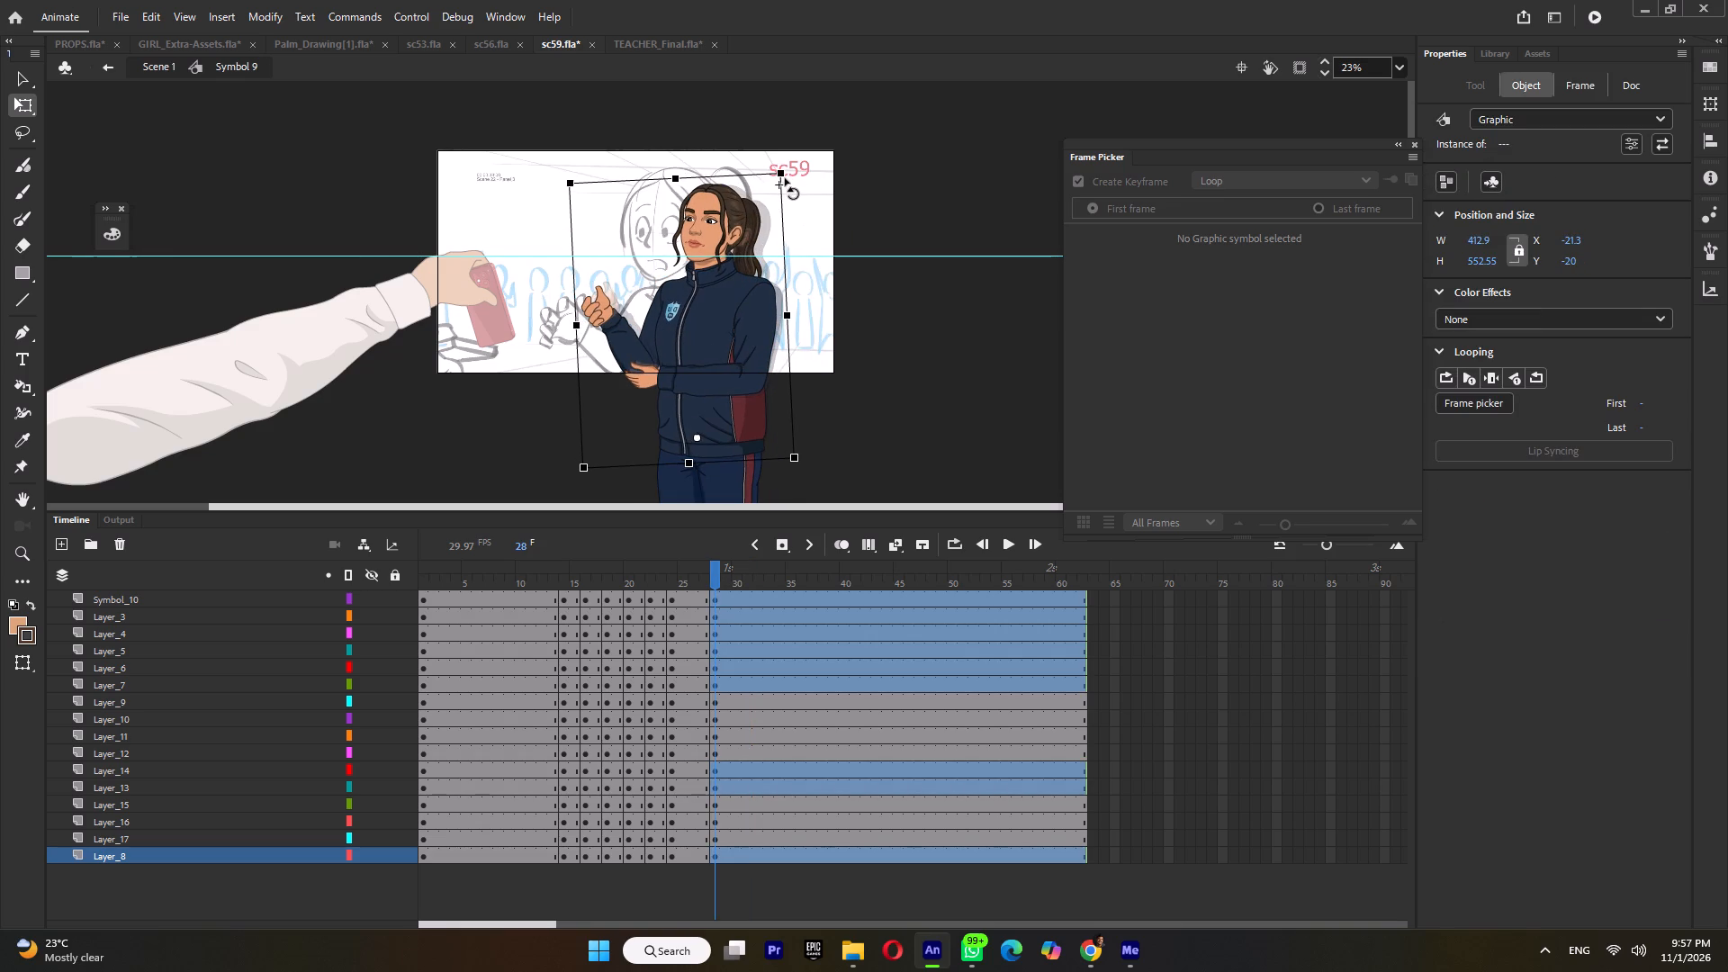
left_click_drag(785, 178, 782, 180)
left_click(799, 191)
Set the head's pivot near the neck and rotate the head with its hair slightly counterclockwise.
left_click_drag(811, 192, 712, 220)
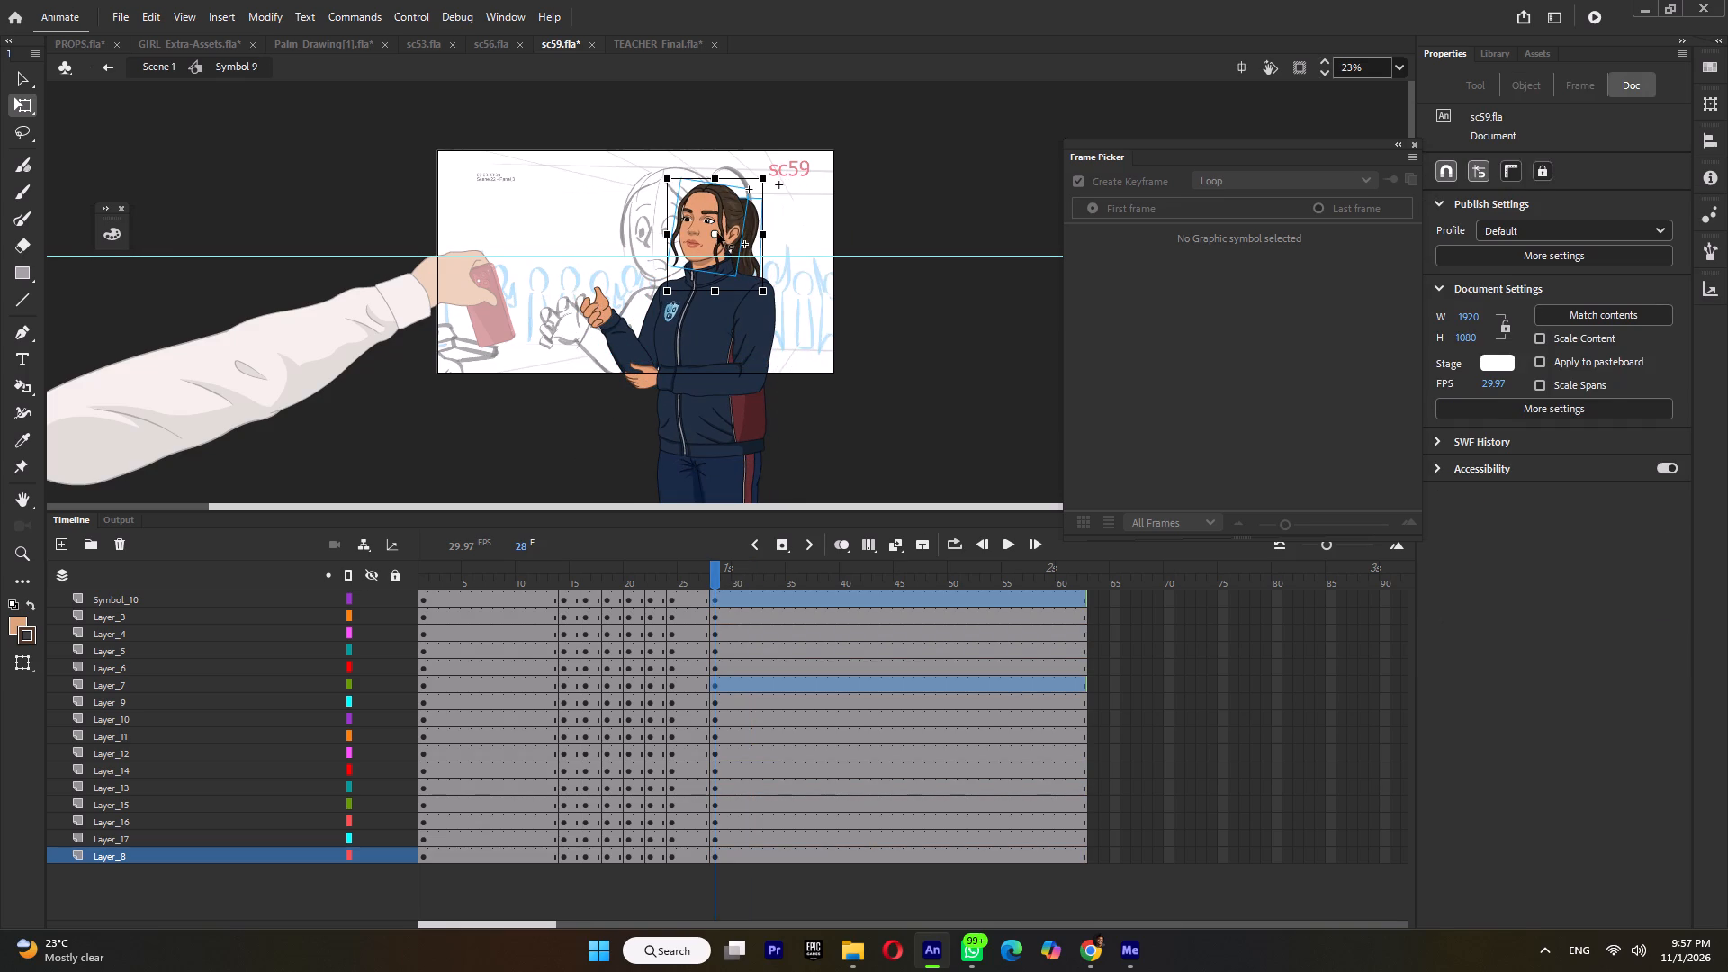
left_click_drag(714, 233, 714, 248)
left_click_drag(773, 184, 762, 178)
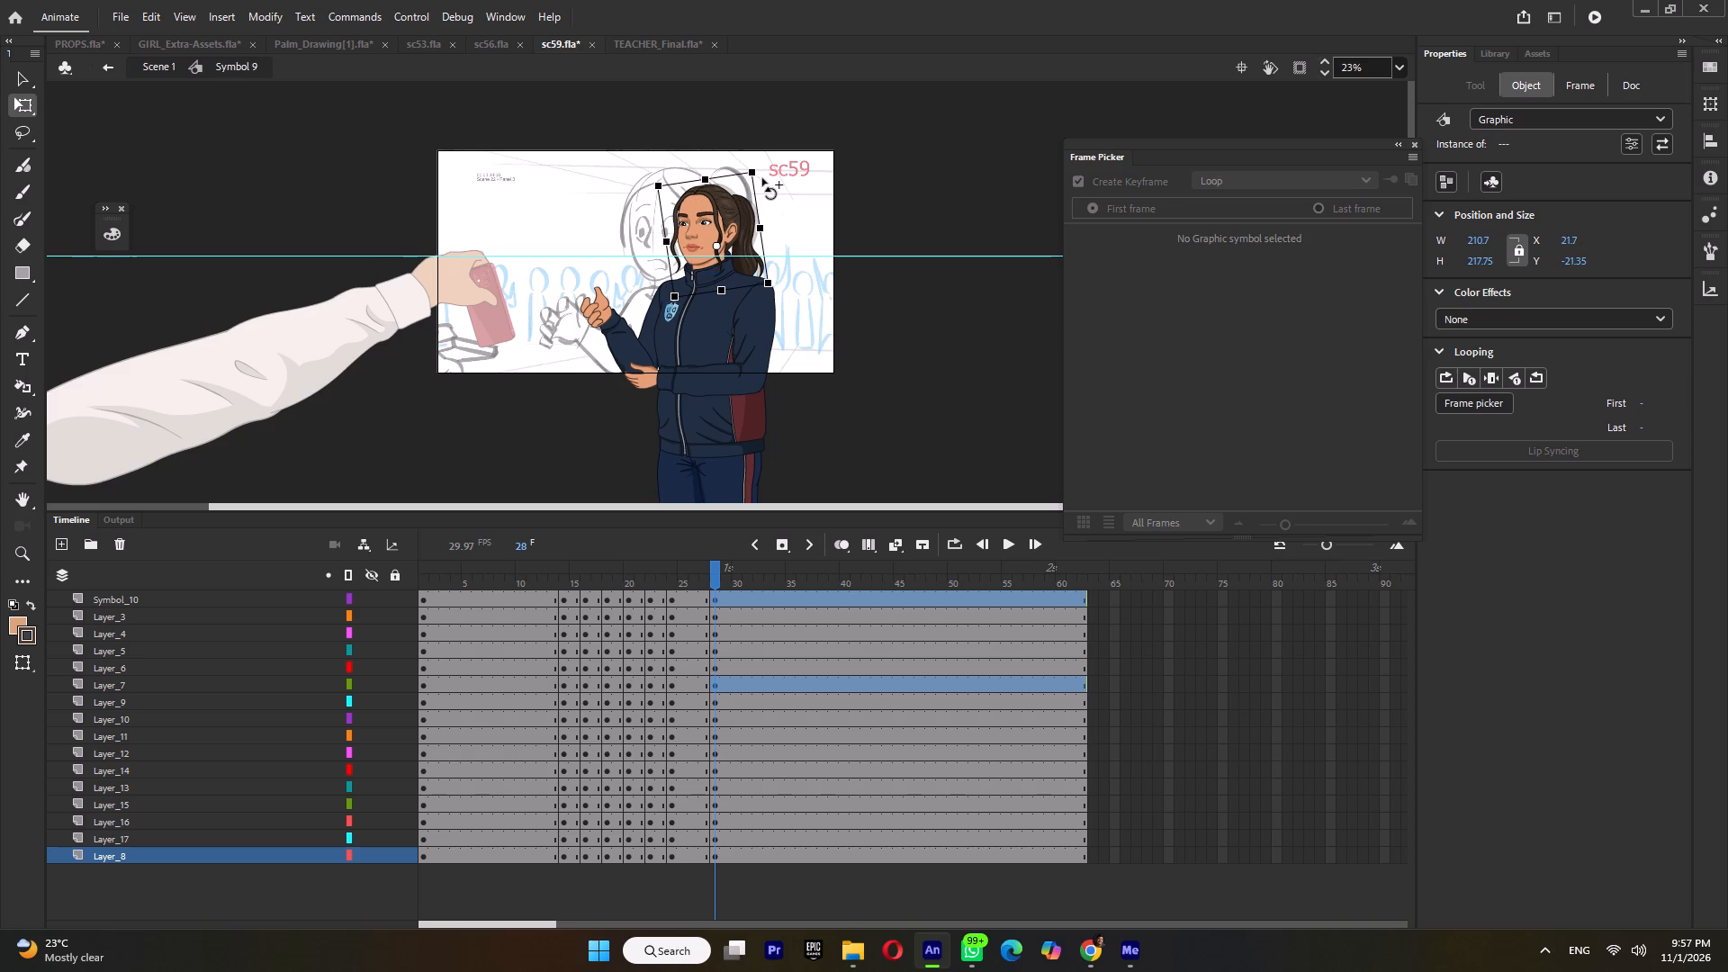
left_click_drag(762, 178, 763, 178)
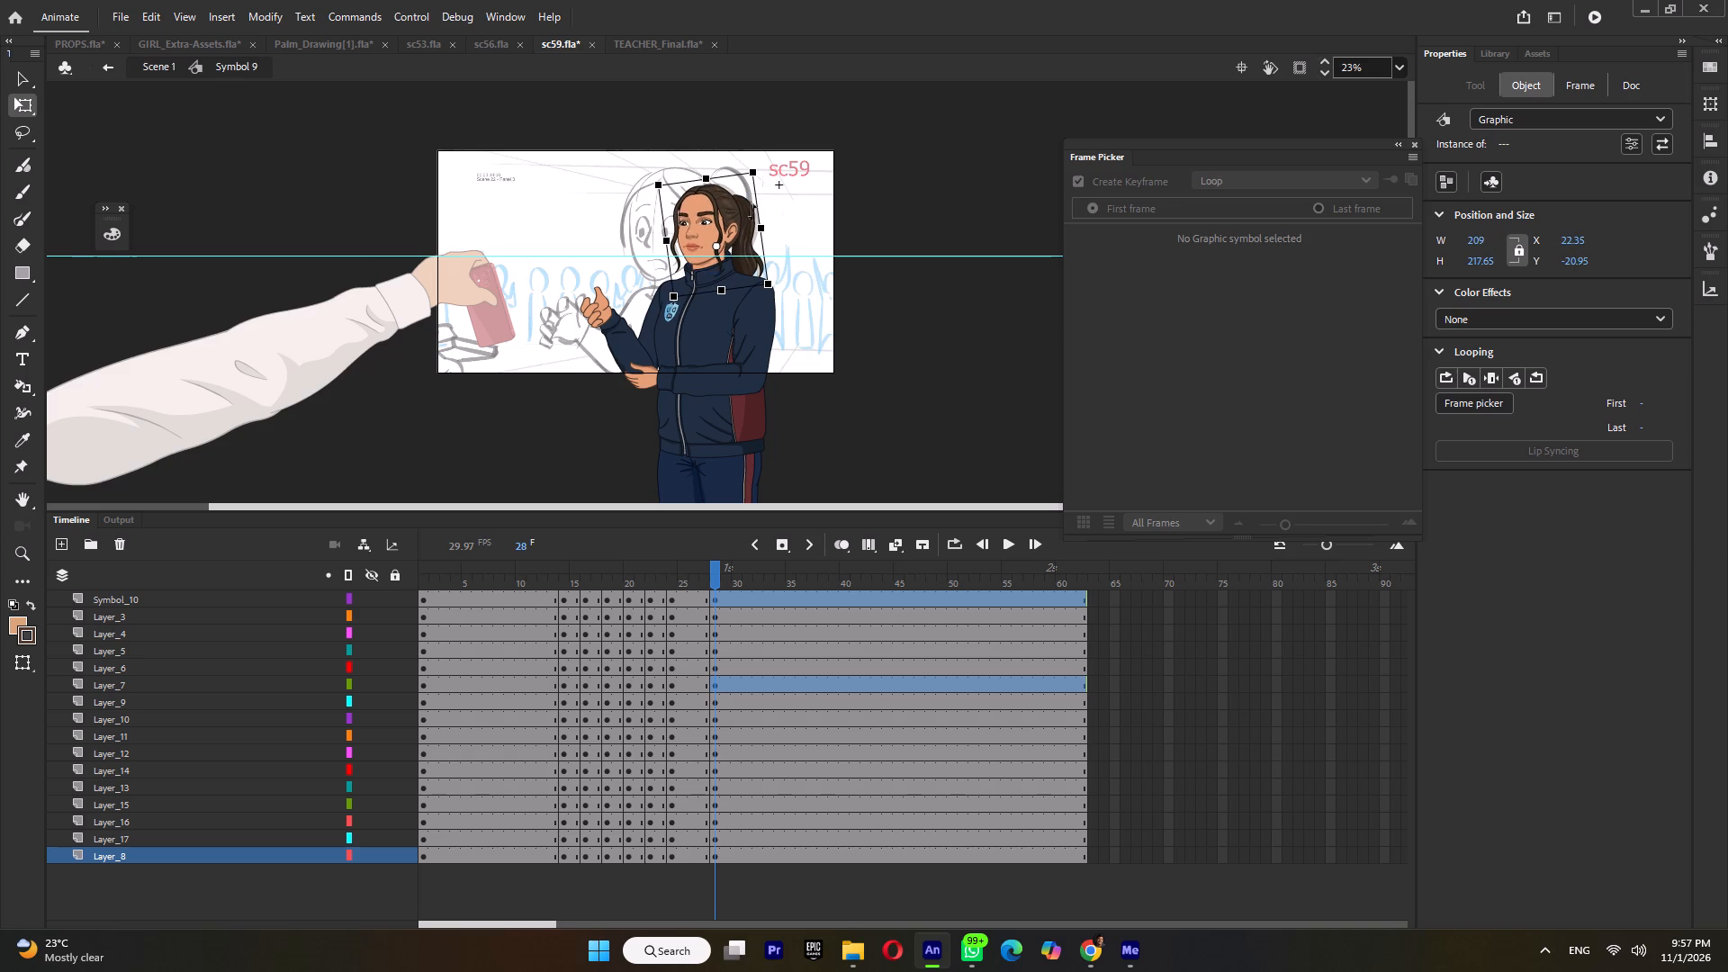
Lower the girl's folded arm by rotating the whole arm about the shoulder, plus the forearm and hand about the elbow.
left_click(752, 346)
left_click(695, 390, "shift")
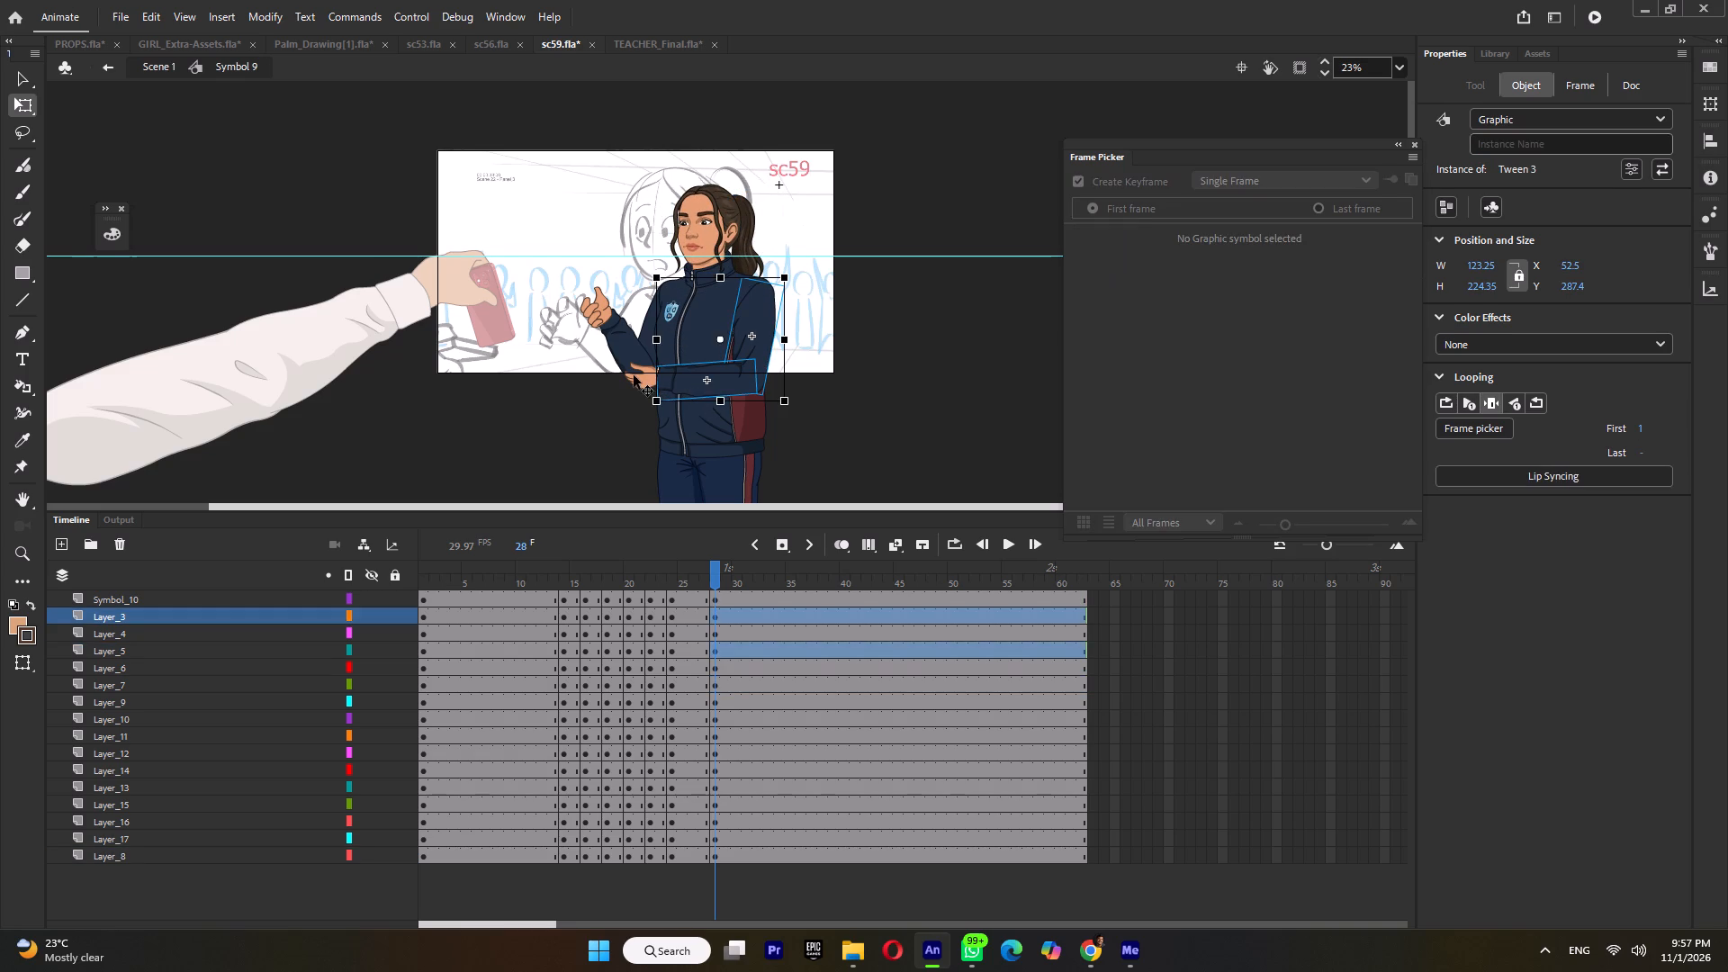
left_click(634, 375, "shift")
left_click_drag(703, 338, 759, 295)
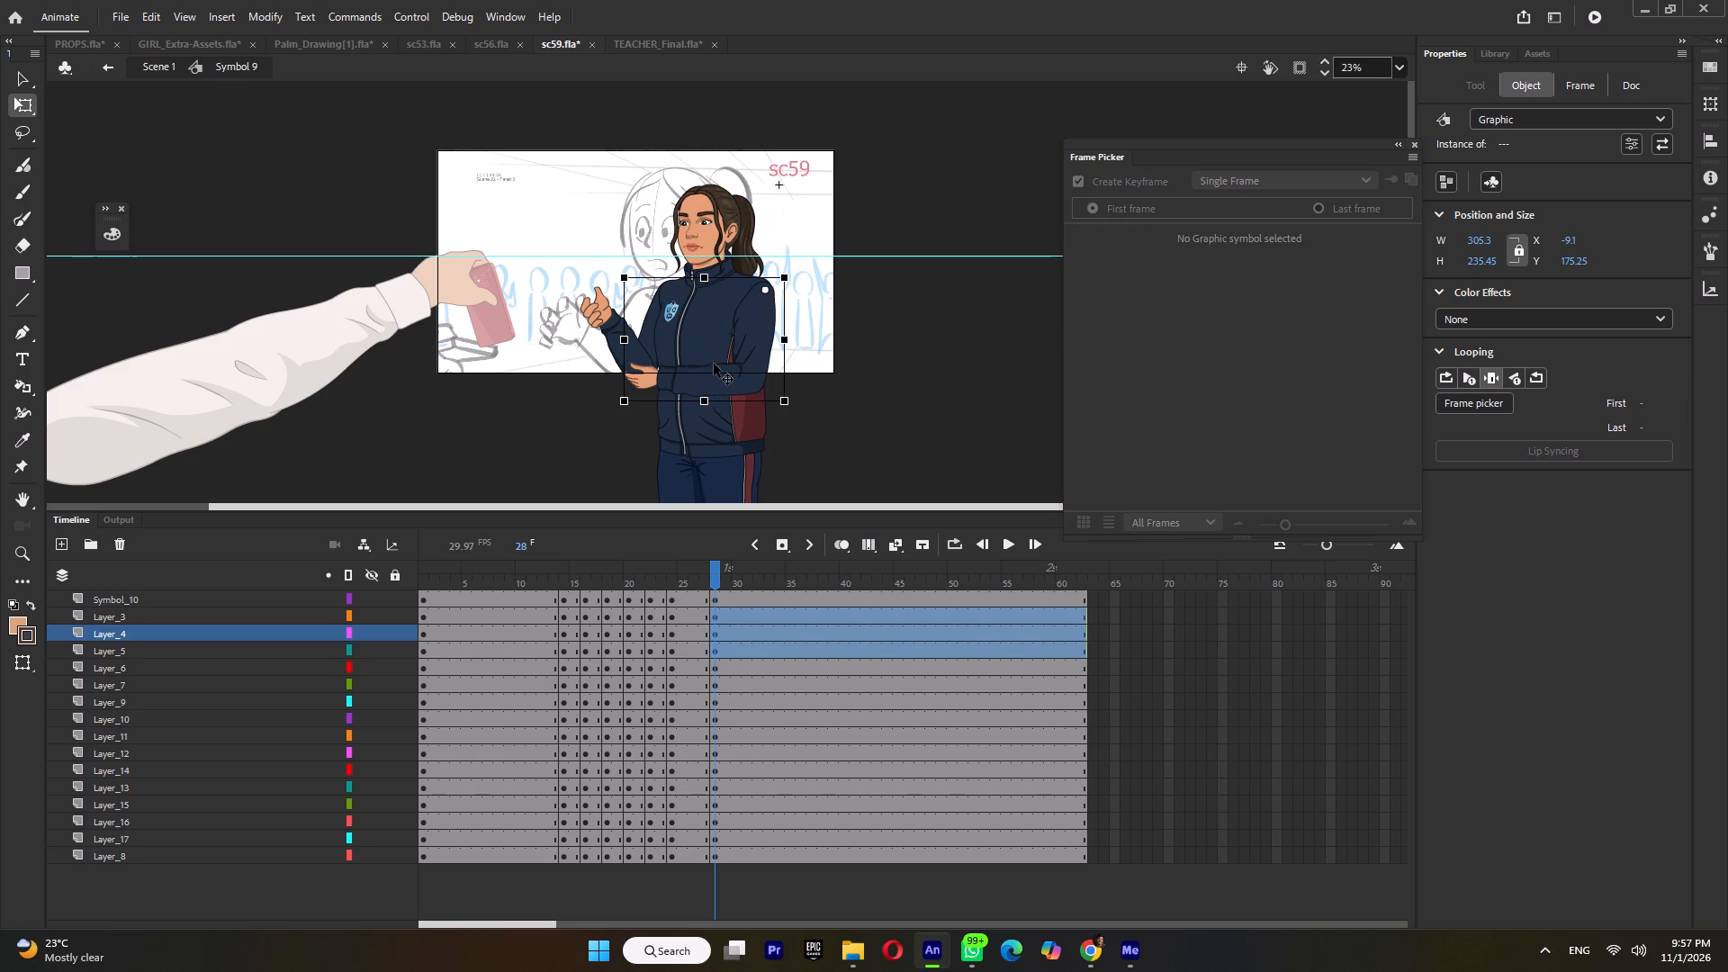
left_click_drag(620, 413, 641, 453)
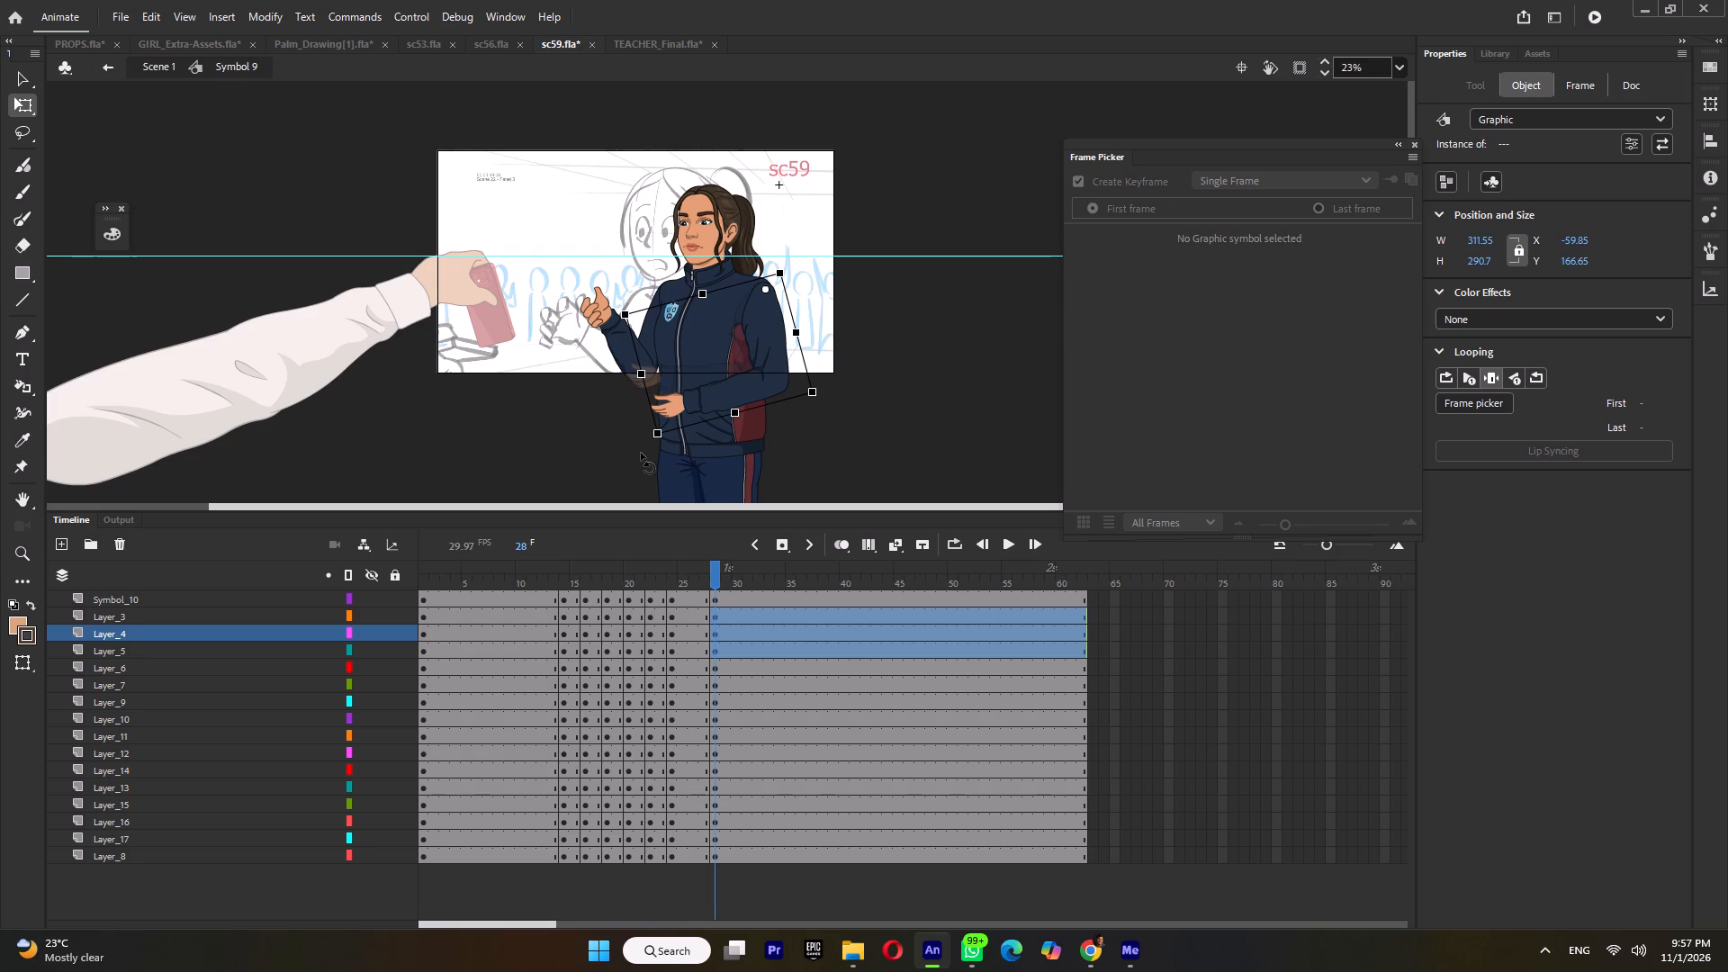
left_click_drag(641, 453, 640, 455)
left_click(760, 337, "shift")
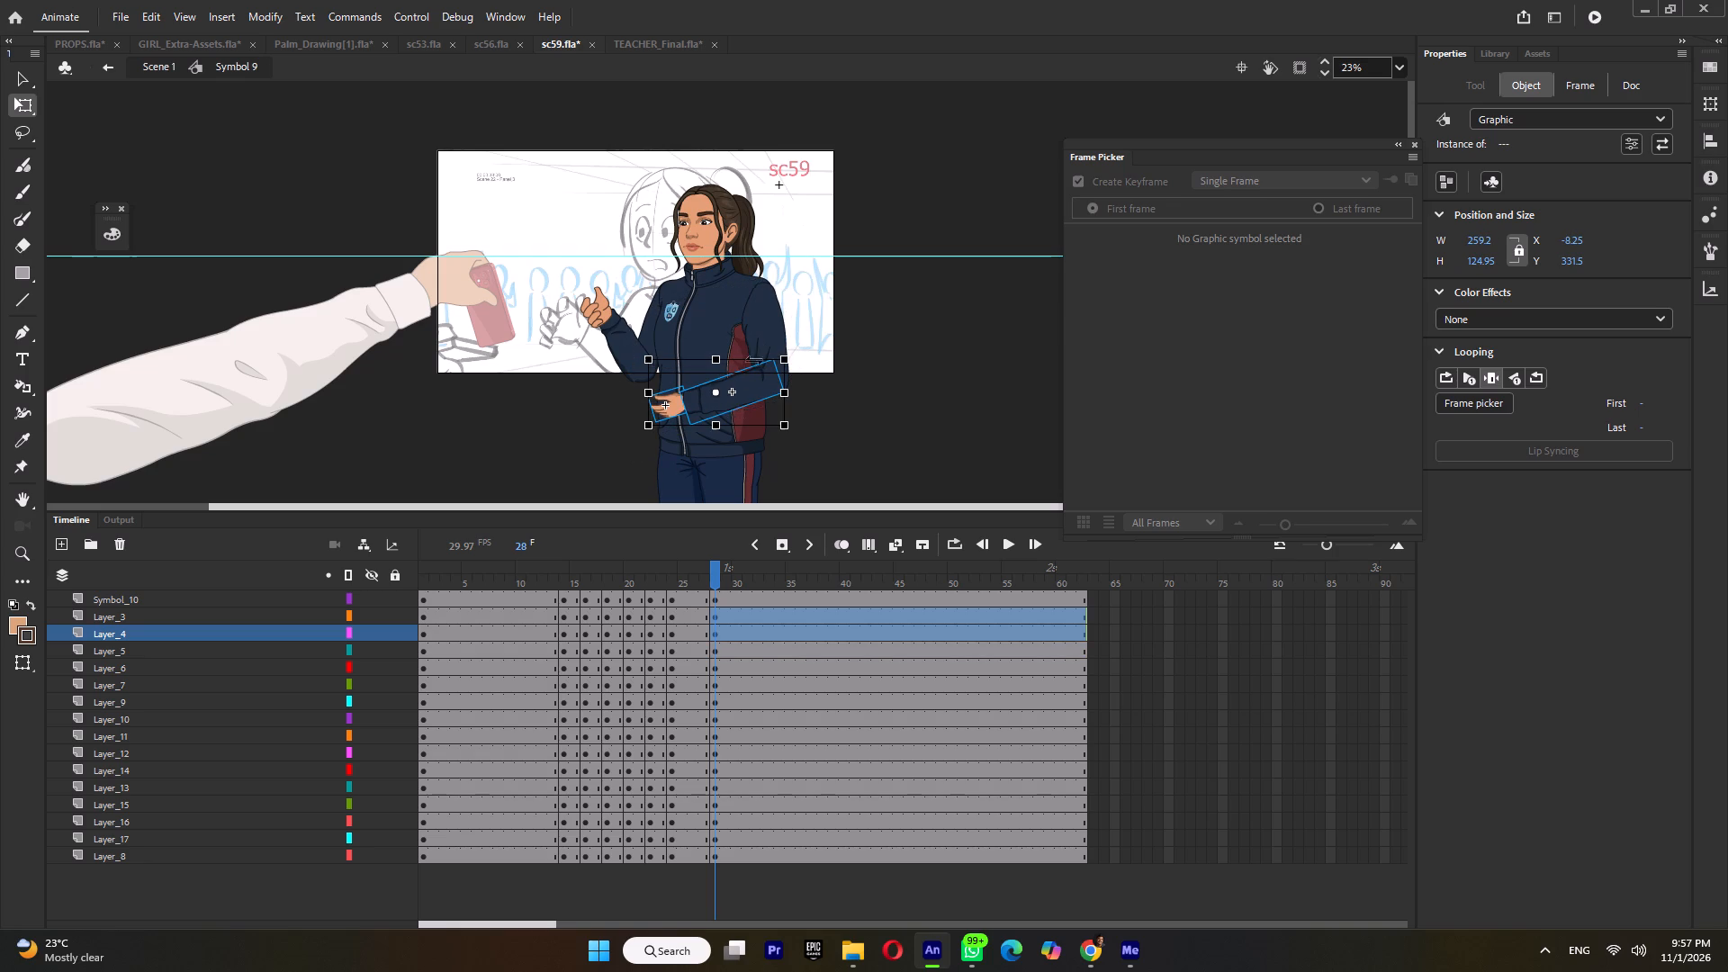
left_click_drag(715, 390, 769, 379)
left_click_drag(643, 440, 671, 498)
Swing the raised arm's upper part outward from the body and move its forearm to meet the shifted elbow.
left_click(643, 330)
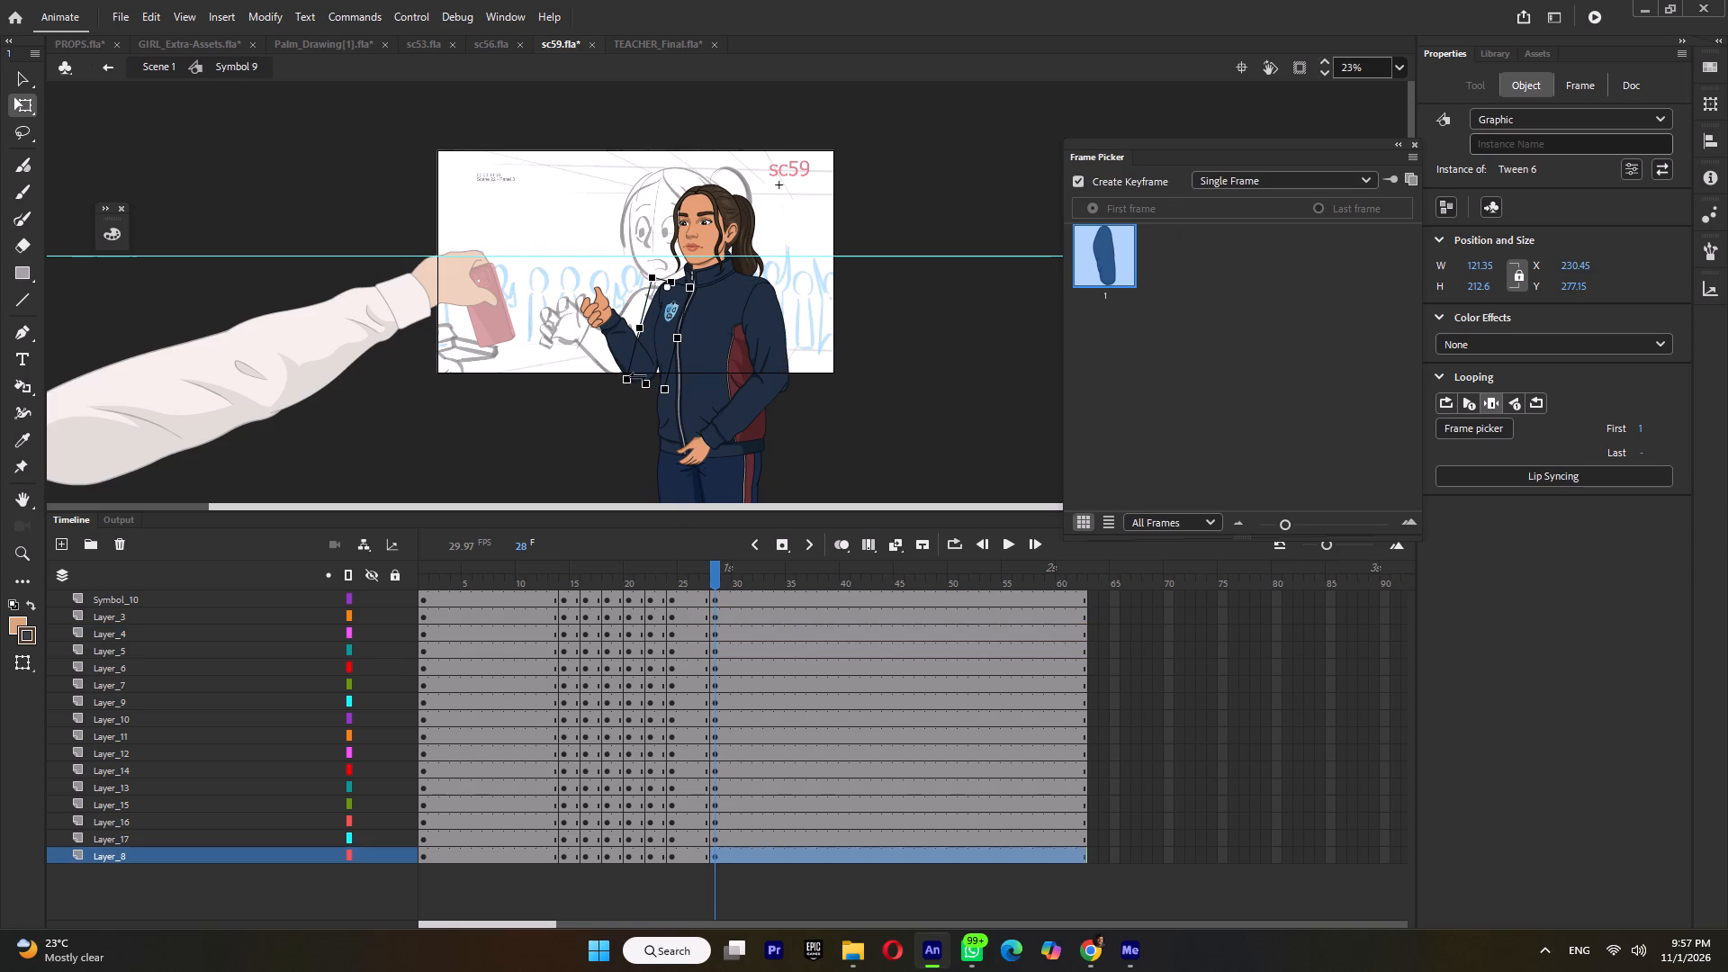
left_click_drag(621, 391, 606, 391)
left_click(611, 334)
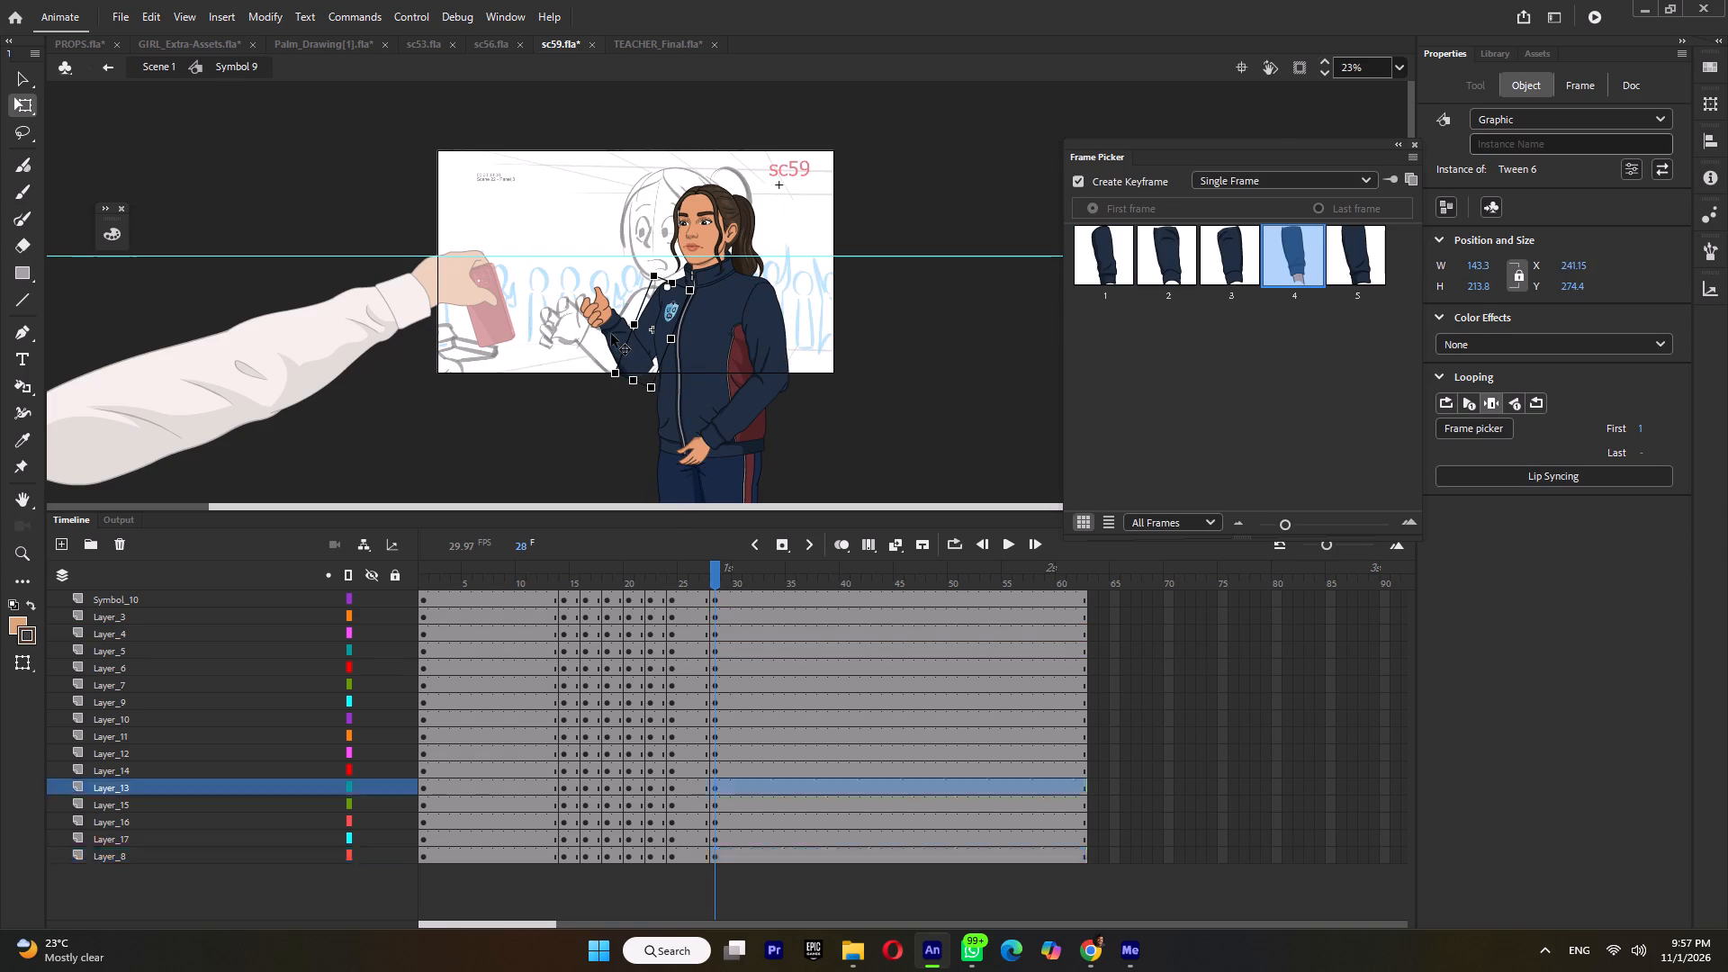
scroll(627, 361, "up", 4, "ctrl")
scroll(795, 366, "up", 5, "ctrl")
left_click_drag(802, 357, 741, 318)
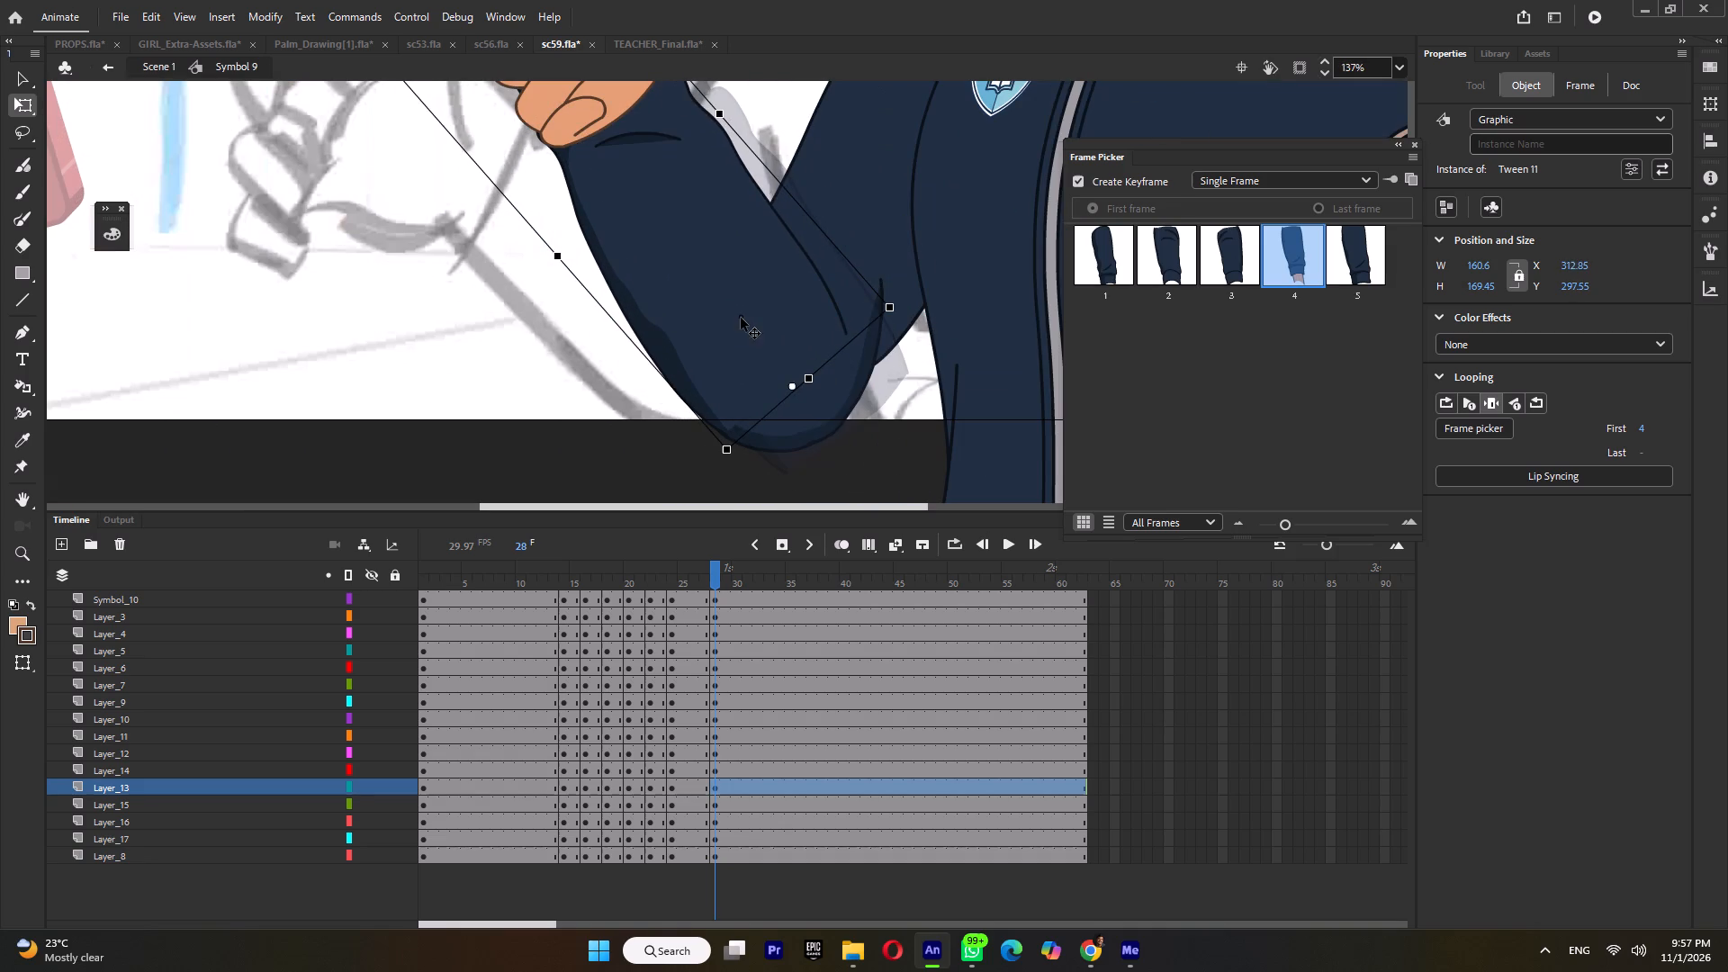
left_click_drag(741, 318, 740, 318)
scroll(666, 326, "down", 4, "ctrl")
Try several hand poses on the raised hand and set it to the open hand in frame 3.
left_click(620, 196)
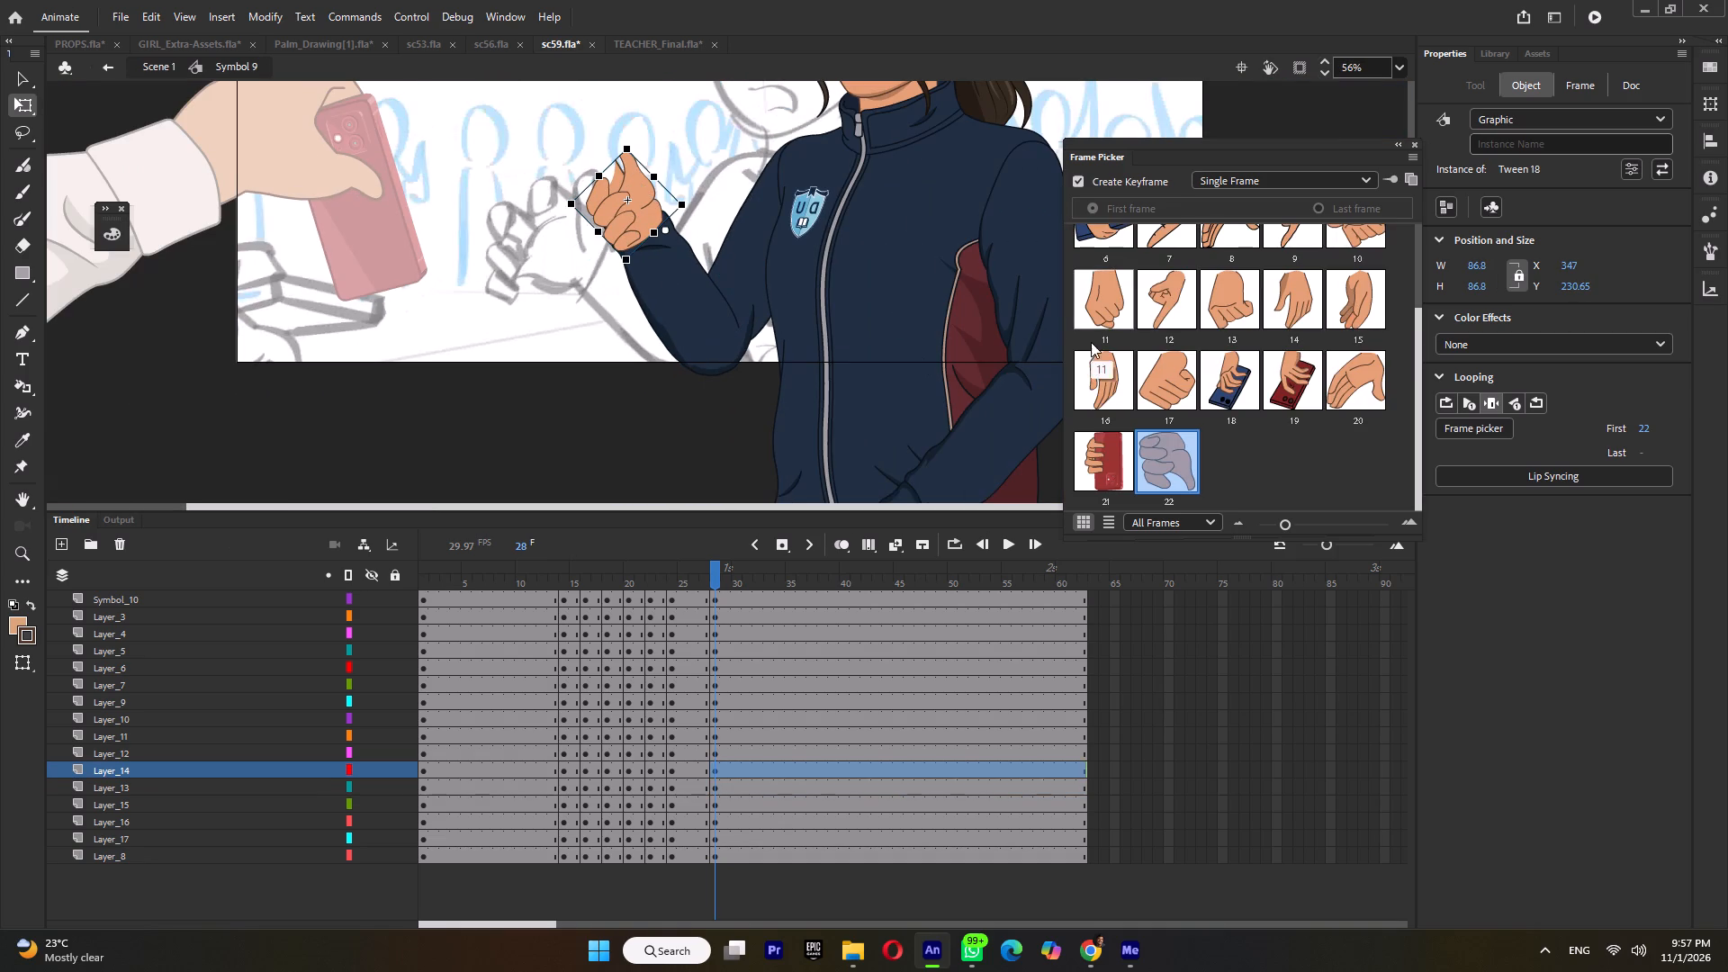
left_click(1341, 371)
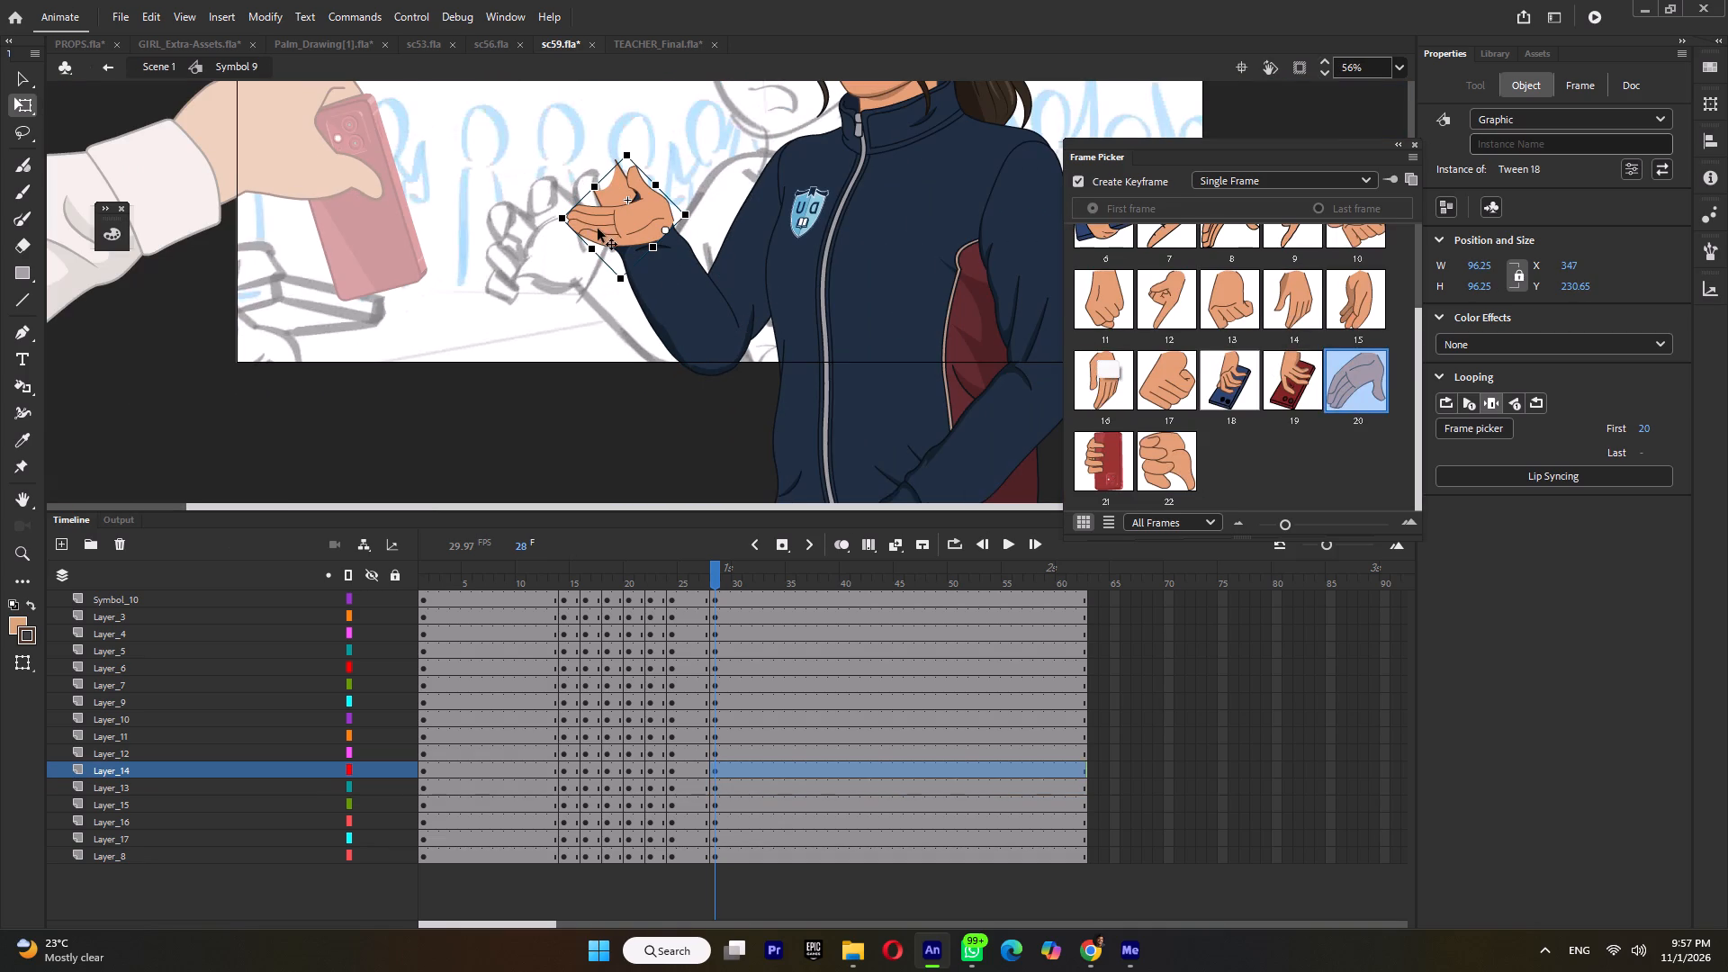
left_click(1165, 386)
left_click(1115, 385)
left_click(1116, 315)
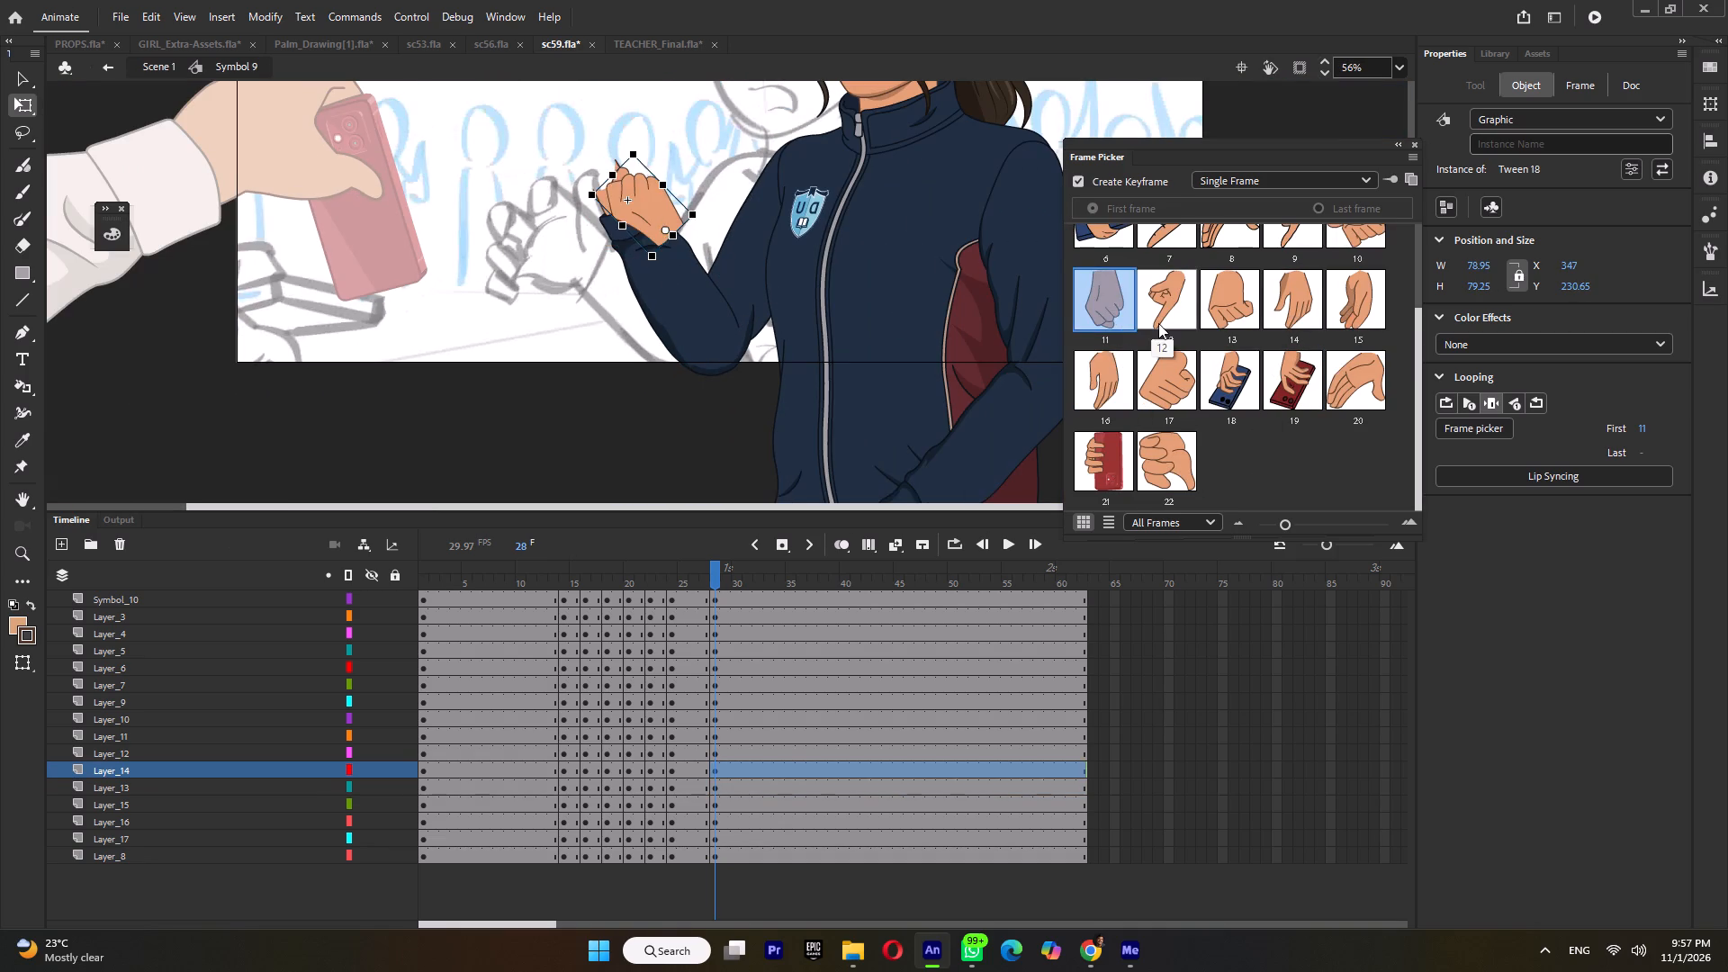
left_click(1158, 323)
scroll(1183, 442, "up", 4)
left_click(1169, 359)
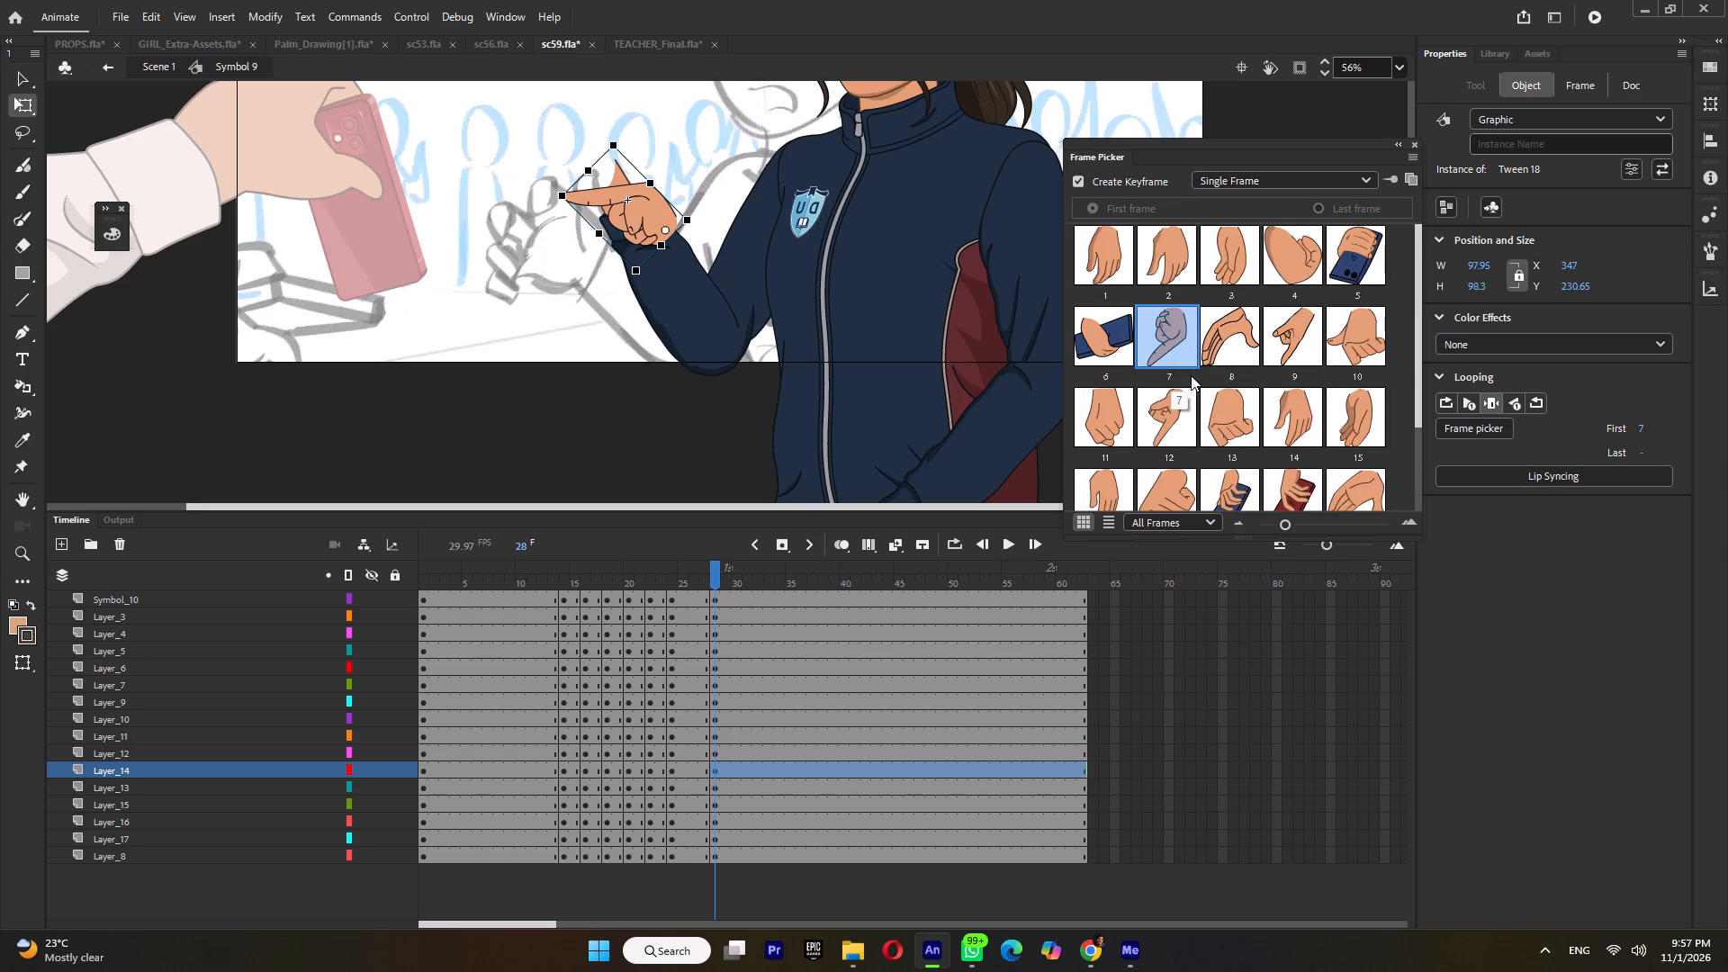
left_click(1231, 327)
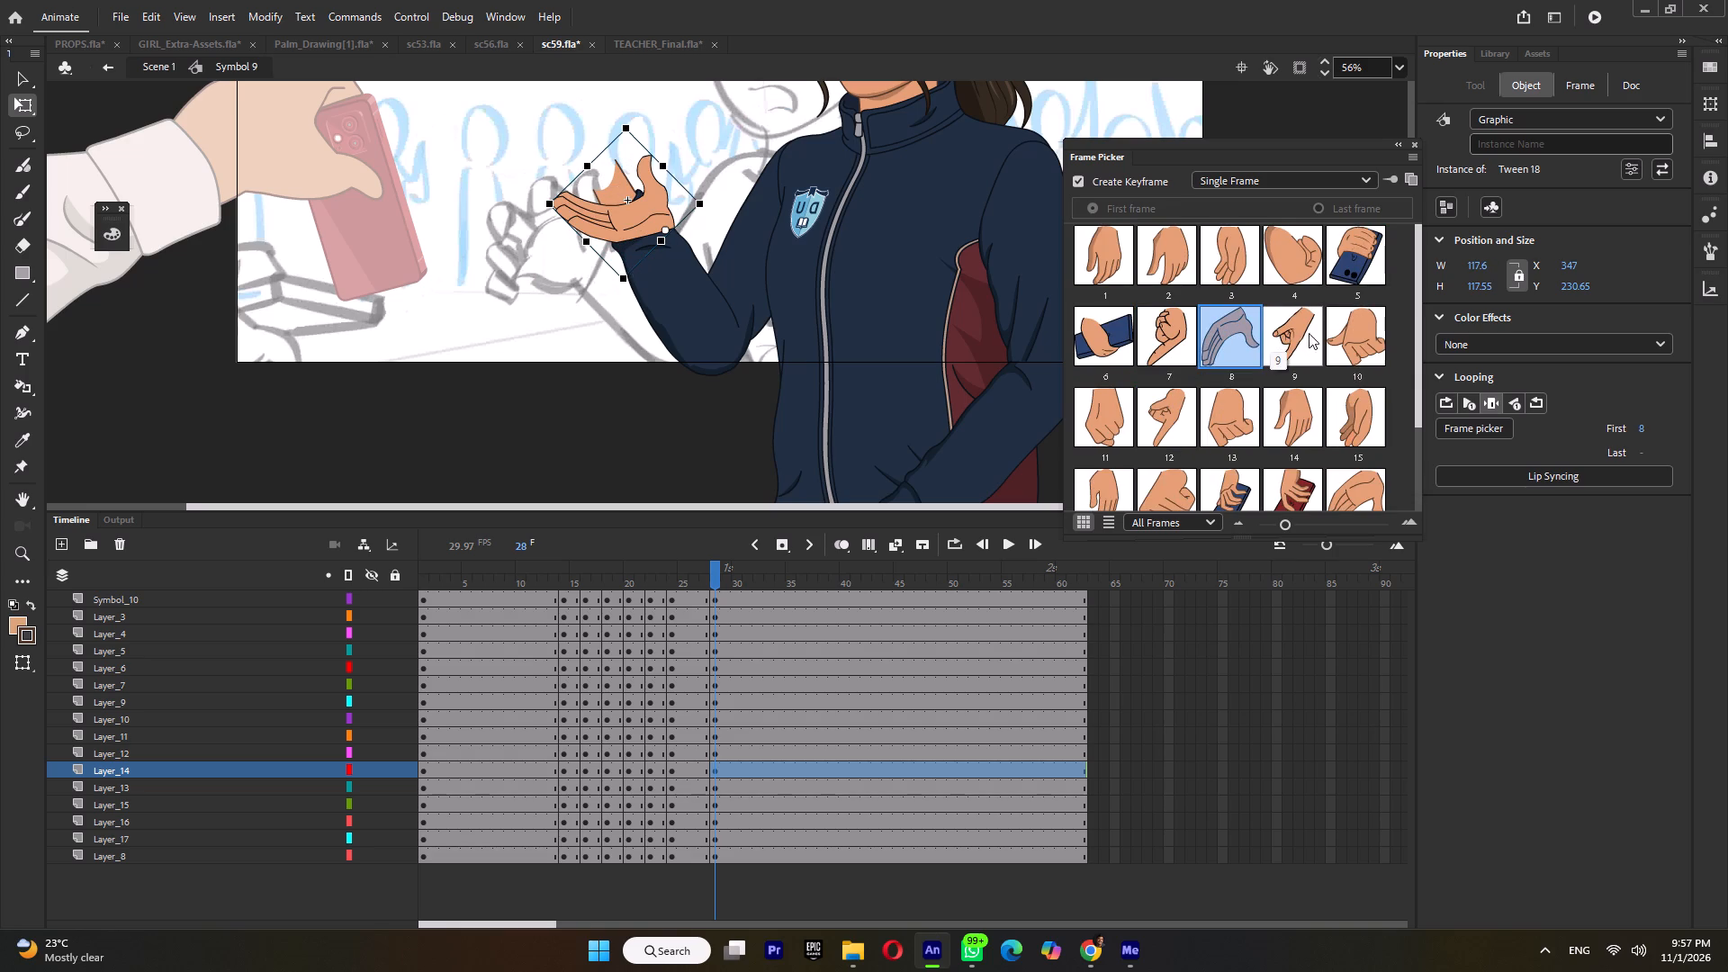
left_click(1282, 340)
left_click(1287, 432)
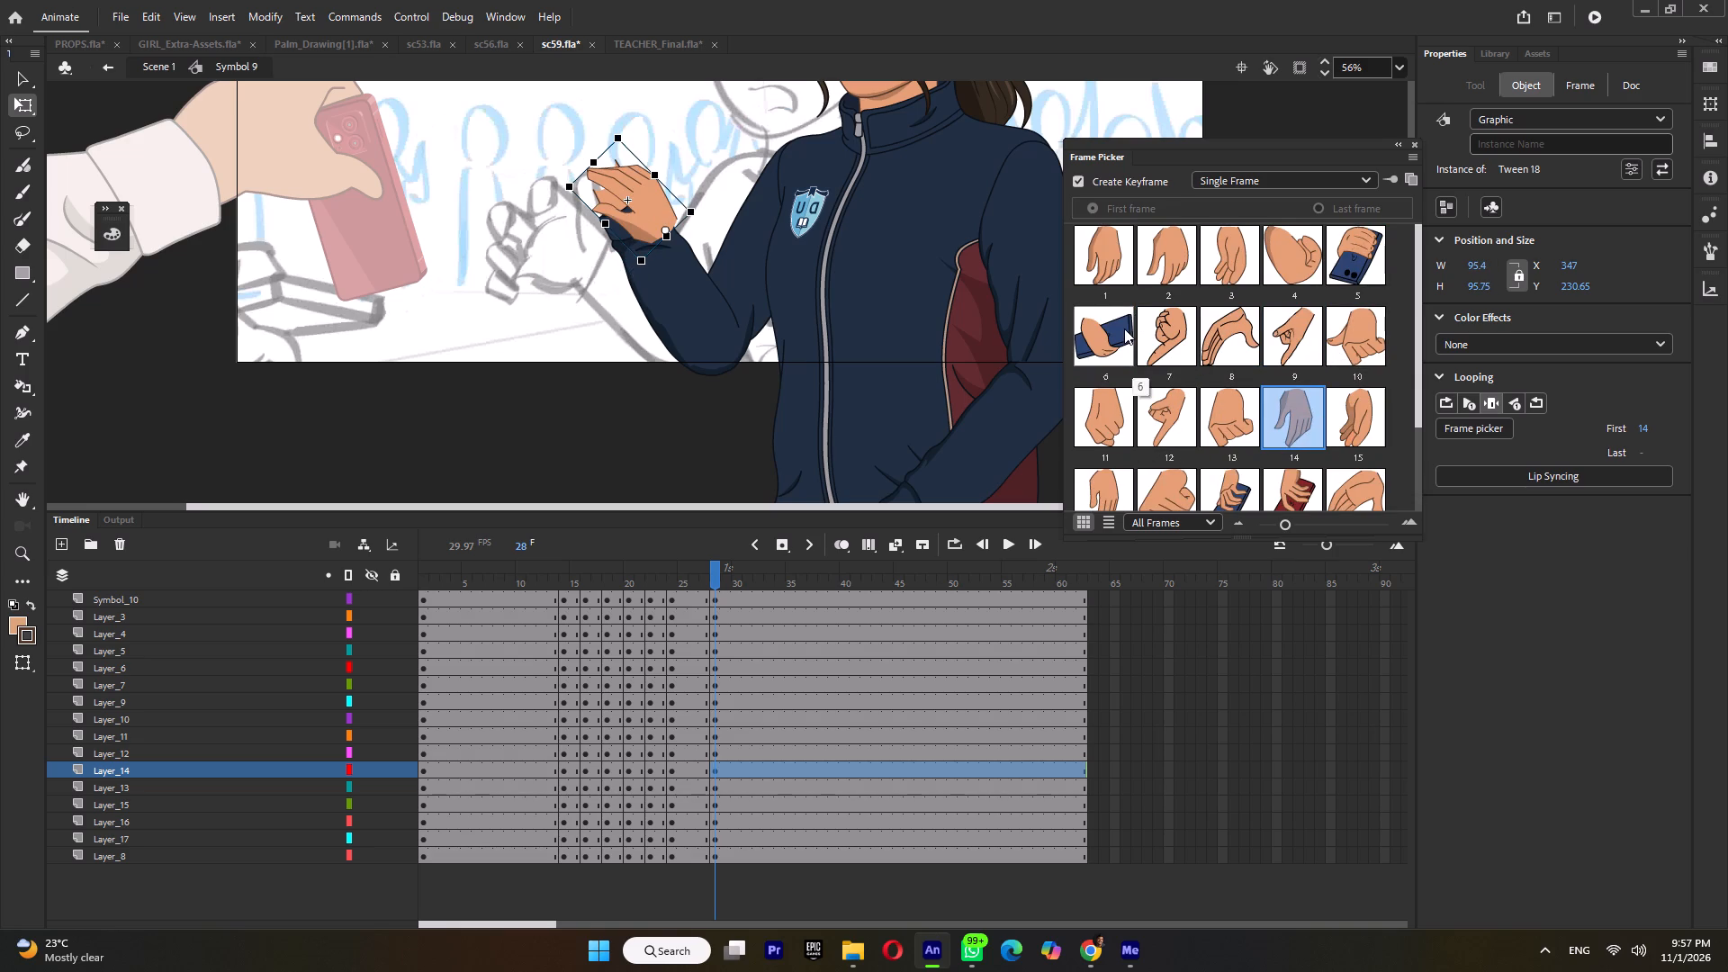
left_click(1124, 328)
left_click(1111, 257)
left_click(1194, 257)
left_click(1235, 259)
Move the open hand onto the end of the raised sleeve's cuff.
left_click_drag(650, 193, 608, 158)
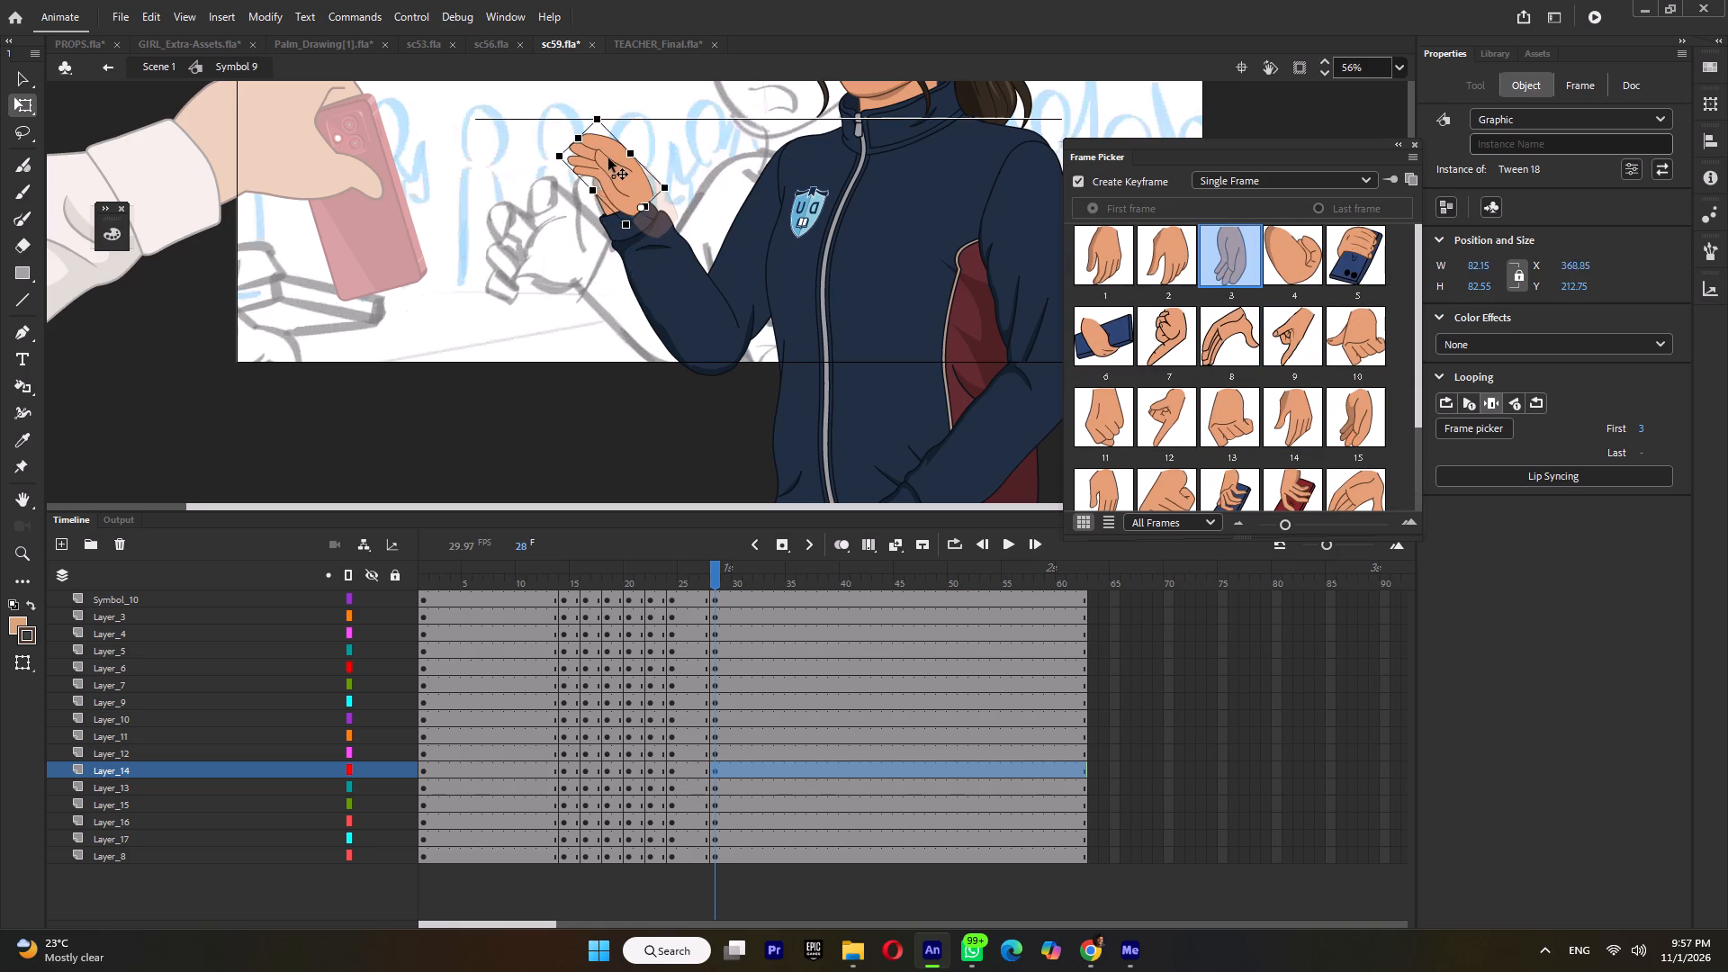
left_click_drag(608, 158, 599, 158)
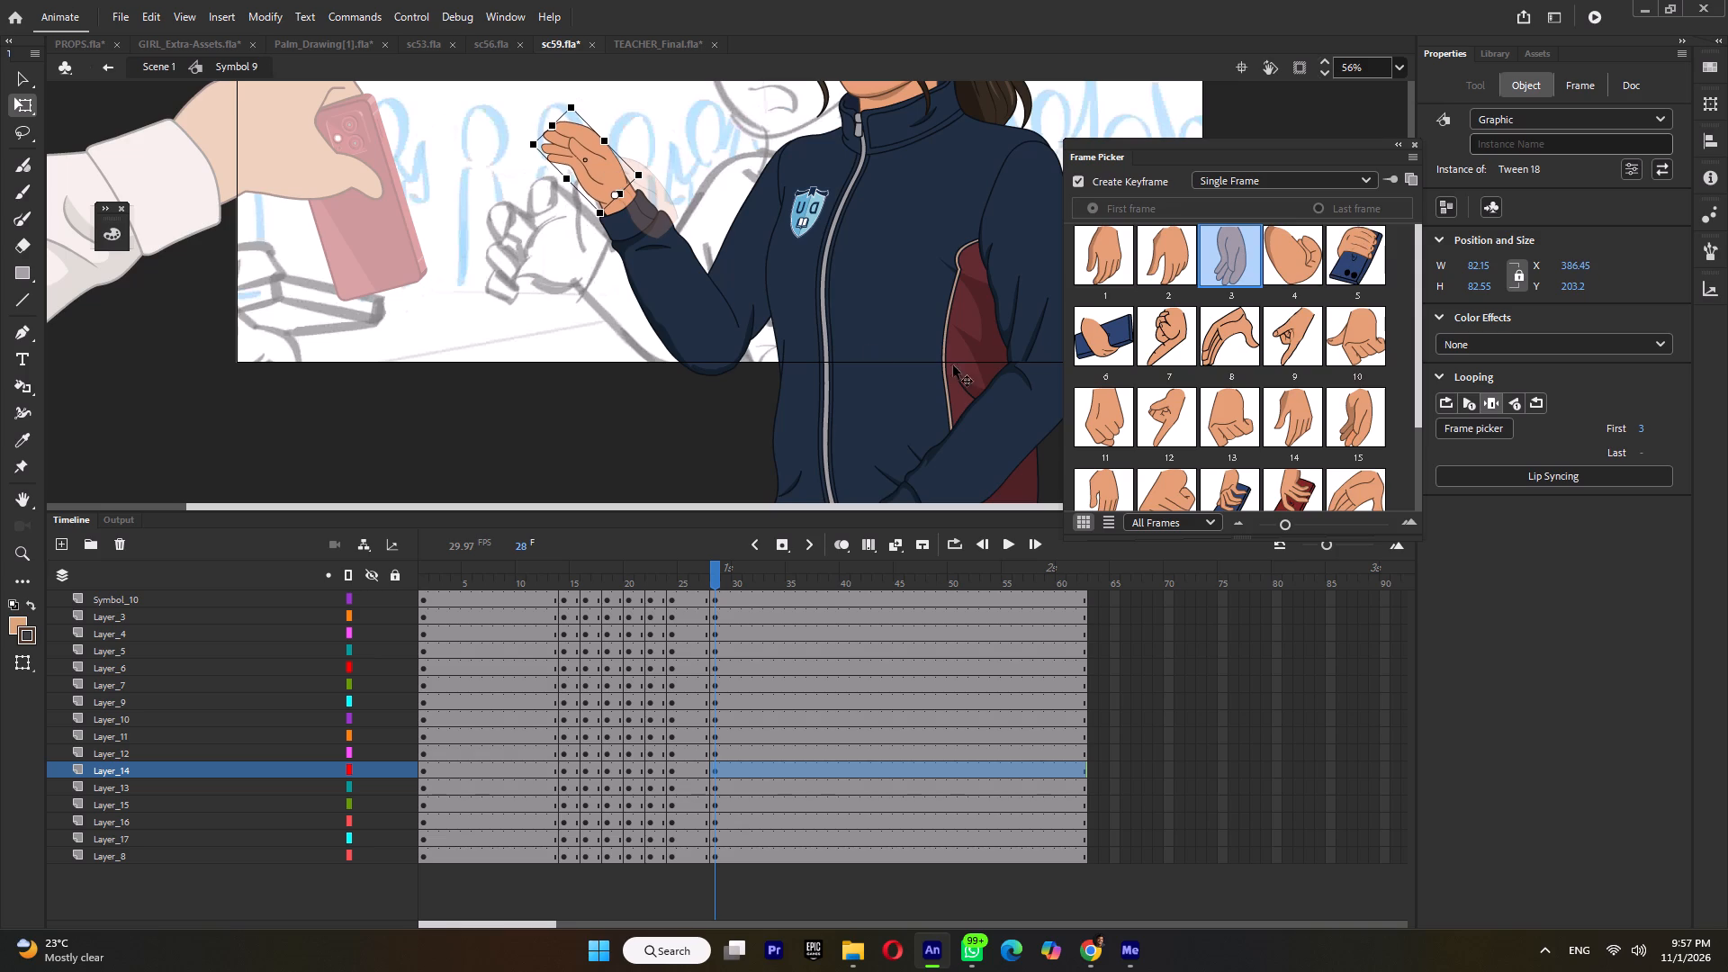
scroll(620, 169, "up", 6, "ctrl")
scroll(652, 324, "down", 4, "ctrl")
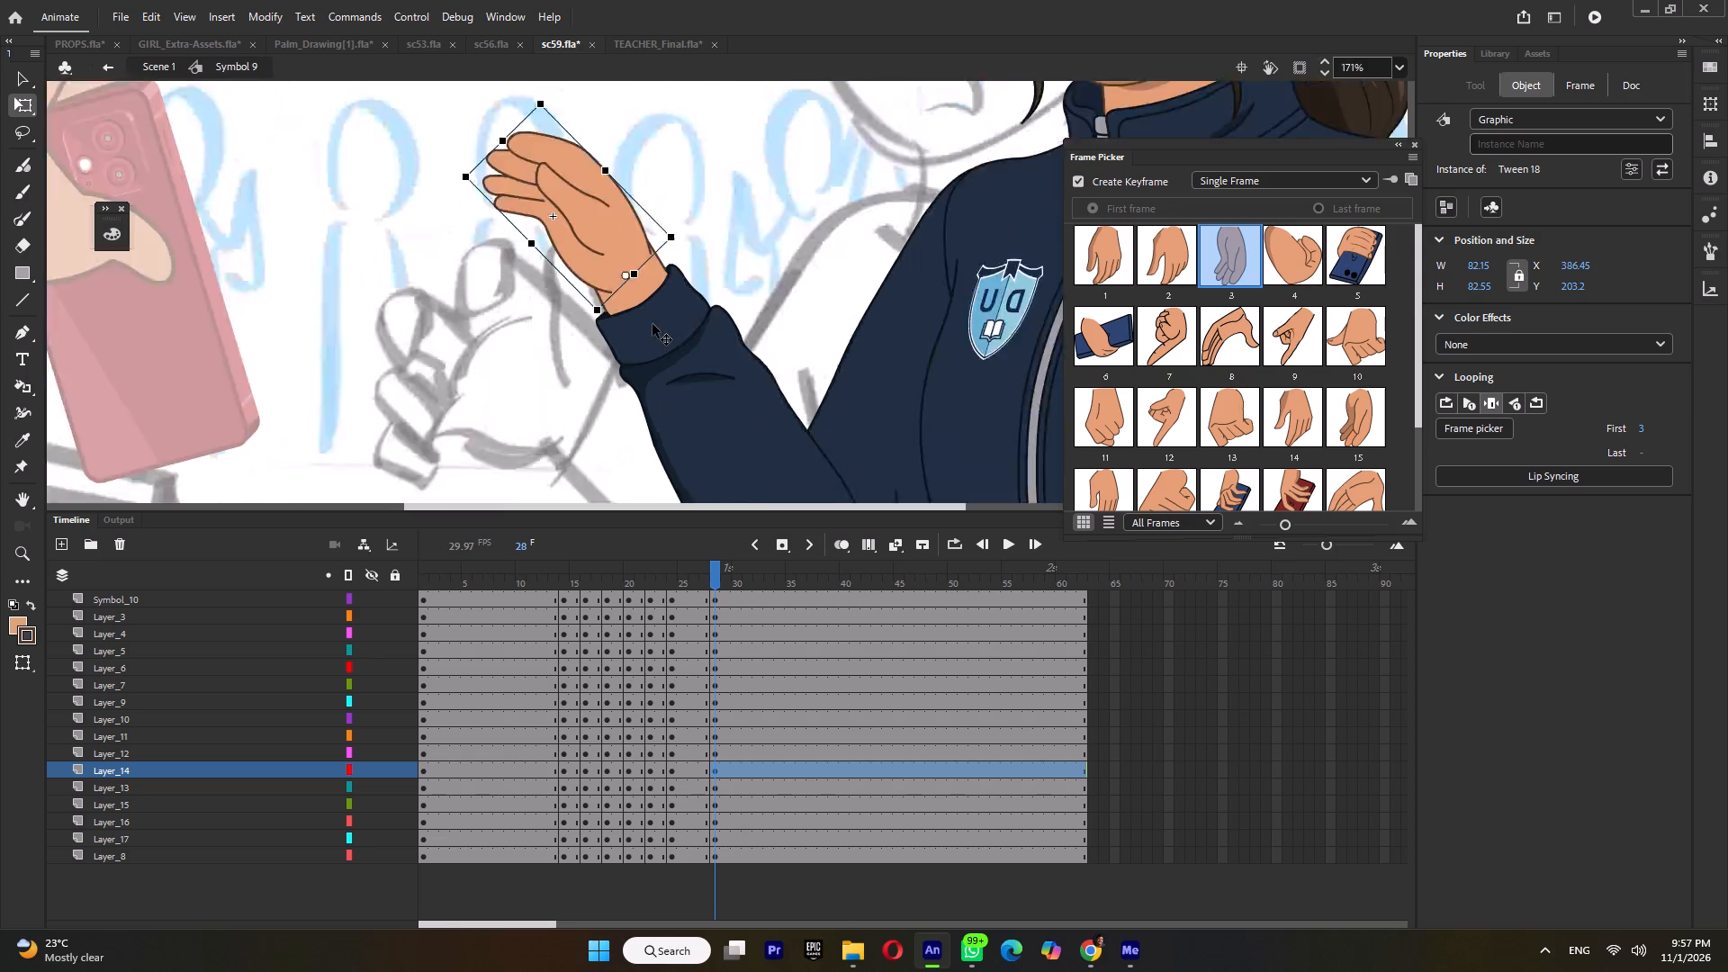
scroll(652, 324, "down", 1, "ctrl")
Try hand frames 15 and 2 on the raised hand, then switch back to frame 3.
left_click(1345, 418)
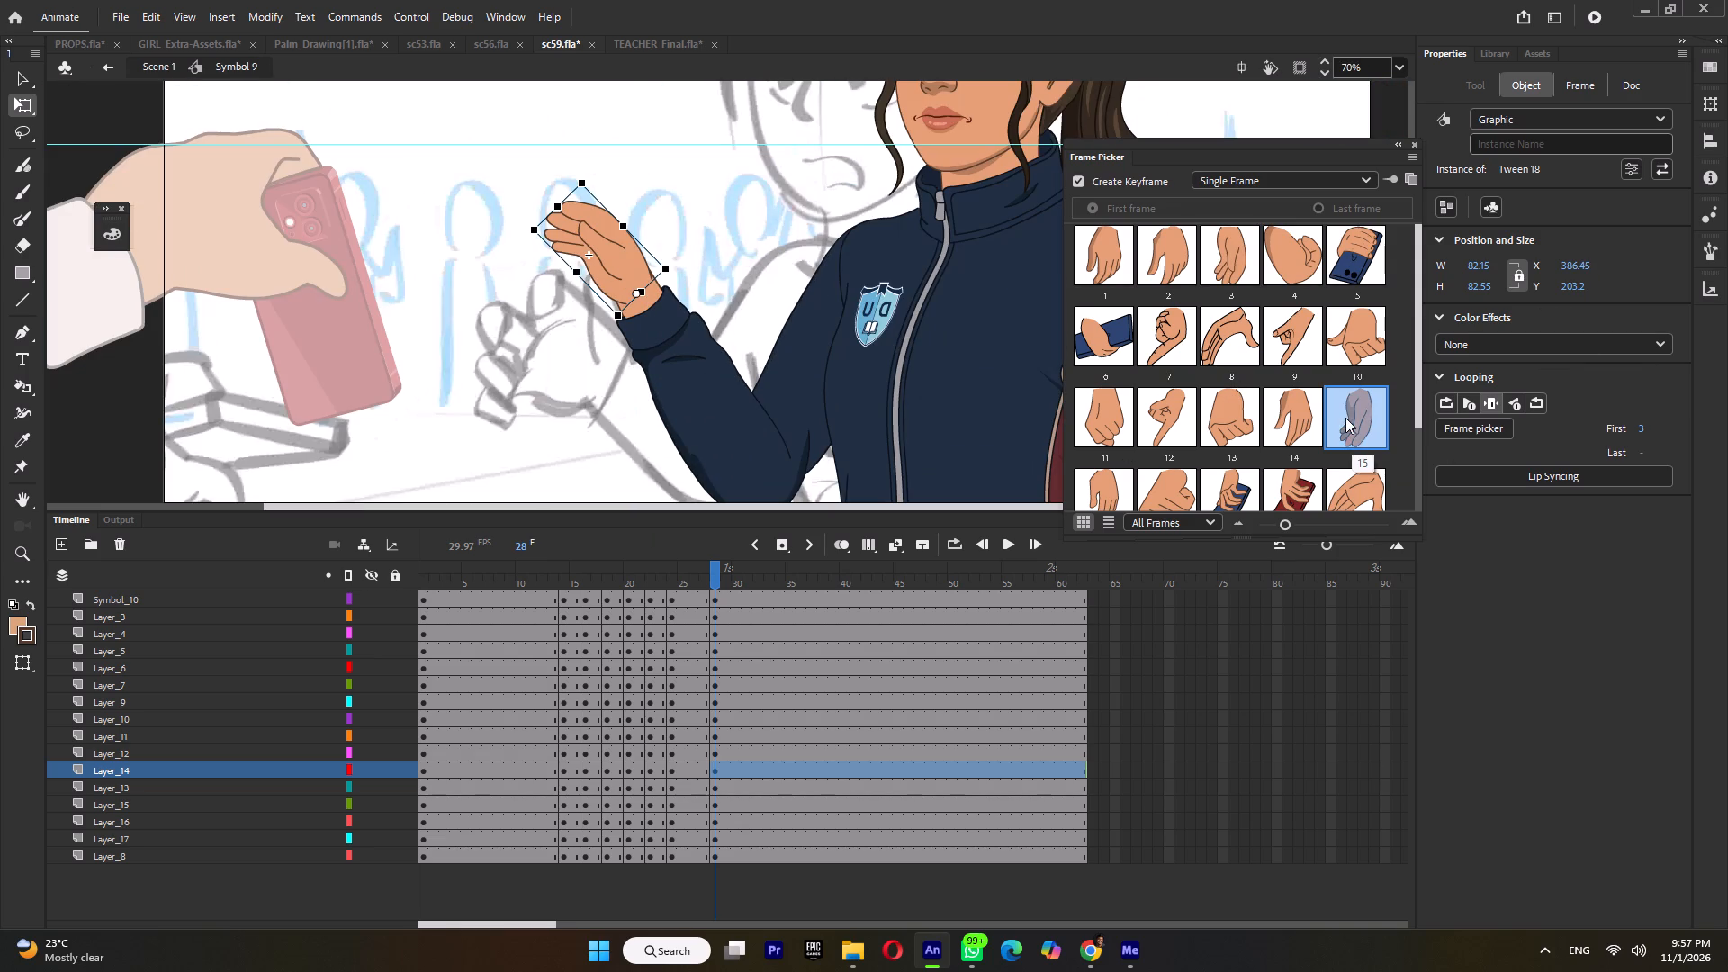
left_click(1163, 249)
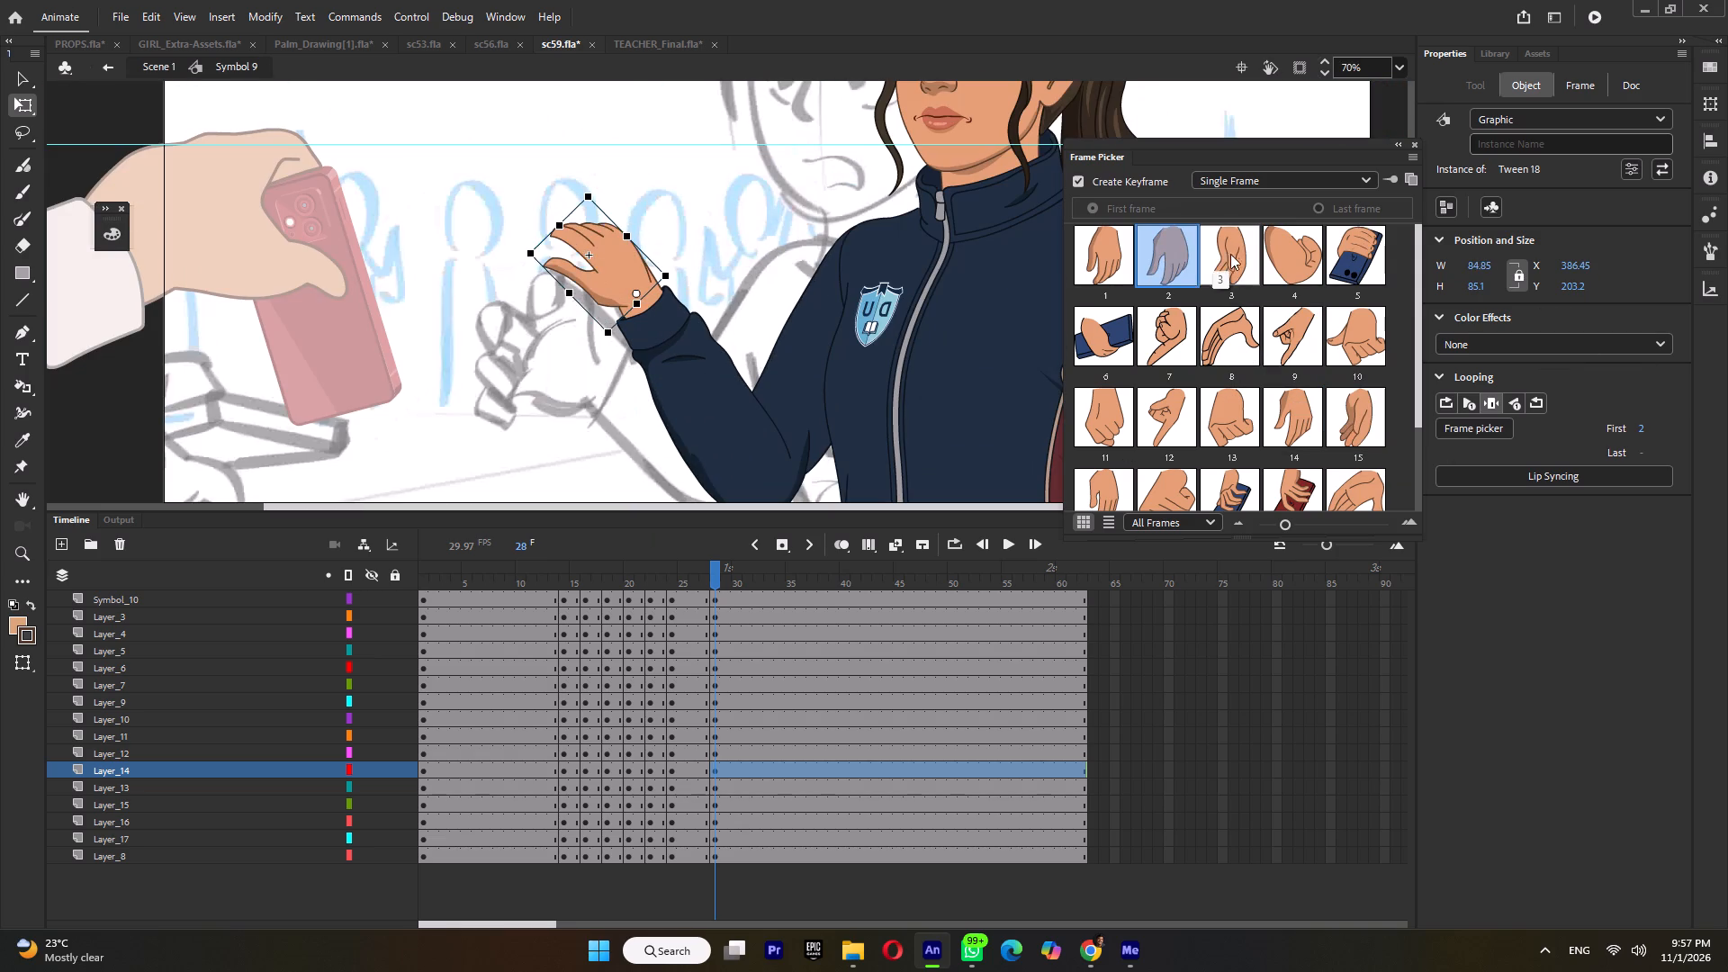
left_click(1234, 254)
Rotate the raised hand more upright and adjust its position so the wrist sits in the sleeve cuff.
left_click_drag(528, 245, 544, 200)
scroll(626, 279, "up", 8, "ctrl")
left_click_drag(653, 260, 645, 278)
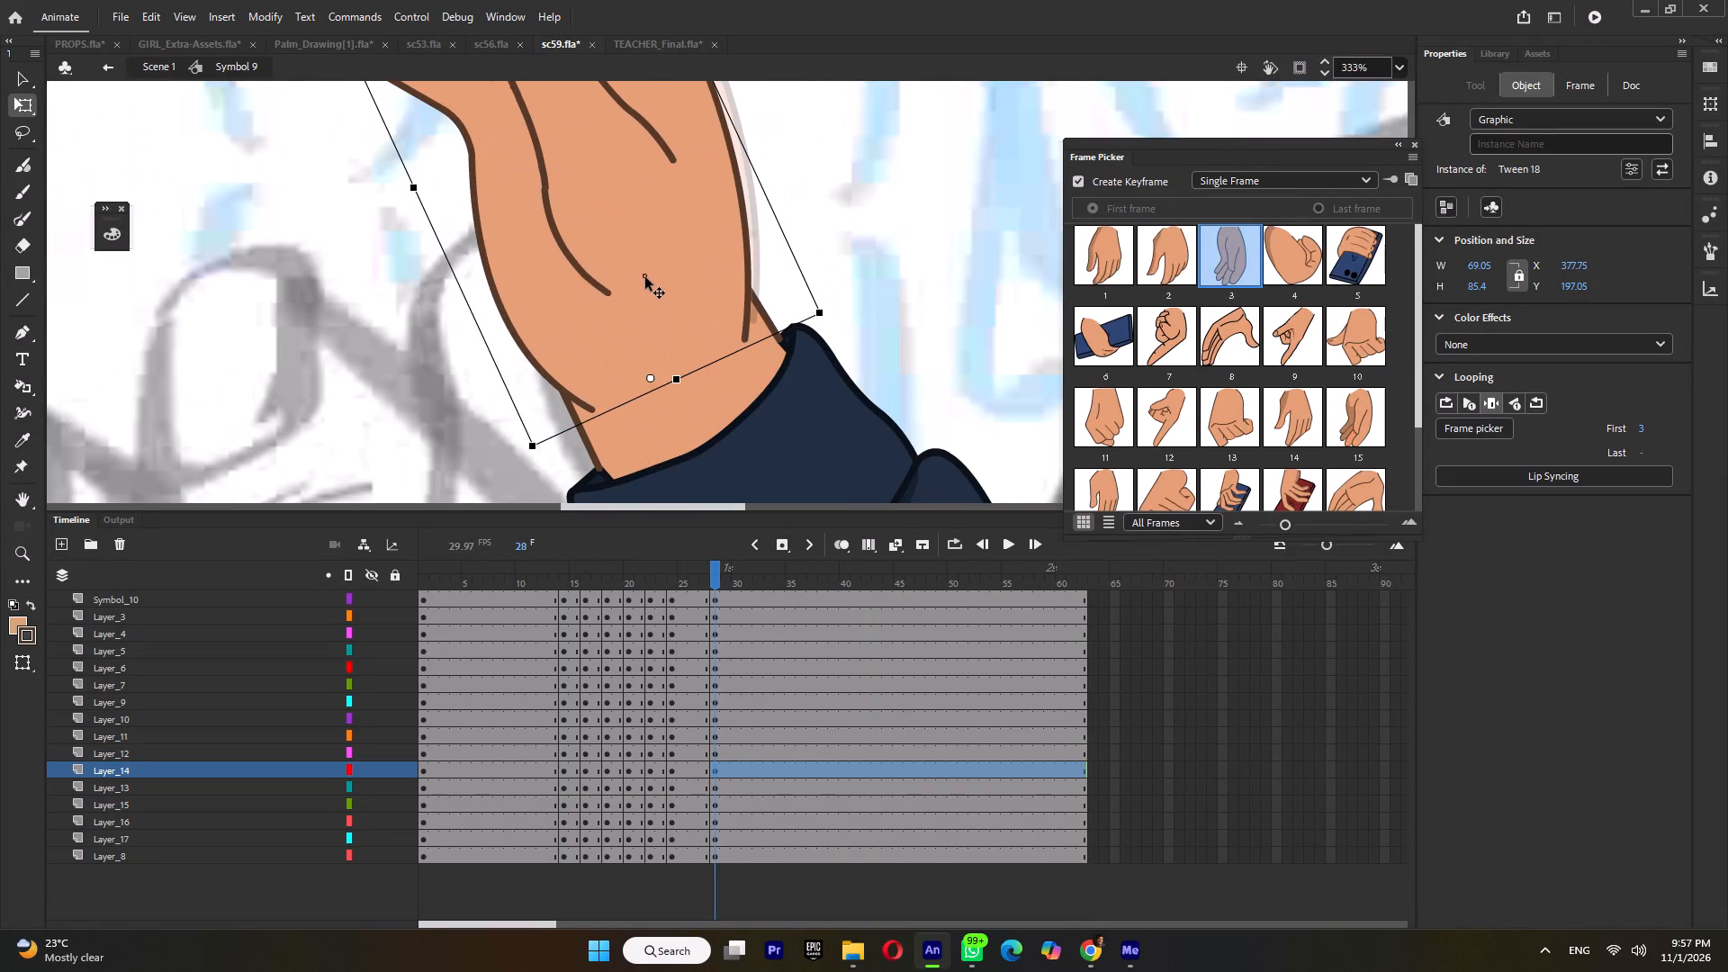
scroll(646, 280, "down", 11, "ctrl")
At frame 28, rotate the raised forearm and hand together about the elbow, lowering them toward the teacher's arm, and save the file.
left_click_drag(691, 574, 693, 574)
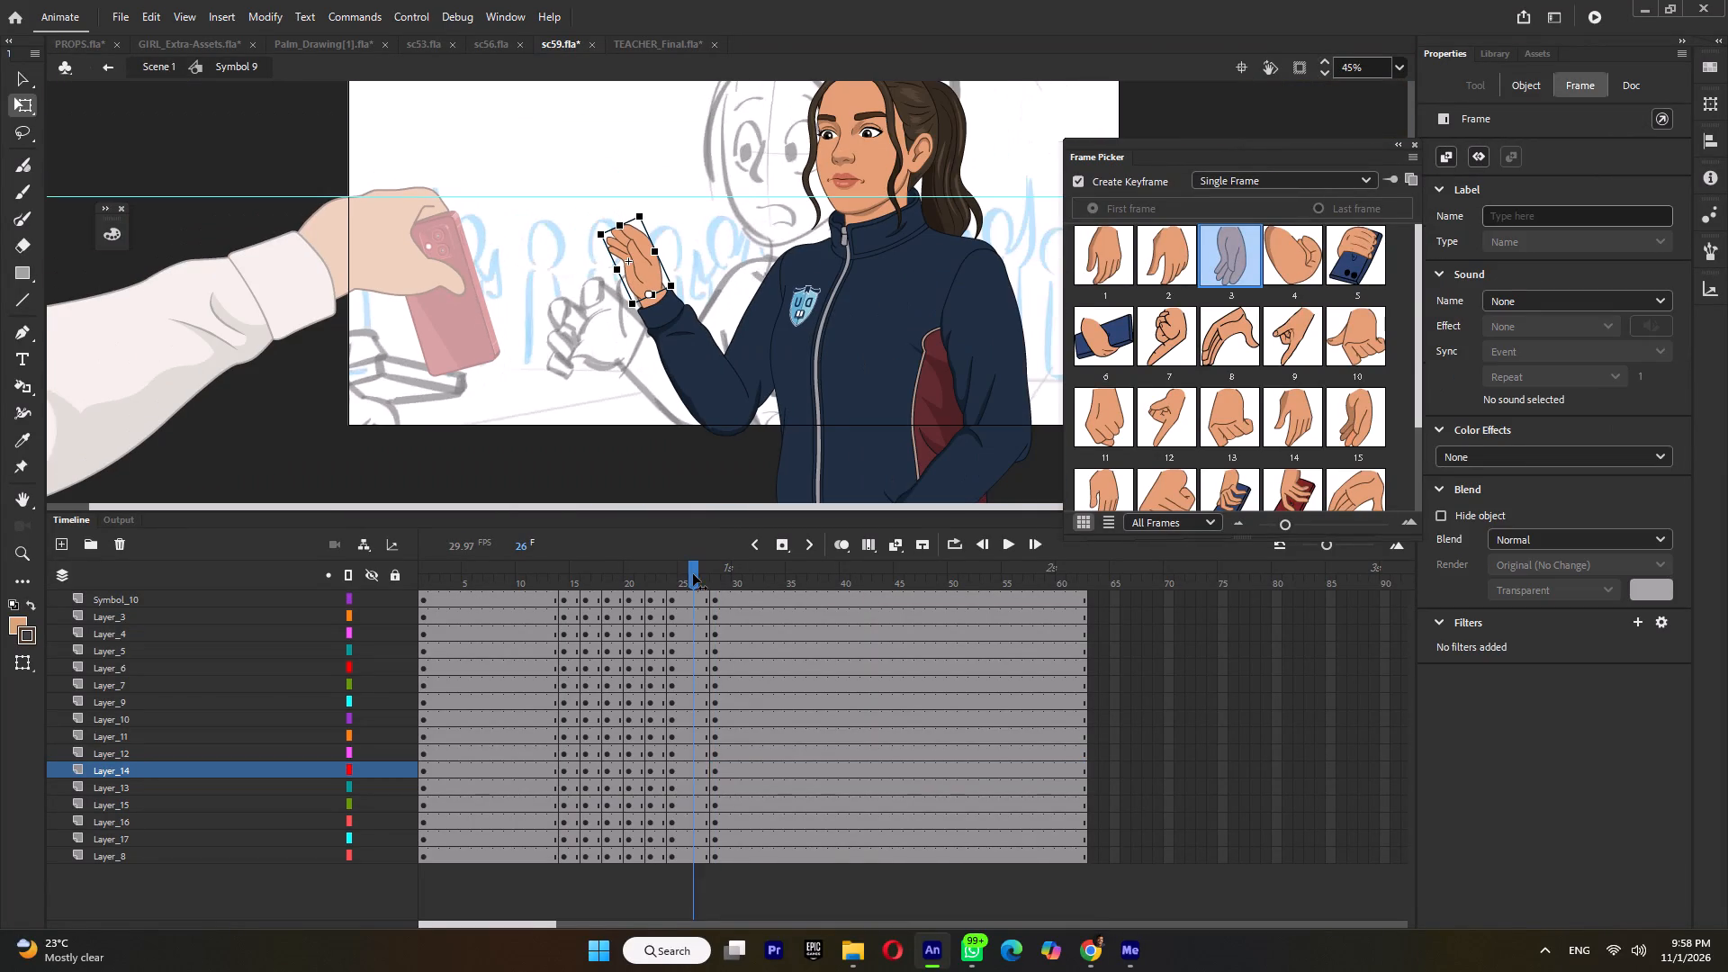
left_click_drag(693, 574, 715, 580)
left_click(670, 332, "shift")
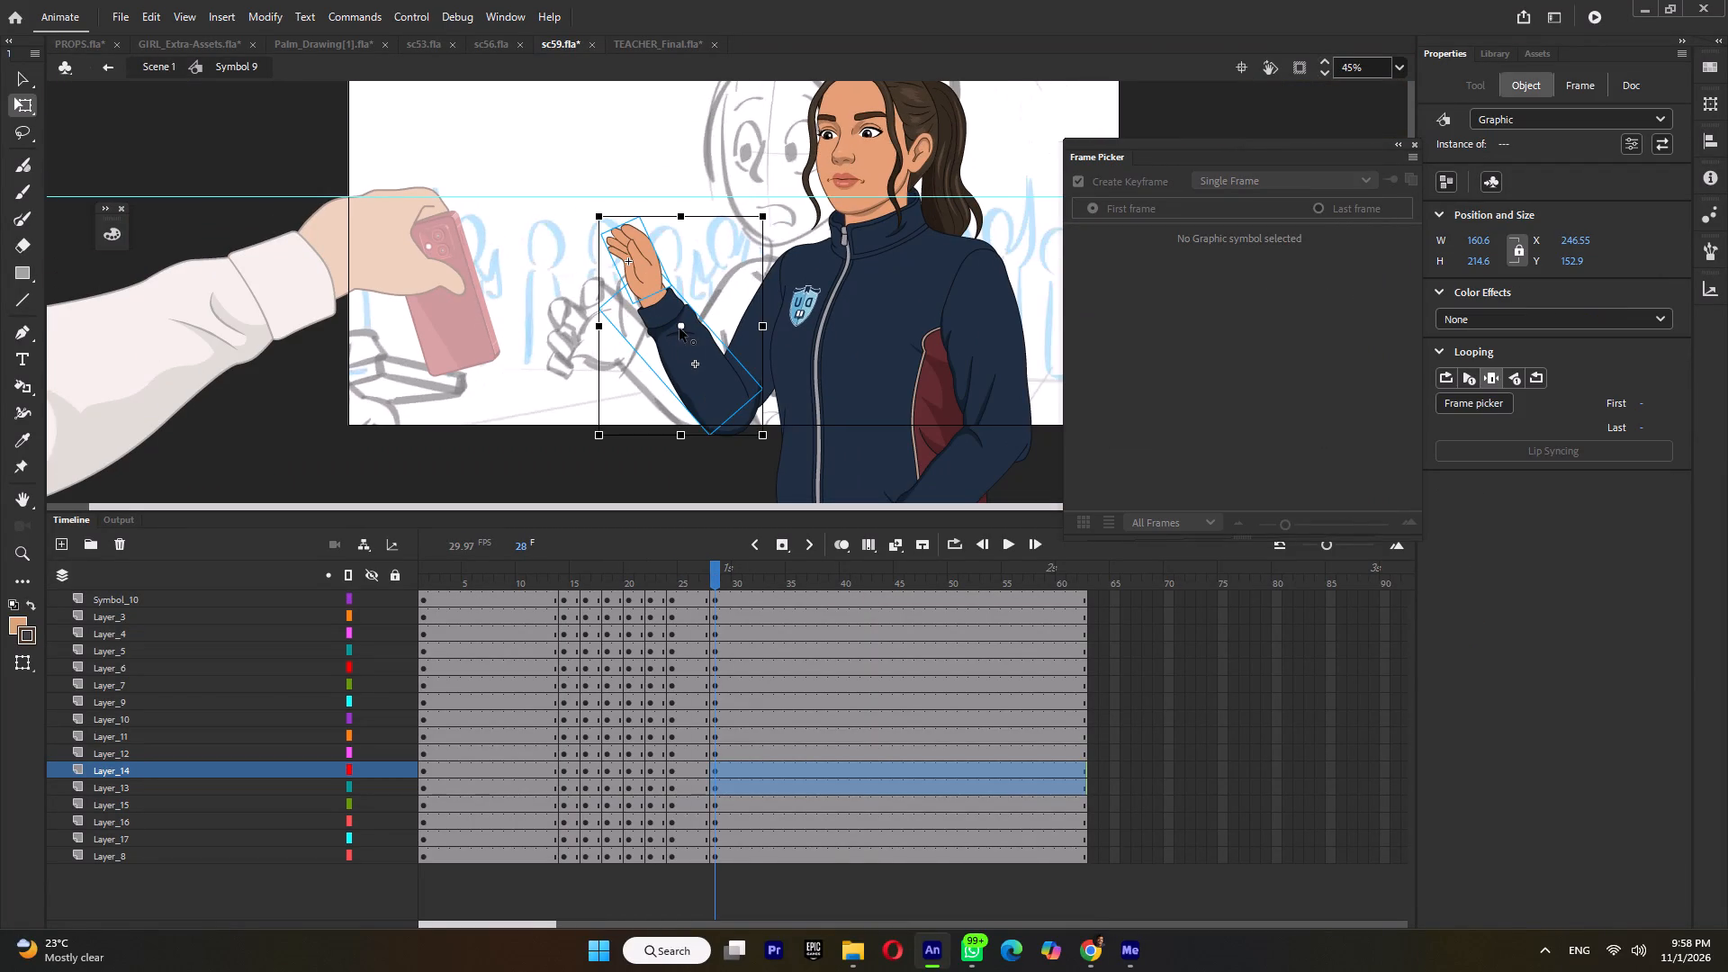
left_click_drag(679, 325, 727, 416)
left_click_drag(608, 205, 559, 233)
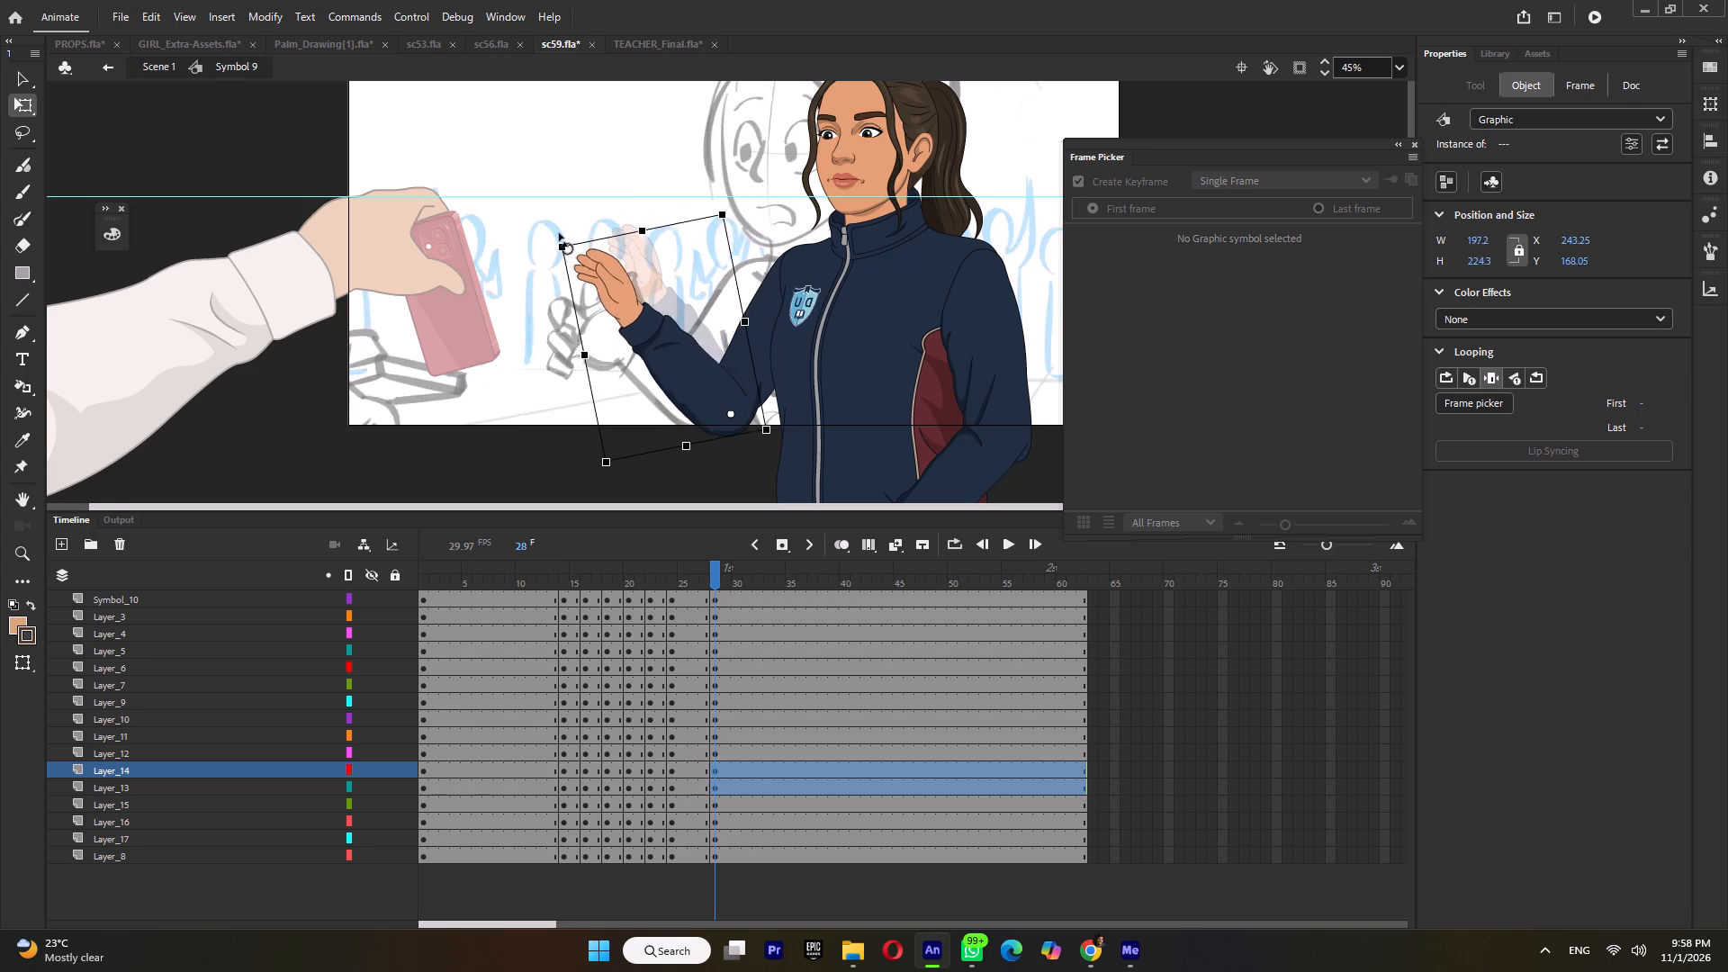
left_click_drag(559, 233, 565, 233)
scroll(642, 311, "down", 4, "ctrl")
key("ctrl+s")
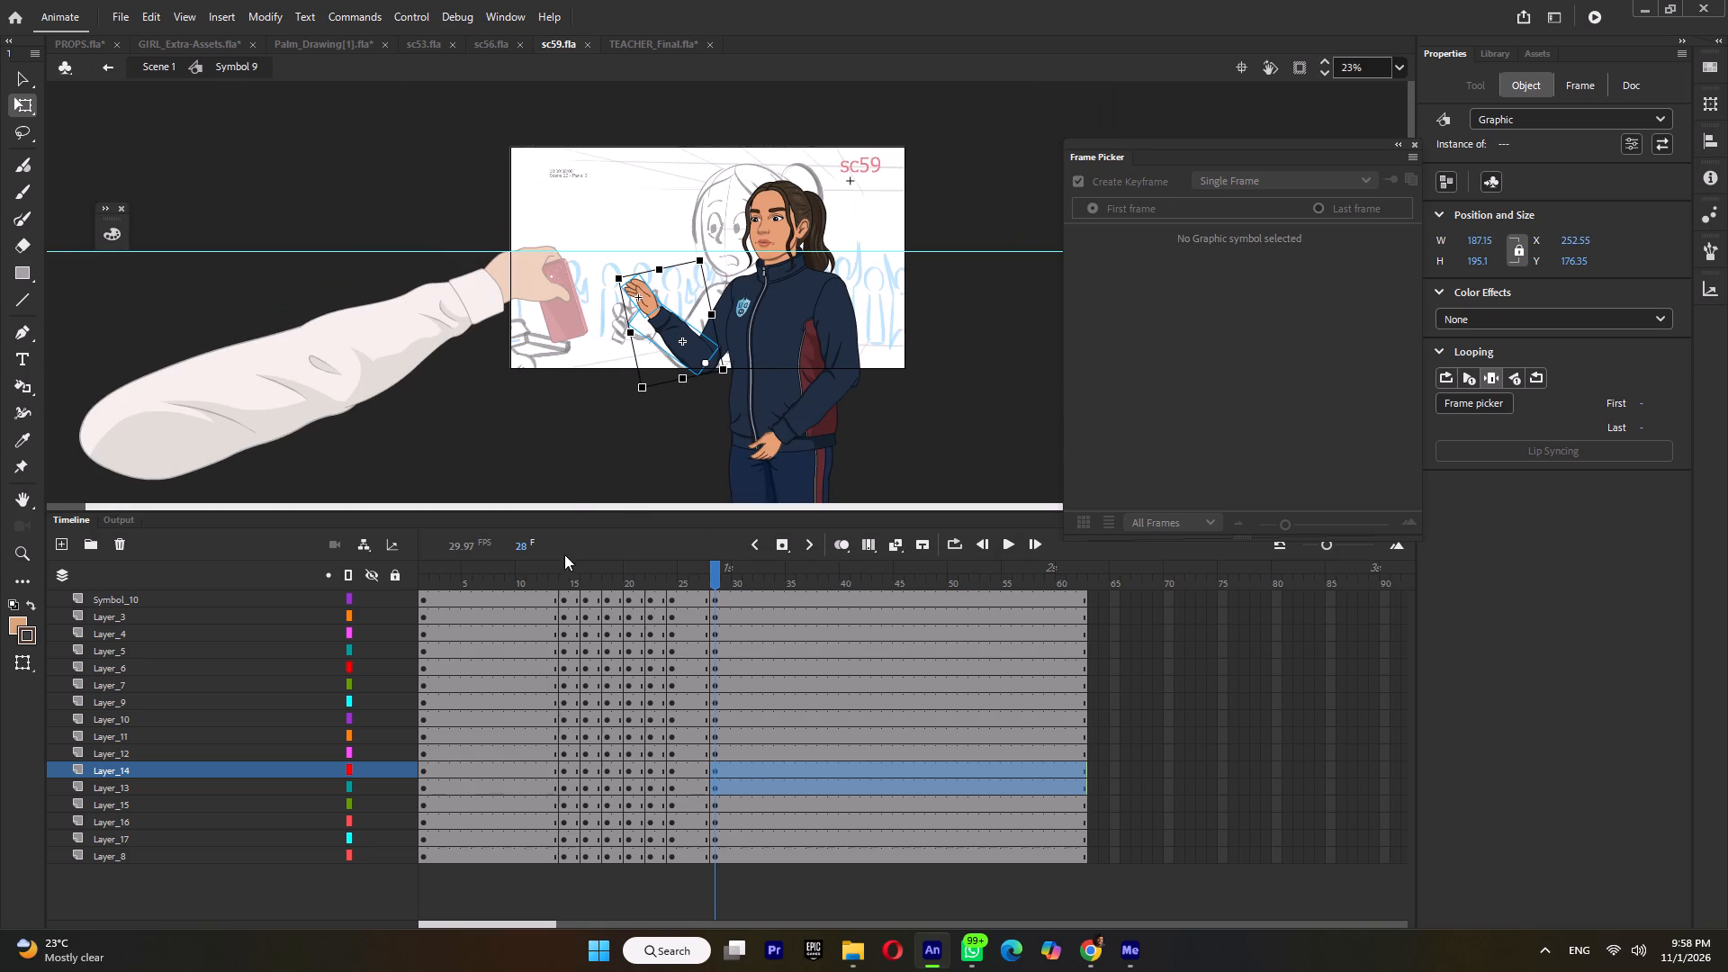
Enter the girl's facial-features symbol (Symbol 11) and insert keyframes on all its layers at frame 16.
left_click_drag(542, 573, 589, 589)
scroll(788, 221, "up", 8, "ctrl")
double_click(891, 195)
double_click(891, 195)
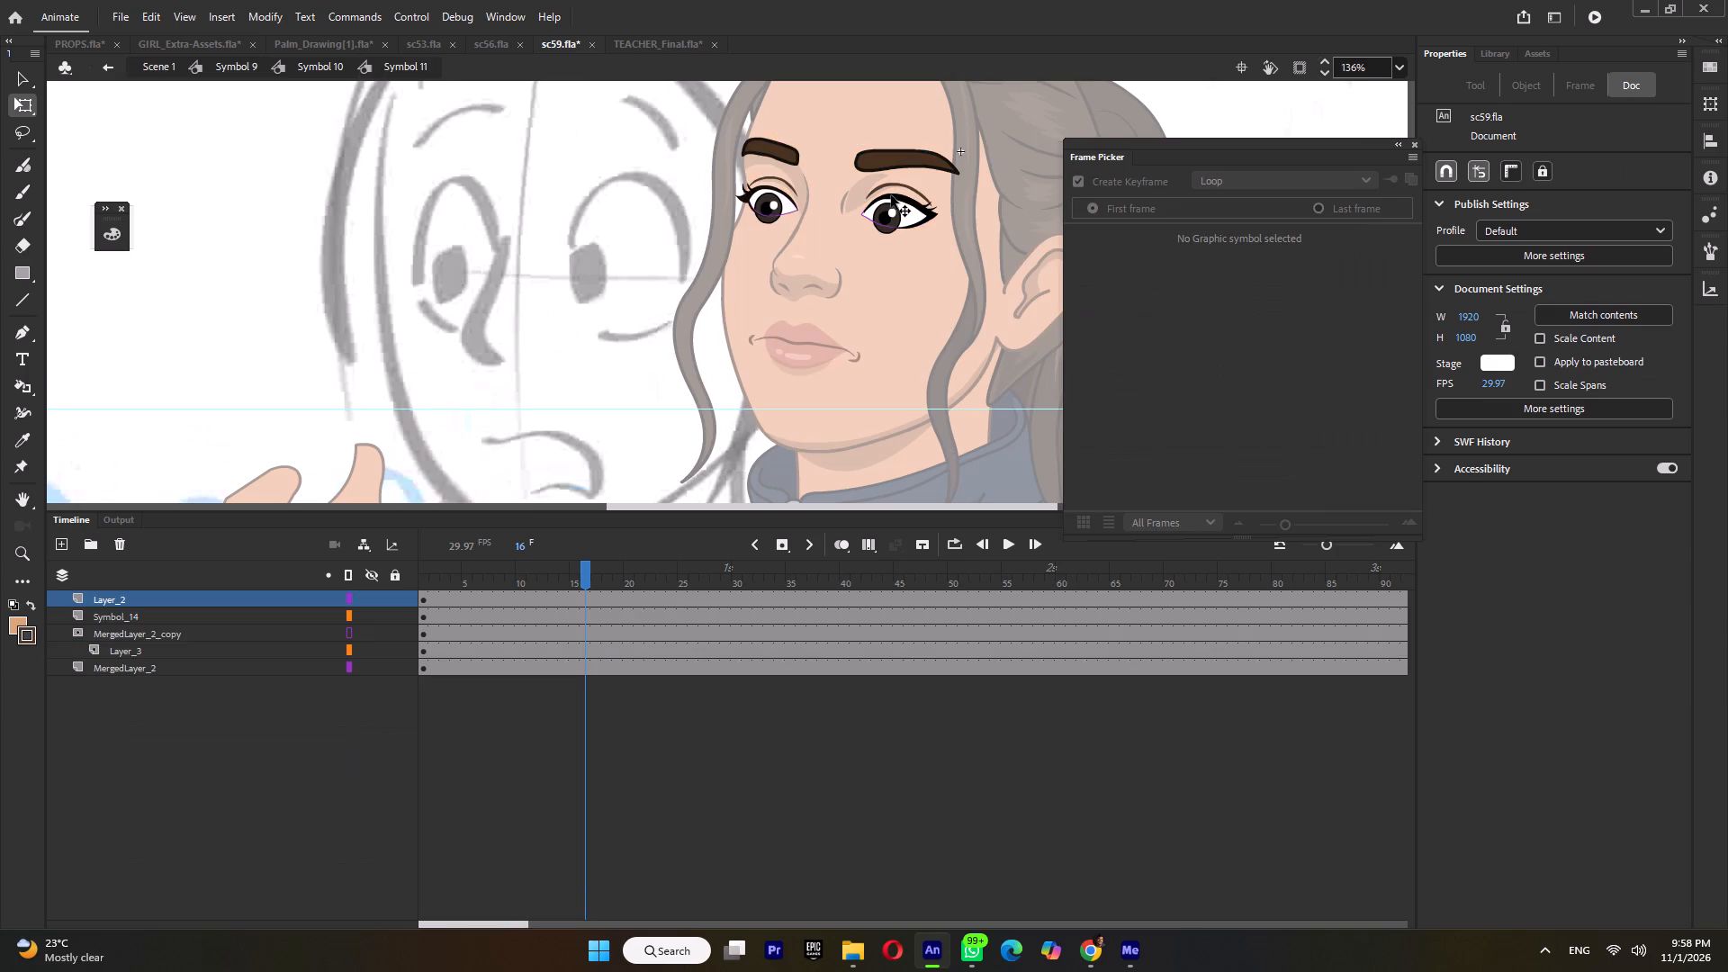
double_click(587, 578)
key("F6")
left_click(537, 313)
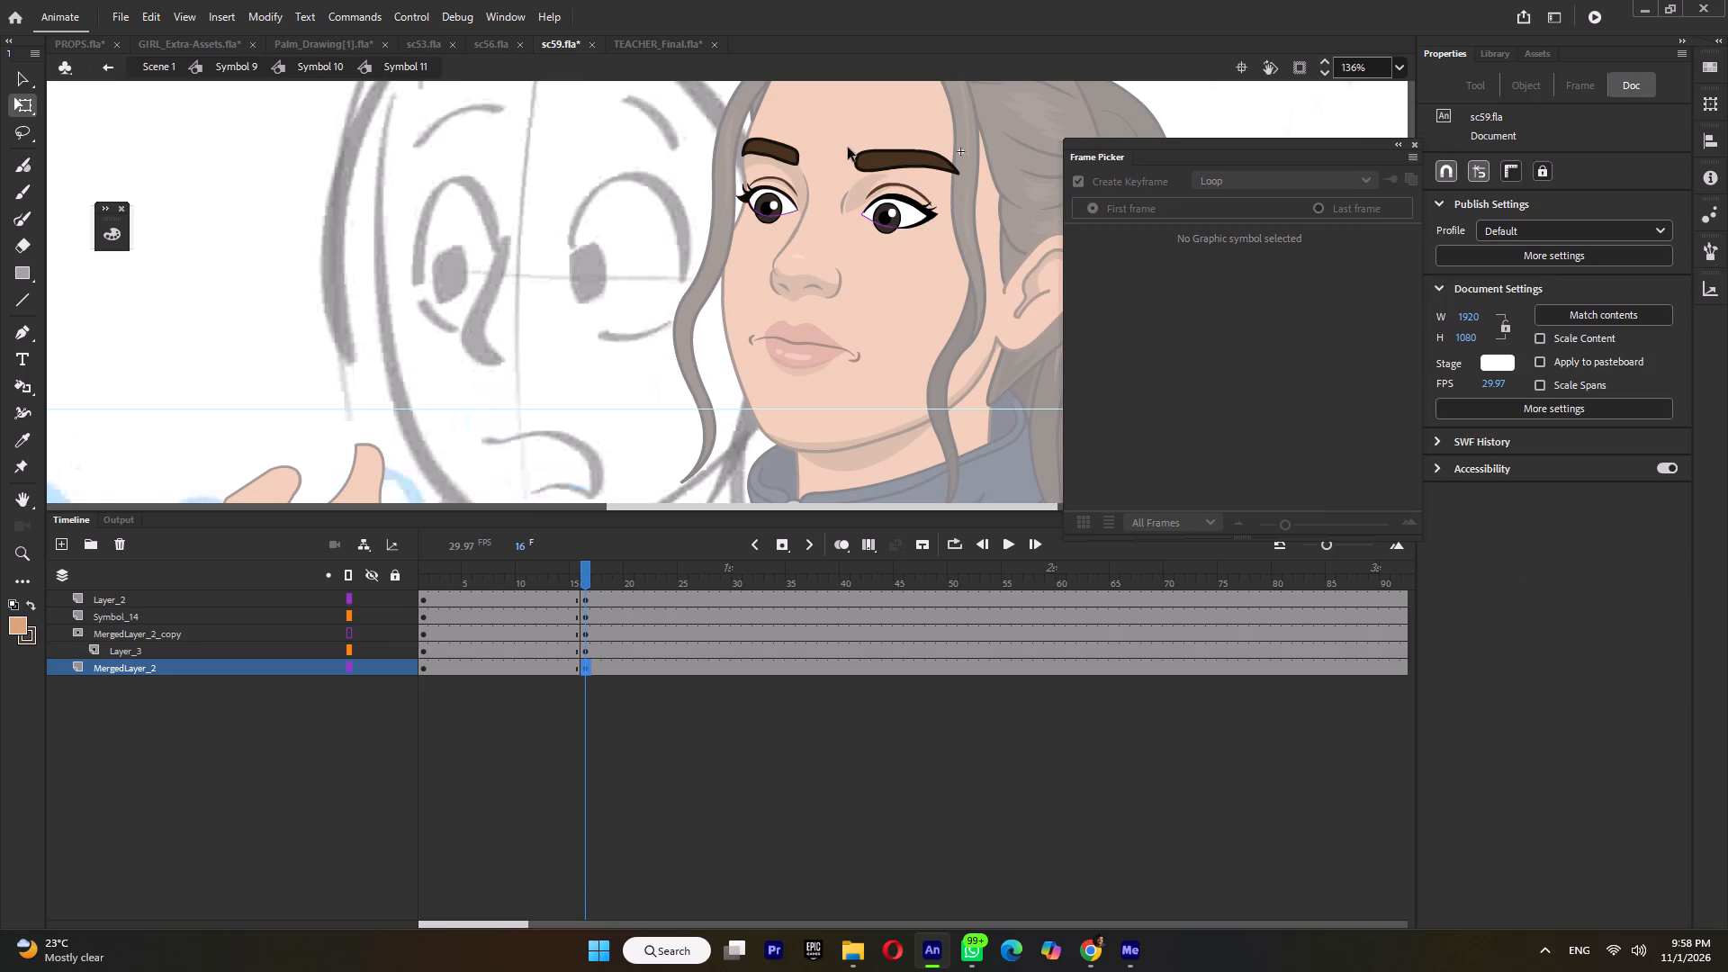
At frame 16, try eye frames 5, 6 and 7, and set the eyes to open frame 4.
left_click(913, 195)
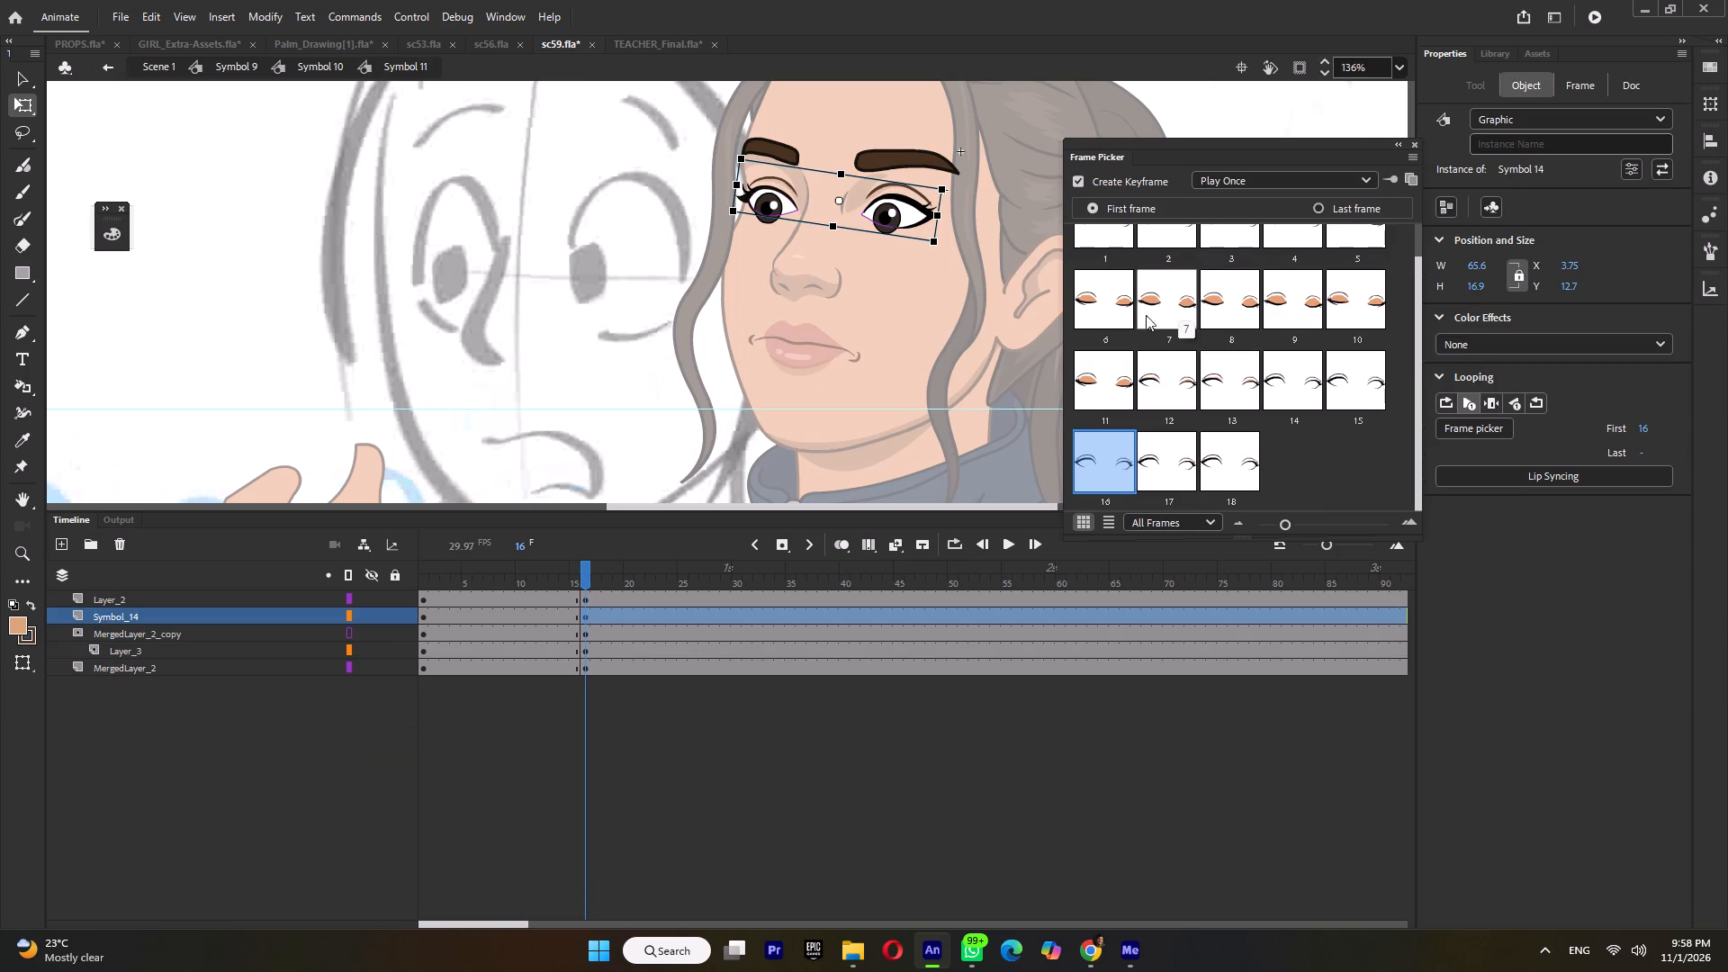
scroll(1161, 371, "up", 4)
left_click(1349, 260)
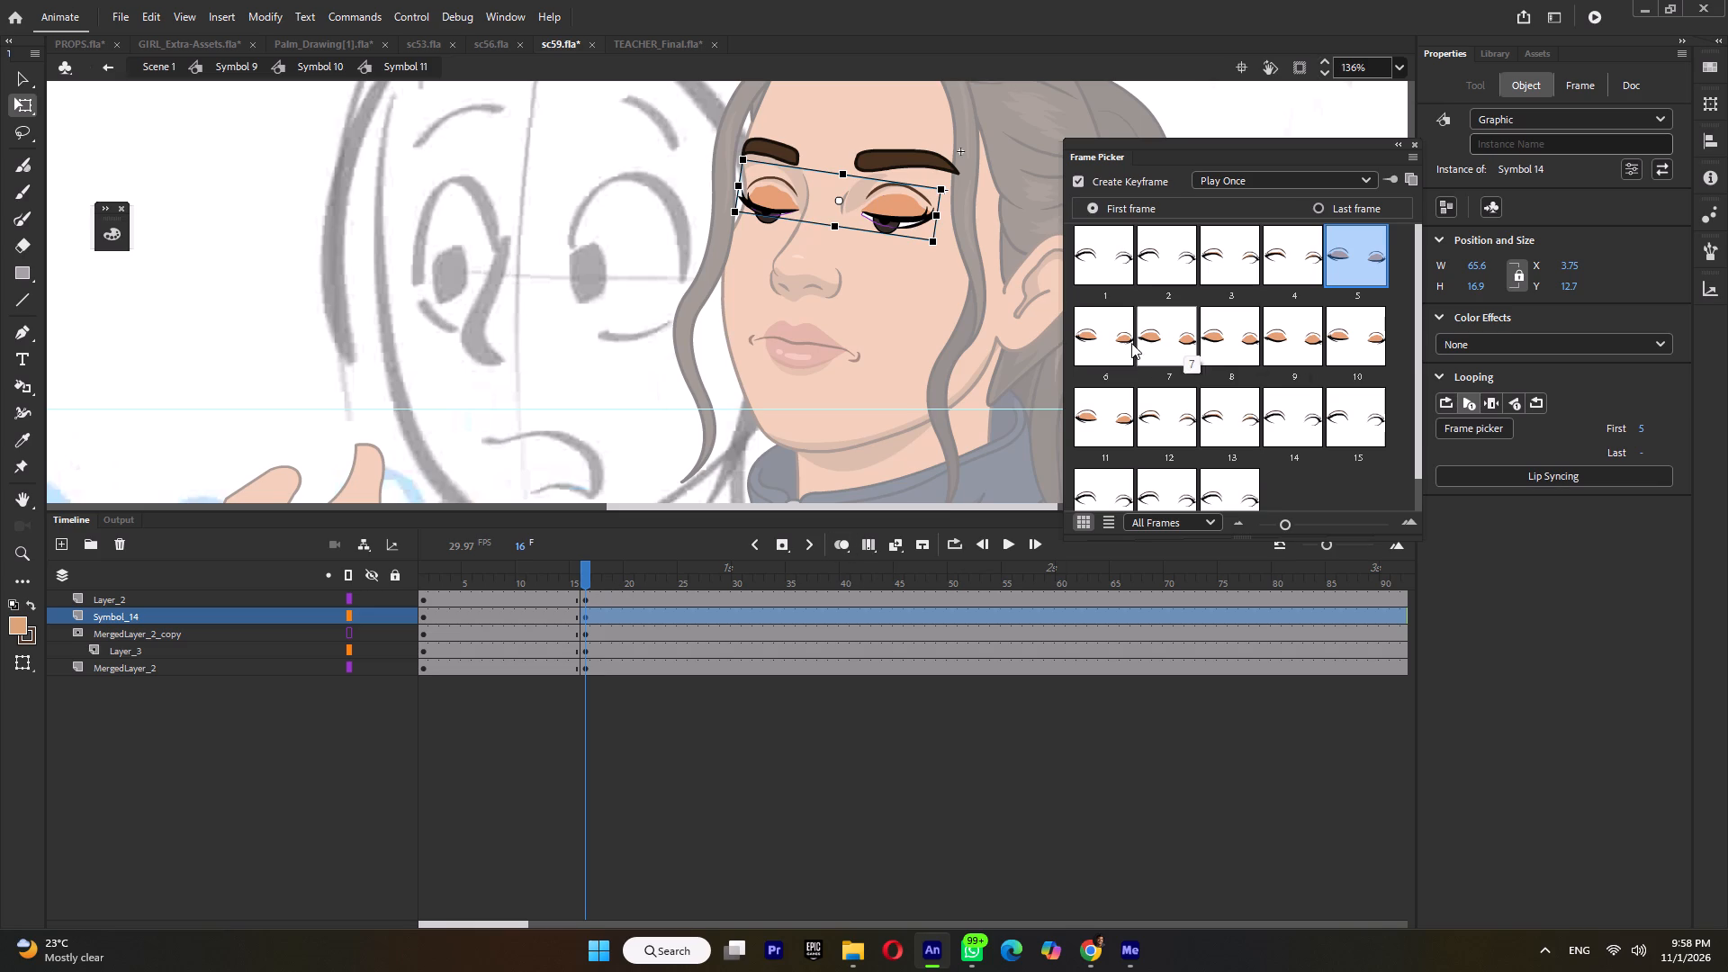
left_click(1095, 344)
left_click(1149, 347)
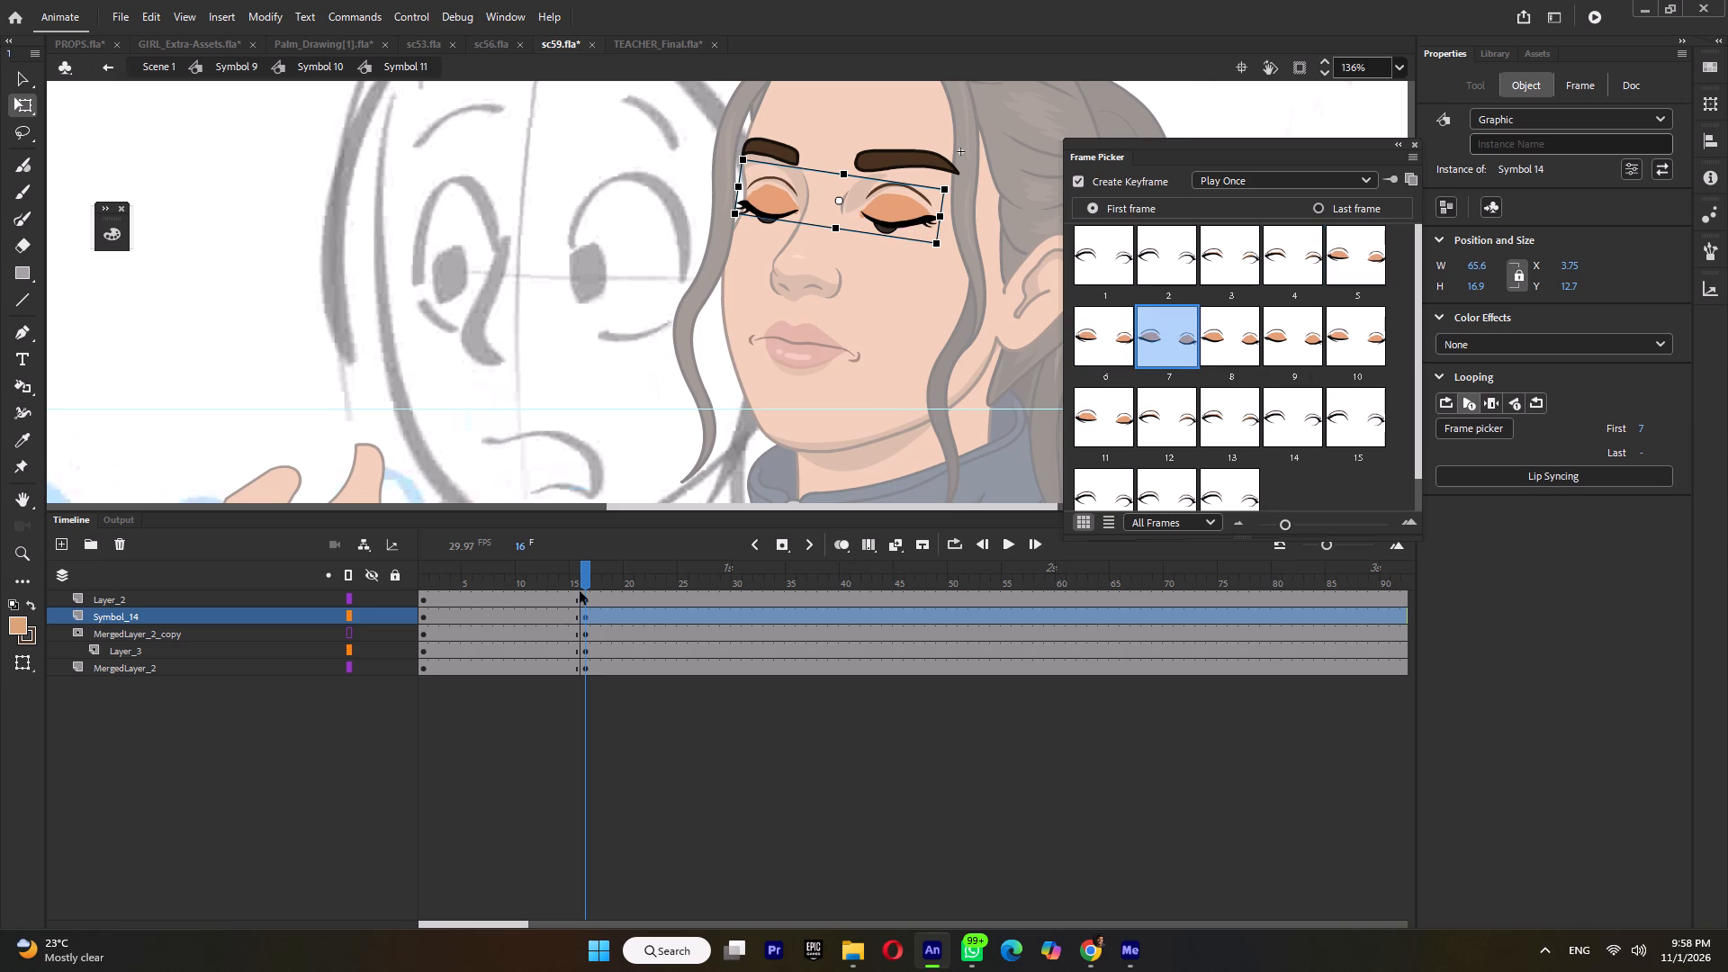
left_click(1098, 339)
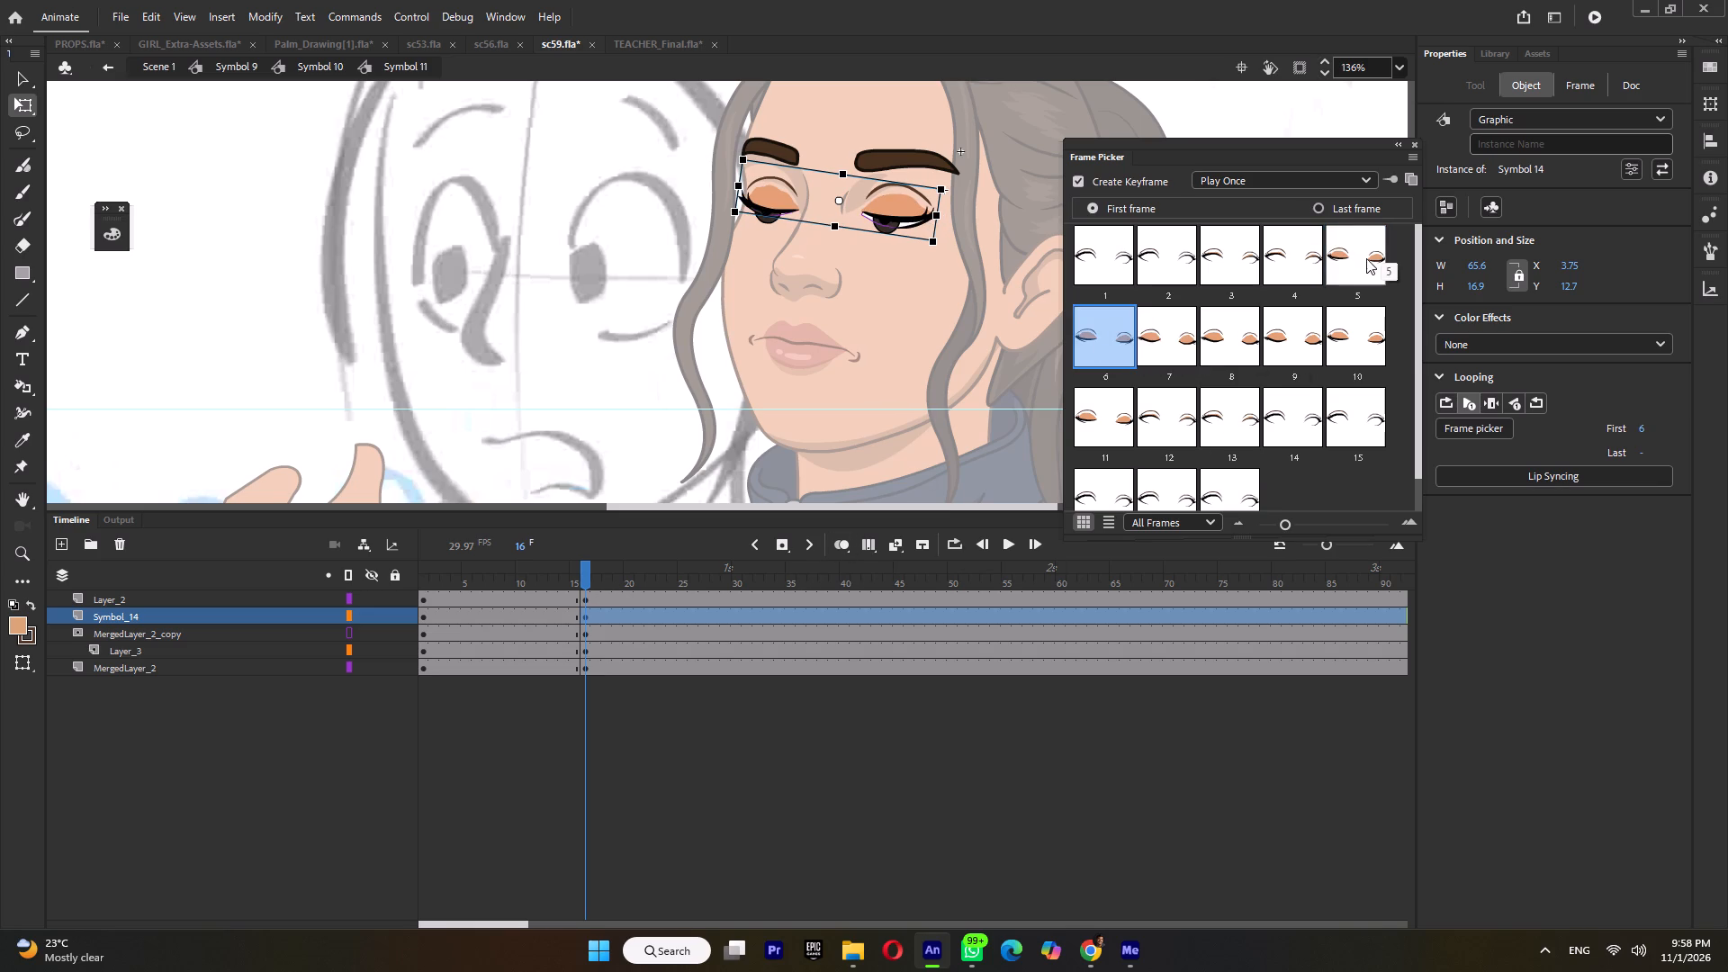
left_click(1366, 258)
left_click(1296, 257)
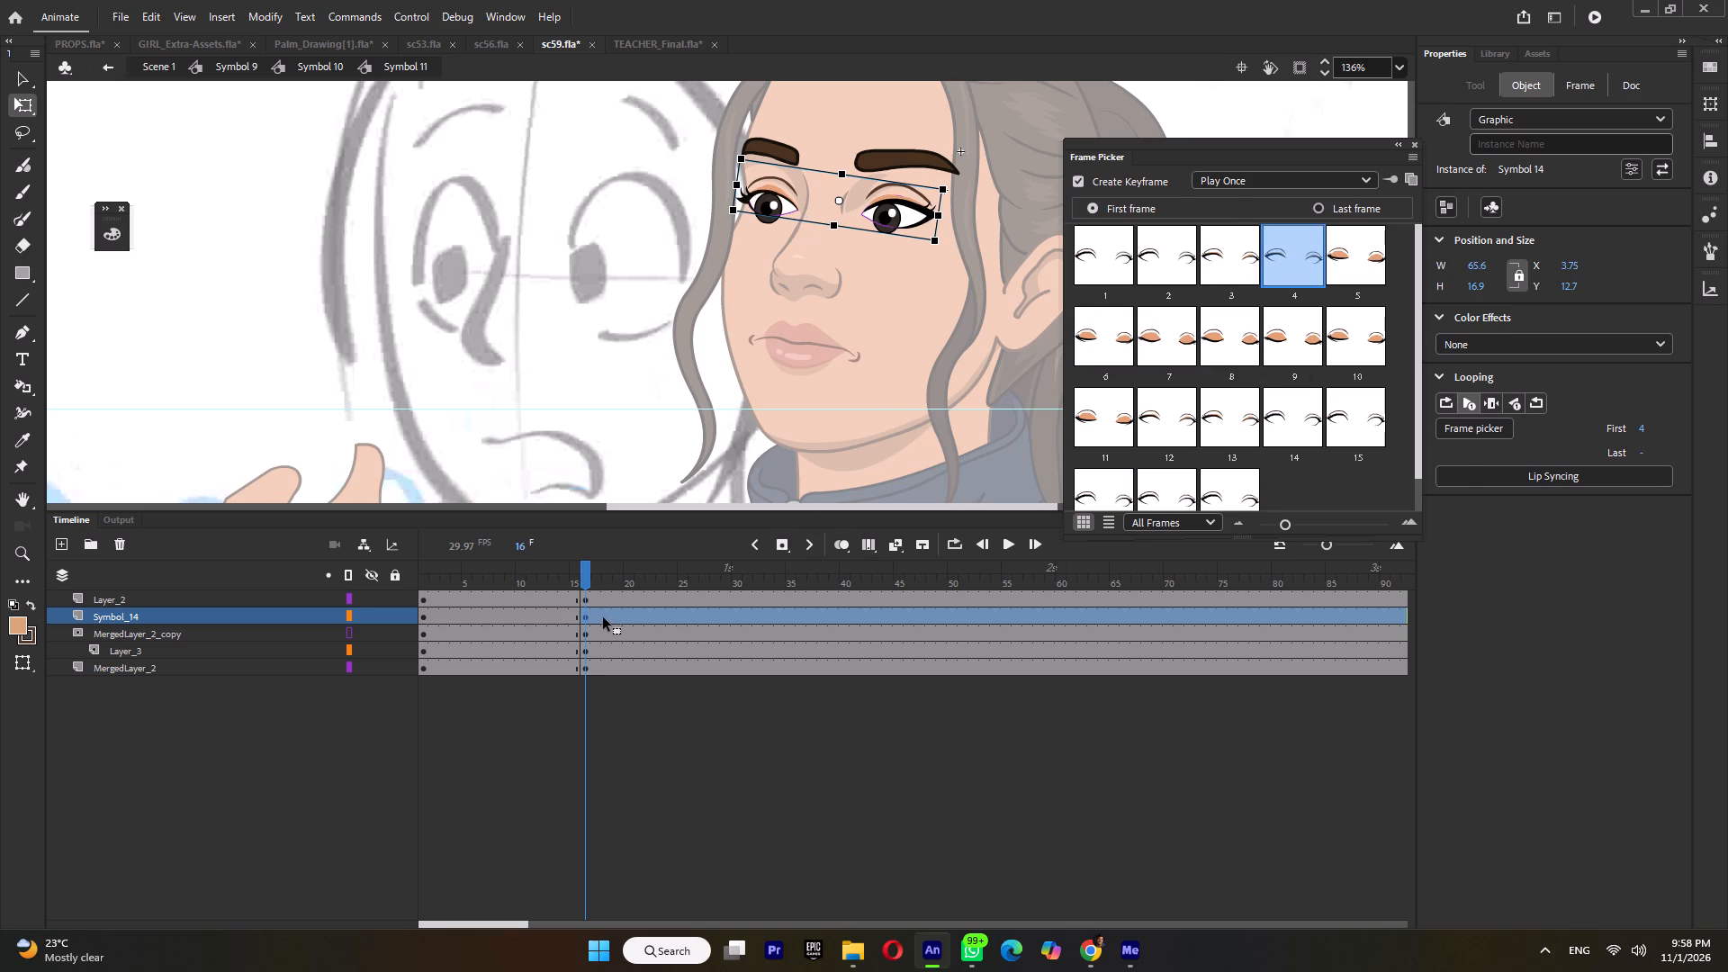
Continue the blink with eye keyframes at frame 18 showing closed frame 7 and at frame 20 showing open frame 12.
left_click(603, 617)
key("F6")
left_click(1167, 345)
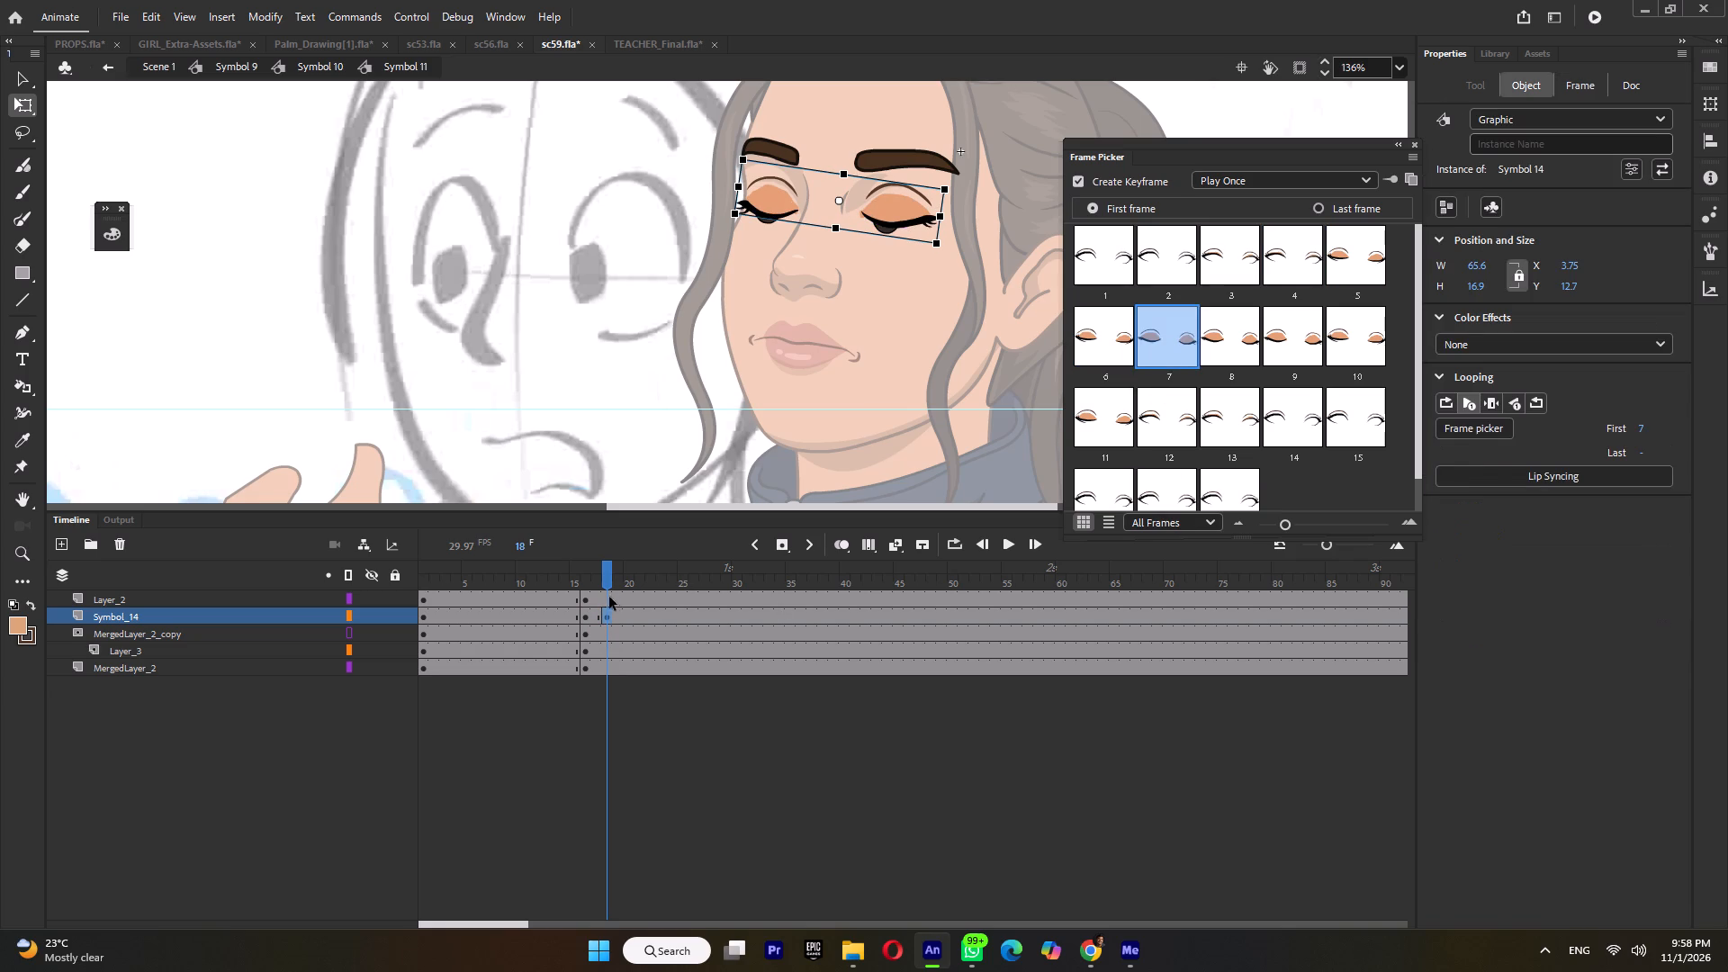
left_click_drag(610, 569, 614, 587)
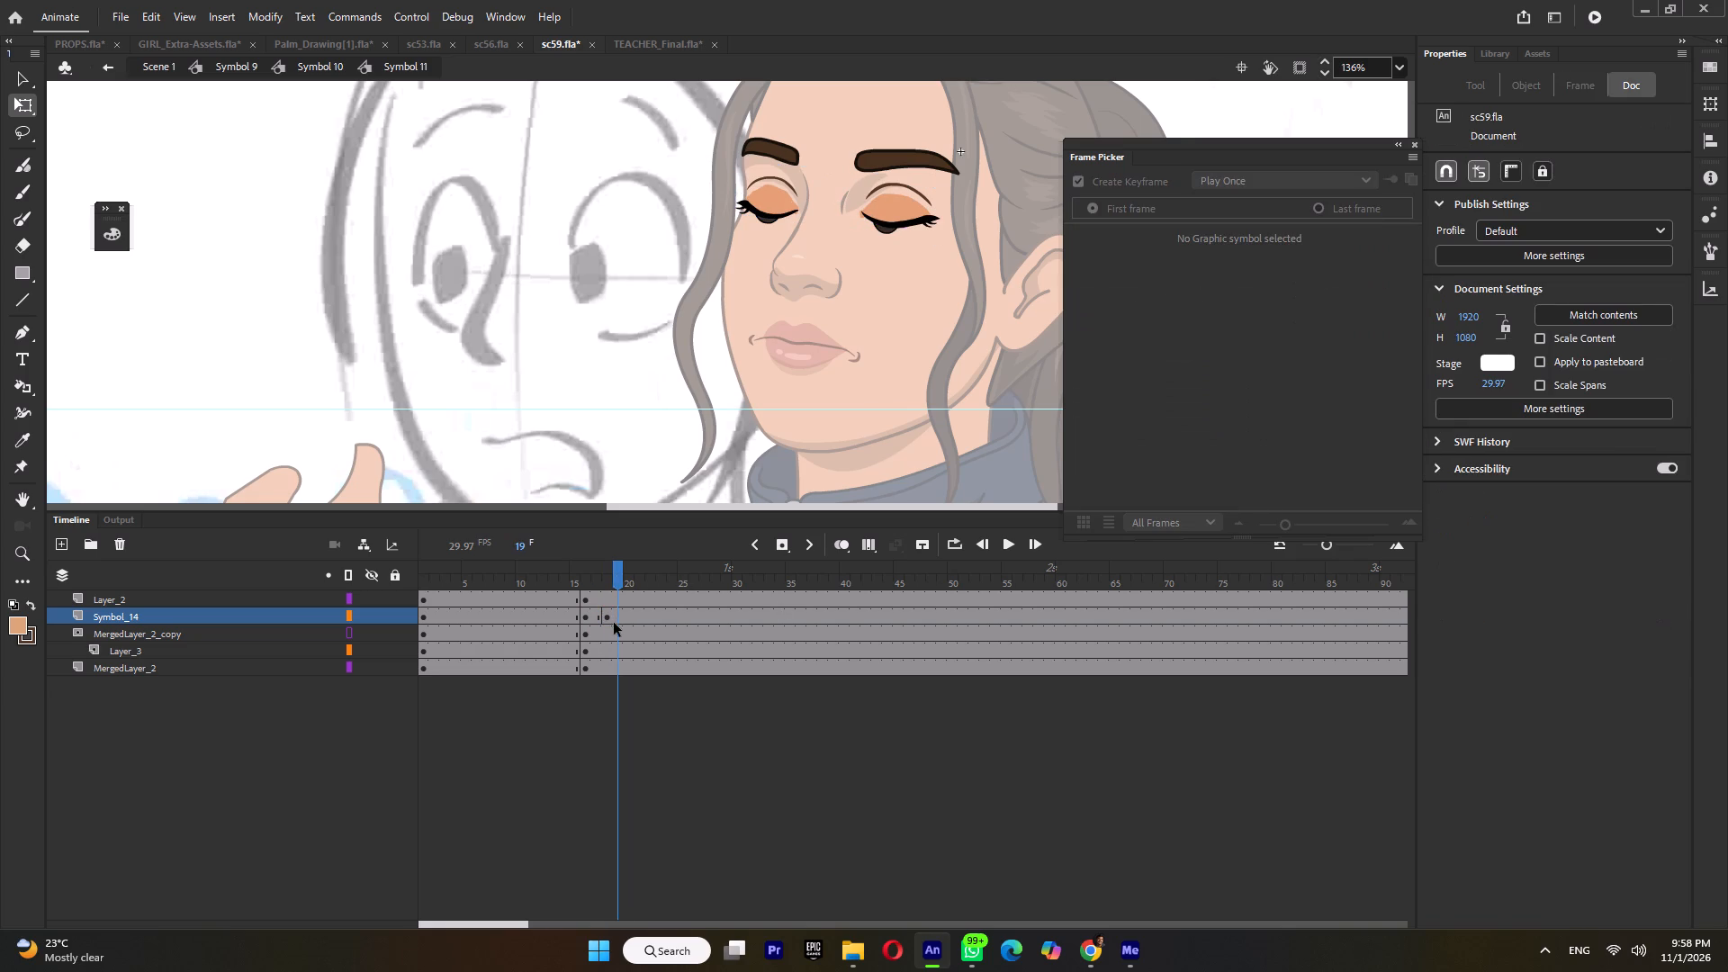
left_click(607, 618)
left_click(629, 617)
key("F6")
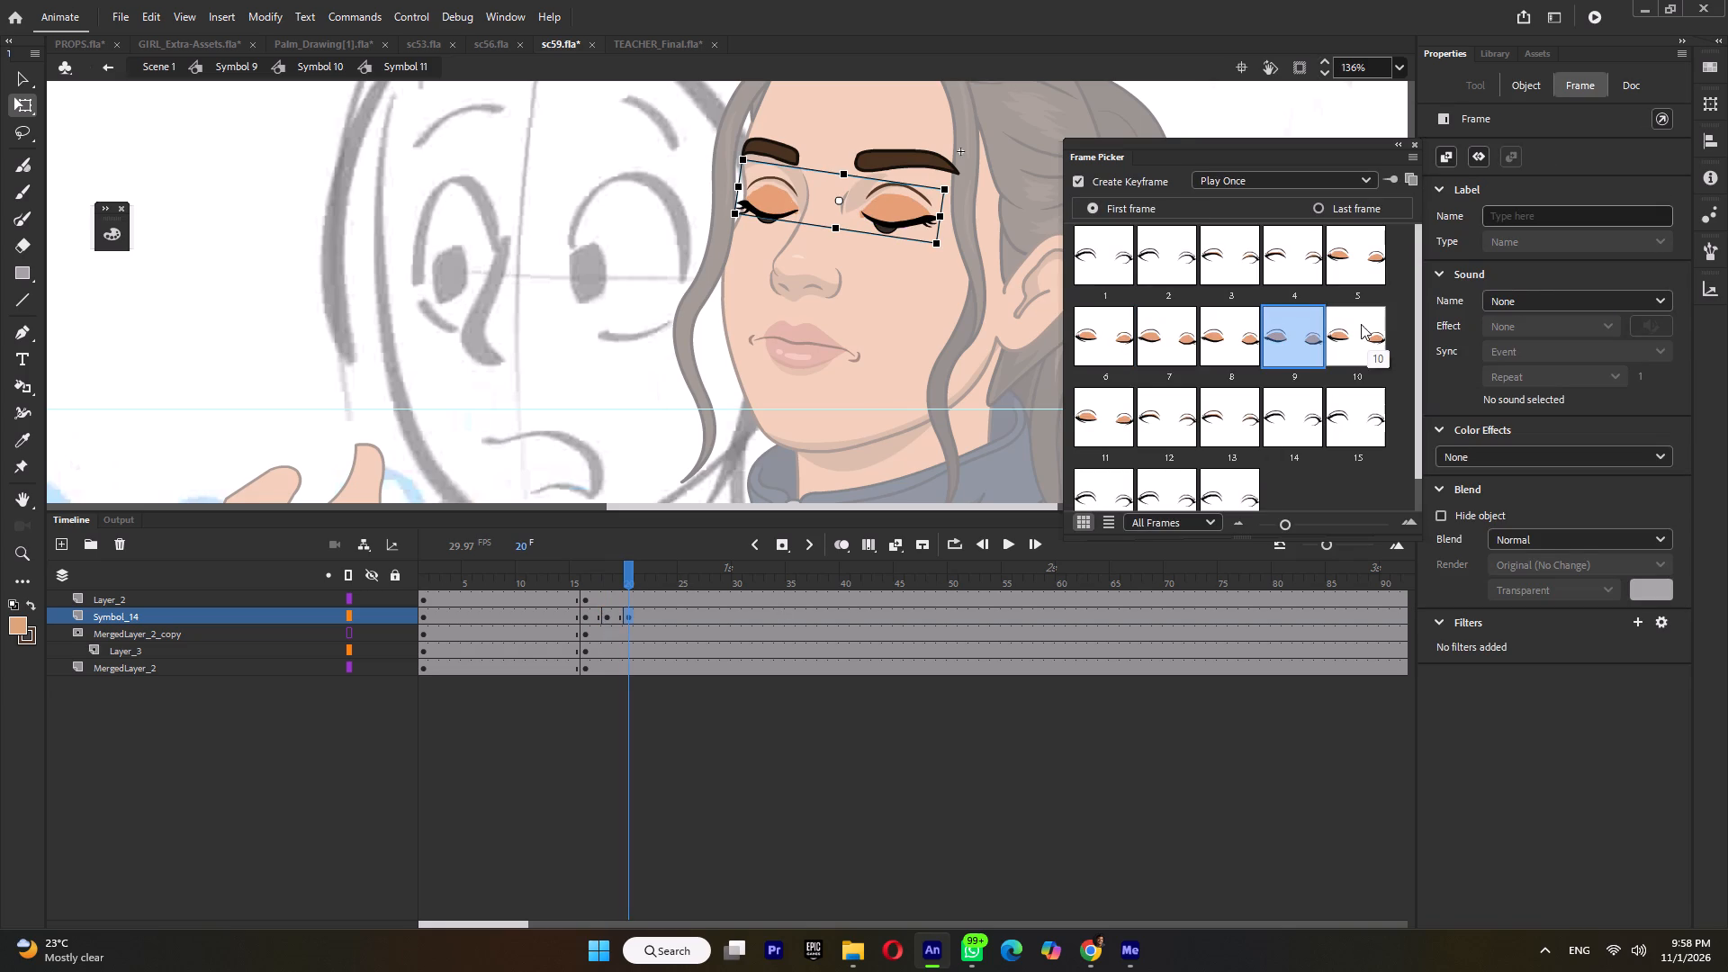
left_click(1101, 417)
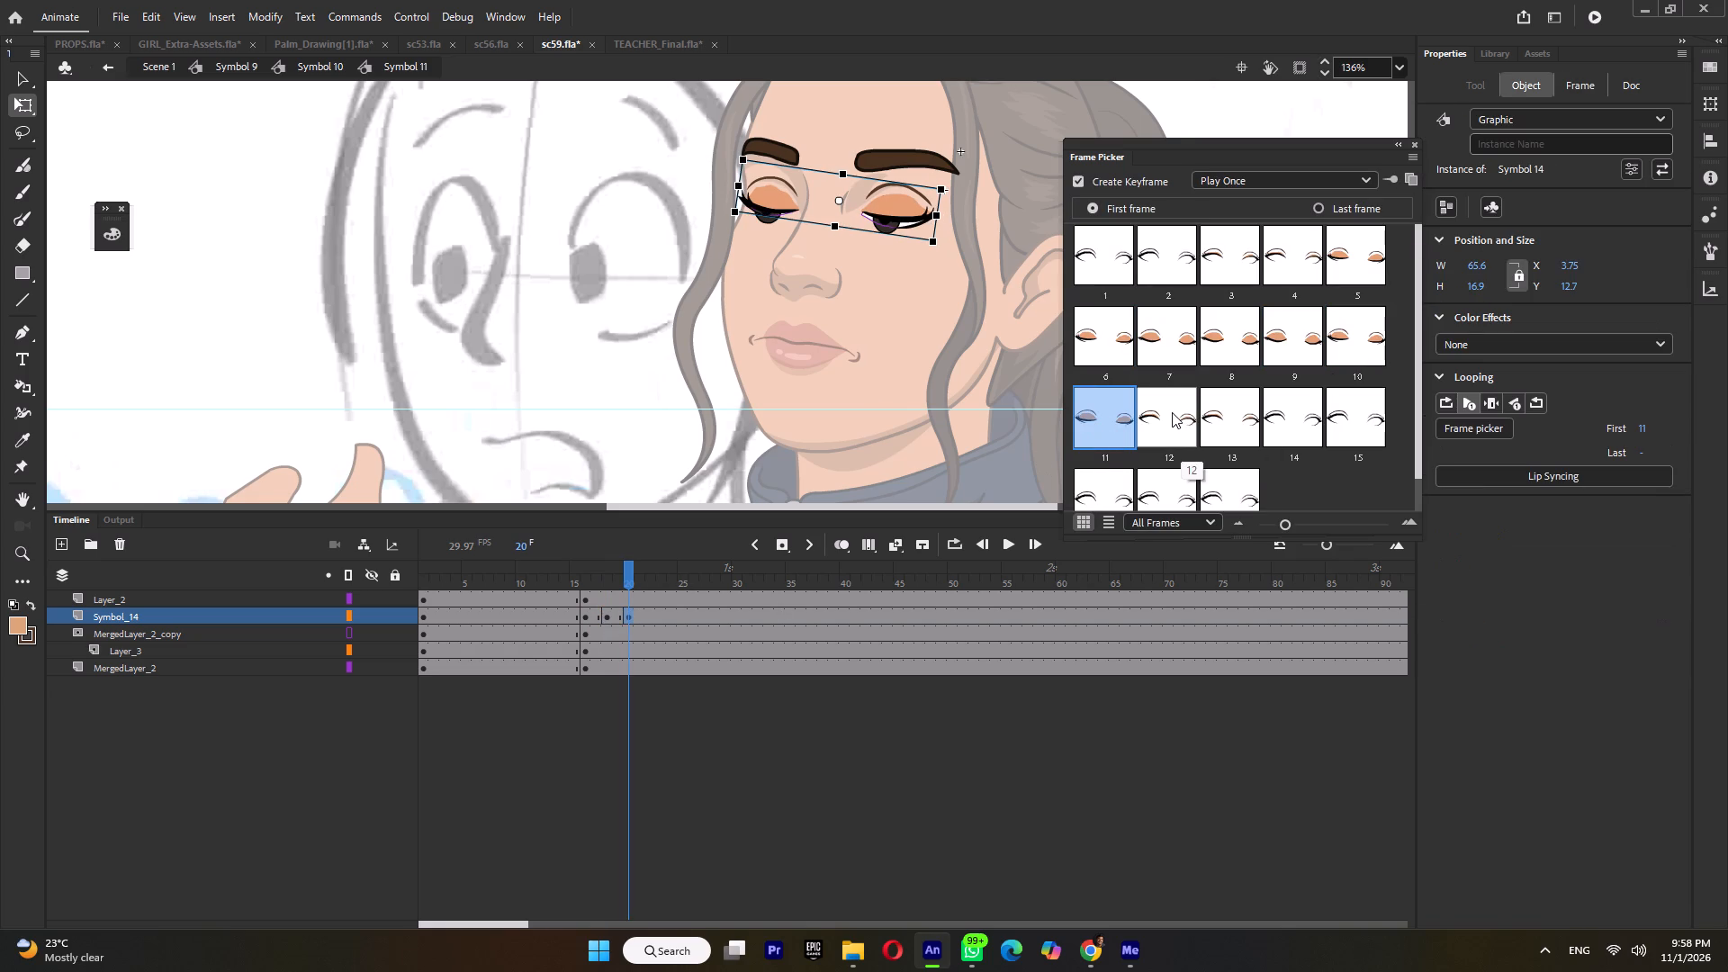
left_click(1172, 412)
Insert keyframes on all facial-feature layers at frame 22, undoing the blank keyframes and the misplaced keyframe attempt.
left_click(653, 618)
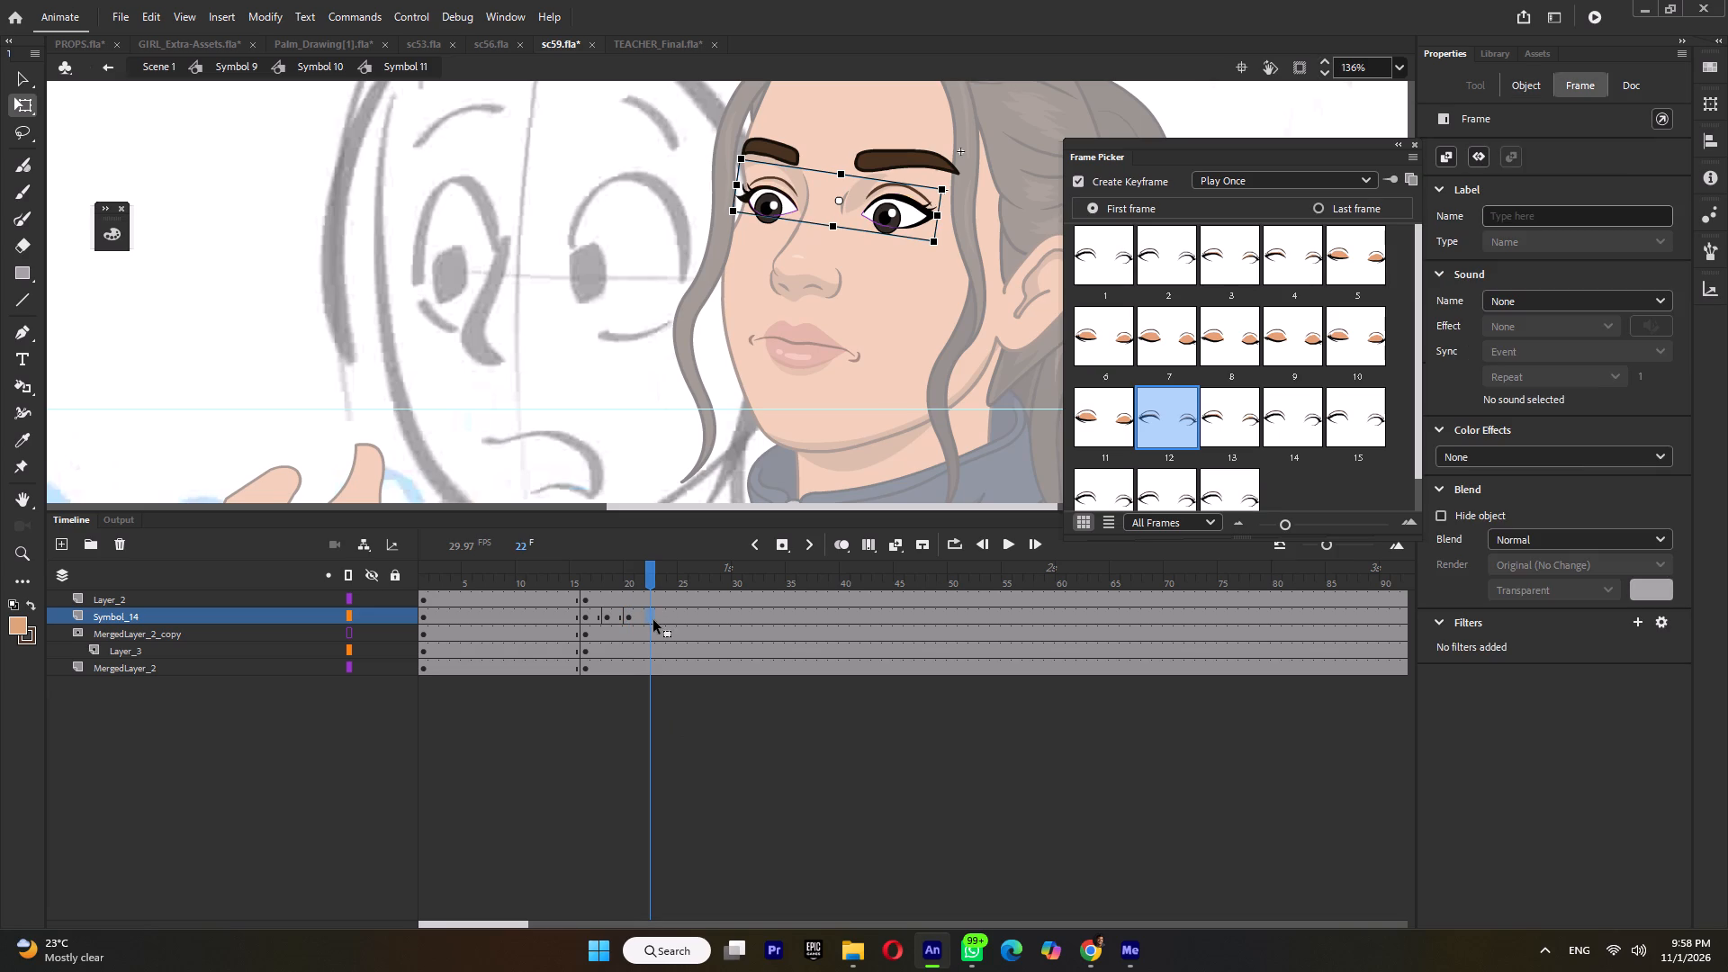
key("F6")
double_click(651, 577)
key("F7")
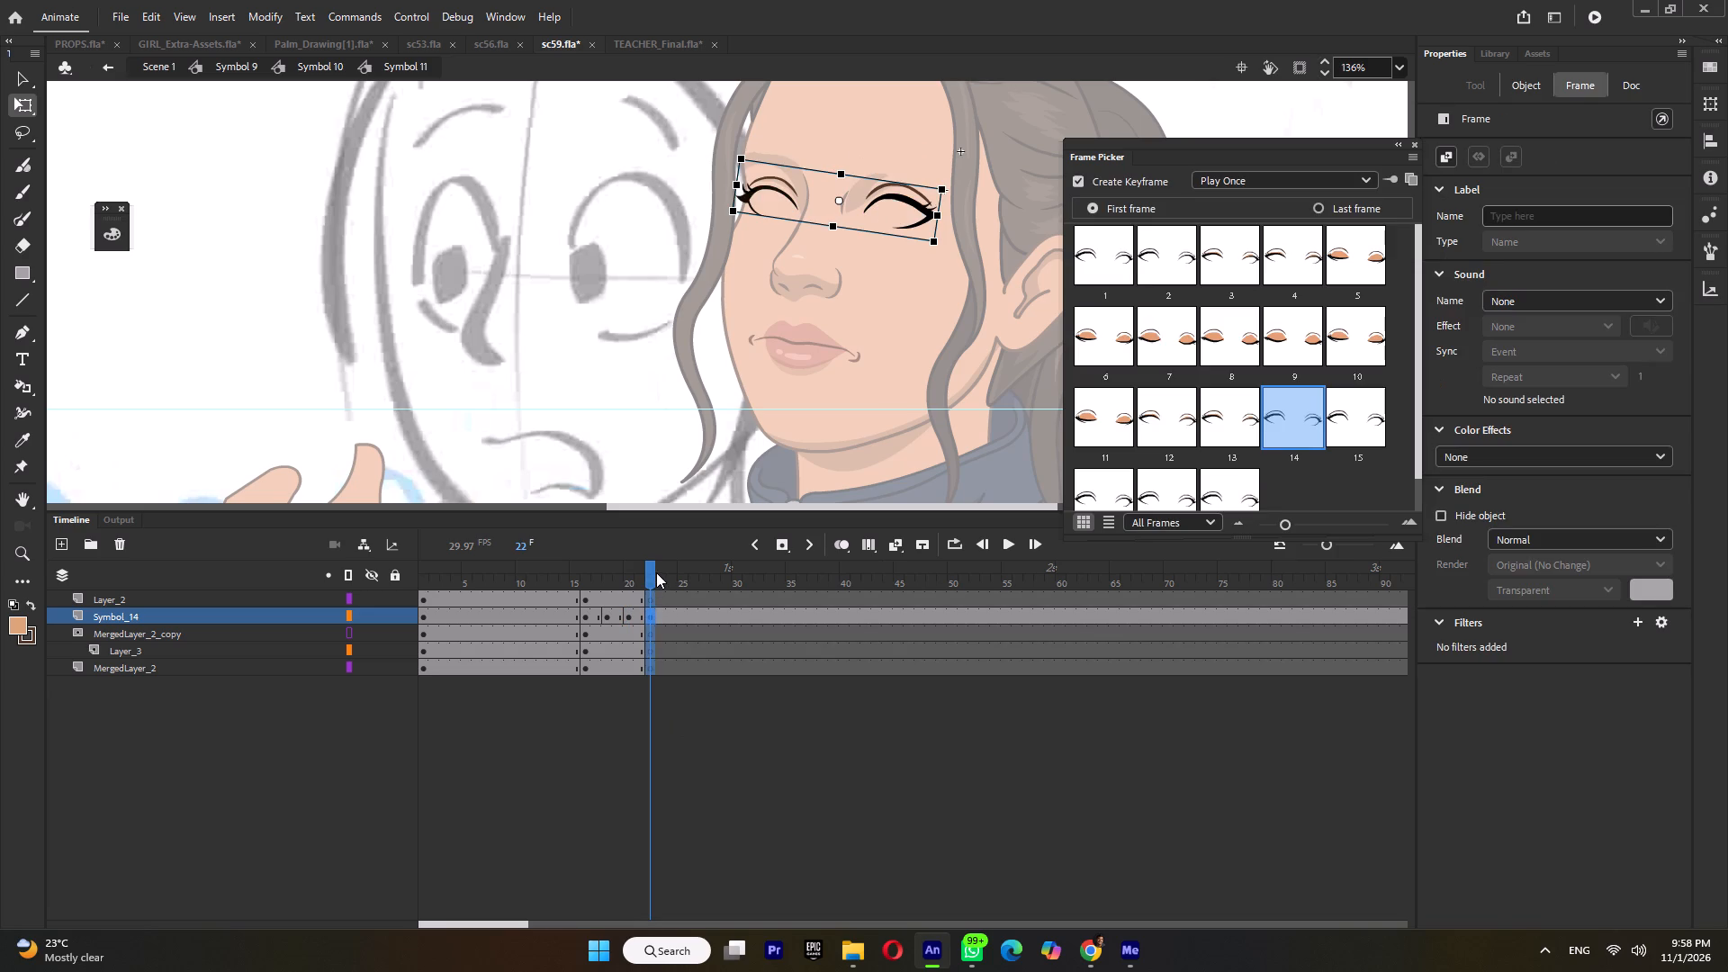
key("z")
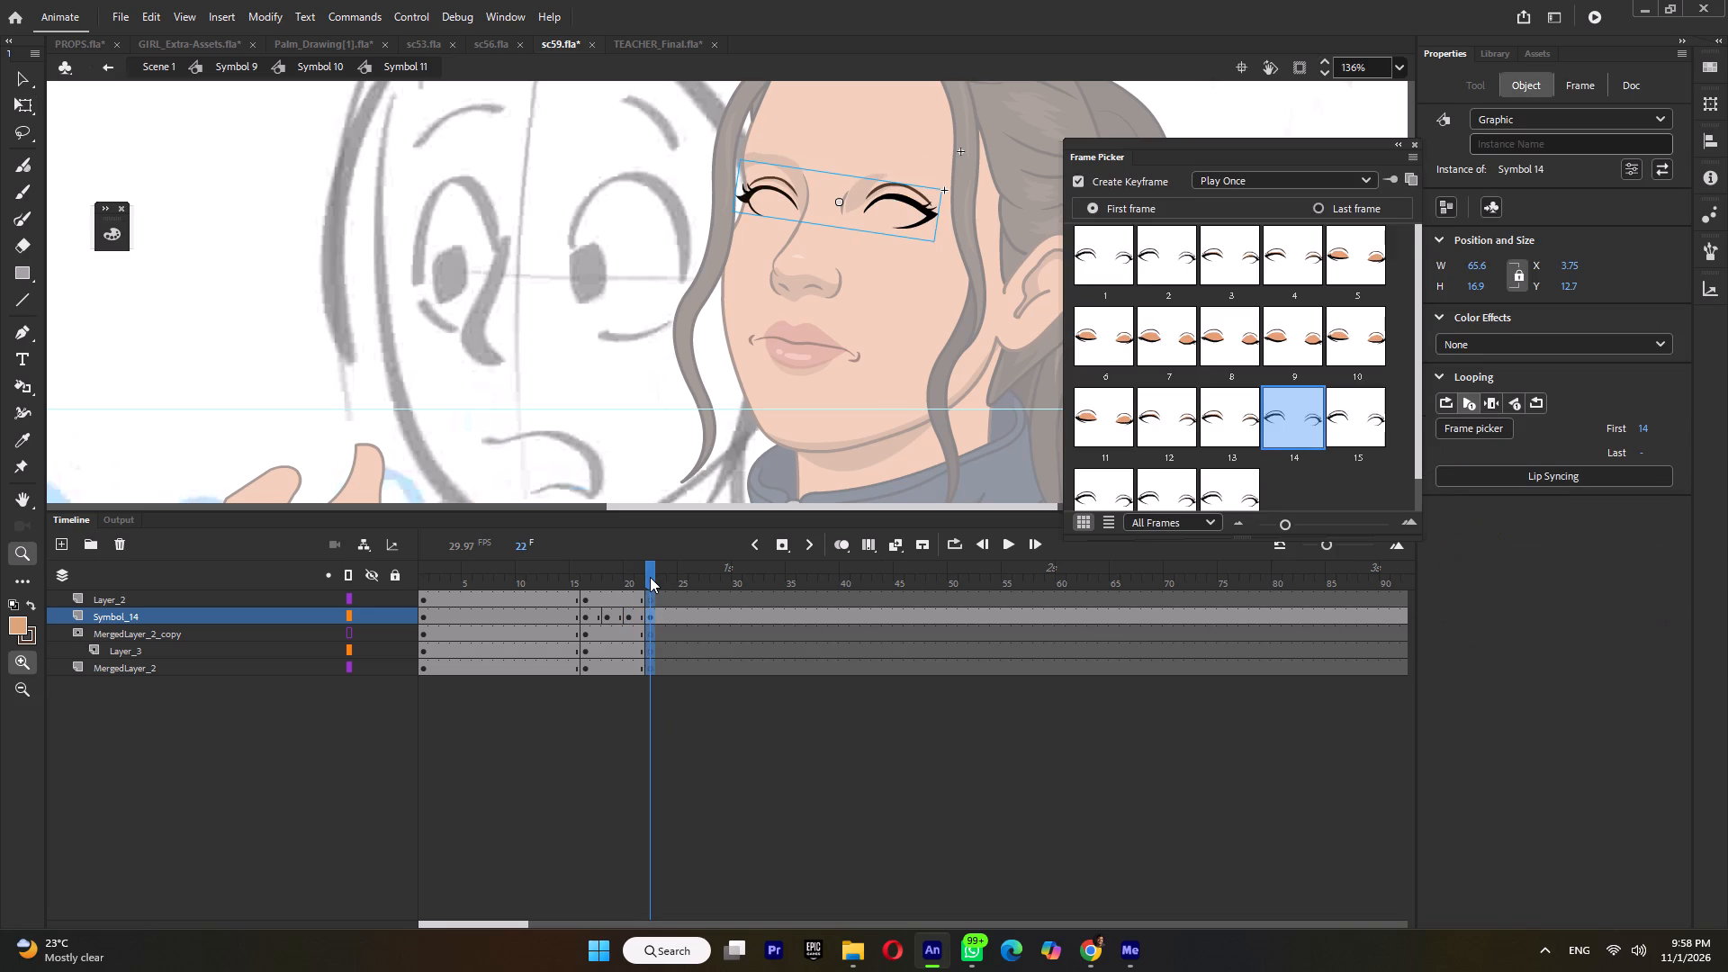
key("ctrl+z")
key("F6")
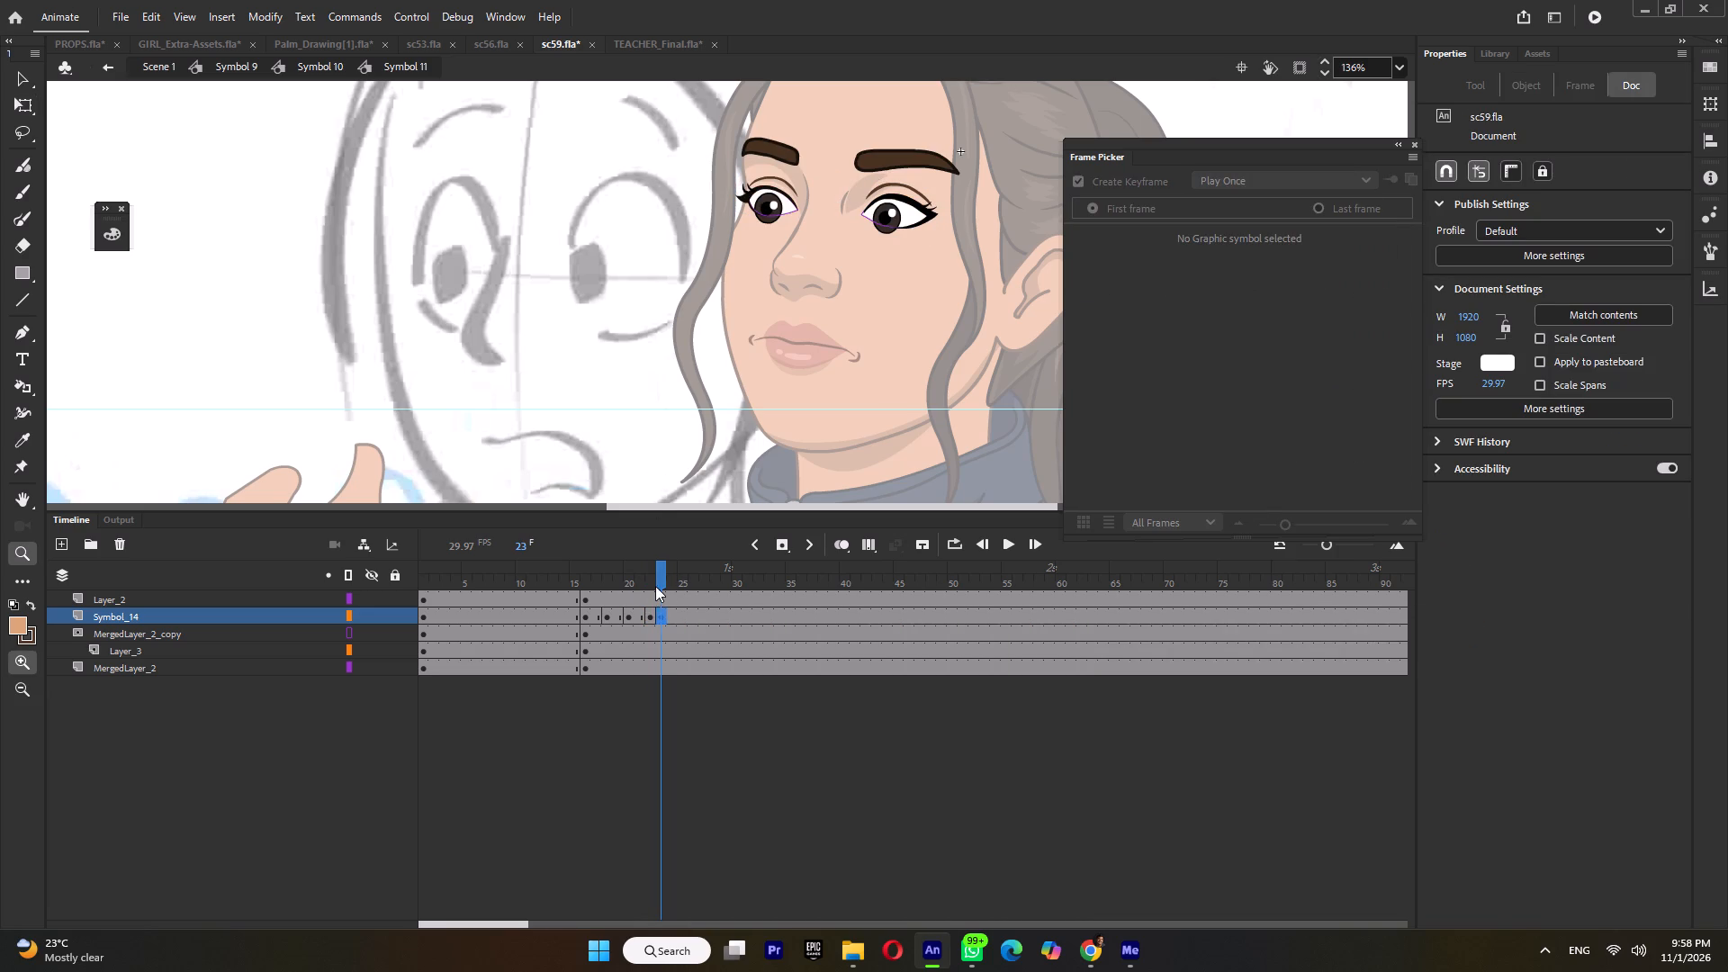
key("ctrl+z")
double_click(653, 579)
key("F6")
At frame 22, set the eyebrows to frame 1 and move them slightly higher on the forehead.
left_click(625, 370)
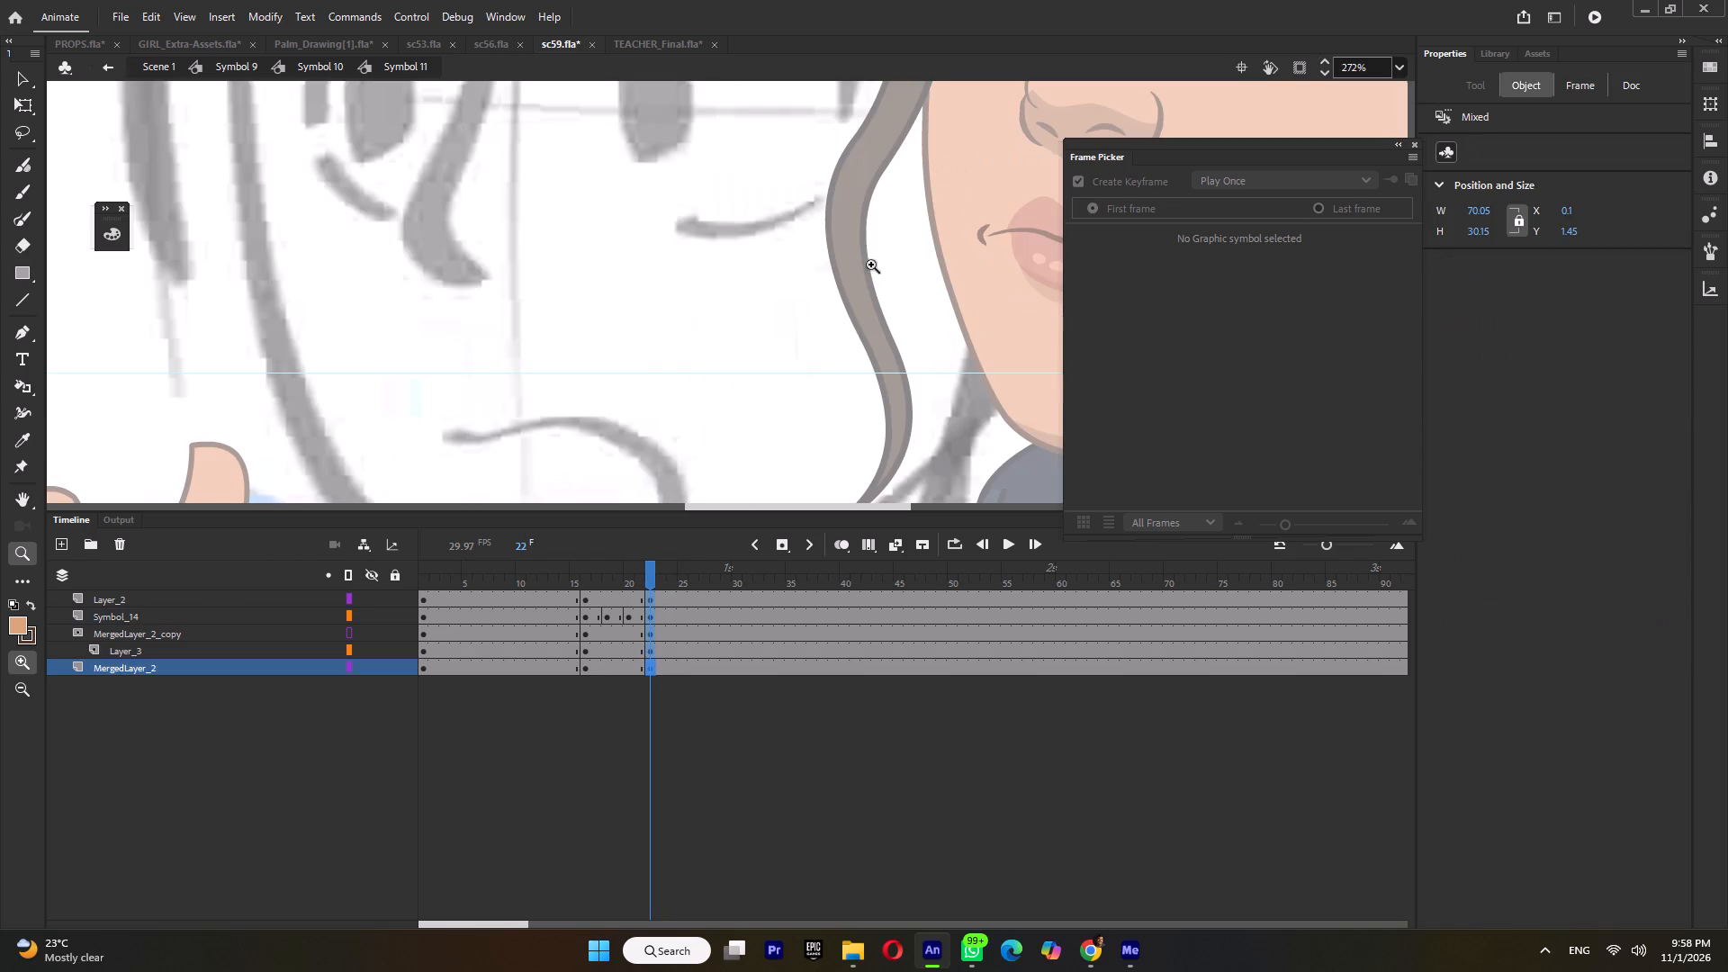
scroll(747, 413, "down", 6, "ctrl")
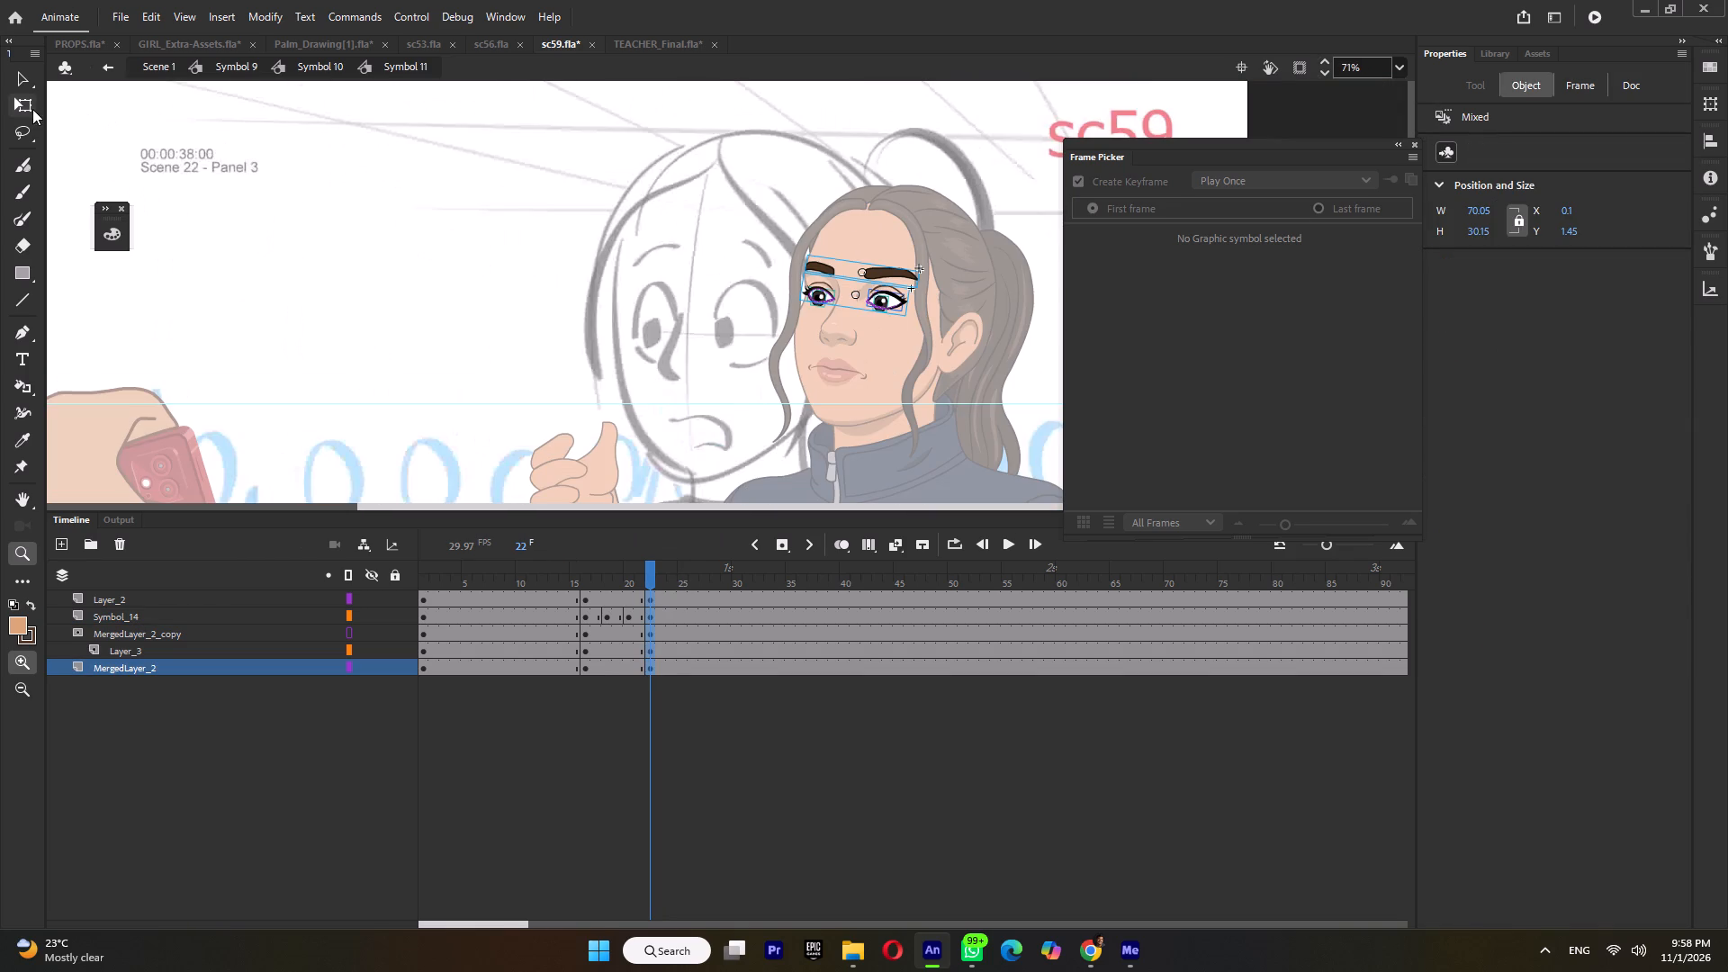
left_click(21, 105)
scroll(993, 302, "up", 5, "ctrl")
left_click(837, 148)
left_click(693, 209)
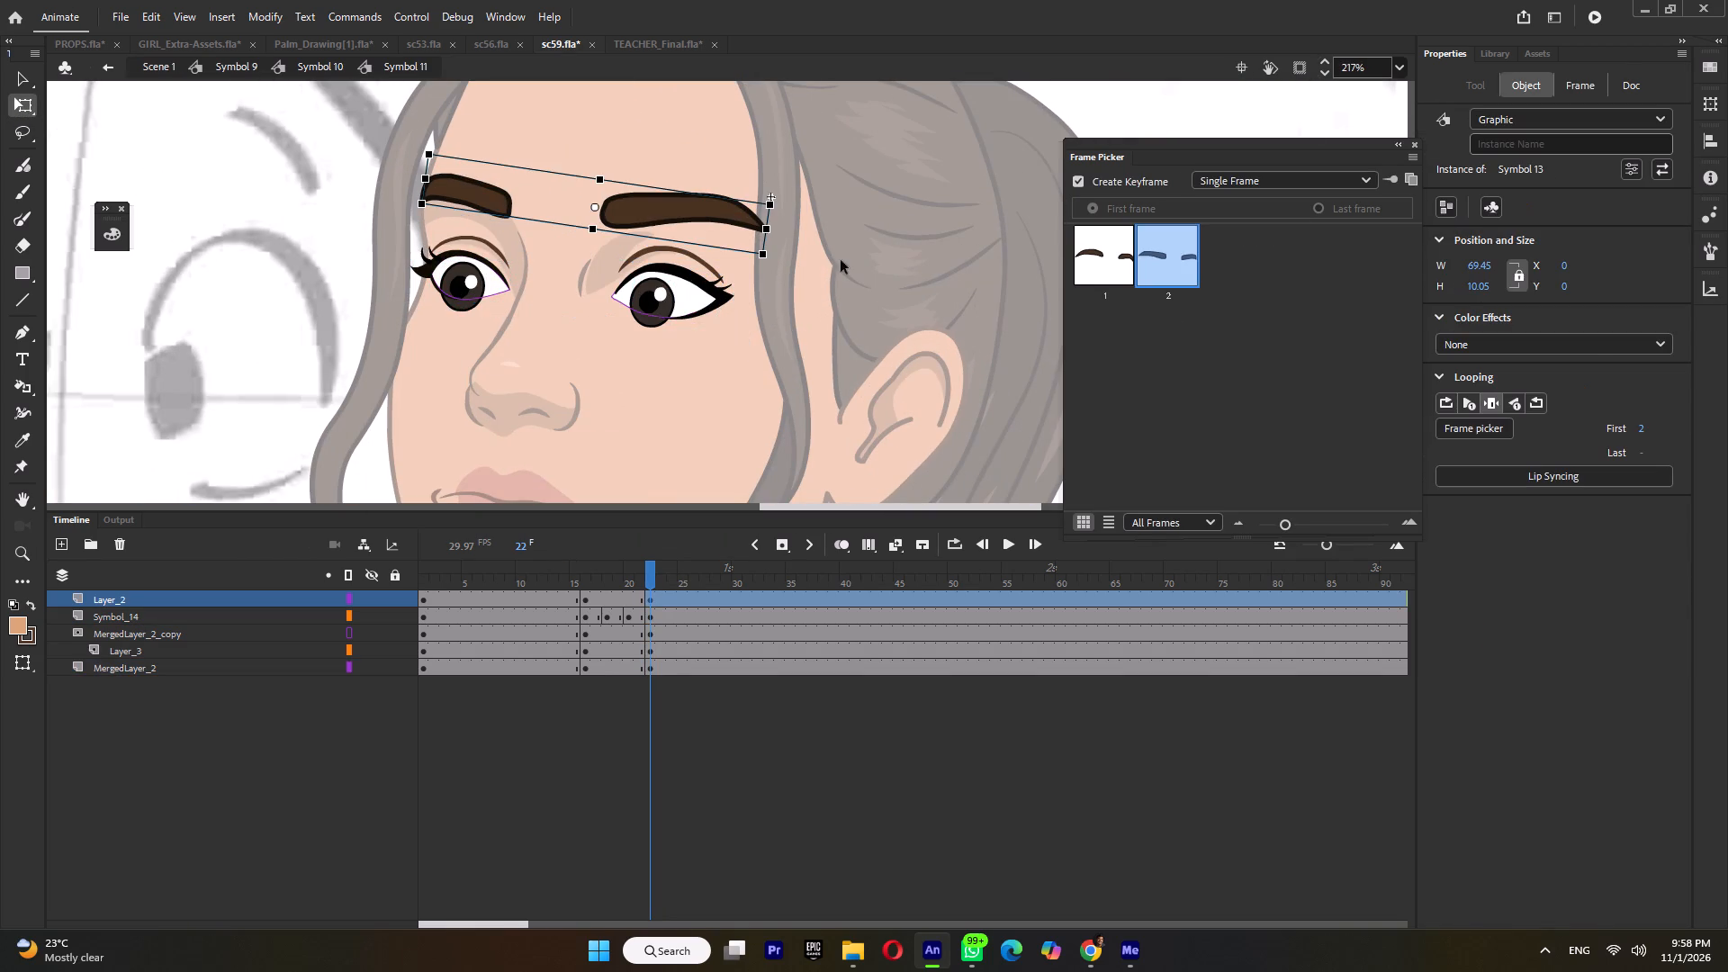
left_click(1122, 272)
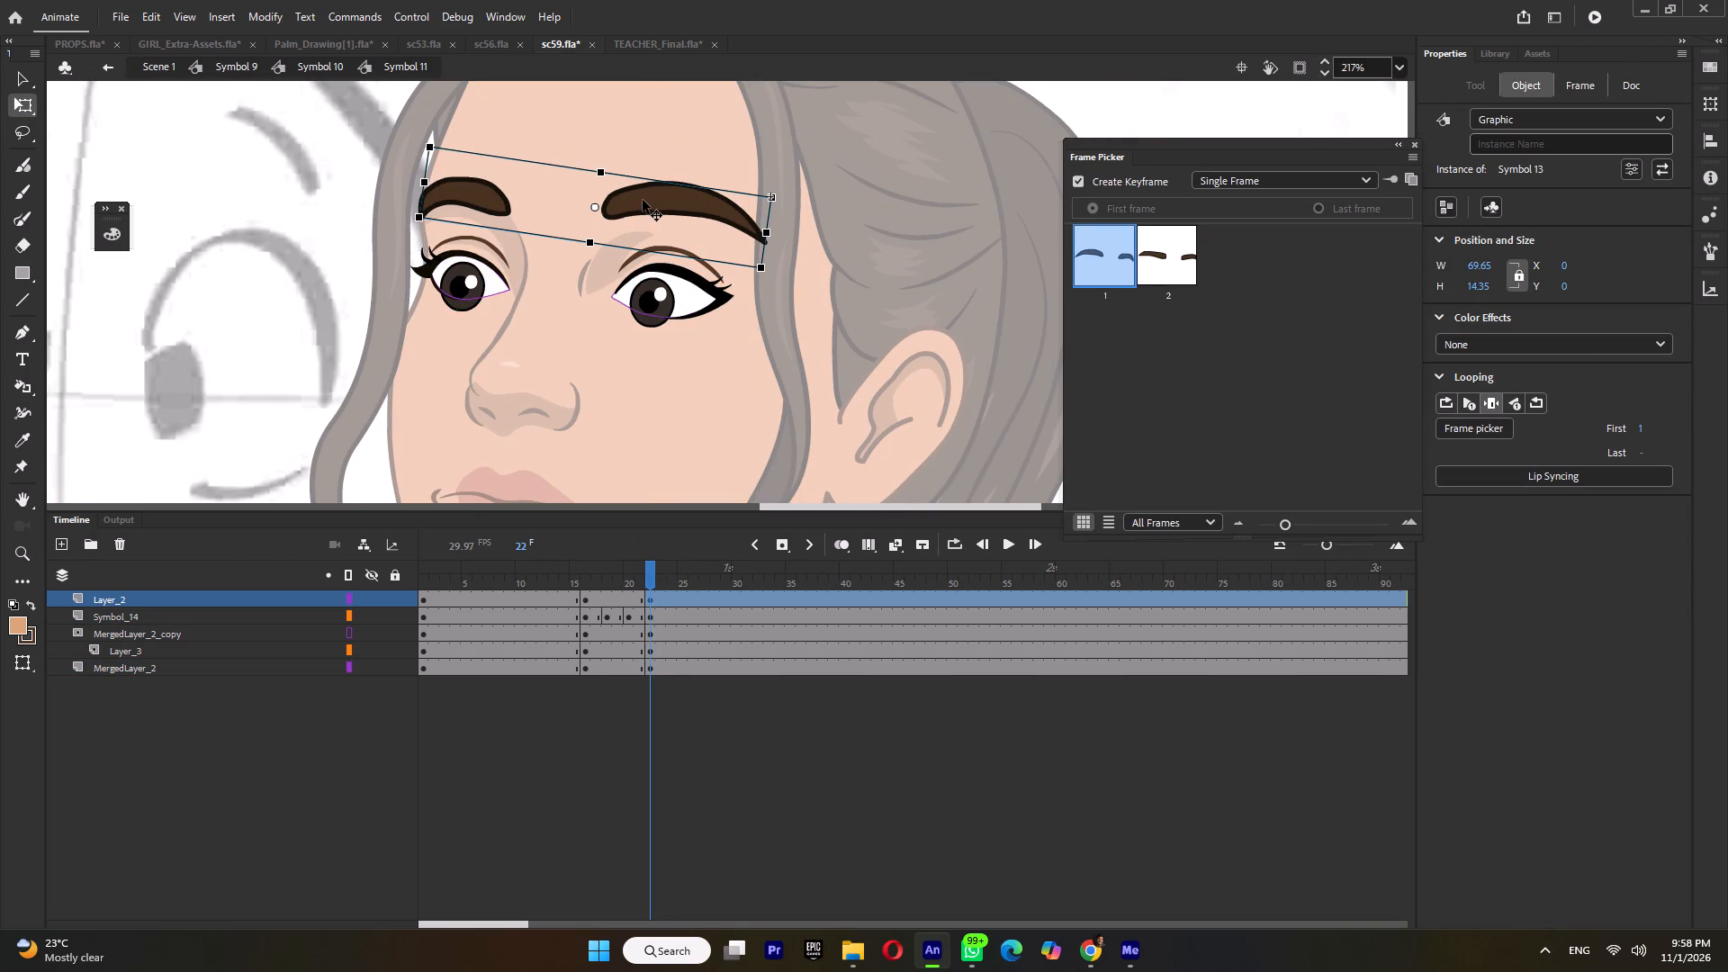
left_click_drag(643, 200, 644, 181)
left_click(661, 189)
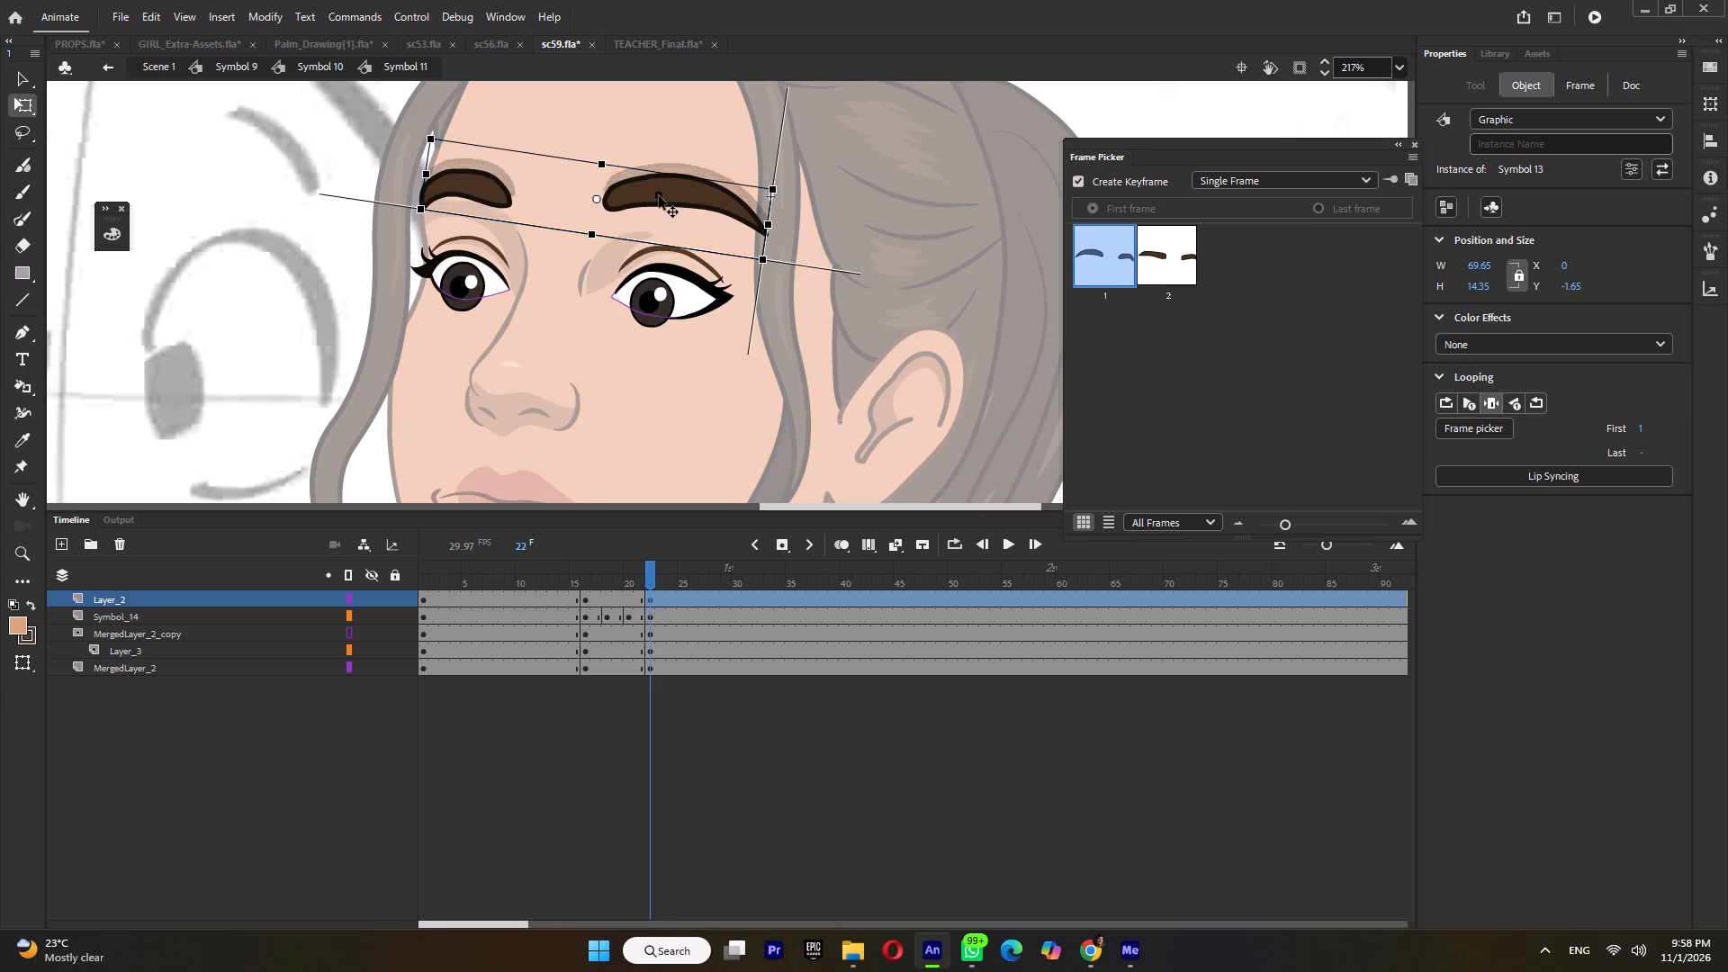
Inside the eyebrow symbol, copy the frame 1 drawing and paste it at frame 3 as a new eyebrow pose.
double_click(659, 196)
left_click(659, 196)
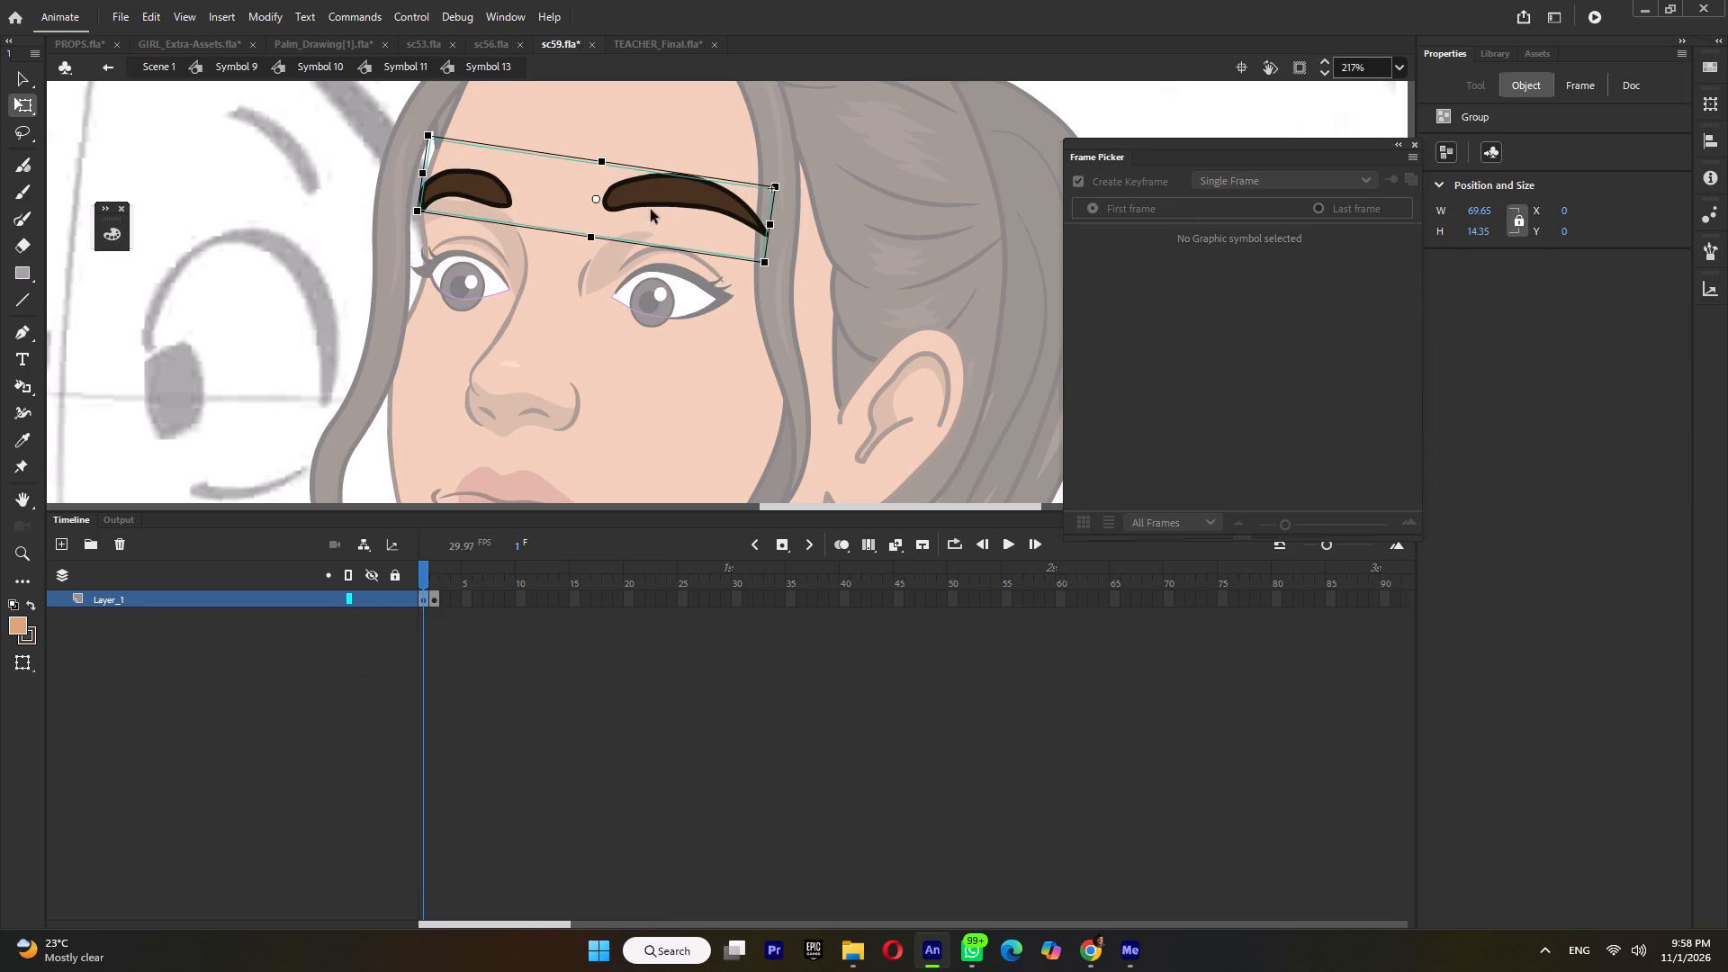
left_click(425, 594)
right_click(424, 594)
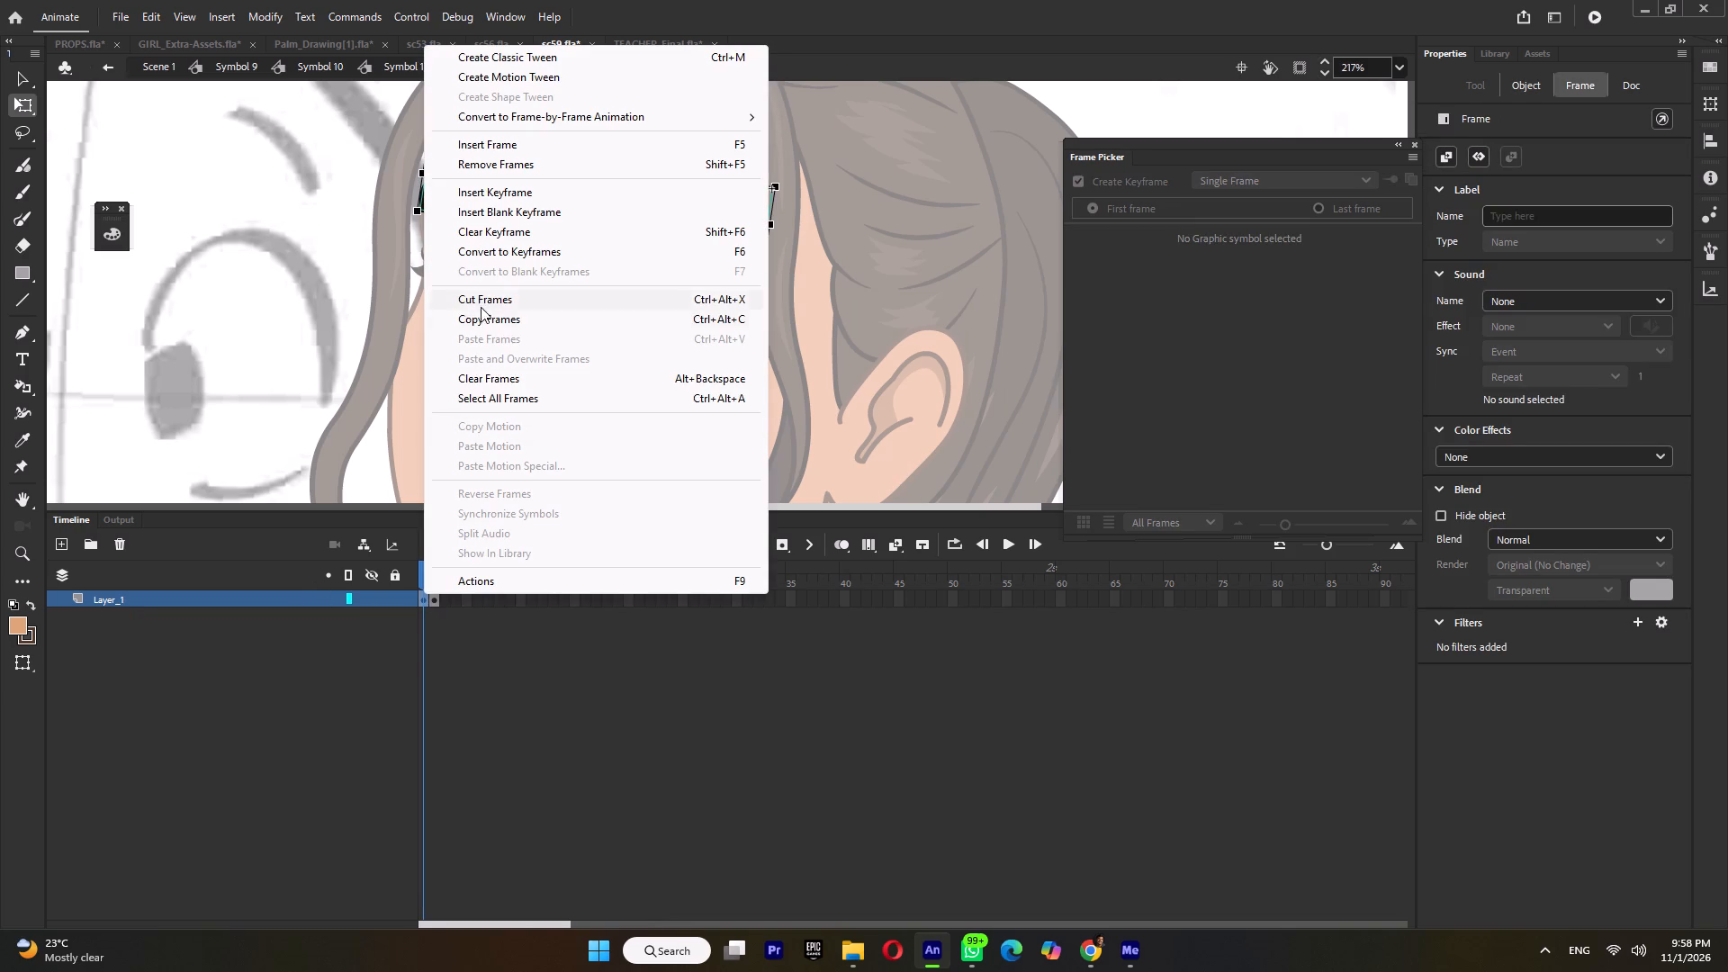
left_click(480, 314)
left_click(445, 598)
right_click(445, 599)
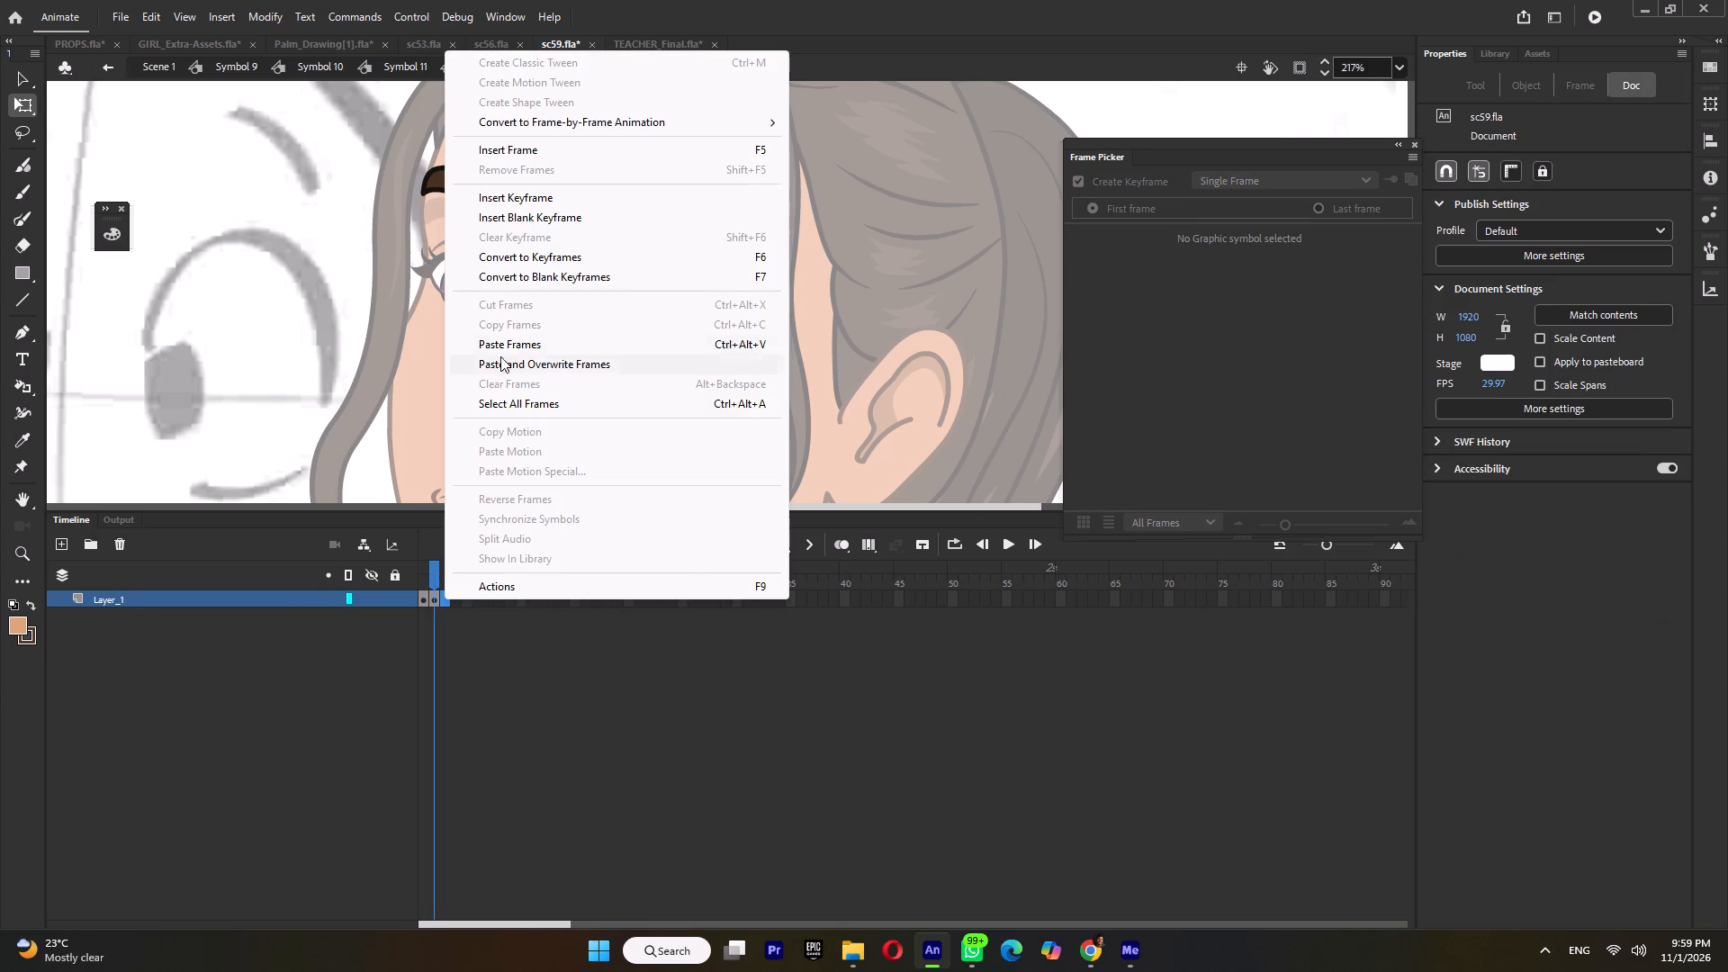
left_click(504, 342)
On frame 3, open the eyebrow group and make each eyebrow its own separate group.
left_click(446, 570)
double_click(493, 201)
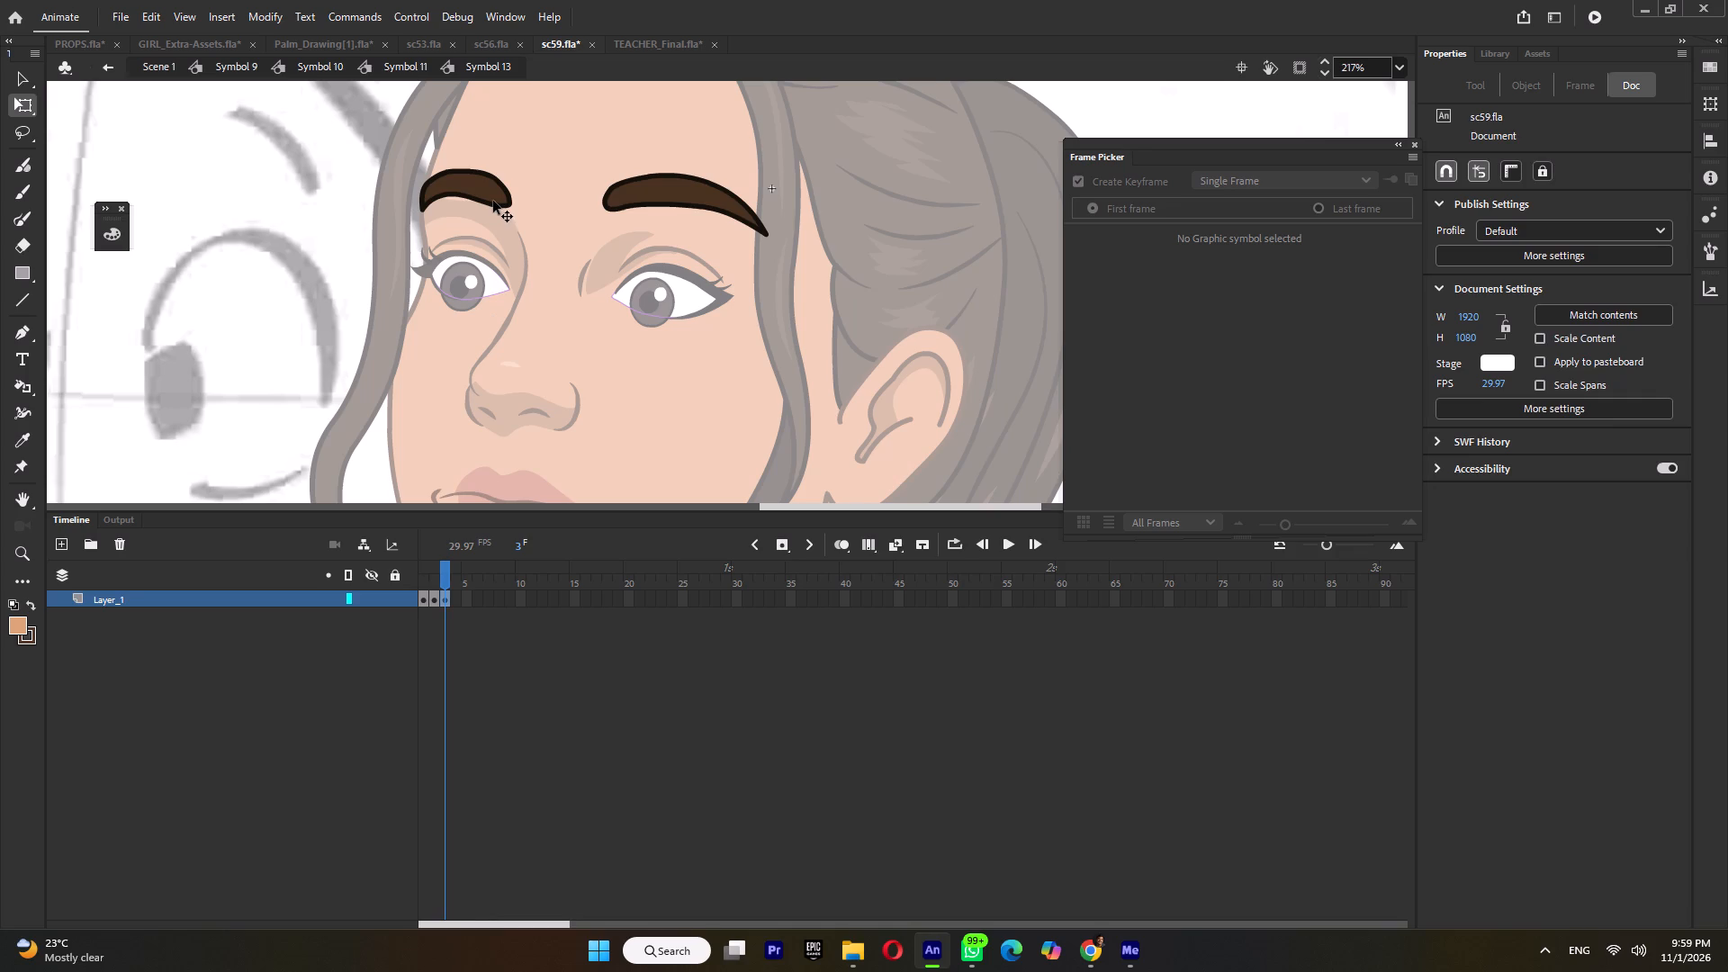
left_click_drag(527, 136, 336, 369)
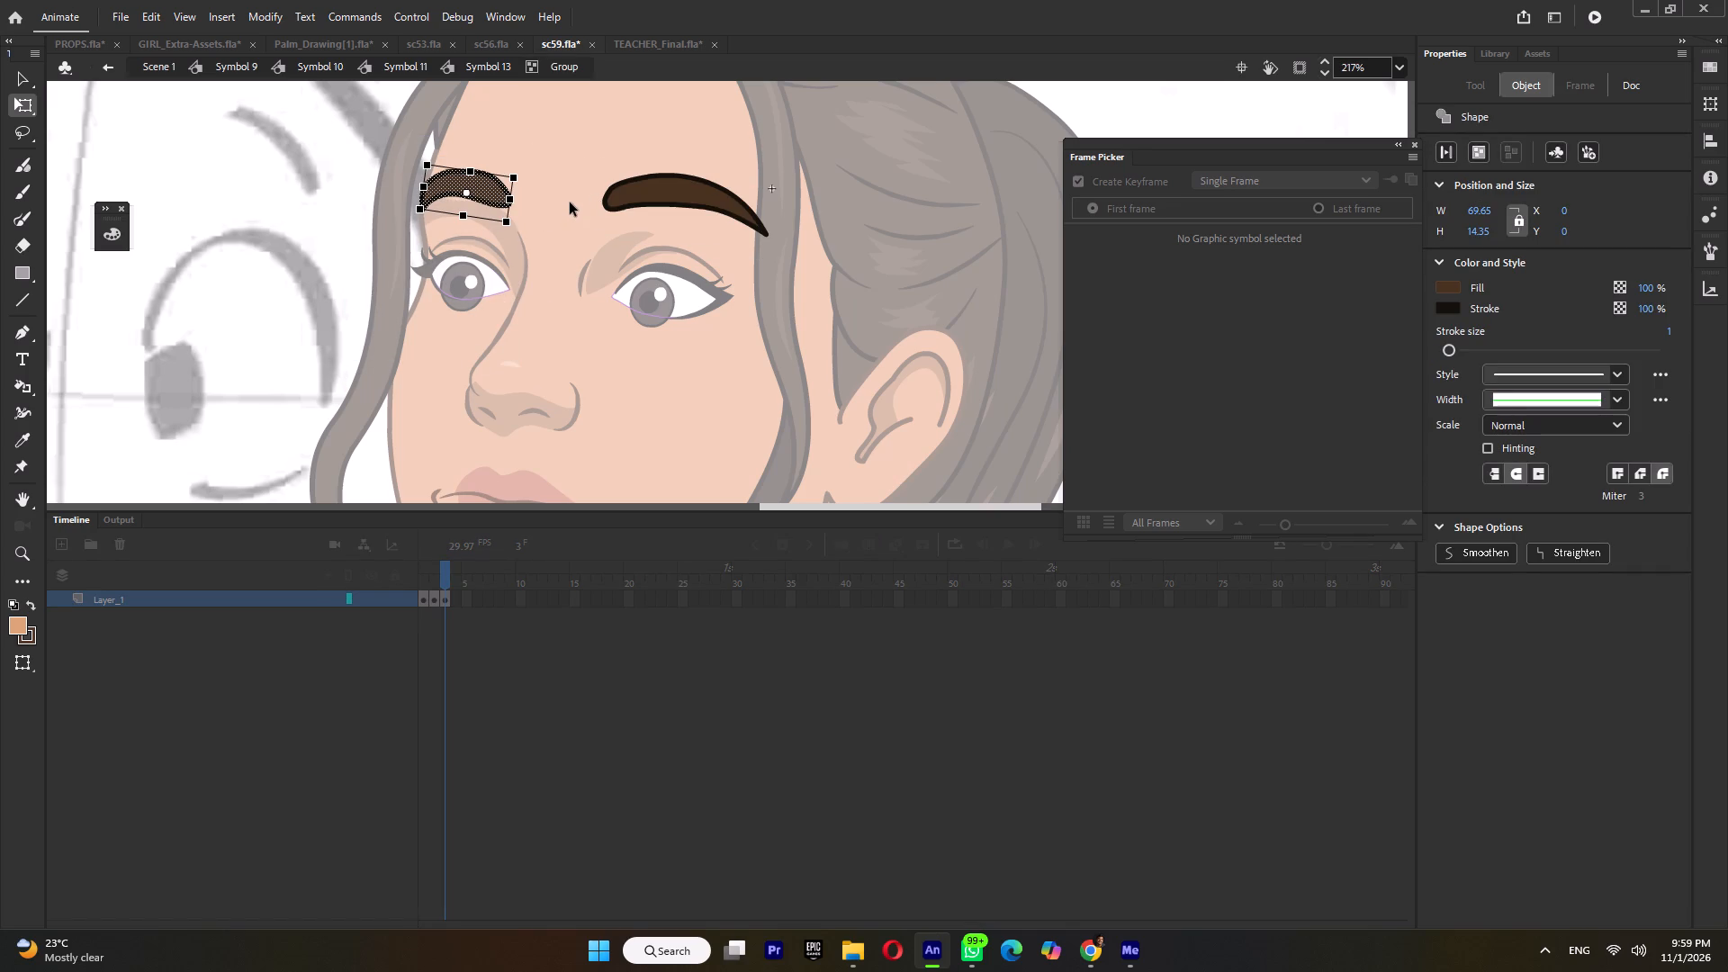
key("ctrl+g")
left_click_drag(568, 160, 831, 285)
key("ctrl+g")
Rotate each eyebrow about its outer end so the inner ends lift, and return to the facial-features symbol.
left_click_drag(686, 201, 694, 204)
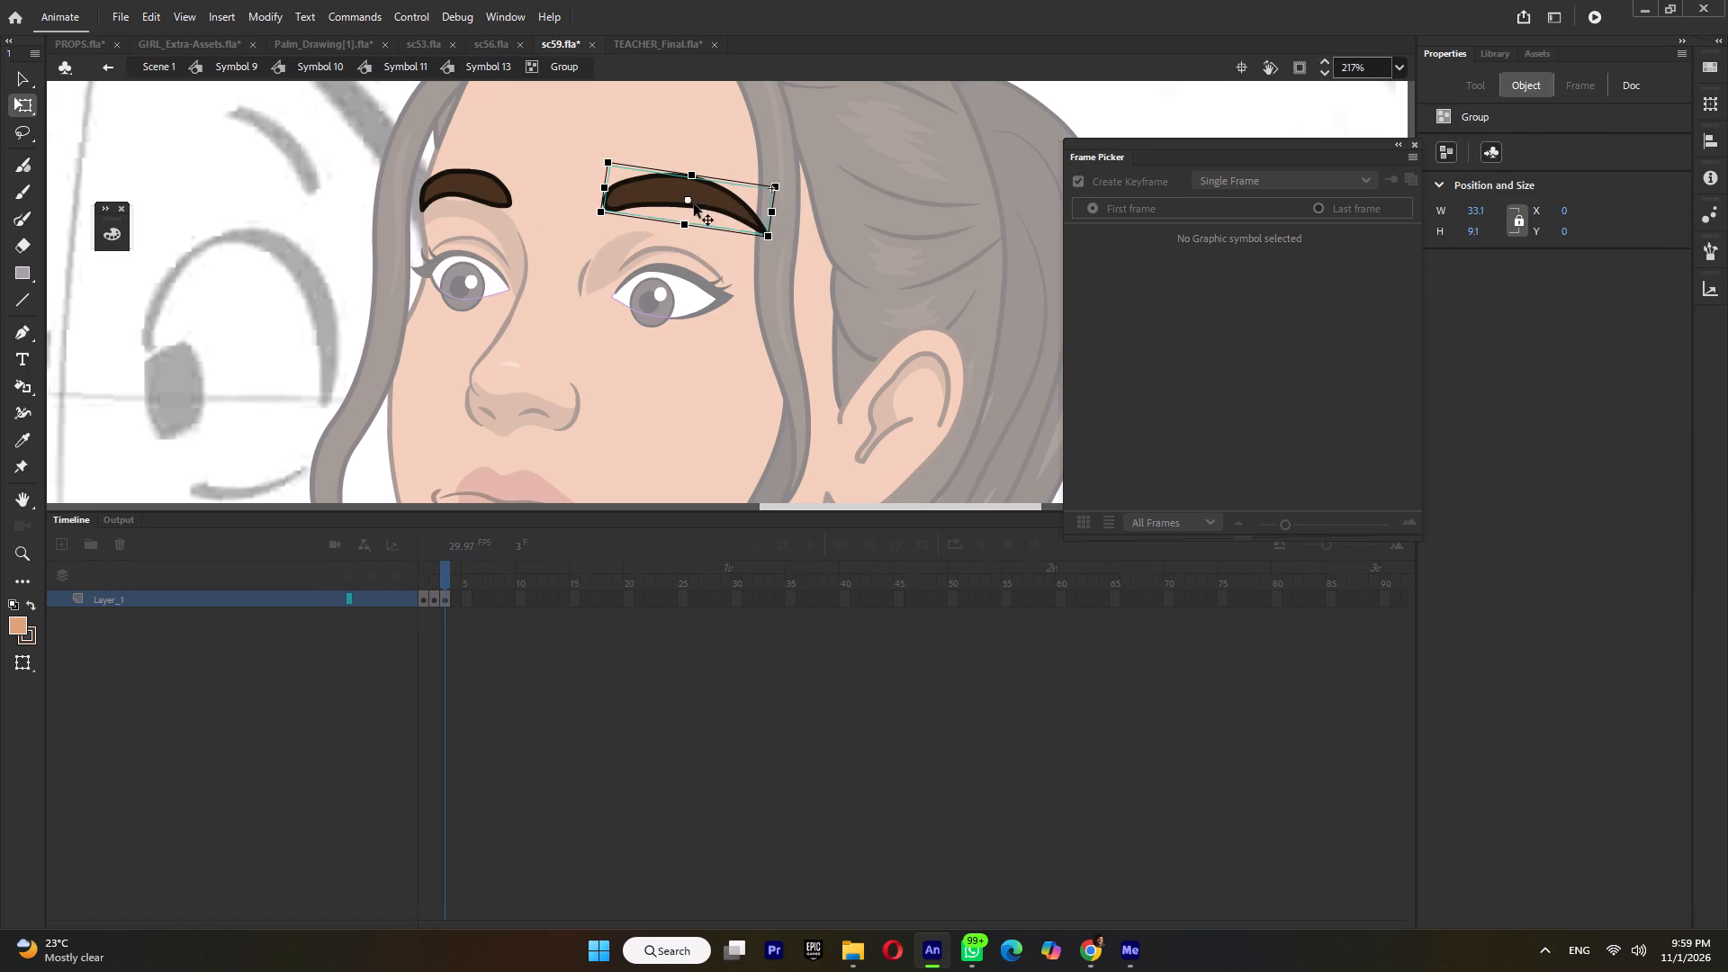
left_click_drag(694, 204, 754, 236)
left_click_drag(601, 225, 604, 204)
left_click(498, 186)
left_click_drag(470, 193, 429, 207)
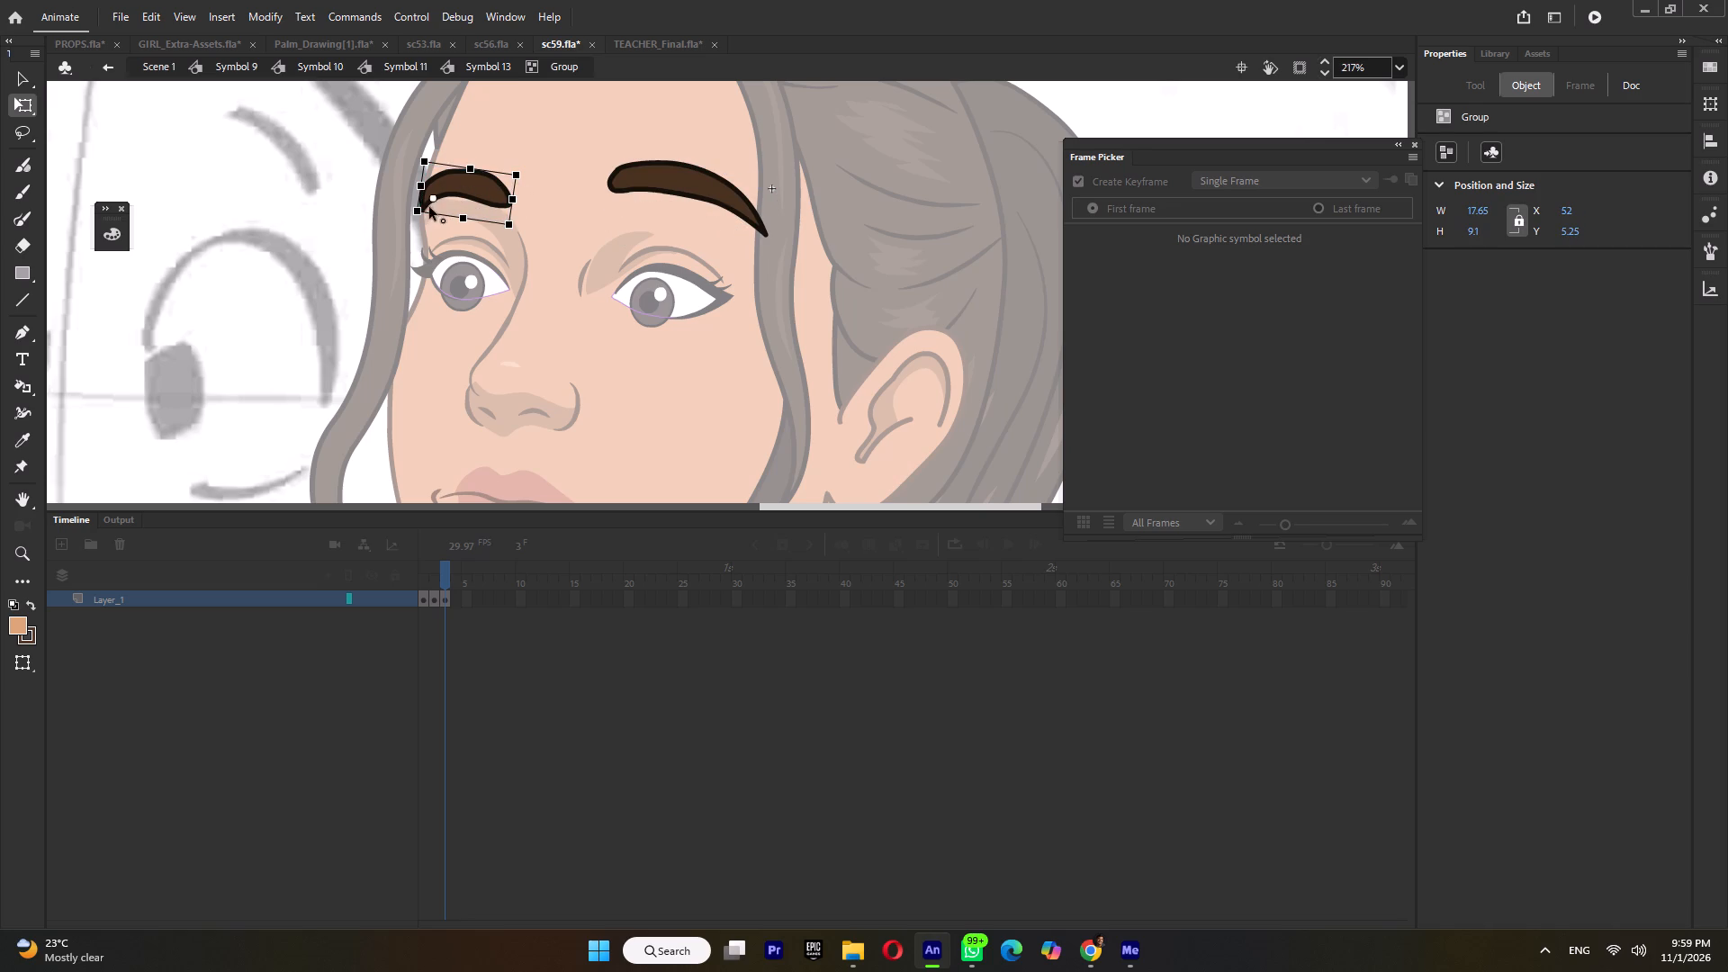
left_click_drag(429, 207, 422, 214)
left_click_drag(526, 172, 526, 153)
scroll(598, 241, "down", 5, "ctrl")
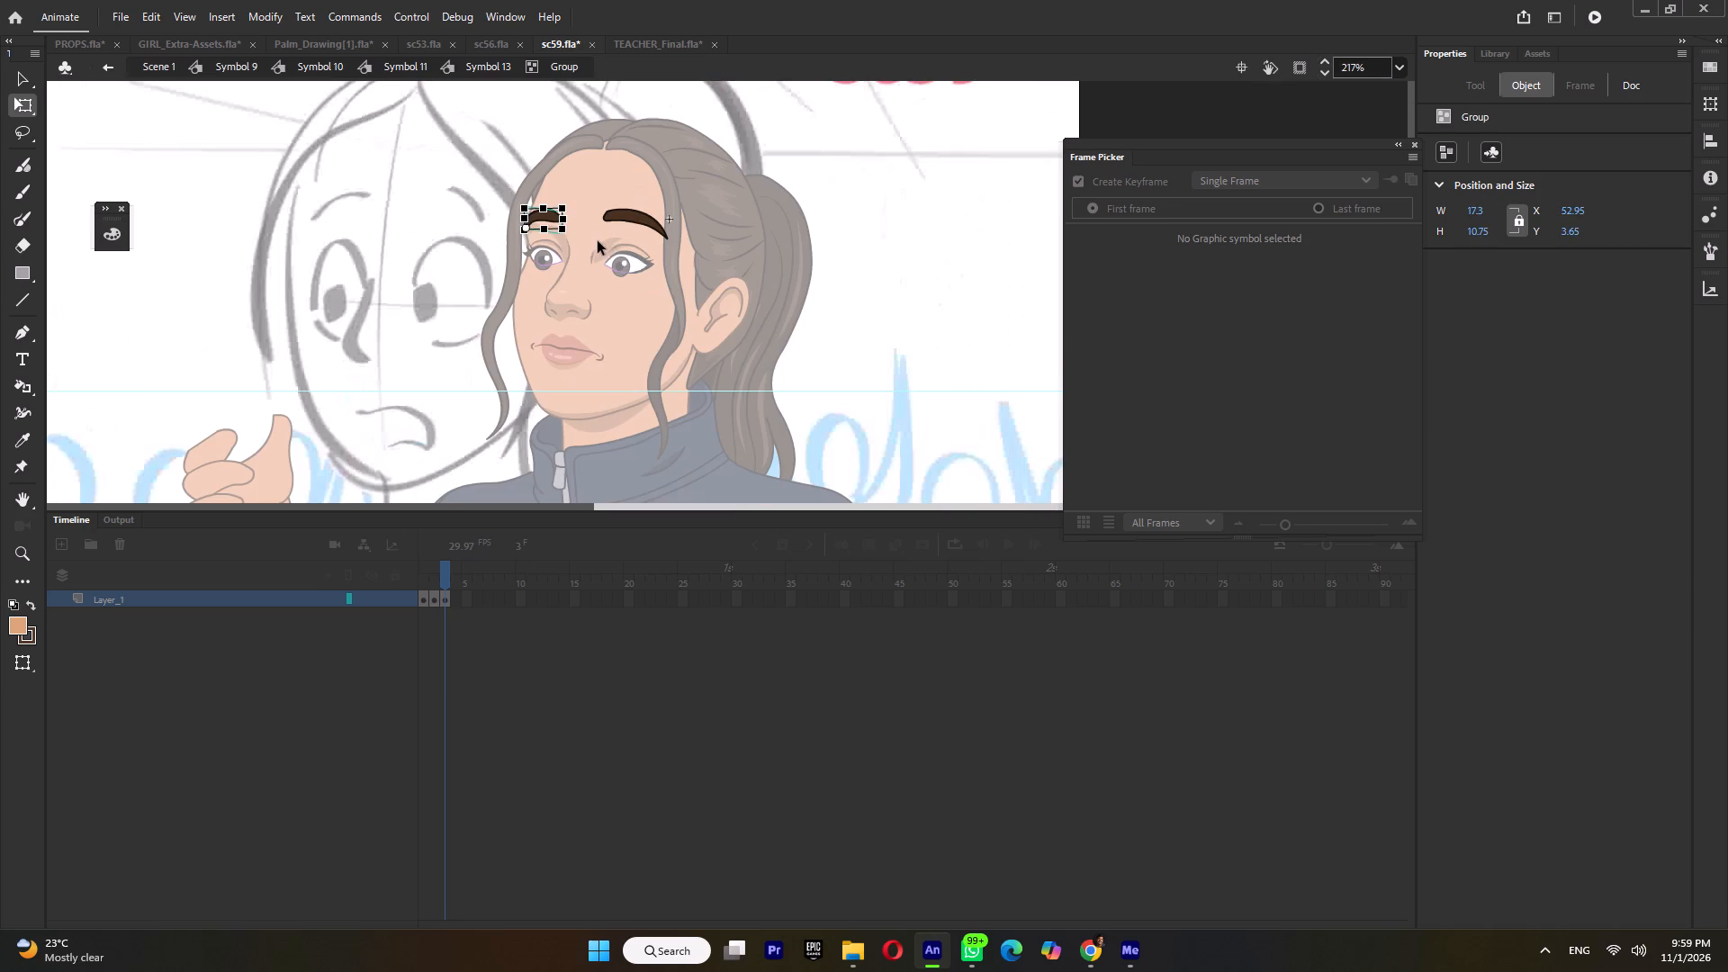
triple_click(643, 261)
left_click(643, 261)
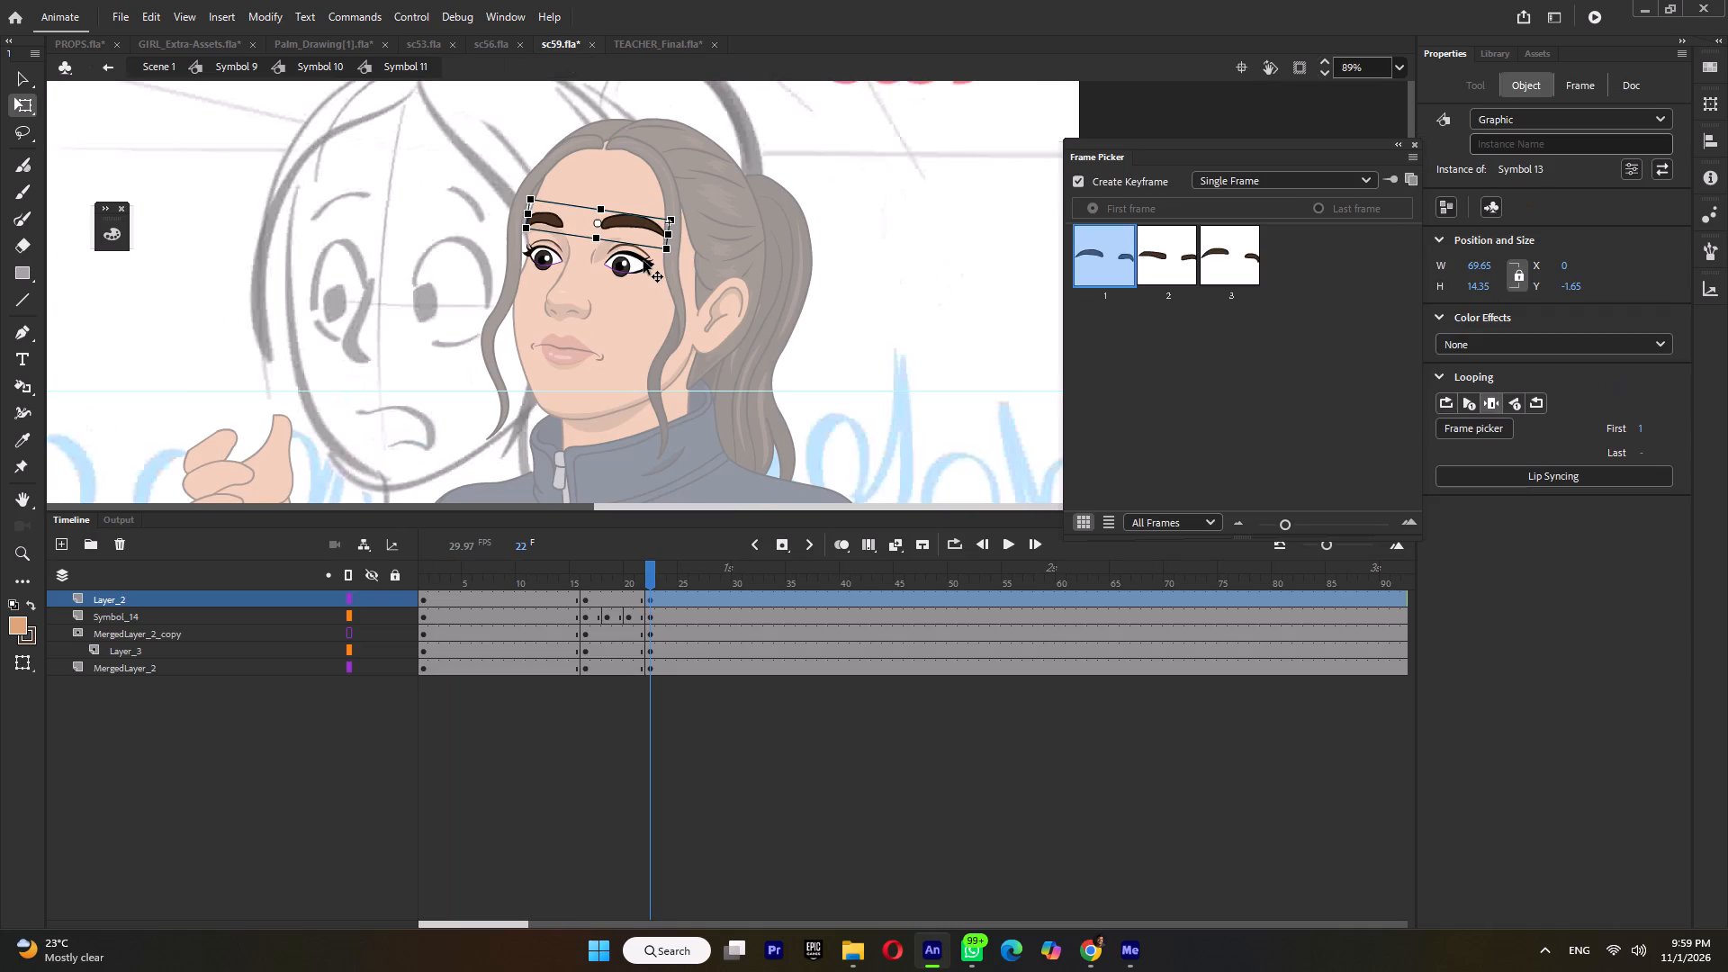
At frame 22, select both eyes' outlines and whites without the irises, and stretch them upward so the eyes open wider.
left_click(643, 261)
scroll(643, 260, "up", 4, "ctrl")
left_click_drag(733, 219, 284, 404)
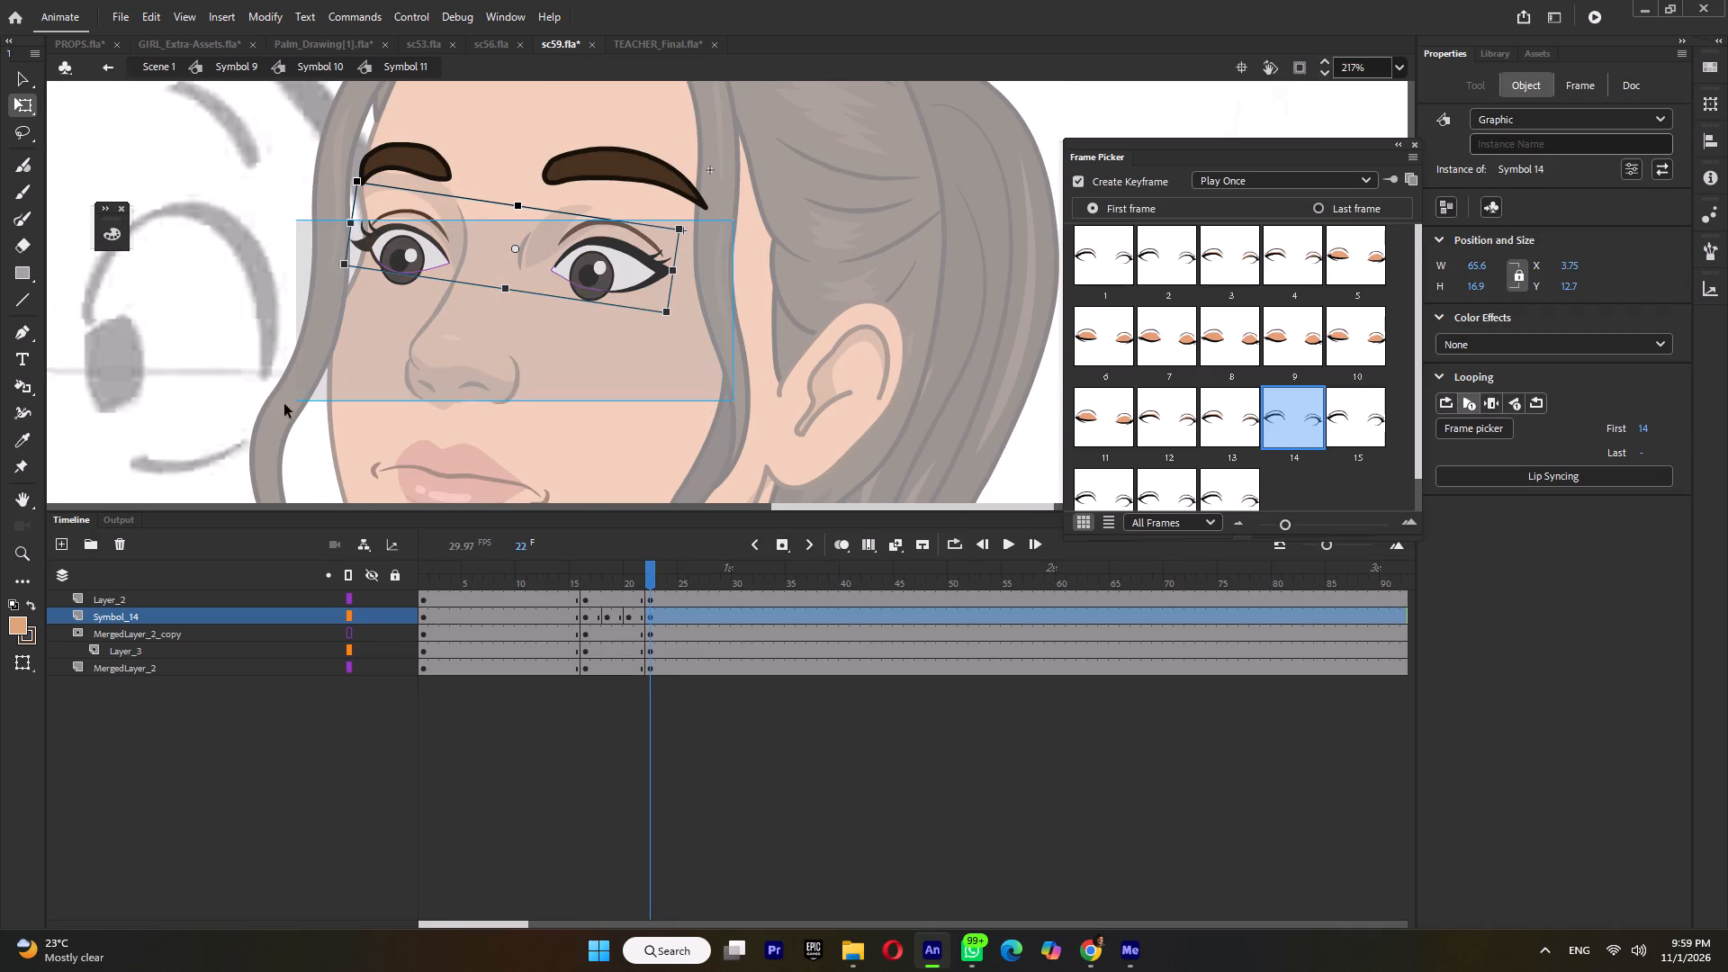
left_click_drag(284, 404, 261, 416)
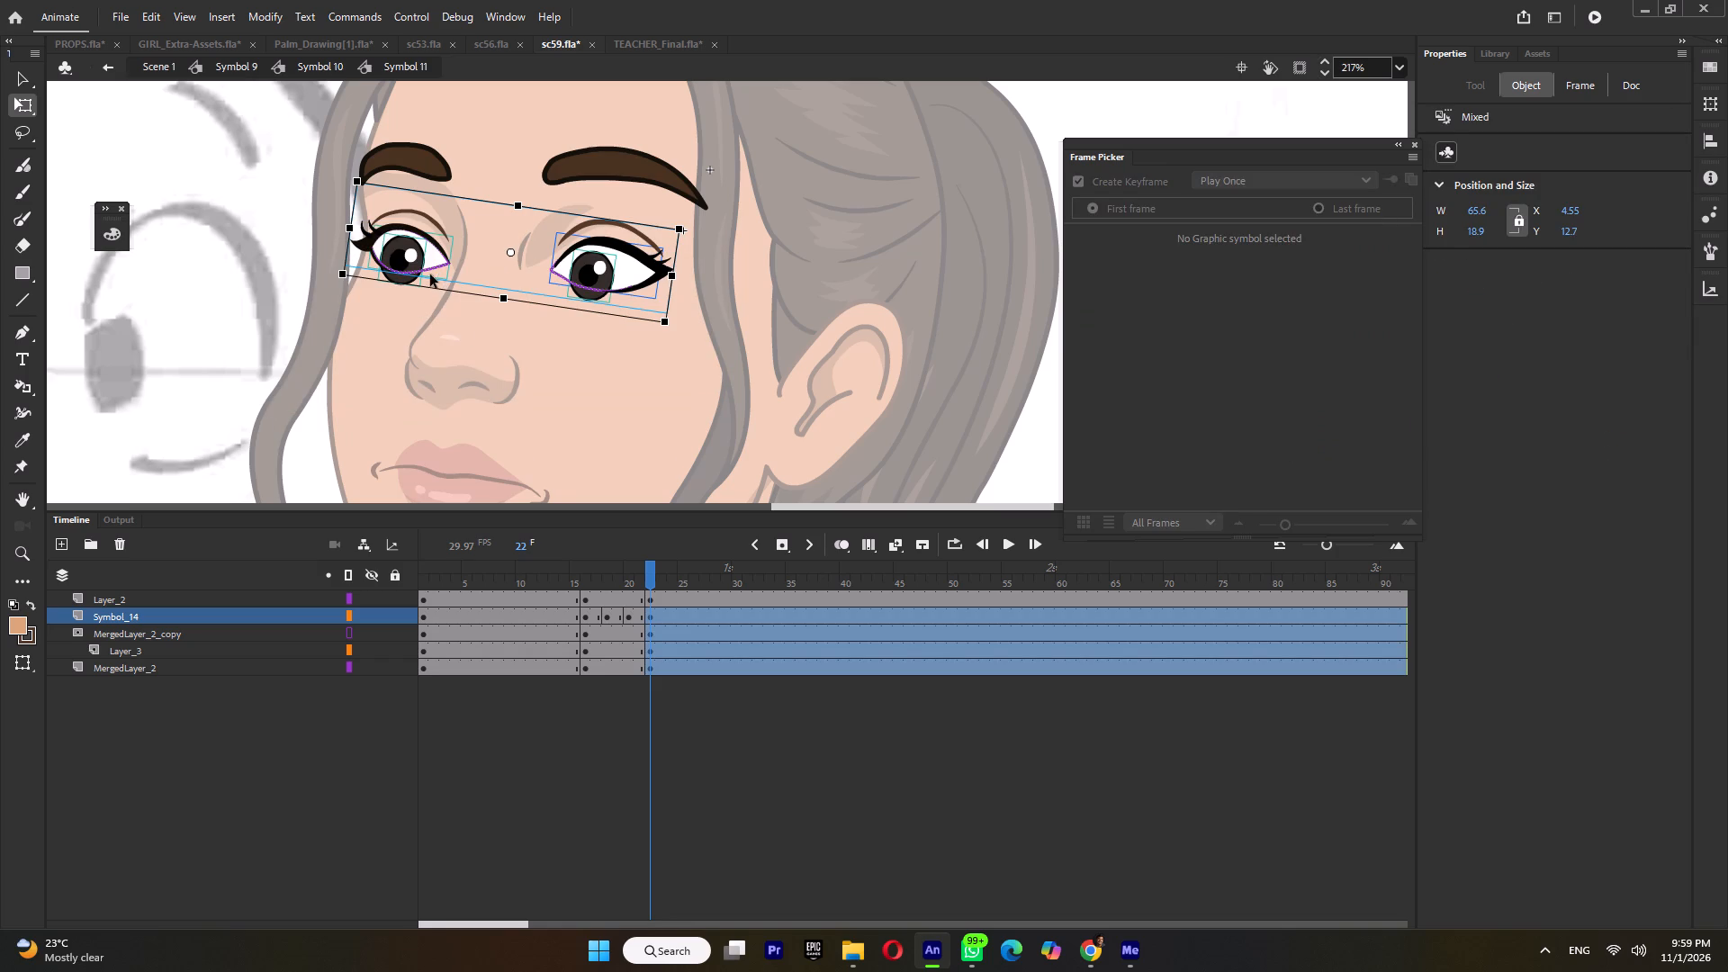
left_click(400, 255, "shift")
left_click(590, 269, "shift")
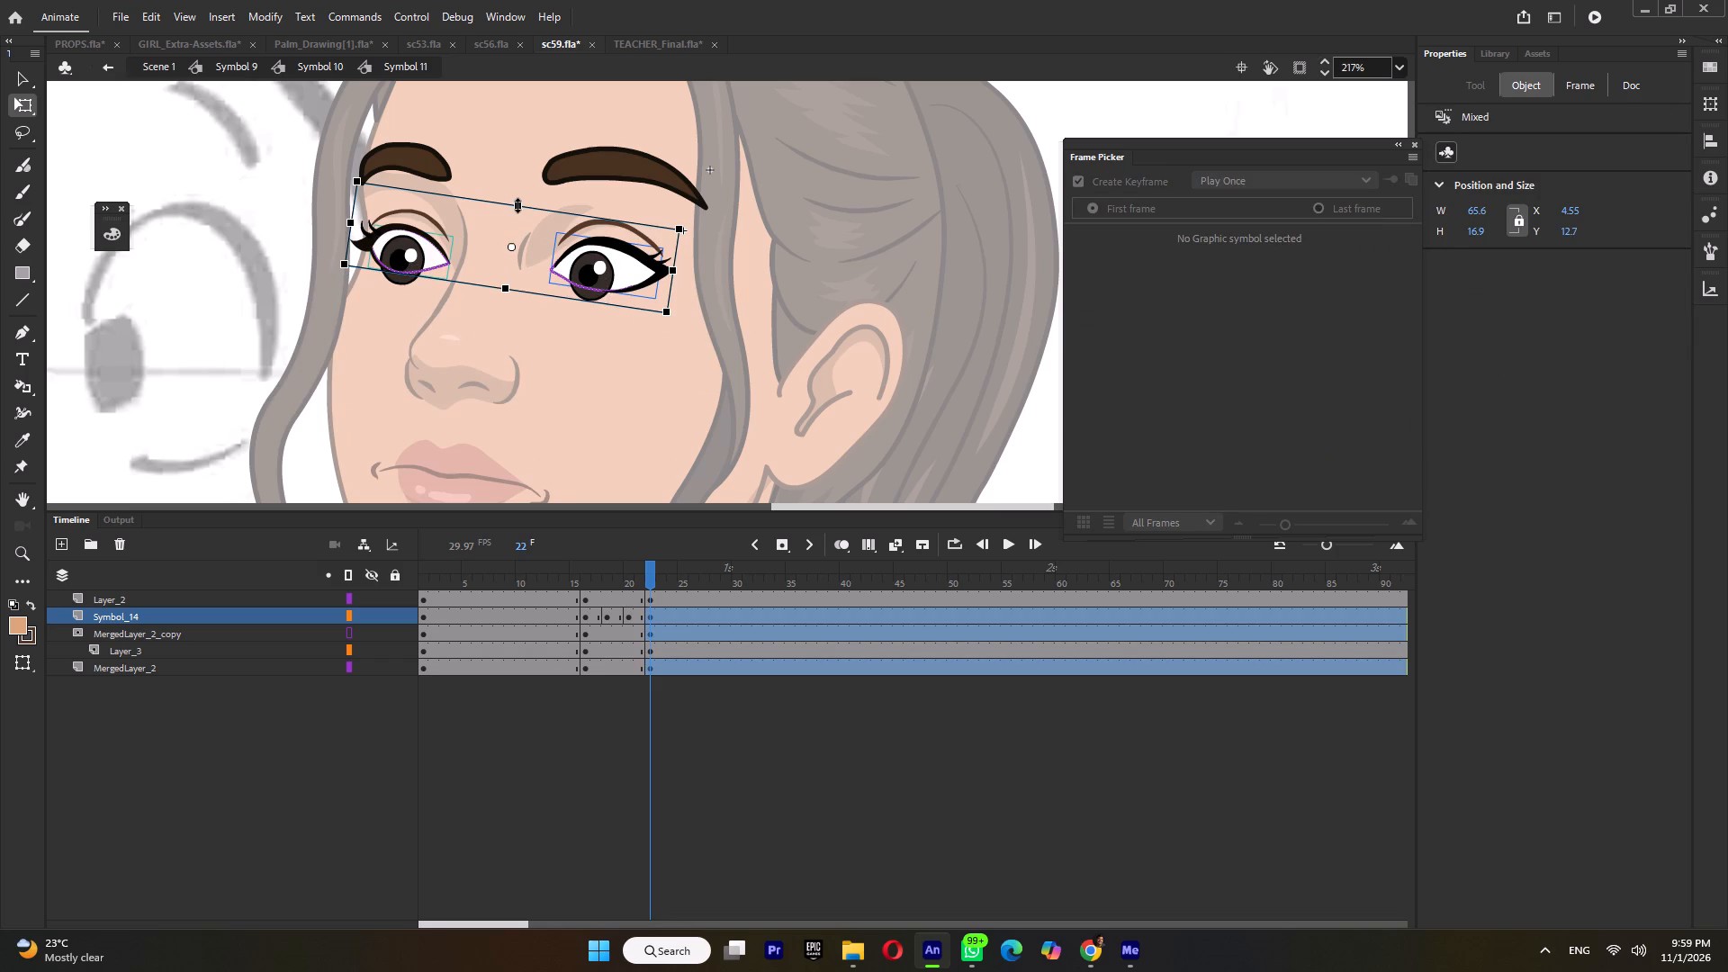
left_click_drag(517, 205, 527, 187)
Shrink each iris around its centre, making the near eye's iris about 5 by 5.7 in size.
left_click(586, 259)
scroll(612, 275, "up", 4, "ctrl")
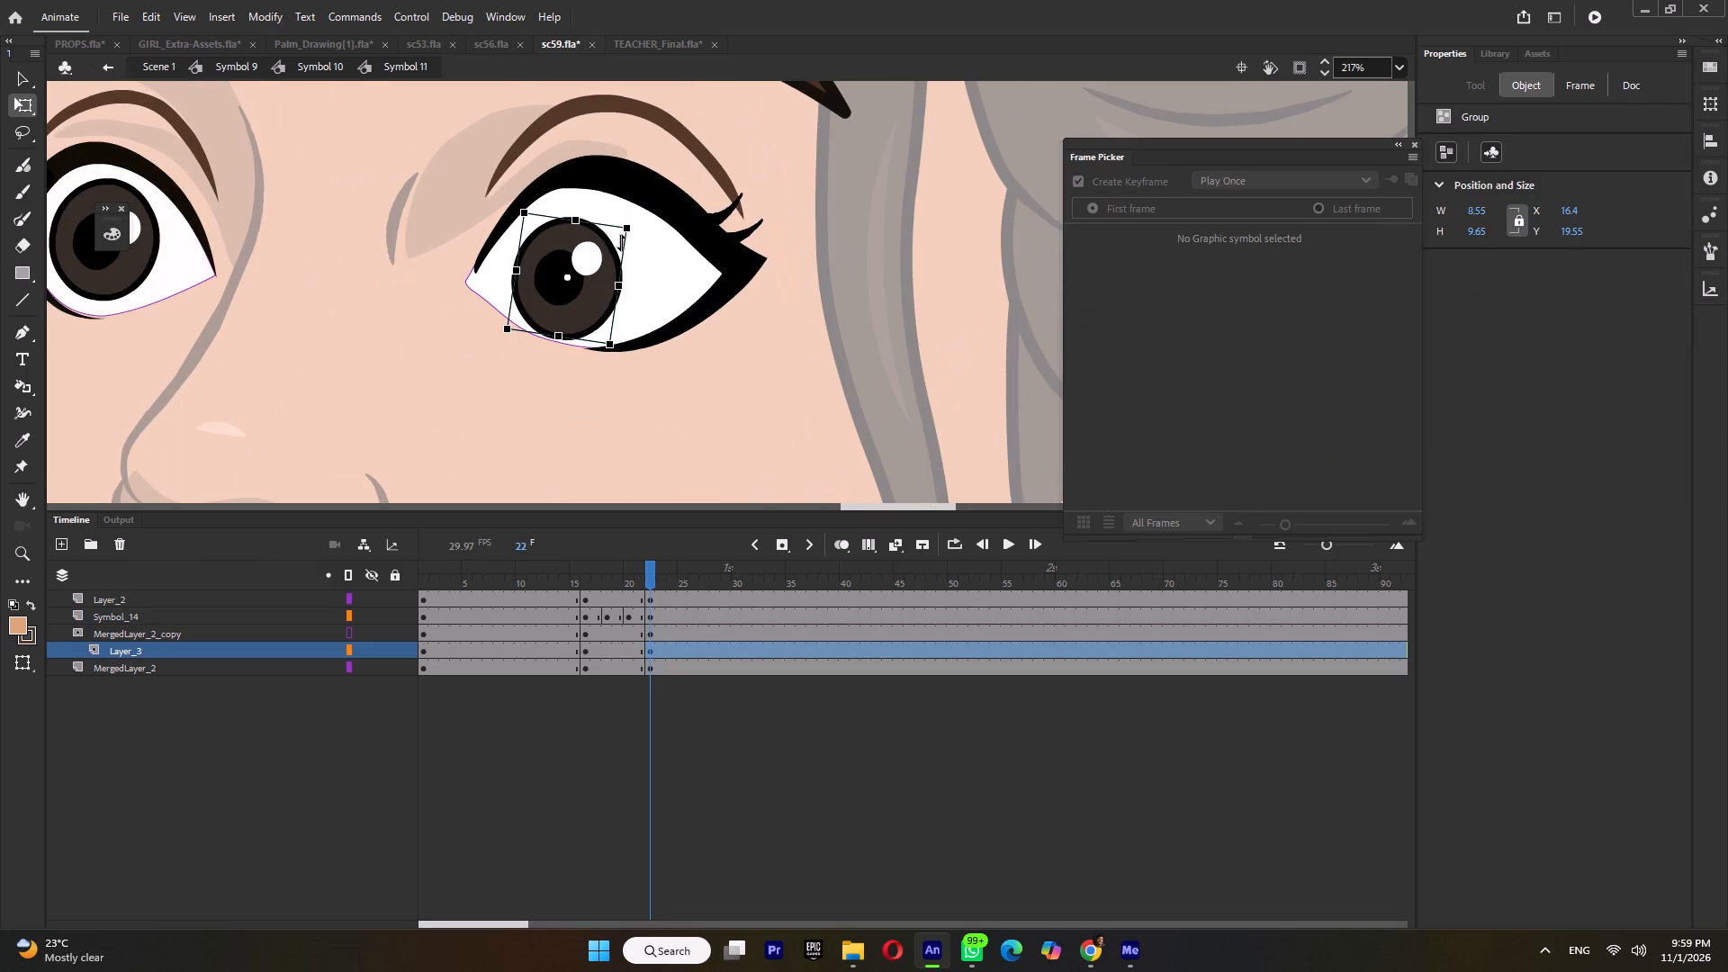
left_click_drag(625, 229, 621, 252, "shift")
left_click(130, 244)
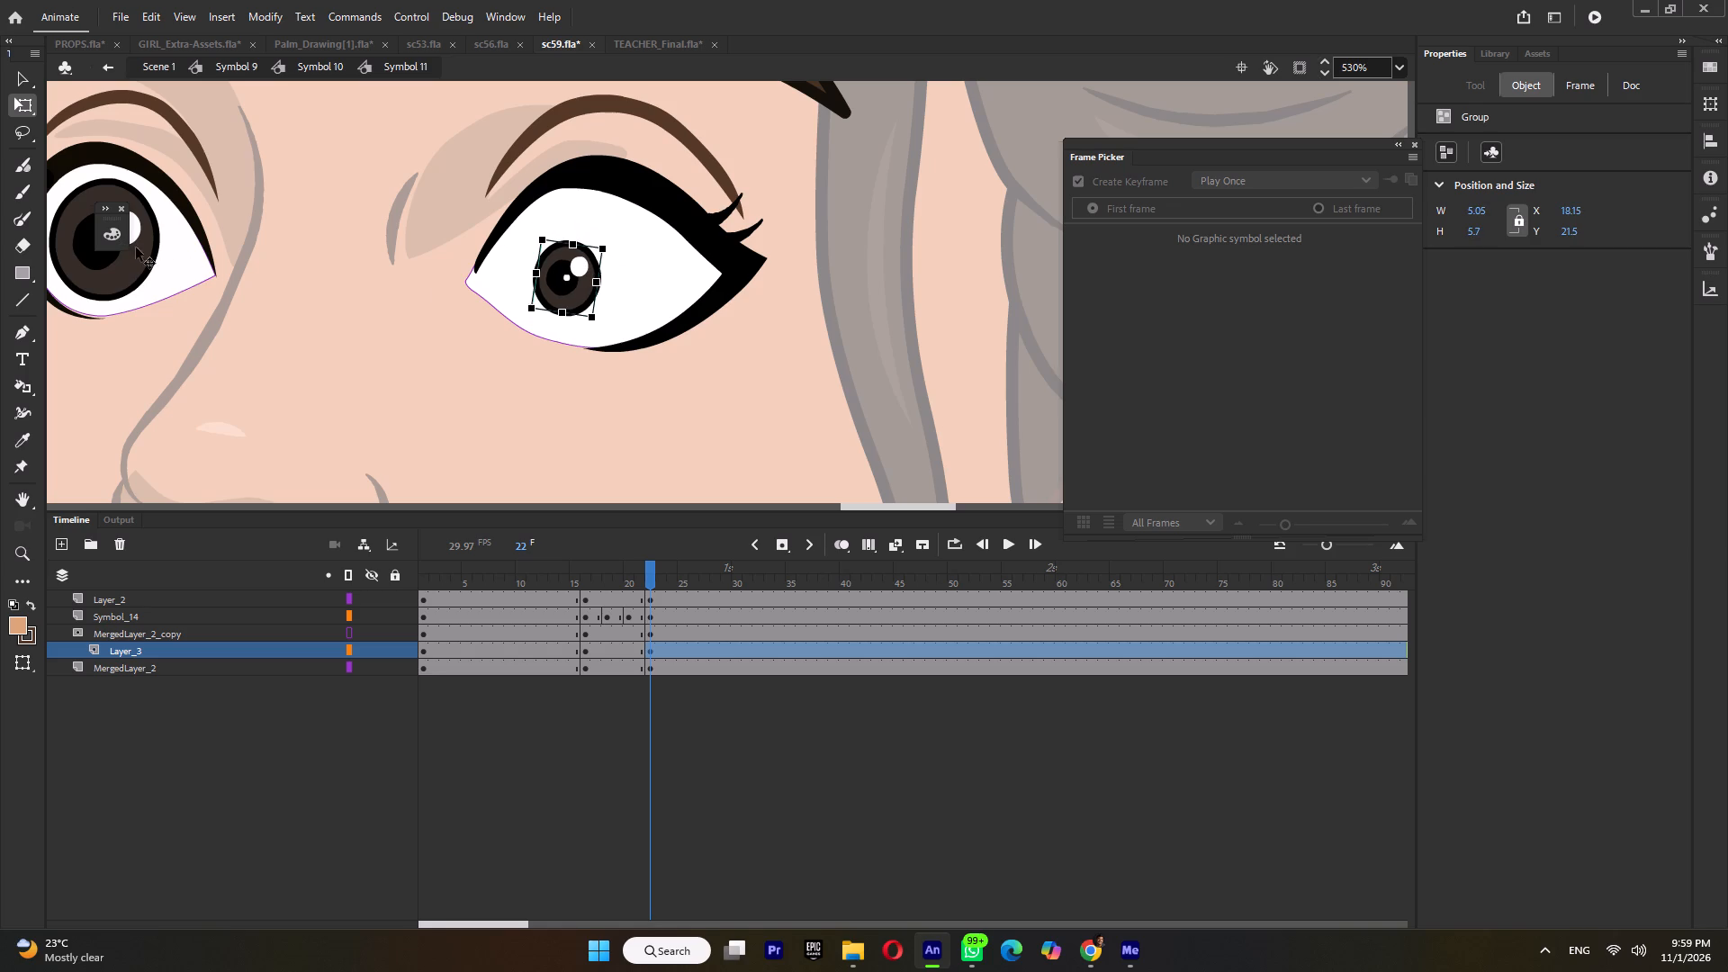
left_click(144, 245)
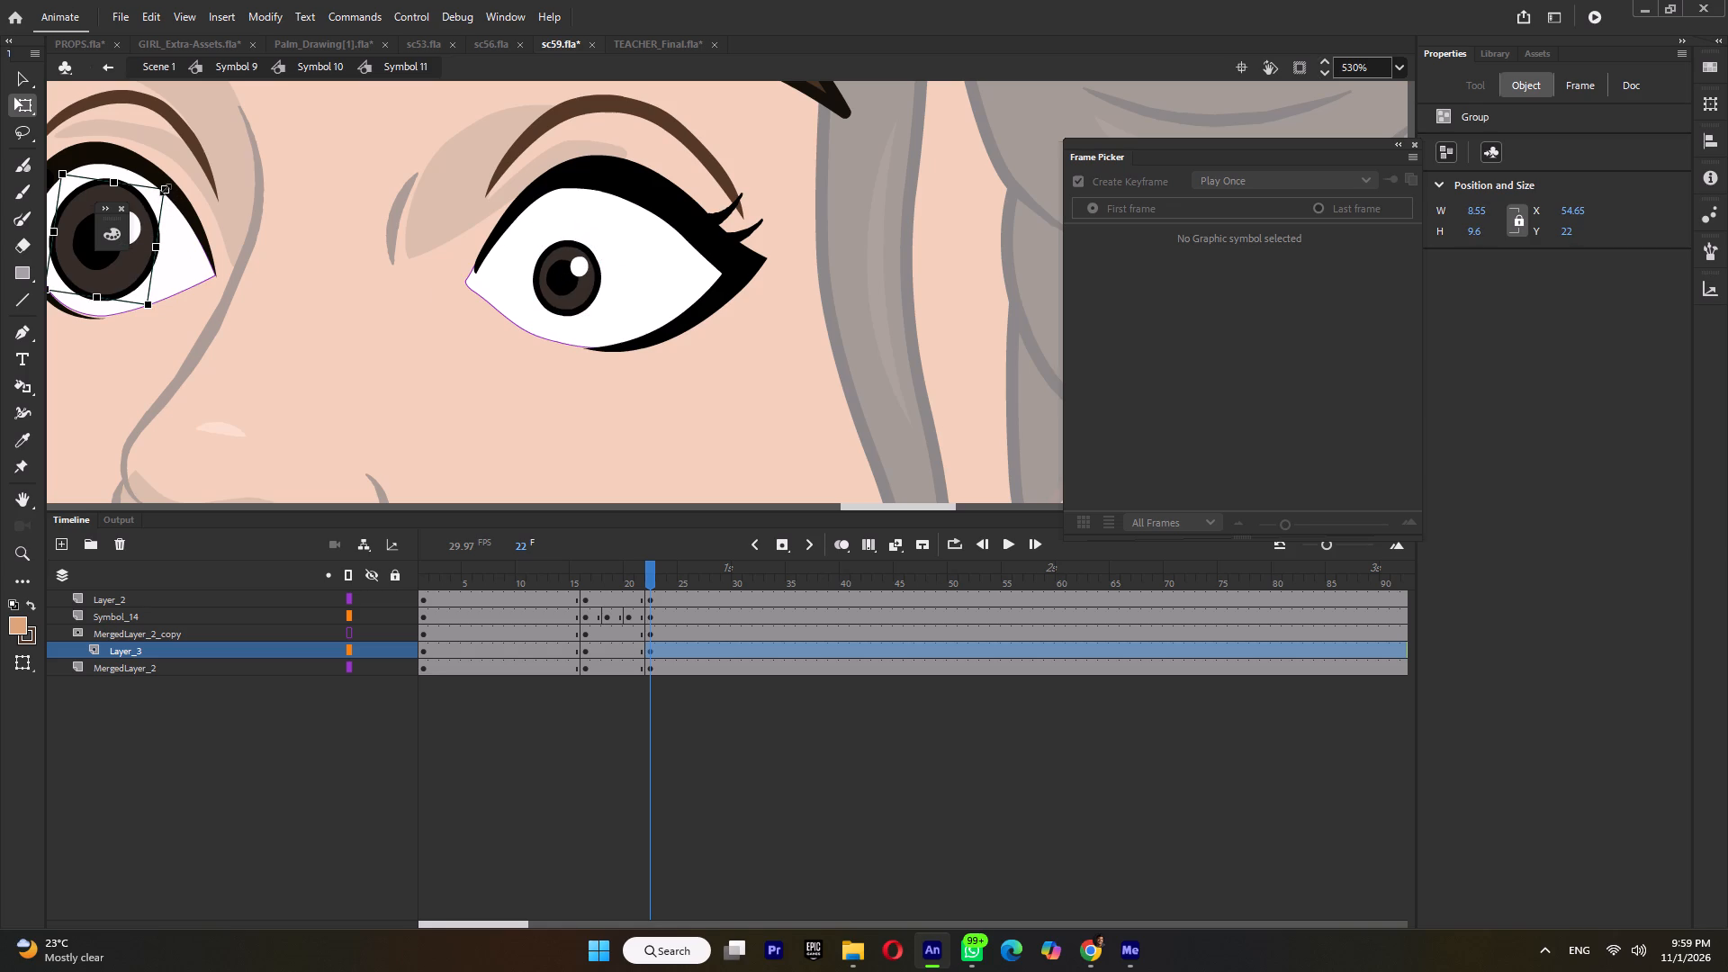
left_click_drag(166, 190, 159, 220, "shift")
In the head symbol, set the girl's mouth at frame 22 to open-mouth frame 49, save, and preview the change.
scroll(283, 302, "down", 9, "ctrl")
triple_click(199, 358, "ctrl")
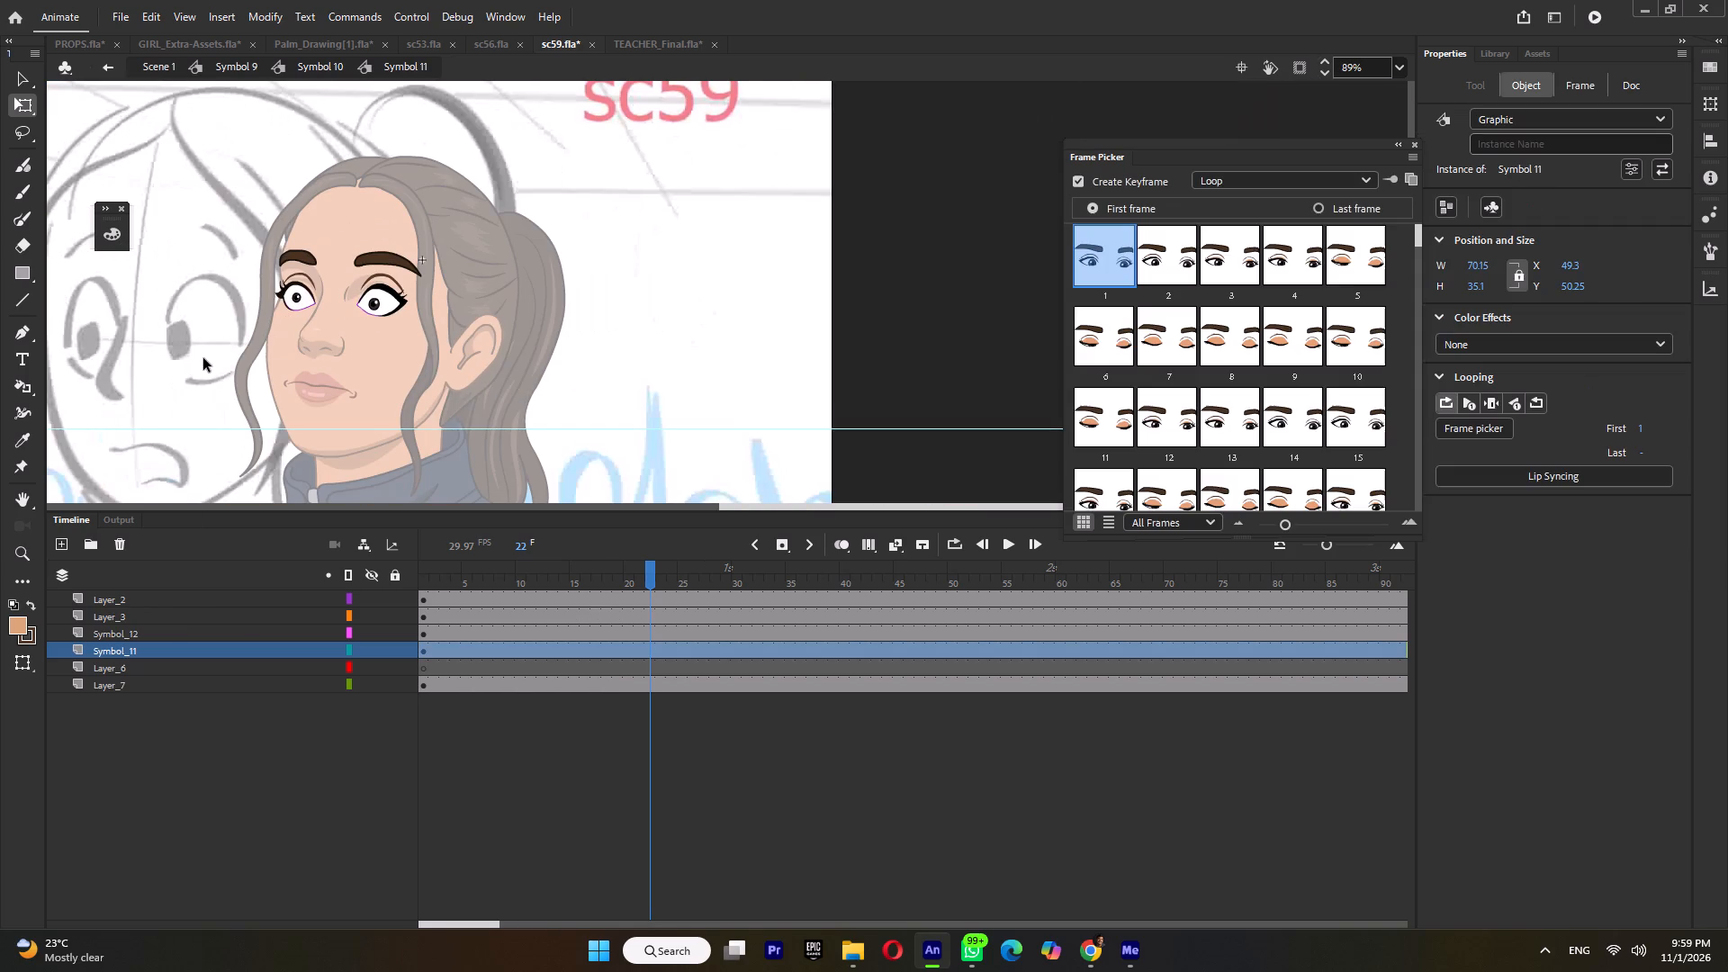
left_click(327, 382)
left_click(1236, 475)
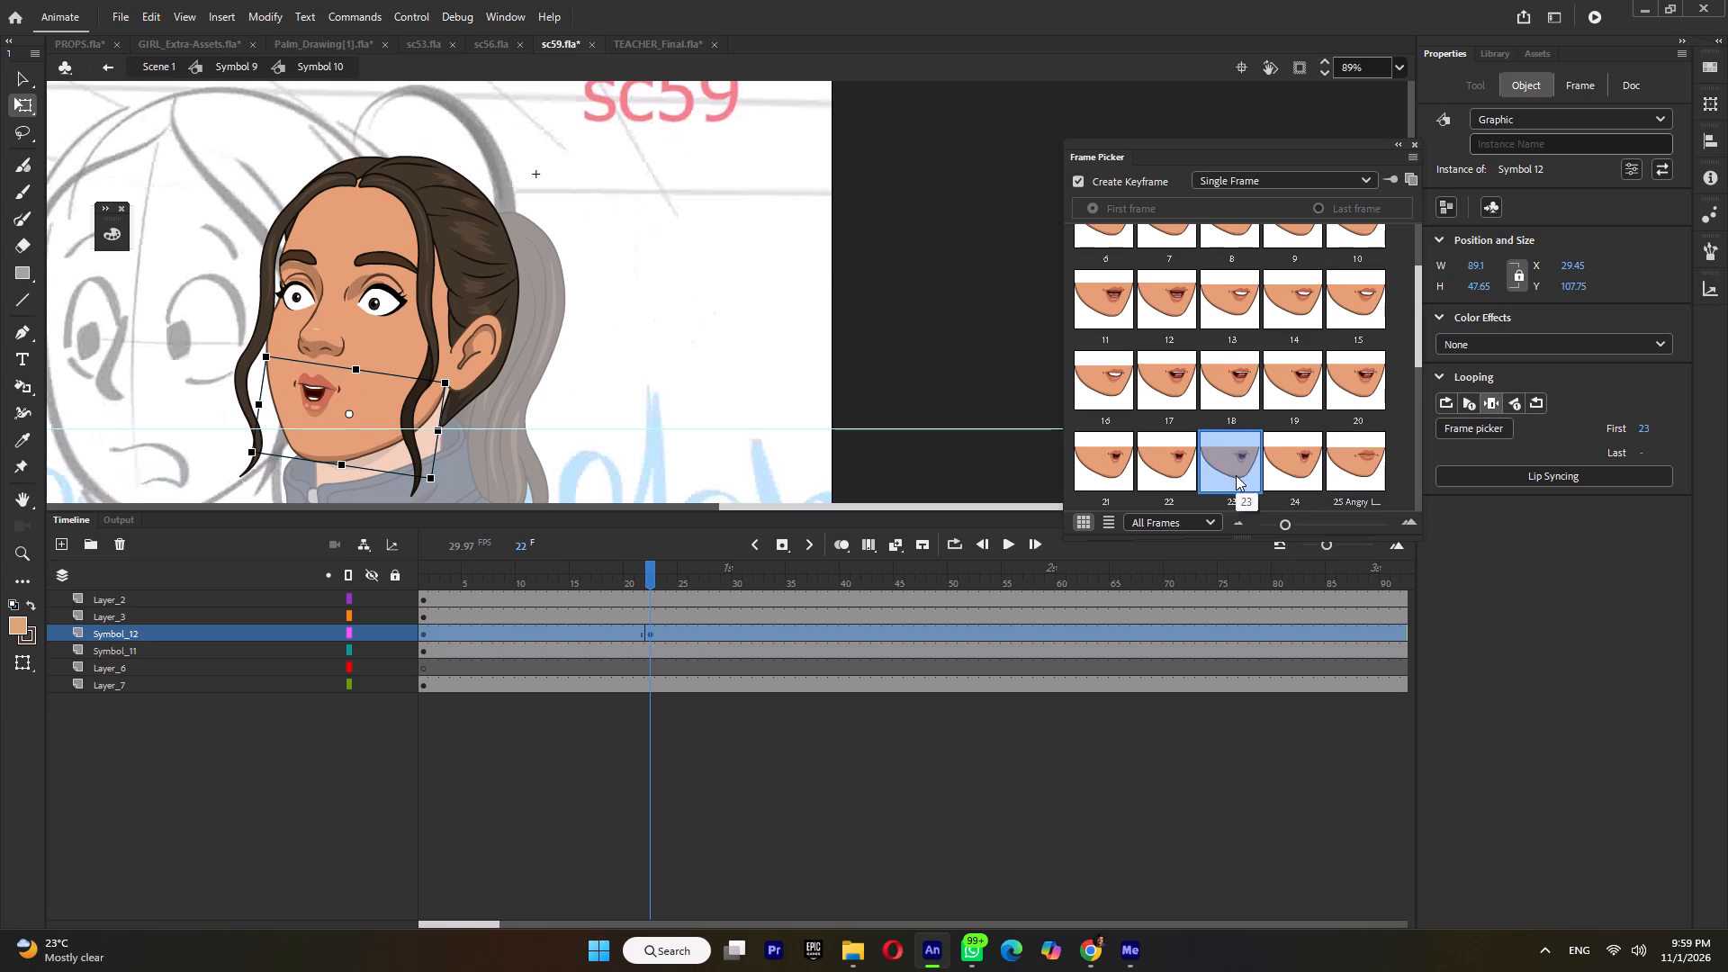
scroll(1242, 465, "down", 9)
left_click(1237, 472)
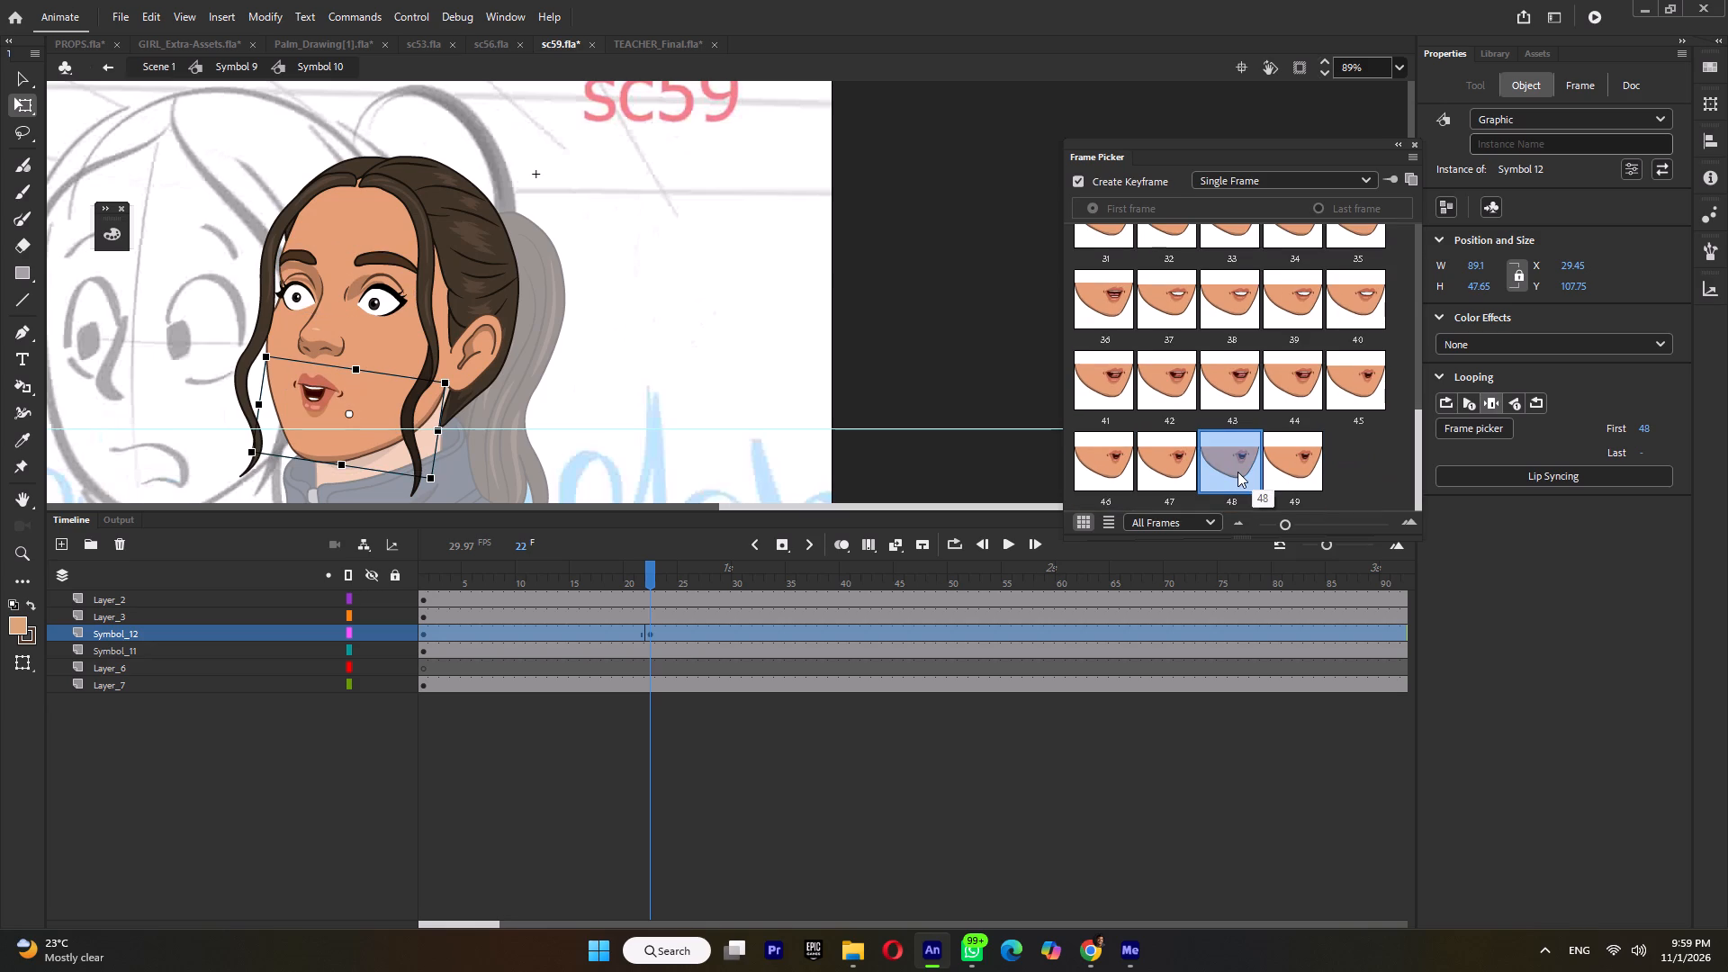
left_click(1222, 374)
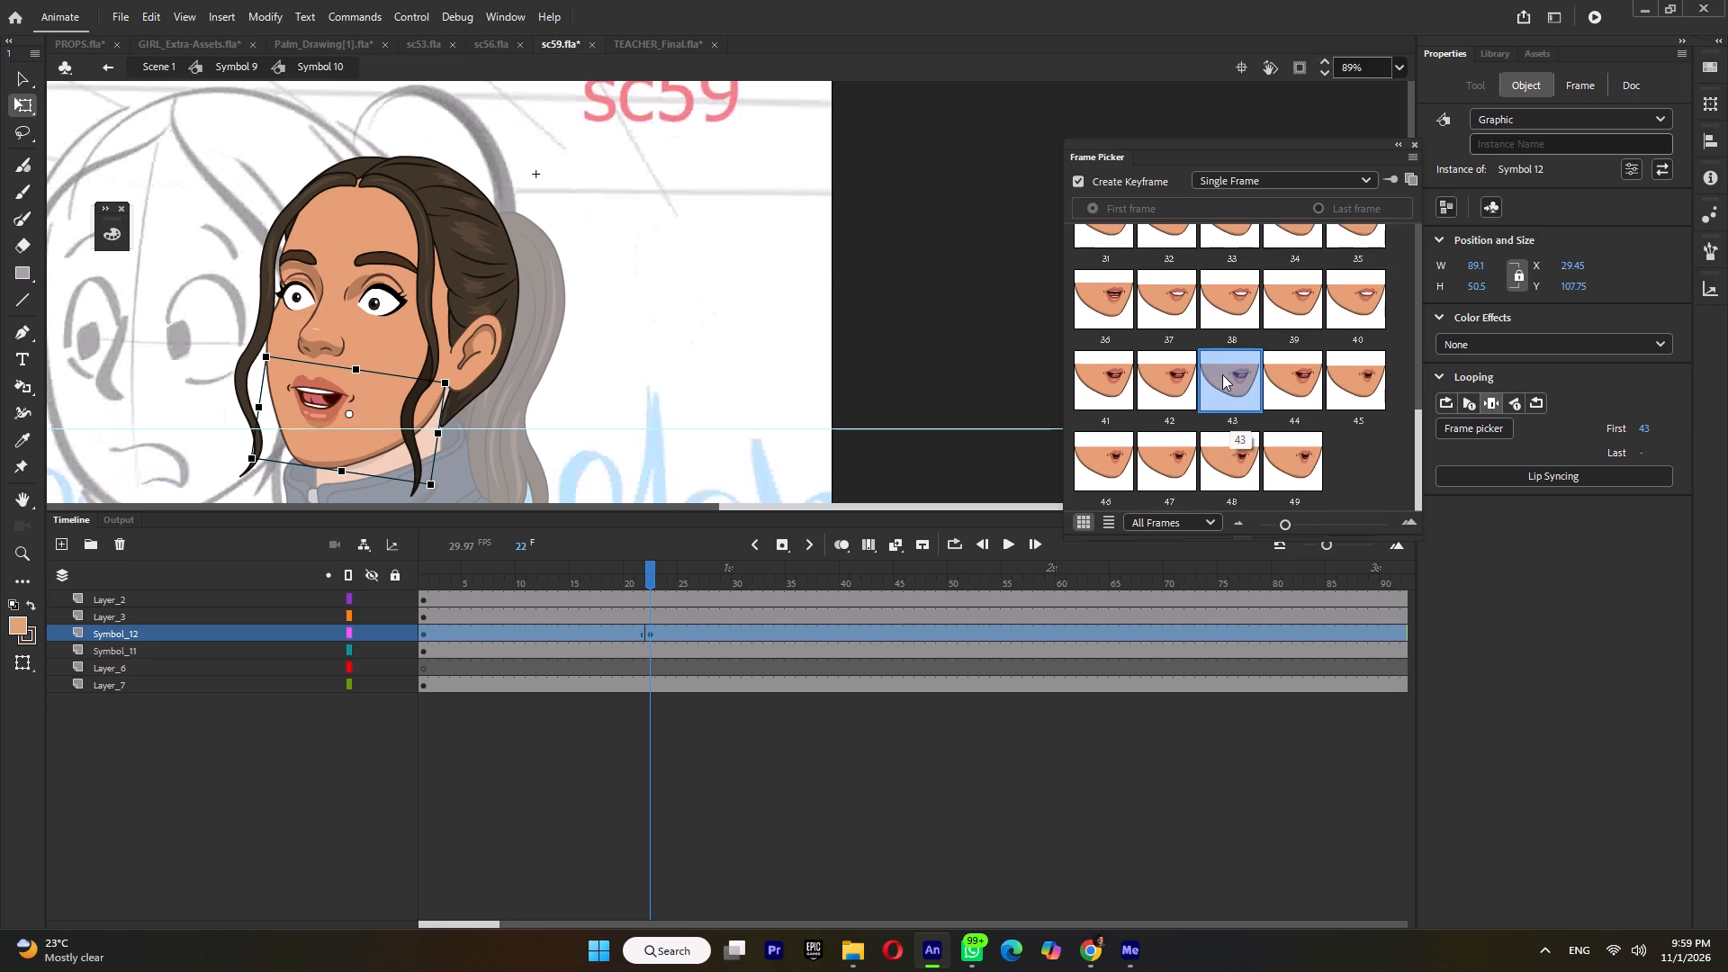
left_click(1278, 450)
left_click(772, 346, "ctrl")
scroll(772, 346, "down", 4, "ctrl")
key("ctrl+s")
left_click(607, 570)
key("Return")
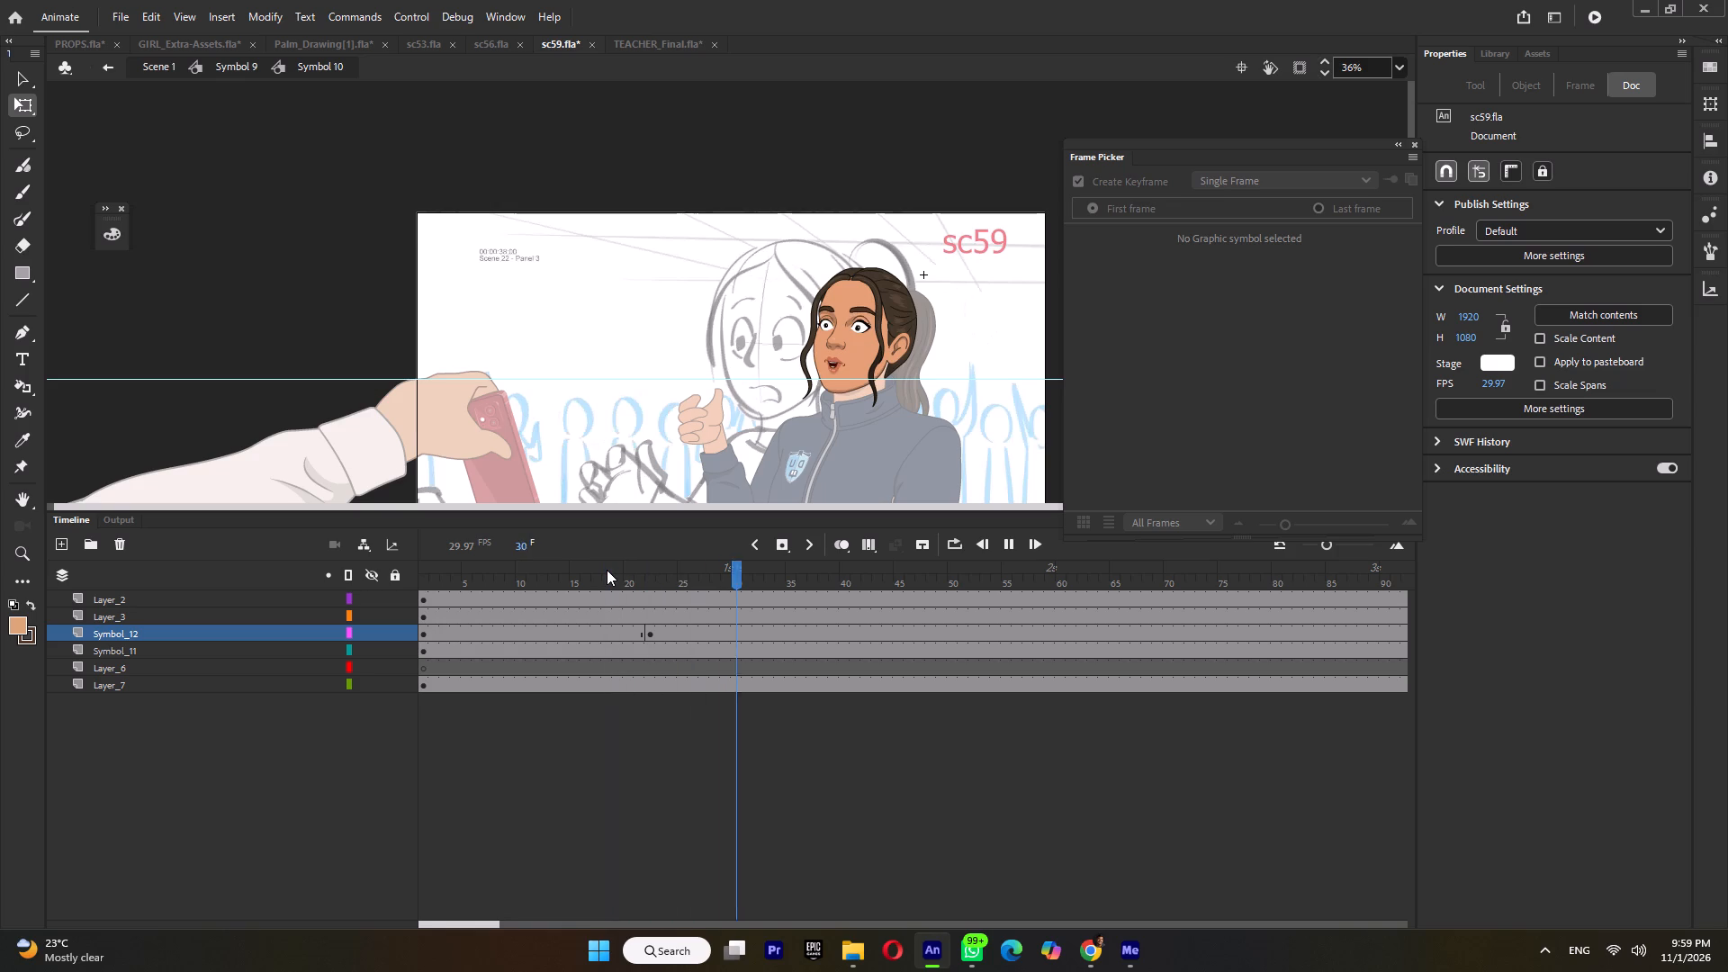
key("Return")
In the facial-features symbol, add an eyebrow keyframe at frame 18 and nudge the eyebrows five steps down.
left_click_drag(633, 568, 643, 598)
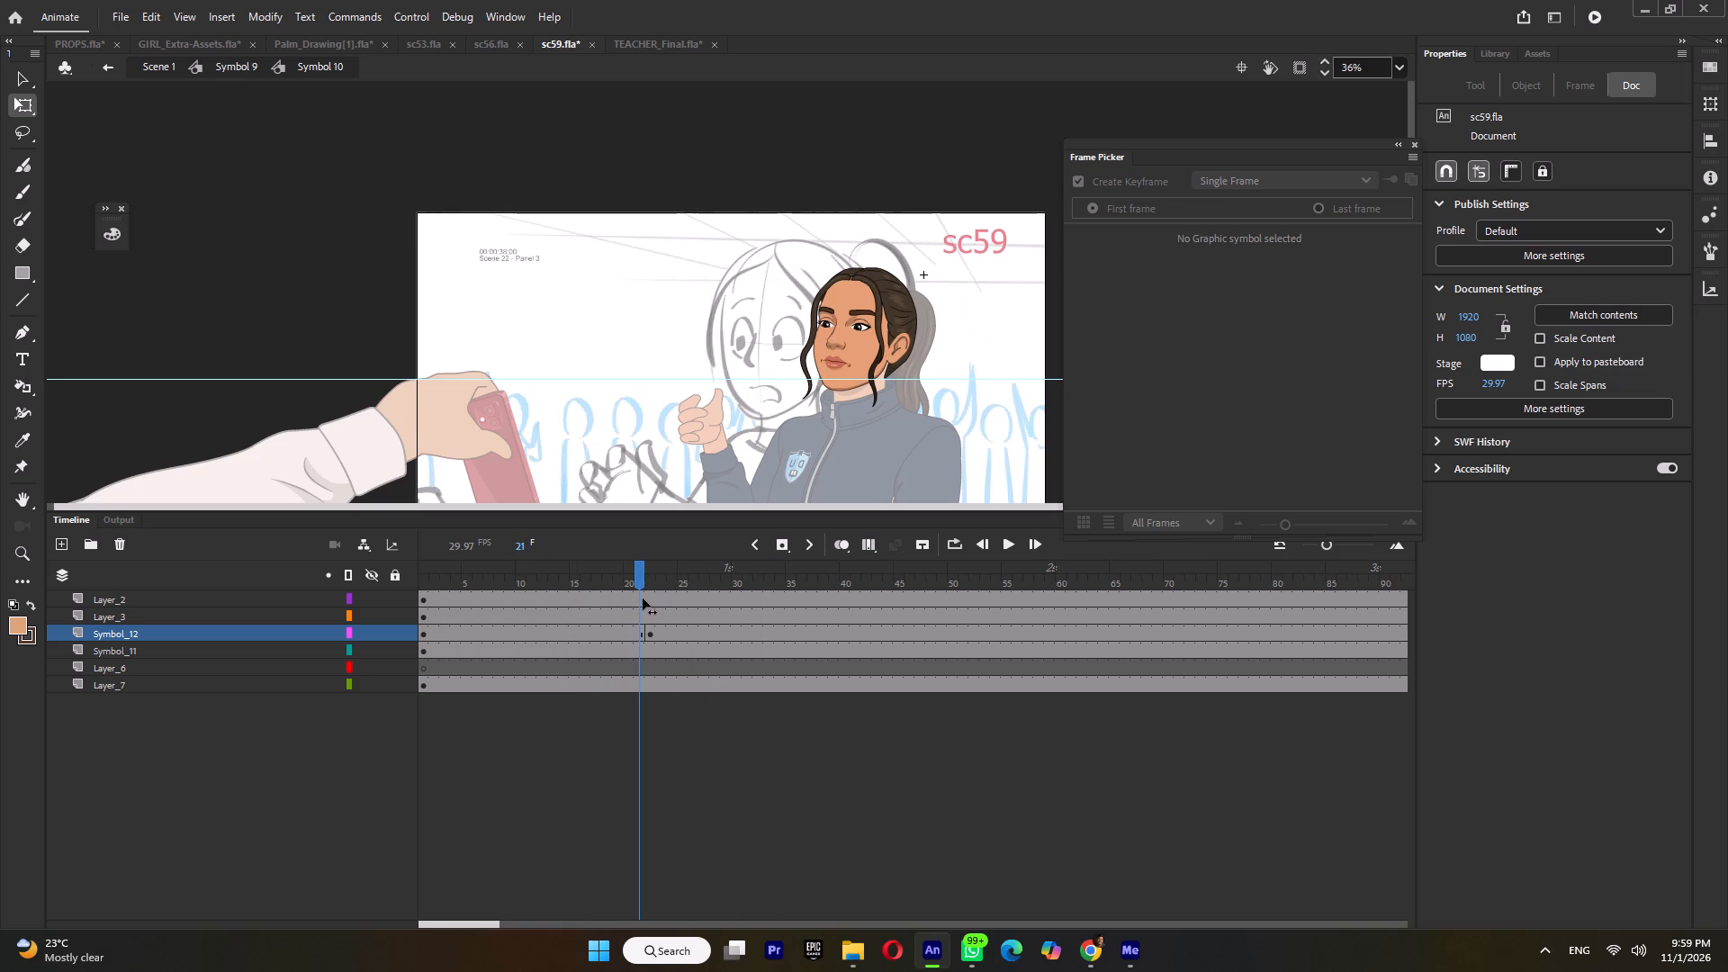
left_click_drag(643, 598, 643, 598)
double_click(853, 310)
scroll(853, 310, "up", 3, "ctrl")
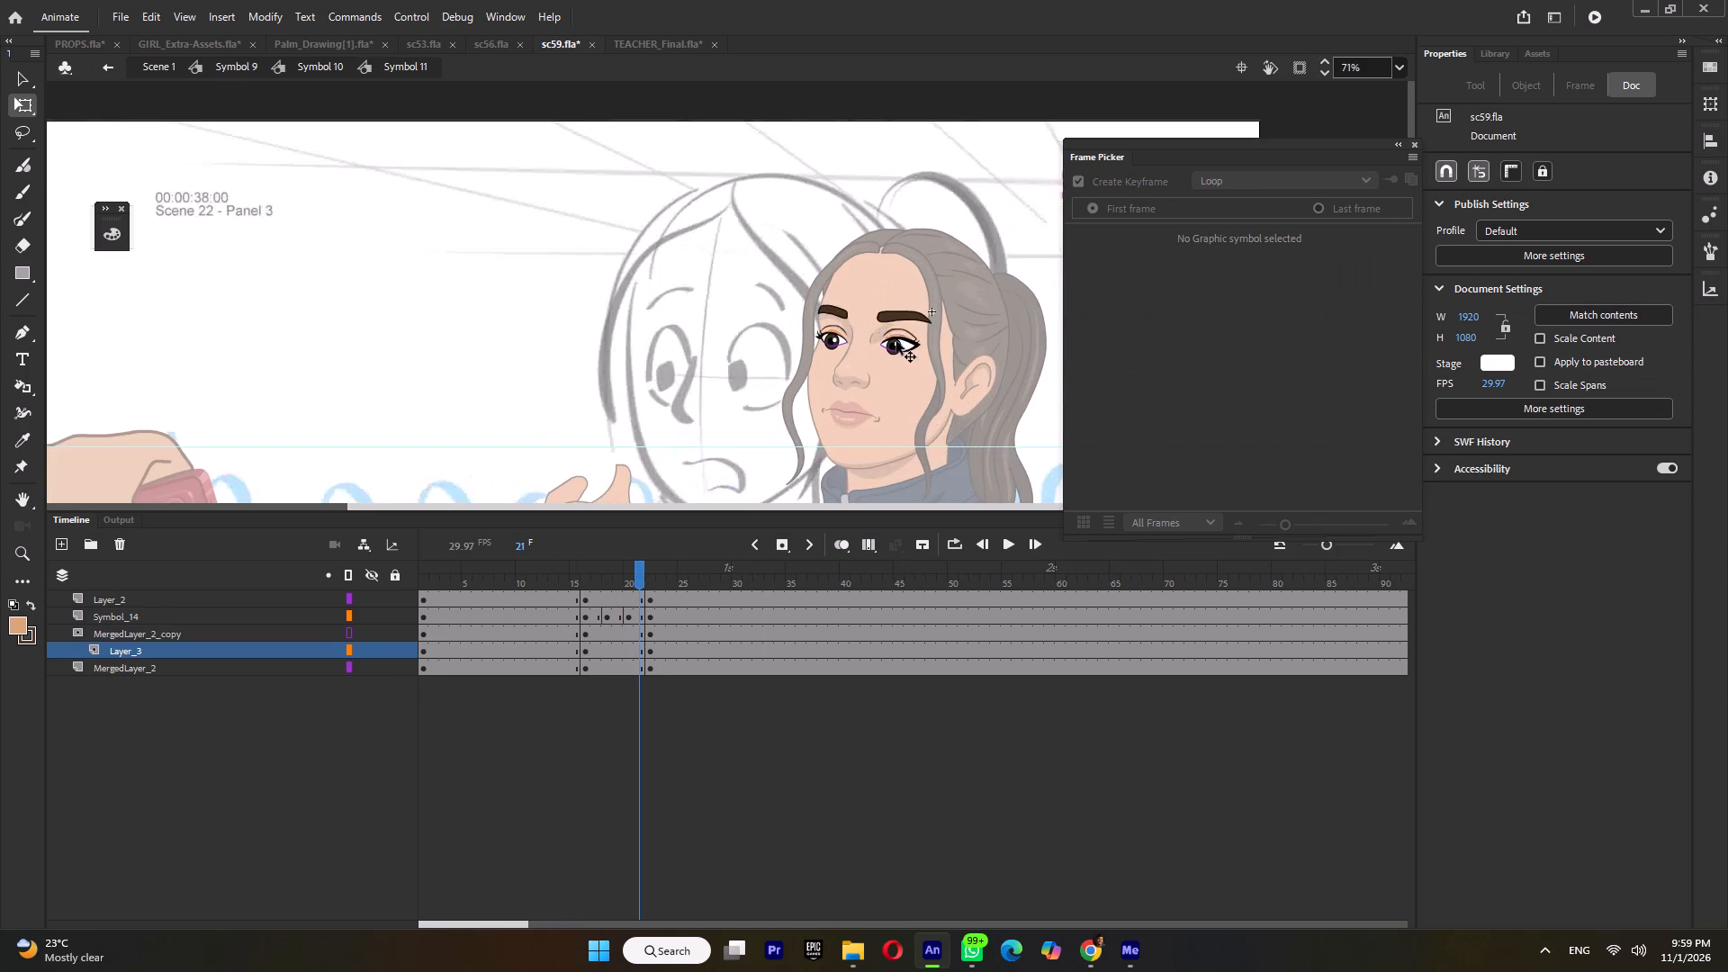
scroll(899, 341, "up", 2, "ctrl")
left_click(901, 301)
left_click(611, 598)
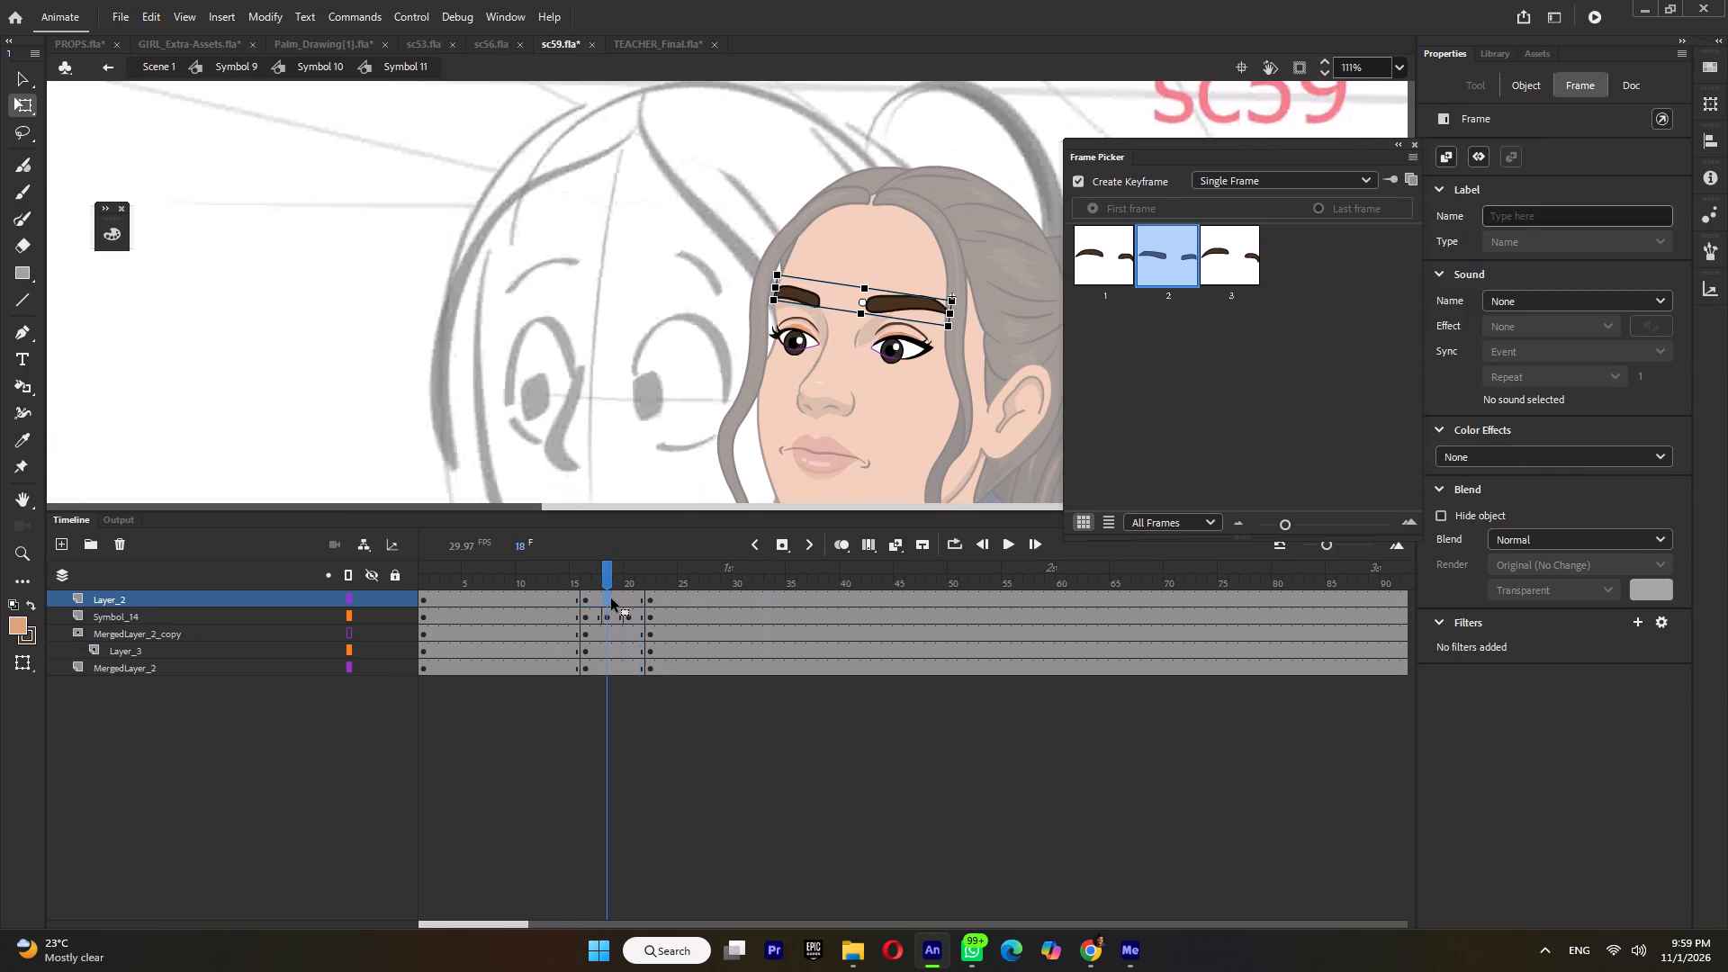
key("F6")
key("Down")
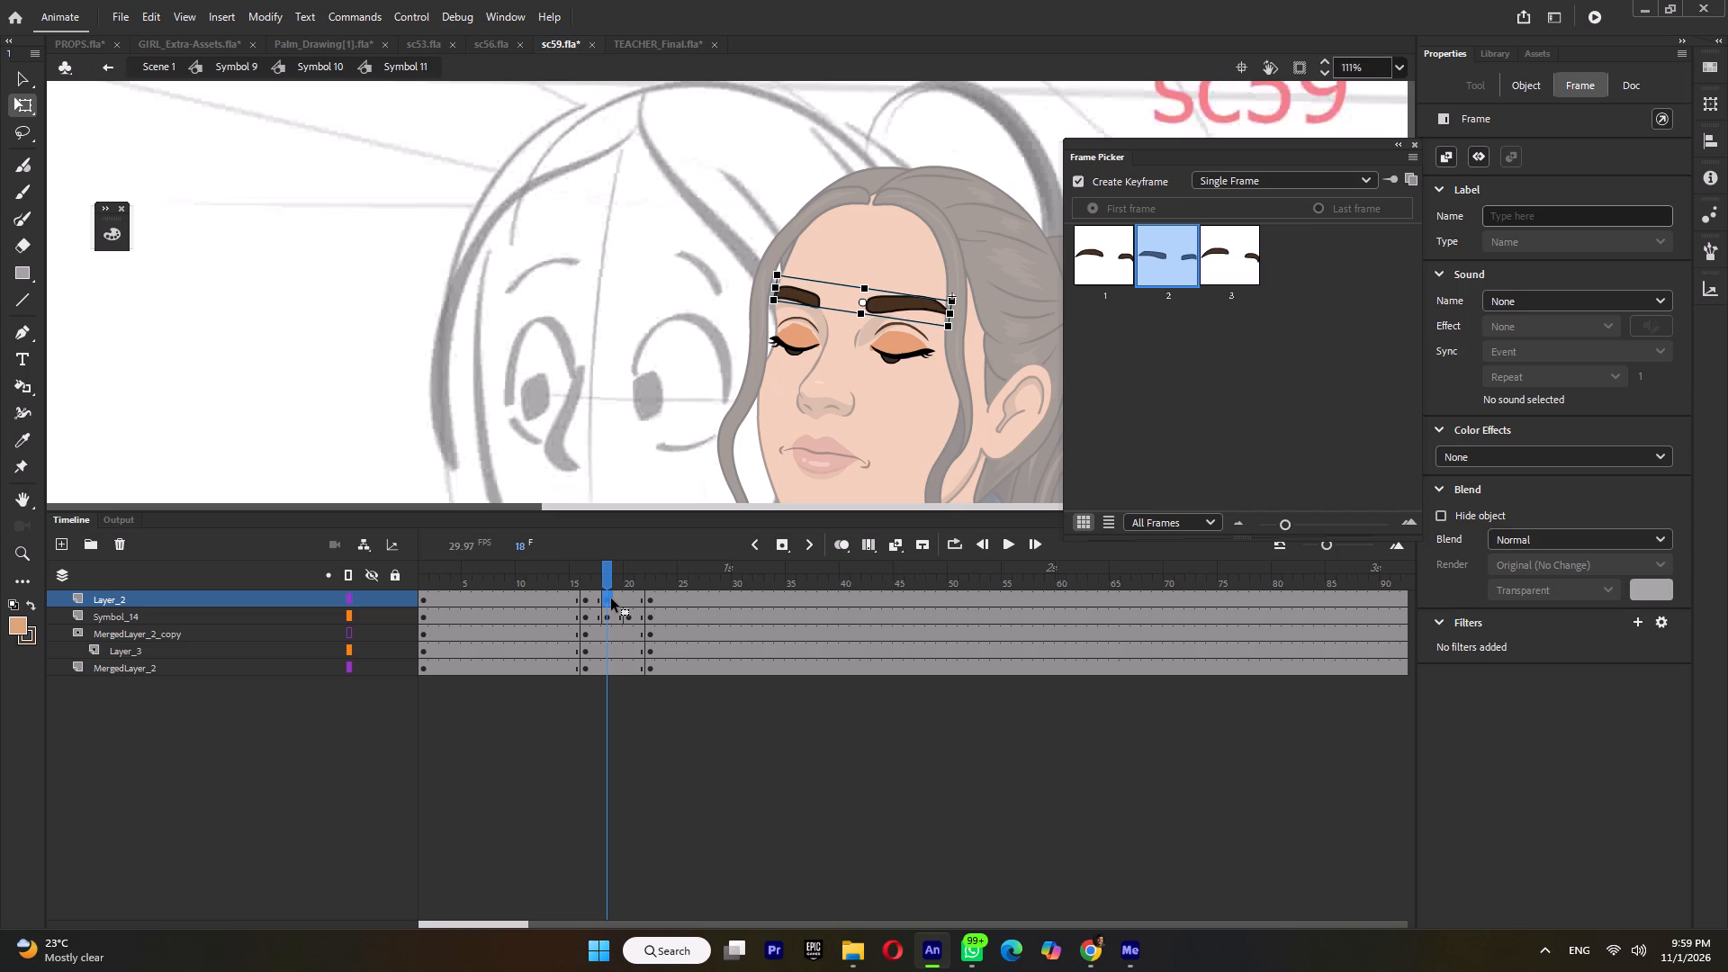
key("Down")
key("Down")
key("Down")
key("Down")
Add an eyebrow keyframe at frame 20 and set the eyebrows to pose frame 3.
left_click(628, 601)
key("F6")
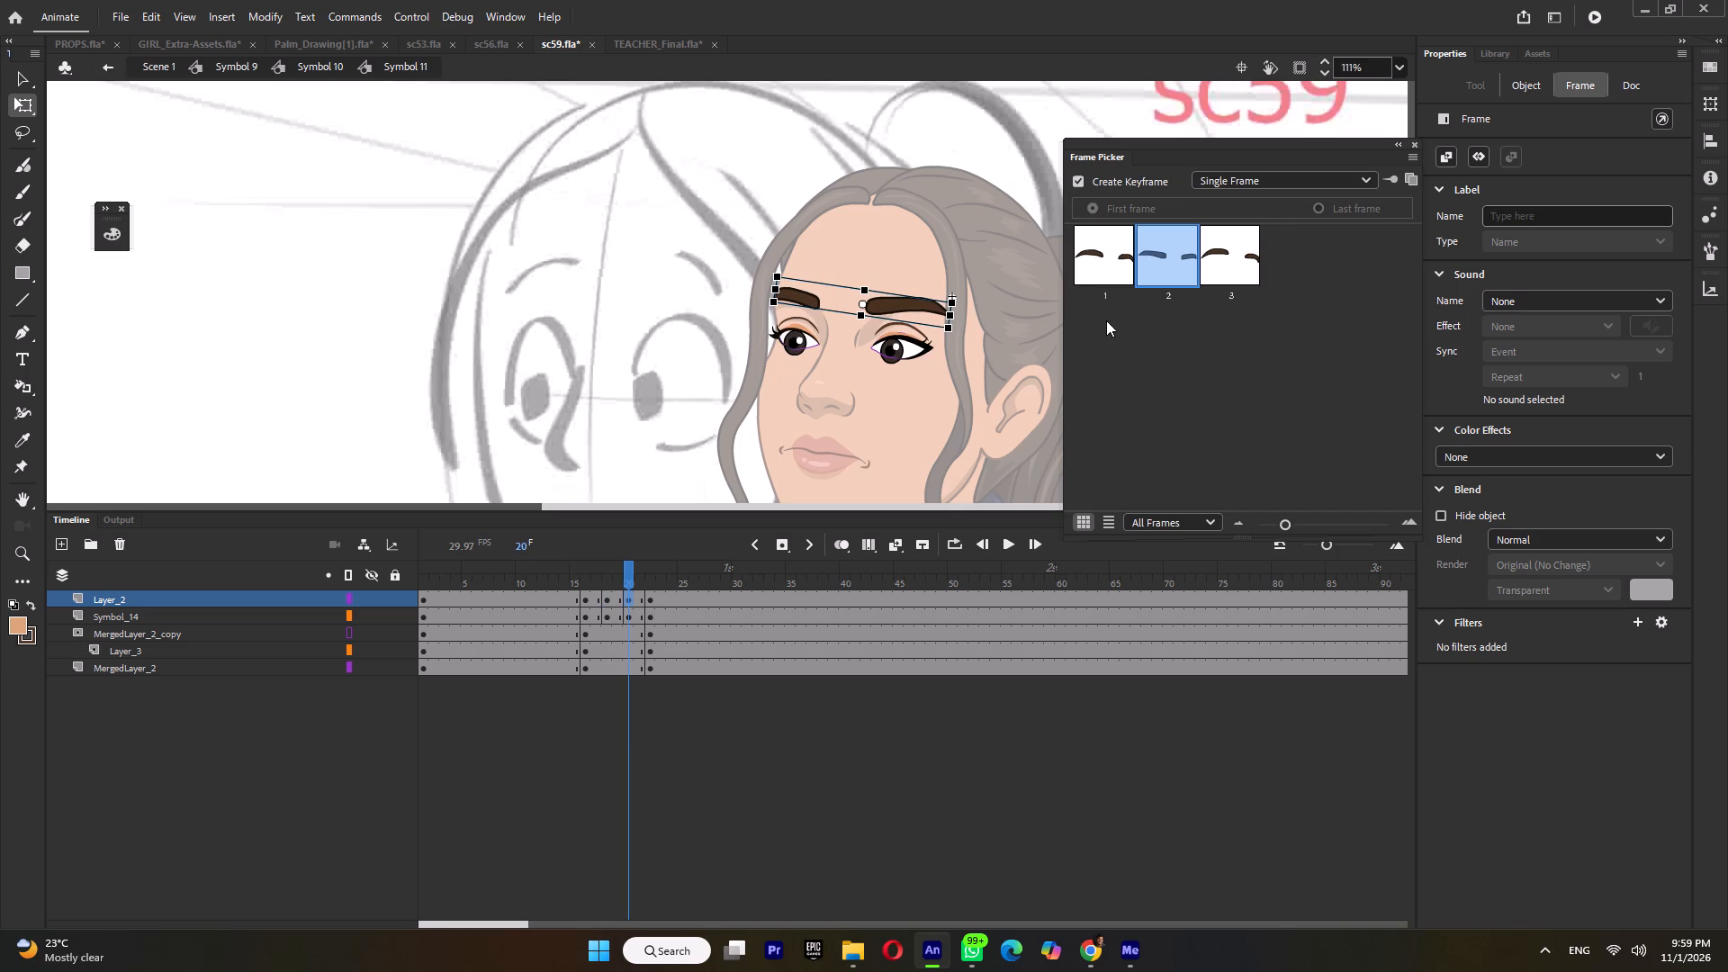
left_click(1236, 263)
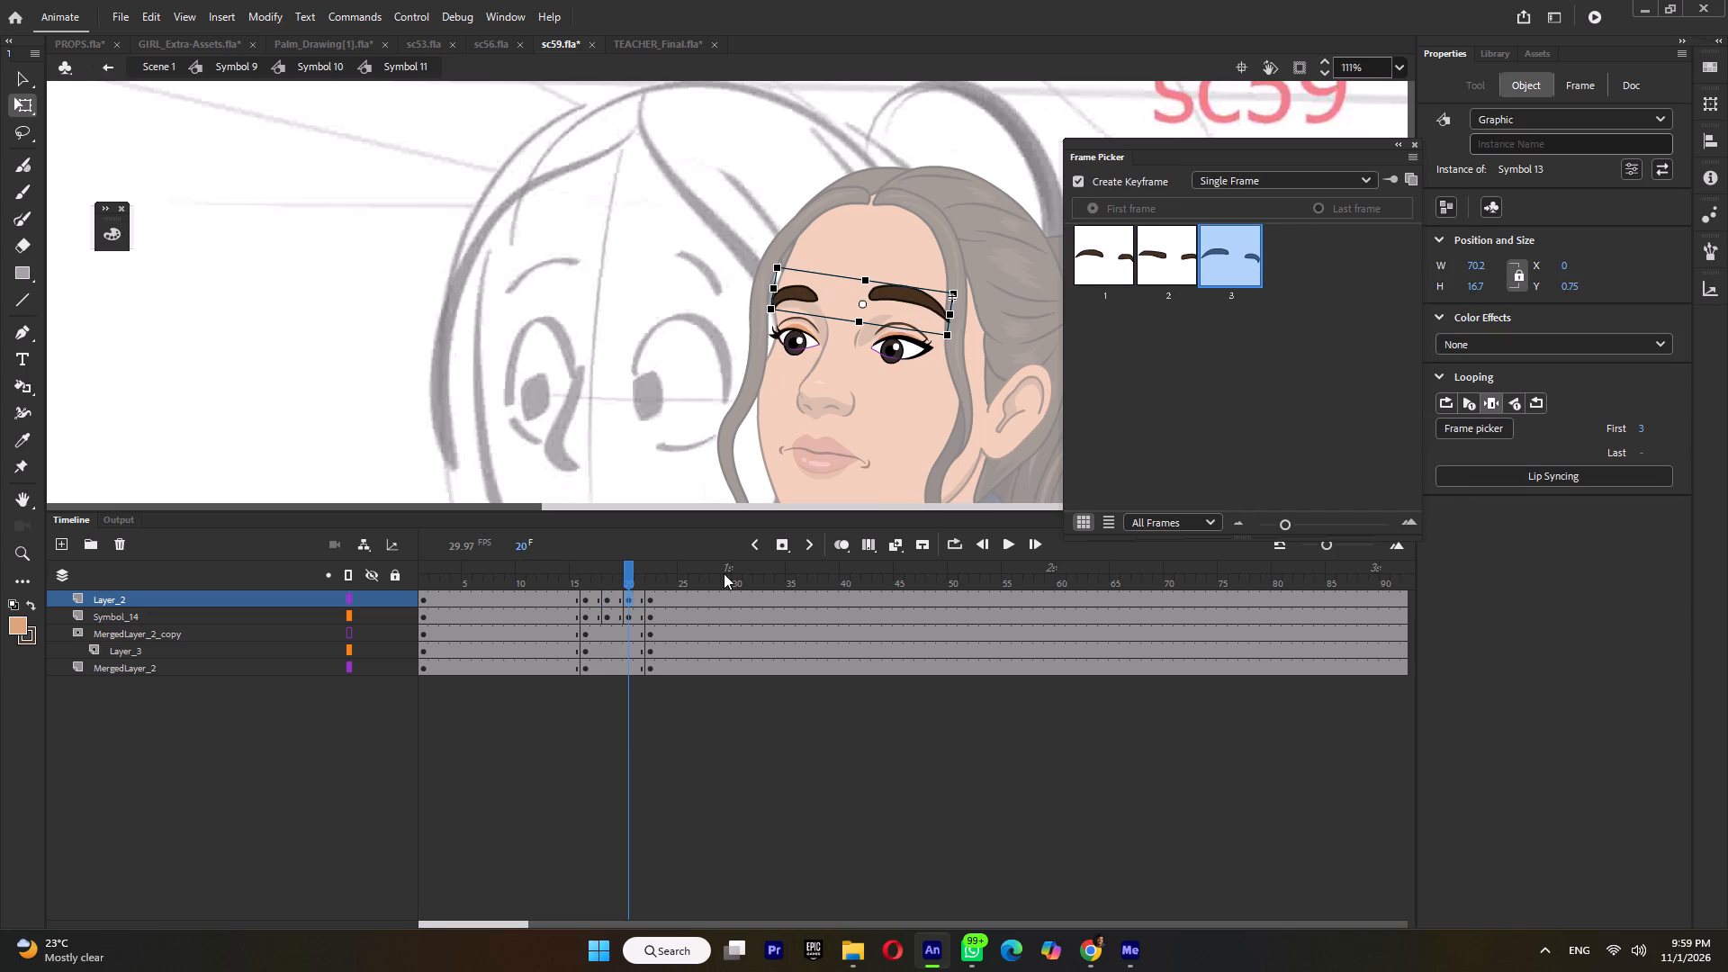
At frame 22, nudge the eyebrows three steps up.
left_click(649, 594)
key("Up")
key("Up")
key("Up")
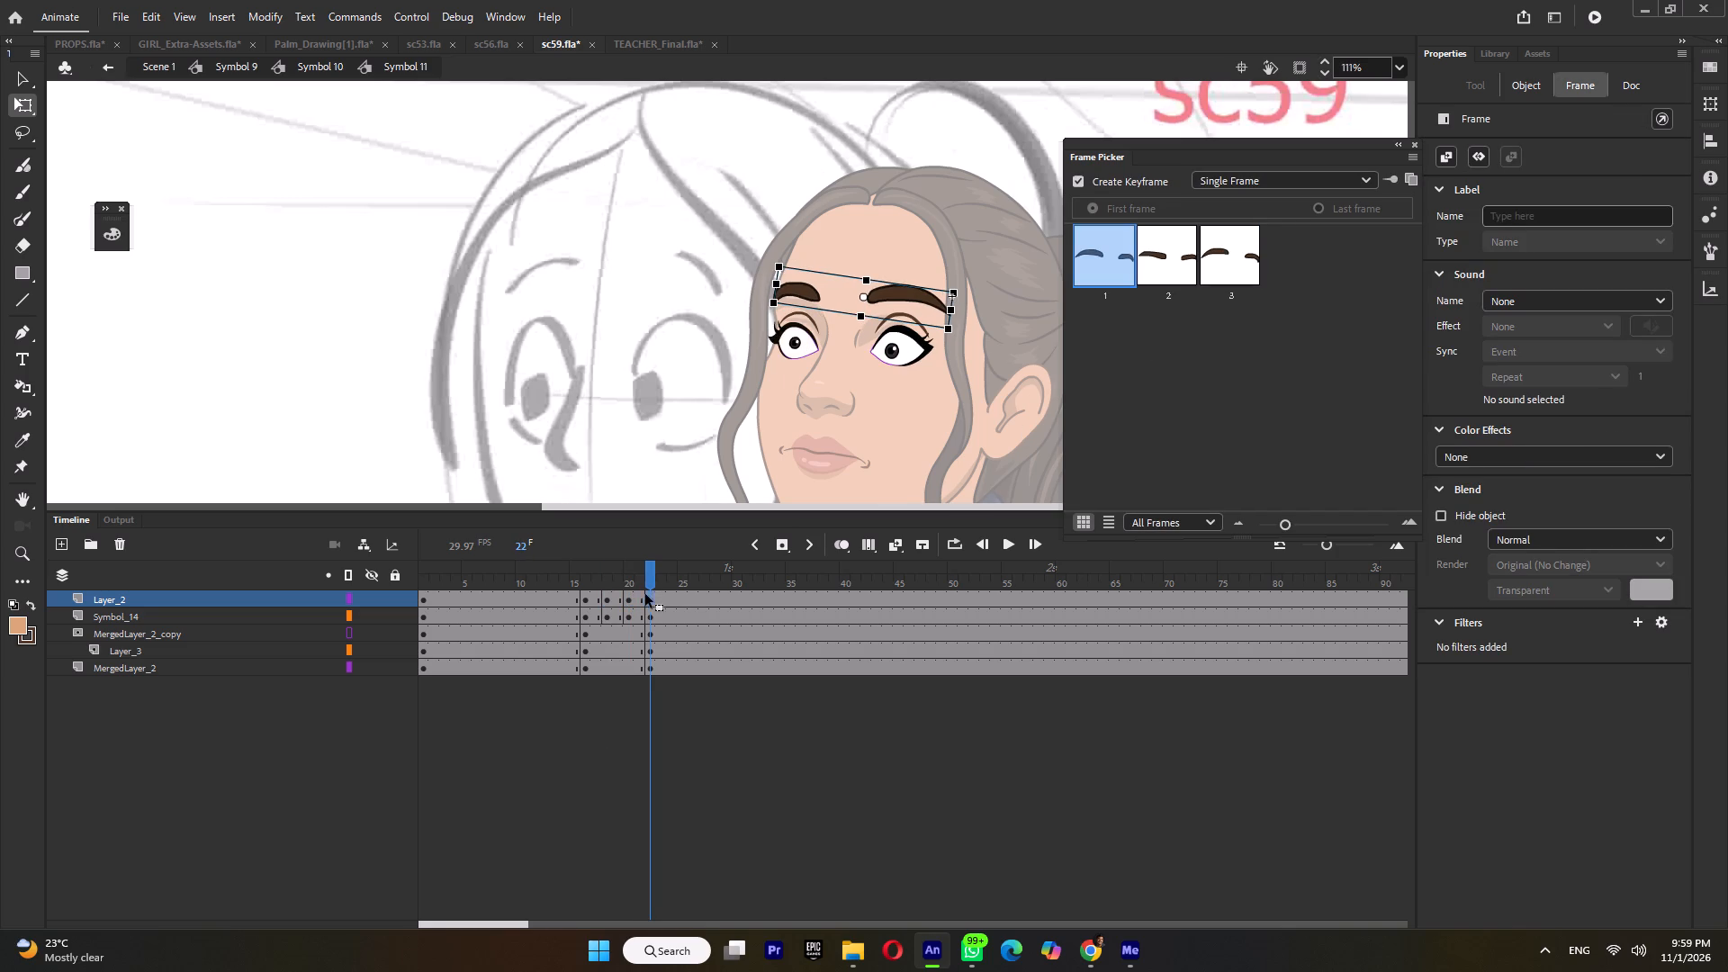
At frame 20, nudge the eyebrows six steps down, return to the head symbol and save the file.
left_click(632, 595)
key("Down")
key("Down")
key("Down")
key("Down")
key("Down")
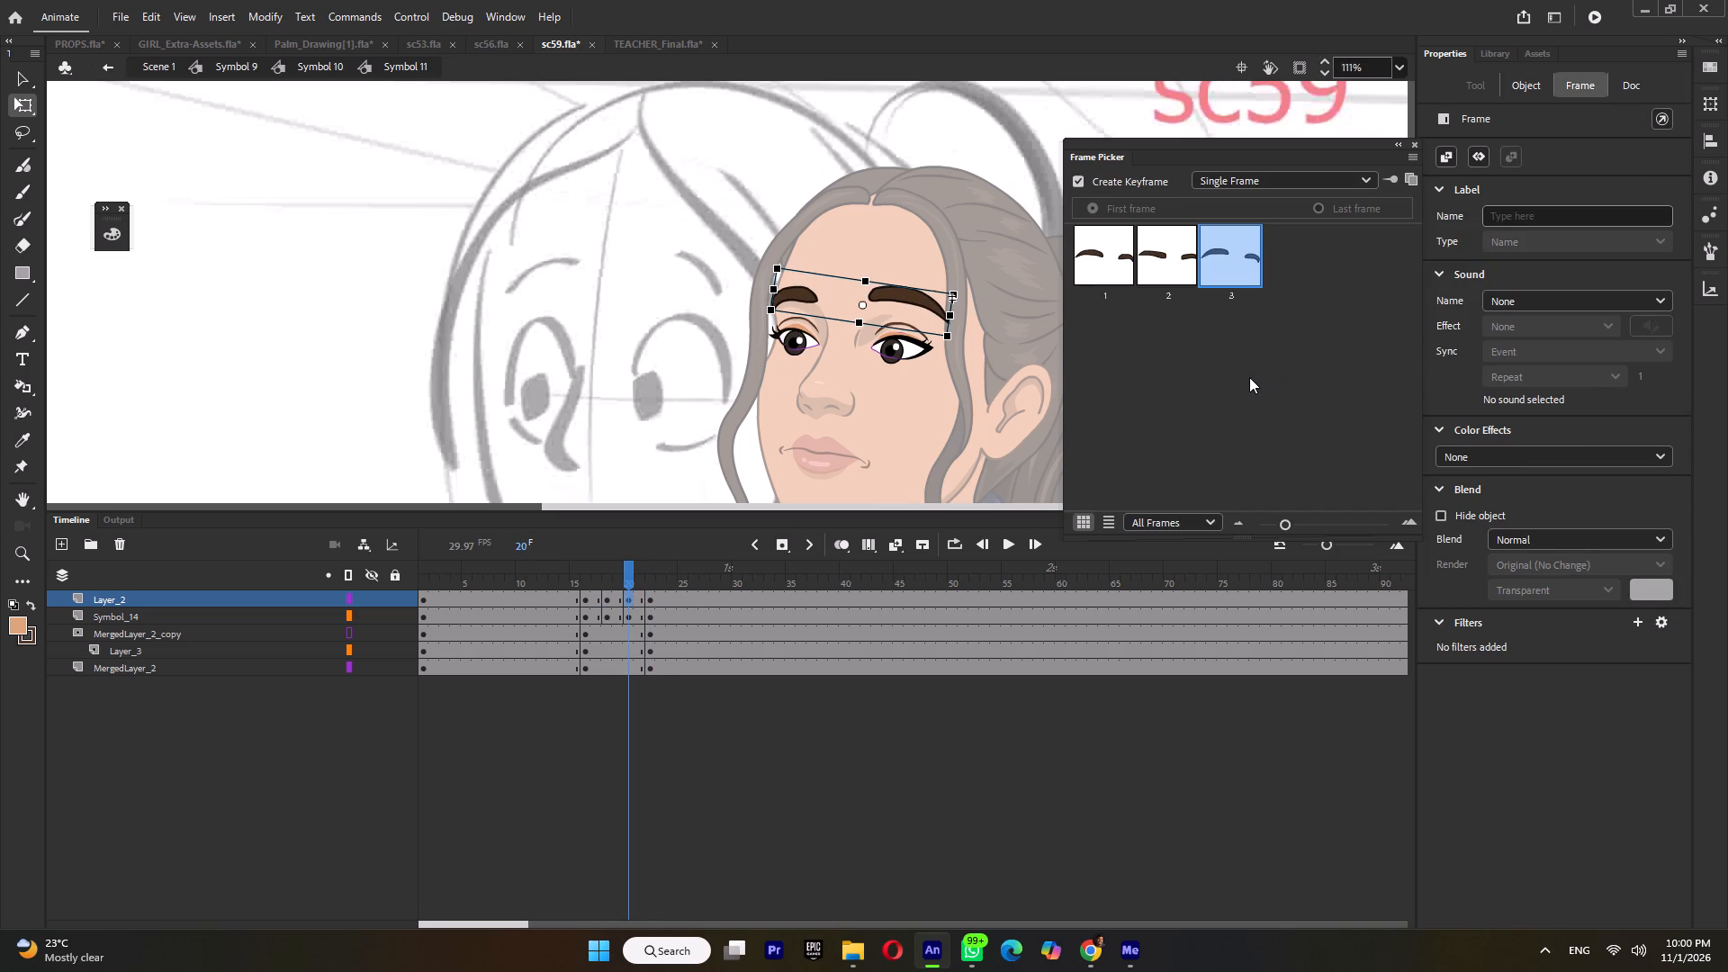
key("Down")
left_click(655, 582)
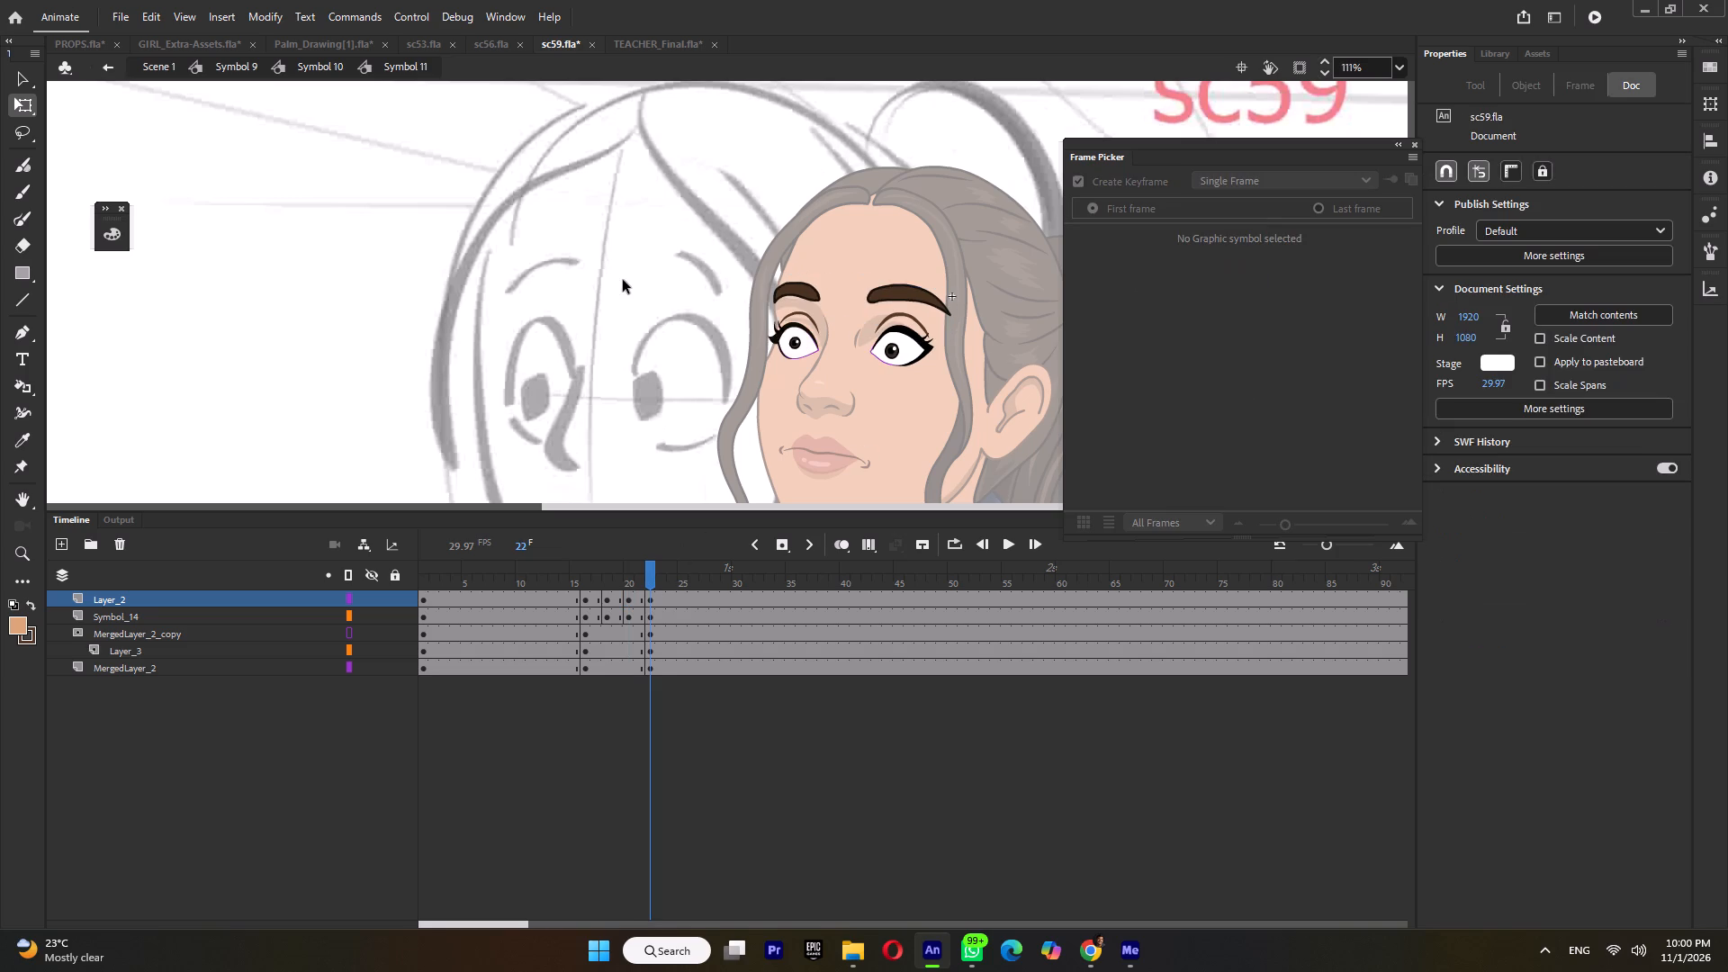
double_click(623, 280)
scroll(624, 294, "down", 5, "ctrl")
key("ctrl+s")
Play back the girl's reaction in Symbol 9 and examine the frames around 23 and 24.
double_click(563, 319)
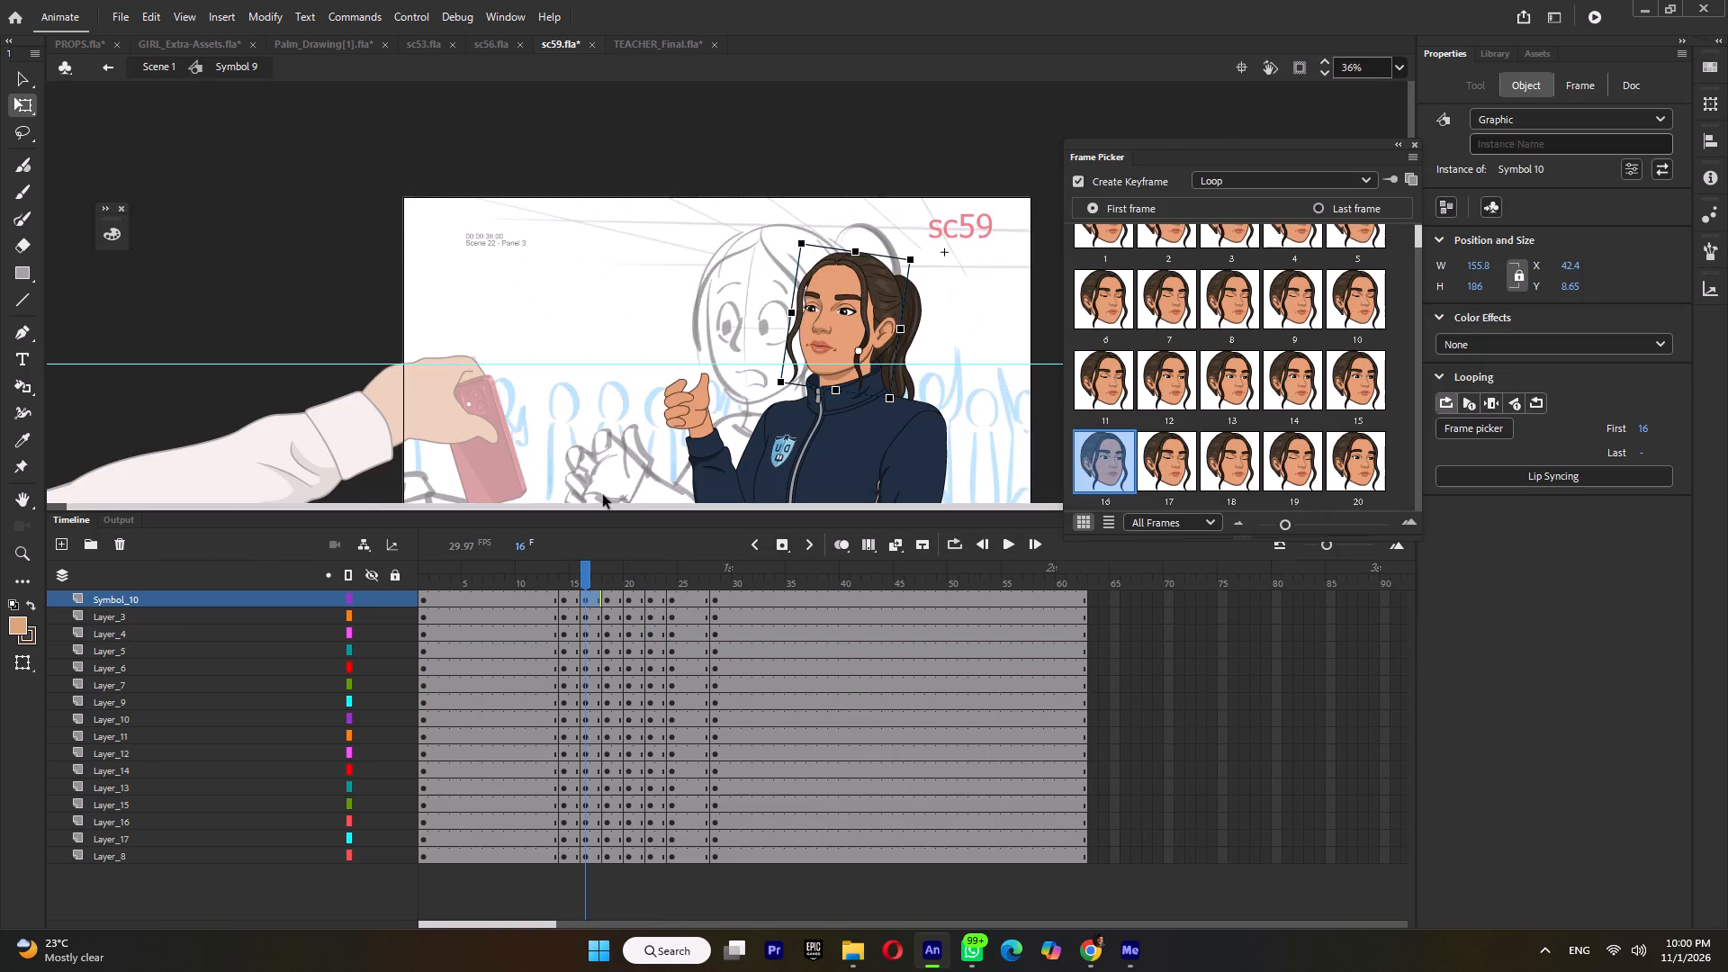
left_click(556, 568)
key("Return")
key("Return")
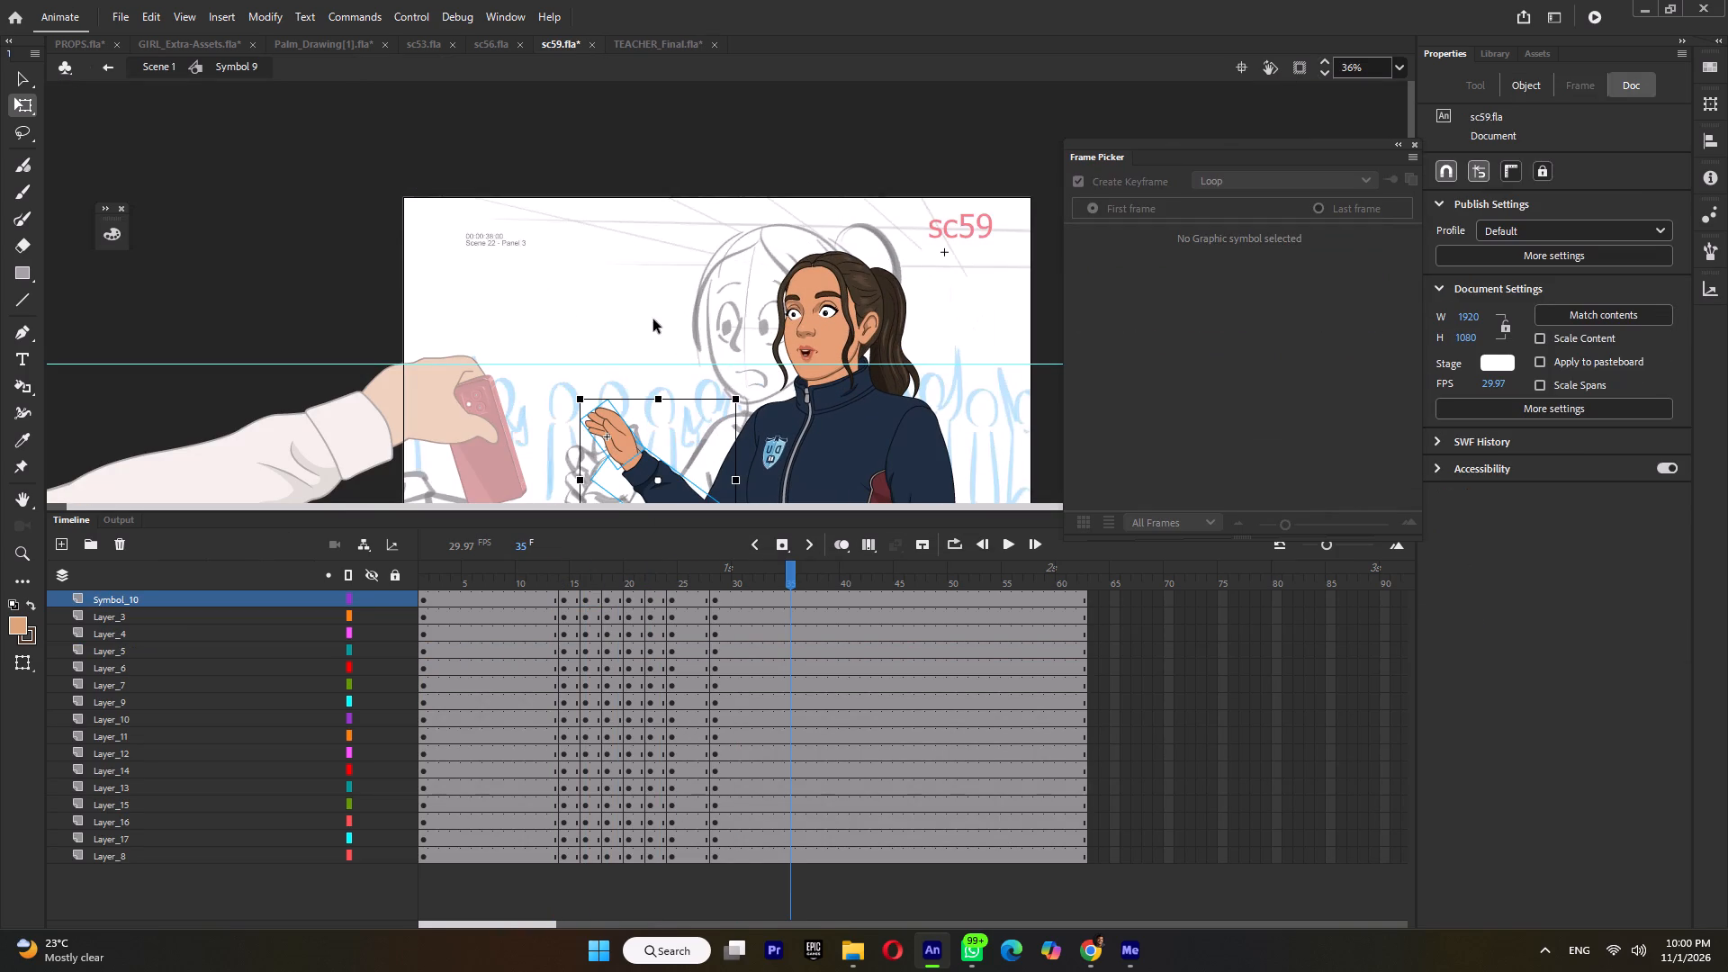
left_click_drag(674, 570, 643, 601)
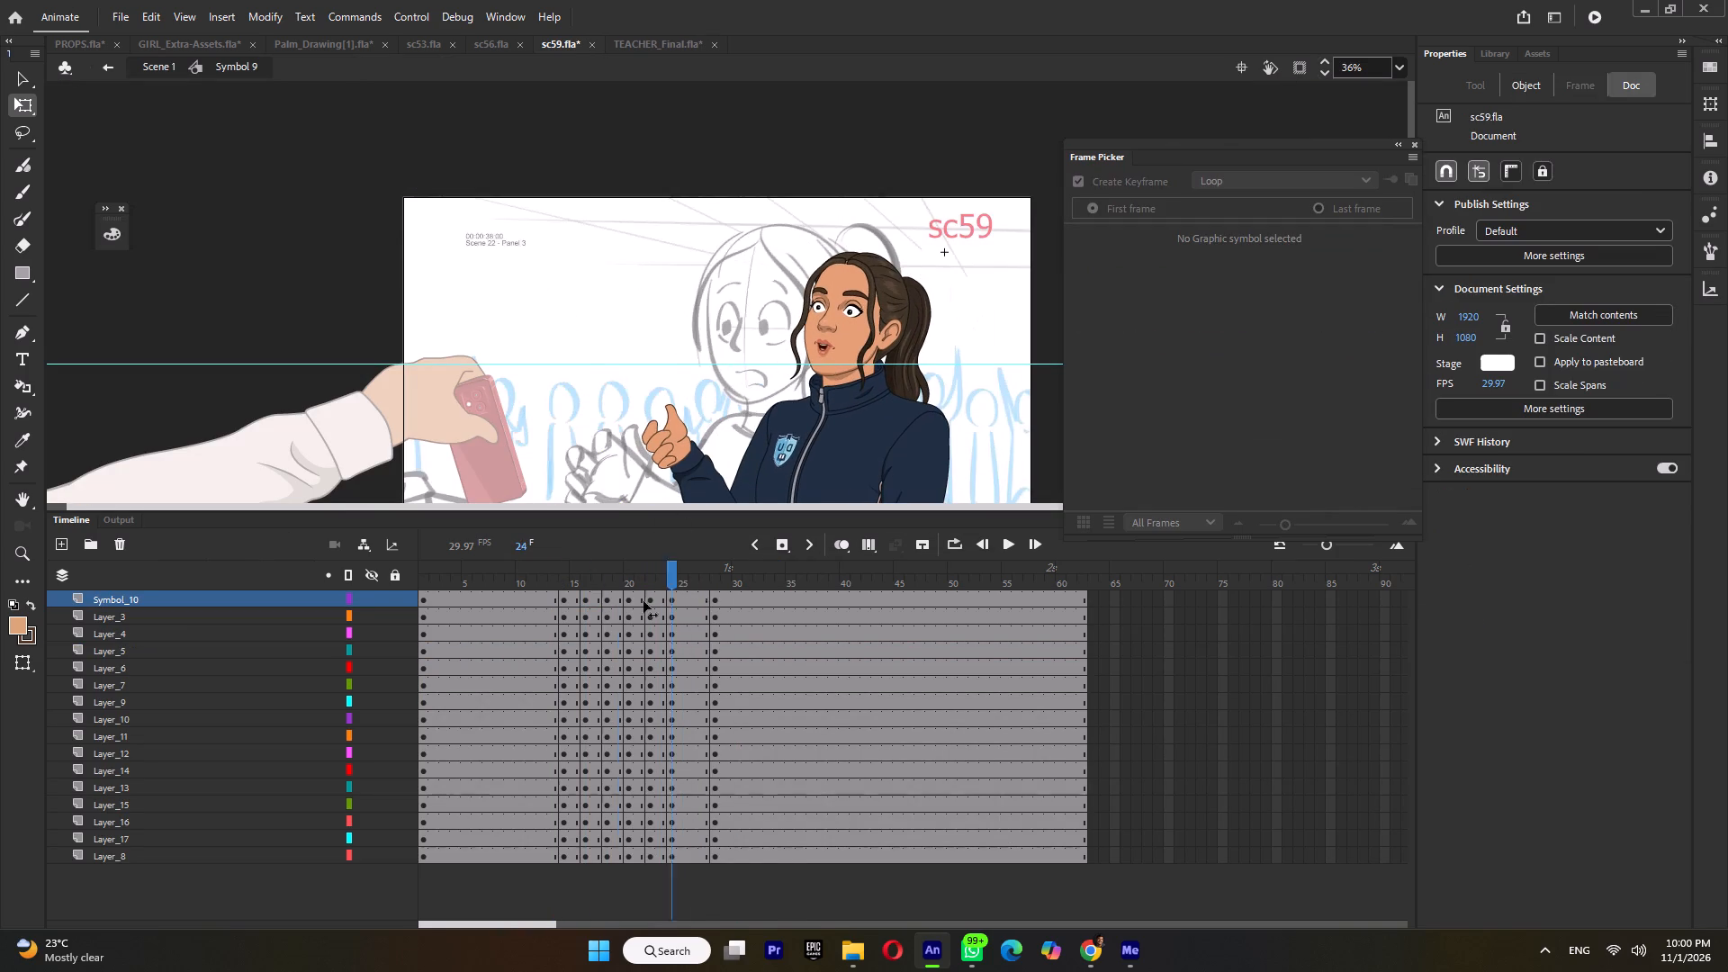
left_click_drag(643, 601, 658, 617)
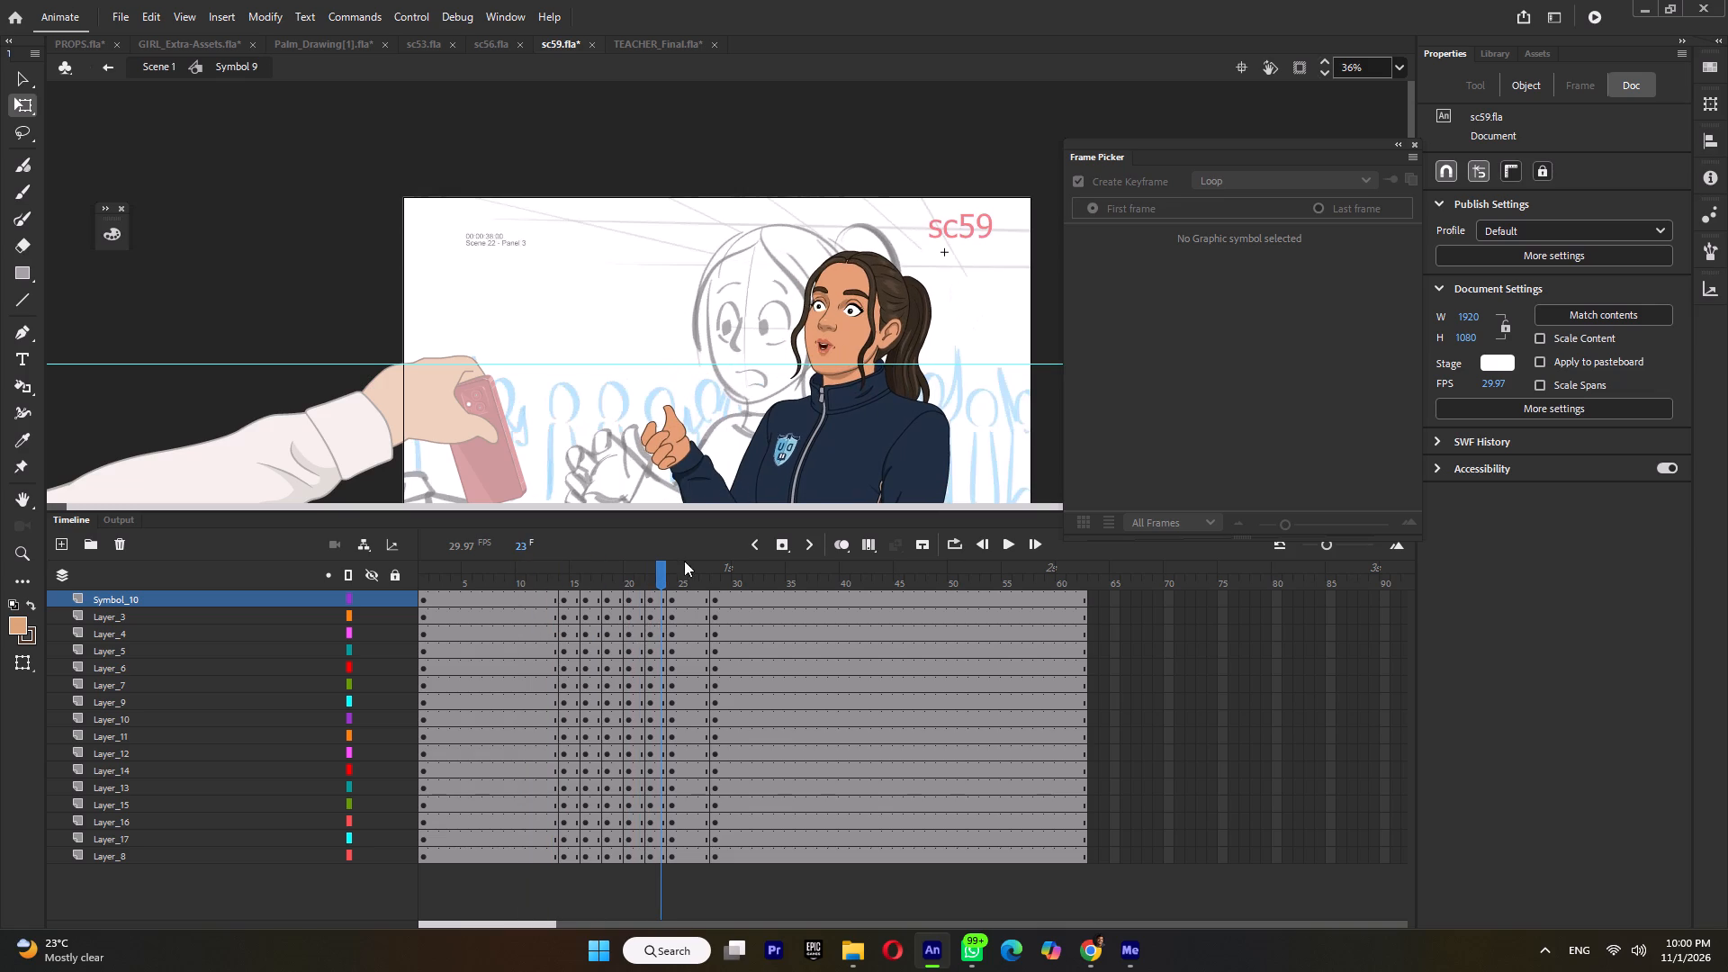
In the facial-features symbol, shift both irises of the frame 22 pose down and toward the teacher's hand.
double_click(860, 303, "ctrl")
scroll(855, 309, "up", 9, "ctrl")
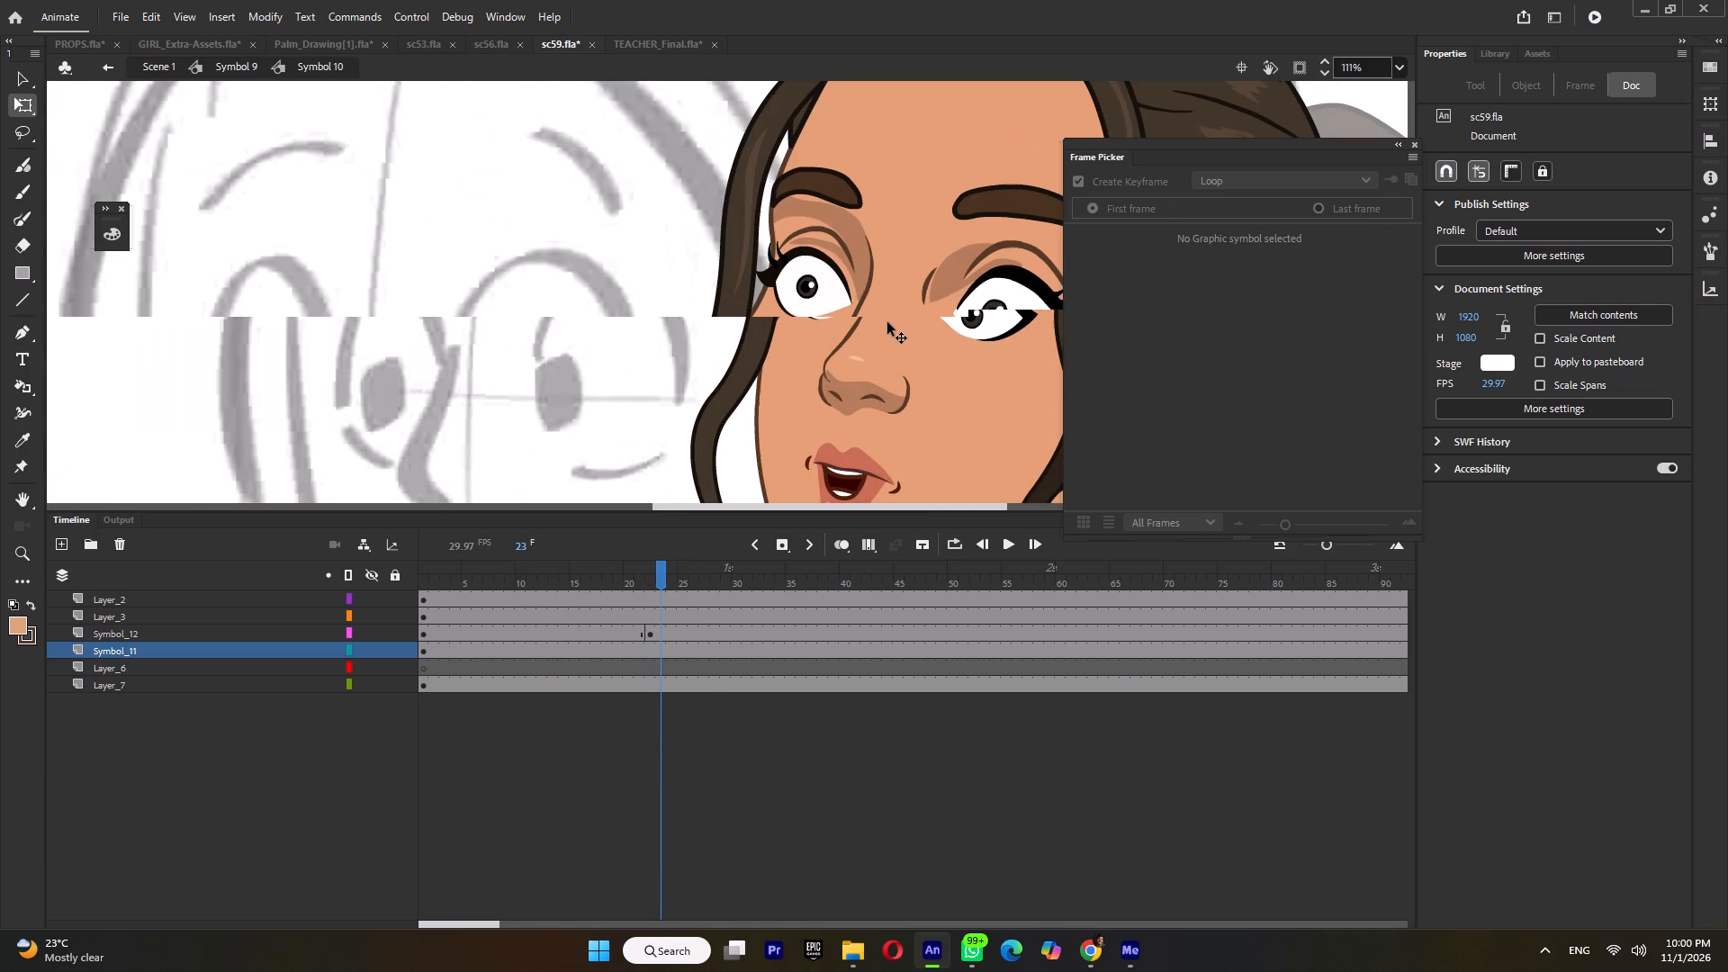
double_click(993, 309)
left_click(993, 309)
scroll(997, 328, "up", 2, "ctrl")
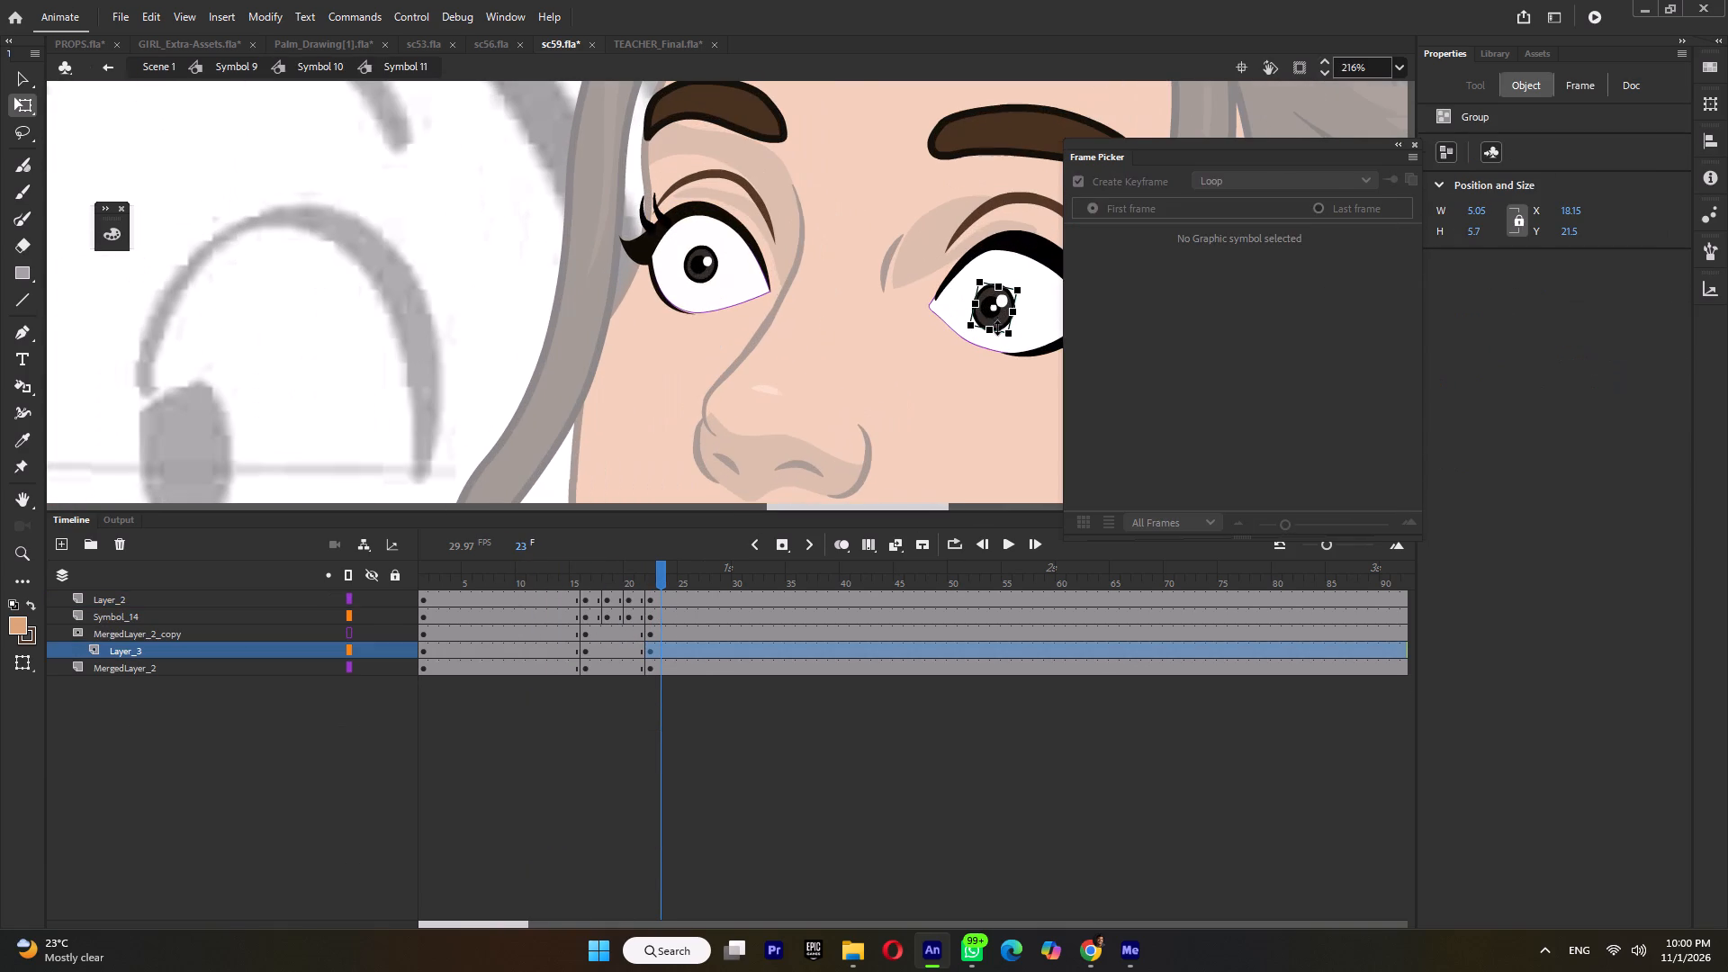
left_click(684, 268, "shift")
scroll(708, 269, "up", 3, "ctrl")
left_click_drag(702, 260, 661, 295)
scroll(670, 292, "down", 11, "ctrl")
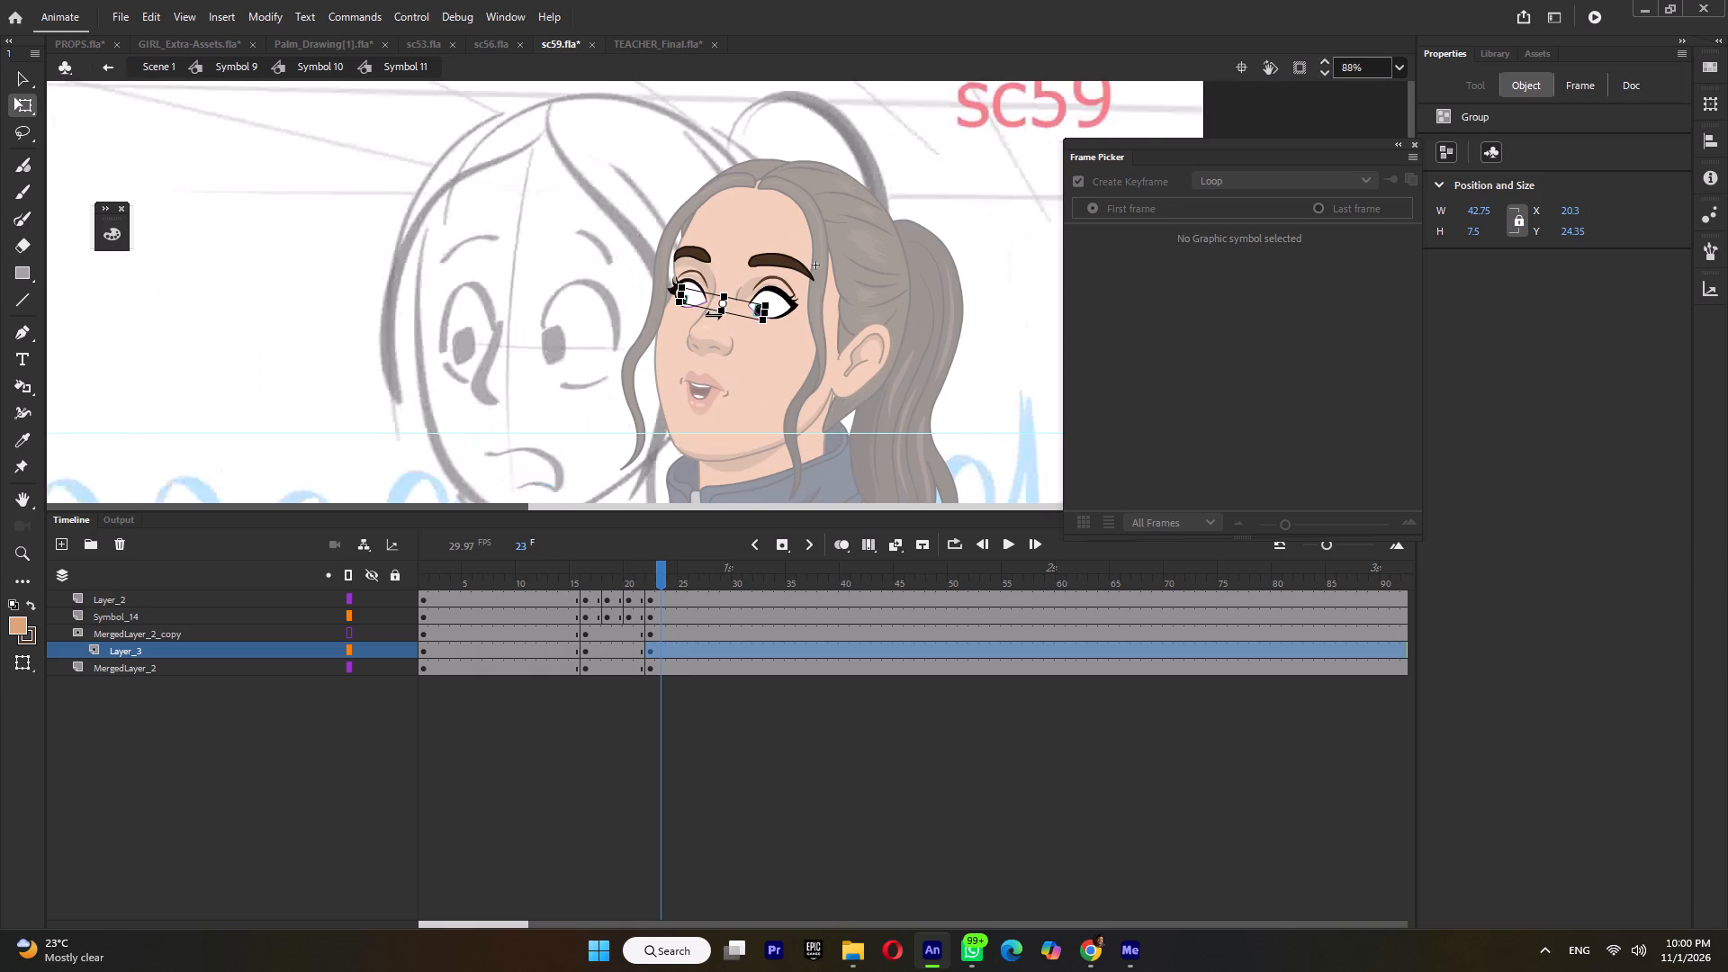
scroll(713, 315, "down", 3, "ctrl")
scroll(825, 324, "up", 4, "ctrl")
scroll(904, 300, "up", 9, "ctrl")
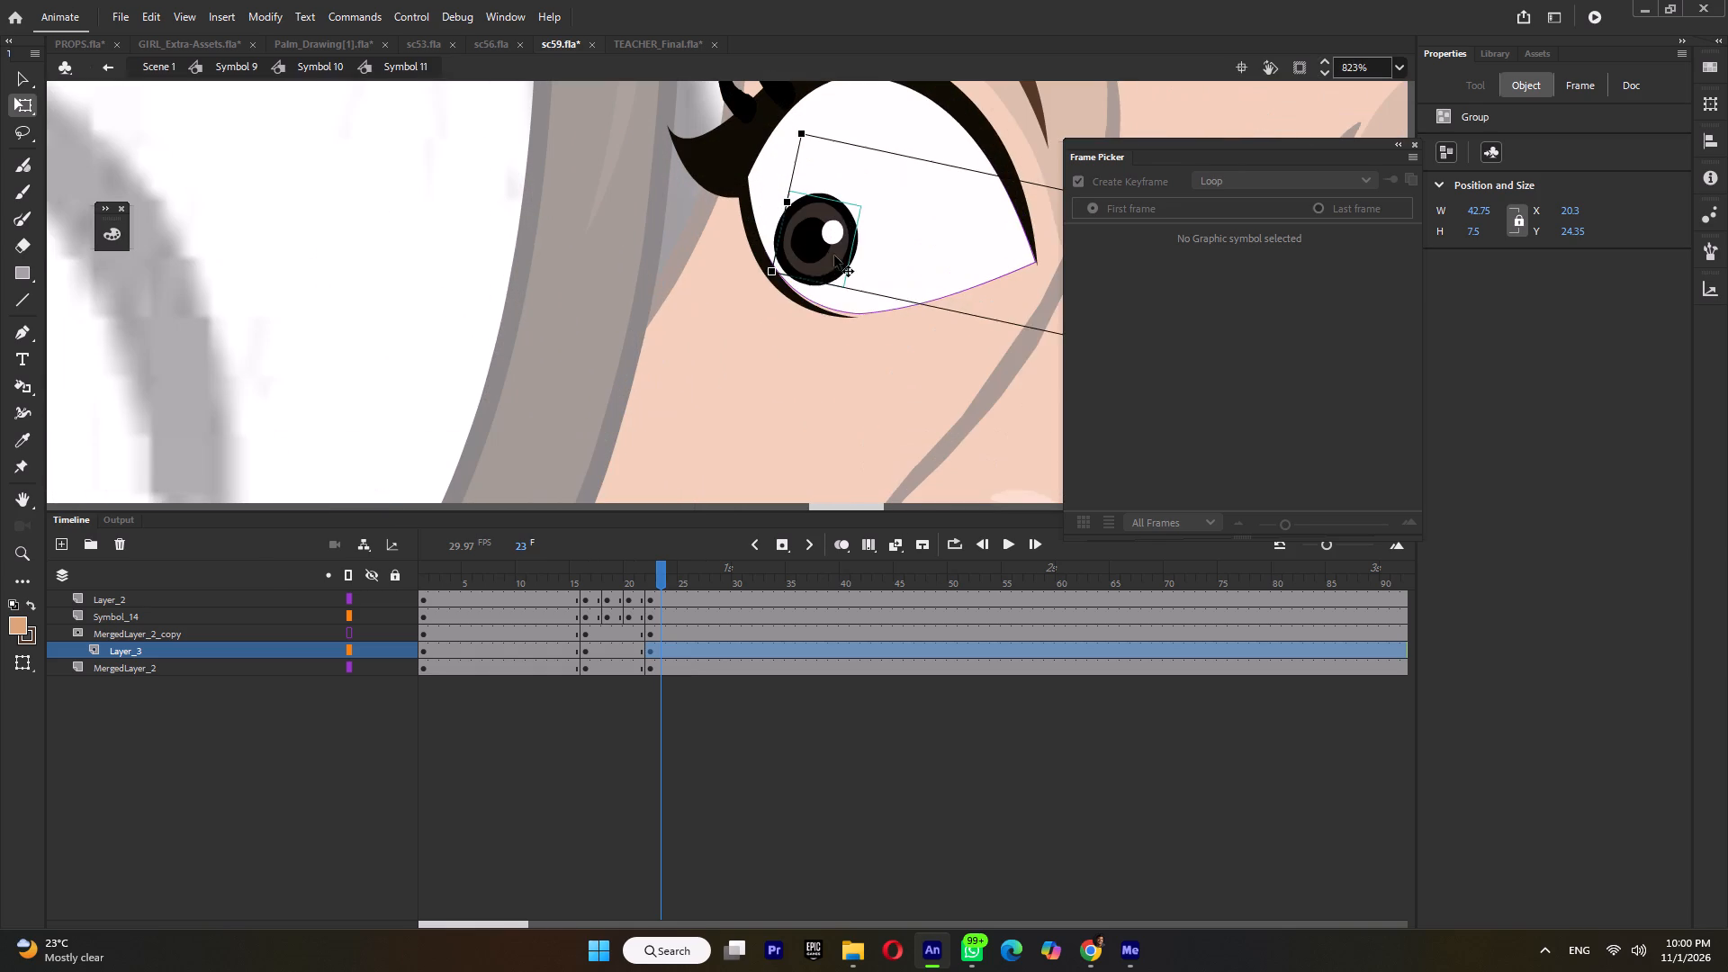
left_click_drag(820, 247, 837, 262)
scroll(837, 262, "down", 10, "ctrl")
Nudge only the near eye's iris slightly up and back toward the eye's centre, and return to Symbol 9.
left_click(860, 324, "ctrl")
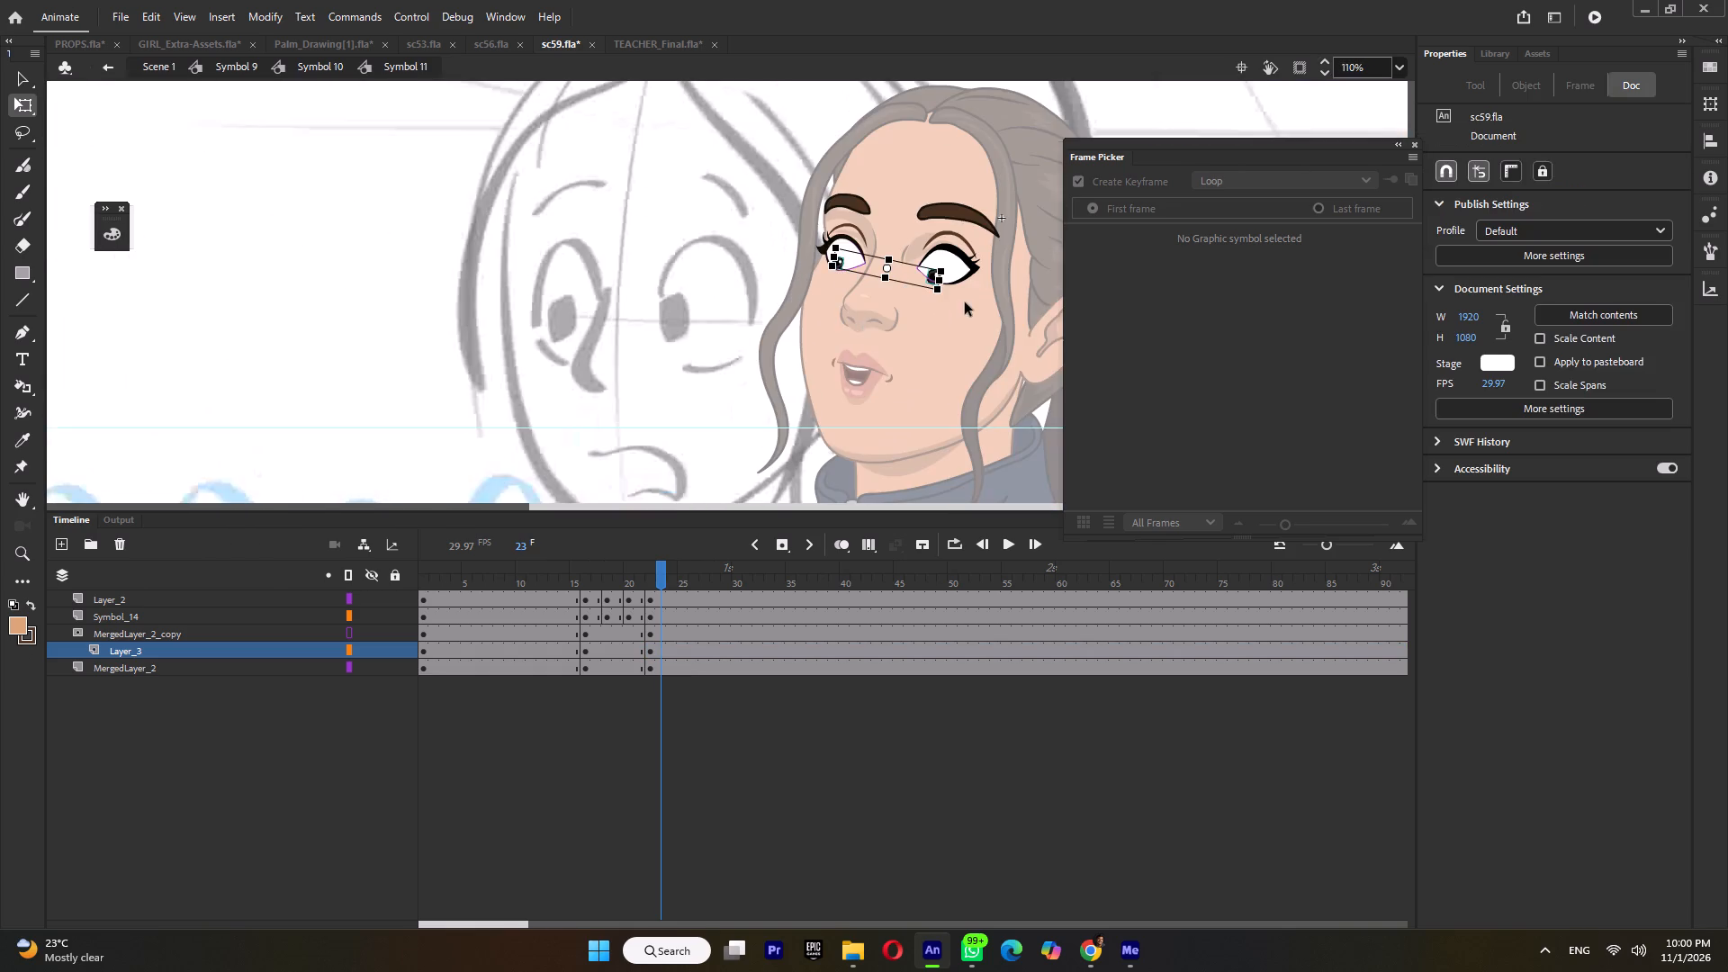
scroll(962, 290, "up", 5, "ctrl")
scroll(893, 238, "up", 3, "ctrl")
left_click(882, 242, "ctrl")
left_click_drag(880, 260, 899, 246)
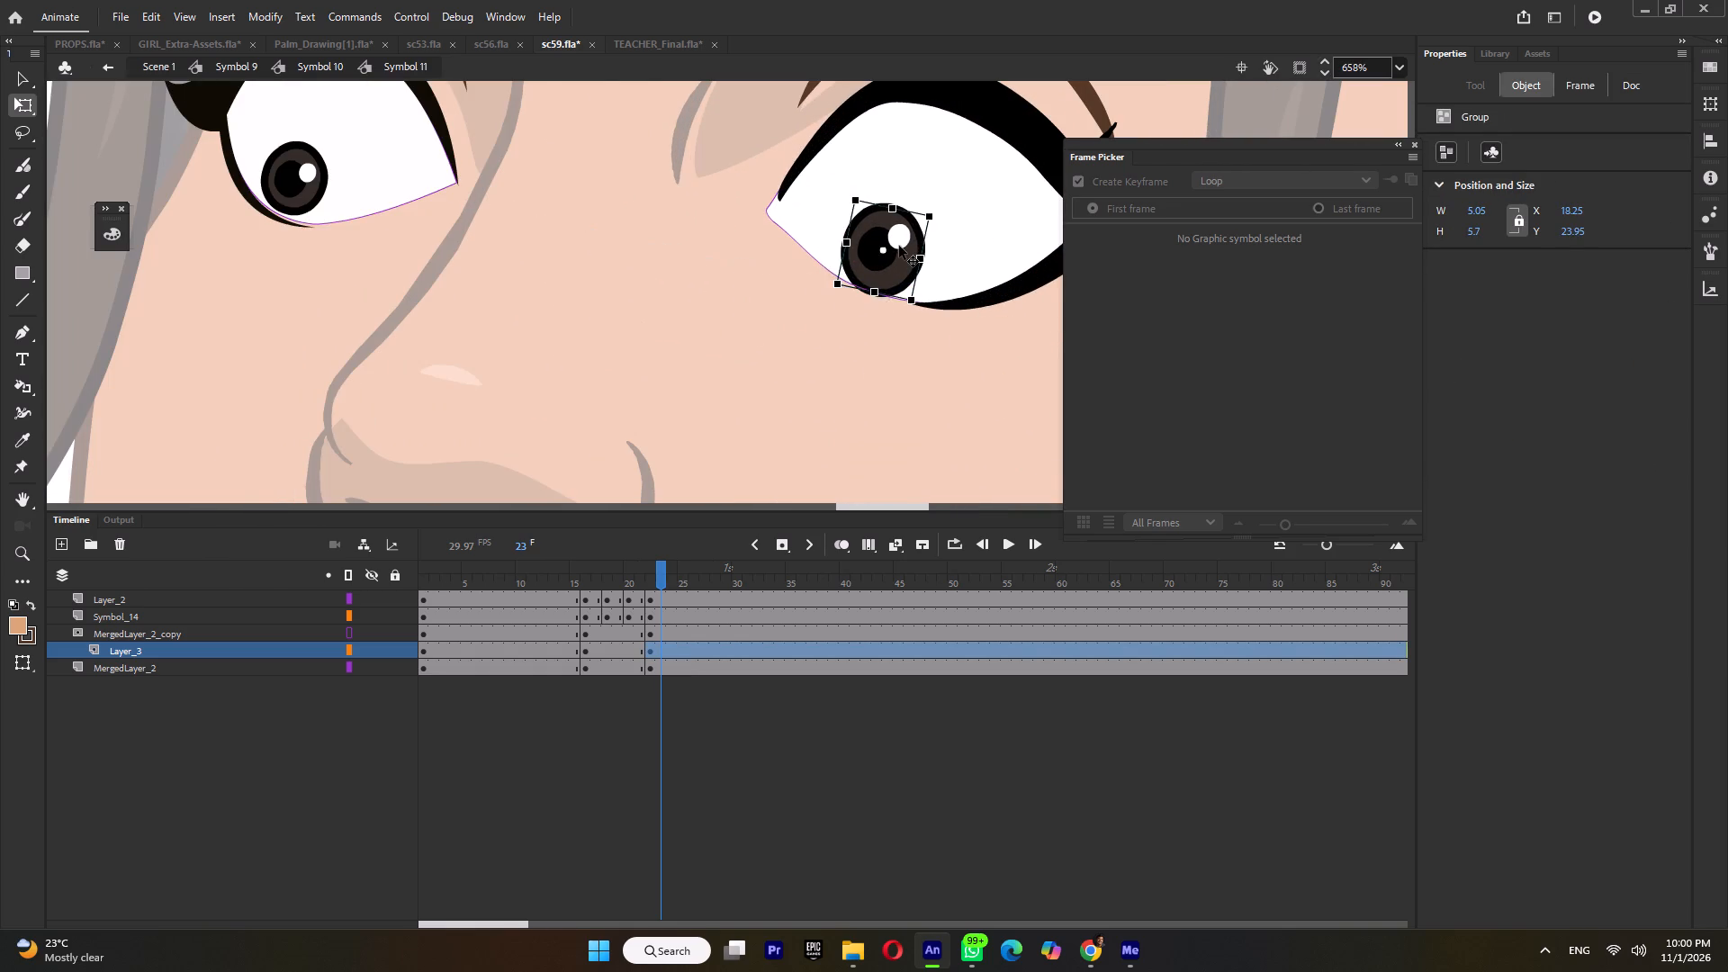
scroll(899, 246, "down", 9, "ctrl")
double_click(639, 355)
scroll(644, 340, "down", 5, "ctrl")
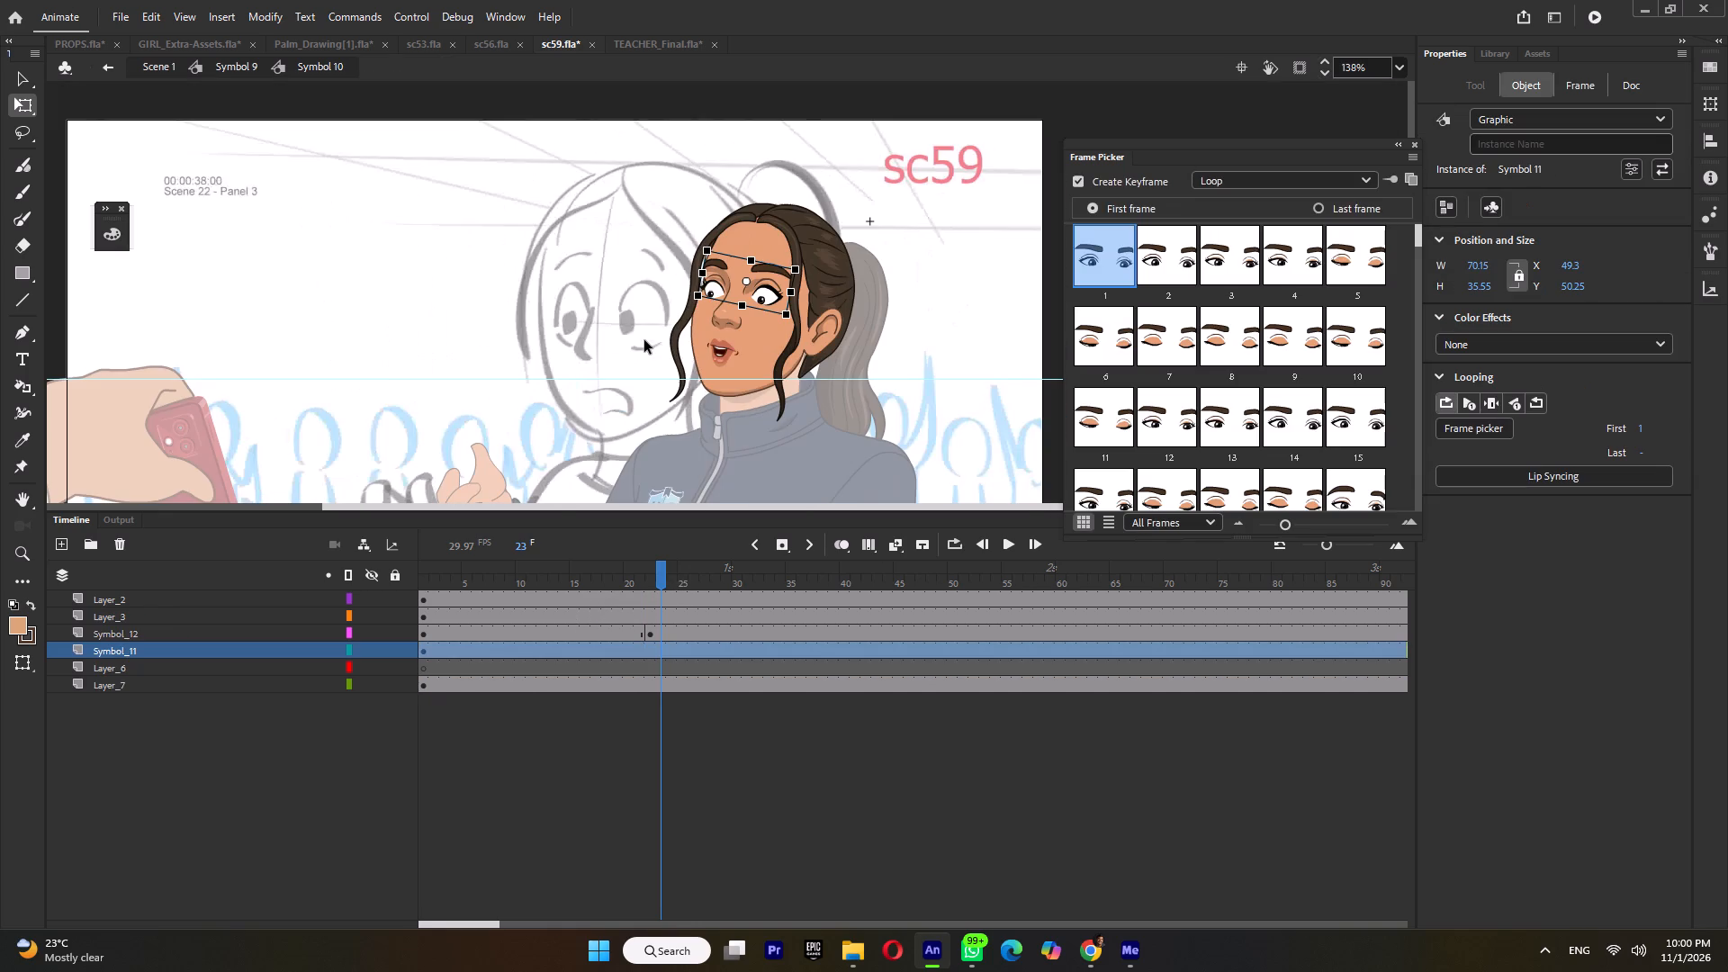
double_click(544, 362)
In the facial-features symbol, move the iris layer's frame 22 keyframe to frame 18, then return to the head symbol and play it back.
left_click_drag(649, 568, 589, 588)
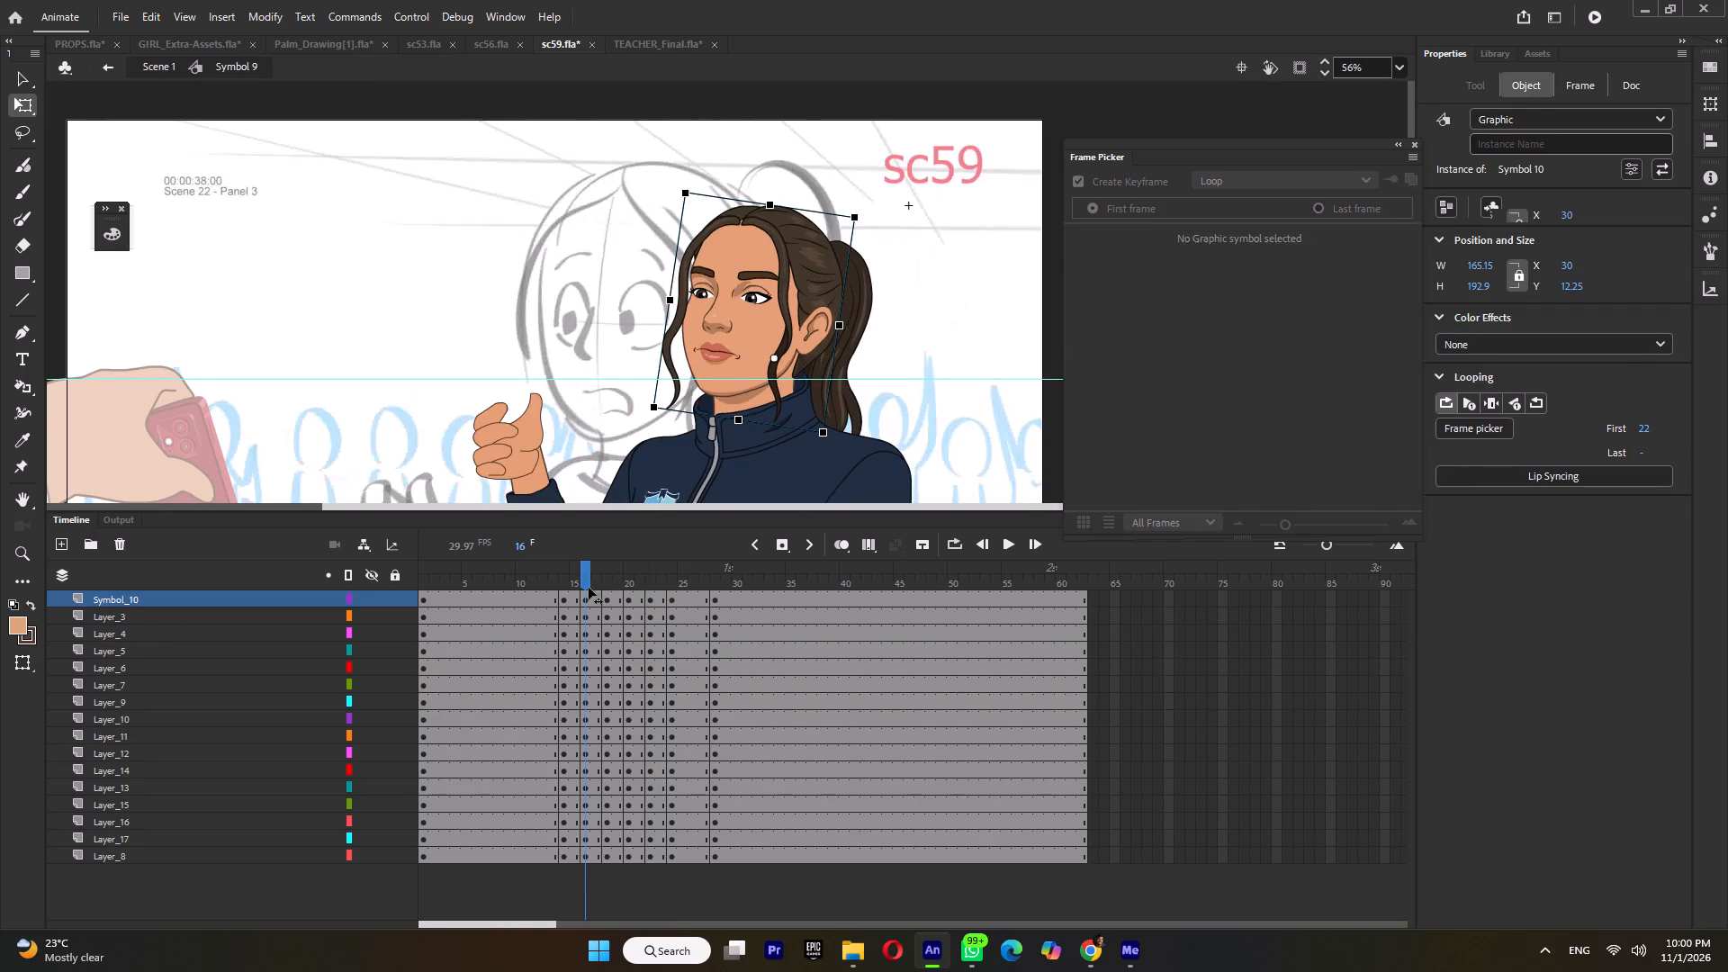
left_click_drag(589, 588, 633, 602)
double_click(799, 274)
double_click(789, 281)
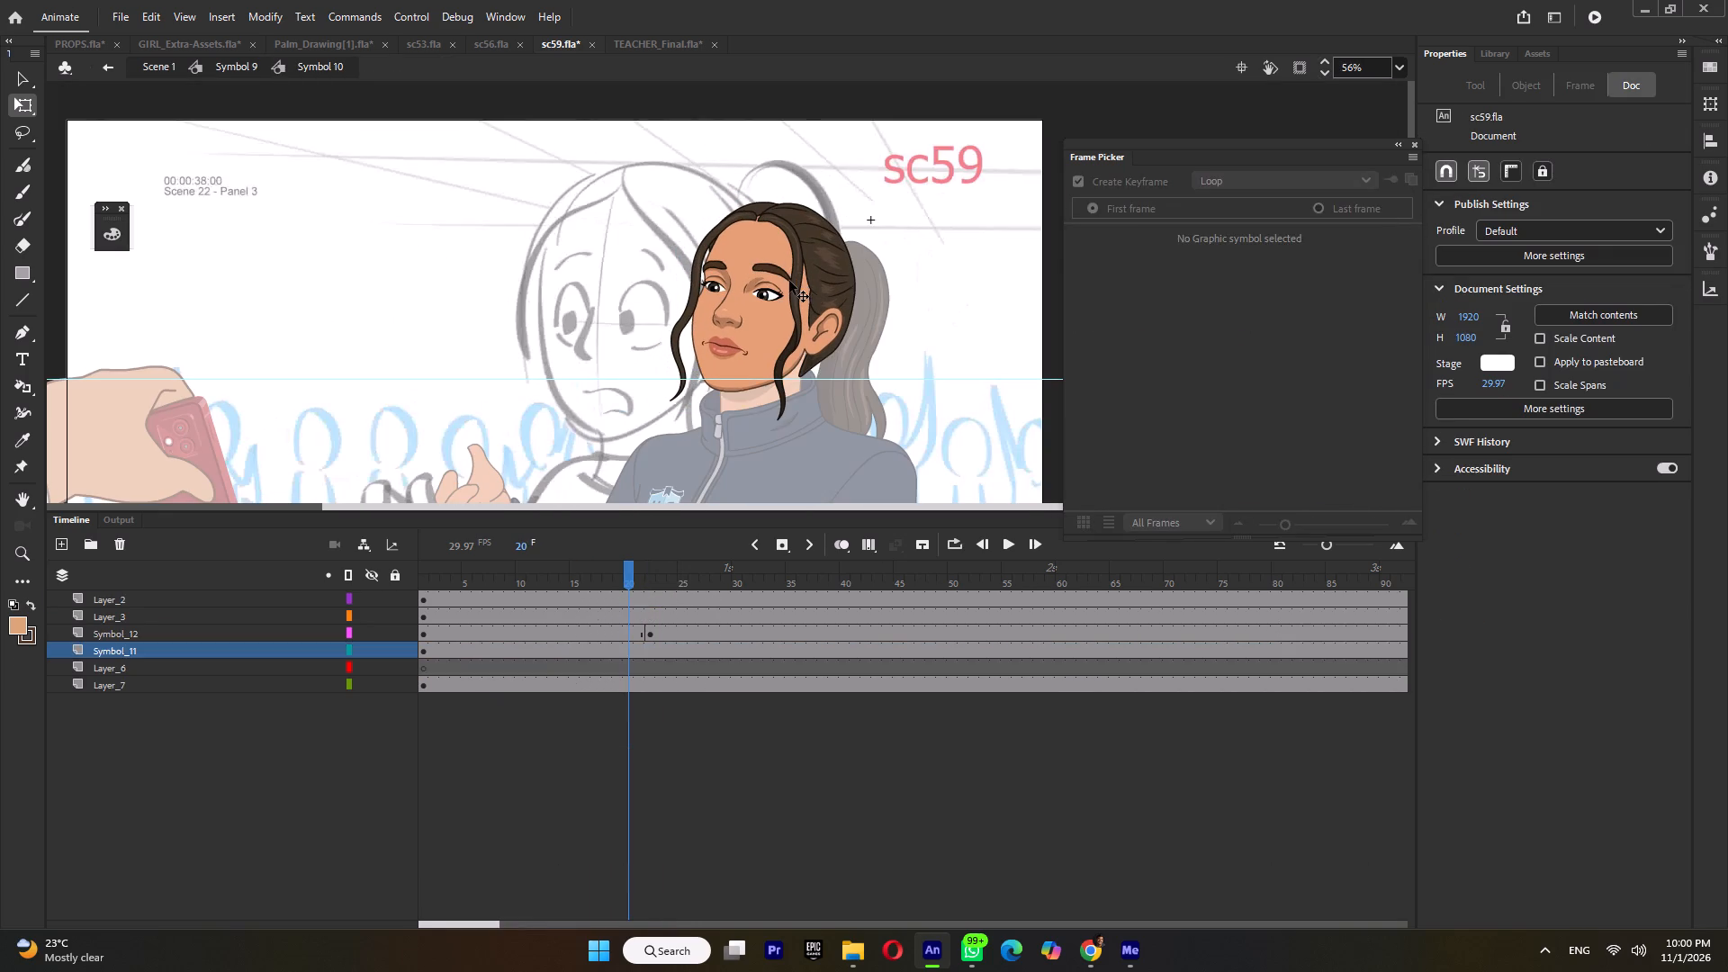
double_click(689, 321)
double_click(719, 289)
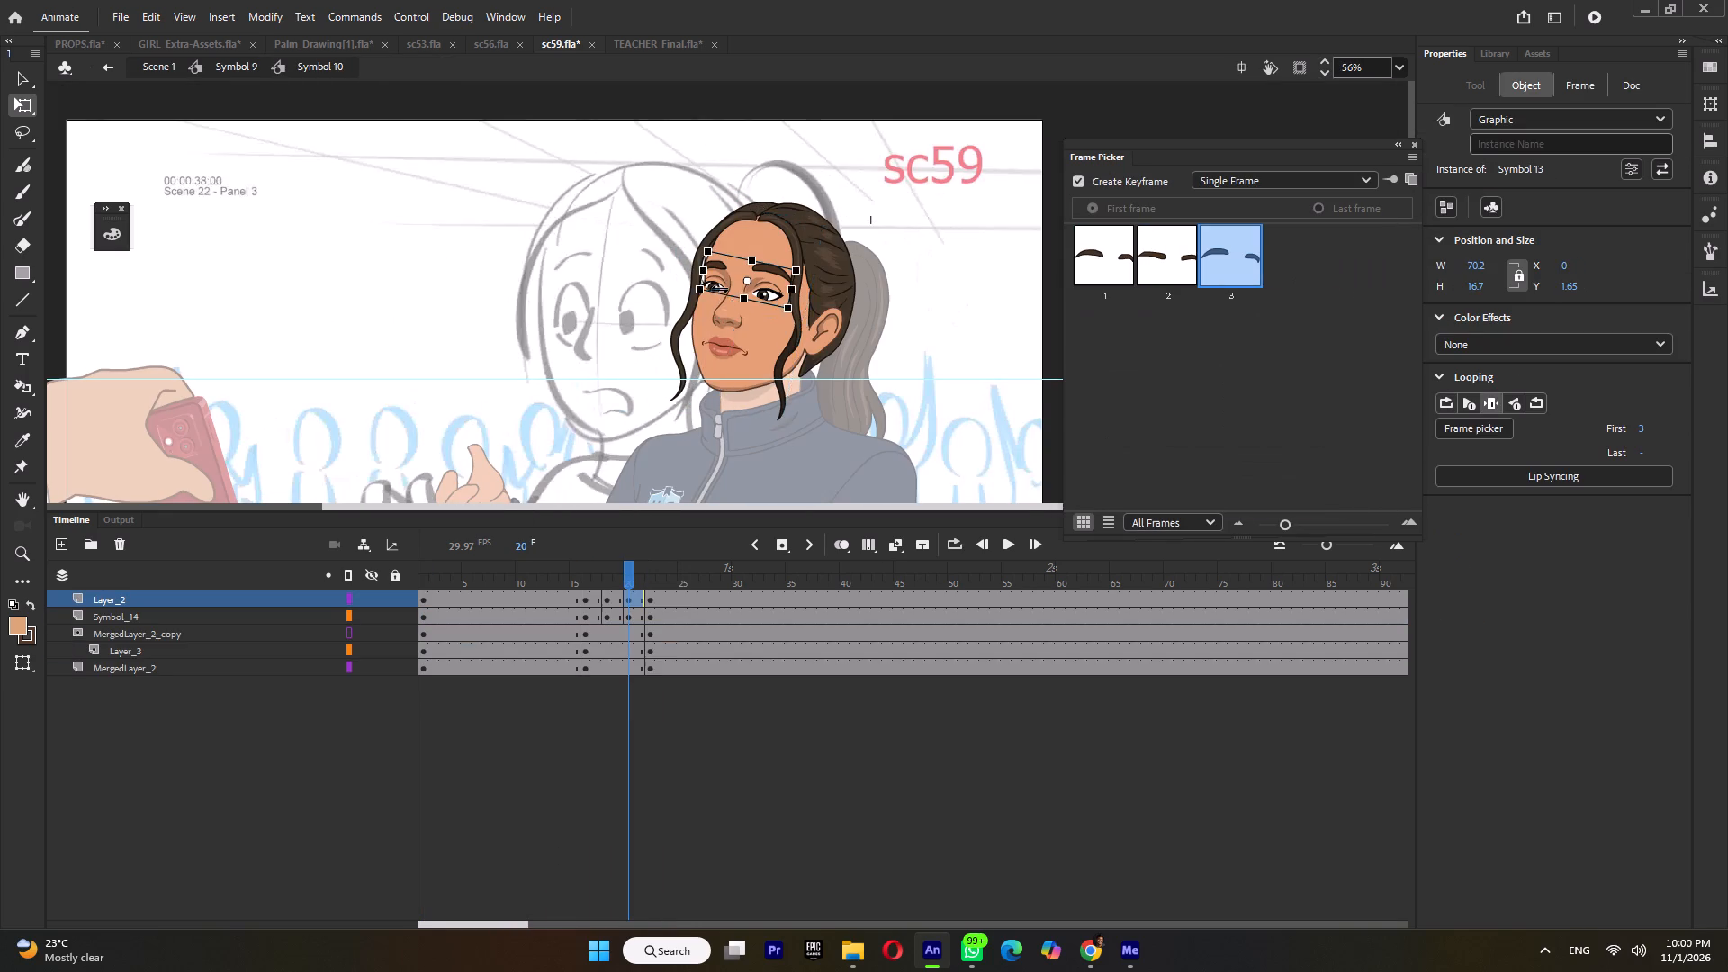
left_click(647, 648)
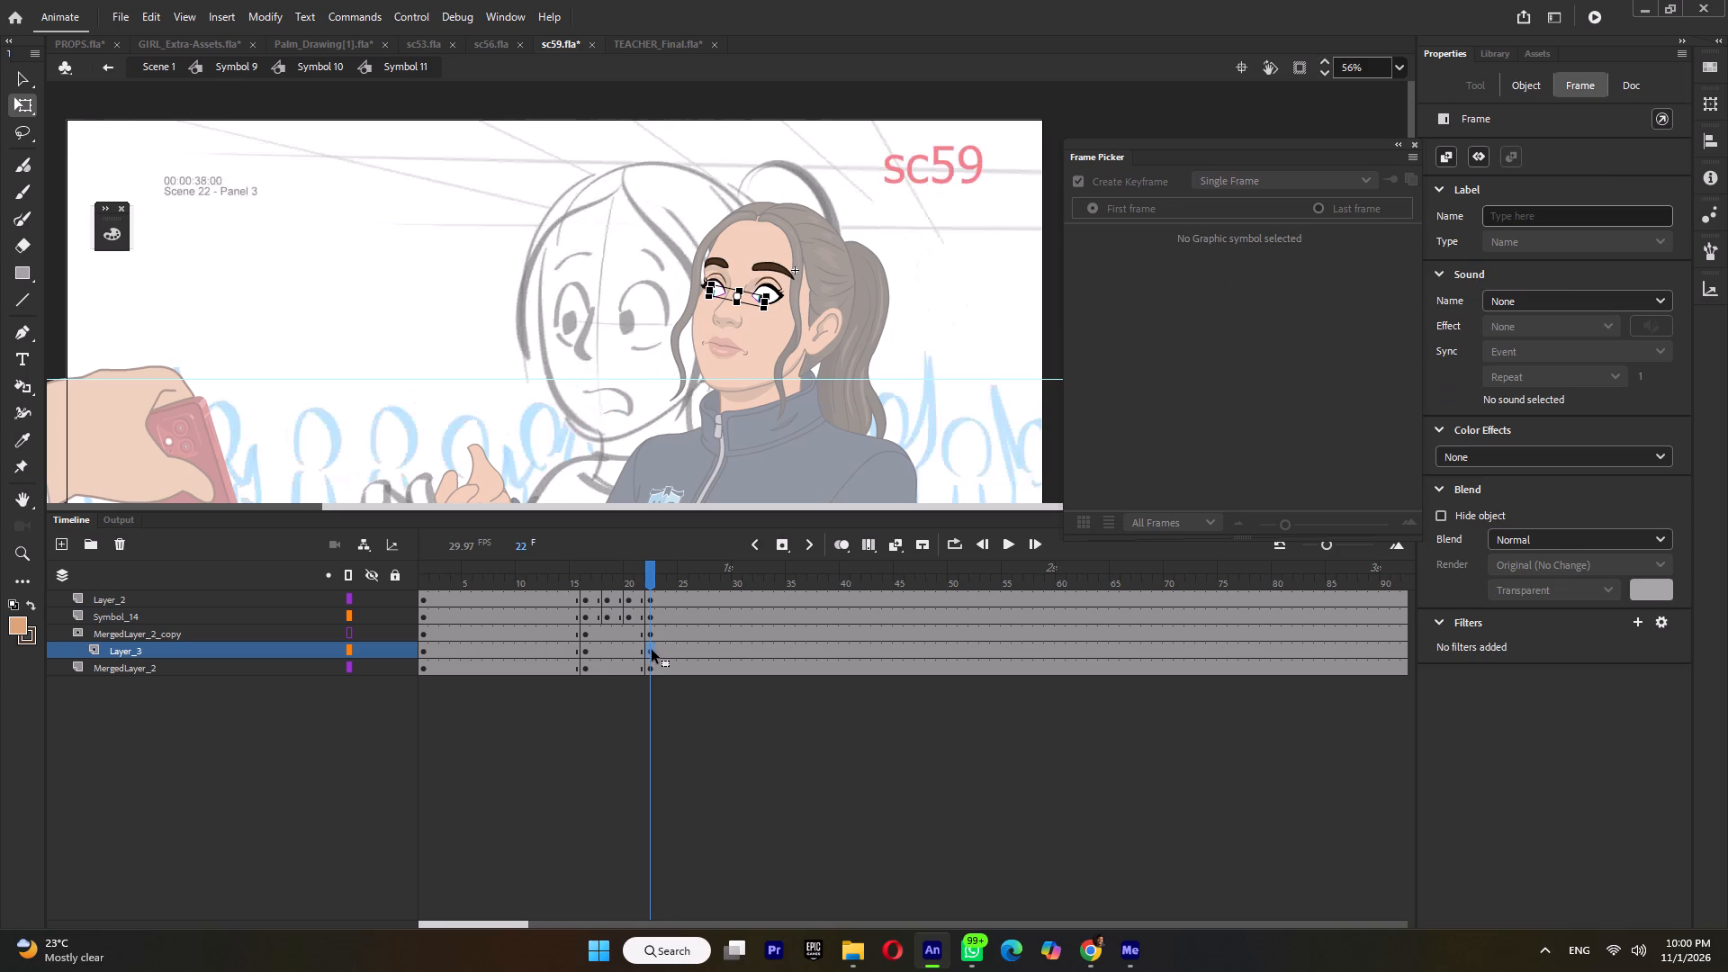
left_click_drag(652, 650, 611, 655)
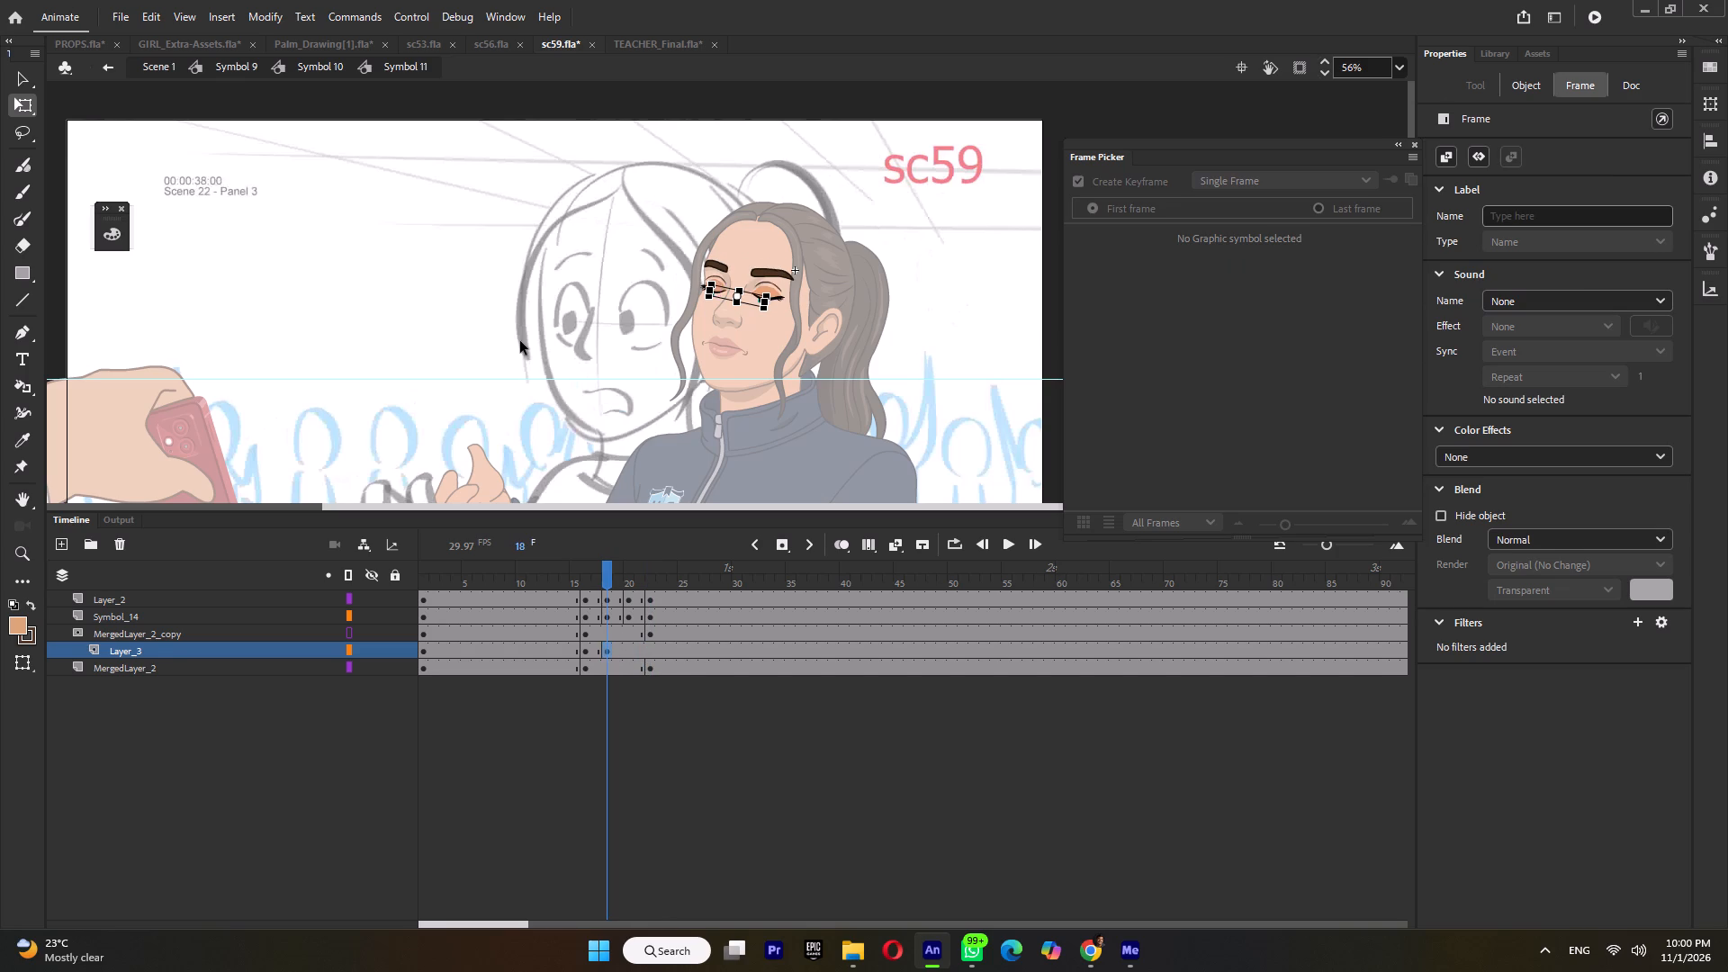
double_click(520, 340)
key("Return")
key("Return")
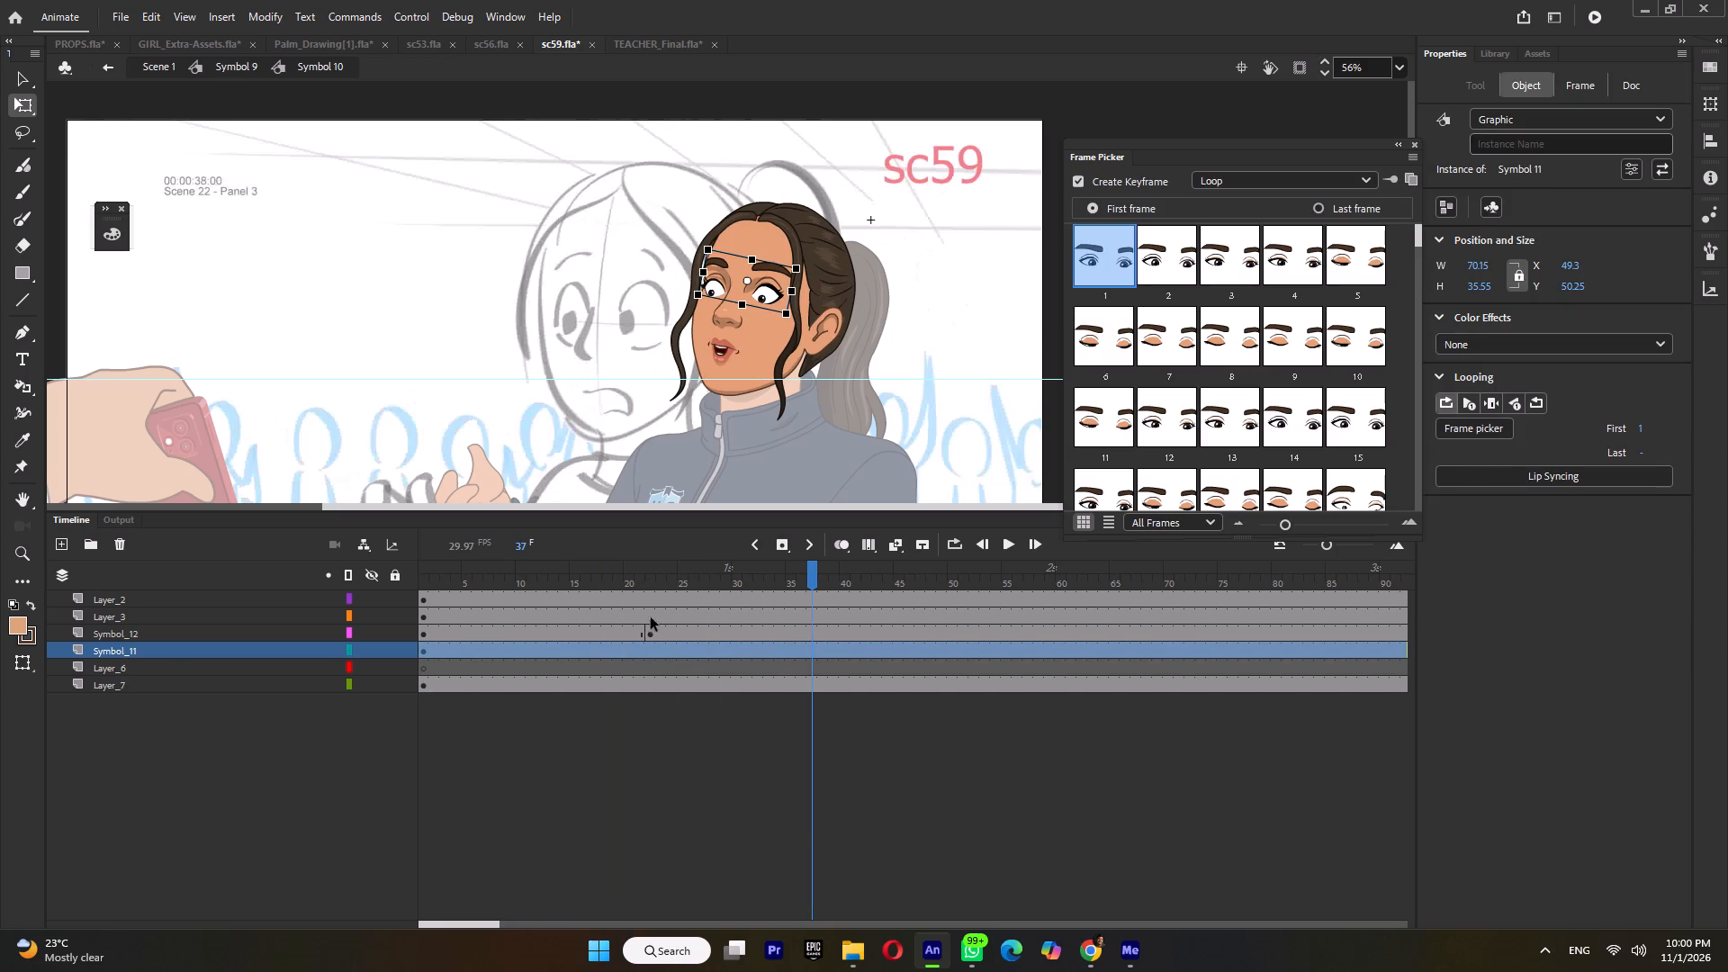
Back in the facial-features symbol, add keyframes on the iris layer at frames 20 and 22.
left_click_drag(635, 561, 636, 604)
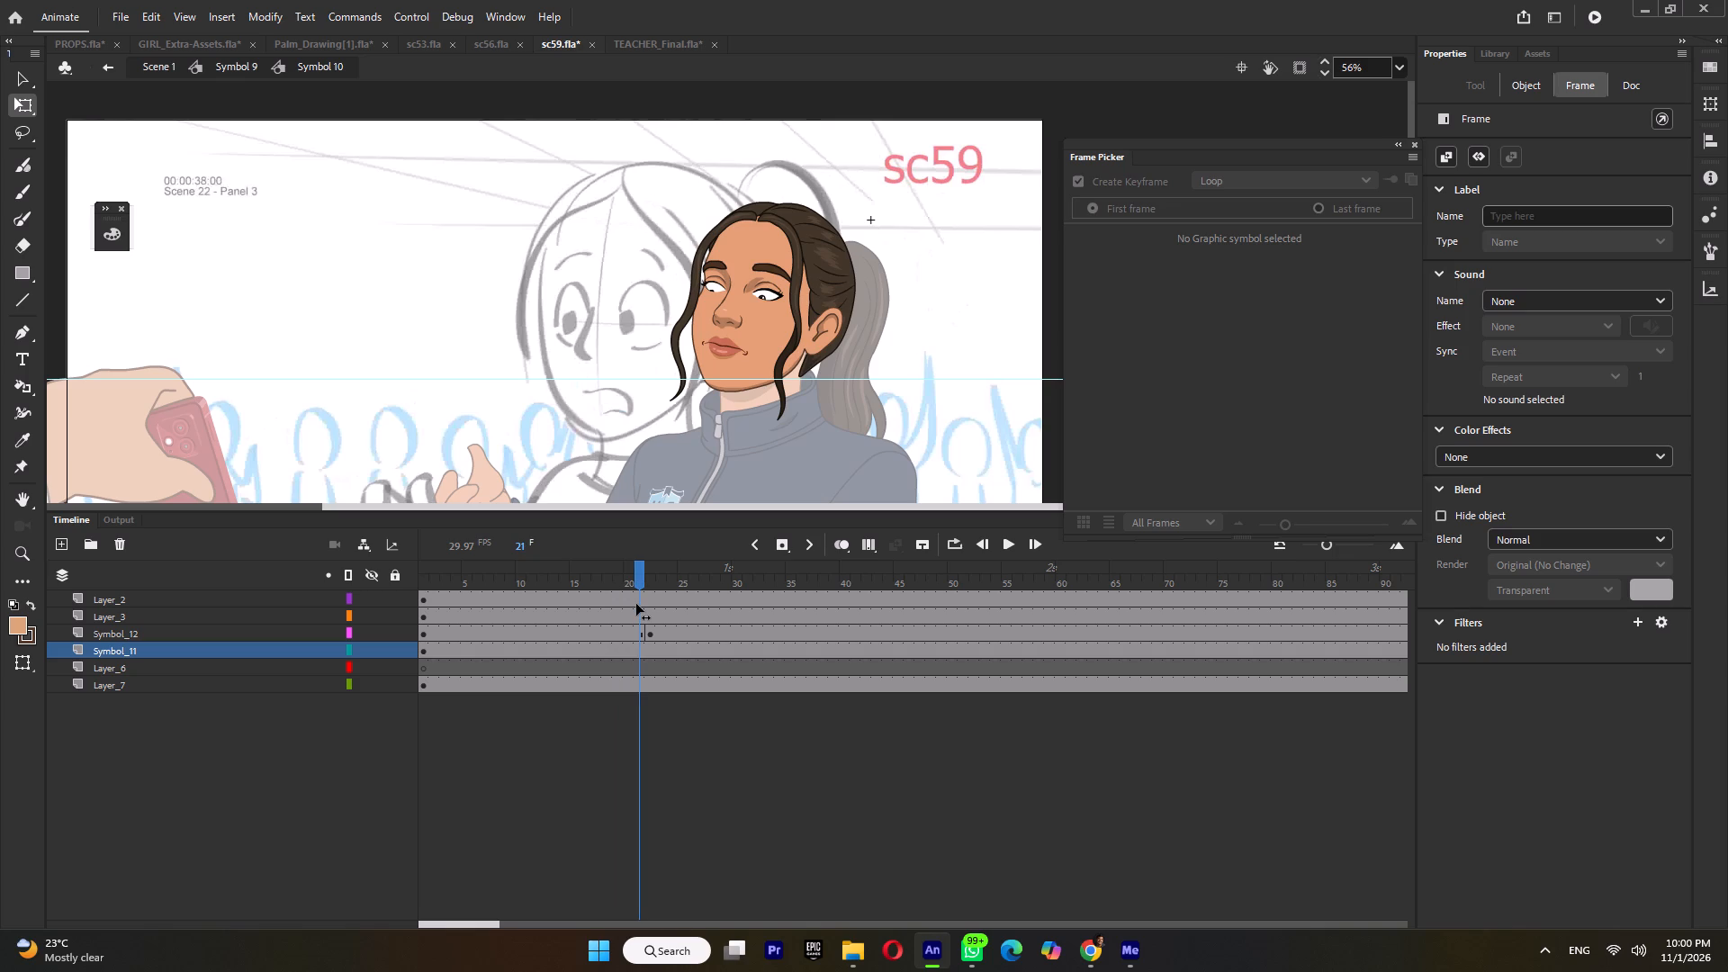
left_click_drag(636, 604, 640, 611)
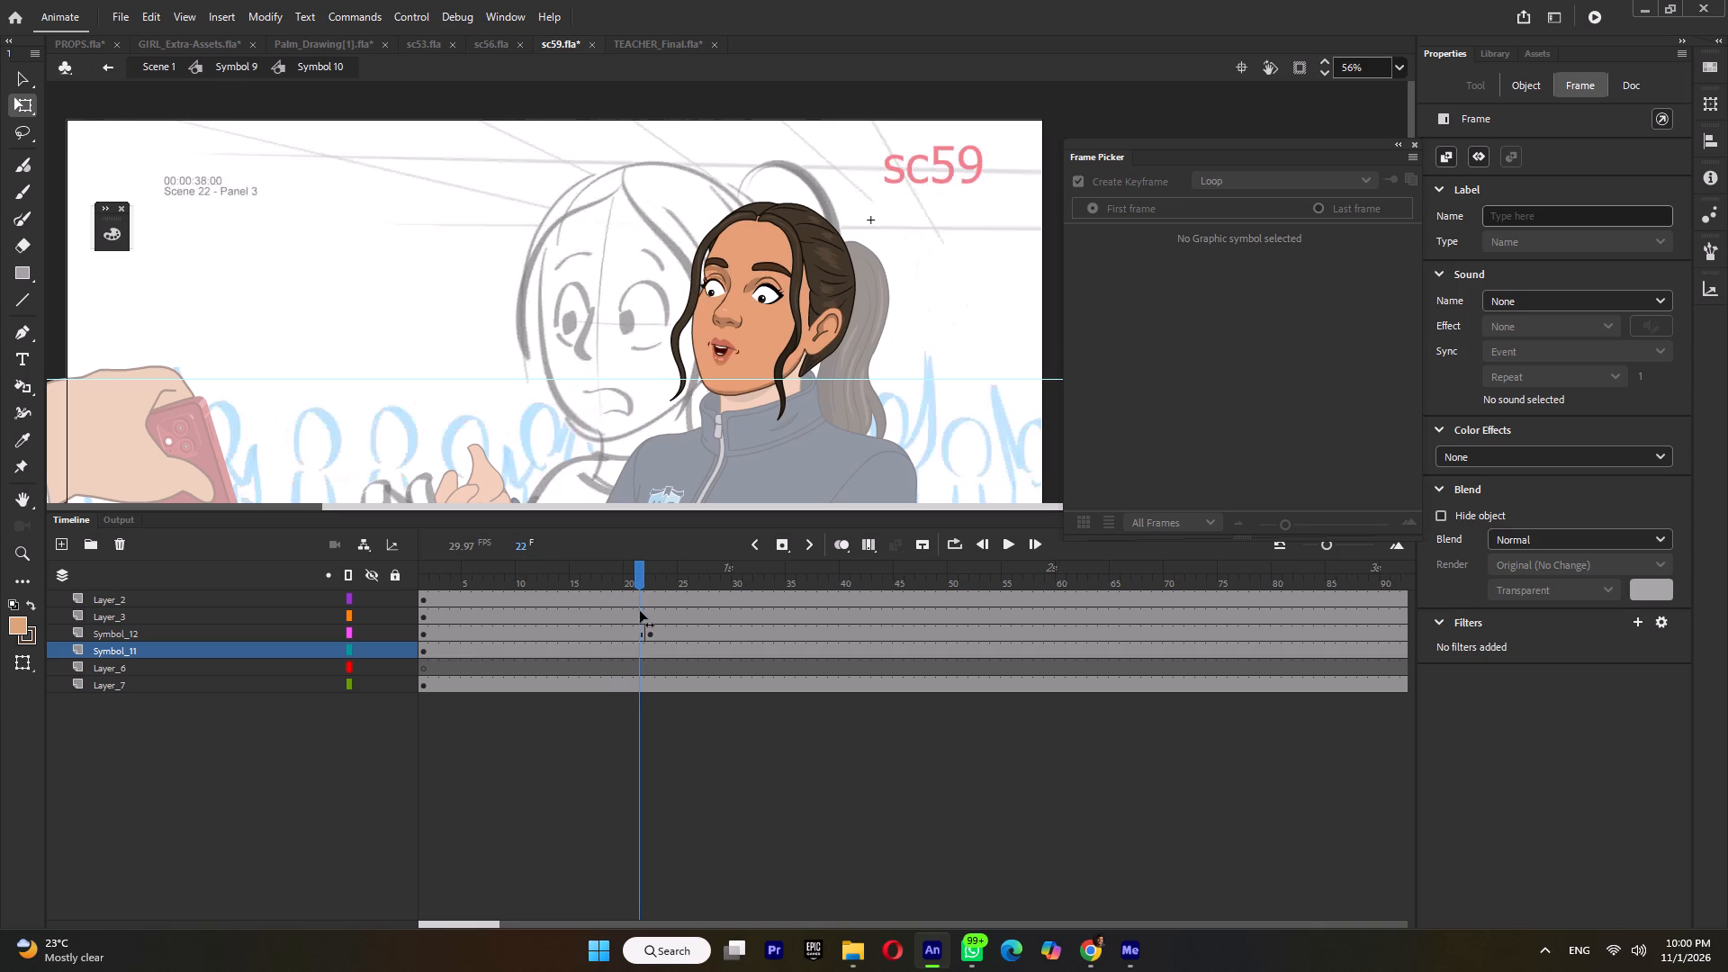
left_click_drag(640, 611, 646, 612)
scroll(766, 302, "up", 3, "ctrl")
double_click(769, 298)
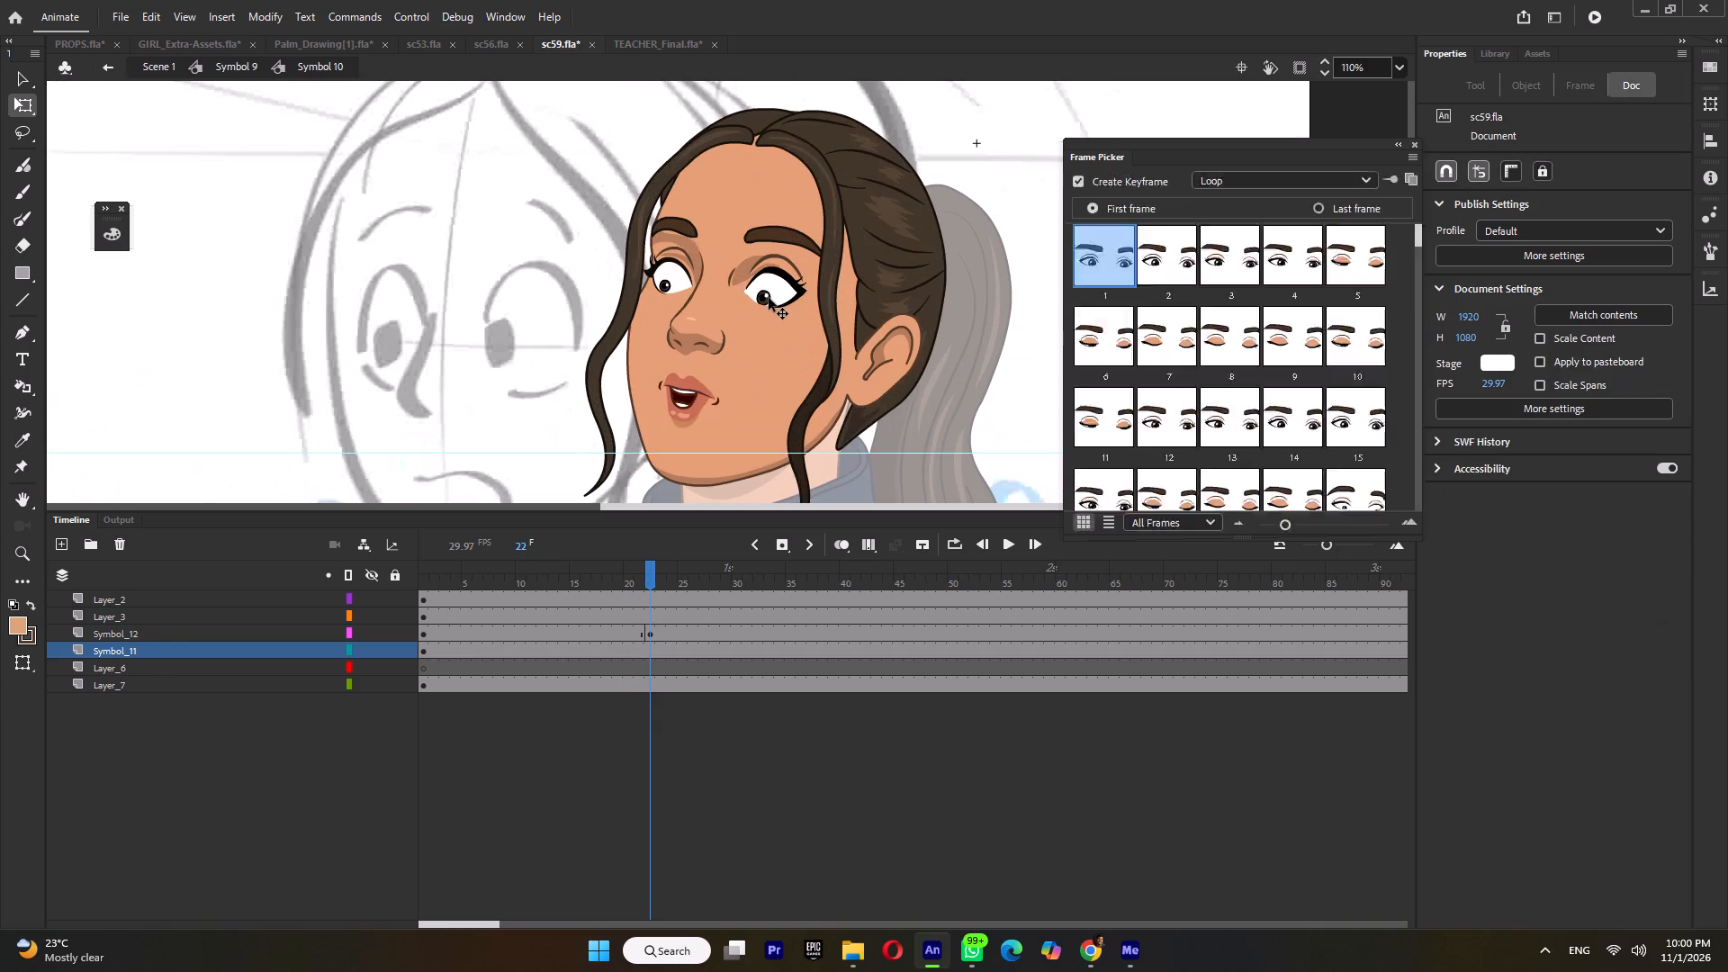
left_click(626, 652)
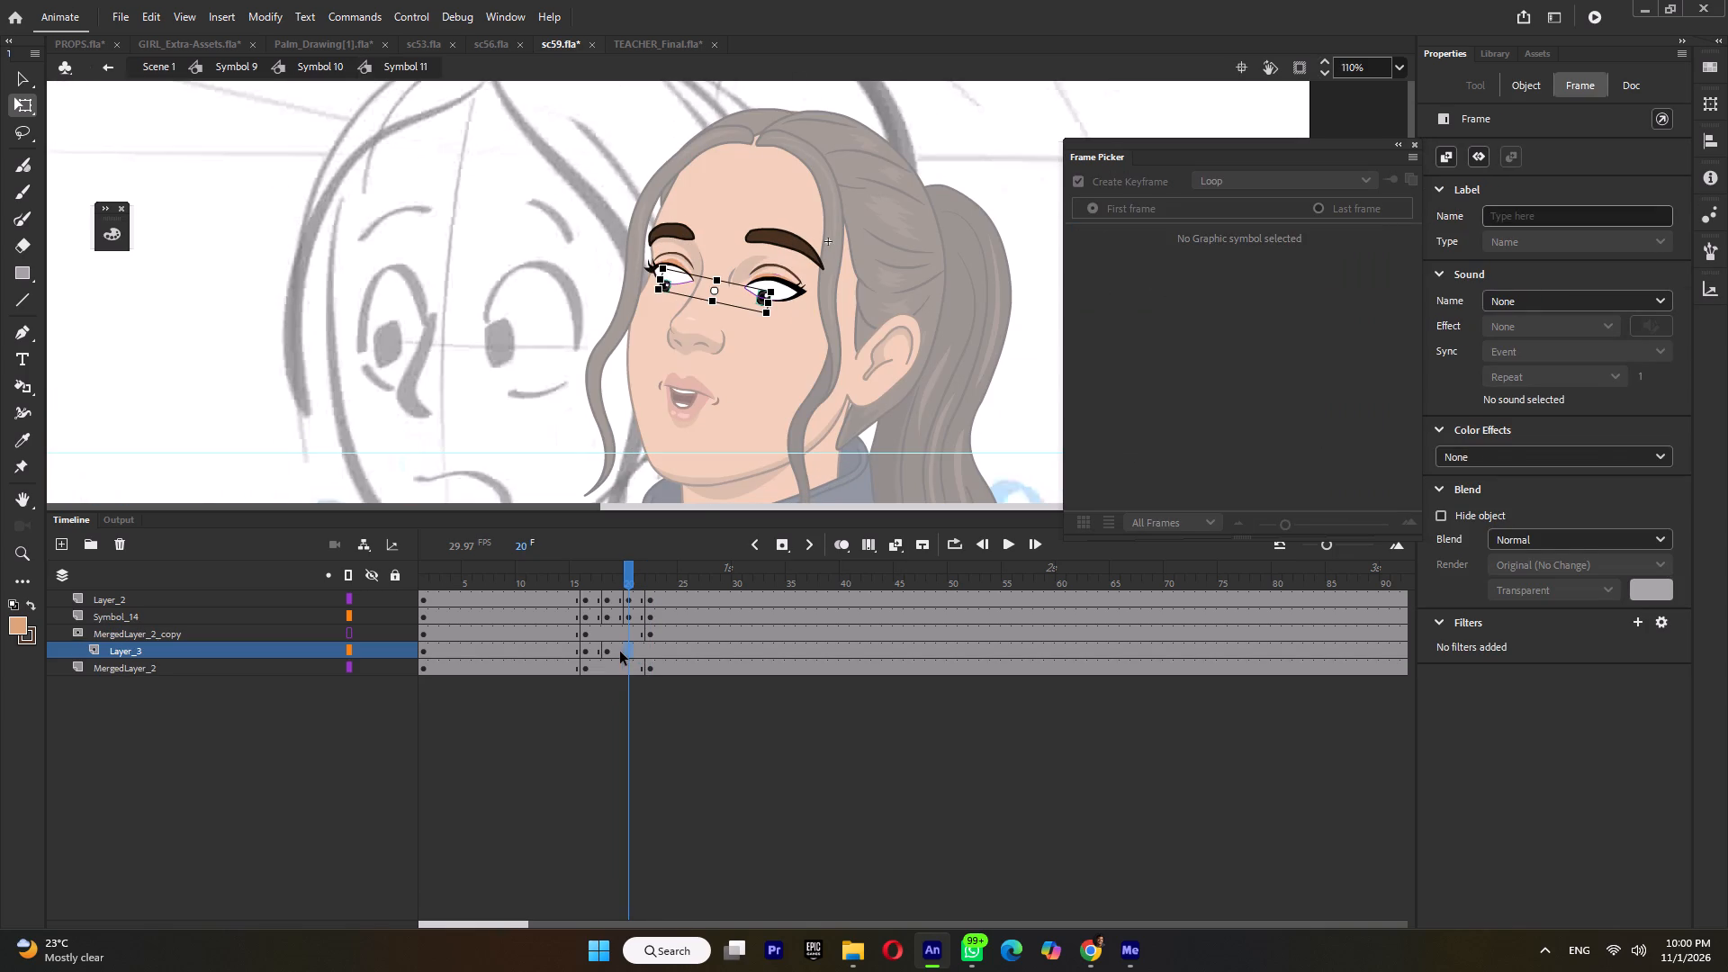
key("F6")
left_click(612, 648)
scroll(768, 346, "up", 4, "ctrl")
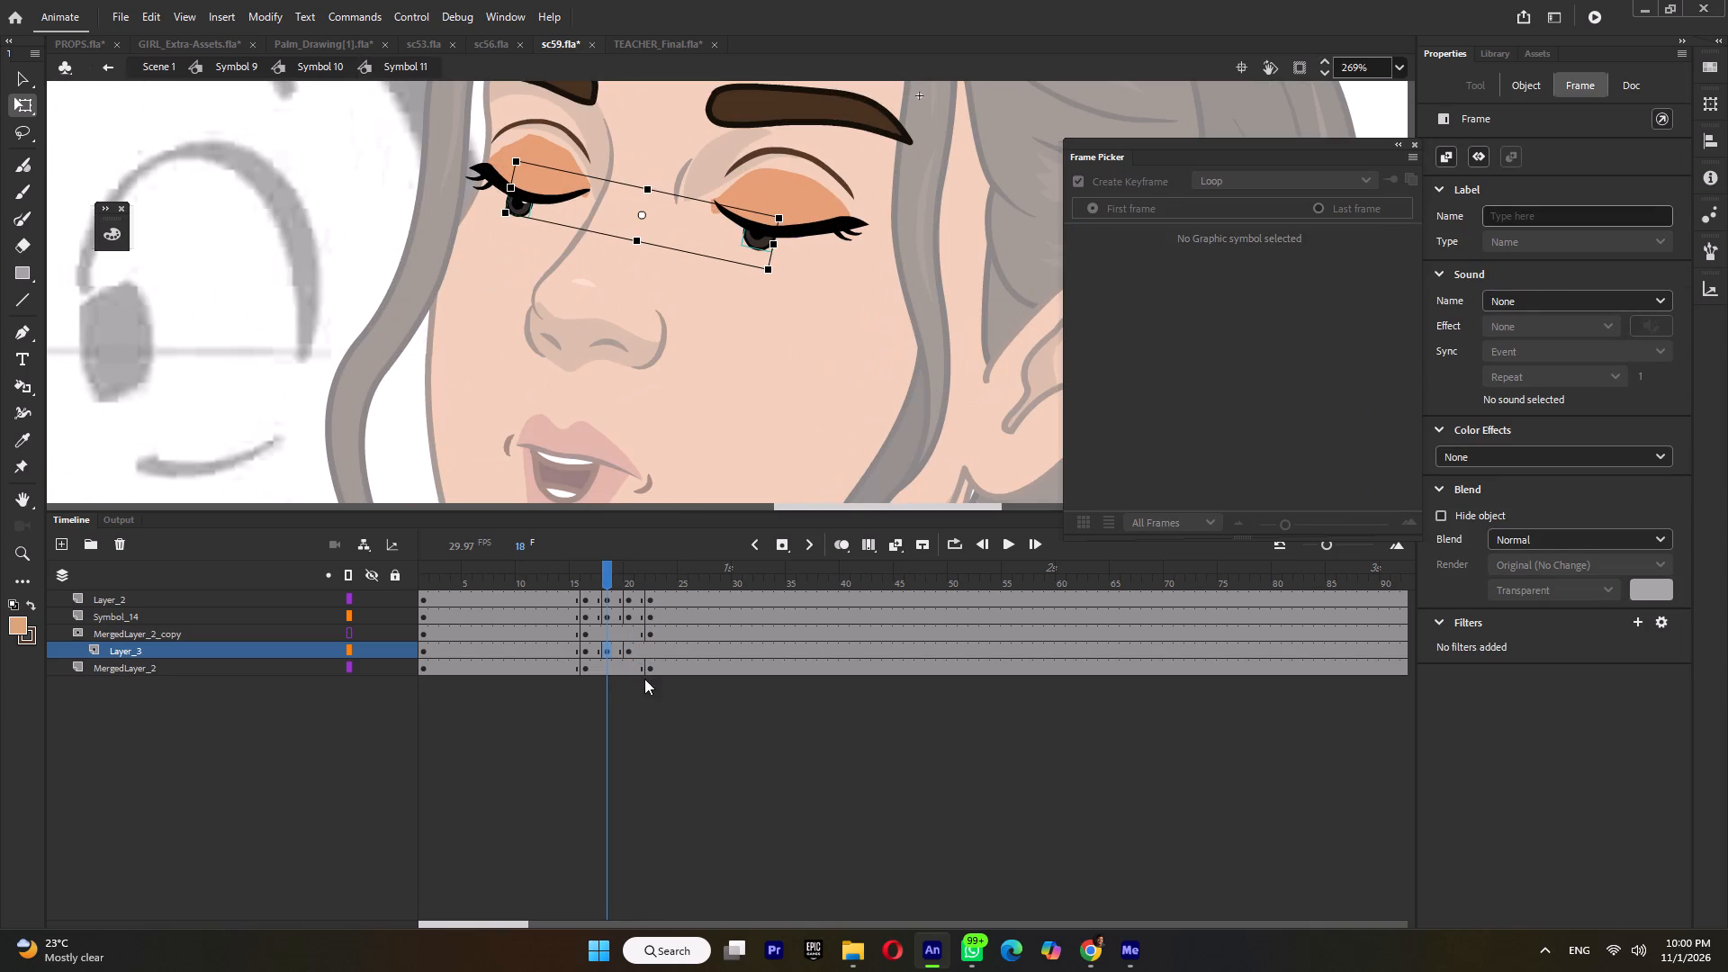
left_click(628, 652)
left_click(654, 650)
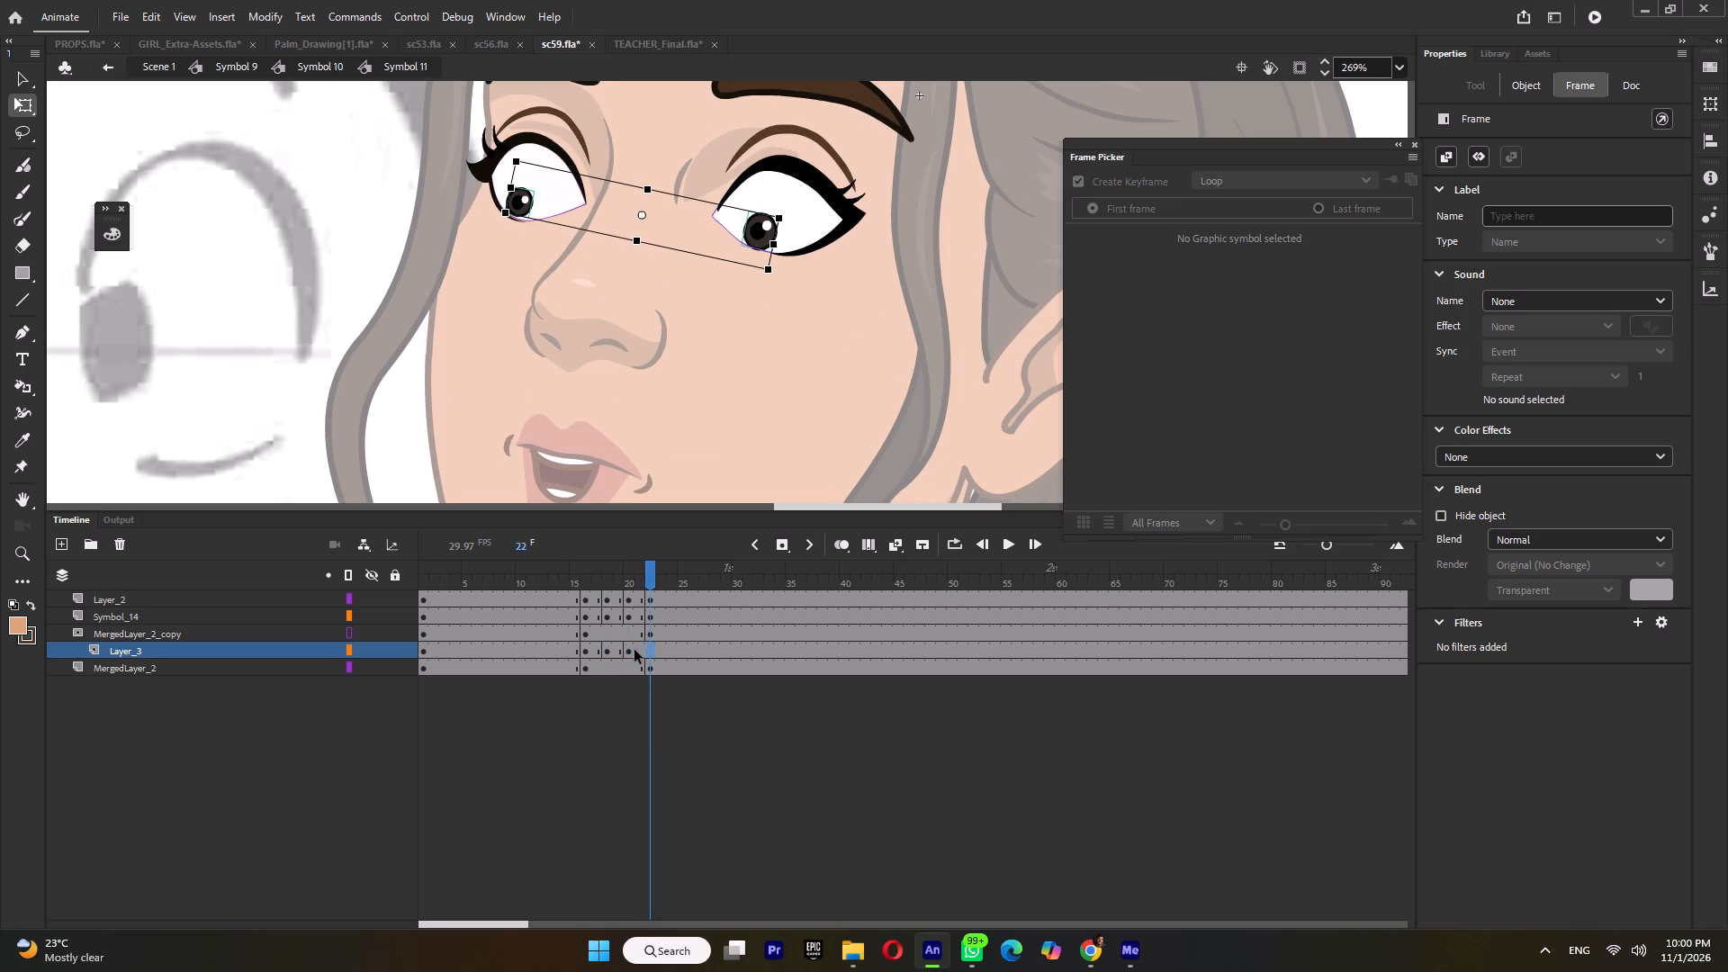
key("F6")
At frame 20, raise both irises under the upper lids, lower the near eye's iris slightly, return to the head symbol and save.
left_click(627, 652)
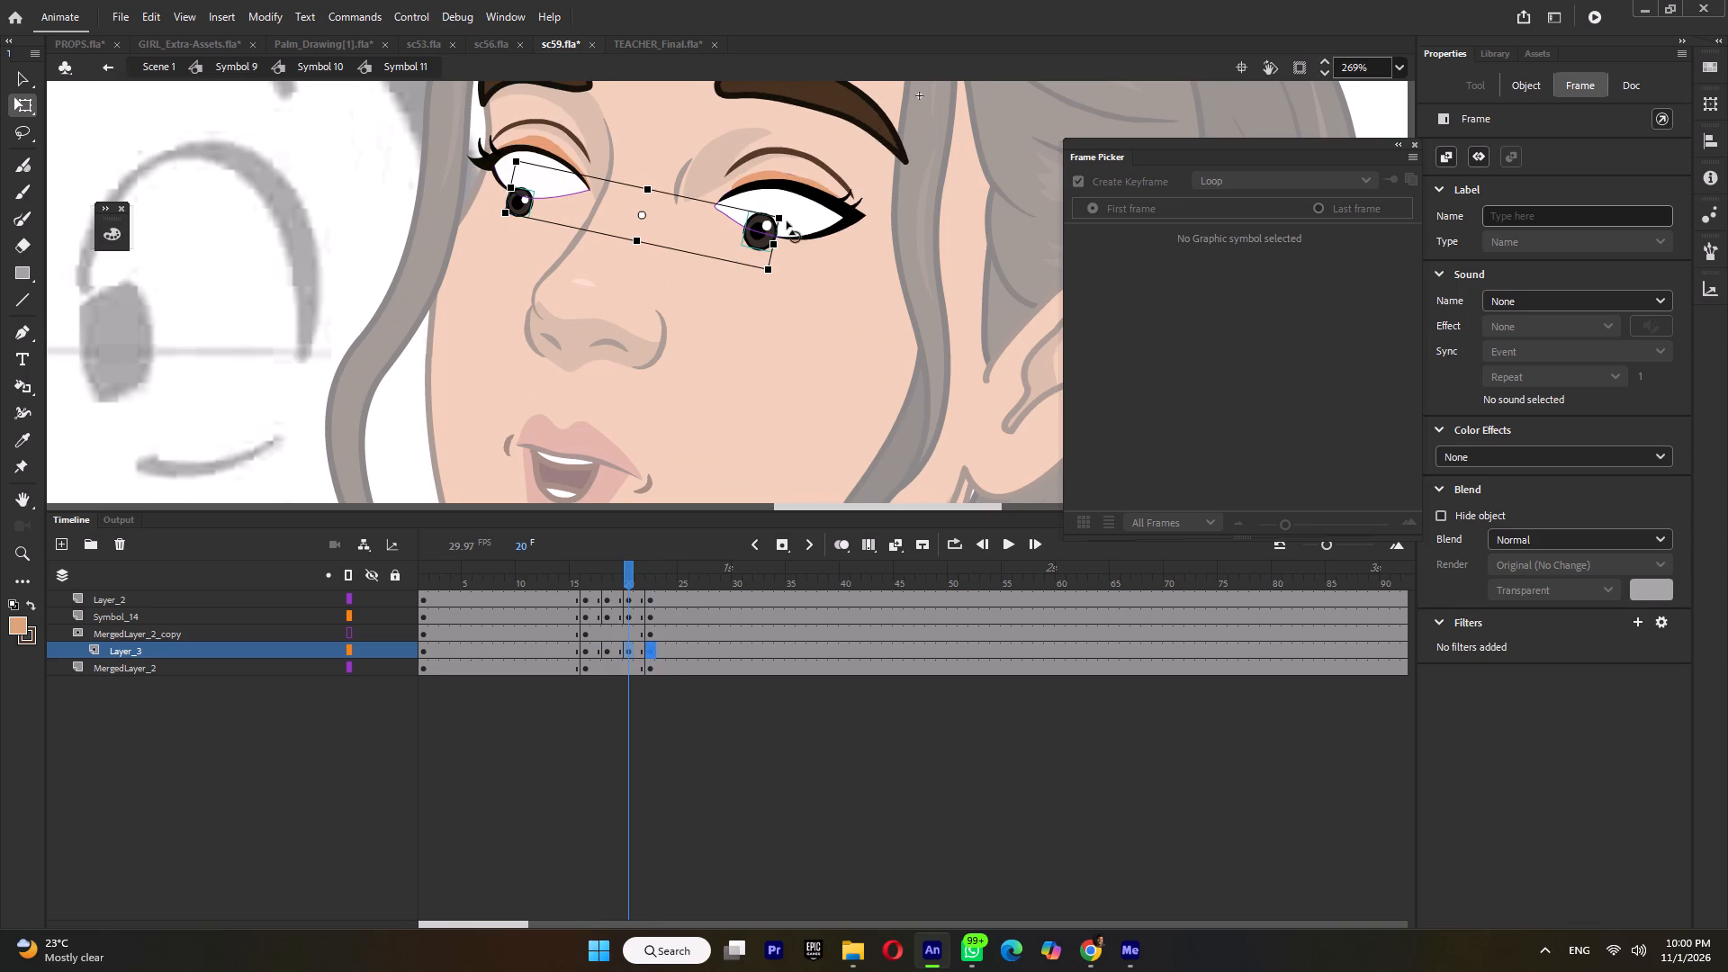
scroll(785, 217, "up", 2, "ctrl")
left_click_drag(751, 222, 762, 196)
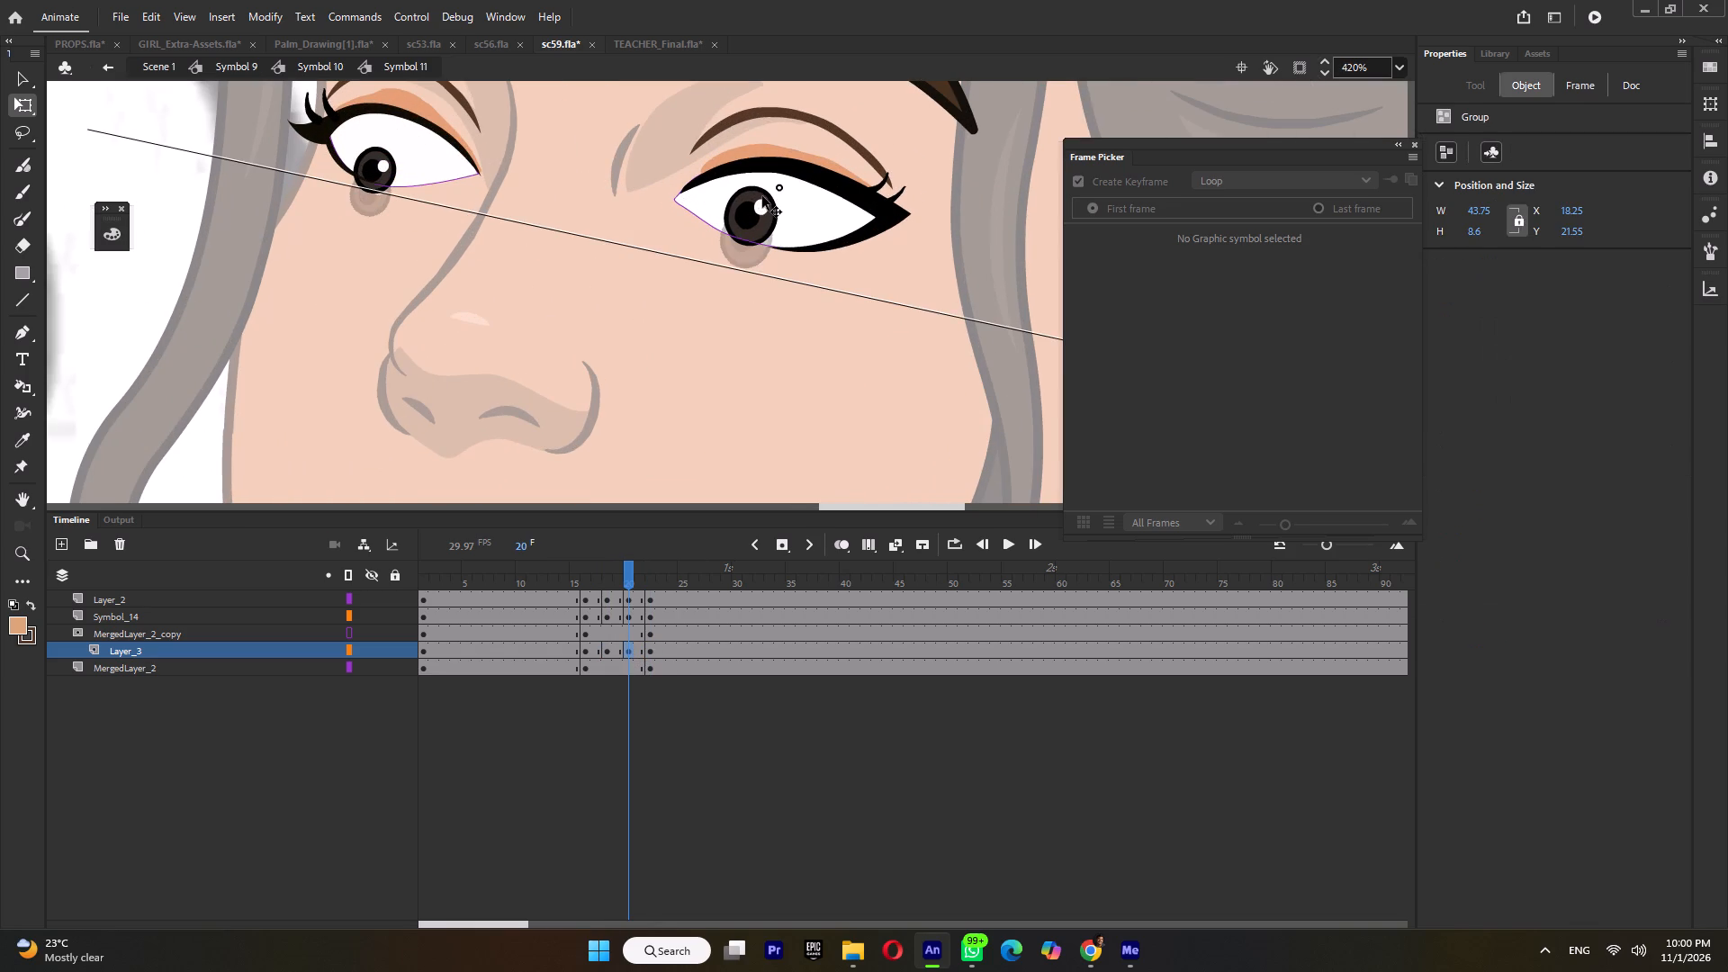
left_click_drag(762, 196, 762, 202)
left_click(750, 286)
scroll(760, 217, "up", 2, "ctrl")
left_click(658, 285)
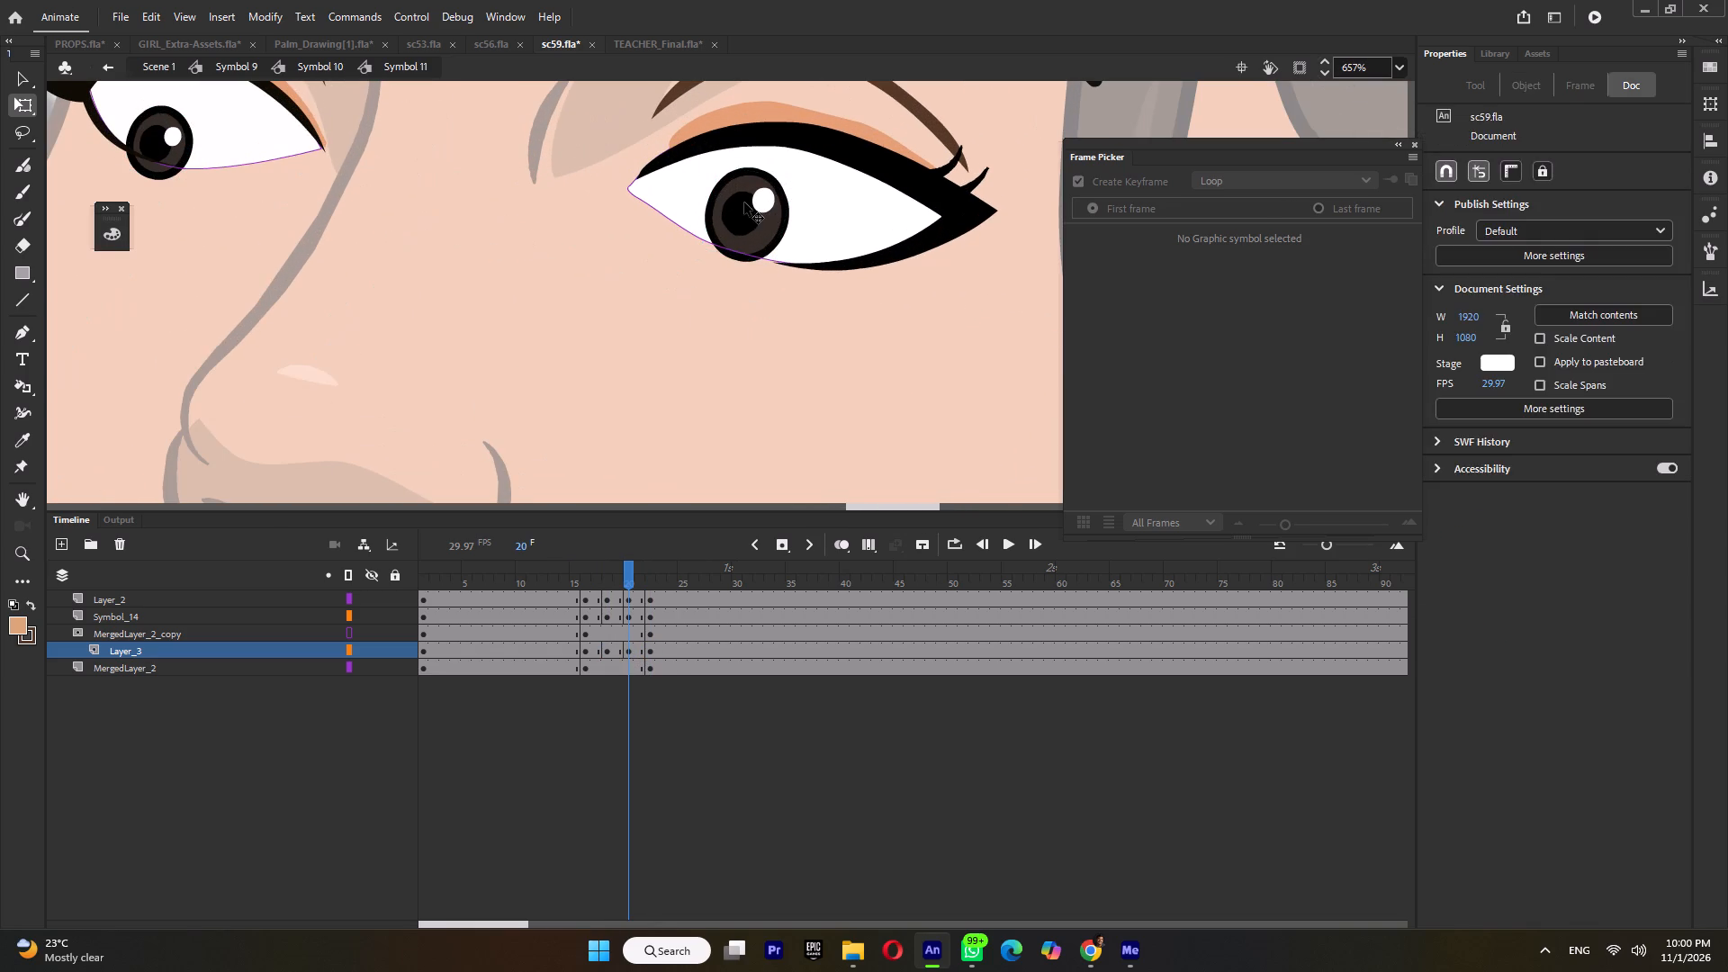
left_click_drag(744, 202, 741, 220)
scroll(741, 223, "down", 3, "ctrl")
left_click(651, 580)
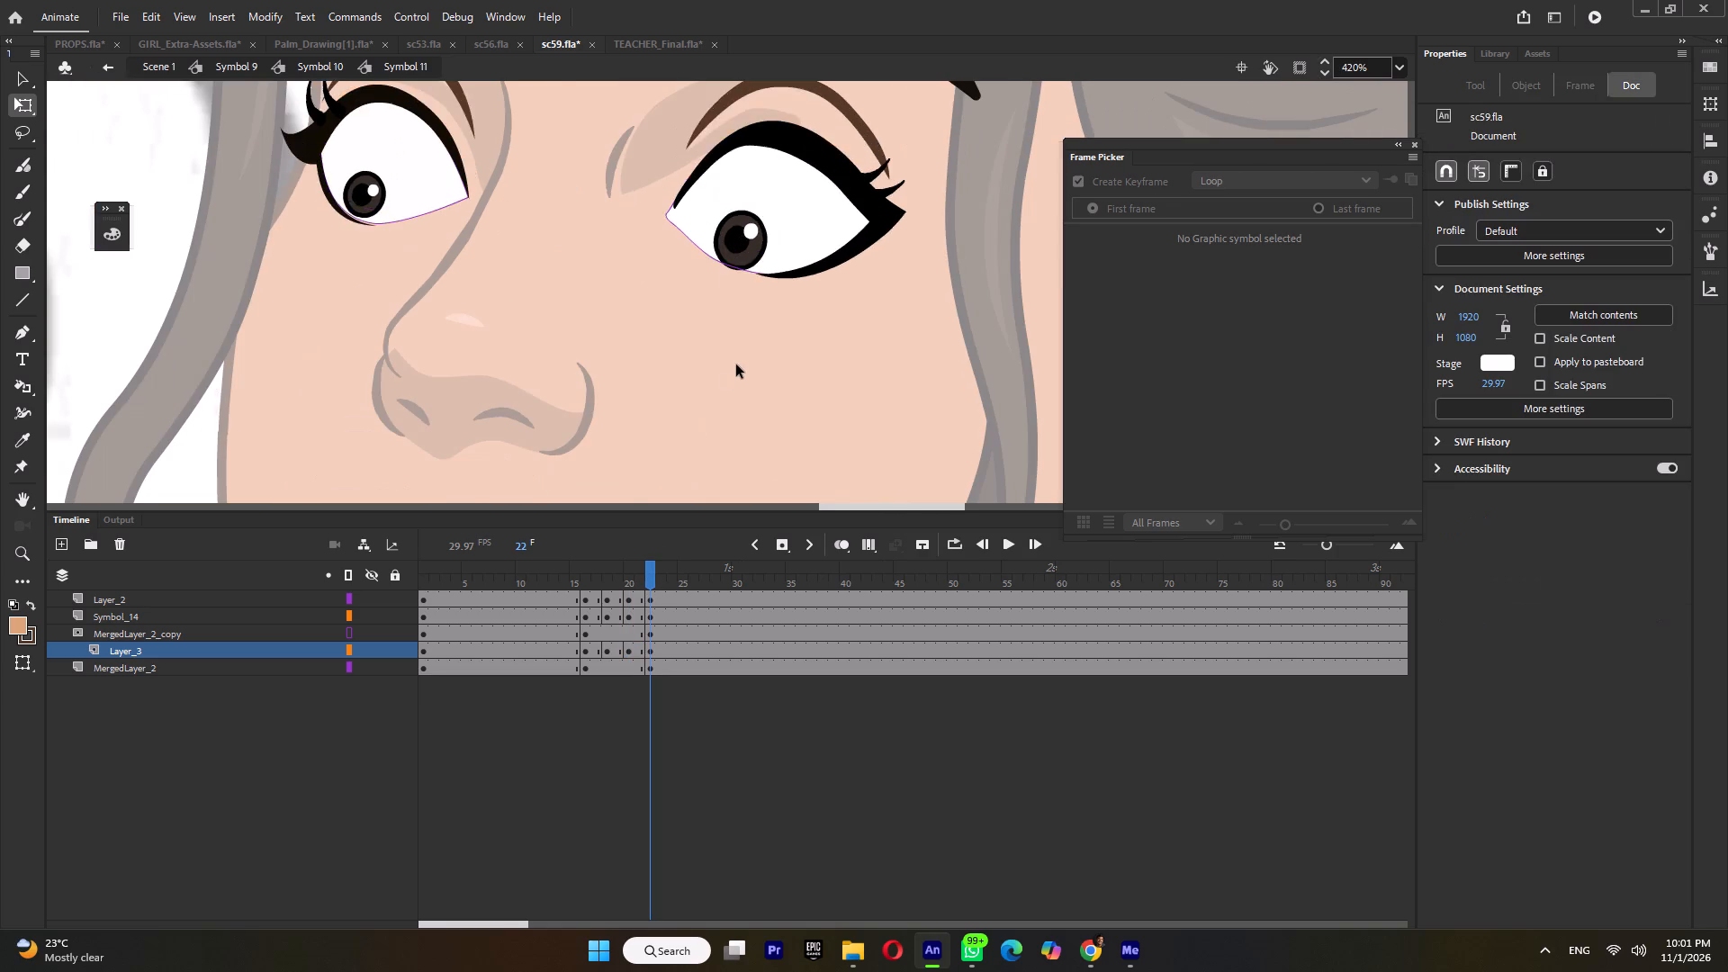
scroll(736, 364, "down", 9, "ctrl")
double_click(556, 230, "ctrl")
scroll(556, 229, "down", 4, "ctrl")
key("ctrl+s")
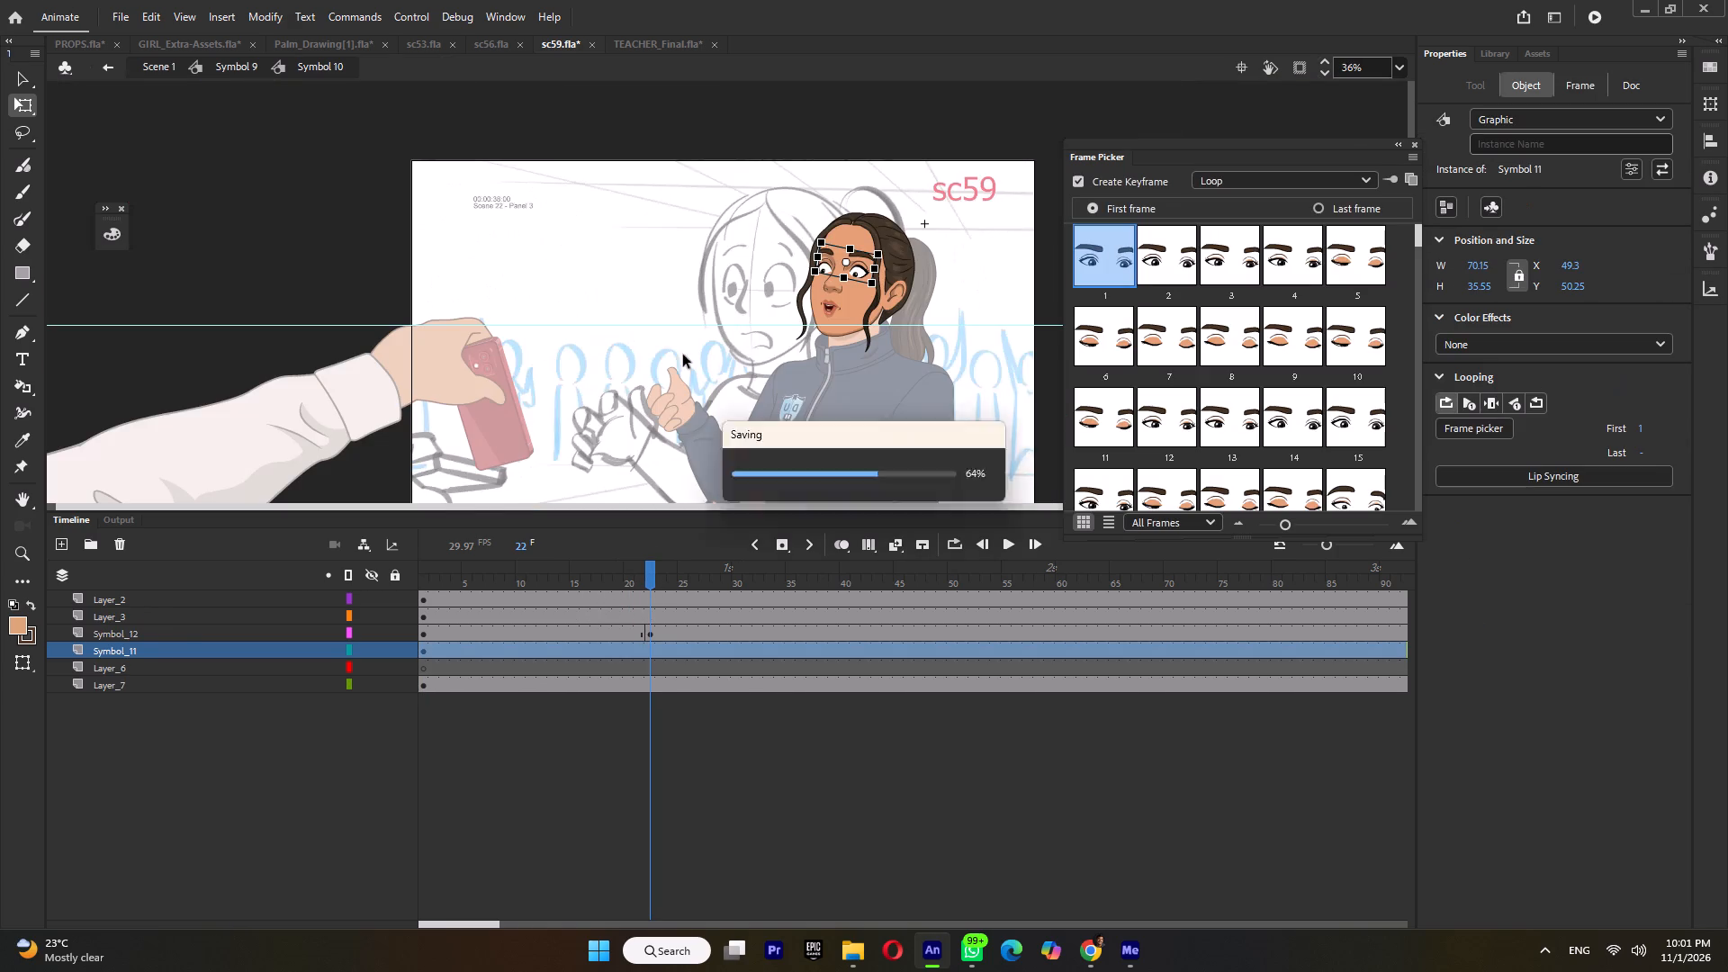
Return to Symbol 9 and play back the girl's reaction from around frame 11, examining the eye movement.
double_click(705, 338, "ctrl")
scroll(705, 338, "down", 2, "ctrl")
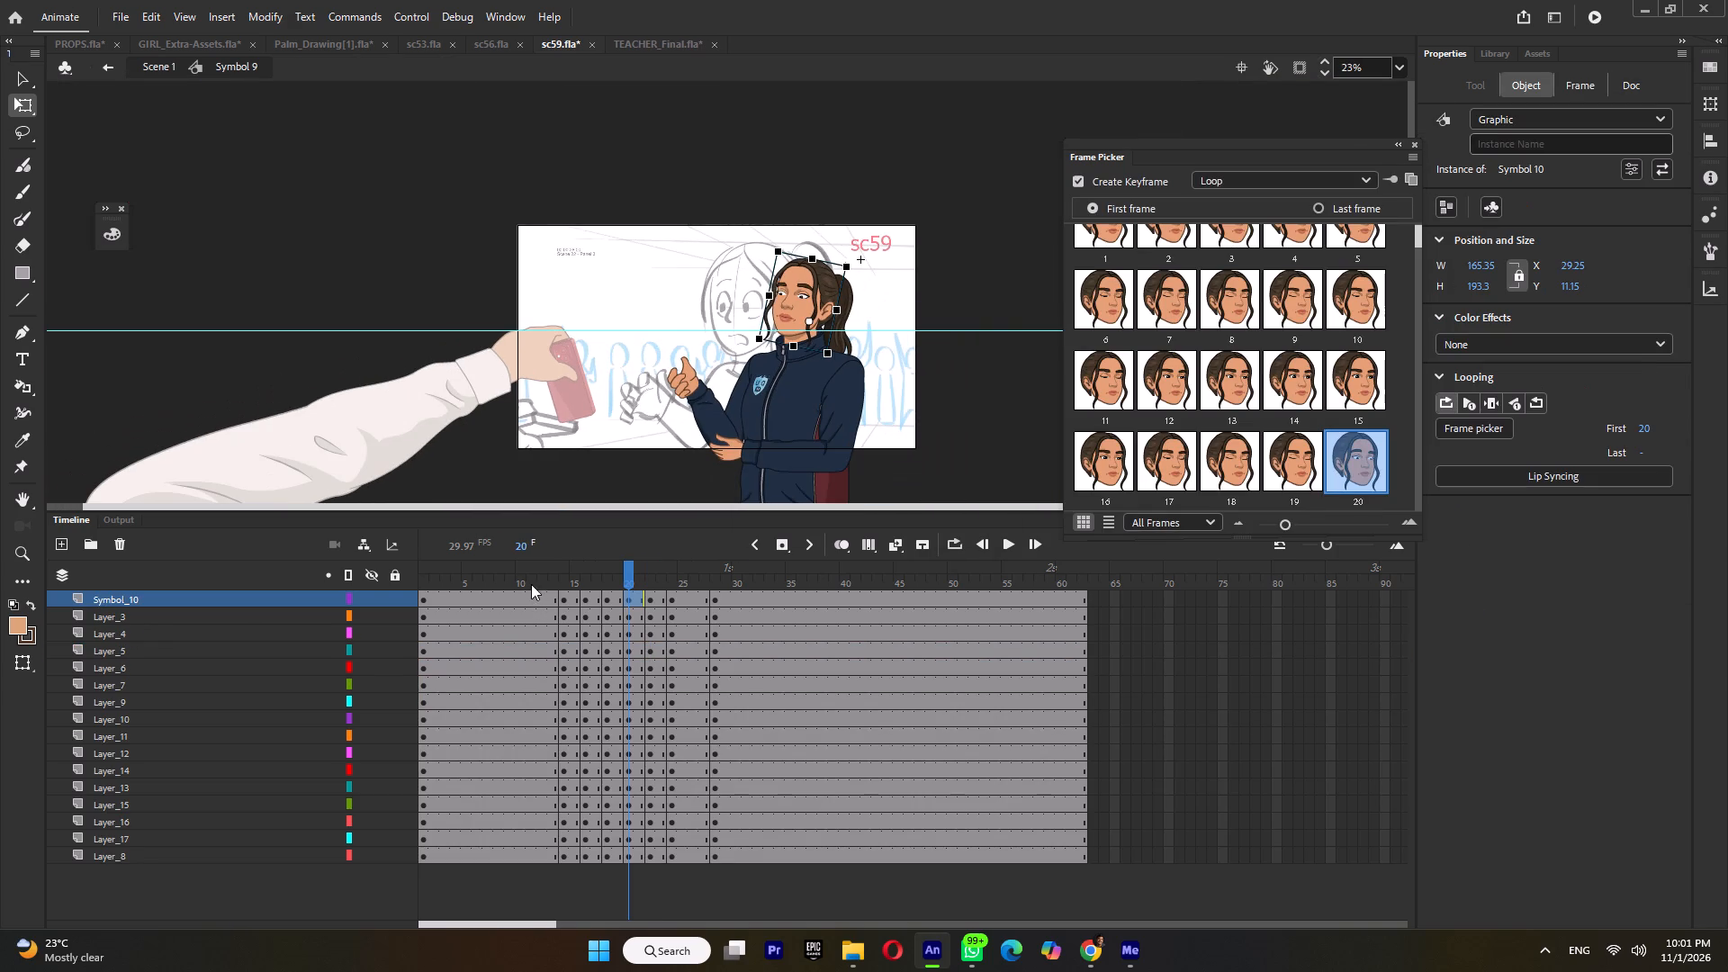
left_click(531, 584)
key("Return")
key("Return")
left_click(533, 574)
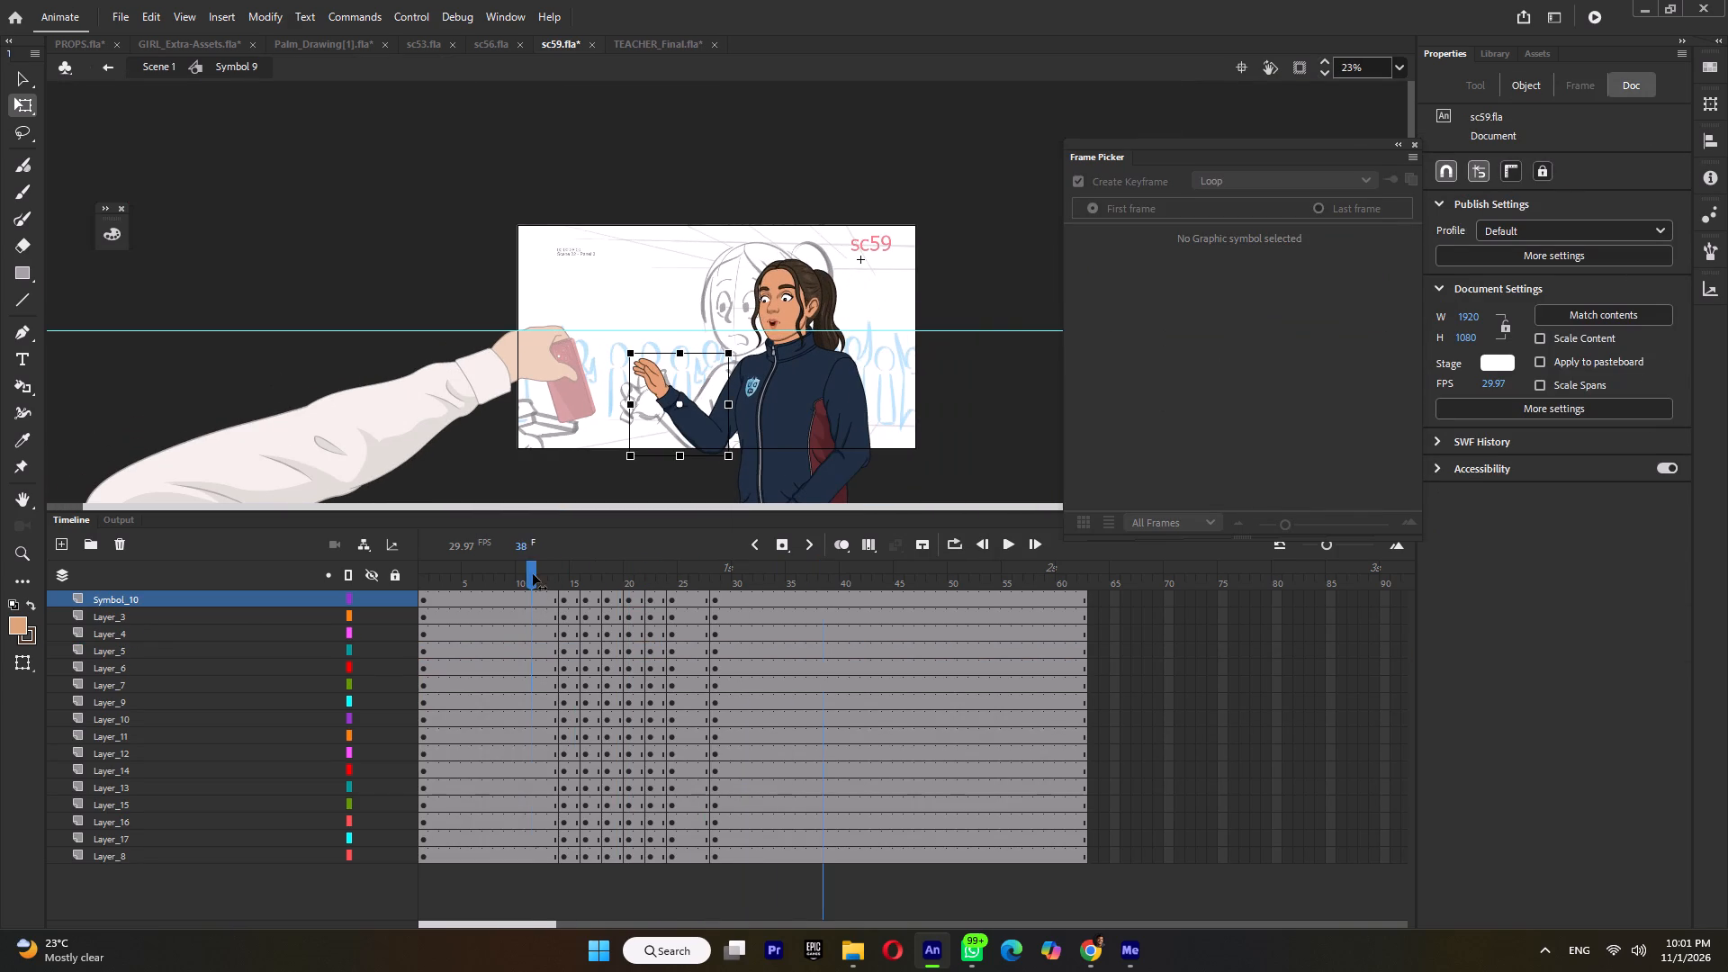
key("Return")
key("Return")
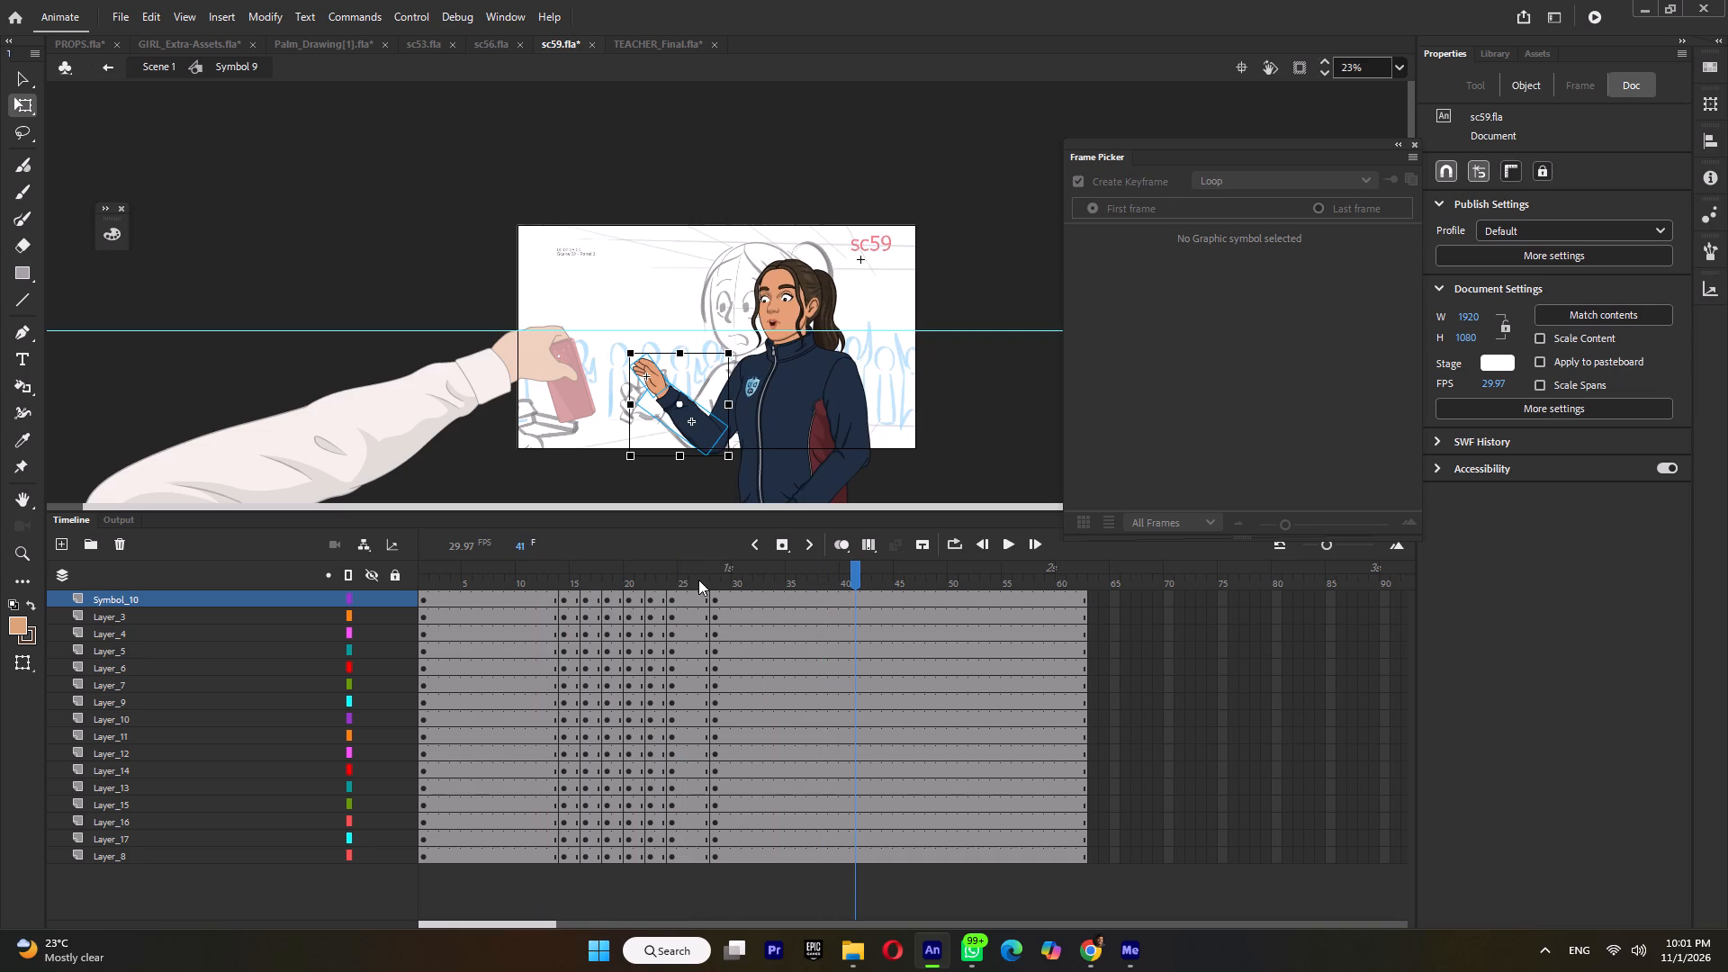
In the facial-features symbol, add a keyframe at frame 28 on all layers.
left_click_drag(697, 571, 713, 578)
double_click(790, 301)
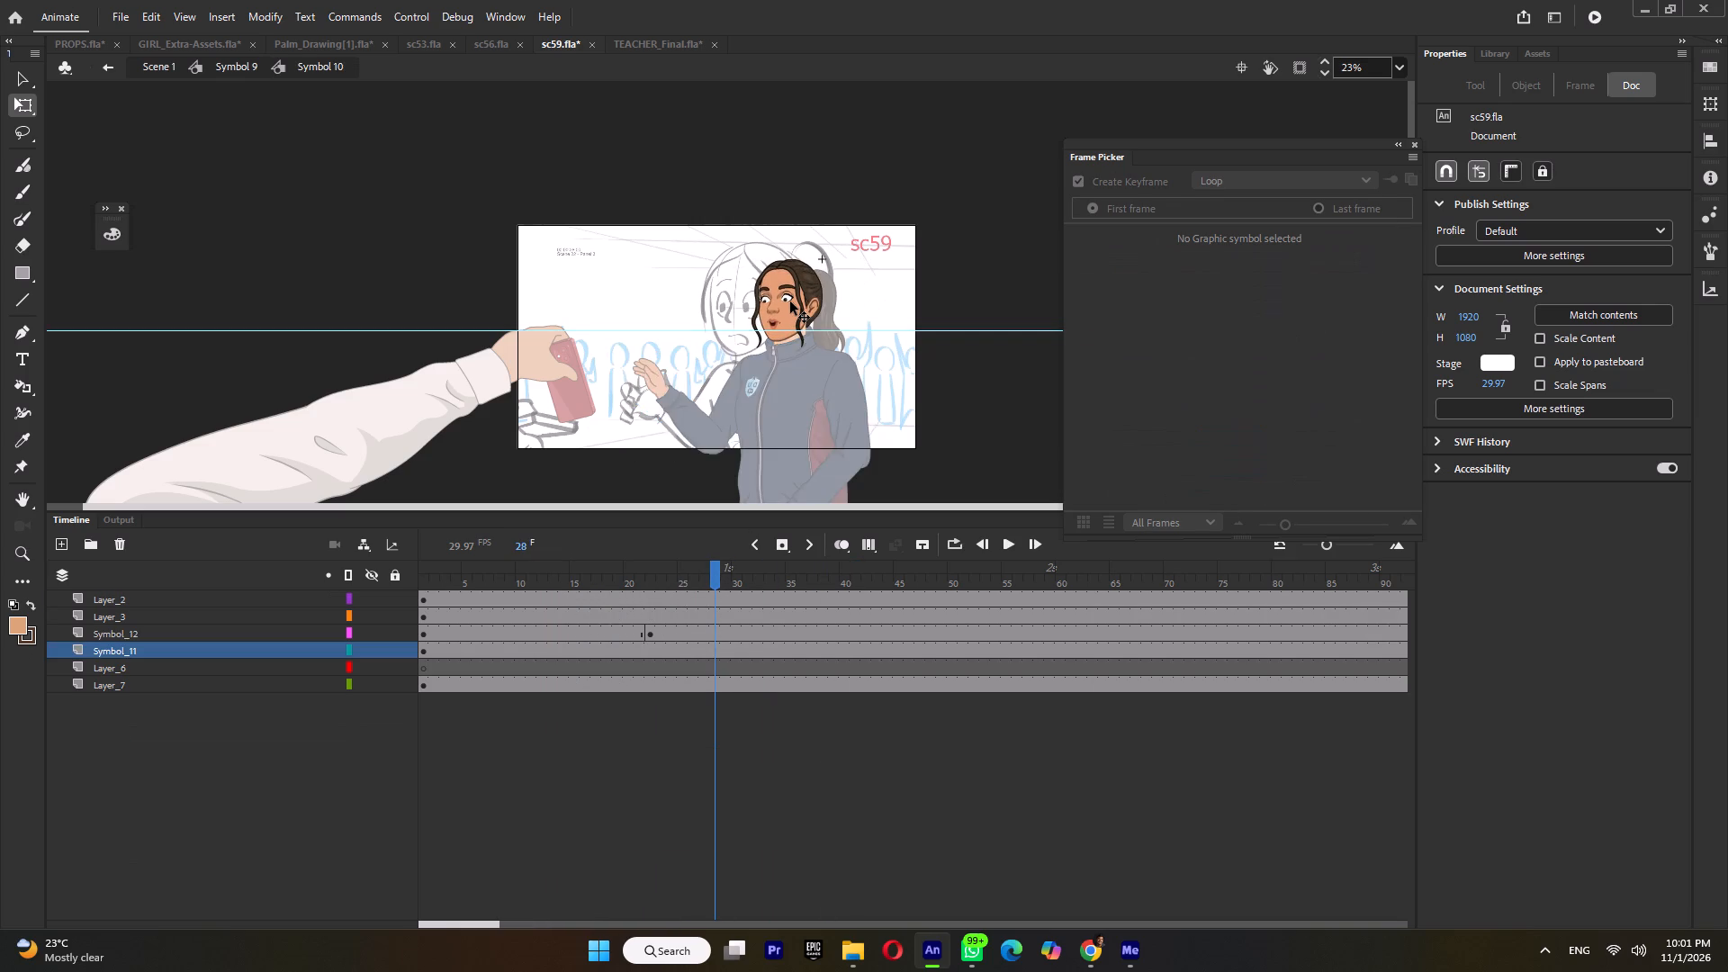
scroll(790, 301, "up", 8, "ctrl")
double_click(825, 301)
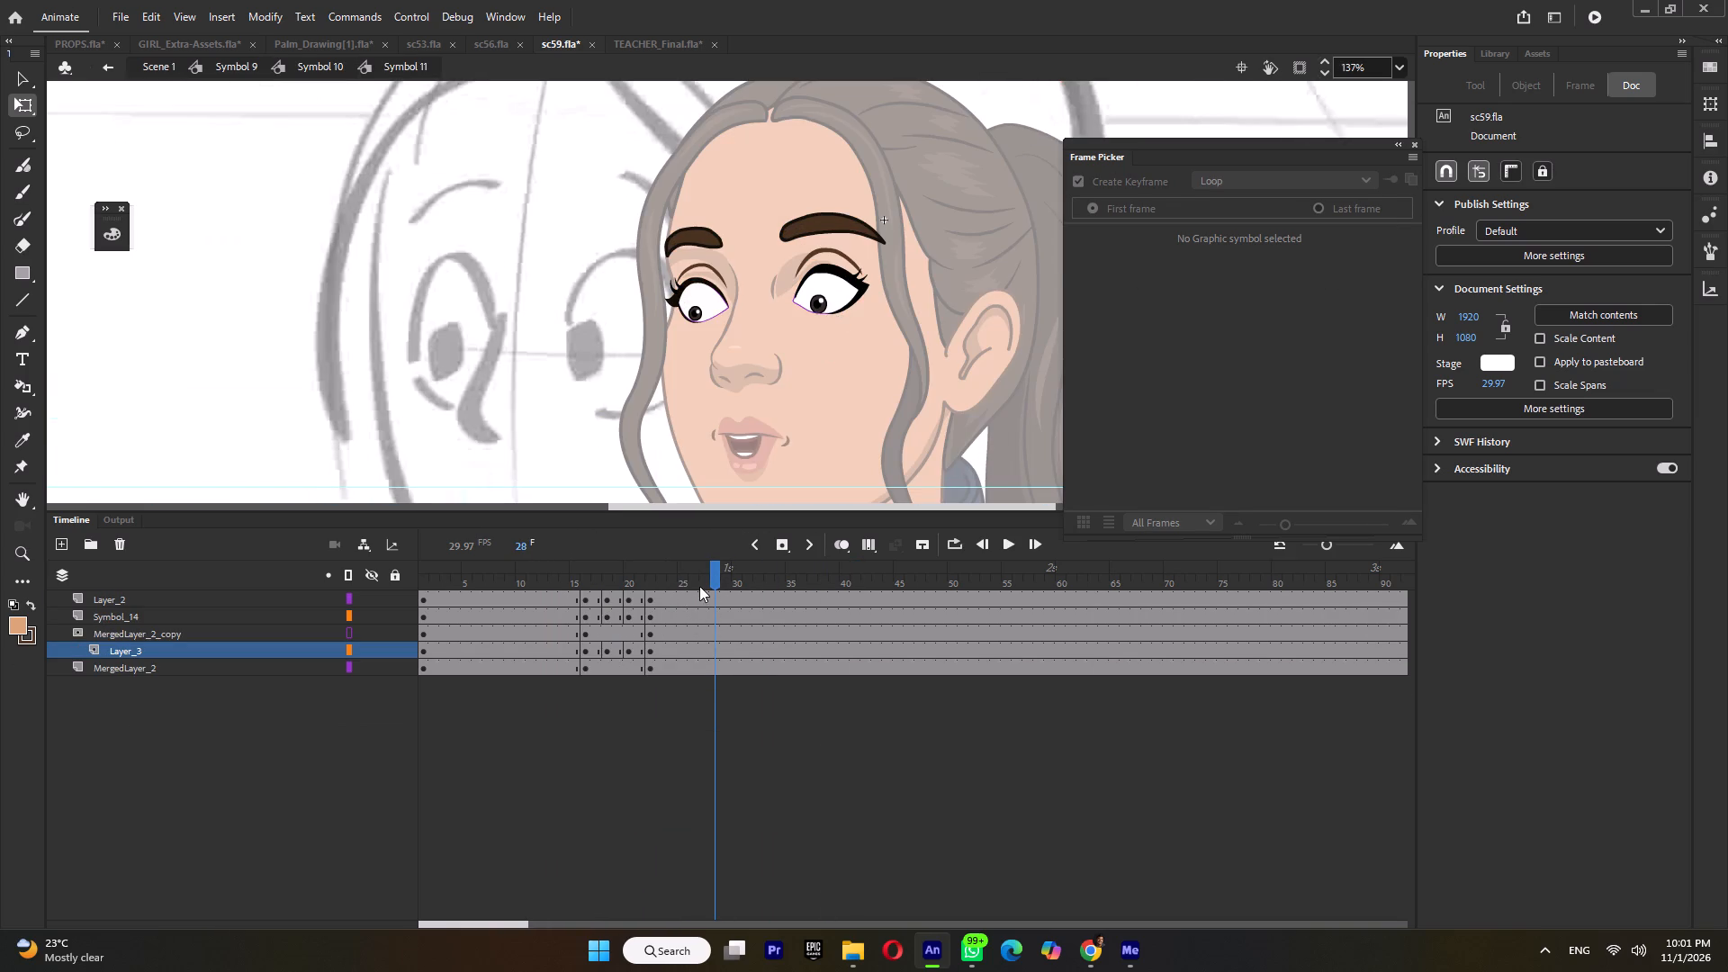
double_click(716, 571)
key("F6")
At frame 28, enlarge the far eye's iris to about 4.8 by 5.4 and move it up.
left_click(570, 337)
scroll(682, 324, "up", 4, "ctrl")
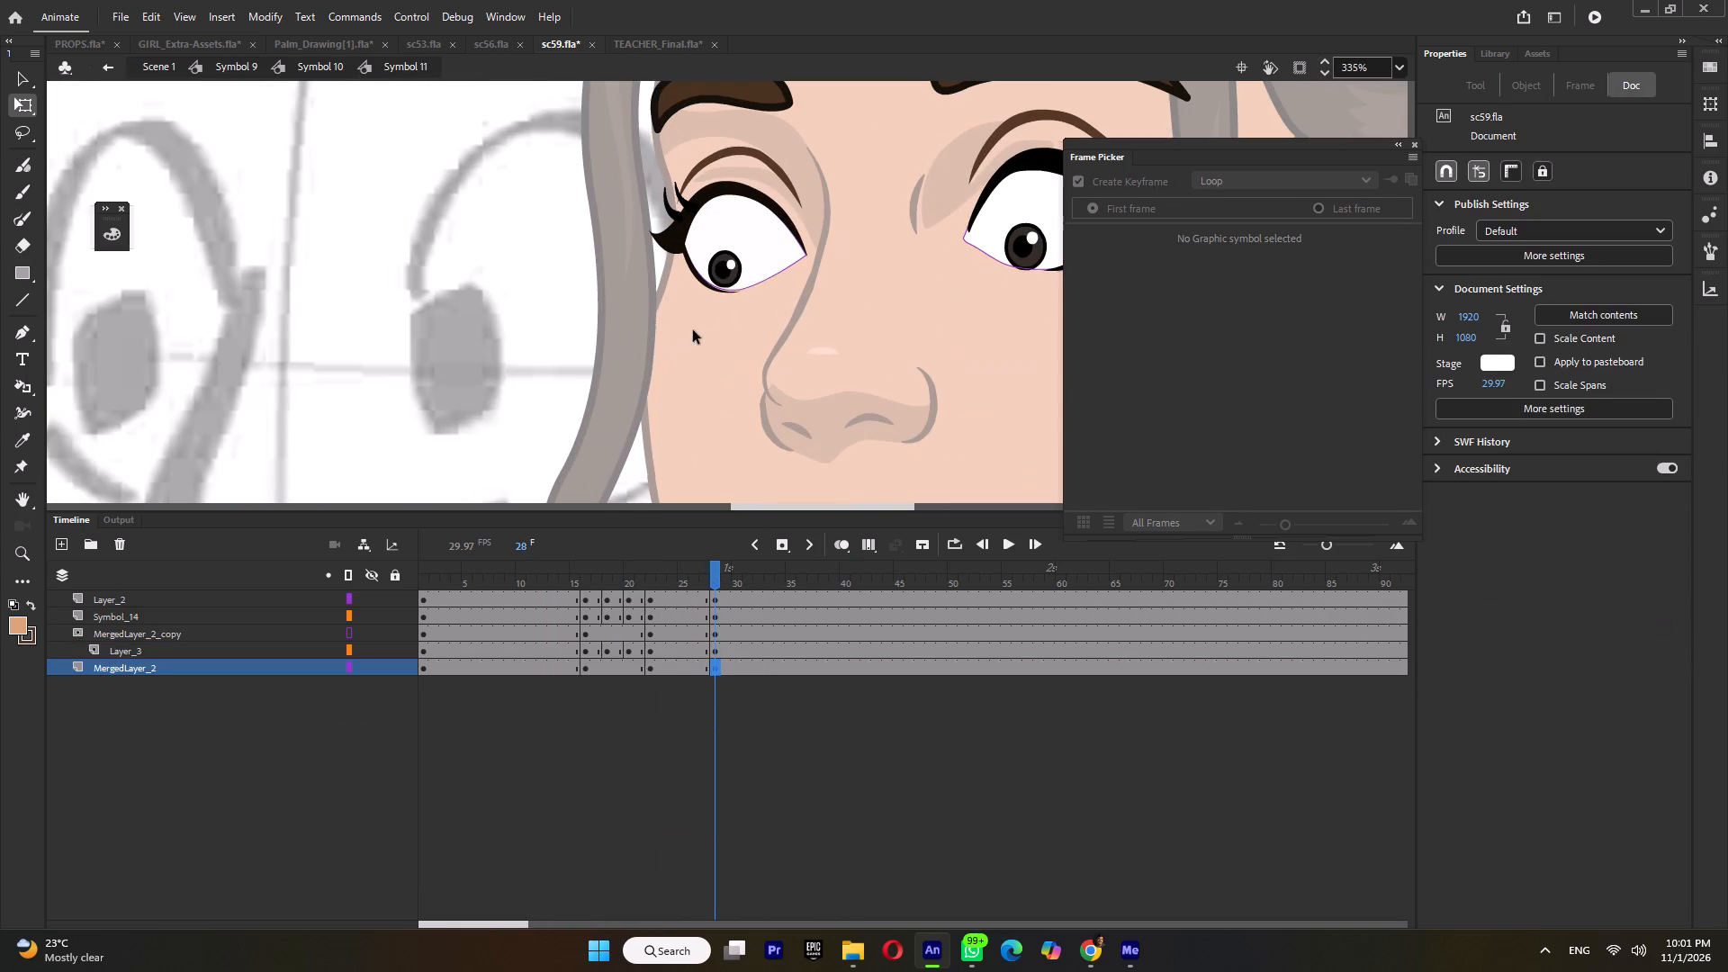
left_click(733, 273)
scroll(733, 272, "up", 7, "ctrl")
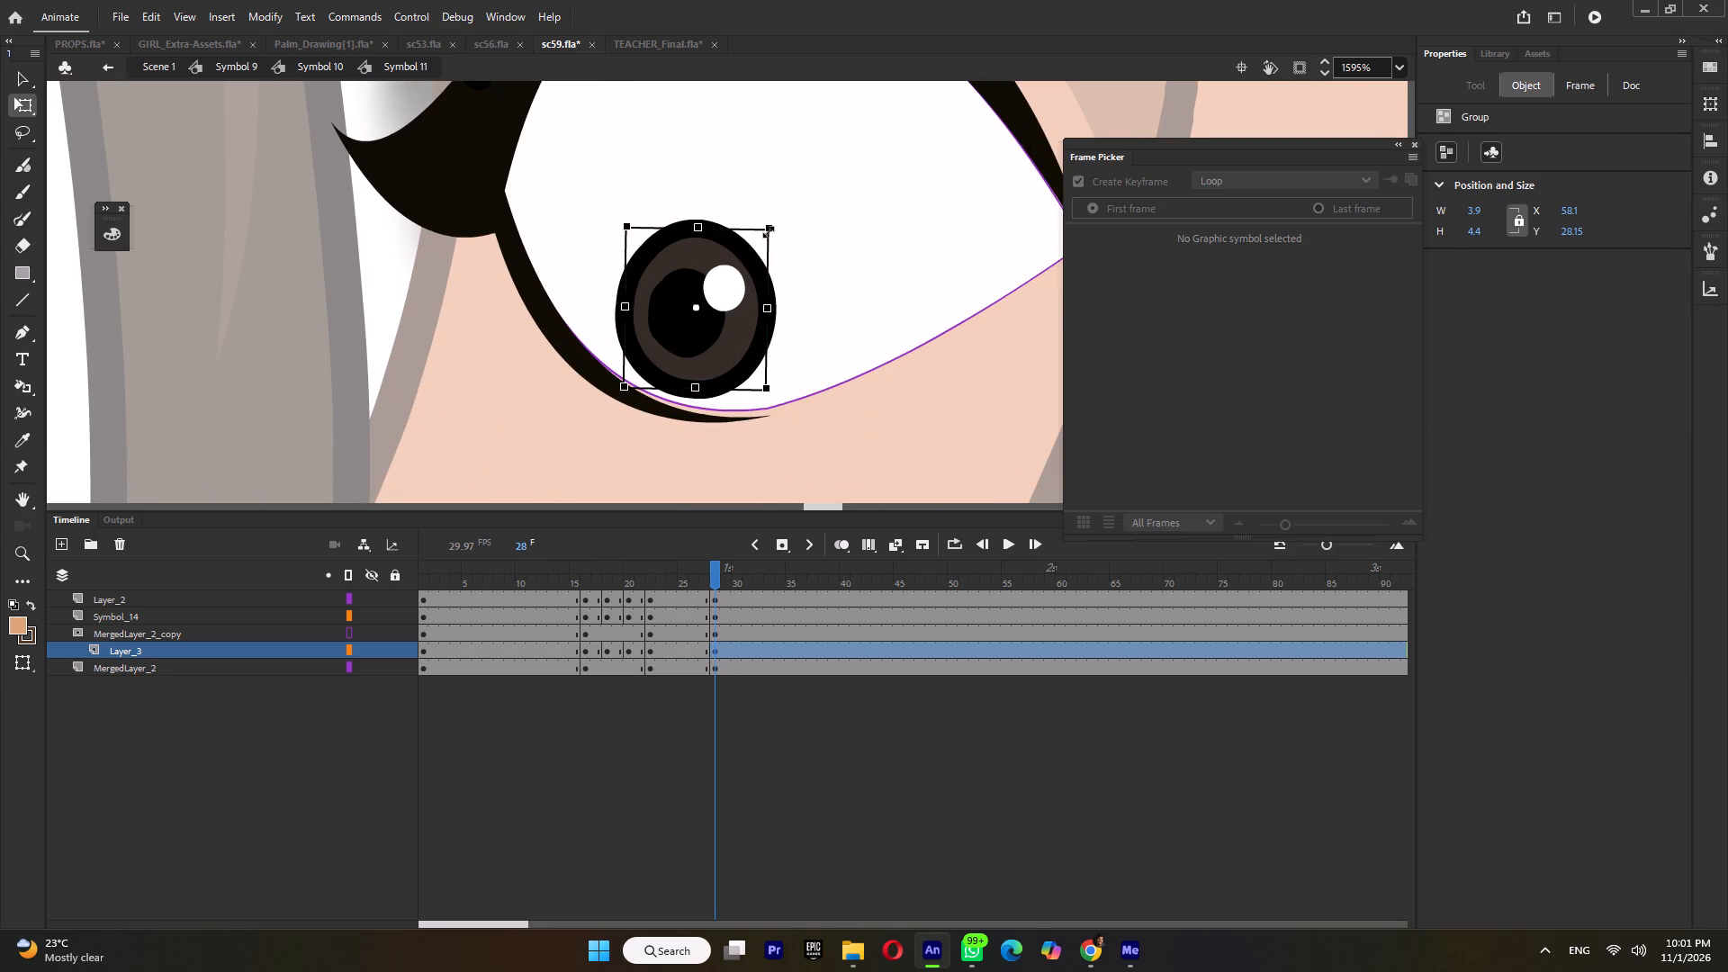
left_click_drag(769, 232, 790, 215, "shift")
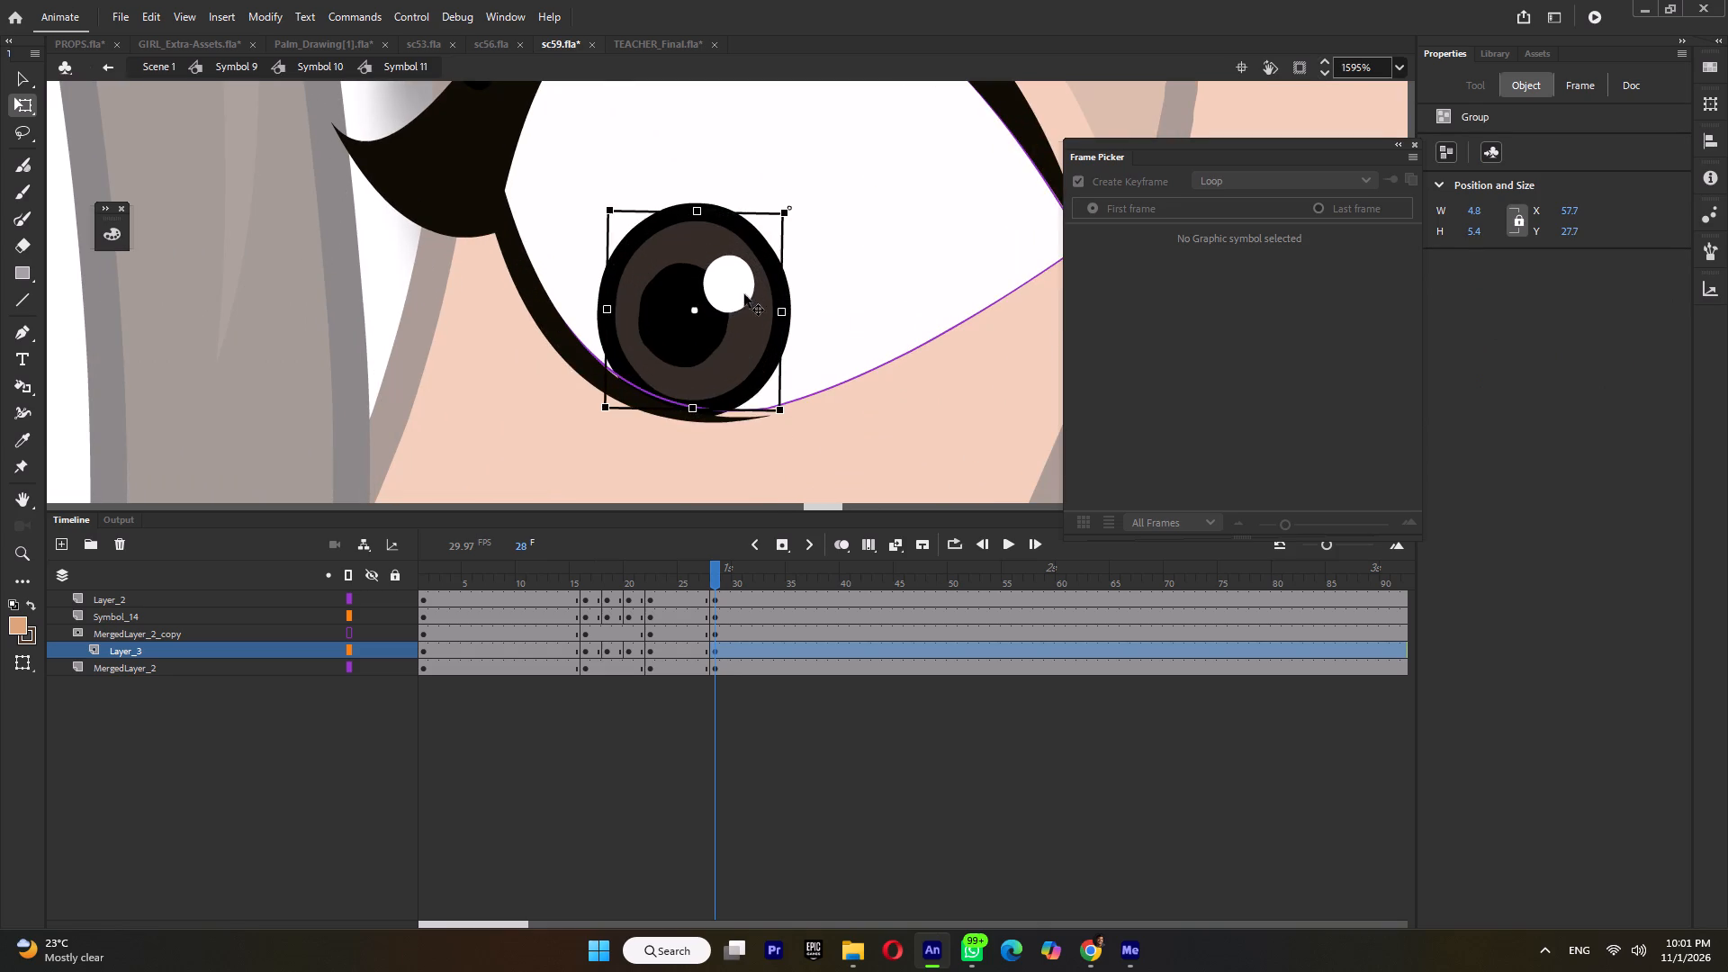
left_click_drag(744, 294, 745, 231)
scroll(745, 298, "down", 11, "ctrl")
Move the near eye's iris up in the frame 28 pose.
left_click(969, 286)
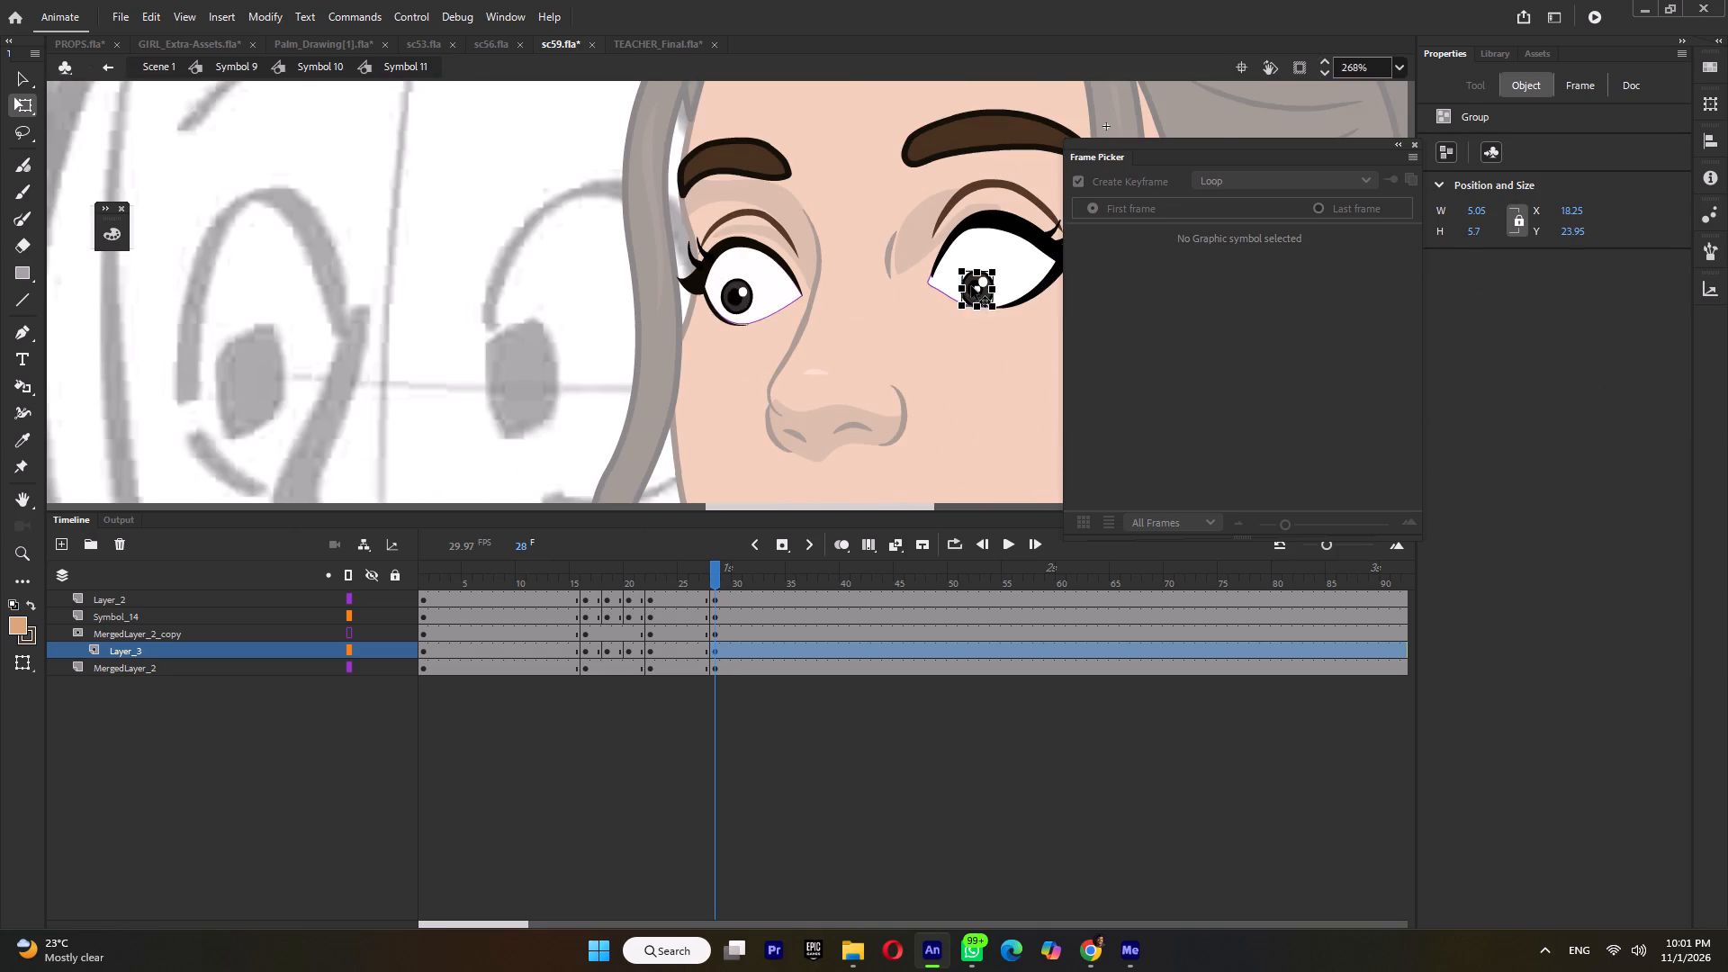
scroll(976, 286, "up", 6, "ctrl")
left_click_drag(994, 292, 994, 251)
scroll(994, 251, "down", 14, "ctrl")
Raise the far iris to about Y 24.35 and the near iris to about Y 20.85, return to the head symbol and save.
left_click(720, 327, "ctrl")
scroll(926, 271, "up", 6, "ctrl")
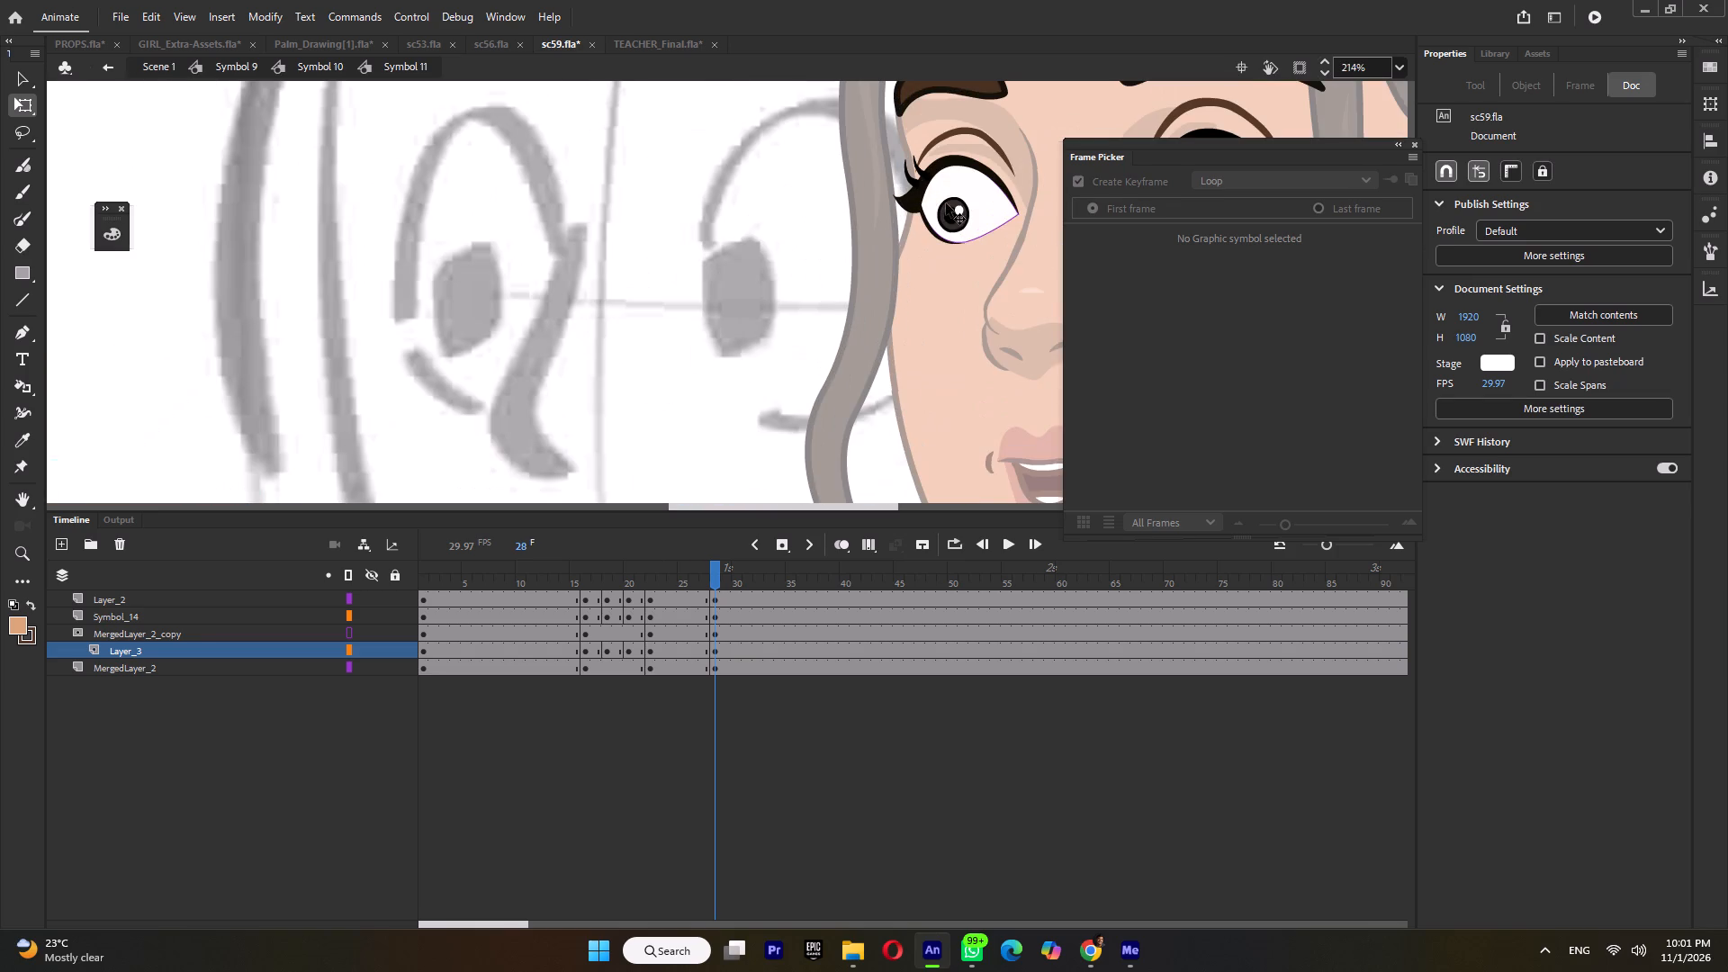
left_click(948, 202)
scroll(960, 207, "up", 4, "ctrl")
left_click_drag(961, 220, 964, 198)
scroll(964, 216, "down", 6, "ctrl")
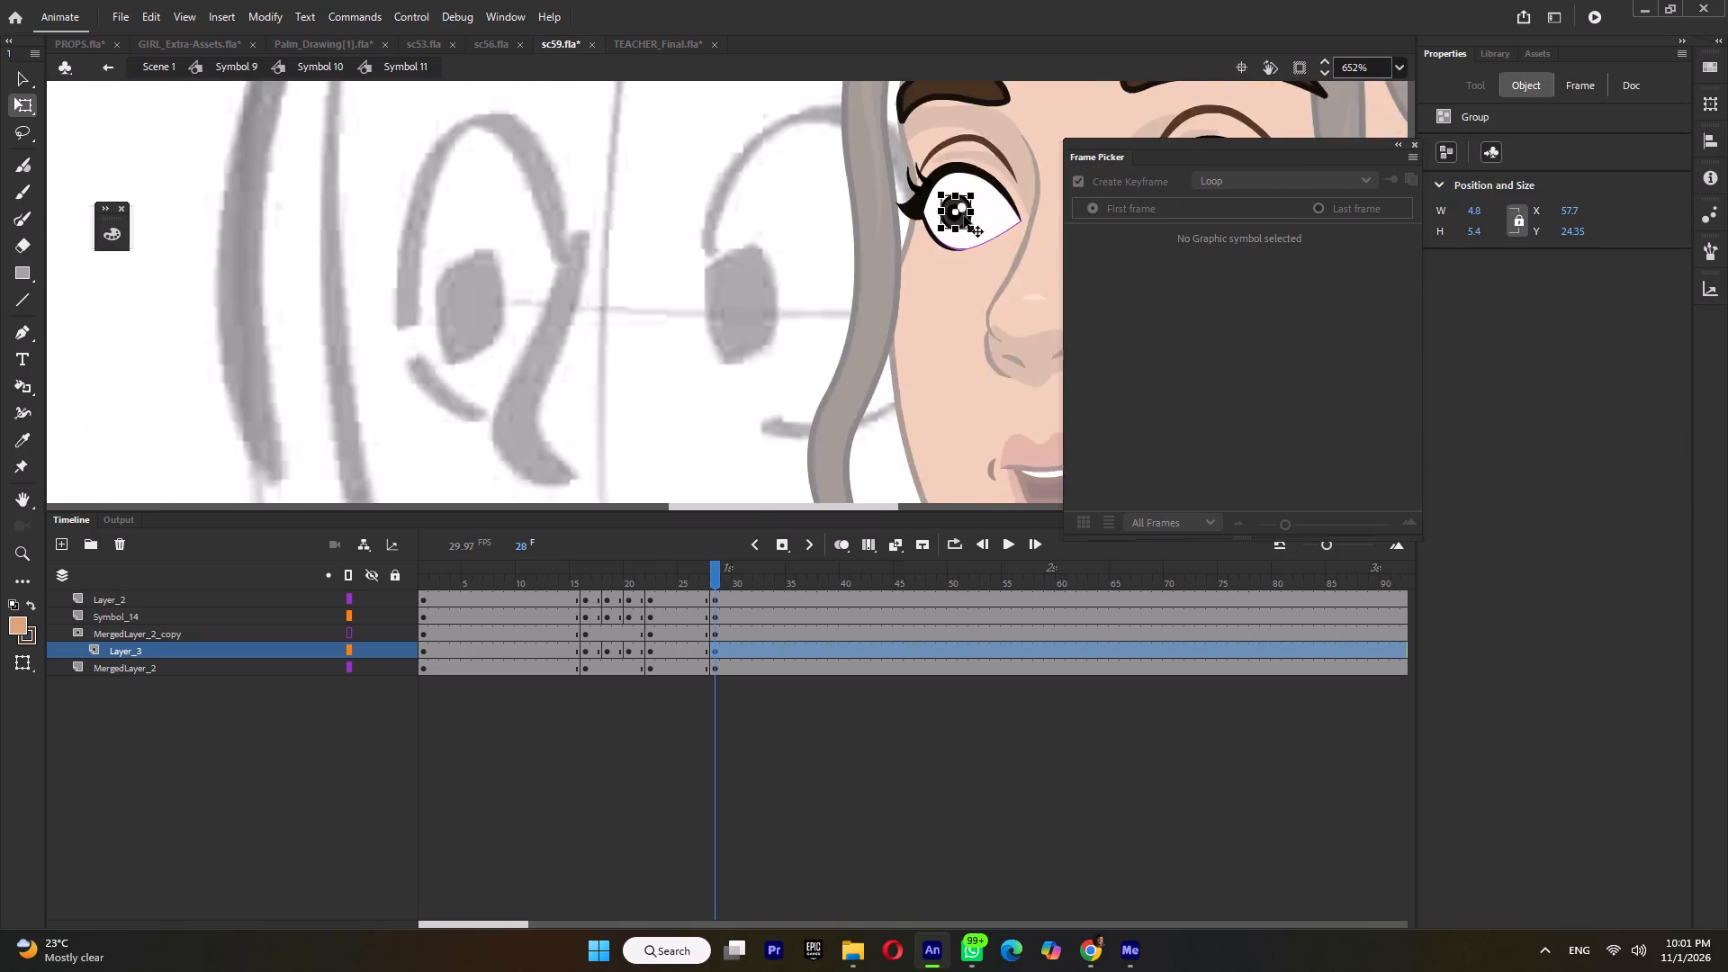
scroll(964, 216, "down", 5, "ctrl")
scroll(1027, 211, "up", 3, "ctrl")
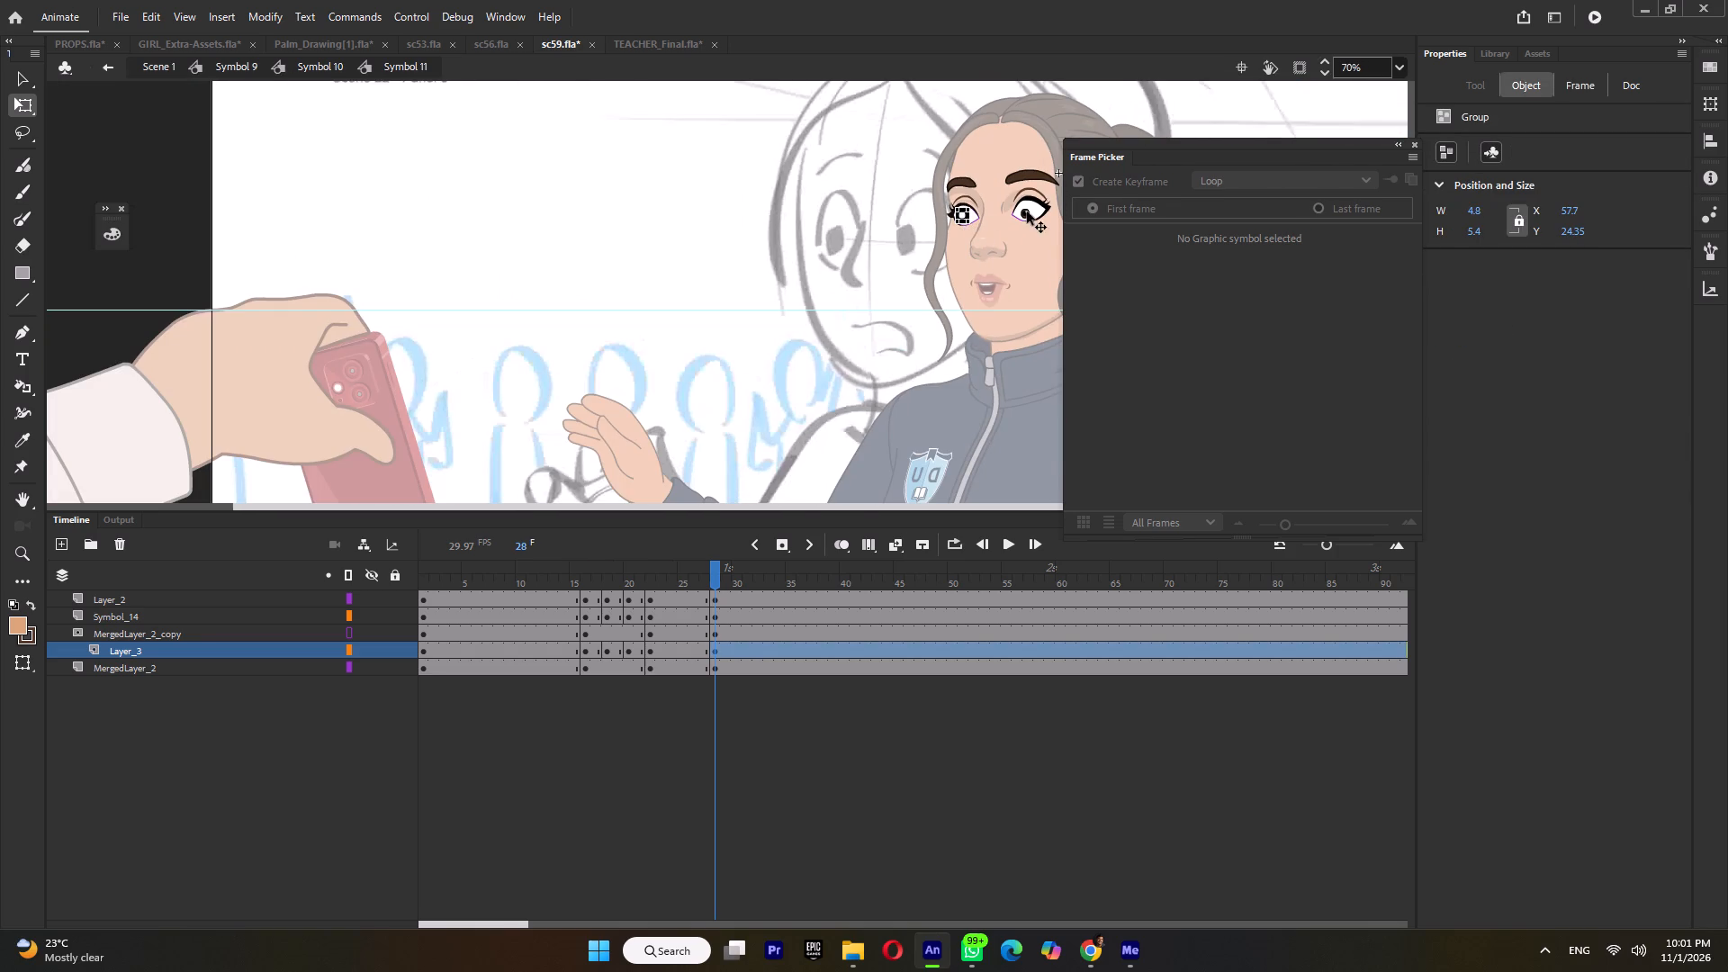
scroll(1027, 211, "up", 6, "ctrl")
left_click(1014, 235)
left_click_drag(1021, 236, 1021, 222)
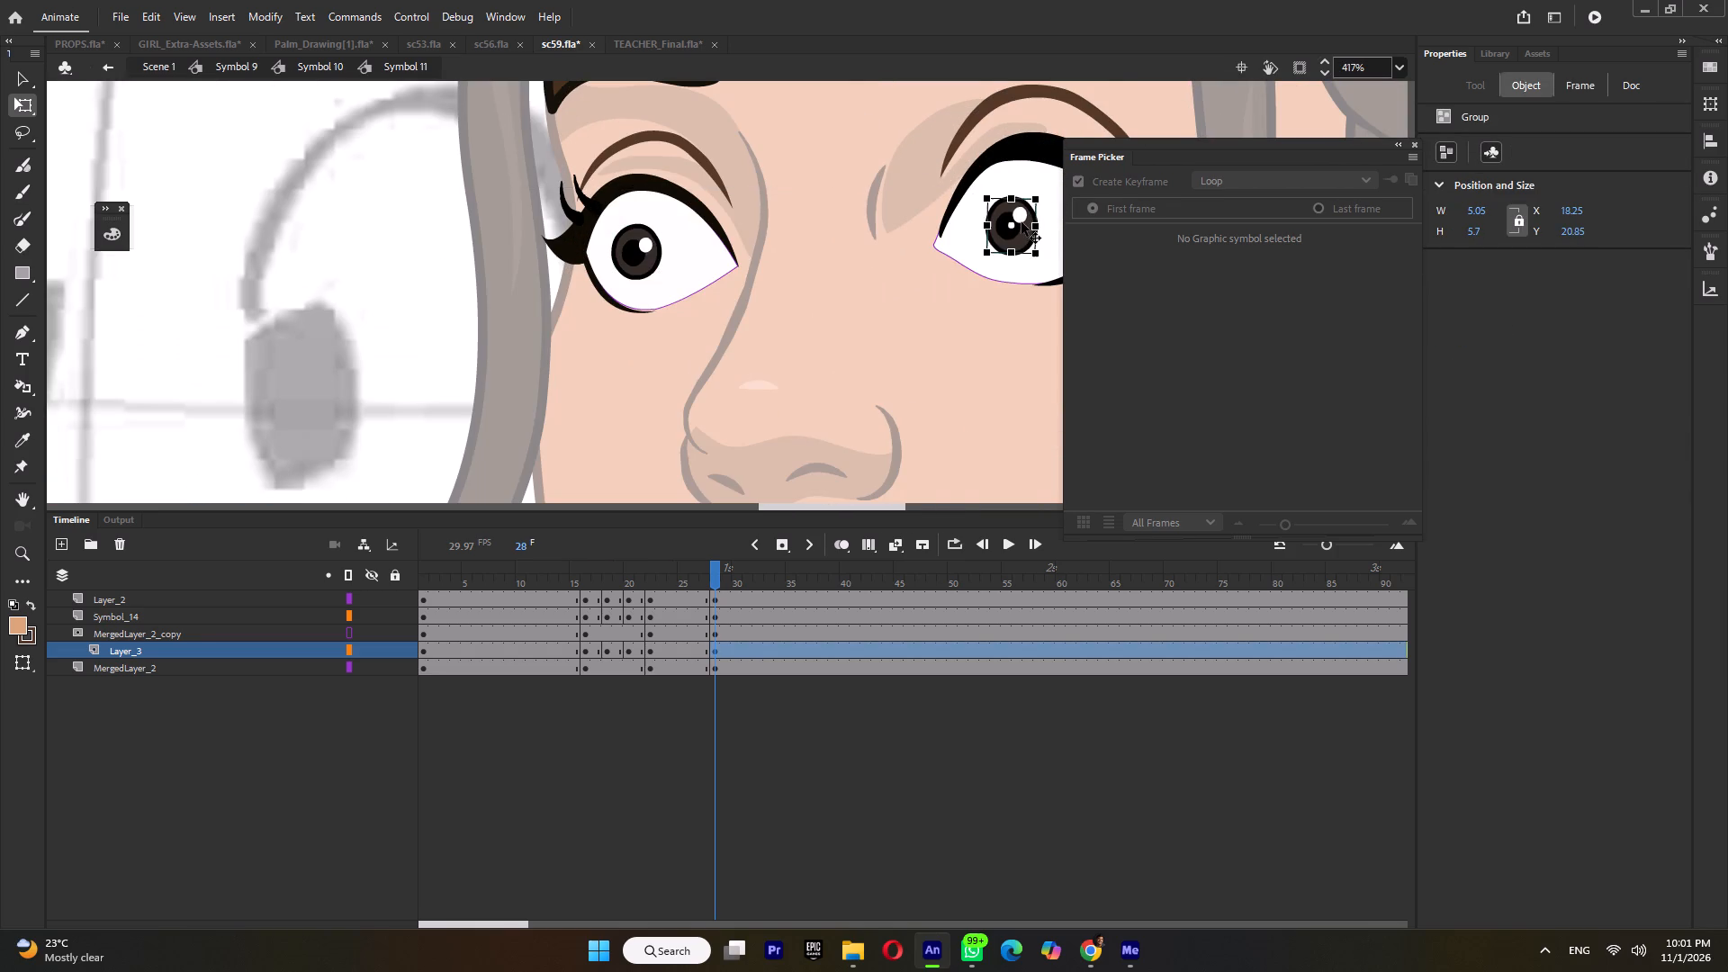
scroll(1021, 222, "down", 11, "ctrl")
key("ctrl+s")
double_click(768, 258, "ctrl")
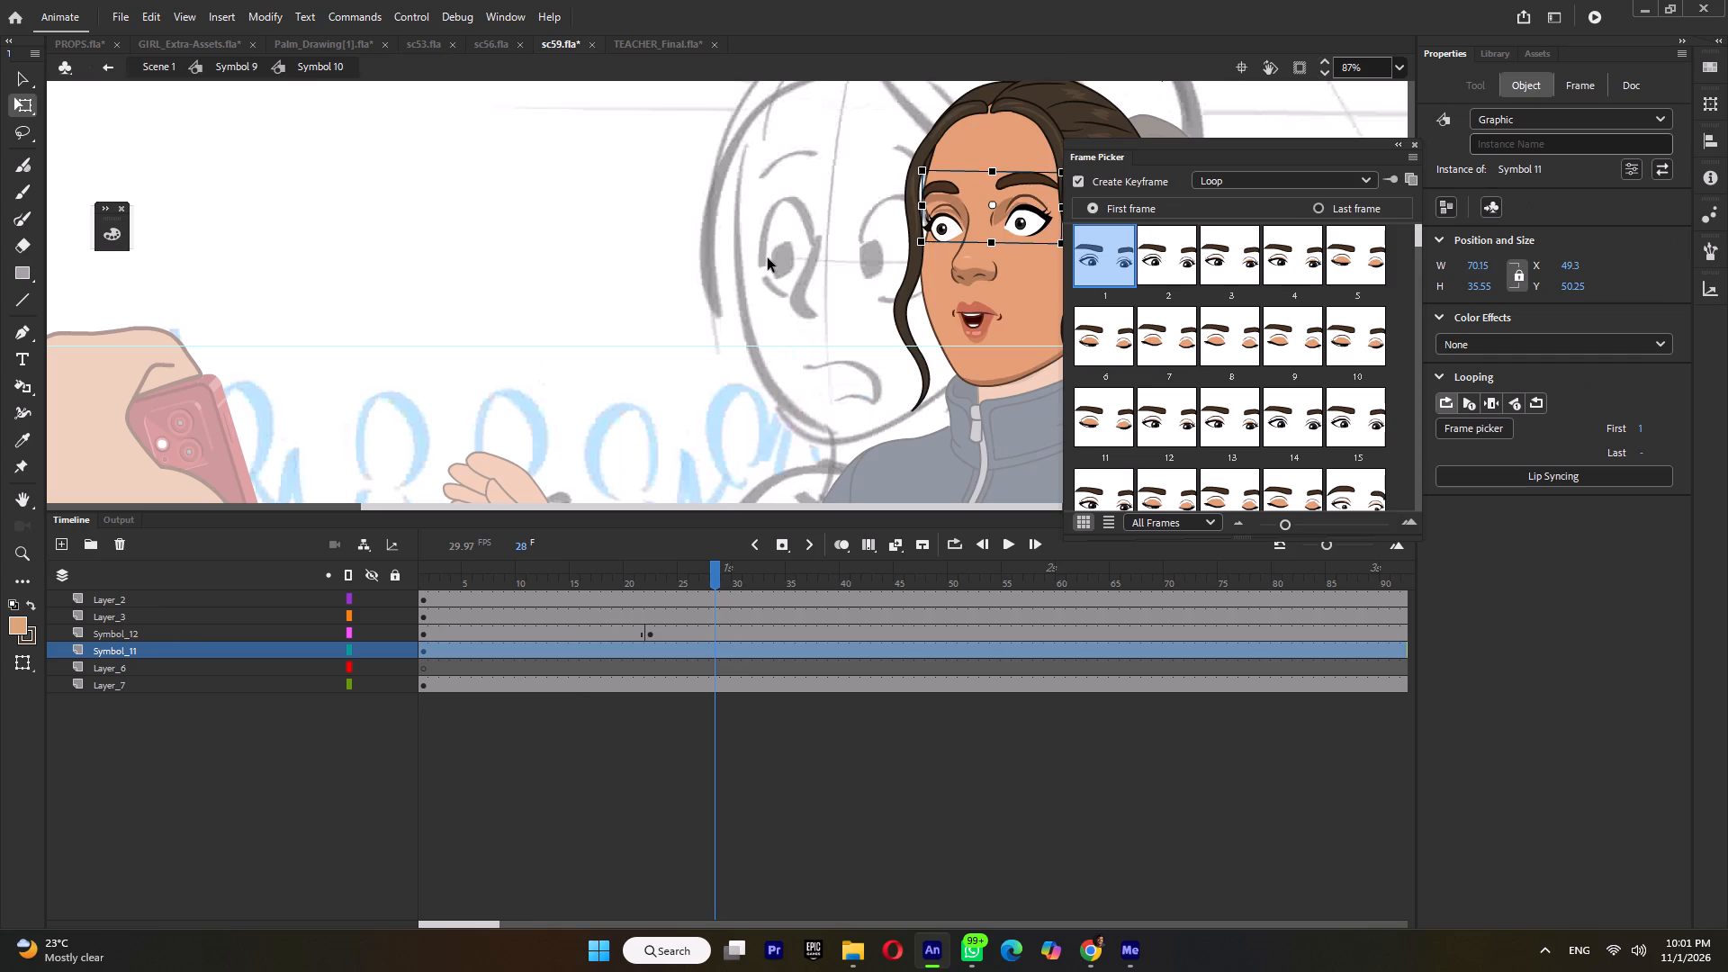
key("ctrl+s")
Switch to File Explorer and open sc16.fla from the ep06 shots folder.
left_click(859, 946)
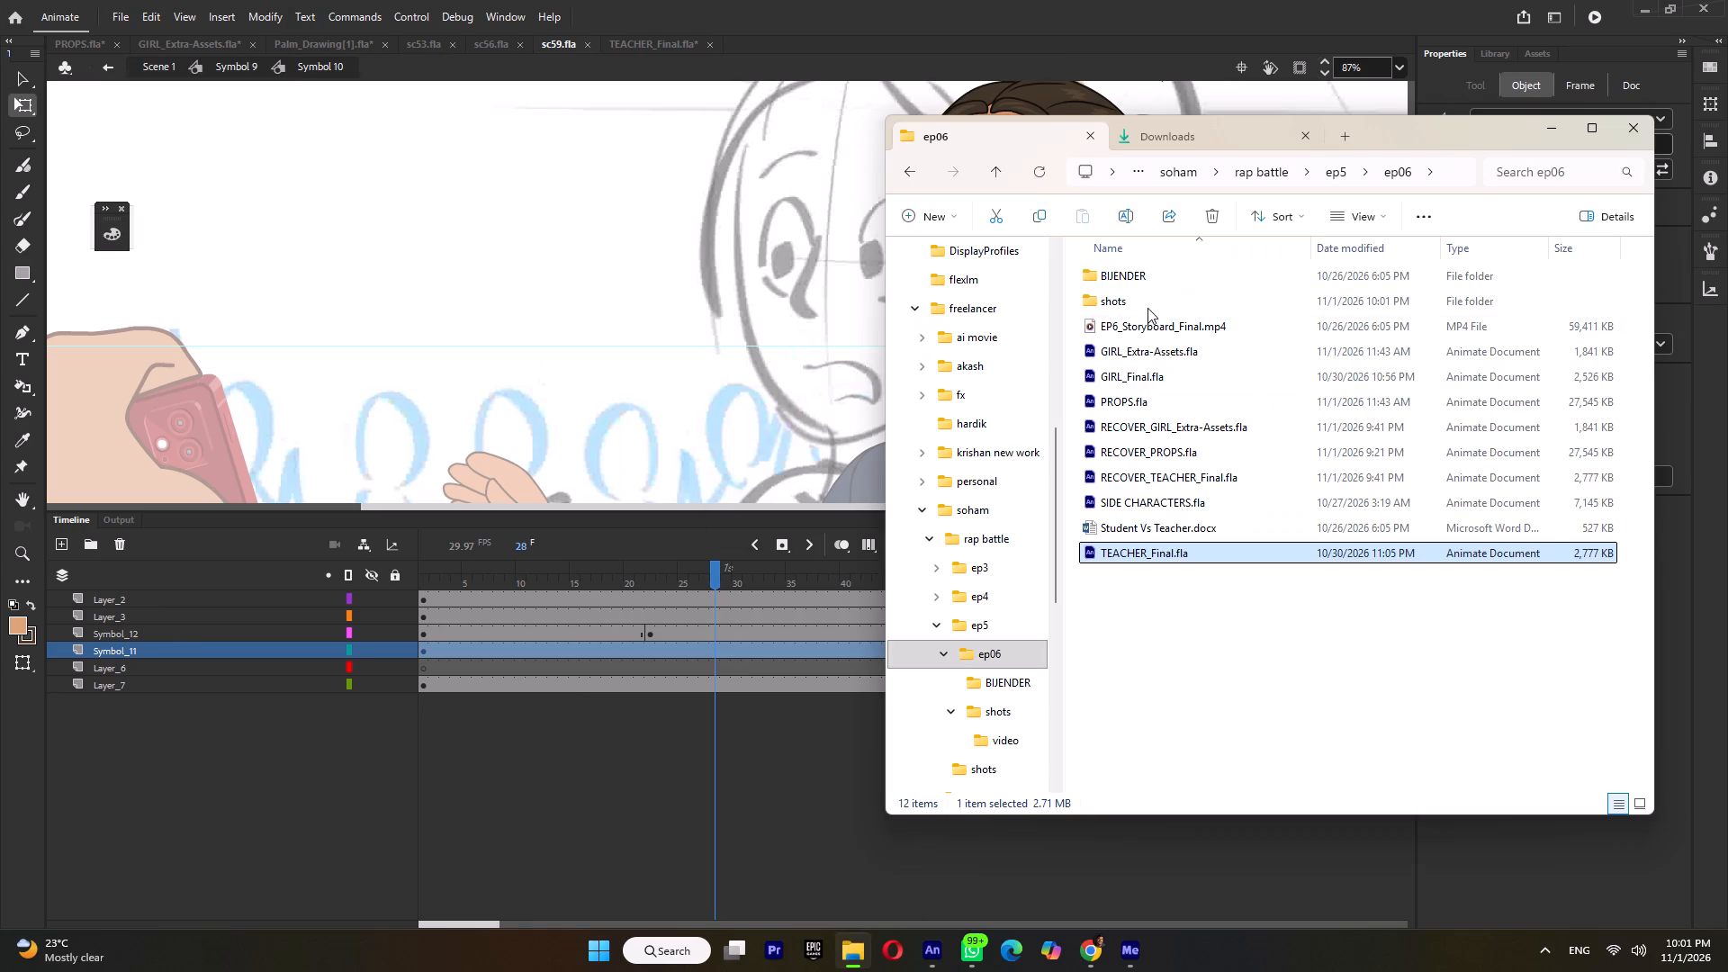
double_click(1147, 301)
double_click(1139, 410)
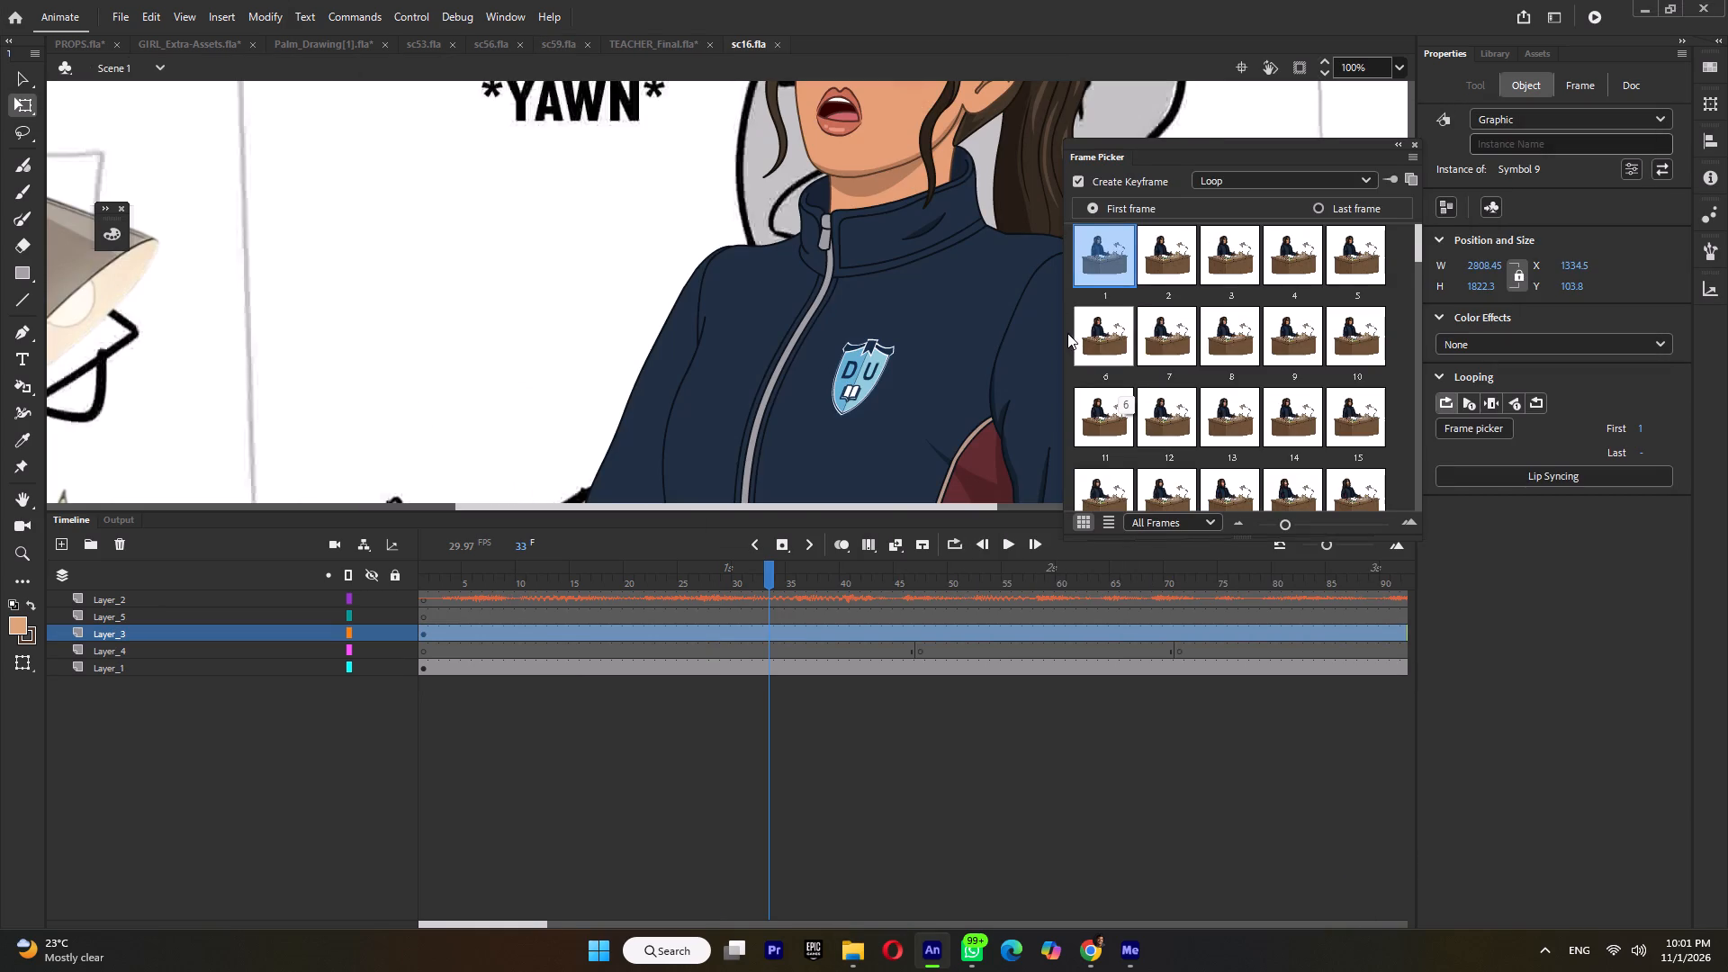
In sc16, enter the girl's nested mouth symbol and copy the wide-open yawning mouth artwork at frame 33.
scroll(804, 289, "down", 8, "ctrl")
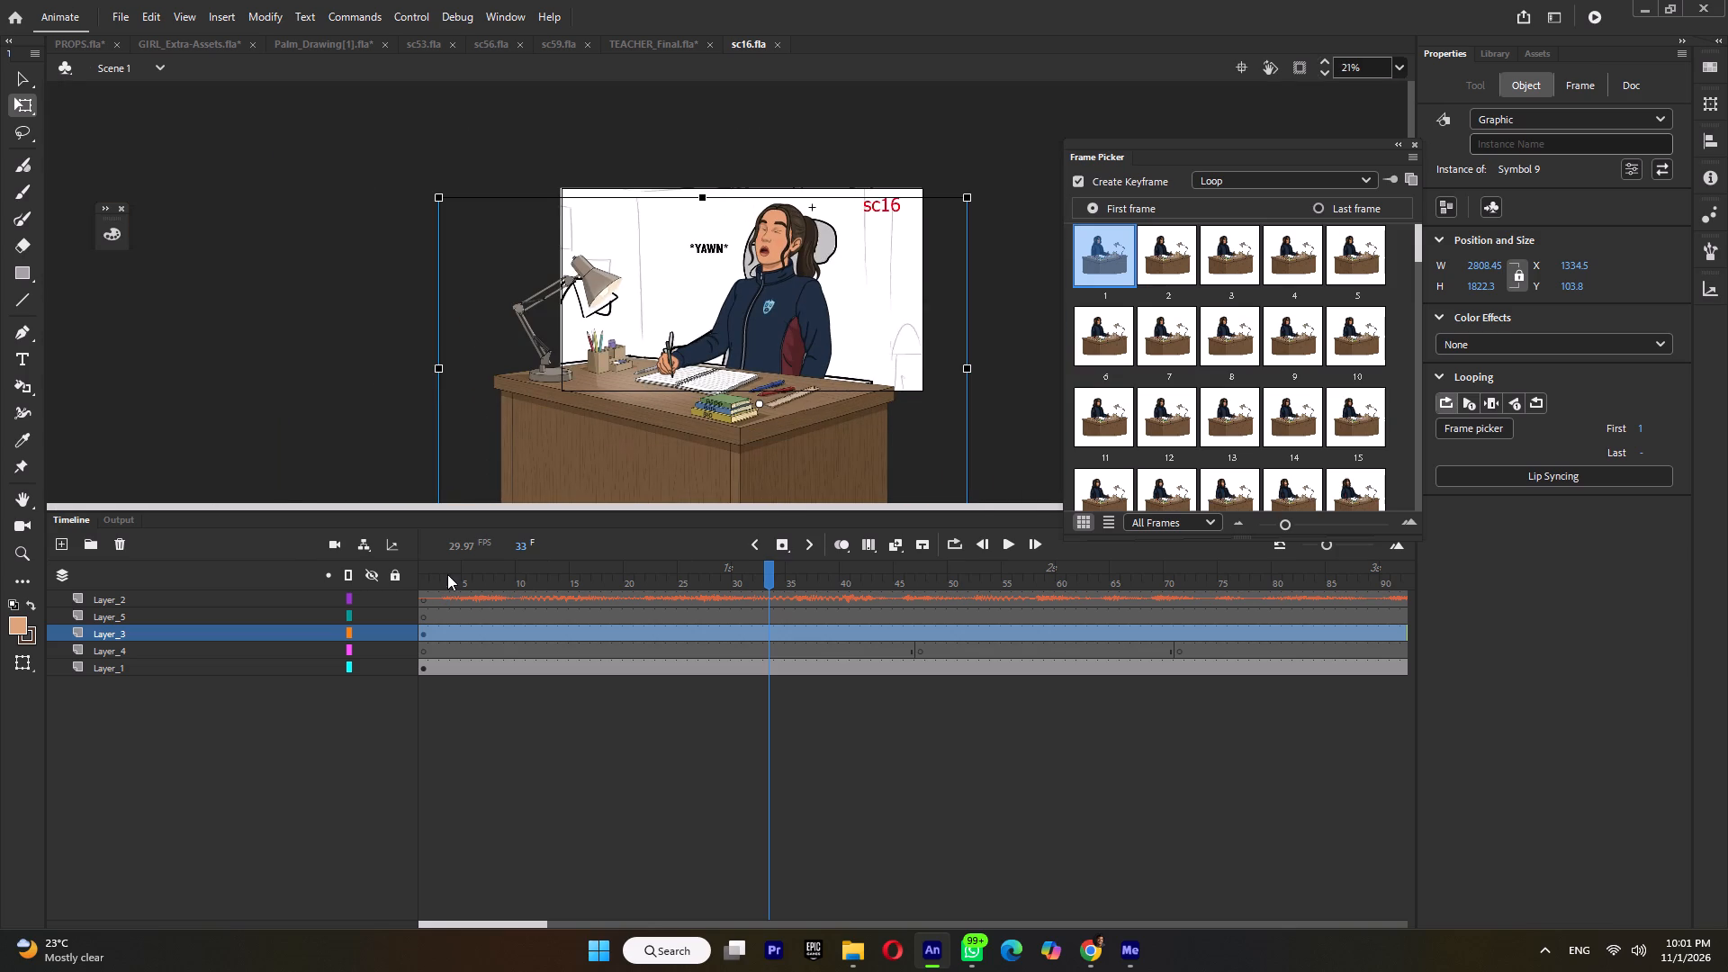
scroll(784, 240, "up", 10, "ctrl")
triple_click(763, 260)
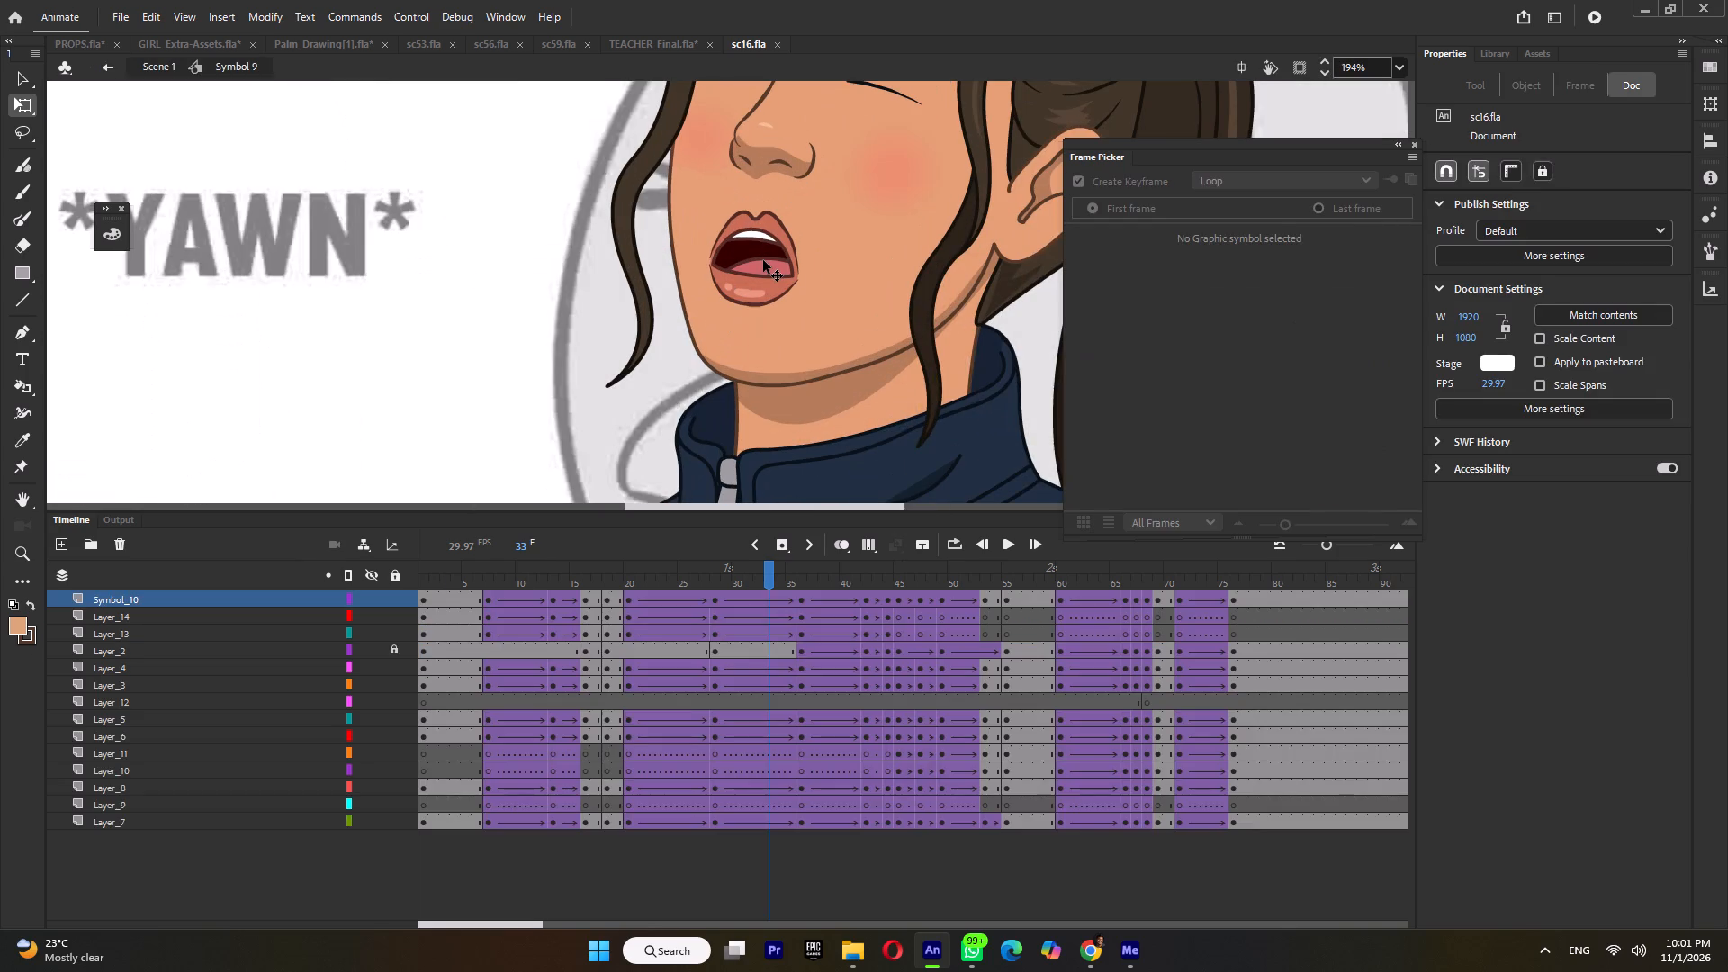
left_click(763, 260)
triple_click(763, 260)
double_click(763, 260)
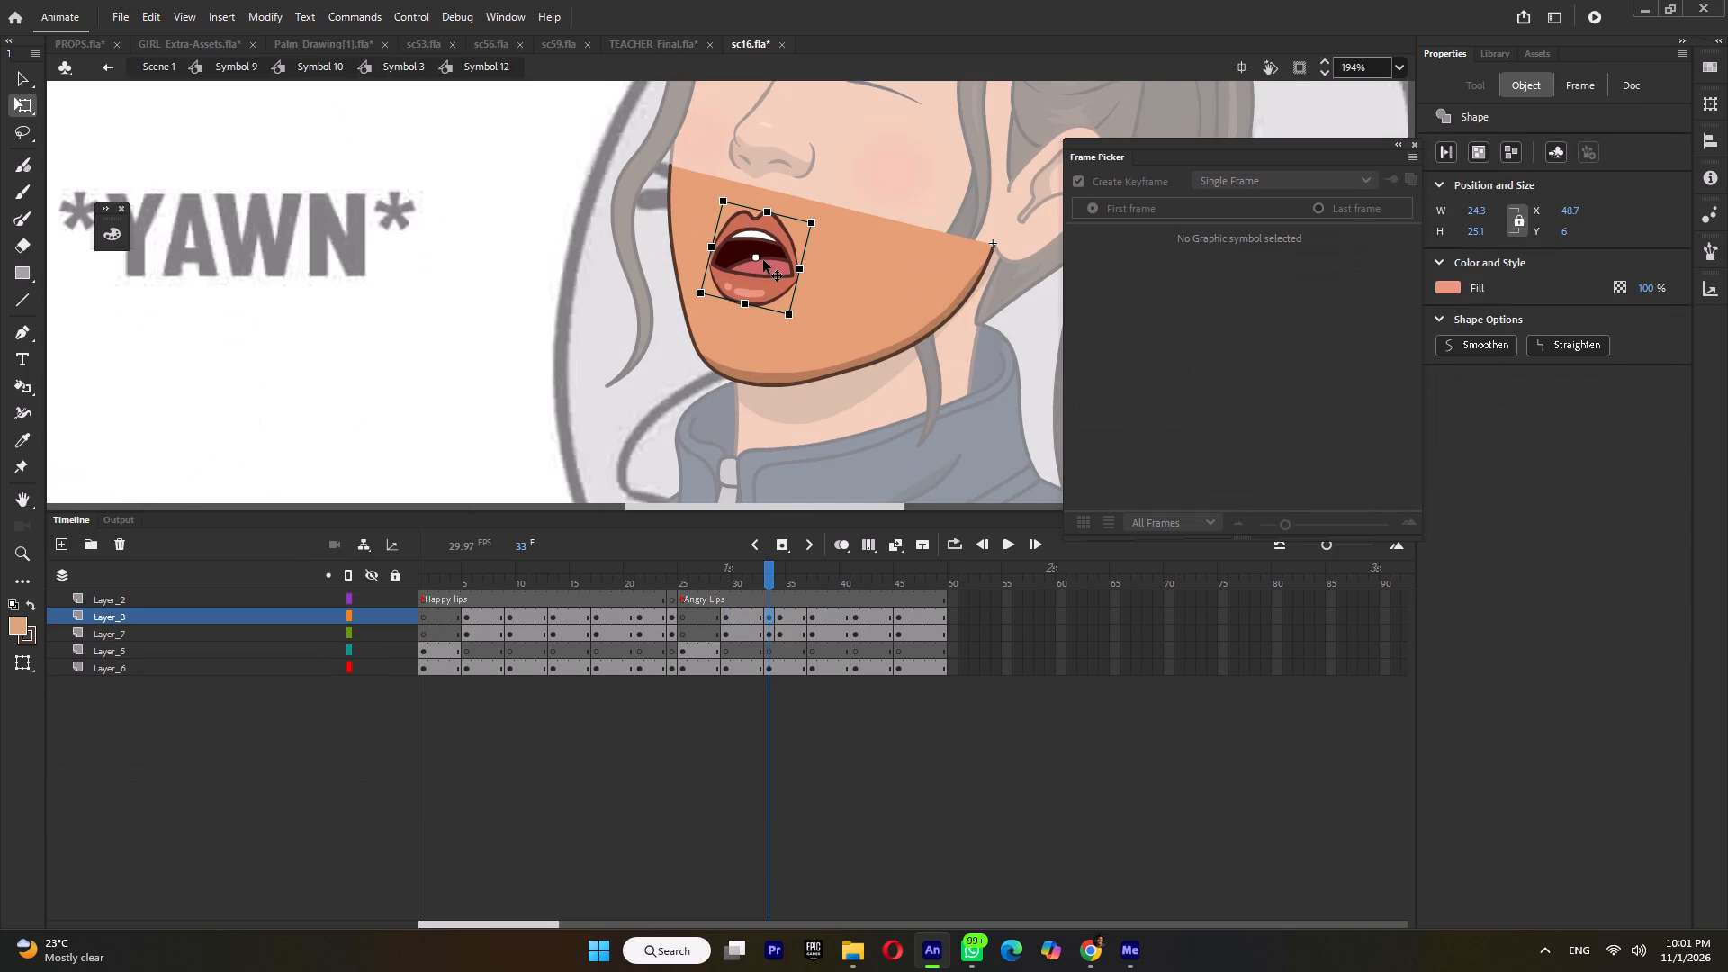
right_click(763, 260)
left_click(804, 360)
In sc59's mouth symbol, add a keyframe at frame 34 of Layer_7 and replace frame 33's mouth with the copied one.
left_click(549, 40)
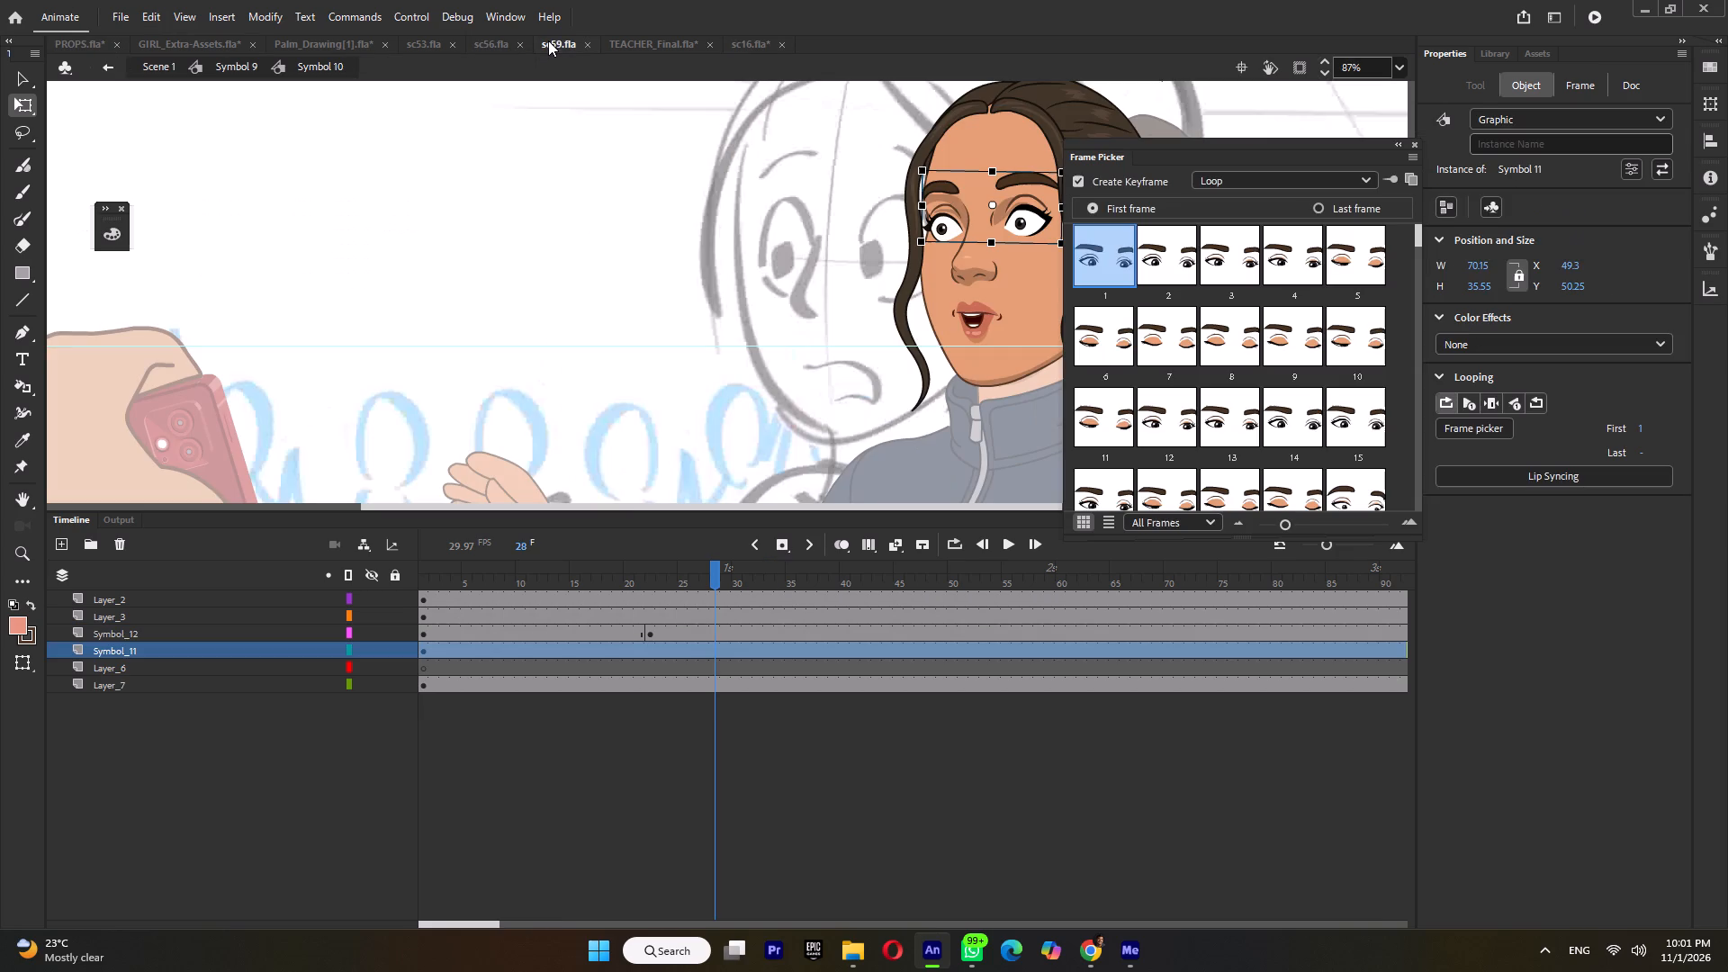
key("ctrl+s")
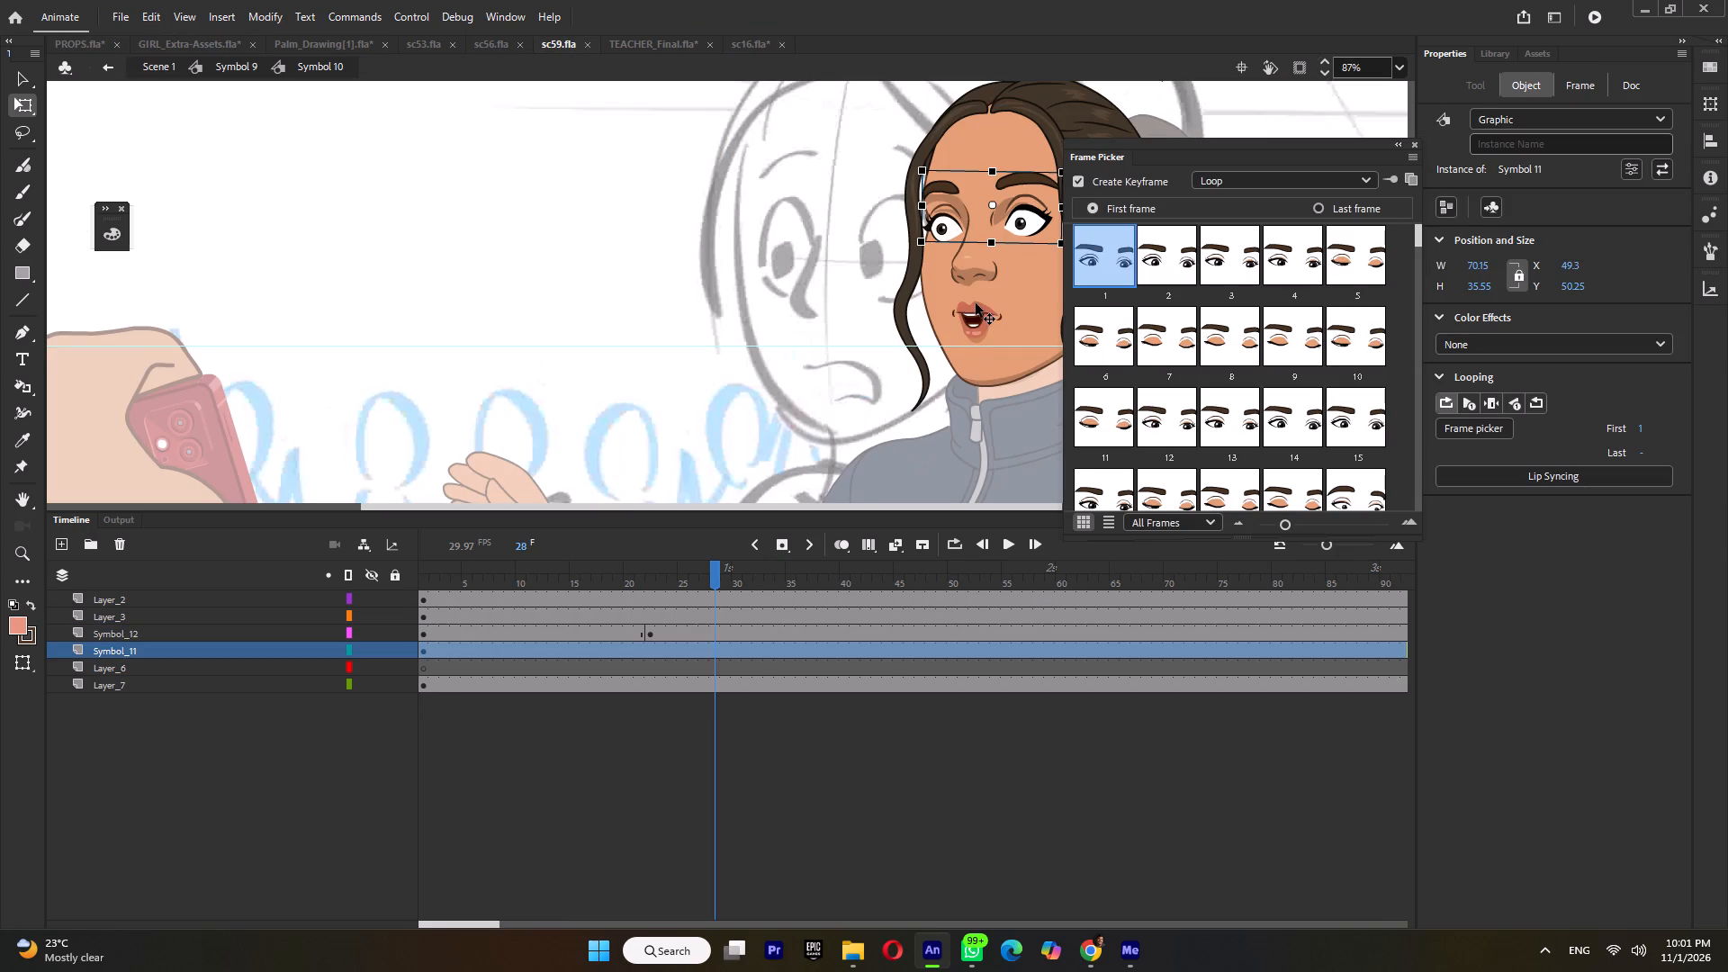
double_click(976, 302)
scroll(976, 305, "up", 5, "ctrl")
left_click(737, 611)
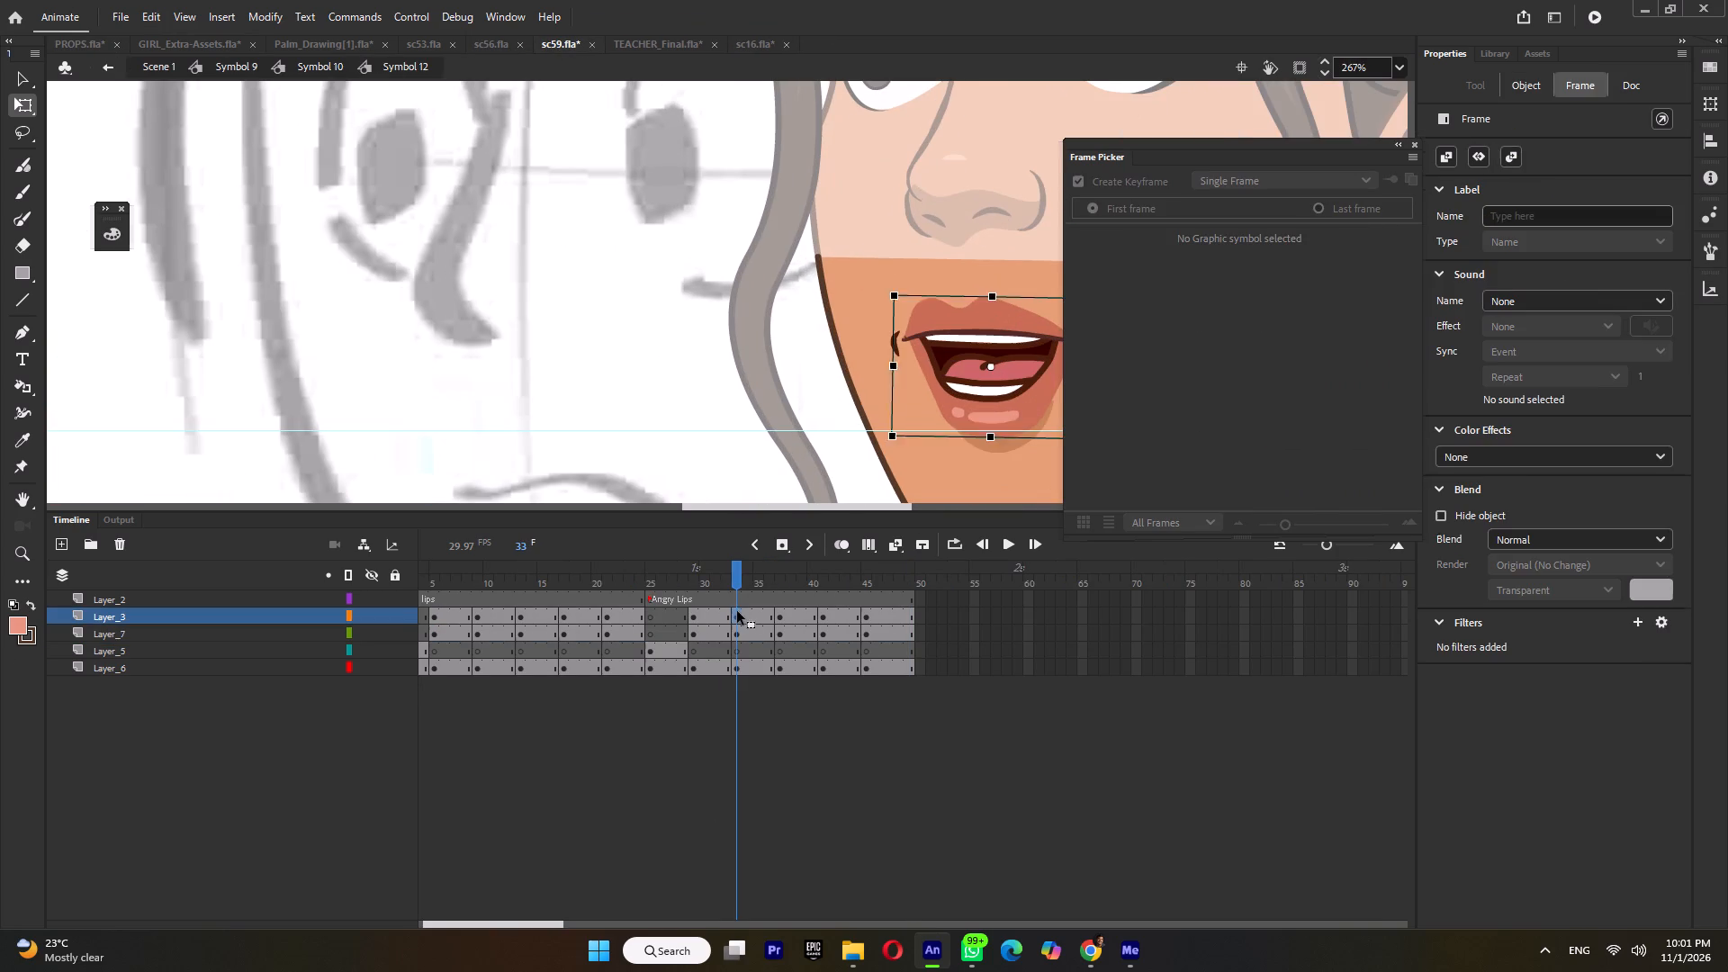
left_click(737, 628)
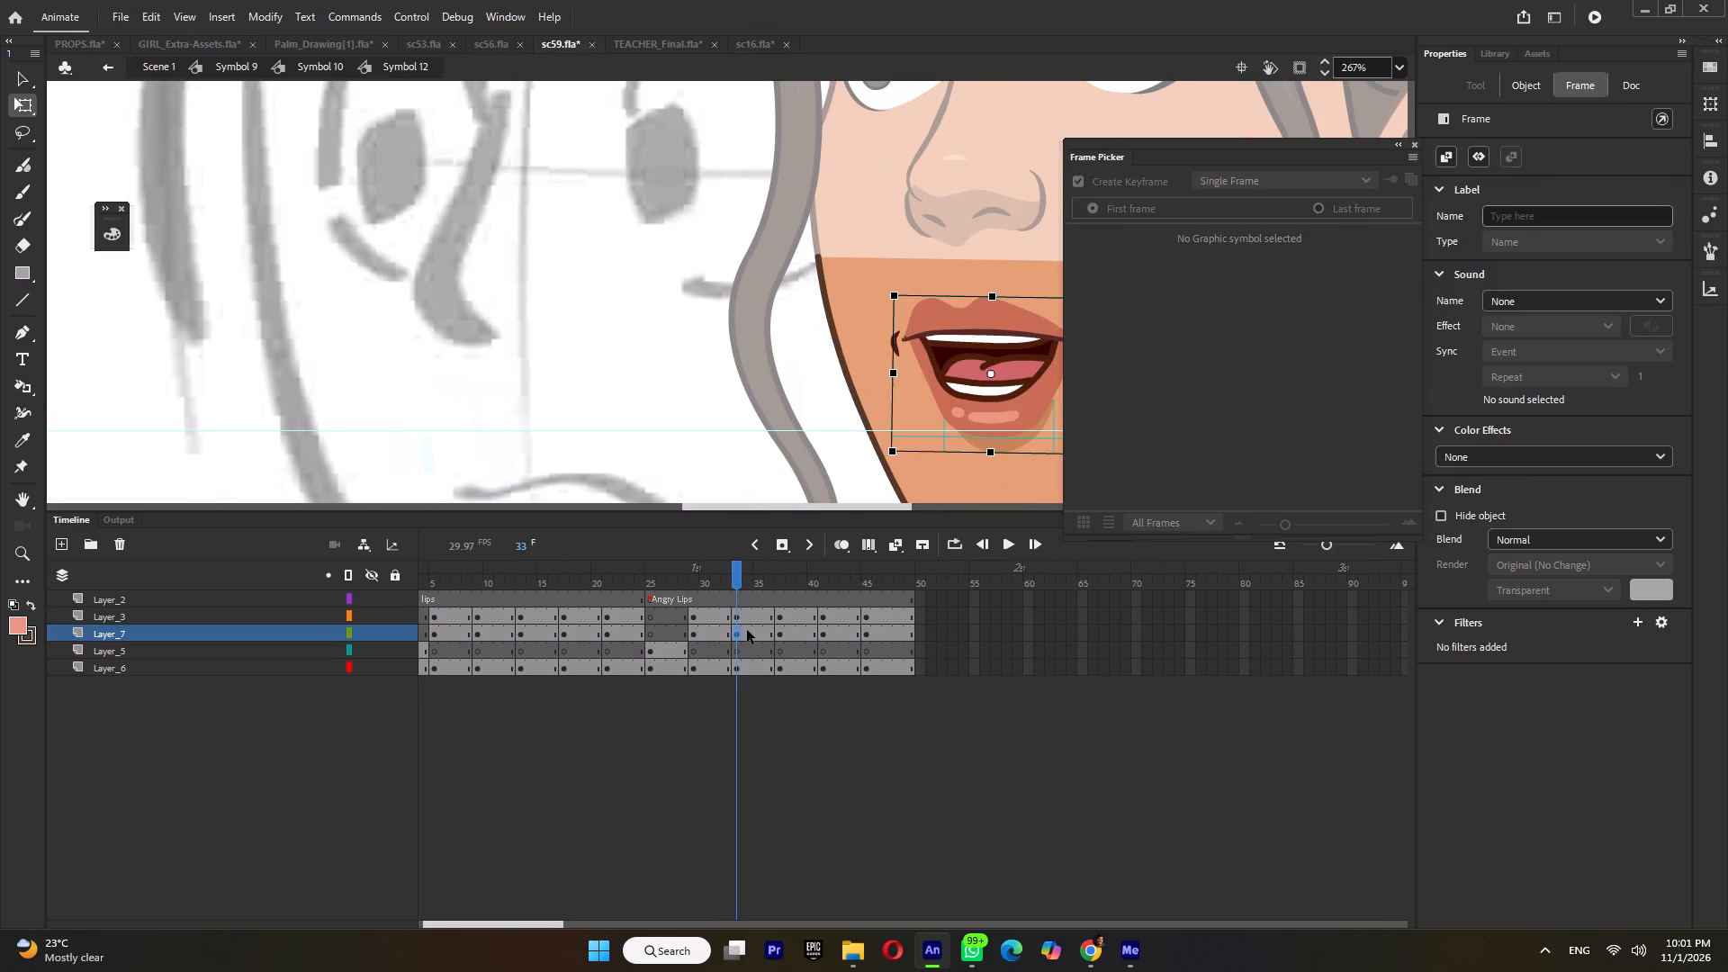
left_click(747, 630)
key("F7")
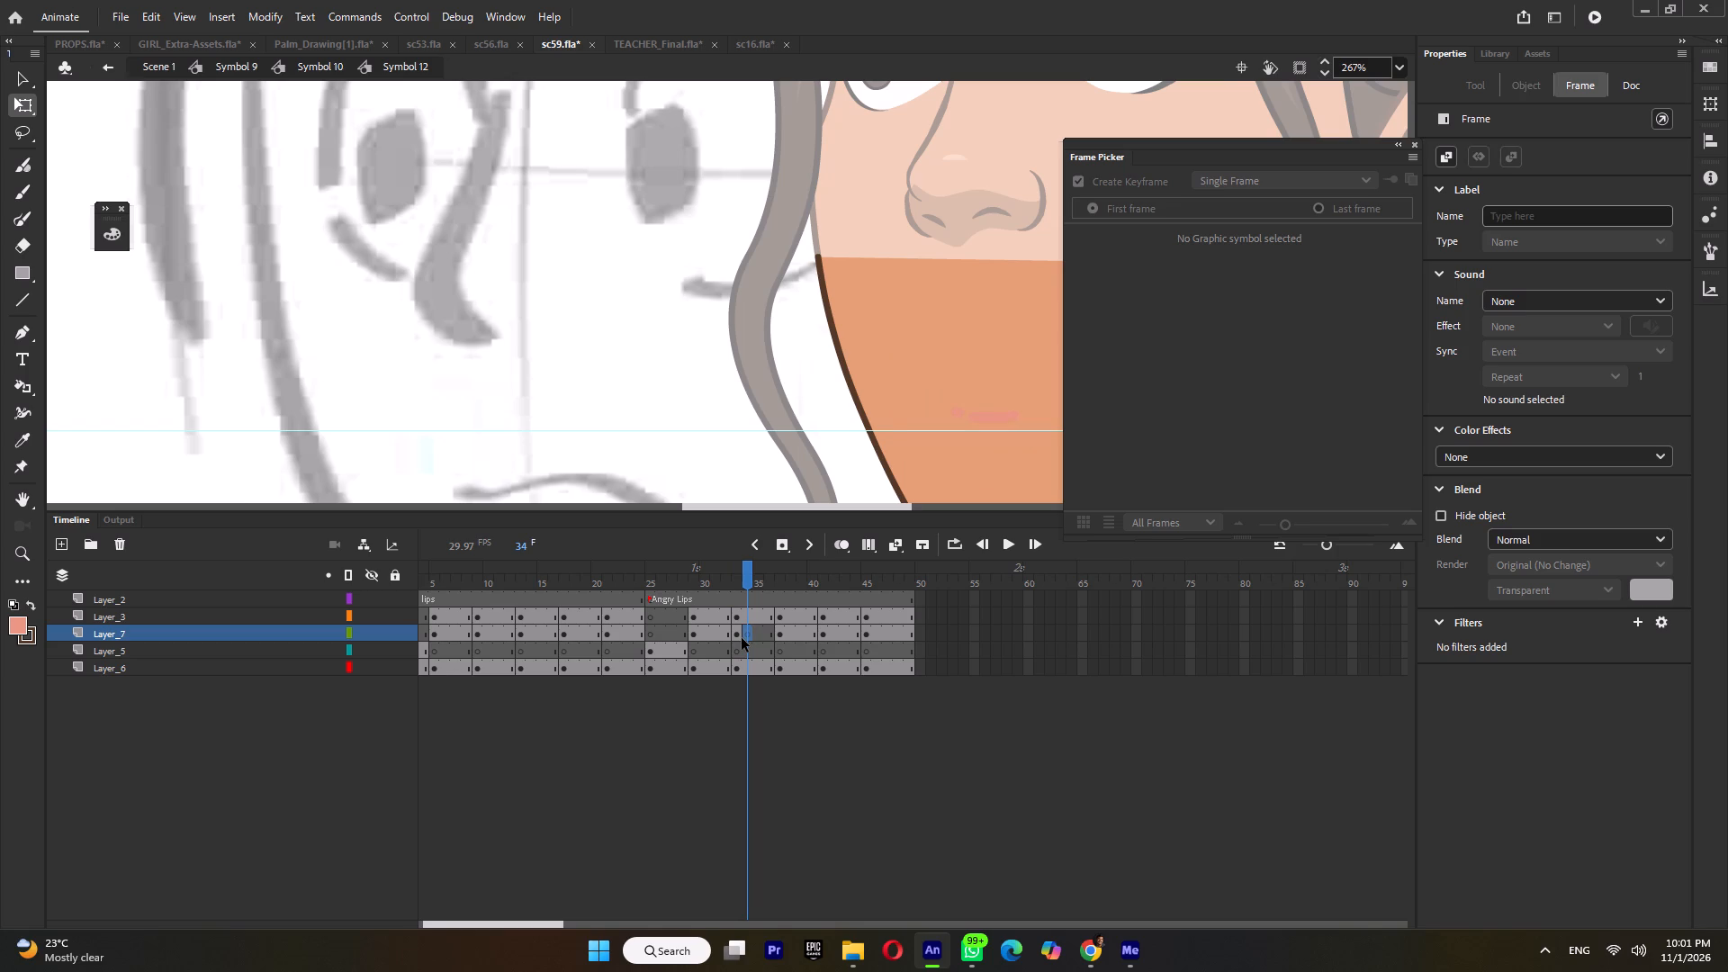
key("ctrl+z")
key("F6")
left_click(740, 632)
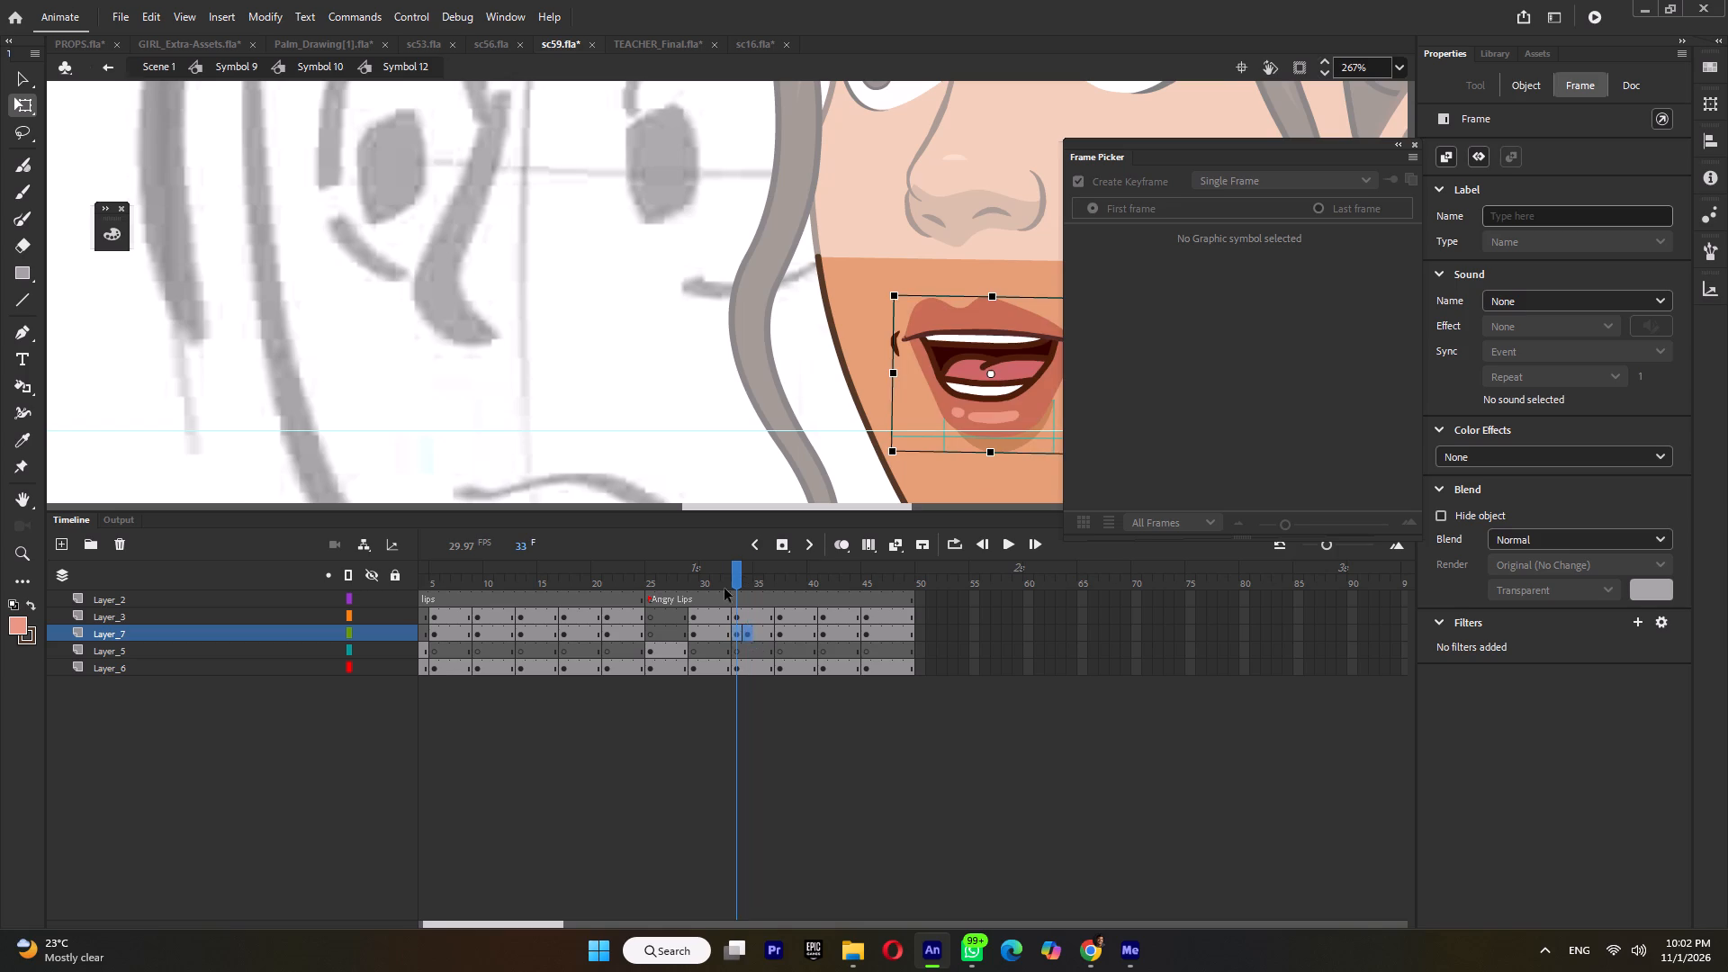
key("Delete")
right_click(658, 341)
left_click(715, 421)
scroll(786, 413, "down", 6, "ctrl")
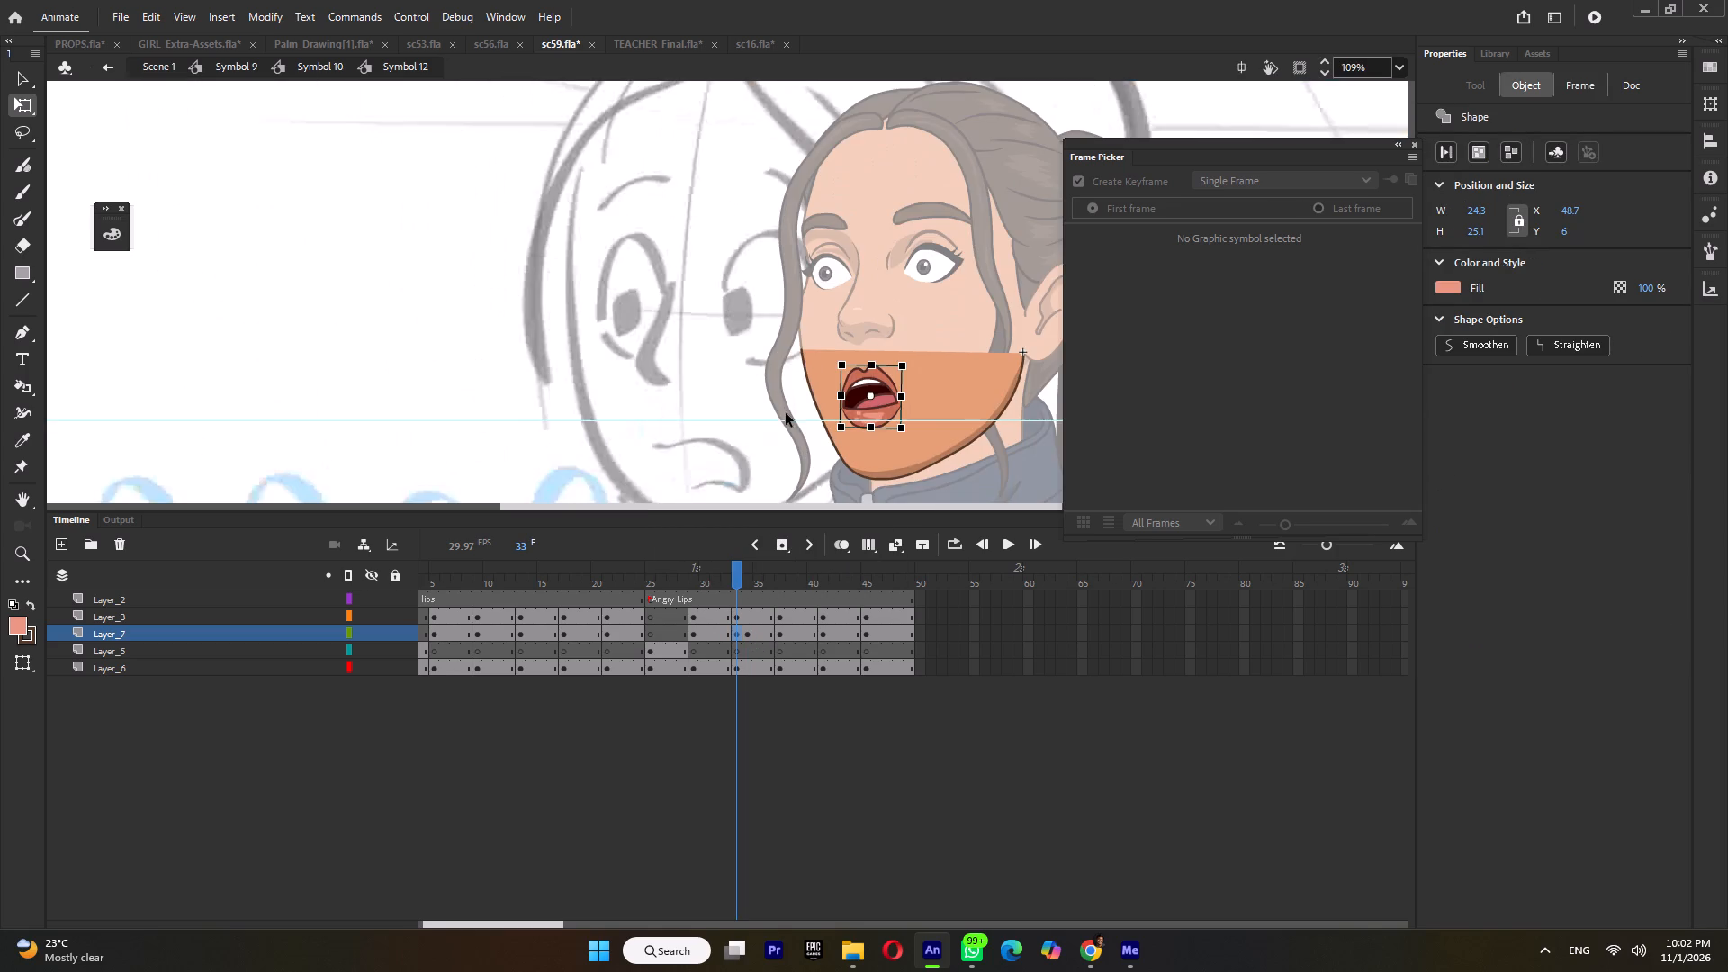
Delete the leftover lower-lip highlight shapes from frame 33 of the mouth symbol and return to the head symbol.
scroll(866, 426, "up", 5, "ctrl")
left_click(882, 394)
key("Delete")
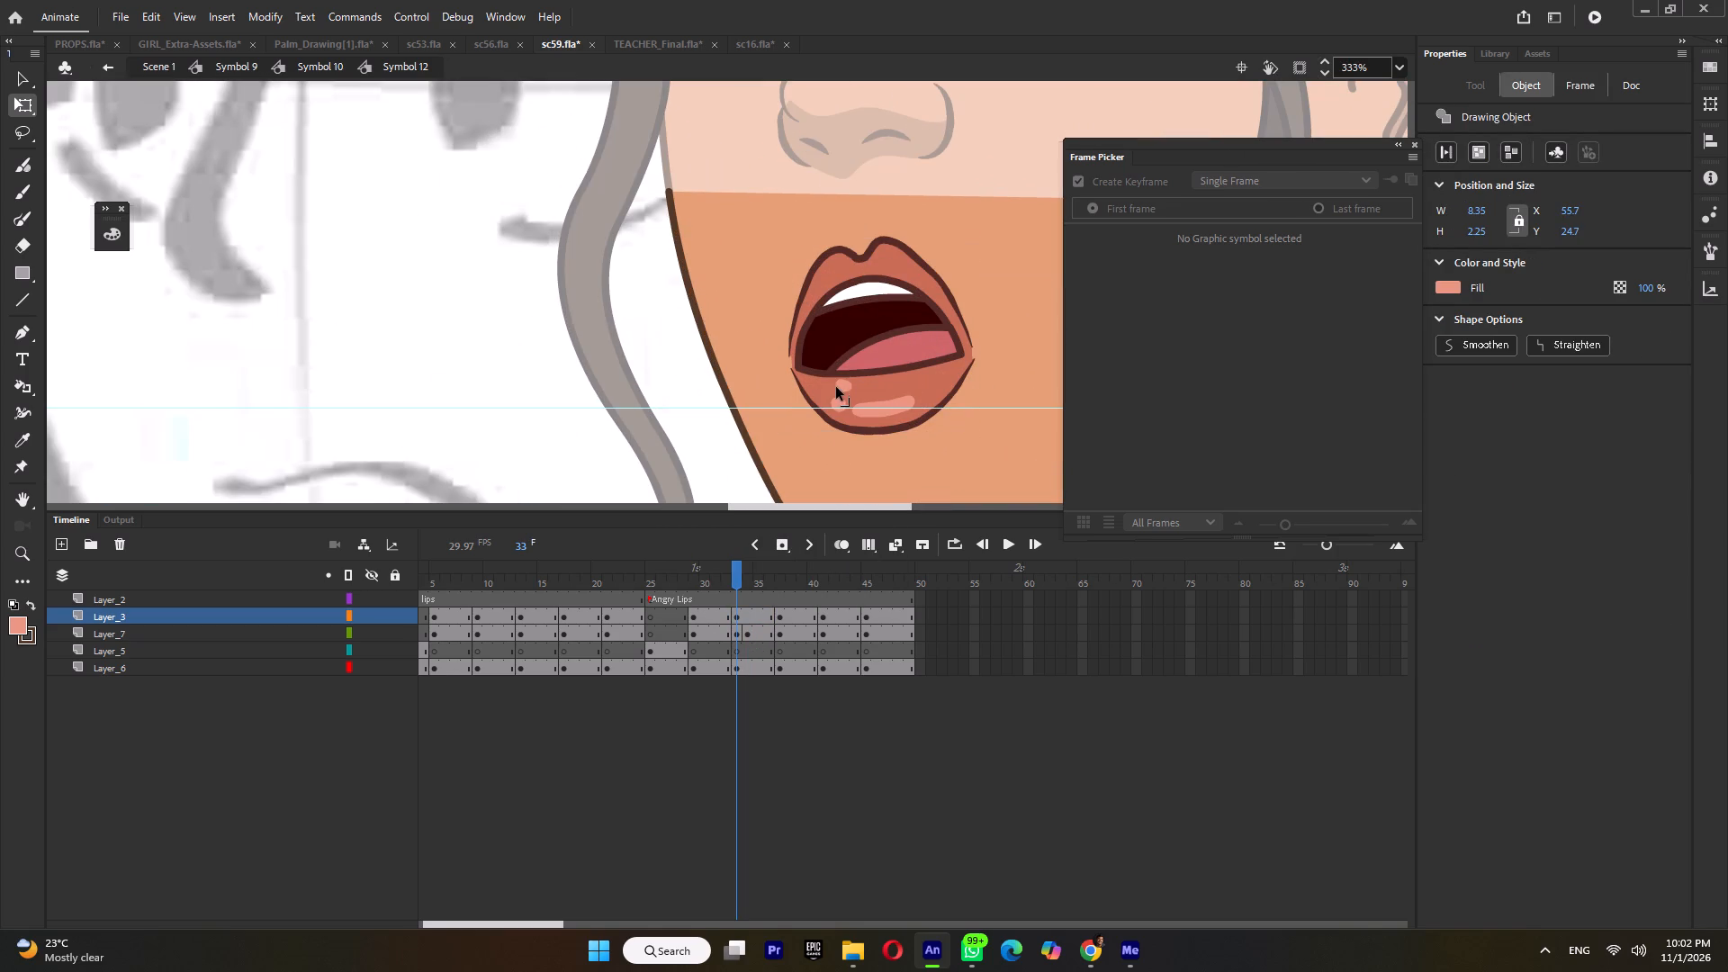
left_click(839, 386)
key("Delete")
double_click(530, 270)
At frame 22 of the head symbol, set the mouth instance on Symbol_12 to single frame 33, the wide-open mouth.
scroll(530, 271, "down", 6, "ctrl")
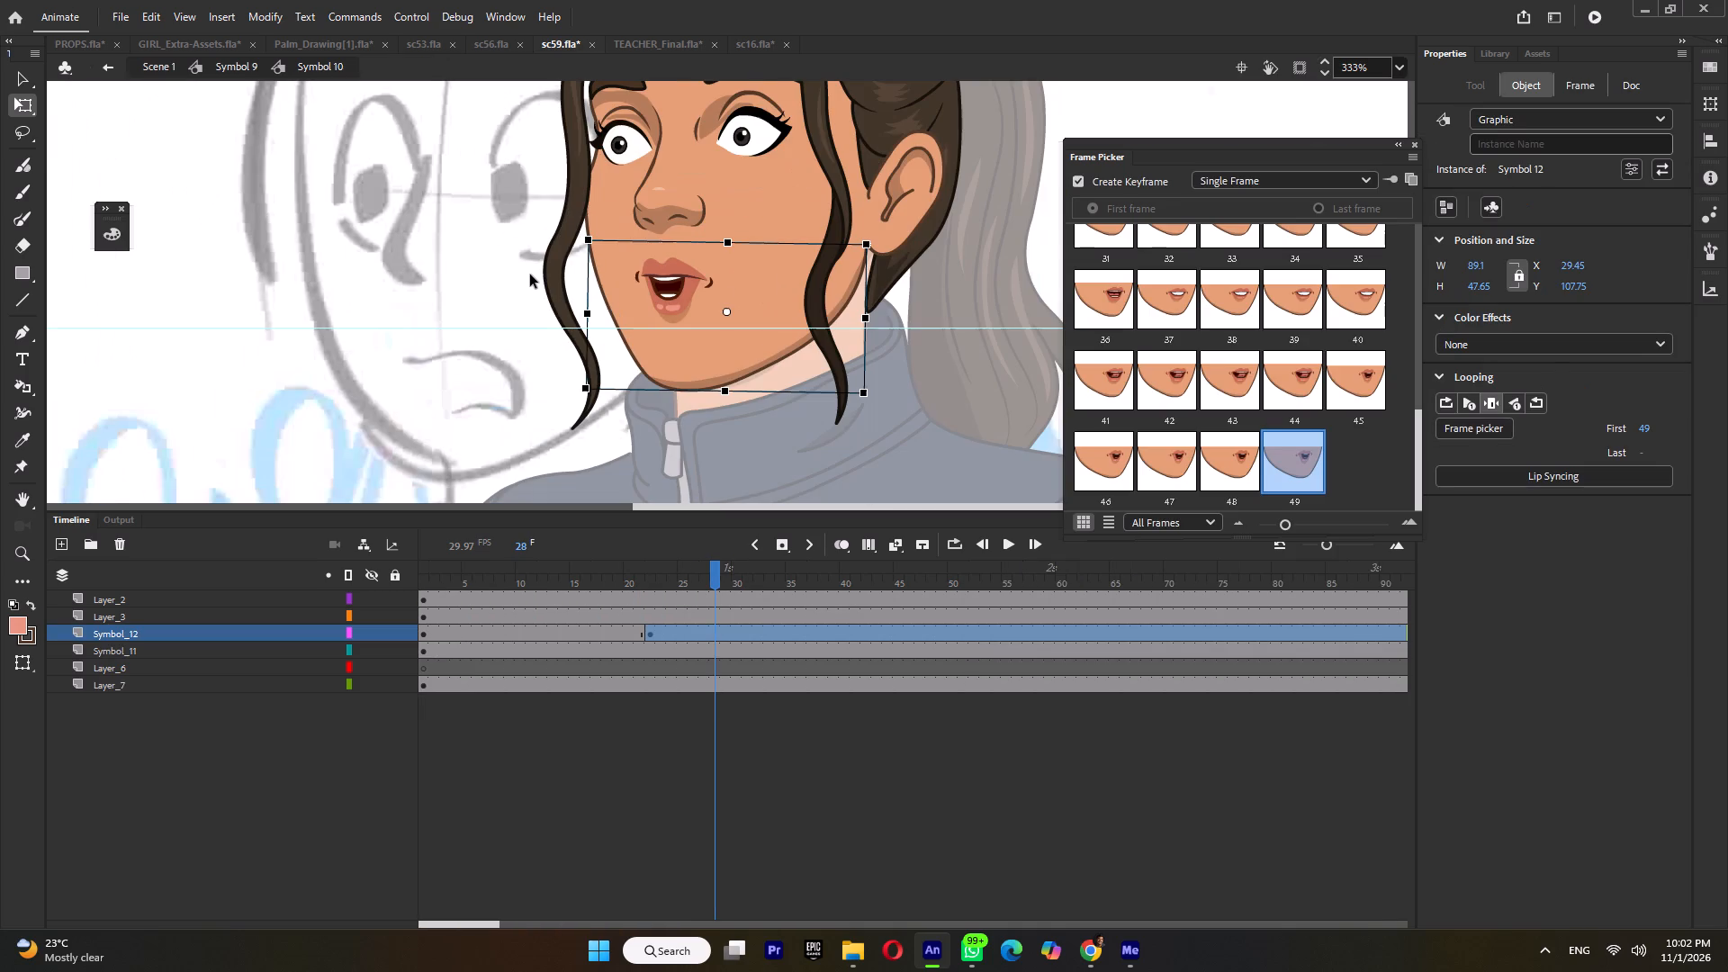
left_click(652, 634)
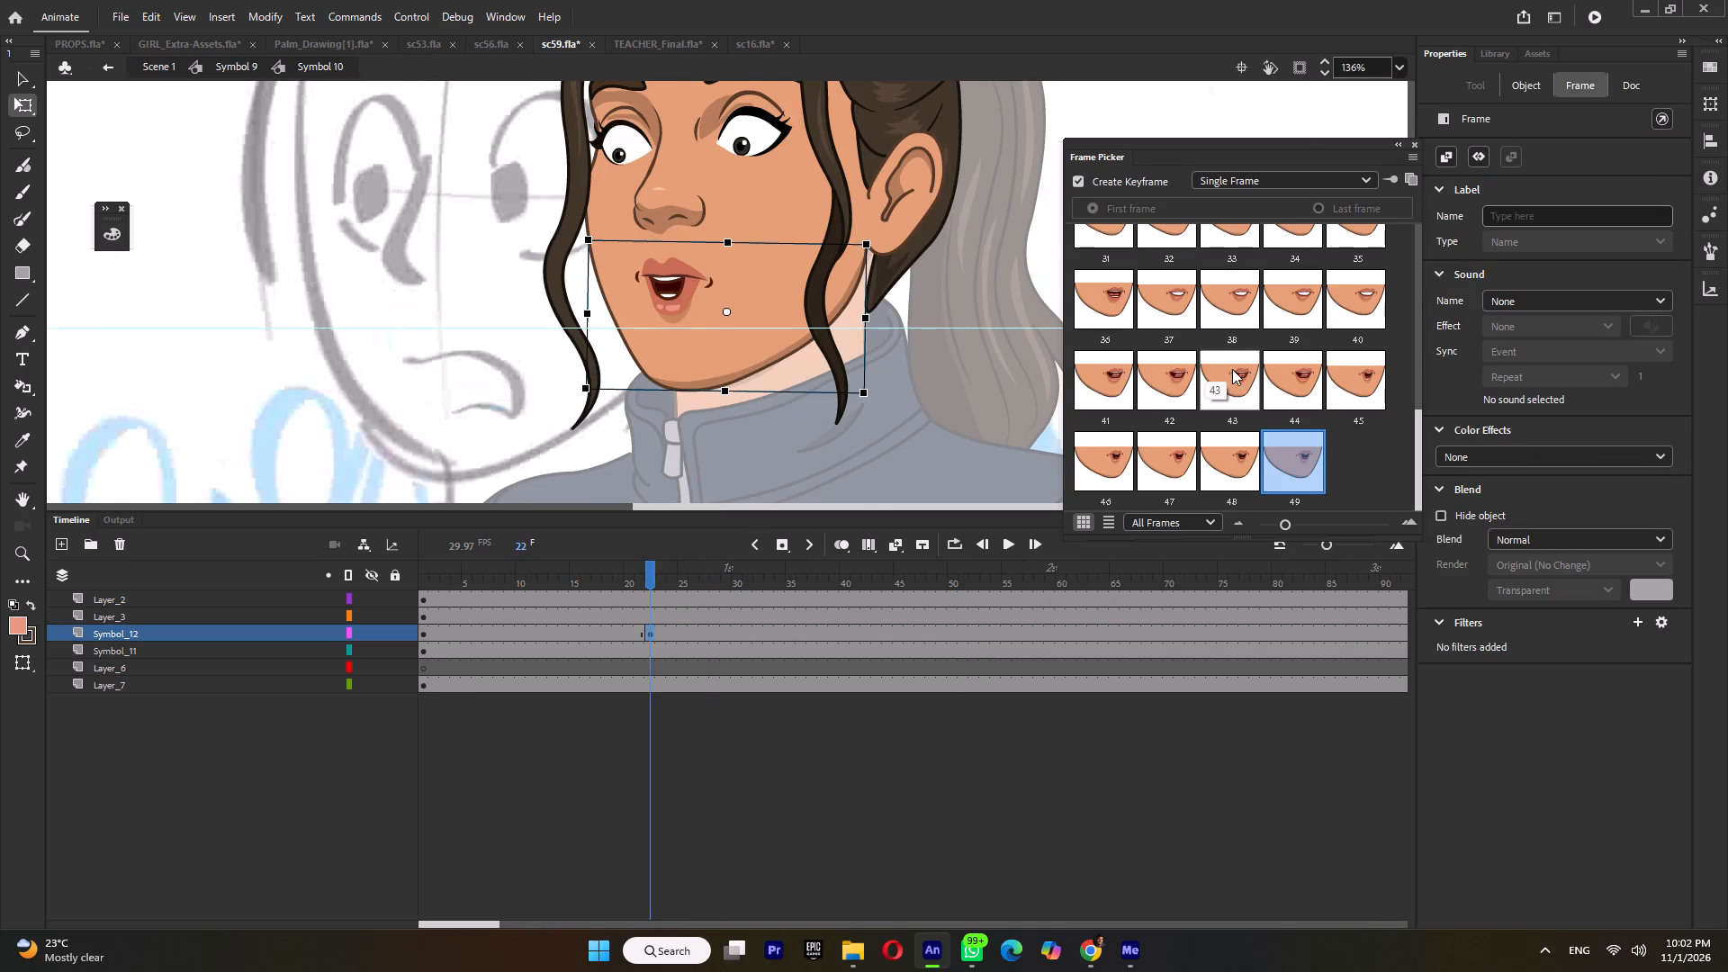
scroll(1204, 342, "up", 3)
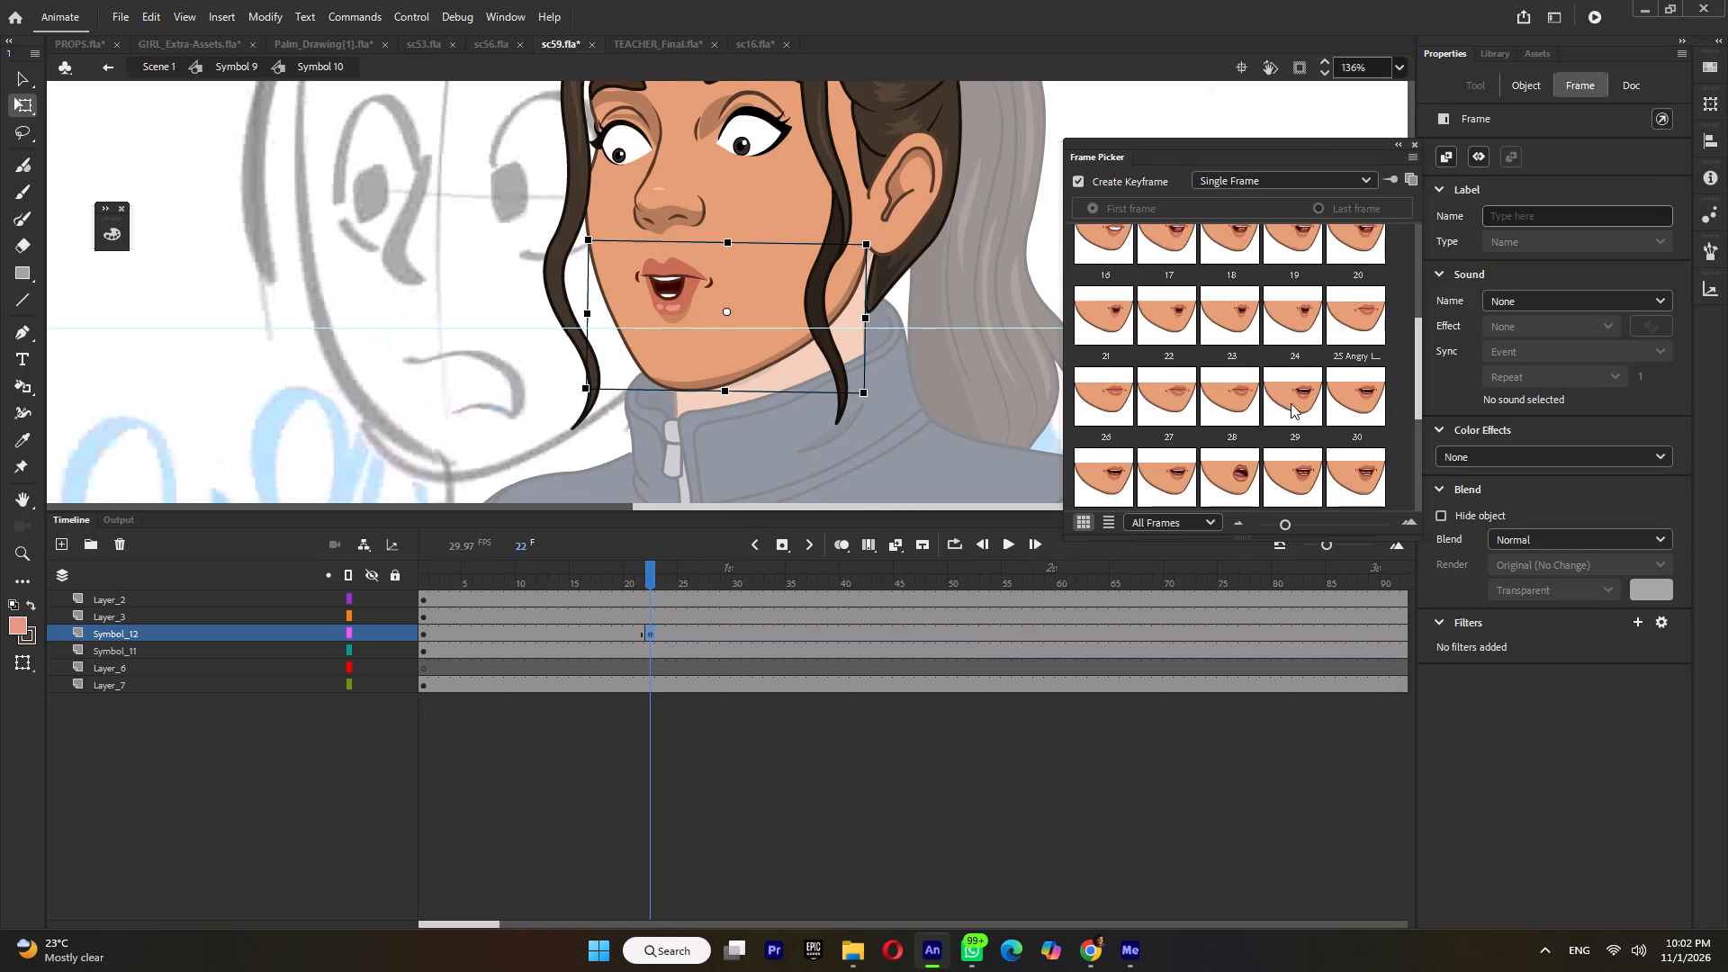
left_click(1344, 318)
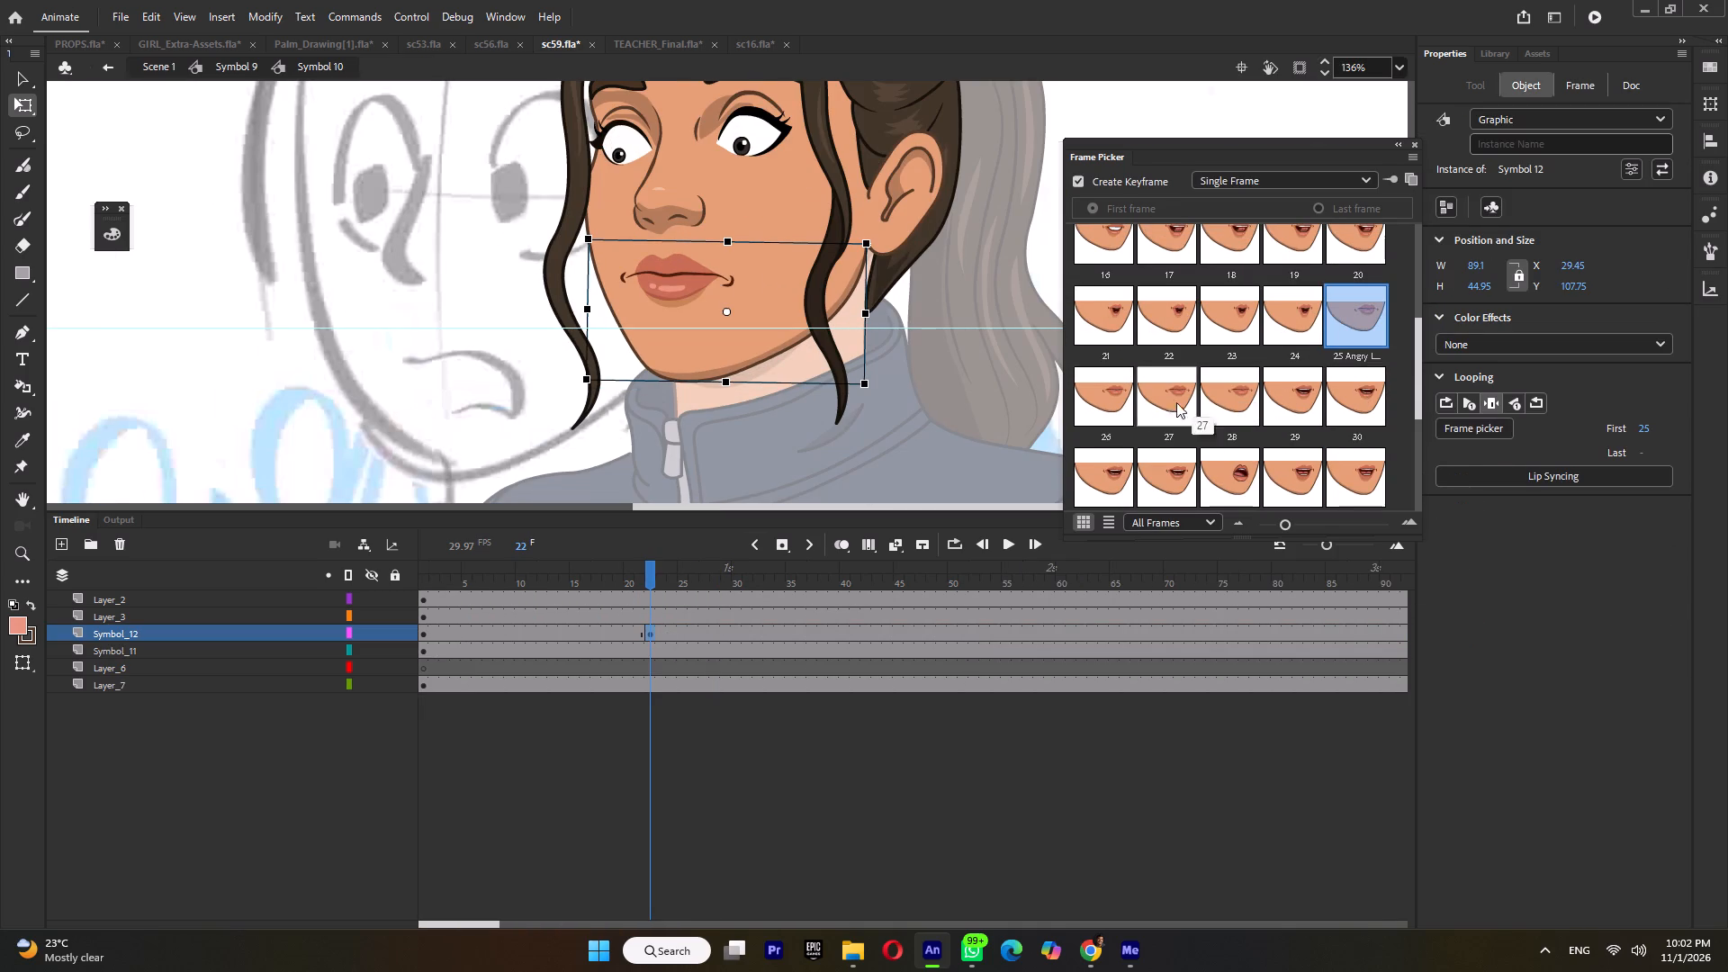
left_click(1105, 406)
left_click(1282, 400)
left_click(1355, 397)
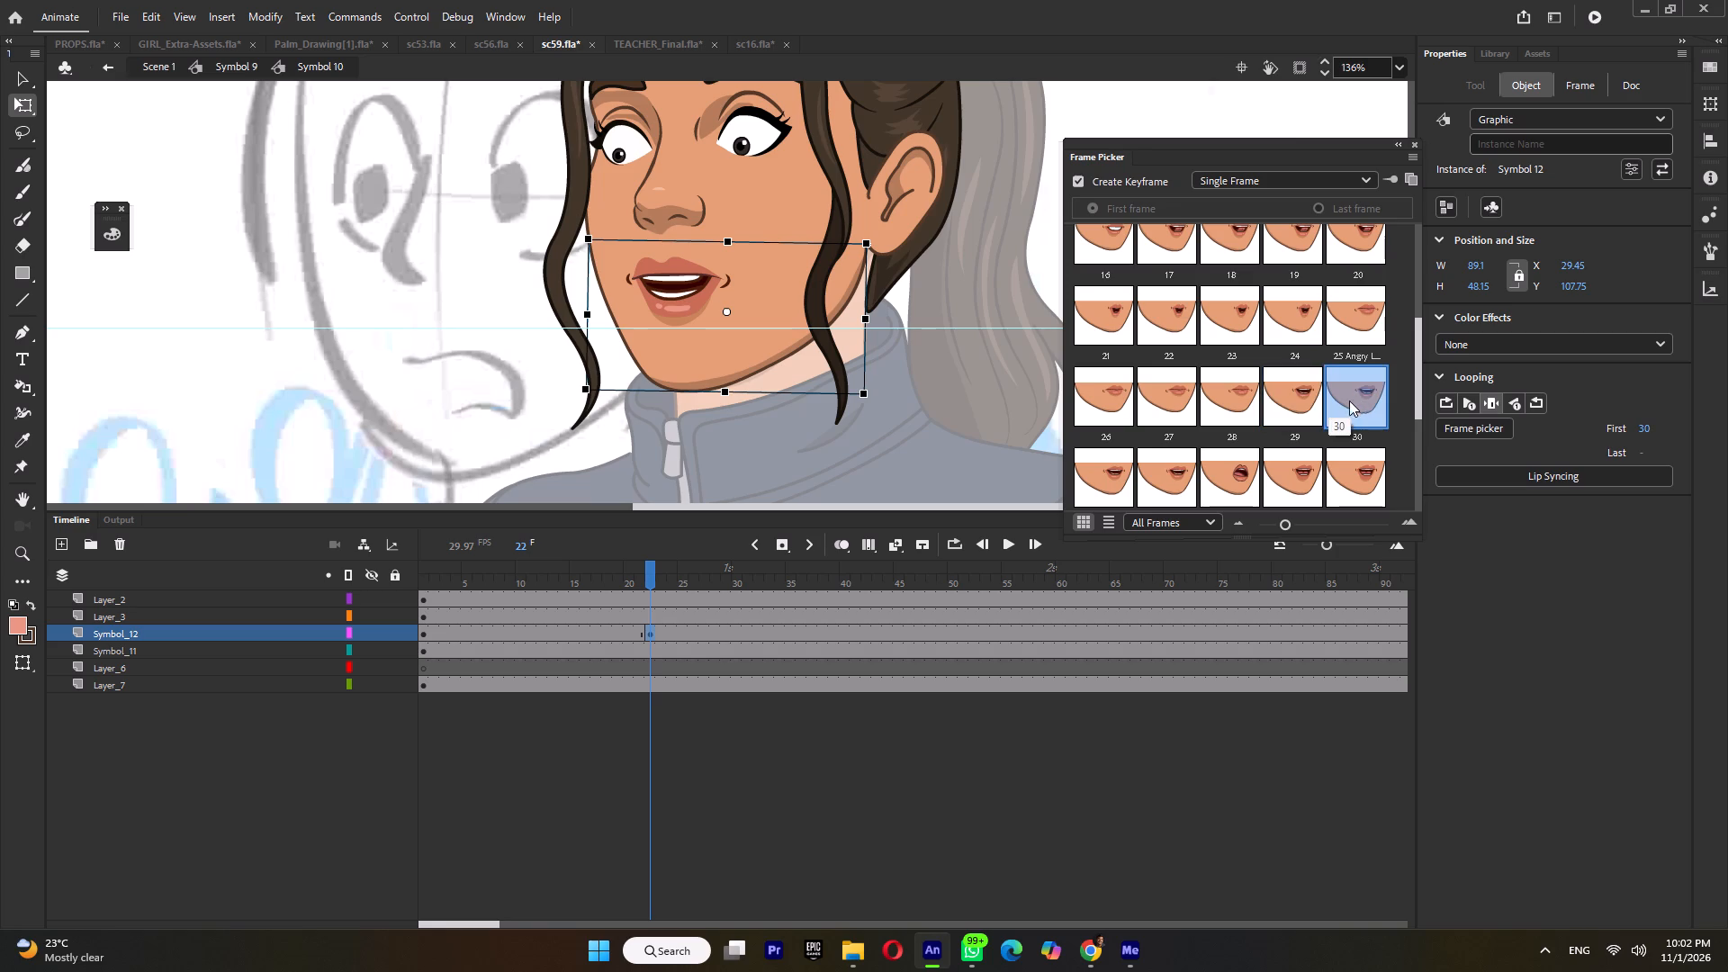
left_click(1244, 475)
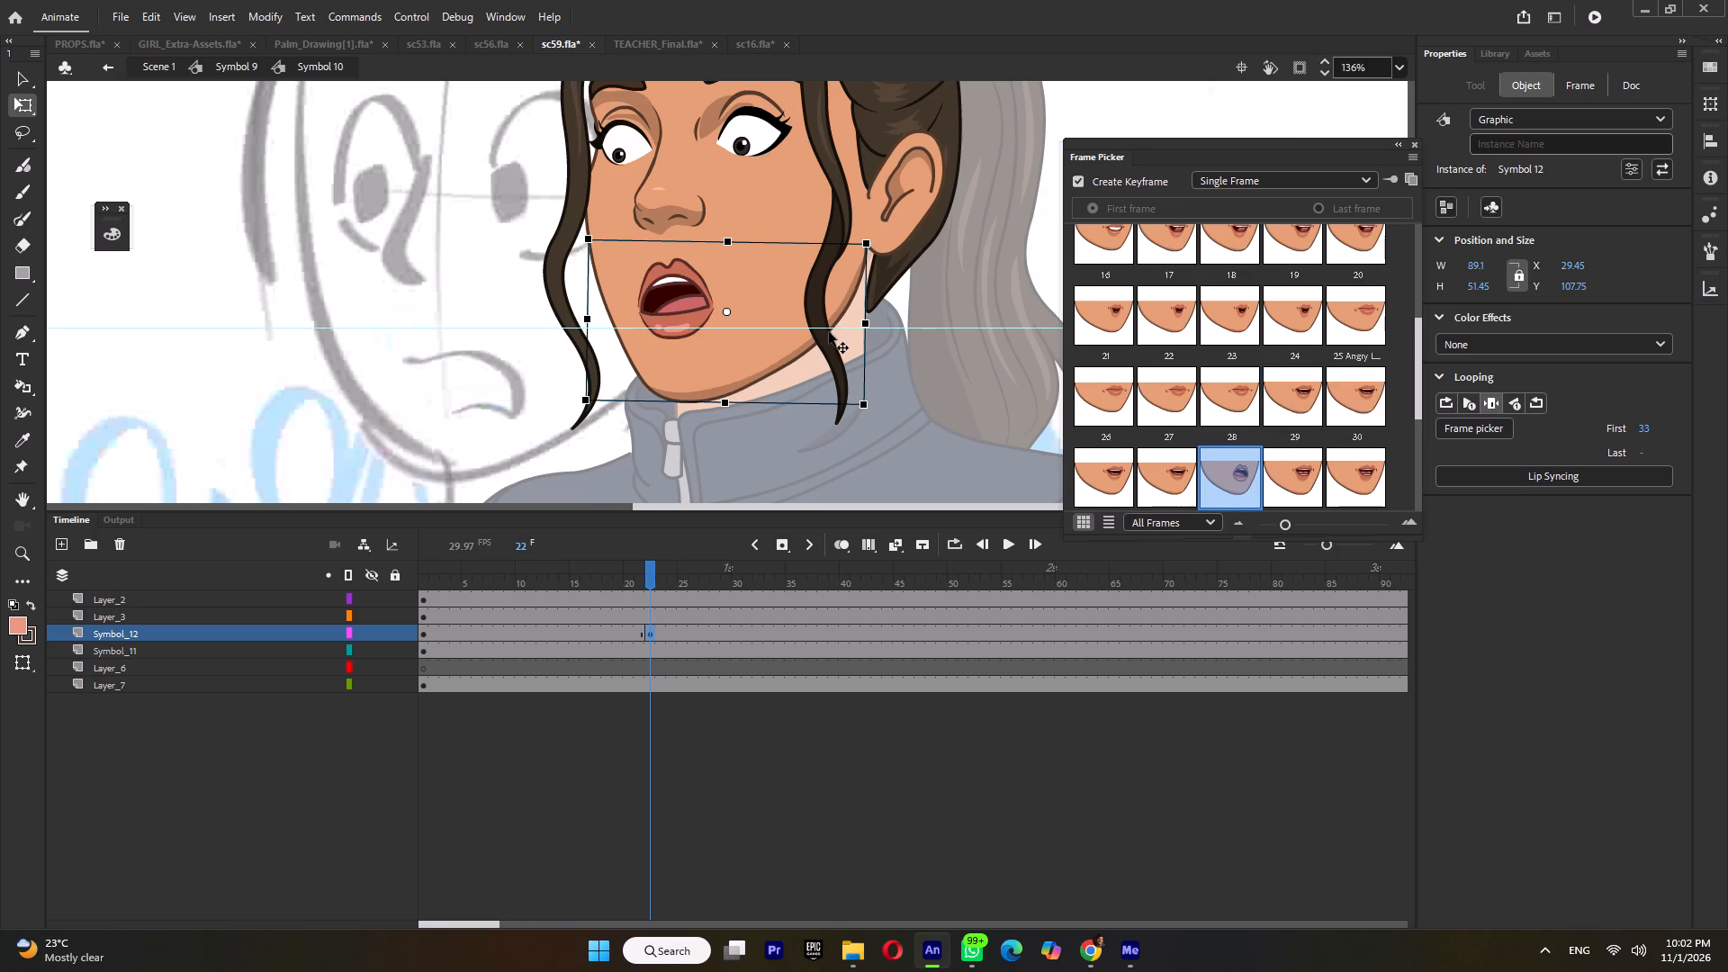
Skew the frame 33 mouth vertically to a height of about 27.5, save, and return to the girl's body symbol.
double_click(667, 330)
left_click(677, 311)
scroll(694, 321, "up", 5, "ctrl")
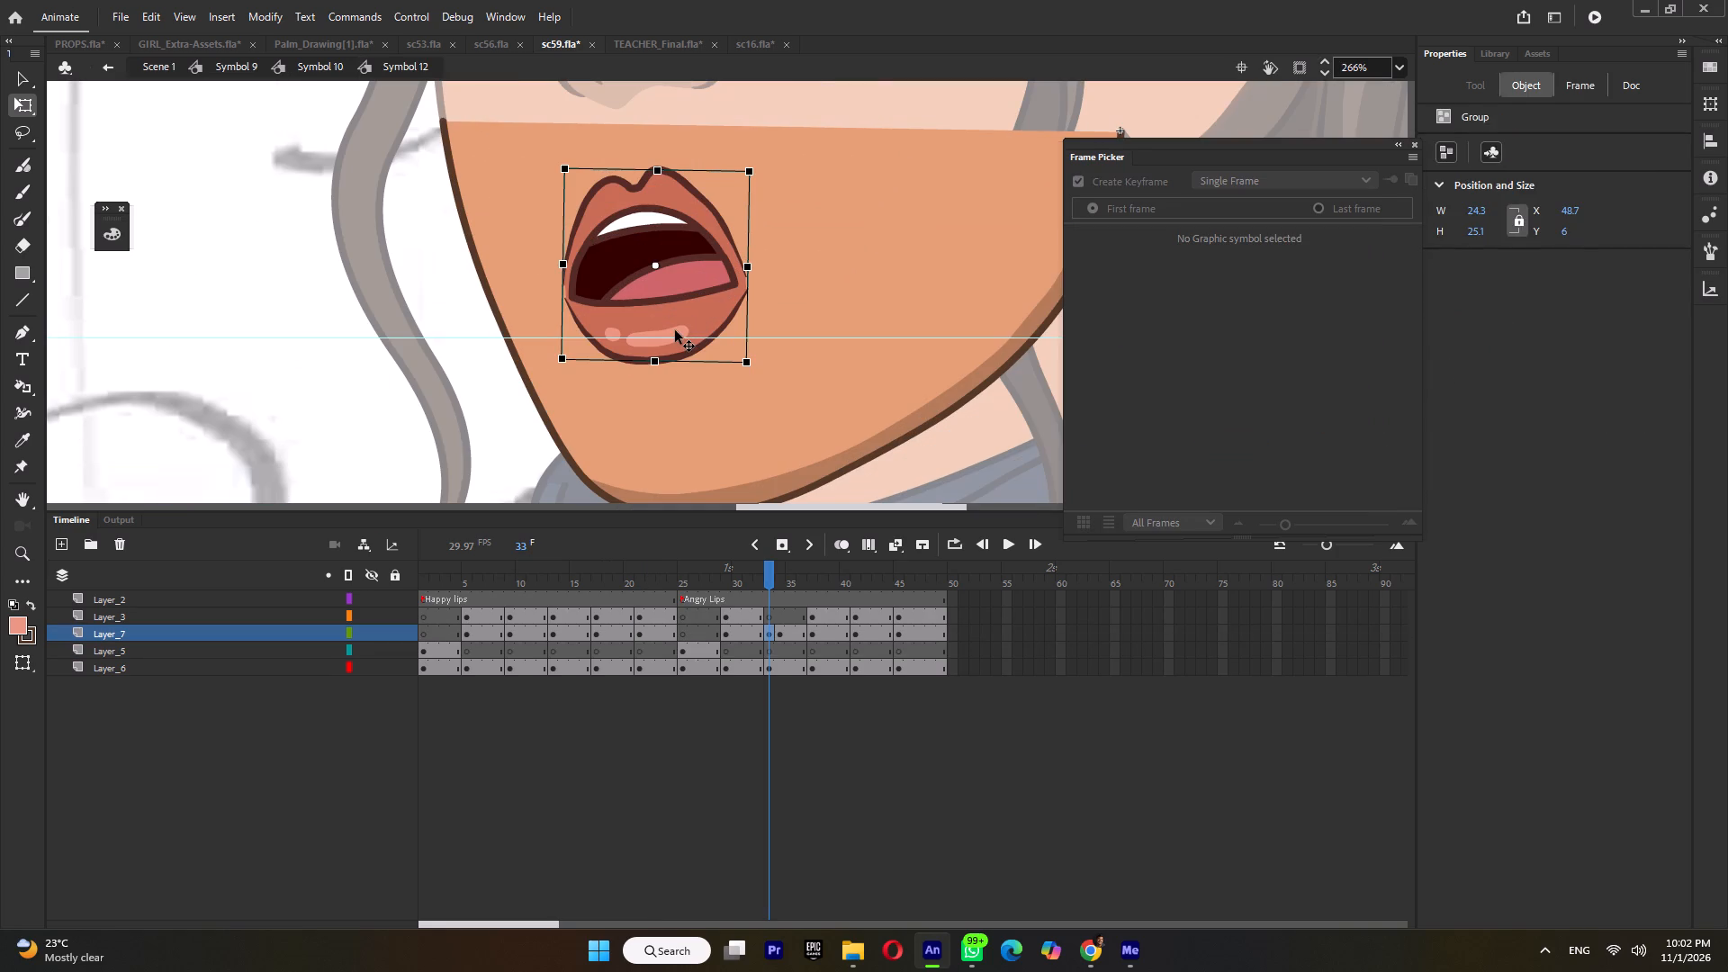
left_click(675, 330, "shift")
left_click(711, 303, "shift")
left_click(751, 245)
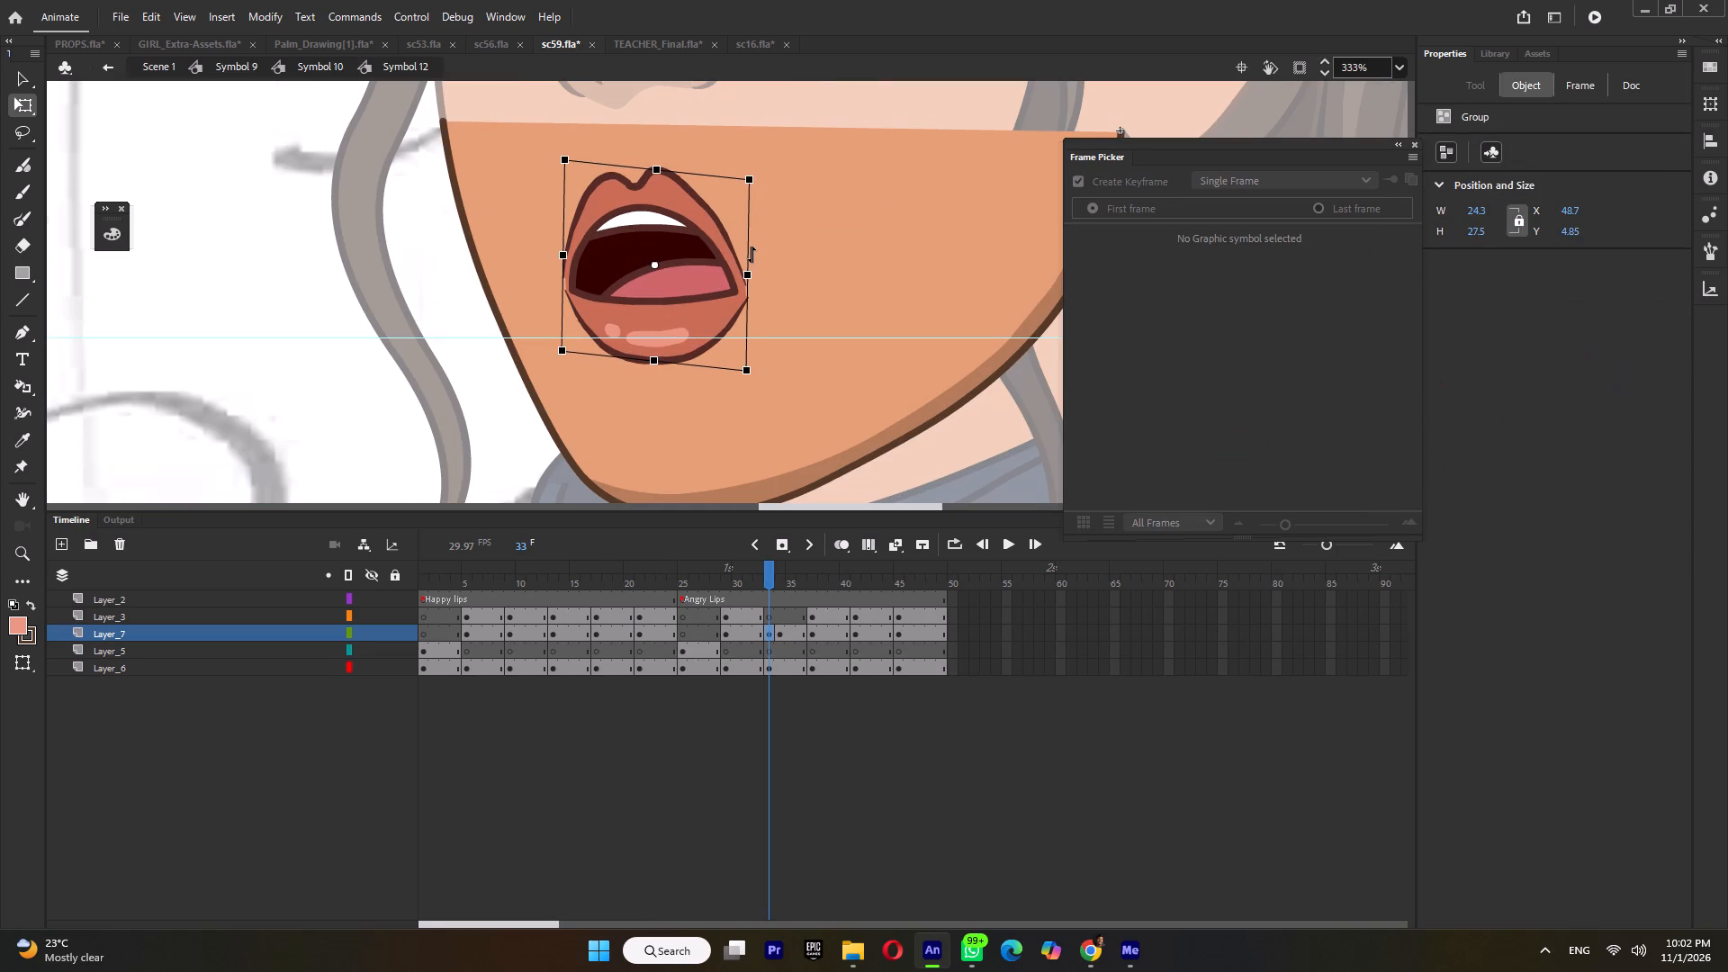
scroll(753, 256, "down", 12, "ctrl")
key("ctrl+s")
triple_click(981, 267, "ctrl")
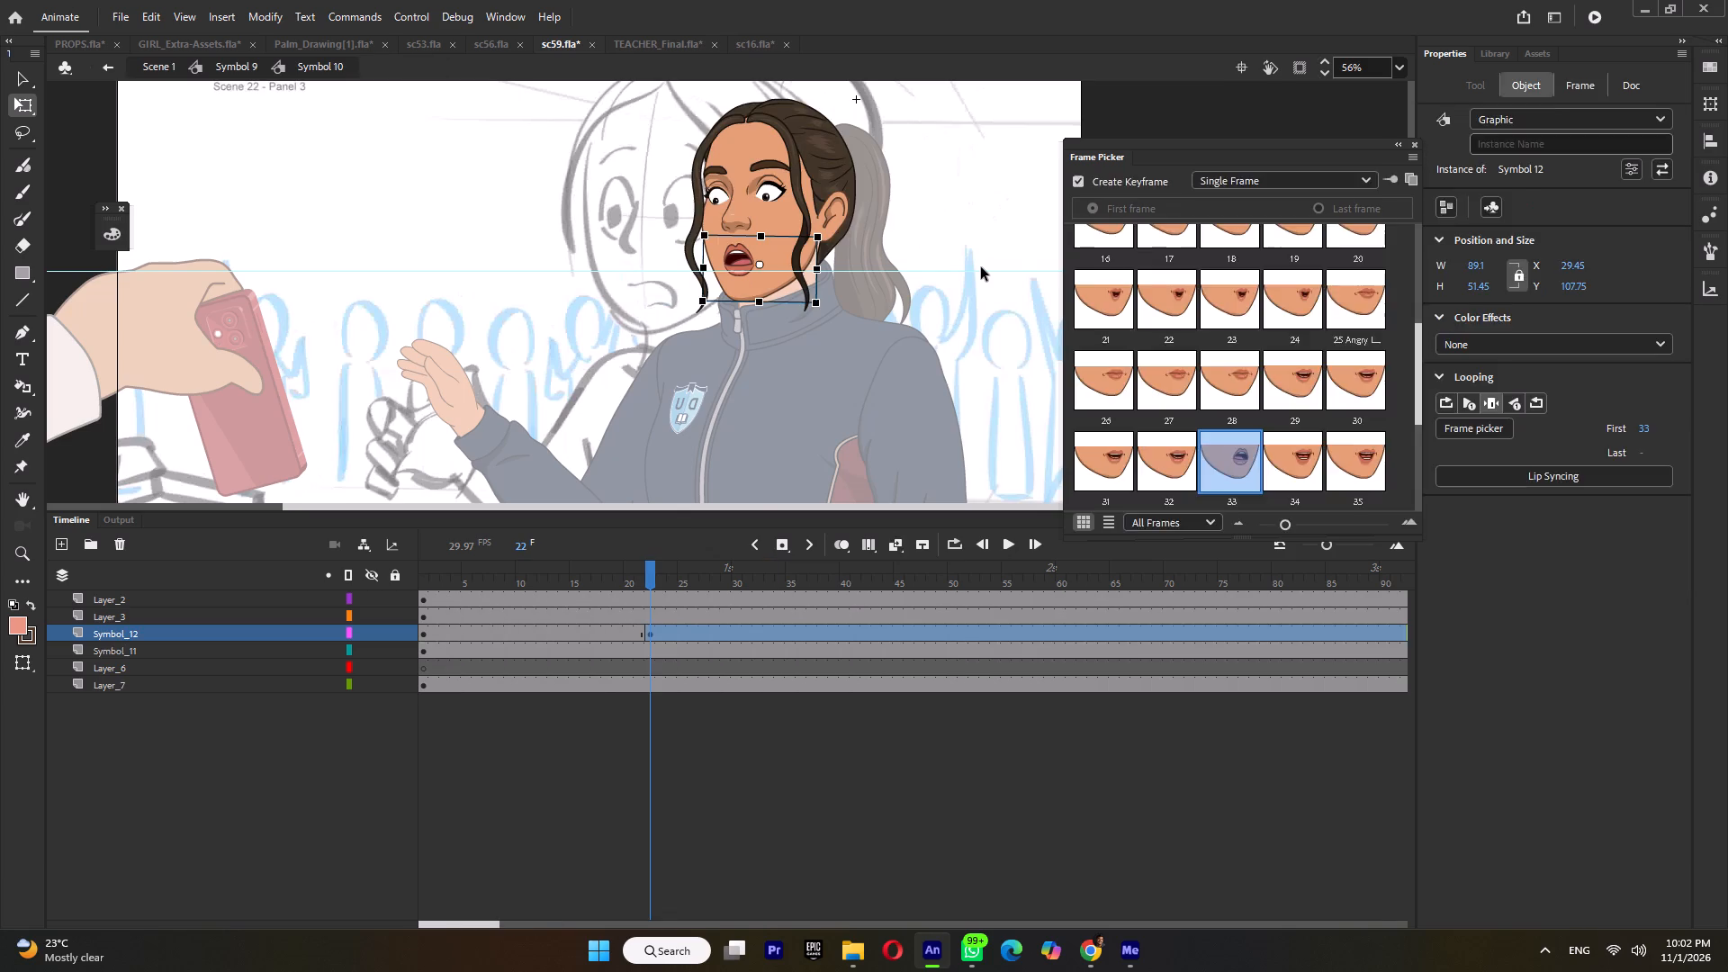
left_click(981, 267, "ctrl")
Play and scrub the girl's reaction between about frames 13 and 29 to review the new open mouth in motion.
scroll(981, 267, "down", 3, "ctrl")
left_click(552, 570)
key("Return")
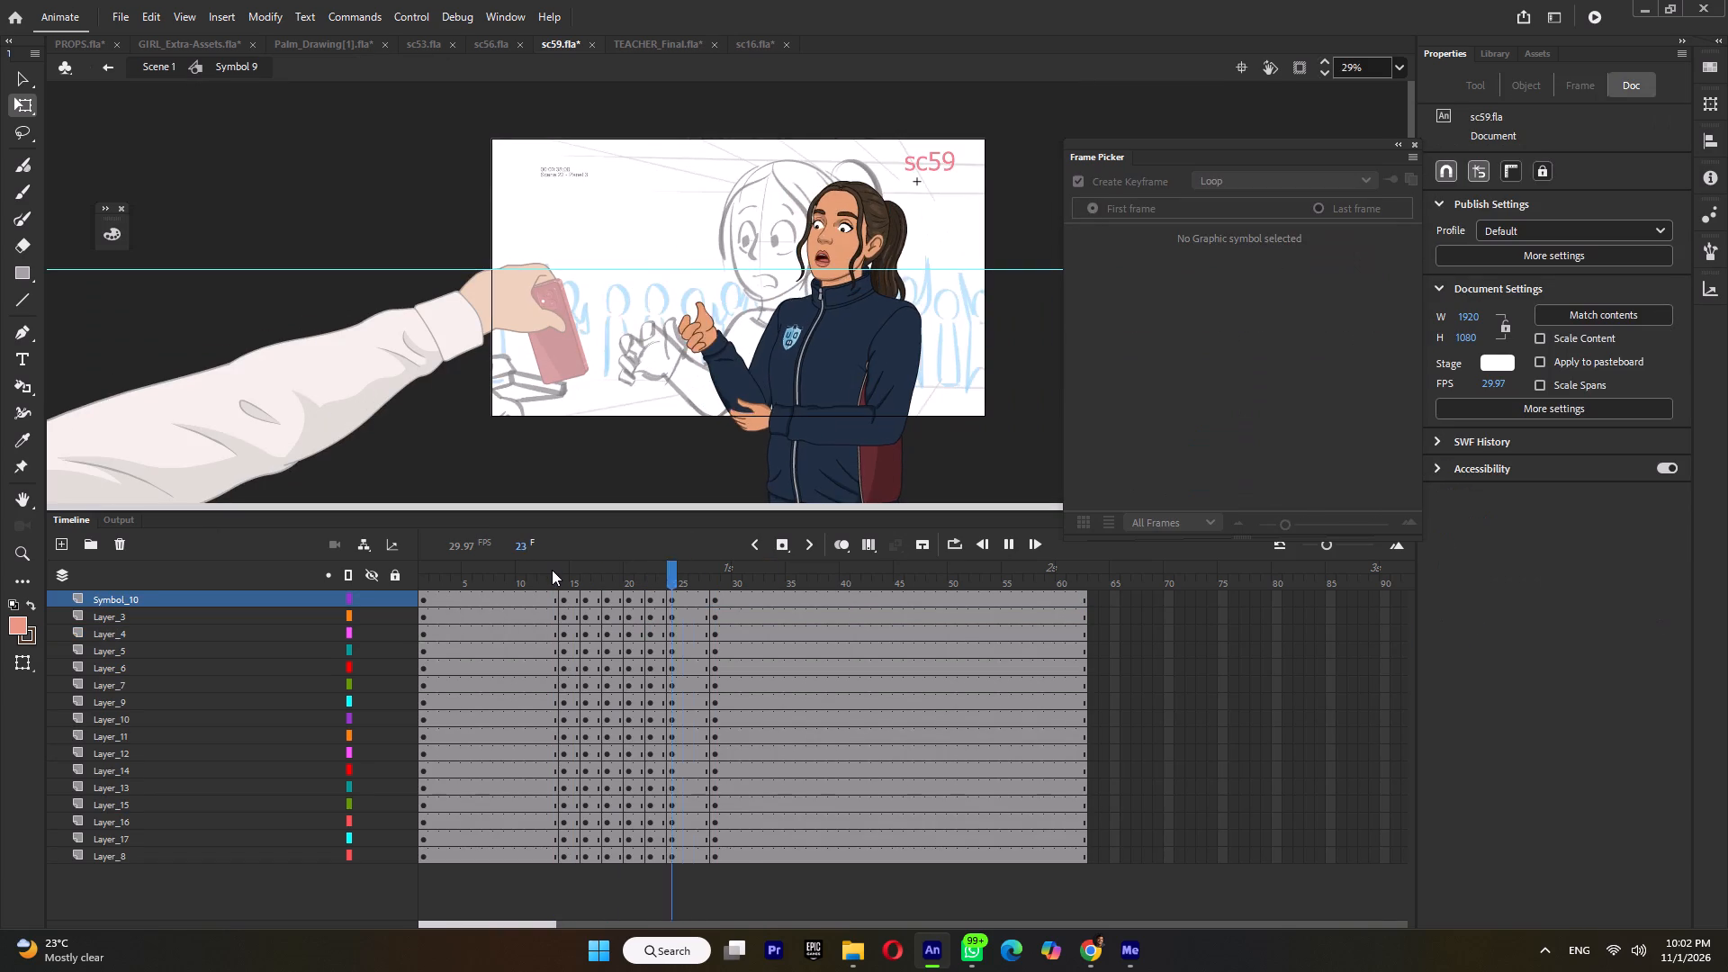
left_click(552, 570)
key("Return")
key("Return")
left_click_drag(567, 562, 663, 584)
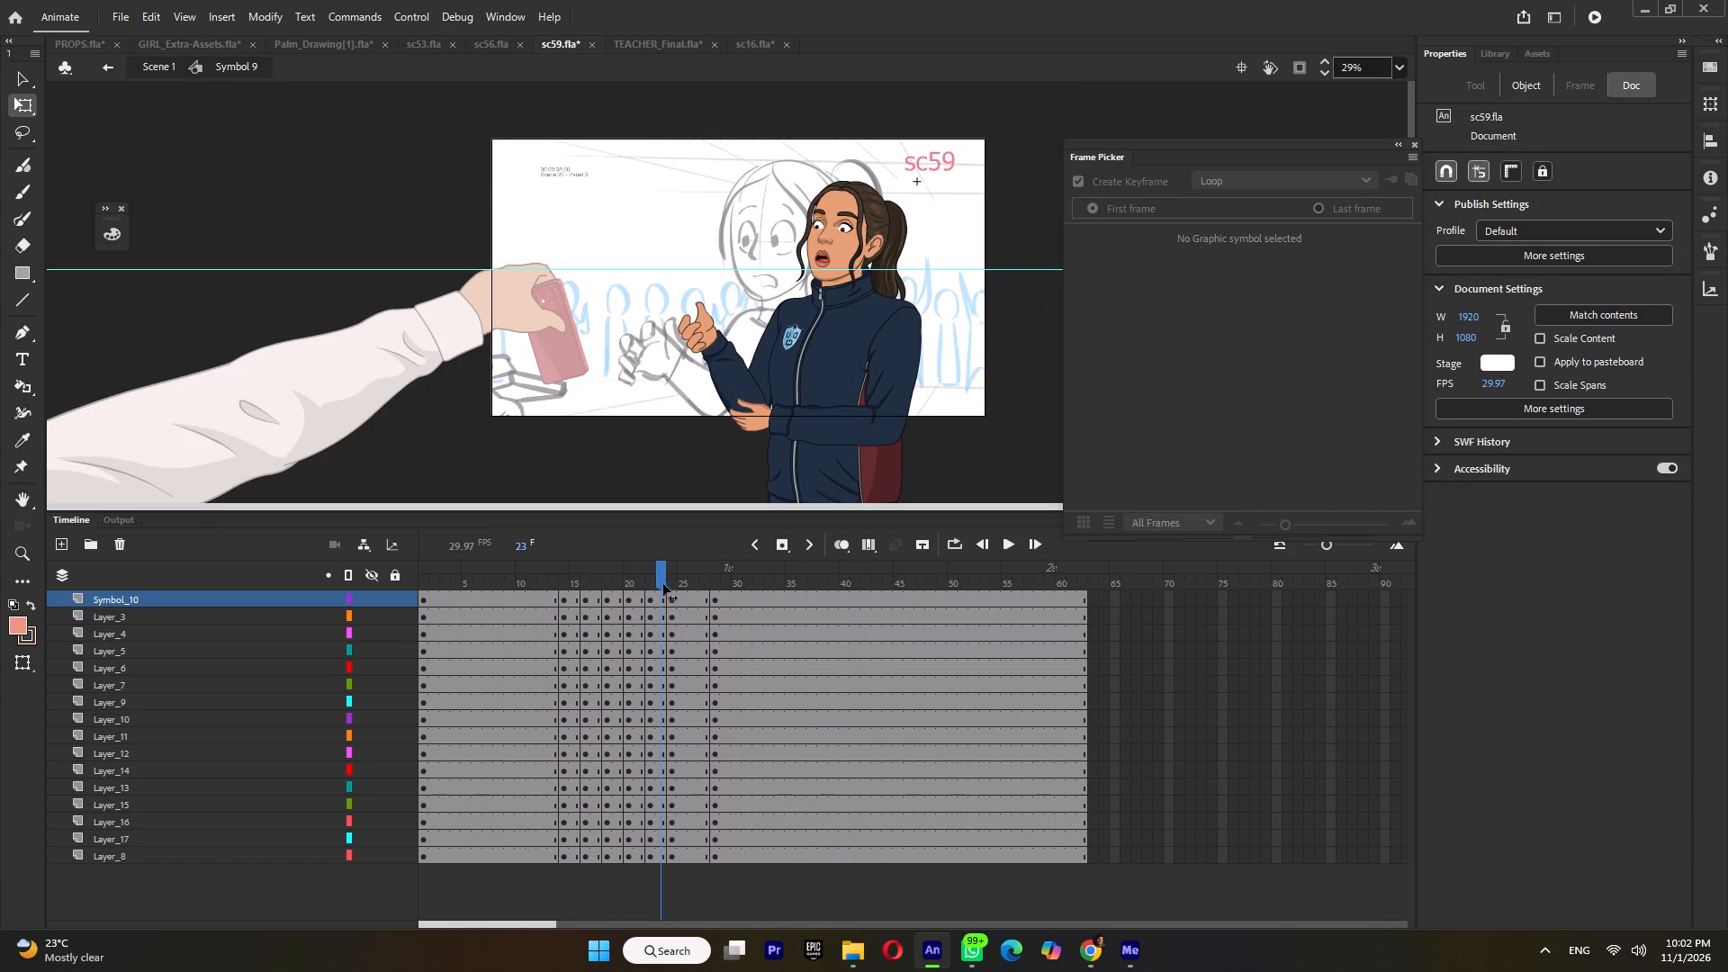
left_click_drag(663, 584, 729, 598)
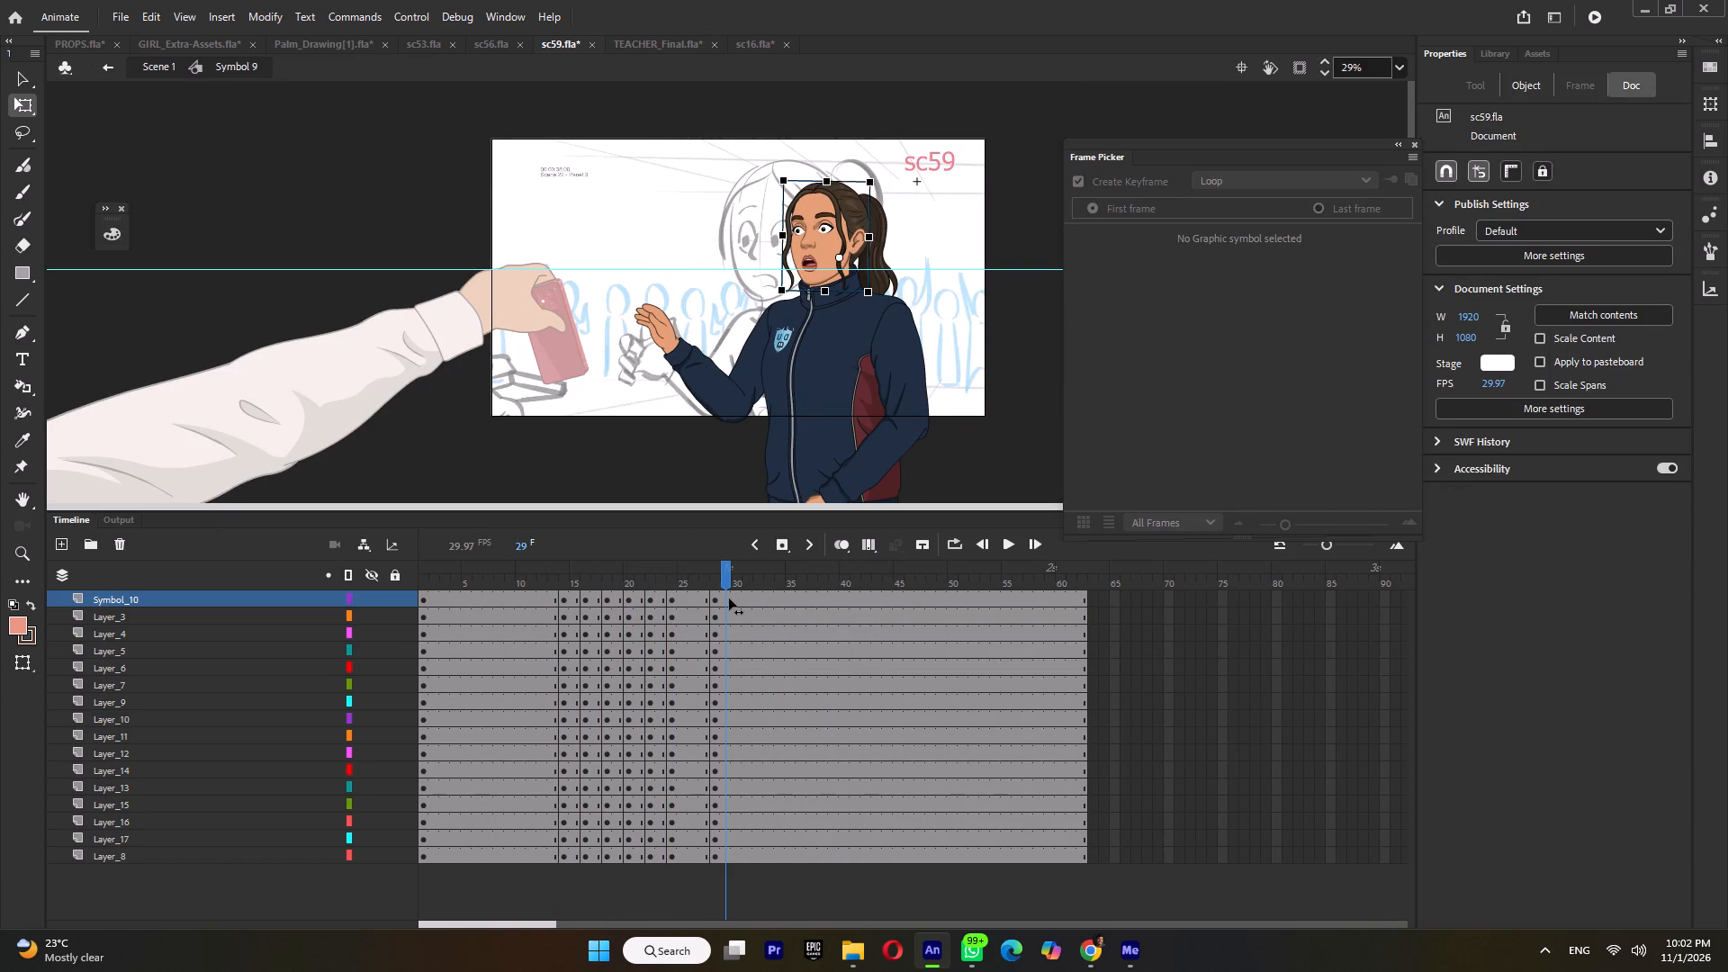
left_click_drag(729, 598, 700, 599)
Add a classic tween across all layers from frame 24 to 28 and insert an in-between keyframe at frame 26.
double_click(694, 576)
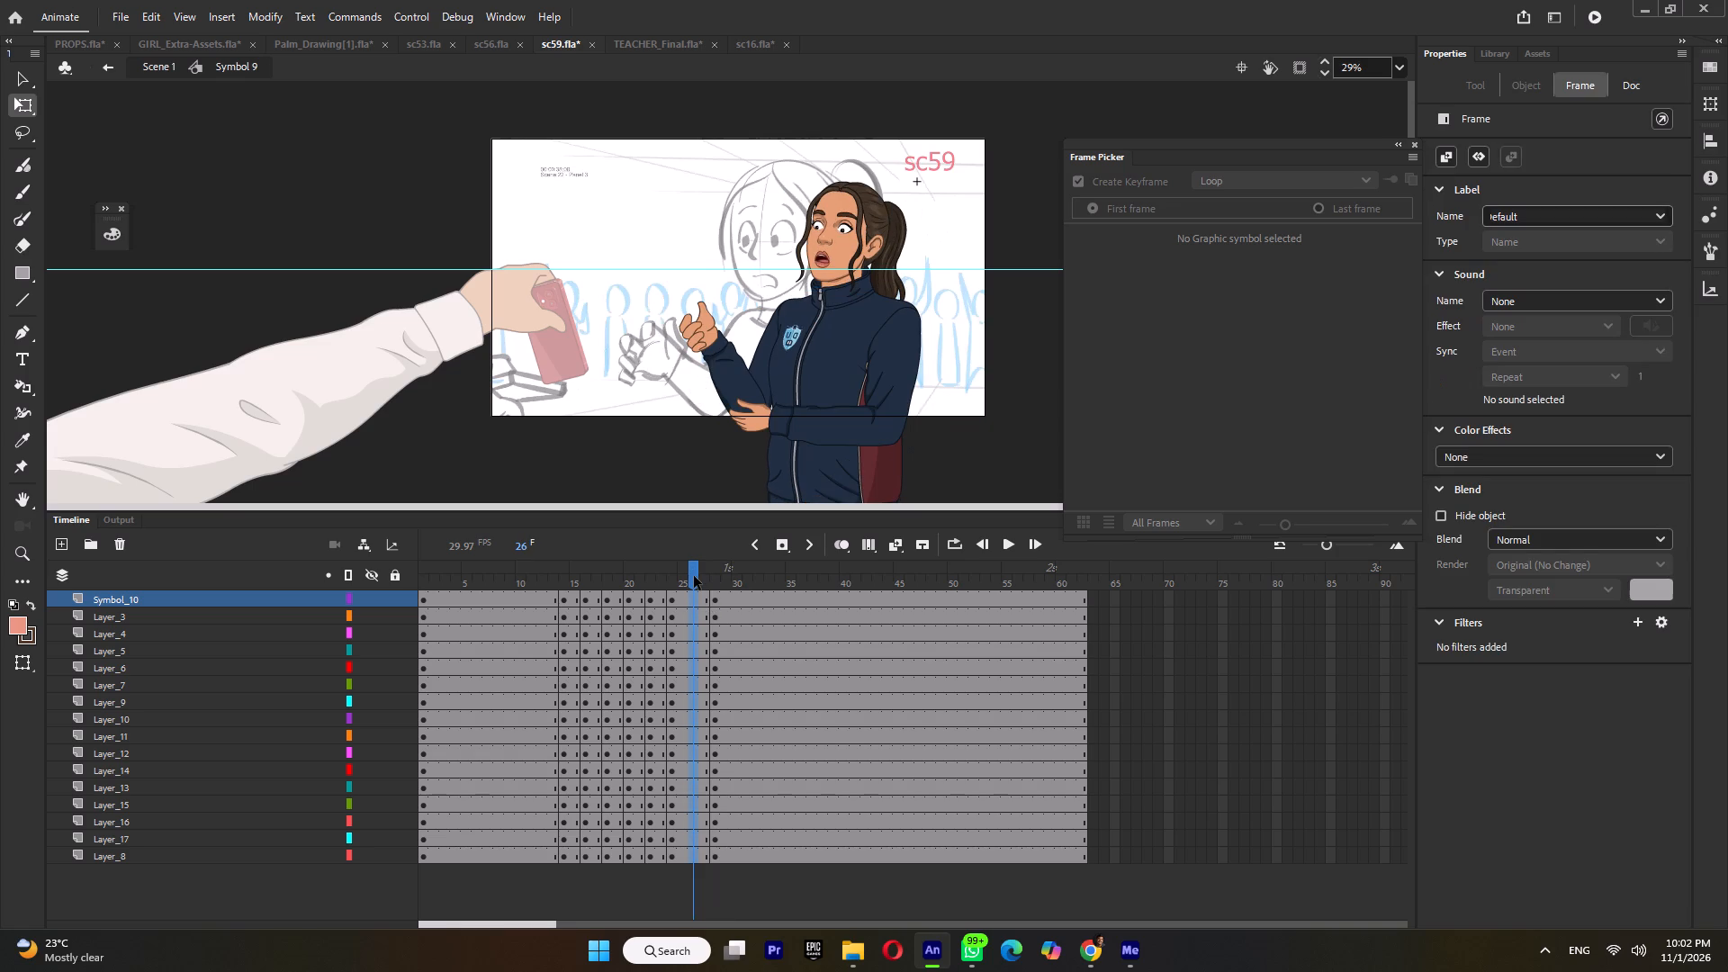
key("ctrl+m")
key("F6")
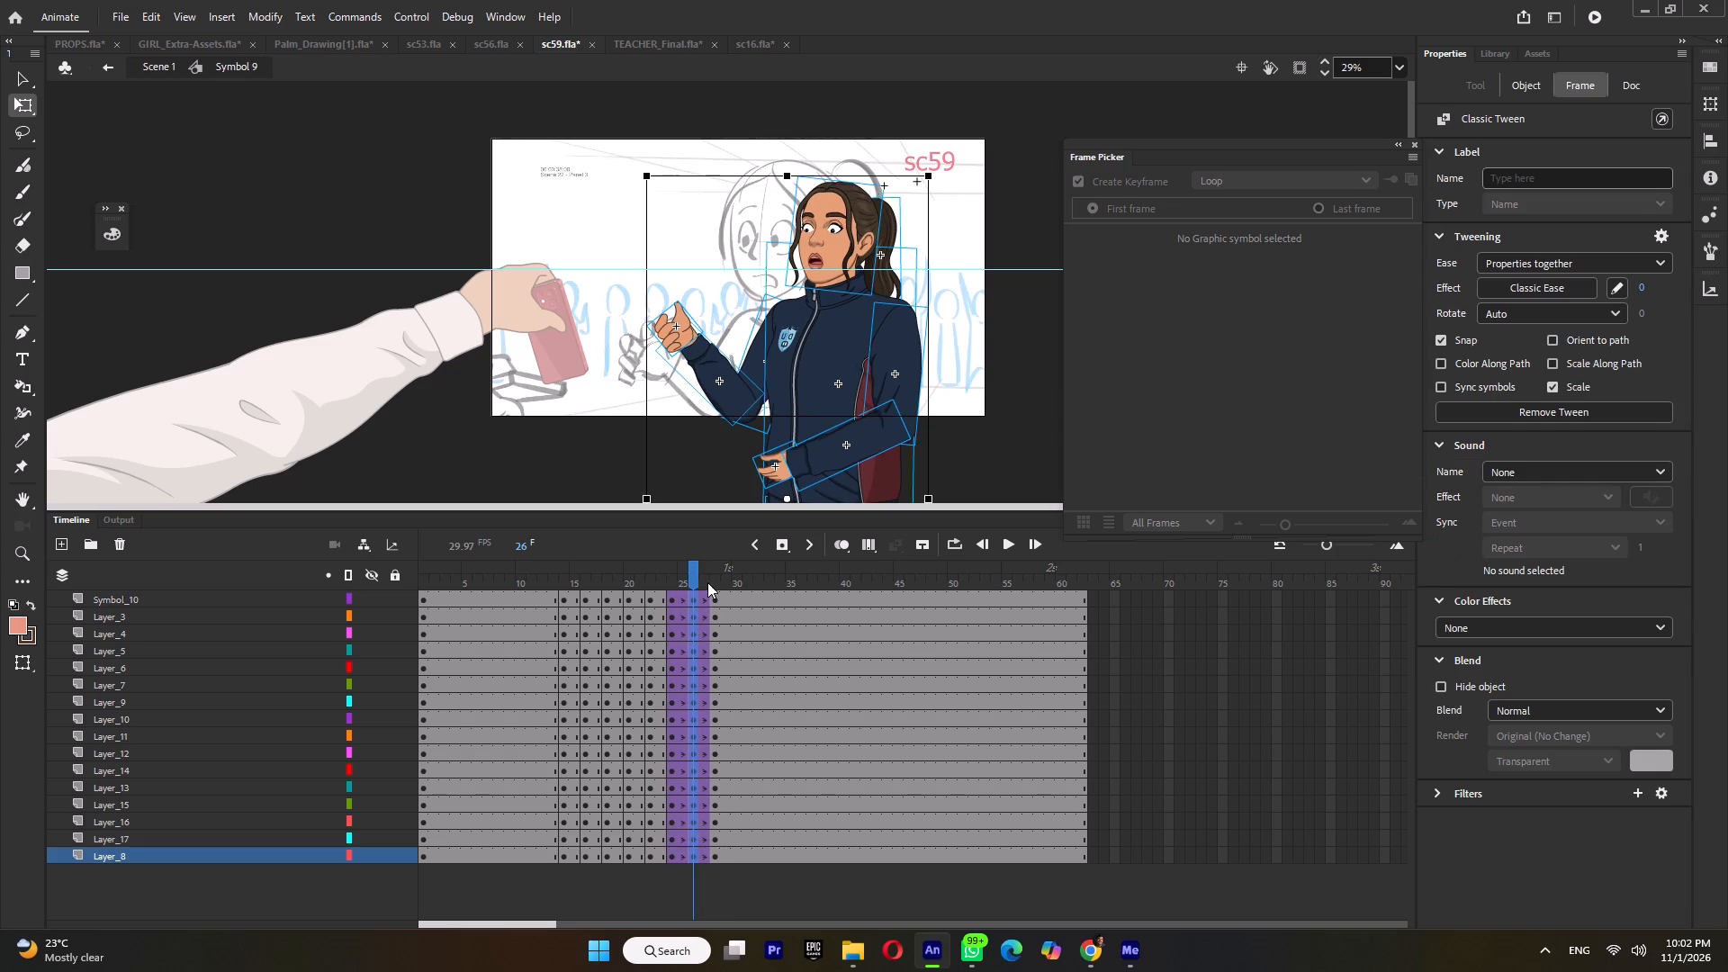
Shift the final pose's keyframes to frame 31 on all layers and insert tweened in-between keyframes at frames 28 and 30.
left_click(703, 579)
left_click(713, 581)
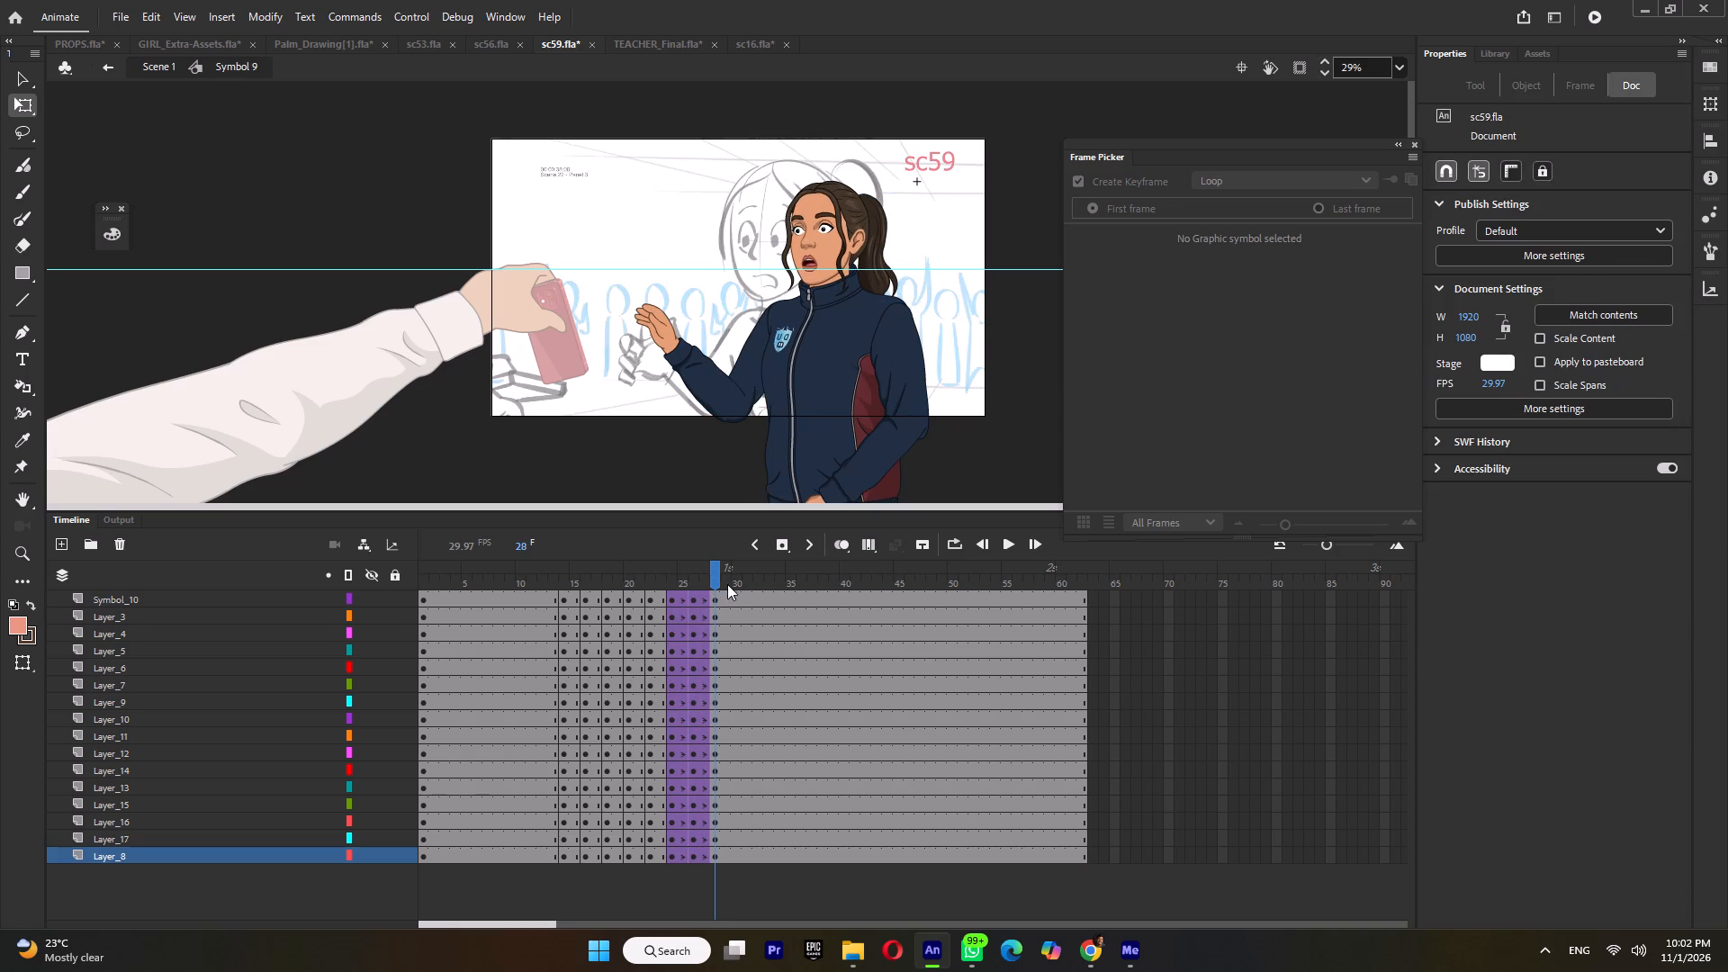
left_click(730, 583)
left_click(744, 584)
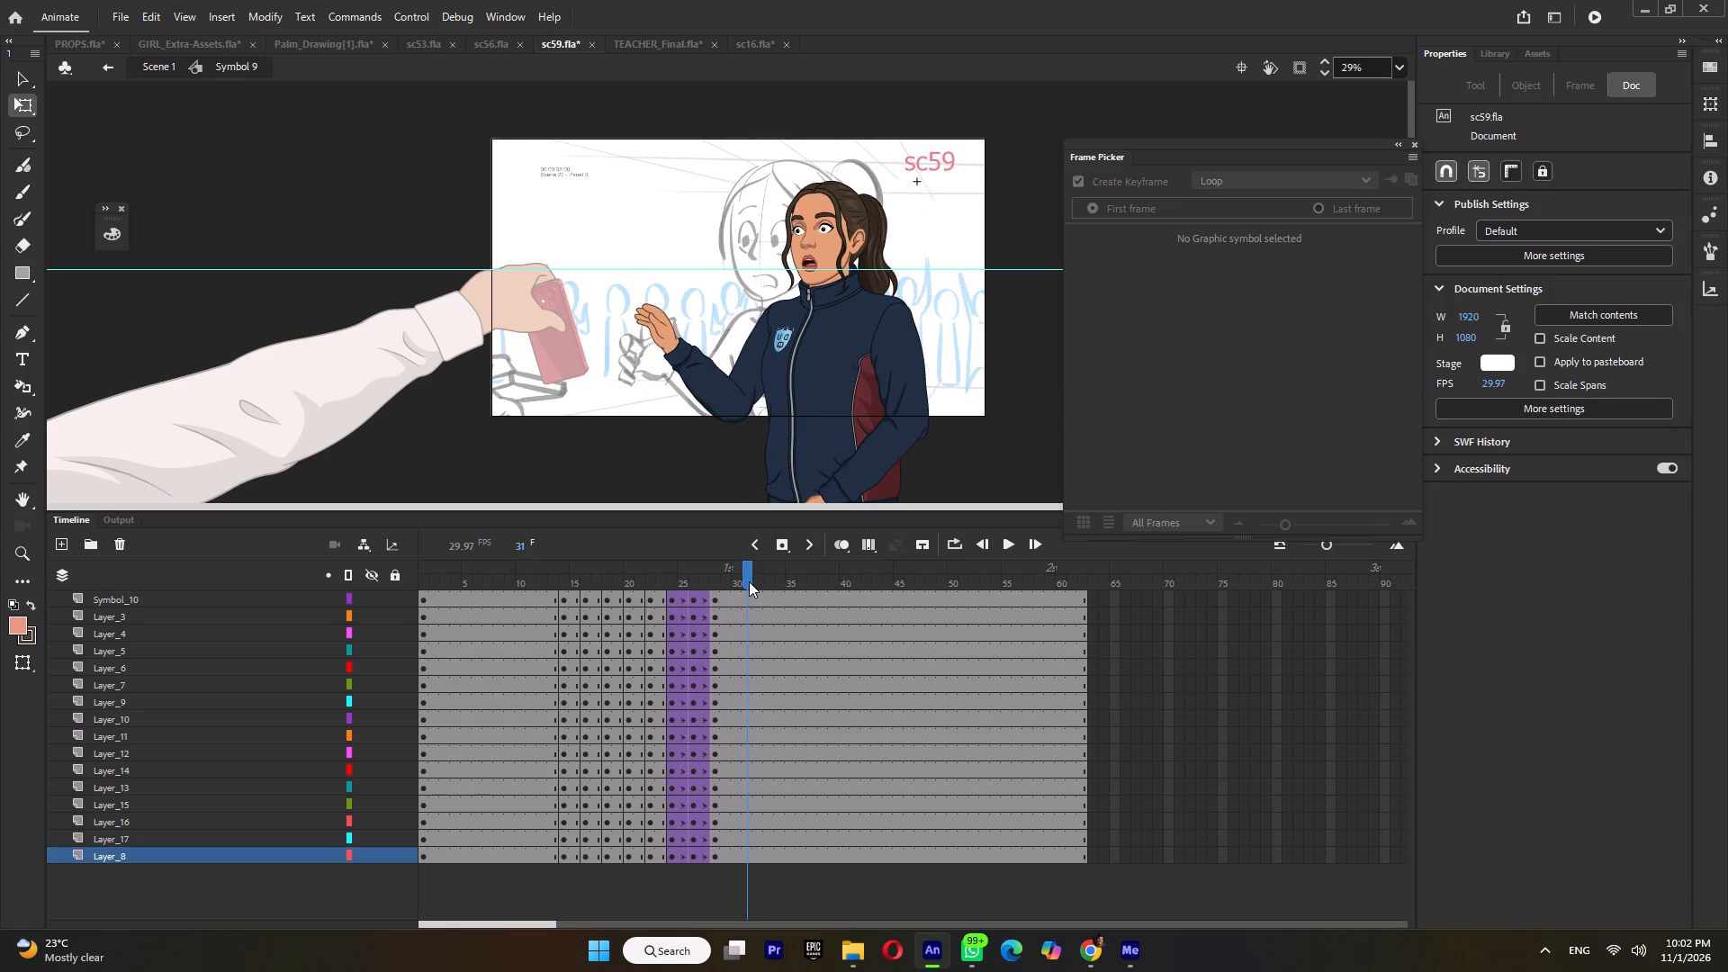
double_click(750, 581)
key("F6")
double_click(715, 576)
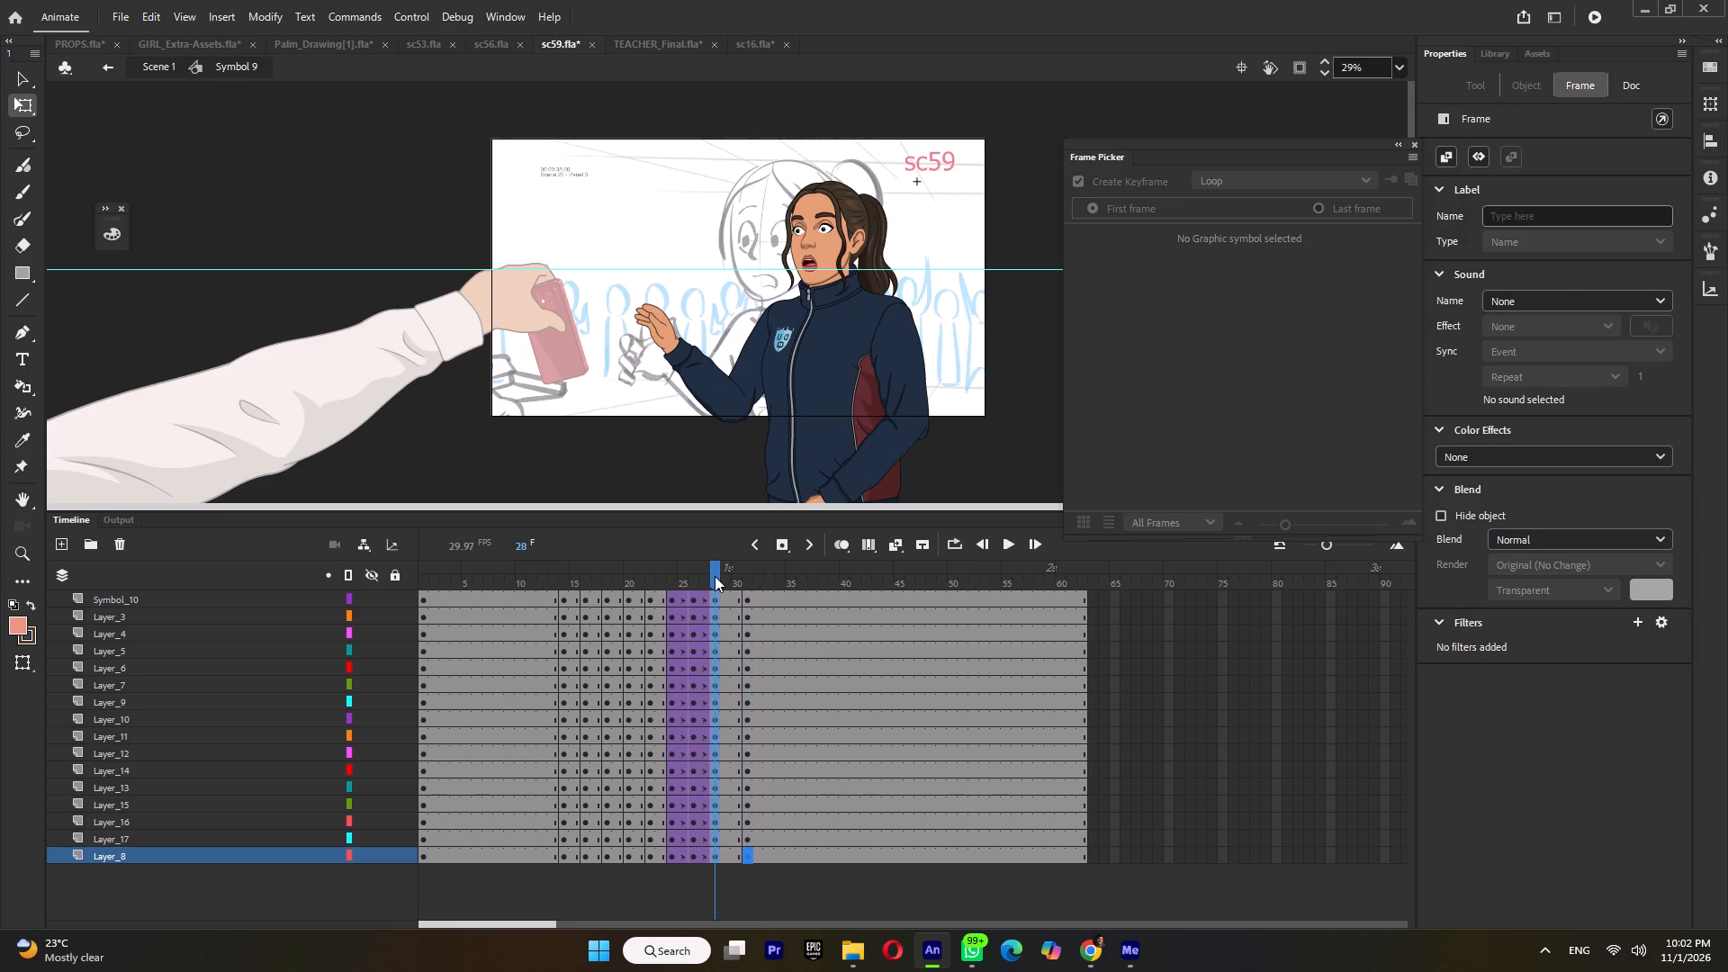
key("shift+F6")
key("F6")
double_click(733, 577)
key("F6")
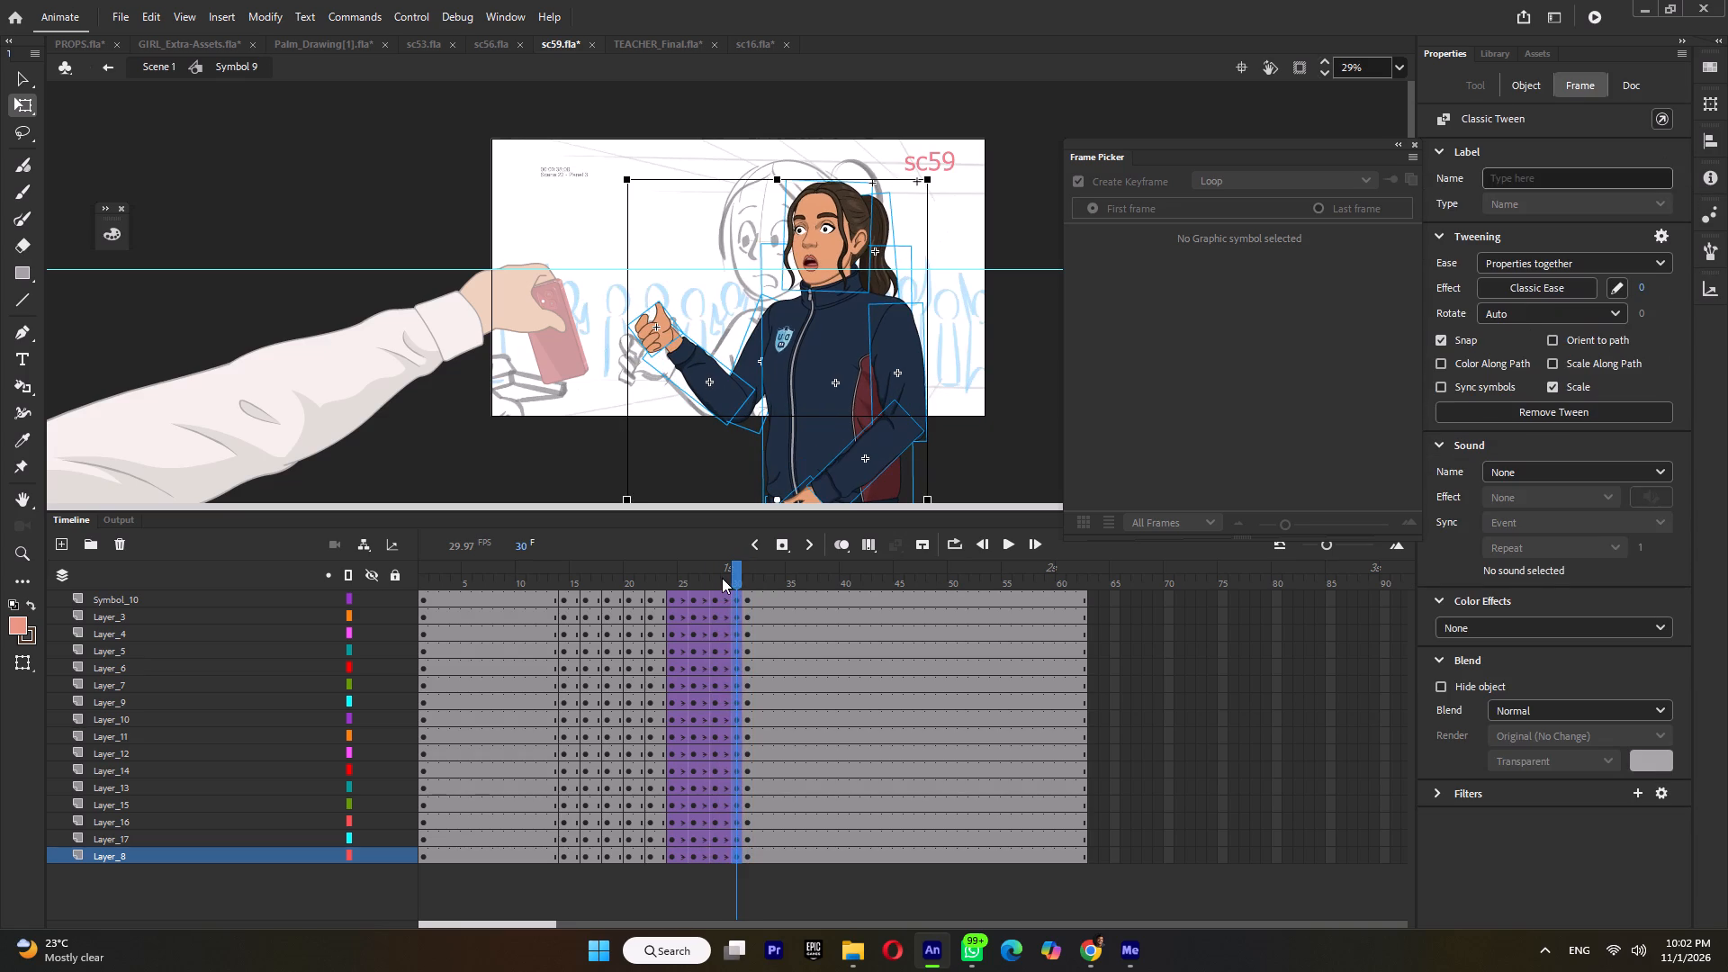
Remove the classic tweens from all layers across frames 24 to 29, leaving held in-between poses.
double_click(723, 578)
key("ctrl+m")
double_click(703, 577)
key("ctrl+m")
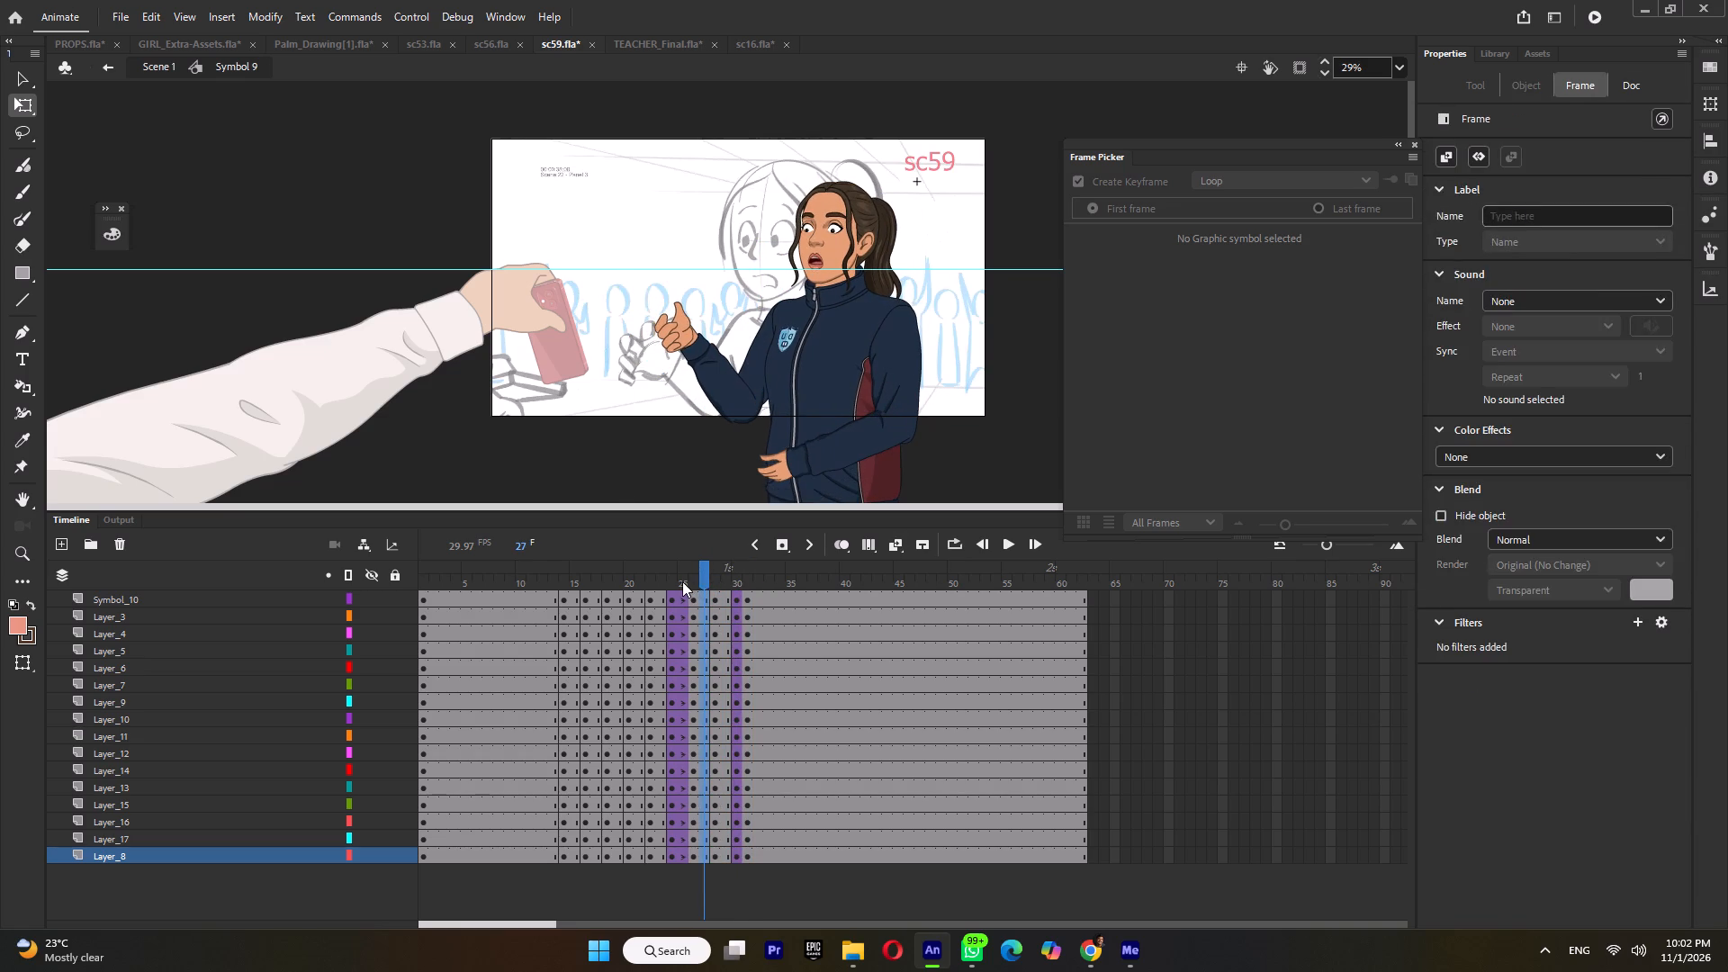
double_click(682, 581)
key("ctrl+m")
At frame 26, swap the girl's raised hand to single frame 3 and reposition it at about X 379.4, Y 212.7.
left_click(692, 581)
left_click(667, 303)
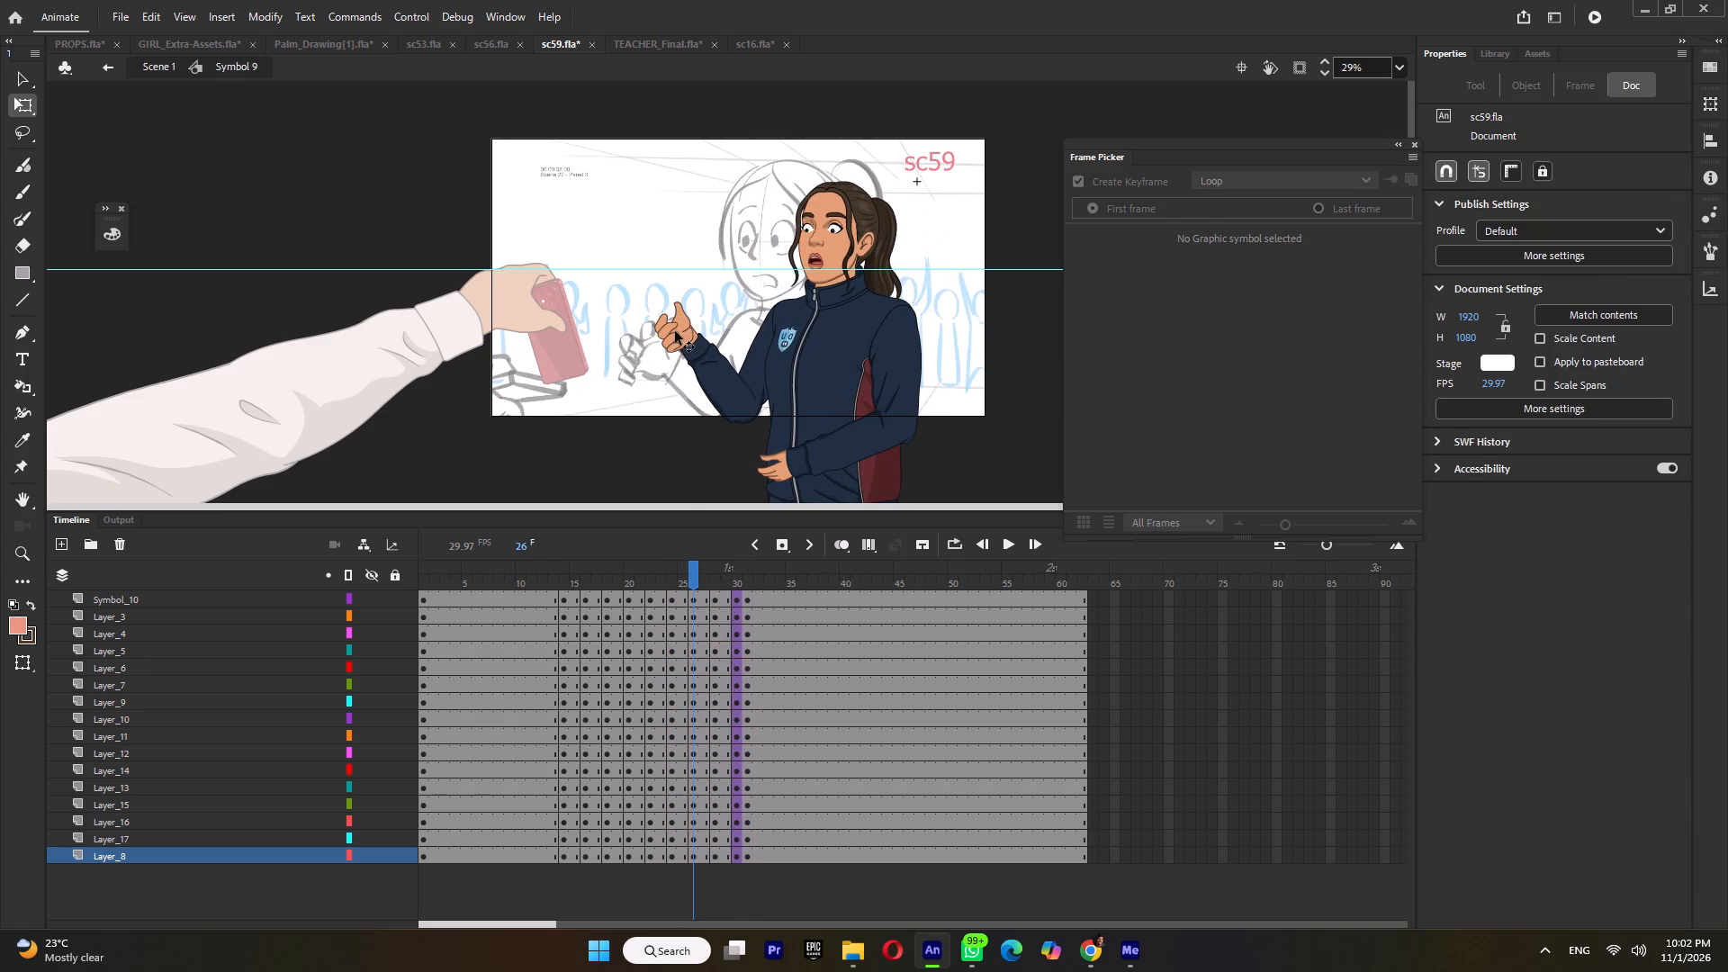
left_click(675, 331)
scroll(1177, 358, "up", 5)
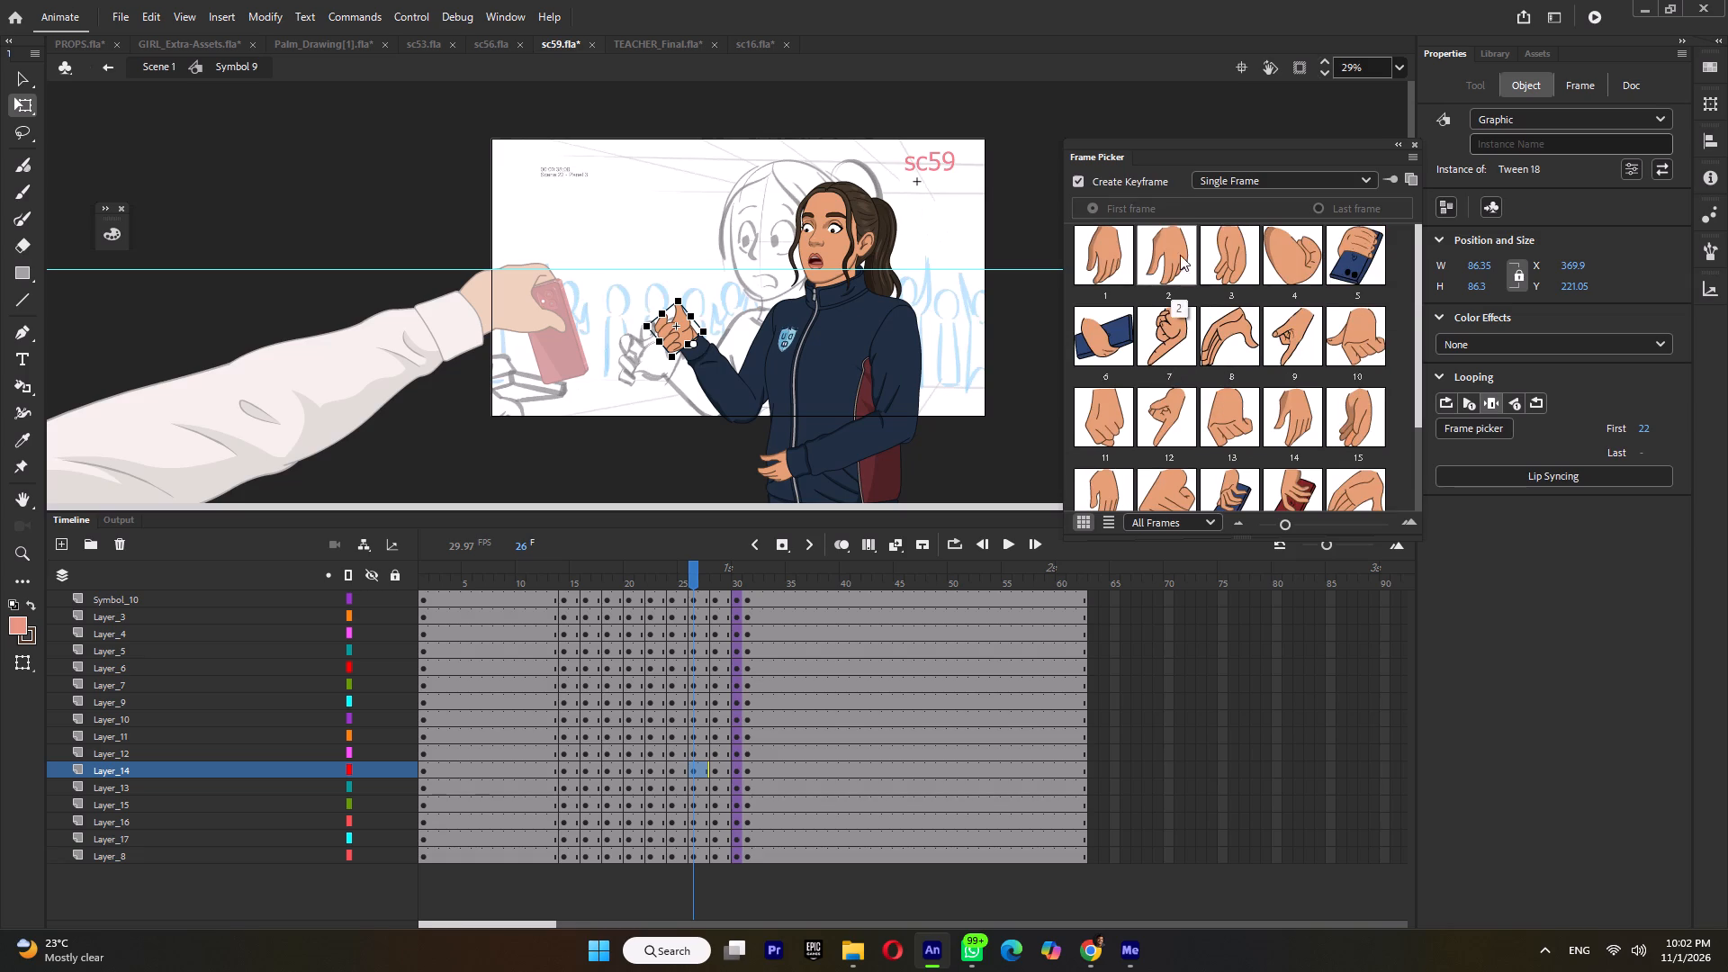
left_click(1222, 258)
scroll(710, 331, "up", 9, "ctrl")
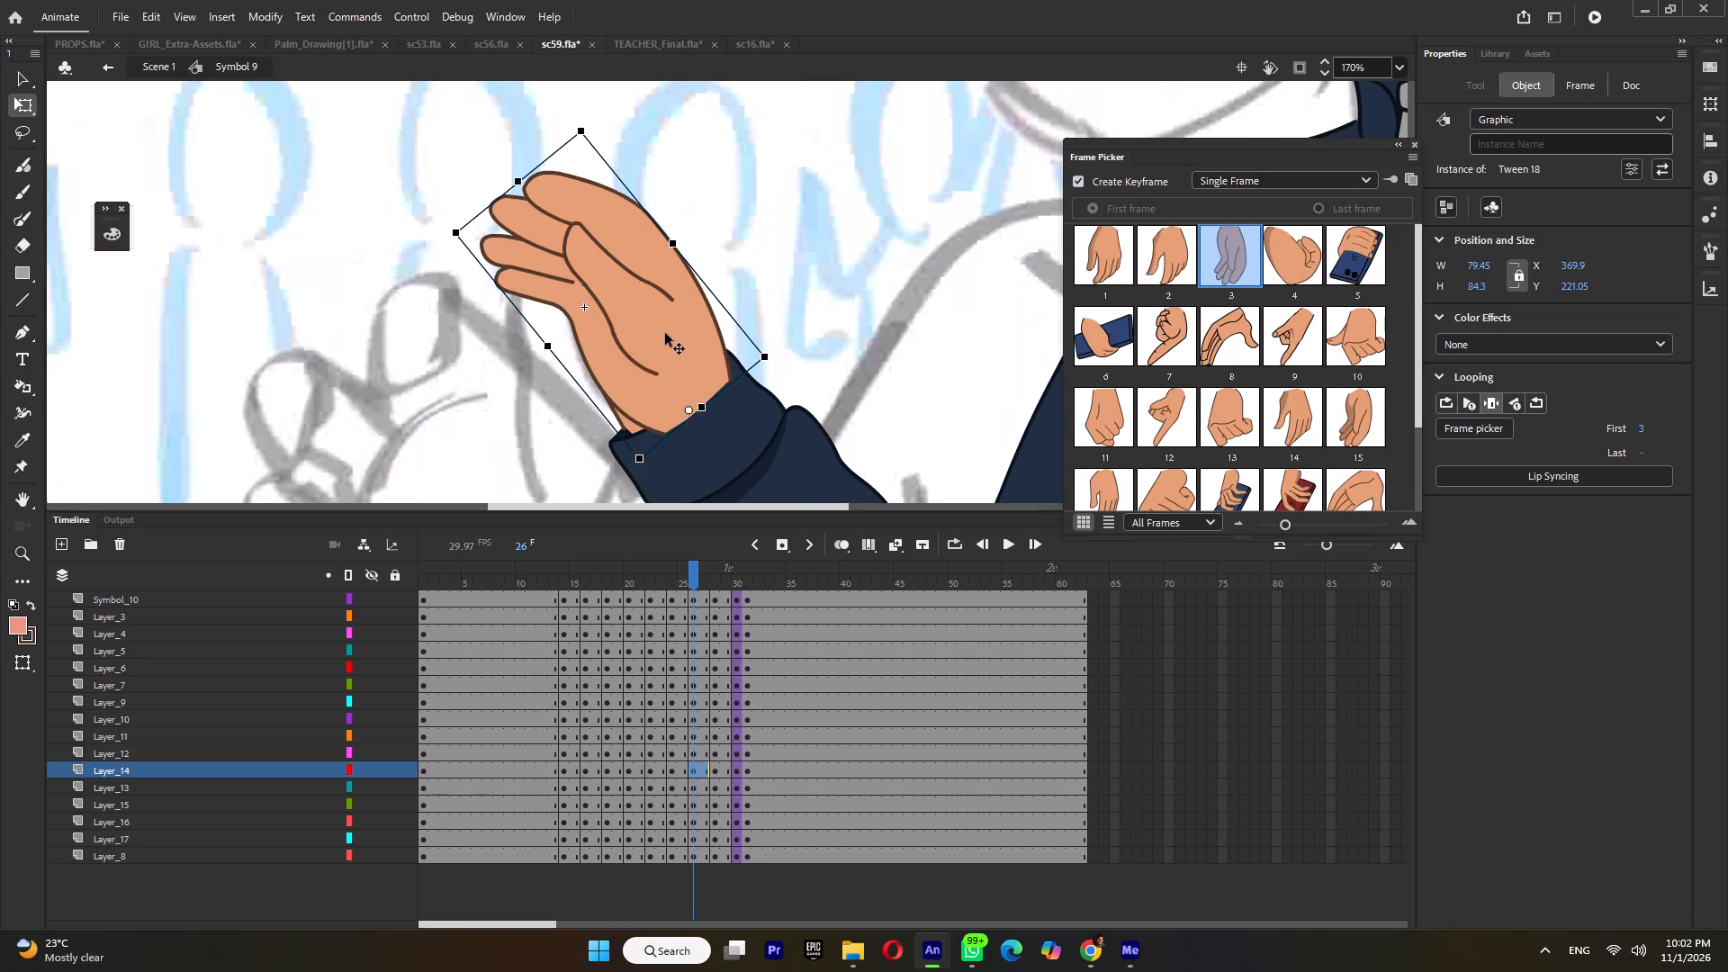
left_click_drag(670, 334, 633, 301)
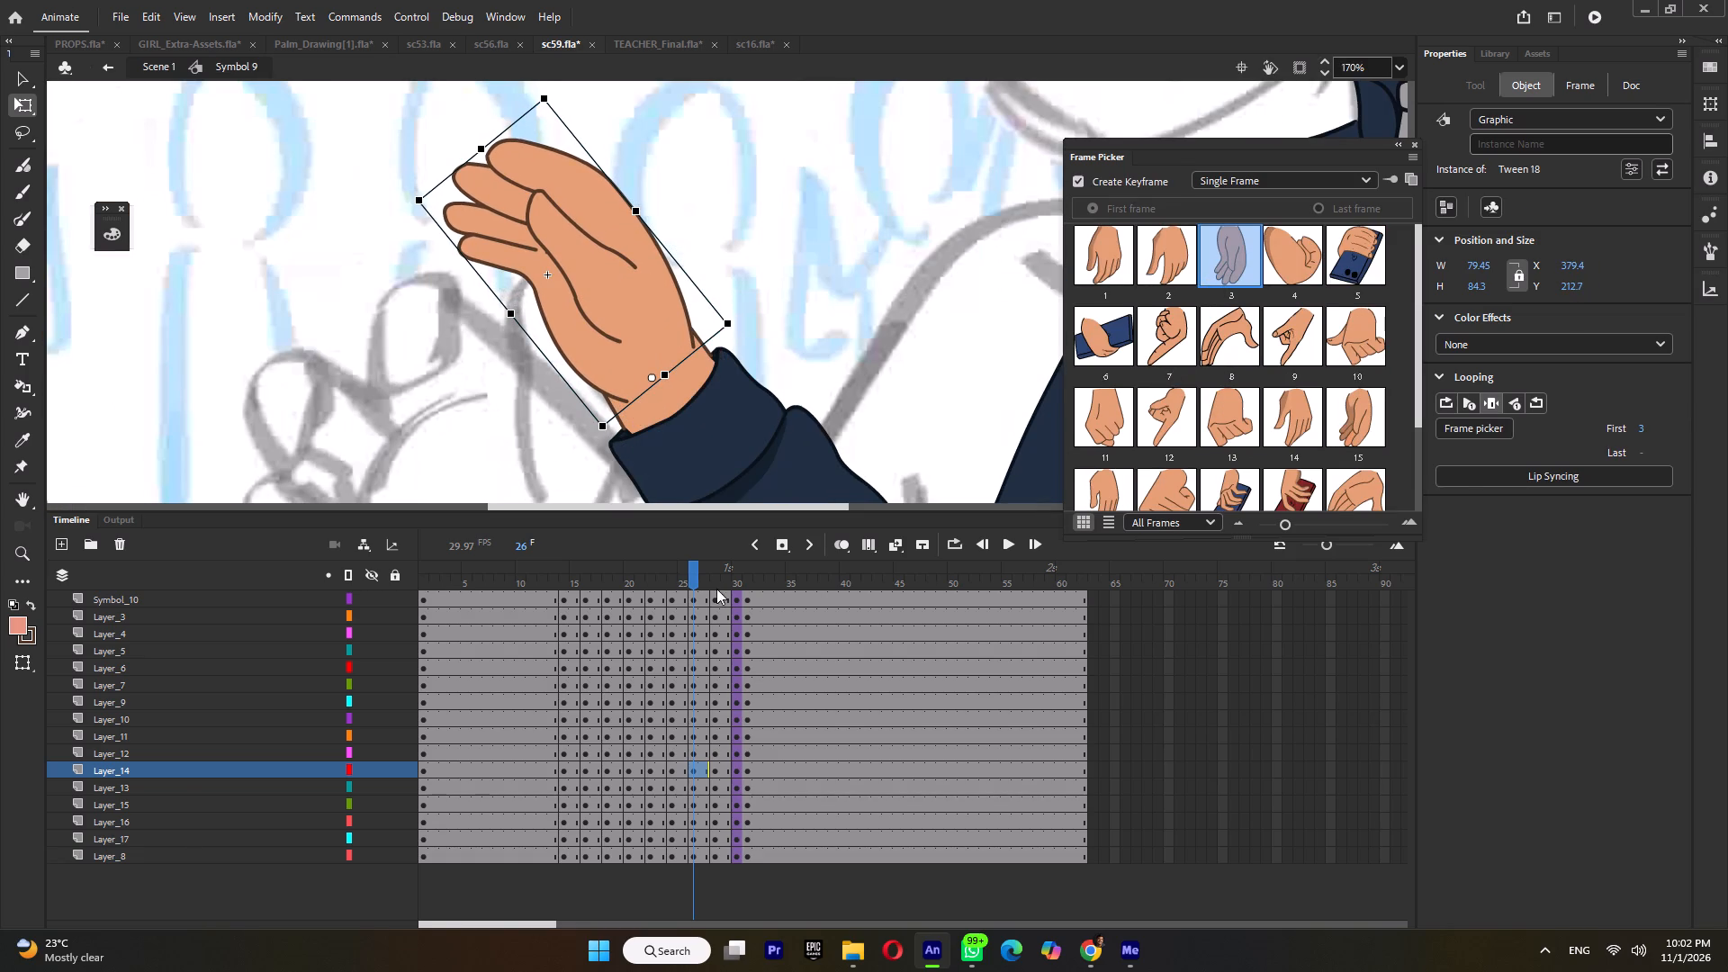
At frame 28, swap the girl's raised hand to single frame 3 and reposition it against the sleeve cuff.
left_click(715, 583)
left_click(549, 301)
scroll(1223, 280, "up", 6)
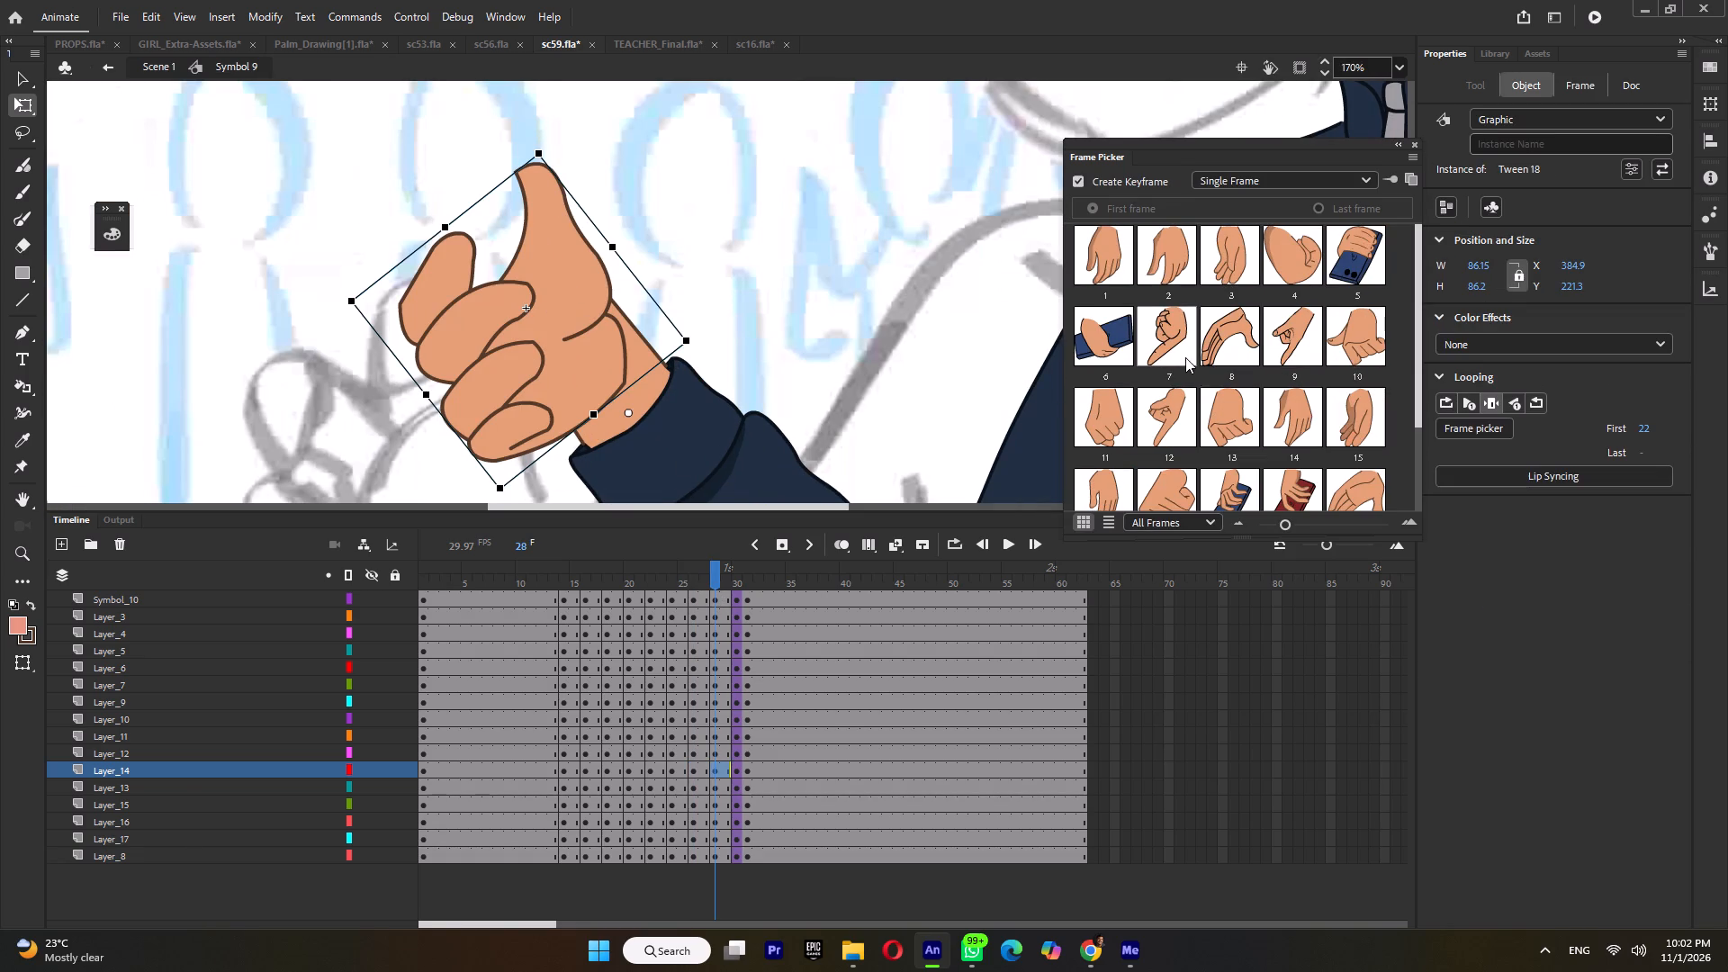
left_click(1233, 259)
left_click_drag(610, 327, 576, 298)
At frame 30, swap the girl's raised hand to single frame 3 and reposition it at about X 404.5, Y 218.35.
left_click(737, 588)
left_click(514, 314)
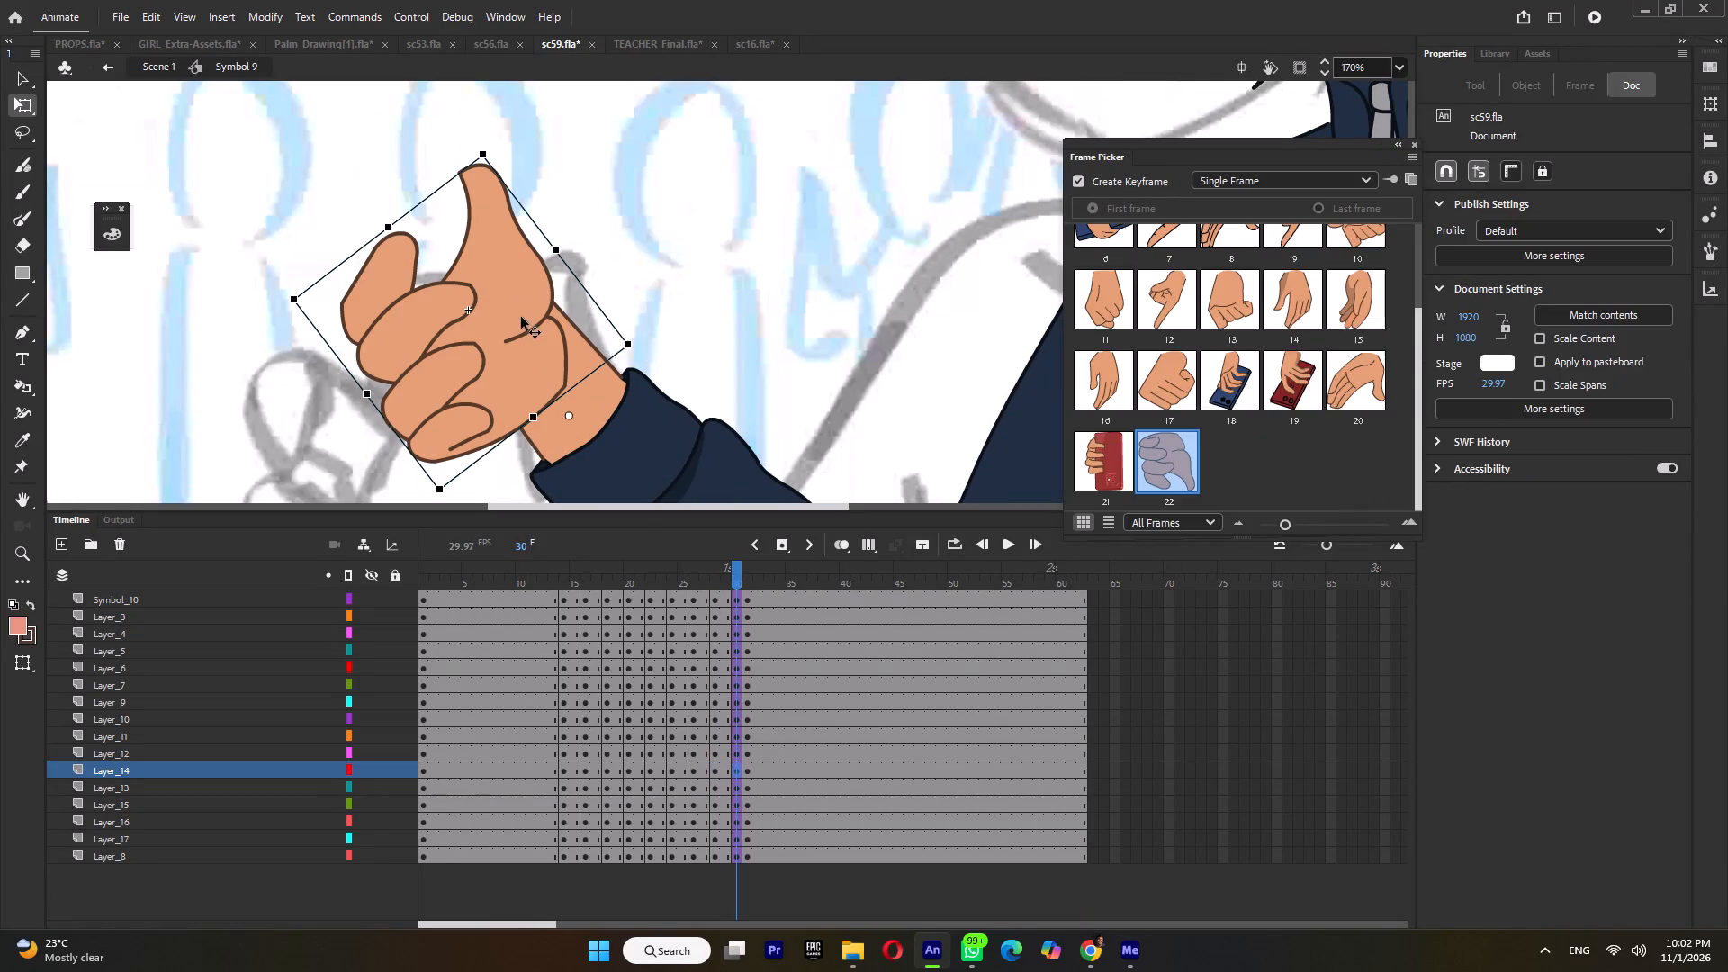
scroll(1268, 313, "up", 4)
left_click(1222, 254)
left_click_drag(542, 364, 530, 347)
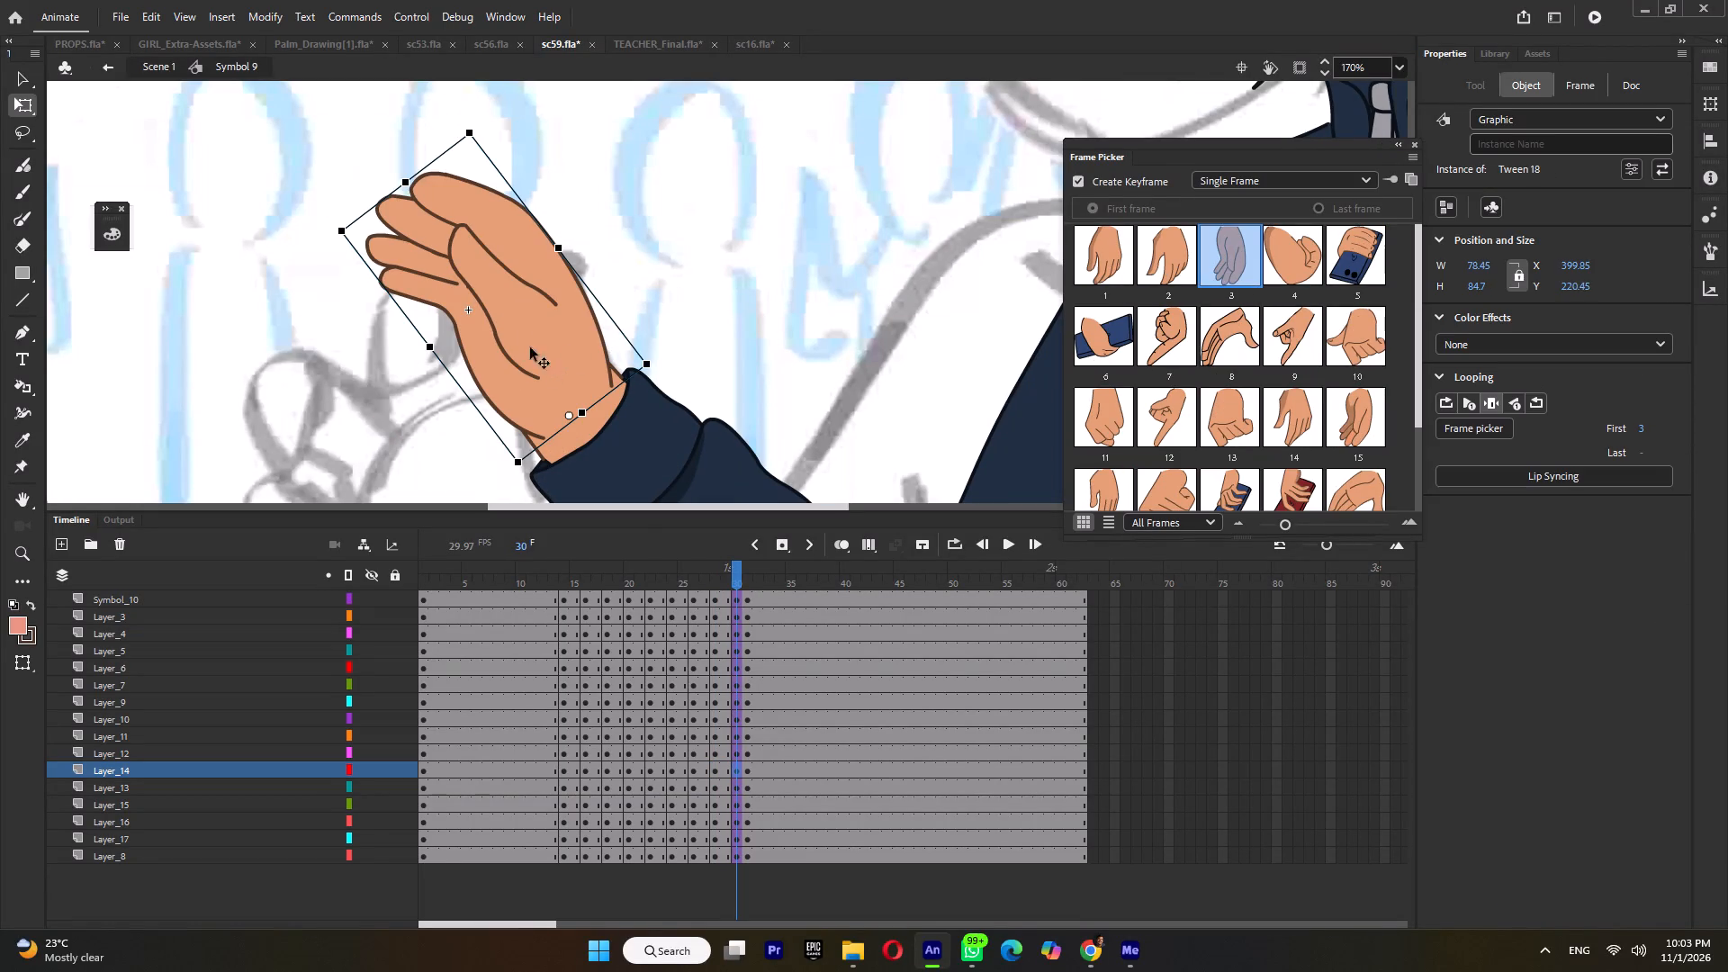
left_click_drag(530, 347, 524, 352)
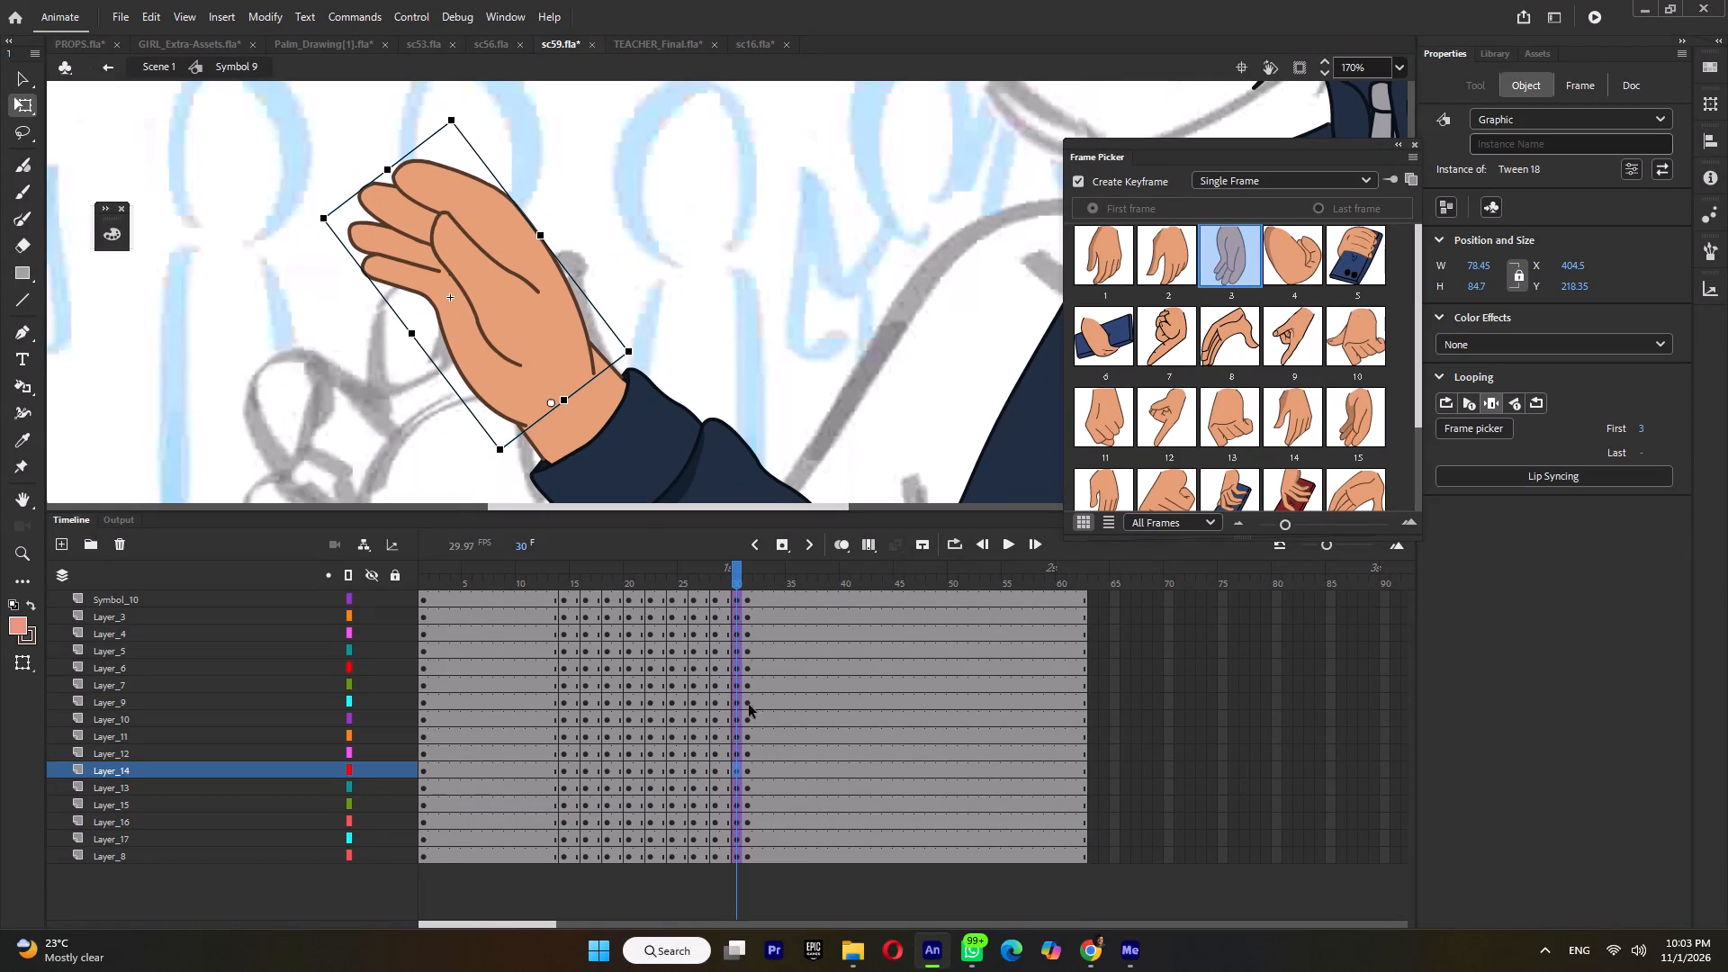
Play back the girl's reaction from frame 16 and scrub through it to check the new hand poses.
left_click(746, 766)
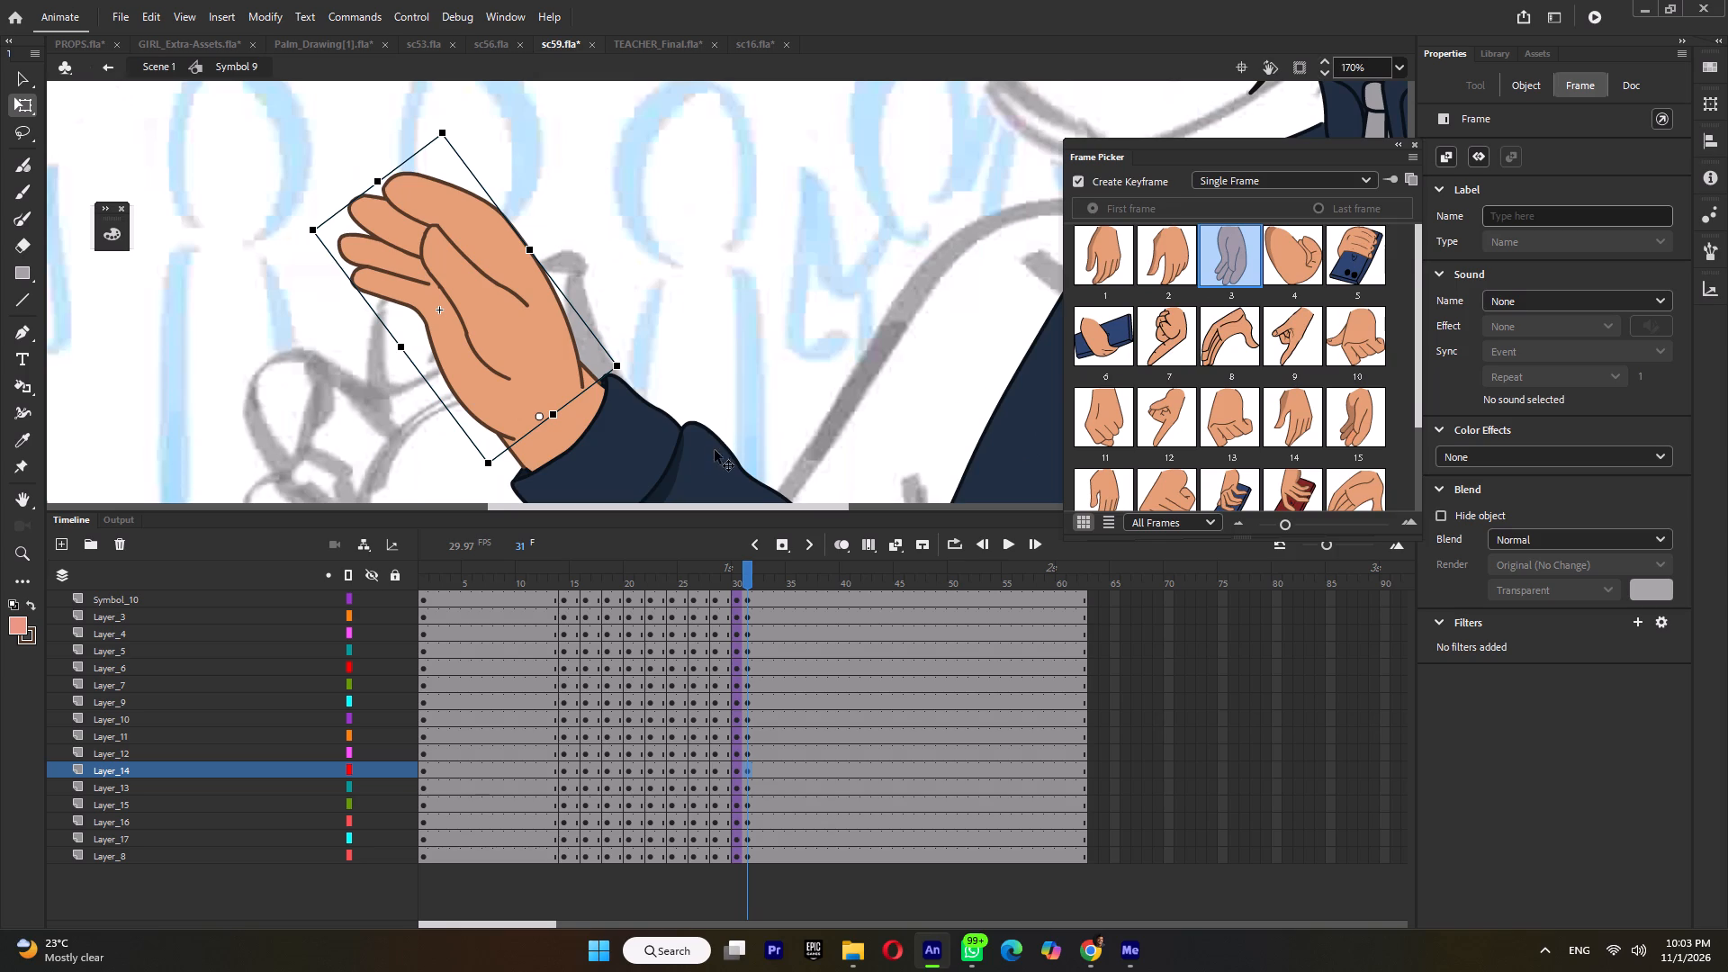
scroll(819, 245, "down", 14, "ctrl")
left_click(589, 577)
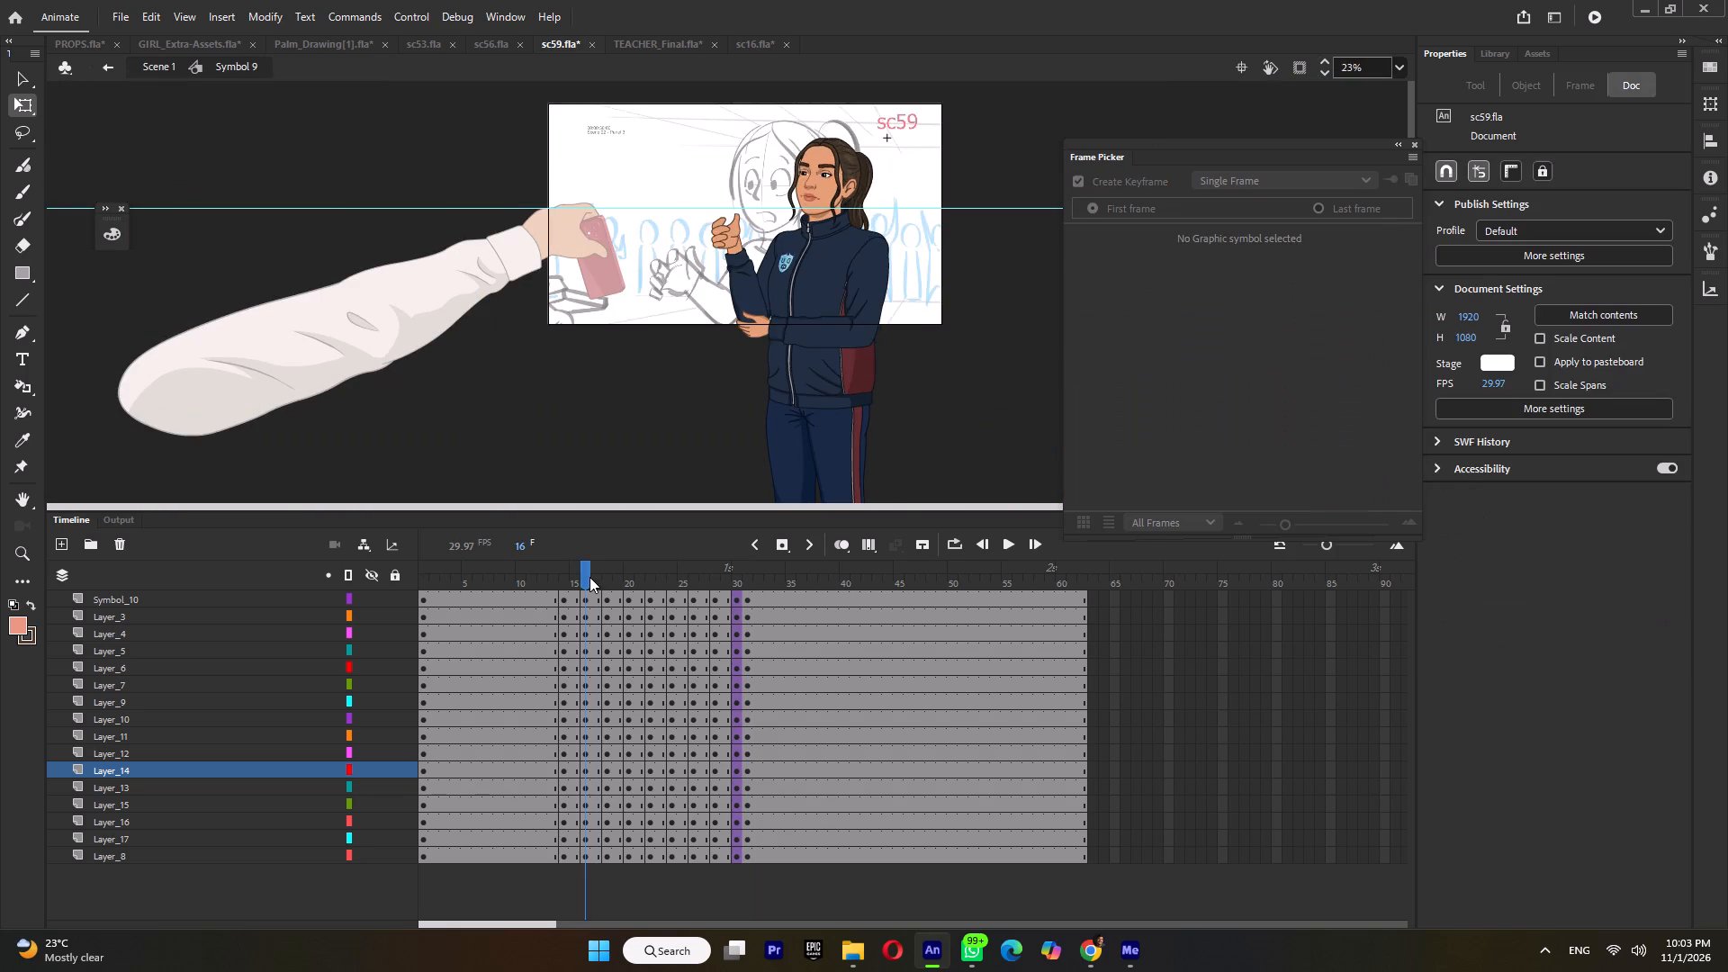
key("Return")
left_click(589, 577)
key("Return")
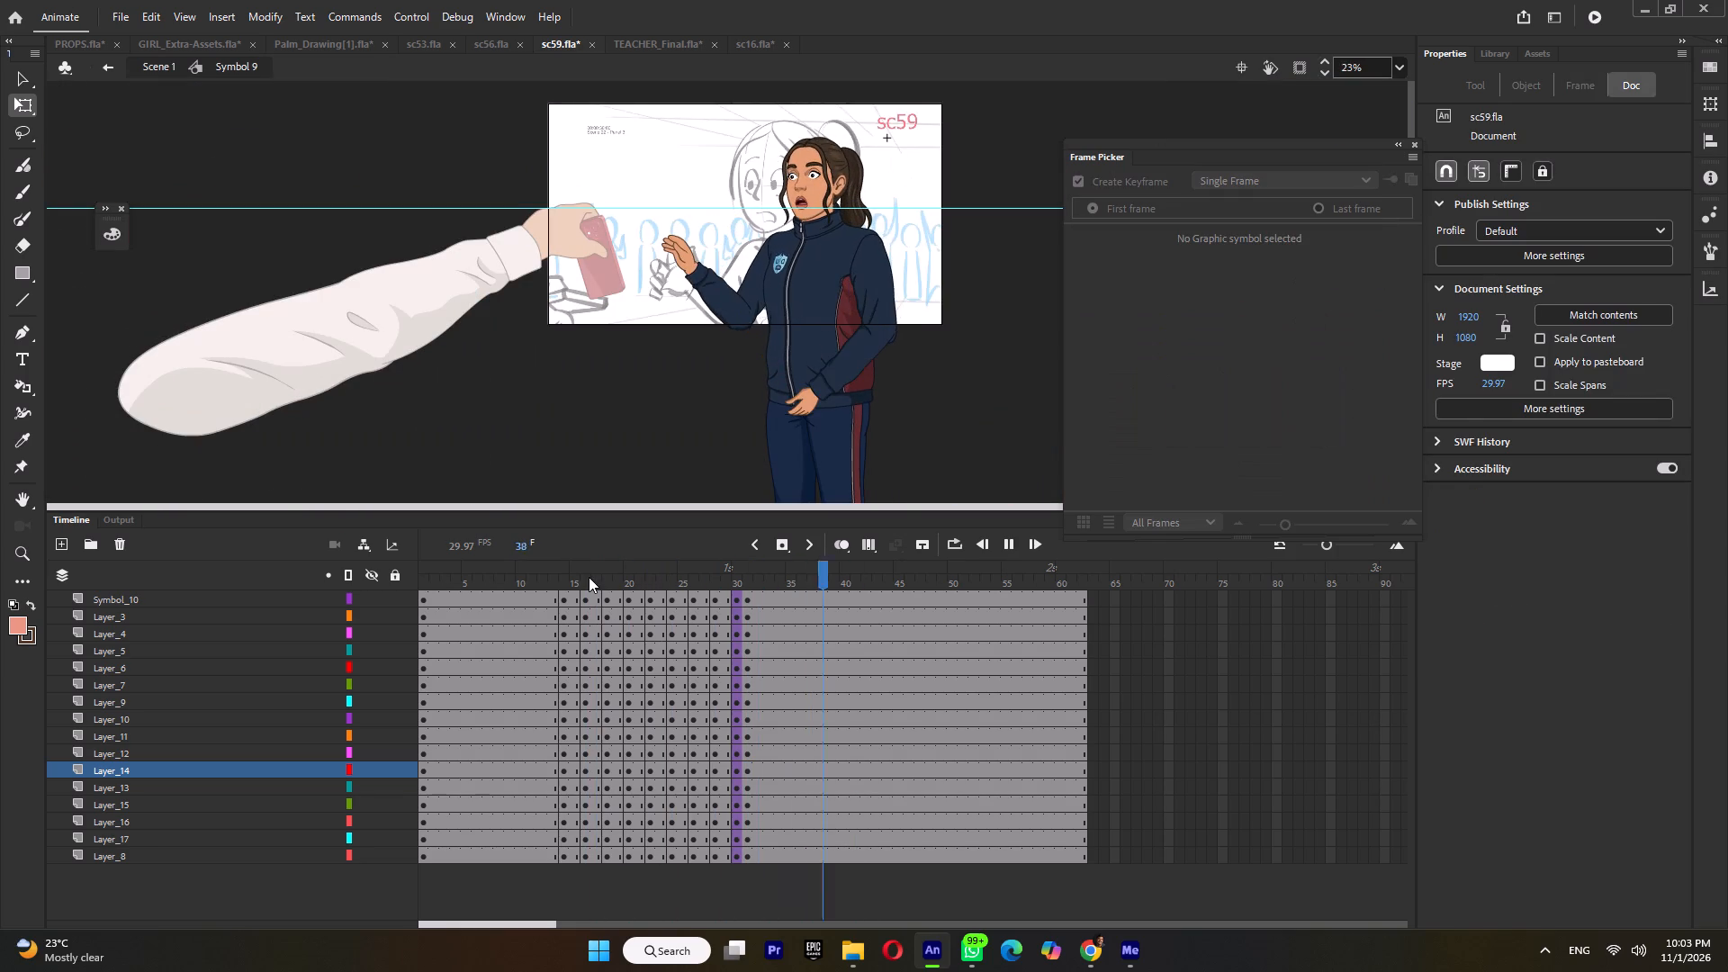
left_click_drag(589, 577, 691, 610)
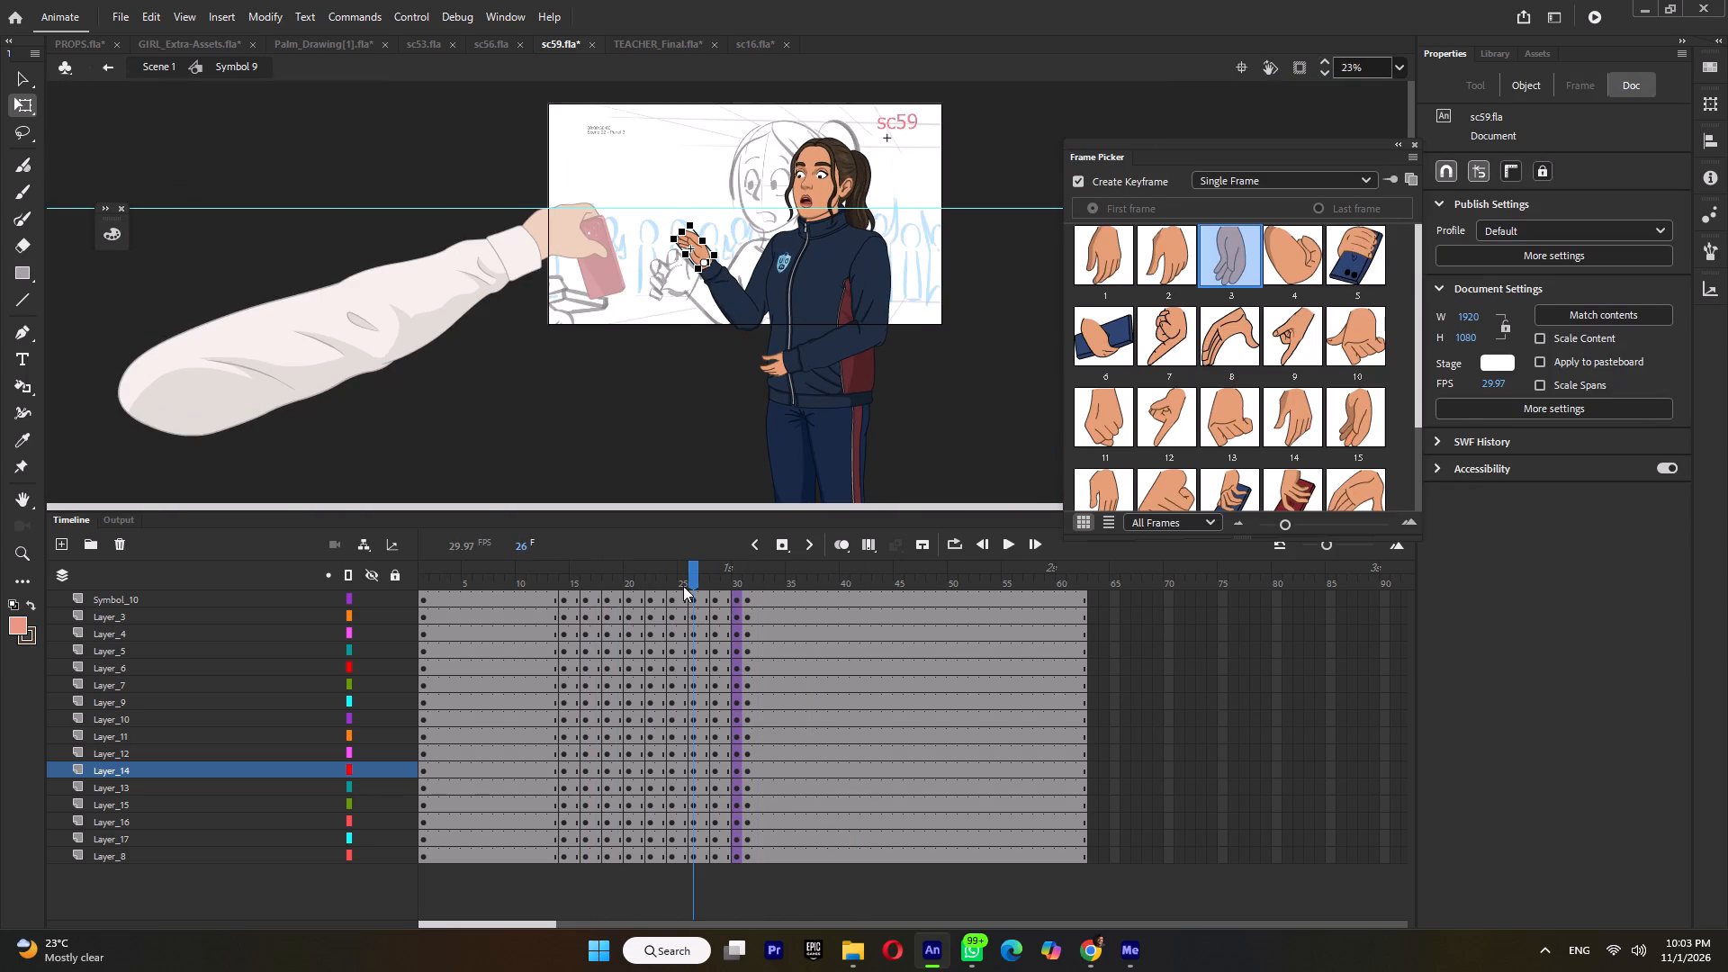
At frame 26, swap the girl's raised hand to single frame 22 and move it to about X 364.5, Y 225.05.
left_click(683, 585)
left_click(696, 580)
left_click(687, 237)
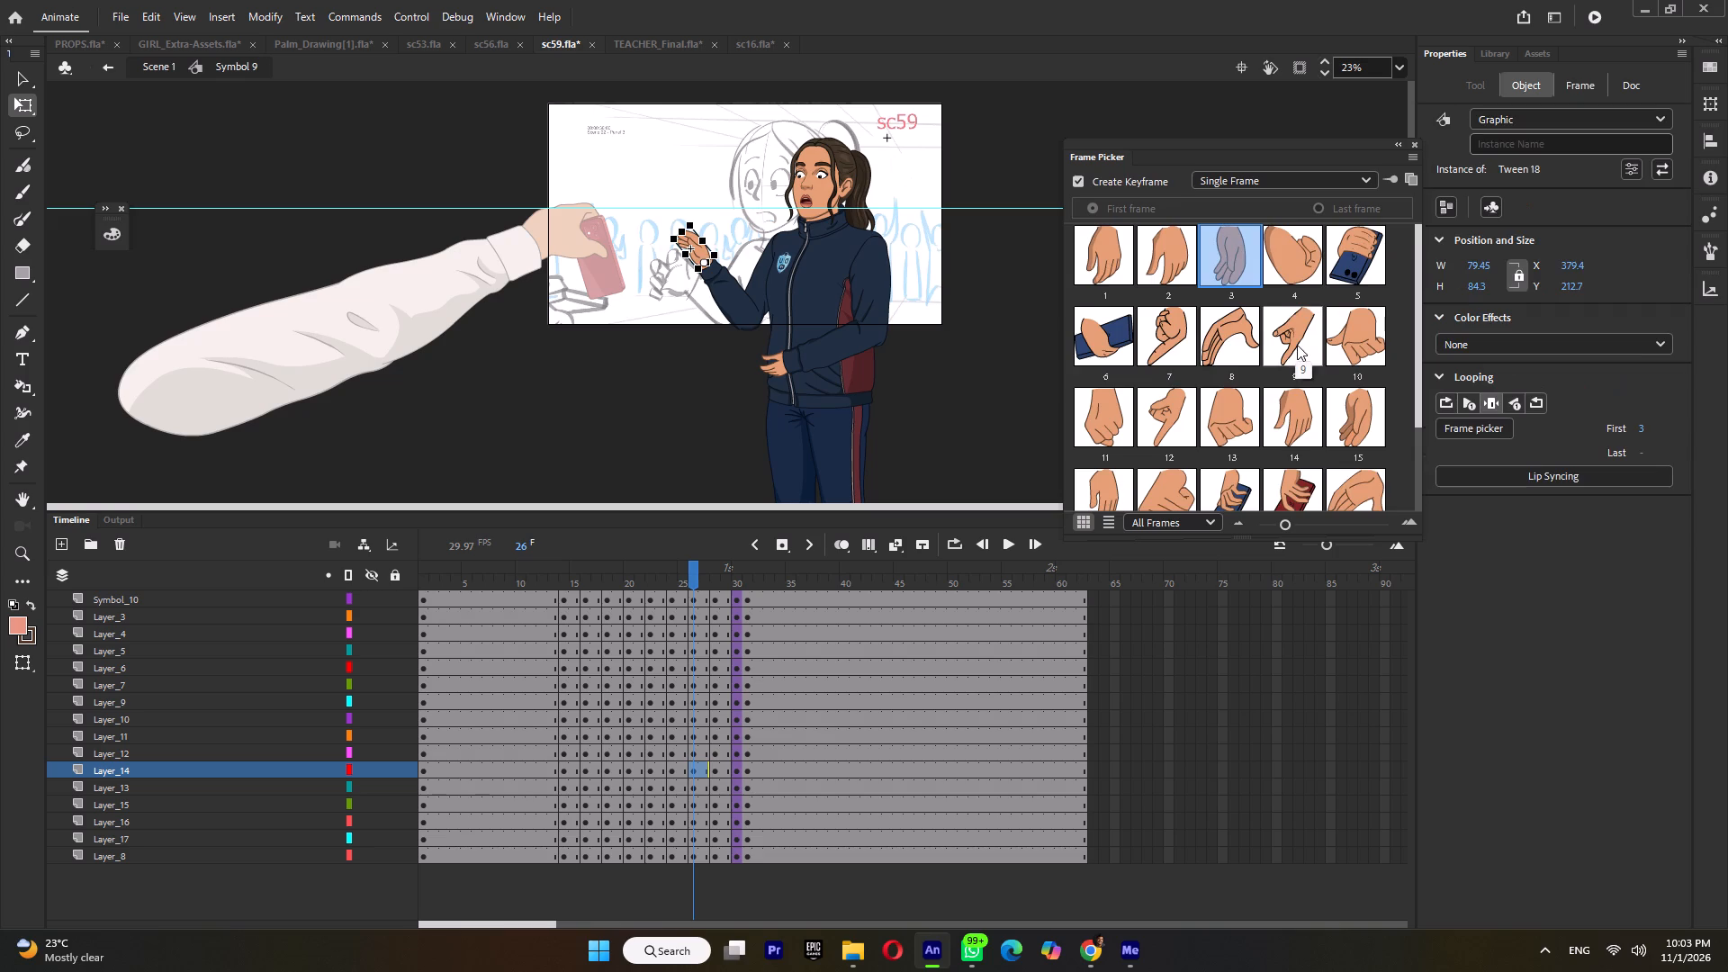
scroll(1297, 352, "down", 5)
left_click(1172, 472)
scroll(700, 243, "up", 5, "ctrl")
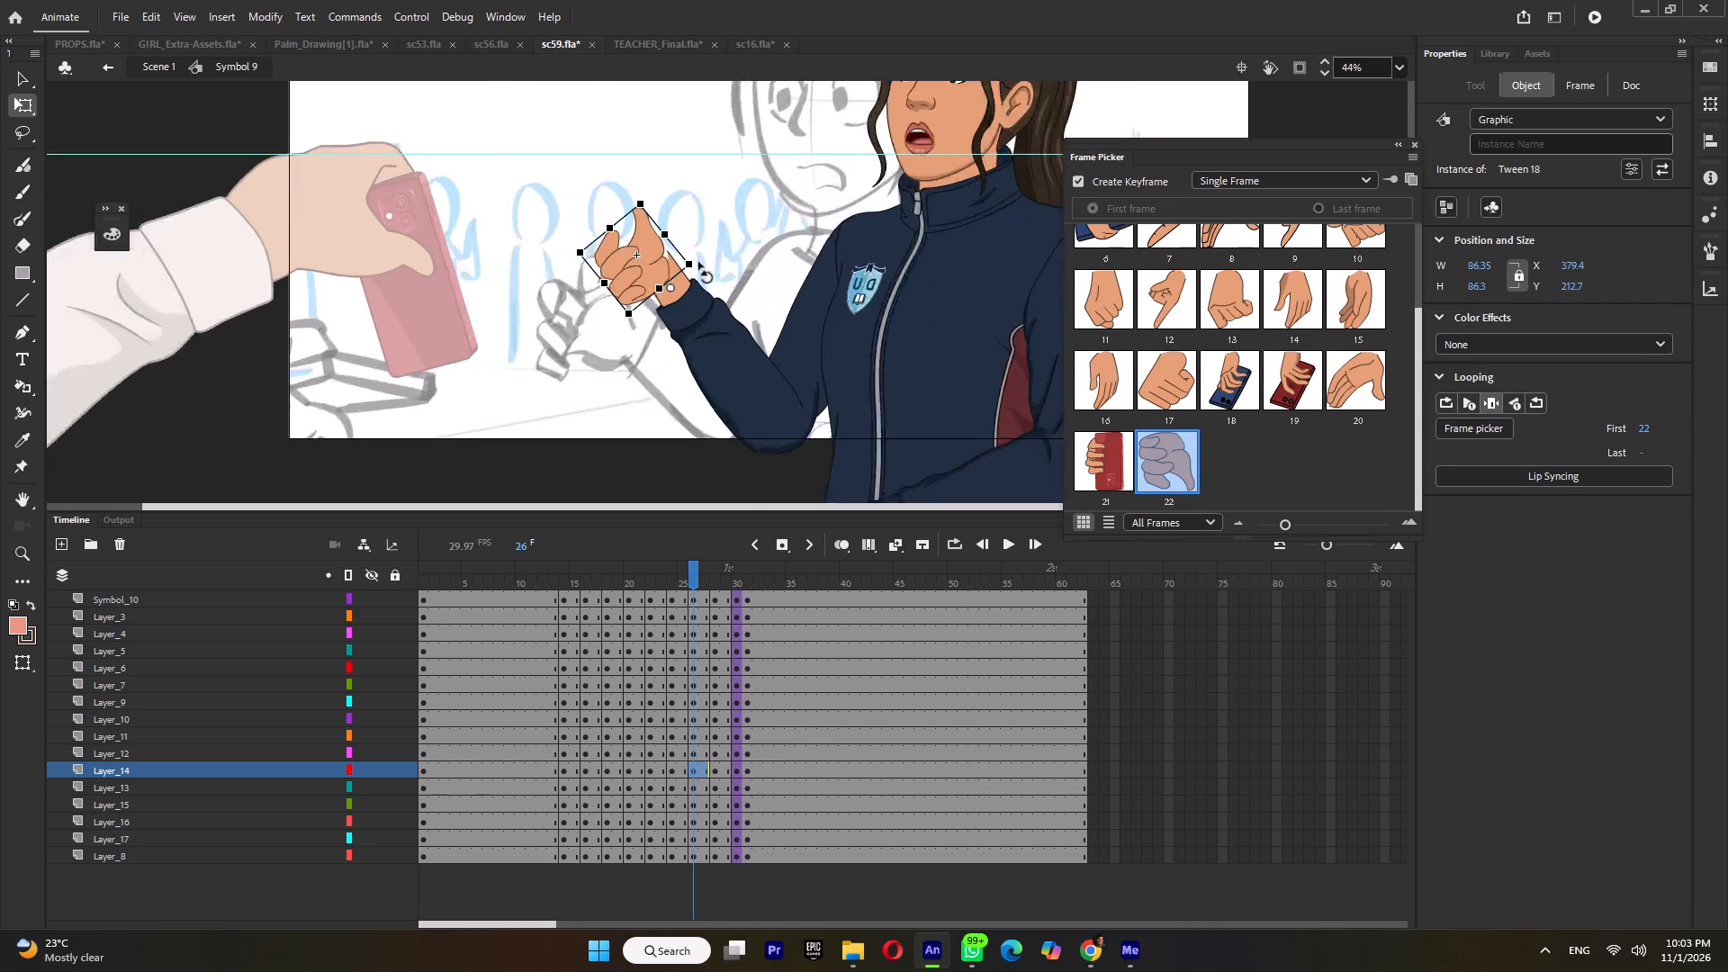
scroll(698, 262, "up", 2, "ctrl")
left_click_drag(606, 267, 643, 298)
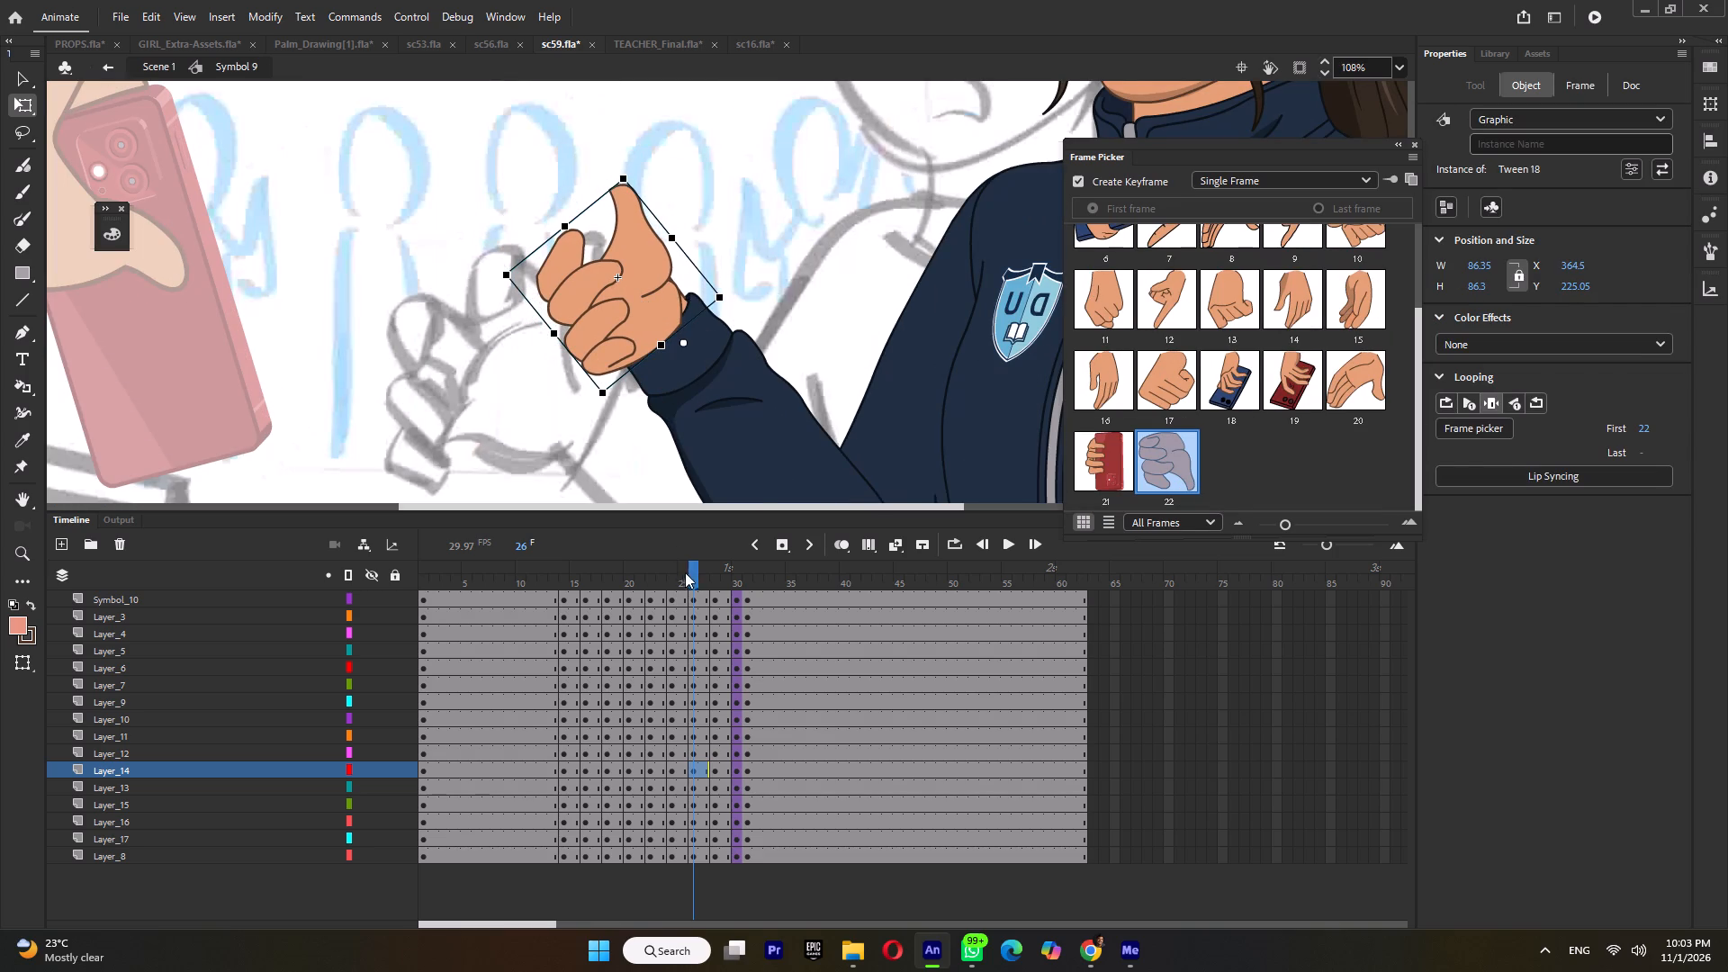
Rotate the frame 26 raised hand slightly clockwise and reposition it on the cuff at about X 365.05, Y 218.95.
left_click(685, 574)
left_click(697, 574)
left_click(619, 302)
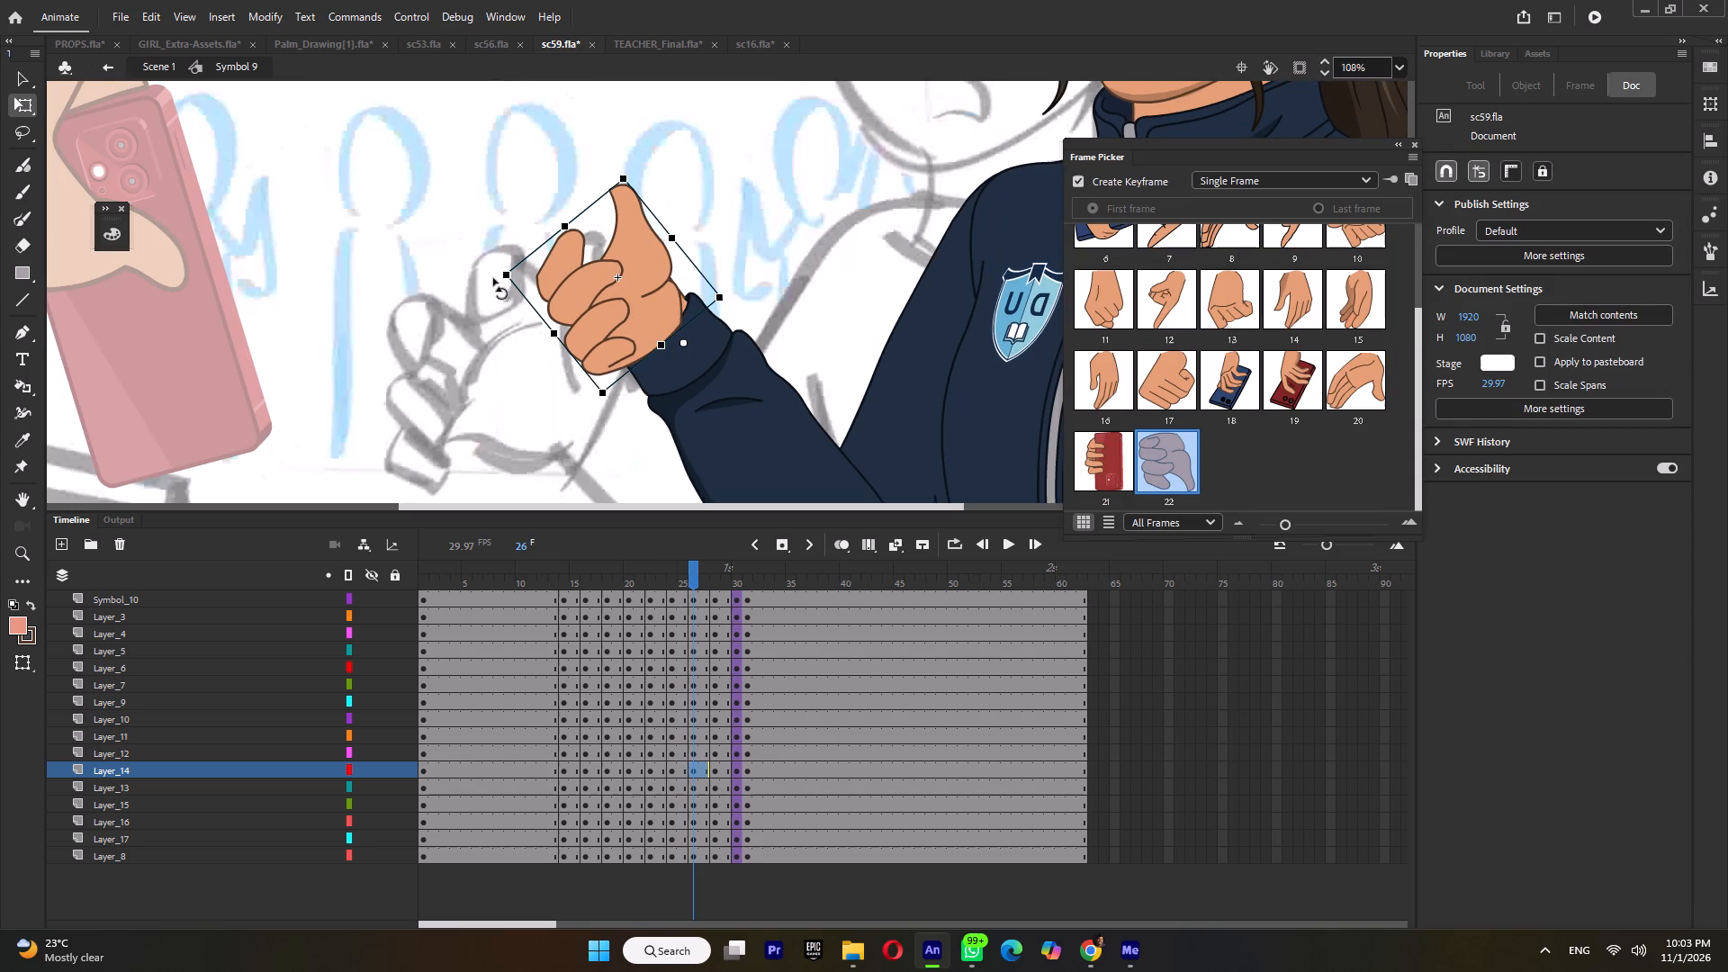
left_click_drag(493, 278, 501, 224)
left_click_drag(593, 281, 572, 277)
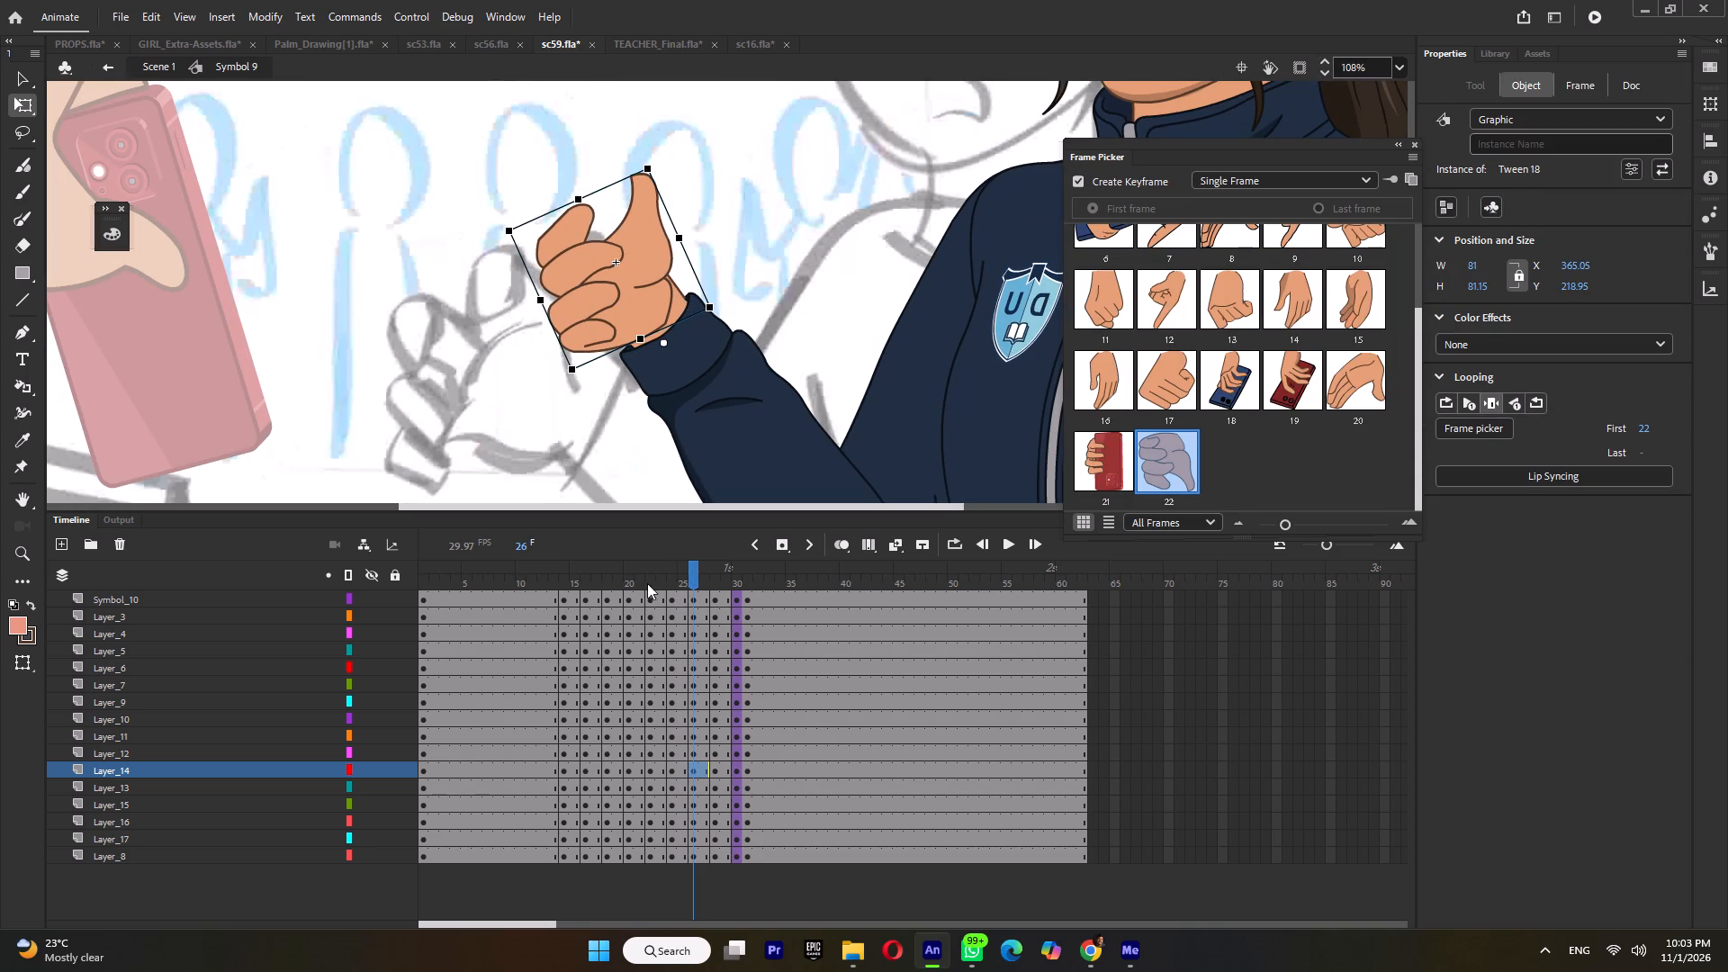
Play back the girl's reaction inside Symbol 9 and in Scene 1 to check its timing with the teacher's arm.
left_click(715, 582)
scroll(670, 330, "down", 9, "ctrl")
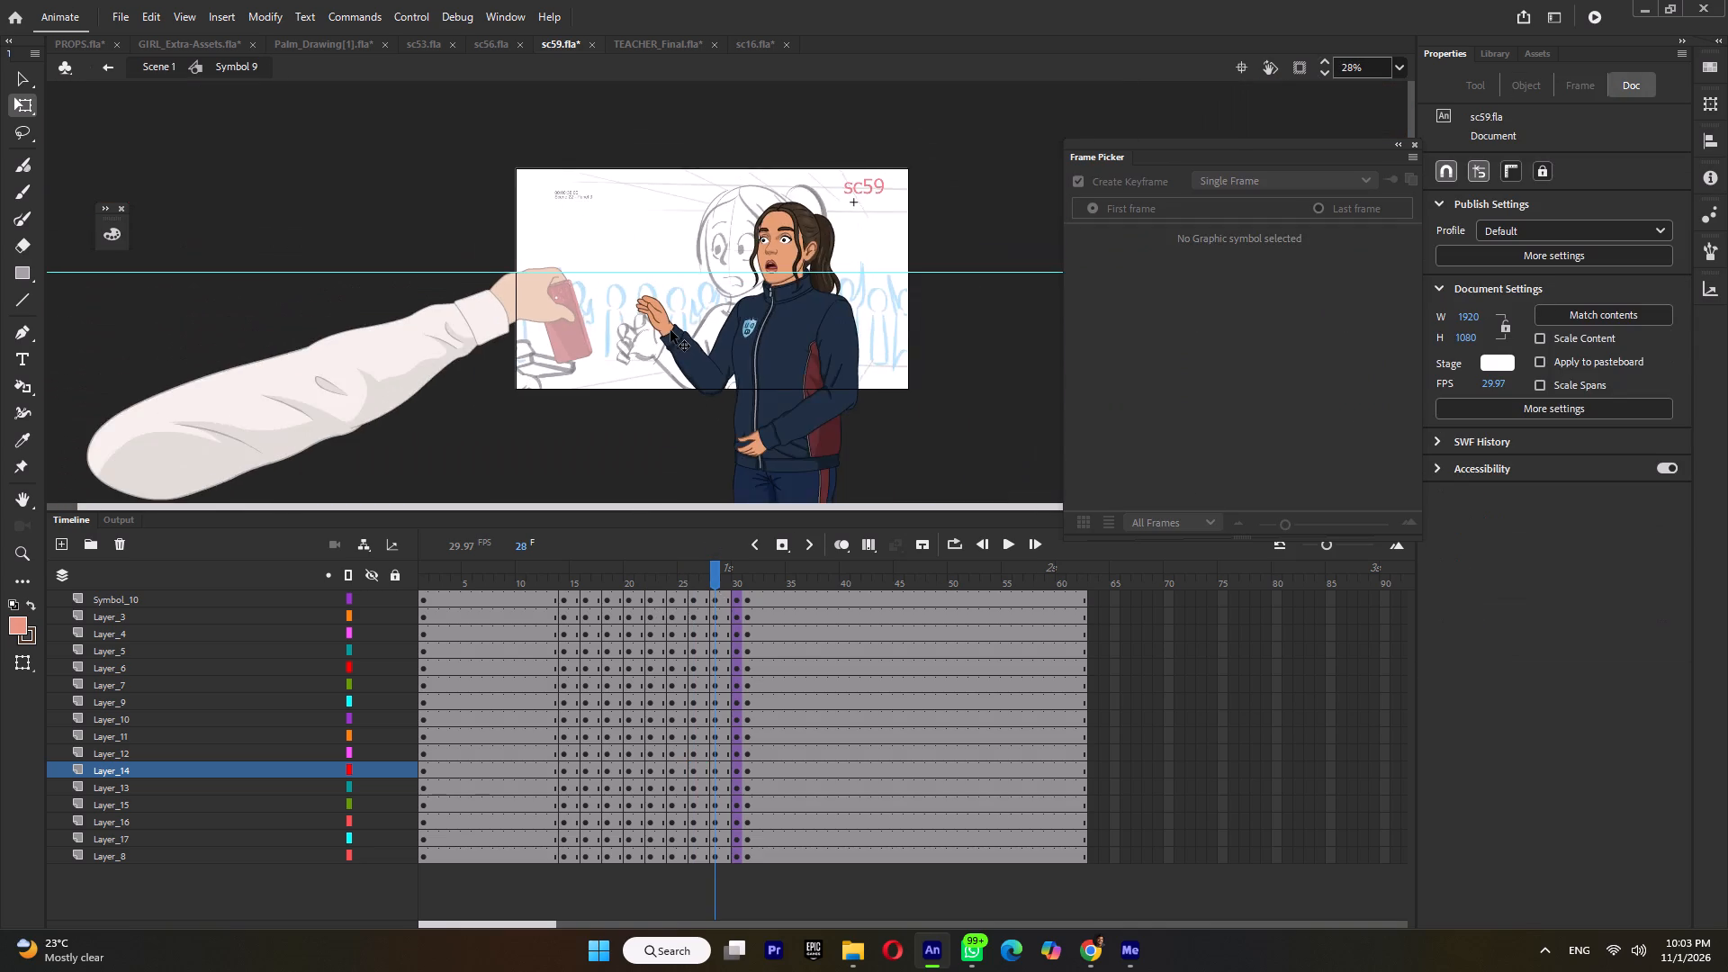
scroll(670, 330, "down", 1, "ctrl")
left_click(587, 586)
key("Return")
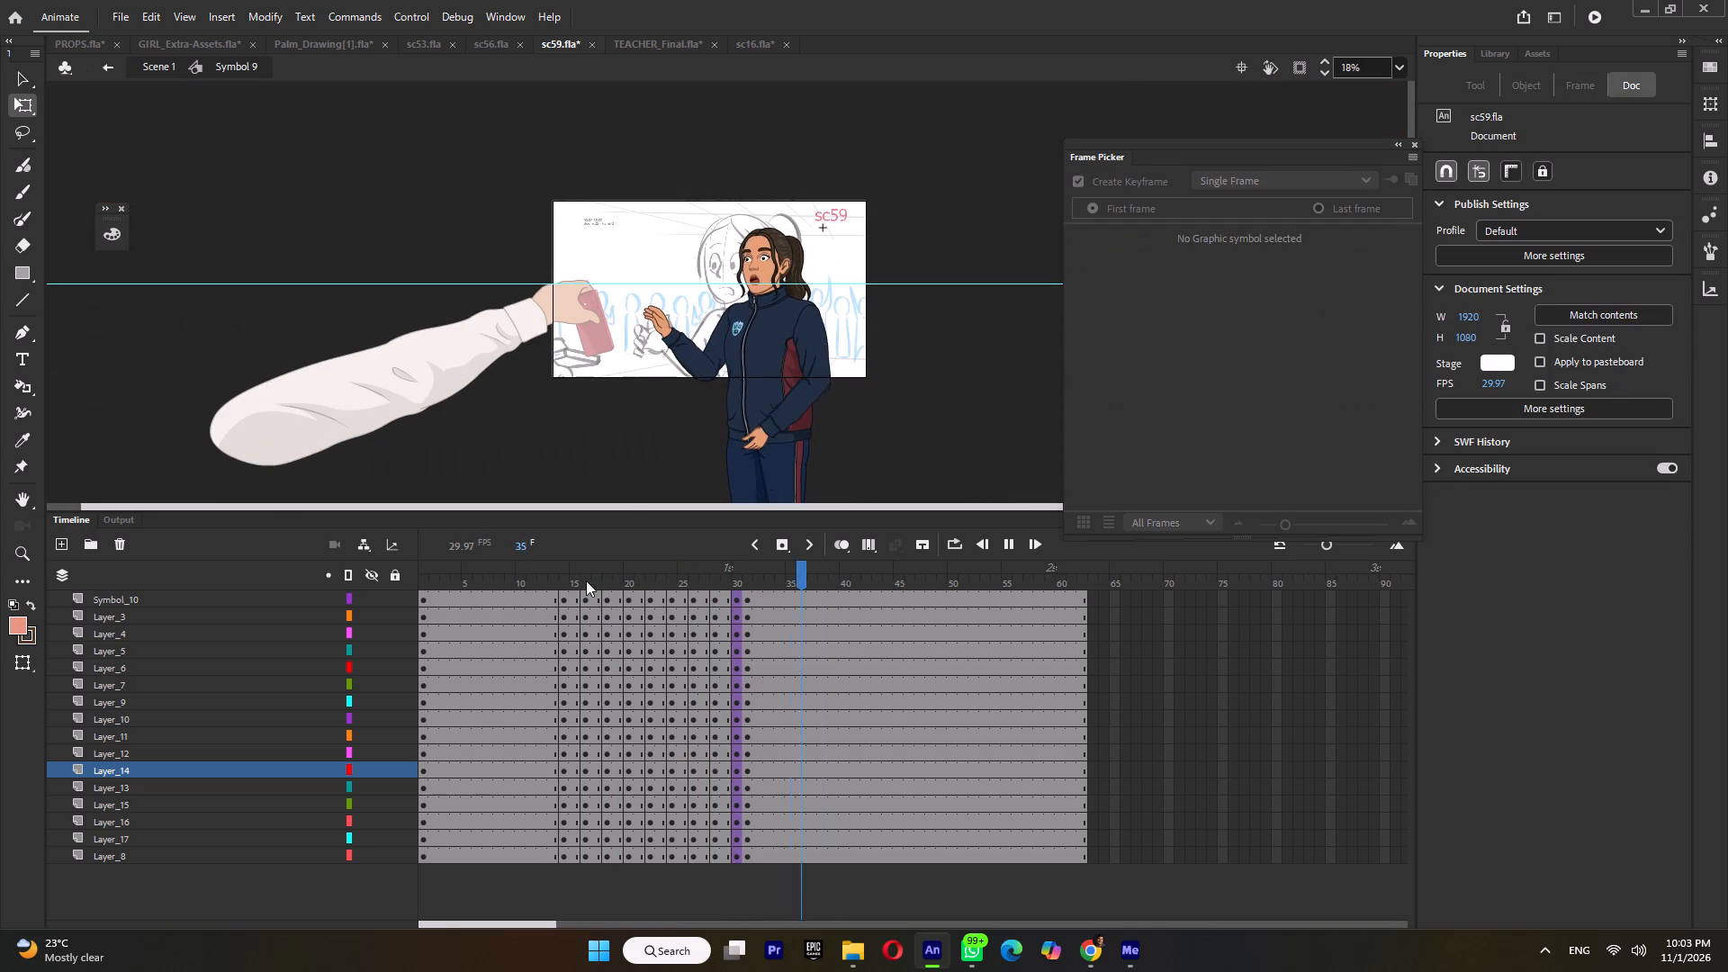
left_click(560, 585)
key("Return")
double_click(510, 429)
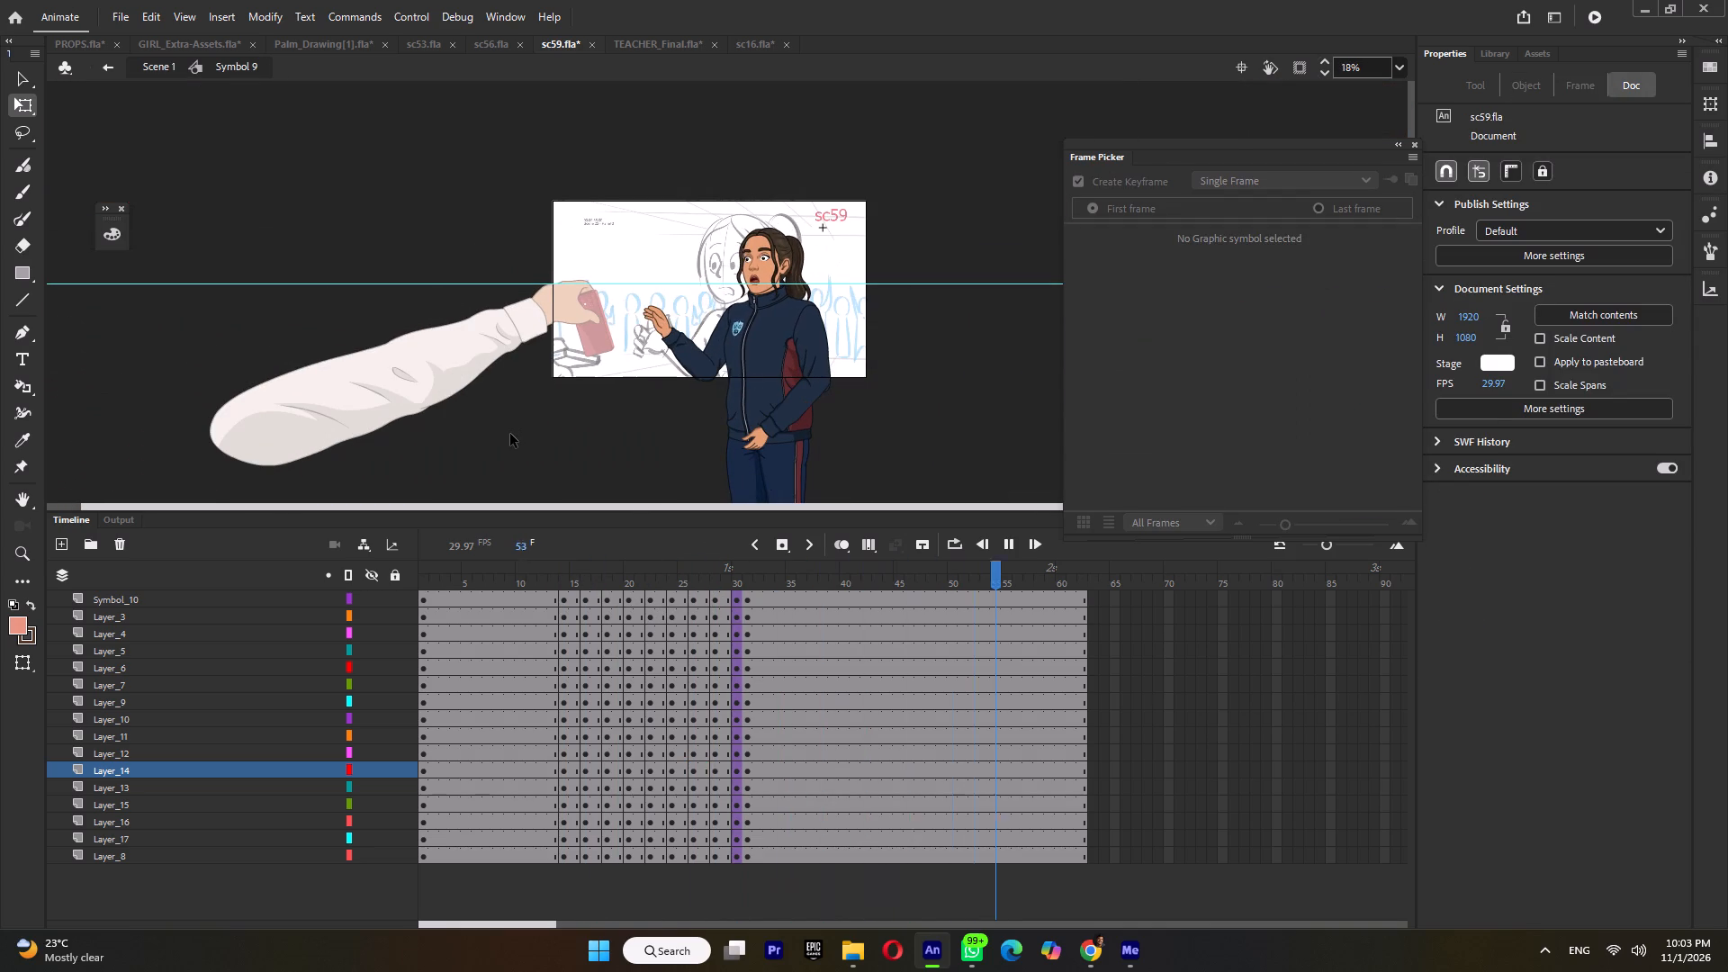
key("Return")
double_click(513, 434)
left_click_drag(474, 573, 350, 591)
key("Return")
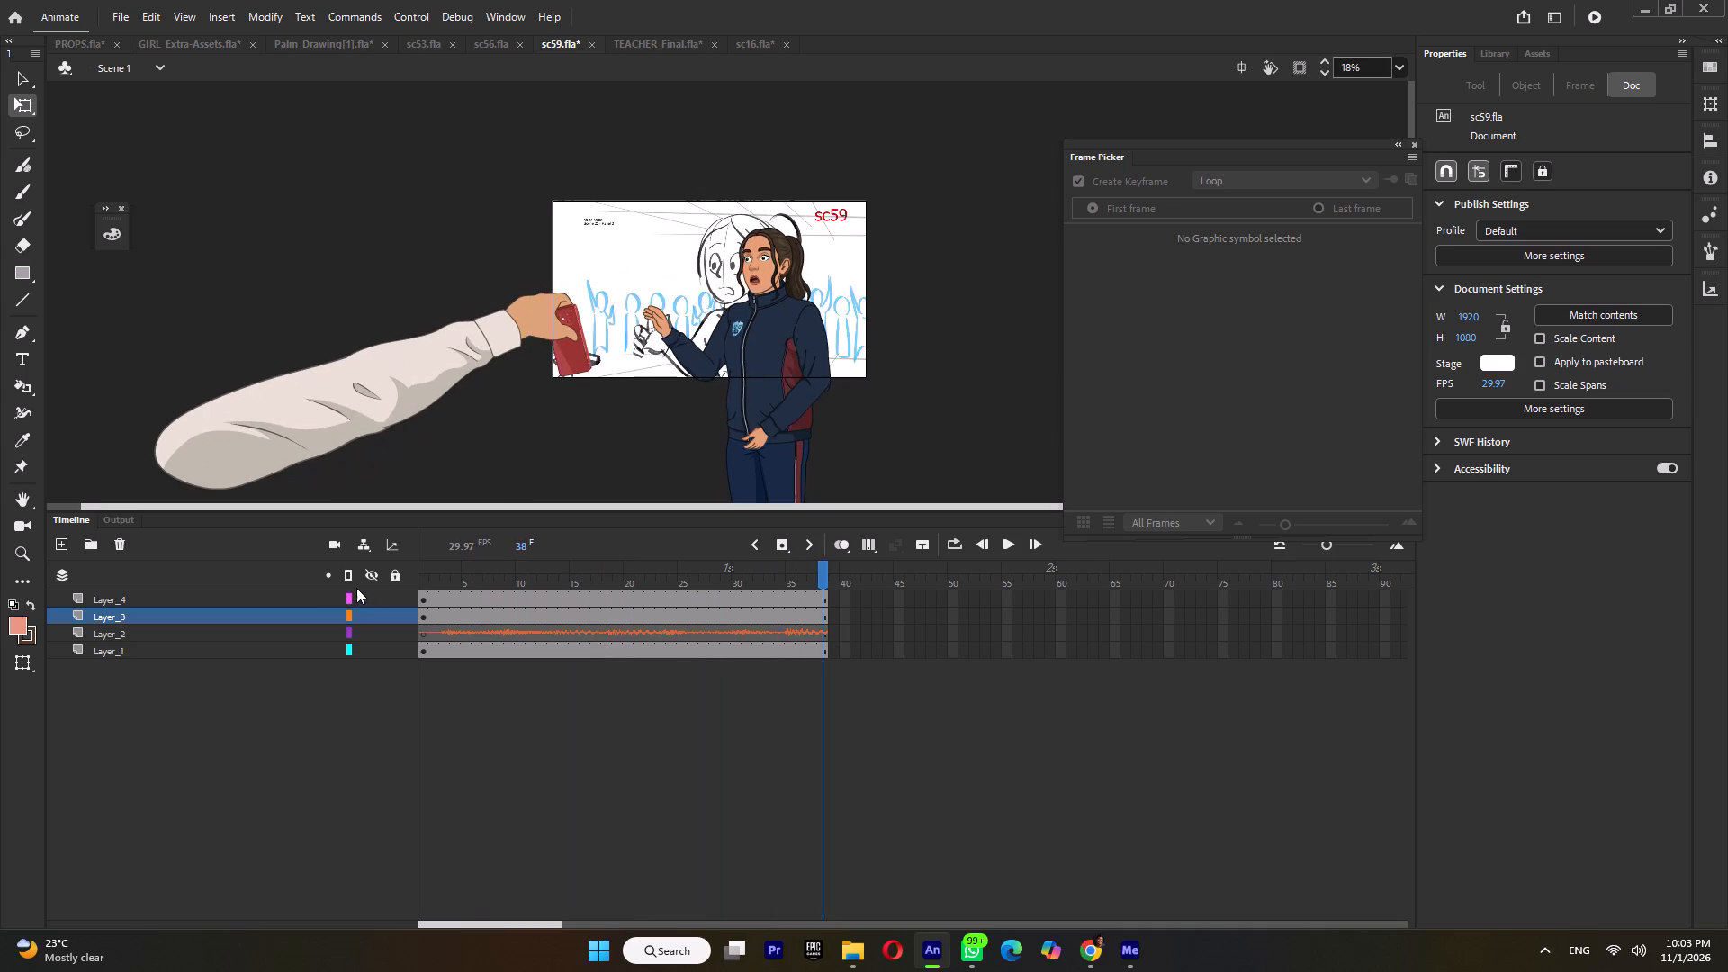
double_click(770, 385)
double_click(901, 481)
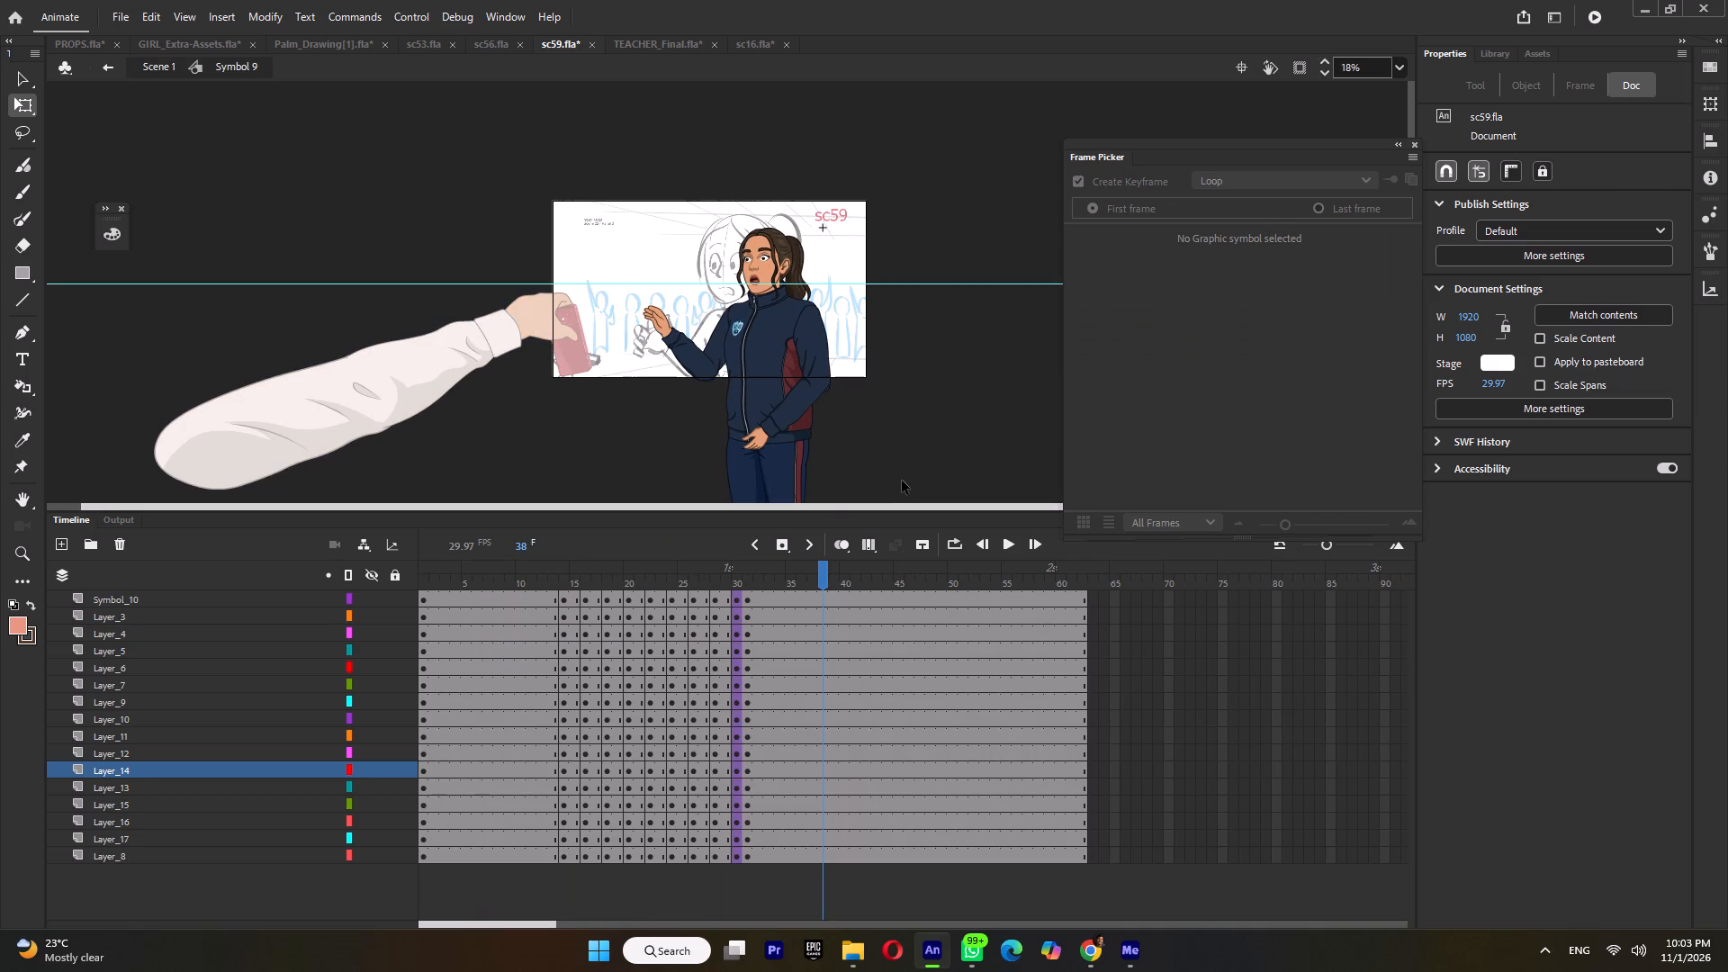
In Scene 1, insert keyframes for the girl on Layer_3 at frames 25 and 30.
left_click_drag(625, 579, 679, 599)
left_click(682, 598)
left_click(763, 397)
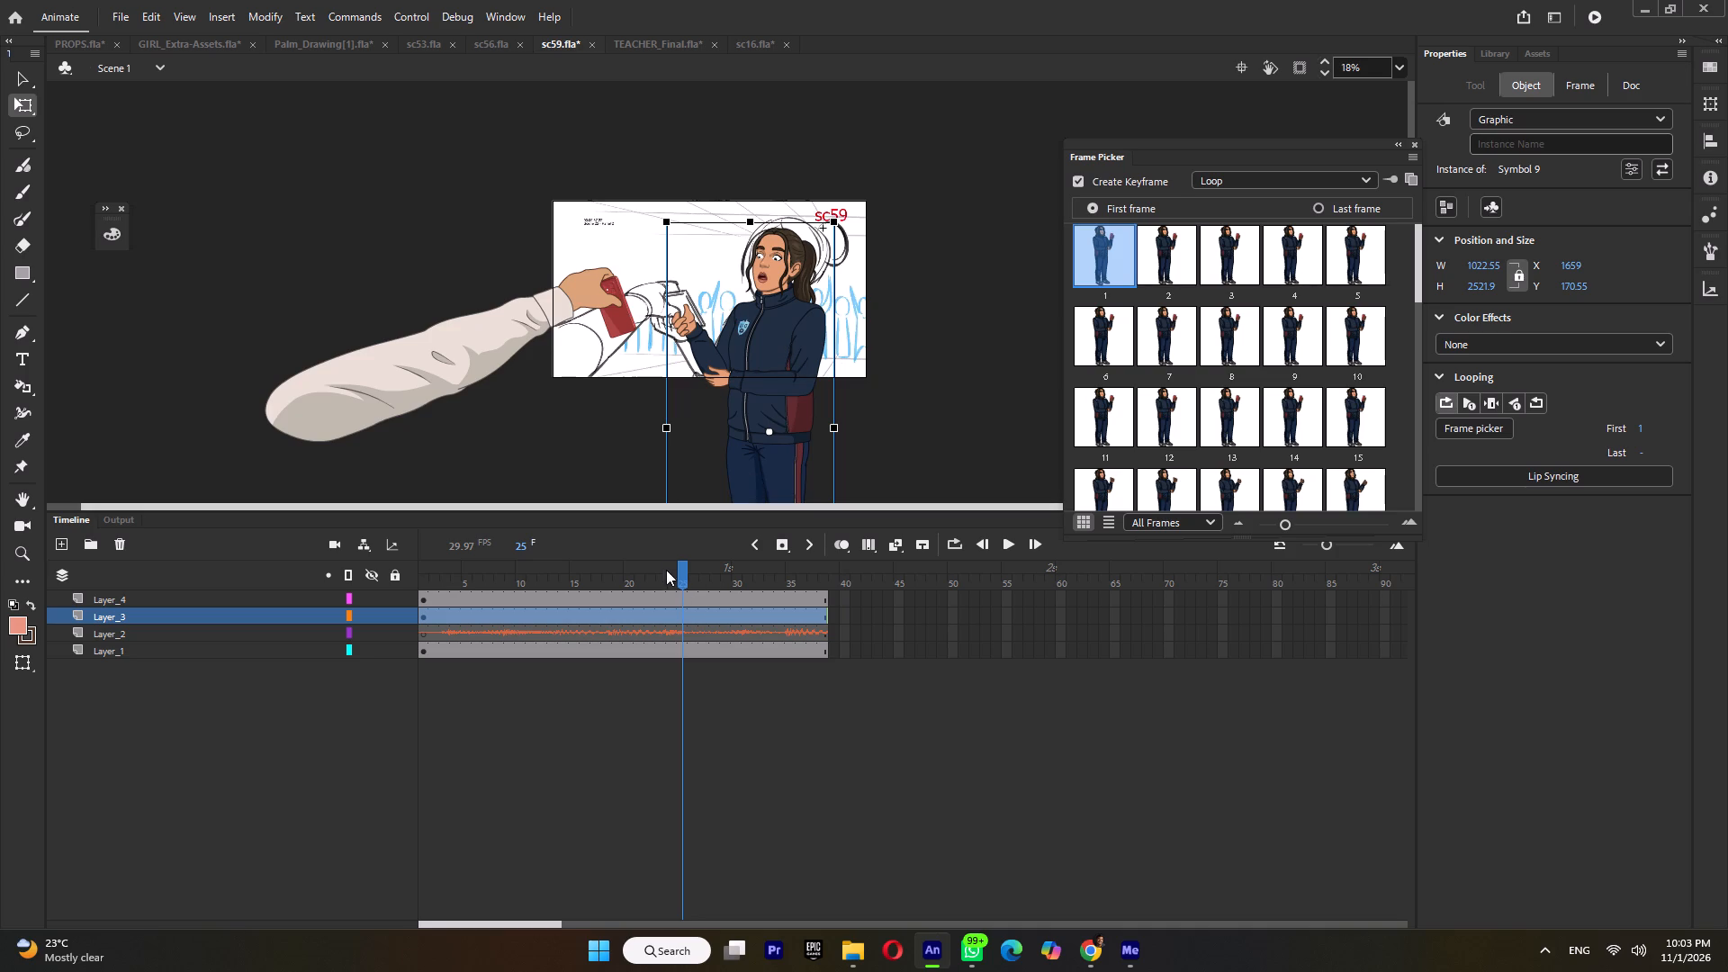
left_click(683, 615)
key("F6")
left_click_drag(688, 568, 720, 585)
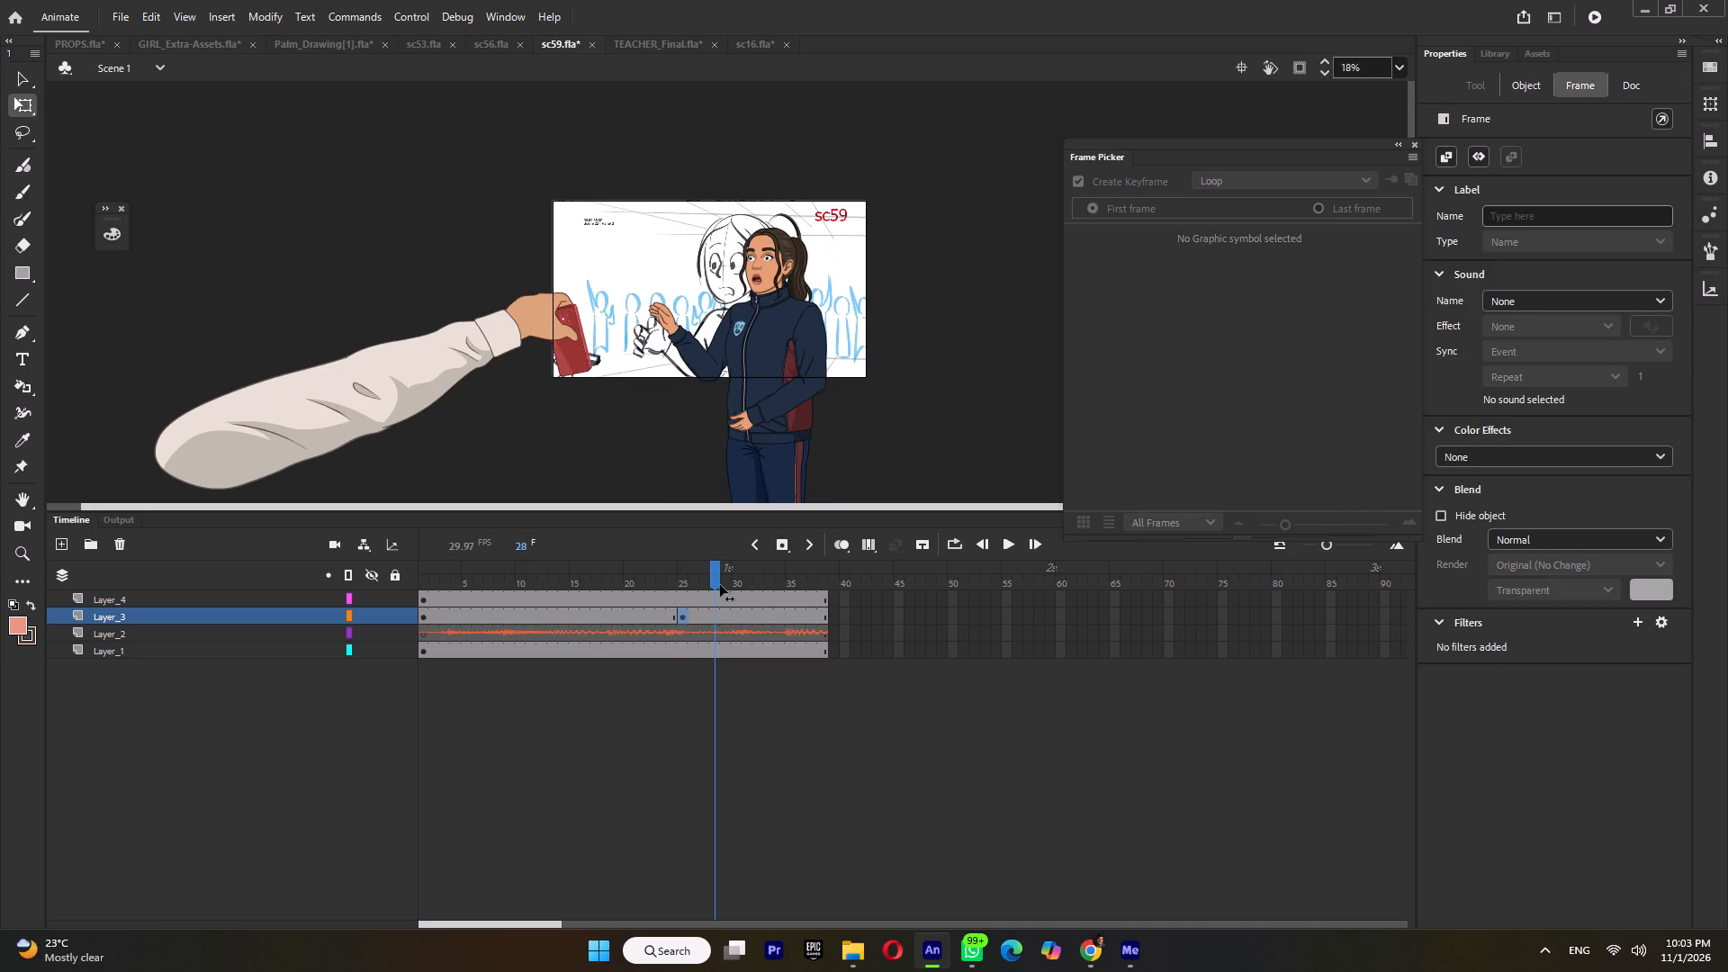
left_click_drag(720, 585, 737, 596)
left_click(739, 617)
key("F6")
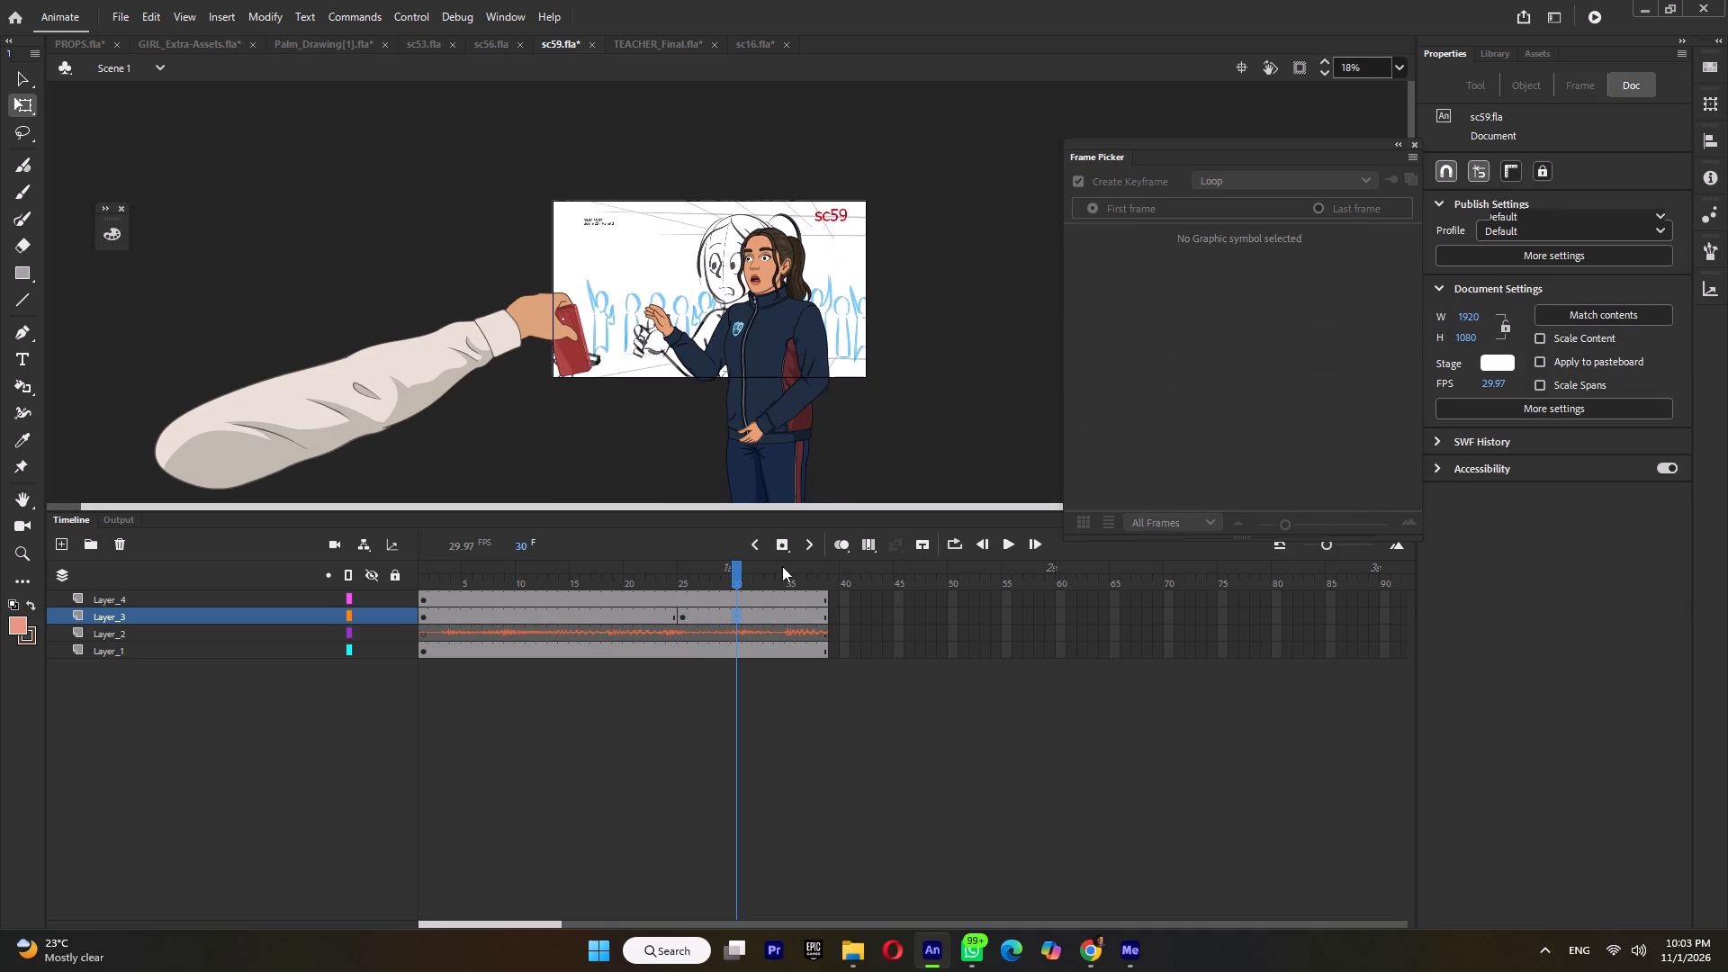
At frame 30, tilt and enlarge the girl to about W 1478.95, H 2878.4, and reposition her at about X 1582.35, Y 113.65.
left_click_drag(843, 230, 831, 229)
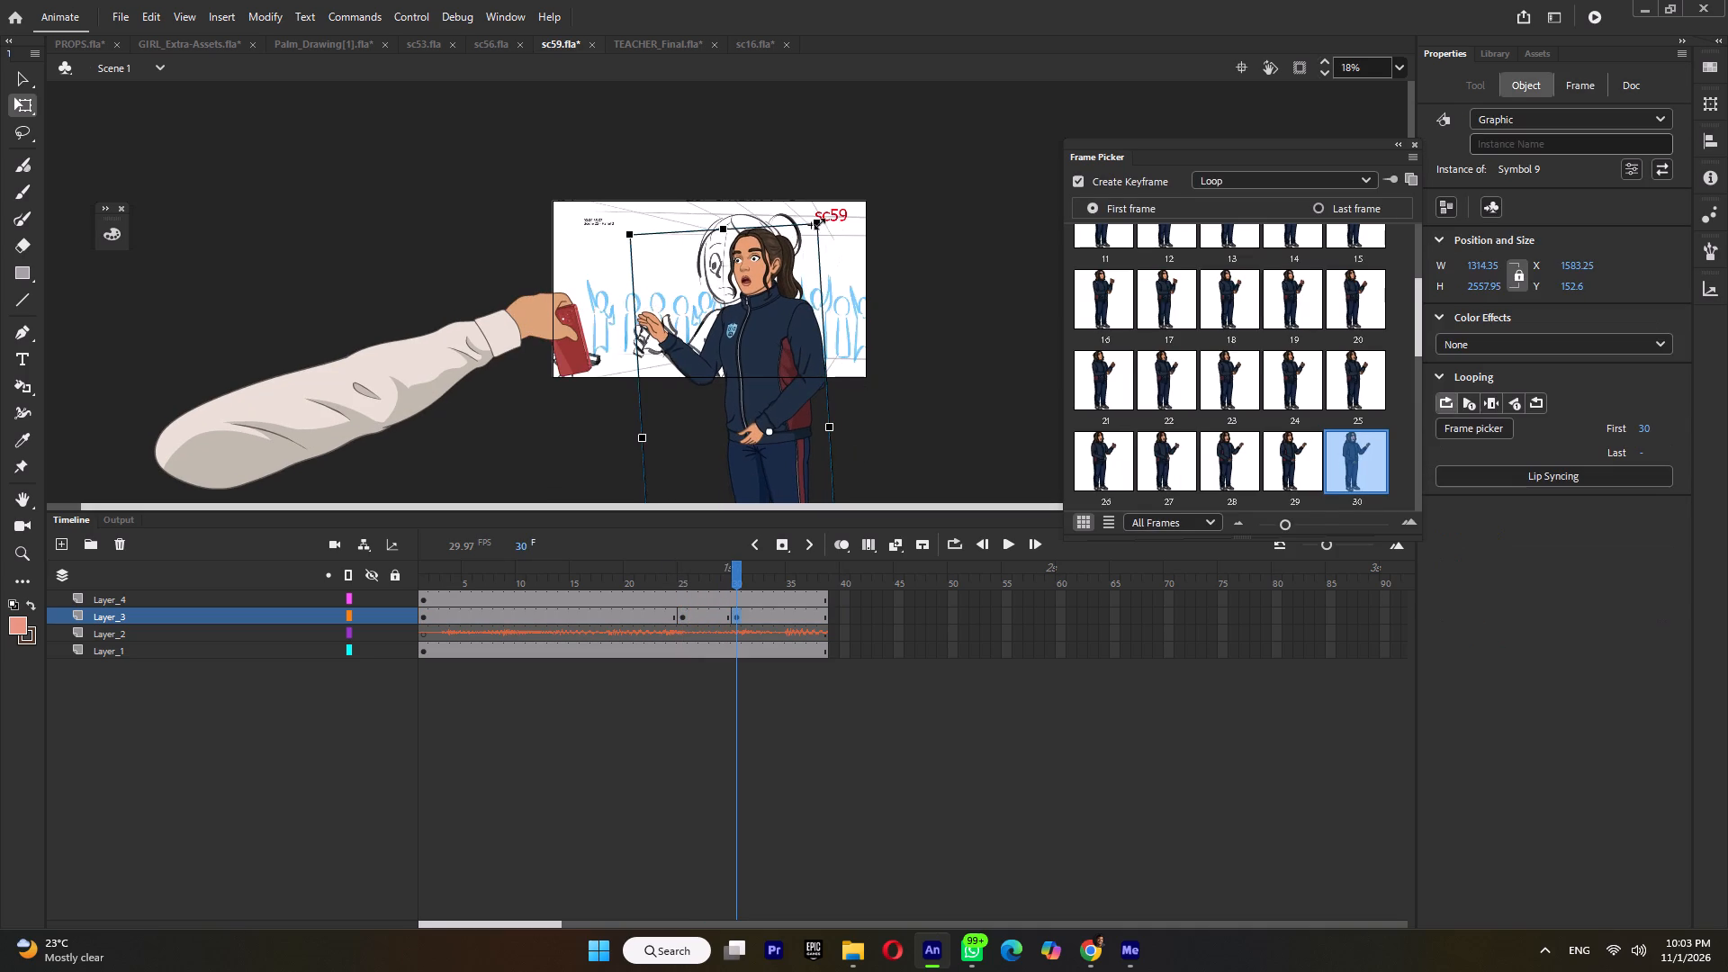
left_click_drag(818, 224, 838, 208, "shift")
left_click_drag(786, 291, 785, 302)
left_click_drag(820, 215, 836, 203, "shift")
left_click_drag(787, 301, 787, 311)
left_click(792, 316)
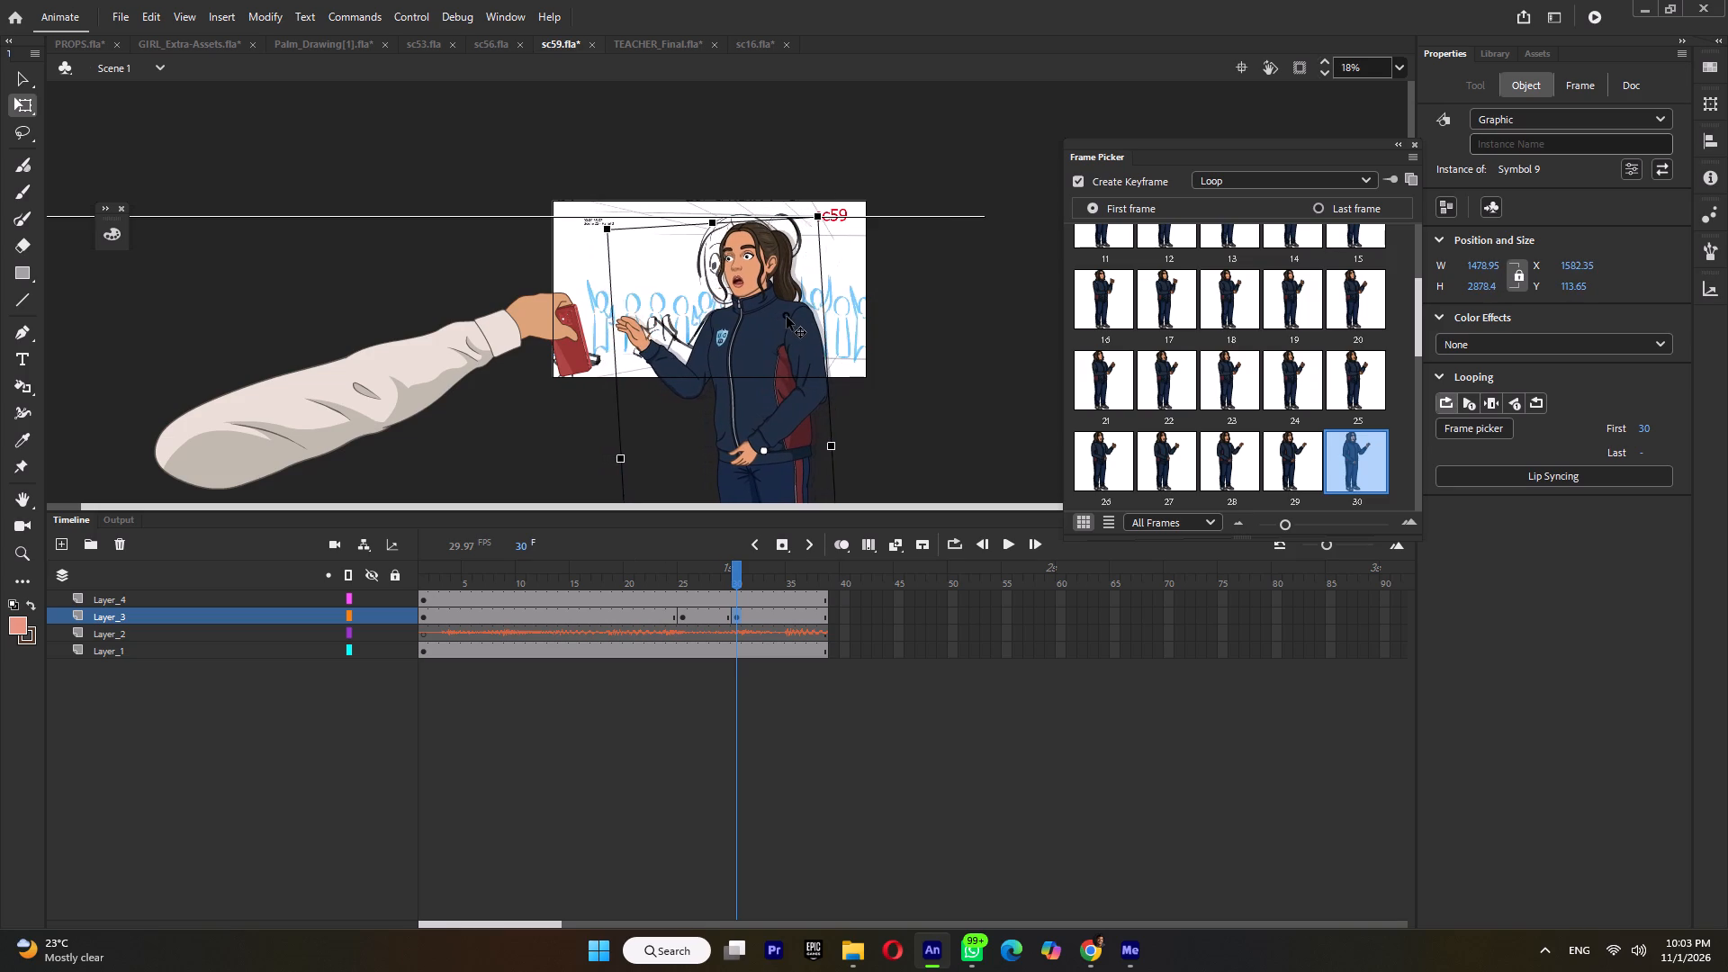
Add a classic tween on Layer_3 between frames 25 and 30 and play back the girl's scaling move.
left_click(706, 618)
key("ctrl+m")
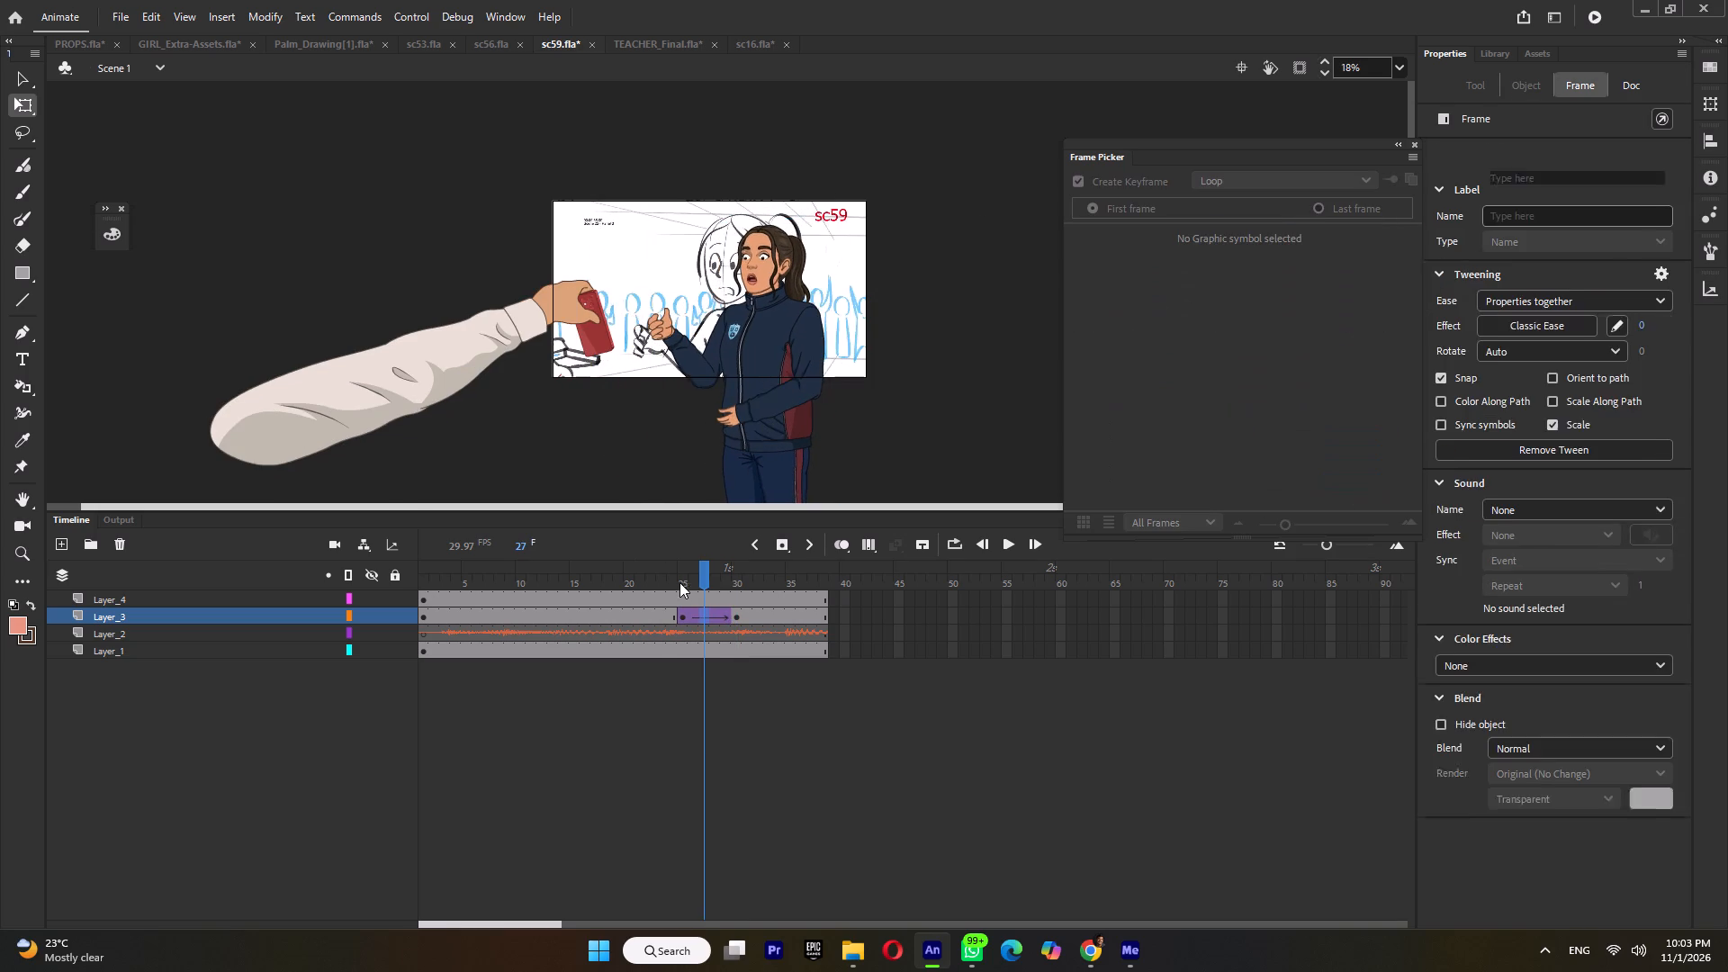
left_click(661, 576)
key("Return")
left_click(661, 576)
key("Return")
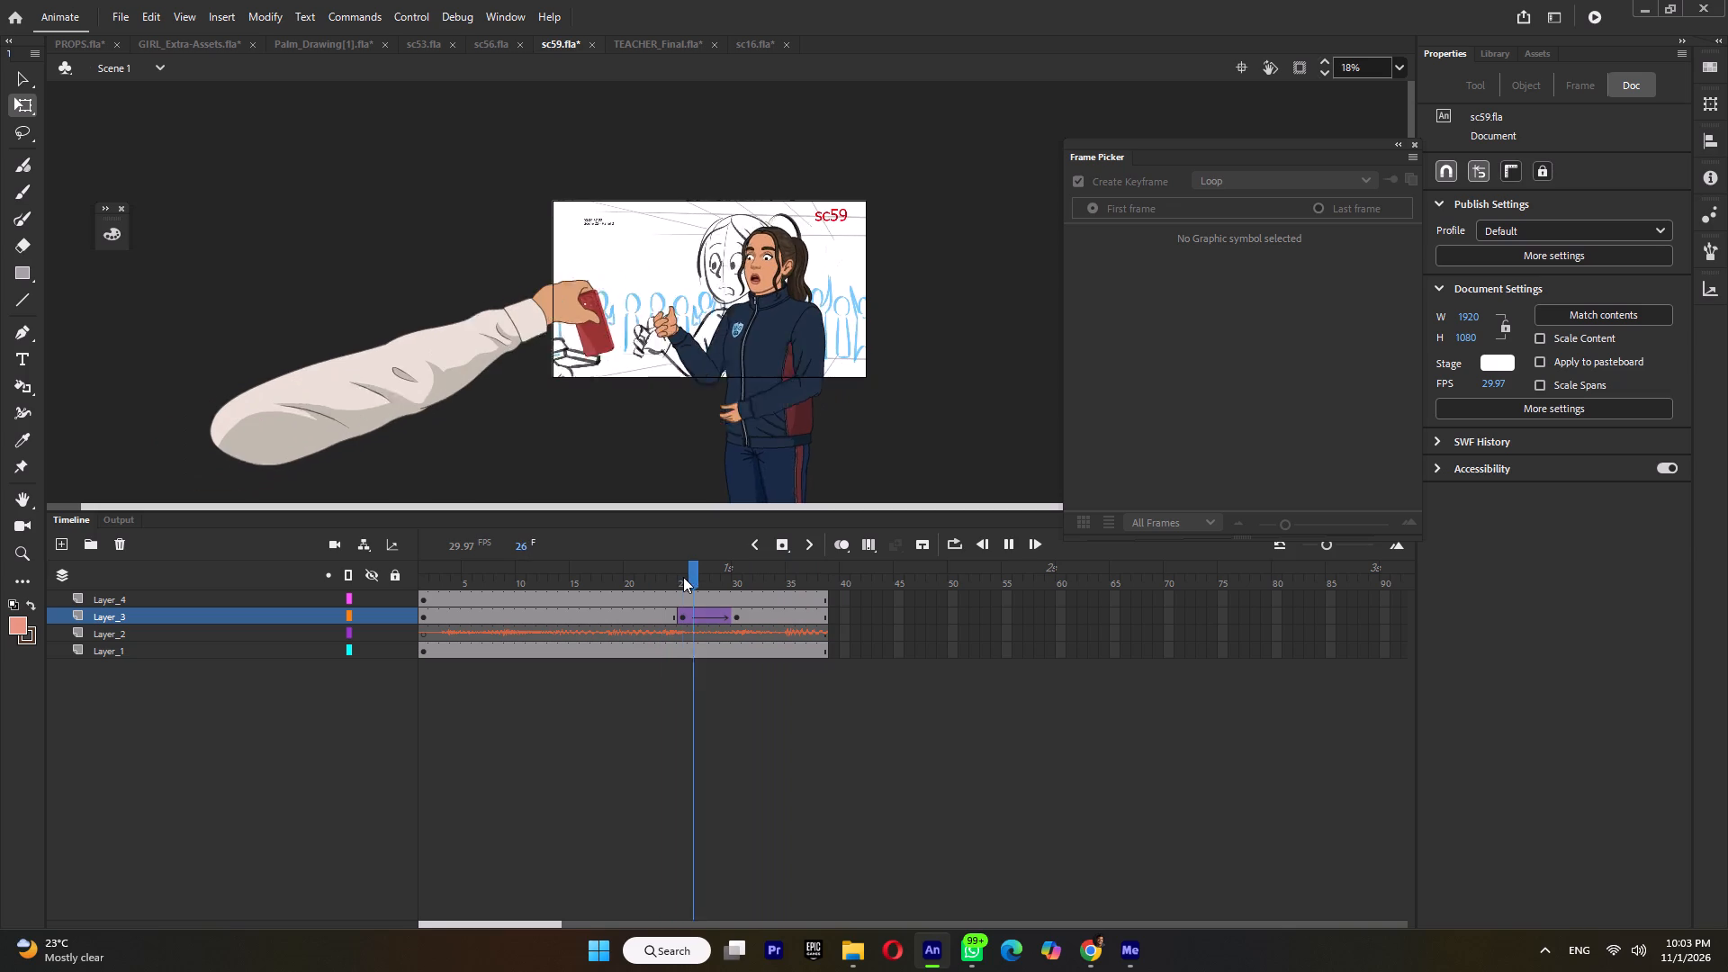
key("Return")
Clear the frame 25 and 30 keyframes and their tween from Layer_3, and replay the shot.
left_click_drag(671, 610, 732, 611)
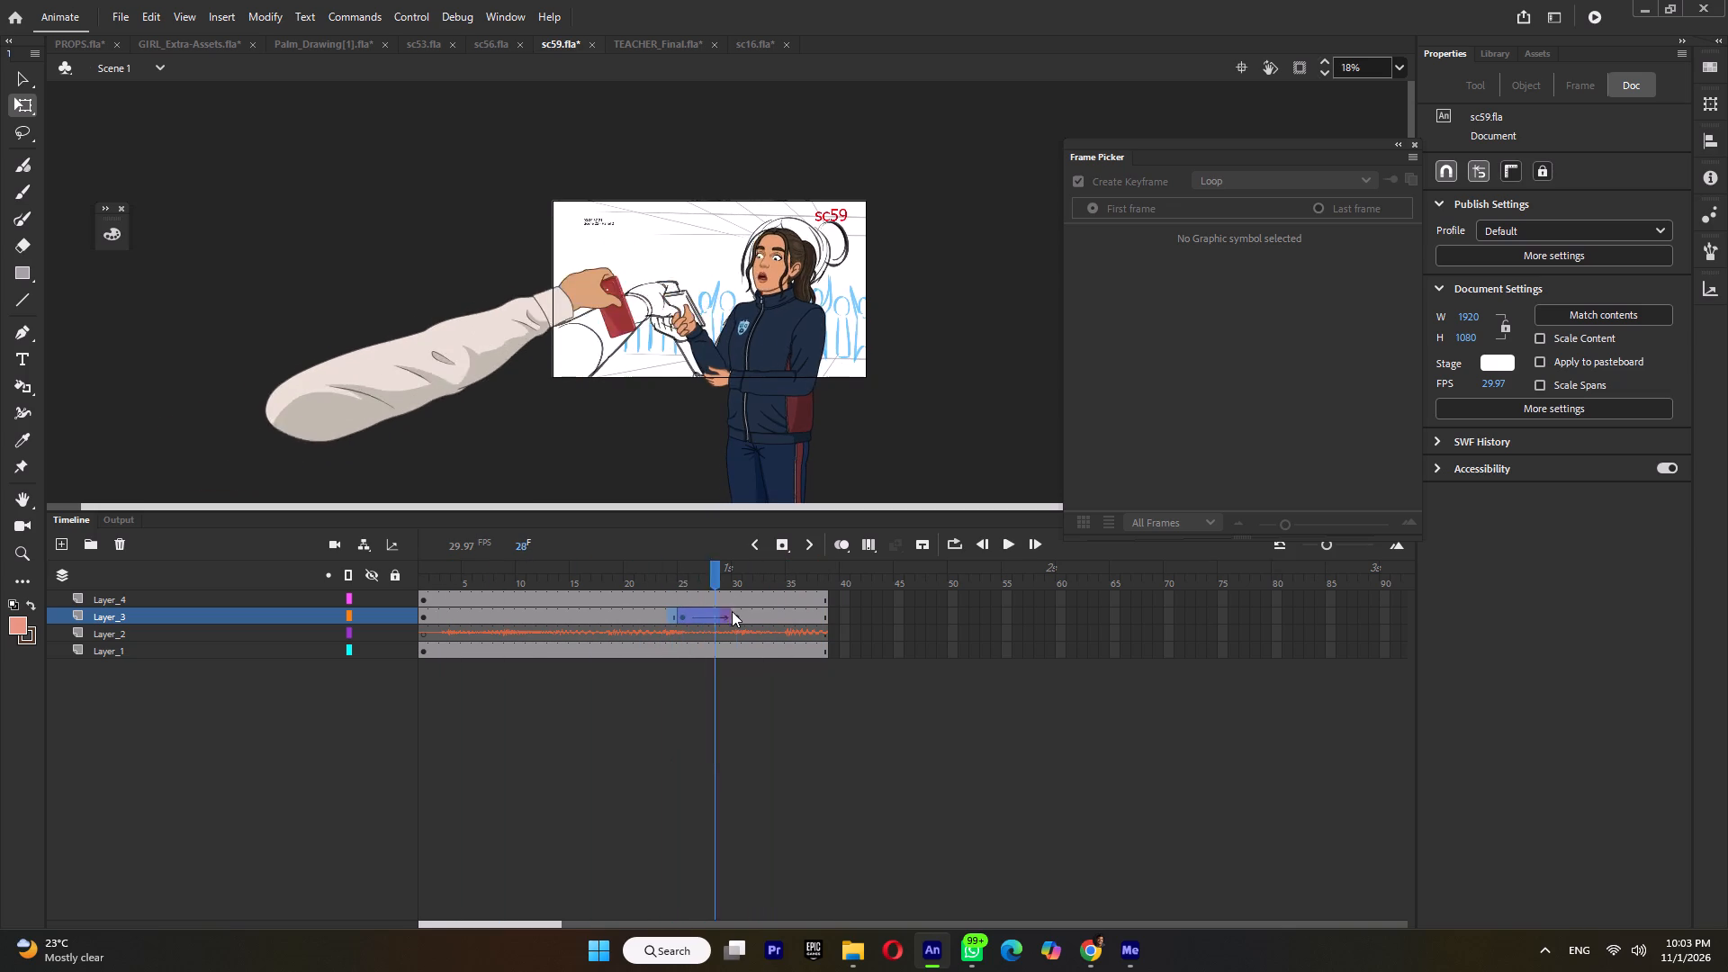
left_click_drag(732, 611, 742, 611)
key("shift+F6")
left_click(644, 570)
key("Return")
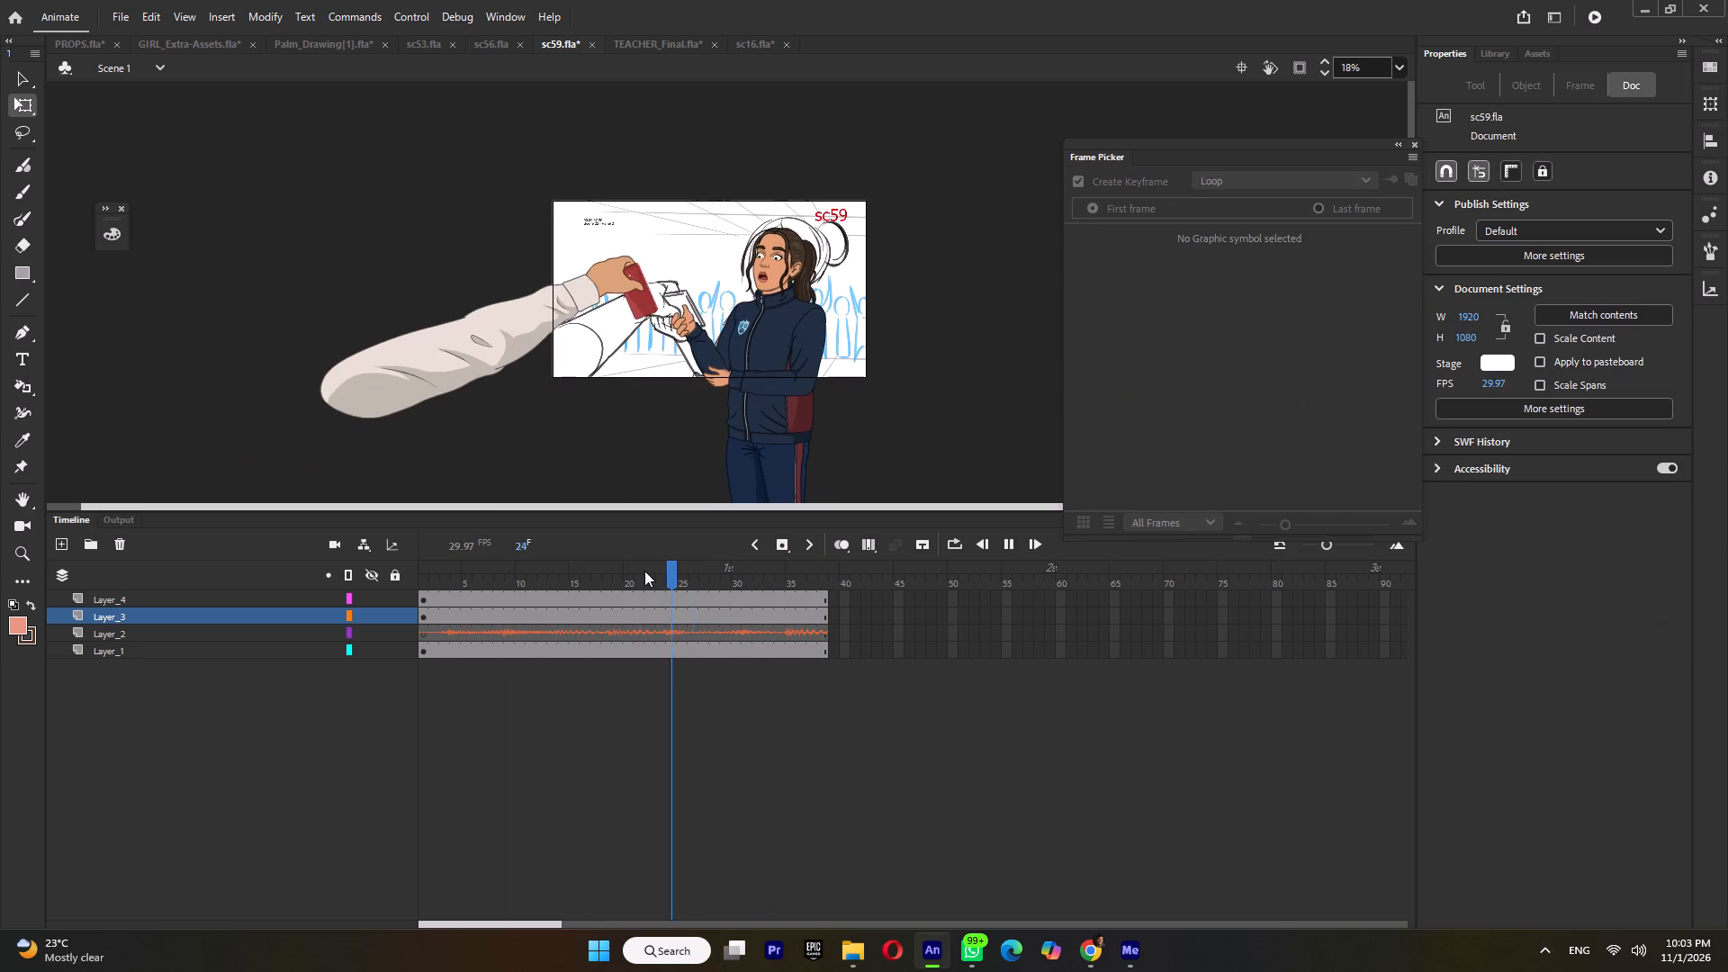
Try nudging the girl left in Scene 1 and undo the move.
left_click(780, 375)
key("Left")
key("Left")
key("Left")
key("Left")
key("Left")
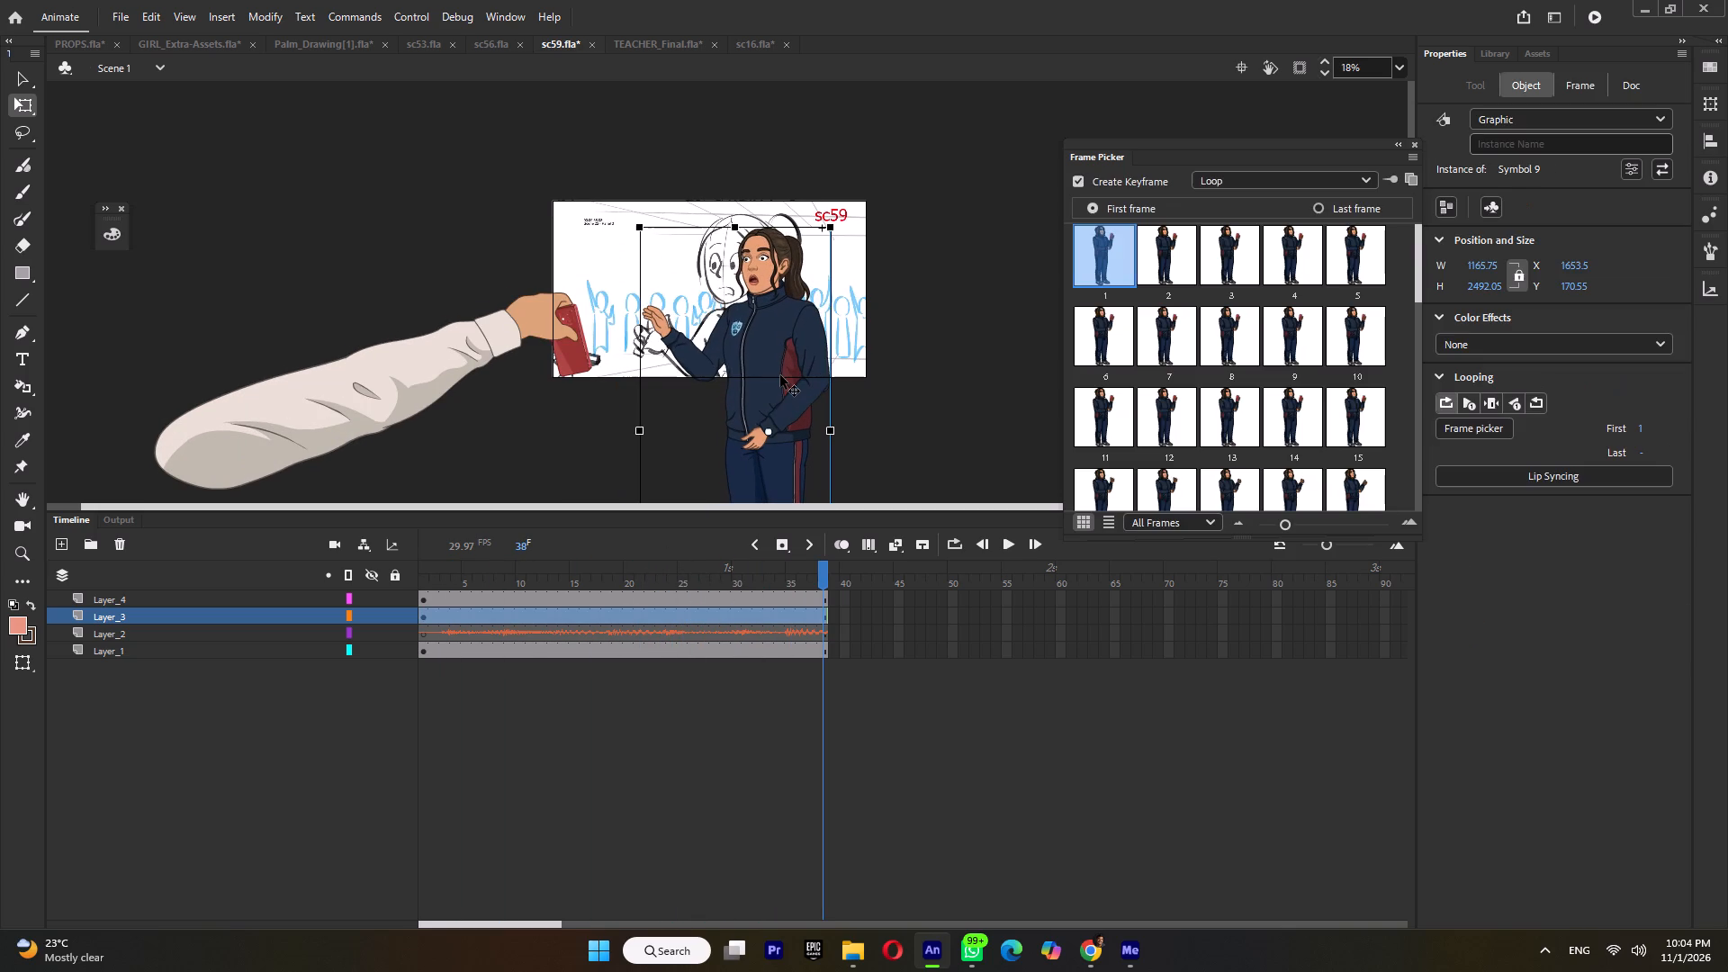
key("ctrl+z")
Play back the Scene 1 timeline repeatedly to review the phone grab and the girl's shocked reaction.
double_click(952, 398)
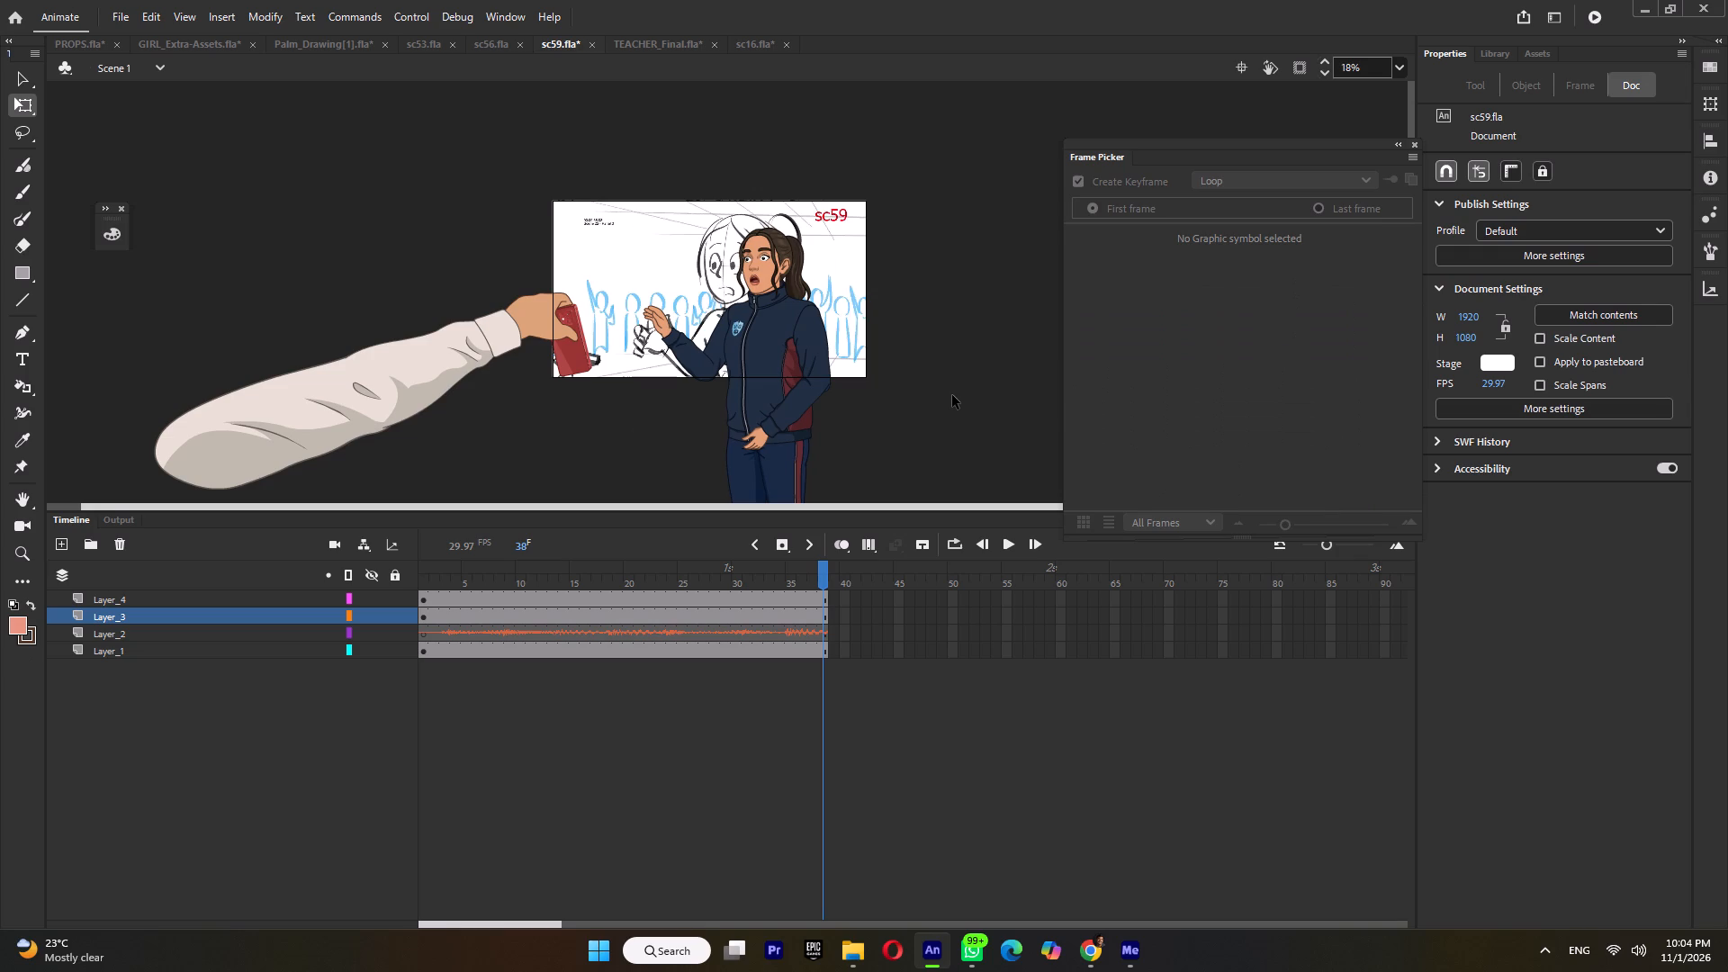
key("Return")
key("Return")
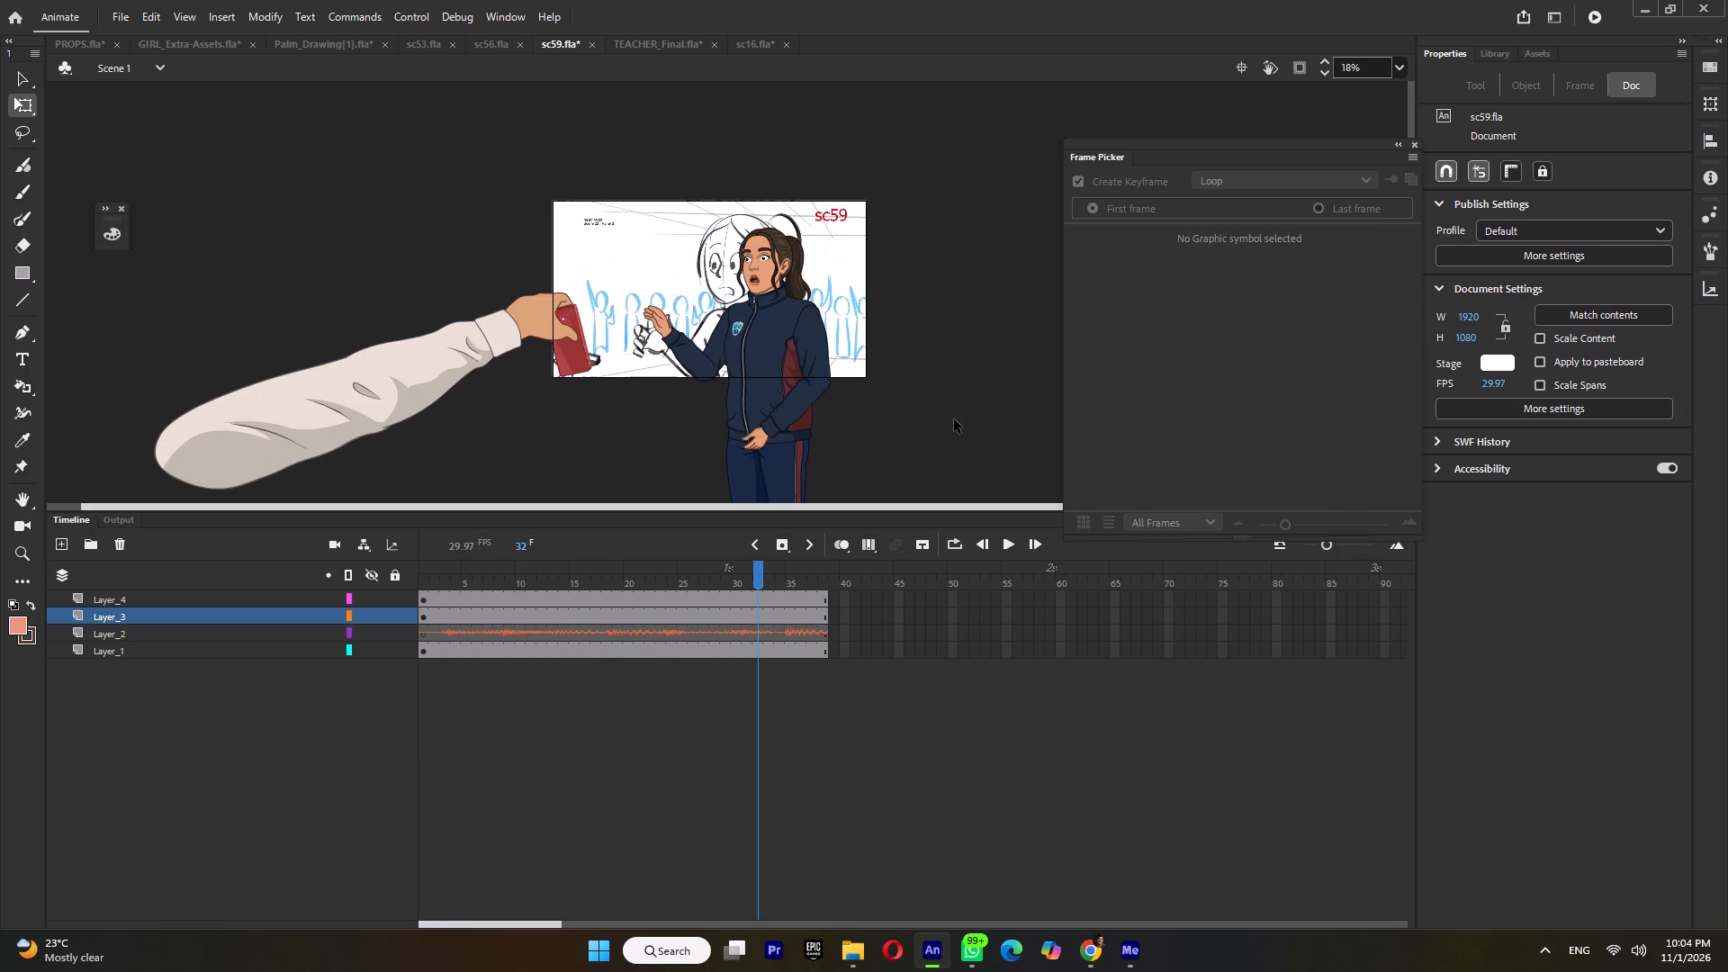
key("Return")
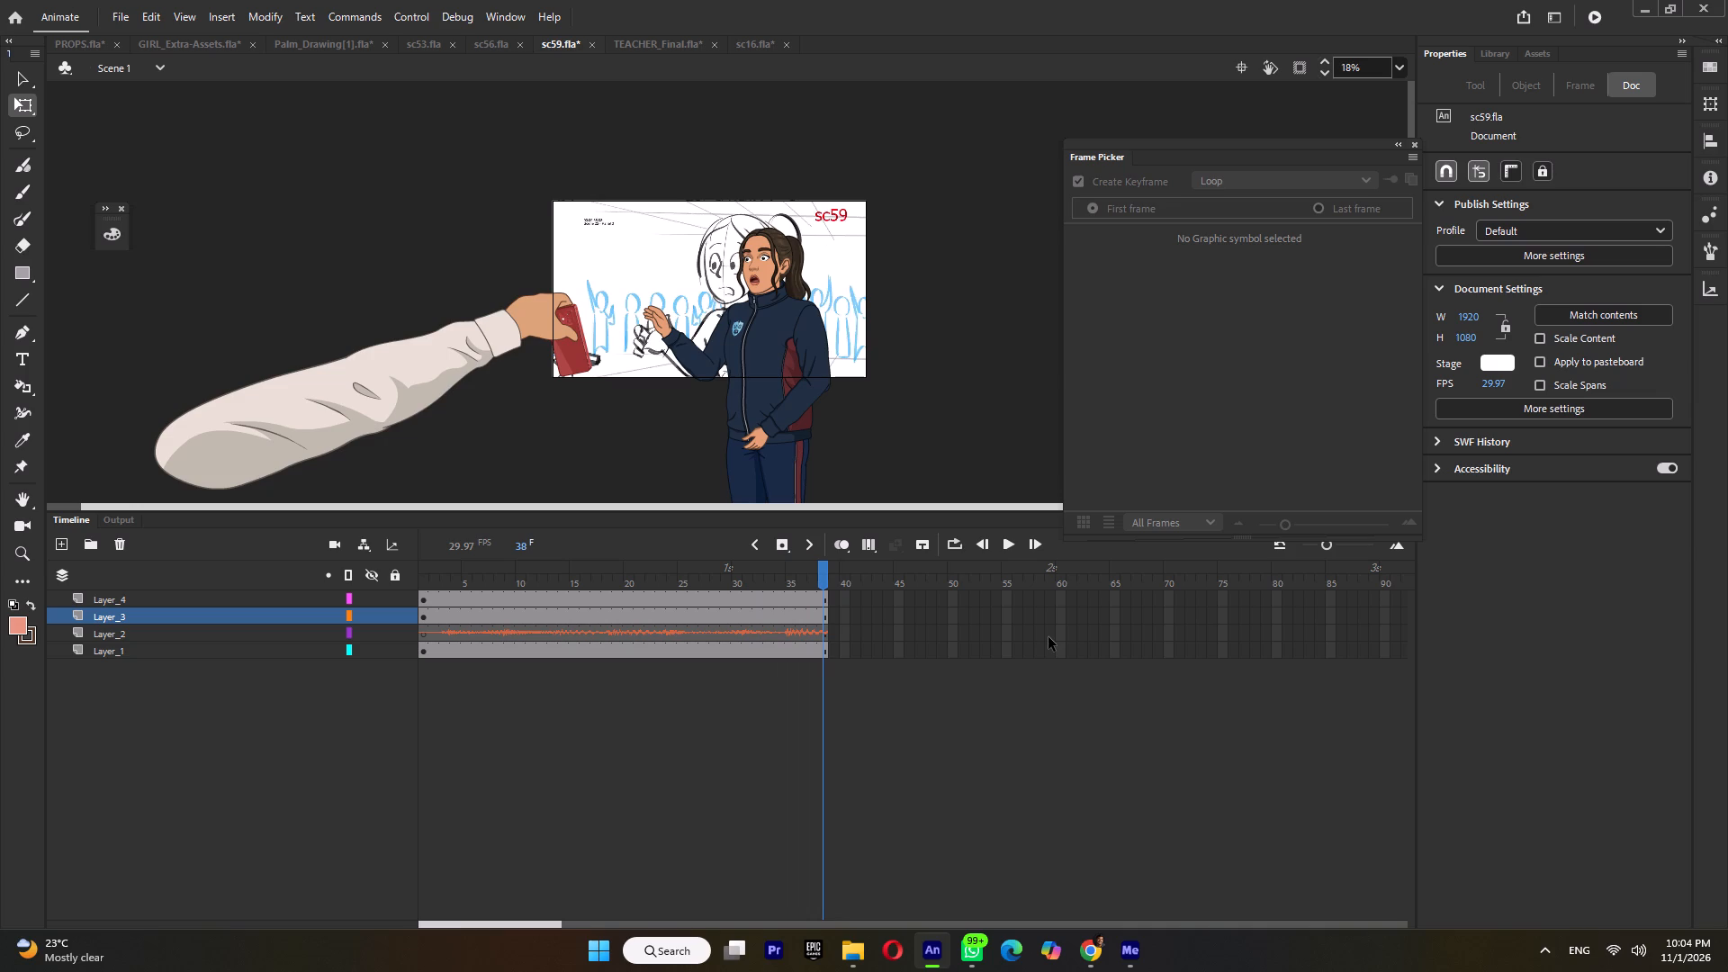
key("Return")
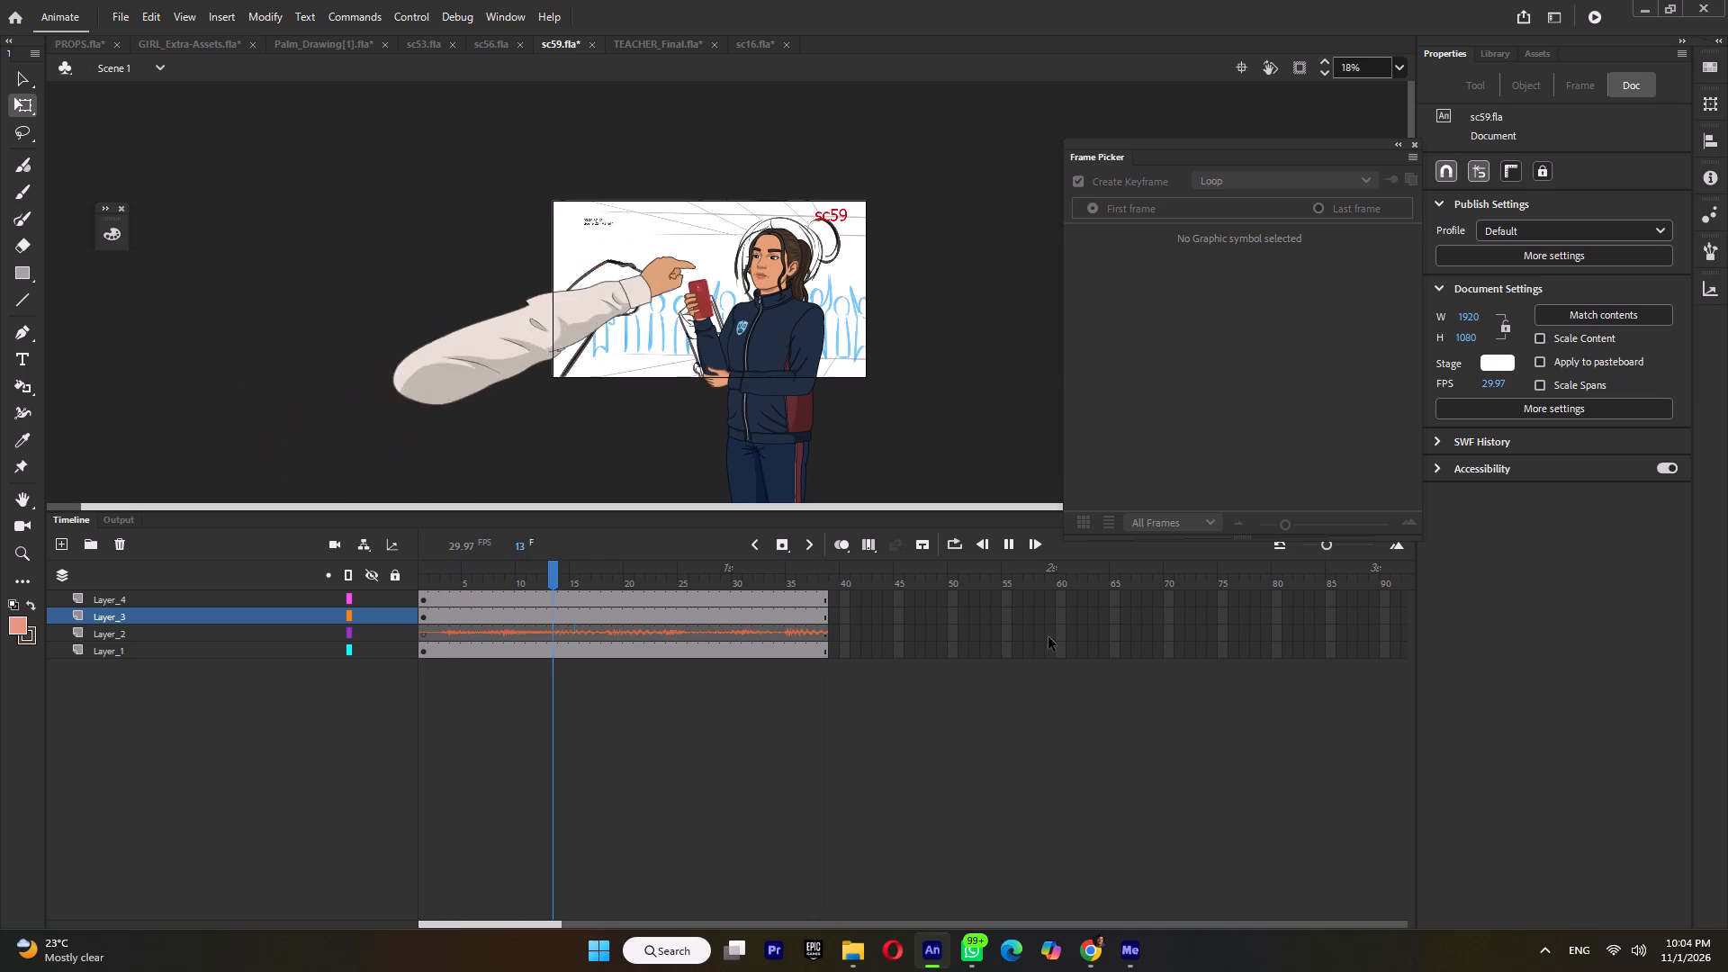
key("Return")
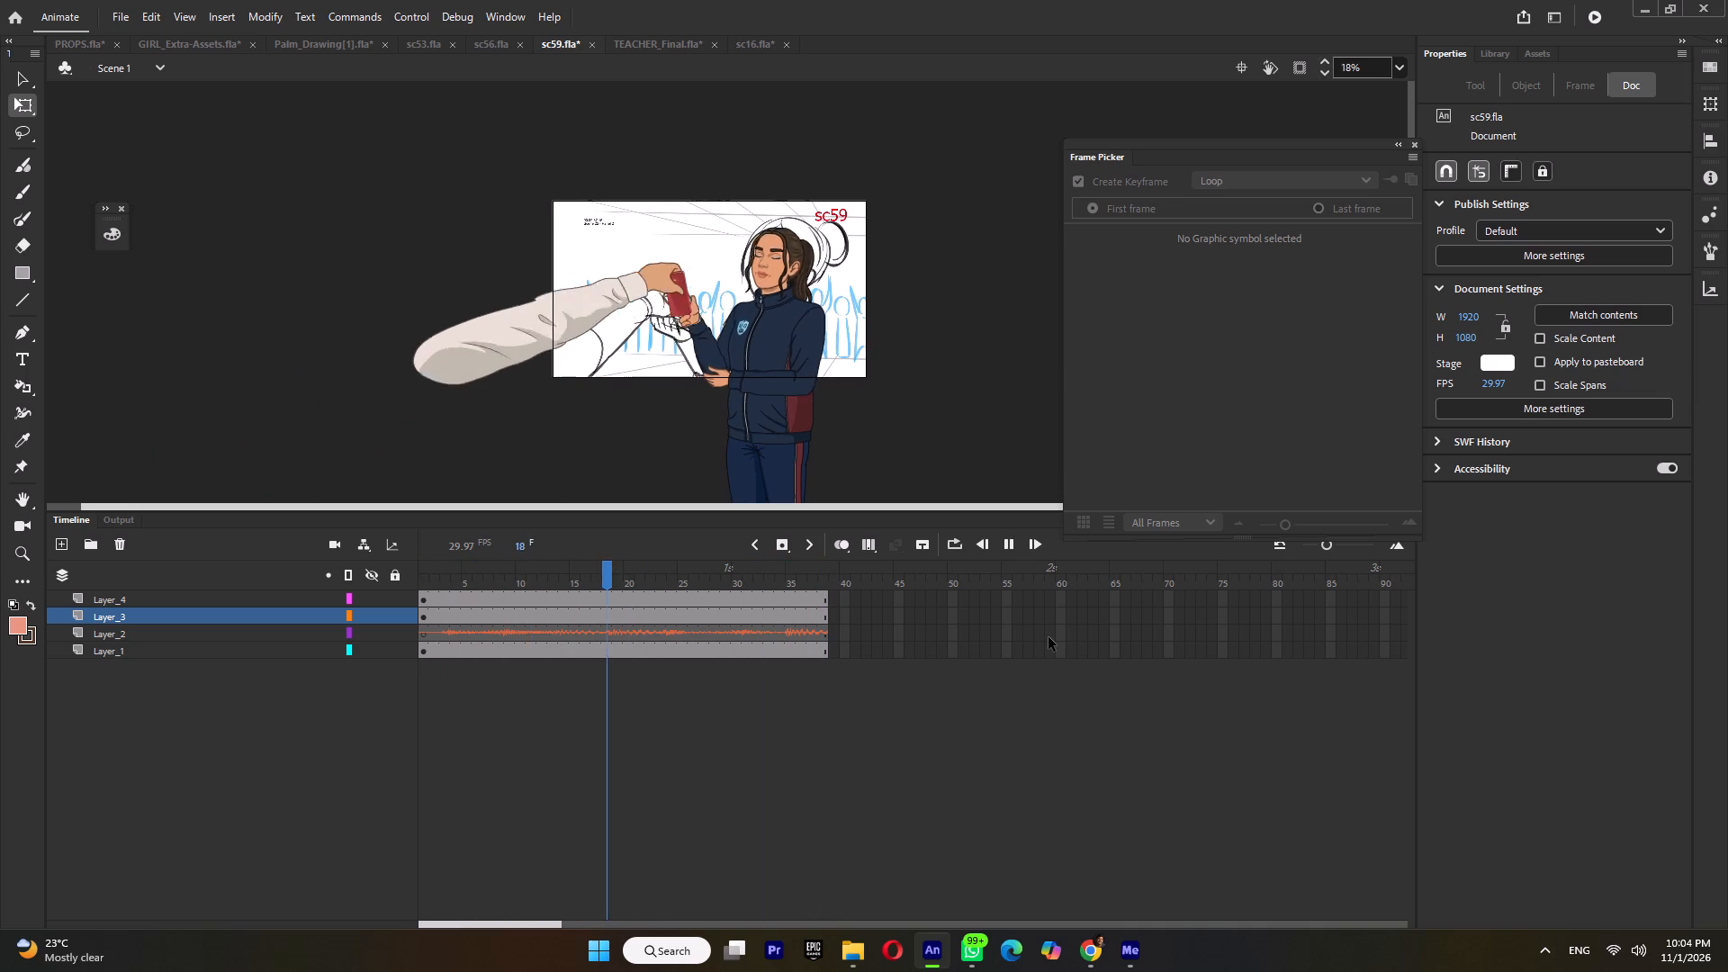
Save the sc59 file.
key("ctrl+s")
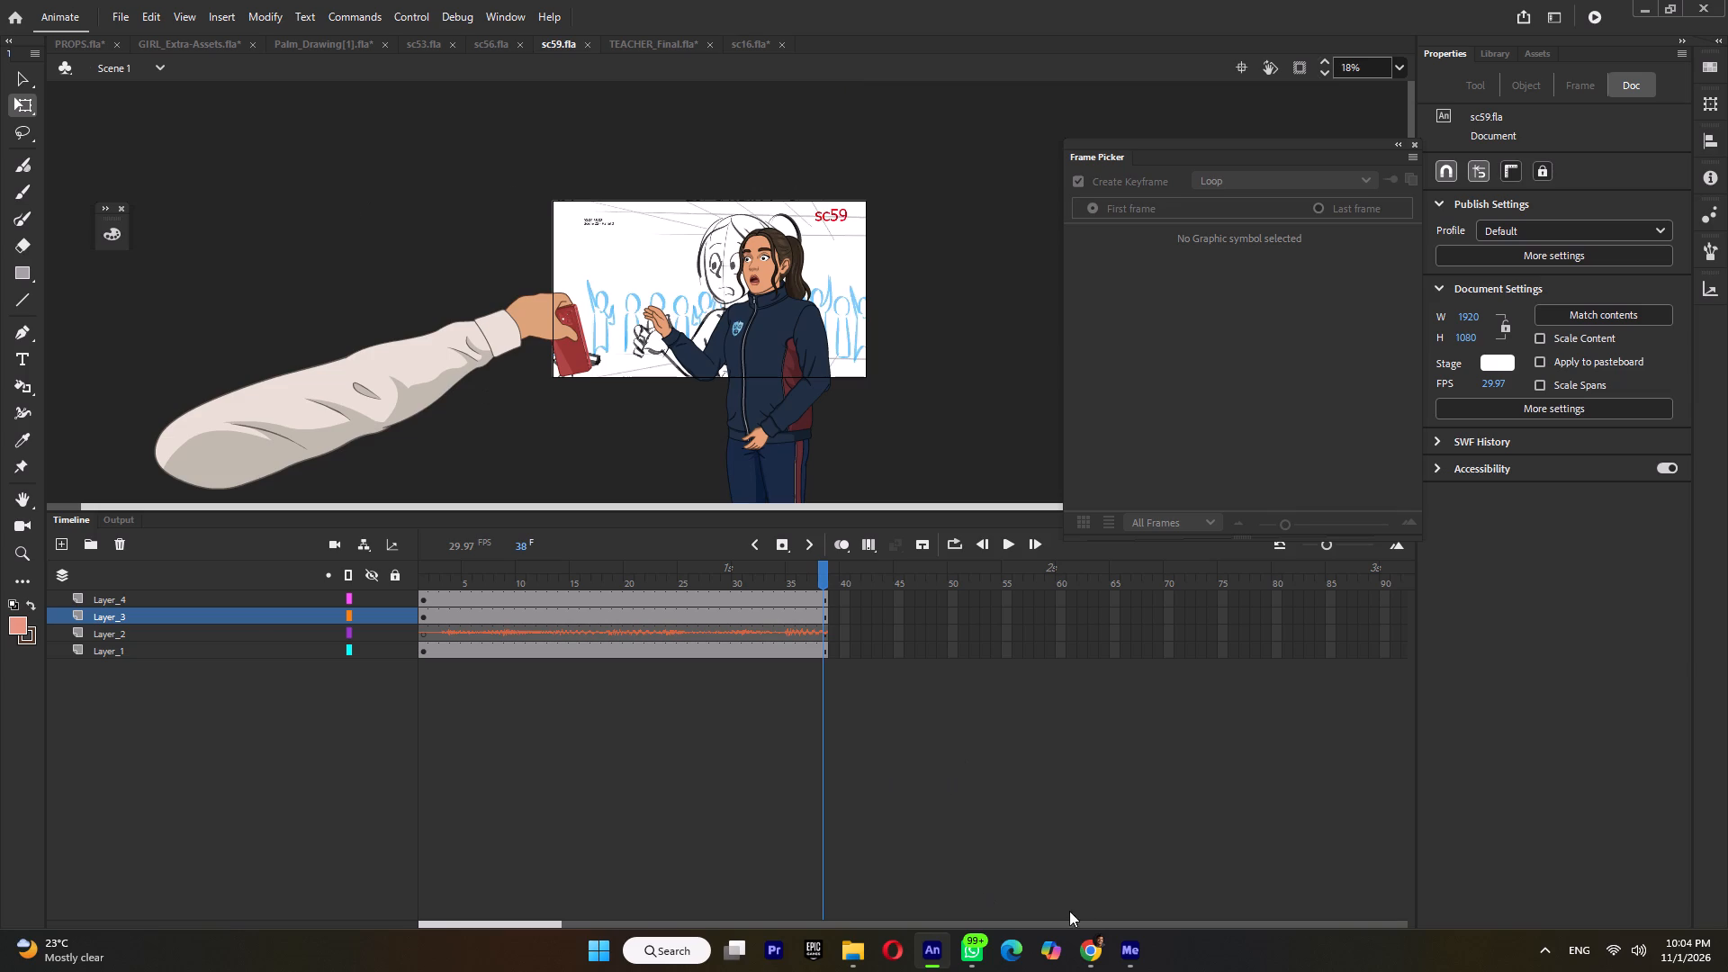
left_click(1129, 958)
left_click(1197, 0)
In File Explorer's shots video folder, preview the sc60 and sc59 clips and delete the old sc59.mp4.
left_click(843, 949)
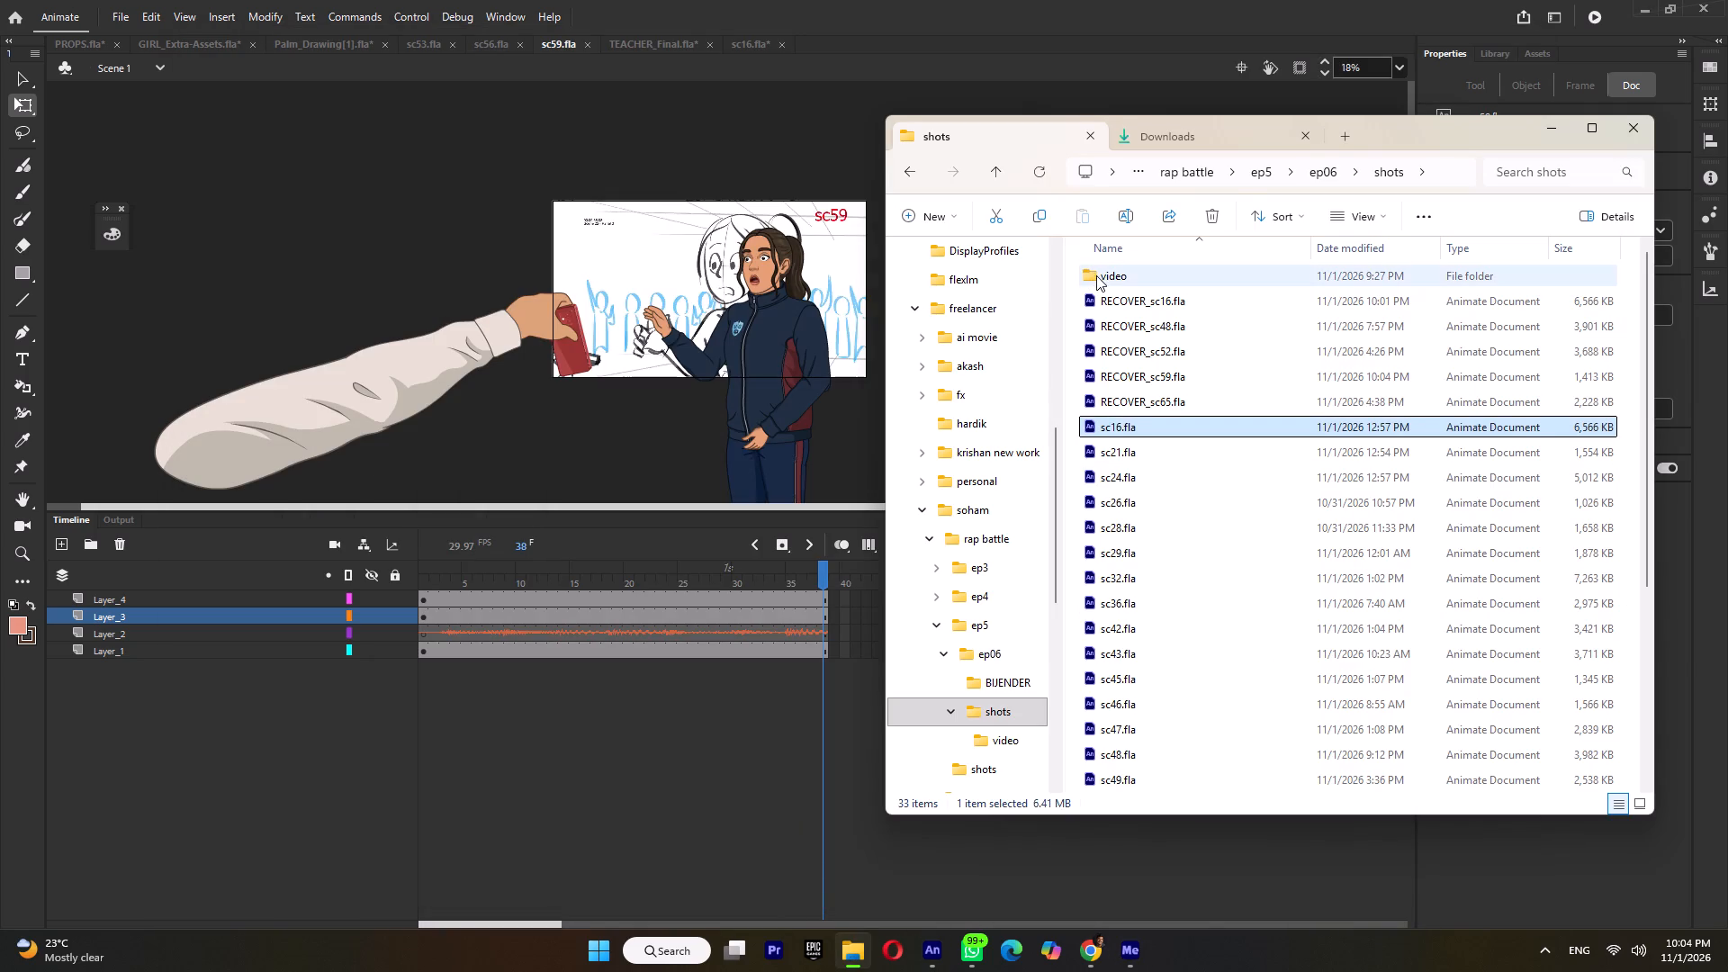
double_click(1096, 275)
double_click(1302, 616)
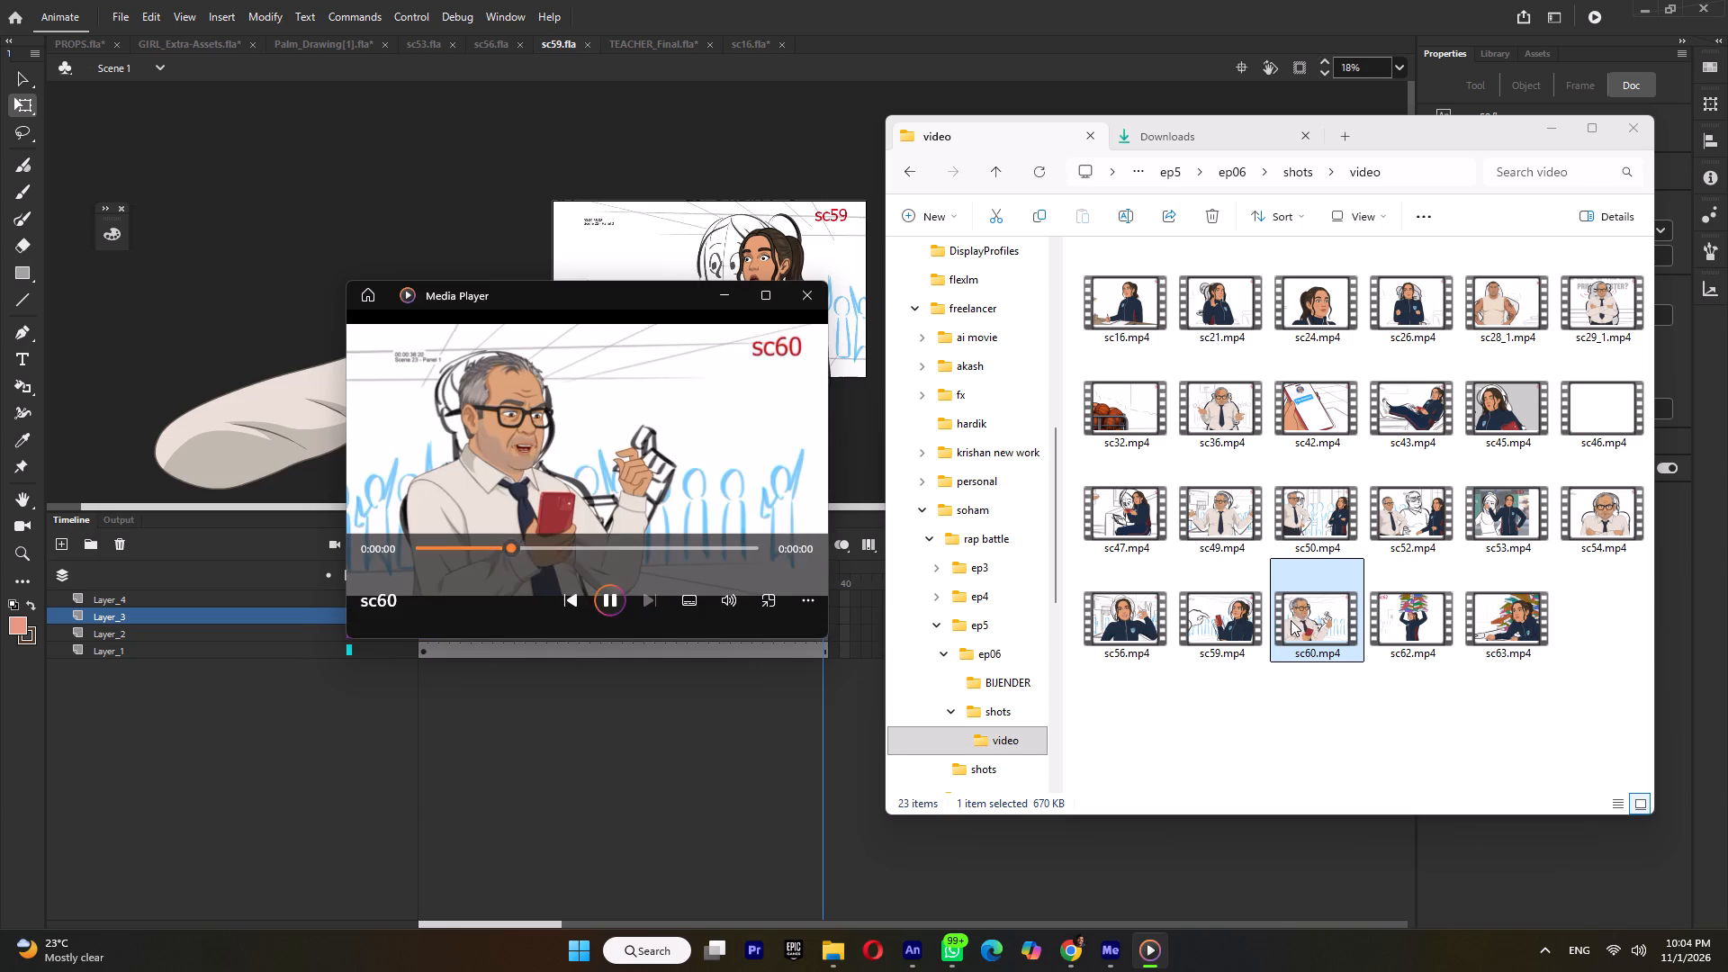
double_click(1210, 637)
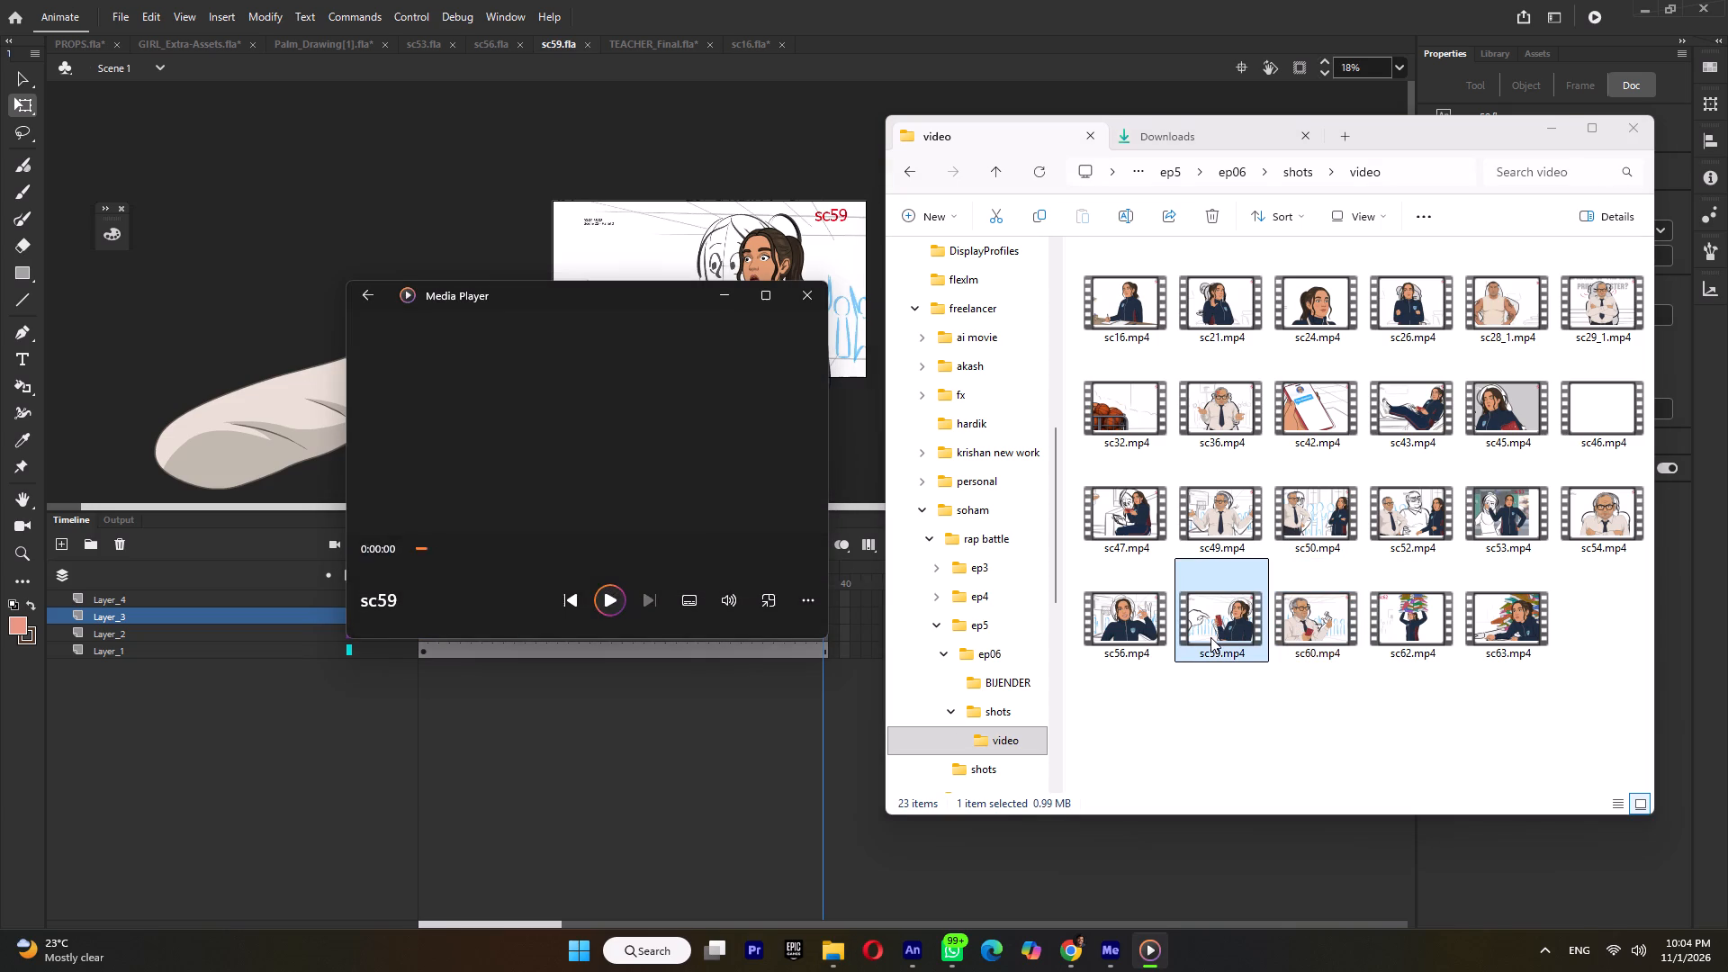
left_click(811, 288)
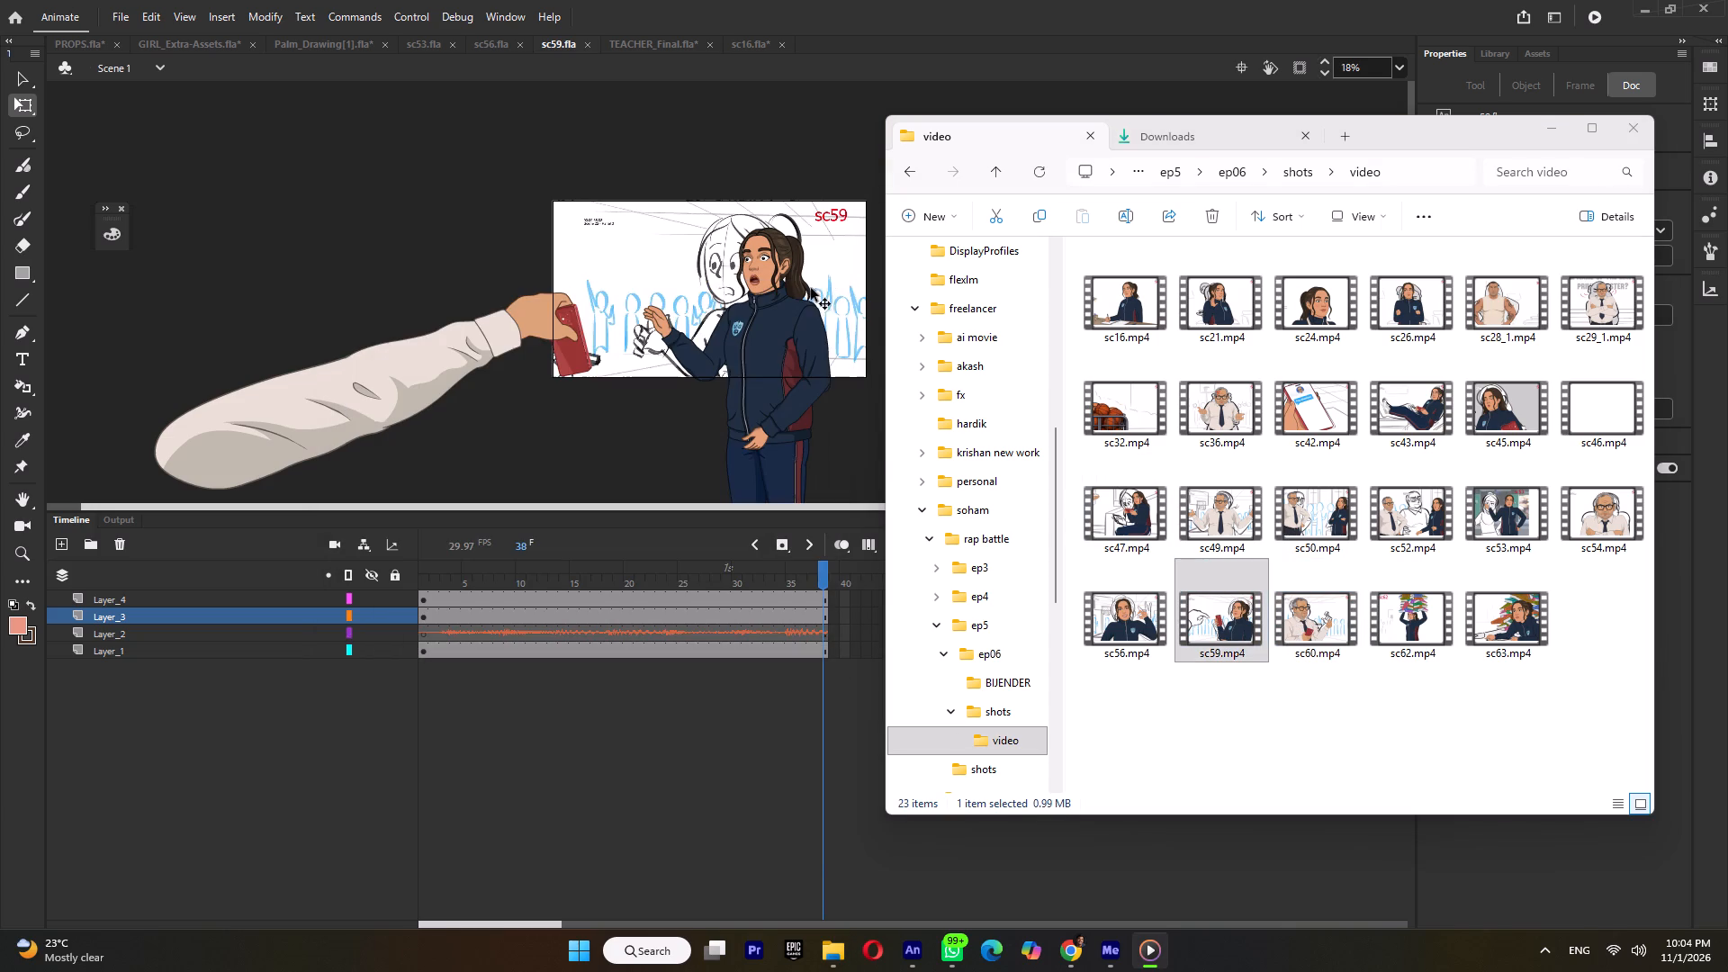
left_click(1107, 635)
left_click(1222, 612)
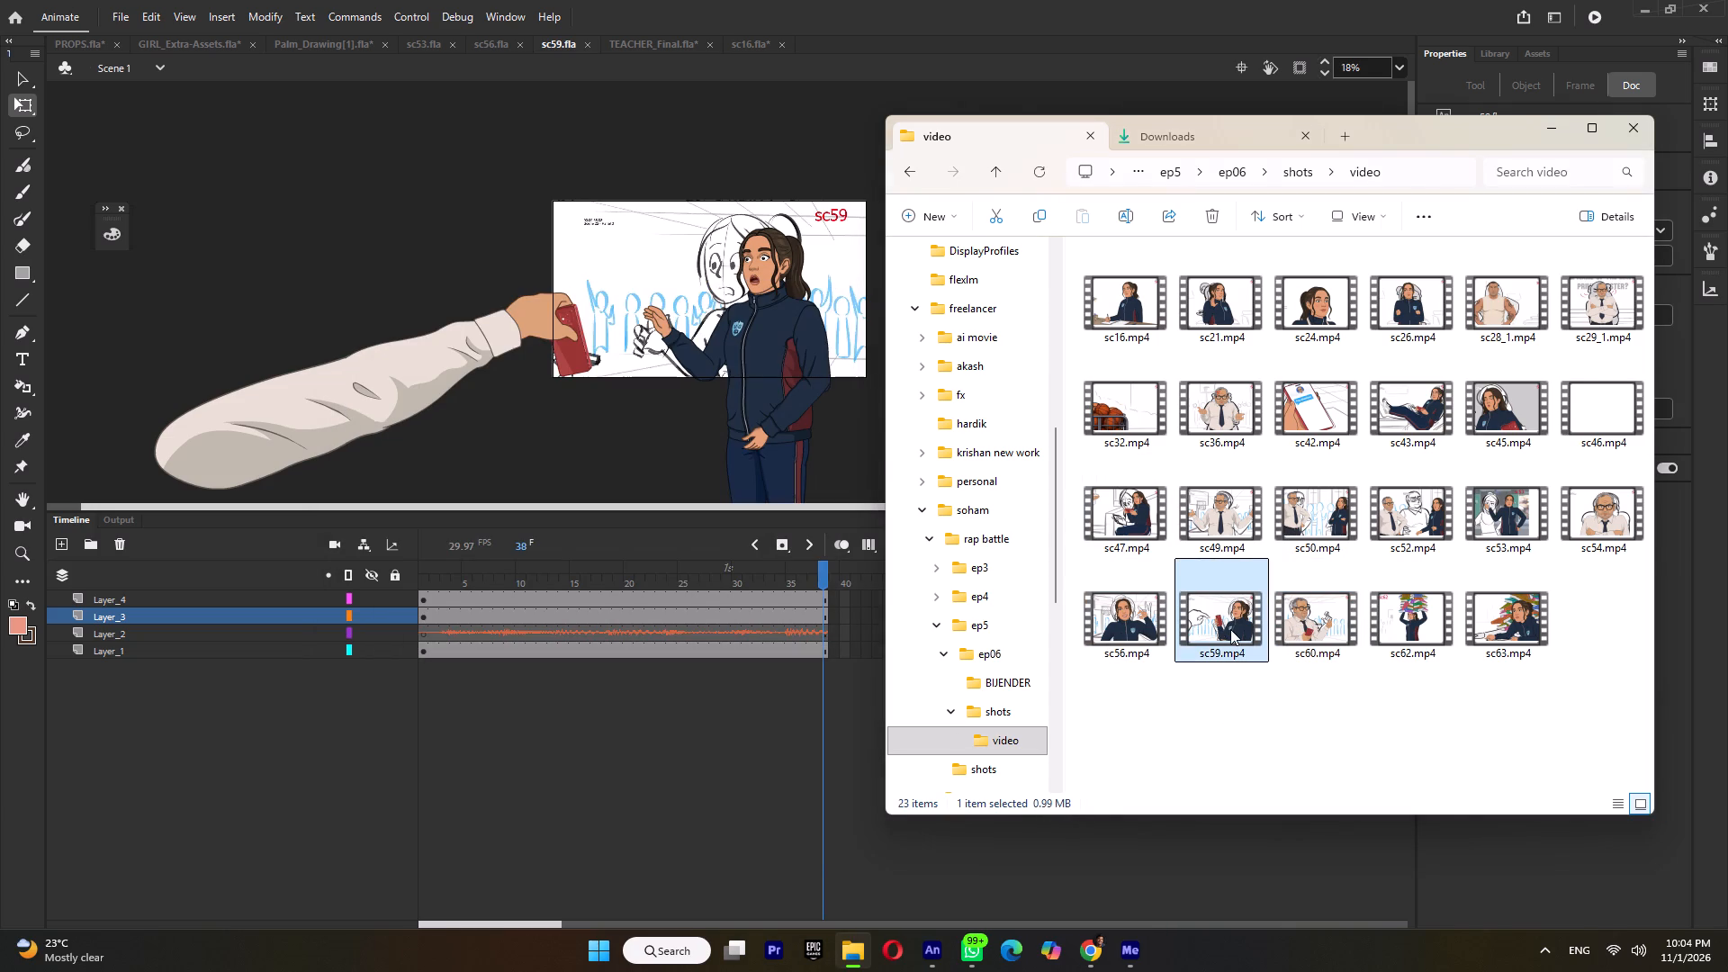
key("Delete")
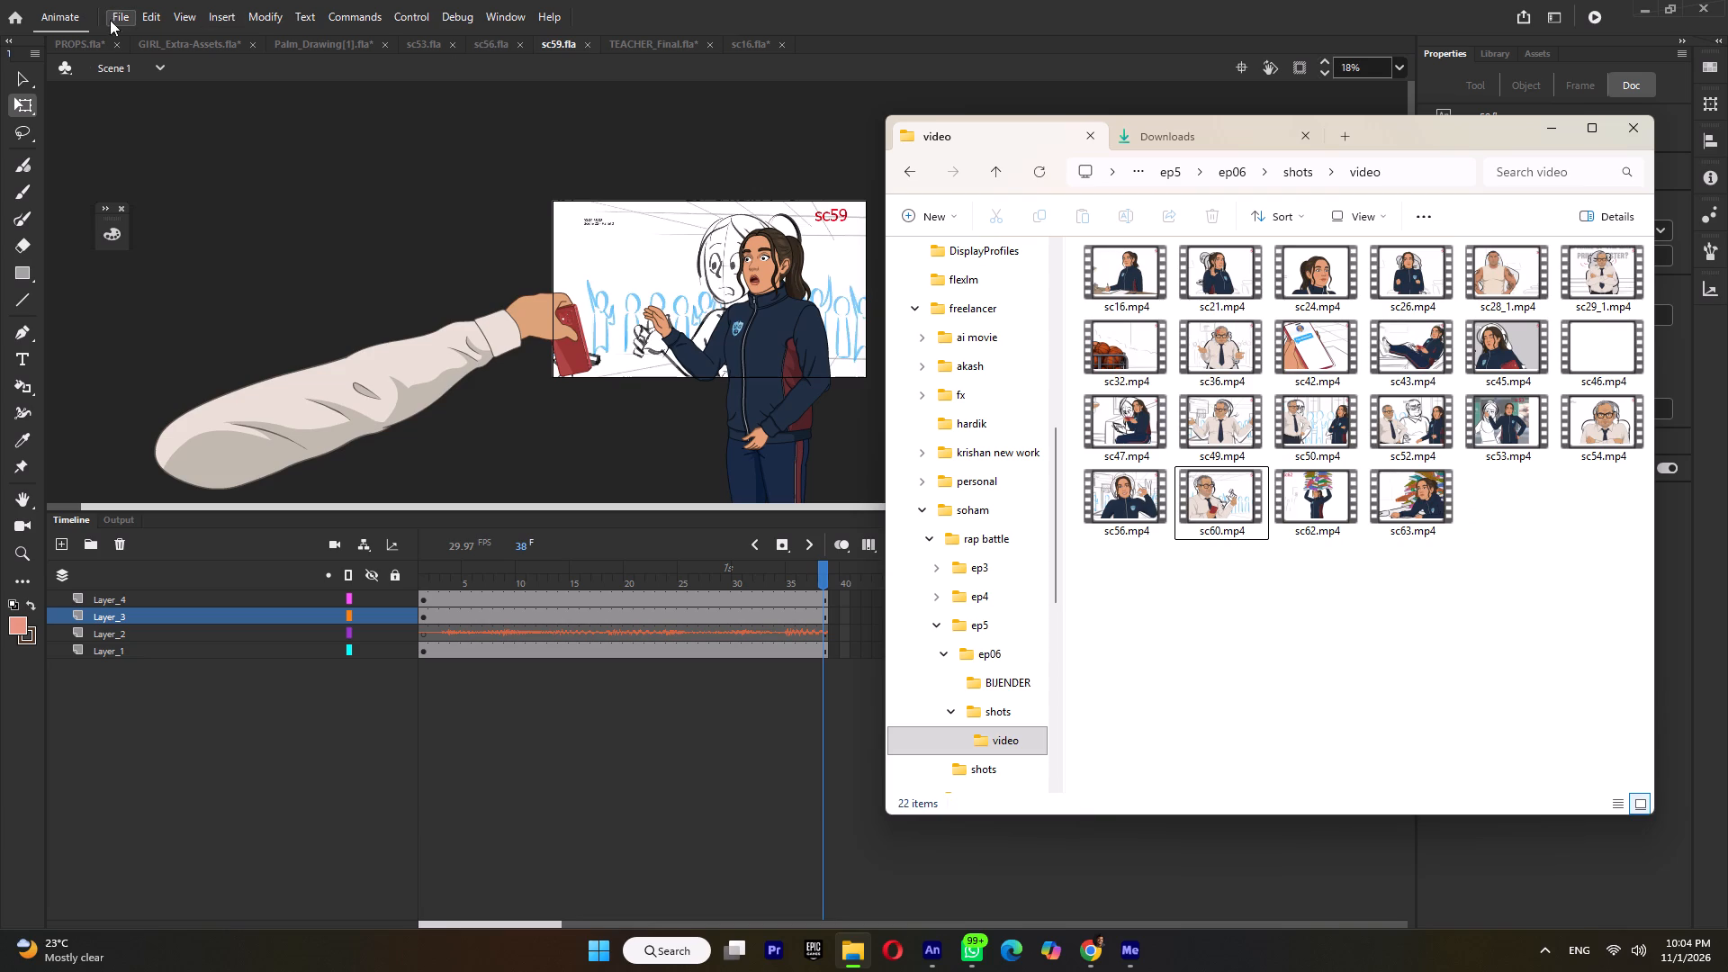
Export the sc59 animation as a video into the shots video folder.
left_click(114, 17)
left_click(200, 303)
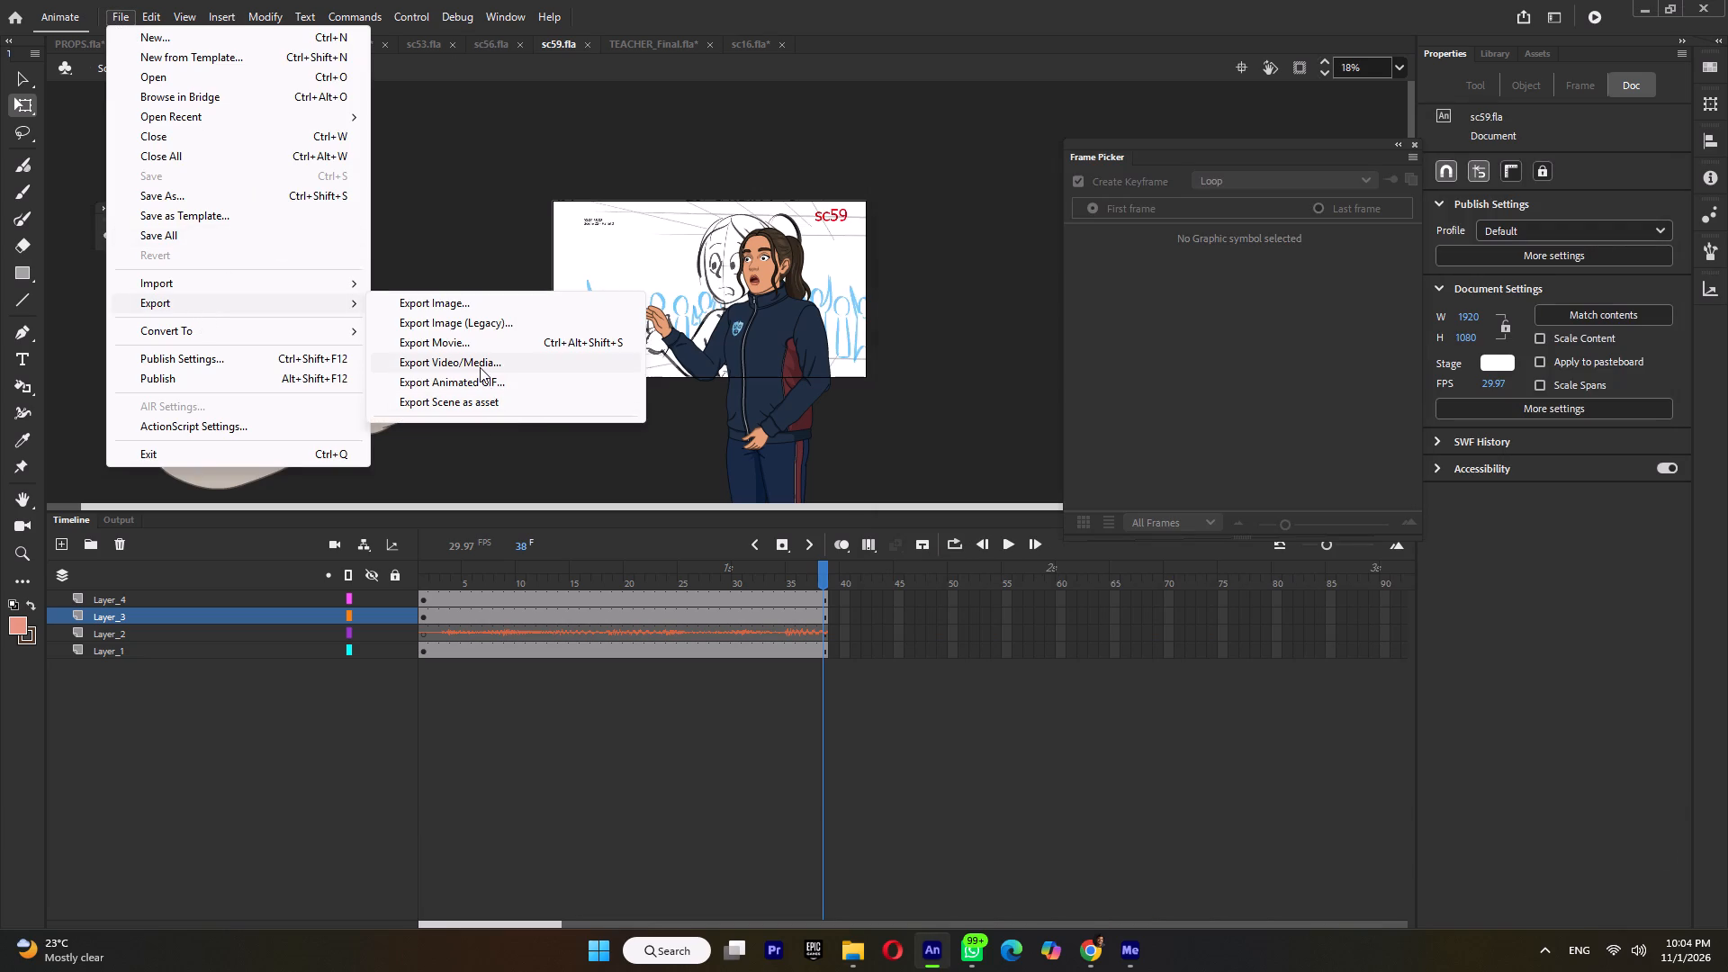
left_click(479, 366)
left_click(929, 615)
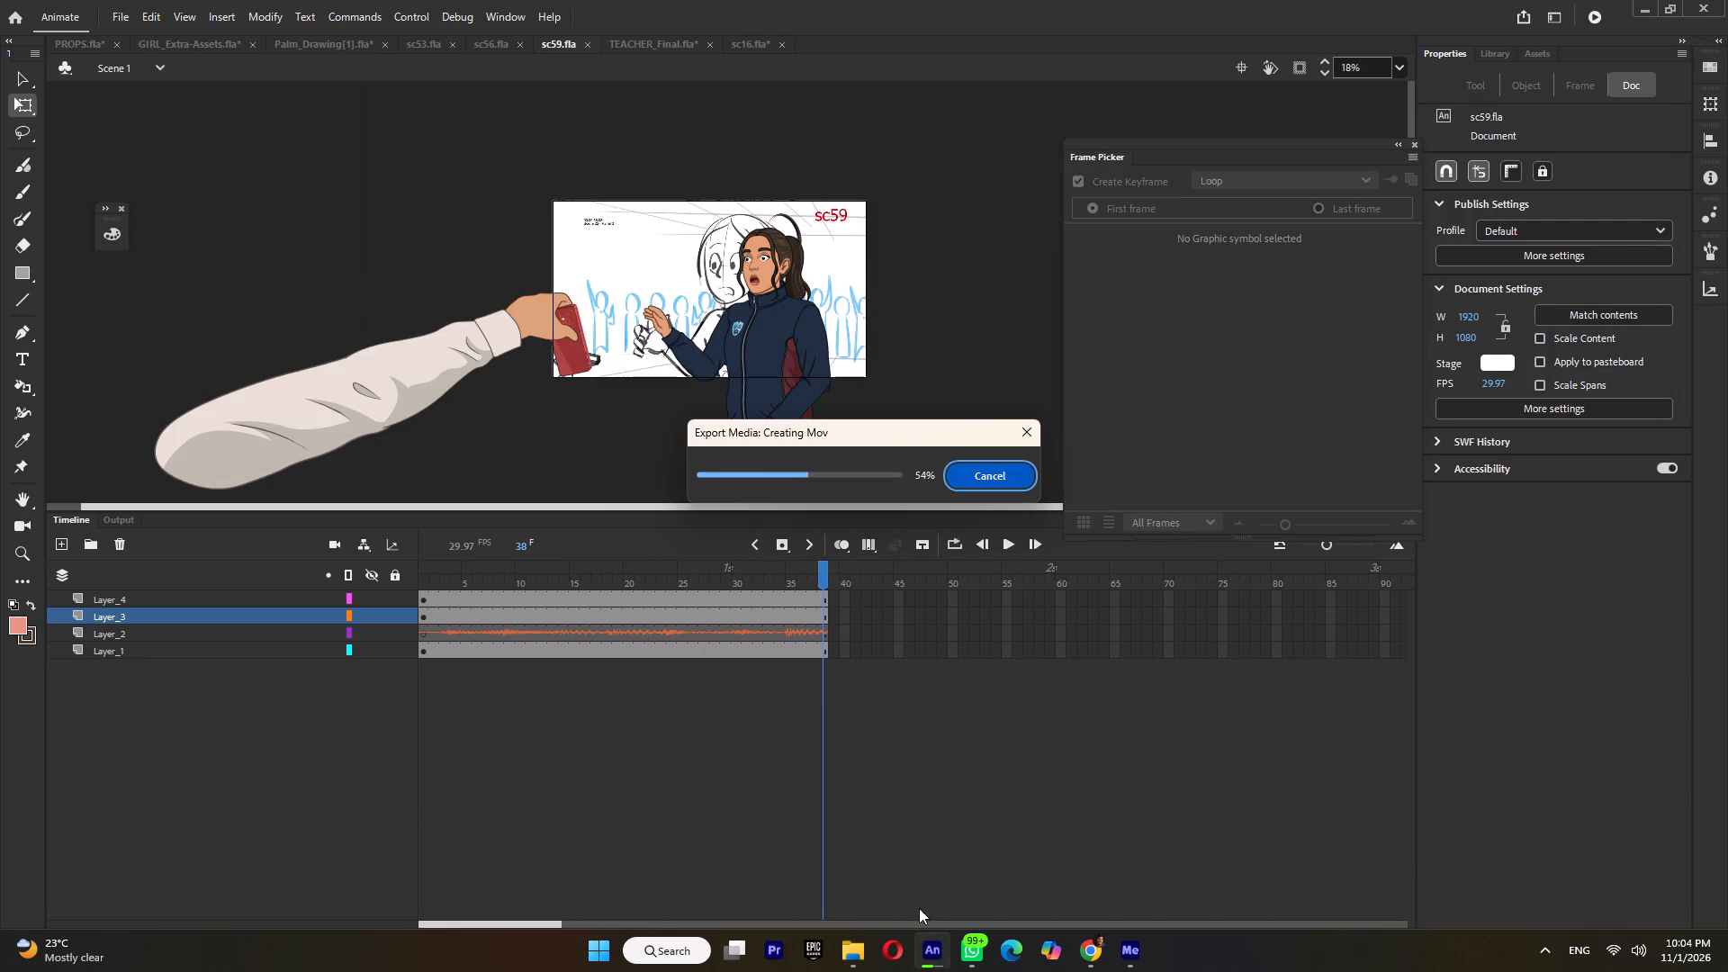
Play the exported clips between sc49 and sc63 from the video folder, including the new sc59, to review the shots.
left_click(867, 959)
double_click(1338, 431)
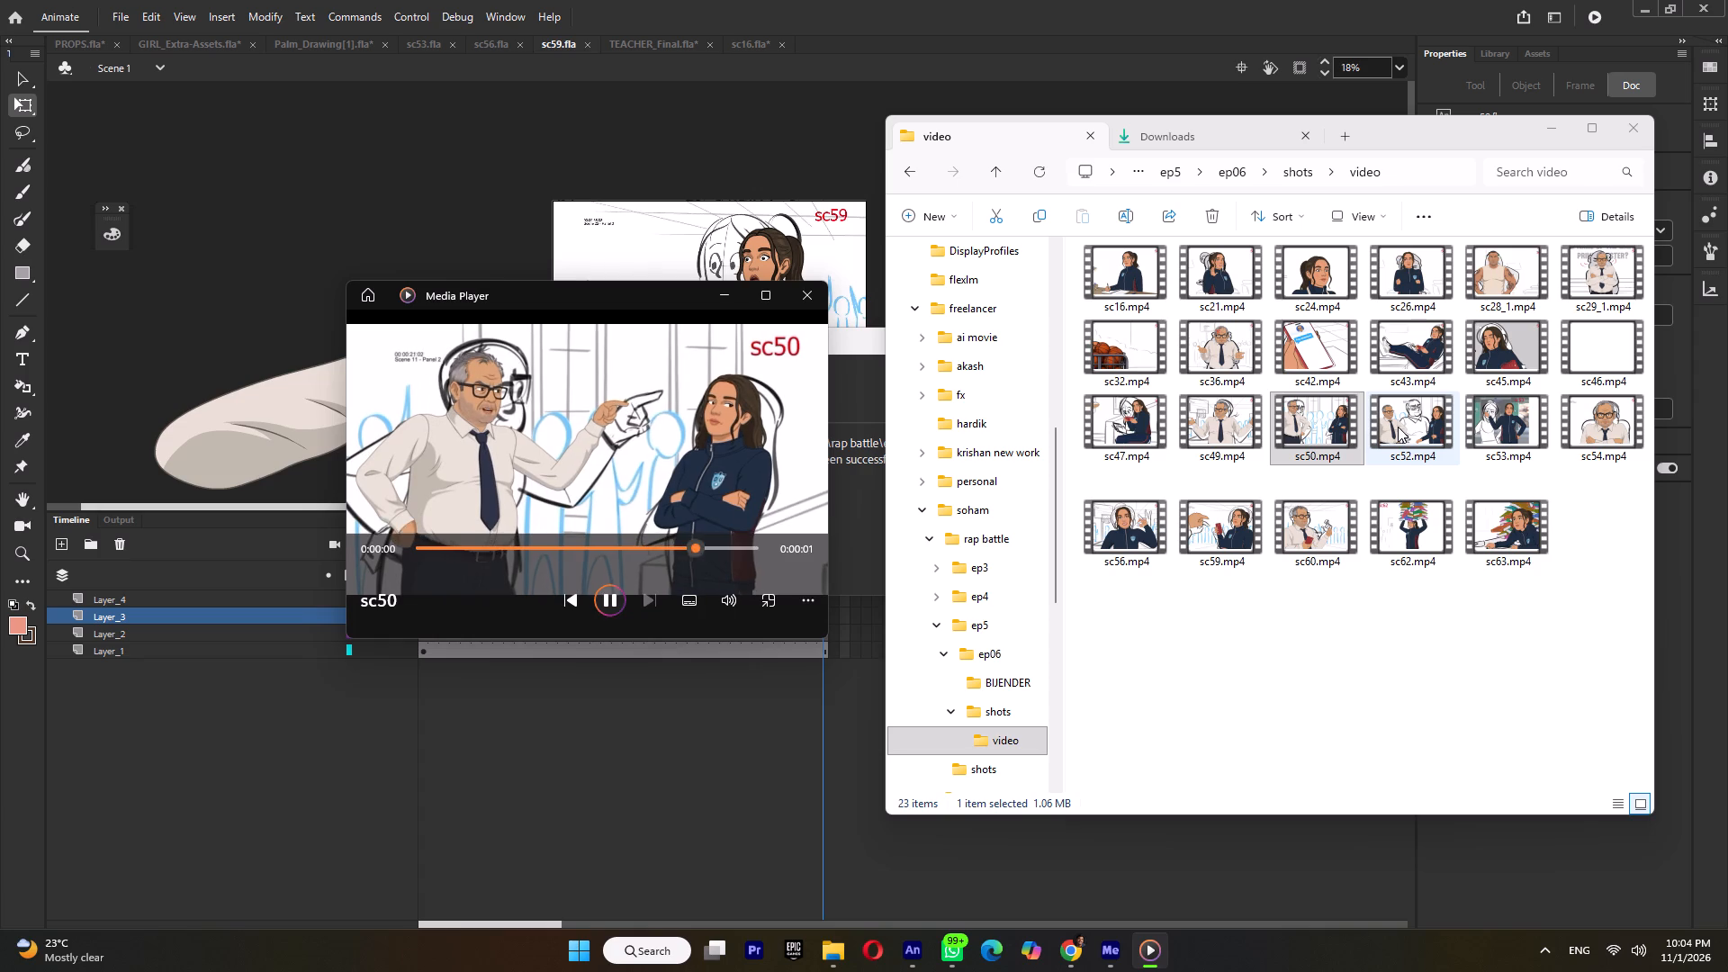
double_click(1208, 441)
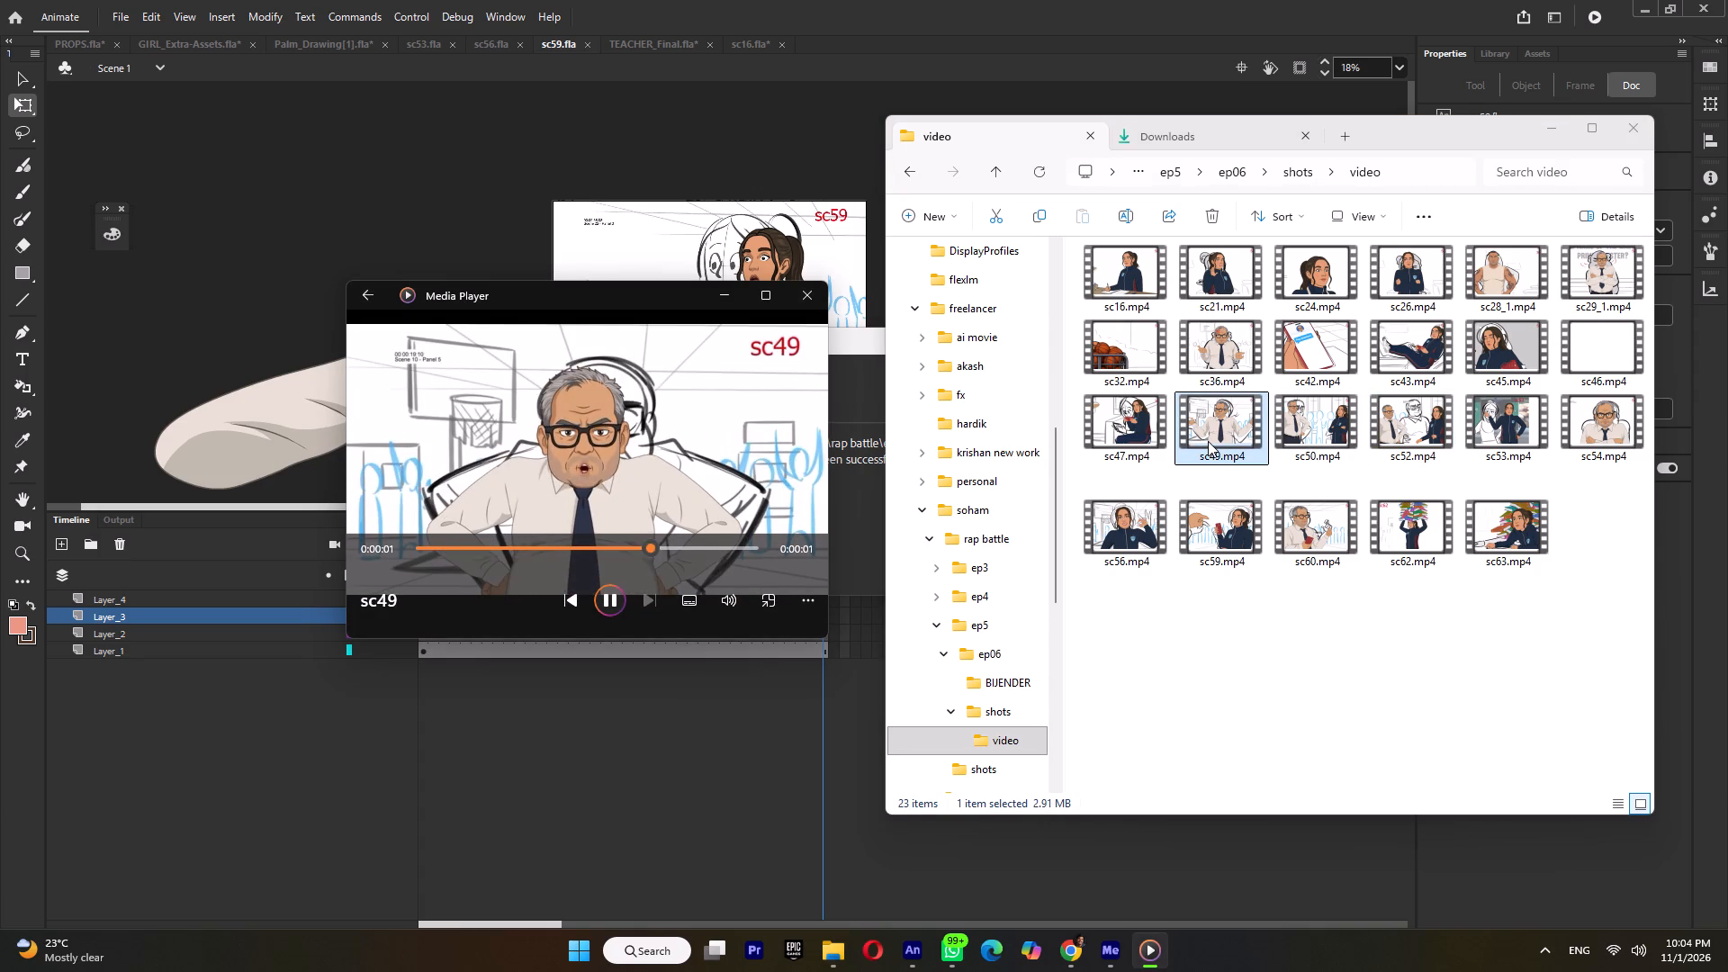
double_click(1406, 428)
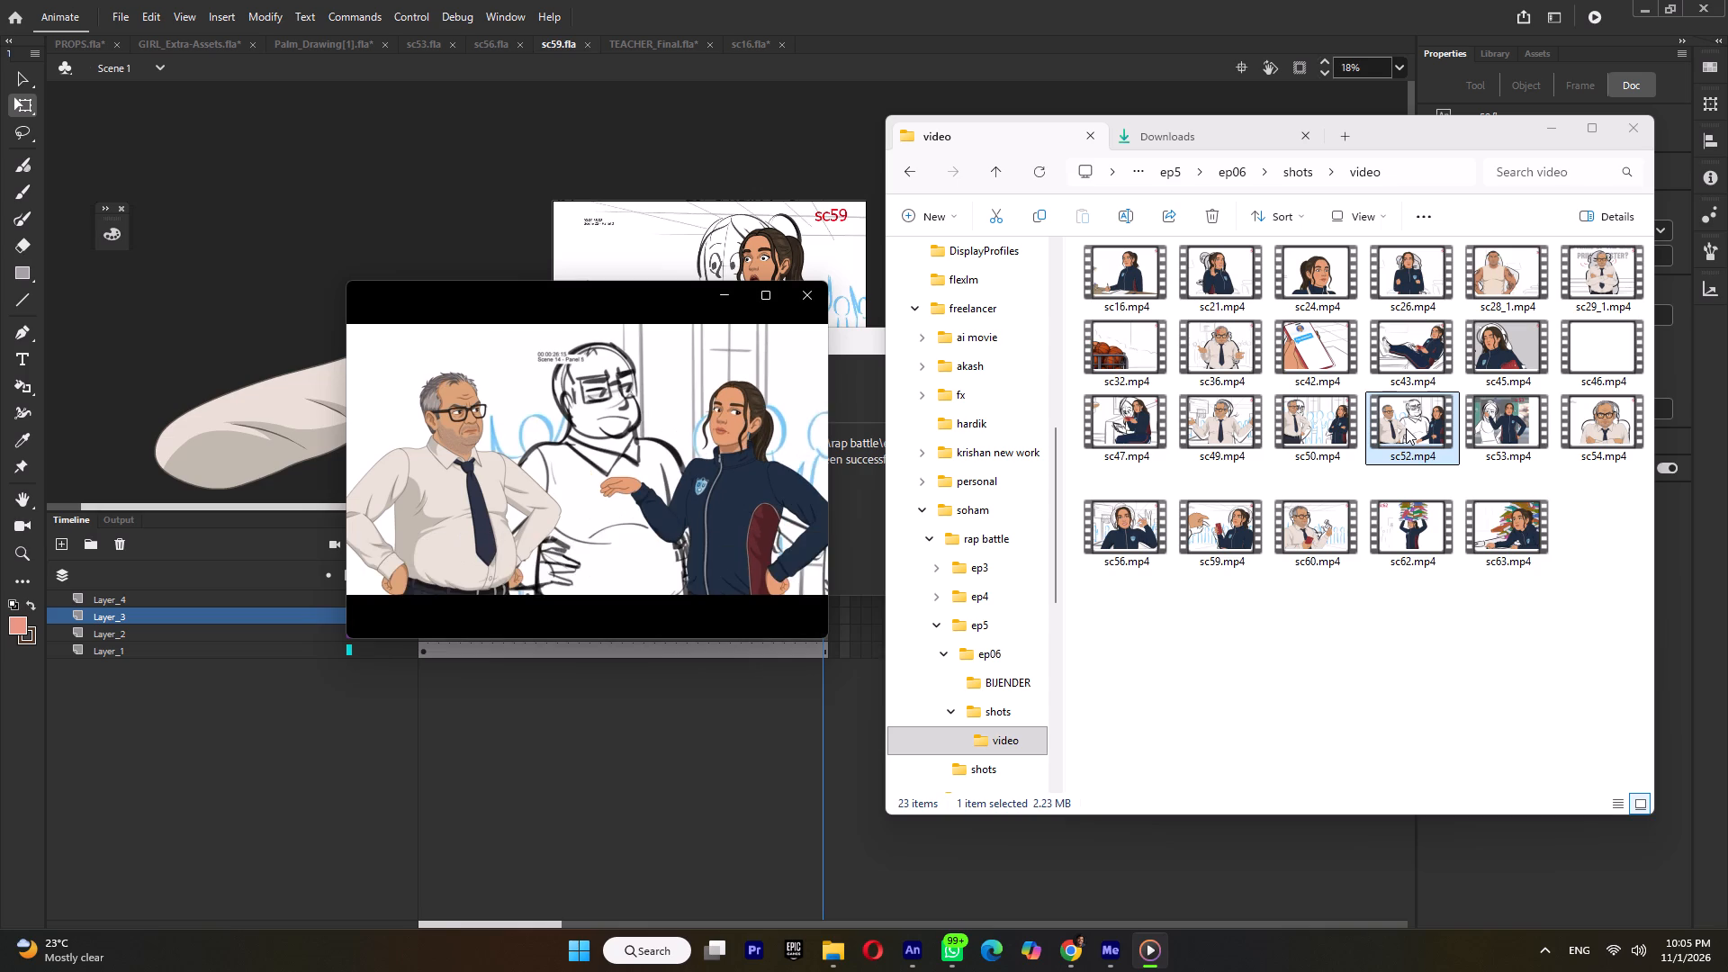
double_click(1481, 418)
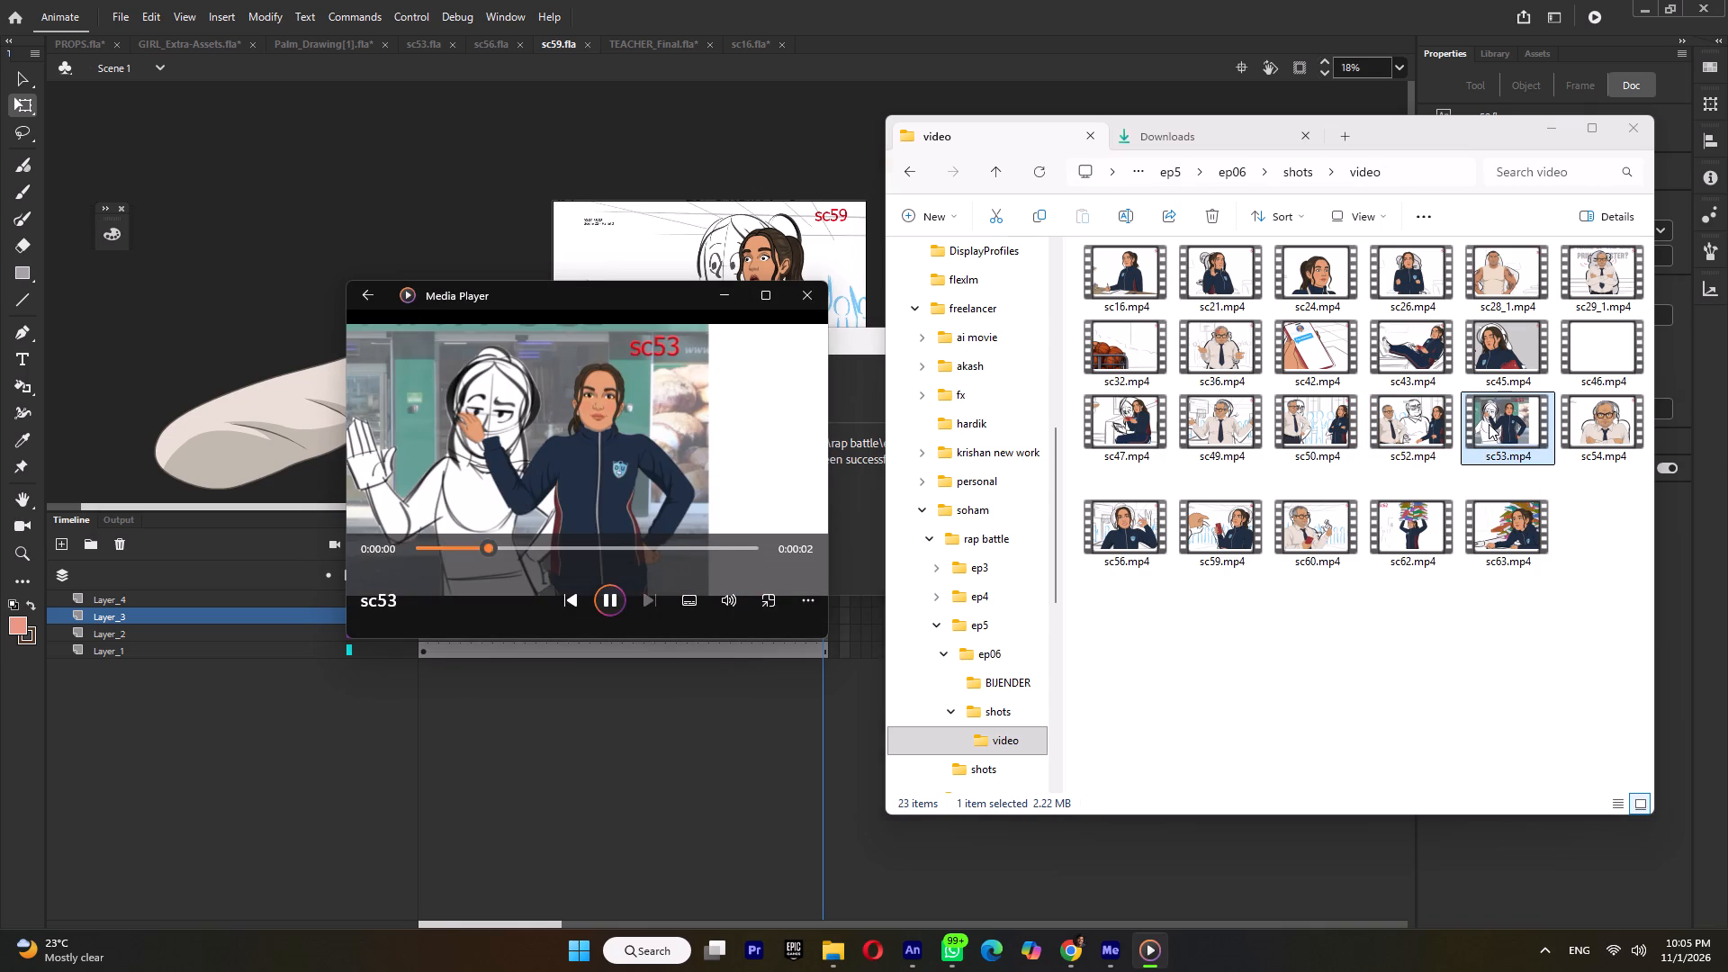
double_click(1600, 422)
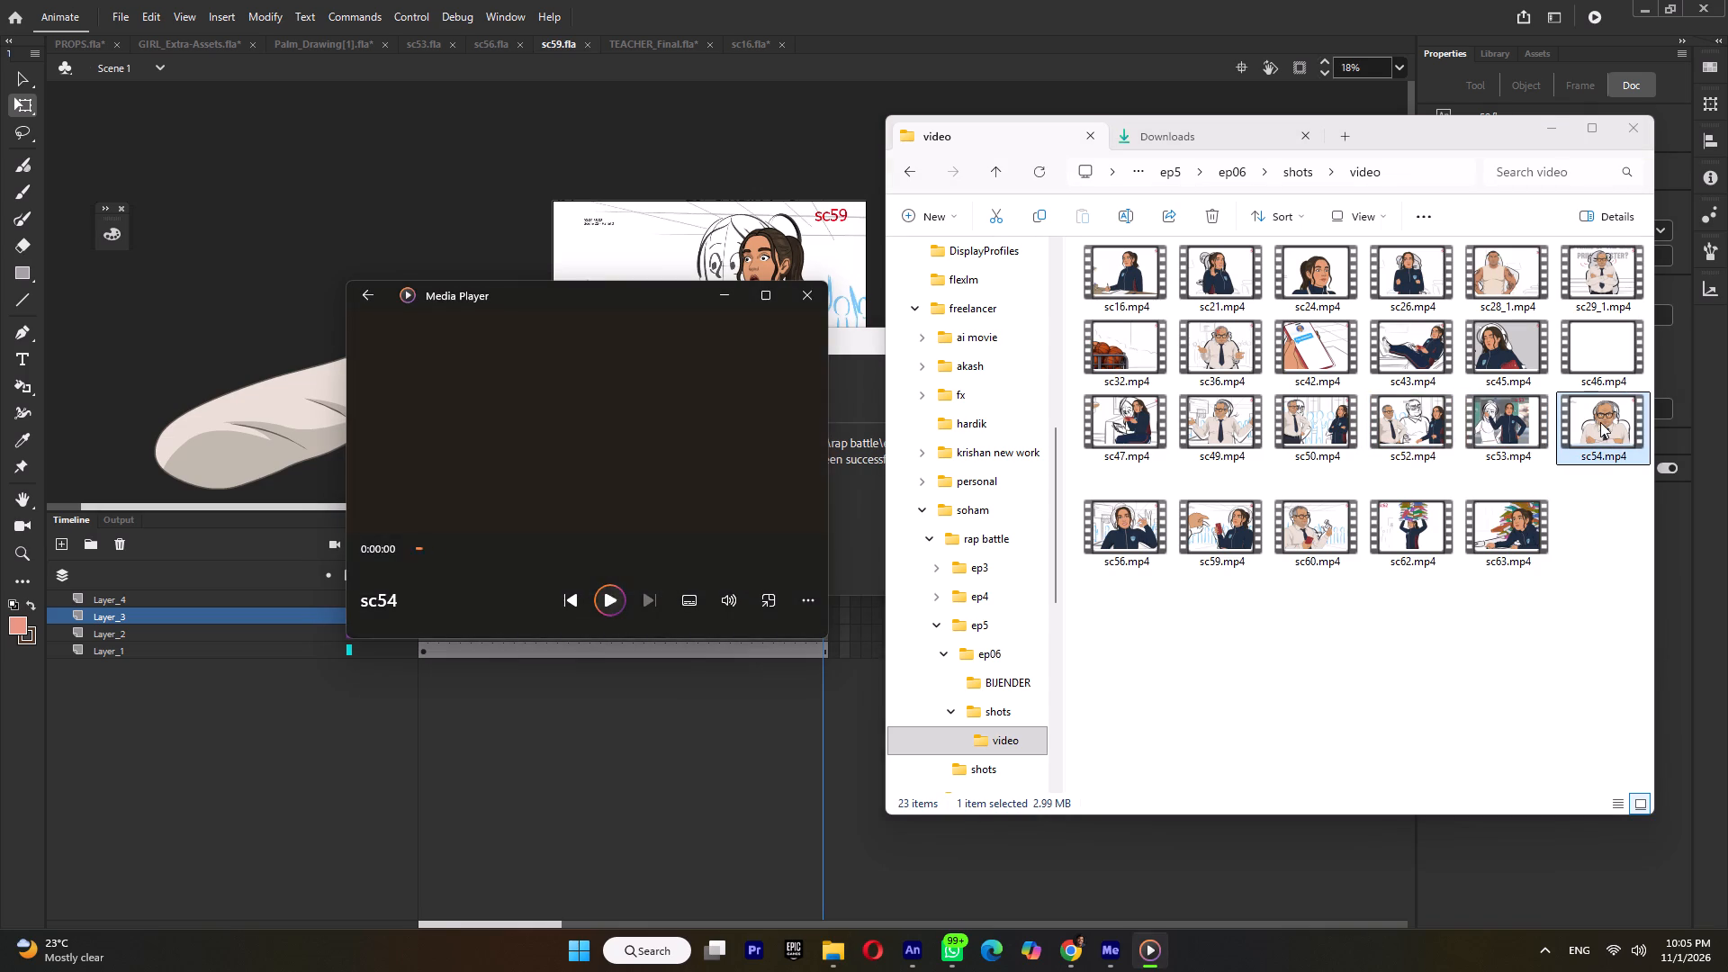
double_click(1113, 532)
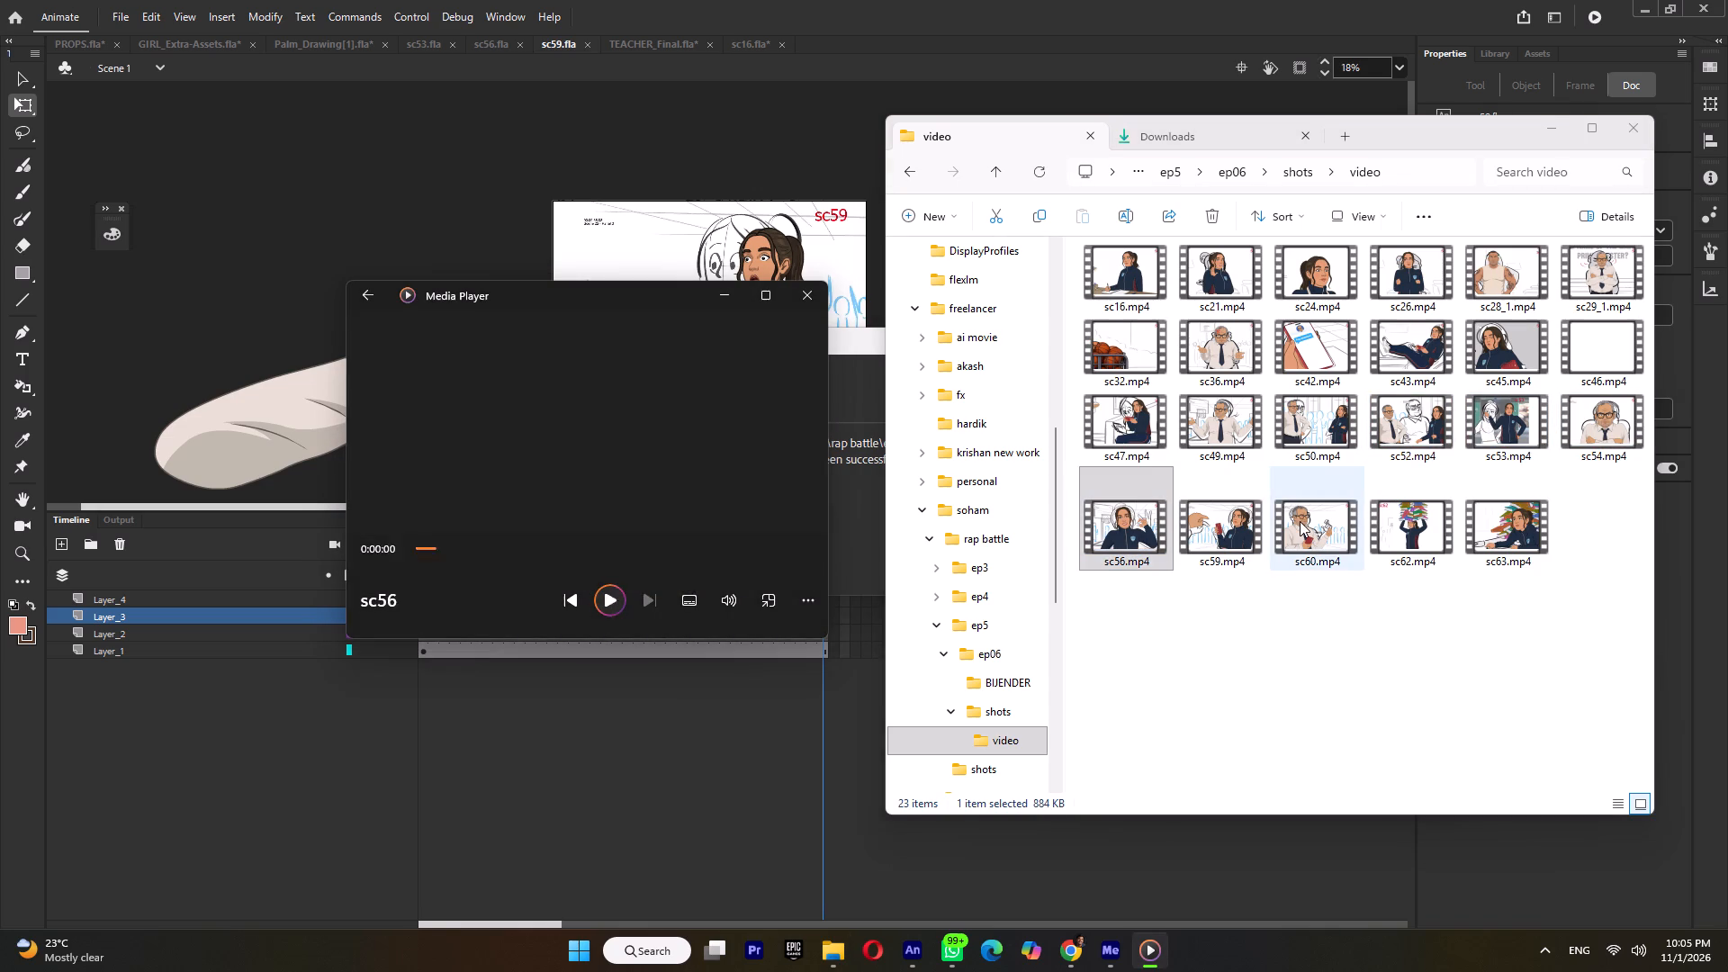
double_click(1331, 525)
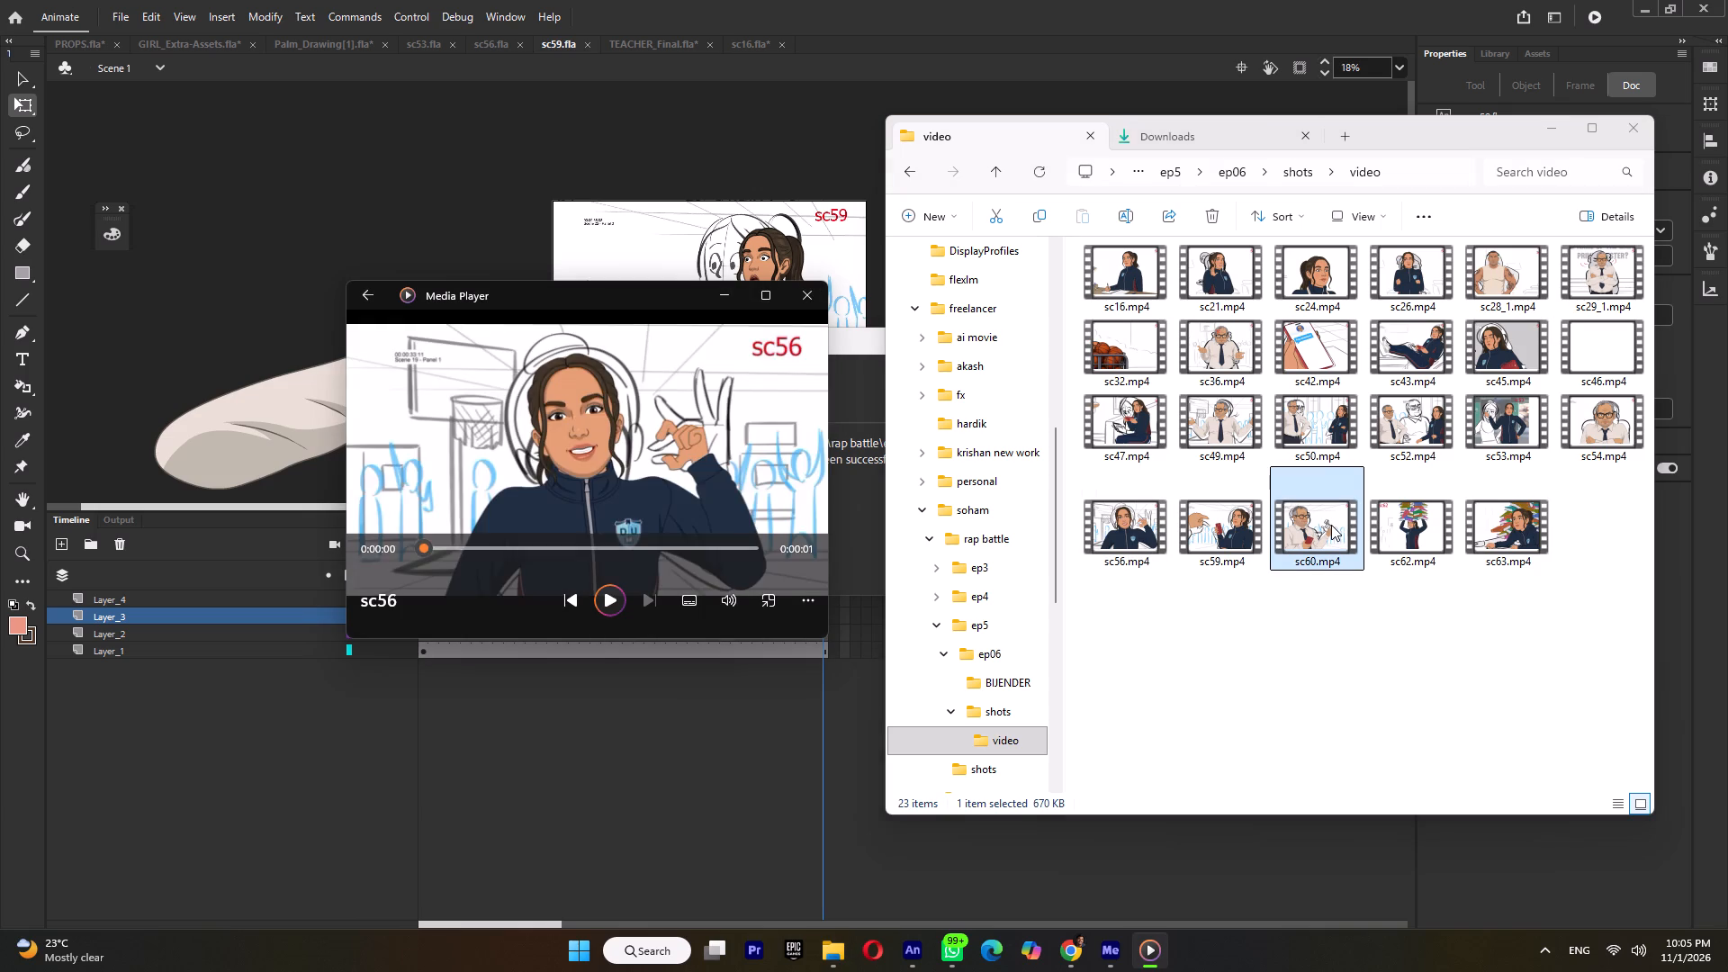
left_click(1419, 527)
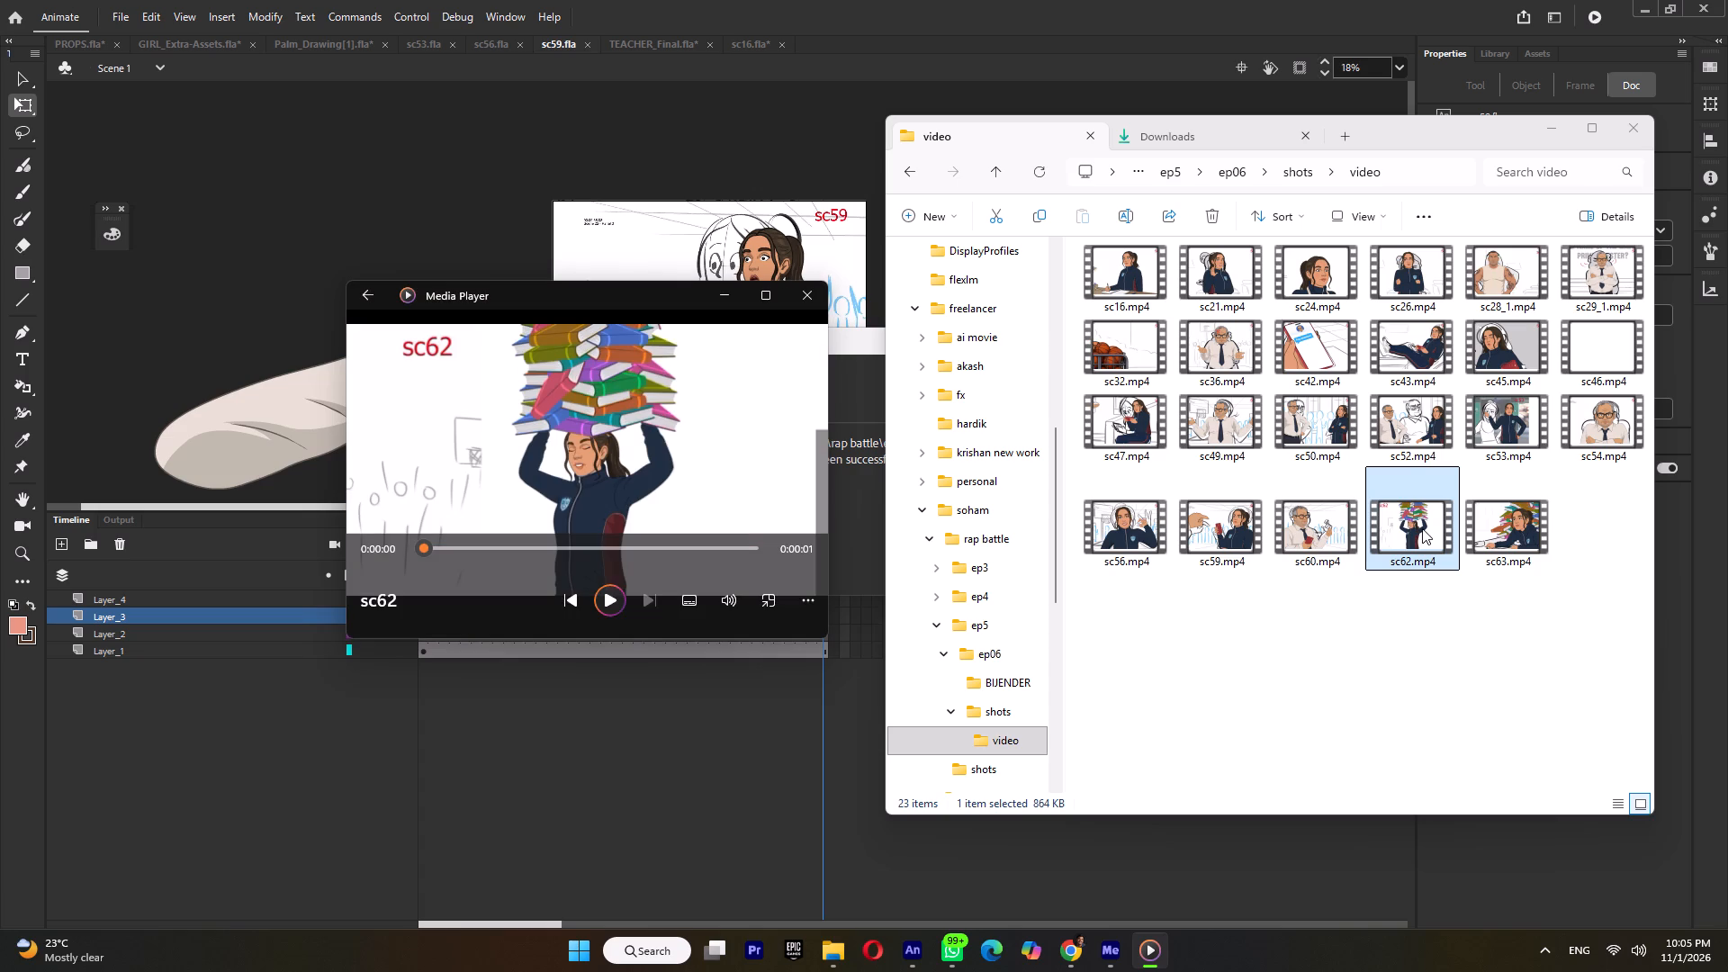
double_click(1476, 528)
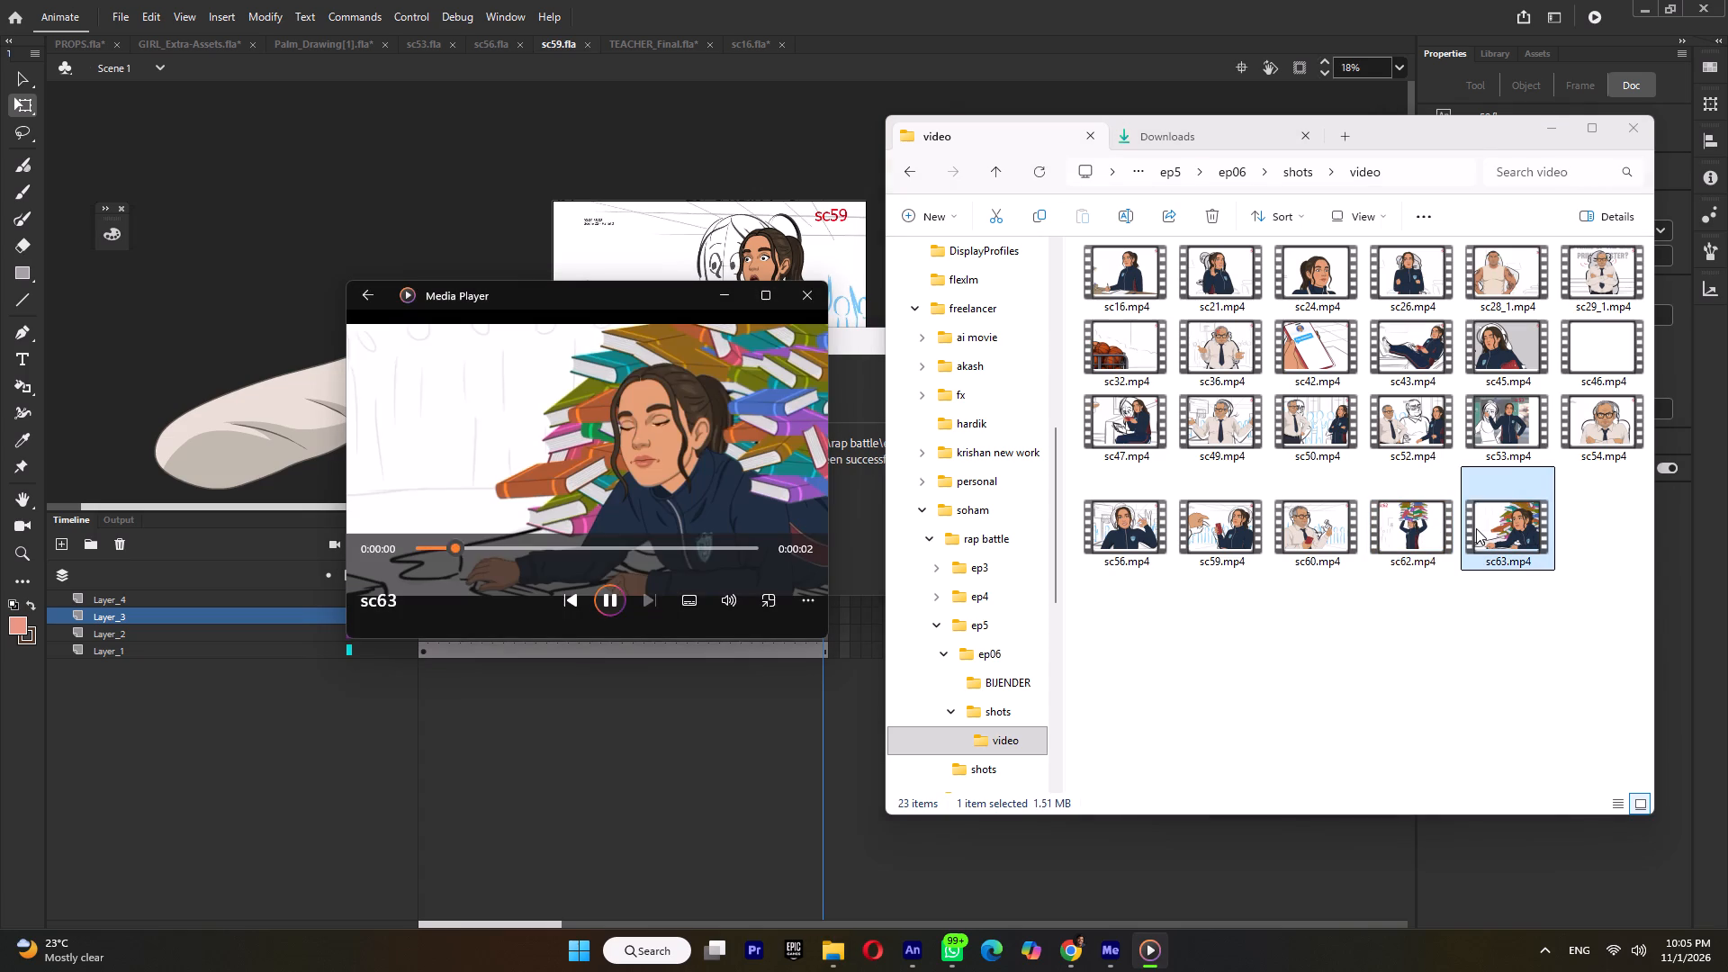
double_click(1410, 531)
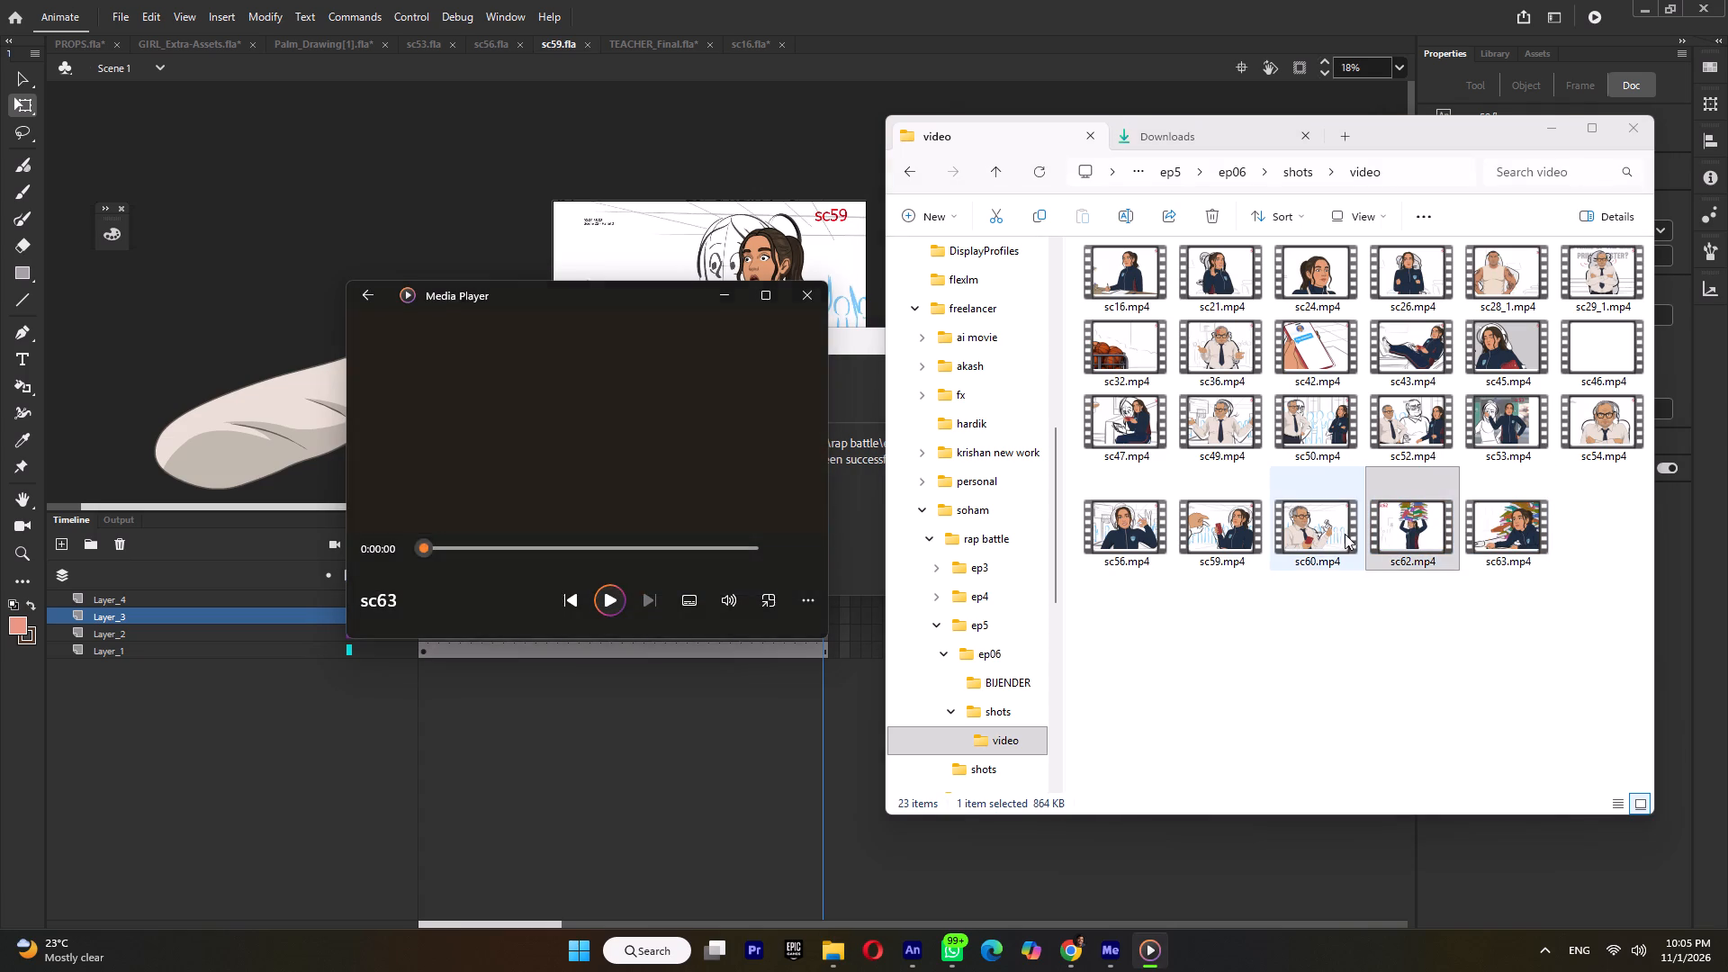
double_click(1292, 534)
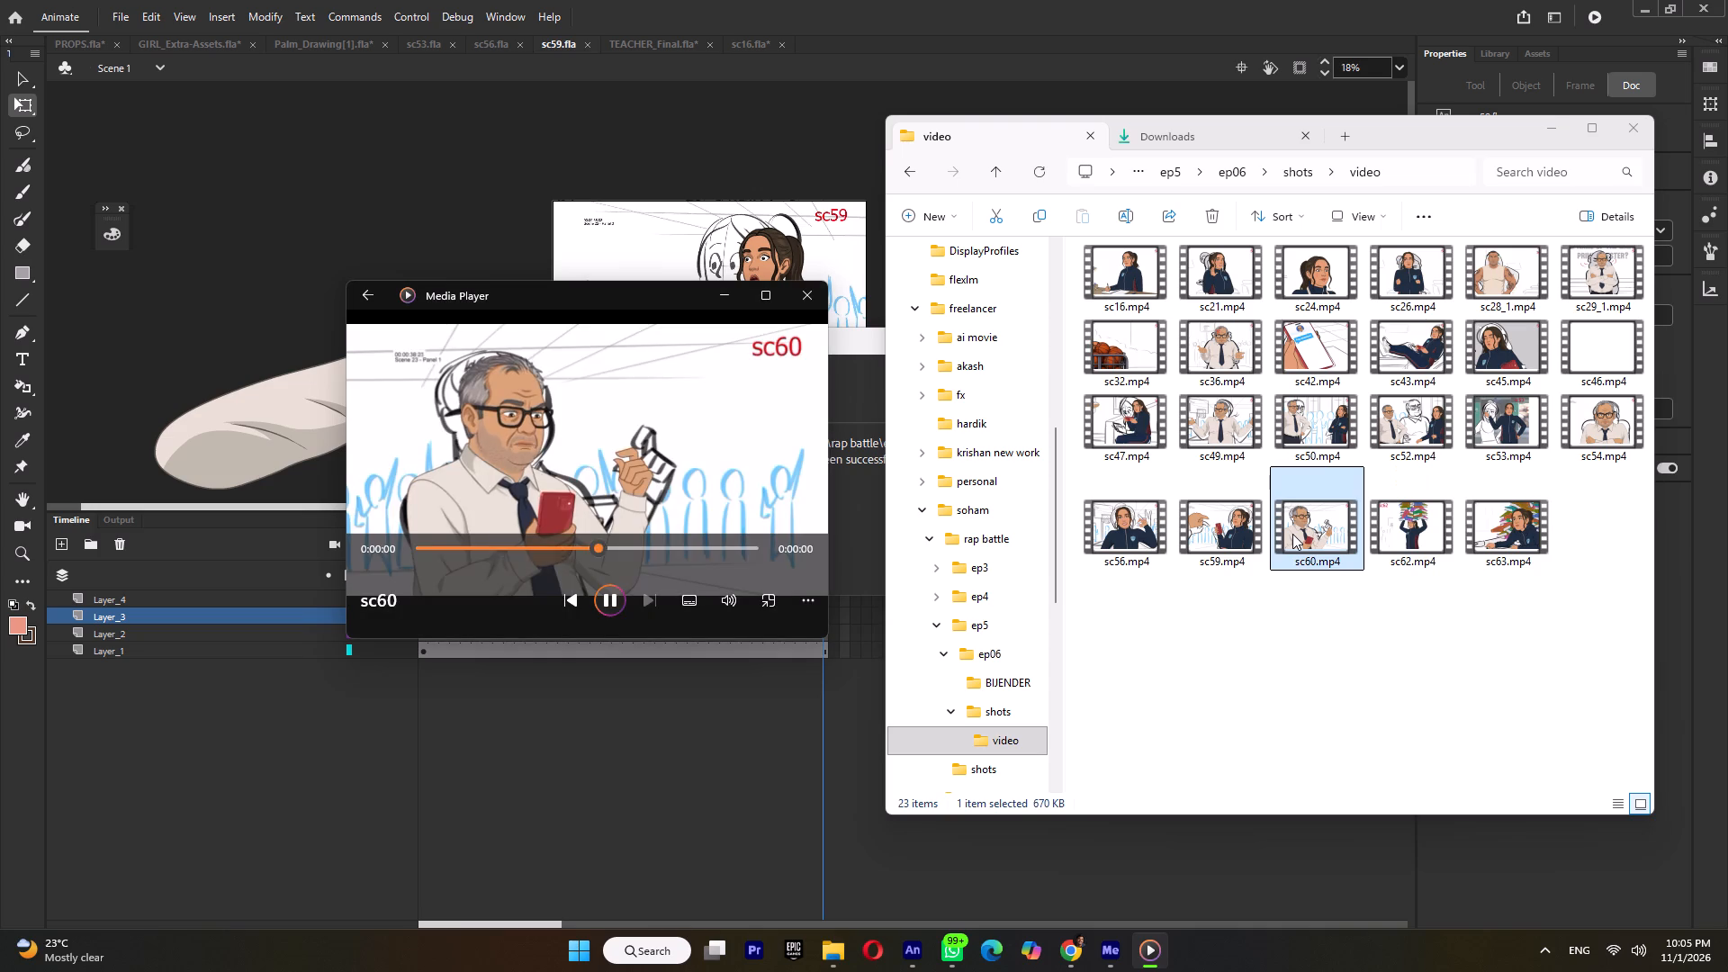
double_click(1238, 535)
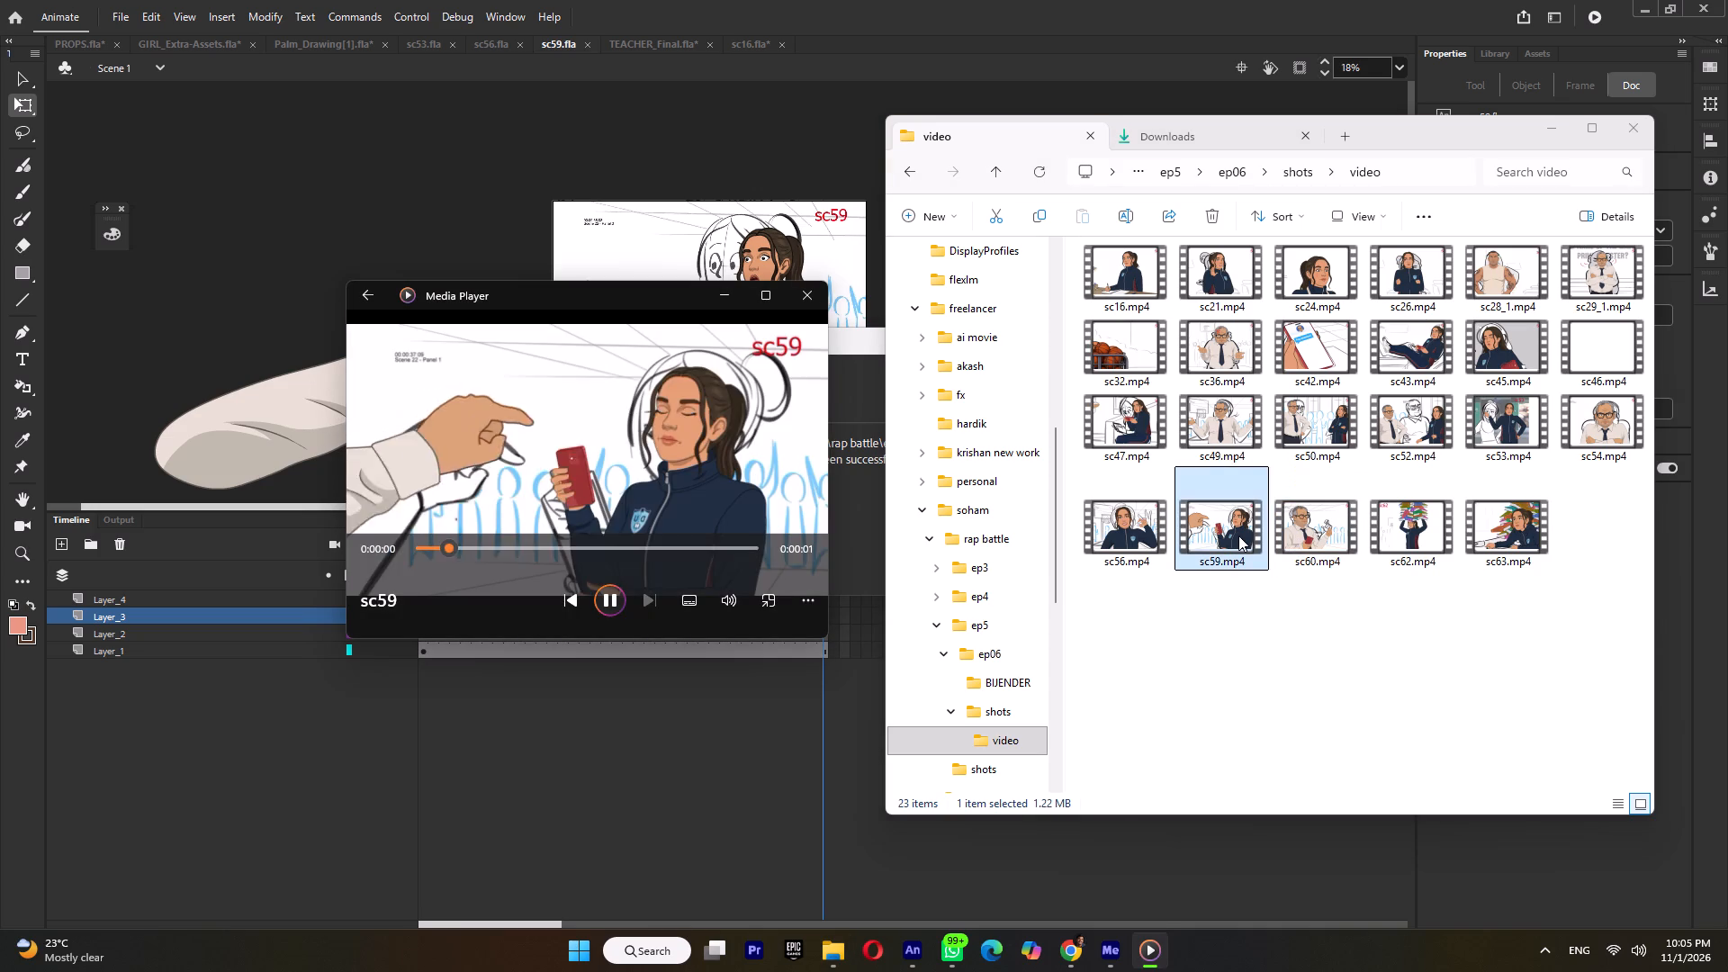
double_click(1140, 517)
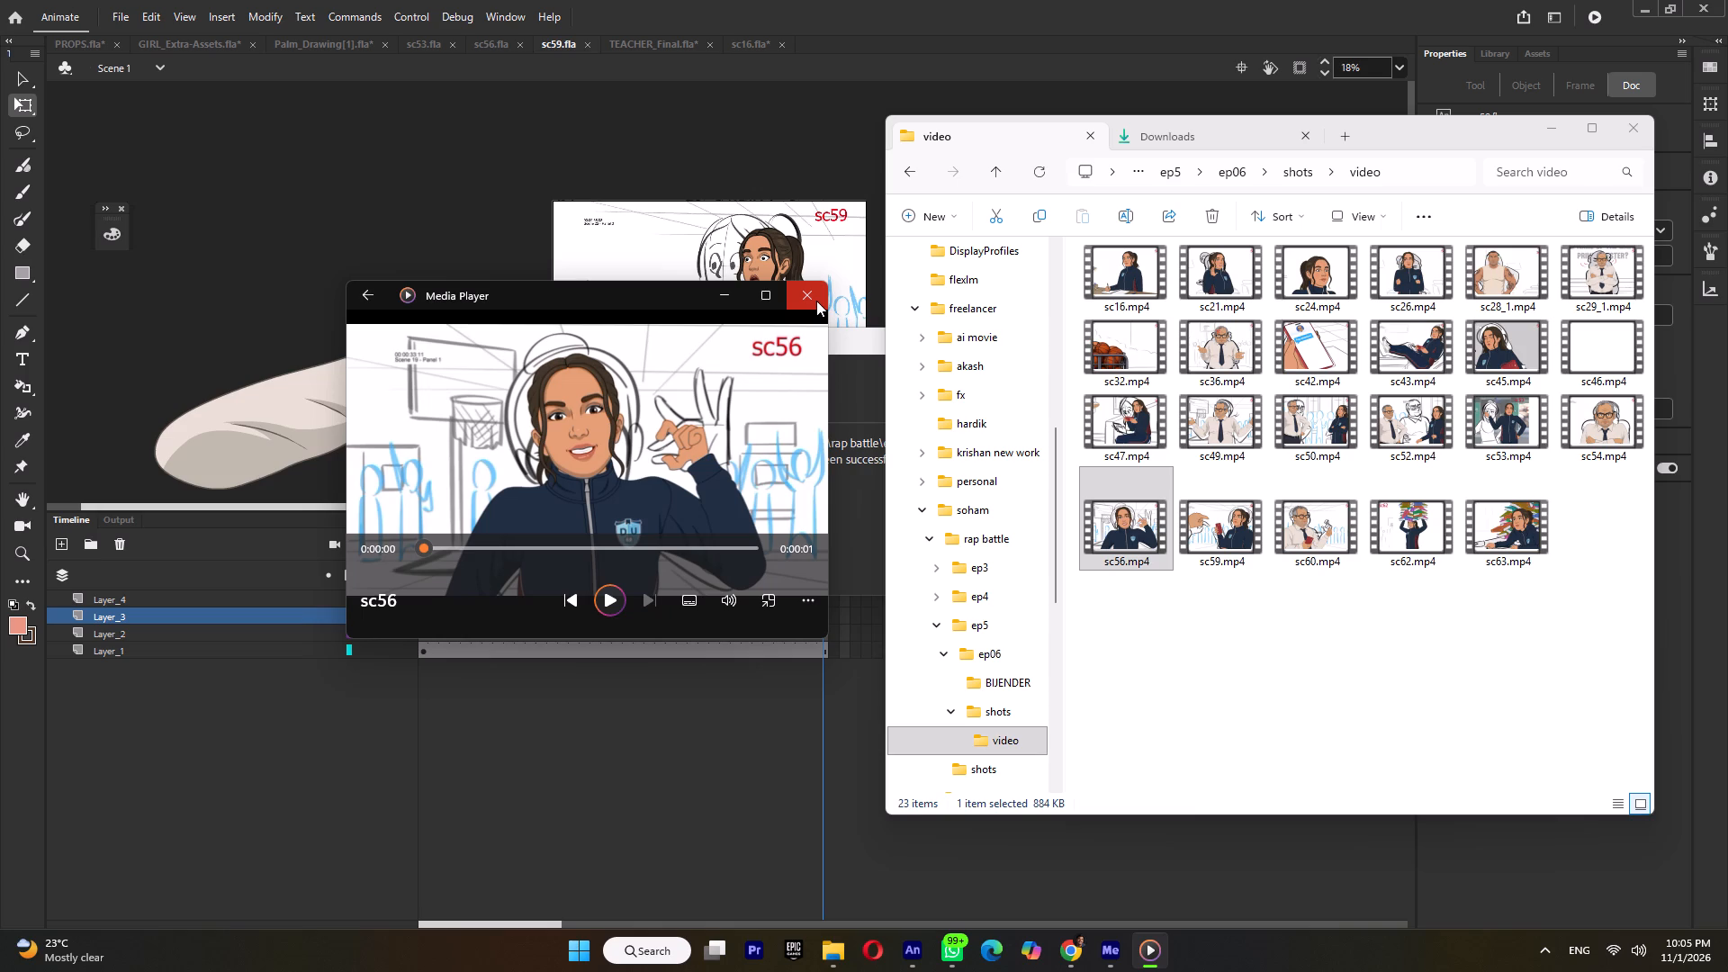
double_click(1507, 422)
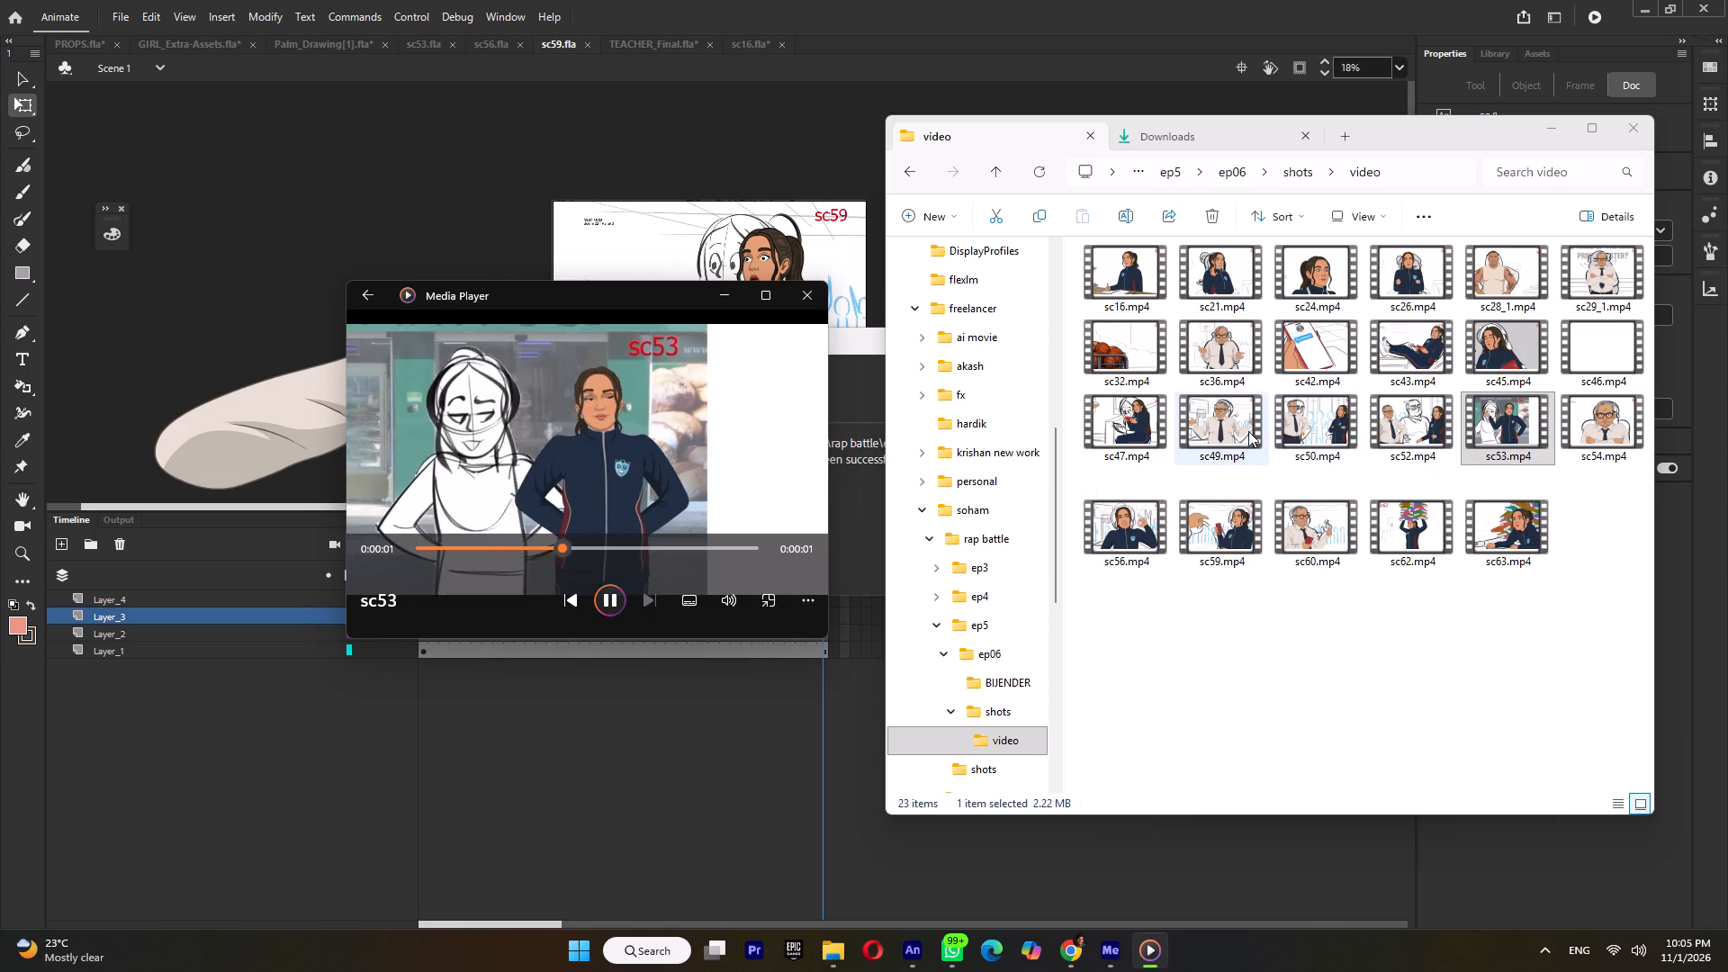
double_click(1331, 427)
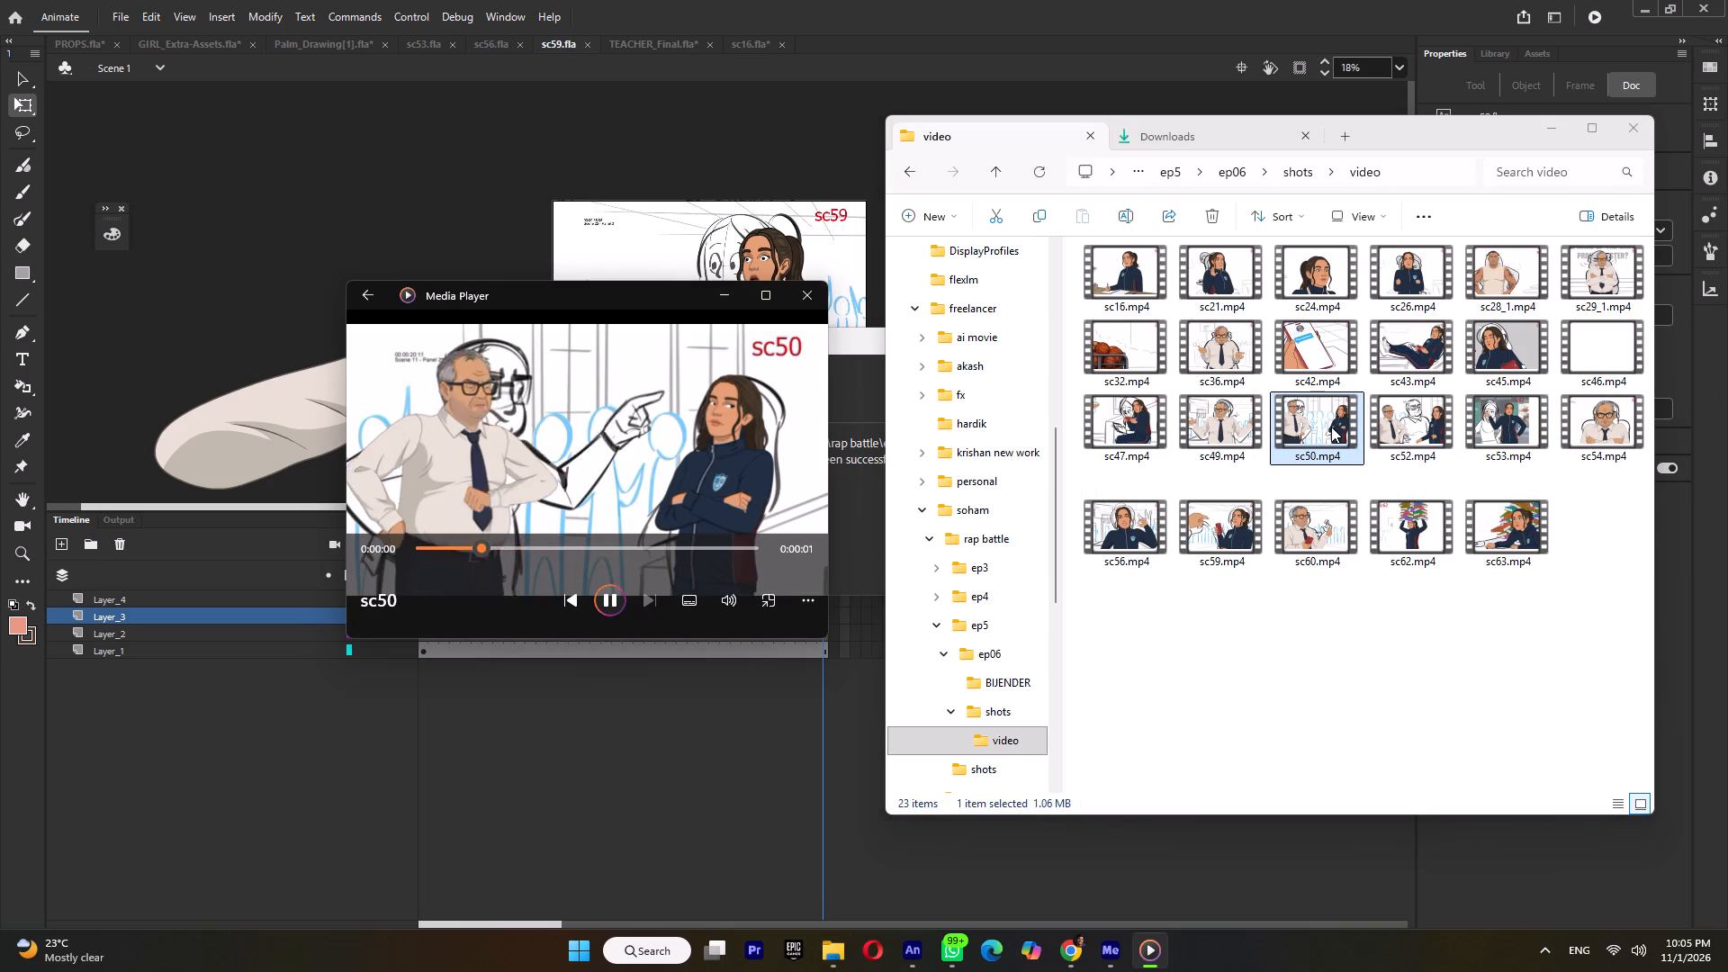
double_click(1402, 429)
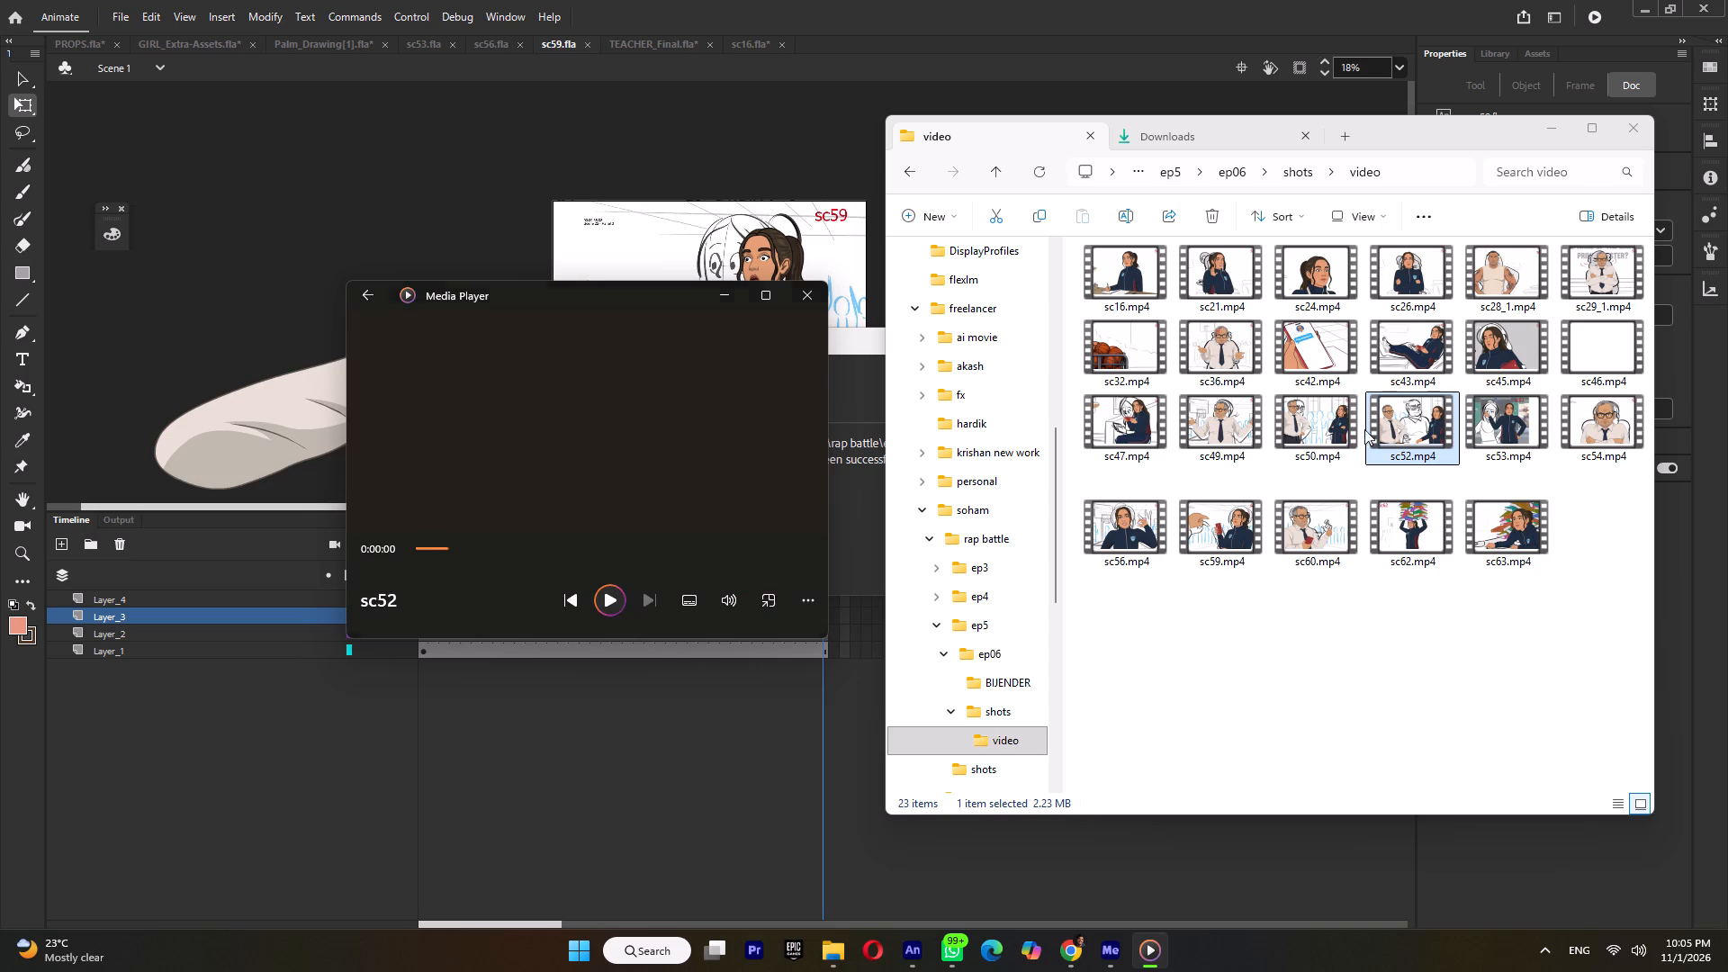
left_click(806, 301)
Return to Animate, dismiss the export notice, then save and close the sc59 document.
left_click(790, 552)
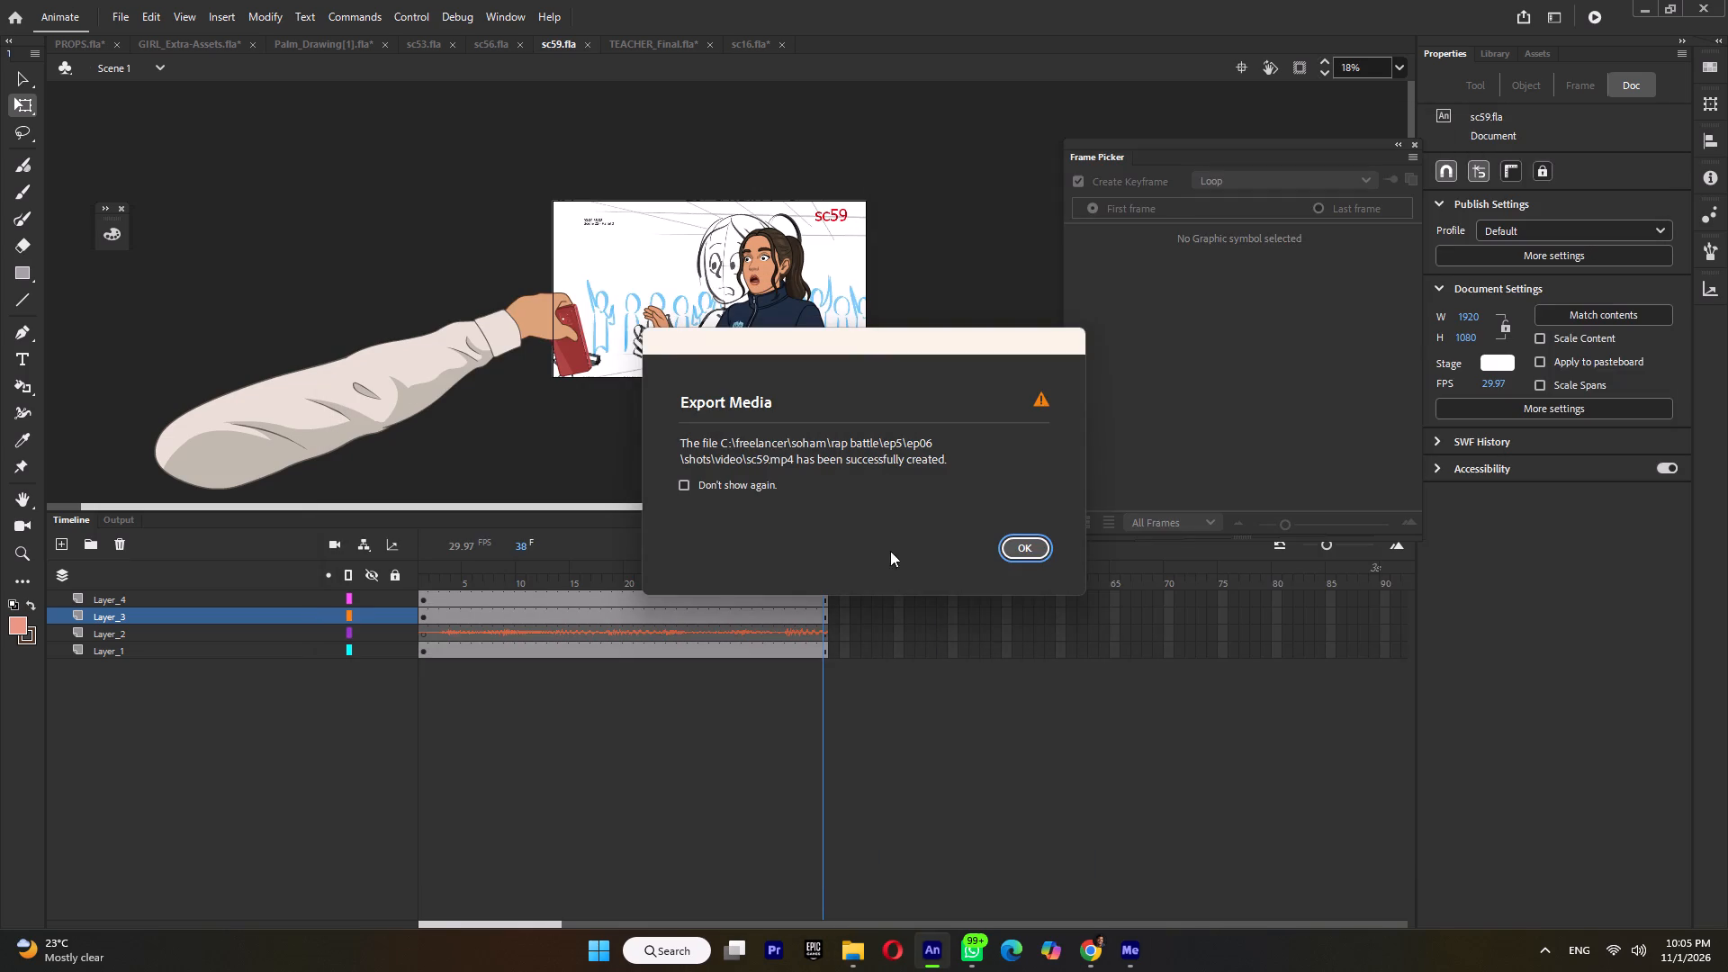
left_click(1006, 545)
key("ctrl+s")
left_click(586, 46)
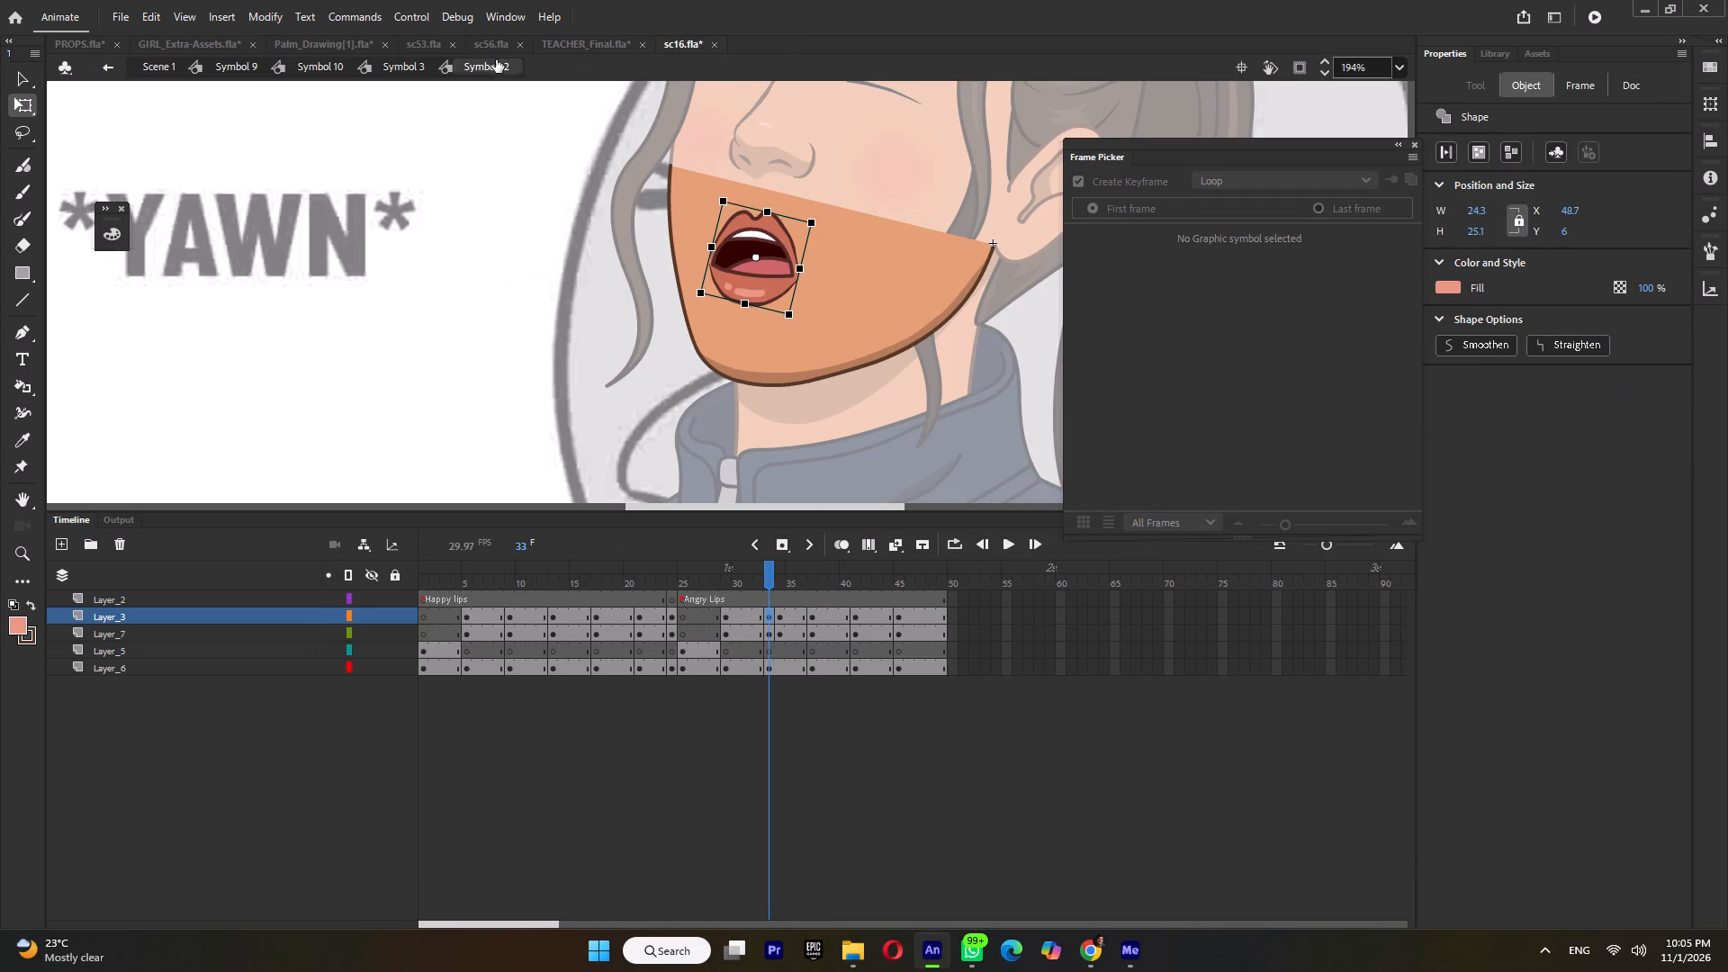
Switch to the sc56 document and return the playhead to frame 1.
left_click(489, 51)
left_click_drag(463, 571, 362, 578)
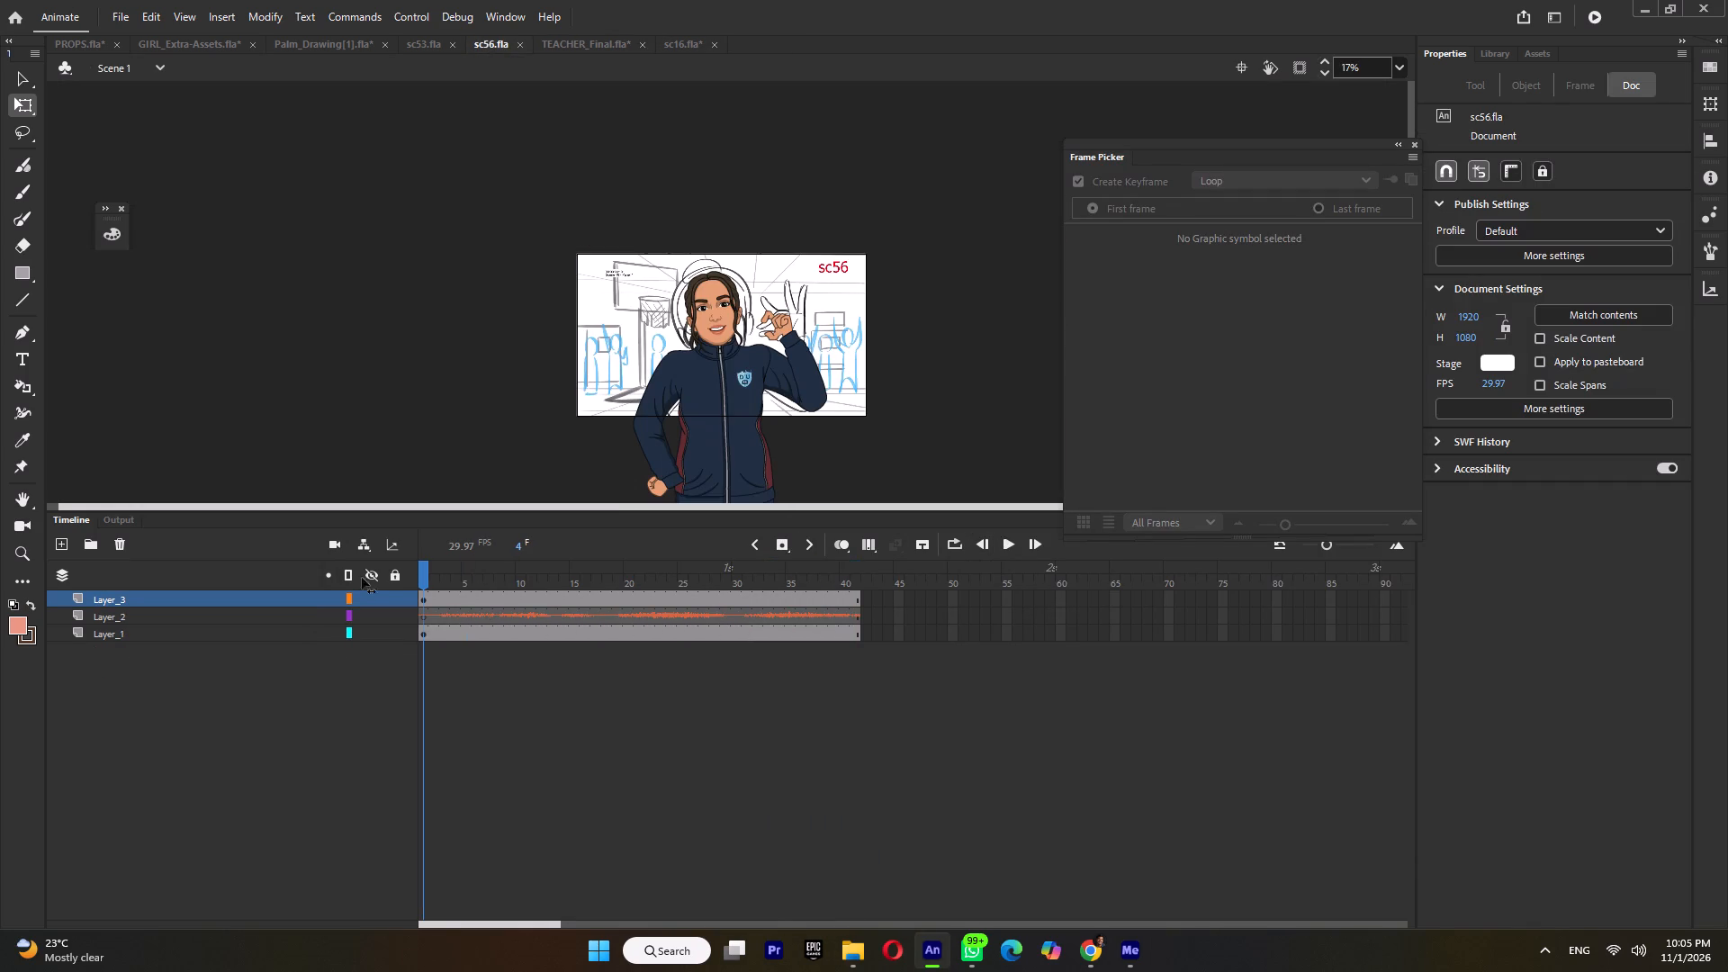
left_click_drag(362, 578, 355, 579)
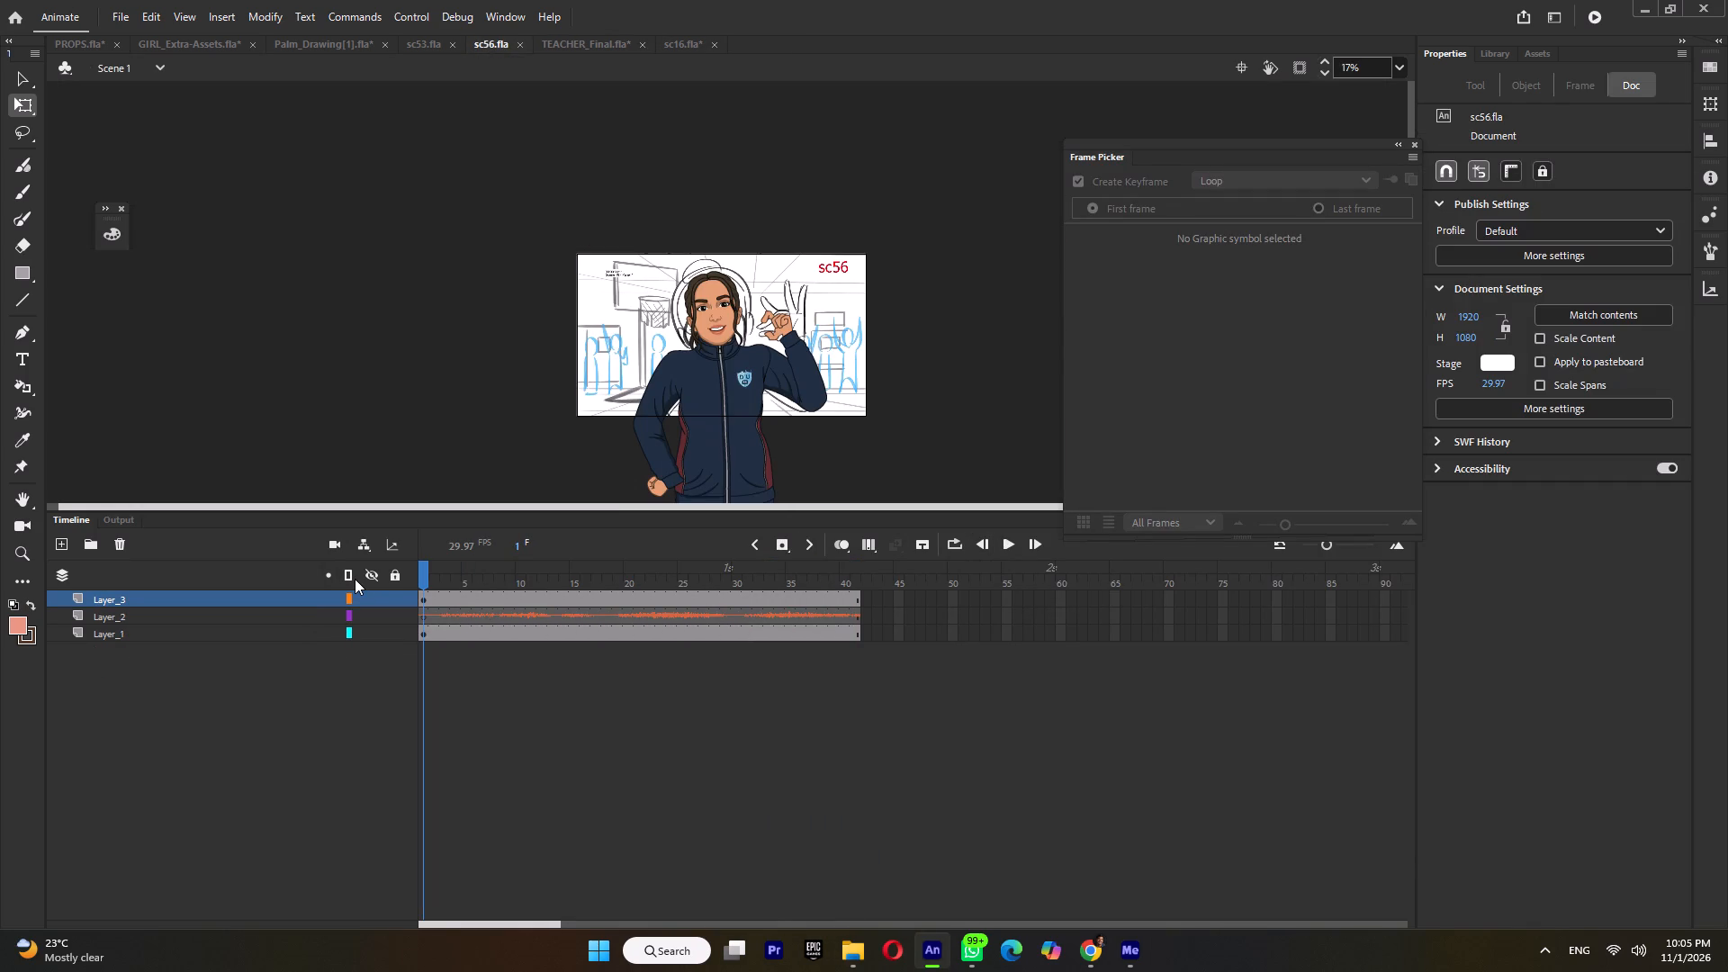